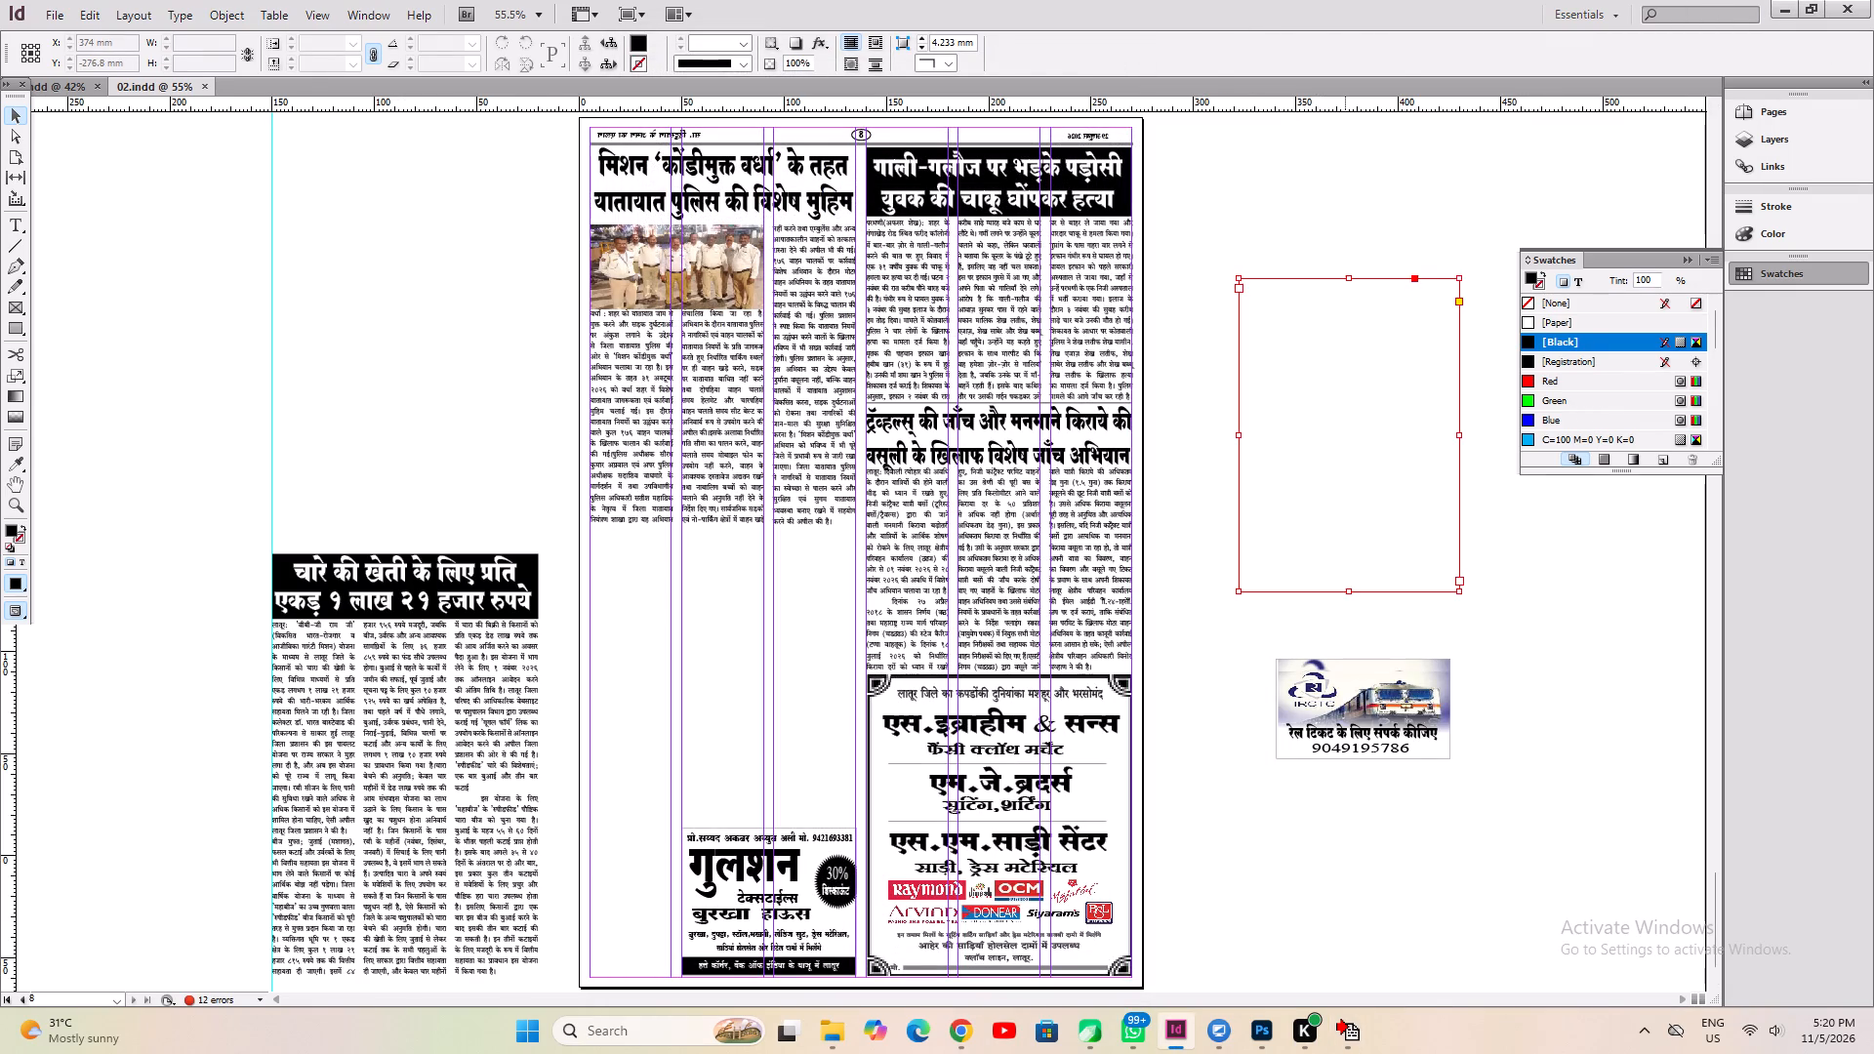
Delete the empty rectangular frame on the pasteboard above the rail ticket advertisement.
{"action": "key", "text": "Delete"}
{"action": "left_click_drag", "start_coordinate": [1242, 249], "coordinate": [1479, 655]}
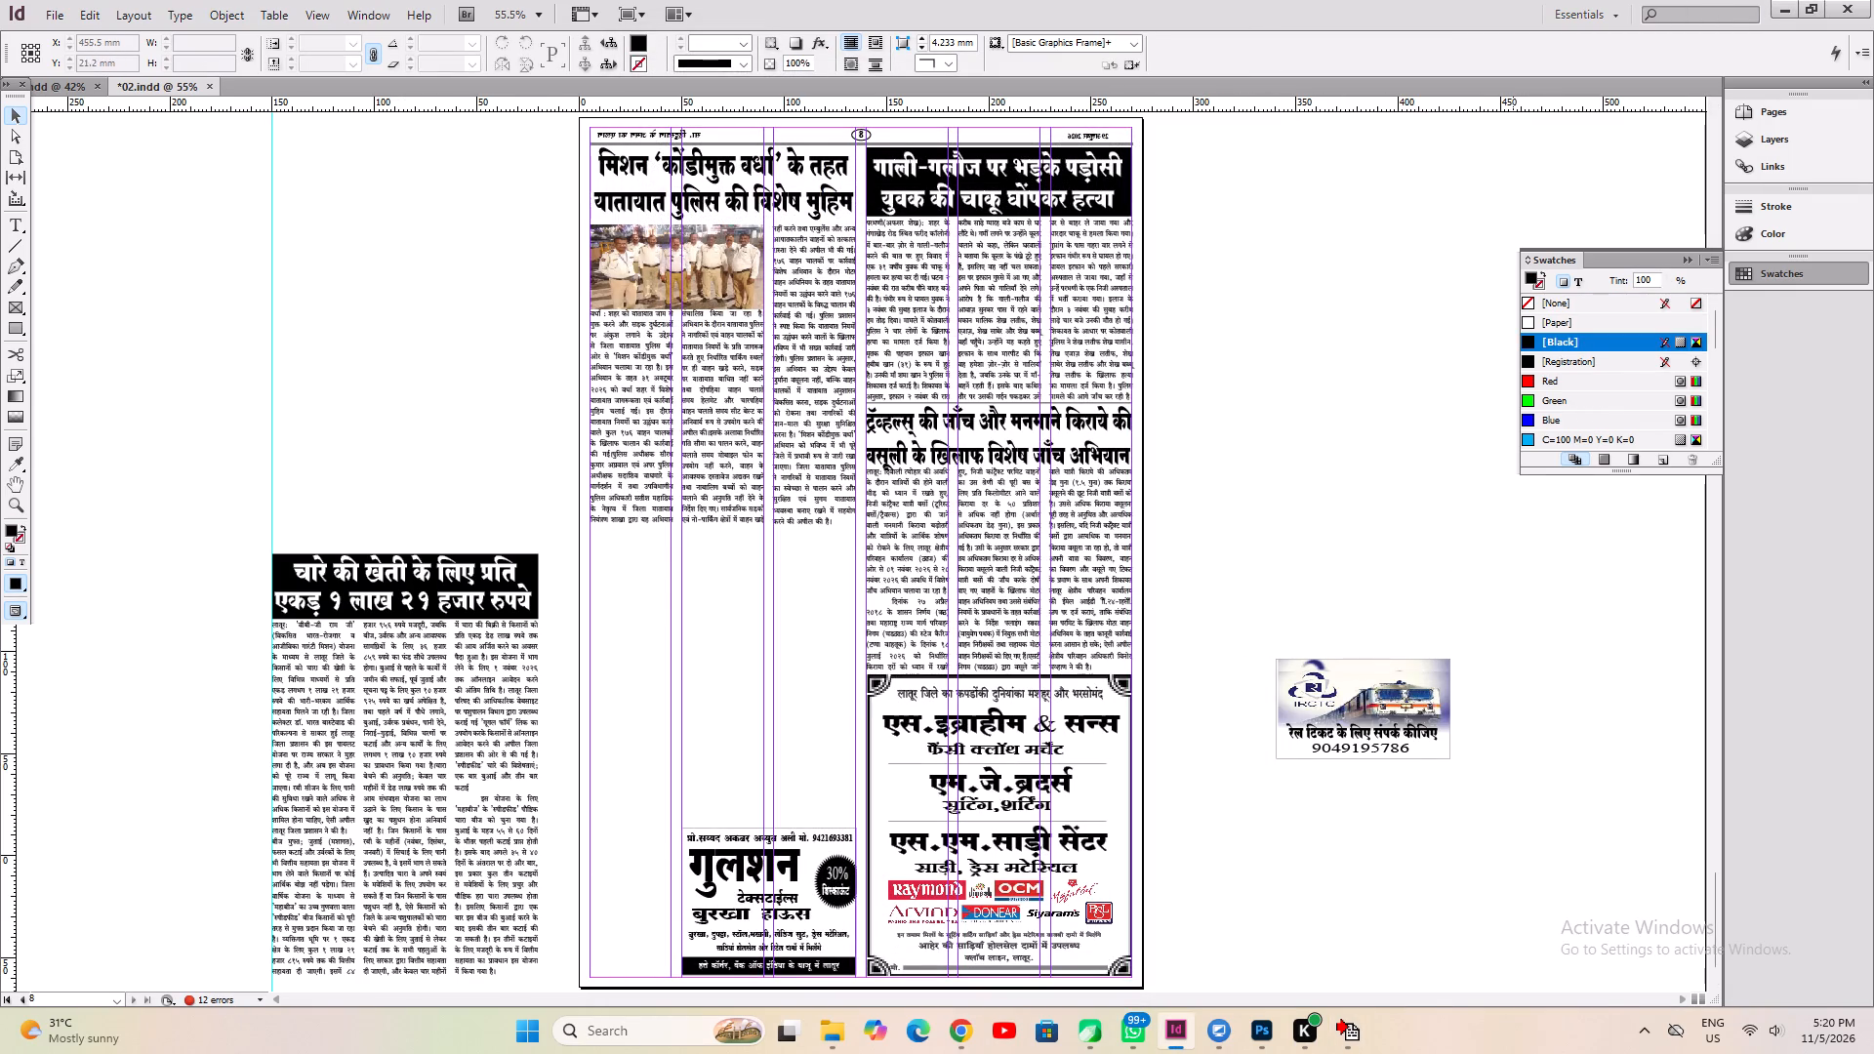
Select the IRCTC rail ticket advertisement on the pasteboard beside the page.
{"action": "left_click_drag", "start_coordinate": [1504, 963], "coordinate": [1232, 185]}
{"action": "scroll", "coordinate": [396, 455], "scroll_direction": "up", "scroll_amount": 4}
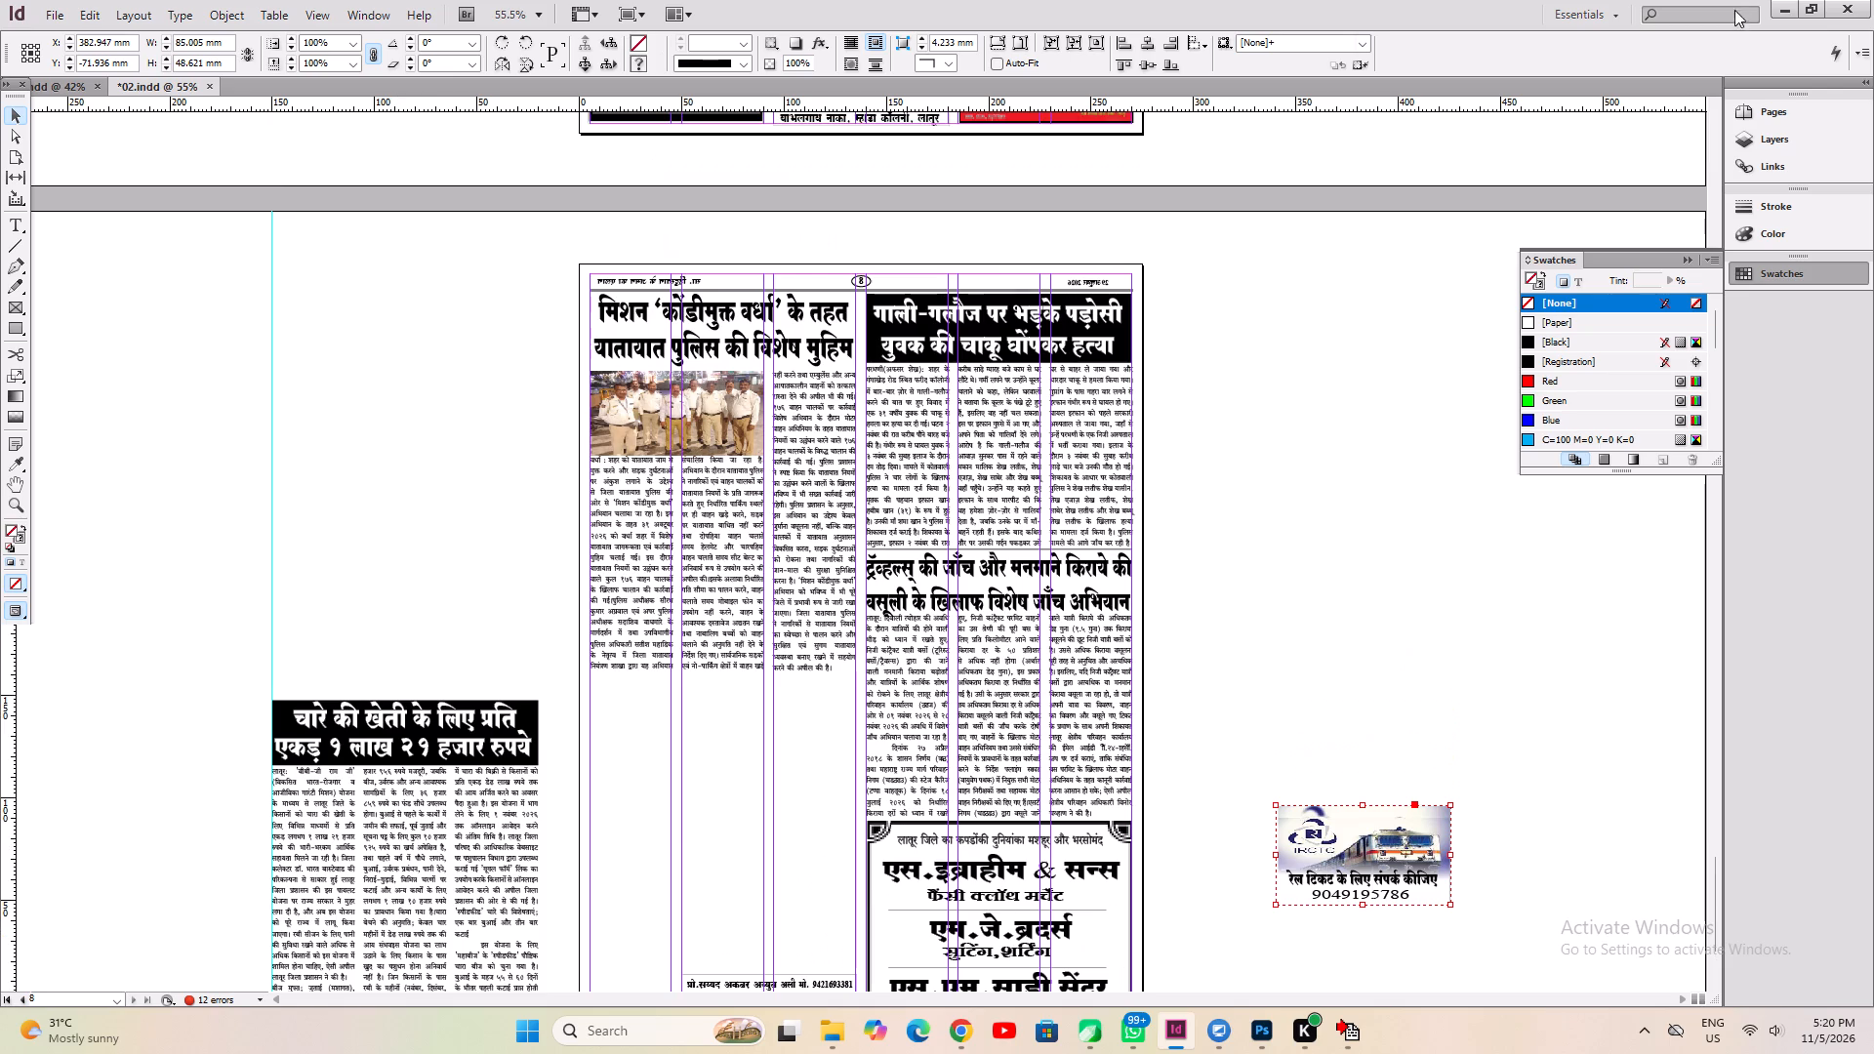
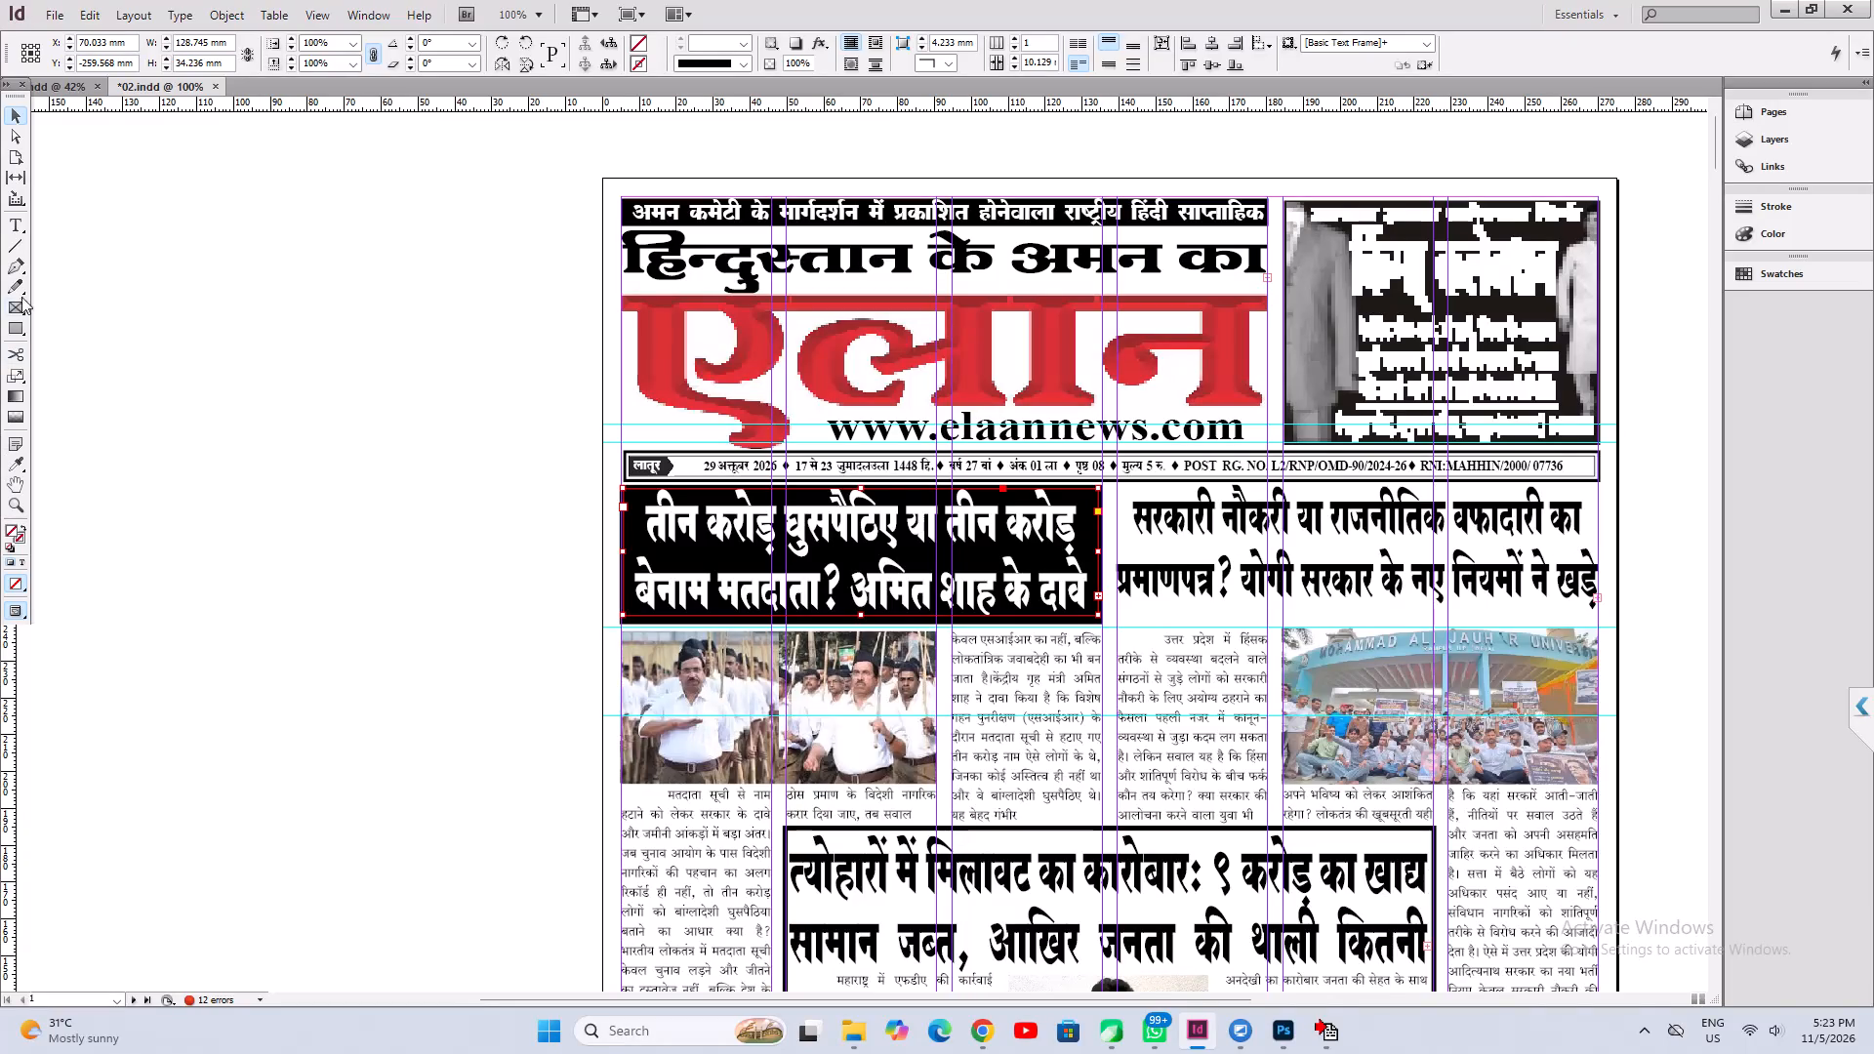
Copy the "17 से 23" text in the masthead date line and paste it before "29 अक्टूबर 2026".
{"action": "left_click", "coordinate": [20, 218]}
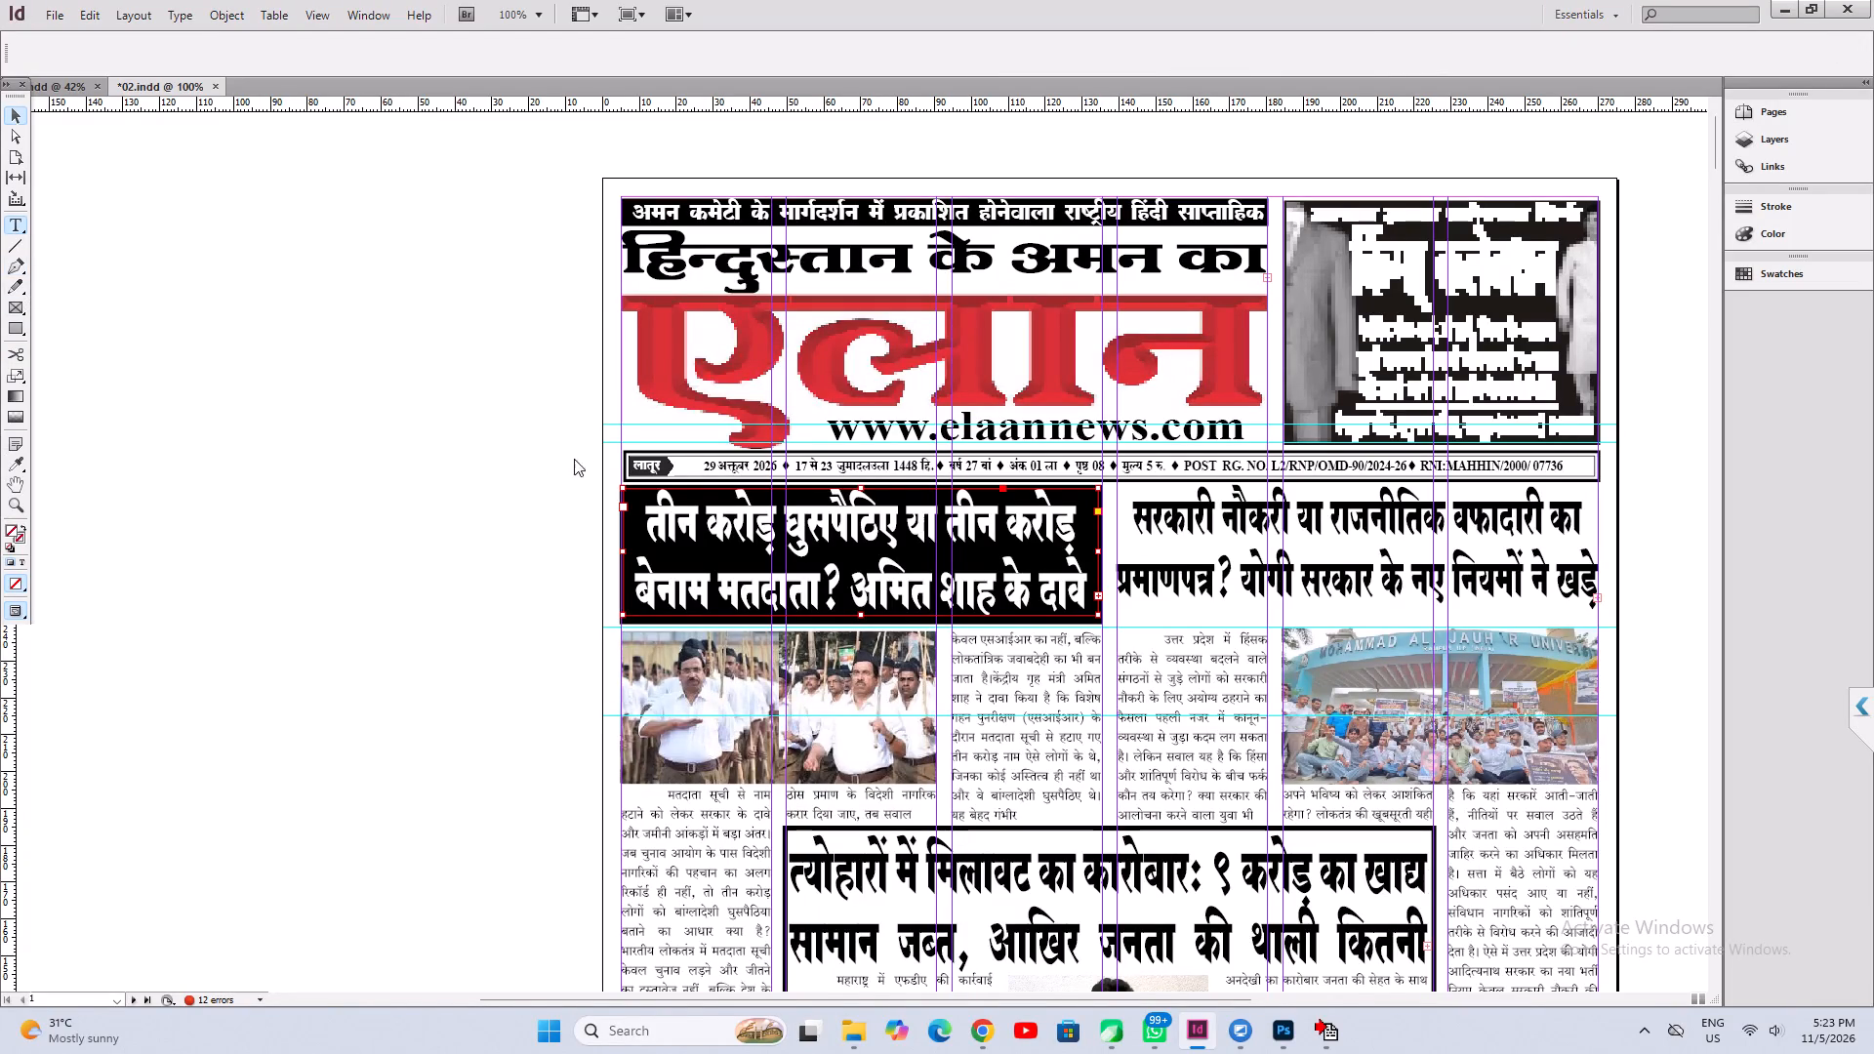
{"action": "left_click", "coordinate": [715, 460]}
{"action": "left_click", "coordinate": [716, 461]}
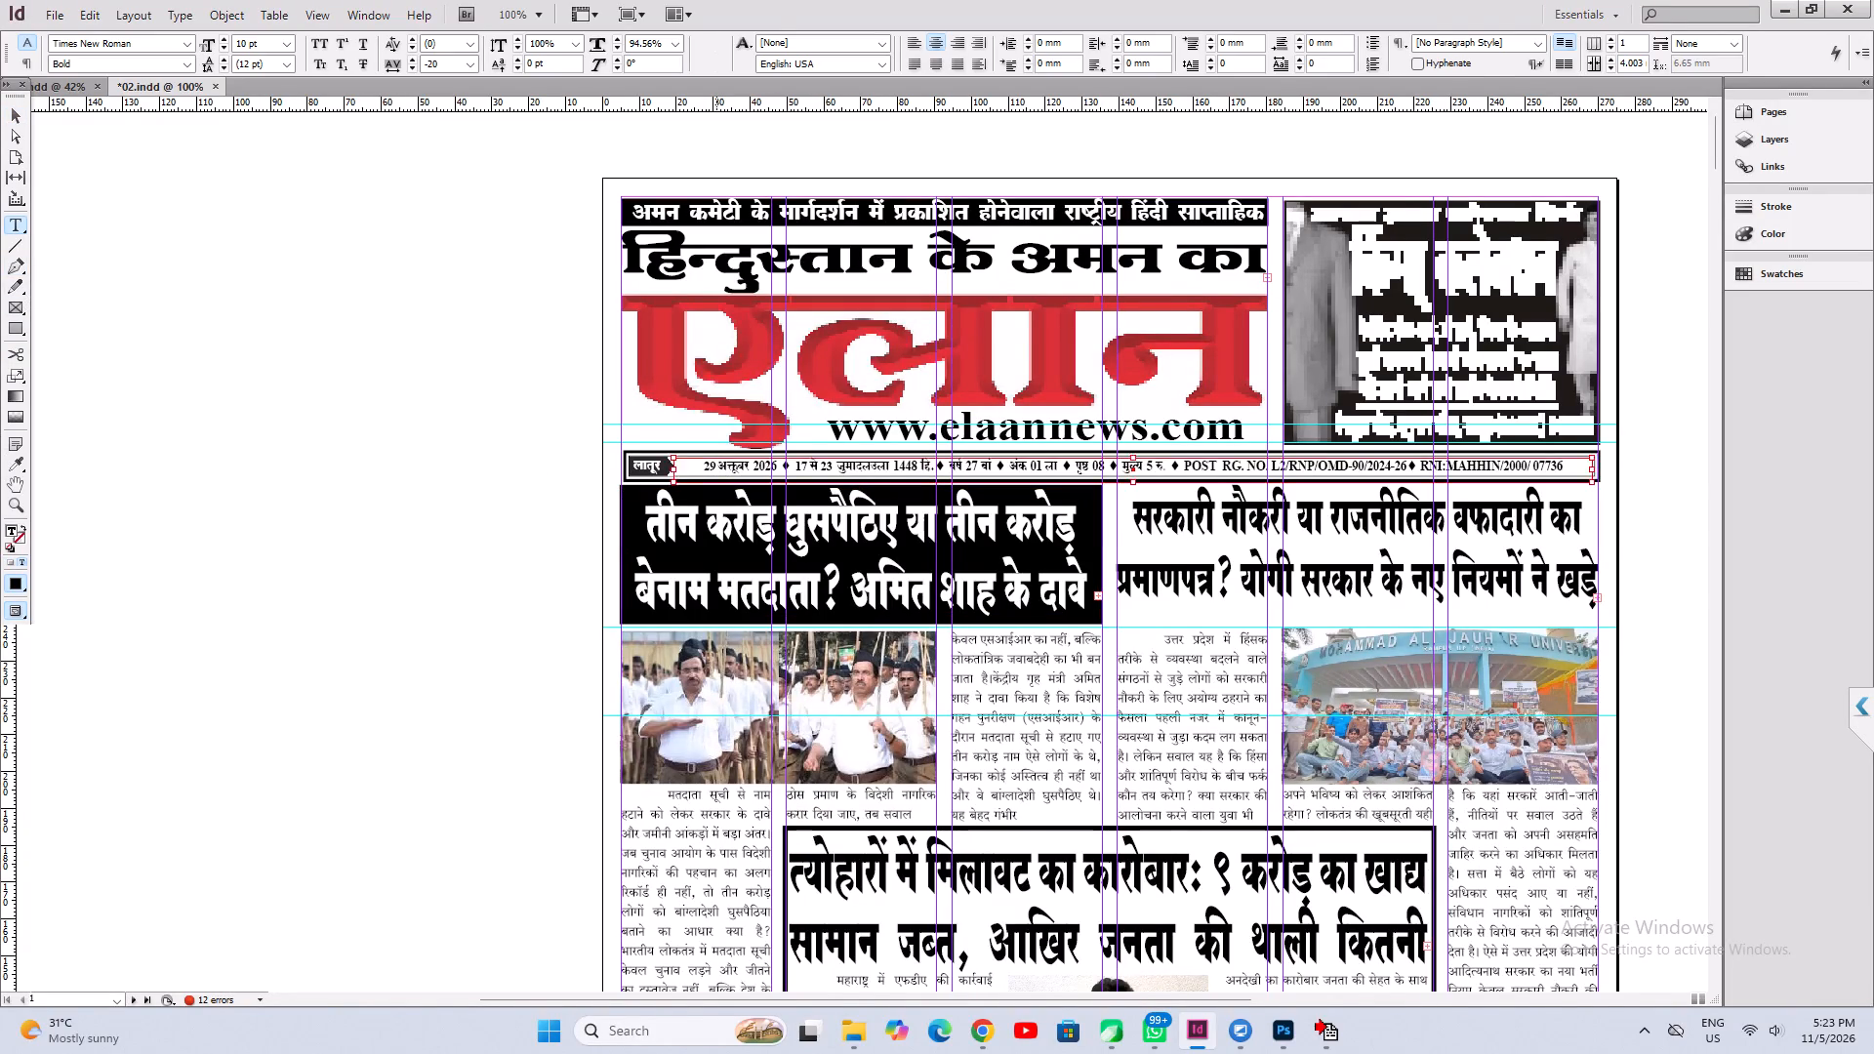
{"action": "key", "text": "ctrl+2"}
{"action": "left_click_drag", "start_coordinate": [1095, 547], "coordinate": [1034, 547], "text": "alt"}
{"action": "left_click_drag", "start_coordinate": [899, 547], "coordinate": [889, 547], "text": "alt"}
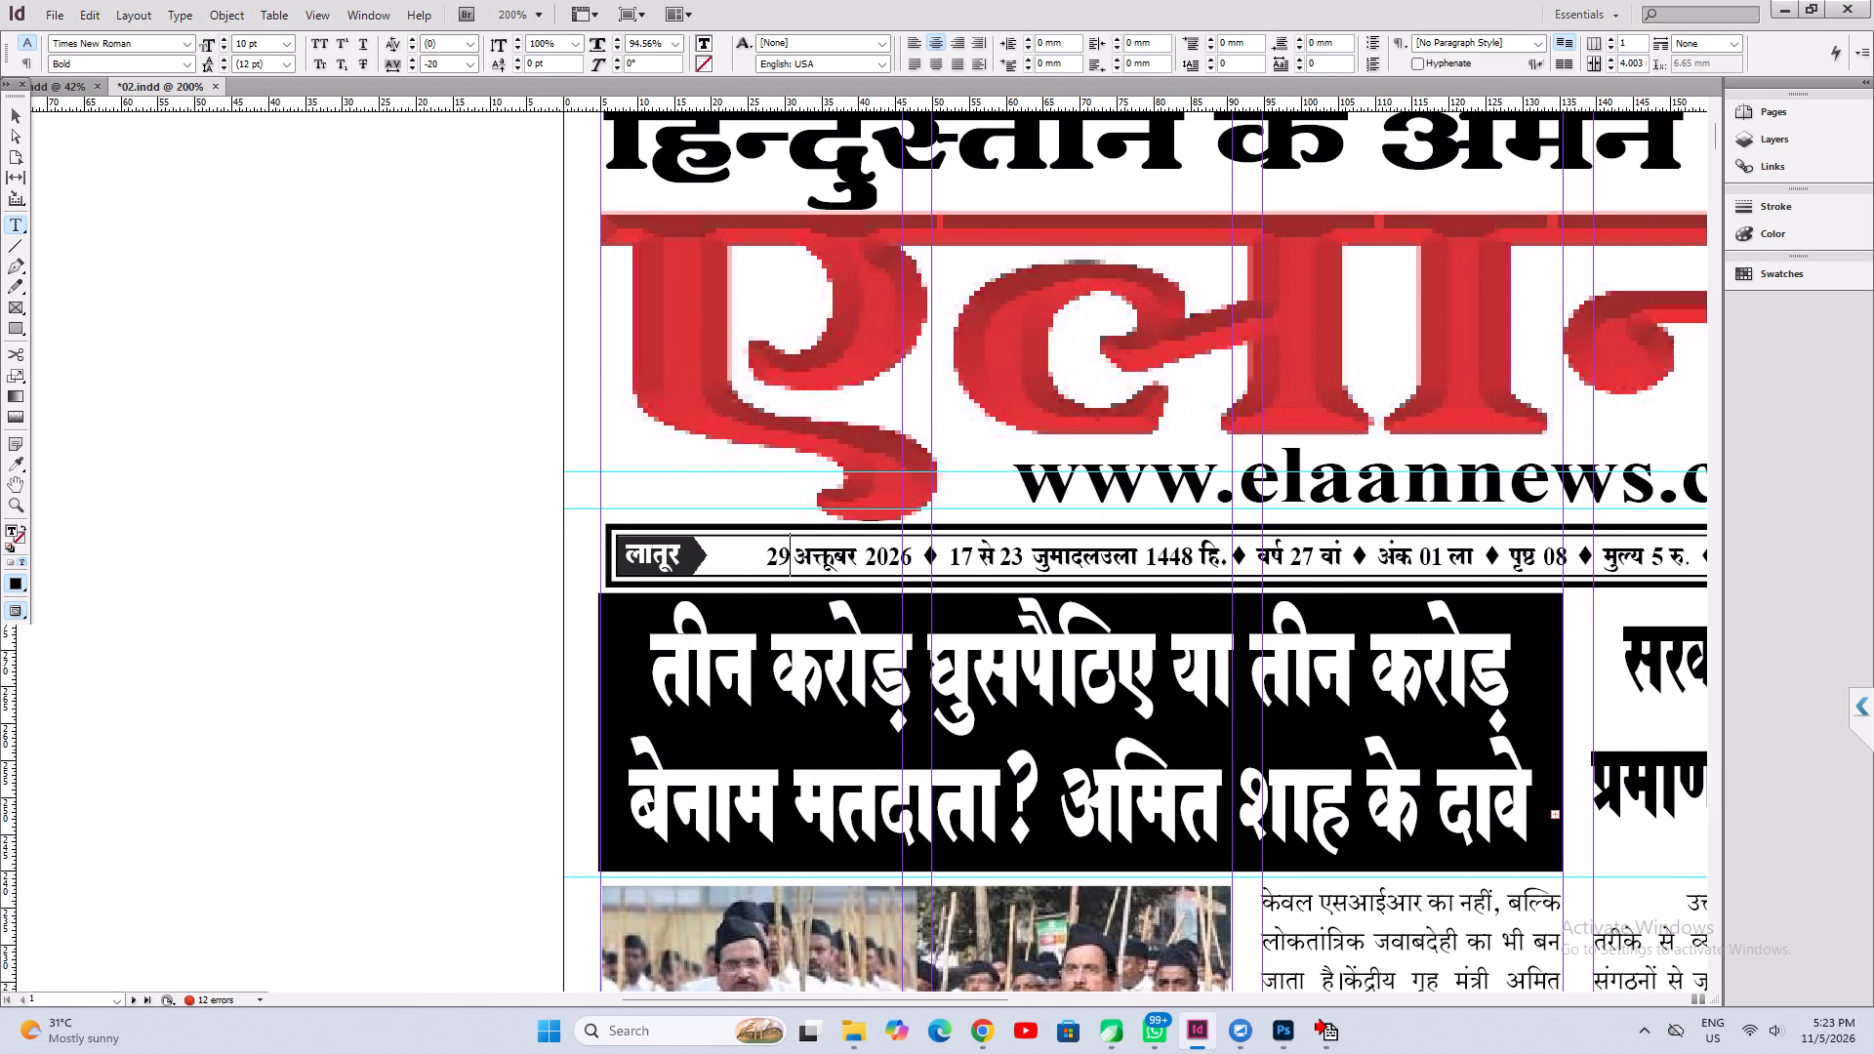
{"action": "left_click", "coordinate": [956, 557]}
{"action": "left_click_drag", "start_coordinate": [956, 557], "coordinate": [1077, 569]}
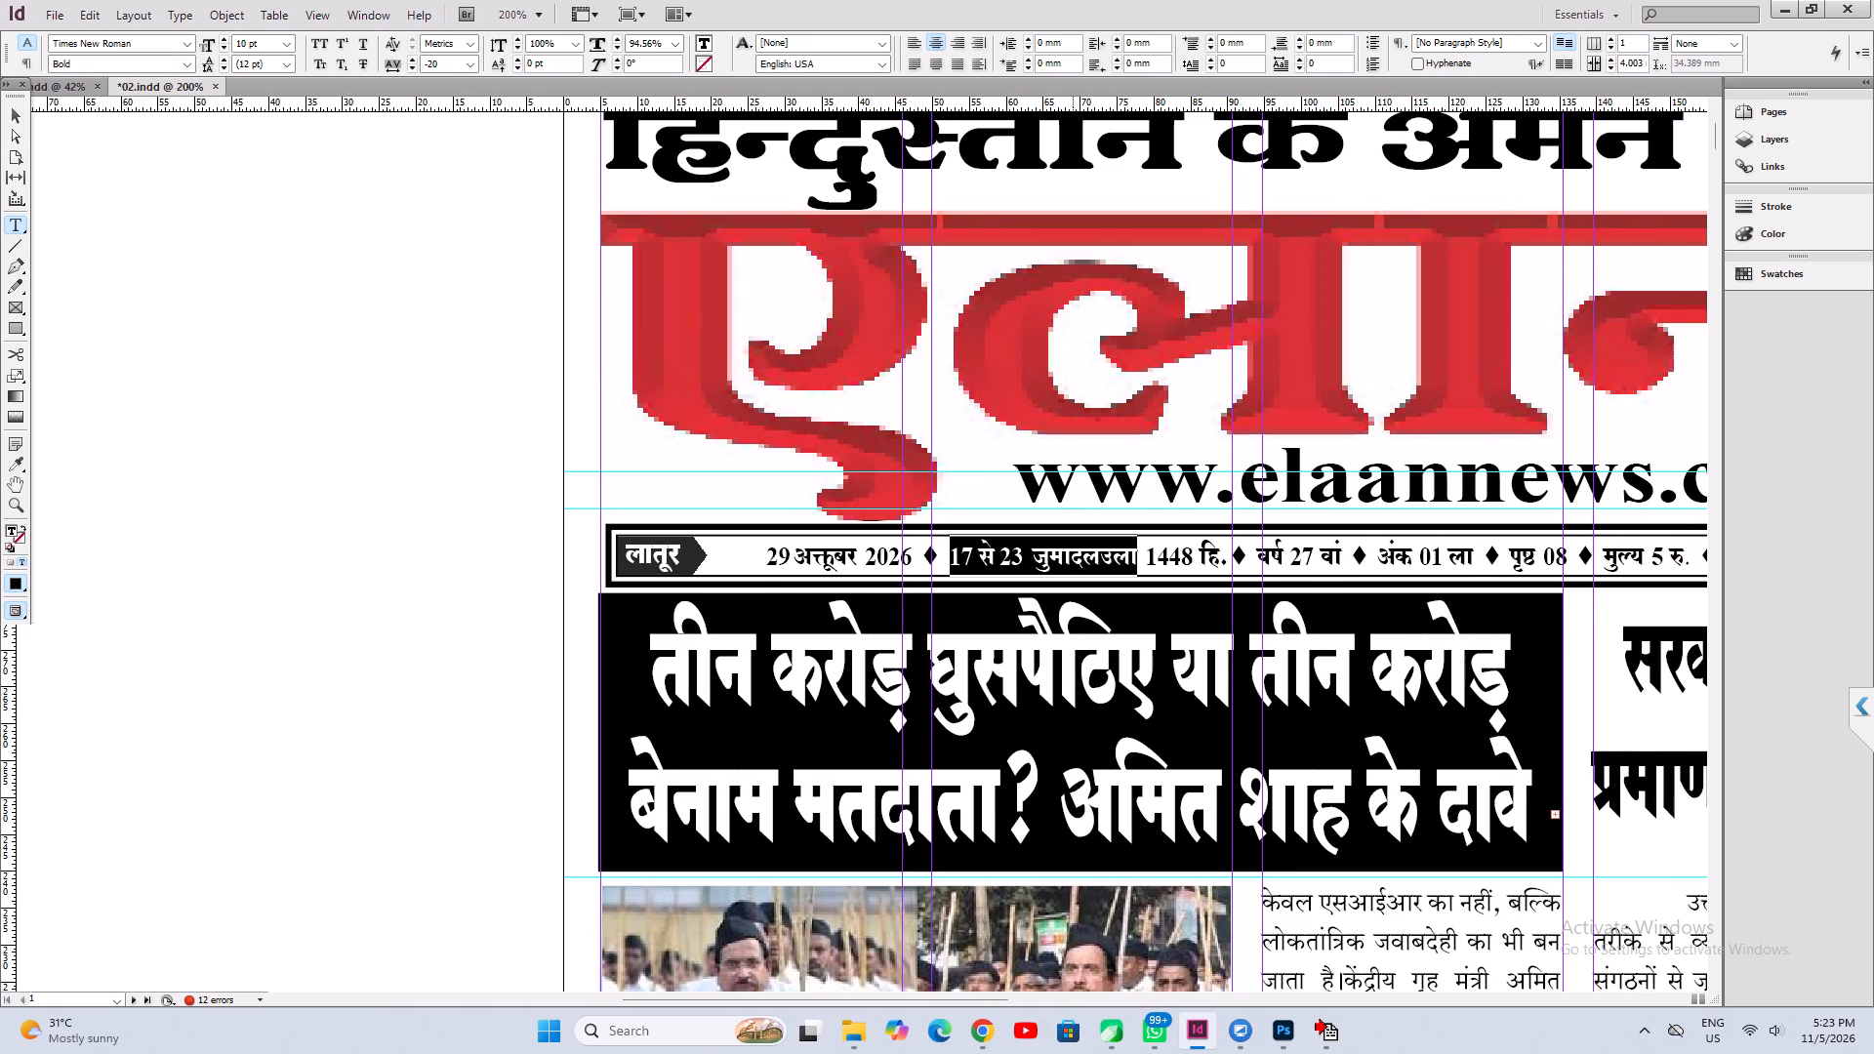
{"action": "left_click_drag", "start_coordinate": [1077, 569], "coordinate": [1078, 569]}
{"action": "left_click_drag", "start_coordinate": [1077, 569], "coordinate": [1018, 563]}
{"action": "left_click", "coordinate": [1018, 563]}
{"action": "left_click", "coordinate": [970, 559]}
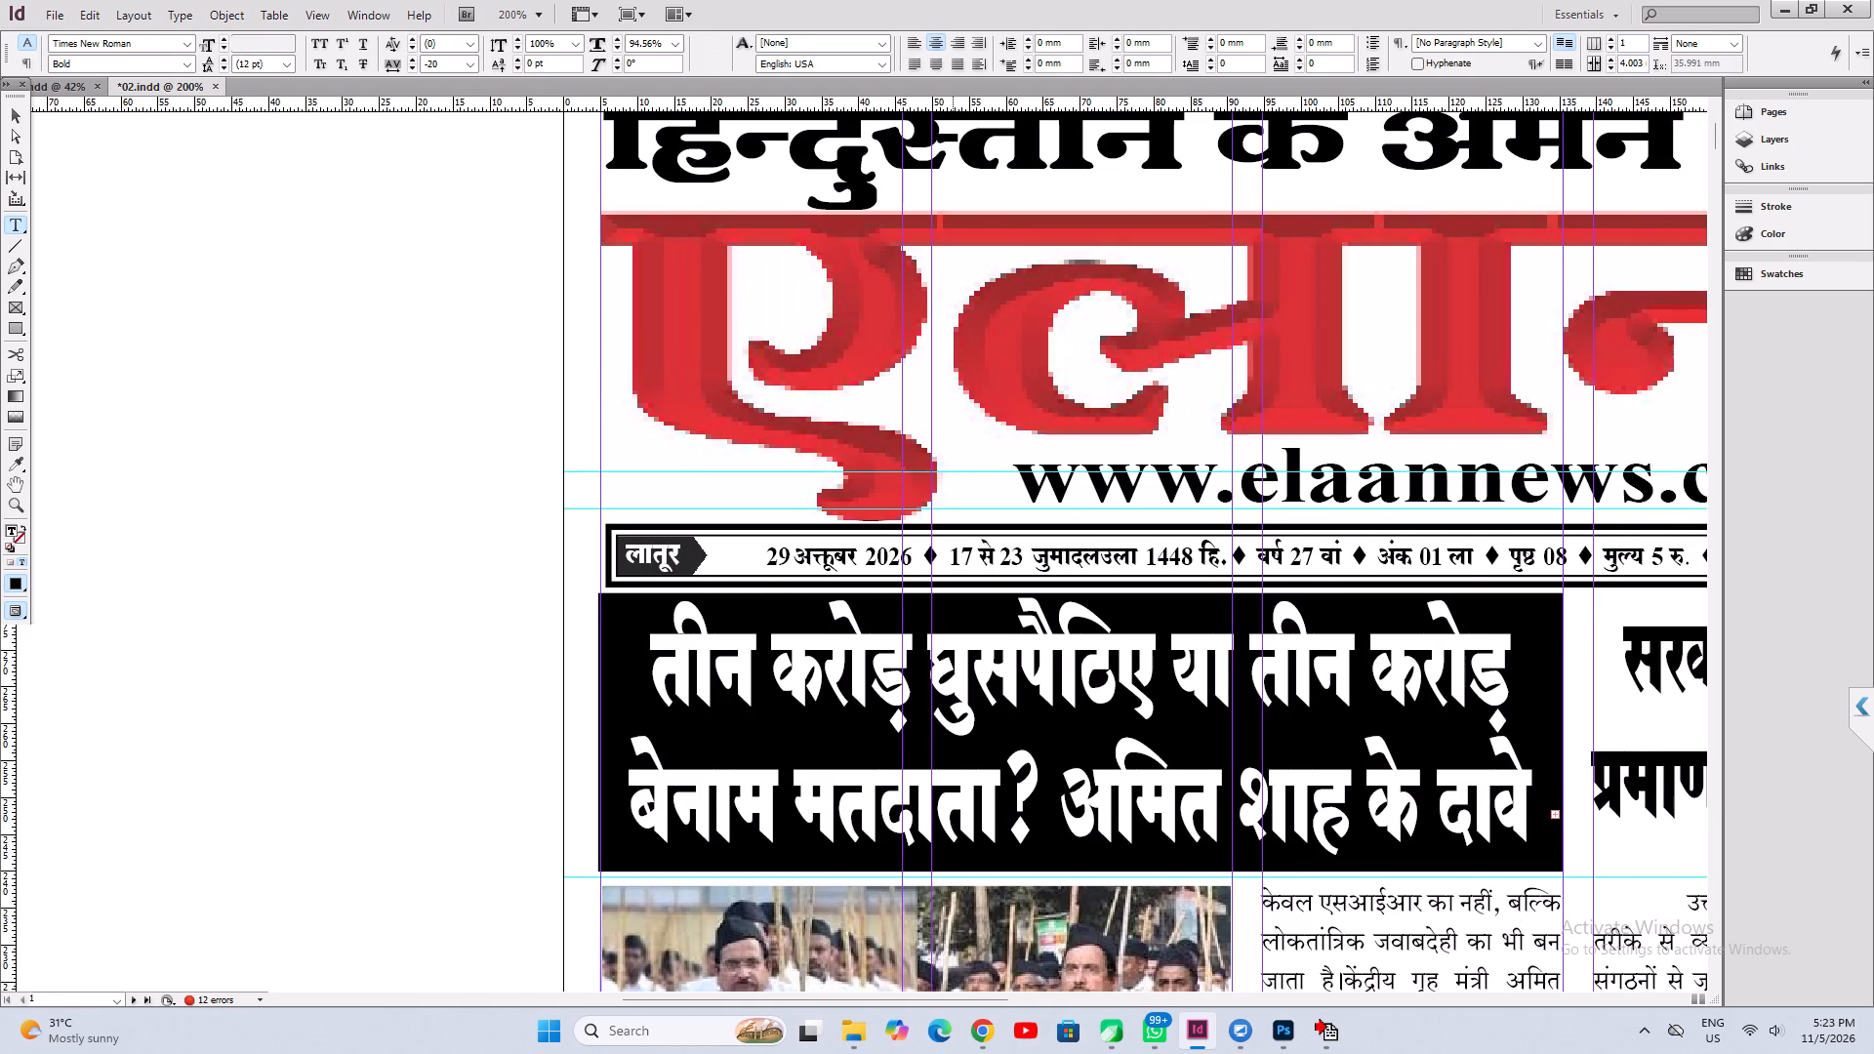
{"action": "left_click_drag", "start_coordinate": [953, 560], "coordinate": [1024, 560]}
{"action": "left_click", "coordinate": [1025, 560]}
{"action": "left_click_drag", "start_coordinate": [1020, 561], "coordinate": [946, 561]}
{"action": "key", "text": "ctrl+c"}
{"action": "left_click", "coordinate": [785, 555]}
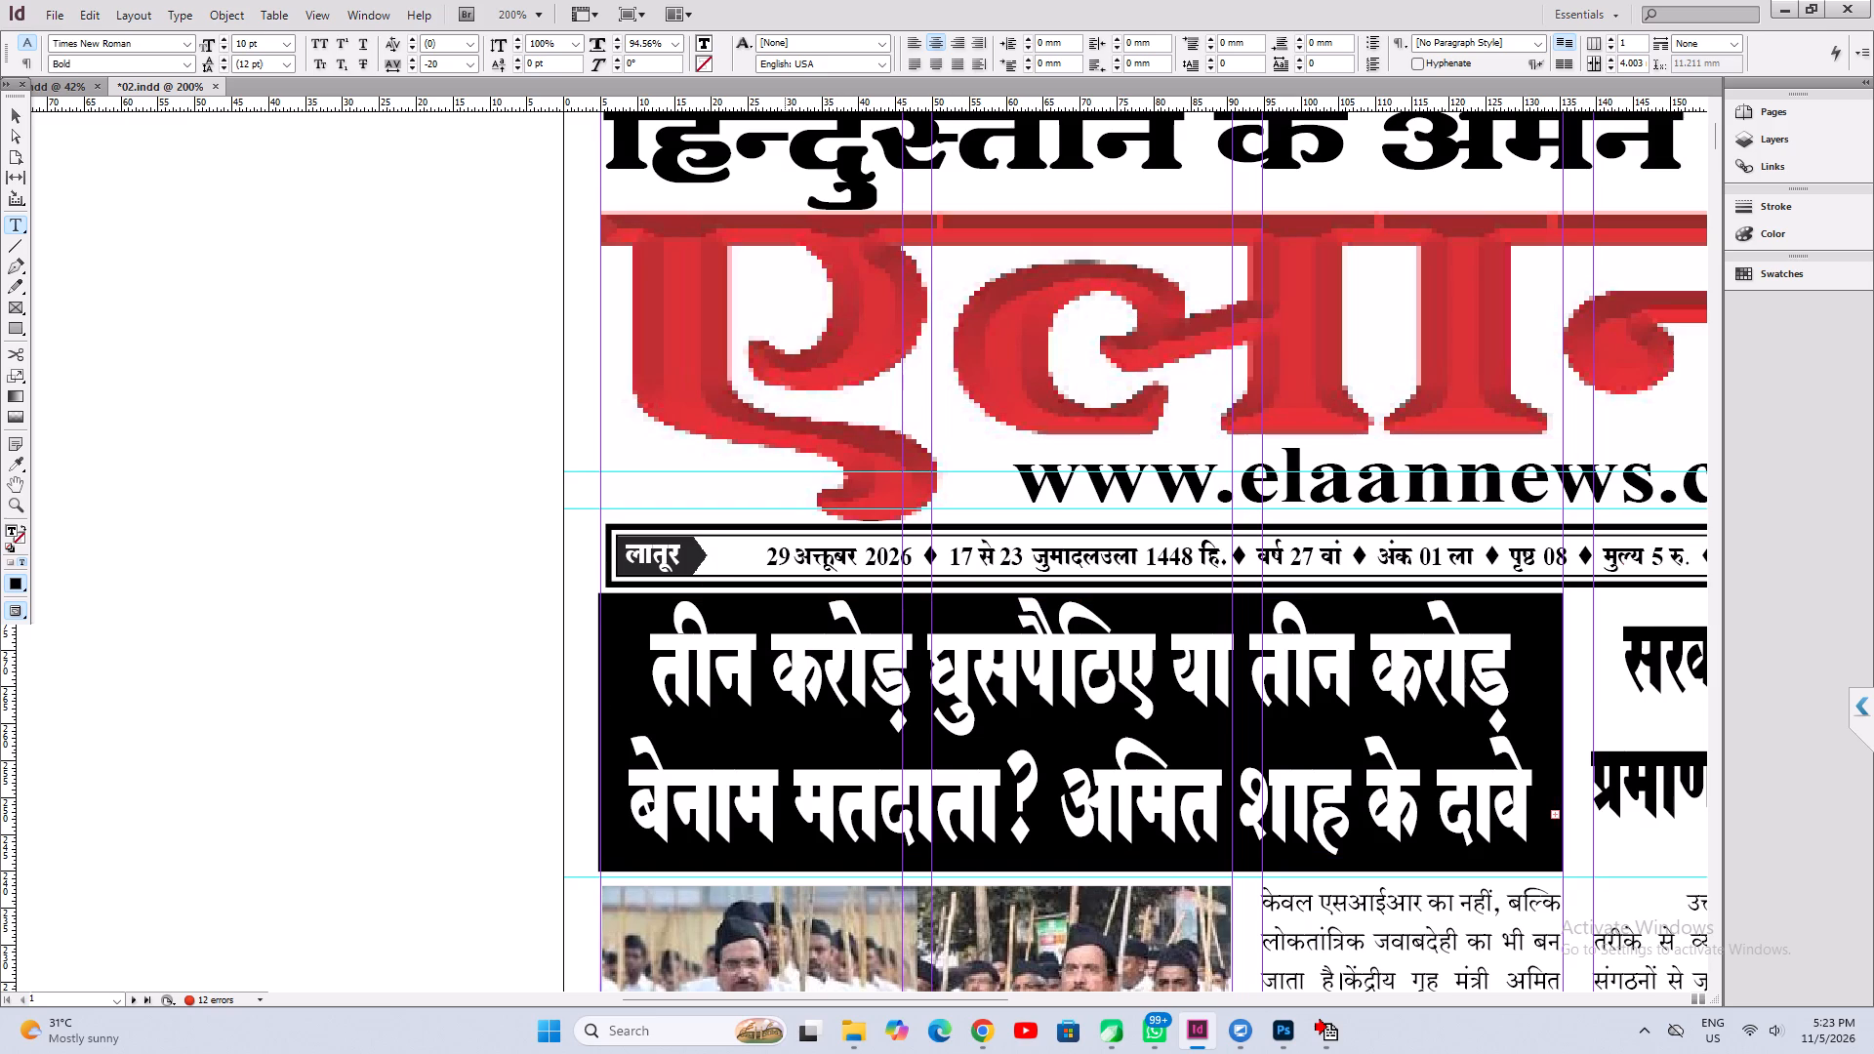
{"action": "key", "text": "Left"}
{"action": "key", "text": "Left"}
{"action": "key", "text": "ctrl+v"}
Change the pasted date range at the start of the date line to "05 से 11".
{"action": "key", "text": "Left"}
{"action": "key", "text": "Left"}
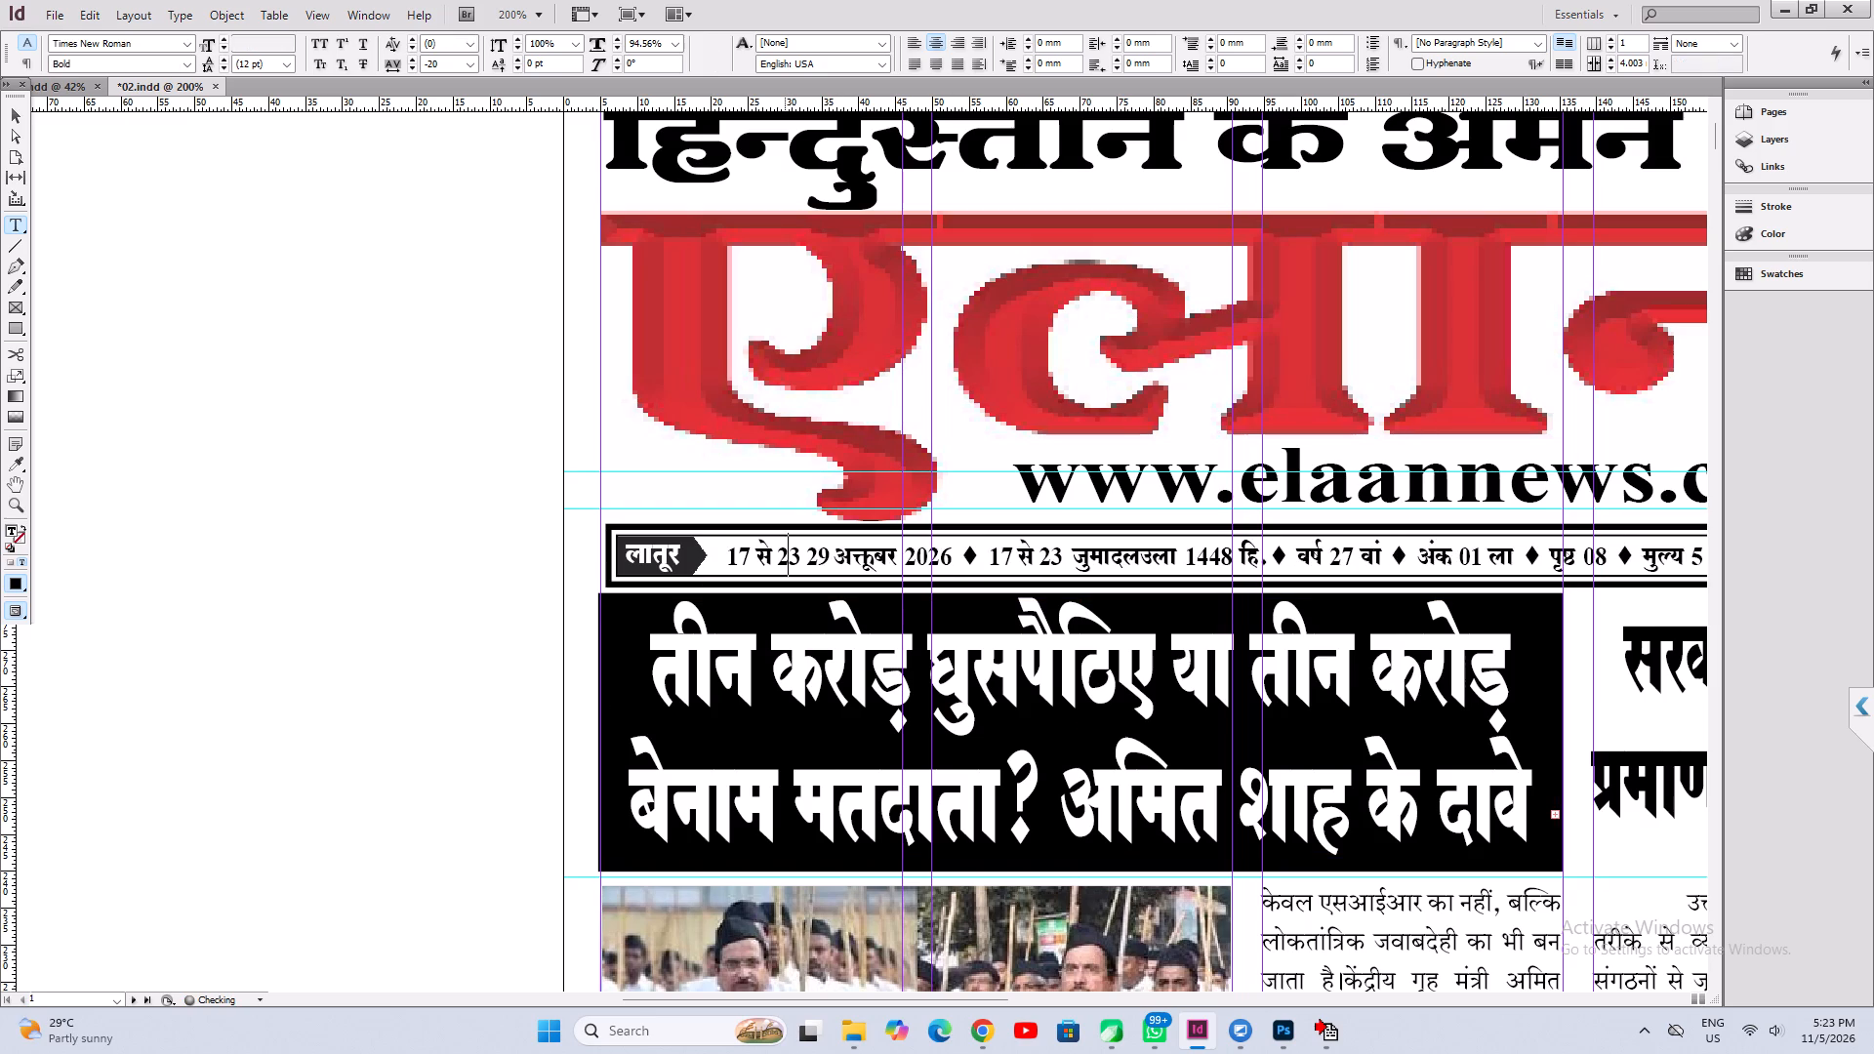
{"action": "key", "text": "Left"}
{"action": "key", "text": "Left"}
{"action": "key", "text": "Left"}
{"action": "key", "text": "Left"}
{"action": "key", "text": "Left"}
{"action": "key", "text": "shift+Left"}
{"action": "key", "text": "shift+Left"}
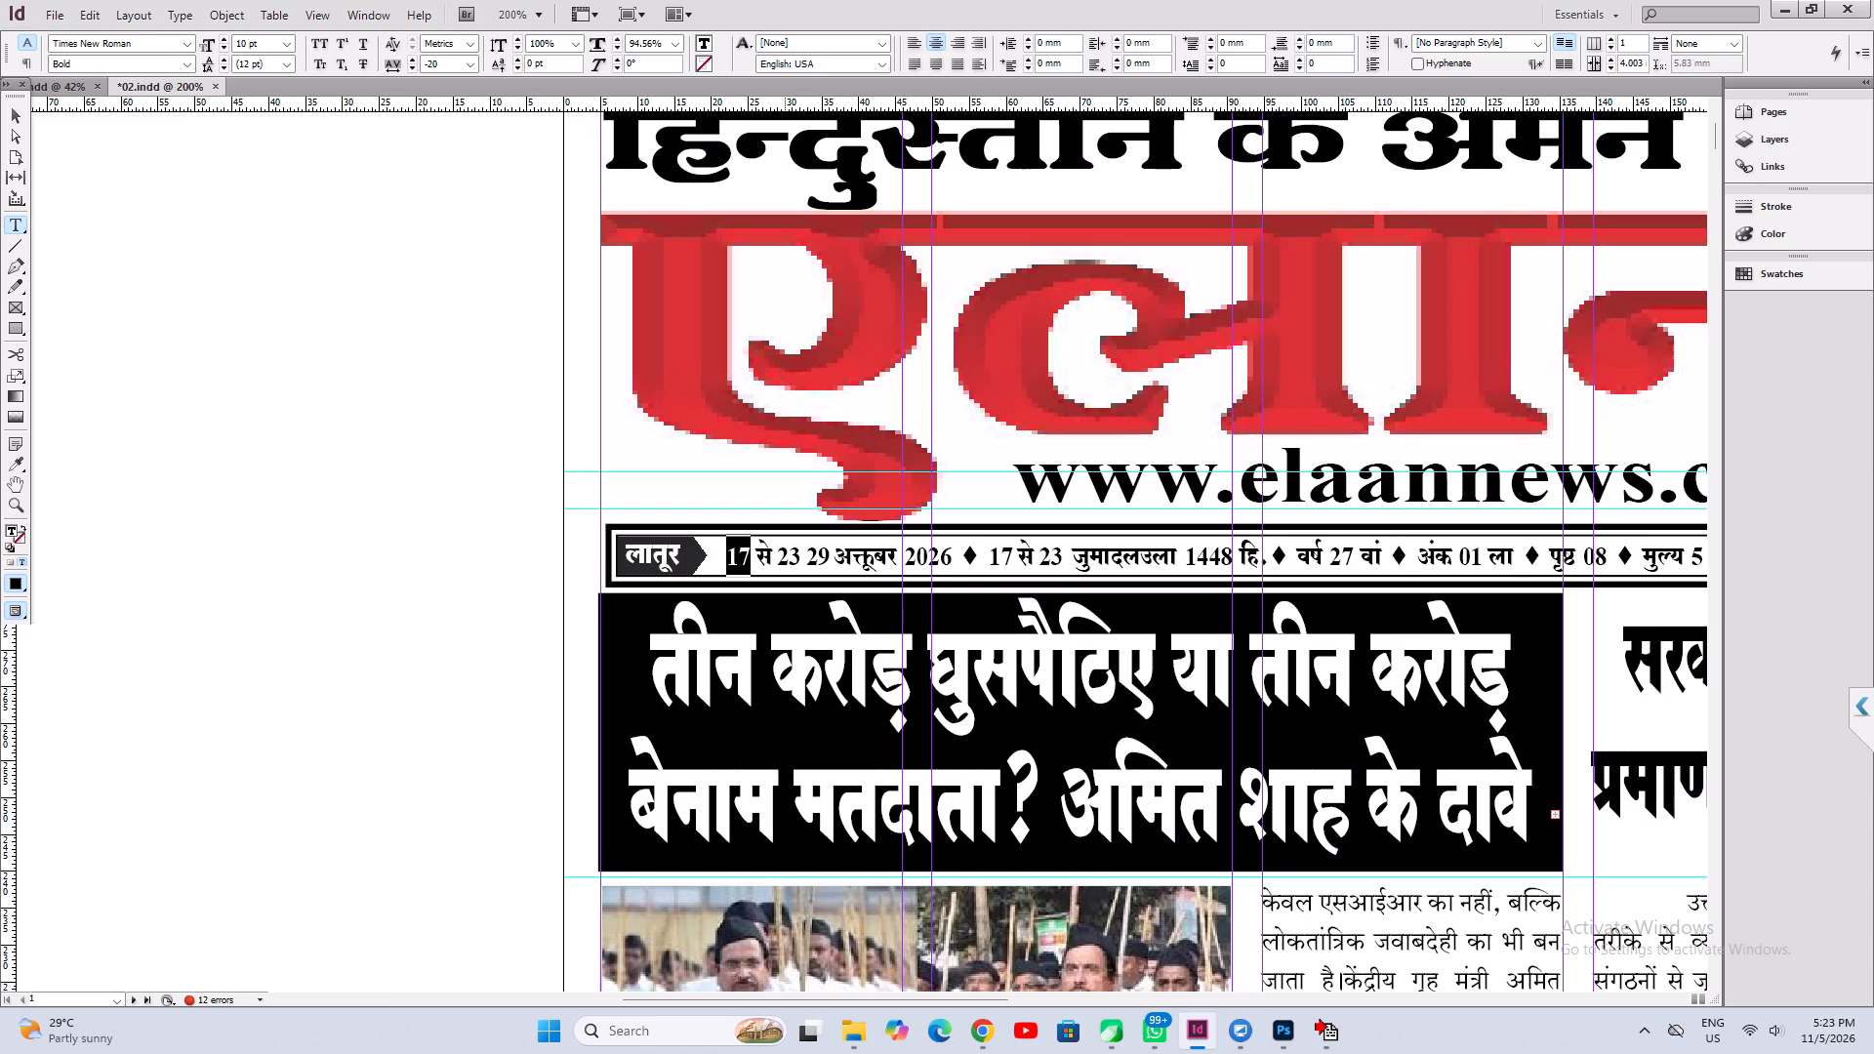
{"action": "type", "text": "05"}
{"action": "key", "text": "Right"}
{"action": "key", "text": "Right"}
{"action": "key", "text": "Right"}
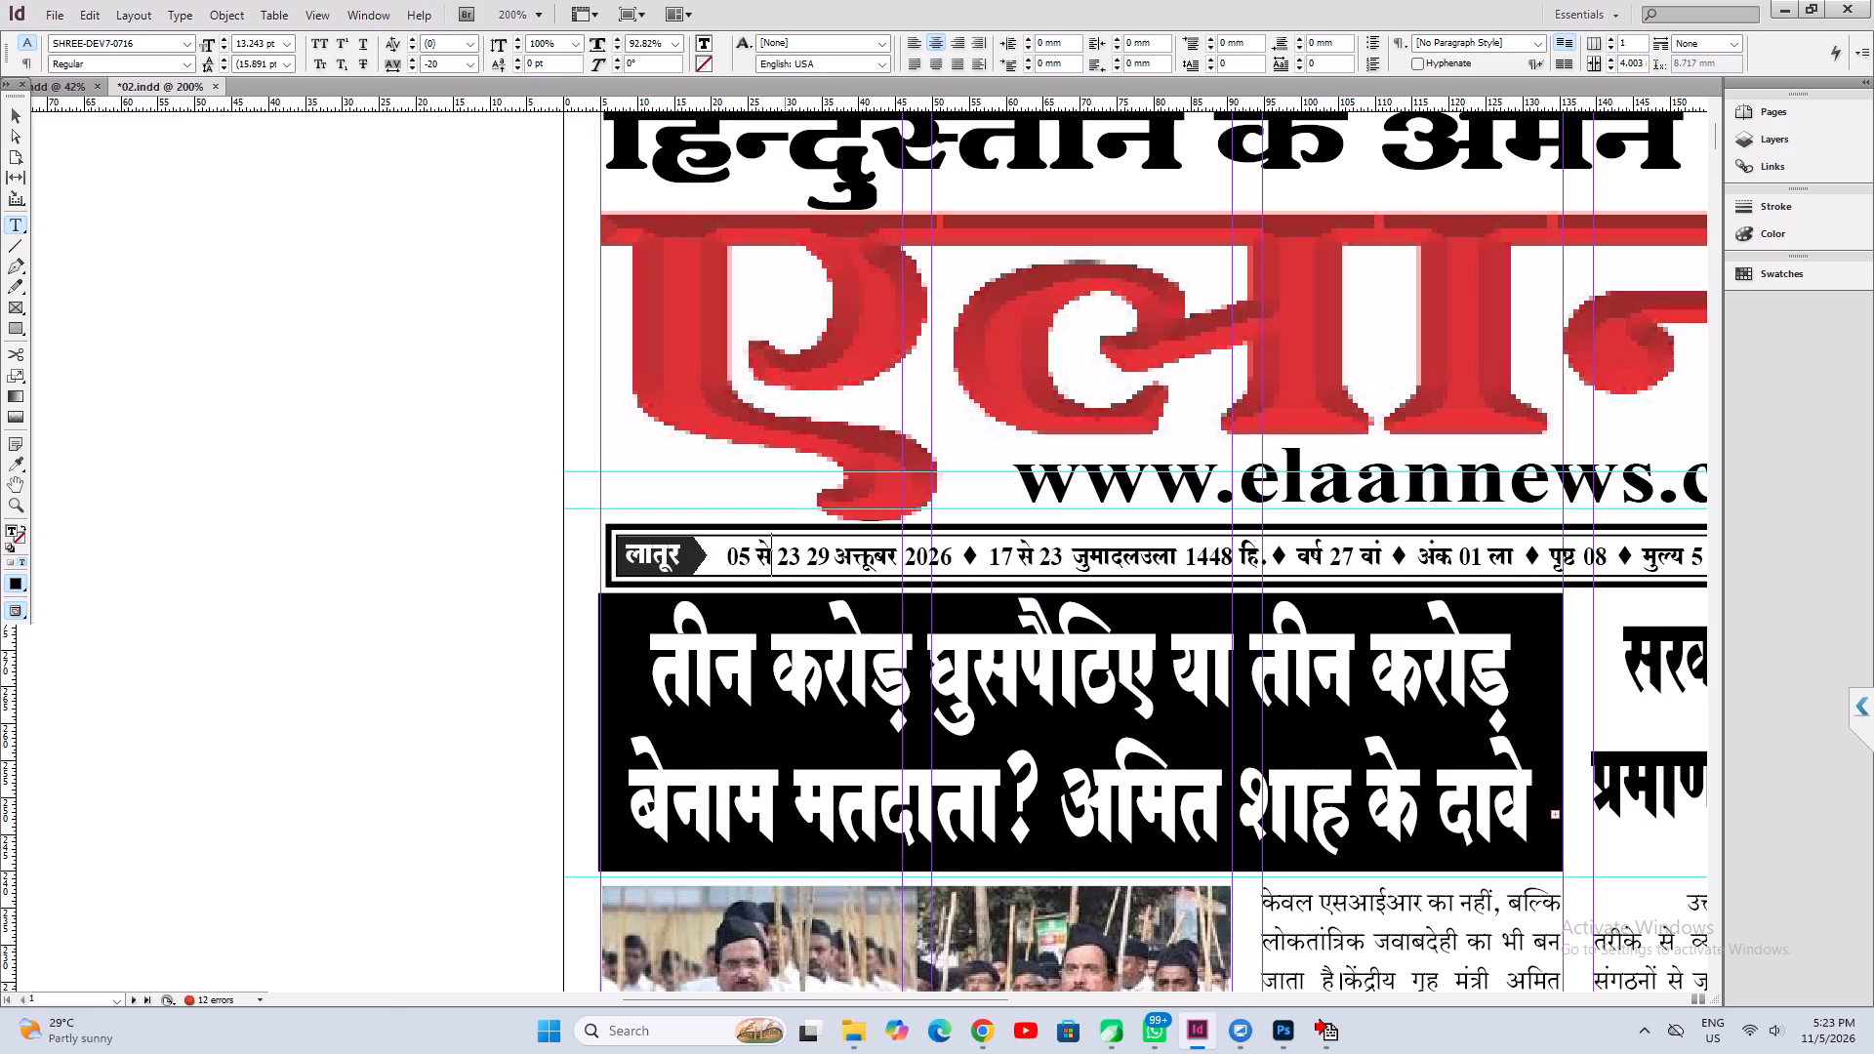
{"action": "key", "text": "Right"}
{"action": "key", "text": "shift+Right"}
{"action": "key", "text": "shift+Right"}
{"action": "type", "text": "11"}
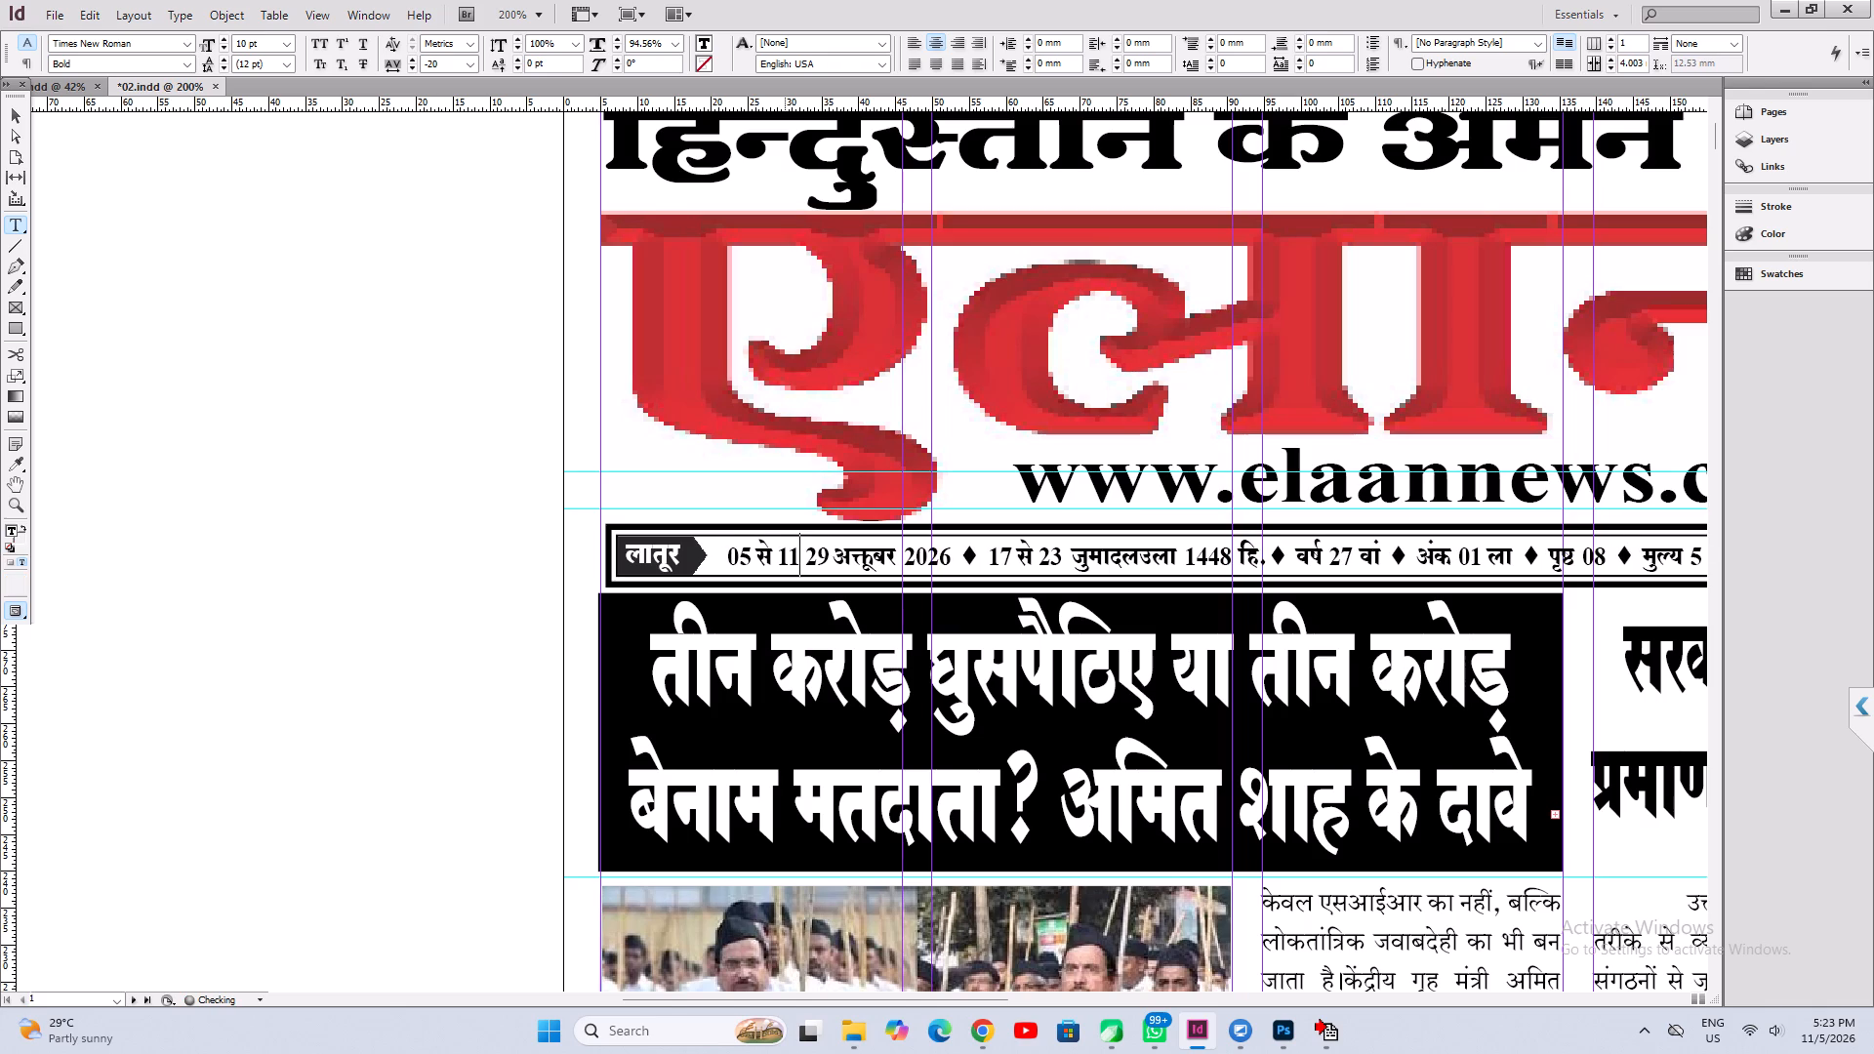
Delete the leftover "29" before the month name in the date line.
{"action": "key", "text": "Right"}
{"action": "key", "text": "shift+Right"}
{"action": "key", "text": "shift+Right"}
{"action": "key", "text": "BackSpace"}
{"action": "key", "text": "Right"}
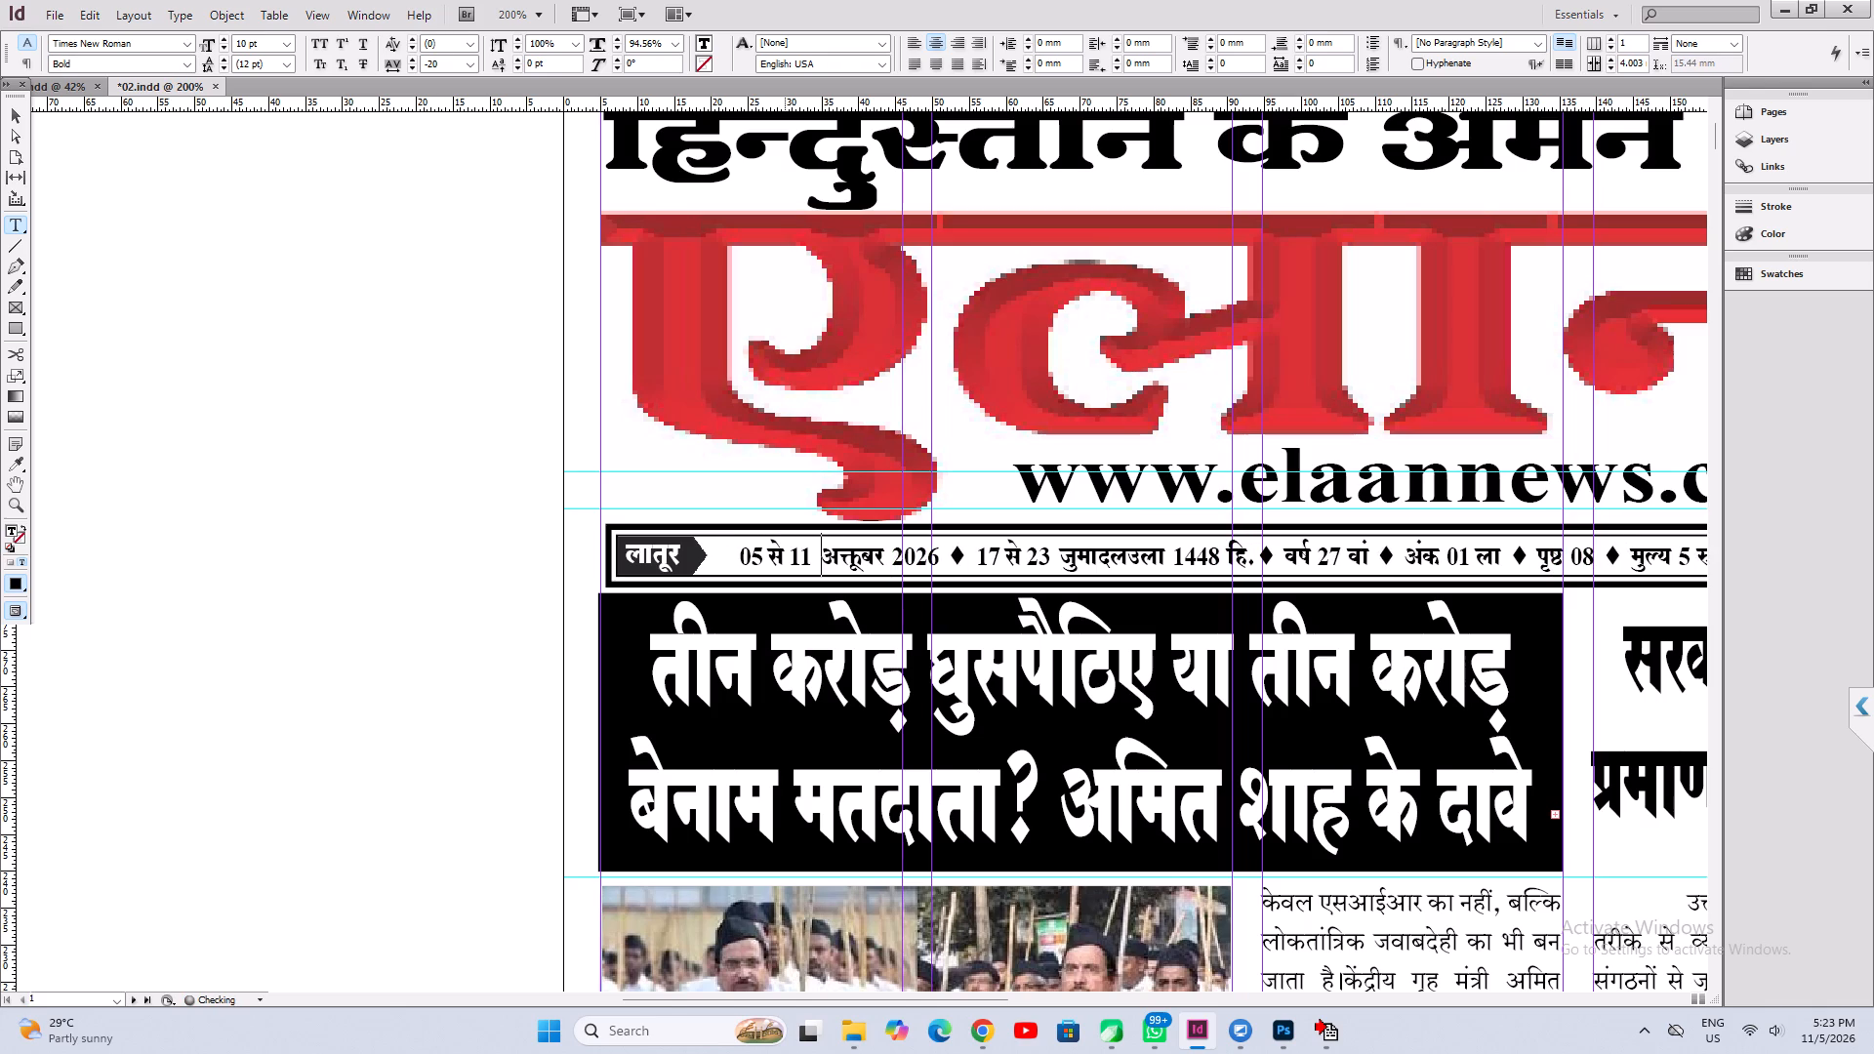
Launch the Shree-Lipi keyboard handler for typing the Hindi month name and minimise its user tips window.
{"action": "key", "text": "Right"}
{"action": "key", "text": "shift+Right"}
{"action": "key", "text": "shift+Right"}
{"action": "key", "text": "shift+Right"}
{"action": "key", "text": "shift+Right"}
{"action": "key", "text": "shift+Right"}
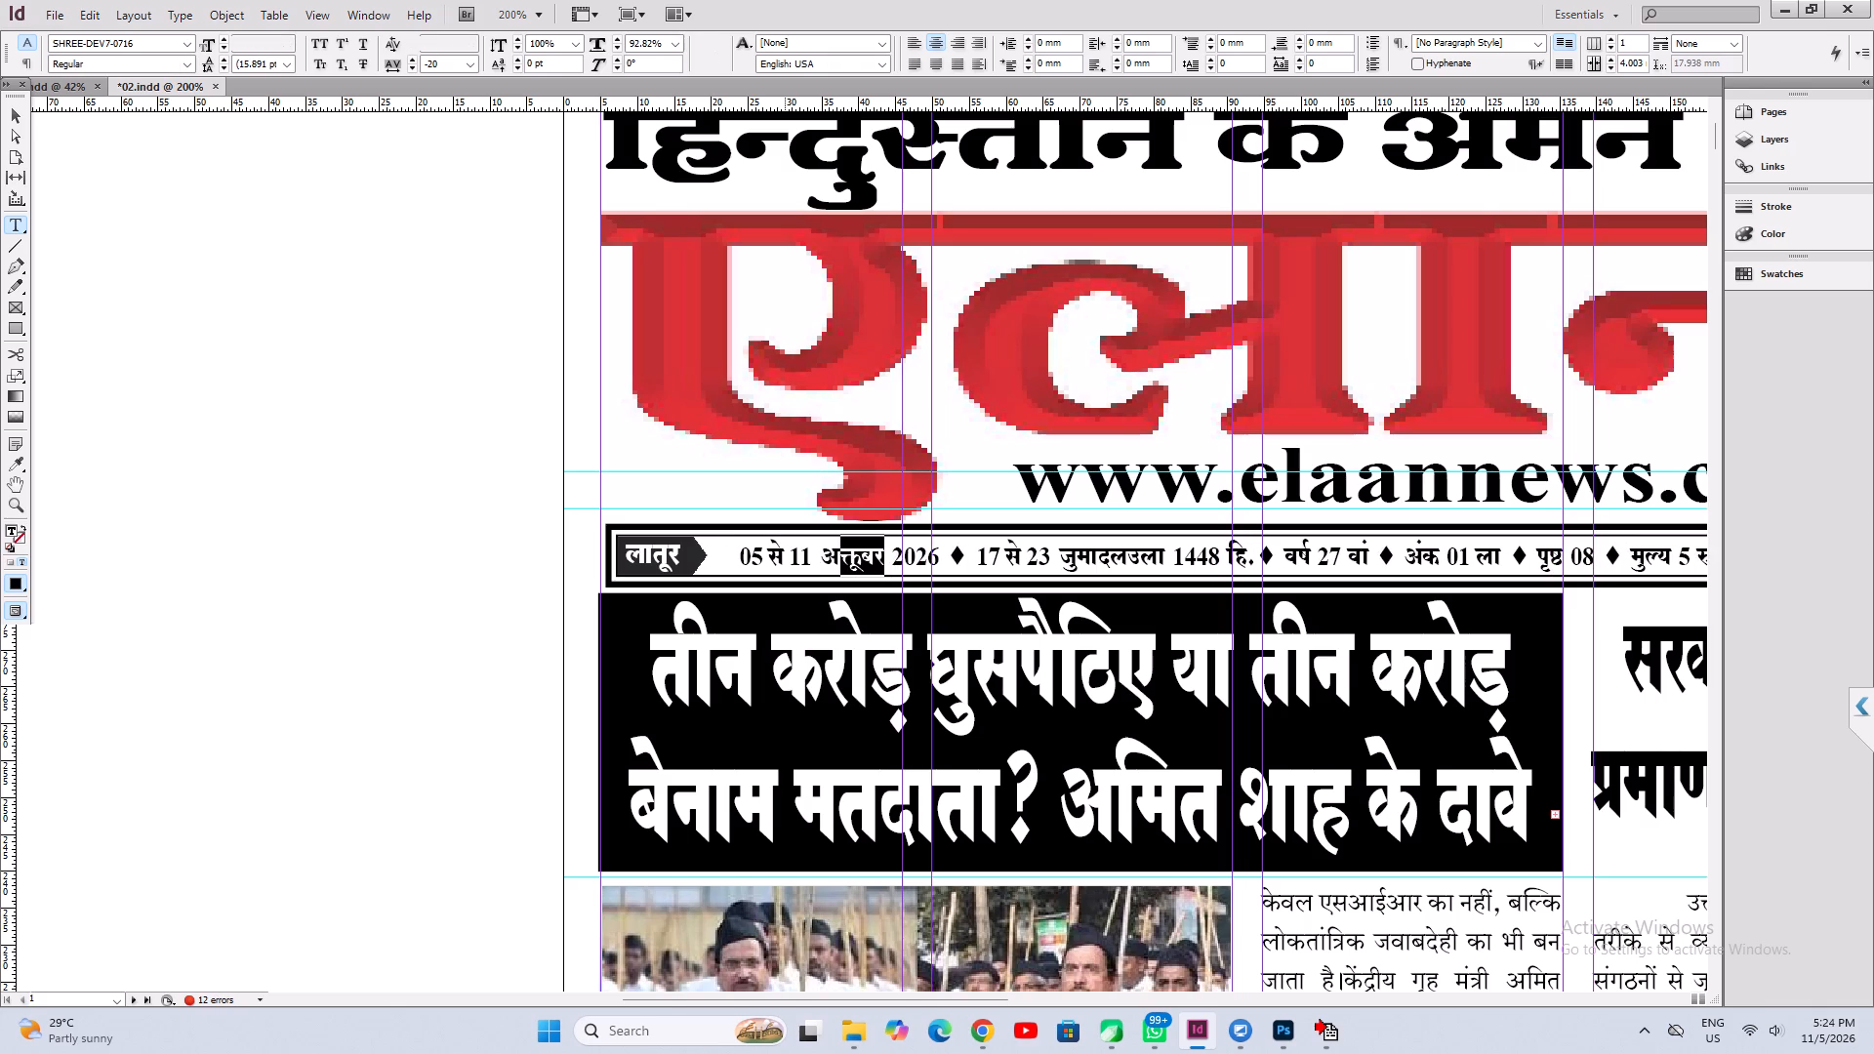
{"action": "left_click", "coordinate": [1647, 1040]}
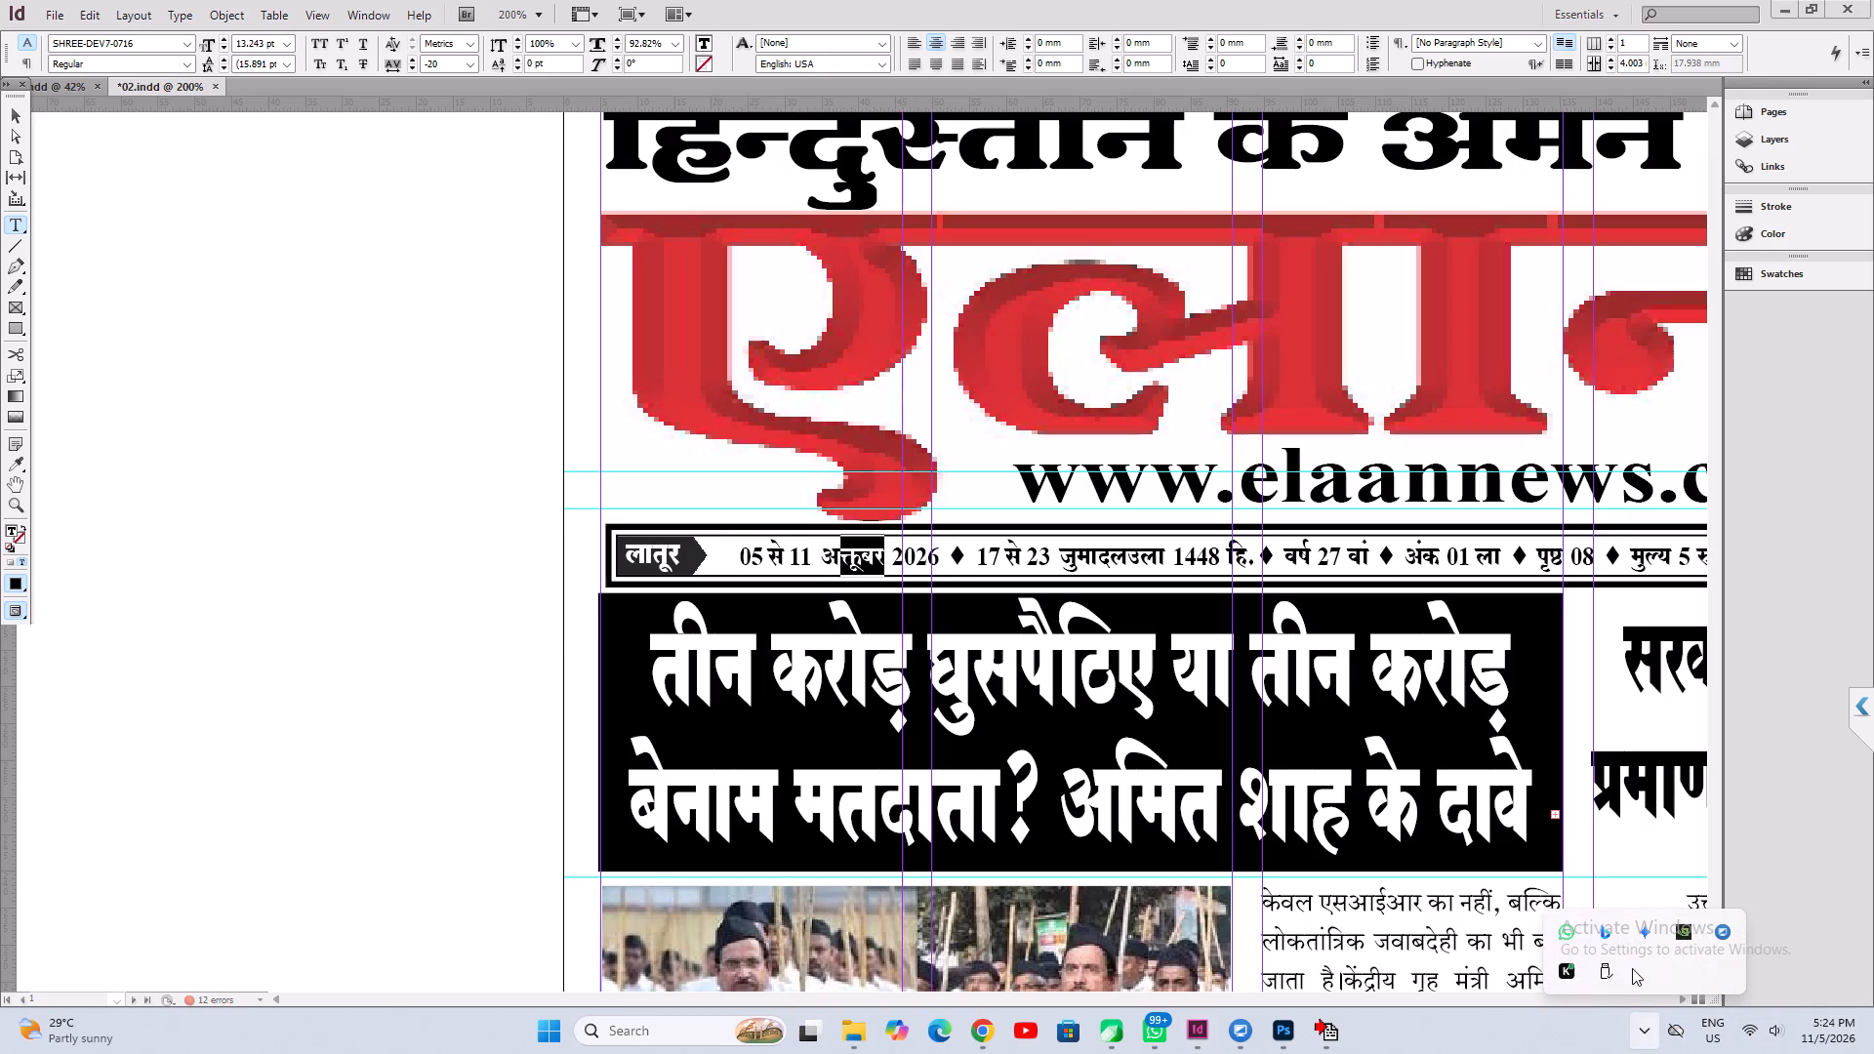
{"action": "type", "text": "sh"}
{"action": "left_click", "coordinate": [703, 327]}
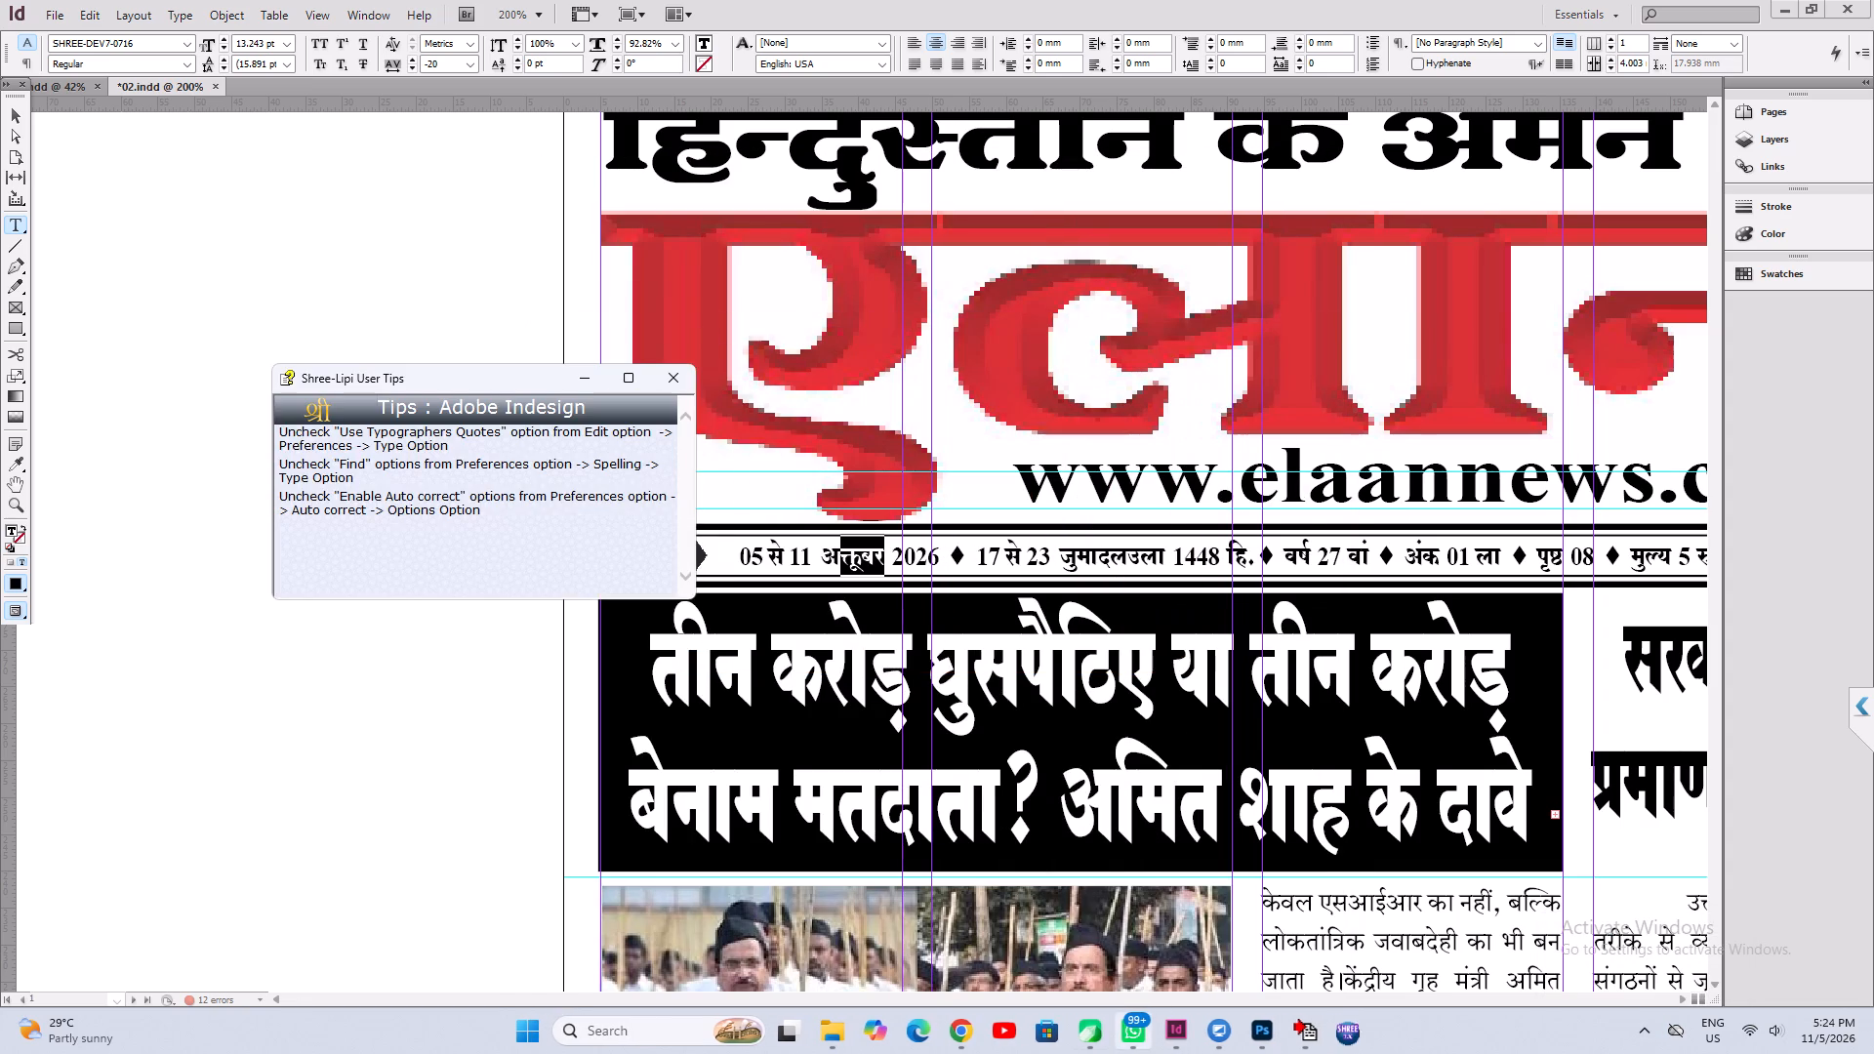
{"action": "left_click", "coordinate": [581, 371]}
Switch to CorelDRAW, save diwali books1.cdr, and return to the newspaper page in InDesign.
{"action": "left_click", "coordinate": [1089, 1027]}
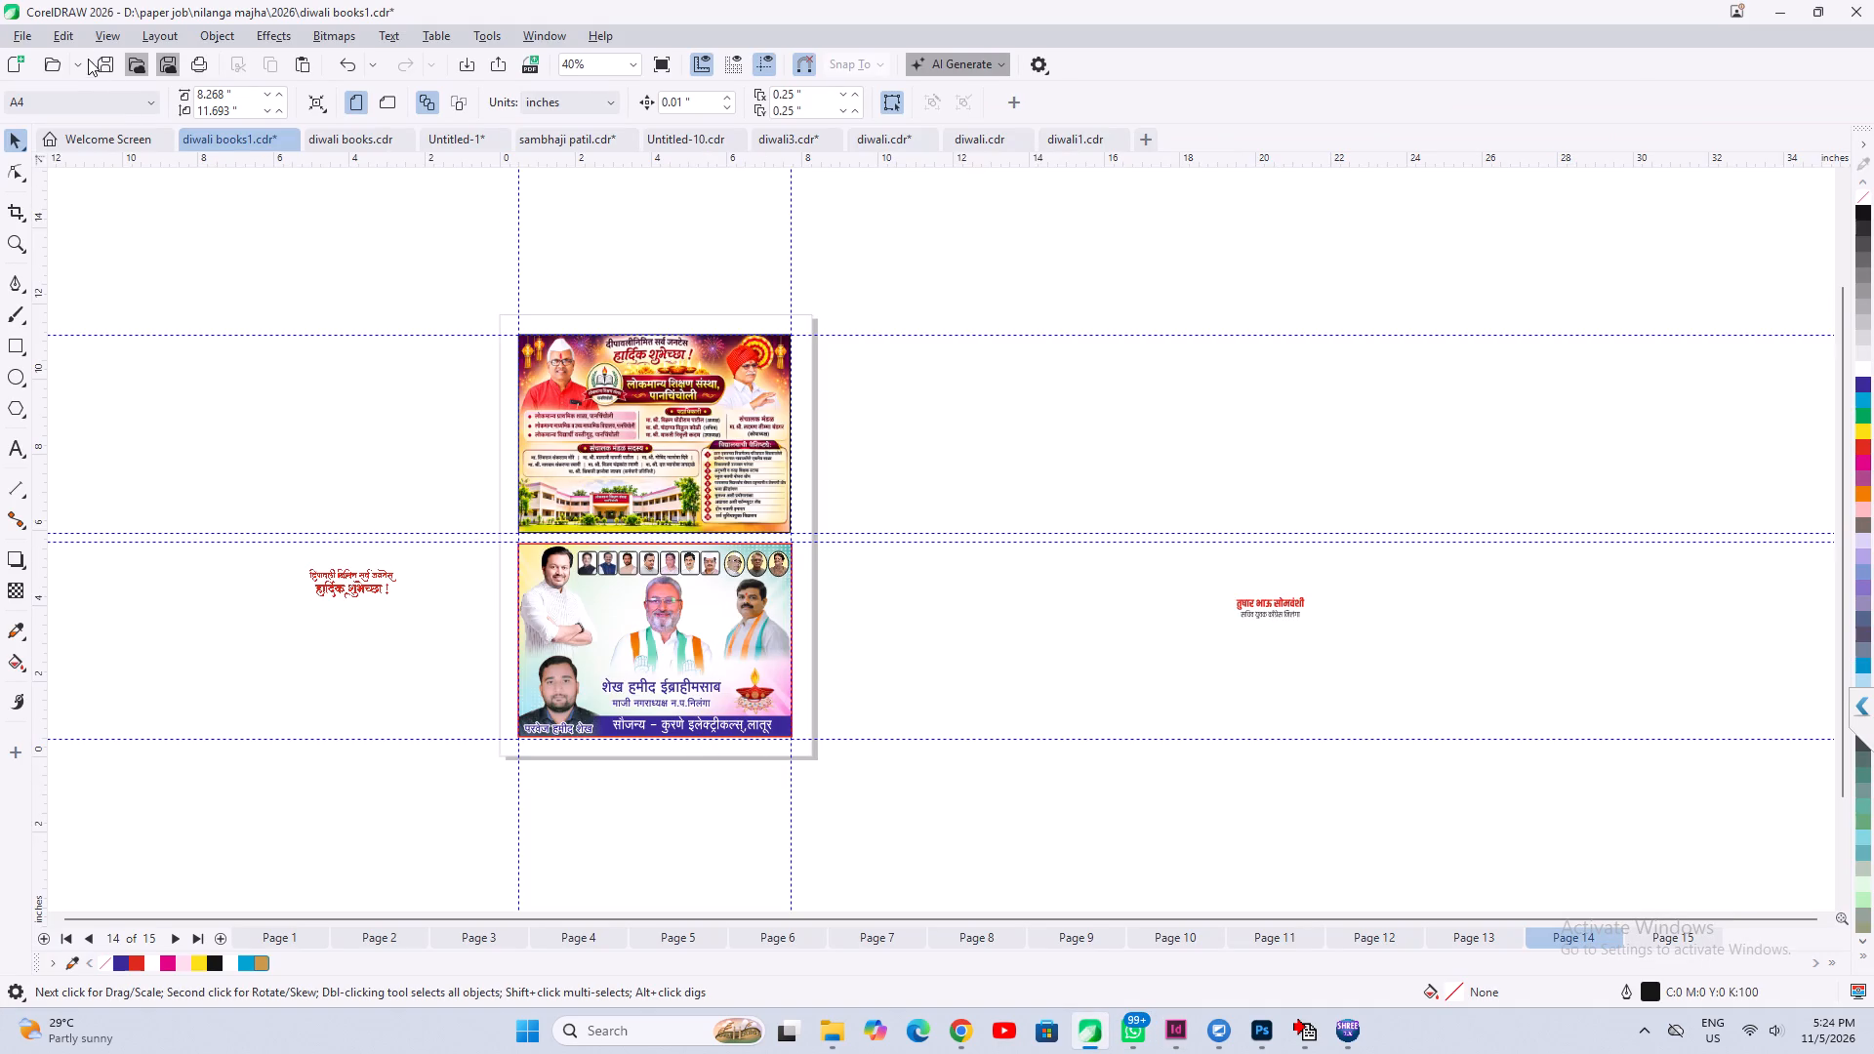
{"action": "left_click", "coordinate": [103, 63]}
{"action": "left_click", "coordinate": [1175, 1030]}
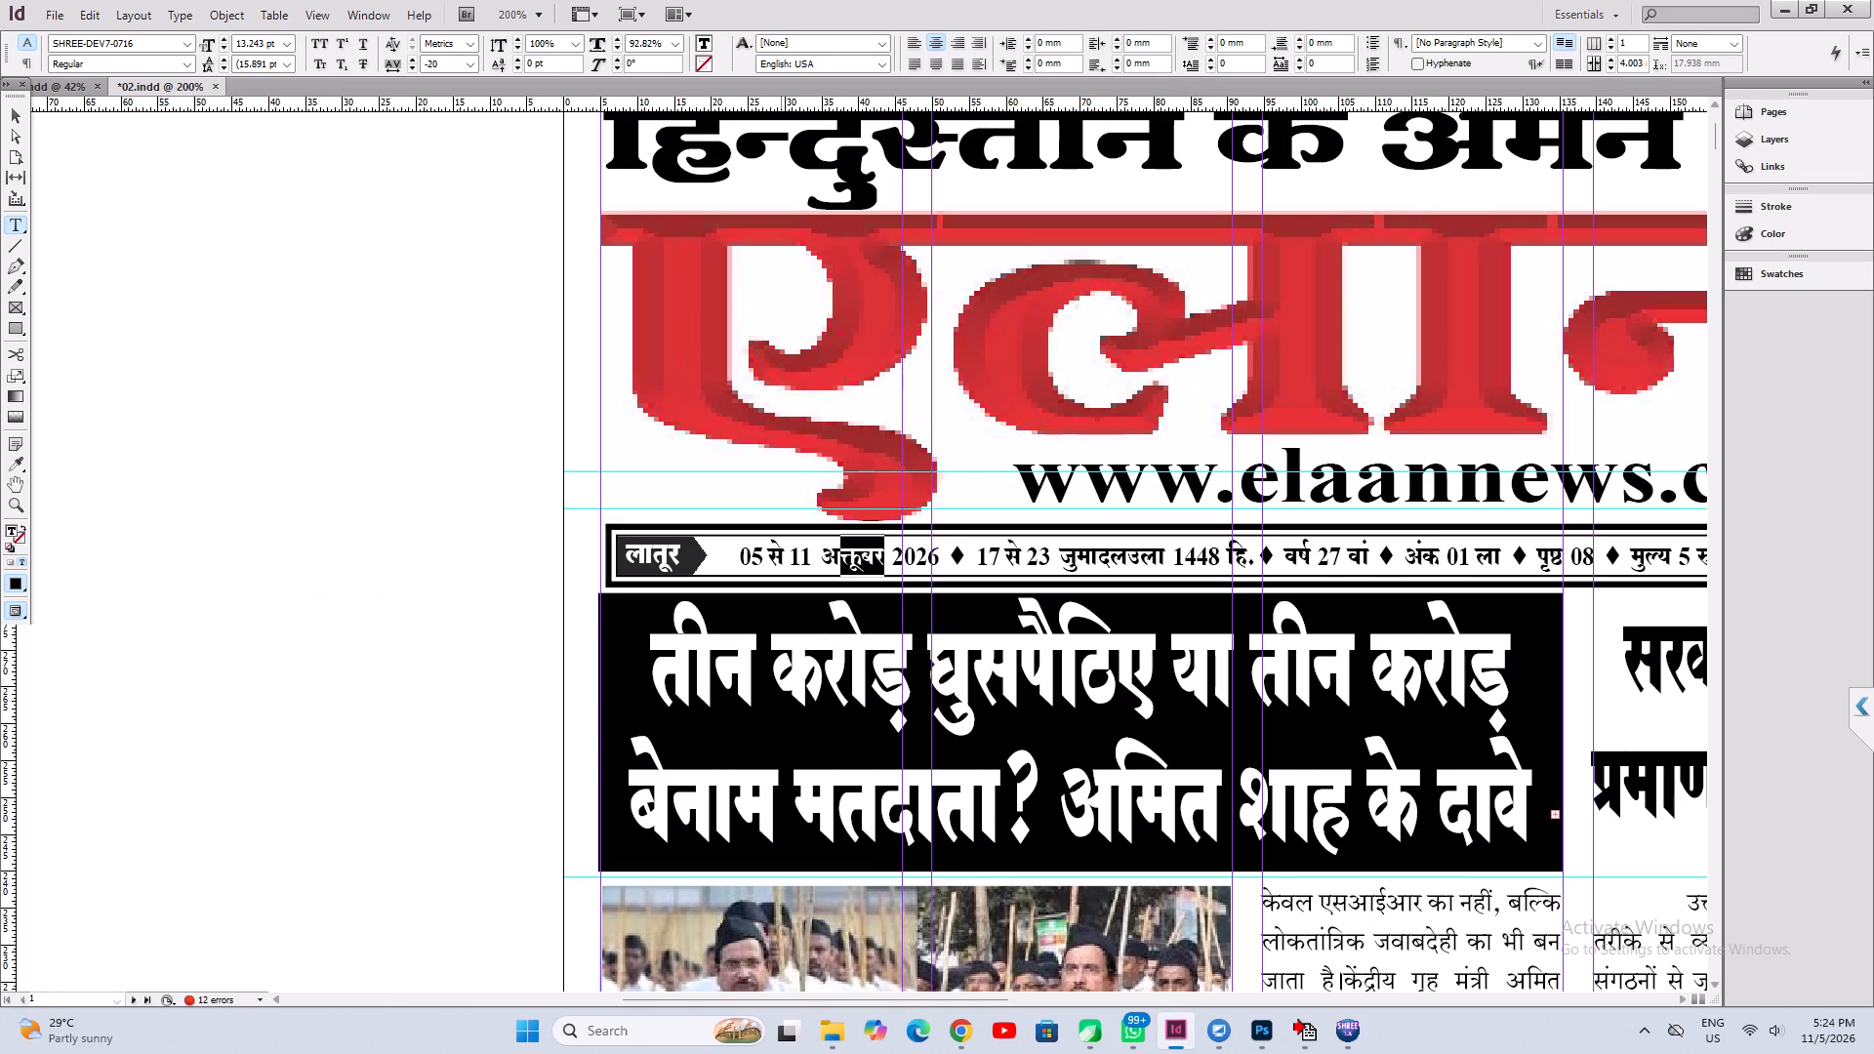
Bring up the Shree-Lipi Dev Ratna main window from the background apps.
{"action": "left_click", "coordinate": [856, 558]}
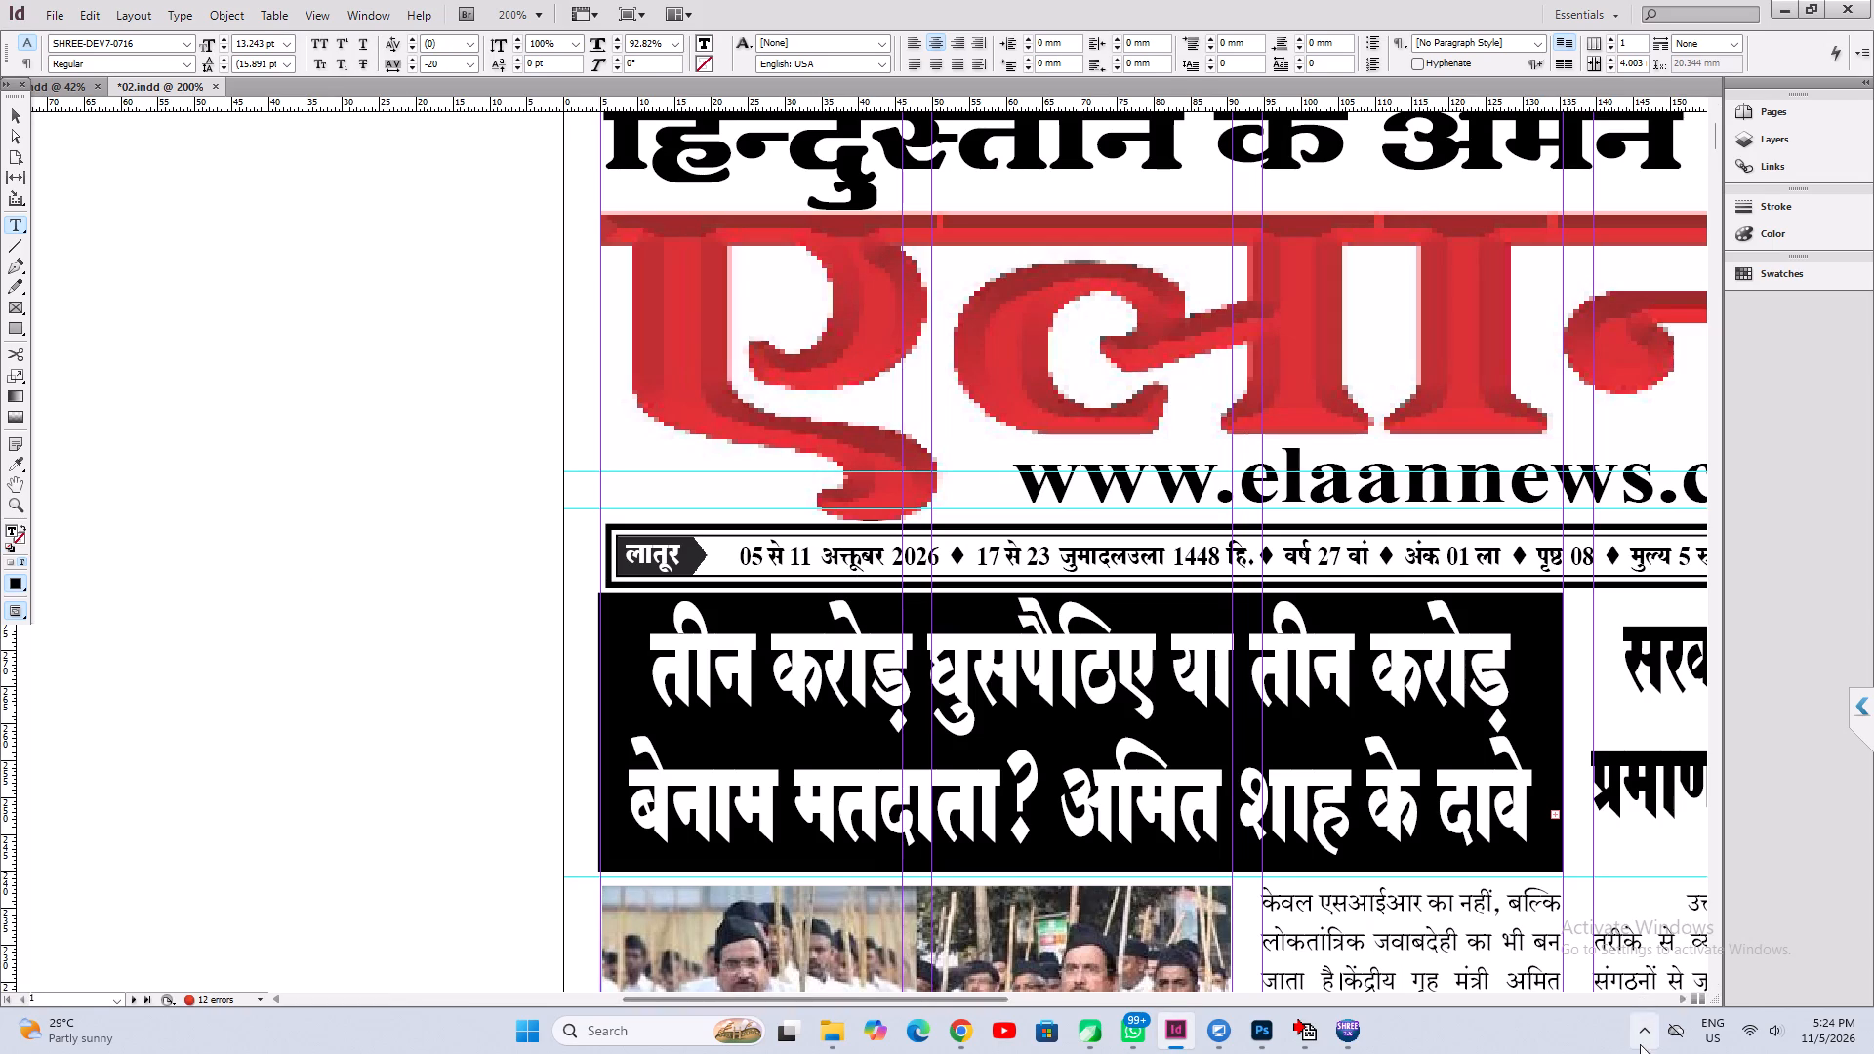
{"action": "double_click", "coordinate": [1640, 1044]}
{"action": "left_click", "coordinate": [1641, 1030]}
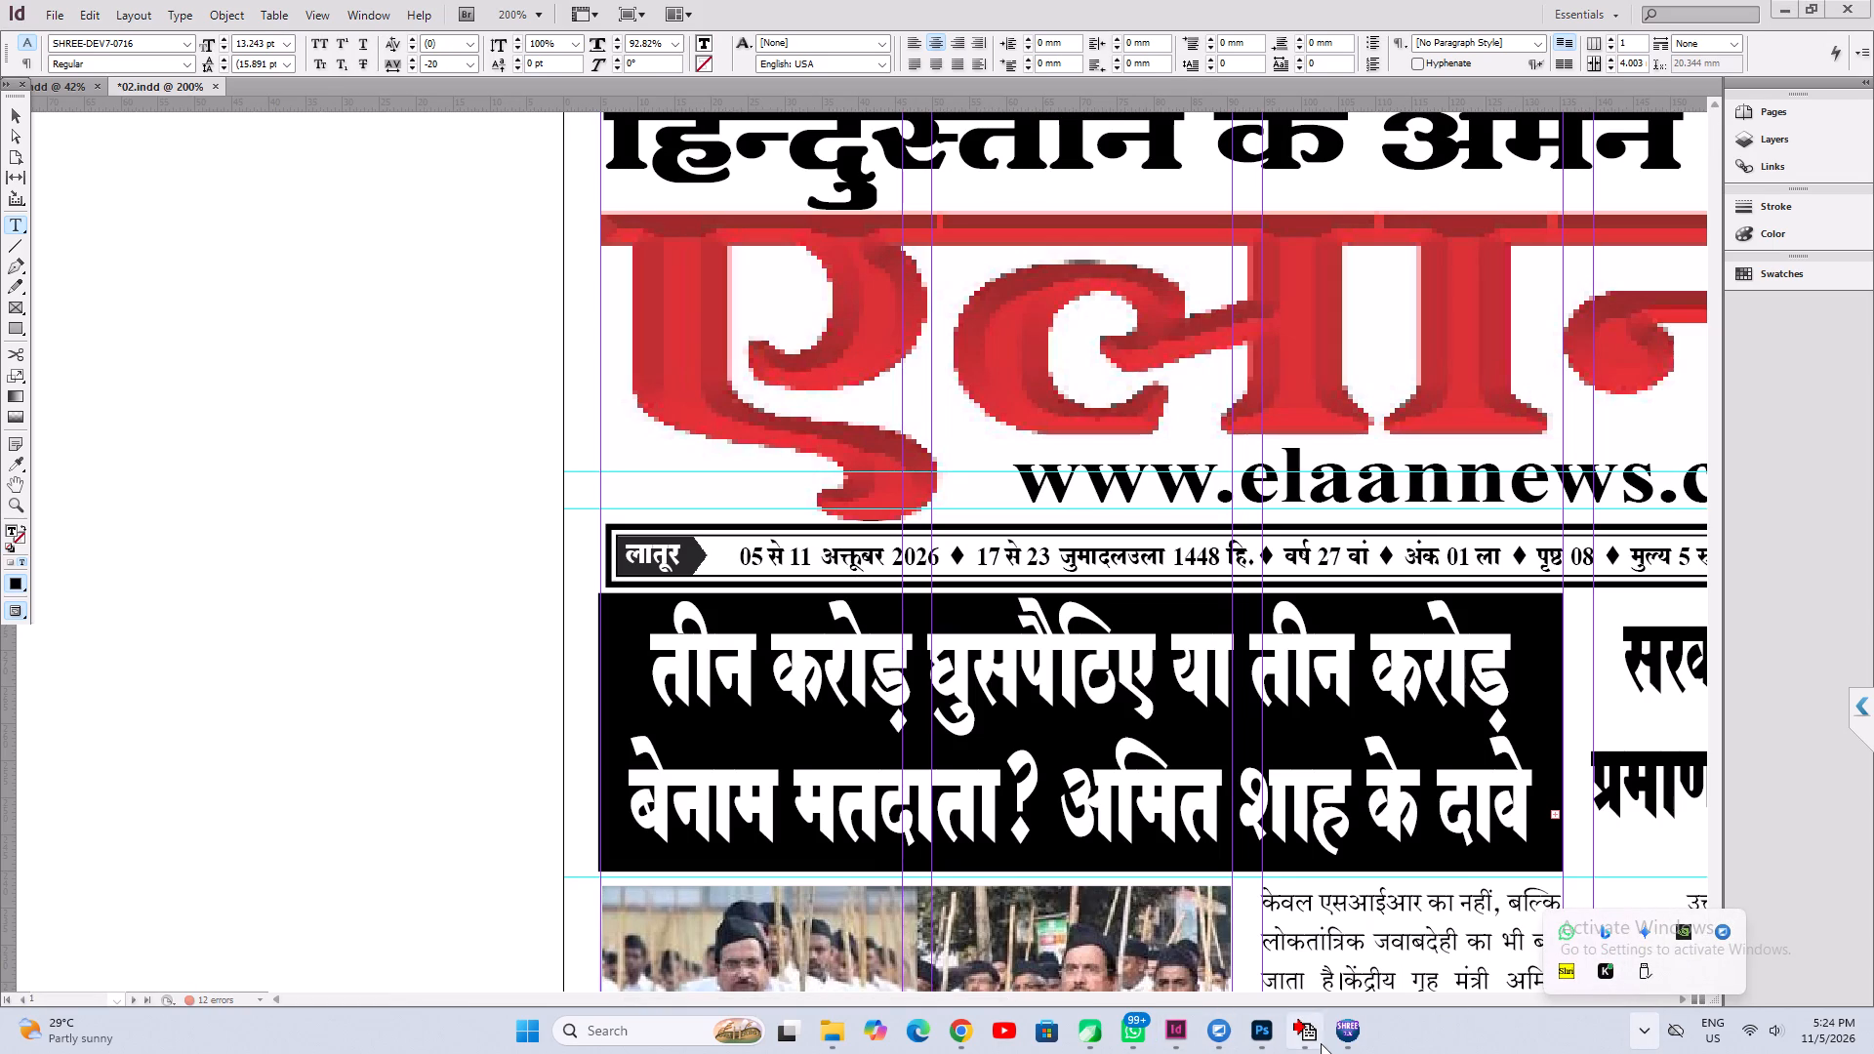
{"action": "triple_click", "coordinate": [1560, 973]}
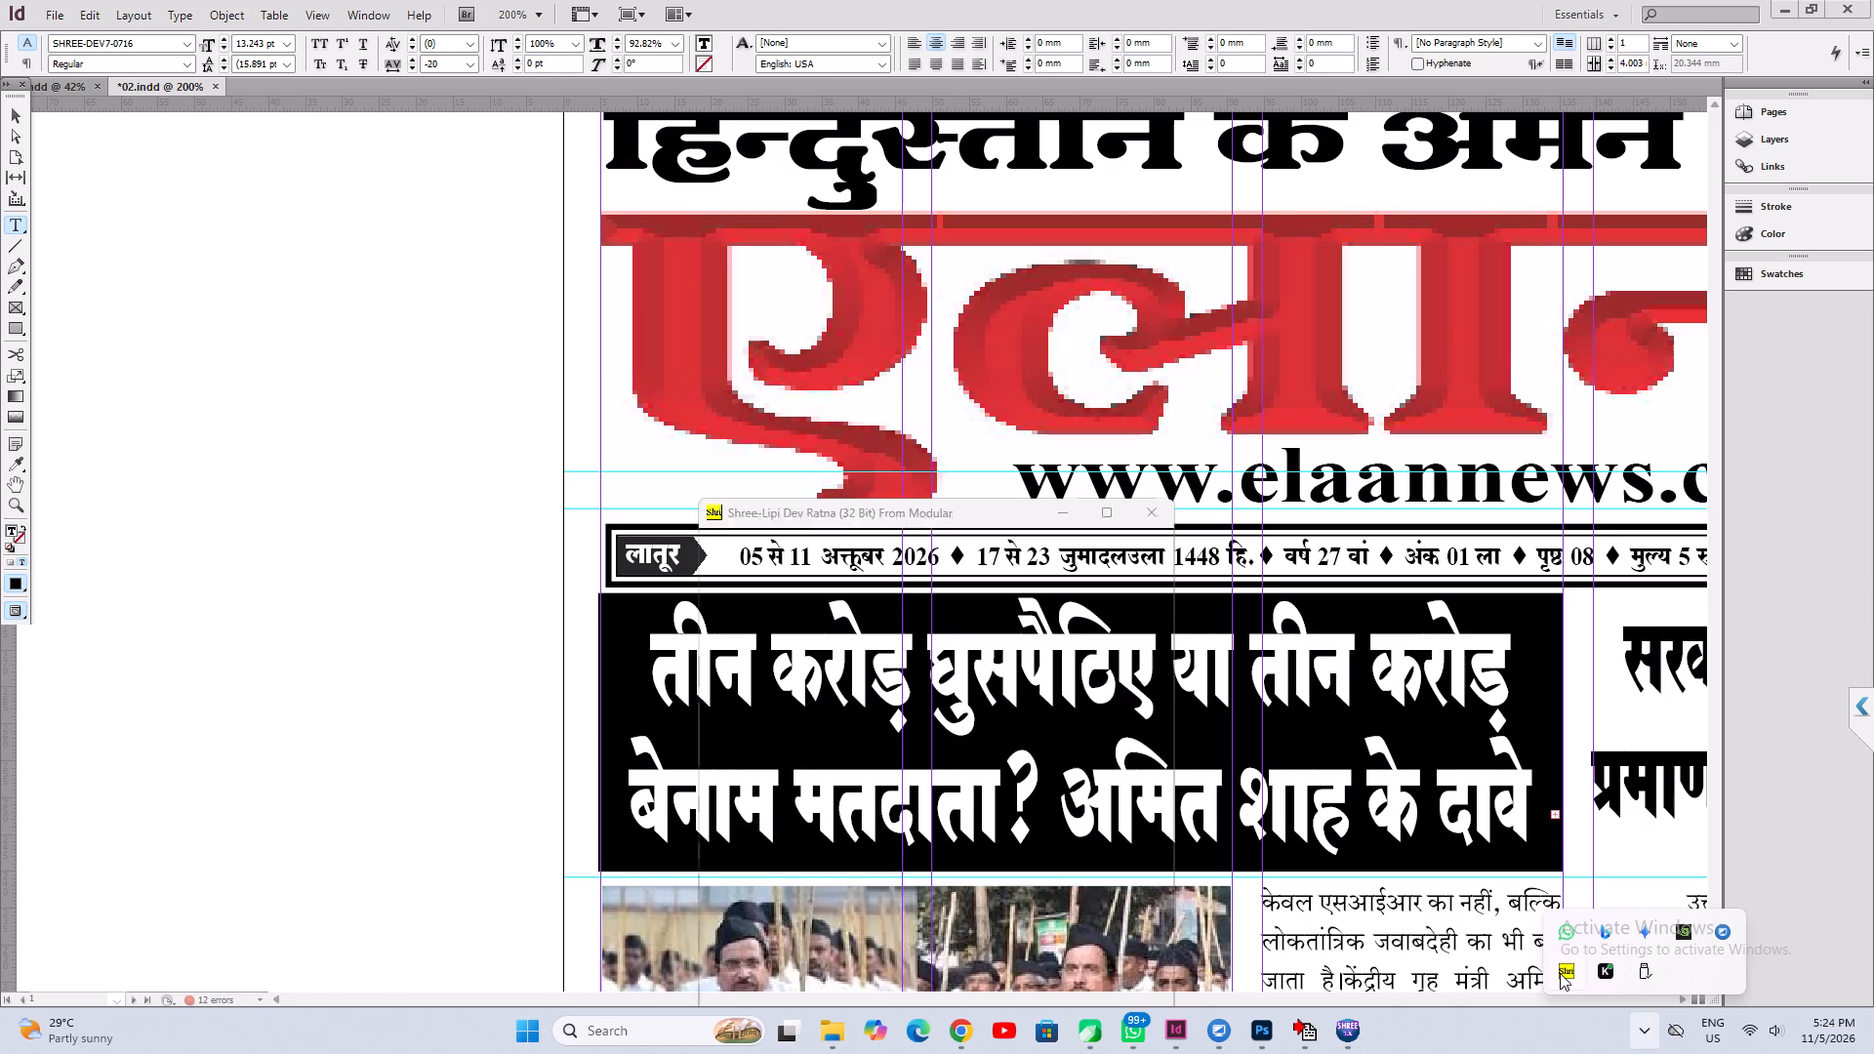
{"action": "left_click", "coordinate": [814, 506]}
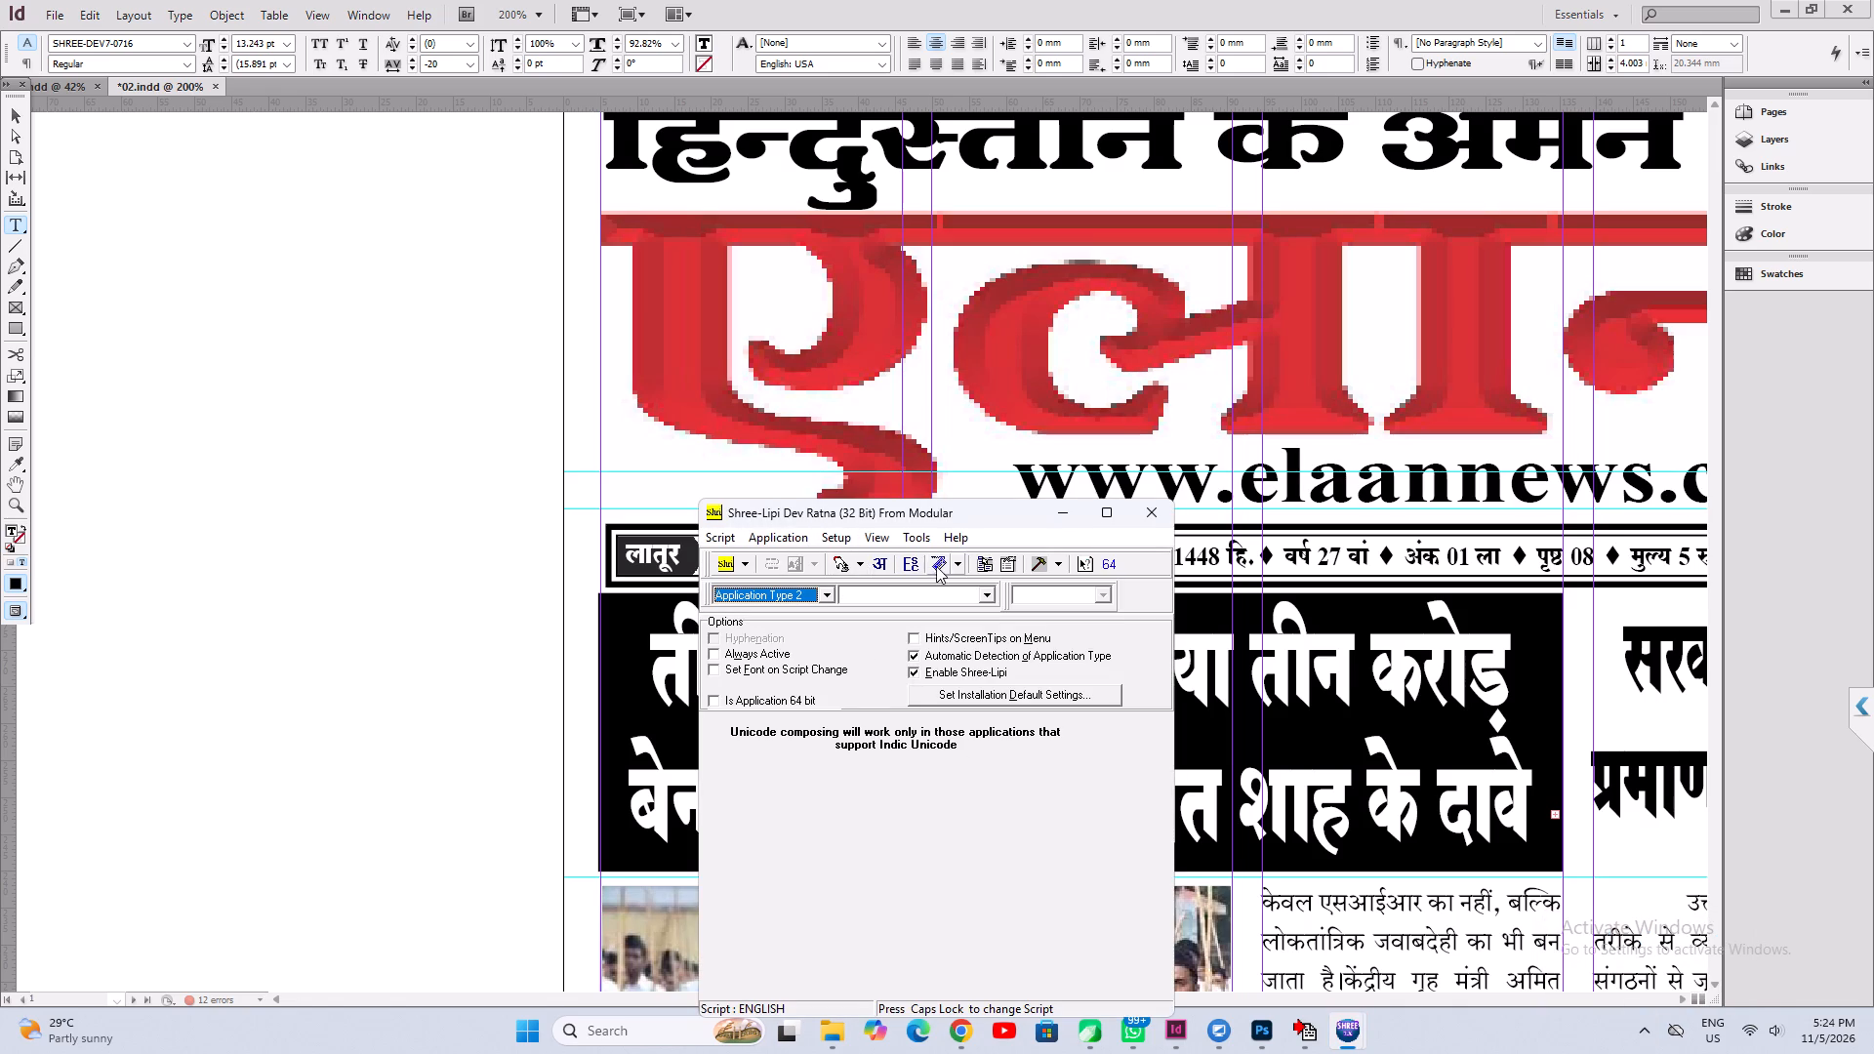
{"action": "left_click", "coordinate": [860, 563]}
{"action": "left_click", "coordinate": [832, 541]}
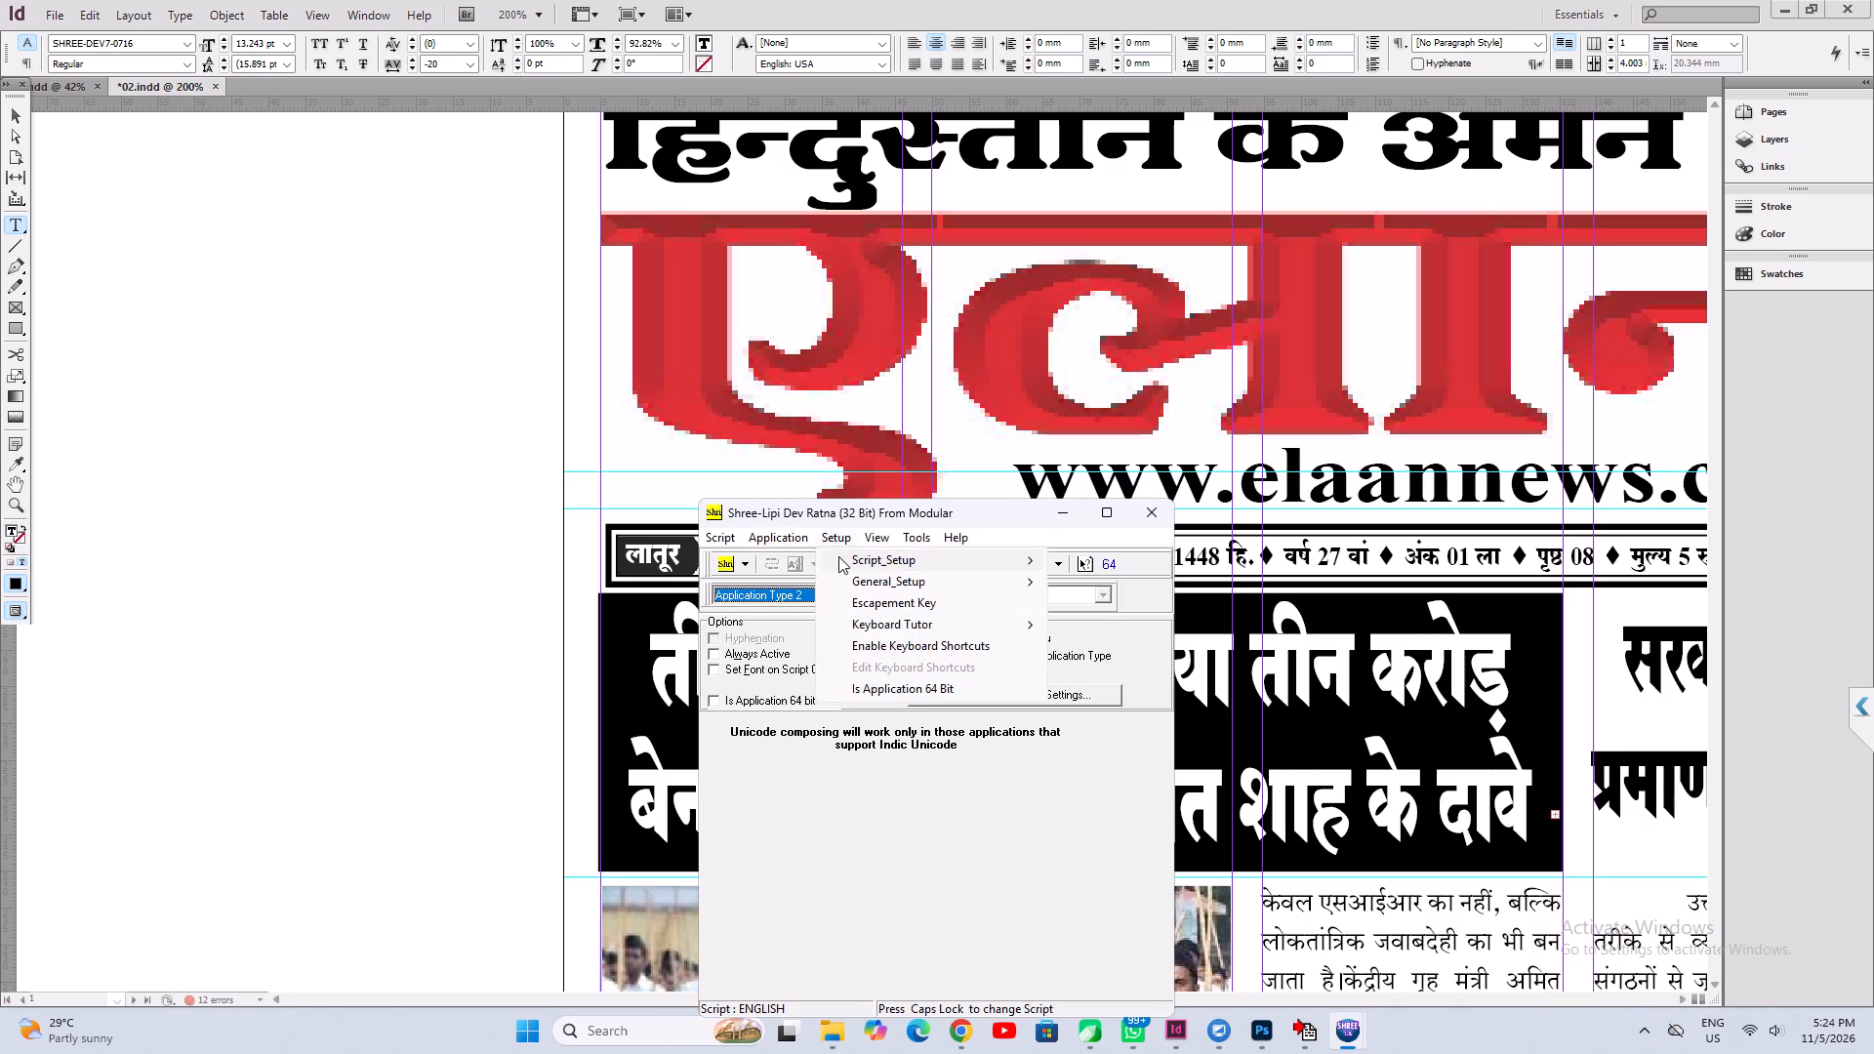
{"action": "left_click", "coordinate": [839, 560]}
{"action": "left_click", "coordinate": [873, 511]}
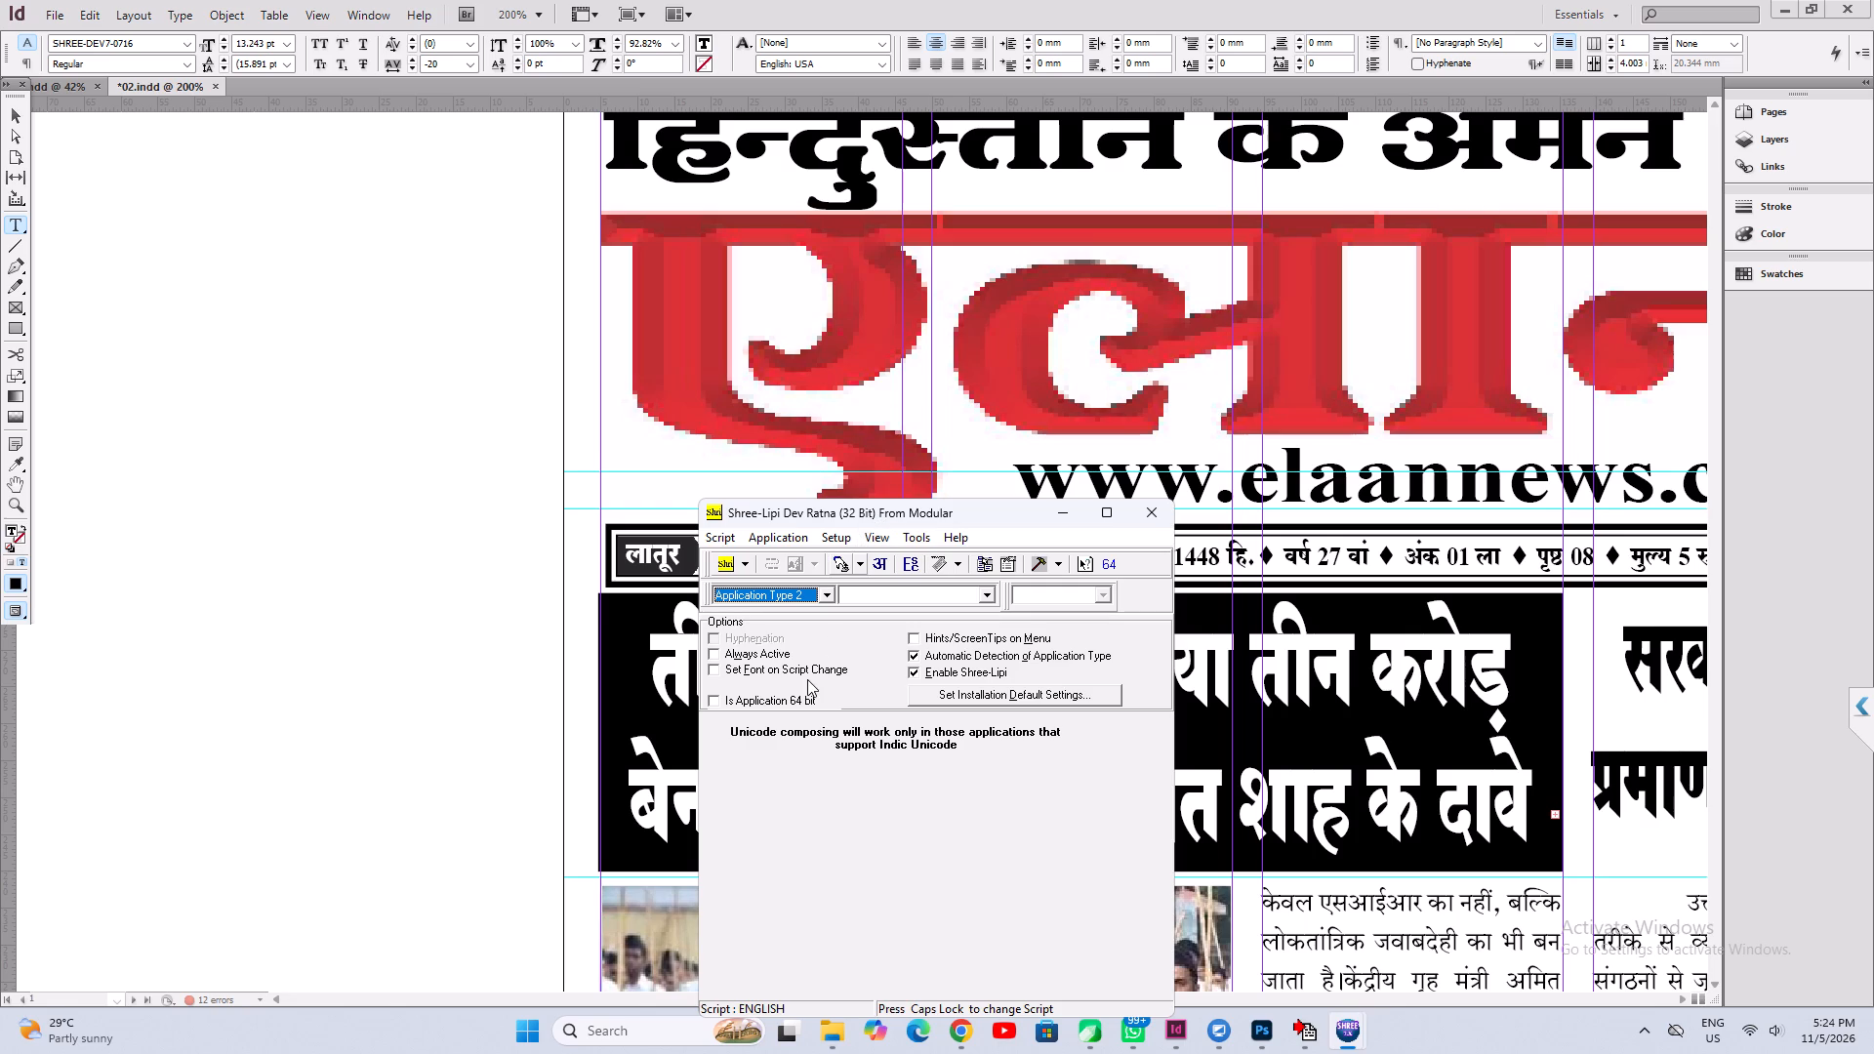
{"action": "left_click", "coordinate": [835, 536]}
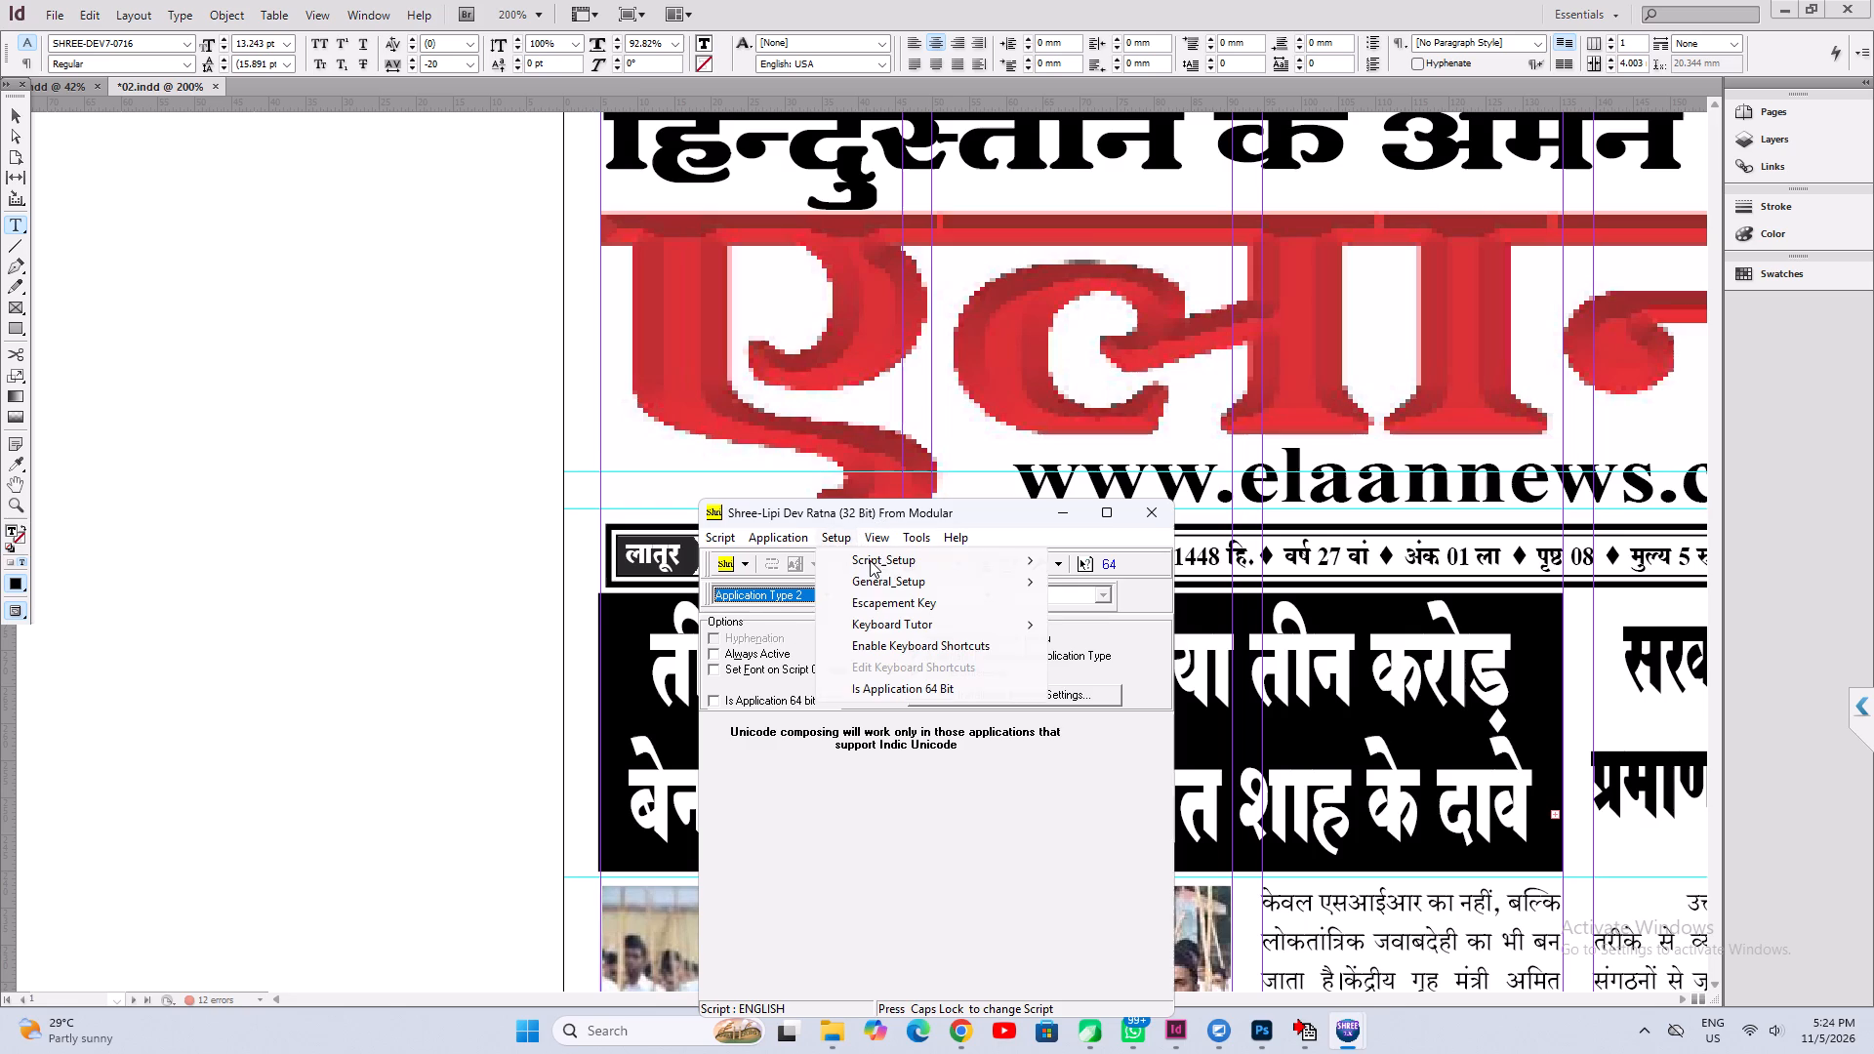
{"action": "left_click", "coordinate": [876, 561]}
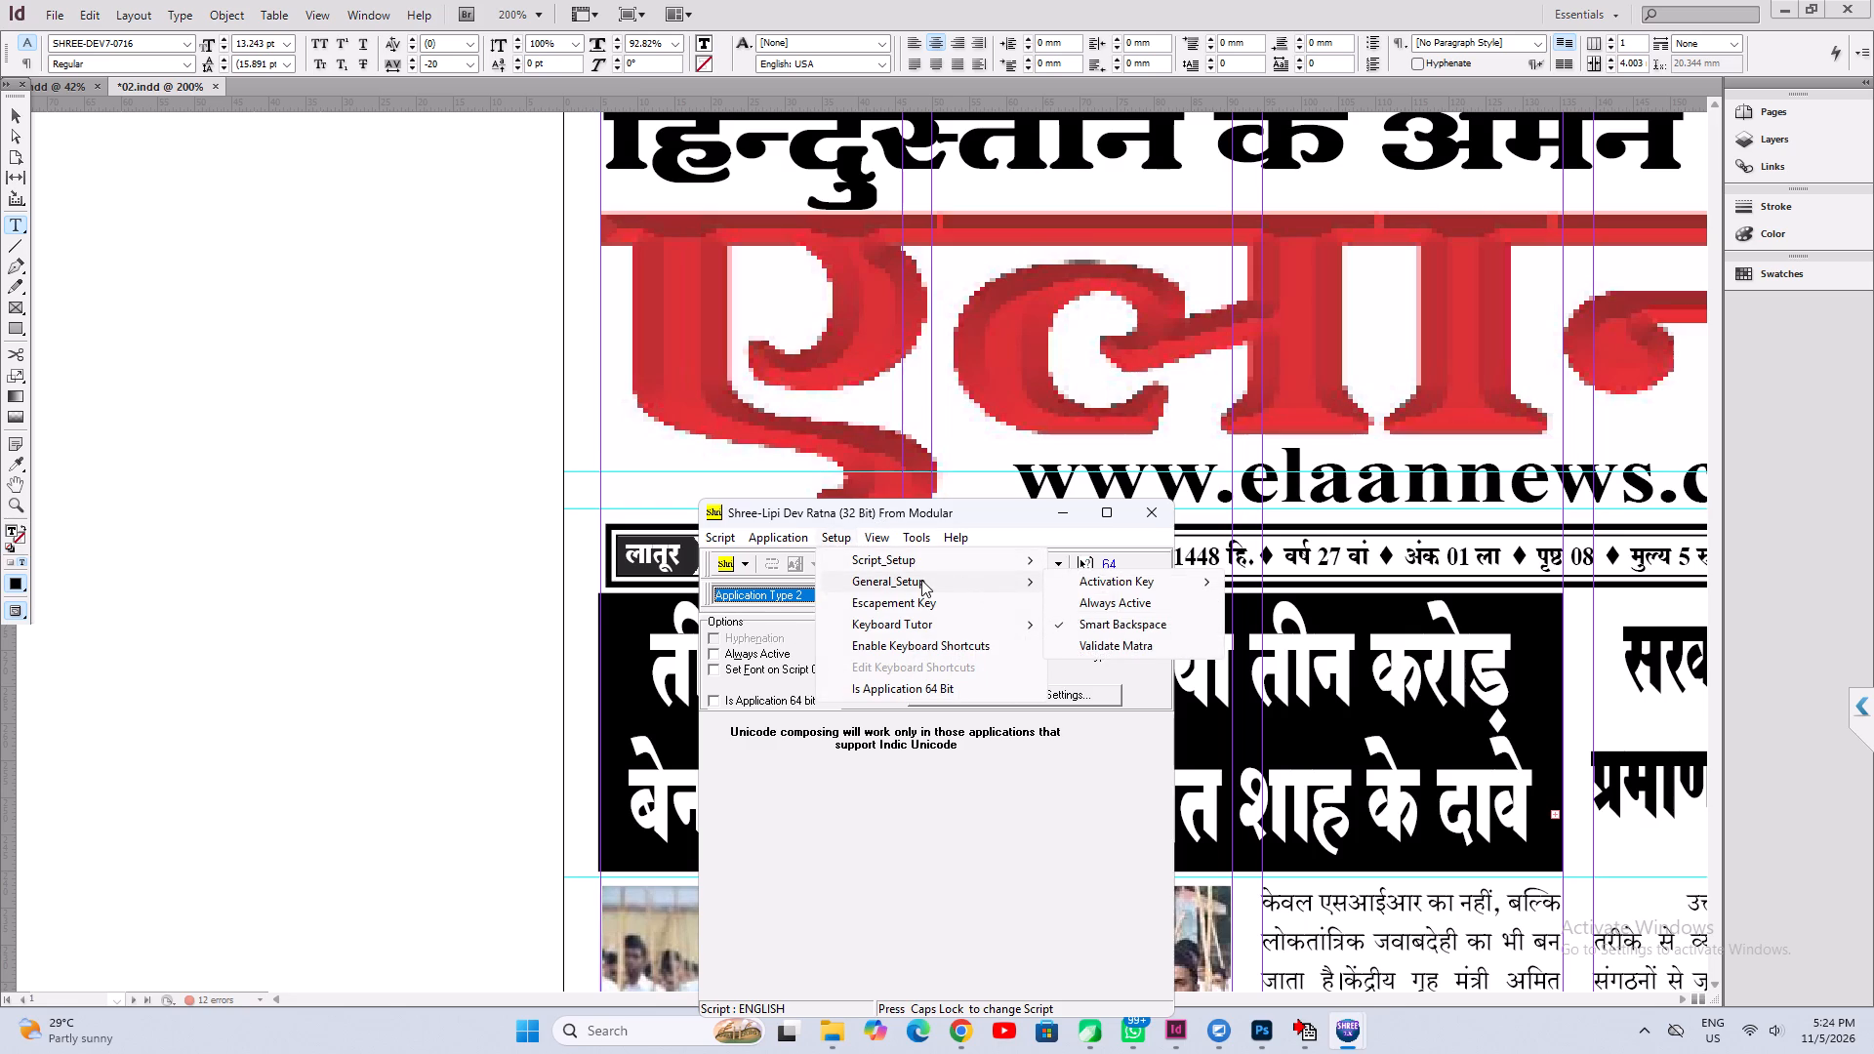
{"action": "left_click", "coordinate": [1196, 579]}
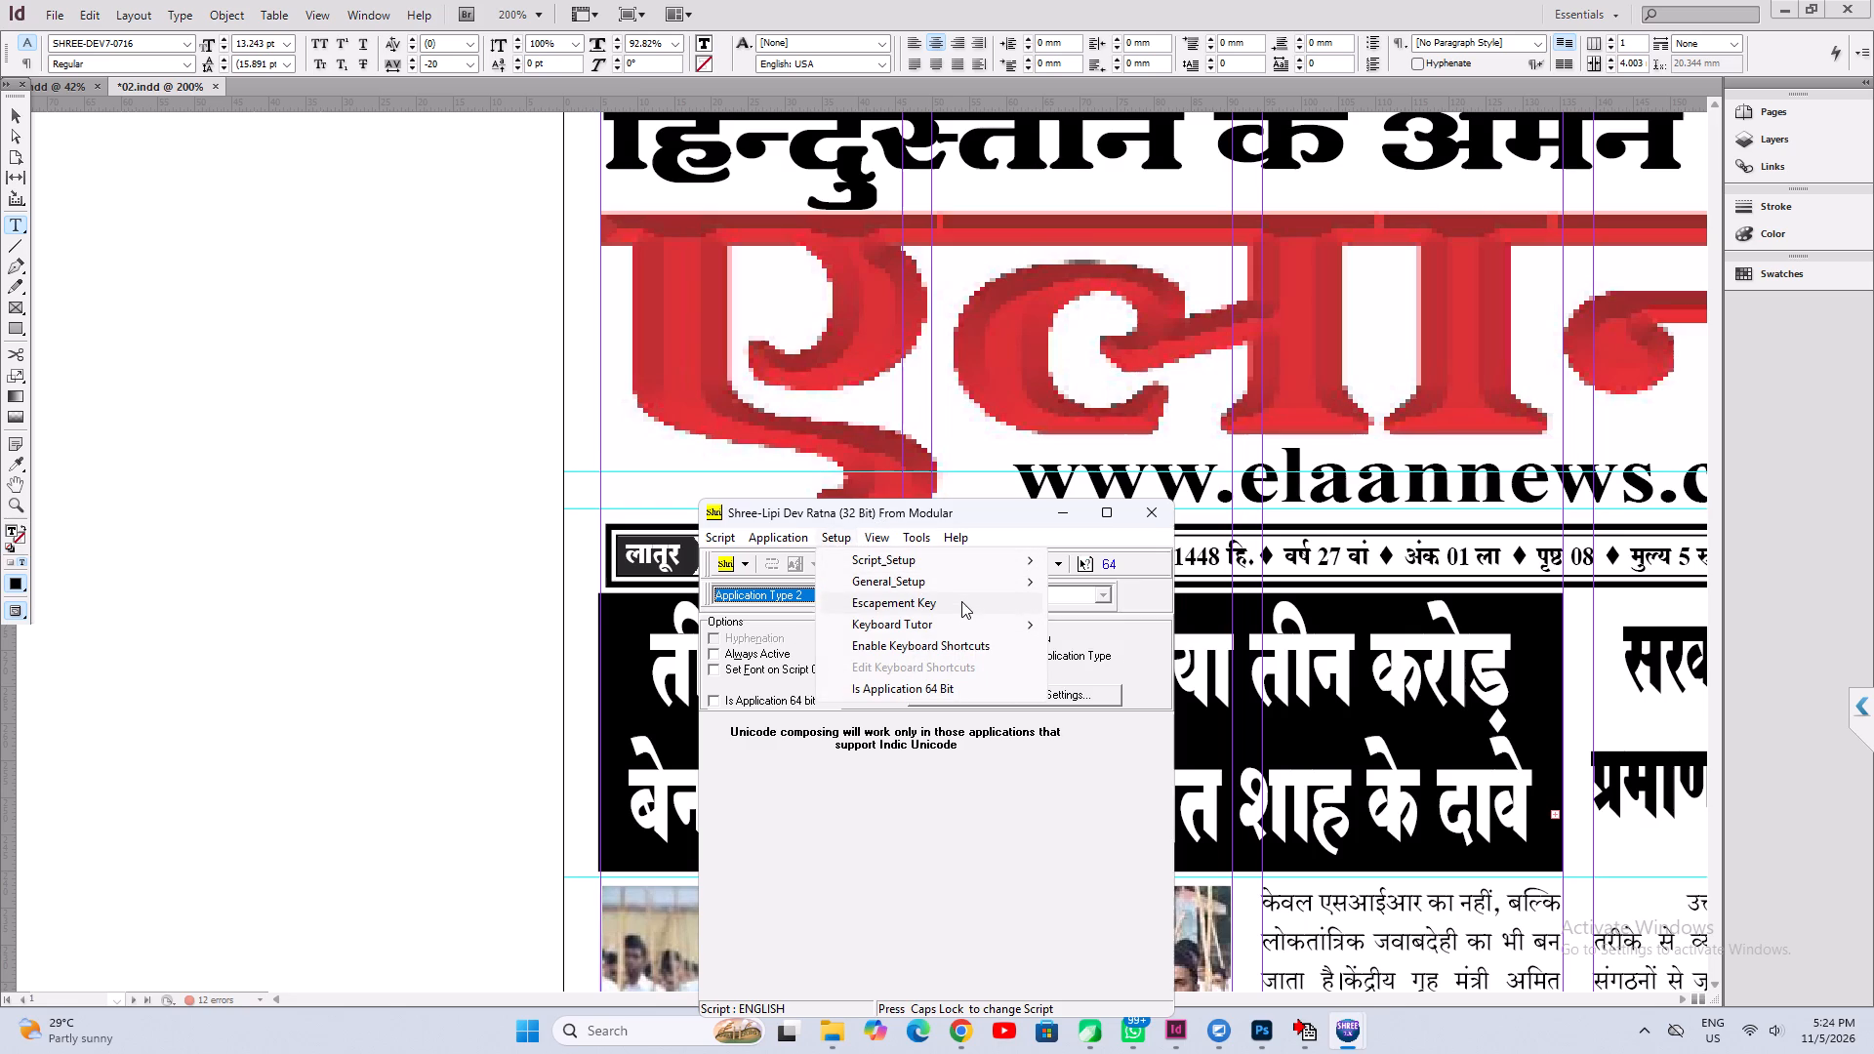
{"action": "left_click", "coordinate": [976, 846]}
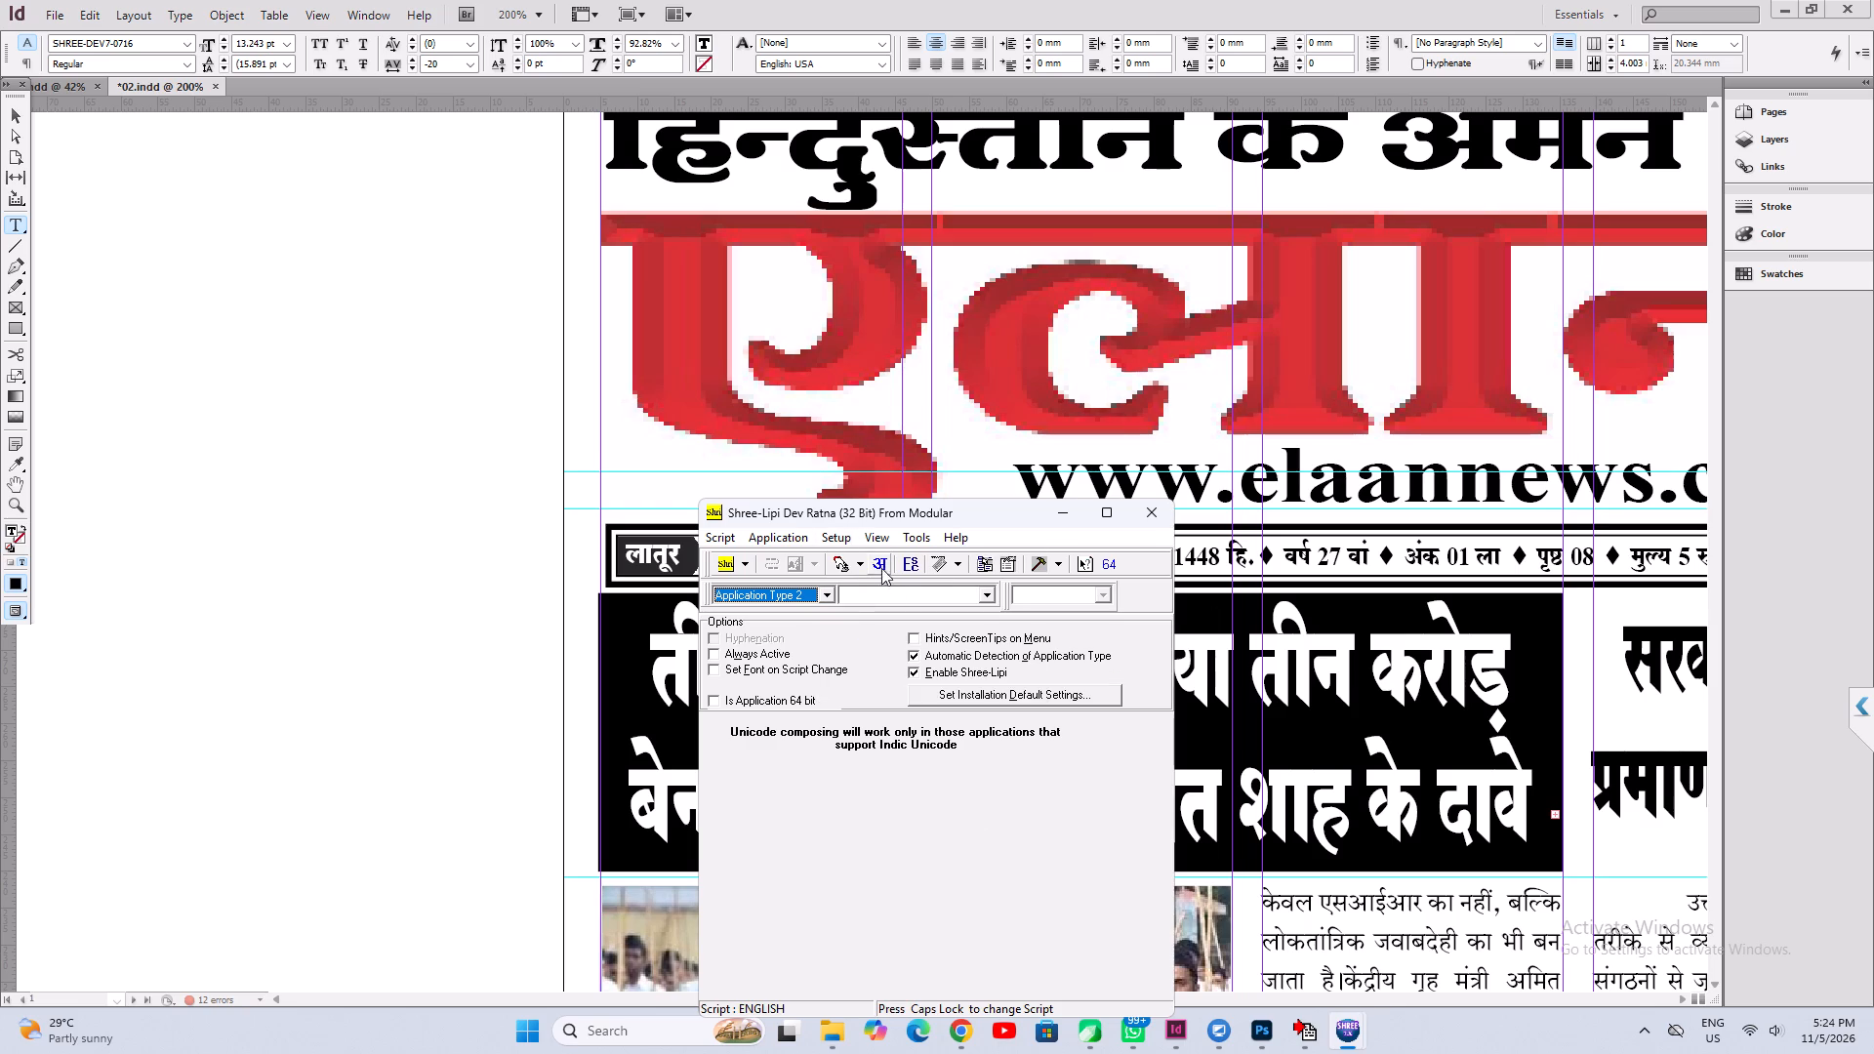
Switch Shree-Lipi to the Devnagri script with Caps-Lock activation, set the Shree-Lipi 7.0 font layout, and minimise its window.
{"action": "left_click", "coordinate": [860, 565]}
{"action": "left_click", "coordinate": [860, 628]}
{"action": "left_click", "coordinate": [836, 537]}
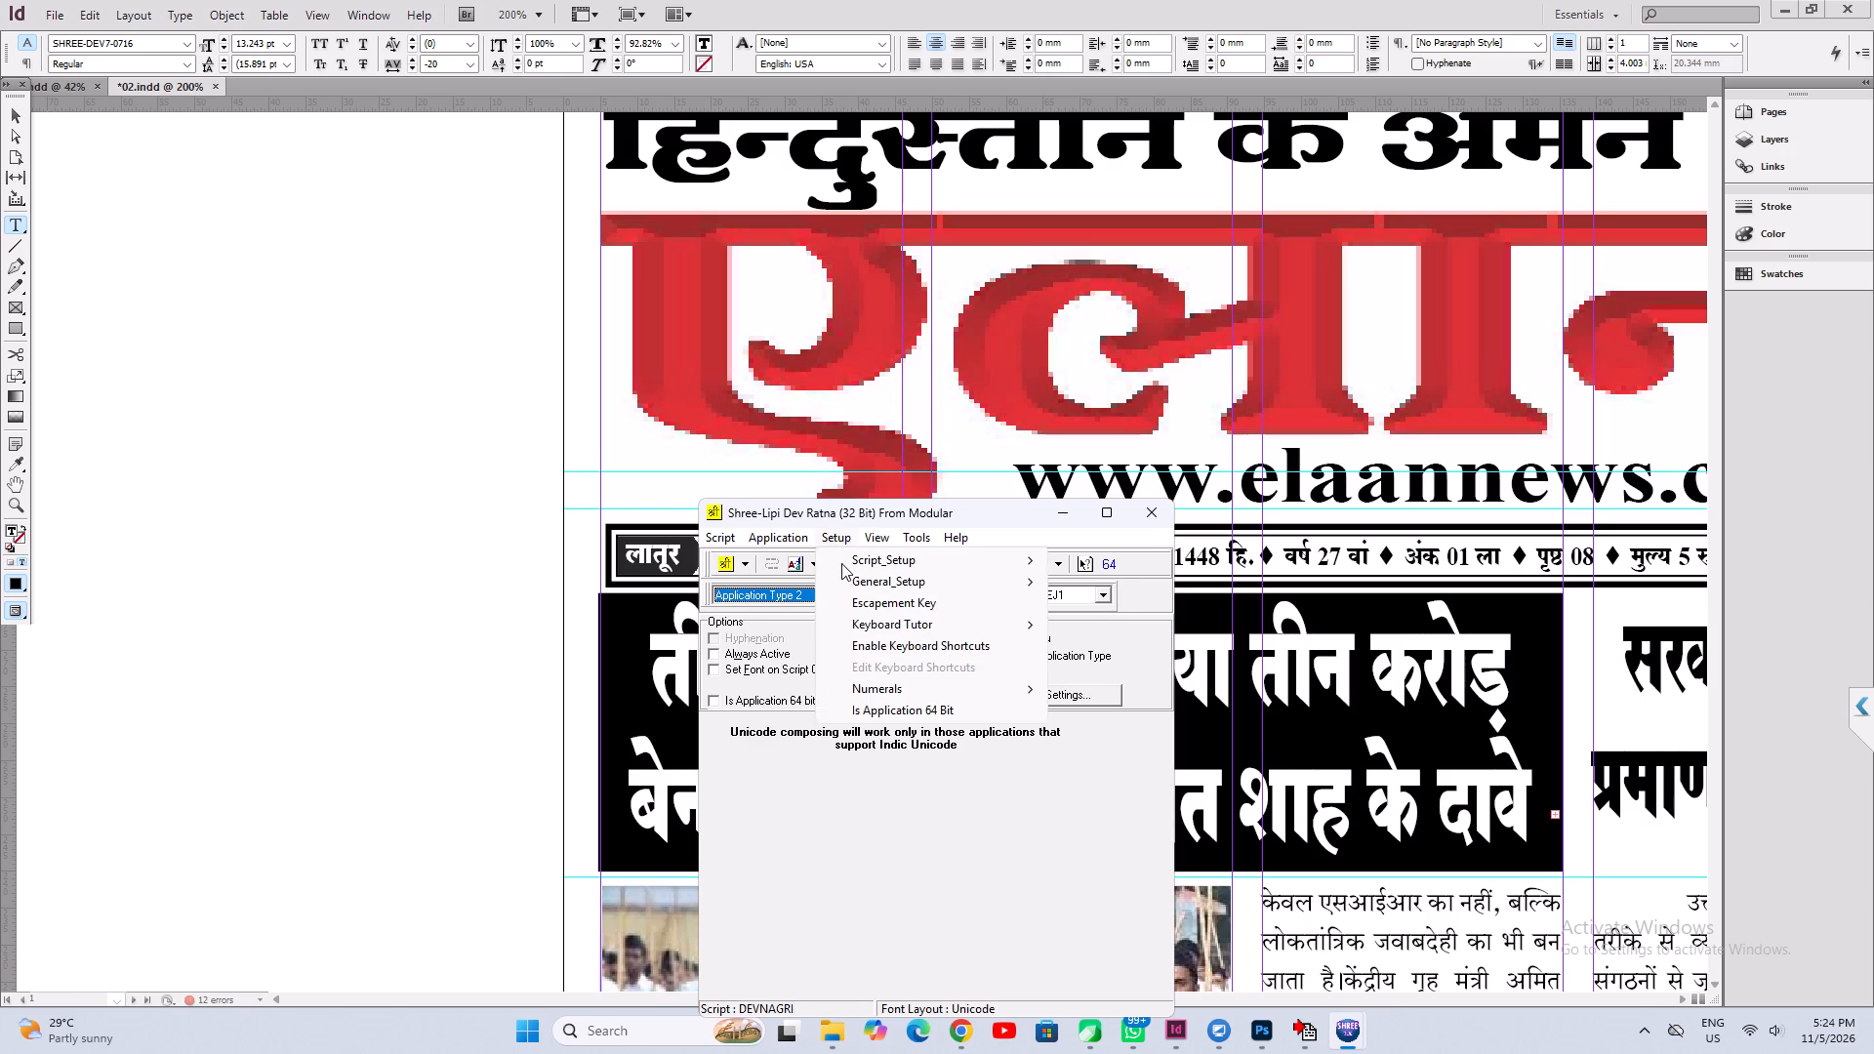
{"action": "left_click", "coordinate": [841, 563]}
{"action": "left_click", "coordinate": [1100, 579]}
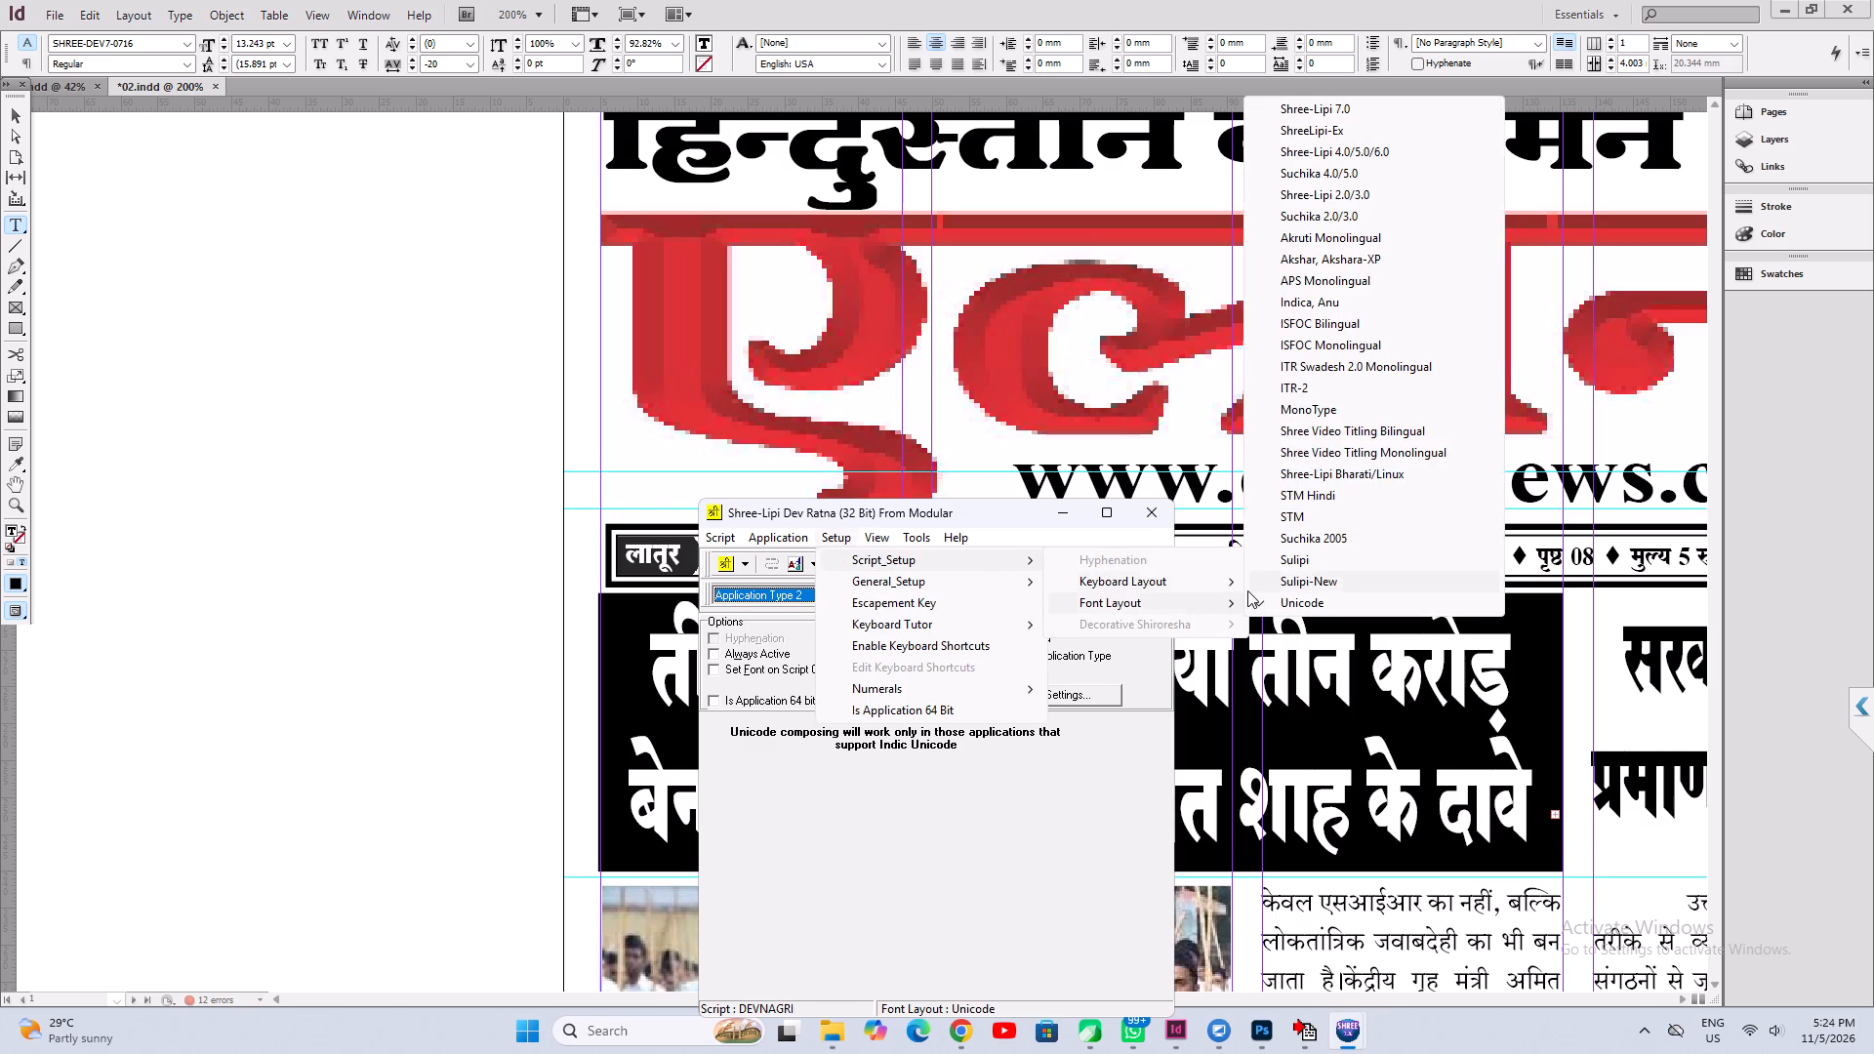
{"action": "left_click", "coordinate": [1313, 113]}
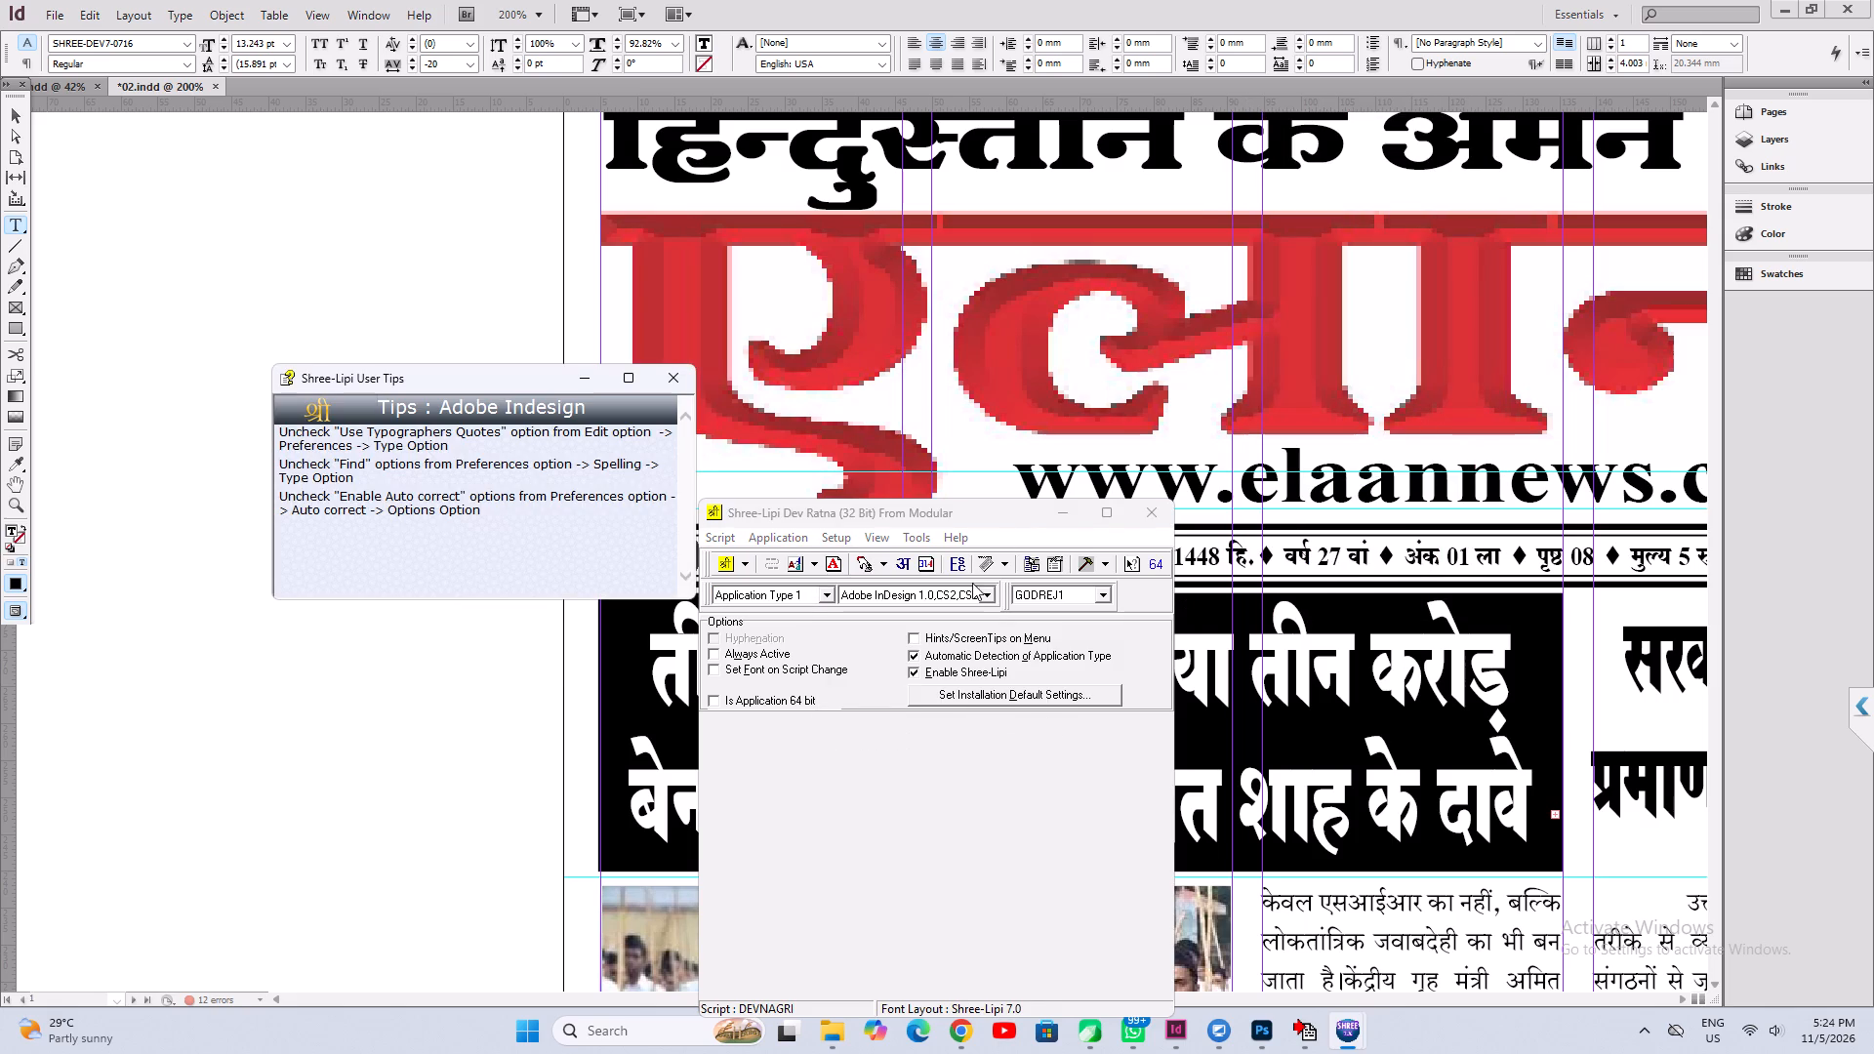
{"action": "left_click", "coordinate": [981, 517]}
{"action": "left_click", "coordinate": [1061, 517]}
Change the month in the masthead date line to "नवंबर" by replacing the first part of its name.
{"action": "left_click", "coordinate": [907, 556]}
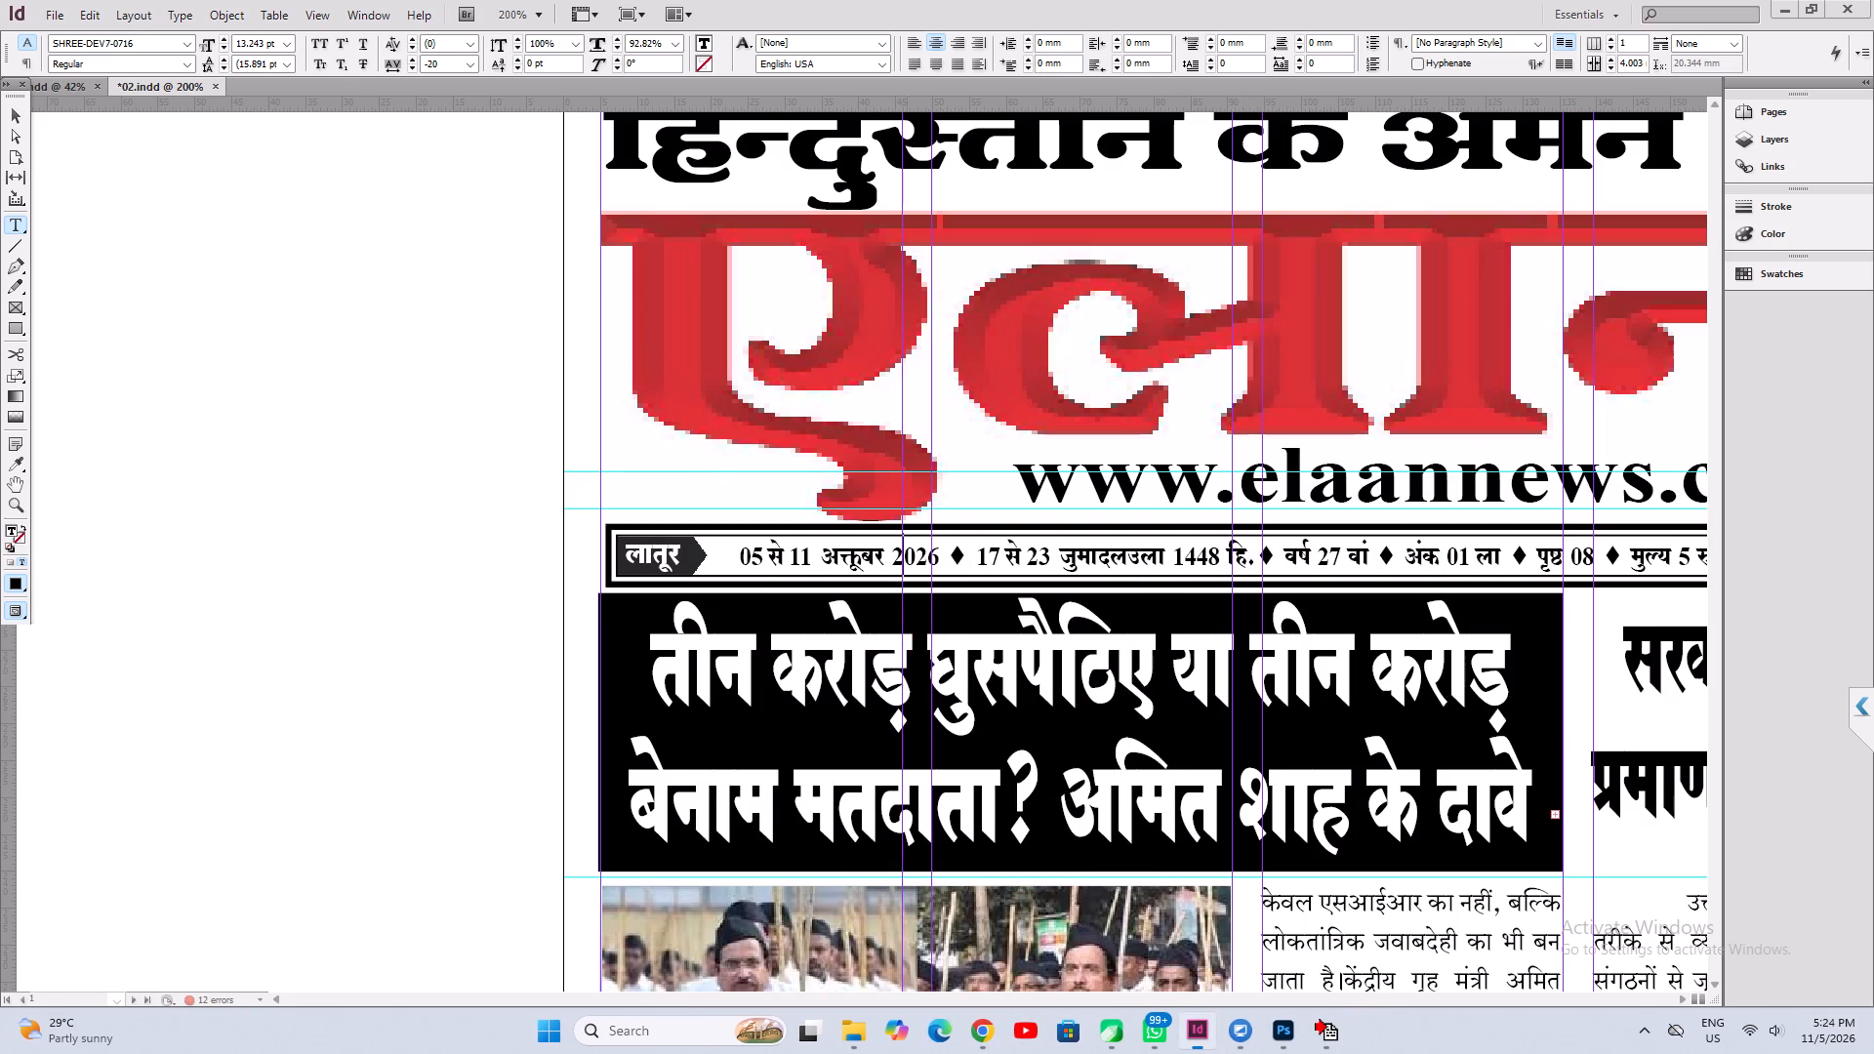
{"action": "key", "text": "Left"}
{"action": "key", "text": "Left"}
{"action": "key", "text": "shift+Left"}
{"action": "key", "text": "shift+Left"}
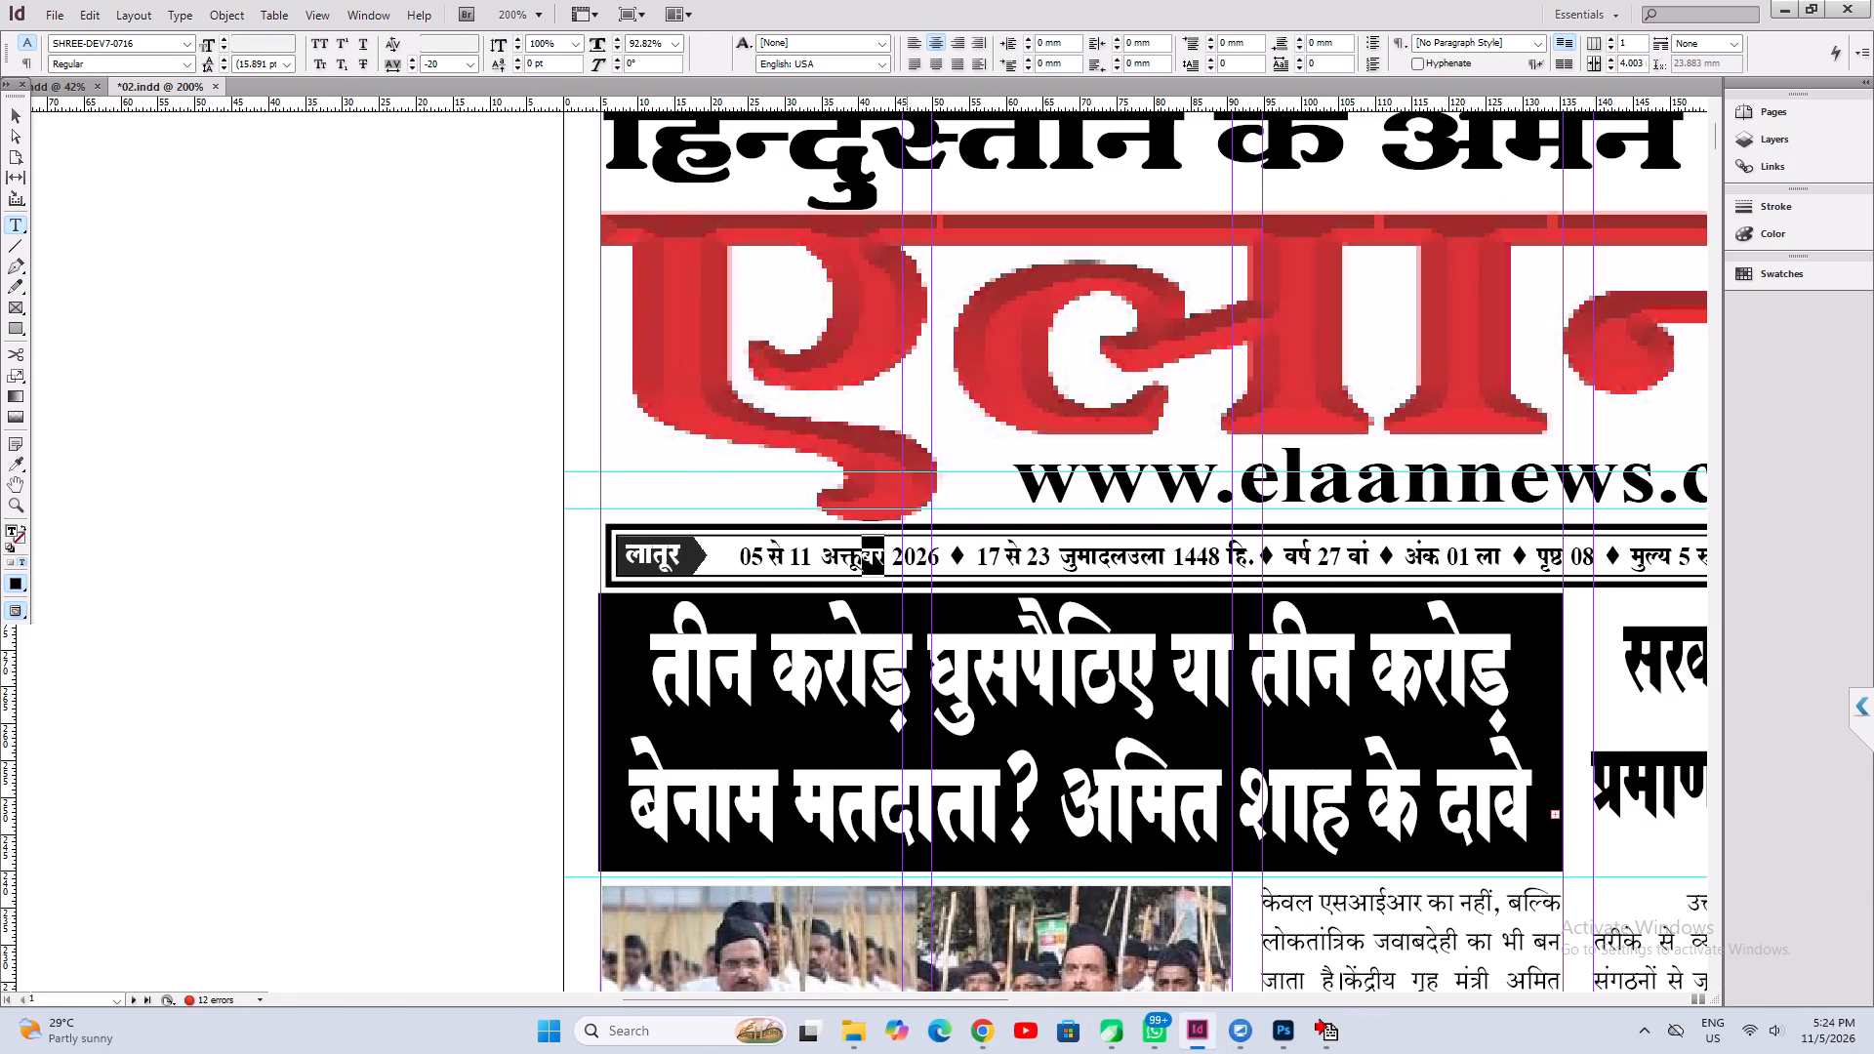
{"action": "key", "text": "Left"}
{"action": "key", "text": "shift+Left"}
{"action": "key", "text": "shift+Left"}
{"action": "key", "text": "shift+Left"}
{"action": "key", "text": "shift+Left"}
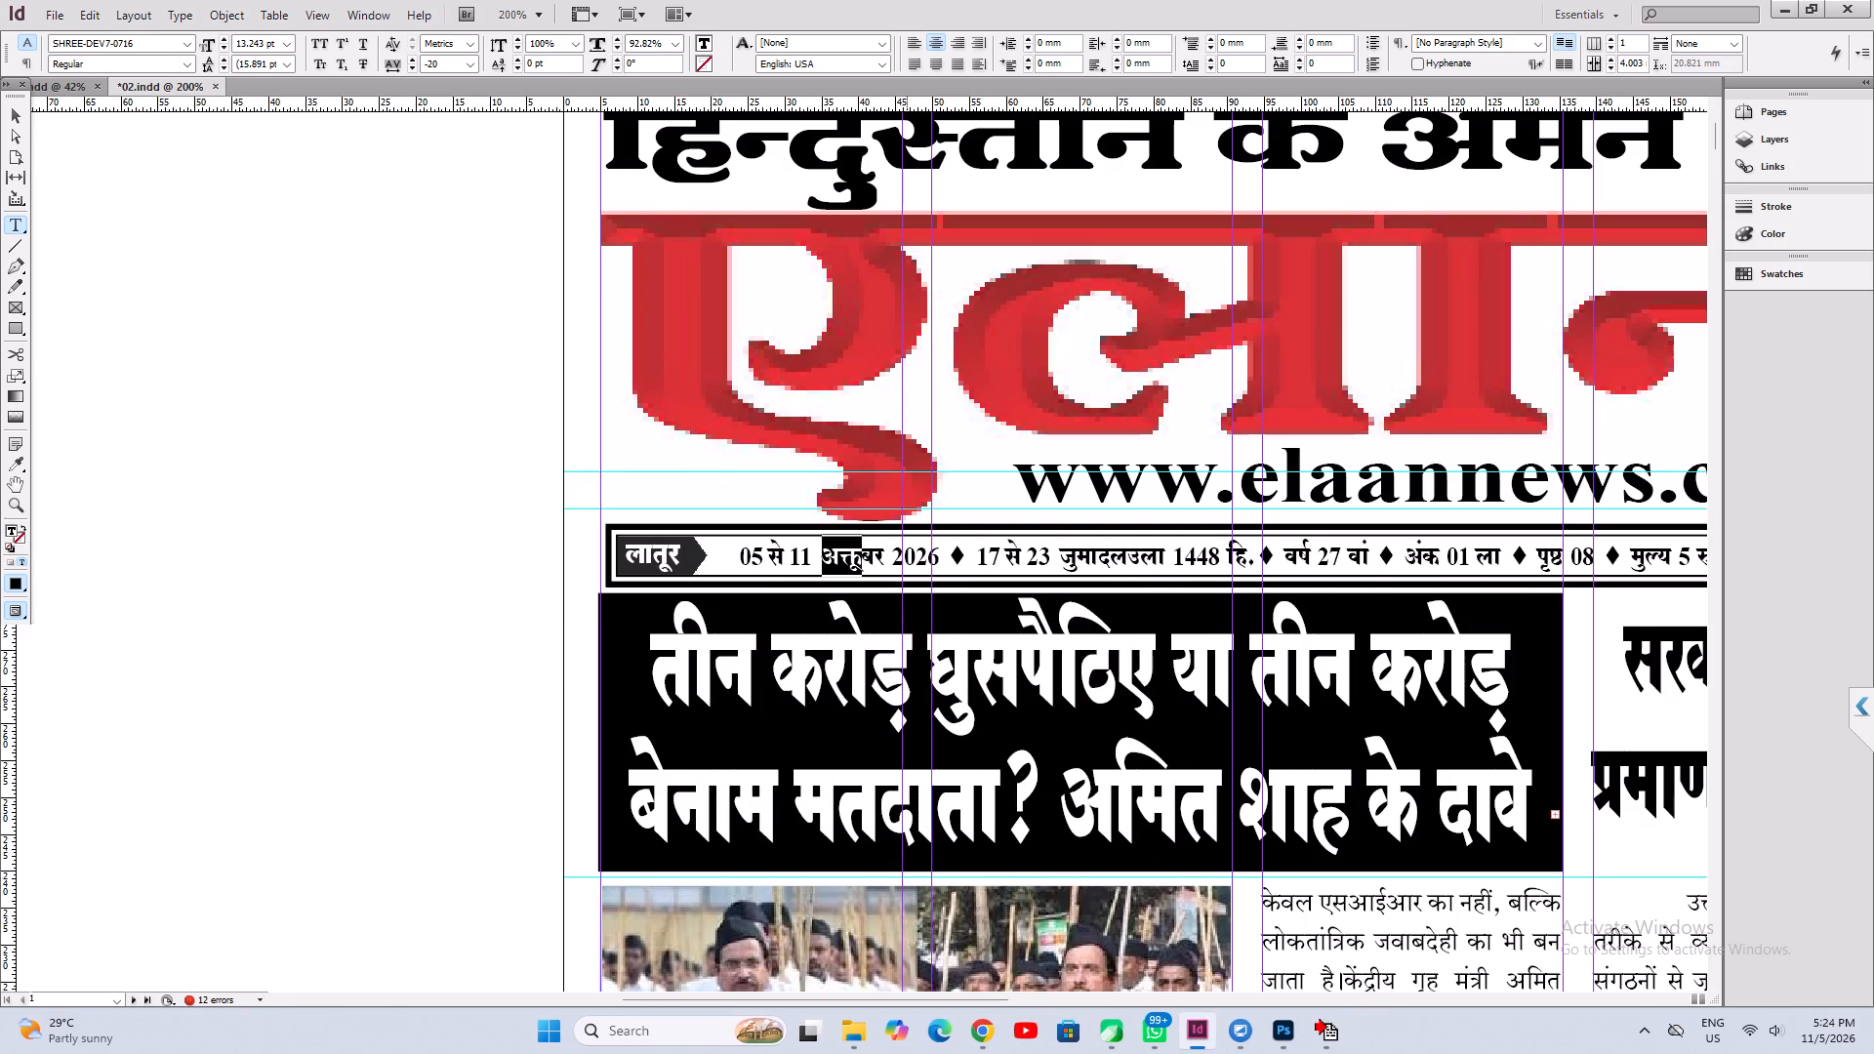
{"action": "key", "text": "u"}
{"action": "type", "text": "OA"}
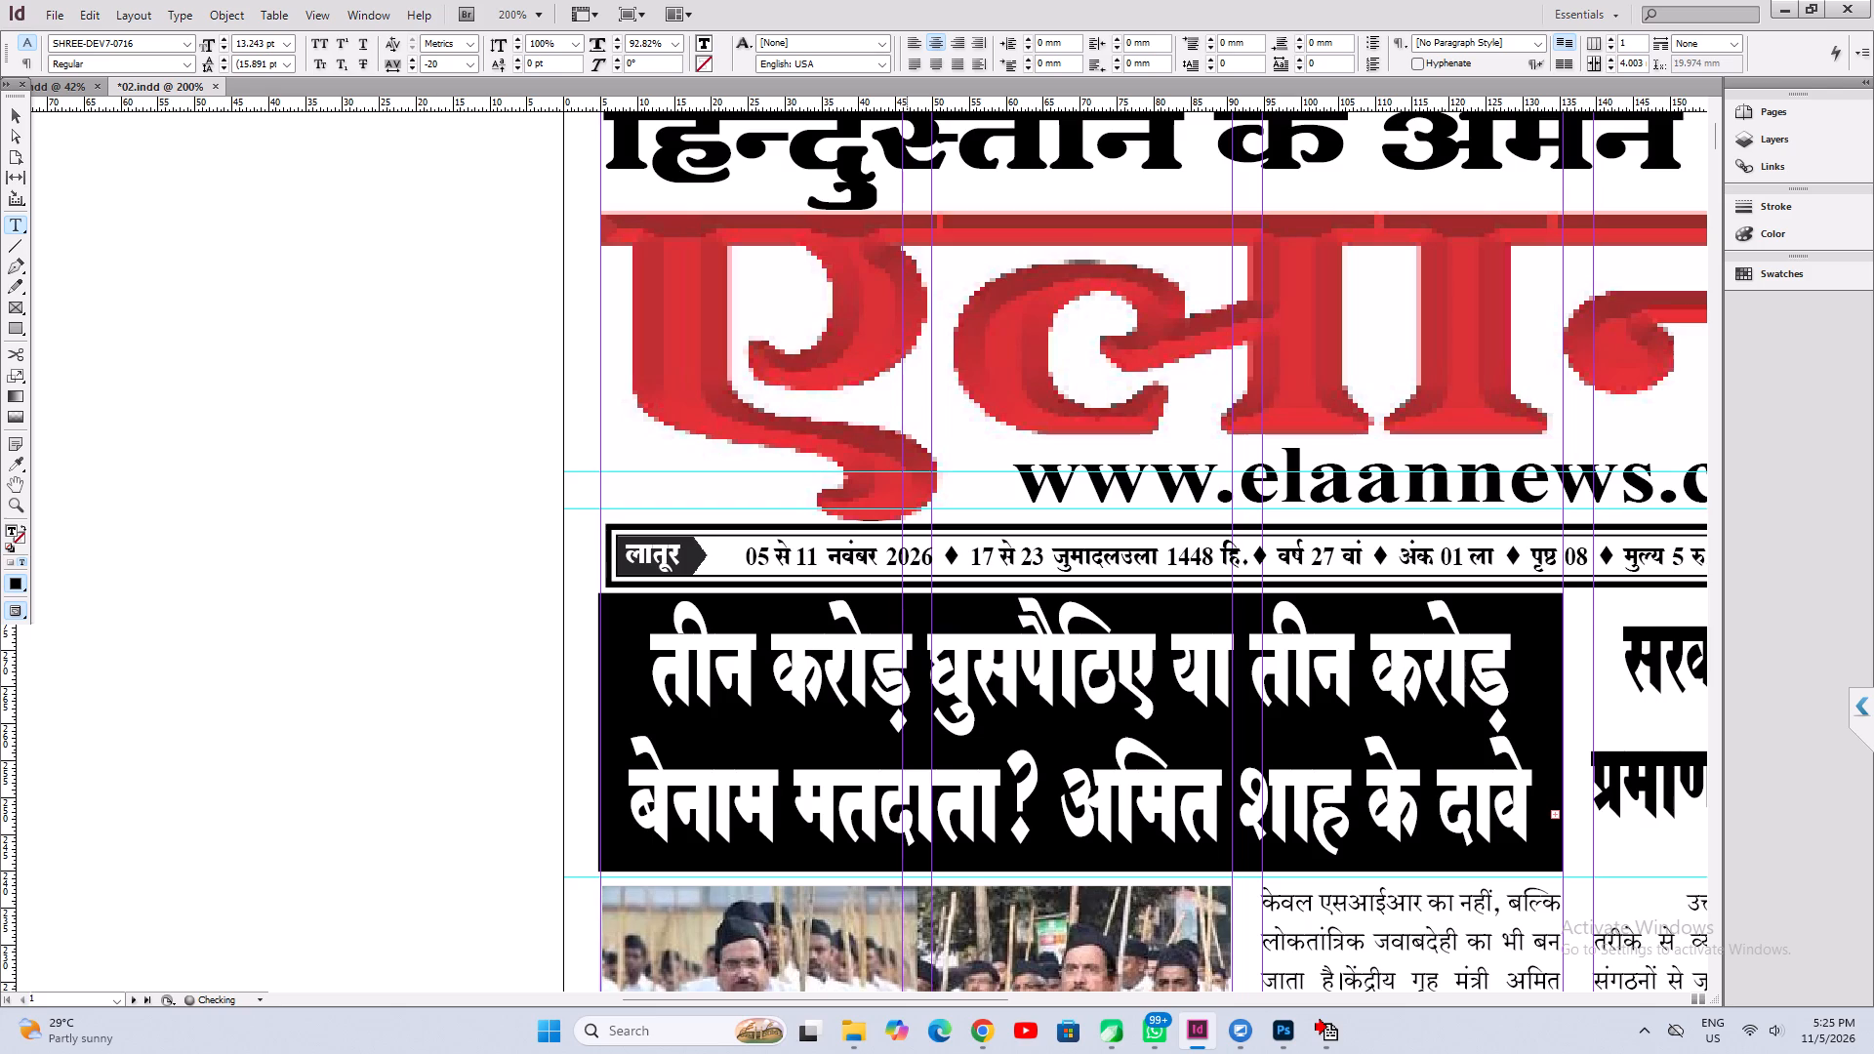
Change the first day of the Hijri date range in the masthead date line to 24.
{"action": "key", "text": "Right"}
{"action": "key", "text": "Right"}
{"action": "key", "text": "Right"}
{"action": "key", "text": "Right"}
{"action": "key", "text": "Right"}
{"action": "key", "text": "Right"}
{"action": "key", "text": "Right"}
{"action": "key", "text": "Right"}
{"action": "key", "text": "Right"}
{"action": "key", "text": "Right"}
{"action": "key", "text": "Right"}
{"action": "key", "text": "Left"}
{"action": "key", "text": "shift+Right"}
{"action": "key", "text": "shift+Right"}
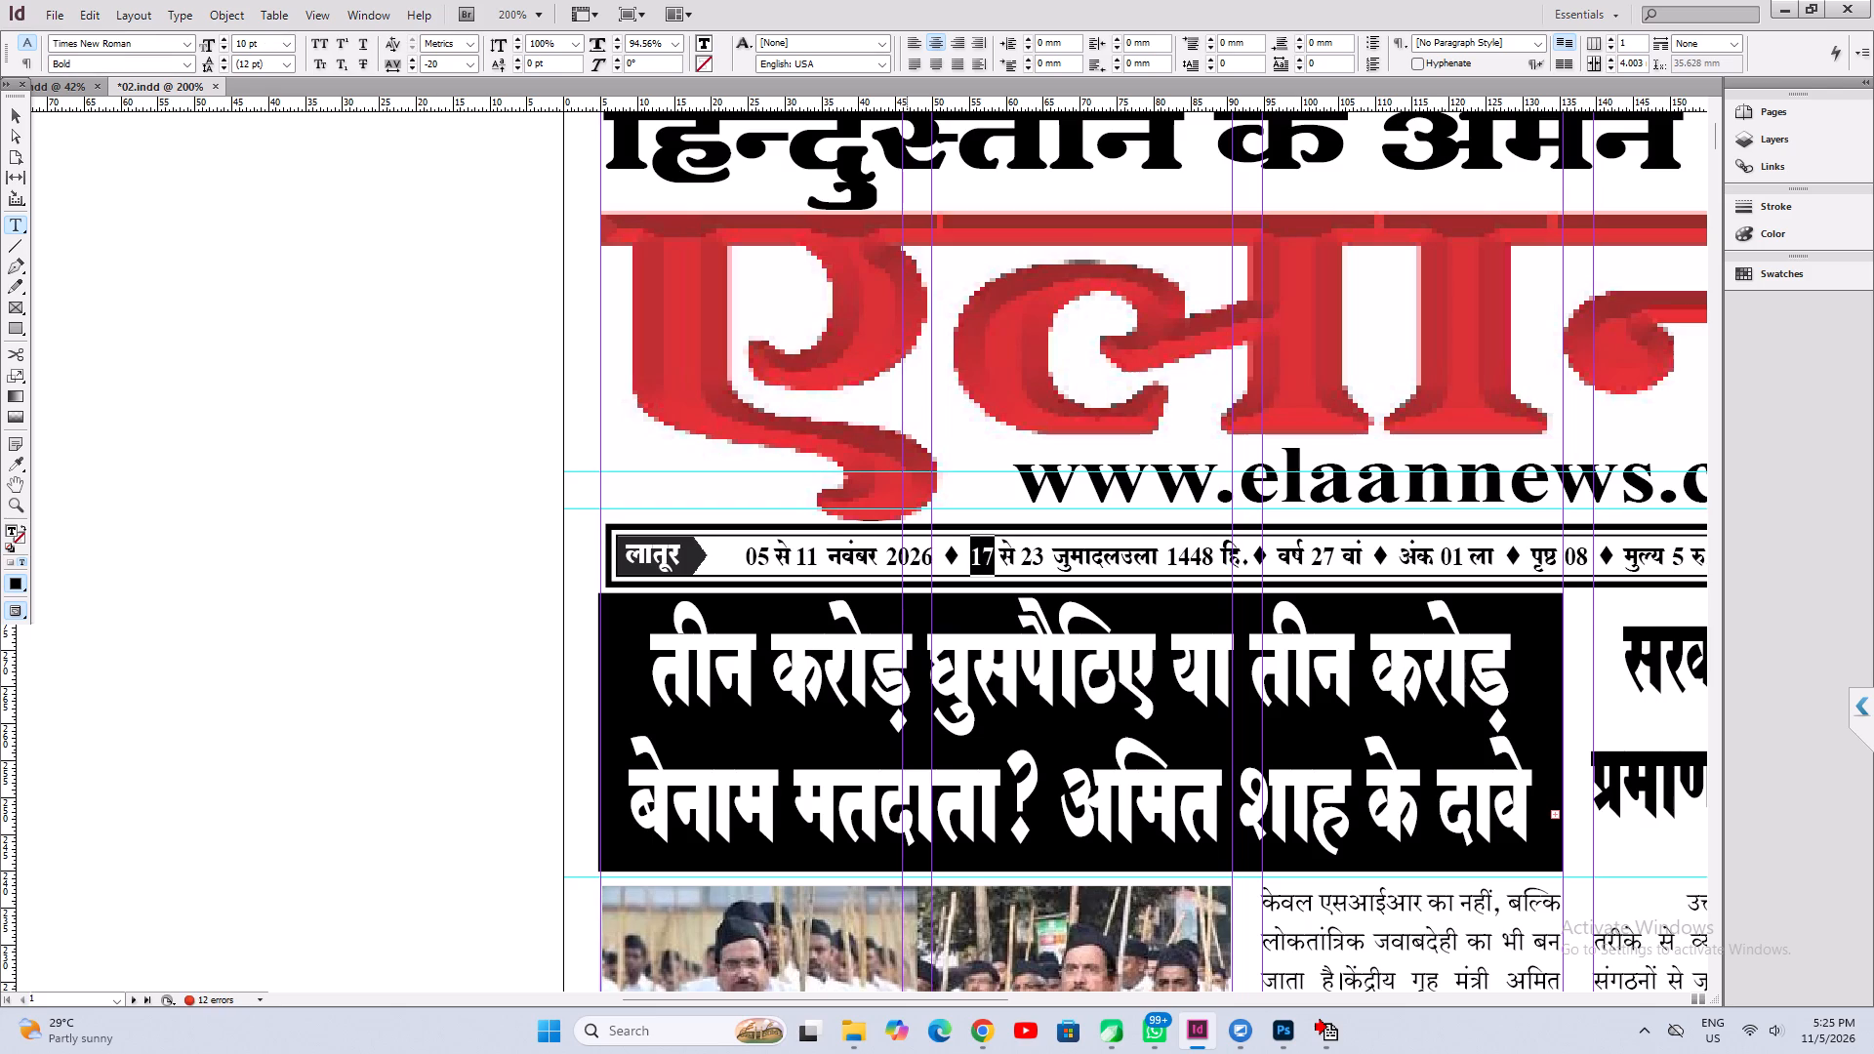
{"action": "type", "text": "24"}
Delete "से 23" from the Hijri date in the masthead date line, leaving the single day before "जुमादलउला".
{"action": "key", "text": "Right"}
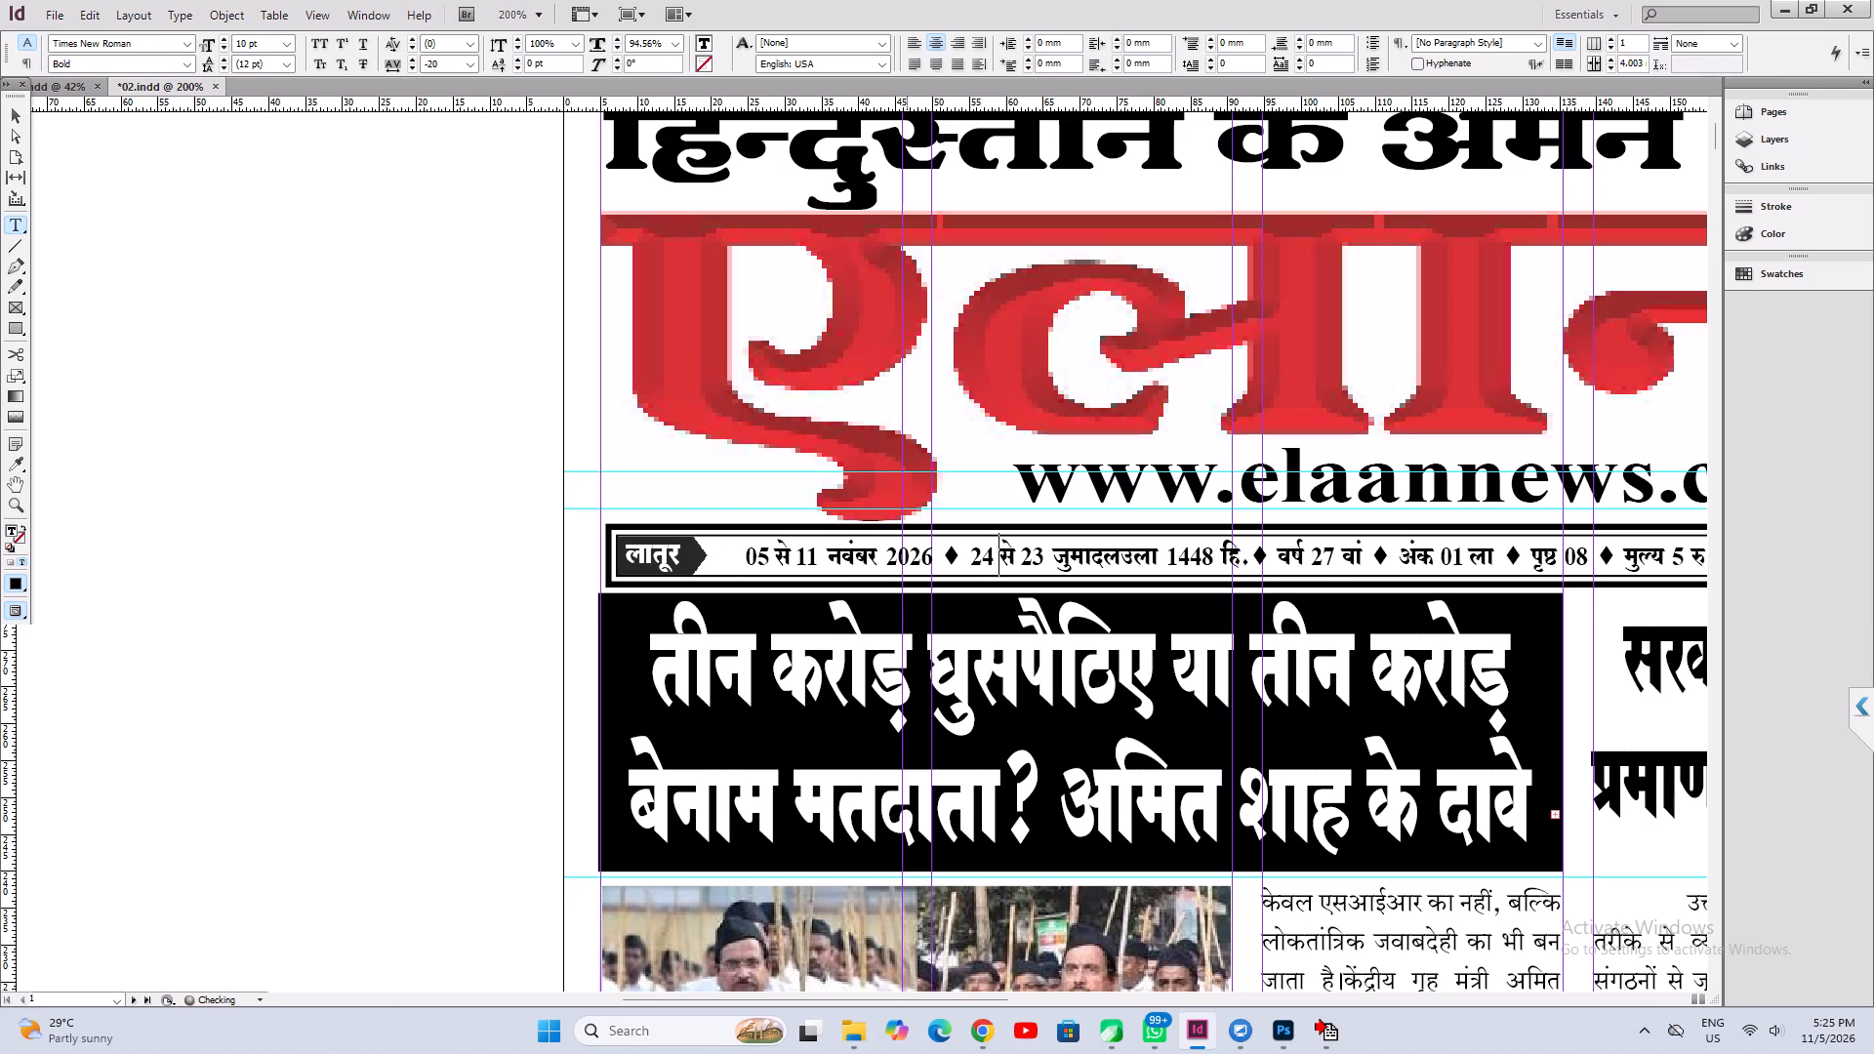
{"action": "key", "text": "Right"}
{"action": "key", "text": "Right"}
{"action": "key", "text": "Right"}
{"action": "key", "text": "Left"}
{"action": "key", "text": "Left"}
{"action": "key", "text": "Left"}
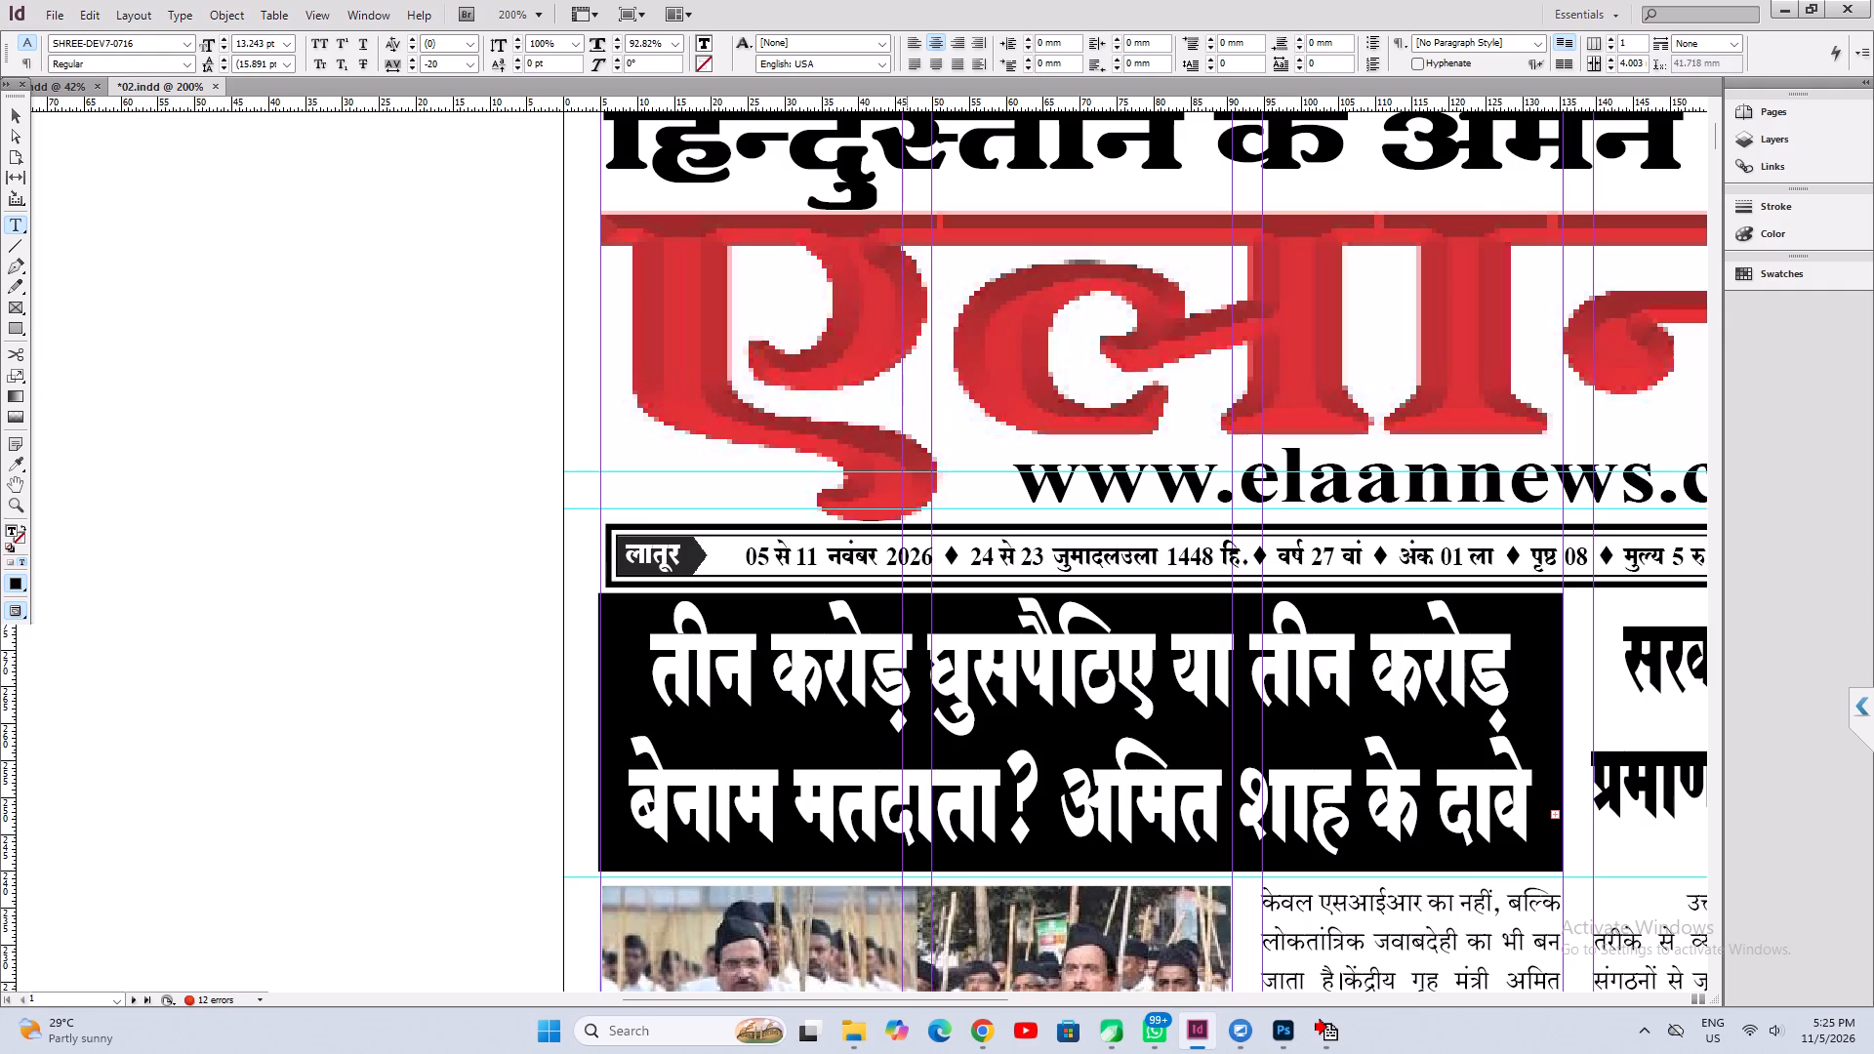
{"action": "key", "text": "Left"}
{"action": "key", "text": "Right"}
{"action": "key", "text": "shift+Right"}
{"action": "key", "text": "shift+Right"}
{"action": "key", "text": "shift+Right"}
{"action": "key", "text": "shift+Right"}
{"action": "key", "text": "shift+Right"}
{"action": "key", "text": "shift+Right"}
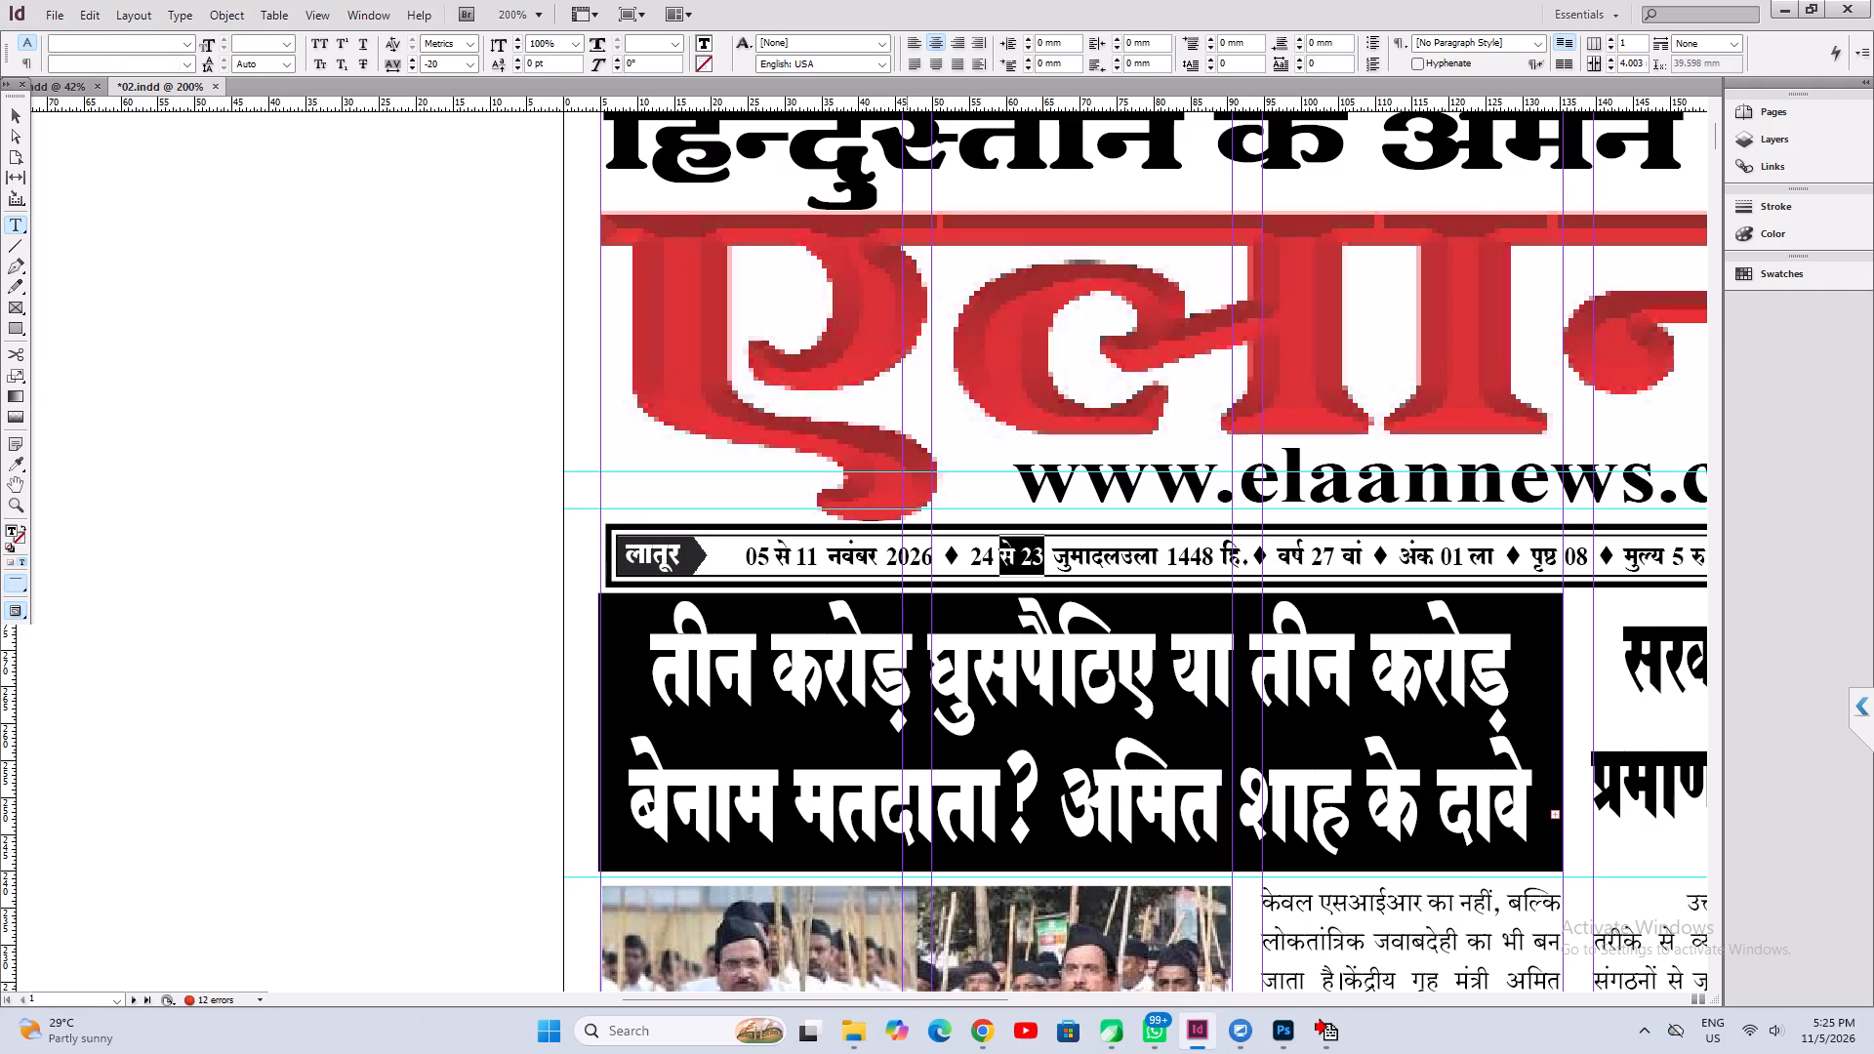
{"action": "key", "text": "BackSpace"}
Change the issue number in the masthead date line to "अंक 02 रा", replacing both the number and its ordinal suffix.
{"action": "key", "text": "Right"}
{"action": "key", "text": "Right"}
{"action": "key", "text": "Right"}
{"action": "key", "text": "Right"}
{"action": "key", "text": "Right"}
{"action": "key", "text": "Right"}
{"action": "key", "text": "Right"}
{"action": "key", "text": "Right"}
{"action": "key", "text": "Right"}
{"action": "key", "text": "Right"}
{"action": "key", "text": "Right"}
{"action": "key", "text": "Right"}
{"action": "key", "text": "Right"}
{"action": "key", "text": "Right"}
{"action": "key", "text": "Right"}
{"action": "key", "text": "Right"}
{"action": "key", "text": "Right"}
{"action": "key", "text": "Right"}
{"action": "key", "text": "Right"}
{"action": "key", "text": "Right"}
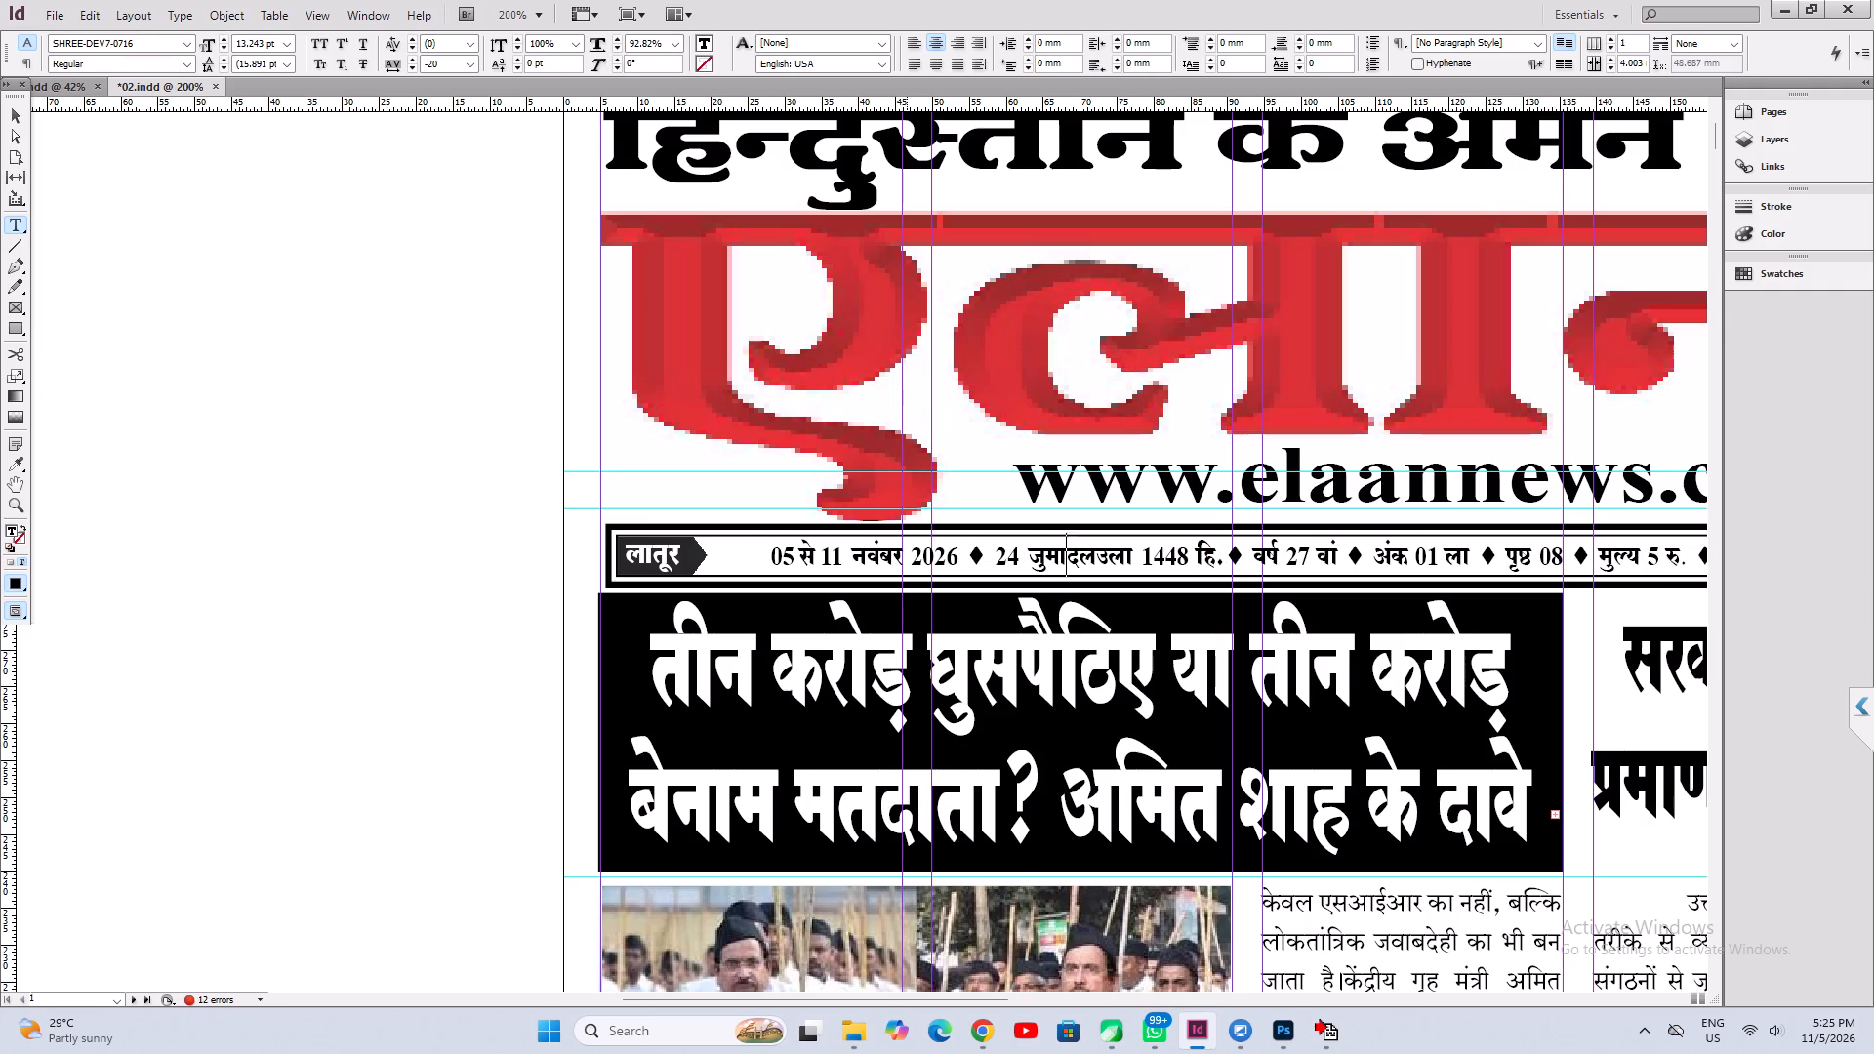
{"action": "key", "text": "shift+Left"}
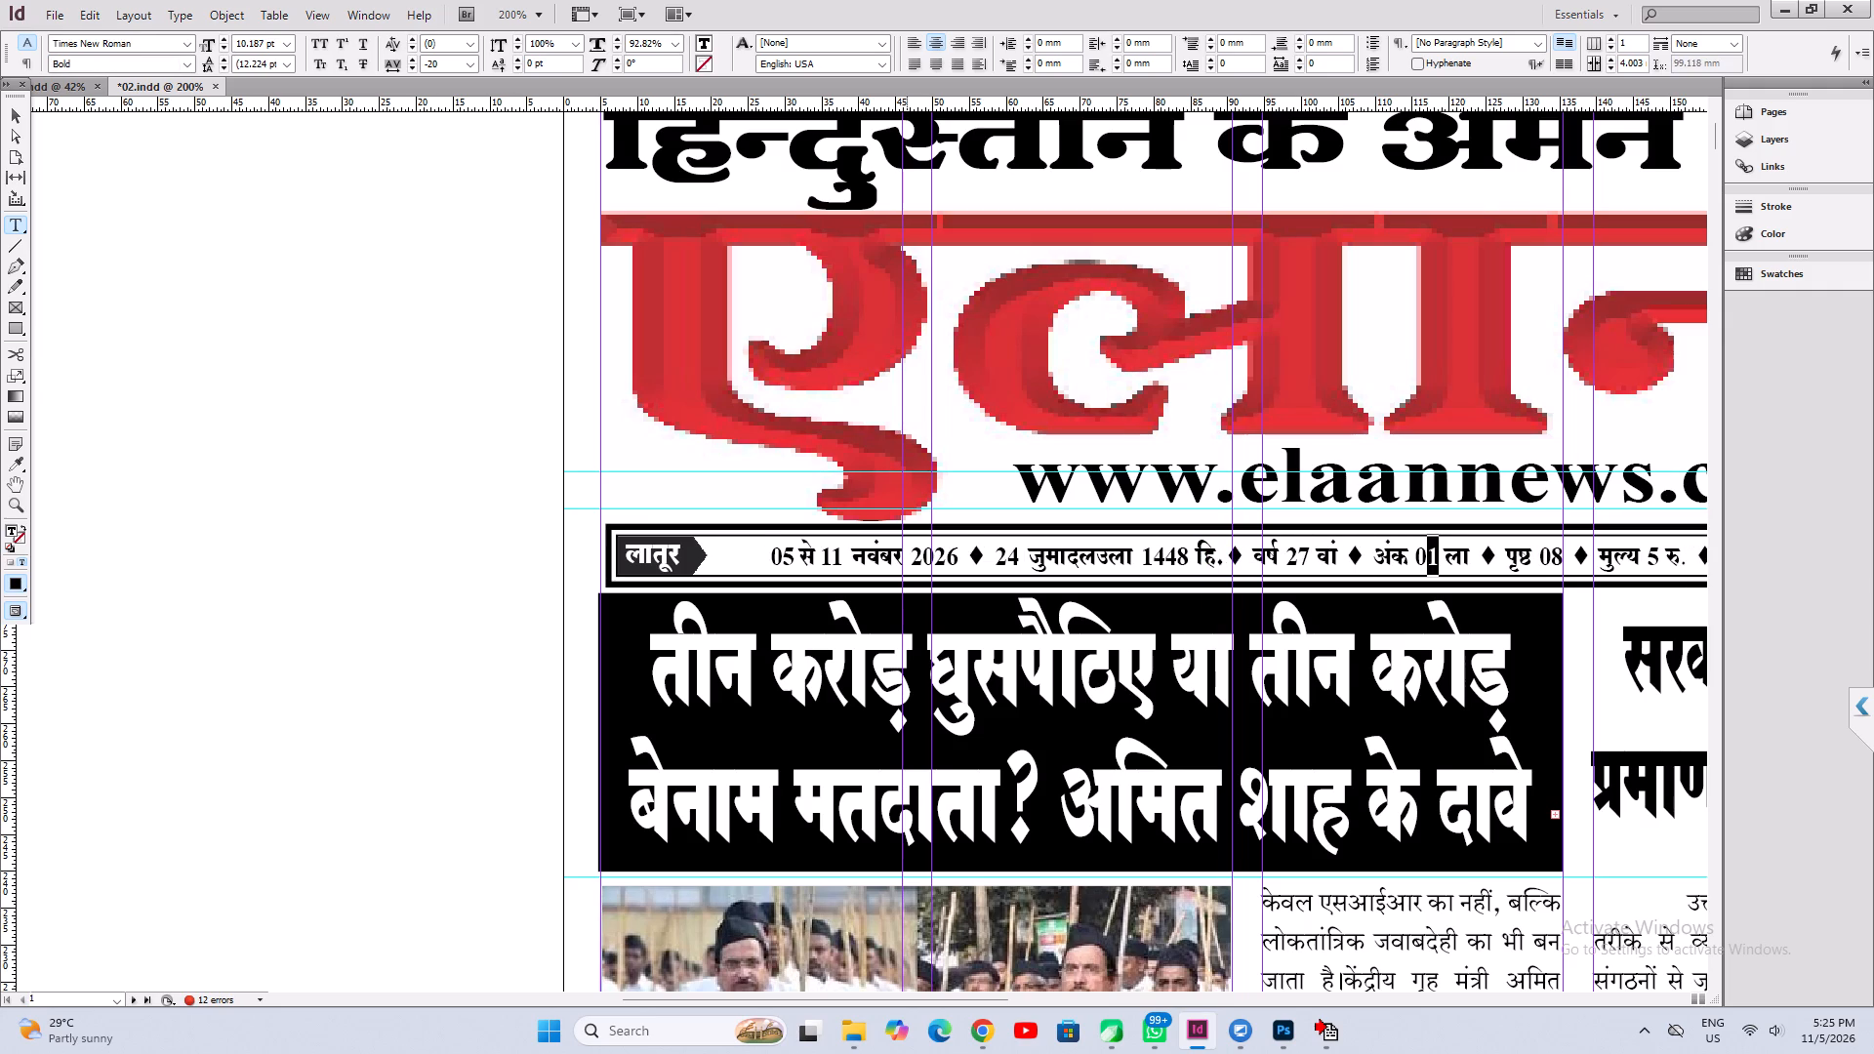
{"action": "key", "text": "2"}
{"action": "key", "text": "Right"}
{"action": "key", "text": "Right"}
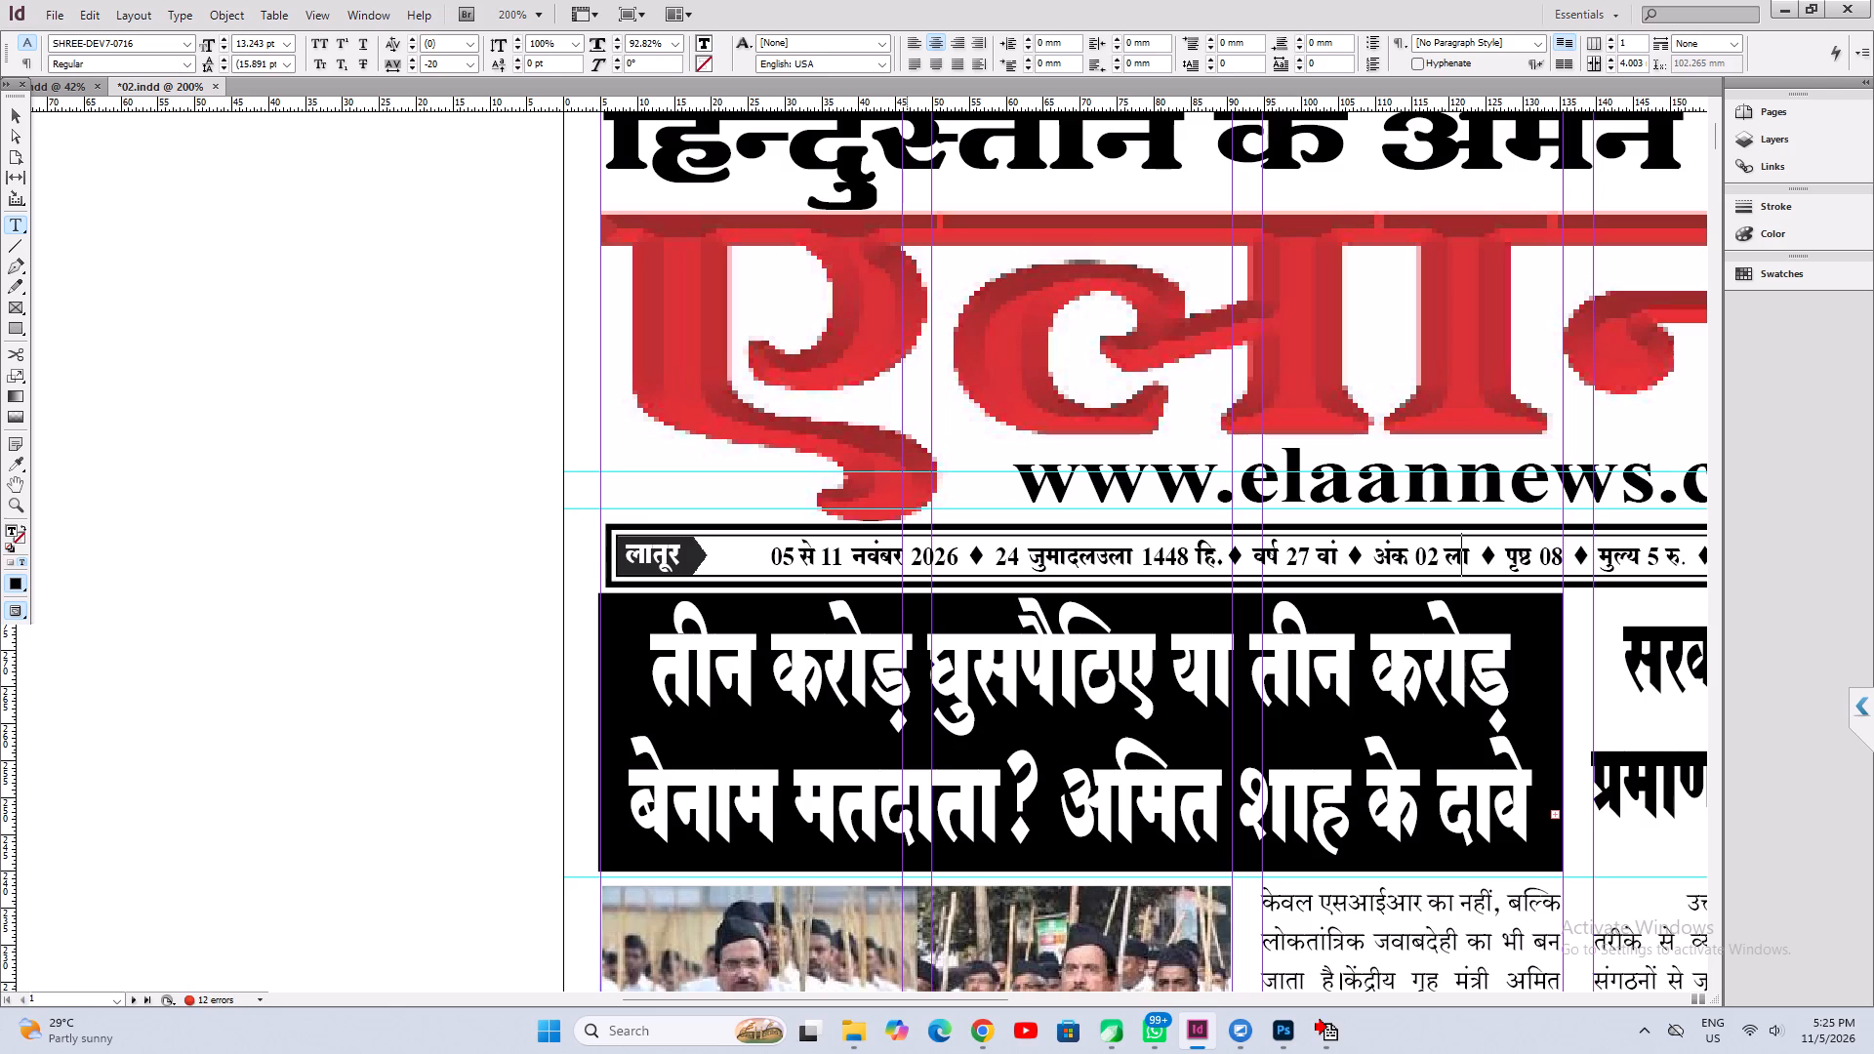
{"action": "key", "text": "Right"}
{"action": "key", "text": "shift+Left"}
{"action": "key", "text": "shift+Left"}
{"action": "type", "text": "JK"}
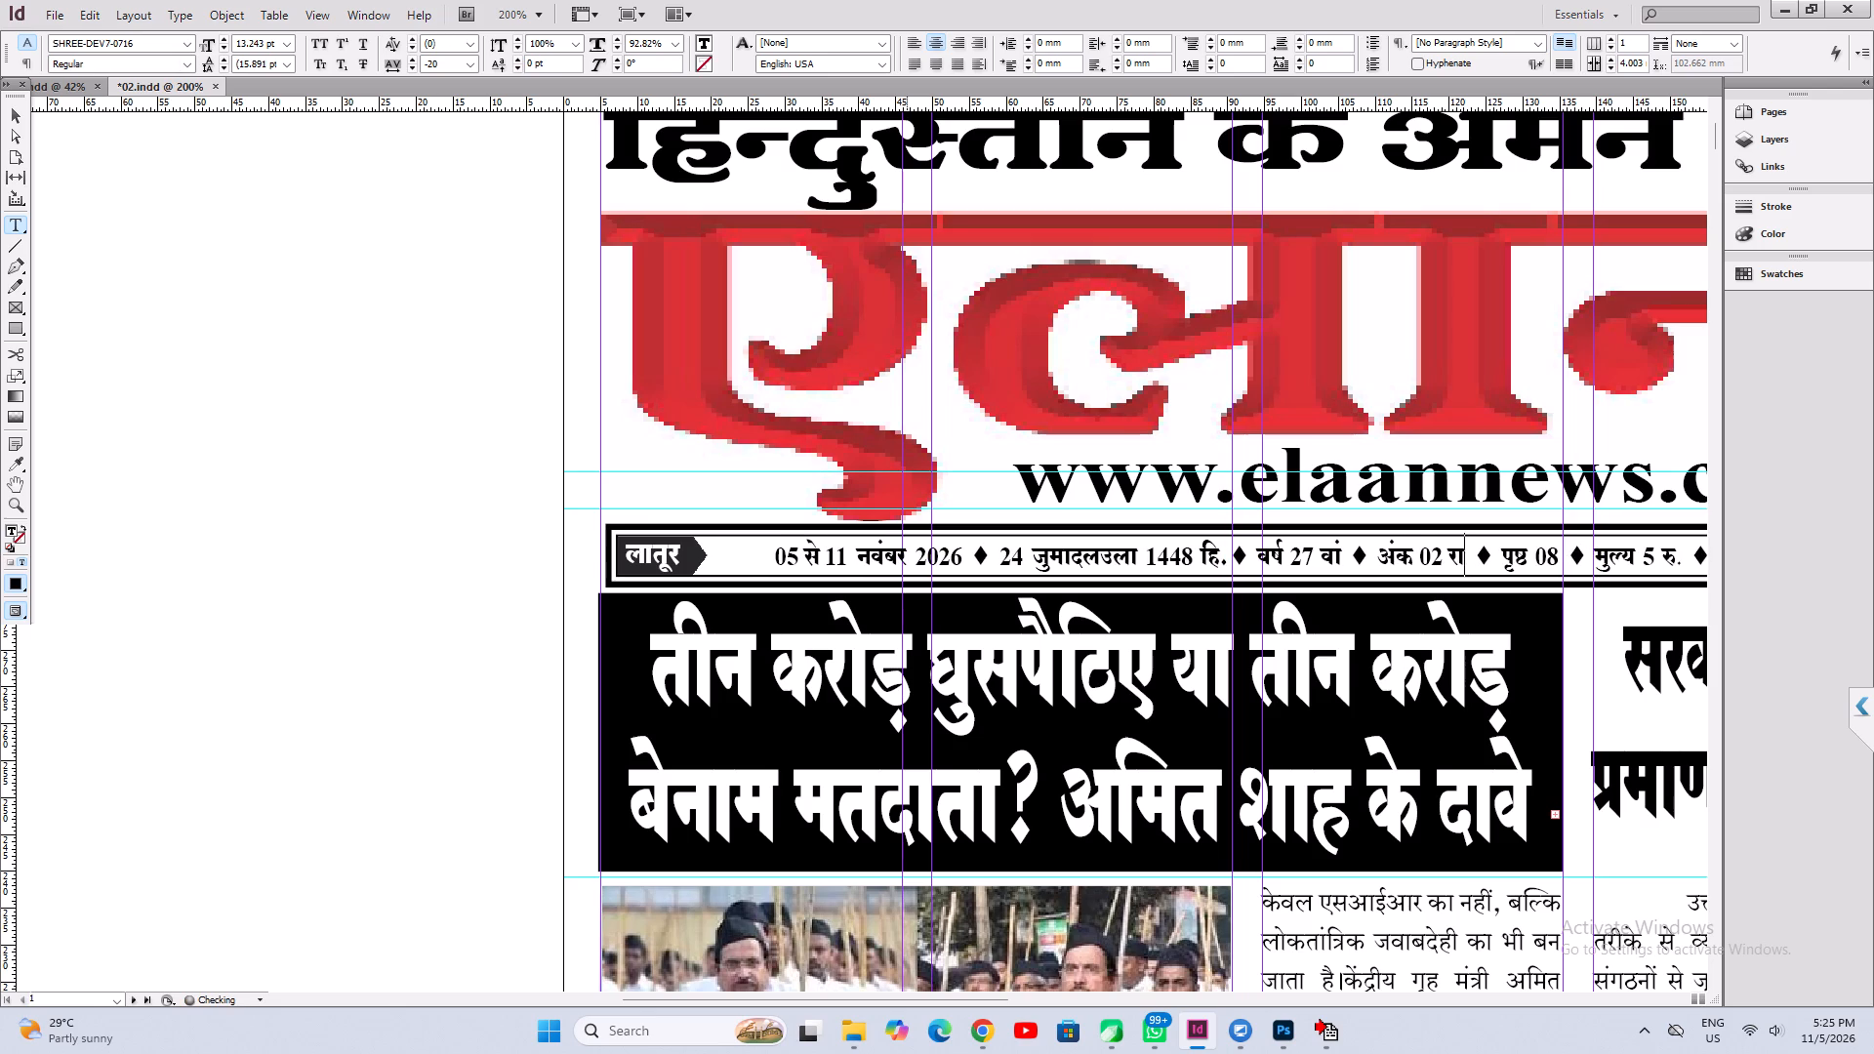
Copy the masthead date "05 से 11 नवंबर 2026" over the header date on A-Document Master and save the document.
{"action": "left_click_drag", "start_coordinate": [1219, 533], "coordinate": [1017, 533], "text": "alt"}
{"action": "left_click_drag", "start_coordinate": [1015, 533], "coordinate": [1077, 534], "text": "alt"}
{"action": "left_click", "coordinate": [1087, 534], "text": "alt"}
{"action": "left_click_drag", "start_coordinate": [635, 564], "coordinate": [826, 574]}
{"action": "key", "text": "ctrl+c"}
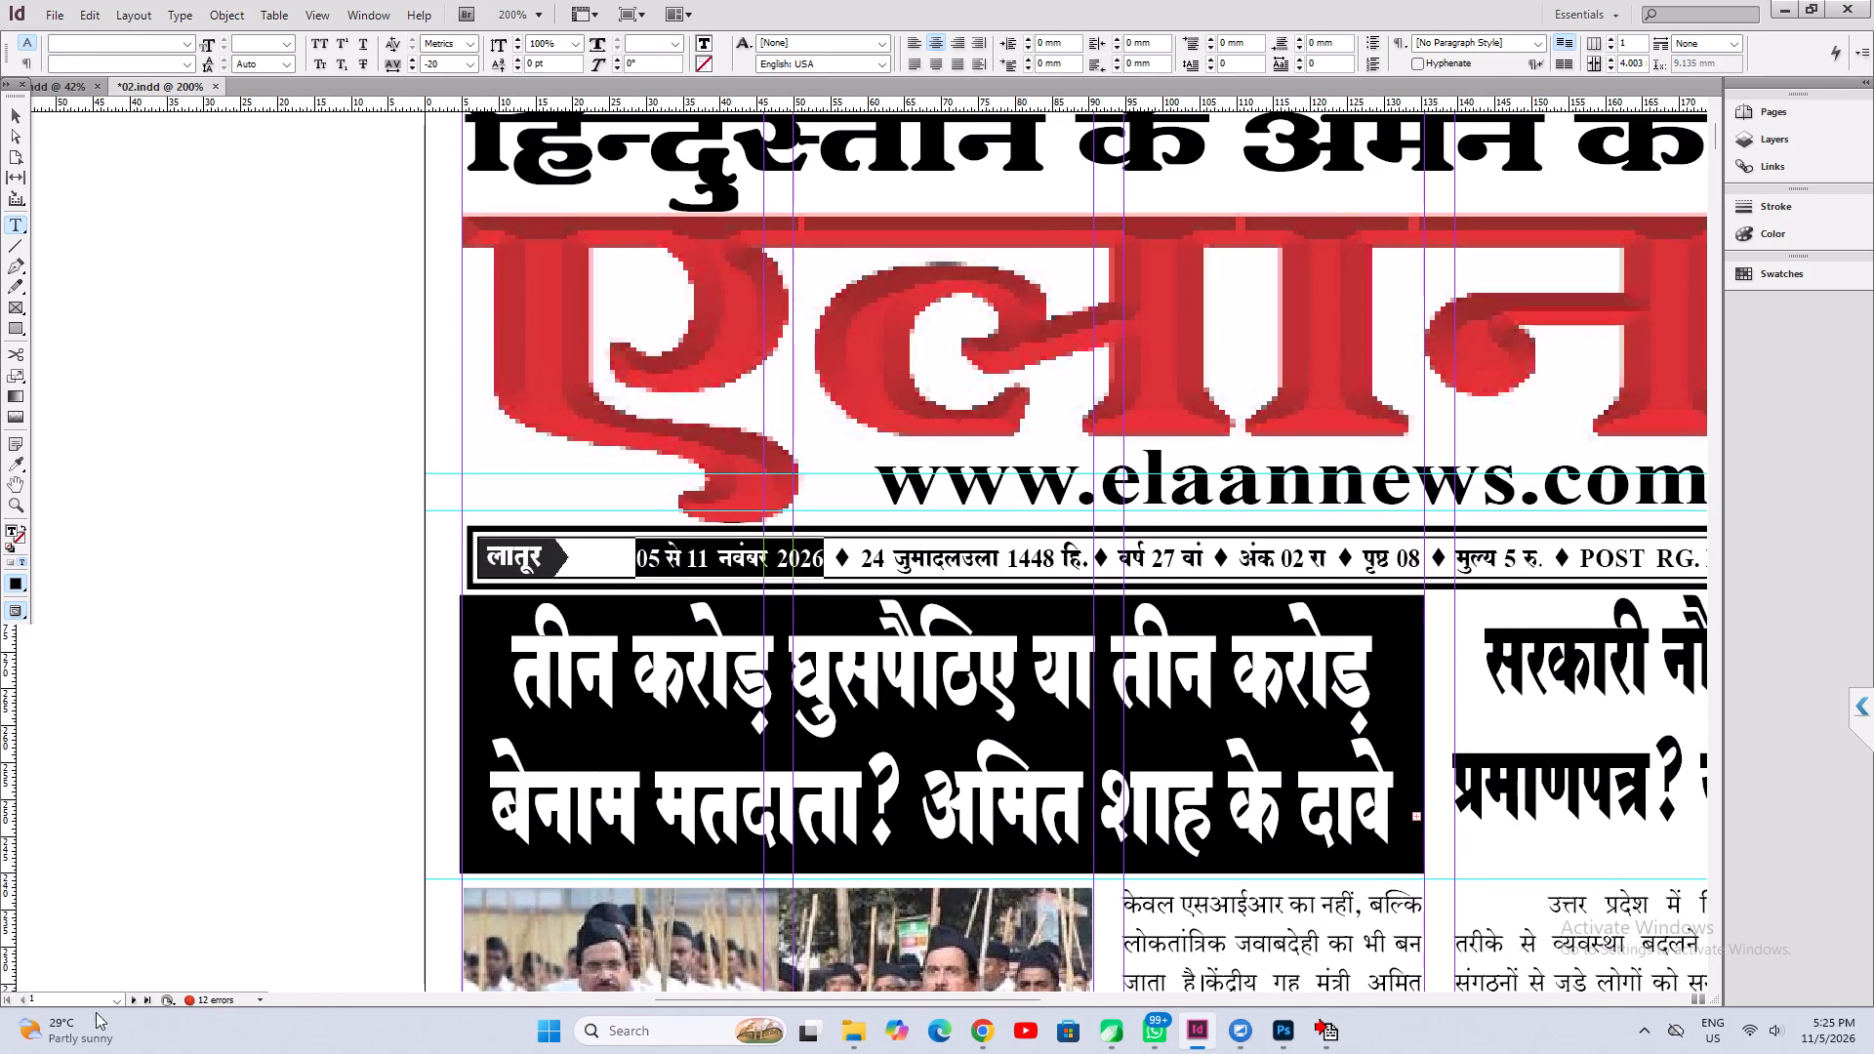
{"action": "left_click", "coordinate": [108, 1000]}
{"action": "left_click", "coordinate": [87, 981]}
{"action": "scroll", "coordinate": [1525, 756], "scroll_direction": "up", "scroll_amount": 6}
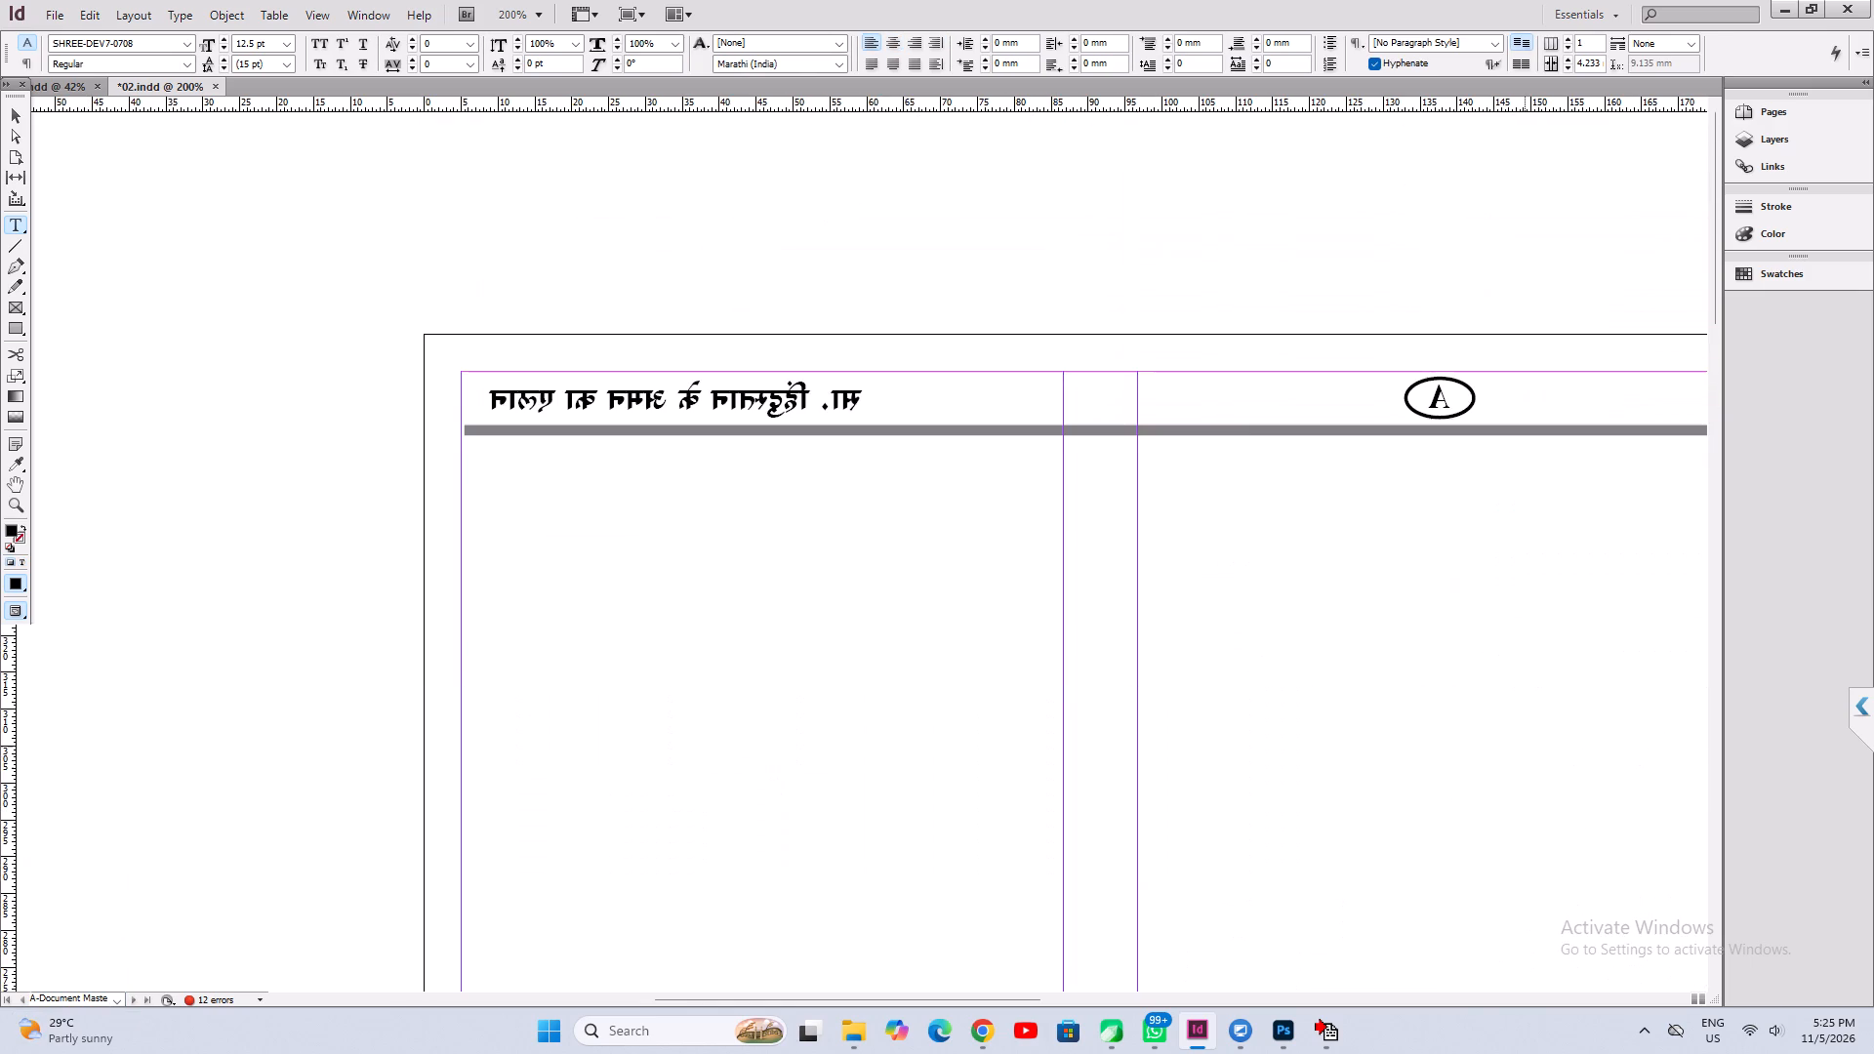
{"action": "scroll", "coordinate": [1525, 756], "scroll_direction": "up", "scroll_amount": 1}
{"action": "left_click_drag", "start_coordinate": [971, 1000], "coordinate": [1219, 995]}
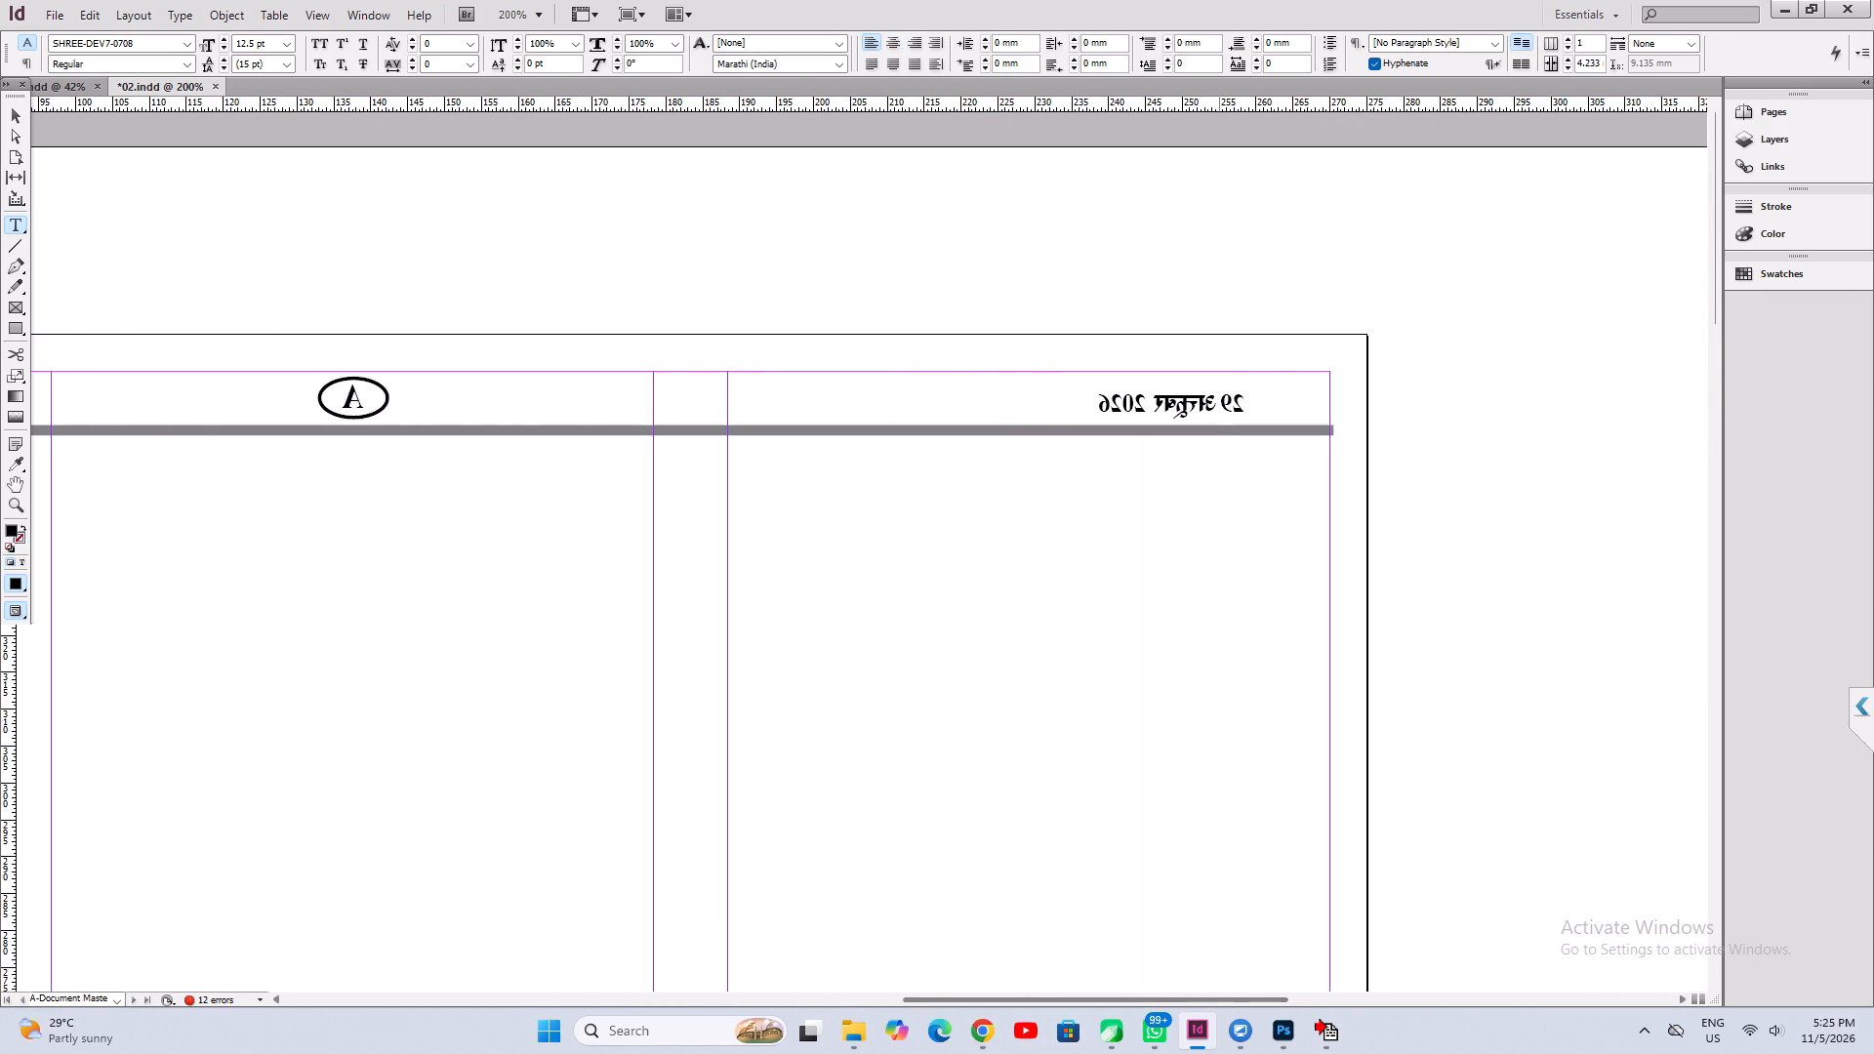
{"action": "left_click", "coordinate": [1158, 393]}
{"action": "key", "text": "ctrl+a"}
{"action": "key", "text": "ctrl+v"}
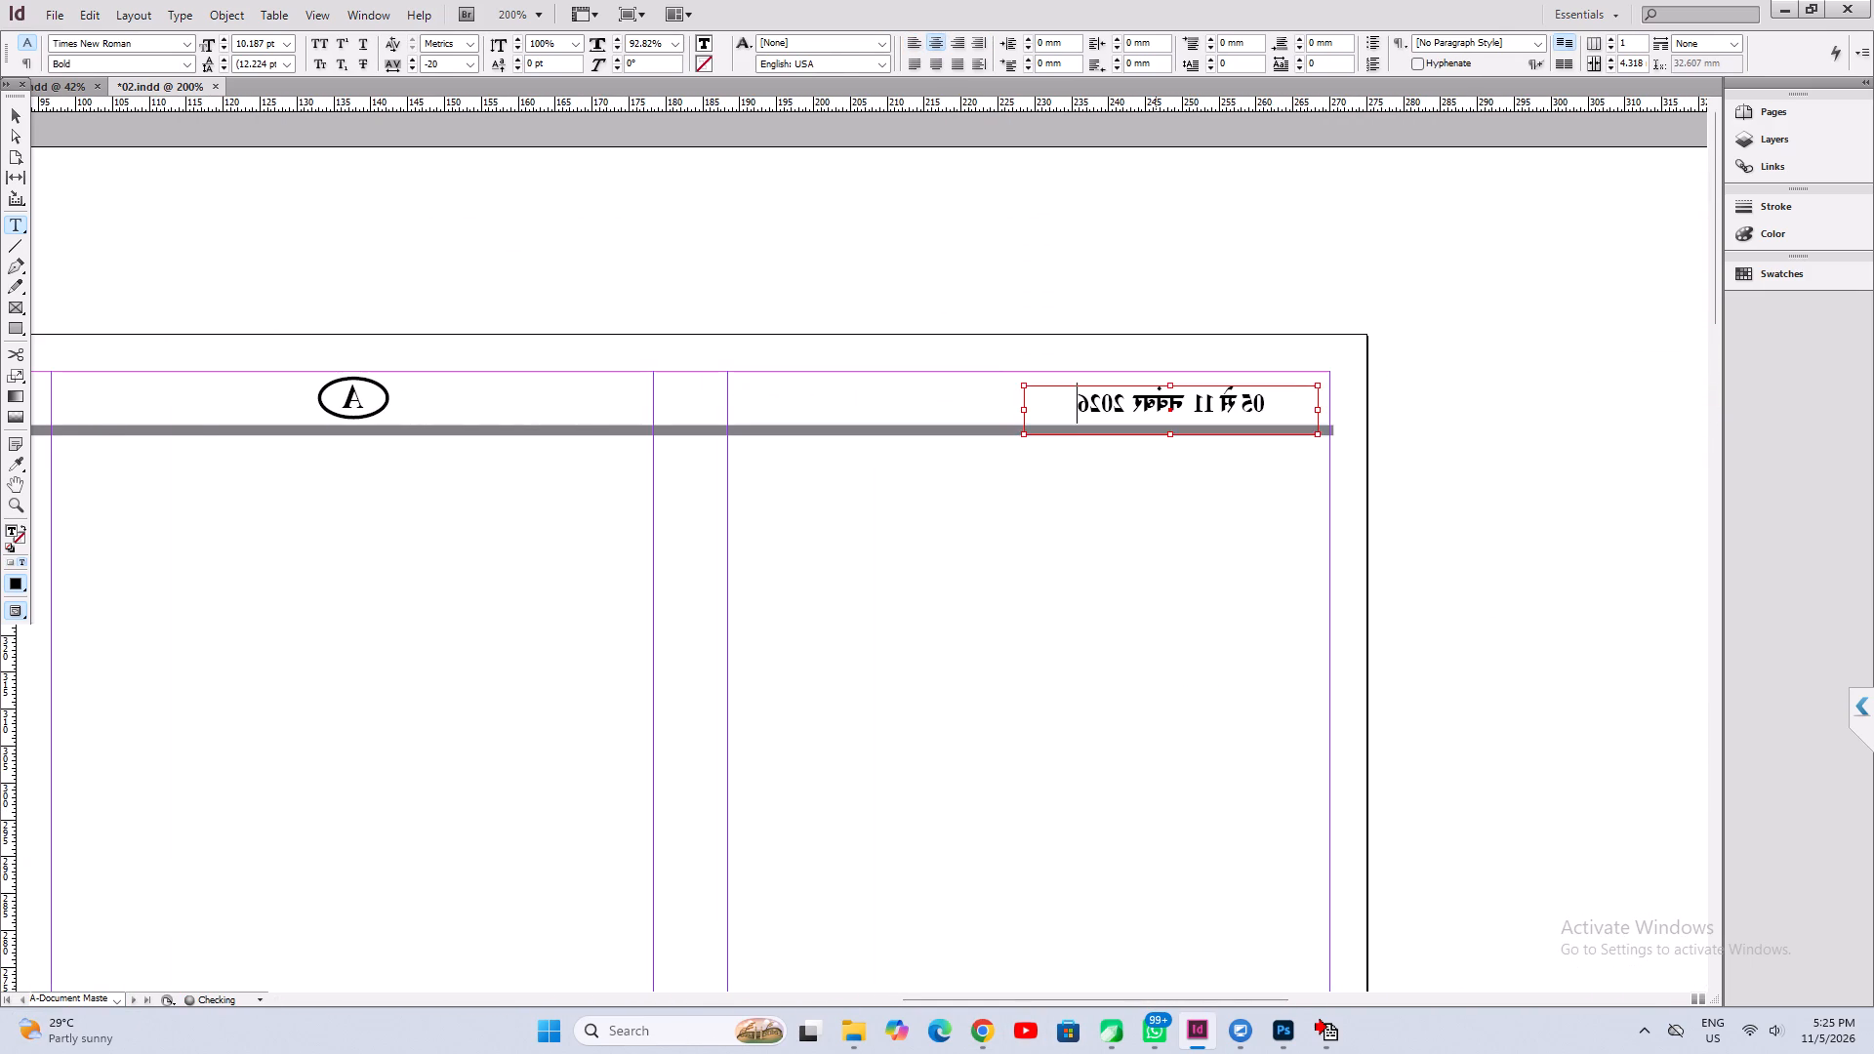
{"action": "key", "text": "ctrl+s"}
On page 1, flow the lead headline's overset text into a new frame about 75 × 77 mm on the pasteboard beside the page.
{"action": "left_click", "coordinate": [123, 995]}
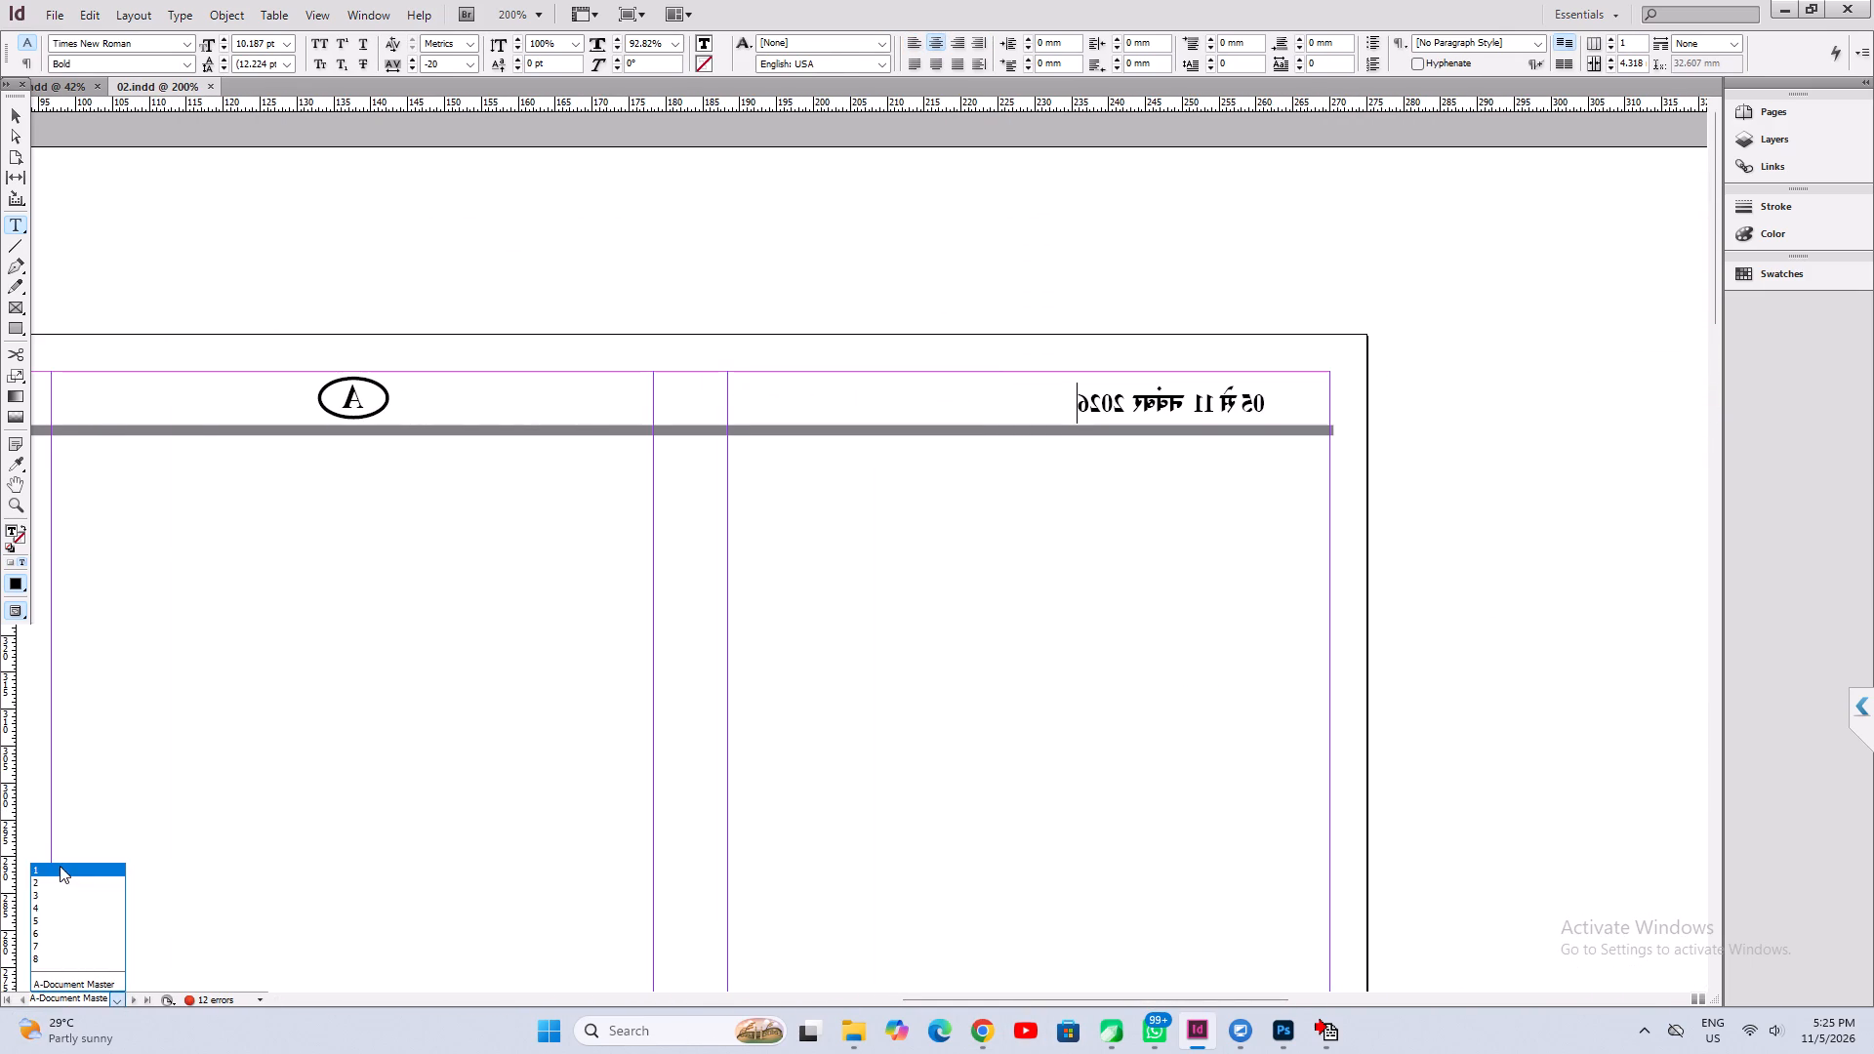
{"action": "left_click", "coordinate": [60, 866]}
{"action": "double_click", "coordinate": [6, 119]}
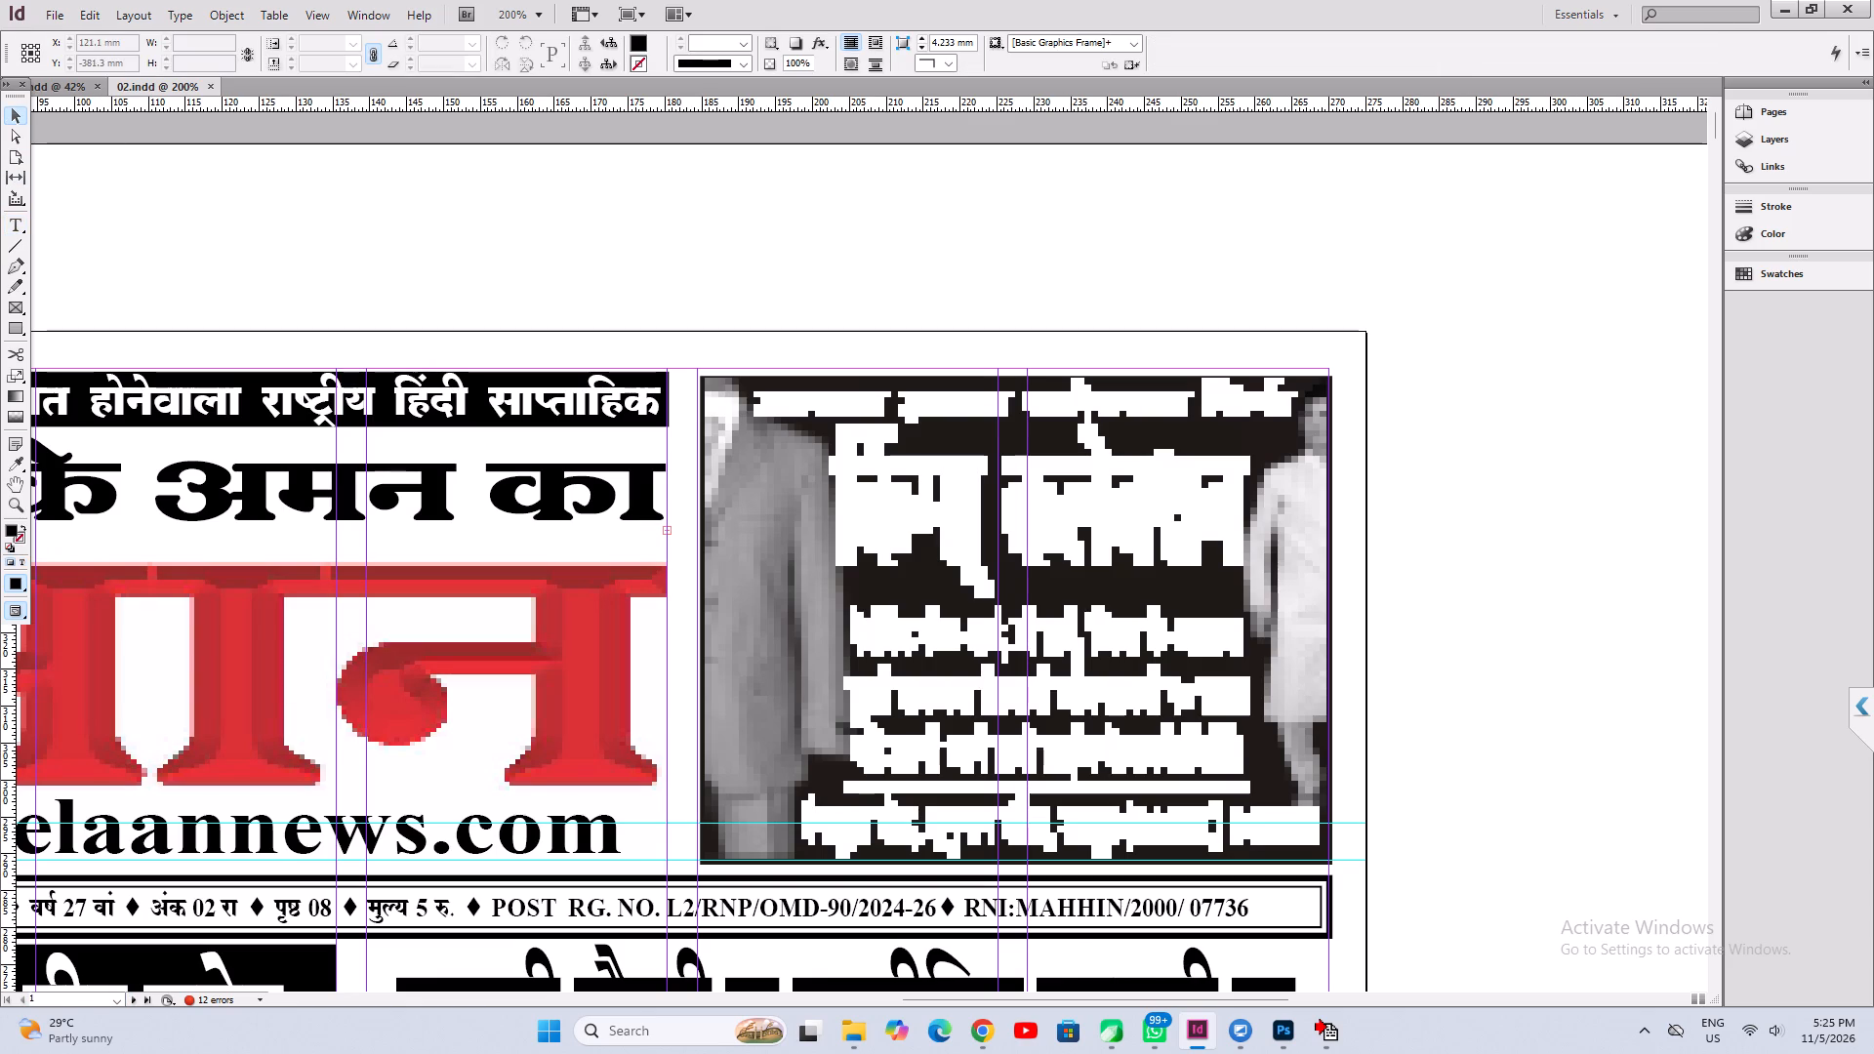
{"action": "key", "text": "space"}
{"action": "key", "text": "space"}
{"action": "key", "text": "space"}
{"action": "key", "text": "space"}
{"action": "key", "text": "space"}
{"action": "key", "text": "space"}
{"action": "key", "text": "space"}
{"action": "key", "text": "space"}
{"action": "key", "text": "space"}
{"action": "key", "text": "space"}
{"action": "key", "text": "space"}
{"action": "key", "text": "space"}
{"action": "key", "text": "space"}
{"action": "key", "text": "space"}
{"action": "key", "text": "space"}
{"action": "key", "text": "space"}
{"action": "key", "text": "space"}
{"action": "key", "text": "space"}
{"action": "key", "text": "space"}
{"action": "key", "text": "space"}
{"action": "left_click_drag", "start_coordinate": [441, 268], "coordinate": [893, 115]}
{"action": "left_click_drag", "start_coordinate": [545, 603], "coordinate": [706, 373]}
{"action": "left_click_drag", "start_coordinate": [551, 716], "coordinate": [672, 641]}
{"action": "key", "text": "space"}
{"action": "key", "text": "space"}
{"action": "key", "text": "space"}
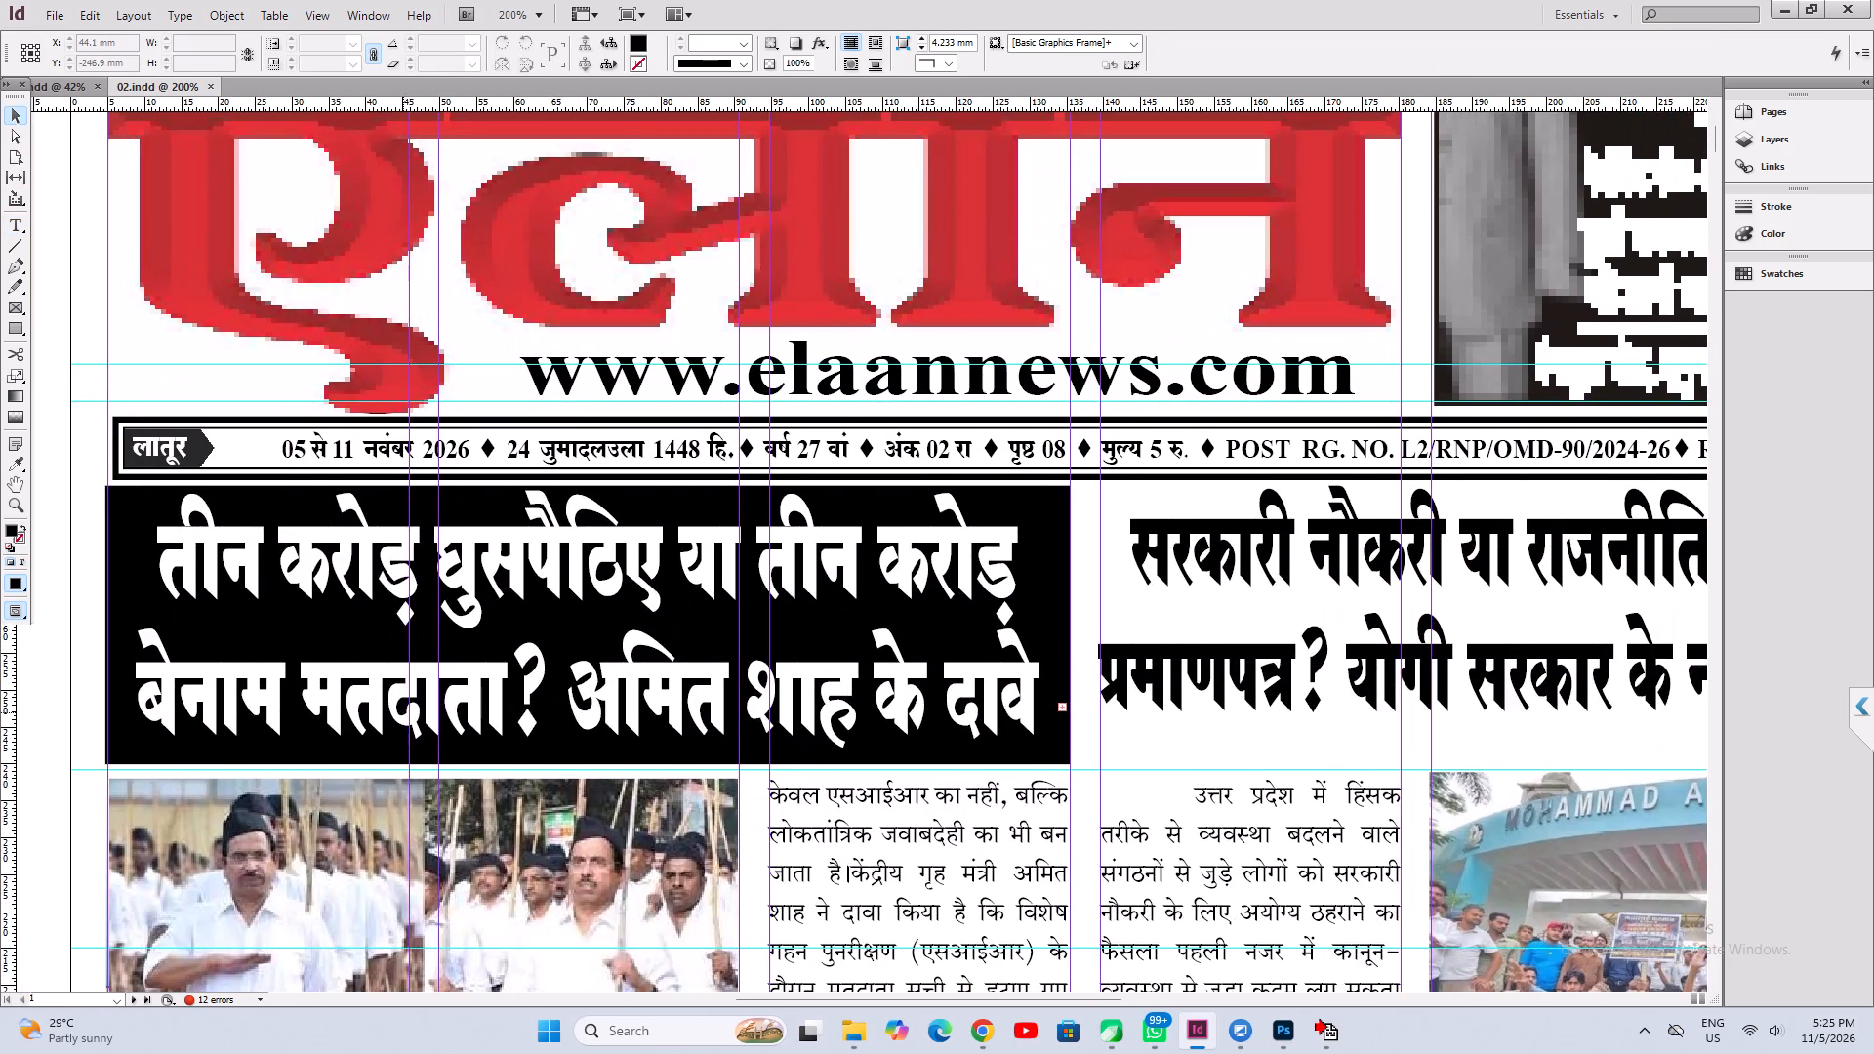
{"action": "left_click_drag", "start_coordinate": [438, 712], "coordinate": [693, 663]}
{"action": "left_click_drag", "start_coordinate": [762, 648], "coordinate": [799, 641]}
{"action": "left_click", "coordinate": [928, 642]}
{"action": "left_click", "coordinate": [1356, 651]}
{"action": "key", "text": "space"}
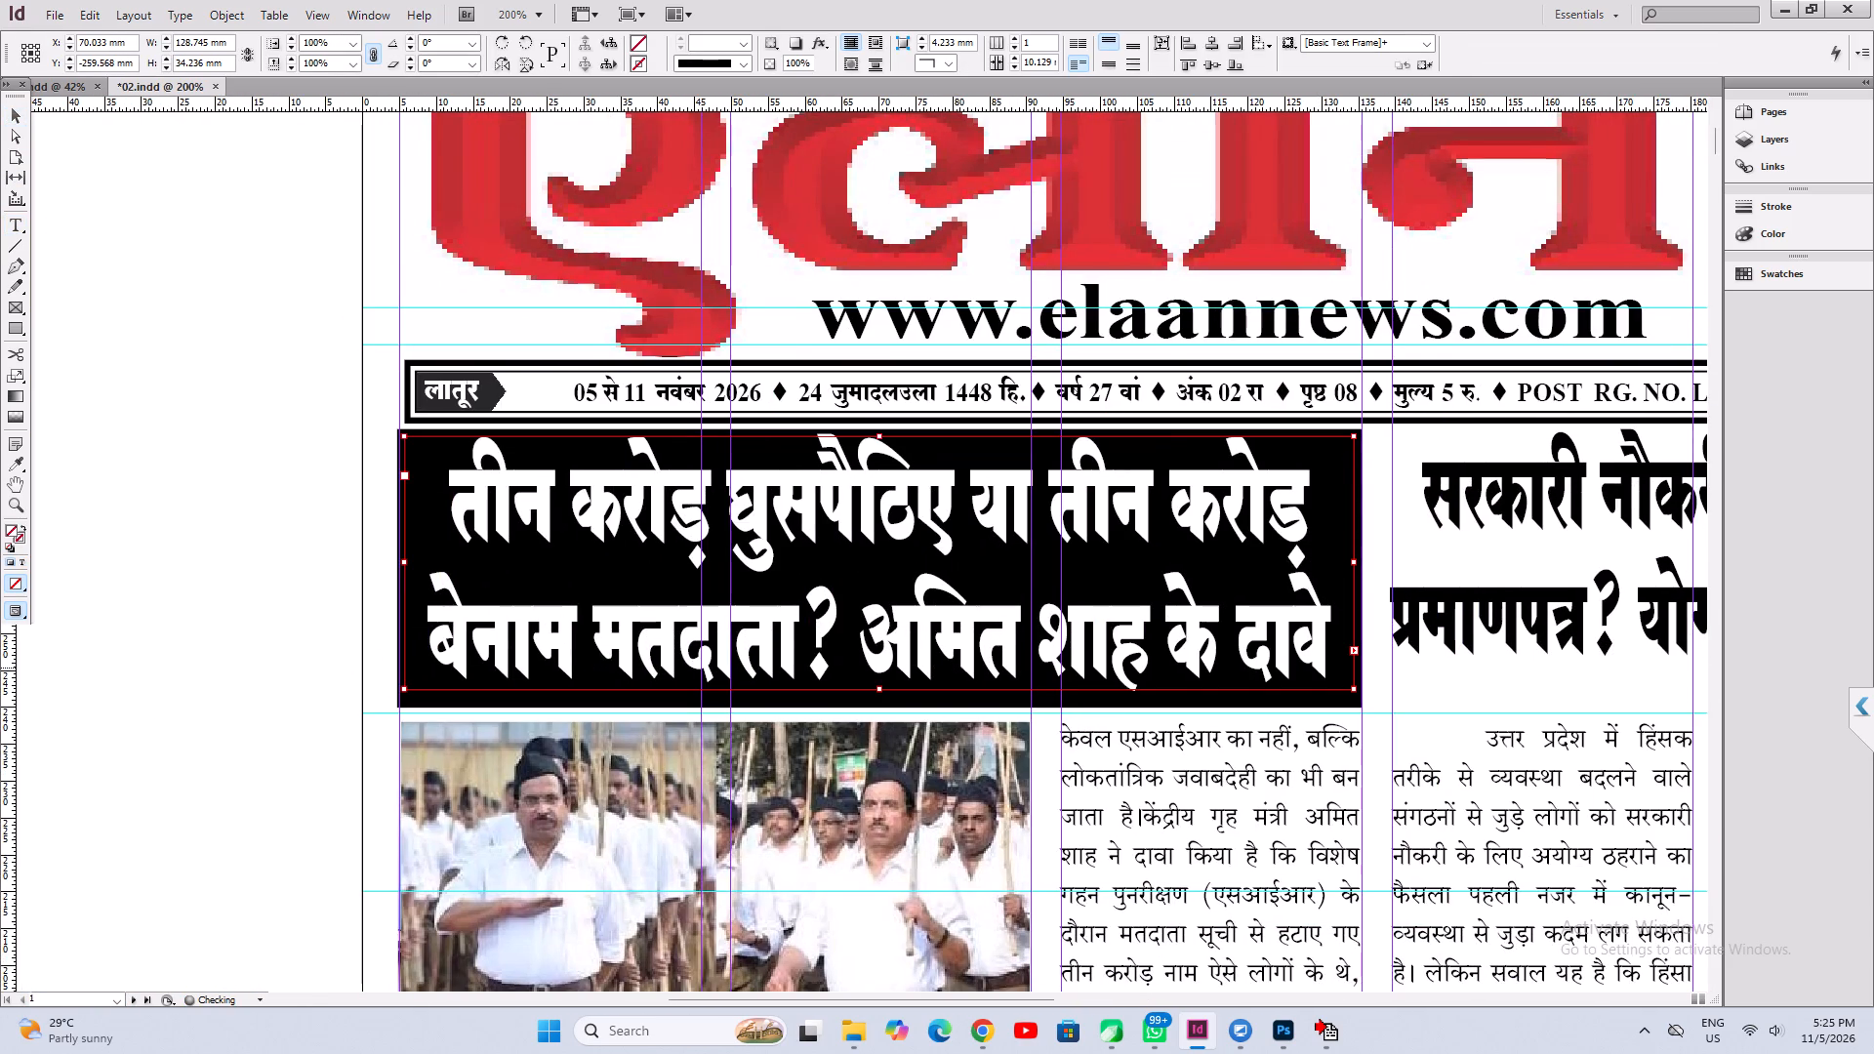
{"action": "key", "text": "space"}
{"action": "key", "text": "space"}
{"action": "key", "text": "space"}
{"action": "key", "text": "space"}
{"action": "key", "text": "space"}
{"action": "key", "text": "space"}
{"action": "key", "text": "space"}
{"action": "key", "text": "space"}
{"action": "key", "text": "space"}
{"action": "key", "text": "space"}
{"action": "key", "text": "space"}
{"action": "key", "text": "space"}
{"action": "left_click_drag", "start_coordinate": [197, 561], "coordinate": [634, 474]}
{"action": "left_click_drag", "start_coordinate": [61, 282], "coordinate": [206, 421]}
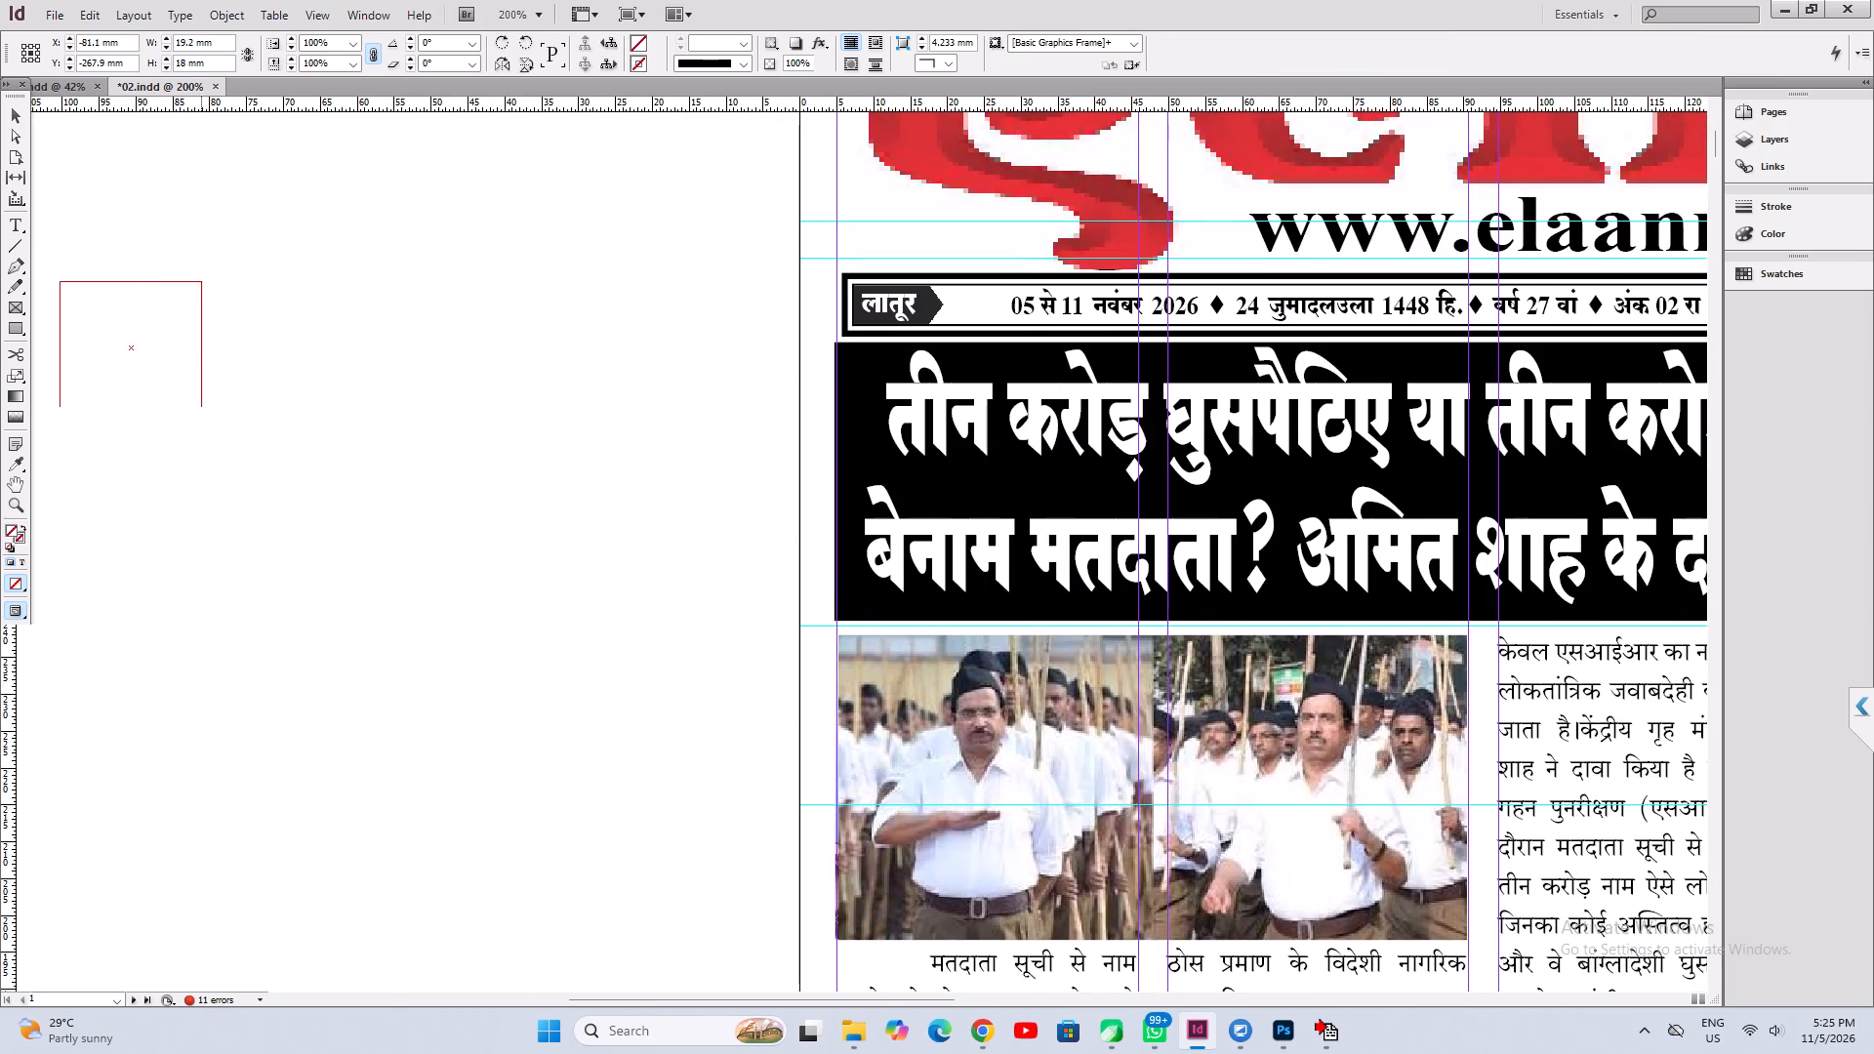
{"action": "left_click_drag", "start_coordinate": [206, 421], "coordinate": [617, 851]}
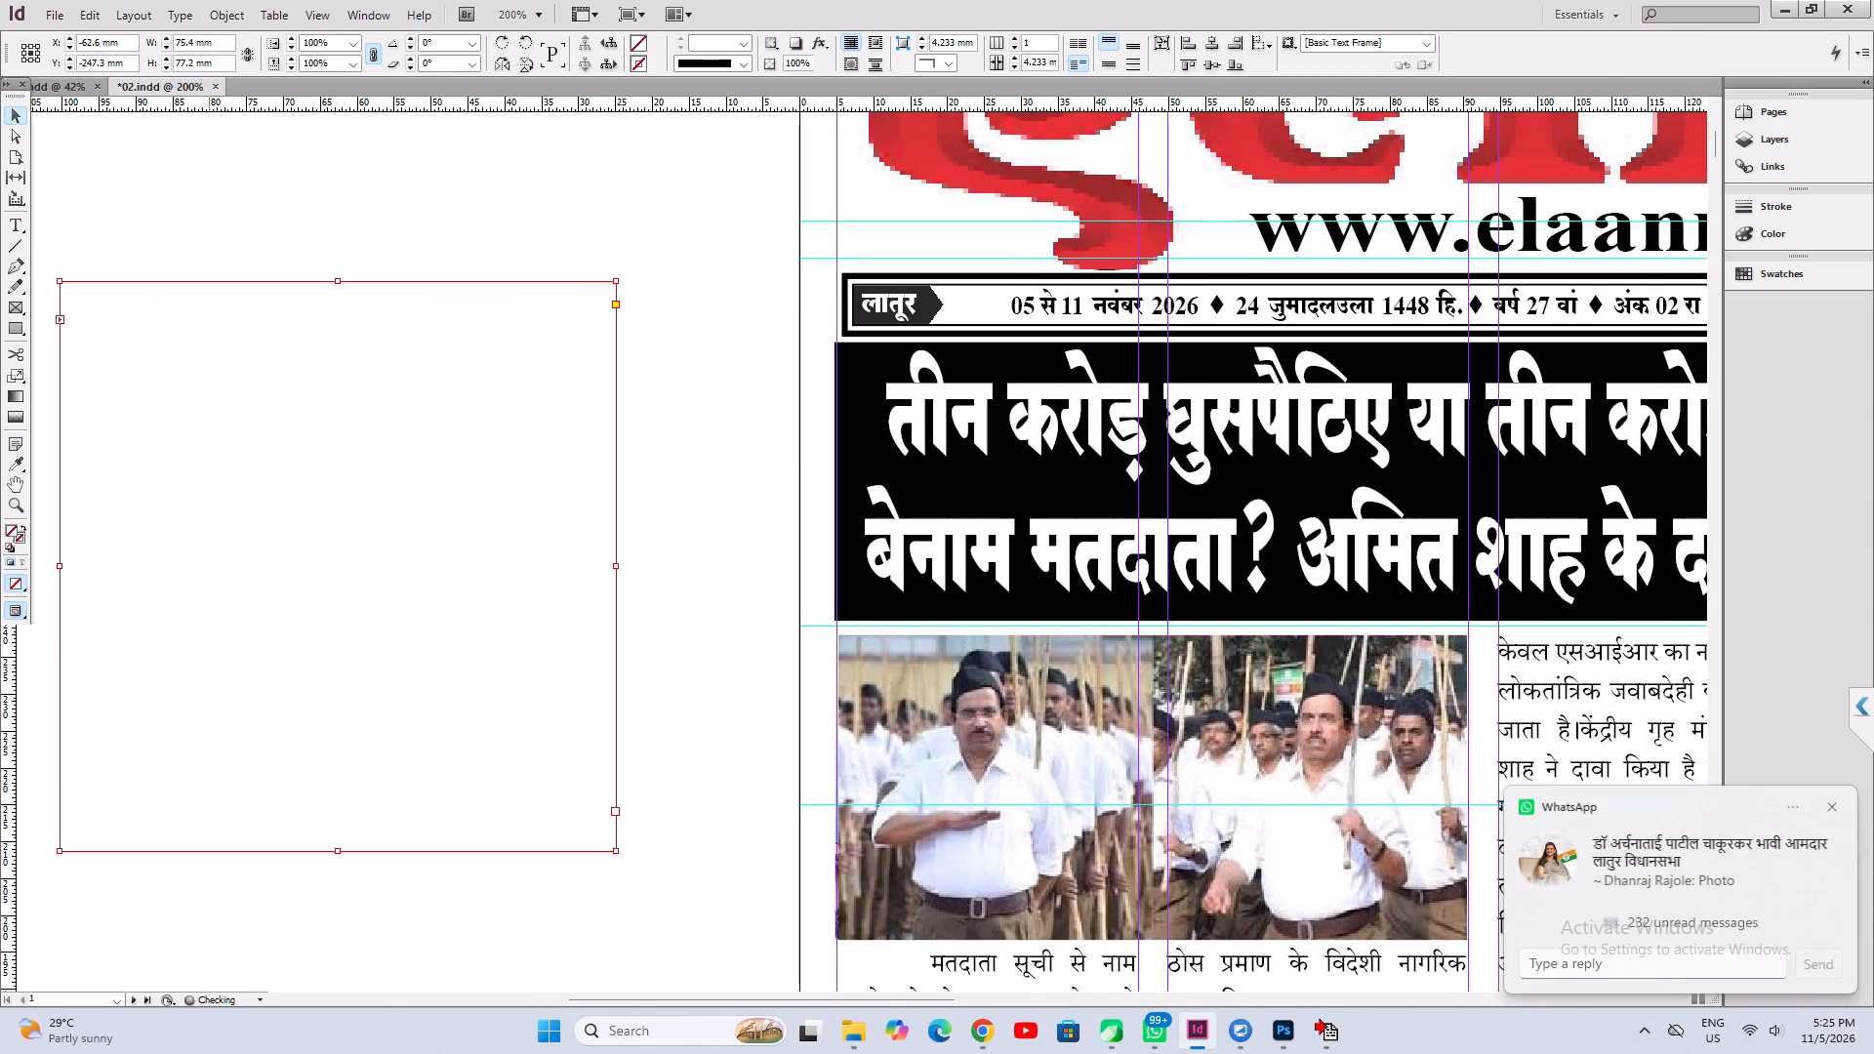
Colour the overflow headline text in the pasteboard frame with the [Black] swatch, viewing the page at 100%.
{"action": "left_click", "coordinate": [11, 226]}
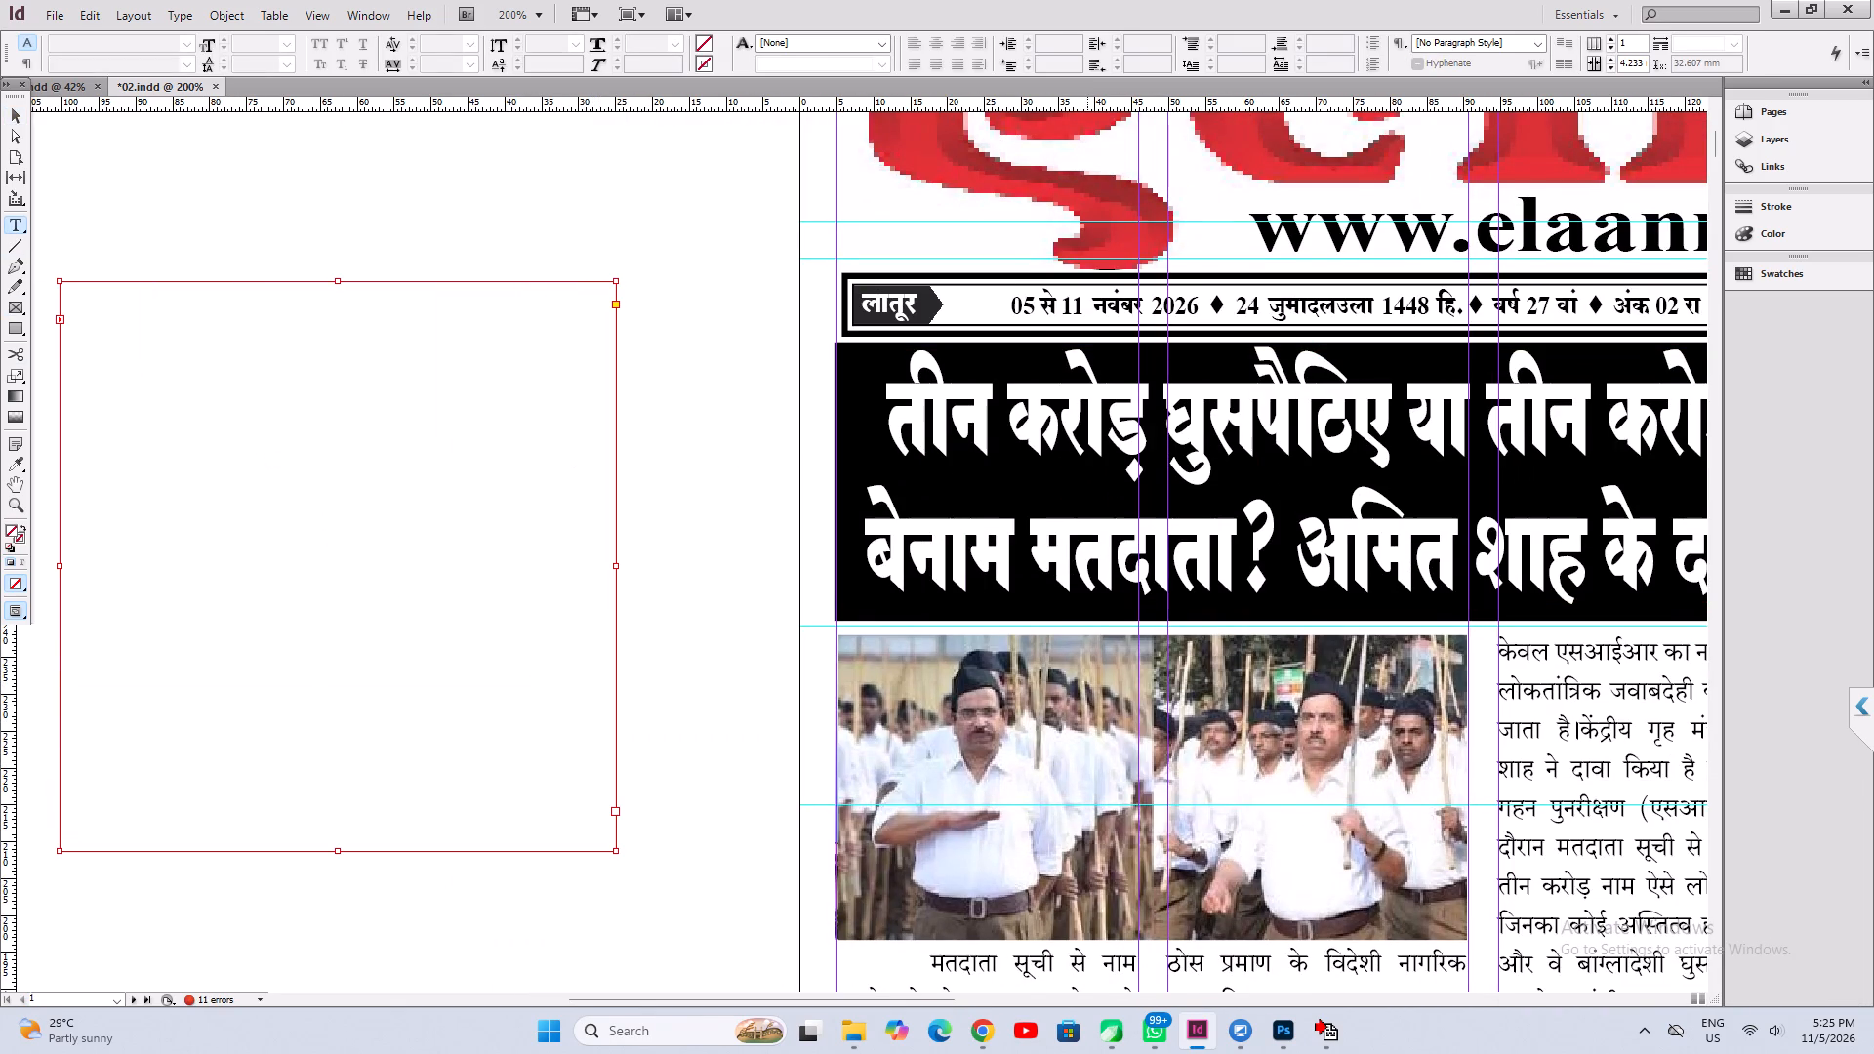
{"action": "left_click", "coordinate": [1085, 572]}
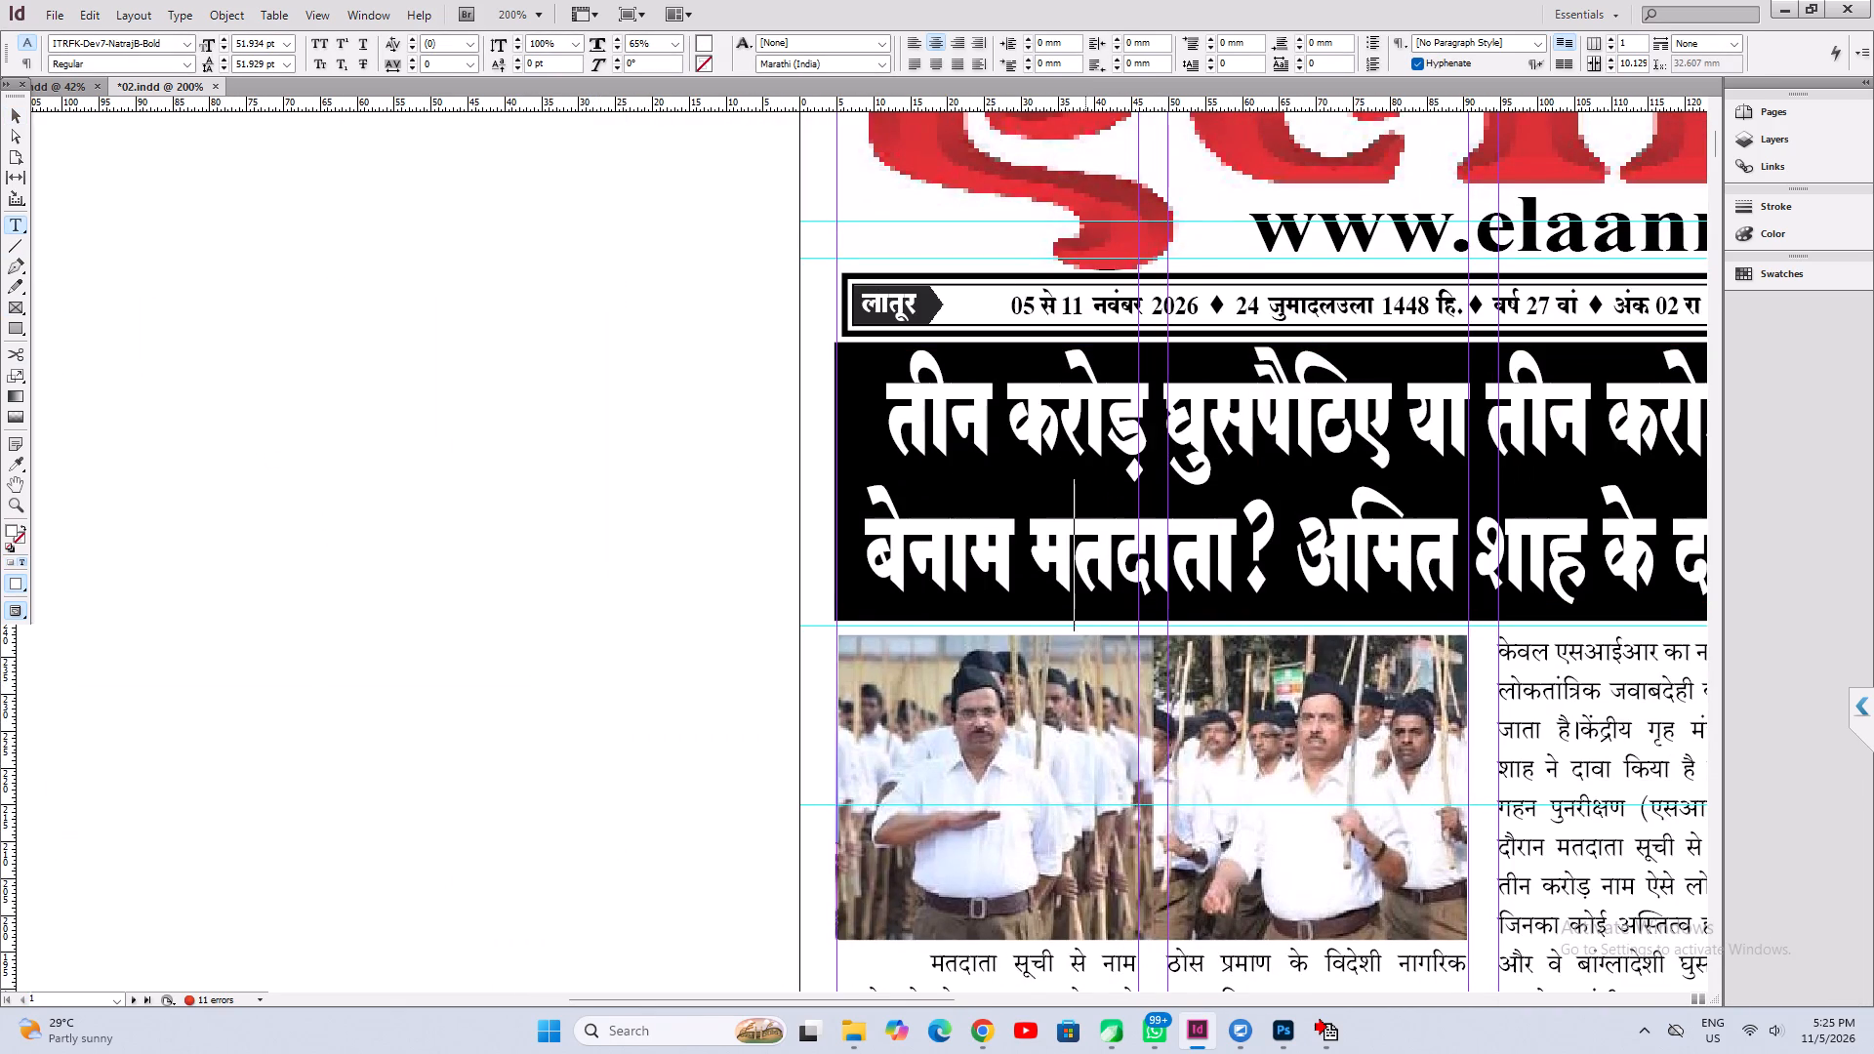
{"action": "left_click", "coordinate": [365, 549]}
{"action": "key", "text": "ctrl+a"}
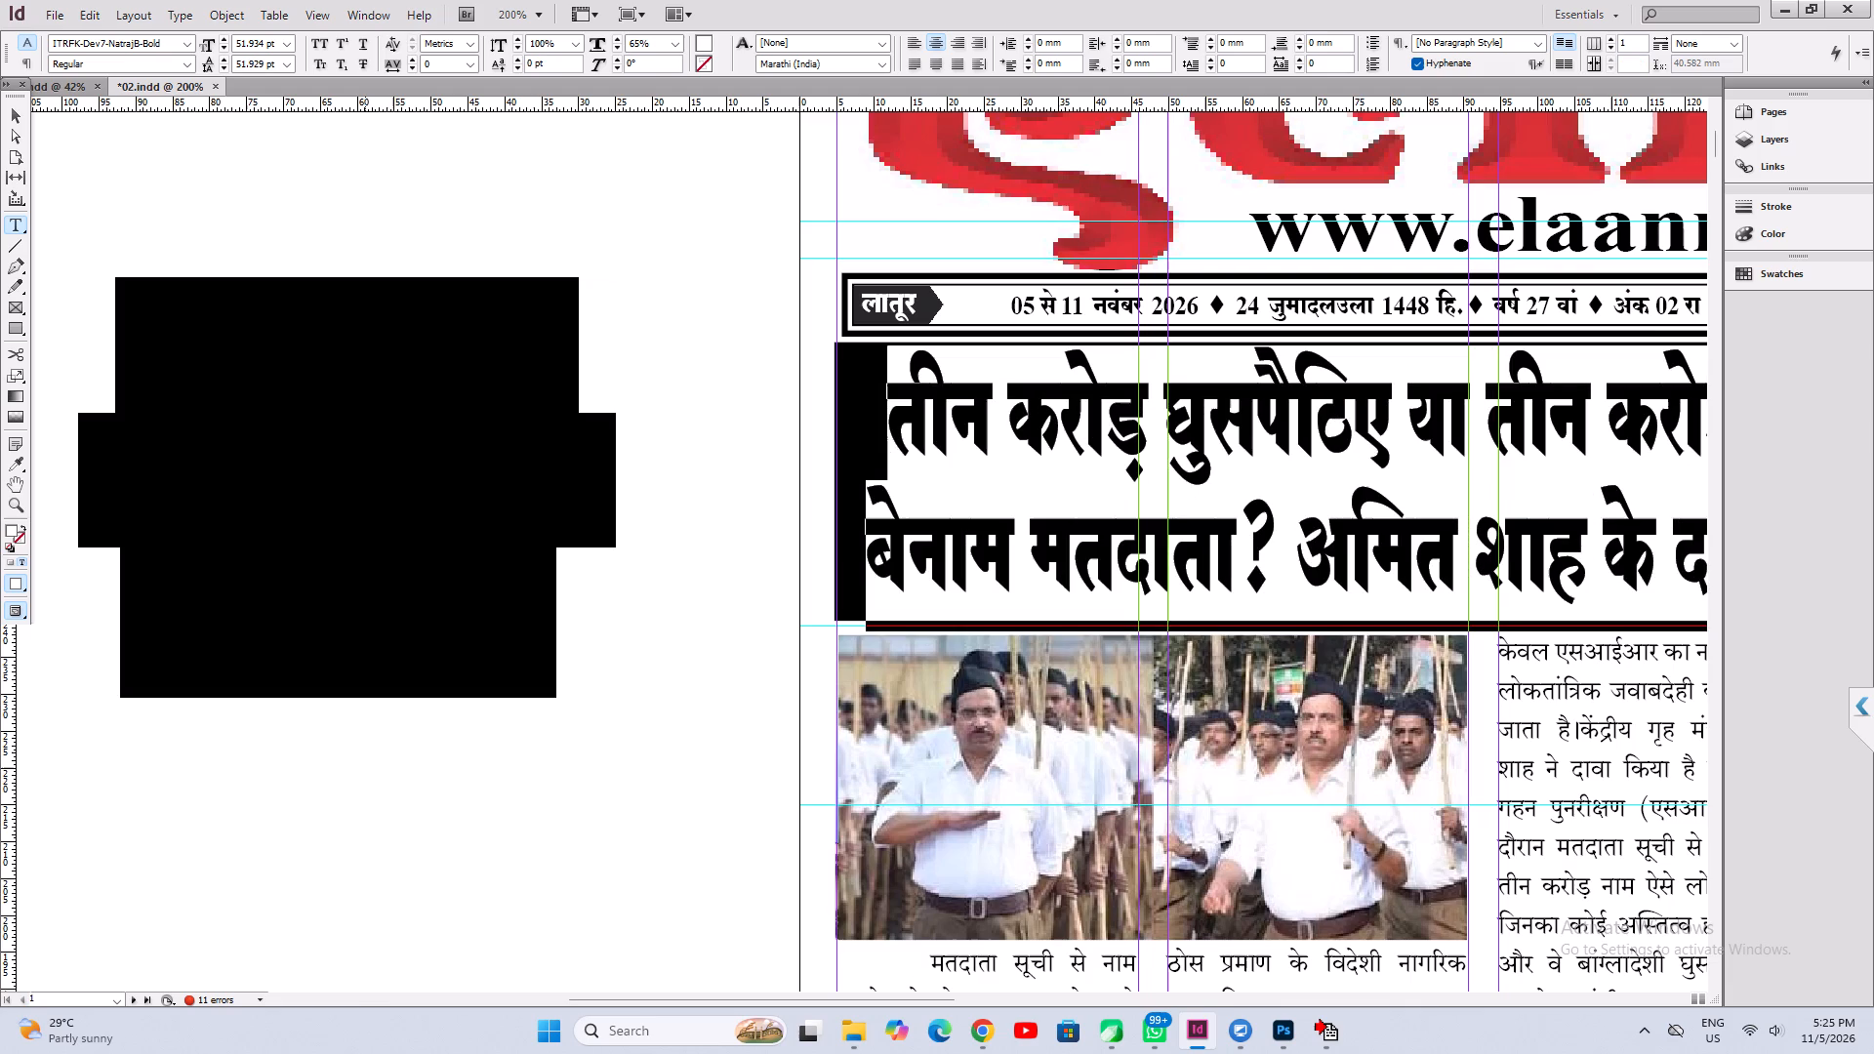
{"action": "left_click", "coordinate": [1092, 586]}
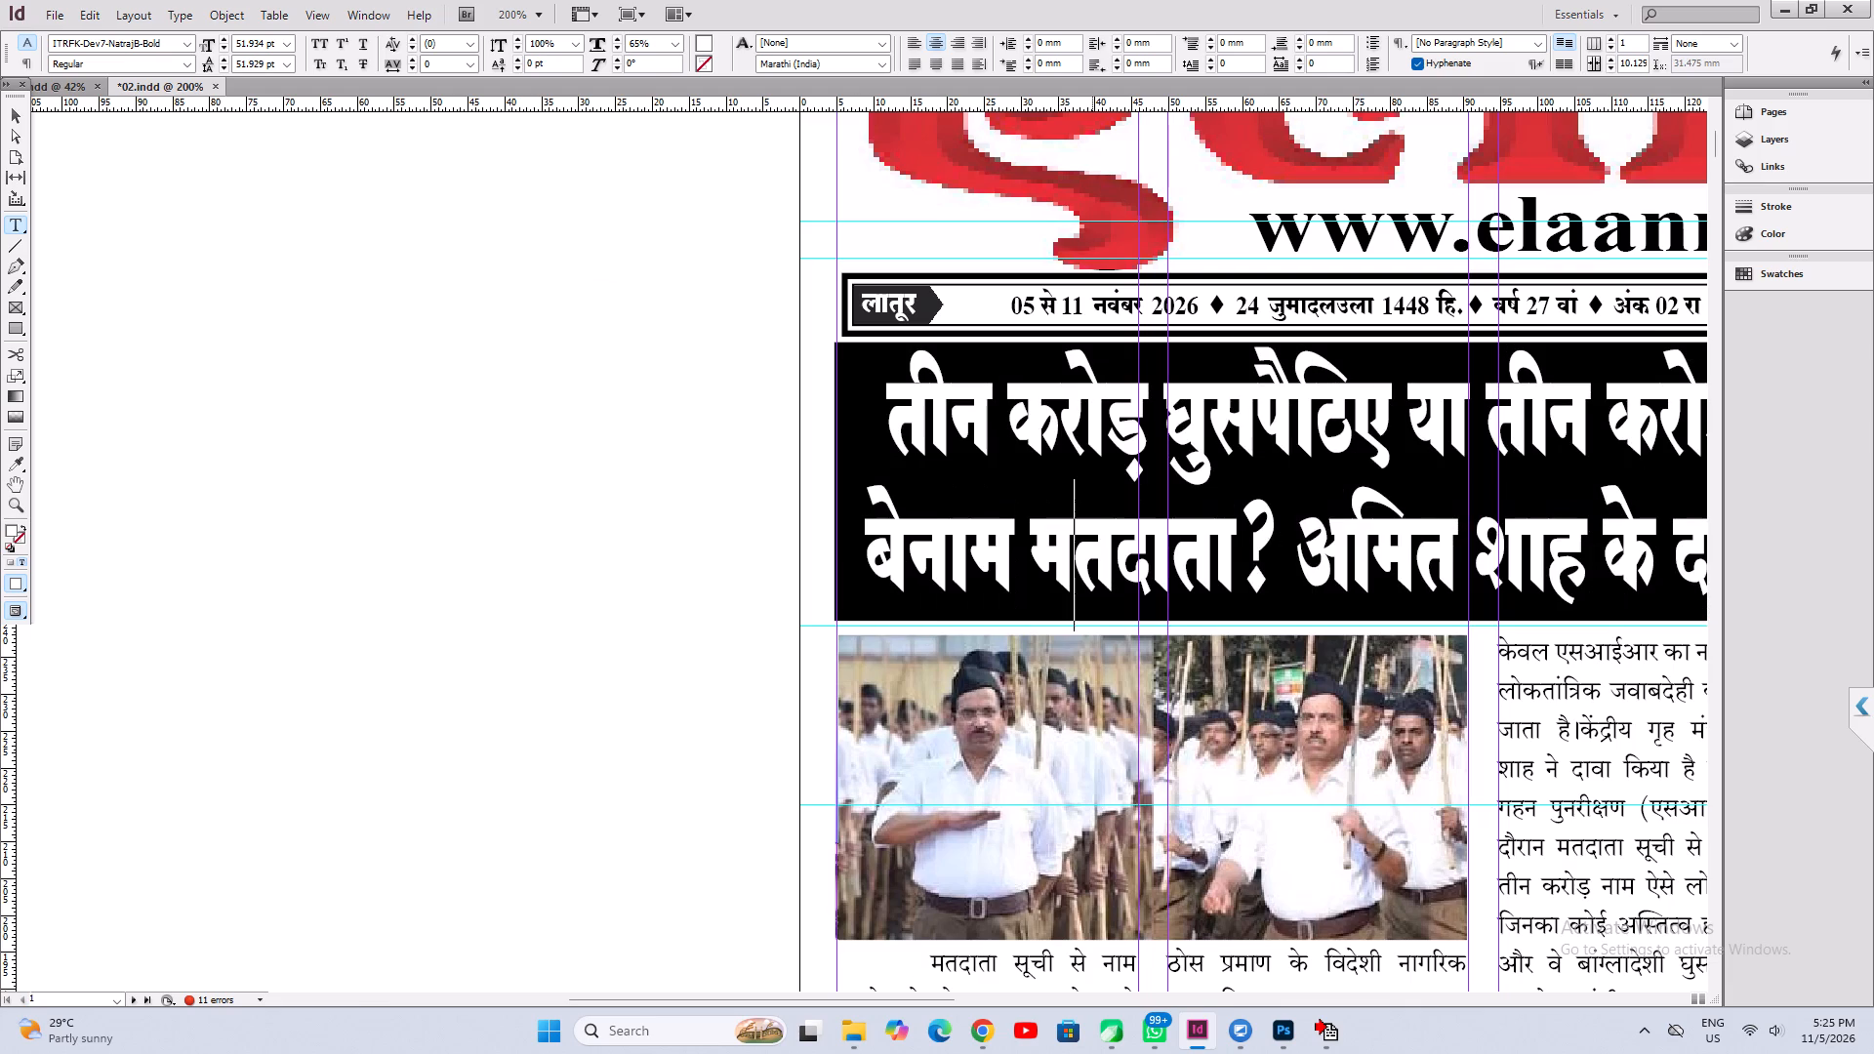
{"action": "key", "text": "ctrl+1"}
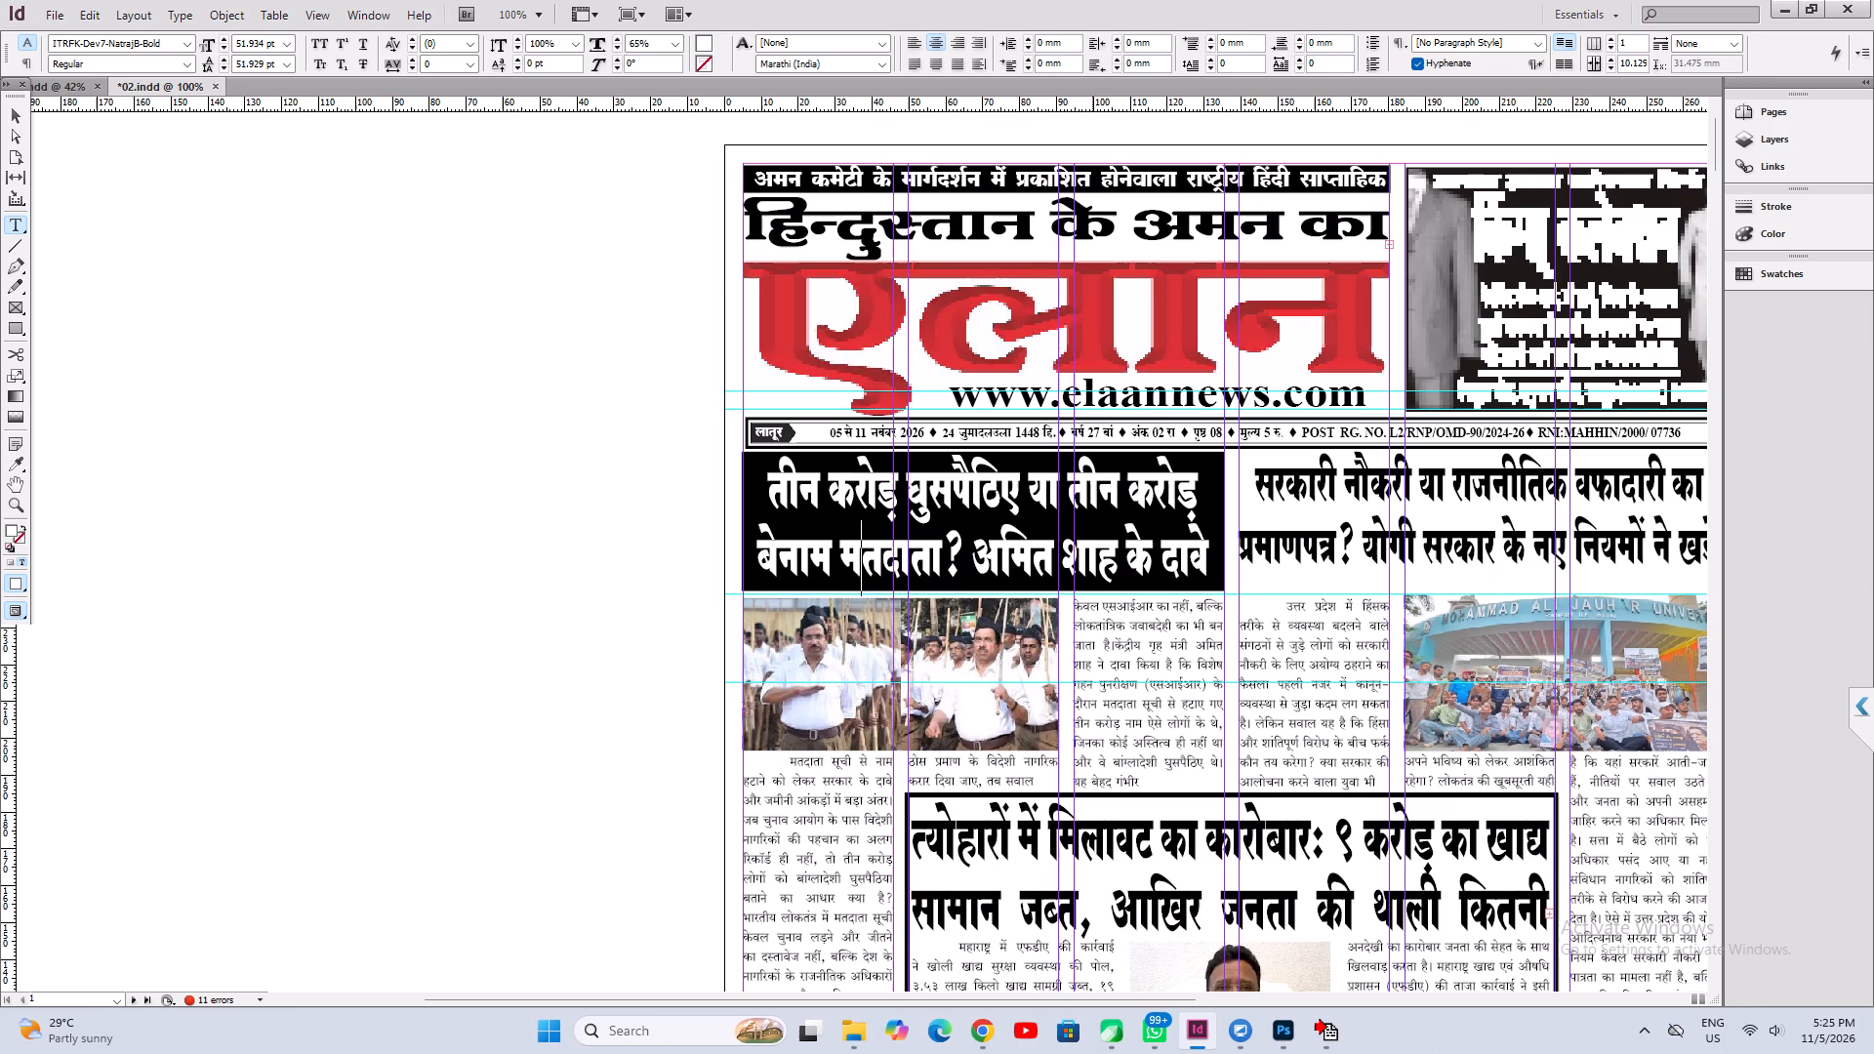
{"action": "key", "text": "End"}
{"action": "key", "text": "Right"}
{"action": "key", "text": "shift+Down"}
{"action": "key", "text": "shift+Down"}
{"action": "key", "text": "shift+Down"}
{"action": "key", "text": "shift+Down"}
{"action": "key", "text": "shift+Down"}
{"action": "key", "text": "shift+Down"}
{"action": "key", "text": "shift+Down"}
{"action": "key", "text": "shift+Down"}
{"action": "key", "text": "shift+Down"}
{"action": "key", "text": "shift+Down"}
{"action": "key", "text": "shift+Down"}
{"action": "key", "text": "shift+Down"}
{"action": "key", "text": "shift+Down"}
{"action": "key", "text": "shift+Down"}
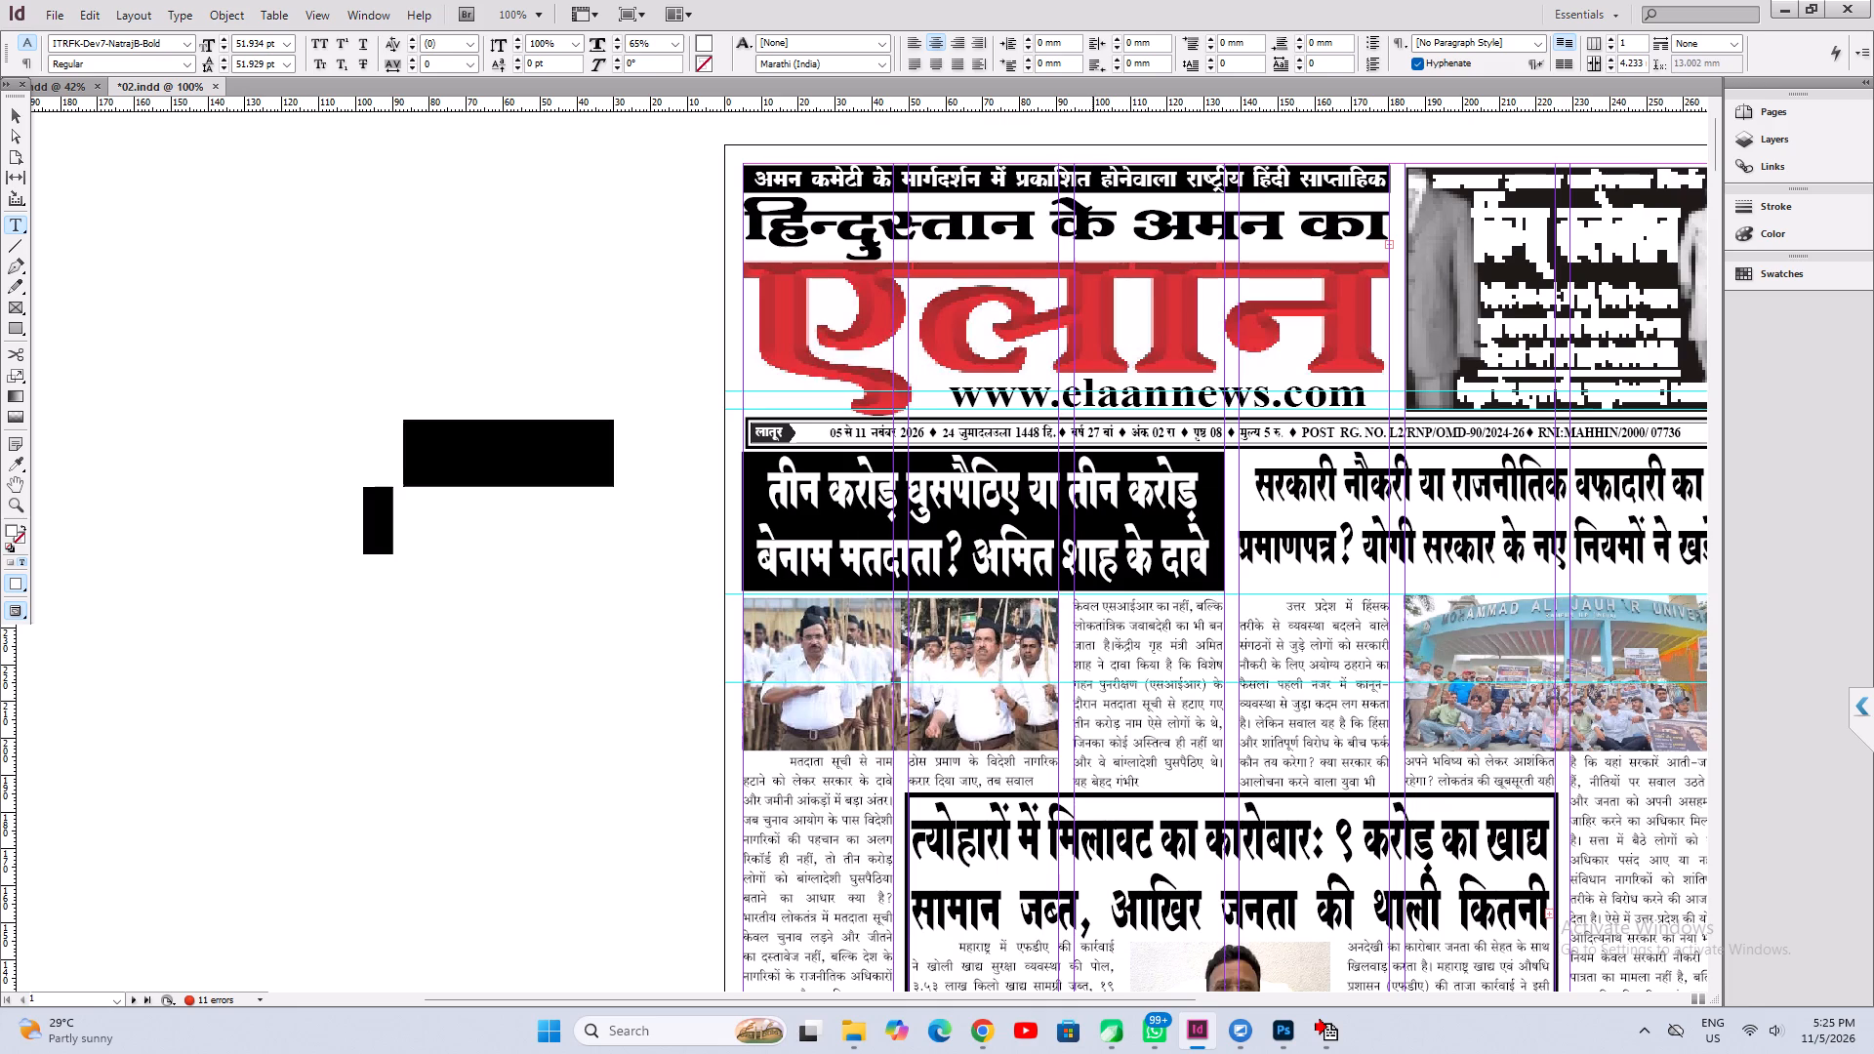
{"action": "key", "text": "F5"}
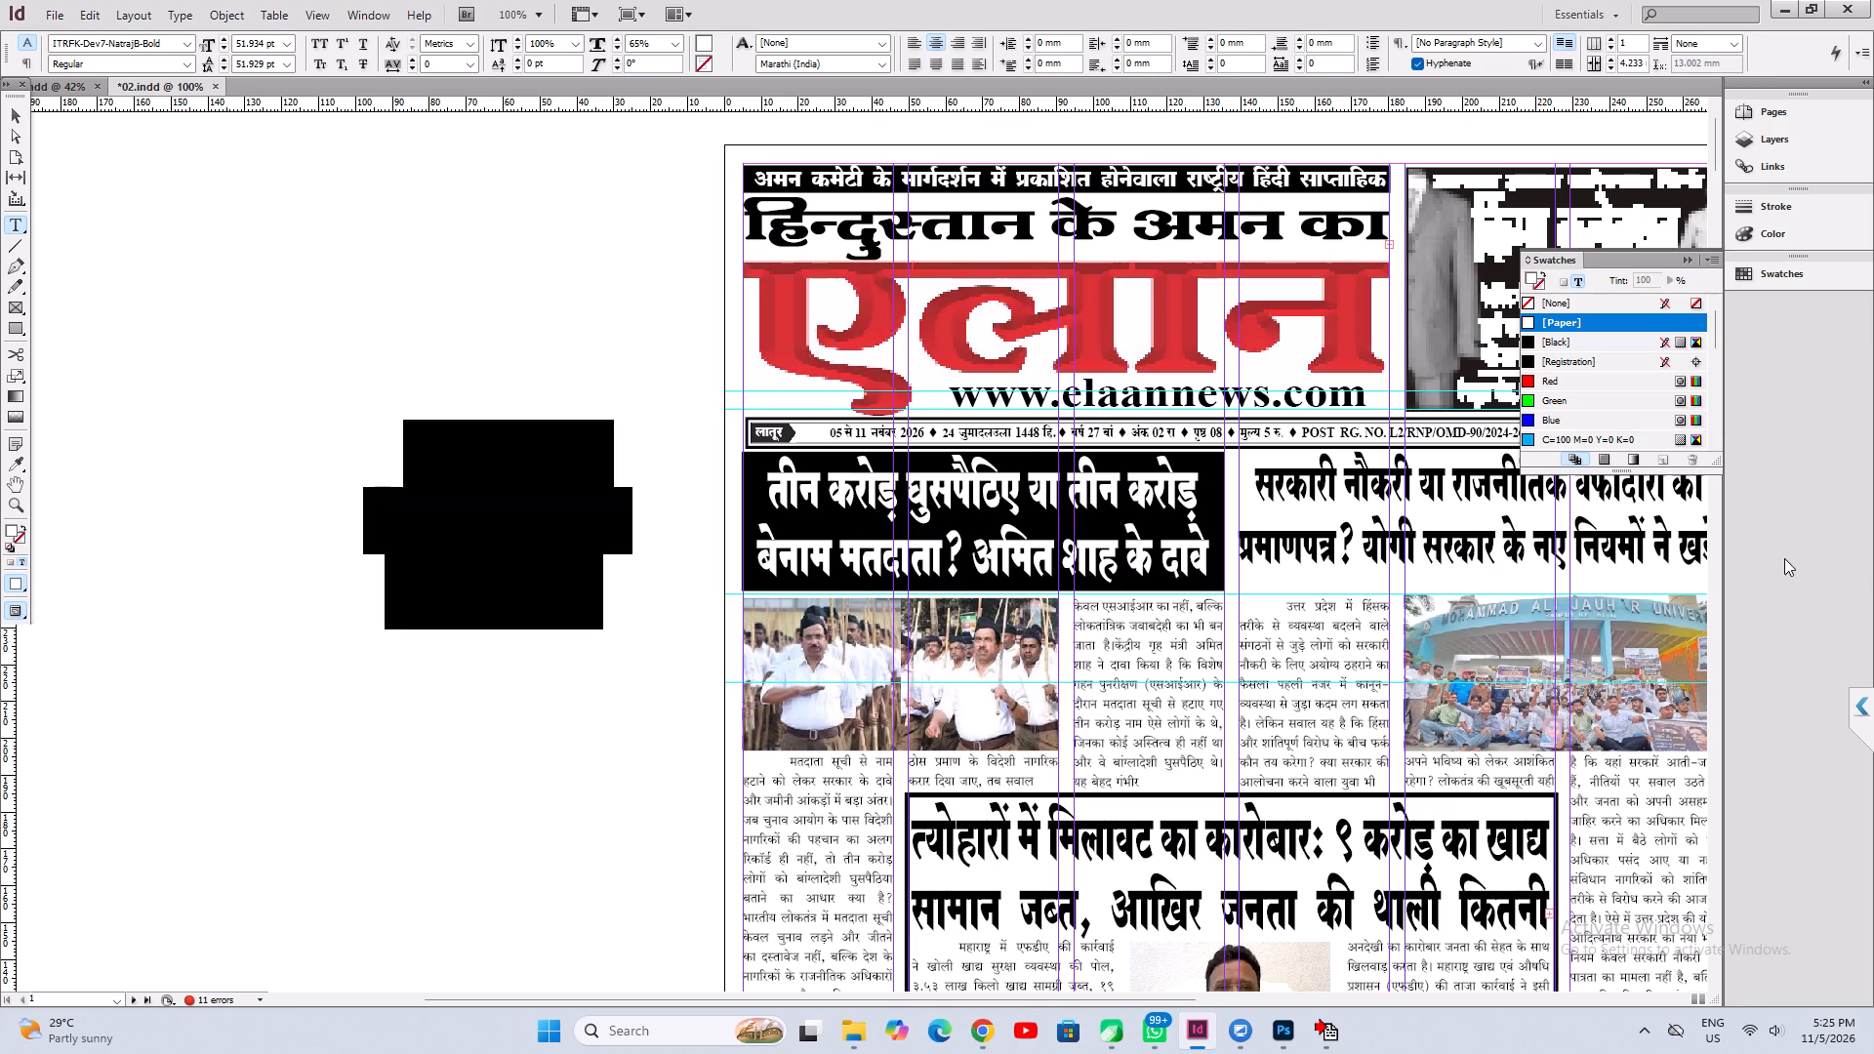
{"action": "left_click", "coordinate": [1602, 347]}
{"action": "left_click", "coordinate": [527, 526]}
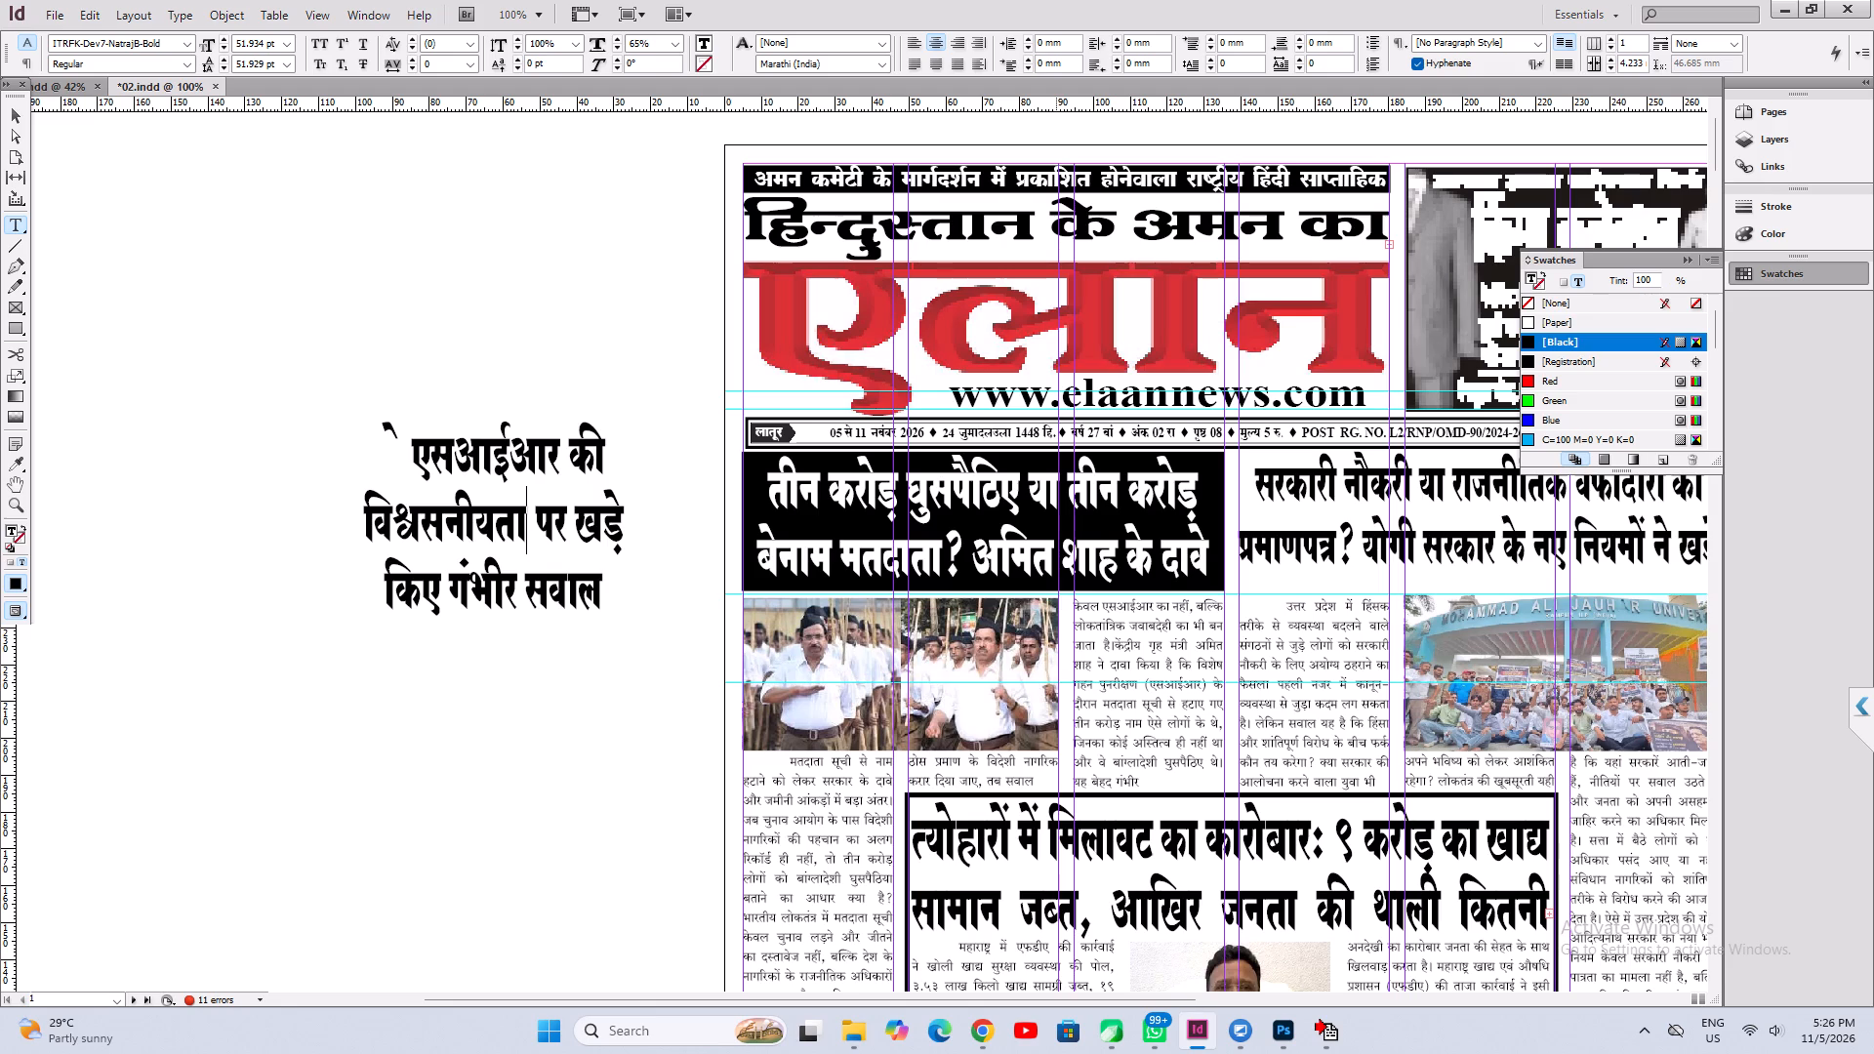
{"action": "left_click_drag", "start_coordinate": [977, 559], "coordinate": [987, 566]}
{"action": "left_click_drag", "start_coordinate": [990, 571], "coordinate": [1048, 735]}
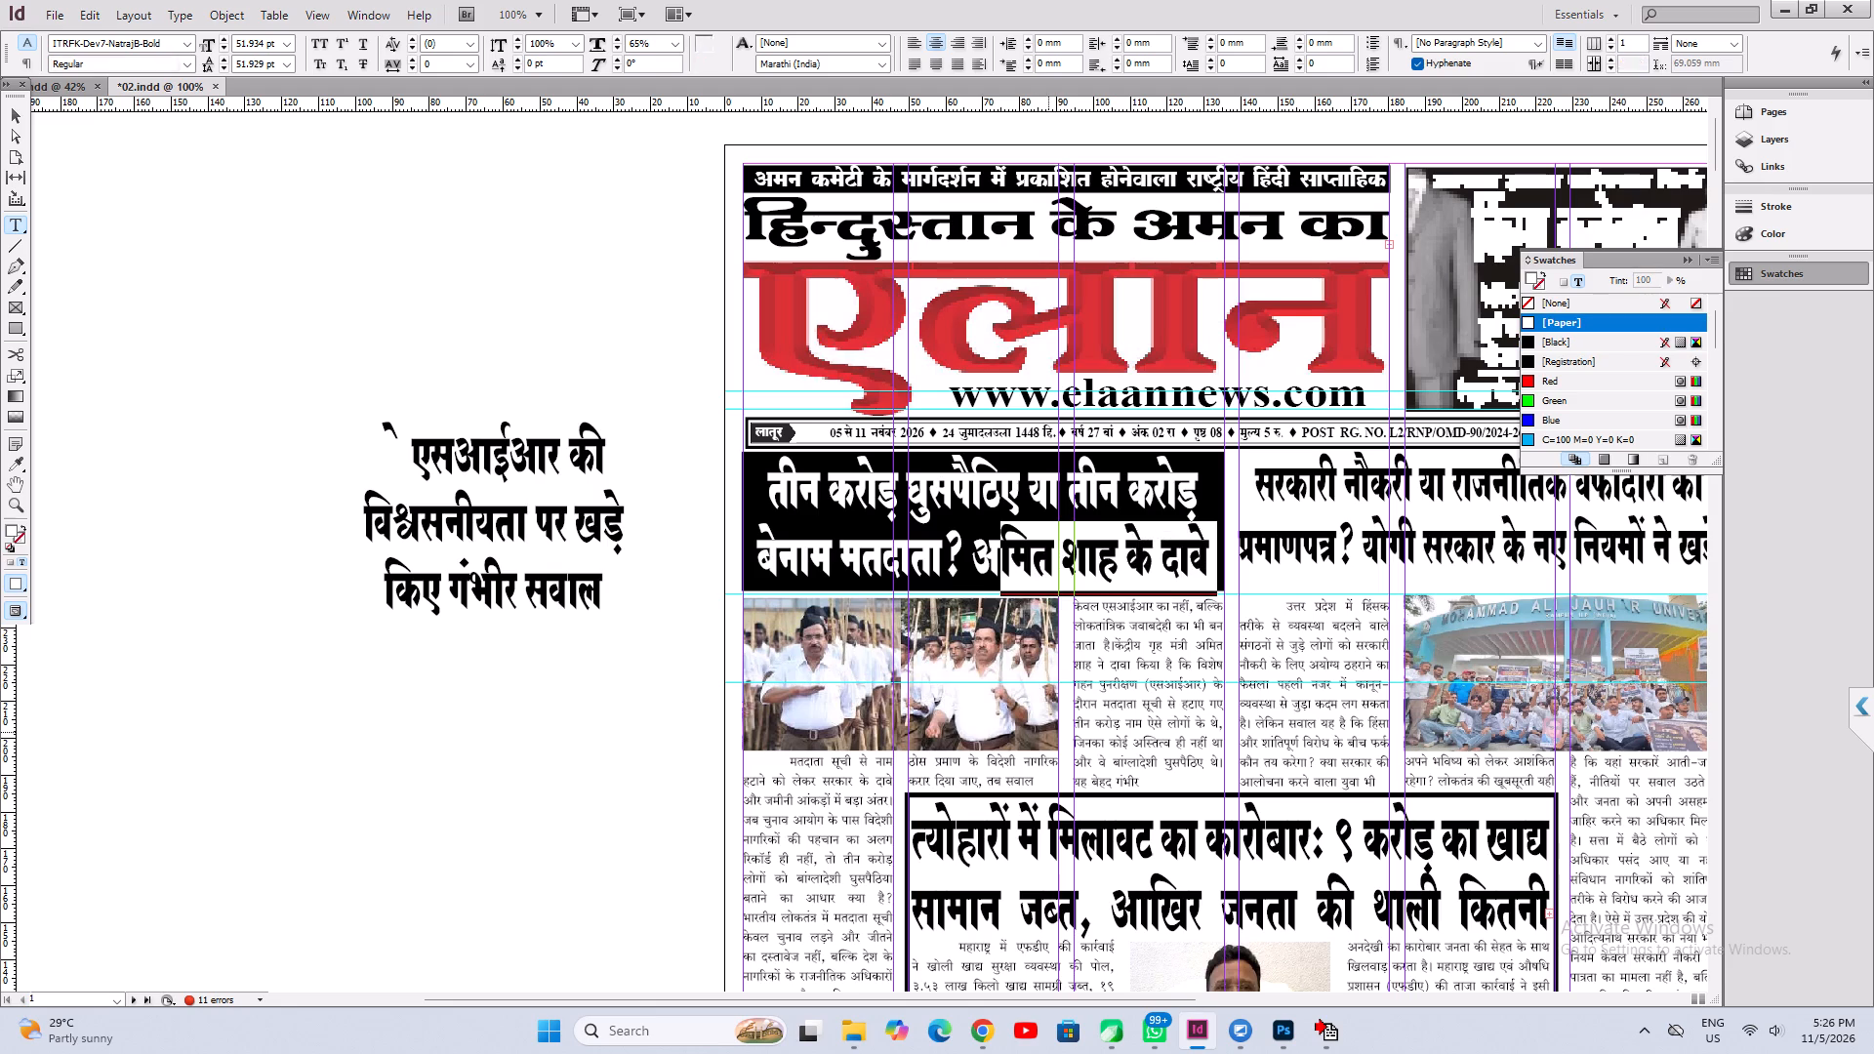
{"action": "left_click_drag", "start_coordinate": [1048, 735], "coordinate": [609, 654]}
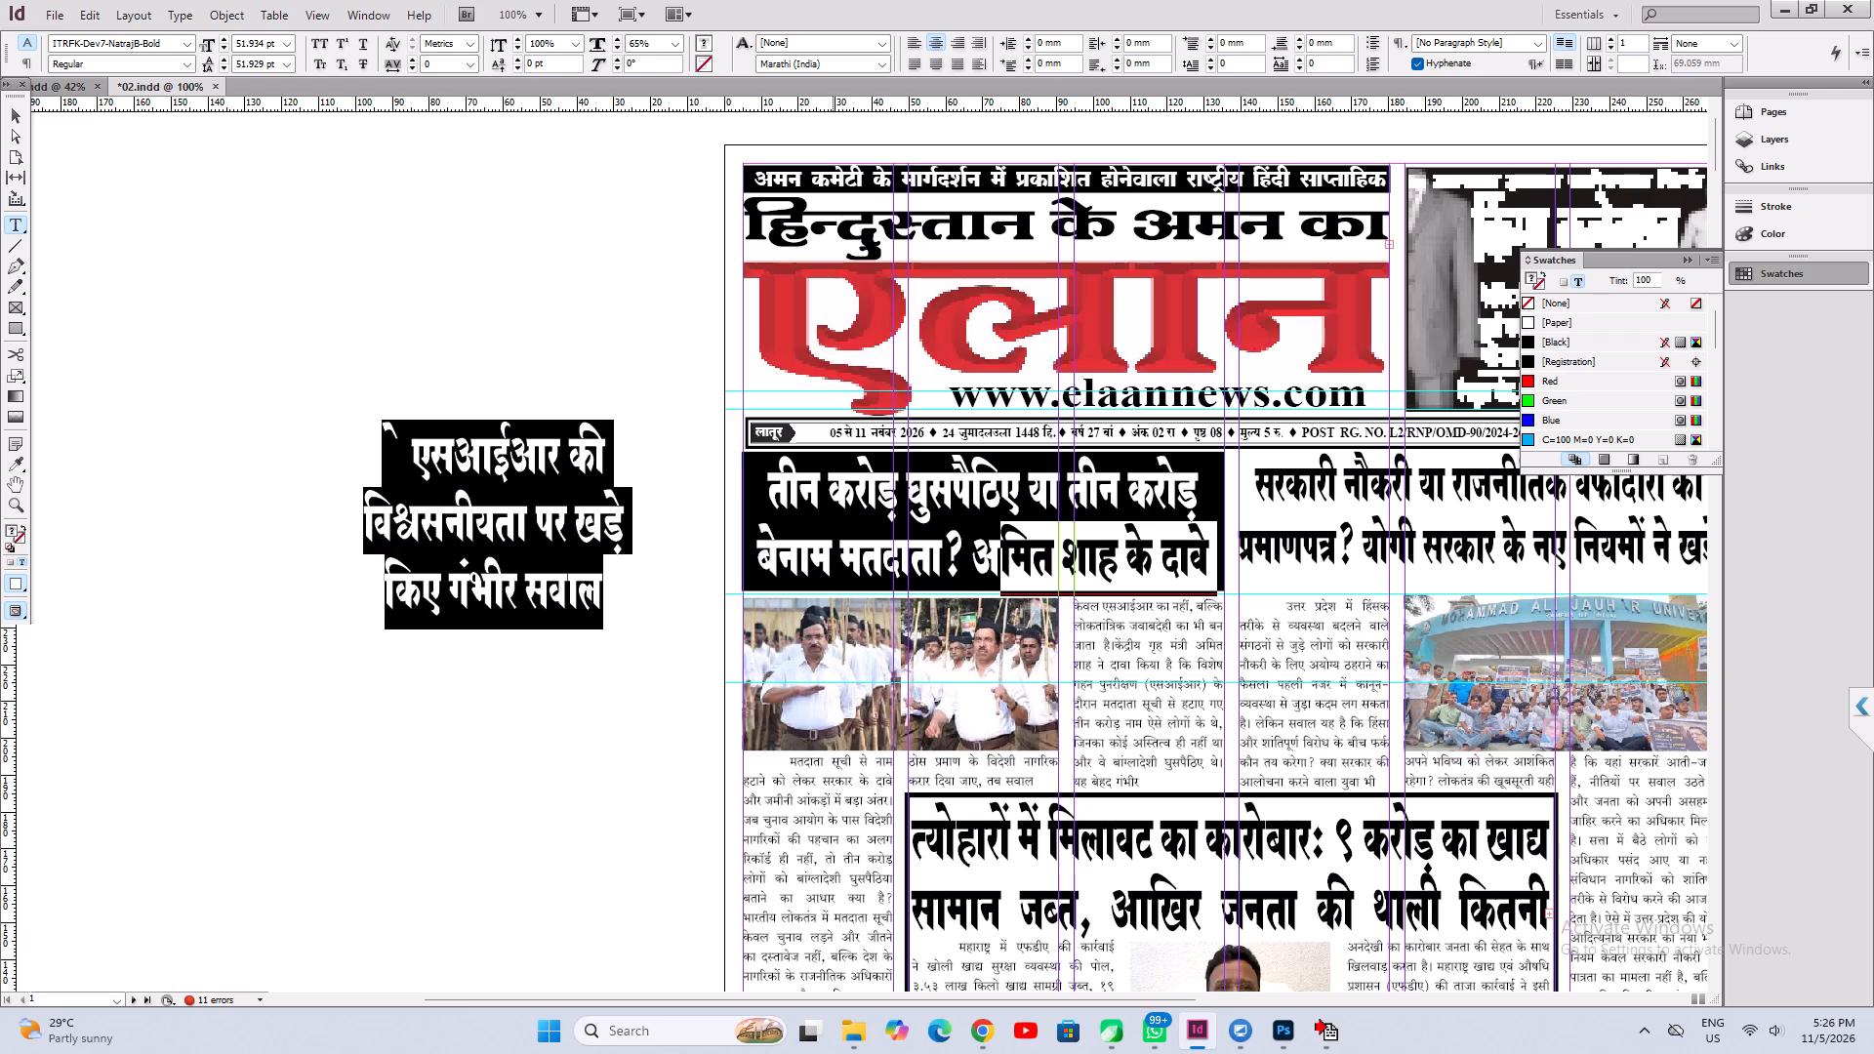
Reduce the headline part "तीन करोड़ घुसपैठिए या तीन करोड़ बेनाम मतदाता?" to about 37.9 pt.
{"action": "left_click", "coordinate": [955, 555]}
{"action": "left_click_drag", "start_coordinate": [960, 559], "coordinate": [720, 476]}
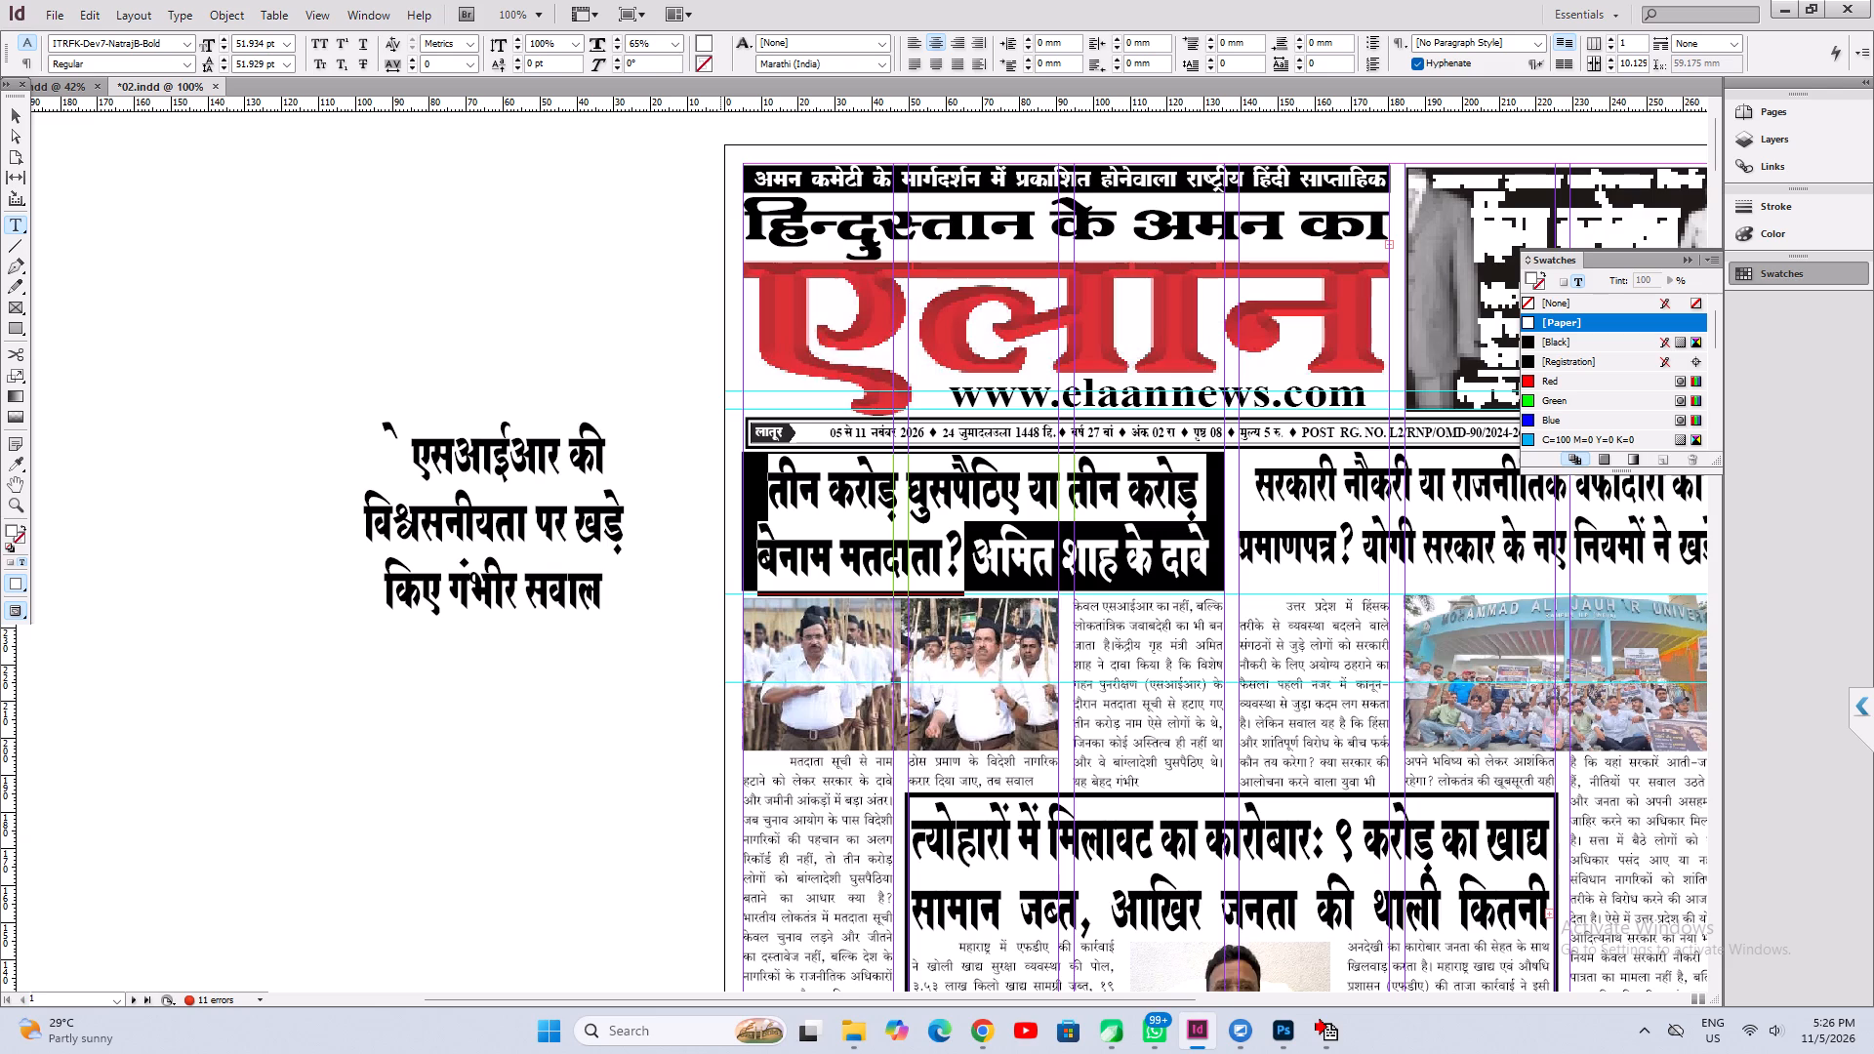
{"action": "key", "text": "ctrl+shift+comma"}
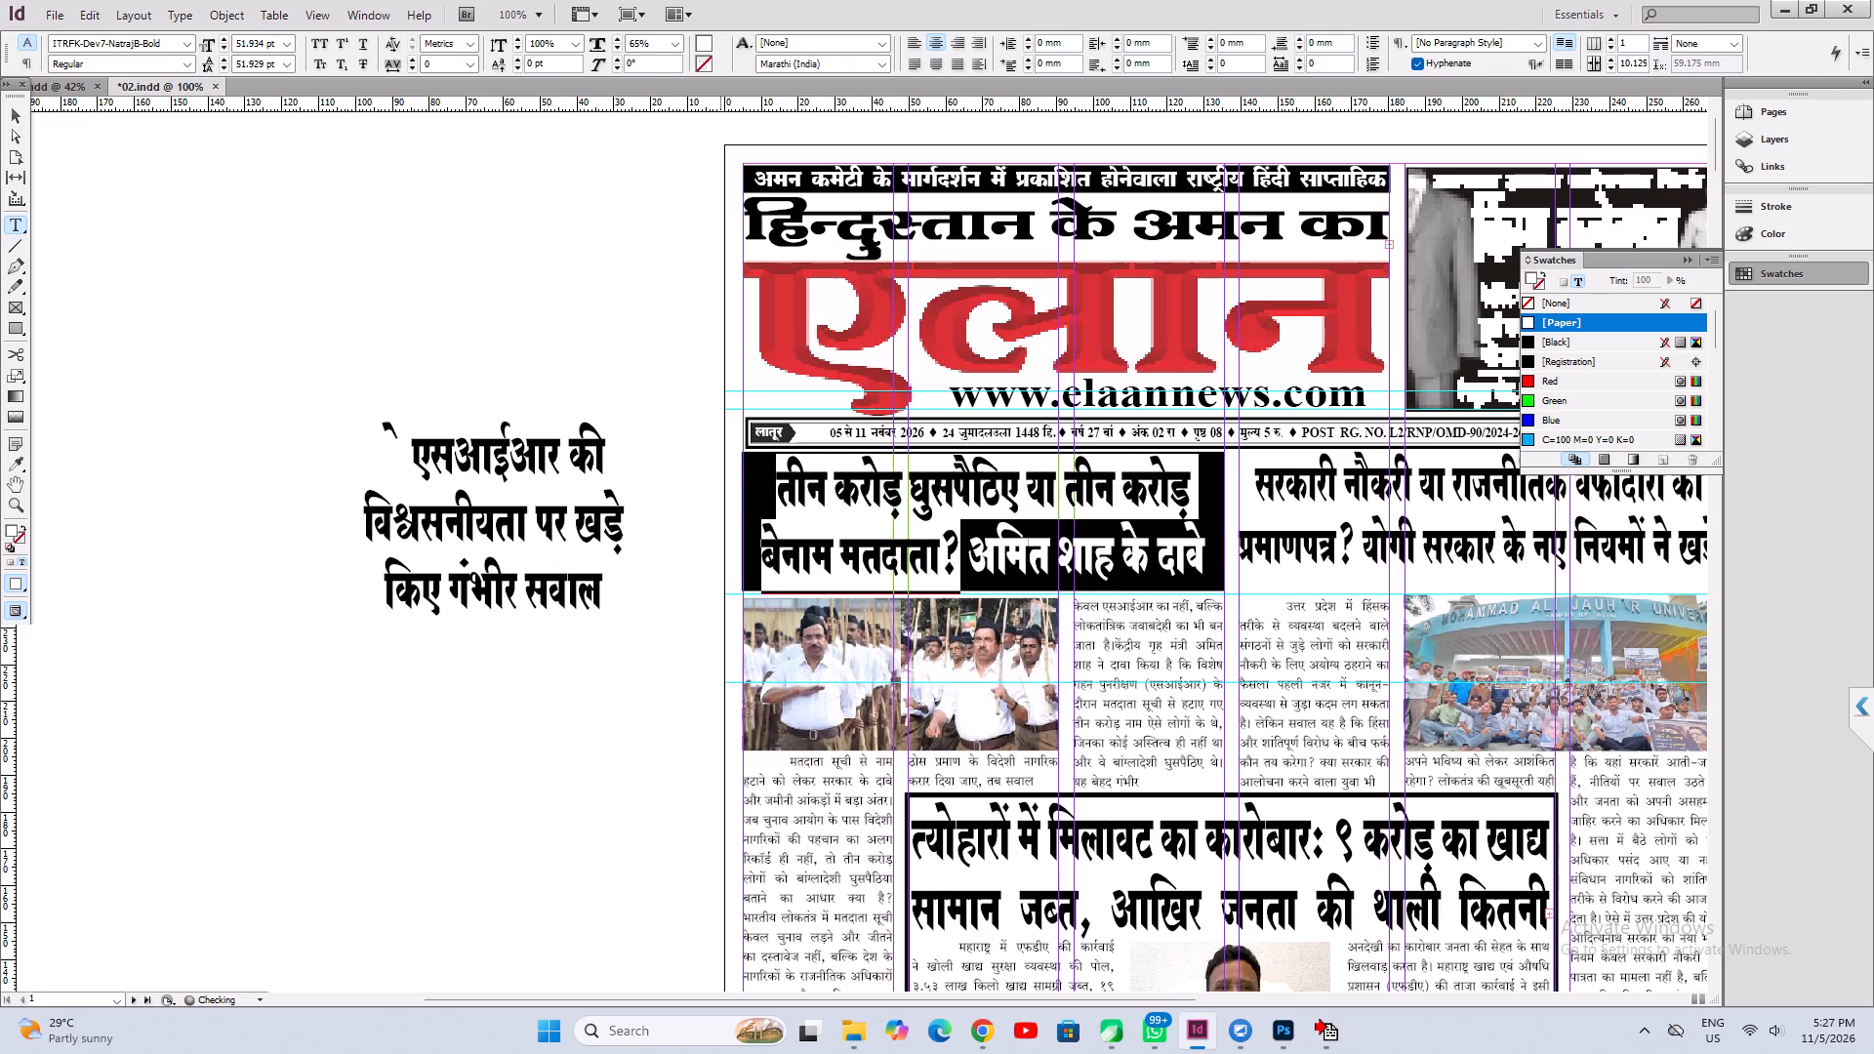
{"action": "key", "text": "ctrl+shift+comma"}
{"action": "key", "text": "ctrl+shift+comma"}
{"action": "key", "text": "ctrl+shift+comma"}
{"action": "key", "text": "ctrl+shift+comma"}
{"action": "key", "text": "ctrl+shift+comma"}
{"action": "key", "text": "ctrl+shift+comma"}
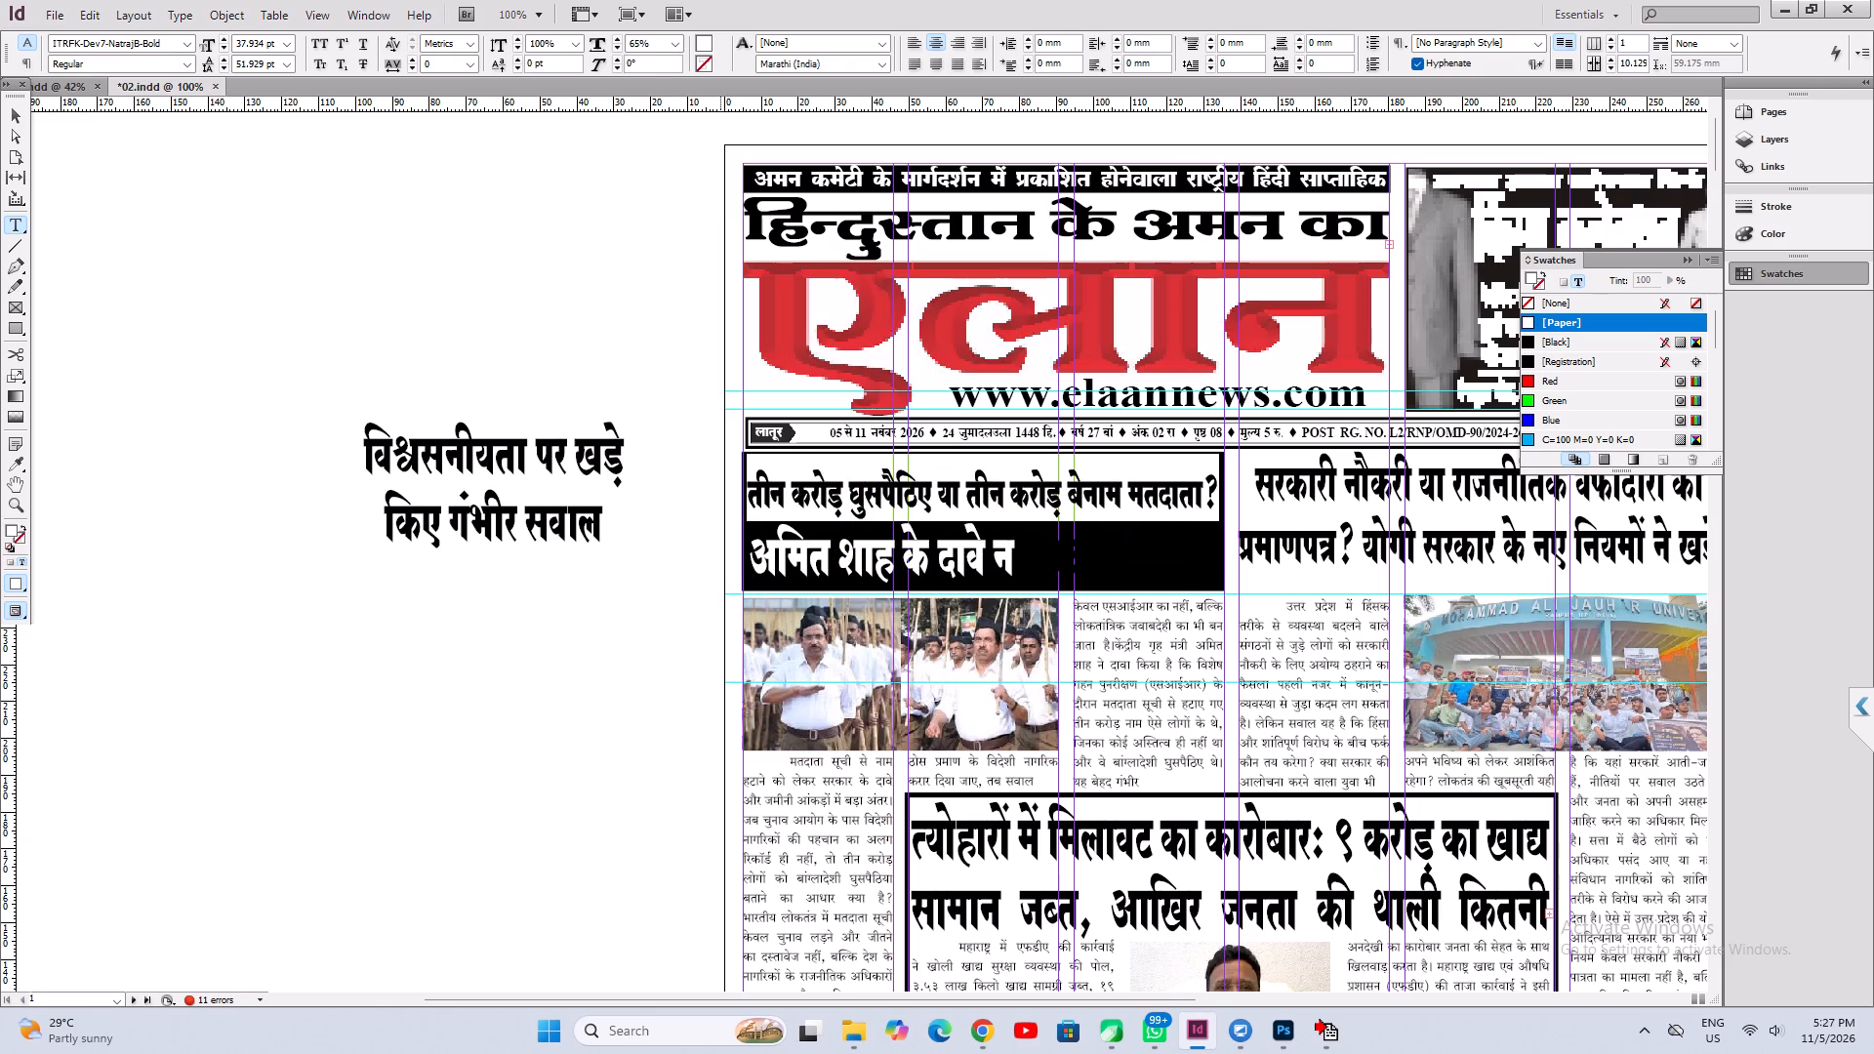
Set the leading of "तीन करोड़ घुसपैठिए या तीन करोड़ बेनाम मतदाता?" to about 47.9 pt and its horizontal scale to 50%.
{"action": "key", "text": "alt+Up"}
{"action": "key", "text": "alt+Up"}
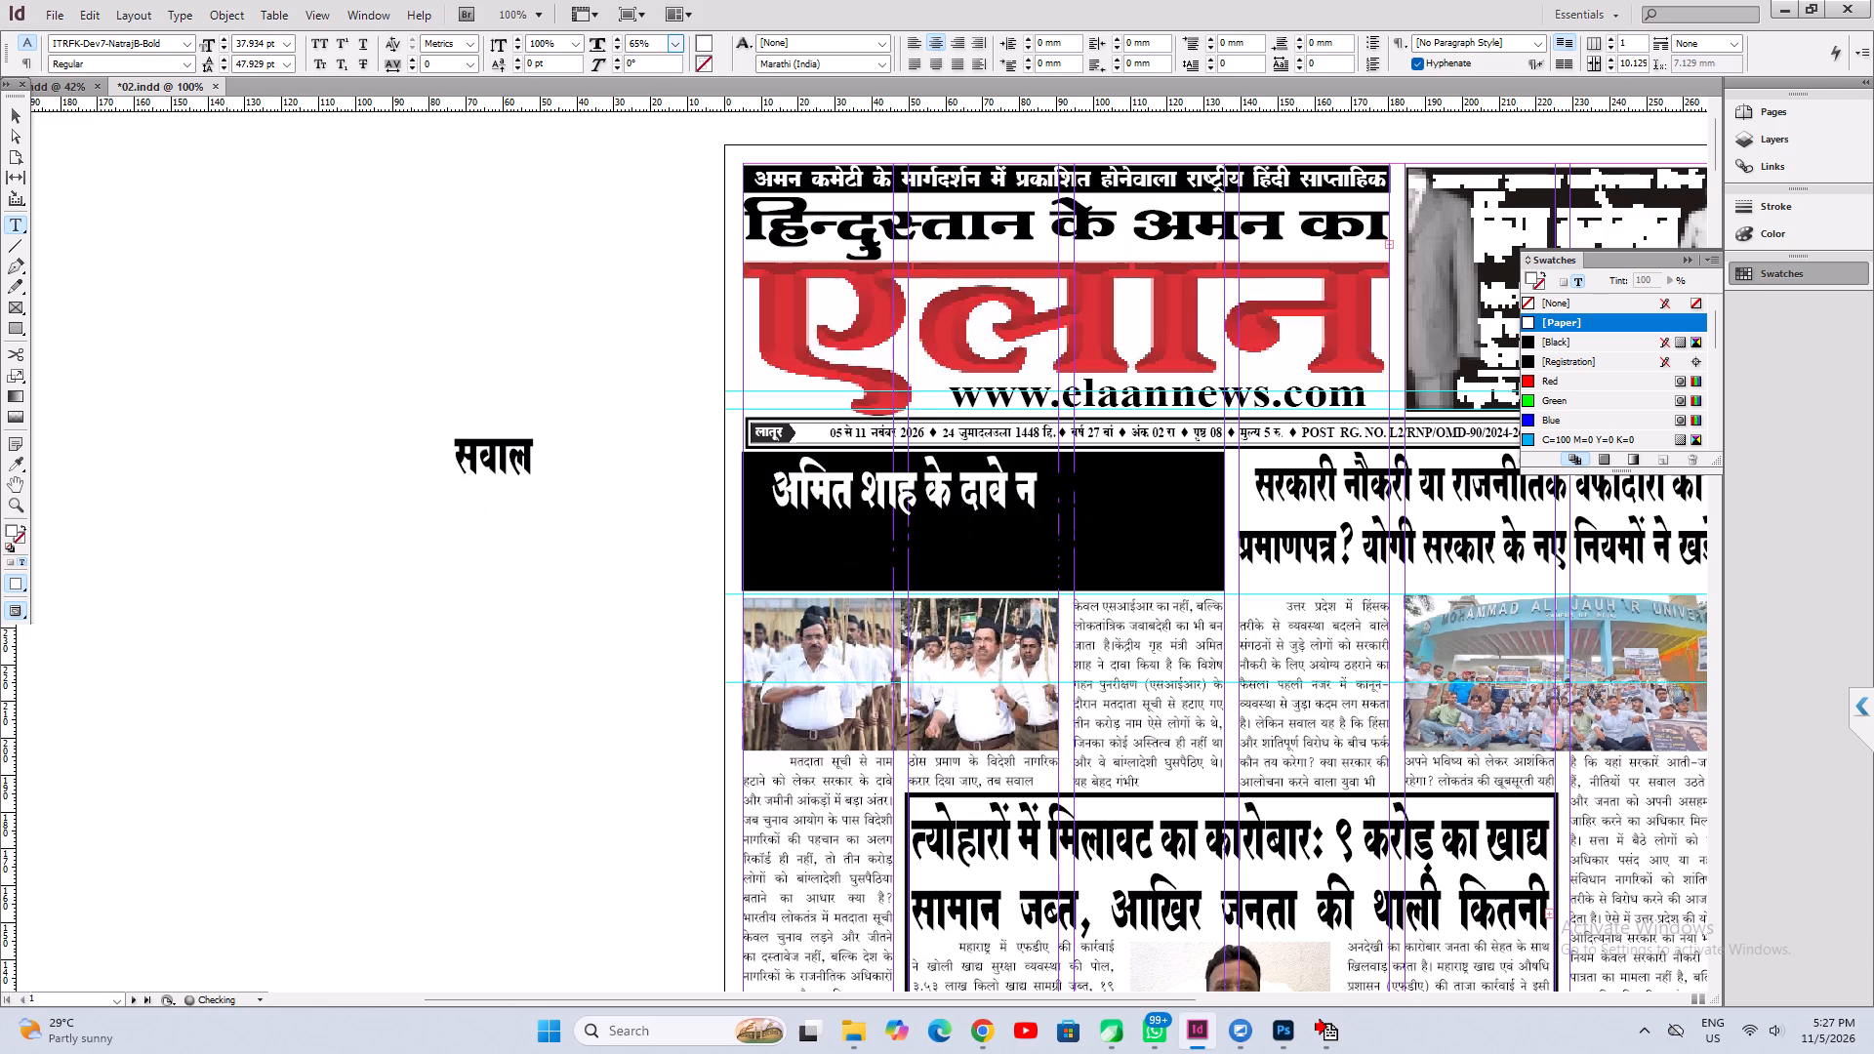
{"action": "key", "text": "ctrl+z"}
{"action": "left_click_drag", "start_coordinate": [655, 43], "coordinate": [284, 32]}
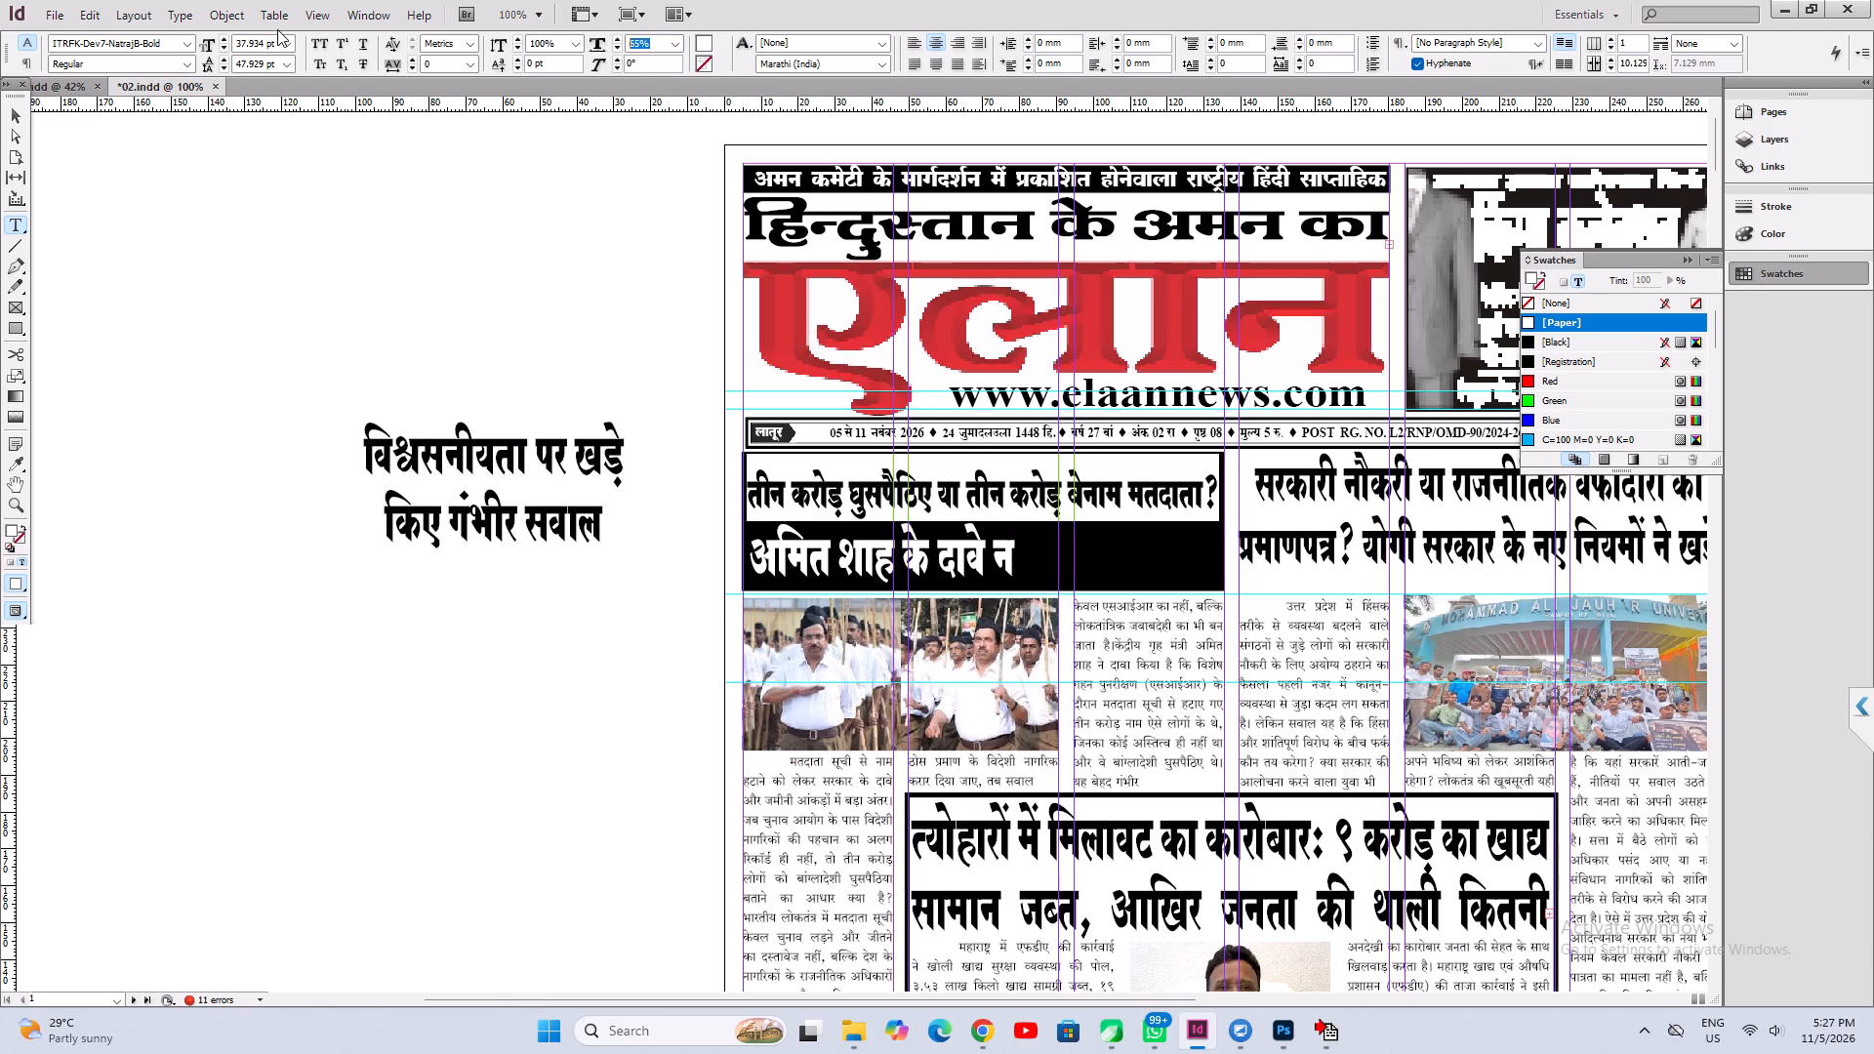
{"action": "type", "text": "50"}
{"action": "key", "text": "Return"}
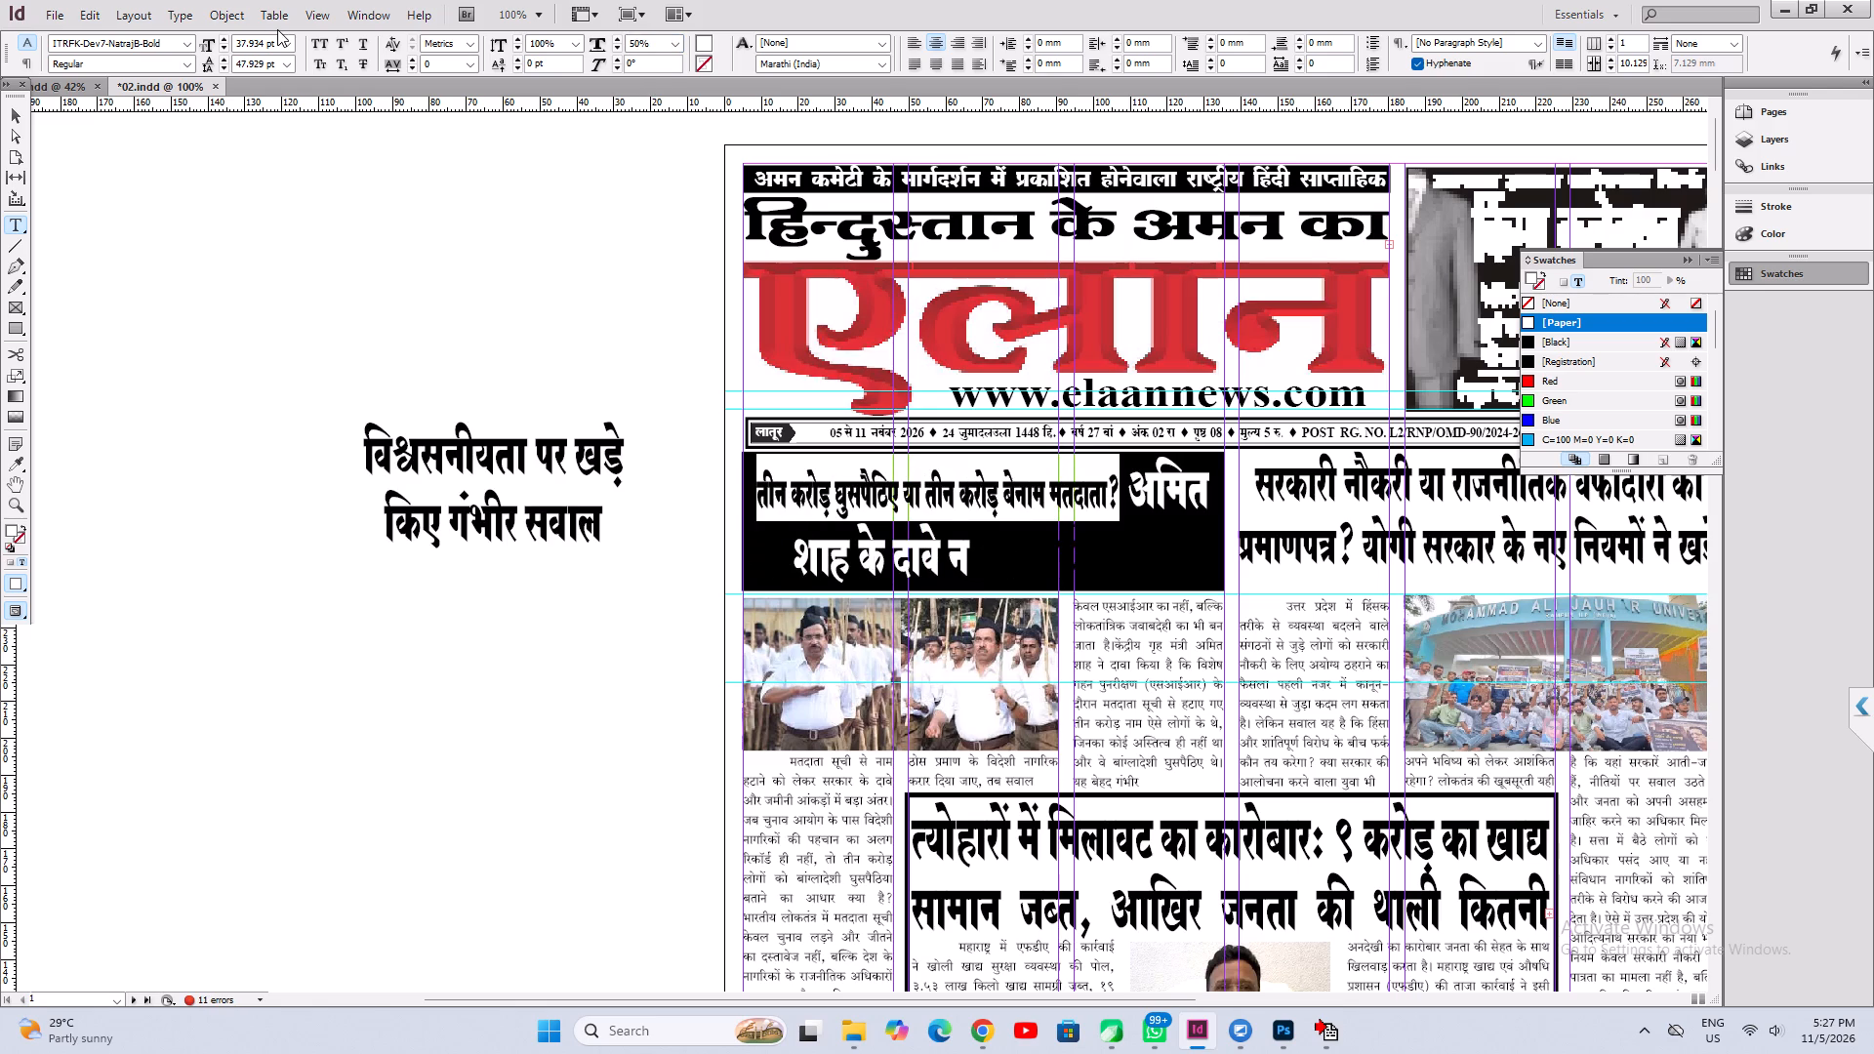
Break the lead headline after "मतदाता?" so that "अमित शाह के दावे ने" starts a new line.
{"action": "key", "text": "Right"}
{"action": "key", "text": "Right"}
{"action": "key", "text": "Right"}
{"action": "key", "text": "Left"}
{"action": "key", "text": "Return"}
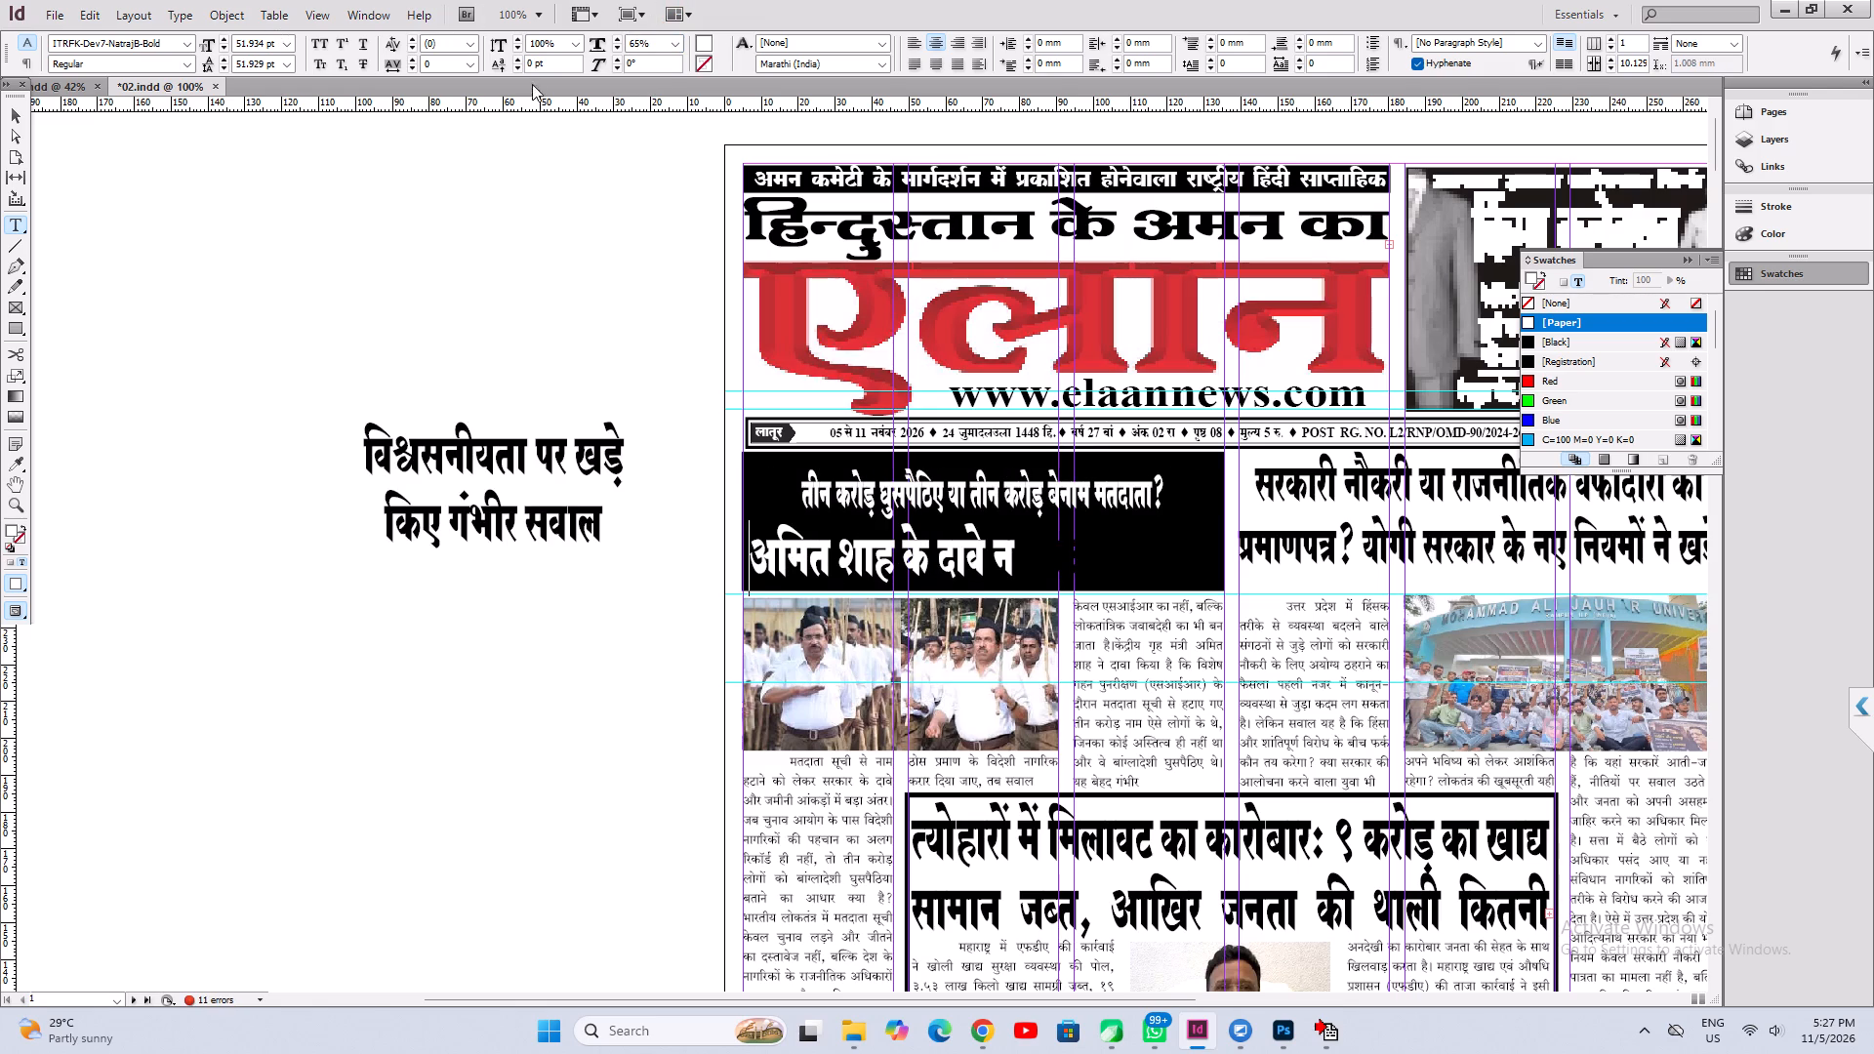
Enlarge the first line of the lead headline to about 47.9 pt so it fills the black box's width, and save the document.
{"action": "left_click_drag", "start_coordinate": [780, 492], "coordinate": [1078, 513]}
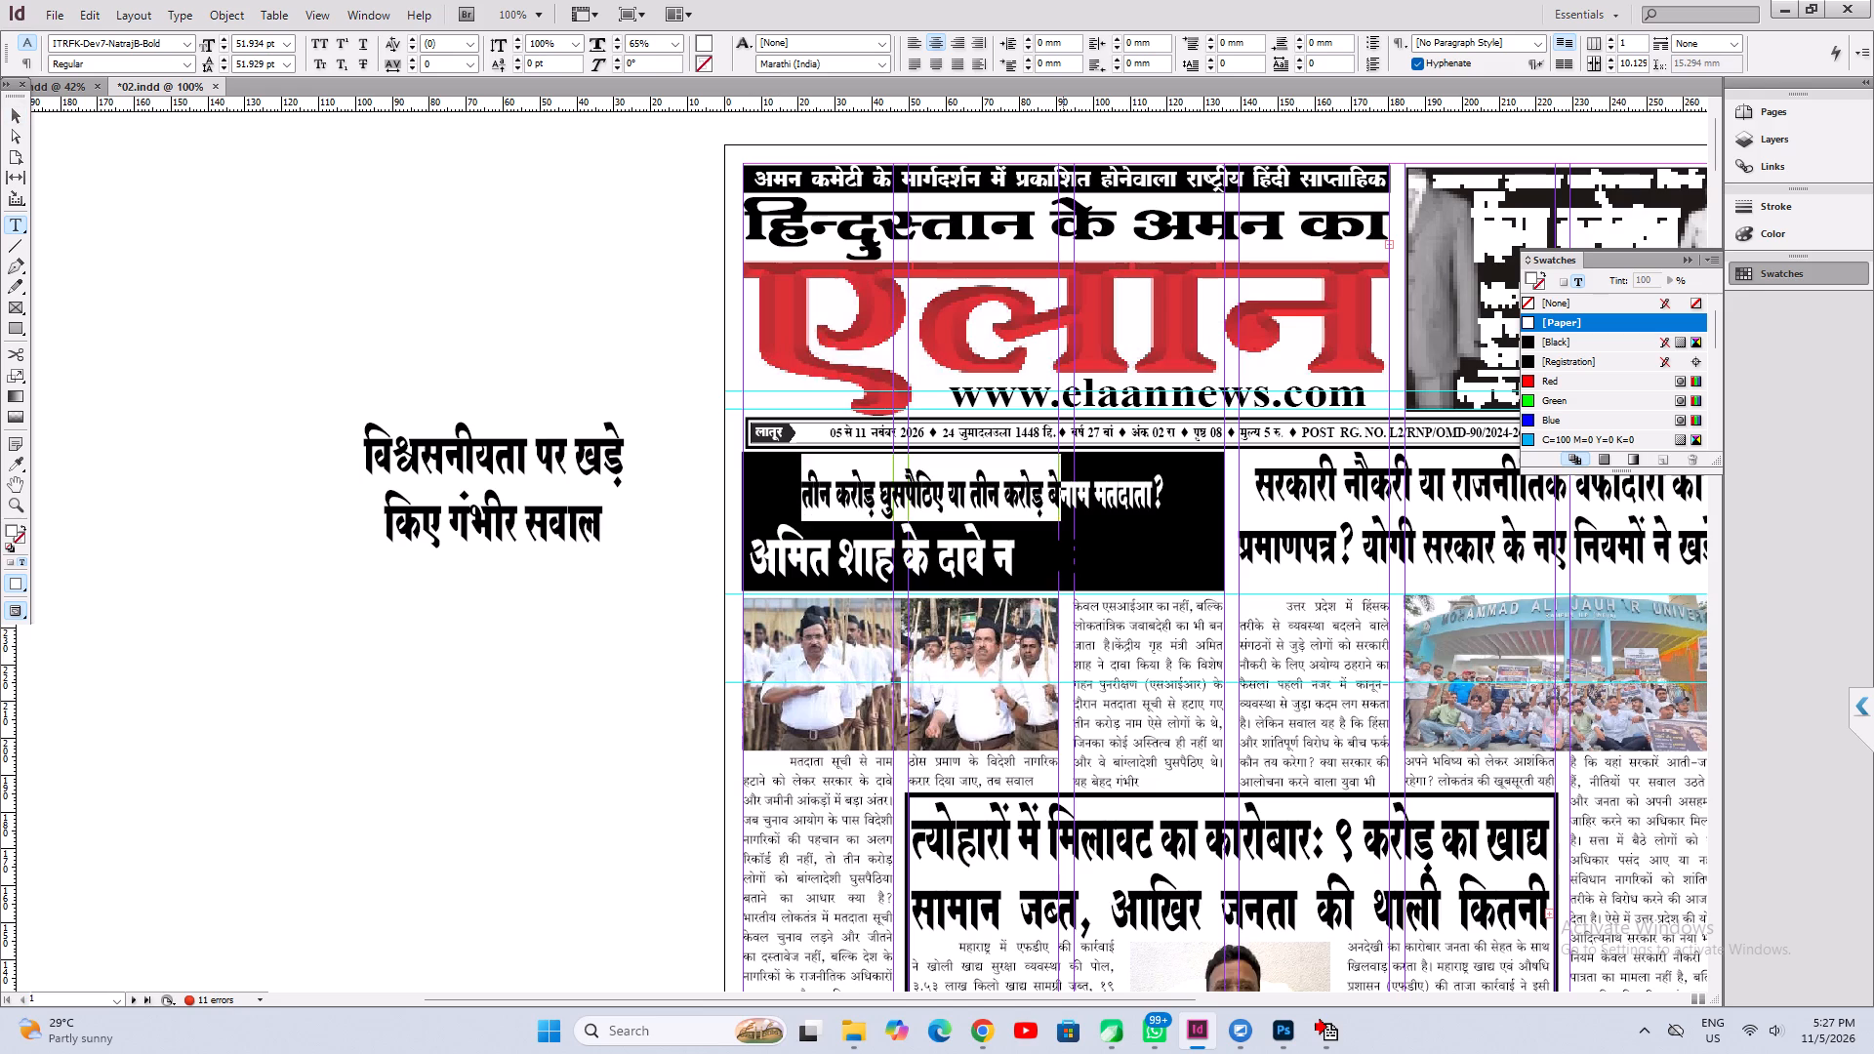
{"action": "left_click_drag", "start_coordinate": [1078, 513], "coordinate": [1163, 508]}
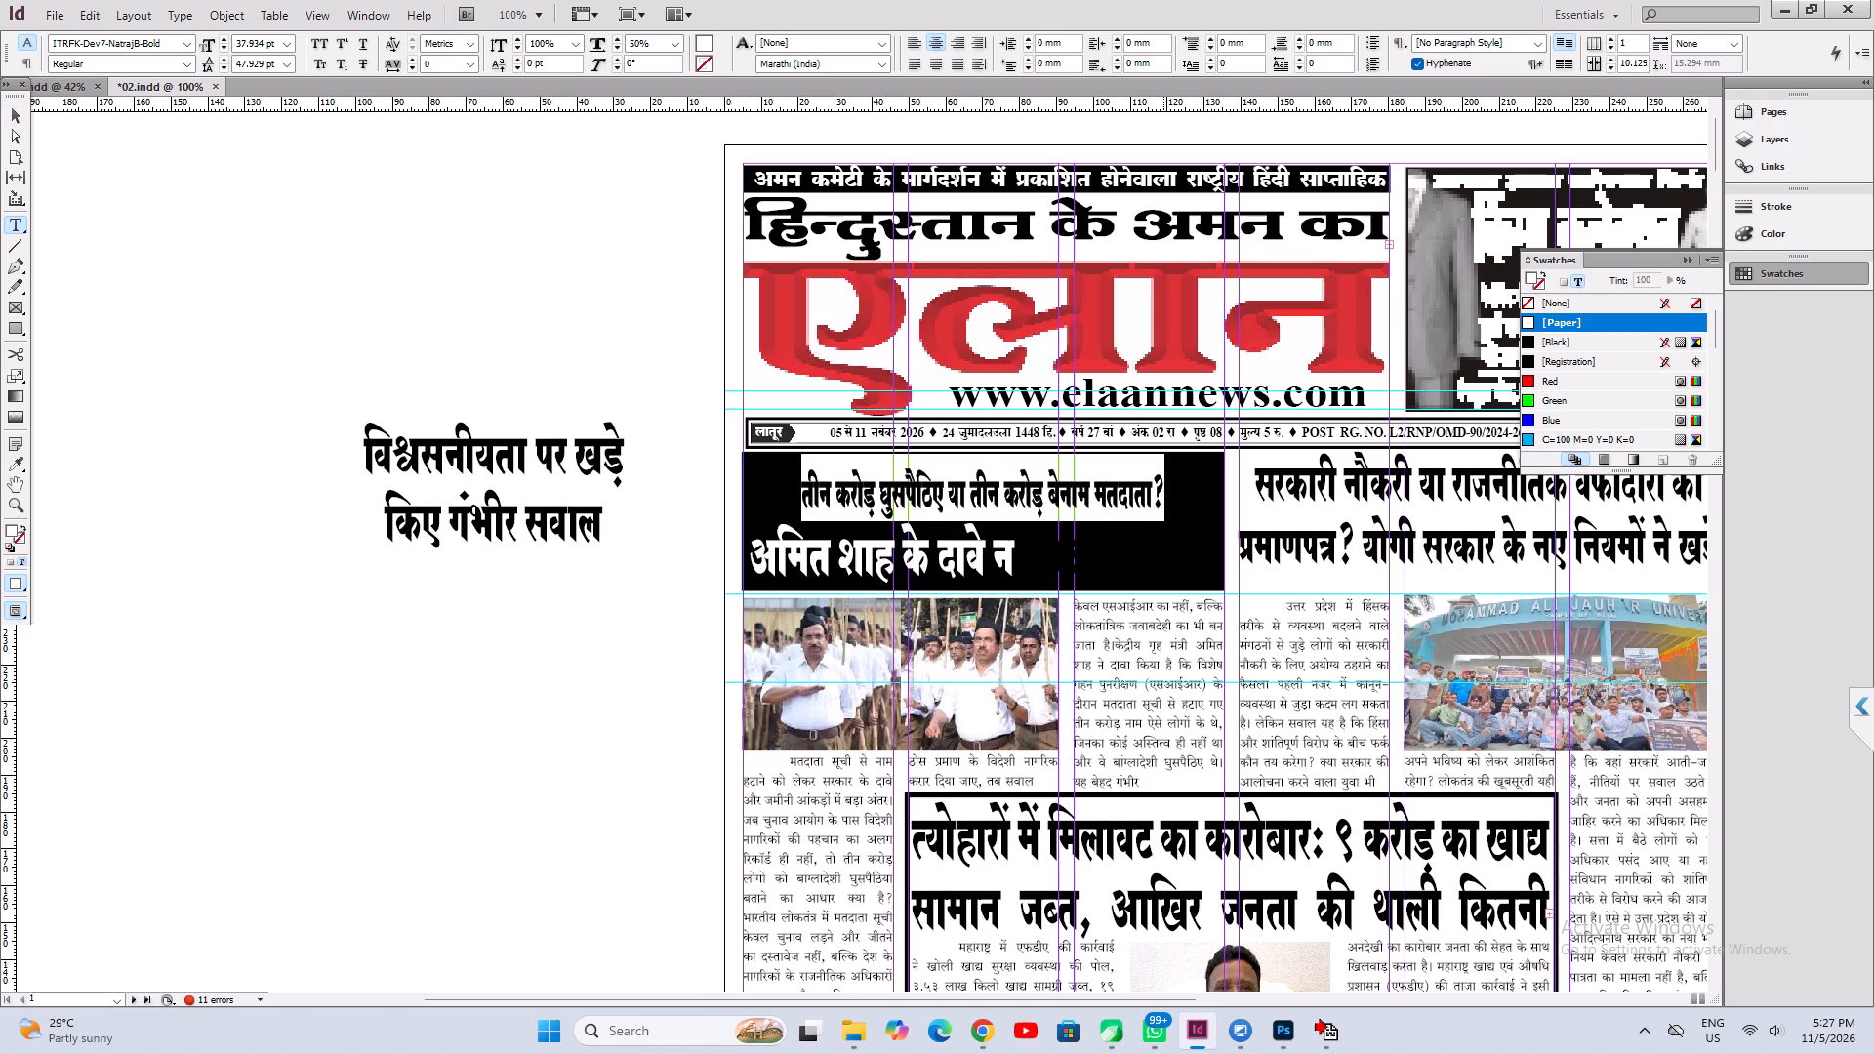
{"action": "left_click_drag", "start_coordinate": [1163, 508], "coordinate": [1162, 508]}
{"action": "key", "text": "ctrl+shift+period"}
{"action": "key", "text": "ctrl+shift+period"}
{"action": "key", "text": "ctrl+shift+period"}
{"action": "key", "text": "ctrl+shift+period"}
{"action": "key", "text": "ctrl+shift+period"}
{"action": "key", "text": "ctrl+shift+period"}
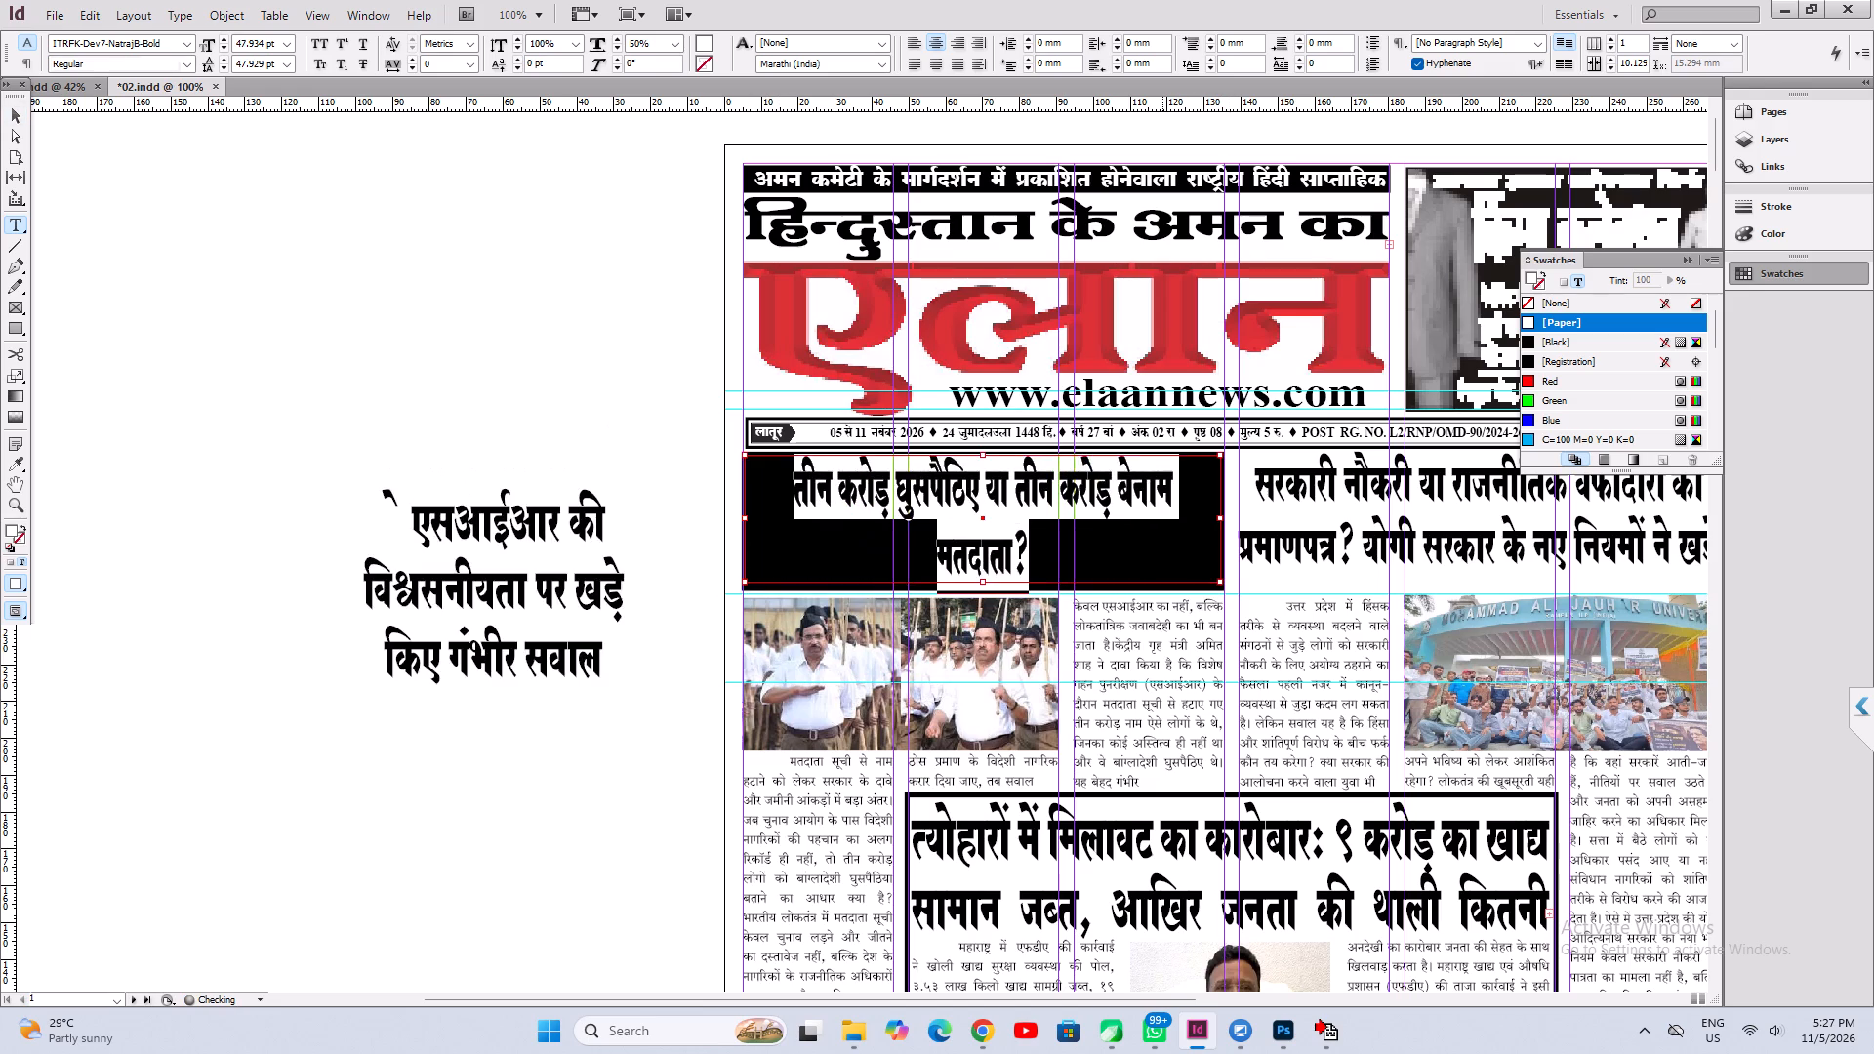
{"action": "key", "text": "ctrl+shift+comma"}
{"action": "key", "text": "ctrl+s"}
Fit the pasteboard frame holding the overflow headline text to its content.
{"action": "key", "text": "Left"}
{"action": "key", "text": "Down"}
{"action": "key", "text": "Down"}
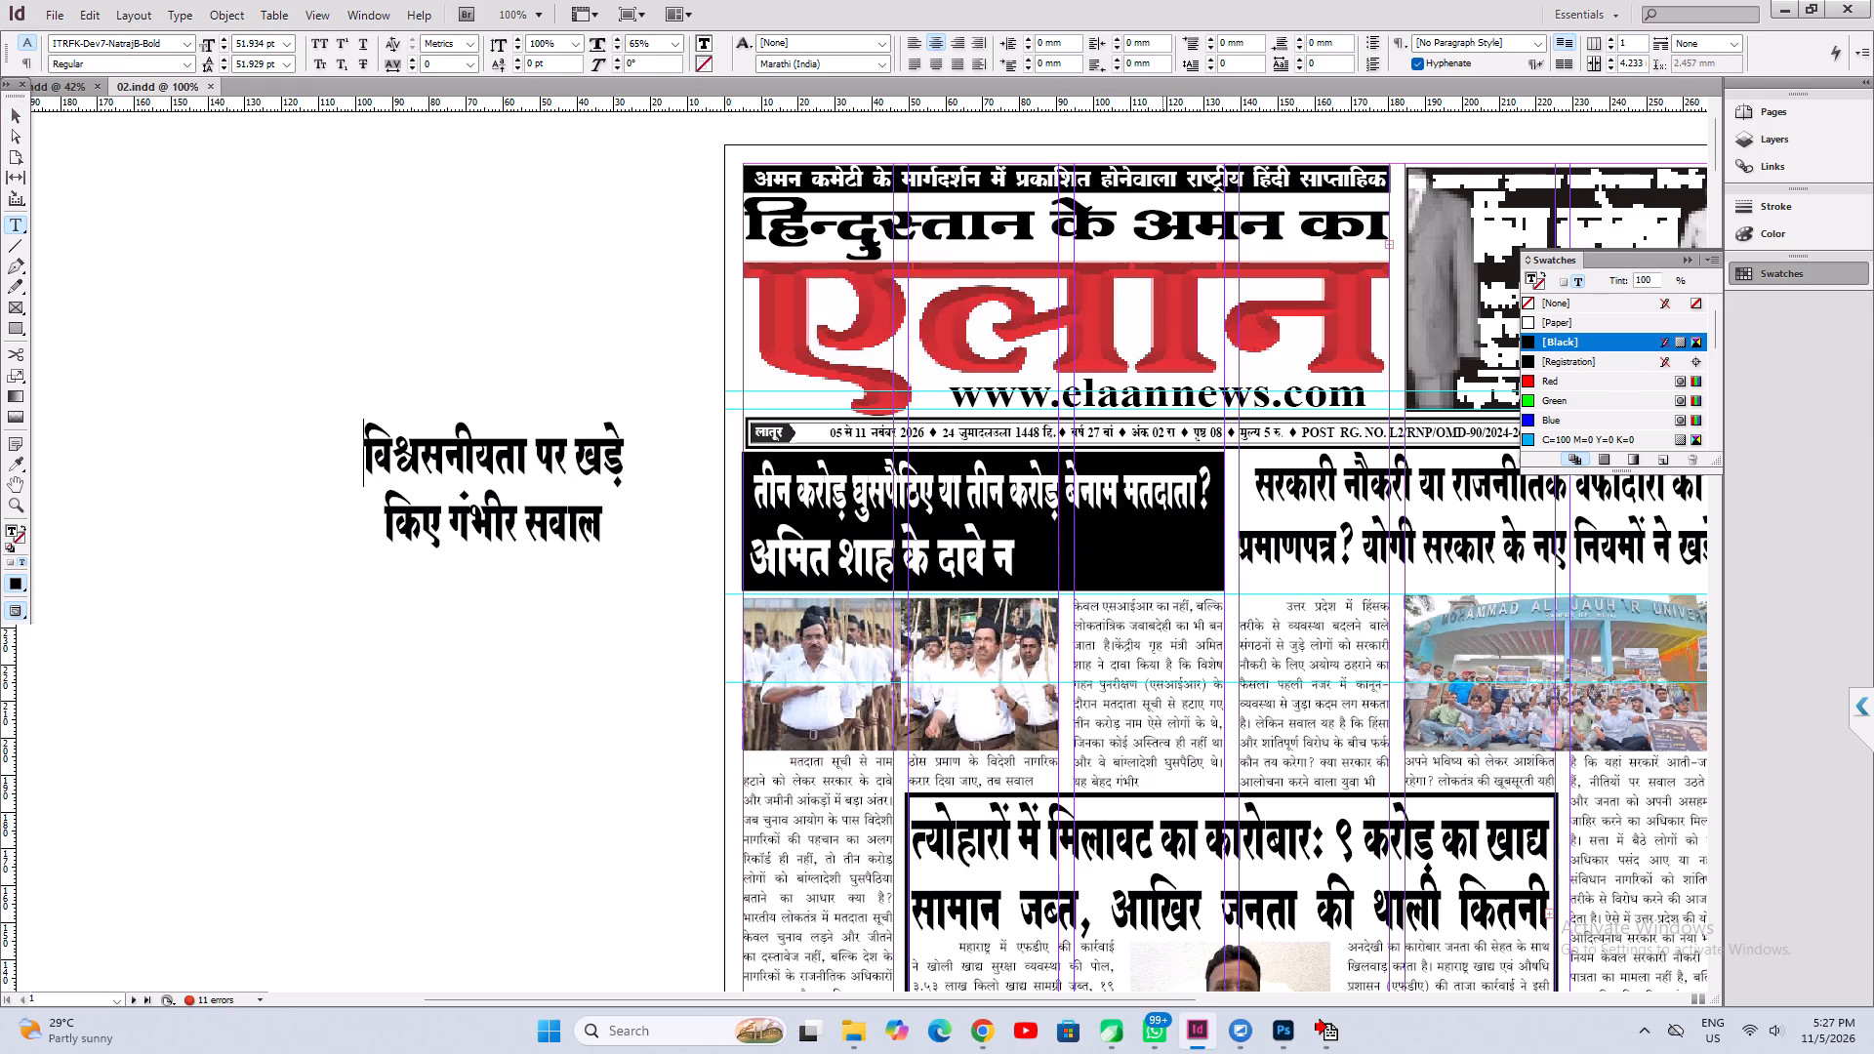
{"action": "key", "text": "ctrl+alt+c"}
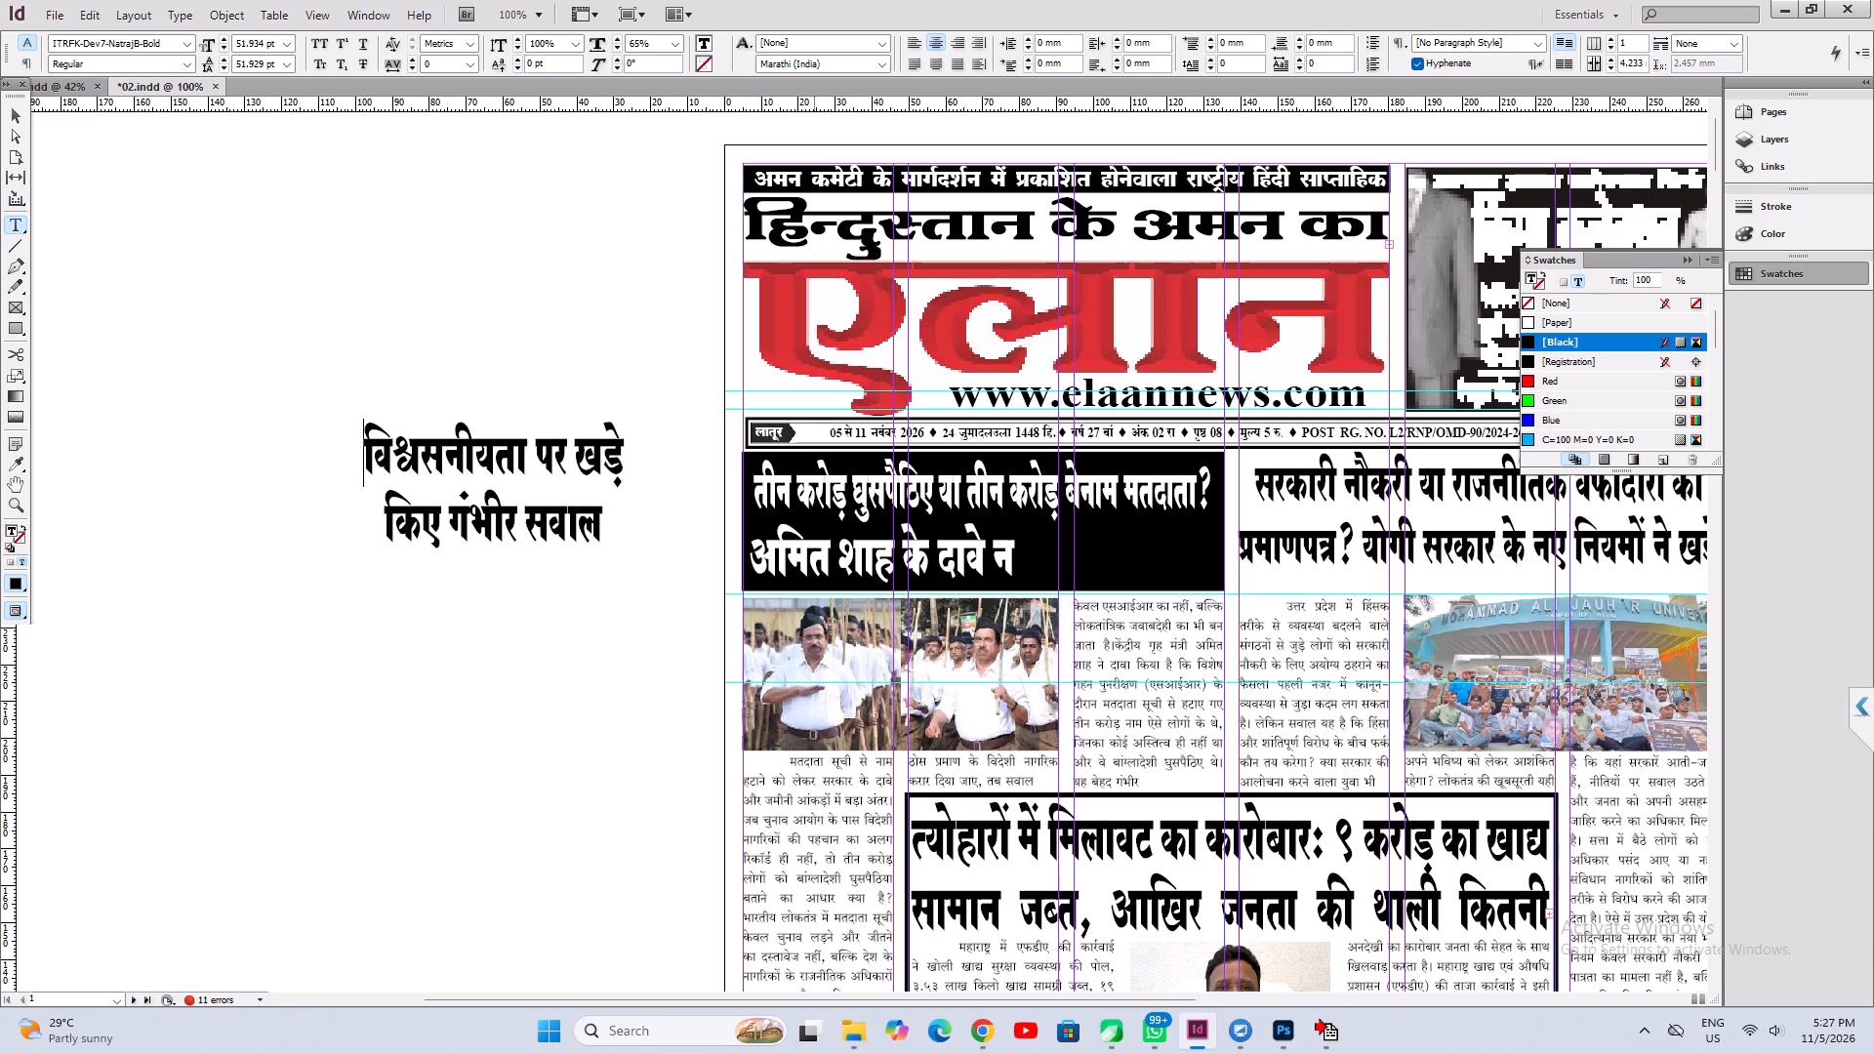
Set the horizontal scale of the headline text from "अमित शाह" through "सवाल" in the pasteboard frame to 50%.
{"action": "left_click_drag", "start_coordinate": [754, 556], "coordinate": [1018, 639]}
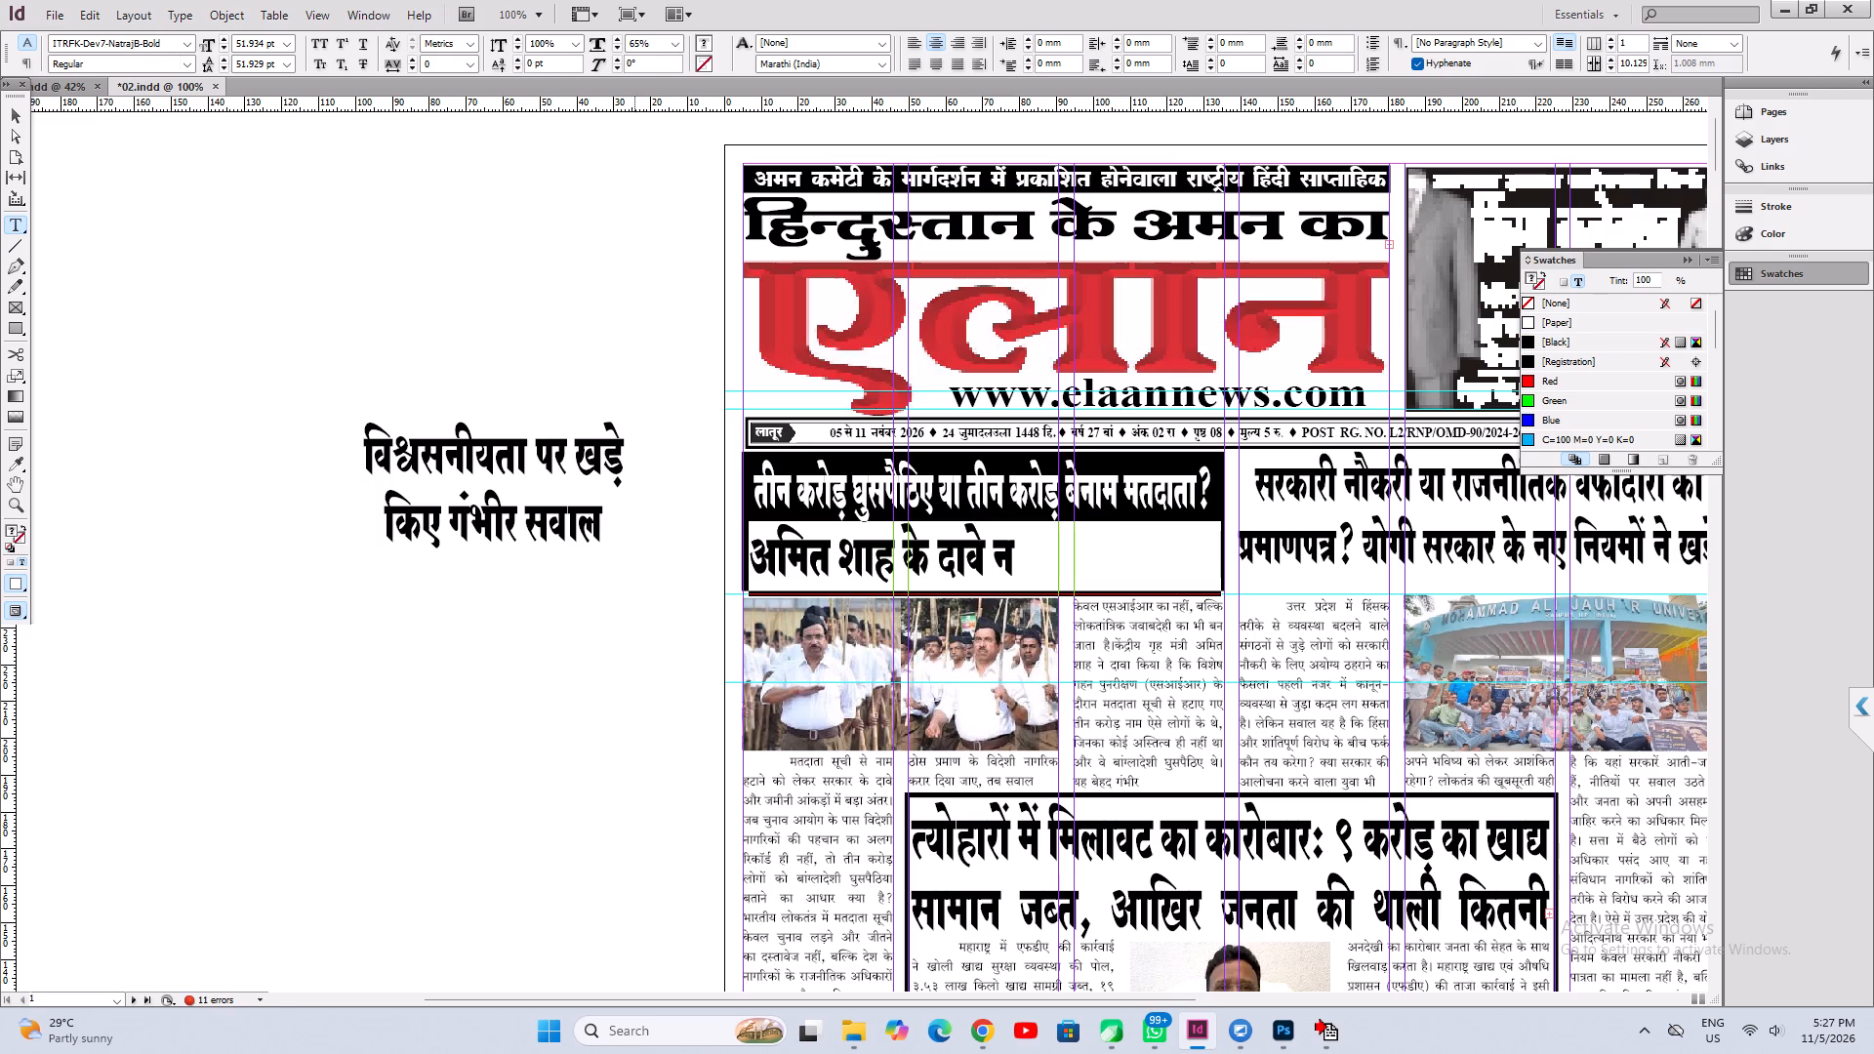
{"action": "left_click", "coordinate": [627, 526], "text": "shift"}
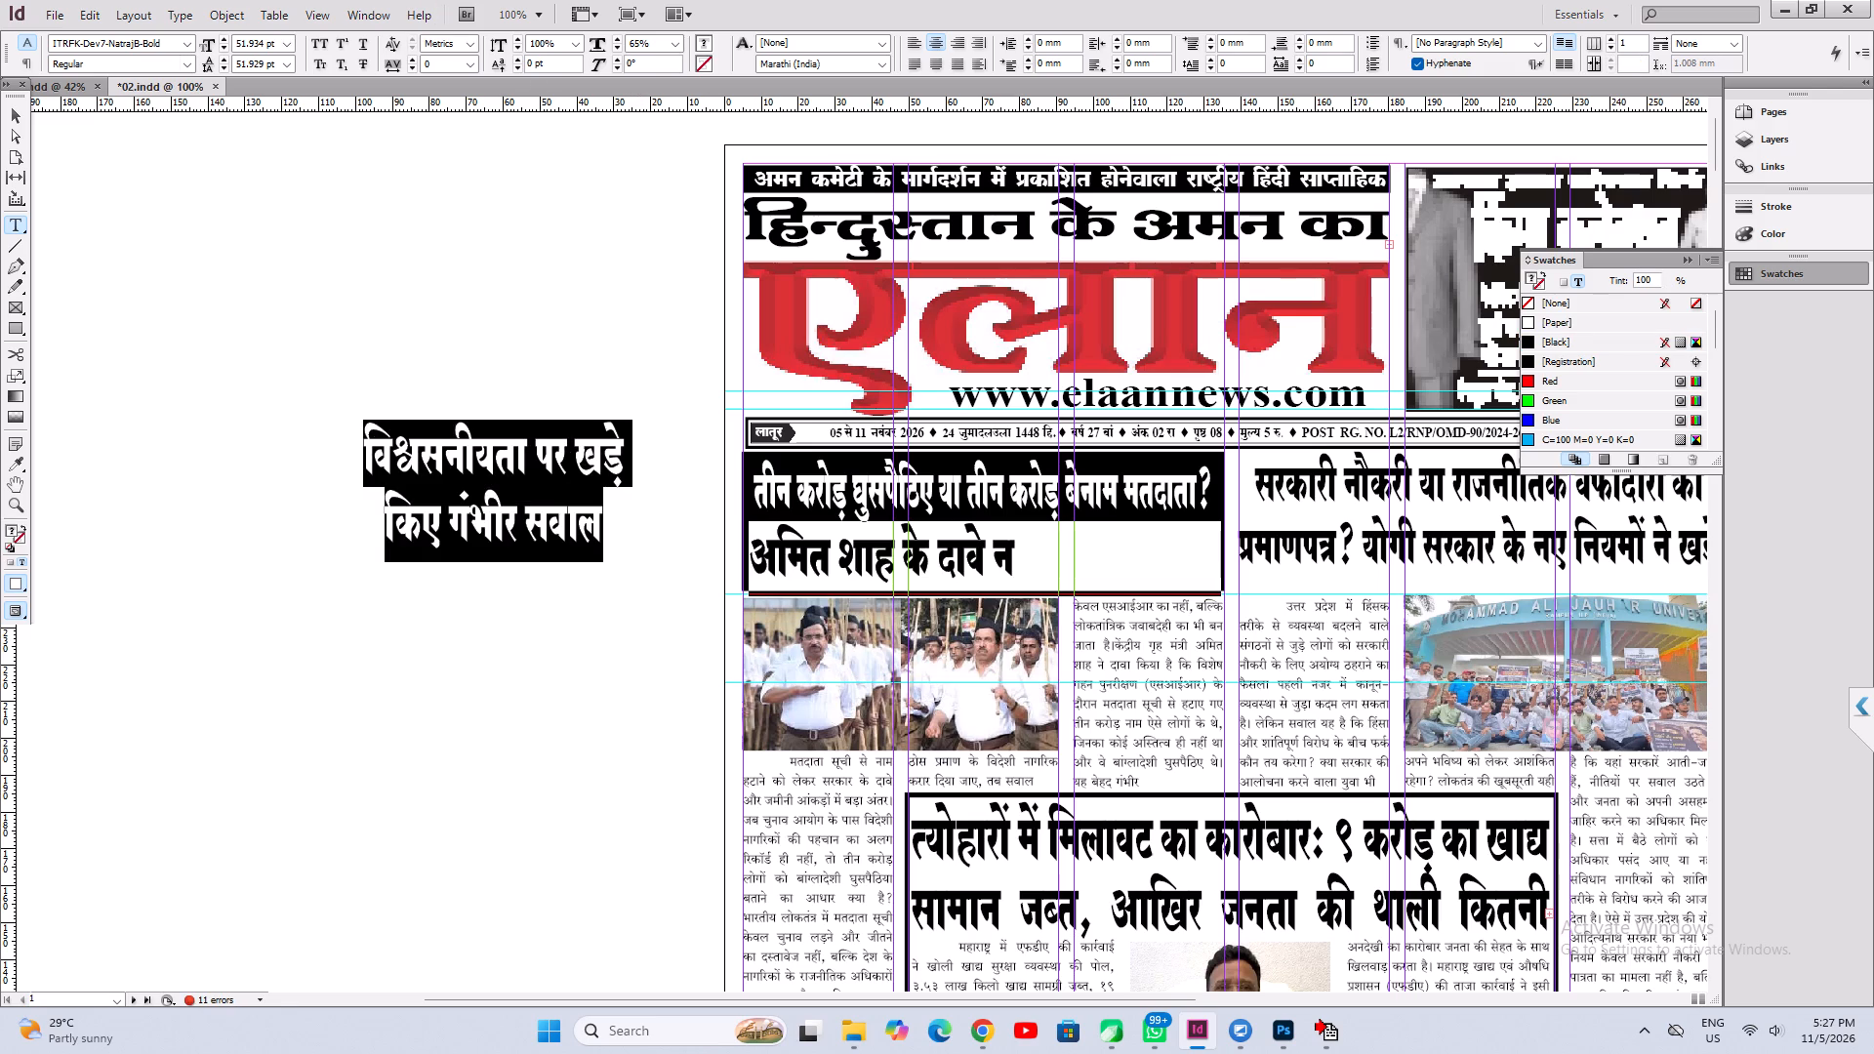
{"action": "left_click_drag", "start_coordinate": [647, 43], "coordinate": [524, 43]}
{"action": "type", "text": "50"}
{"action": "key", "text": "Return"}
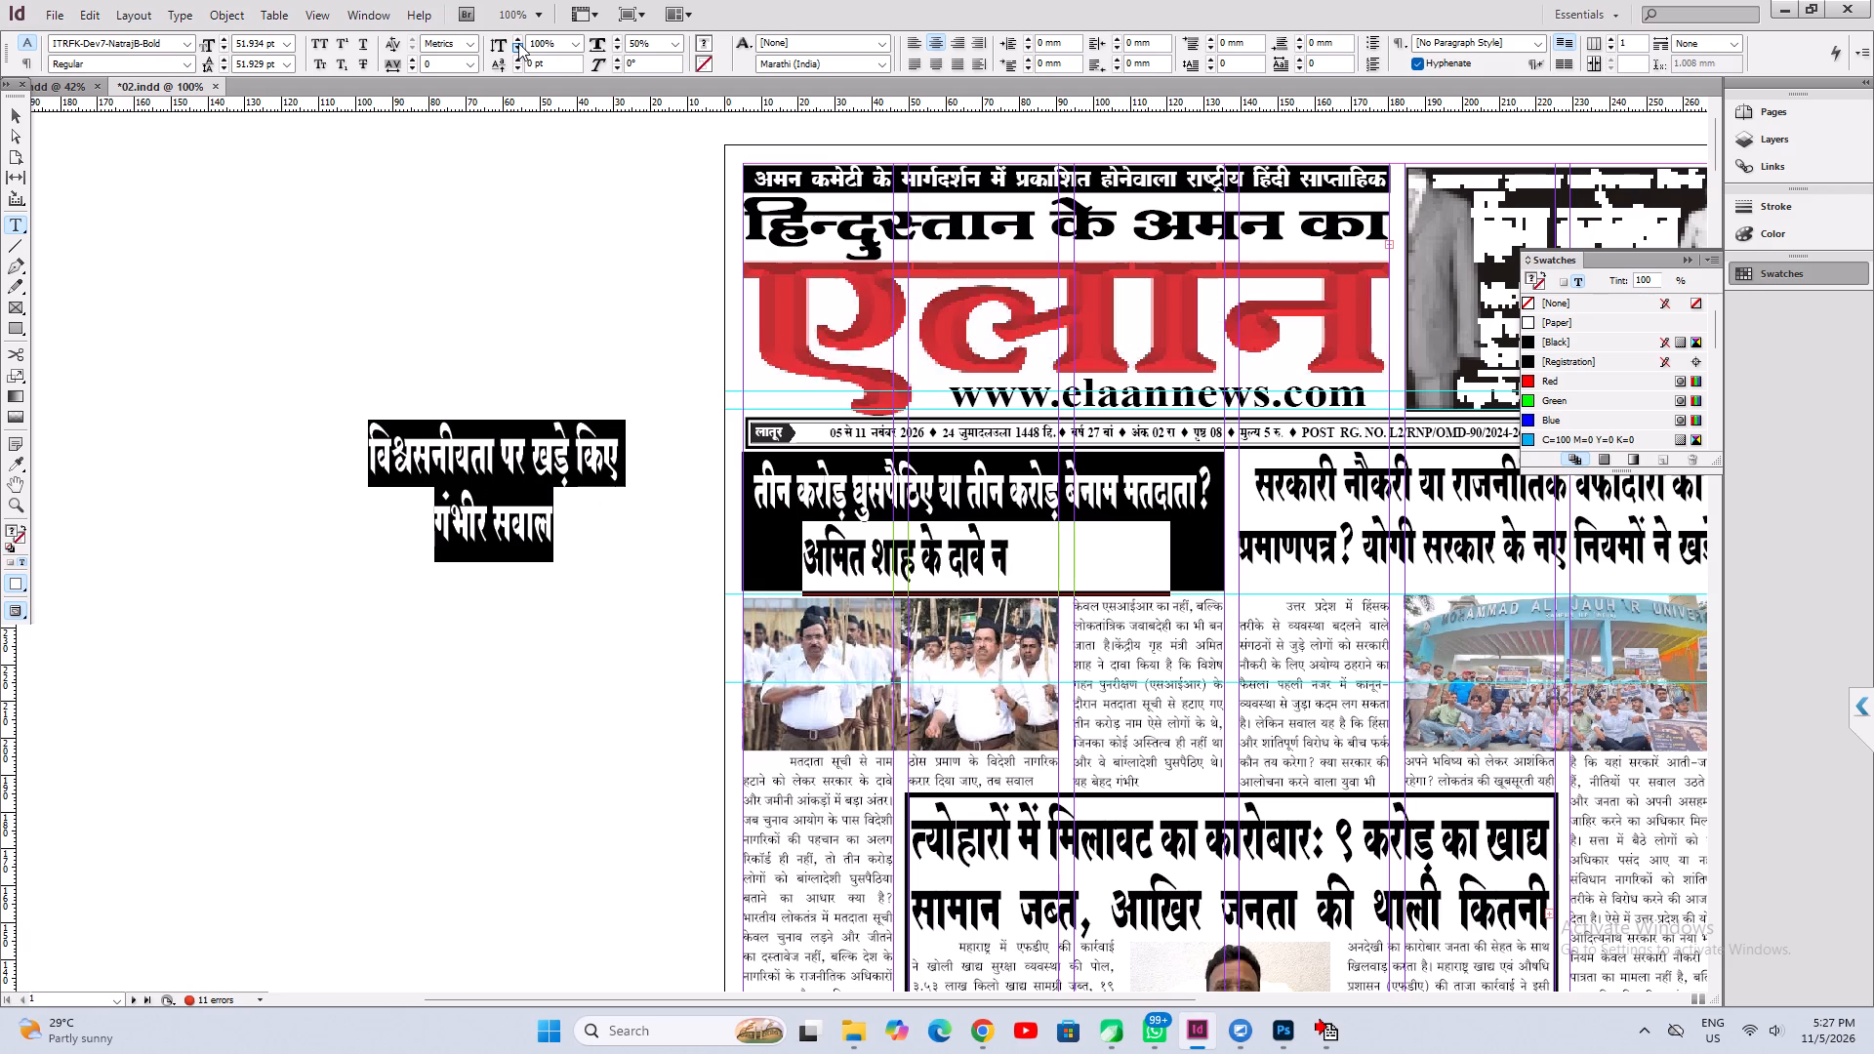
Justify the headline text from "अमित शाह" onward with the last line aligned left, and colour it with the [Paper] swatch.
{"action": "key", "text": "ctrl+shift+j"}
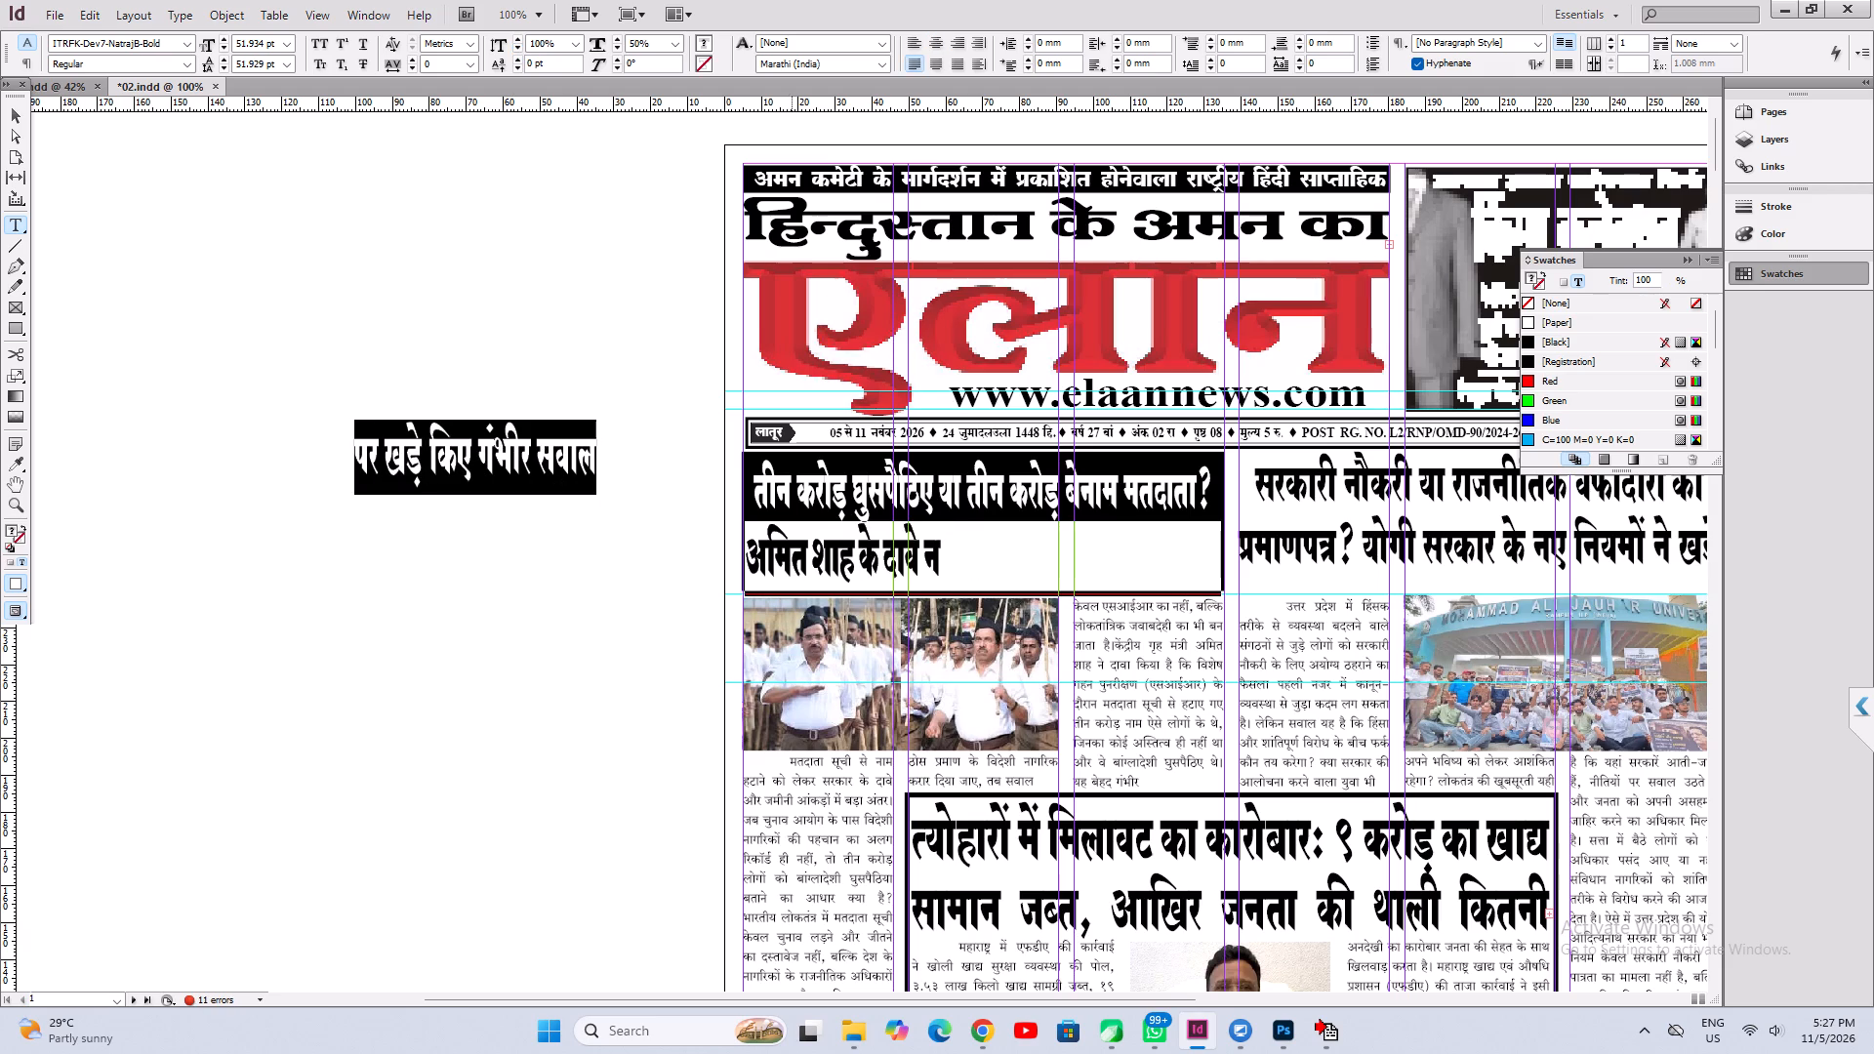
{"action": "left_click", "coordinate": [1545, 325]}
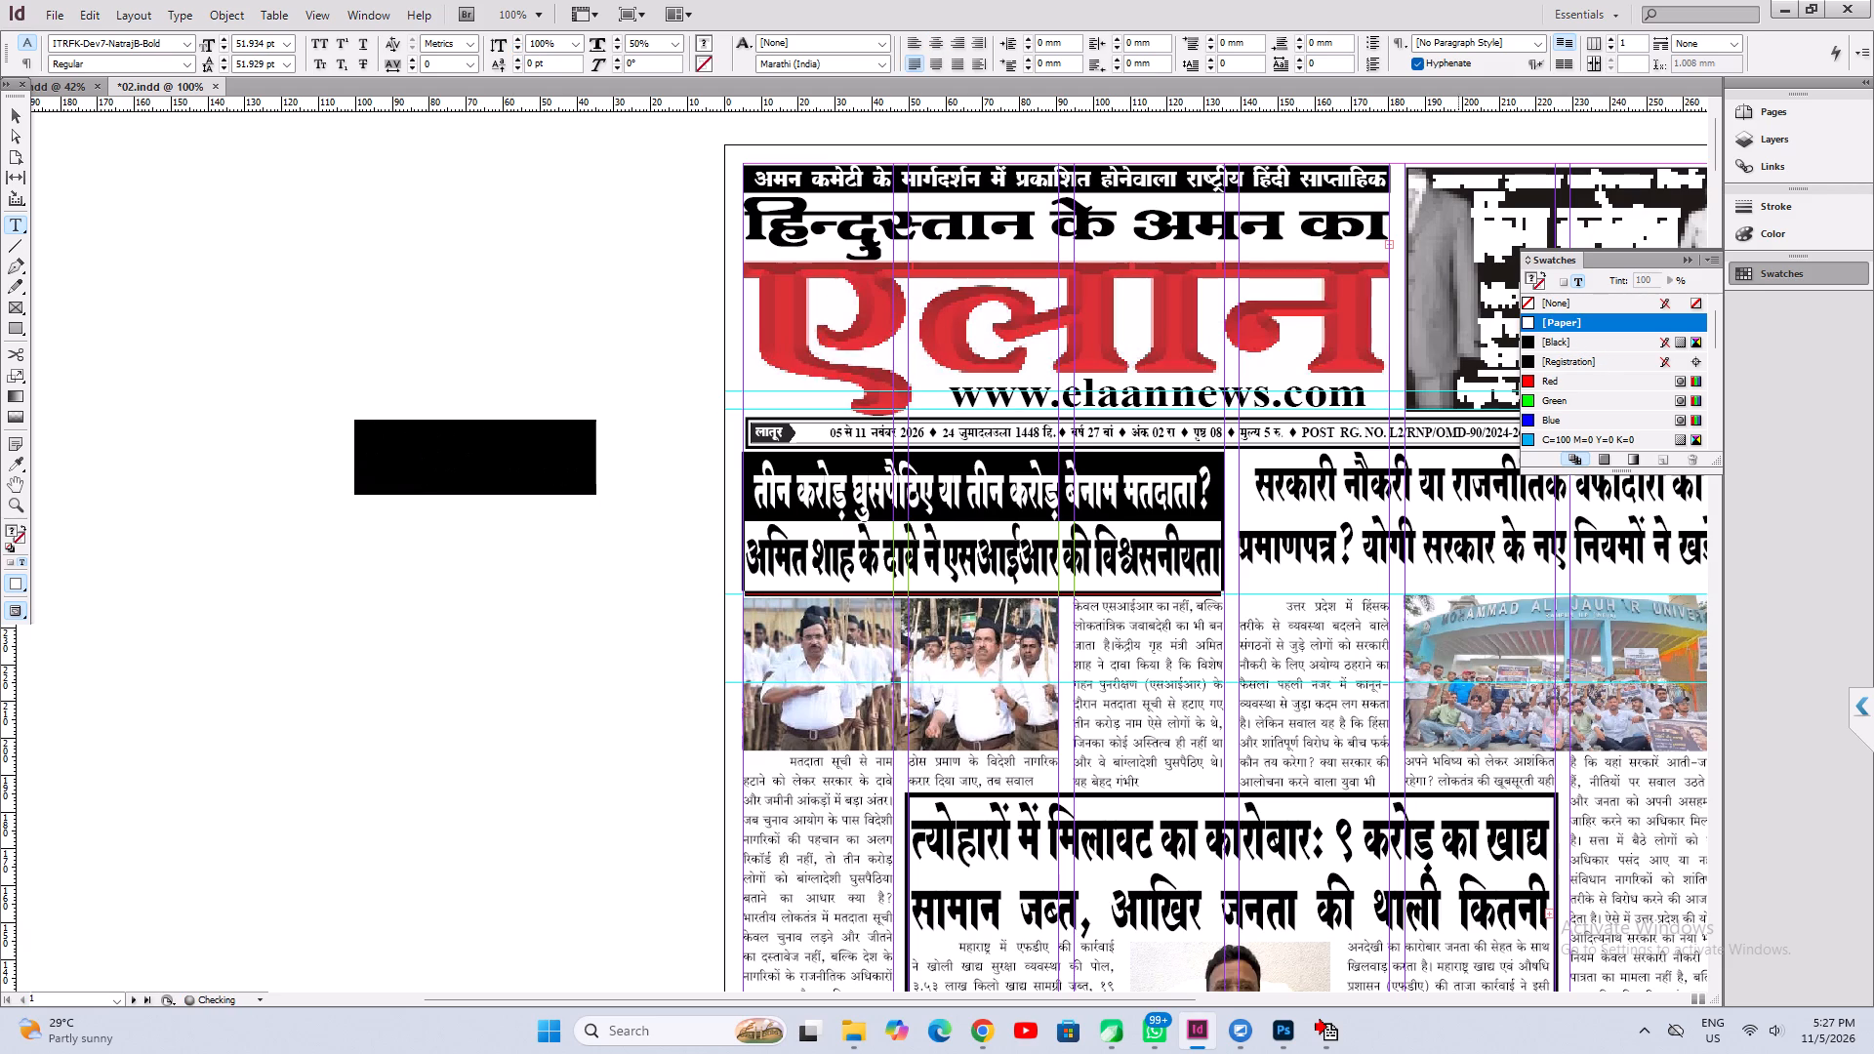
Replace the word "एसआईआर" in the second headline line with "SIR" followed by a space.
{"action": "left_click", "coordinate": [994, 549]}
{"action": "left_click_drag", "start_coordinate": [1053, 563], "coordinate": [1015, 571]}
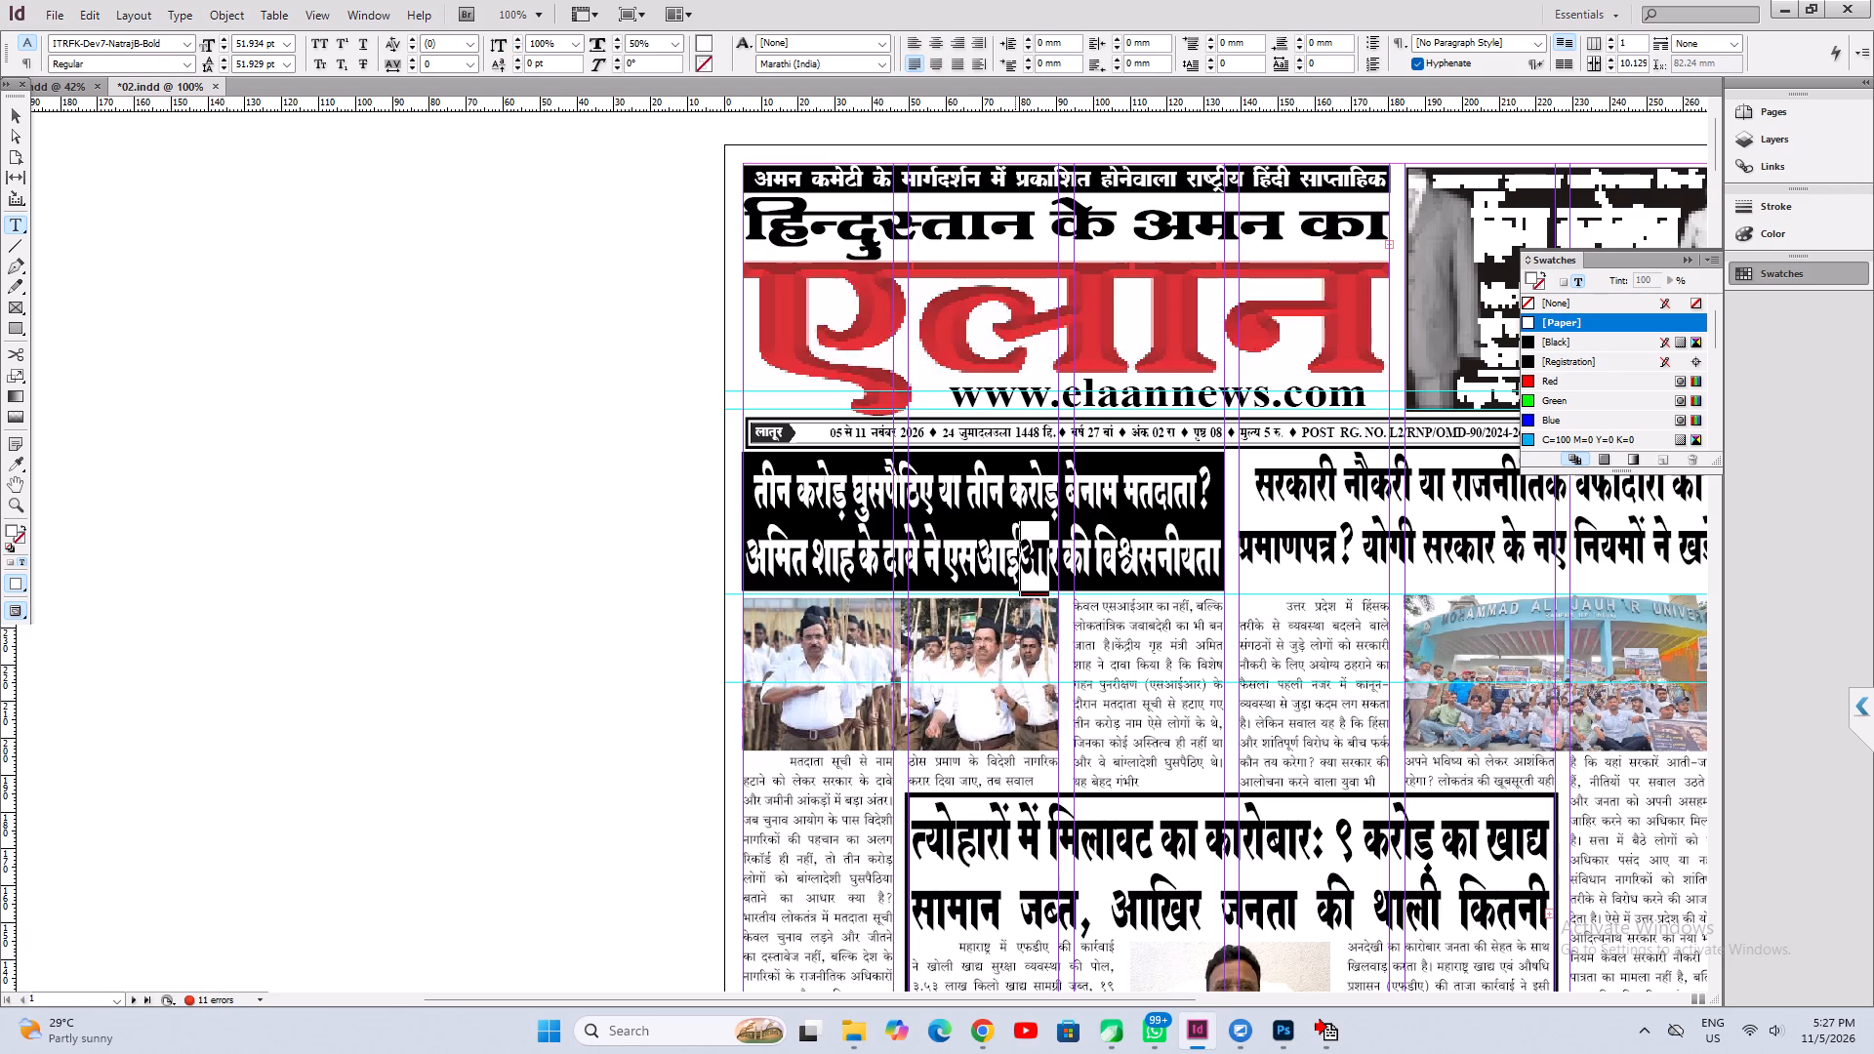
{"action": "left_click_drag", "start_coordinate": [1060, 560], "coordinate": [951, 579]}
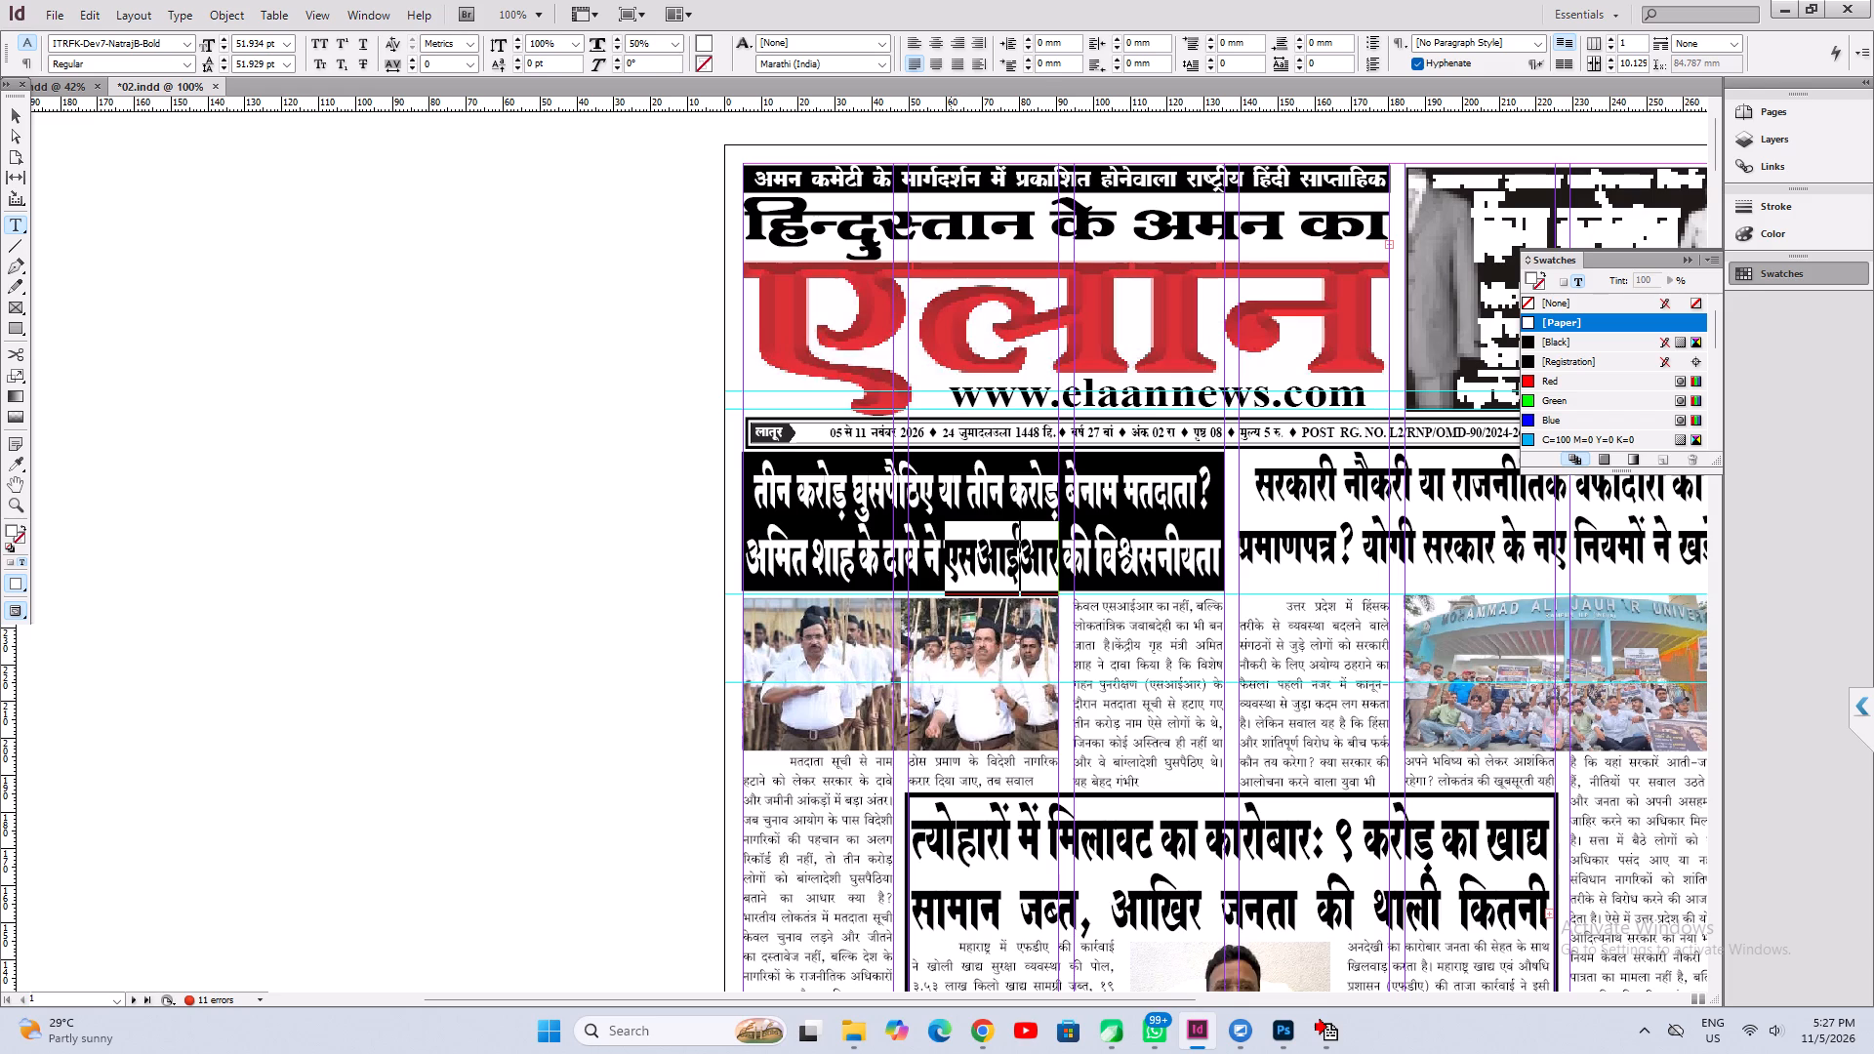
{"action": "key", "text": "BackSpace"}
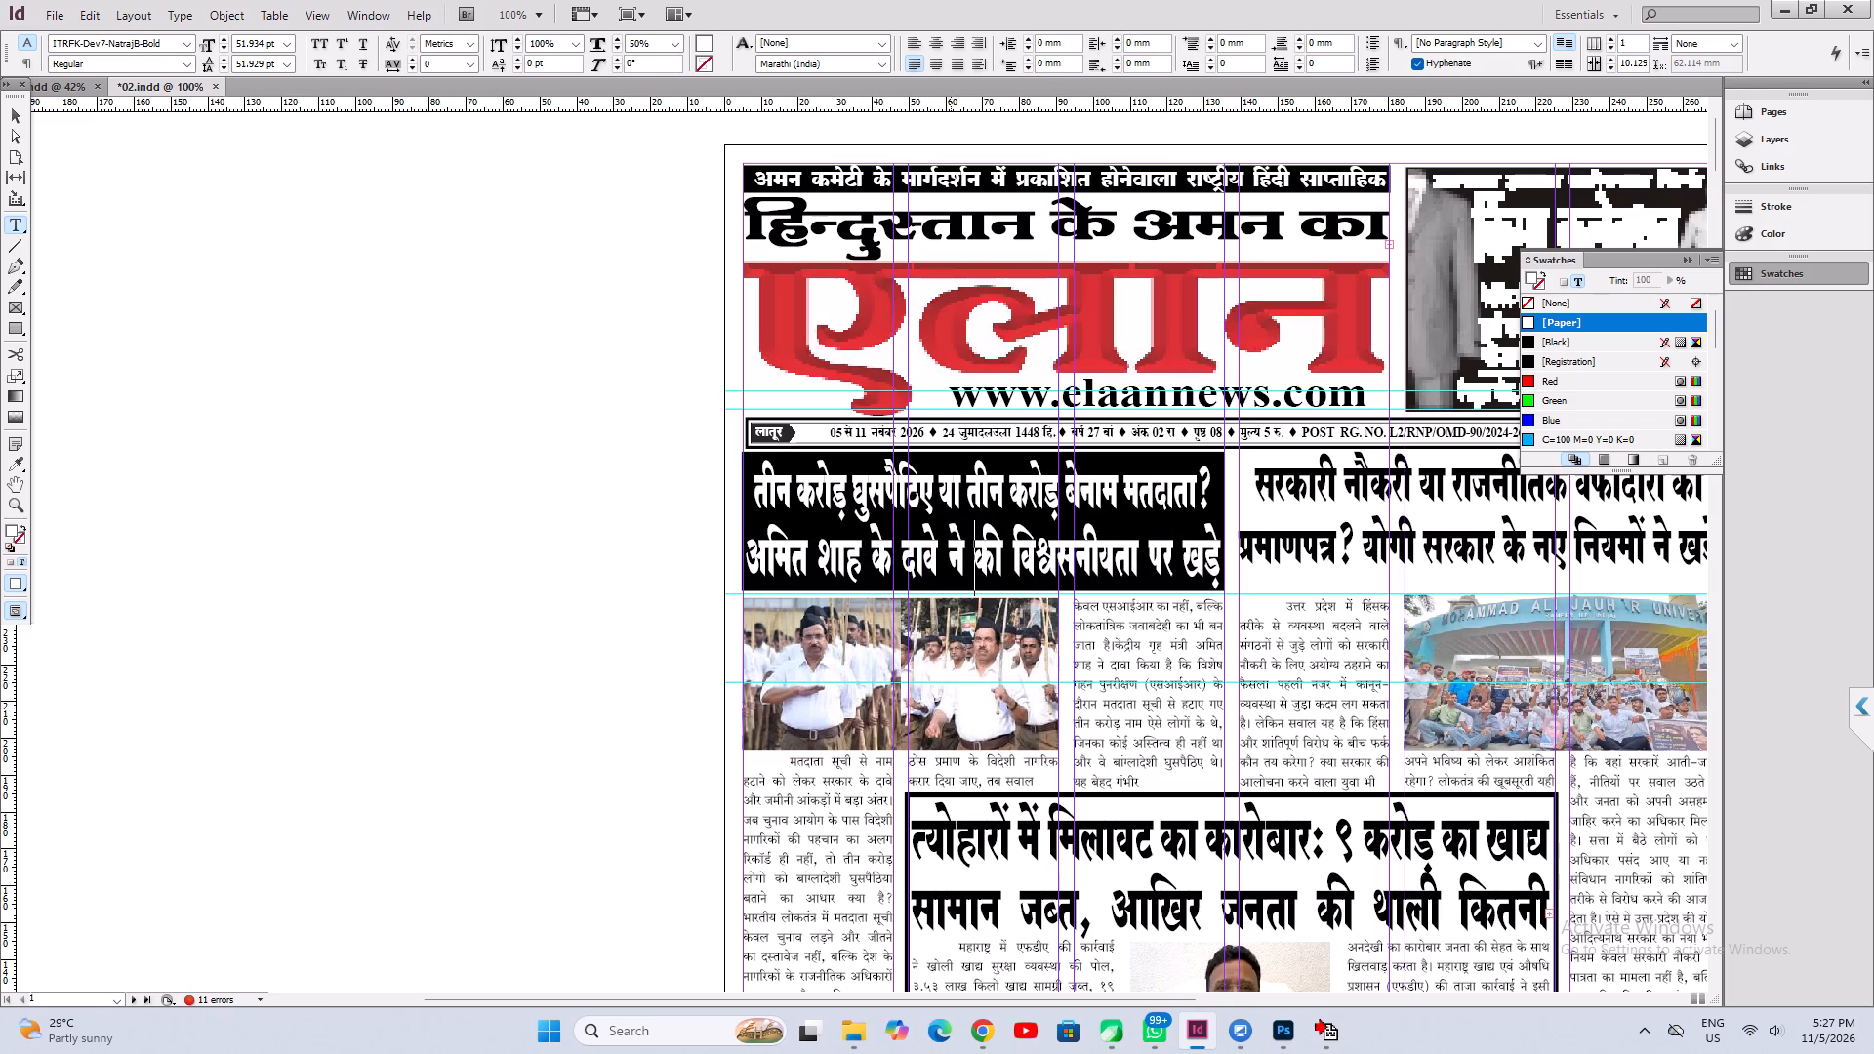
{"action": "type", "text": "SIR"}
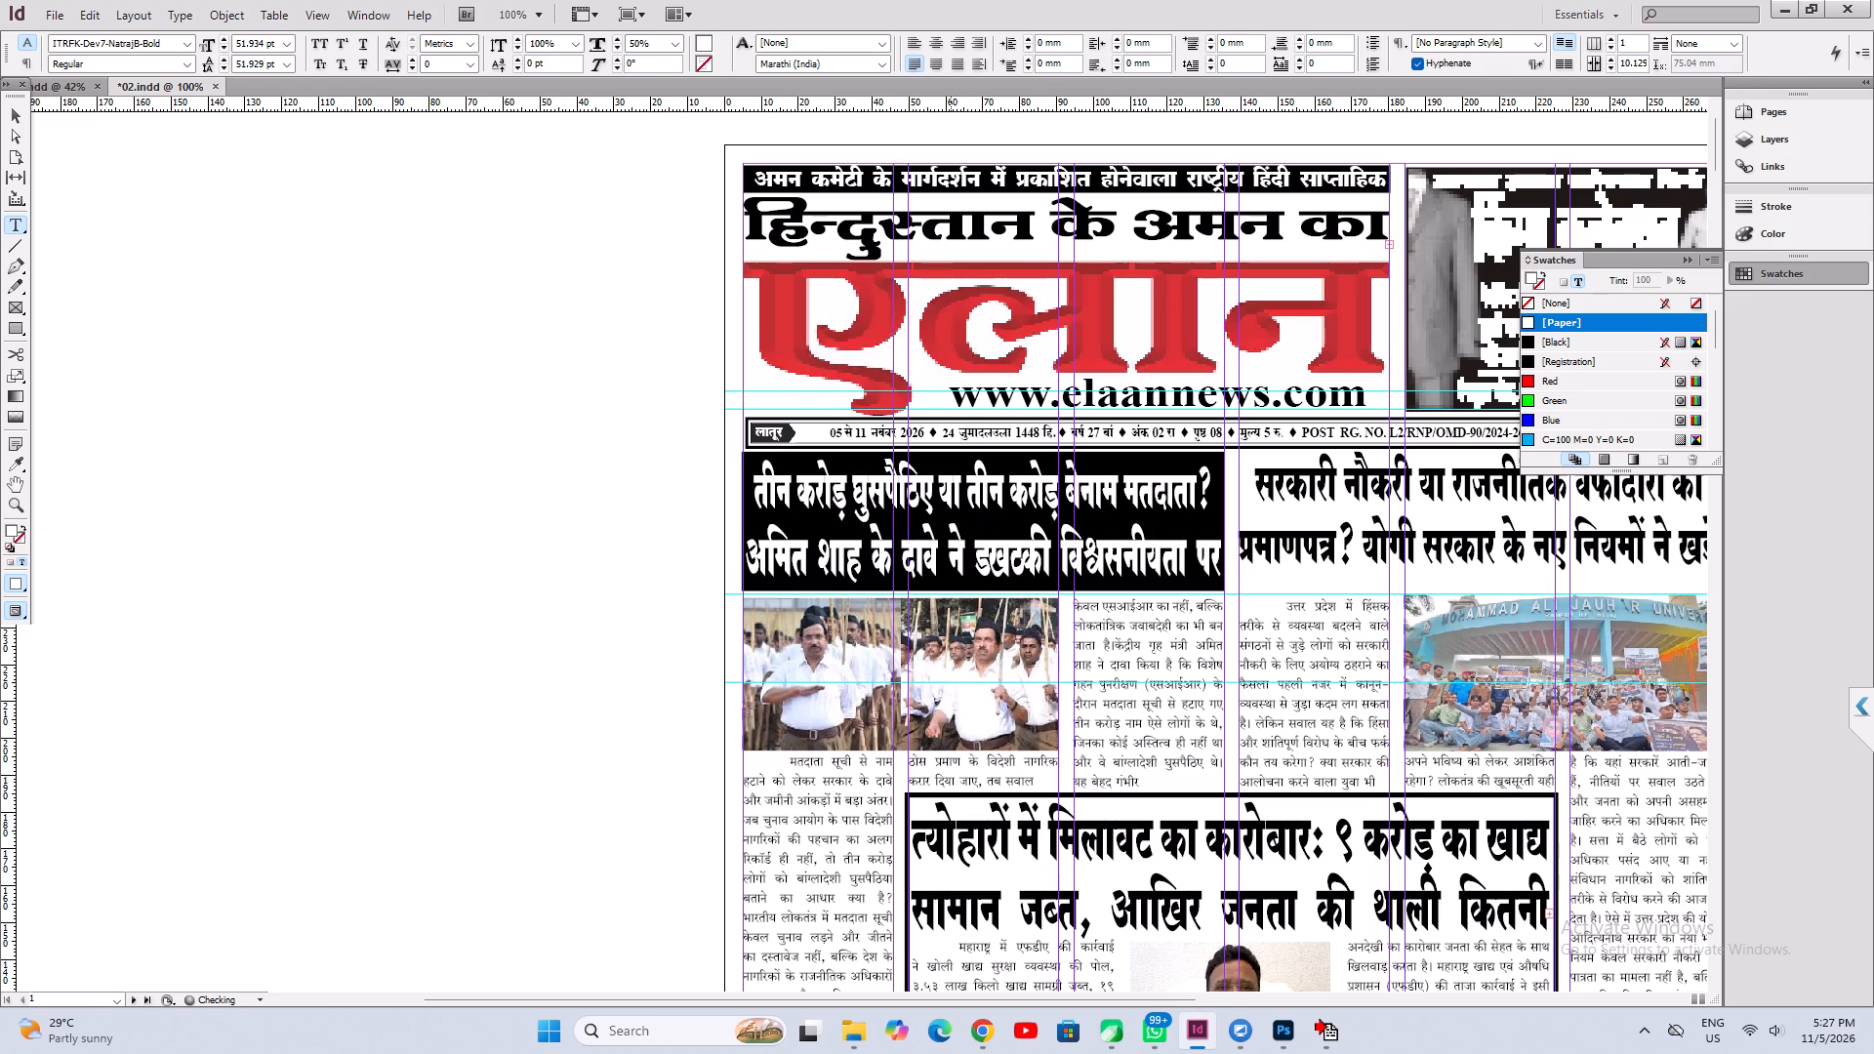
{"action": "key", "text": "space"}
Set the font of the newly entered "SIR" letters in the second headline line to Times New Roman.
{"action": "key", "text": "shift+Left"}
{"action": "key", "text": "shift+Left"}
{"action": "key", "text": "shift+Left"}
{"action": "key", "text": "shift+Left"}
{"action": "key", "text": "Left"}
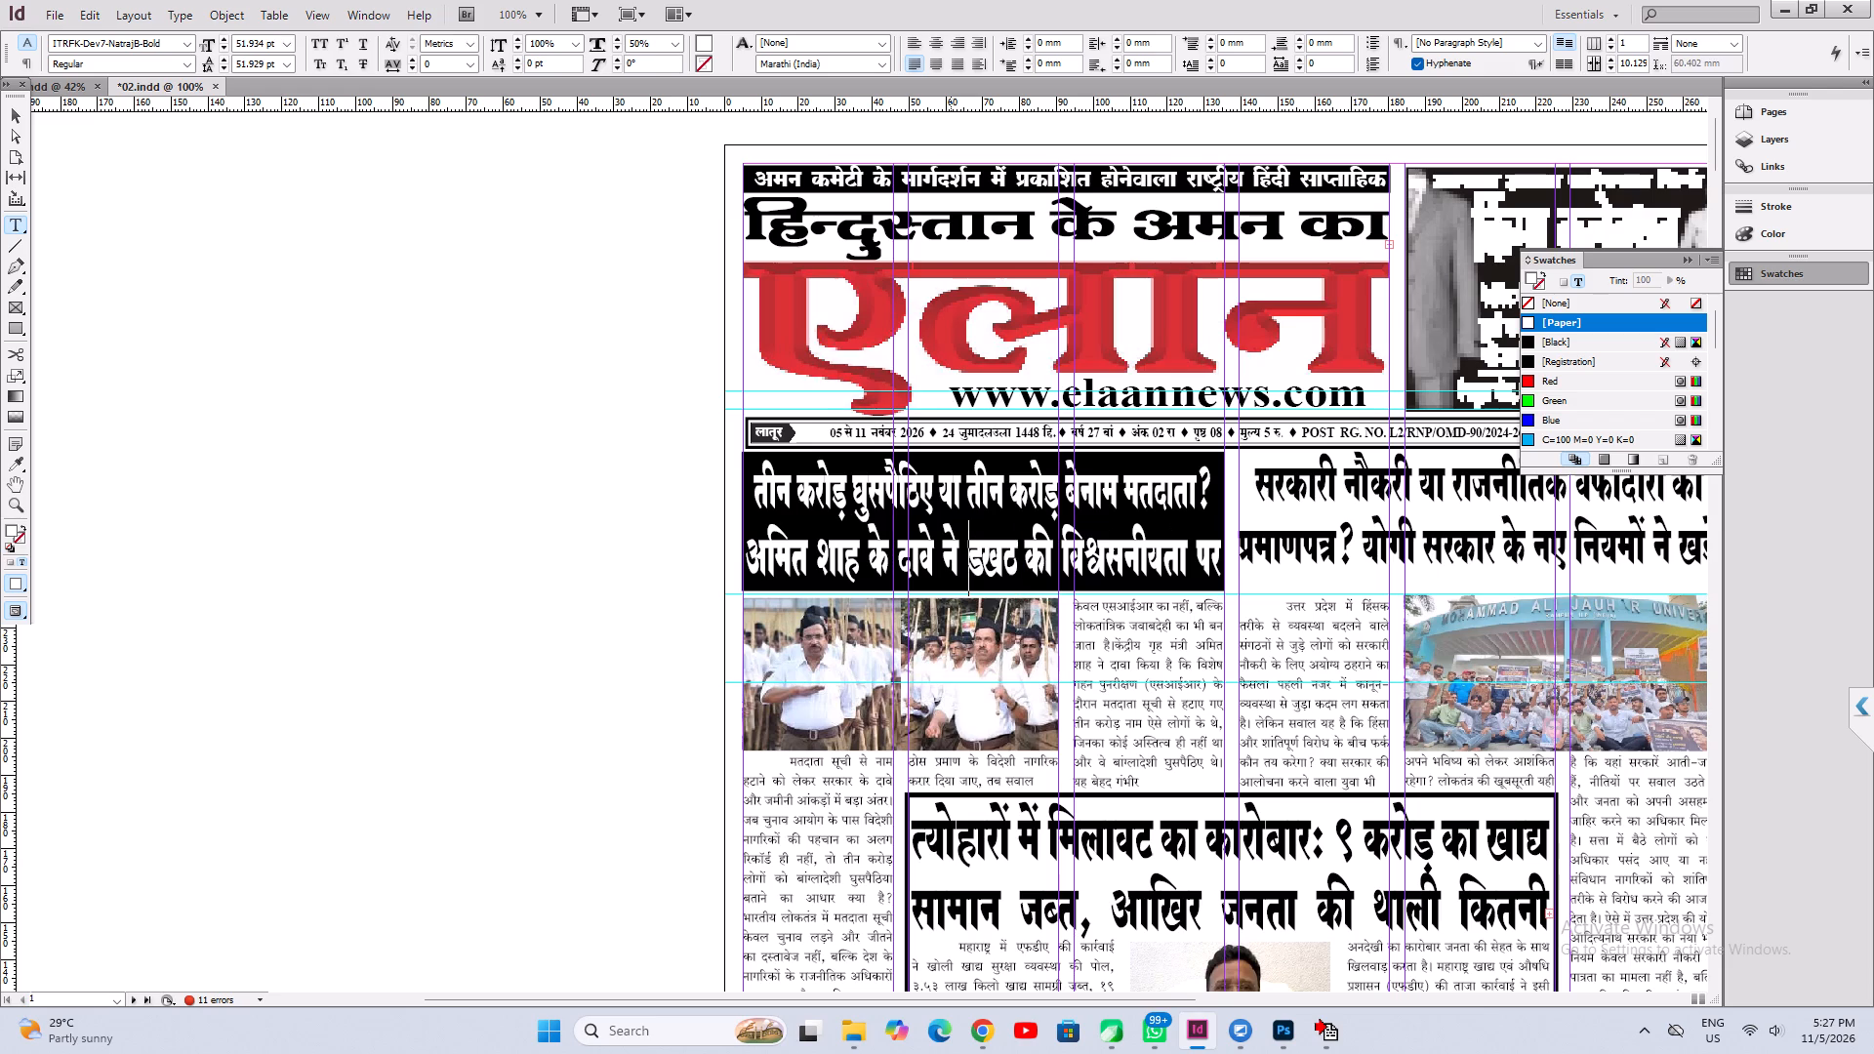
{"action": "key", "text": "Right"}
{"action": "key", "text": "Left"}
{"action": "key", "text": "shift+Right"}
{"action": "key", "text": "shift+Right"}
{"action": "key", "text": "shift+Right"}
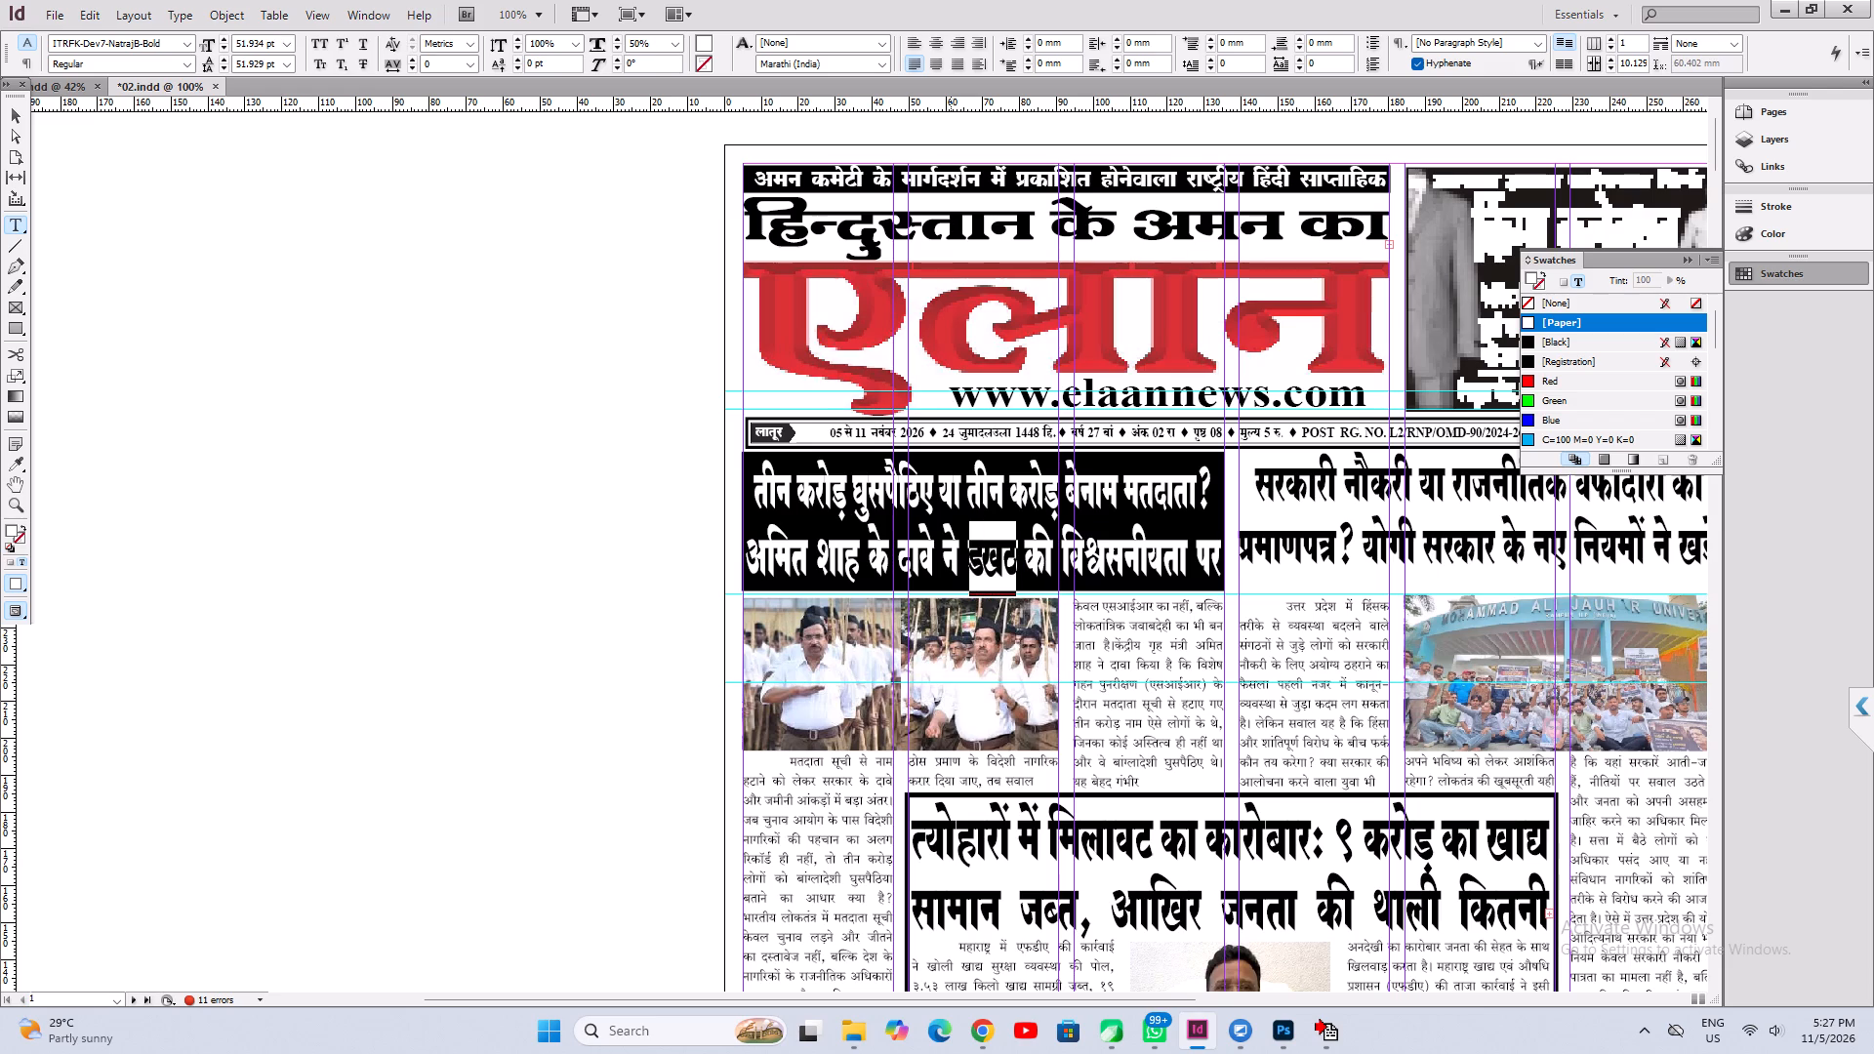
{"action": "key", "text": "shift+Right"}
{"action": "key", "text": "shift+Left"}
{"action": "key", "text": "ctrl+t"}
{"action": "key", "text": "ctrl+t"}
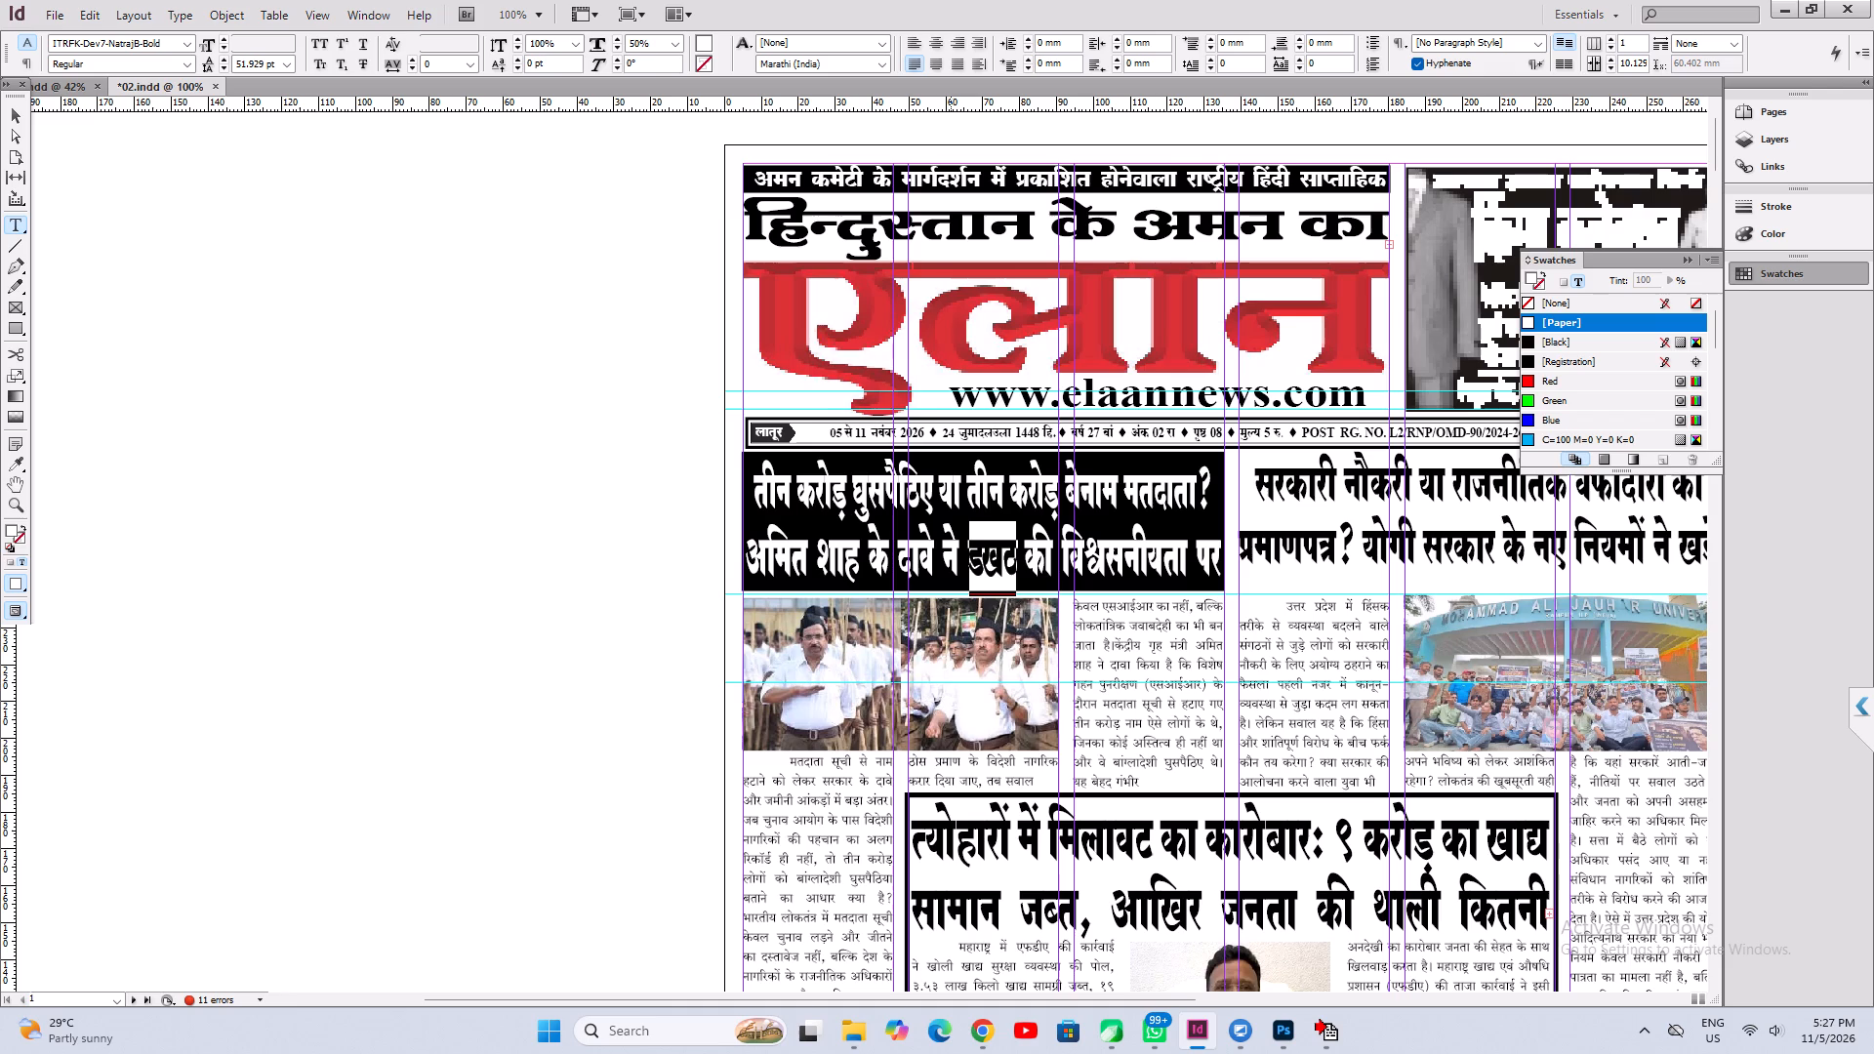
{"action": "key", "text": "ctrl+t"}
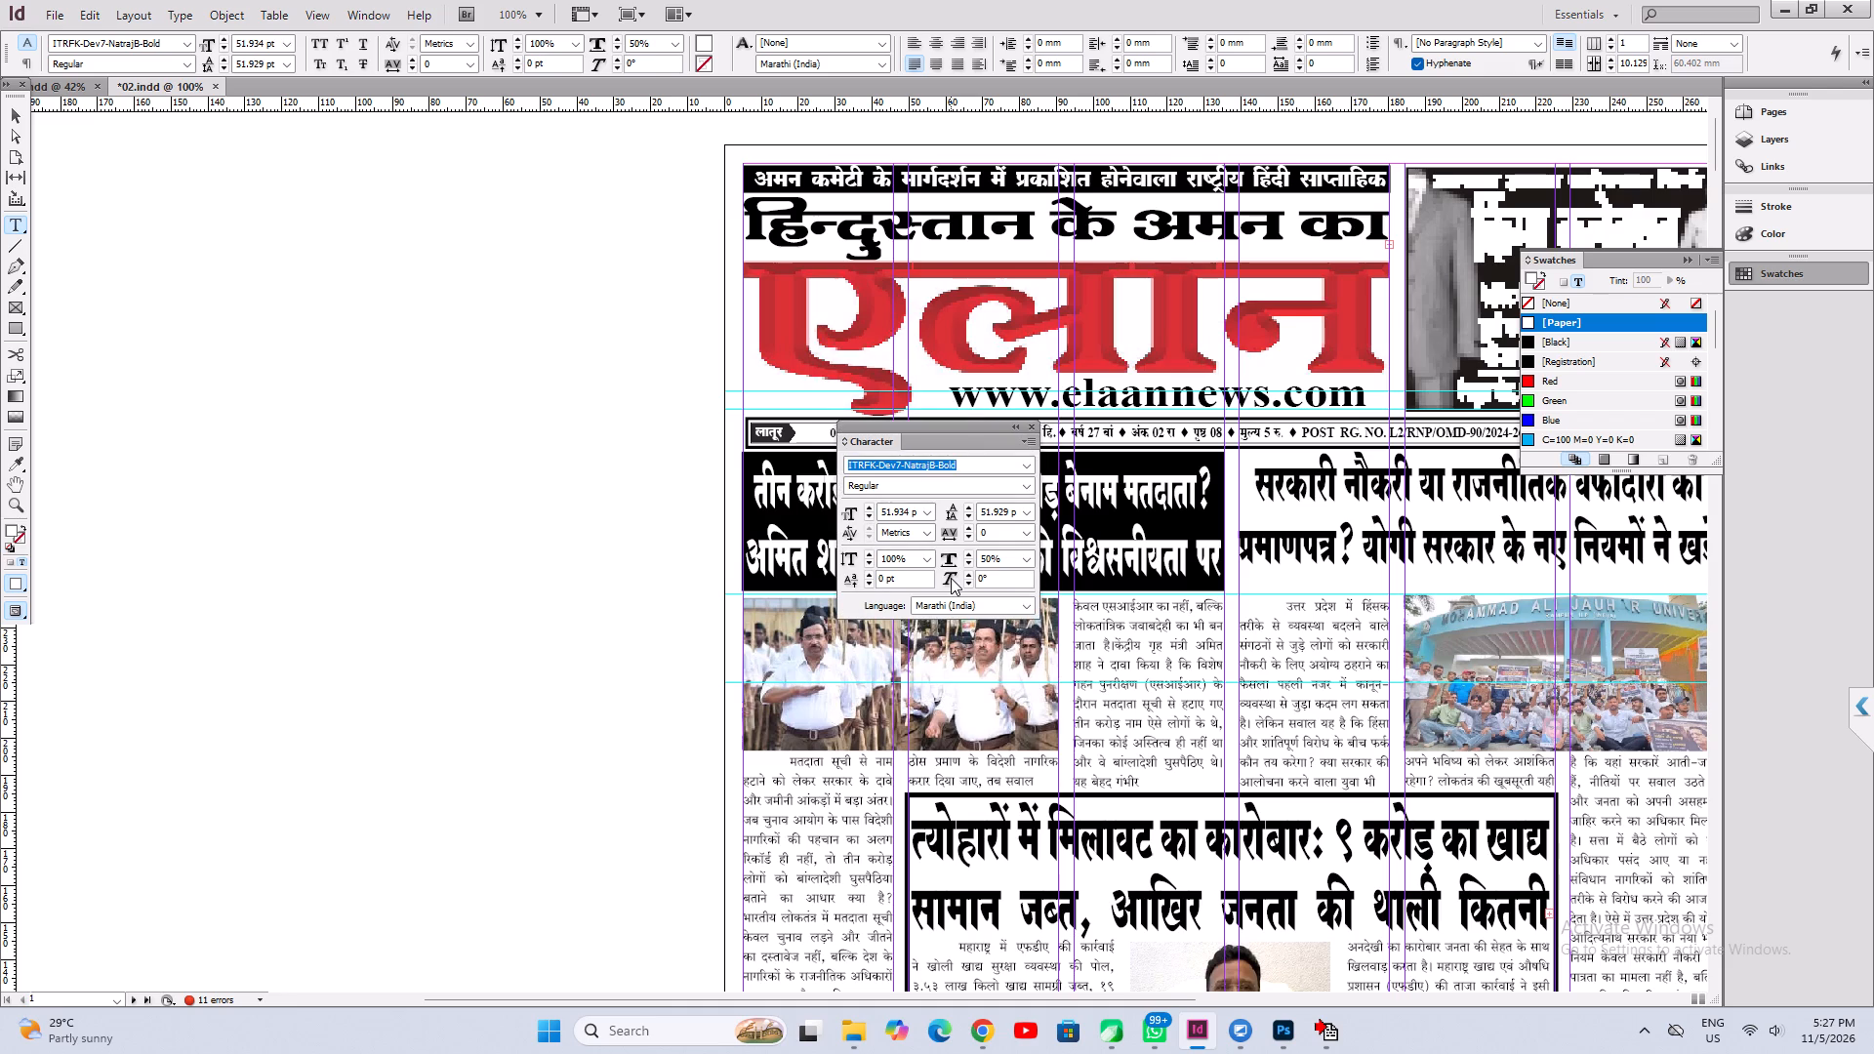
{"action": "key", "text": "t"}
{"action": "type", "text": "im"}
{"action": "key", "text": "Return"}
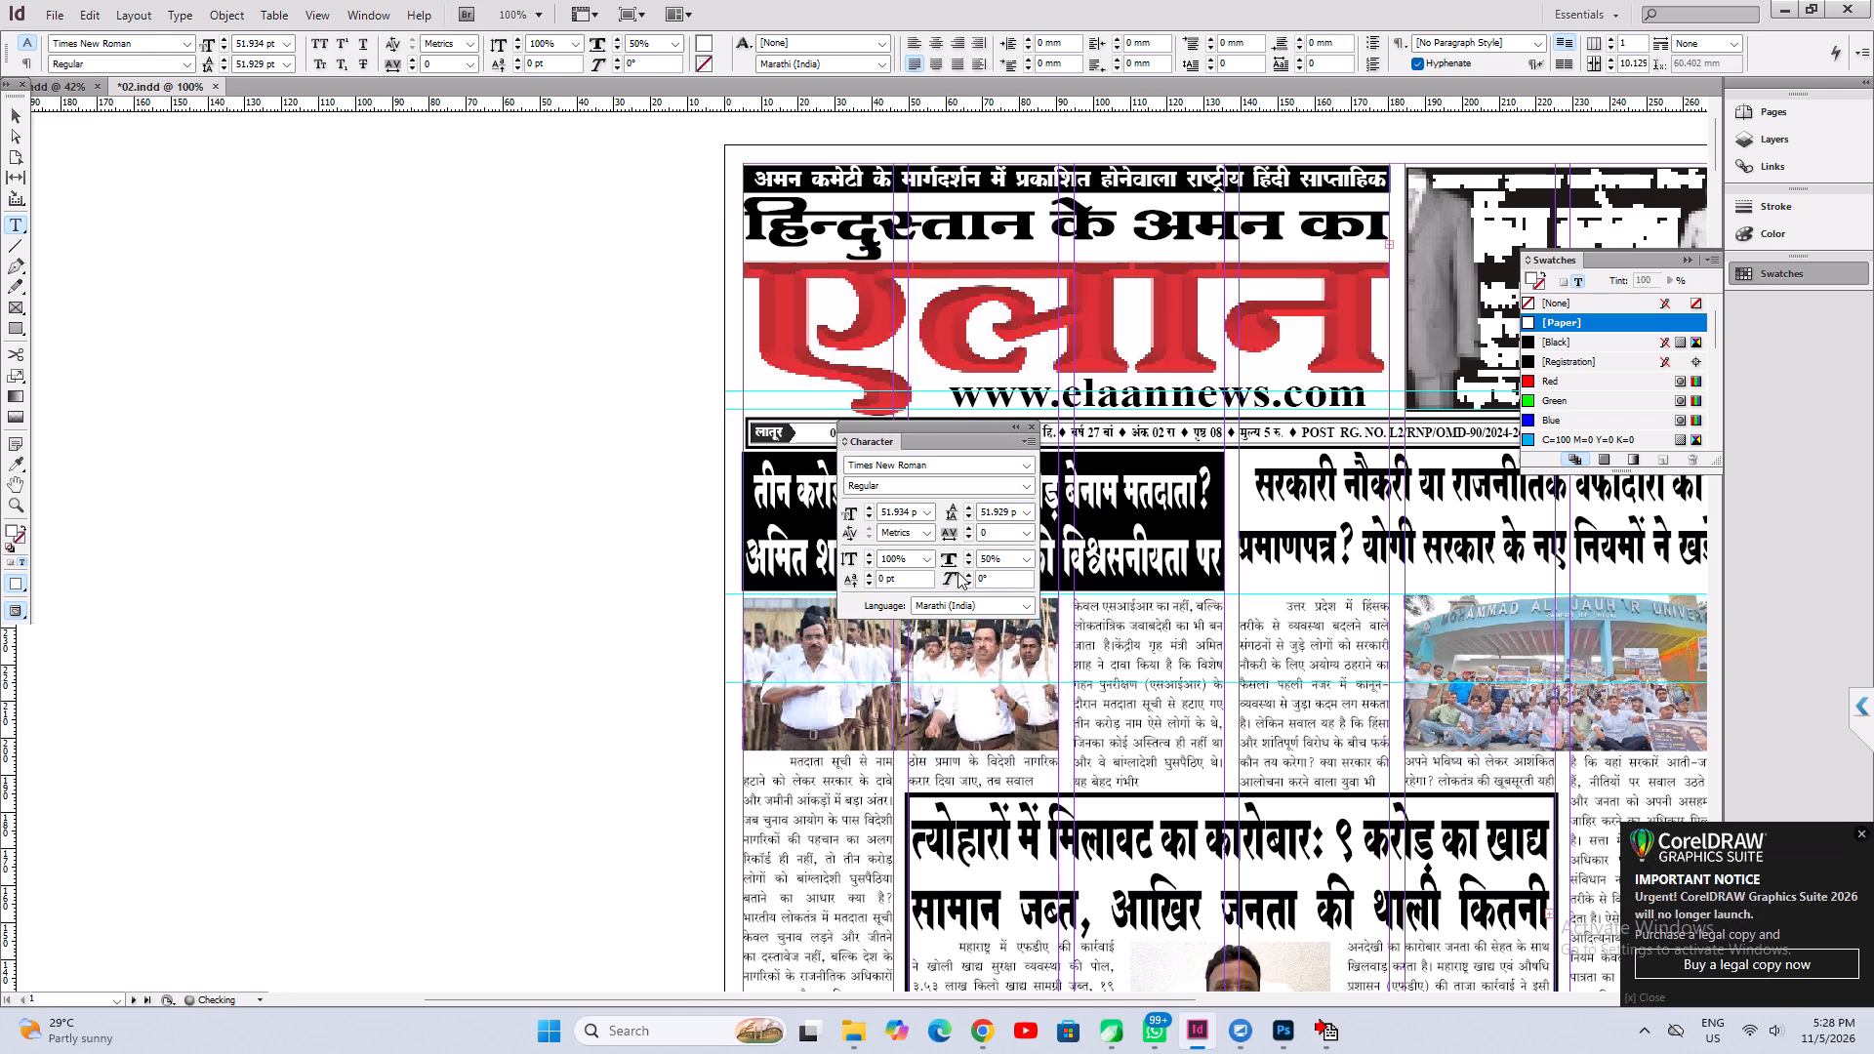
{"action": "left_click", "coordinate": [1857, 831]}
{"action": "left_click", "coordinate": [1032, 426]}
{"action": "left_click", "coordinate": [996, 584]}
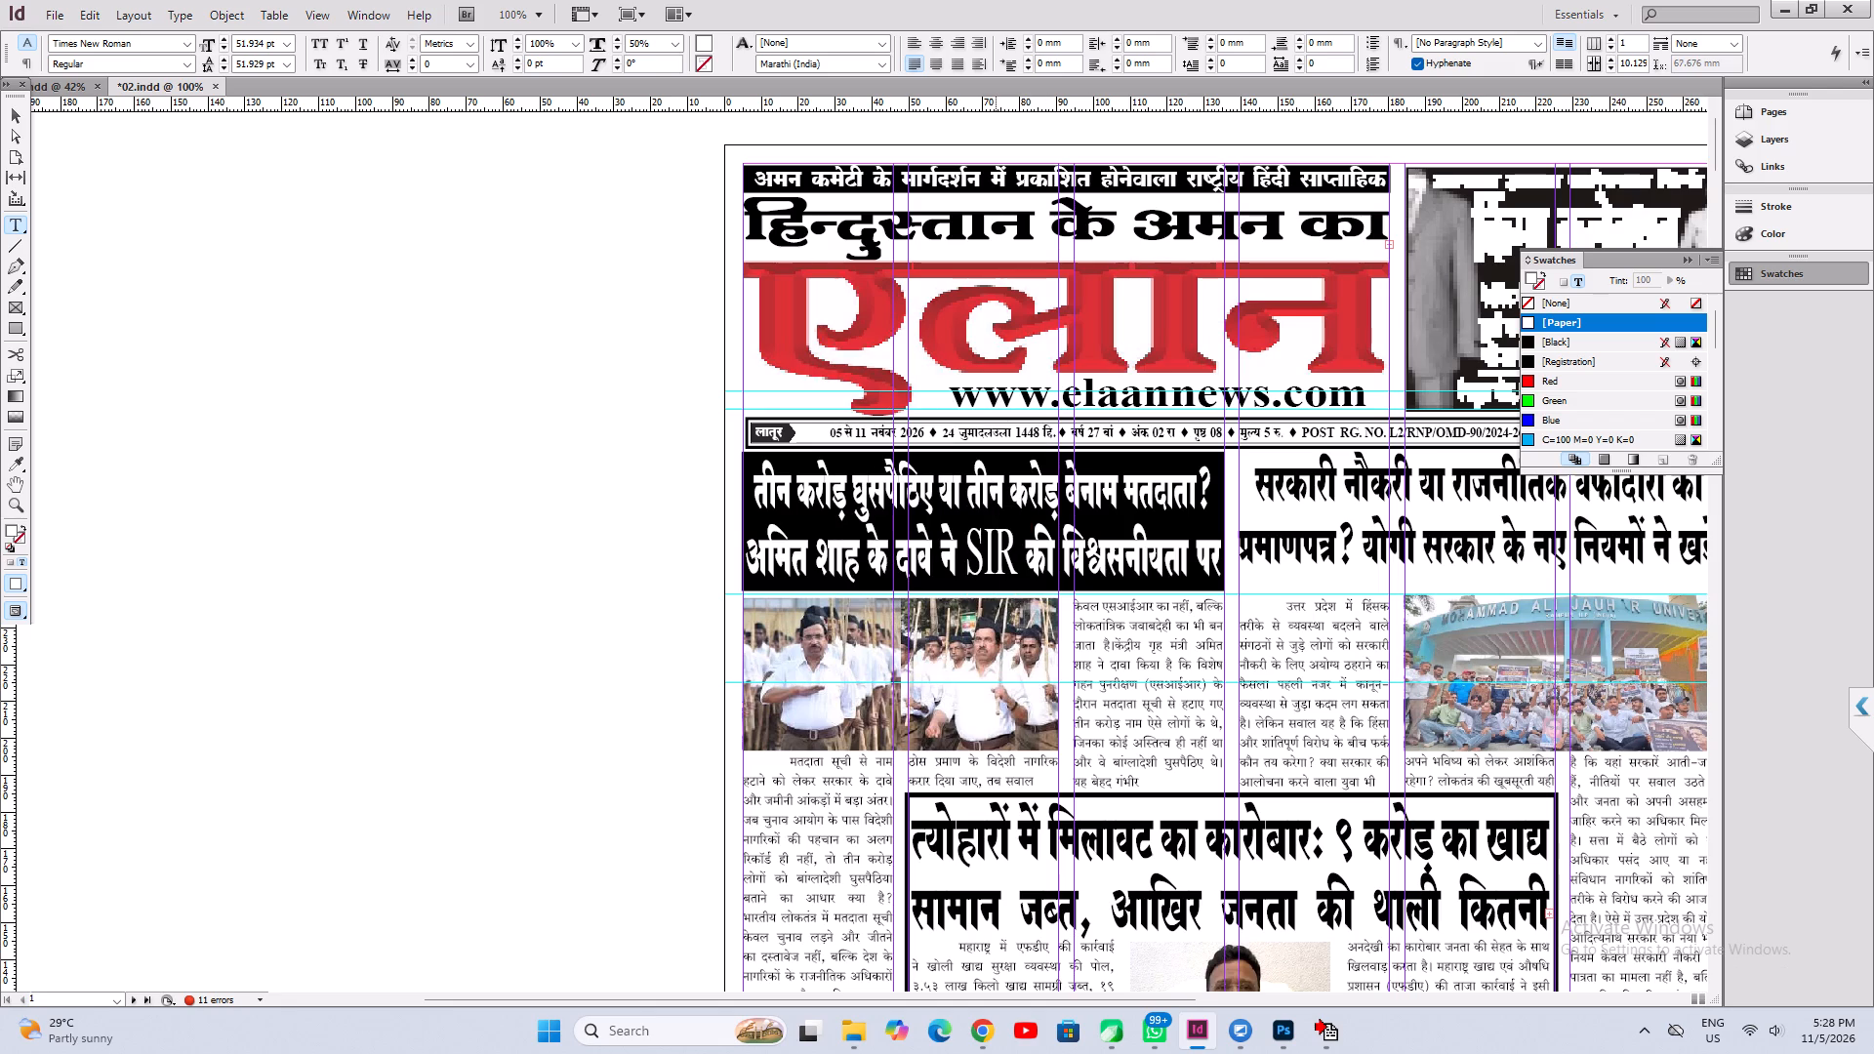
Reduce "SIR" in the lead headline to about 39.9 pt and apply Fit Frame to Content to the headline frame.
{"action": "left_click_drag", "start_coordinate": [1017, 567], "coordinate": [971, 575]}
{"action": "key", "text": "ctrl+shift+comma"}
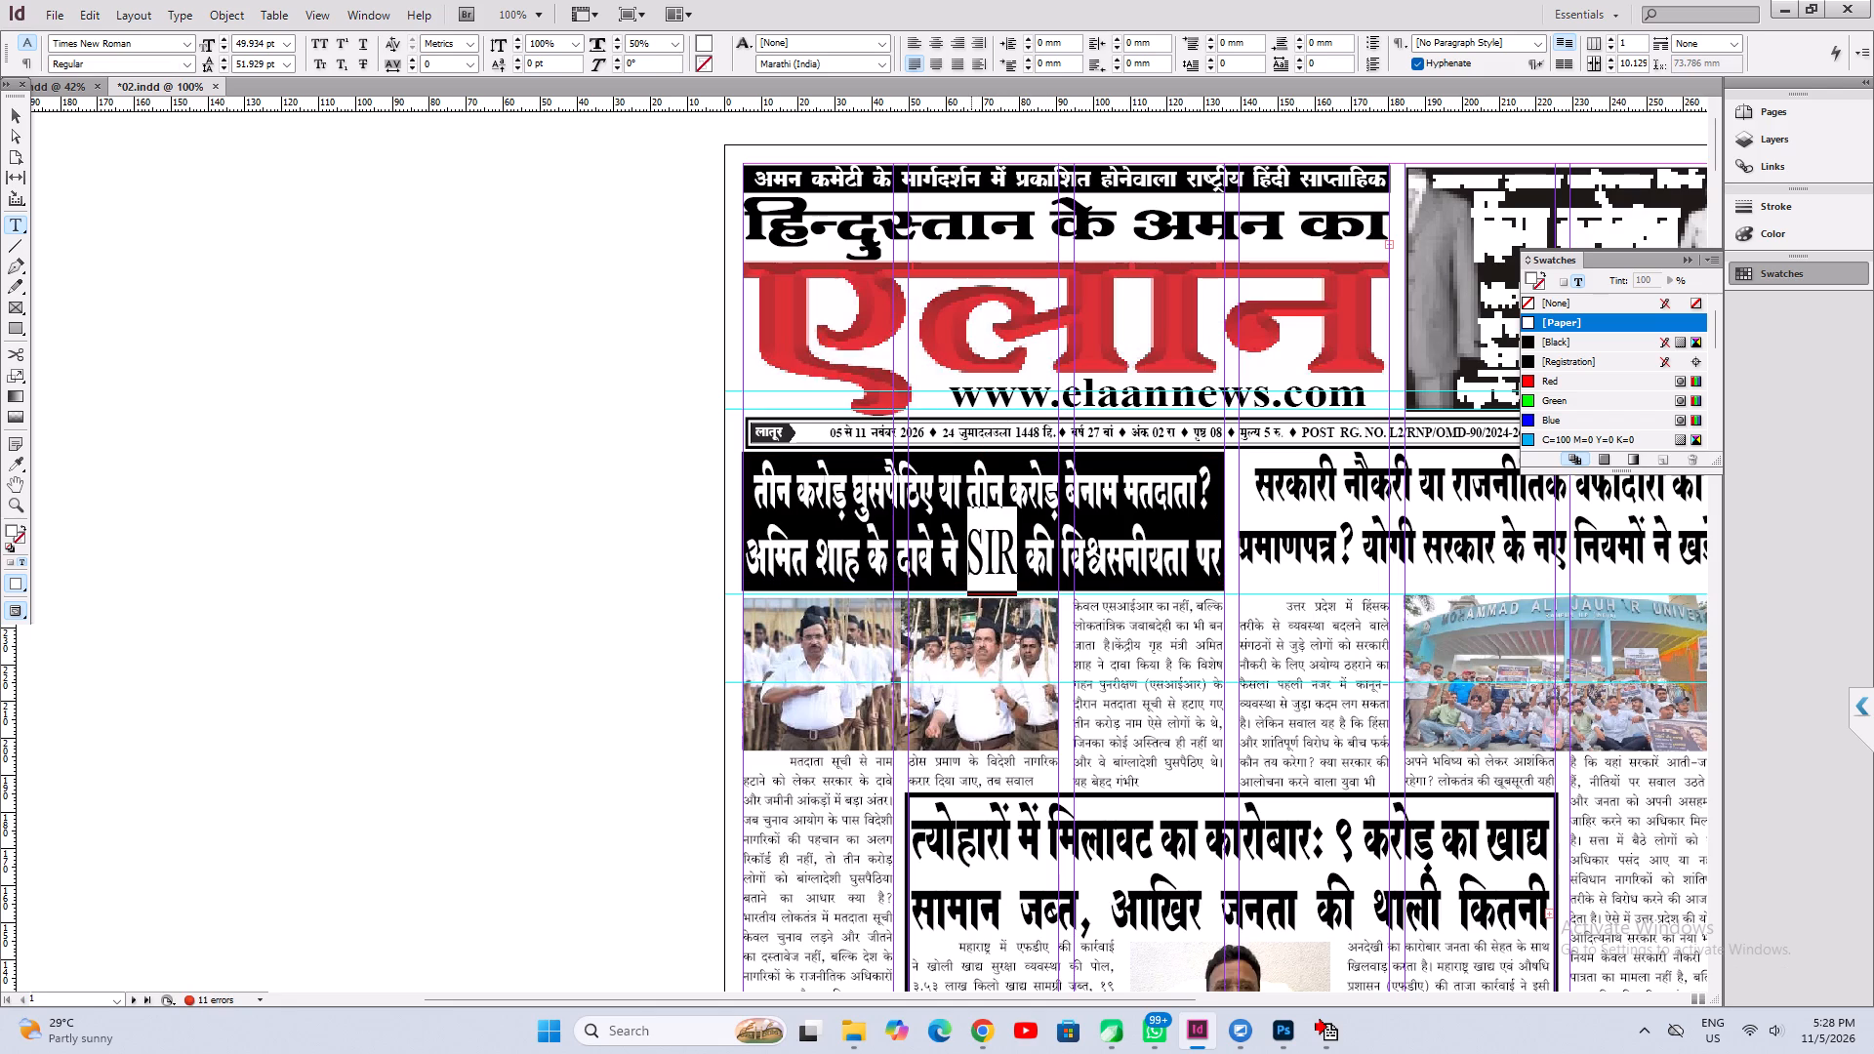
{"action": "key", "text": "ctrl+shift+comma"}
{"action": "key", "text": "ctrl+shift+comma"}
{"action": "key", "text": "ctrl+shift+comma"}
{"action": "key", "text": "ctrl+shift+comma"}
{"action": "key", "text": "ctrl+shift+comma"}
{"action": "key", "text": "ctrl+shift+comma"}
{"action": "key", "text": "ctrl+shift+period"}
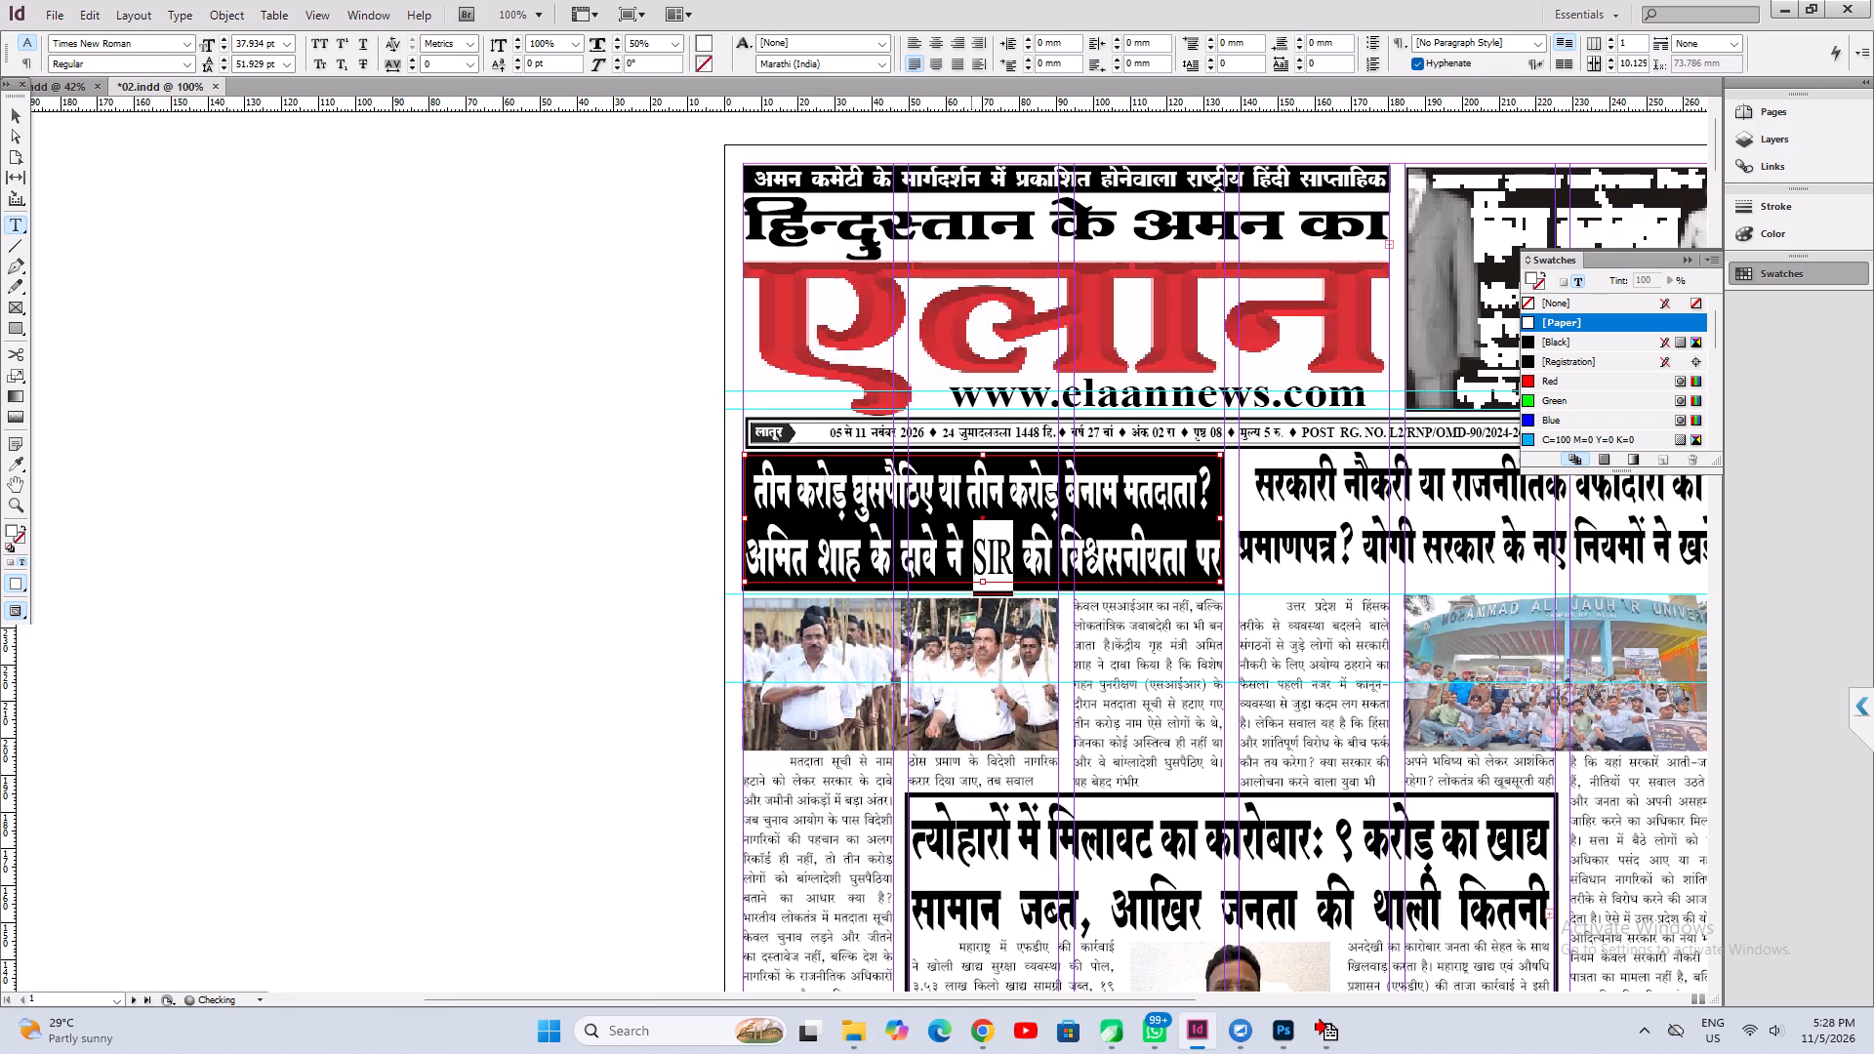
{"action": "key", "text": "ctrl+alt+c"}
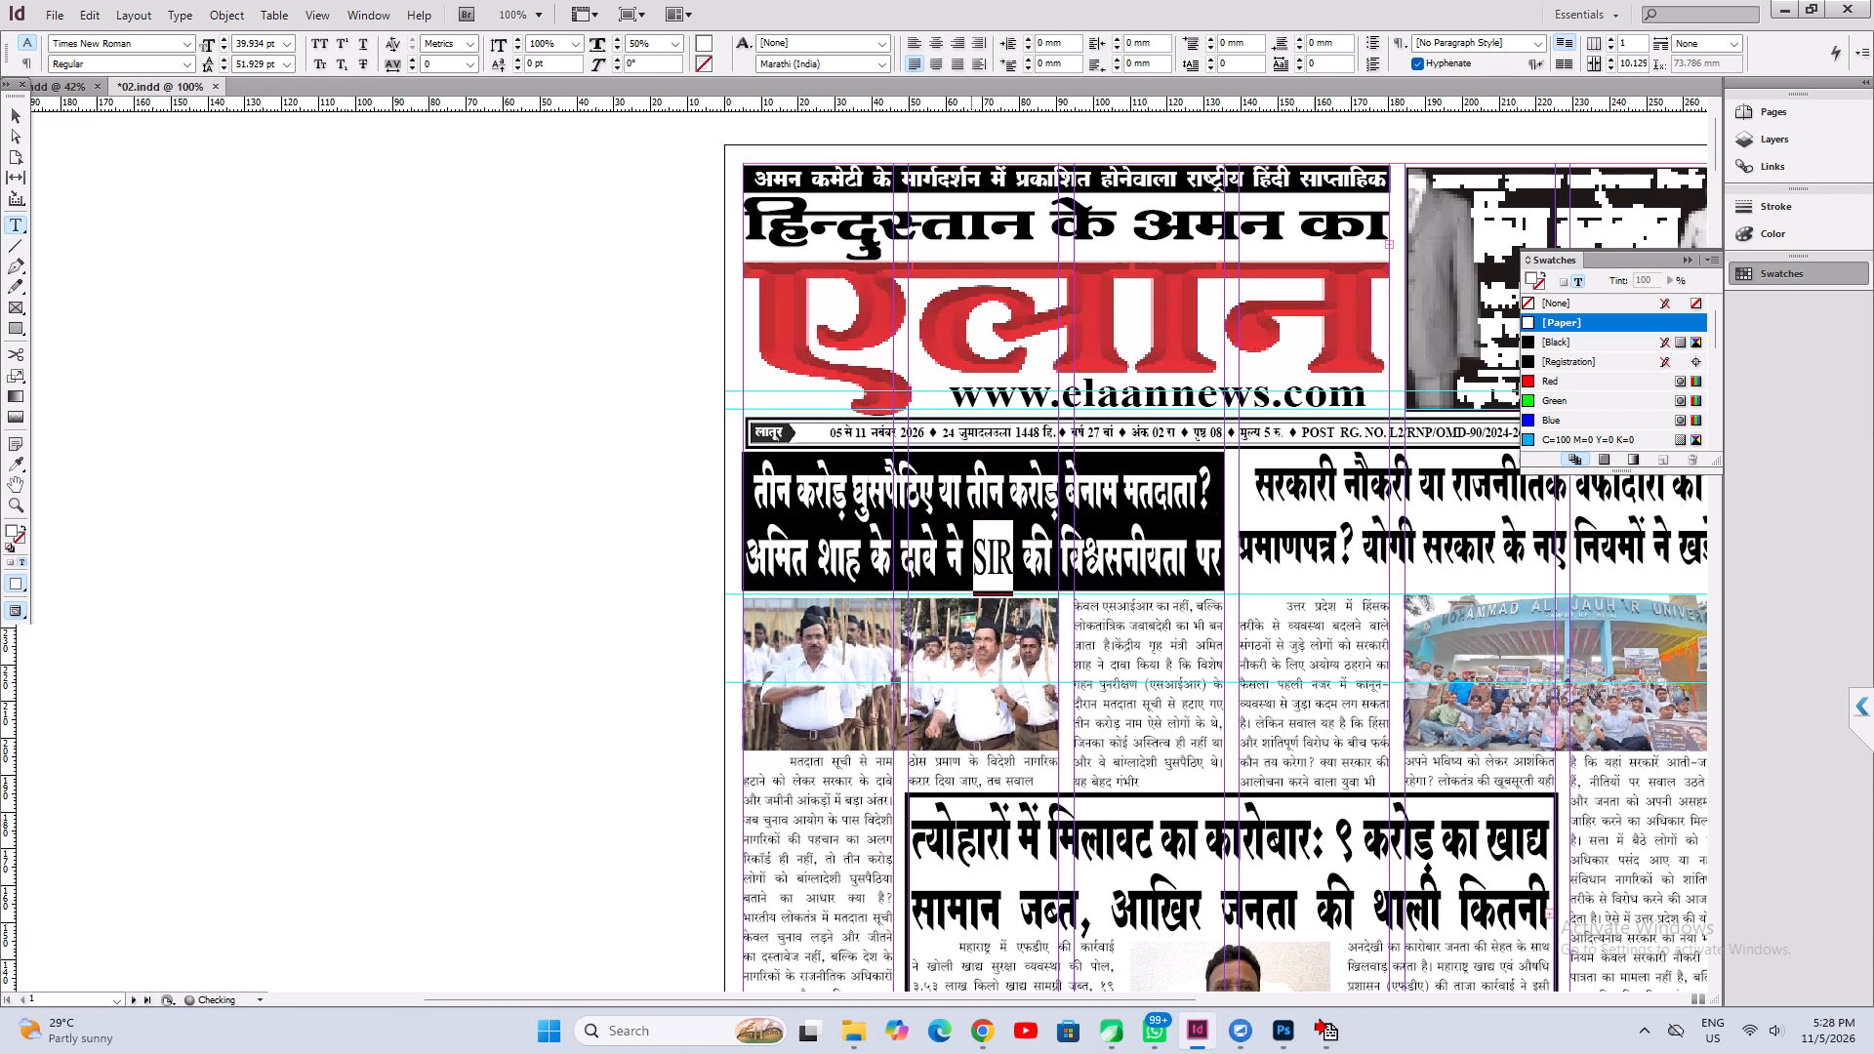
Reduce the type size of the headline text from "अमित शाह" to "सवाल" so it all fits on the box's second line.
{"action": "key", "text": "ctrl+a"}
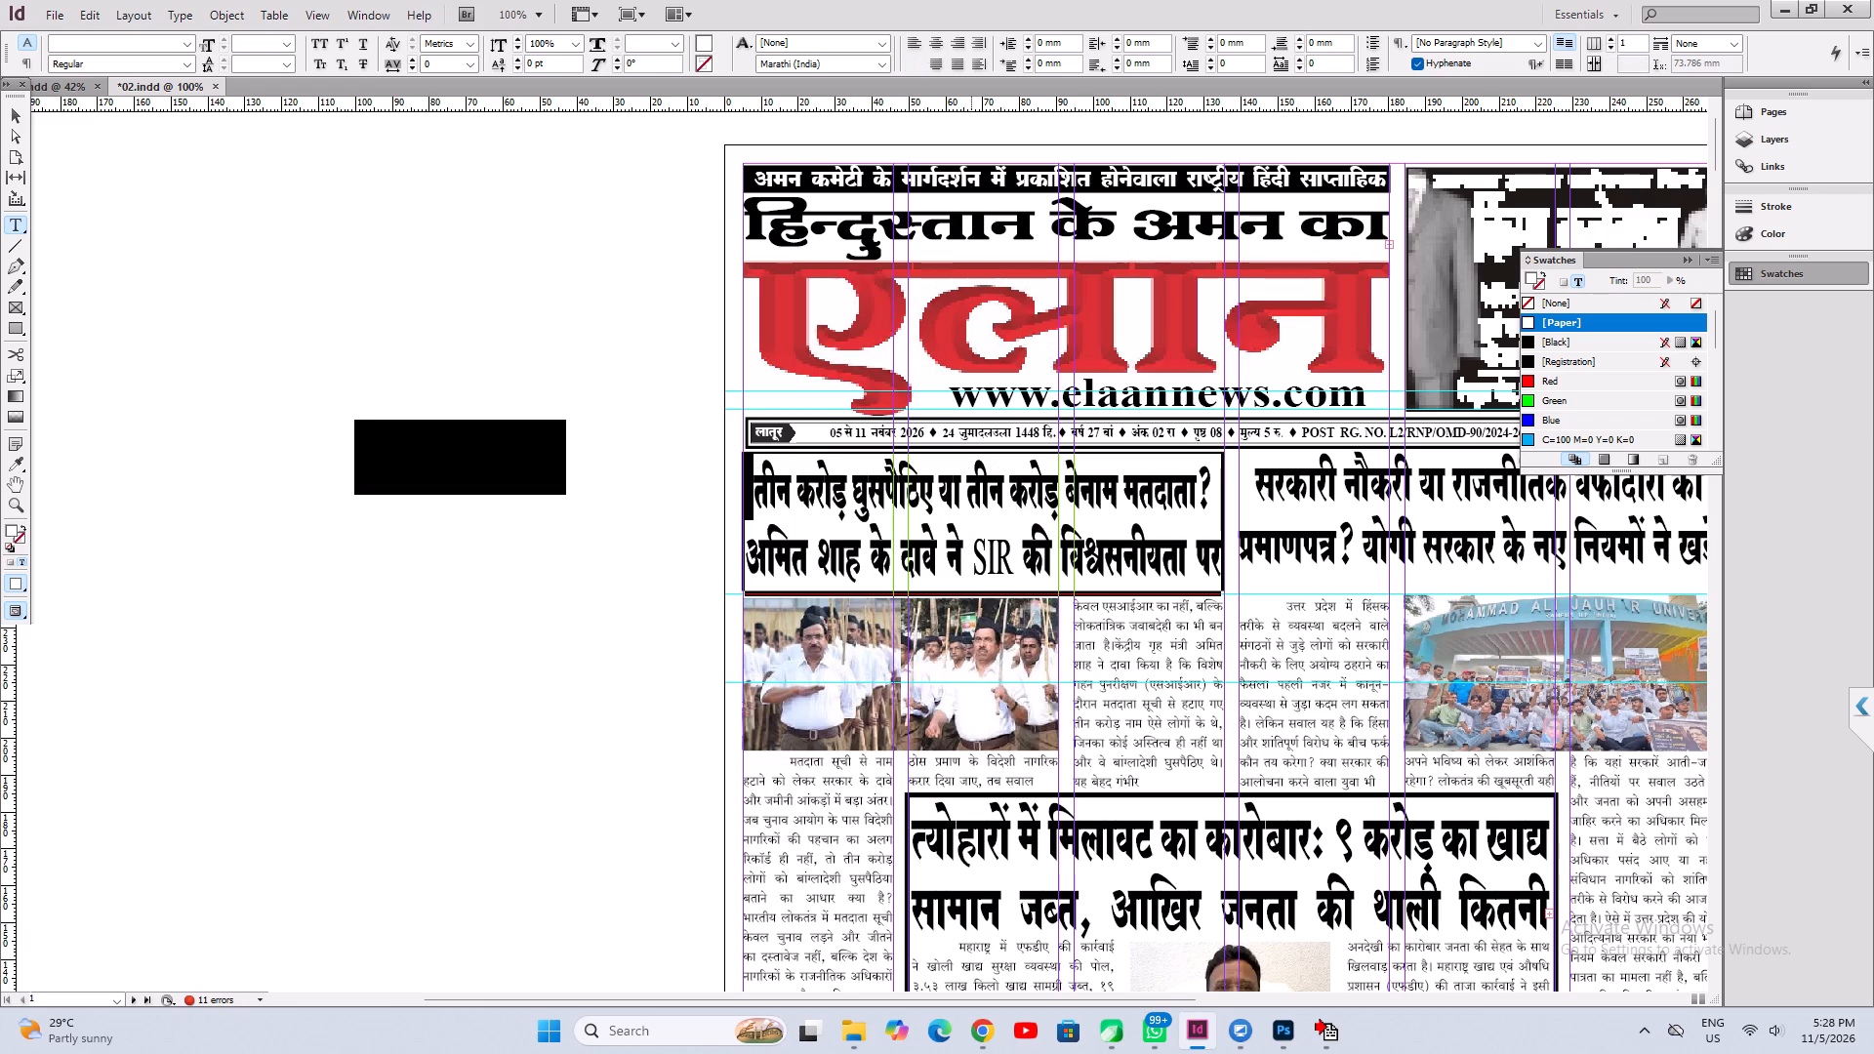
{"action": "key", "text": "Left"}
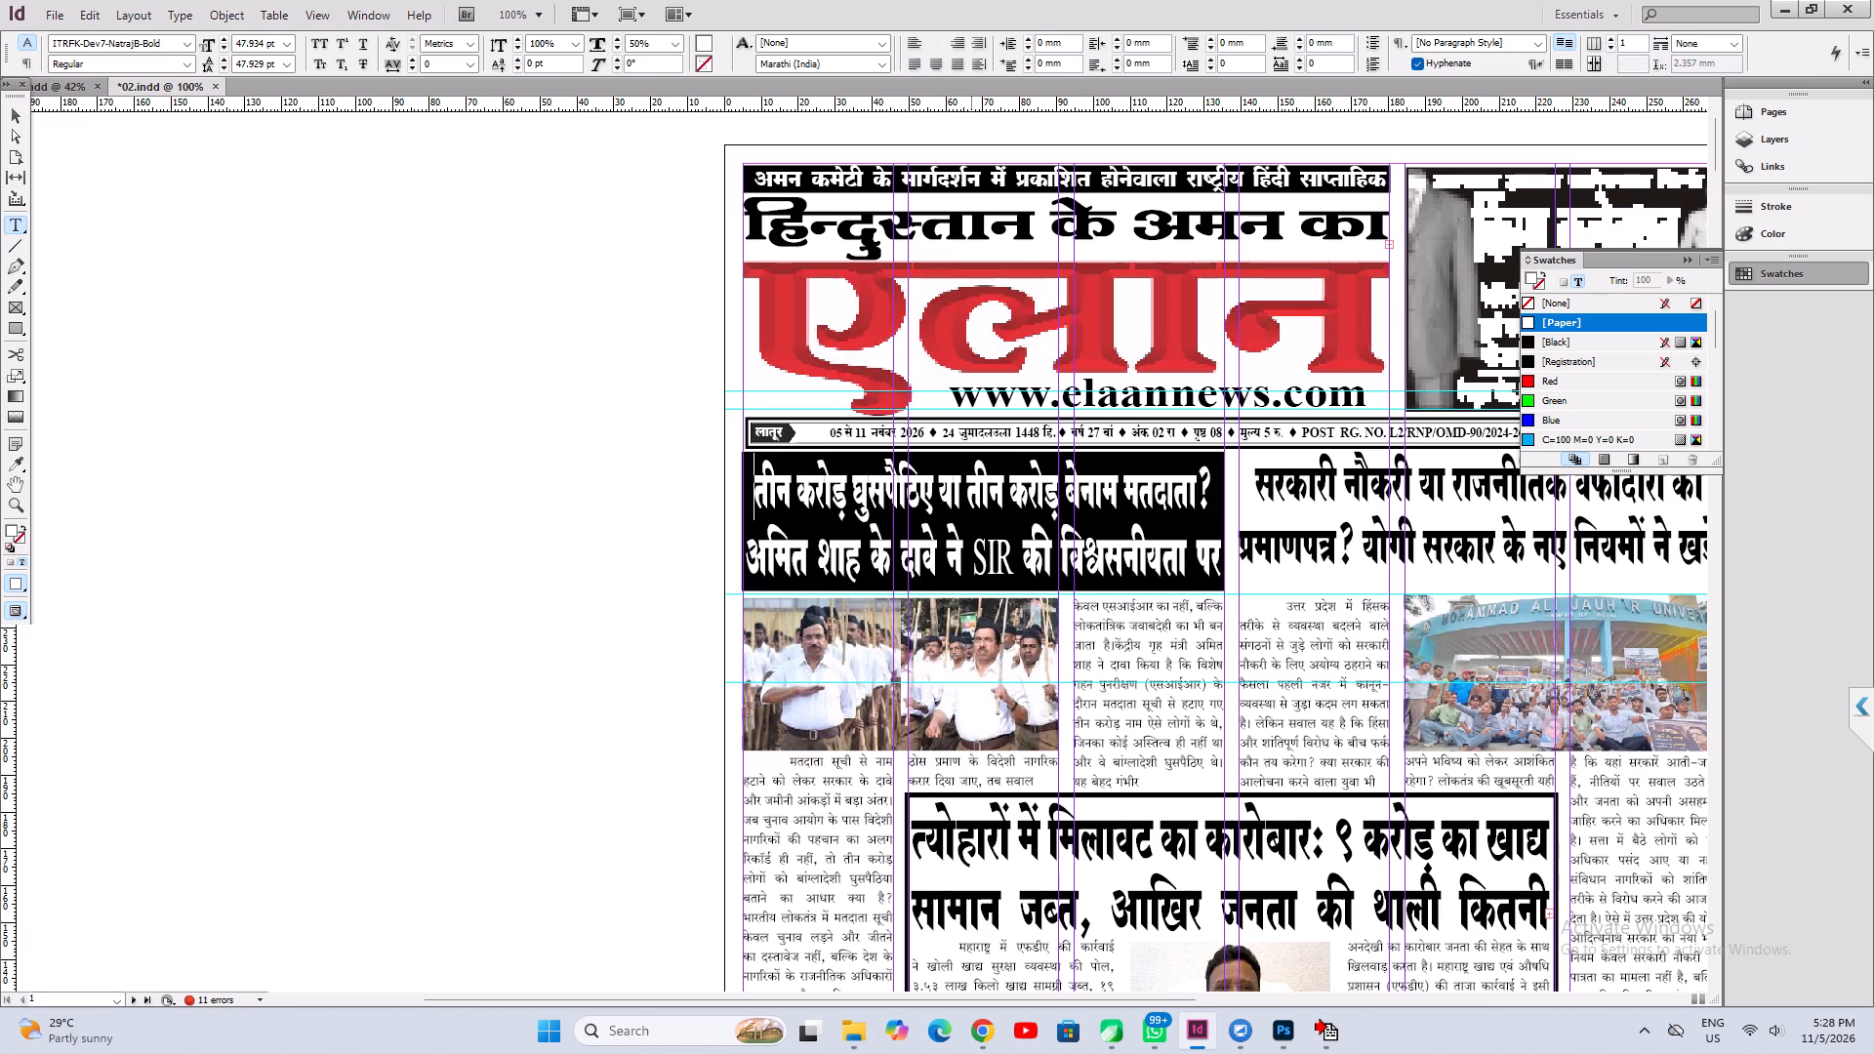
{"action": "key", "text": "Down"}
{"action": "key", "text": "shift+Down"}
{"action": "key", "text": "shift+Right"}
{"action": "key", "text": "shift+Right"}
{"action": "key", "text": "shift+Right"}
{"action": "key", "text": "shift+Right"}
{"action": "key", "text": "shift+Right"}
{"action": "key", "text": "shift+Right"}
{"action": "key", "text": "shift+Right"}
{"action": "key", "text": "shift+Right"}
{"action": "key", "text": "shift+Right"}
{"action": "key", "text": "shift+Right"}
{"action": "key", "text": "shift+Right"}
{"action": "key", "text": "shift+Right"}
{"action": "key", "text": "shift+Right"}
{"action": "key", "text": "shift+Right"}
{"action": "key", "text": "shift+Right"}
{"action": "key", "text": "shift+Right"}
{"action": "key", "text": "shift+Right"}
{"action": "key", "text": "shift+Right"}
{"action": "key", "text": "shift+Right"}
{"action": "key", "text": "shift+Right"}
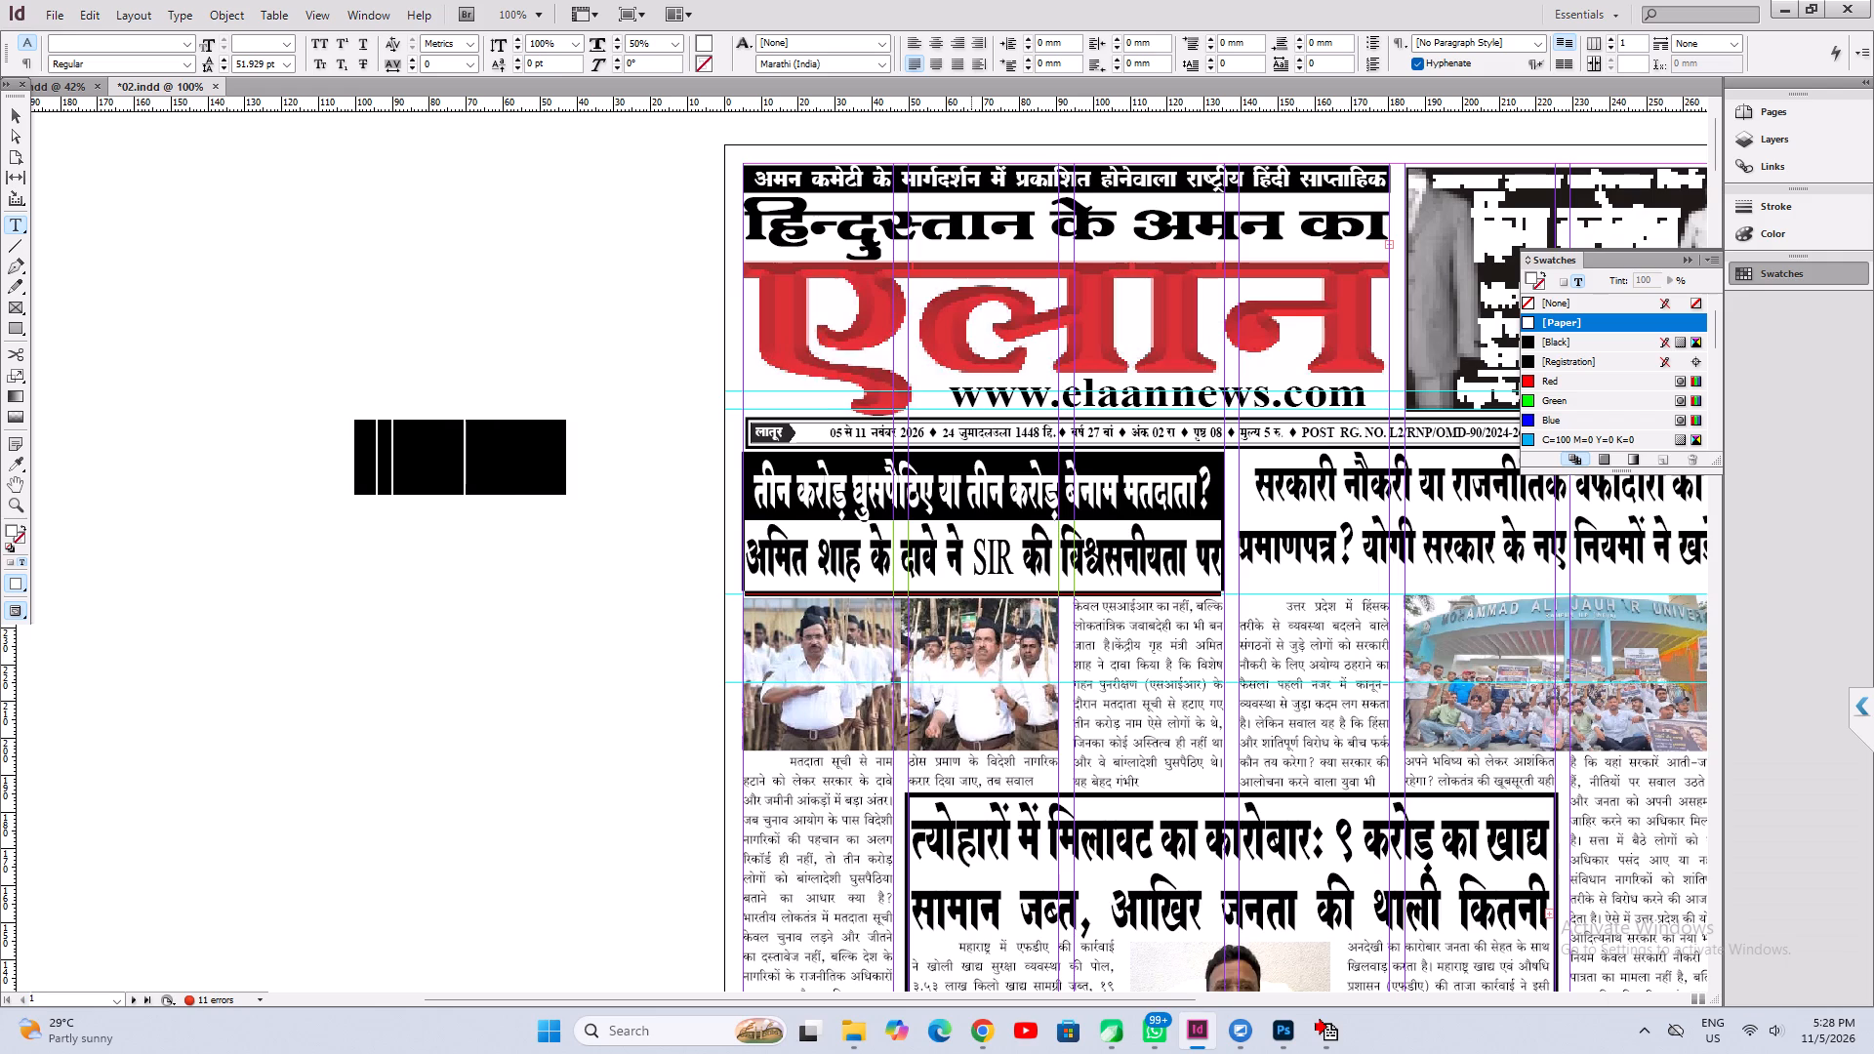
{"action": "key", "text": "ctrl+shift+comma"}
{"action": "key", "text": "ctrl+shift+comma"}
{"action": "key", "text": "ctrl+shift+comma"}
{"action": "key", "text": "ctrl+shift+comma"}
{"action": "key", "text": "ctrl+shift+comma"}
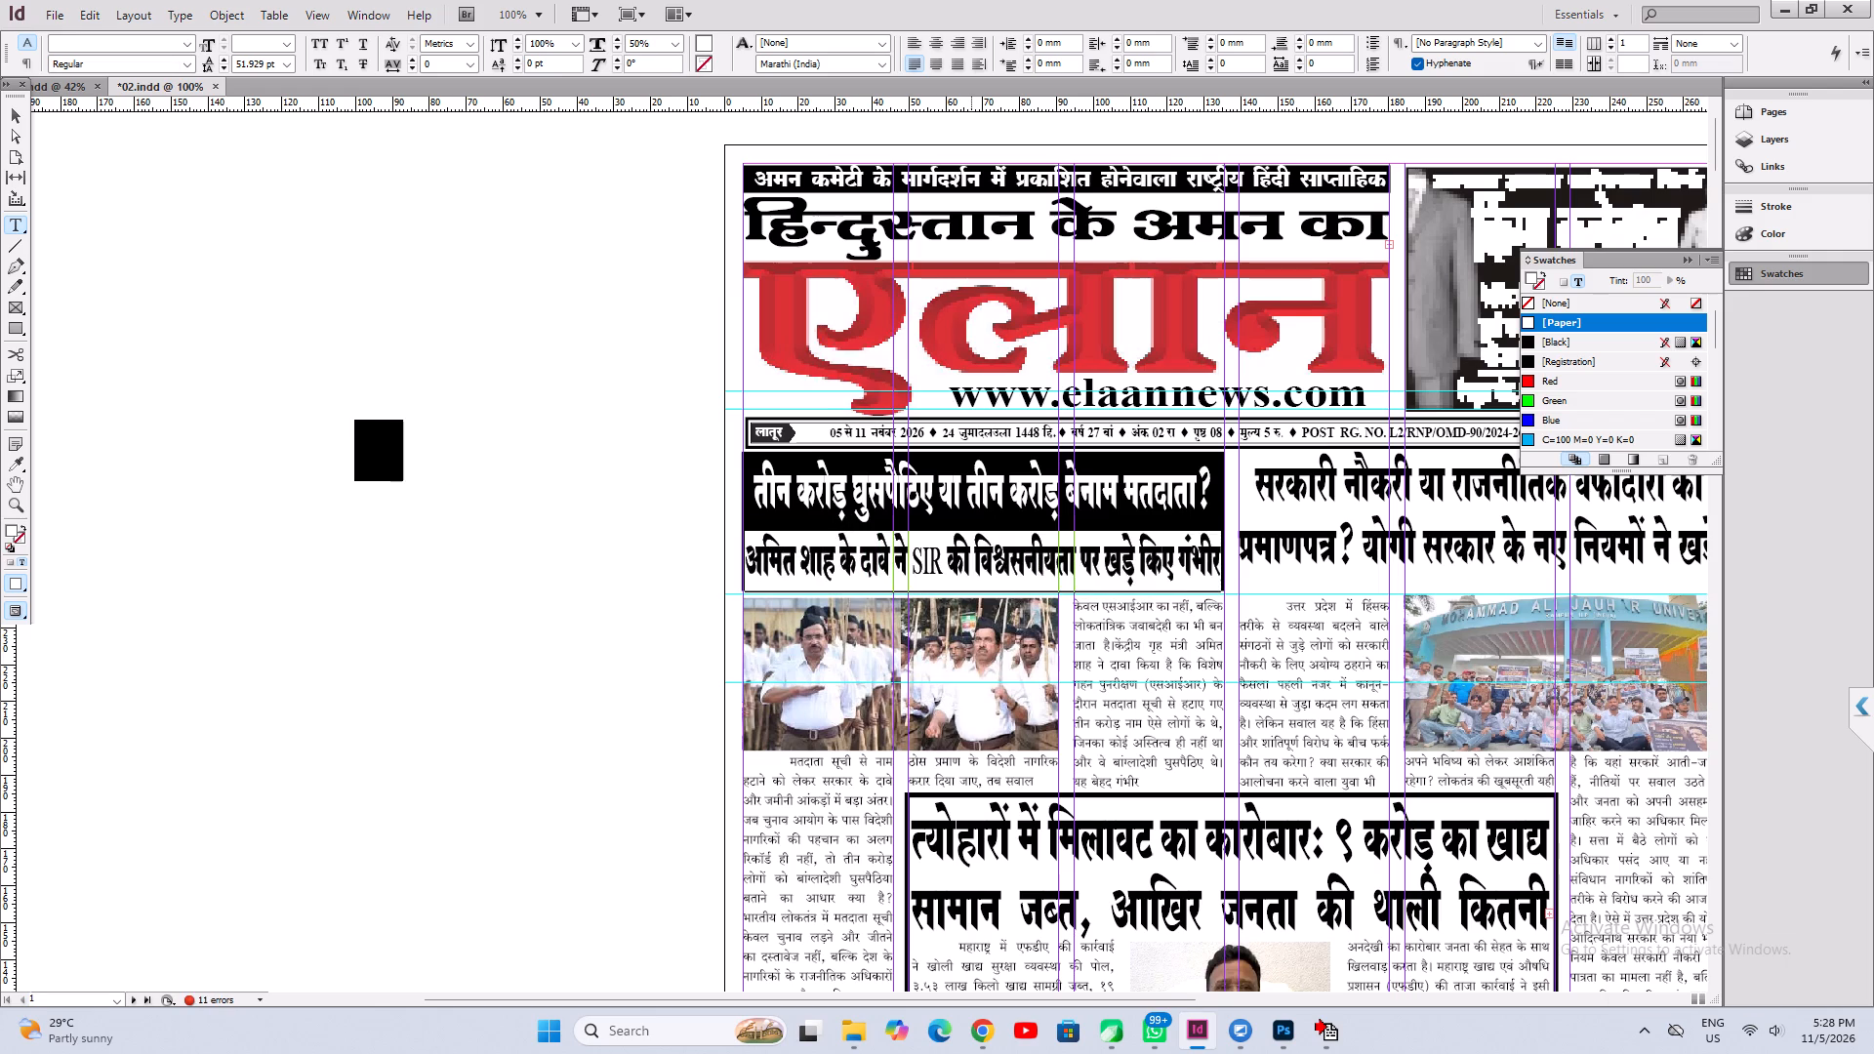
{"action": "key", "text": "ctrl+shift+comma"}
{"action": "key", "text": "ctrl+shift+comma"}
{"action": "key", "text": "ctrl+shift+comma"}
{"action": "key", "text": "ctrl+shift+period"}
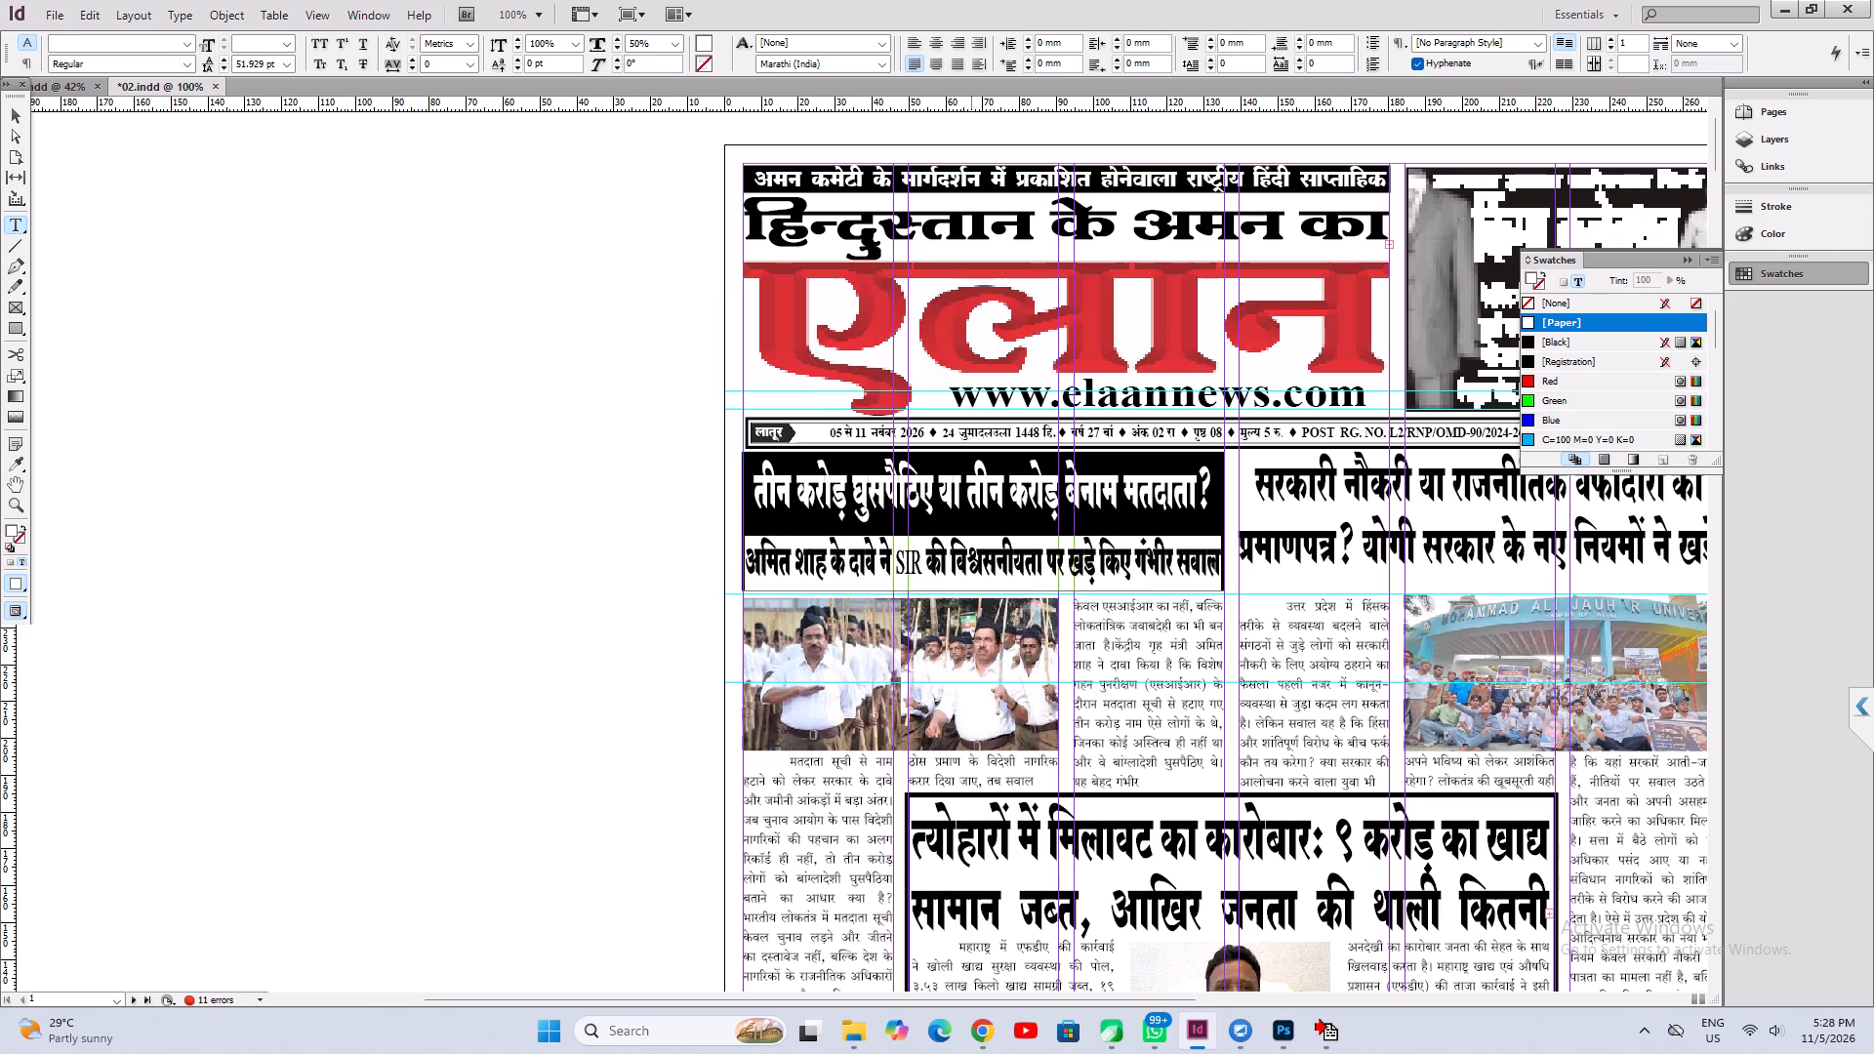
{"action": "left_click", "coordinate": [1001, 470]}
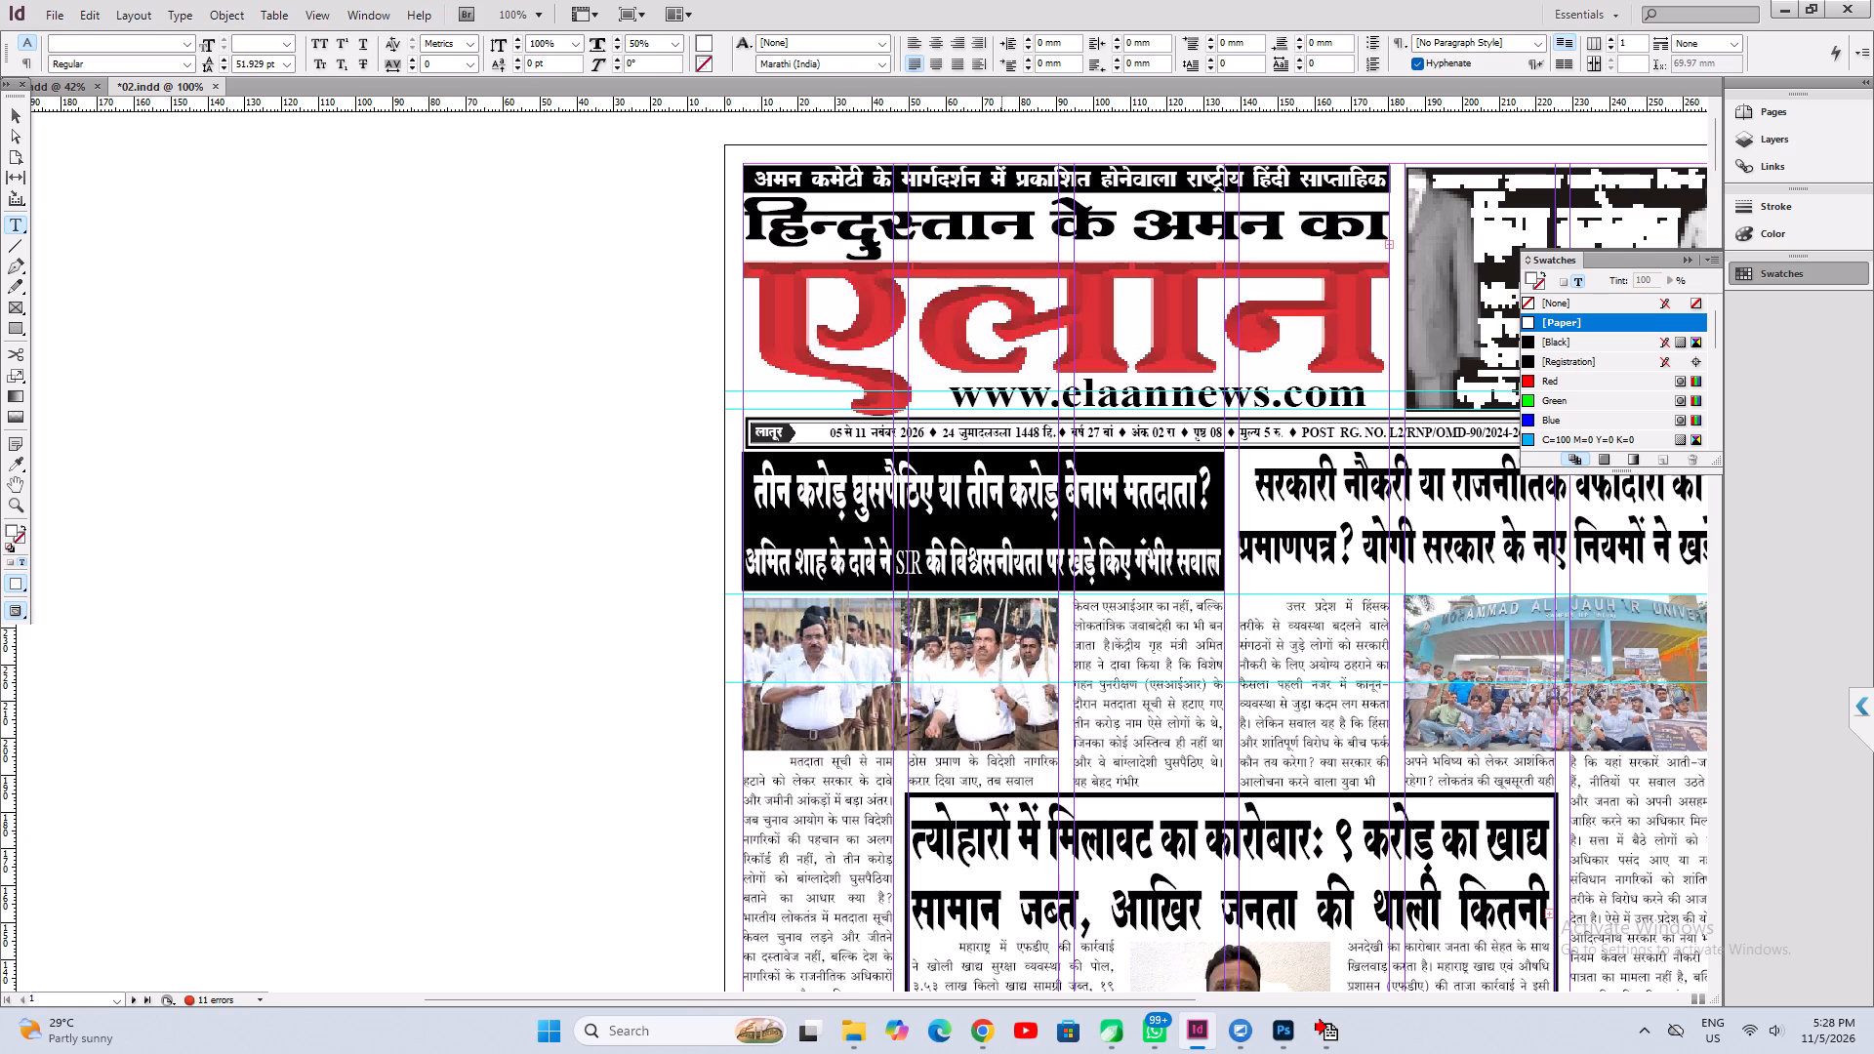
Move the two-line lead headline frame out of the black box onto the empty pasteboard beside the page.
{"action": "left_click", "coordinate": [15, 117]}
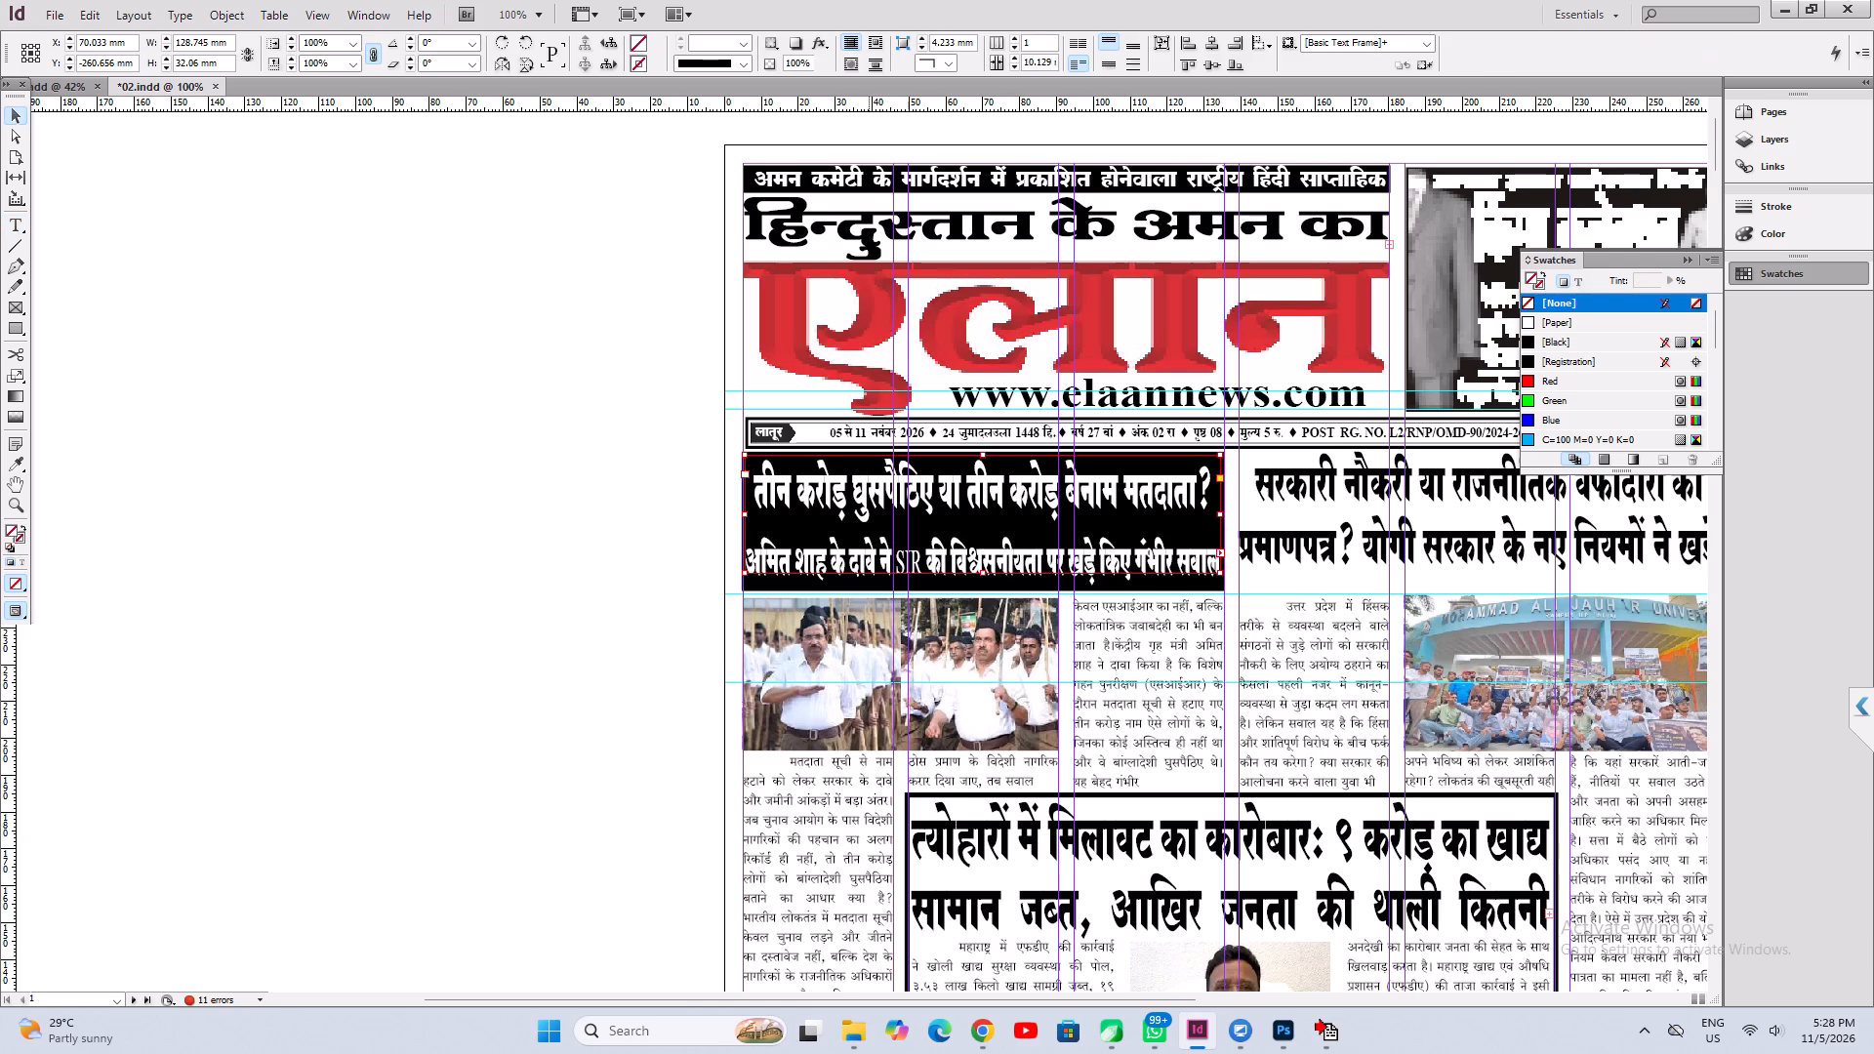
{"action": "key", "text": "space"}
{"action": "left_click_drag", "start_coordinate": [669, 537], "coordinate": [1021, 465]}
{"action": "left_click_drag", "start_coordinate": [1243, 412], "coordinate": [492, 435]}
{"action": "key", "text": "space"}
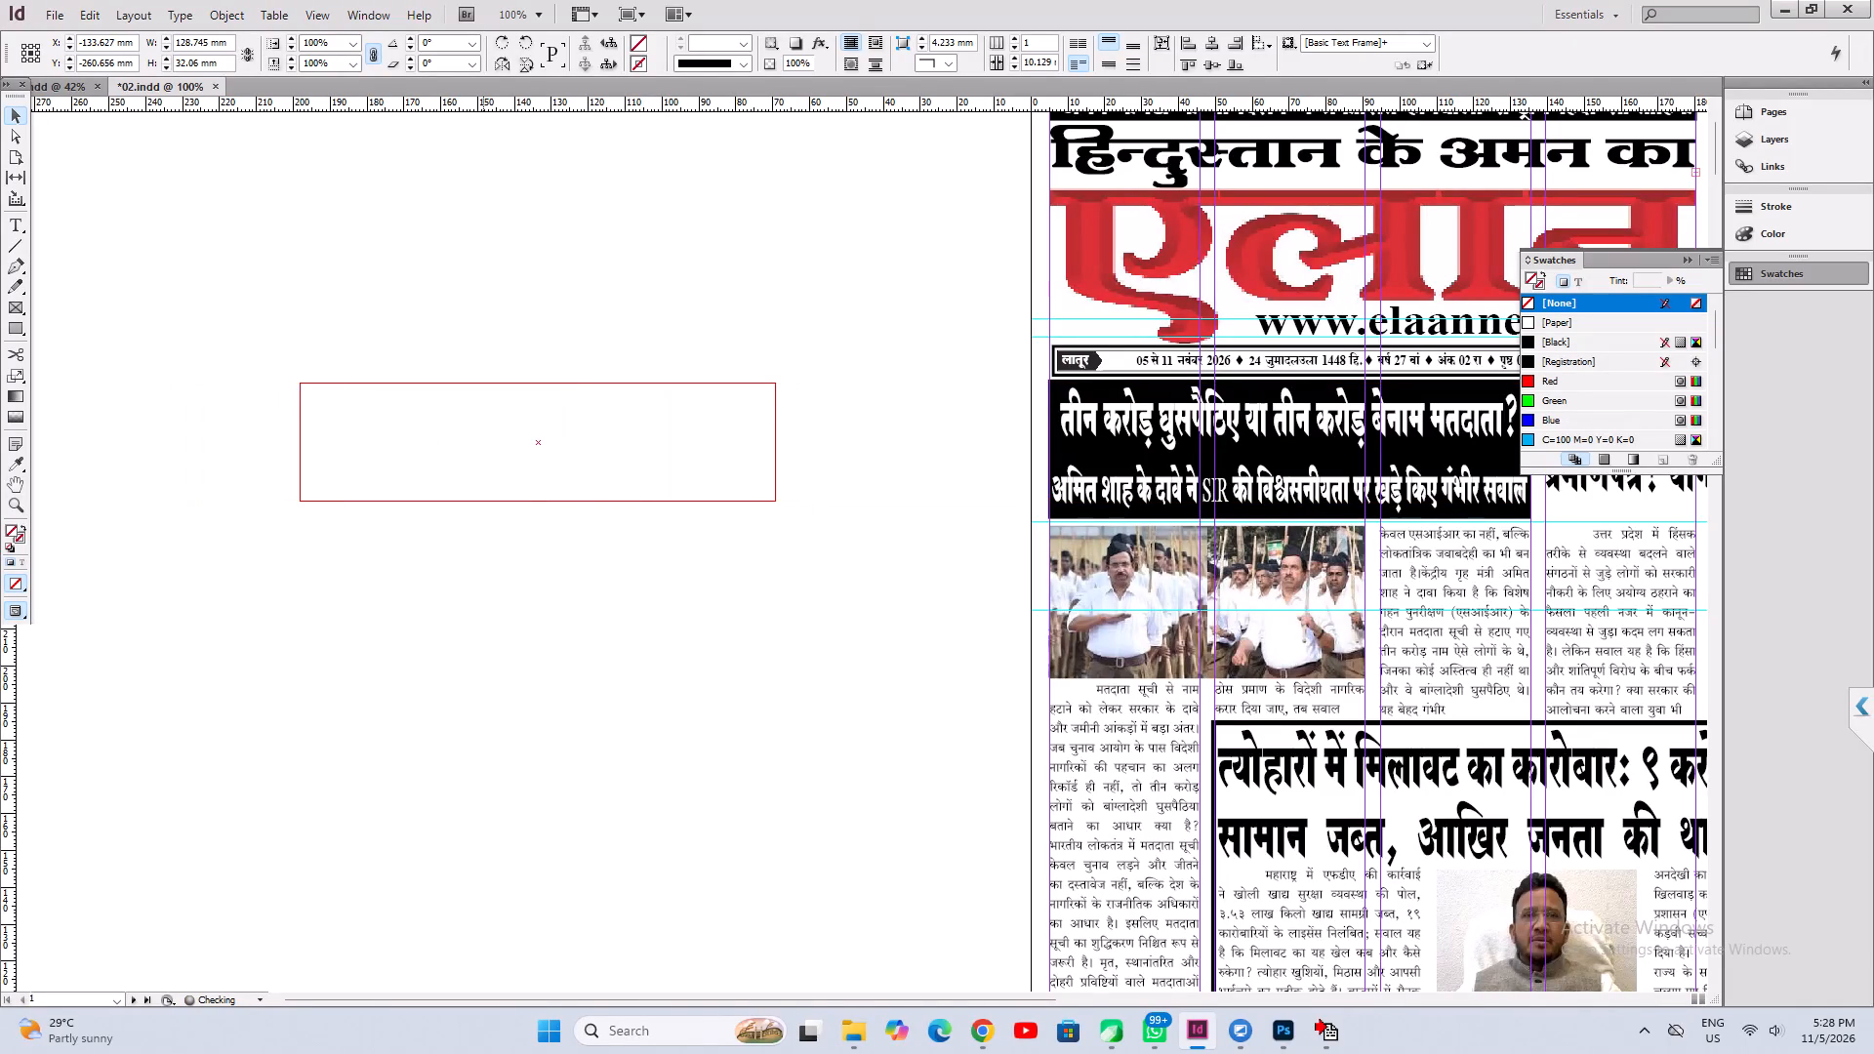
Cut the first line "तीन करोड़ घुसपैठिए या तीन करोड़ बेनाम मतदाता?" out of the headline frame on the pasteboard.
{"action": "left_click", "coordinate": [15, 218]}
{"action": "left_click_drag", "start_coordinate": [314, 399], "coordinate": [875, 389]}
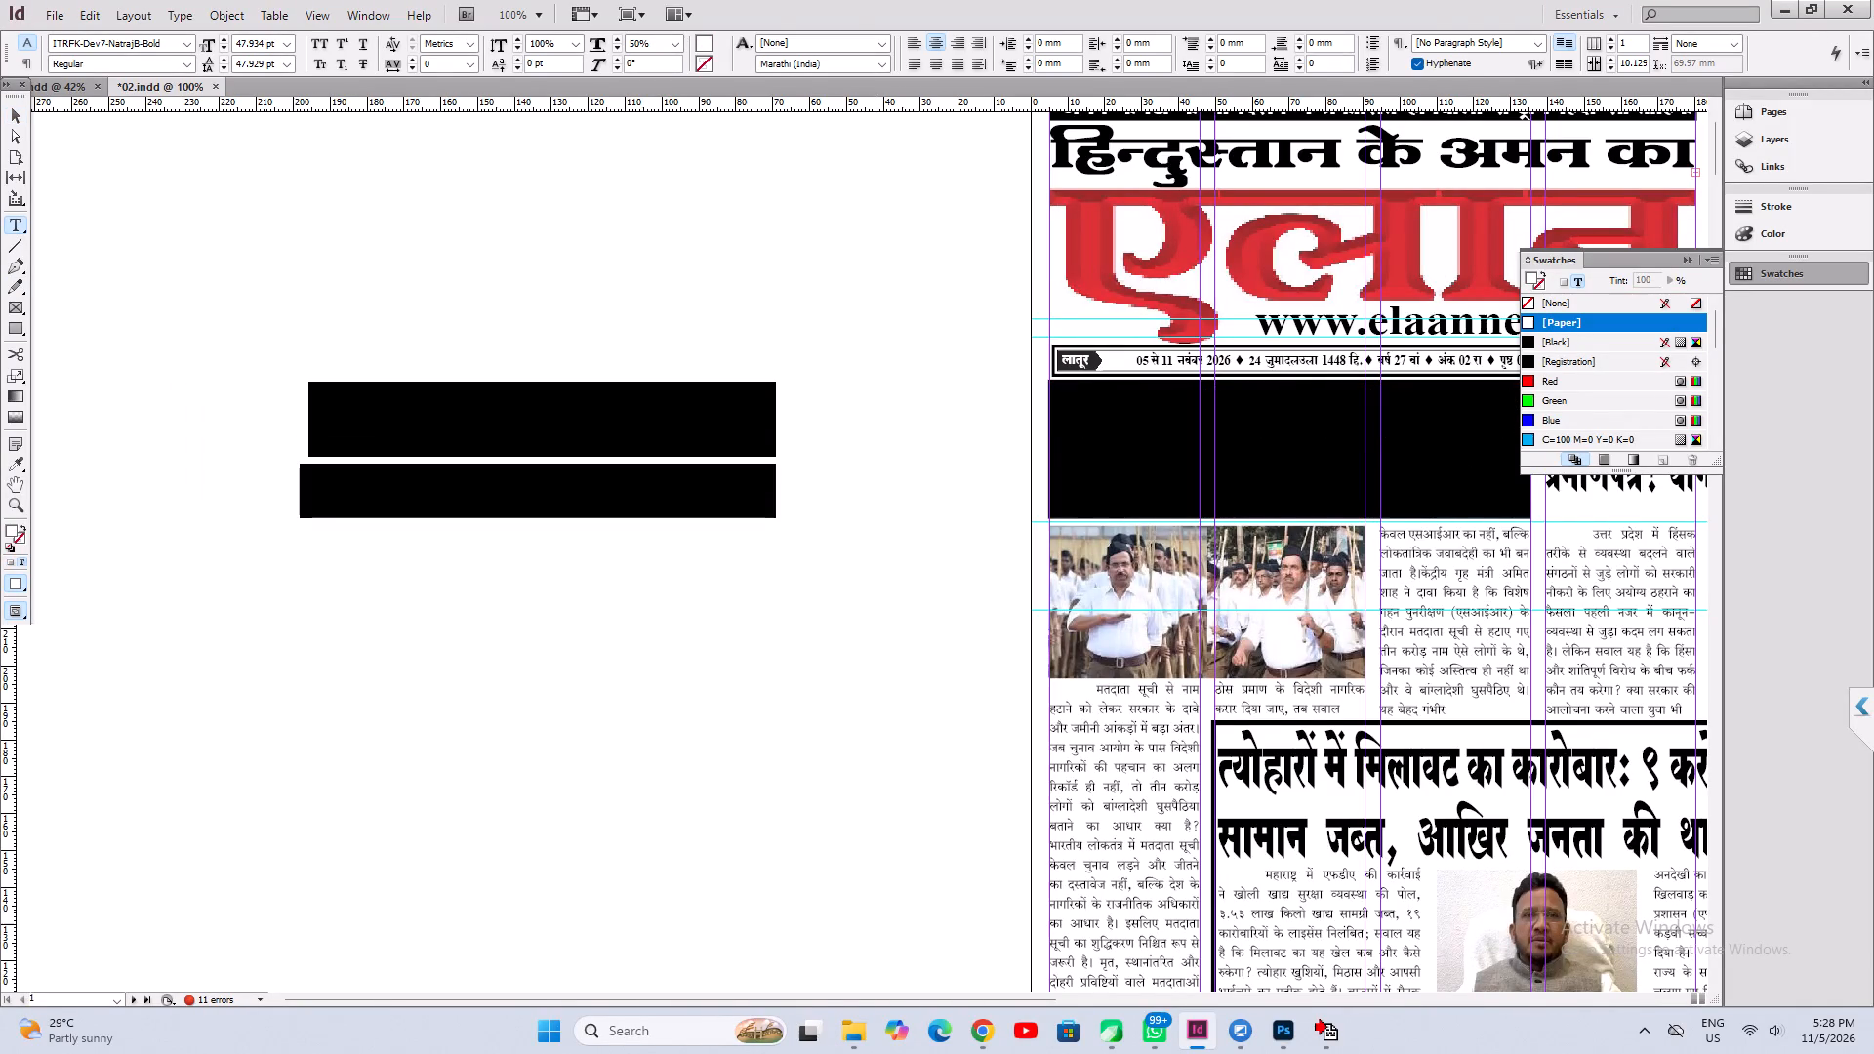
{"action": "left_click_drag", "start_coordinate": [875, 389], "coordinate": [670, 403]}
{"action": "left_click", "coordinate": [563, 402]}
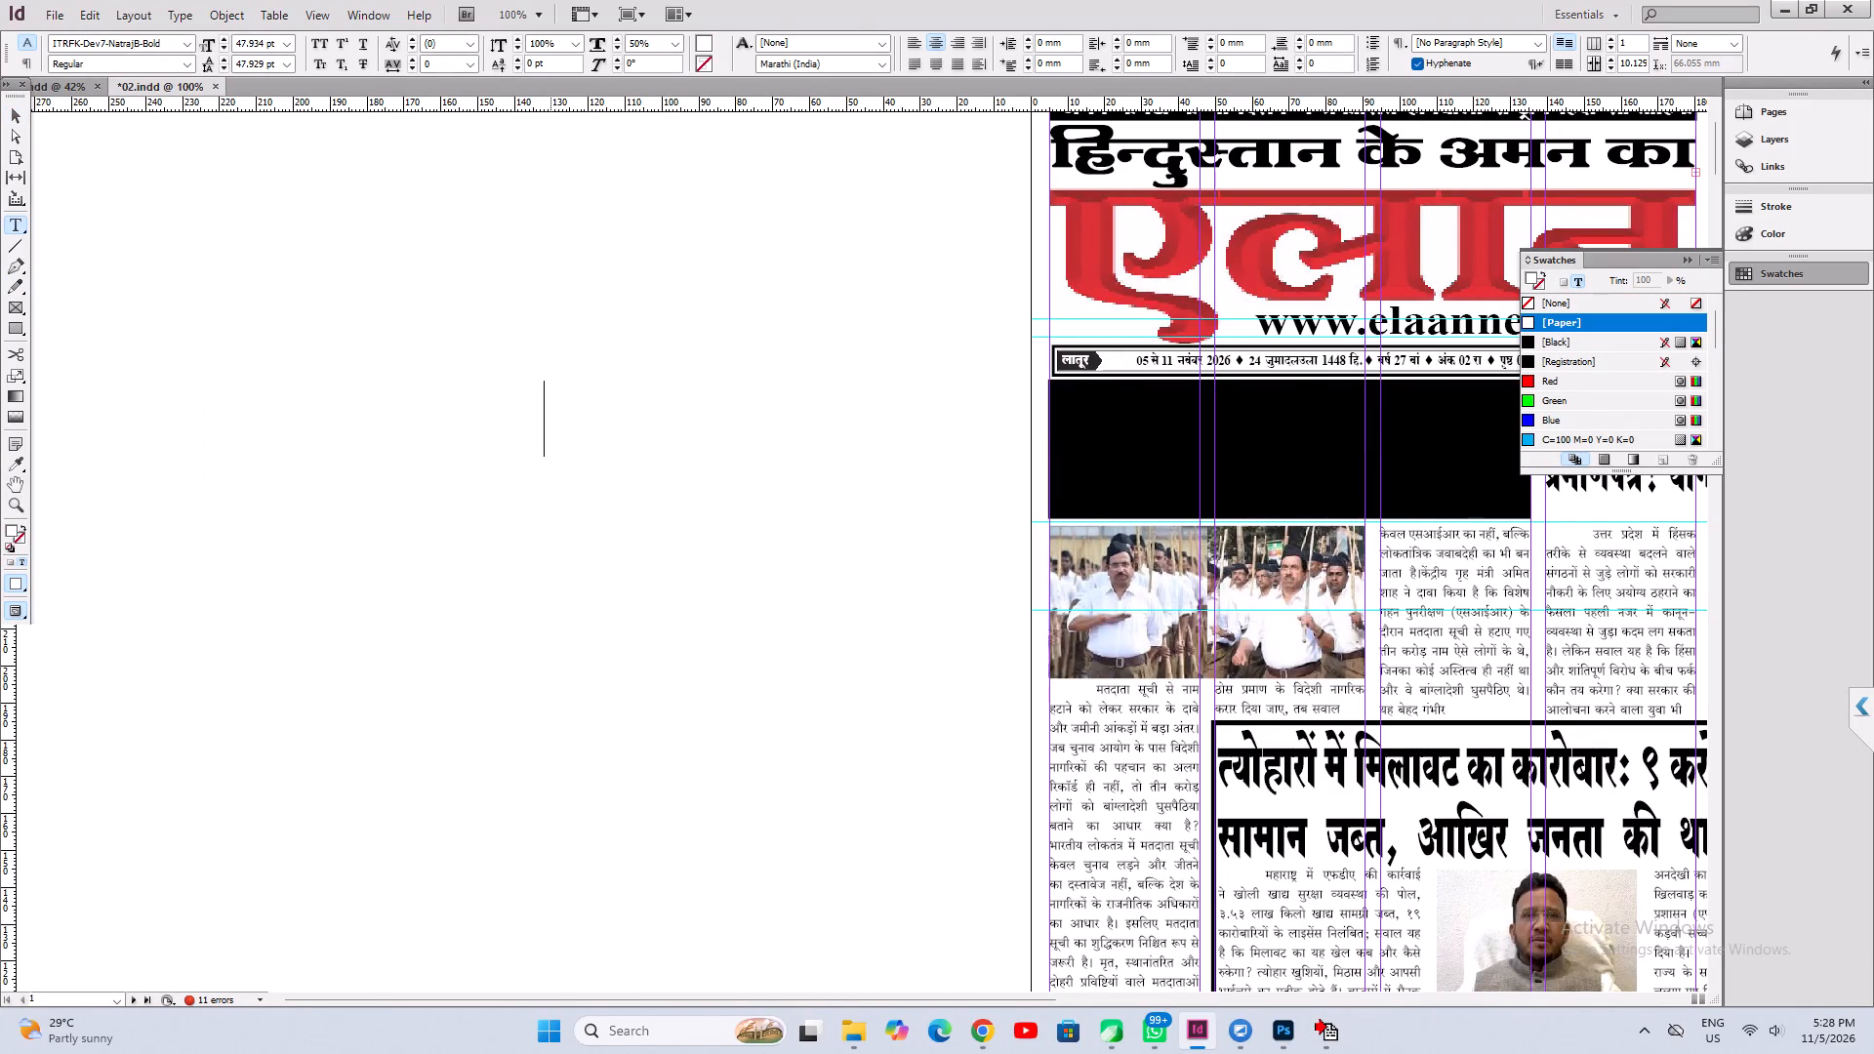
{"action": "triple_click", "coordinate": [550, 414]}
{"action": "key", "text": "ctrl+x"}
Draw a new text frame across the black box, paste the cut headline line into it centred, and save the document.
{"action": "left_click_drag", "start_coordinate": [988, 496], "coordinate": [471, 494], "text": "alt"}
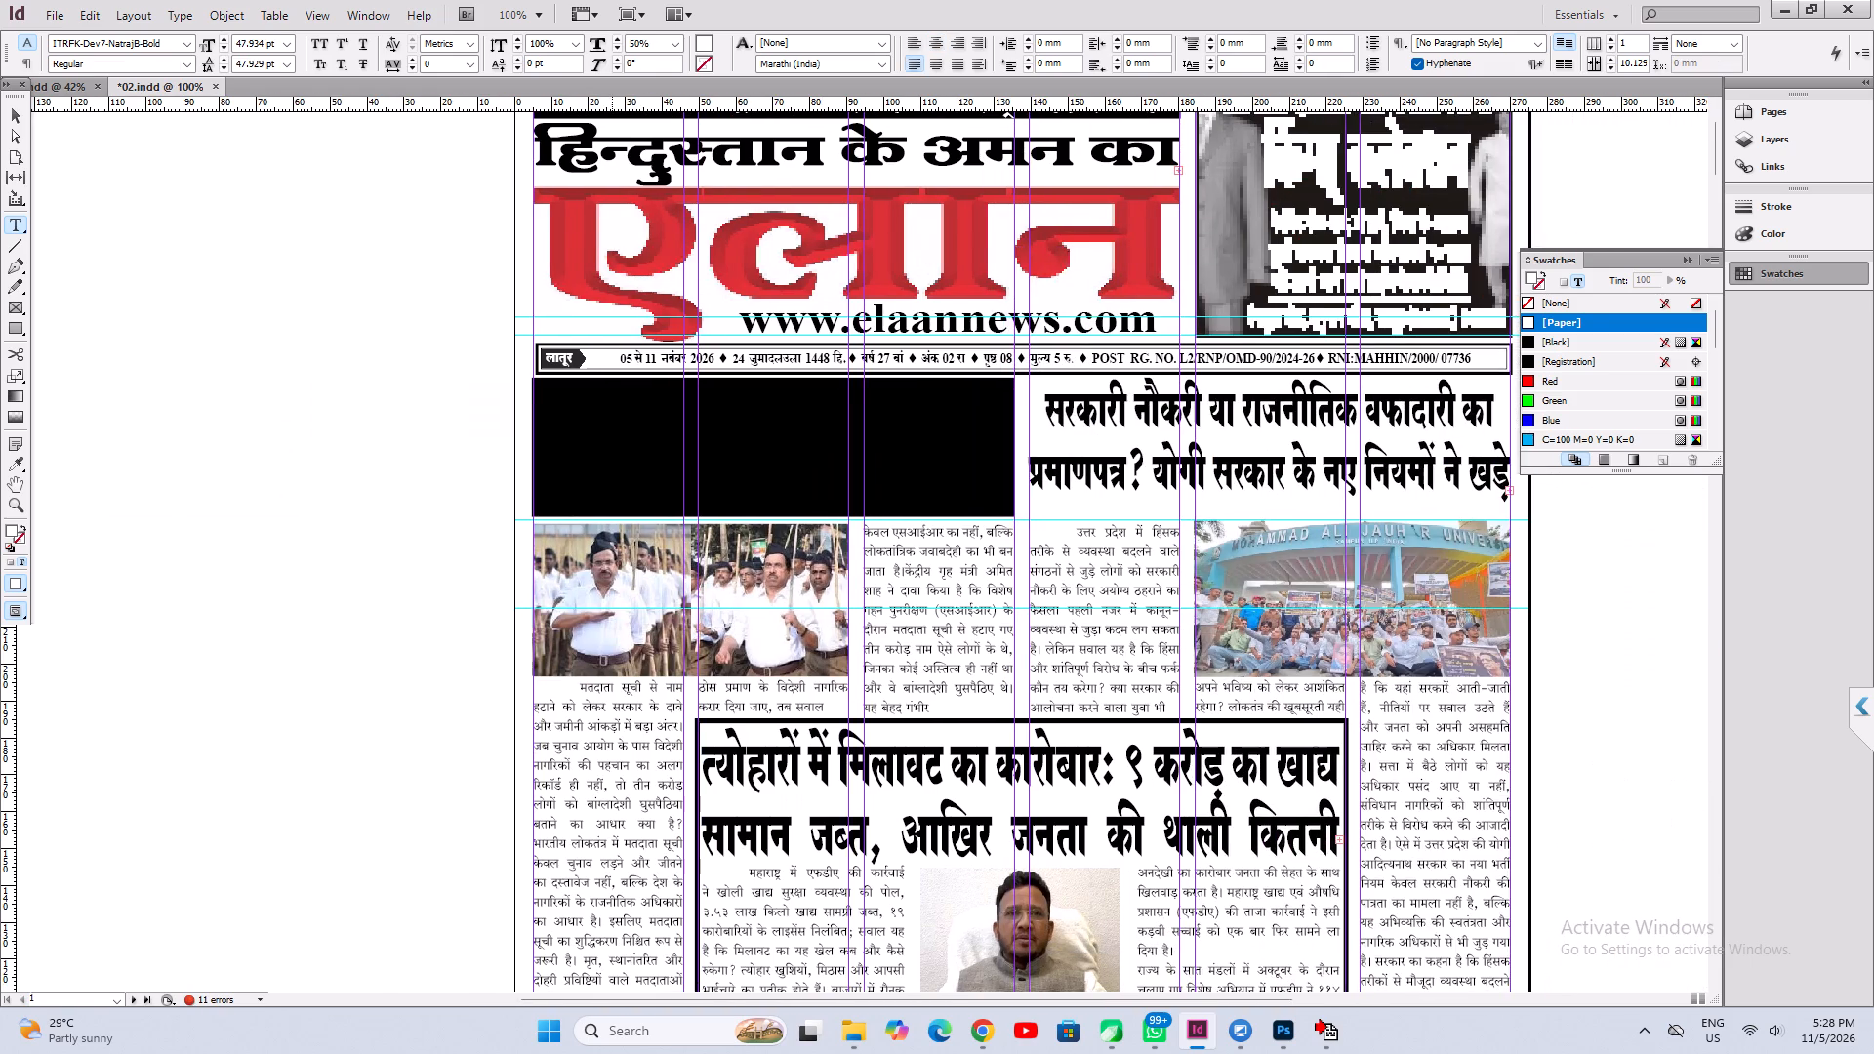
{"action": "left_click_drag", "start_coordinate": [472, 379], "coordinate": [938, 475]}
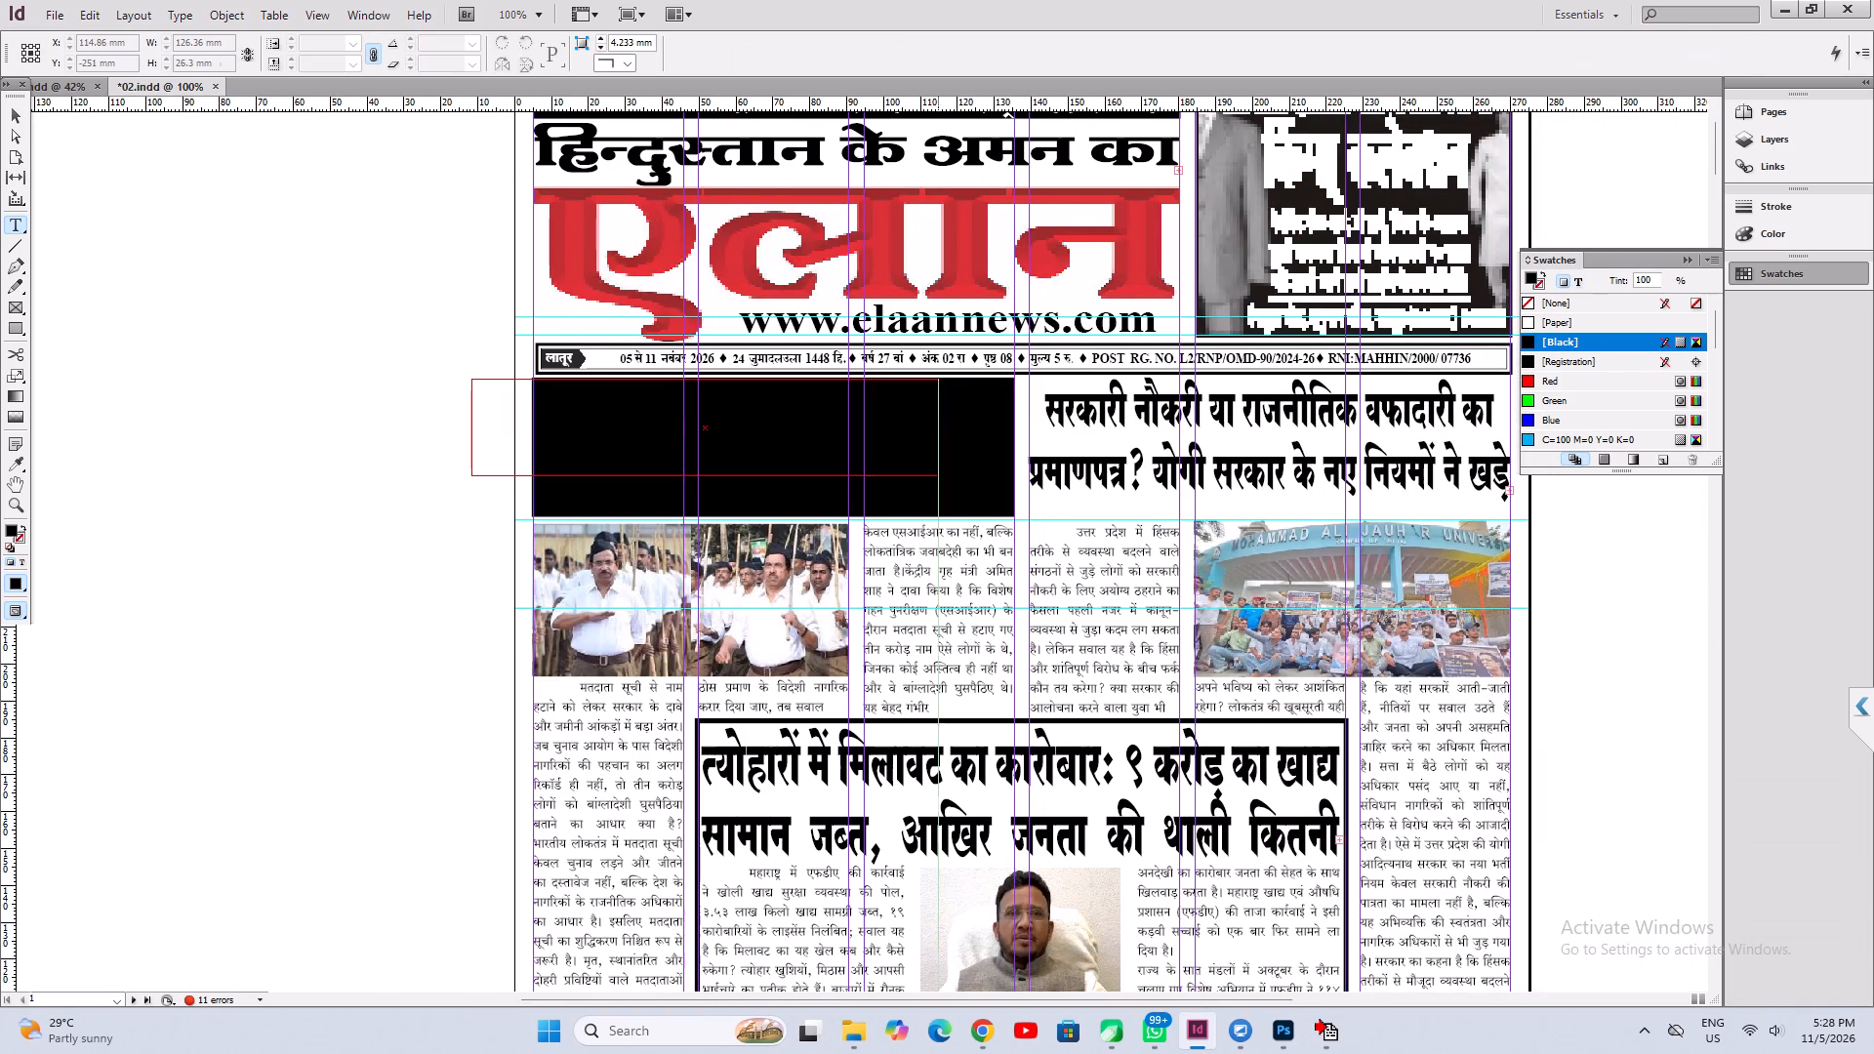
{"action": "left_click_drag", "start_coordinate": [938, 475], "coordinate": [1005, 474]}
{"action": "key", "text": "ctrl+v"}
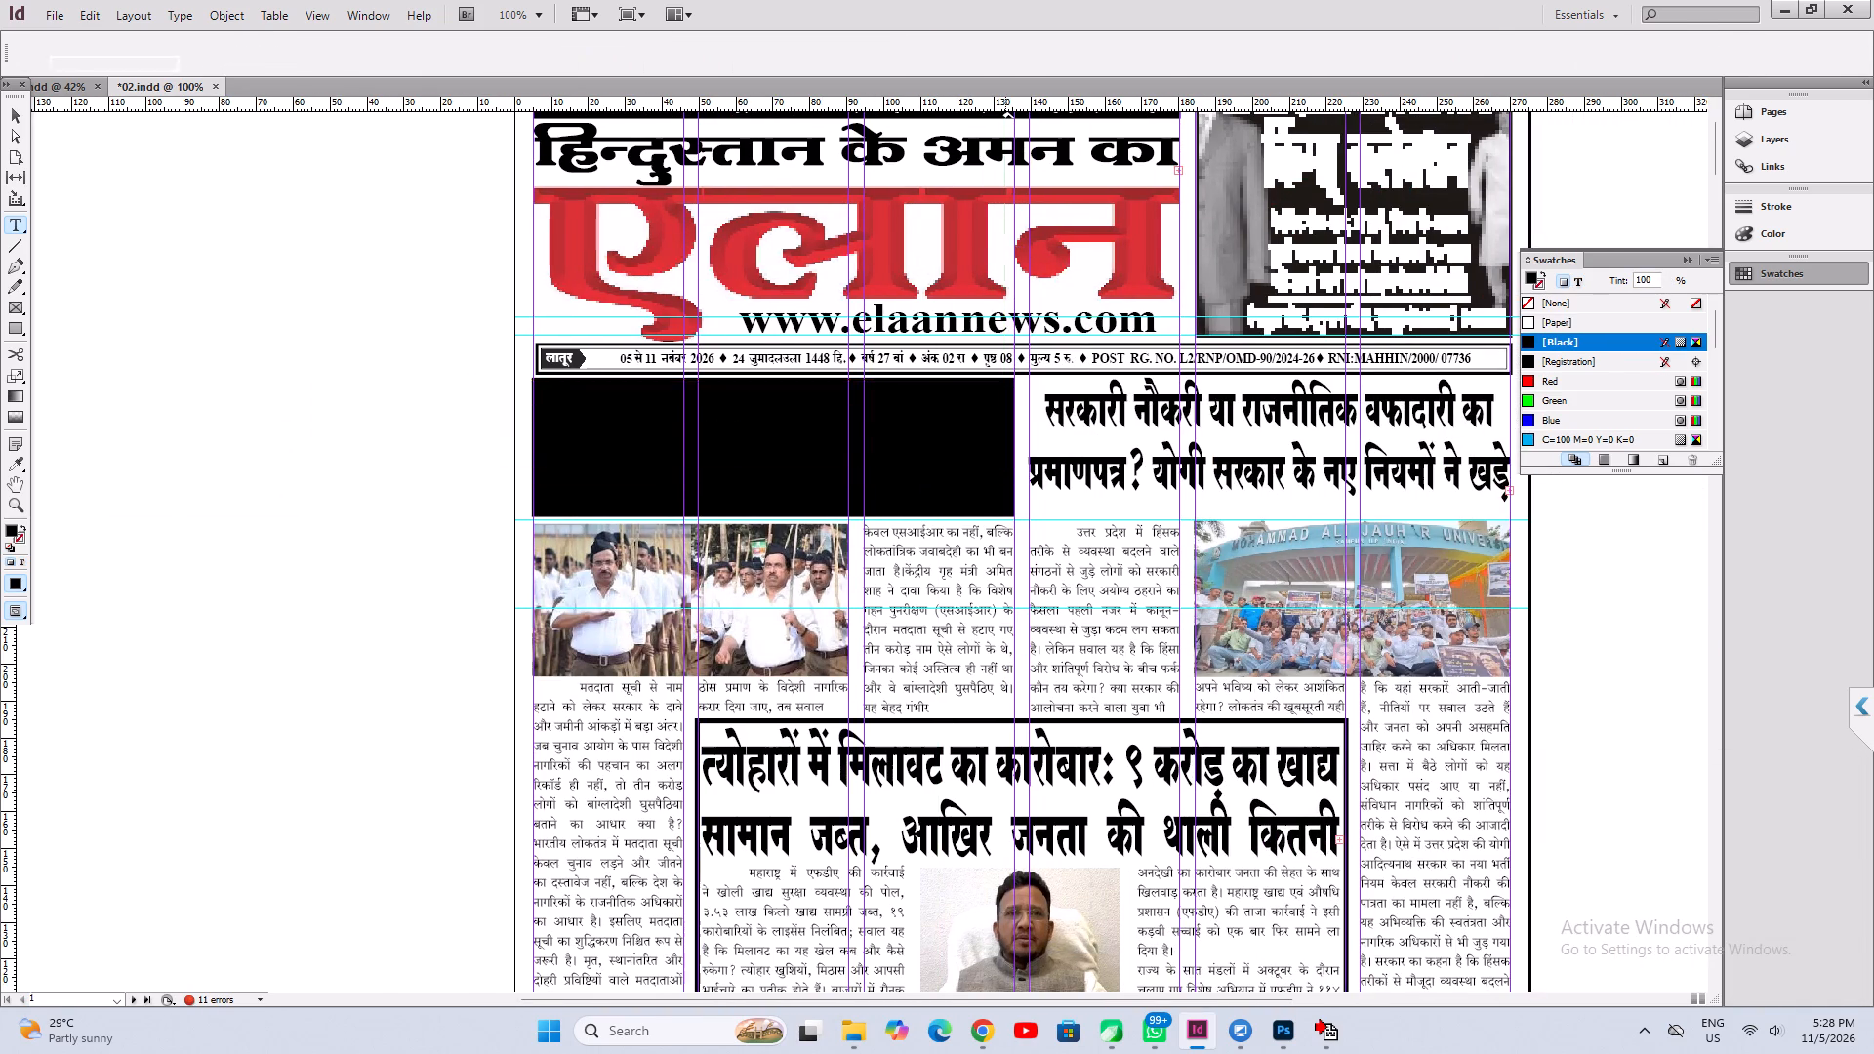
{"action": "key", "text": "ctrl+a"}
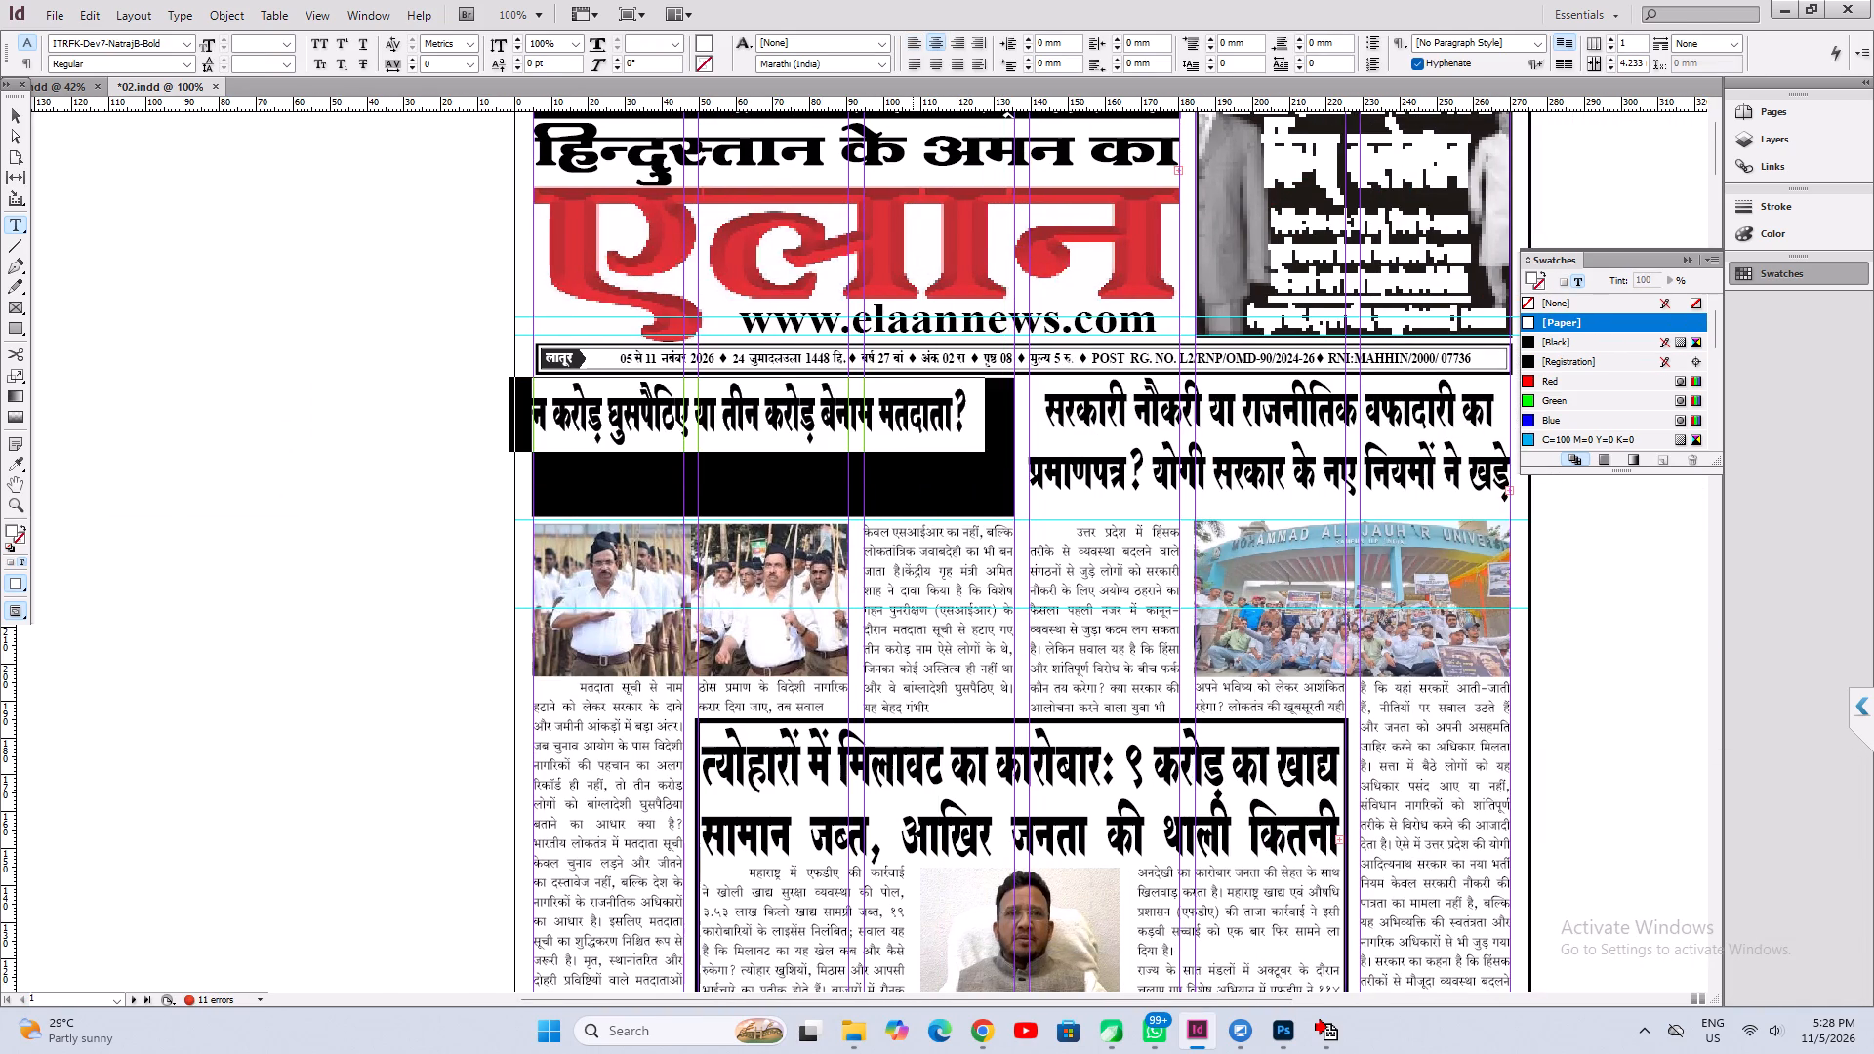
{"action": "key", "text": "ctrl+shift+c"}
{"action": "key", "text": "ctrl+s"}
{"action": "key", "text": "ctrl+alt+c"}
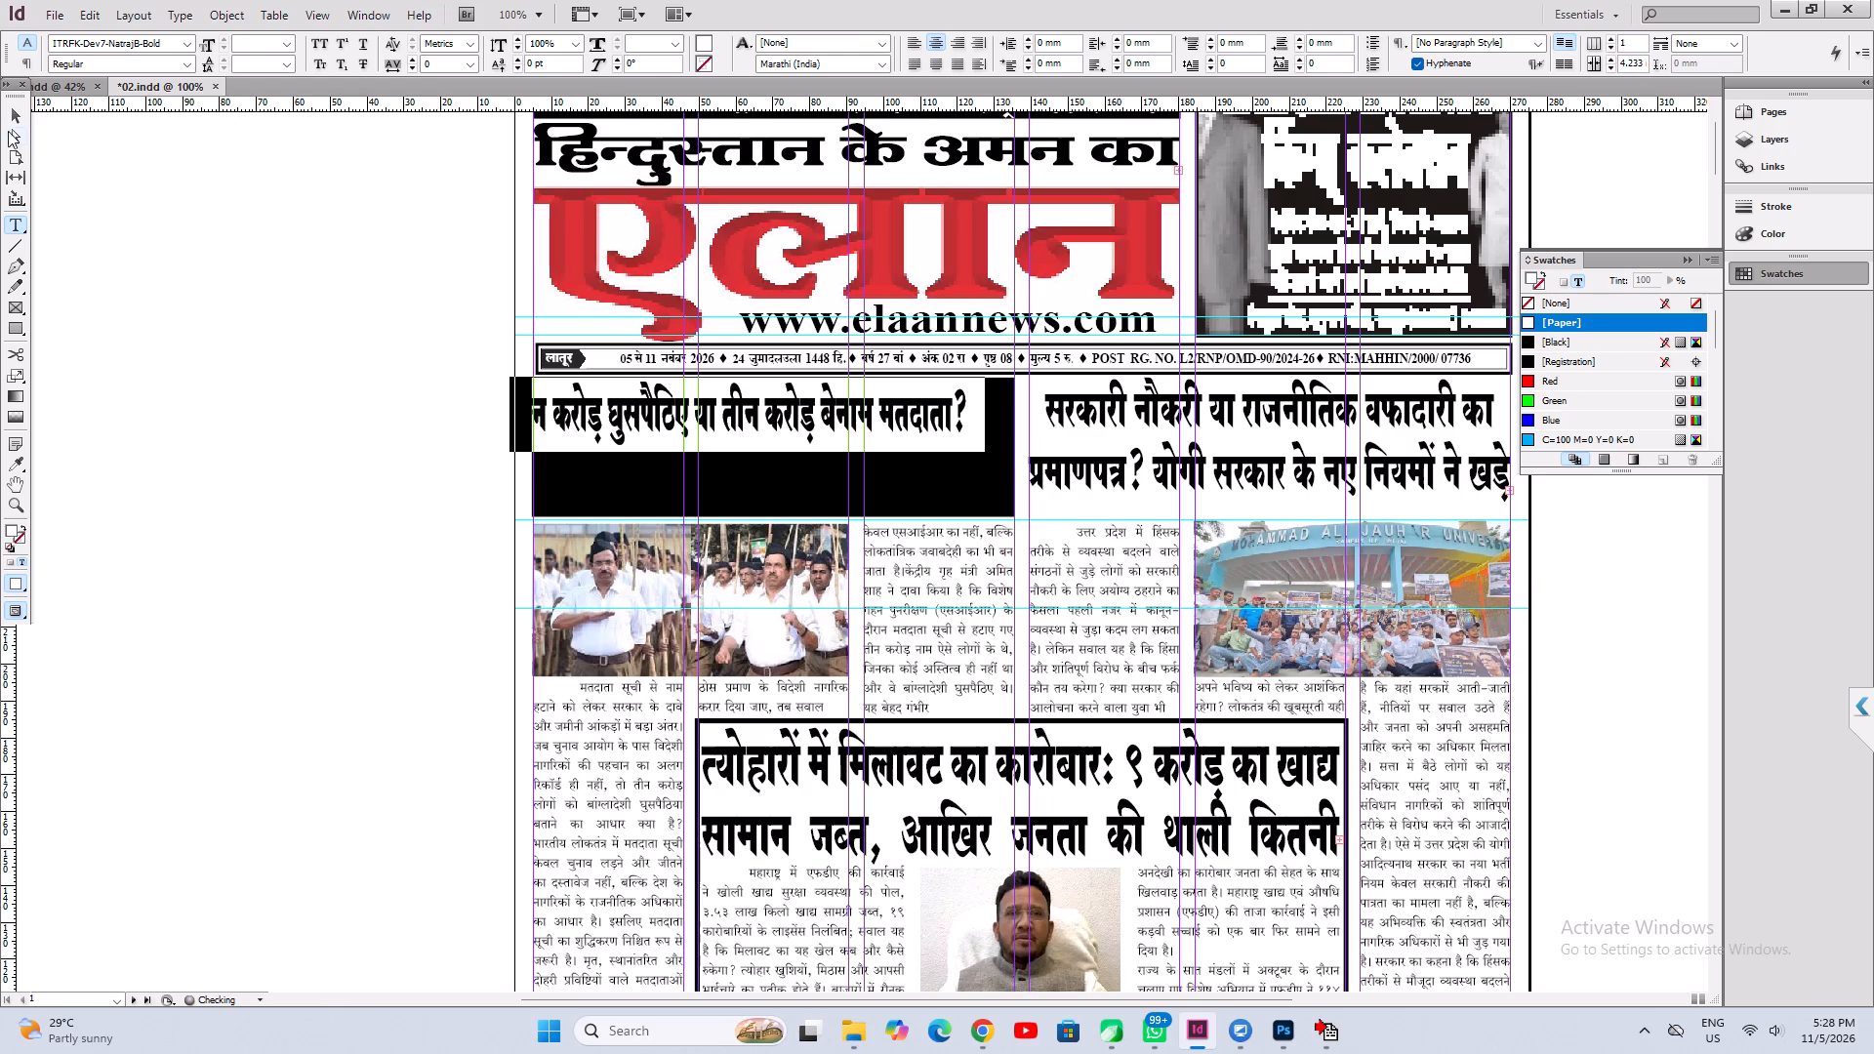
Trim the new first-line headline frame to about 126.7 mm wide and 18.4 mm high inside the black box.
{"action": "left_click", "coordinate": [4, 114]}
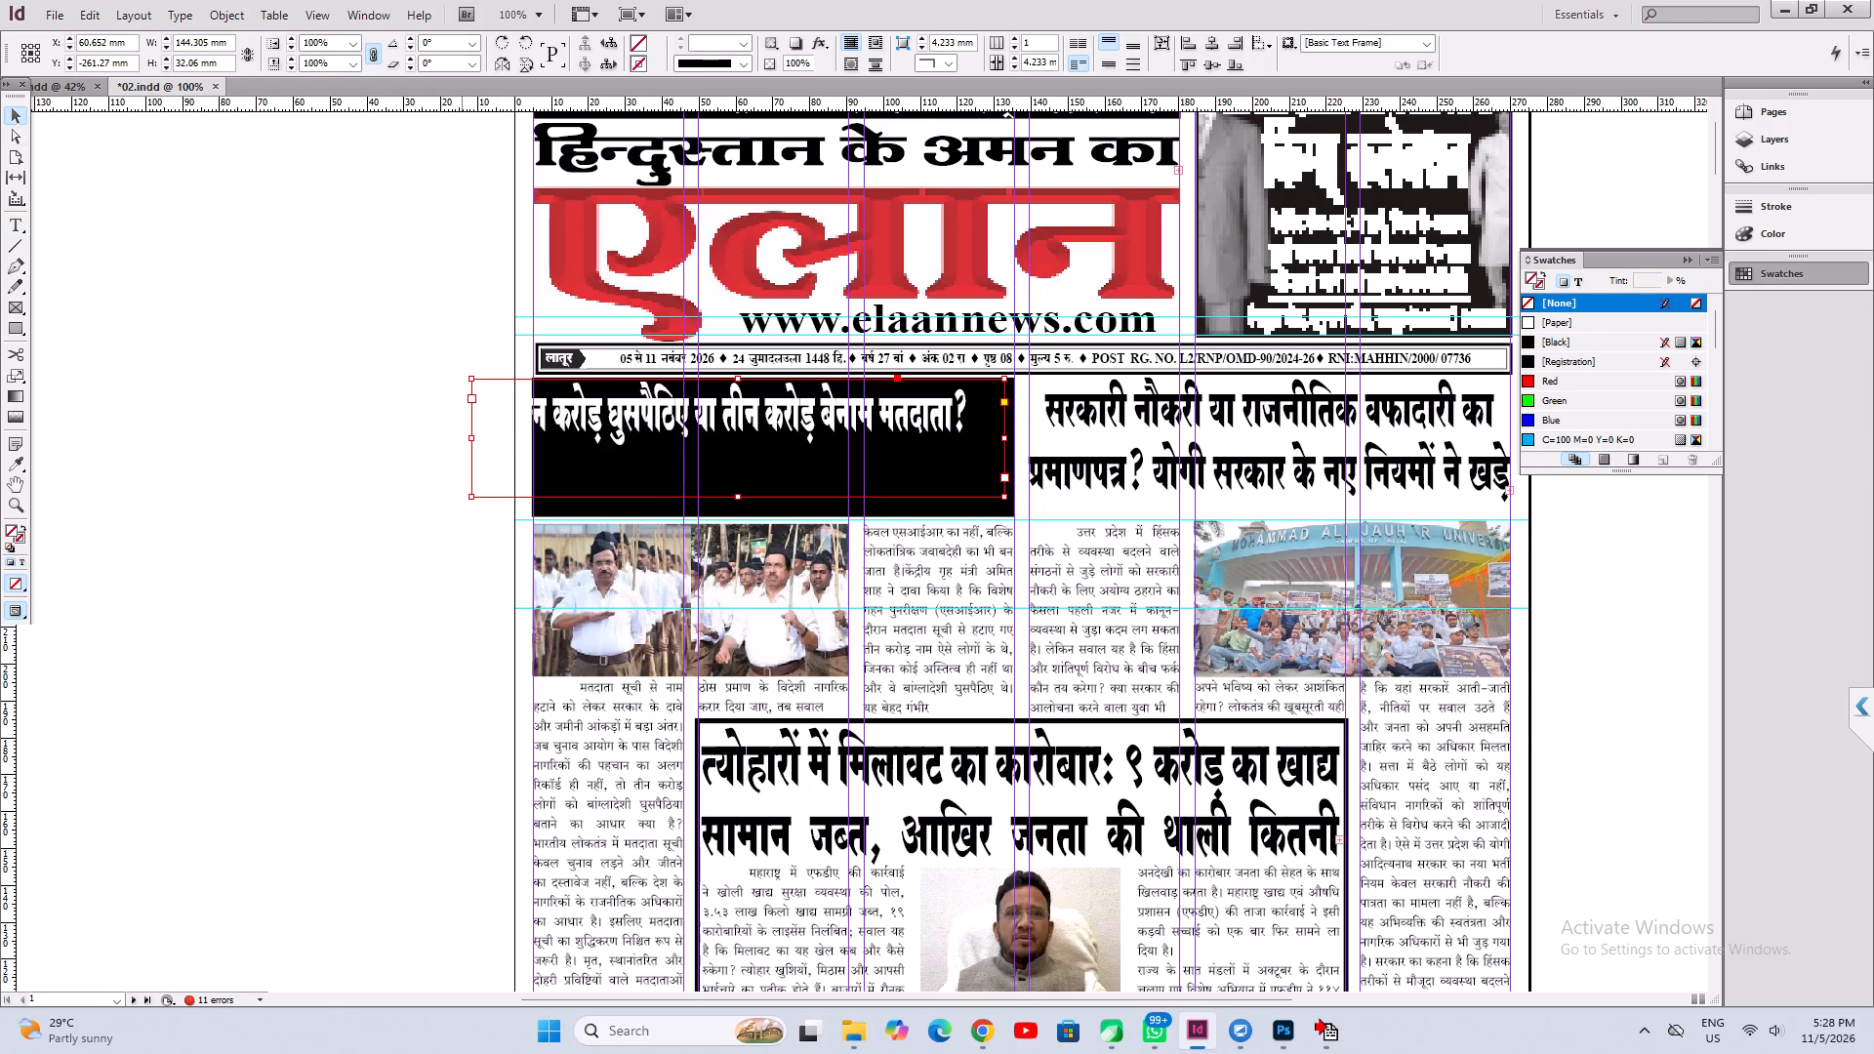
{"action": "left_click_drag", "start_coordinate": [468, 438], "coordinate": [537, 481]}
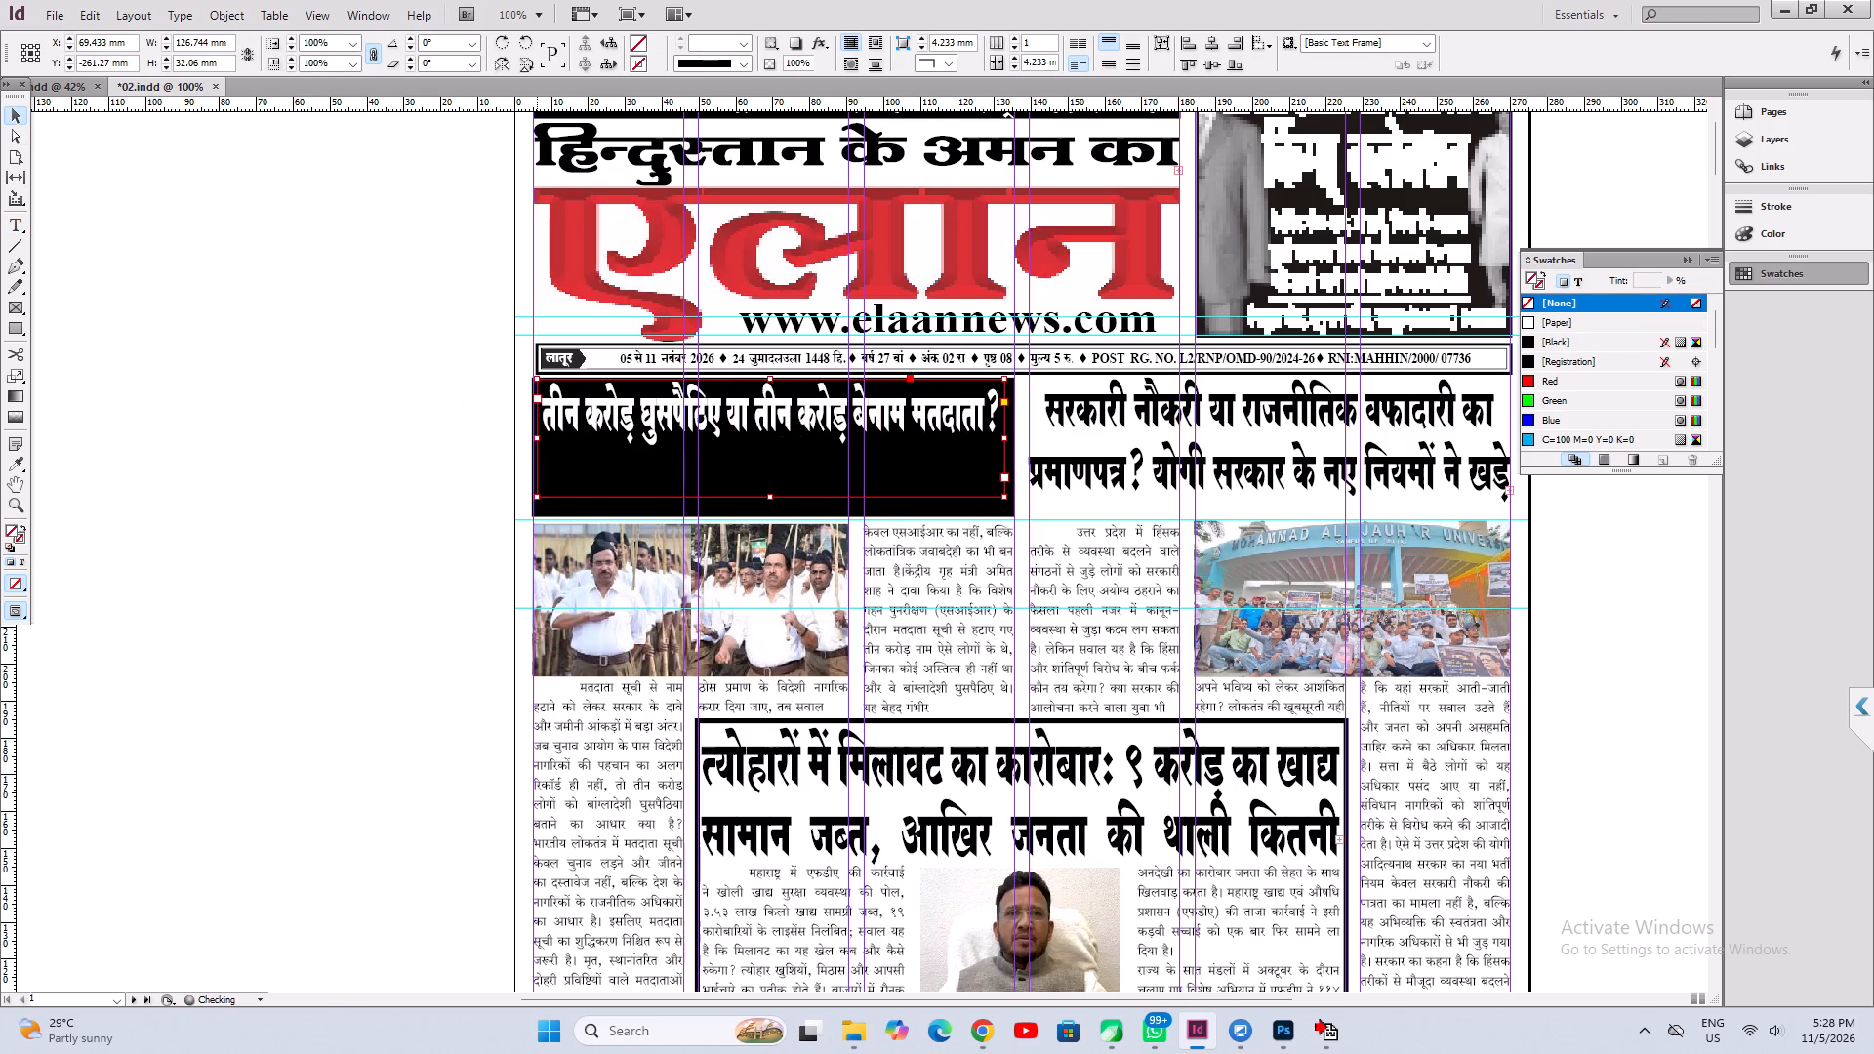
{"action": "key", "text": "ctrl+alt+c"}
{"action": "key", "text": "ctrl+2"}
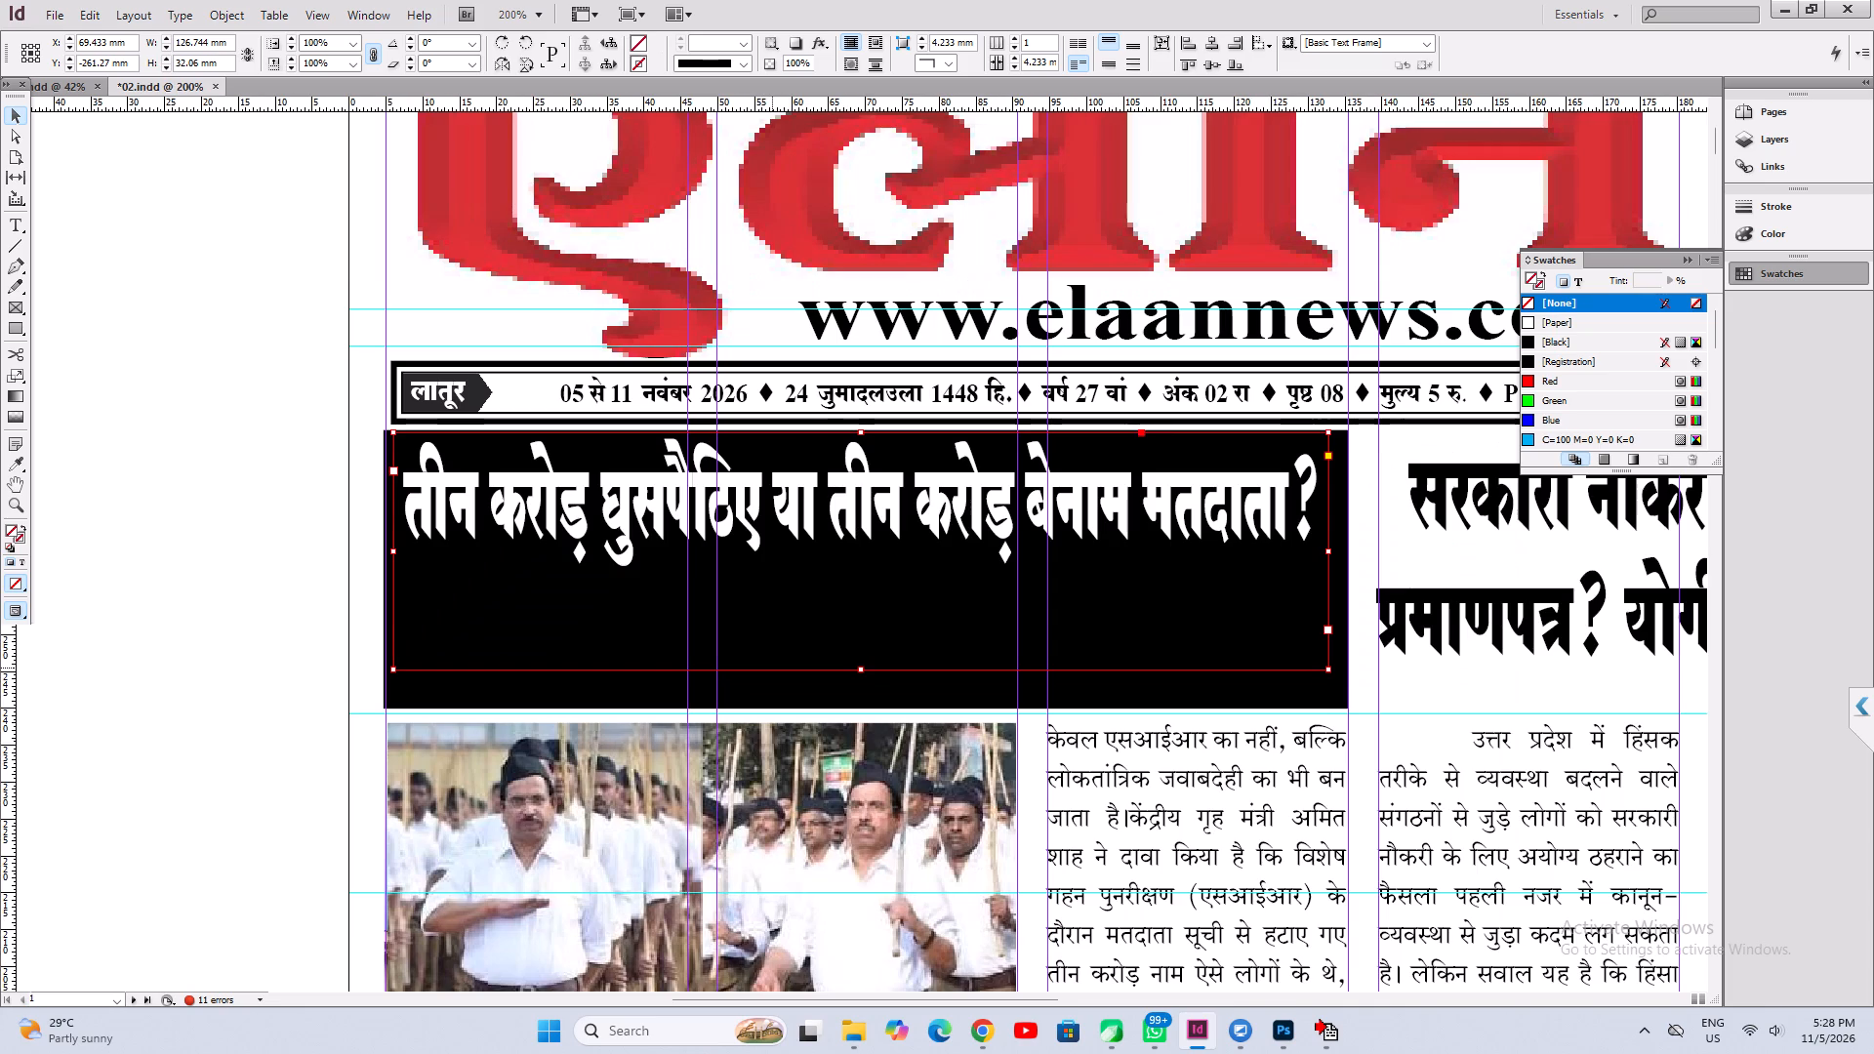
{"action": "left_click_drag", "start_coordinate": [860, 669], "coordinate": [859, 571]}
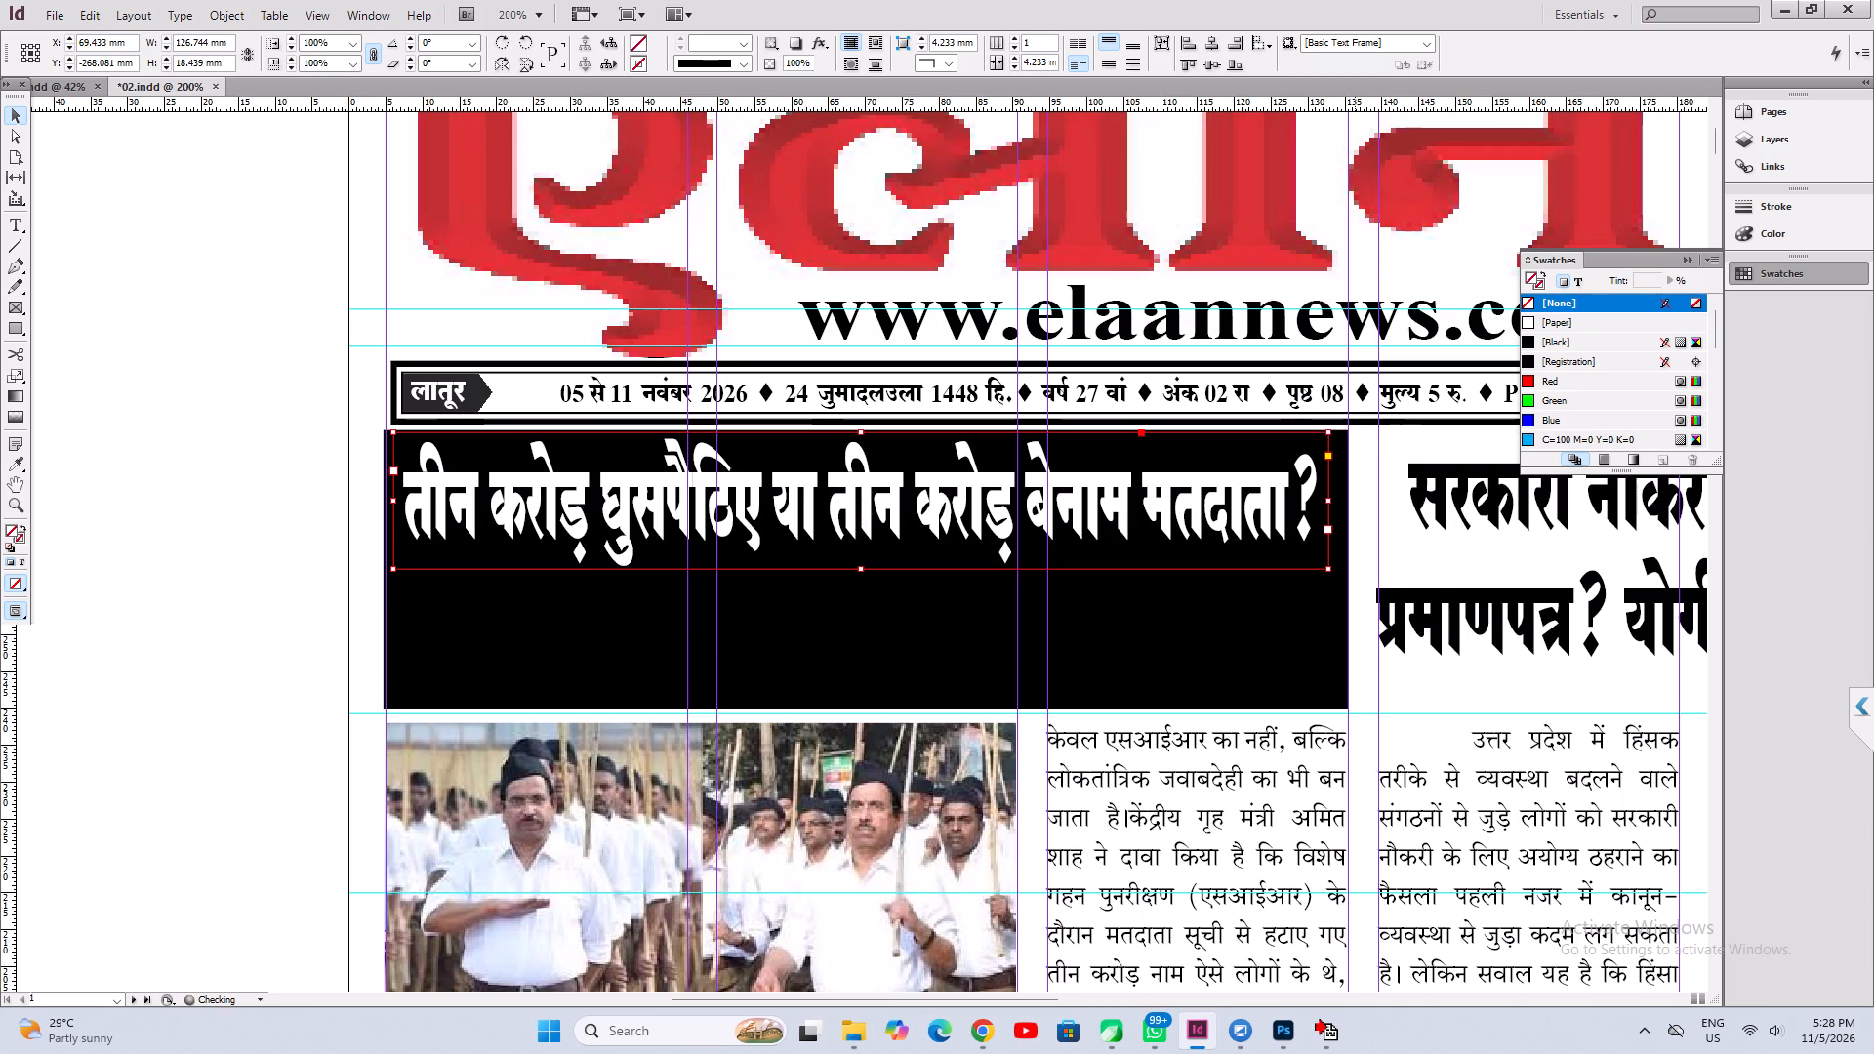
Stretch the first headline line with its frame to about 128.4 mm wide so it spans the black box.
{"action": "left_click_drag", "start_coordinate": [1331, 504], "coordinate": [1309, 503]}
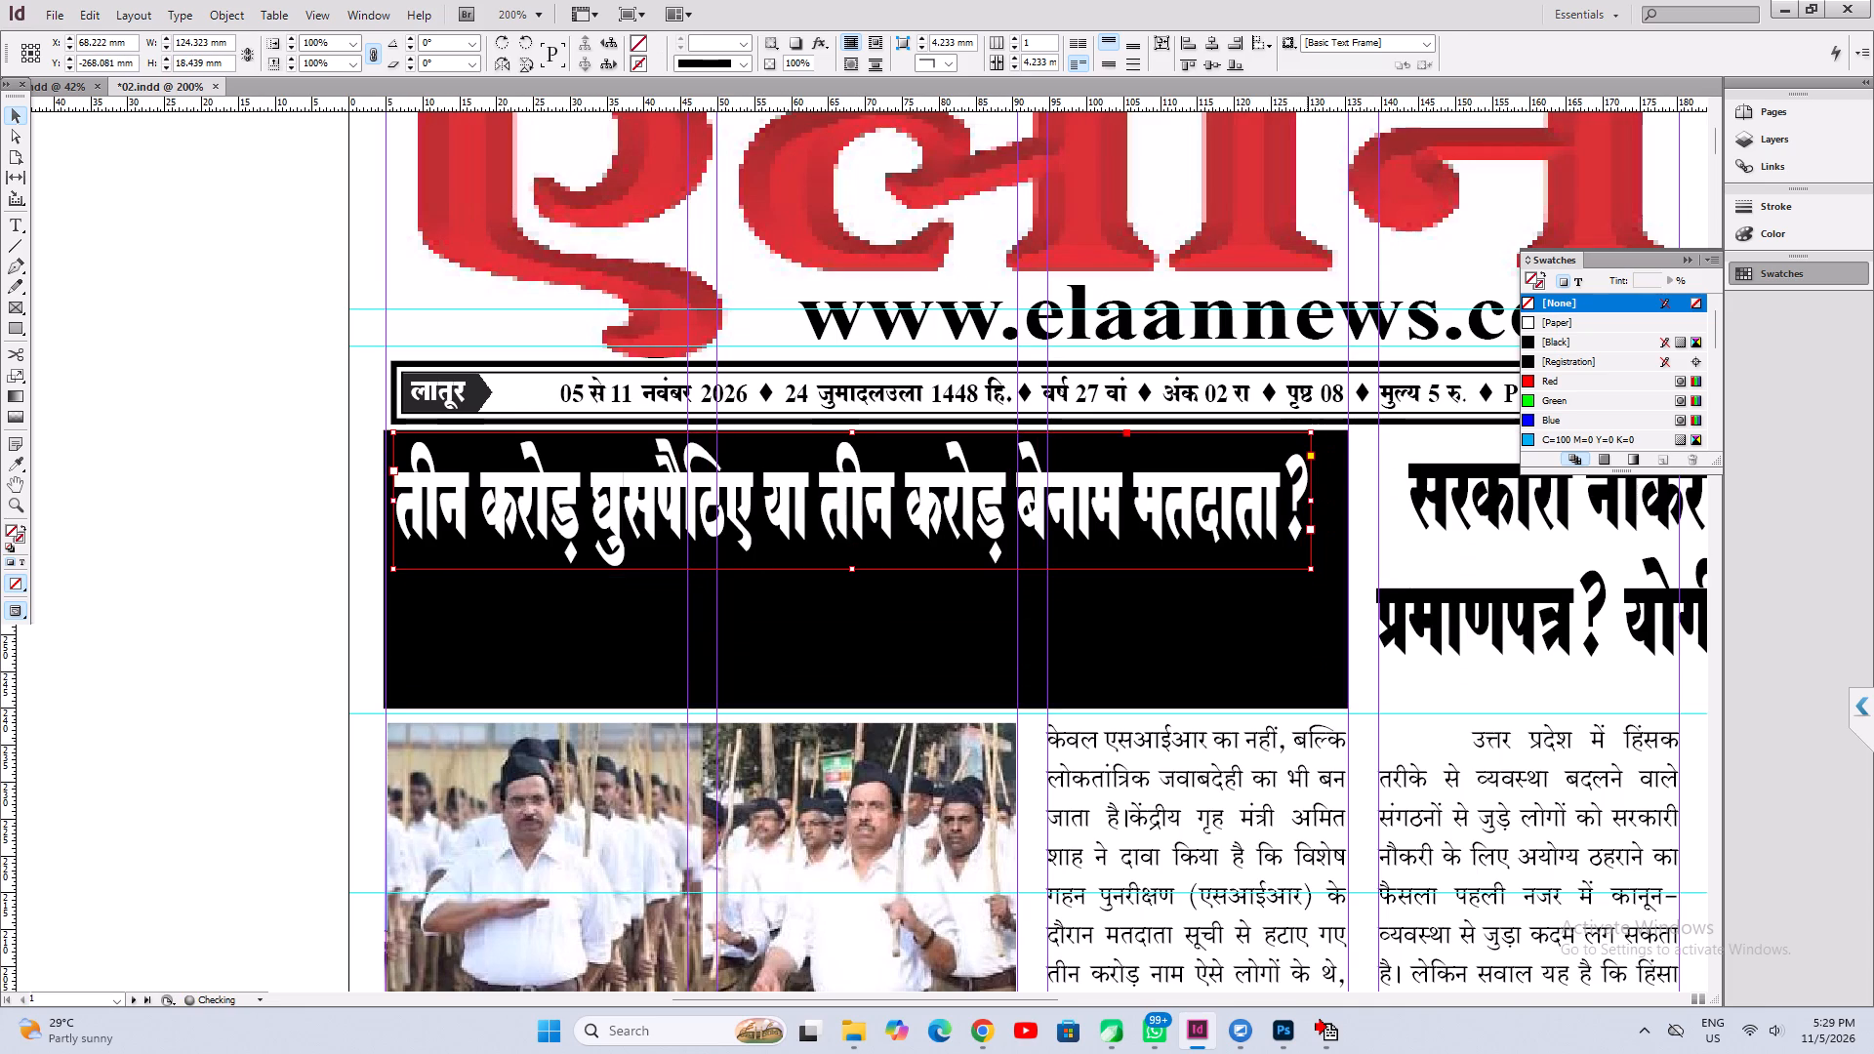
{"action": "left_click_drag", "start_coordinate": [1309, 506], "coordinate": [1344, 522], "text": "ctrl"}
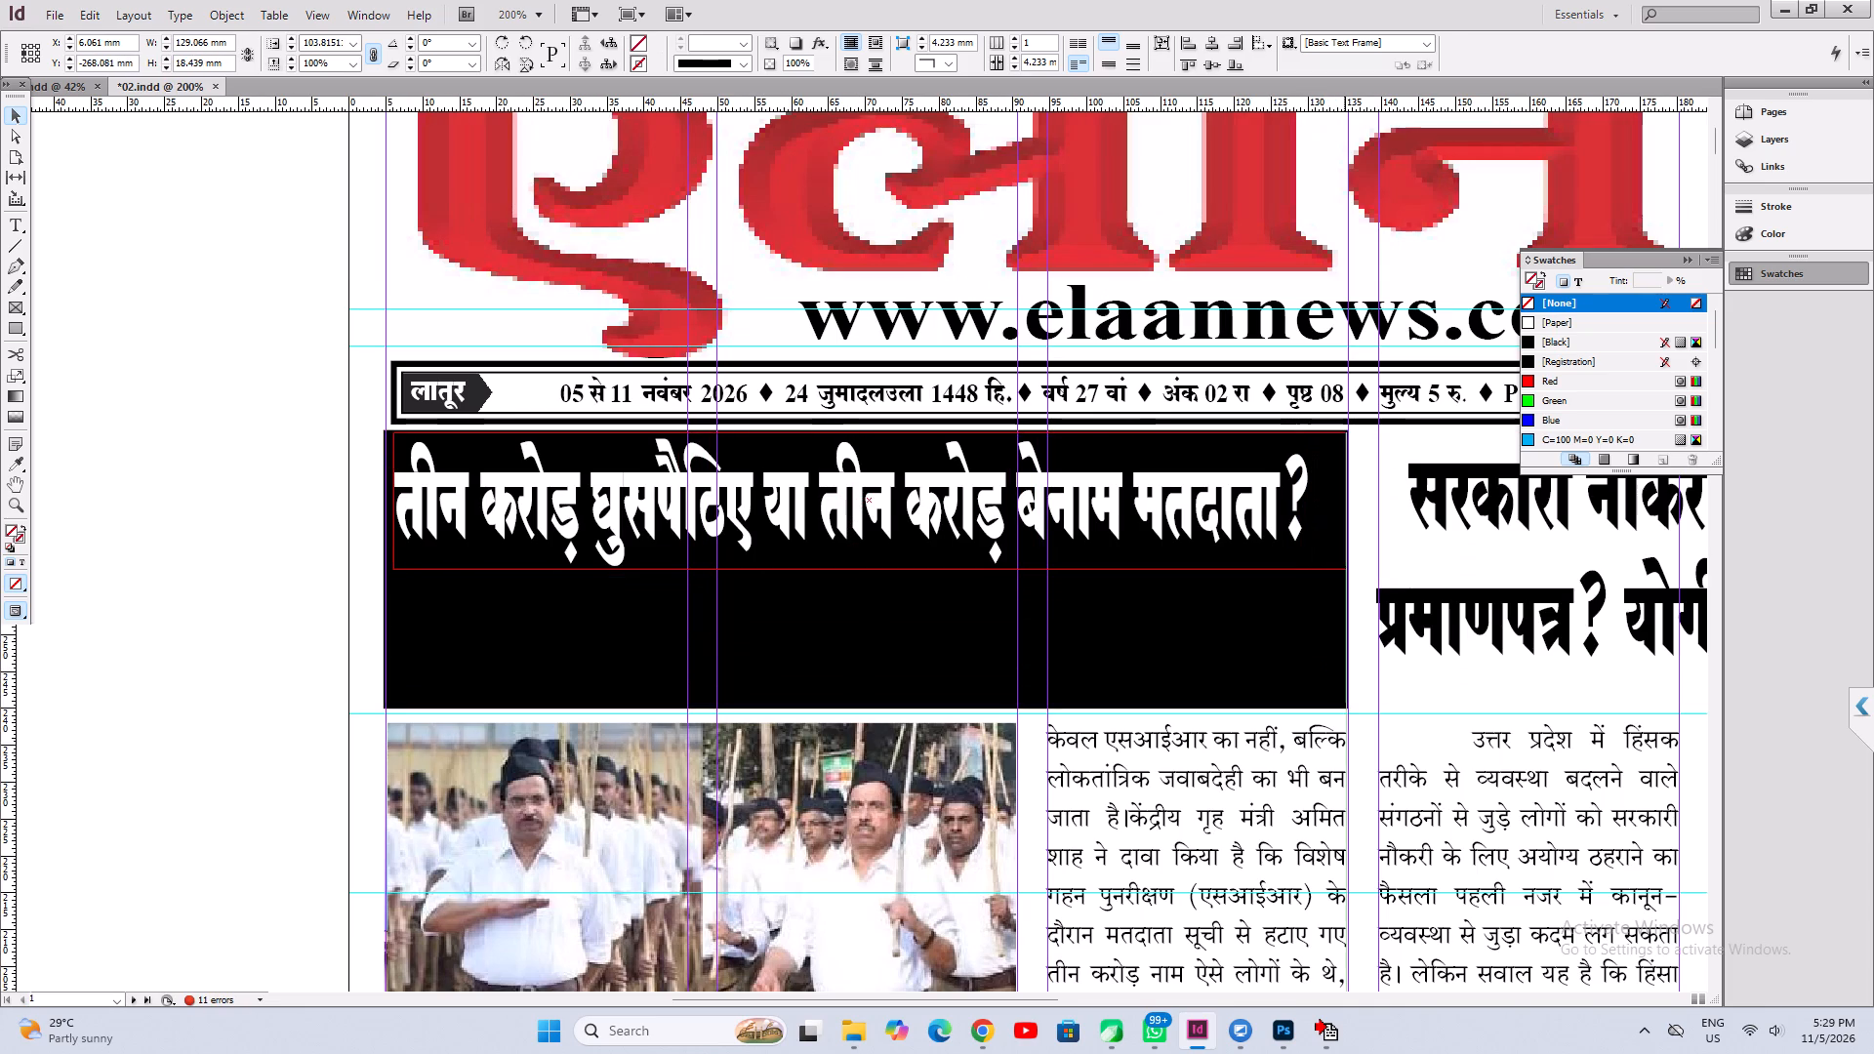
{"action": "left_click_drag", "start_coordinate": [1344, 522], "coordinate": [1342, 522], "text": "ctrl"}
{"action": "key", "text": "ctrl+1"}
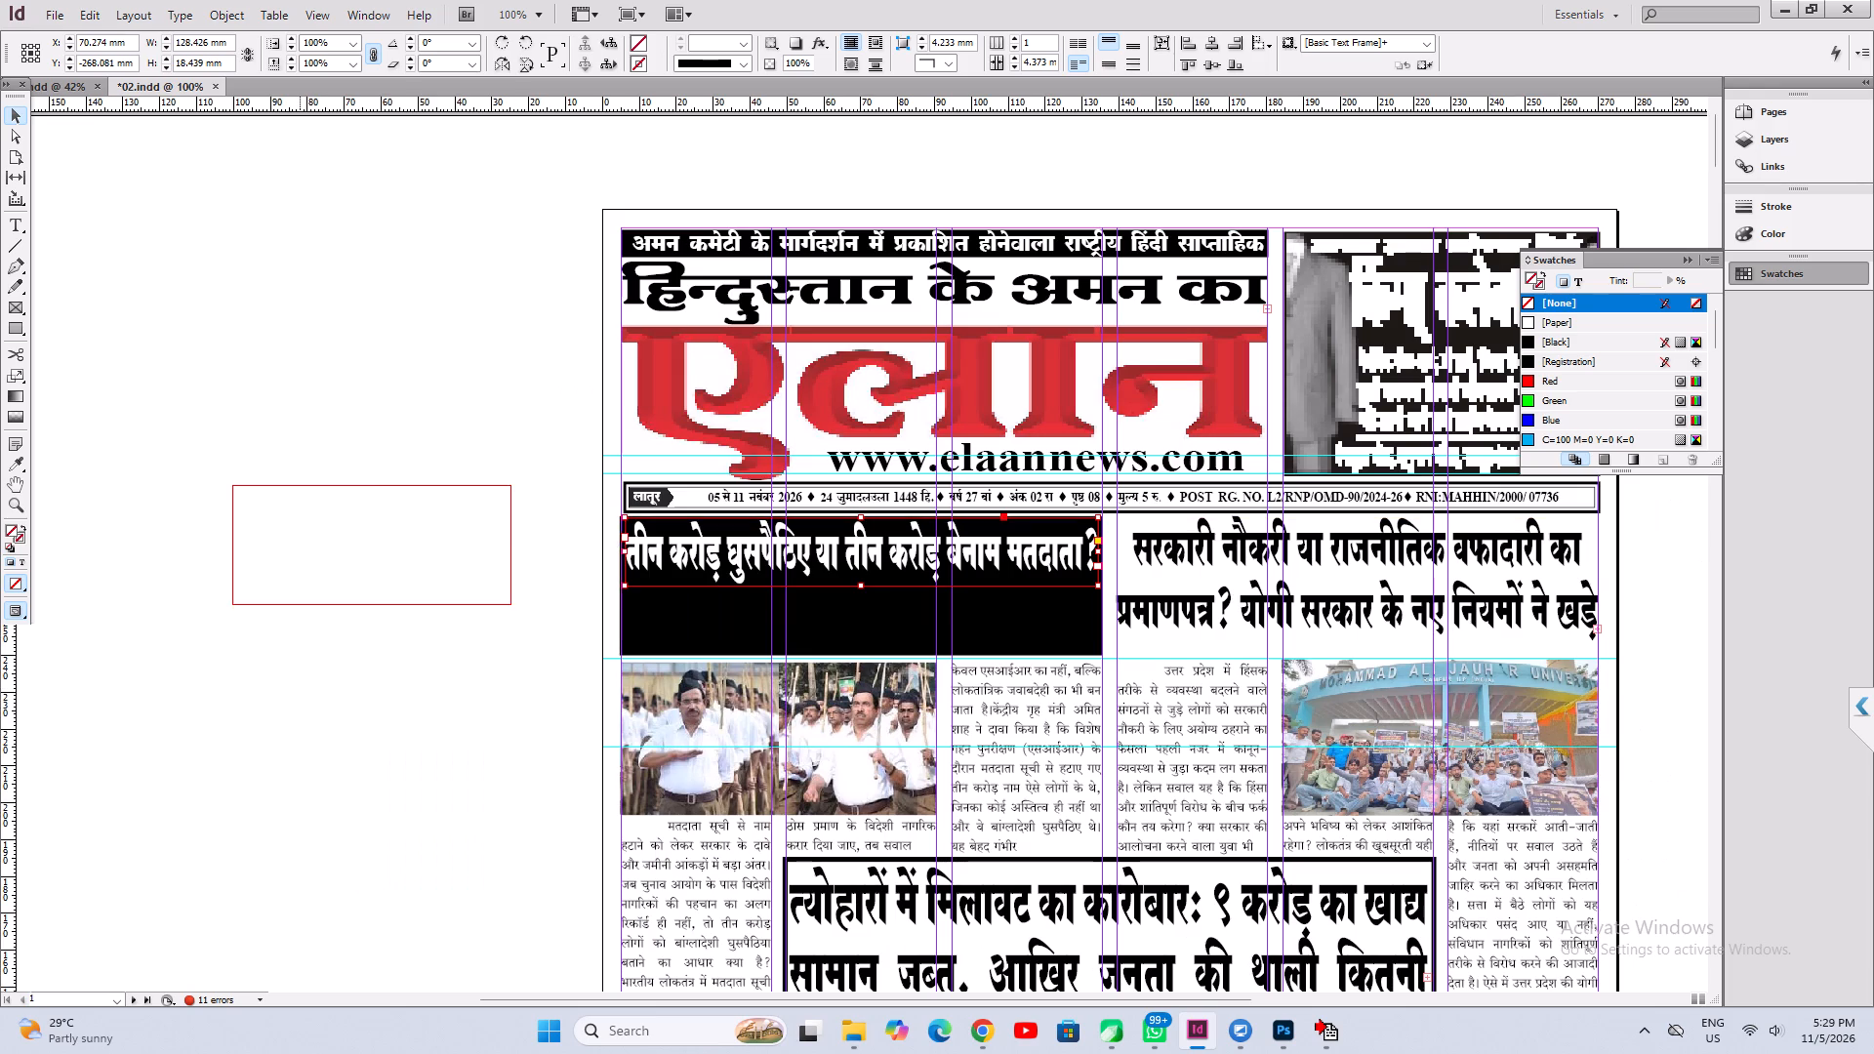
Move the remaining "अमित शाह" headline frame from the pasteboard into the black box, directly beneath the first line.
{"action": "left_click", "coordinate": [300, 535]}
{"action": "left_click", "coordinate": [211, 441]}
{"action": "left_click", "coordinate": [169, 431]}
{"action": "key", "text": "space"}
{"action": "key", "text": "space"}
{"action": "left_click_drag", "start_coordinate": [182, 529], "coordinate": [740, 529]}
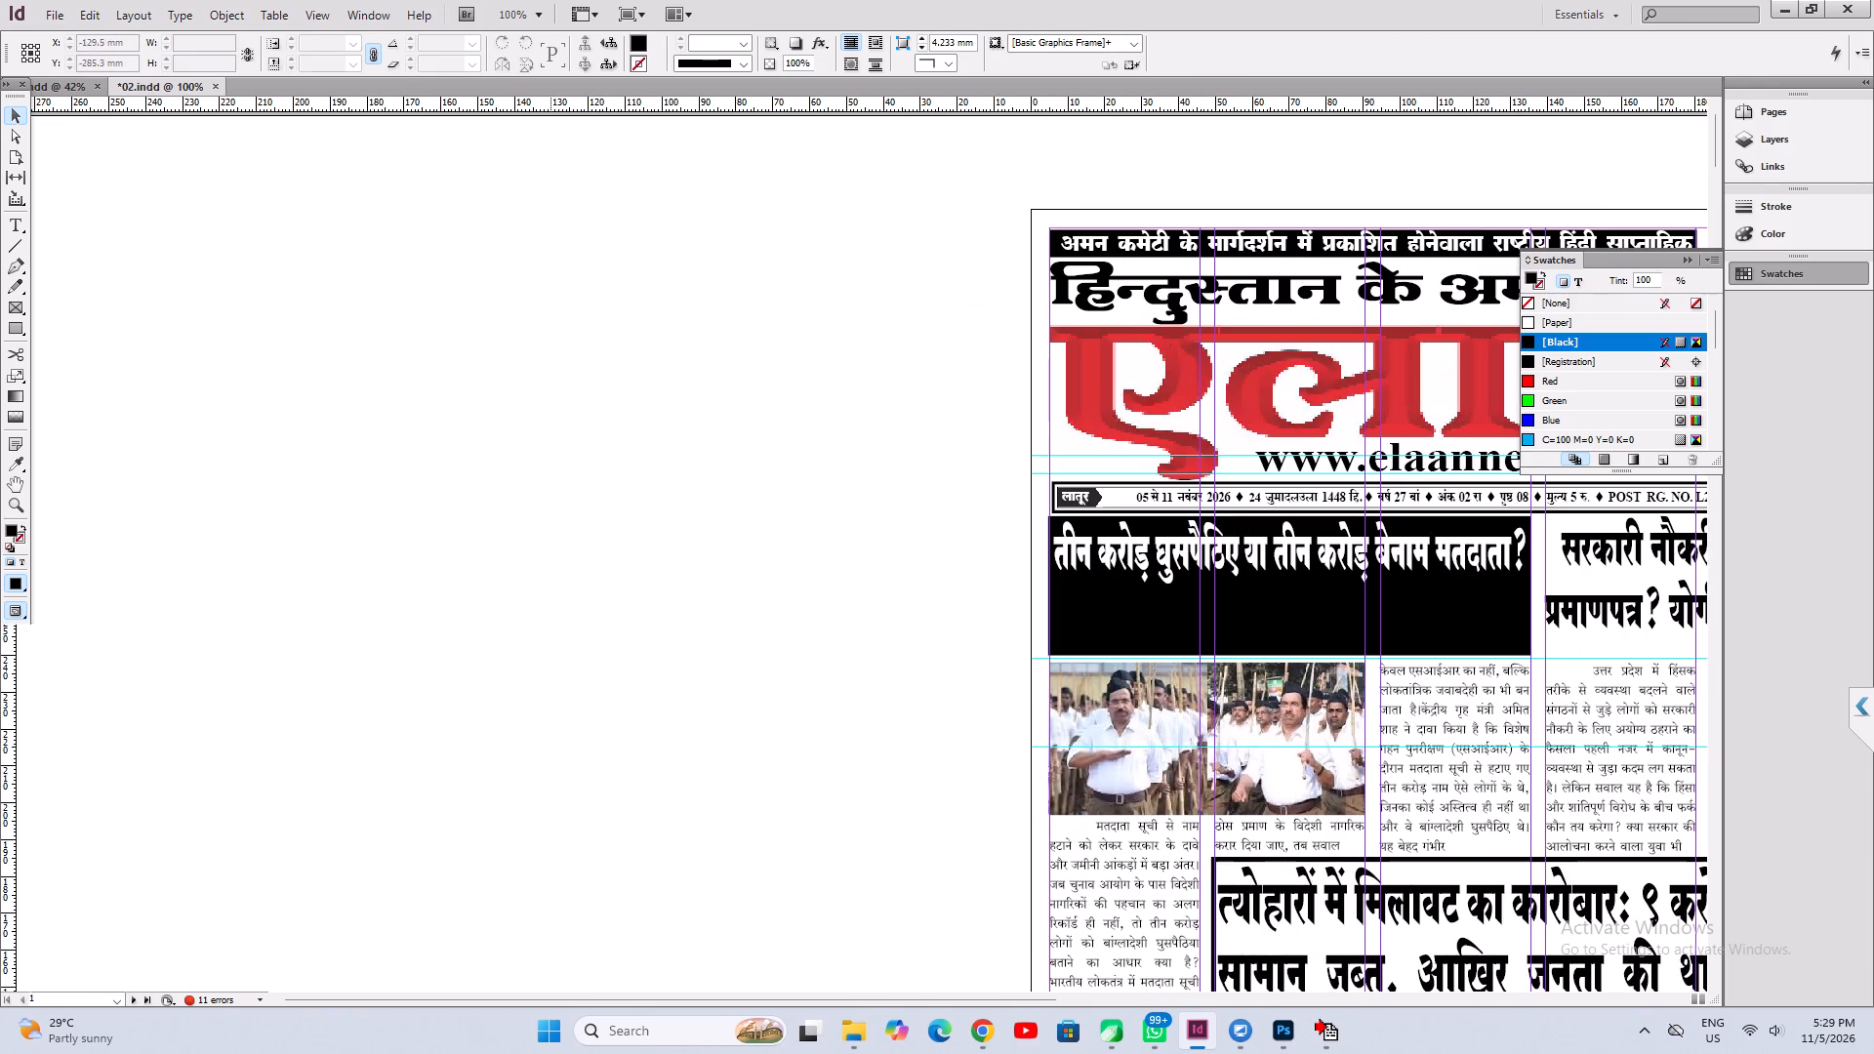
{"action": "left_click", "coordinate": [548, 517]}
{"action": "left_click_drag", "start_coordinate": [532, 467], "coordinate": [594, 725]}
{"action": "left_click_drag", "start_coordinate": [580, 577], "coordinate": [1338, 650]}
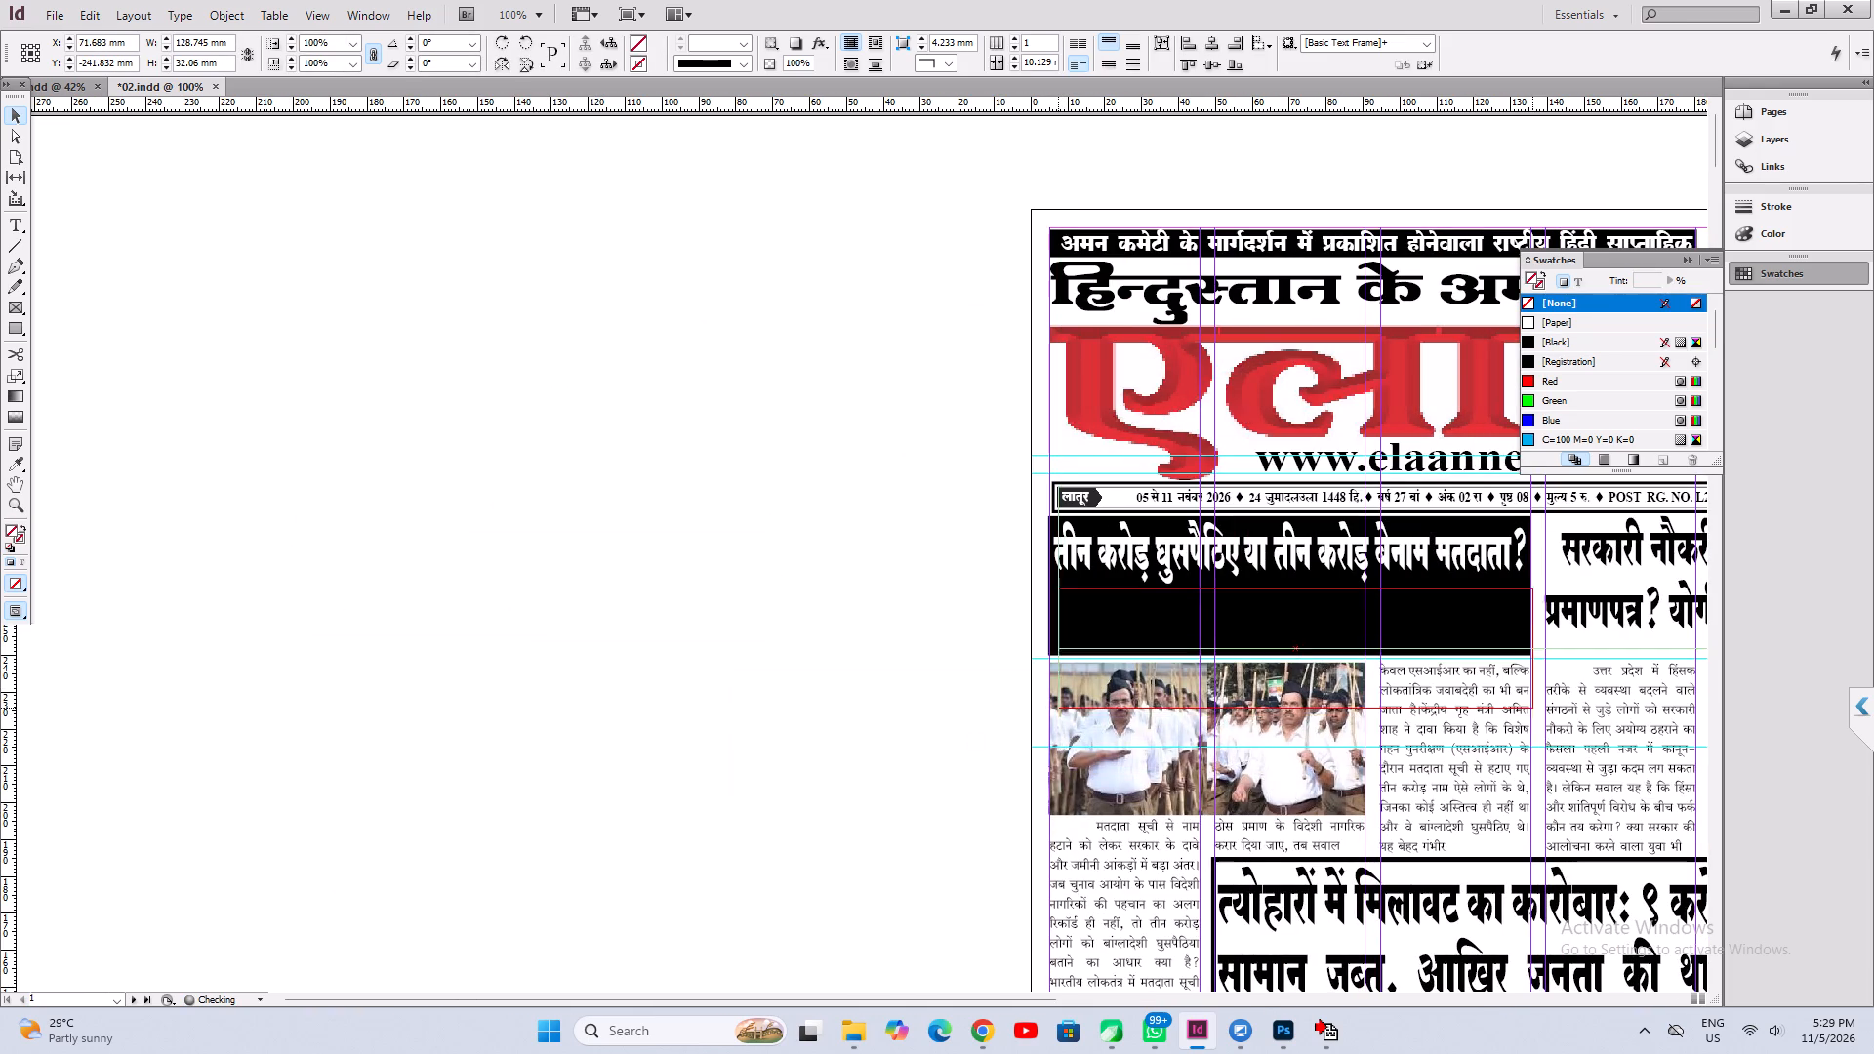
{"action": "left_click_drag", "start_coordinate": [1338, 650], "coordinate": [1331, 639]}
{"action": "key", "text": "ctrl+2"}
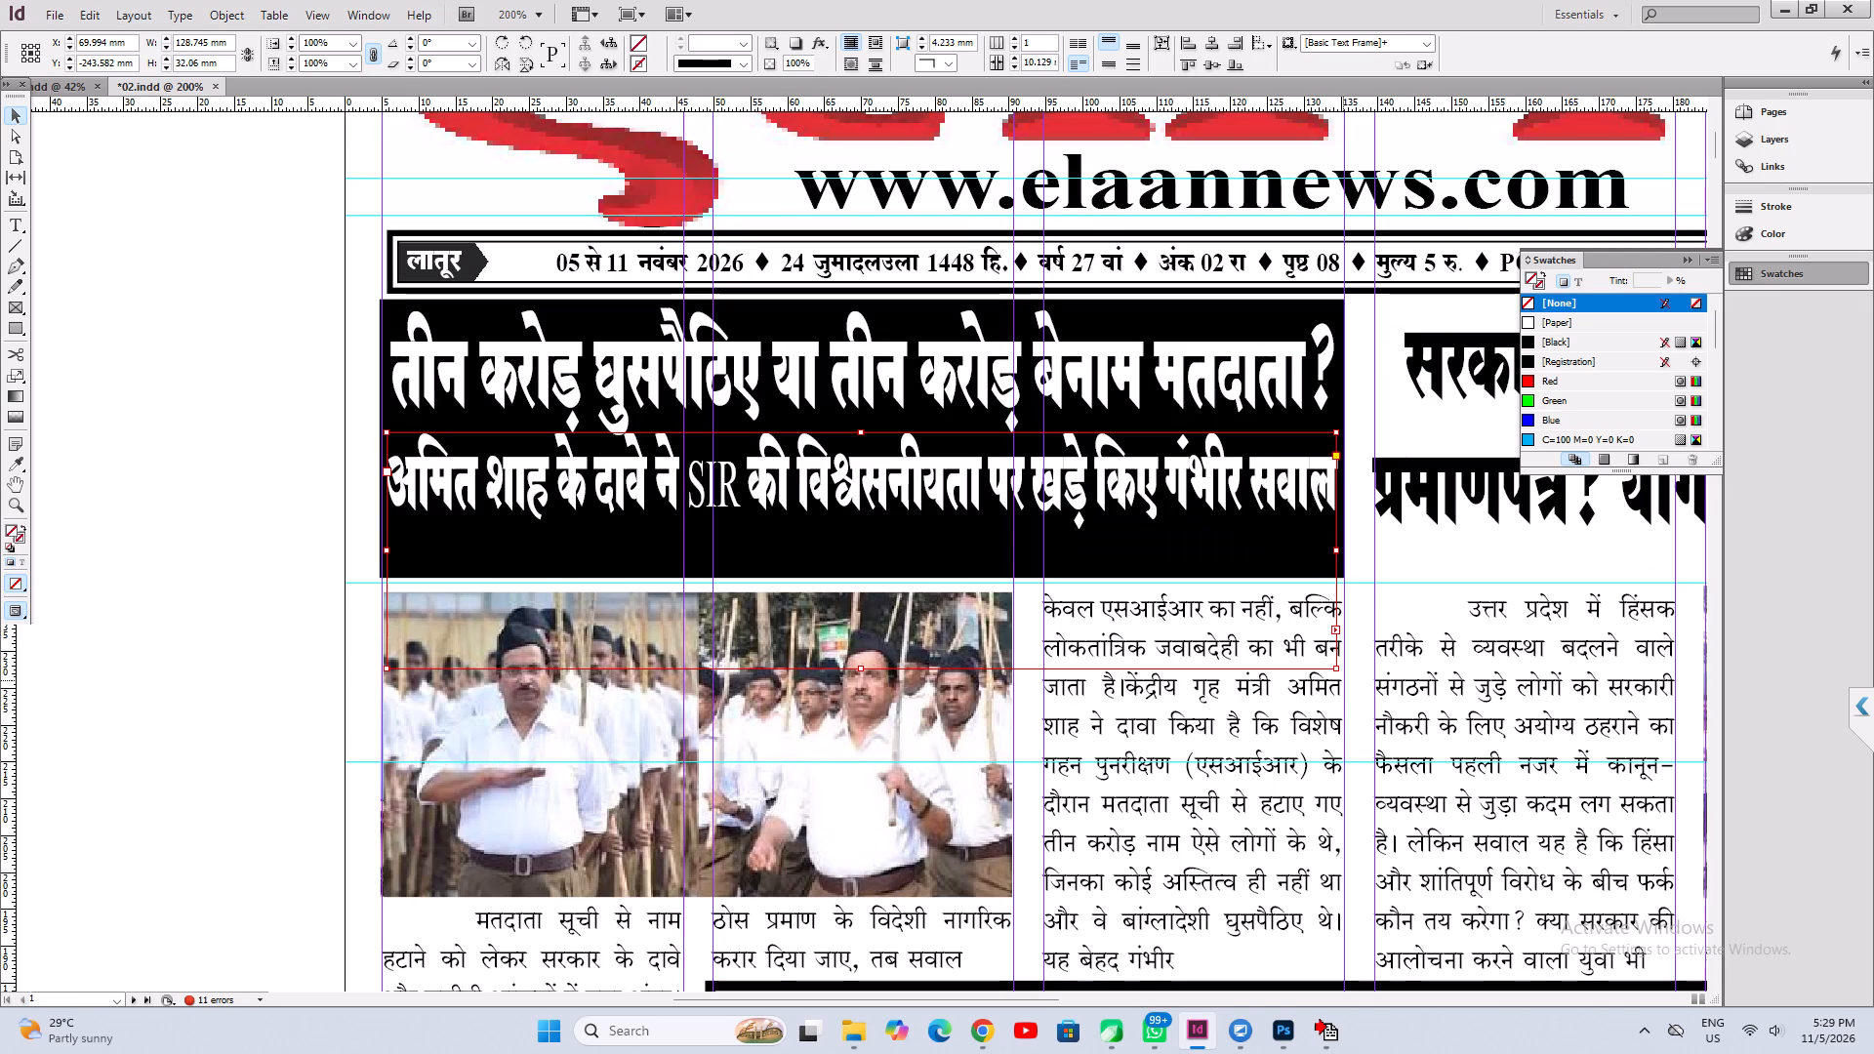
{"action": "left_click", "coordinate": [950, 387]}
{"action": "left_click_drag", "start_coordinate": [861, 438], "coordinate": [861, 428], "text": "ctrl"}
{"action": "left_click", "coordinate": [843, 507]}
{"action": "left_click_drag", "start_coordinate": [834, 485], "coordinate": [841, 475]}
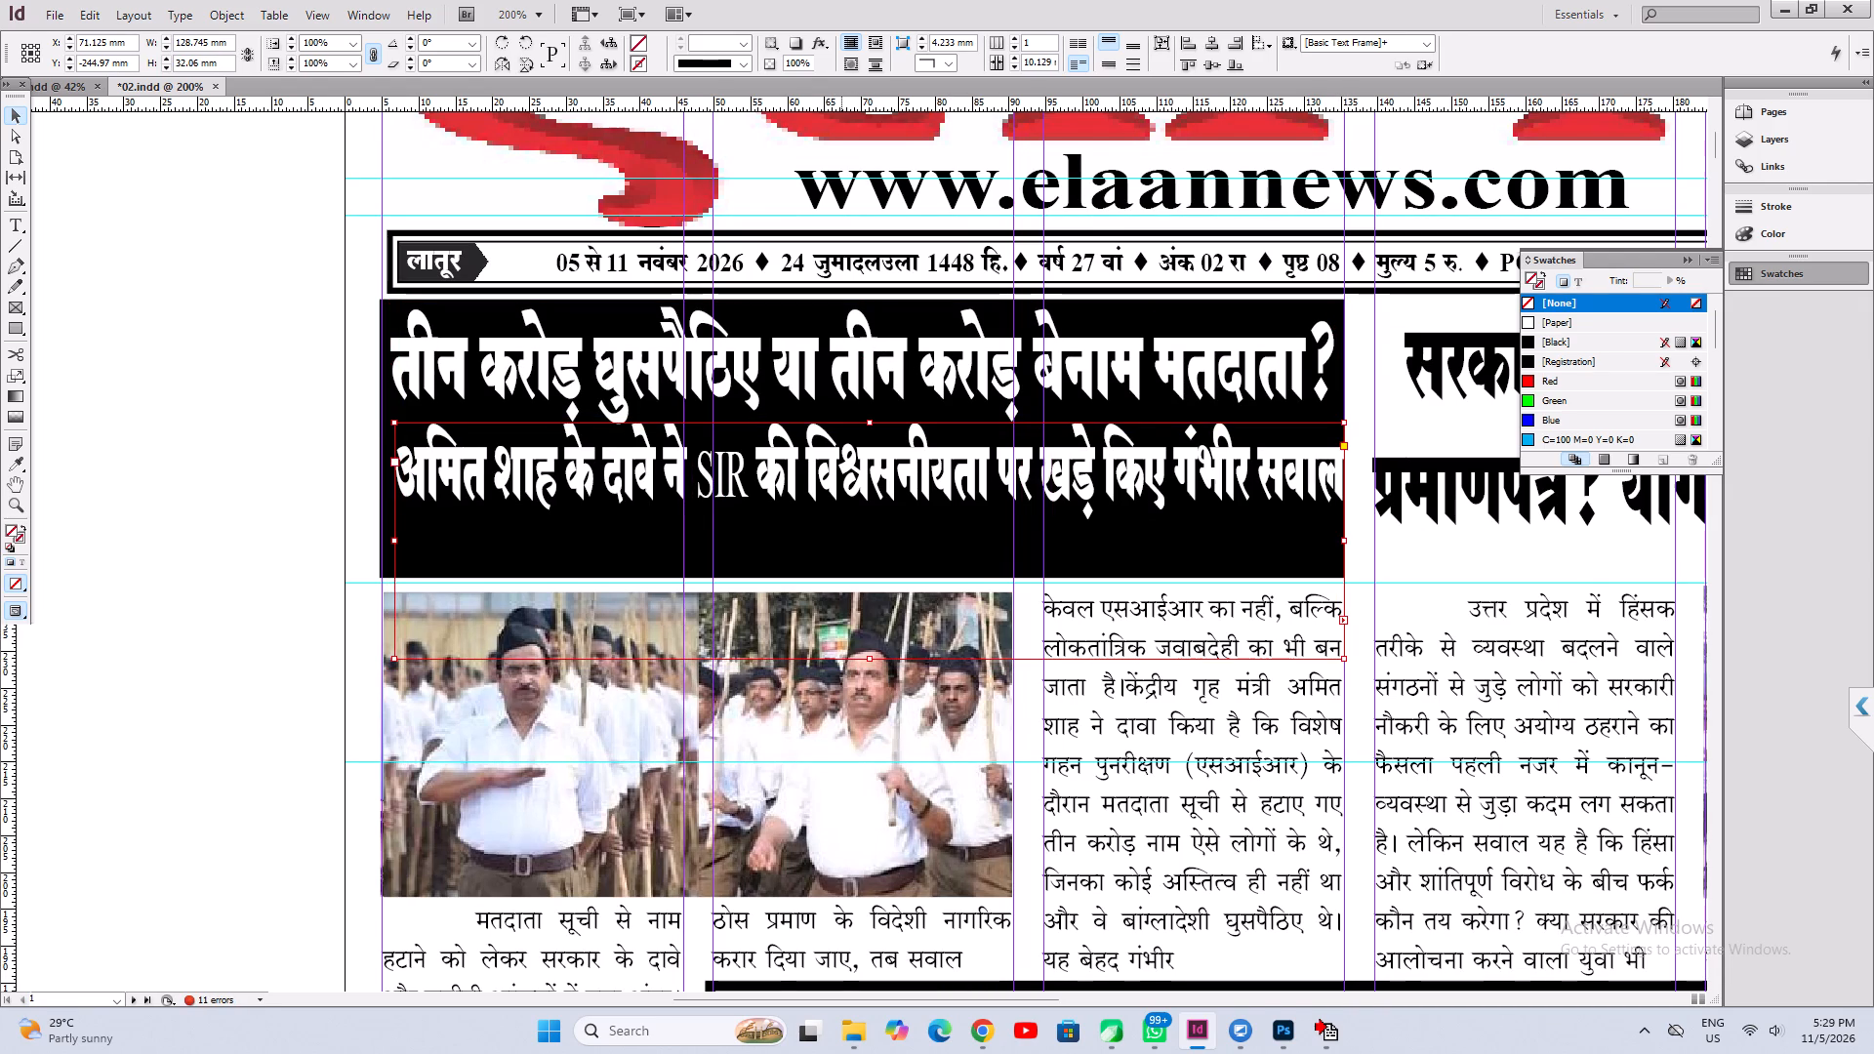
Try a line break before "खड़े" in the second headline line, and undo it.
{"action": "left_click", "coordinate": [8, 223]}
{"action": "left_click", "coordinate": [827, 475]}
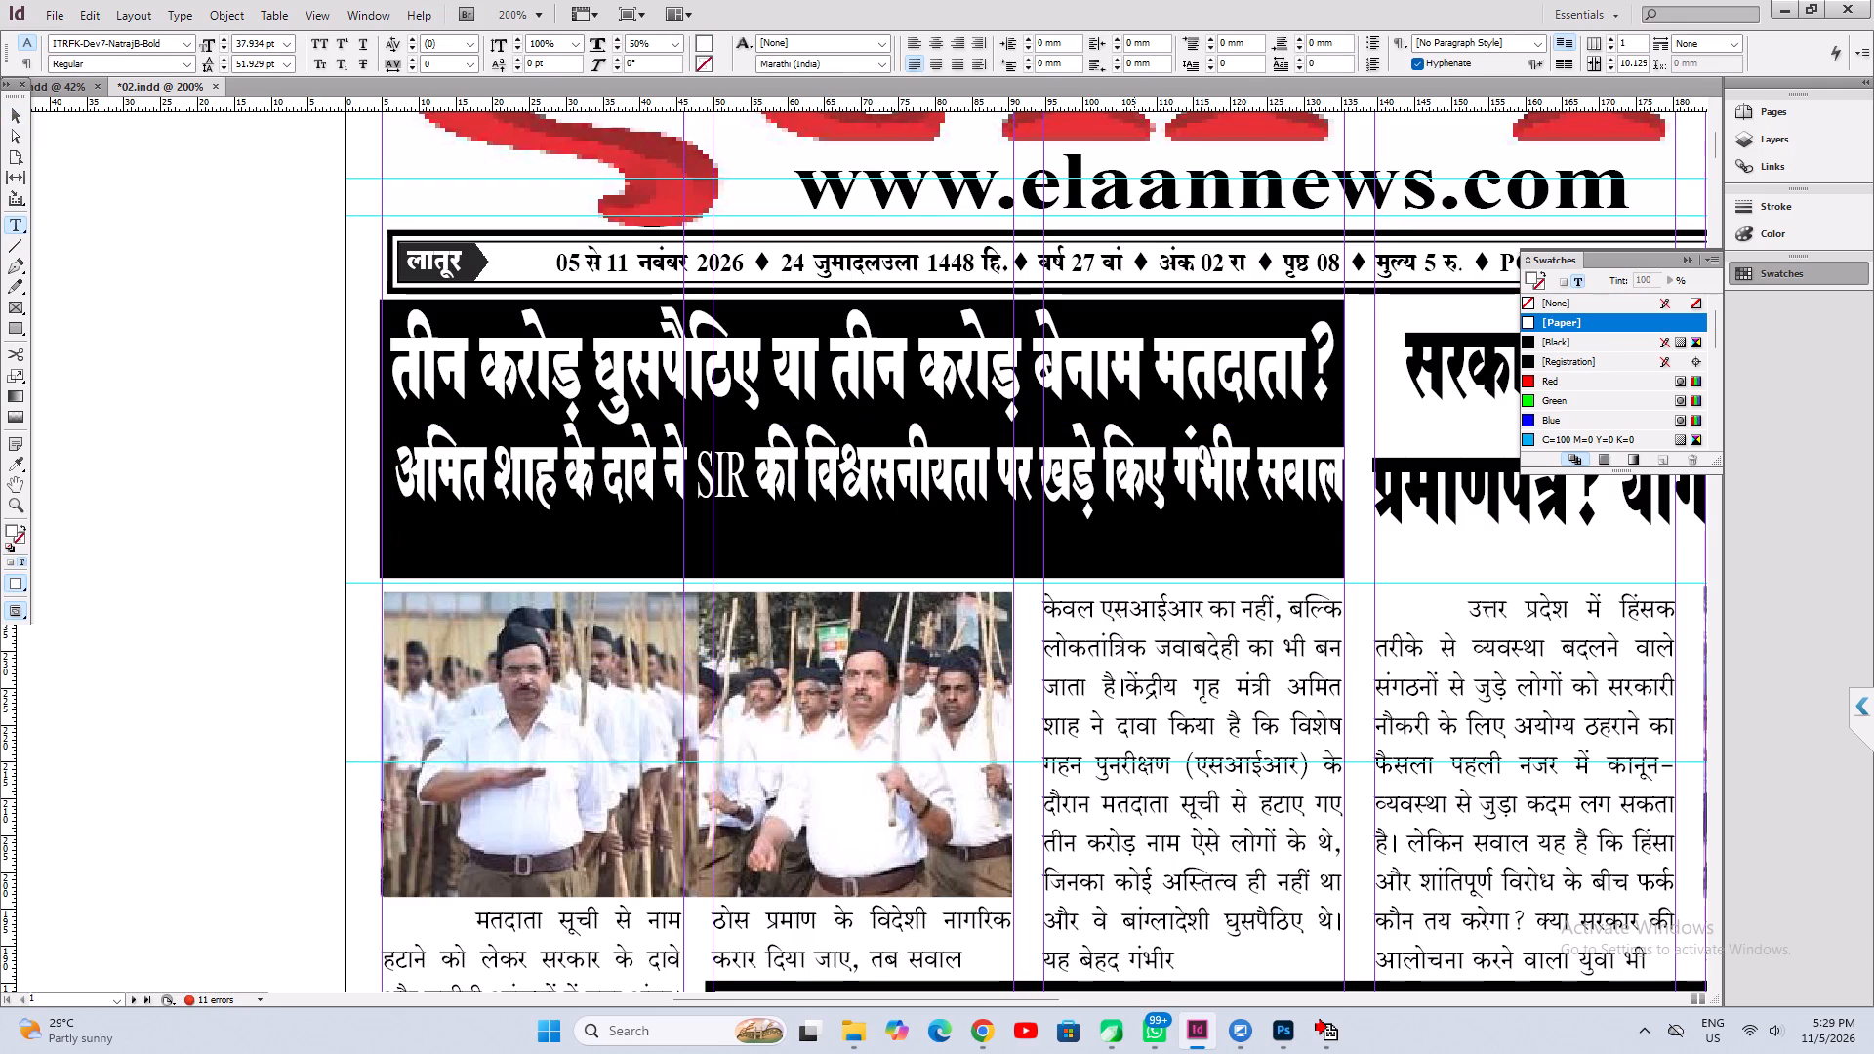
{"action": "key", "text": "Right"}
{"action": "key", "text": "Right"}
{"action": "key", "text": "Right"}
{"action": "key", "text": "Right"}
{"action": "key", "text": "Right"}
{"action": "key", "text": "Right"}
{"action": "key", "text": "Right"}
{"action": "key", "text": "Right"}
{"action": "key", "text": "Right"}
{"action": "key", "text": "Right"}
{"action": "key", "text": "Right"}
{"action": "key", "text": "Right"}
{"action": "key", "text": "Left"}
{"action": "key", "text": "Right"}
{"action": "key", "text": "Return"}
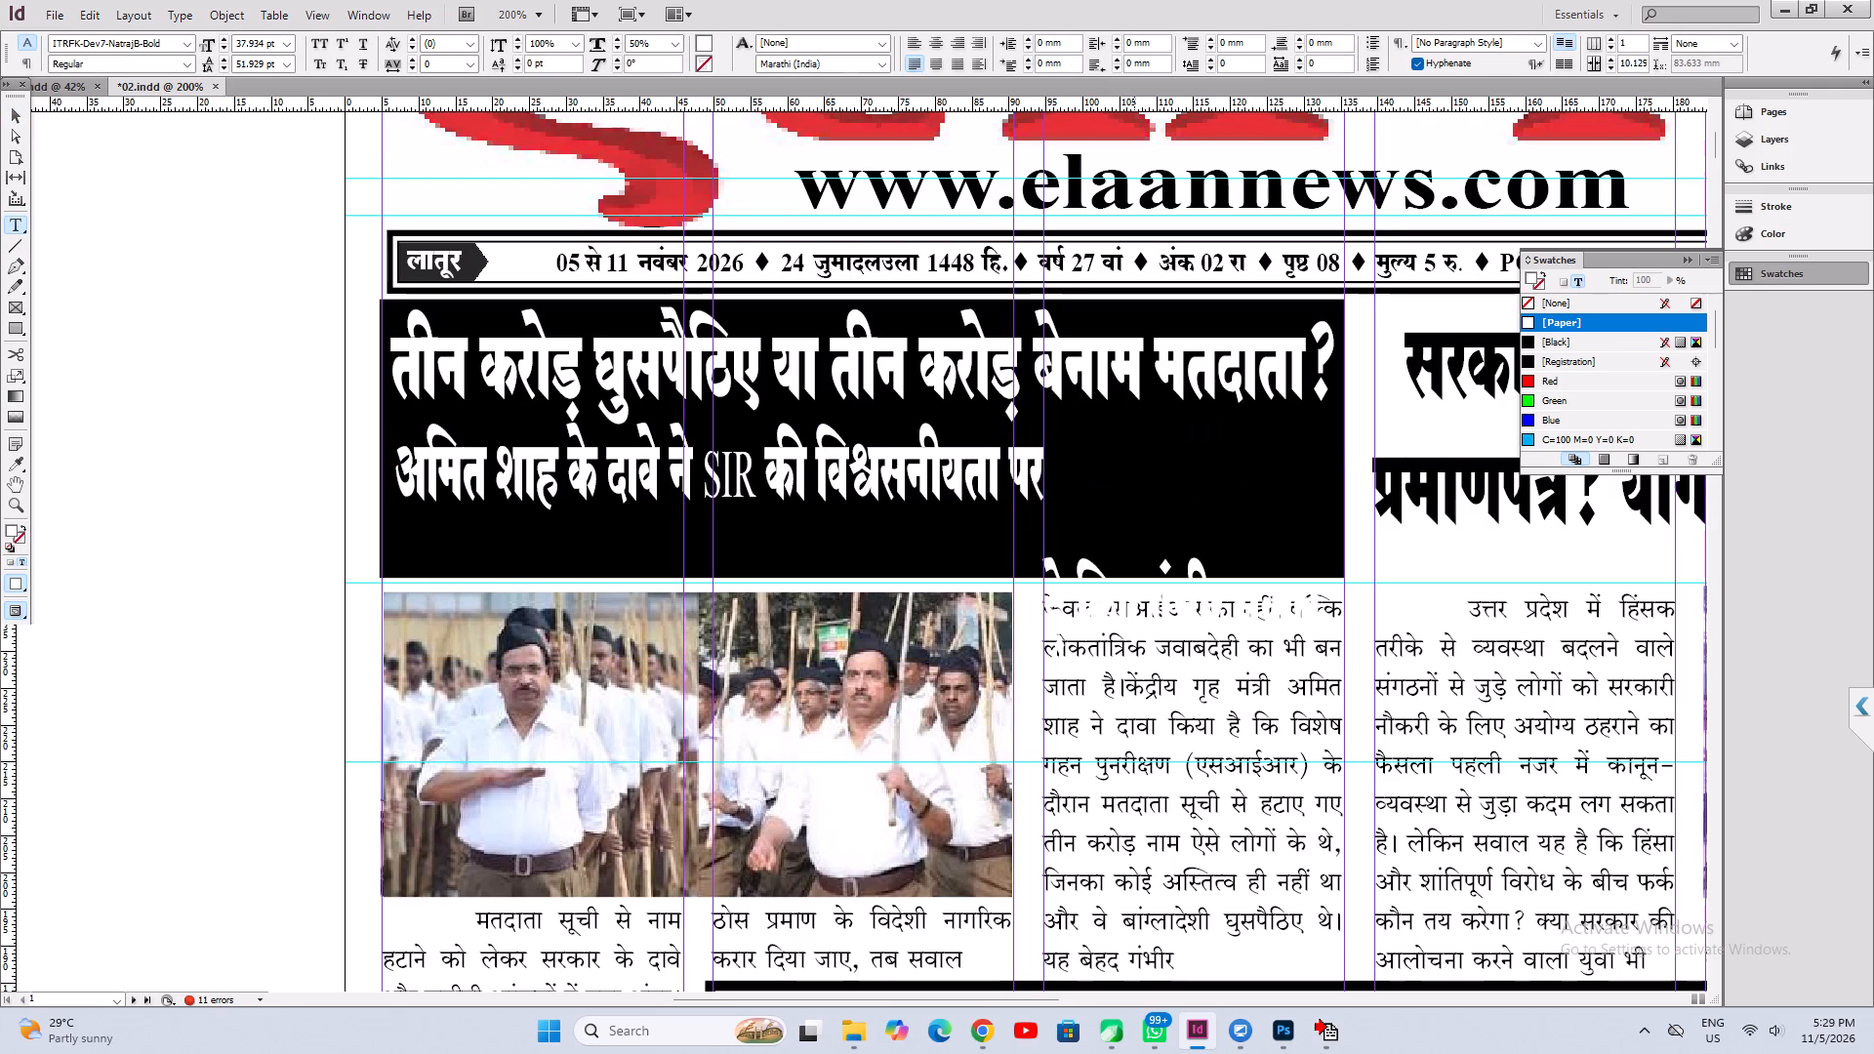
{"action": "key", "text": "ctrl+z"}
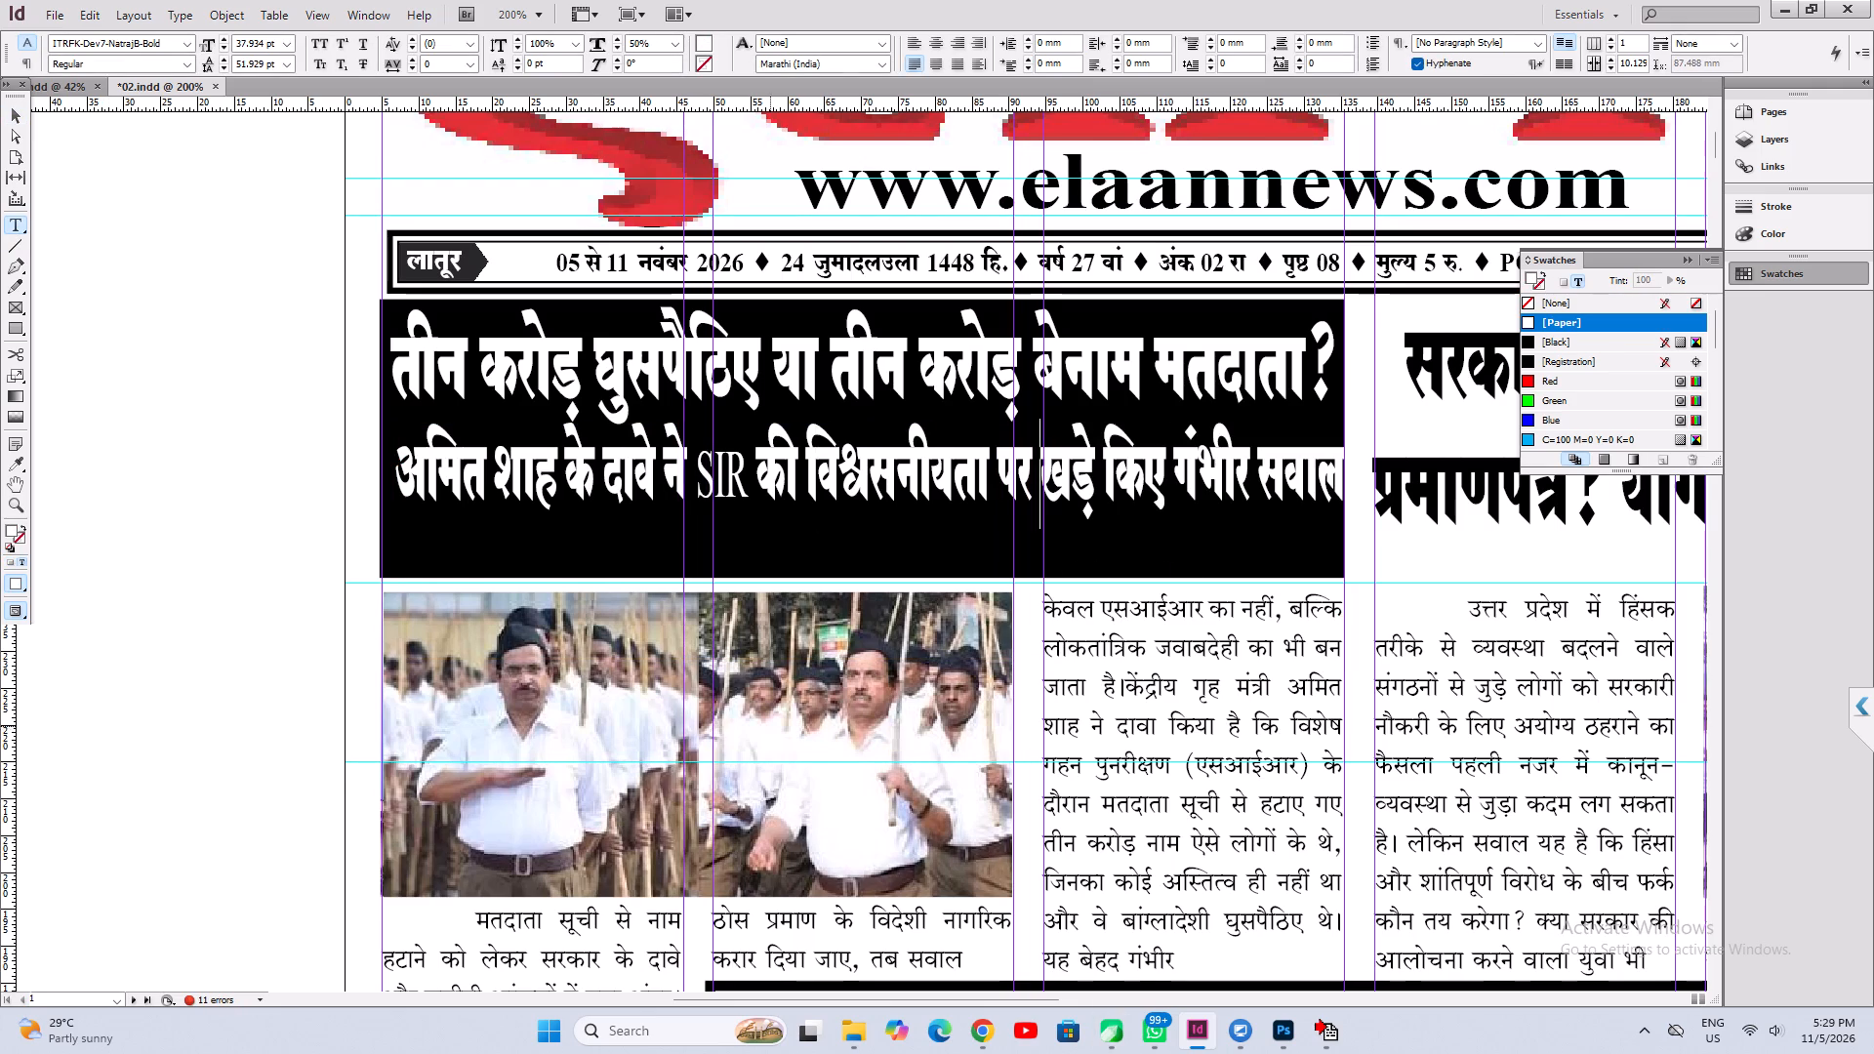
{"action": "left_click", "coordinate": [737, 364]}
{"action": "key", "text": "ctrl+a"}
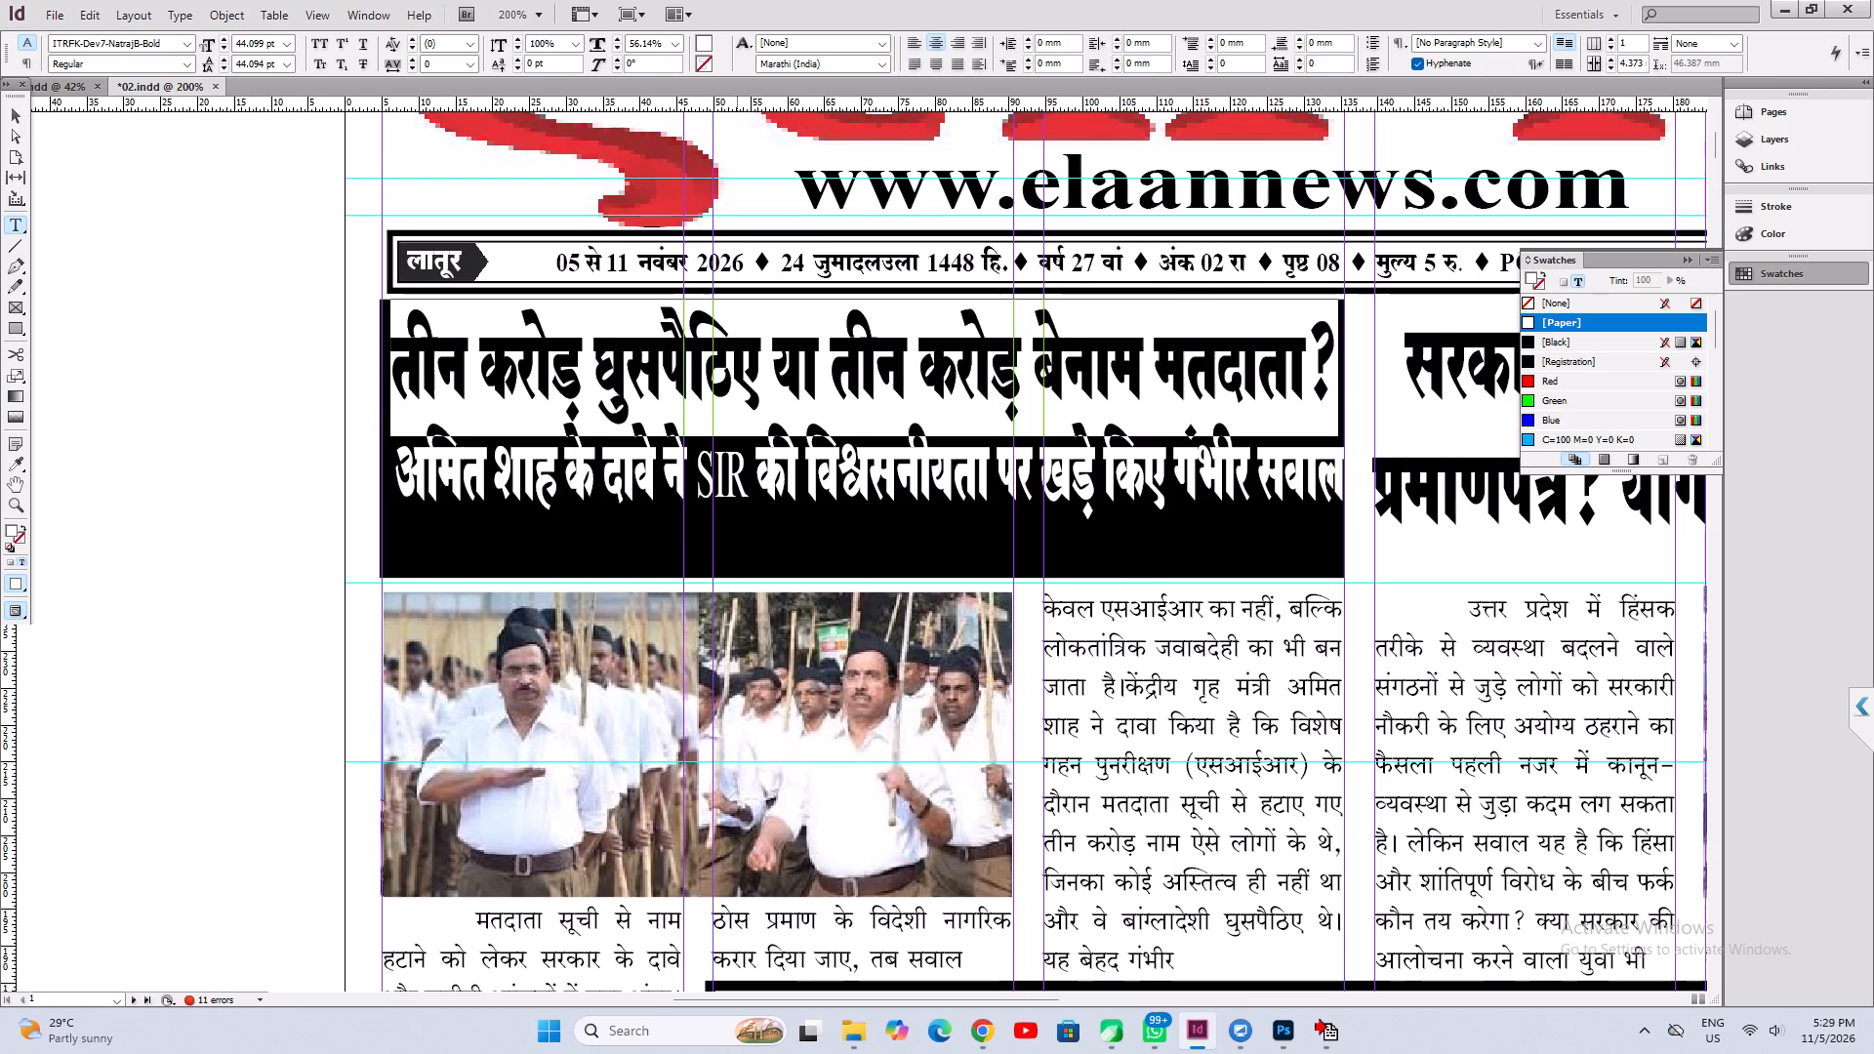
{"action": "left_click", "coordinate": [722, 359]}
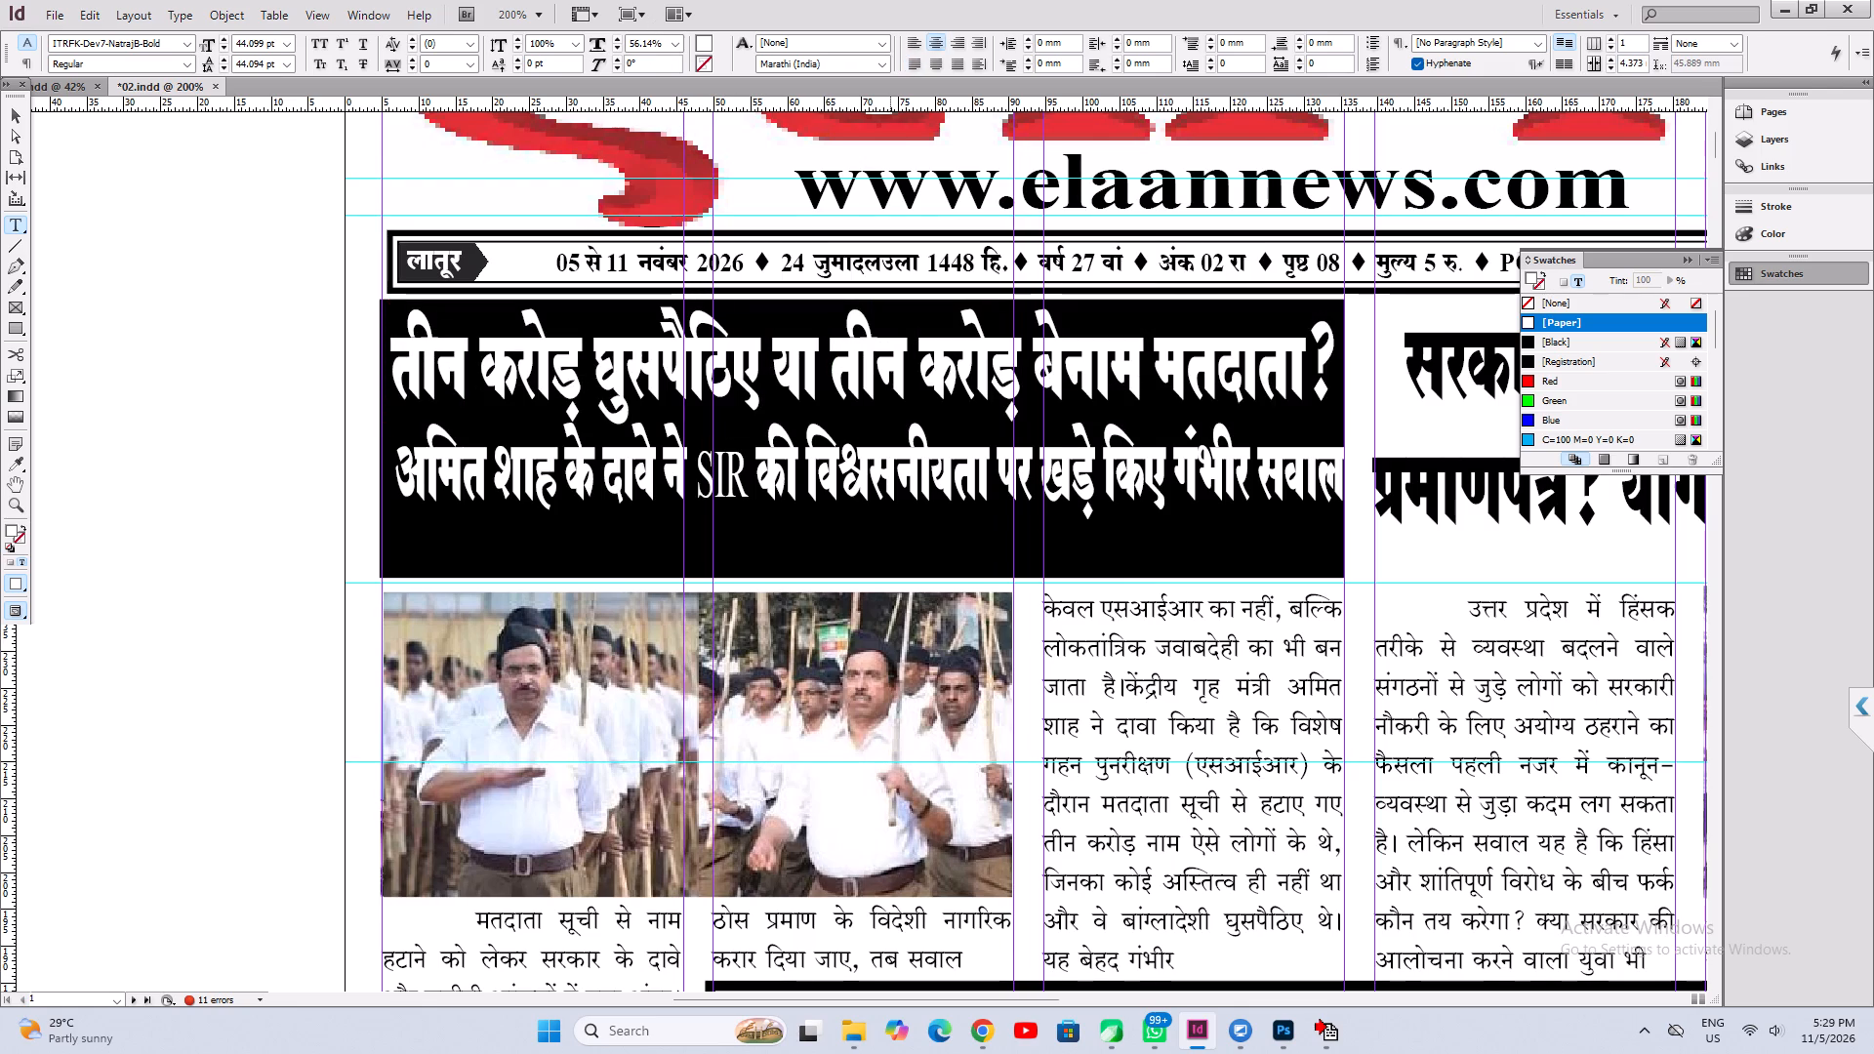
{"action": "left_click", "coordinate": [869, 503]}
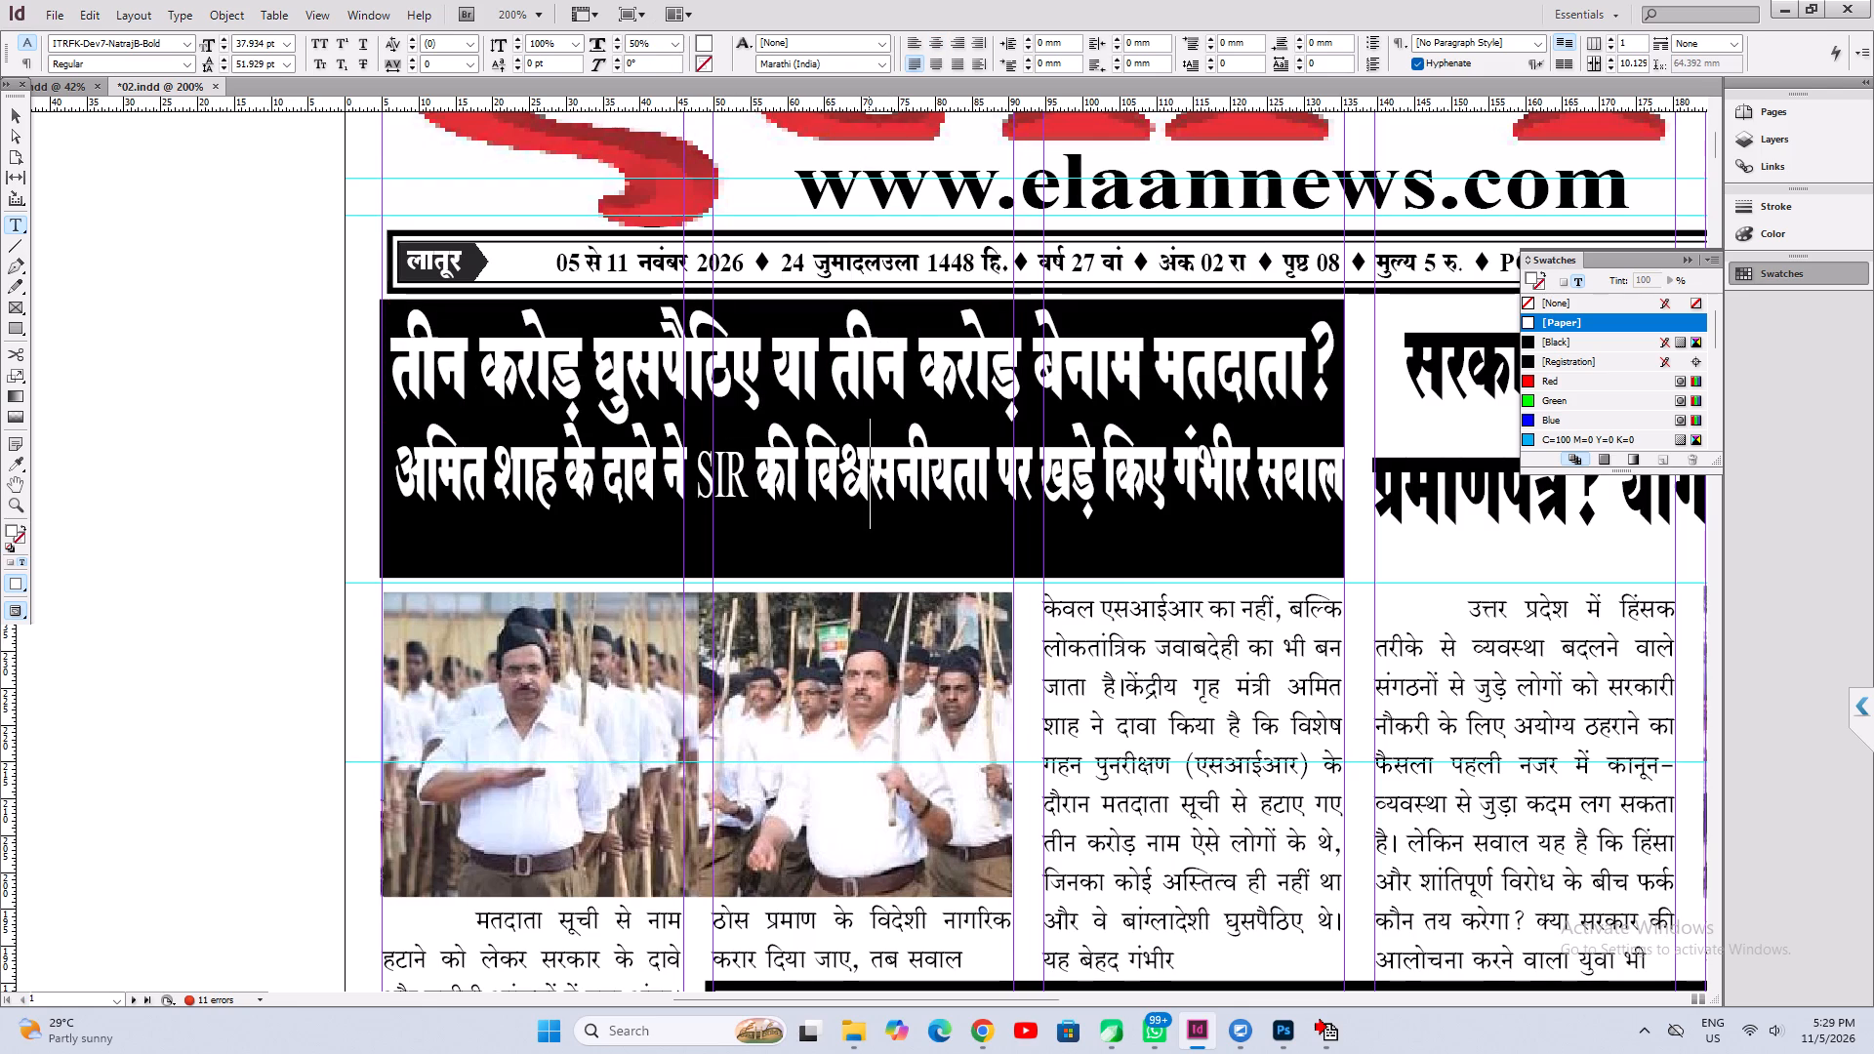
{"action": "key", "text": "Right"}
Nudge the second-line headline frame about 1 mm left, fit the frame to its content, and lower it about 1.4 mm.
{"action": "left_click", "coordinate": [18, 115]}
{"action": "left_click", "coordinate": [598, 476]}
{"action": "key", "text": "Left"}
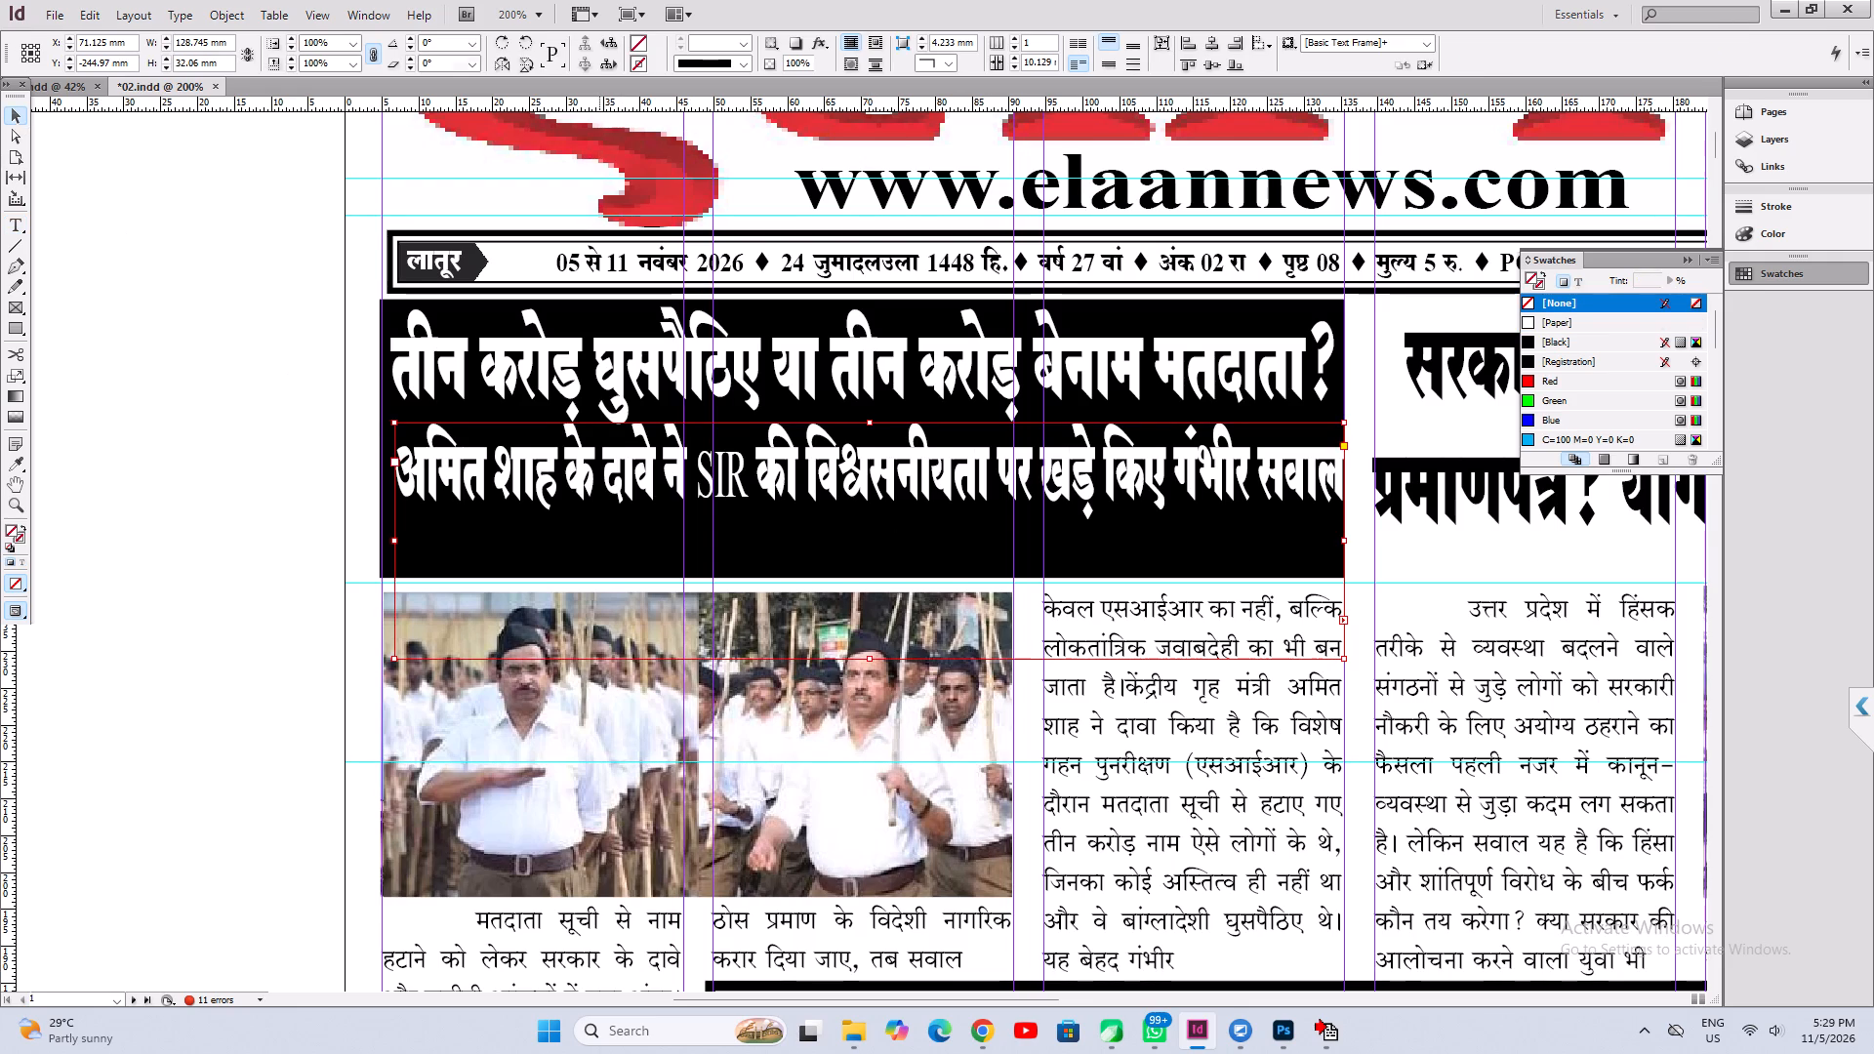
{"action": "key", "text": "Left"}
{"action": "key", "text": "Left"}
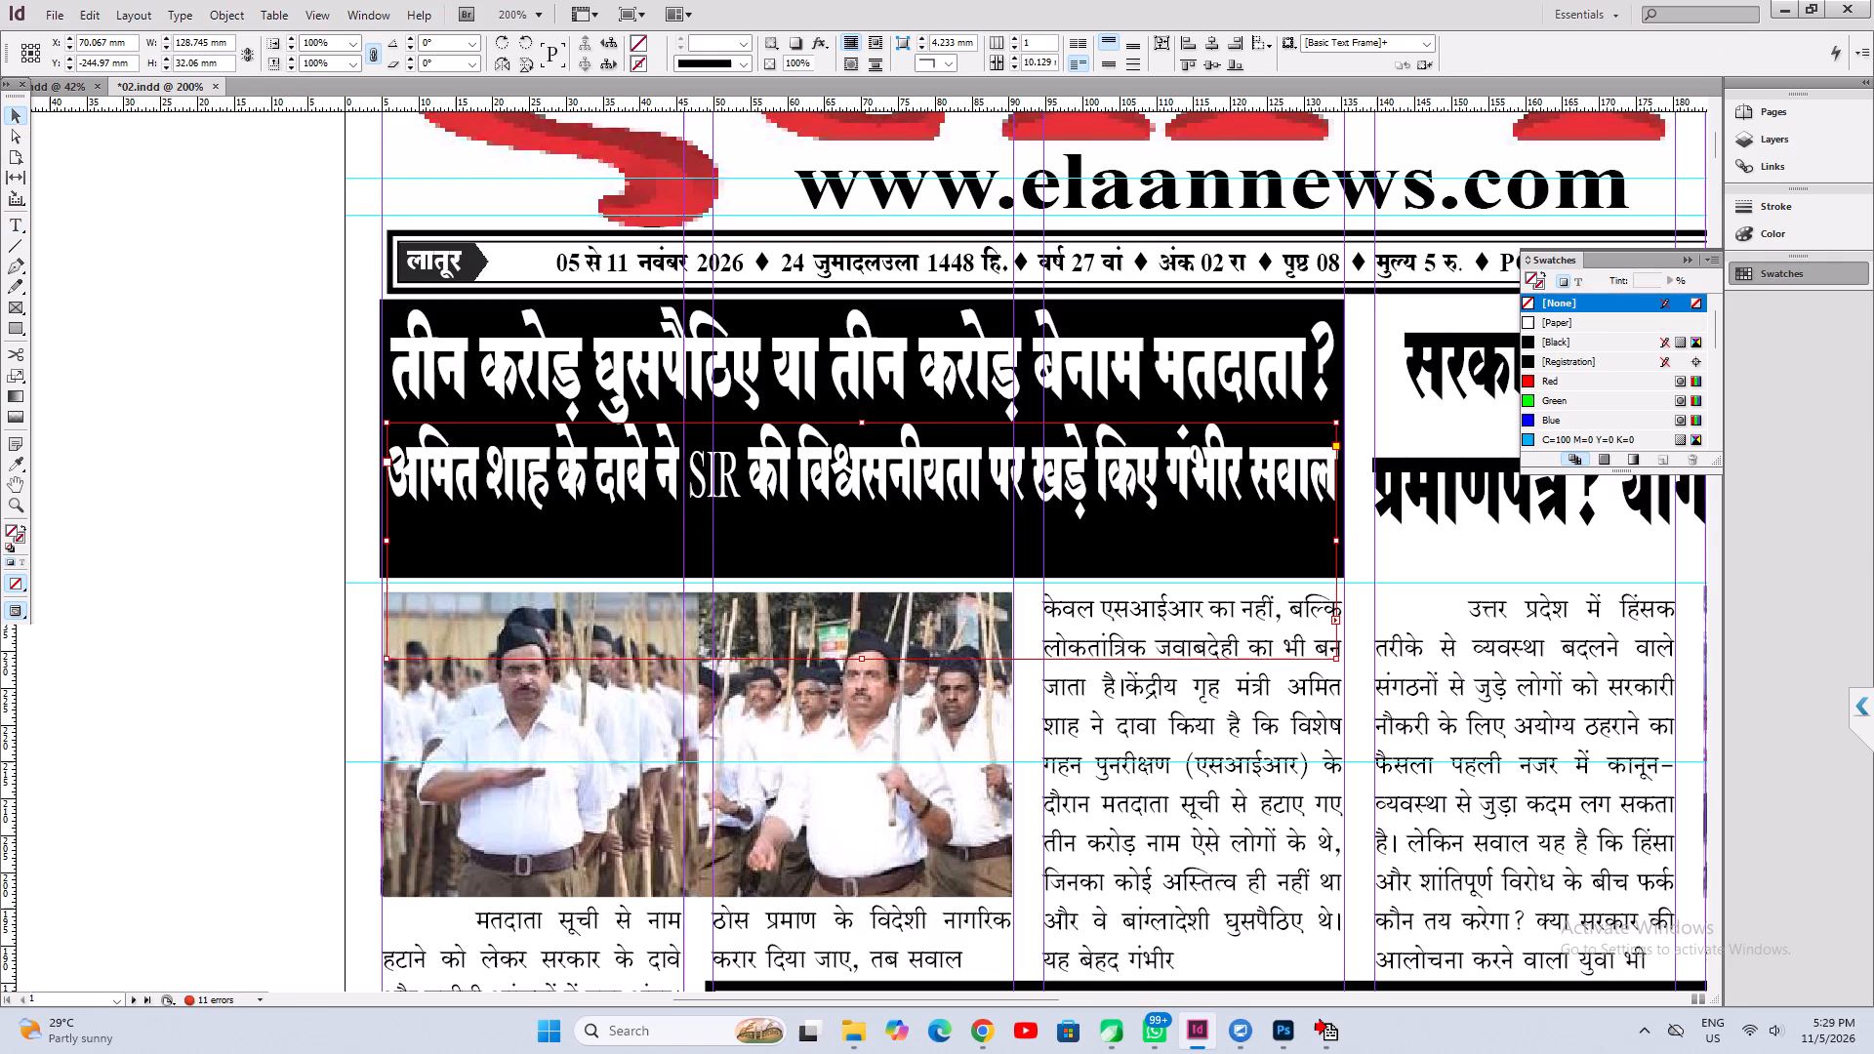
{"action": "key", "text": "ctrl+alt+c"}
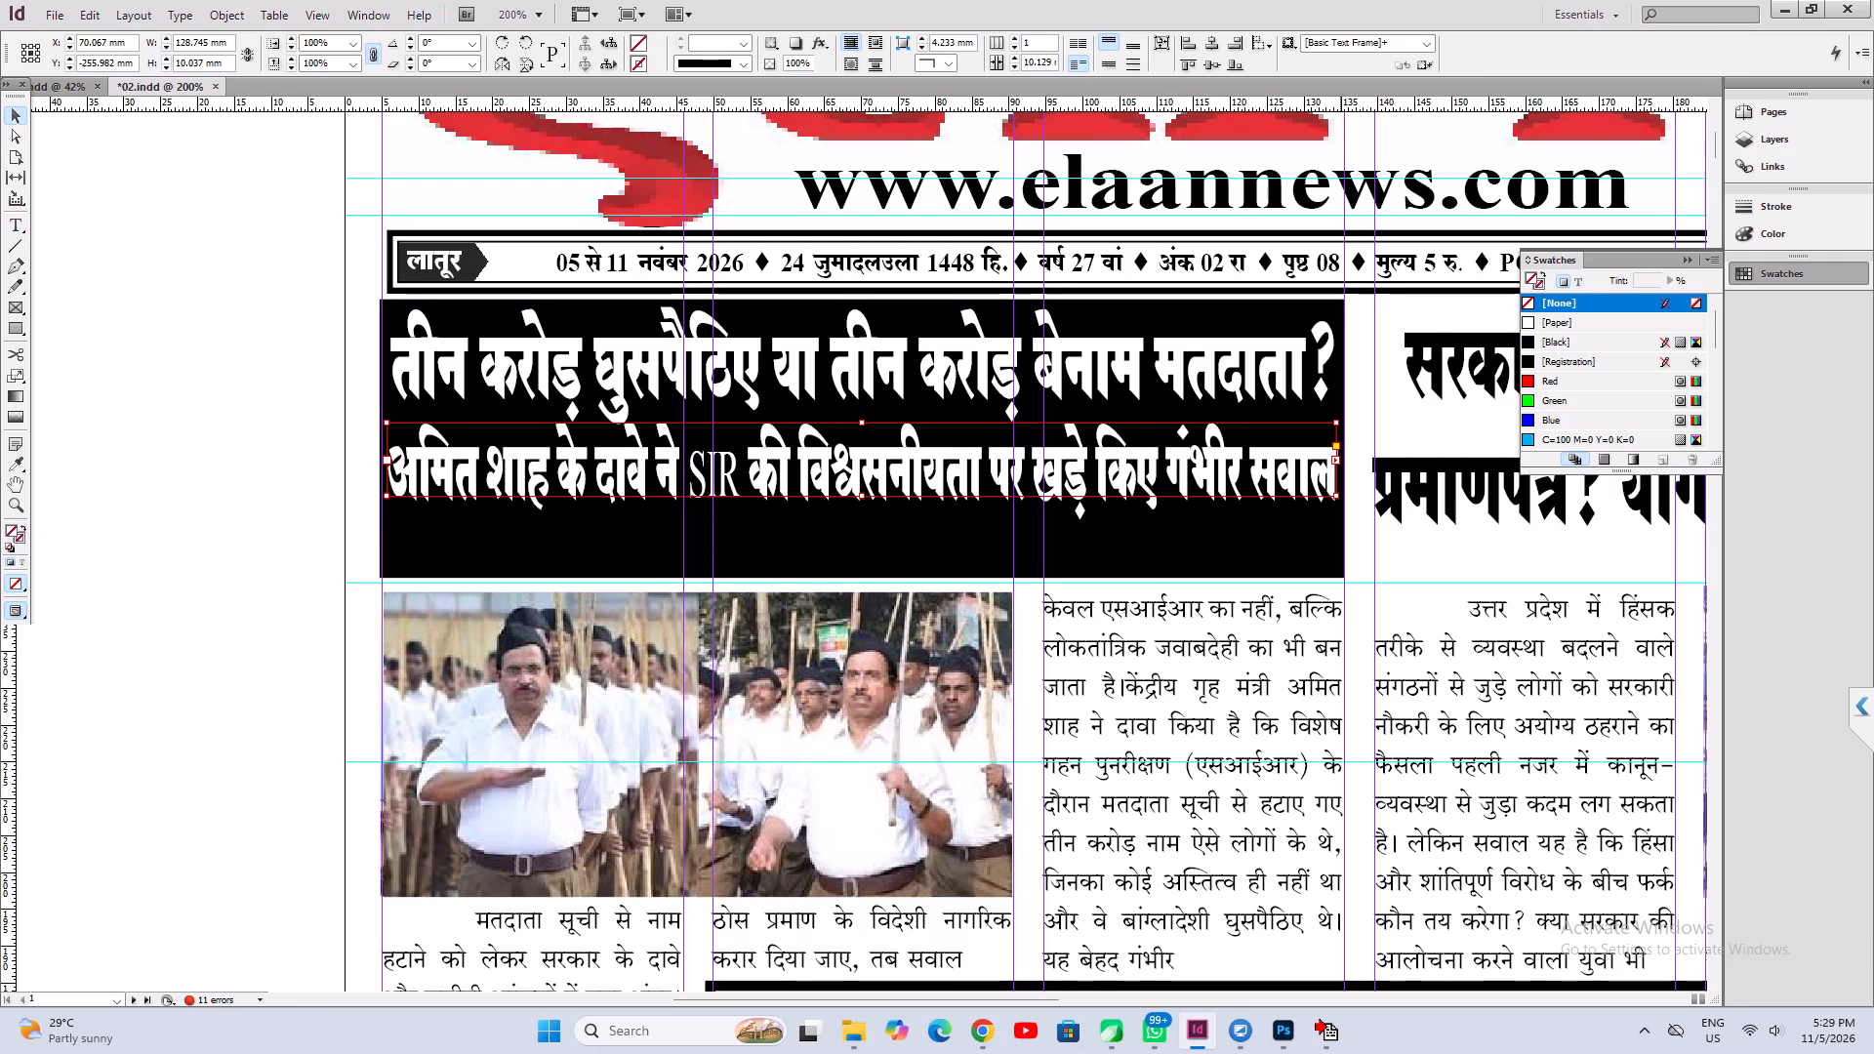
{"action": "key", "text": "Down"}
{"action": "key", "text": "Down"}
{"action": "key", "text": "Down"}
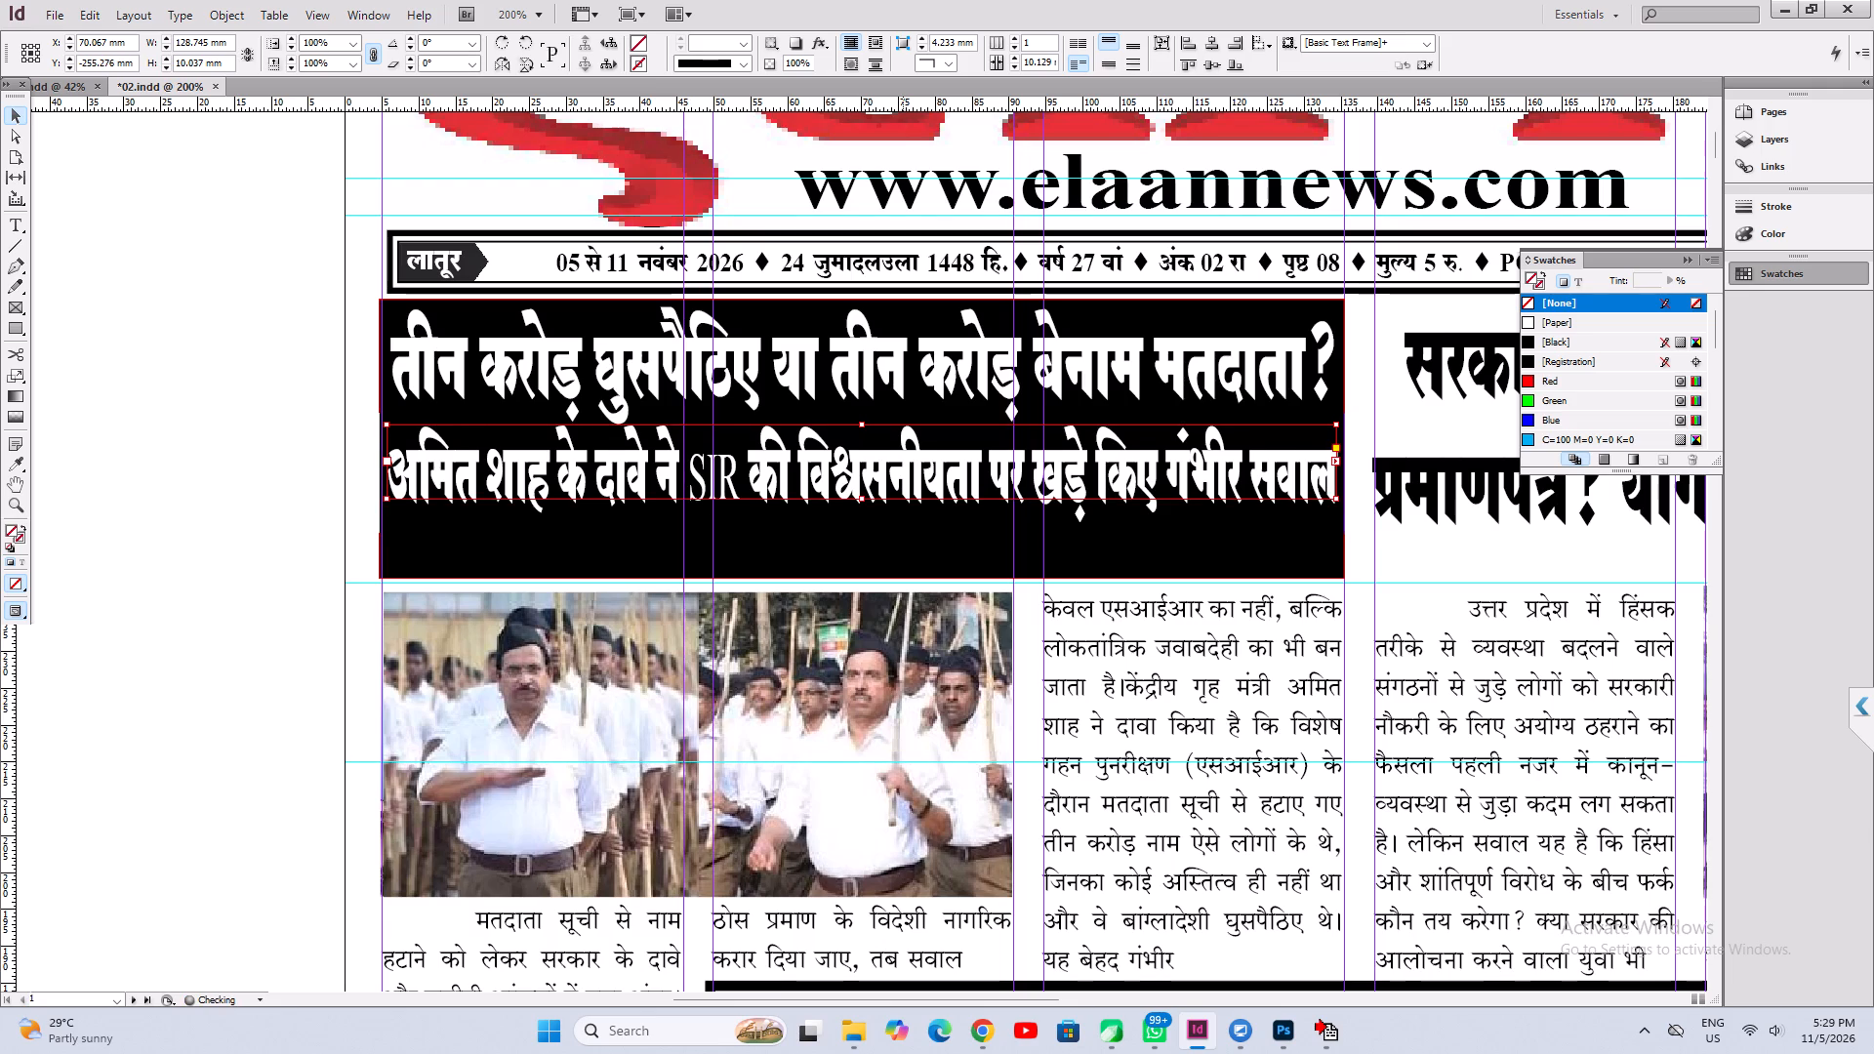
{"action": "key", "text": "Down"}
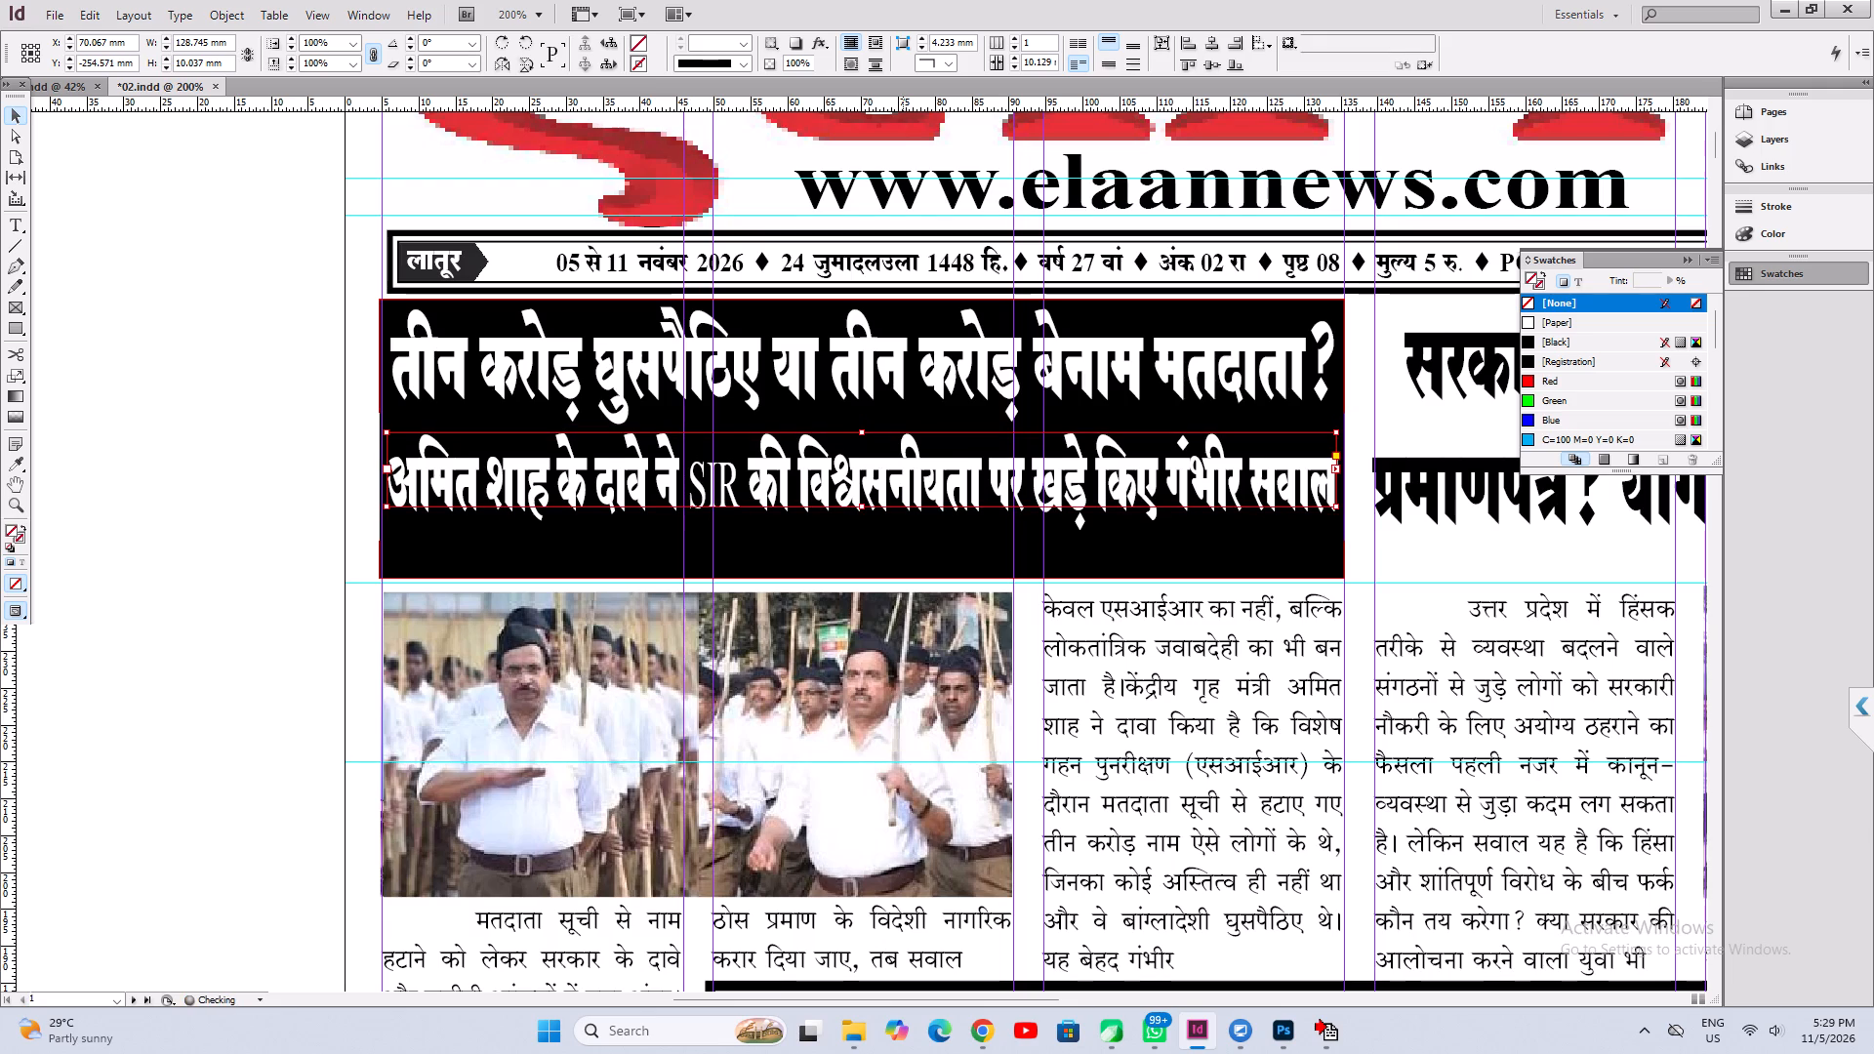
Shorten the black headline box from its bottom edge to about 32.7 mm high.
{"action": "left_click", "coordinate": [840, 566], "text": "ctrl"}
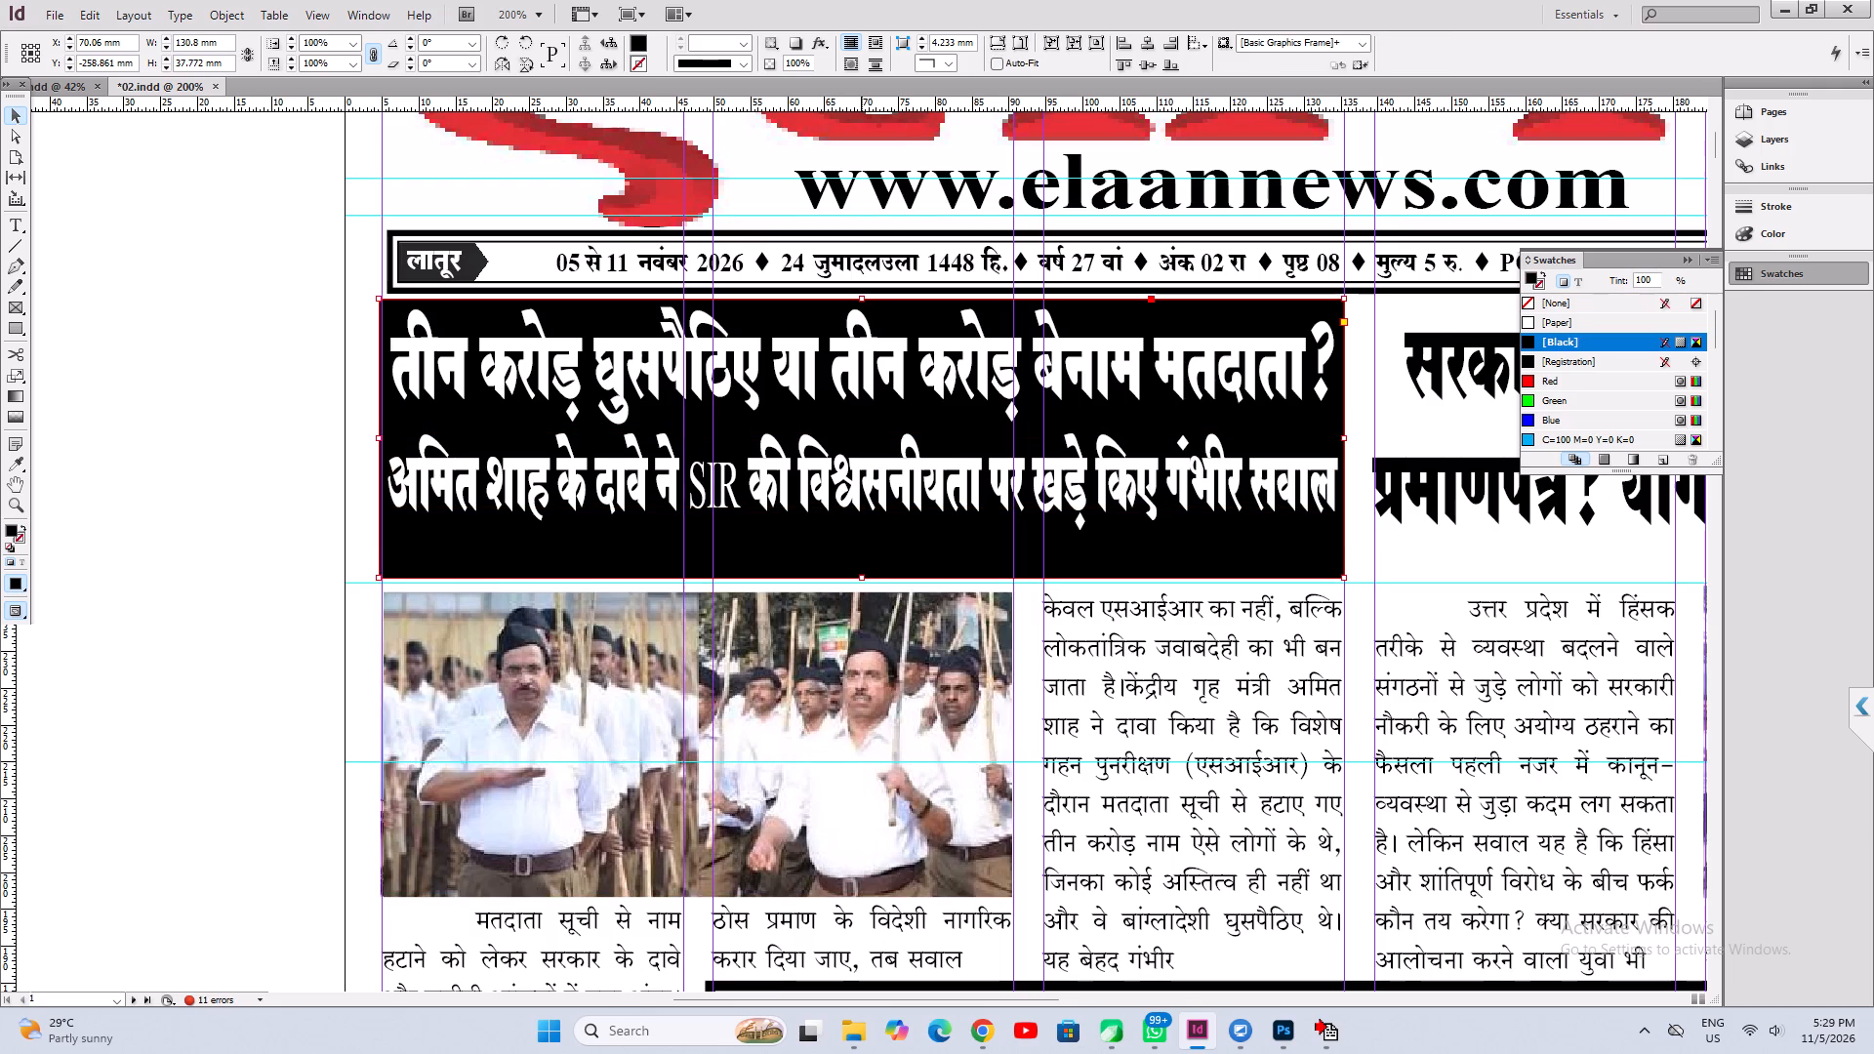
{"action": "left_click_drag", "start_coordinate": [862, 578], "coordinate": [868, 541]}
Flow the overset text of the "सरकारी नौकरी" headline into a new frame about 115 by 92 mm on the pasteboard.
{"action": "key", "text": "ctrl+1"}
{"action": "key", "text": "space"}
{"action": "key", "text": "space"}
{"action": "key", "text": "space"}
{"action": "key", "text": "space"}
{"action": "key", "text": "space"}
{"action": "key", "text": "space"}
{"action": "key", "text": "space"}
{"action": "key", "text": "space"}
{"action": "key", "text": "space"}
{"action": "key", "text": "space"}
{"action": "key", "text": "space"}
{"action": "key", "text": "space"}
{"action": "key", "text": "space"}
{"action": "key", "text": "space"}
{"action": "key", "text": "space"}
{"action": "key", "text": "space"}
{"action": "key", "text": "space"}
{"action": "key", "text": "space"}
{"action": "key", "text": "space"}
{"action": "key", "text": "space"}
{"action": "left_click_drag", "start_coordinate": [873, 610], "coordinate": [547, 609]}
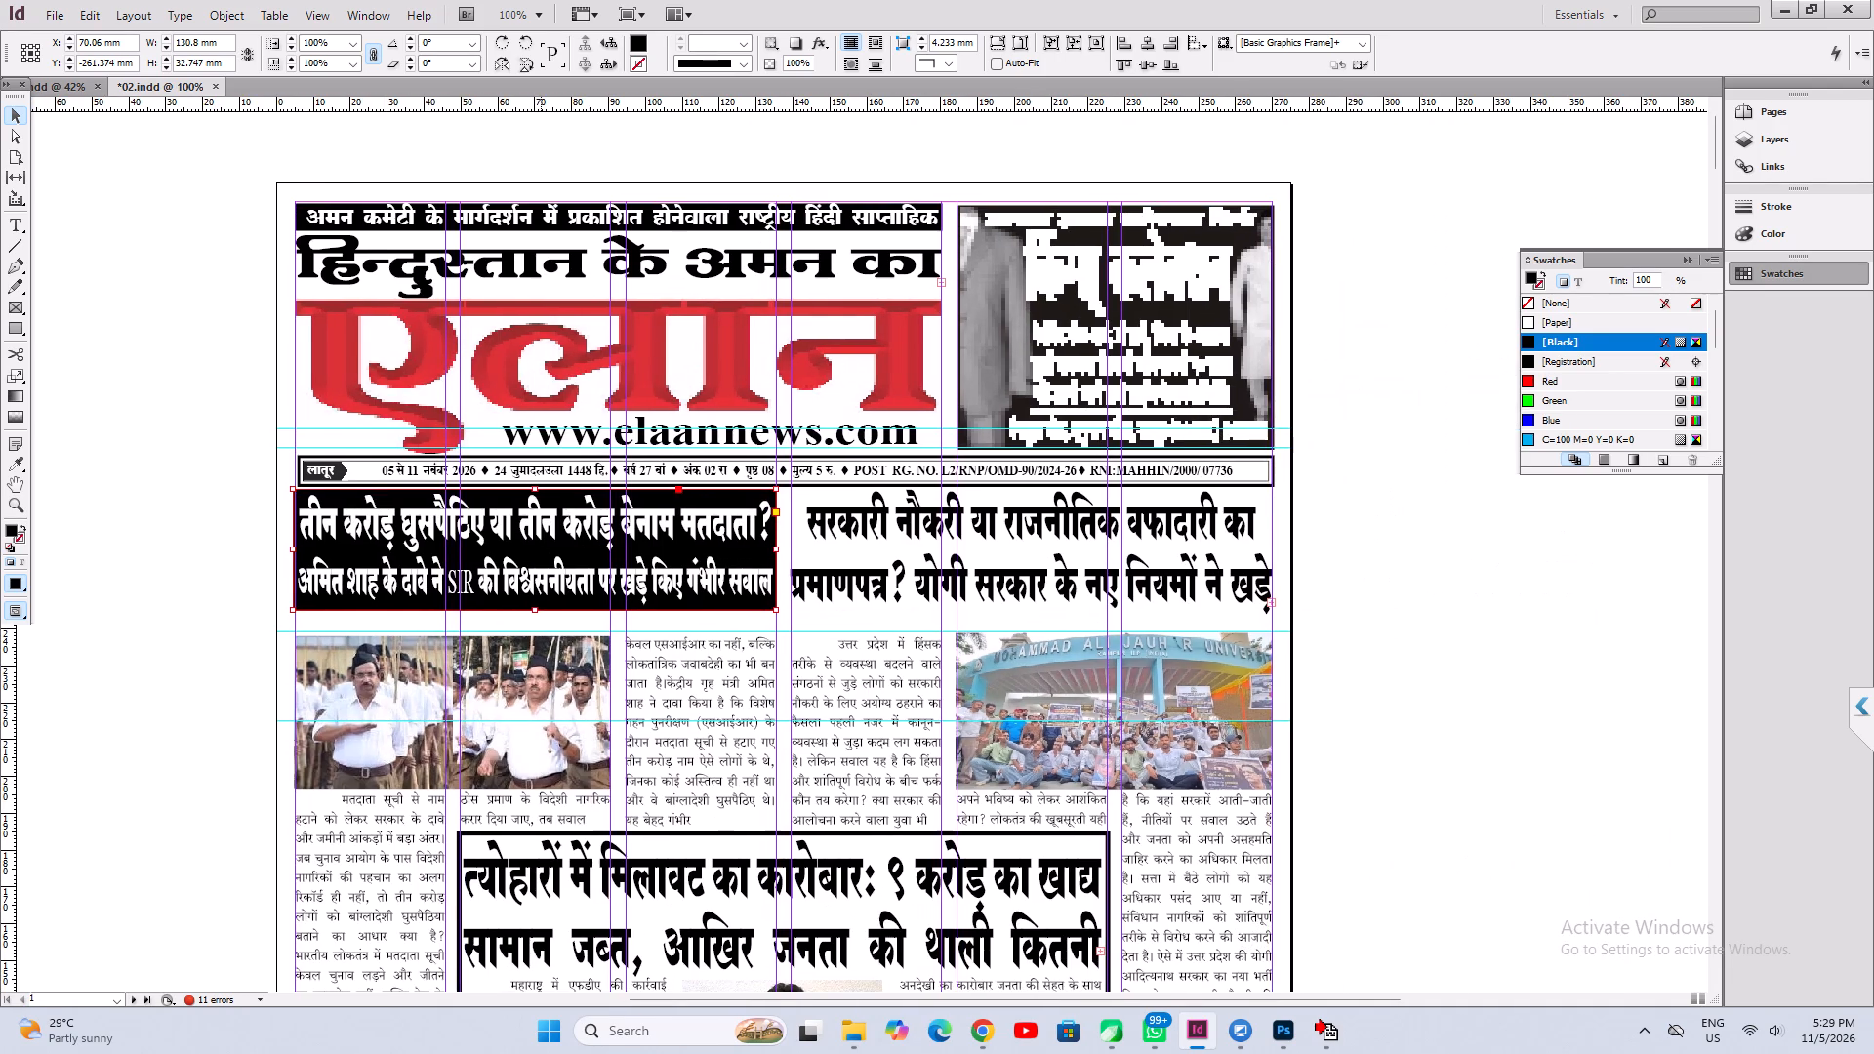
{"action": "left_click_drag", "start_coordinate": [905, 636], "coordinate": [395, 636]}
{"action": "left_click", "coordinate": [530, 591]}
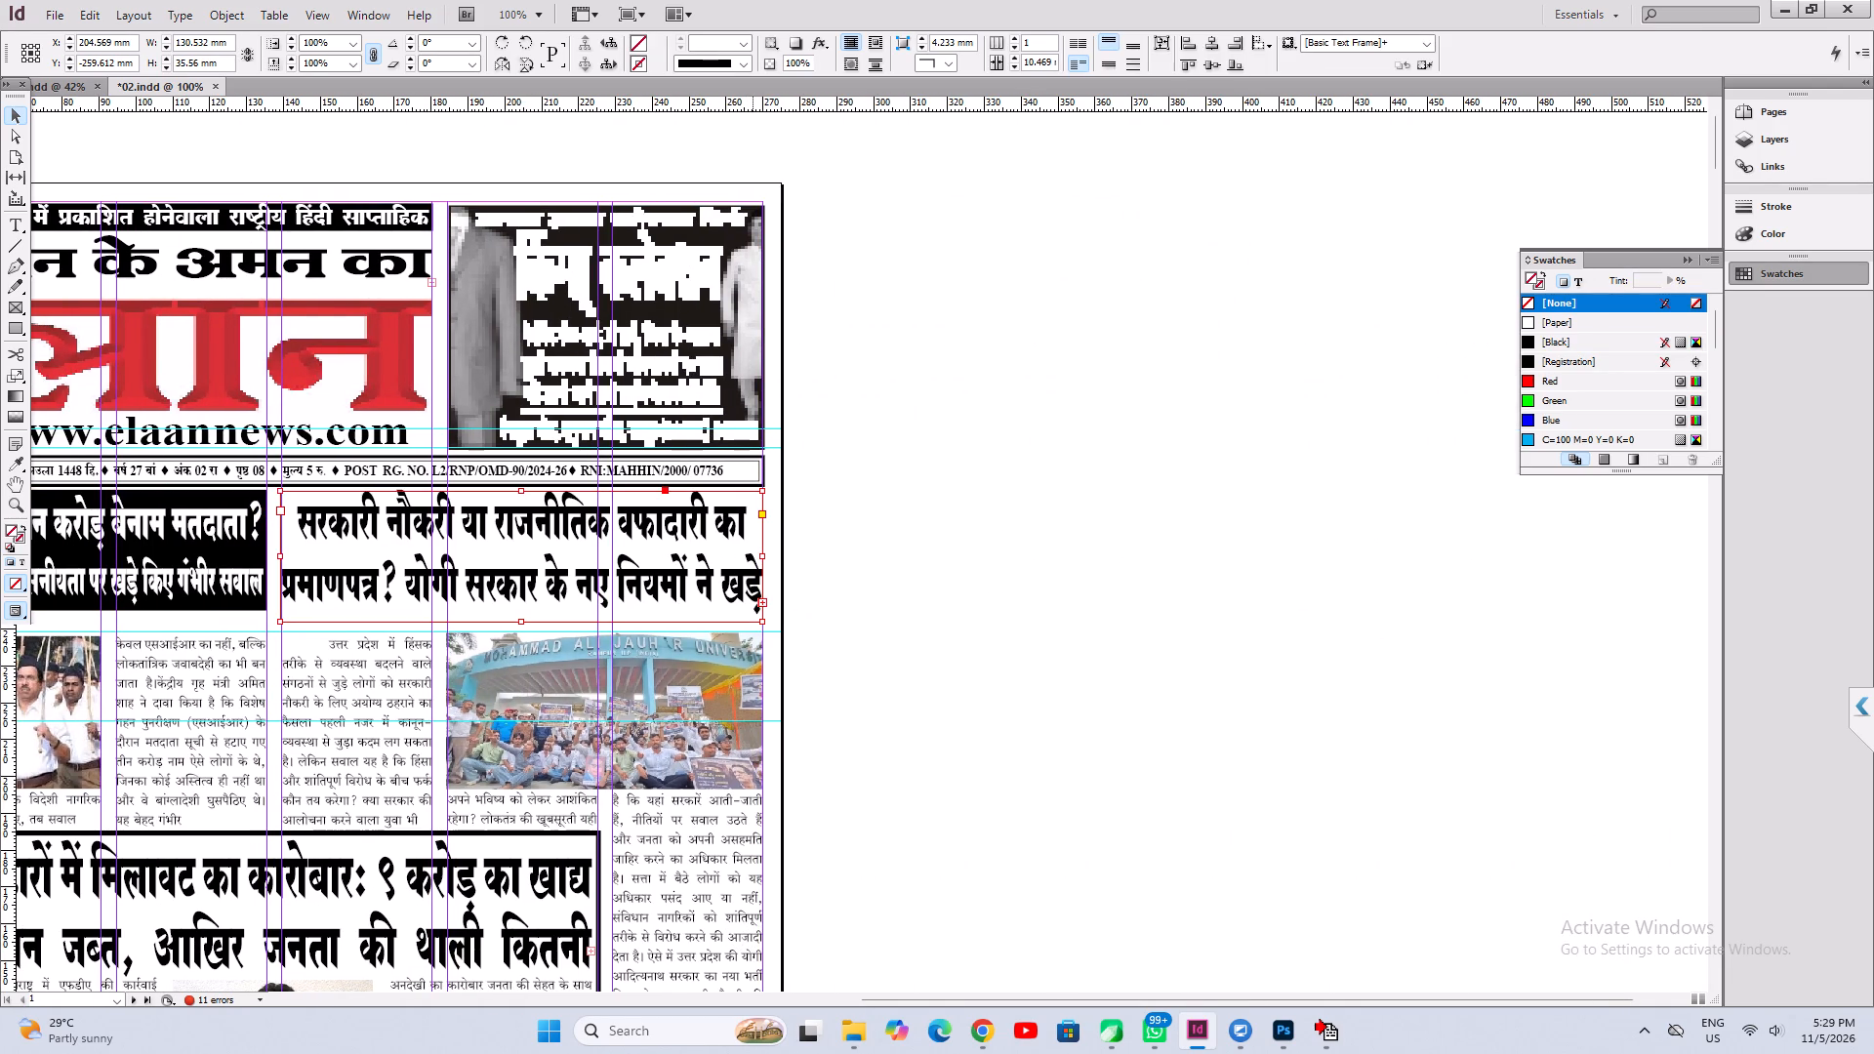
{"action": "left_click", "coordinate": [761, 602]}
{"action": "left_click_drag", "start_coordinate": [840, 471], "coordinate": [1265, 812]}
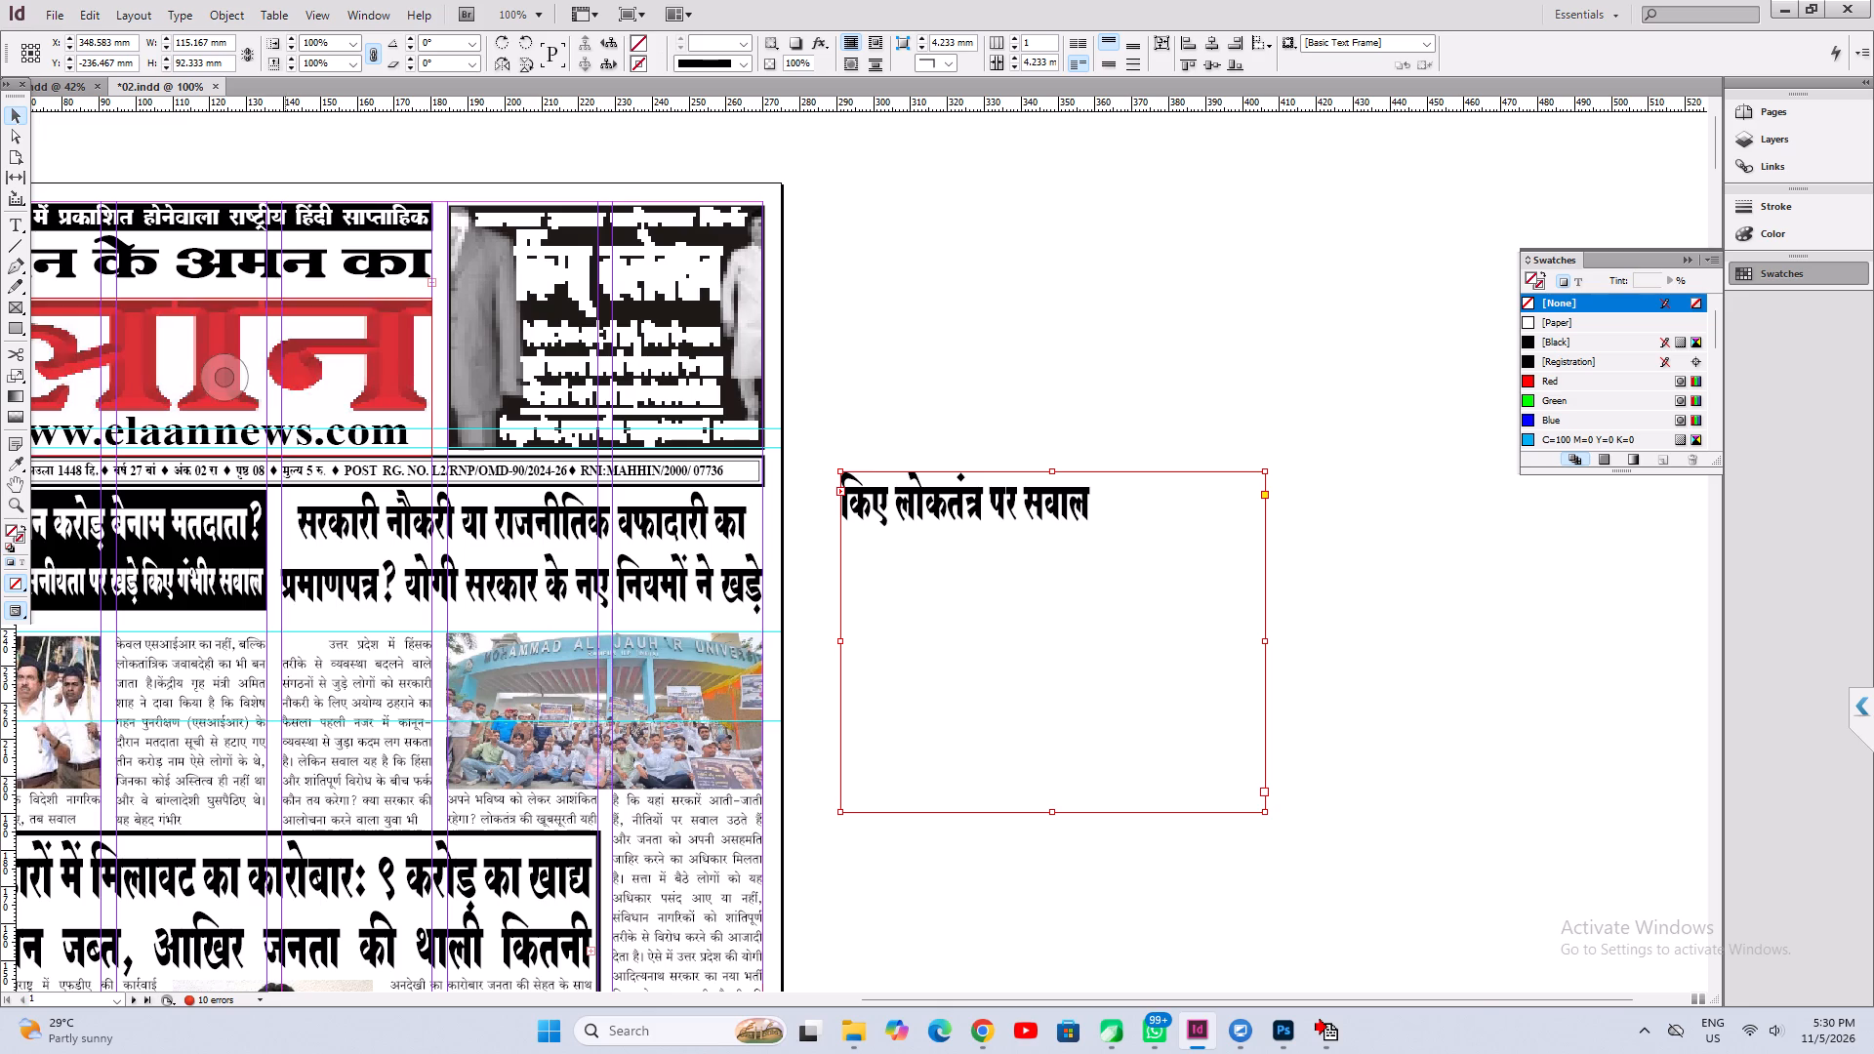
Set the horizontal scale of the entire "सरकारी नौकरी" headline text to 50%.
{"action": "left_click", "coordinate": [10, 226]}
{"action": "left_click", "coordinate": [529, 565]}
{"action": "key", "text": "ctrl+a"}
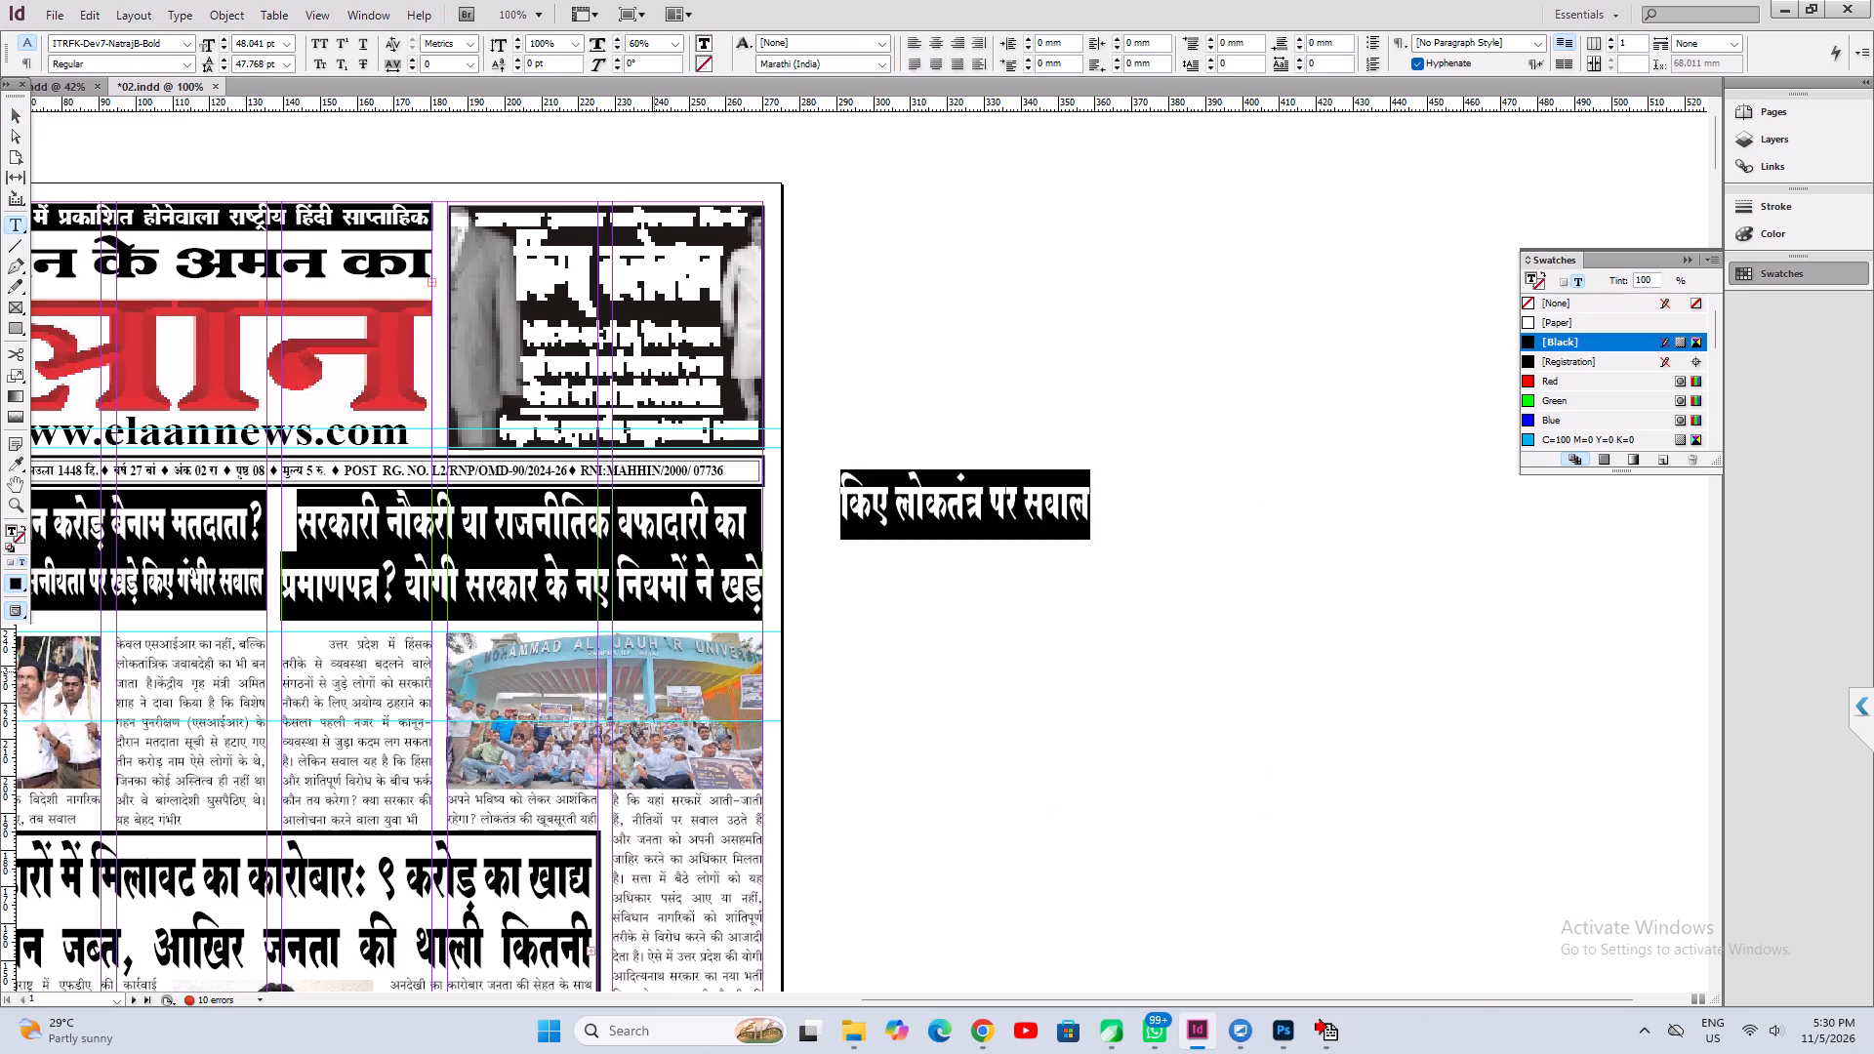
{"action": "left_click_drag", "start_coordinate": [661, 43], "coordinate": [488, 40]}
{"action": "type", "text": "50"}
{"action": "key", "text": "Return"}
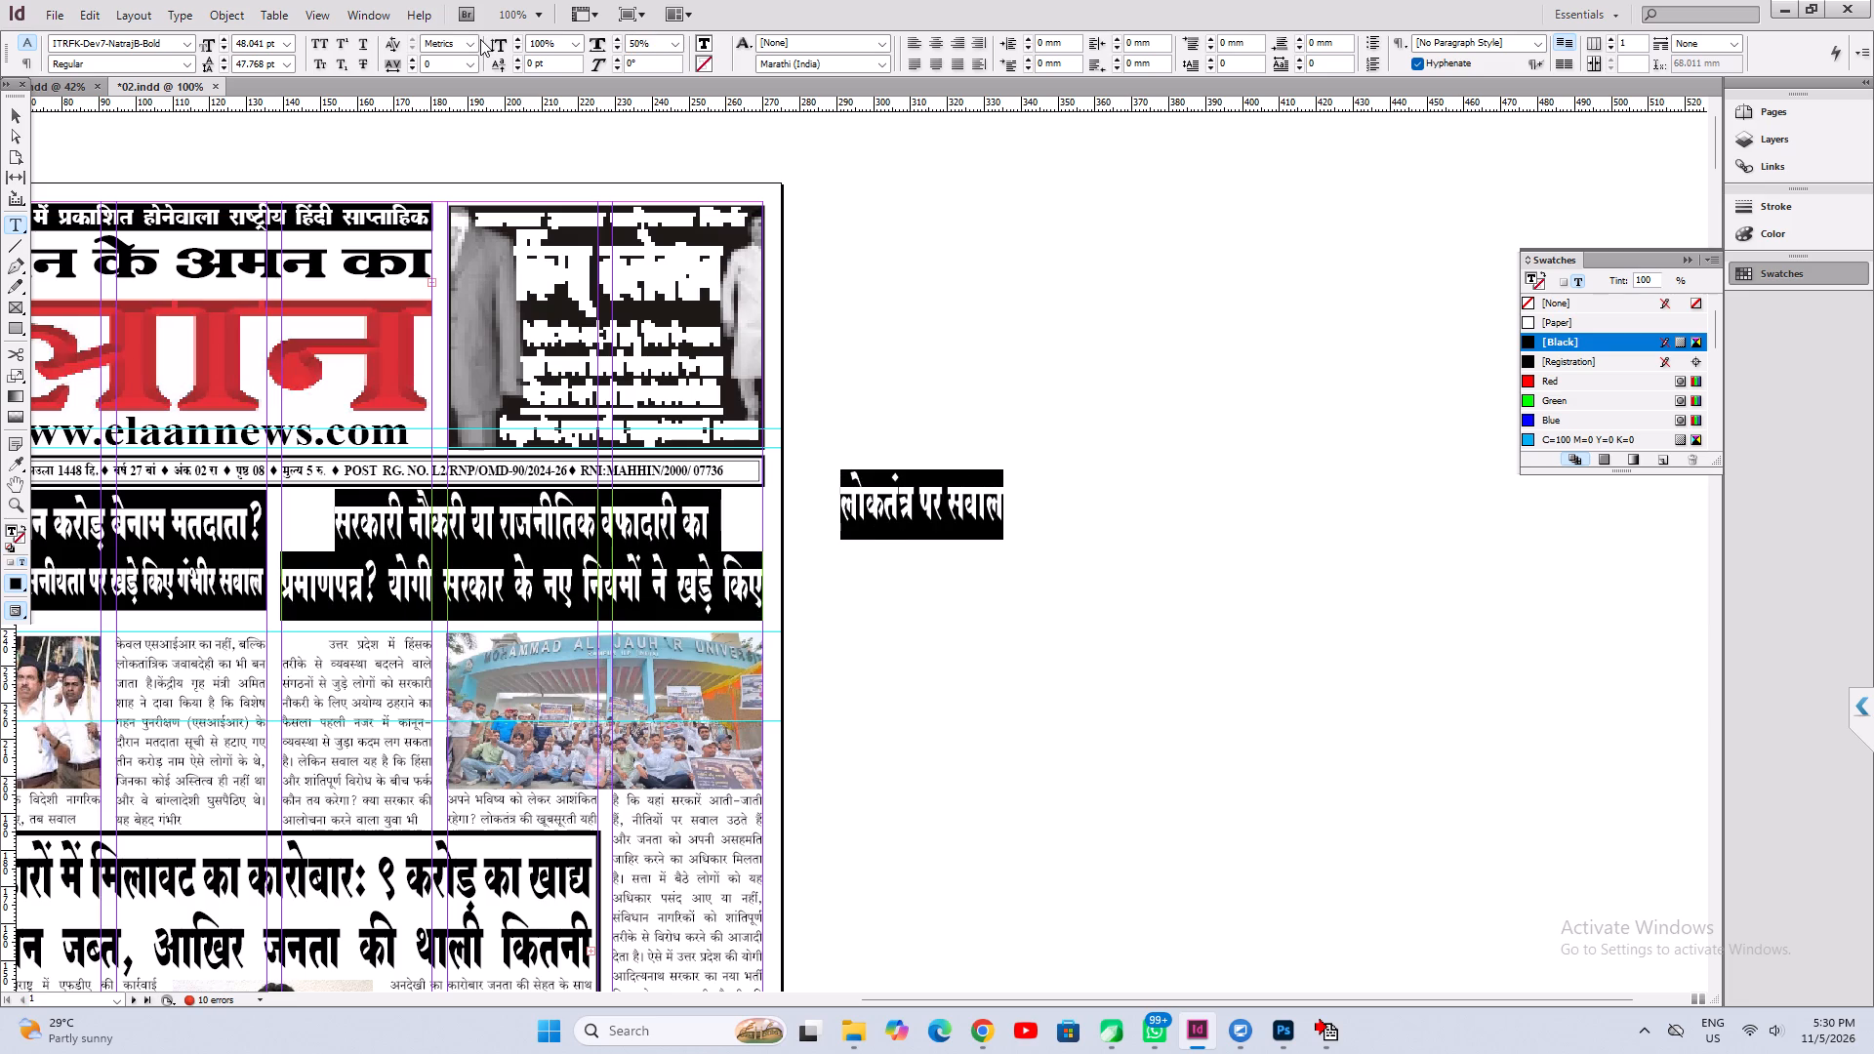
Reduce the font size of the whole "सरकारी नौकरी" headline to about 42 pt.
{"action": "key", "text": "Left"}
{"action": "key", "text": "Down"}
{"action": "key", "text": "ctrl+a"}
{"action": "key", "text": "ctrl+shift+comma"}
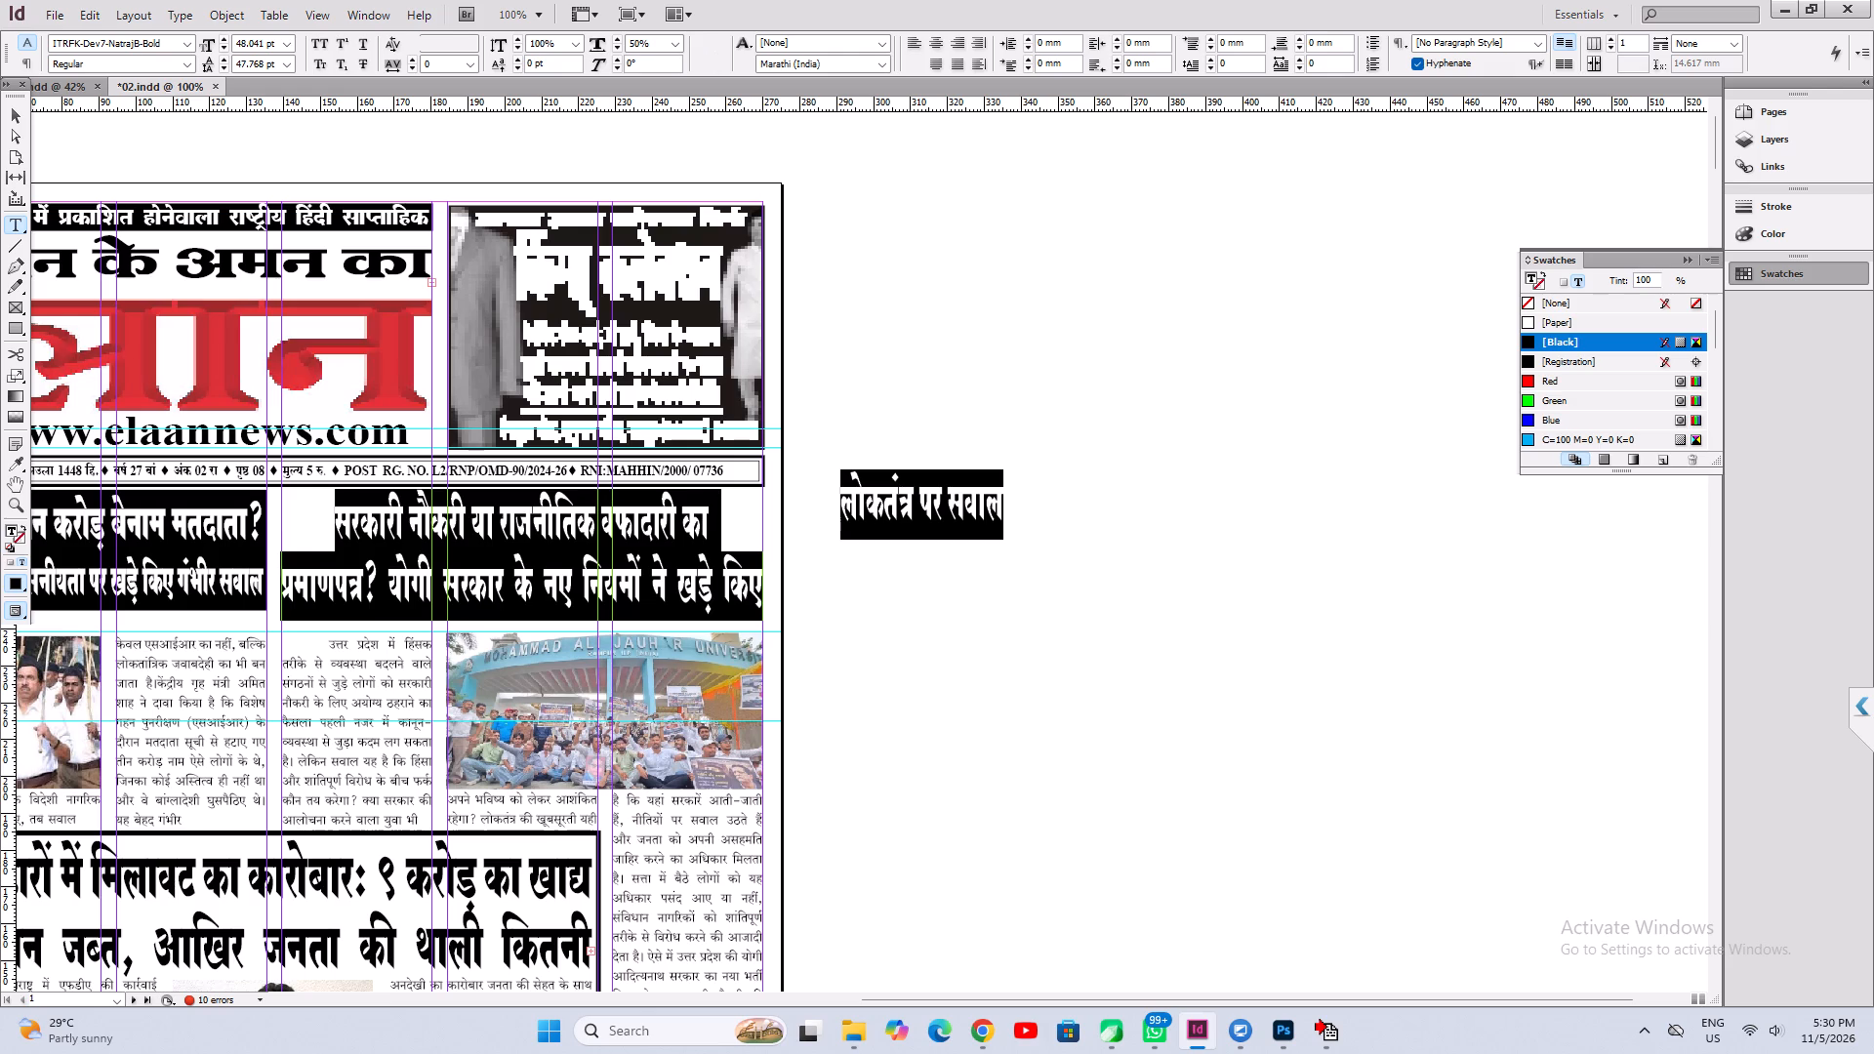
{"action": "key", "text": "ctrl+shift+comma"}
{"action": "key", "text": "ctrl+shift+comma"}
{"action": "key", "text": "Left"}
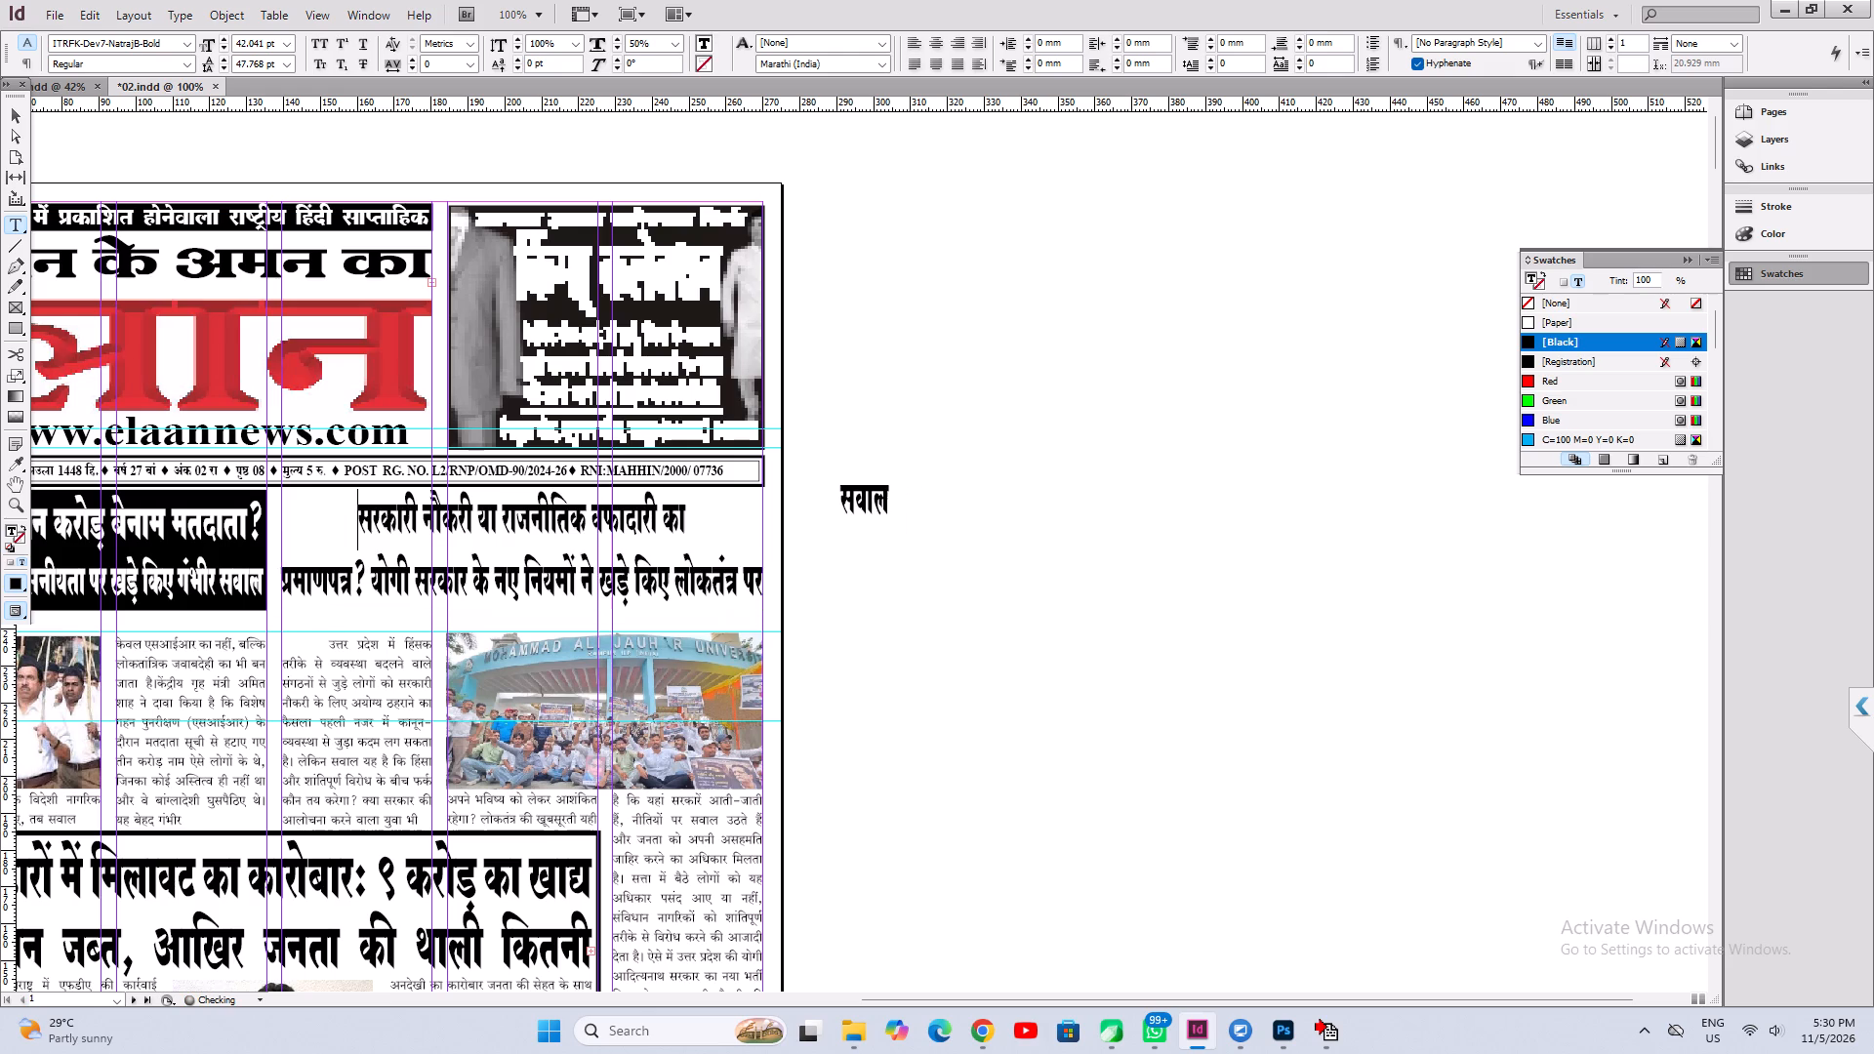
Rebreak the headline so the first line ends with "प्रमाणपत्र?" and the second line starts with "योगी".
{"action": "key", "text": "Left"}
{"action": "key", "text": "Down"}
{"action": "key", "text": "Home"}
{"action": "key", "text": "BackSpace"}
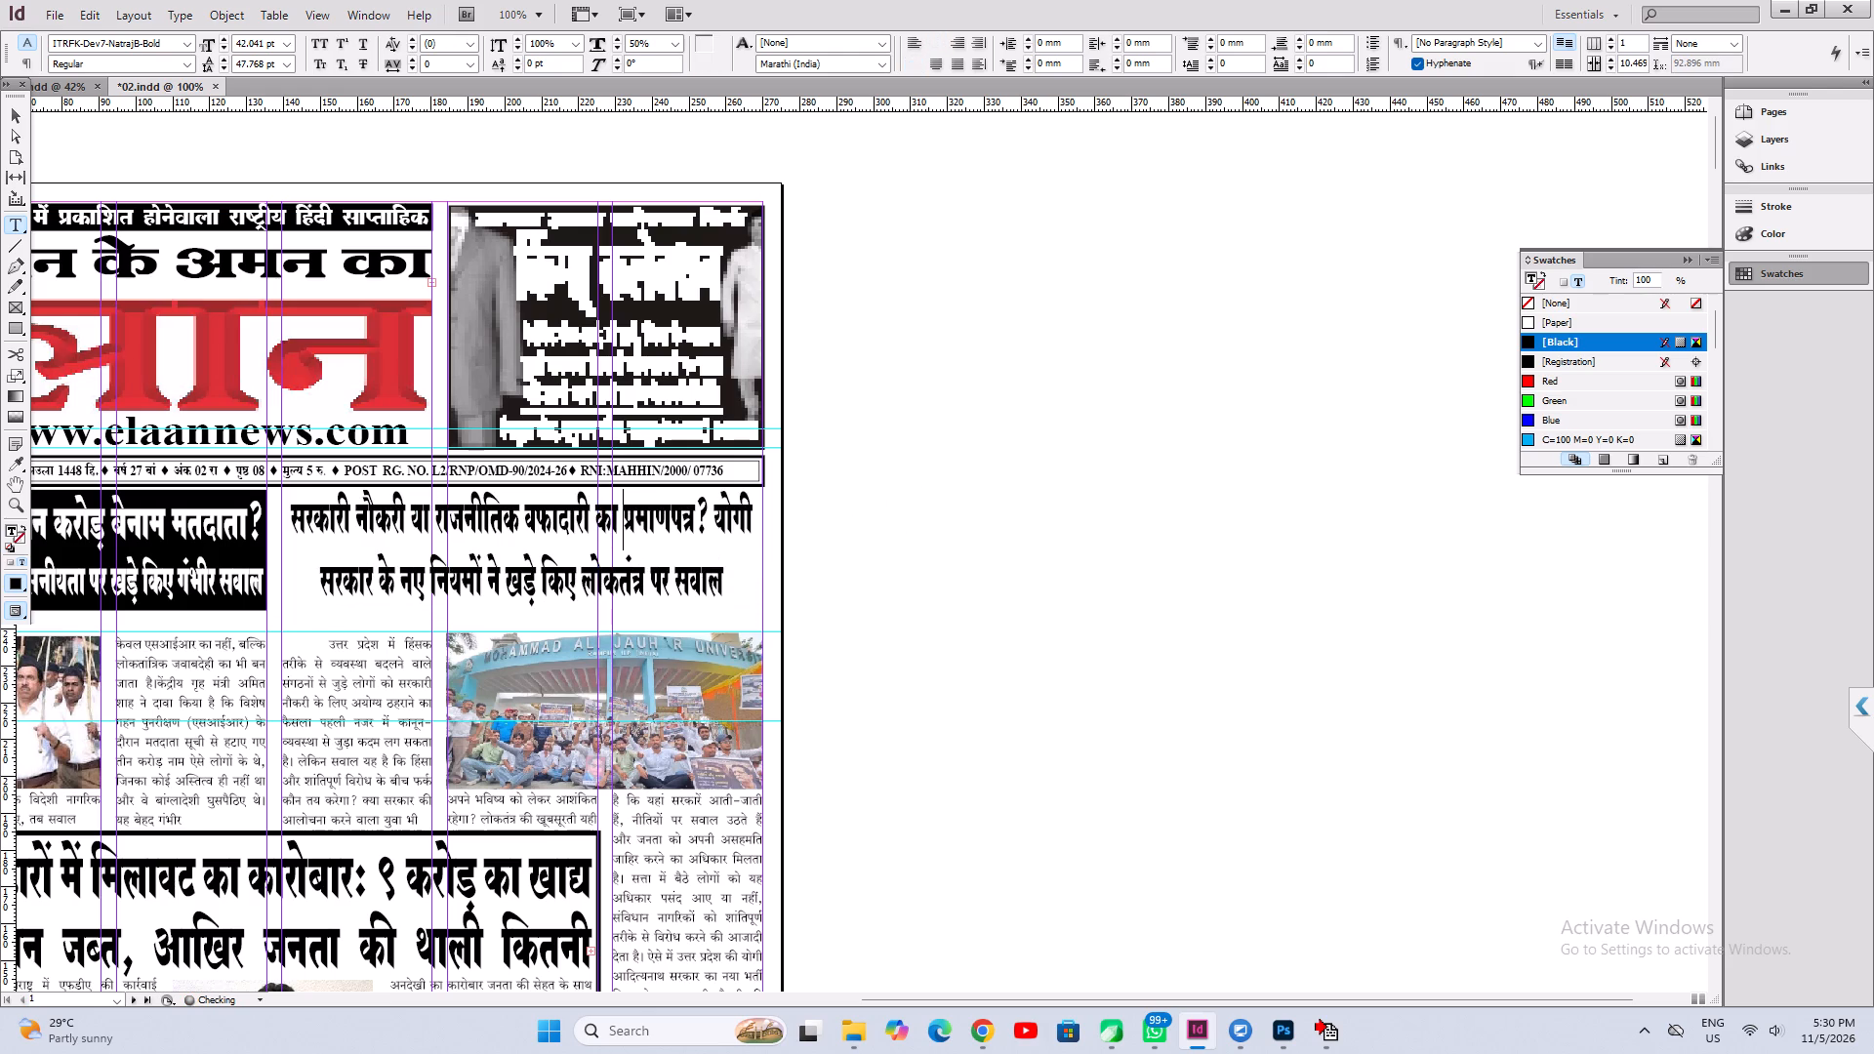
{"action": "key", "text": "Right"}
{"action": "key", "text": "Right"}
{"action": "key", "text": "Right"}
{"action": "key", "text": "Right"}
{"action": "key", "text": "Right"}
{"action": "key", "text": "Right"}
{"action": "key", "text": "Right"}
{"action": "key", "text": "Right"}
{"action": "key", "text": "Return"}
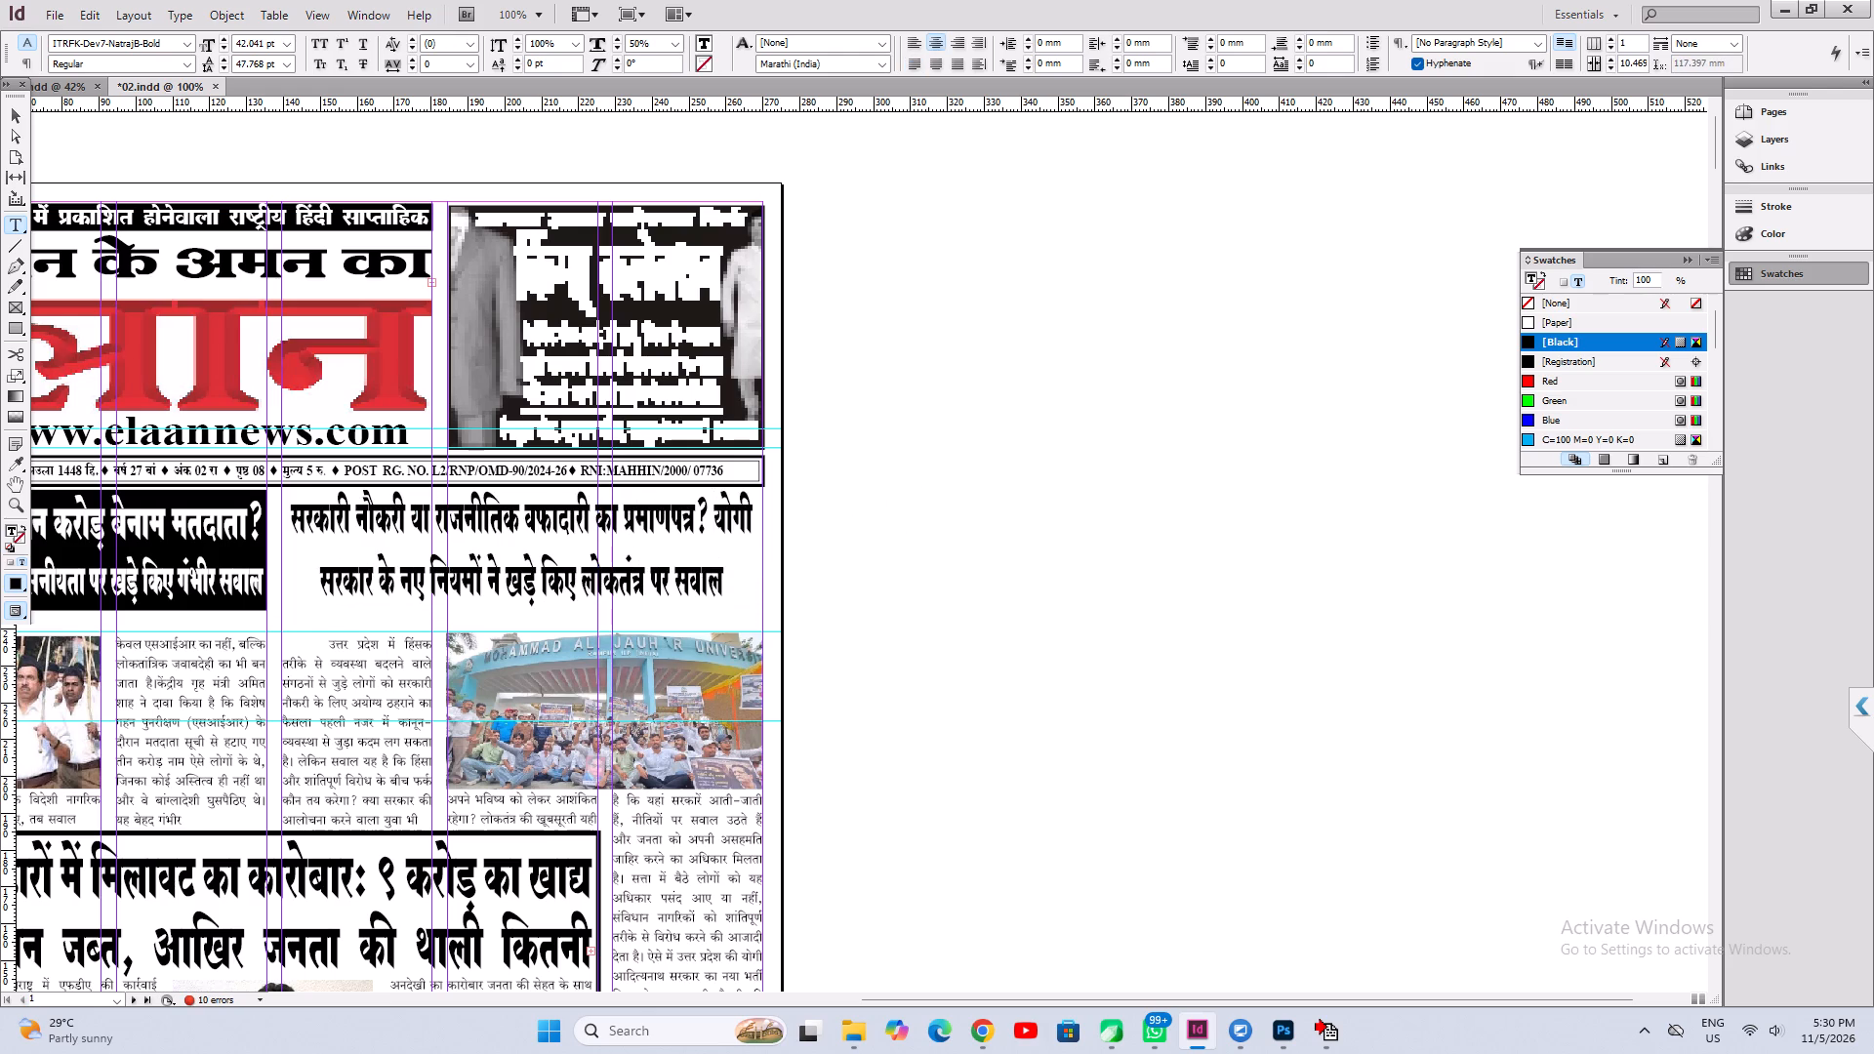
Tighten the leading of both "सरकारी नौकरी" headline lines to about 40 pt and undo the accidental text removal.
{"action": "key", "text": "ctrl+a"}
{"action": "key", "text": "alt+Up"}
{"action": "key", "text": "alt+Up"}
{"action": "key", "text": "alt+Up"}
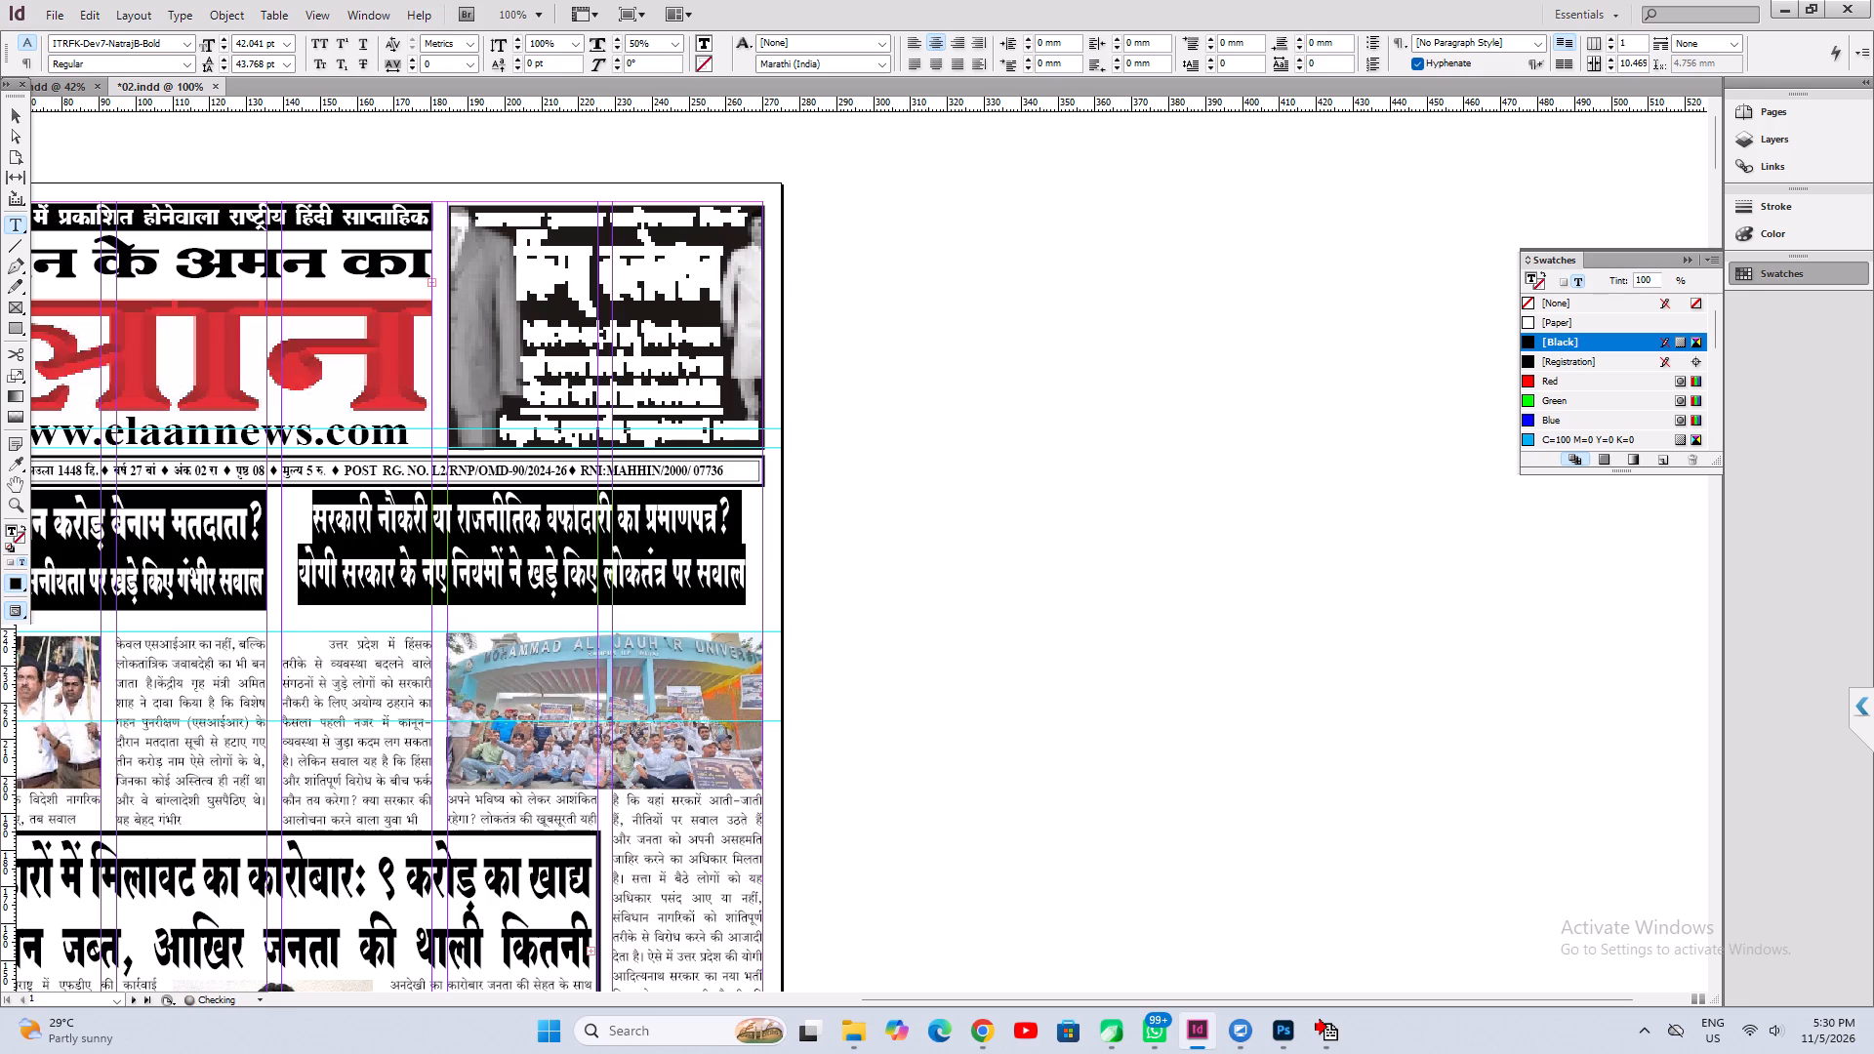
{"action": "key", "text": "alt+Up"}
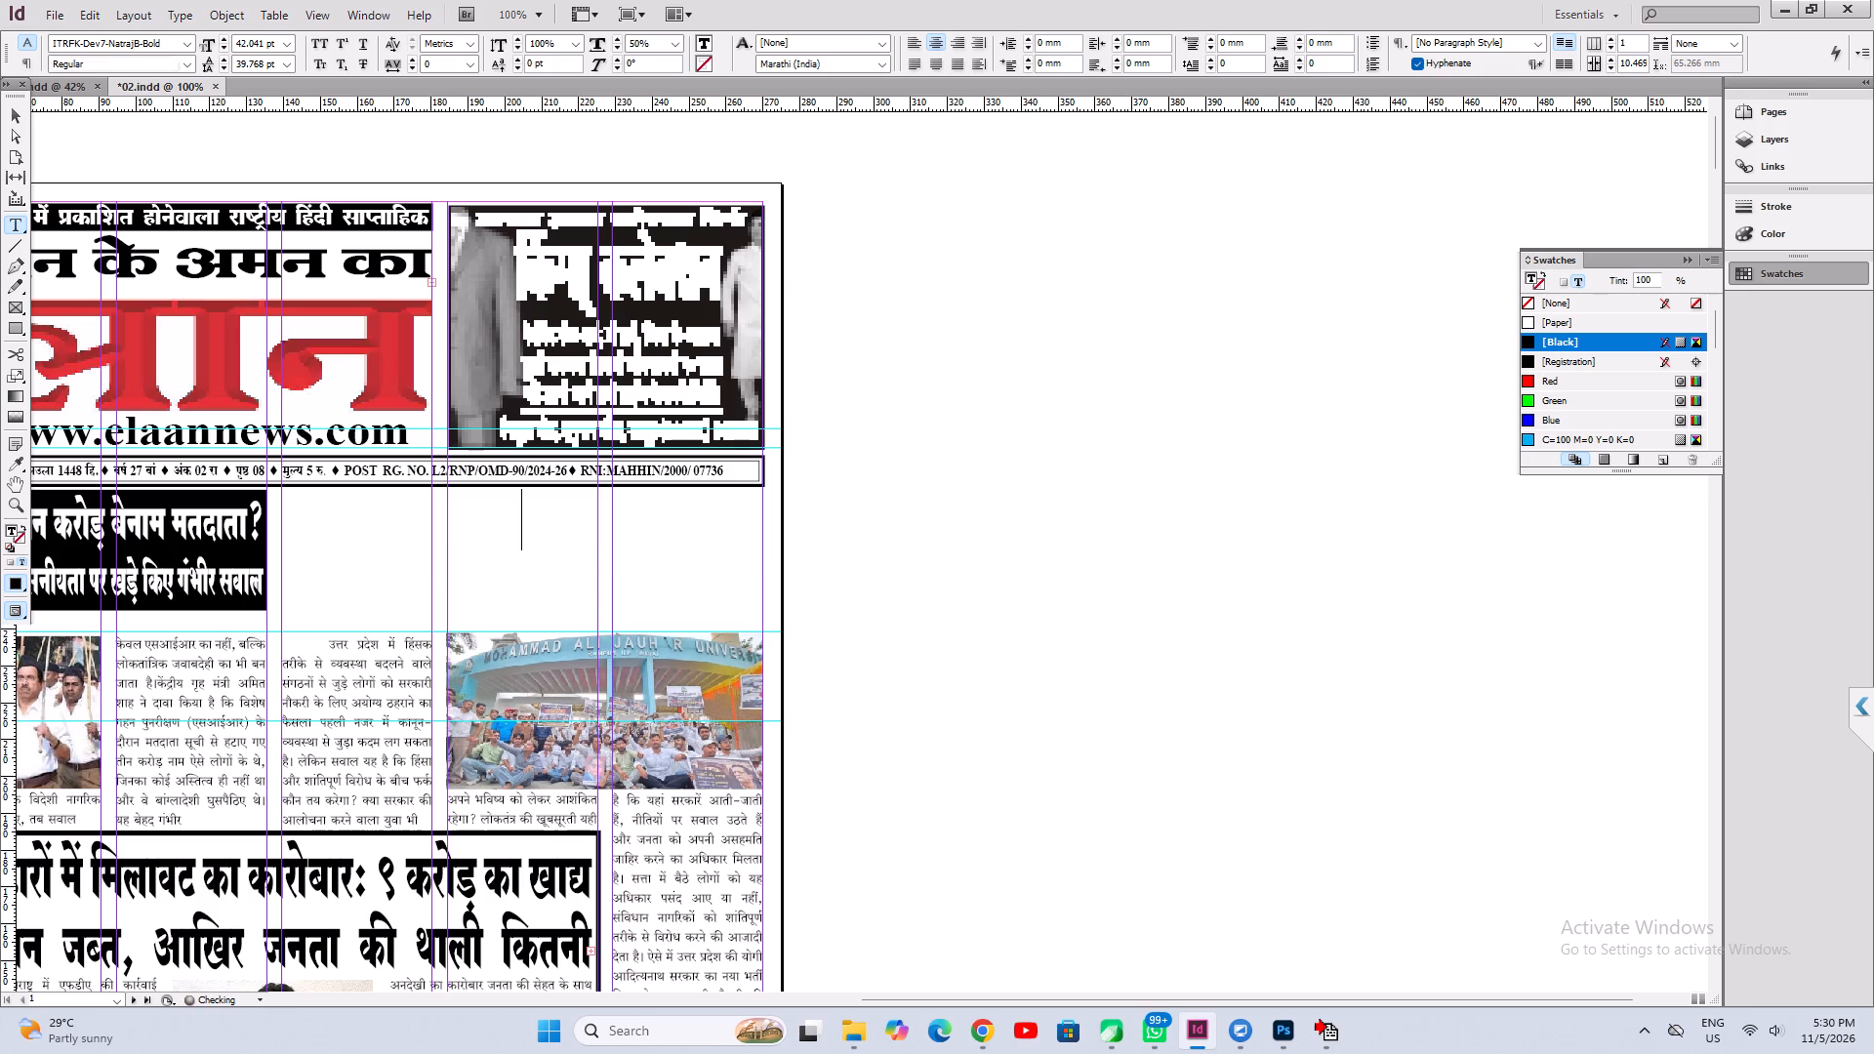
{"action": "key", "text": "ctrl+z"}
Fit the headline frame to its content and scale it with its text to about 131.2 by 34.8 mm.
{"action": "left_click", "coordinate": [13, 110]}
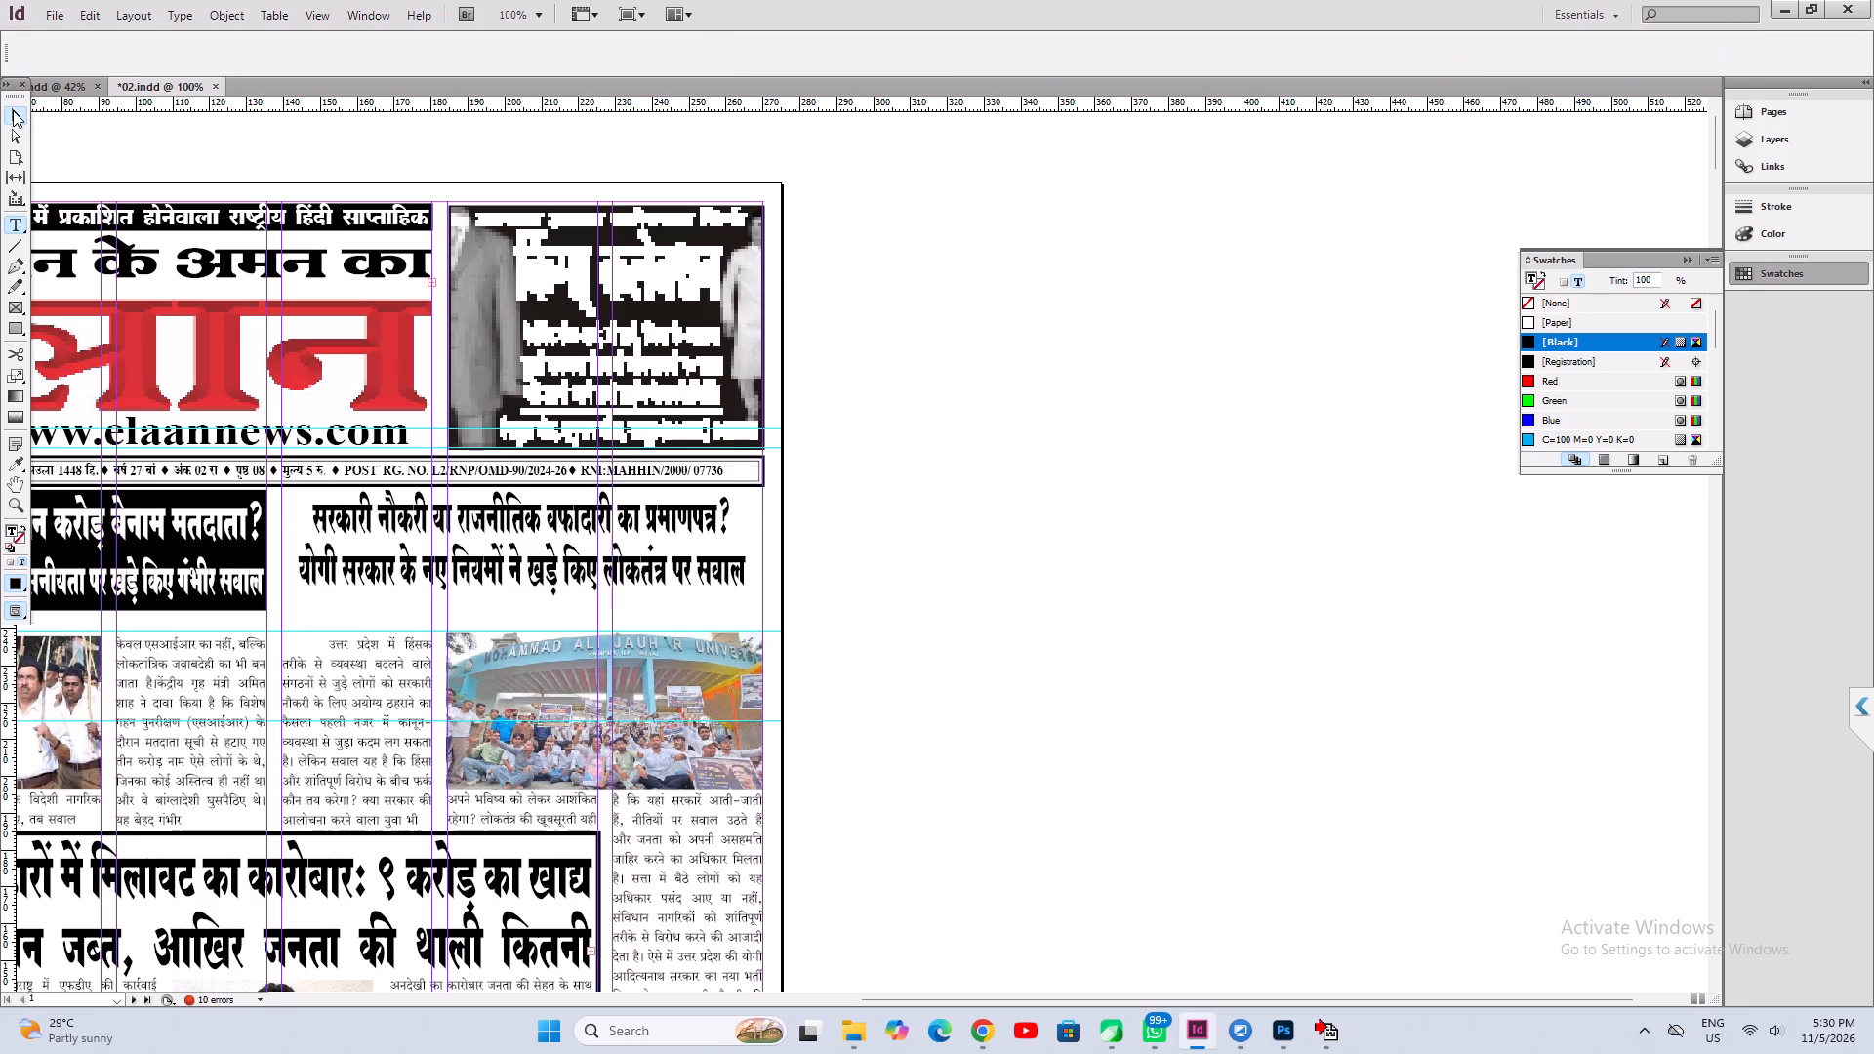
{"action": "key", "text": "ctrl+alt+c"}
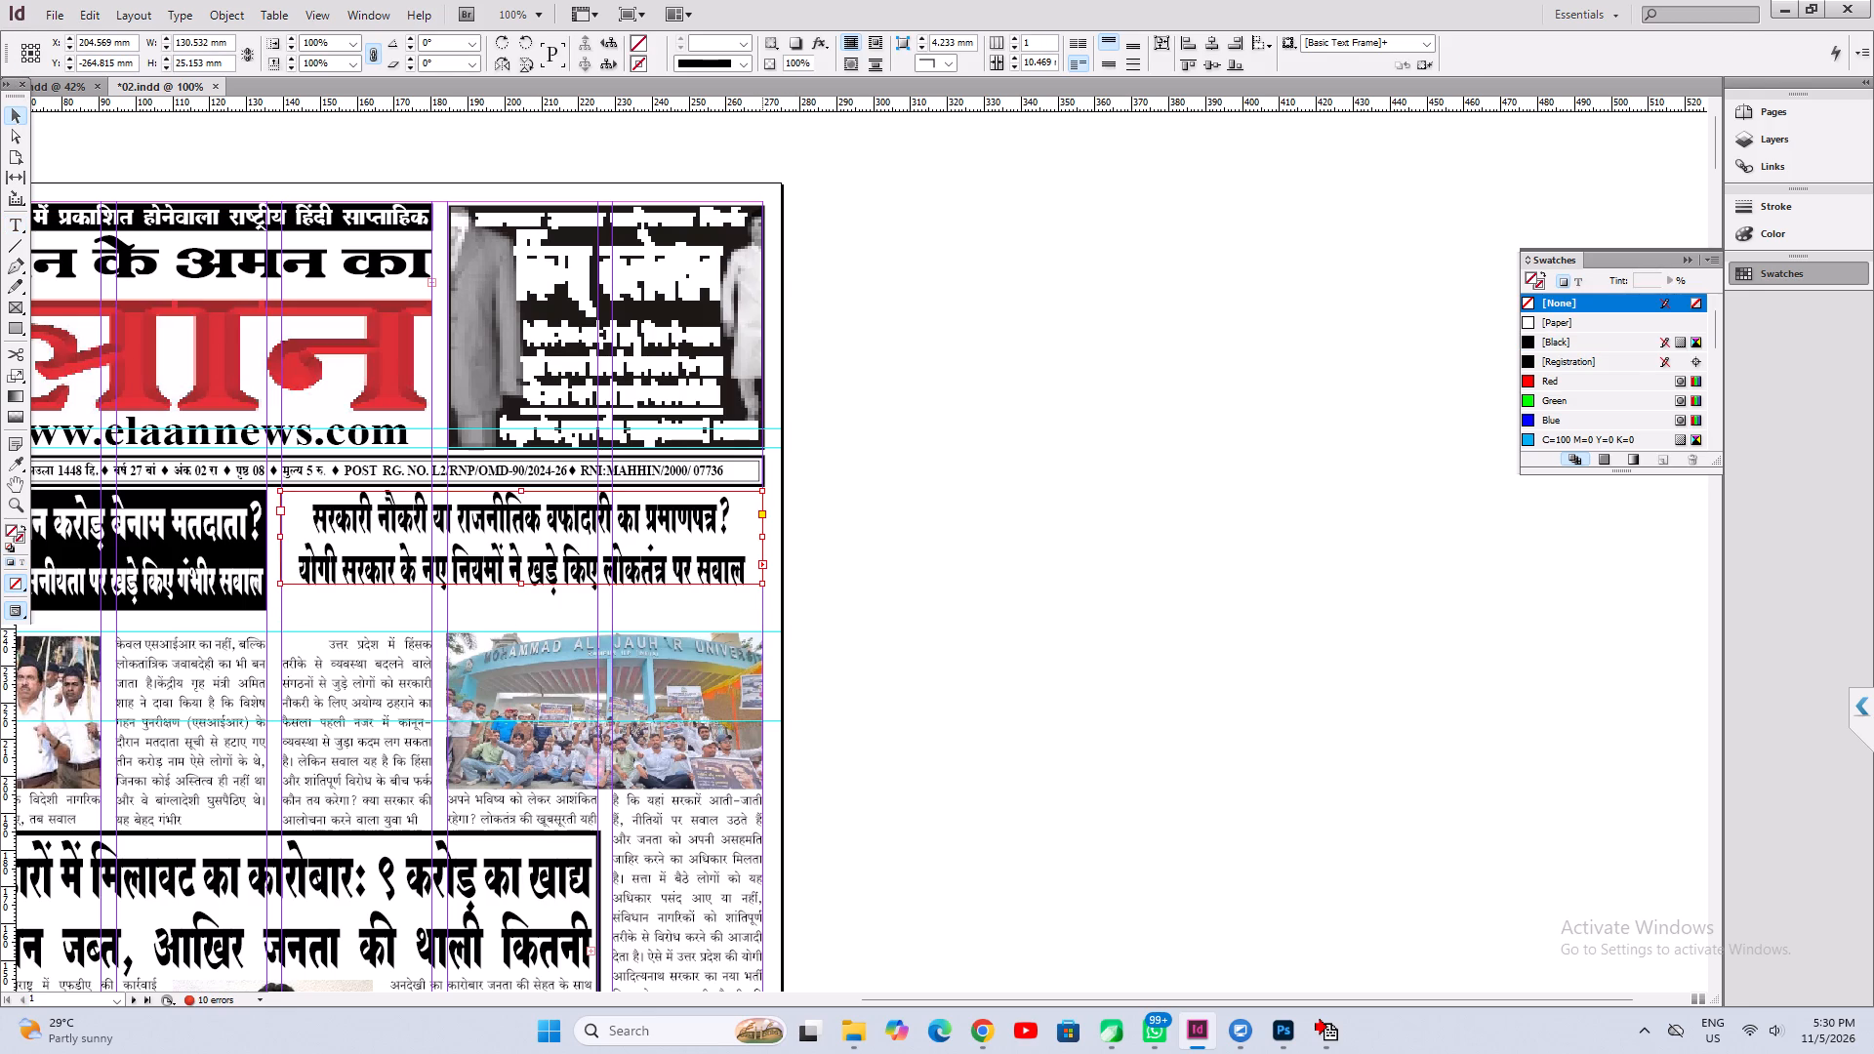
{"action": "left_click_drag", "start_coordinate": [762, 586], "coordinate": [737, 606]}
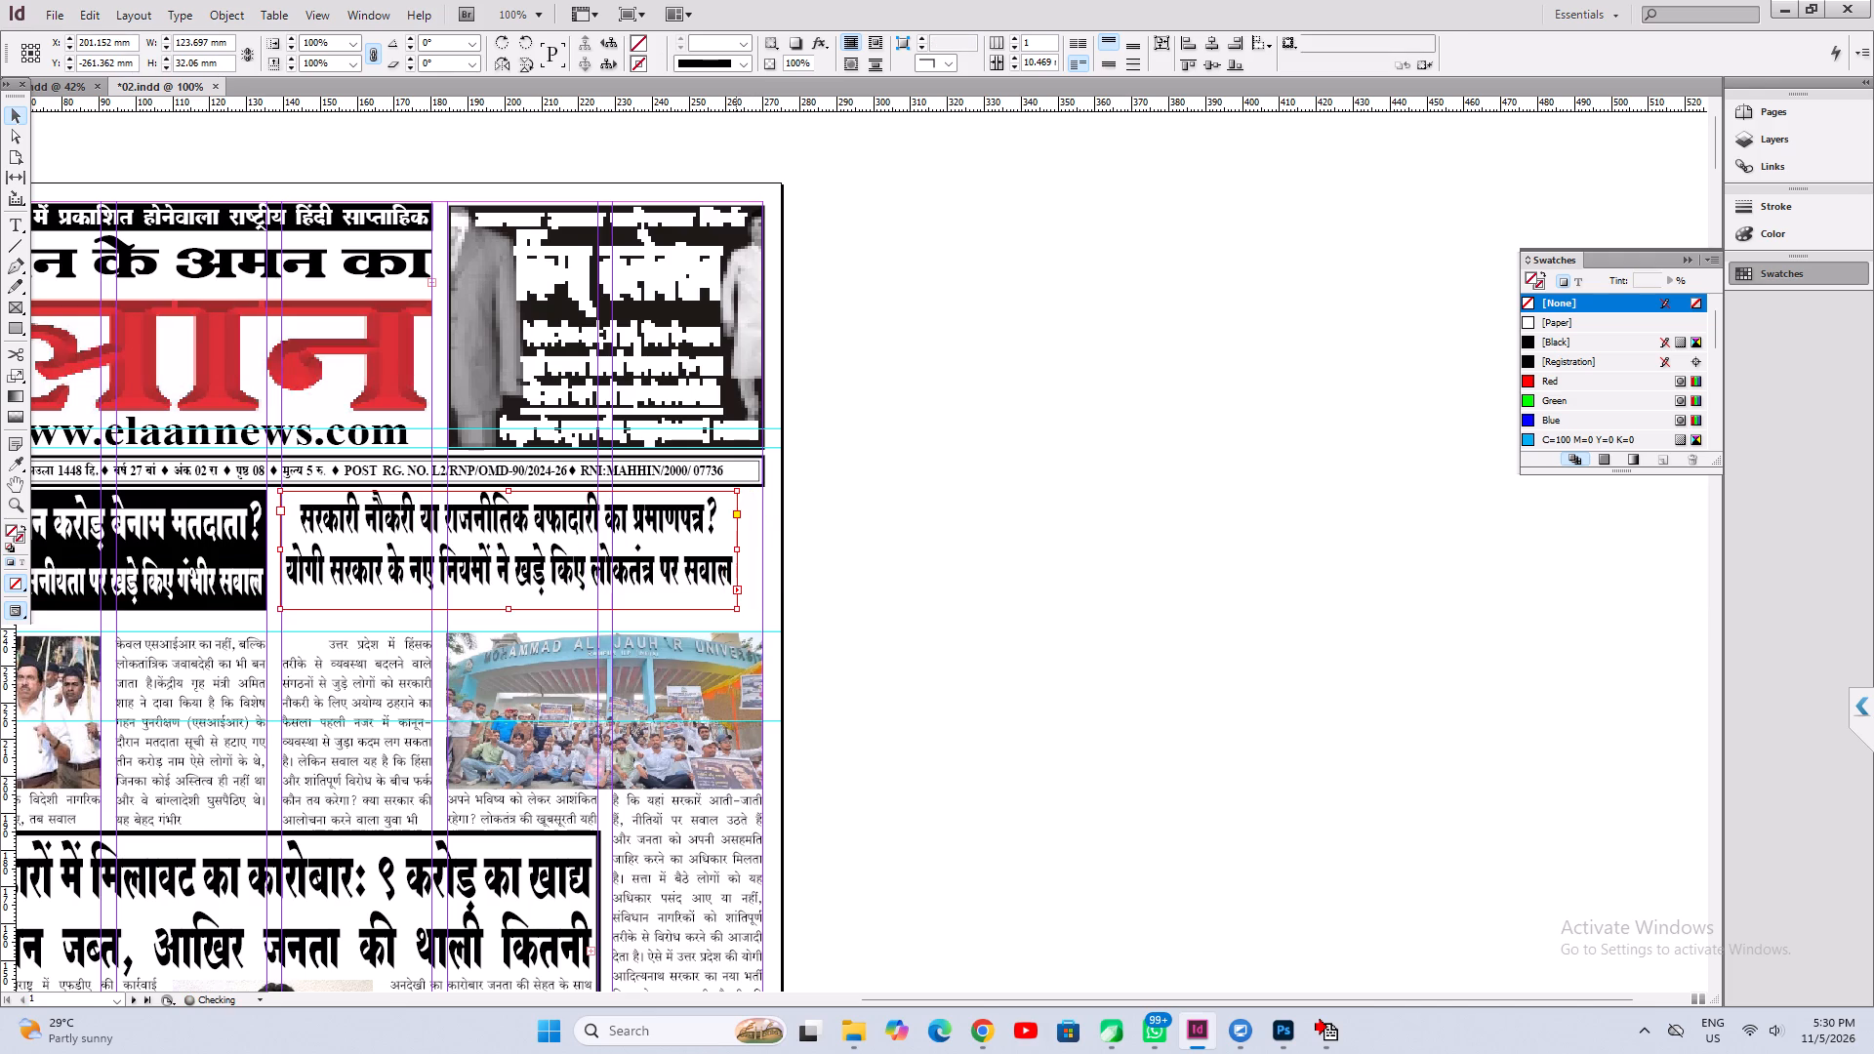
{"action": "left_click_drag", "start_coordinate": [735, 606], "coordinate": [765, 620], "text": "ctrl"}
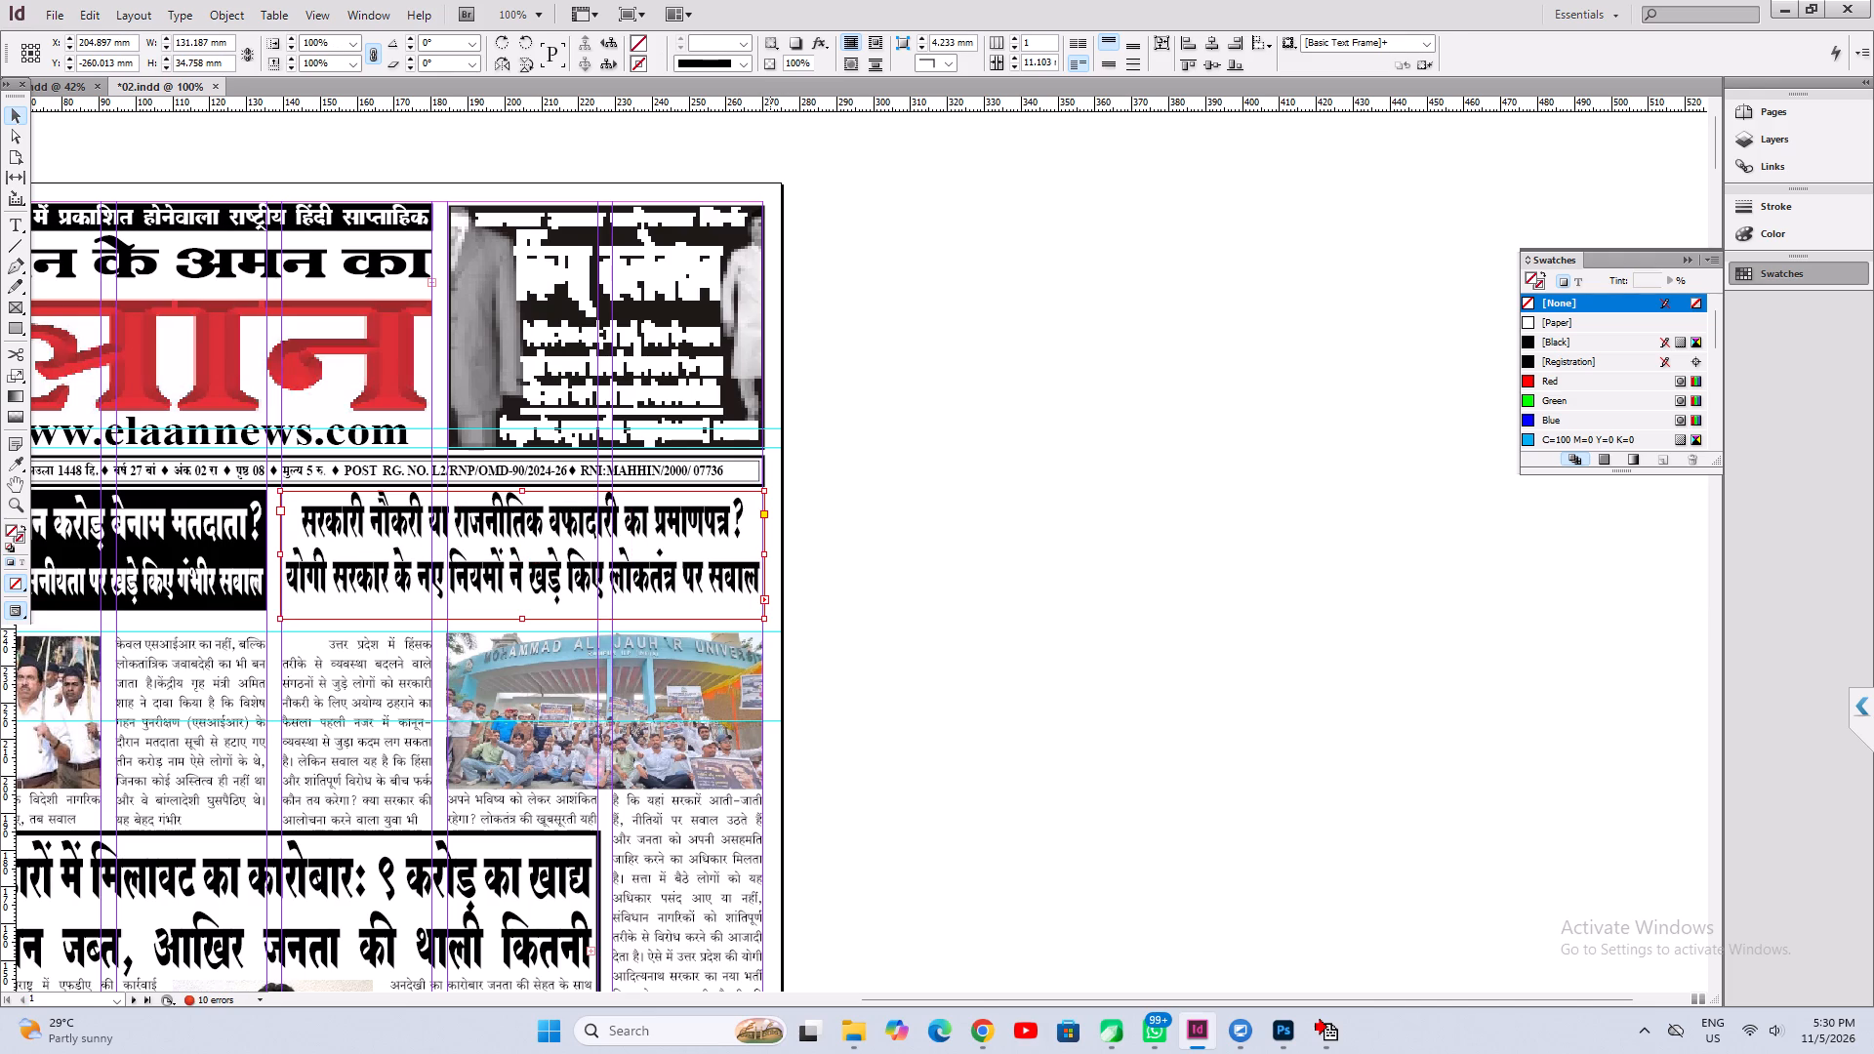
Stretch the "सरकारी नौकरी" headline text horizontally so its second line fills the frame width, and deselect it.
{"action": "left_click_drag", "start_coordinate": [766, 558], "coordinate": [755, 558]}
{"action": "left_click_drag", "start_coordinate": [754, 553], "coordinate": [766, 558], "text": "ctrl"}
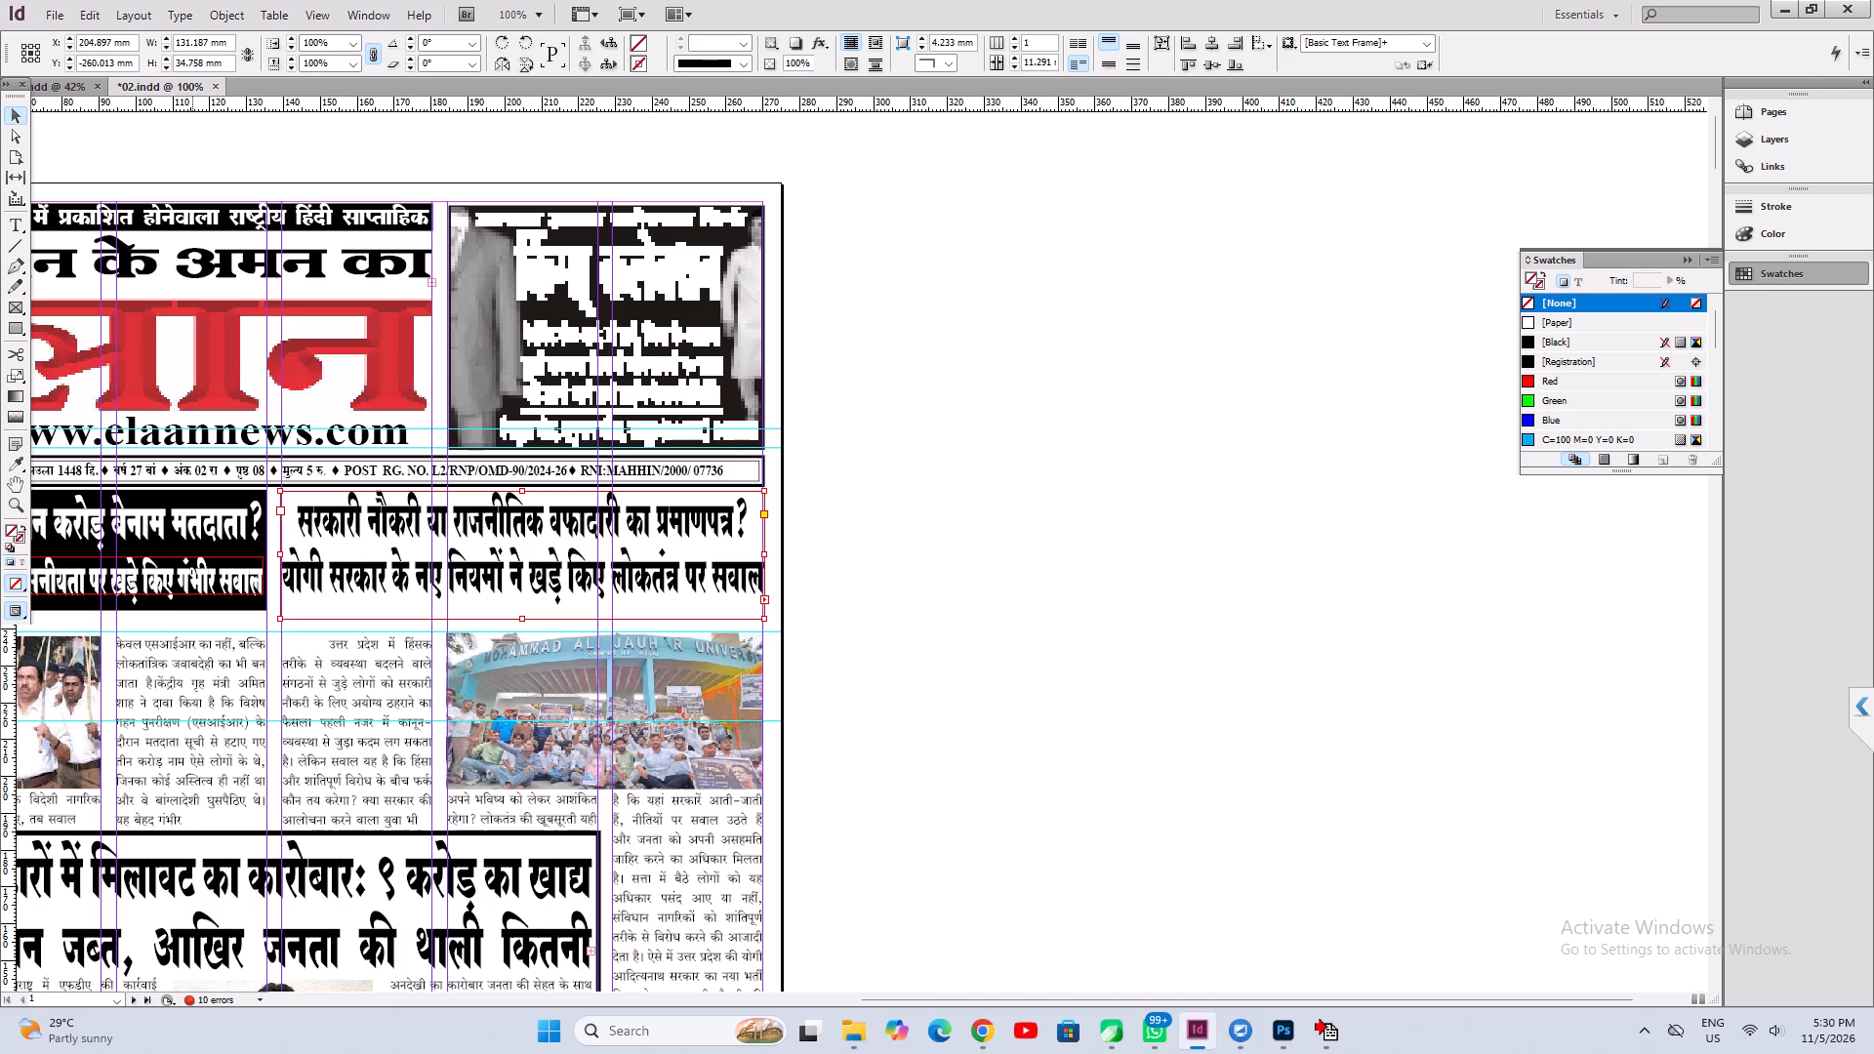
{"action": "left_click", "coordinate": [283, 554], "text": "ctrl"}
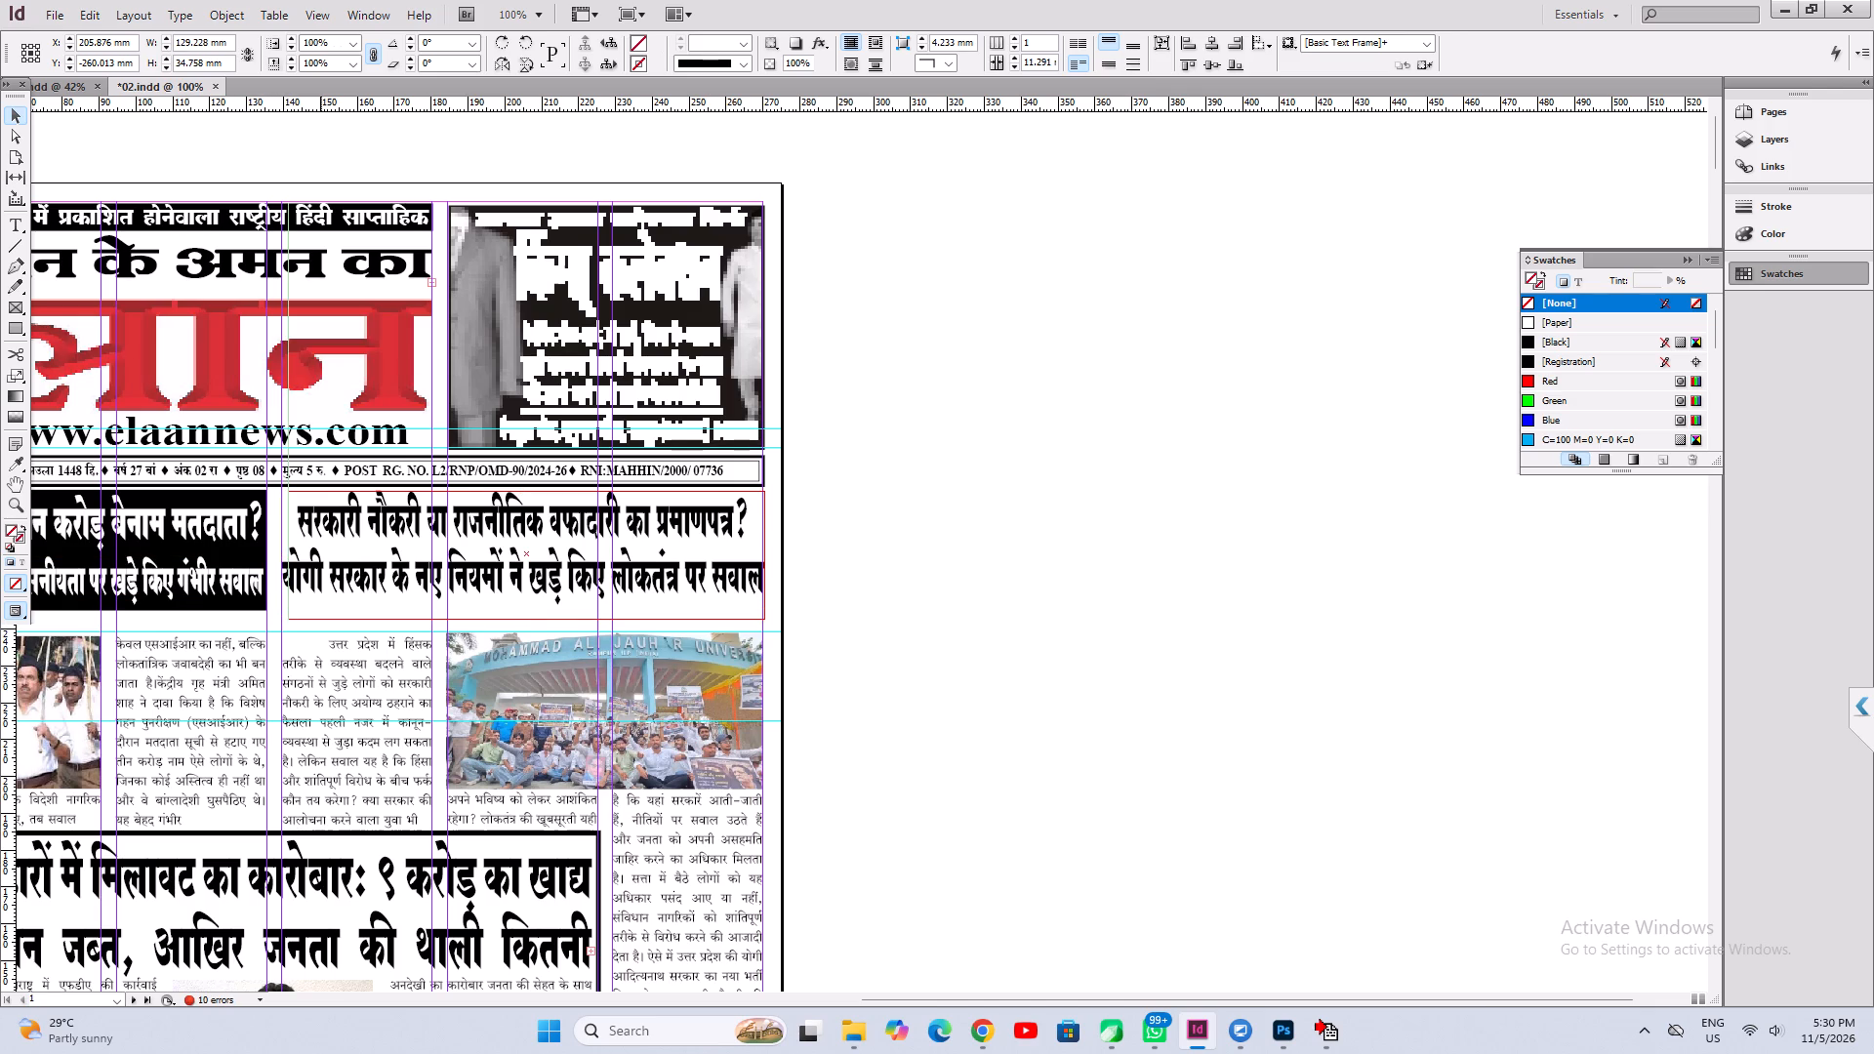
{"action": "left_click", "coordinate": [764, 556], "text": "ctrl"}
{"action": "double_click", "coordinate": [940, 617]}
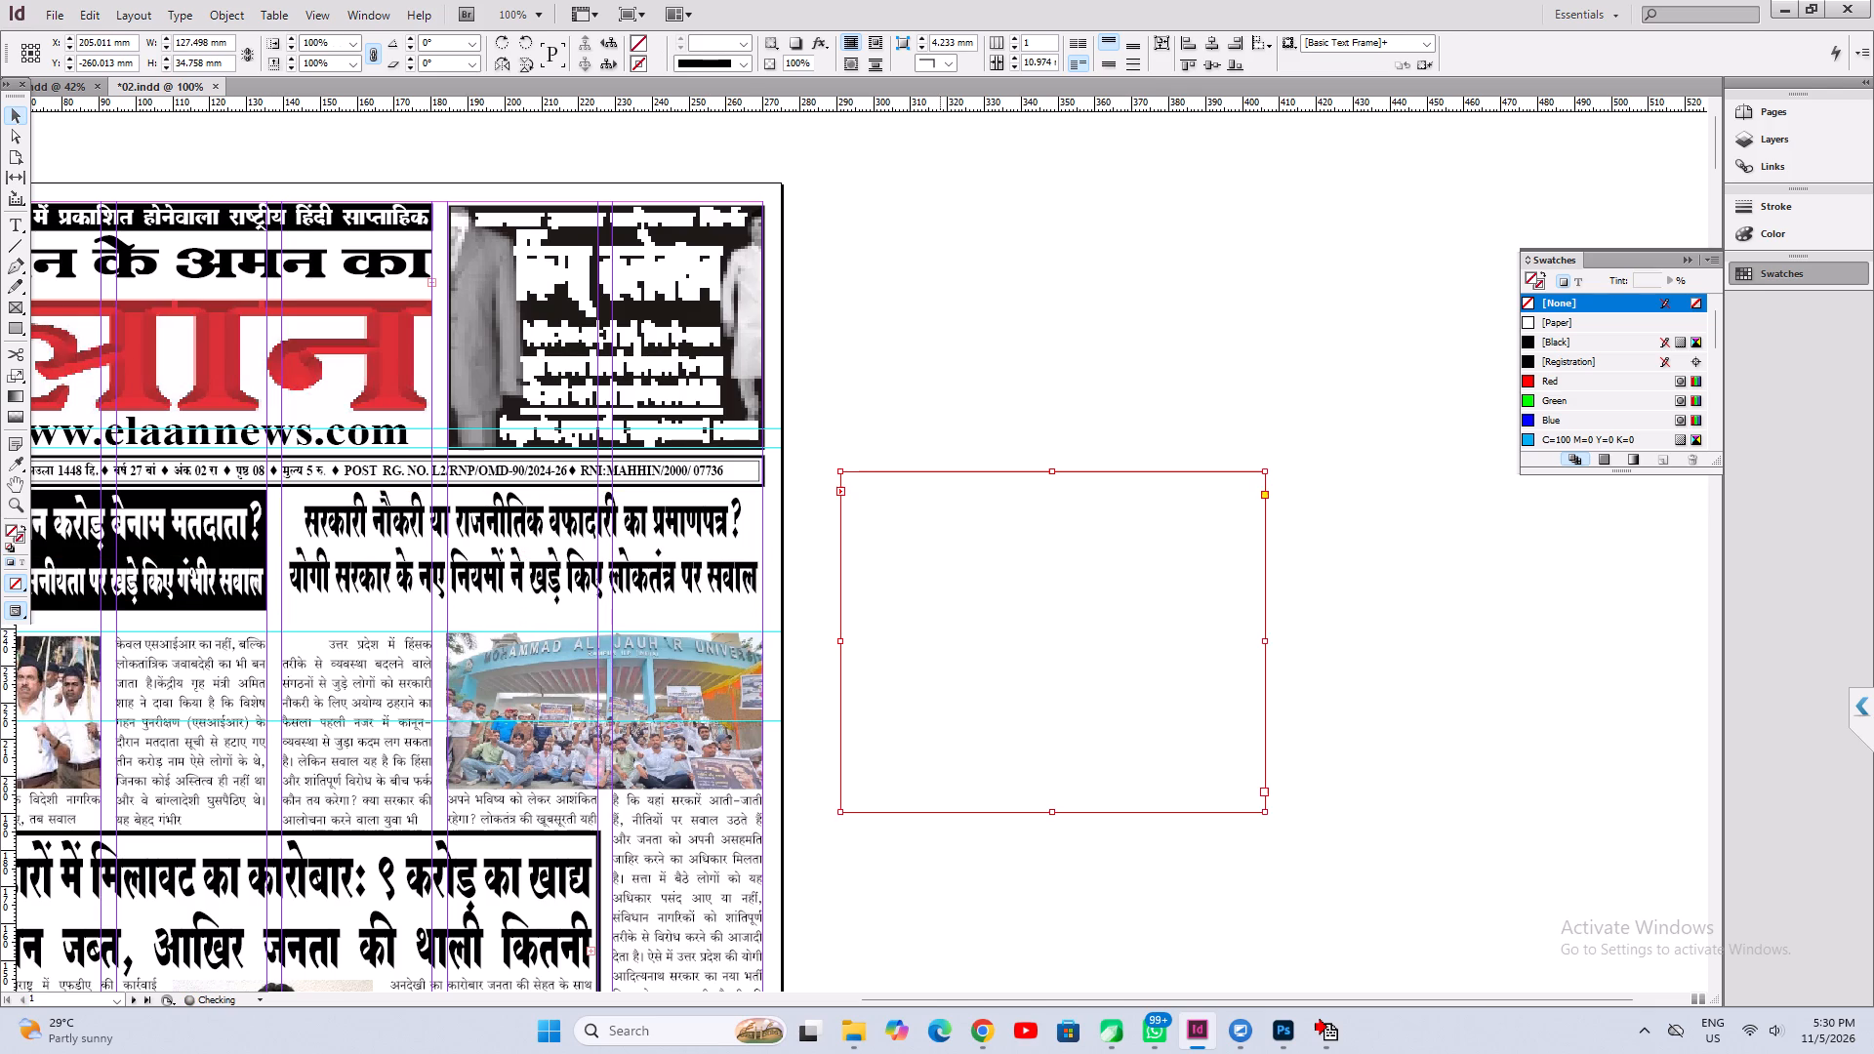
Delete the empty frame on the pasteboard beside the page.
{"action": "left_click", "coordinate": [19, 107]}
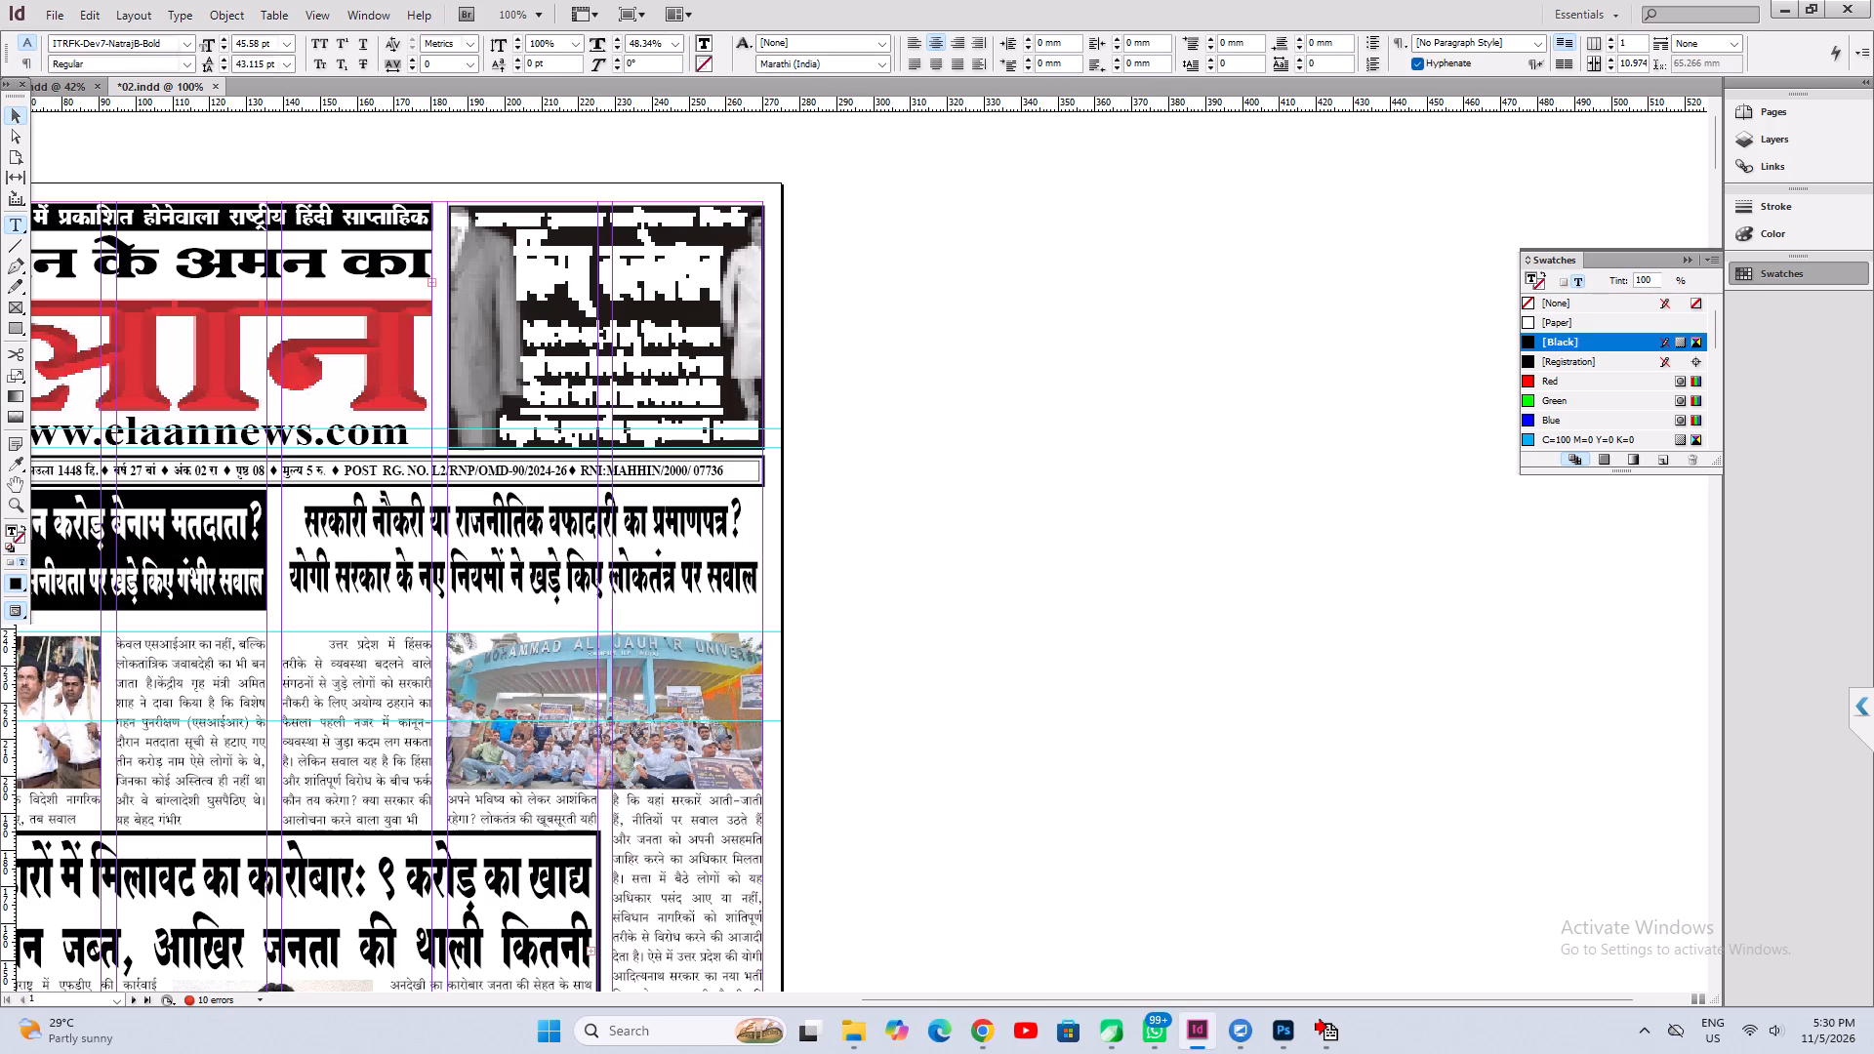
{"action": "left_click", "coordinate": [873, 633]}
{"action": "key", "text": "Delete"}
Fit the "सरकारी नौकरी" headline frame to its content and scale it with its text to about 130.6 by 31.2 mm, filling the column width.
{"action": "left_click", "coordinate": [527, 571]}
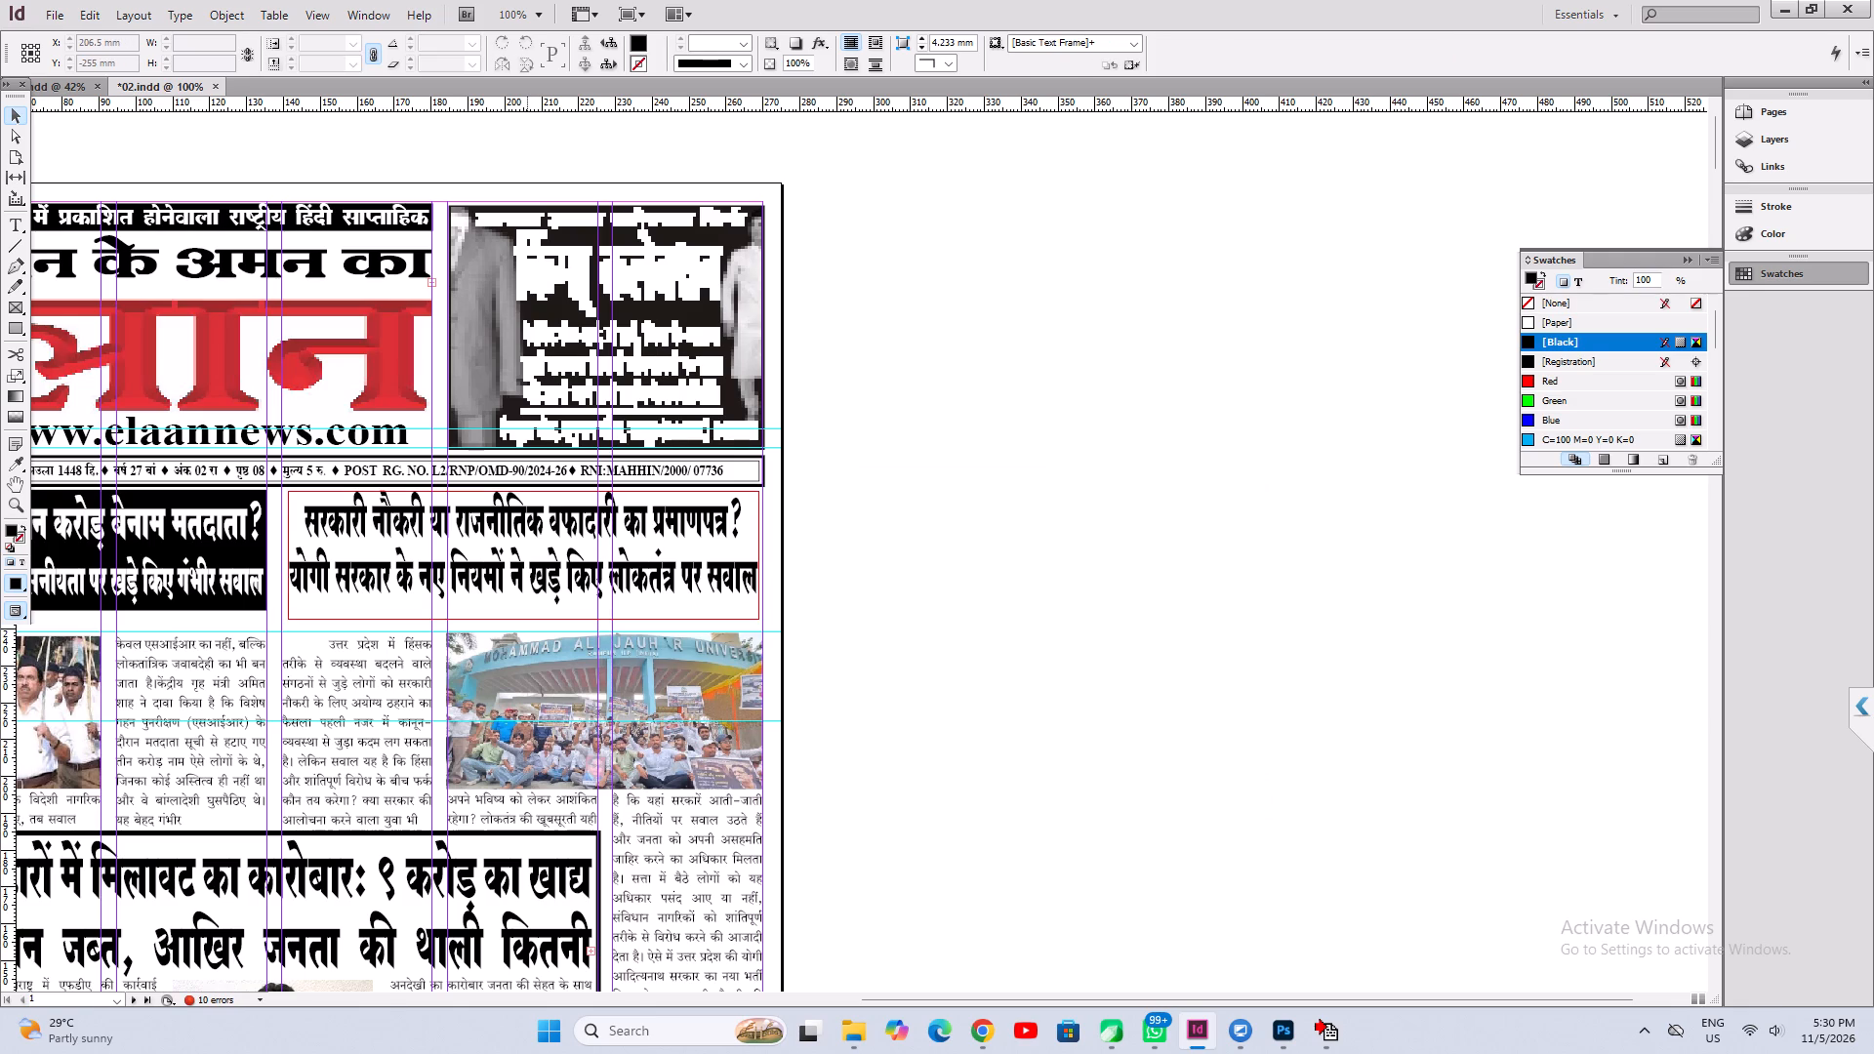
{"action": "key", "text": "ctrl+2"}
{"action": "key", "text": "ctrl+alt+c"}
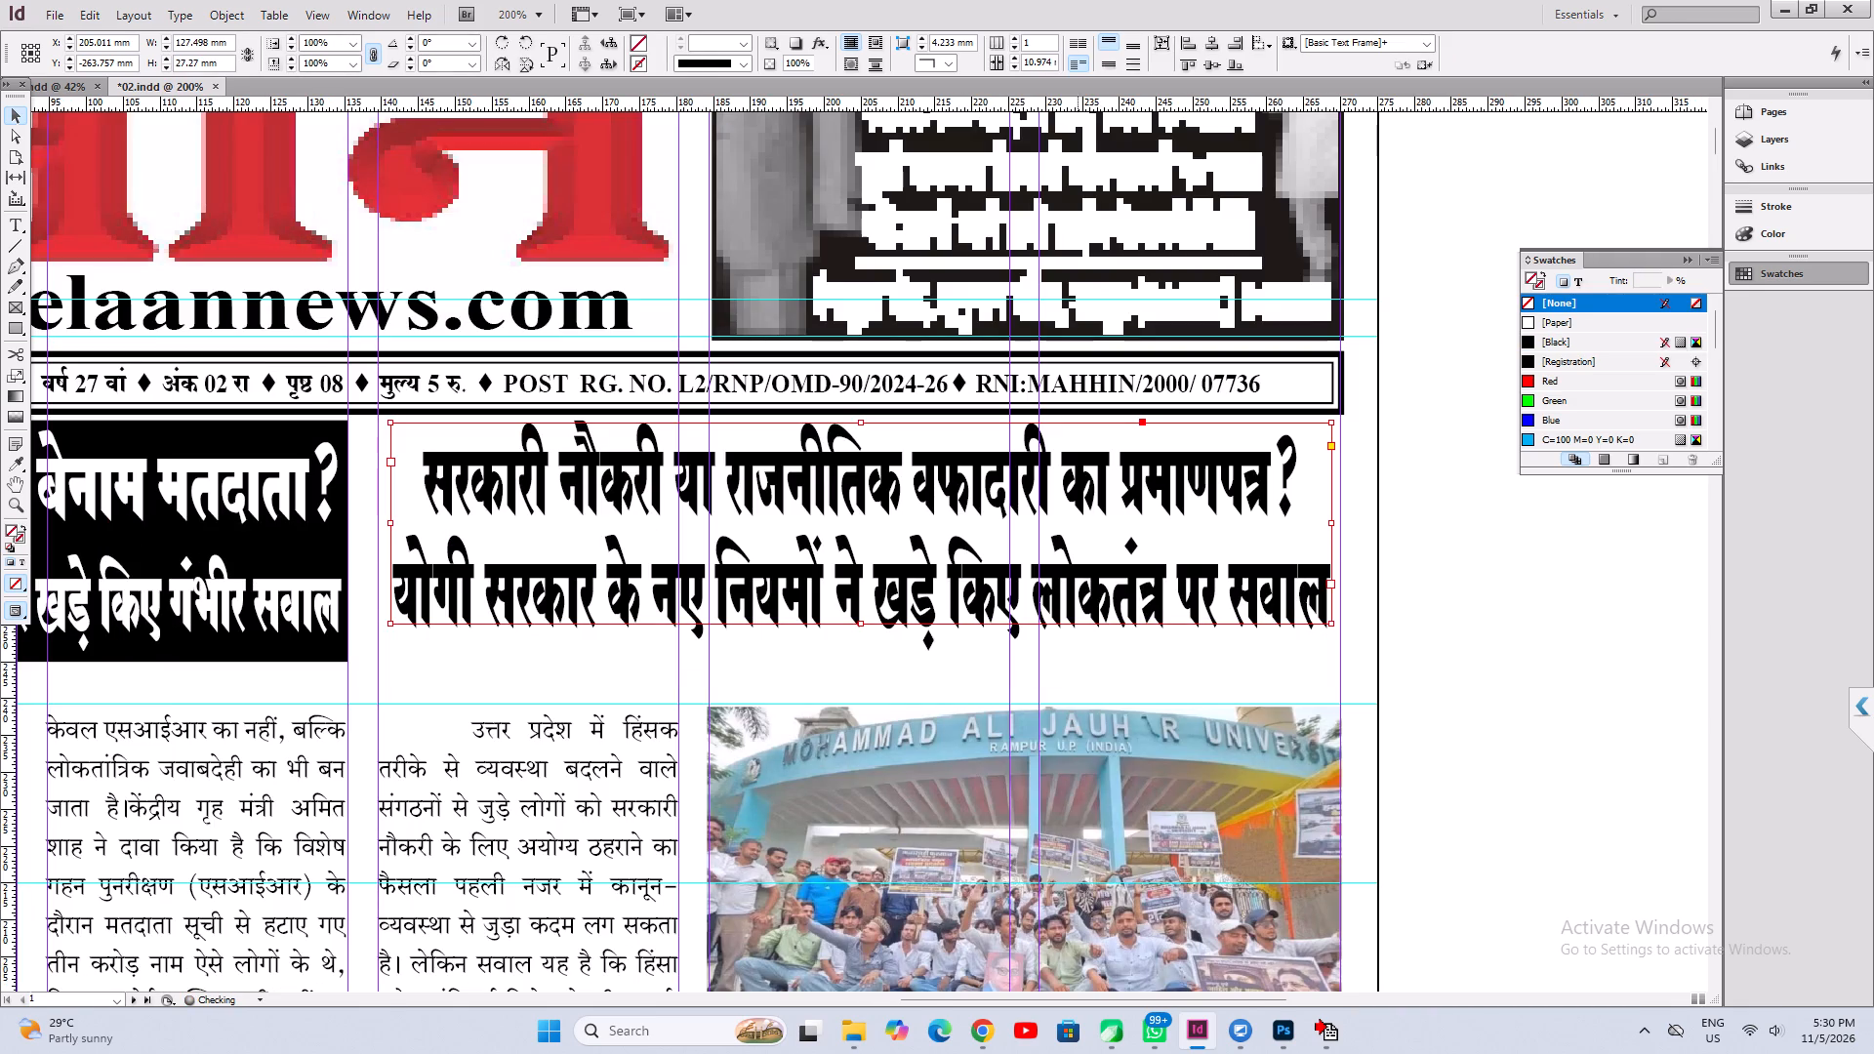
{"action": "left_click_drag", "start_coordinate": [1331, 524], "coordinate": [1342, 547], "text": "ctrl"}
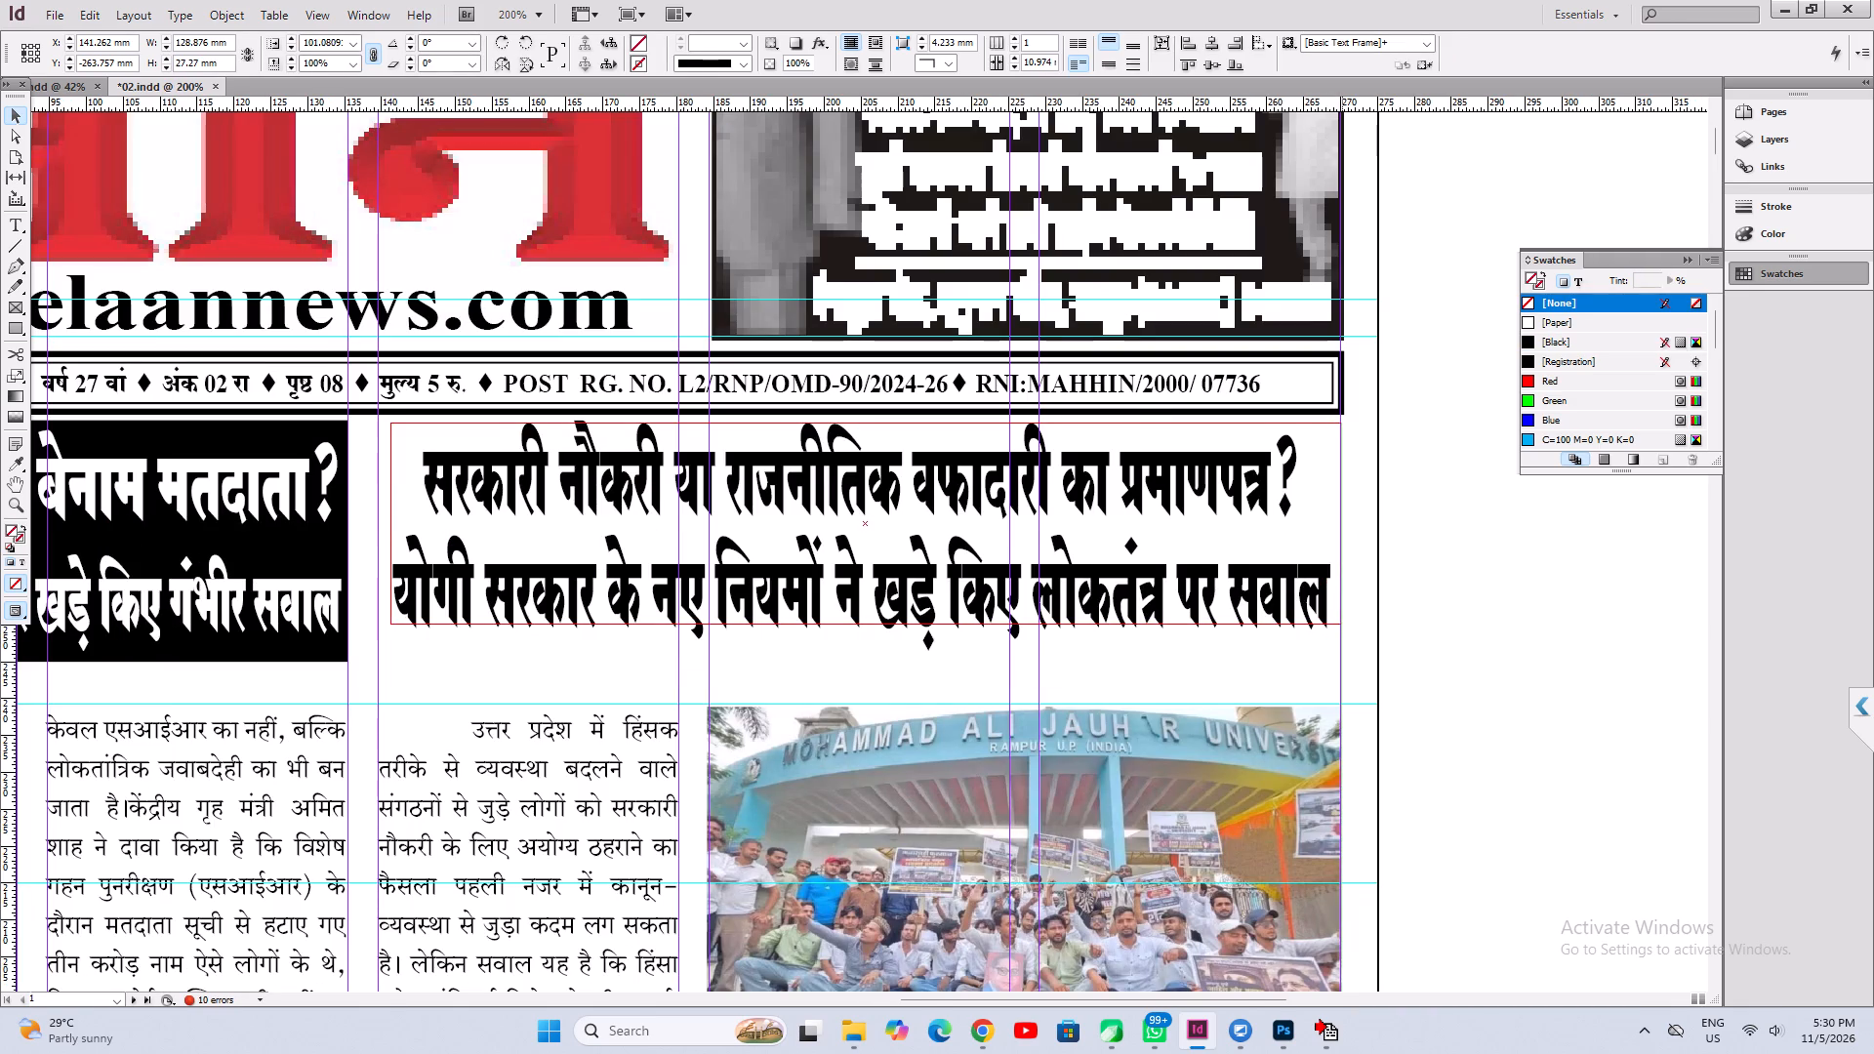
{"action": "left_click_drag", "start_coordinate": [392, 523], "coordinate": [385, 526], "text": "ctrl"}
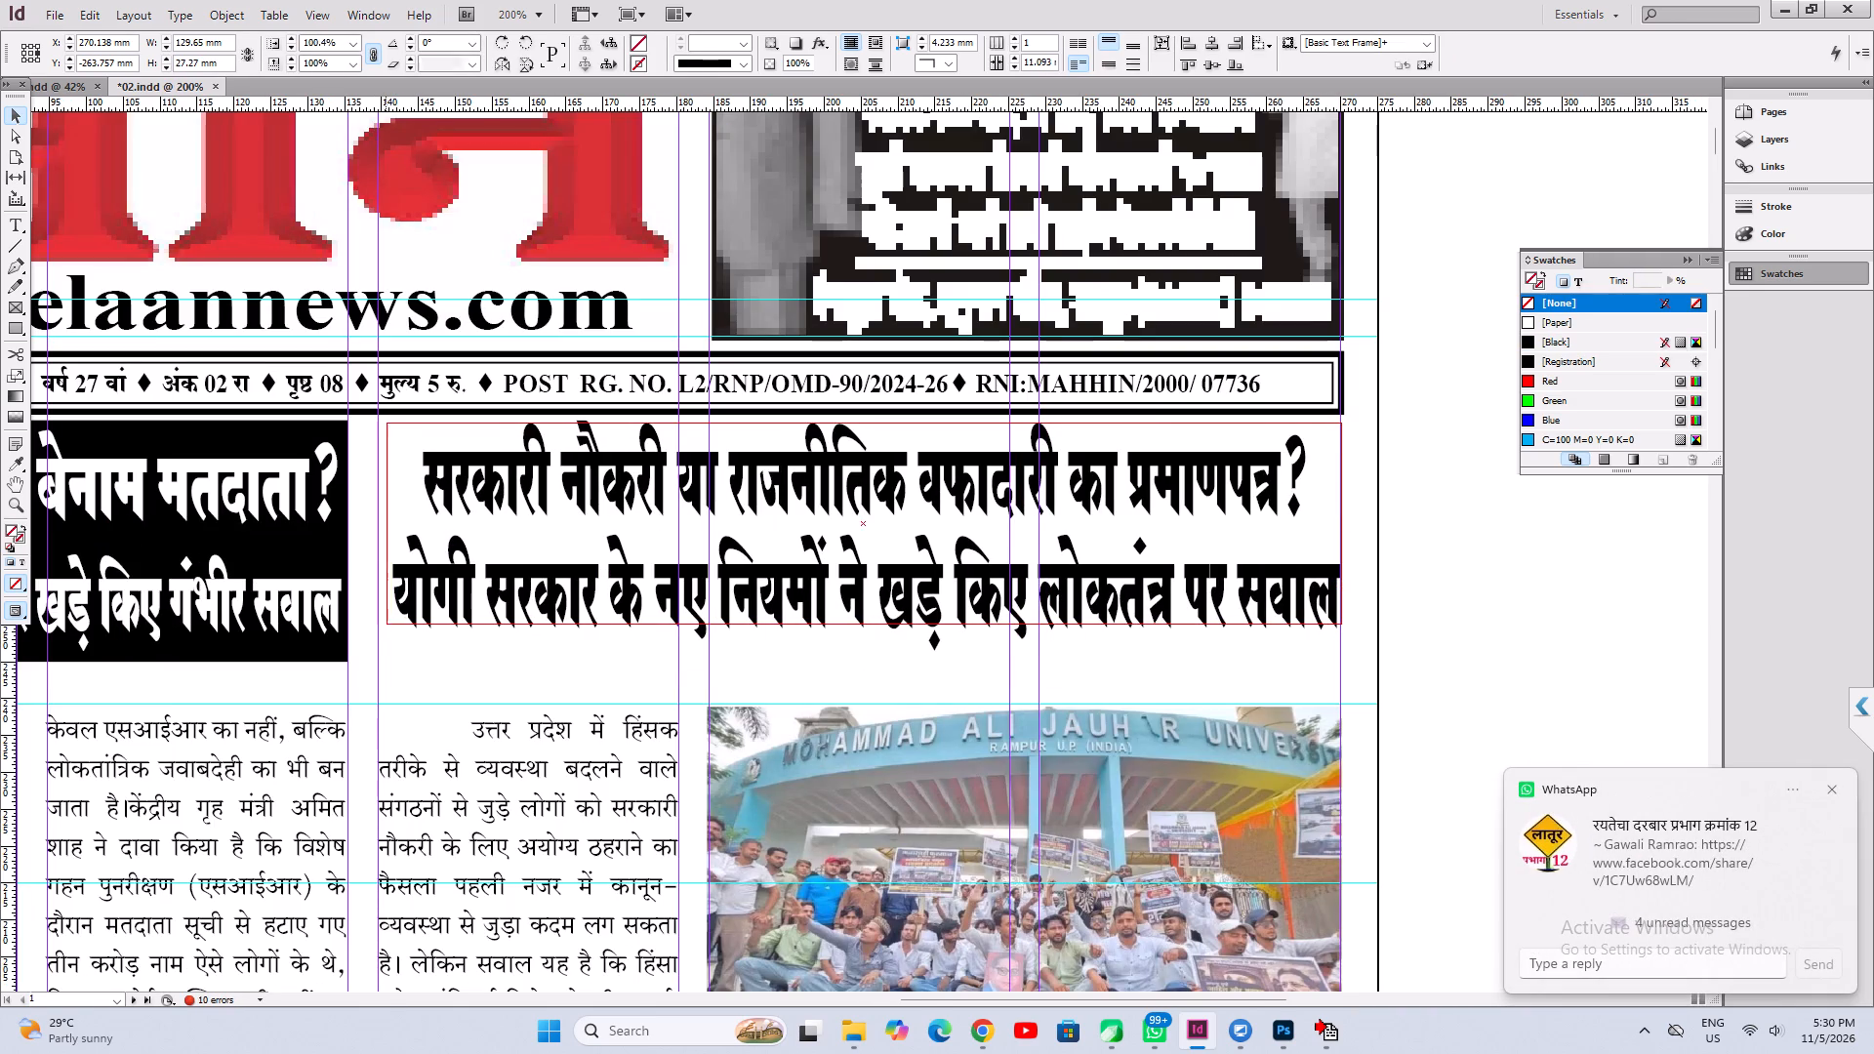
{"action": "left_click_drag", "start_coordinate": [385, 526], "coordinate": [376, 529], "text": "ctrl"}
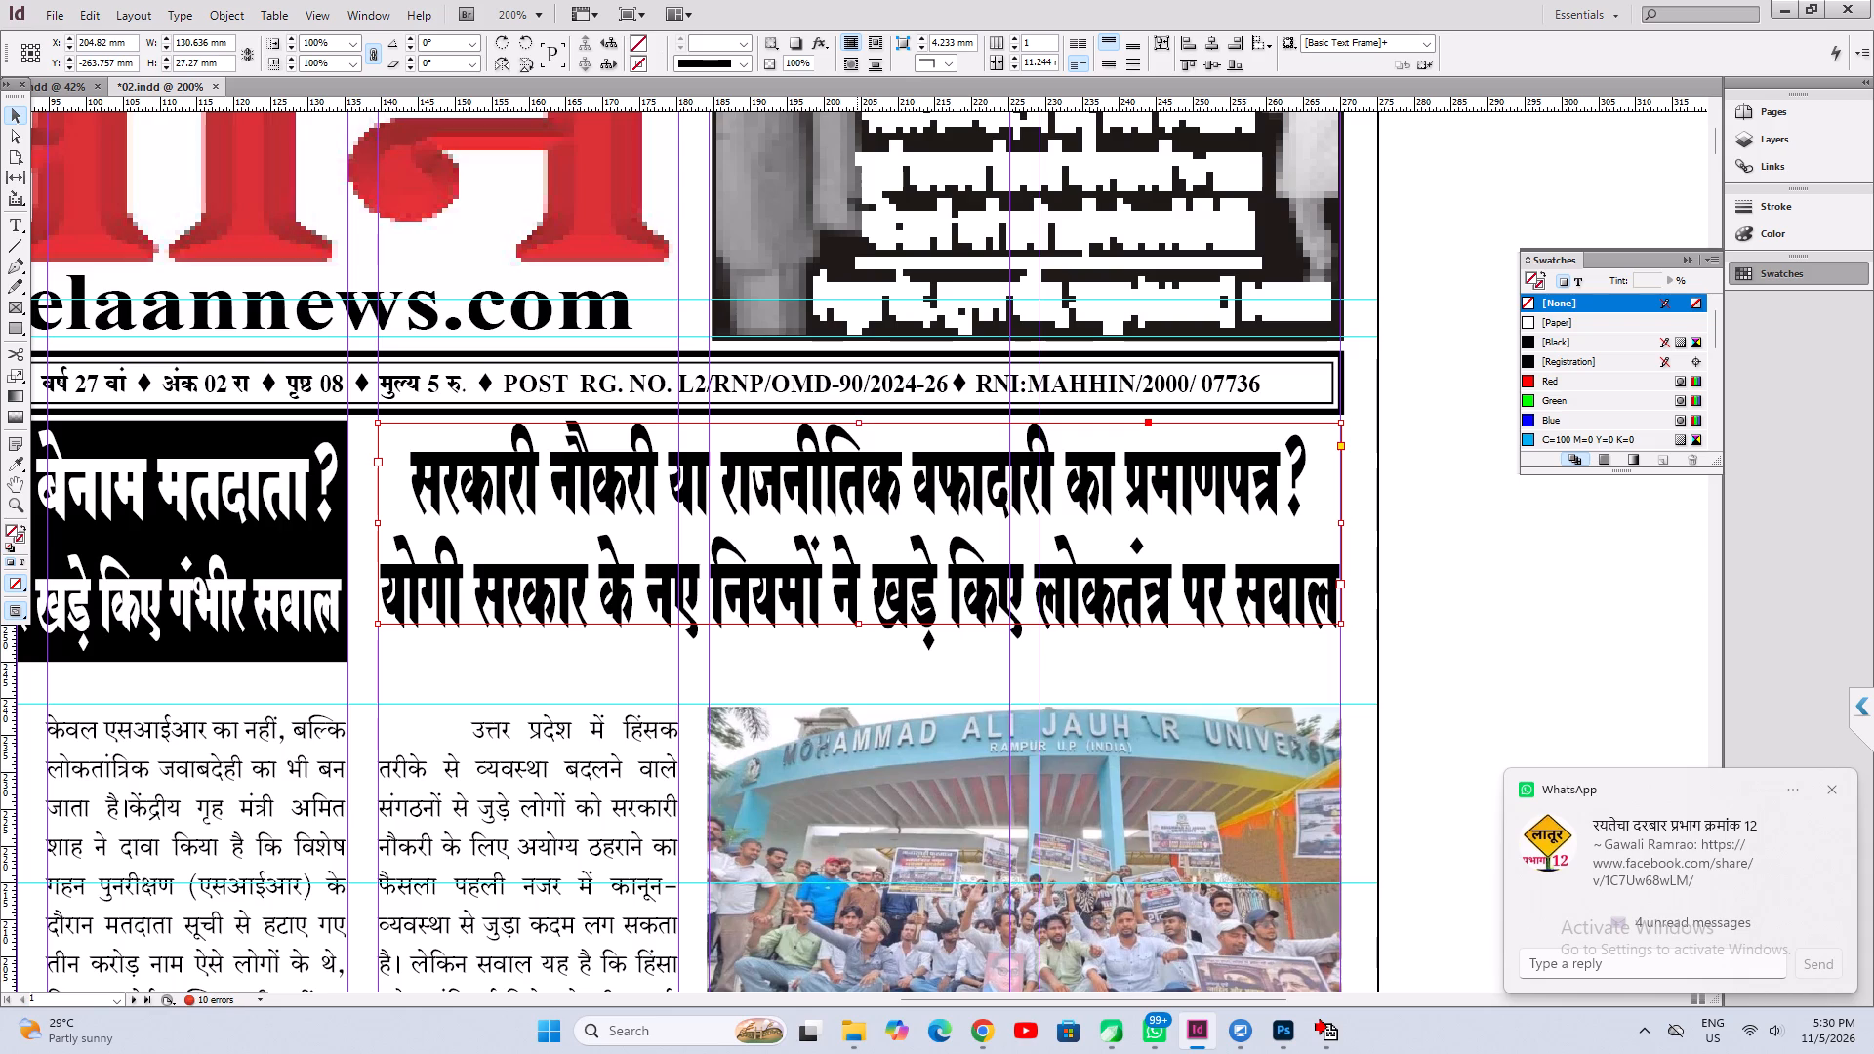
{"action": "left_click_drag", "start_coordinate": [857, 623], "coordinate": [857, 653], "text": "ctrl"}
{"action": "key", "text": "ctrl+1"}
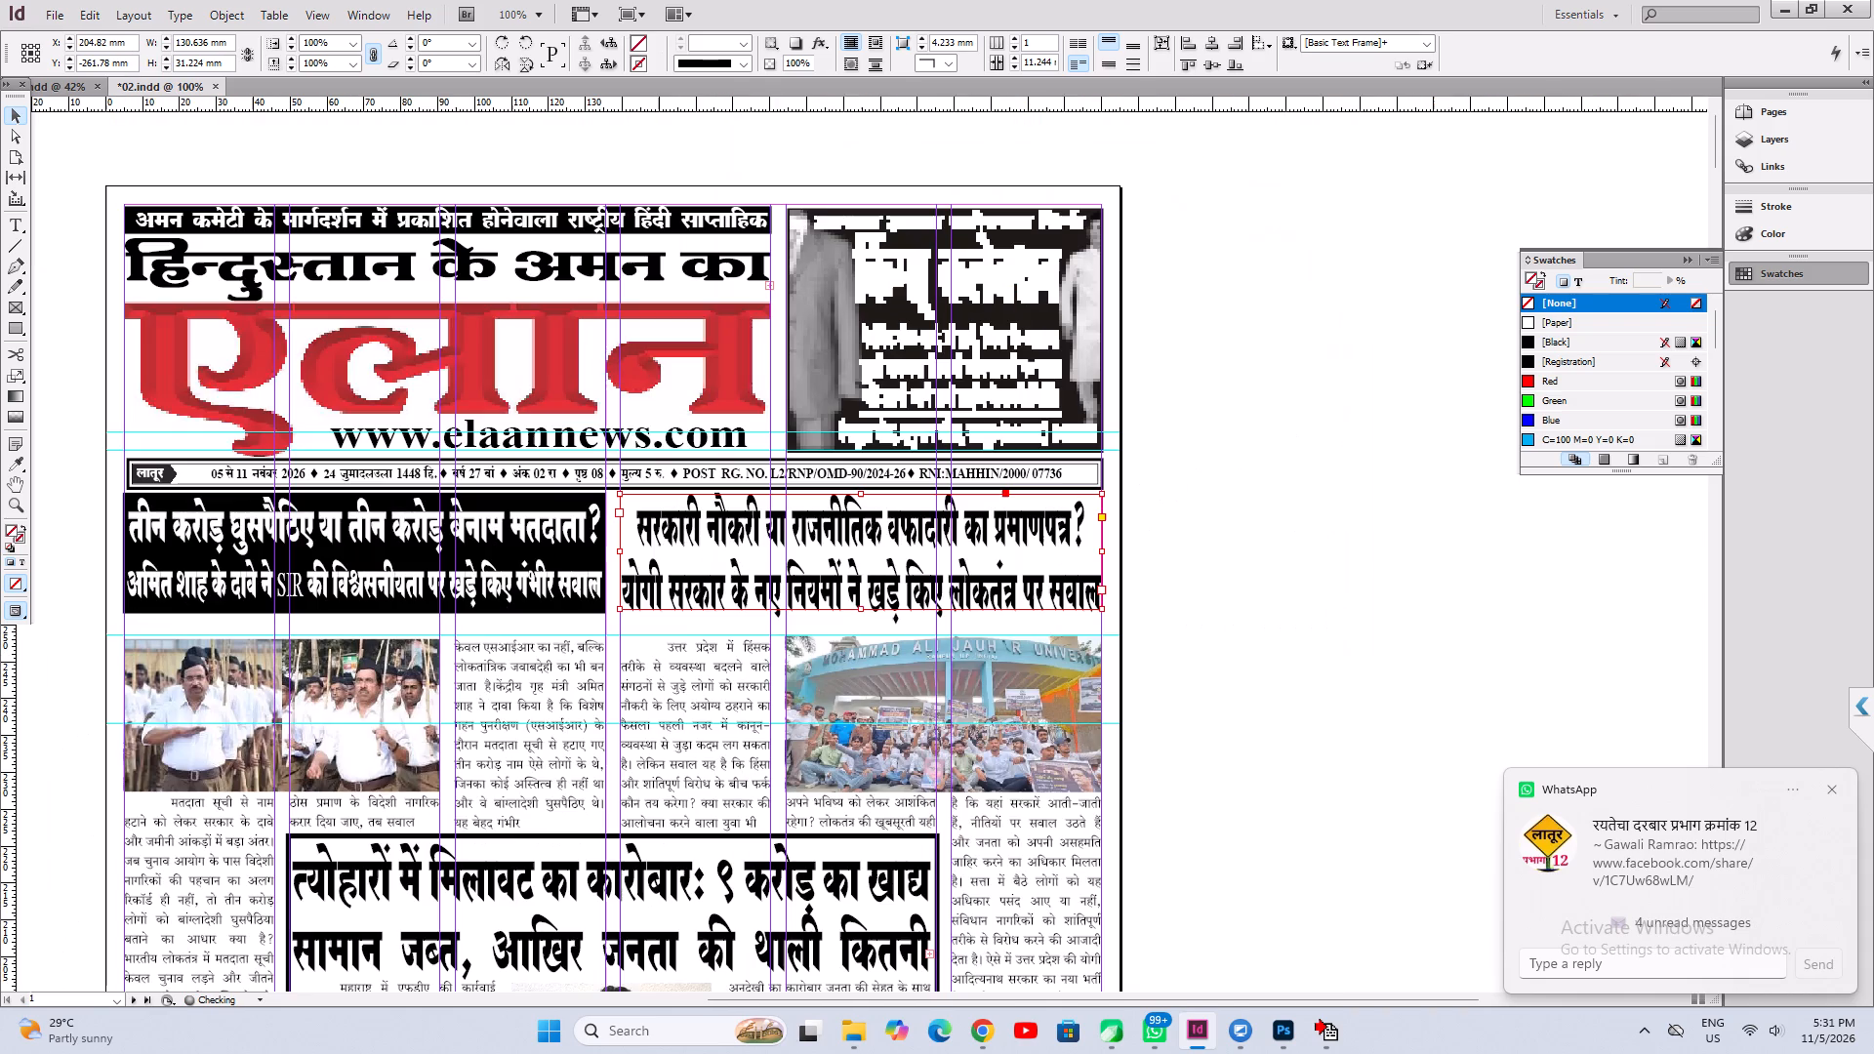
Check the type settings of the whole "सरकारी नौकरी" headline, deselect its text and save the document.
{"action": "left_click", "coordinate": [9, 225]}
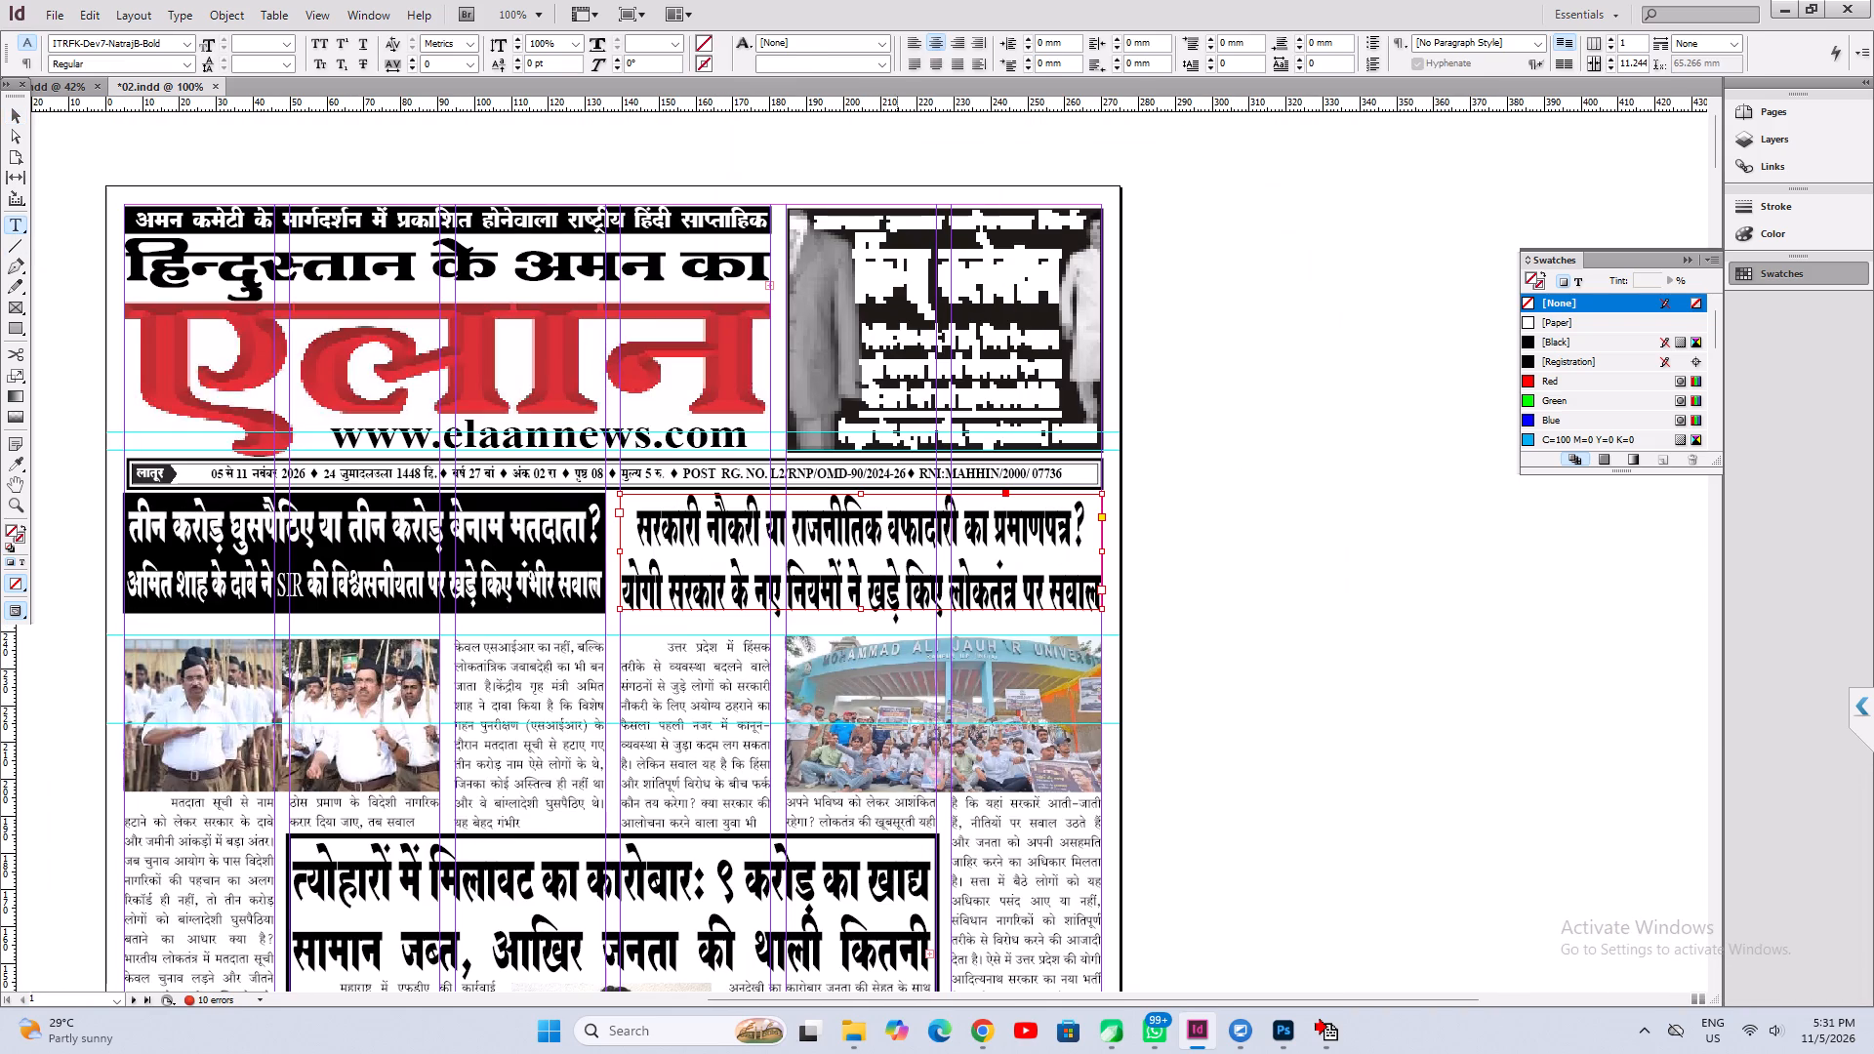
{"action": "left_click", "coordinate": [859, 594]}
{"action": "key", "text": "ctrl+a"}
{"action": "left_click", "coordinate": [859, 594]}
{"action": "key", "text": "ctrl+s"}
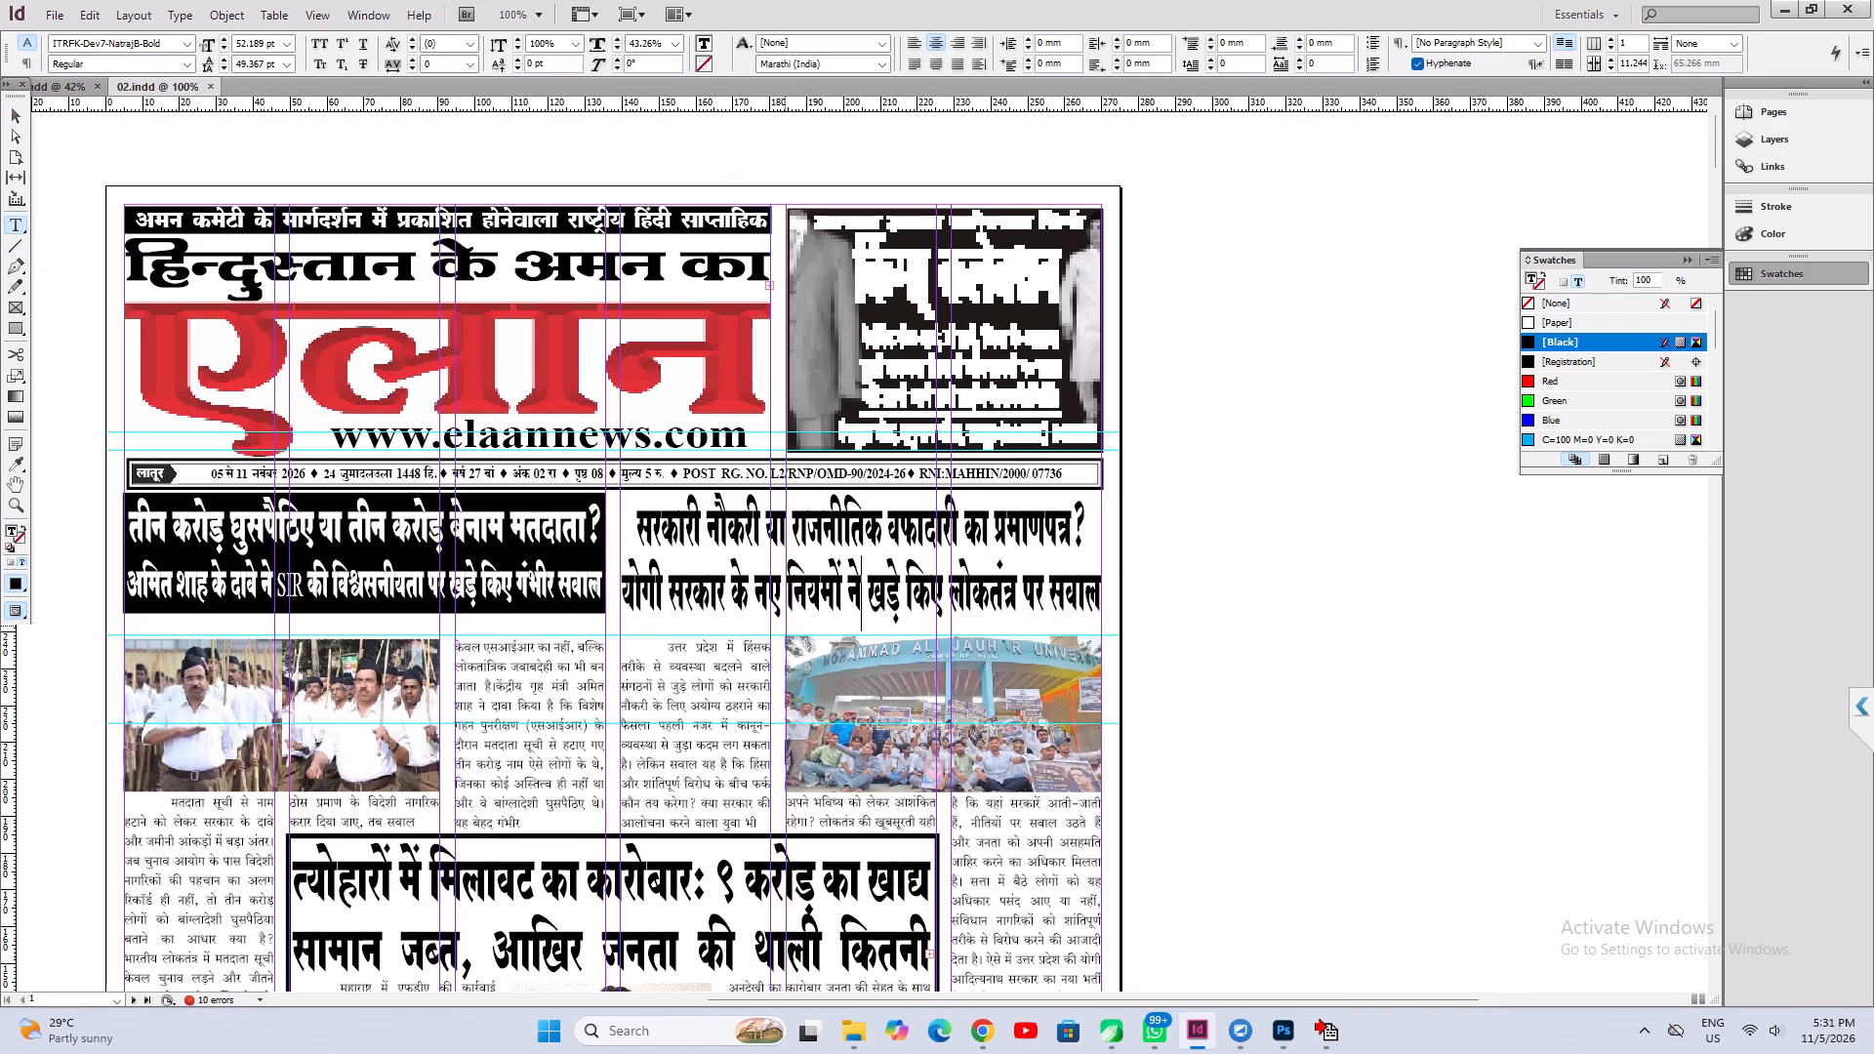
Select the body text and photo frames under the two top headlines, leaving out the parts of the boxed "त्योहारों में मिलावट" story.
{"action": "scroll", "coordinate": [785, 626], "scroll_direction": "down", "scroll_amount": 4}
{"action": "left_click", "coordinate": [14, 118]}
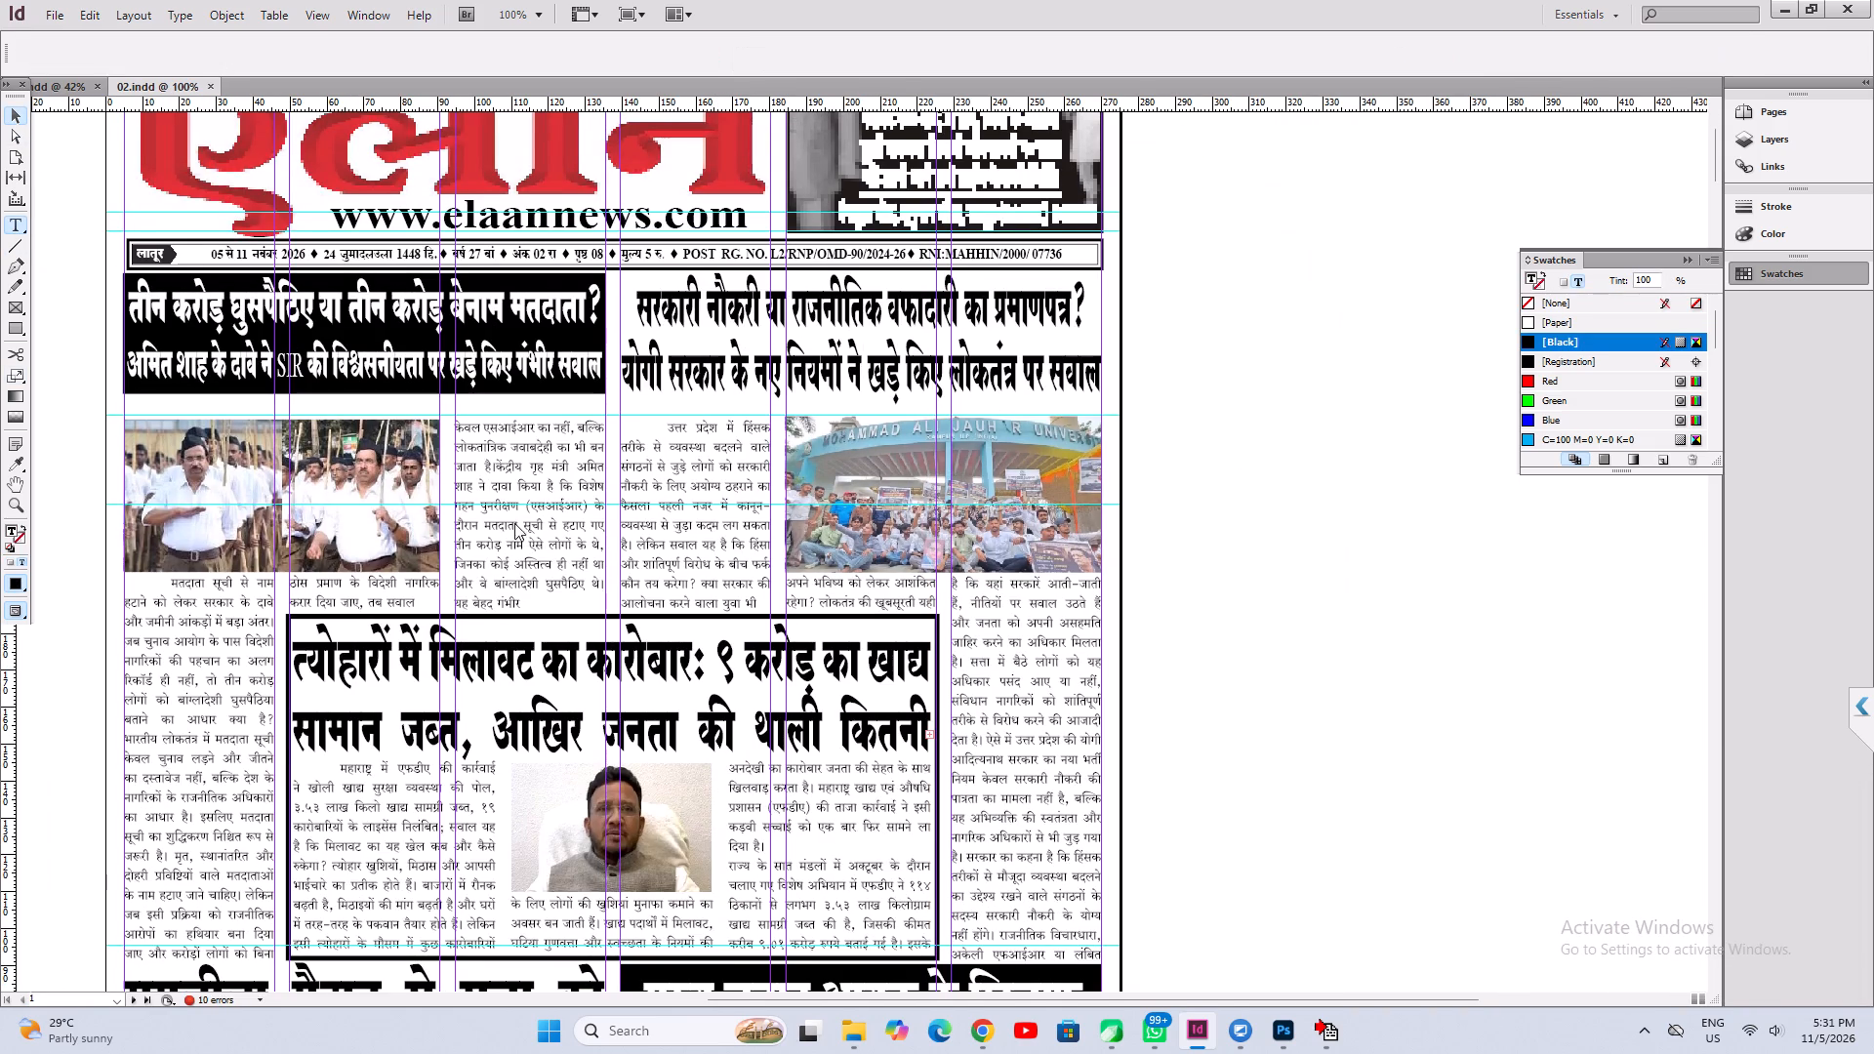
{"action": "scroll", "coordinate": [1094, 721], "scroll_direction": "down", "scroll_amount": 4}
{"action": "left_click", "coordinate": [1294, 257]}
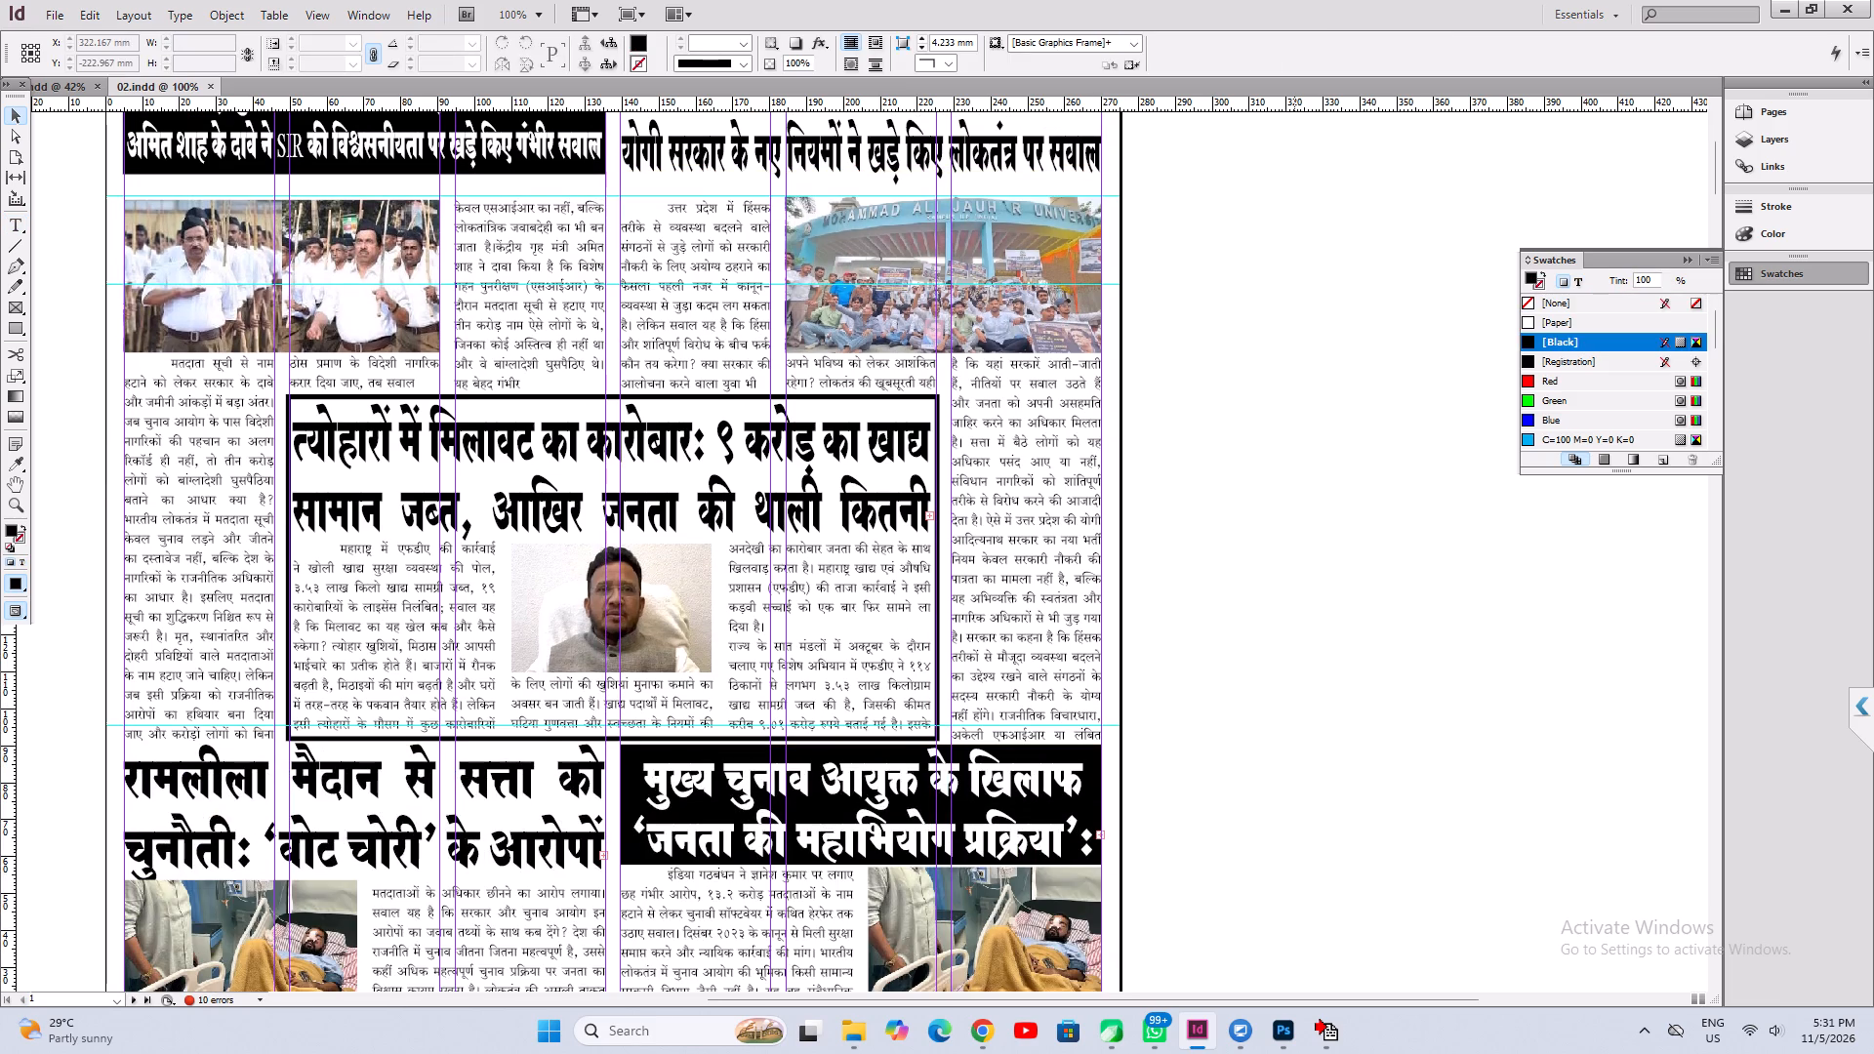
{"action": "left_click_drag", "start_coordinate": [1295, 247], "coordinate": [840, 569]}
{"action": "left_click", "coordinate": [1315, 432], "text": "shift"}
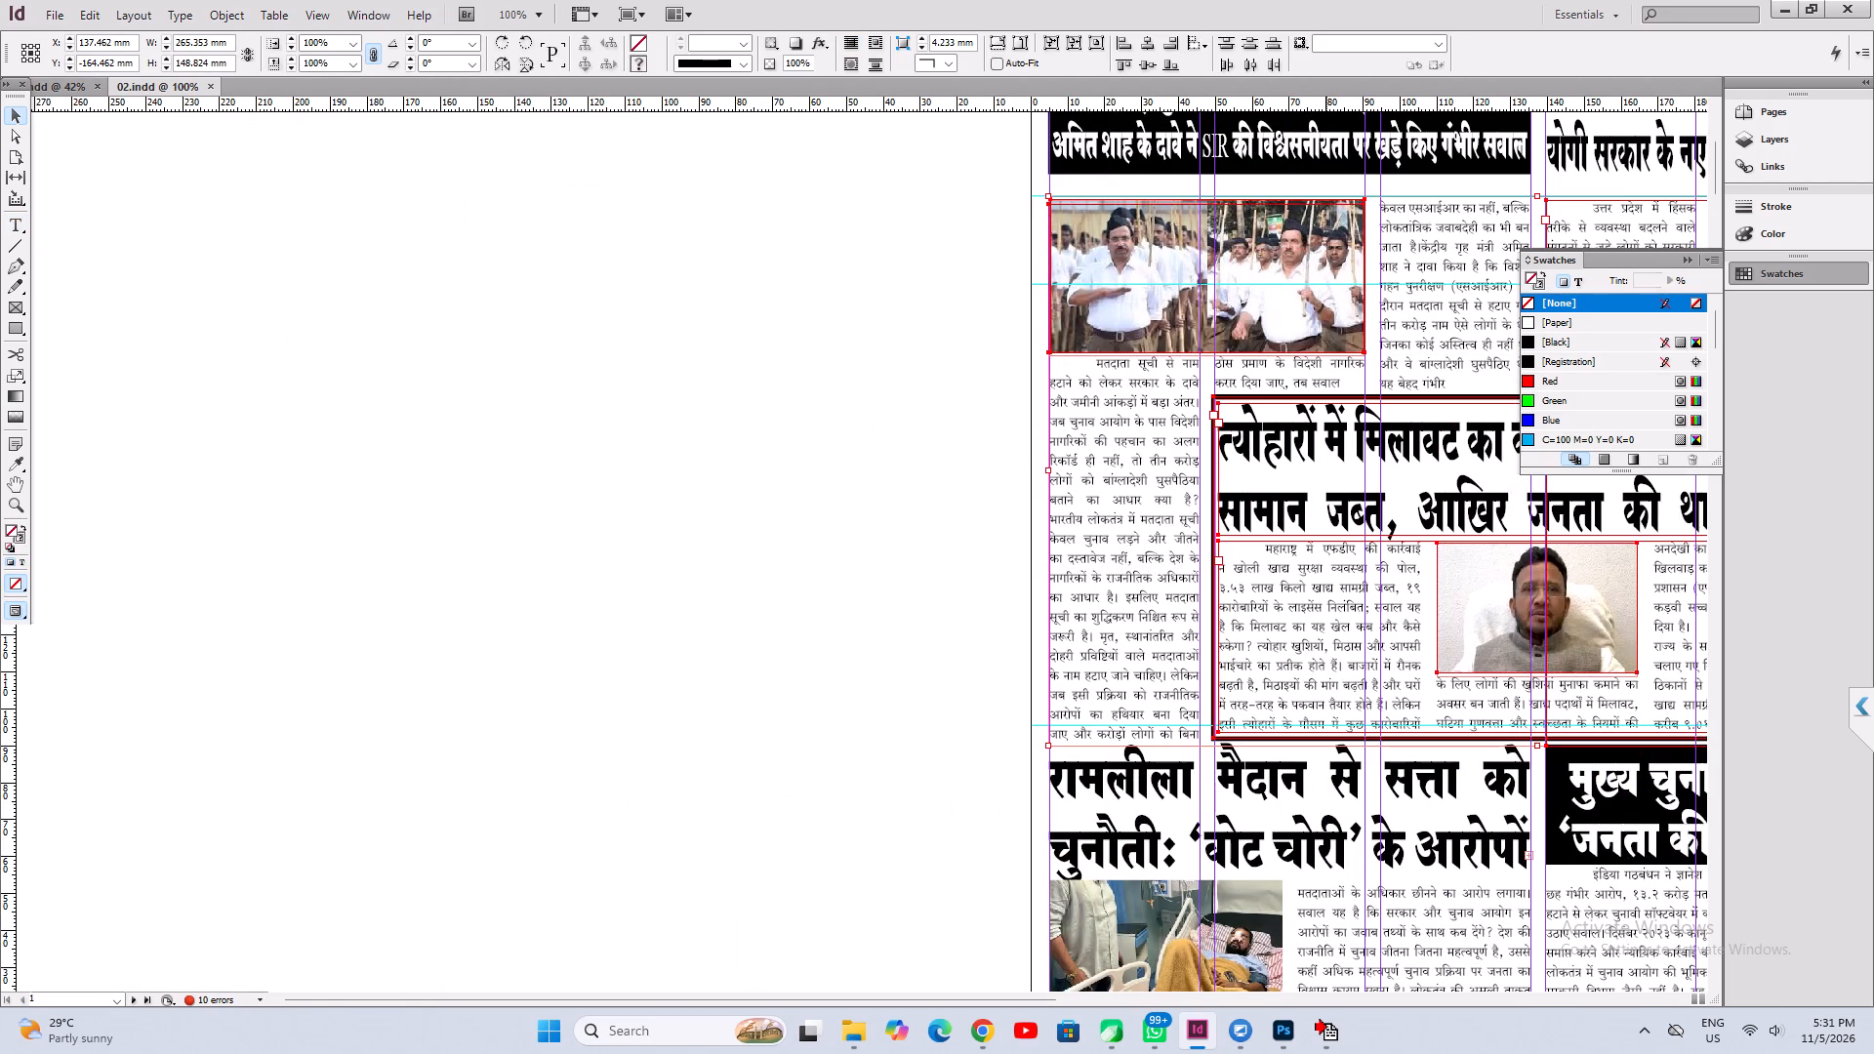
{"action": "left_click", "coordinate": [1343, 740], "text": "shift"}
{"action": "left_click", "coordinate": [1505, 630], "text": "shift"}
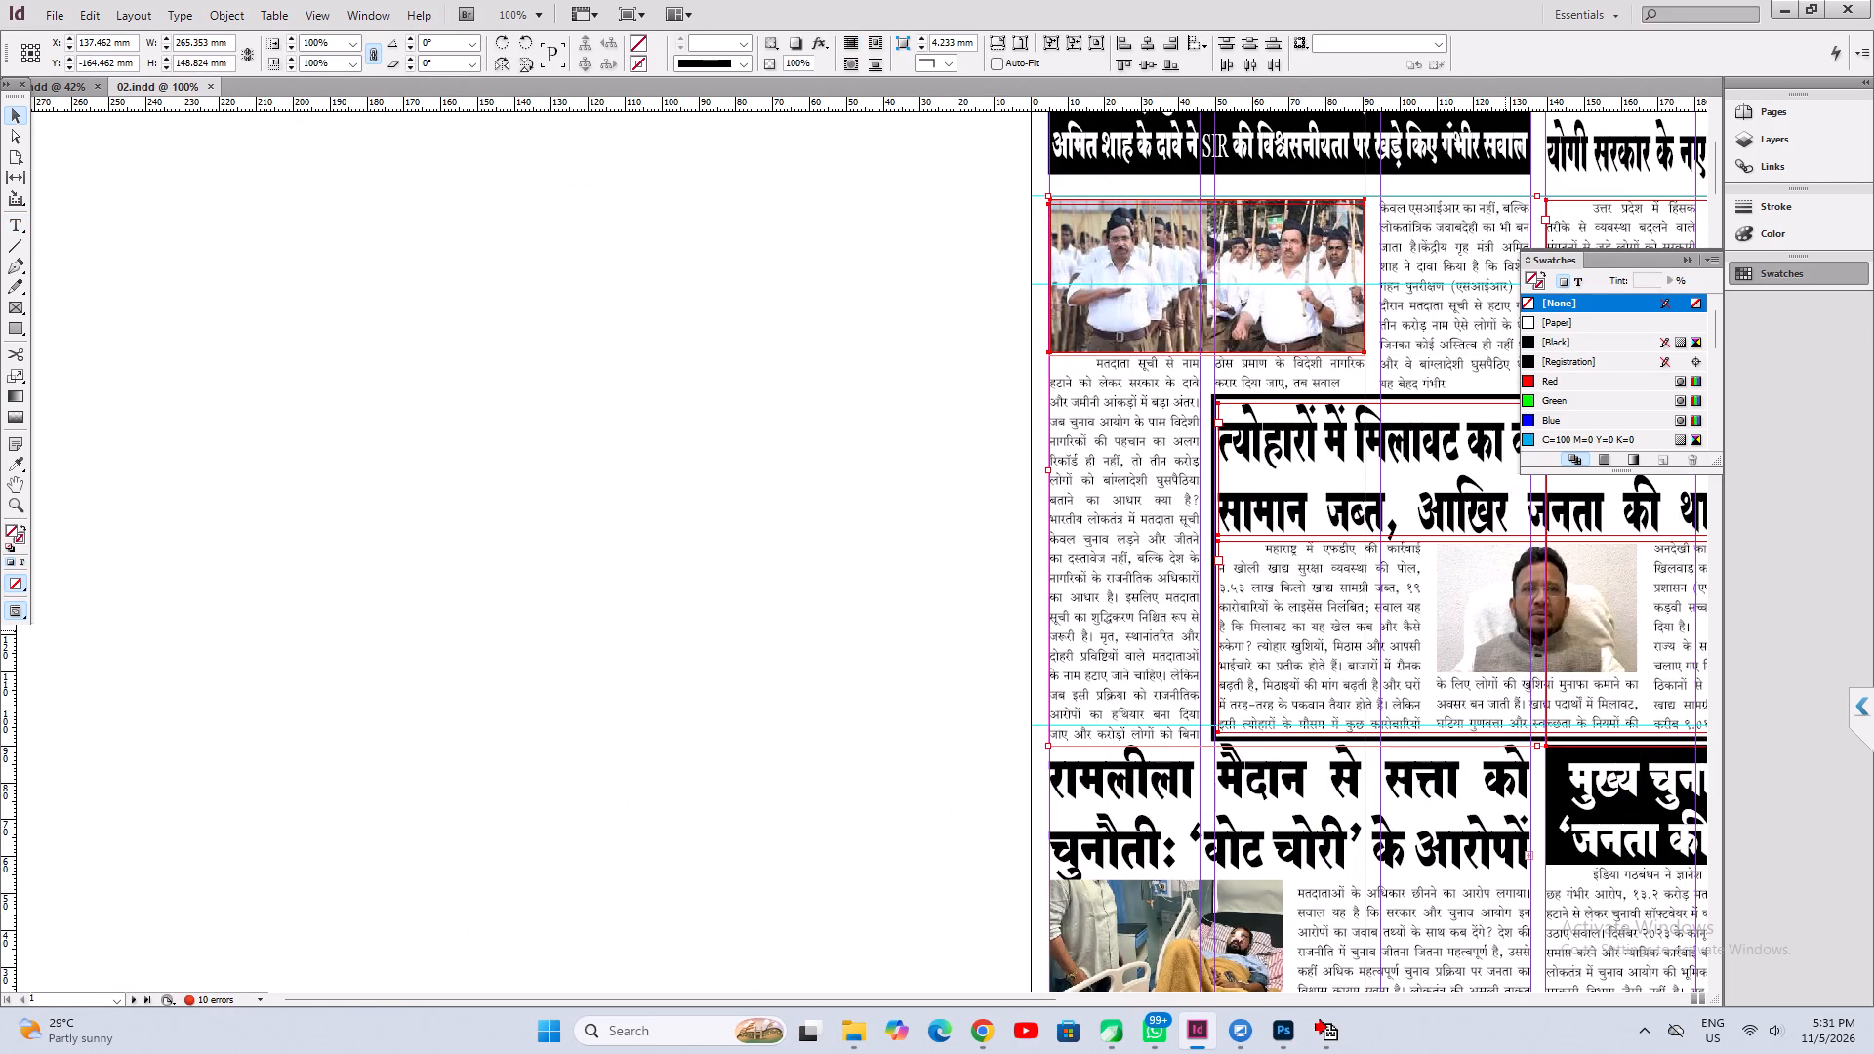
{"action": "left_click", "coordinate": [1280, 537], "text": "shift"}
{"action": "left_click", "coordinate": [1245, 546], "text": "shift"}
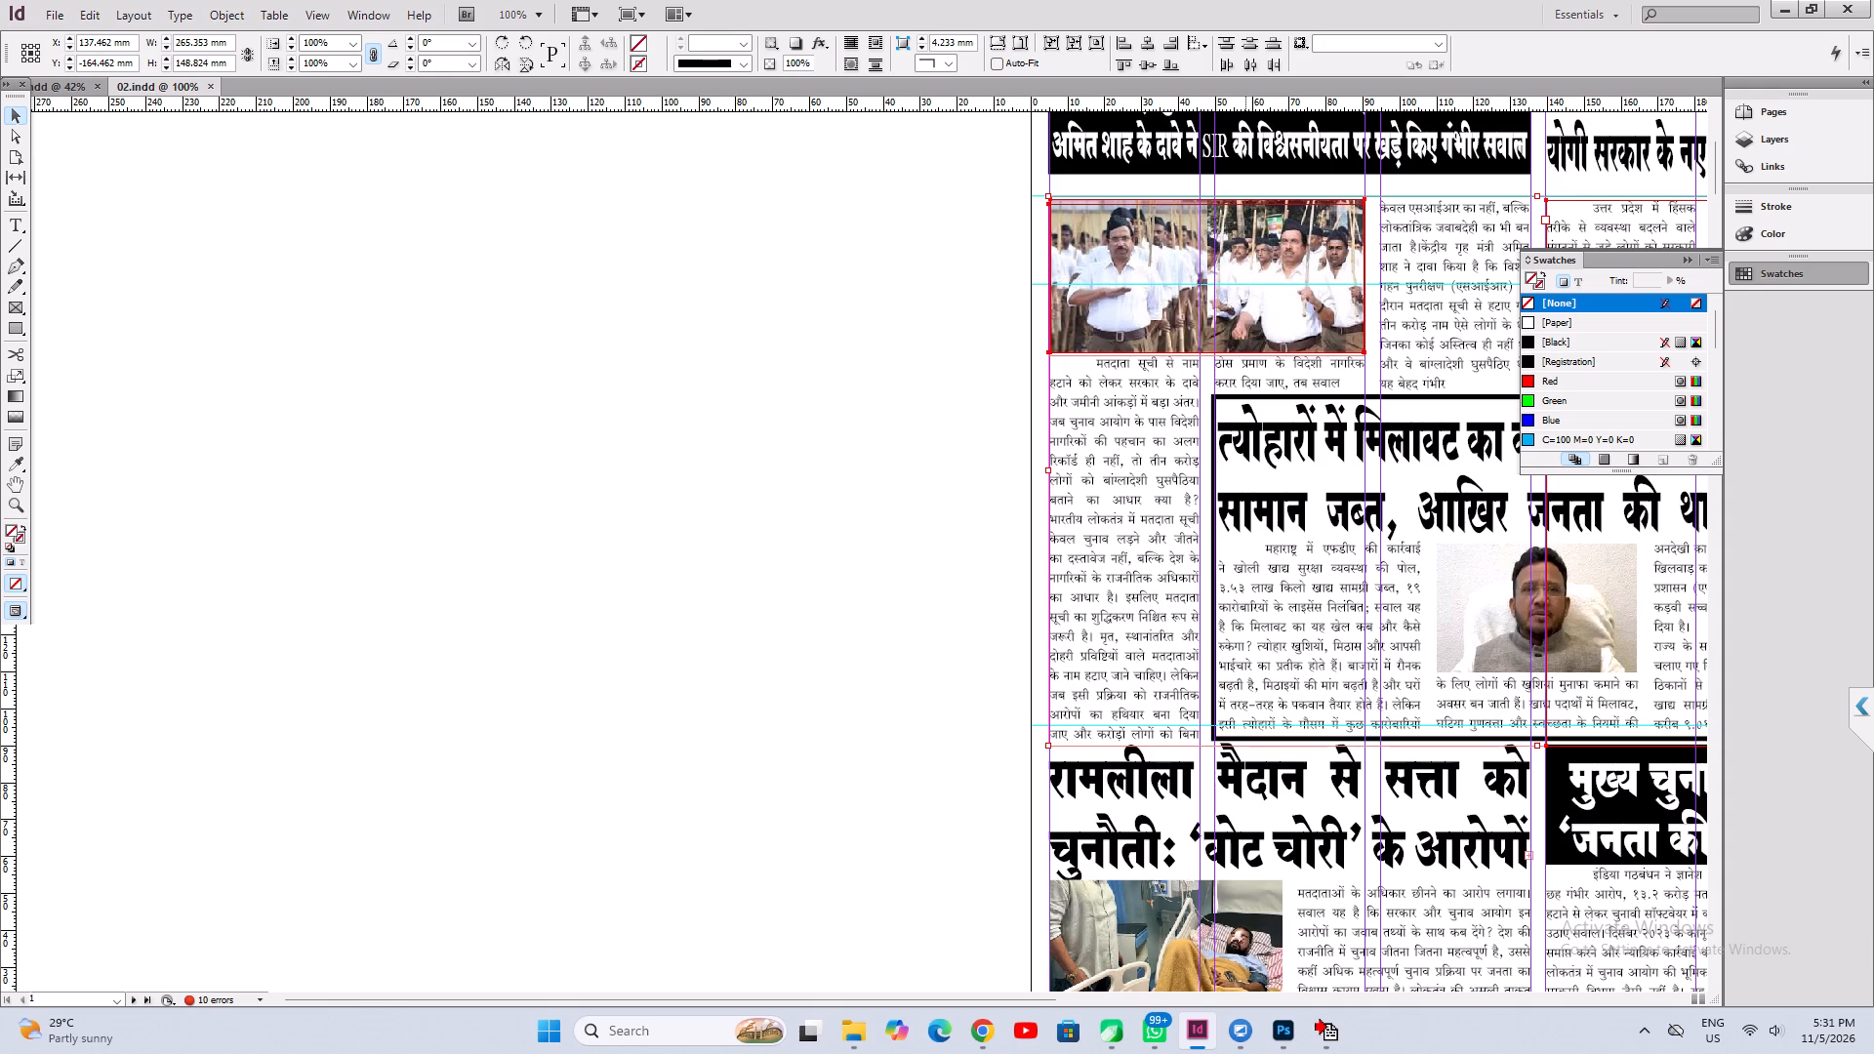
Move the selected article text frames and photos beneath the two top headlines up about 5.3 mm.
{"action": "key", "text": "space"}
{"action": "key", "text": "space"}
{"action": "key", "text": "space"}
{"action": "key", "text": "space"}
{"action": "key", "text": "space"}
{"action": "key", "text": "space"}
{"action": "key", "text": "space"}
{"action": "key", "text": "space"}
{"action": "key", "text": "space"}
{"action": "key", "text": "space"}
{"action": "key", "text": "space"}
{"action": "key", "text": "space"}
{"action": "key", "text": "space"}
{"action": "key", "text": "space"}
{"action": "key", "text": "space"}
{"action": "key", "text": "space"}
{"action": "key", "text": "space"}
{"action": "key", "text": "space"}
{"action": "key", "text": "space"}
{"action": "key", "text": "space"}
{"action": "left_click_drag", "start_coordinate": [1050, 555], "coordinate": [351, 555]}
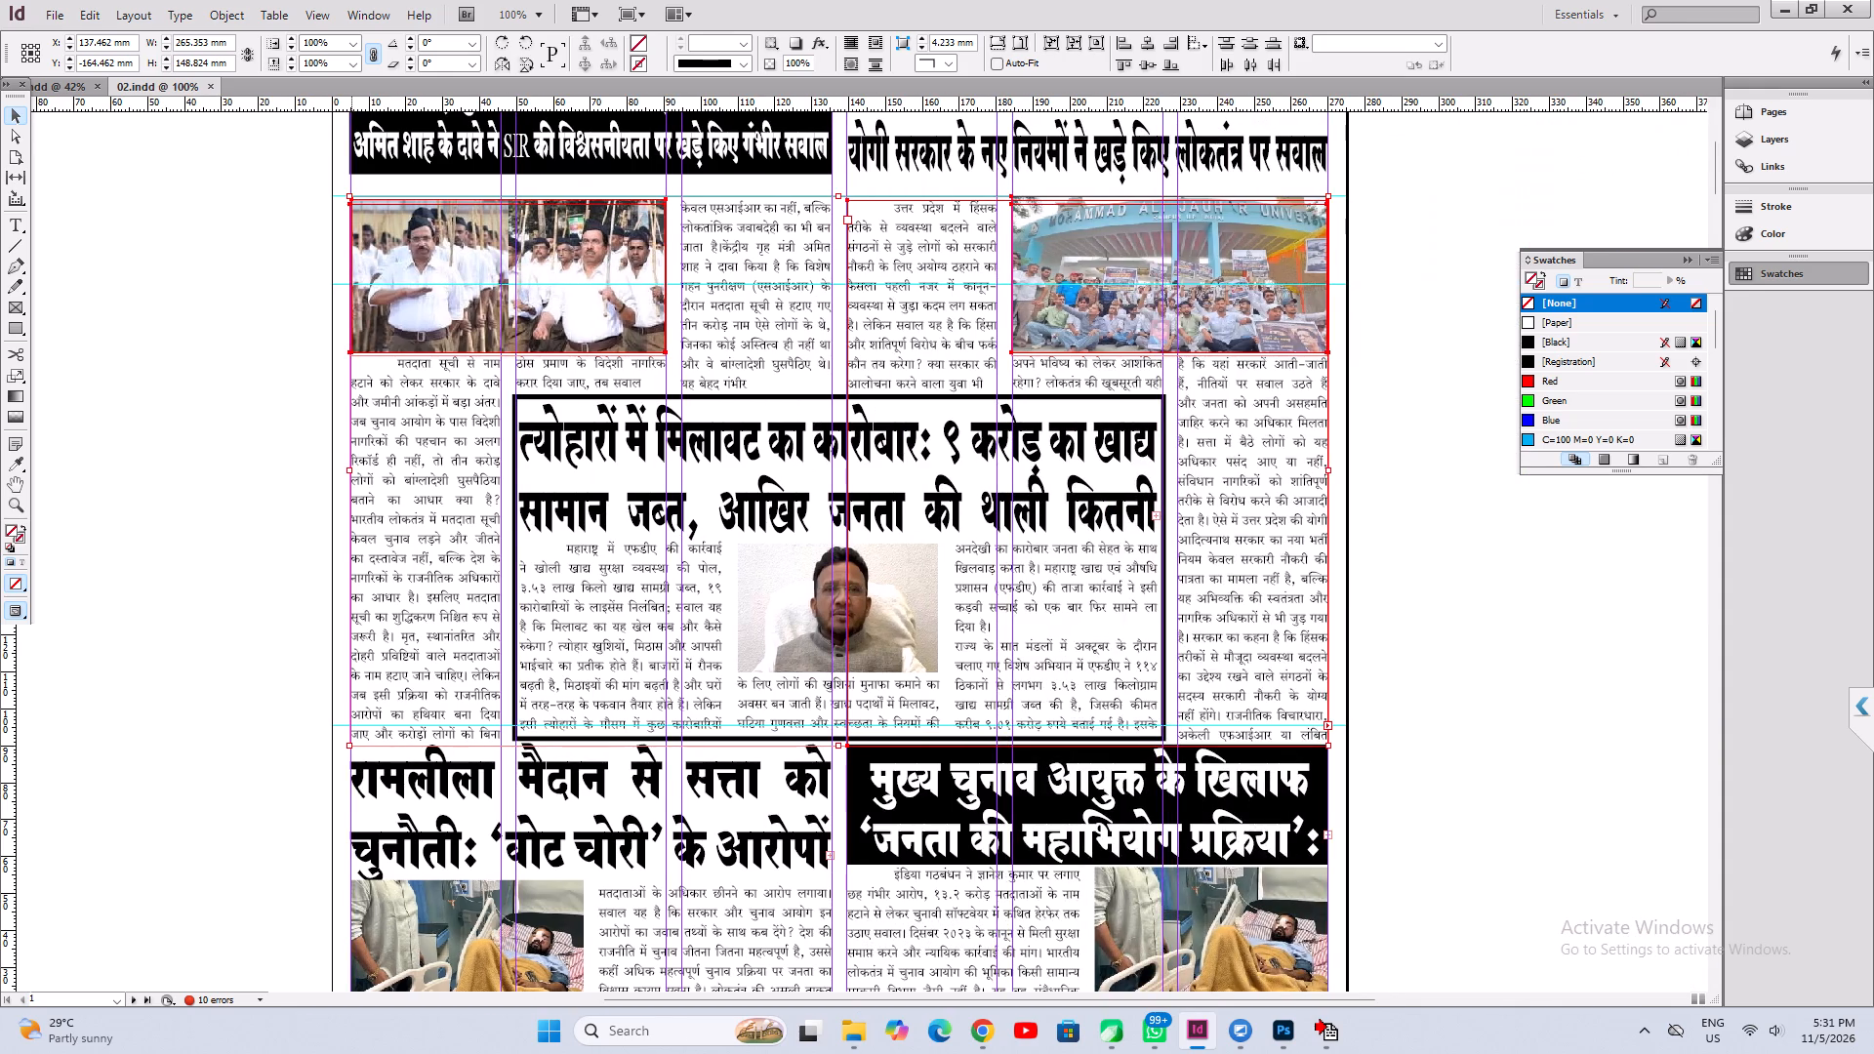
{"action": "left_click_drag", "start_coordinate": [942, 443], "coordinate": [917, 628]}
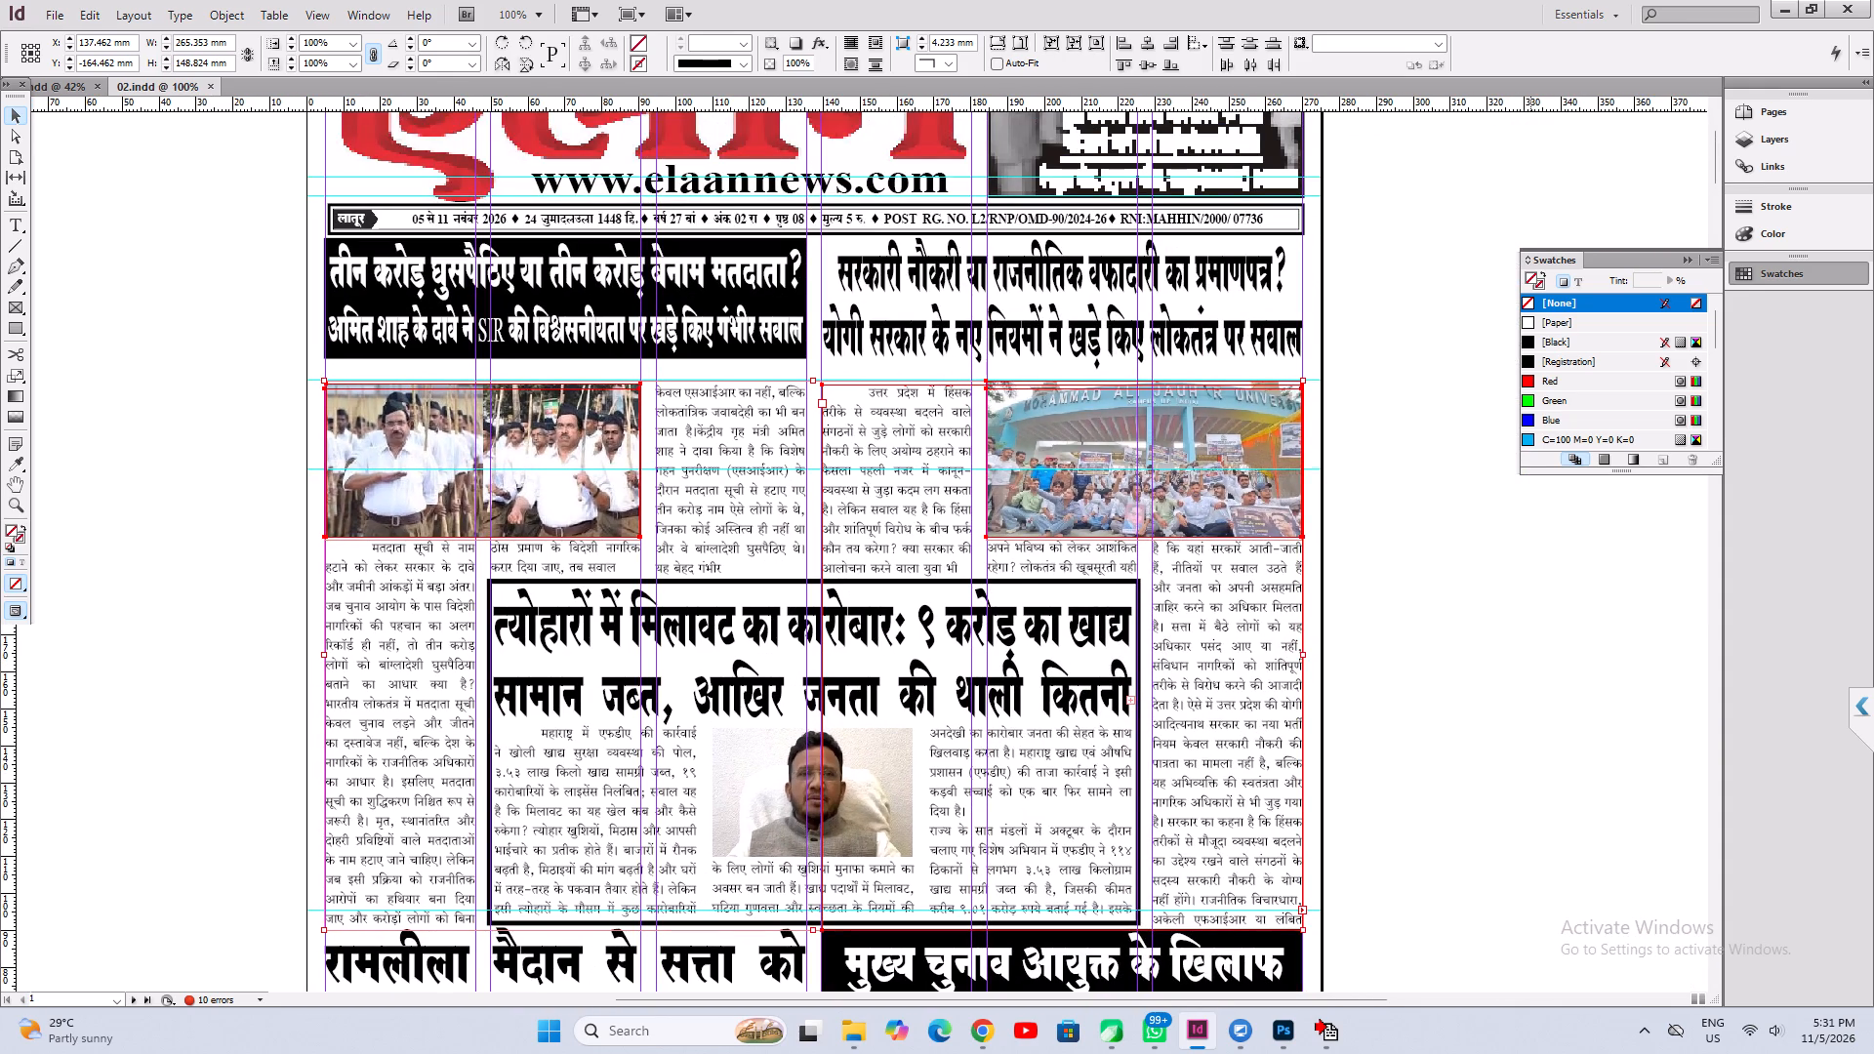
{"action": "key", "text": "shift+Up"}
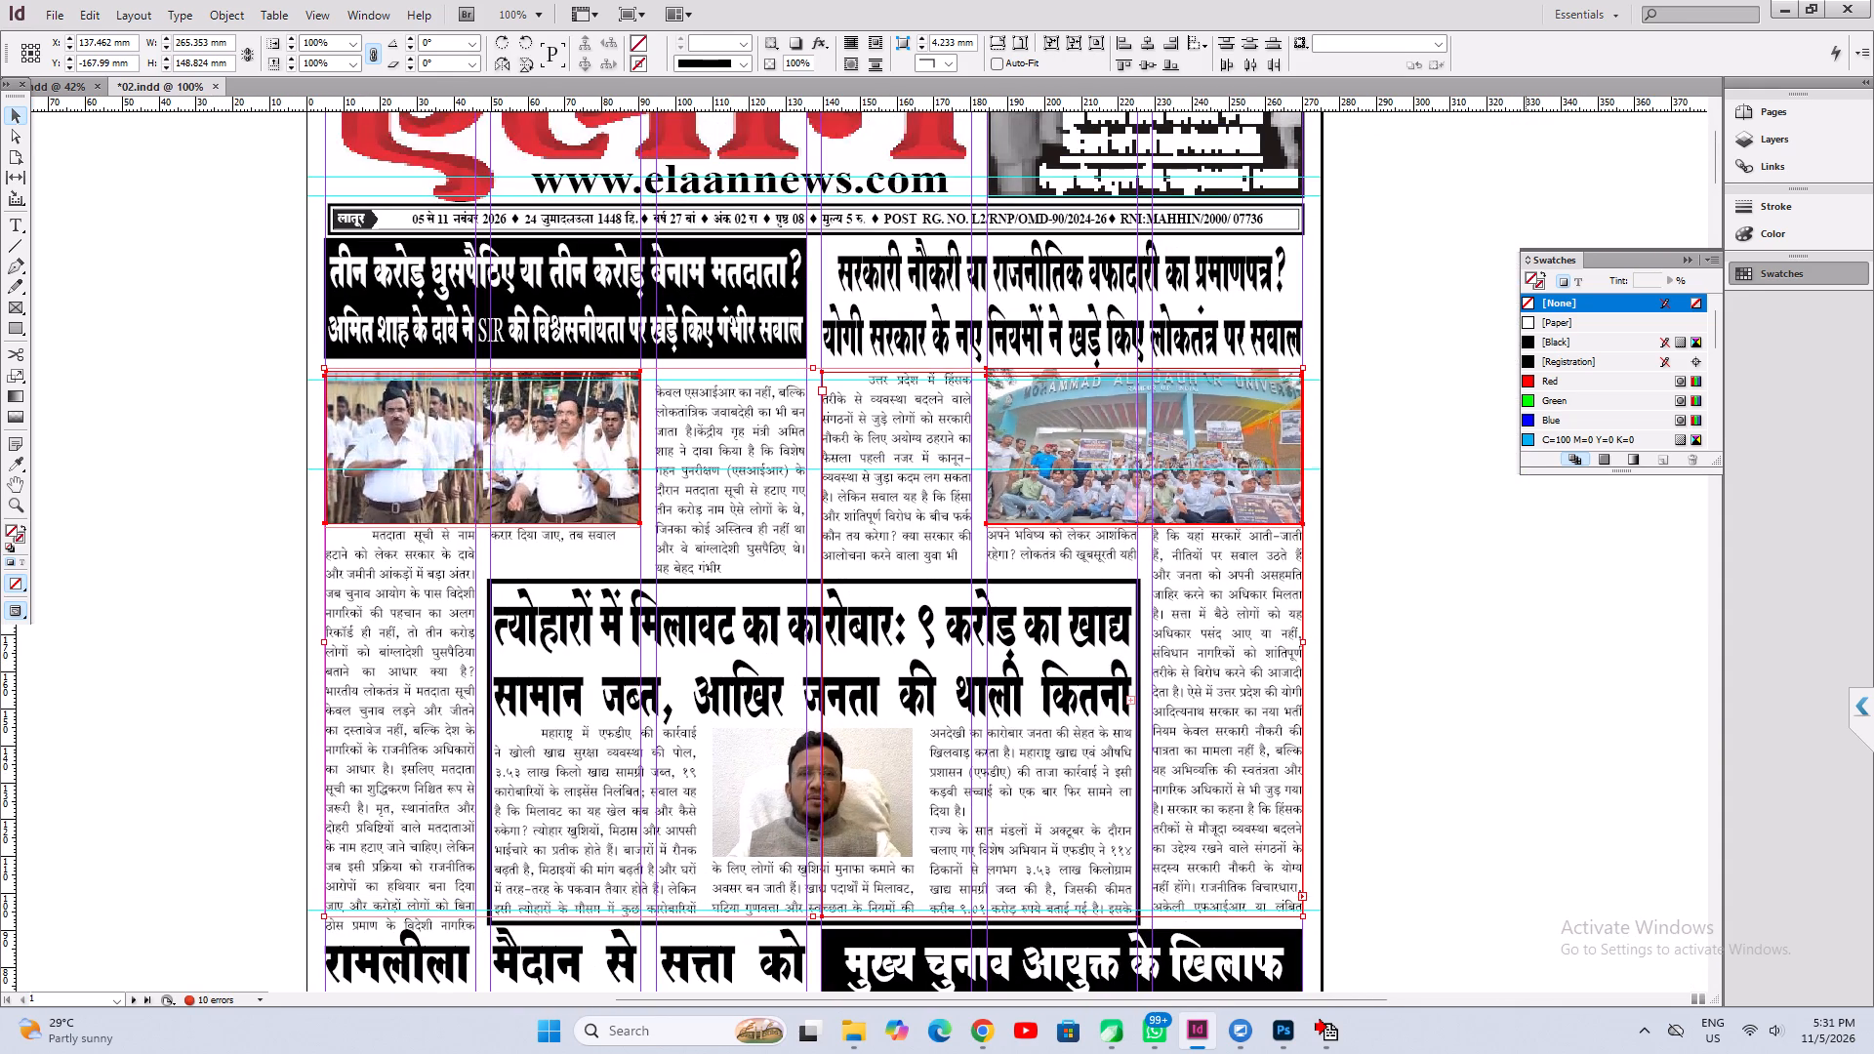
{"action": "key", "text": "Up"}
{"action": "key", "text": "Up"}
{"action": "key", "text": "Up"}
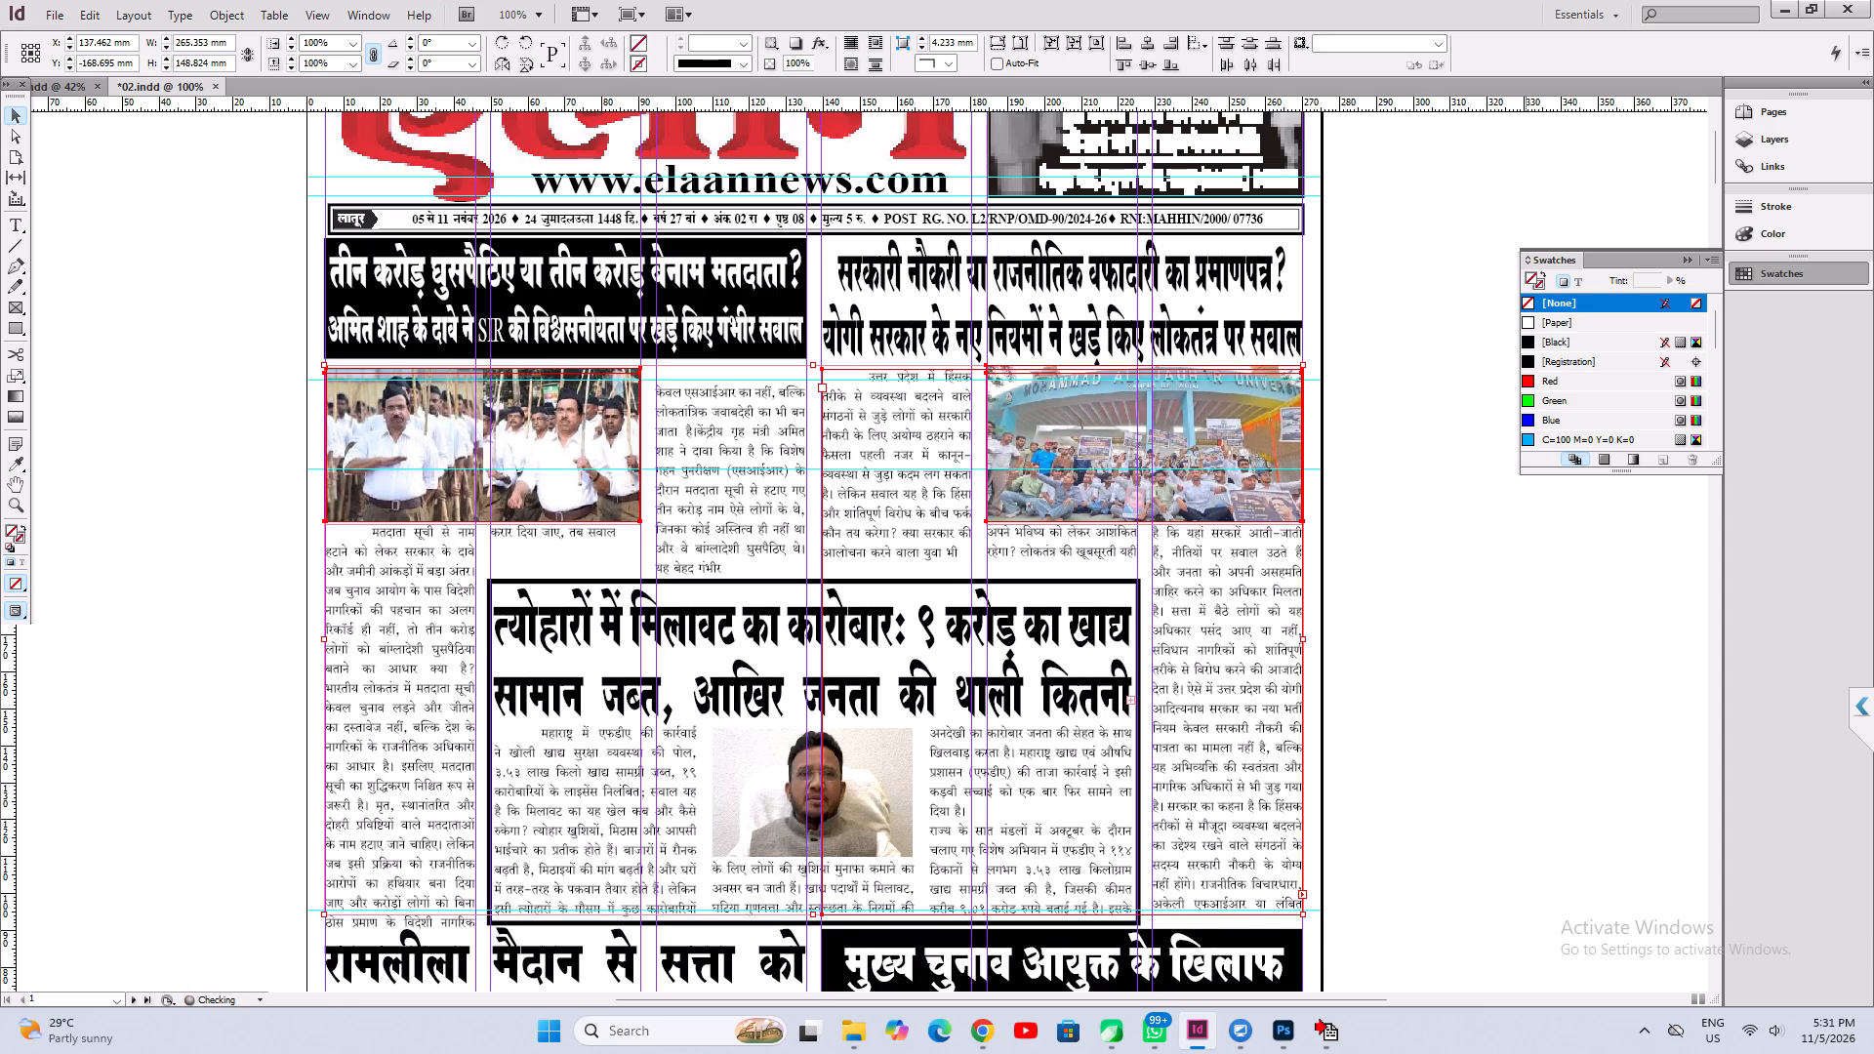
{"action": "key", "text": "Up"}
{"action": "key", "text": "Up"}
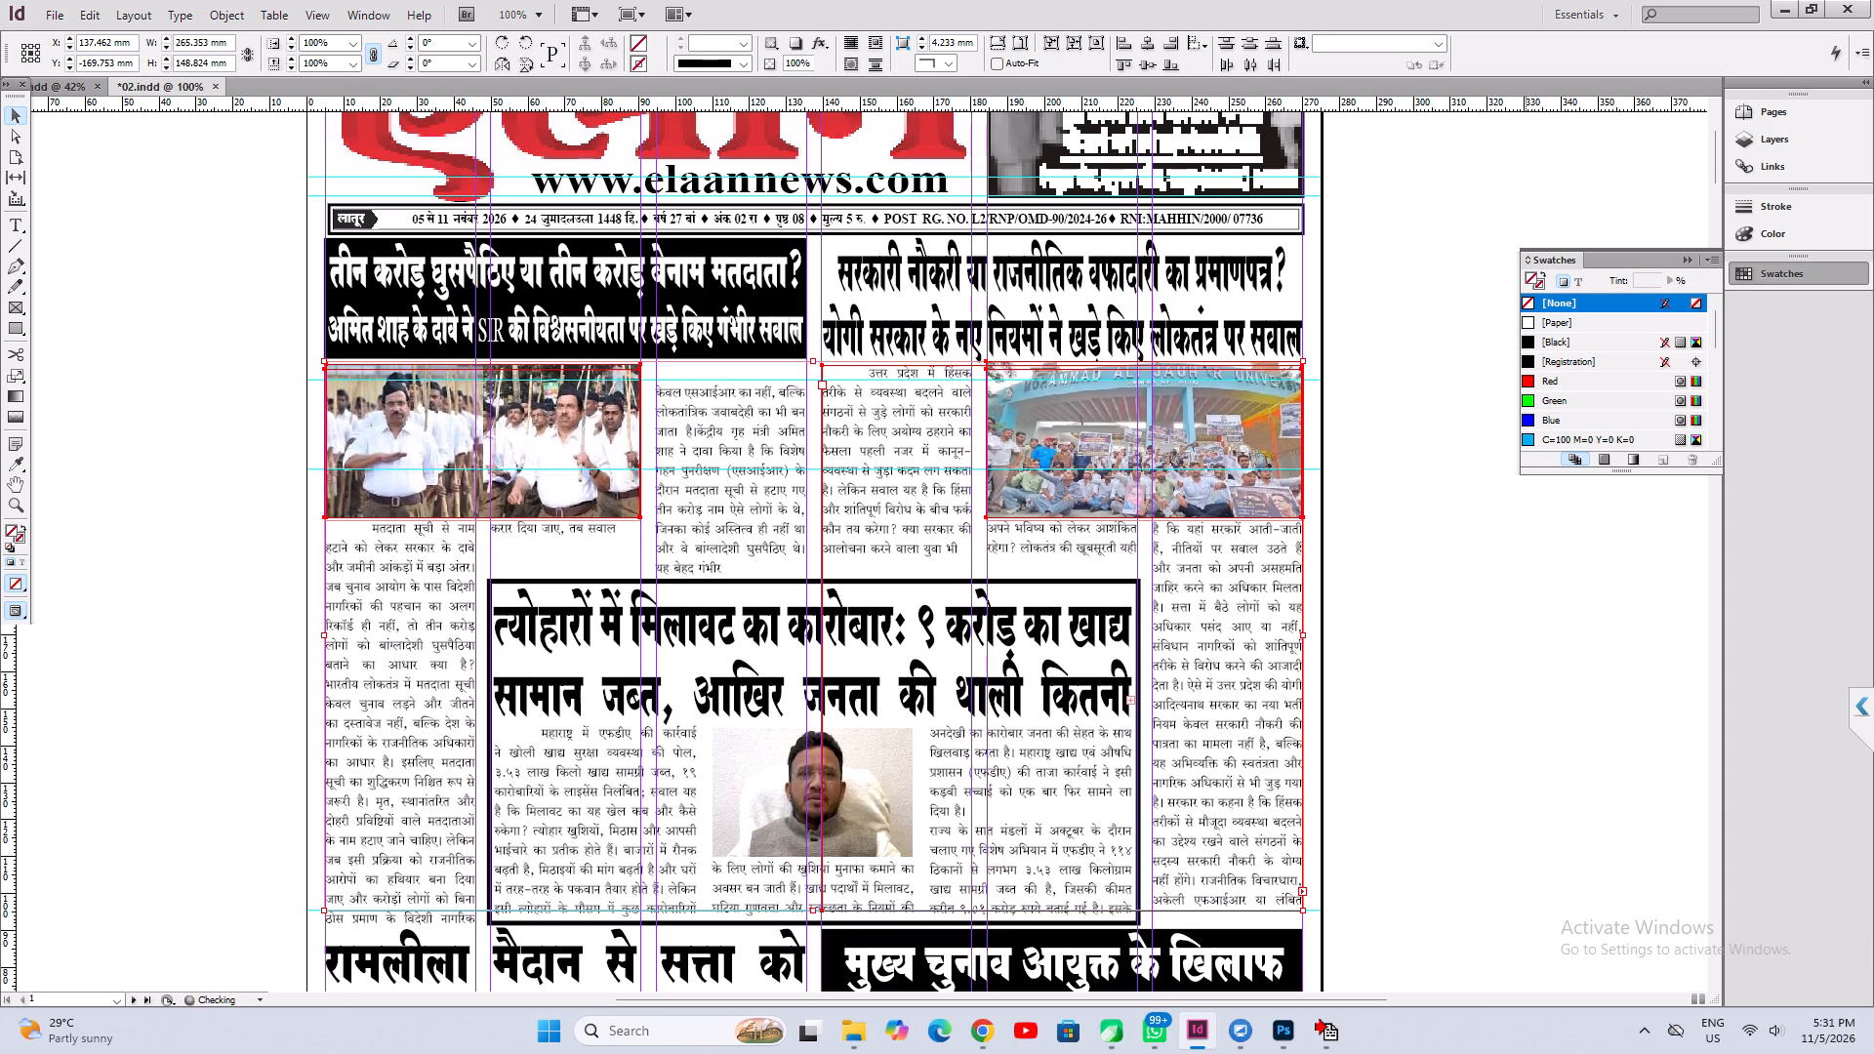
{"action": "key", "text": "Down"}
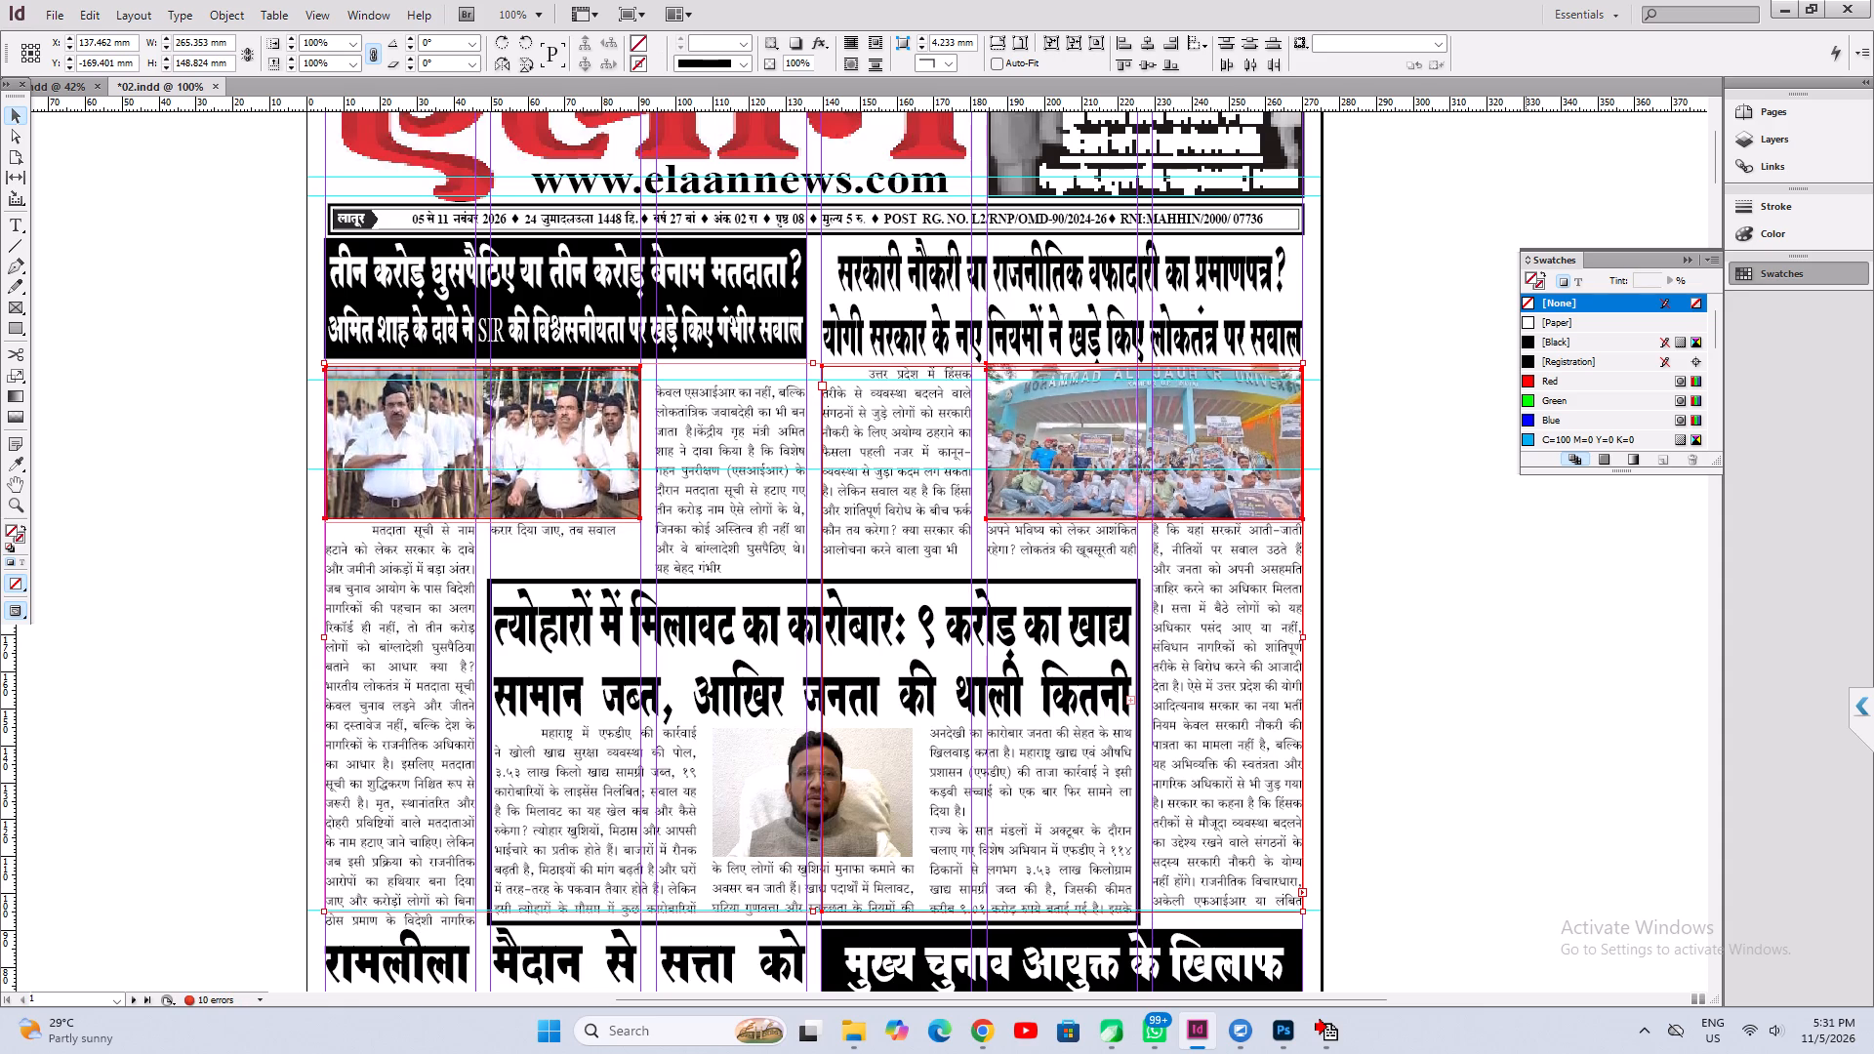
{"action": "key", "text": "Up"}
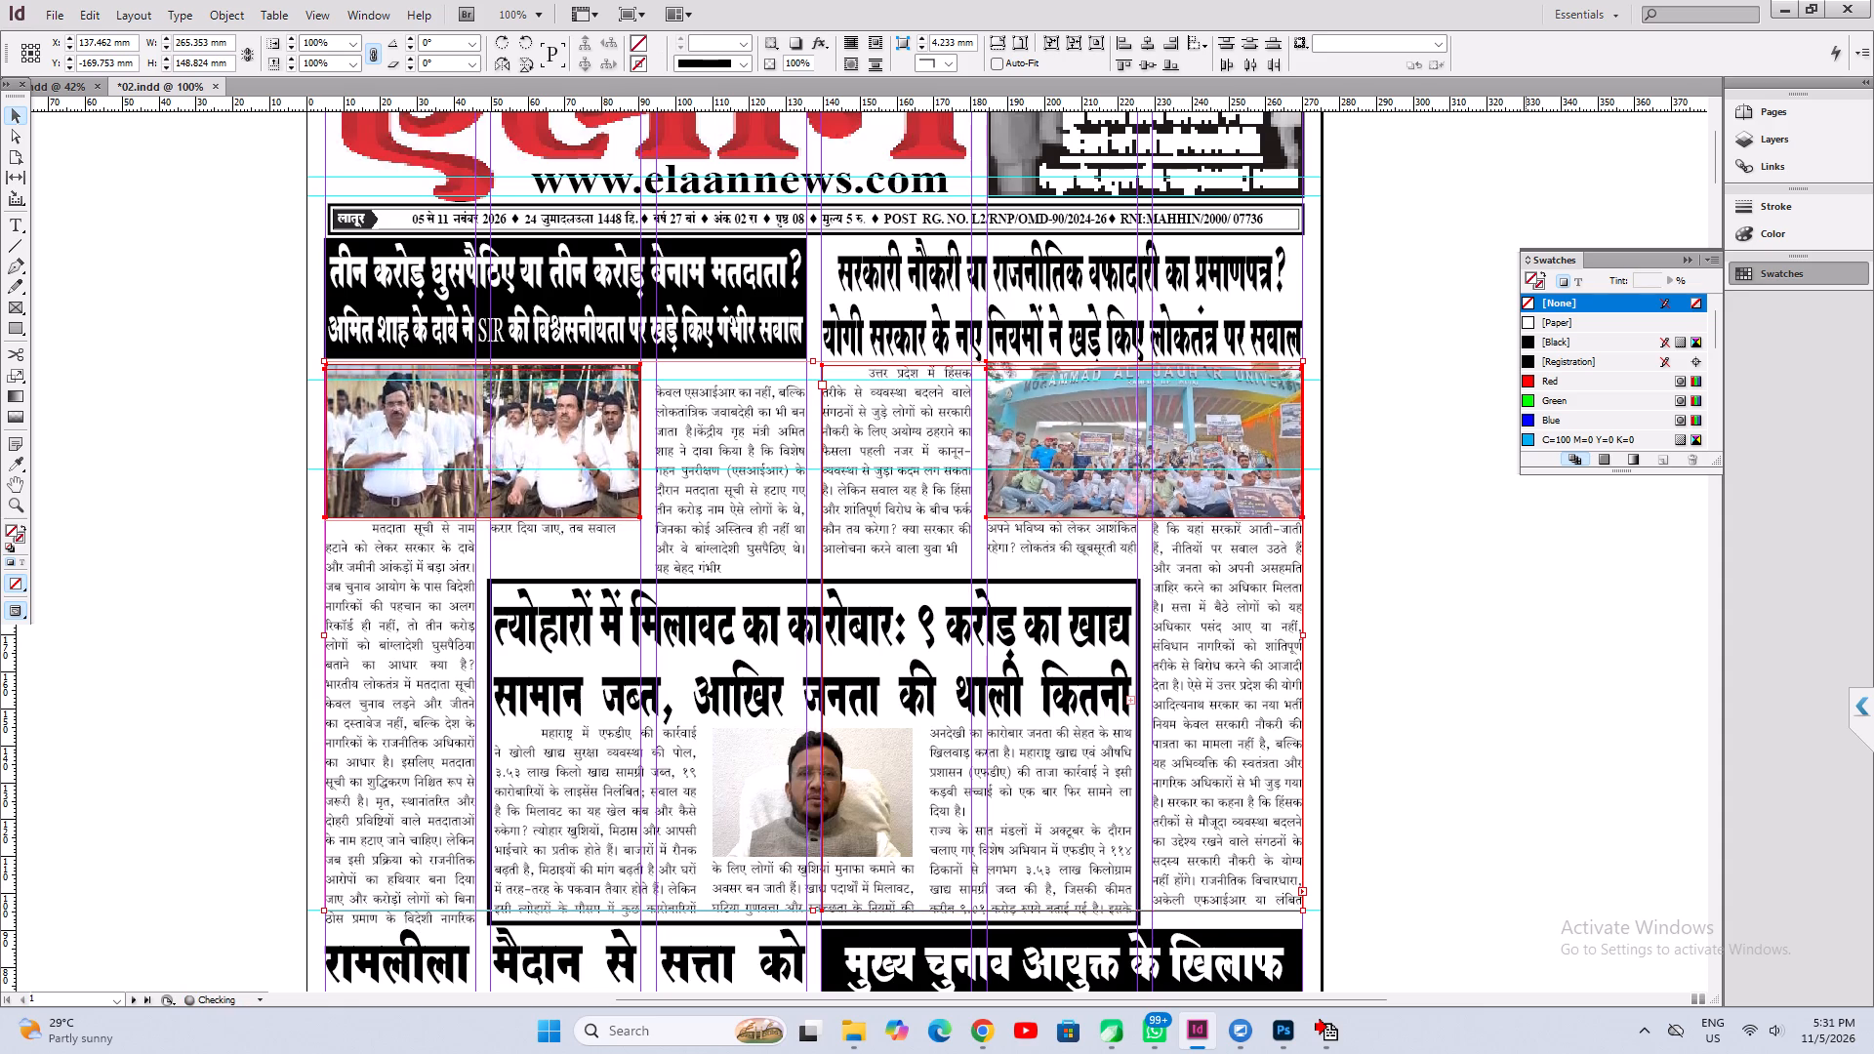
{"action": "key", "text": "Down"}
{"action": "key", "text": "Up"}
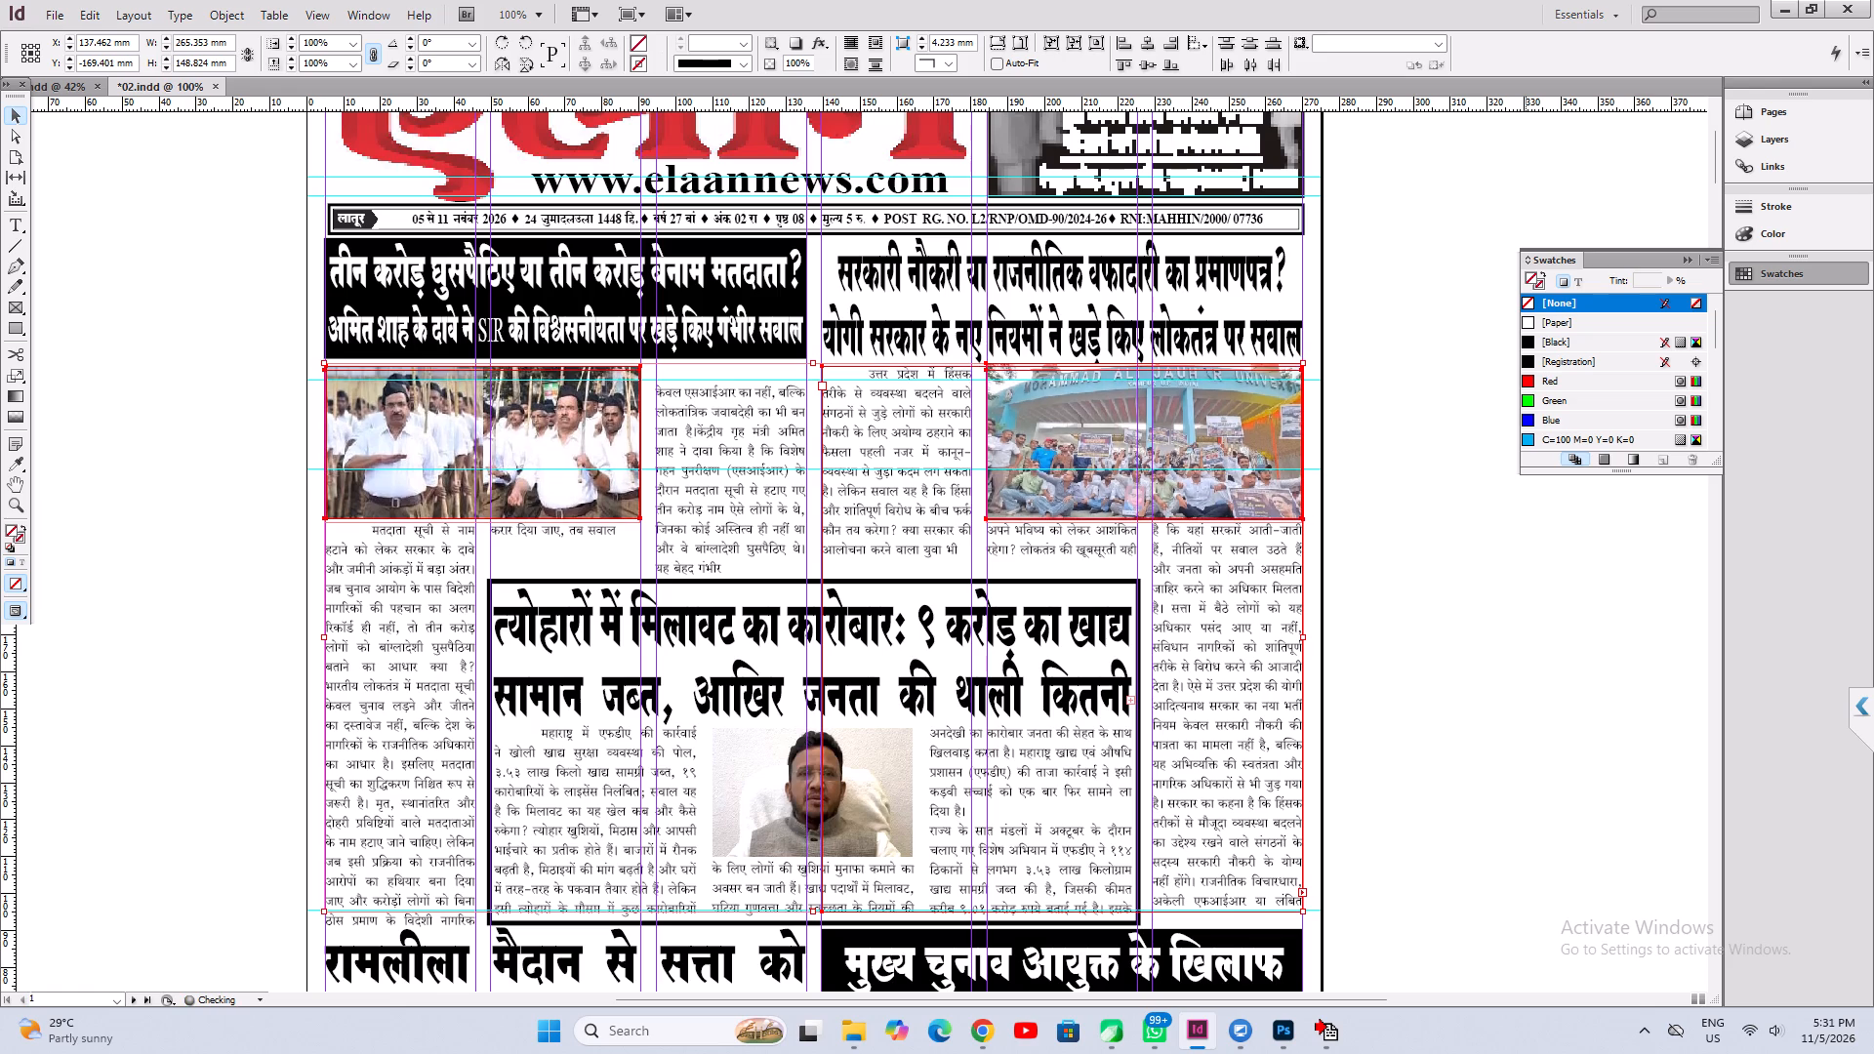
{"action": "scroll", "coordinate": [1527, 664], "scroll_direction": "down", "scroll_amount": 4}
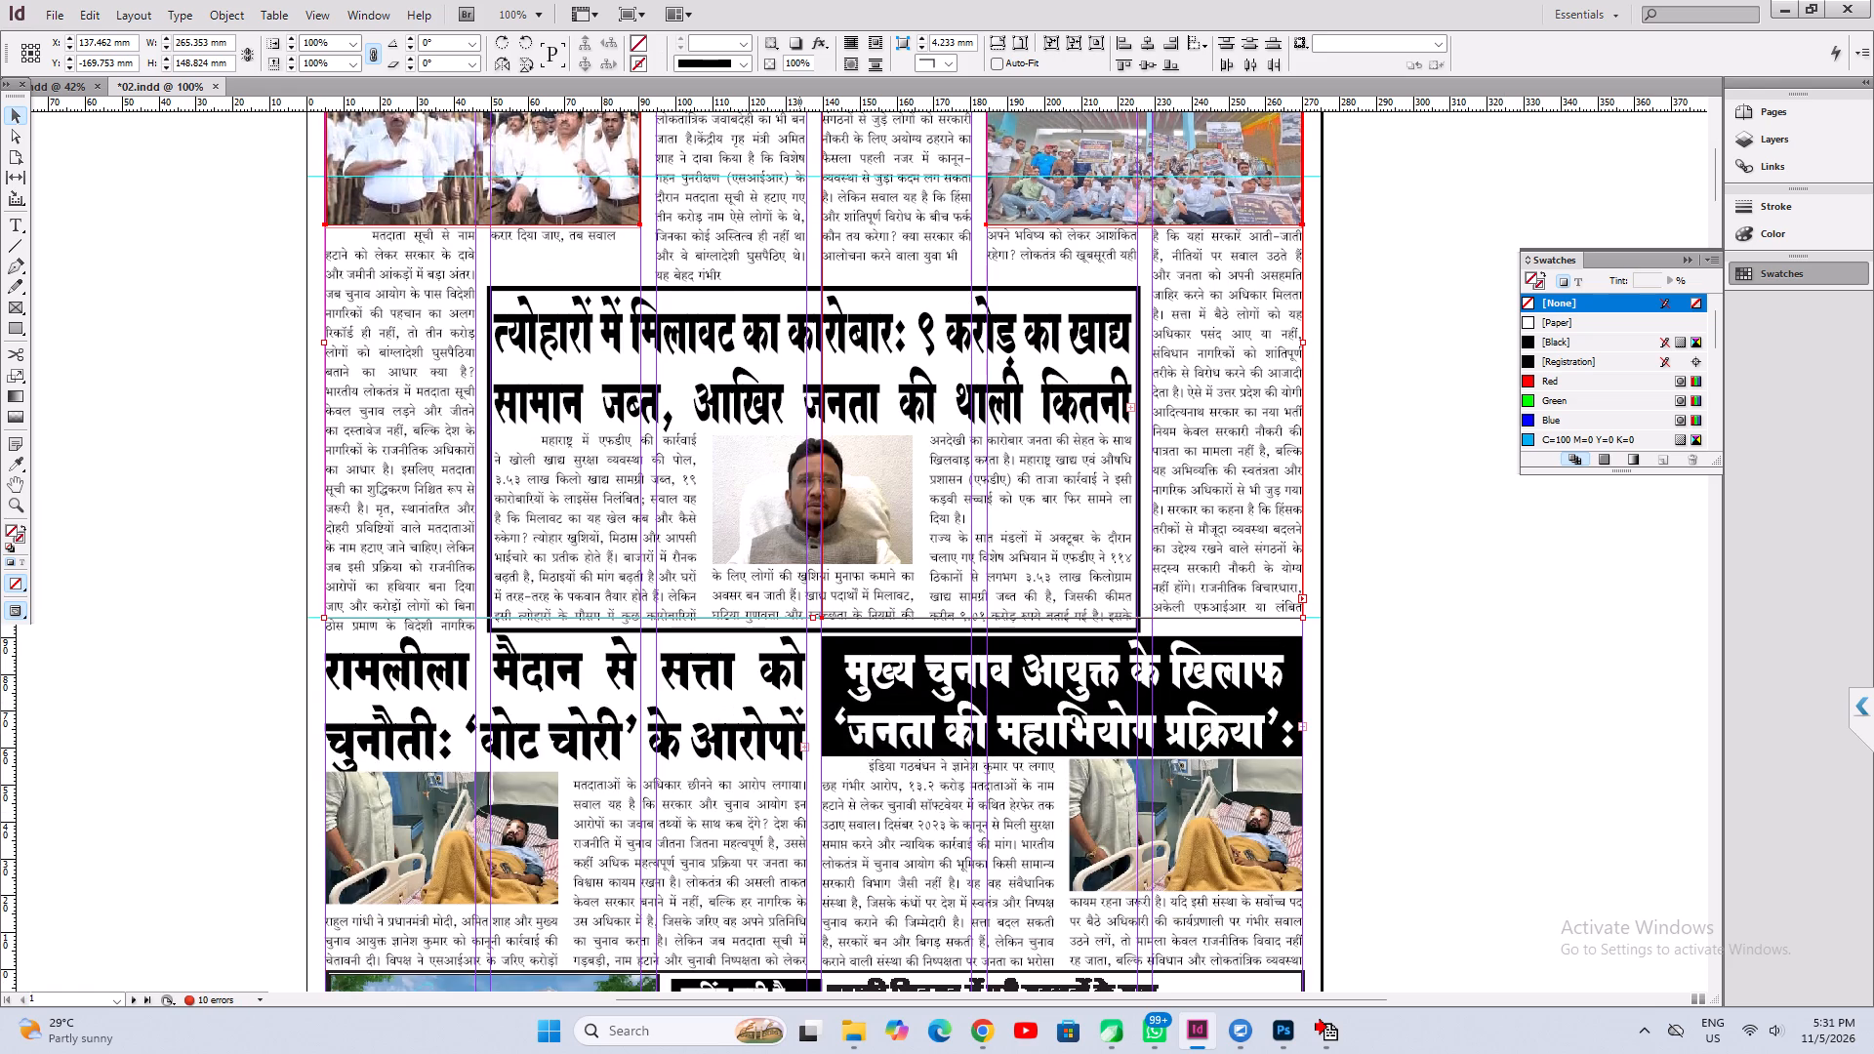
{"action": "left_click", "coordinate": [157, 583]}
Delete the break after "तब सवाल" in the second column of the lead article beneath the black headline box.
{"action": "left_click", "coordinate": [383, 547]}
{"action": "scroll", "coordinate": [383, 547], "scroll_direction": "up", "scroll_amount": 1}
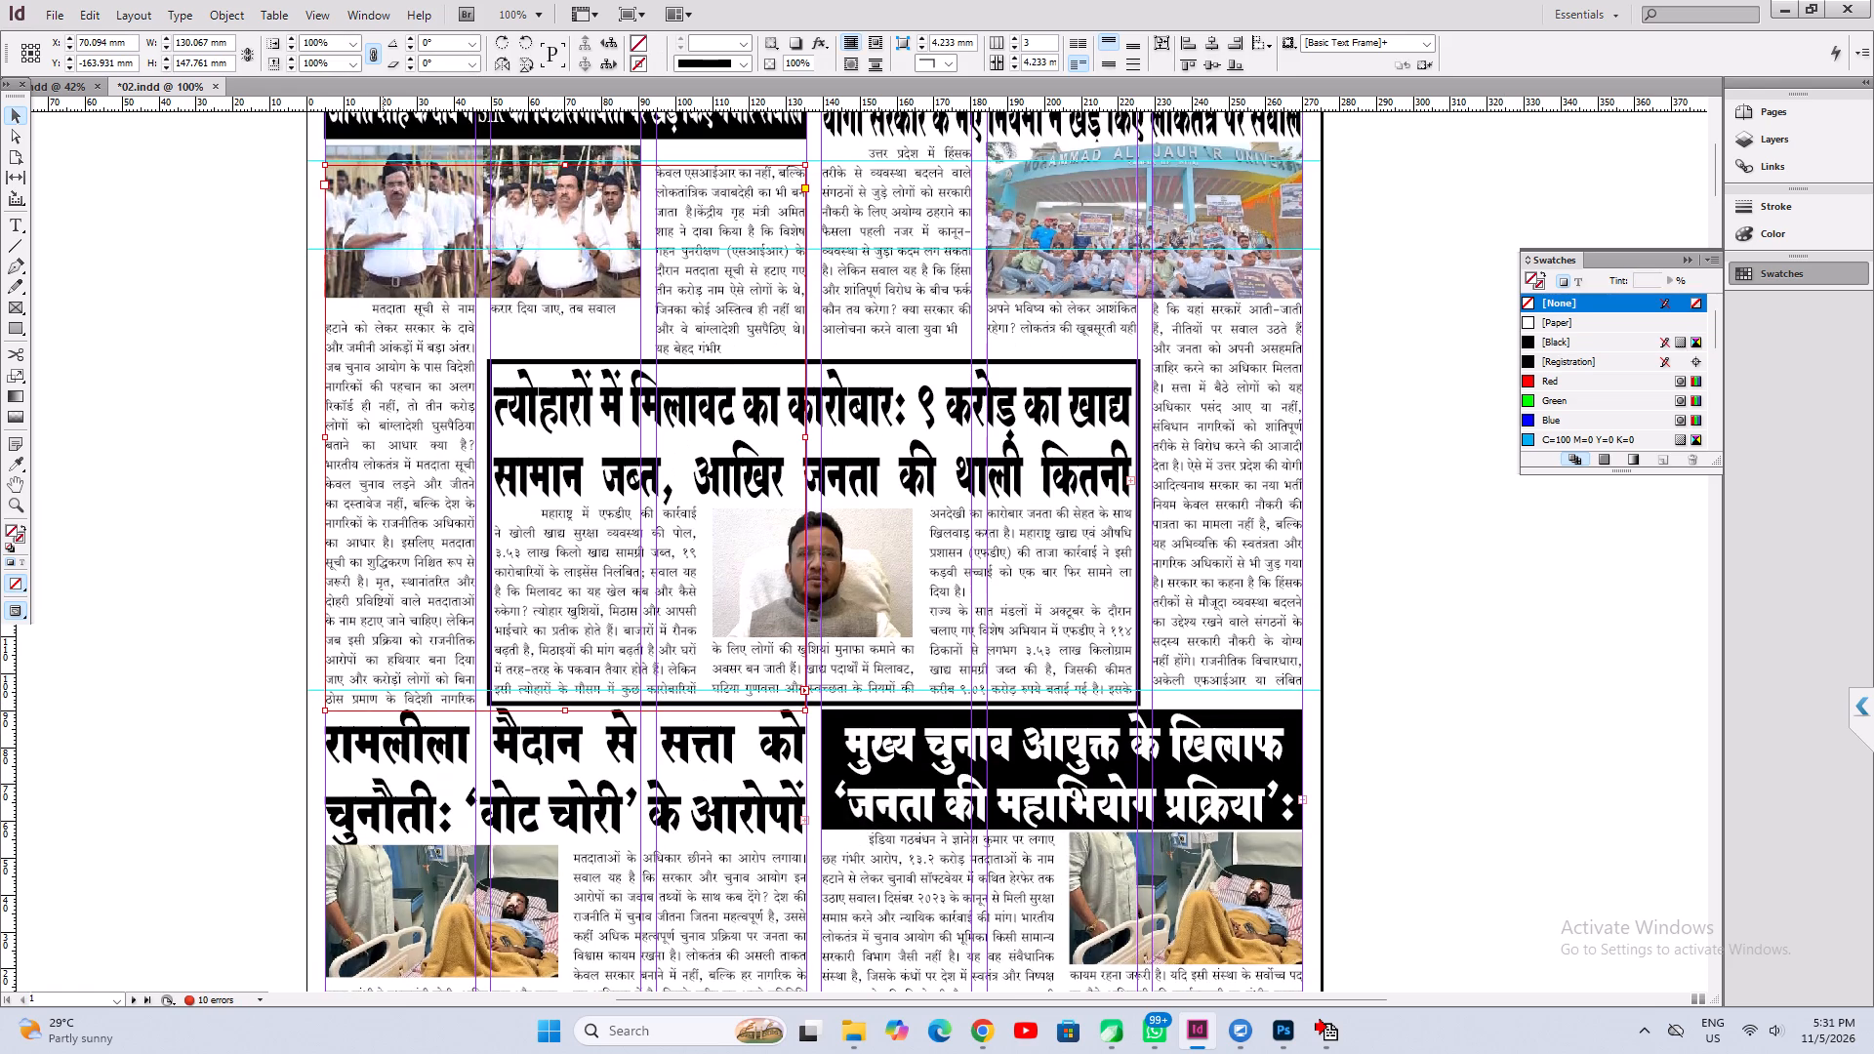
{"action": "left_click", "coordinate": [18, 233]}
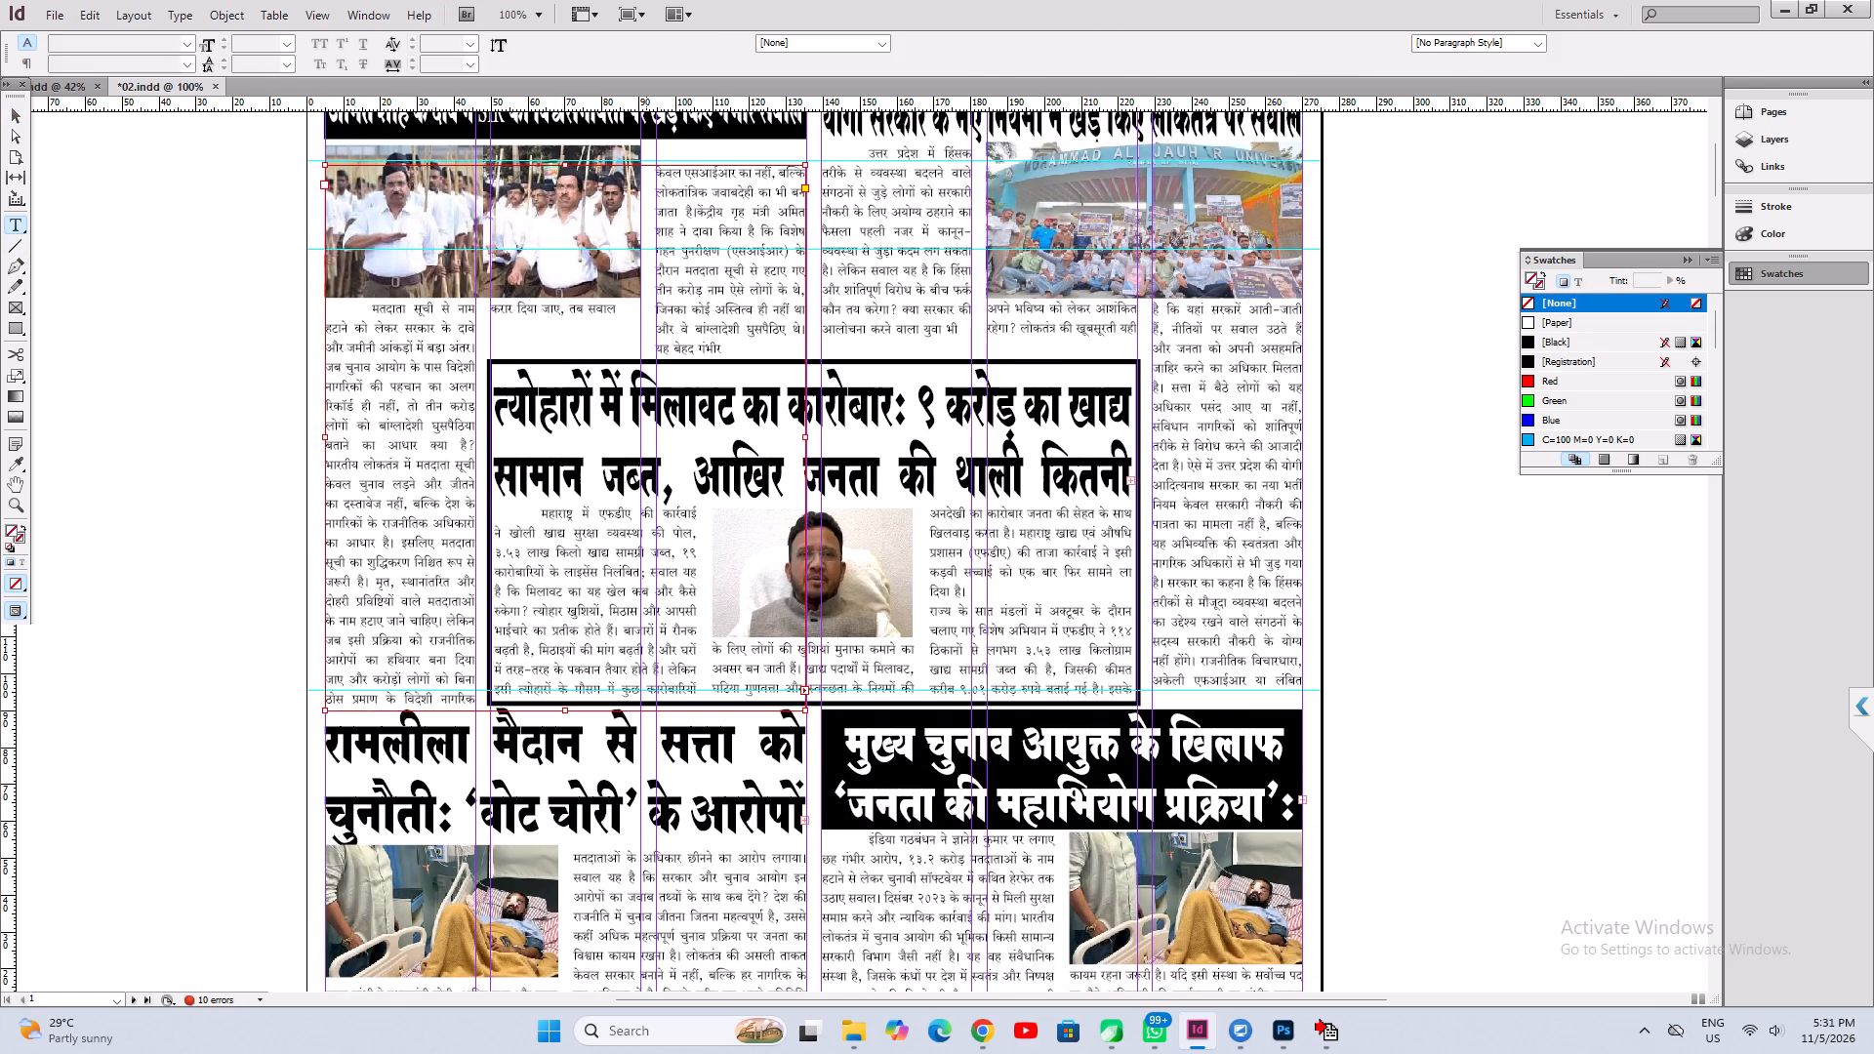
{"action": "left_click", "coordinate": [560, 312]}
{"action": "key", "text": "End"}
{"action": "key", "text": "Delete"}
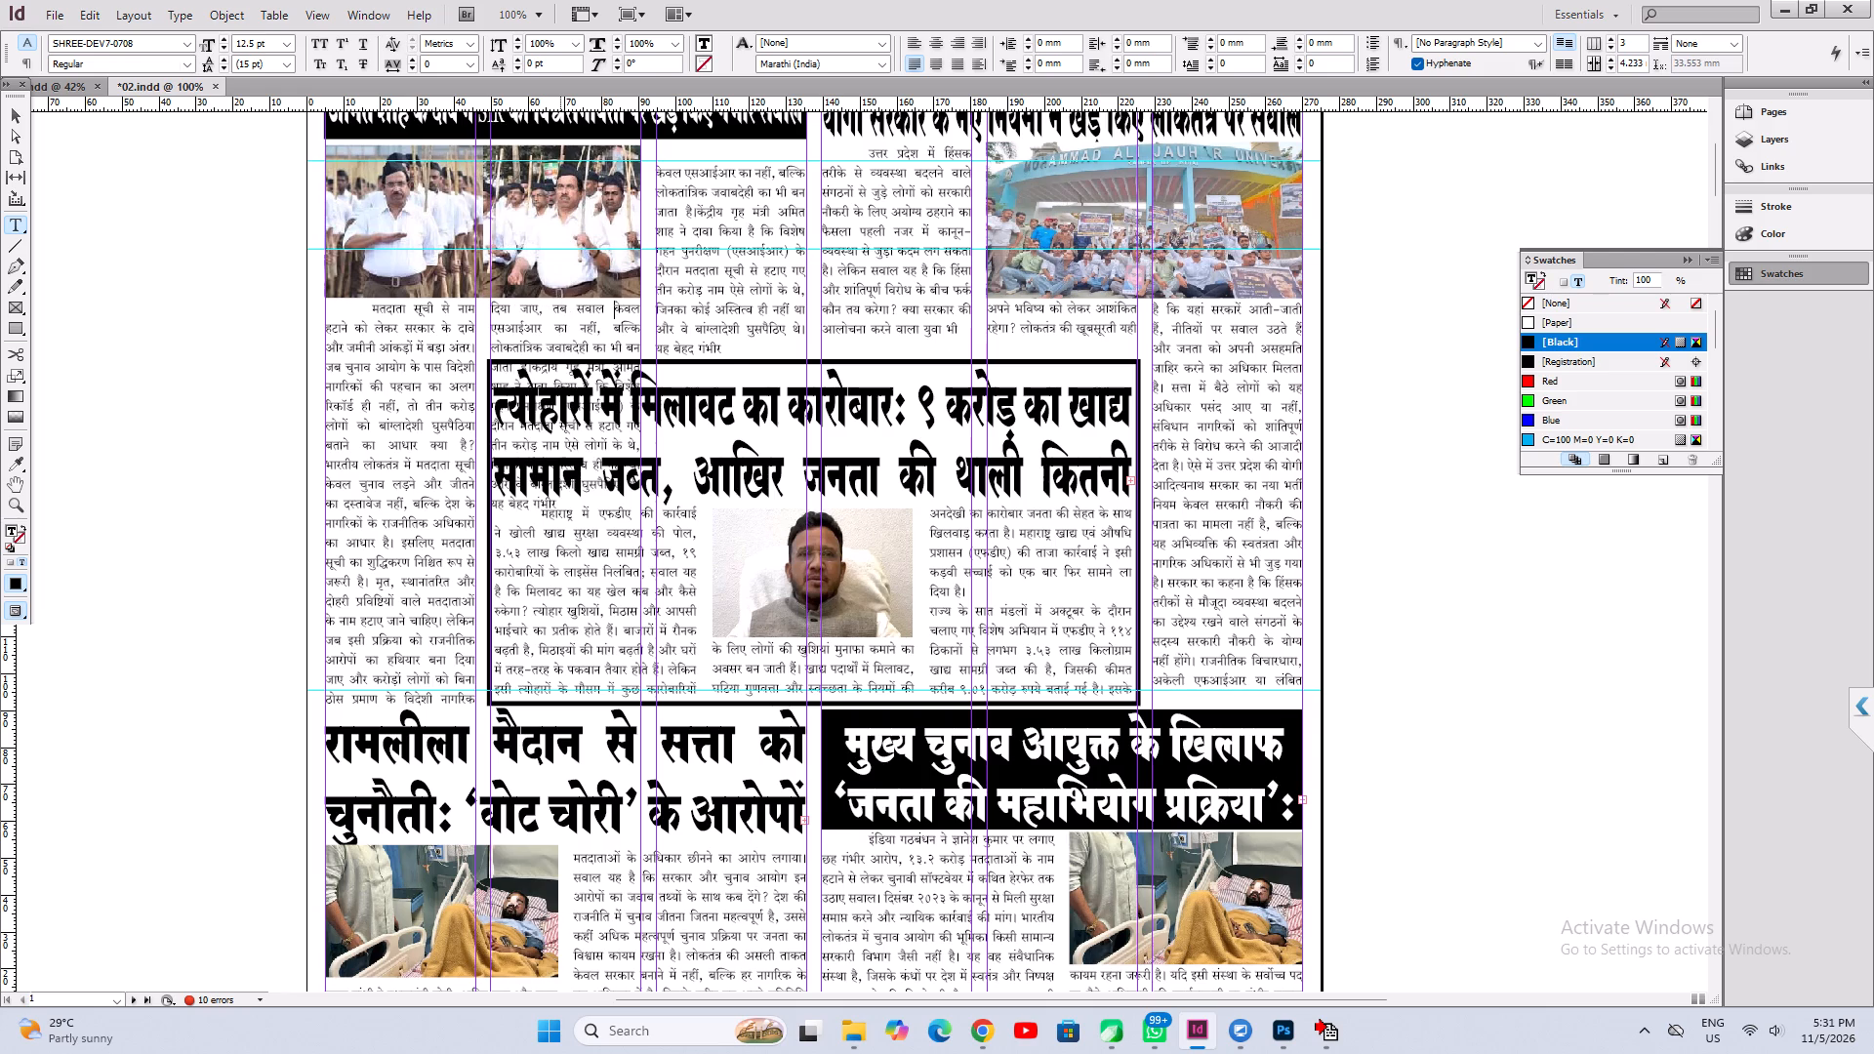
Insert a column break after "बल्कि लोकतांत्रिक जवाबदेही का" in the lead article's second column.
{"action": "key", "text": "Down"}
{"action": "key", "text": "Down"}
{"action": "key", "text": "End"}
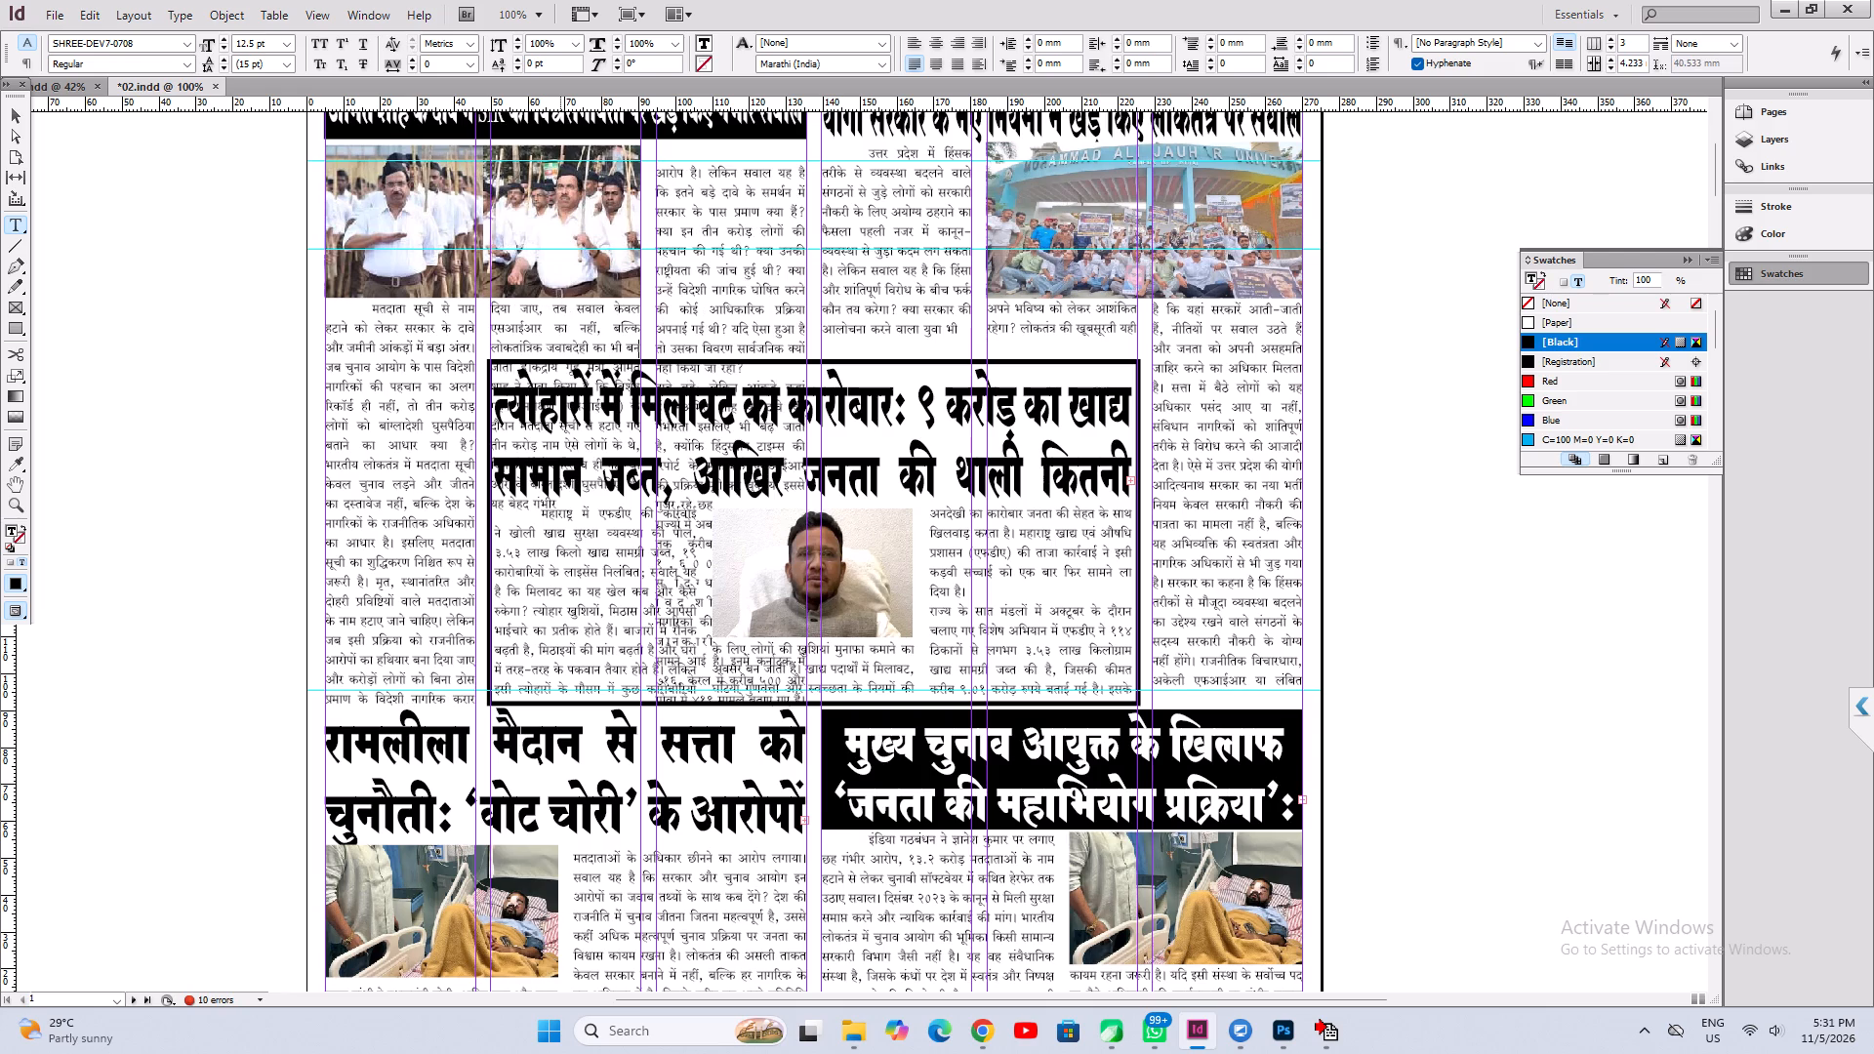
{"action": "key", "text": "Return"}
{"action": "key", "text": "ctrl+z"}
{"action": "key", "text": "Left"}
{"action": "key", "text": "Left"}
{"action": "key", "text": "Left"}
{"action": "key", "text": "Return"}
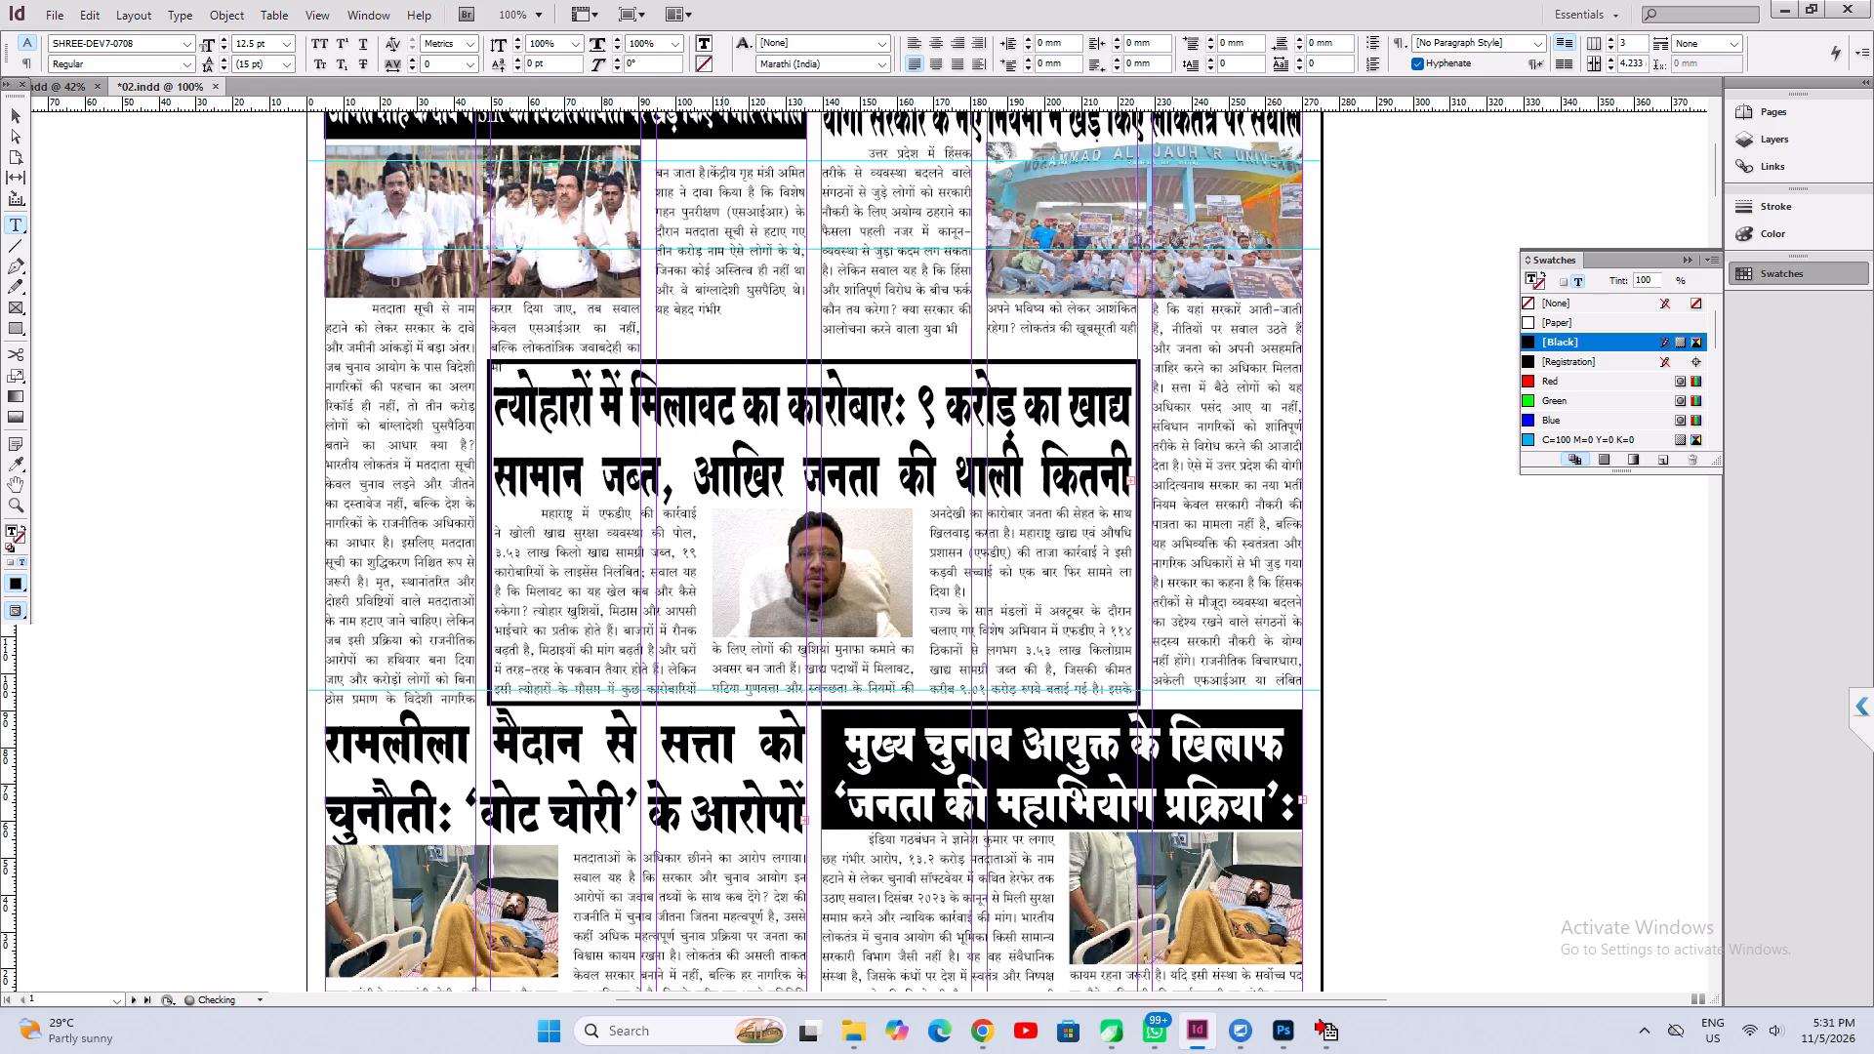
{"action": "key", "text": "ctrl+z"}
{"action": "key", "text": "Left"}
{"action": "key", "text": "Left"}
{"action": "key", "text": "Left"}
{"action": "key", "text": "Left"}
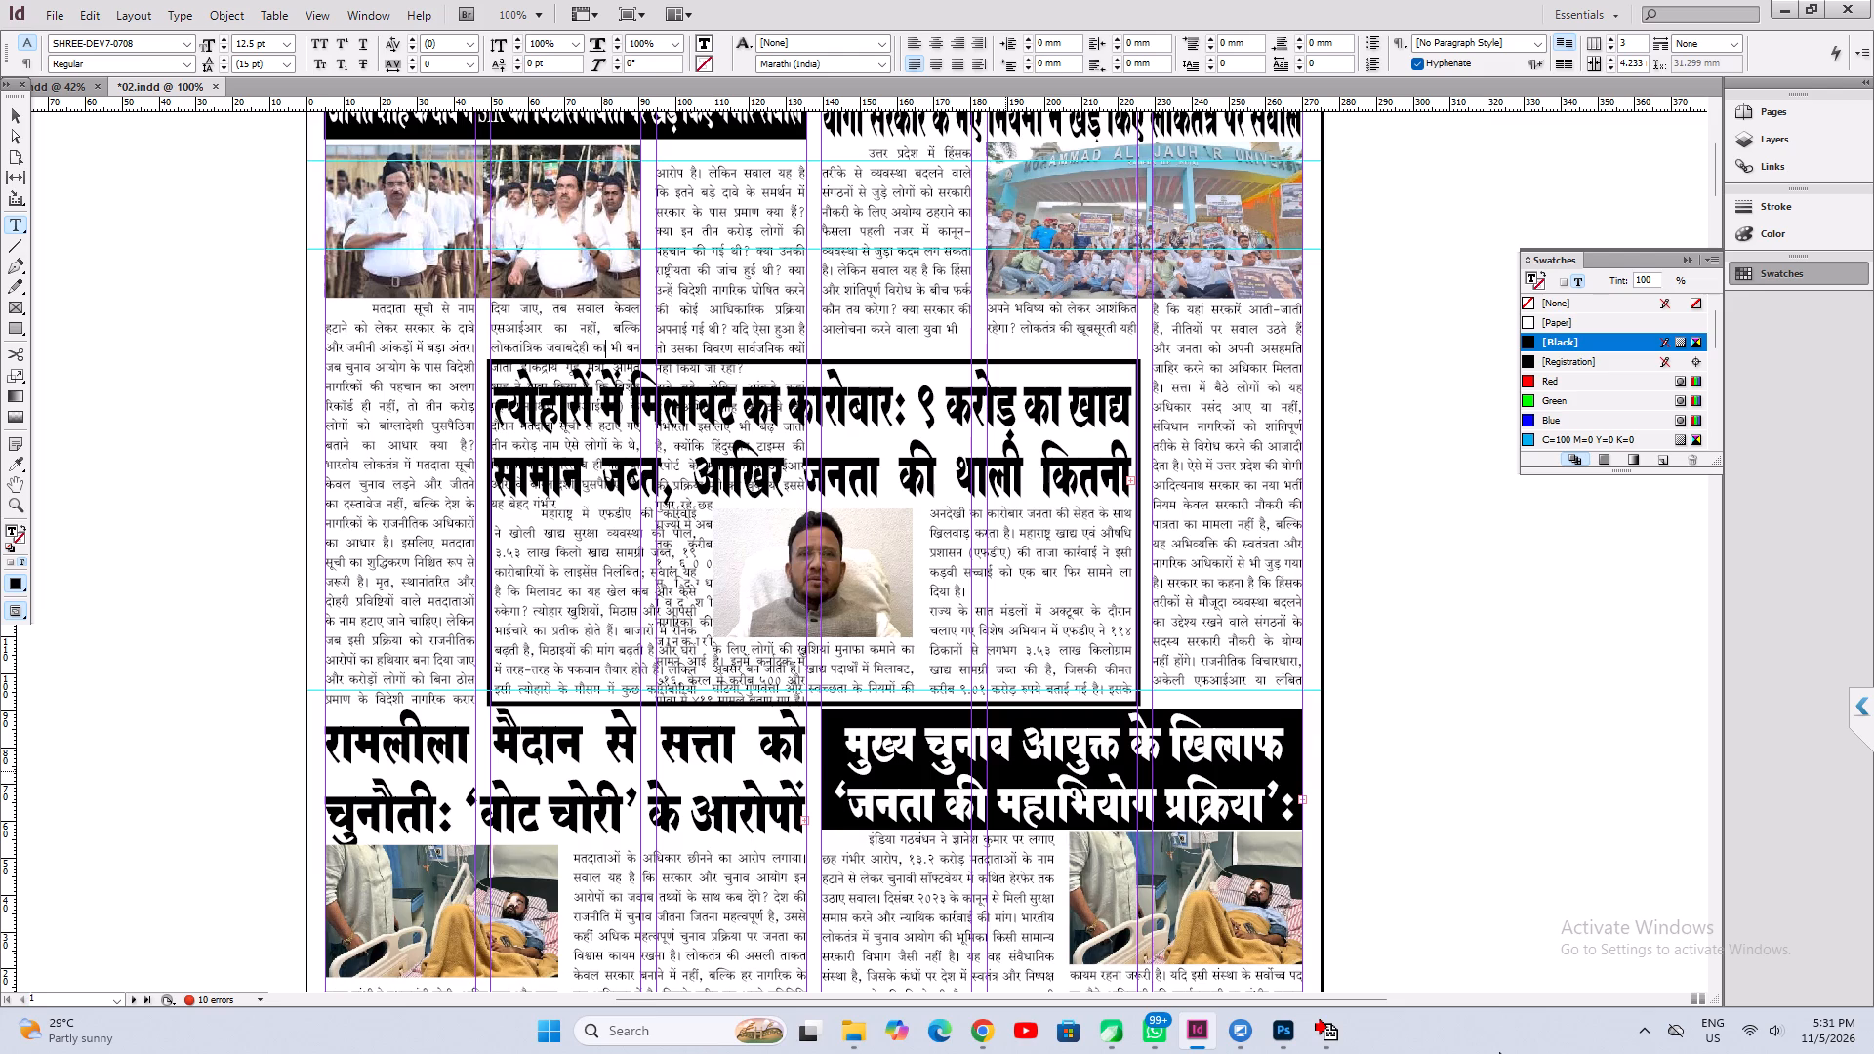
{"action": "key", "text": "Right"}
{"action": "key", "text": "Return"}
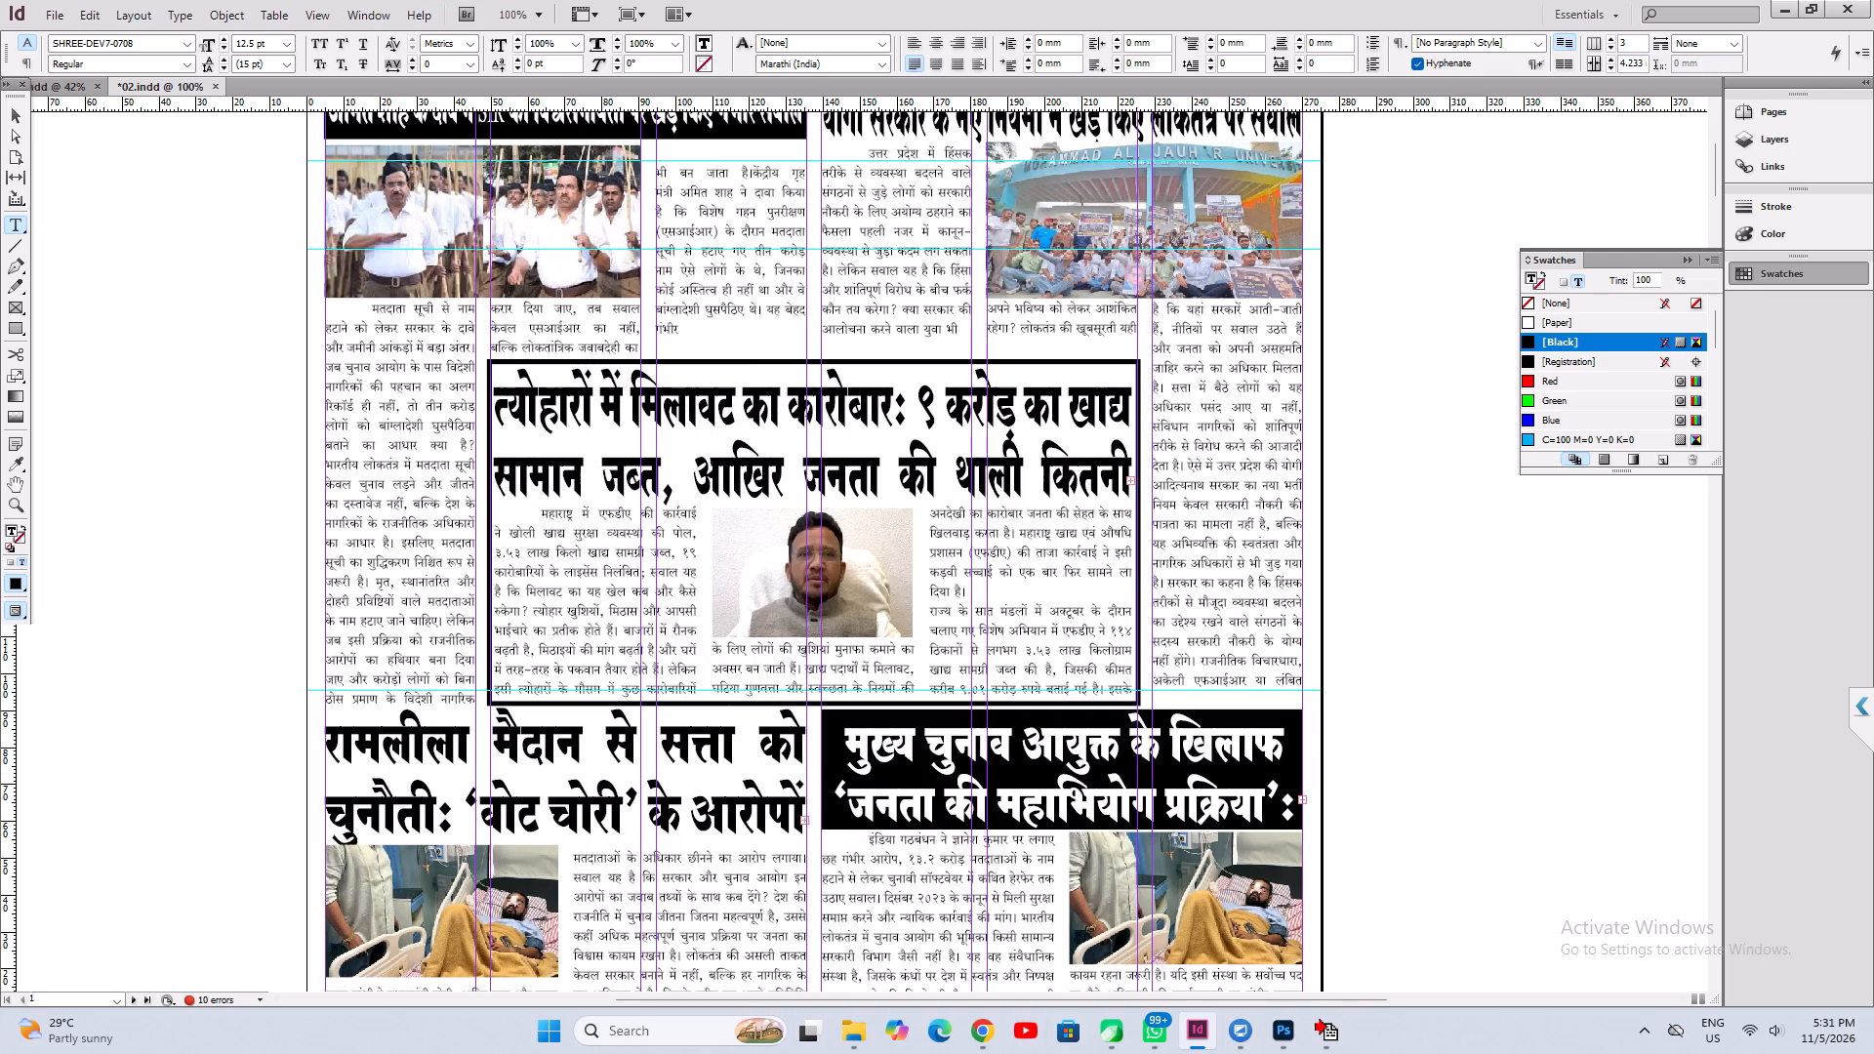
Move the lead article's text frame up about 4 mm and nudge it sideways into line with the column guides.
{"action": "left_click", "coordinate": [704, 174]}
{"action": "key", "text": "ctrl+2"}
{"action": "key", "text": "Up"}
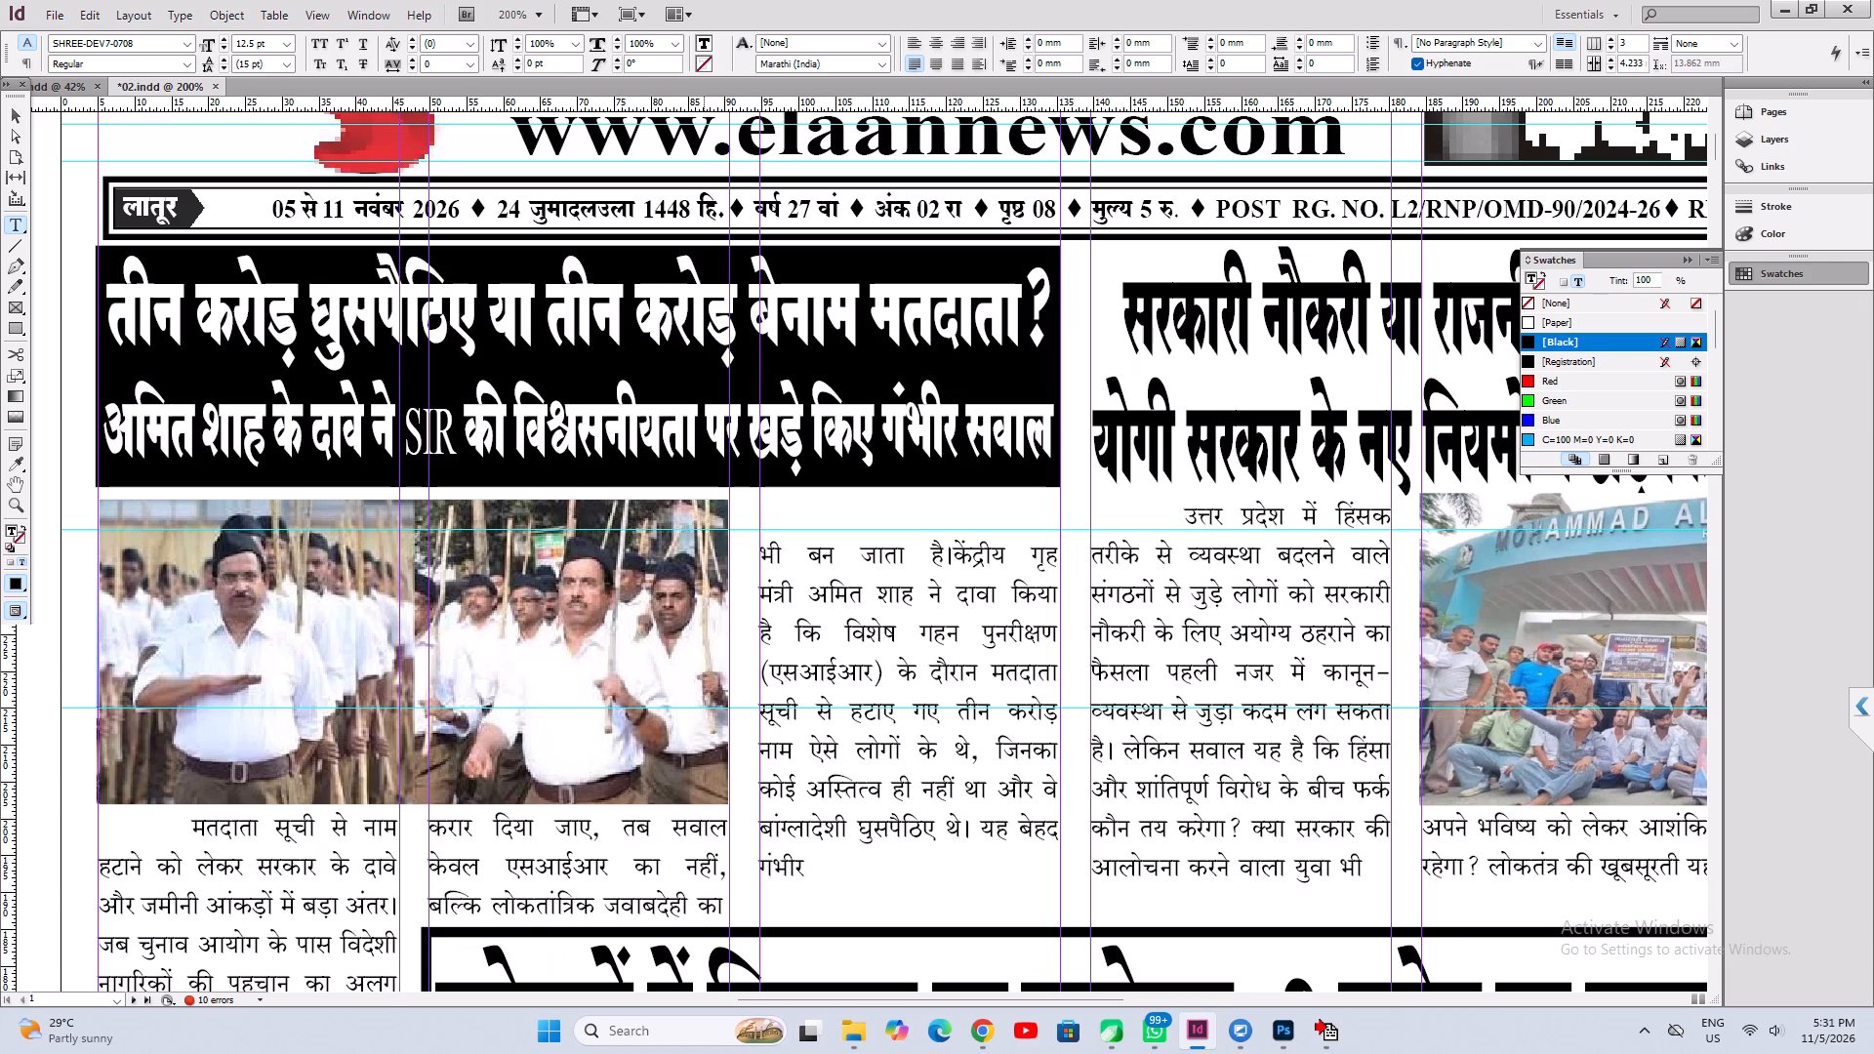
{"action": "left_click", "coordinate": [10, 124]}
{"action": "left_click", "coordinate": [853, 705]}
{"action": "left_click", "coordinate": [906, 714]}
{"action": "left_click_drag", "start_coordinate": [906, 714], "coordinate": [906, 682]}
{"action": "left_click", "coordinate": [906, 678]}
{"action": "left_click", "coordinate": [13, 111]}
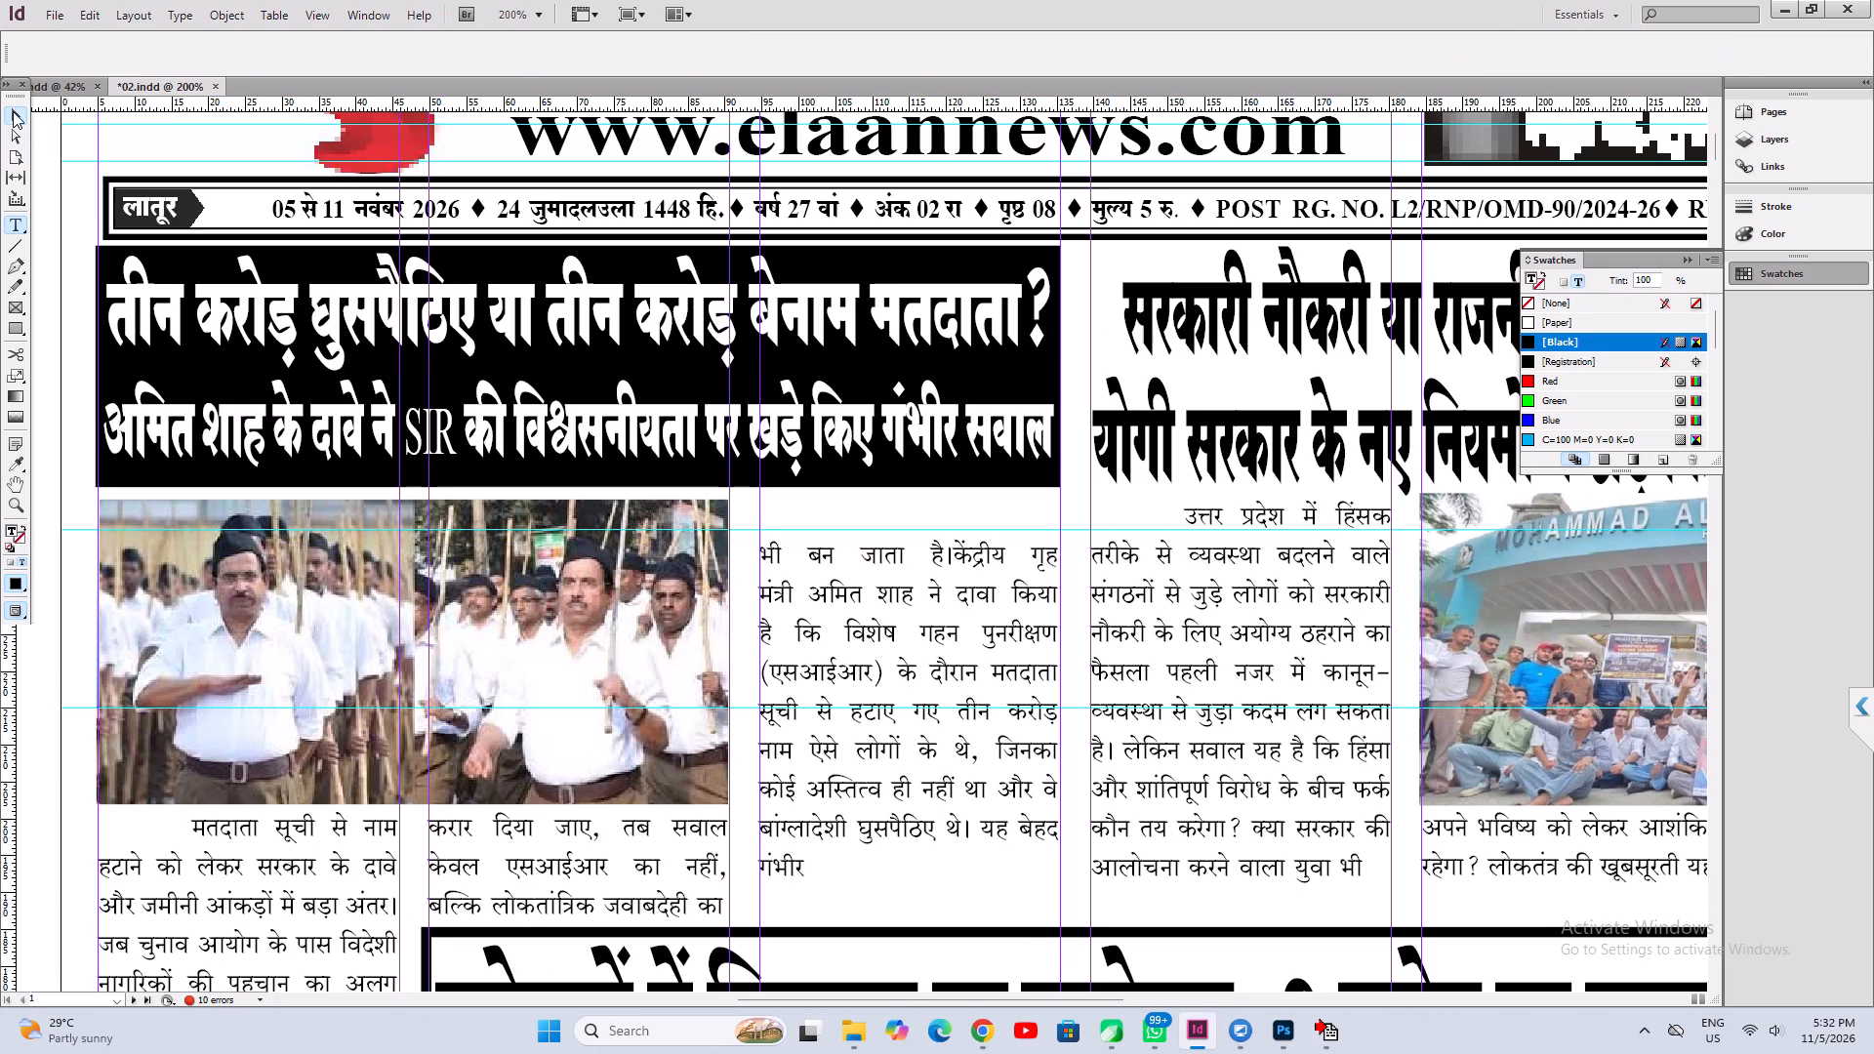
{"action": "left_click", "coordinate": [951, 687]}
{"action": "left_click_drag", "start_coordinate": [942, 665], "coordinate": [940, 633]}
{"action": "key", "text": "Right"}
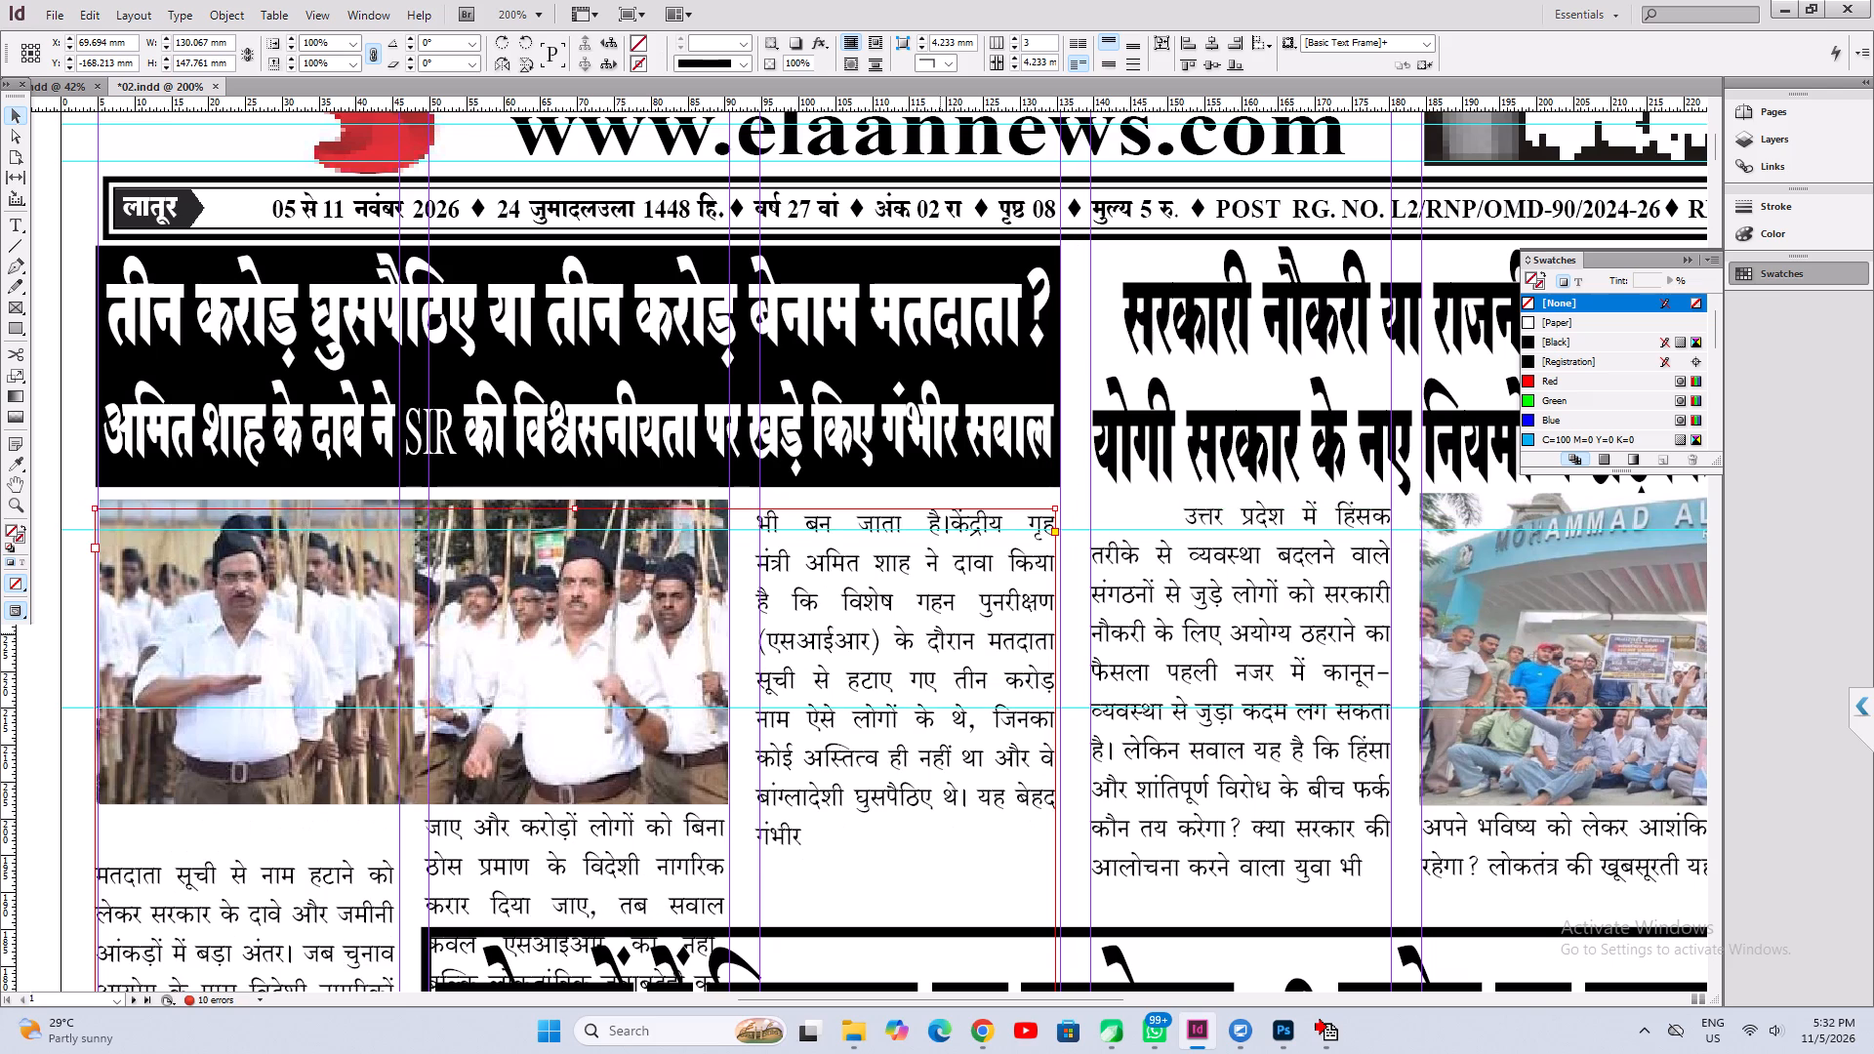
{"action": "key", "text": "Right"}
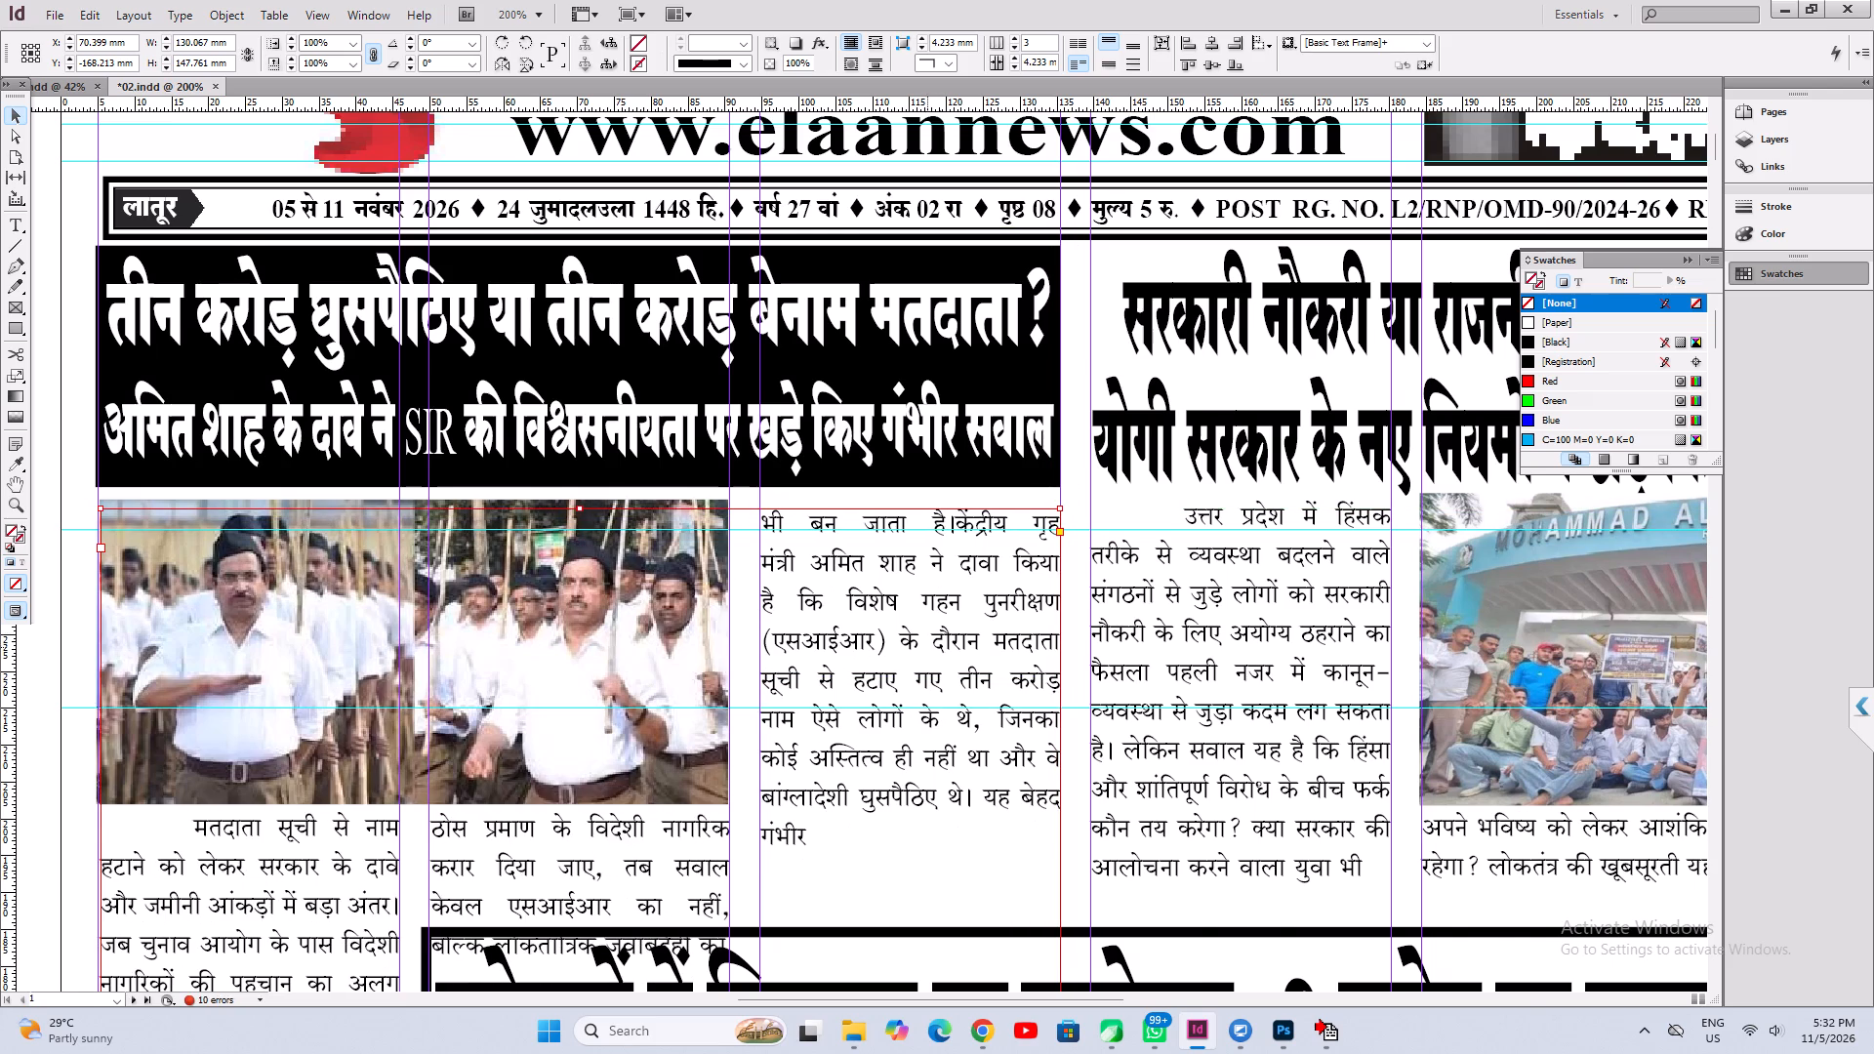
Resize the lead article's text frame to about 130.4 by 150.8 mm by extending its bottom and left edges.
{"action": "scroll", "coordinate": [931, 661], "scroll_direction": "down", "scroll_amount": 20}
{"action": "scroll", "coordinate": [493, 685], "scroll_direction": "up", "scroll_amount": 3}
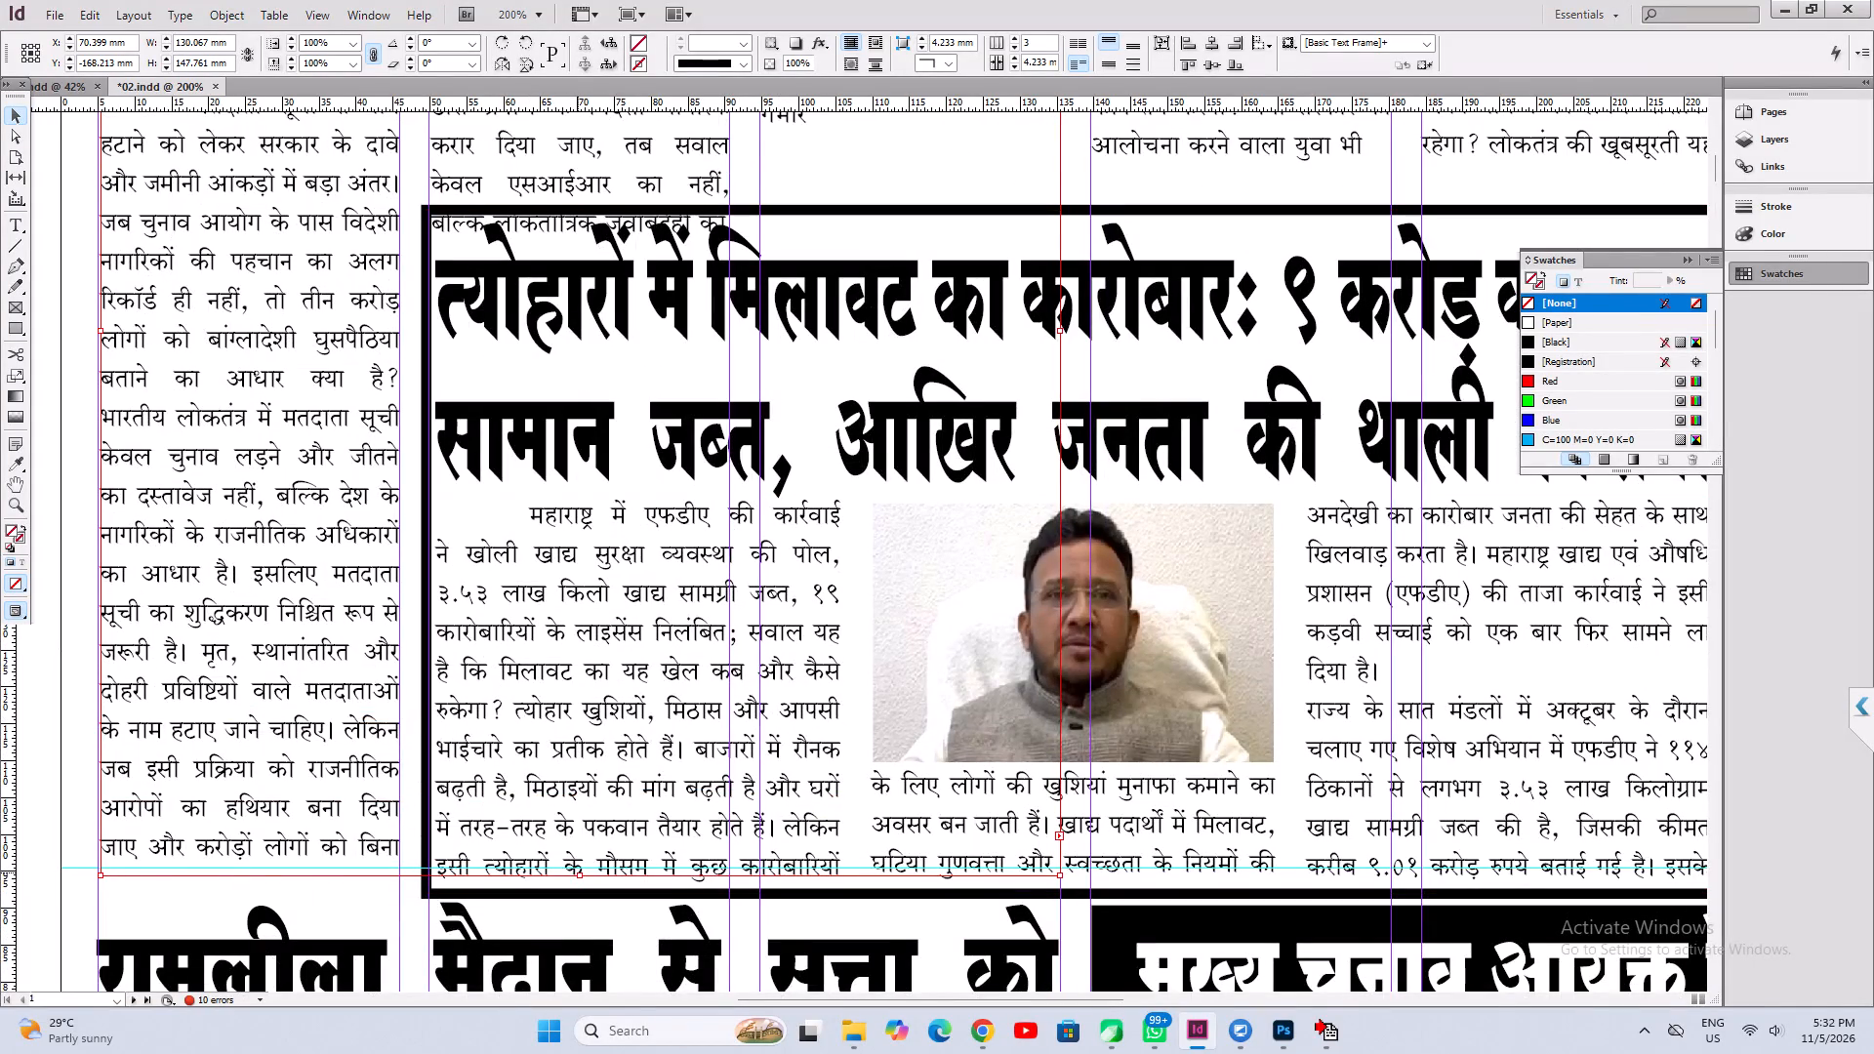
{"action": "left_click_drag", "start_coordinate": [578, 872], "coordinate": [579, 900]}
{"action": "scroll", "coordinate": [283, 669], "scroll_direction": "up", "scroll_amount": 4}
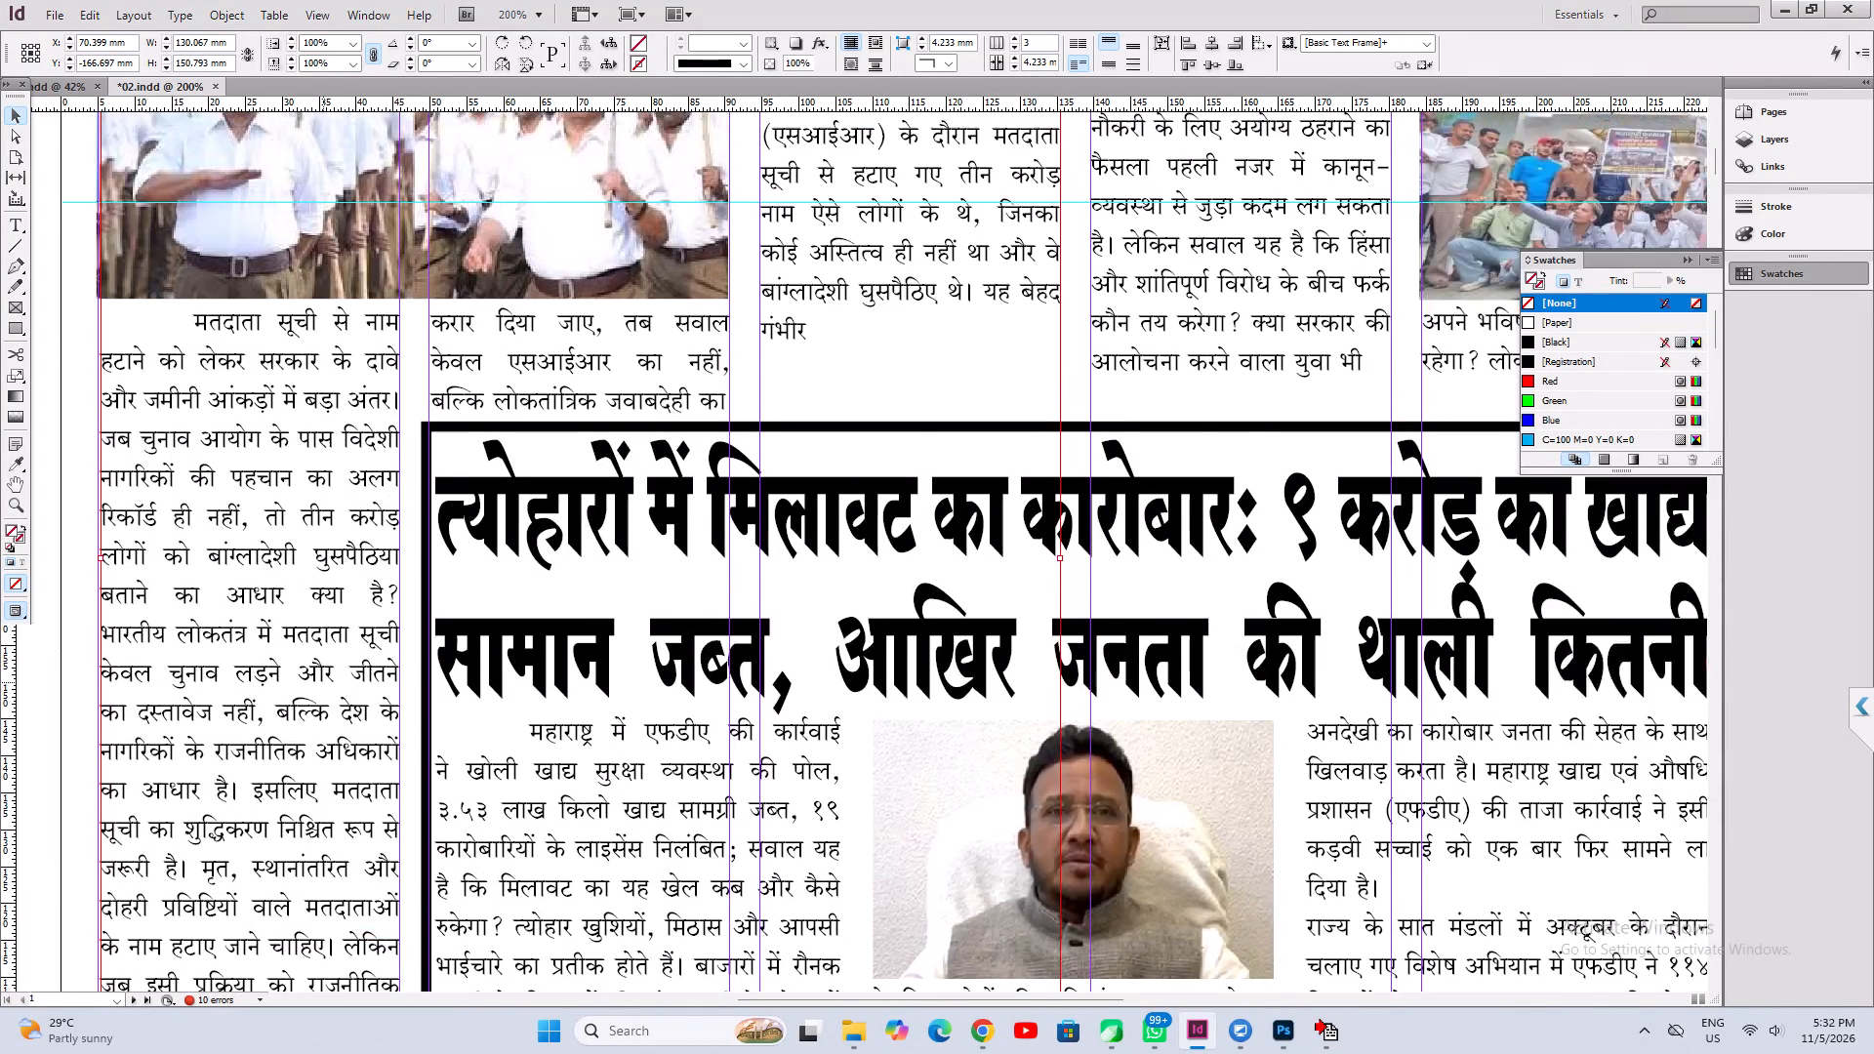
{"action": "scroll", "coordinate": [323, 682], "scroll_direction": "up", "scroll_amount": 1}
{"action": "left_click", "coordinate": [188, 513]}
{"action": "scroll", "coordinate": [192, 526], "scroll_direction": "up", "scroll_amount": 3}
{"action": "scroll", "coordinate": [341, 535], "scroll_direction": "down", "scroll_amount": 5}
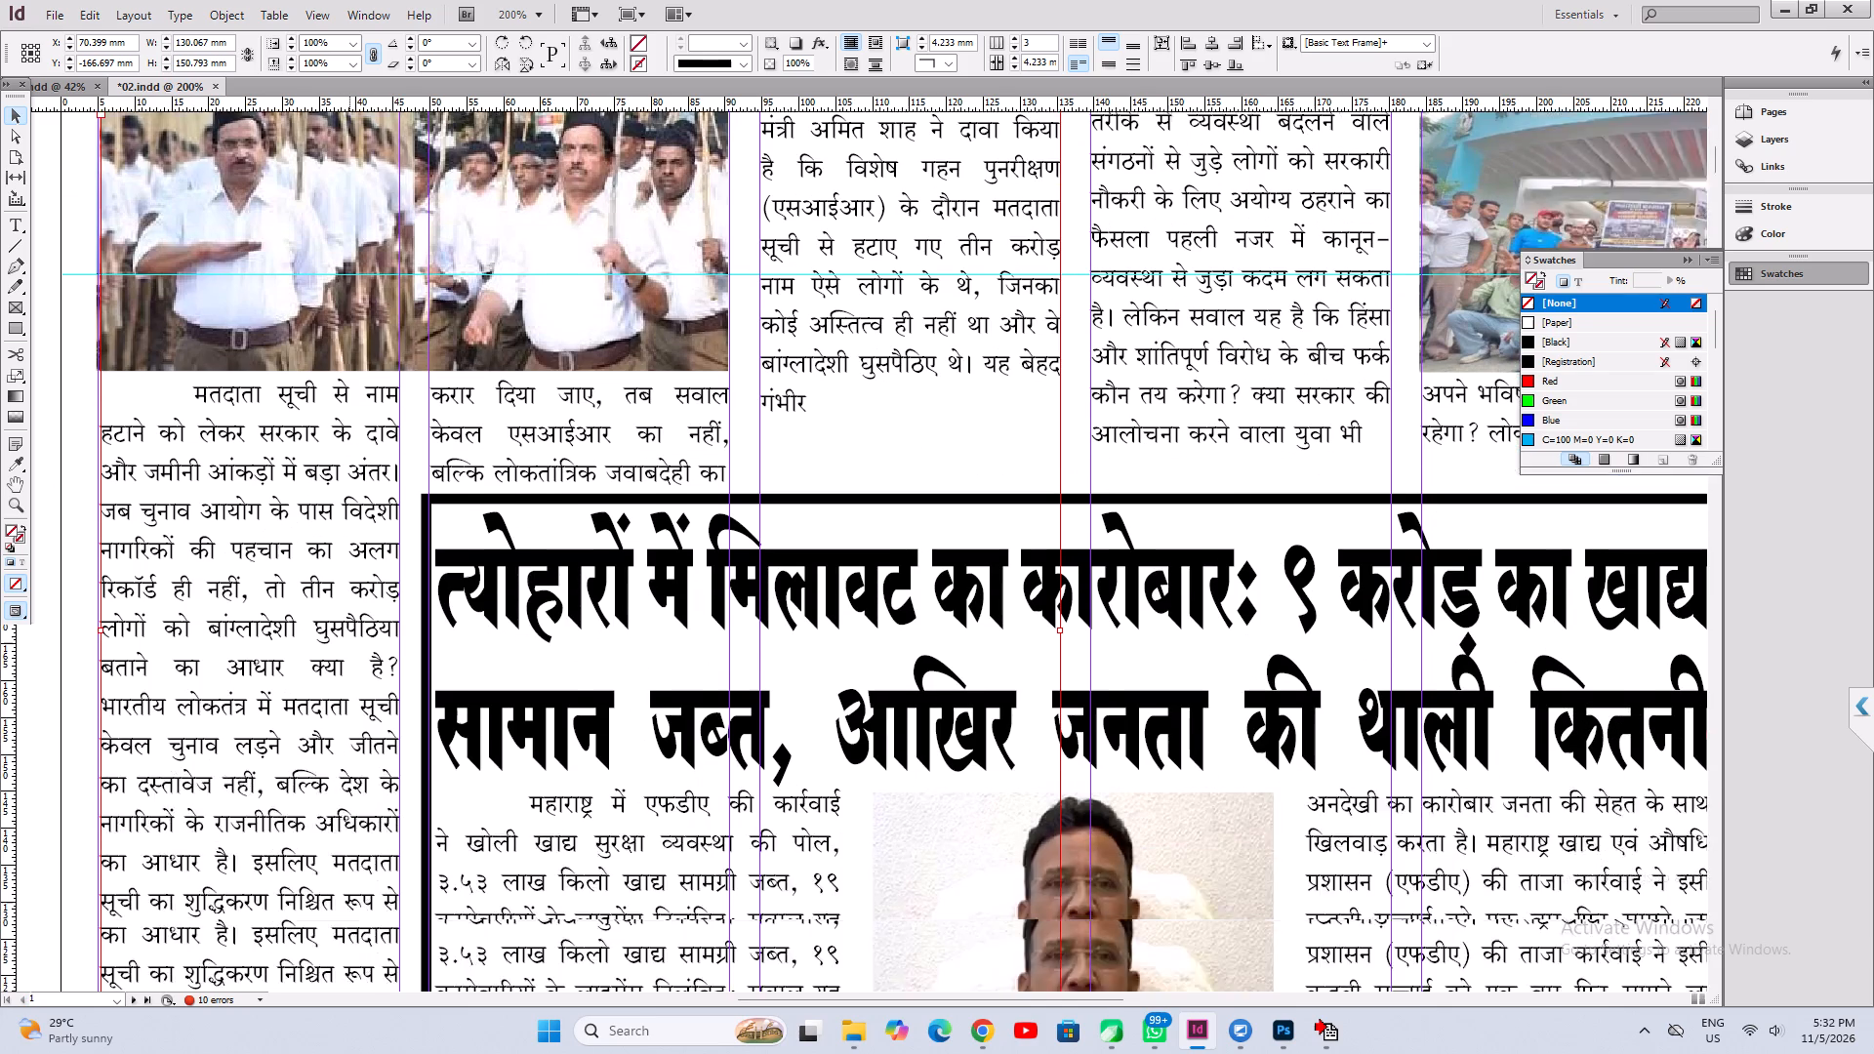
{"action": "scroll", "coordinate": [337, 598], "scroll_direction": "down", "scroll_amount": 1}
{"action": "left_click", "coordinate": [102, 561]}
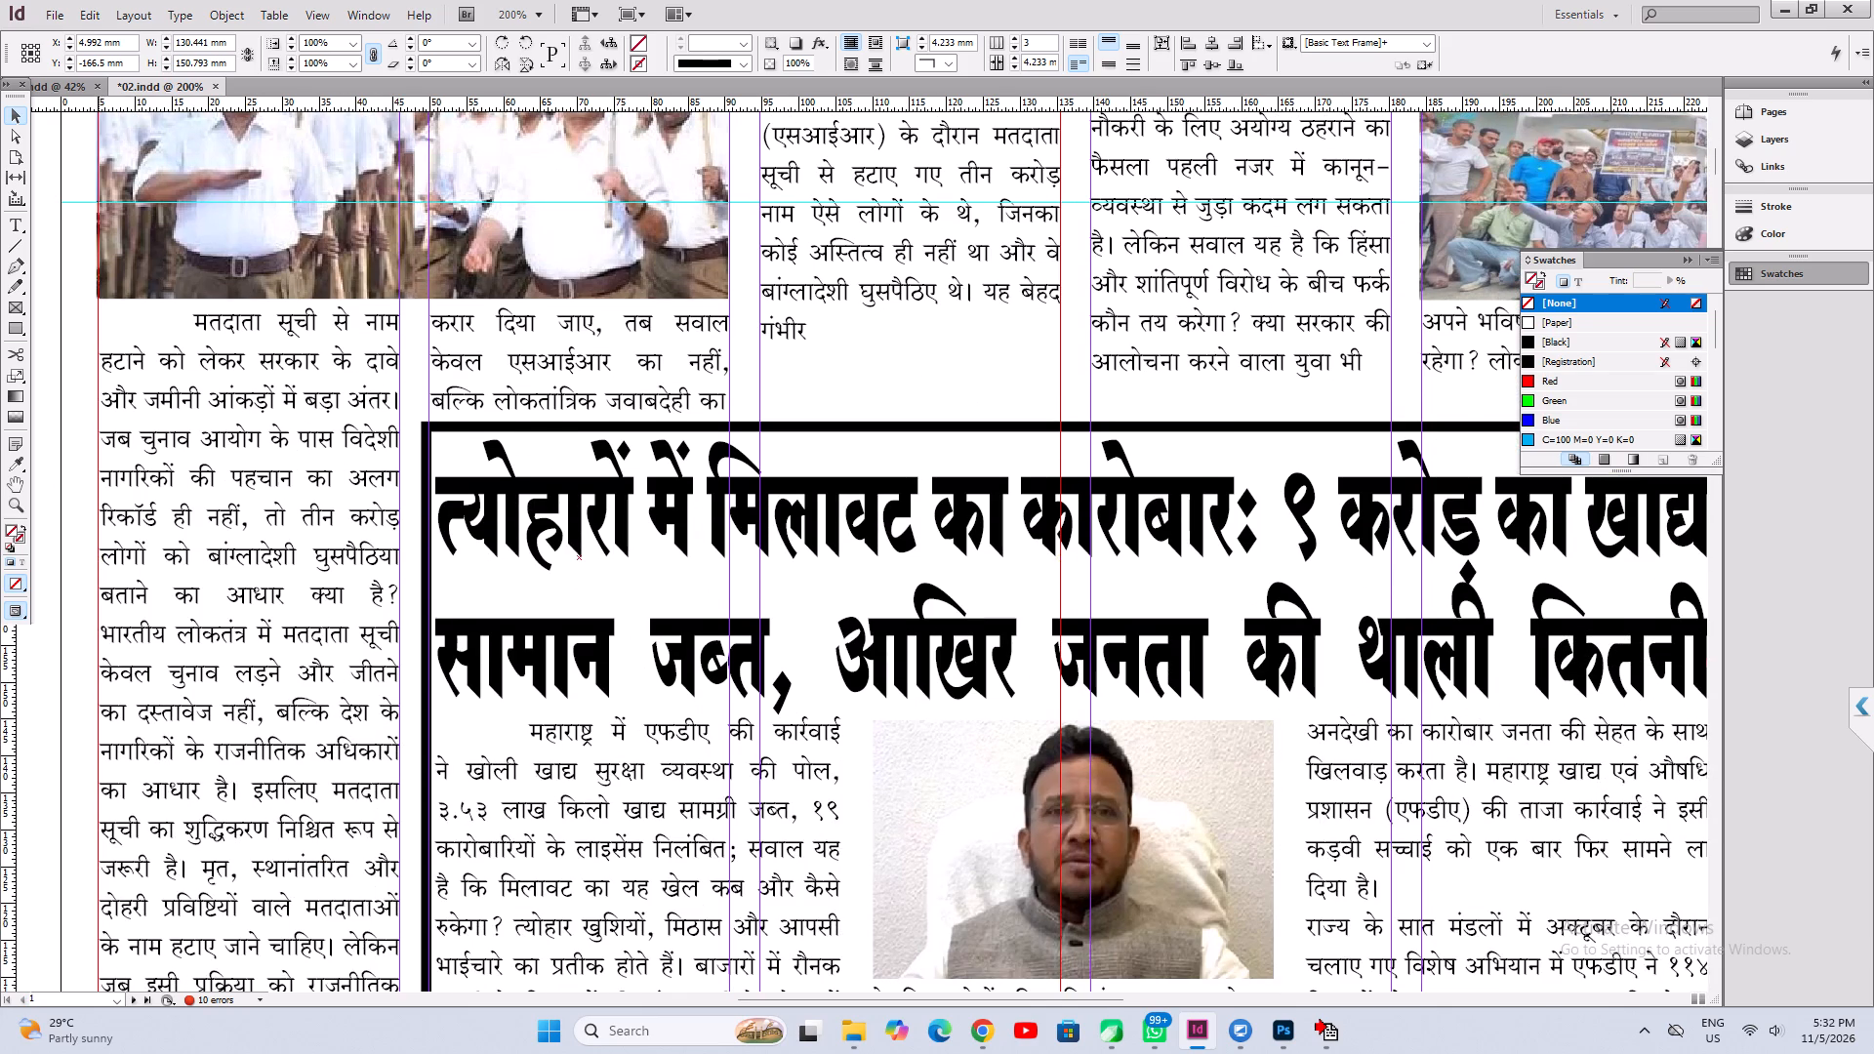
Nudge the lead article's text frame up about 1.1 mm beneath the black headline box.
{"action": "key", "text": "space"}
{"action": "key", "text": "space"}
{"action": "key", "text": "space"}
{"action": "key", "text": "space"}
{"action": "key", "text": "space"}
{"action": "key", "text": "space"}
{"action": "key", "text": "space"}
{"action": "key", "text": "space"}
{"action": "key", "text": "space"}
{"action": "key", "text": "space"}
{"action": "key", "text": "space"}
{"action": "key", "text": "space"}
{"action": "key", "text": "space"}
{"action": "key", "text": "space"}
{"action": "key", "text": "space"}
{"action": "key", "text": "space"}
{"action": "key", "text": "space"}
{"action": "key", "text": "space"}
{"action": "key", "text": "space"}
{"action": "key", "text": "space"}
{"action": "left_click_drag", "start_coordinate": [598, 321], "coordinate": [530, 654]}
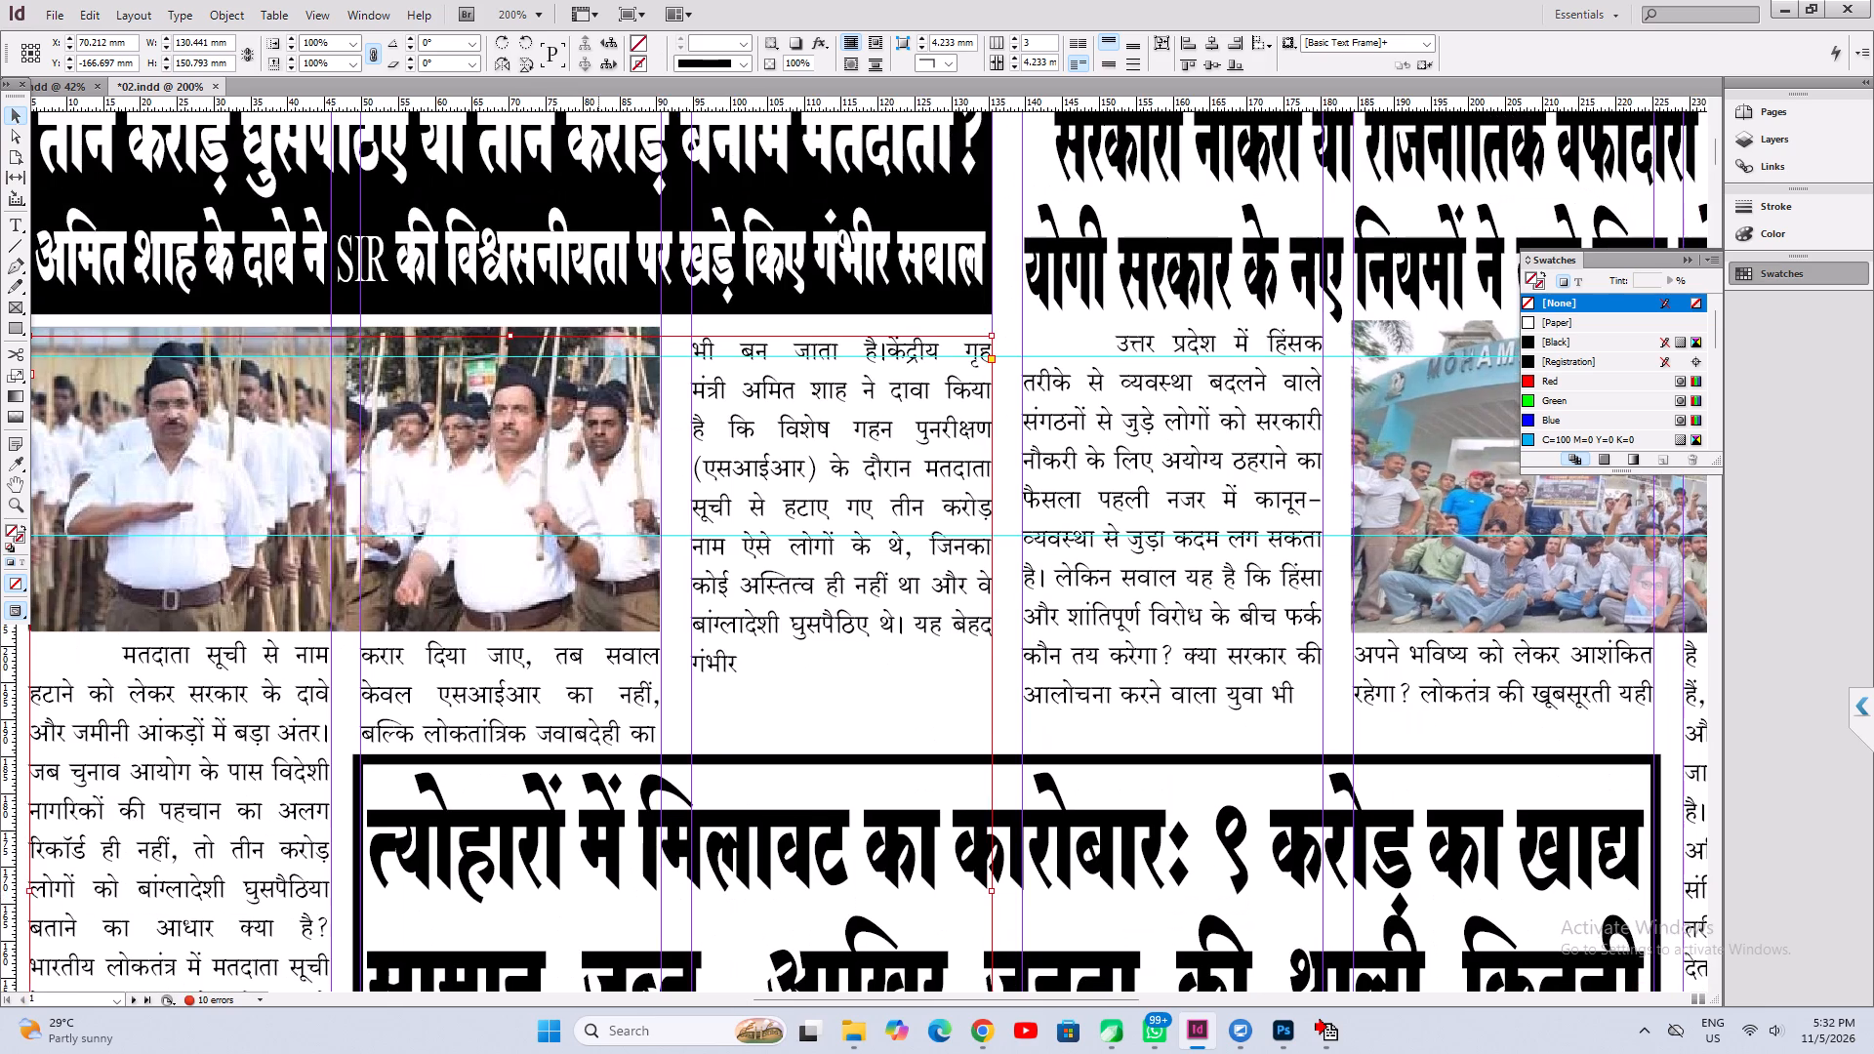
{"action": "left_click", "coordinate": [530, 654]}
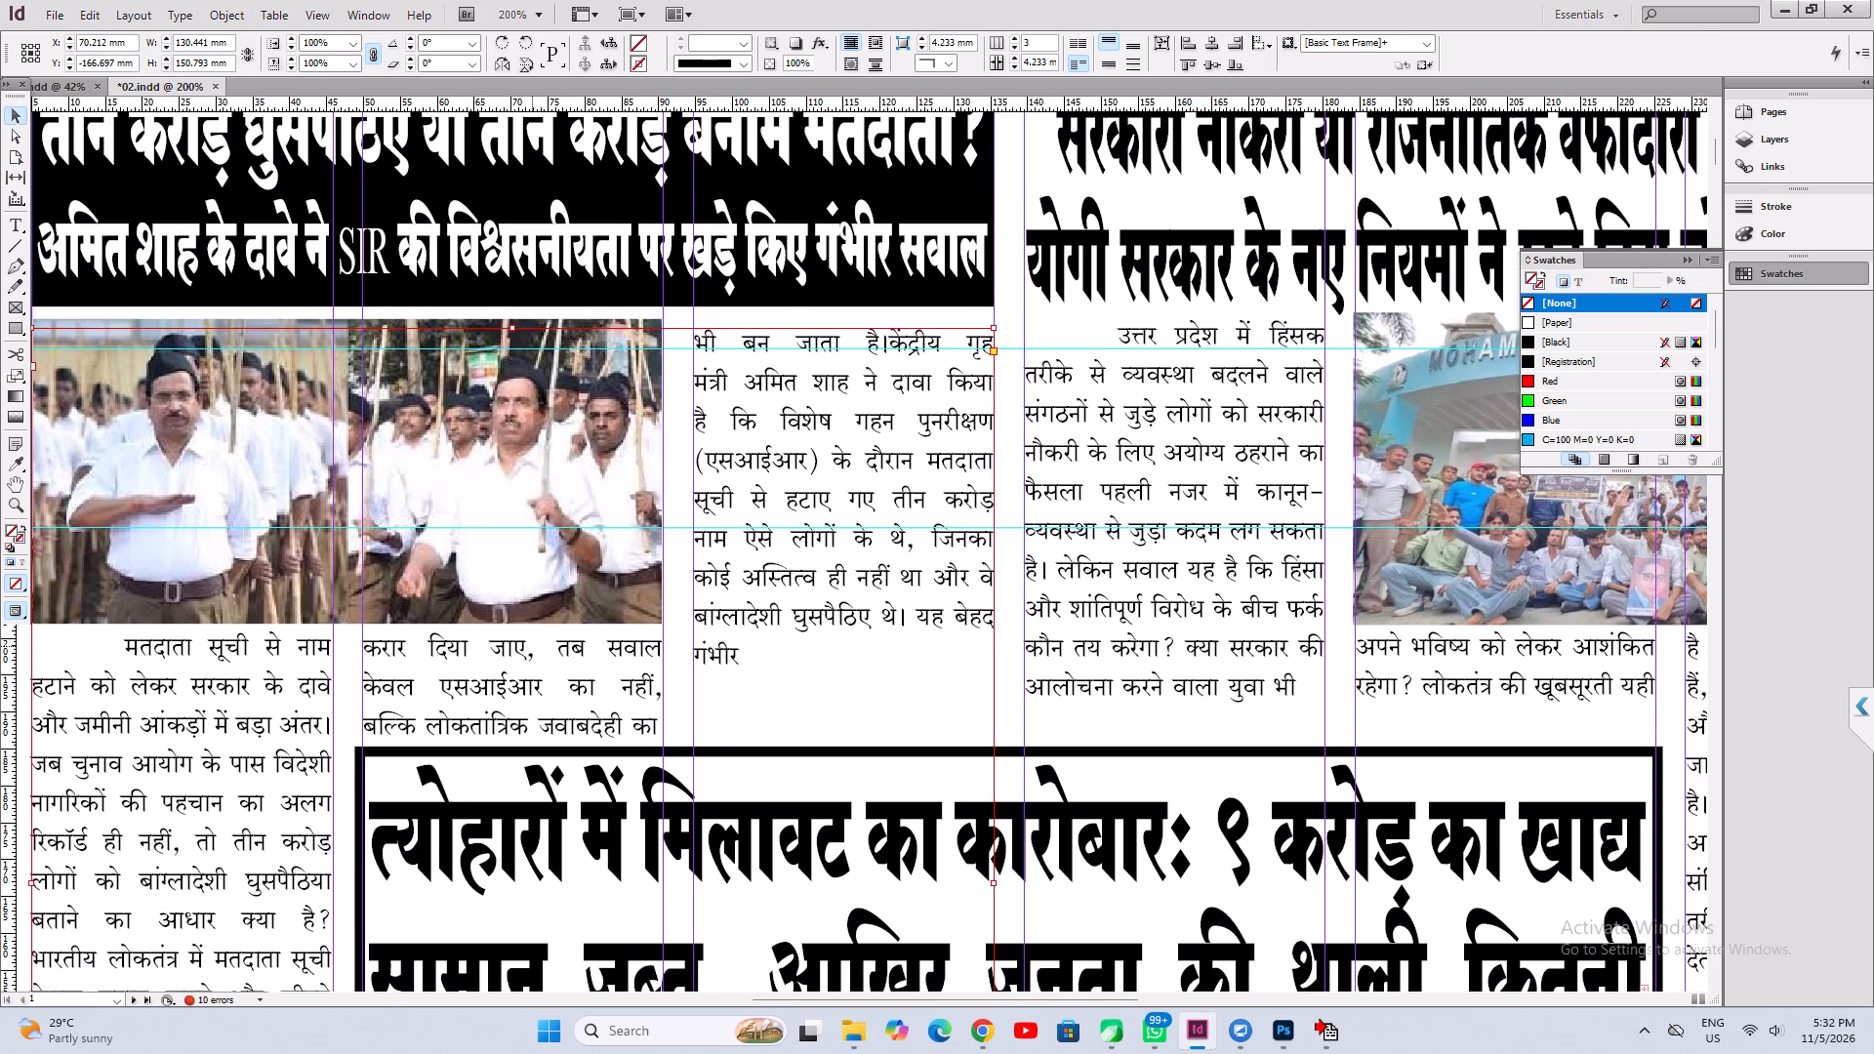
{"action": "key", "text": "Up"}
{"action": "key", "text": "Up"}
{"action": "key", "text": "Up"}
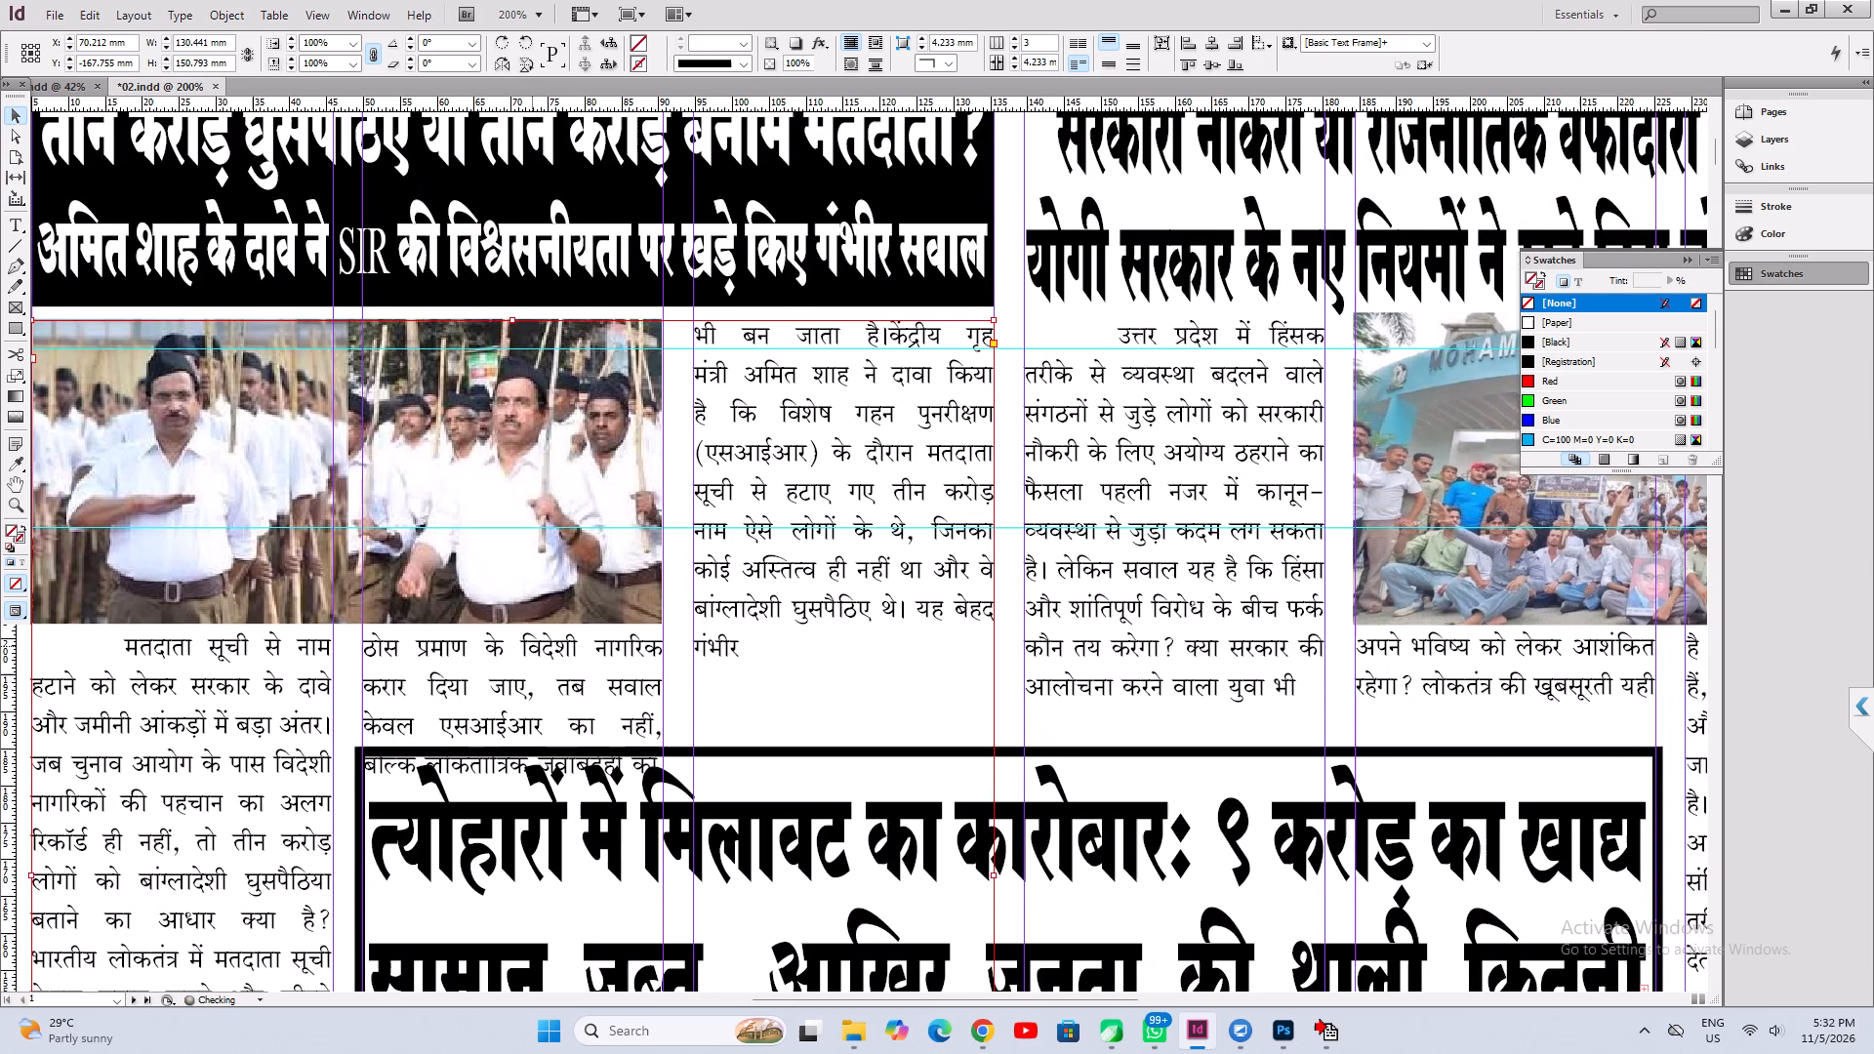
Shift the lead article's second-column break from after "जवाबदेही का" to after "केवल एसआईआर का नहीं,".
{"action": "left_click", "coordinate": [17, 224]}
{"action": "left_click", "coordinate": [427, 732]}
{"action": "key", "text": "End"}
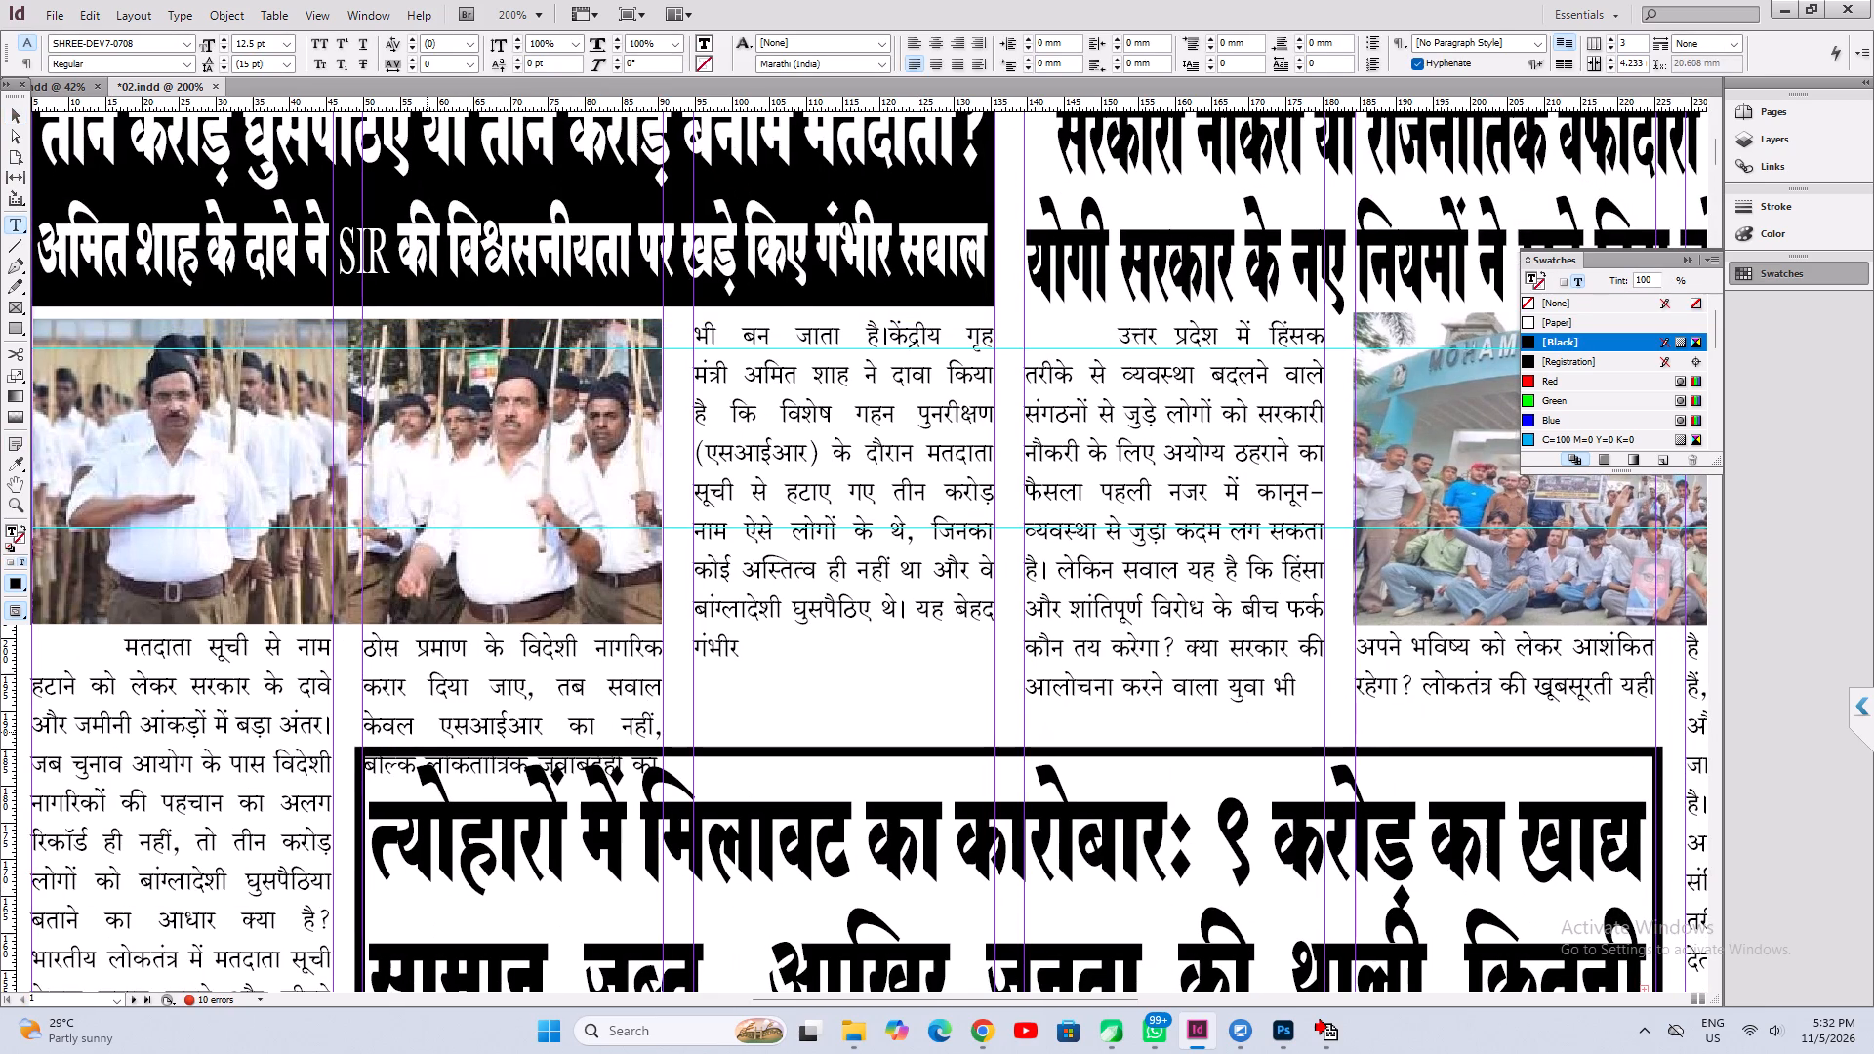
{"action": "key", "text": "Return"}
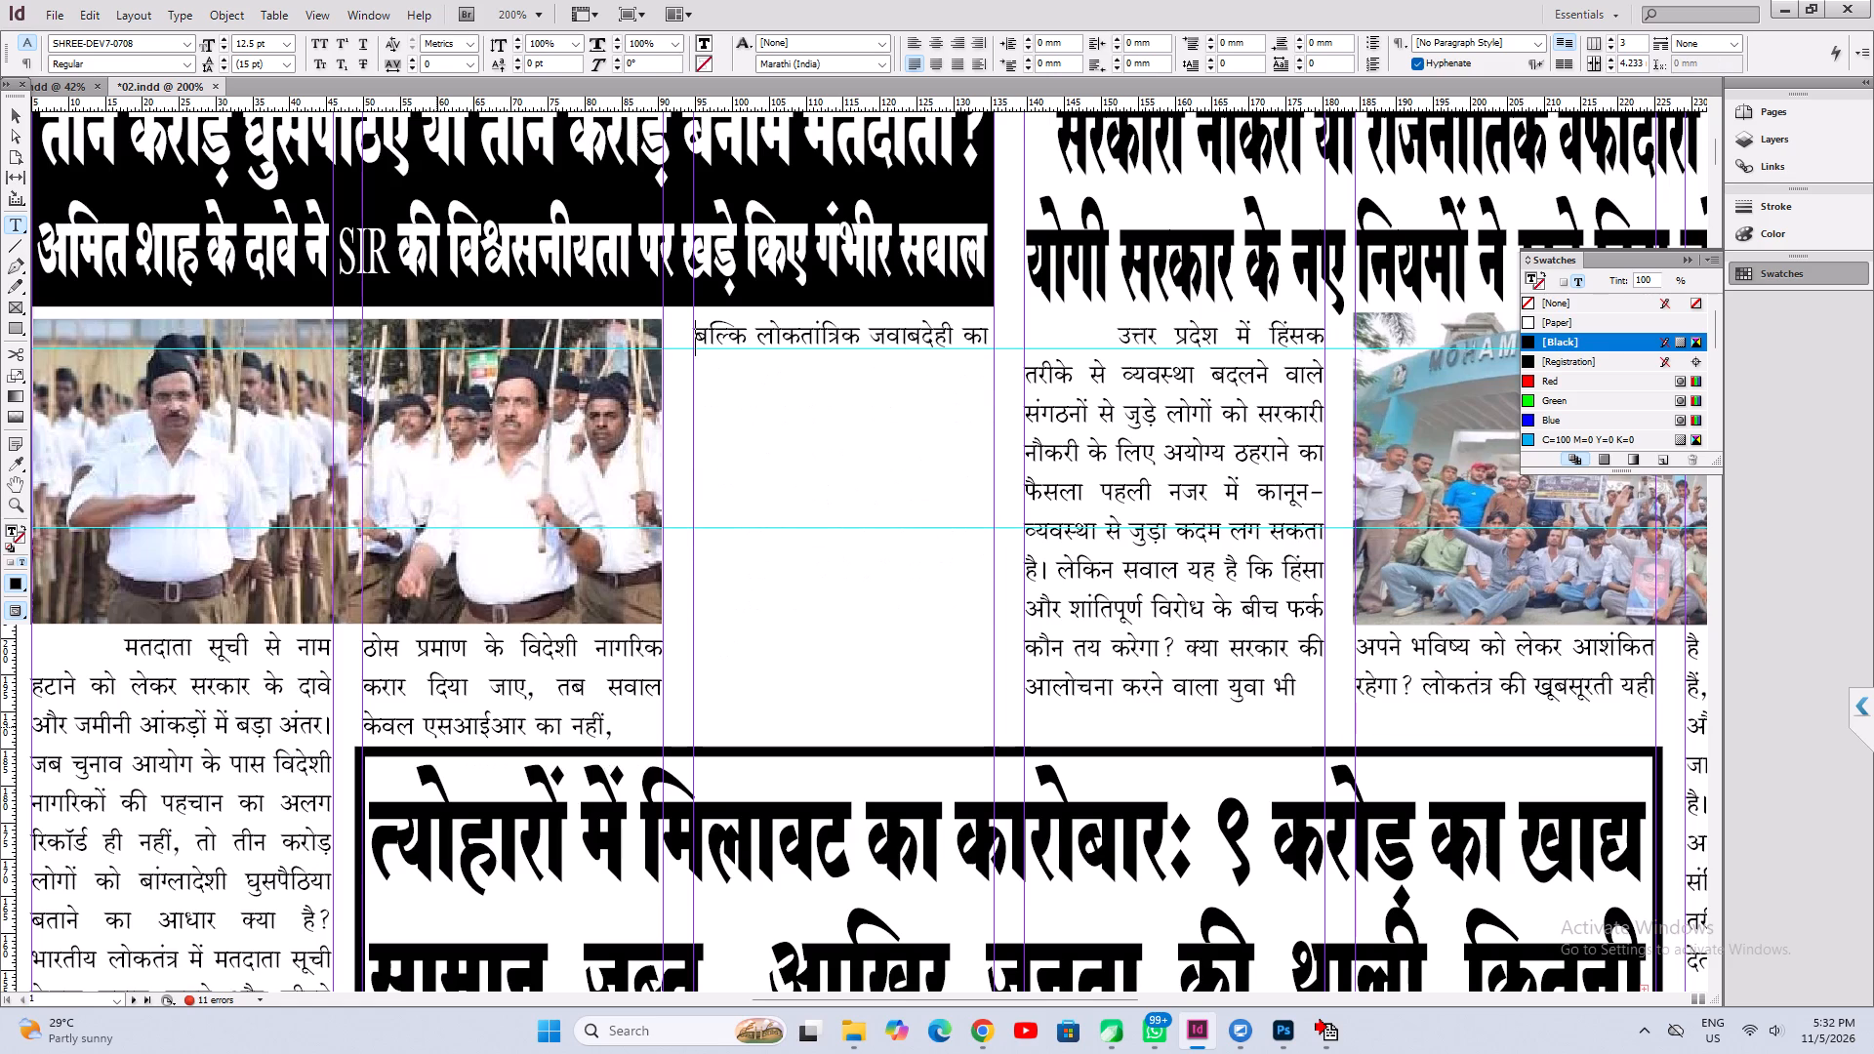
{"action": "key", "text": "End"}
{"action": "key", "text": "Delete"}
Replace the lead article's third-column break after "गंभीर" with a space and insert a column break after "दावे के समर्थन".
{"action": "key", "text": "Down"}
{"action": "key", "text": "Down"}
{"action": "key", "text": "Down"}
{"action": "key", "text": "Down"}
{"action": "key", "text": "Down"}
{"action": "key", "text": "Down"}
{"action": "key", "text": "Down"}
{"action": "key", "text": "Down"}
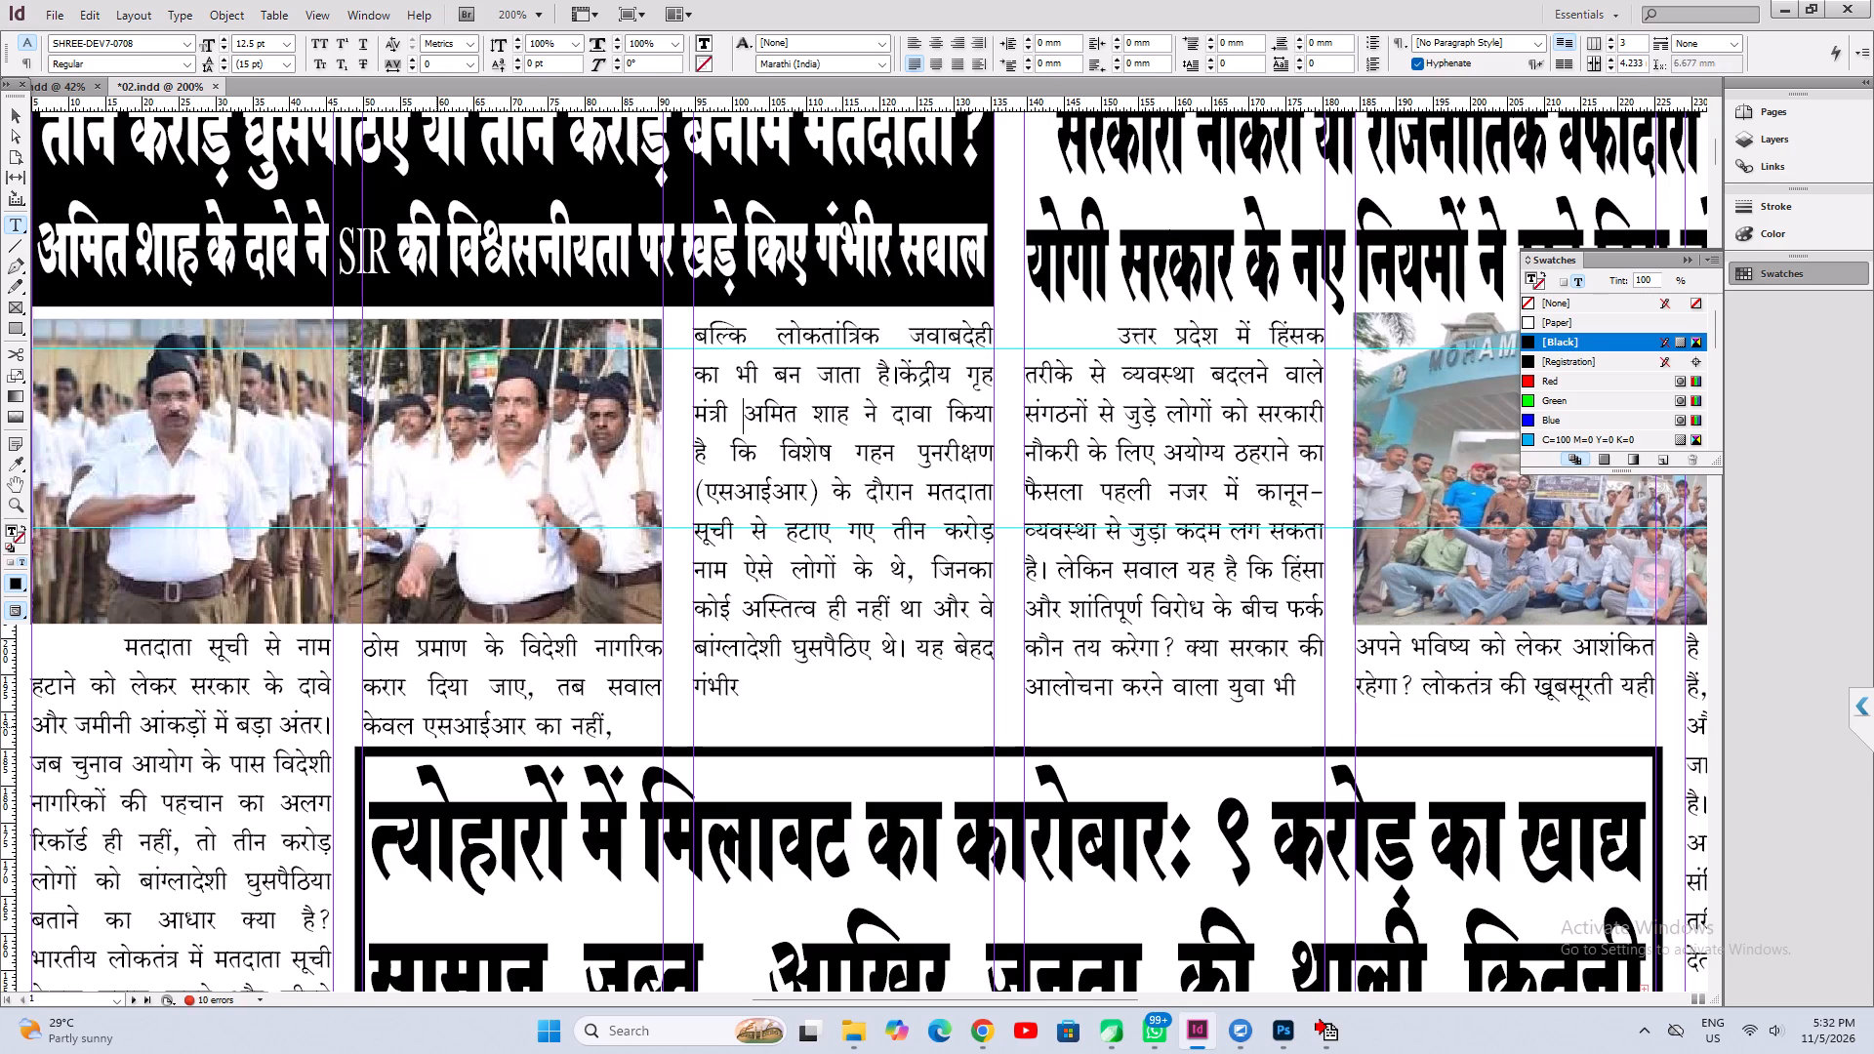
{"action": "key", "text": "Delete"}
{"action": "key", "text": "Delete"}
{"action": "key", "text": "space"}
{"action": "key", "text": "Down"}
{"action": "key", "text": "End"}
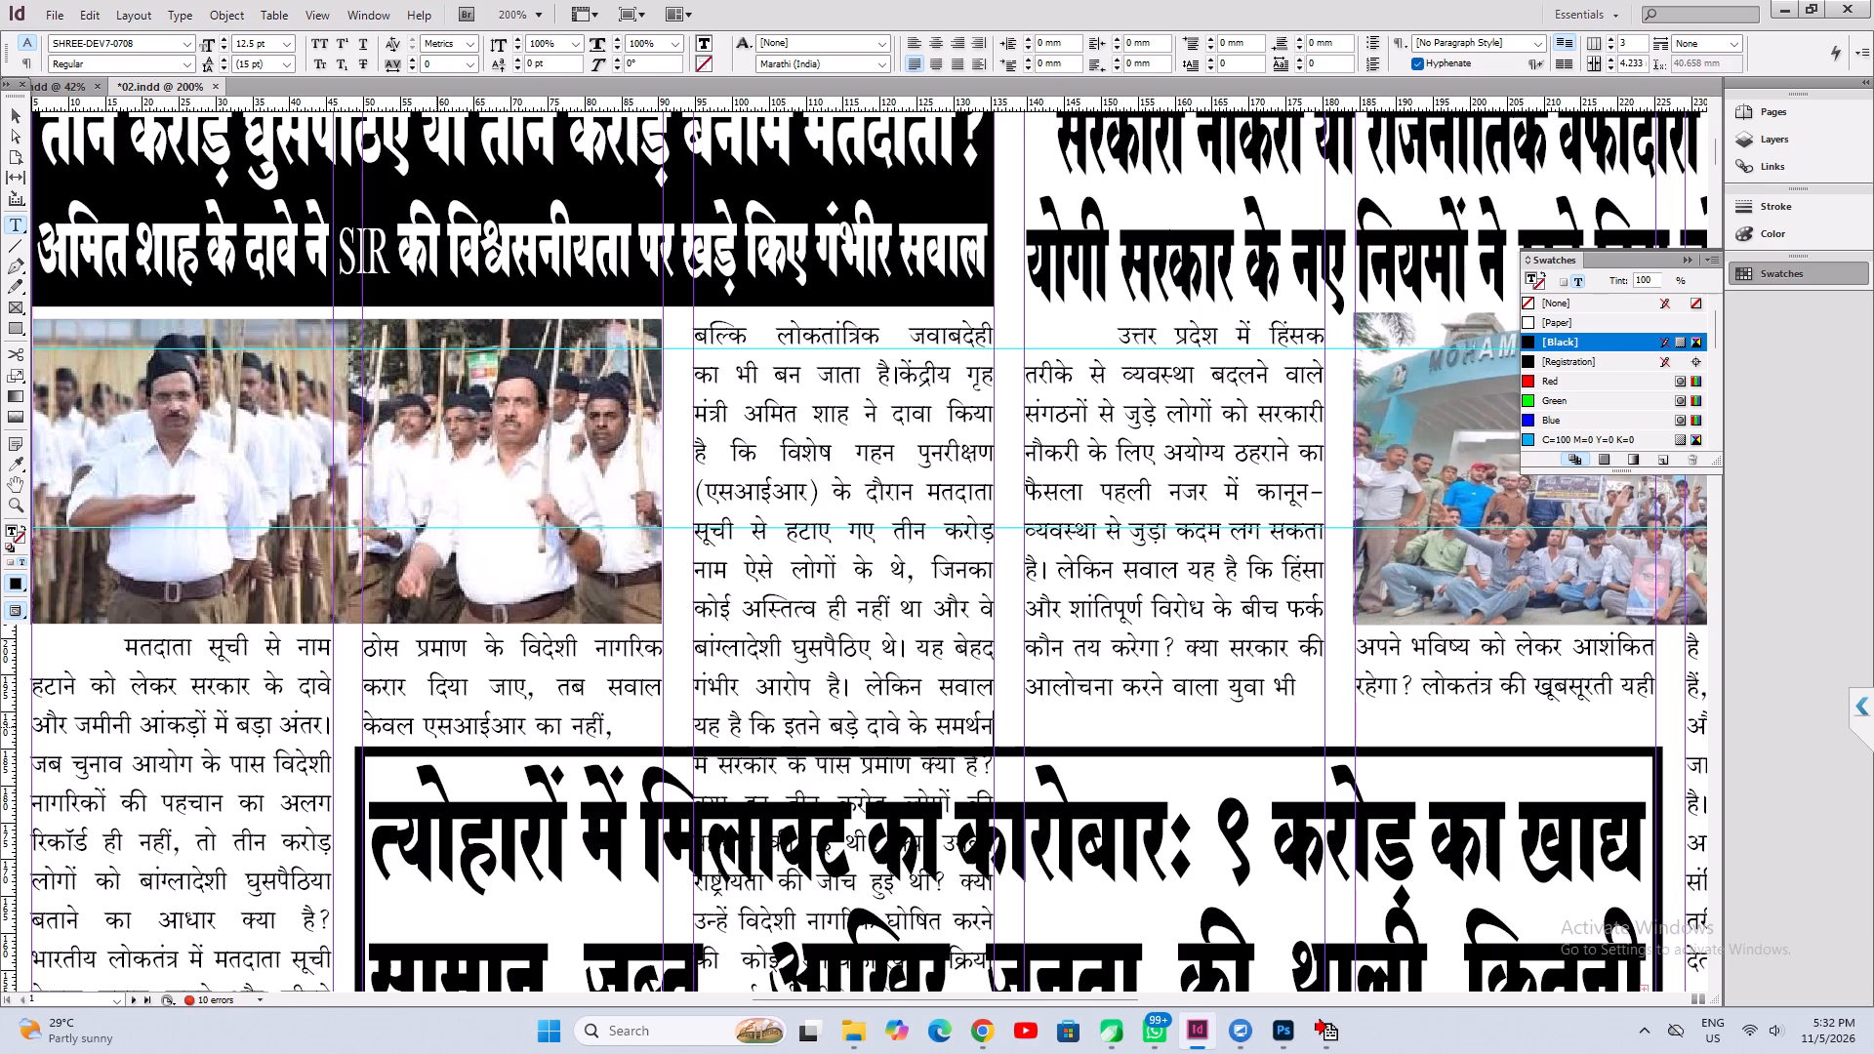
{"action": "key", "text": "Return"}
{"action": "key", "text": "Left"}
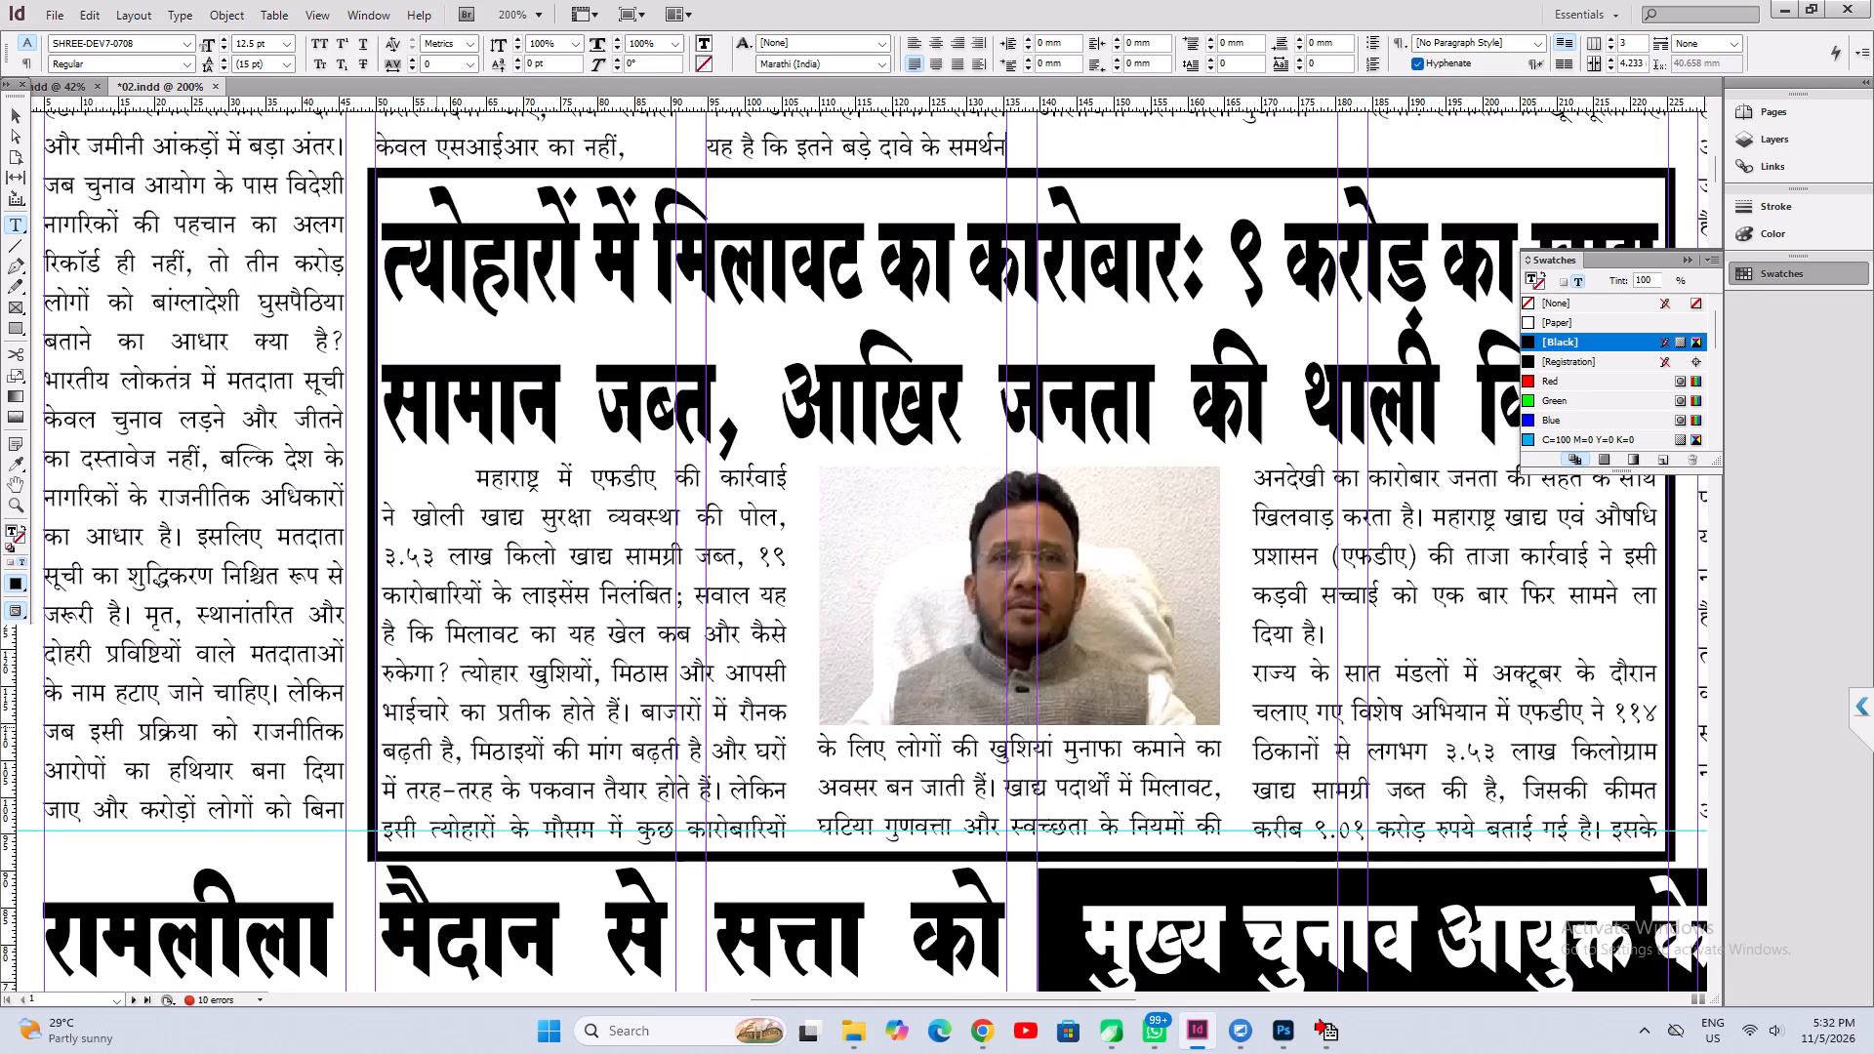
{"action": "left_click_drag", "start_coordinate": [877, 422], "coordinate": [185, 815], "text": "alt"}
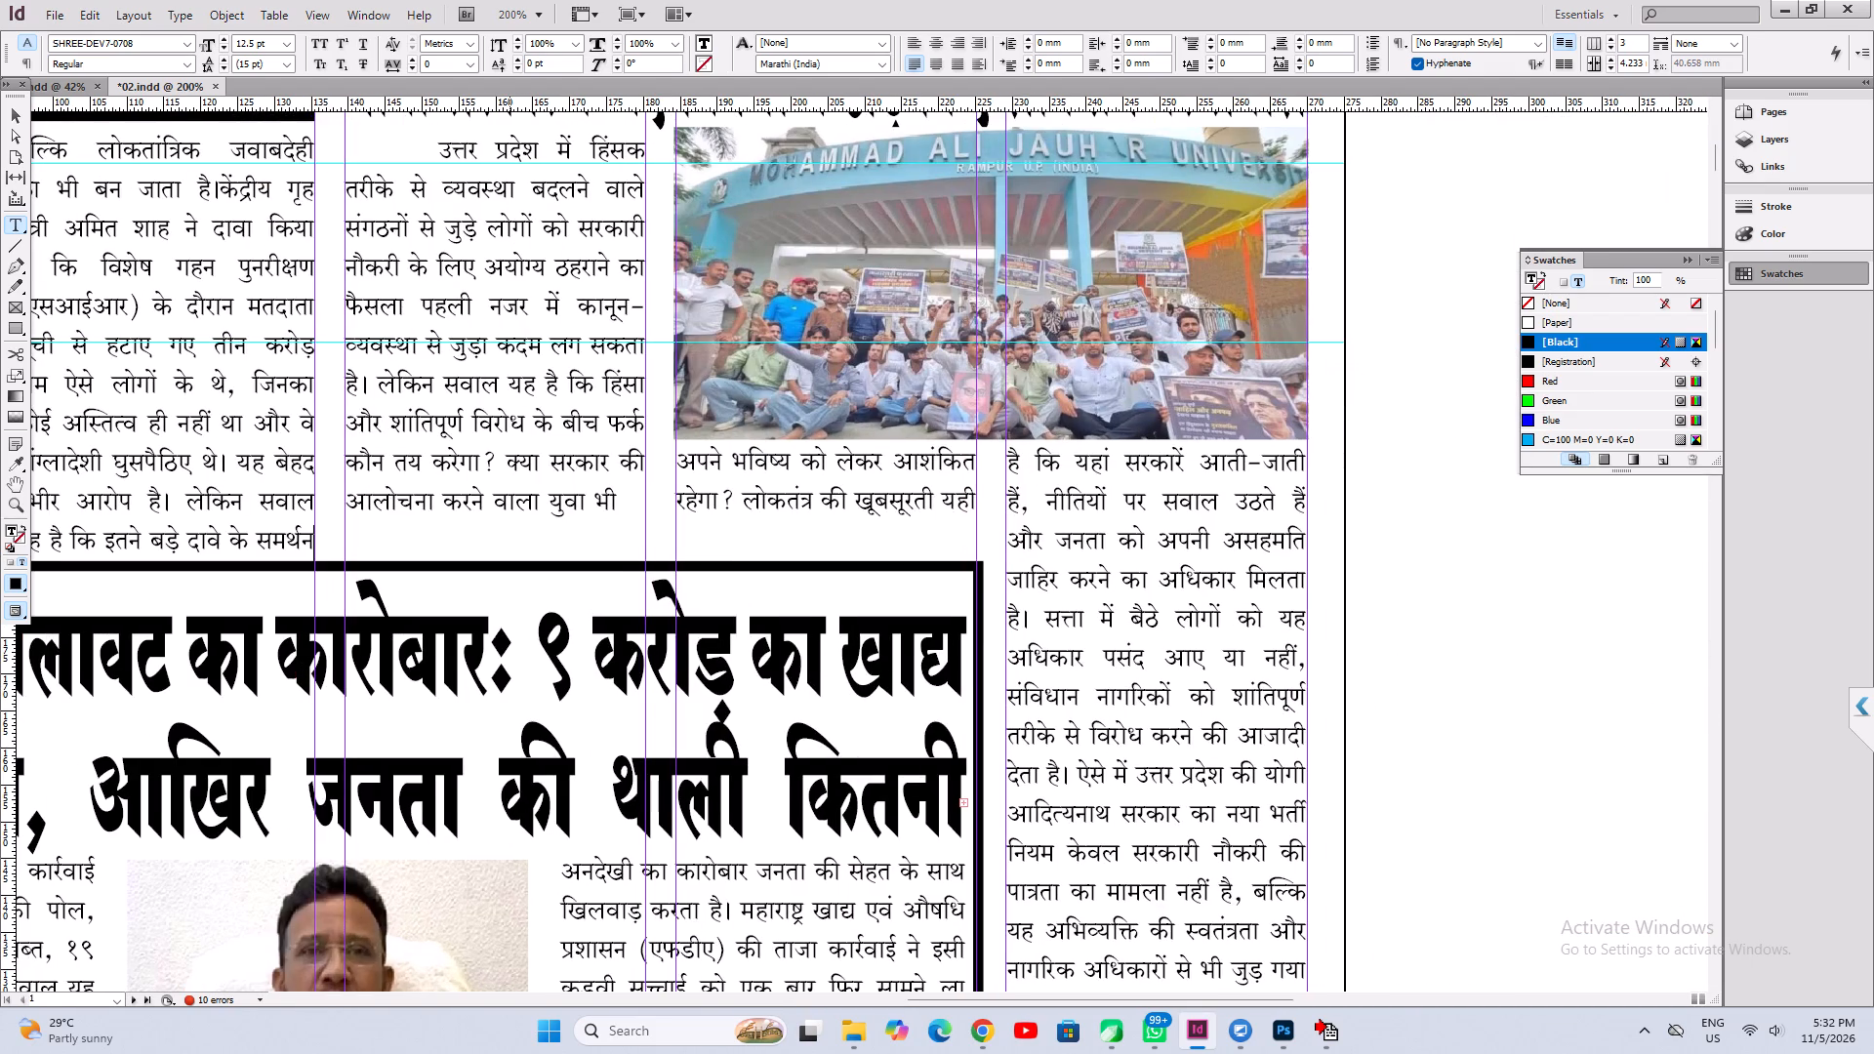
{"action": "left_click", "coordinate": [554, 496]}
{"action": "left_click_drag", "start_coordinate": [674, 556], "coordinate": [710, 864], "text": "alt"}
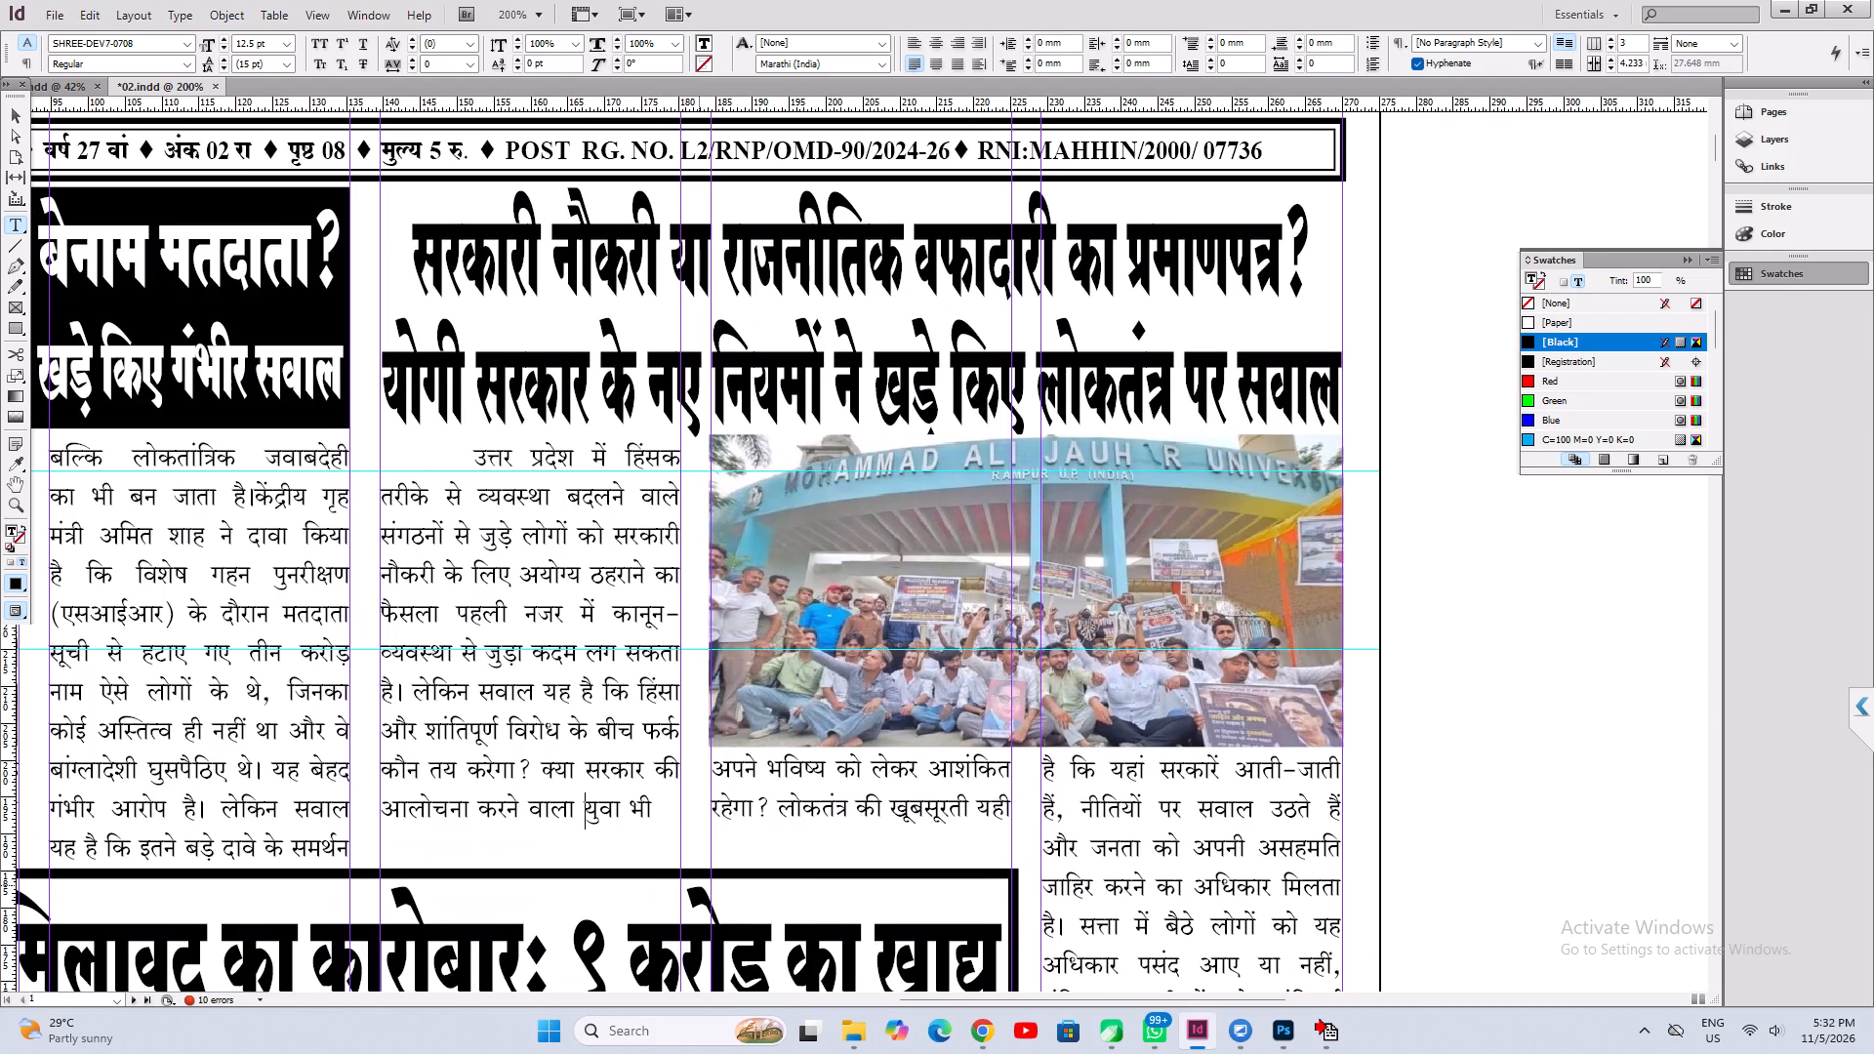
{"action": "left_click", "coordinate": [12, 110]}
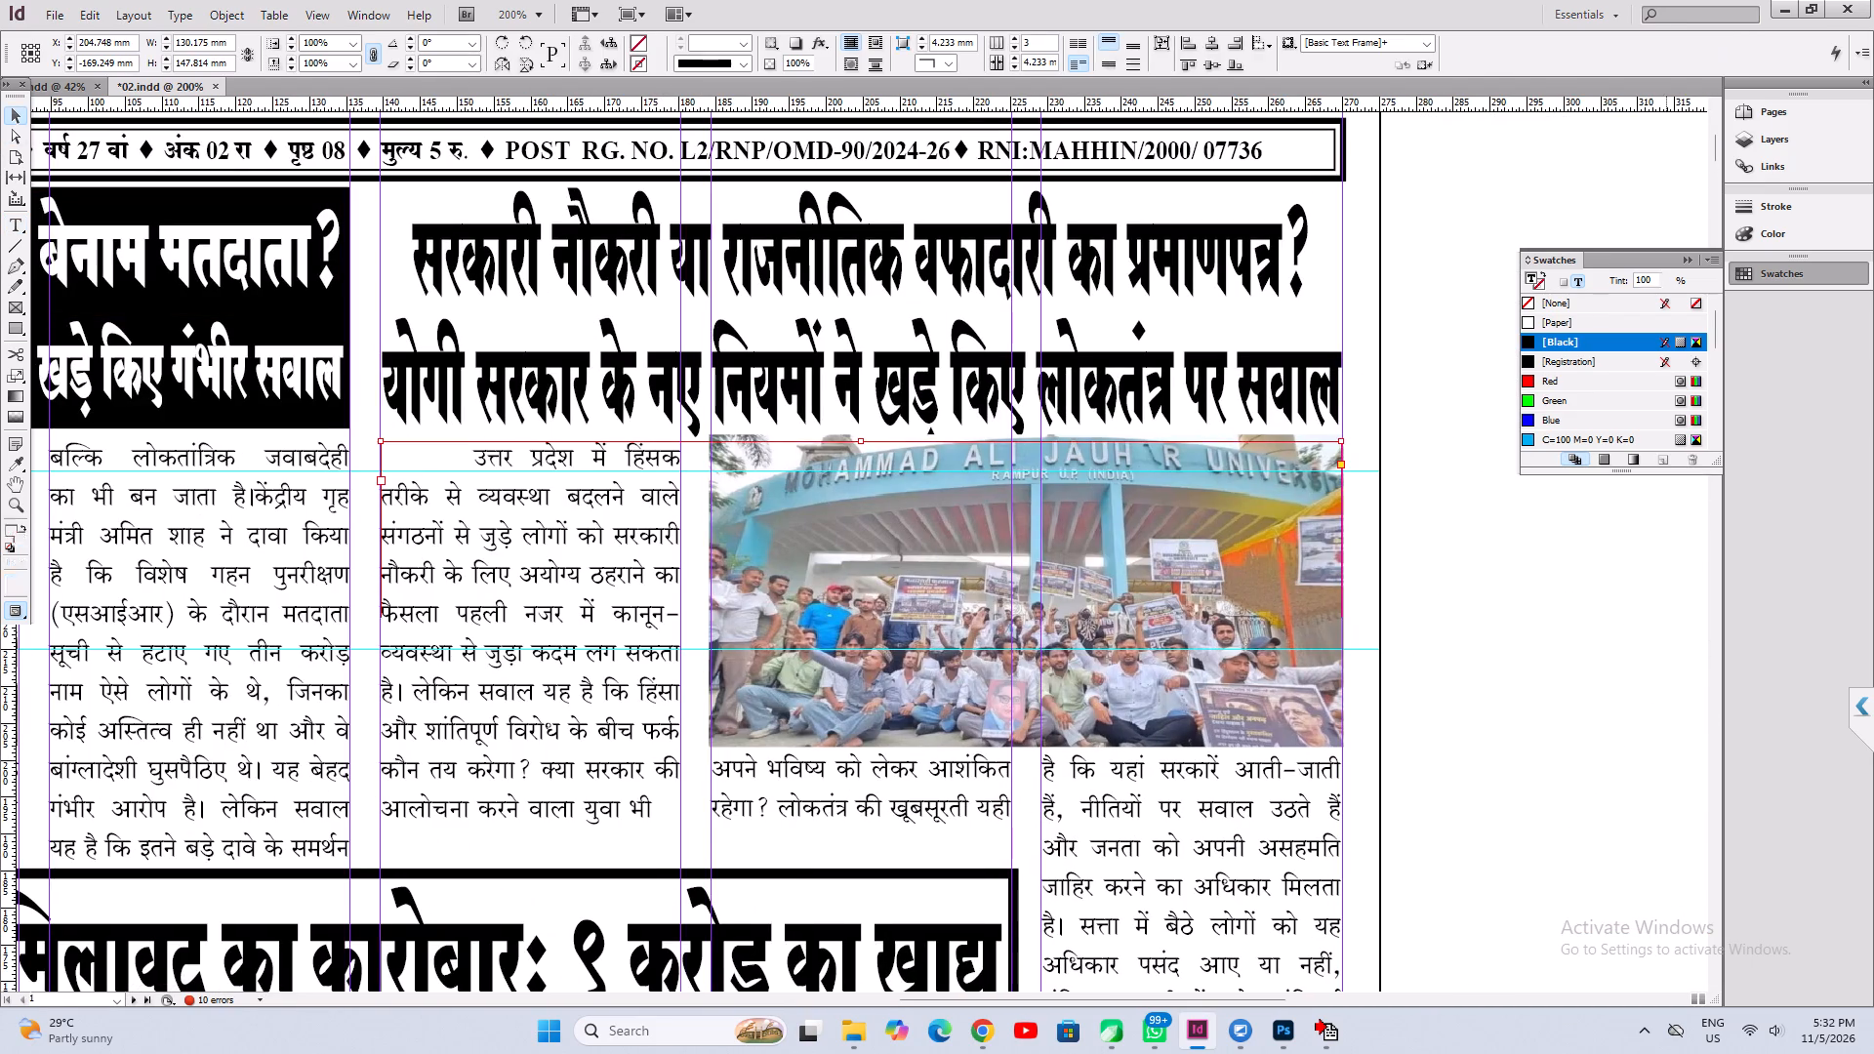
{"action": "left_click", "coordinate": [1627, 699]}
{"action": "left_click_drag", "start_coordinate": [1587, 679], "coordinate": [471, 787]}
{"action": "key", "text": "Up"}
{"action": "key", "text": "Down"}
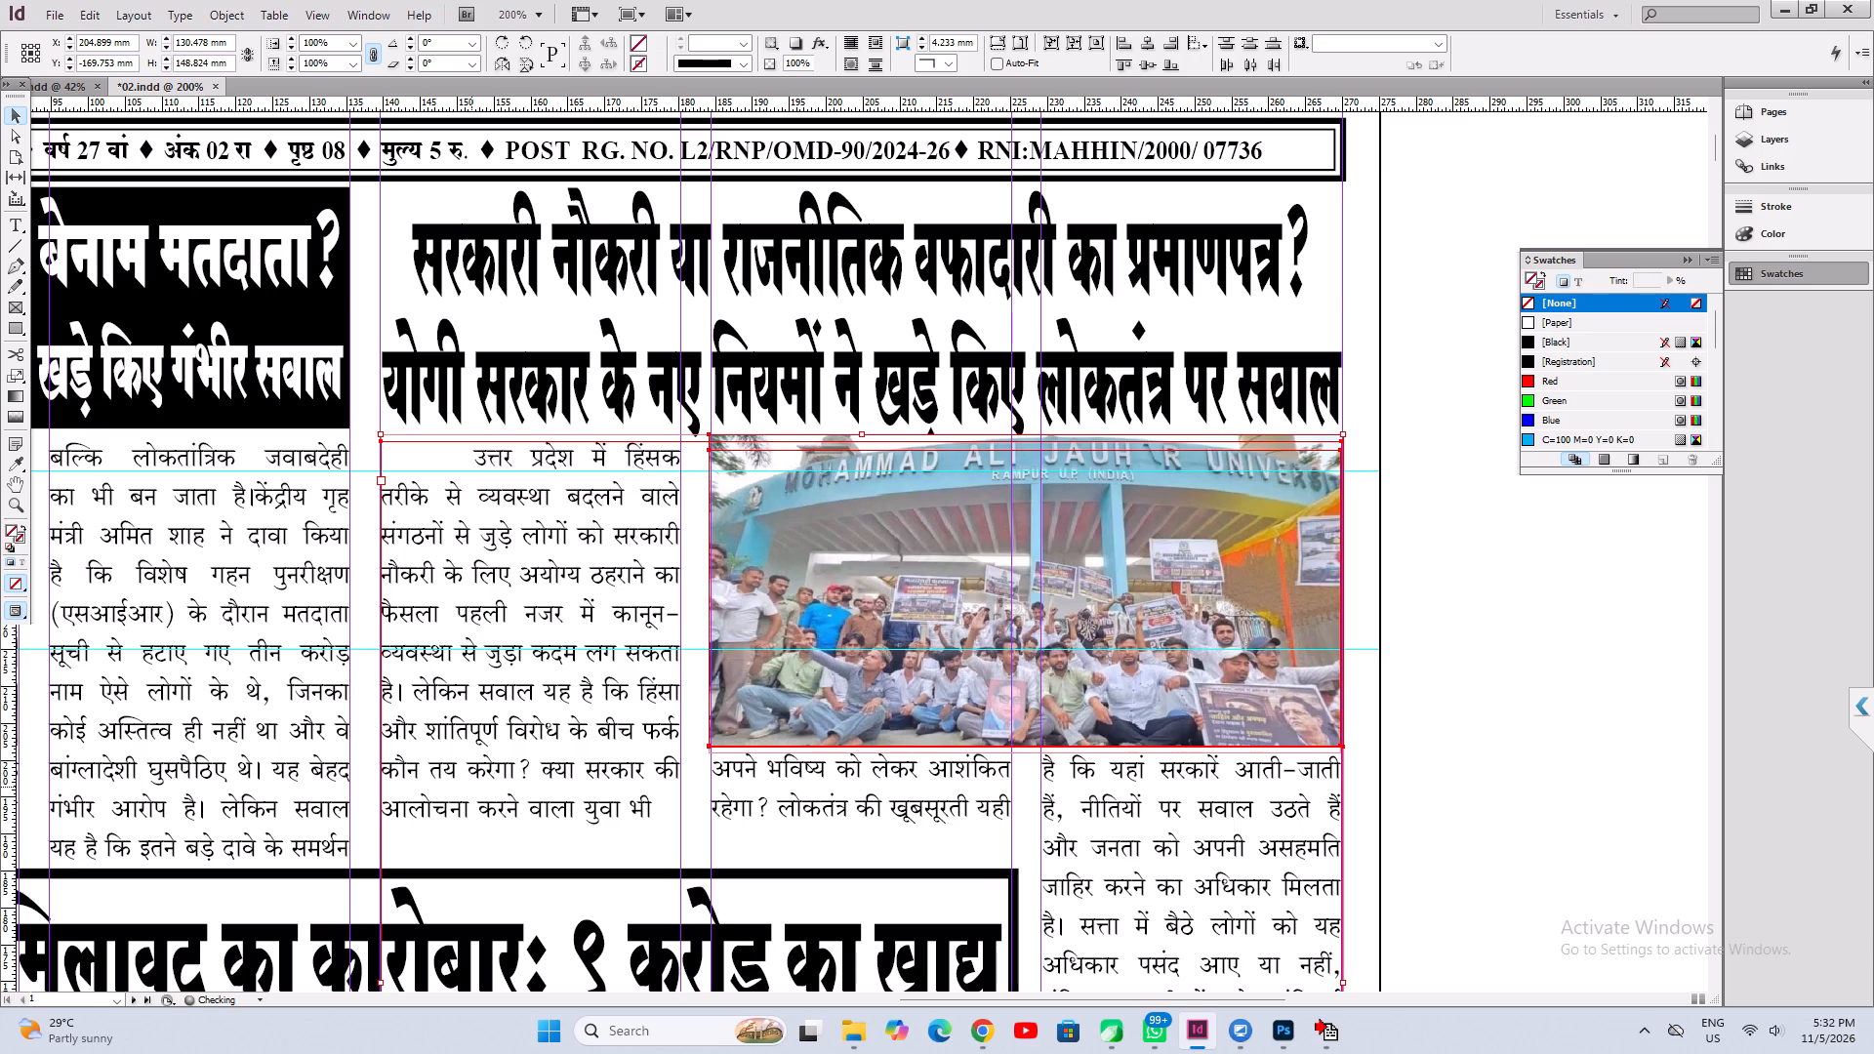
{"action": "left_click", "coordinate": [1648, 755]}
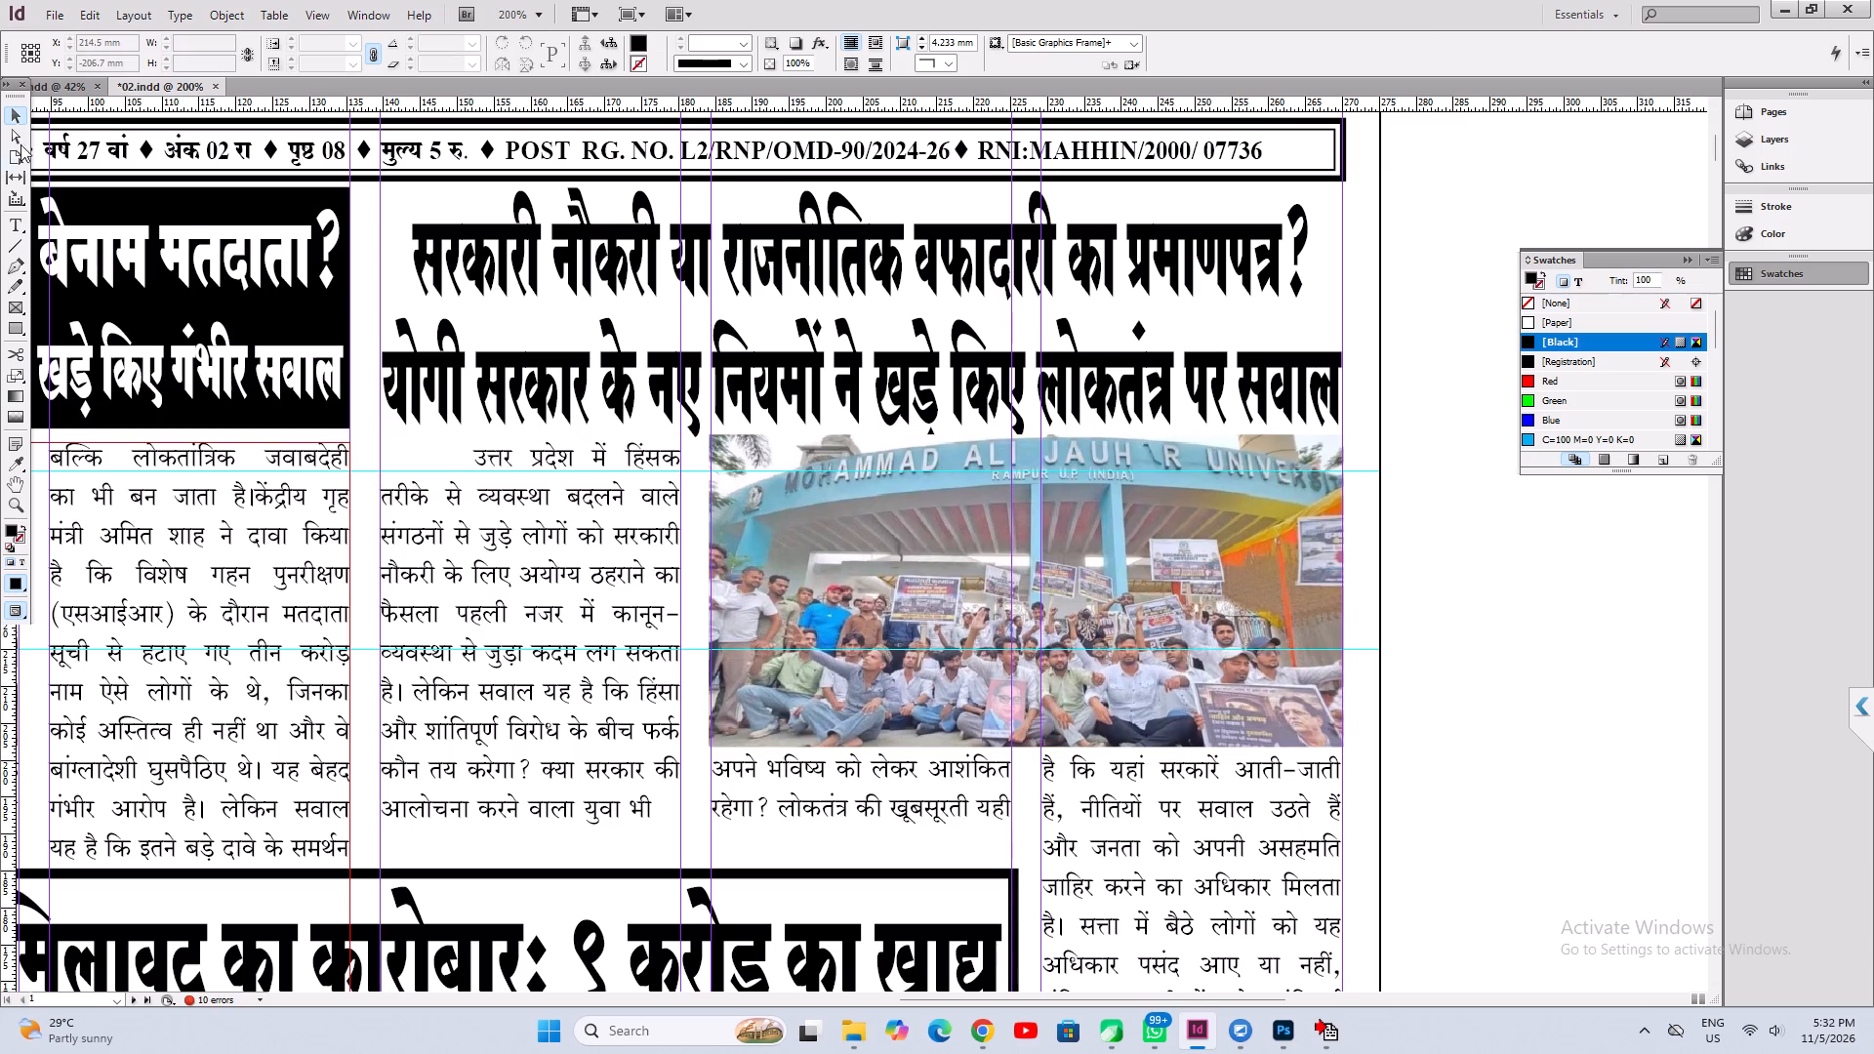
In the "सरकारी नौकरी" article's first column, move the column break from after "युवा भी" to after "अपने भविष्य को लेकर आशंकित".
{"action": "left_click", "coordinate": [17, 219]}
{"action": "left_click", "coordinate": [488, 816]}
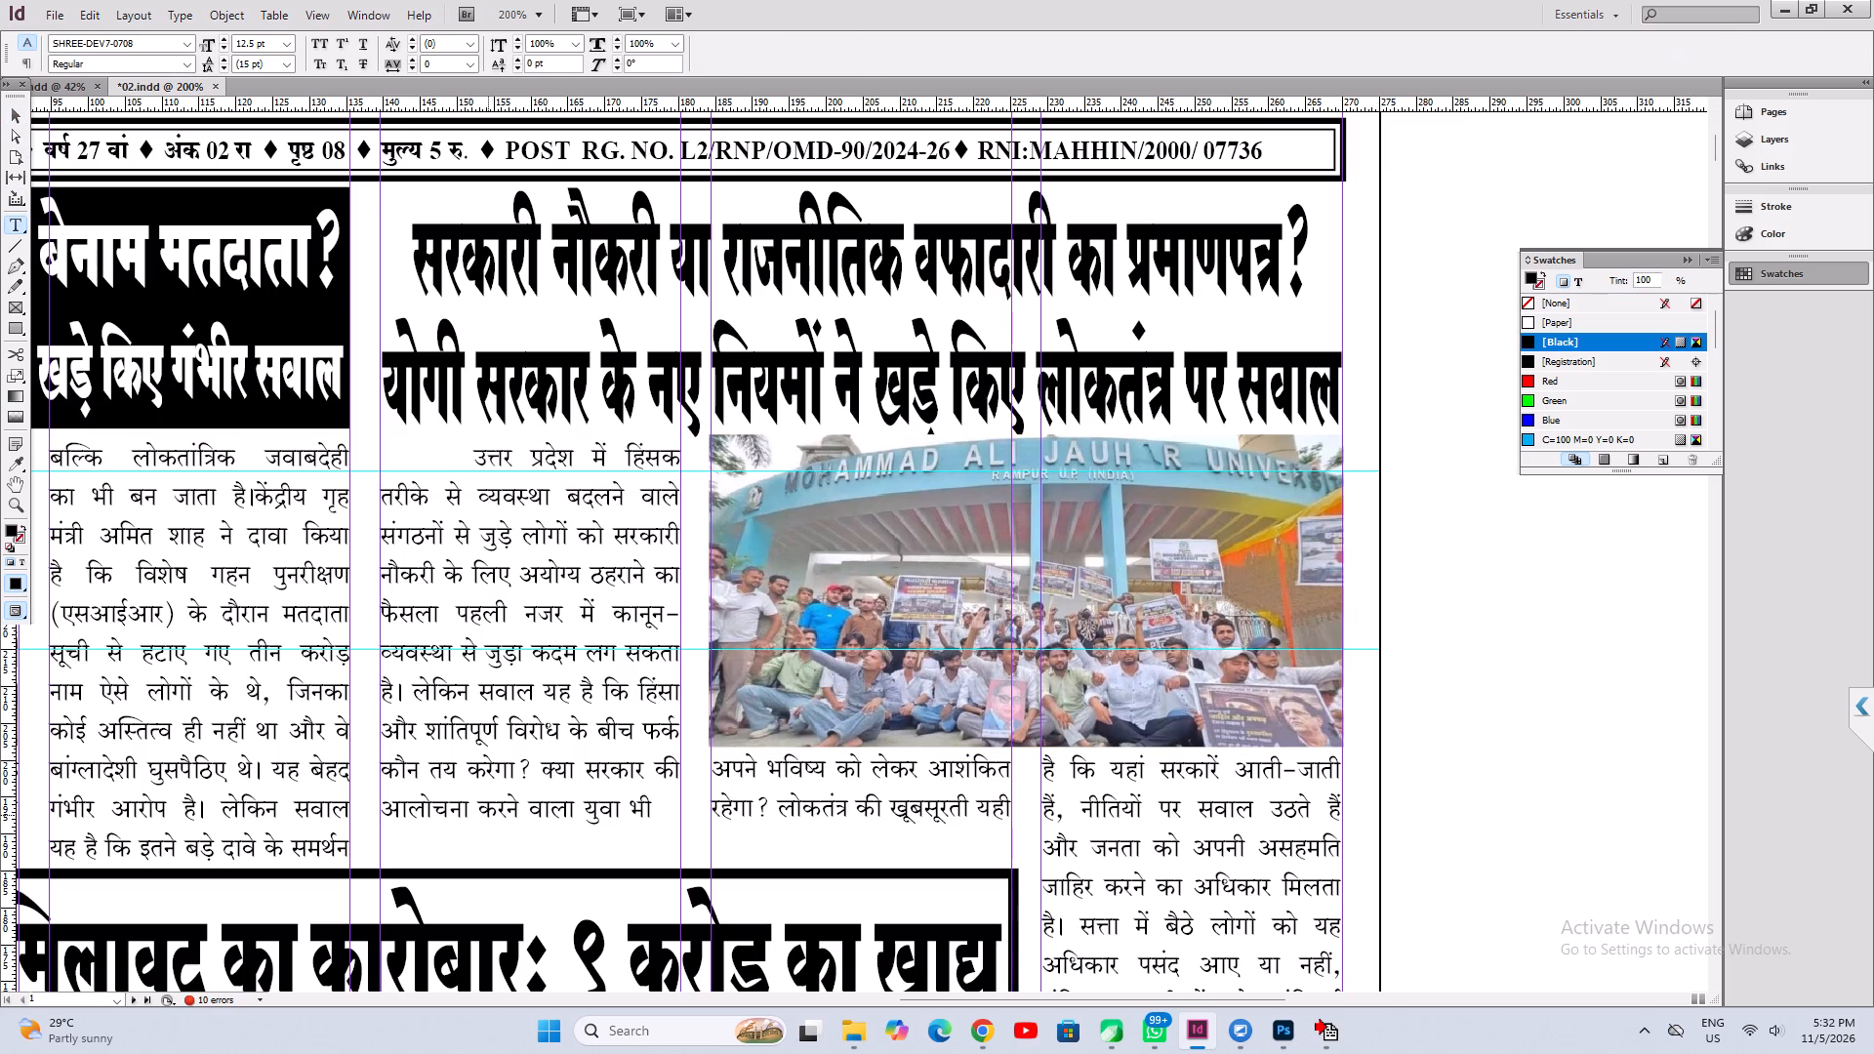
{"action": "key", "text": "End"}
{"action": "key", "text": "Delete"}
{"action": "key", "text": "Down"}
{"action": "key", "text": "Up"}
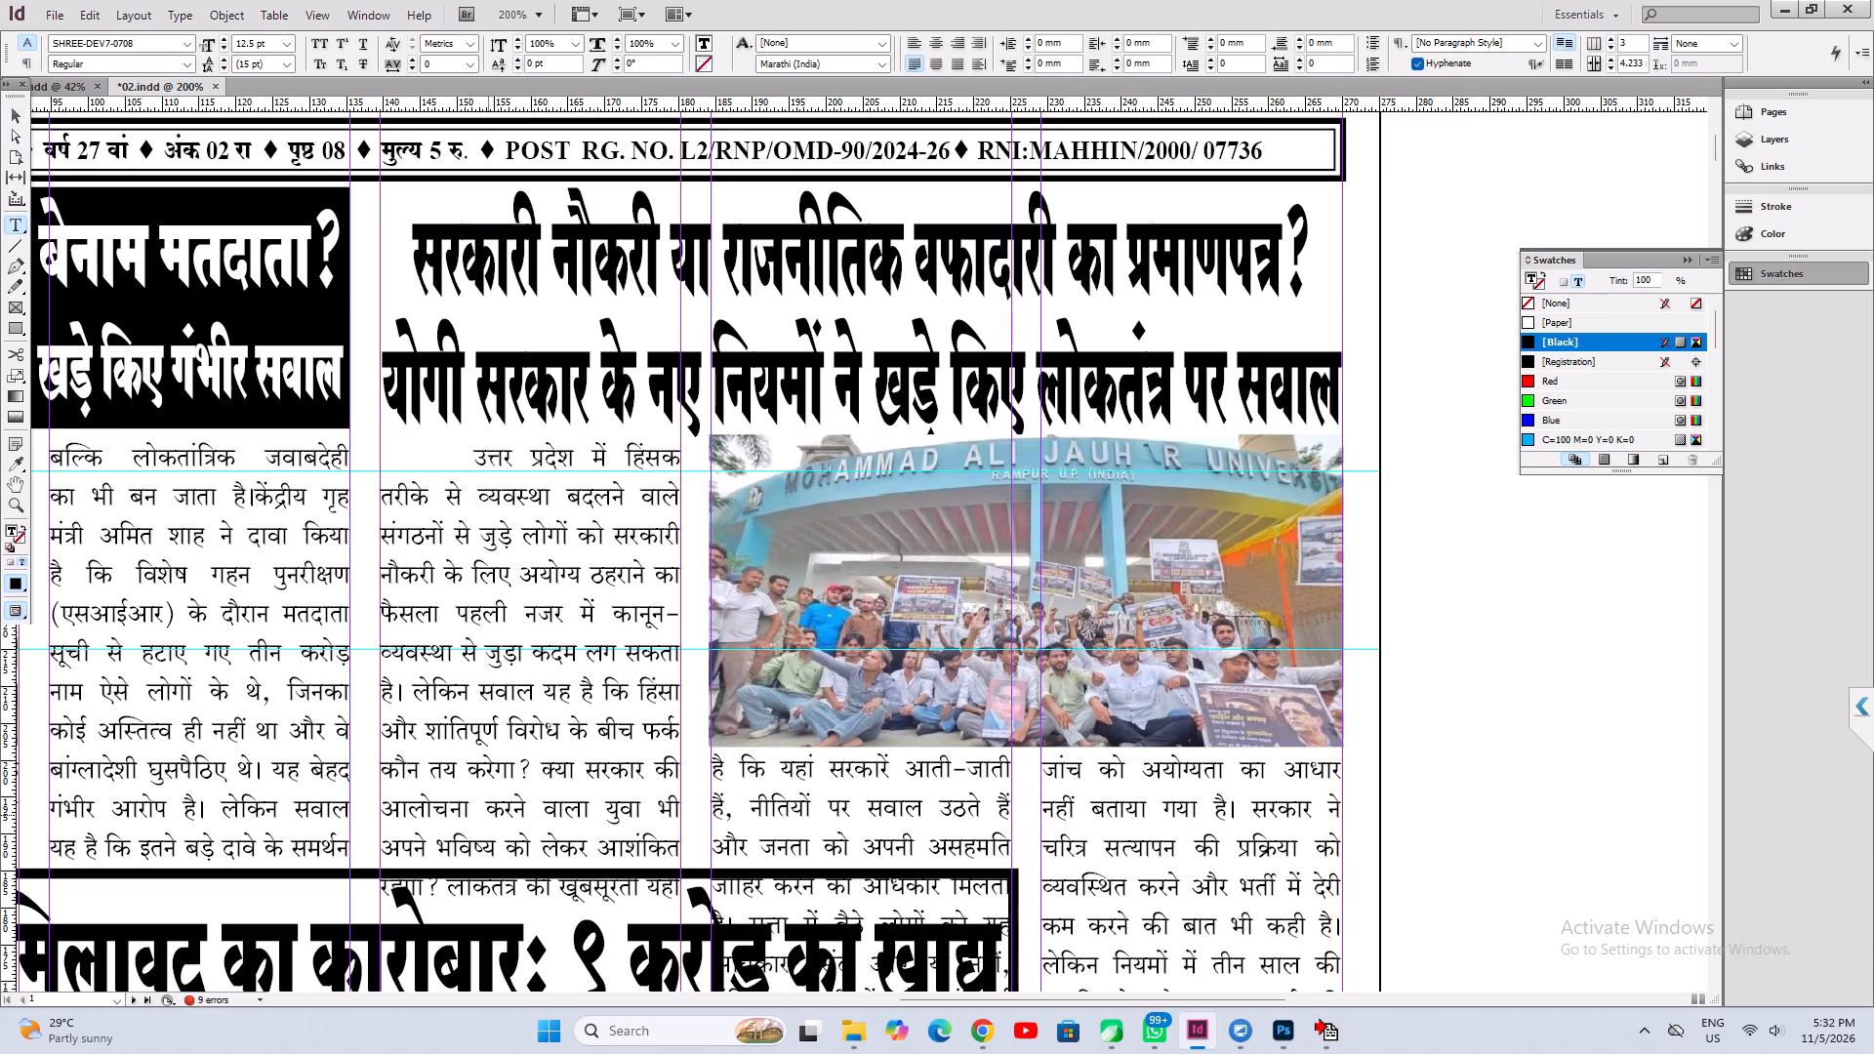
{"action": "key", "text": "End"}
{"action": "key", "text": "Return"}
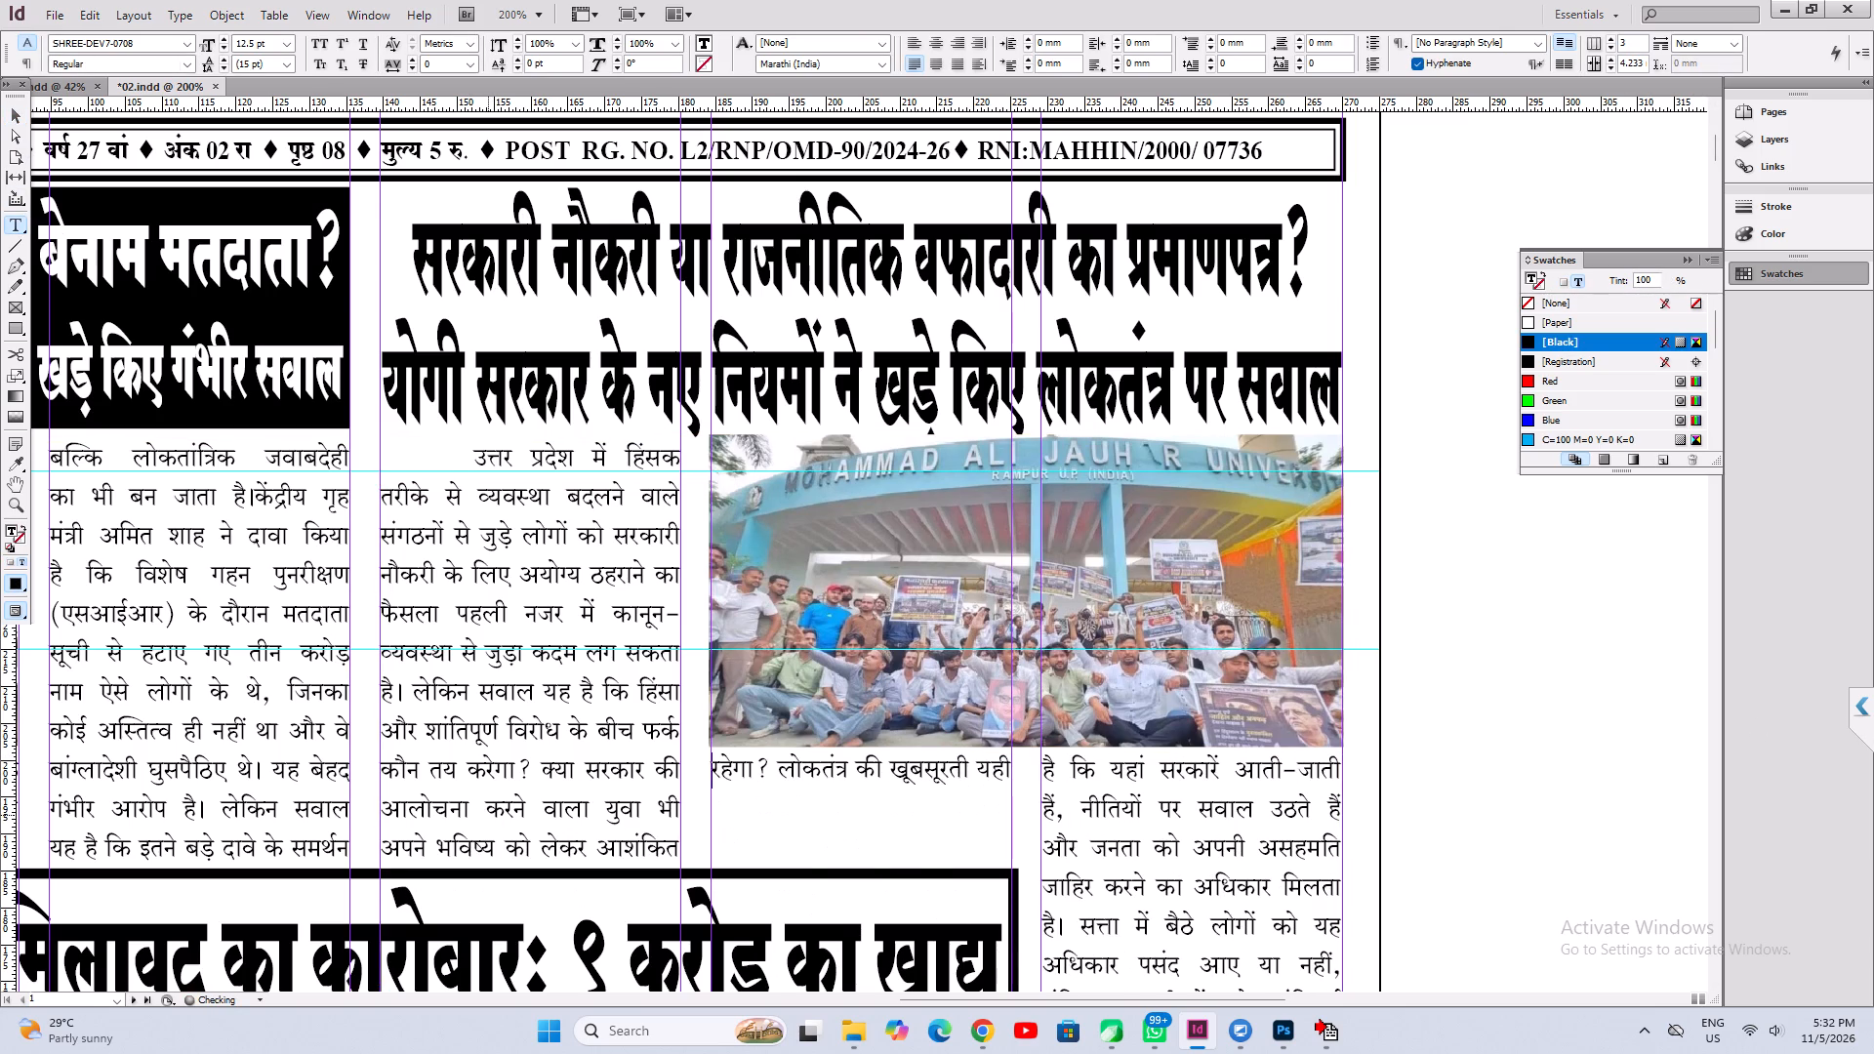
In the "सरकारी नौकरी" article's second column, move the column break from after "खूबसूरती यही" to after "नीतियों पर सवाल उठते हैं और".
{"action": "key", "text": "End"}
{"action": "key", "text": "Delete"}
{"action": "key", "text": "Down"}
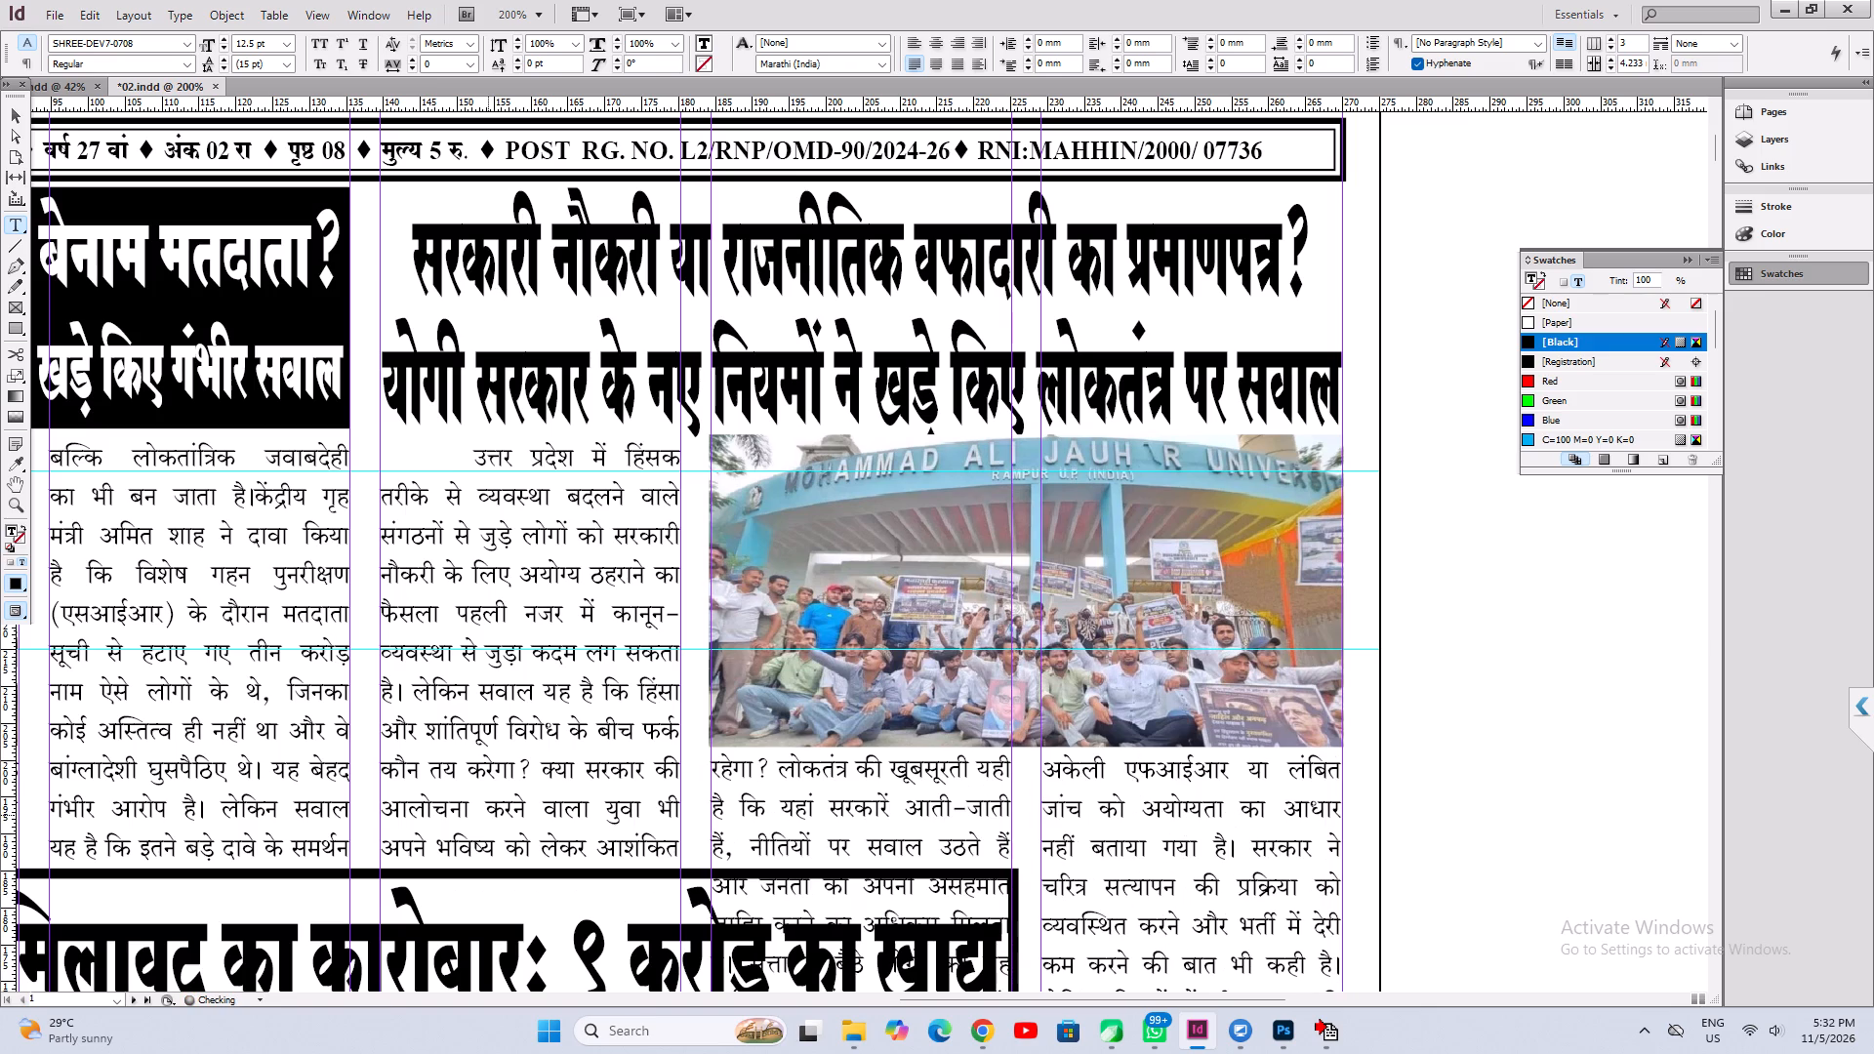
{"action": "key", "text": "End"}
{"action": "key", "text": "Return"}
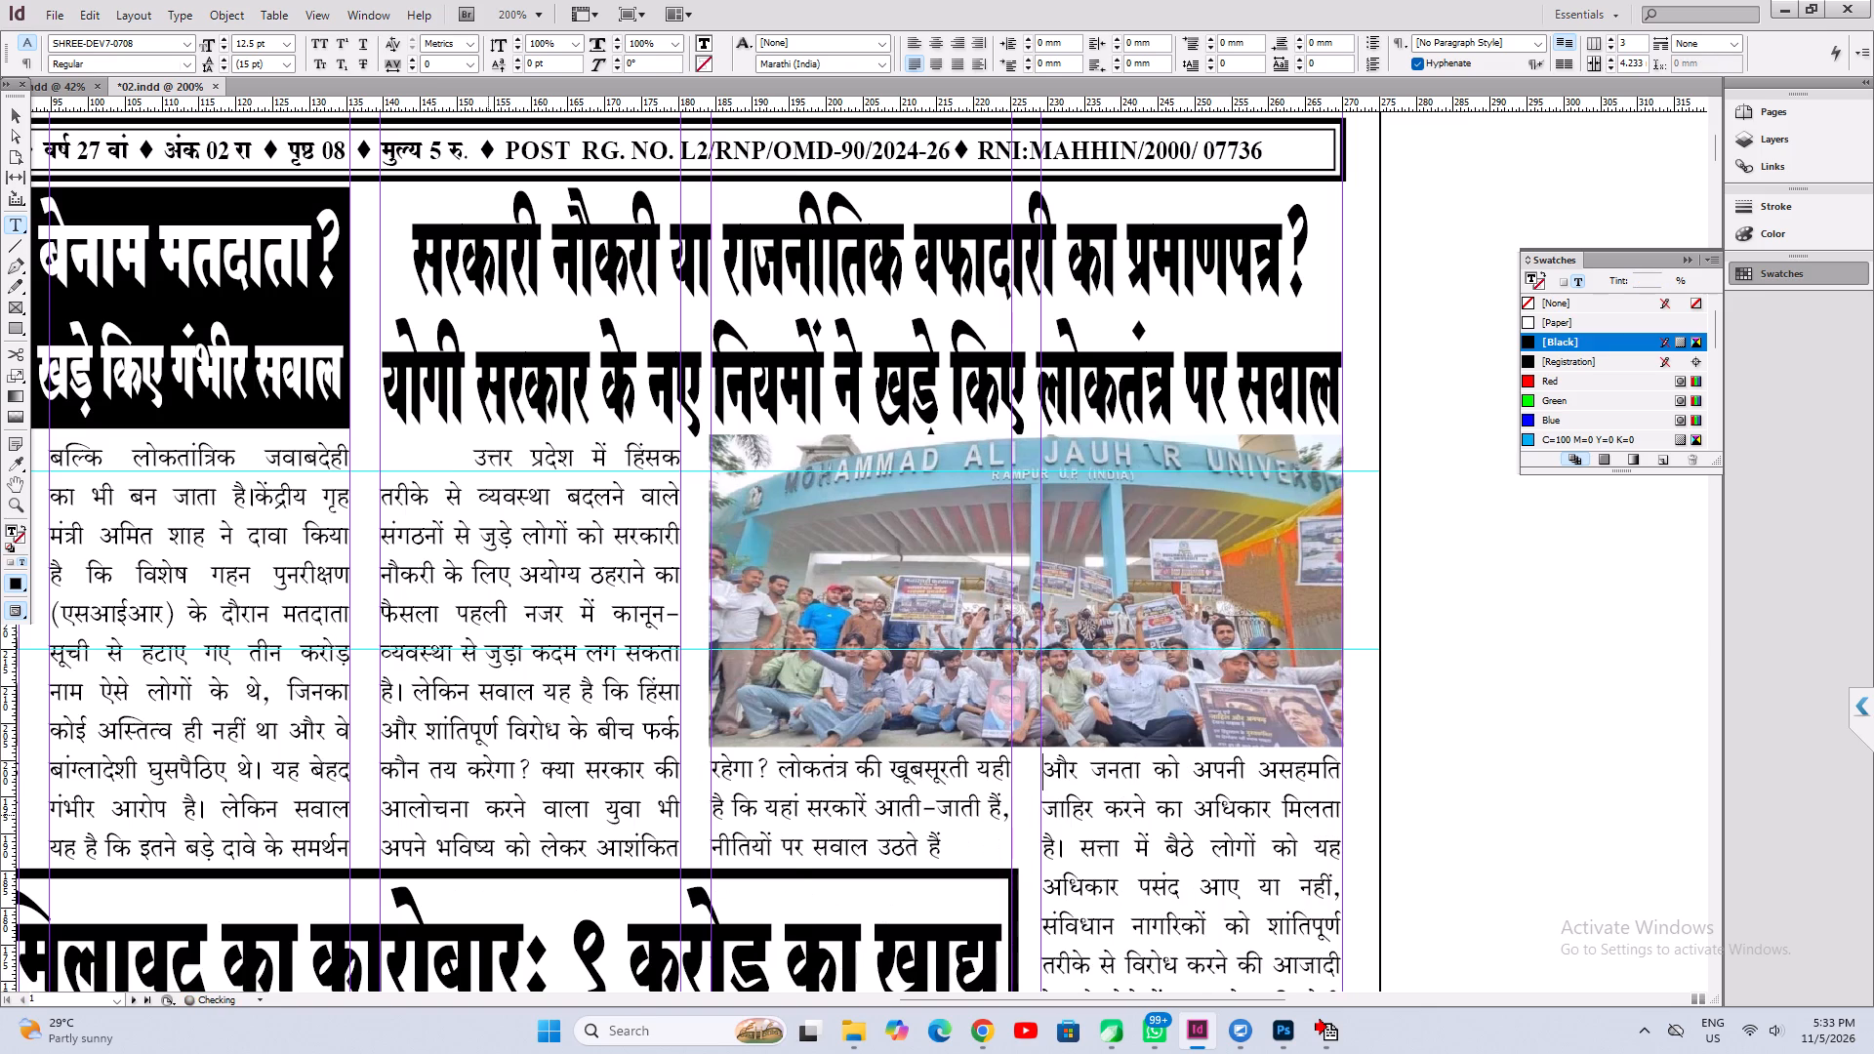
{"action": "key", "text": "ctrl+z"}
{"action": "key", "text": "Right"}
{"action": "key", "text": "Right"}
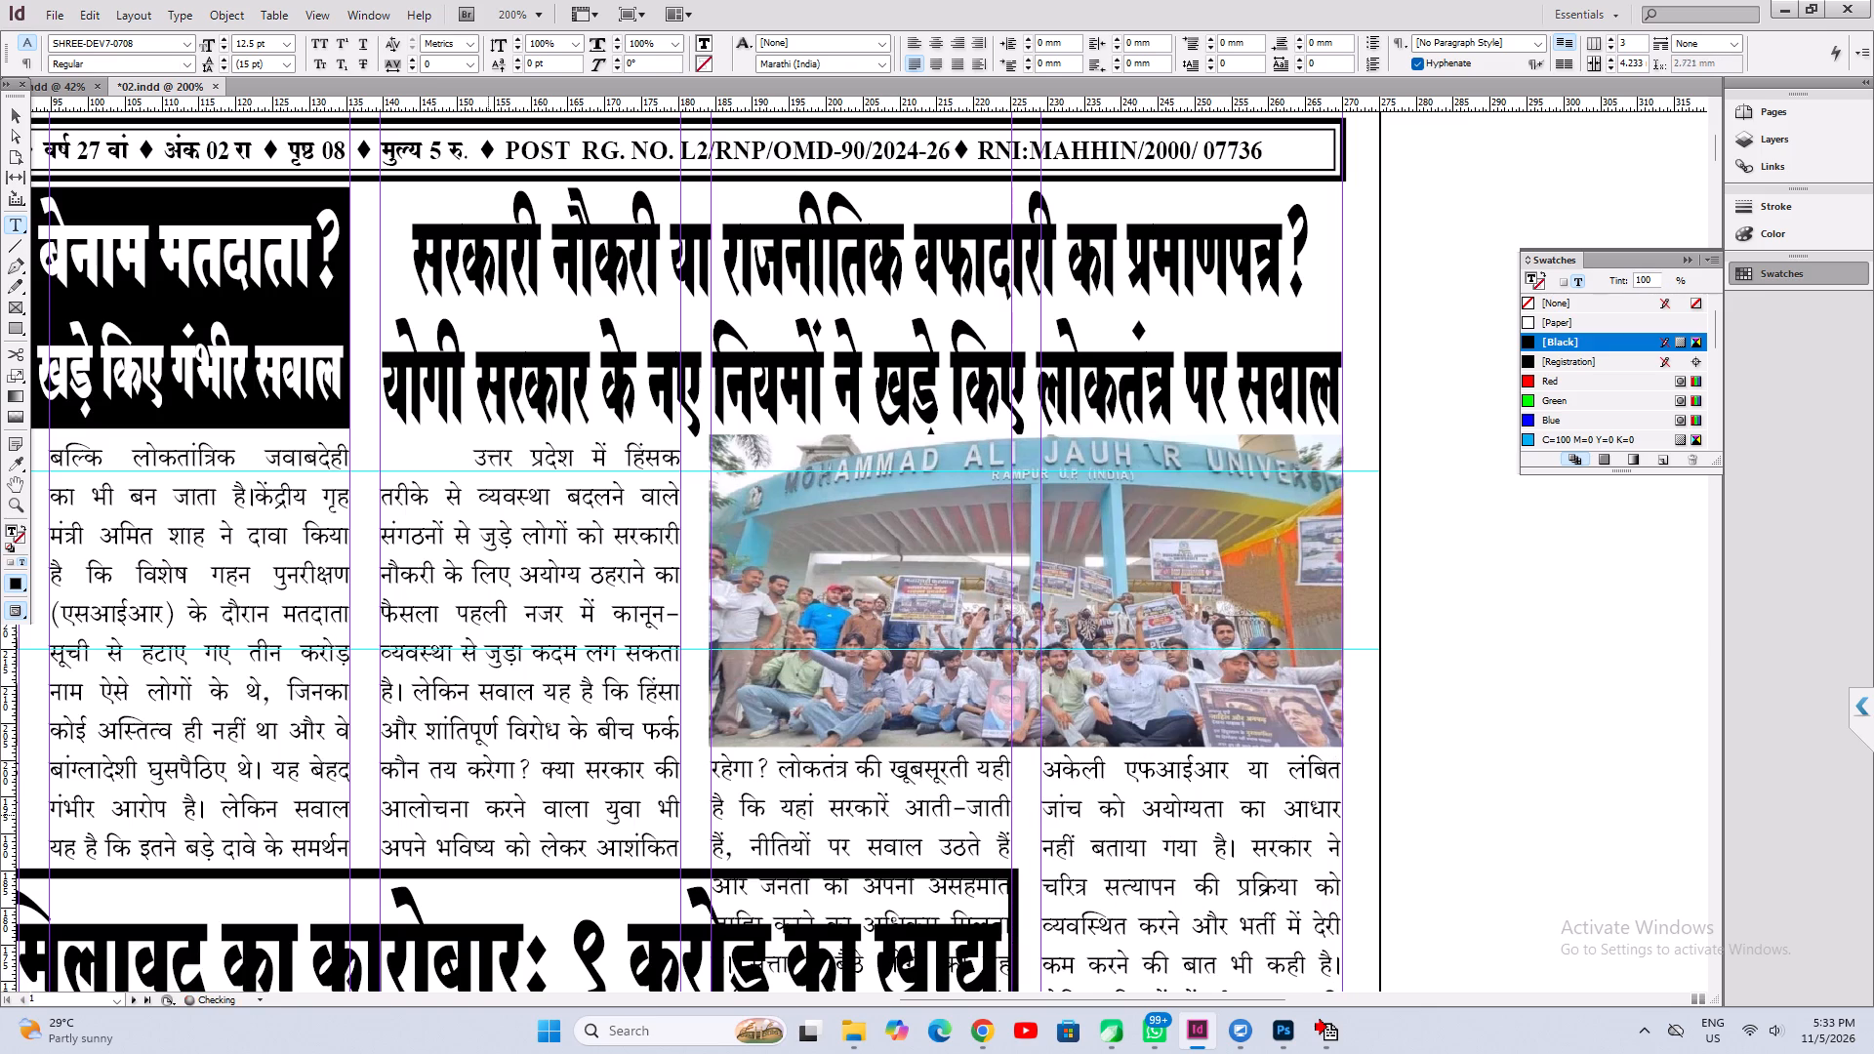
{"action": "key", "text": "Right"}
{"action": "key", "text": "Right"}
{"action": "key", "text": "Right"}
{"action": "key", "text": "Right"}
{"action": "key", "text": "Left"}
{"action": "key", "text": "Left"}
{"action": "key", "text": "Return"}
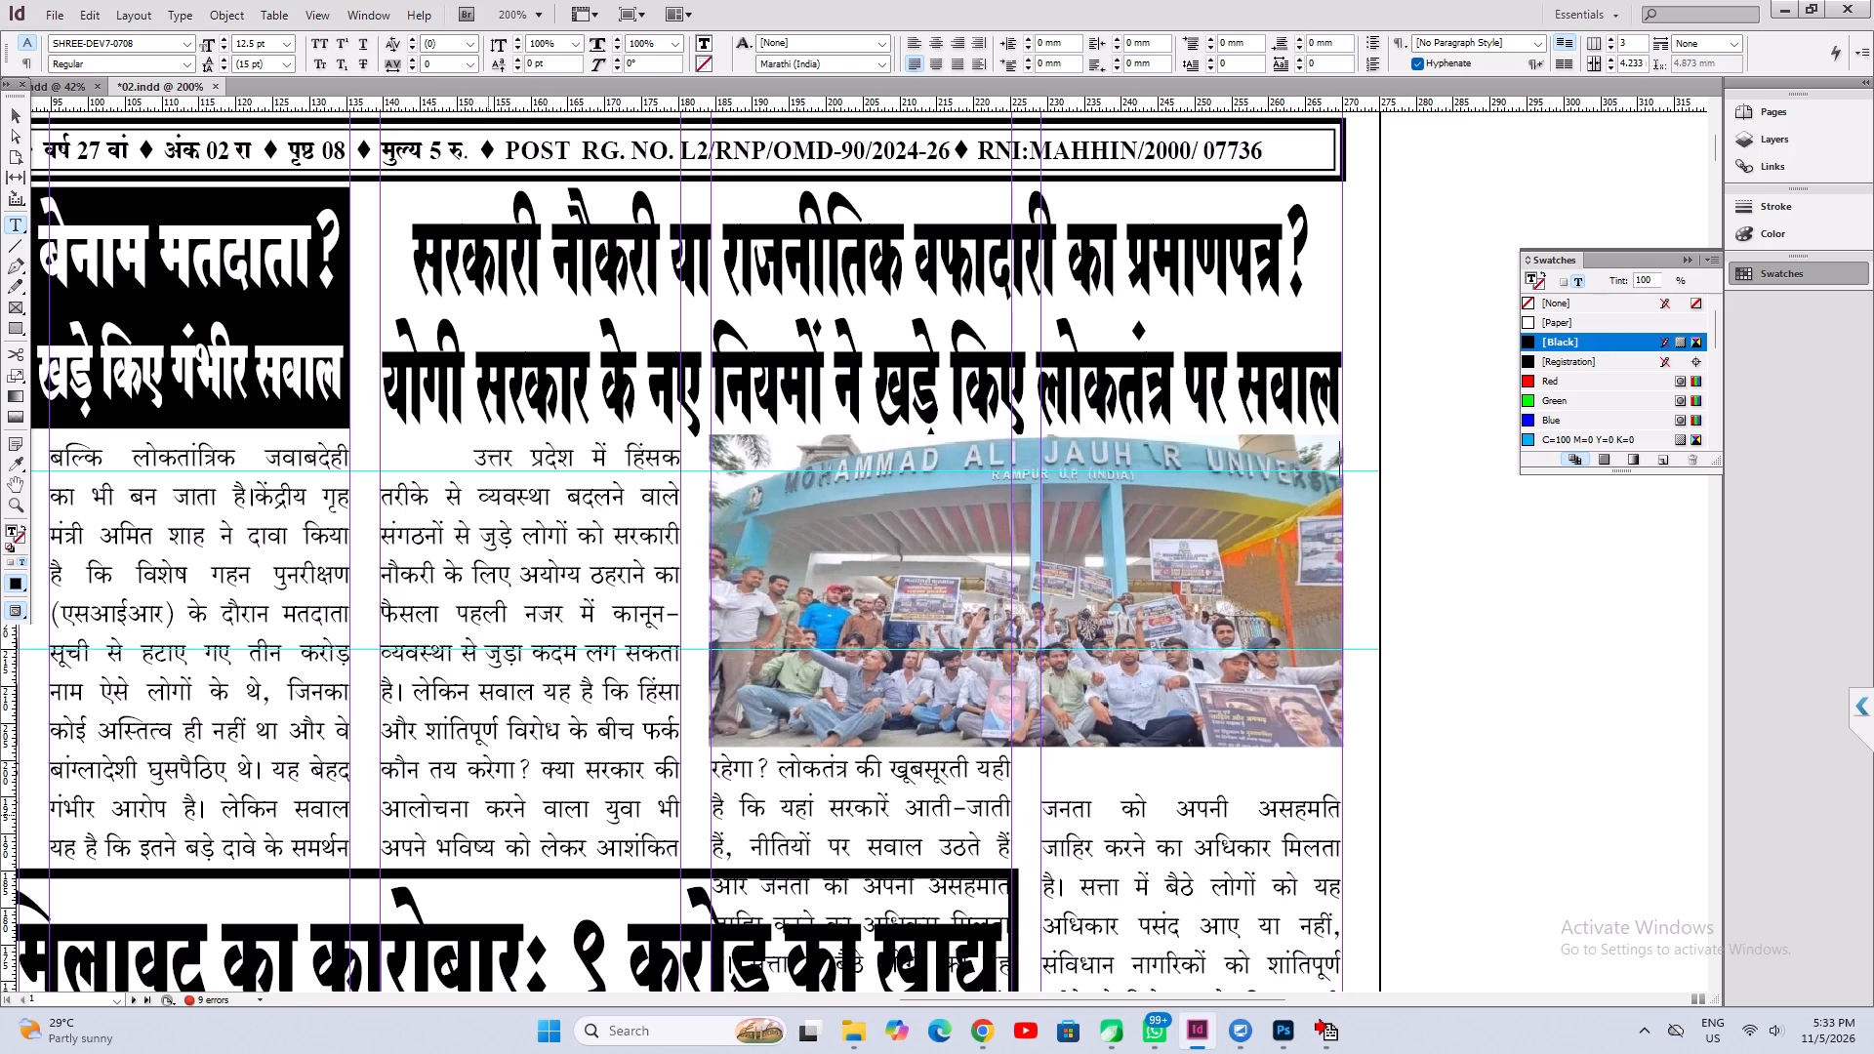
{"action": "key", "text": "Down"}
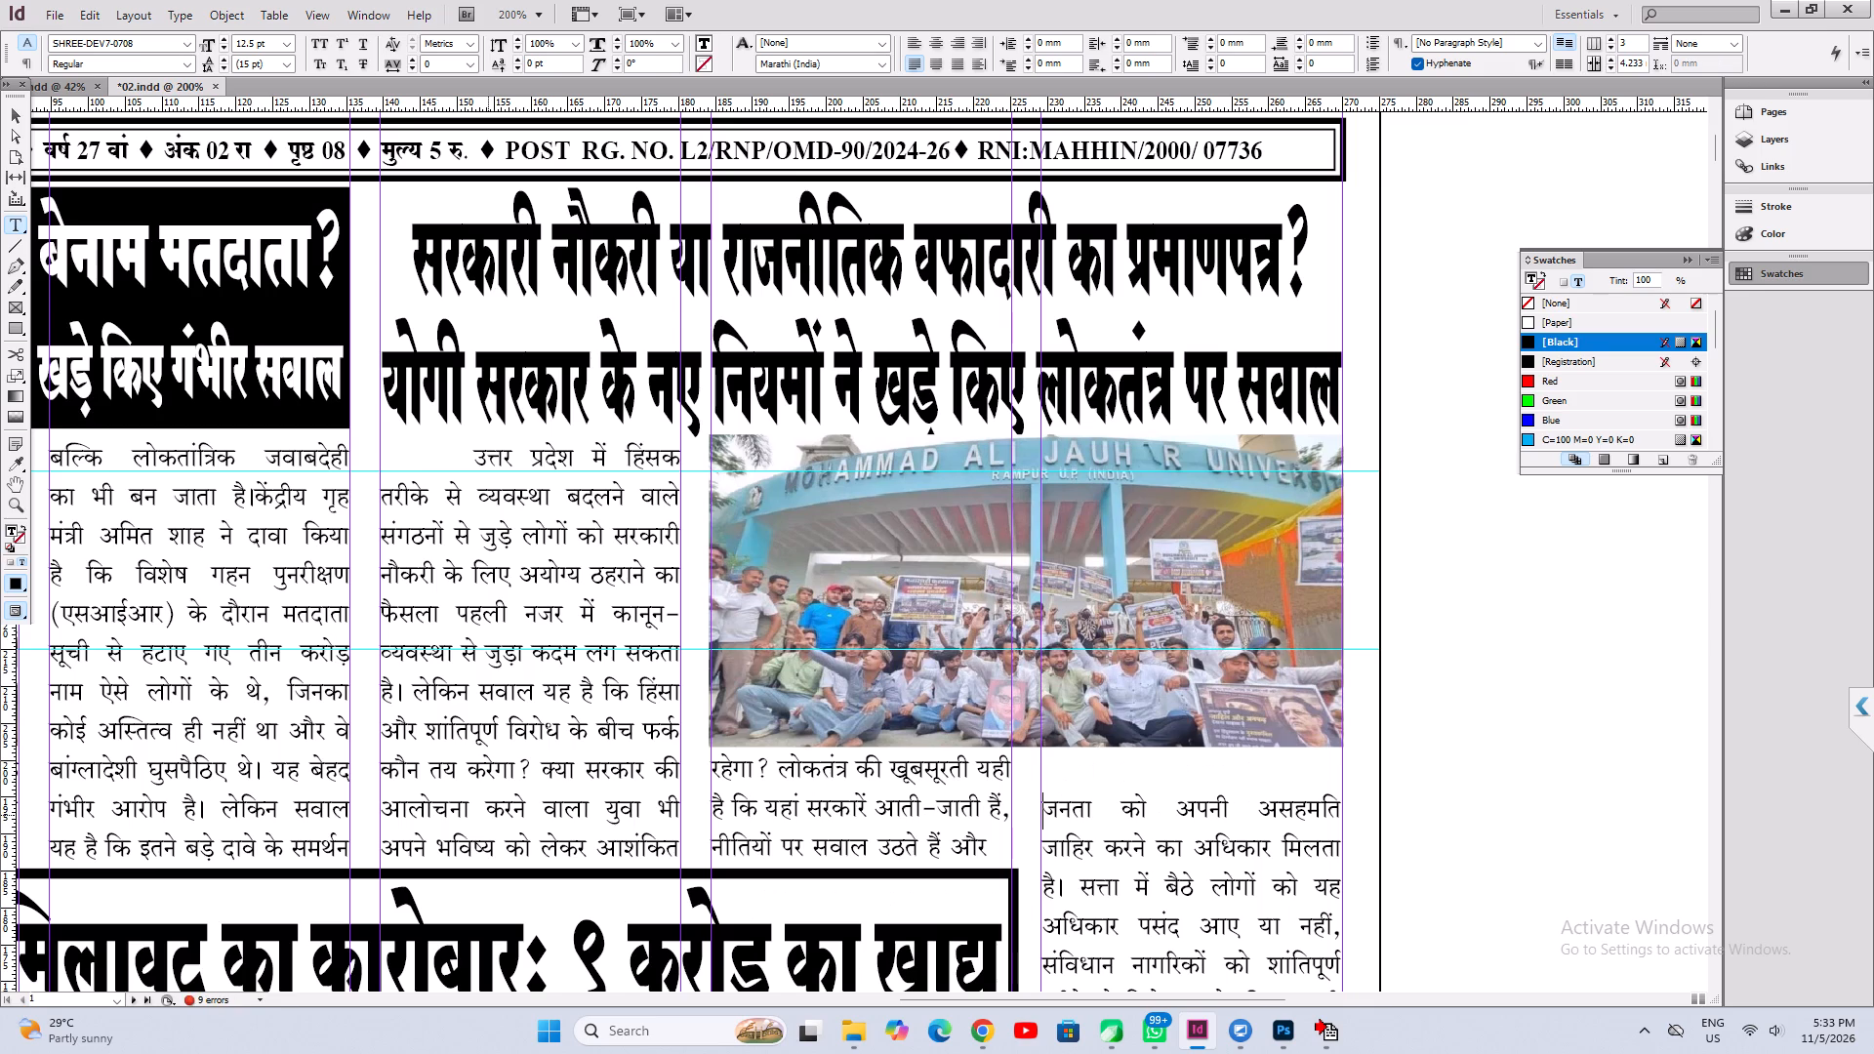
Remove the blank line above "जनता को अपनी असहमति" at the start of the "सरकारी नौकरी" article's third column.
{"action": "key", "text": "Right"}
{"action": "key", "text": "Up"}
{"action": "key", "text": "Left"}
{"action": "key", "text": "Right"}
{"action": "key", "text": "Right"}
{"action": "key", "text": "Right"}
{"action": "key", "text": "Right"}
{"action": "key", "text": "Right"}
{"action": "key", "text": "Right"}
{"action": "key", "text": "Right"}
{"action": "key", "text": "Right"}
{"action": "key", "text": "Right"}
{"action": "key", "text": "Right"}
{"action": "key", "text": "Left"}
{"action": "key", "text": "Home"}
{"action": "key", "text": "BackSpace"}
Extend the bottom edge of the "सरकारी नौकरी" article's text frame to a height of about 152.7 mm.
{"action": "scroll", "coordinate": [477, 805], "scroll_direction": "down", "scroll_amount": 13}
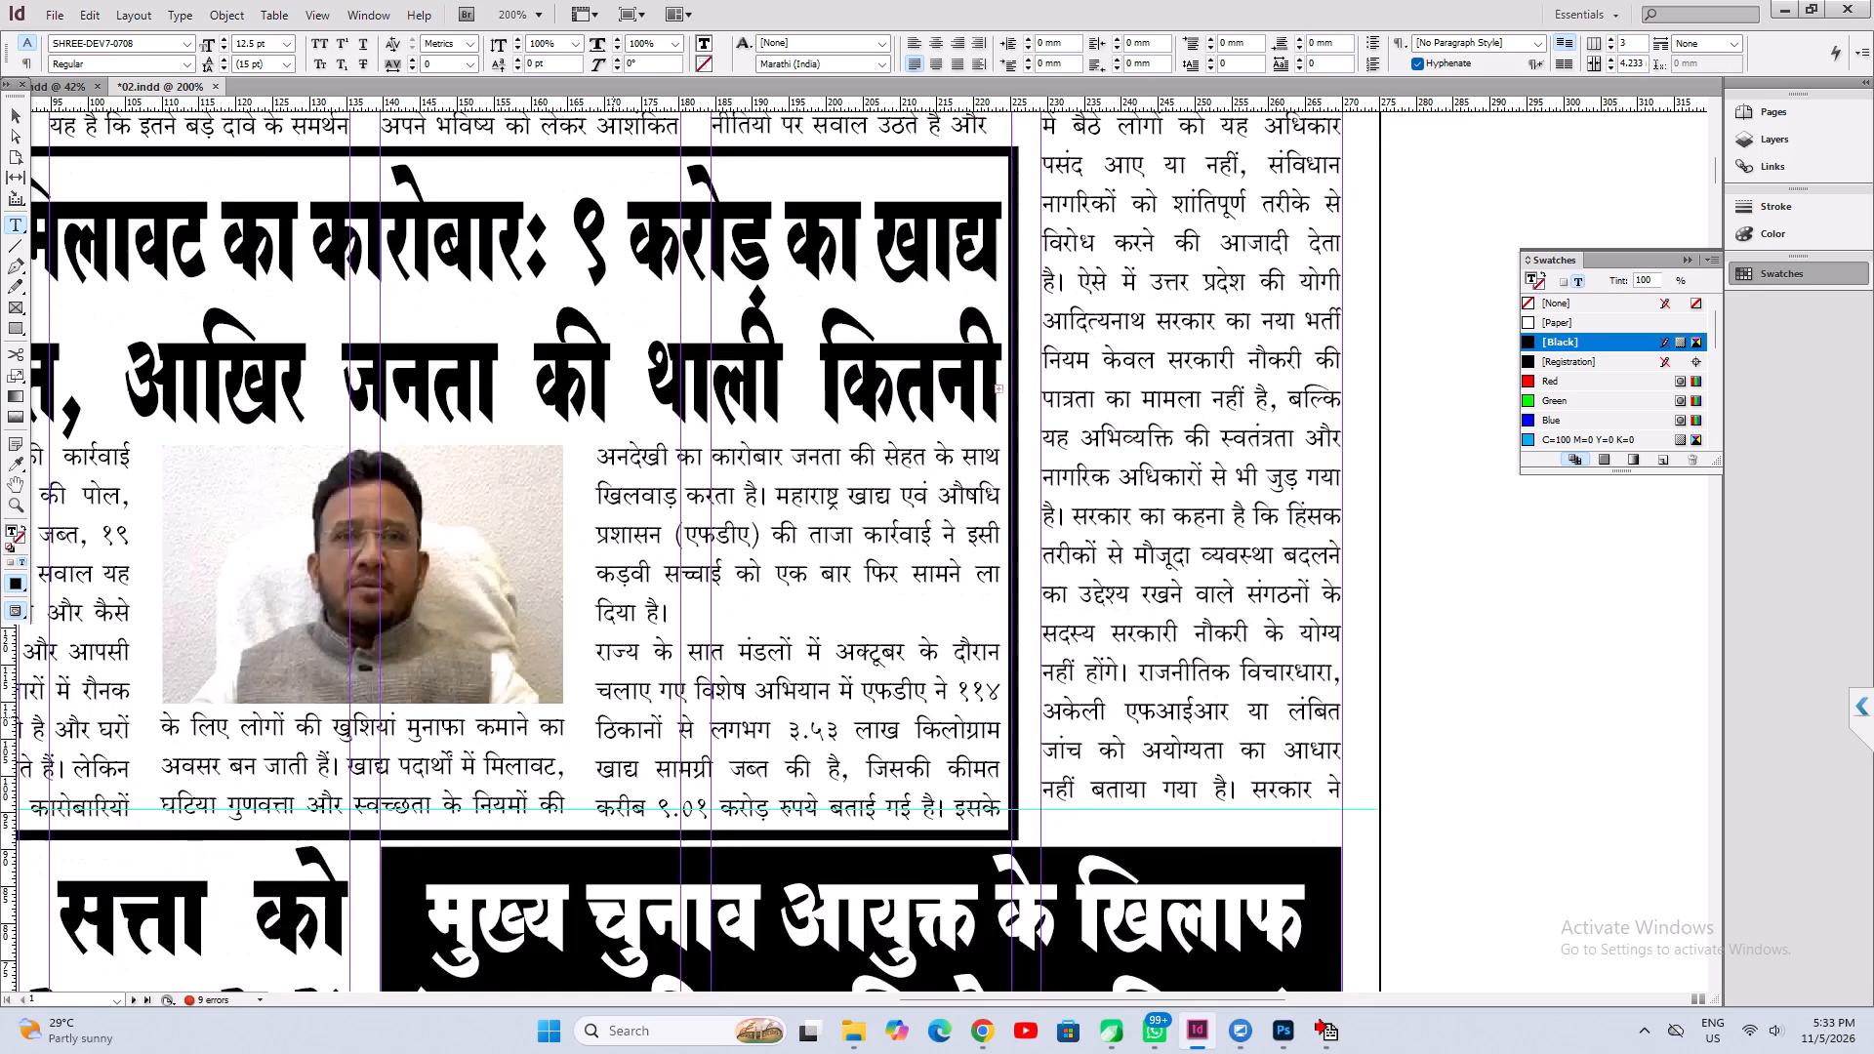
{"action": "scroll", "coordinate": [613, 720], "scroll_direction": "down", "scroll_amount": 1}
{"action": "key", "text": "ctrl+1"}
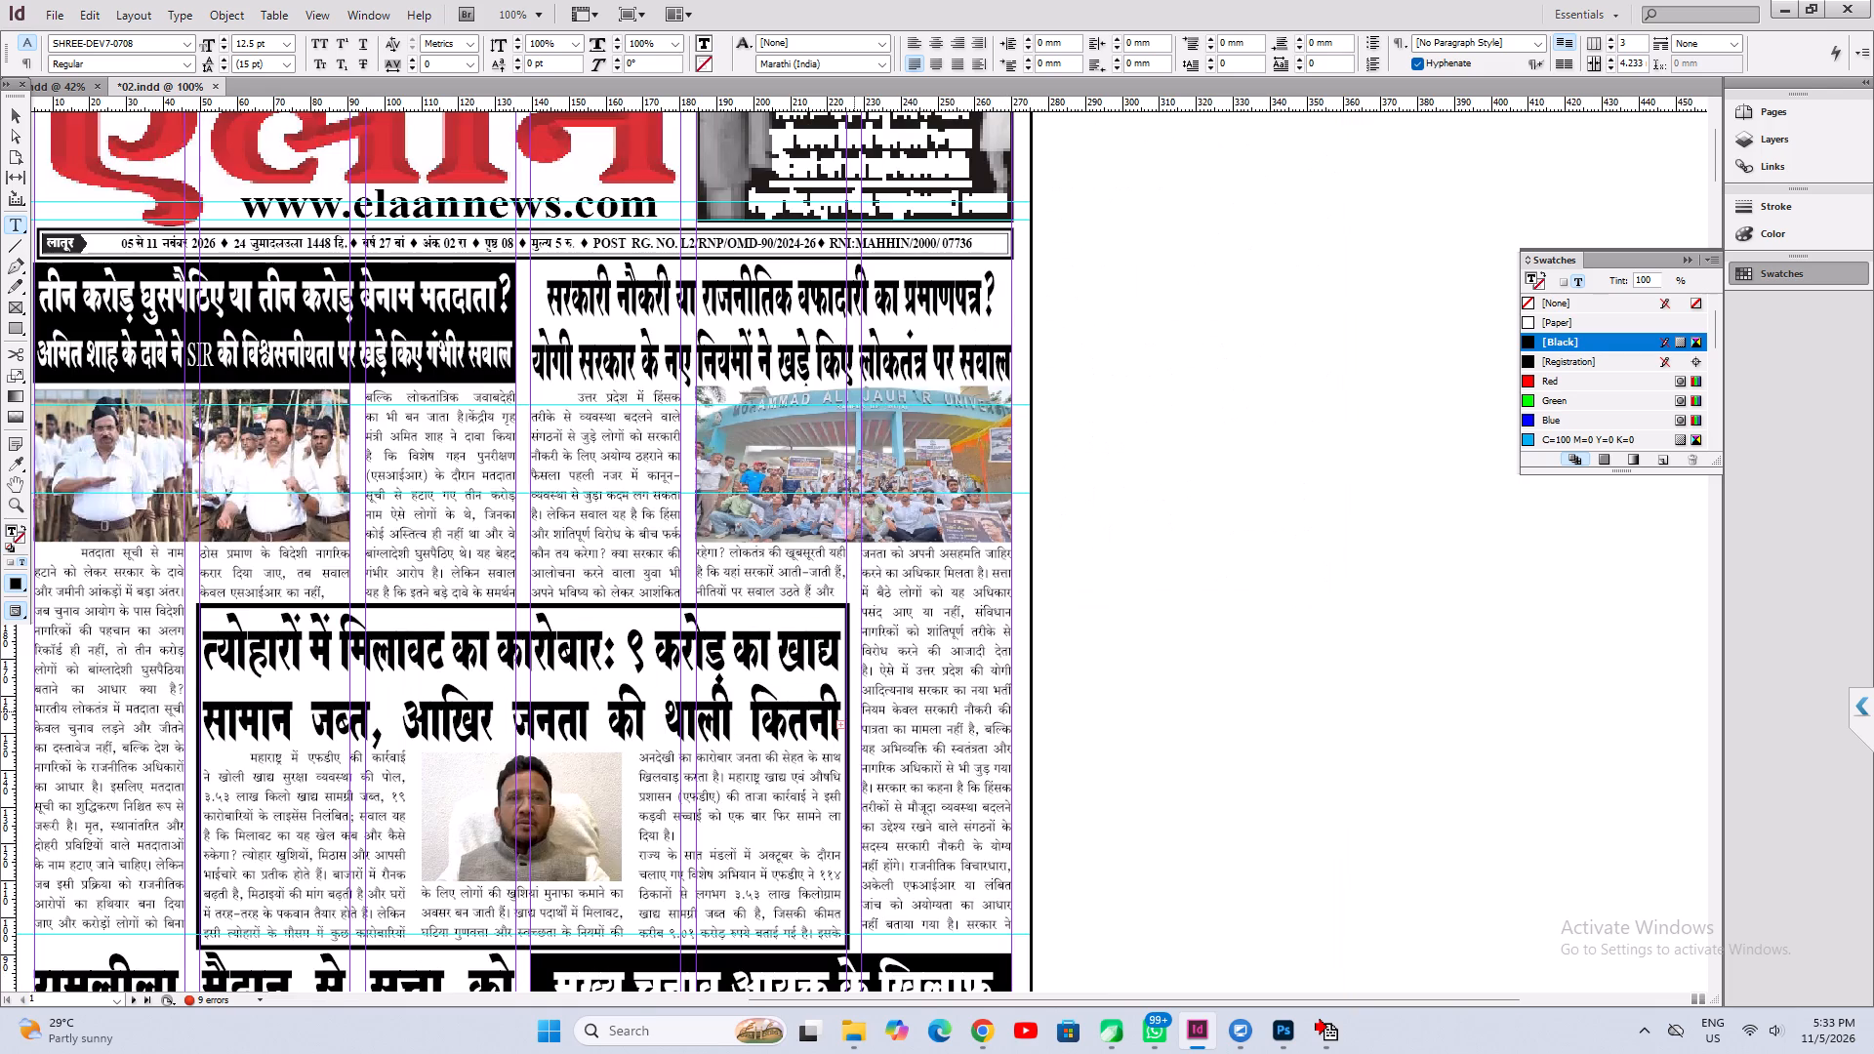
{"action": "left_click_drag", "start_coordinate": [1156, 724], "coordinate": [1198, 511], "text": "alt"}
{"action": "left_click", "coordinate": [10, 119]}
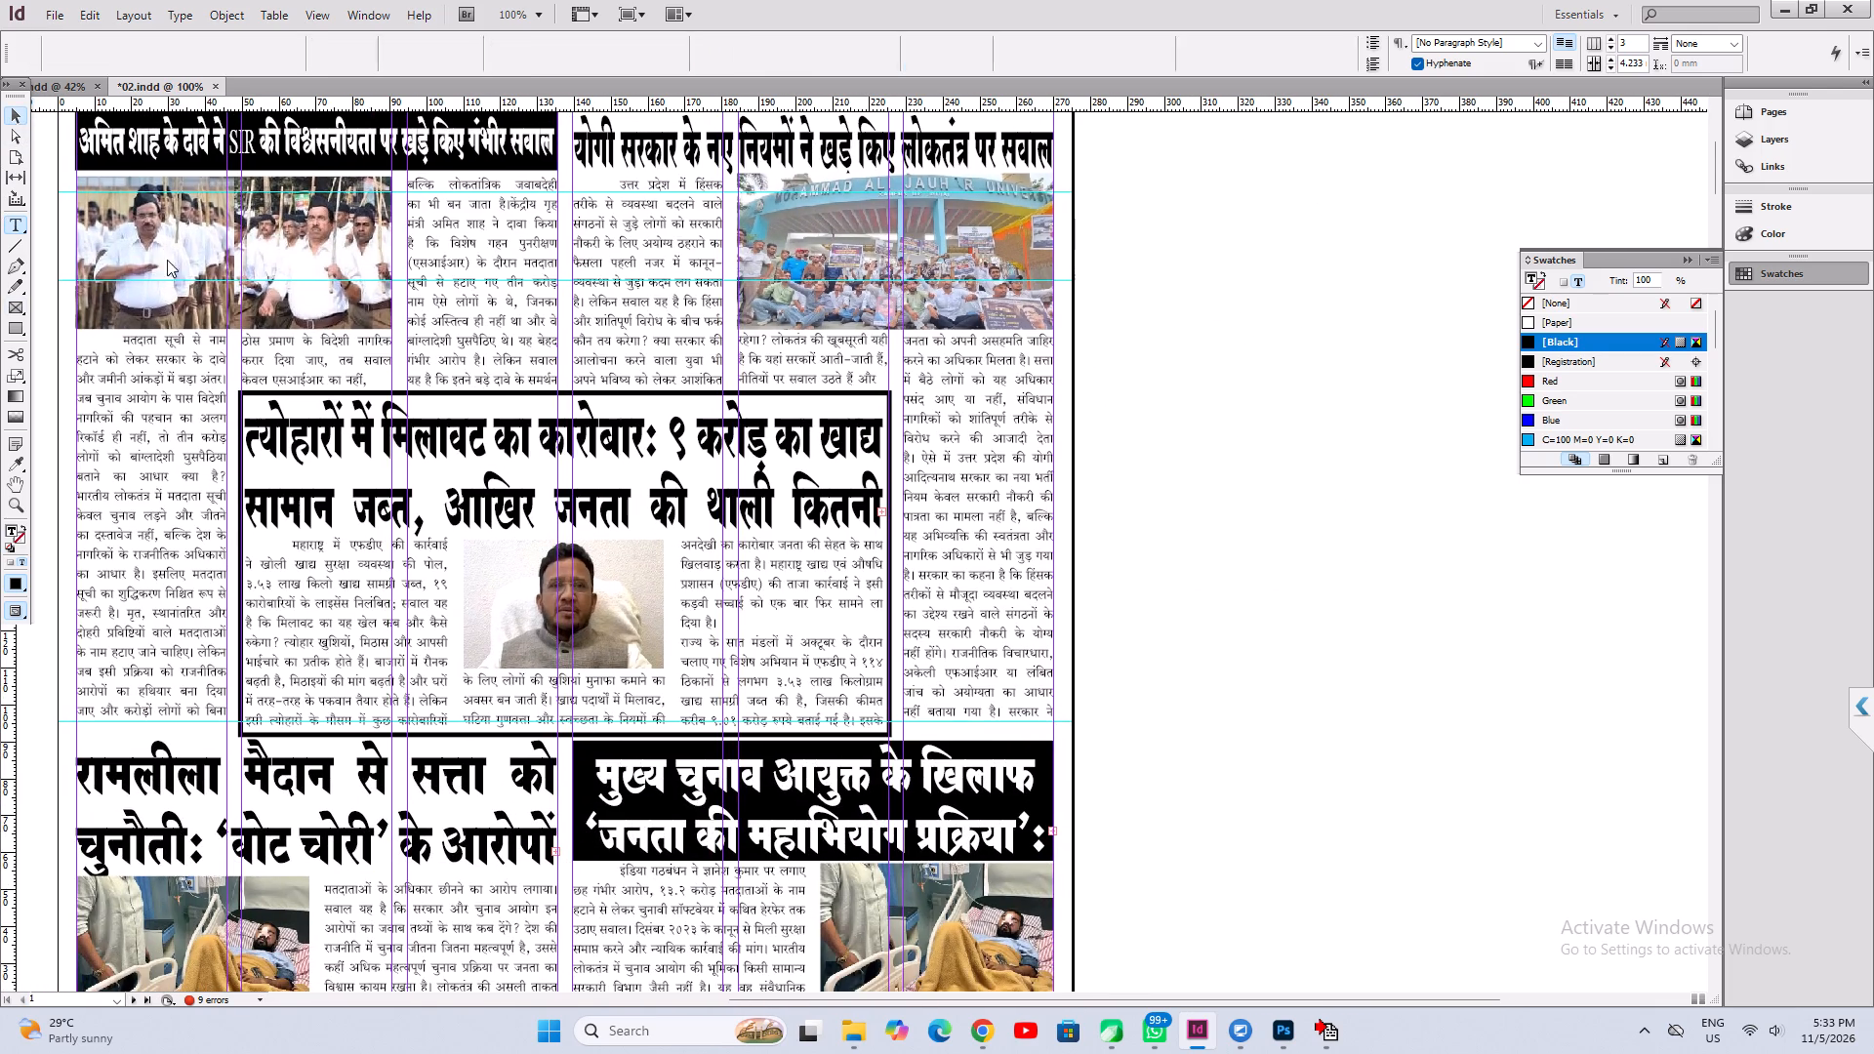
{"action": "left_click", "coordinate": [871, 516]}
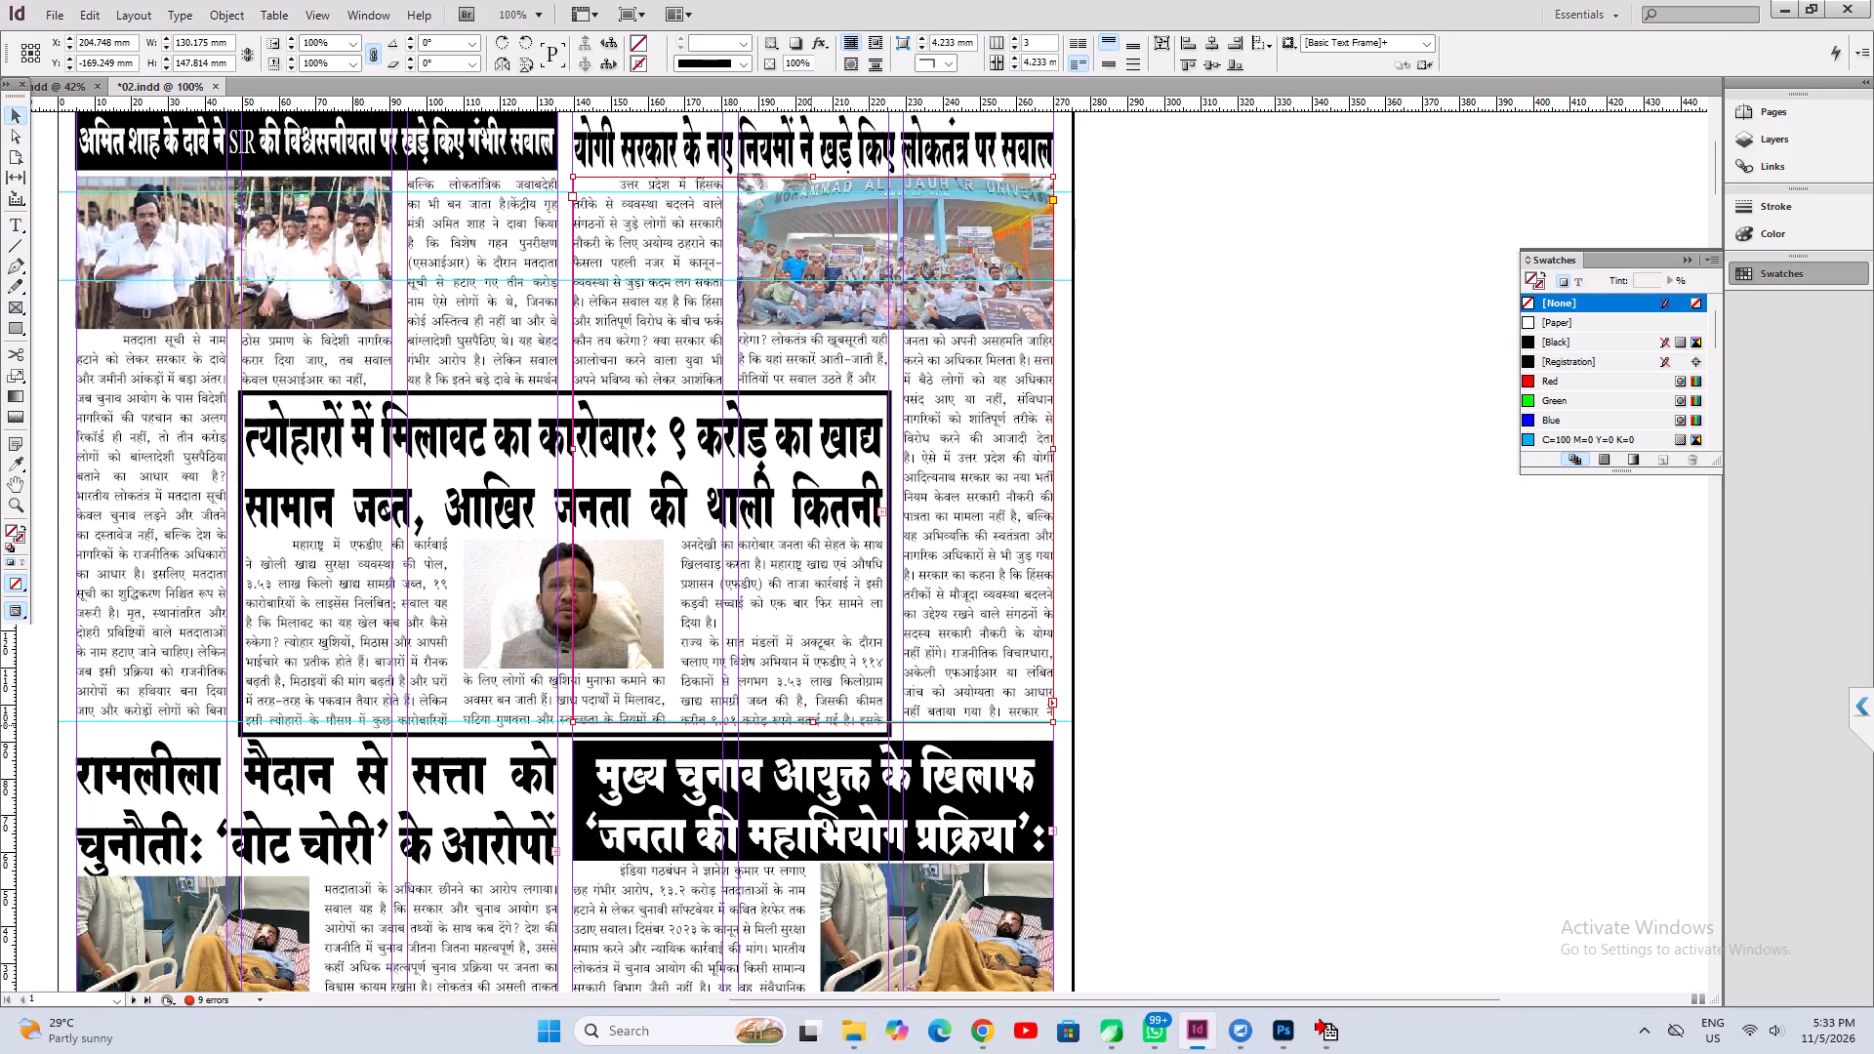
{"action": "left_click_drag", "start_coordinate": [811, 722], "coordinate": [810, 740]}
Extend the bottom edge of the lead article's text frame to a height of about 152.7 mm.
{"action": "key", "text": "space"}
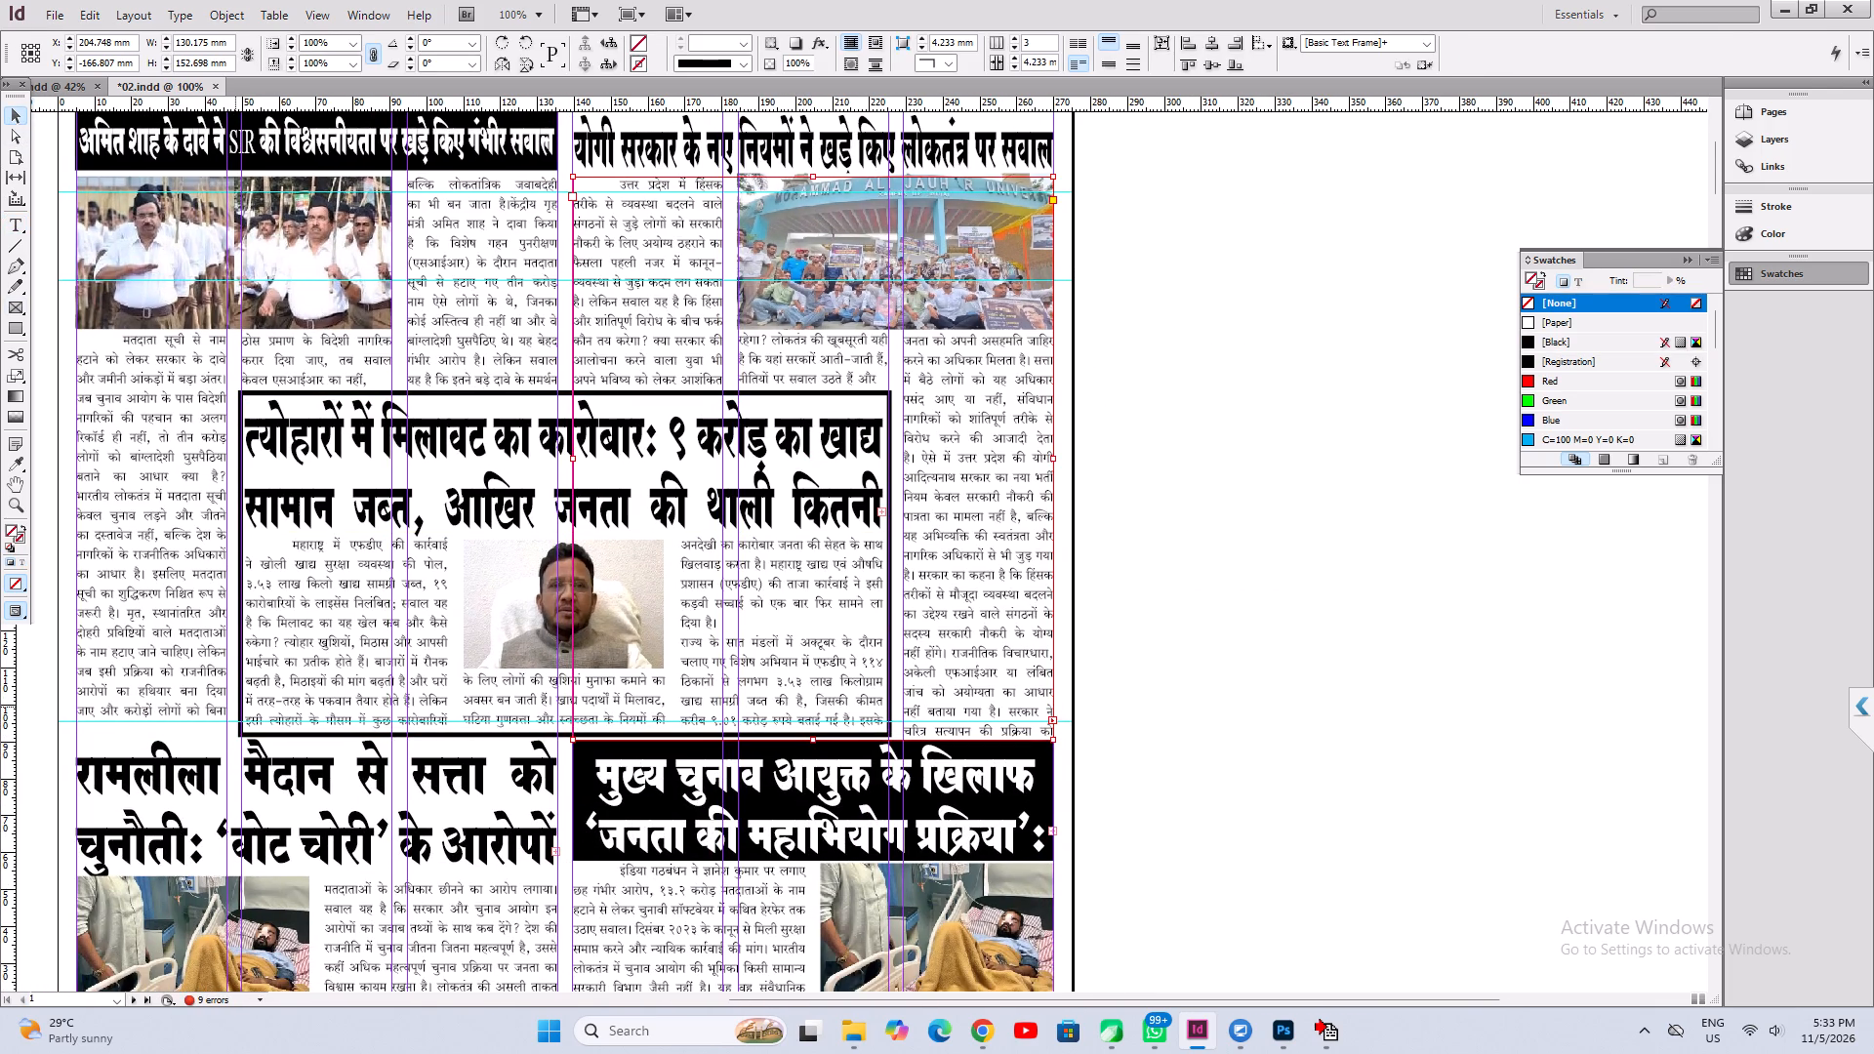
{"action": "left_click_drag", "start_coordinate": [294, 709], "coordinate": [344, 709]}
{"action": "left_click", "coordinate": [235, 668]}
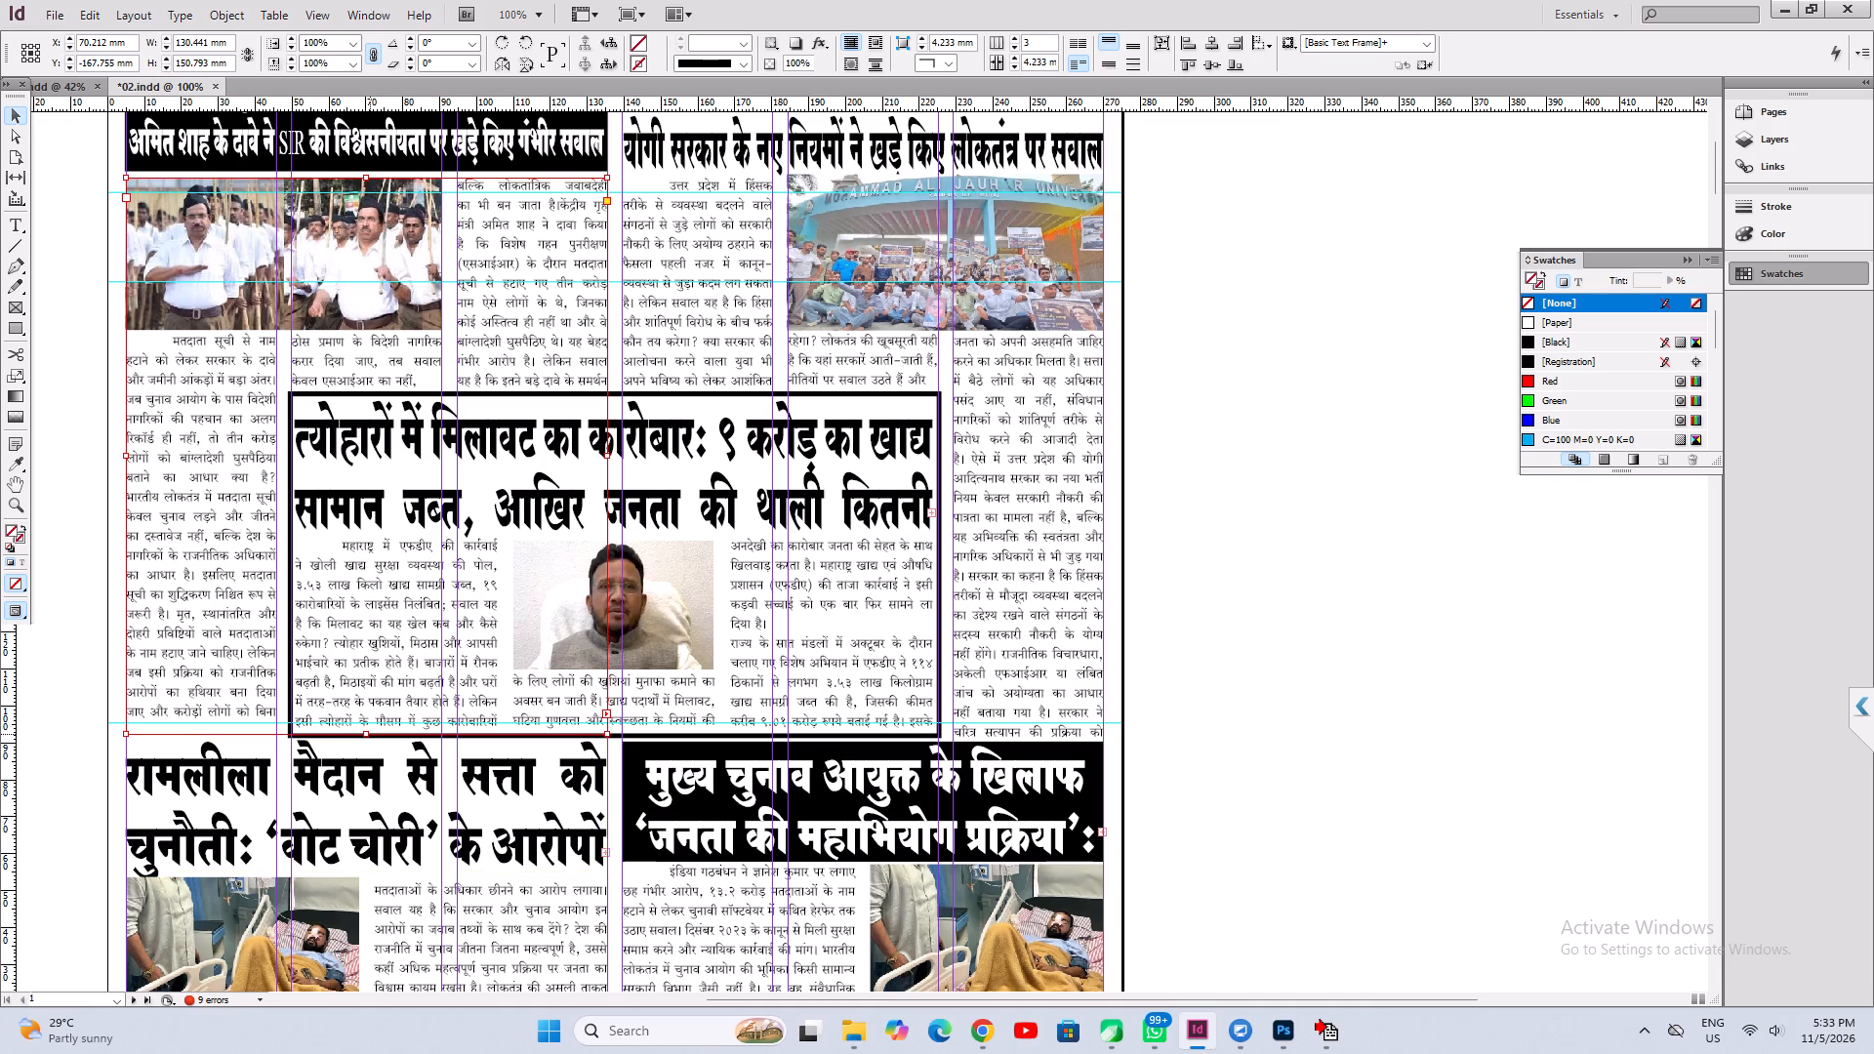
{"action": "left_click", "coordinate": [370, 734]}
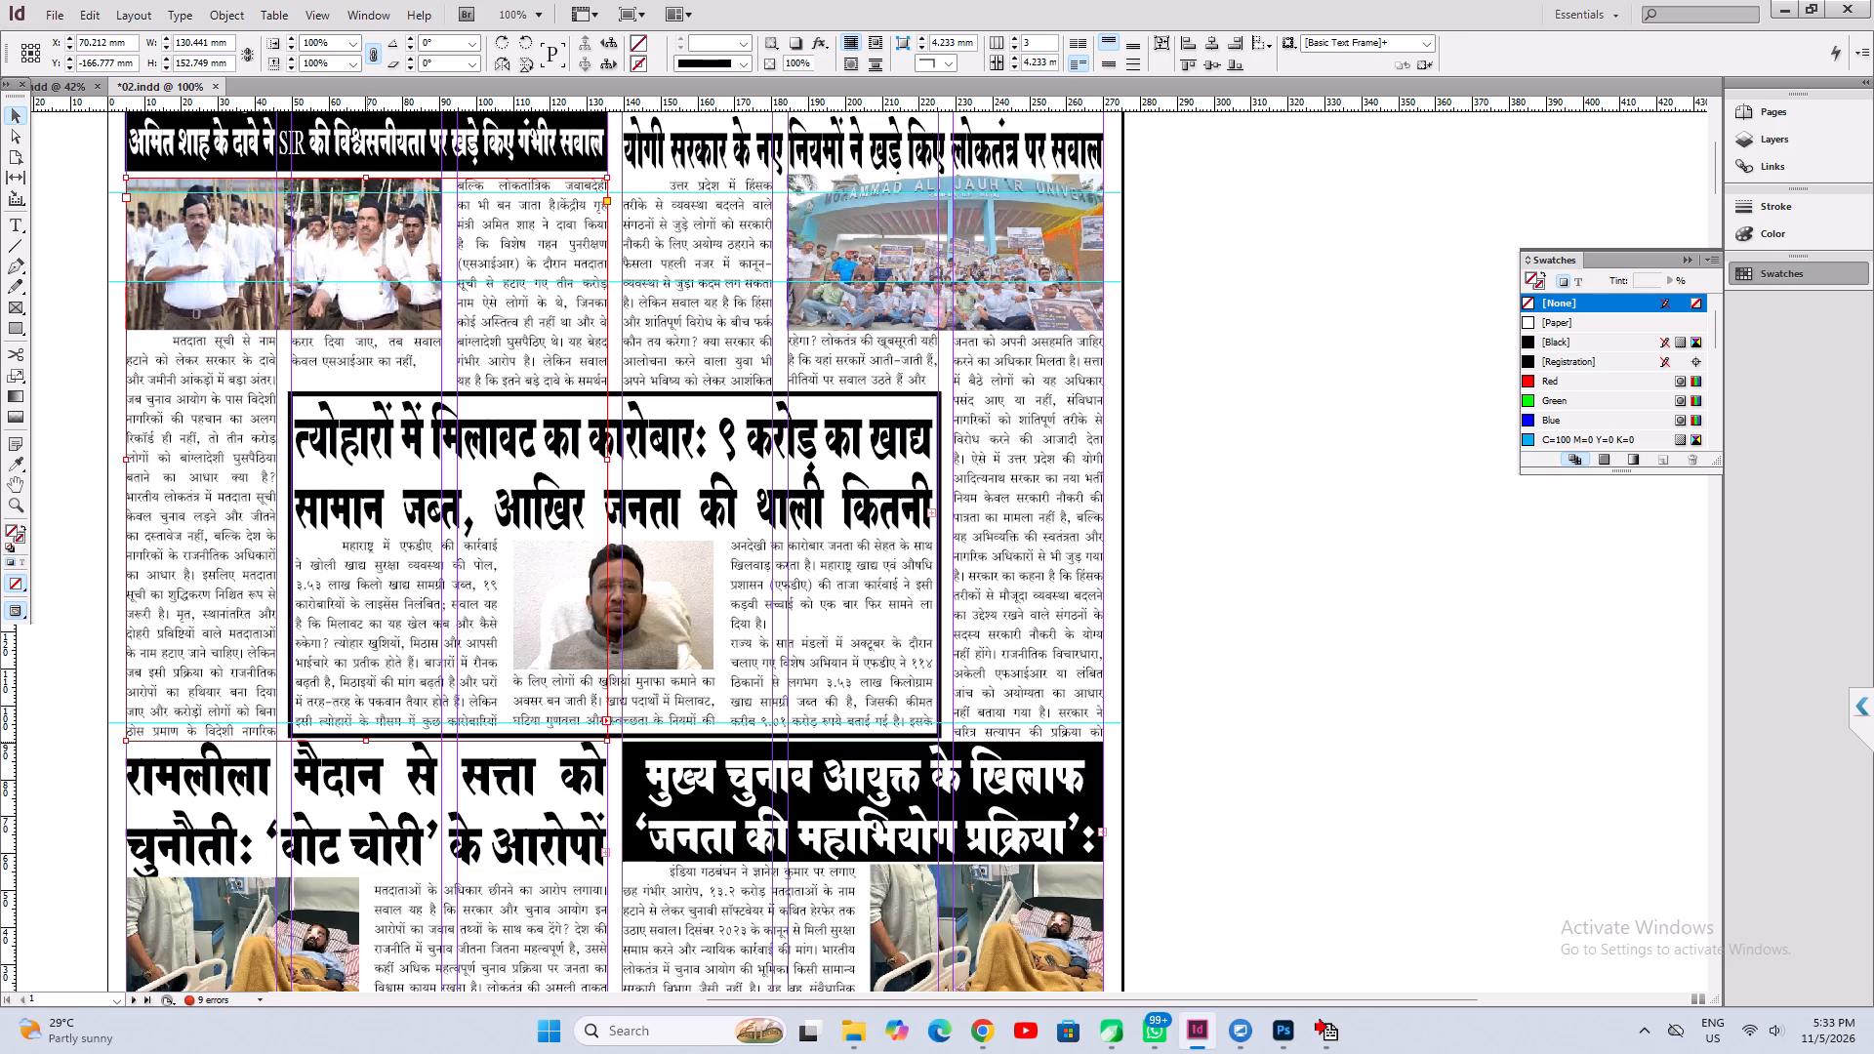
Move the lead article's second-column break from after "केवल एसआईआर का नहीं," to after "लोकतांत्रिक जवाबदेही का भी बन".
{"action": "left_click", "coordinate": [14, 227]}
{"action": "left_click", "coordinate": [296, 367]}
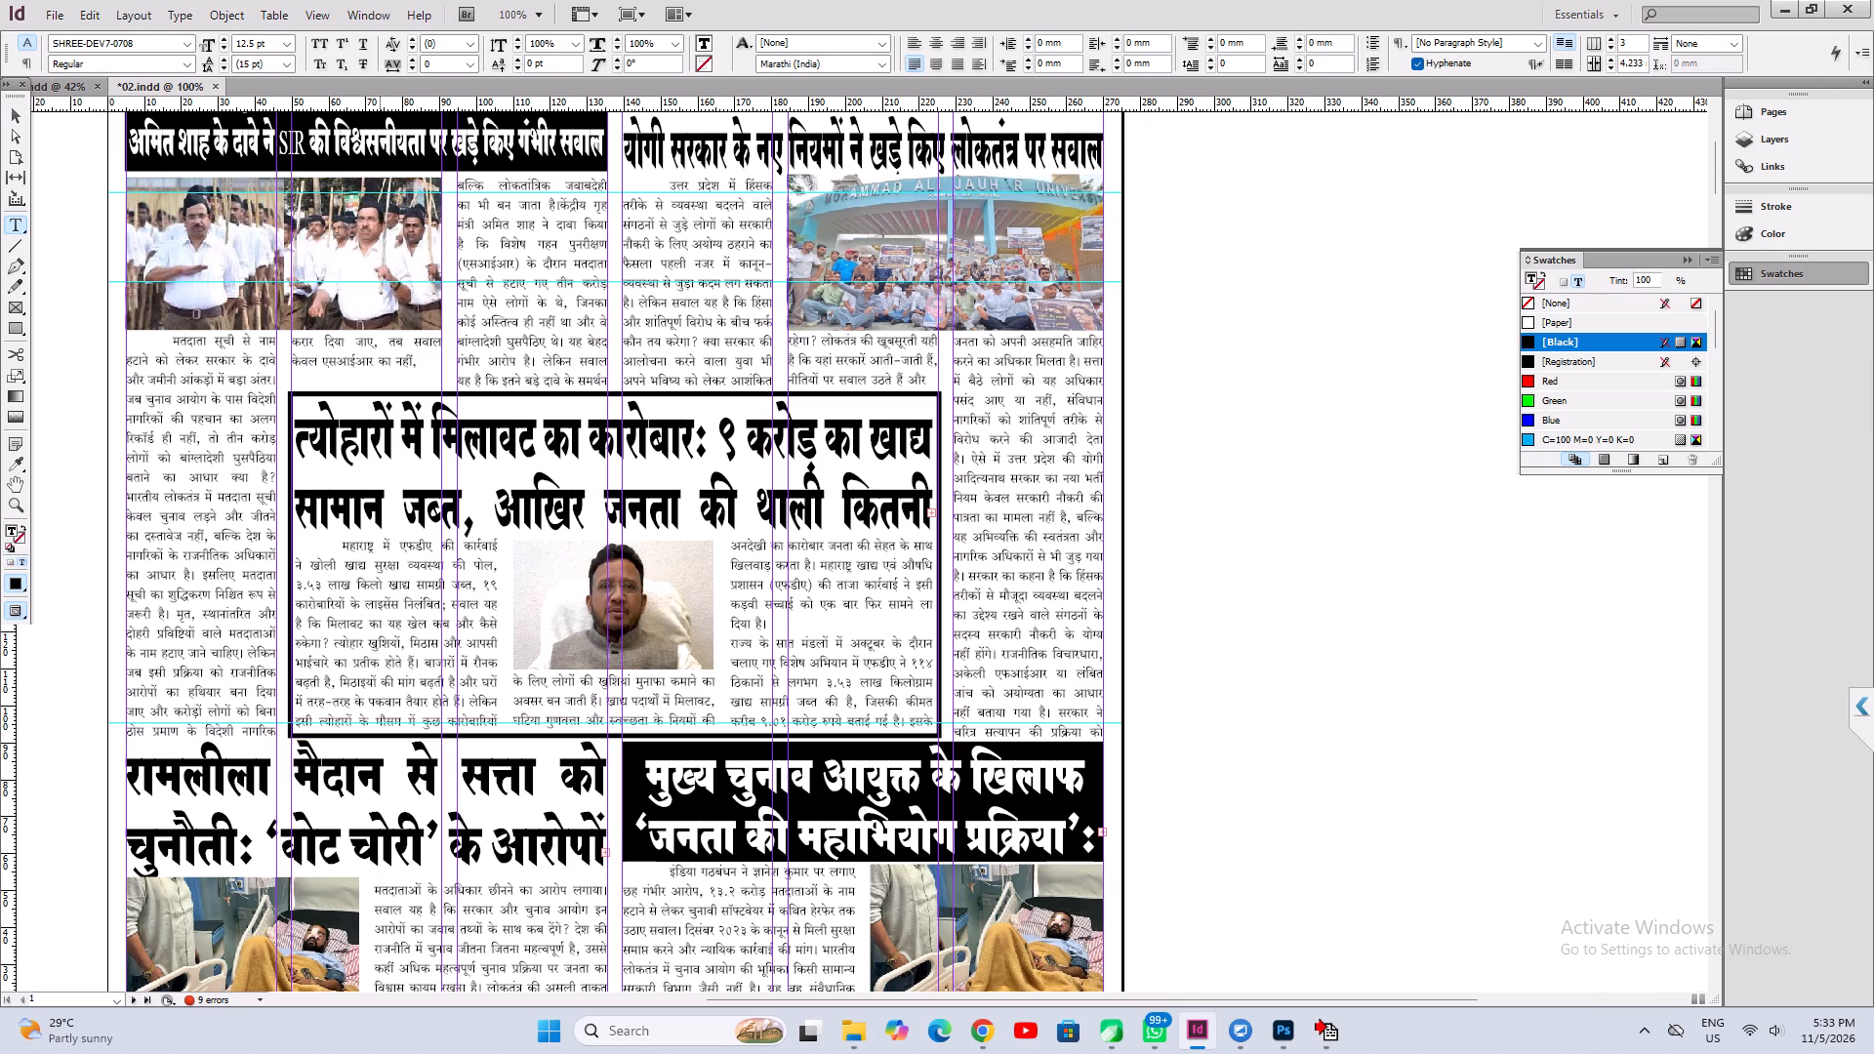
{"action": "key", "text": "End"}
{"action": "key", "text": "Delete"}
{"action": "key", "text": "Down"}
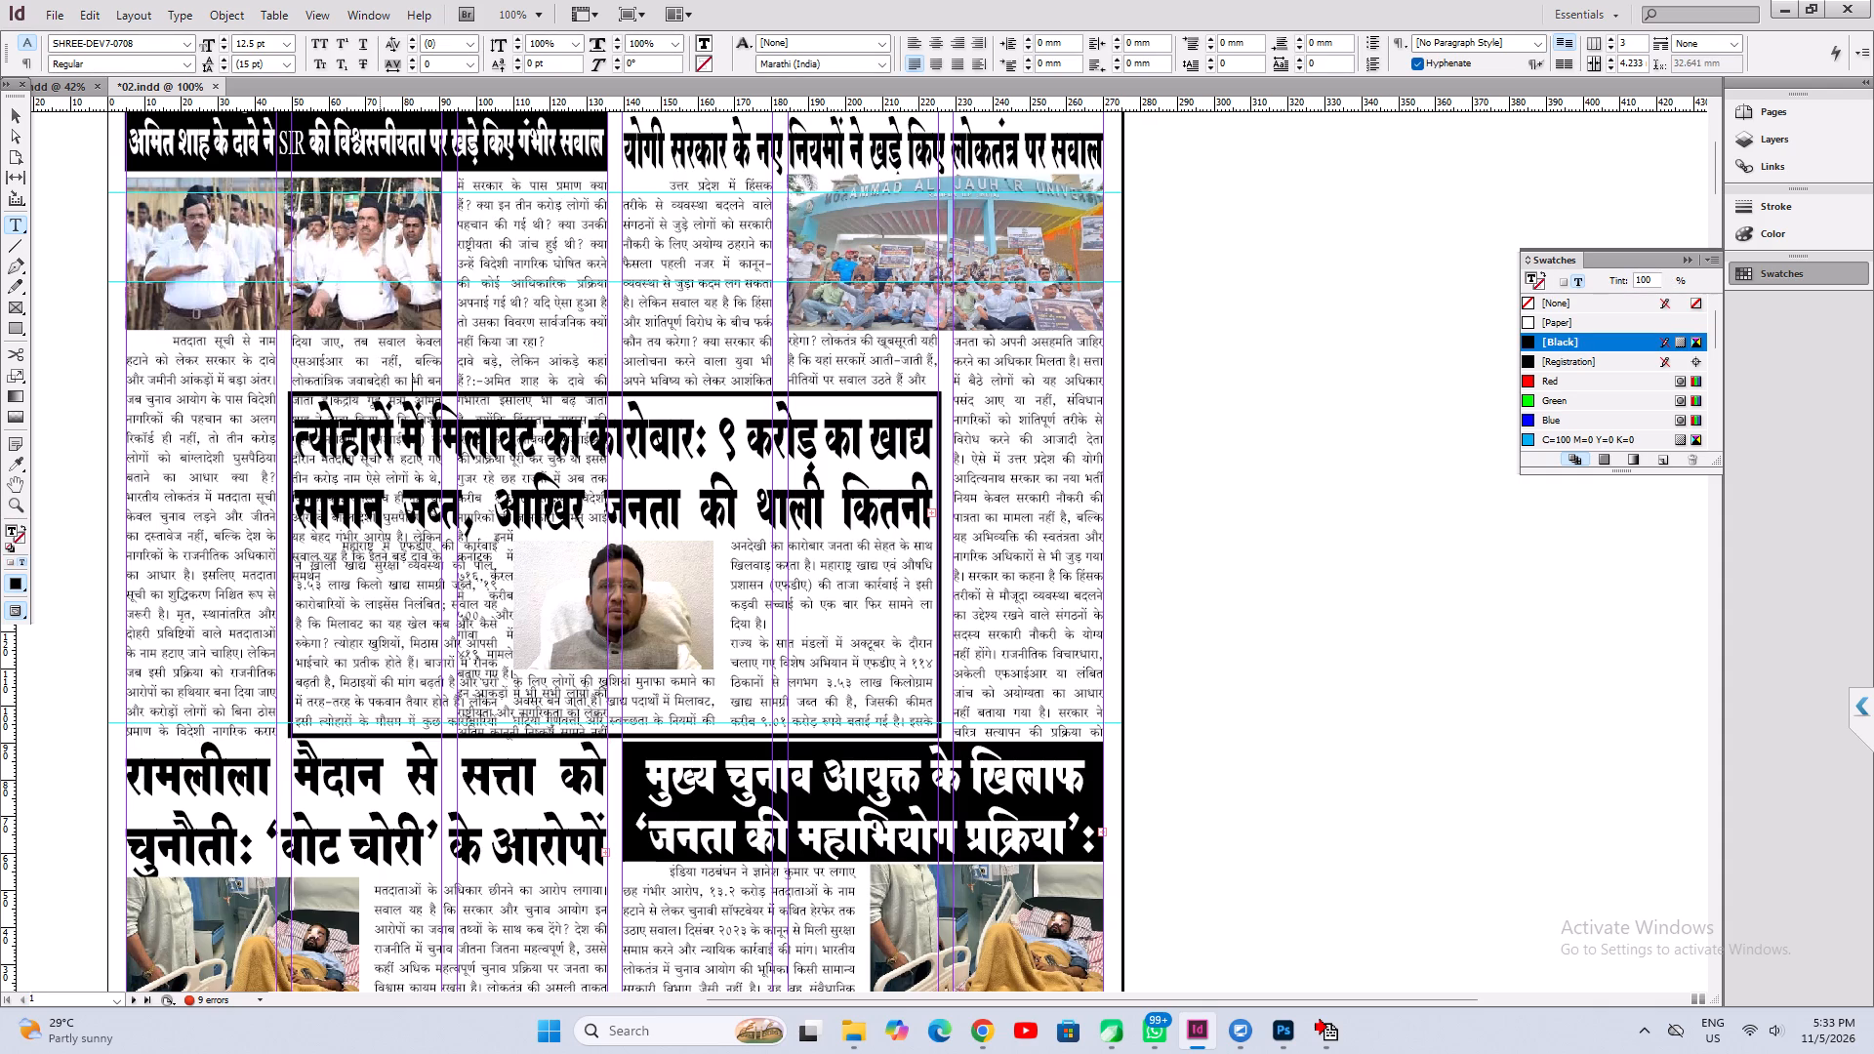
{"action": "key", "text": "End"}
{"action": "key", "text": "Return"}
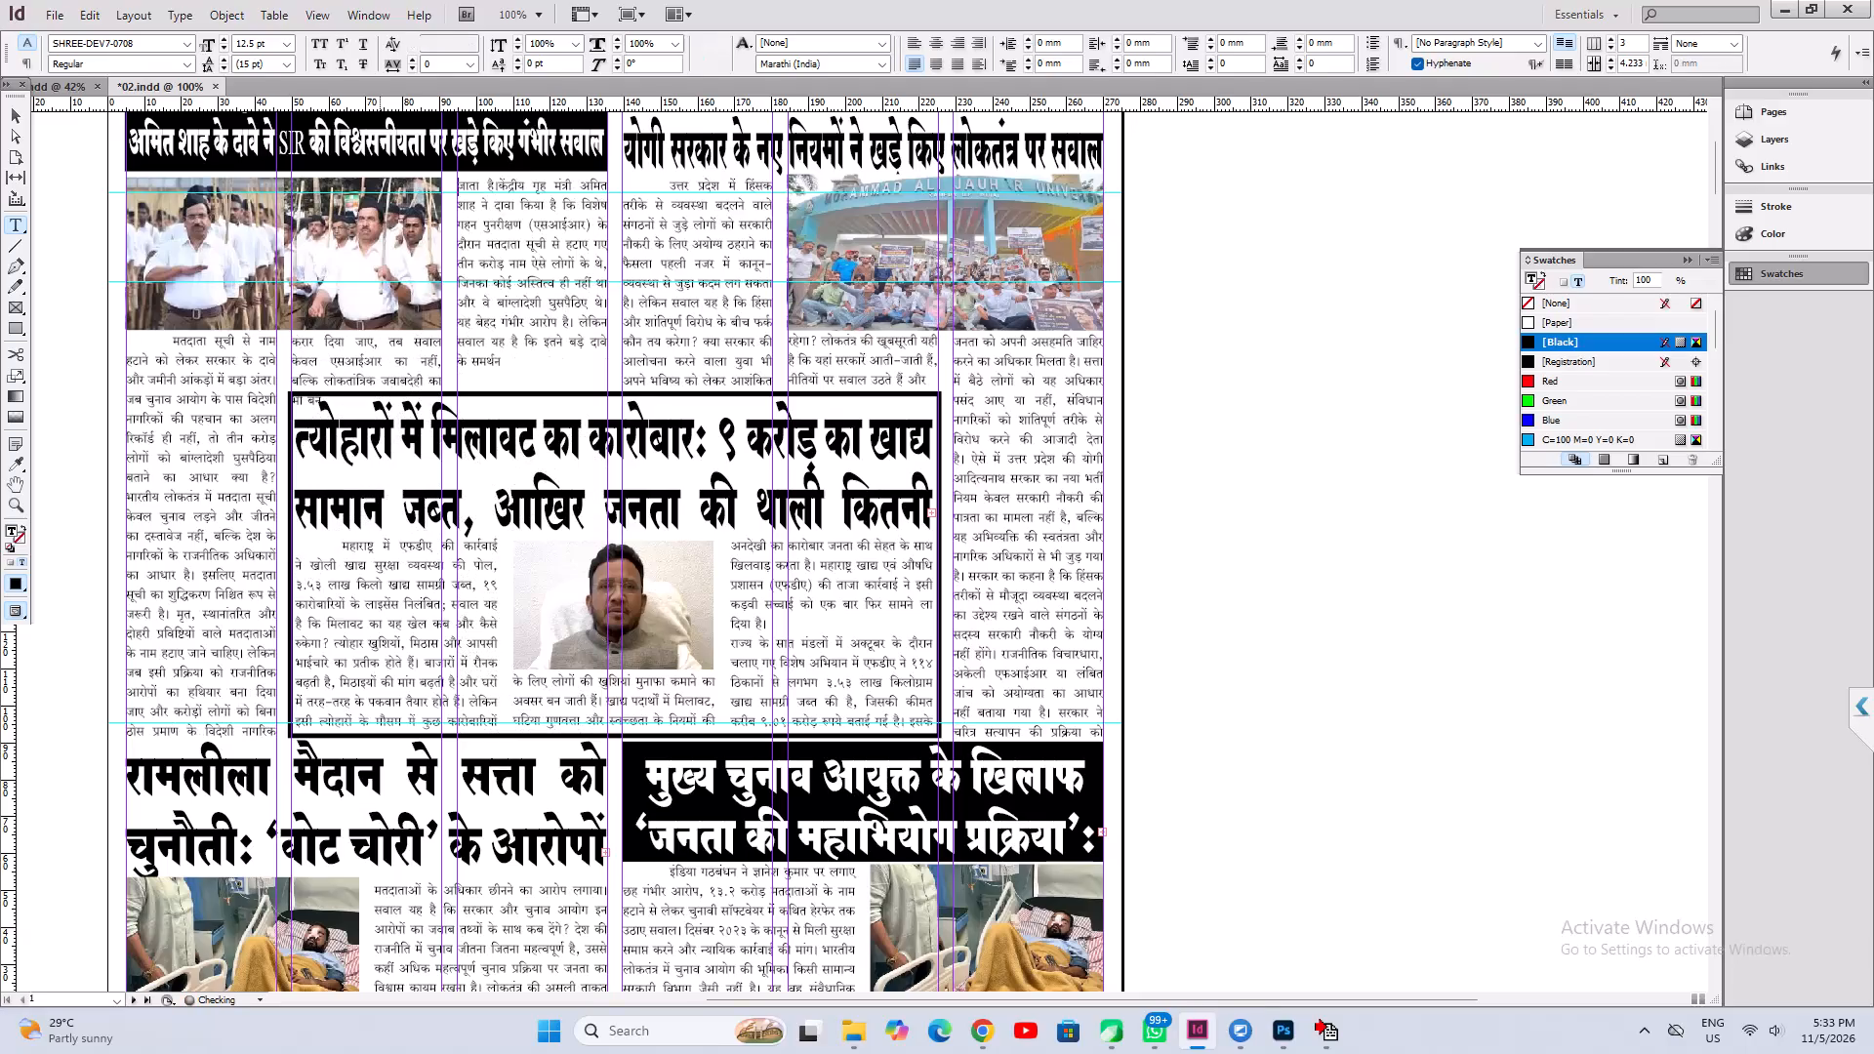
Move the lead article's third-column break from after "दावे के समर्थन" to after "क्या है? क्या इन".
{"action": "left_click", "coordinate": [557, 372]}
{"action": "left_click", "coordinate": [530, 343]}
{"action": "key", "text": "Down"}
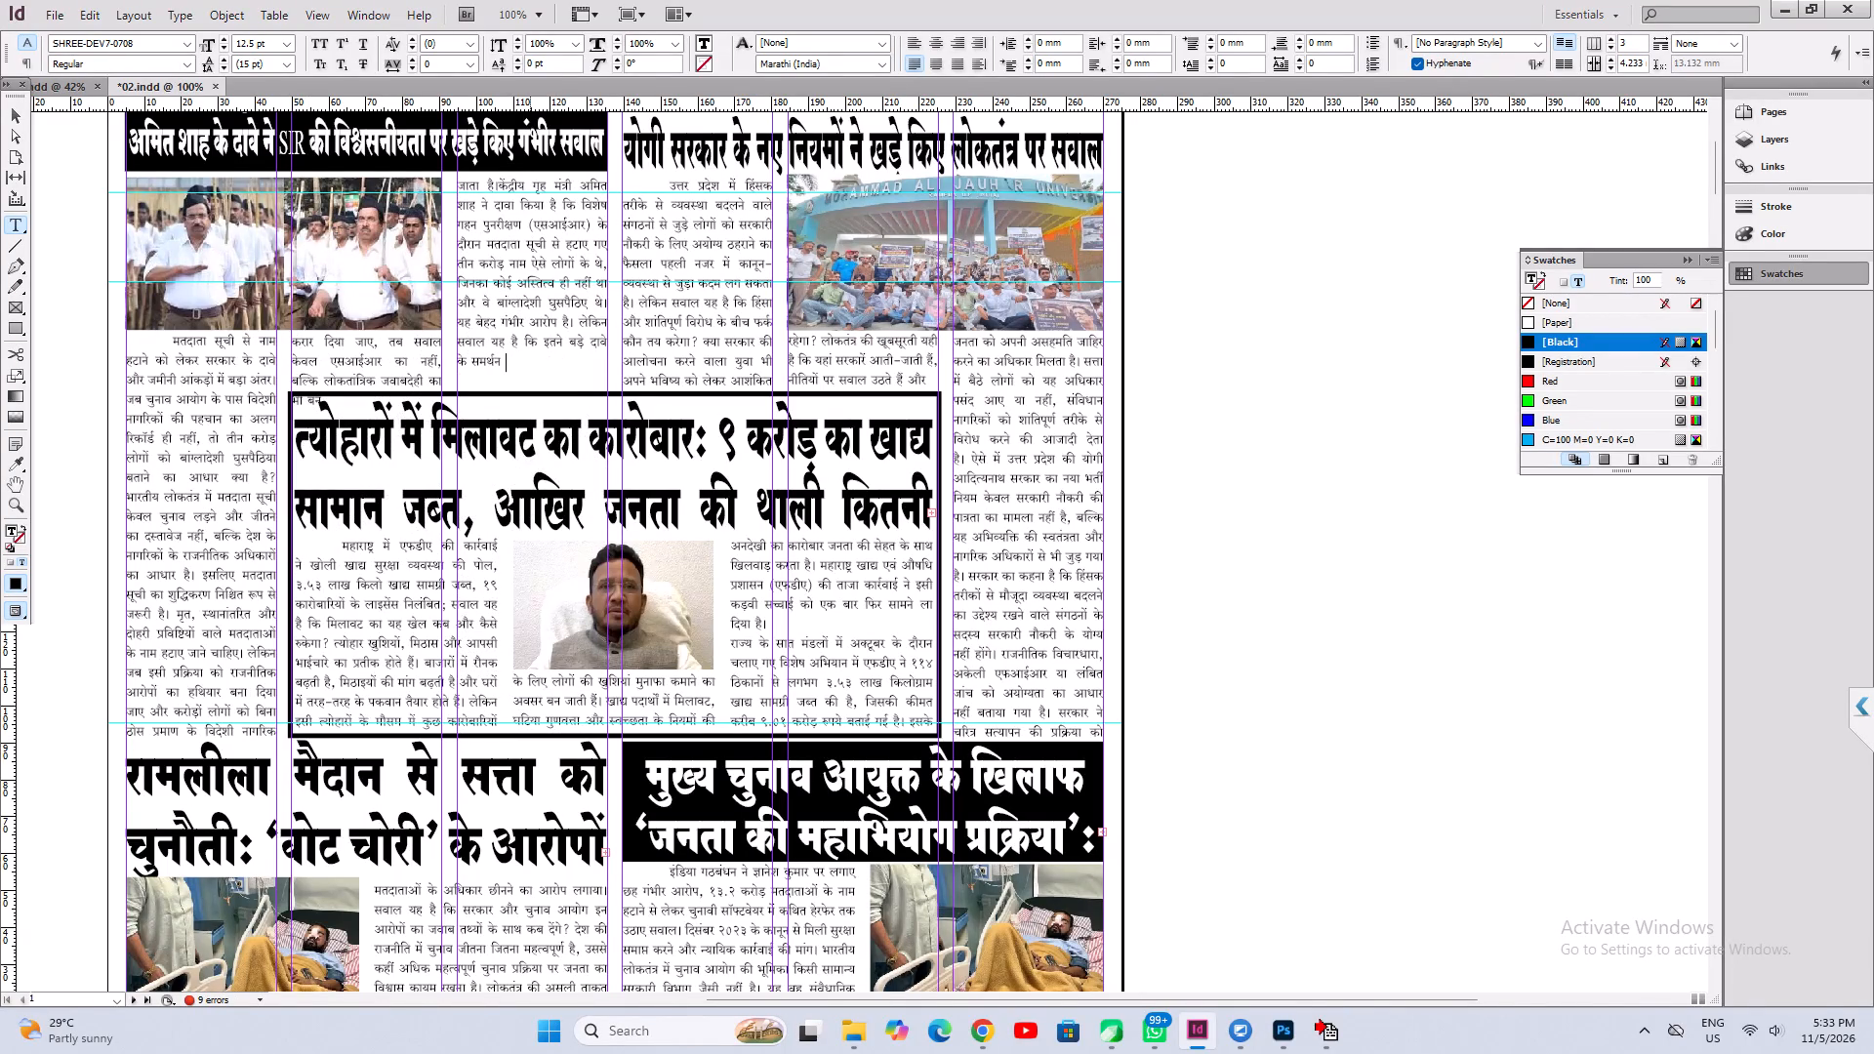
{"action": "key", "text": "Delete"}
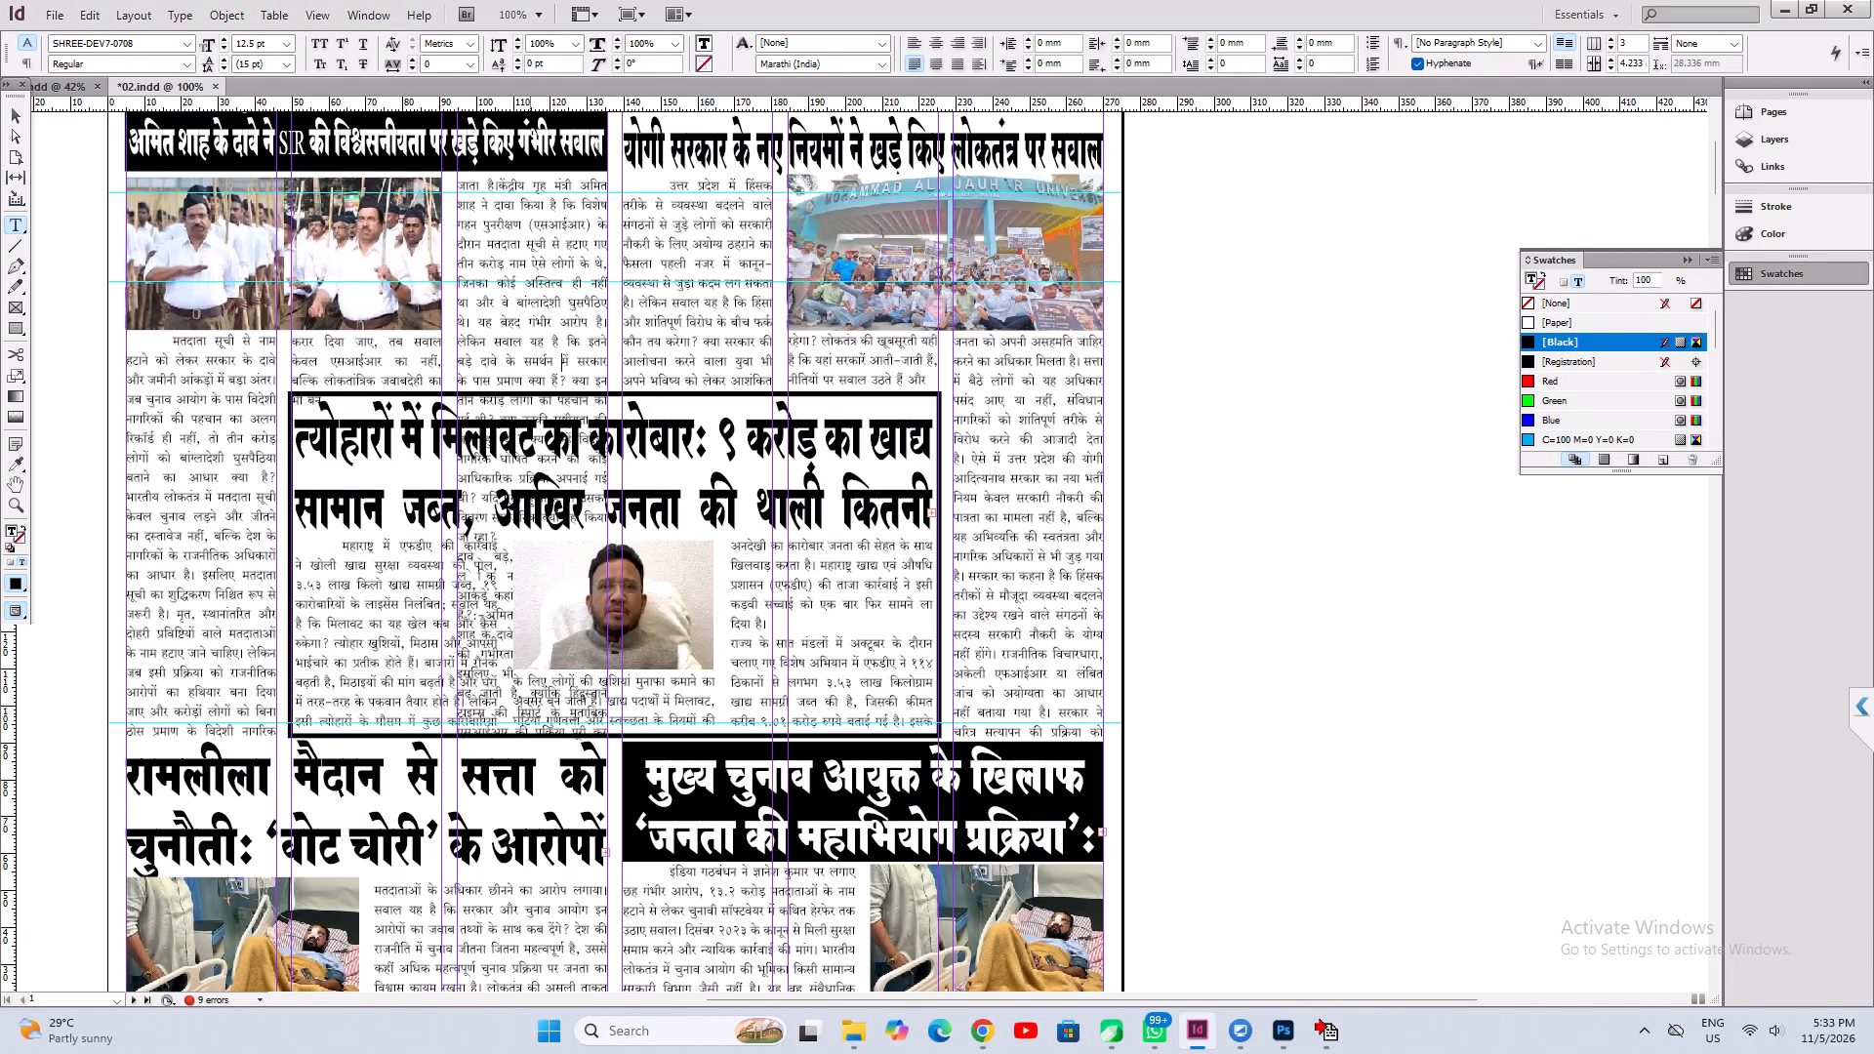
{"action": "key", "text": "Down"}
{"action": "key", "text": "End"}
{"action": "key", "text": "Return"}
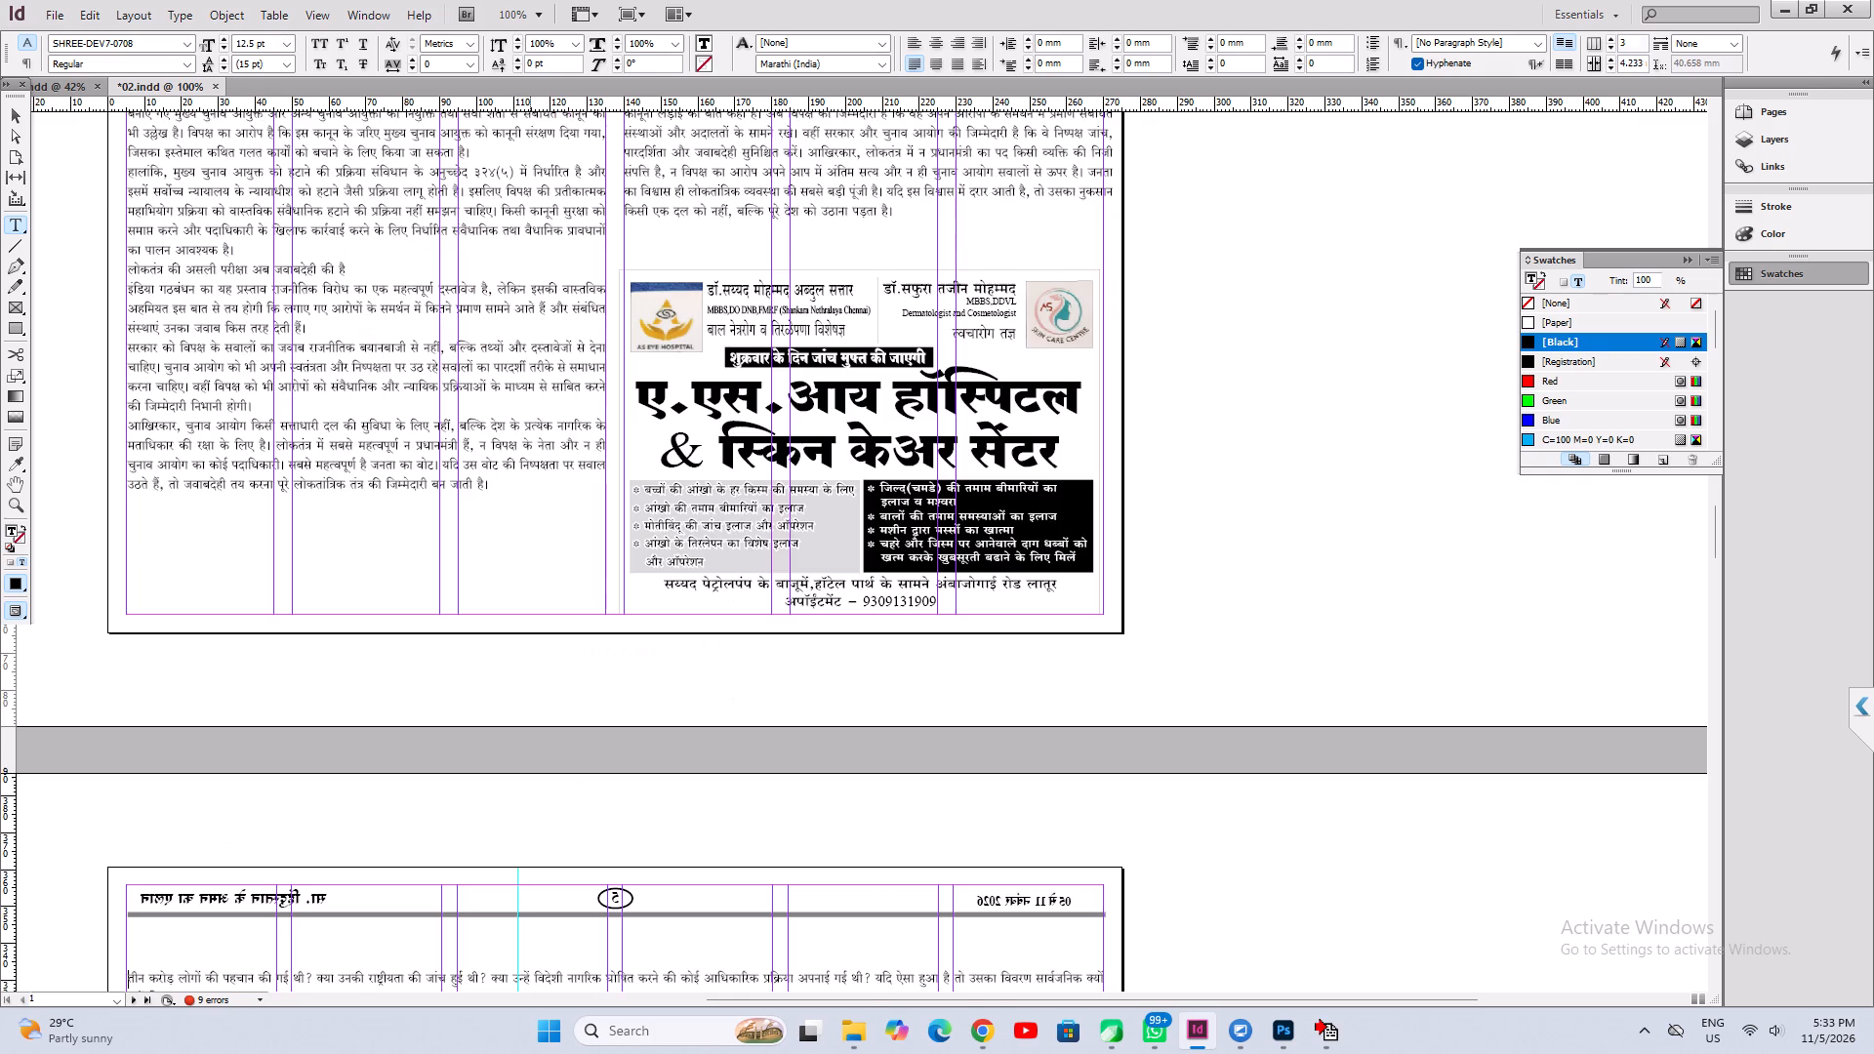
{"action": "key", "text": "Left"}
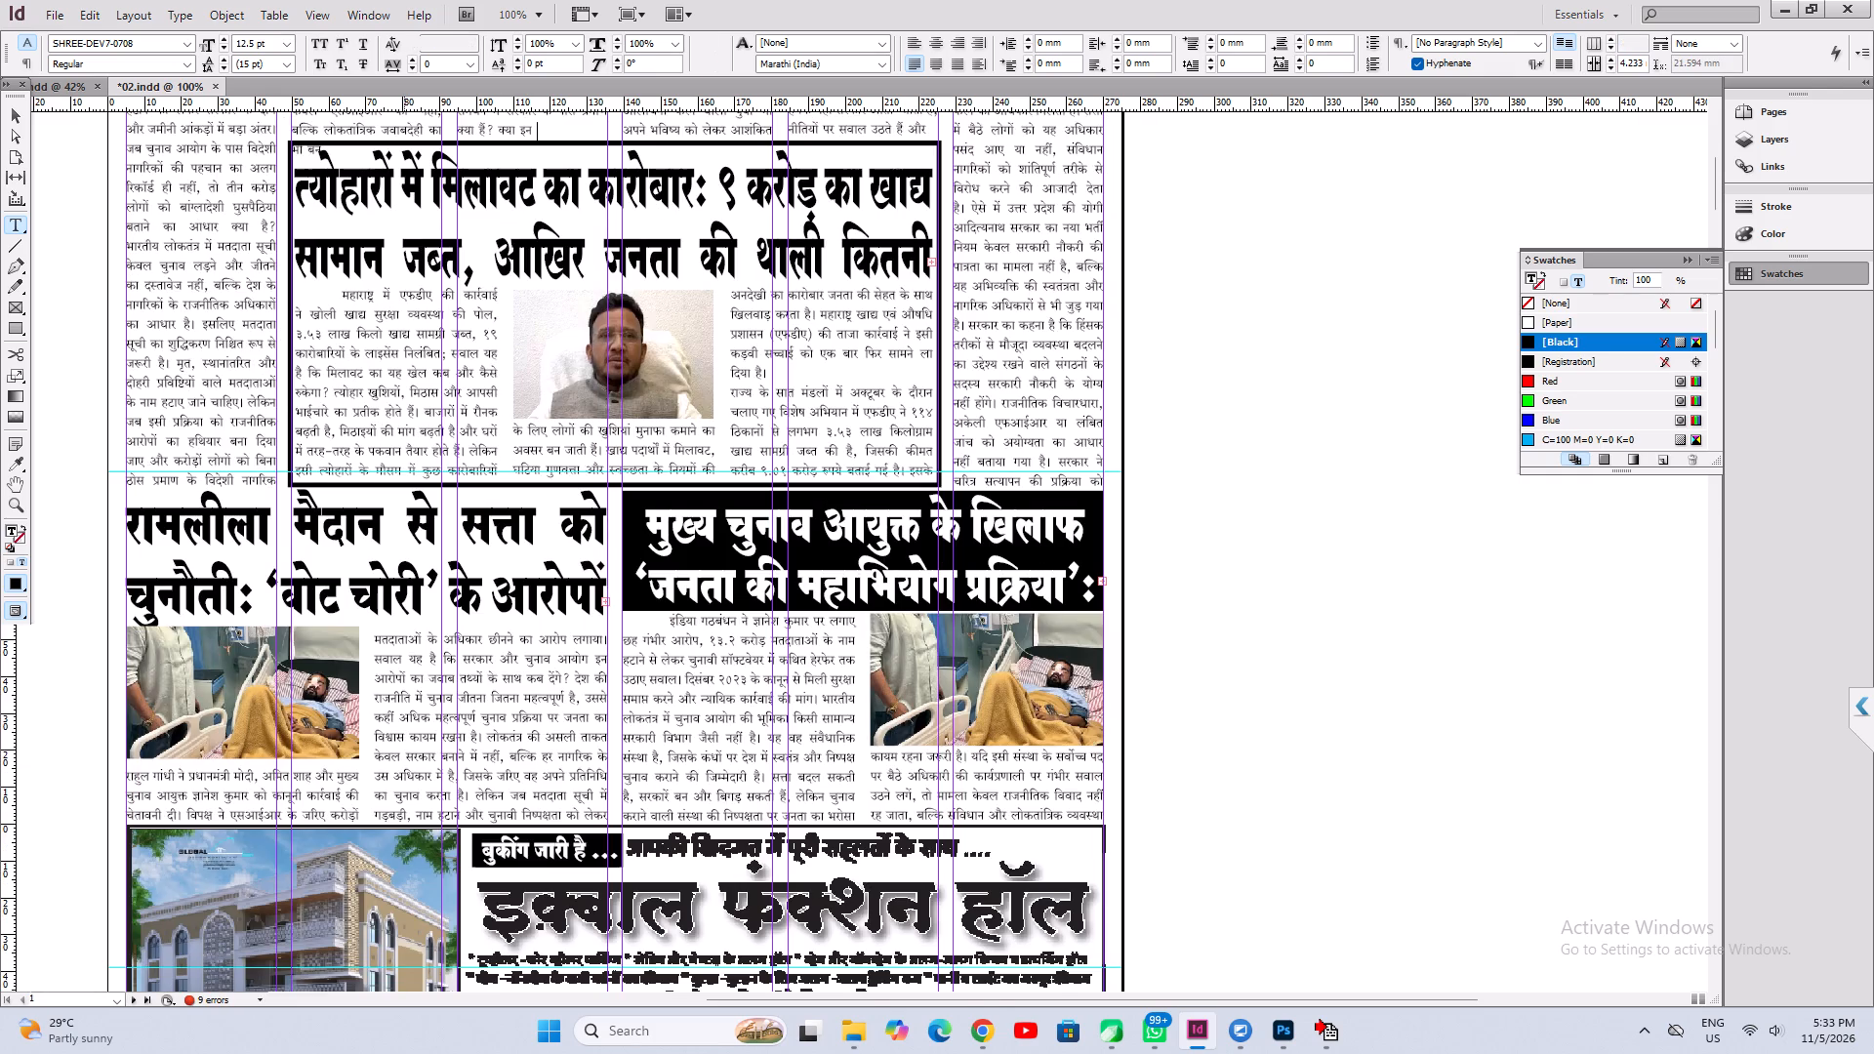
Flow out the boxed headline's overset word "सुरक्षित?" and condense the headline to 60% horizontal scale so it fits on two lines.
{"action": "left_click_drag", "start_coordinate": [392, 443], "coordinate": [393, 600], "text": "alt"}
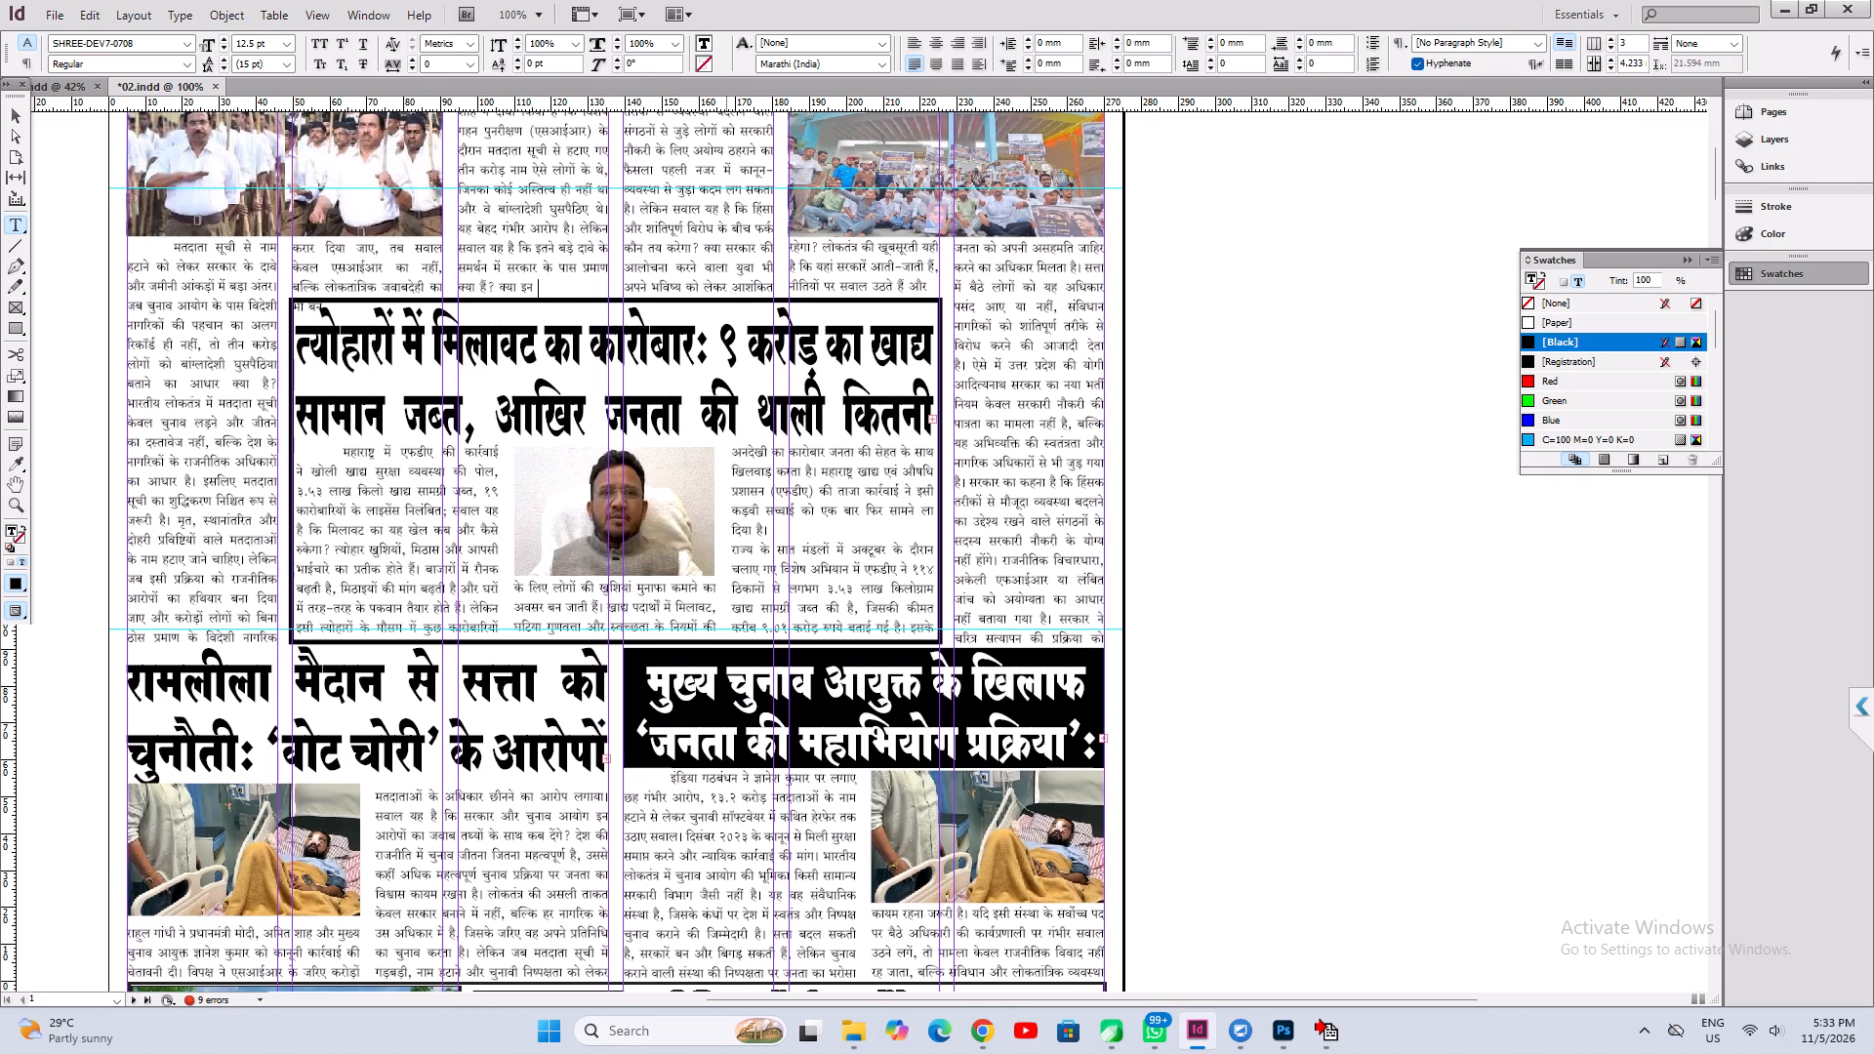
{"action": "left_click", "coordinate": [11, 107]}
{"action": "left_click", "coordinate": [938, 421]}
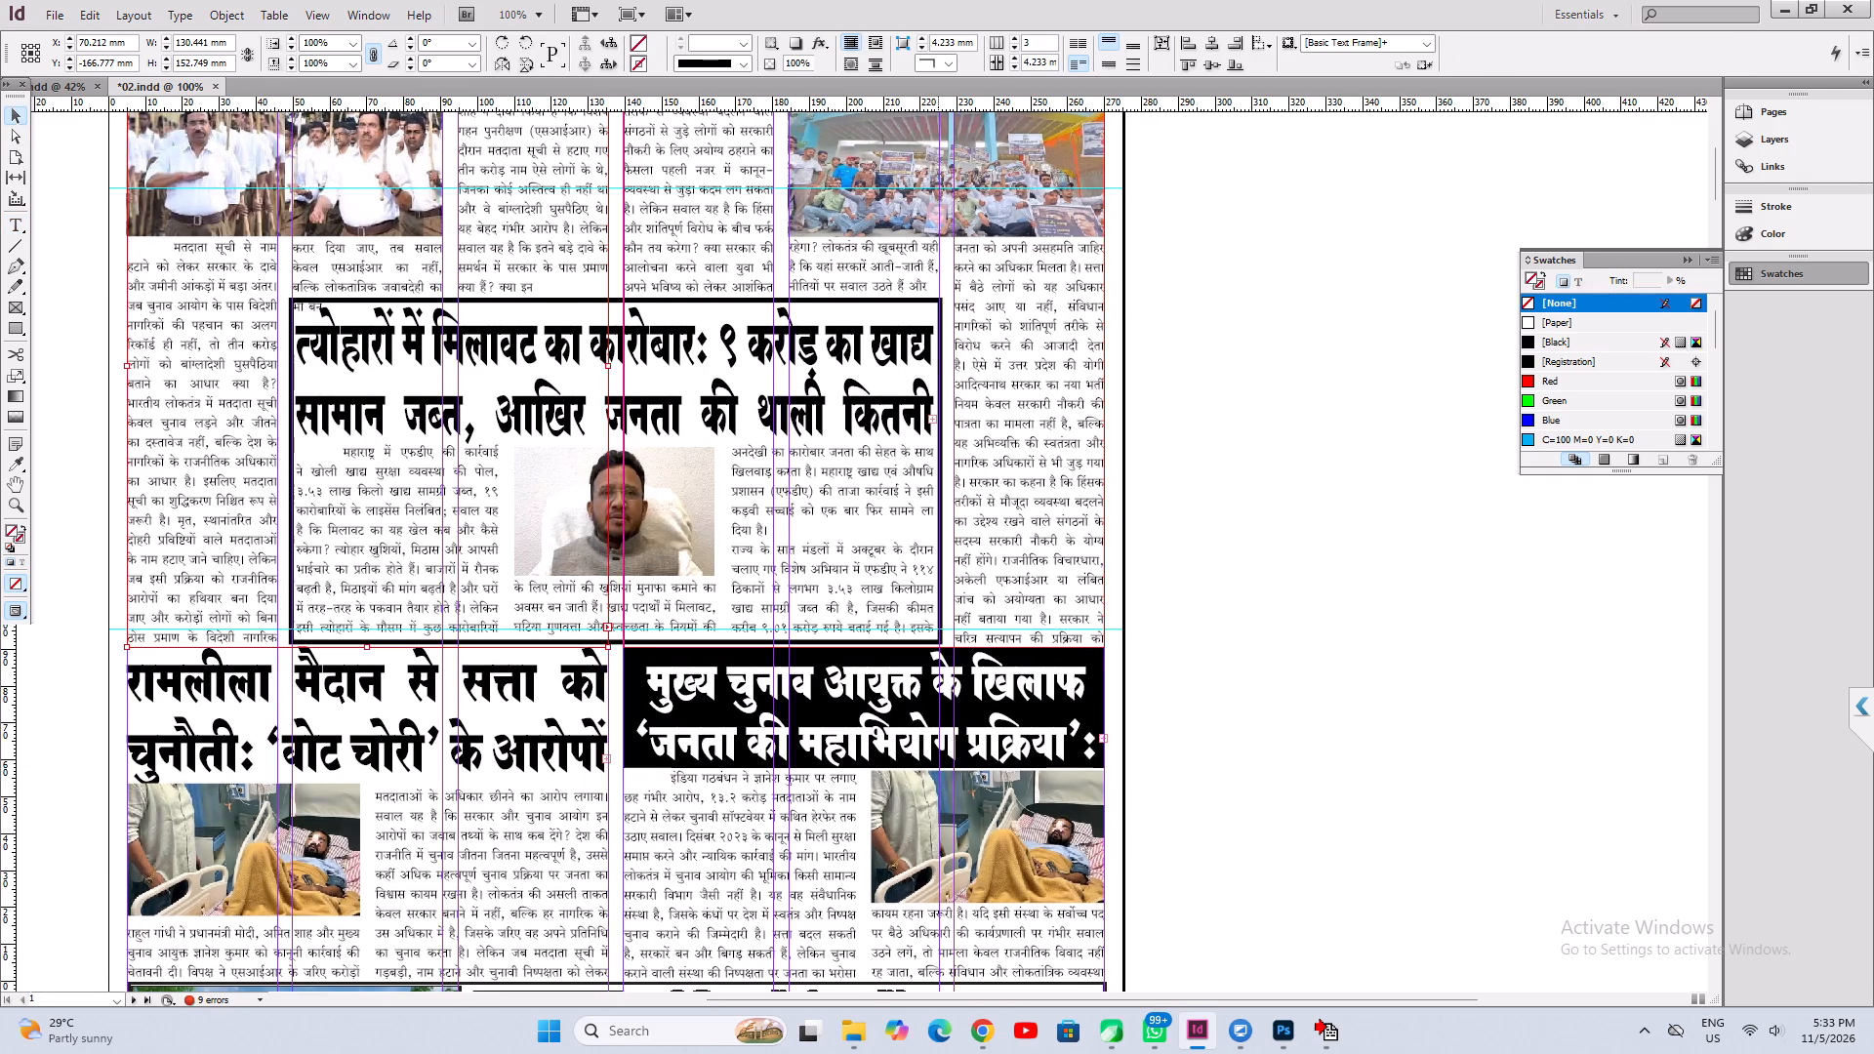
{"action": "double_click", "coordinate": [931, 420]}
{"action": "key", "text": "ctrl+z"}
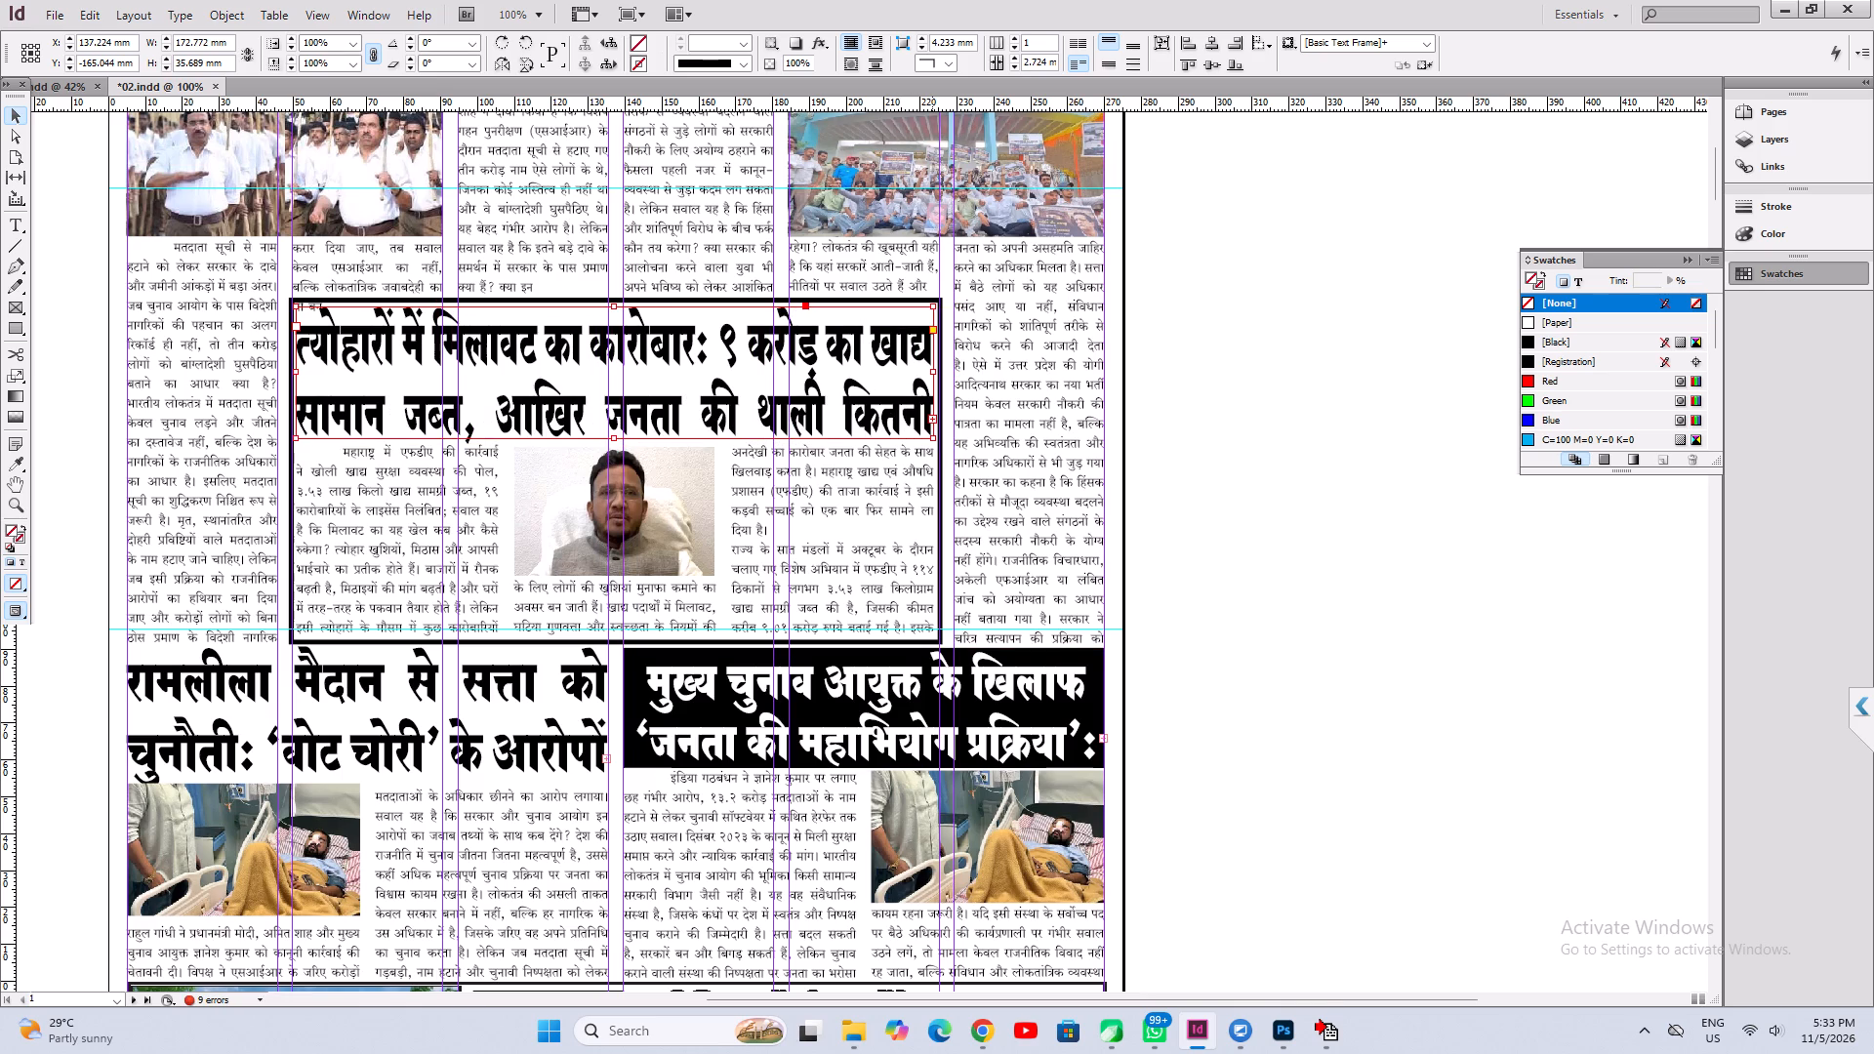
{"action": "double_click", "coordinate": [932, 421]}
{"action": "left_click_drag", "start_coordinate": [1184, 257], "coordinate": [1509, 670]}
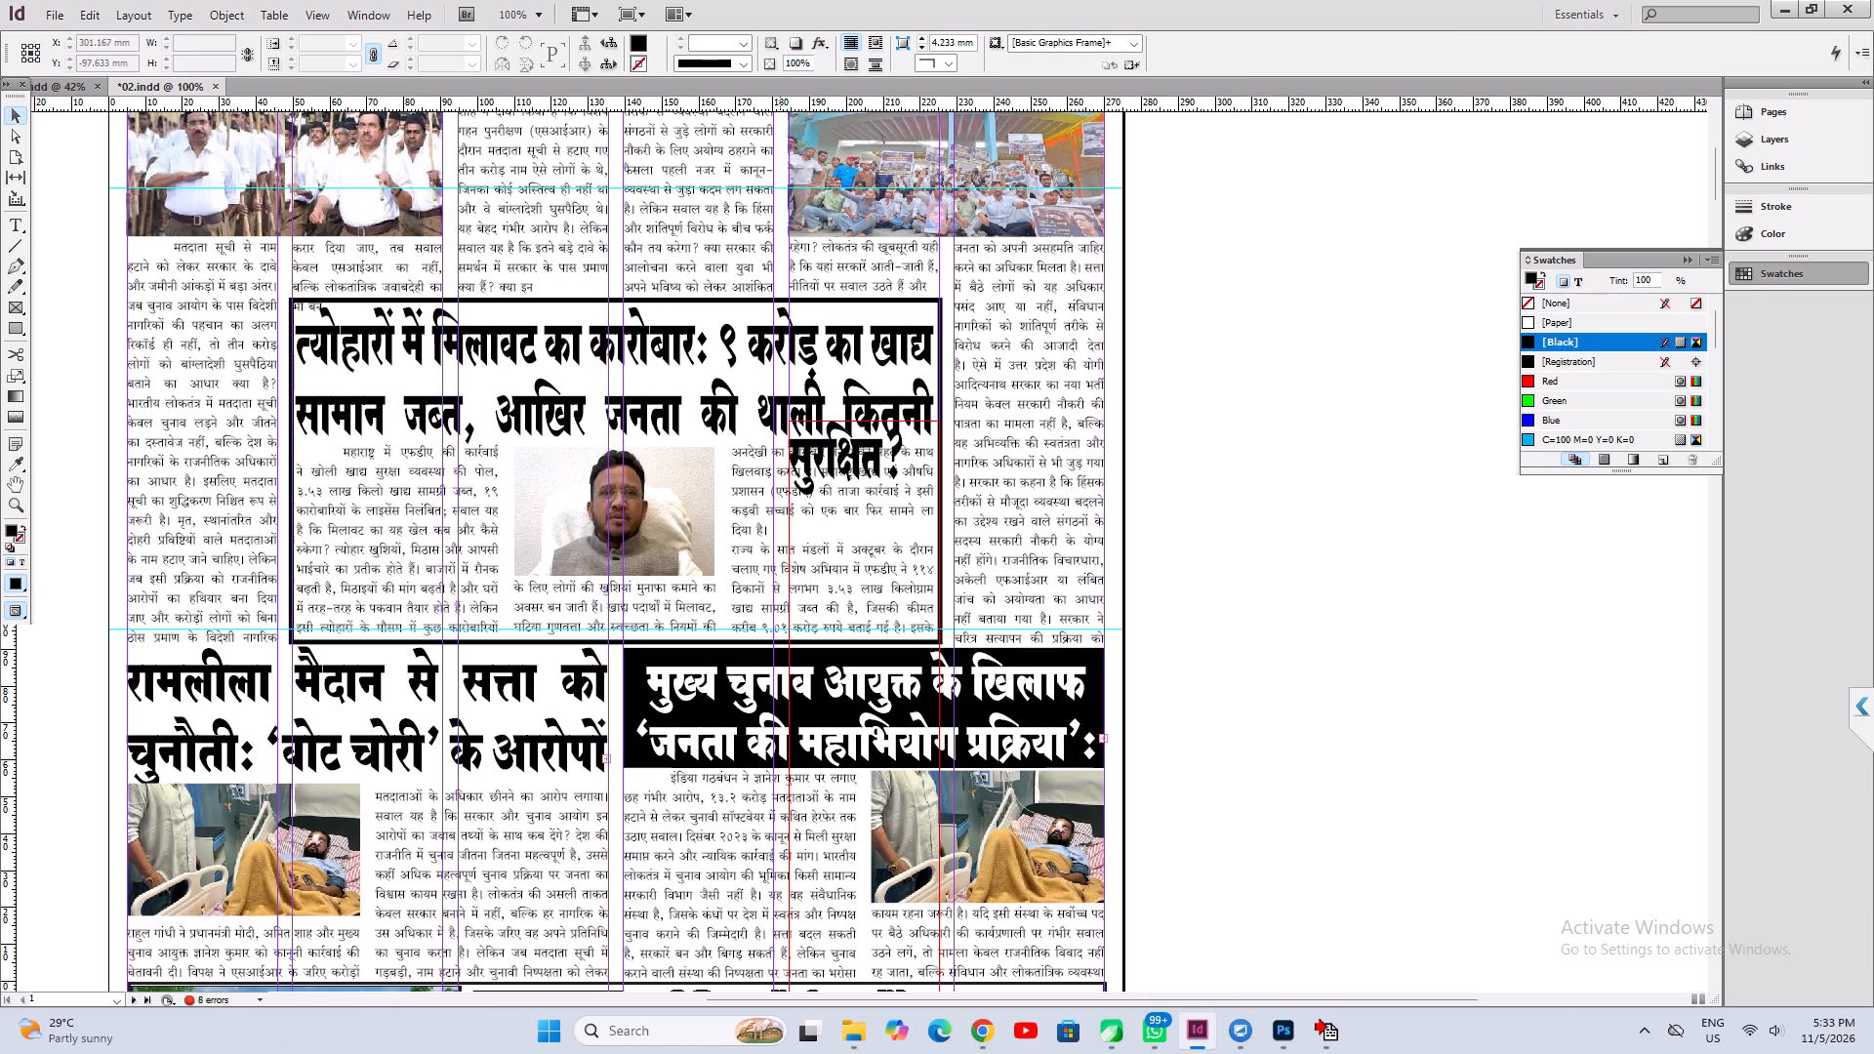
{"action": "double_click", "coordinate": [870, 467], "text": "ctrl"}
{"action": "left_click_drag", "start_coordinate": [824, 464], "coordinate": [1270, 466]}
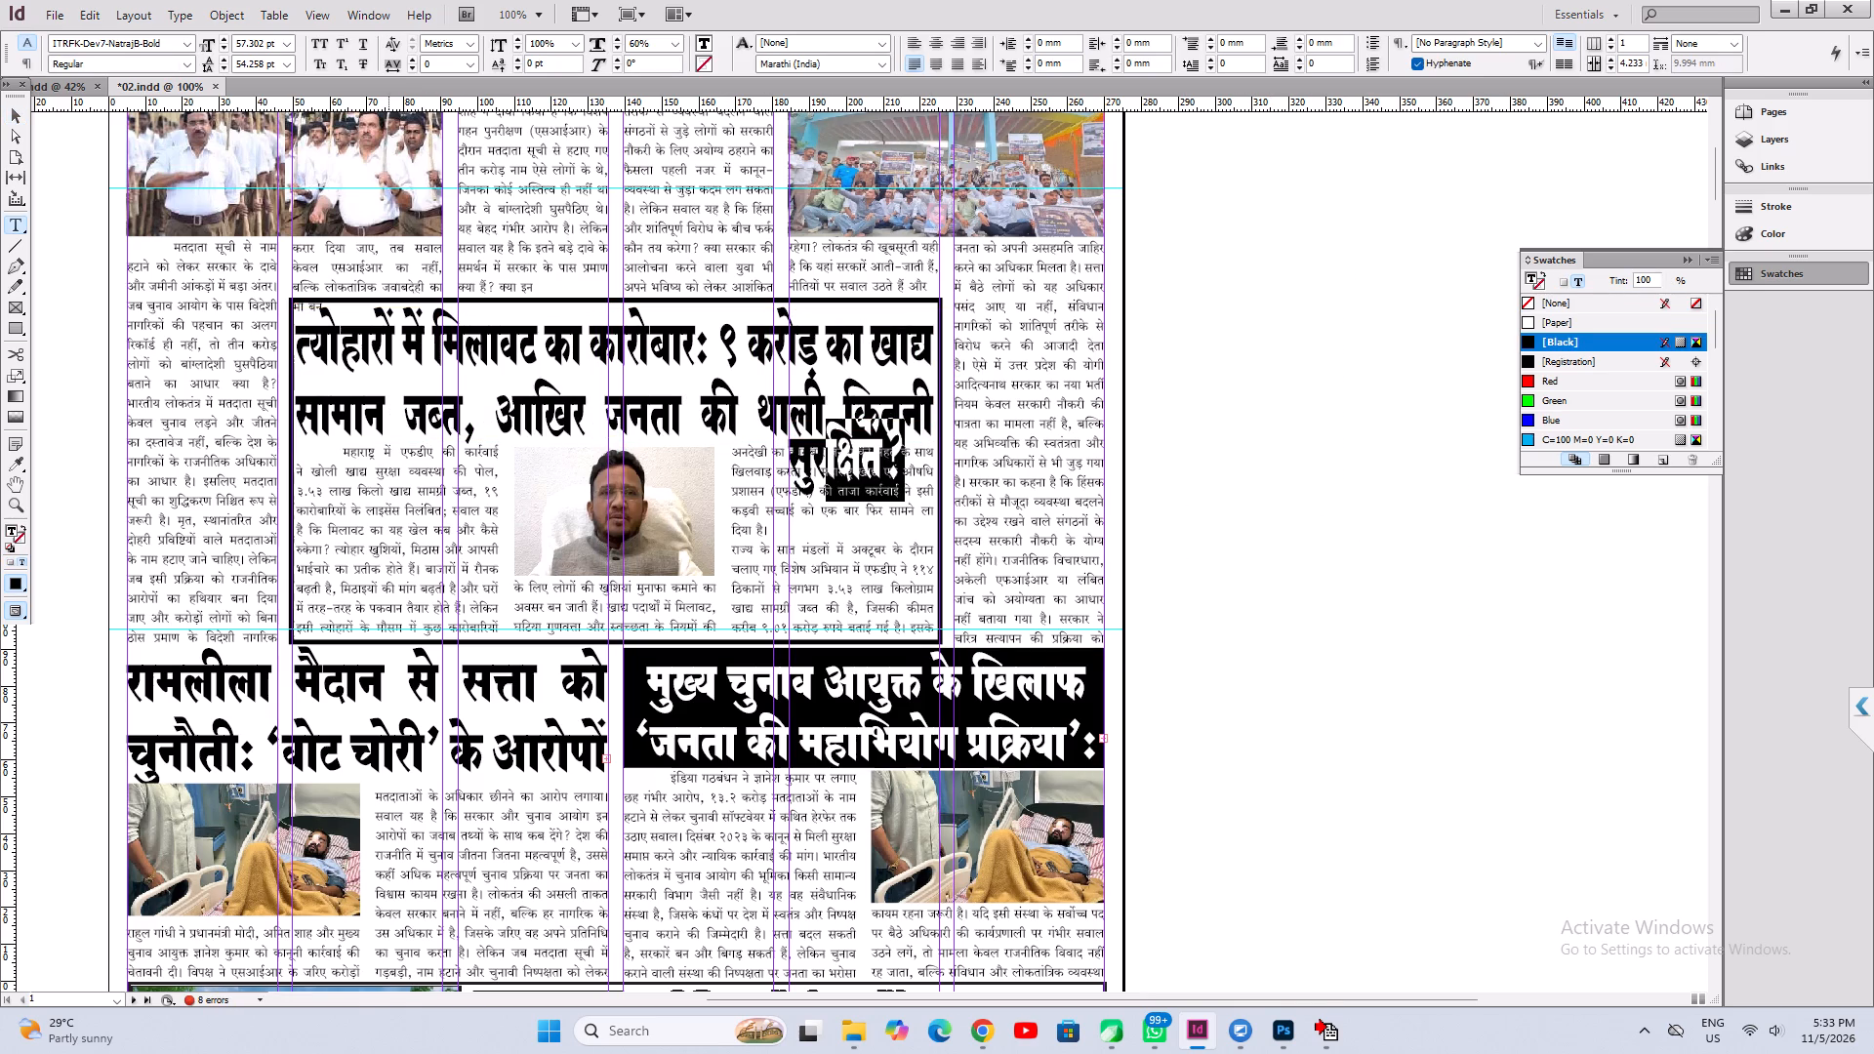
Reduce the boxed headline "त्योहारों में मिलावट का कारोबार" to 53.302 pt so it fits on two lines within its frame.
{"action": "left_click", "coordinate": [564, 351]}
{"action": "key", "text": "ctrl+a"}
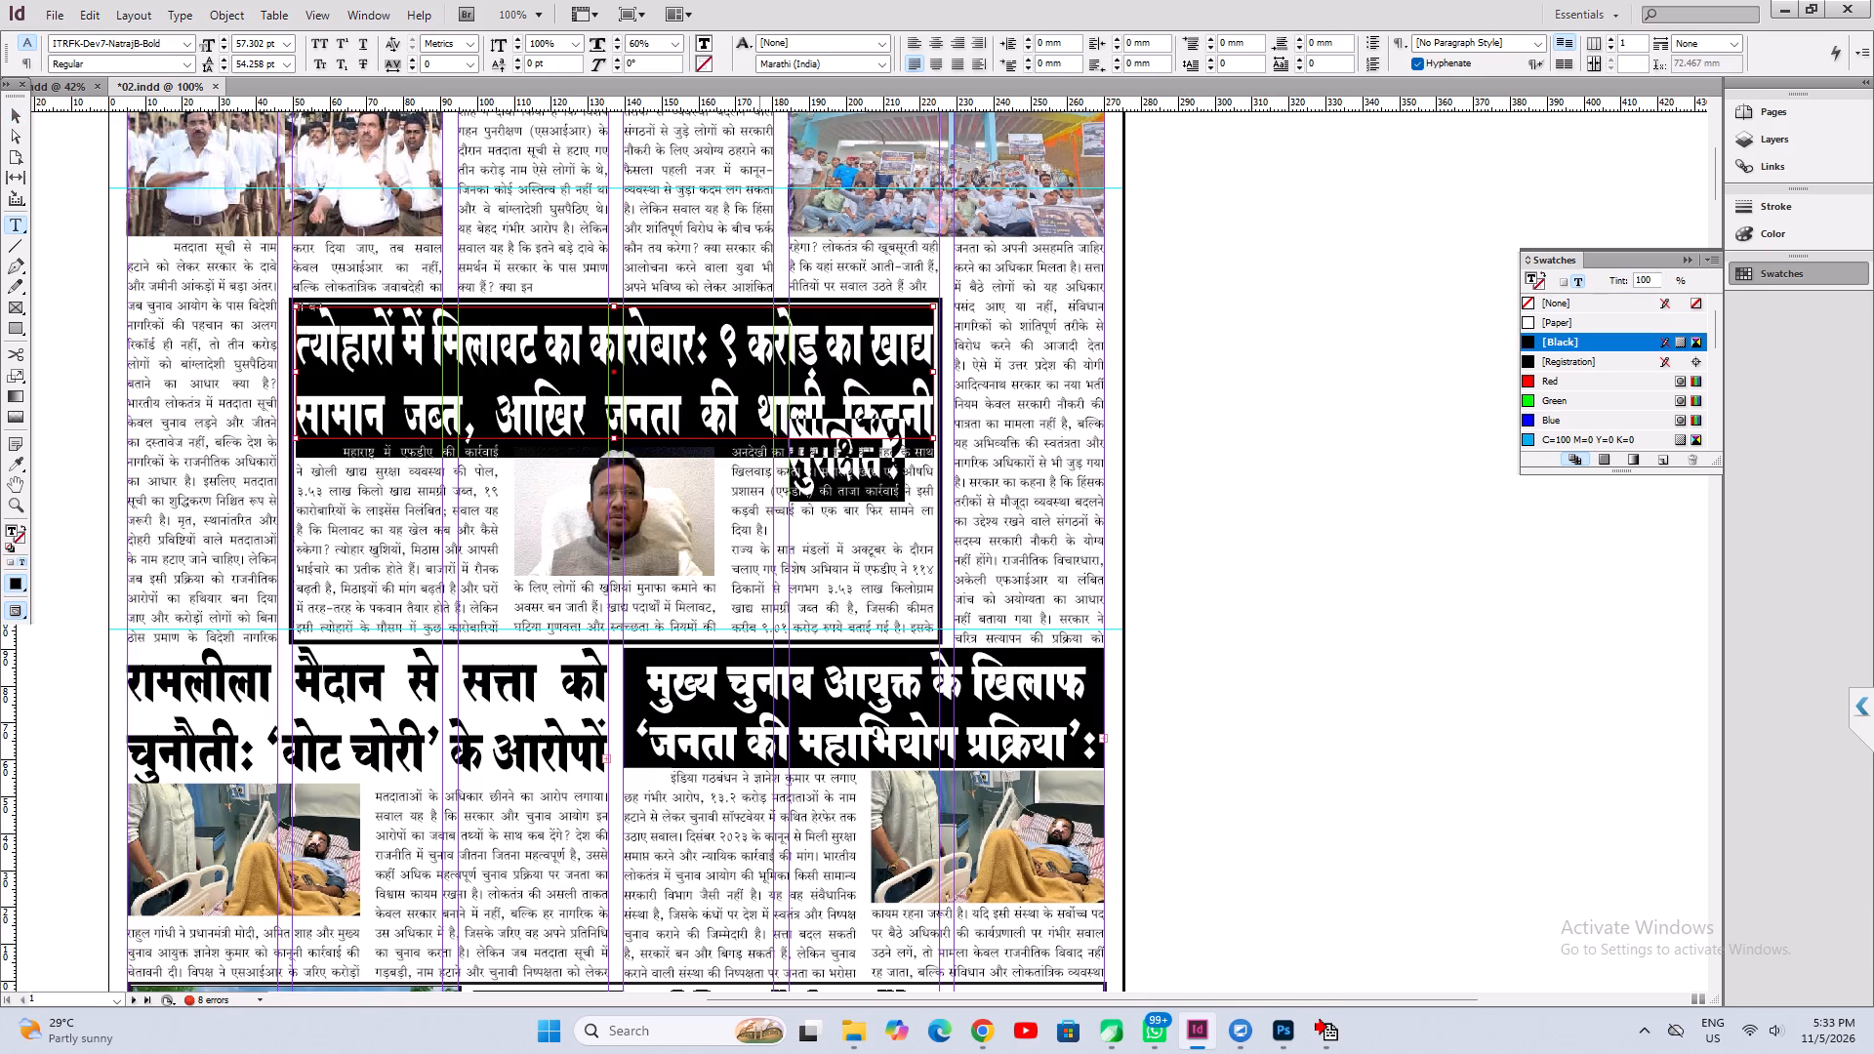
{"action": "key", "text": "ctrl+shift+comma"}
{"action": "key", "text": "ctrl+shift+comma"}
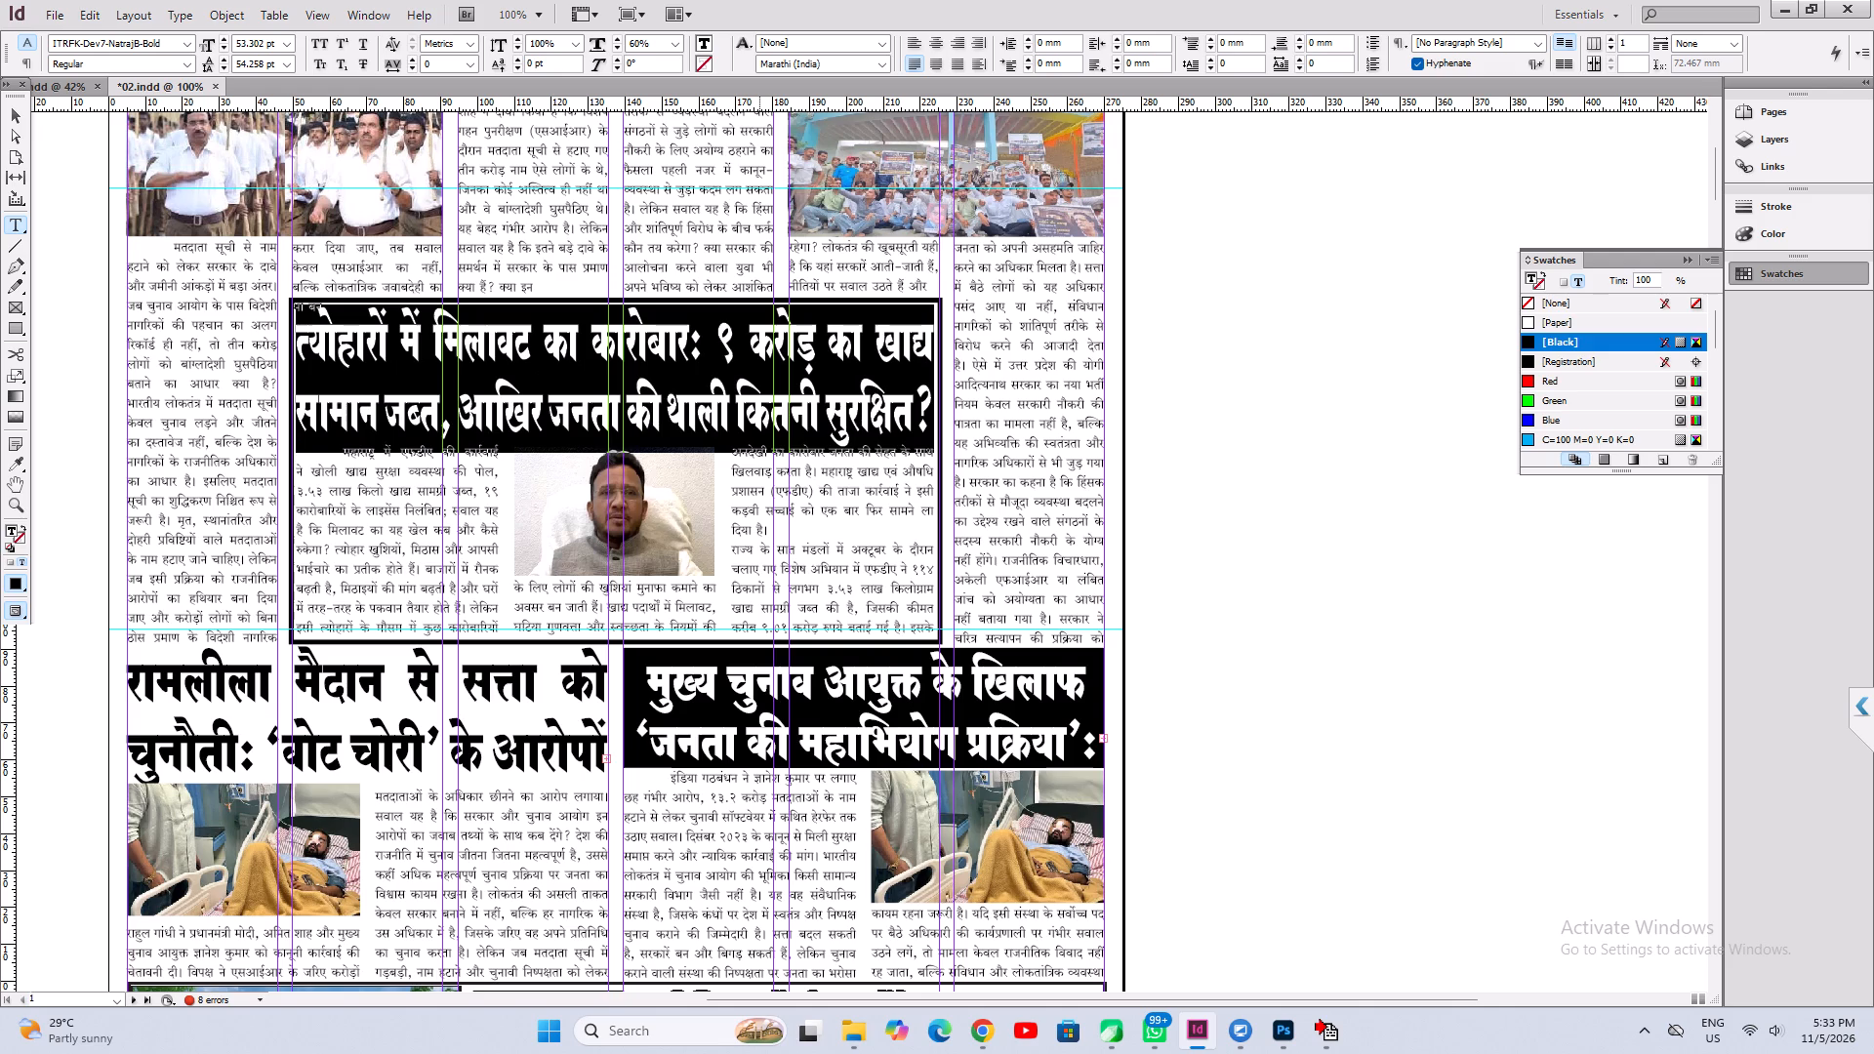
{"action": "key", "text": "Left"}
{"action": "key", "text": "Right"}
{"action": "key", "text": "Right"}
{"action": "key", "text": "End"}
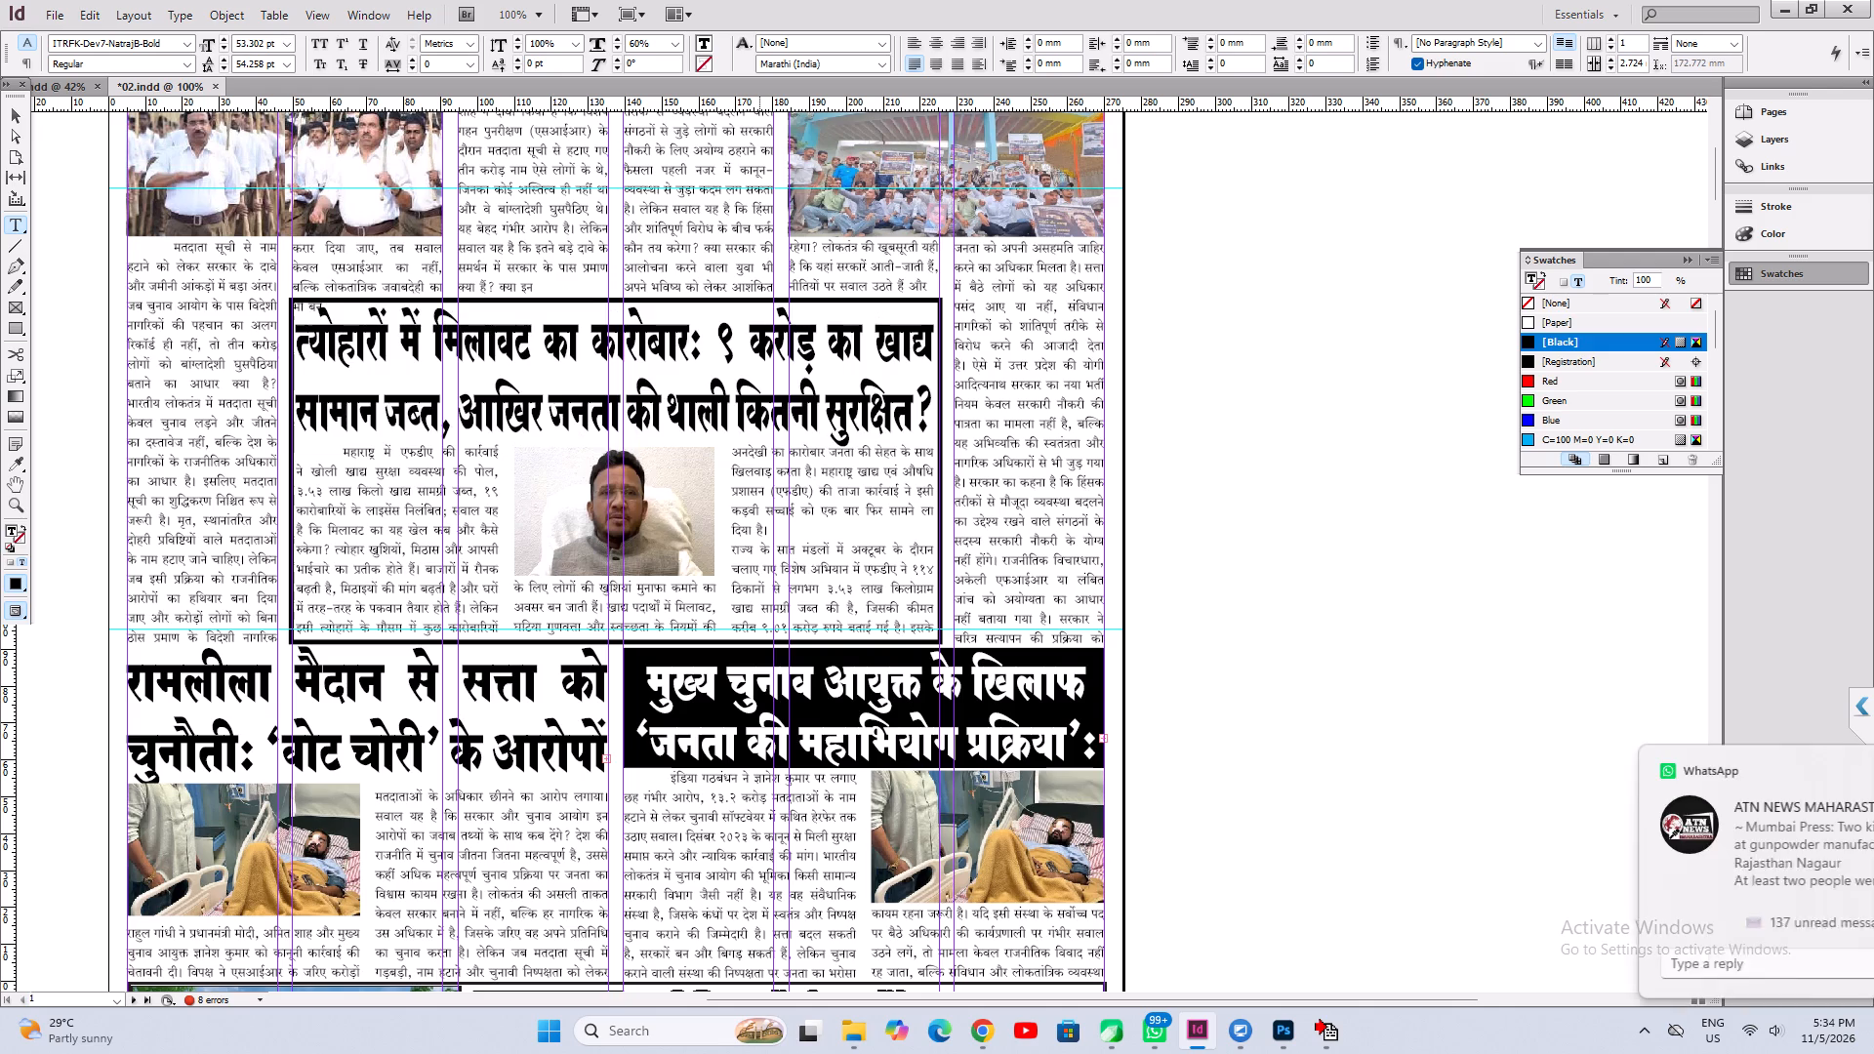
{"action": "key", "text": "Right"}
{"action": "key", "text": "Up"}
{"action": "key", "text": "Left"}
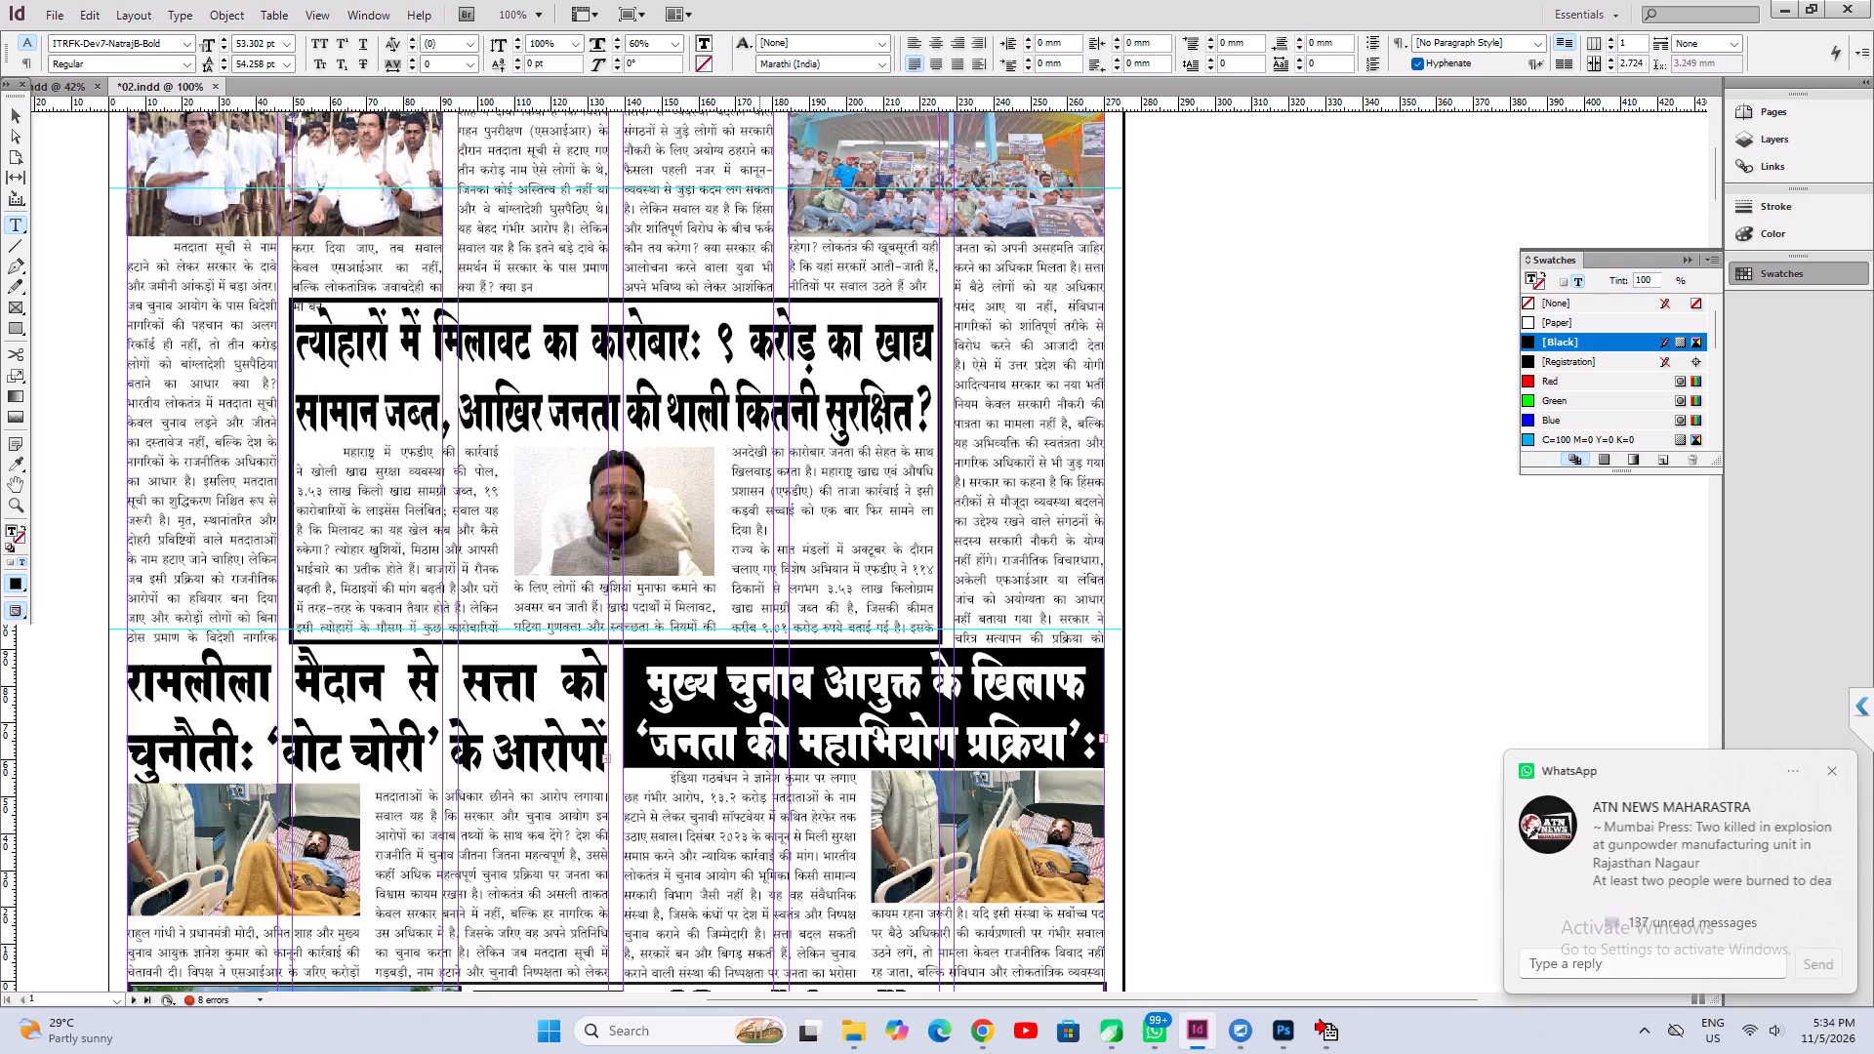
Move the lead article's second-column break to after "लोकतांत्रिक जवाबदेही का", removing the old break after "भी बन".
{"action": "left_click", "coordinate": [340, 293]}
{"action": "key", "text": "End"}
{"action": "key", "text": "Return"}
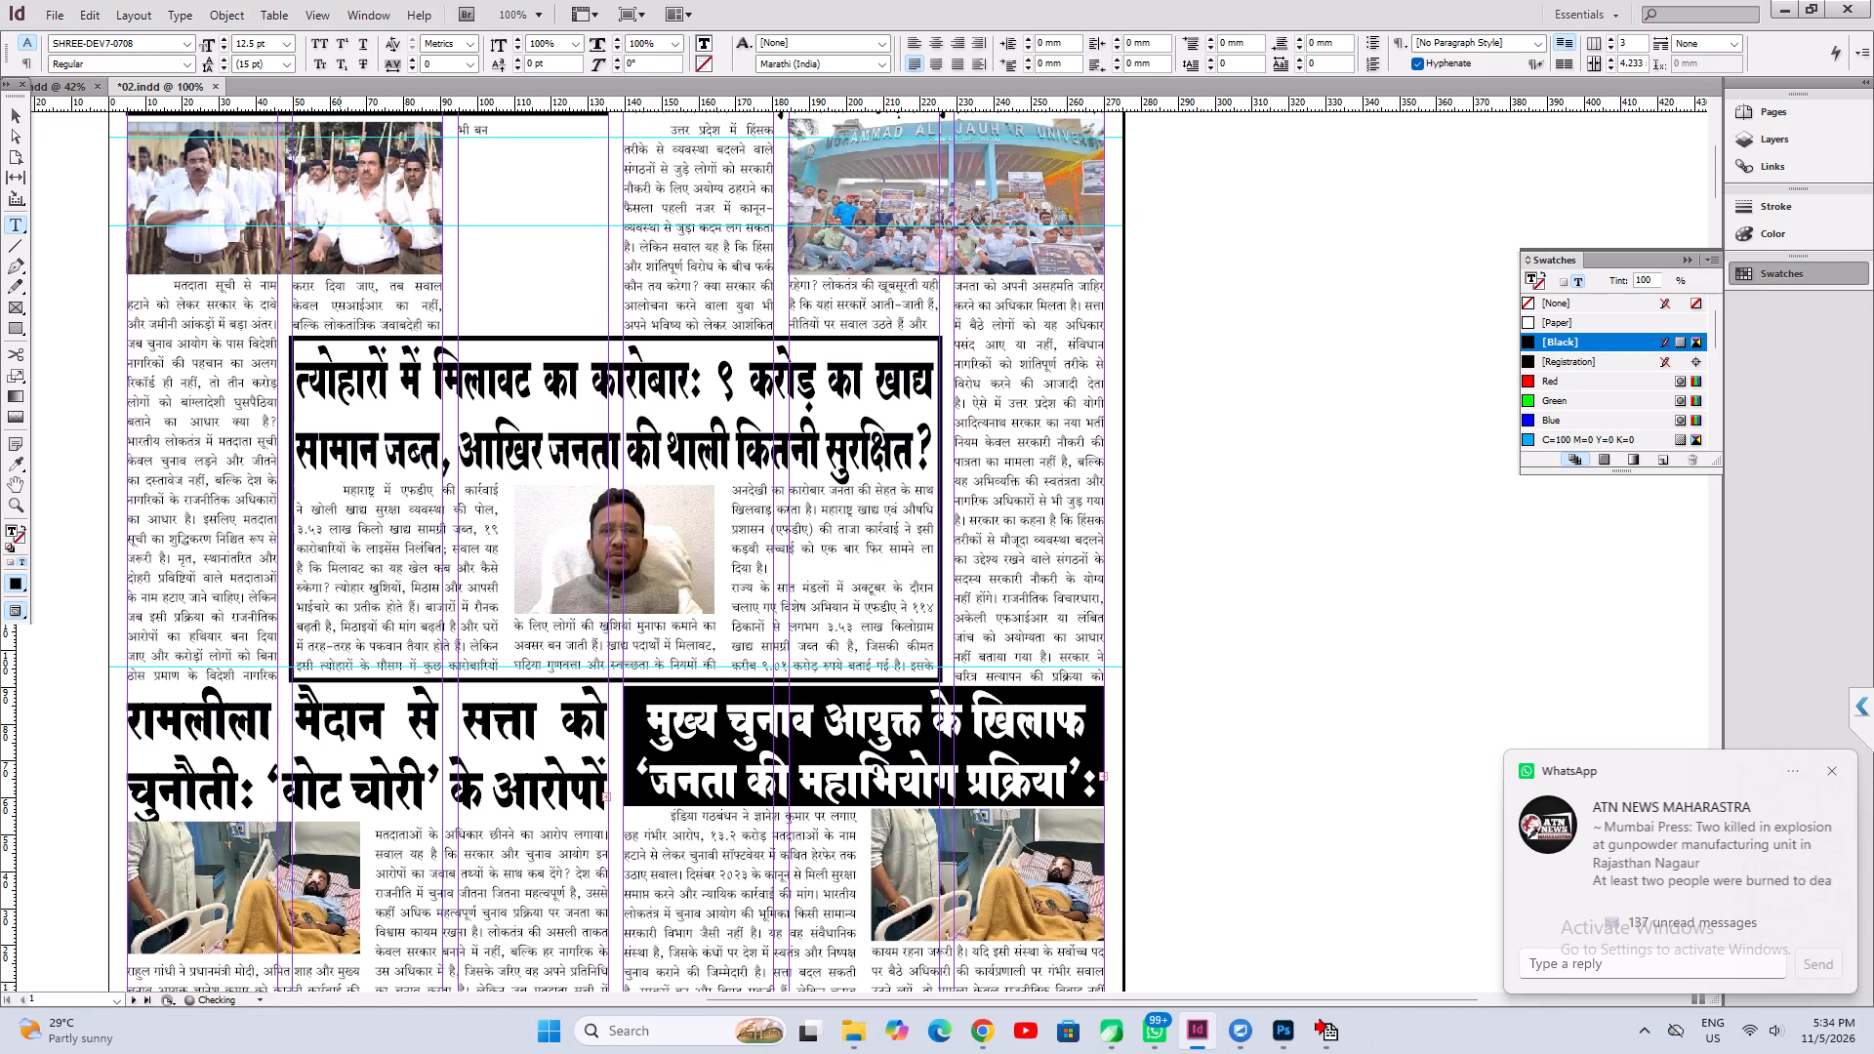
{"action": "key", "text": "End"}
{"action": "key", "text": "Delete"}
{"action": "key", "text": "End"}
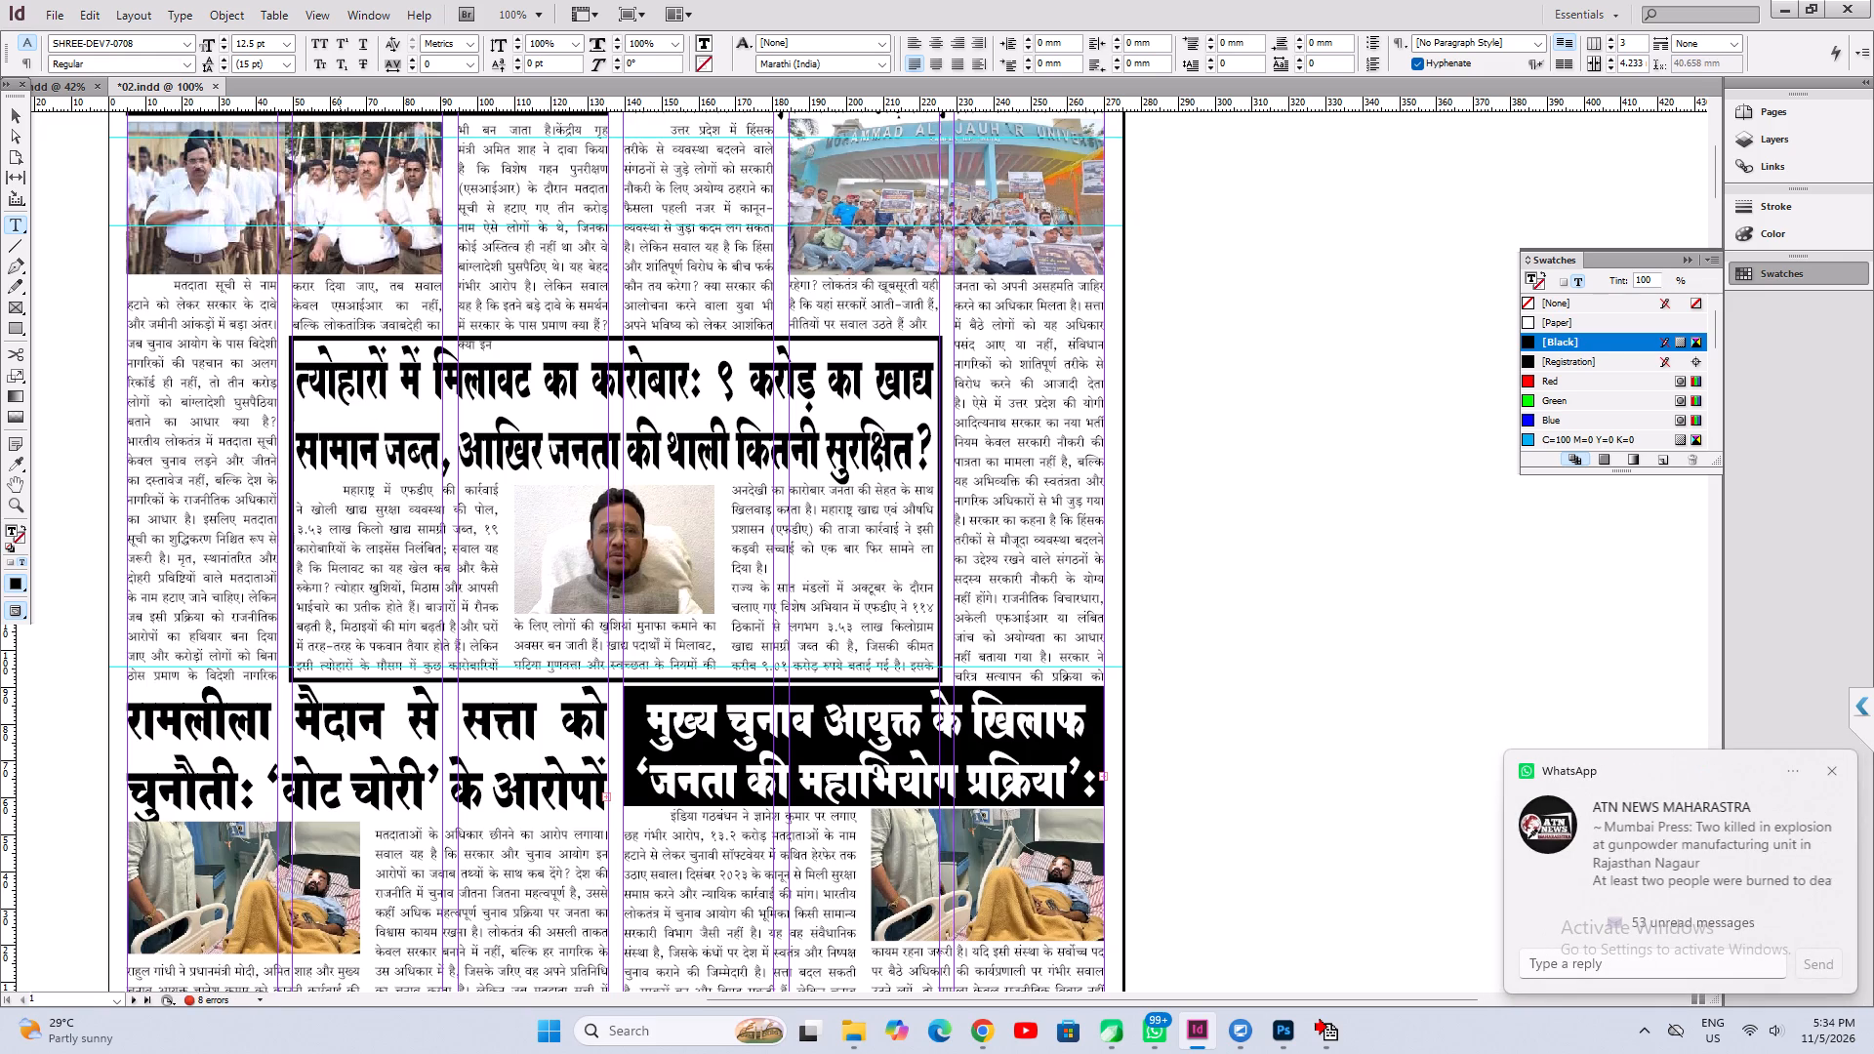
Insert a break in the lead article's third column after "में सरकार के पास", above the boxed story.
{"action": "key", "text": "Down"}
{"action": "key", "text": "Down"}
{"action": "key", "text": "Down"}
{"action": "key", "text": "Down"}
{"action": "key", "text": "Down"}
{"action": "key", "text": "Left"}
{"action": "left_click", "coordinate": [549, 326]}
{"action": "key", "text": "Left"}
{"action": "key", "text": "Left"}
{"action": "key", "text": "Right"}
{"action": "key", "text": "Return"}
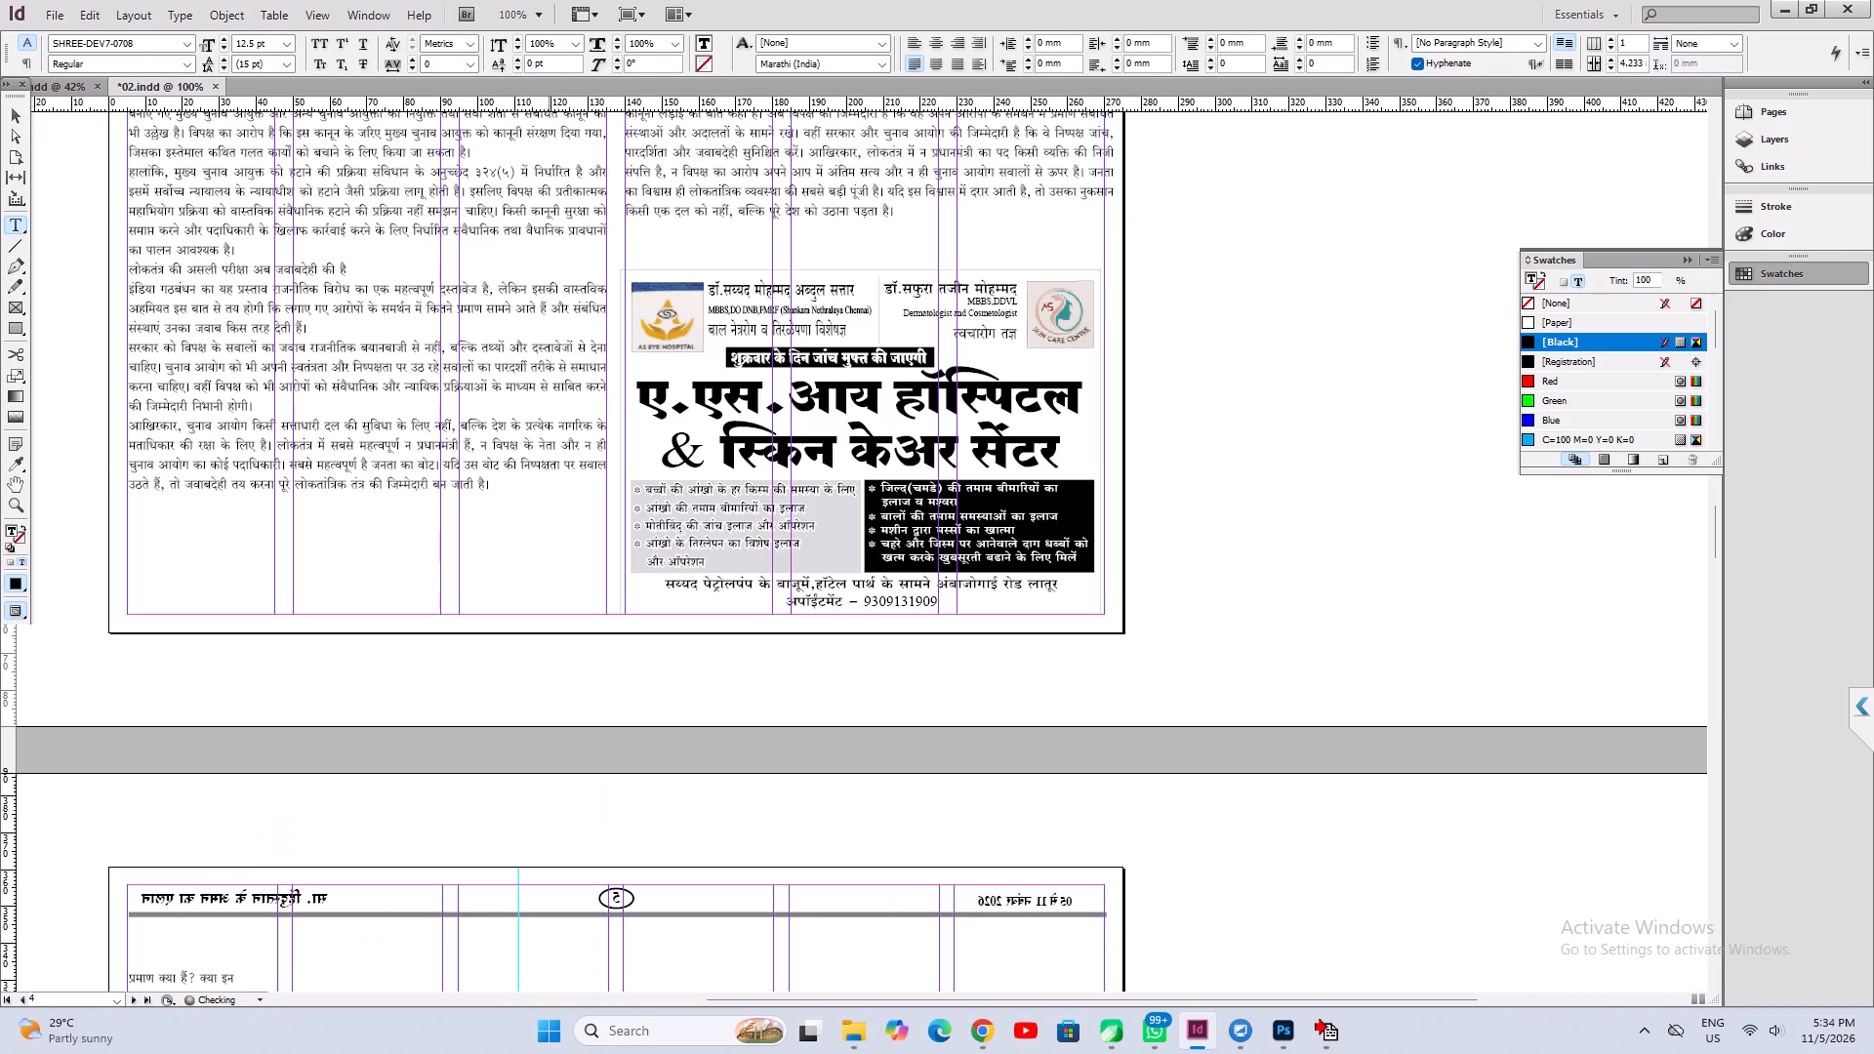
{"action": "key", "text": "Left"}
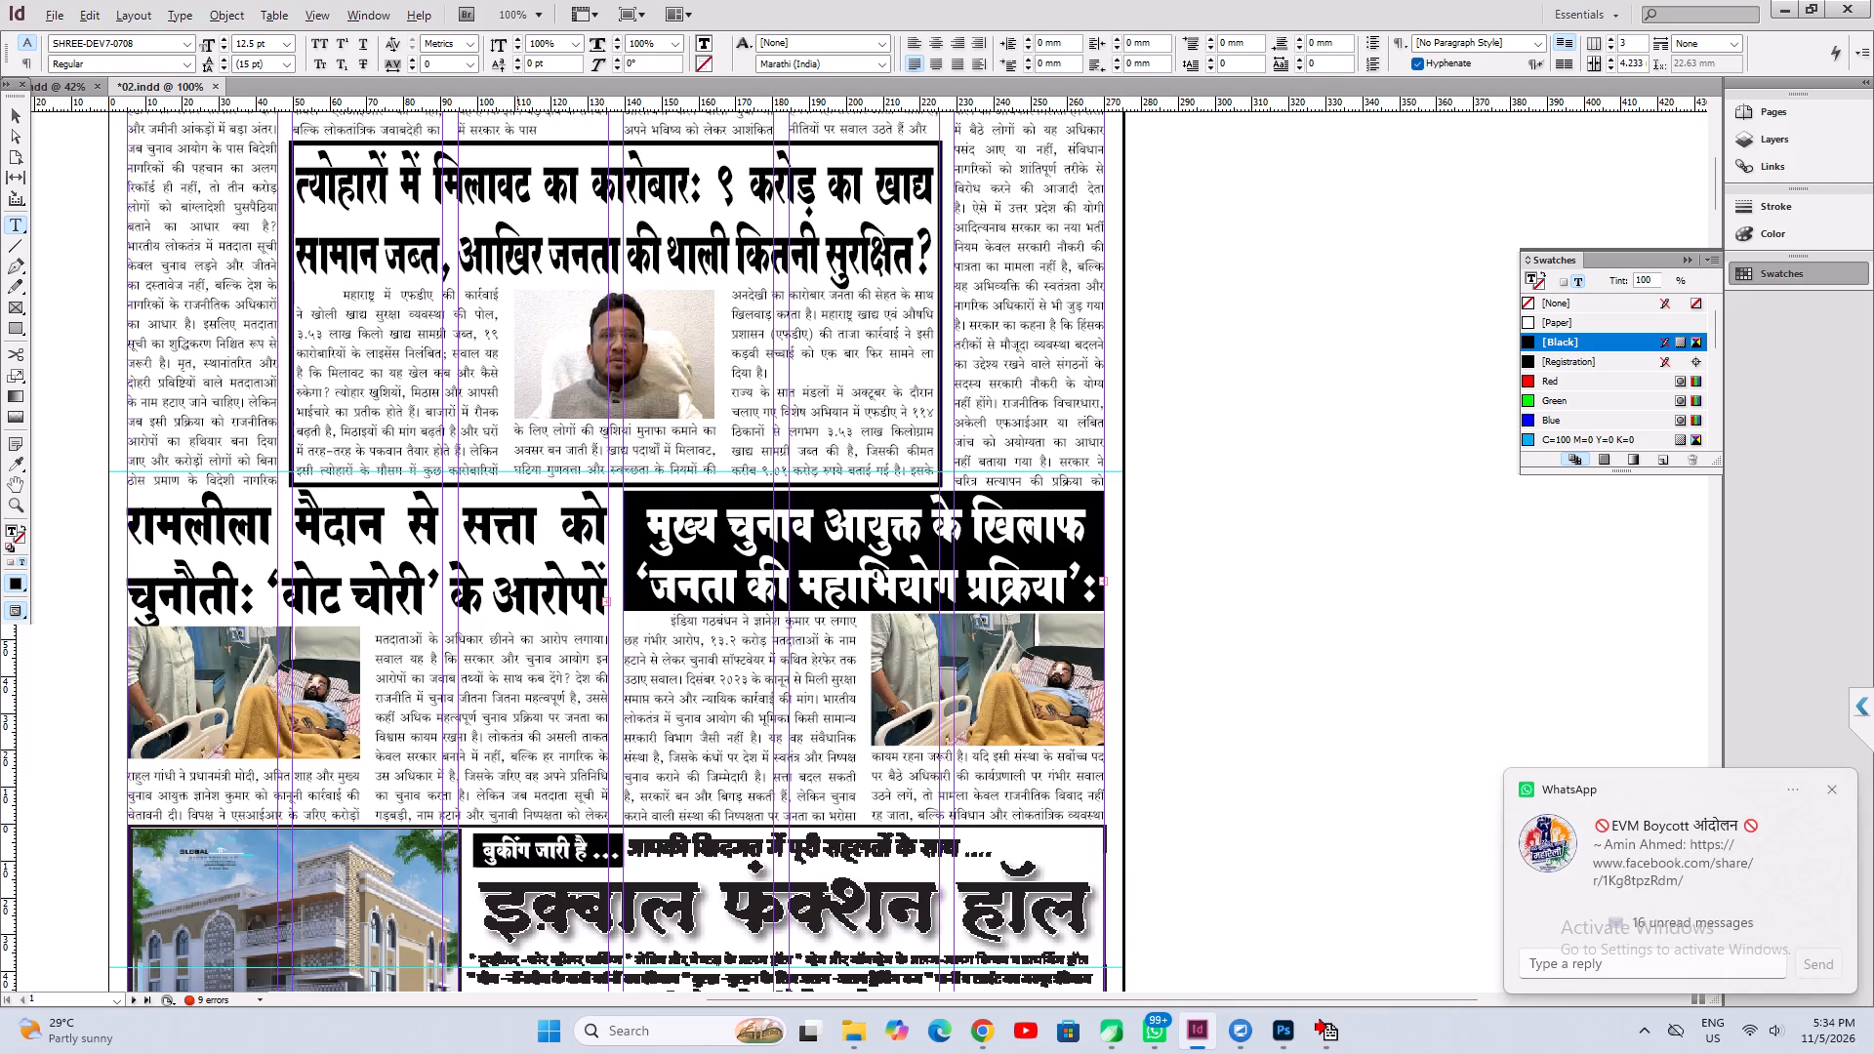
Start editing the overset headline "रामलीला मैदान से सत्ता को चुनौती" above the lower story.
{"action": "left_click_drag", "start_coordinate": [485, 269], "coordinate": [34, 713], "text": "alt"}
{"action": "left_click_drag", "start_coordinate": [637, 851], "coordinate": [784, 586], "text": "alt"}
{"action": "left_click_drag", "start_coordinate": [903, 747], "coordinate": [1061, 538], "text": "alt"}
{"action": "left_click_drag", "start_coordinate": [330, 616], "coordinate": [688, 589], "text": "alt"}
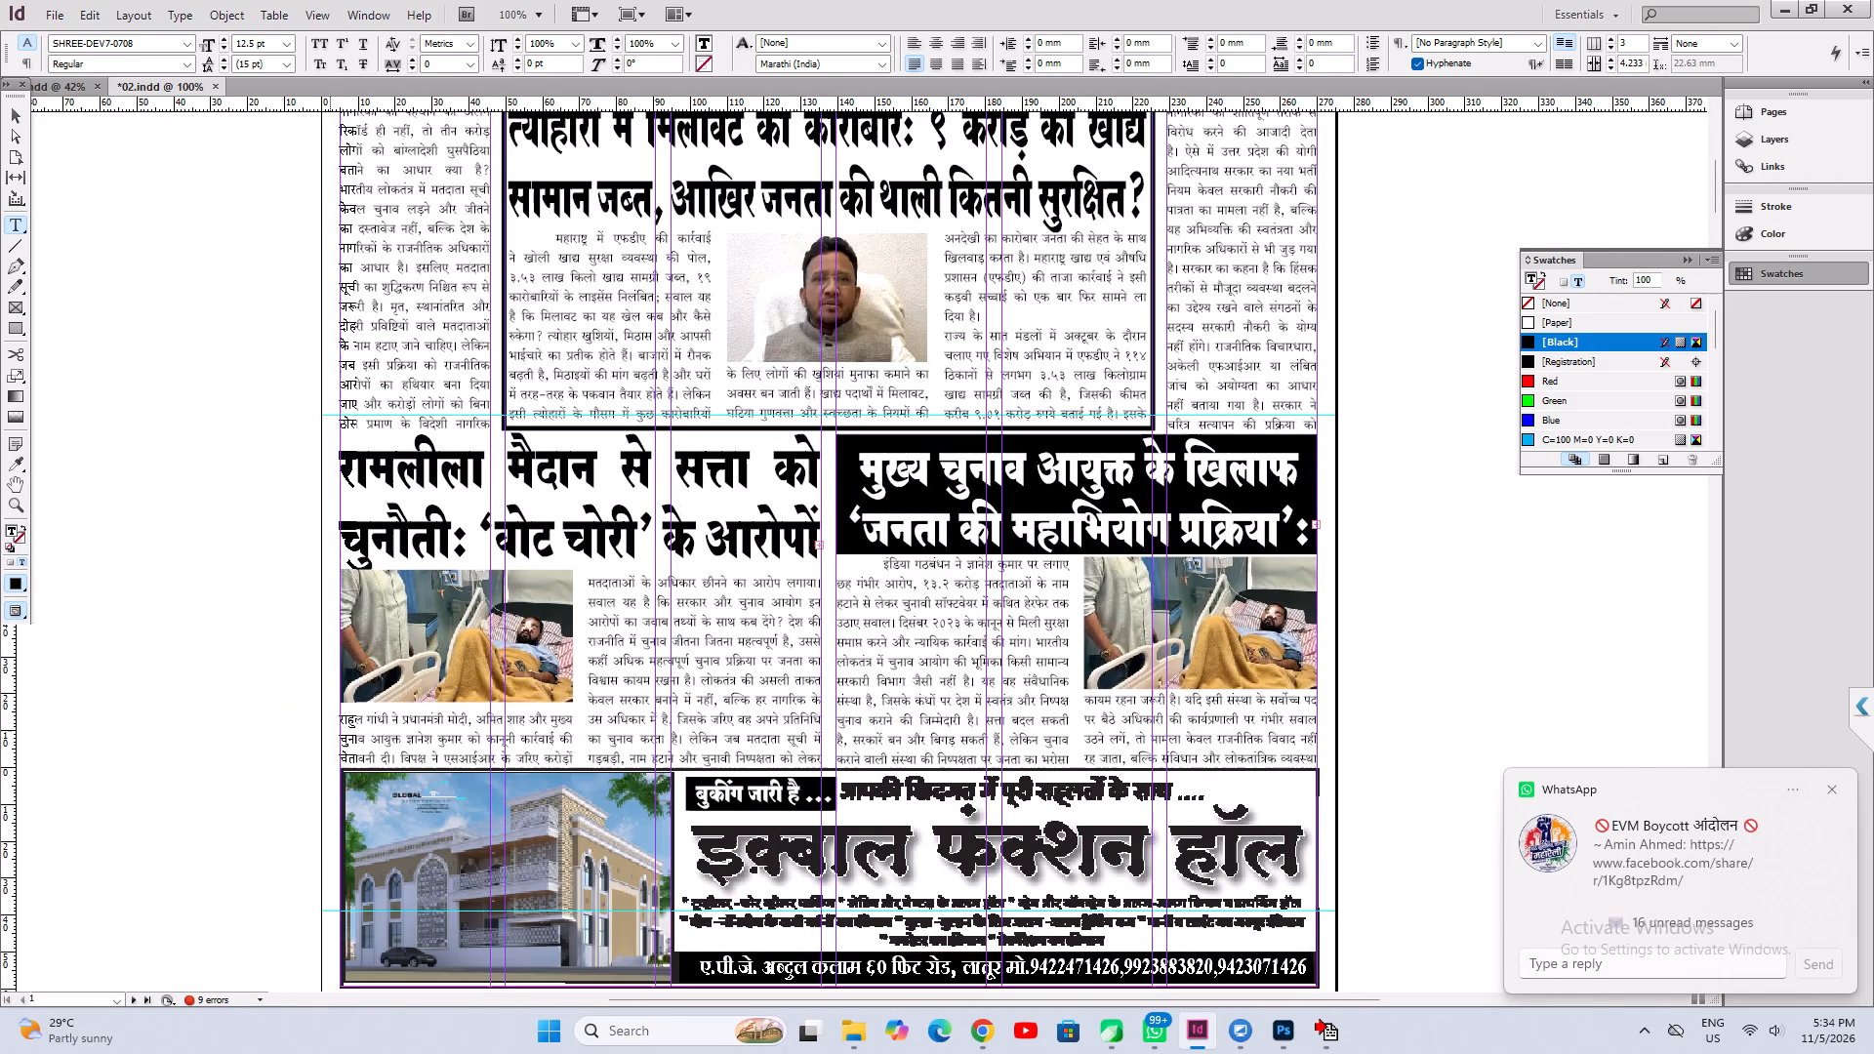
{"action": "left_click_drag", "start_coordinate": [688, 589], "coordinate": [683, 589], "text": "alt"}
{"action": "left_click", "coordinate": [444, 483]}
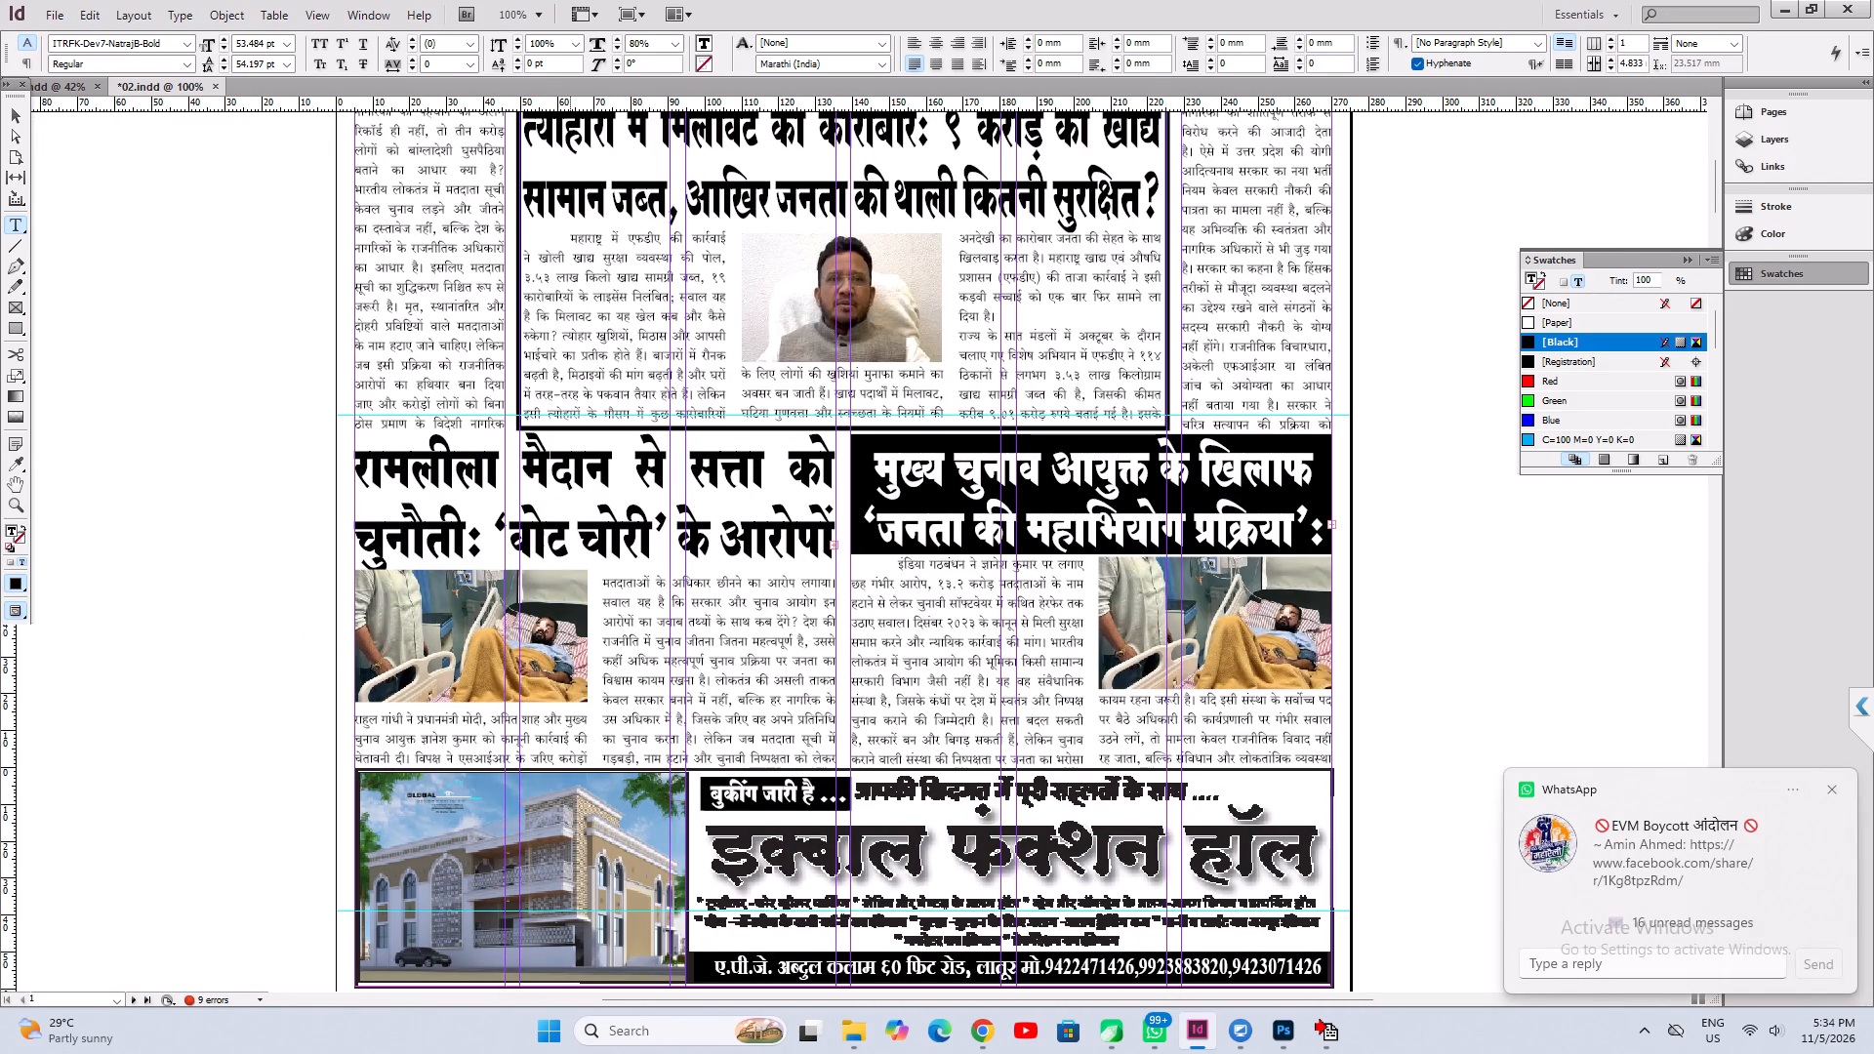
{"action": "left_click_drag", "start_coordinate": [397, 505], "coordinate": [417, 505], "text": "alt"}
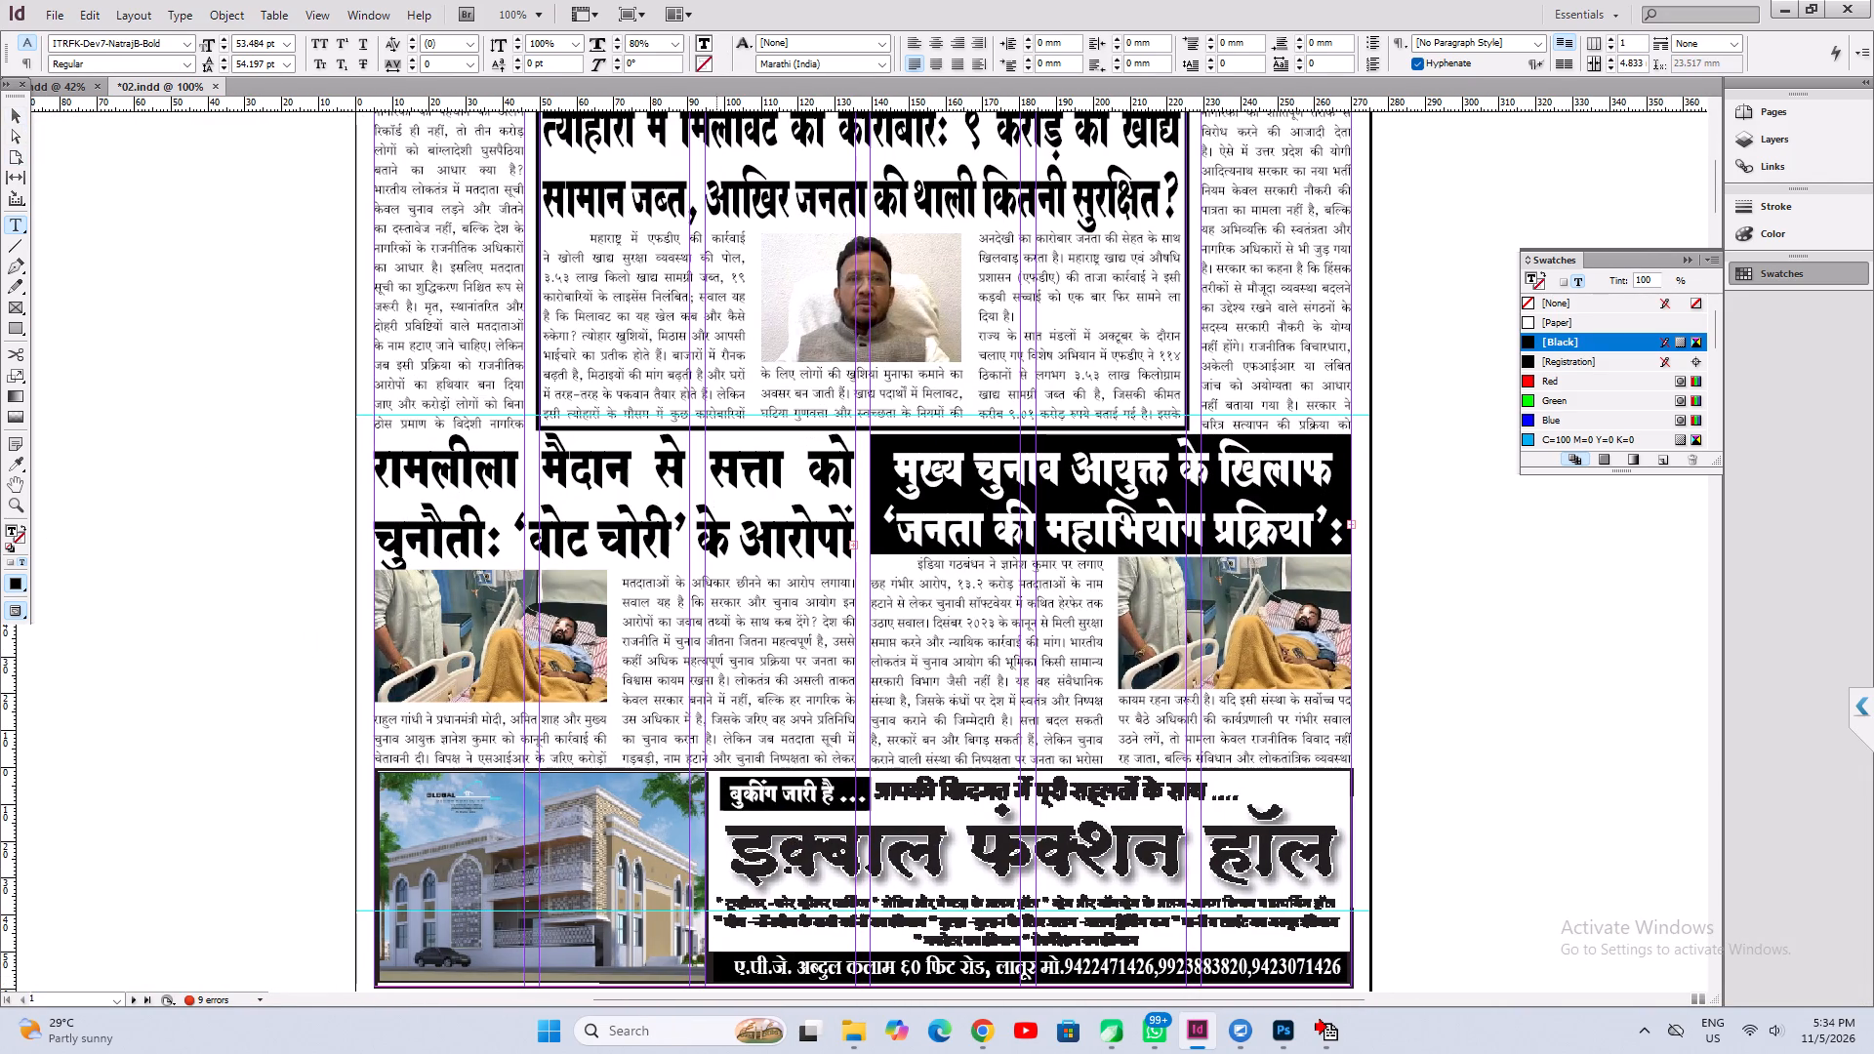
Pull in the left edge of the boxed story's headline frame to a width of about 172 mm.
{"action": "left_click", "coordinate": [681, 205]}
{"action": "left_click_drag", "start_coordinate": [733, 193], "coordinate": [685, 360], "text": "alt"}
{"action": "left_click", "coordinate": [685, 360], "text": "alt"}
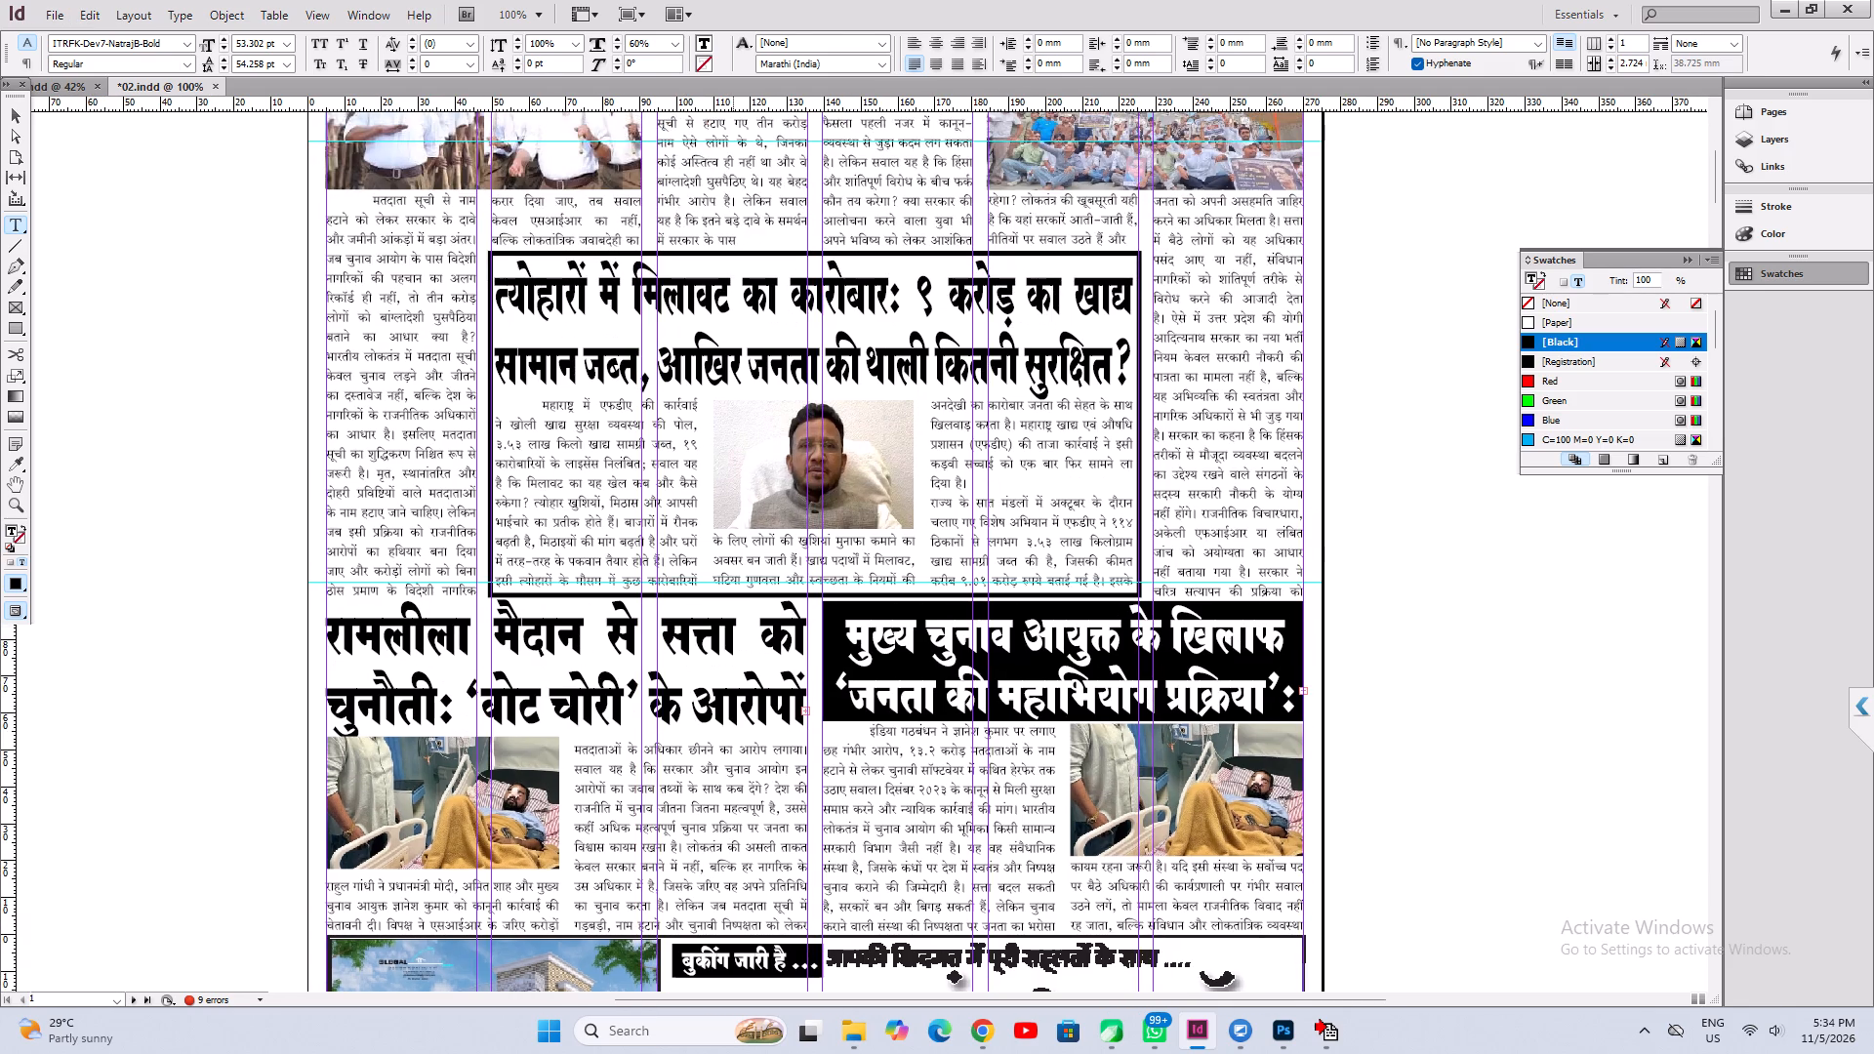
{"action": "key", "text": "ctrl+2"}
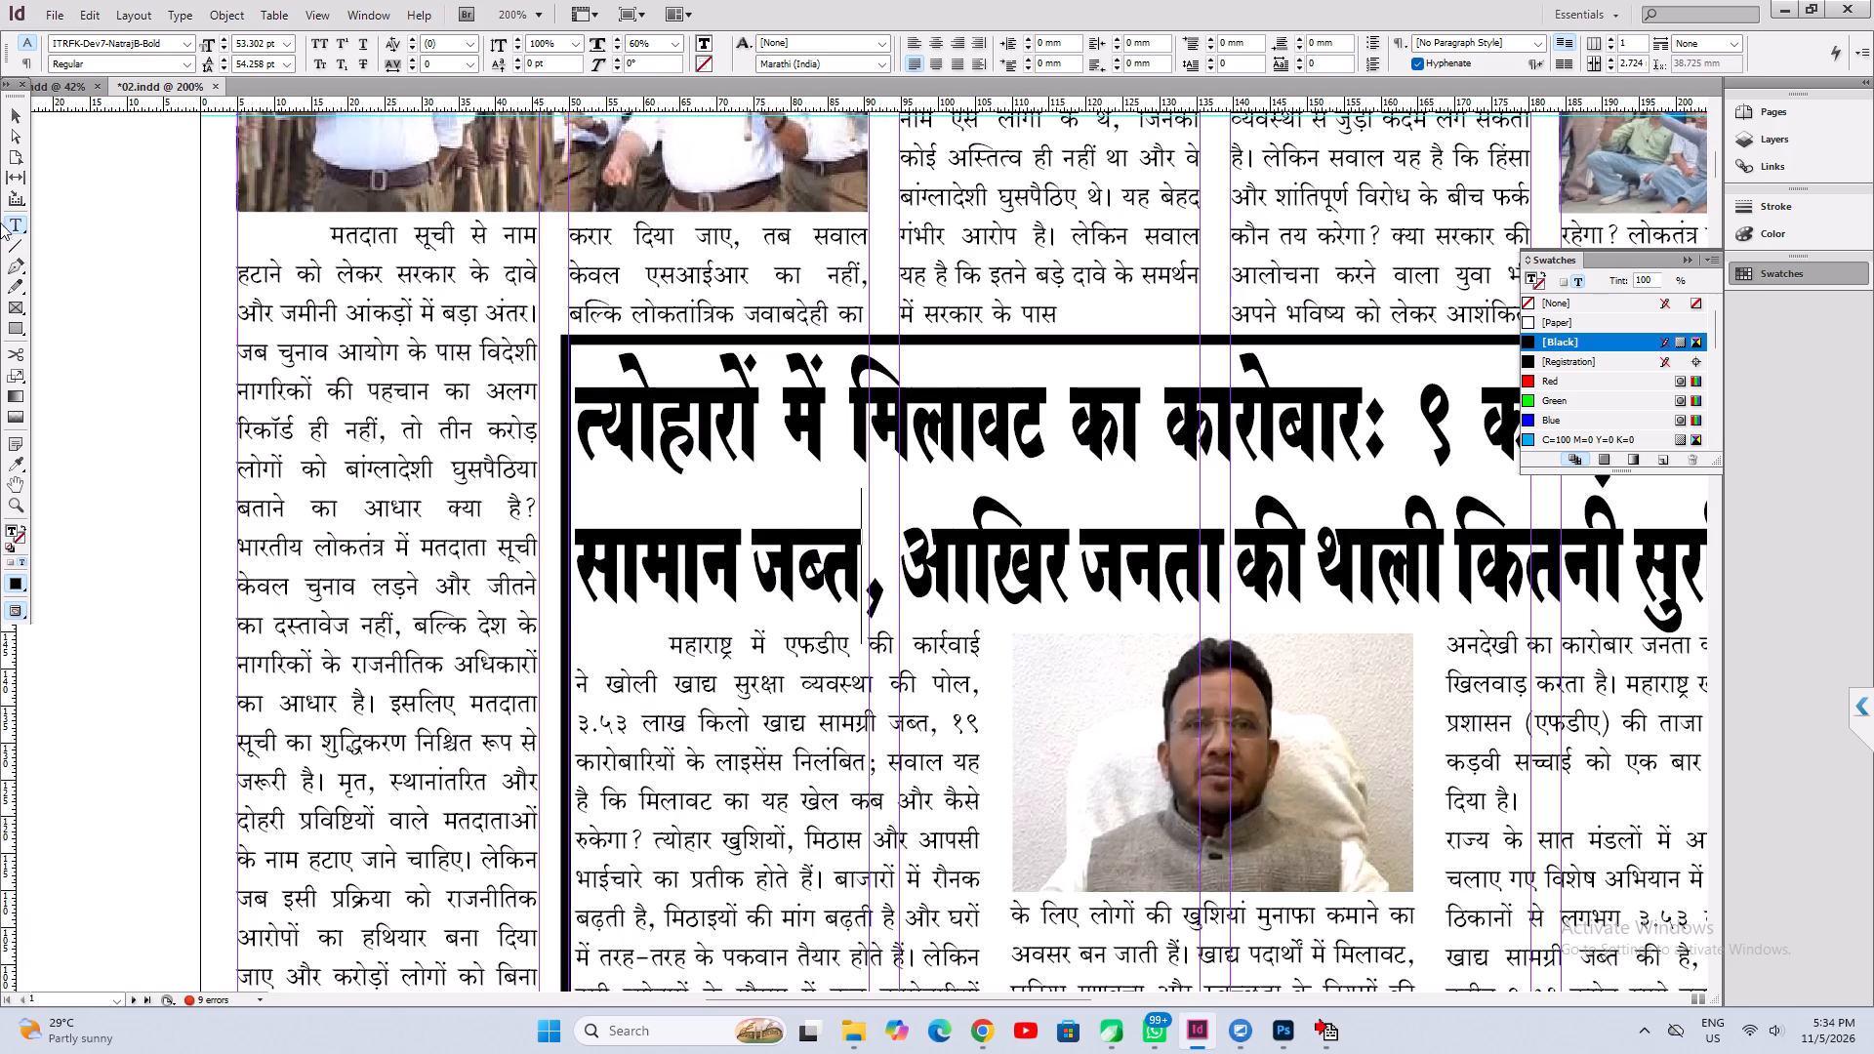
{"action": "left_click", "coordinate": [19, 116]}
{"action": "left_click", "coordinate": [669, 564]}
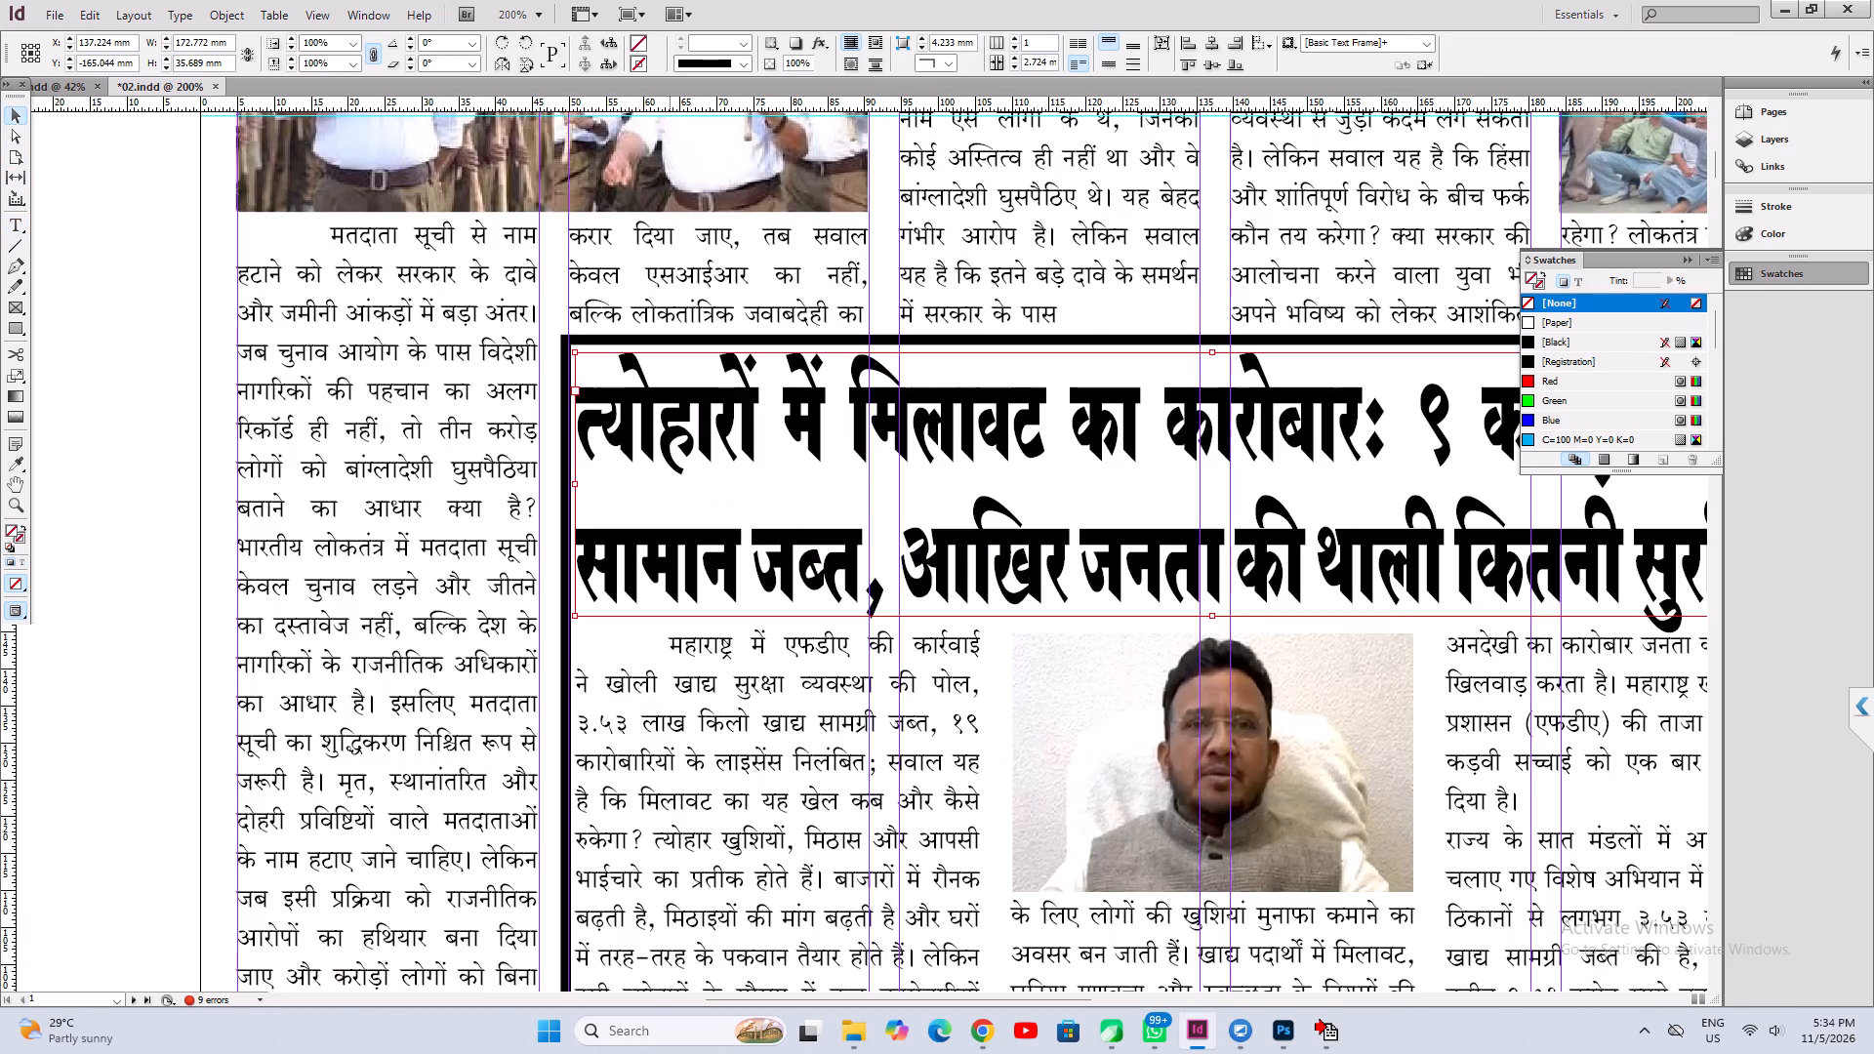
{"action": "left_click", "coordinate": [576, 488], "text": "ctrl"}
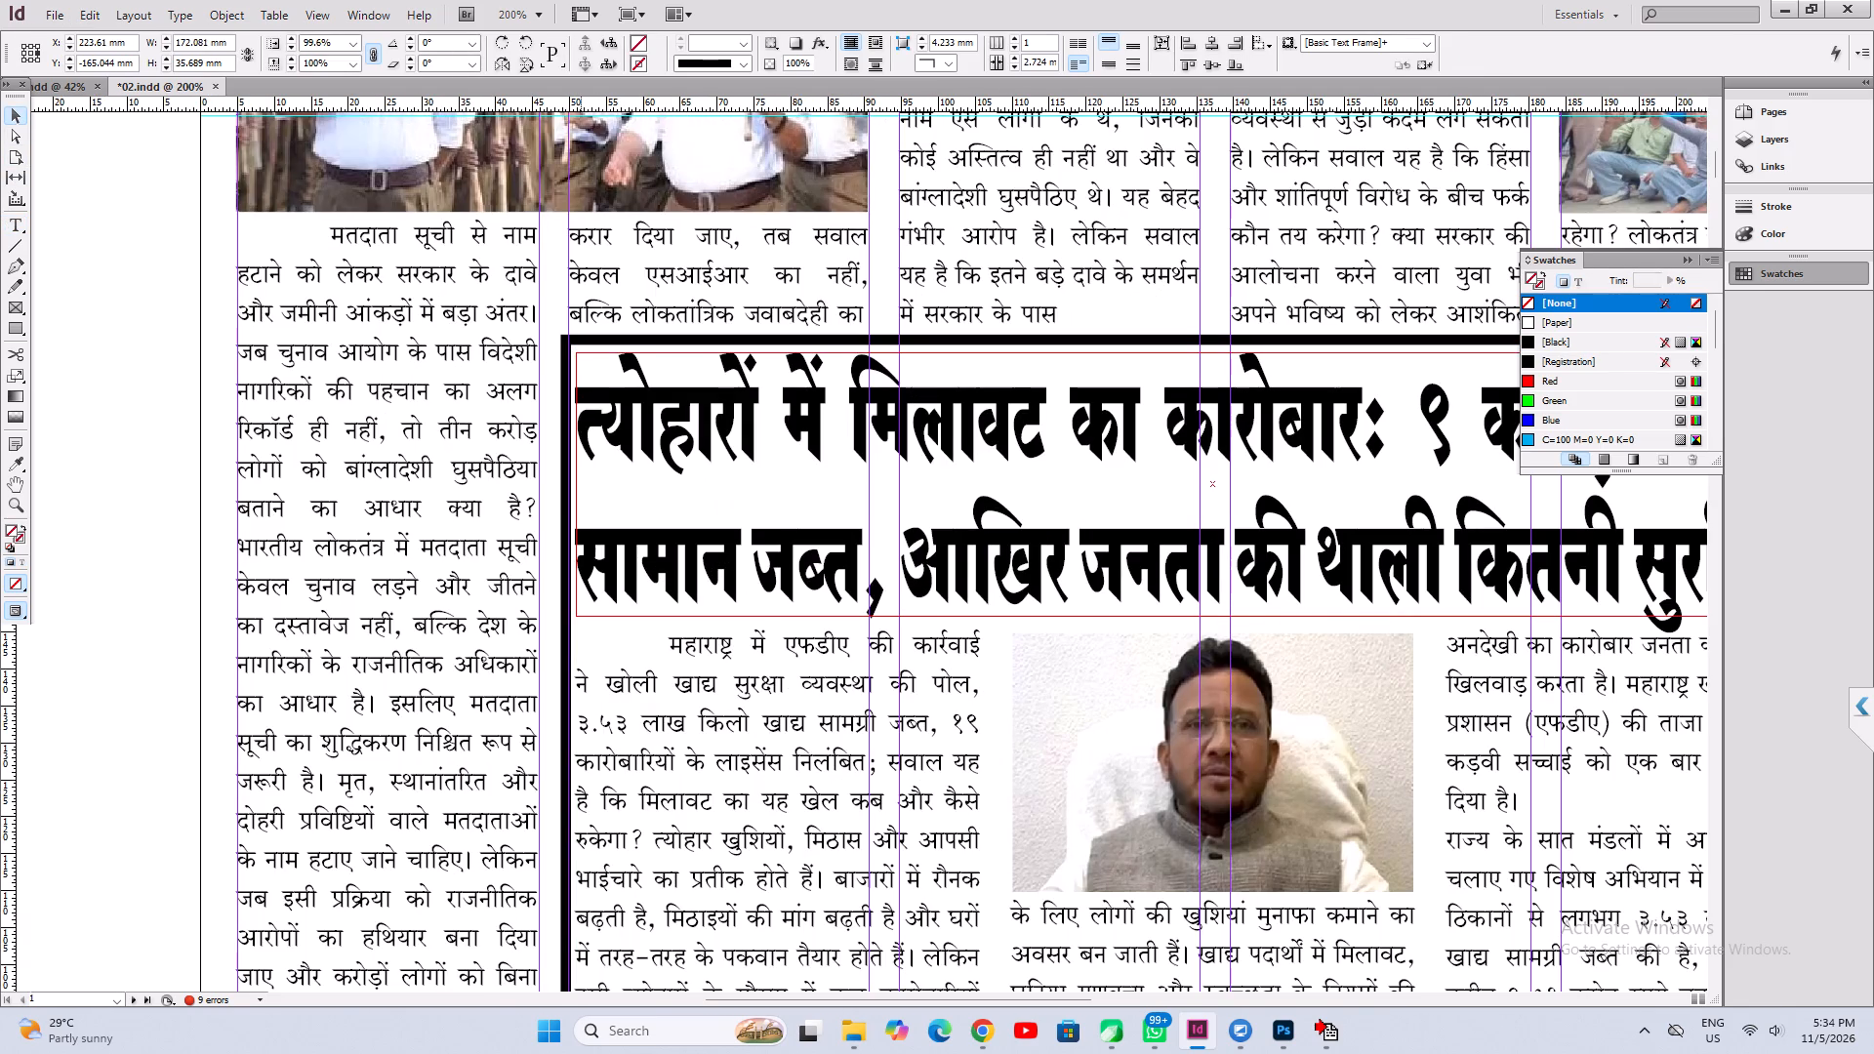
Save the document.
{"action": "key", "text": "ctrl+1"}
{"action": "left_click", "coordinate": [295, 588]}
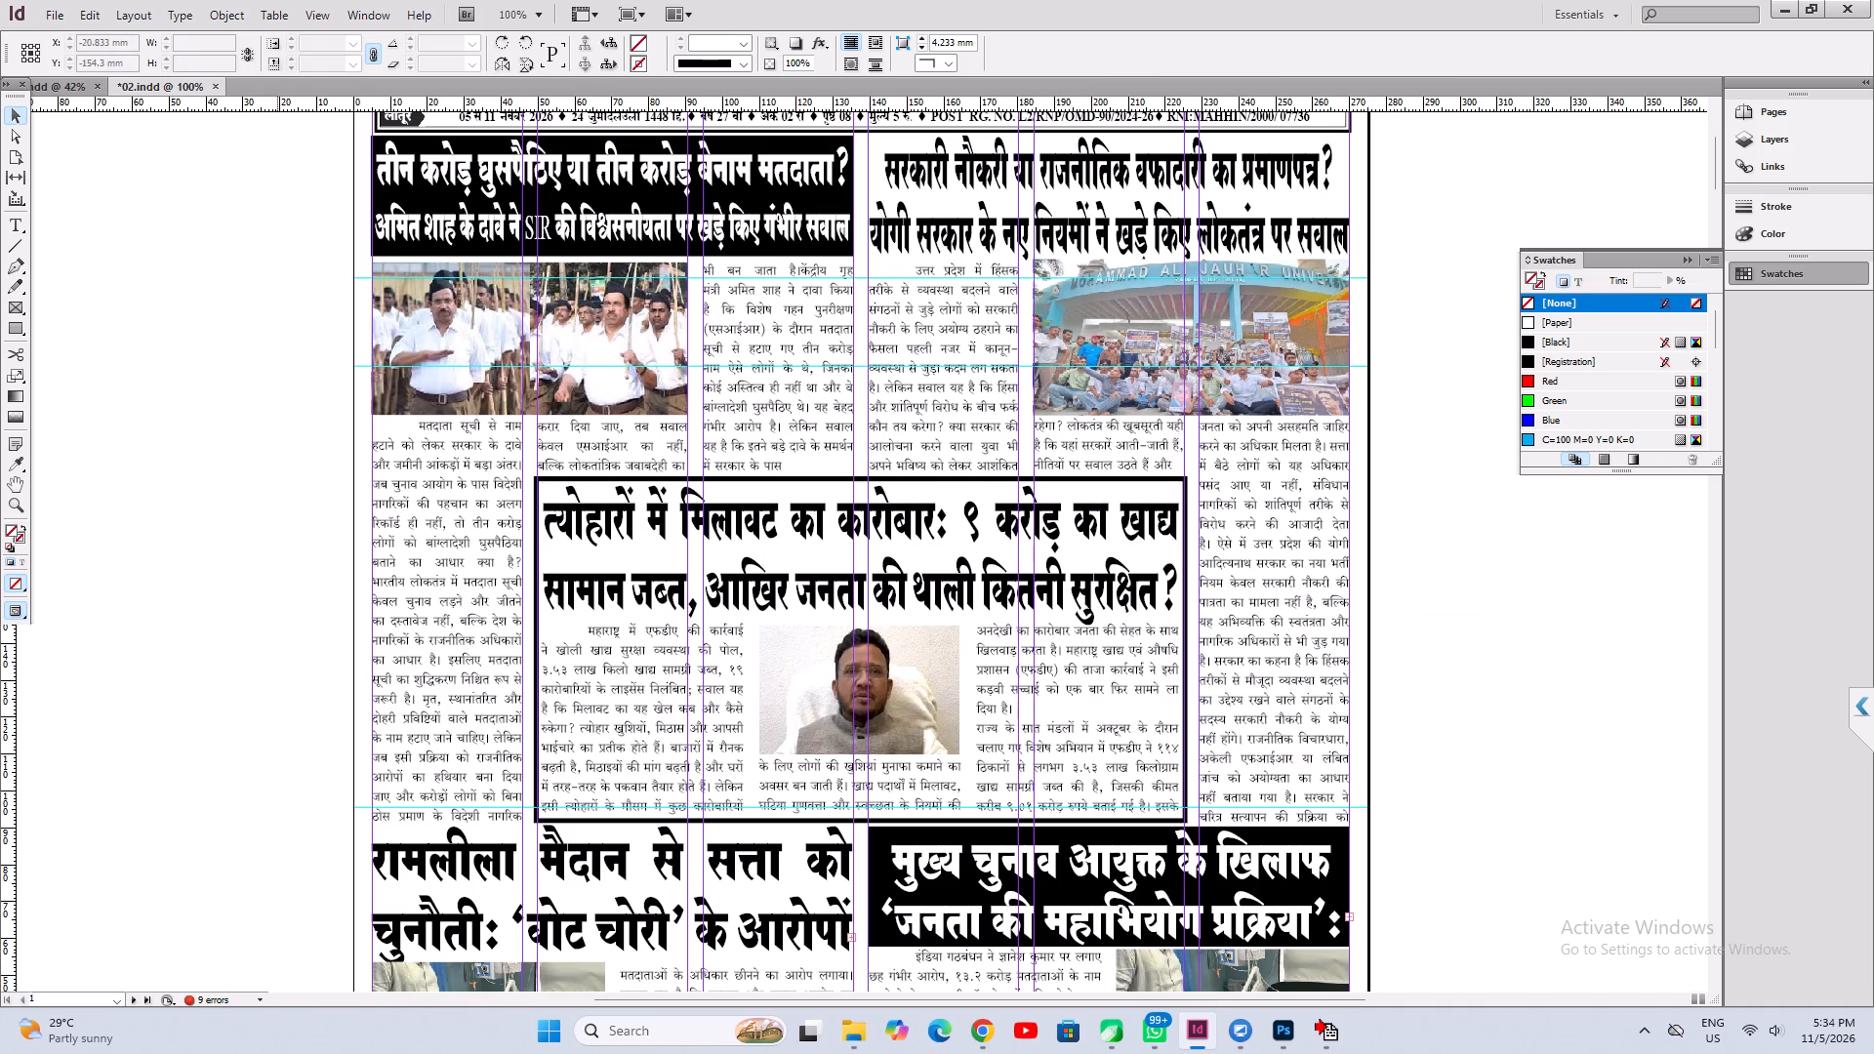
{"action": "key", "text": "ctrl+s"}
{"action": "left_click", "coordinate": [1453, 744]}
Flow the overset text of the "रामलीला मैदान" headline into a new frame about 97 × 105 mm on the pasteboard beside the page.
{"action": "key", "text": "space"}
{"action": "key", "text": "space"}
{"action": "key", "text": "space"}
{"action": "key", "text": "space"}
{"action": "left_click_drag", "start_coordinate": [1481, 831], "coordinate": [1471, 520]}
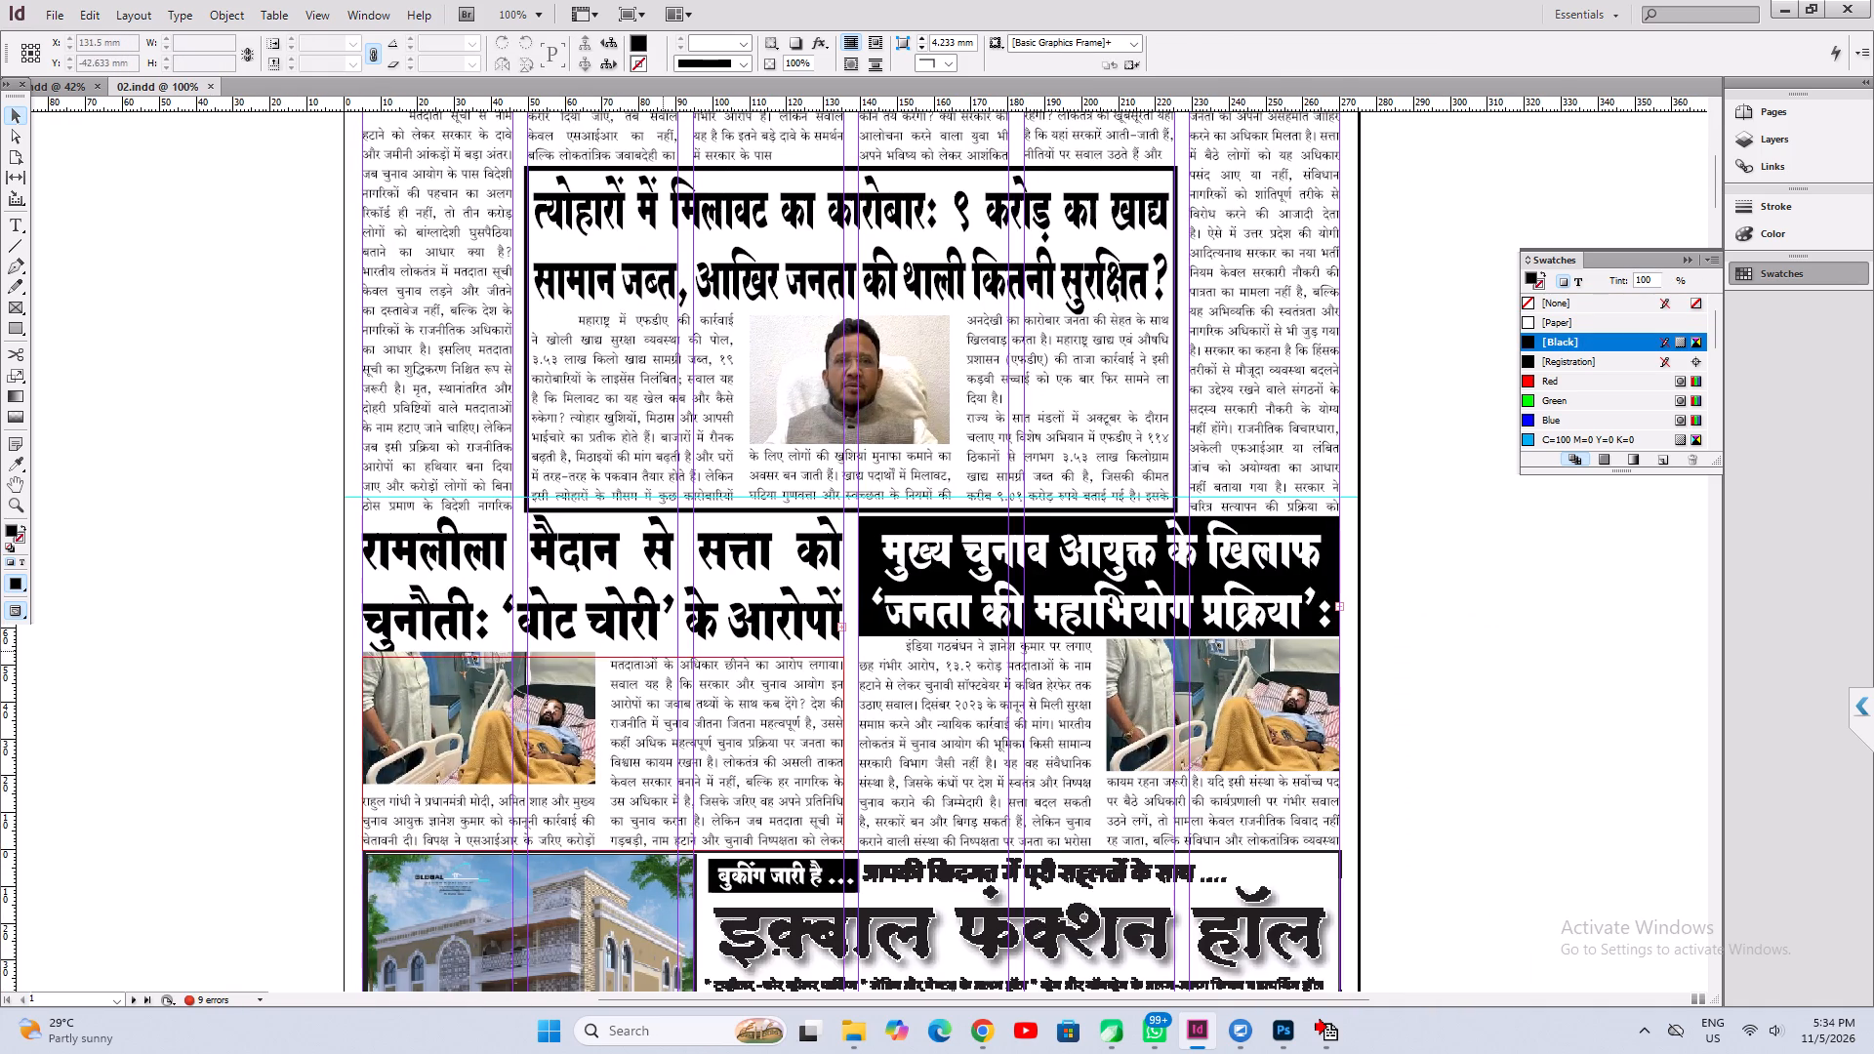
{"action": "left_click", "coordinate": [663, 644]}
{"action": "left_click", "coordinate": [840, 628]}
{"action": "key", "text": "space"}
{"action": "key", "text": "space"}
{"action": "key", "text": "space"}
{"action": "key", "text": "space"}
{"action": "key", "text": "space"}
{"action": "key", "text": "space"}
{"action": "key", "text": "space"}
{"action": "key", "text": "space"}
{"action": "key", "text": "space"}
{"action": "key", "text": "space"}
{"action": "key", "text": "space"}
{"action": "key", "text": "space"}
{"action": "key", "text": "space"}
{"action": "key", "text": "space"}
{"action": "key", "text": "space"}
{"action": "key", "text": "space"}
{"action": "key", "text": "space"}
{"action": "key", "text": "space"}
{"action": "left_click_drag", "start_coordinate": [485, 608], "coordinate": [489, 606]}
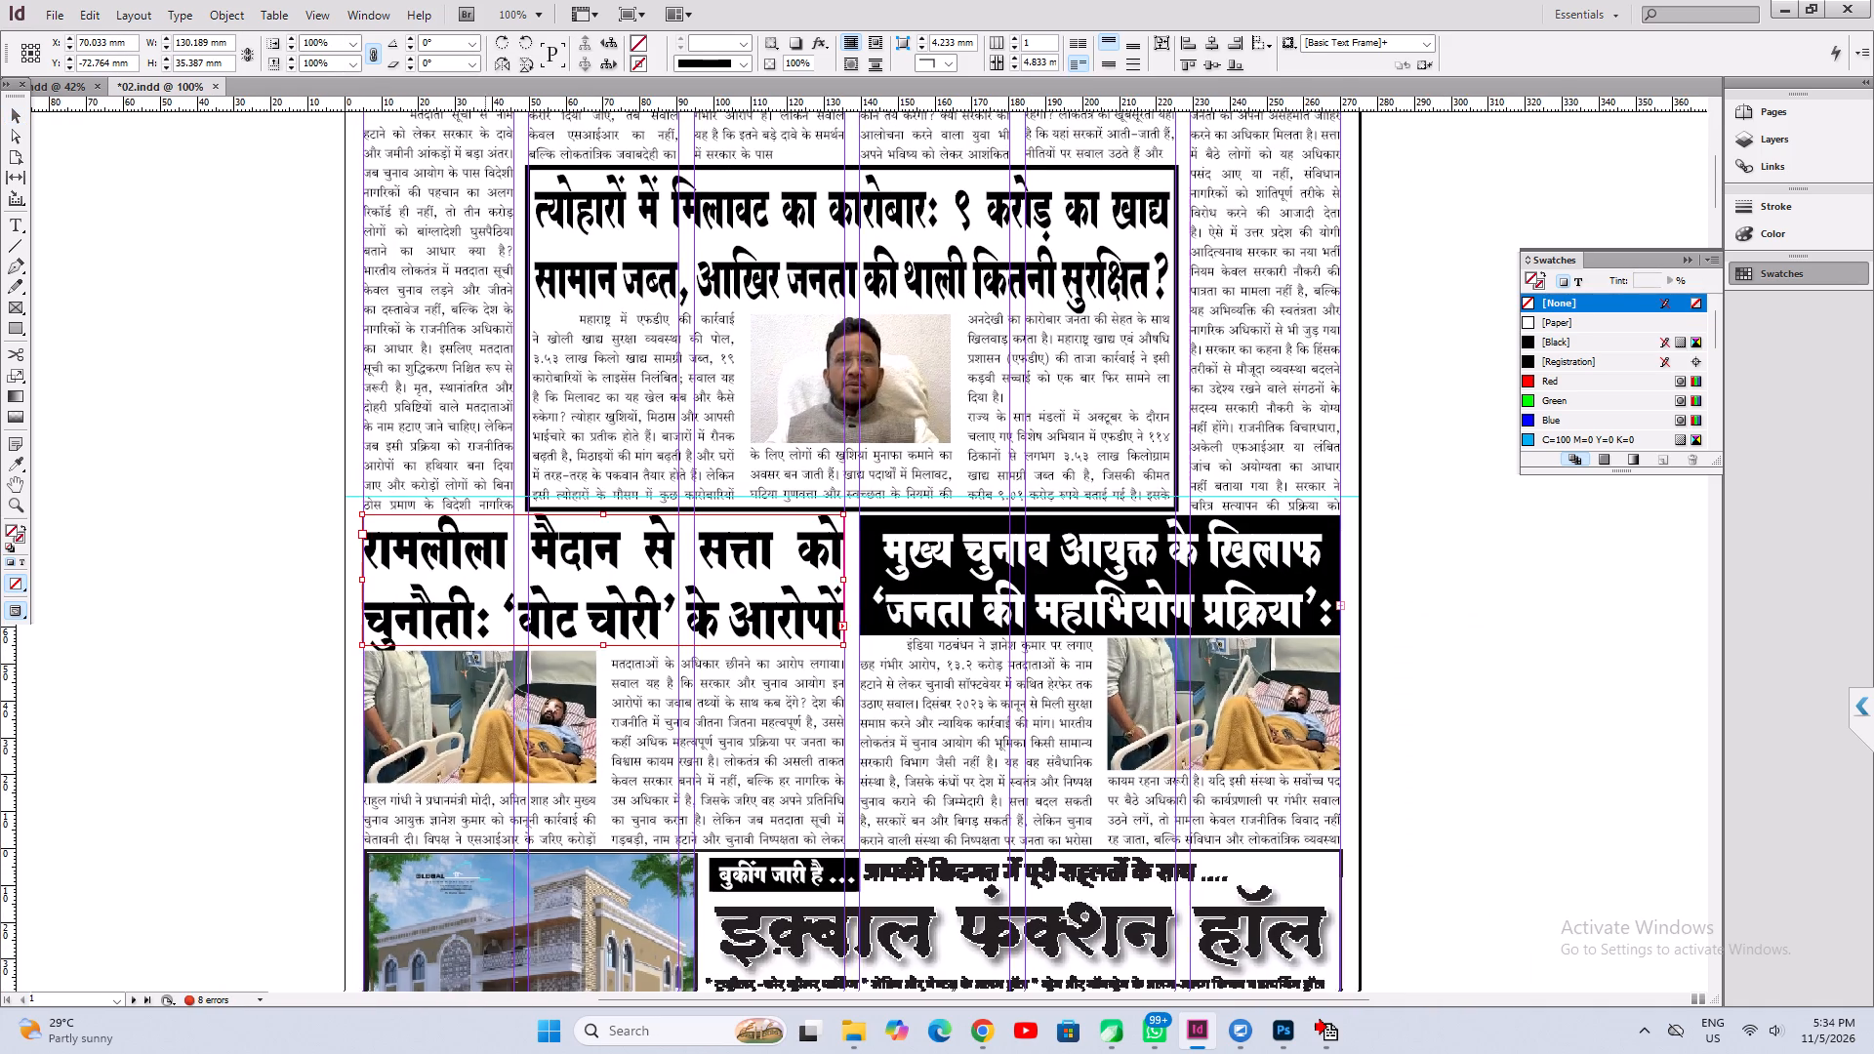
{"action": "left_click_drag", "start_coordinate": [489, 606], "coordinate": [692, 577]}
{"action": "left_click_drag", "start_coordinate": [703, 577], "coordinate": [732, 579]}
{"action": "left_click_drag", "start_coordinate": [99, 341], "coordinate": [456, 729]}
{"action": "left_click", "coordinate": [460, 736]}
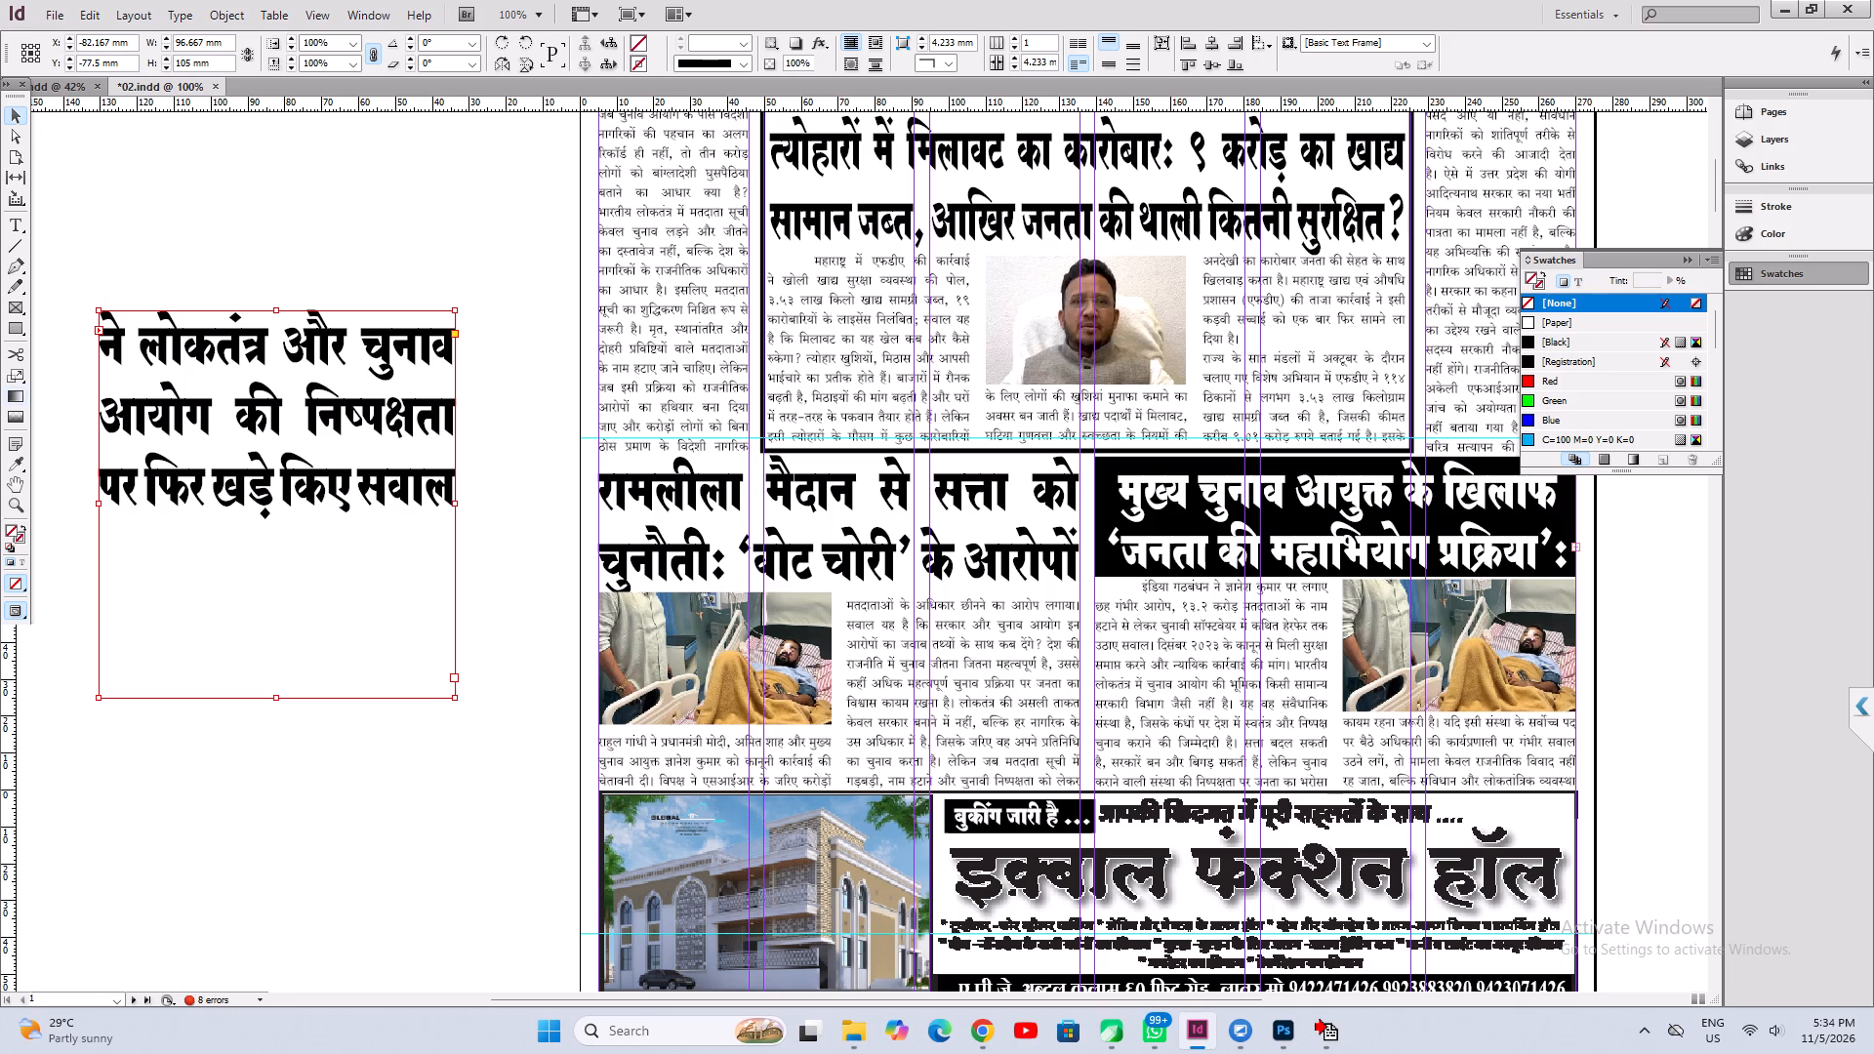
Delete "रामलीला मैदान से सत्ता को चुनौती:" and the leading space so the headline starts with "'वोट चोरी' के आरोपों ने".
{"action": "left_click", "coordinate": [12, 228]}
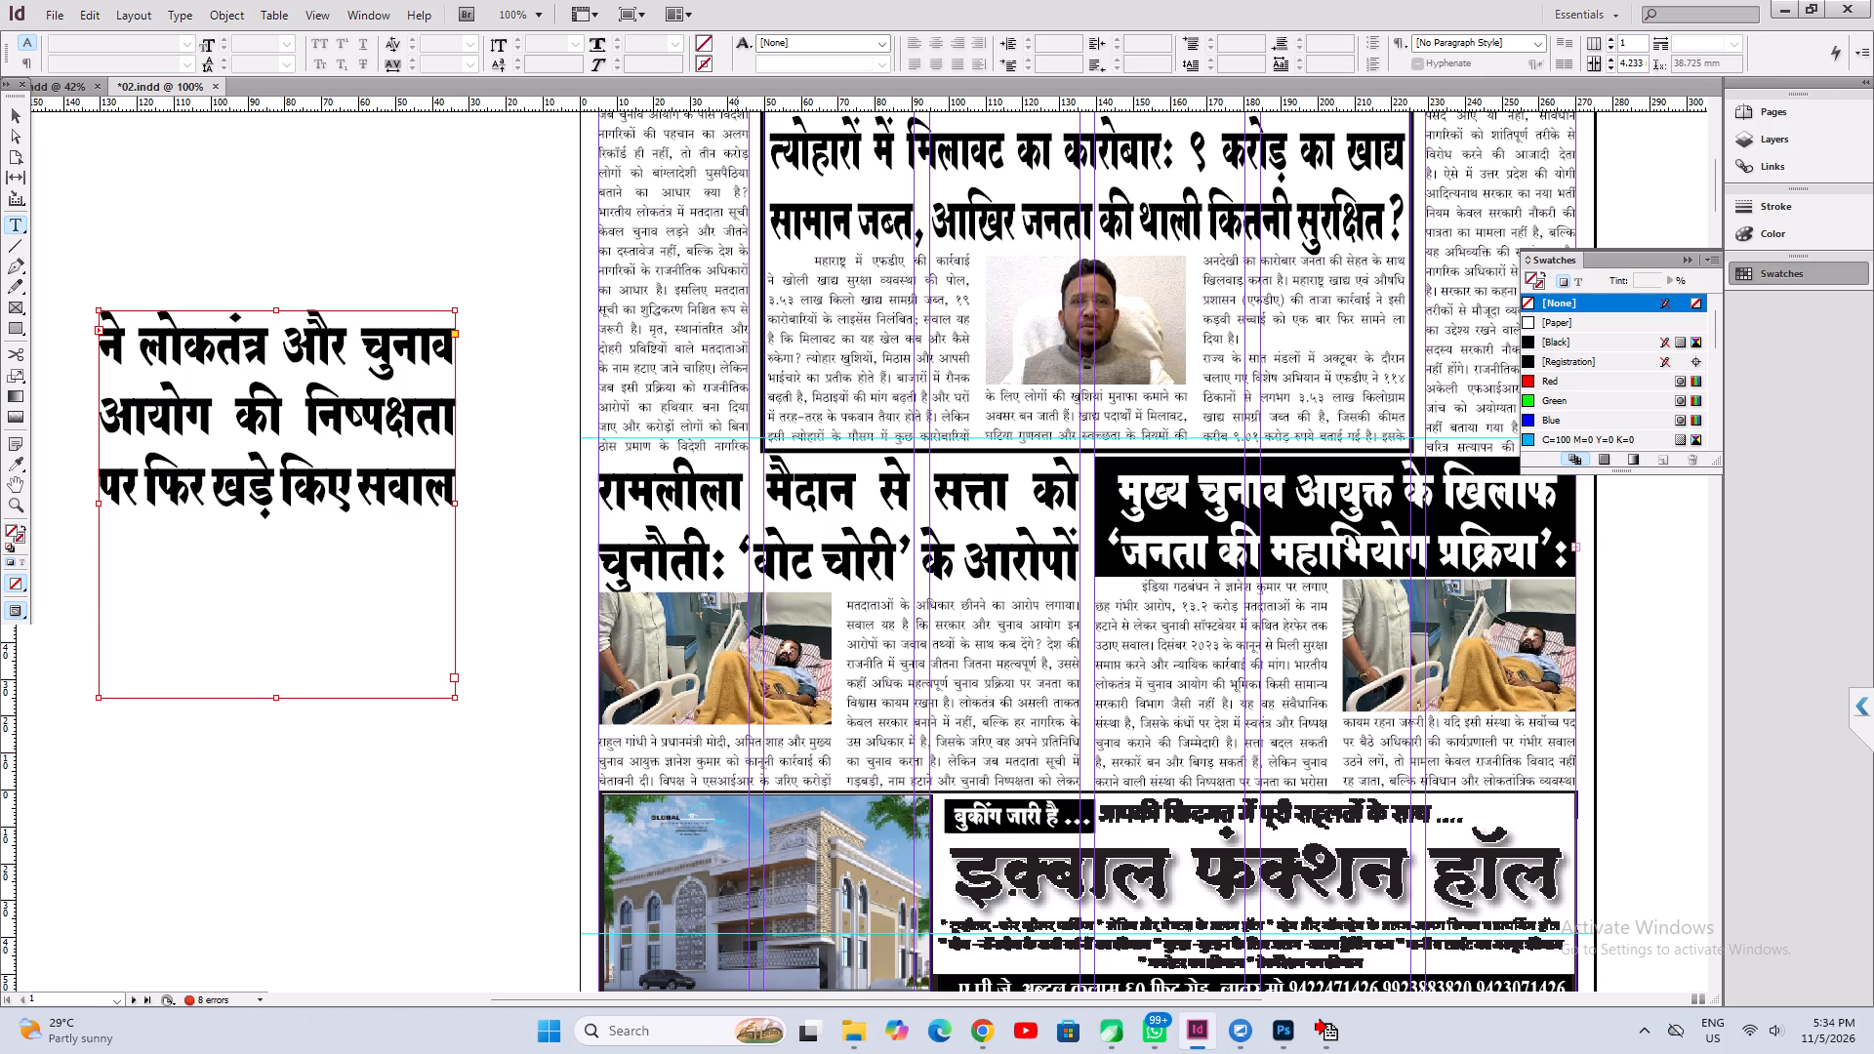
{"action": "left_click_drag", "start_coordinate": [737, 568], "coordinate": [268, 260]}
{"action": "left_click", "coordinate": [710, 568]}
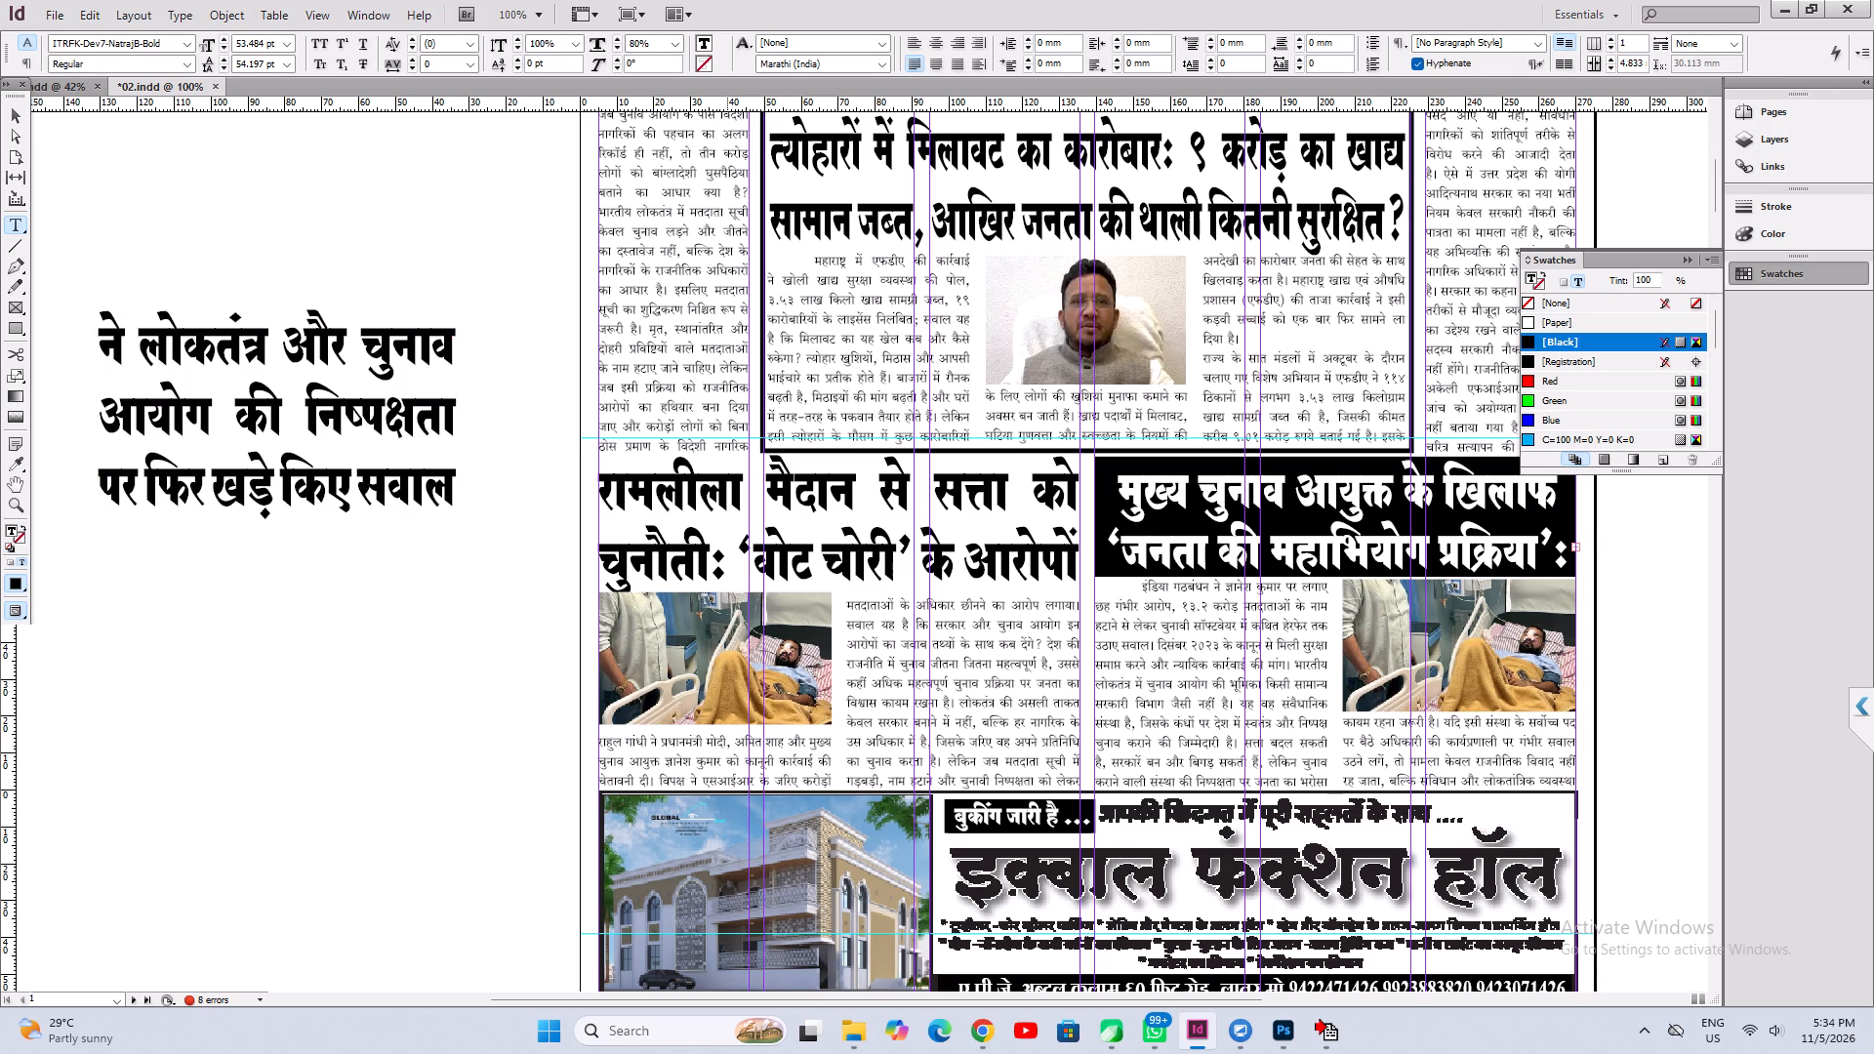
{"action": "left_click_drag", "start_coordinate": [727, 574], "coordinate": [512, 426]}
{"action": "key", "text": "BackSpace"}
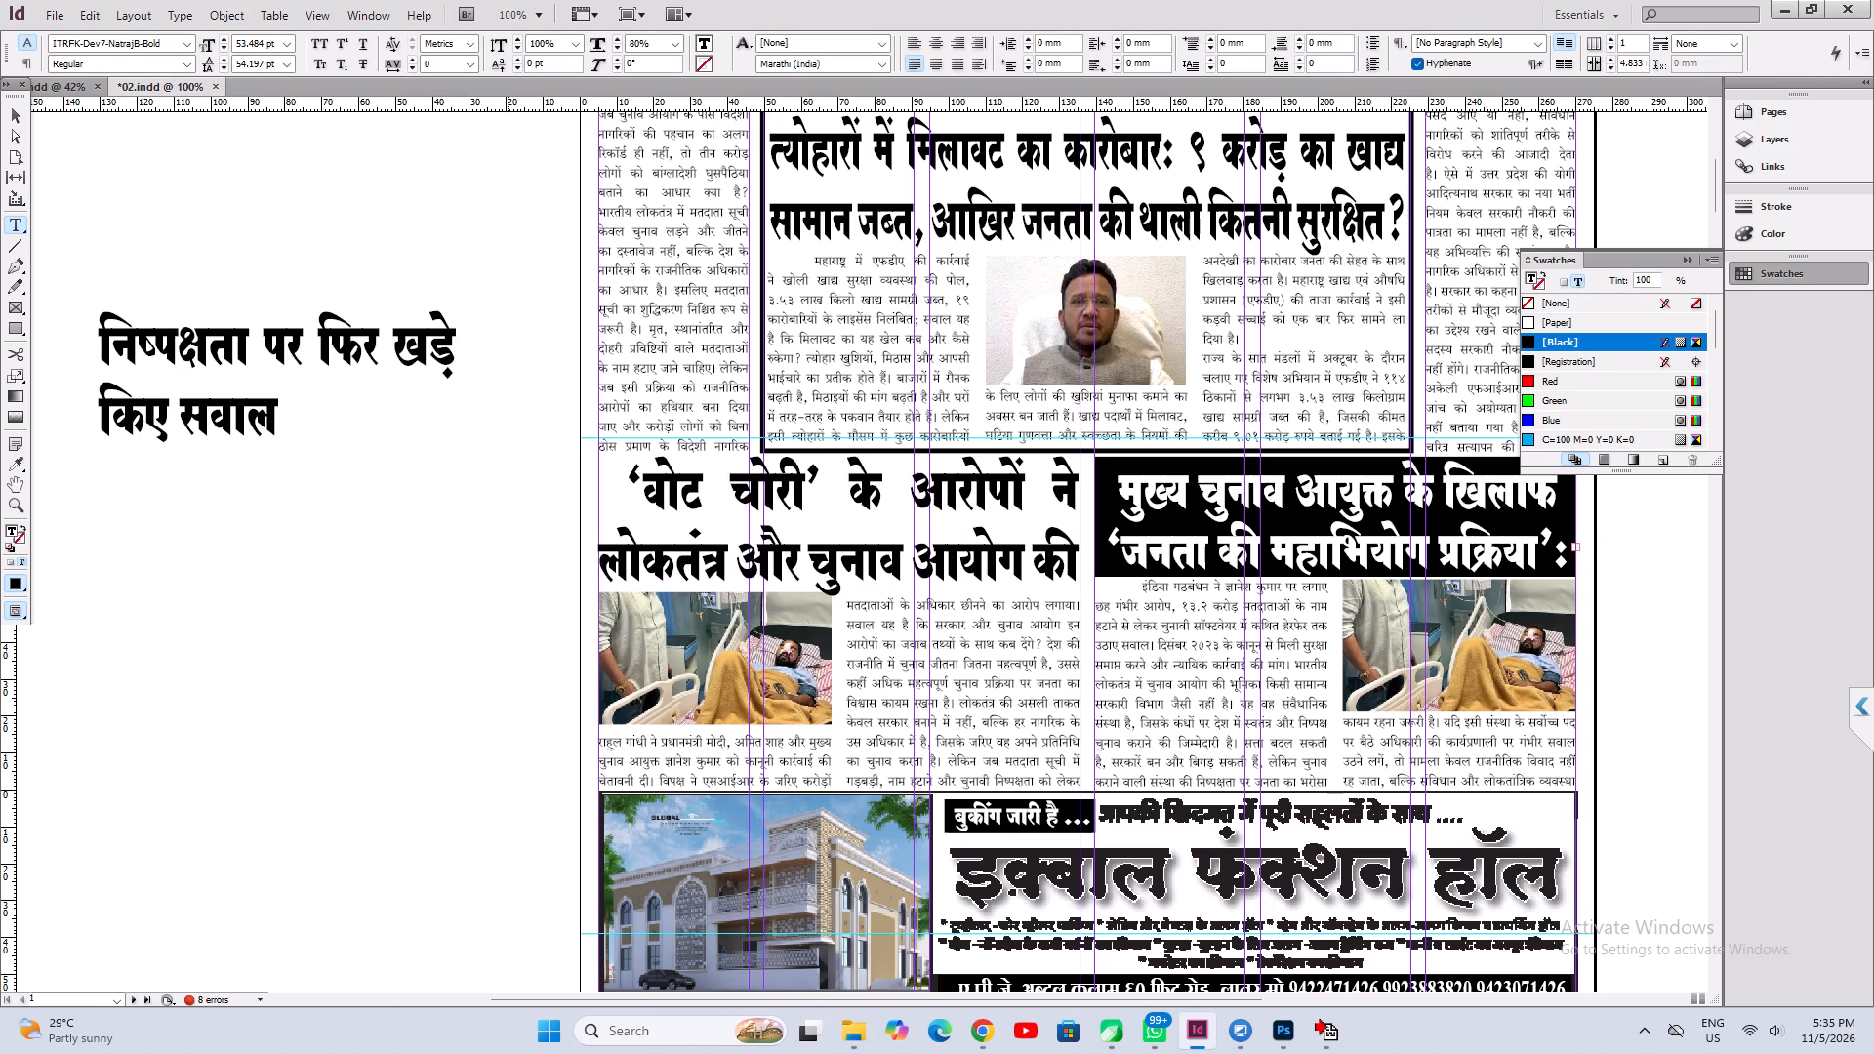
{"action": "key", "text": "Right"}
{"action": "key", "text": "BackSpace"}
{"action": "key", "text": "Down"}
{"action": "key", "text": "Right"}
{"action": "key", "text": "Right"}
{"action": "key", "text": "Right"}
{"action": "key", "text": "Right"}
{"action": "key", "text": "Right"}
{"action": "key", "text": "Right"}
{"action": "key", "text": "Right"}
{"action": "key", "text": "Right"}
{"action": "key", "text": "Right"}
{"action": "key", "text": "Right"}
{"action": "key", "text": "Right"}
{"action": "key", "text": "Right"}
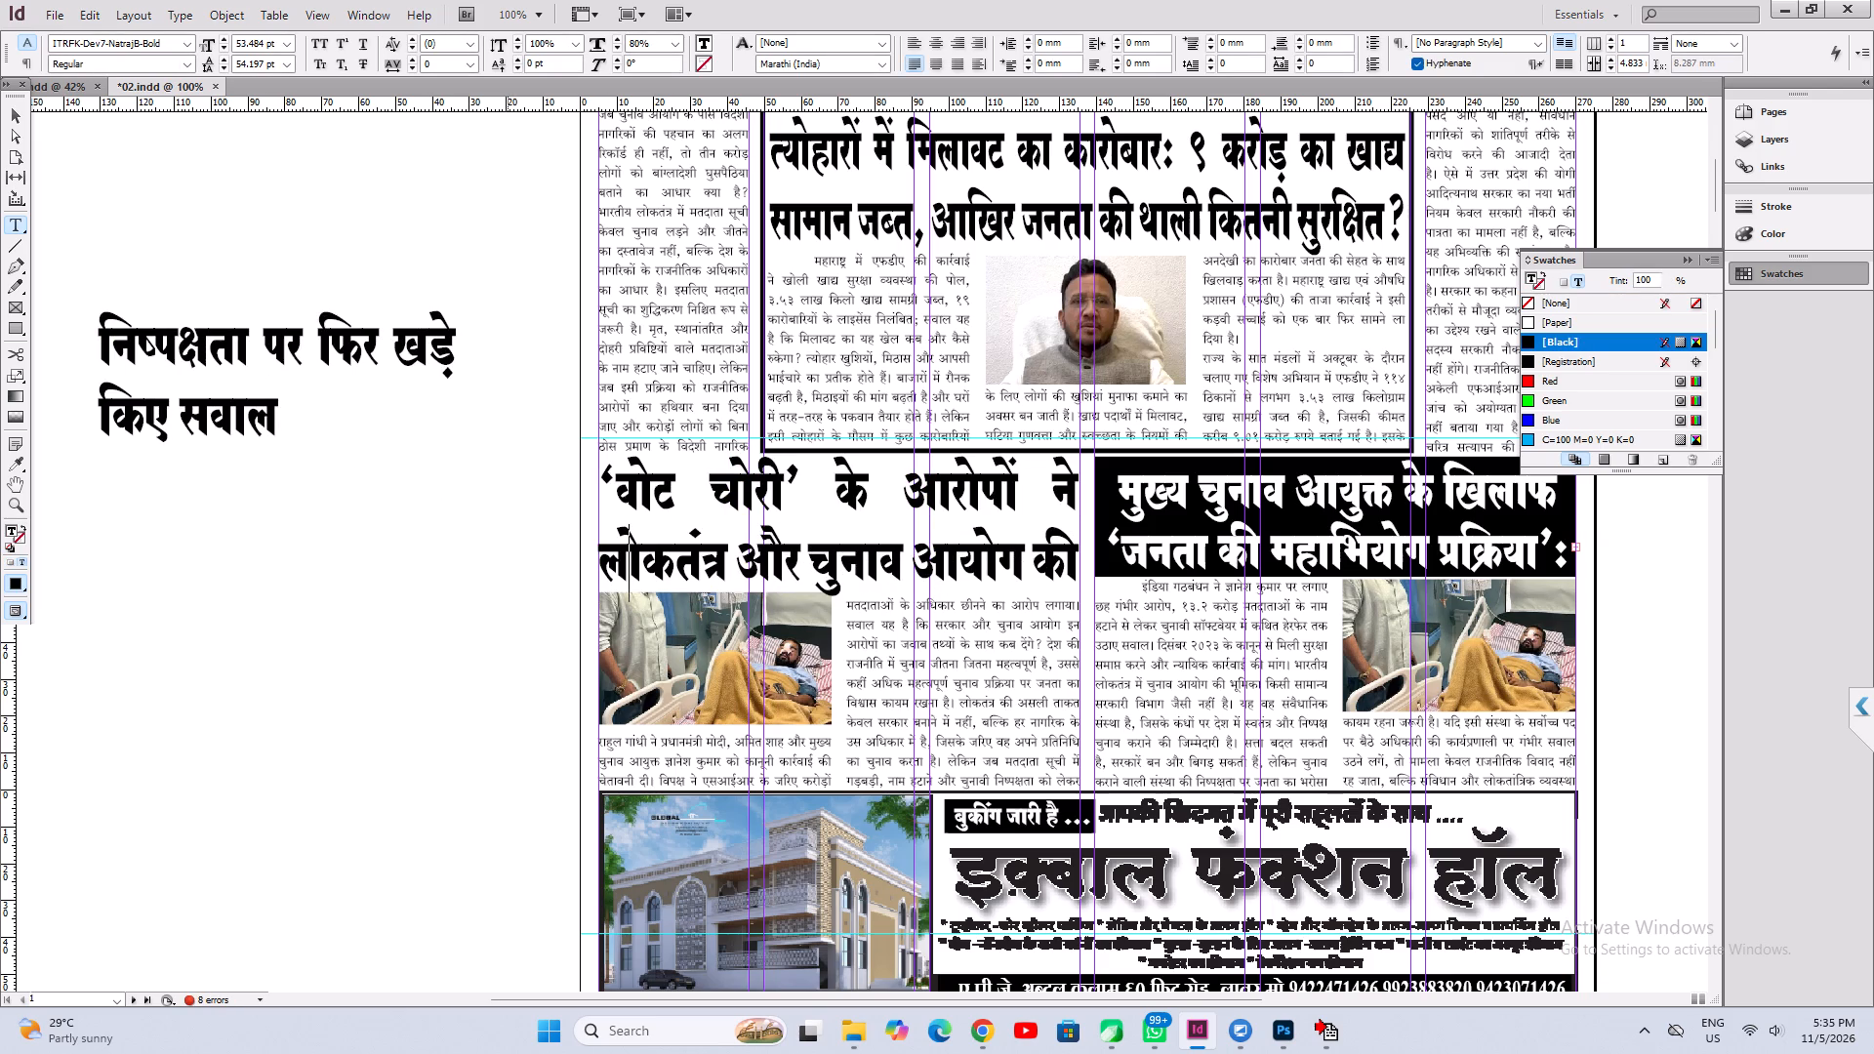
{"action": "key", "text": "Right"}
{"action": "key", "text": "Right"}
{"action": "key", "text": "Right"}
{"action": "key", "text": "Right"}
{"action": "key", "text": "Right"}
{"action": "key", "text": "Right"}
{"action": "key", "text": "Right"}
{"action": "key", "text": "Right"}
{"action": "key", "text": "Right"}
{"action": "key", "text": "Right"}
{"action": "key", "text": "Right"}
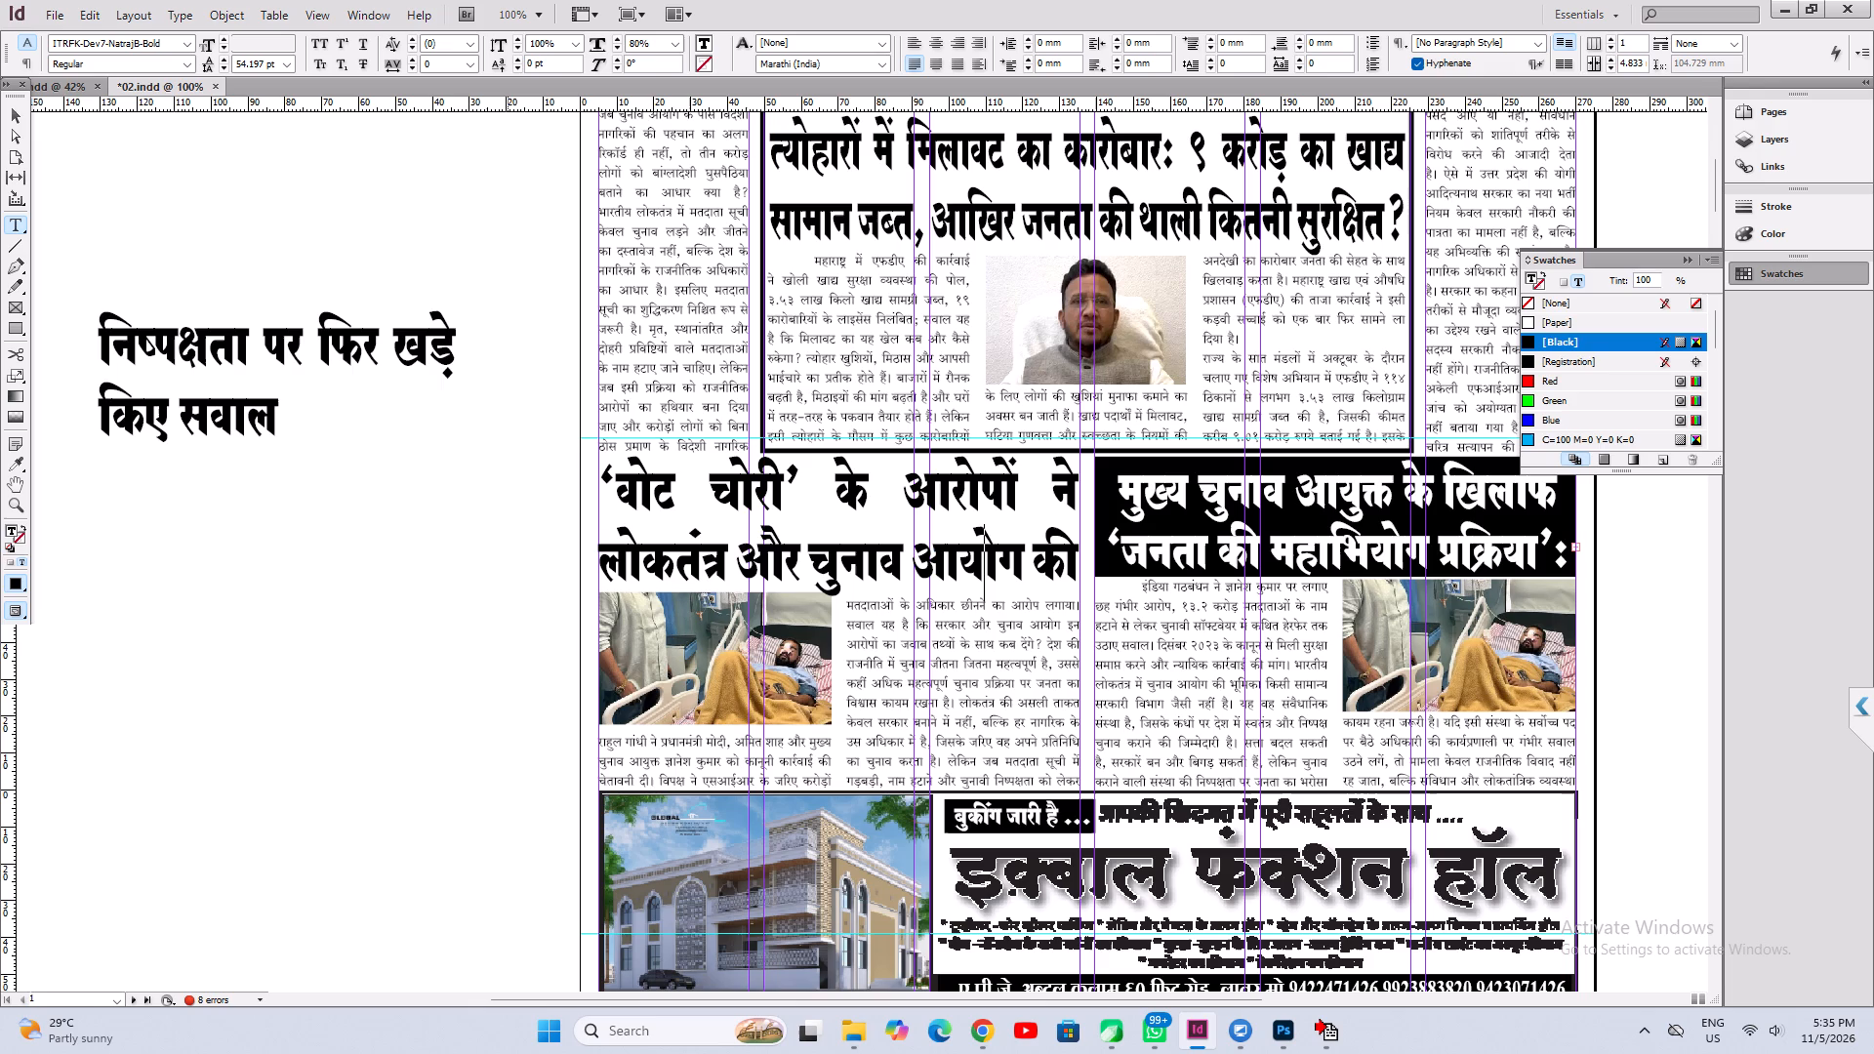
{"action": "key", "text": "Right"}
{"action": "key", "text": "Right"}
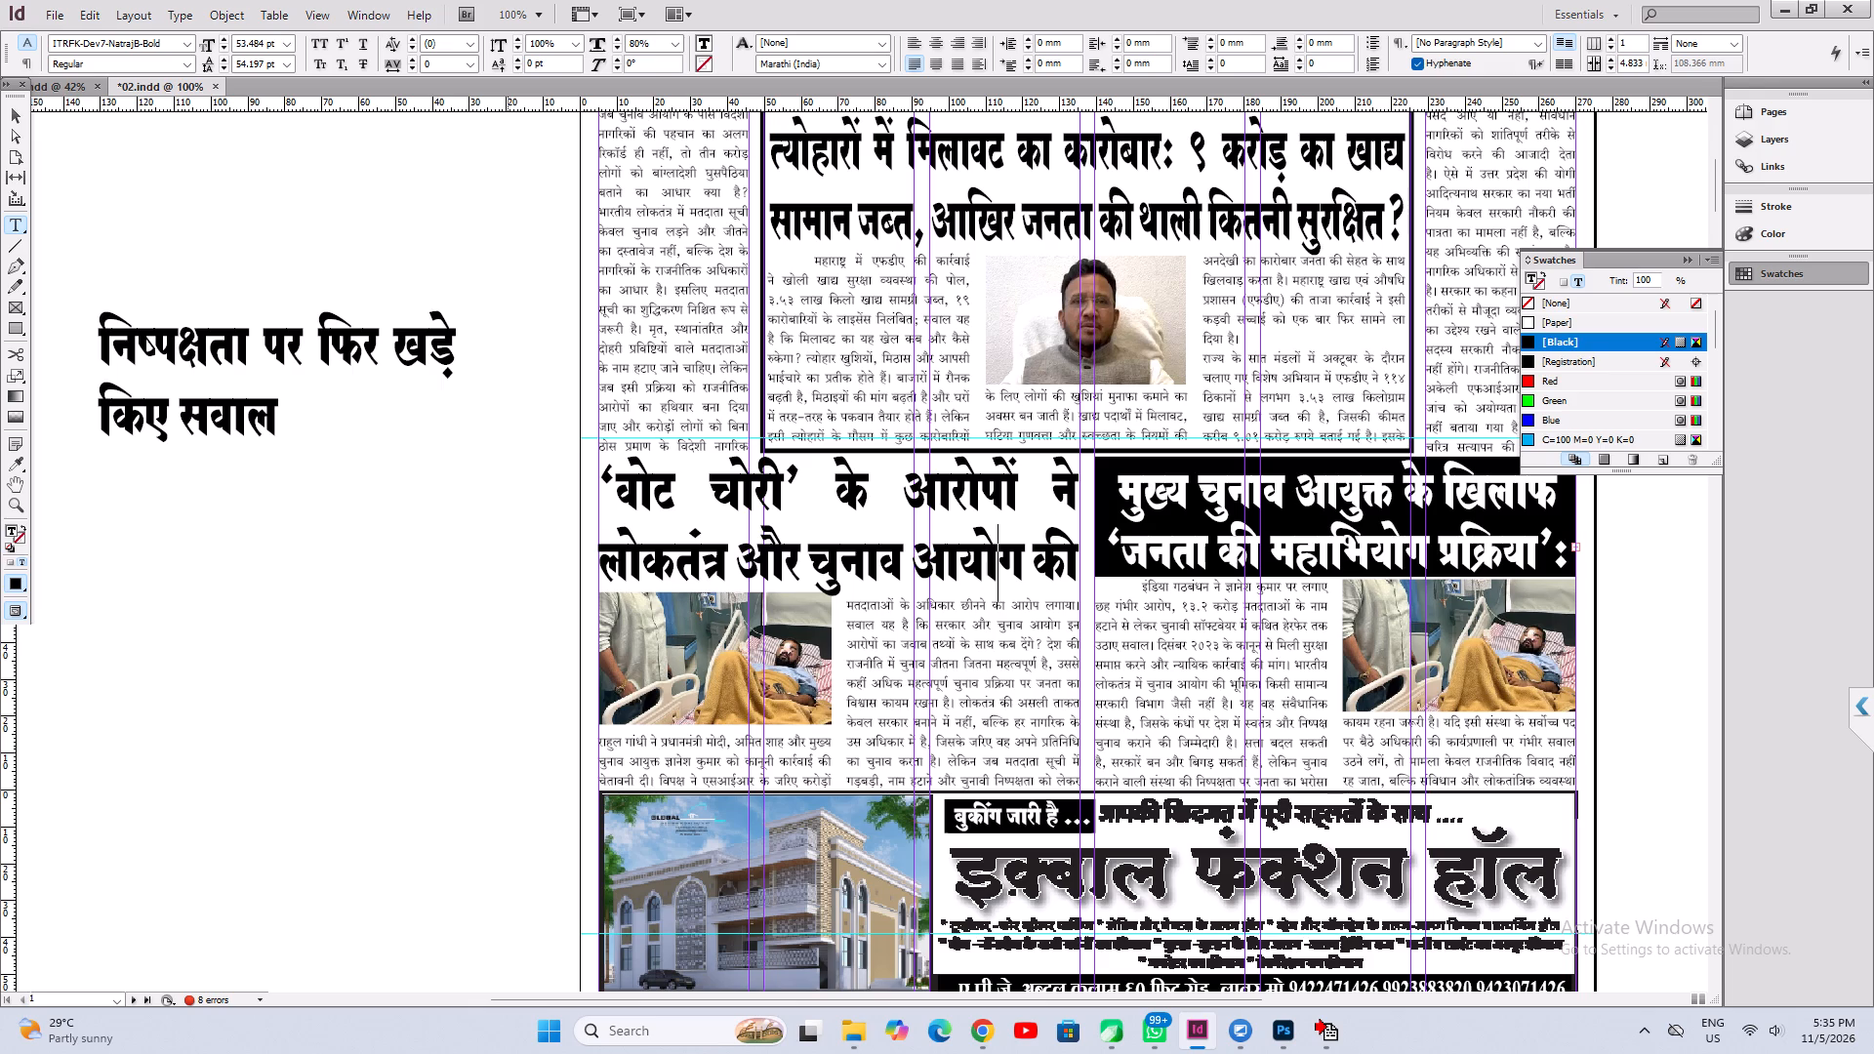
Set the horizontal scale of the entire "'वोट चोरी' के आरोपों ने" headline to 50%.
{"action": "key", "text": "ctrl+a"}
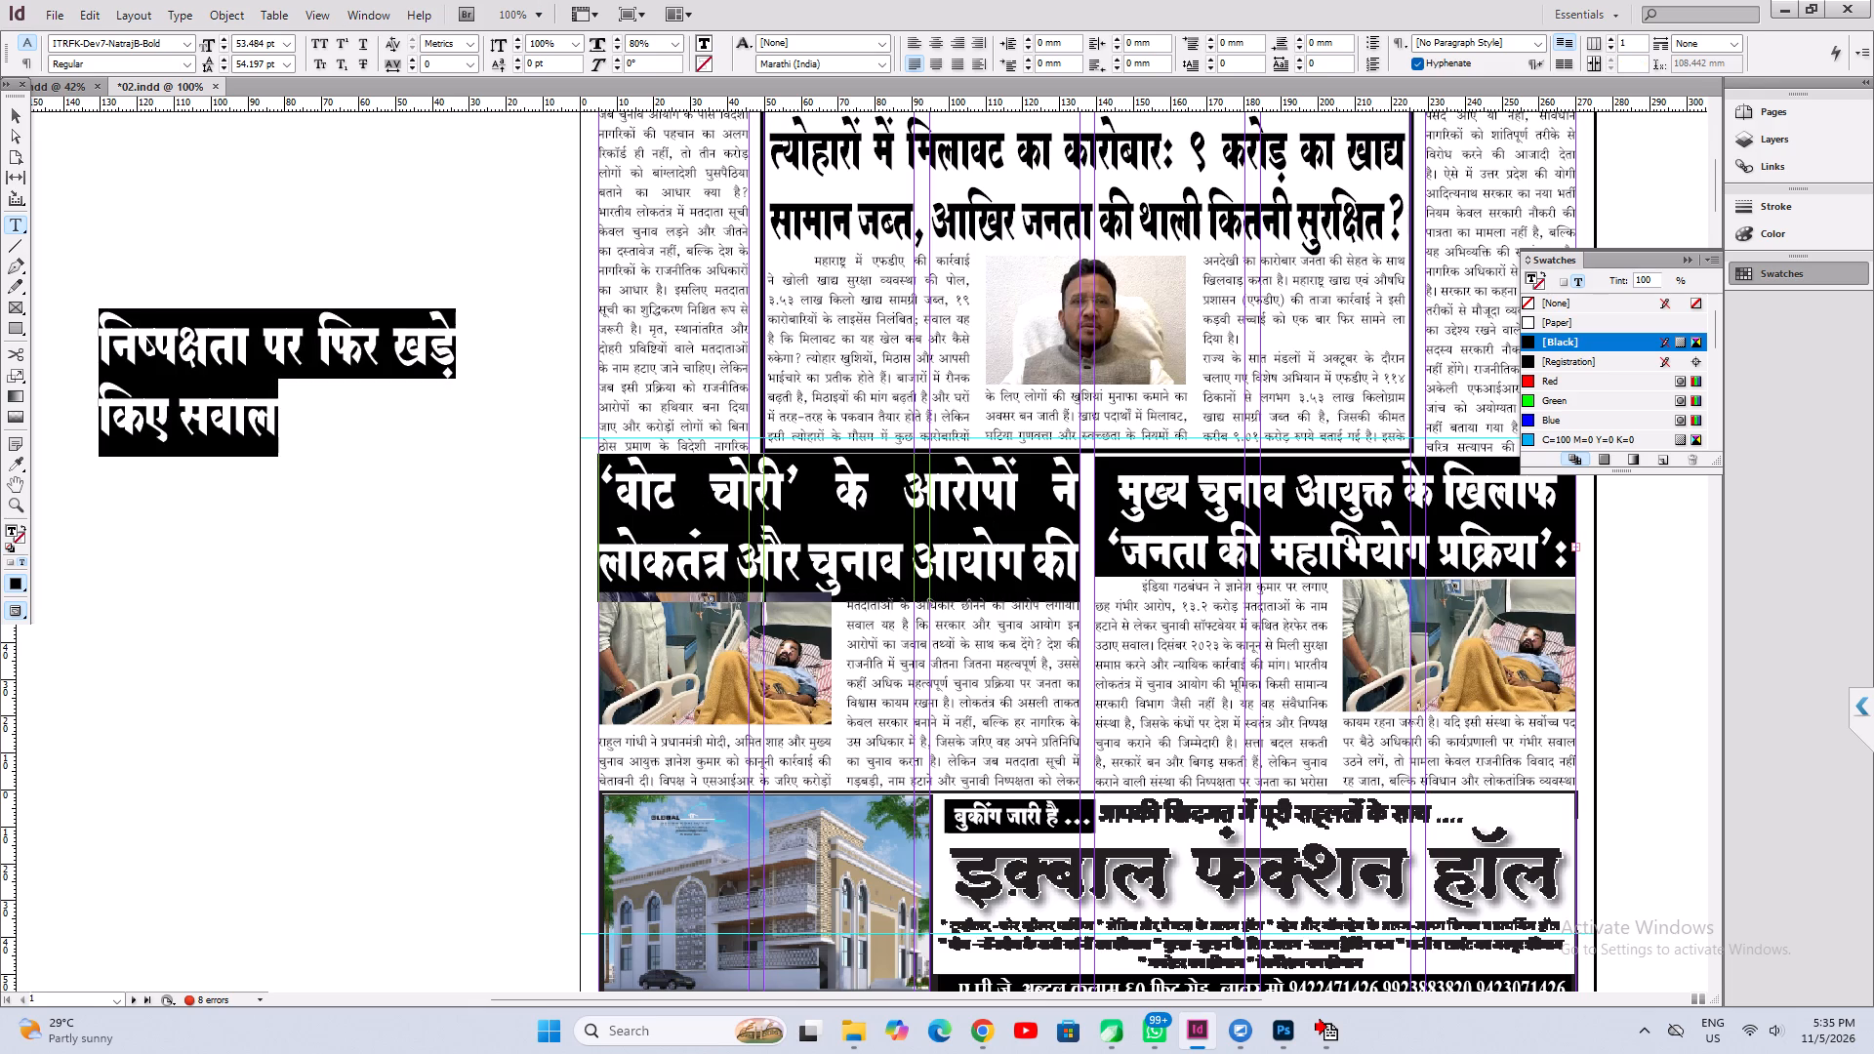
{"action": "left_click", "coordinate": [671, 48]}
{"action": "left_click", "coordinate": [653, 45]}
{"action": "left_click_drag", "start_coordinate": [653, 45], "coordinate": [120, 34]}
{"action": "type", "text": "50"}
{"action": "key", "text": "Return"}
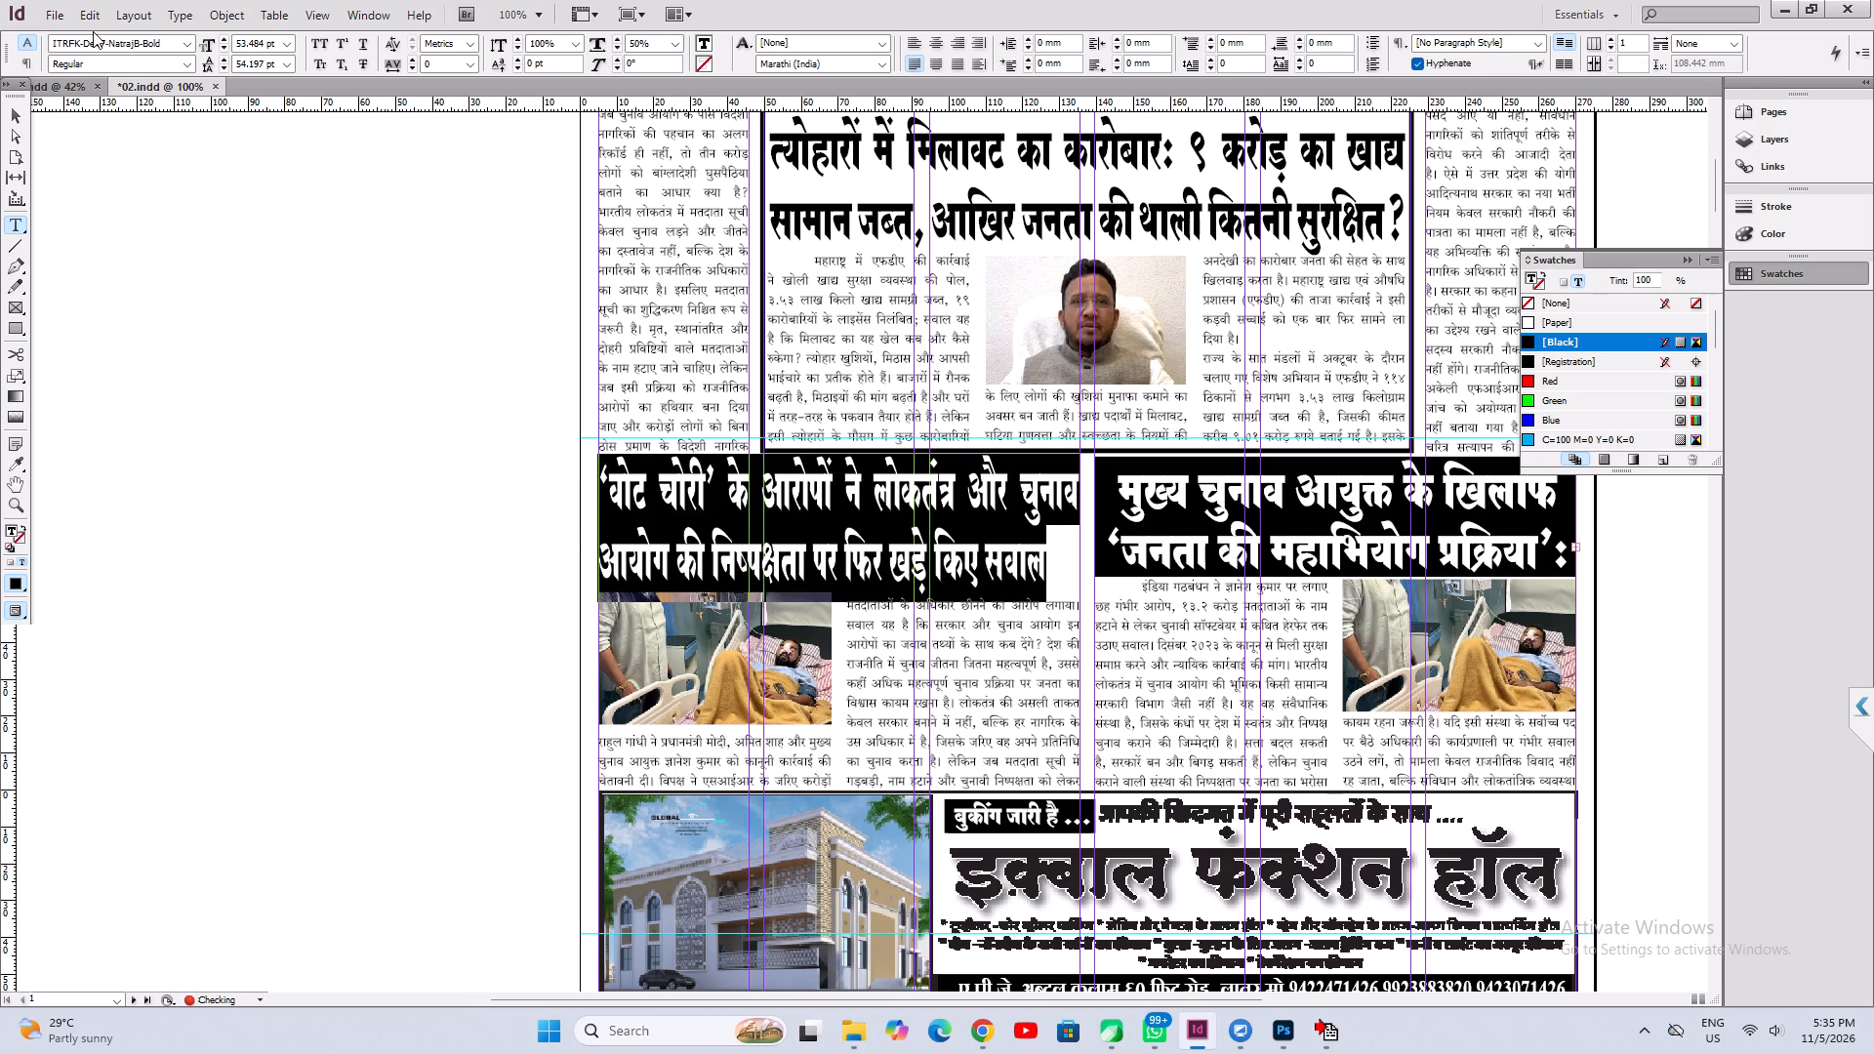
Centre-align the "'वोट चोरी'" headline and save the document.
{"action": "key", "text": "ctrl+shift+c"}
{"action": "key", "text": "ctrl+s"}
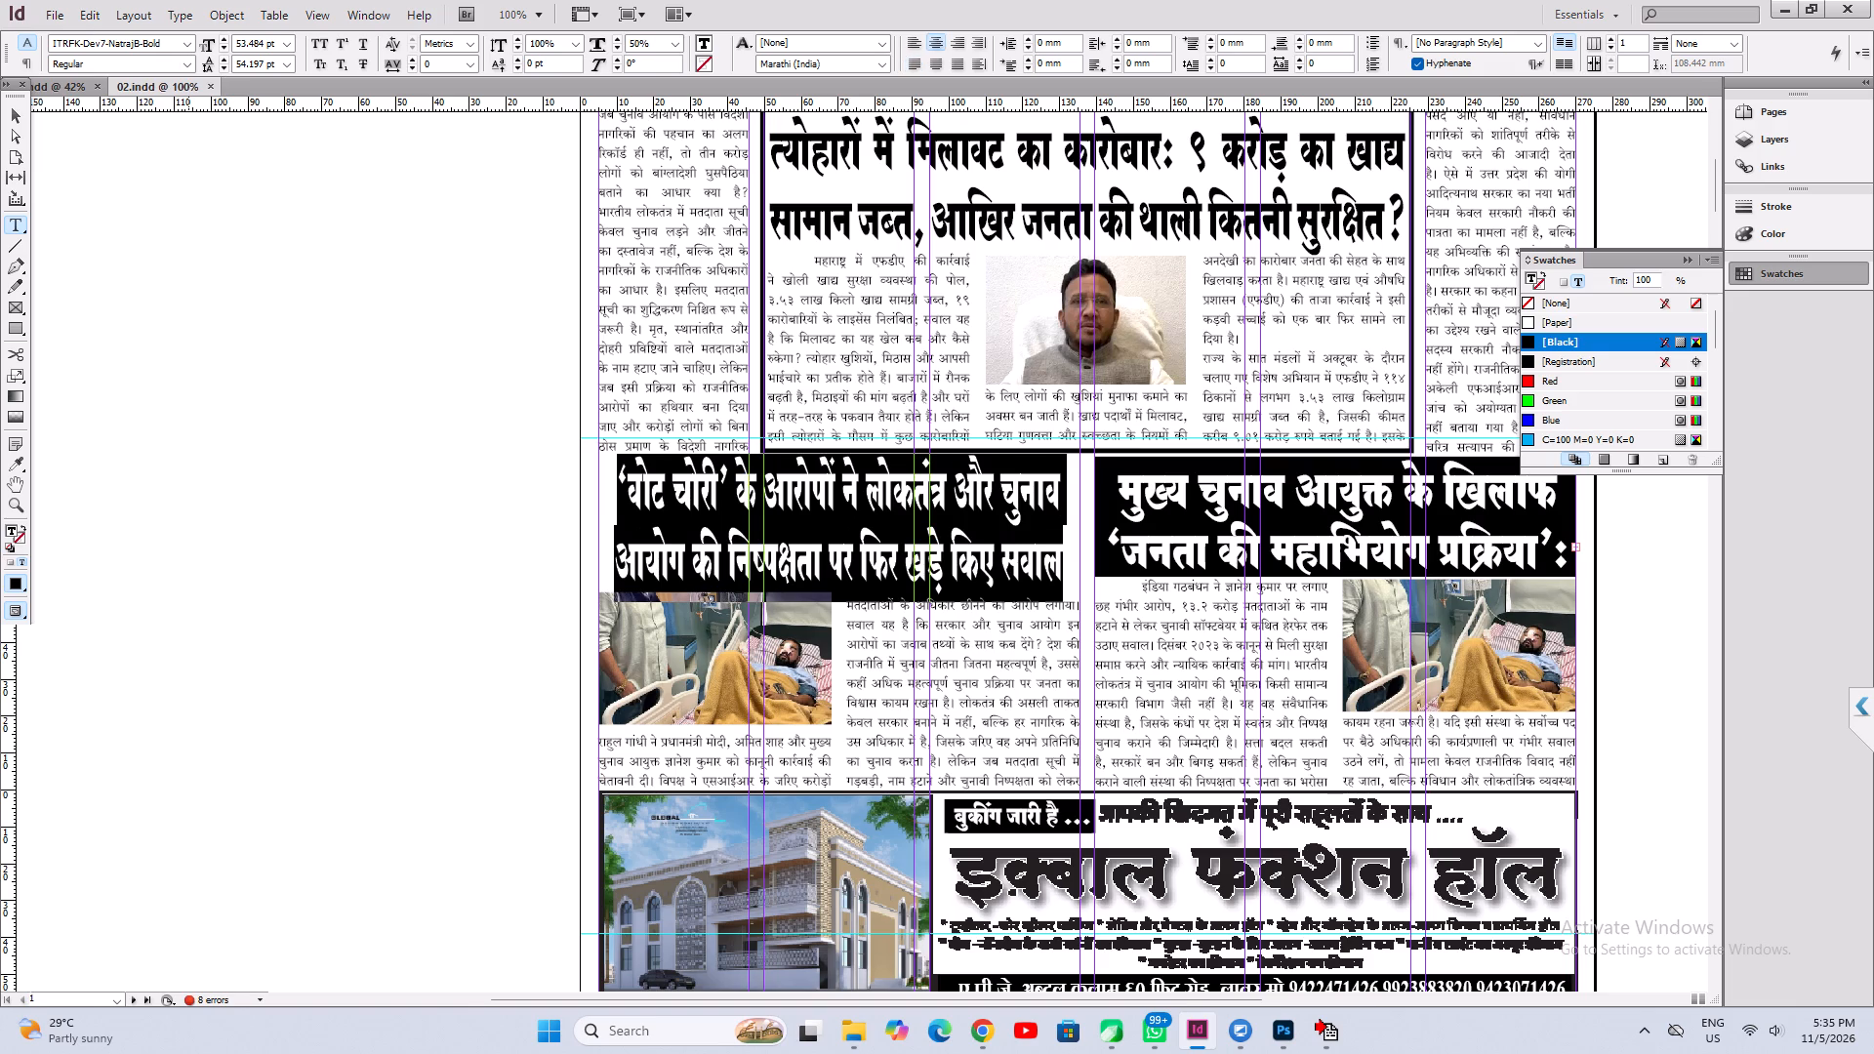
Enlarge the "'वोट चोरी'" headline to 55.484 pt, keeping it on two lines, and save the document.
{"action": "key", "text": "ctrl+shift+period"}
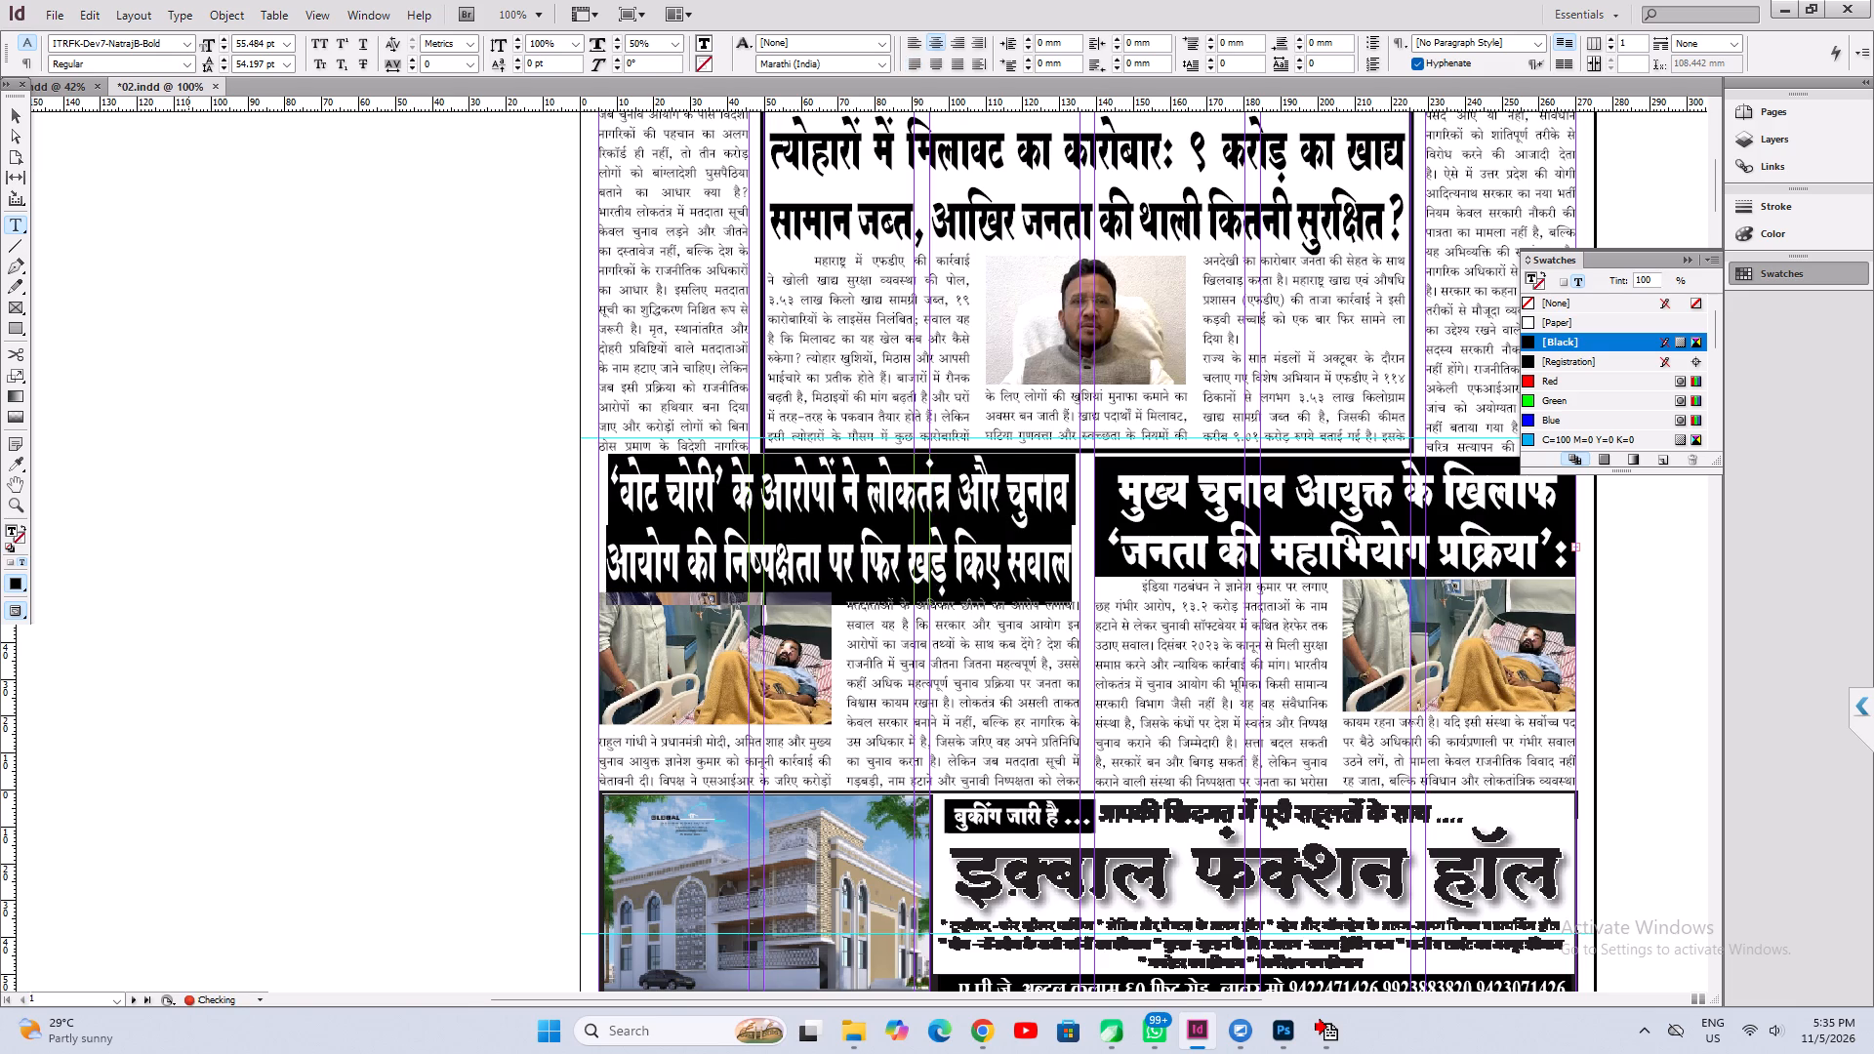
{"action": "key", "text": "ctrl+shift+period"}
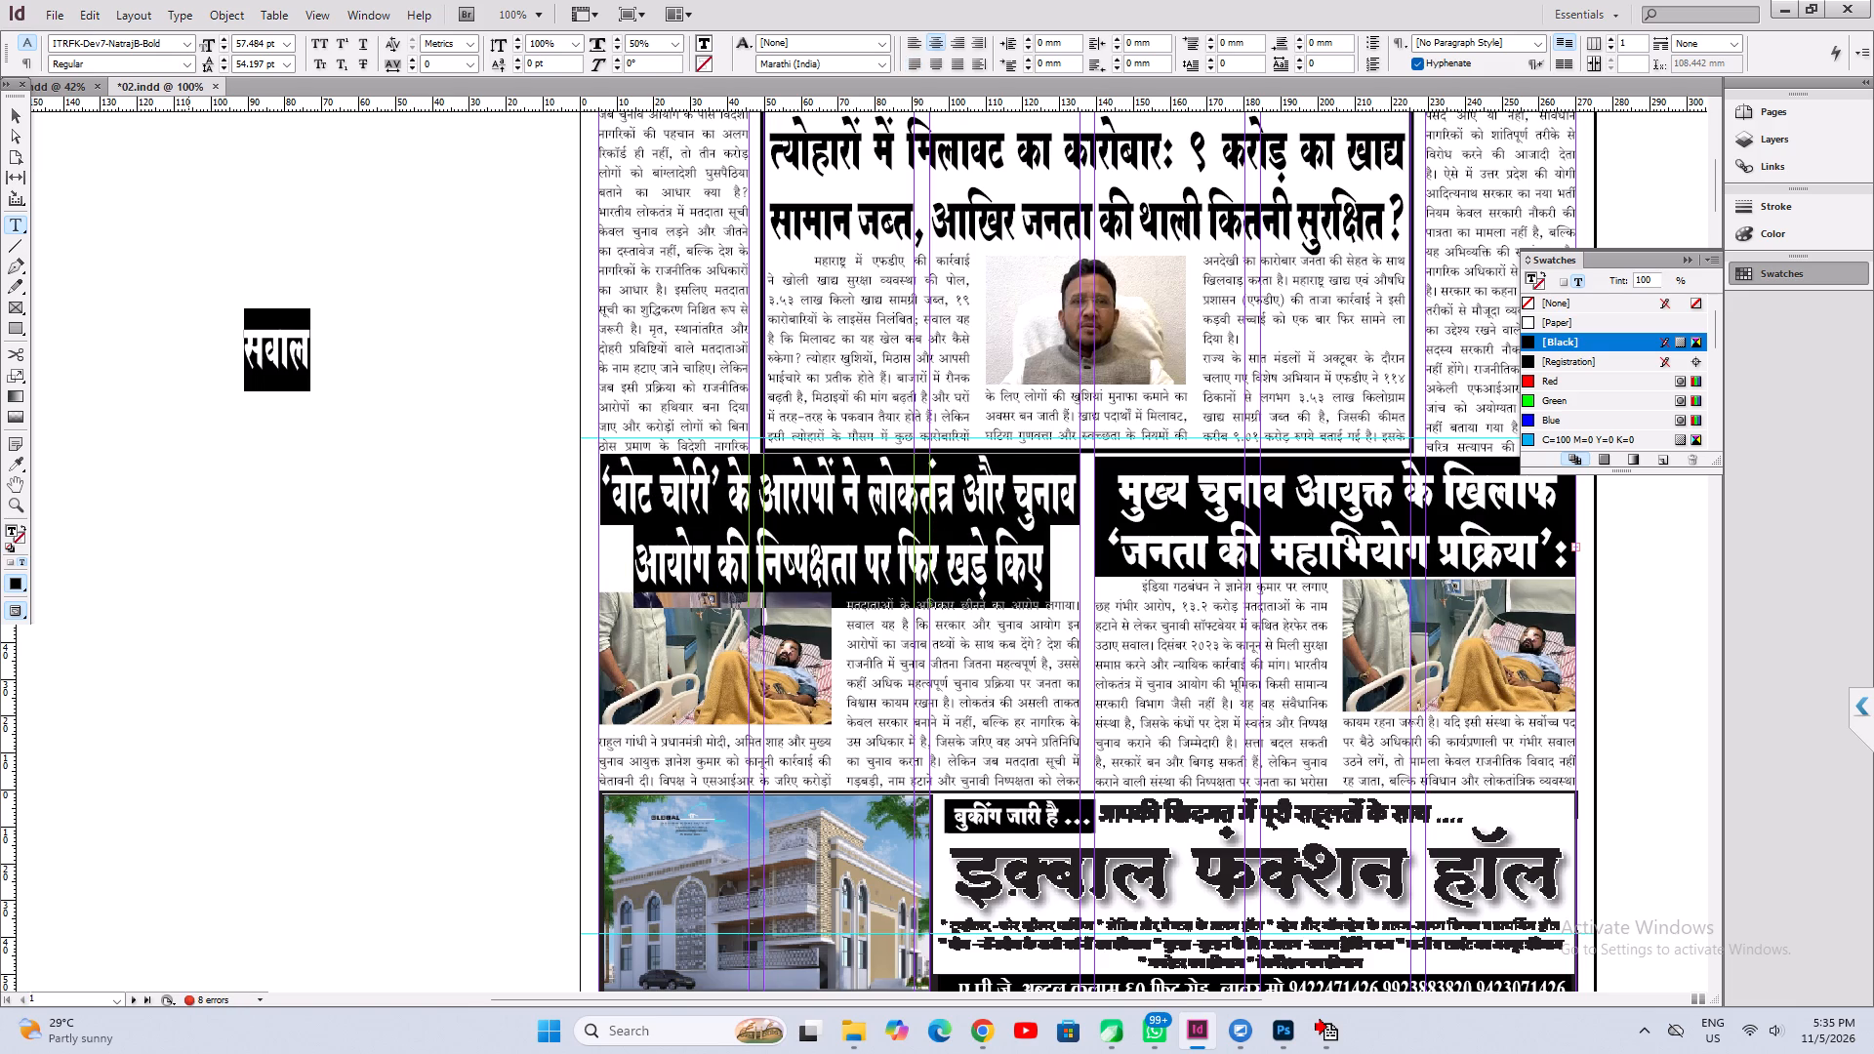
{"action": "key", "text": "ctrl+shift+comma"}
{"action": "key", "text": "alt+Up"}
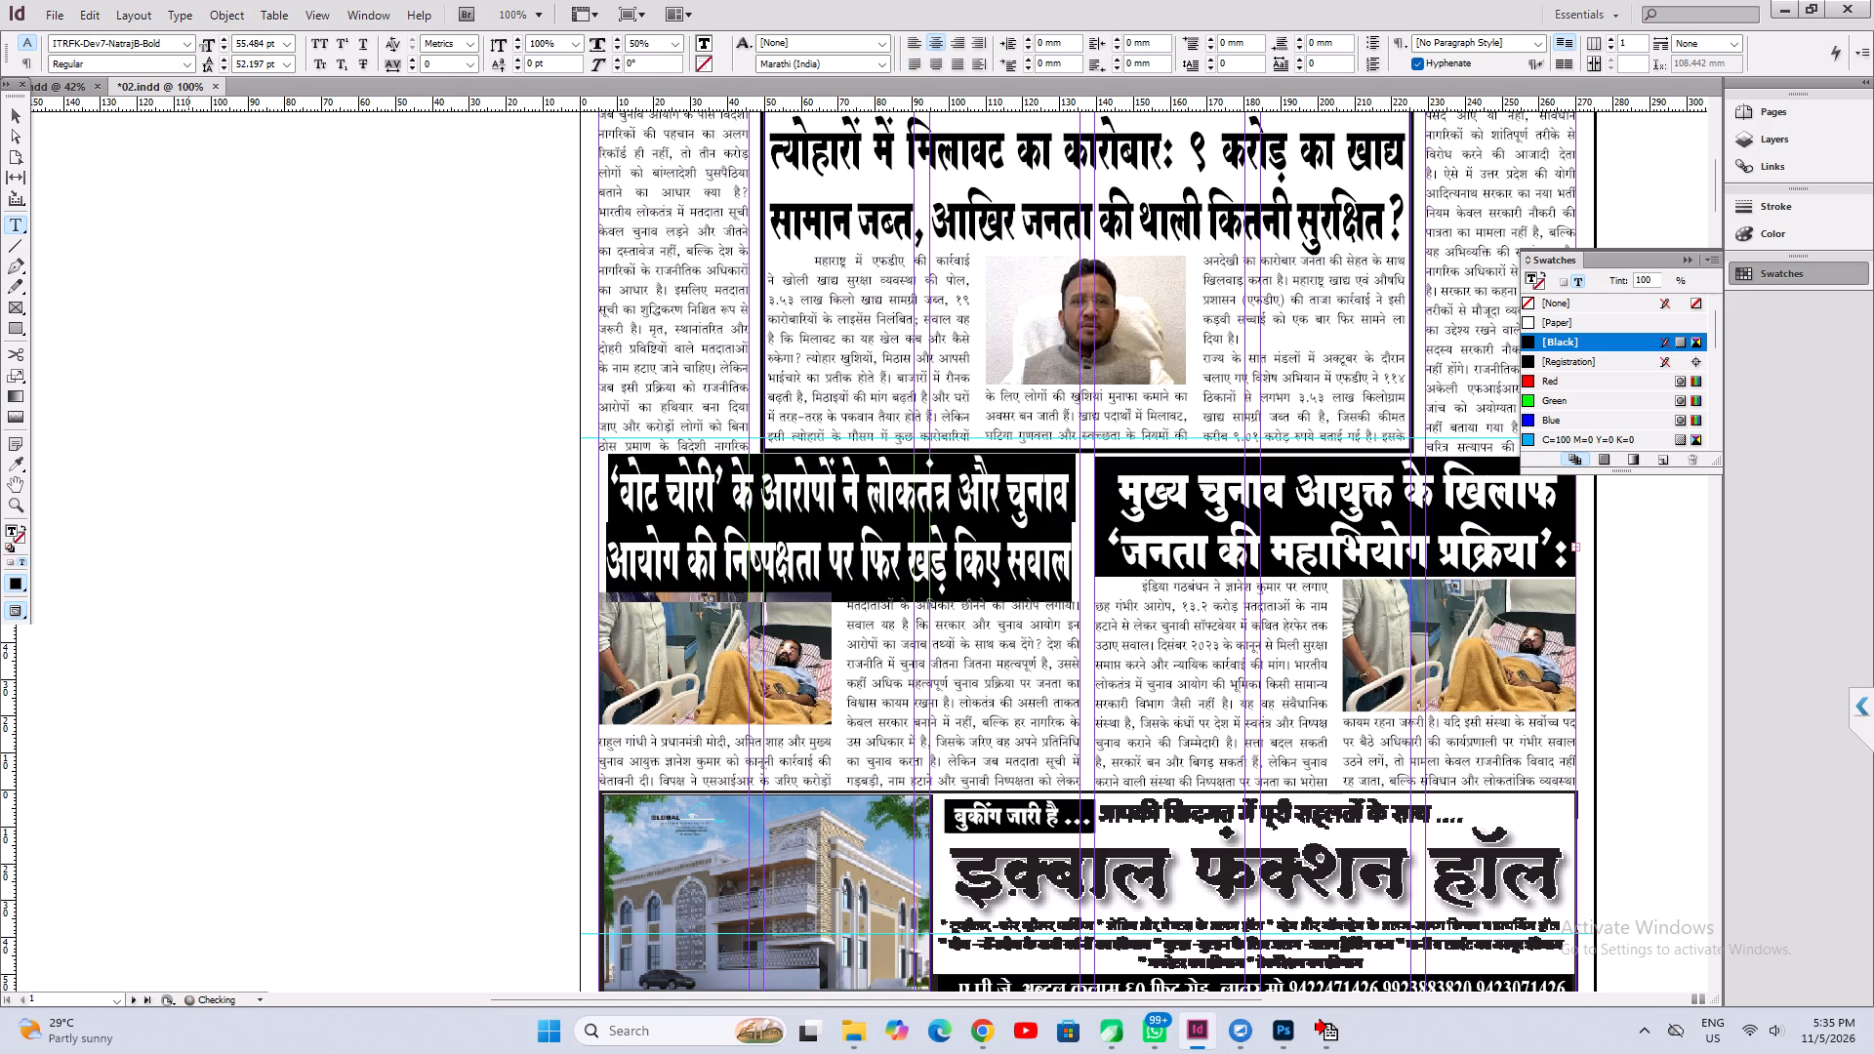
{"action": "key", "text": "ctrl+z"}
{"action": "key", "text": "ctrl+s"}
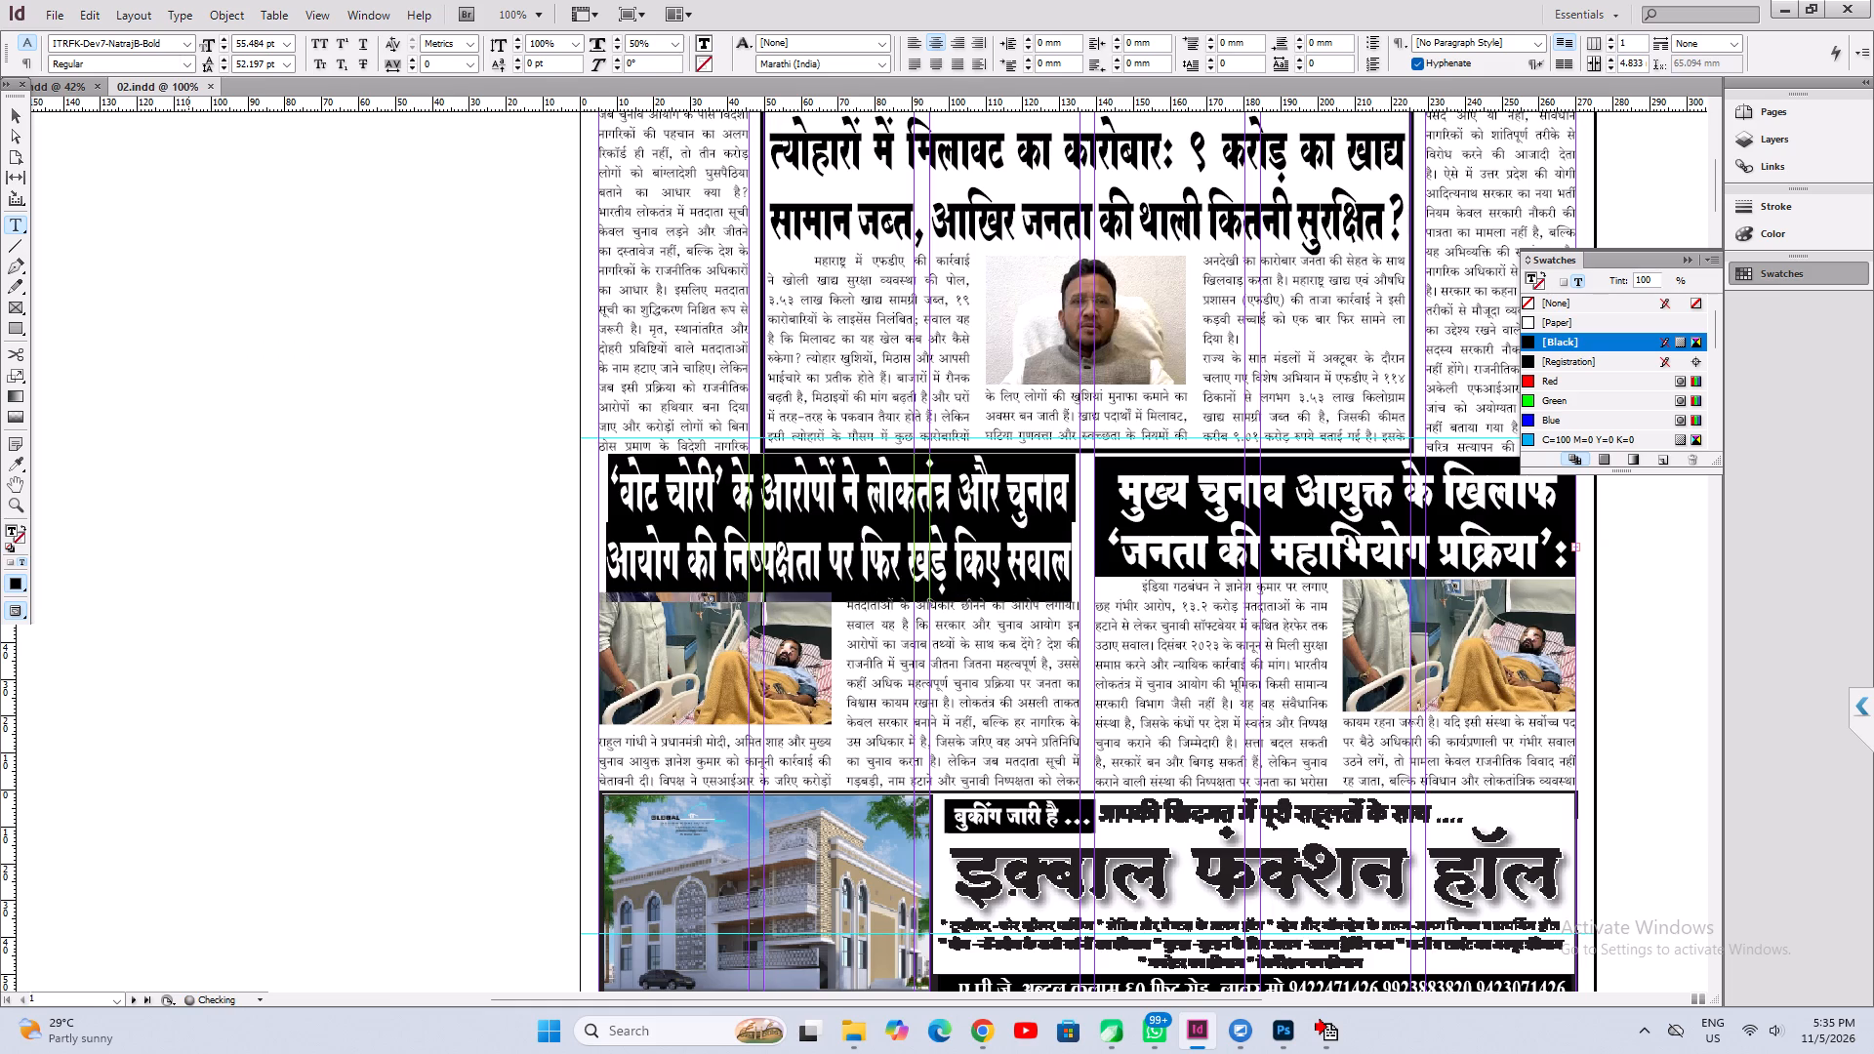
Flow the overset text of the "मुख्य चुनाव आयुक्त" headline into a new frame about 89 × 146 mm on the pasteboard beside the page.
{"action": "left_click", "coordinate": [692, 538]}
{"action": "left_click_drag", "start_coordinate": [1085, 569], "coordinate": [403, 535], "text": "alt"}
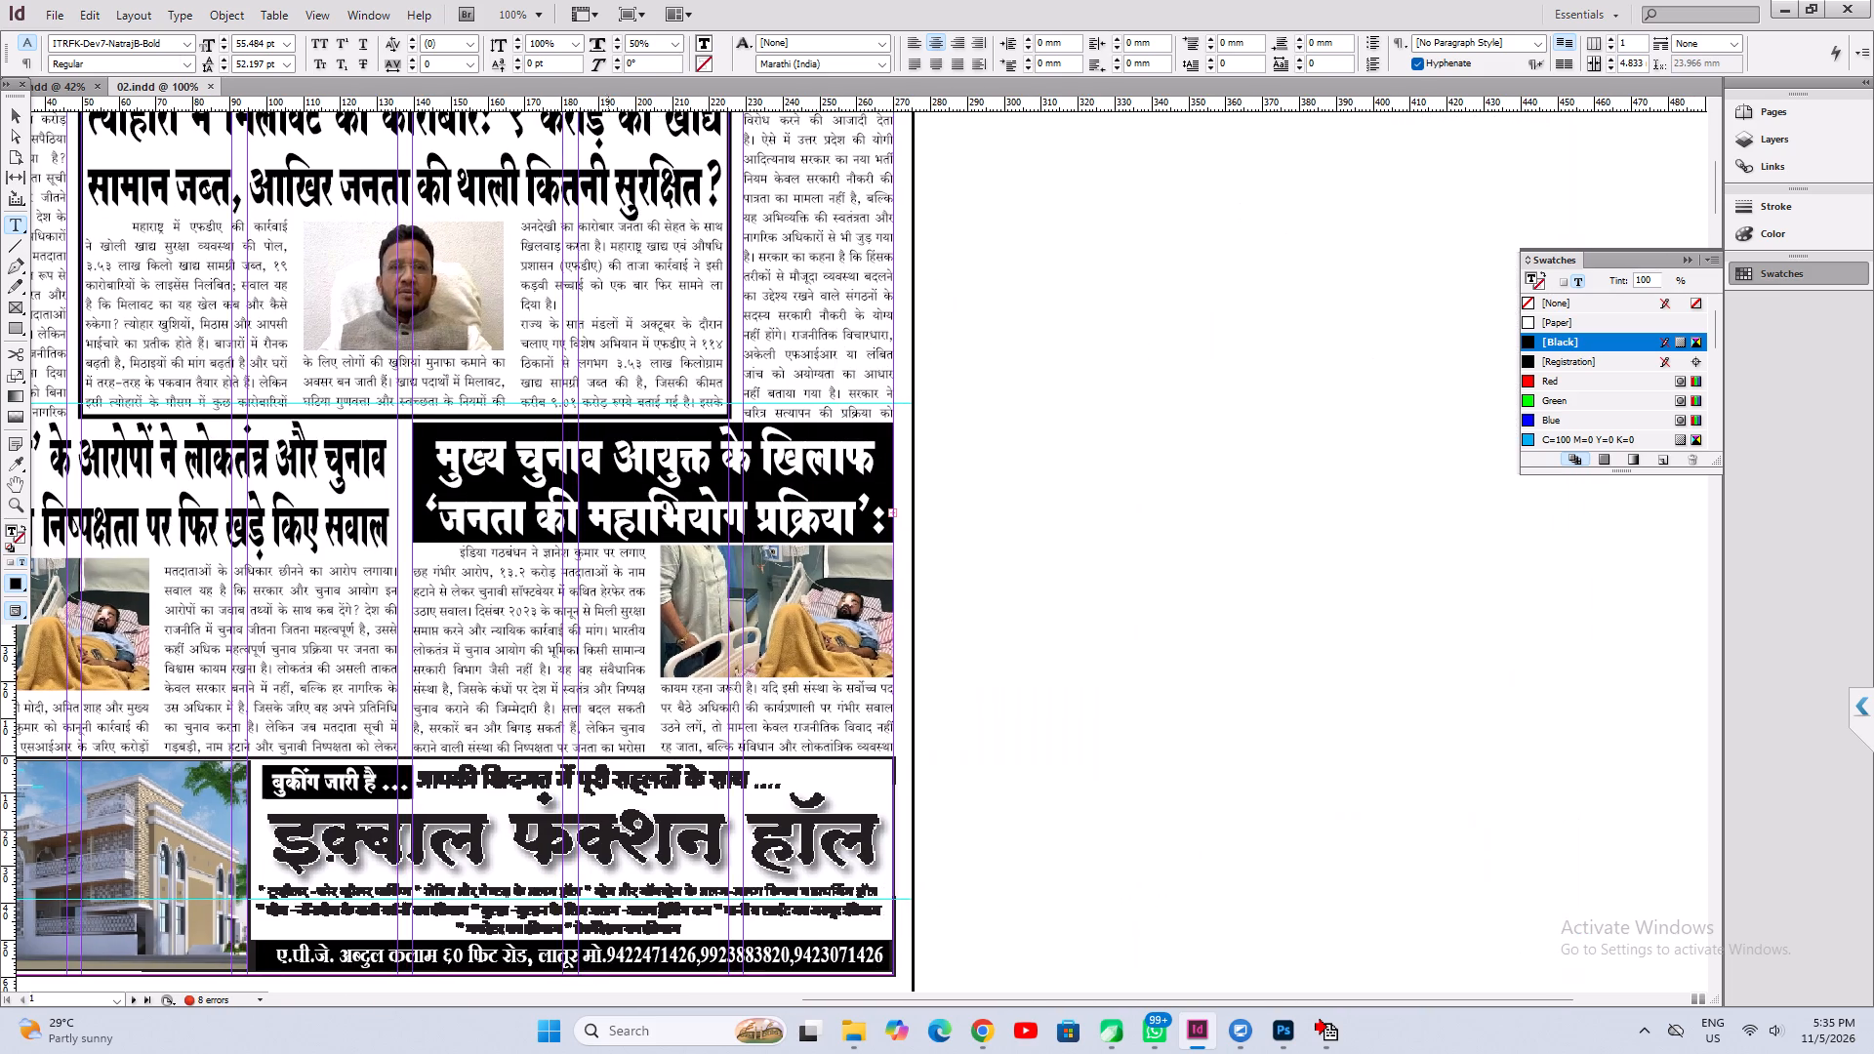
{"action": "left_click", "coordinate": [11, 106]}
{"action": "left_click", "coordinate": [779, 539], "text": "ctrl"}
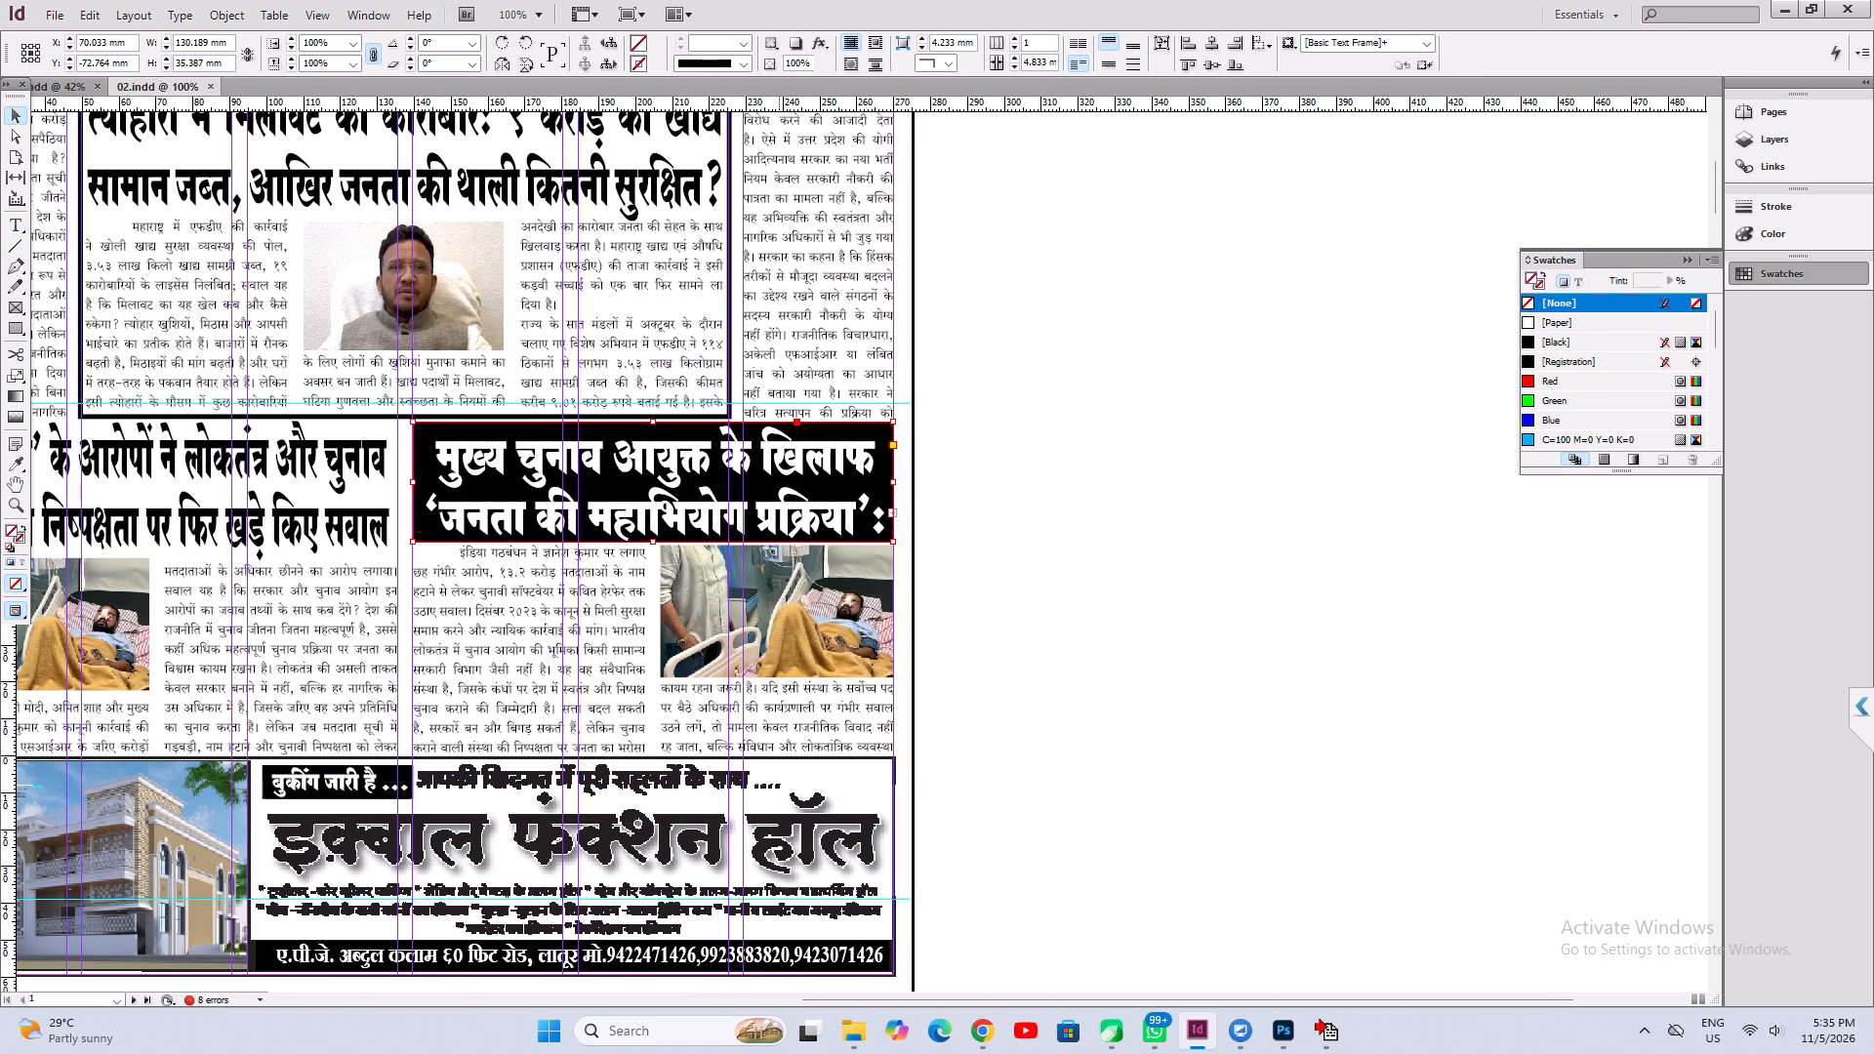
{"action": "left_click", "coordinate": [893, 510]}
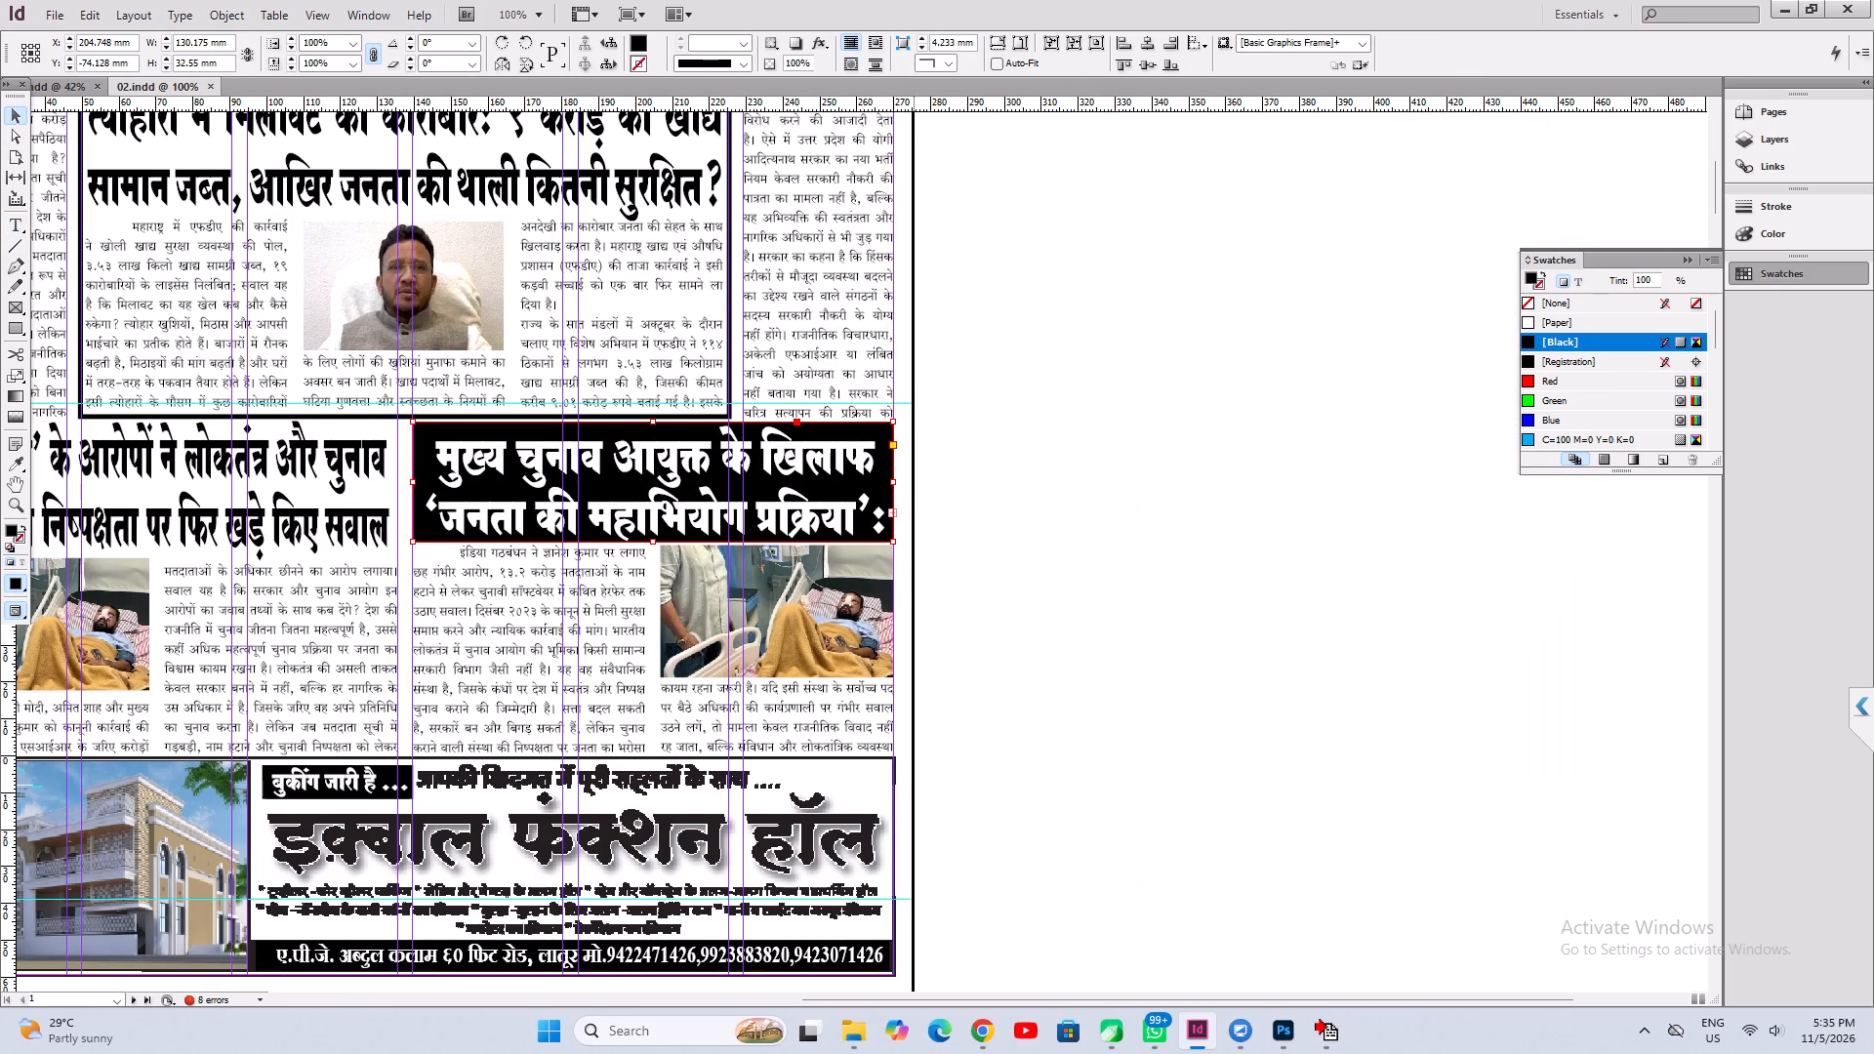
{"action": "left_click", "coordinate": [807, 506], "text": "ctrl"}
{"action": "left_click", "coordinate": [893, 513]}
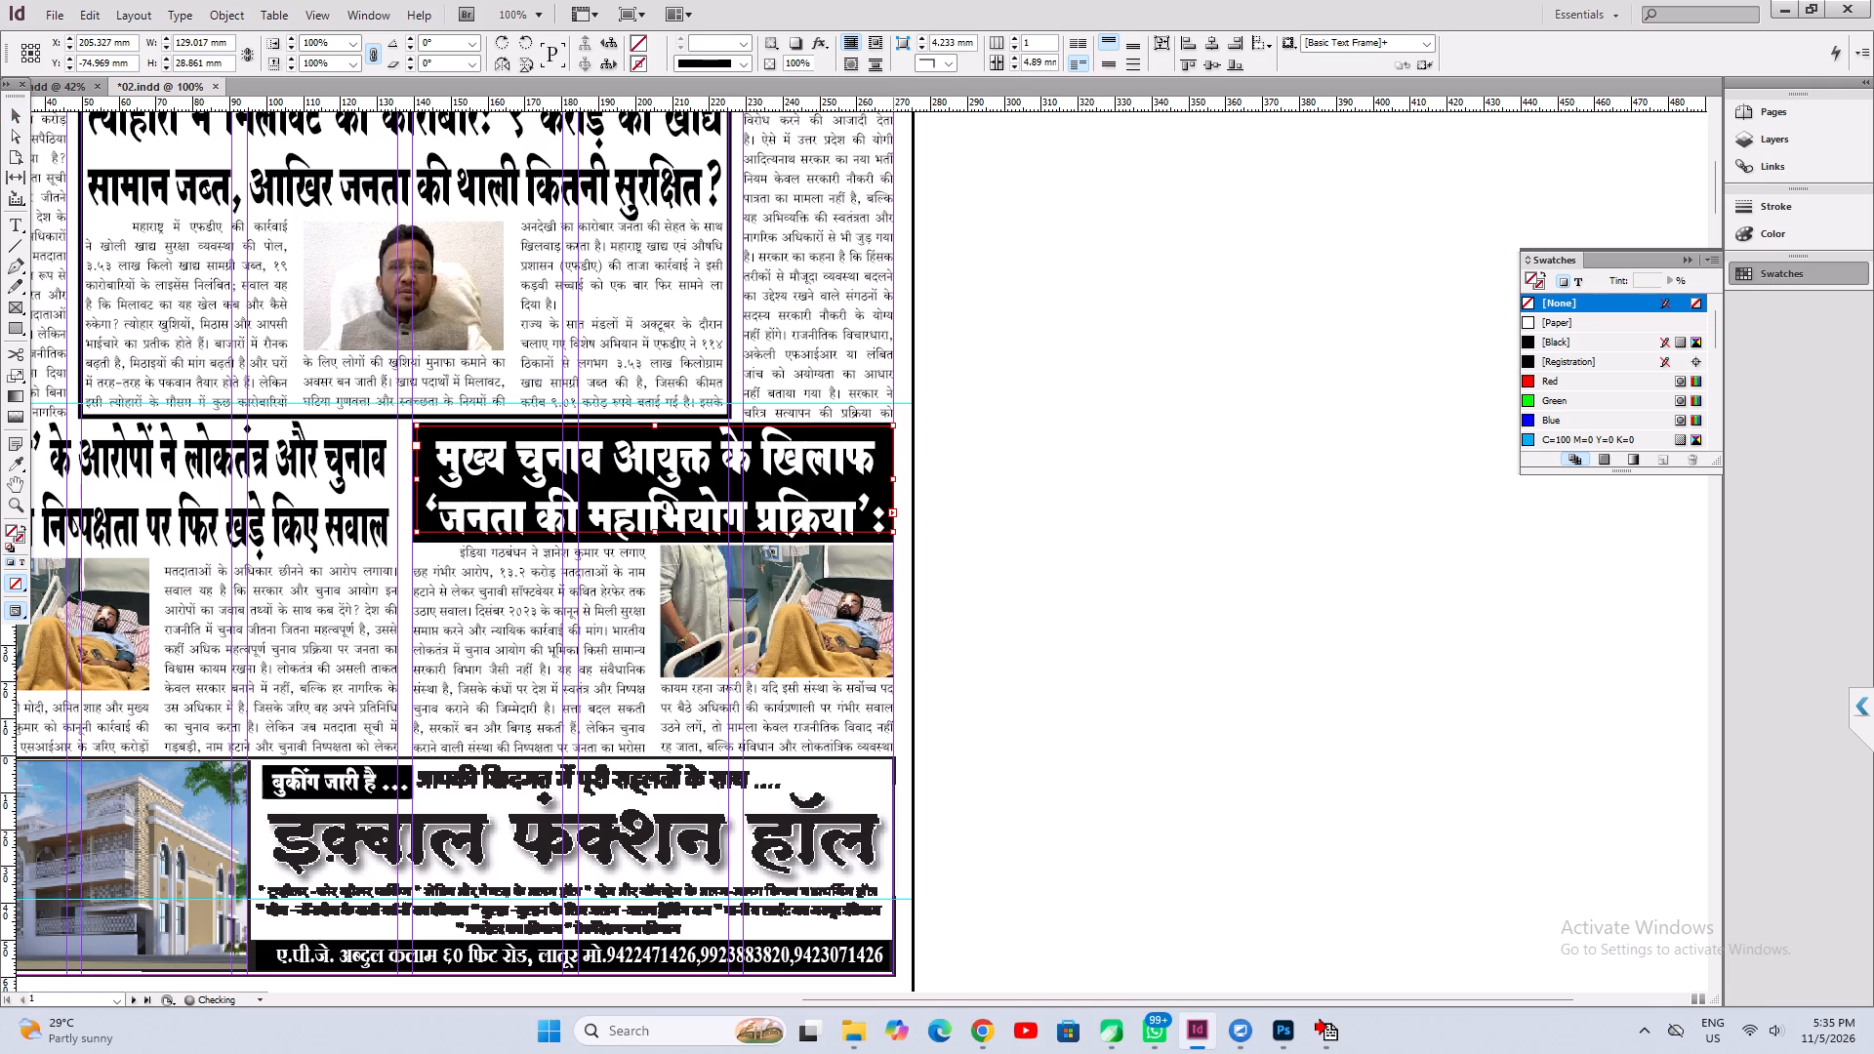
{"action": "left_click_drag", "start_coordinate": [985, 297], "coordinate": [1312, 834]}
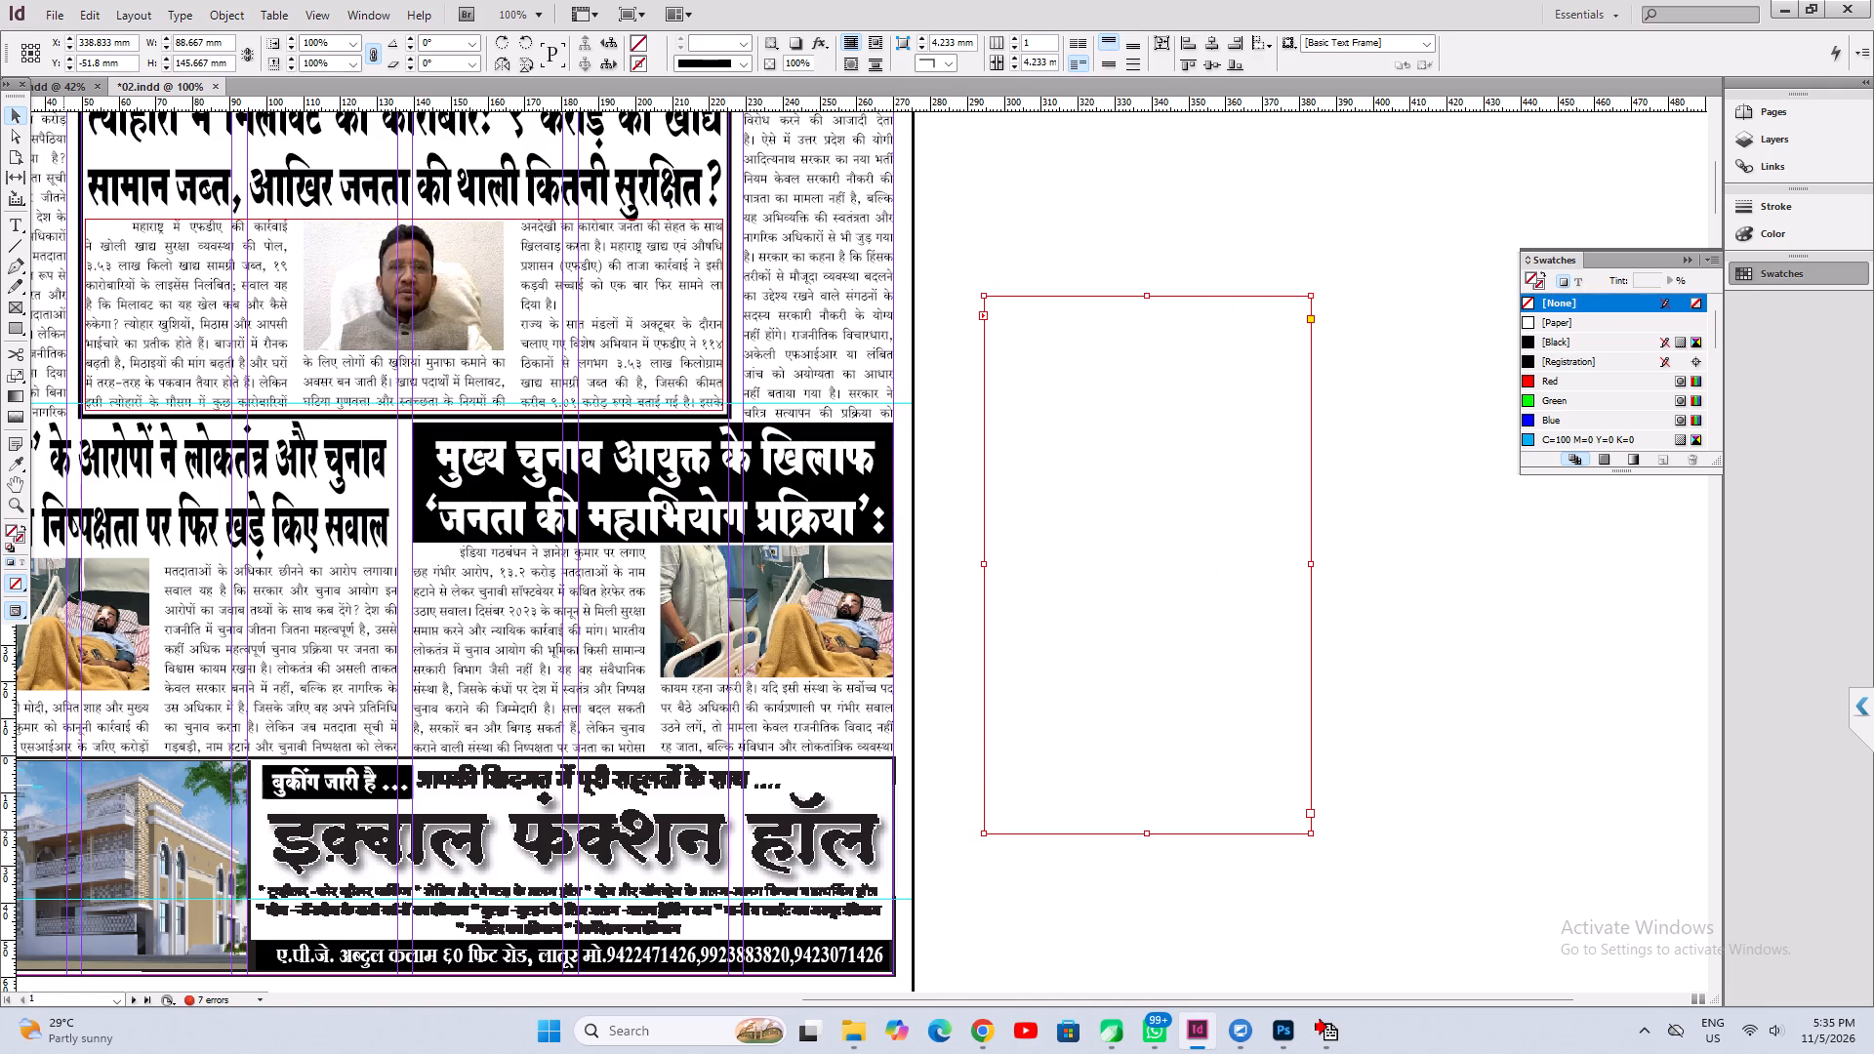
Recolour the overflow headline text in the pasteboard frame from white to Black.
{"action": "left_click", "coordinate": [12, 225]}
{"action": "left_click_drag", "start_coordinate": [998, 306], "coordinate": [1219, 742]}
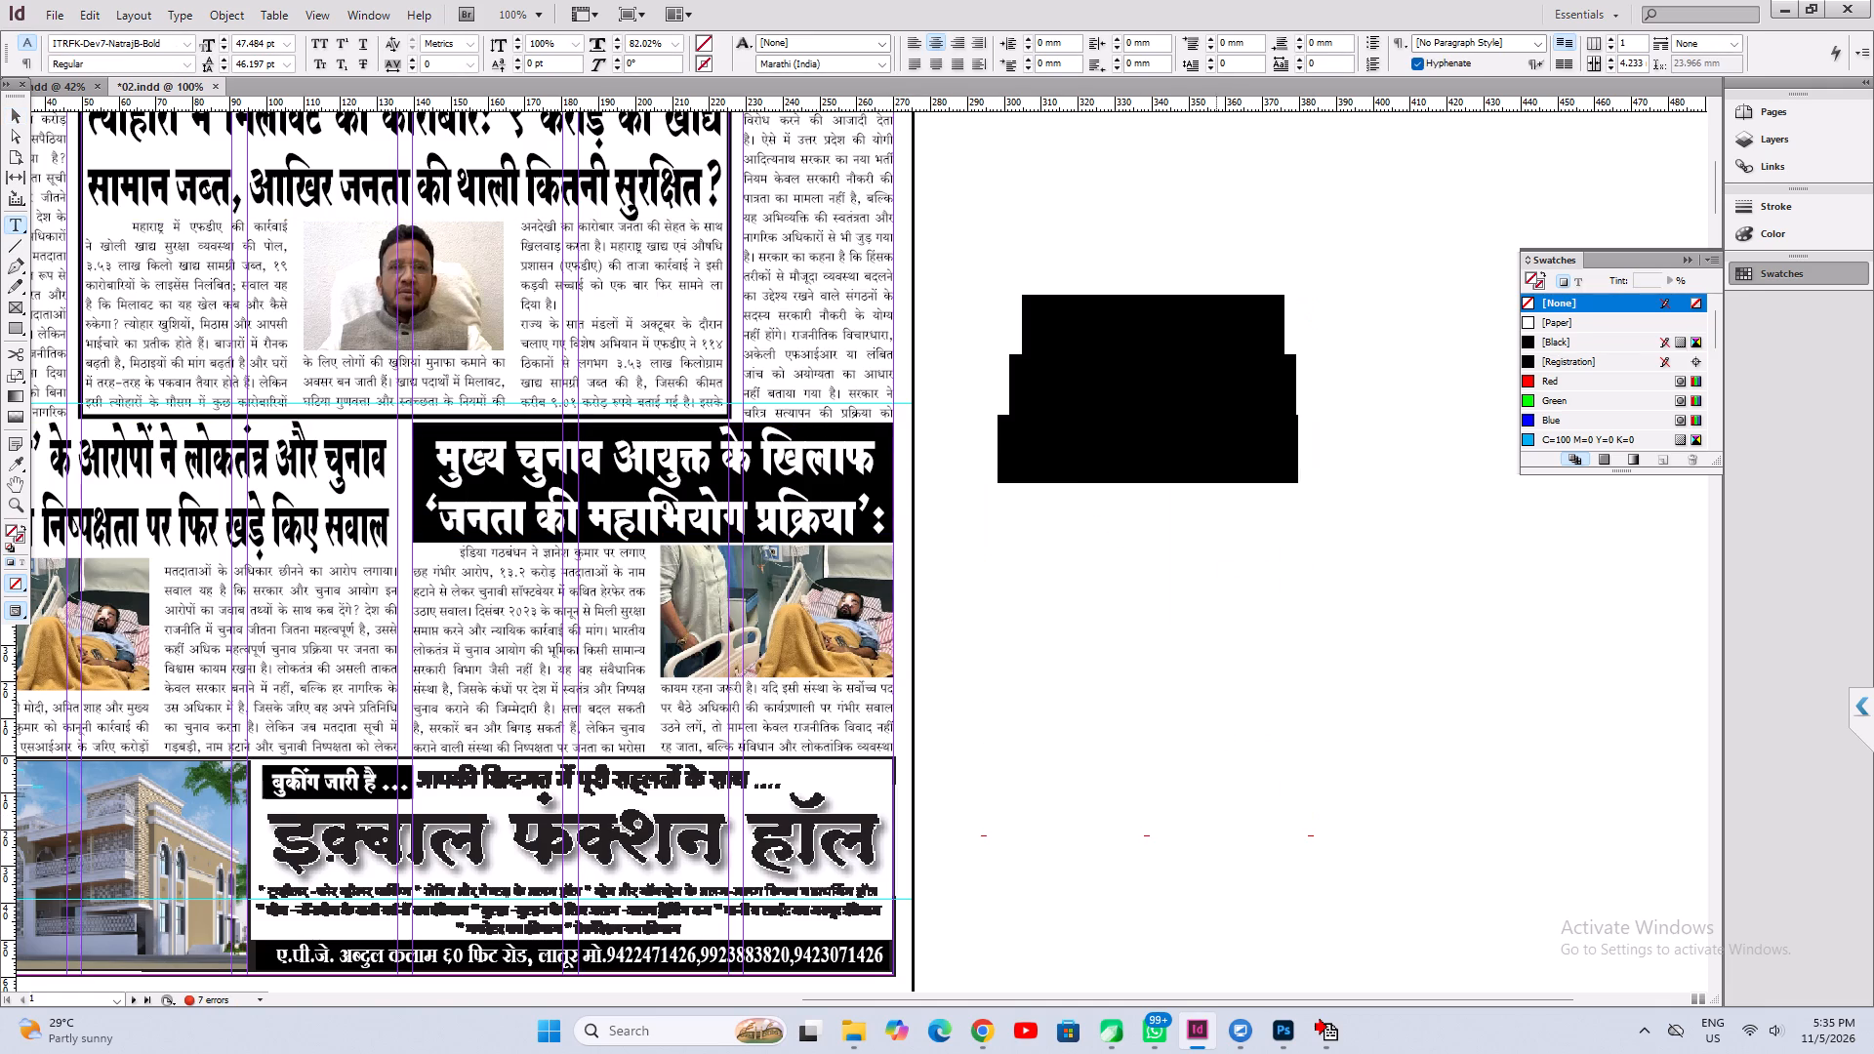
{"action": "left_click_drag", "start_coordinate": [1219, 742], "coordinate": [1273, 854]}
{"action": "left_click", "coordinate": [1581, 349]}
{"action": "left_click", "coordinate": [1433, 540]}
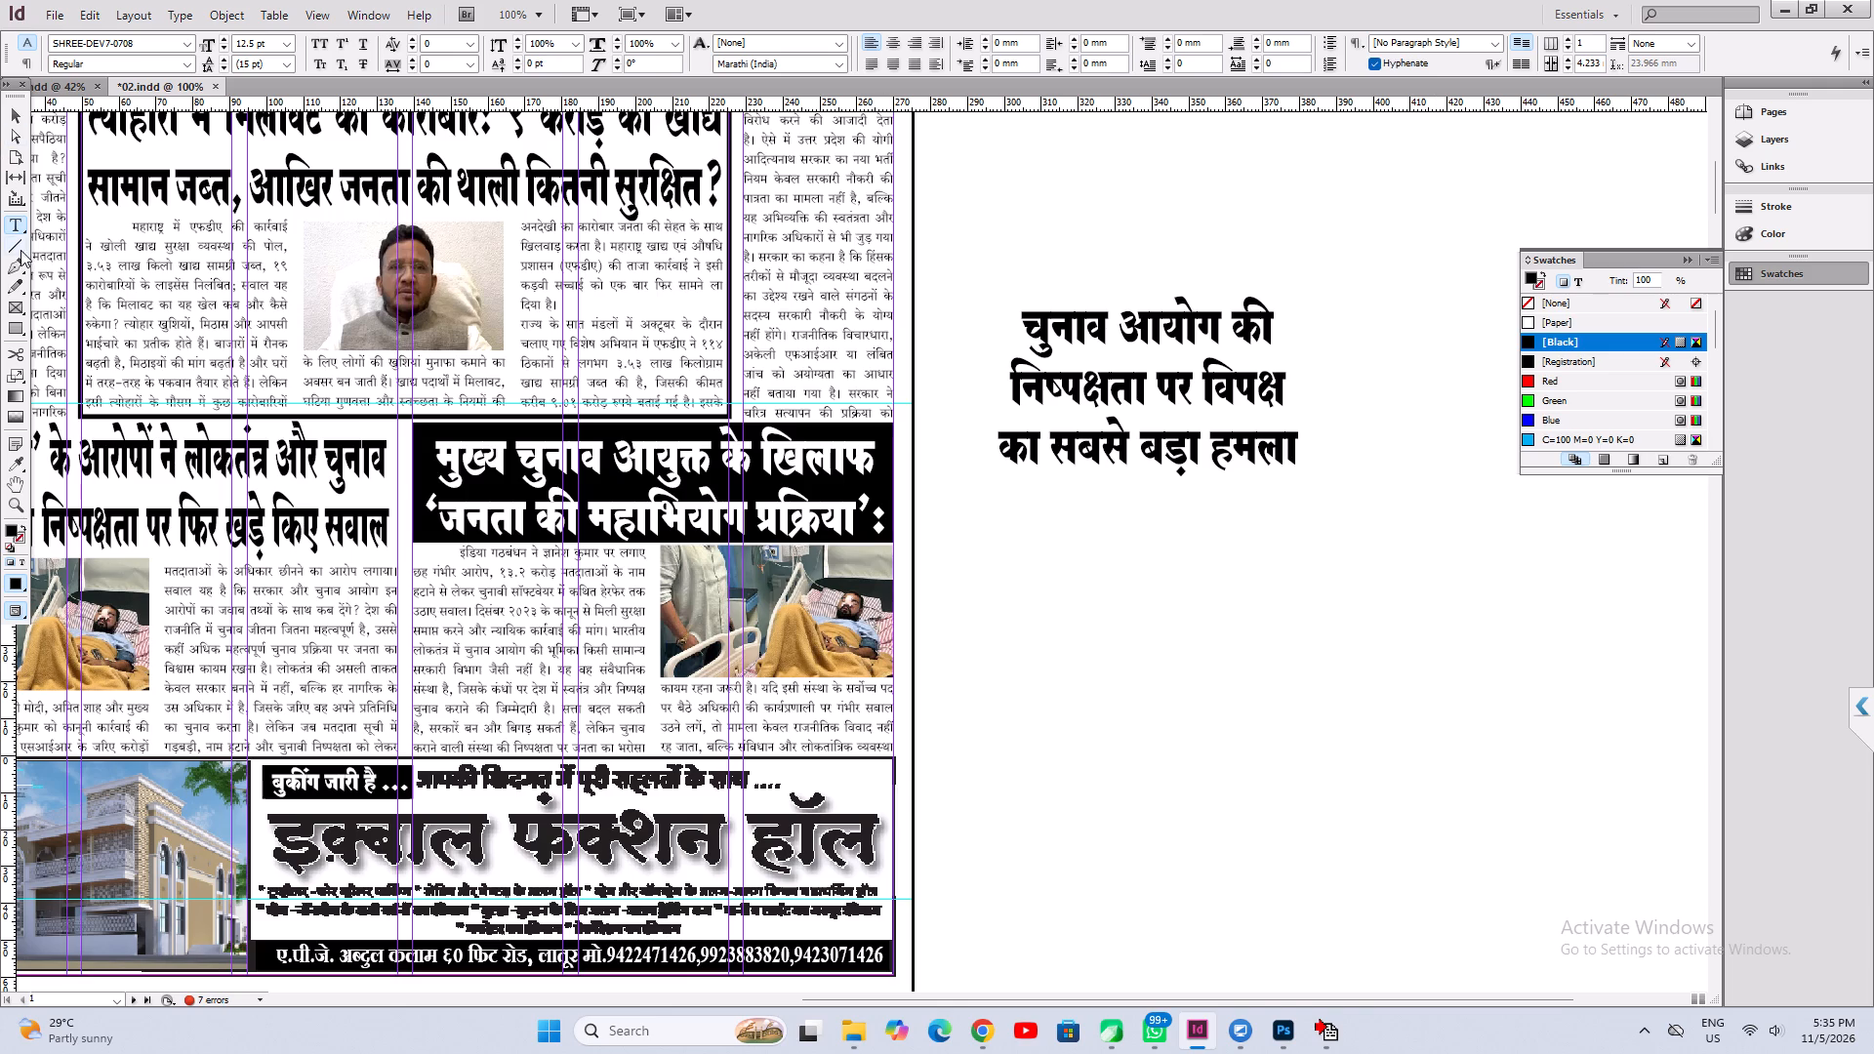
Delete the colon and the overflow text "चुनाव आयोग की निष्पक्षता पर विपक्ष का सबसे बड़ा हमला" so the headline ends with "प्रक्रिया'".
{"action": "left_click", "coordinate": [18, 219]}
{"action": "left_click_drag", "start_coordinate": [872, 527], "coordinate": [1243, 603]}
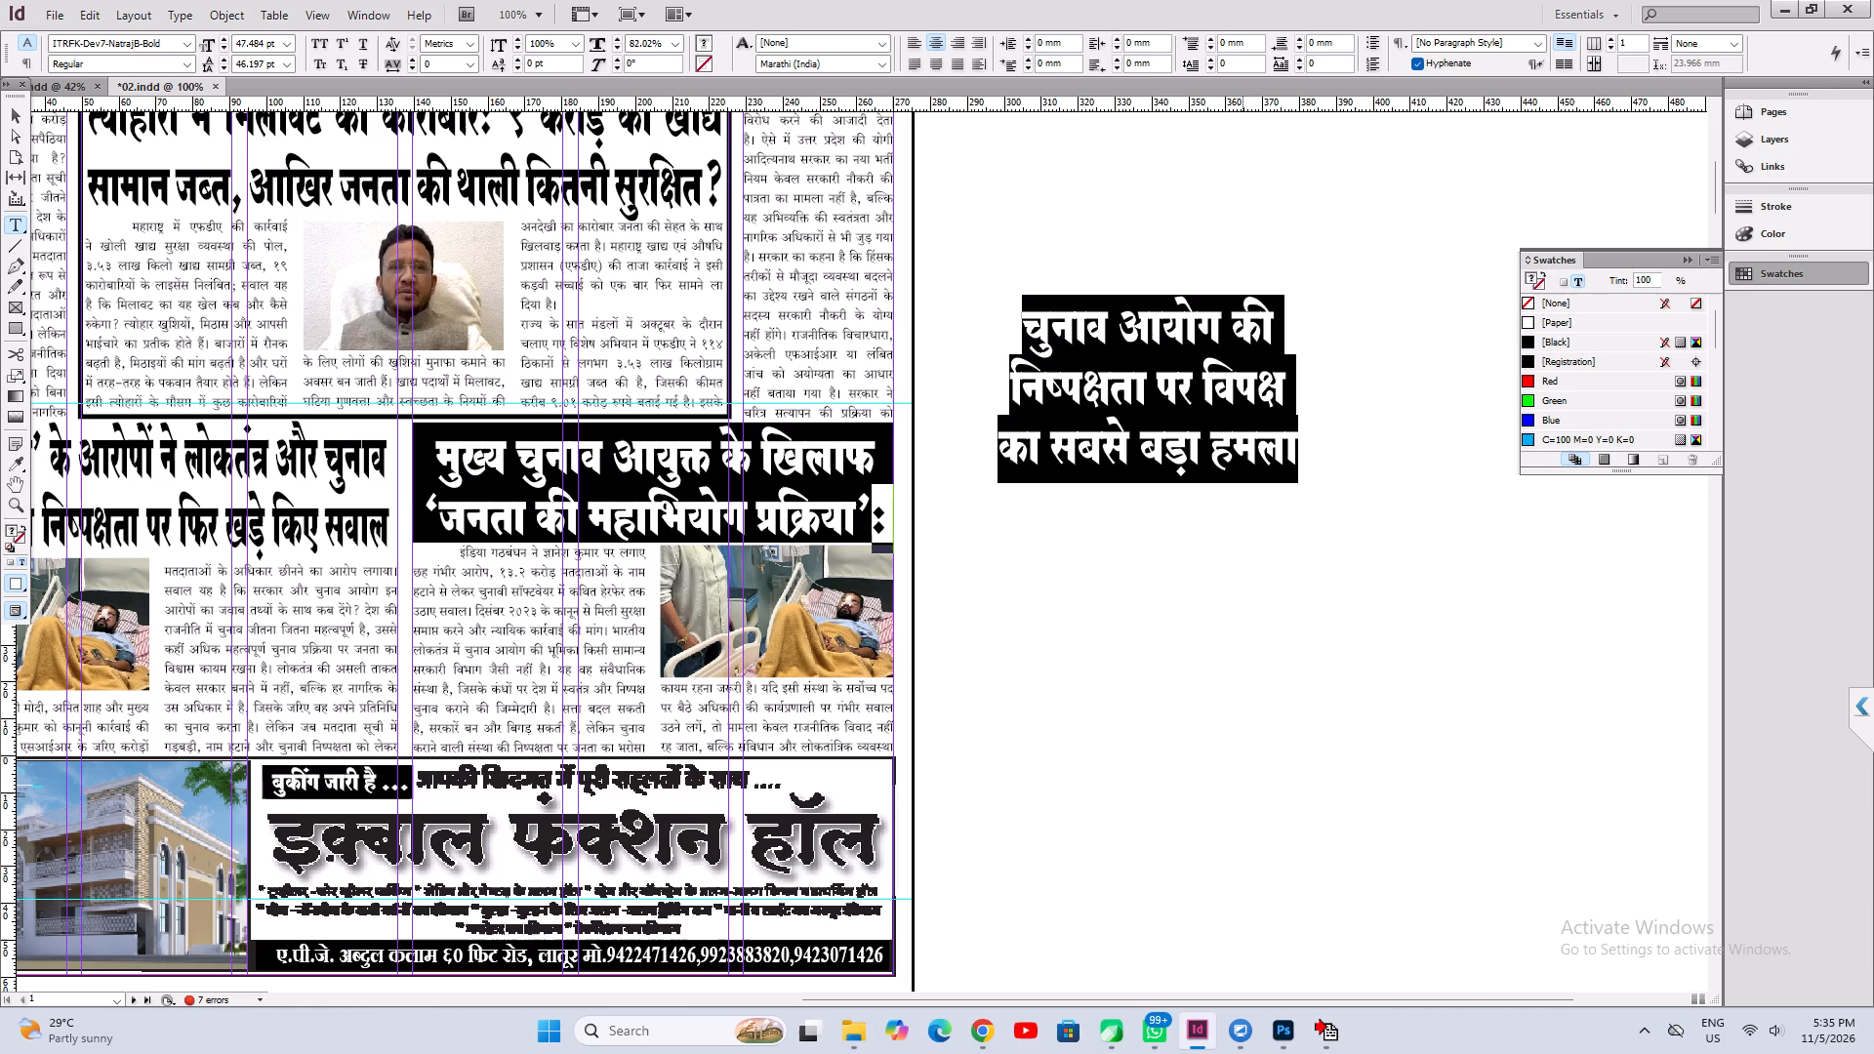
{"action": "key", "text": "BackSpace"}
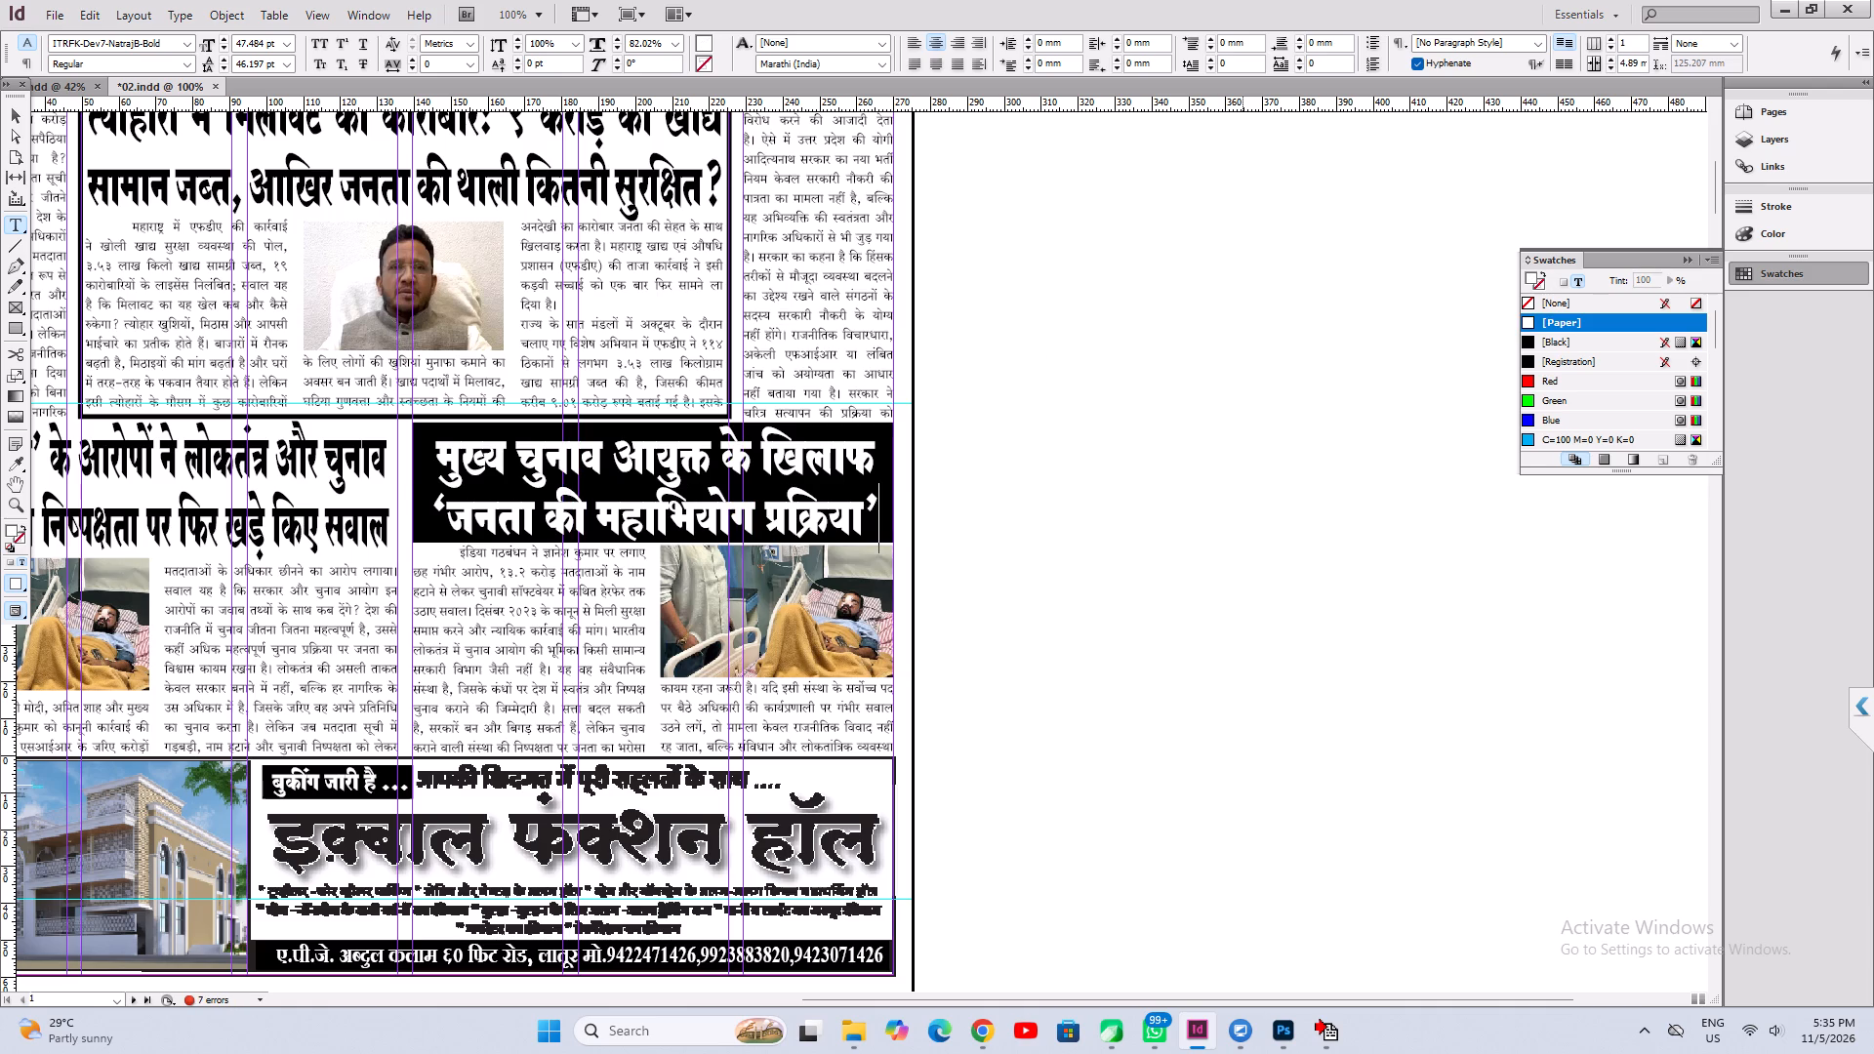
Review the whole front page and compare the type settings of the "मुख्य चुनाव आयुक्त" and "'वोट चोरी'" headlines.
{"action": "key", "text": "ctrl+0"}
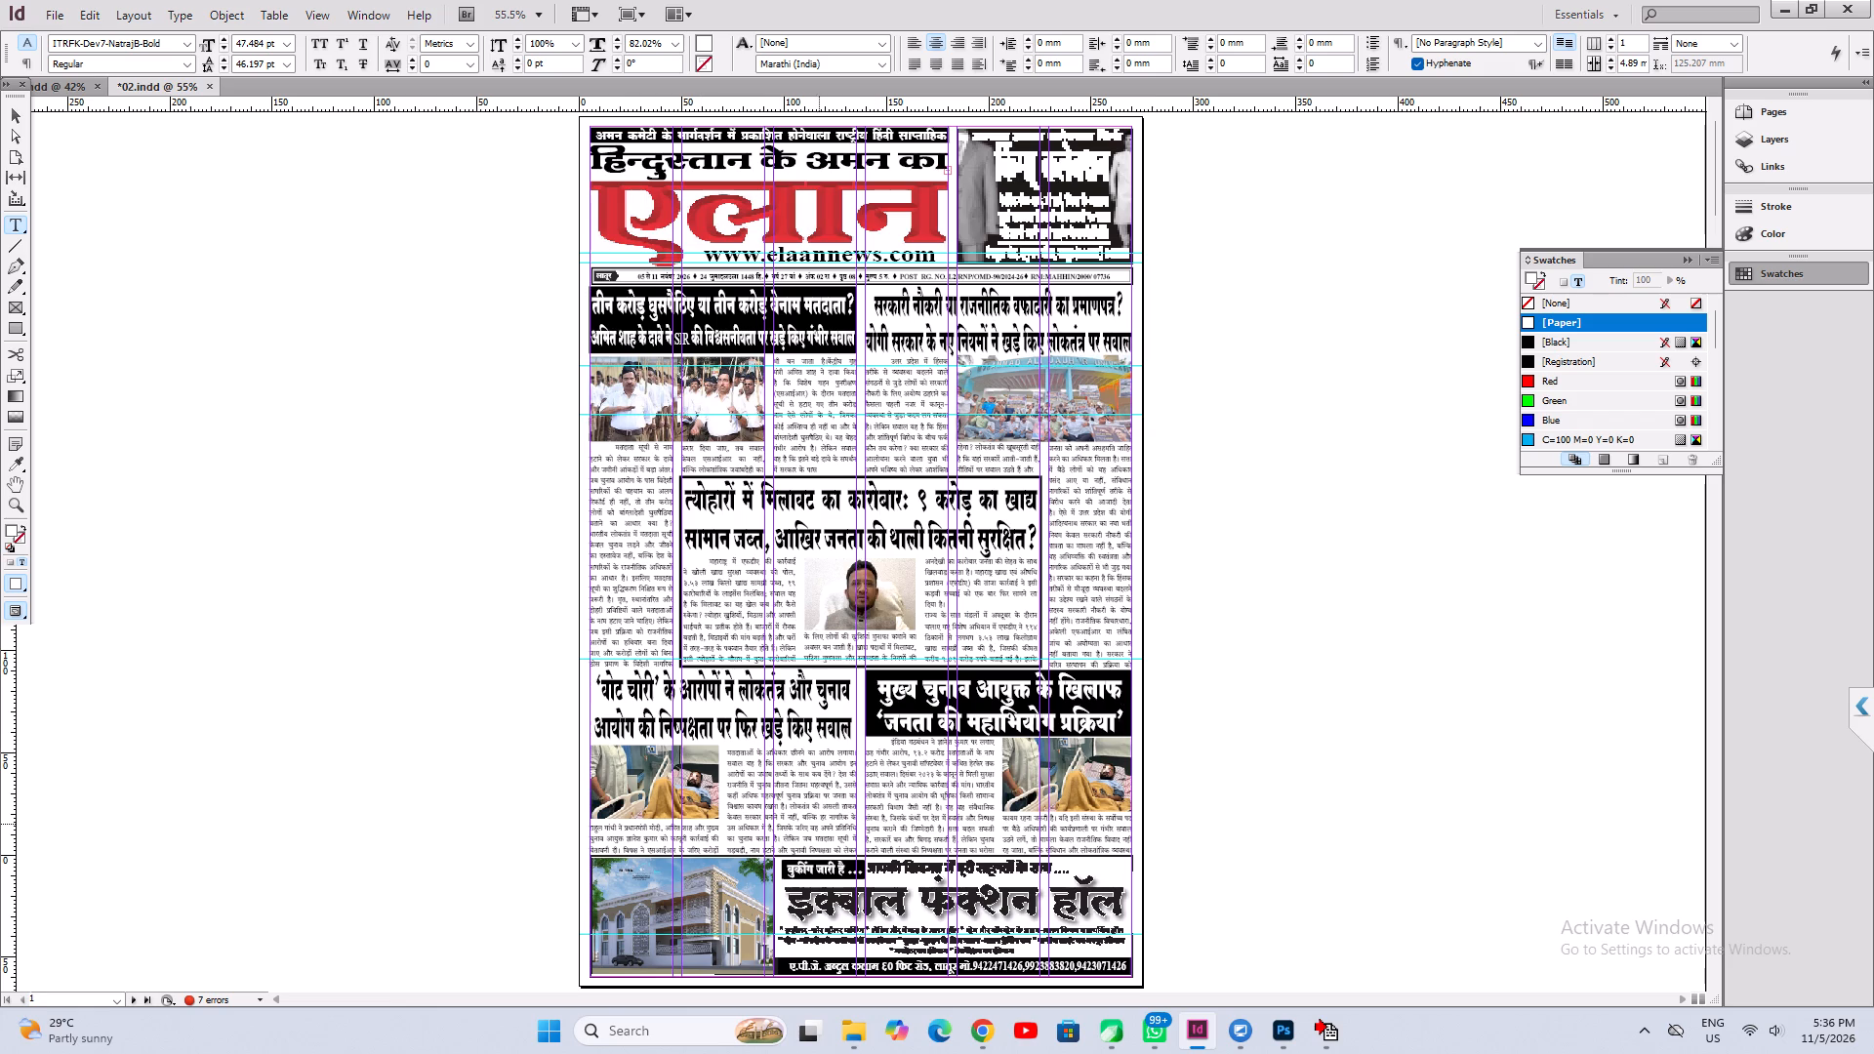
{"action": "scroll", "coordinate": [811, 902], "scroll_direction": "down", "scroll_amount": 5}
{"action": "scroll", "coordinate": [777, 824], "scroll_direction": "down", "scroll_amount": 5}
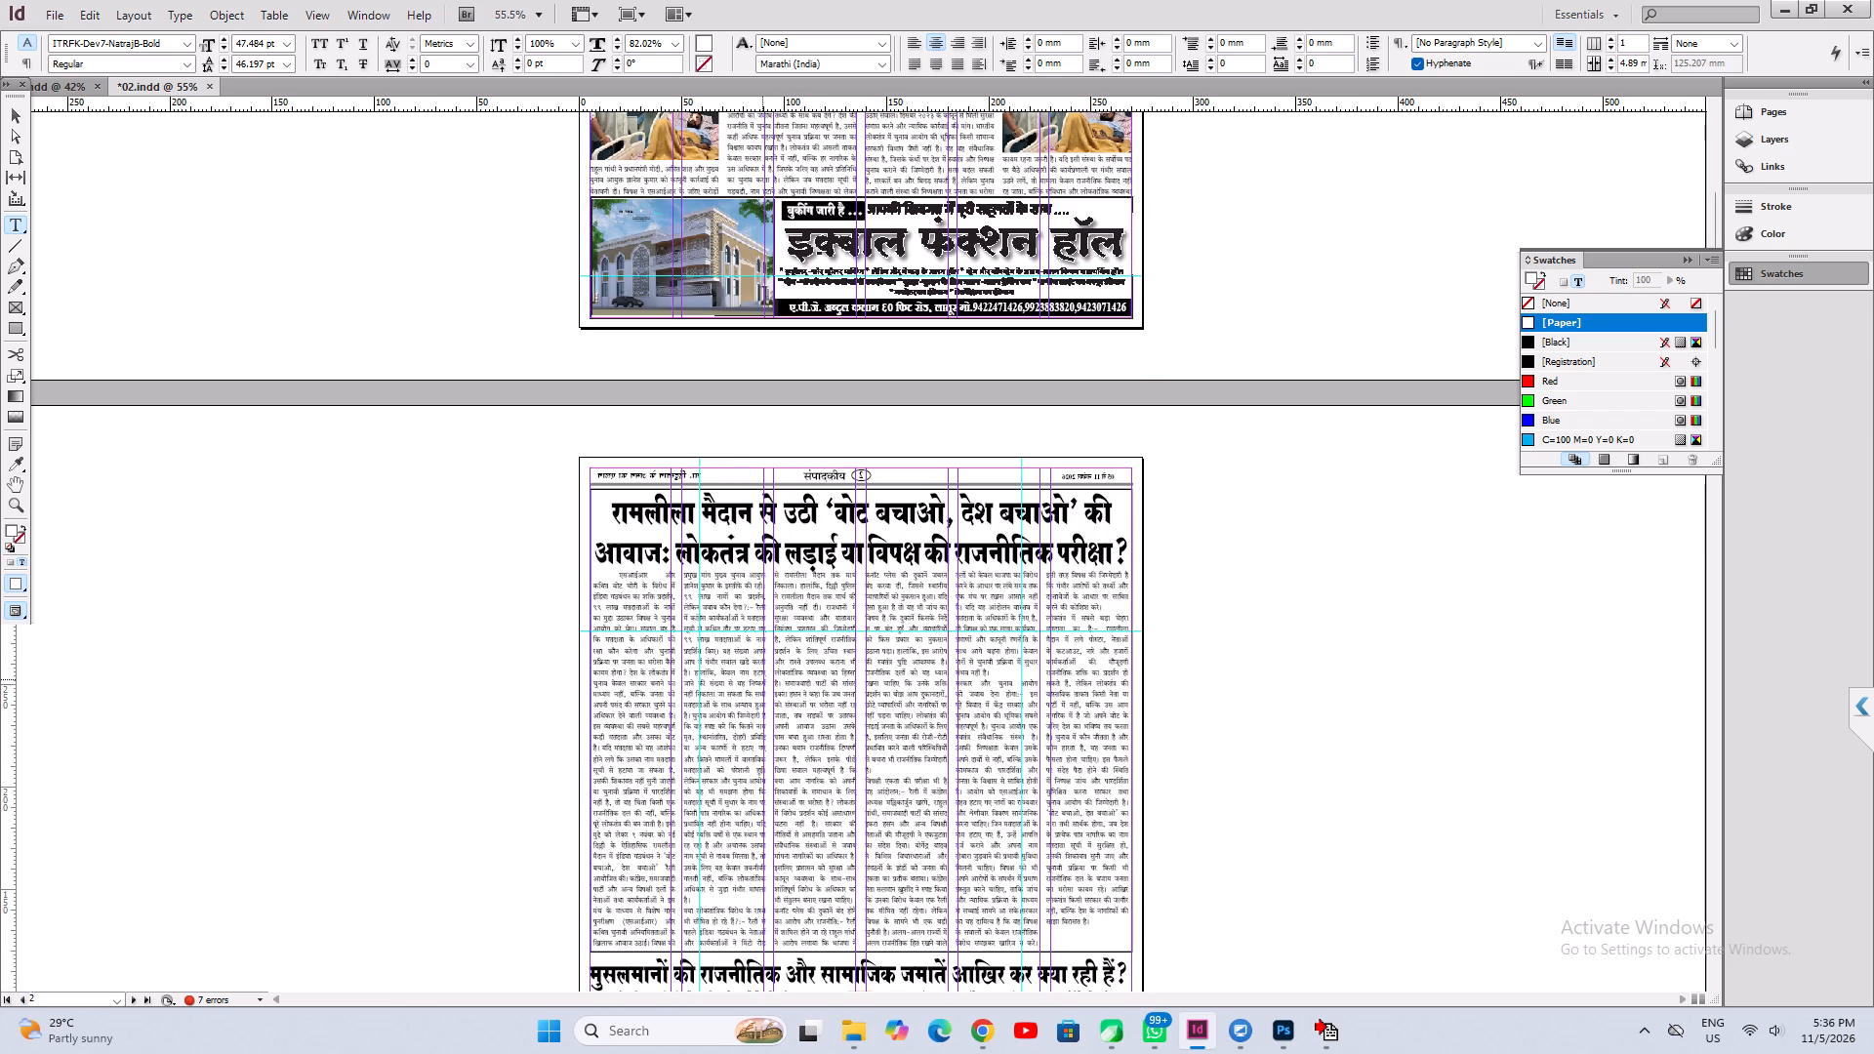
{"action": "scroll", "coordinate": [762, 677], "scroll_direction": "up", "scroll_amount": 4}
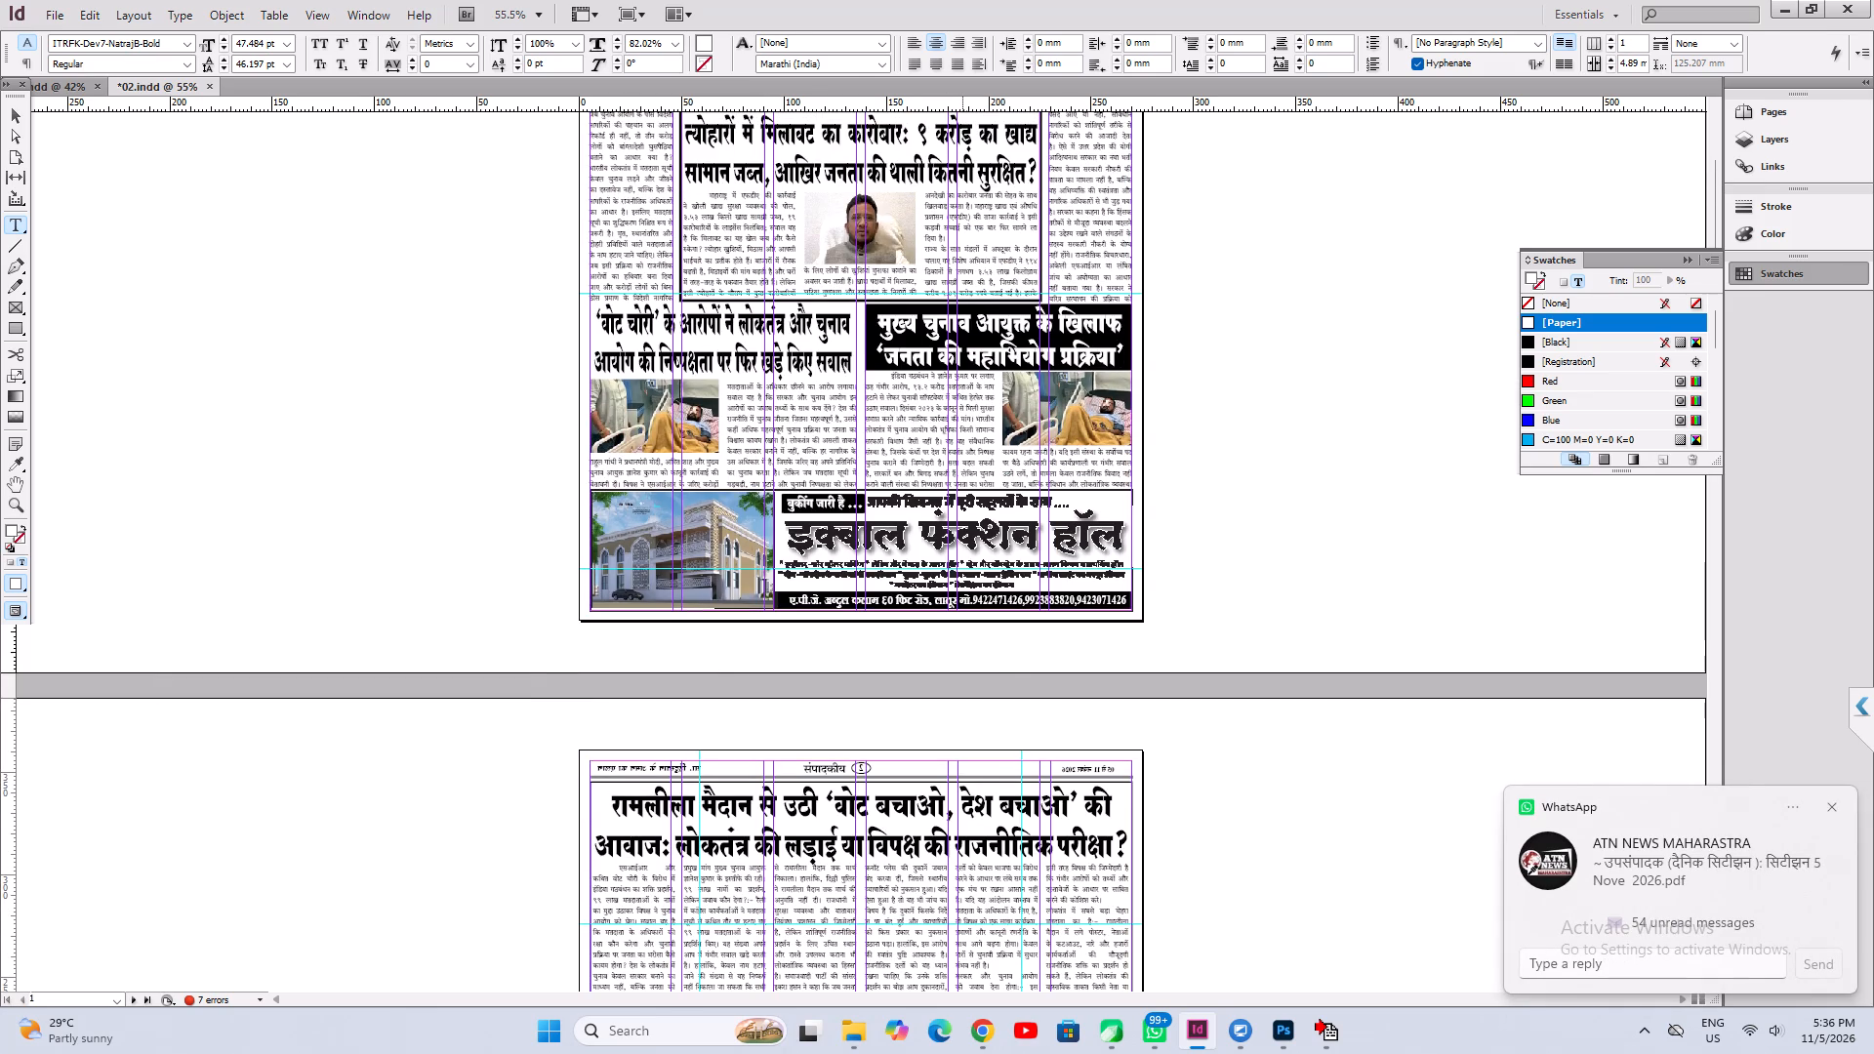
{"action": "left_click", "coordinate": [933, 335]}
{"action": "key", "text": "ctrl+a"}
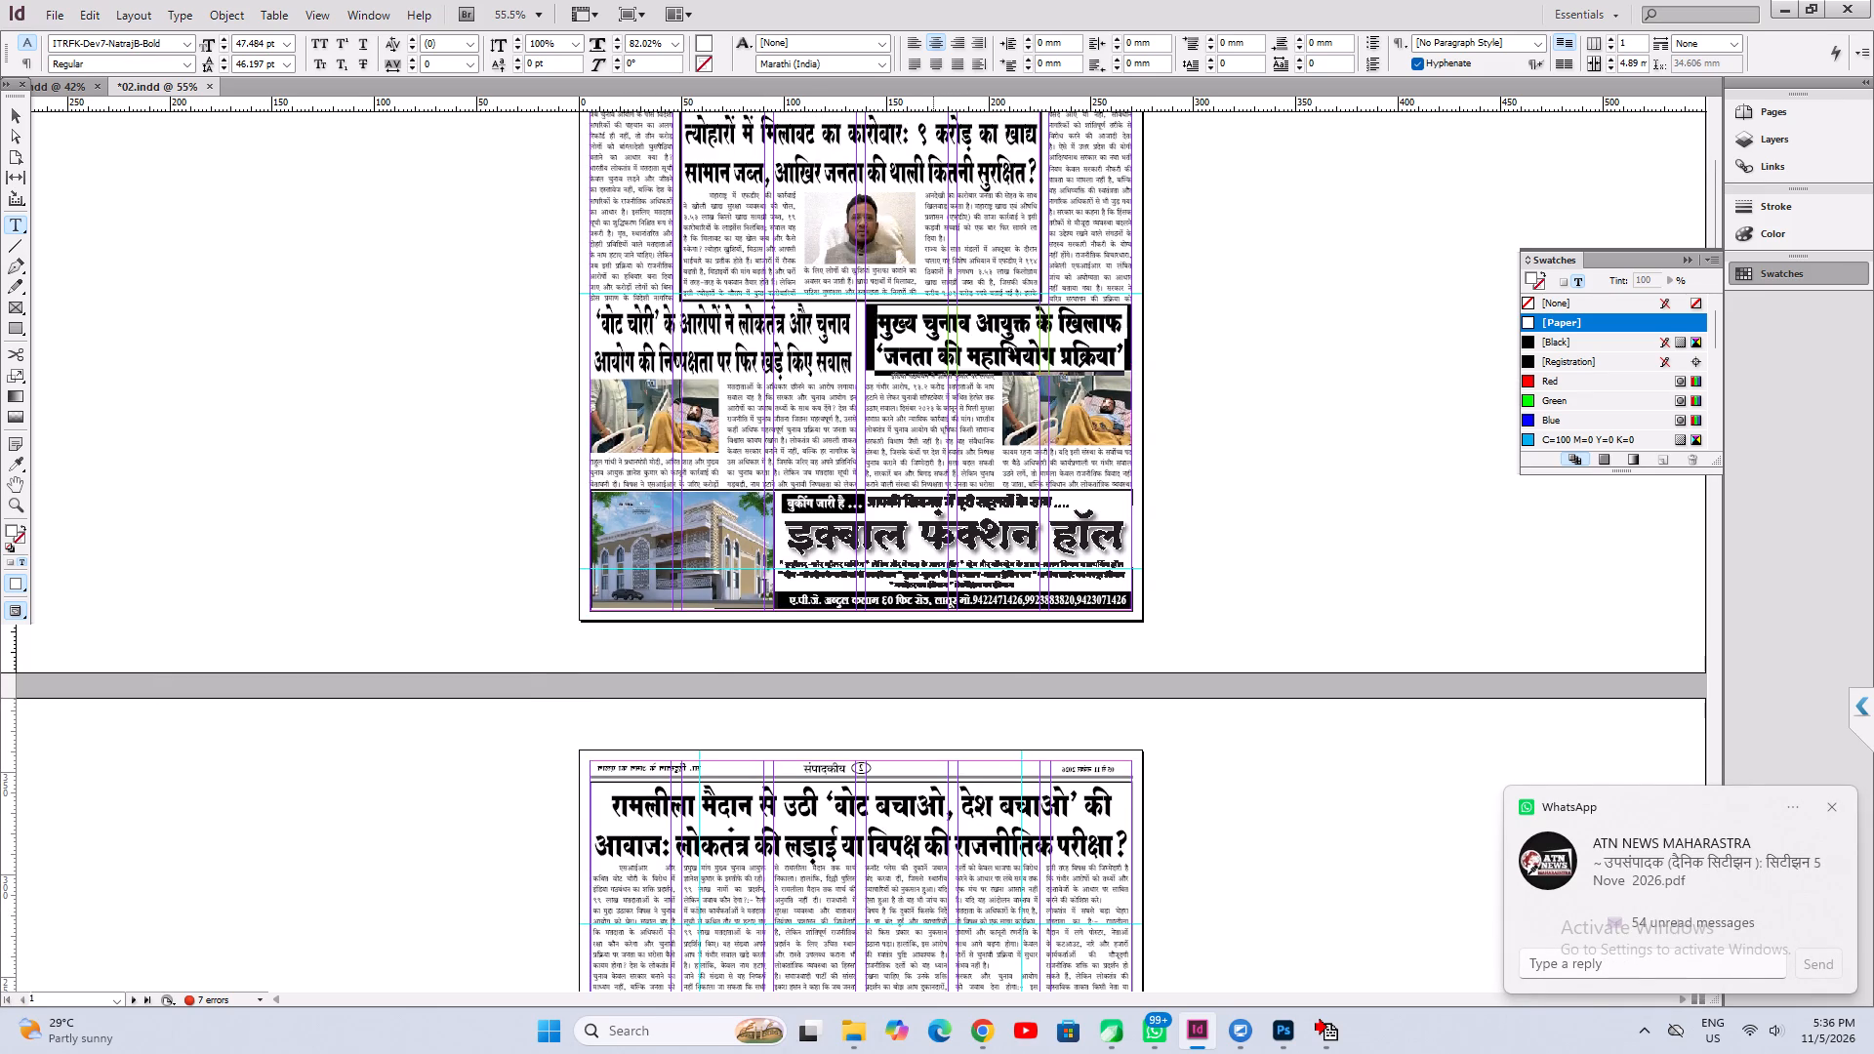
{"action": "left_click", "coordinate": [692, 329]}
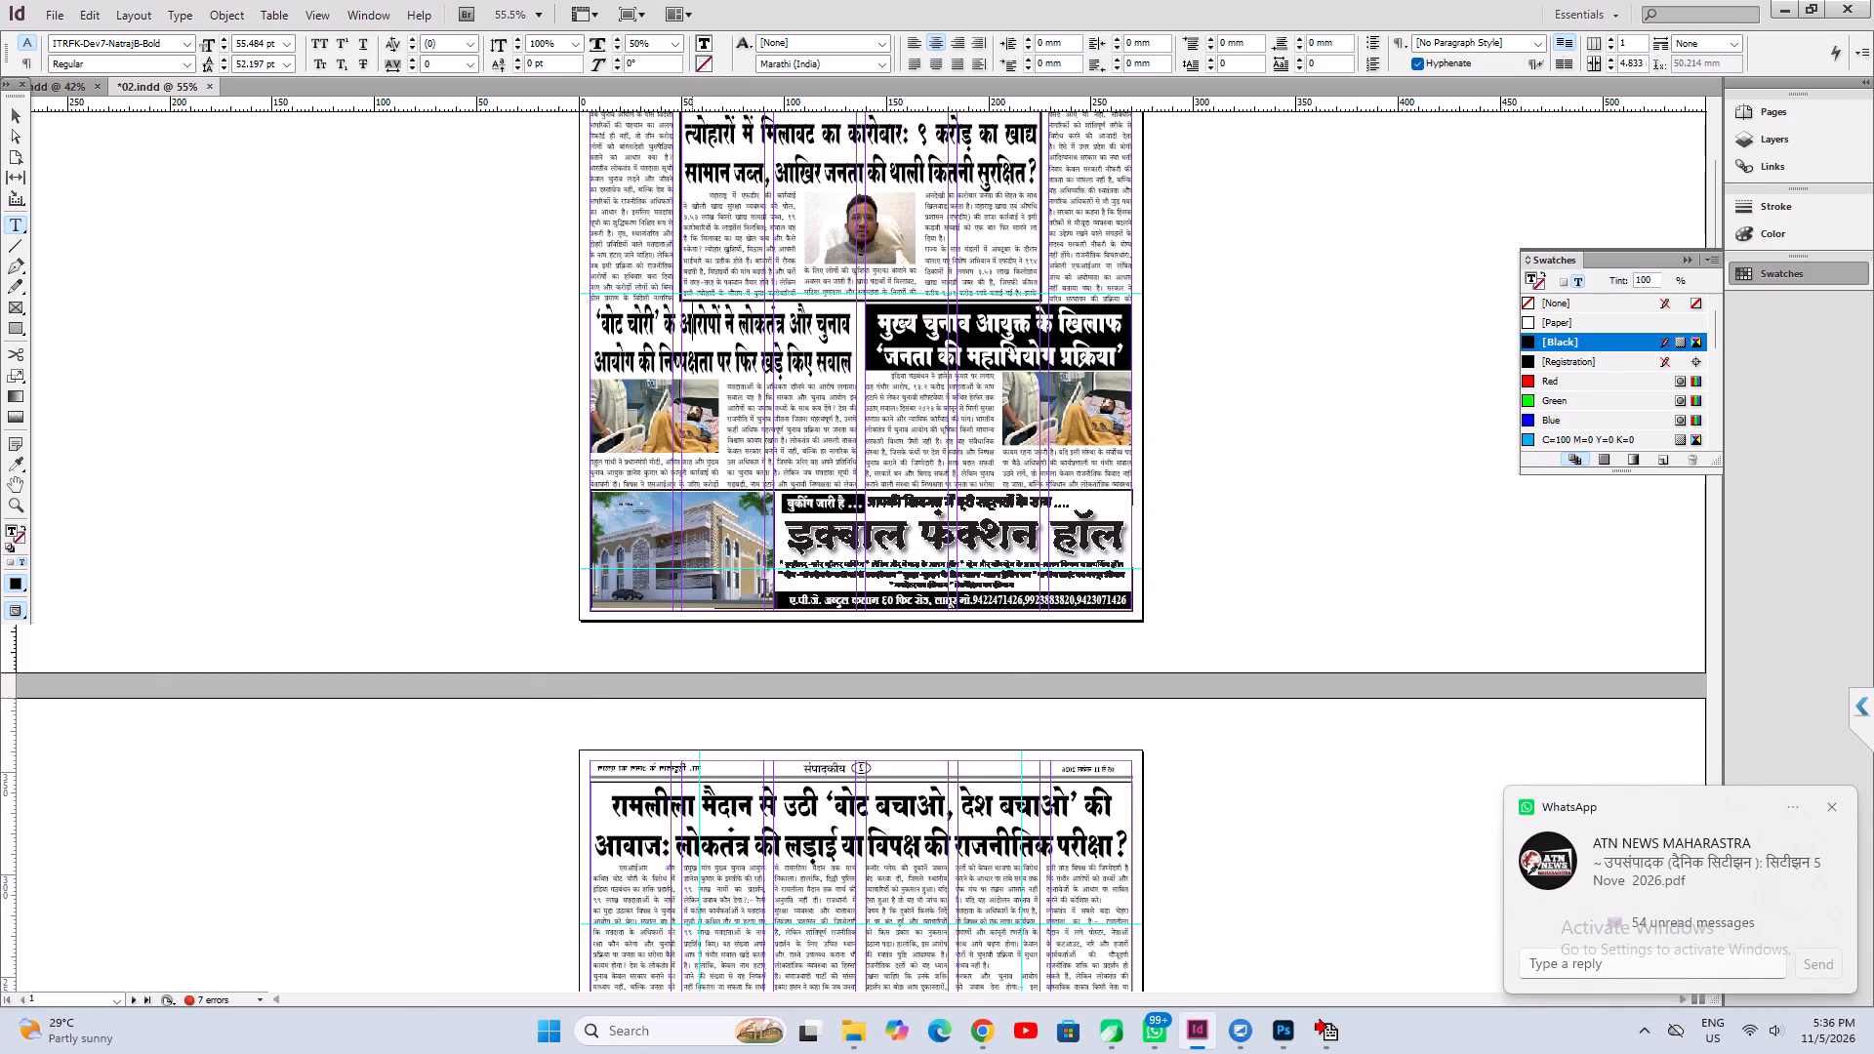
{"action": "key", "text": "ctrl+a"}
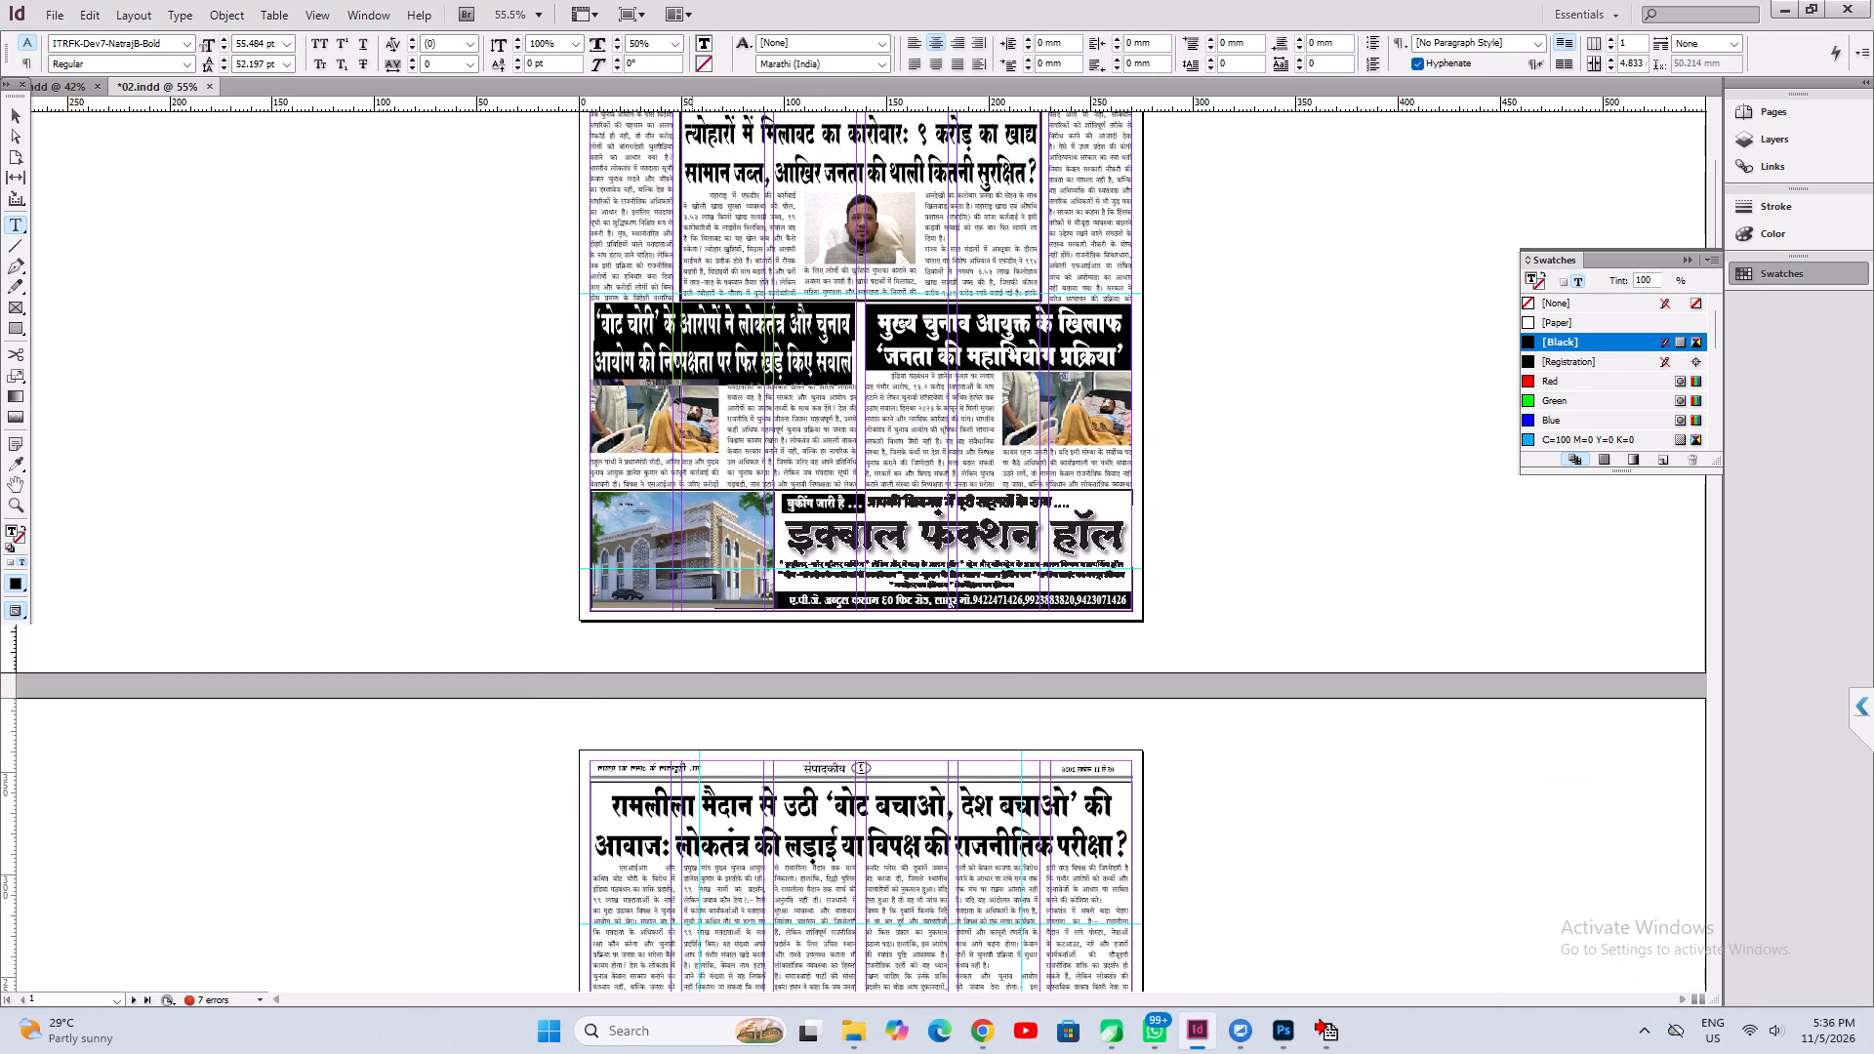
{"action": "left_click", "coordinate": [692, 329]}
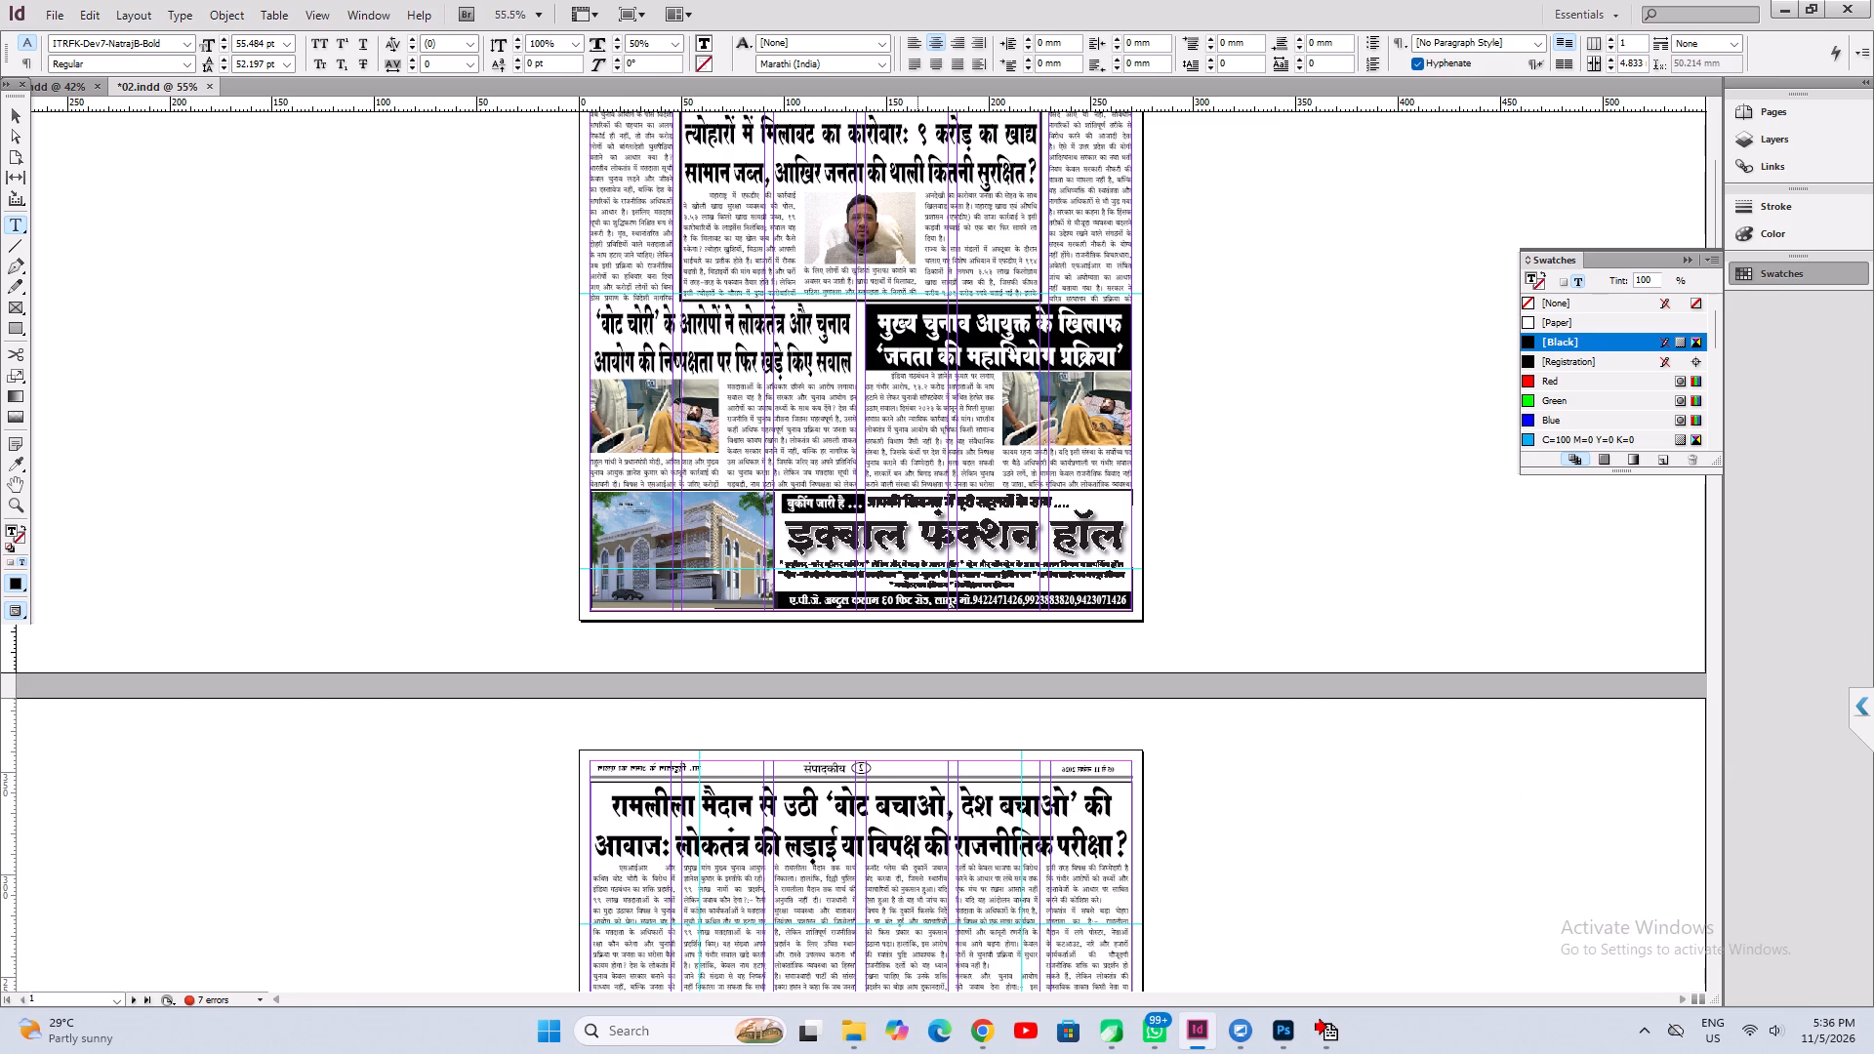
Pull in the right edge of the "मुख्य चुनाव आयुक्त" headline's text frame, making it about 125.7 mm wide.
{"action": "left_click", "coordinate": [953, 349]}
{"action": "key", "text": "ctrl+a"}
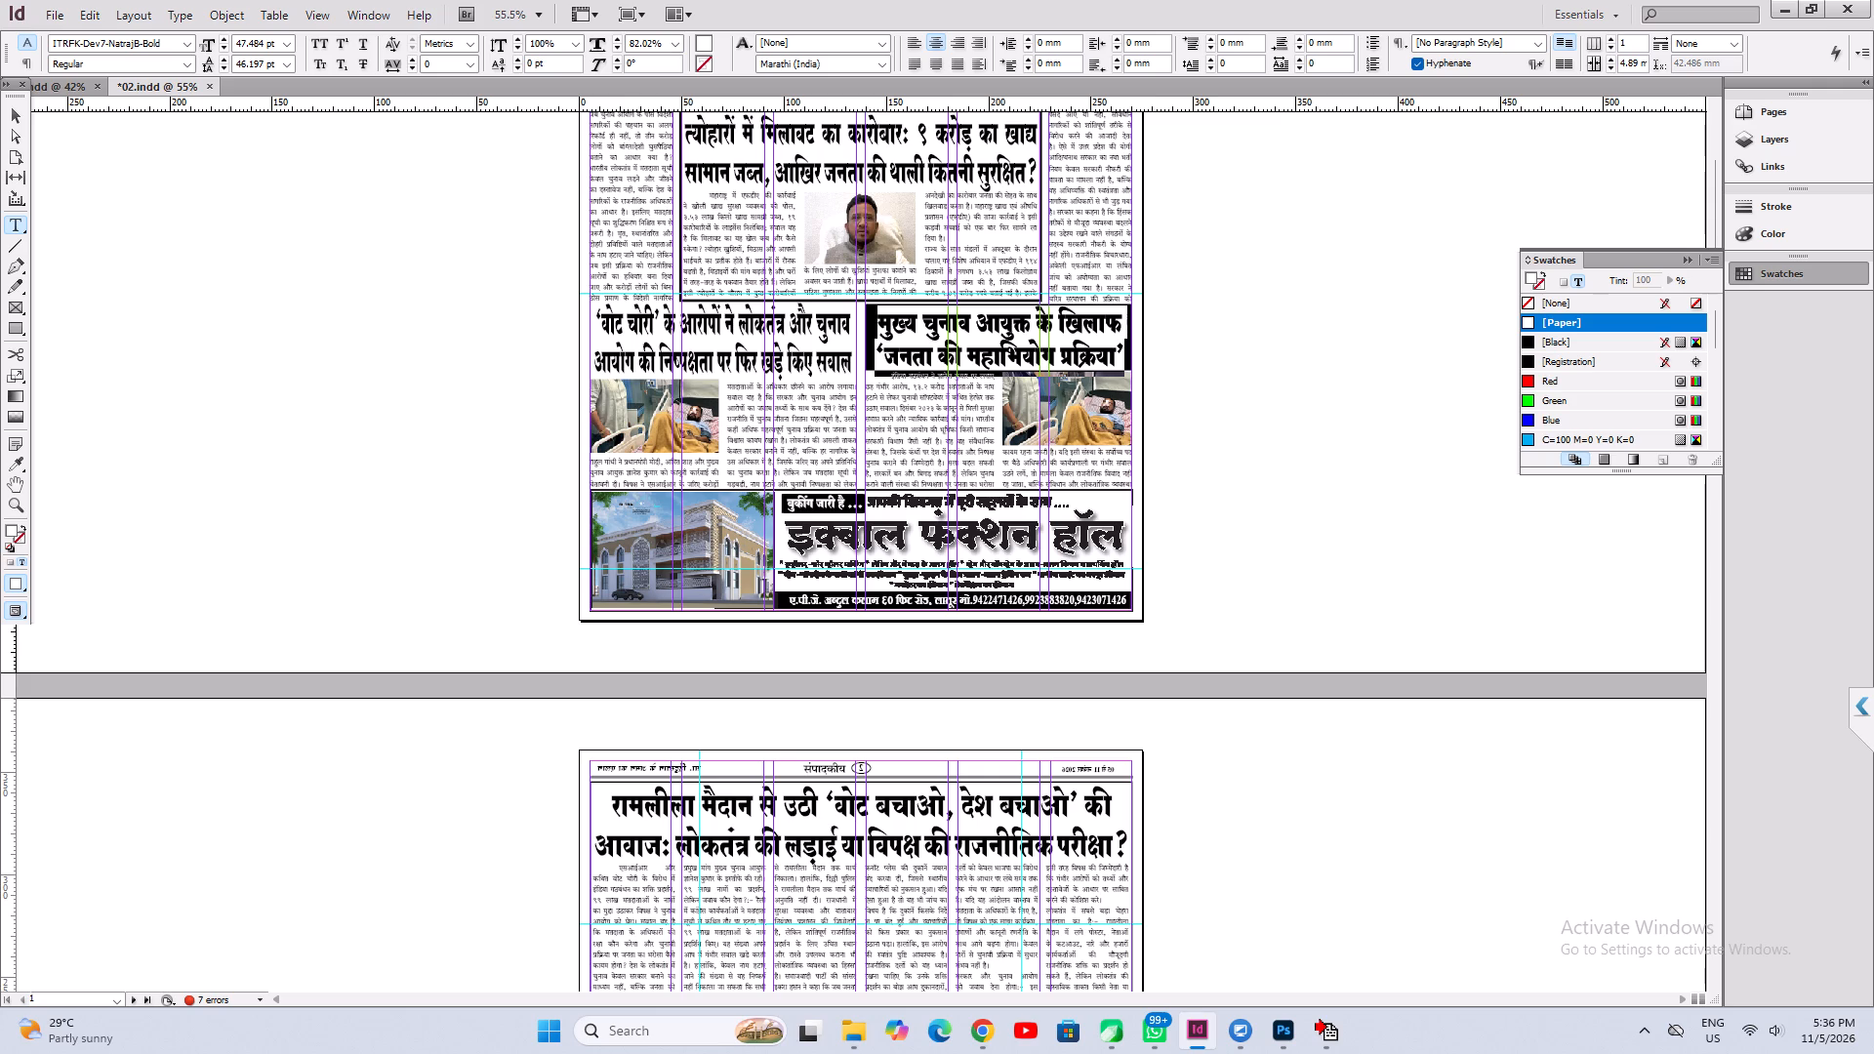
{"action": "key", "text": "ctrl+2"}
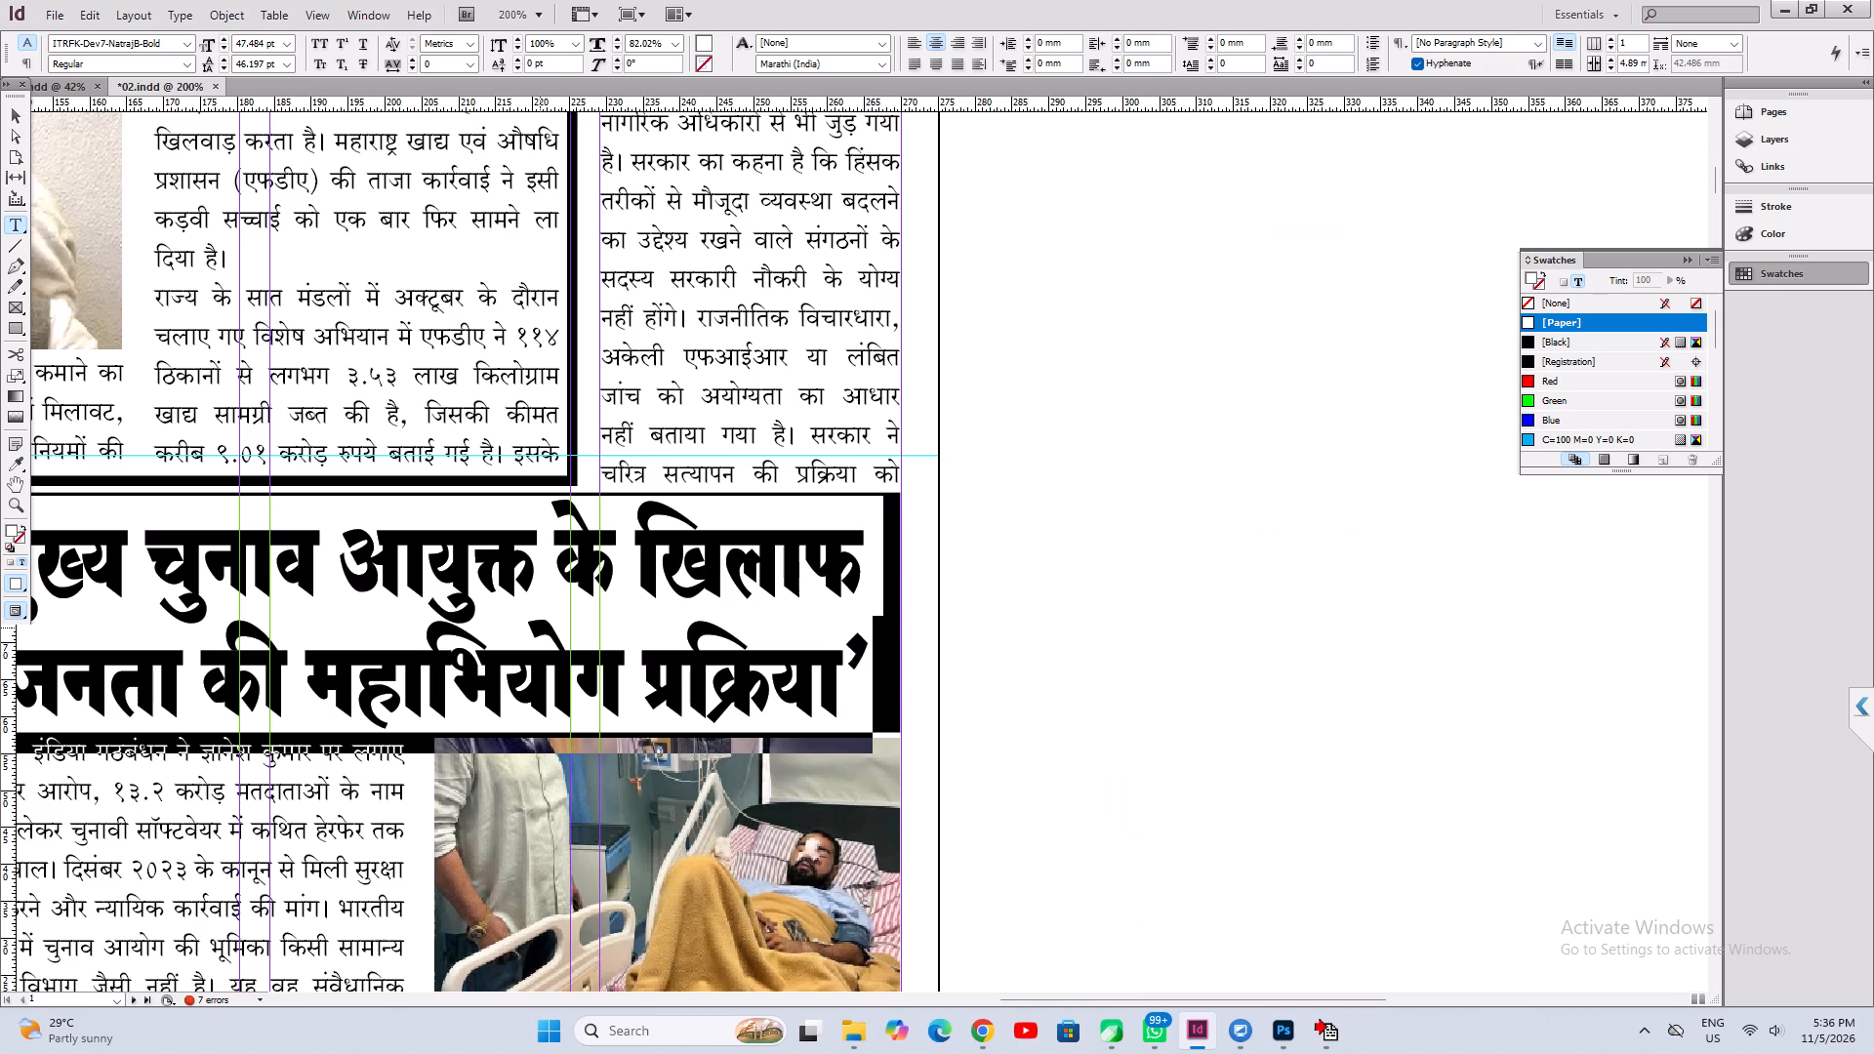
{"action": "left_click", "coordinate": [19, 122]}
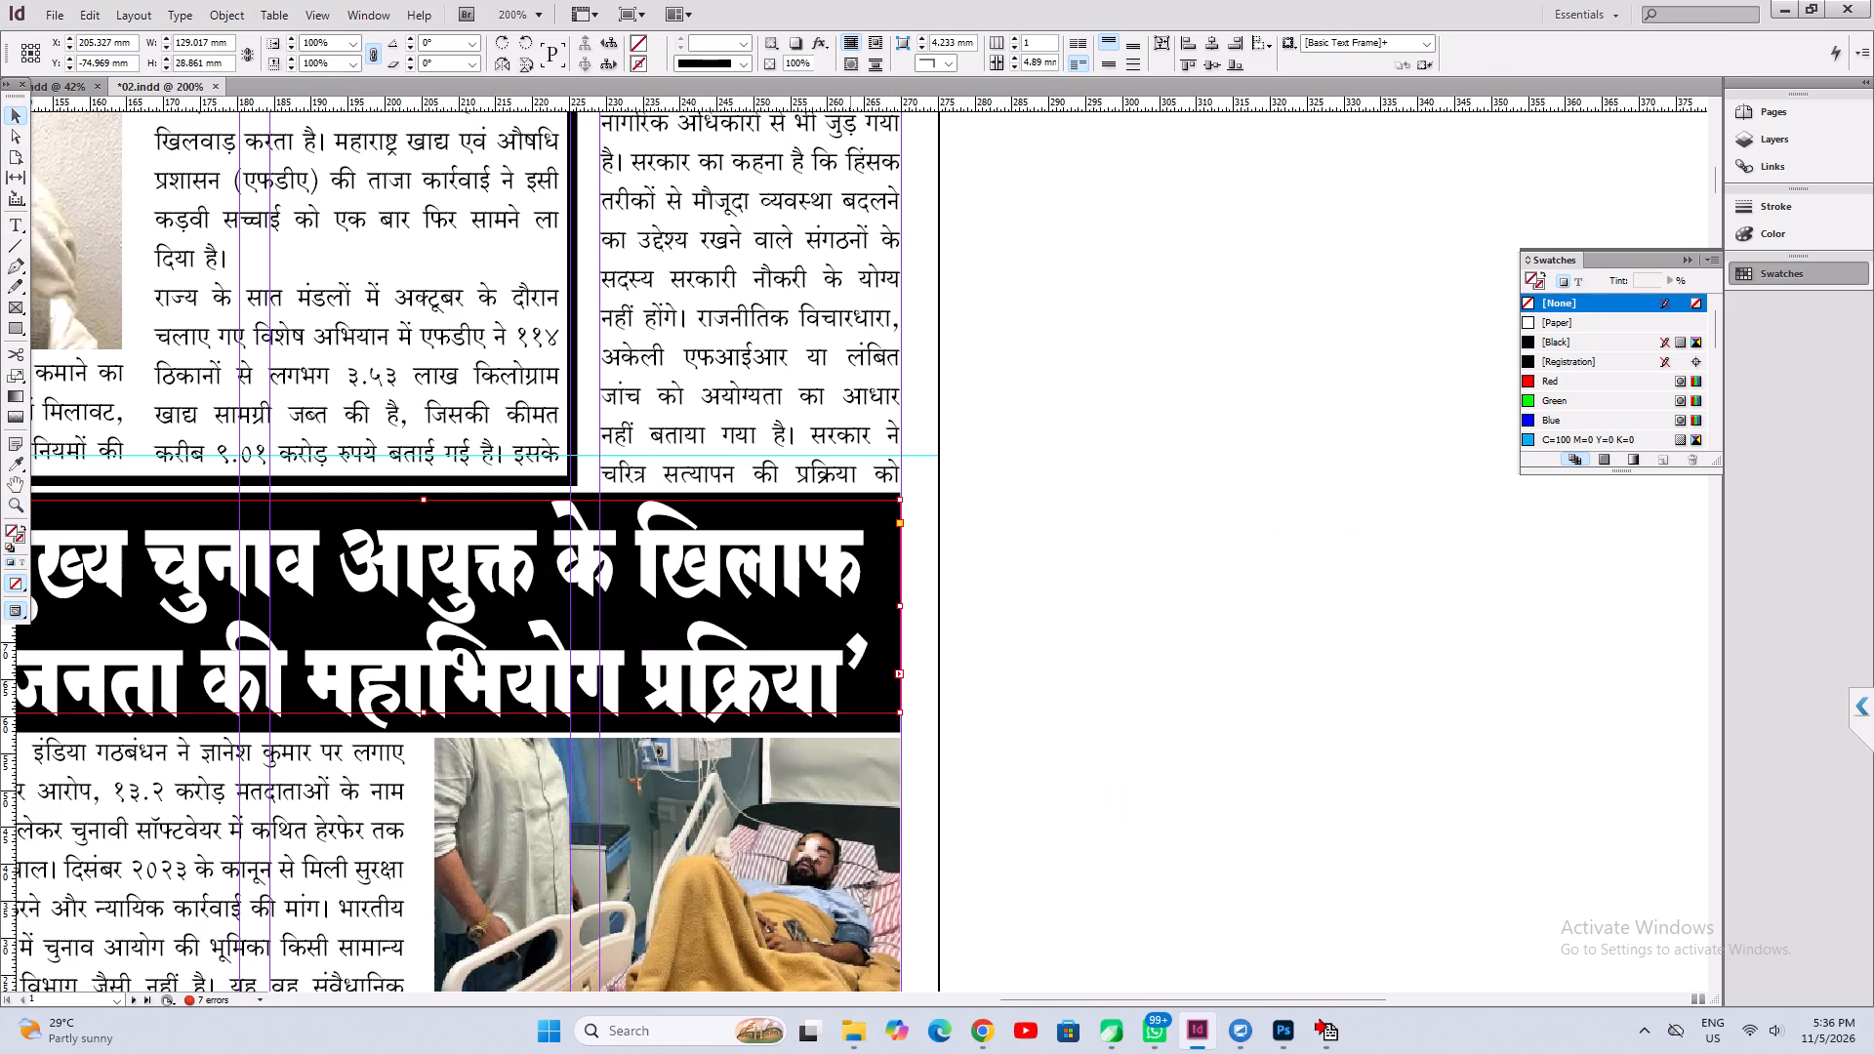
{"action": "left_click", "coordinate": [899, 611]}
{"action": "left_click_drag", "start_coordinate": [898, 607], "coordinate": [876, 607]}
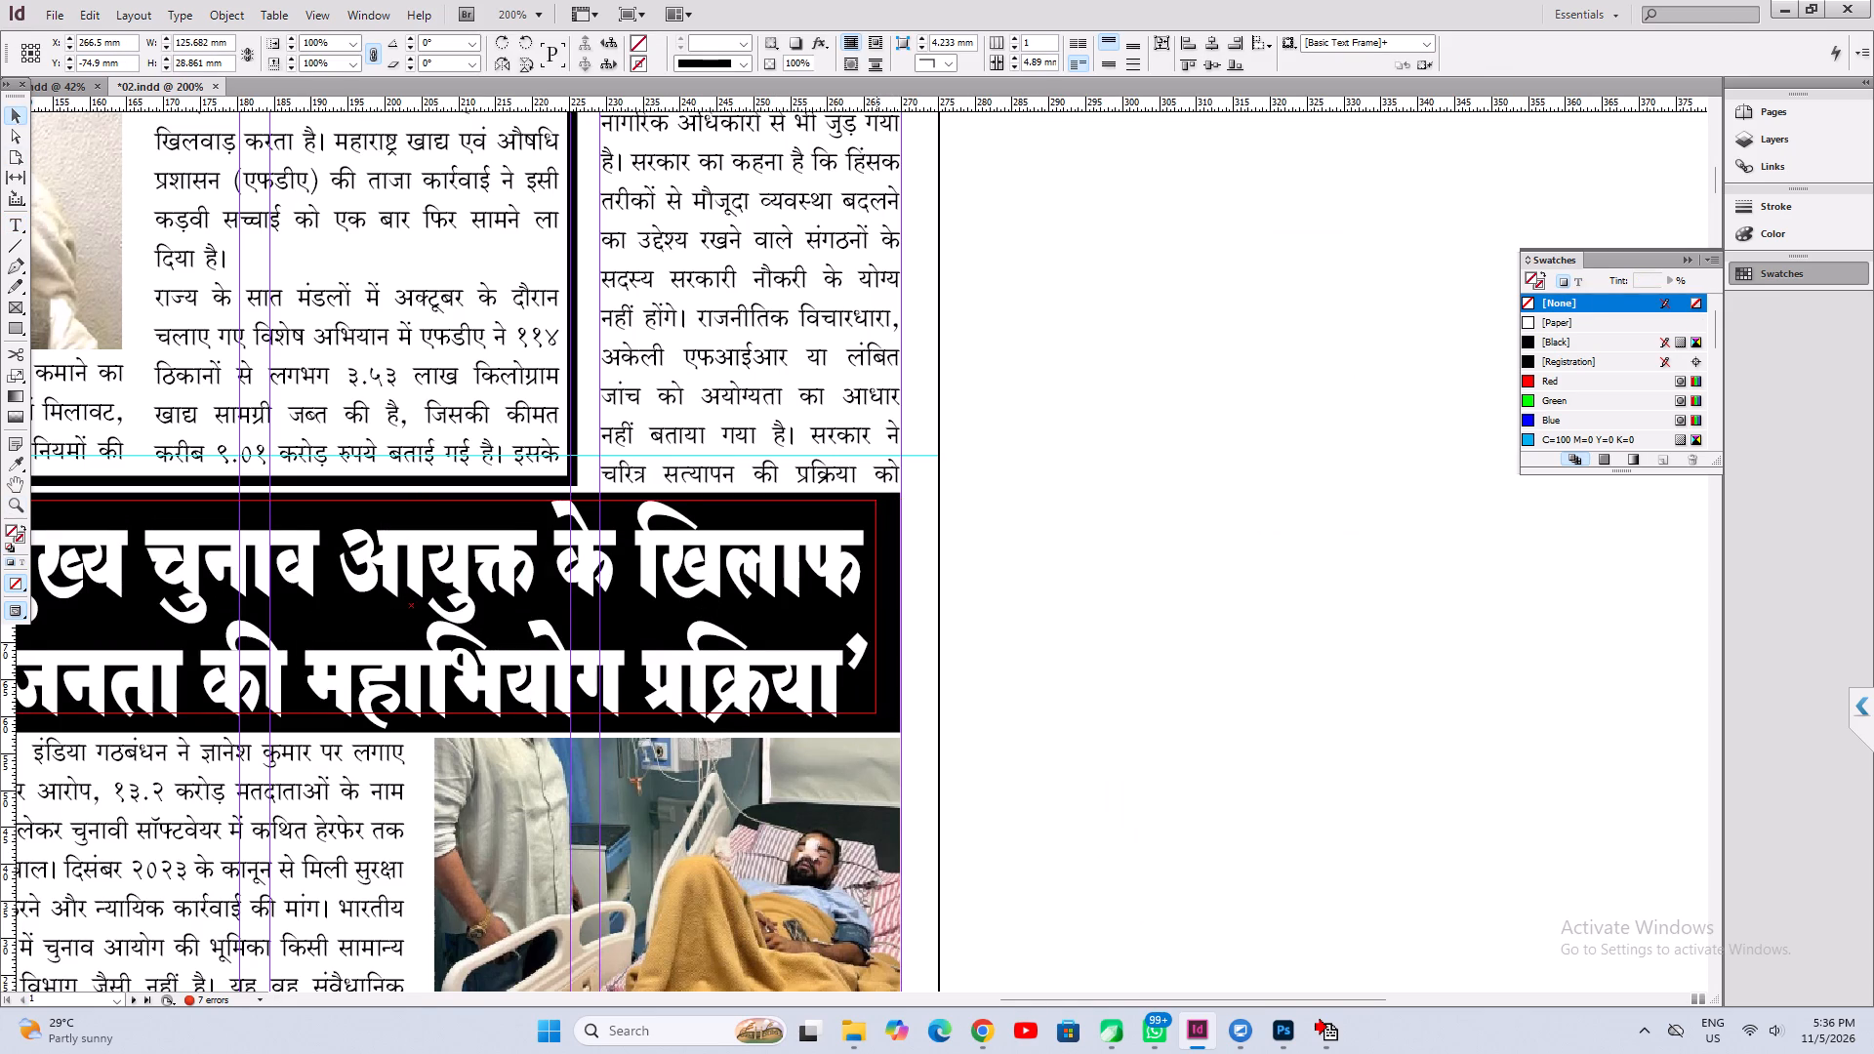
Nudge the "मुख्य चुनाव आयुक्त" headline text frame about 2.5 mm left over its black background box.
{"action": "key", "text": "space"}
{"action": "key", "text": "space"}
{"action": "key", "text": "space"}
{"action": "left_click_drag", "start_coordinate": [643, 655], "coordinate": [692, 655]}
{"action": "left_click_drag", "start_coordinate": [933, 655], "coordinate": [996, 655]}
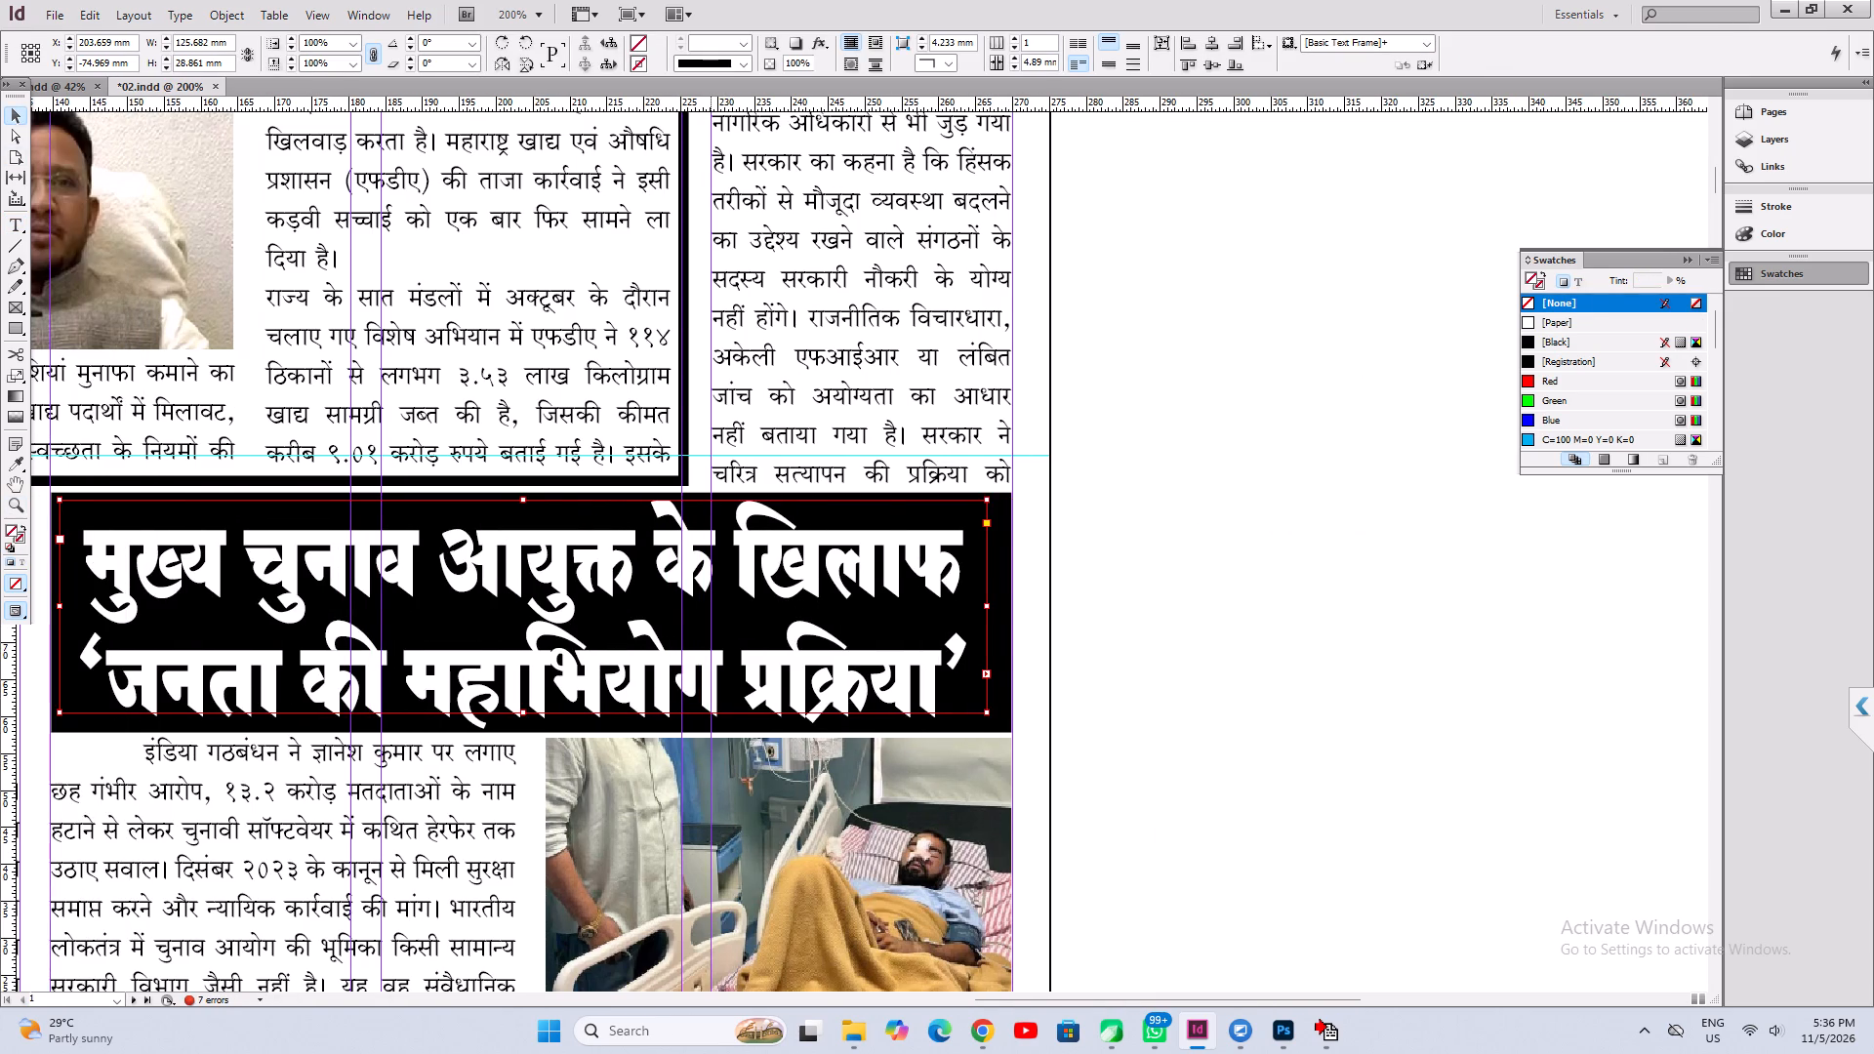
{"action": "key", "text": "Left"}
{"action": "key", "text": "Left"}
{"action": "key", "text": "Left"}
{"action": "key", "text": "Left"}
{"action": "key", "text": "Left"}
{"action": "key", "text": "Left"}
{"action": "key", "text": "Left"}
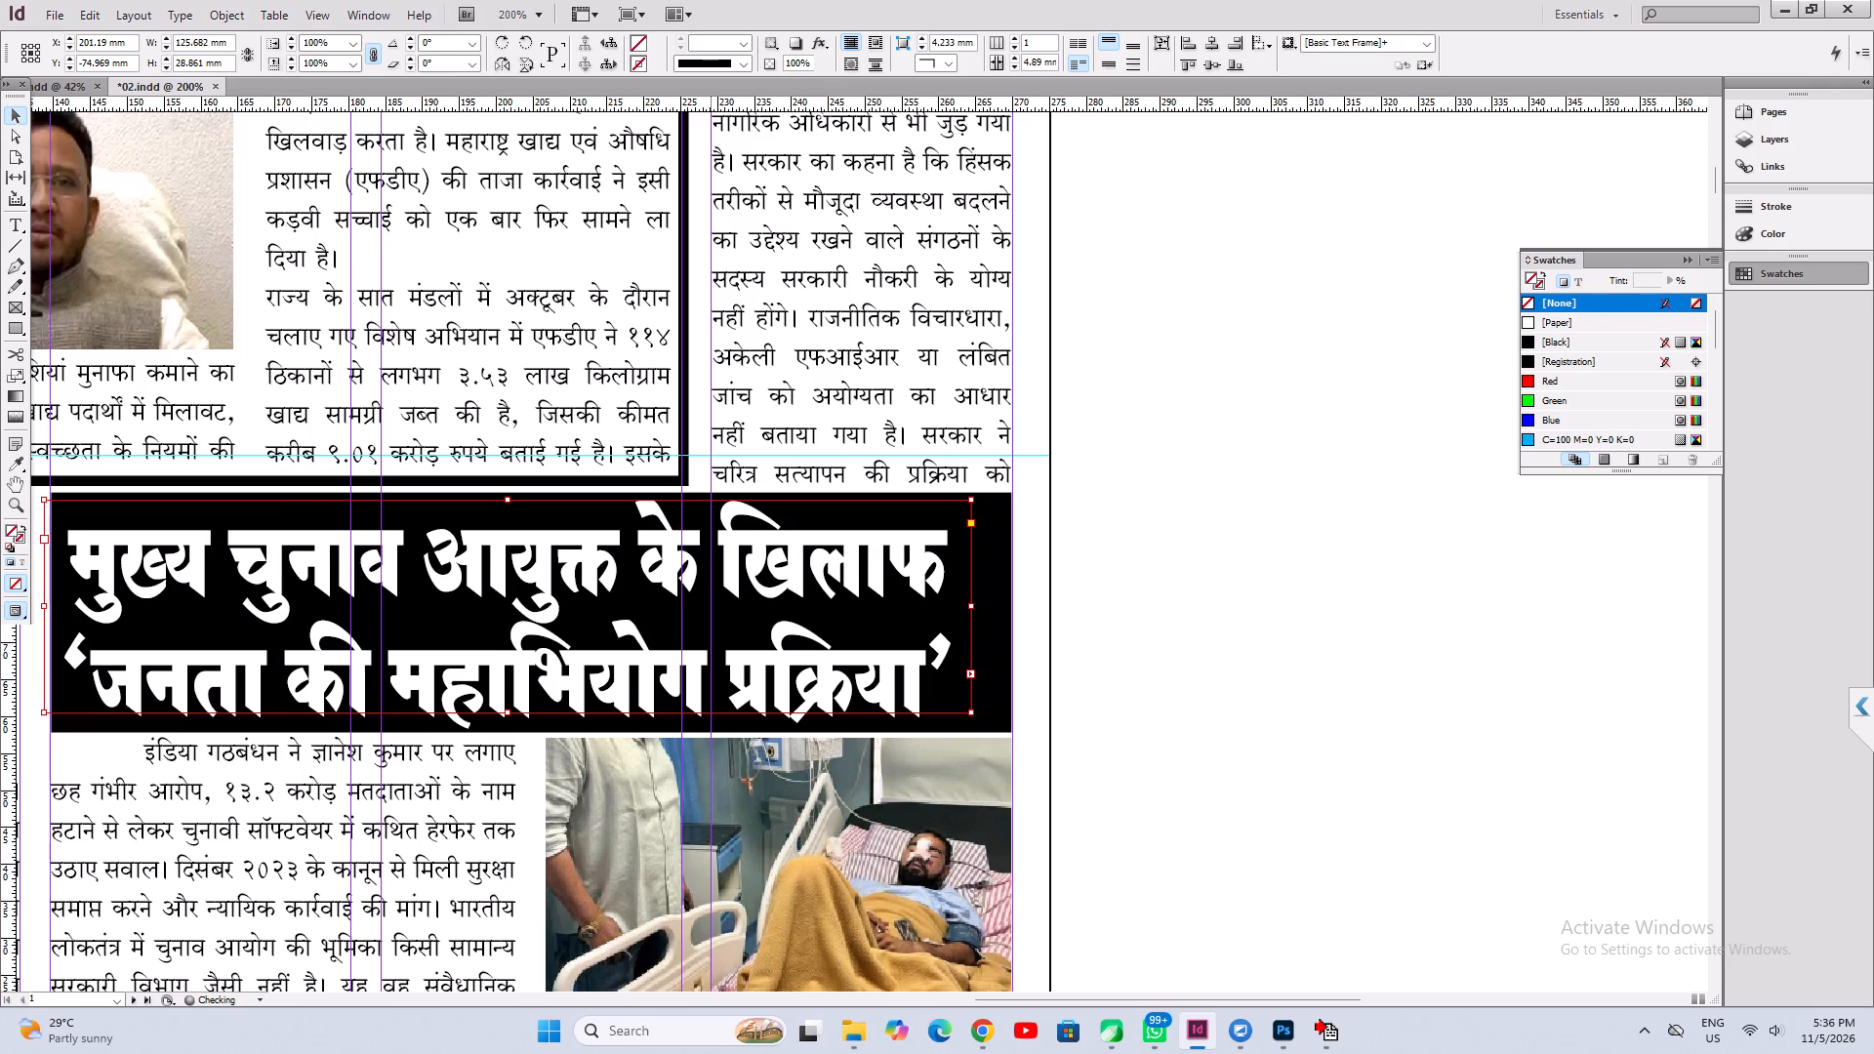
Widen the "मुख्य चुनाव आयुक्त" headline text frame to about 133 mm by extending its right edge to the black box's right edge.
{"action": "left_click_drag", "start_coordinate": [969, 609], "coordinate": [970, 609], "text": "ctrl"}
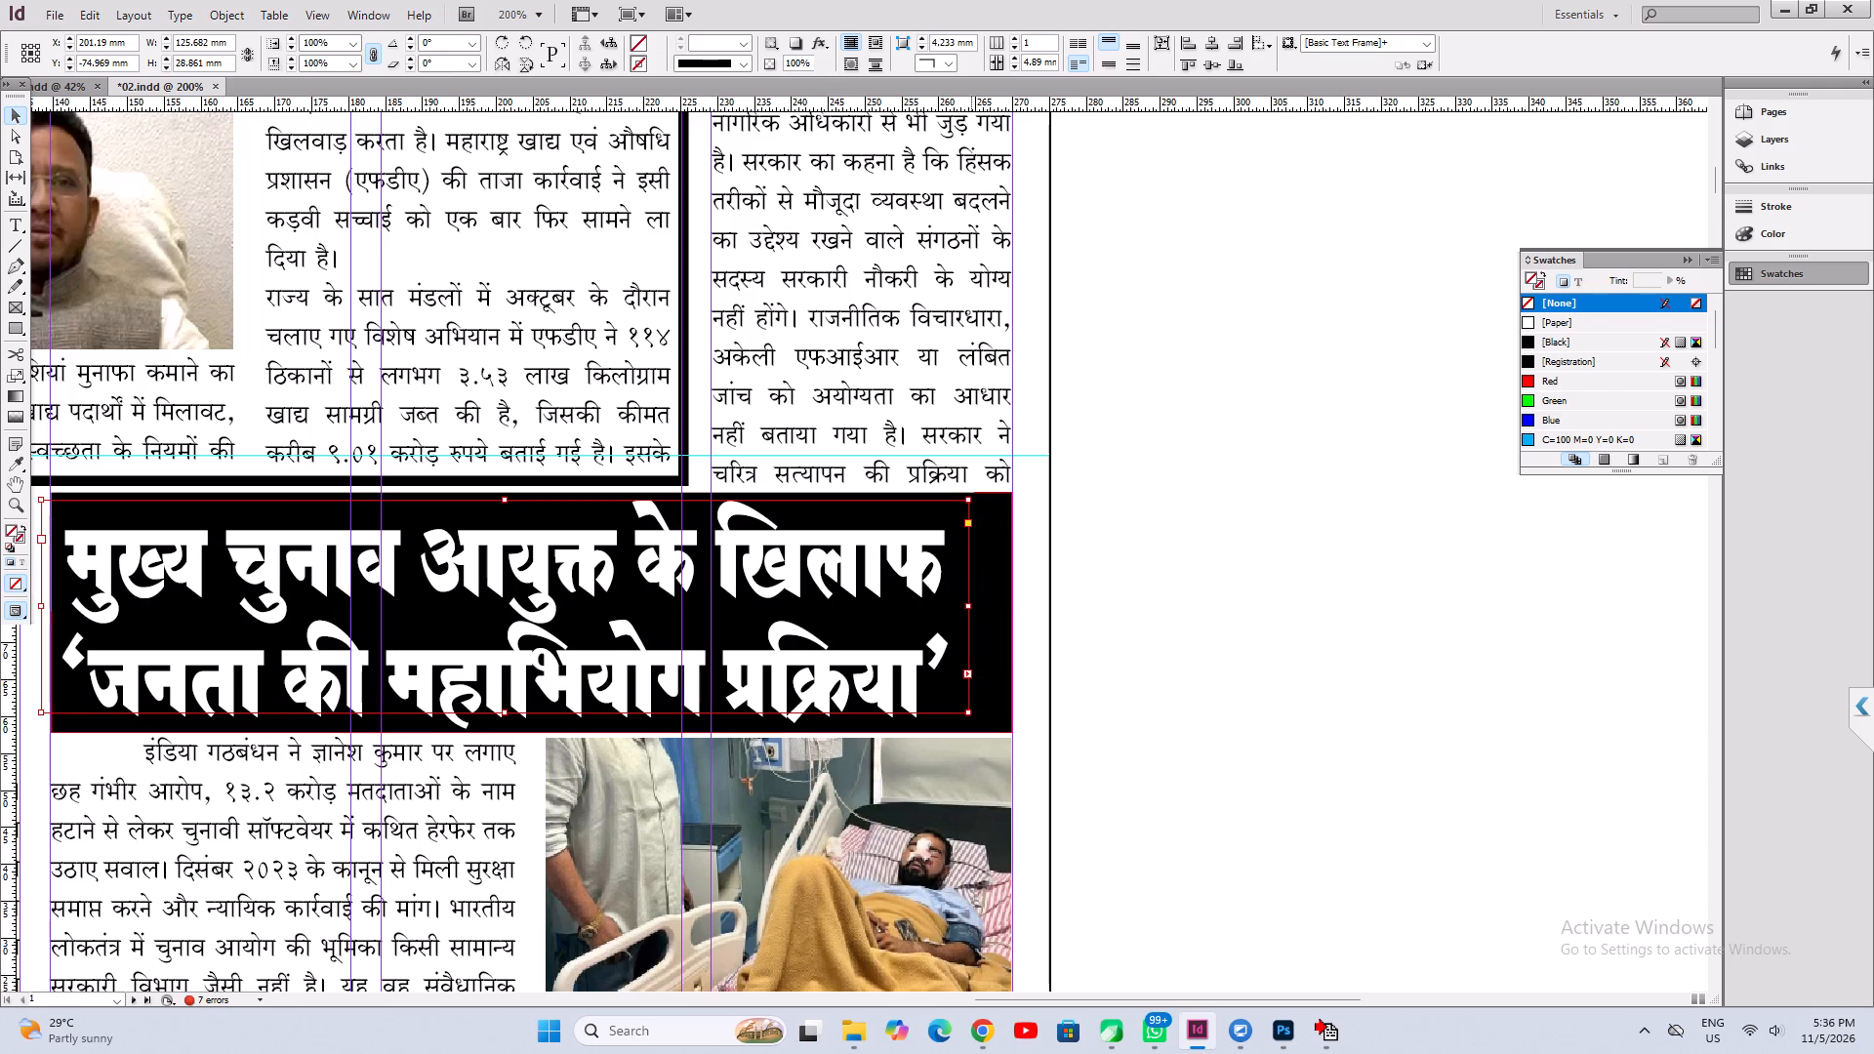
{"action": "left_click_drag", "start_coordinate": [970, 609], "coordinate": [1014, 625], "text": "ctrl"}
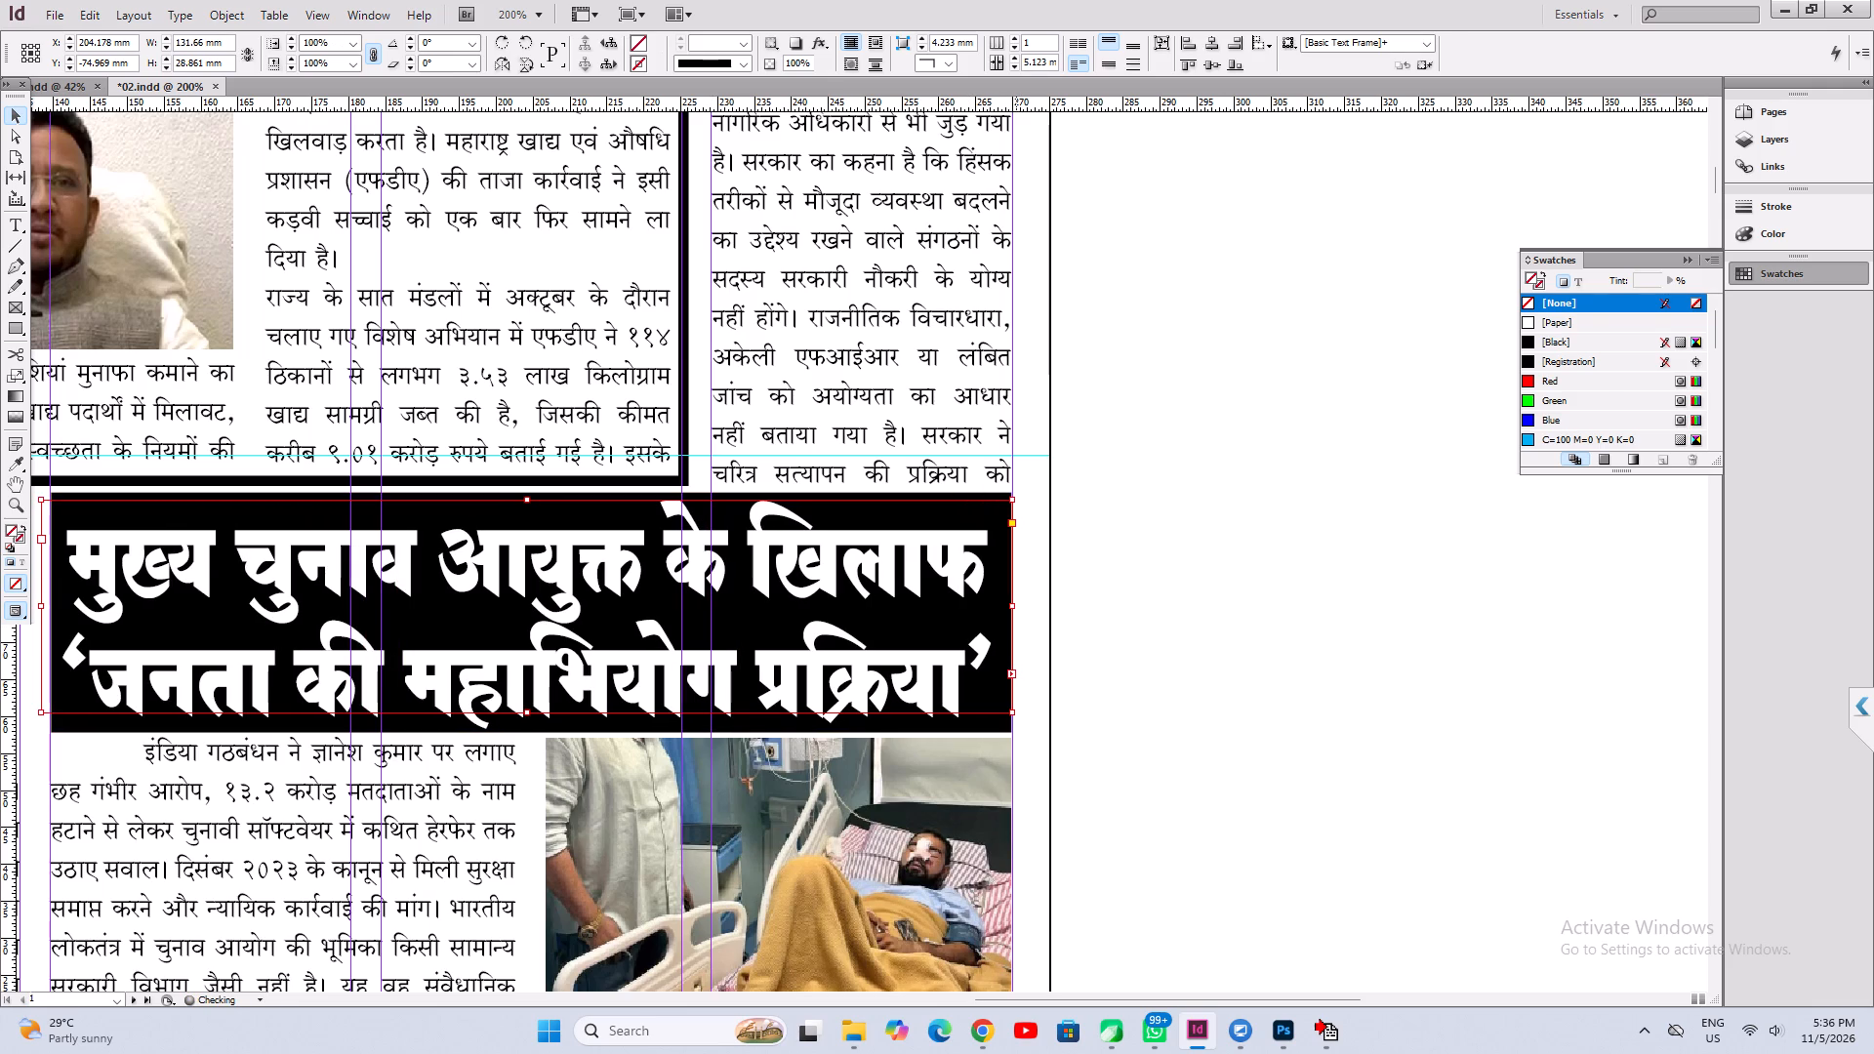
{"action": "left_click", "coordinate": [1015, 609], "text": "ctrl"}
Delete the leftover overflow text frame from the pasteboard to the right of the page.
{"action": "left_click", "coordinate": [1234, 710]}
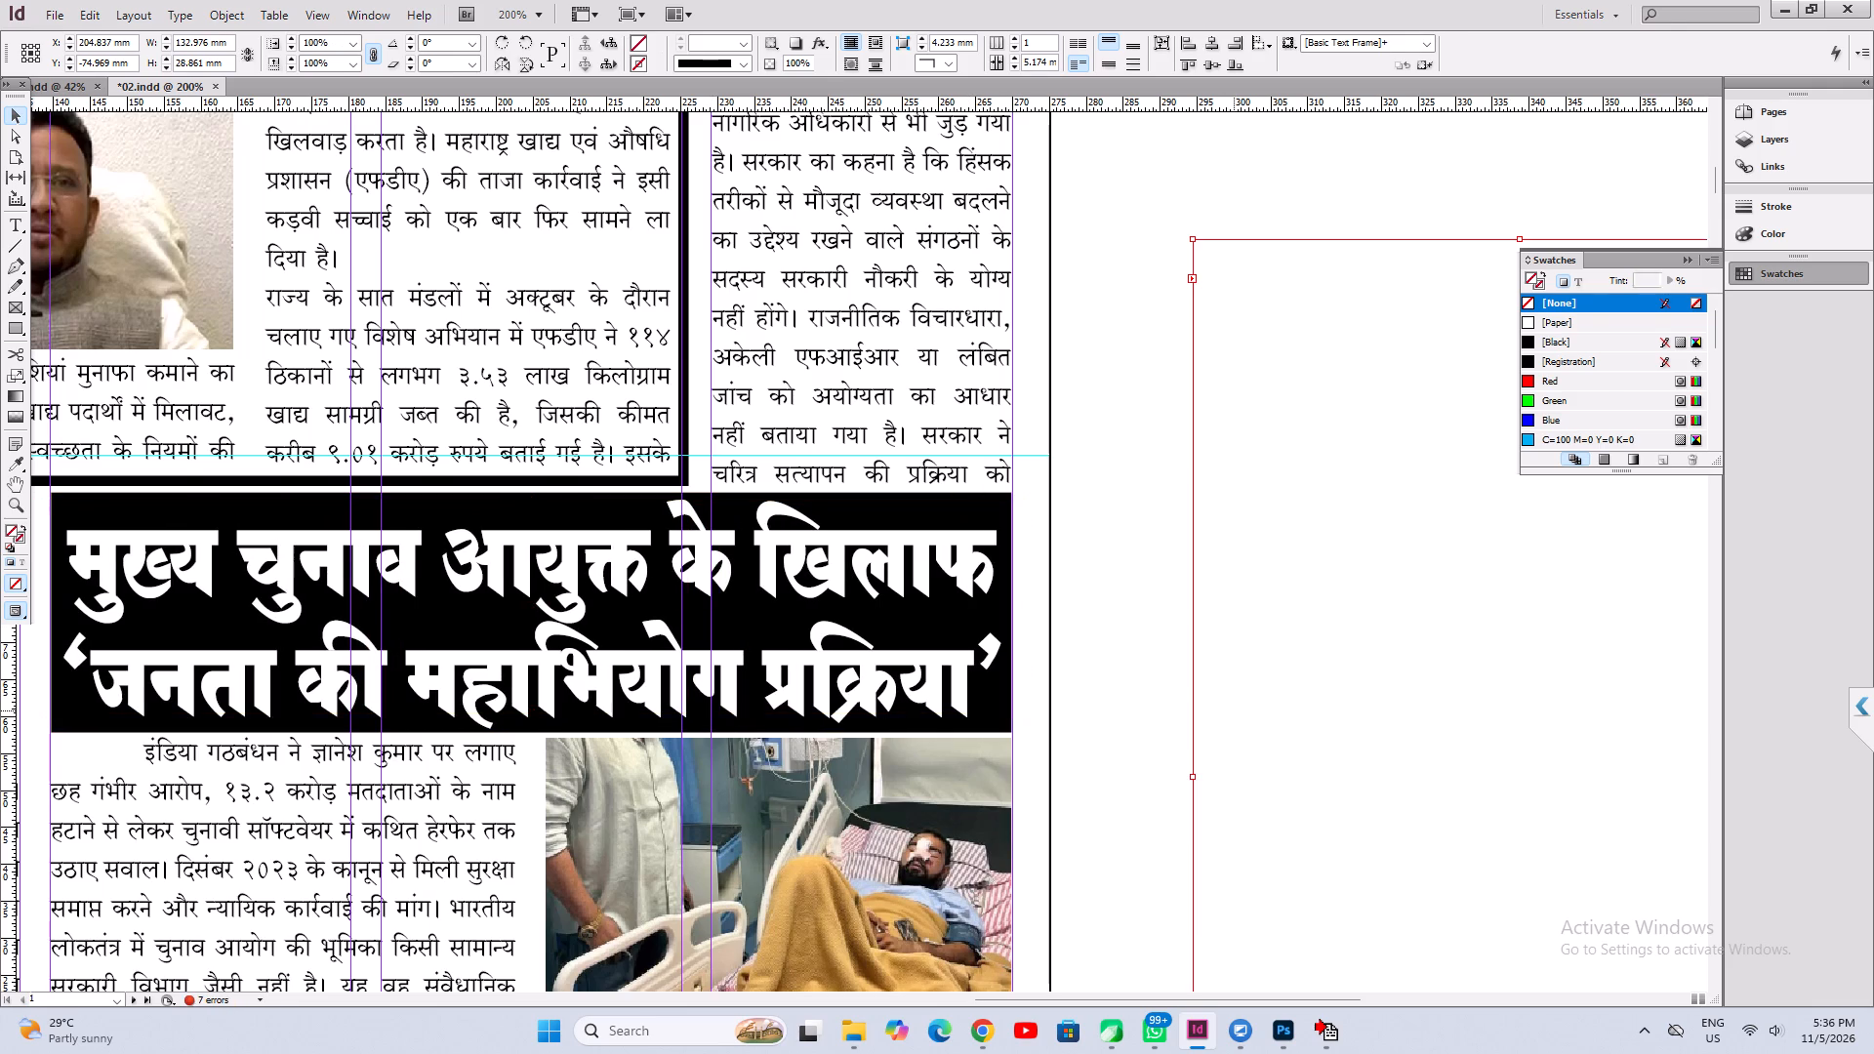
{"action": "key", "text": "ctrl+1"}
{"action": "left_click", "coordinate": [1098, 725]}
{"action": "left_click", "coordinate": [1049, 703]}
{"action": "key", "text": "Delete"}
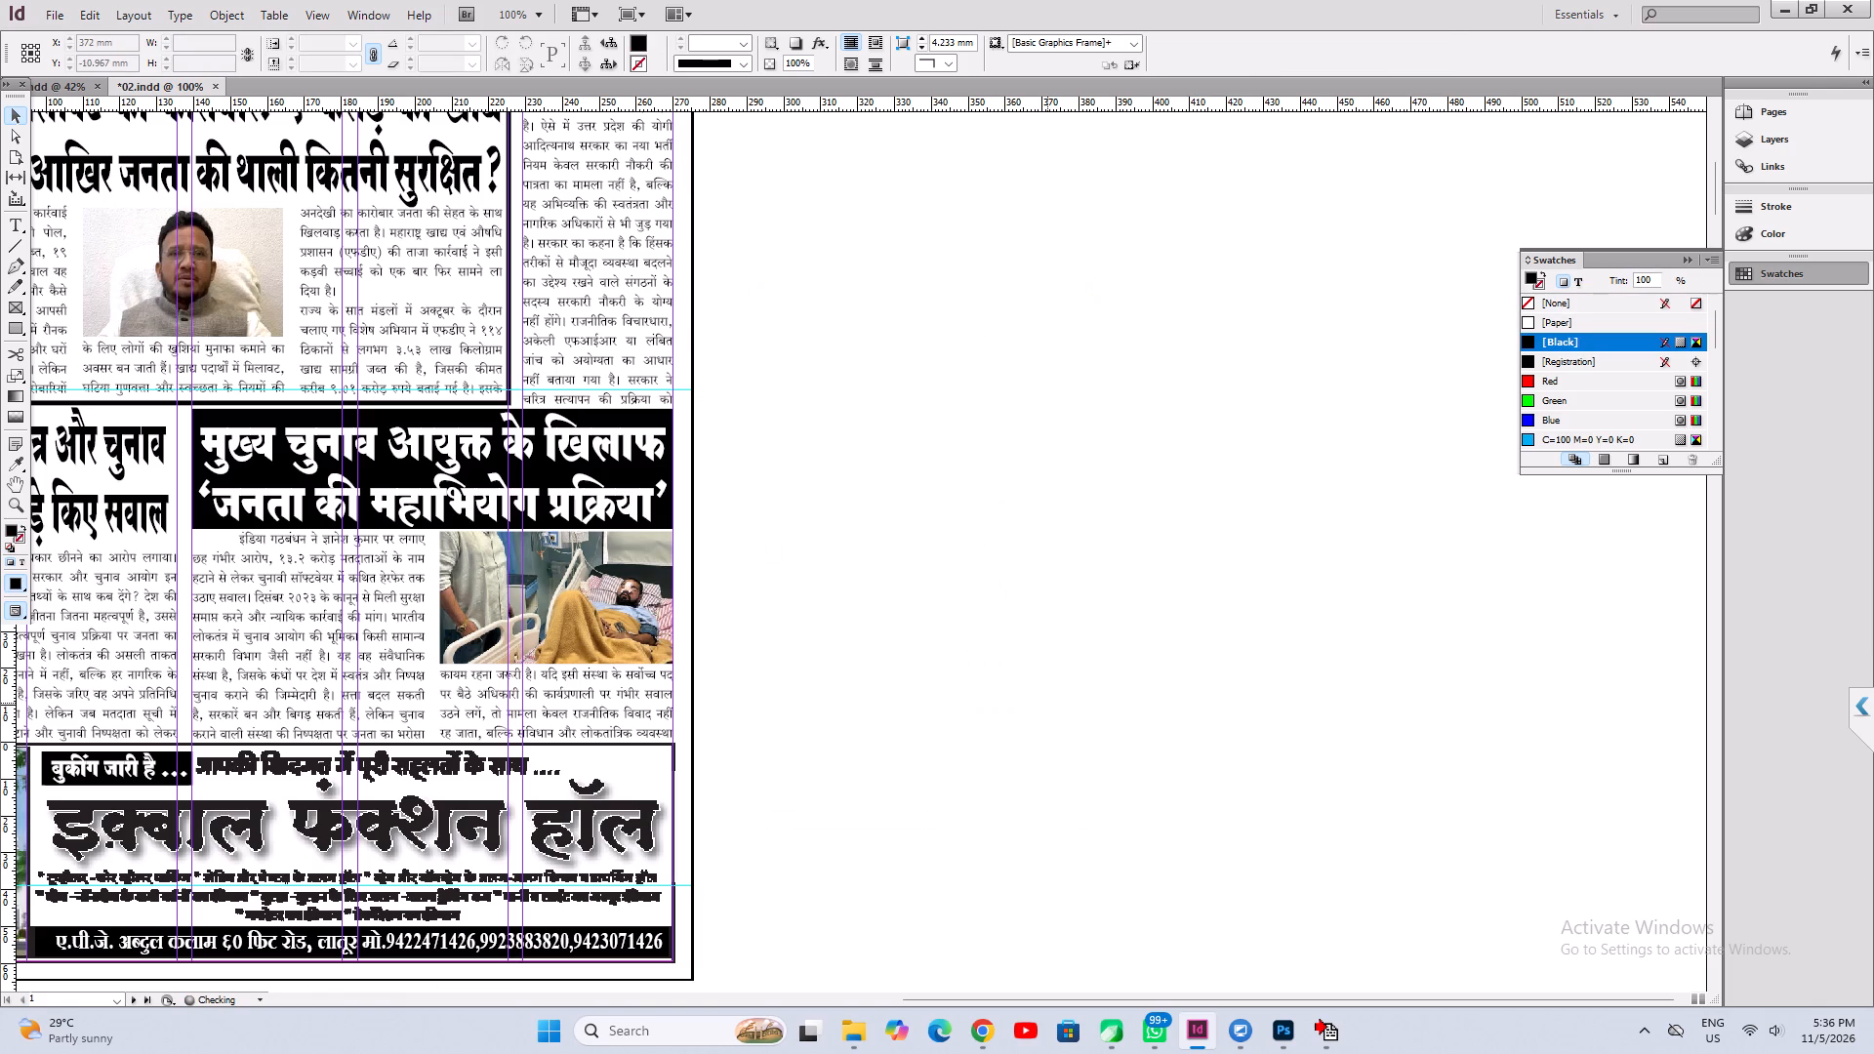
Select all objects on the spread, save the 02.indd document, and clear the selection.
{"action": "left_click", "coordinate": [1040, 703]}
{"action": "key", "text": "ctrl+a"}
{"action": "key", "text": "ctrl+s"}
{"action": "left_click", "coordinate": [1007, 681]}
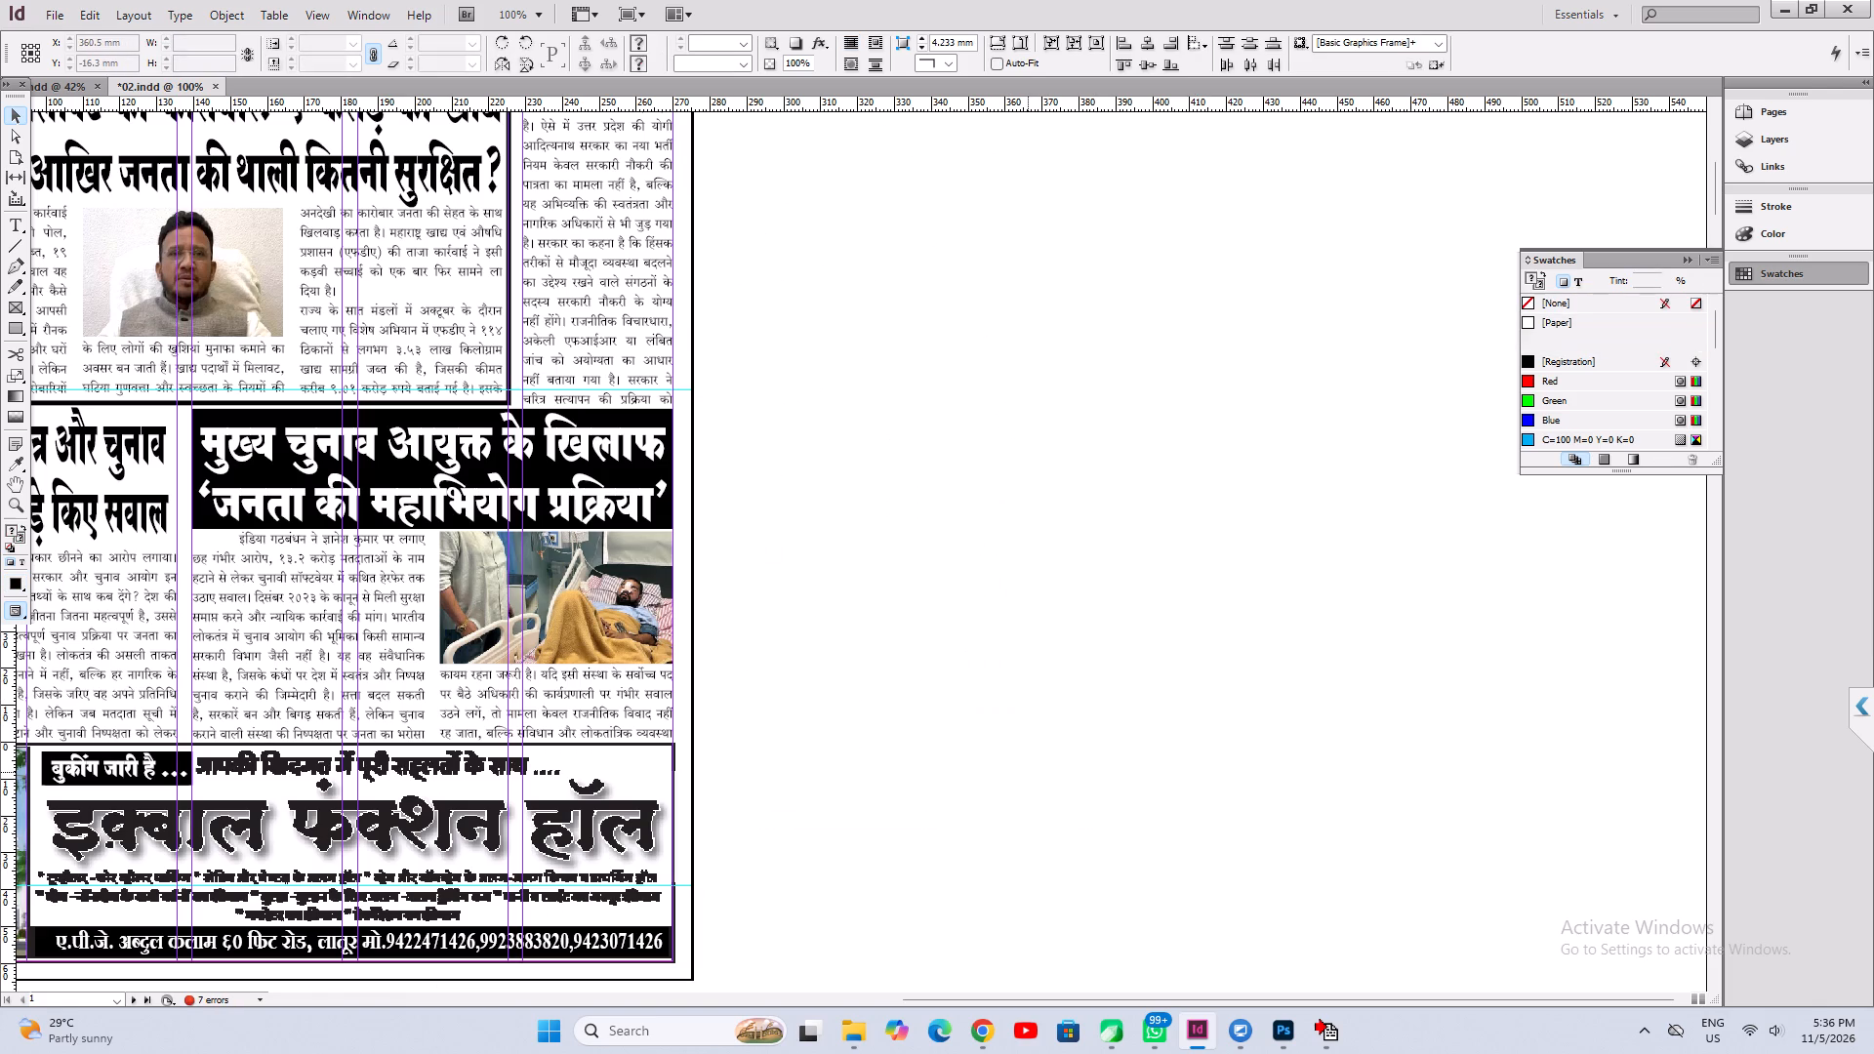
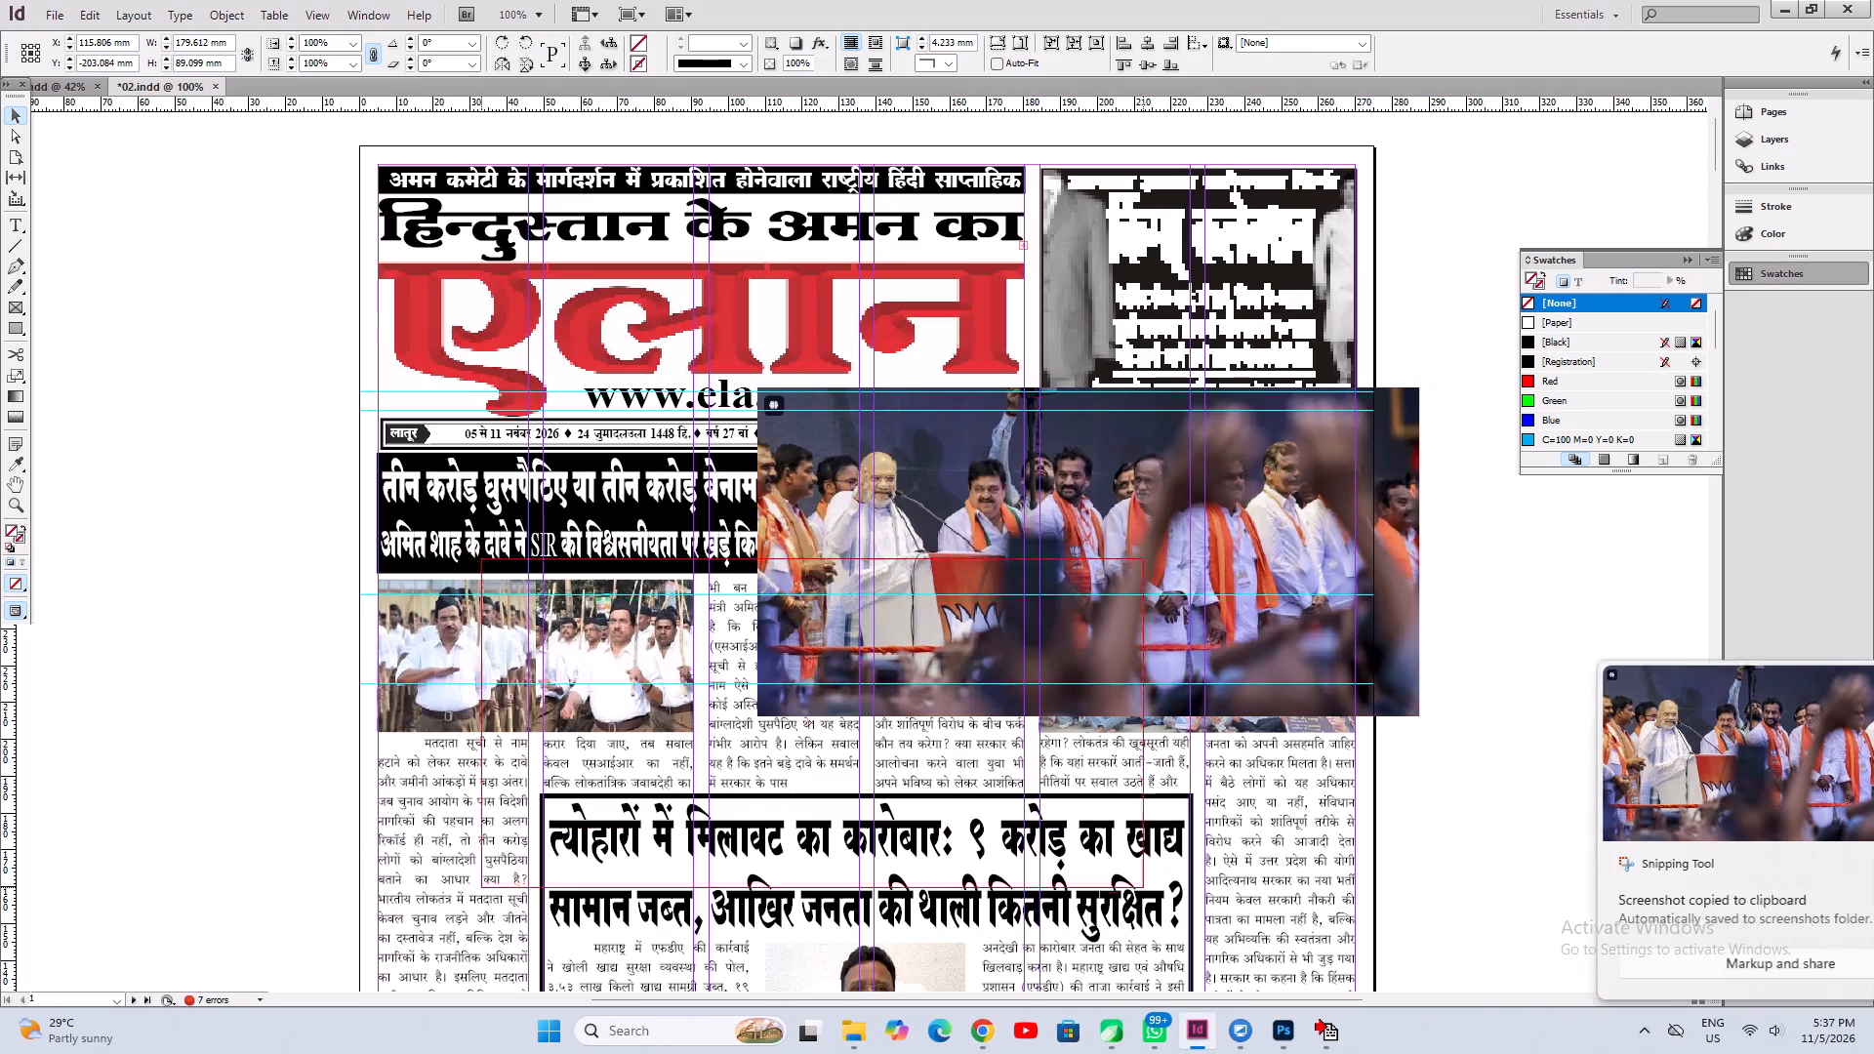
Move the pasted rally photo to the left page margin below the black Amit Shah headline and scale it down to about 95 × 47 mm.
{"action": "left_click_drag", "start_coordinate": [706, 793], "coordinate": [631, 808]}
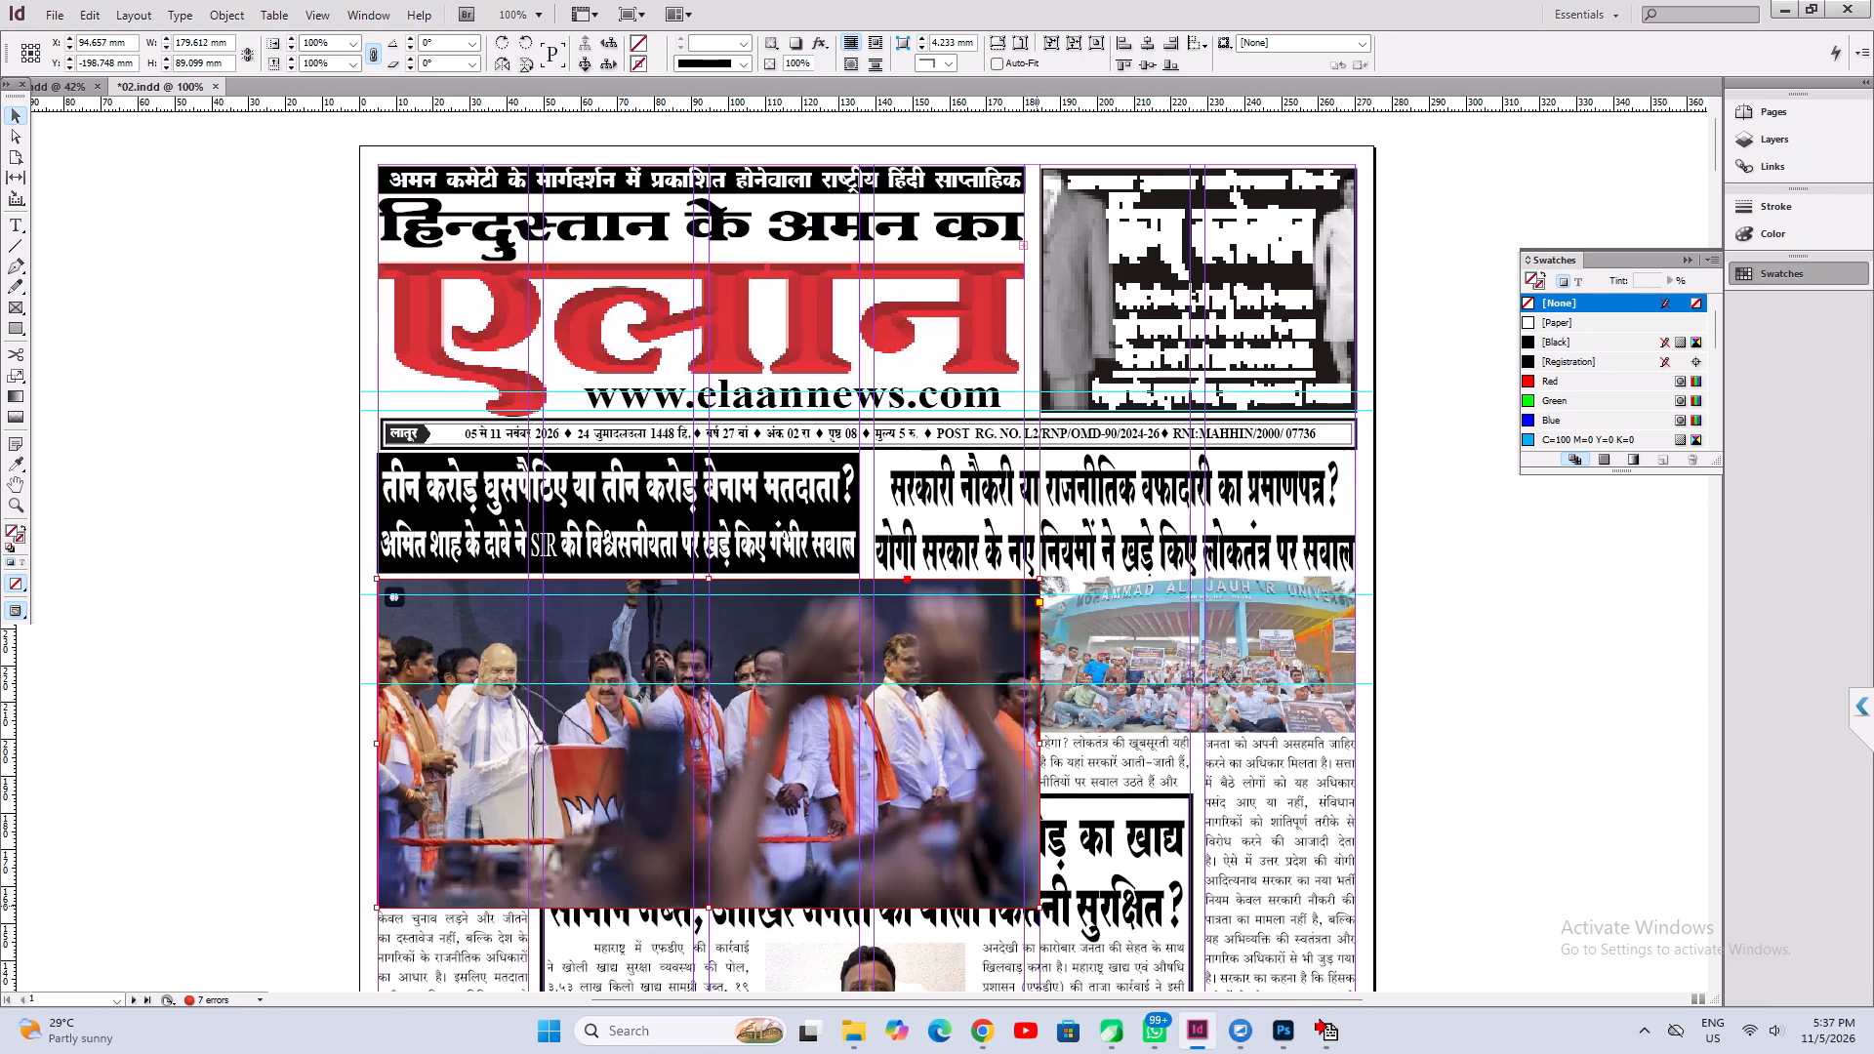
{"action": "left_click", "coordinate": [1040, 907], "text": "ctrl+shift"}
{"action": "left_click_drag", "start_coordinate": [1040, 907], "coordinate": [735, 673], "text": "ctrl+shift"}
Scale the rally photo down proportionally to about 75 × 37 mm and place it directly below the black 'तीन करोड़' headline, over the existing photo.
{"action": "left_click_drag", "start_coordinate": [1039, 744], "coordinate": [726, 738], "text": "ctrl+shift"}
{"action": "key", "text": "ctrl+2"}
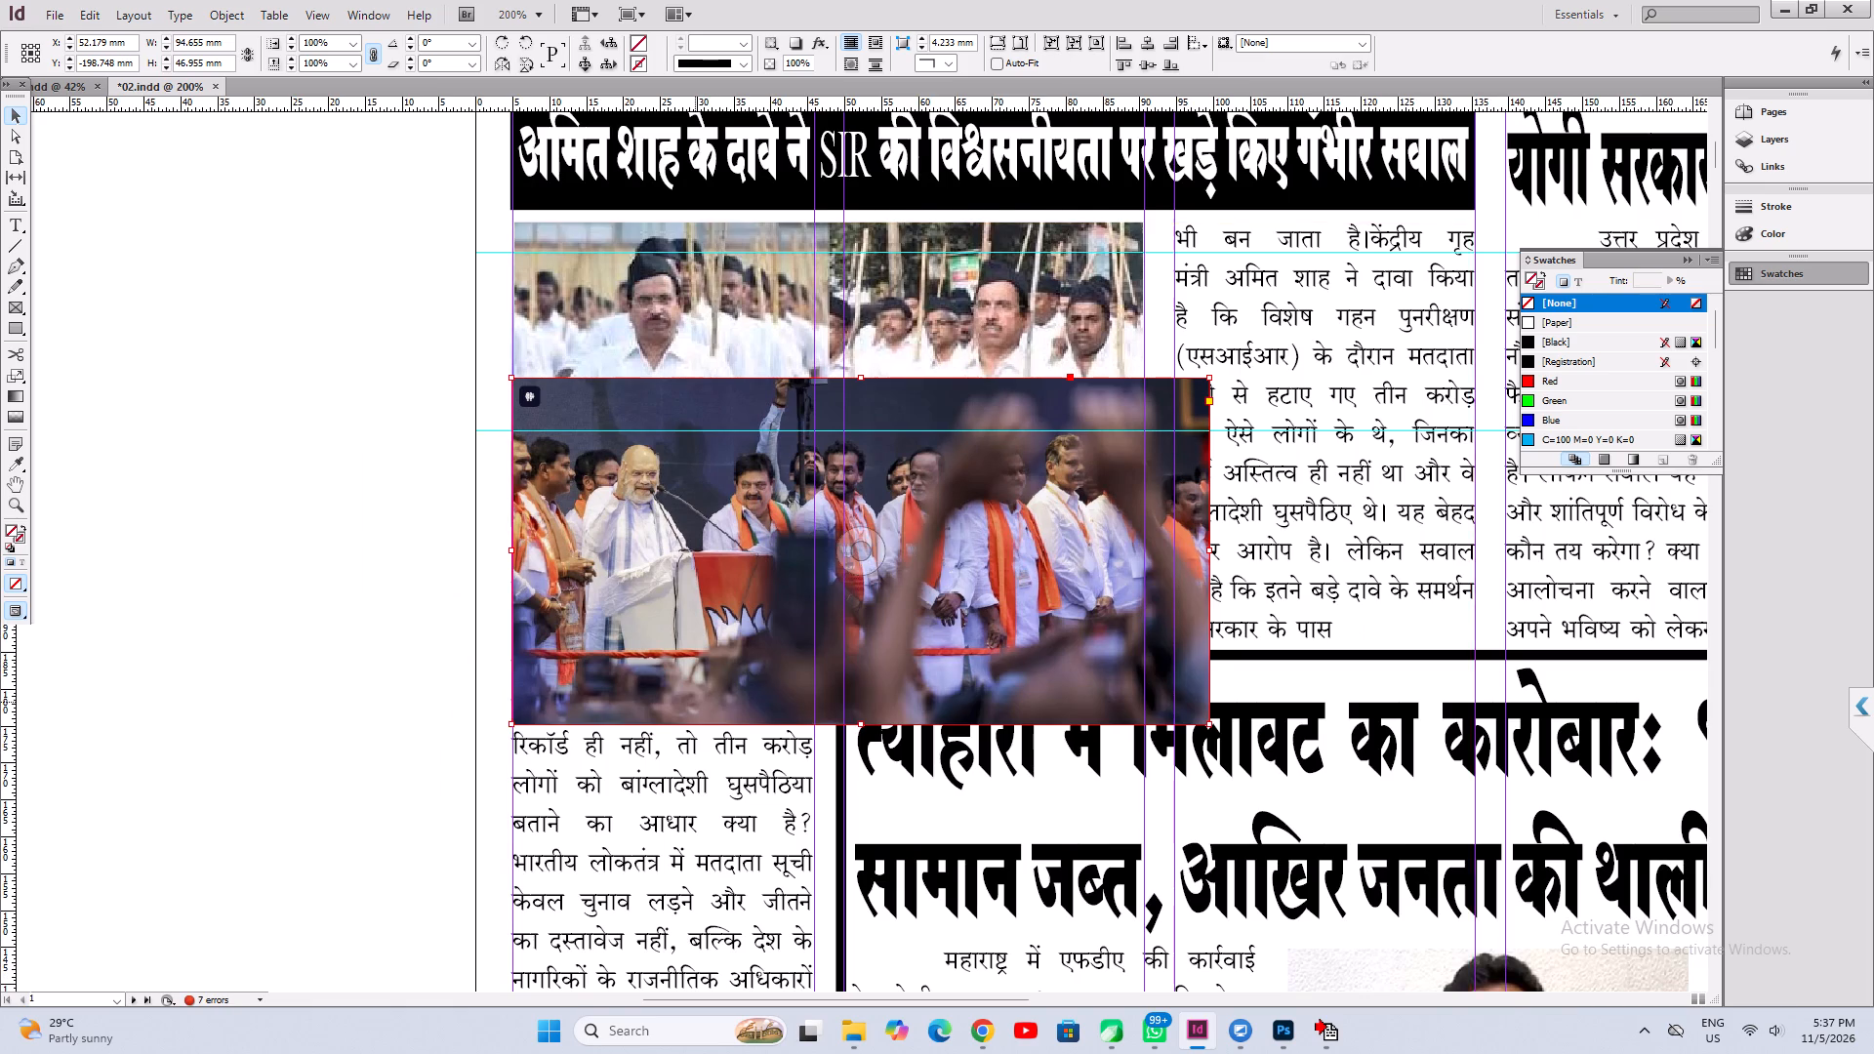
{"action": "scroll", "coordinate": [686, 689], "scroll_direction": "up", "scroll_amount": 4}
{"action": "left_click_drag", "start_coordinate": [706, 831], "coordinate": [704, 691]}
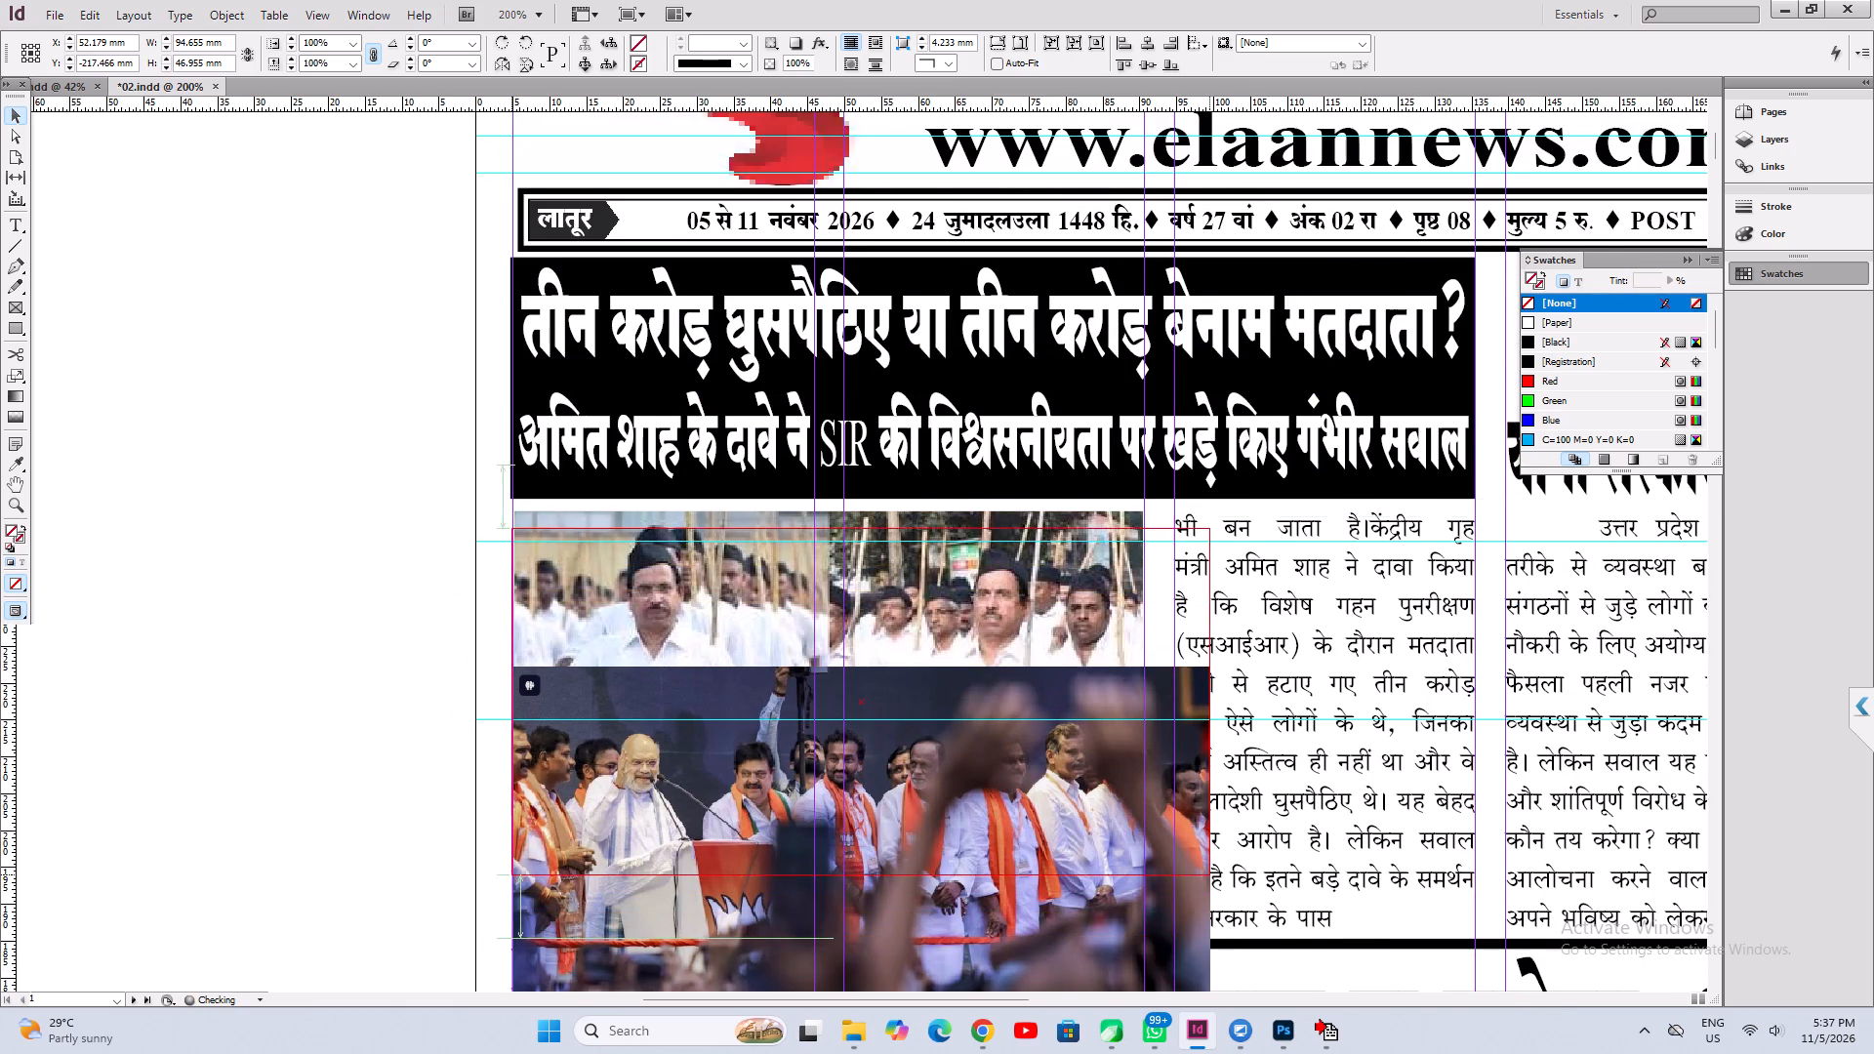
{"action": "left_click_drag", "start_coordinate": [704, 691], "coordinate": [707, 675]}
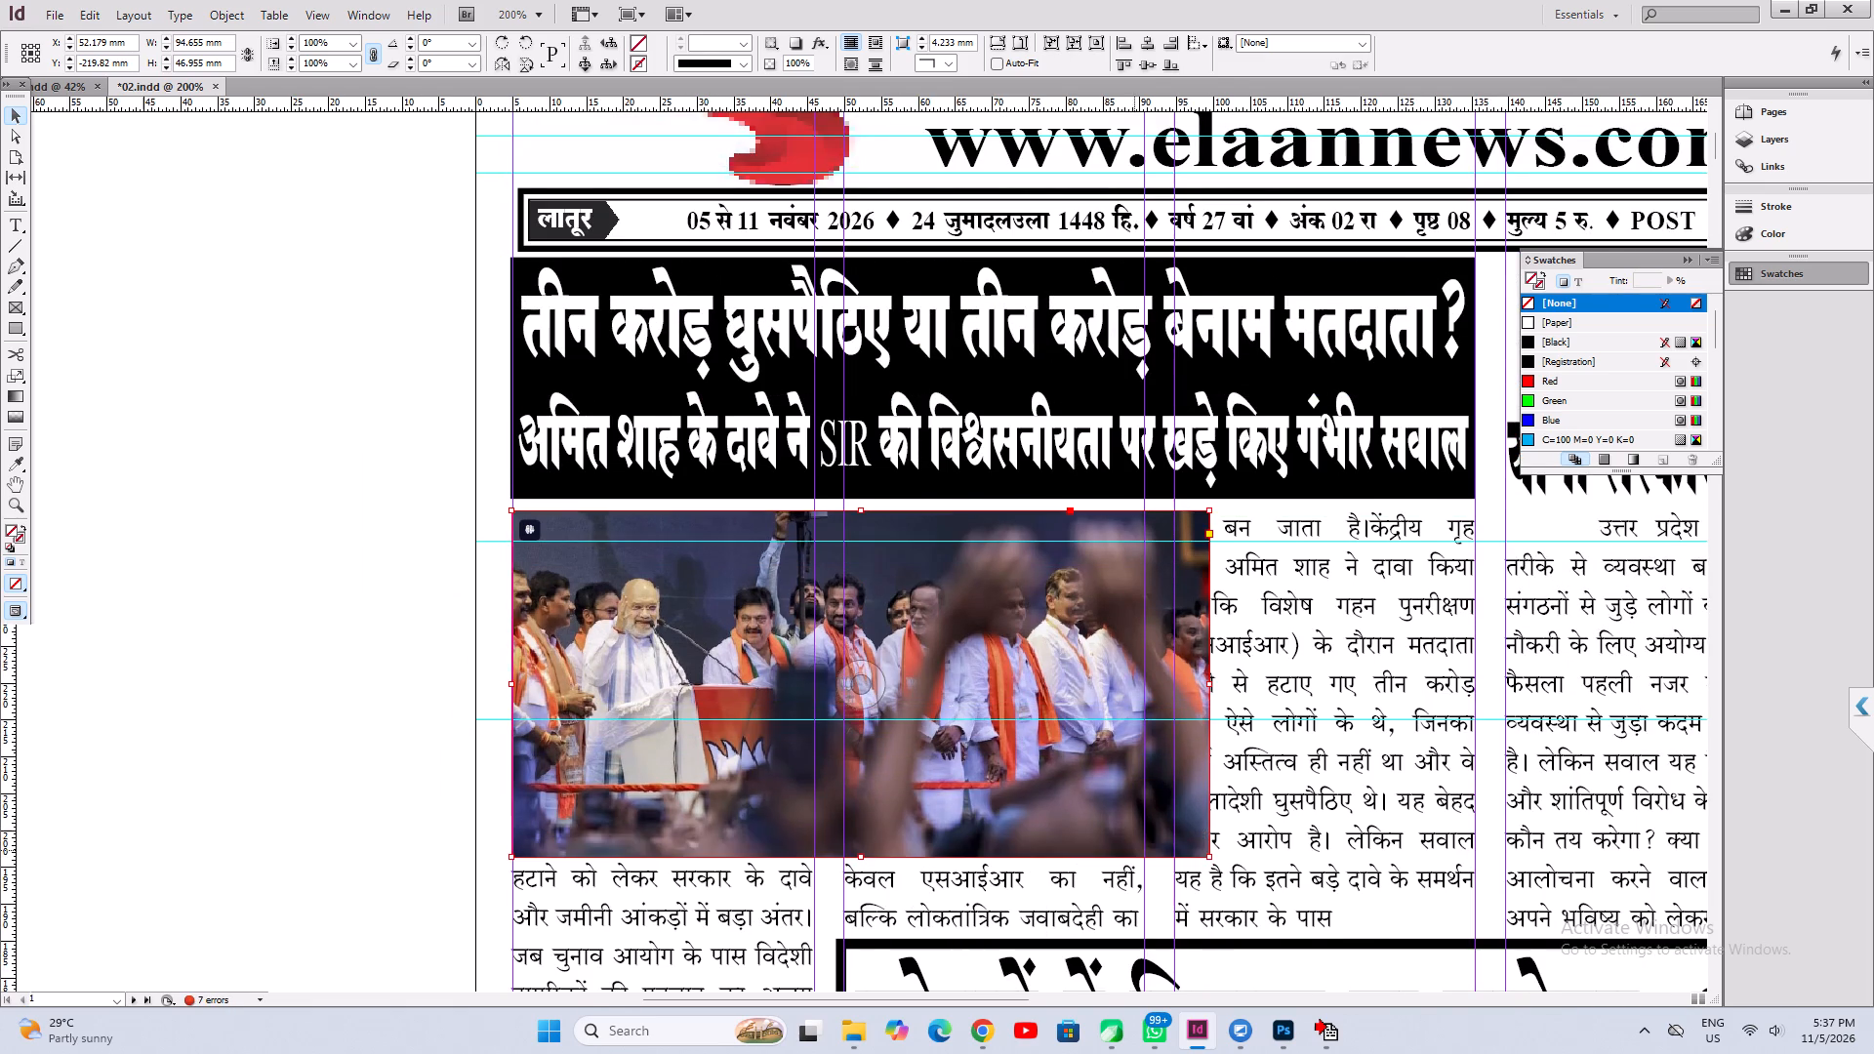
{"action": "left_click_drag", "start_coordinate": [1208, 858], "coordinate": [1066, 707], "text": "ctrl+shift"}
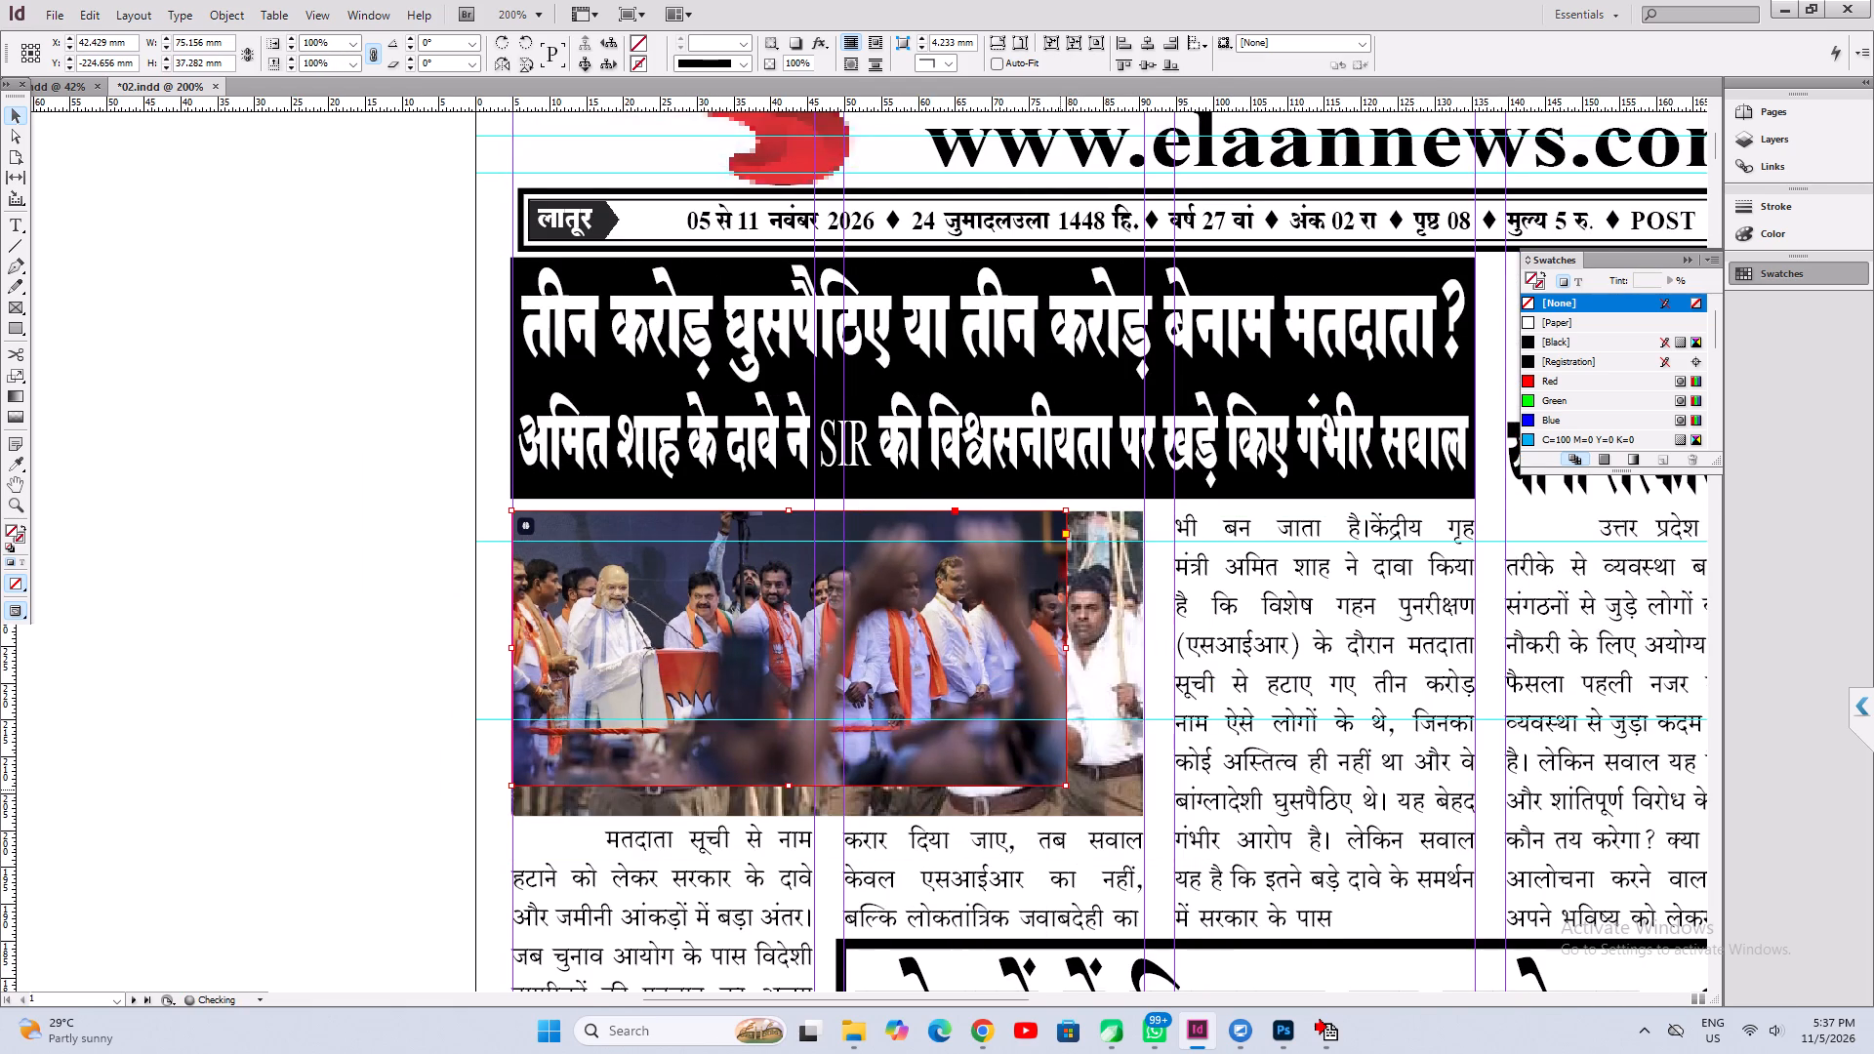
Scale the rally photo up proportionally to about 85 × 42 mm so it spans the first two text columns.
{"action": "left_click_drag", "start_coordinate": [1067, 787], "coordinate": [1120, 827], "text": "ctrl+shift"}
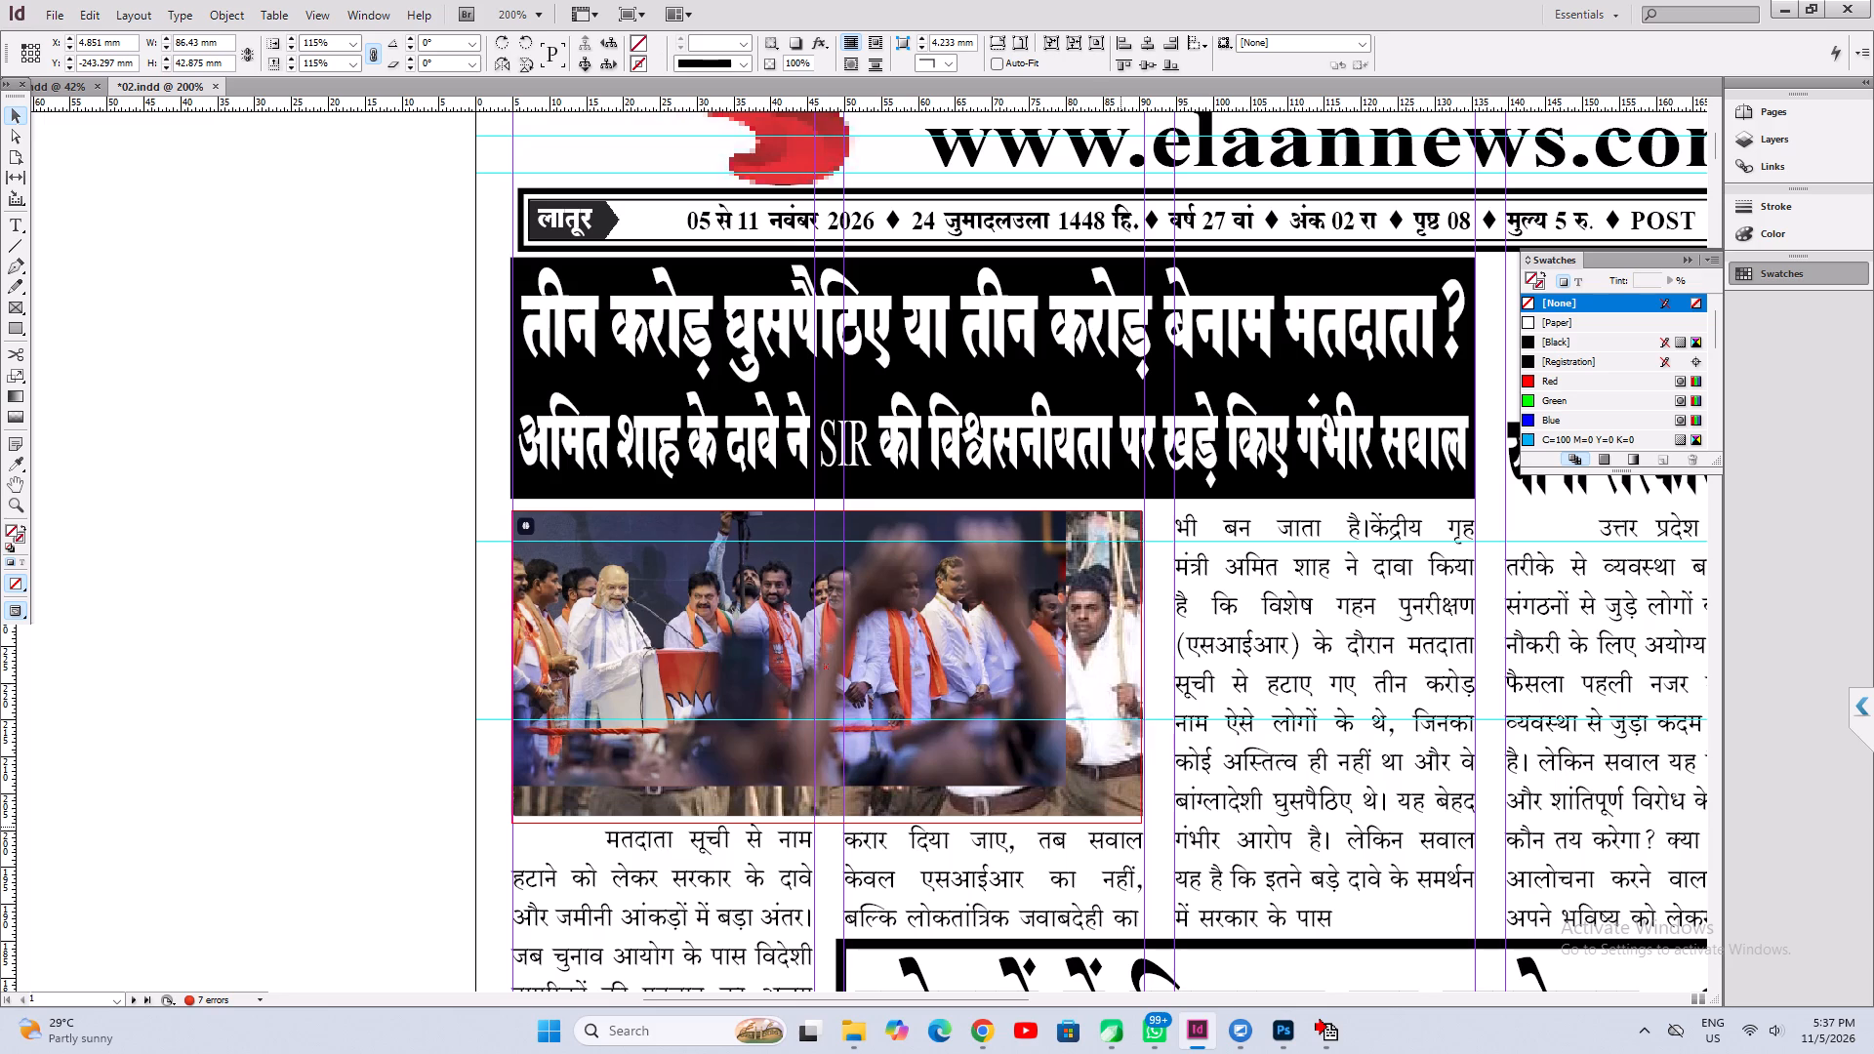
{"action": "left_click_drag", "start_coordinate": [1120, 827], "coordinate": [1117, 824], "text": "ctrl+shift"}
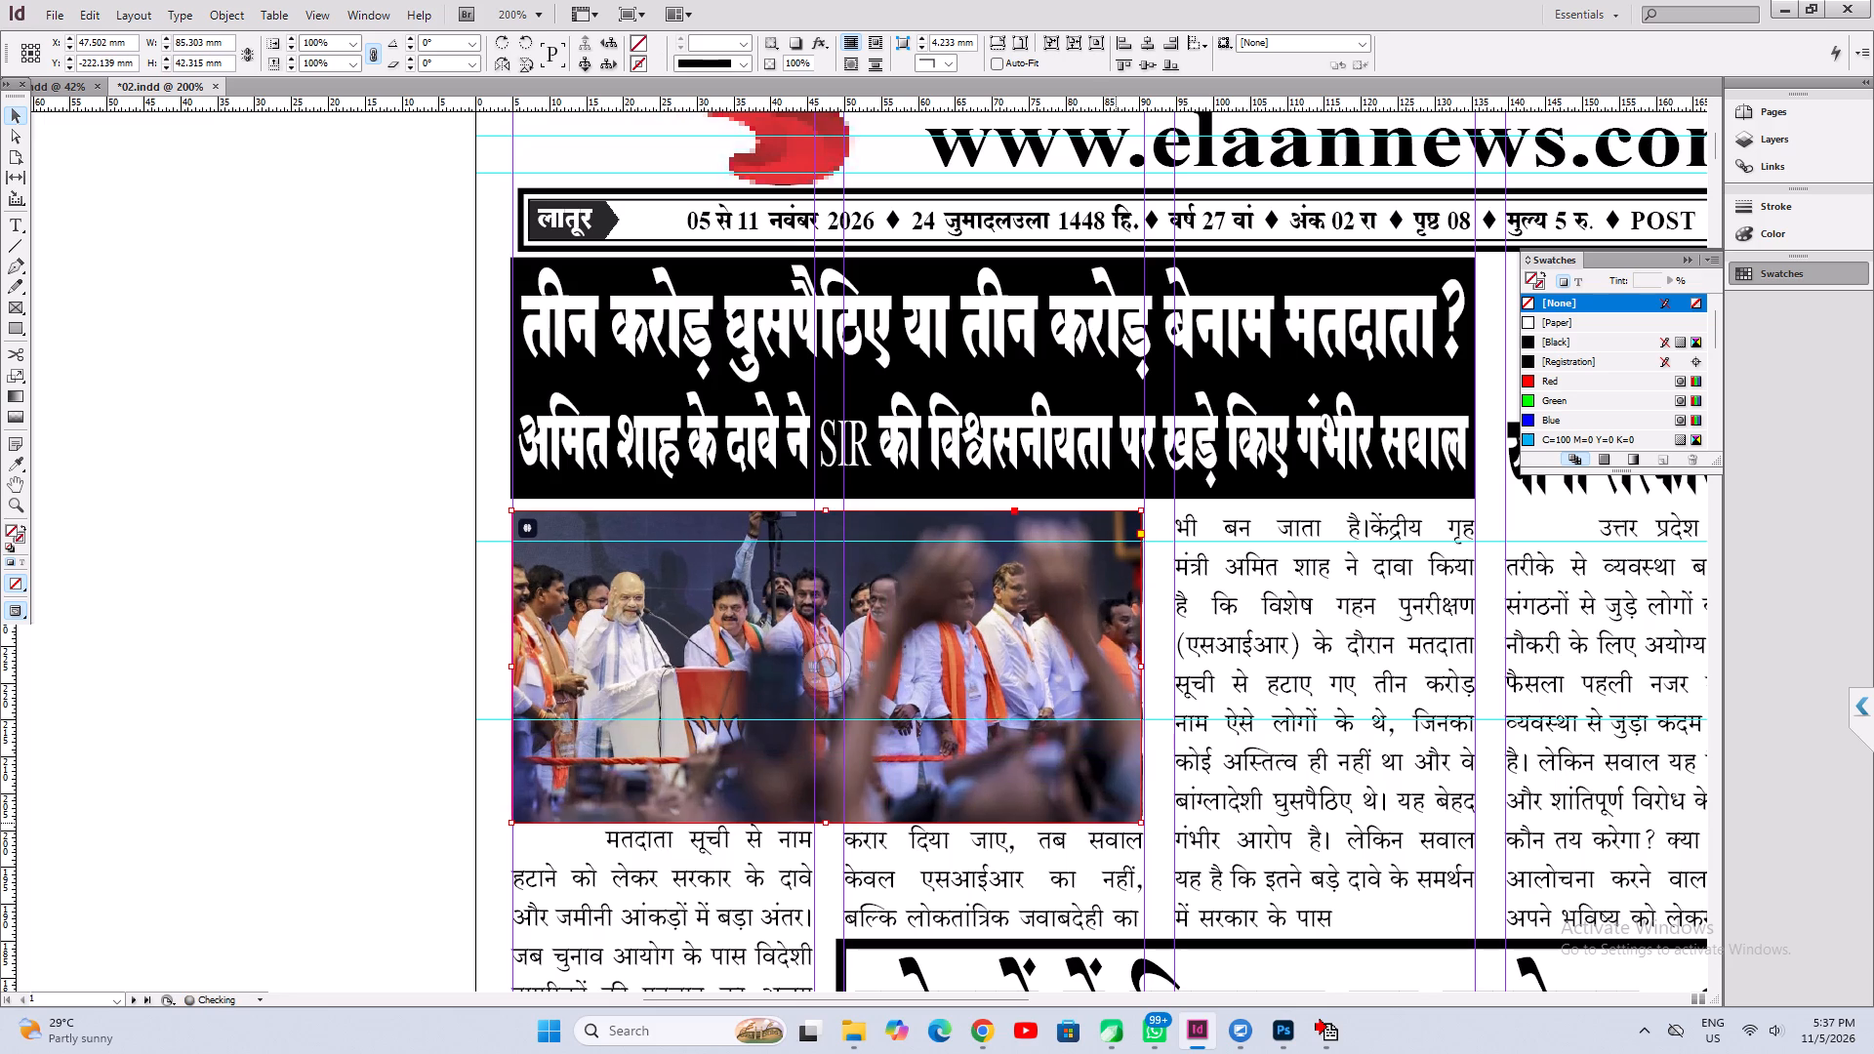
Crop the rally photo frame from its bottom edge to a height of about 41 mm, covering the old photo, and save the document.
{"action": "left_click_drag", "start_coordinate": [826, 825], "coordinate": [829, 807]}
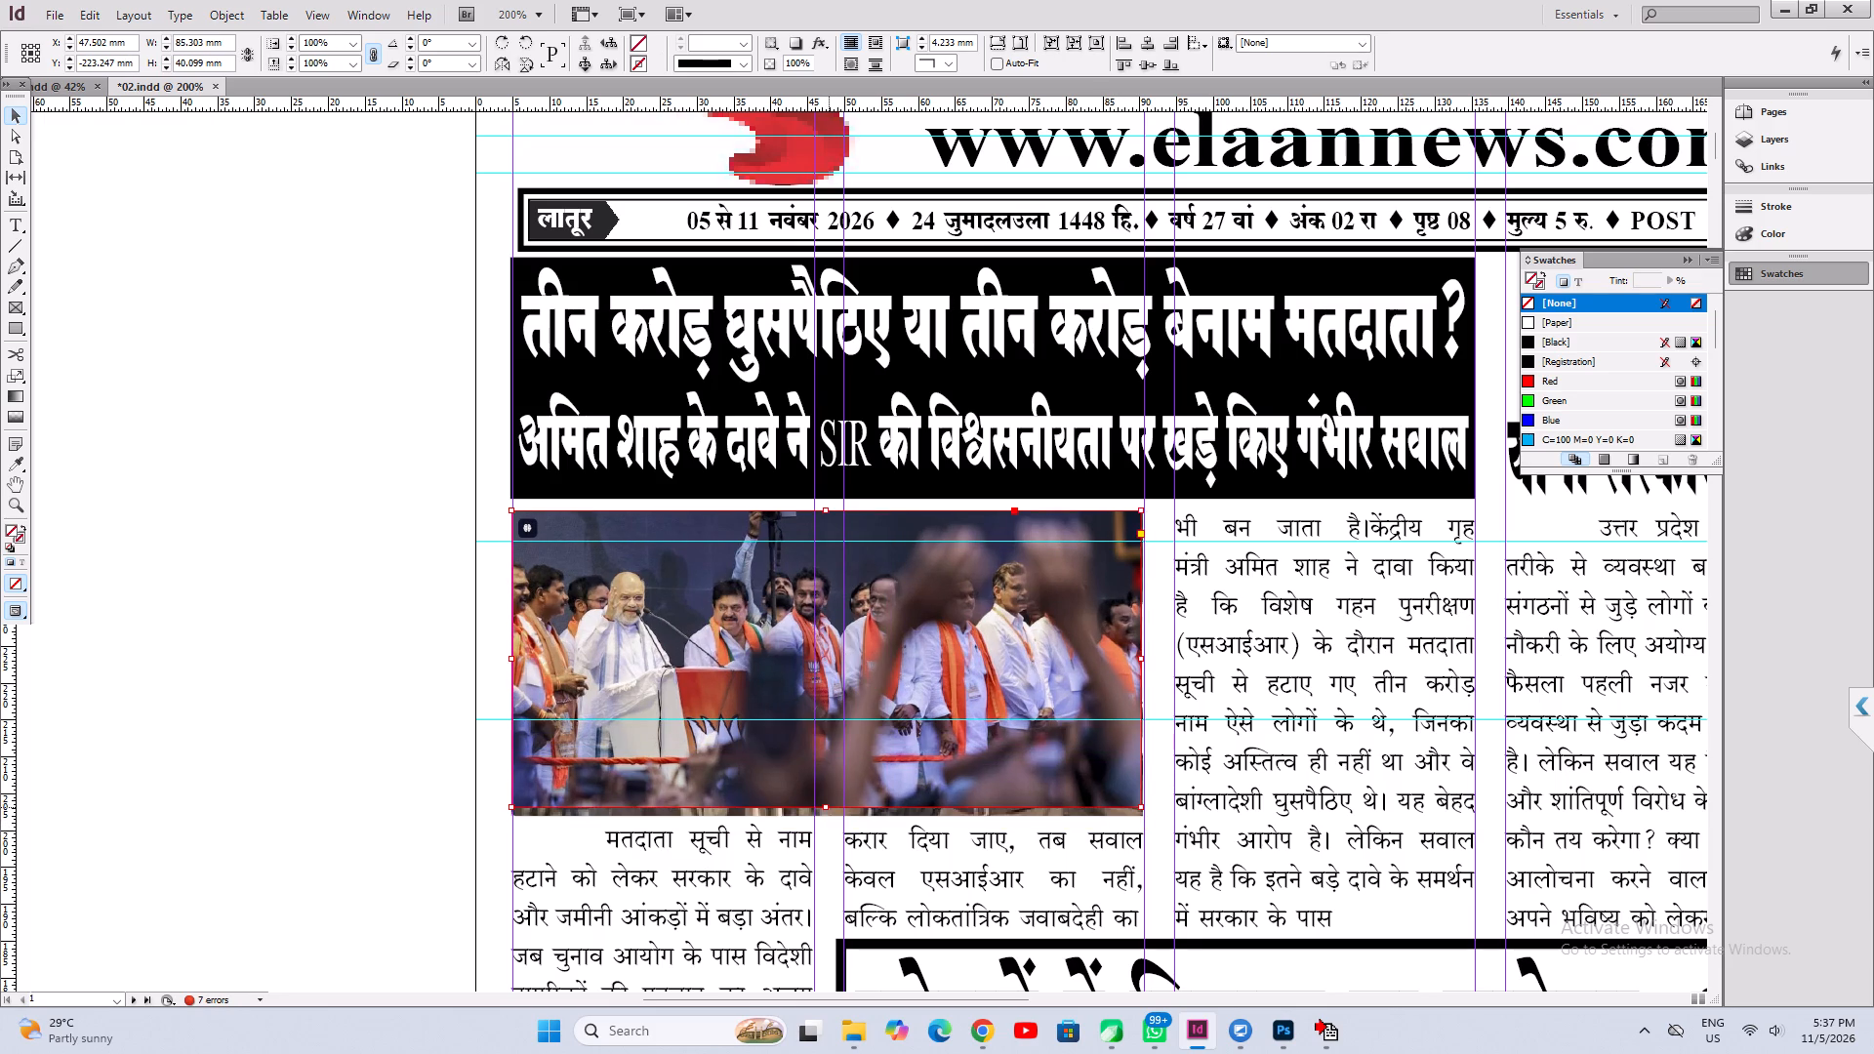
{"action": "left_click_drag", "start_coordinate": [829, 807], "coordinate": [829, 817]}
{"action": "key", "text": "ctrl+s"}
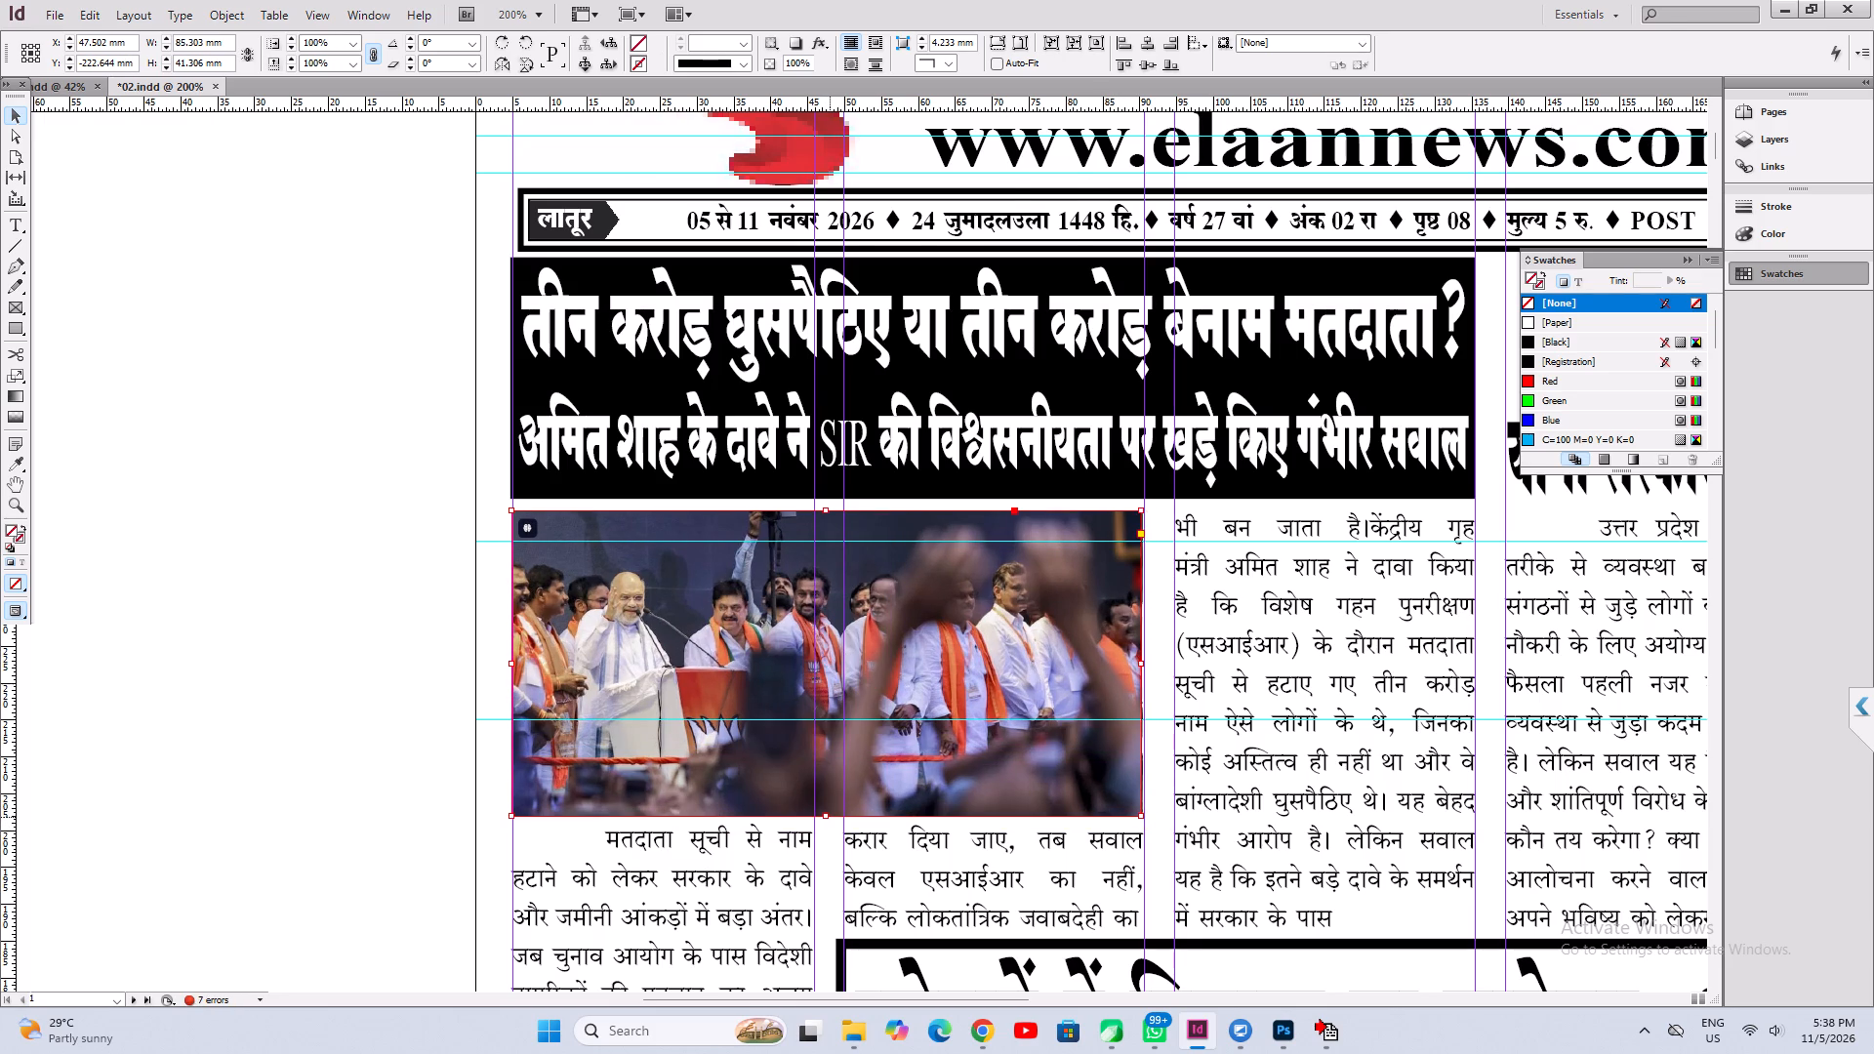
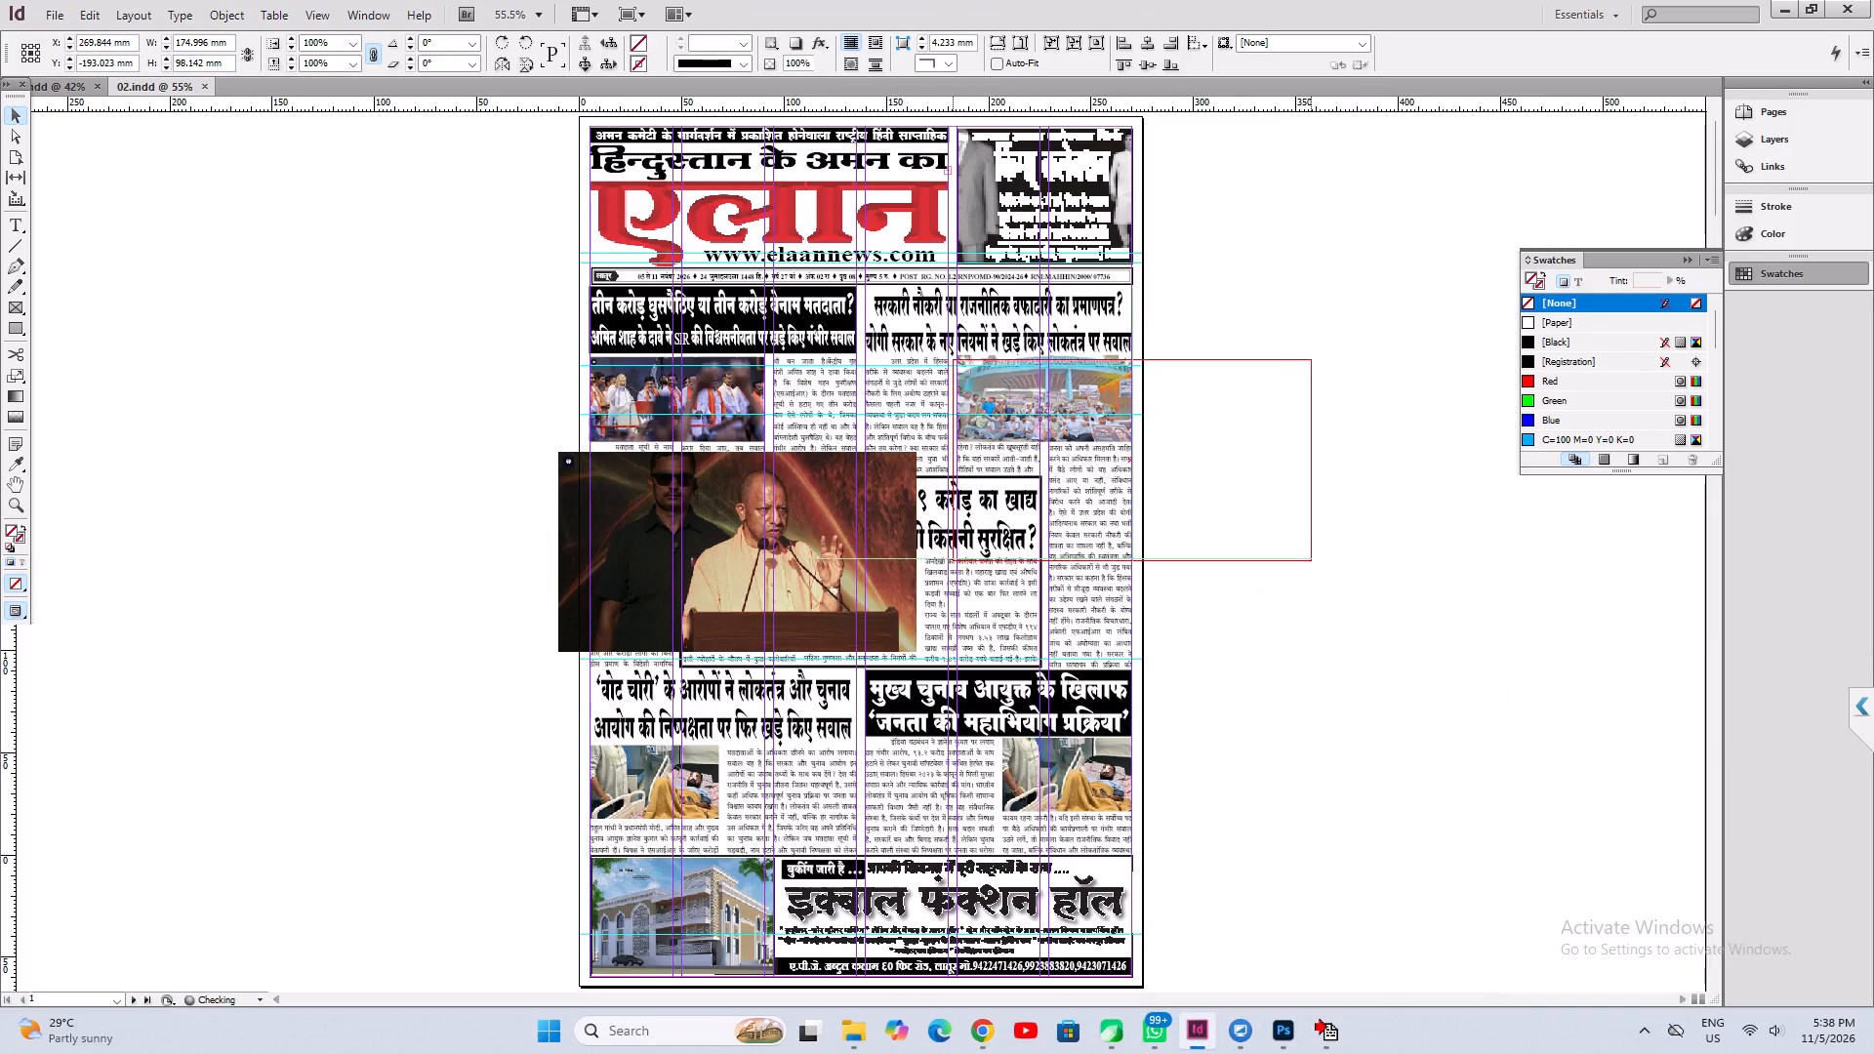
Scale the podium speaker photo proportionally to about 85 × 48 mm and place it below the 'सरकारी नौकरी' headline, over the existing photo.
{"action": "left_click_drag", "start_coordinate": [1194, 515], "coordinate": [1200, 511]}
{"action": "key", "text": "ctrl+2"}
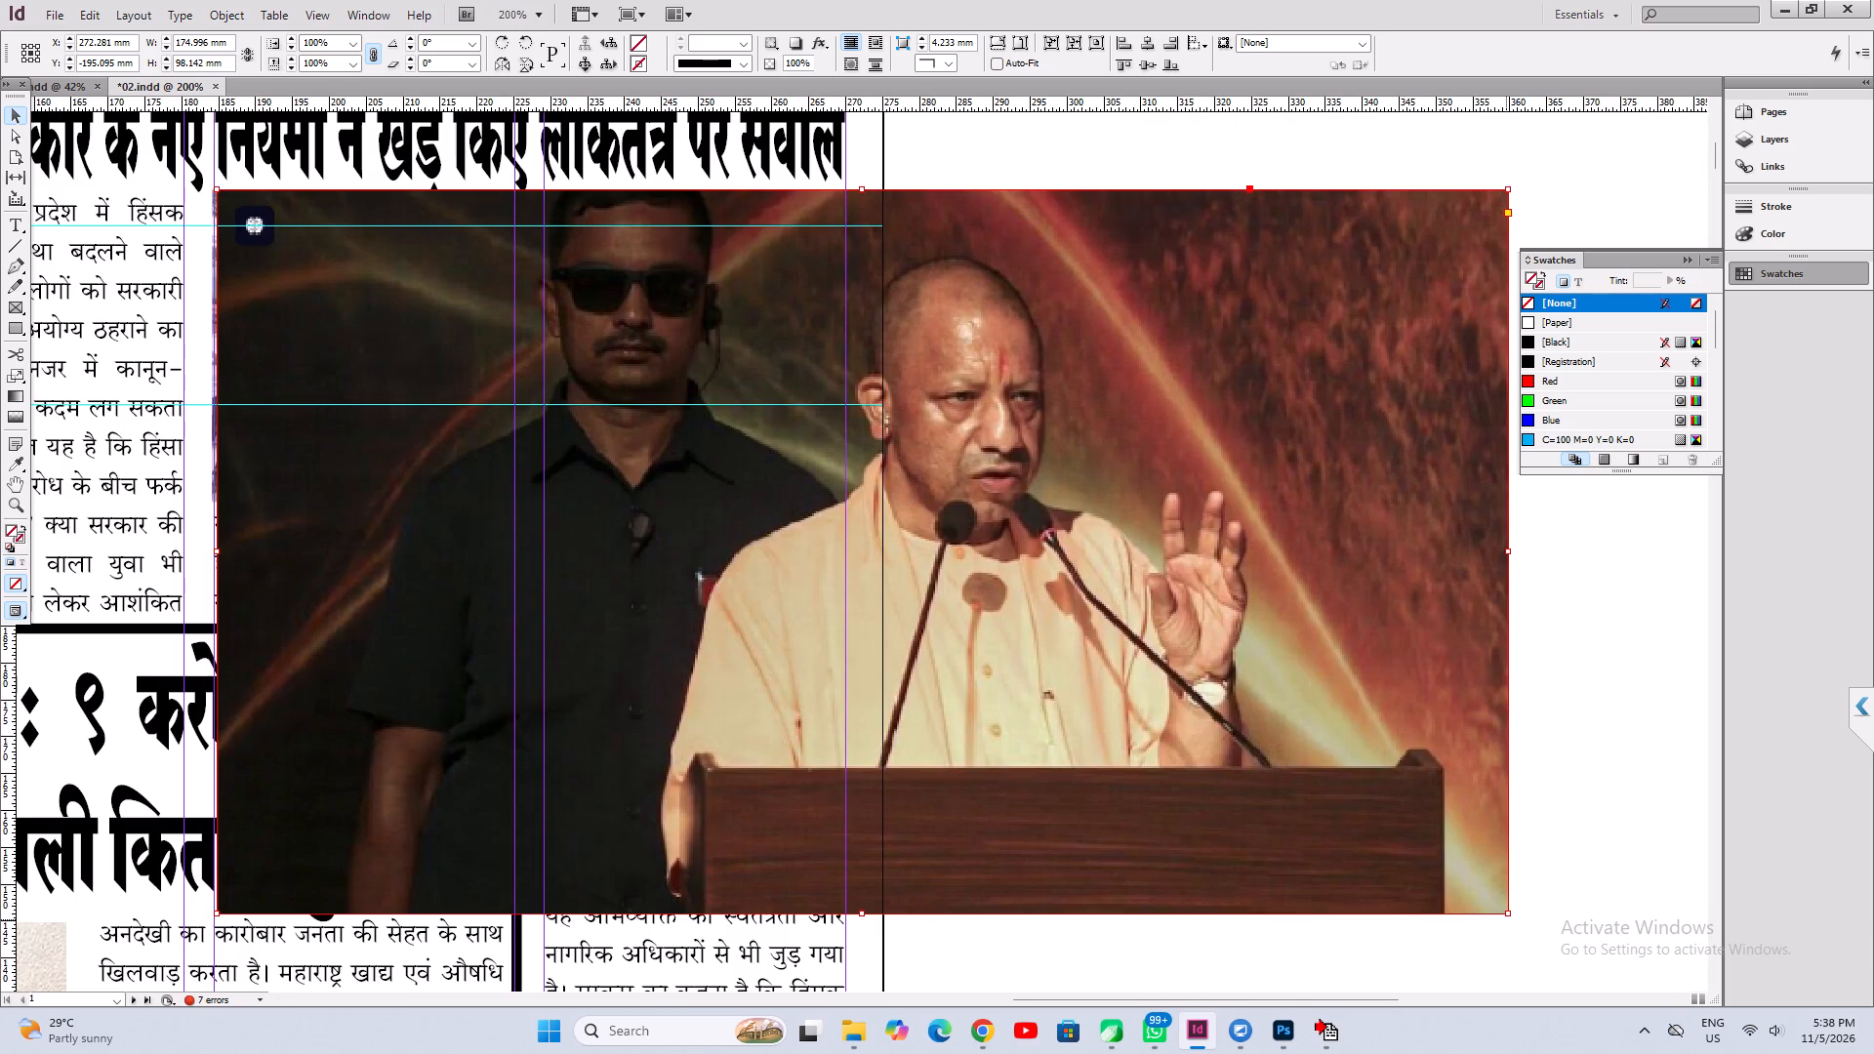
{"action": "left_click_drag", "start_coordinate": [1506, 915], "coordinate": [842, 347], "text": "ctrl+shift"}
{"action": "key", "text": "ctrl+2"}
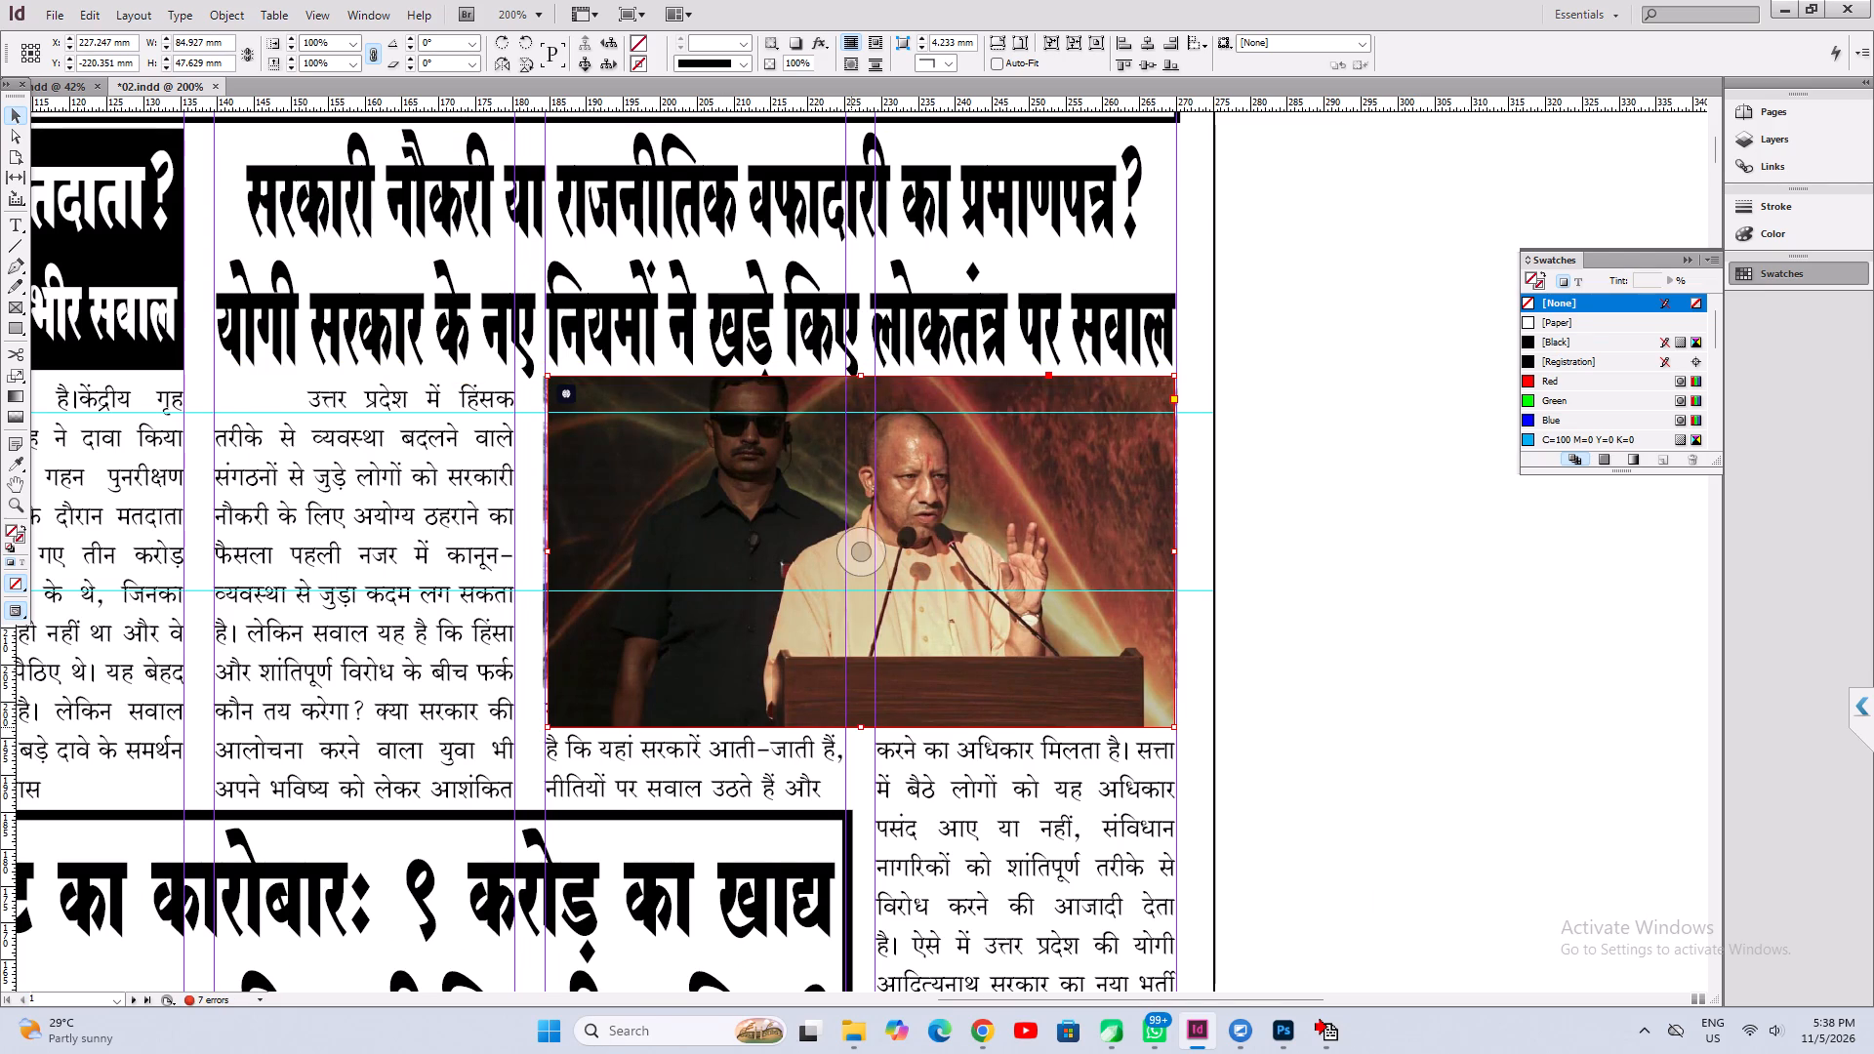
Crop the speaker photo's upper edge to a height of about 45.6 mm and move it back up against the headline, aligned with the columns.
{"action": "left_click", "coordinate": [863, 378]}
{"action": "left_click_drag", "start_coordinate": [863, 378], "coordinate": [864, 382]}
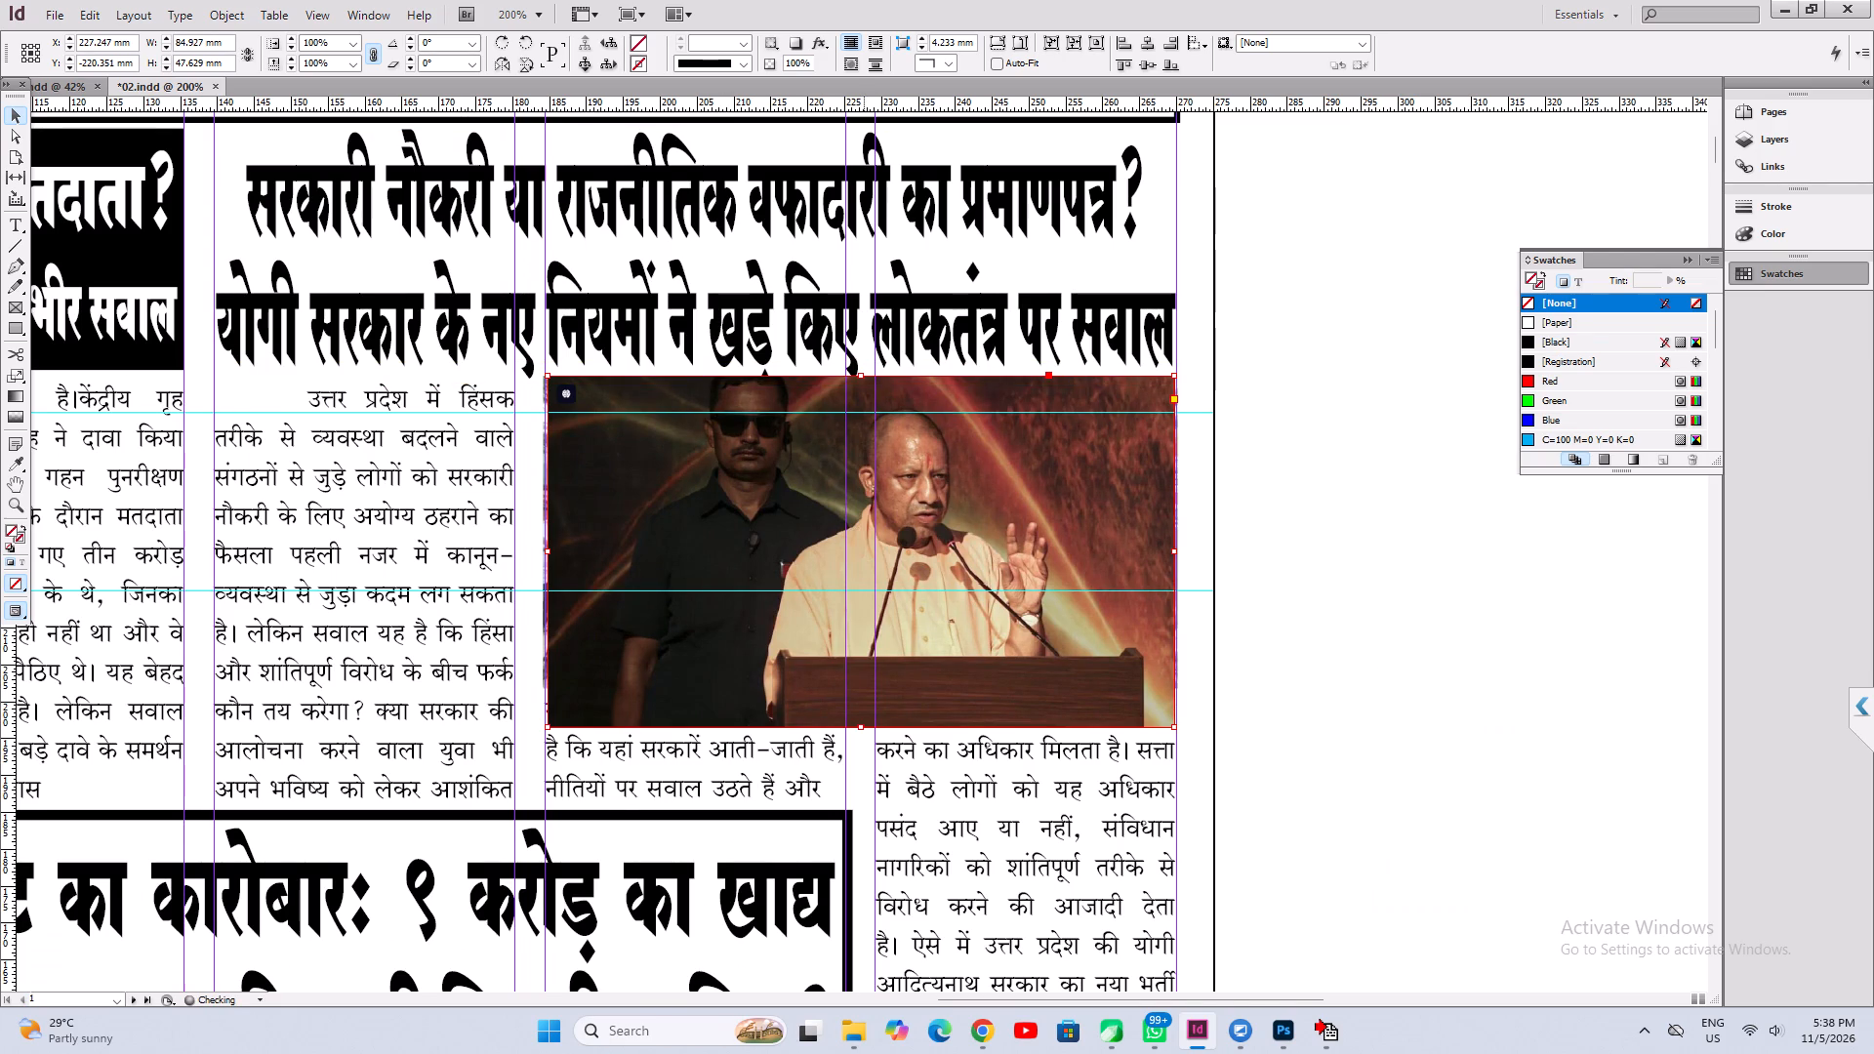
{"action": "left_click_drag", "start_coordinate": [864, 382], "coordinate": [864, 390]}
{"action": "left_click_drag", "start_coordinate": [862, 377], "coordinate": [857, 394]}
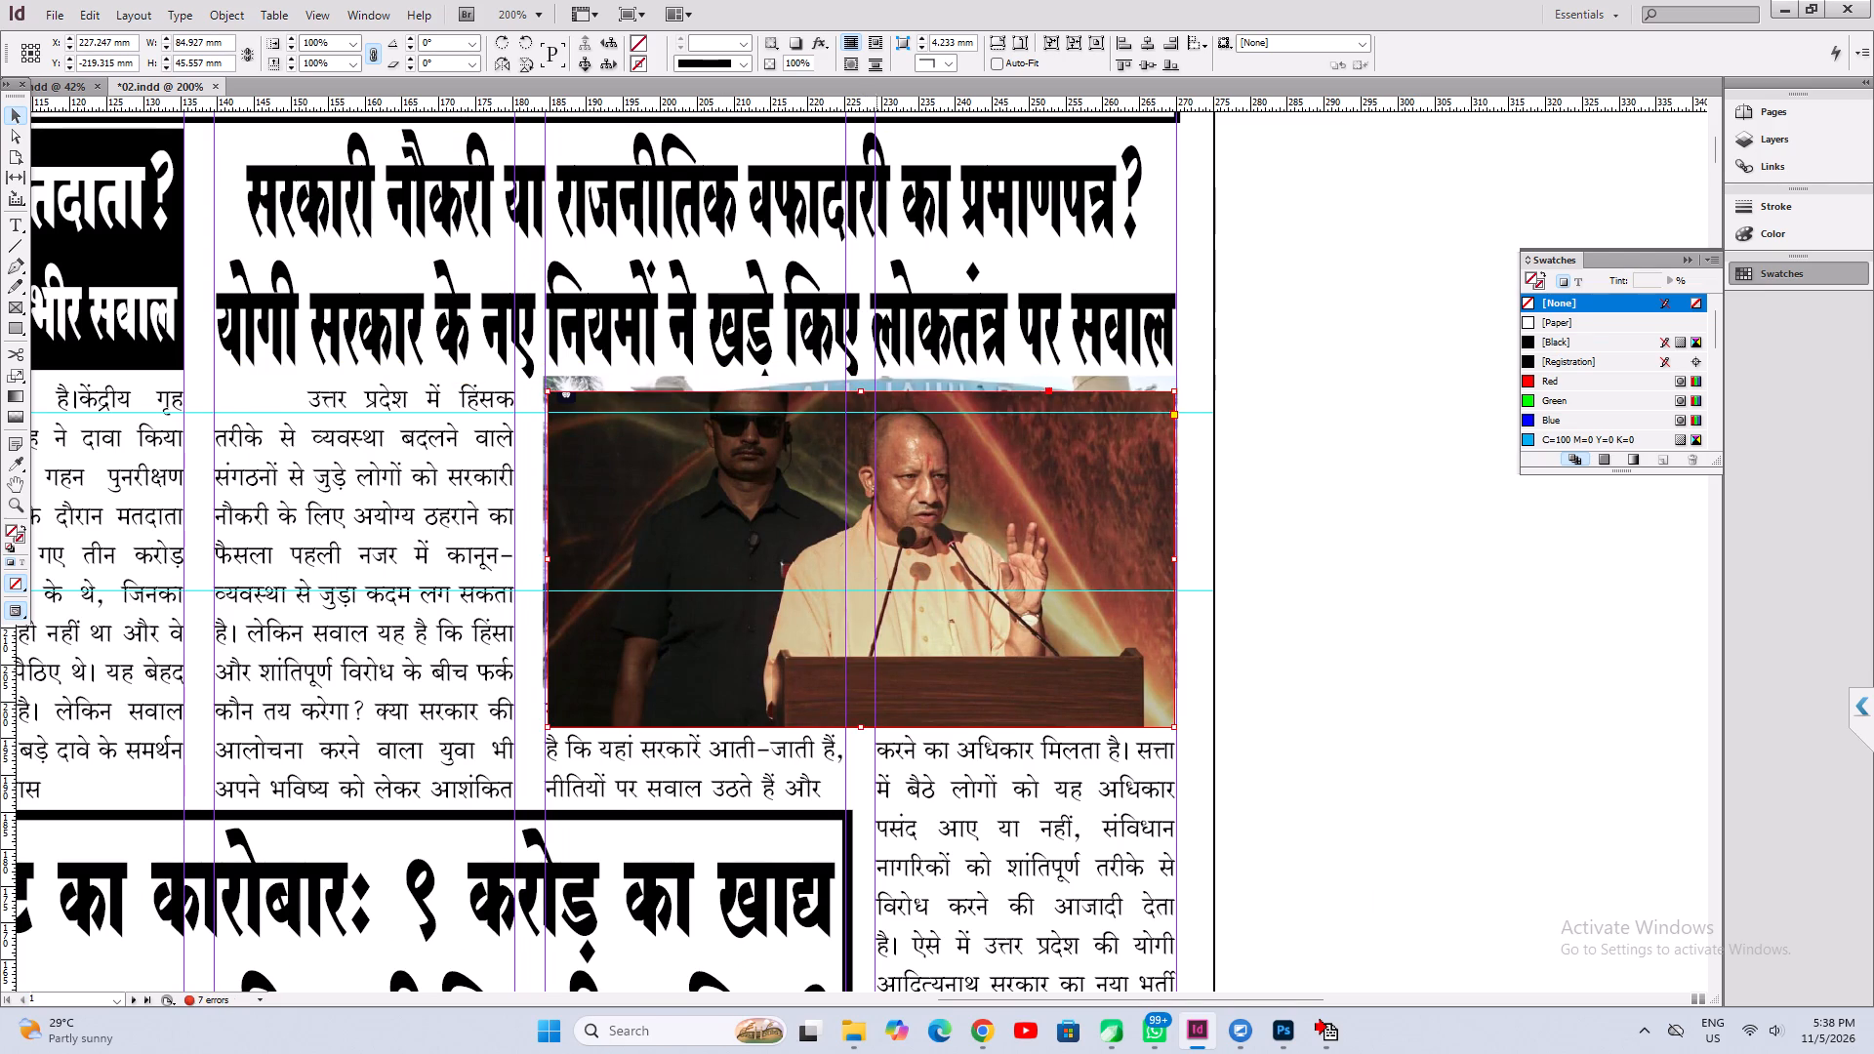
{"action": "left_click_drag", "start_coordinate": [891, 514], "coordinate": [885, 502], "text": "shift"}
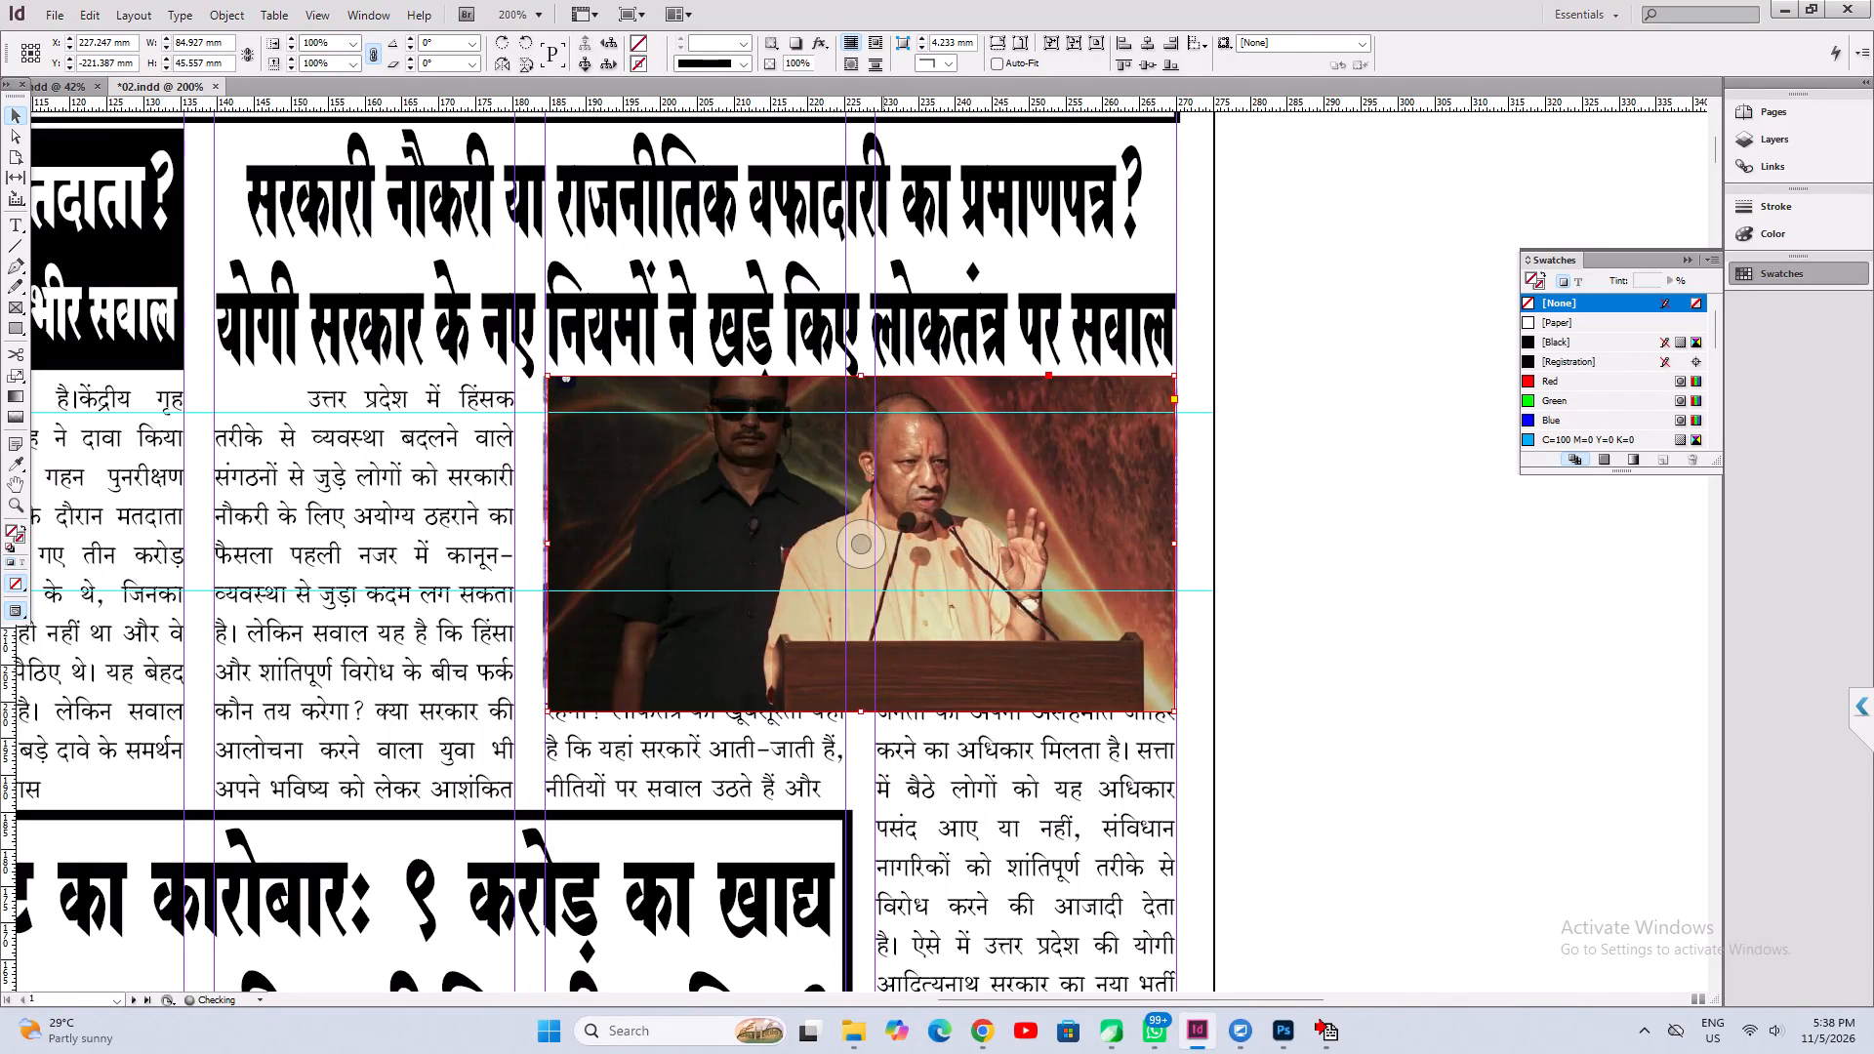
{"action": "key", "text": "Left"}
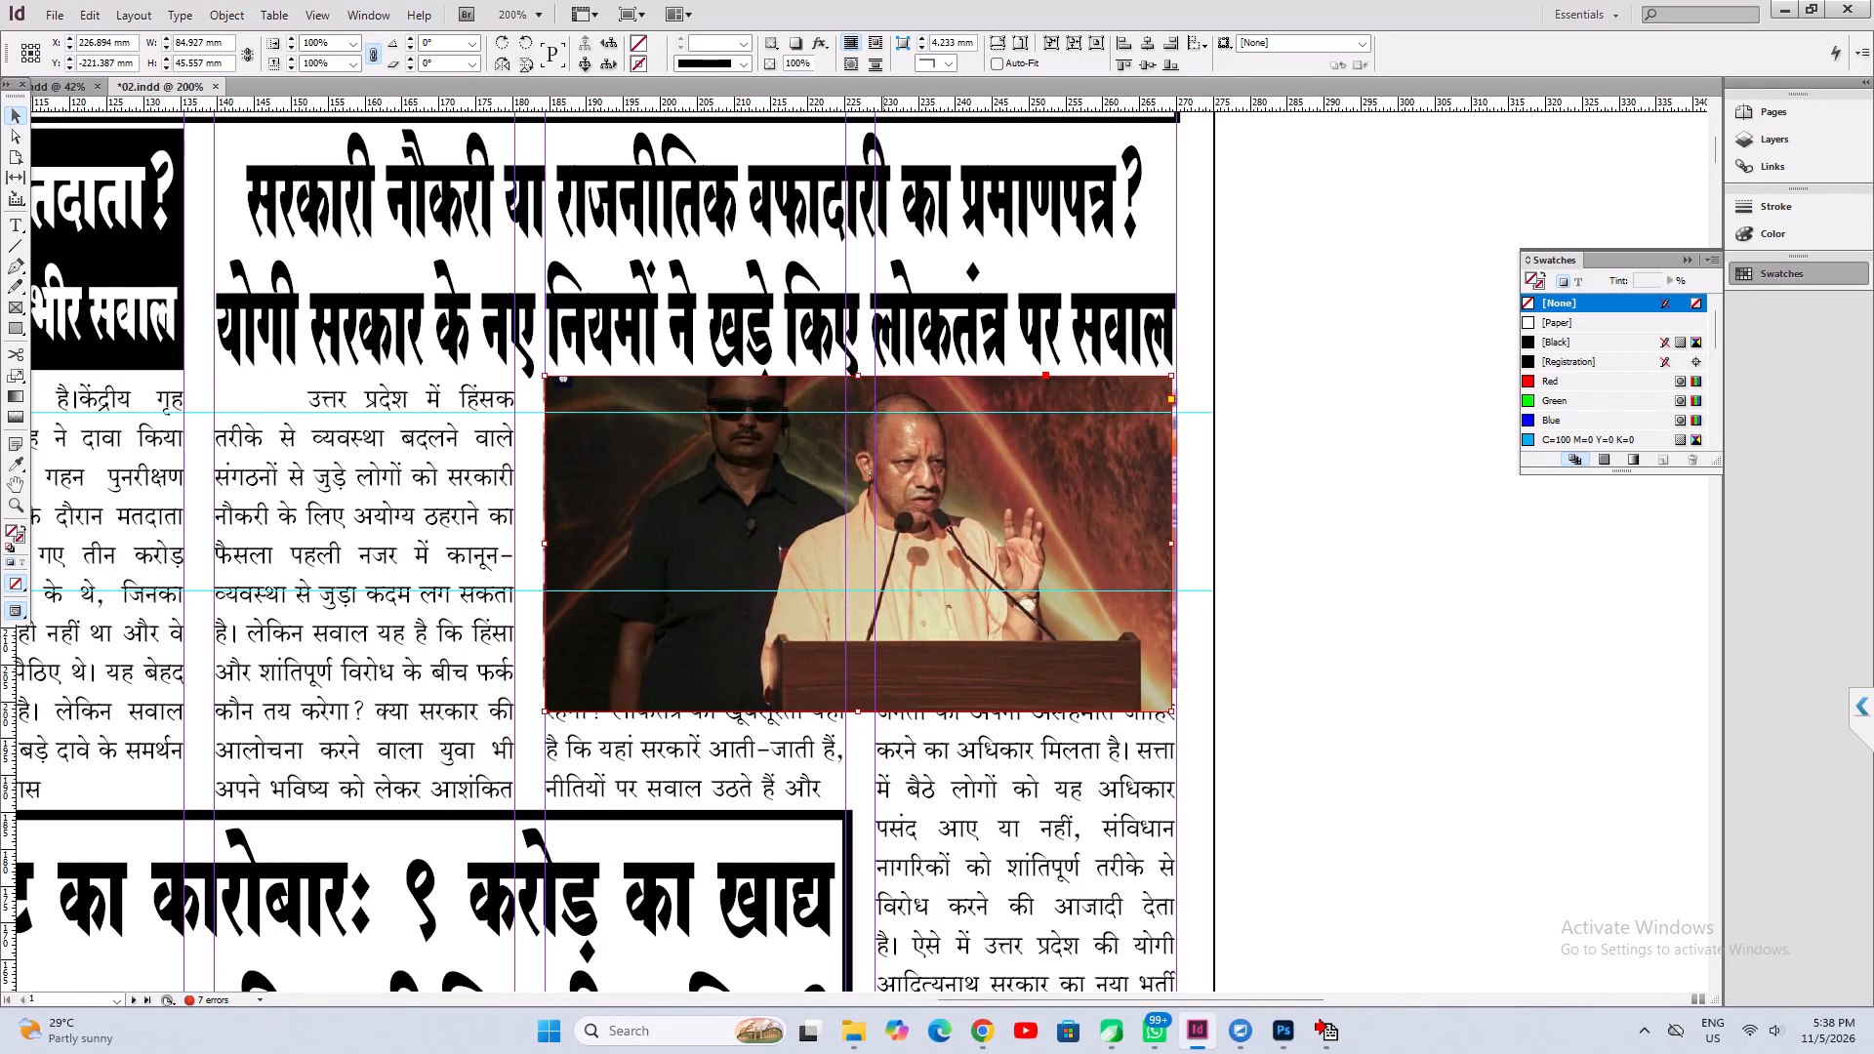
Enlarge the speaker photo slightly to about 85.6 mm wide, crop its lower edge to about 42 mm high above the text, and save.
{"action": "left_click", "coordinate": [1174, 714], "text": "ctrl+shift"}
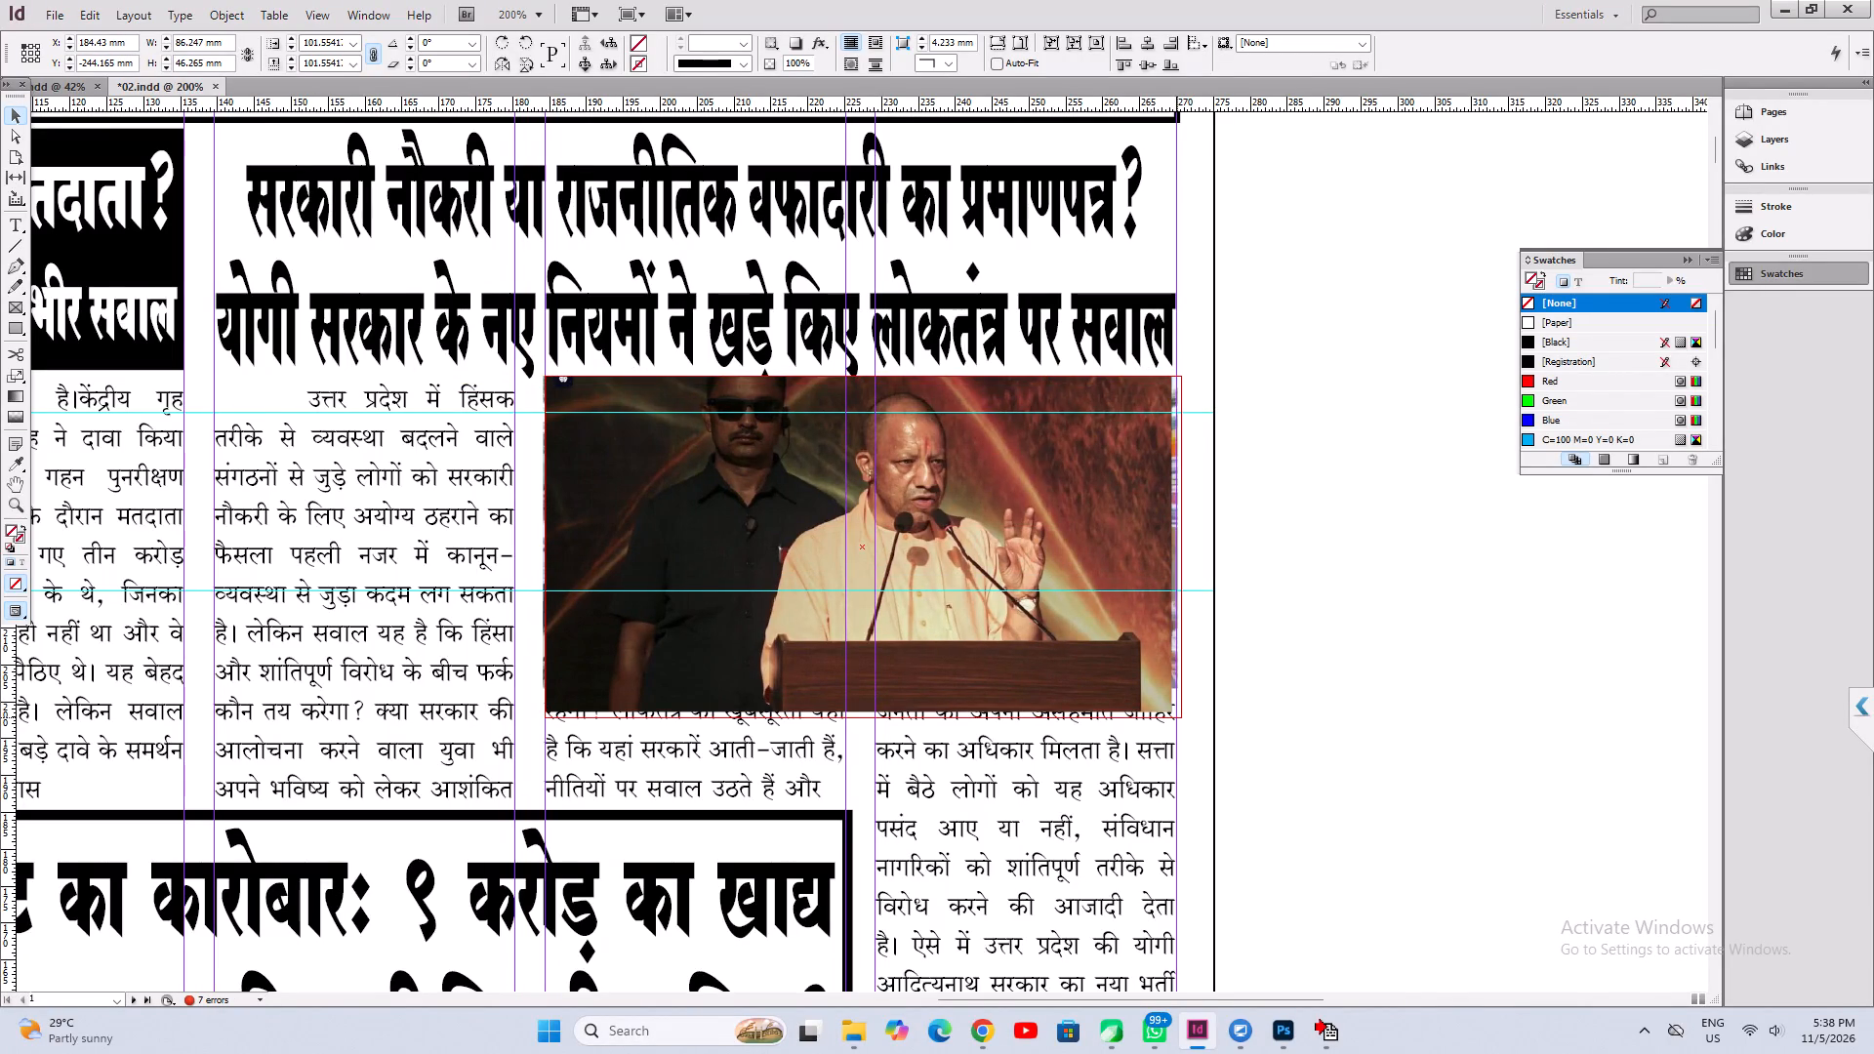
{"action": "left_click", "coordinate": [1183, 544], "text": "ctrl+shift"}
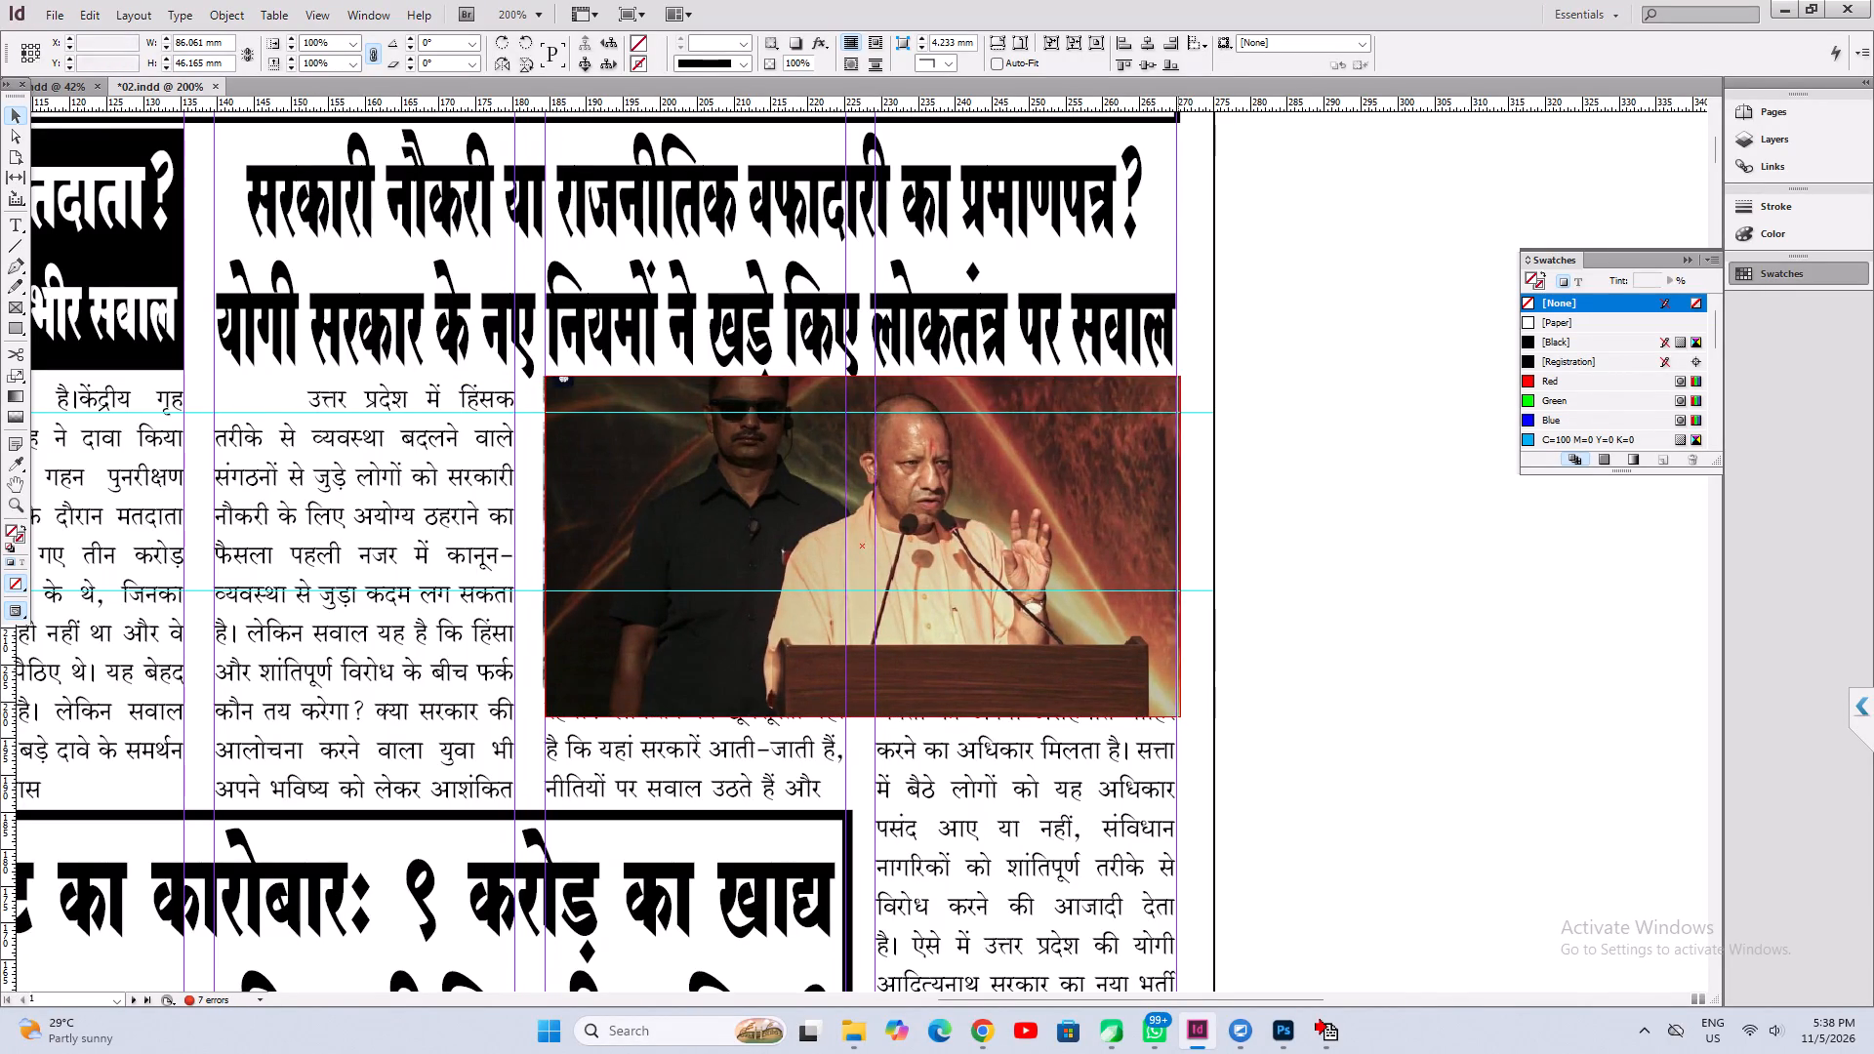
{"action": "left_click_drag", "start_coordinate": [862, 714], "coordinate": [862, 667]}
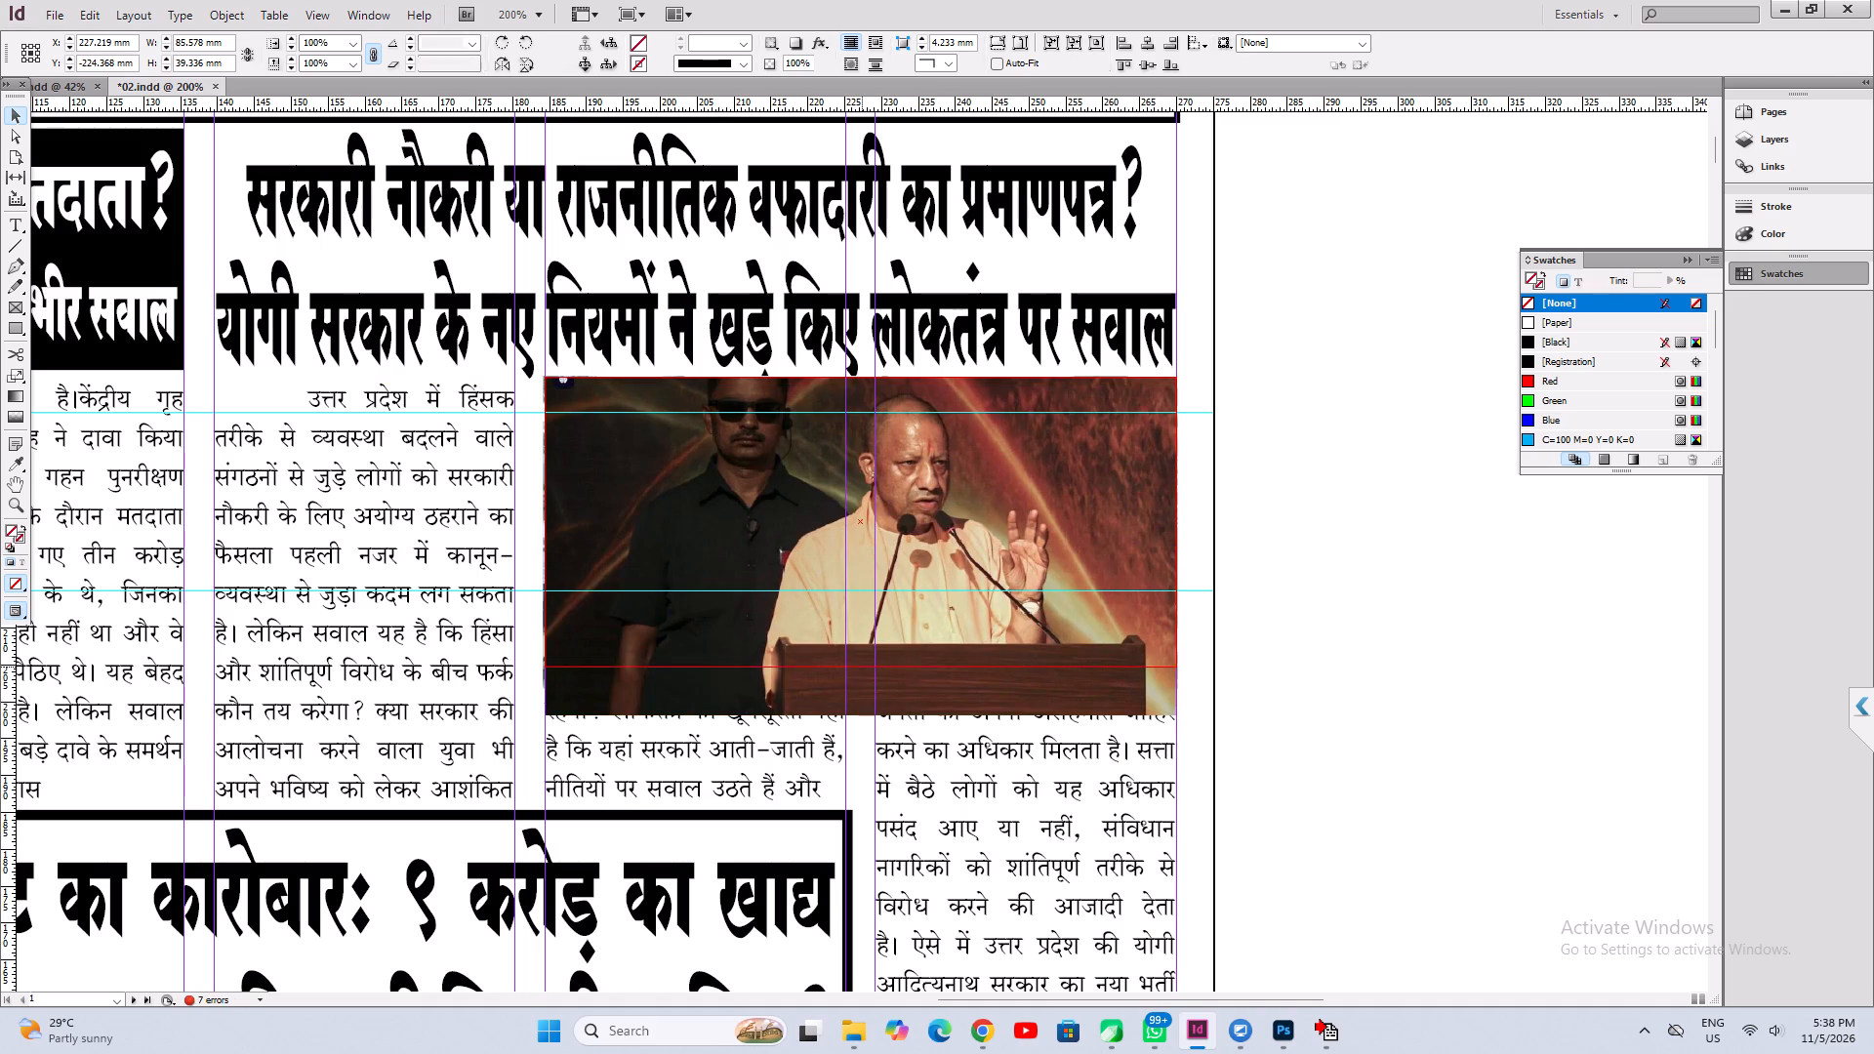
{"action": "left_click_drag", "start_coordinate": [862, 667], "coordinate": [857, 687]}
{"action": "key", "text": "ctrl+s"}
{"action": "key", "text": "ctrl+0"}
{"action": "key", "text": "ctrl+F10"}
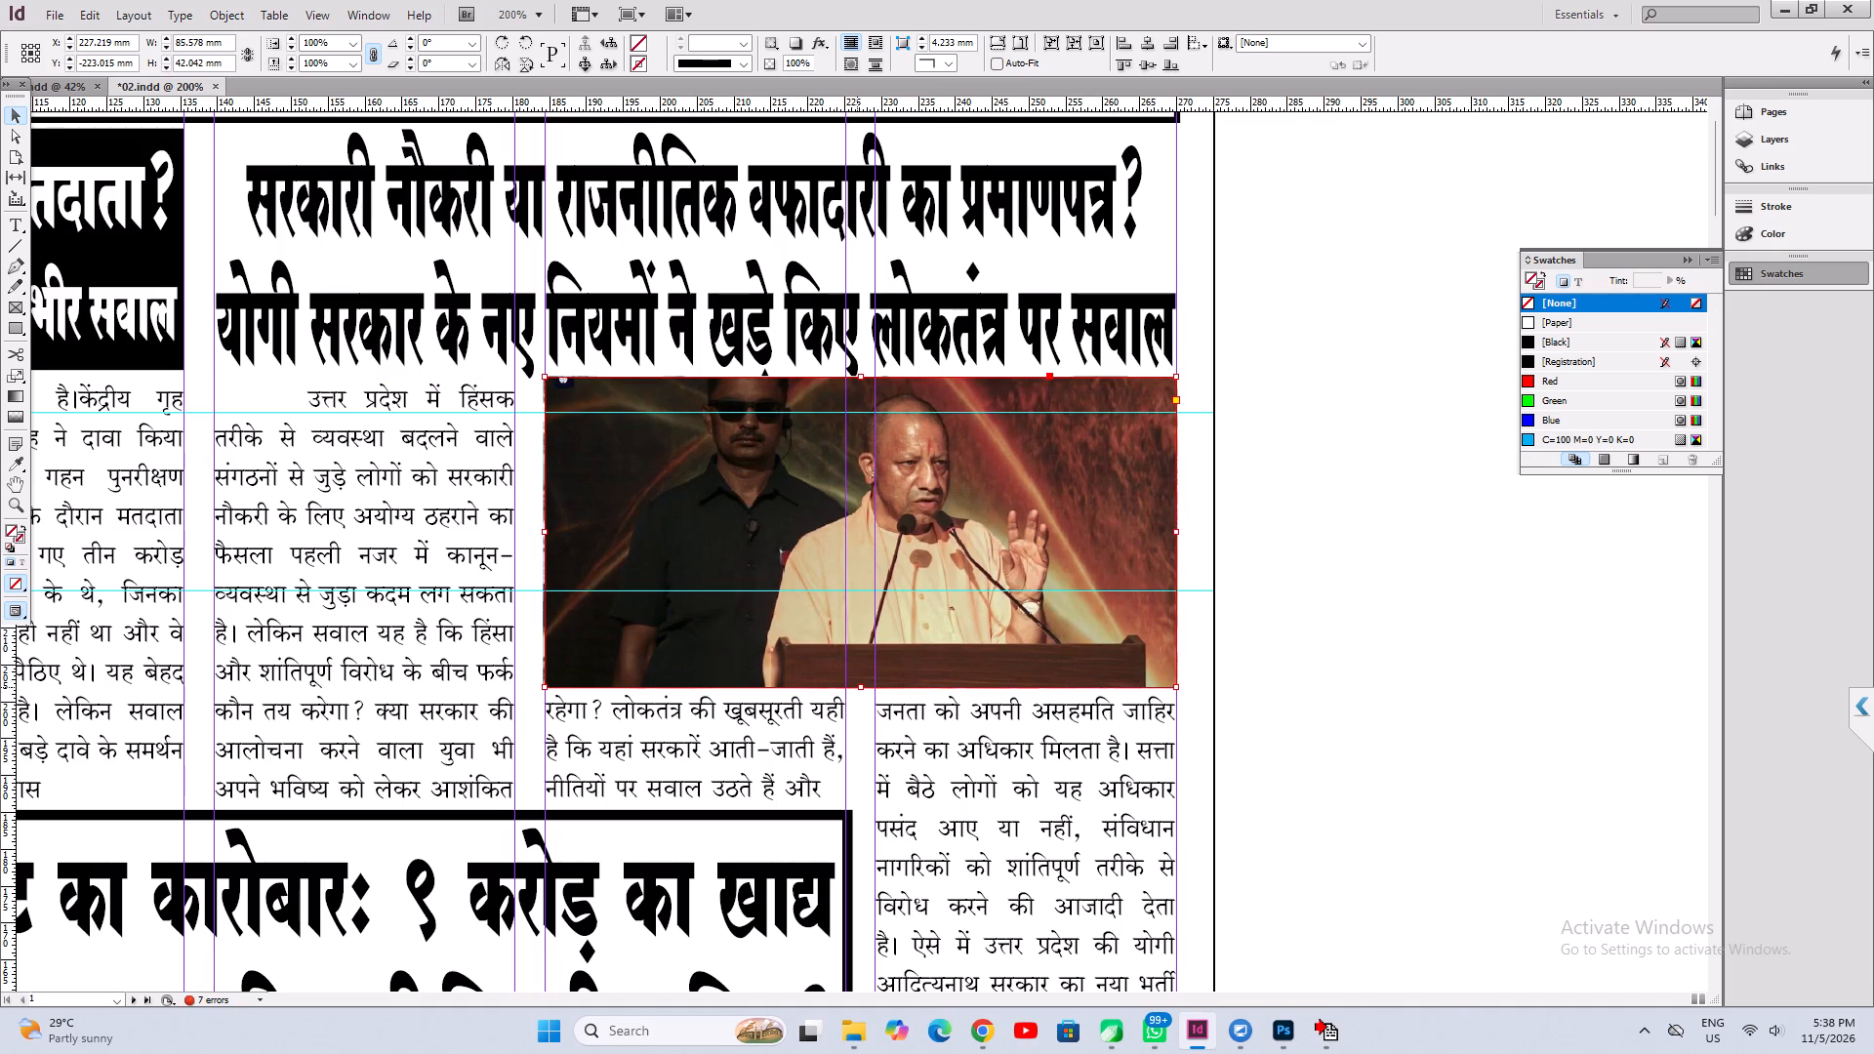
Save the document and clear any stray objects from the pasteboard area to the left of the page.
{"action": "left_click", "coordinate": [1325, 703]}
{"action": "key", "text": "ctrl+a"}
{"action": "key", "text": "ctrl+s"}
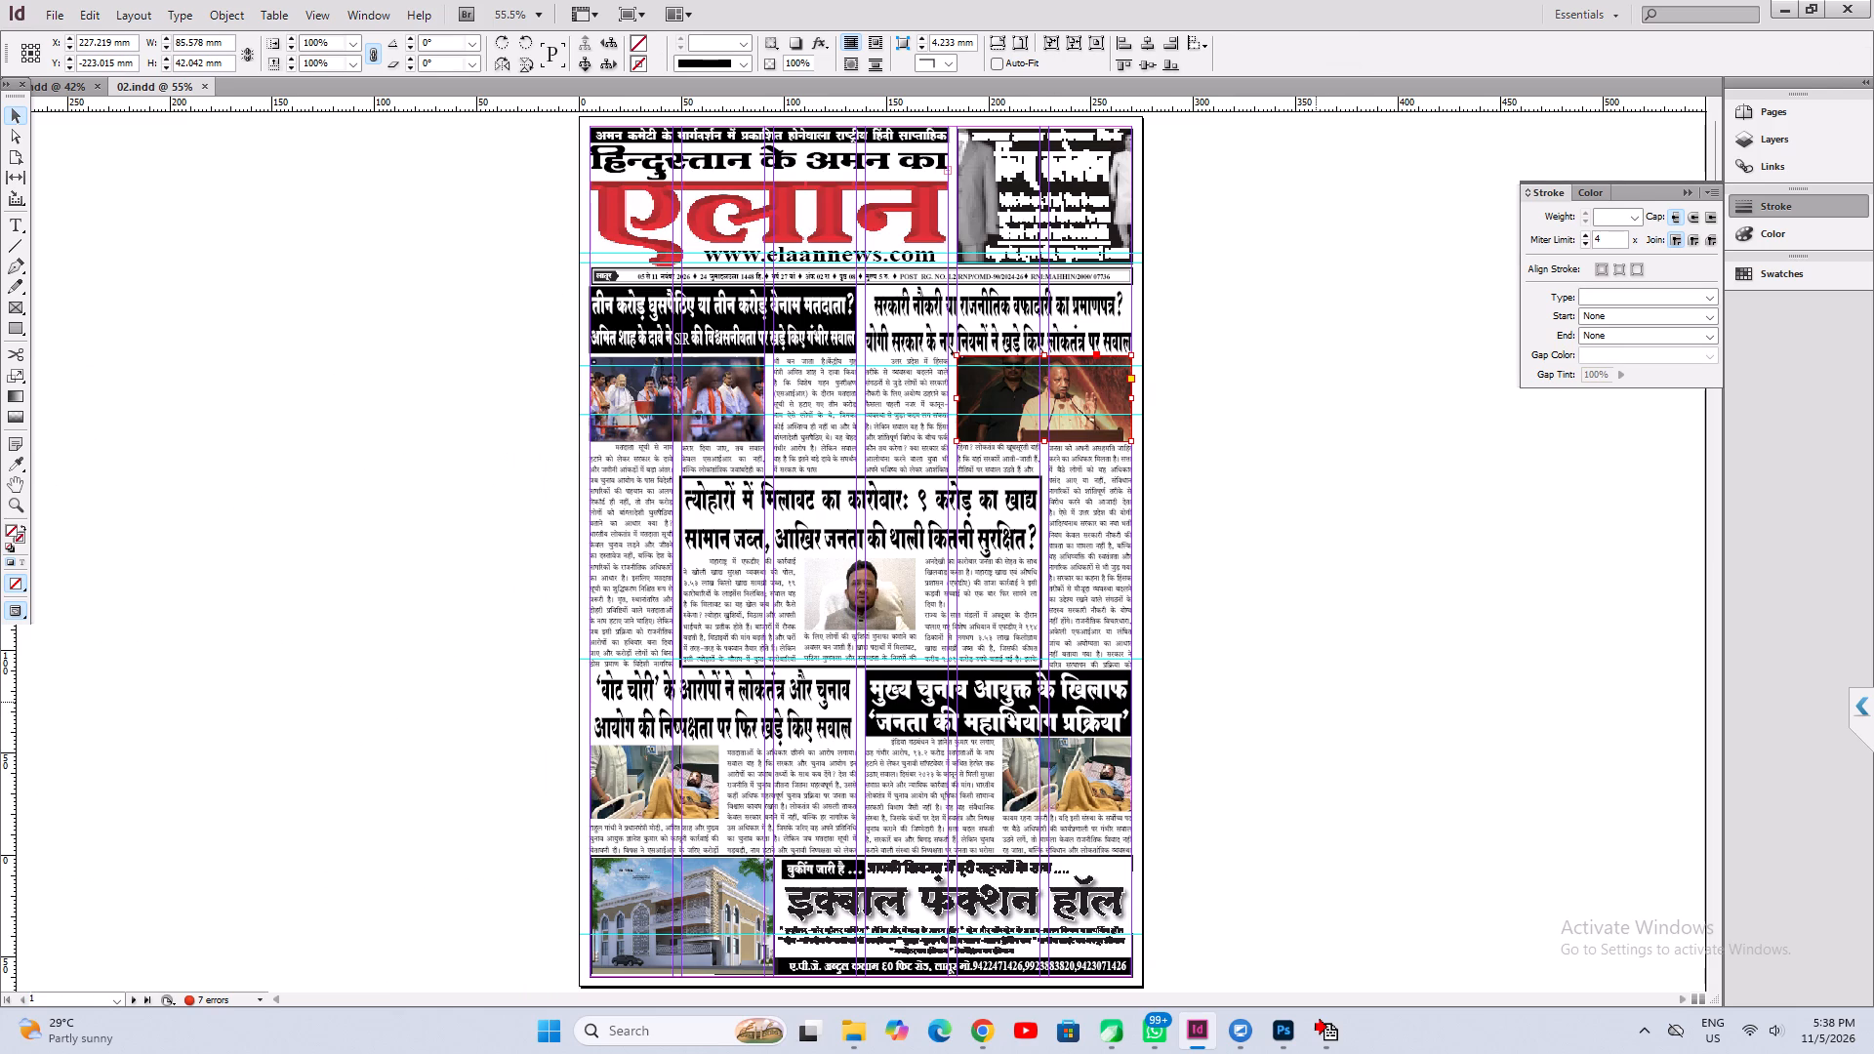
{"action": "left_click", "coordinate": [893, 640]}
{"action": "left_click", "coordinate": [1230, 639]}
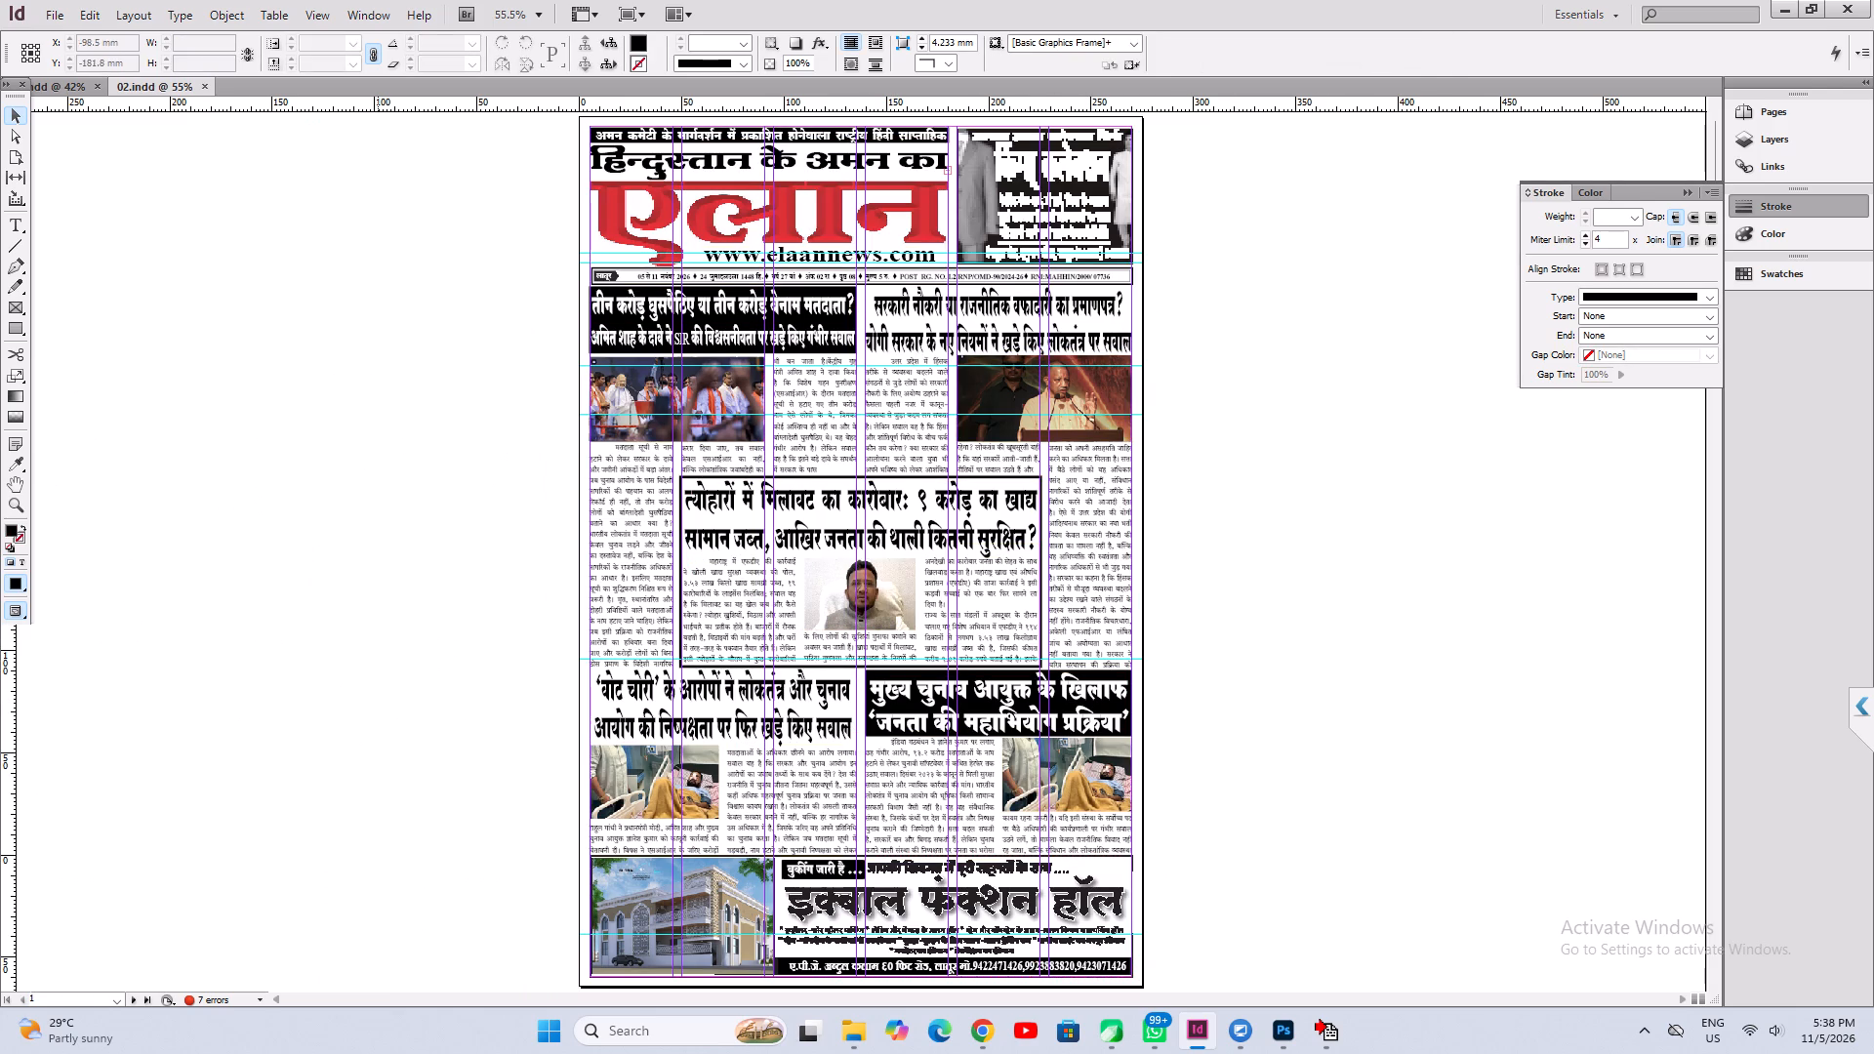
{"action": "left_click_drag", "start_coordinate": [212, 222], "coordinate": [462, 847]}
{"action": "key", "text": "Delete"}
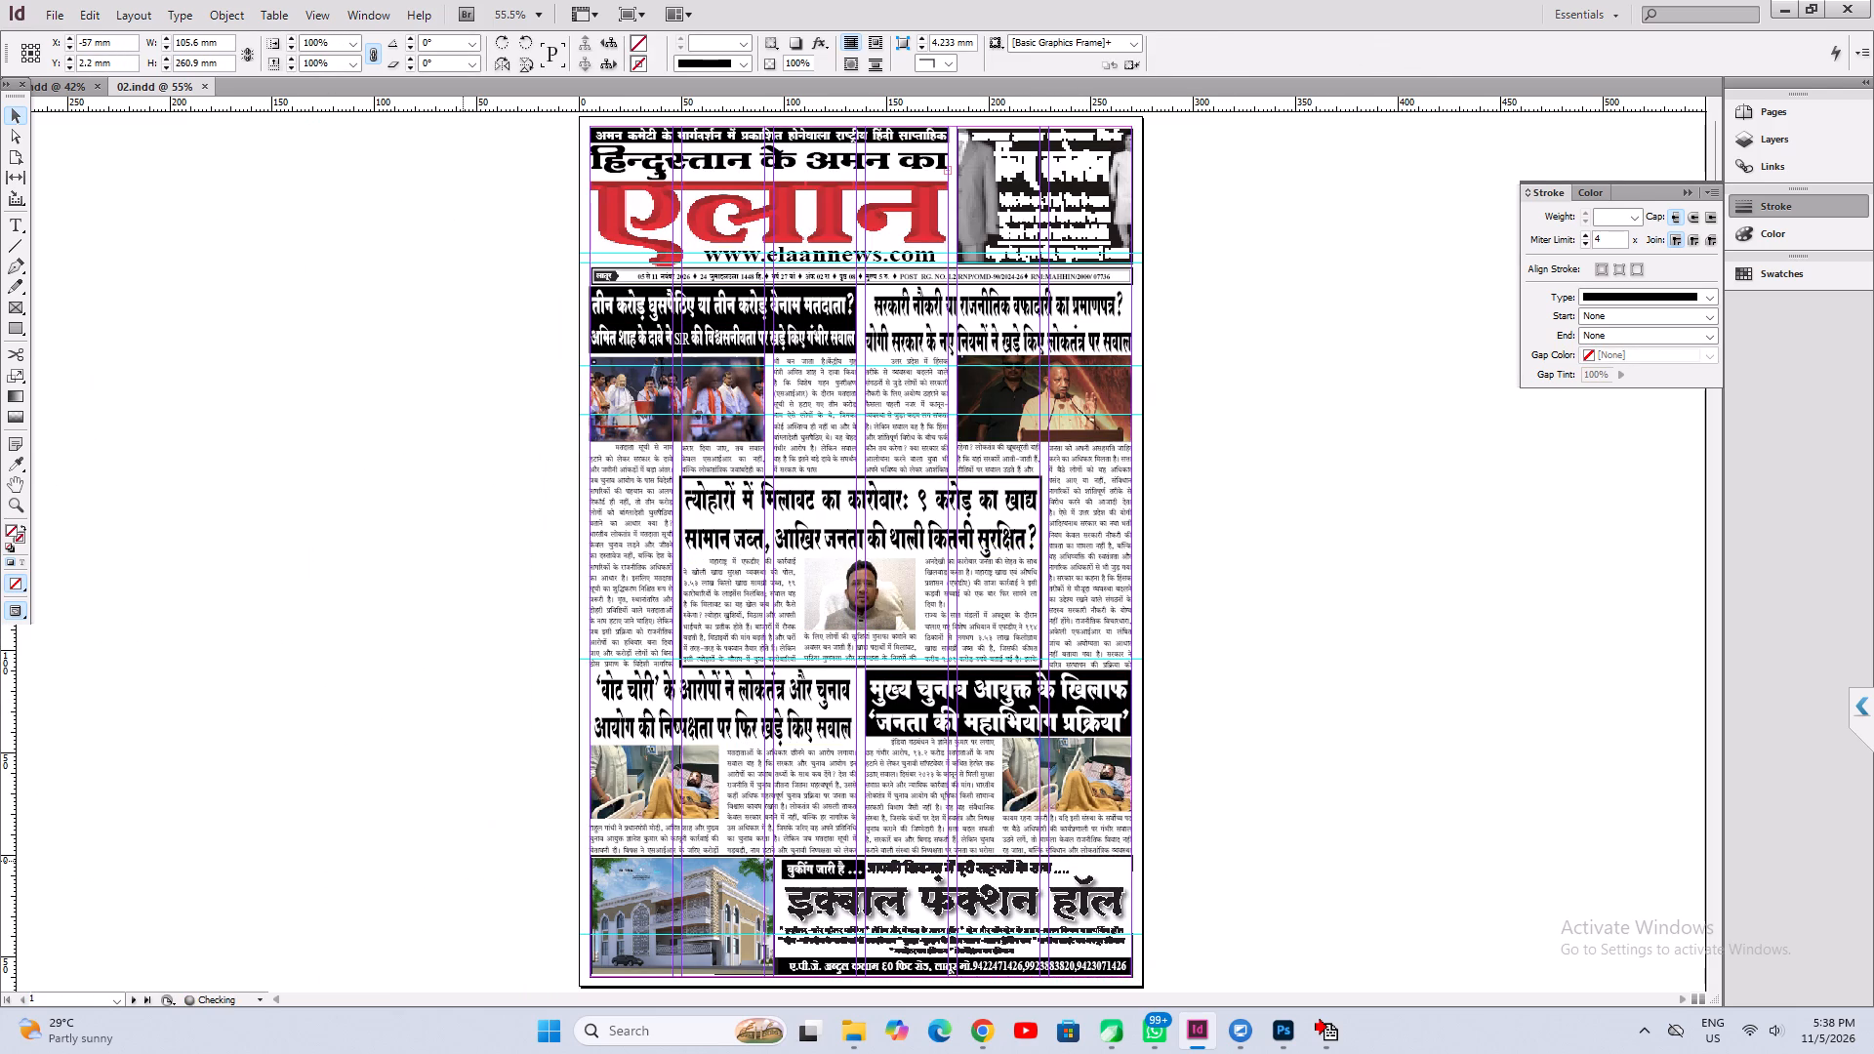
Nudge the two-line 'सरकारी नौकरी' headline up slightly away from the speaker photo and save.
{"action": "left_click", "coordinate": [1070, 438]}
{"action": "key", "text": "ctrl+2"}
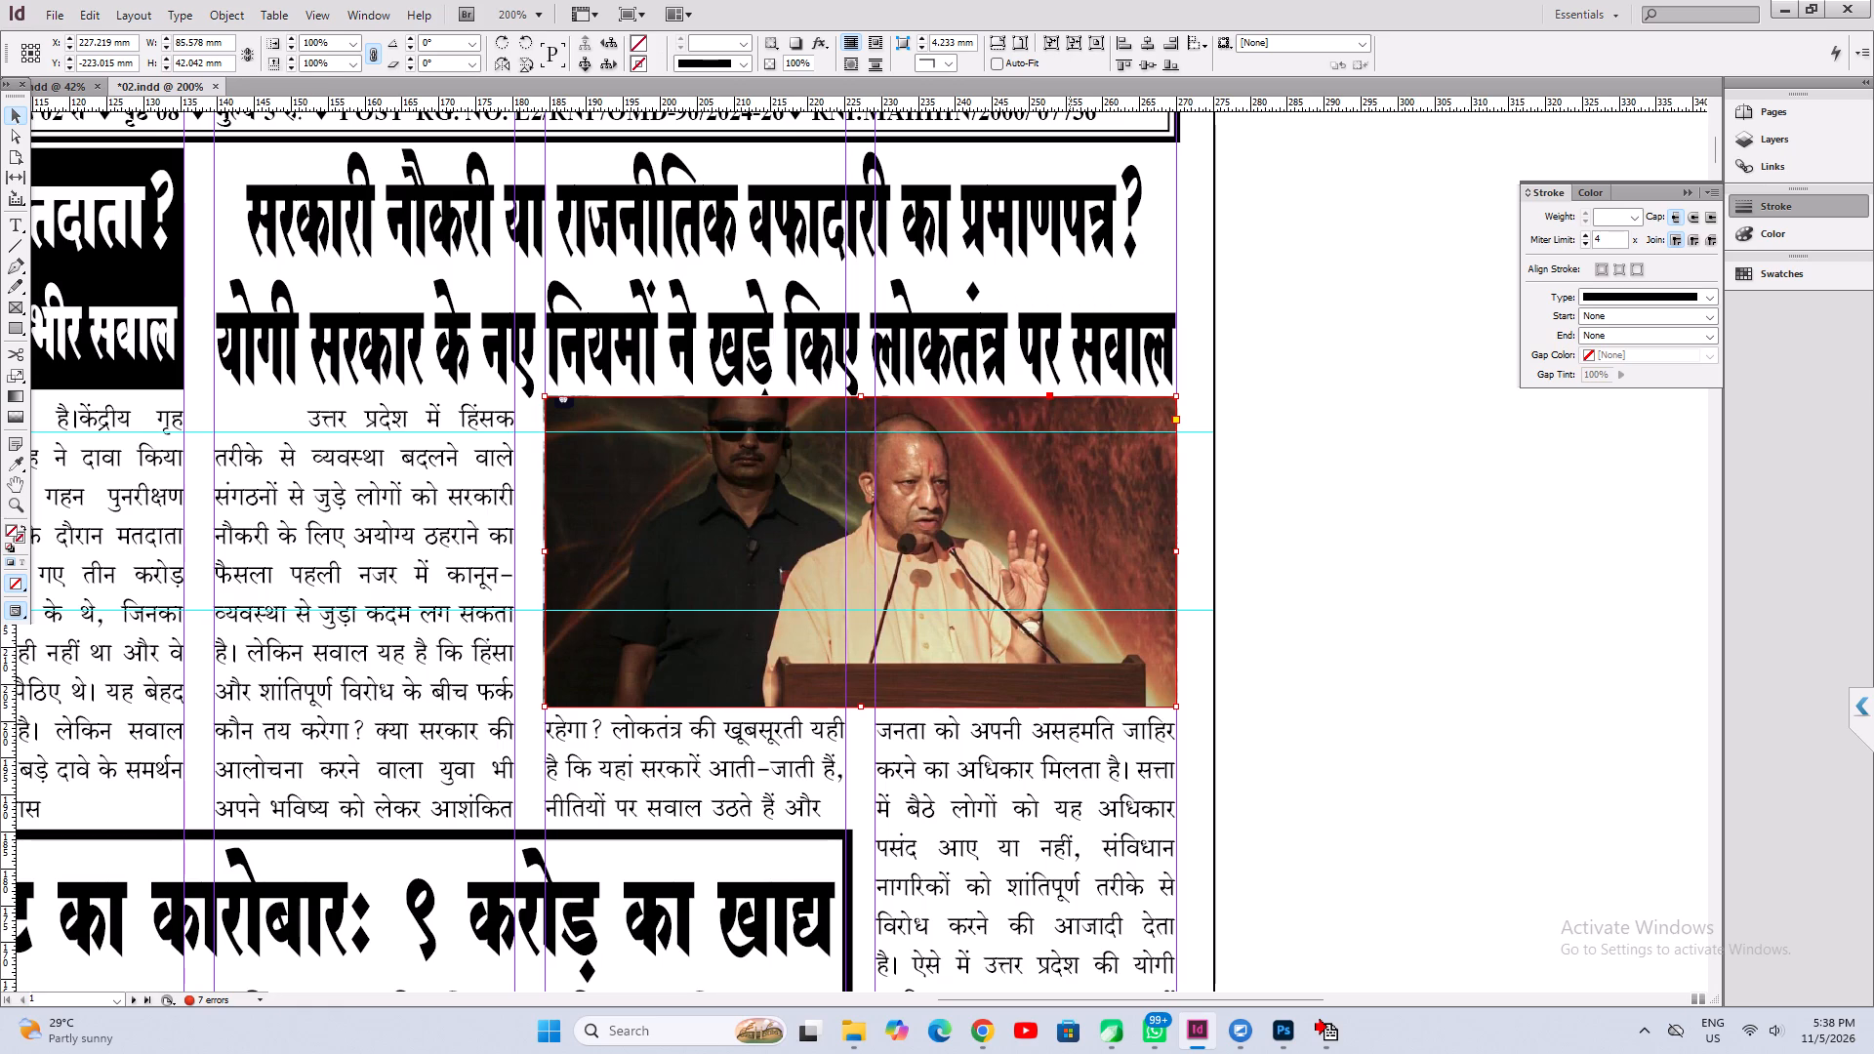
{"action": "left_click", "coordinate": [969, 222], "text": "ctrl"}
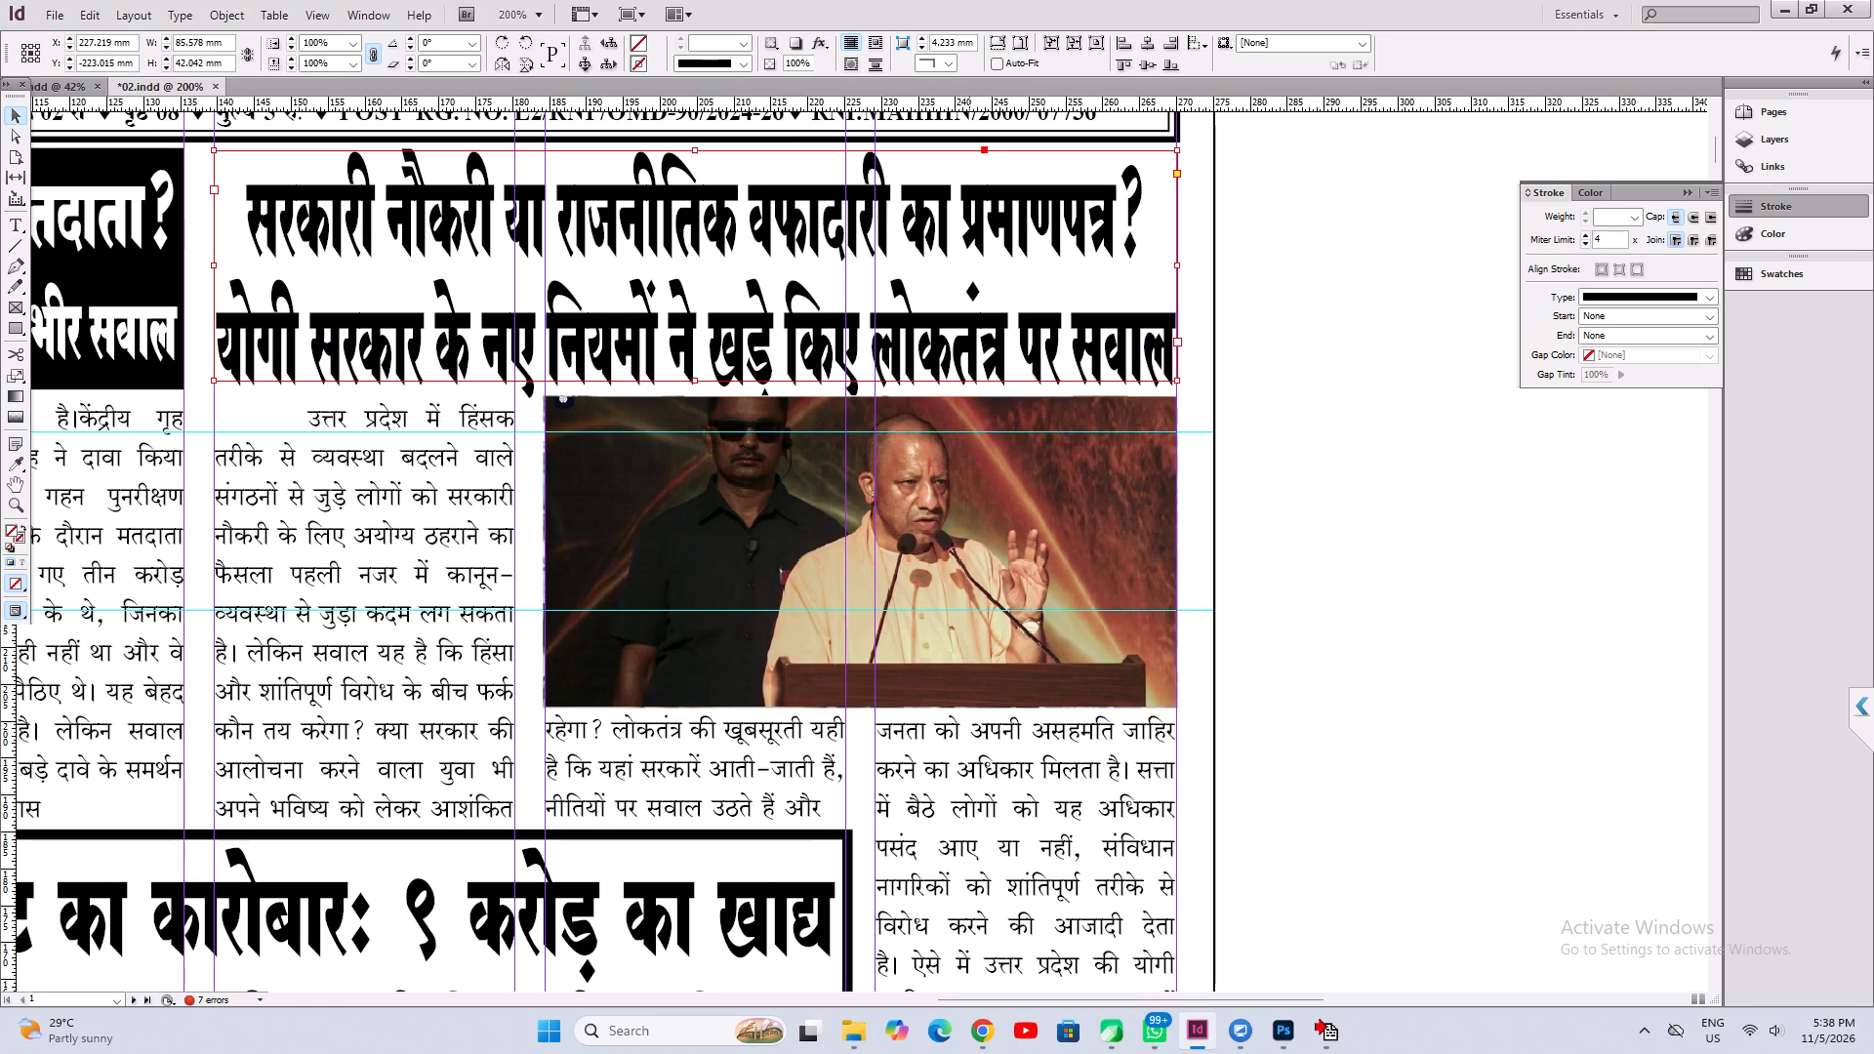
{"action": "key", "text": "Up"}
{"action": "key", "text": "Up"}
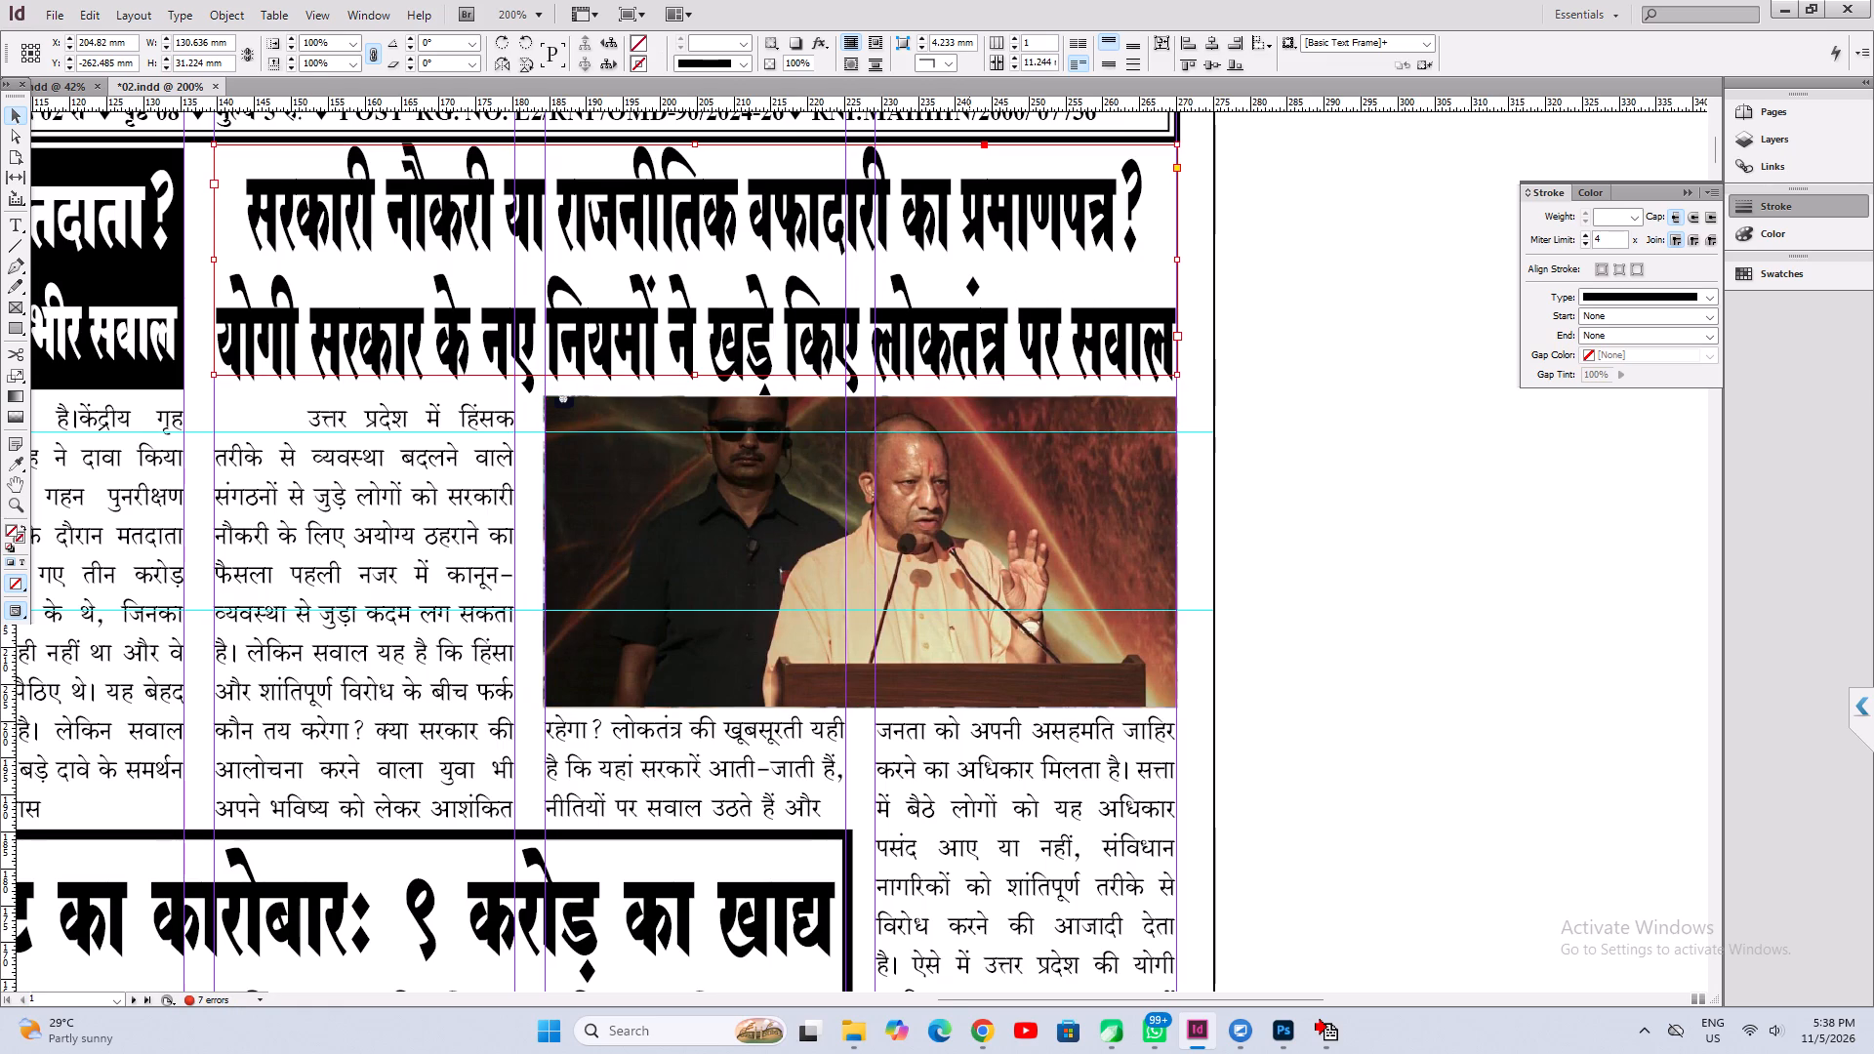
{"action": "key", "text": "ctrl+s"}
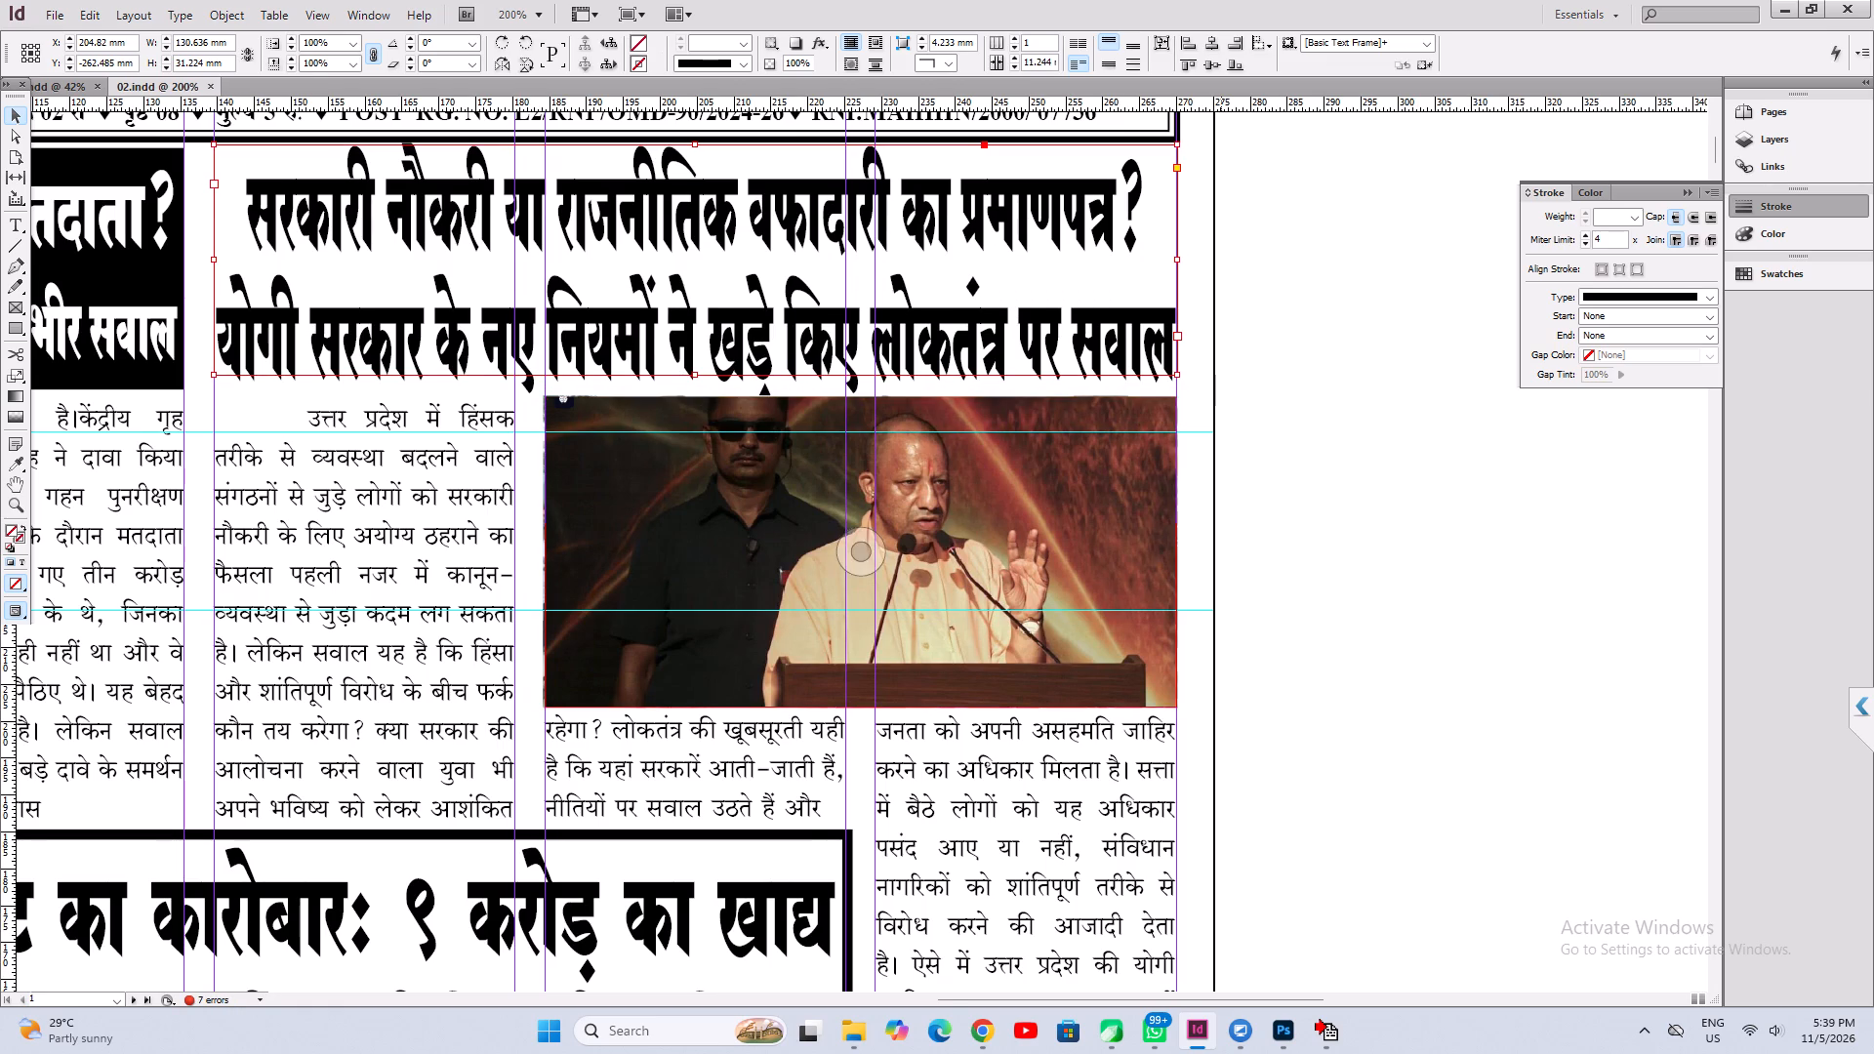
Crop the upper edge of the speaker photo to a height of about 41.2 mm, leaving more room below the headline.
{"action": "left_click", "coordinate": [1222, 522]}
{"action": "left_click", "coordinate": [926, 352]}
{"action": "left_click", "coordinate": [910, 602], "text": "ctrl"}
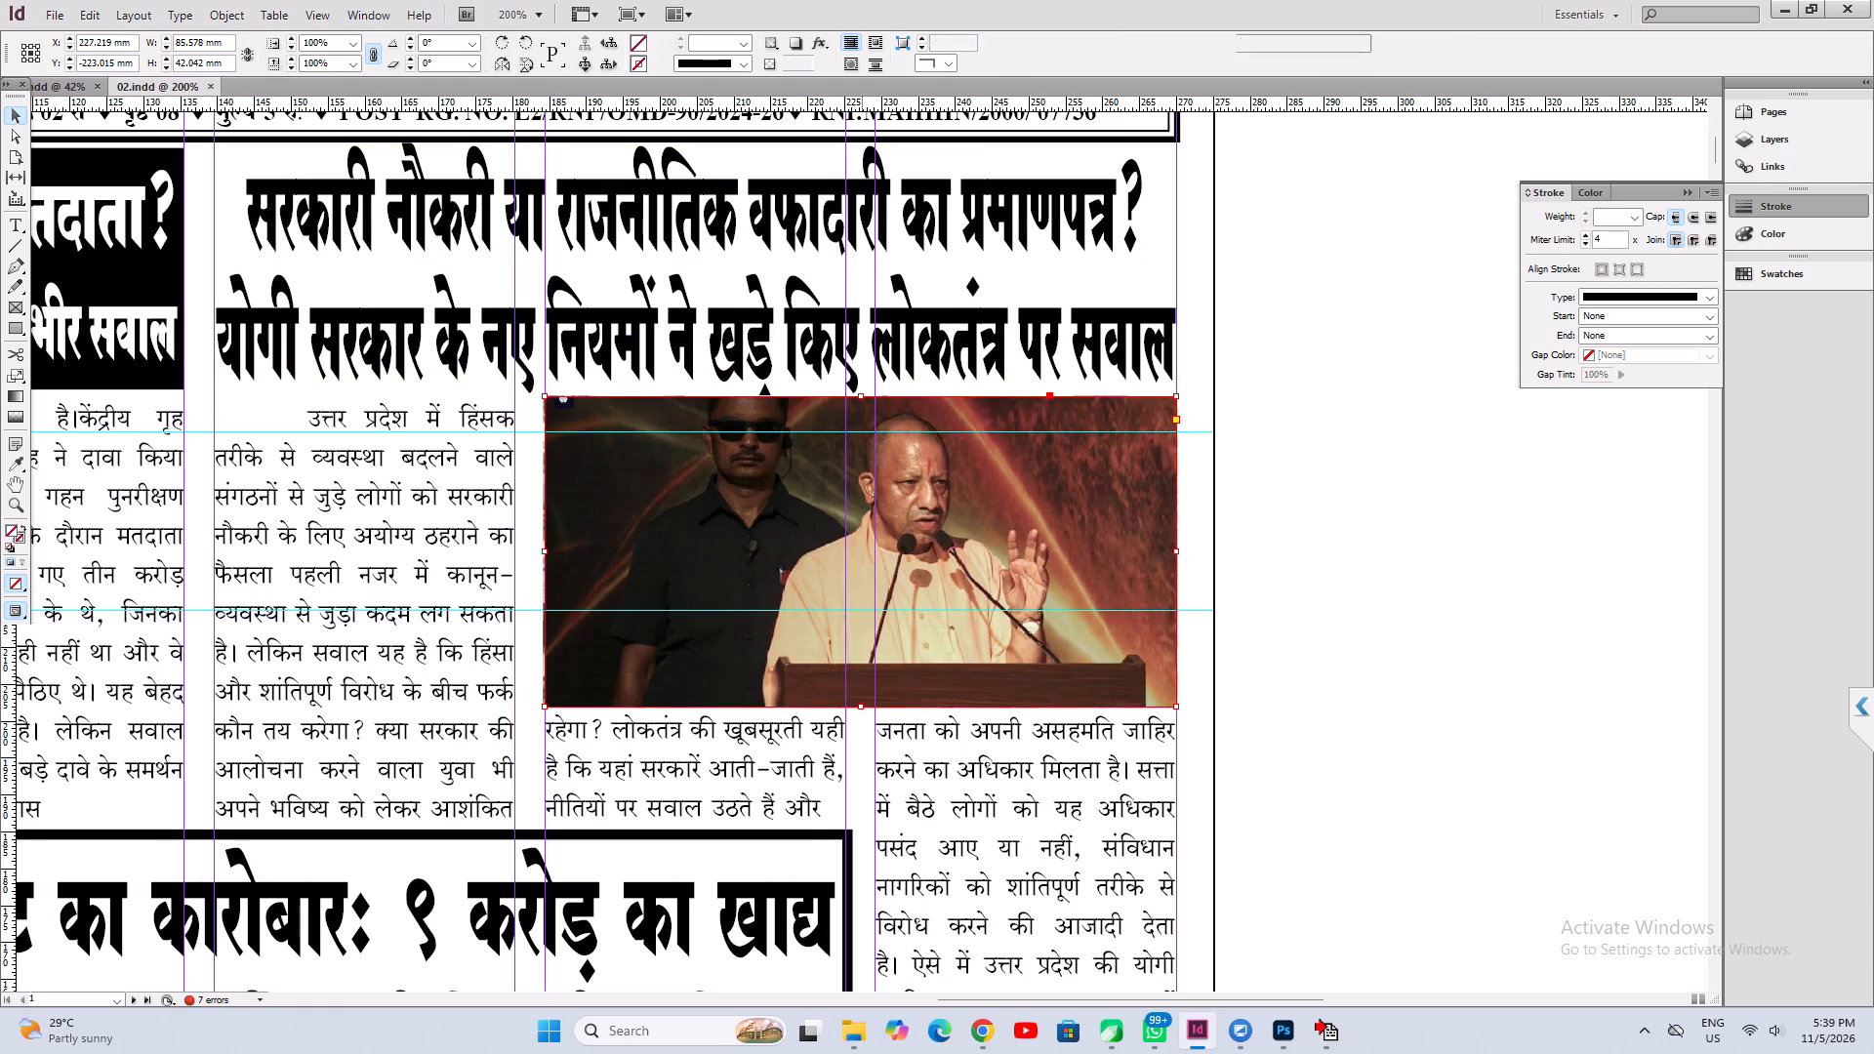
{"action": "left_click_drag", "start_coordinate": [861, 395], "coordinate": [861, 405], "text": "ctrl"}
{"action": "left_click", "coordinate": [861, 405], "text": "ctrl"}
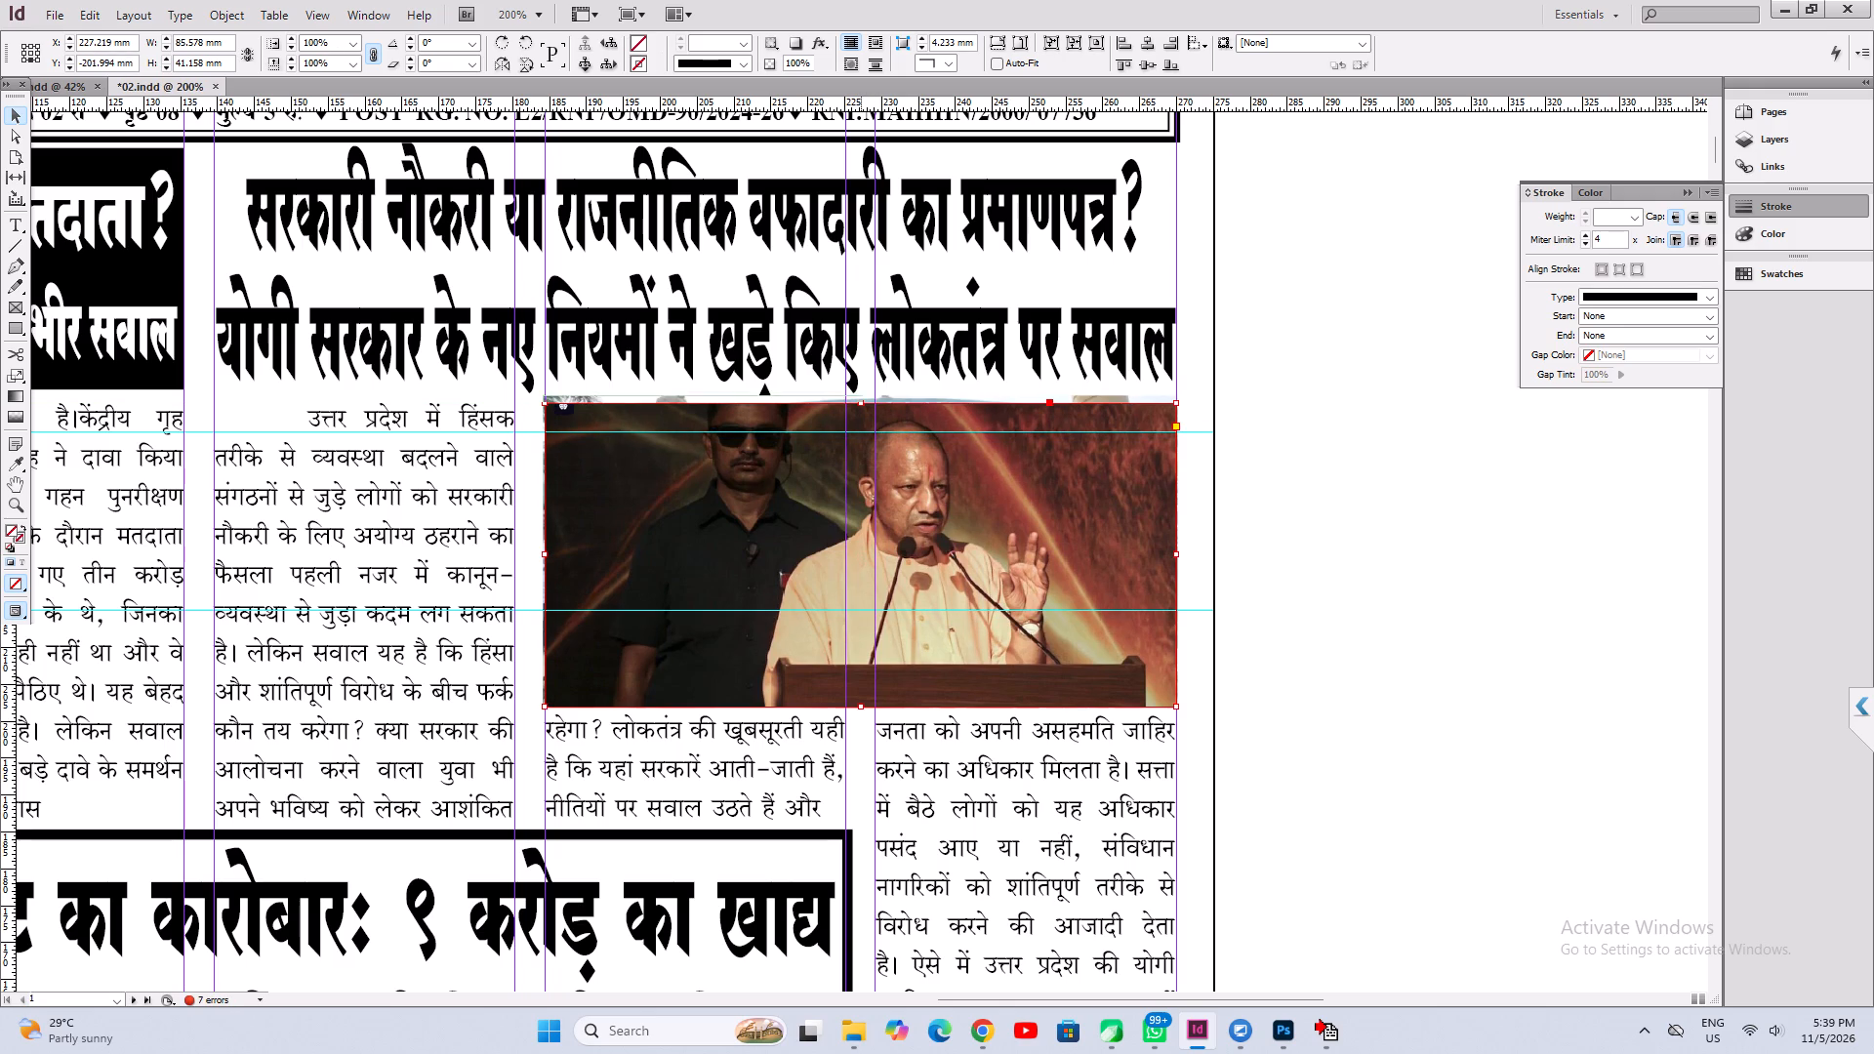
Bring the 'सरकारी नौकरी' headline frame to the front and save the document.
{"action": "left_click", "coordinate": [864, 349]}
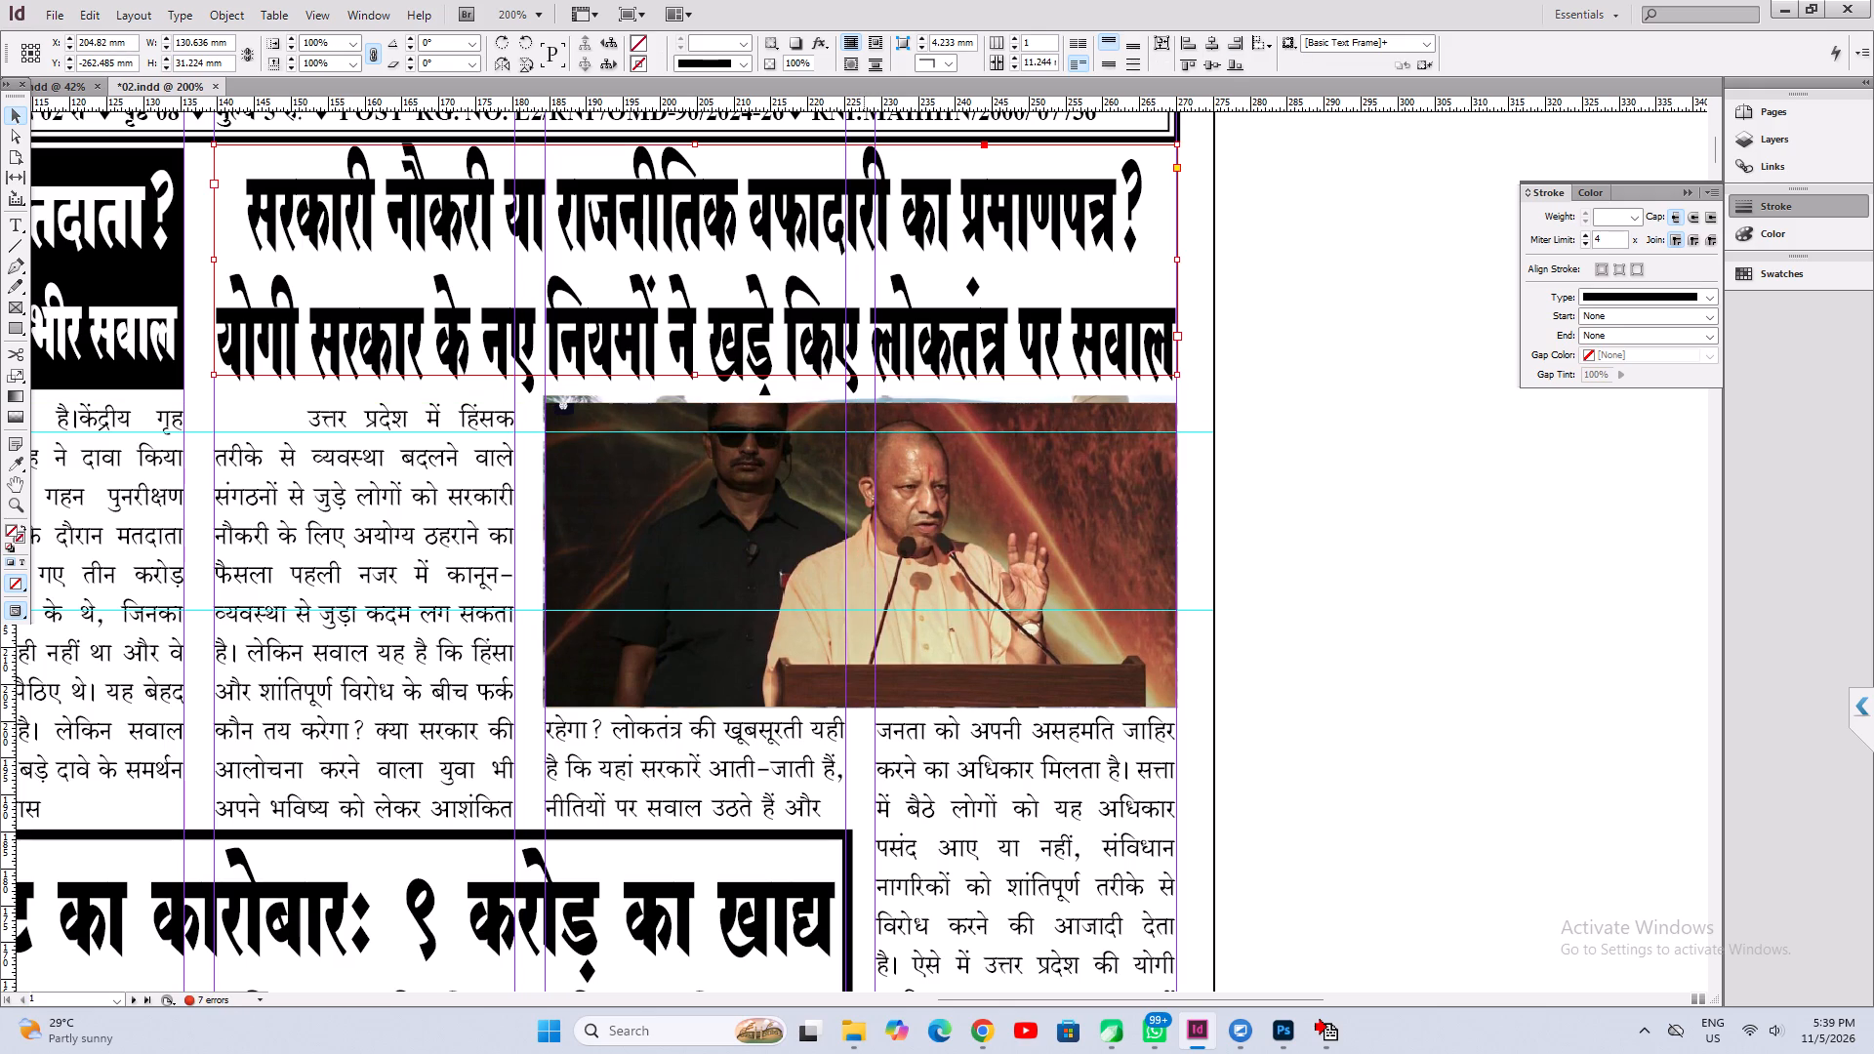
{"action": "key", "text": "ctrl+shift+bracketright"}
{"action": "key", "text": "ctrl+s"}
{"action": "left_click", "coordinate": [1329, 721]}
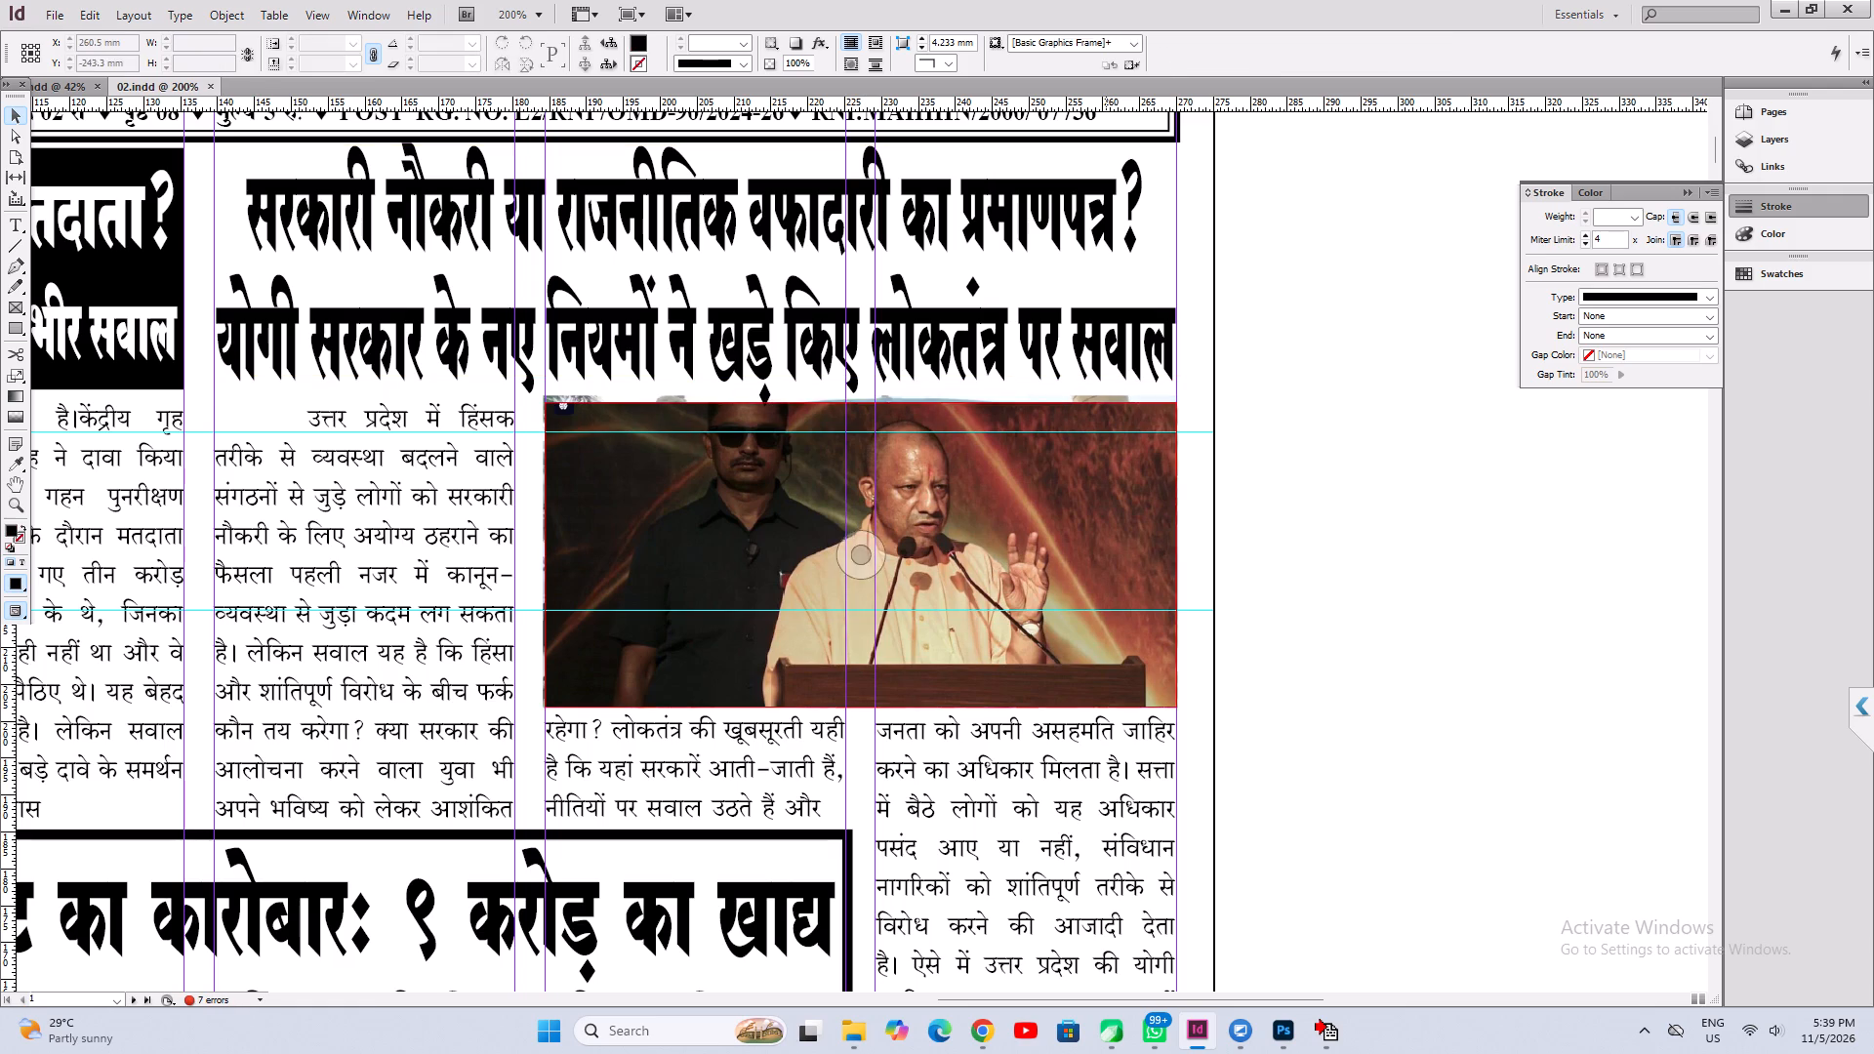
Delete the old crowd photo lying behind the speaker photo.
{"action": "left_click", "coordinate": [1106, 394], "text": "ctrl"}
{"action": "key", "text": "Delete"}
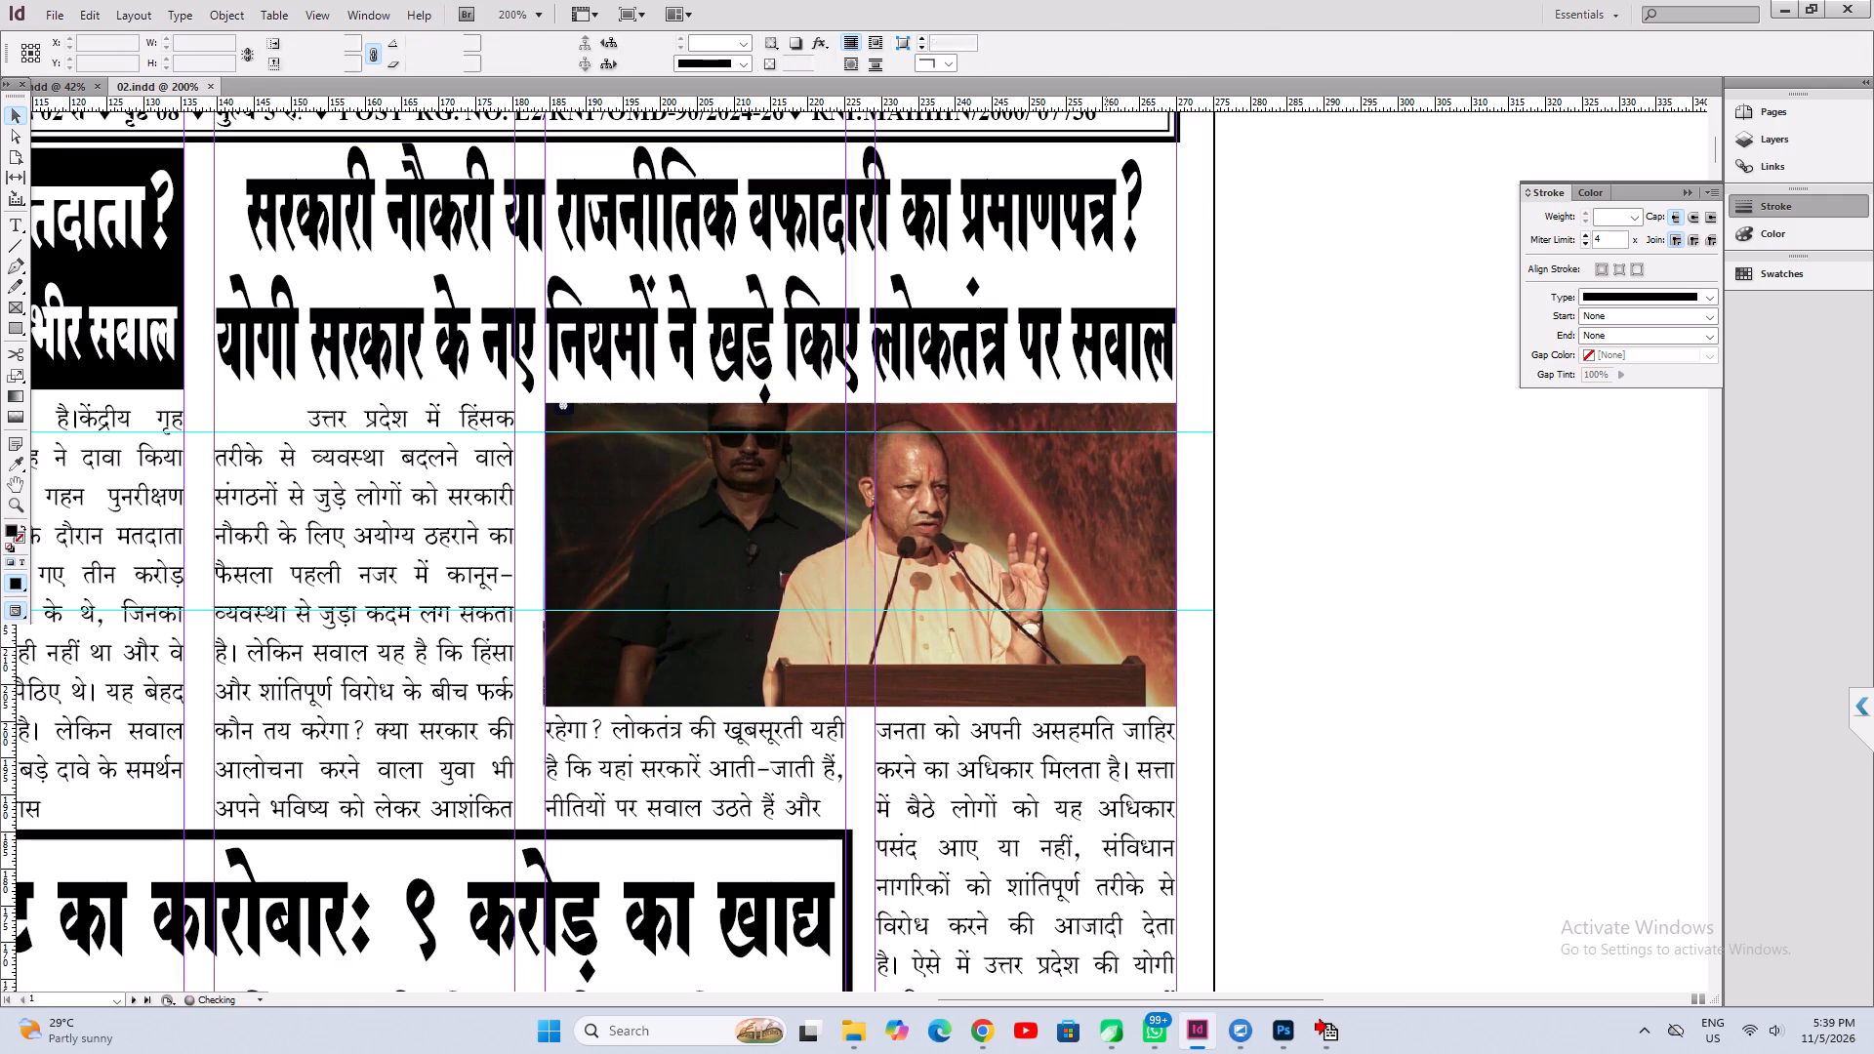
Check the text wrap settings of the speaker photo.
{"action": "left_click", "coordinate": [1077, 632], "text": "ctrl"}
{"action": "key", "text": "ctrl+alt+w"}
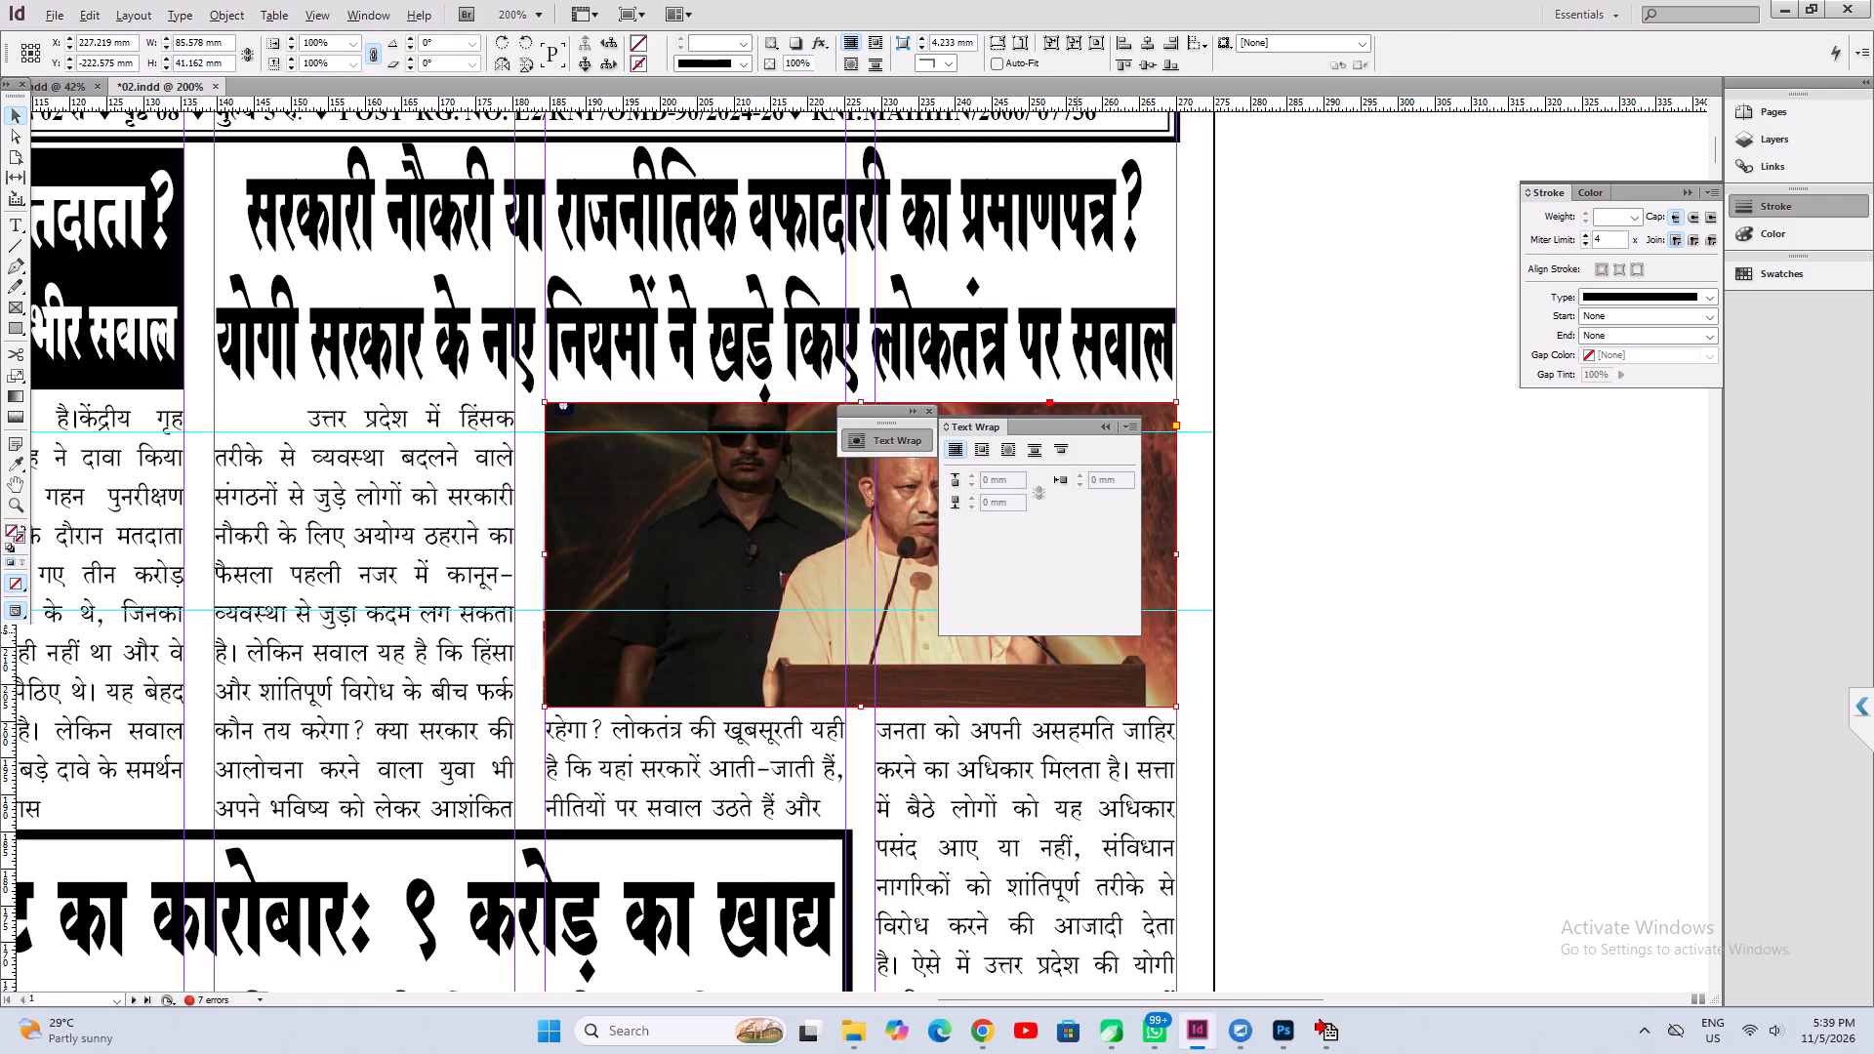
{"action": "left_click", "coordinate": [933, 412]}
{"action": "left_click", "coordinate": [1405, 757]}
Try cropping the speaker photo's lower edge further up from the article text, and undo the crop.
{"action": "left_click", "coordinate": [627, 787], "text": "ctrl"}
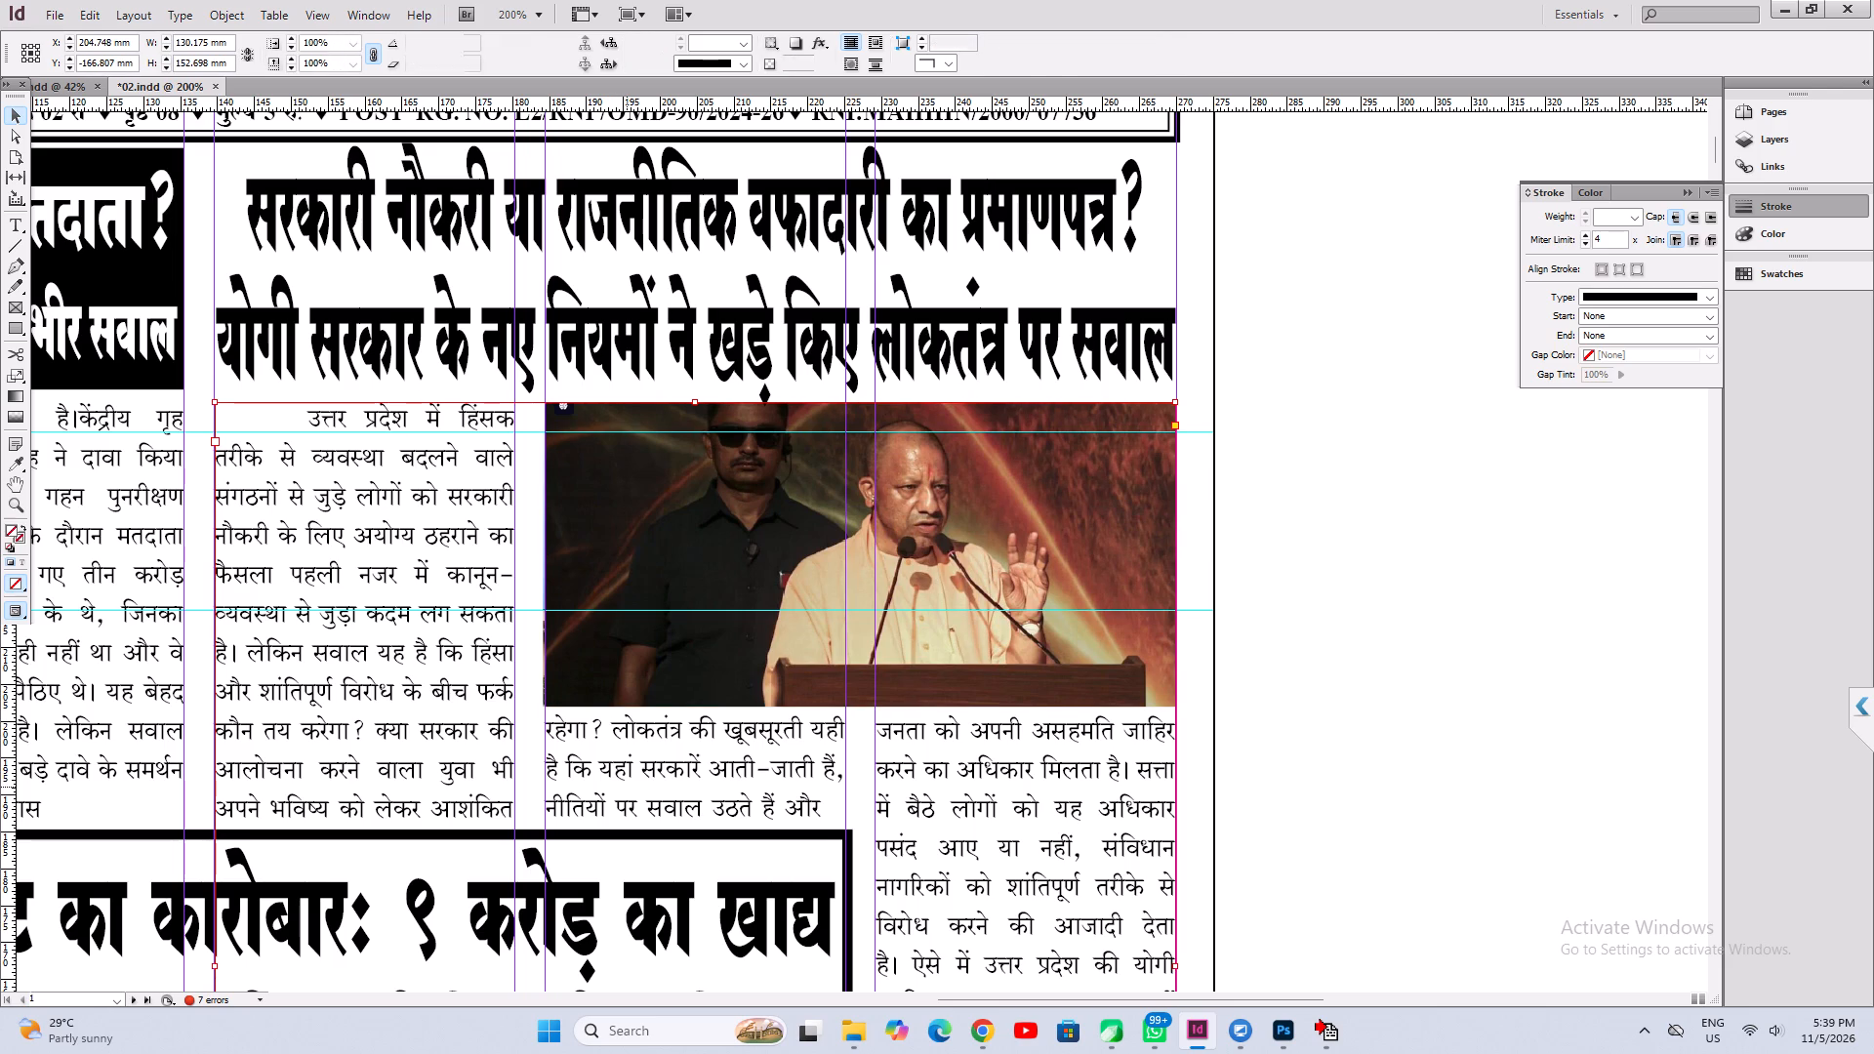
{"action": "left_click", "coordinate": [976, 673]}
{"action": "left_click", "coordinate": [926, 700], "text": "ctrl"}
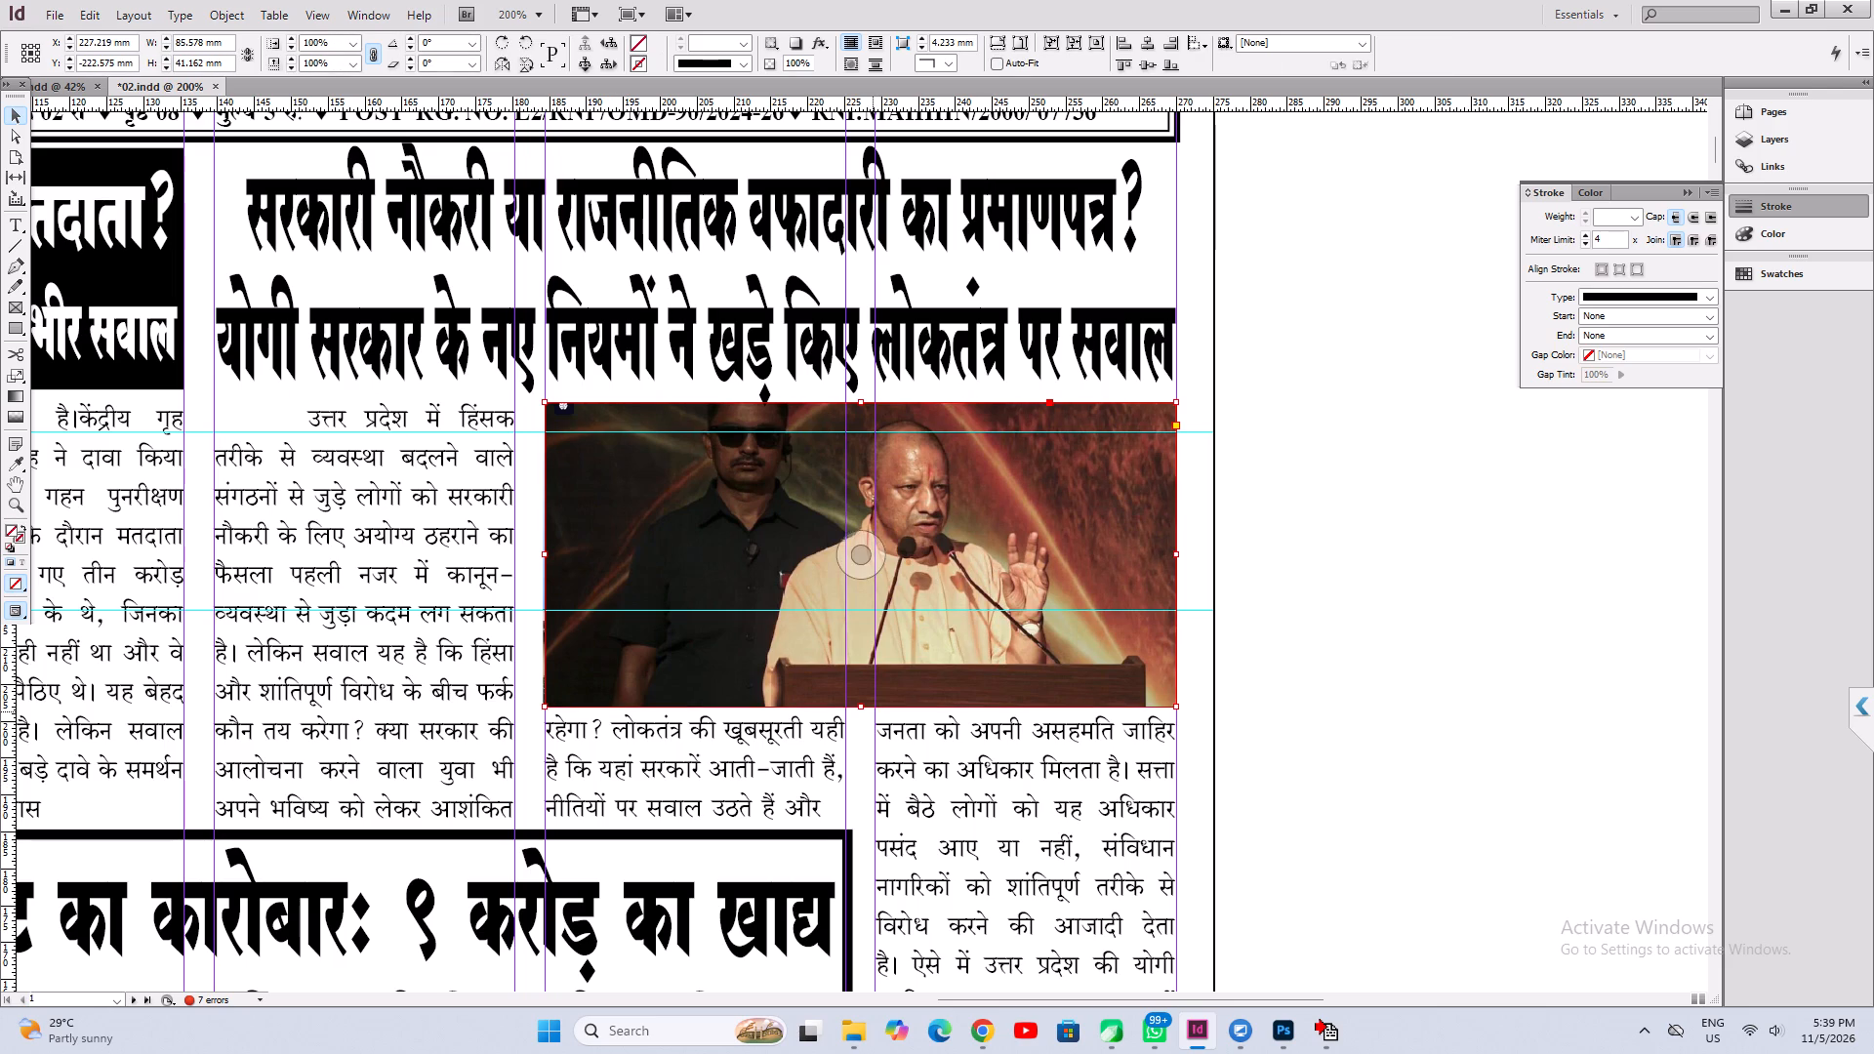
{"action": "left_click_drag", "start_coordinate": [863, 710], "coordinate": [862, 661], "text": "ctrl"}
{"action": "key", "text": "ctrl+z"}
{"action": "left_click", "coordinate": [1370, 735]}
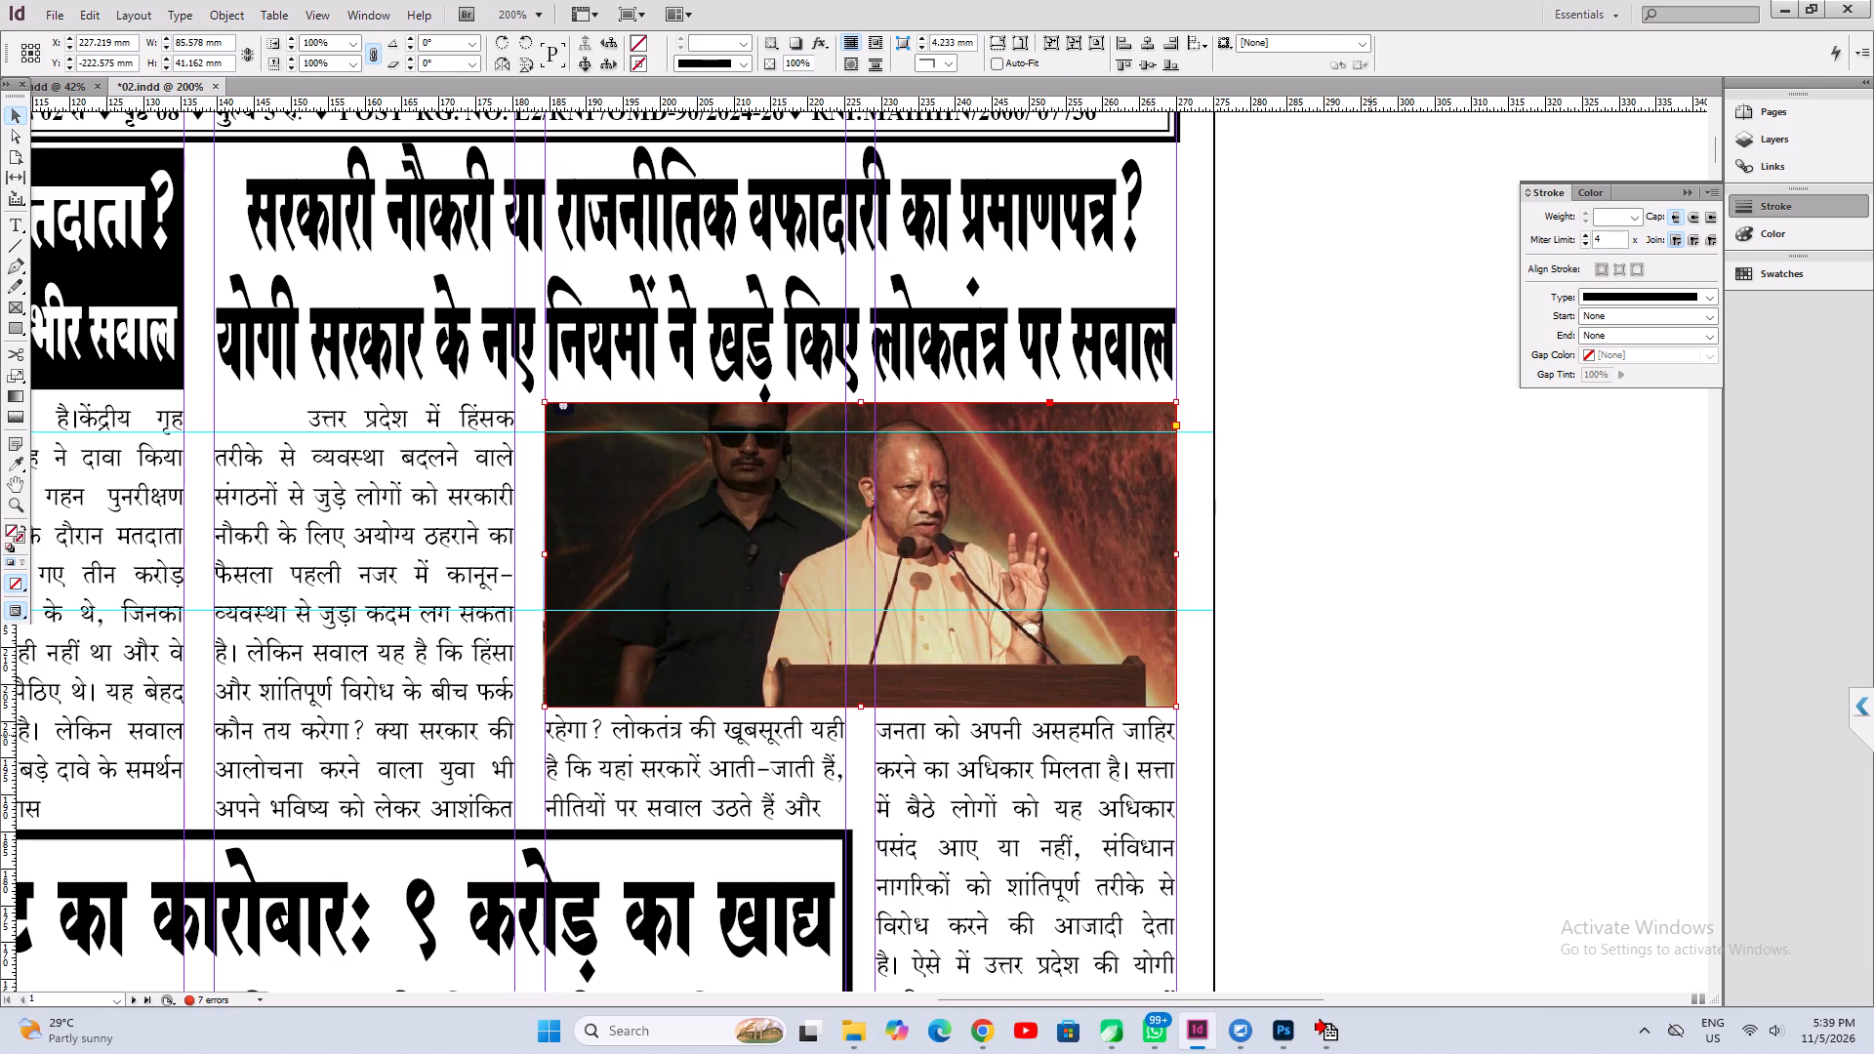
Save the document.
{"action": "key", "text": "ctrl+s"}
Nudge the 'सरकारी नौकरी' headline frame down by one increment towards the speaker photo, and save the document.
{"action": "key", "text": "ctrl+0"}
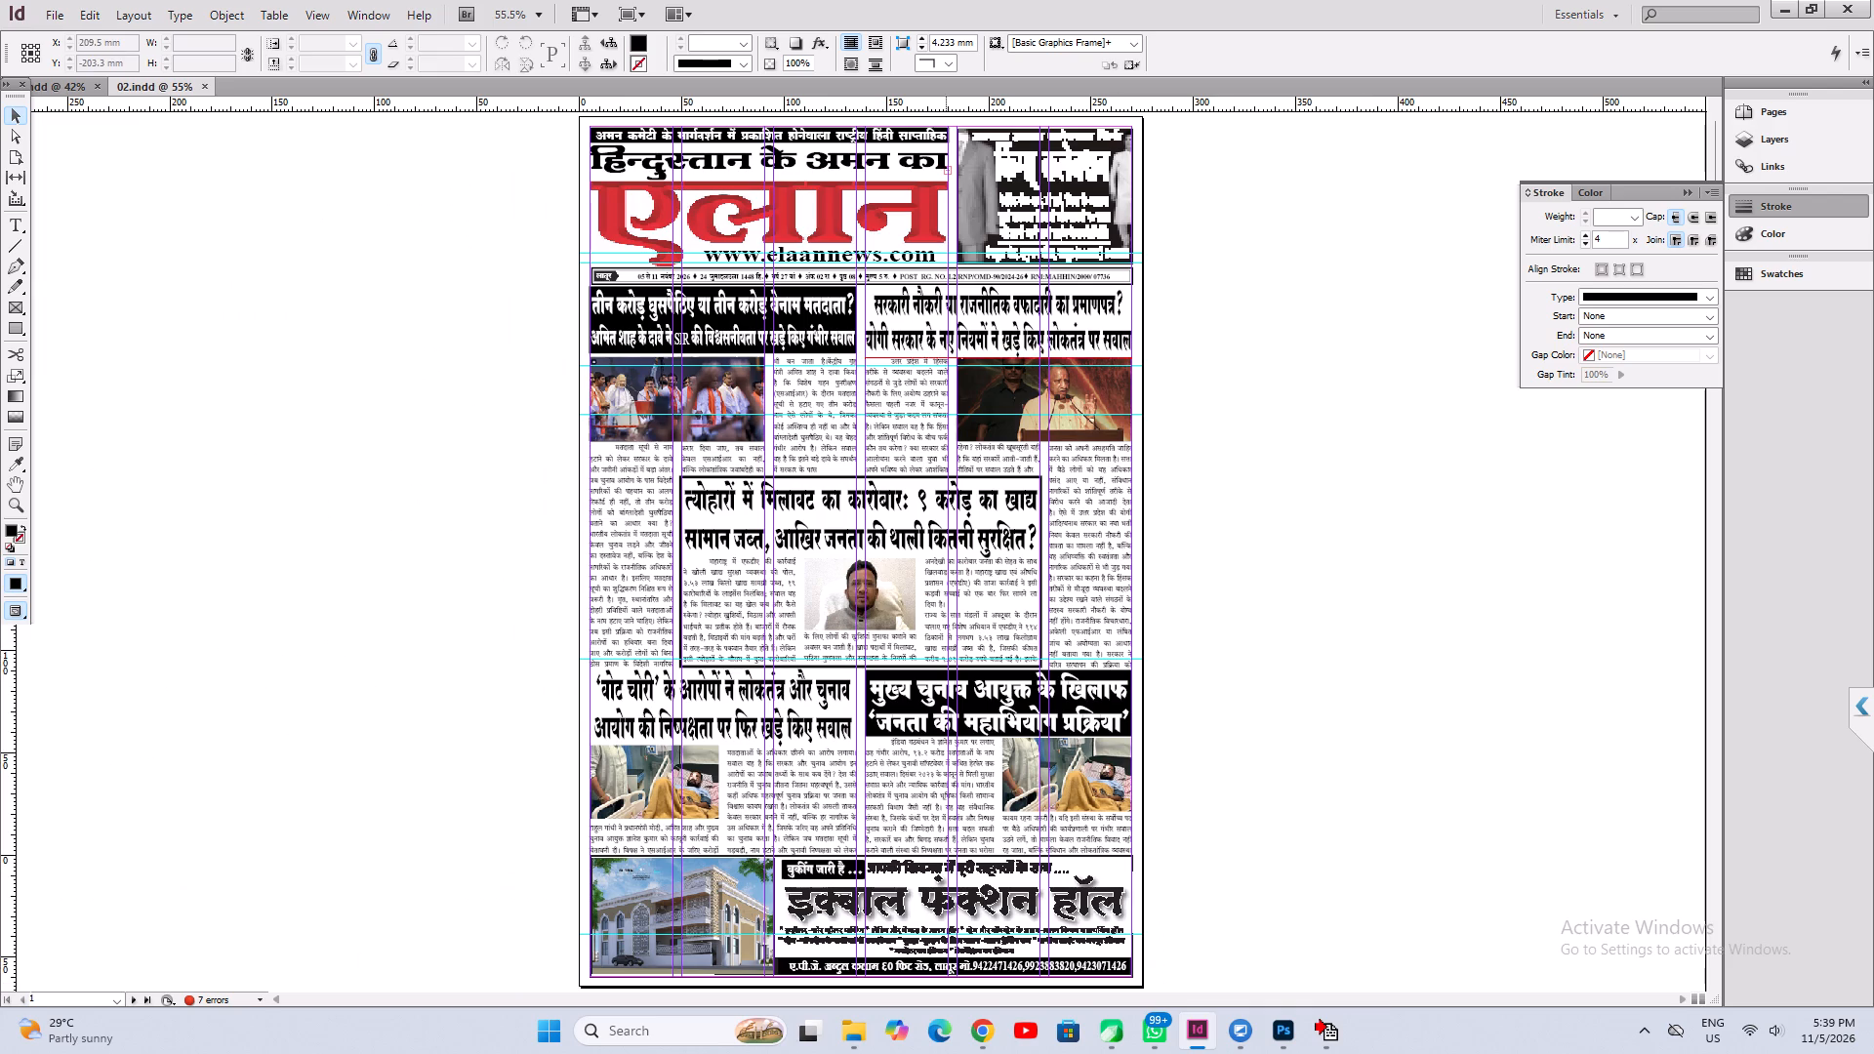
{"action": "left_click", "coordinate": [990, 337], "text": "ctrl"}
{"action": "key", "text": "ctrl+2"}
{"action": "key", "text": "Down"}
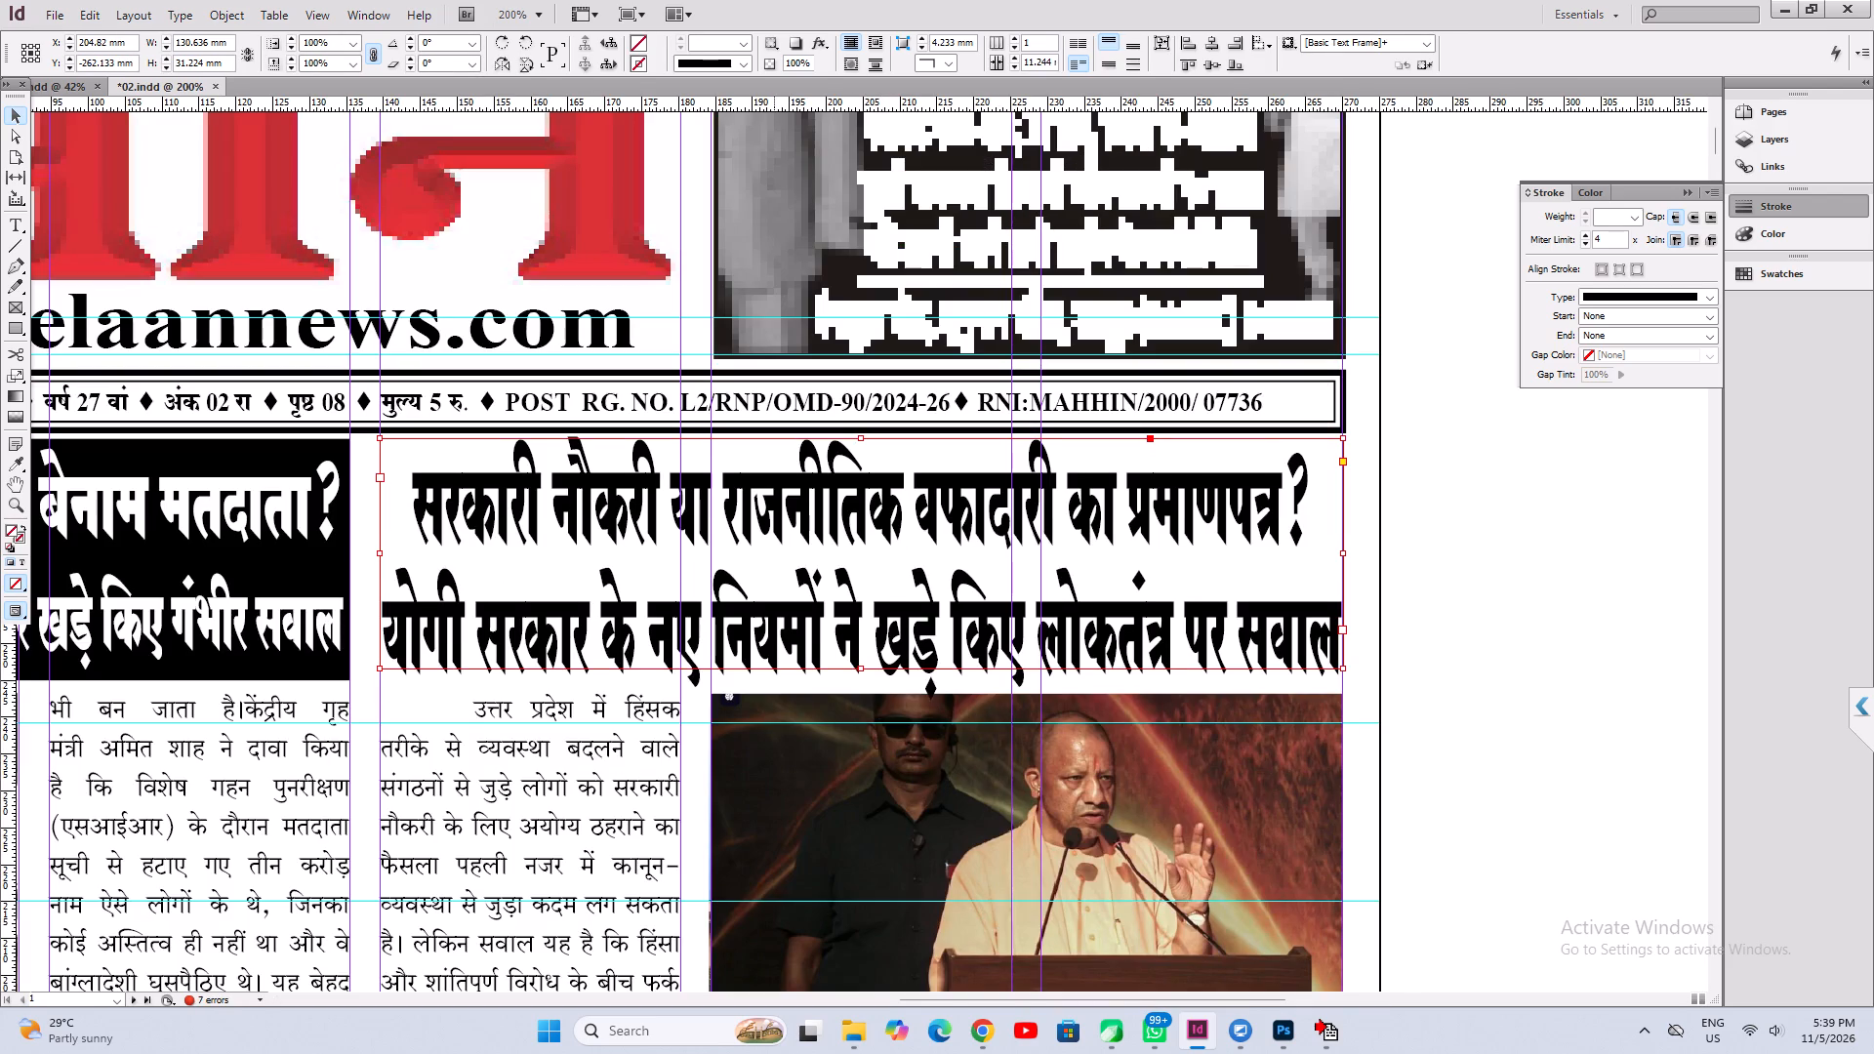
{"action": "left_click", "coordinate": [1367, 681]}
{"action": "key", "text": "ctrl+s"}
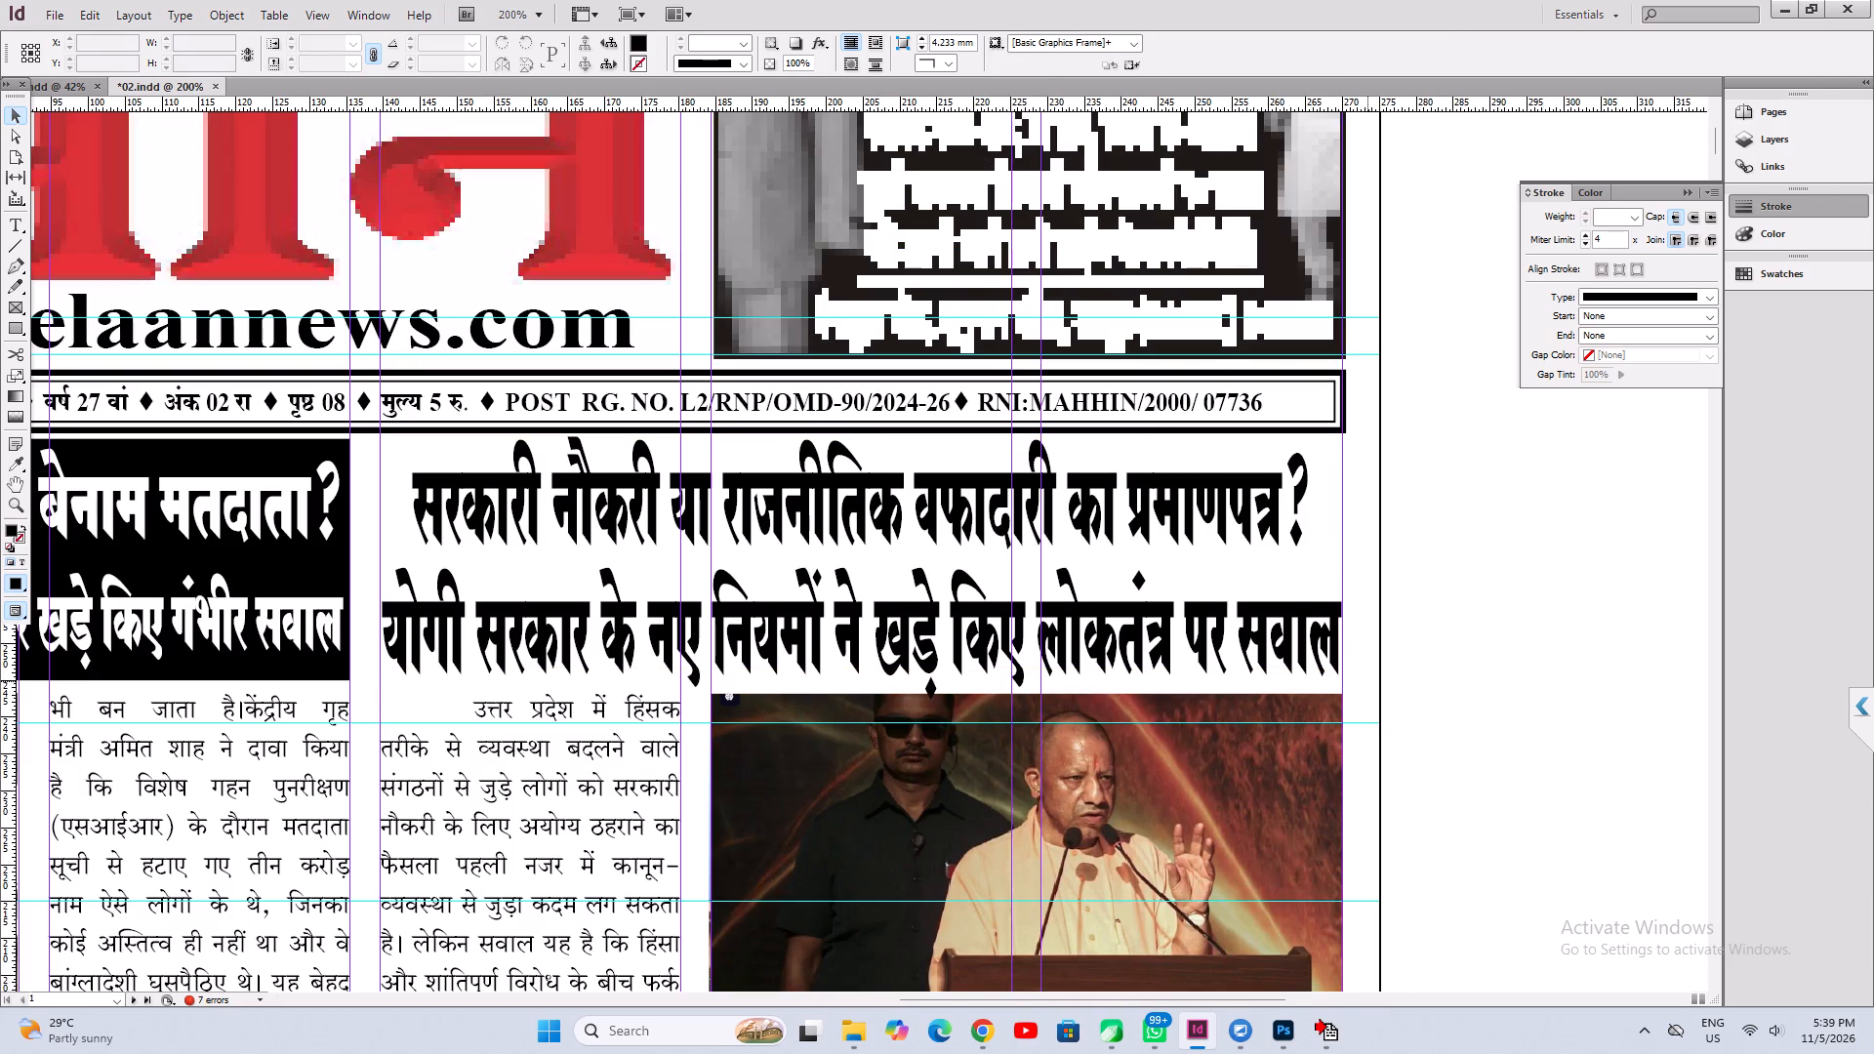
{"action": "key", "text": "ctrl+0"}
{"action": "key", "text": "ctrl+a"}
{"action": "key", "text": "ctrl+s"}
{"action": "left_click", "coordinate": [1373, 685]}
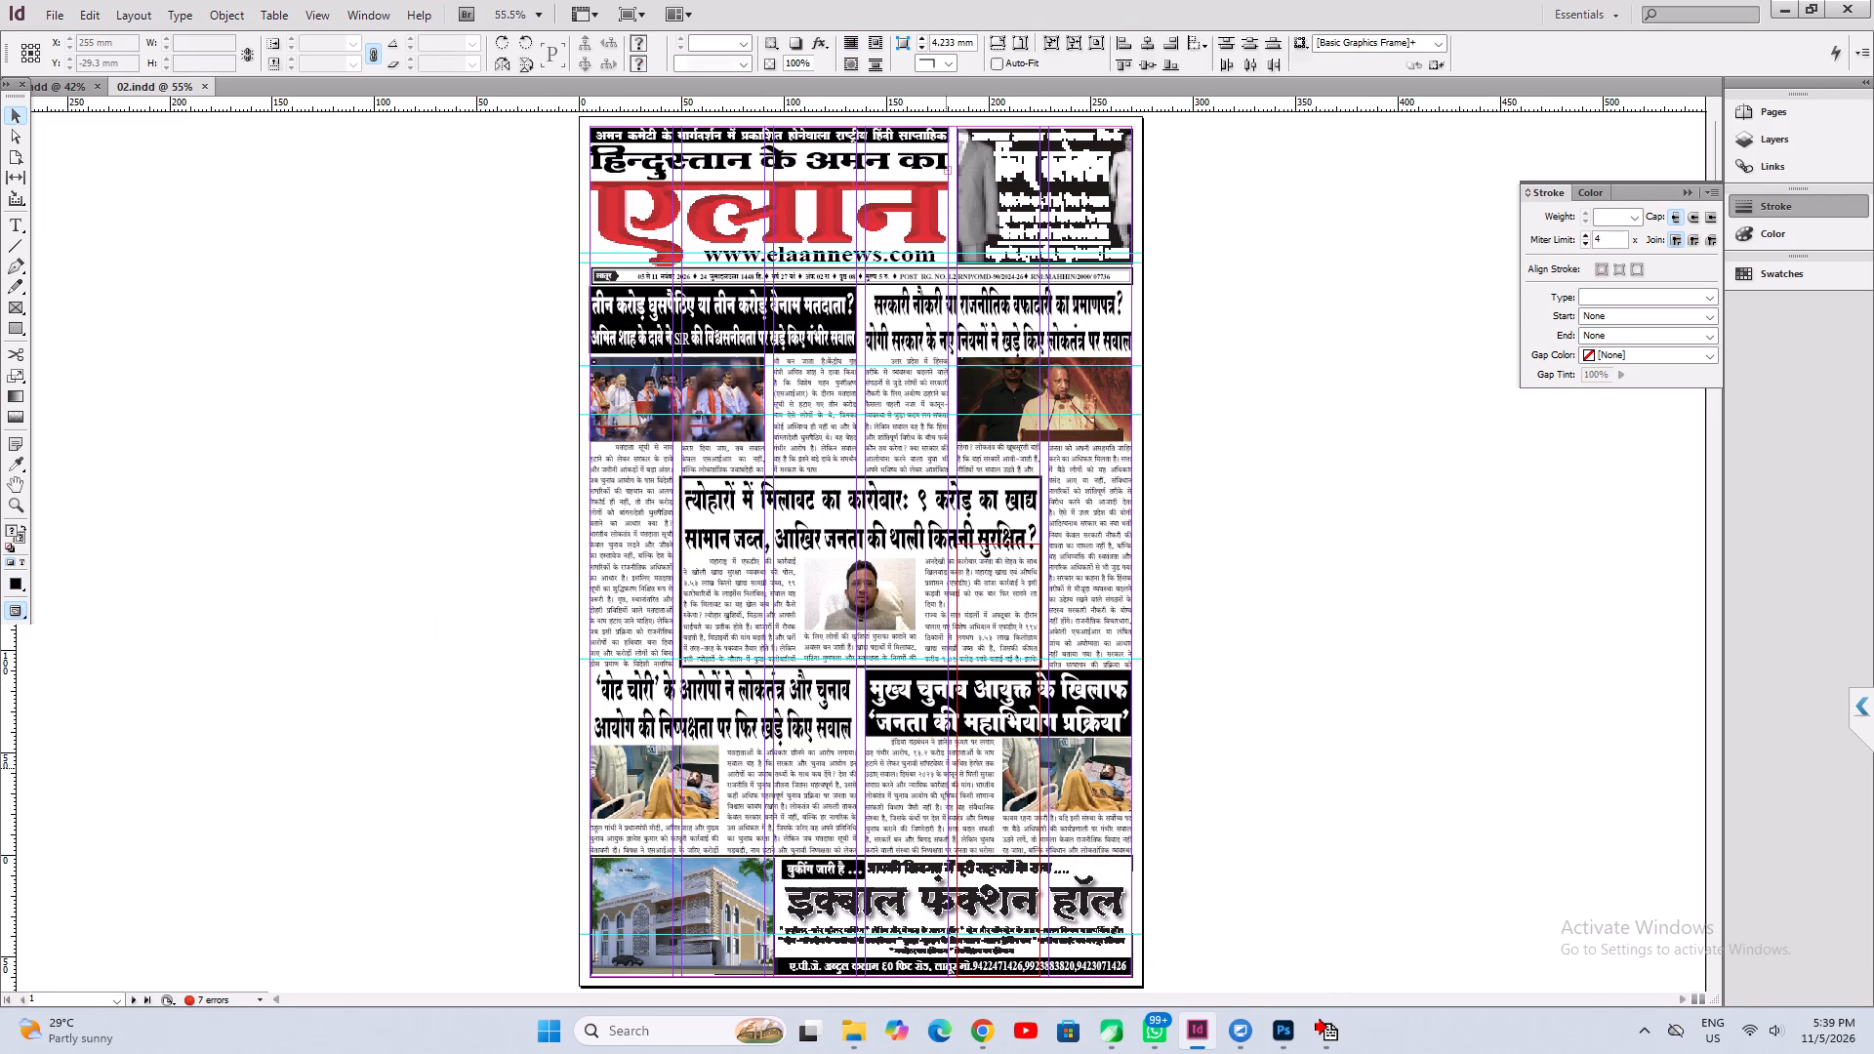
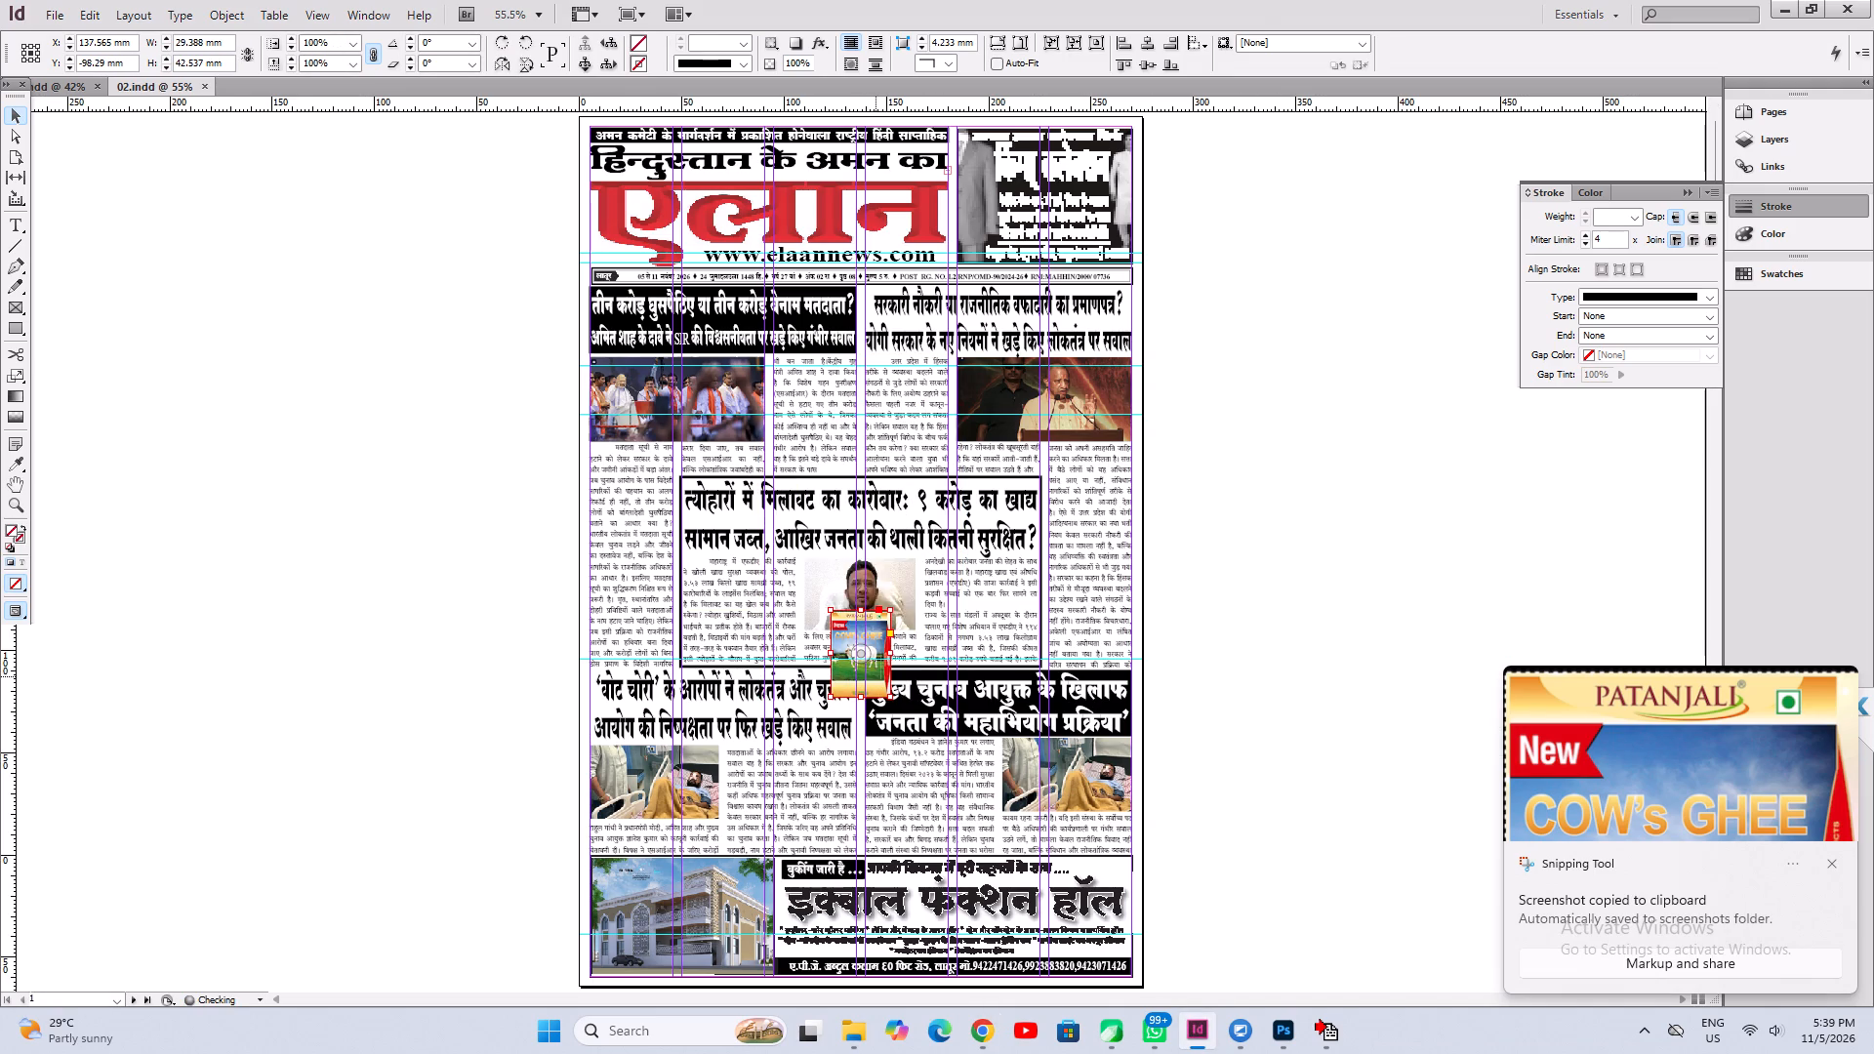
Move the pasted Patanjali cow's ghee image onto the man's photo in the 'त्योहारों में मिलावट' story, aligning their upper-left corners.
{"action": "key", "text": "ctrl+2"}
{"action": "scroll", "coordinate": [873, 632], "scroll_direction": "up", "scroll_amount": 5}
{"action": "left_click_drag", "start_coordinate": [941, 841], "coordinate": [931, 746]}
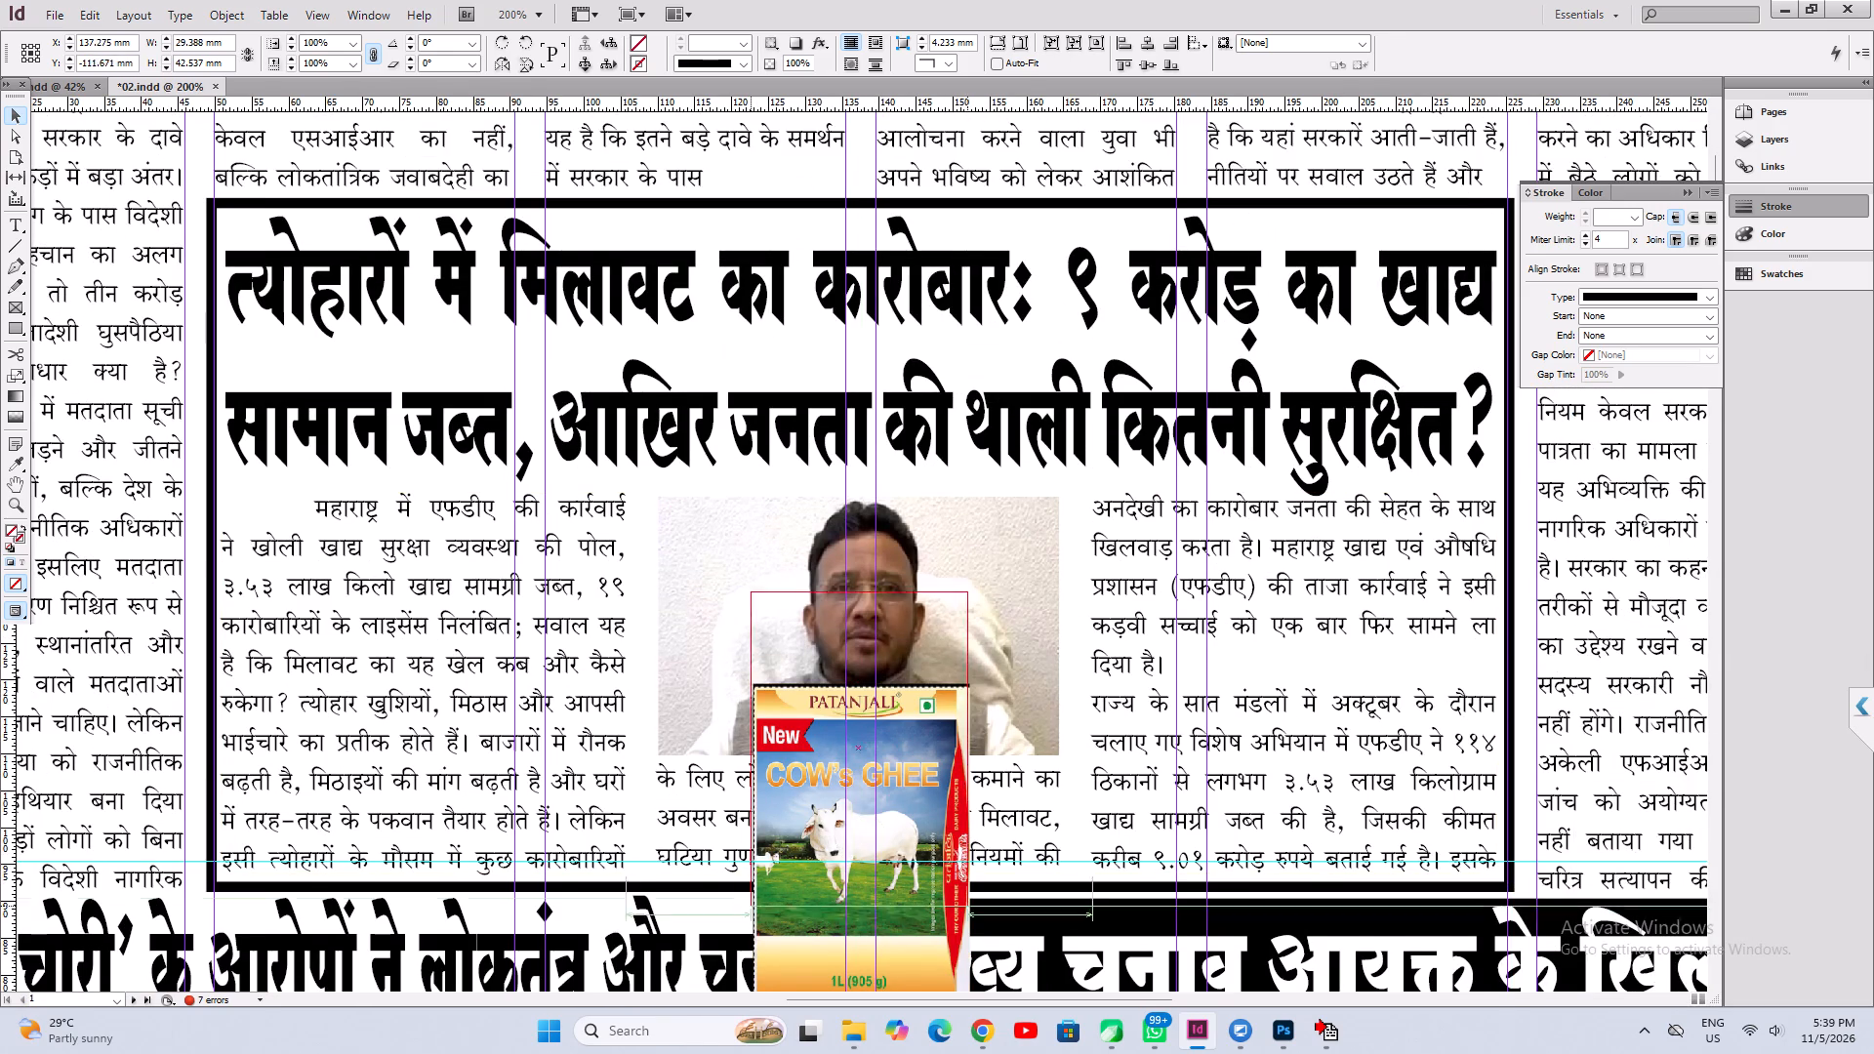
{"action": "left_click_drag", "start_coordinate": [931, 746], "coordinate": [848, 653]}
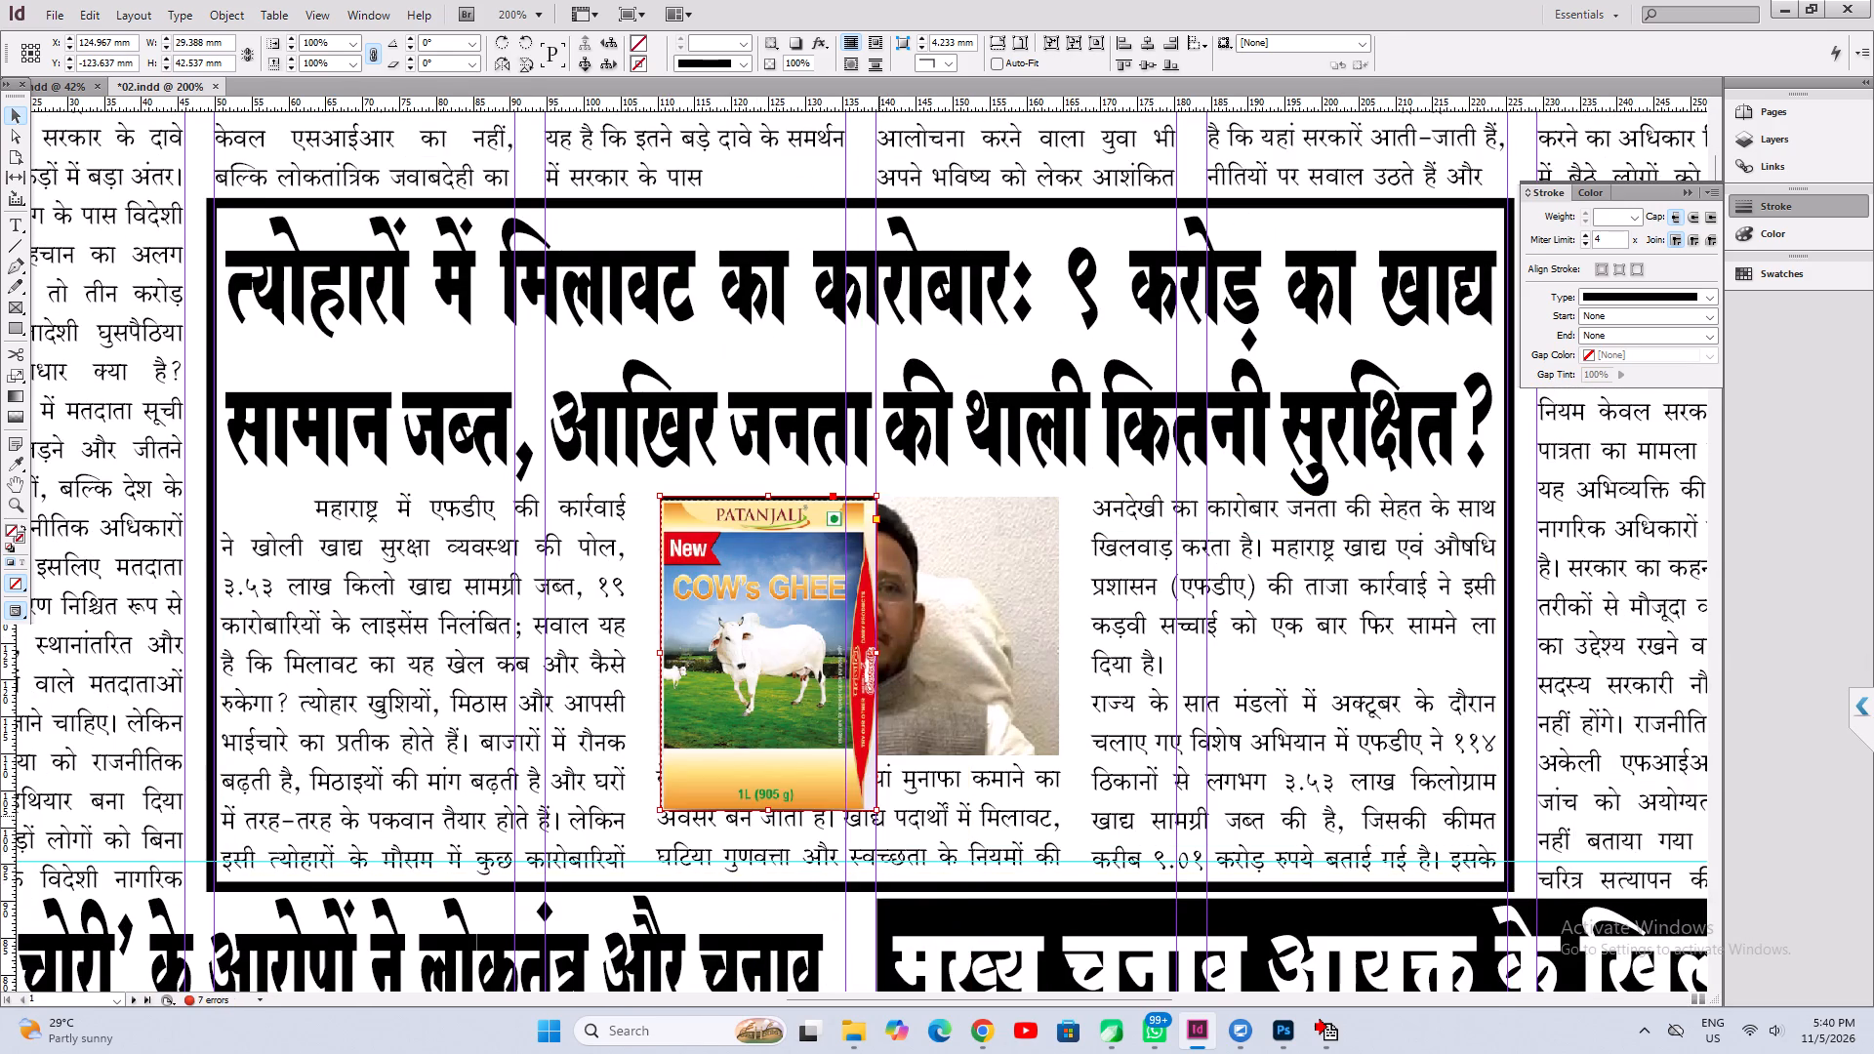
Enlarge the ghee pack image to about 30.6 mm wide and delete the old portrait photo lying behind it.
{"action": "left_click", "coordinate": [879, 811], "text": "ctrl+shift"}
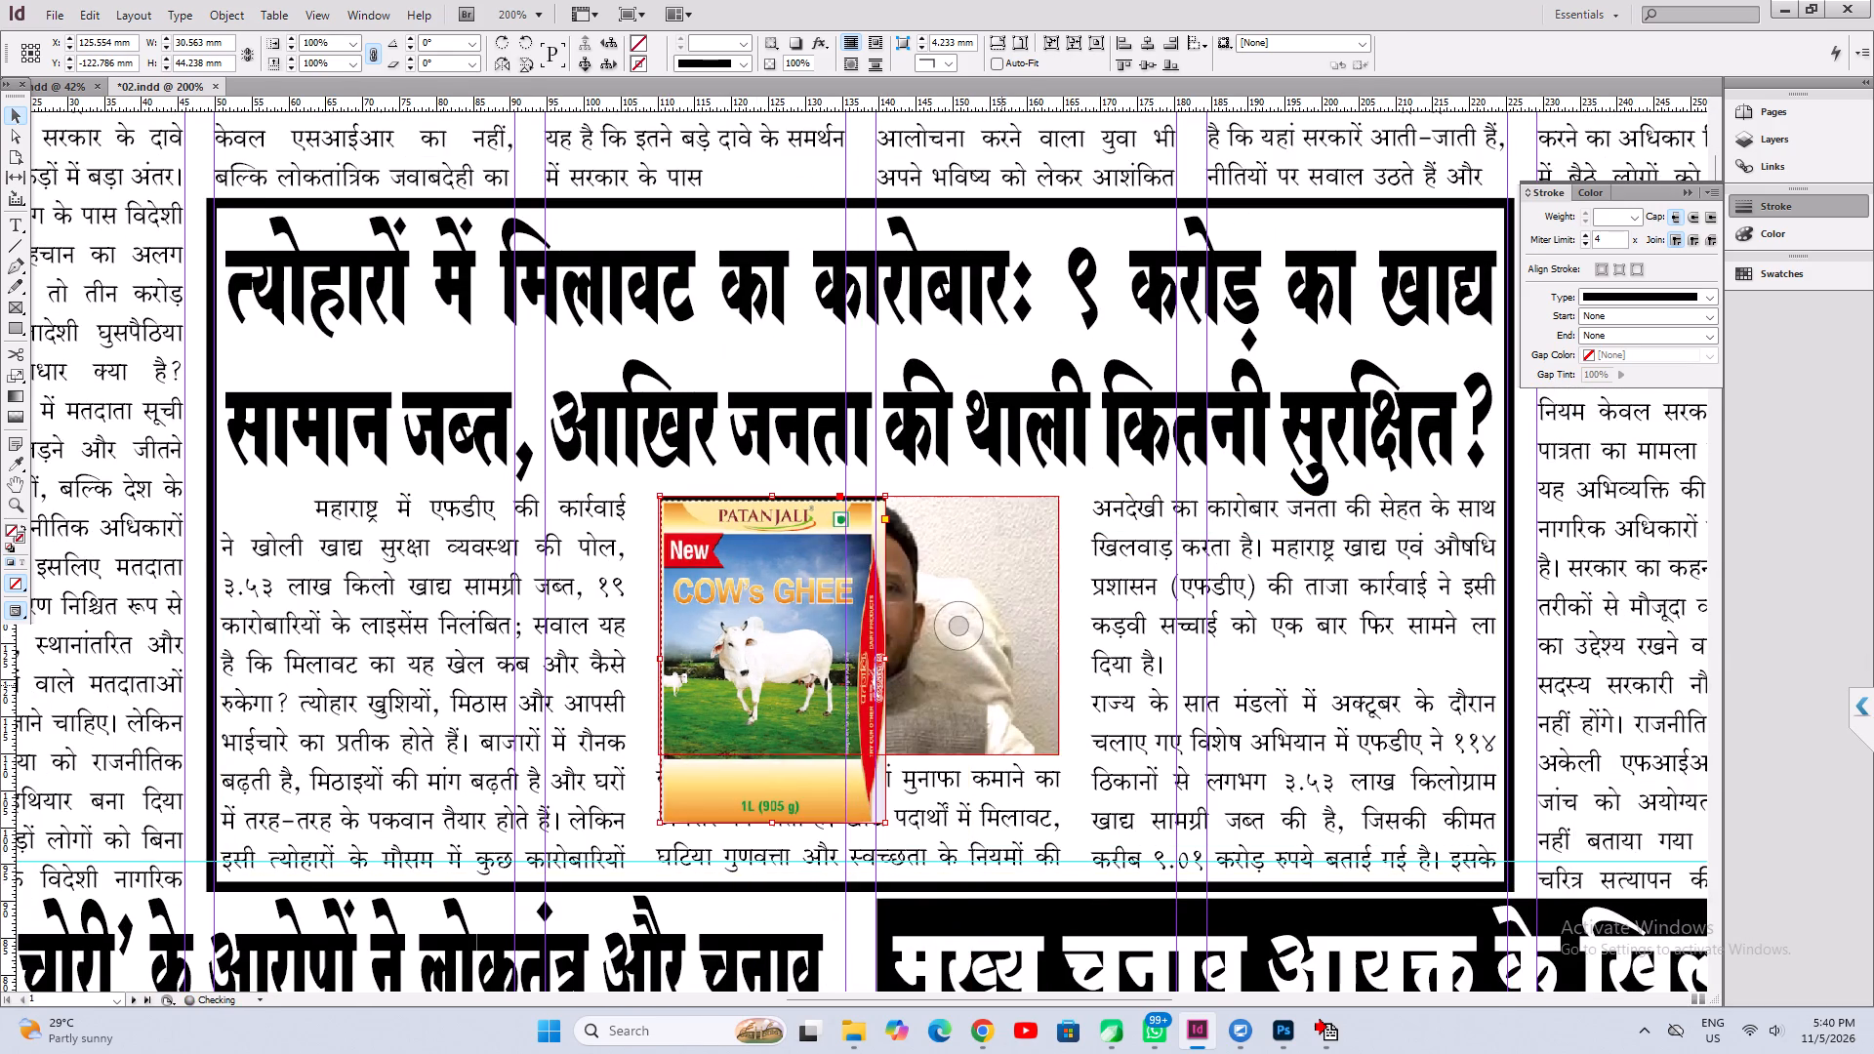
{"action": "left_click", "coordinate": [1002, 682], "text": "ctrl"}
{"action": "key", "text": "Delete"}
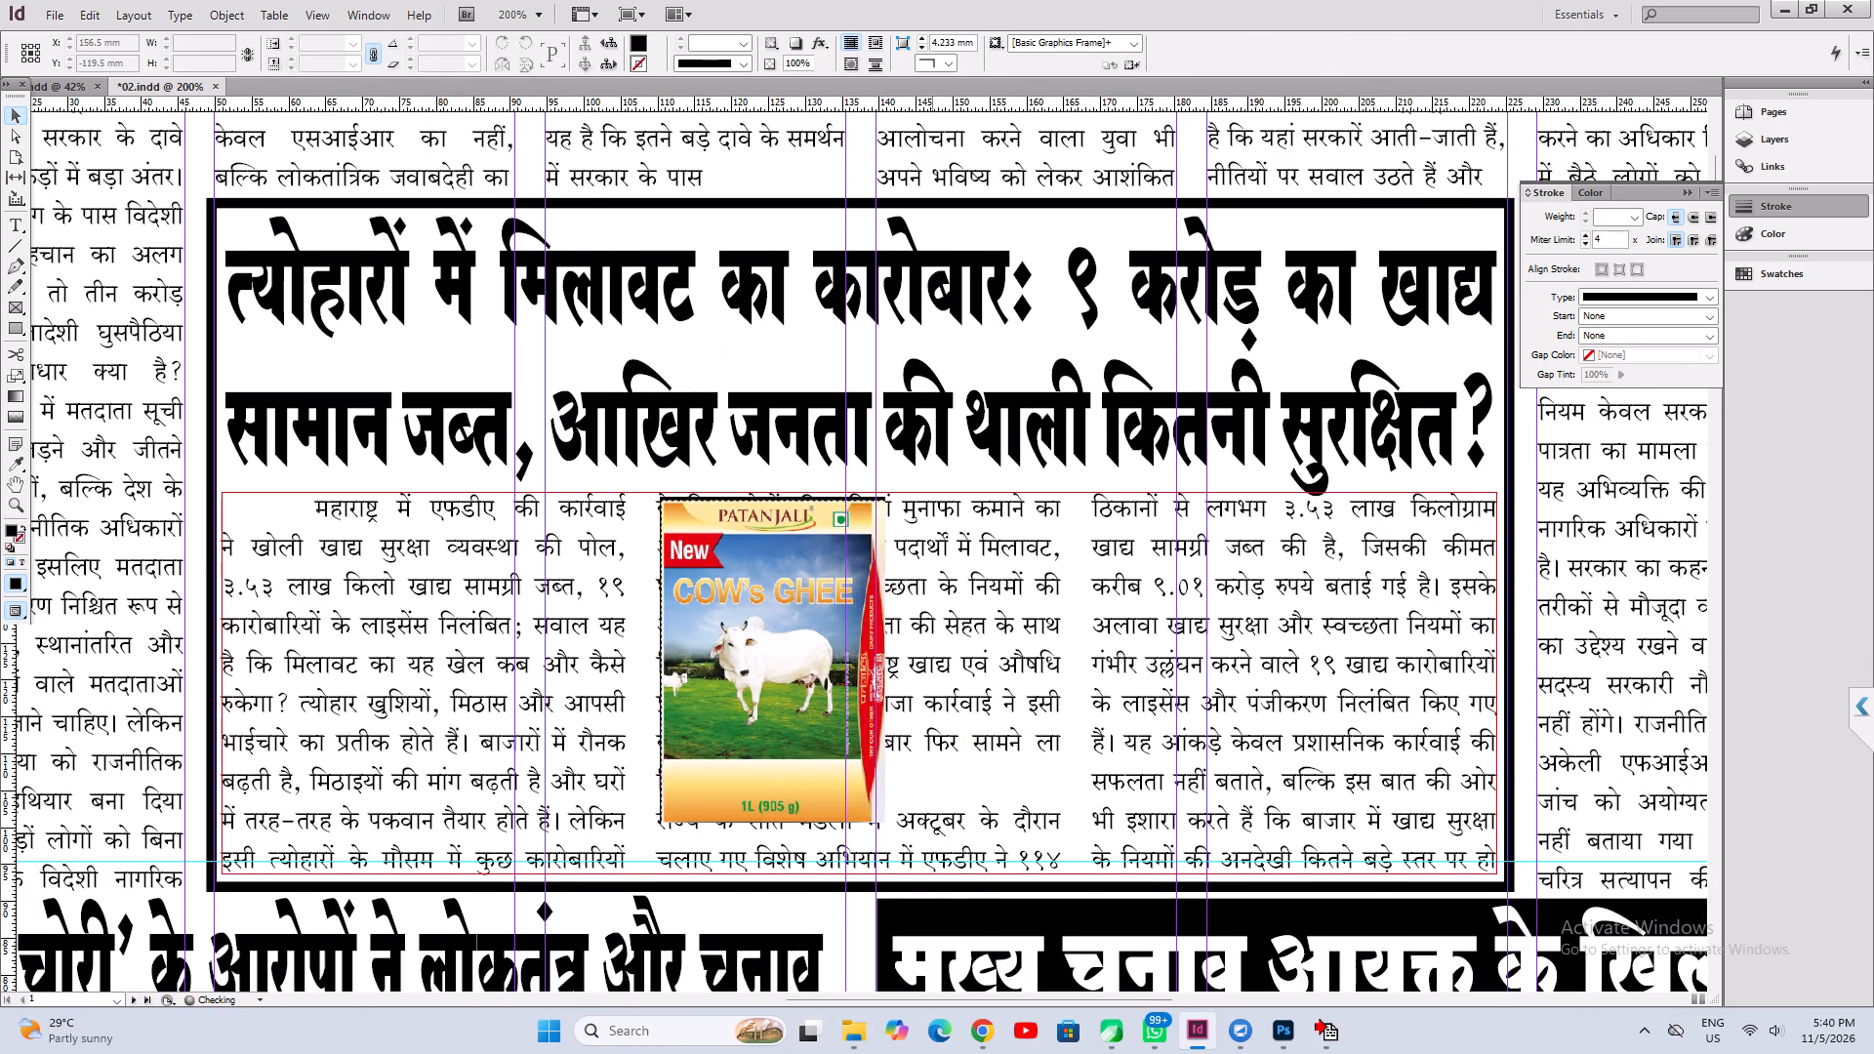
Set the body text frame of the 'त्योहारों में मिलावट' article to 5 columns.
{"action": "left_click", "coordinate": [1025, 700], "text": "ctrl"}
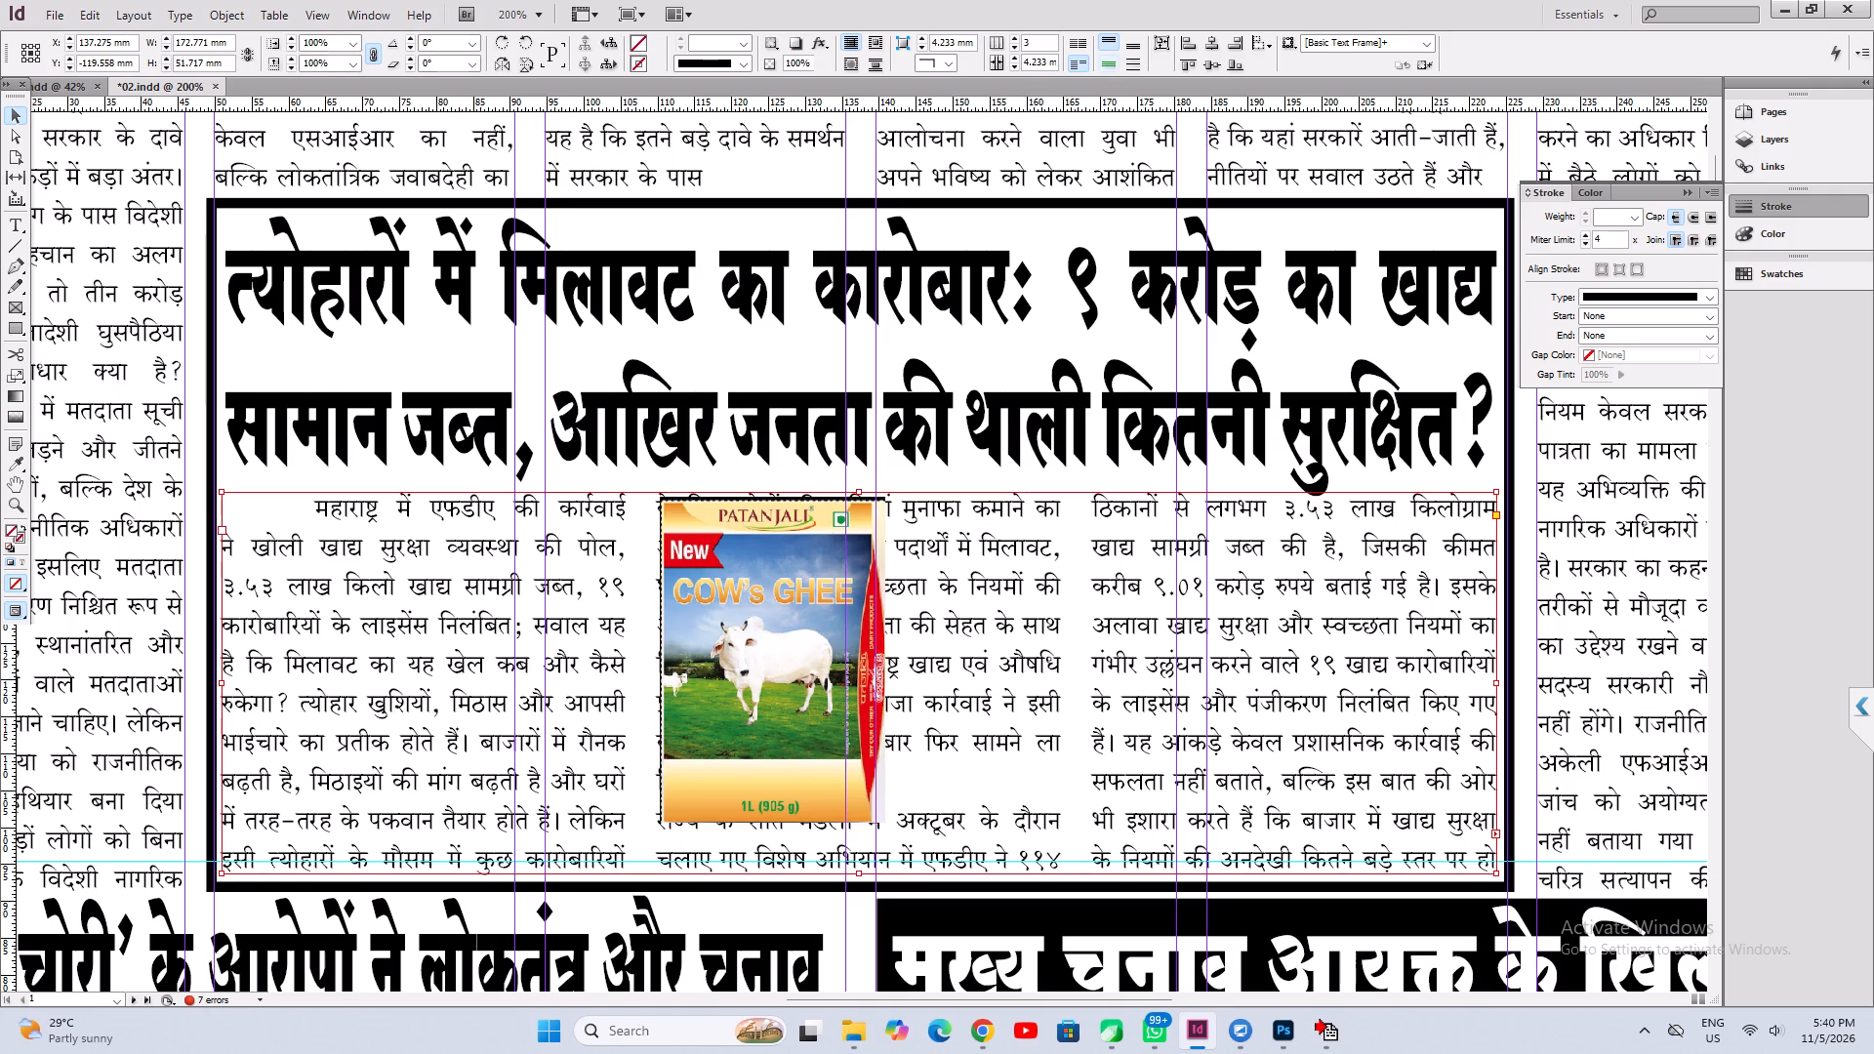
{"action": "left_click", "coordinate": [1013, 37]}
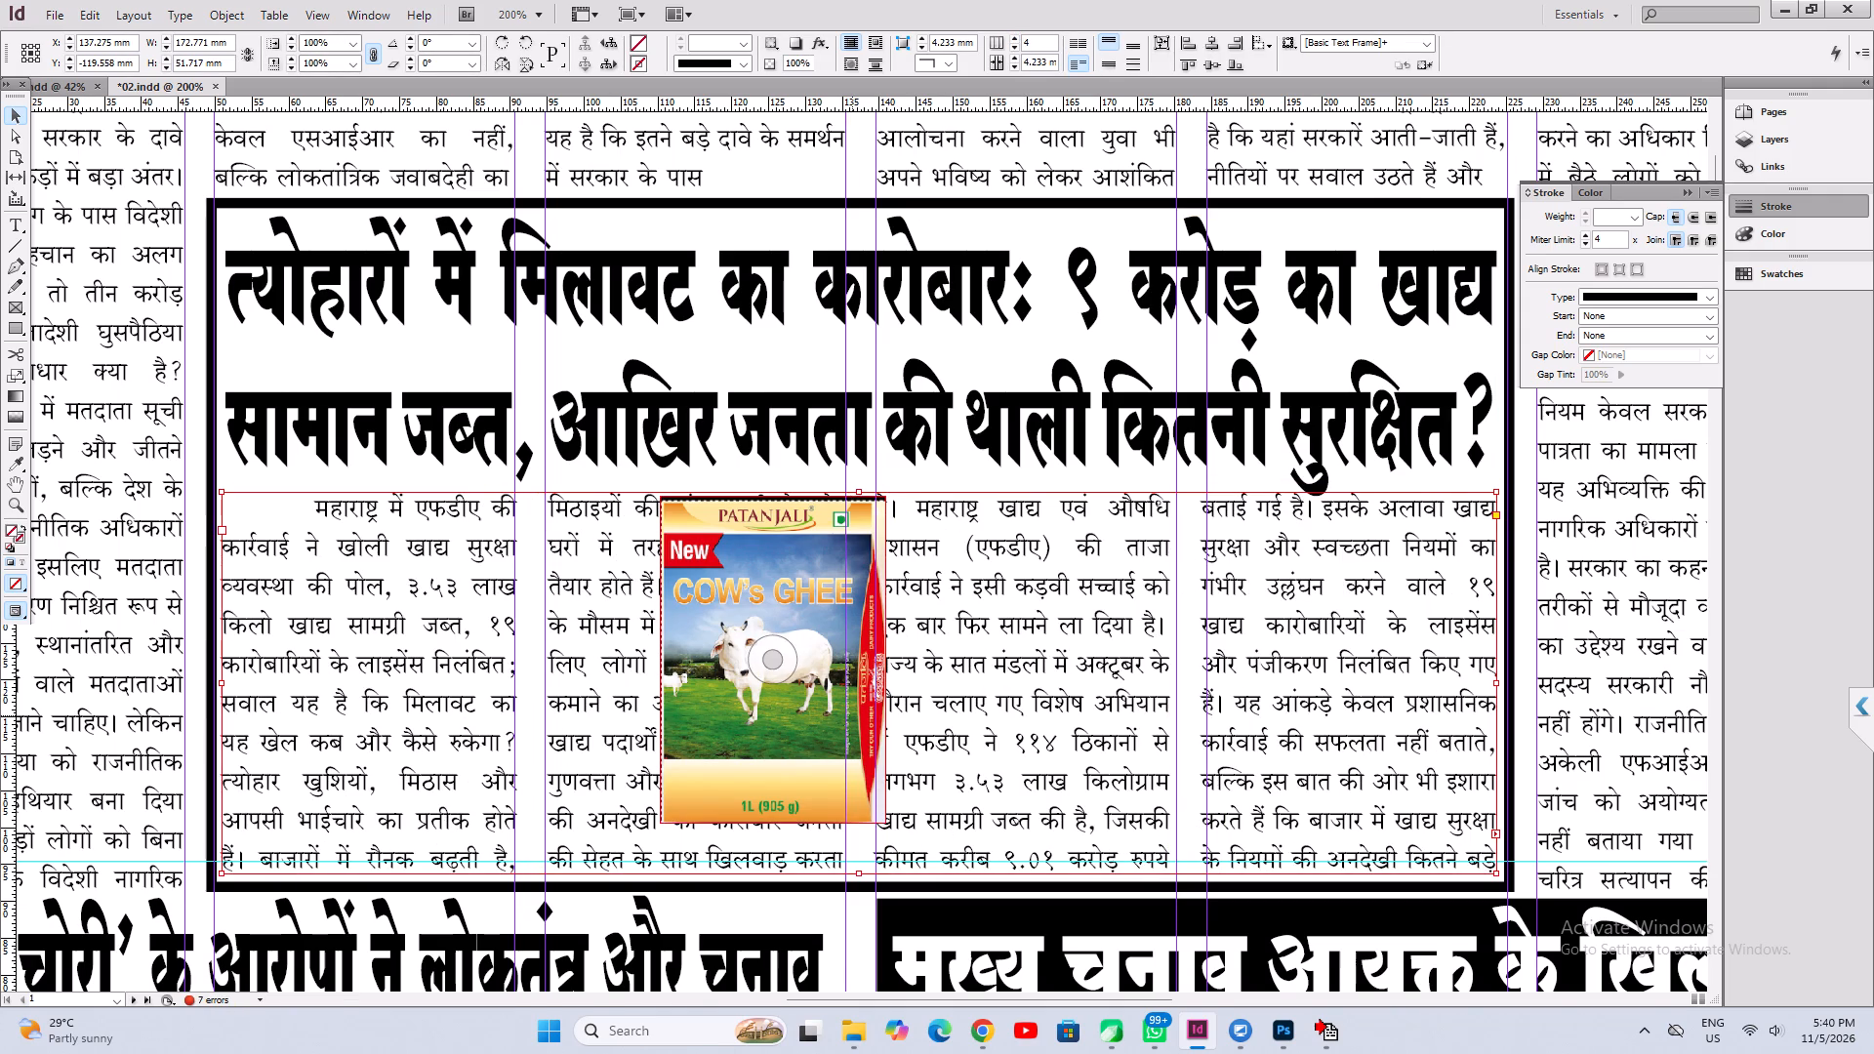
{"action": "left_click", "coordinate": [1015, 40]}
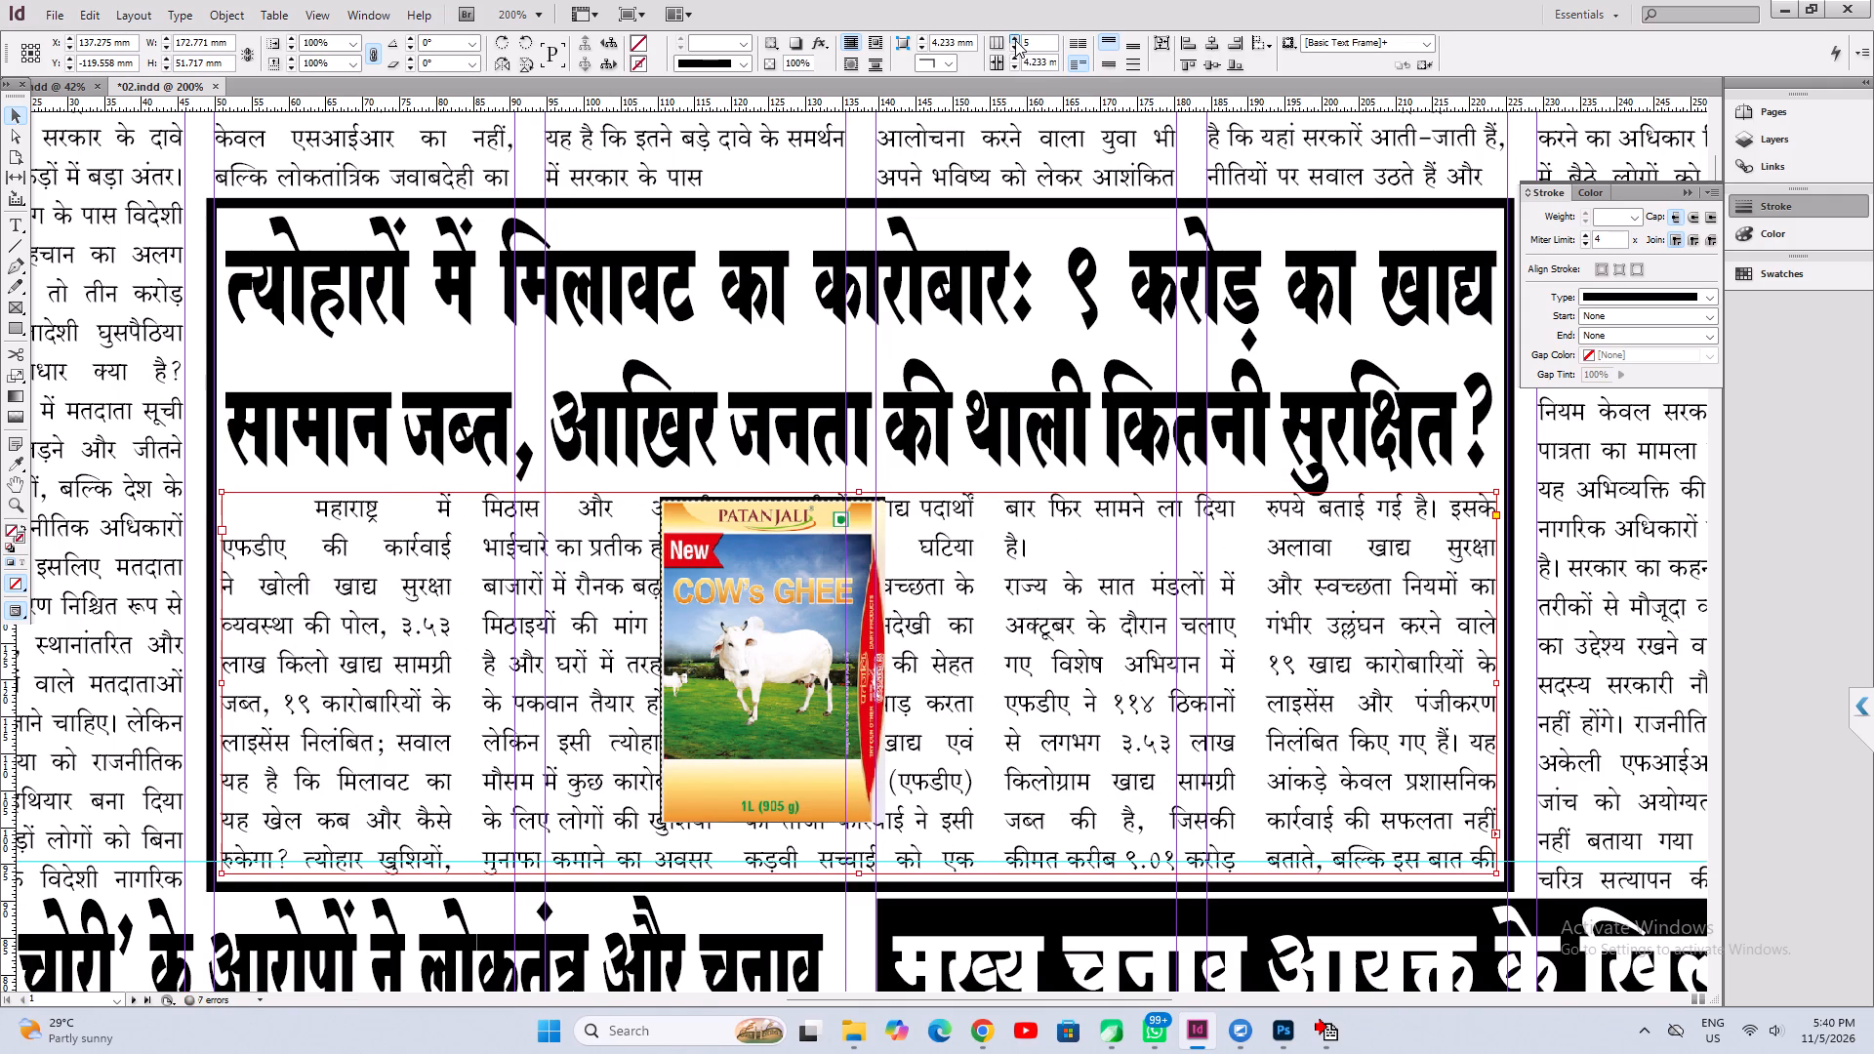
Move the ghee pack image into the middle column and enlarge it to the column width, about 31.2 mm.
{"action": "left_click", "coordinate": [822, 718], "text": "ctrl"}
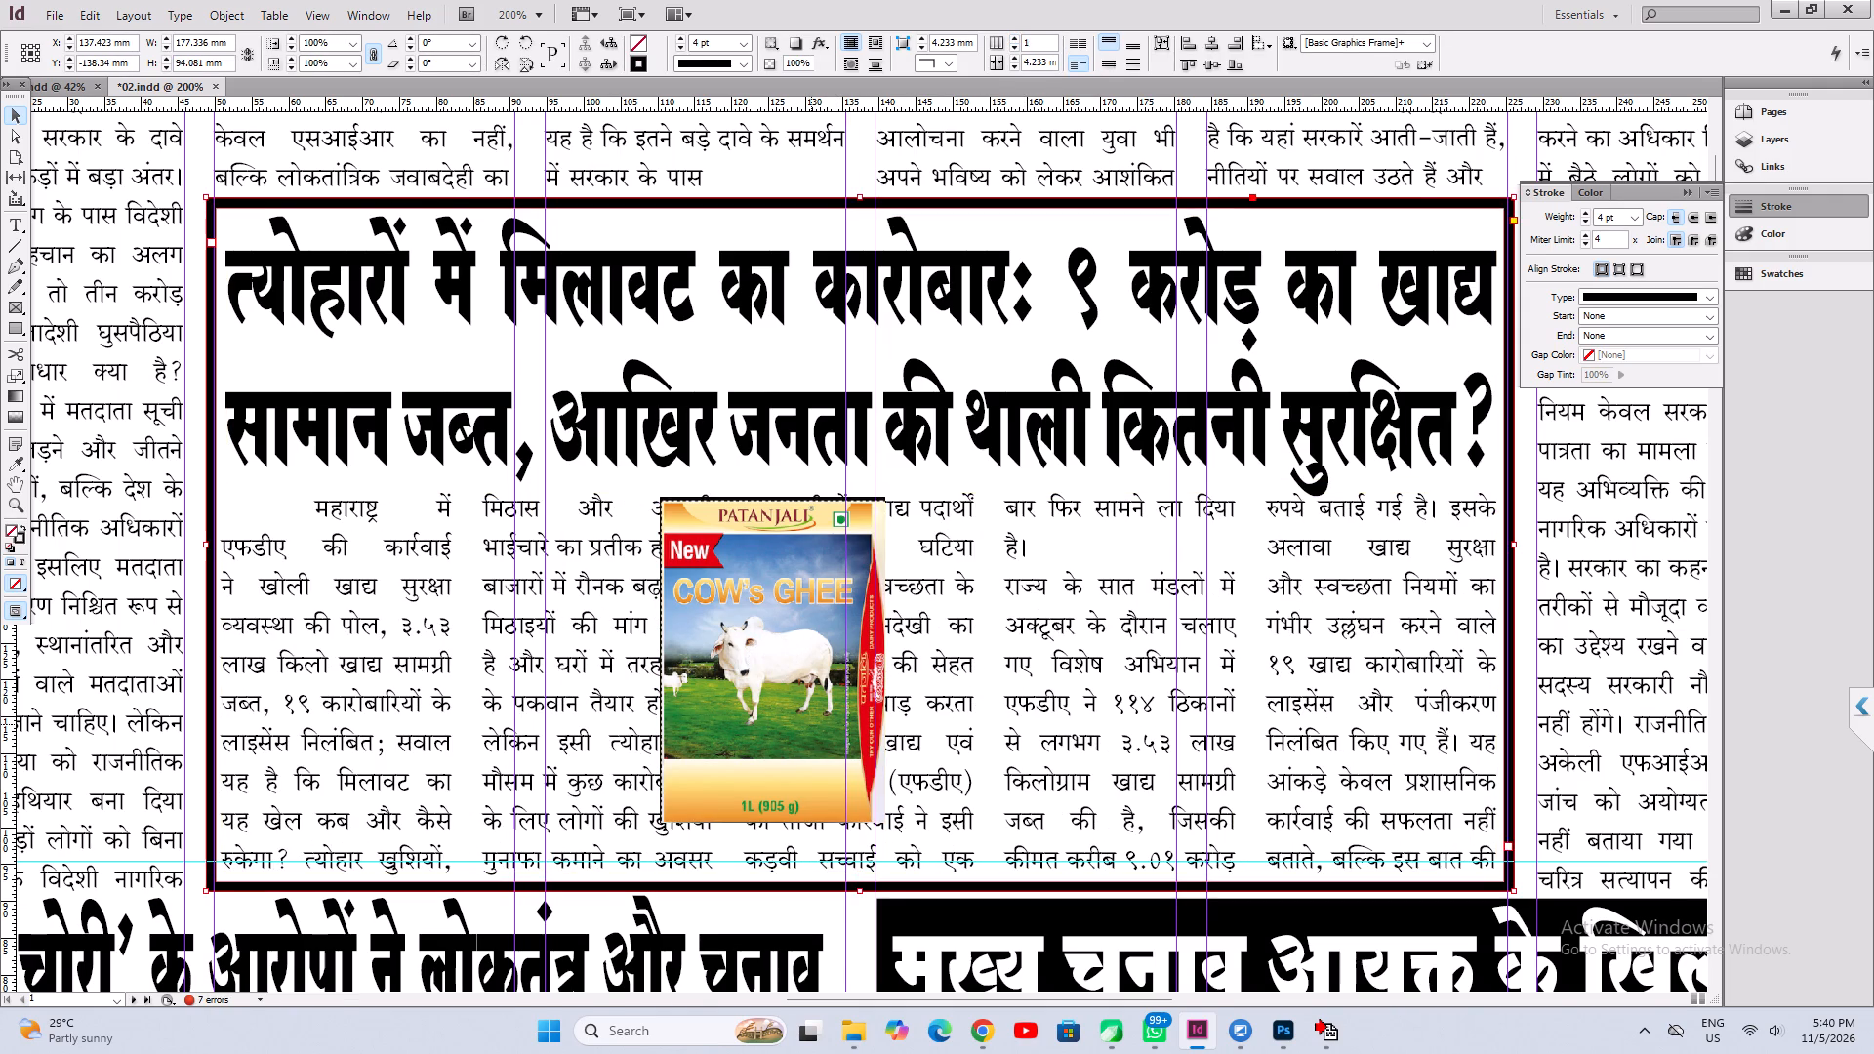
{"action": "left_click_drag", "start_coordinate": [813, 724], "coordinate": [902, 729]}
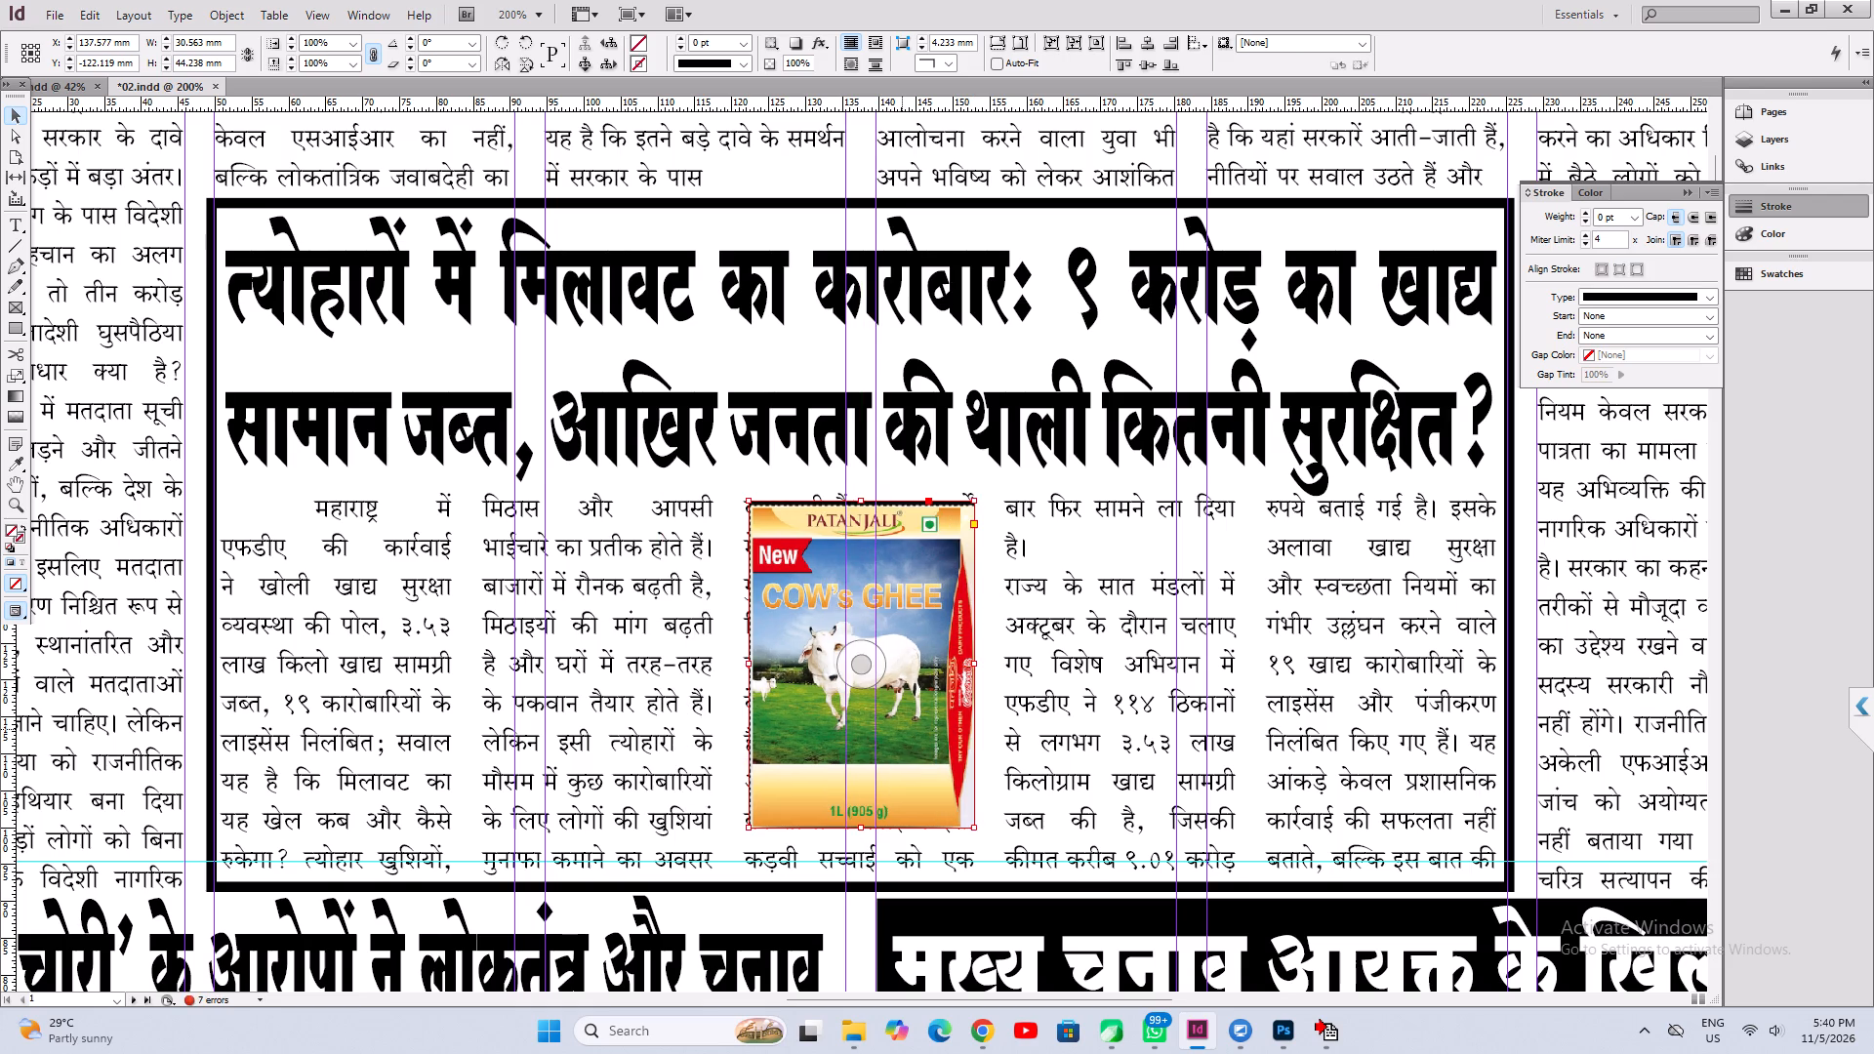
{"action": "key", "text": "ctrl+2"}
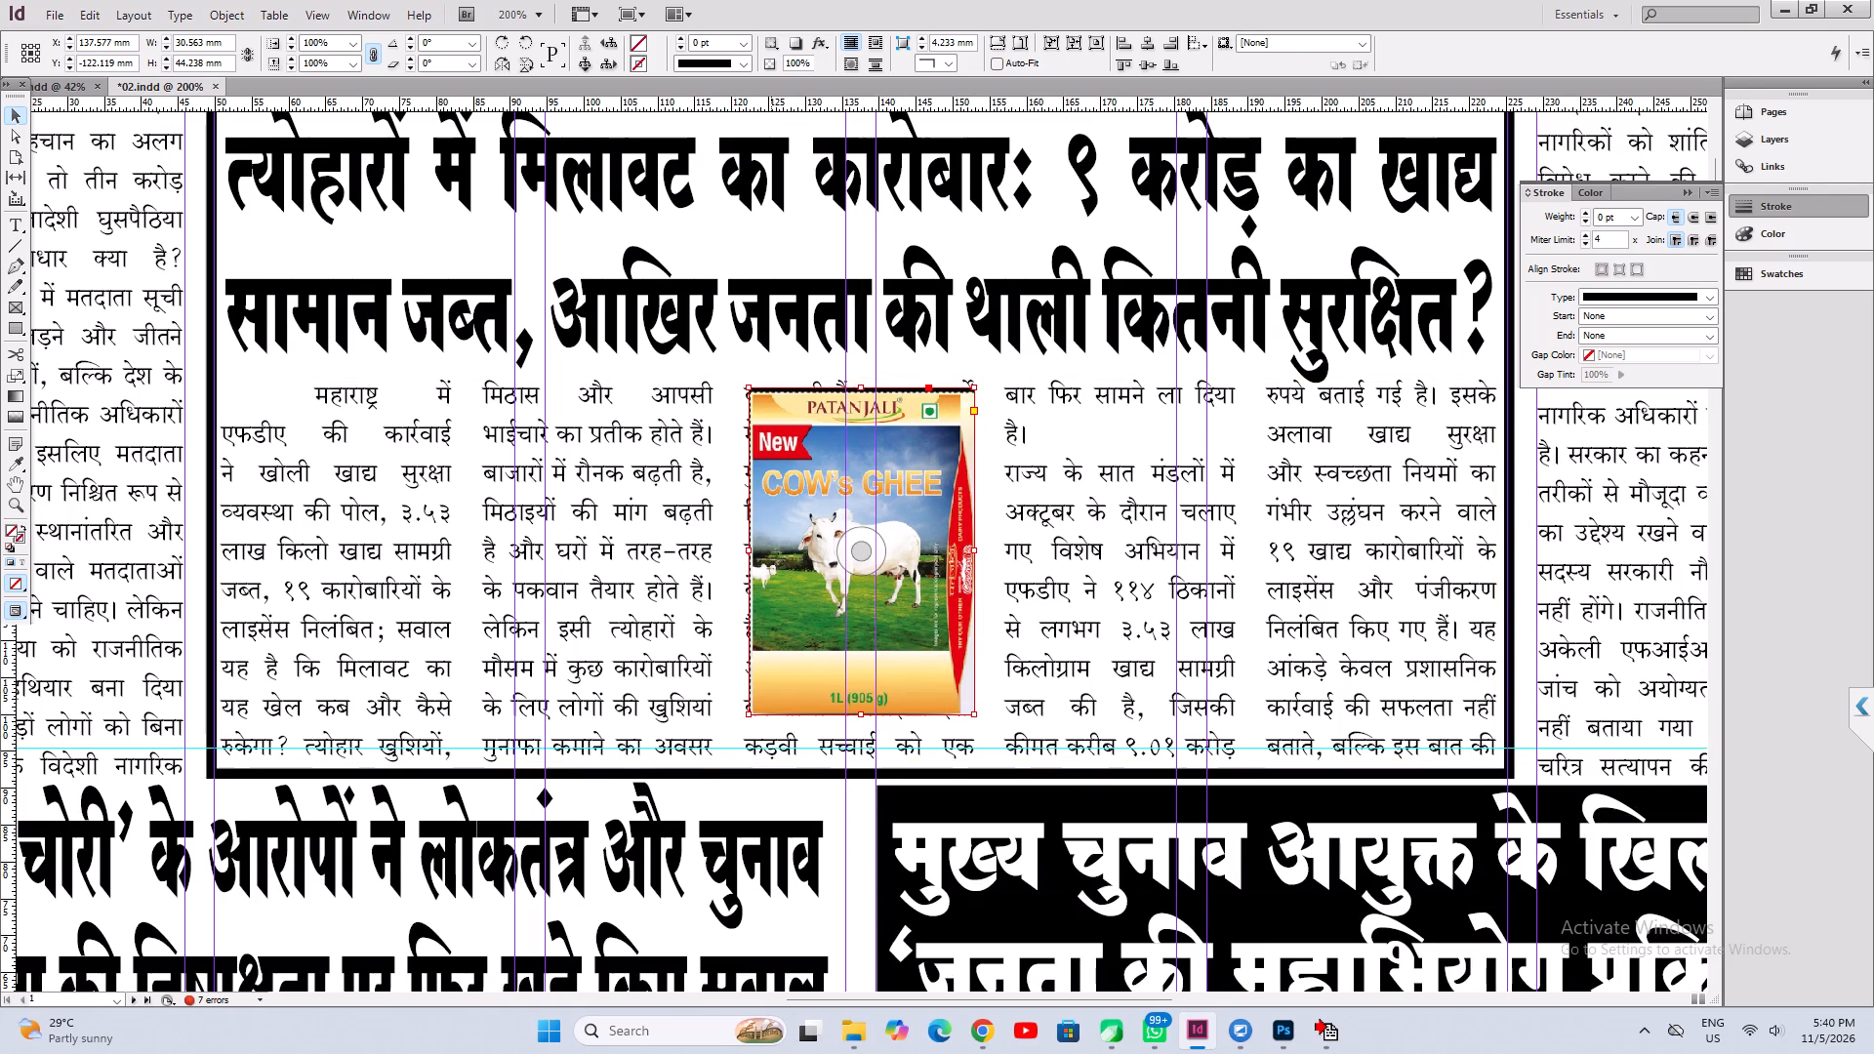
{"action": "left_click_drag", "start_coordinate": [749, 552], "coordinate": [743, 568], "text": "ctrl+shift"}
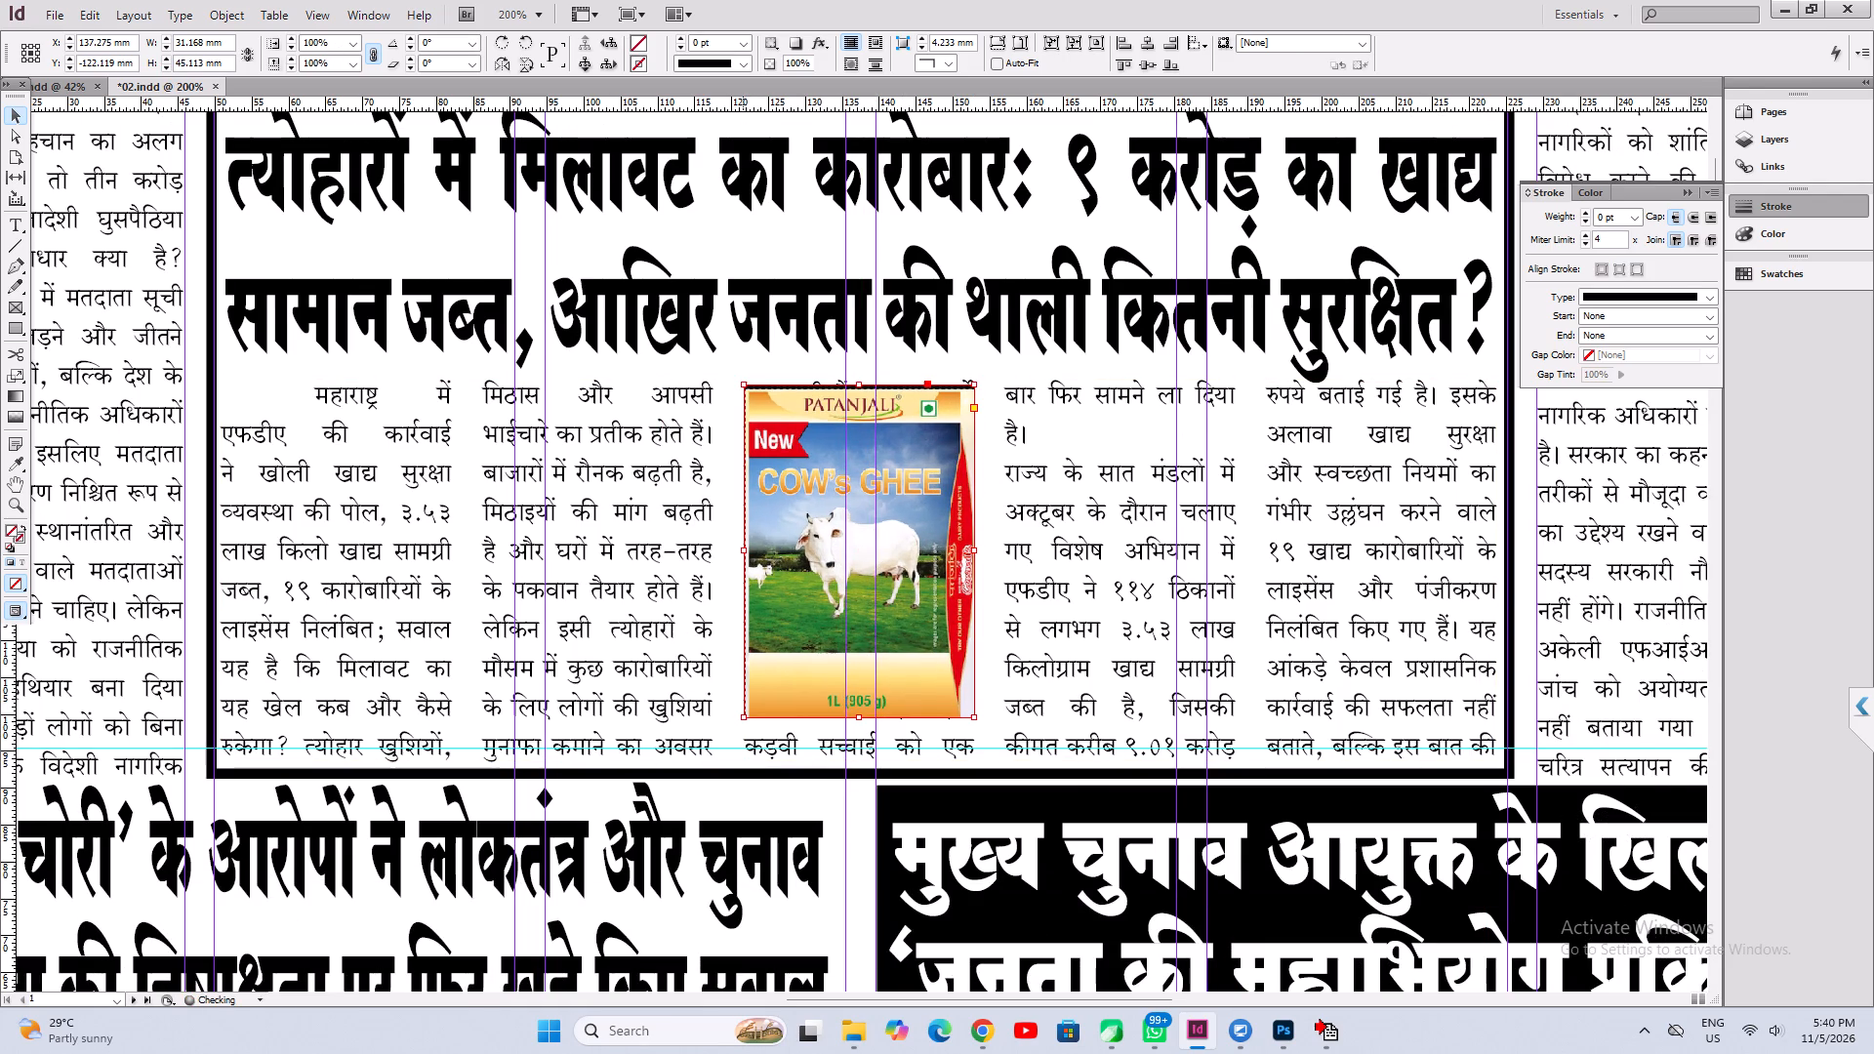
Wrap the article text around the ghee pack image's bounding box with a 2 mm bottom offset.
{"action": "key", "text": "ctrl+alt+w"}
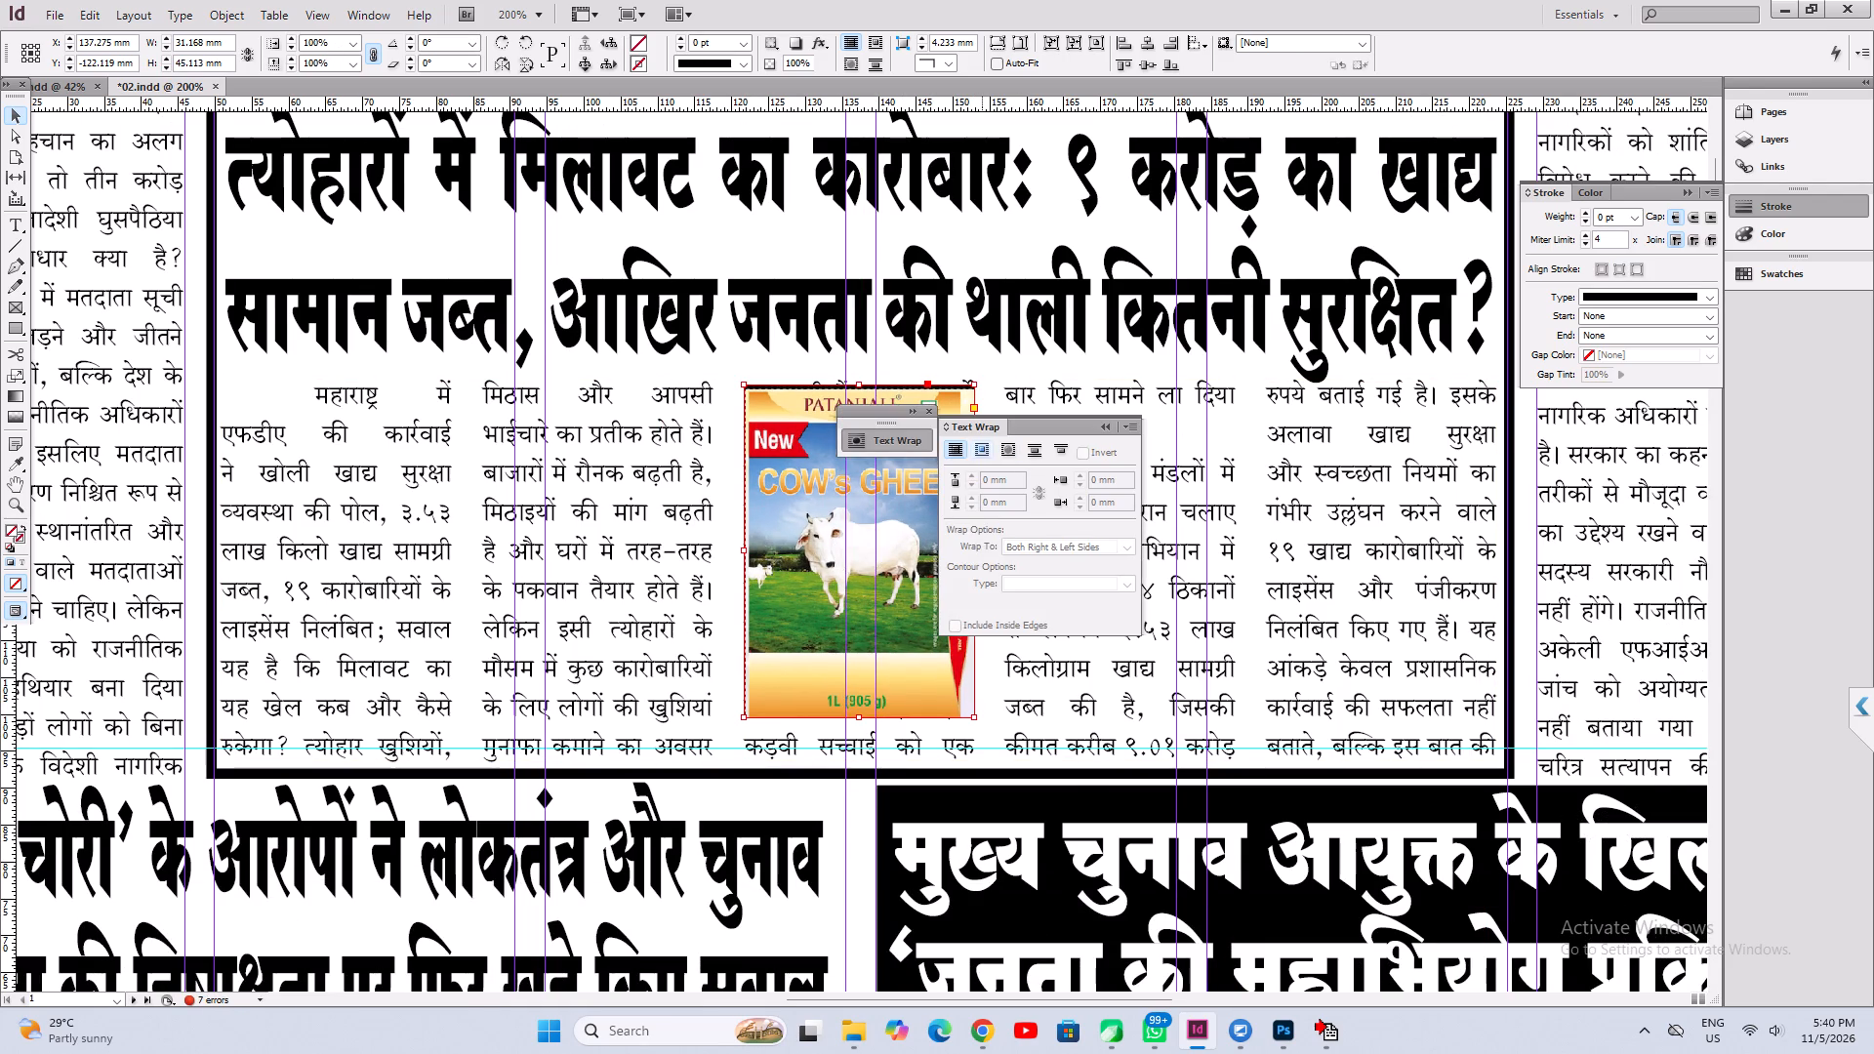
{"action": "left_click", "coordinate": [982, 446]}
{"action": "left_click", "coordinate": [934, 410]}
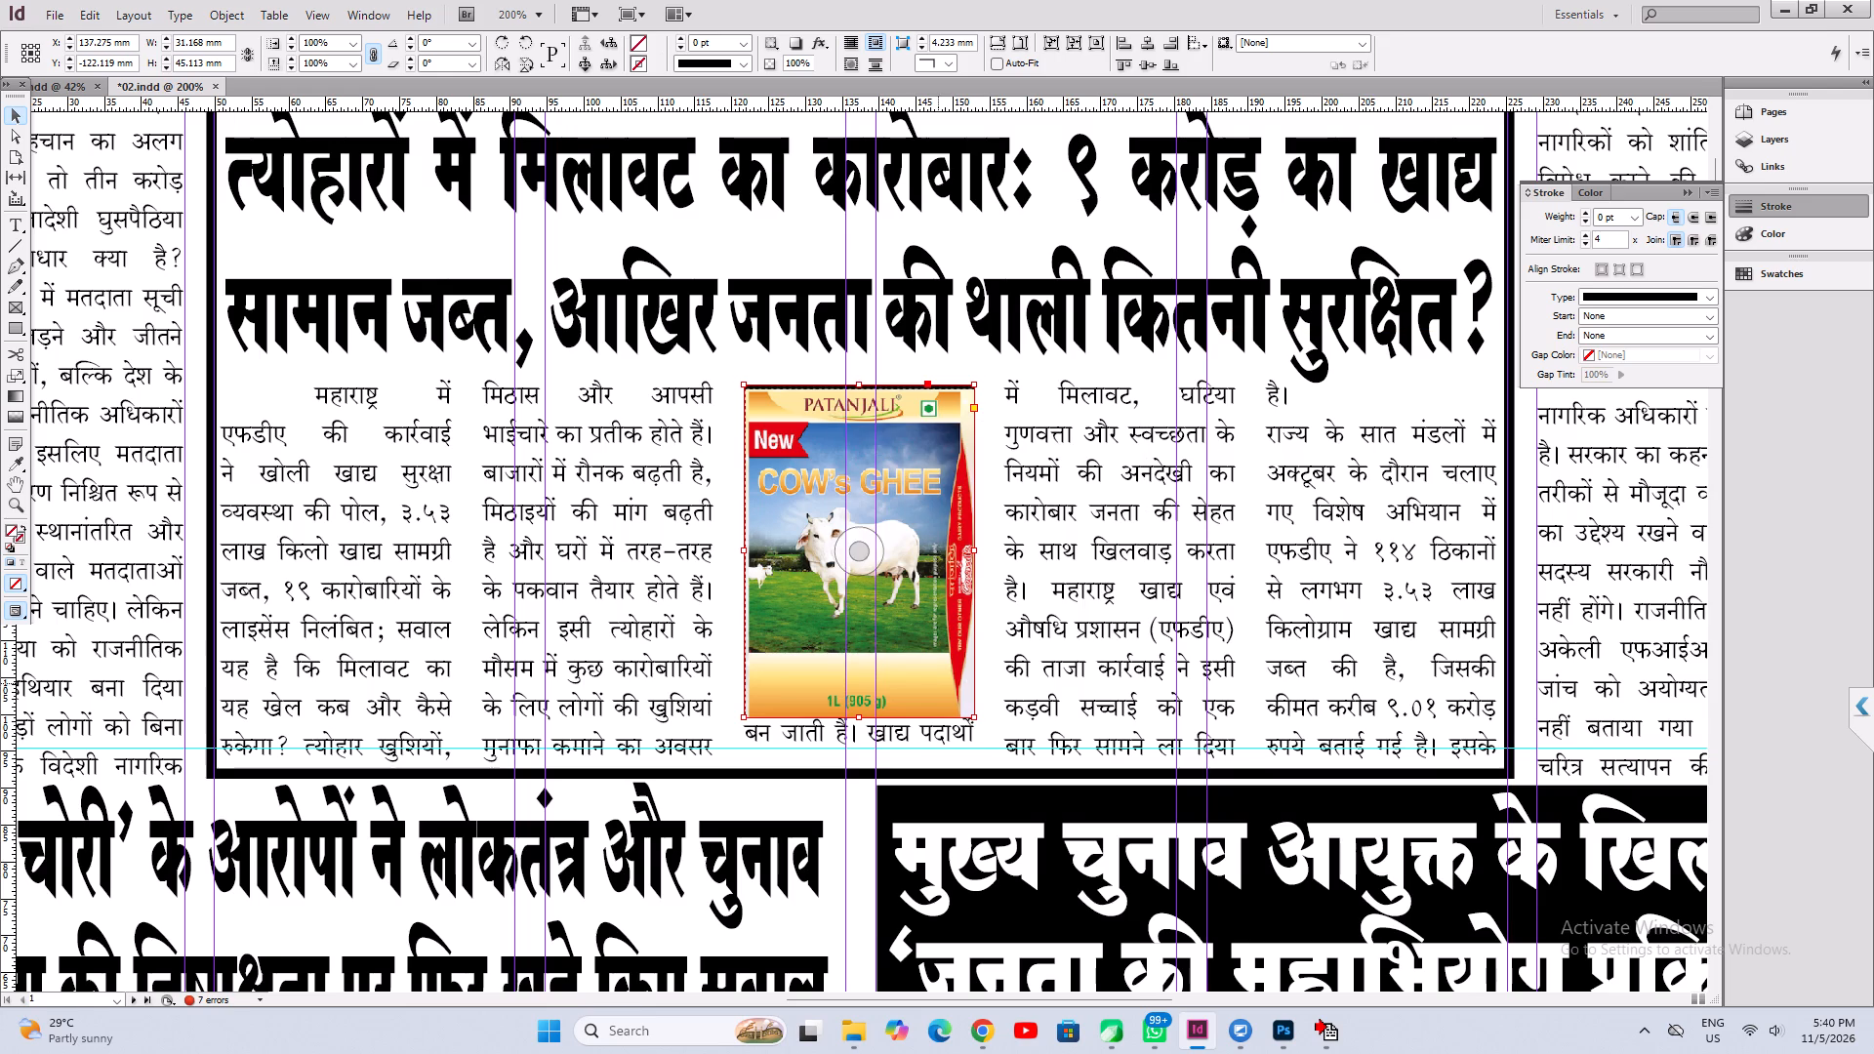
{"action": "key", "text": "ctrl+alt+w"}
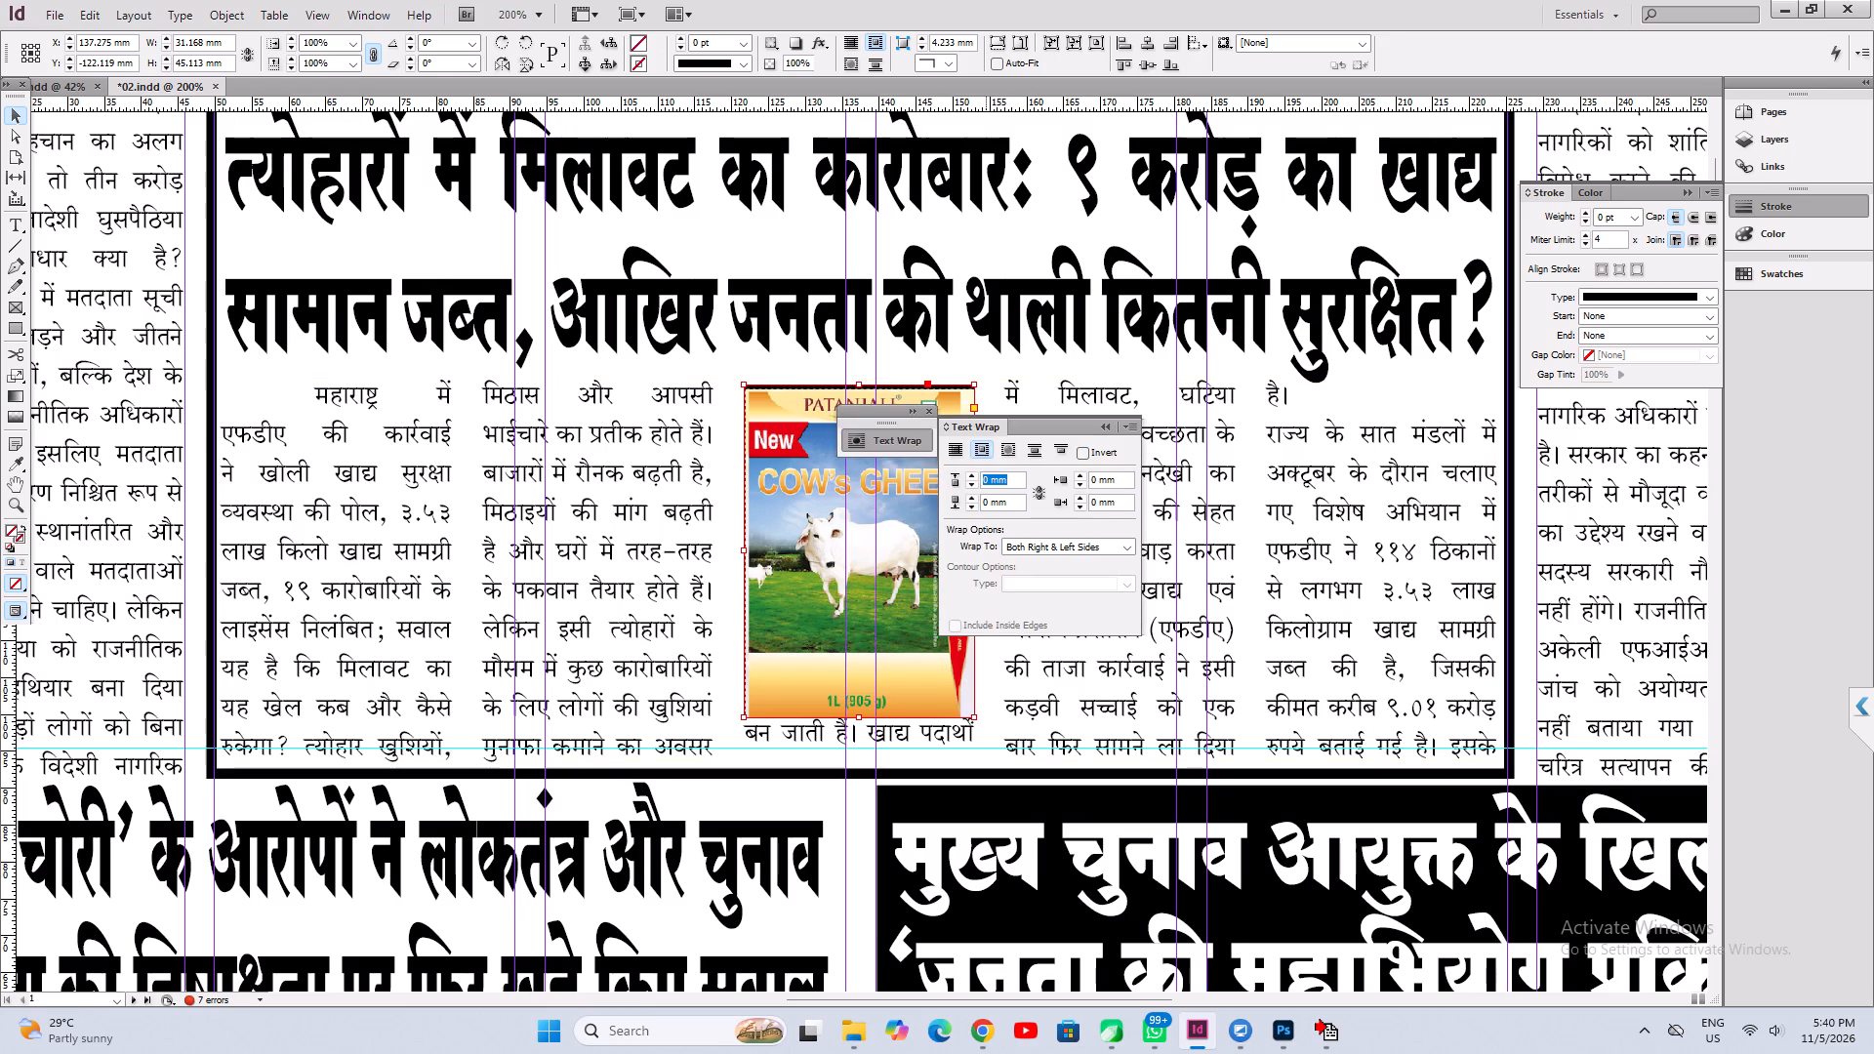
{"action": "left_click", "coordinate": [970, 502]}
{"action": "left_click", "coordinate": [970, 502]}
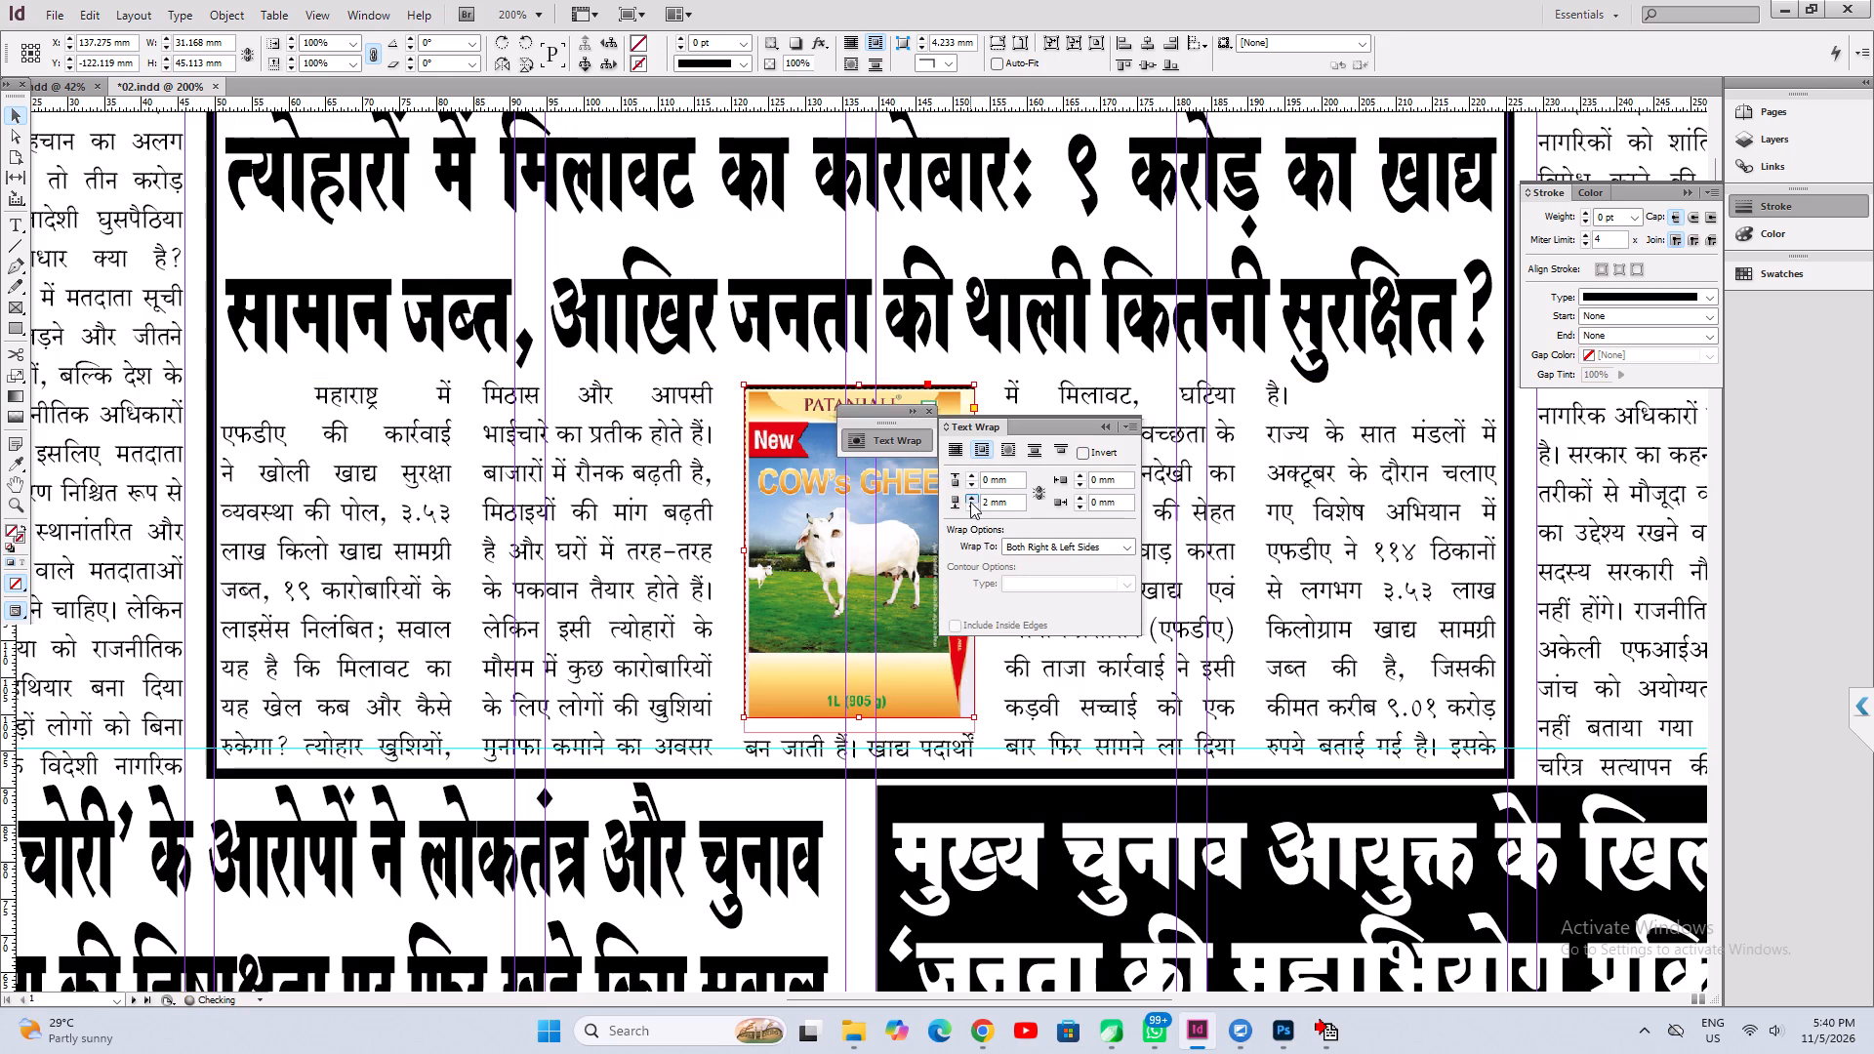
{"action": "left_click", "coordinate": [969, 506]}
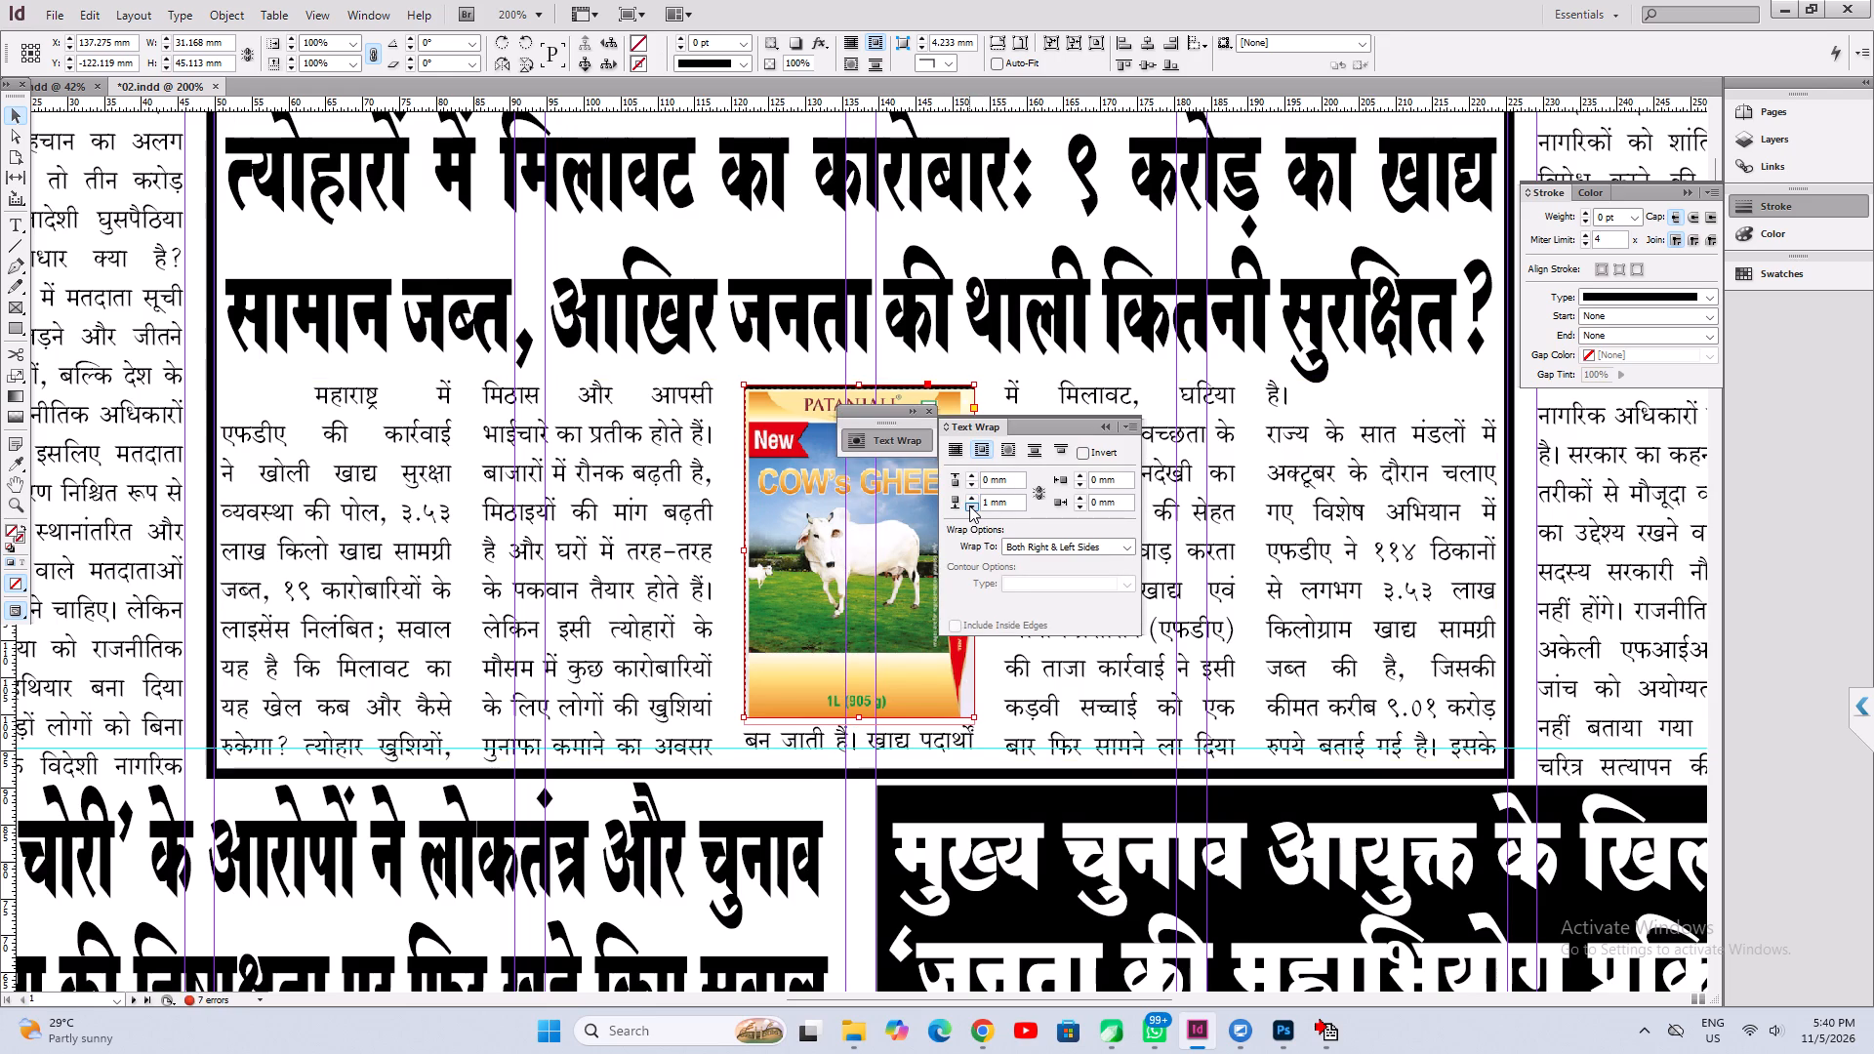
{"action": "left_click", "coordinate": [970, 498]}
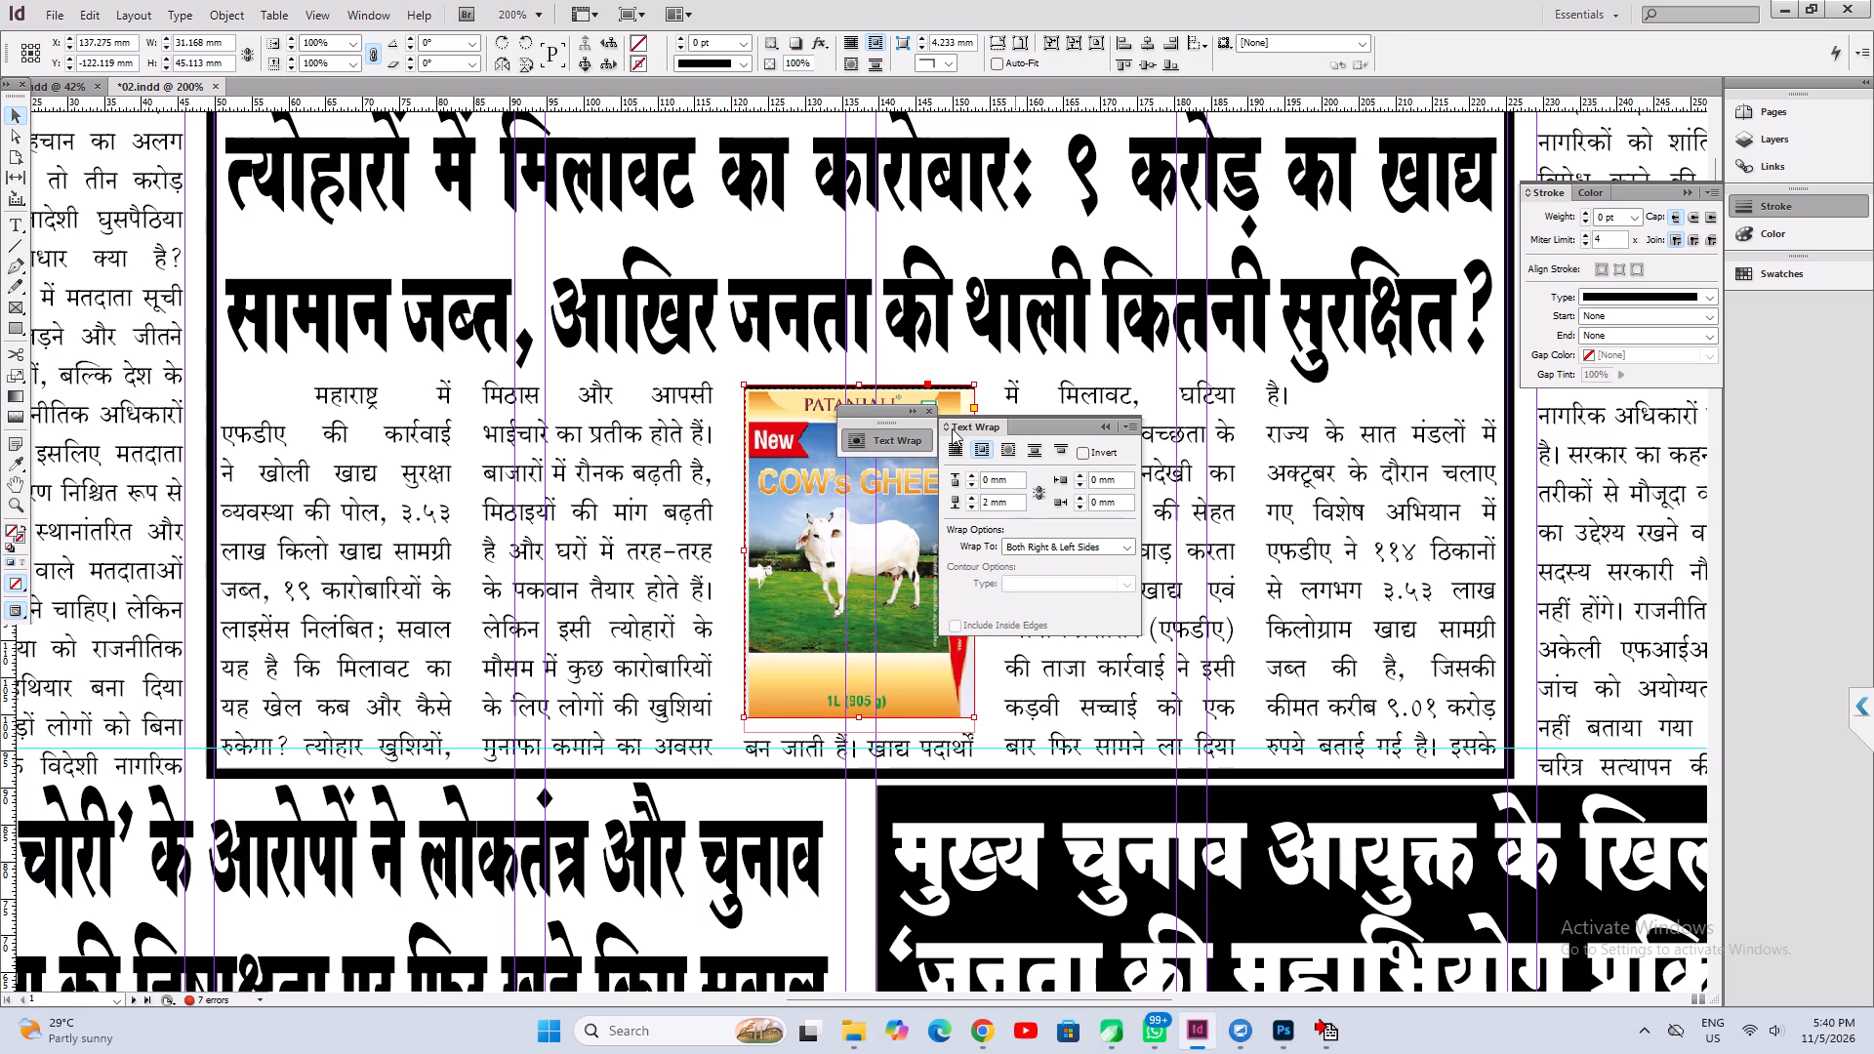
{"action": "left_click", "coordinate": [924, 410]}
Save the document and check the whole front page layout.
{"action": "left_click", "coordinate": [1184, 653]}
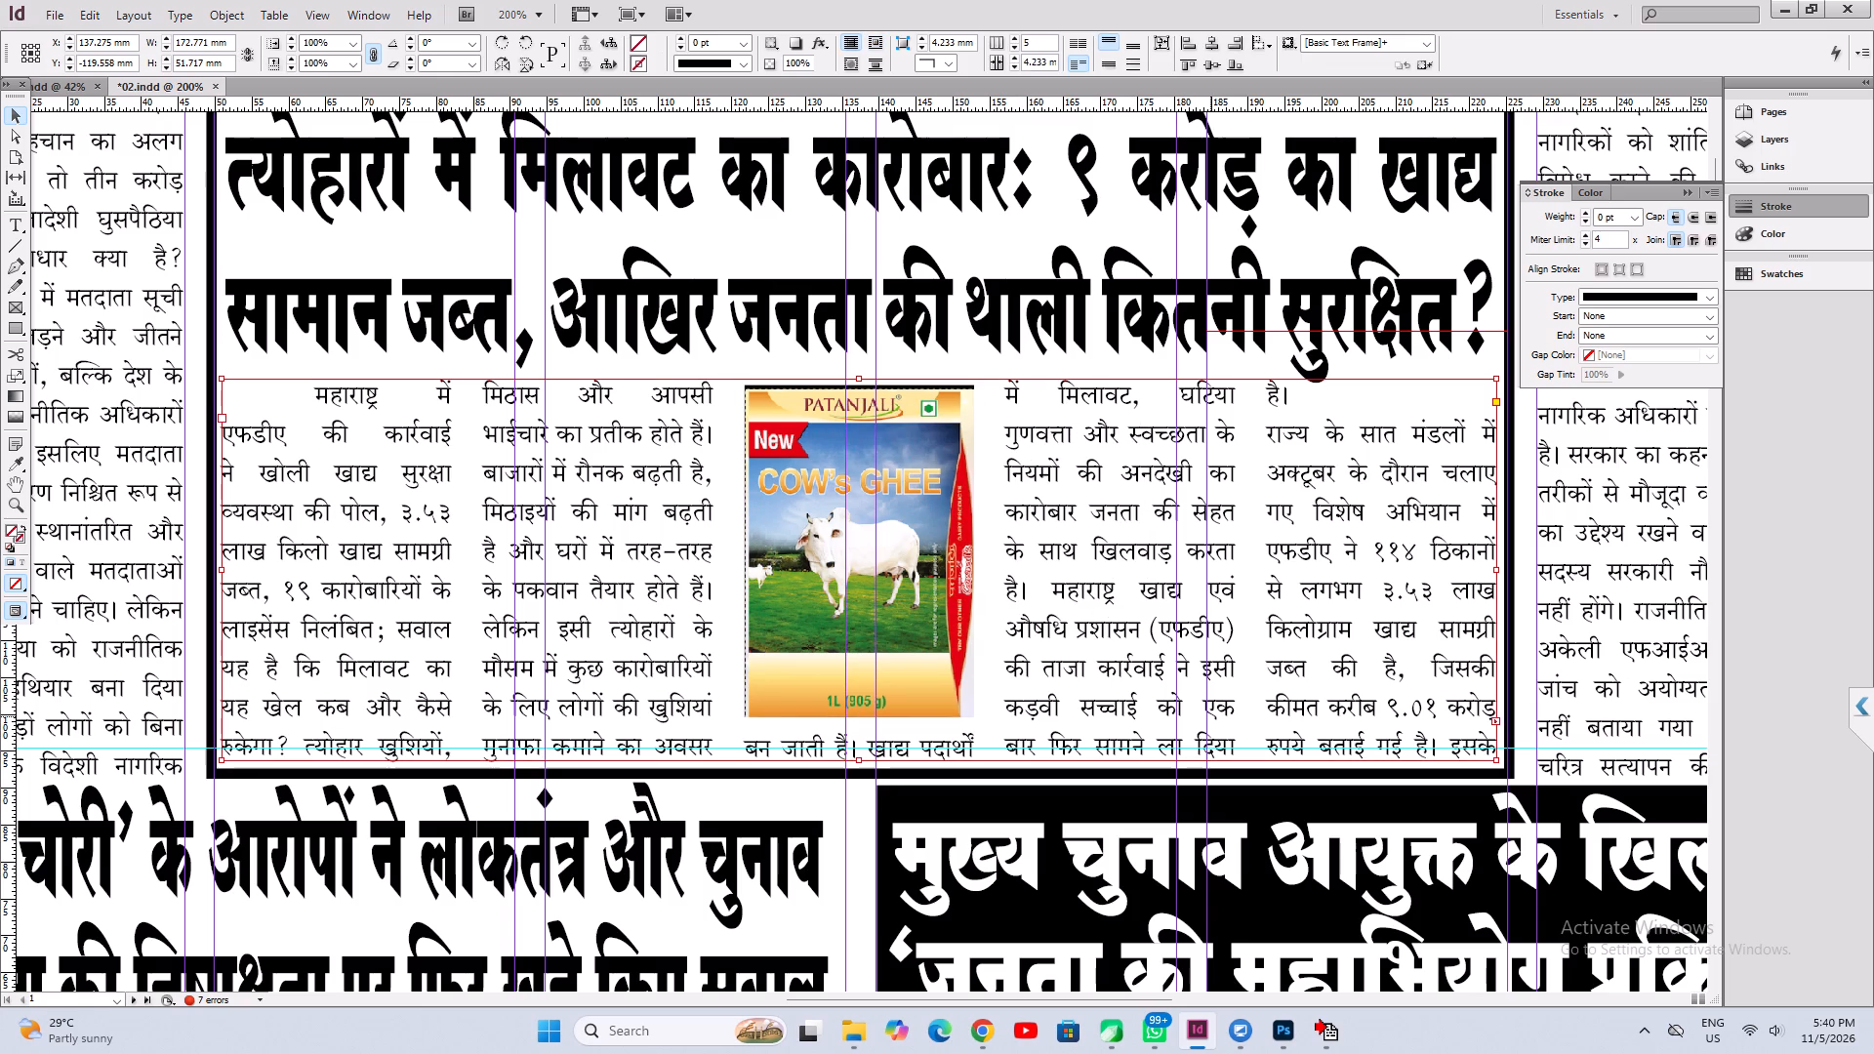
{"action": "key", "text": "ctrl+a"}
{"action": "key", "text": "ctrl+s"}
{"action": "key", "text": "ctrl+s"}
{"action": "key", "text": "ctrl+0"}
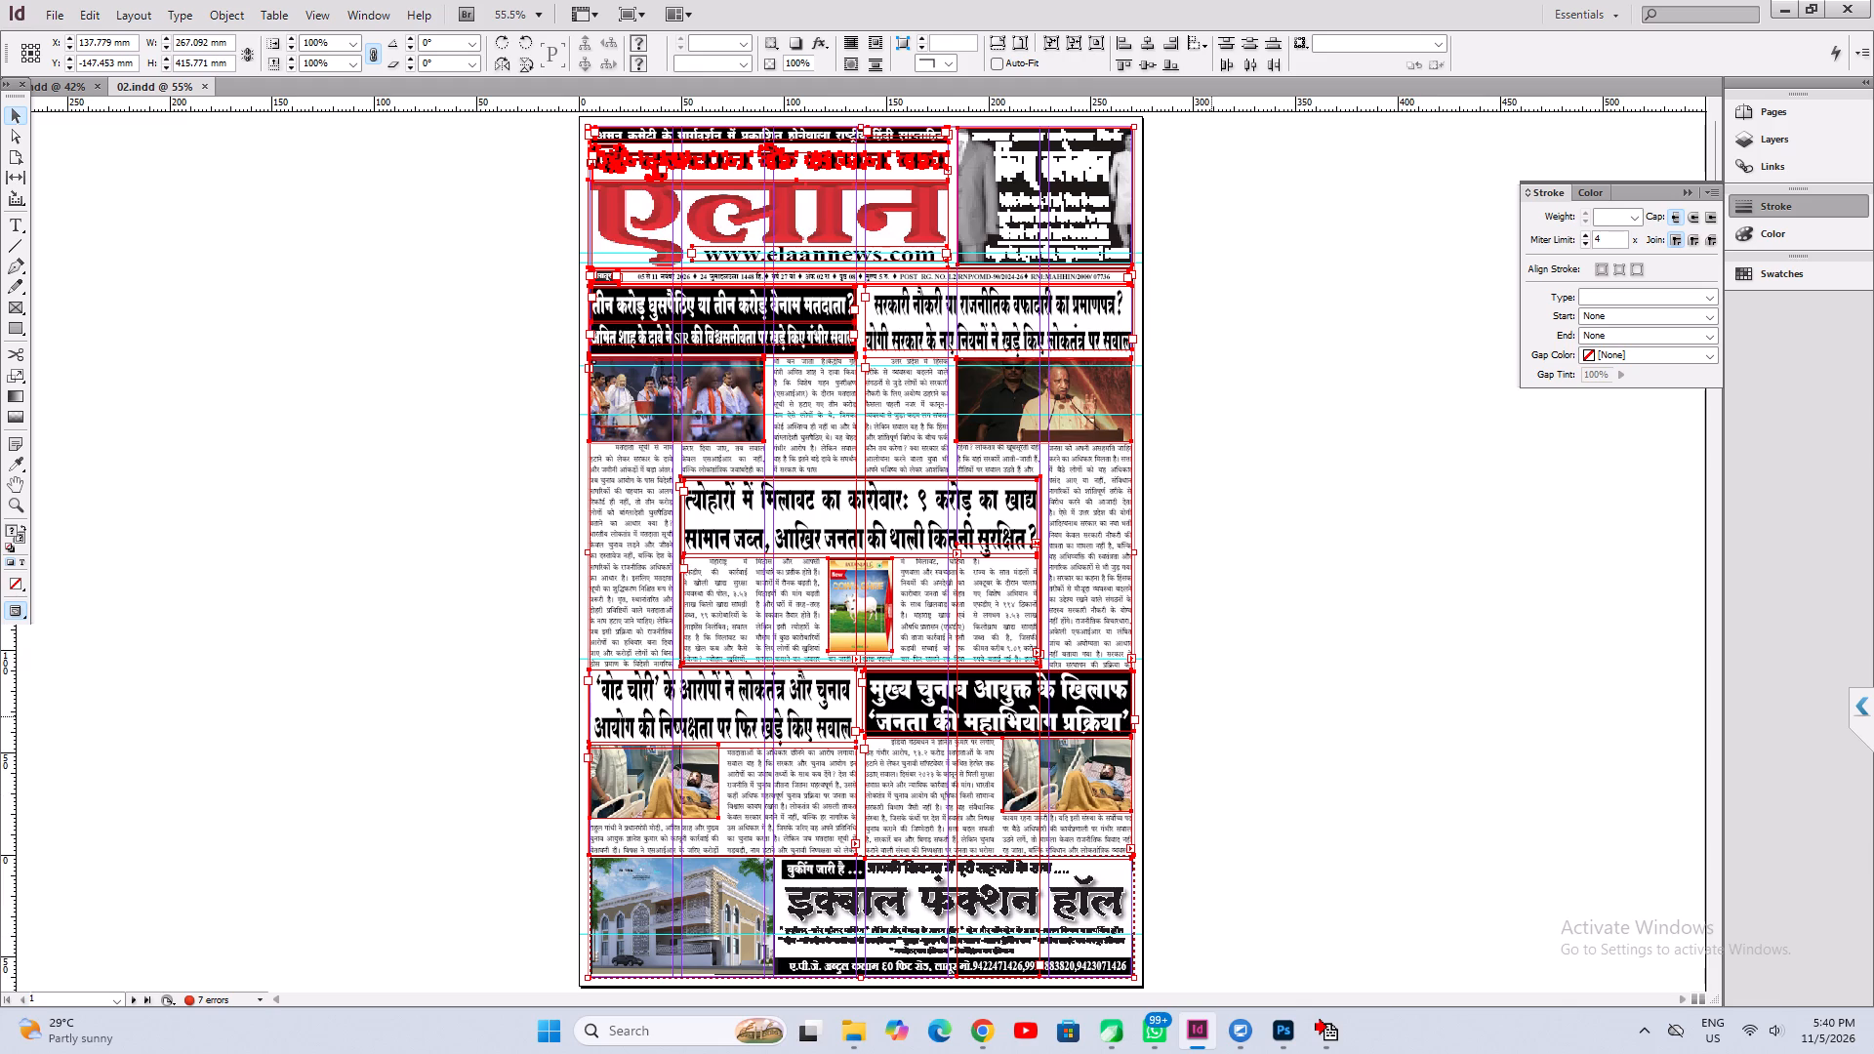
{"action": "left_click", "coordinate": [1350, 690]}
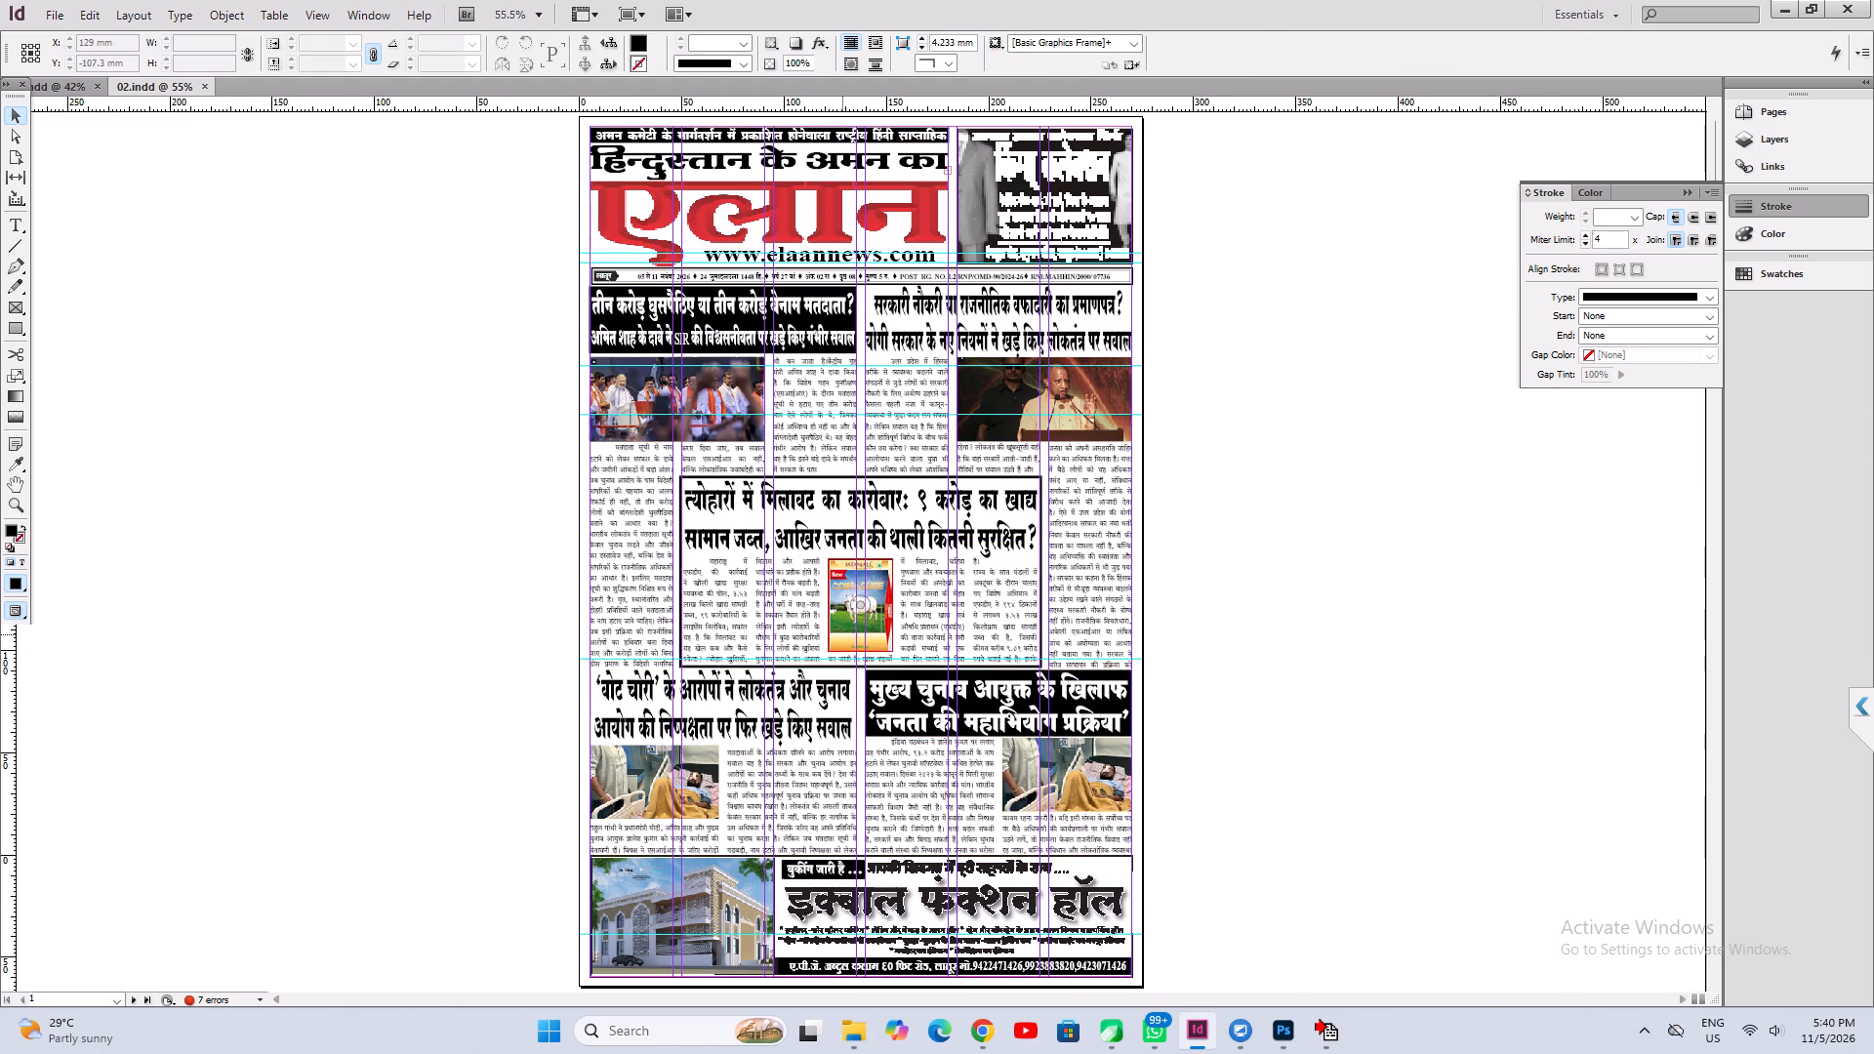
Squash the ghee pack image from its lower edge to about 40 mm high, keeping its column width, and save the document.
{"action": "left_click", "coordinate": [842, 634], "text": "ctrl"}
{"action": "key", "text": "ctrl+2"}
{"action": "left_click", "coordinate": [859, 716], "text": "ctrl"}
{"action": "left_click_drag", "start_coordinate": [859, 716], "coordinate": [859, 694], "text": "ctrl"}
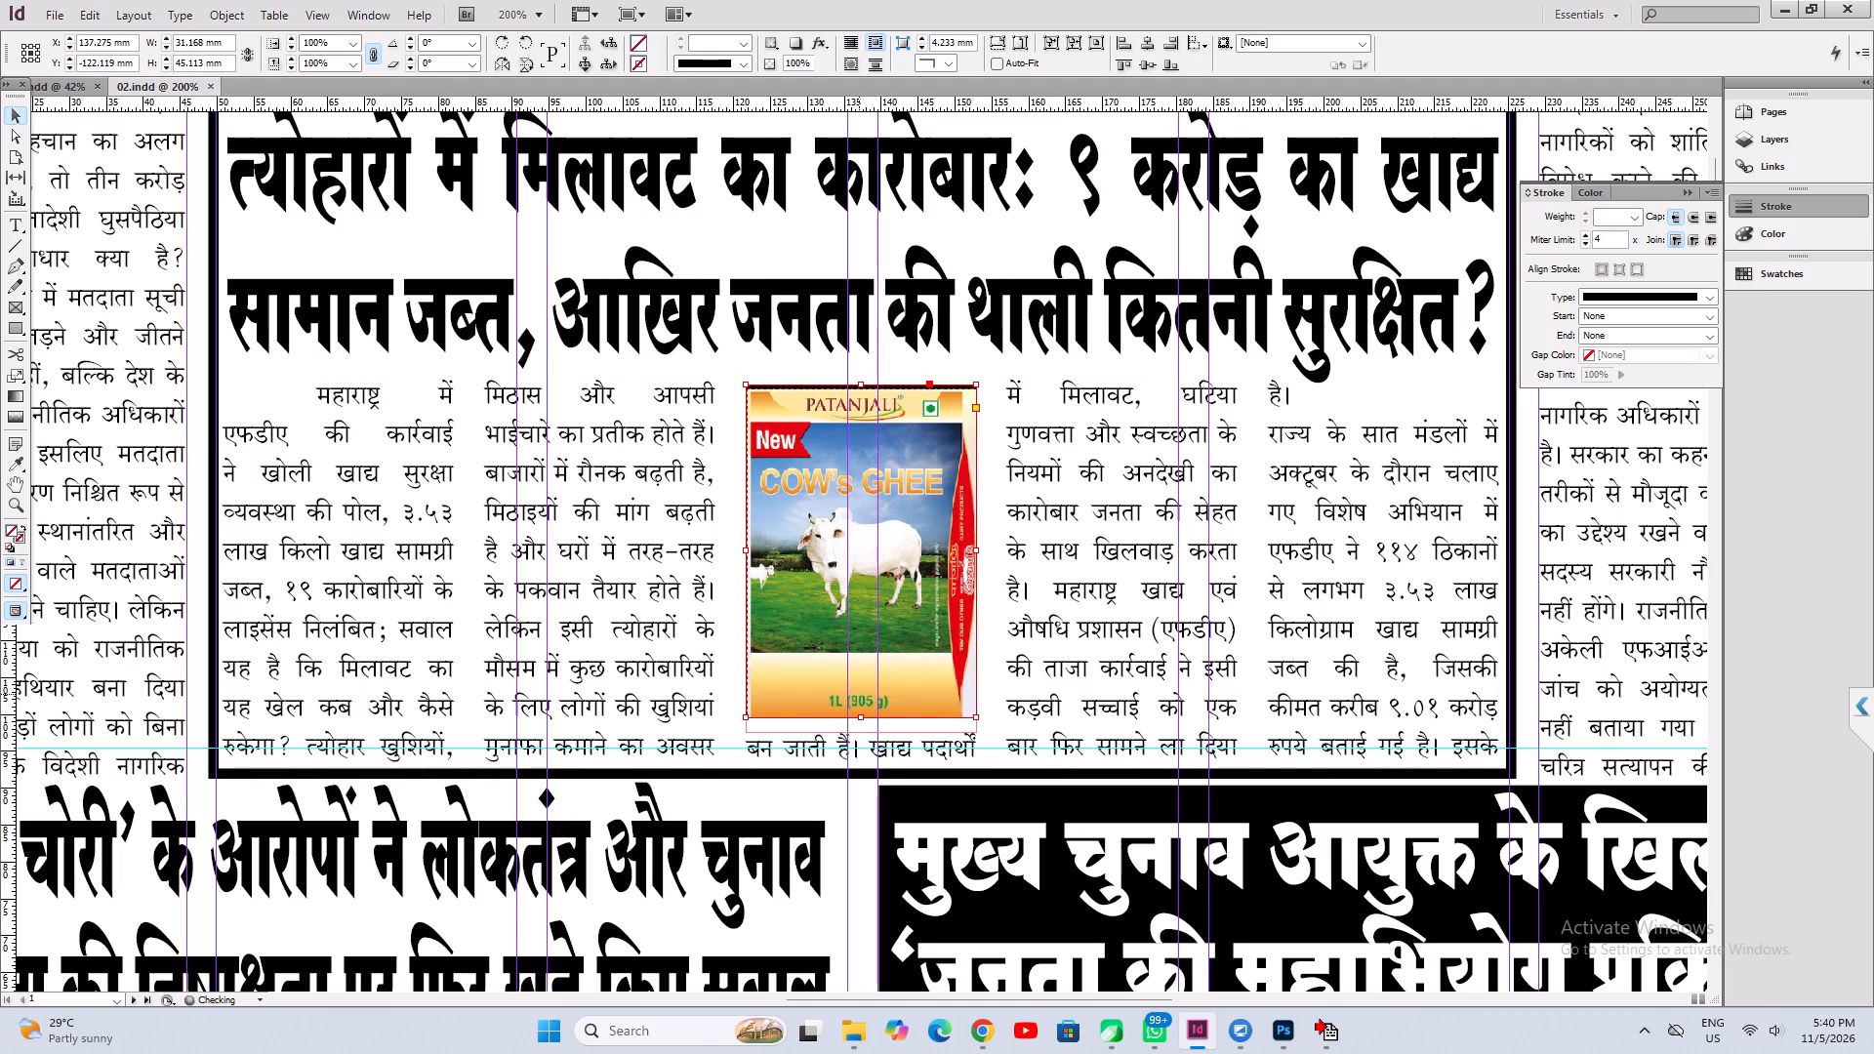
{"action": "left_click_drag", "start_coordinate": [859, 694], "coordinate": [855, 670], "text": "ctrl"}
{"action": "left_click", "coordinate": [861, 716], "text": "ctrl"}
{"action": "left_click_drag", "start_coordinate": [861, 716], "coordinate": [857, 667], "text": "ctrl"}
{"action": "left_click", "coordinate": [1514, 647]}
{"action": "left_click", "coordinate": [944, 655]}
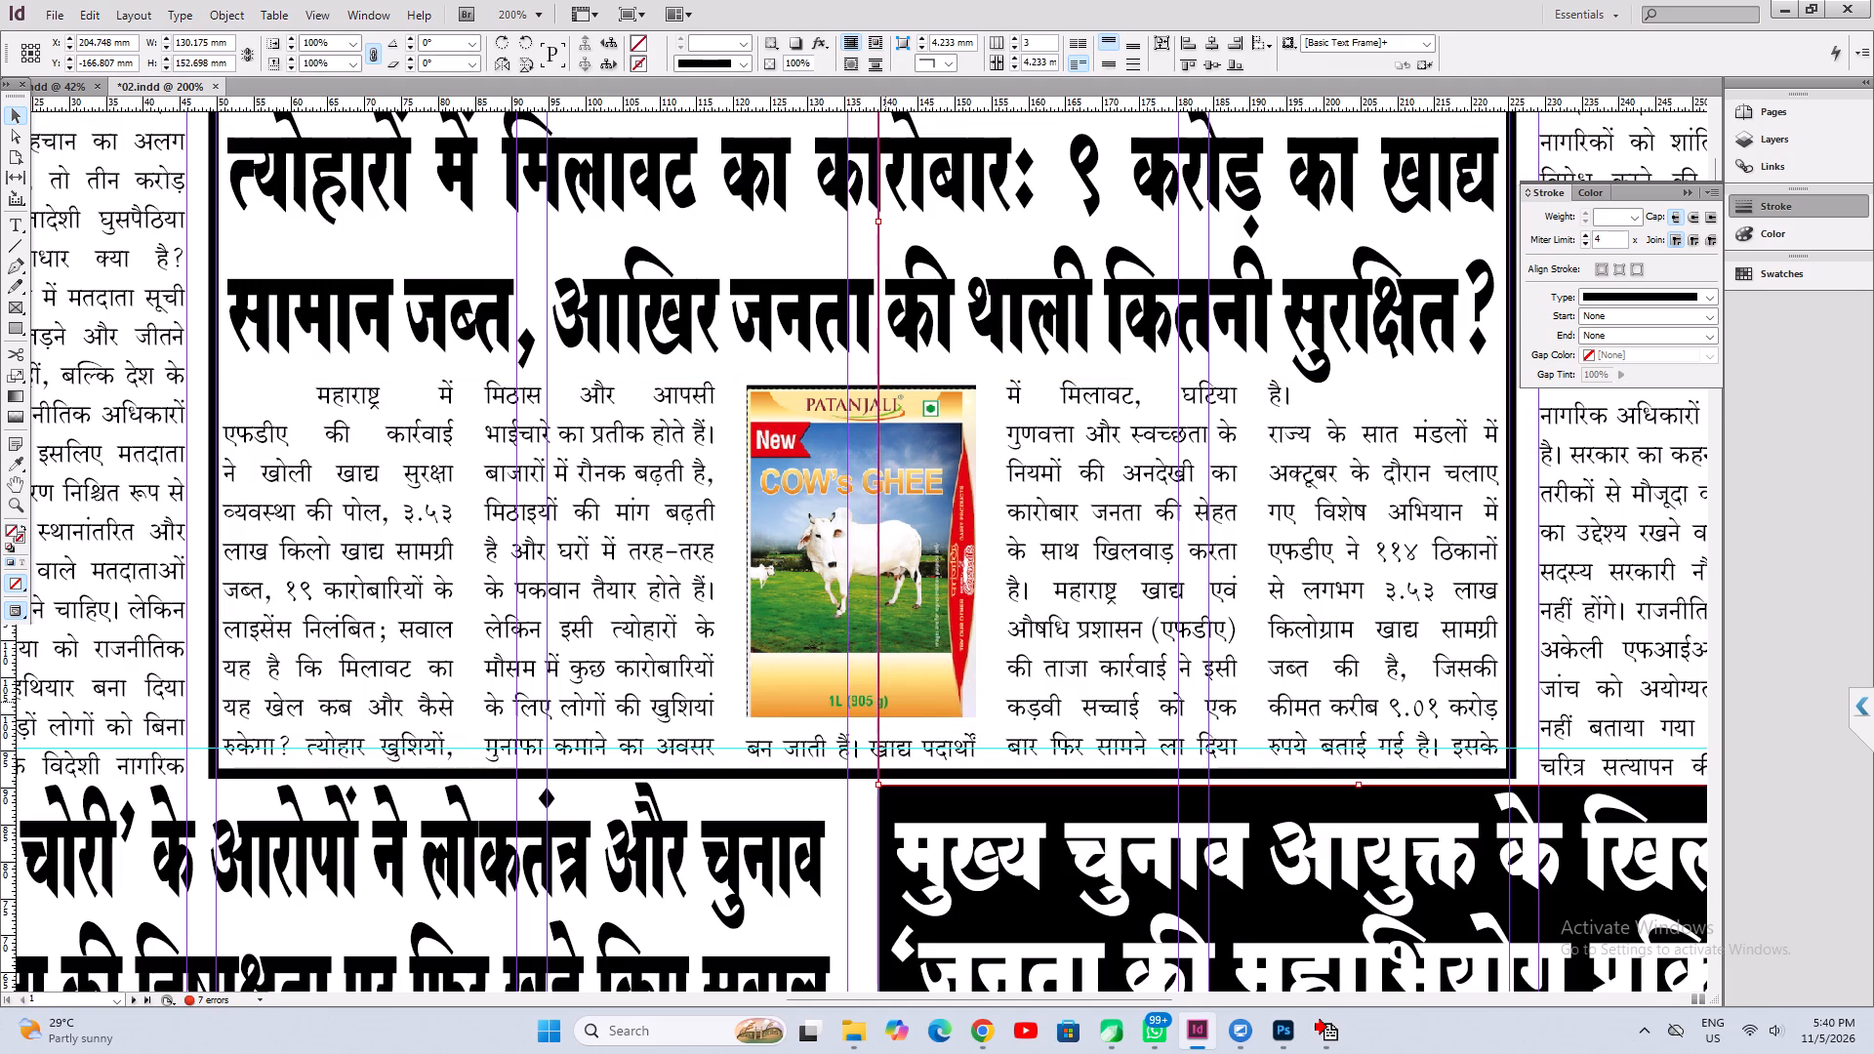
{"action": "left_click", "coordinate": [911, 702], "text": "ctrl"}
{"action": "left_click", "coordinate": [846, 714], "text": "ctrl"}
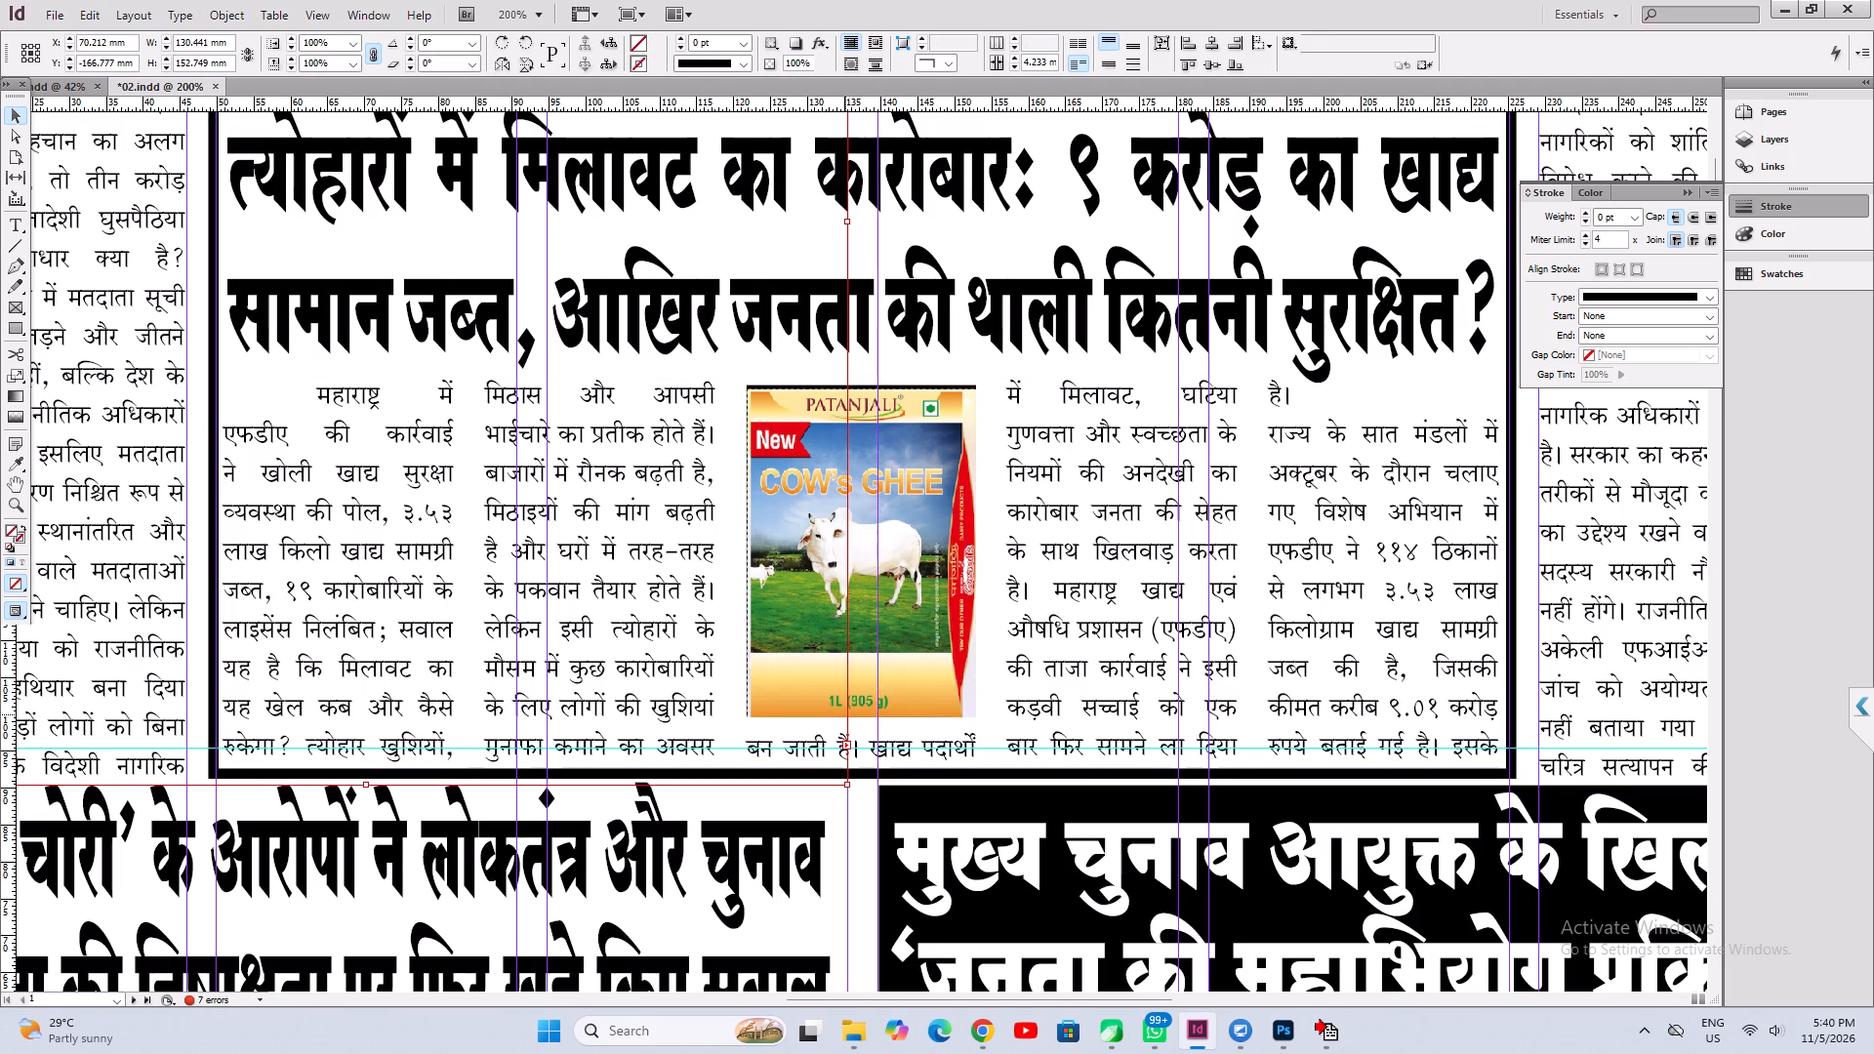
{"action": "left_click", "coordinate": [829, 708], "text": "ctrl"}
{"action": "left_click_drag", "start_coordinate": [861, 719], "coordinate": [853, 675], "text": "ctrl"}
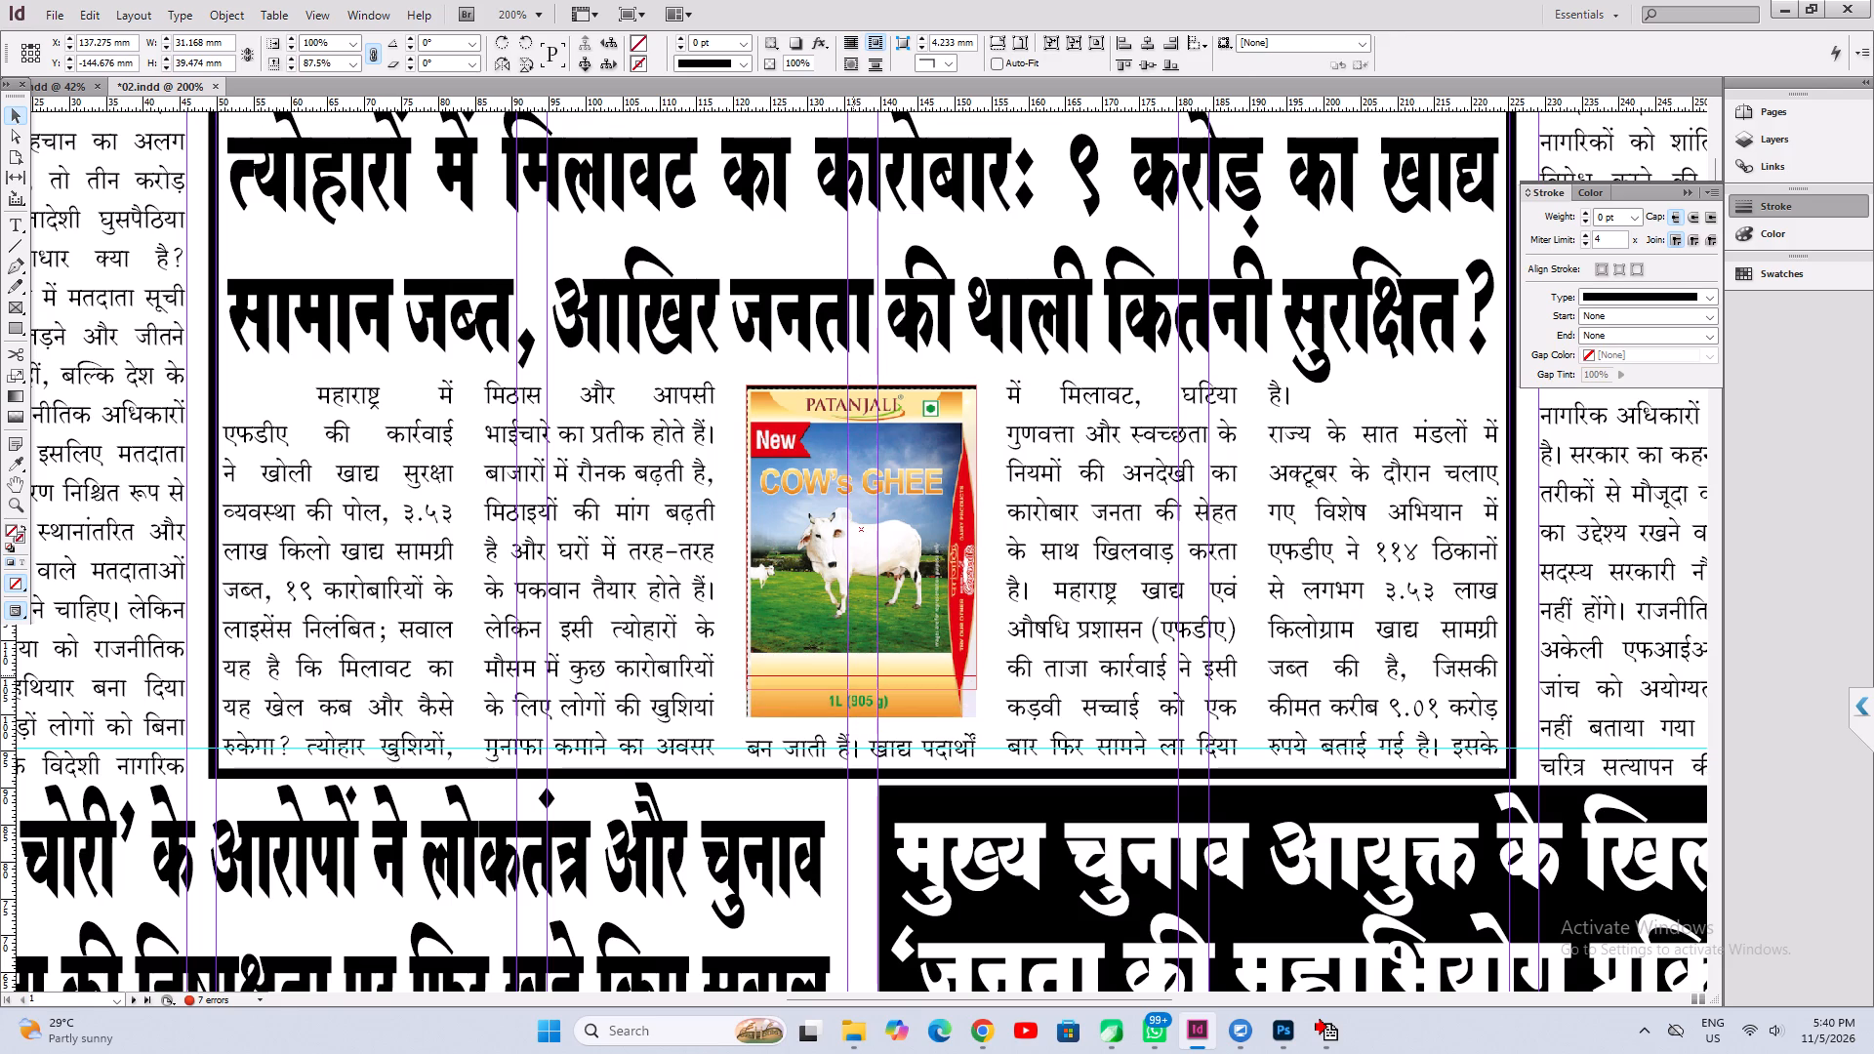
{"action": "left_click_drag", "start_coordinate": [853, 675], "coordinate": [853, 671], "text": "ctrl"}
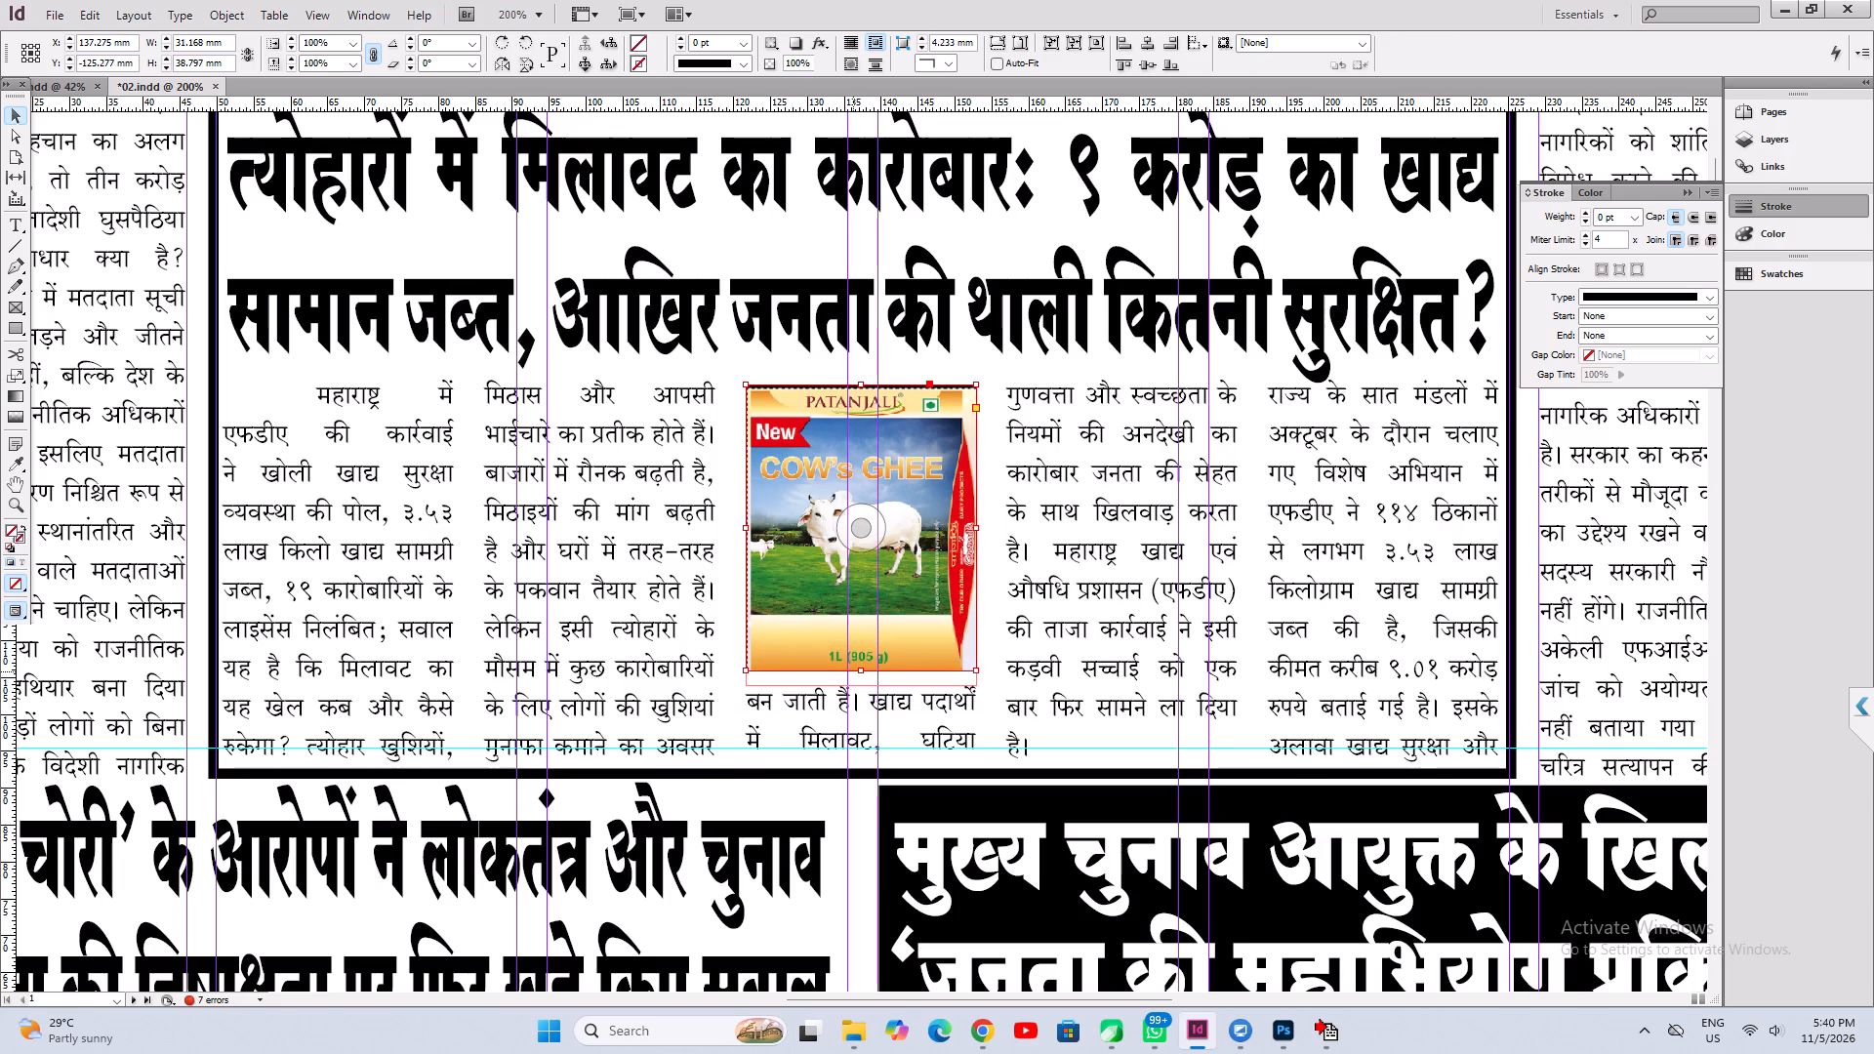
{"action": "left_click_drag", "start_coordinate": [859, 671], "coordinate": [859, 680], "text": "ctrl"}
{"action": "key", "text": "ctrl+s"}
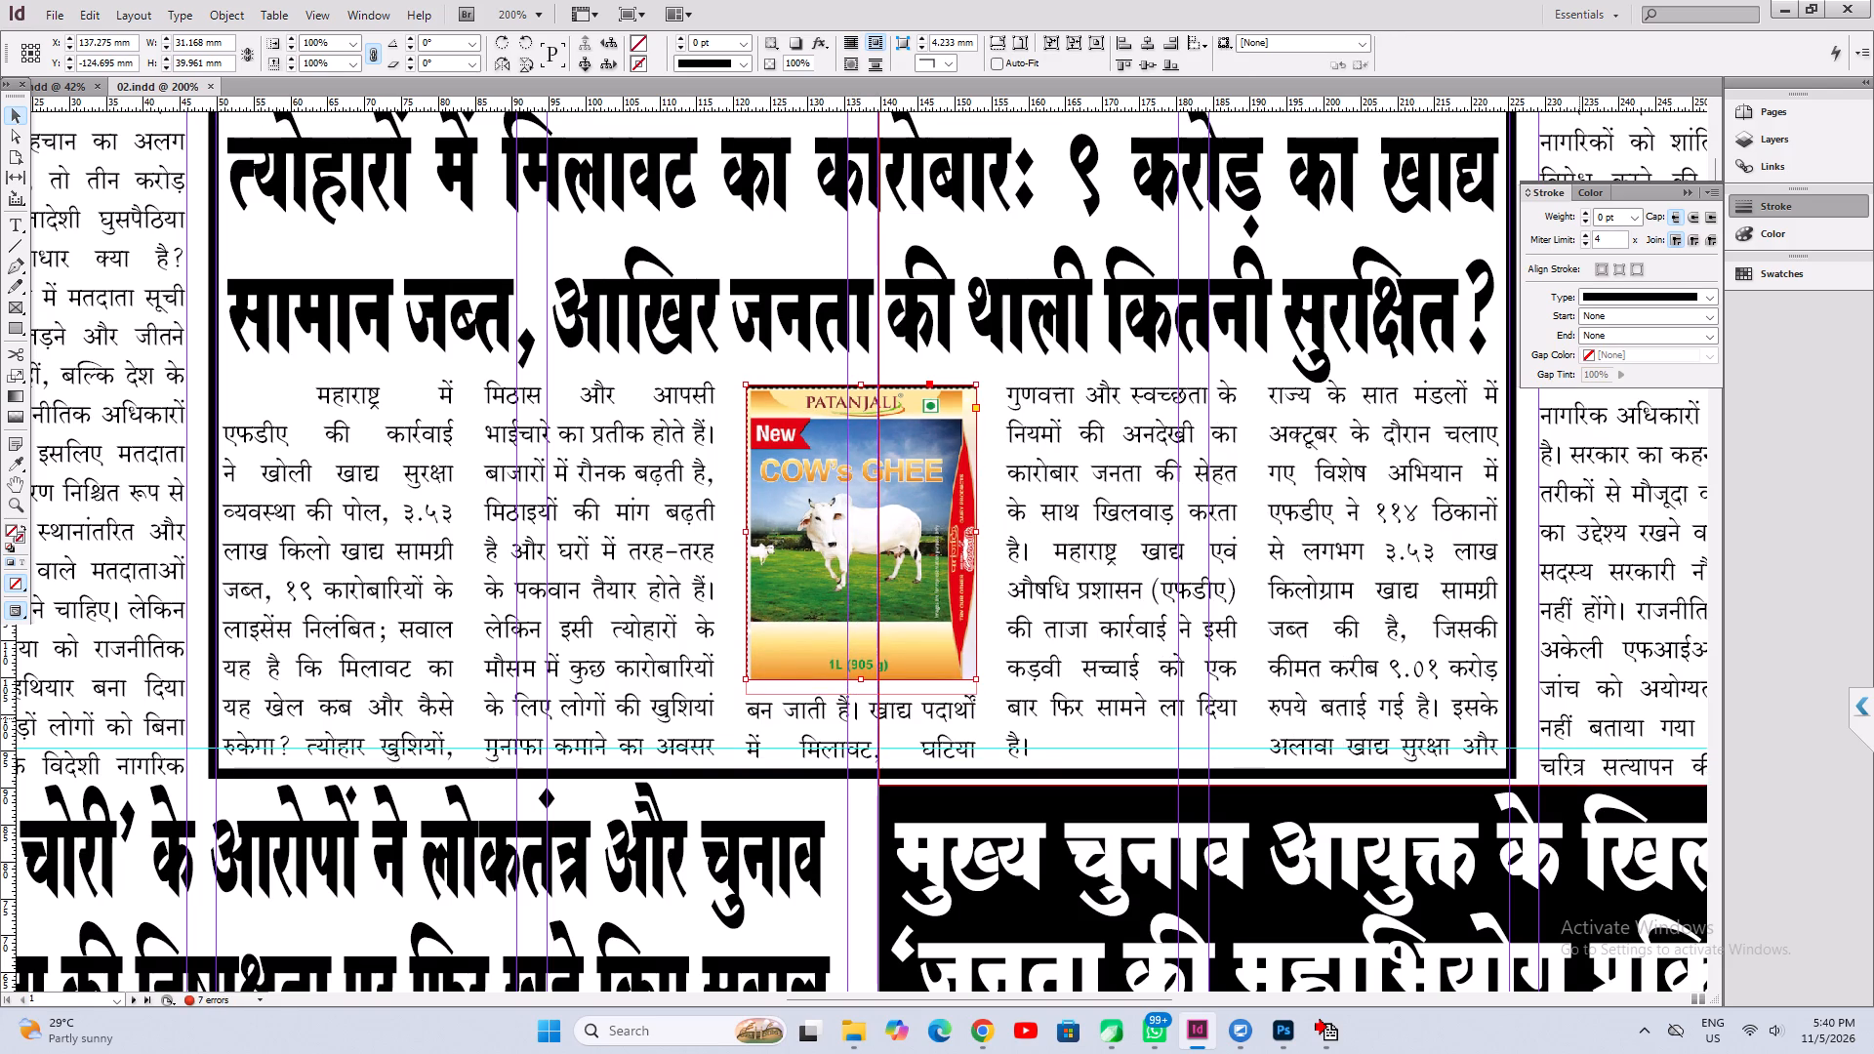
{"action": "key", "text": "ctrl+s"}
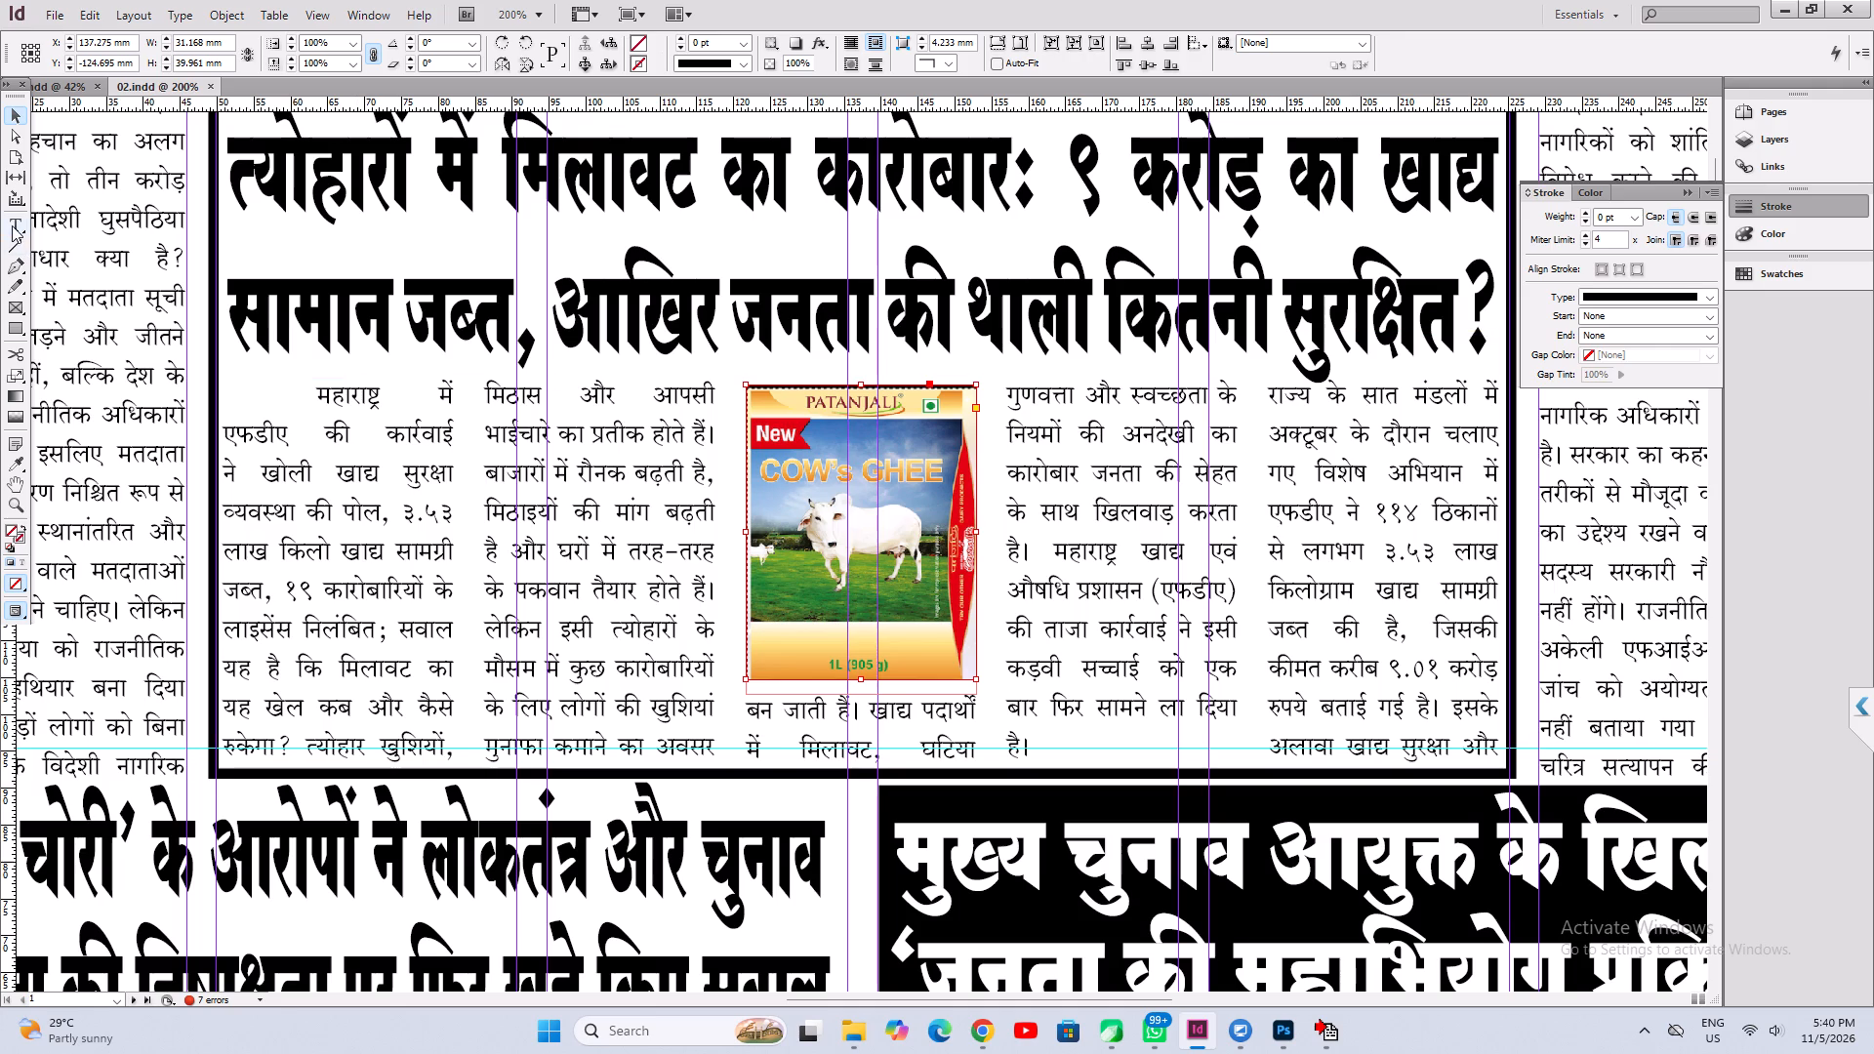
Delete the character after "है।" at the end of the adulteration story's fourth column, save the document and check the whole page.
{"action": "left_click", "coordinate": [11, 223]}
{"action": "left_click", "coordinate": [1038, 739]}
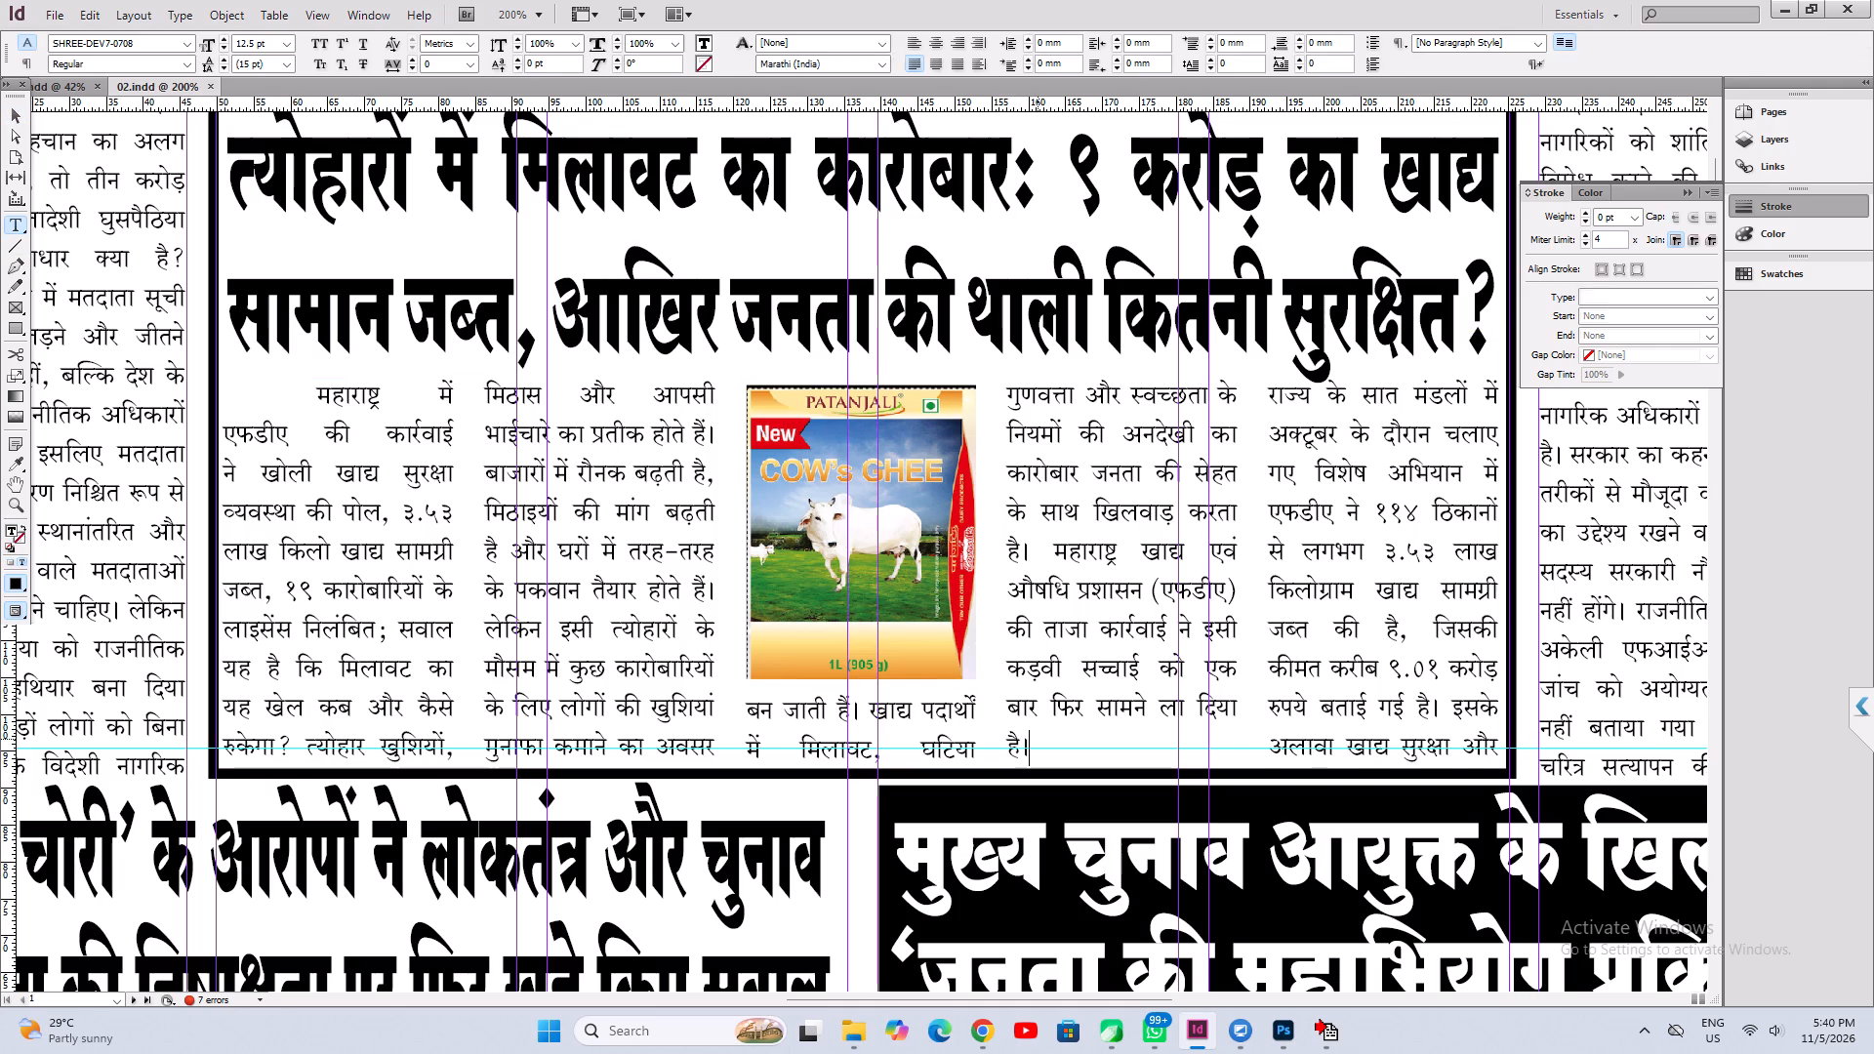
{"action": "key", "text": "Delete"}
{"action": "key", "text": "ctrl+s"}
{"action": "key", "text": "ctrl+0"}
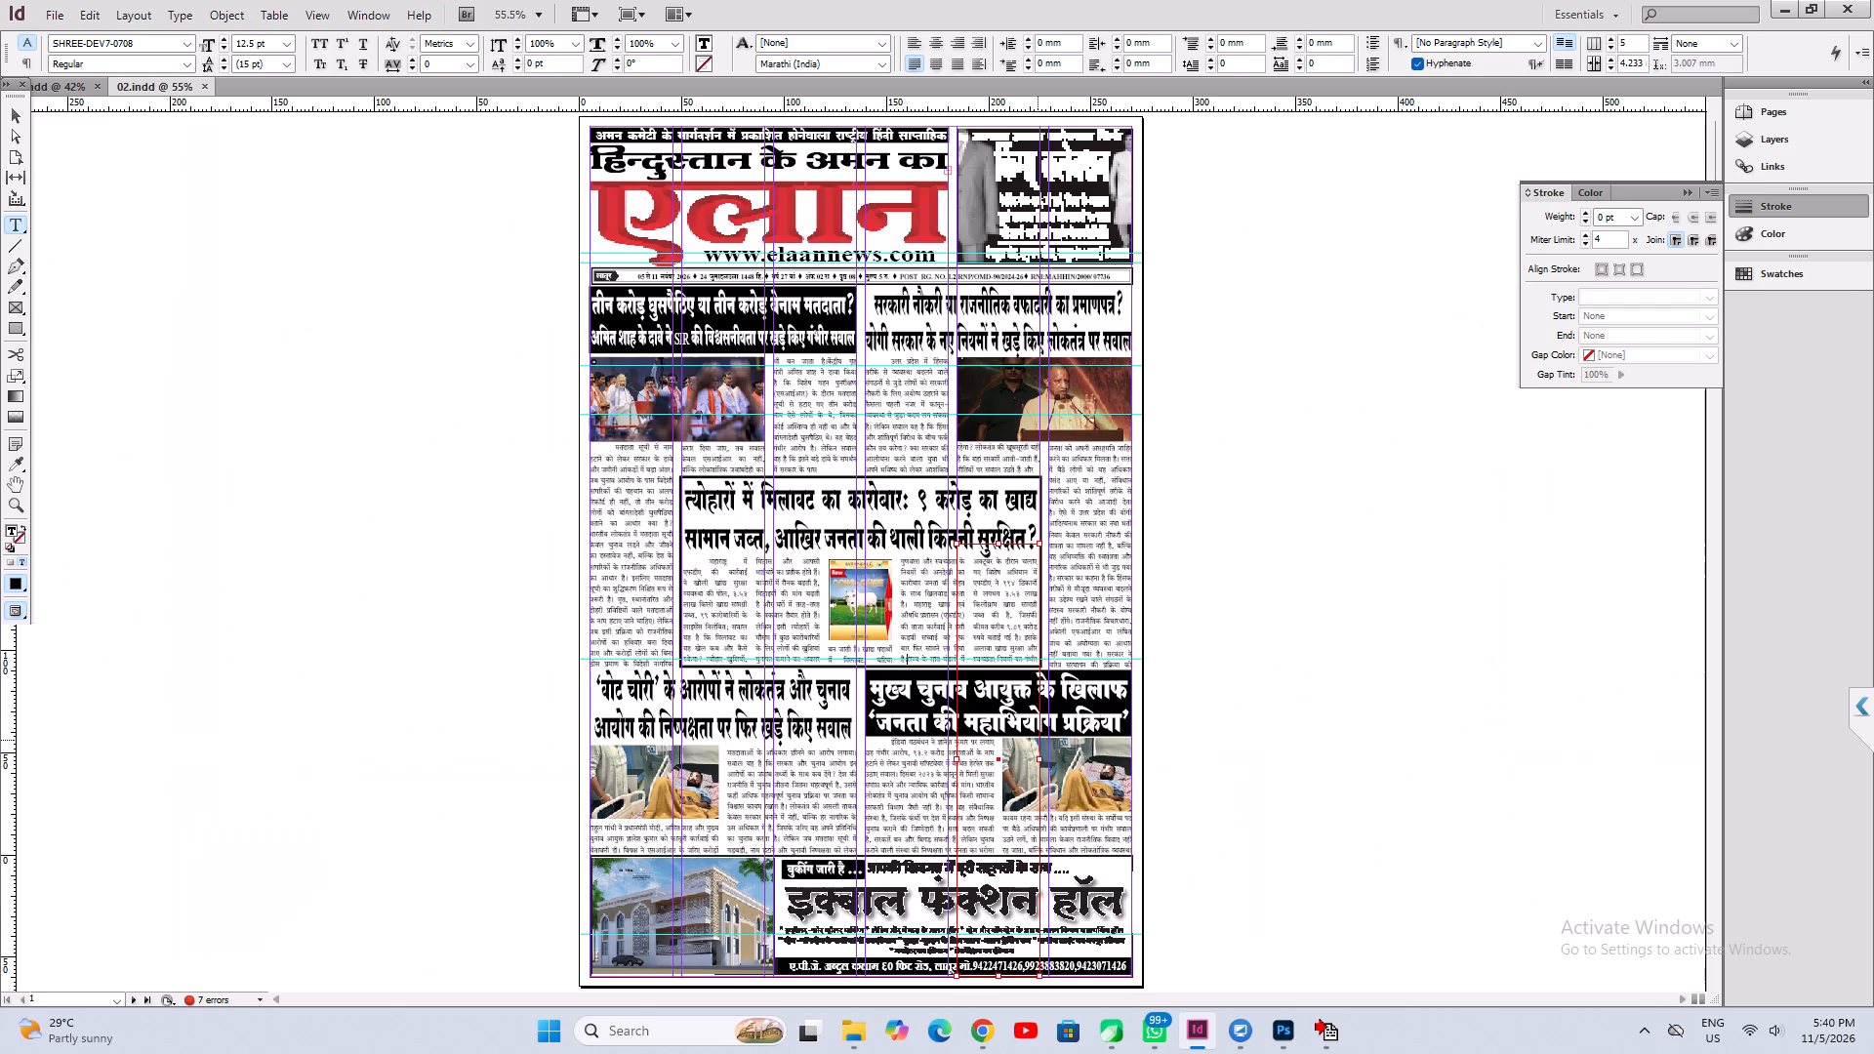
{"action": "key", "text": "ctrl+s"}
{"action": "key", "text": "ctrl+s"}
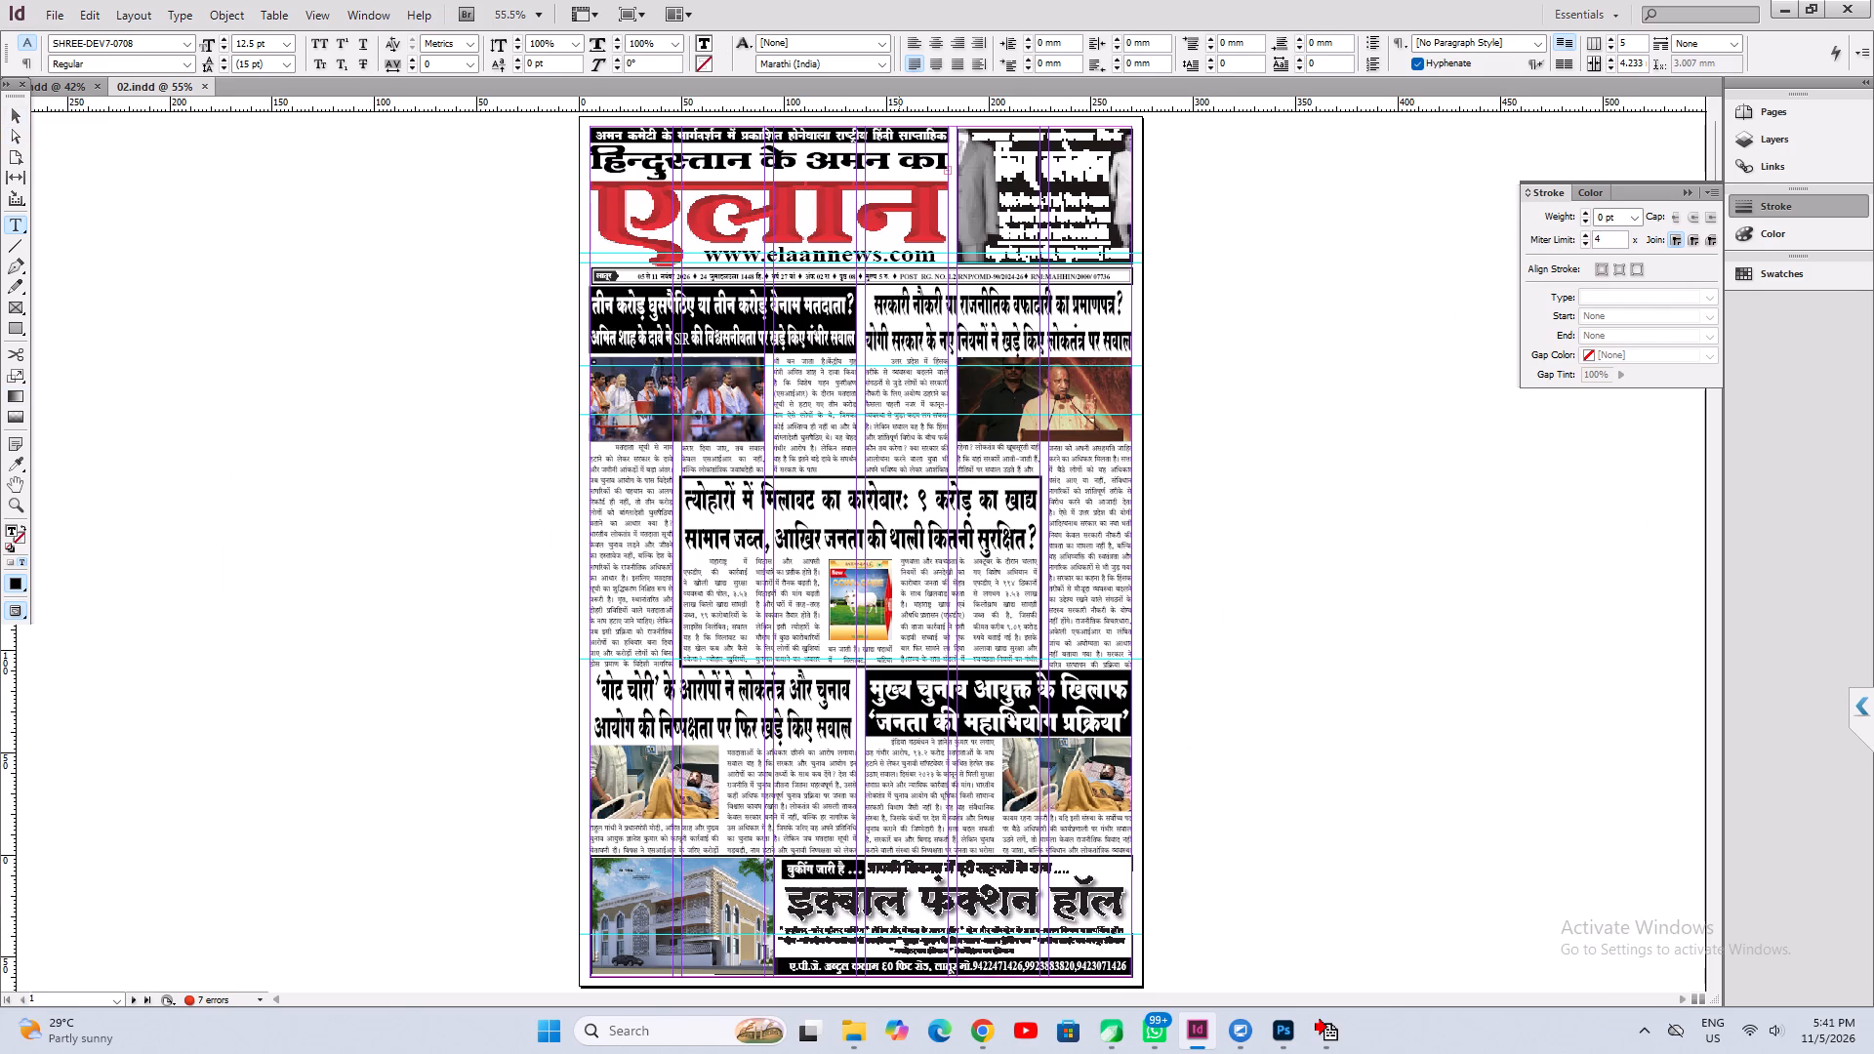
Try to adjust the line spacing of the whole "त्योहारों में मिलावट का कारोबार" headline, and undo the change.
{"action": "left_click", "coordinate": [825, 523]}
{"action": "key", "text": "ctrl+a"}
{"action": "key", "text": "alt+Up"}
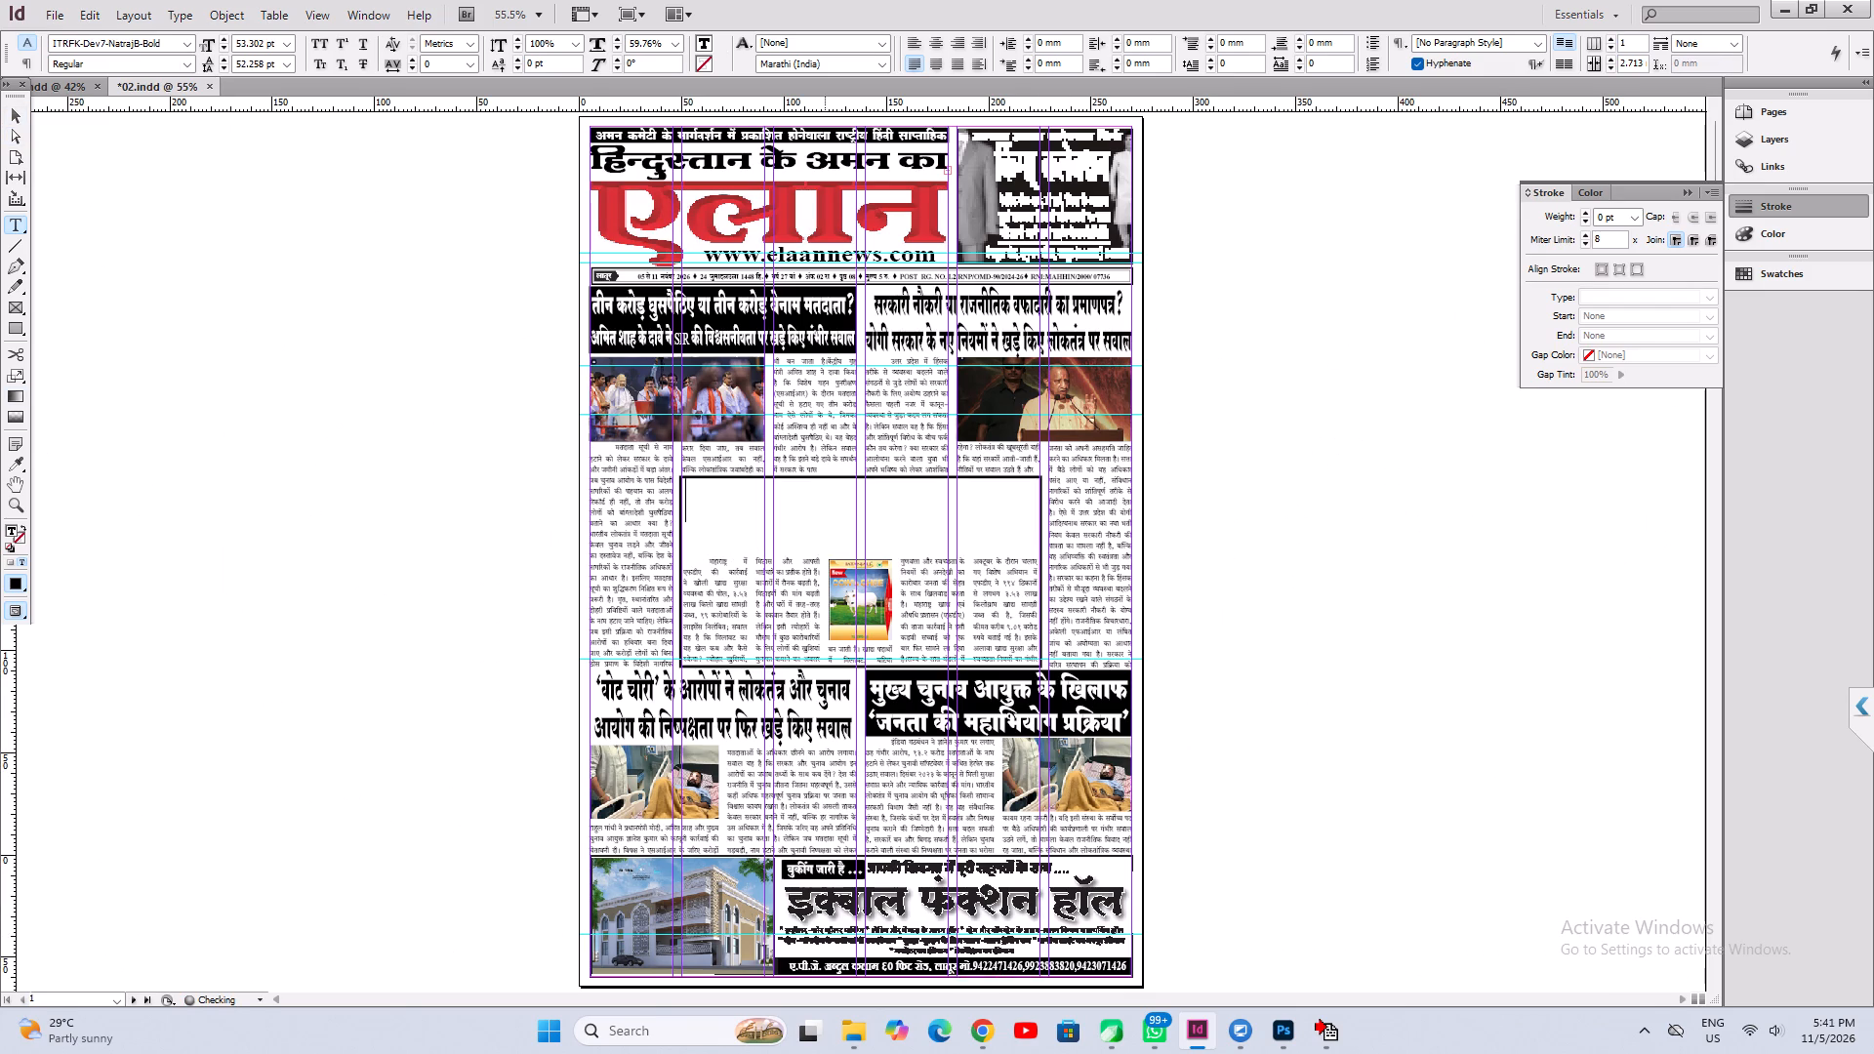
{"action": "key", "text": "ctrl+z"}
Save the document with the "त्योहारों में मिलावट का कारोबार" headline's text frame selected as an object.
{"action": "key", "text": "ctrl+s"}
{"action": "left_click", "coordinate": [829, 522]}
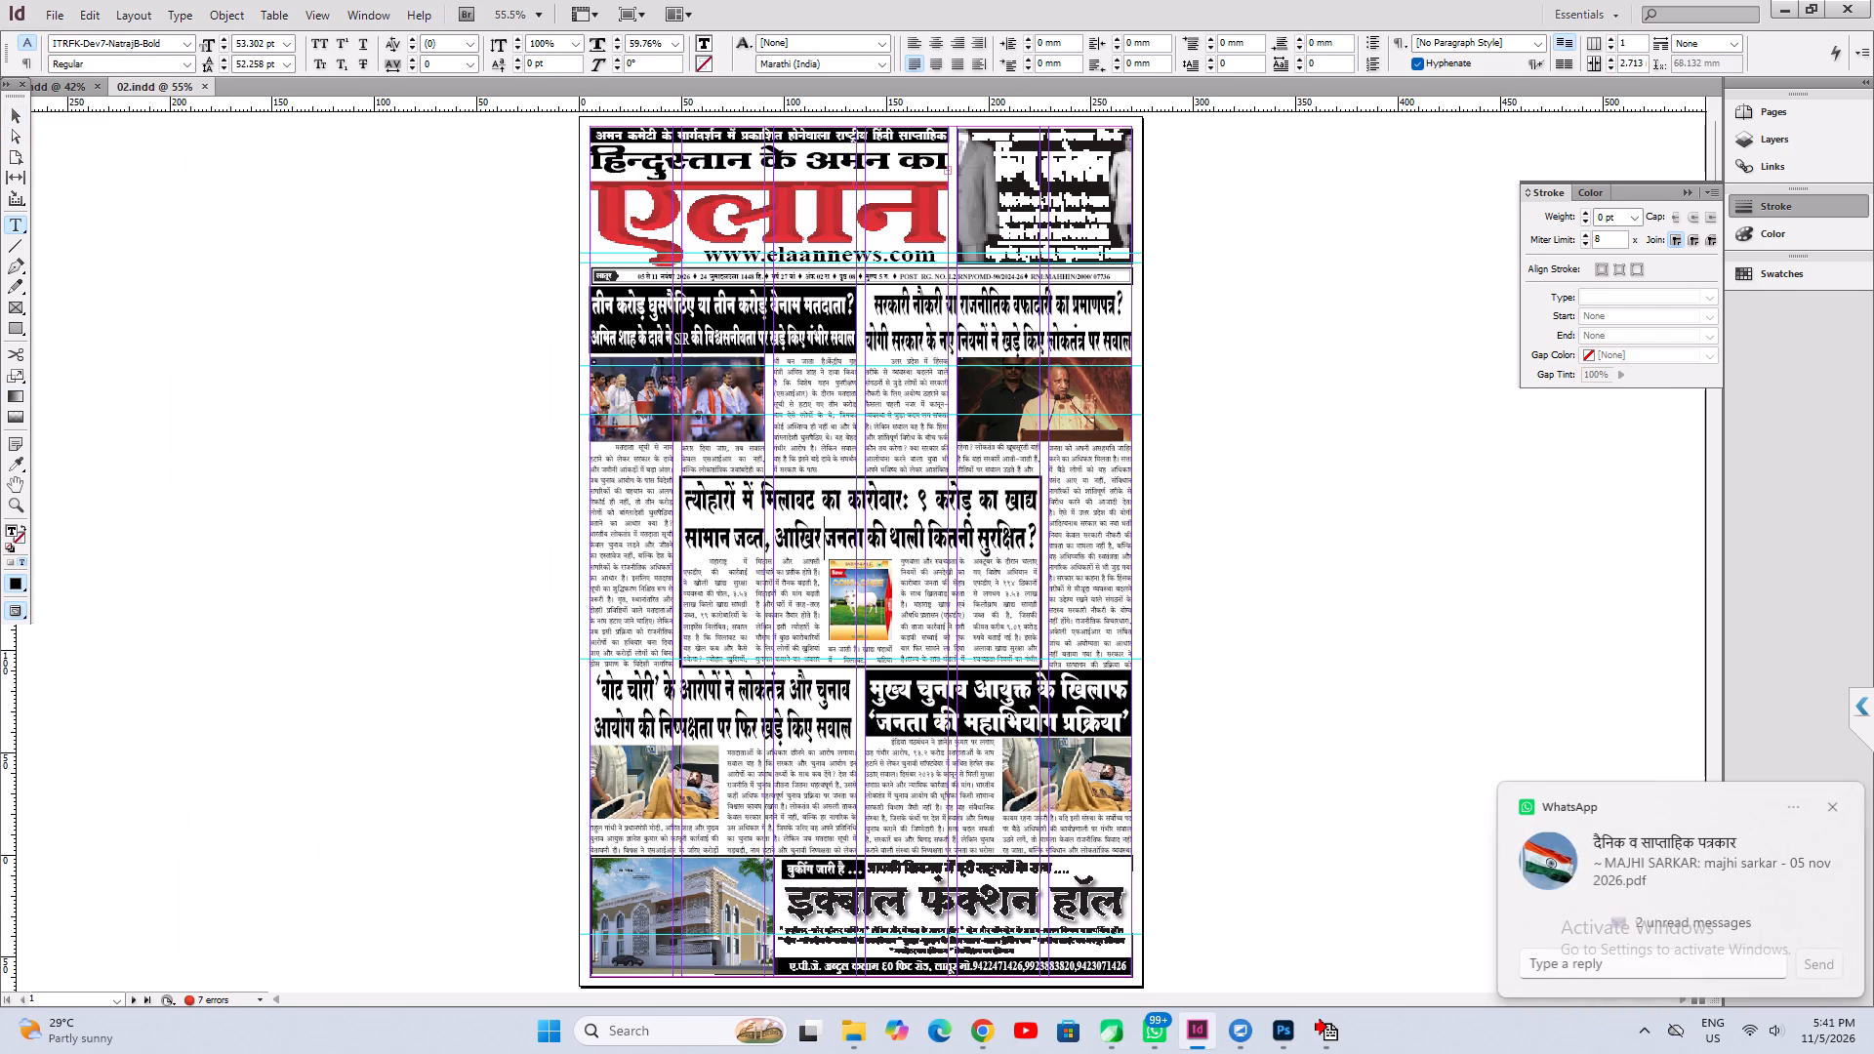
{"action": "left_click", "coordinate": [20, 119]}
{"action": "key", "text": "ctrl+s"}
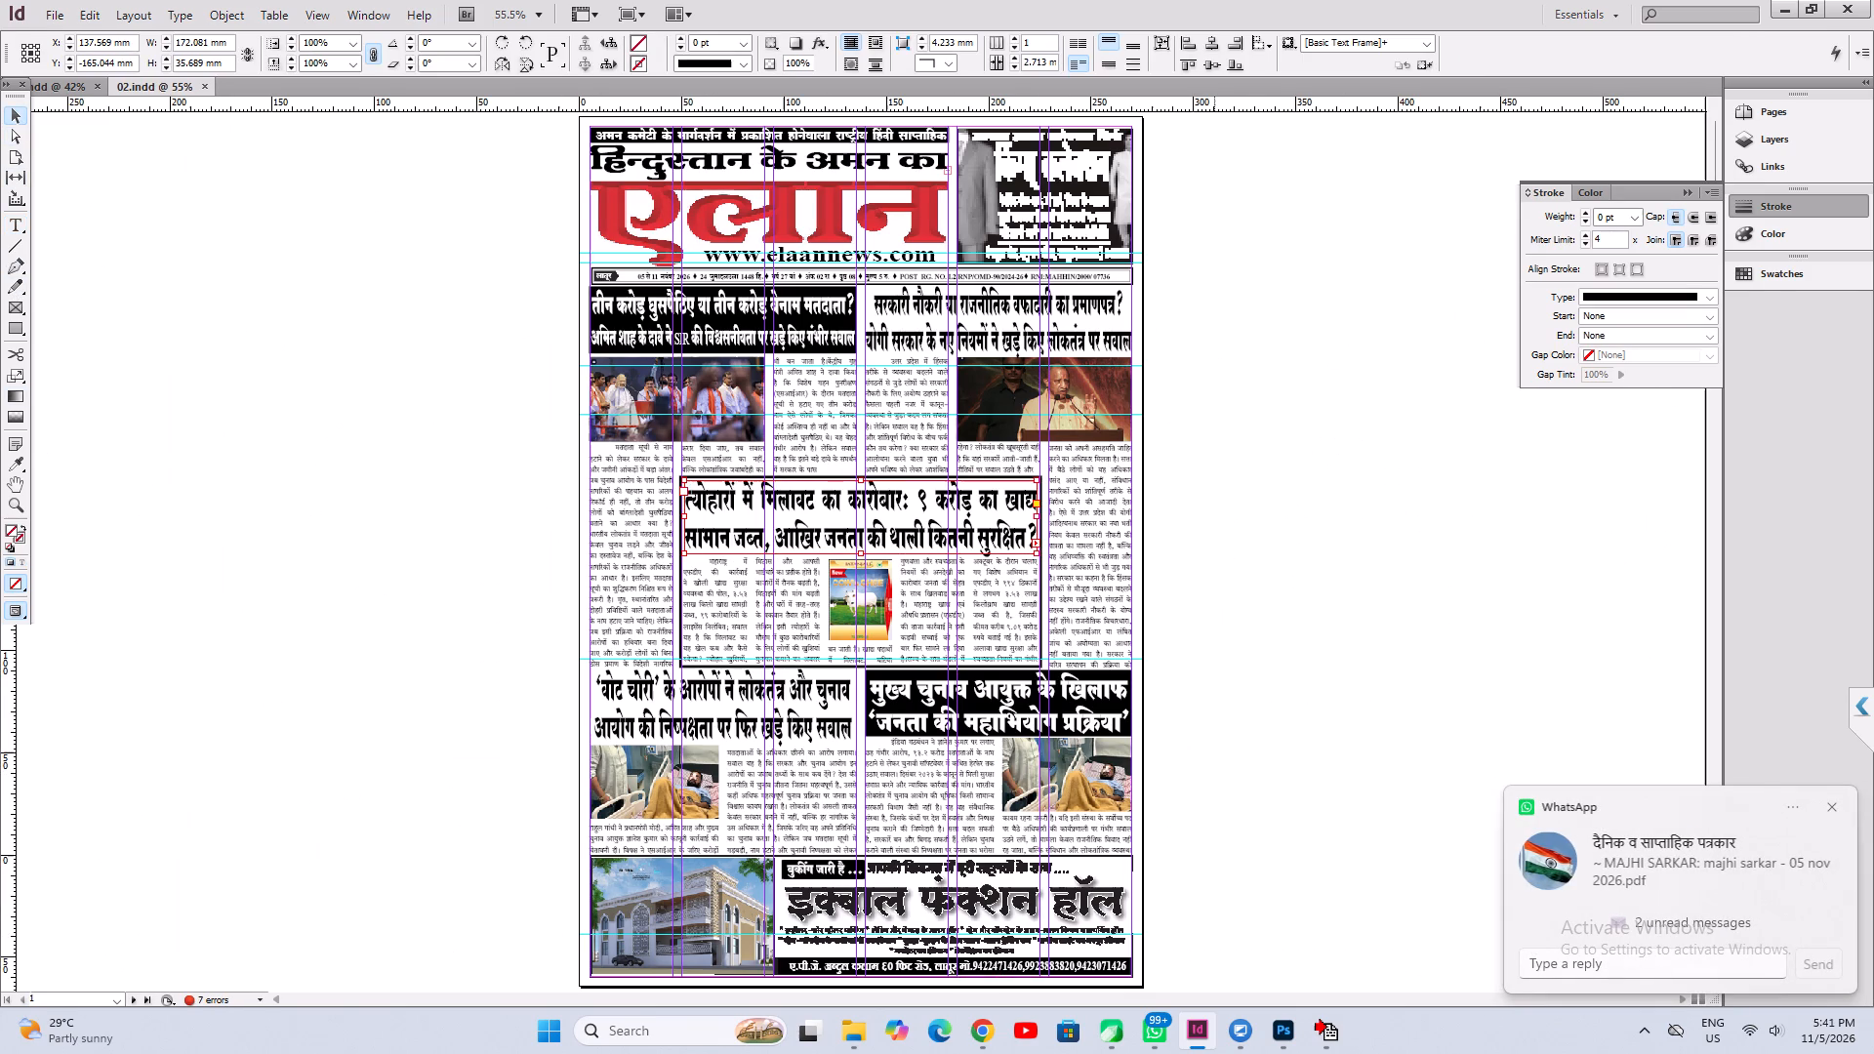
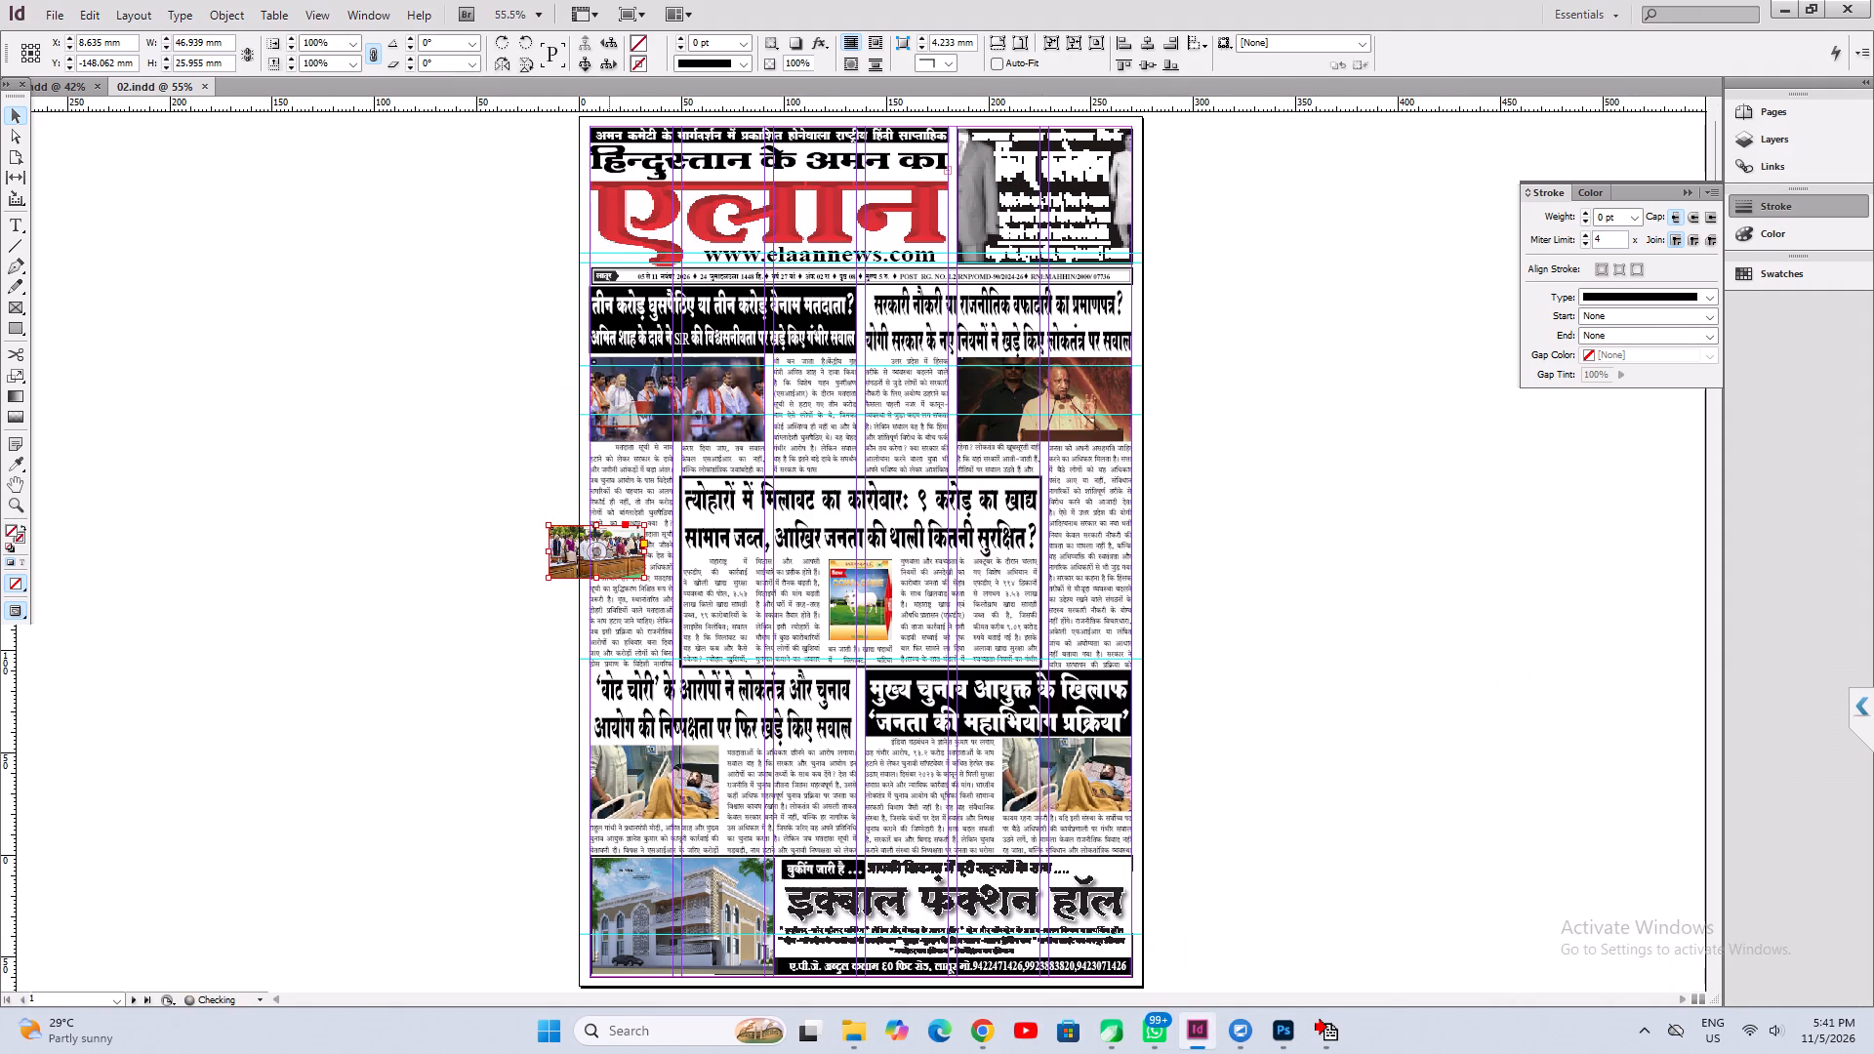
Cover the hospital photo below the 'वोट चोरी' headline with the leaders' group photo, sized about 63.2 by 36.5 mm, and save the document.
{"action": "left_click_drag", "start_coordinate": [609, 570], "coordinate": [651, 790]}
{"action": "key", "text": "ctrl+2"}
{"action": "key", "text": "ctrl+2"}
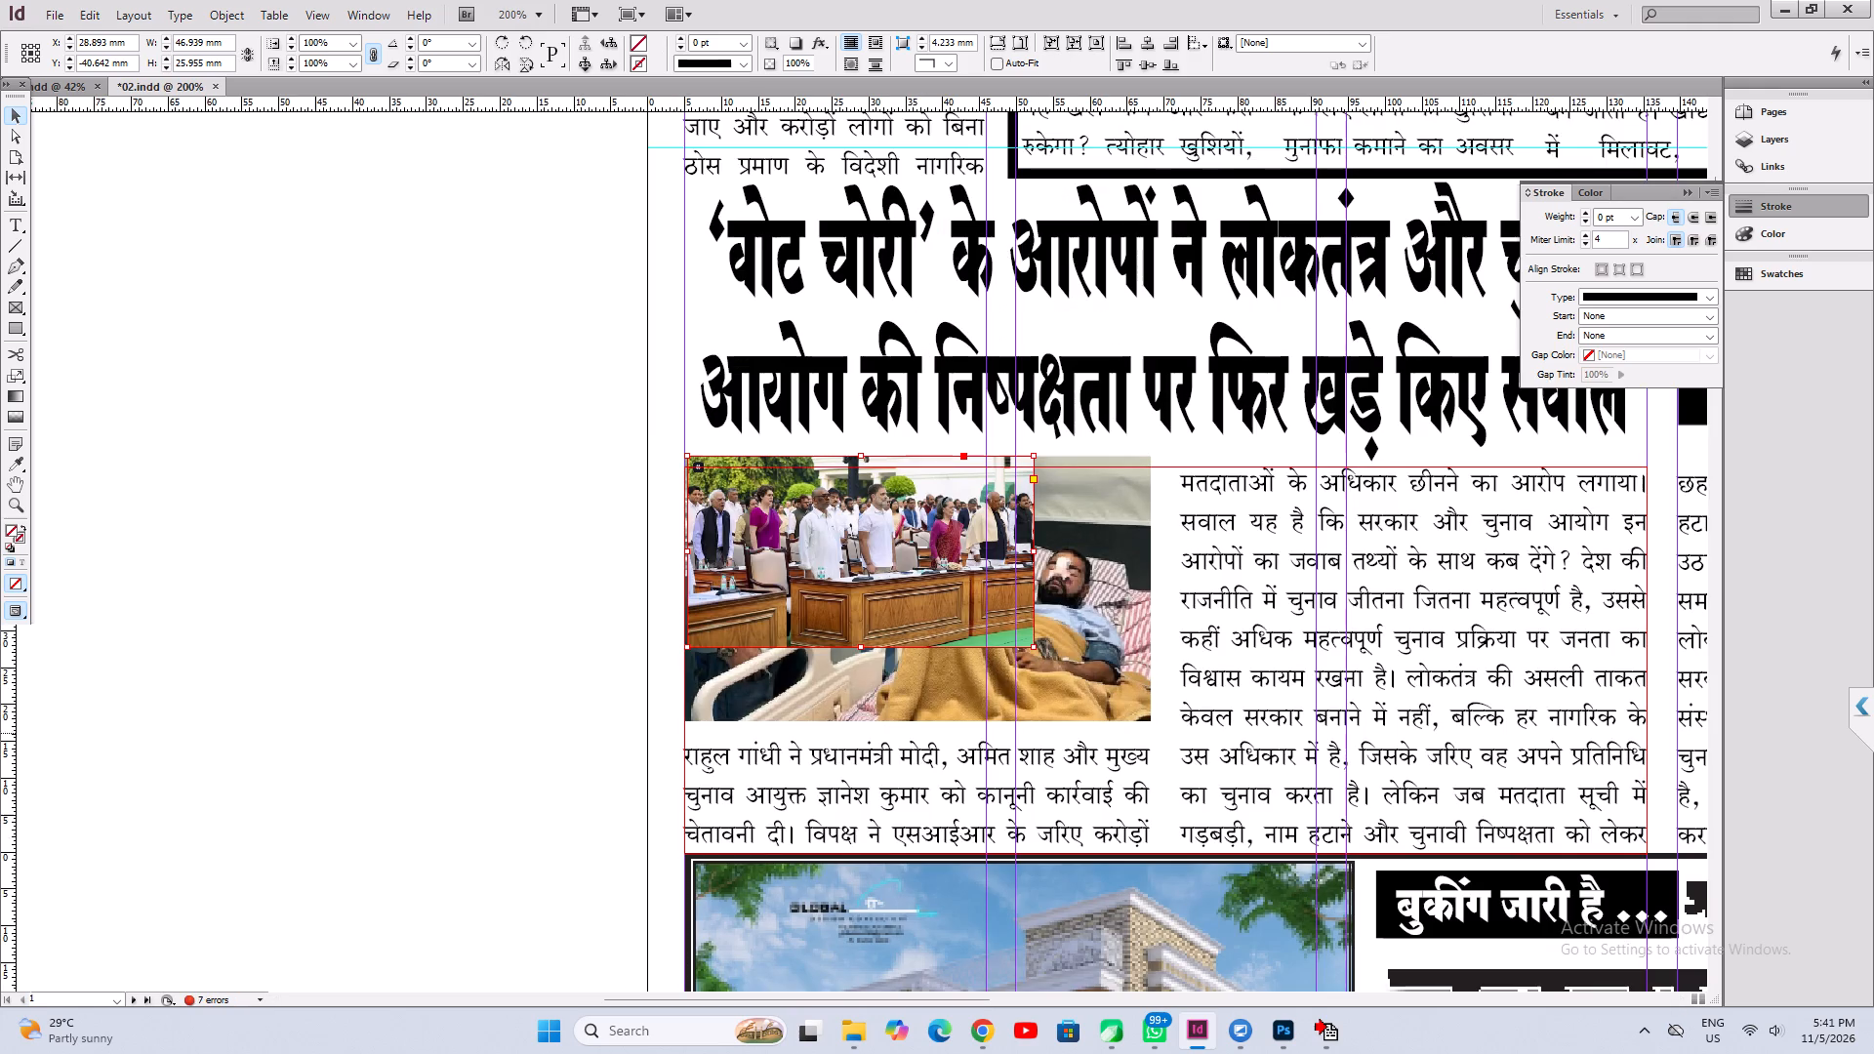
{"action": "left_click_drag", "start_coordinate": [1032, 647], "coordinate": [1133, 709], "text": "ctrl+shift"}
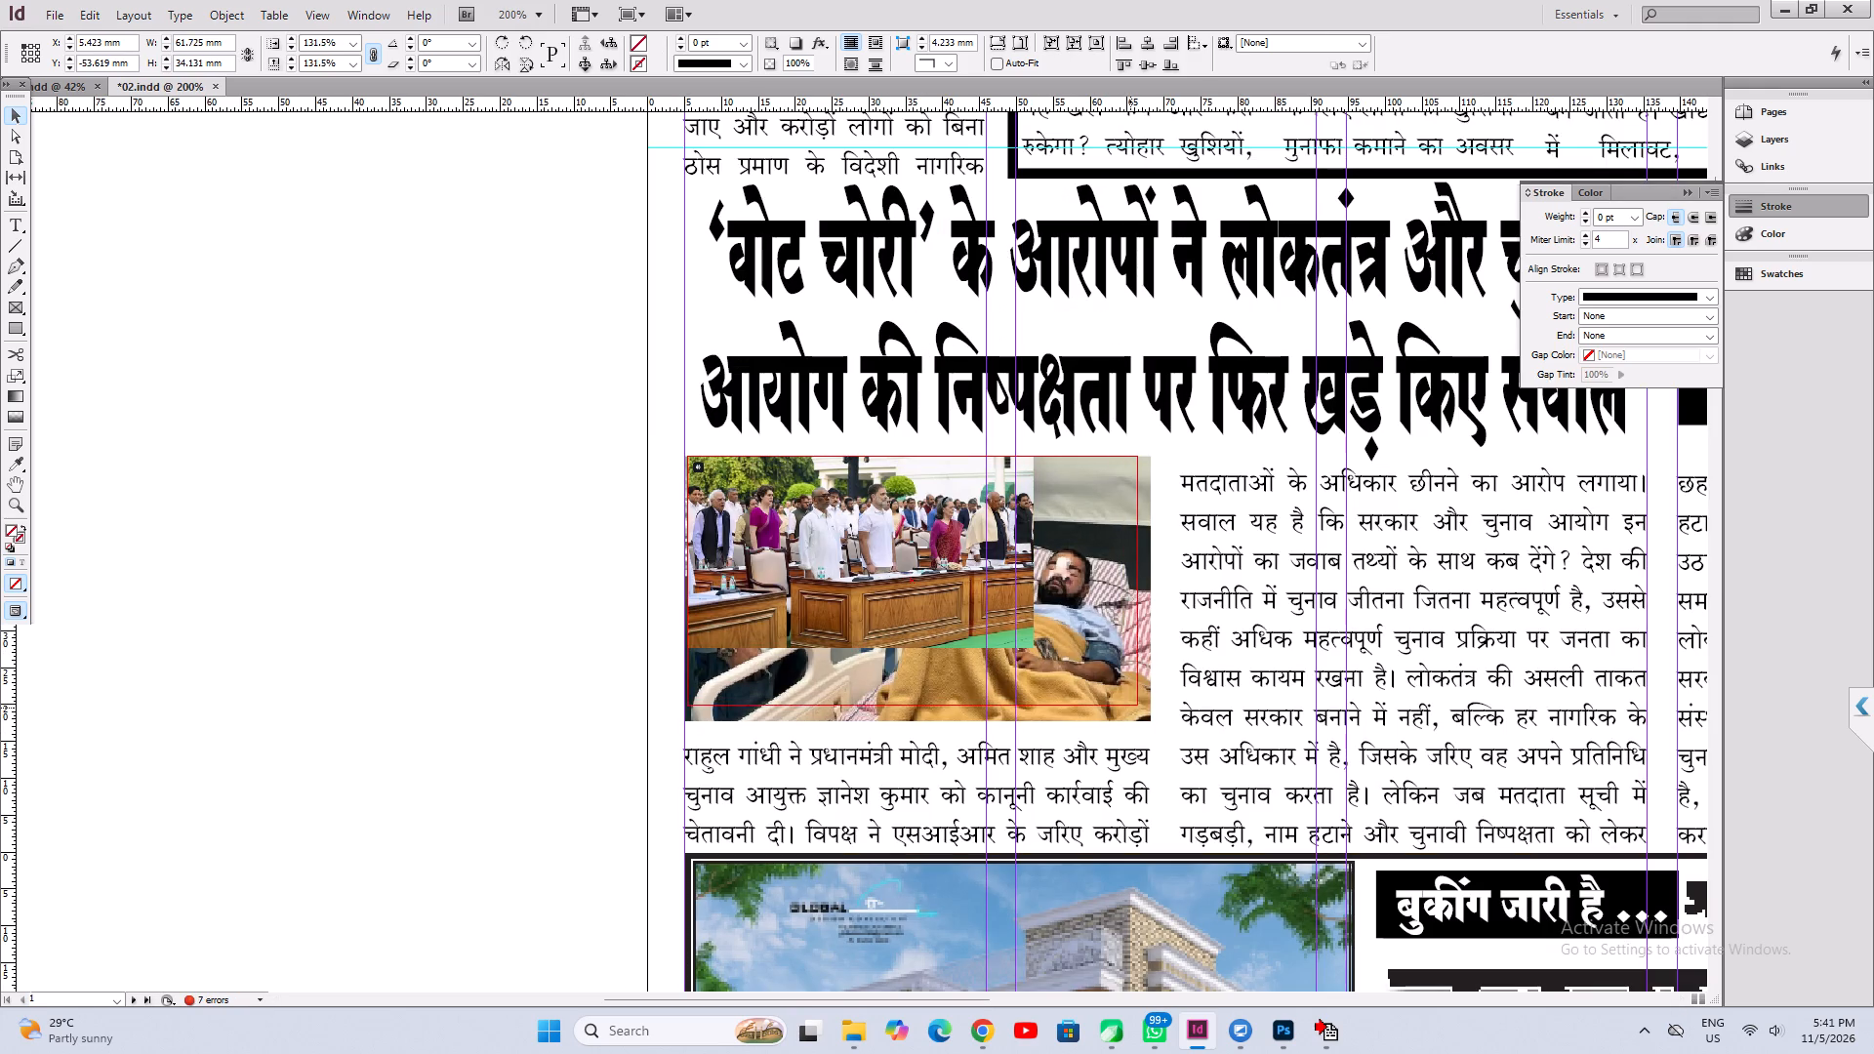
{"action": "left_click_drag", "start_coordinate": [1133, 709], "coordinate": [1139, 714], "text": "ctrl+shift"}
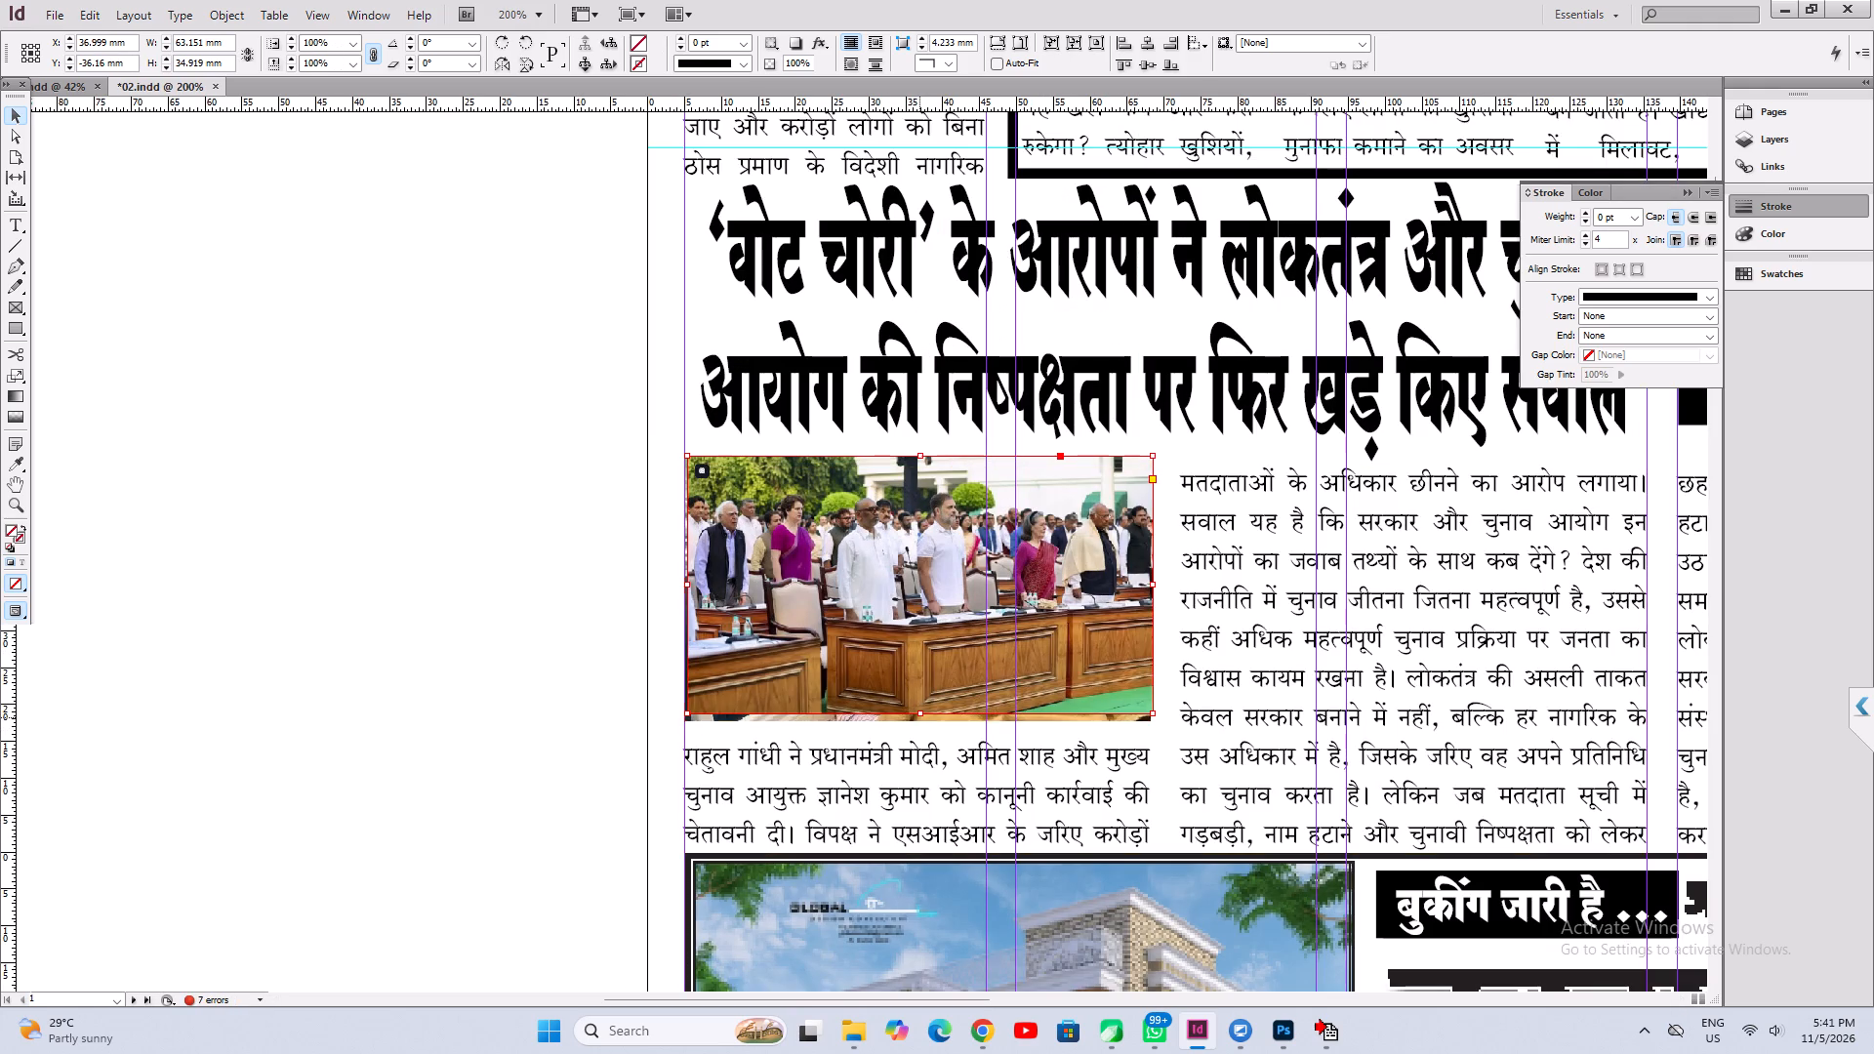
{"action": "left_click", "coordinate": [919, 717], "text": "ctrl"}
{"action": "key", "text": "ctrl+s"}
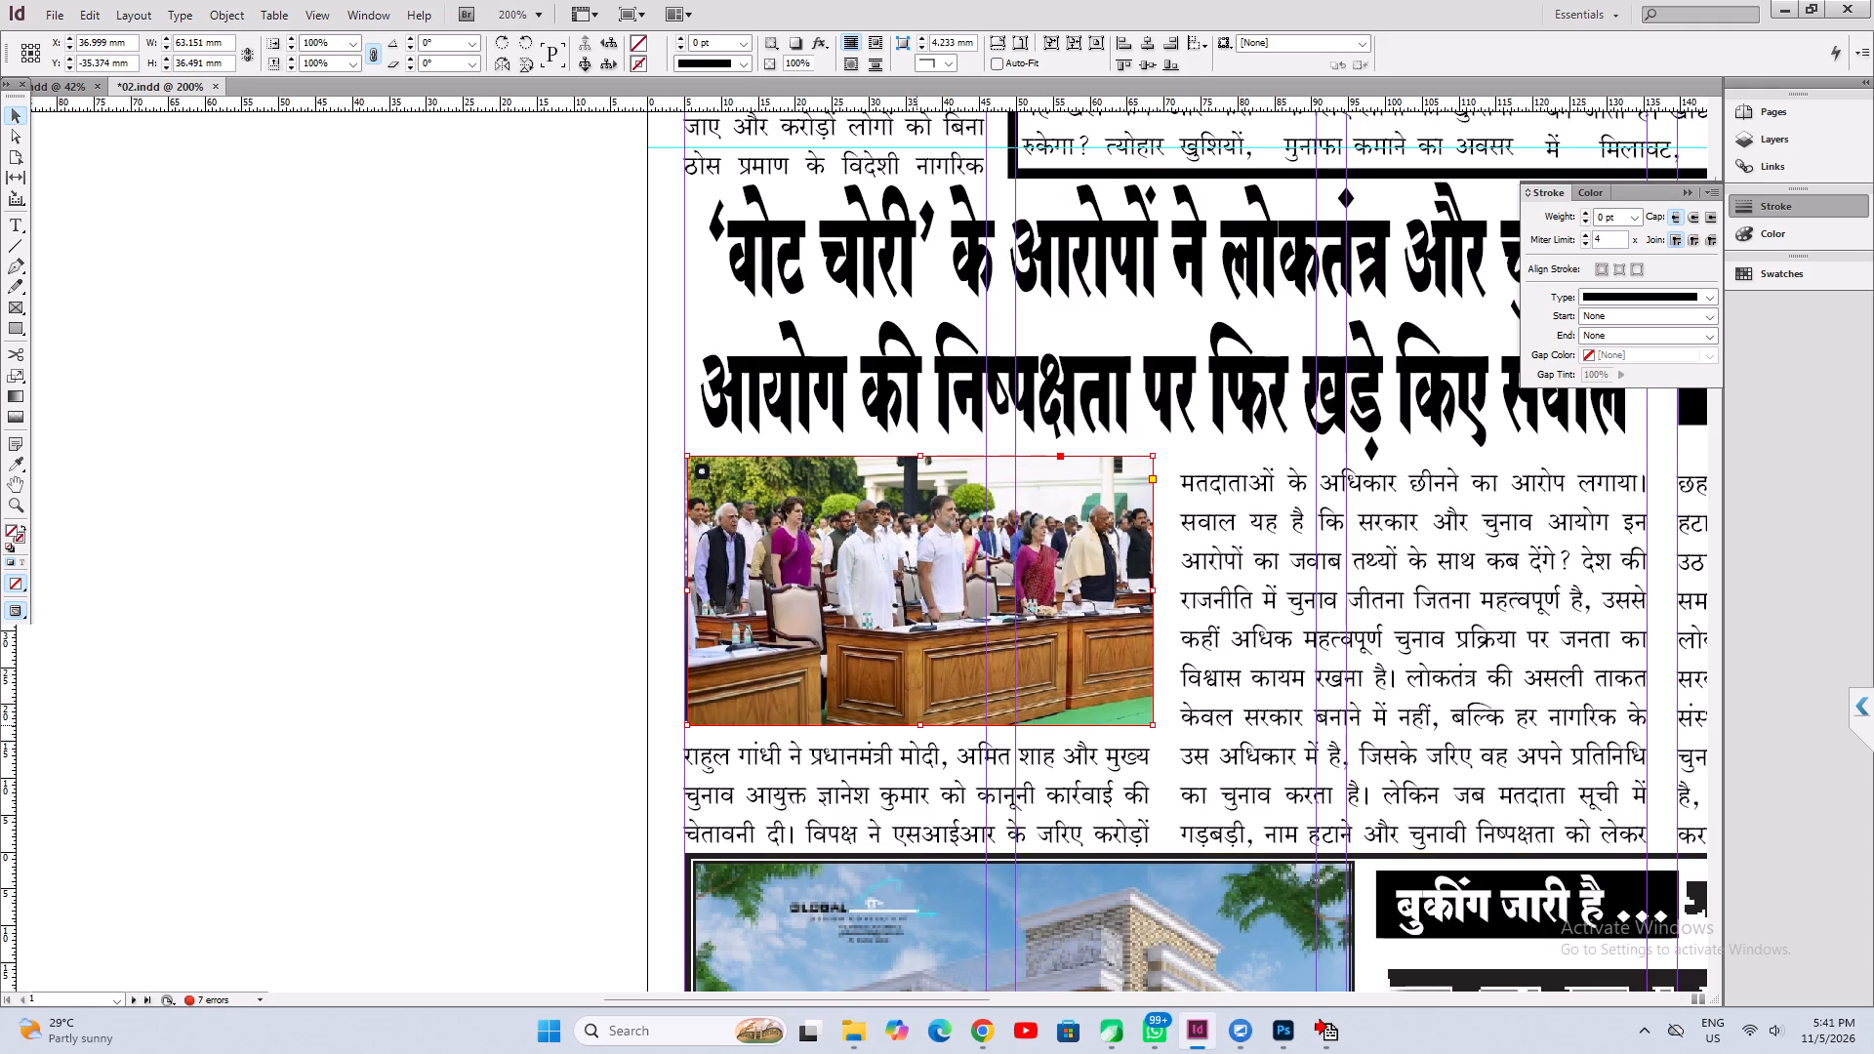
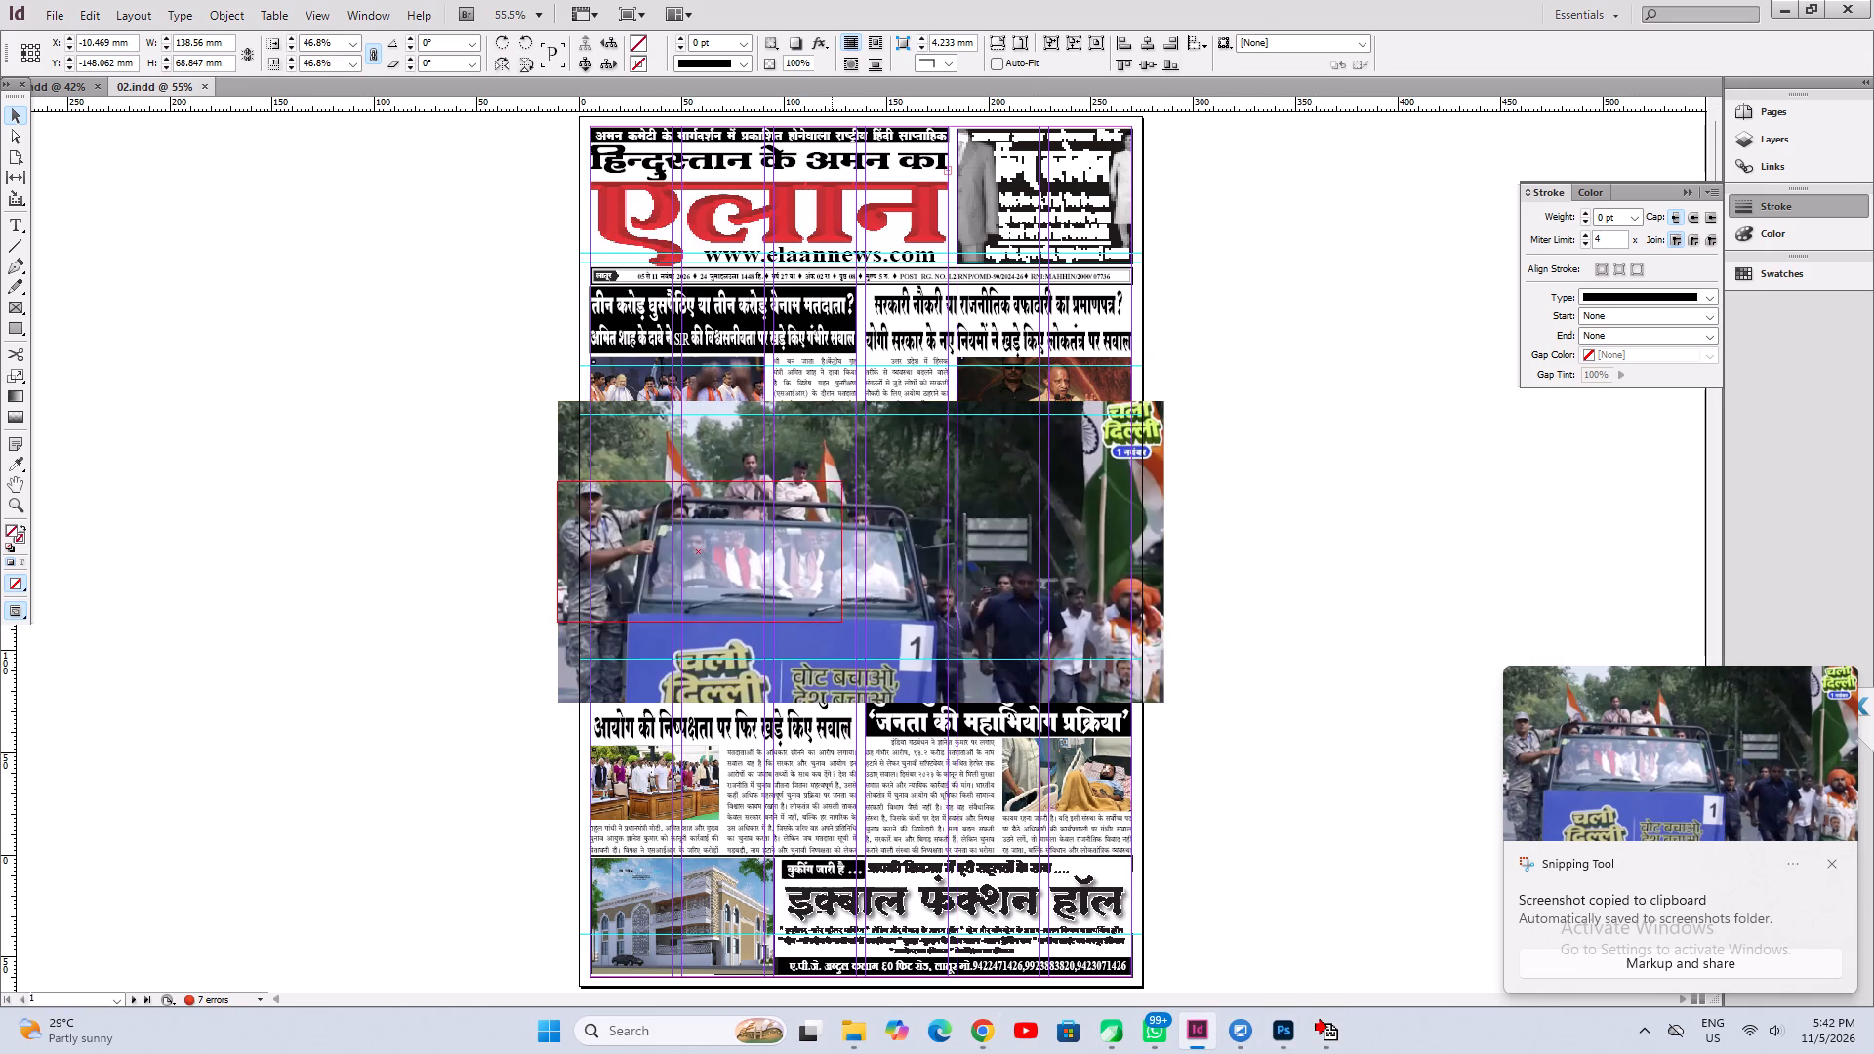
Move the pasted "चलो दिल्ली" rally photo down to the story headlined 'जनता की महाभियोग प्रक्रिया', over its existing photo.
{"action": "left_click_drag", "start_coordinate": [749, 576], "coordinate": [1194, 831]}
{"action": "key", "text": "ctrl+1"}
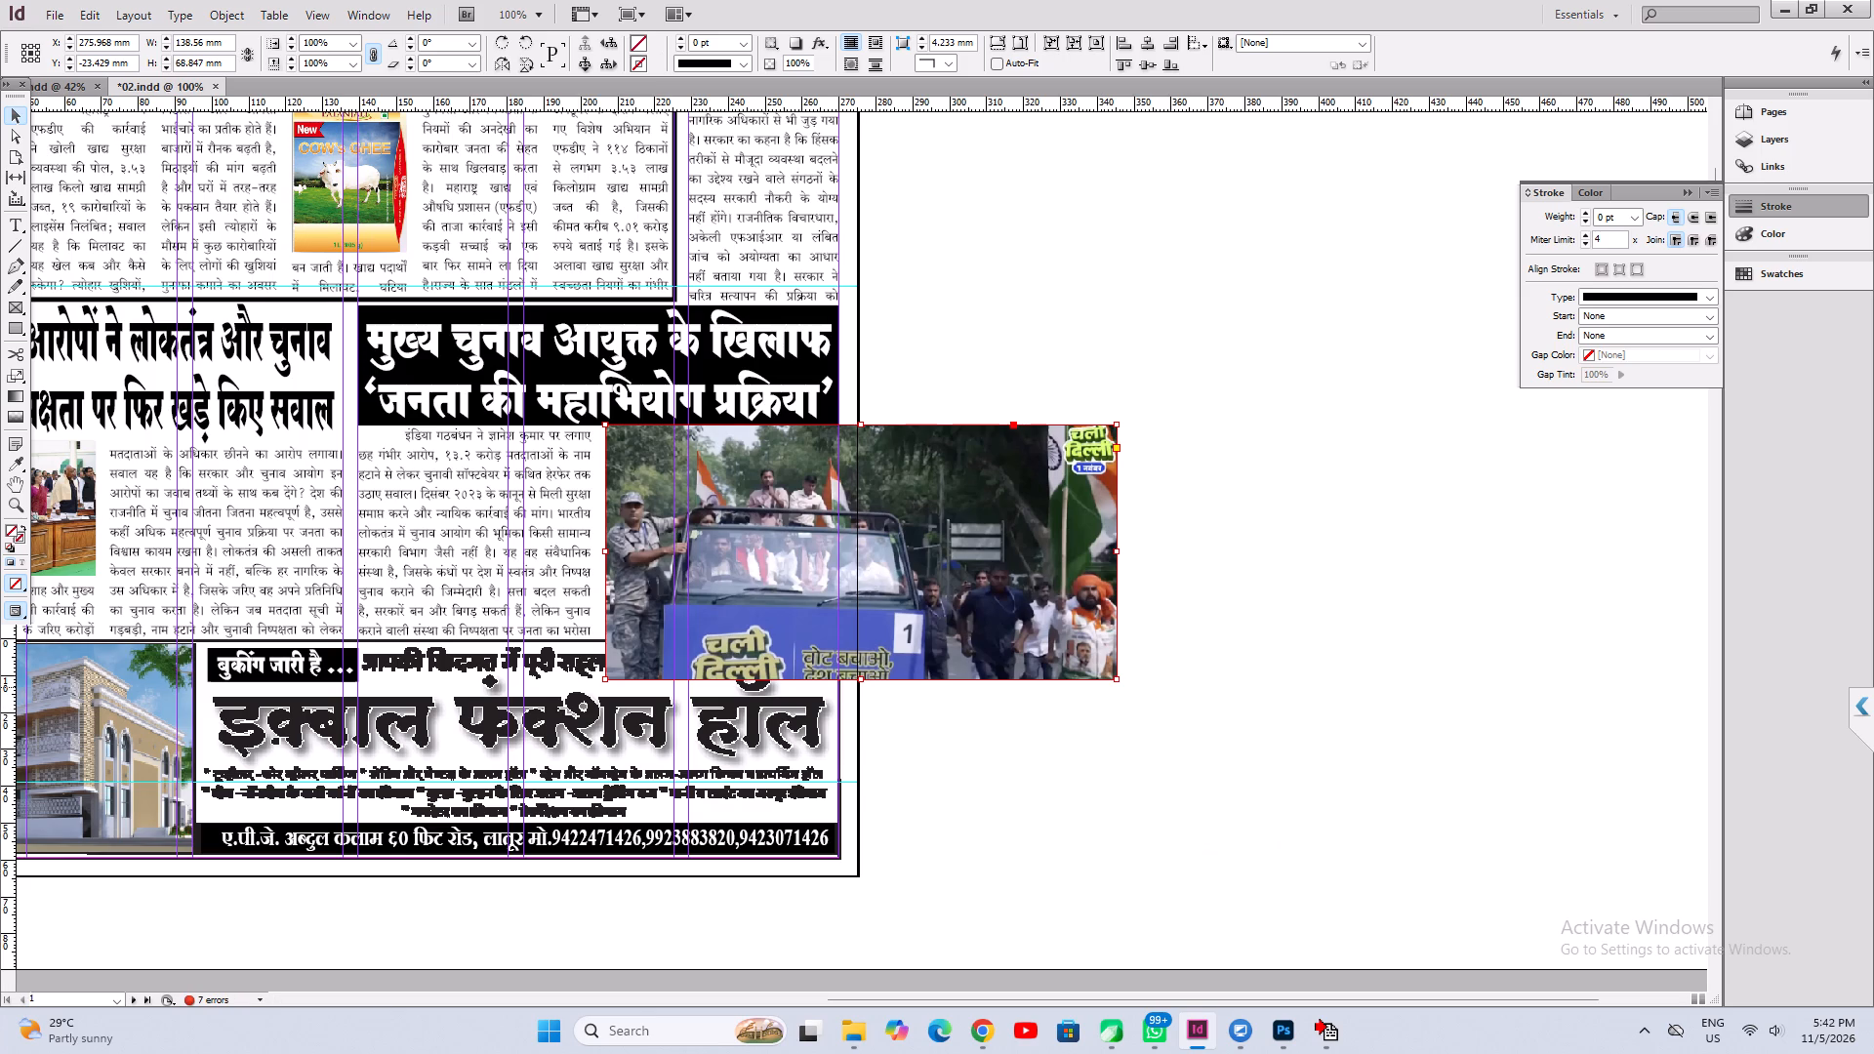
Fit the rally photo to the last column under the मुख्य चुनाव आयुक्त headline, about 63 mm wide and 36 mm high, and save the document.
{"action": "left_click_drag", "start_coordinate": [1117, 678], "coordinate": [837, 457], "text": "ctrl+shift"}
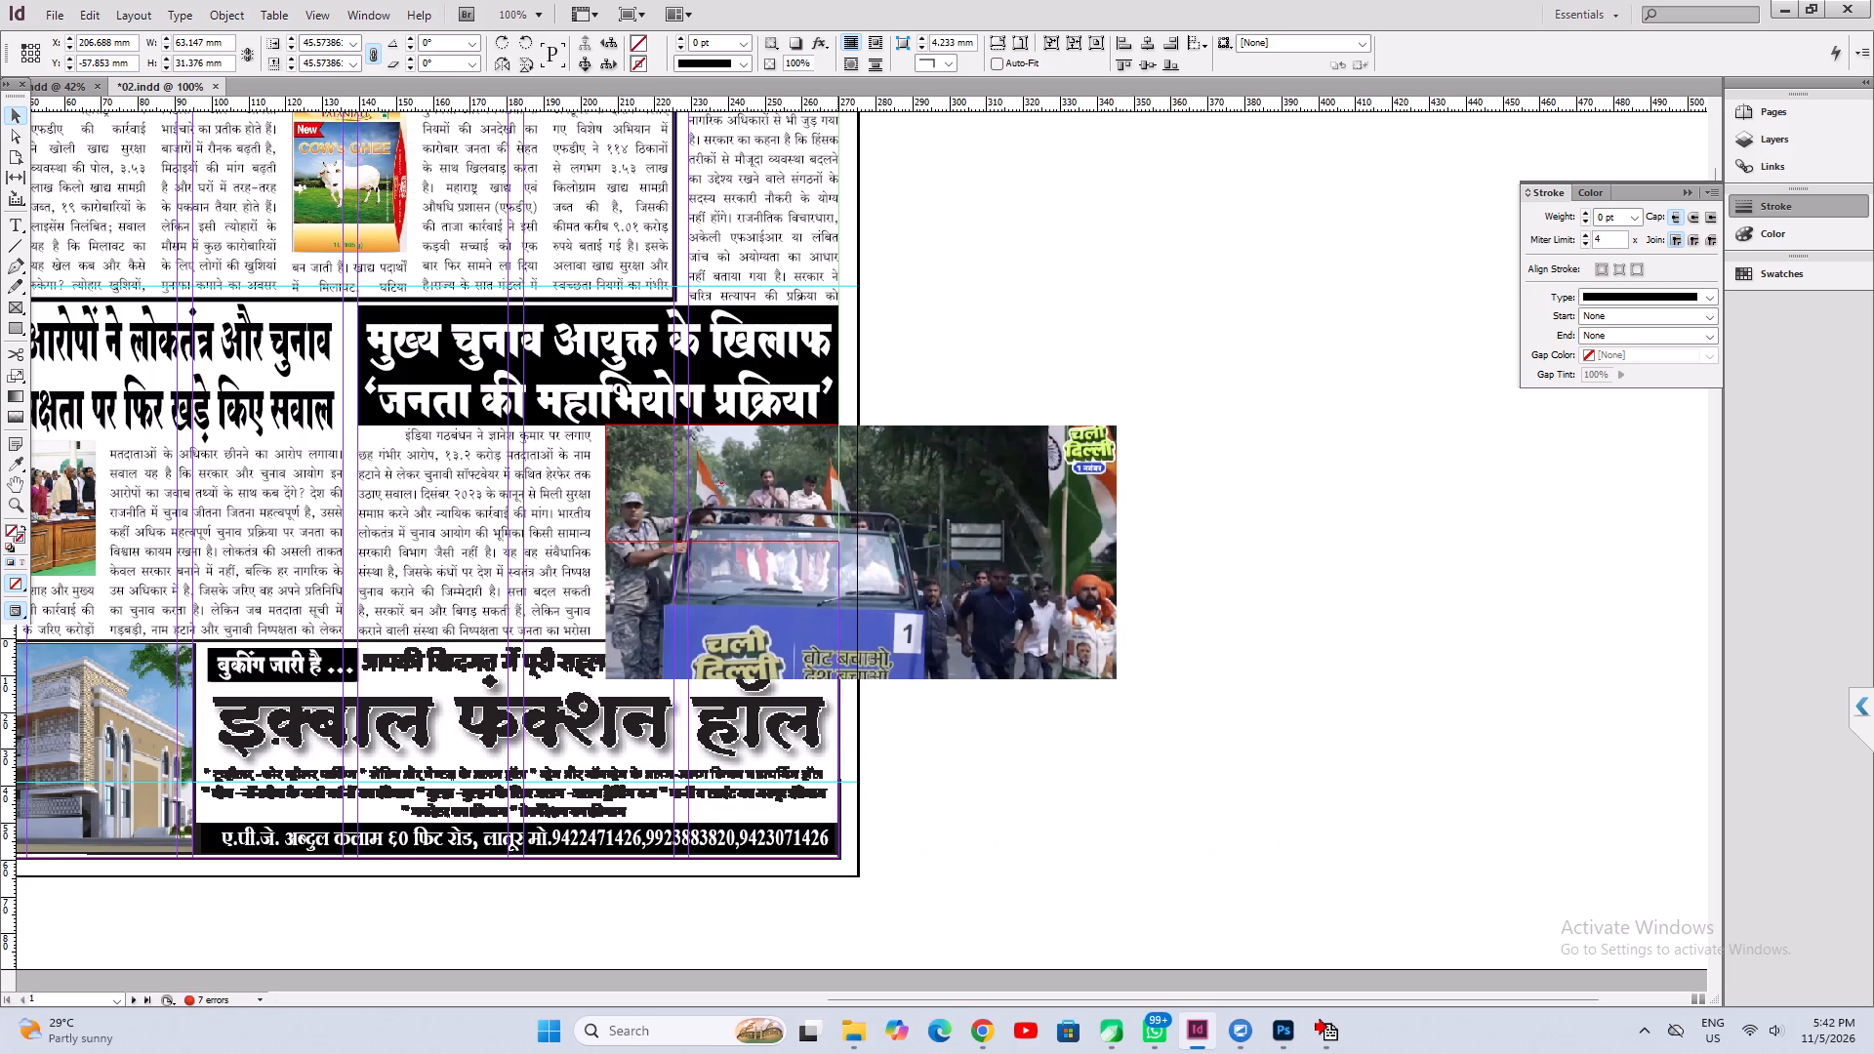
{"action": "key", "text": "ctrl+2"}
{"action": "key", "text": "ctrl+2"}
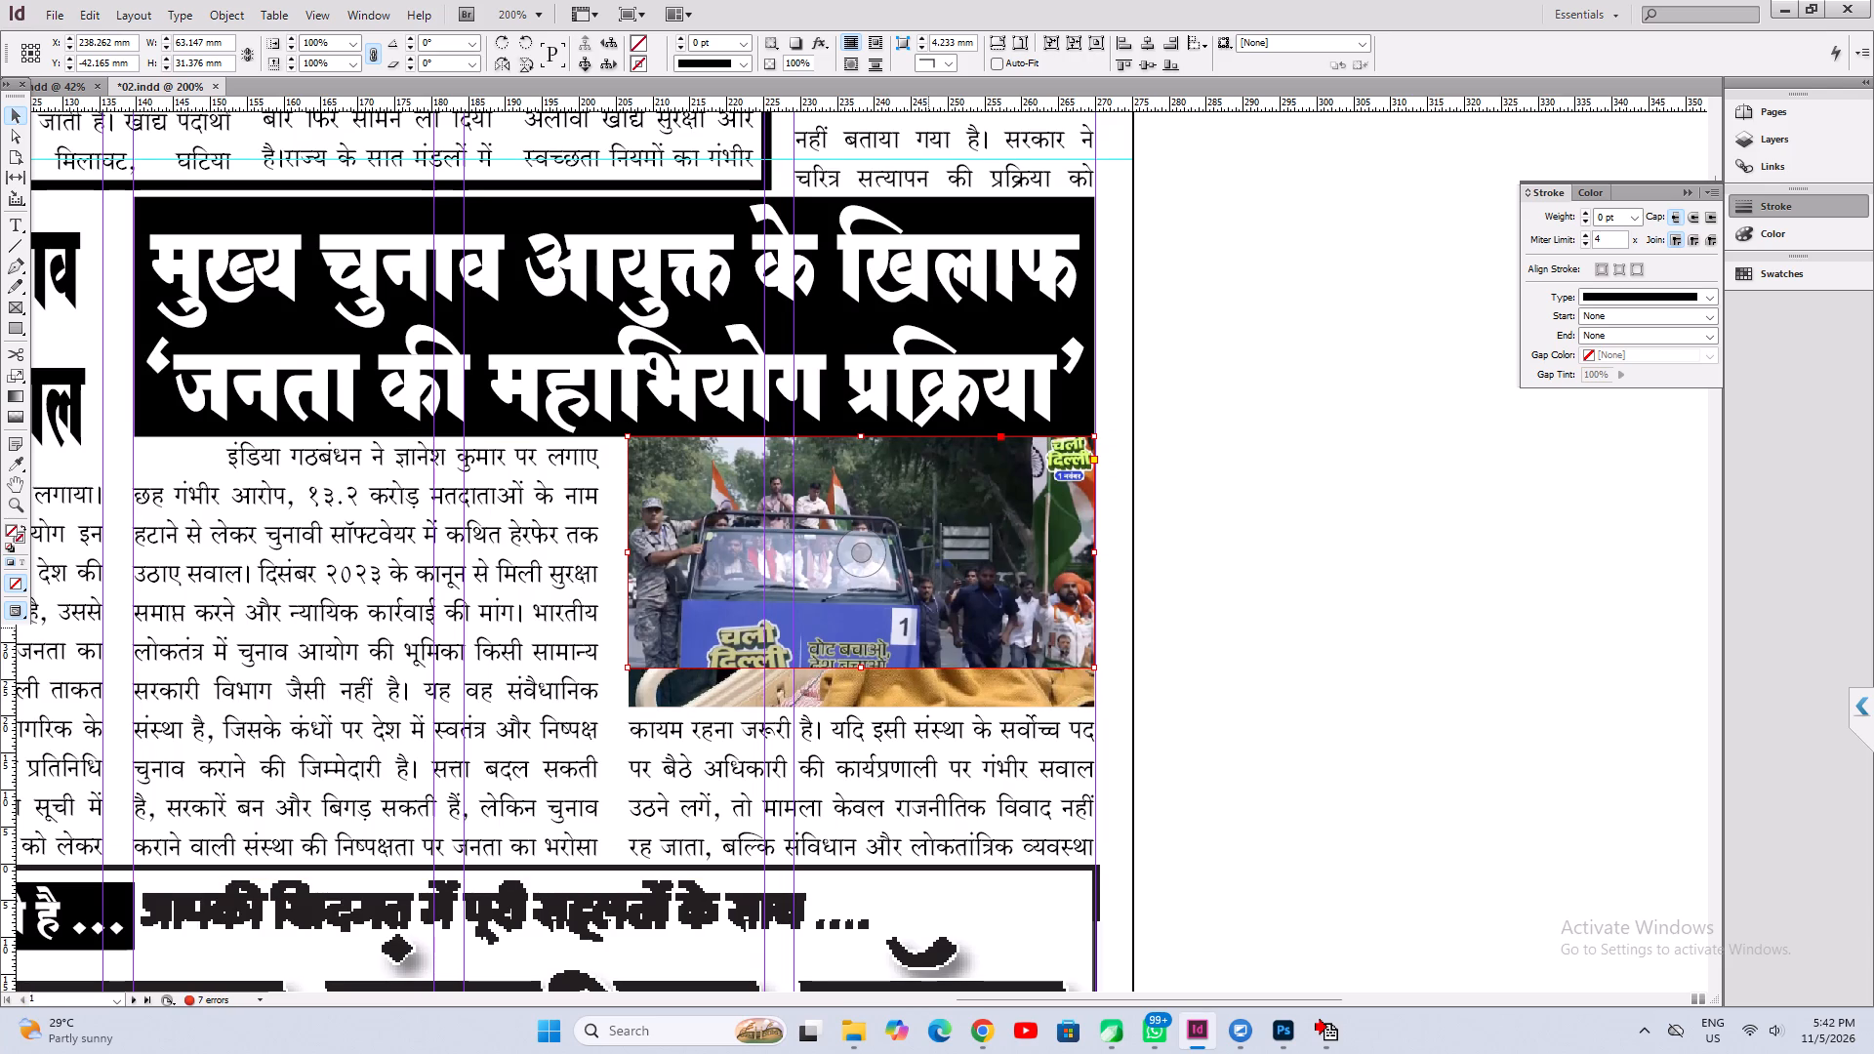
{"action": "key", "text": "Down"}
{"action": "key", "text": "Down"}
{"action": "key", "text": "Down"}
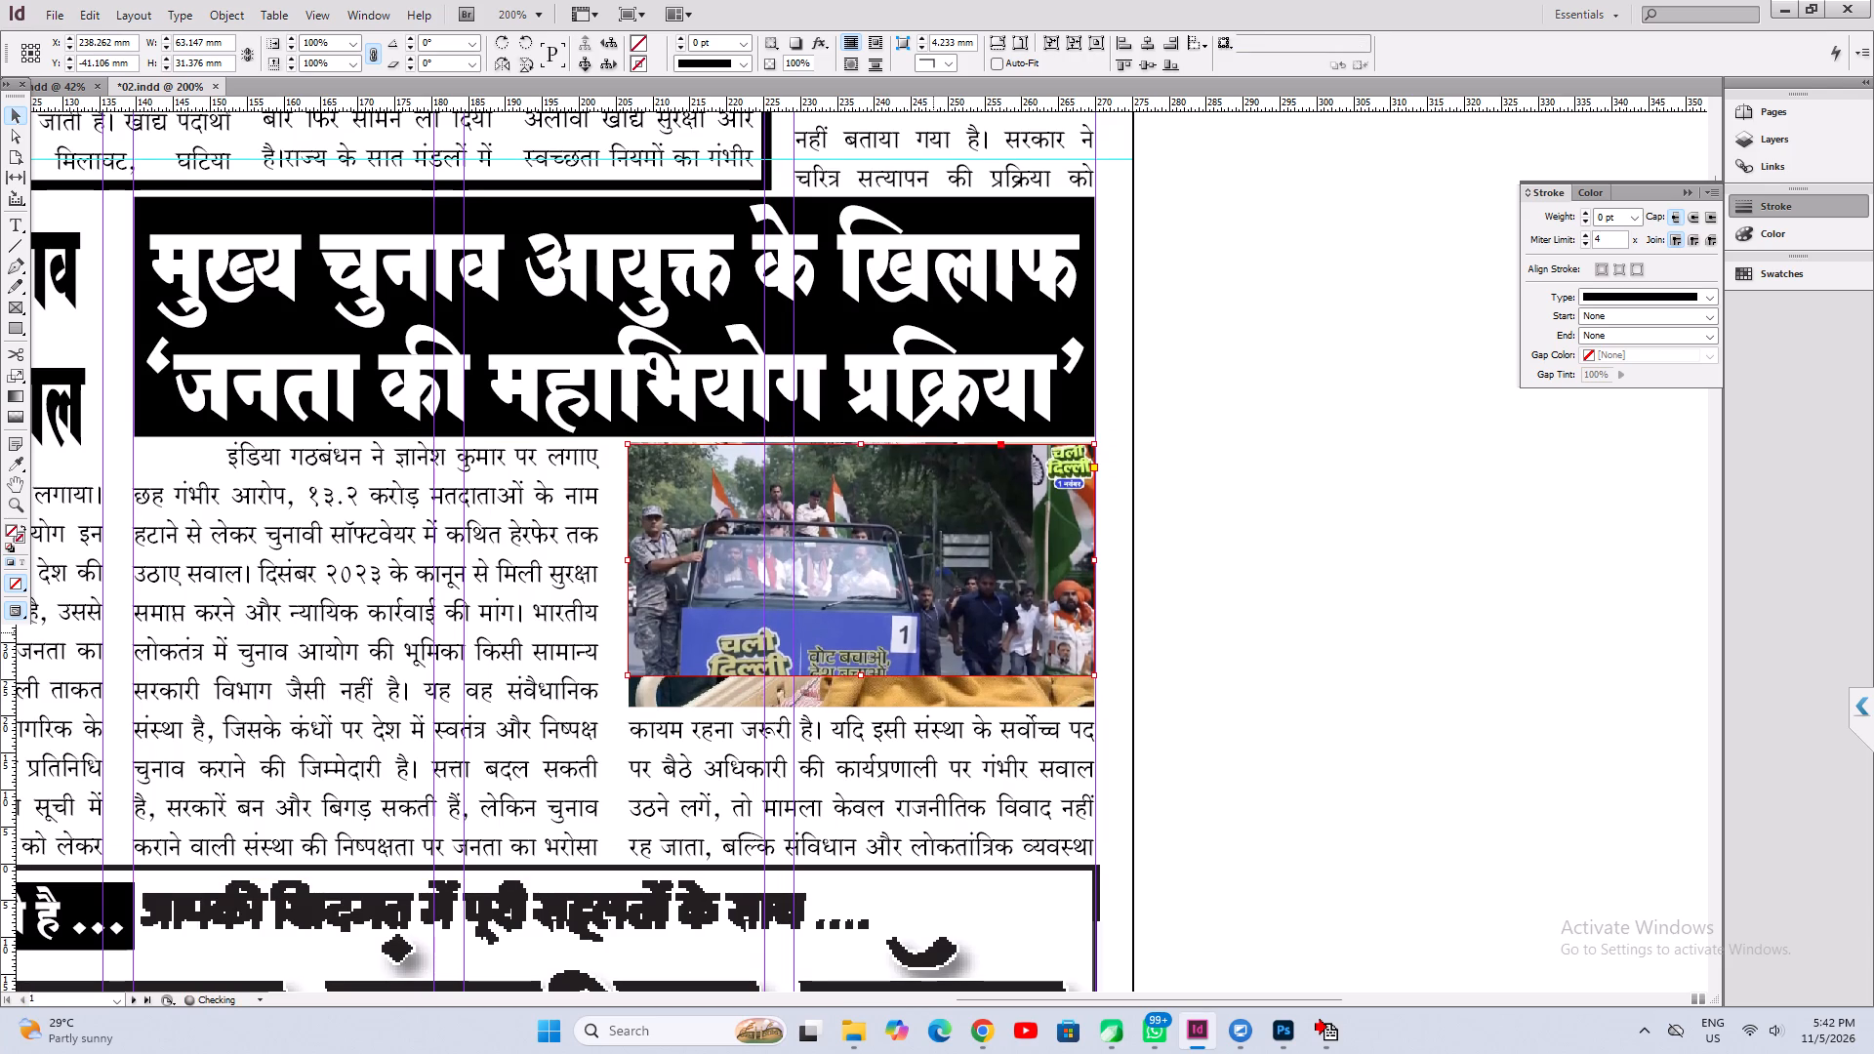
{"action": "key", "text": "Up"}
{"action": "left_click_drag", "start_coordinate": [861, 675], "coordinate": [860, 708], "text": "ctrl"}
{"action": "key", "text": "ctrl+s"}
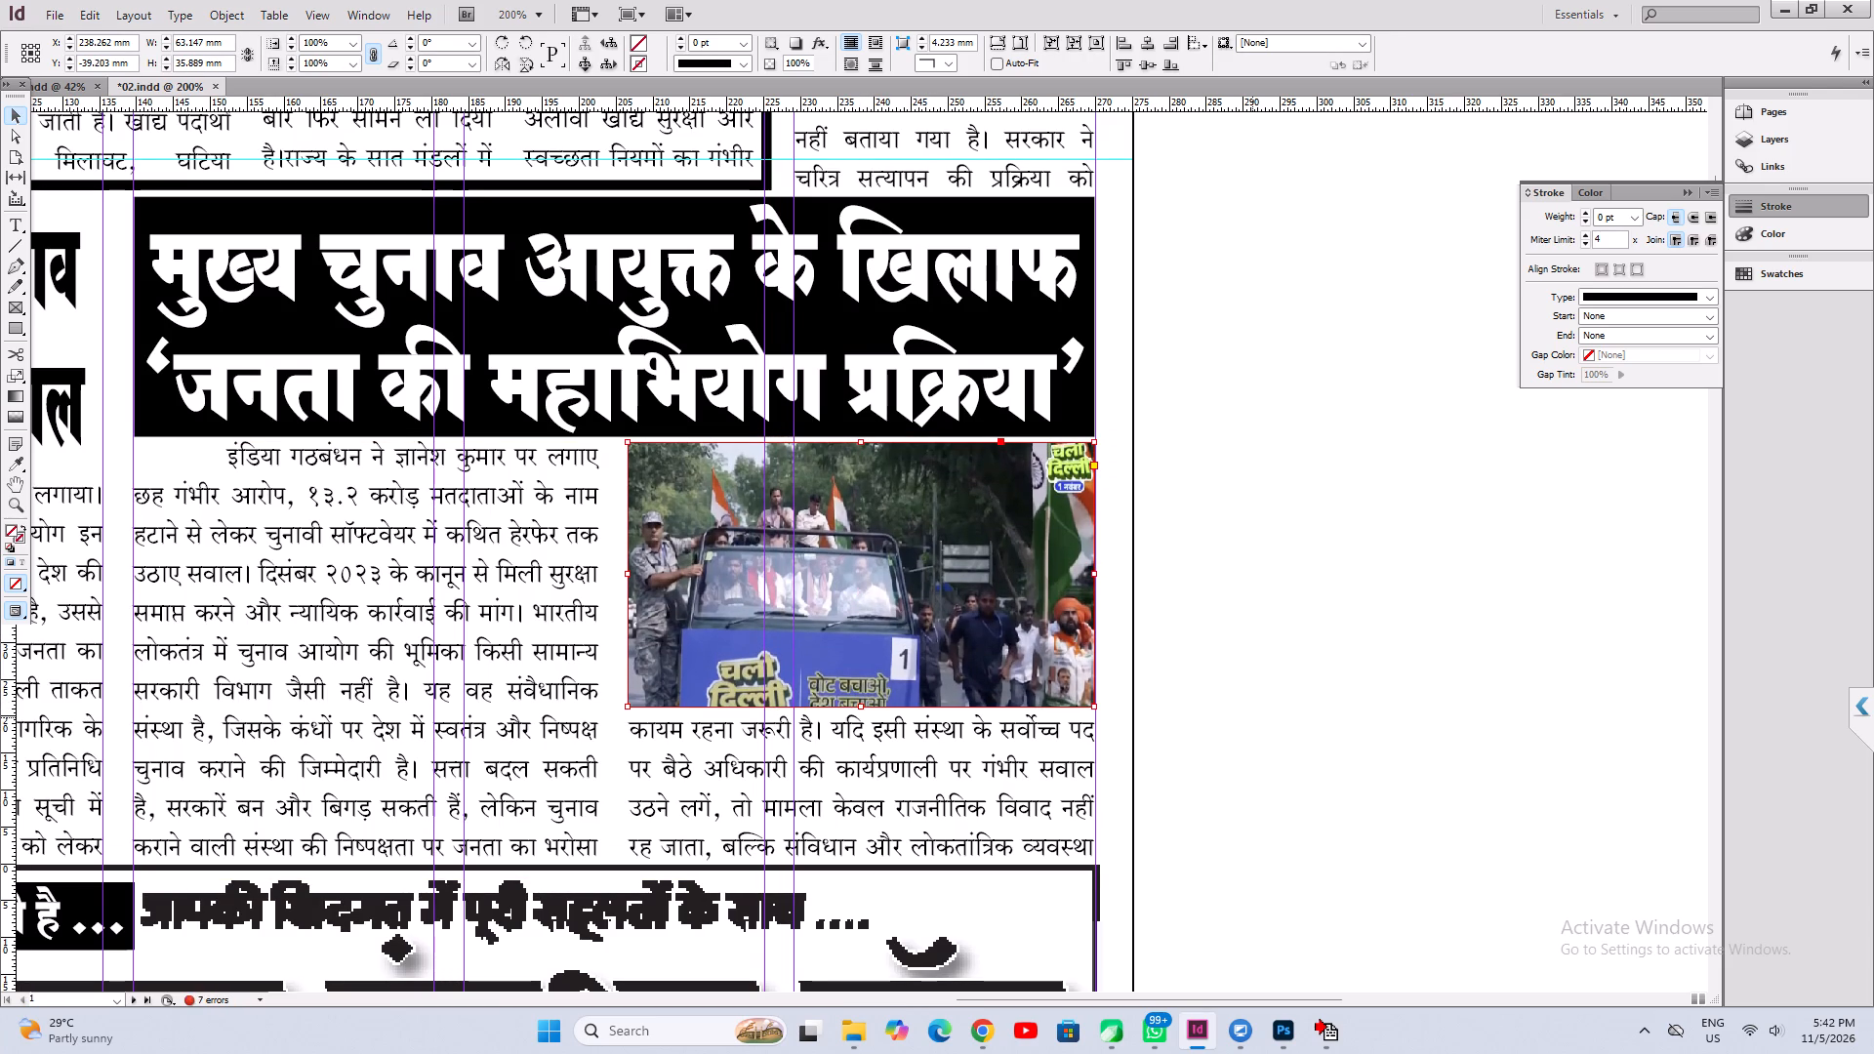
{"action": "key", "text": "ctrl+0"}
{"action": "key", "text": "ctrl+a"}
{"action": "key", "text": "ctrl+s"}
{"action": "left_click", "coordinate": [1257, 715]}
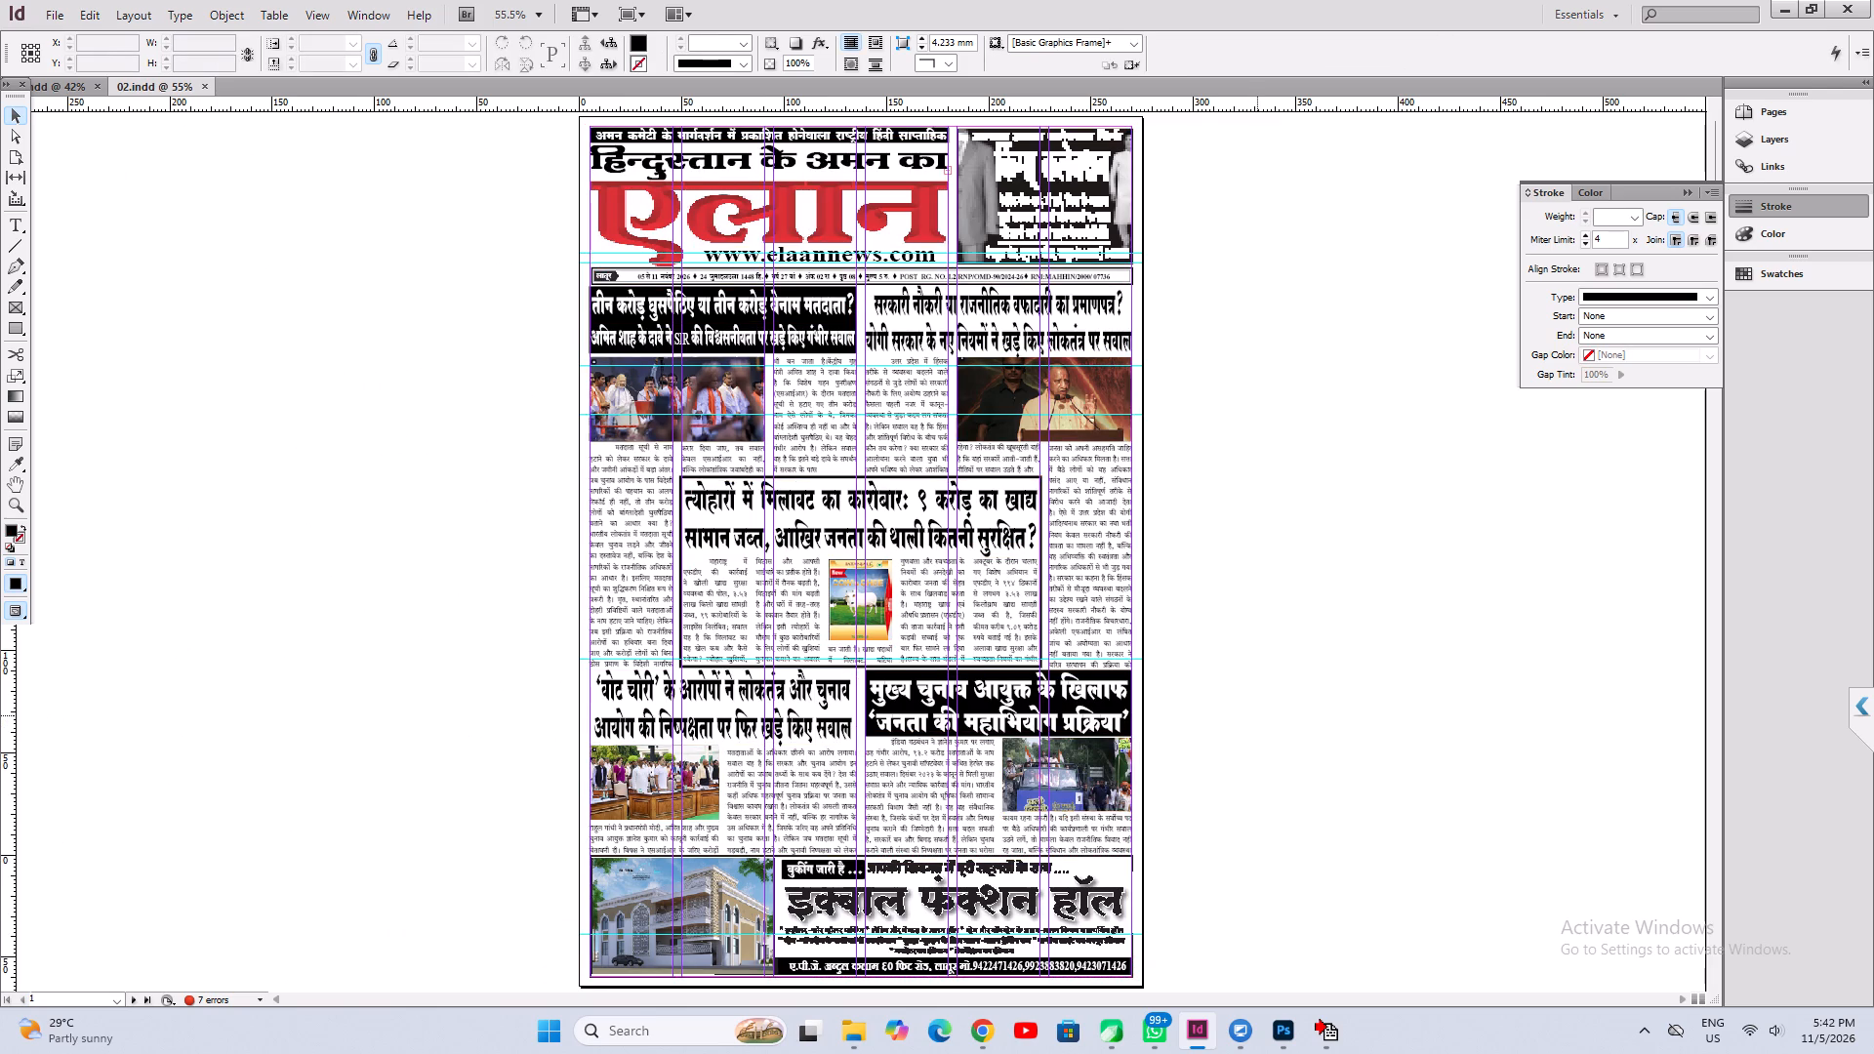
Examine the type settings of the whole two-line रामलीला मैदान headline on the editorial page.
{"action": "scroll", "coordinate": [1220, 764], "scroll_direction": "down", "scroll_amount": 5}
{"action": "scroll", "coordinate": [851, 730], "scroll_direction": "down", "scroll_amount": 11}
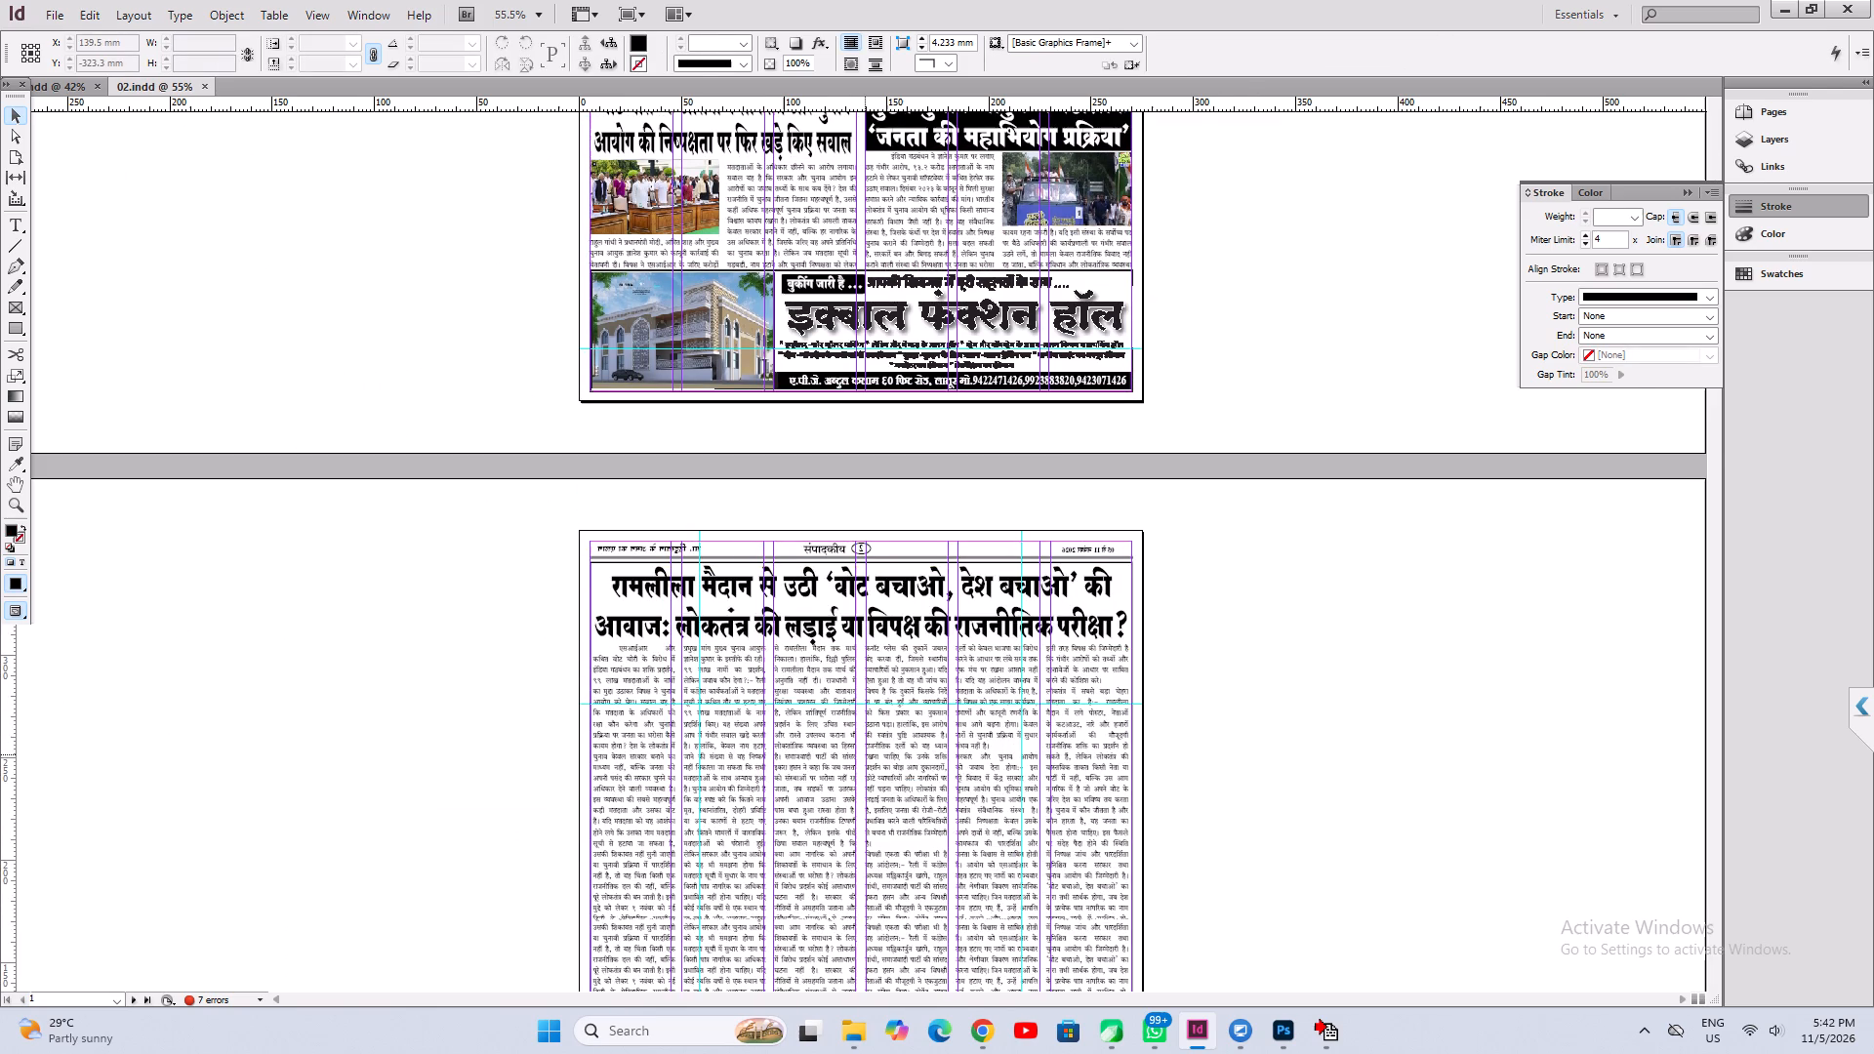
{"action": "scroll", "coordinate": [872, 757], "scroll_direction": "down", "scroll_amount": 4}
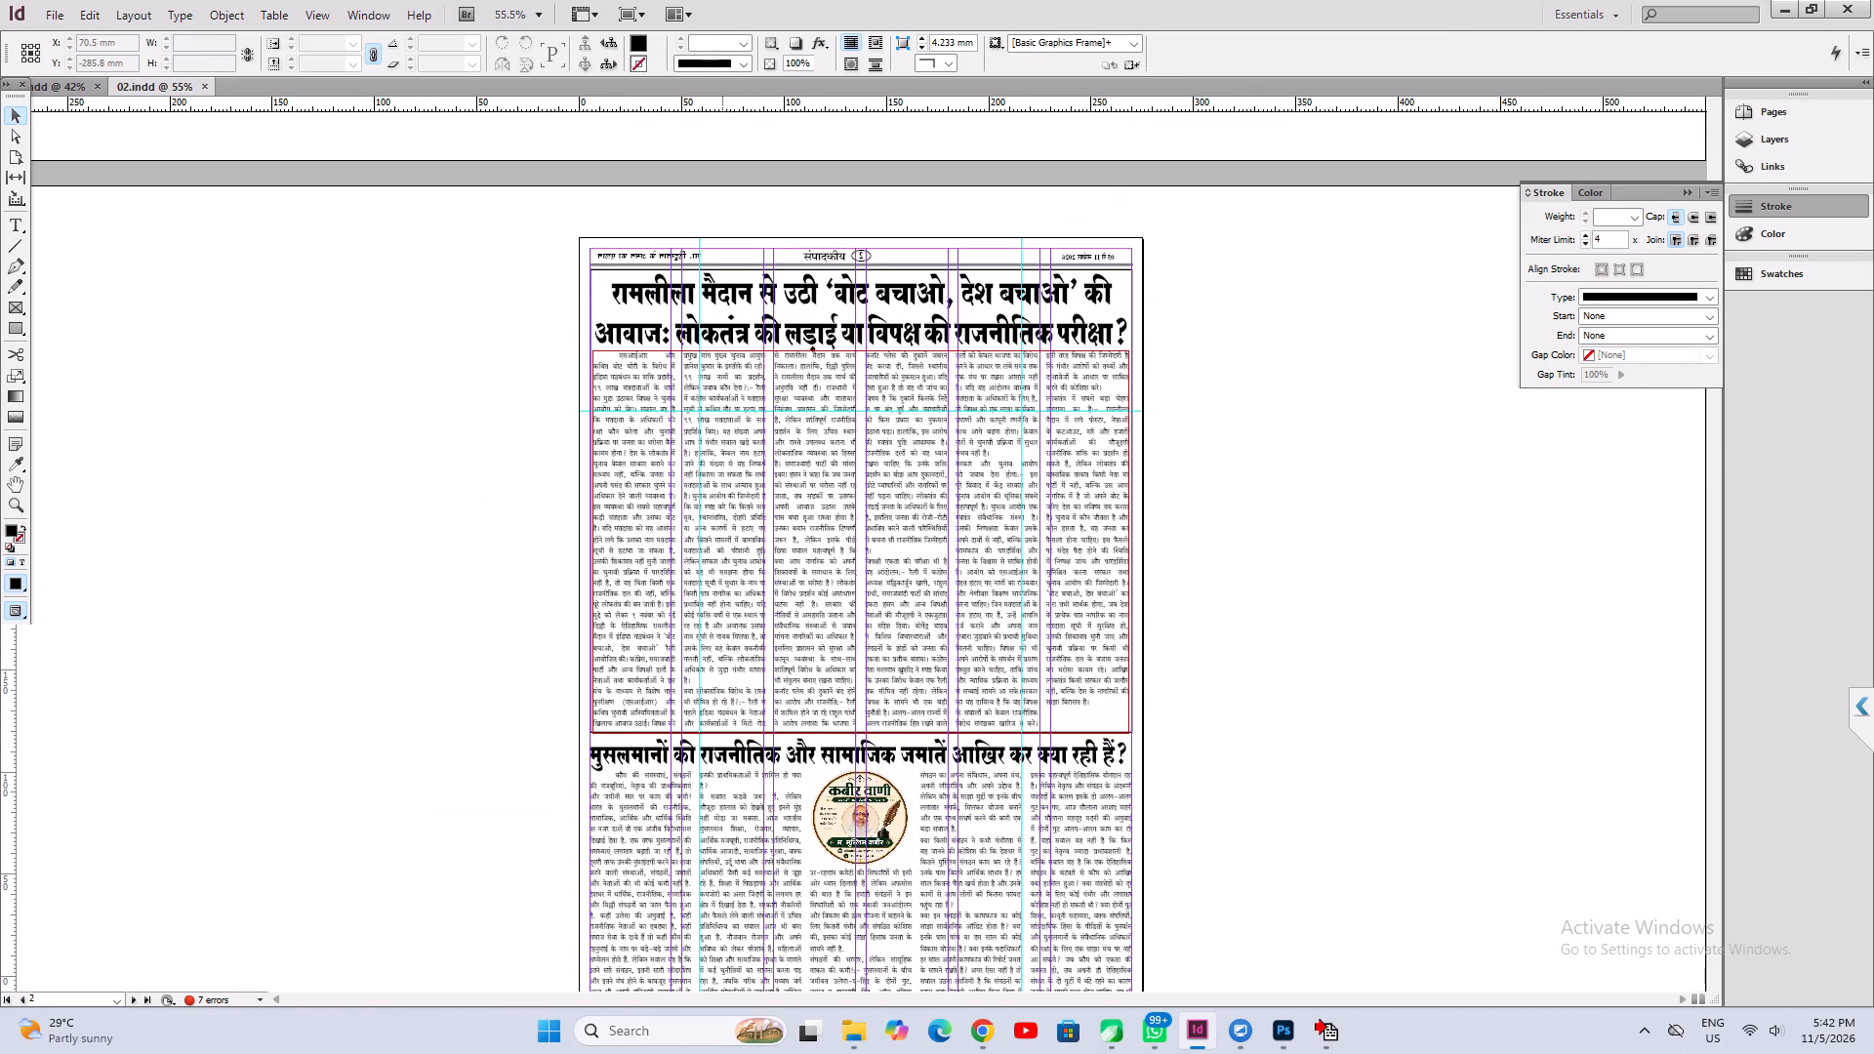
{"action": "left_click", "coordinate": [742, 330]}
{"action": "key", "text": "ctrl+1"}
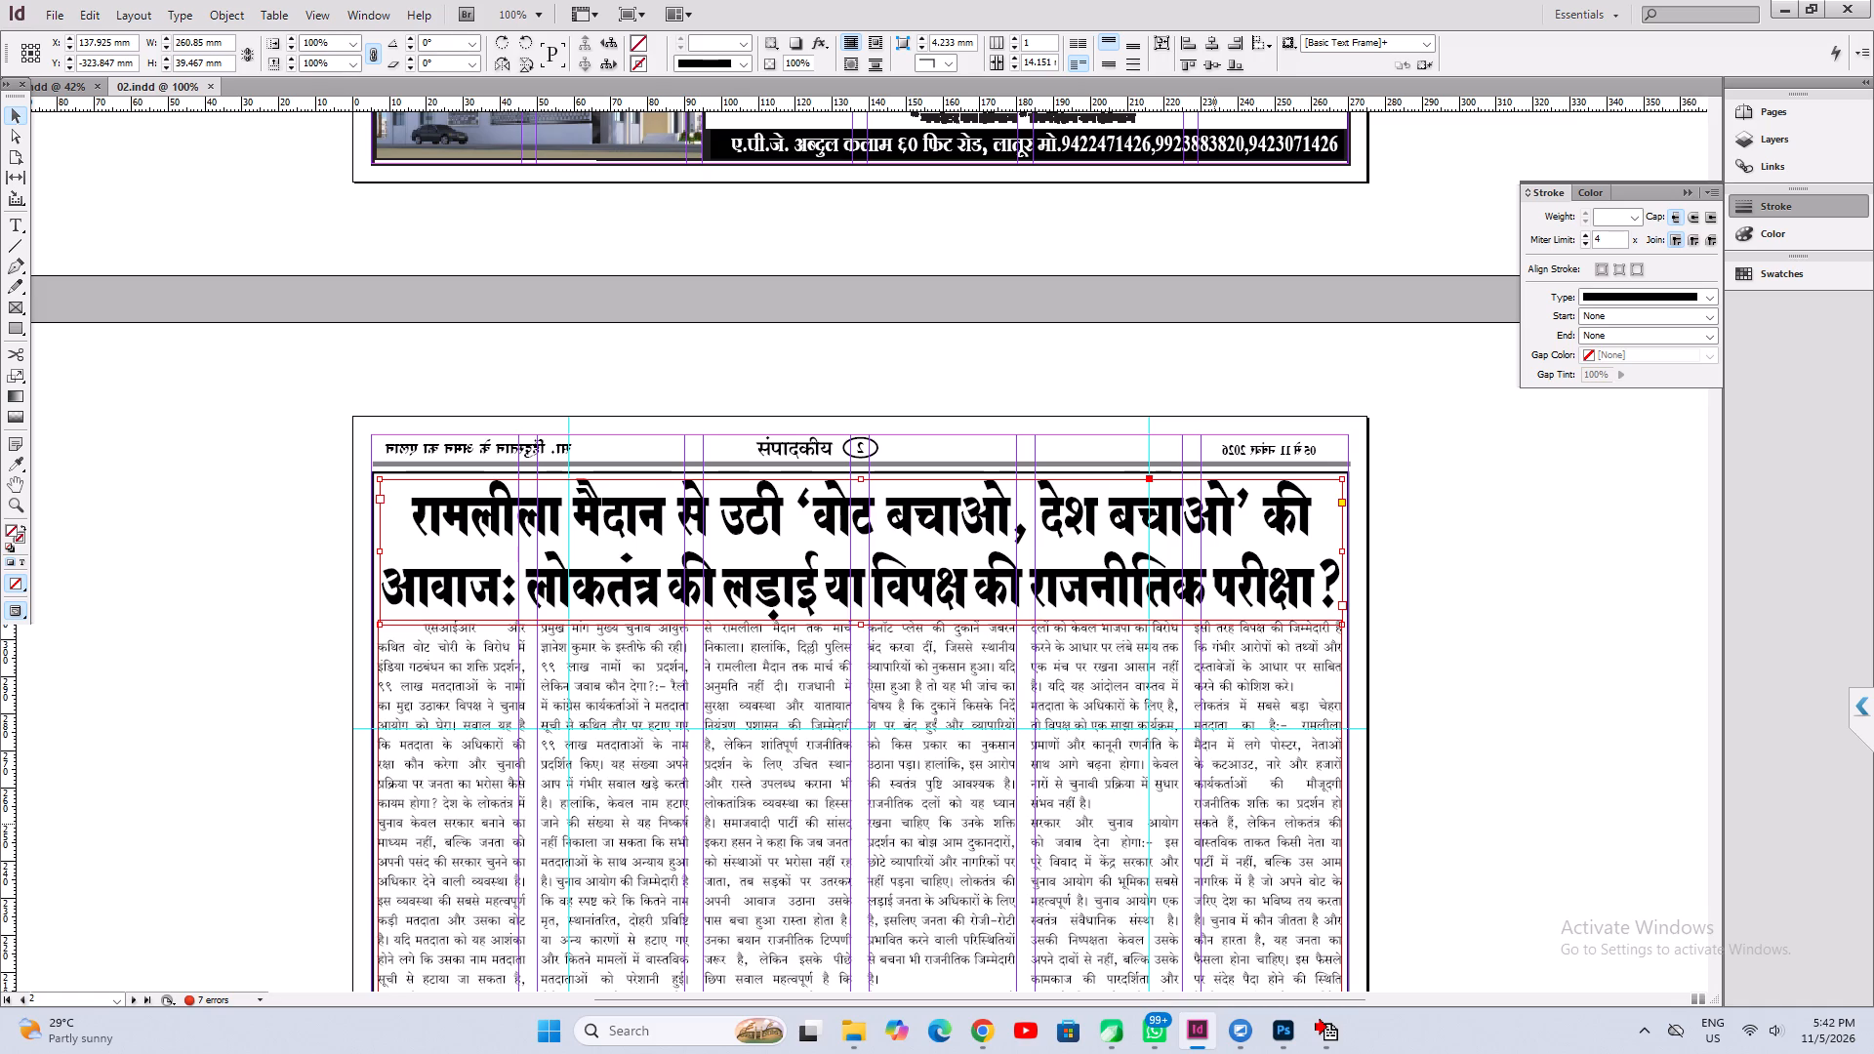
{"action": "left_click", "coordinate": [19, 227]}
{"action": "left_click", "coordinate": [650, 529]}
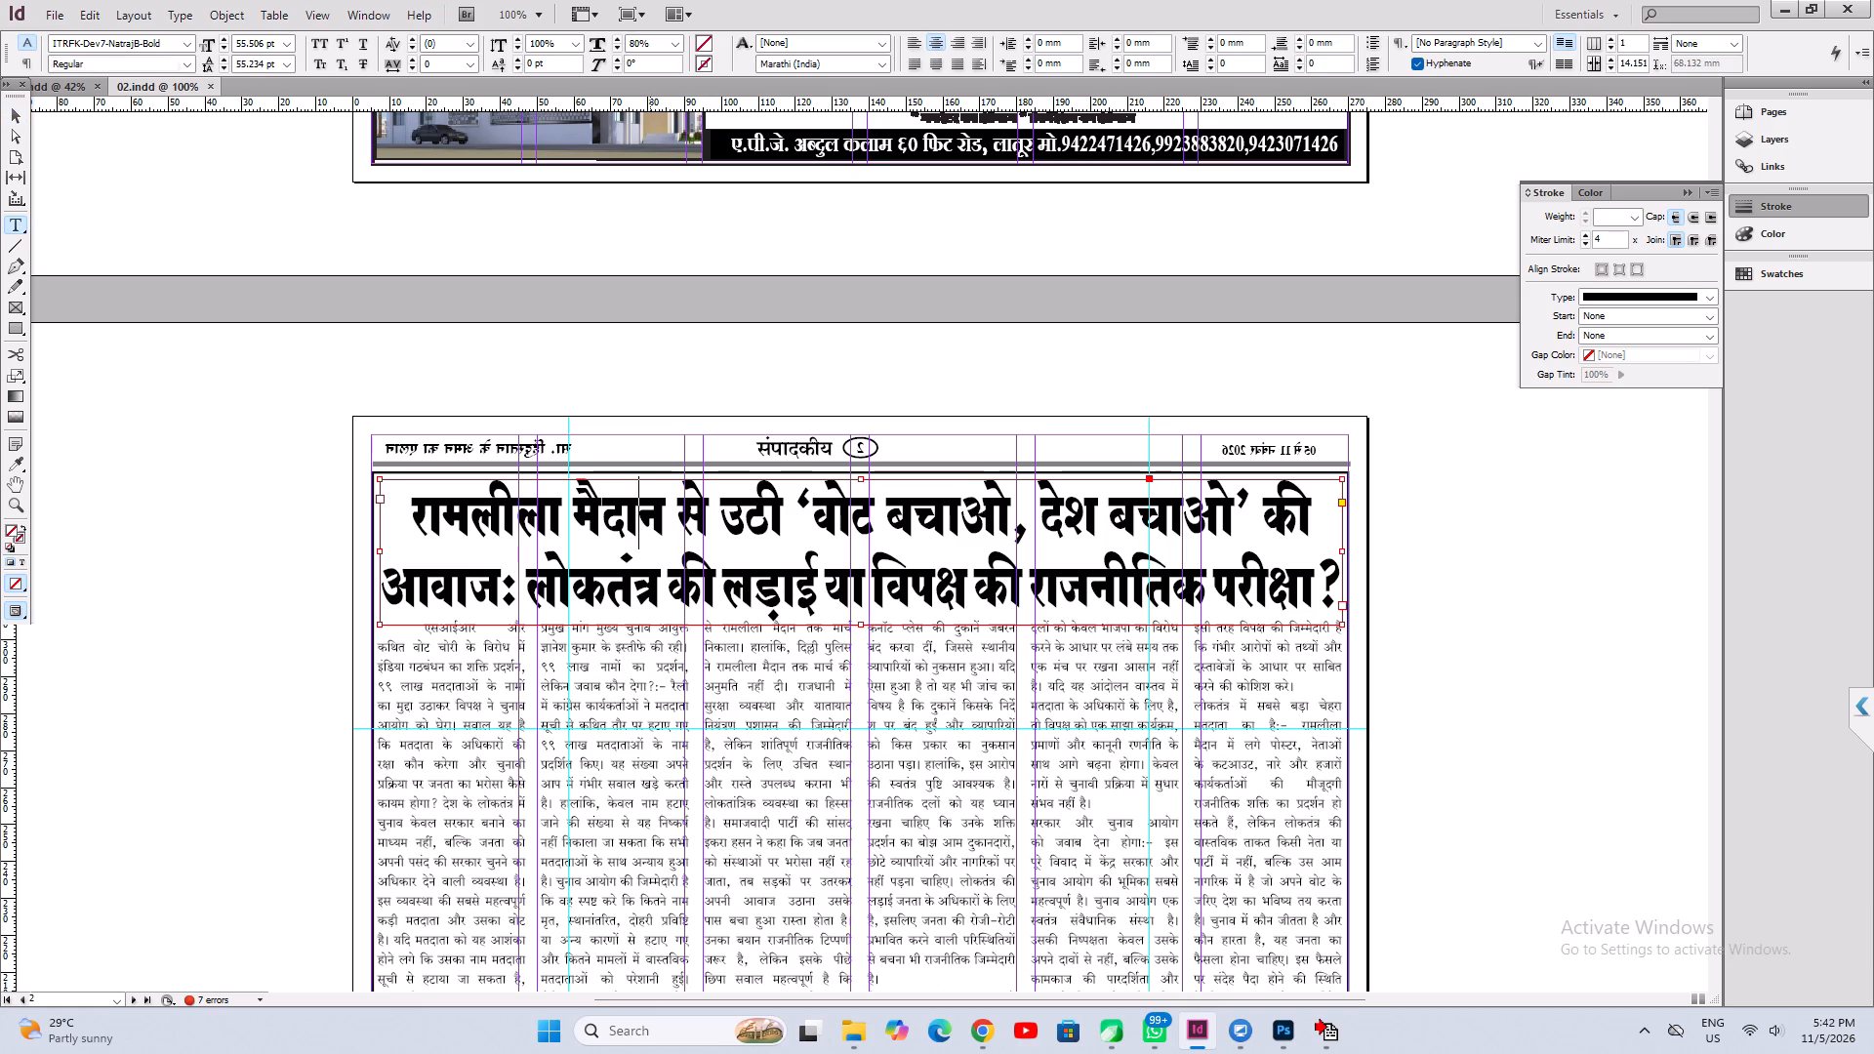
{"action": "key", "text": "ctrl+a"}
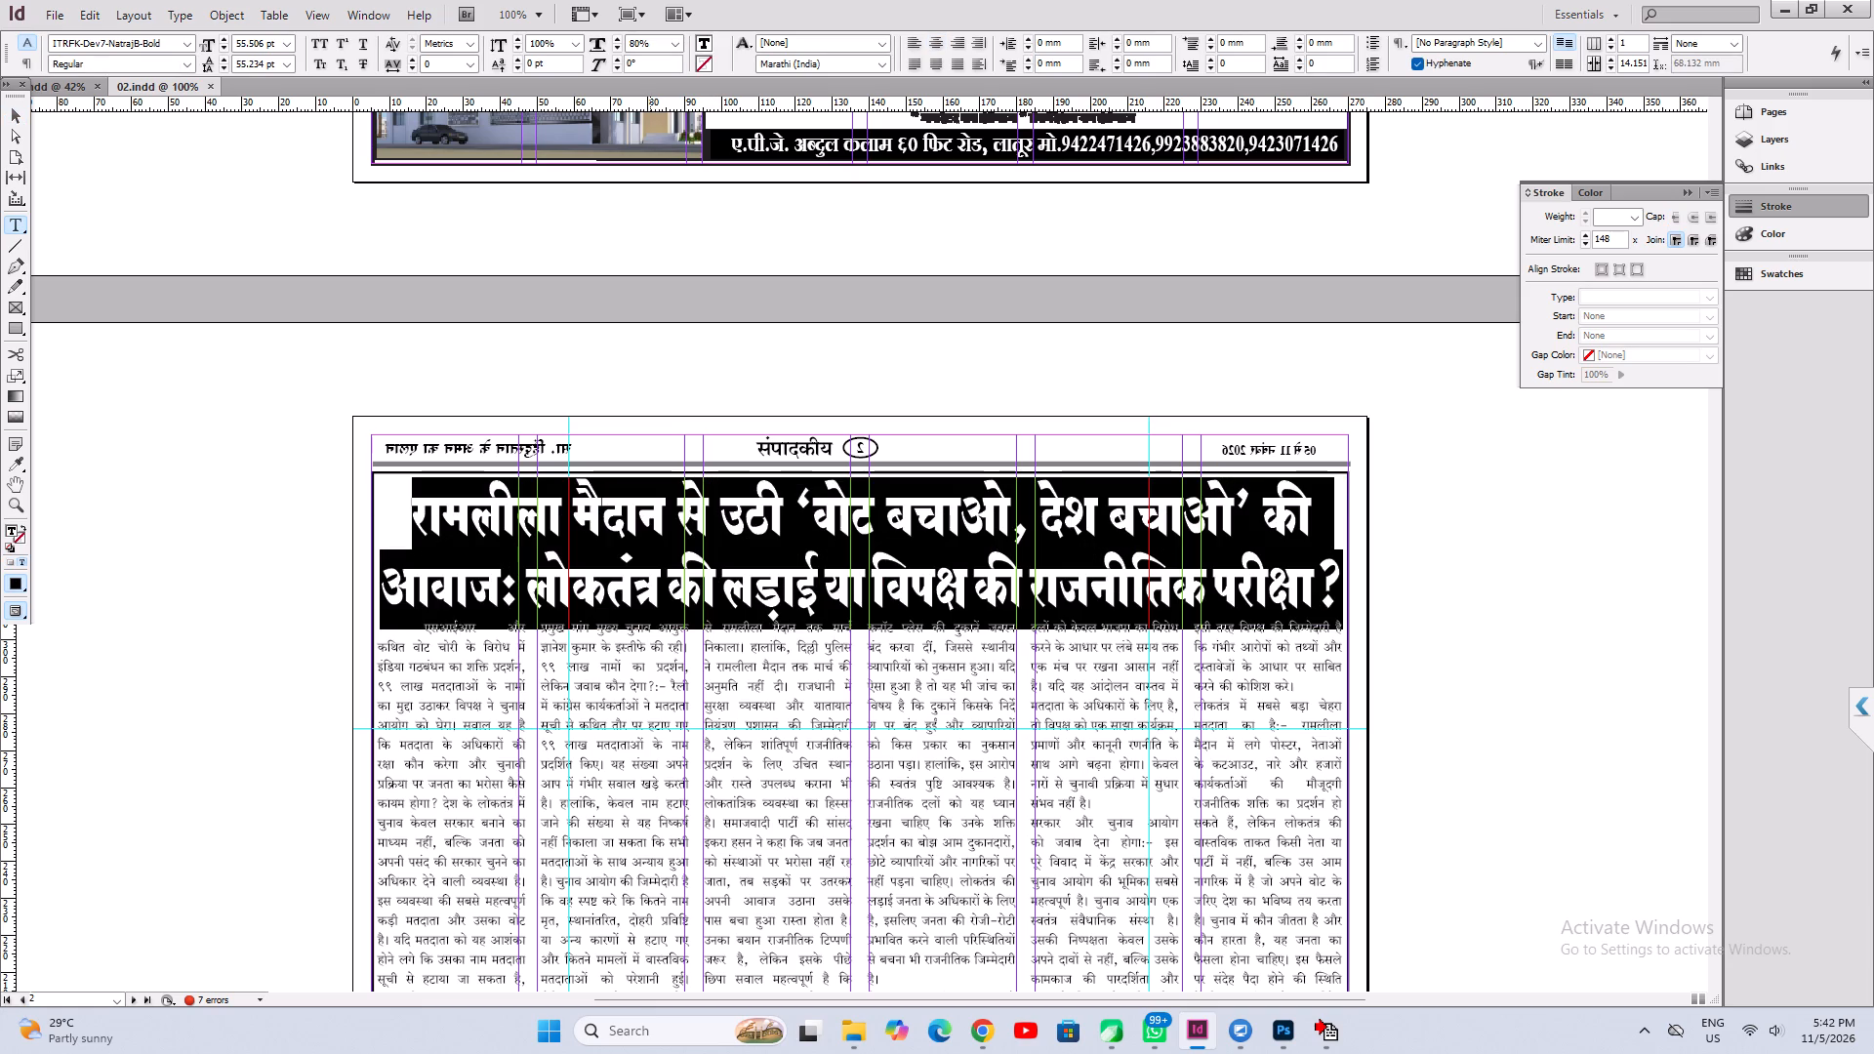
Set the horizontal scale of the entire मुसलमानों की राजनीतिक और सामाजिक जमातें headline on page 2 to 60%.
{"action": "scroll", "coordinate": [948, 751], "scroll_direction": "down", "scroll_amount": 4}
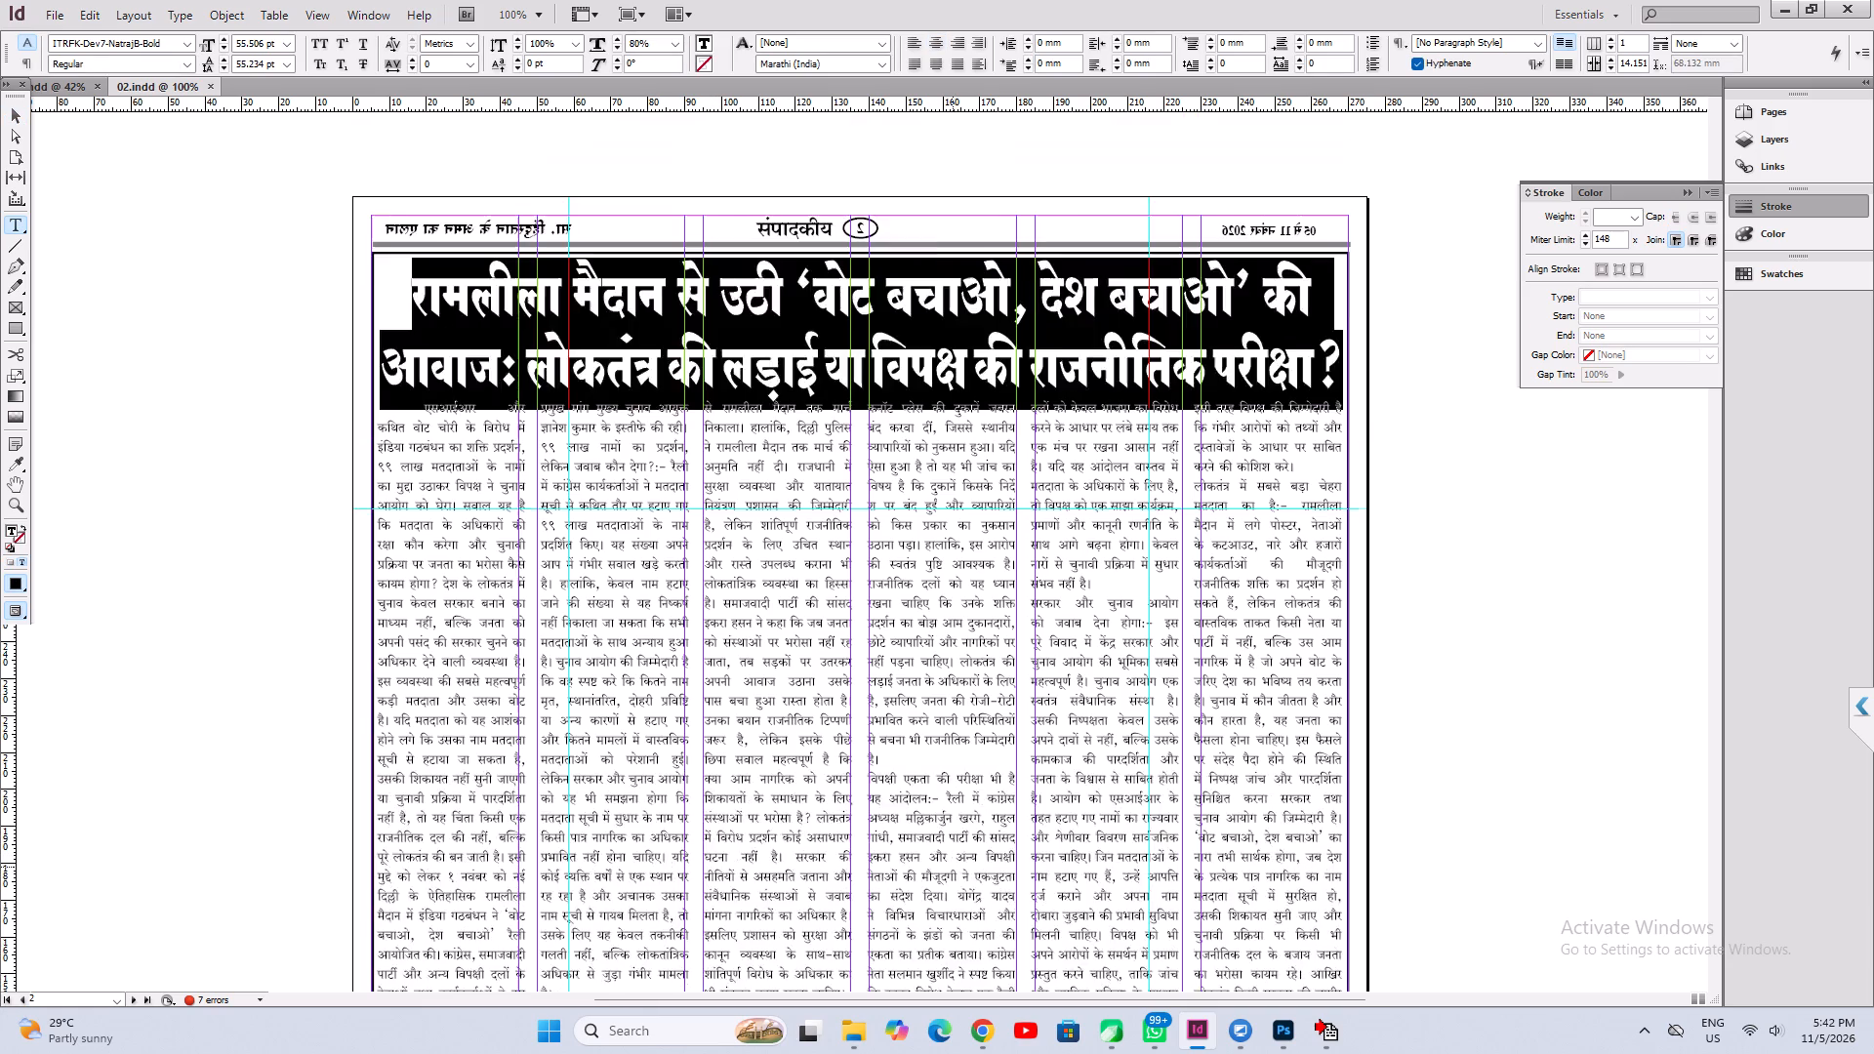
{"action": "scroll", "coordinate": [928, 889], "scroll_direction": "down", "scroll_amount": 10}
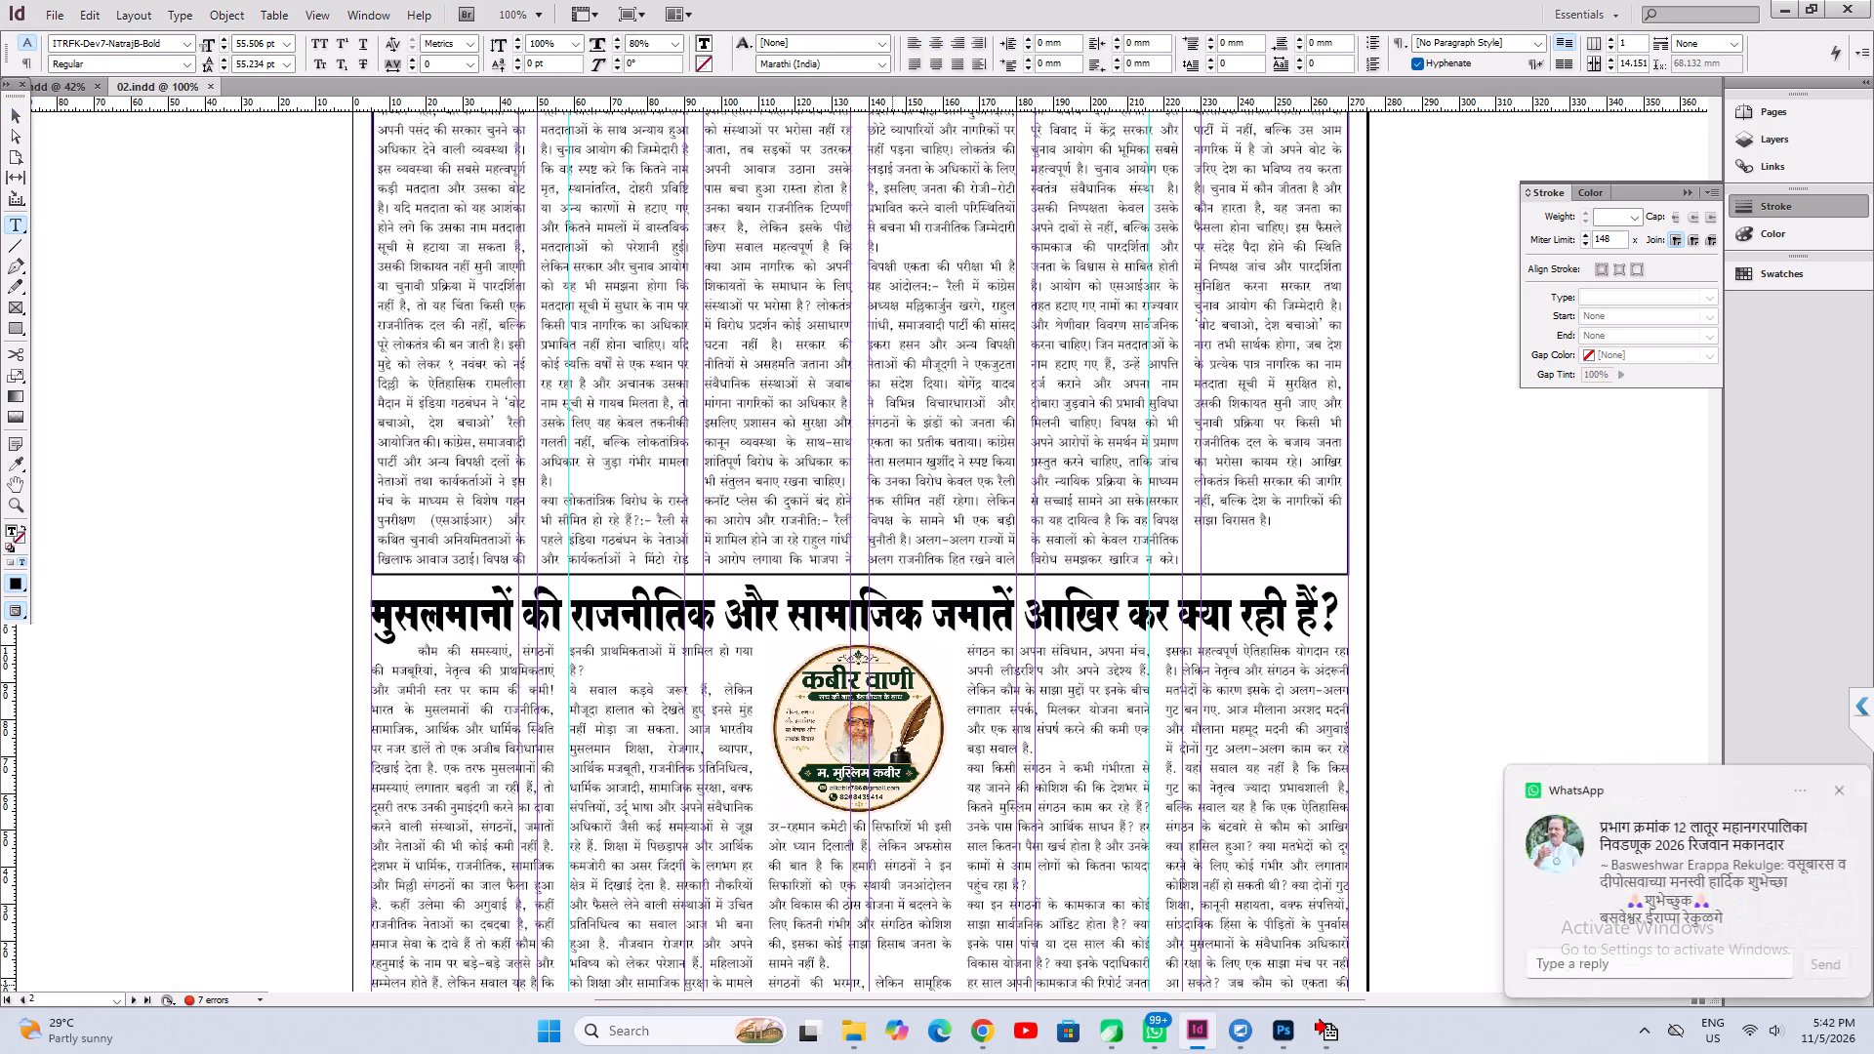
{"action": "scroll", "coordinate": [892, 985], "scroll_direction": "down", "scroll_amount": 4}
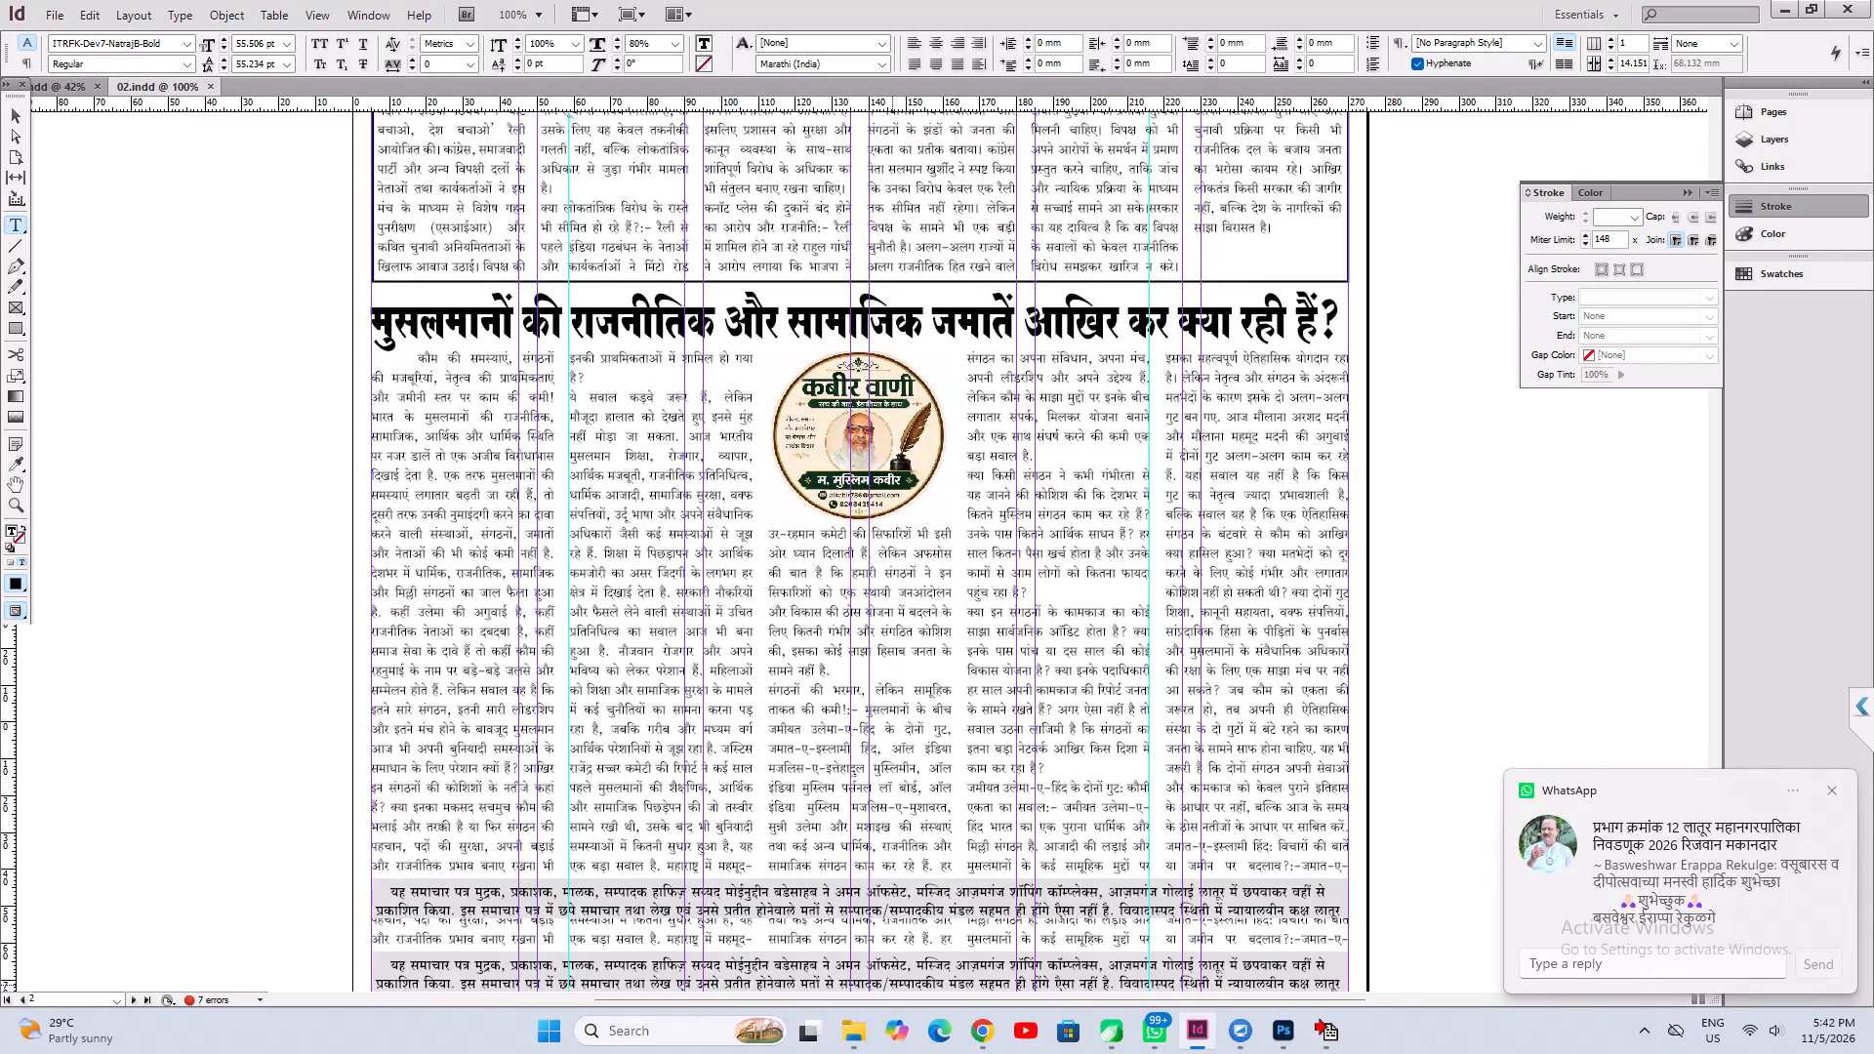
{"action": "left_click", "coordinate": [635, 301]}
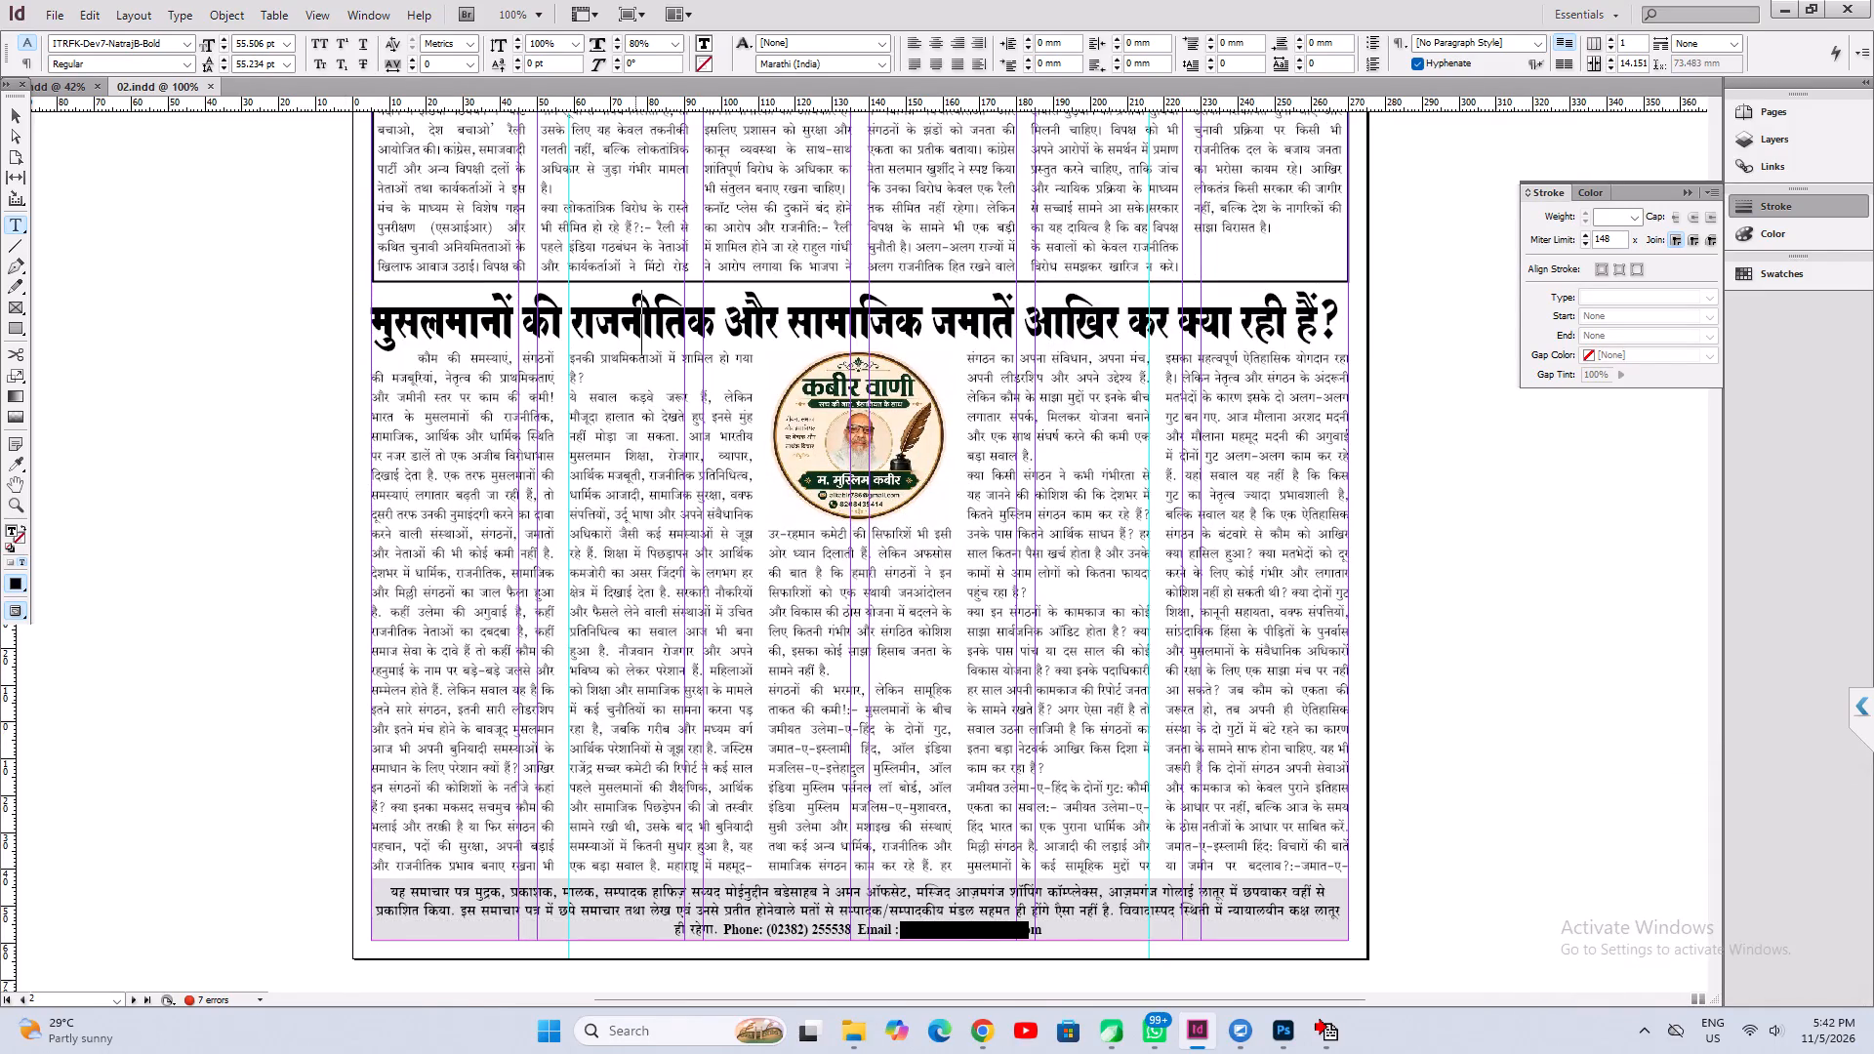
{"action": "key", "text": "ctrl+a"}
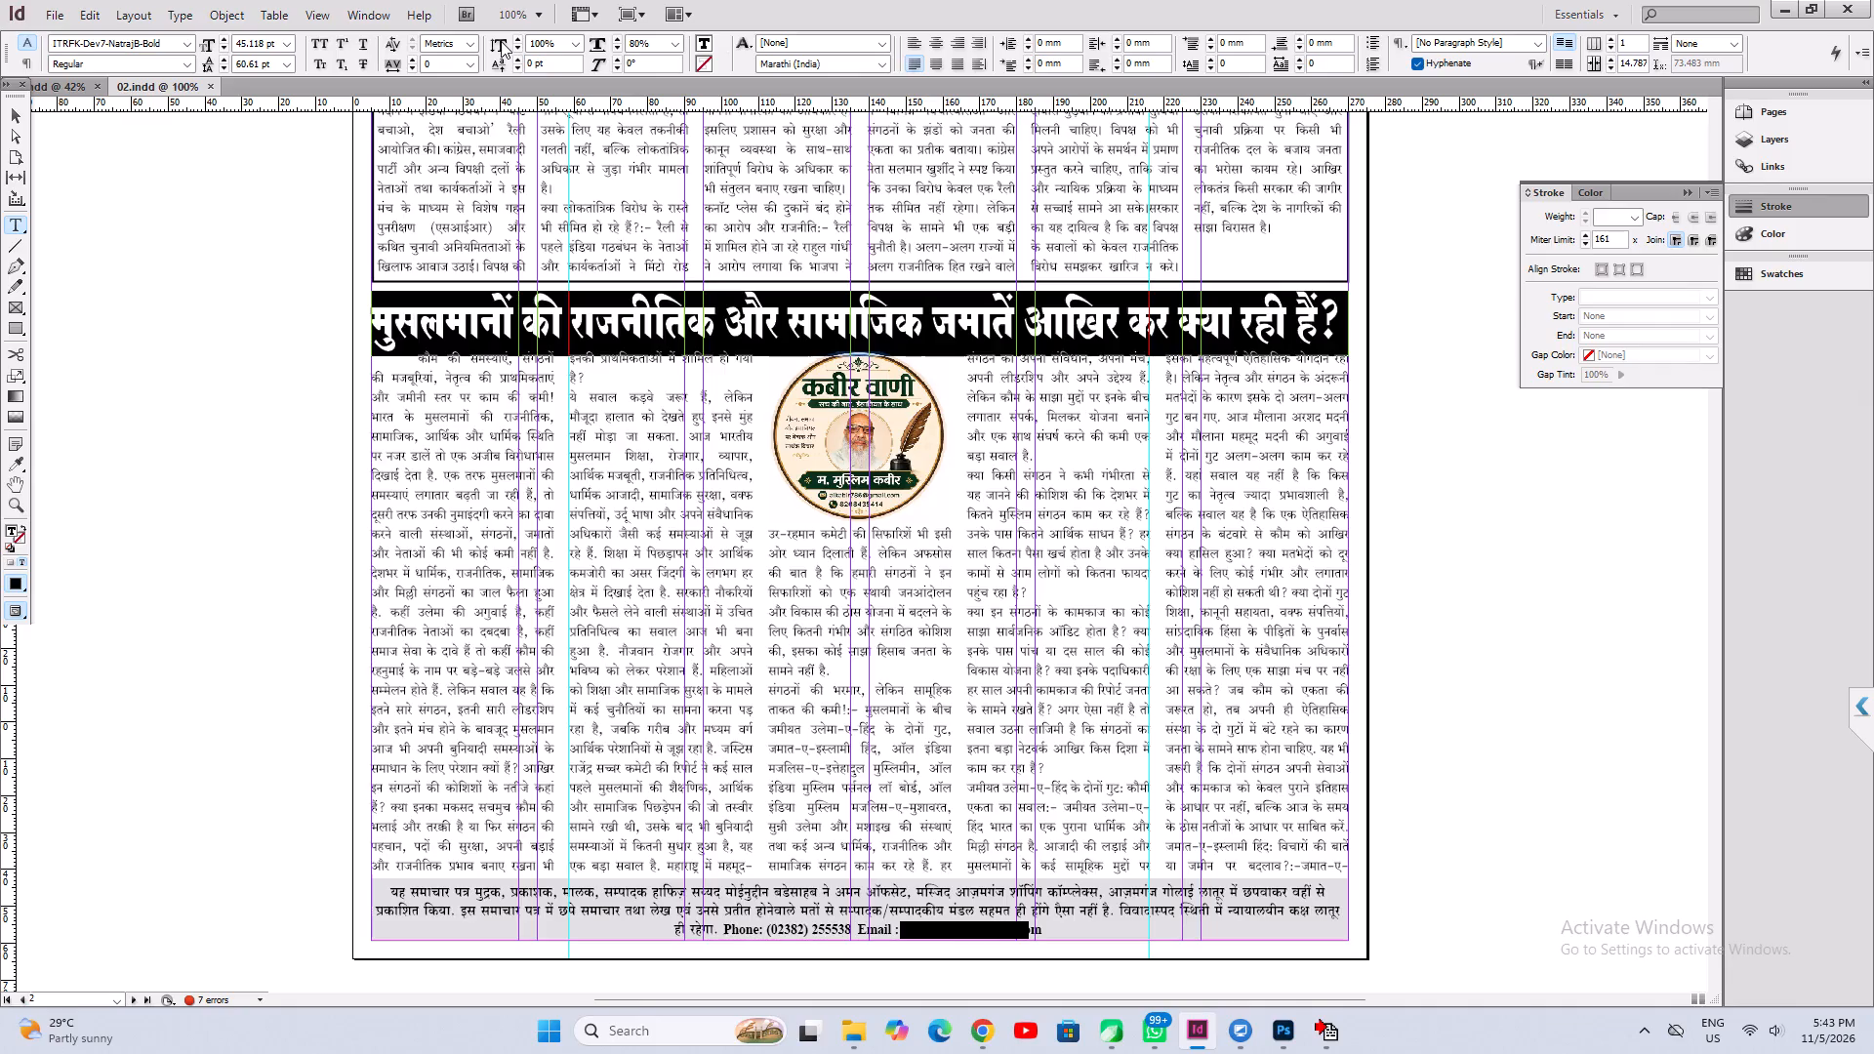
{"action": "left_click_drag", "start_coordinate": [661, 44], "coordinate": [195, 40]}
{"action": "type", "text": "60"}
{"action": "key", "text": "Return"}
Enlarge the page 2 मुसलमानों की राजनीतिक headline to about 59 pt so it still fits on one line, and save the document.
{"action": "key", "text": "ctrl+shift+period"}
{"action": "key", "text": "ctrl+shift+period"}
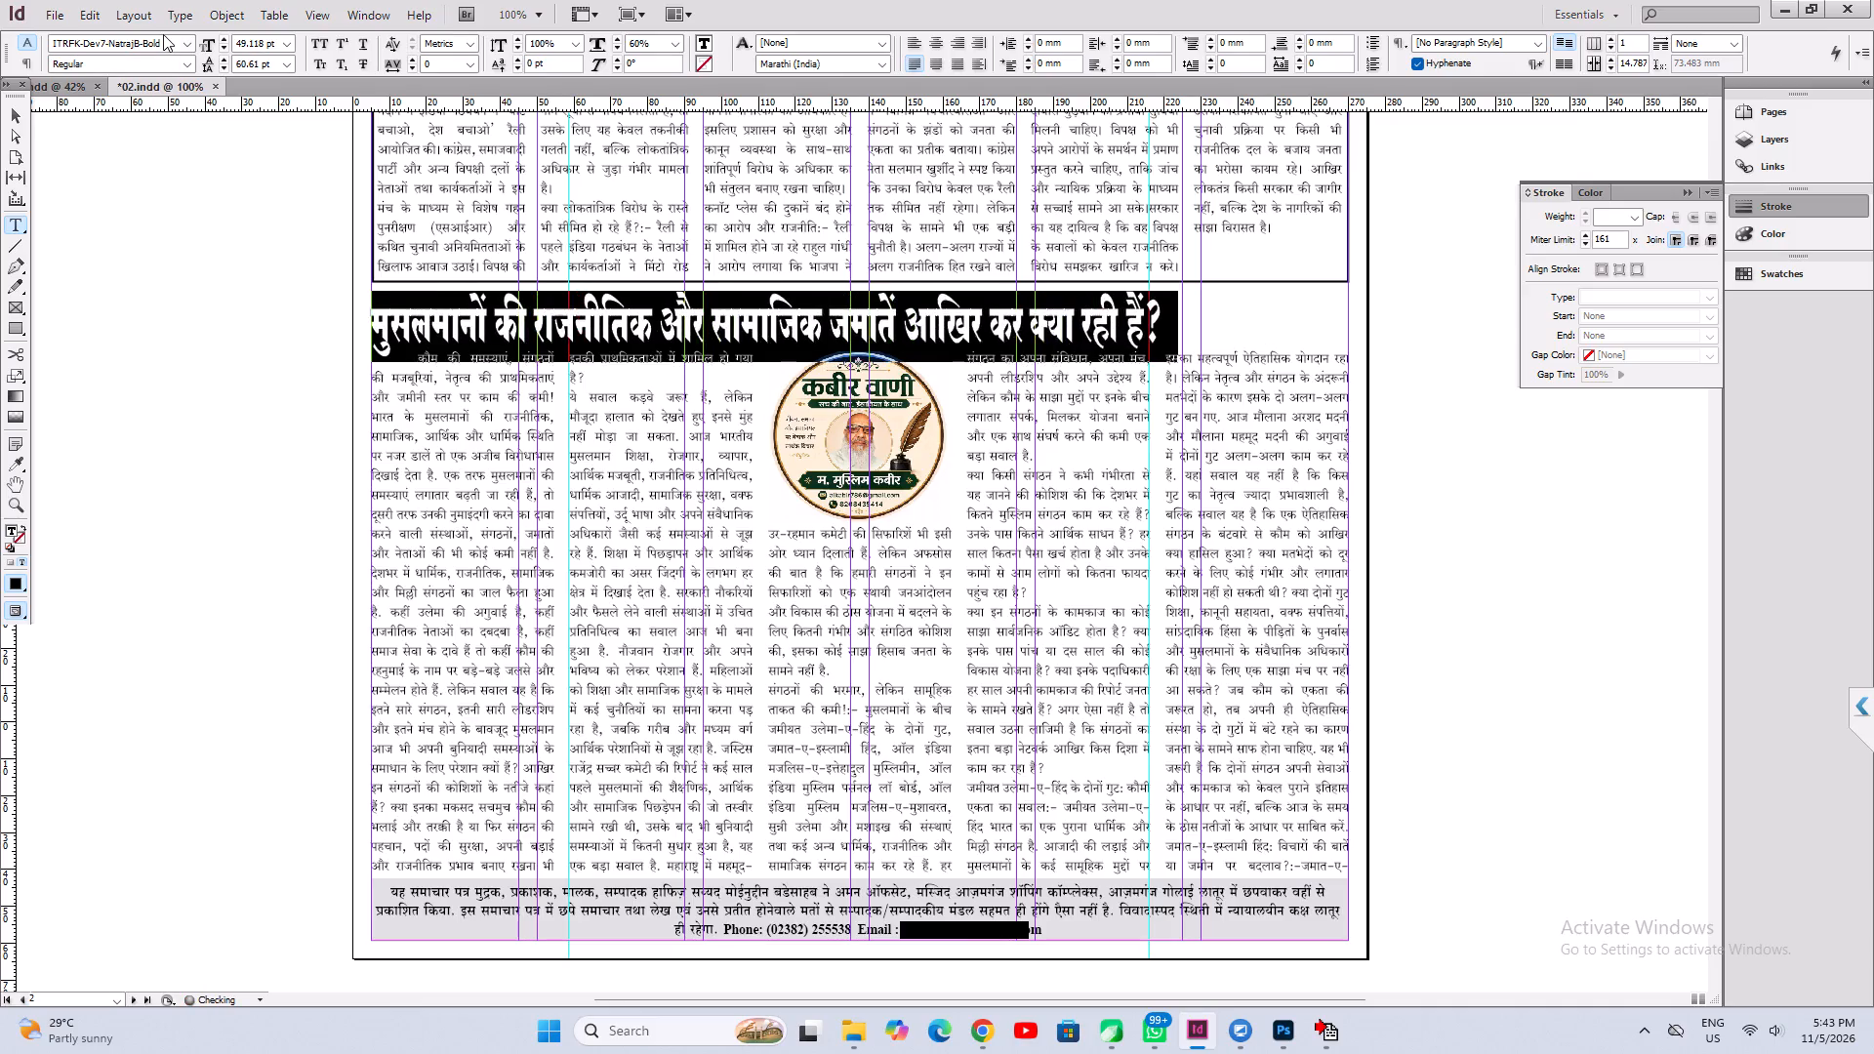
{"action": "key", "text": "ctrl+shift+period"}
{"action": "key", "text": "ctrl+shift+period"}
{"action": "key", "text": "ctrl+shift+period"}
{"action": "key", "text": "ctrl+shift+period"}
{"action": "key", "text": "ctrl+shift+period"}
{"action": "key", "text": "ctrl+shift+period"}
{"action": "key", "text": "ctrl+shift+comma"}
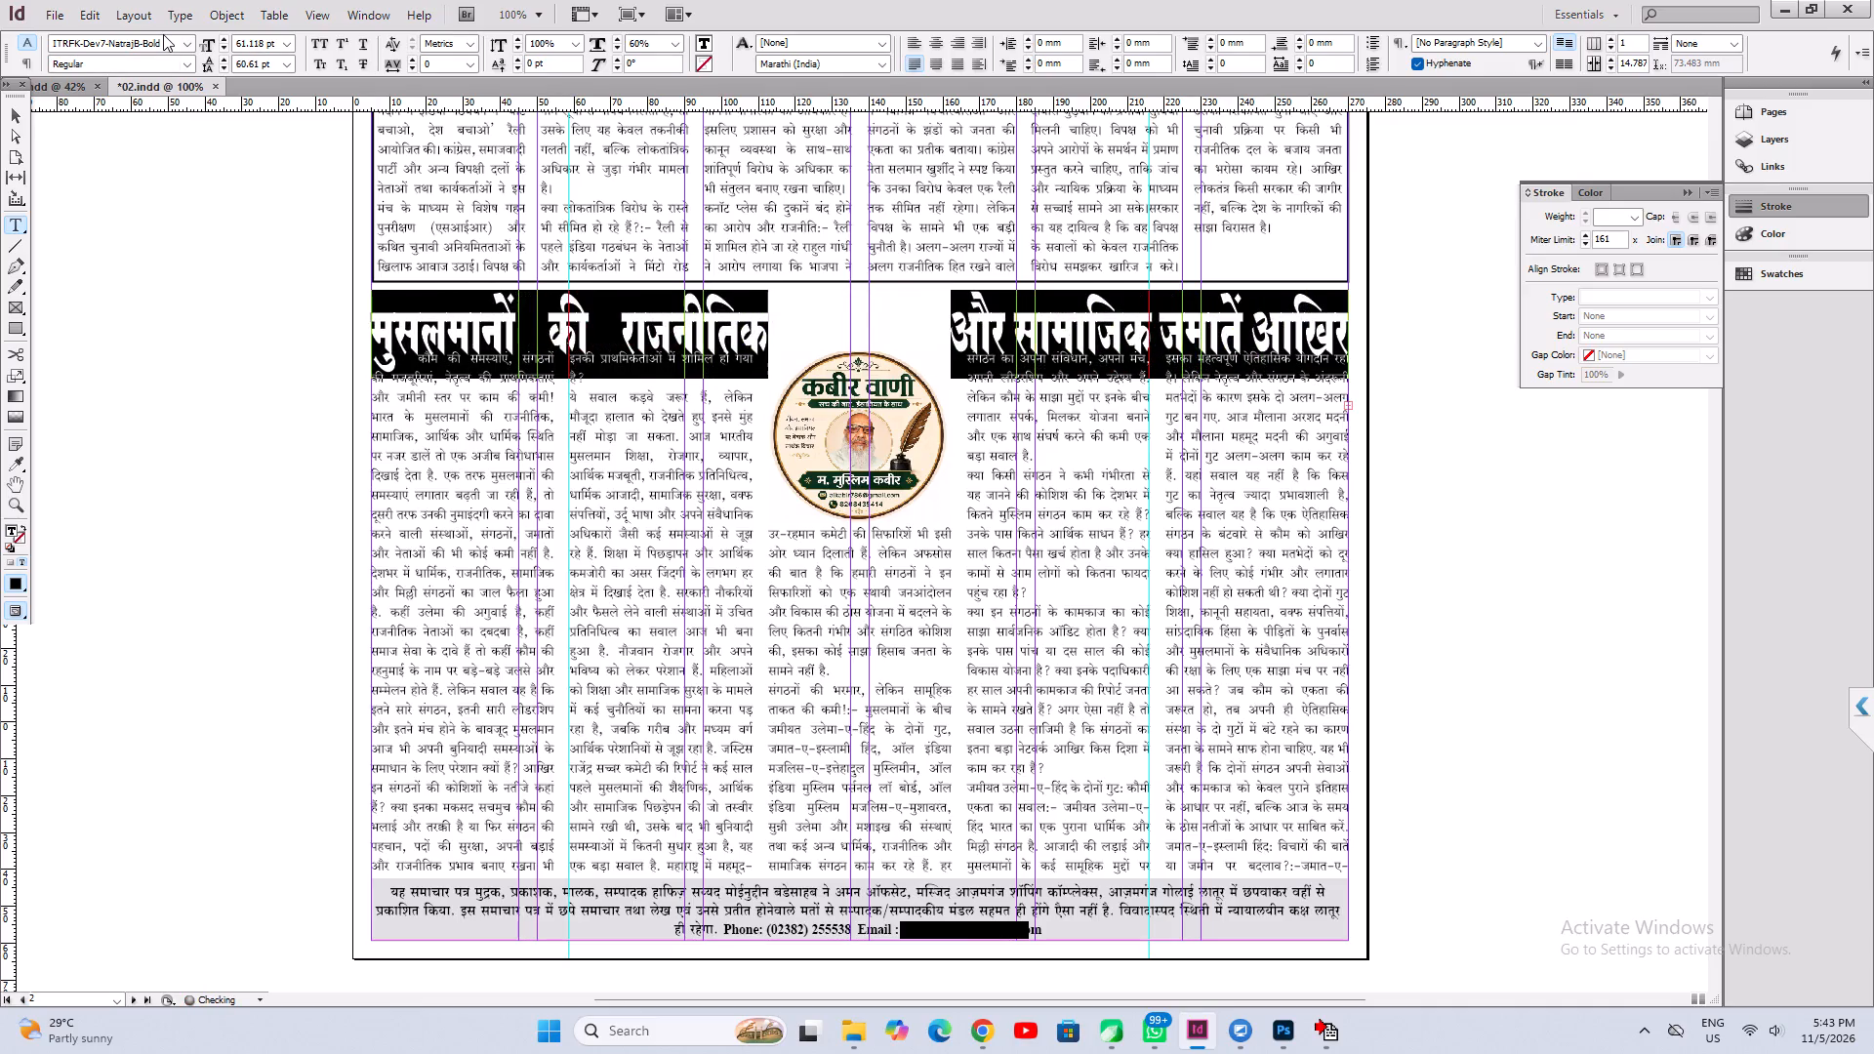
{"action": "key", "text": "ctrl+s"}
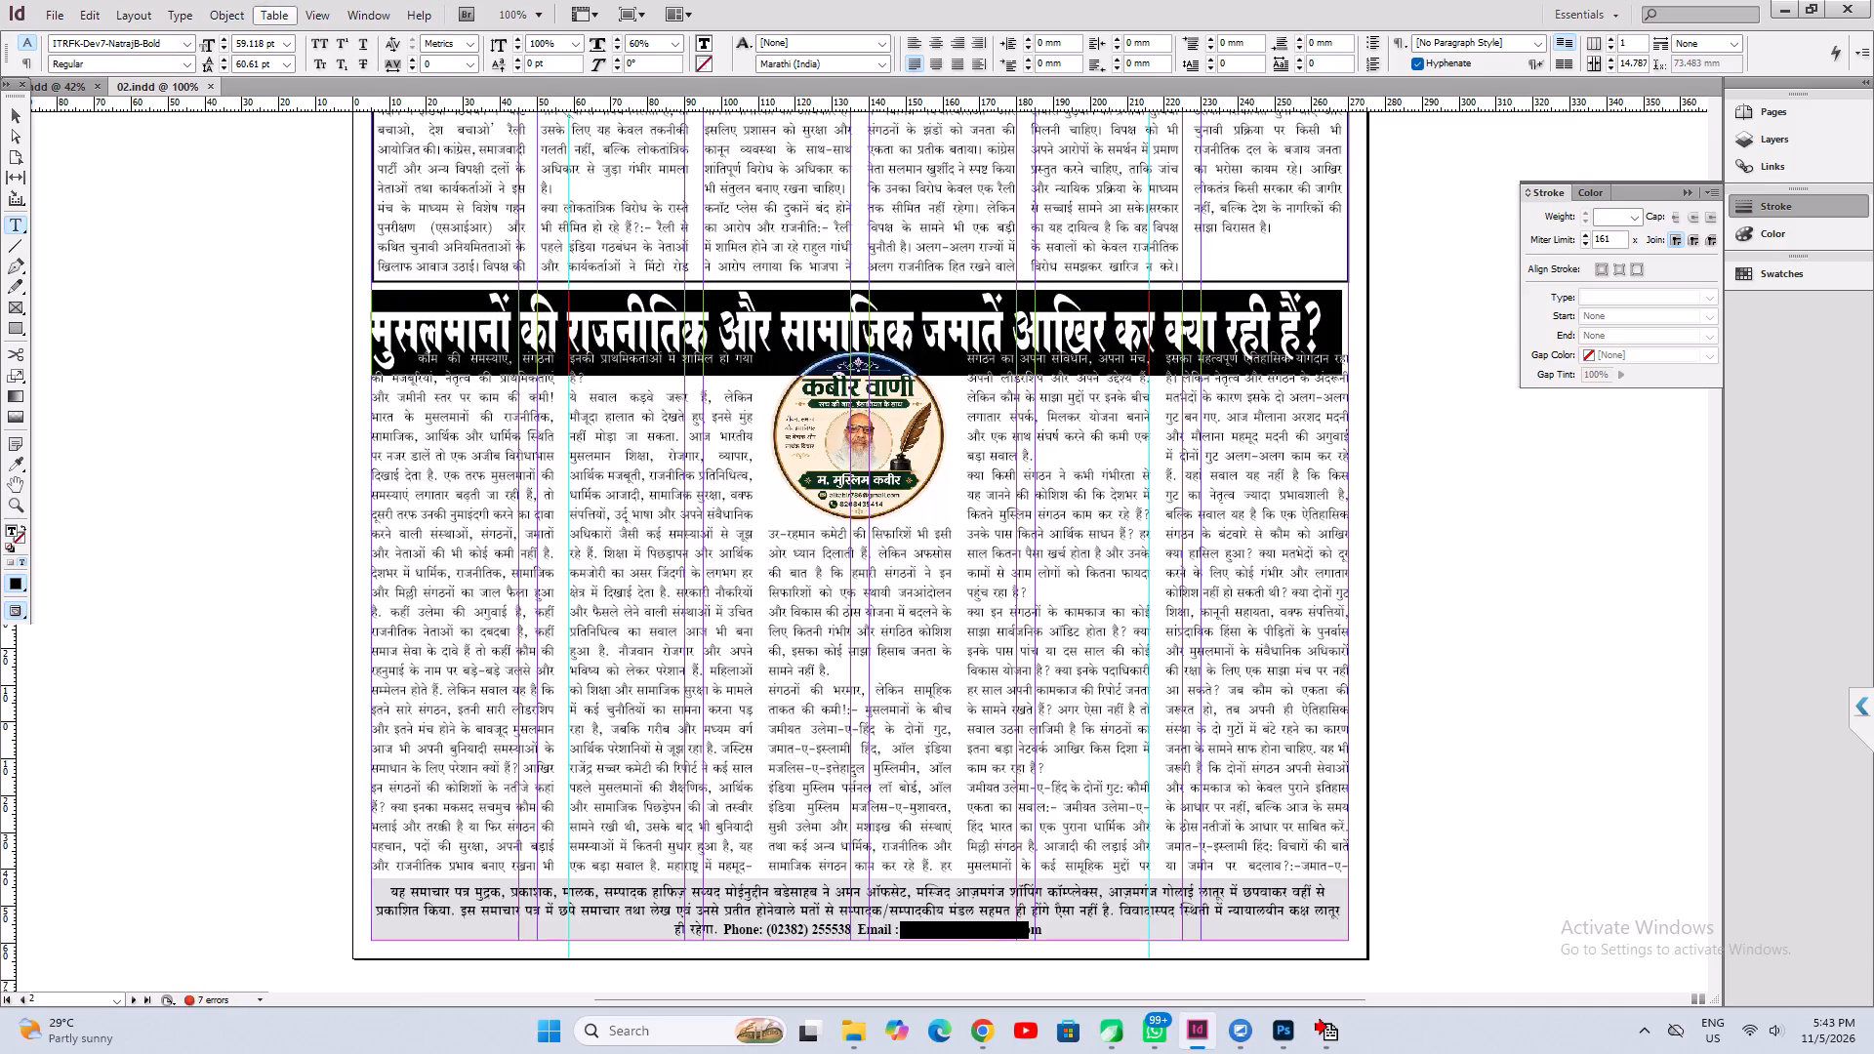
Nudge the मुसलमानों की राजनीतिक headline frame up slightly towards the article border above it.
{"action": "left_click", "coordinate": [21, 118]}
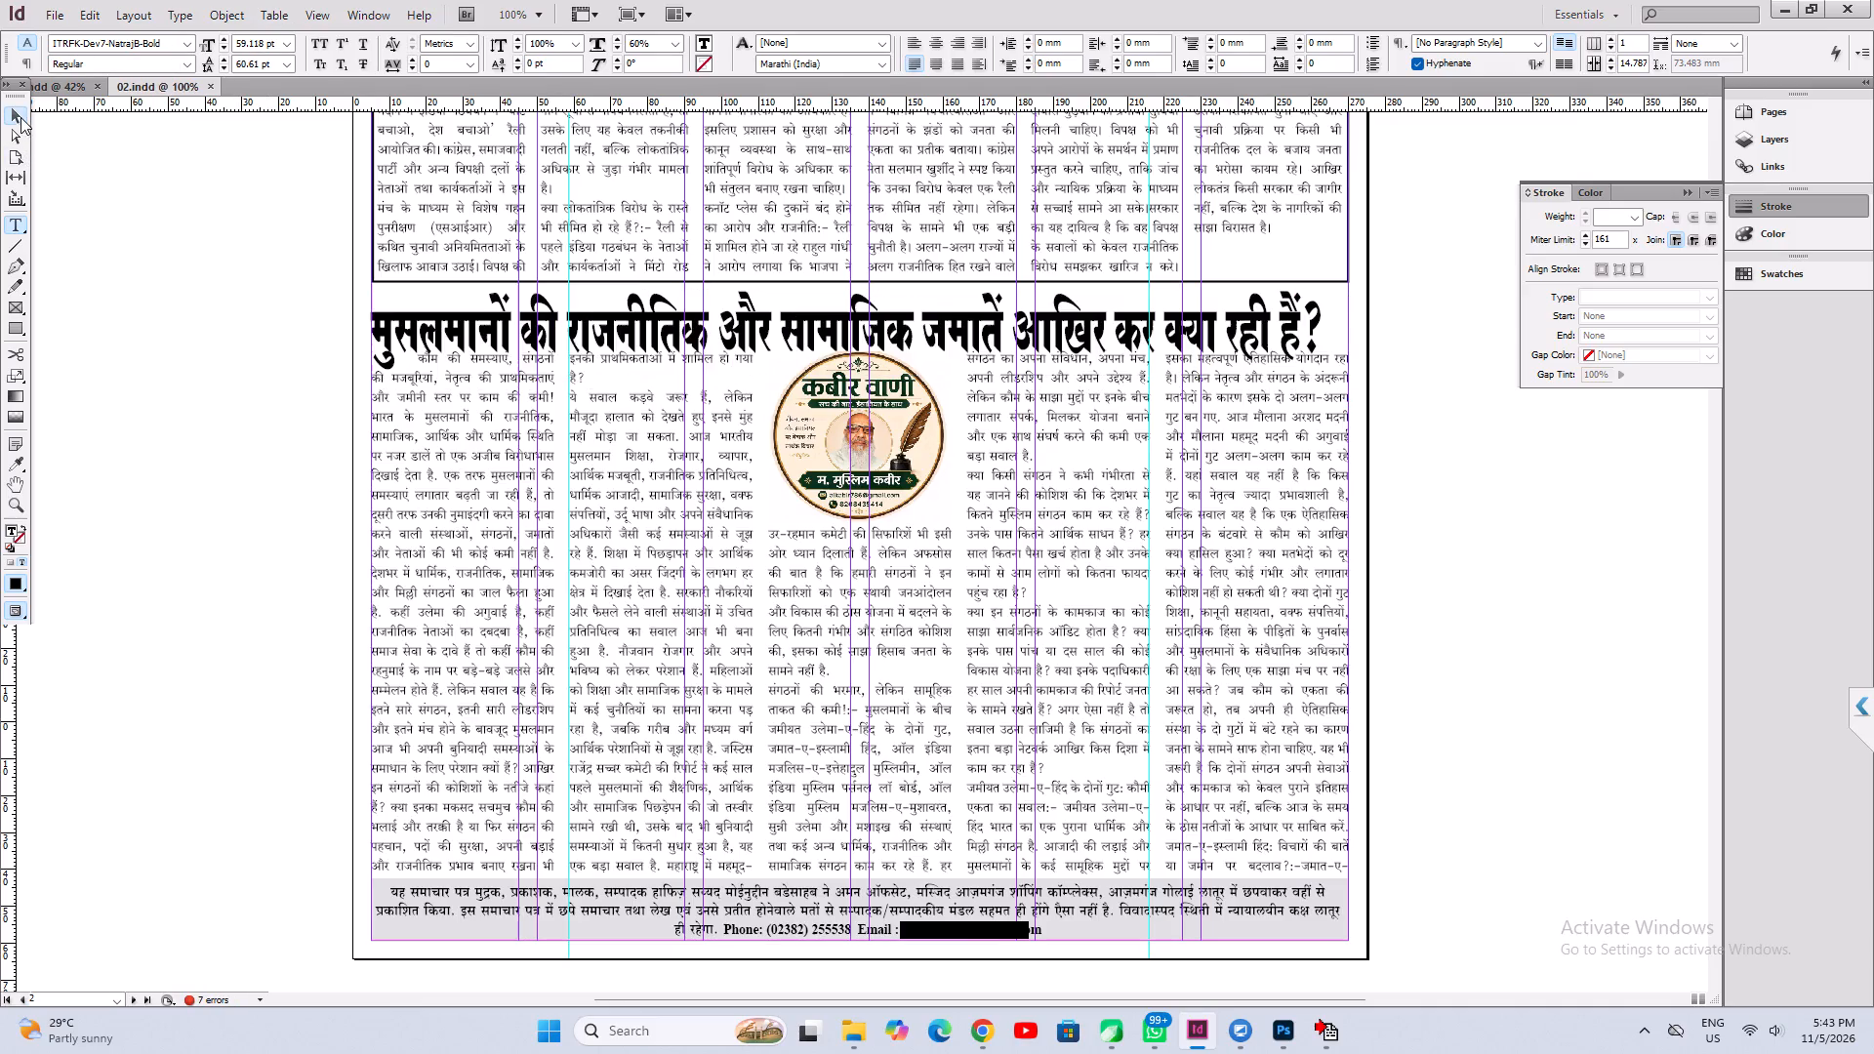
{"action": "left_click", "coordinate": [250, 529]}
{"action": "left_click_drag", "start_coordinate": [279, 424], "coordinate": [1416, 558]}
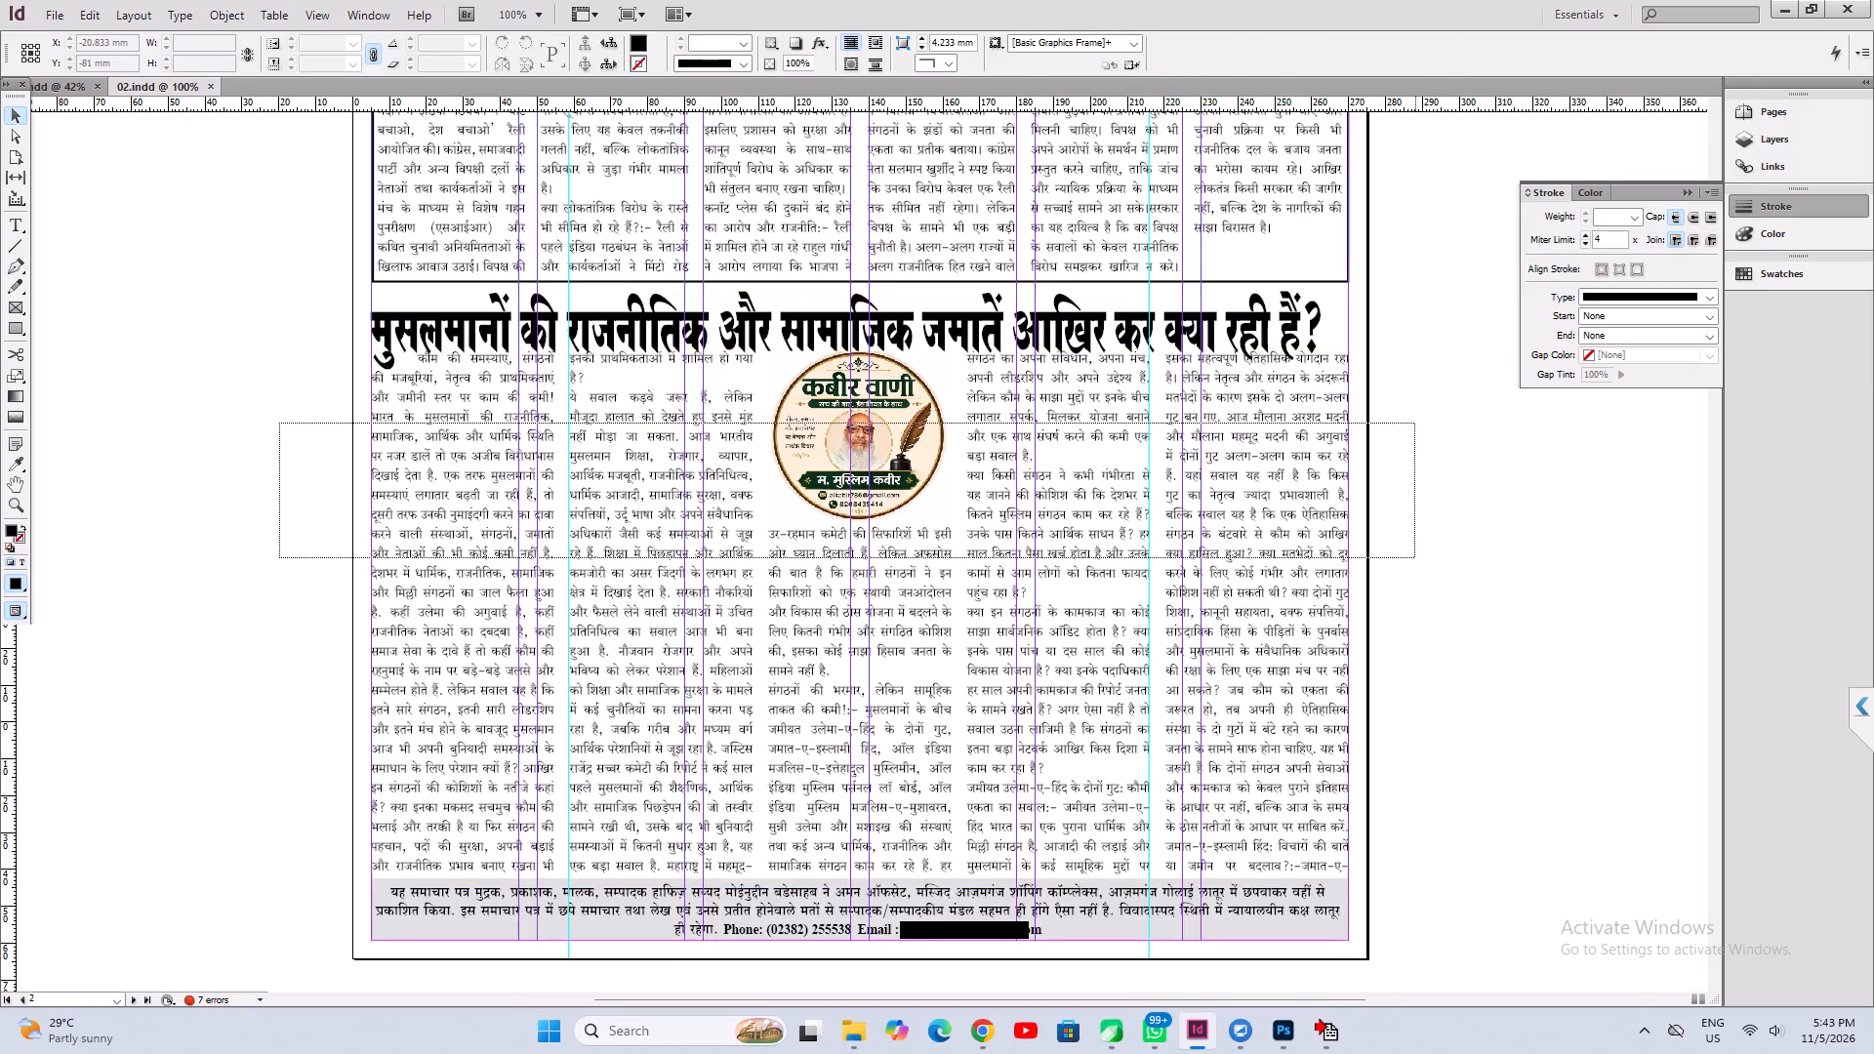
{"action": "left_click_drag", "start_coordinate": [1416, 558], "coordinate": [1417, 560]}
{"action": "left_click", "coordinate": [1415, 561]}
{"action": "left_click", "coordinate": [908, 310]}
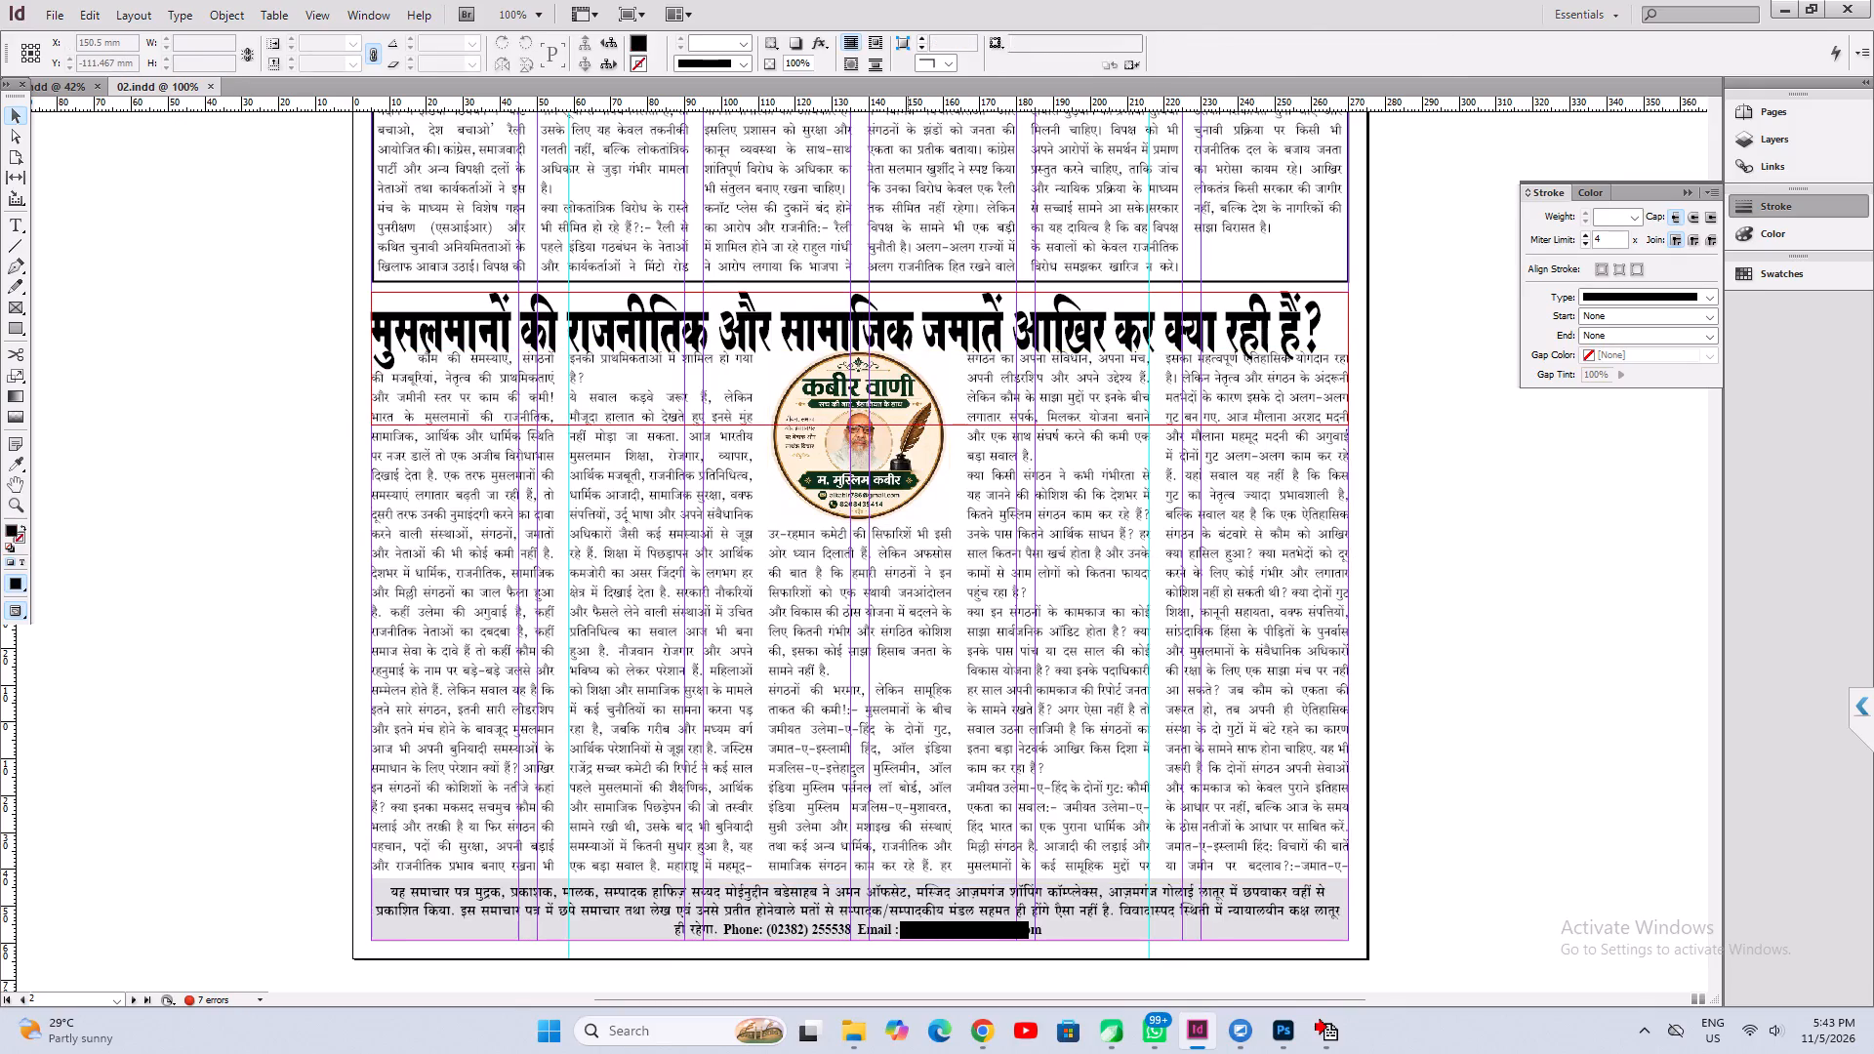
{"action": "key", "text": "Up"}
{"action": "key", "text": "Up"}
{"action": "key", "text": "Up"}
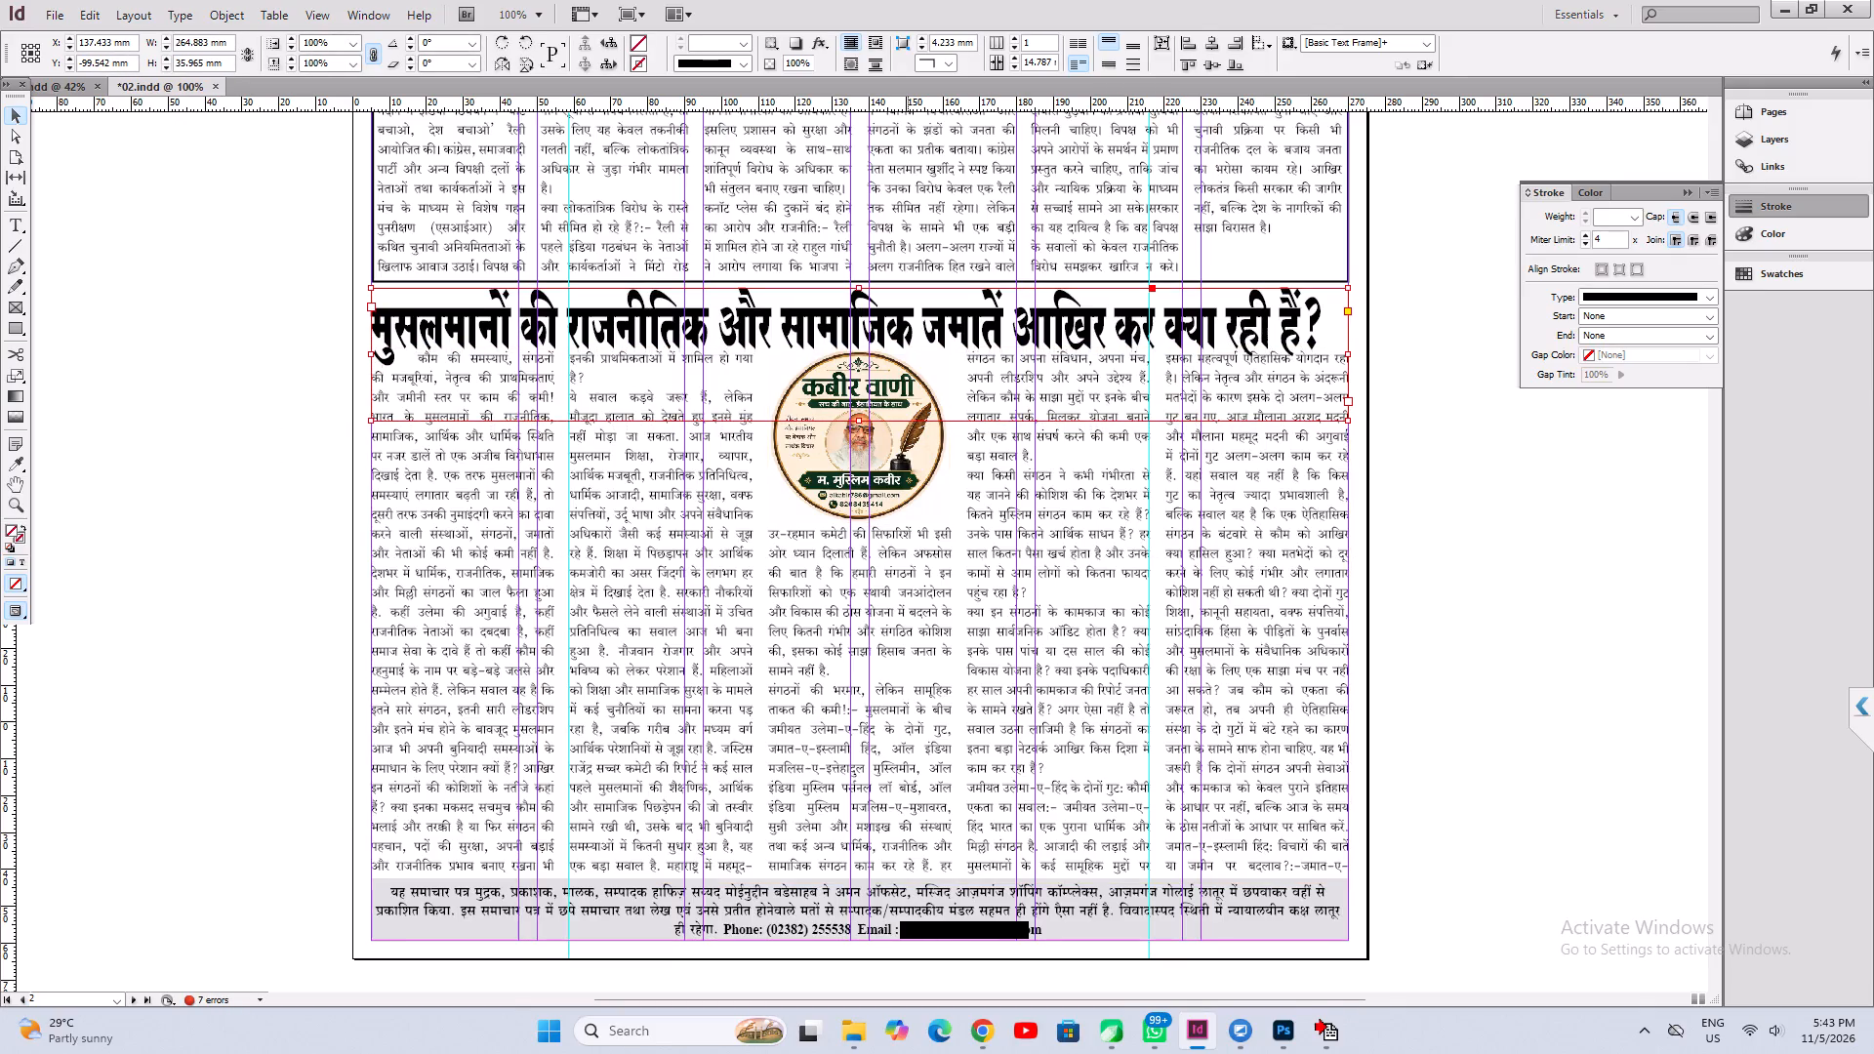
Shorten the headline frame to about 19.5 mm high and stretch the headline text across the full column width, about 265 mm.
{"action": "key", "text": "ctrl+alt+c"}
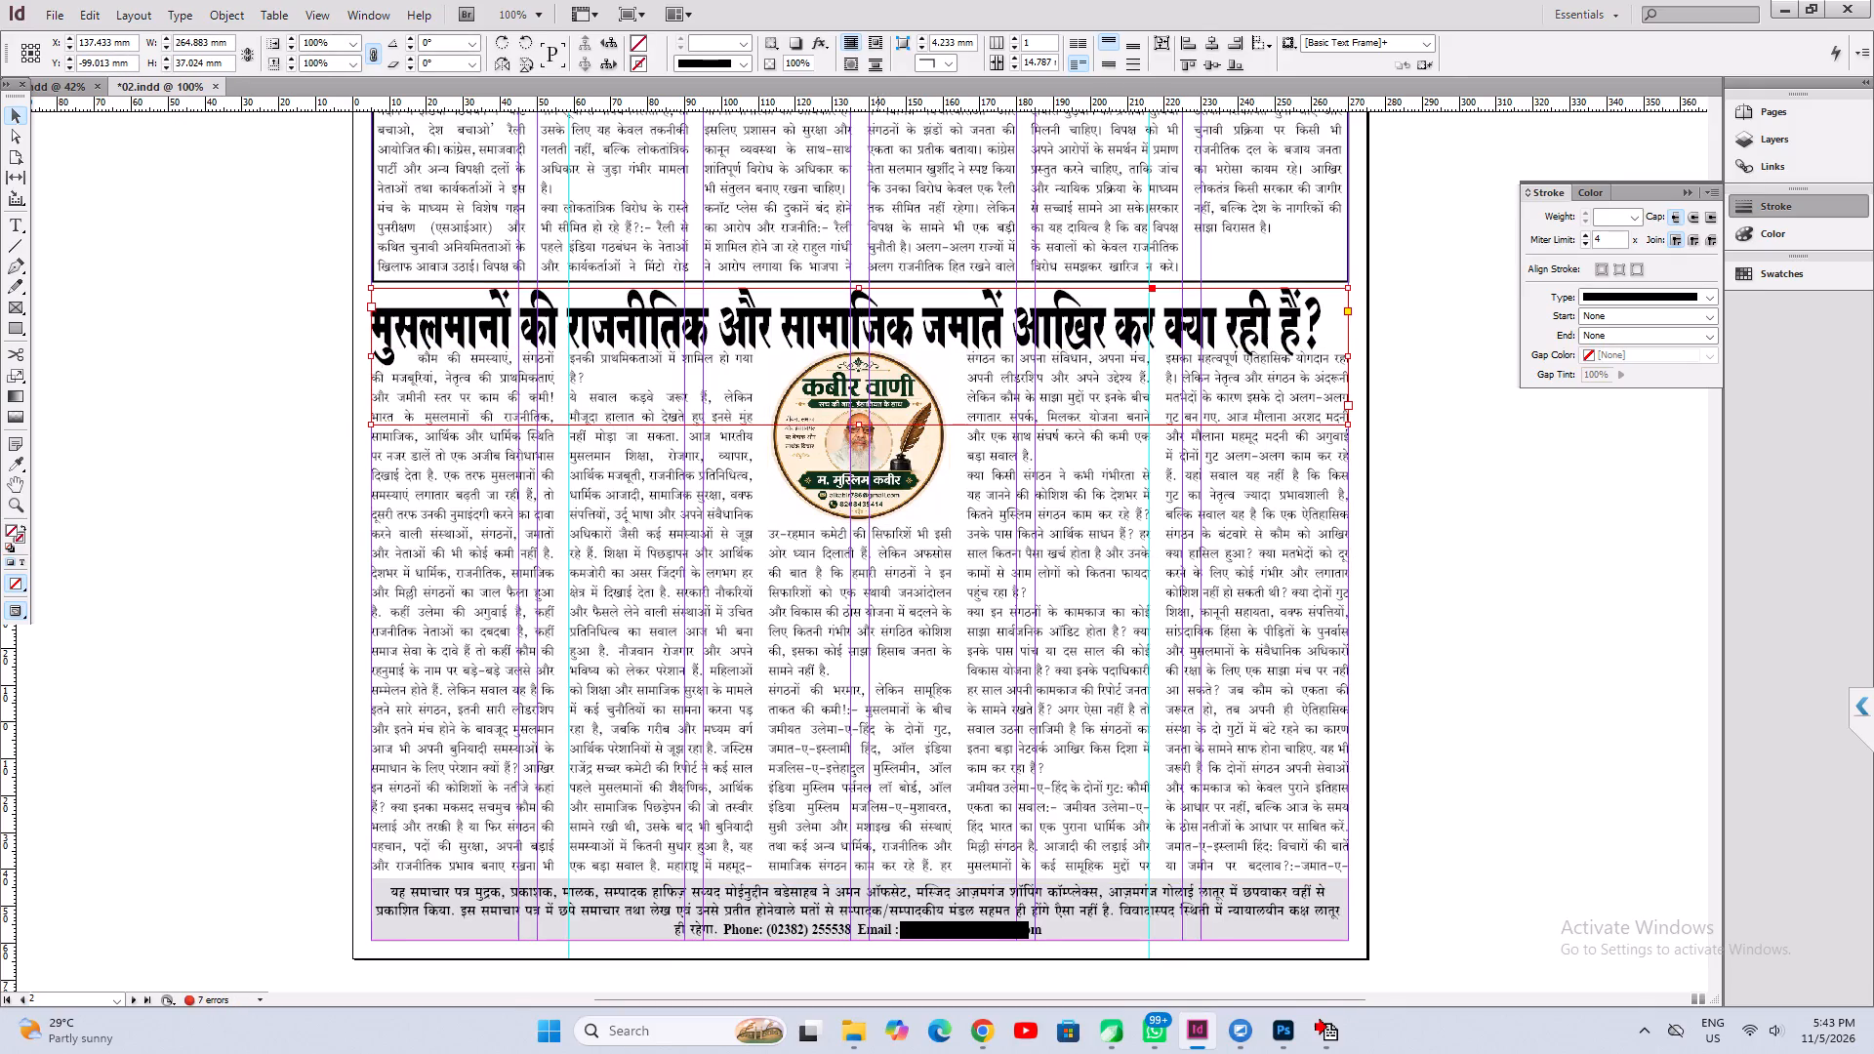
{"action": "left_click_drag", "start_coordinate": [860, 426], "coordinate": [858, 360]}
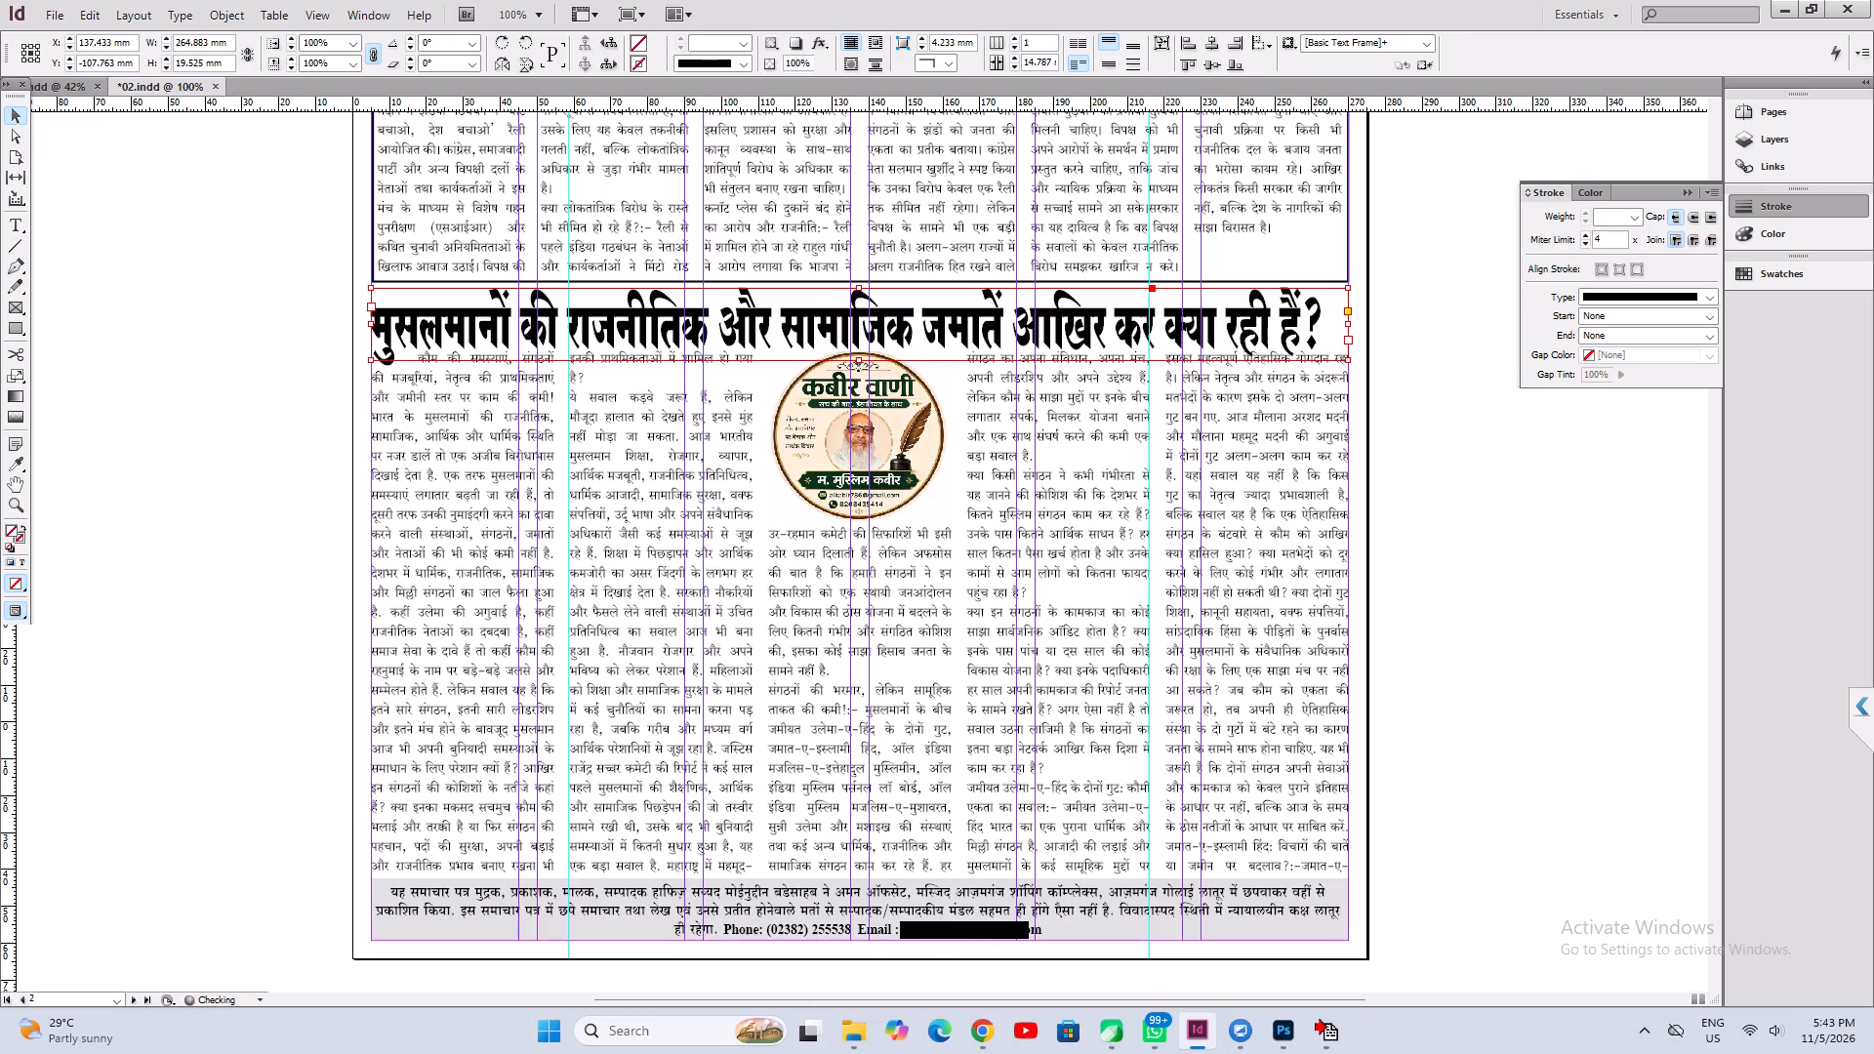
{"action": "left_click_drag", "start_coordinate": [1349, 325], "coordinate": [1324, 325]}
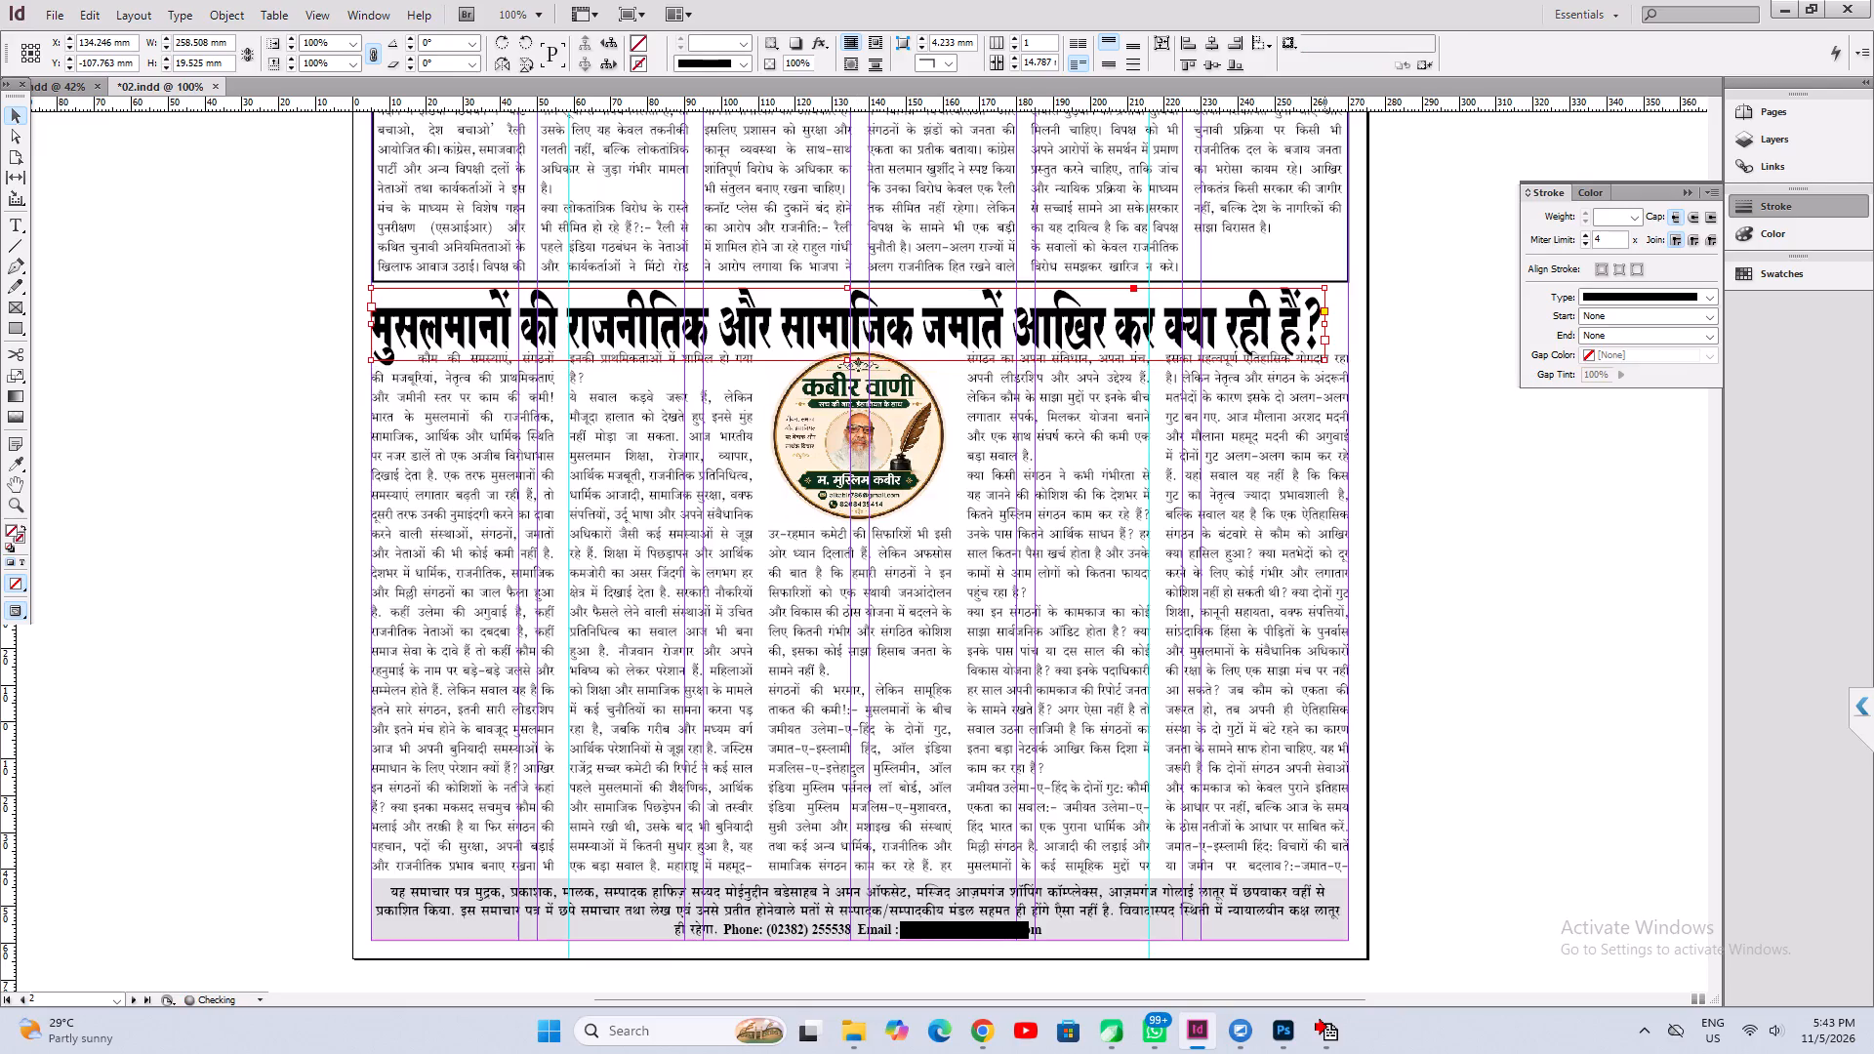
{"action": "left_click_drag", "start_coordinate": [1324, 325], "coordinate": [1351, 325], "text": "ctrl"}
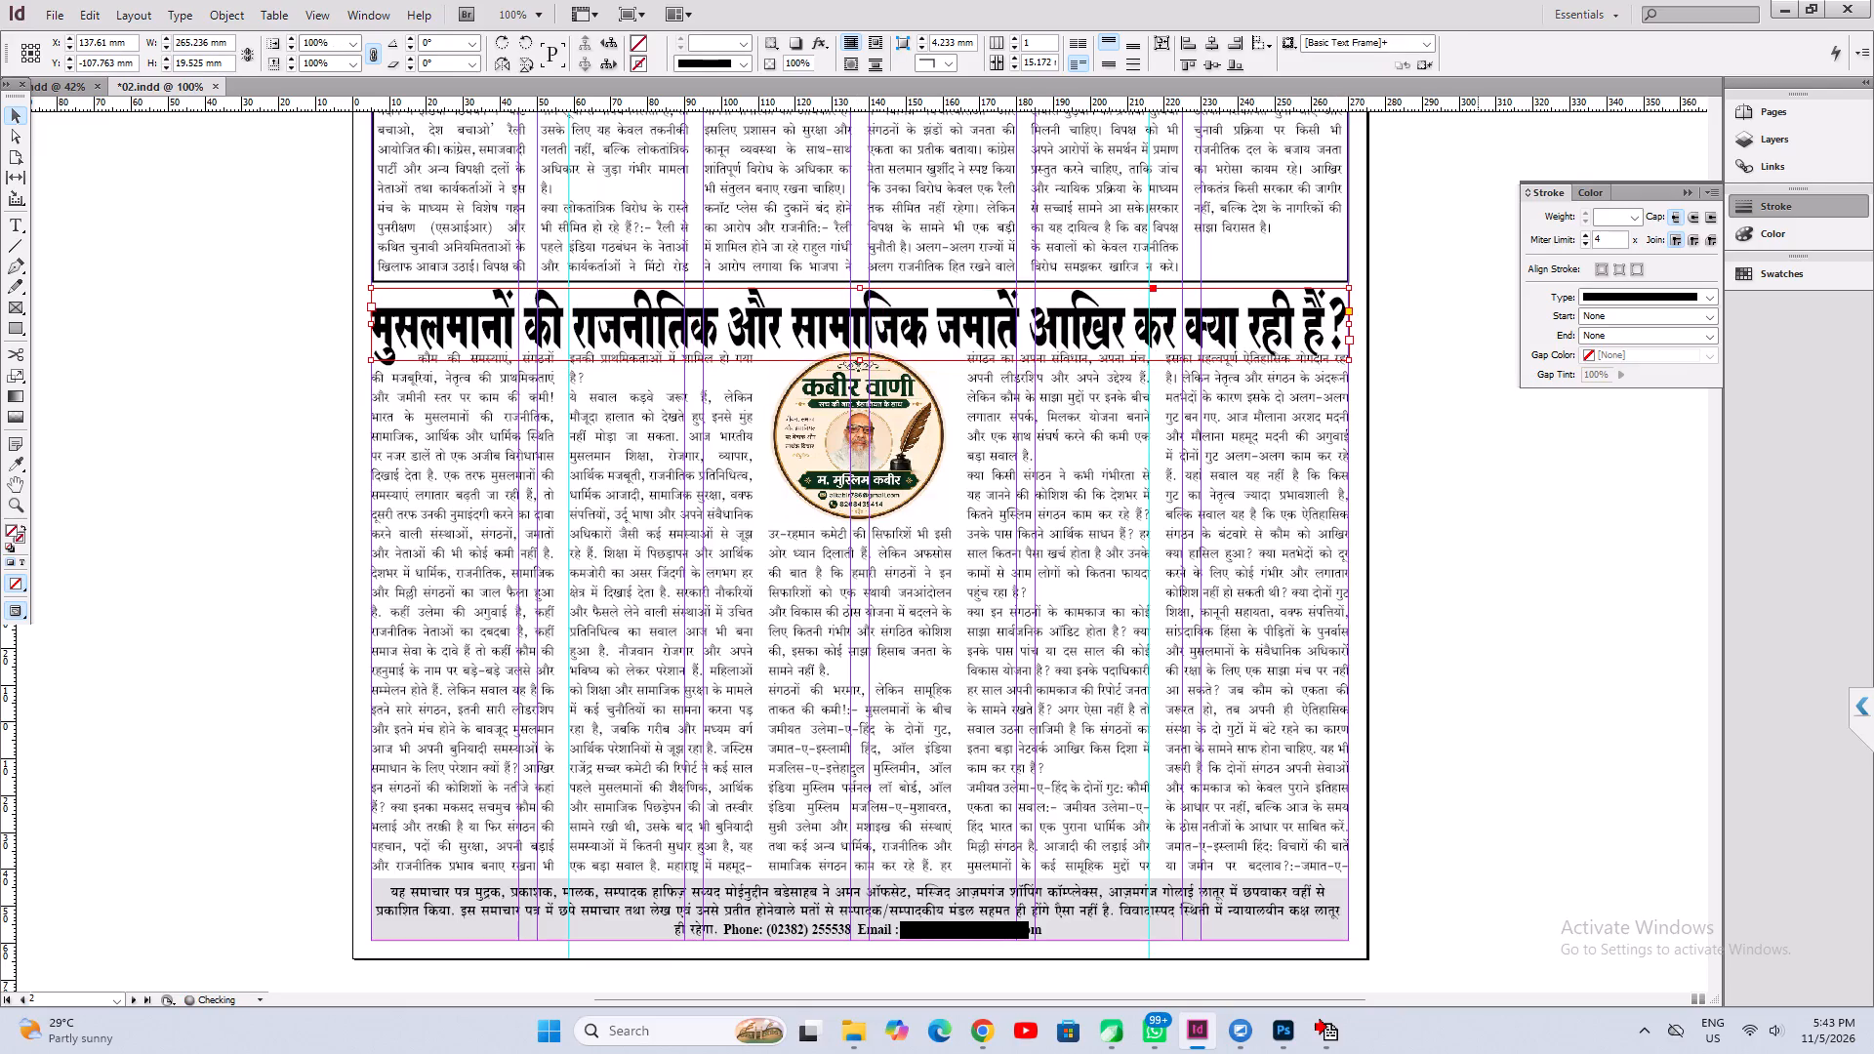
Move the article text frame and its round column logo down slightly to clear the enlarged headline.
{"action": "double_click", "coordinate": [1478, 402]}
{"action": "left_click", "coordinate": [1197, 604]}
{"action": "left_click", "coordinate": [1459, 497]}
{"action": "left_click_drag", "start_coordinate": [1480, 446], "coordinate": [612, 600]}
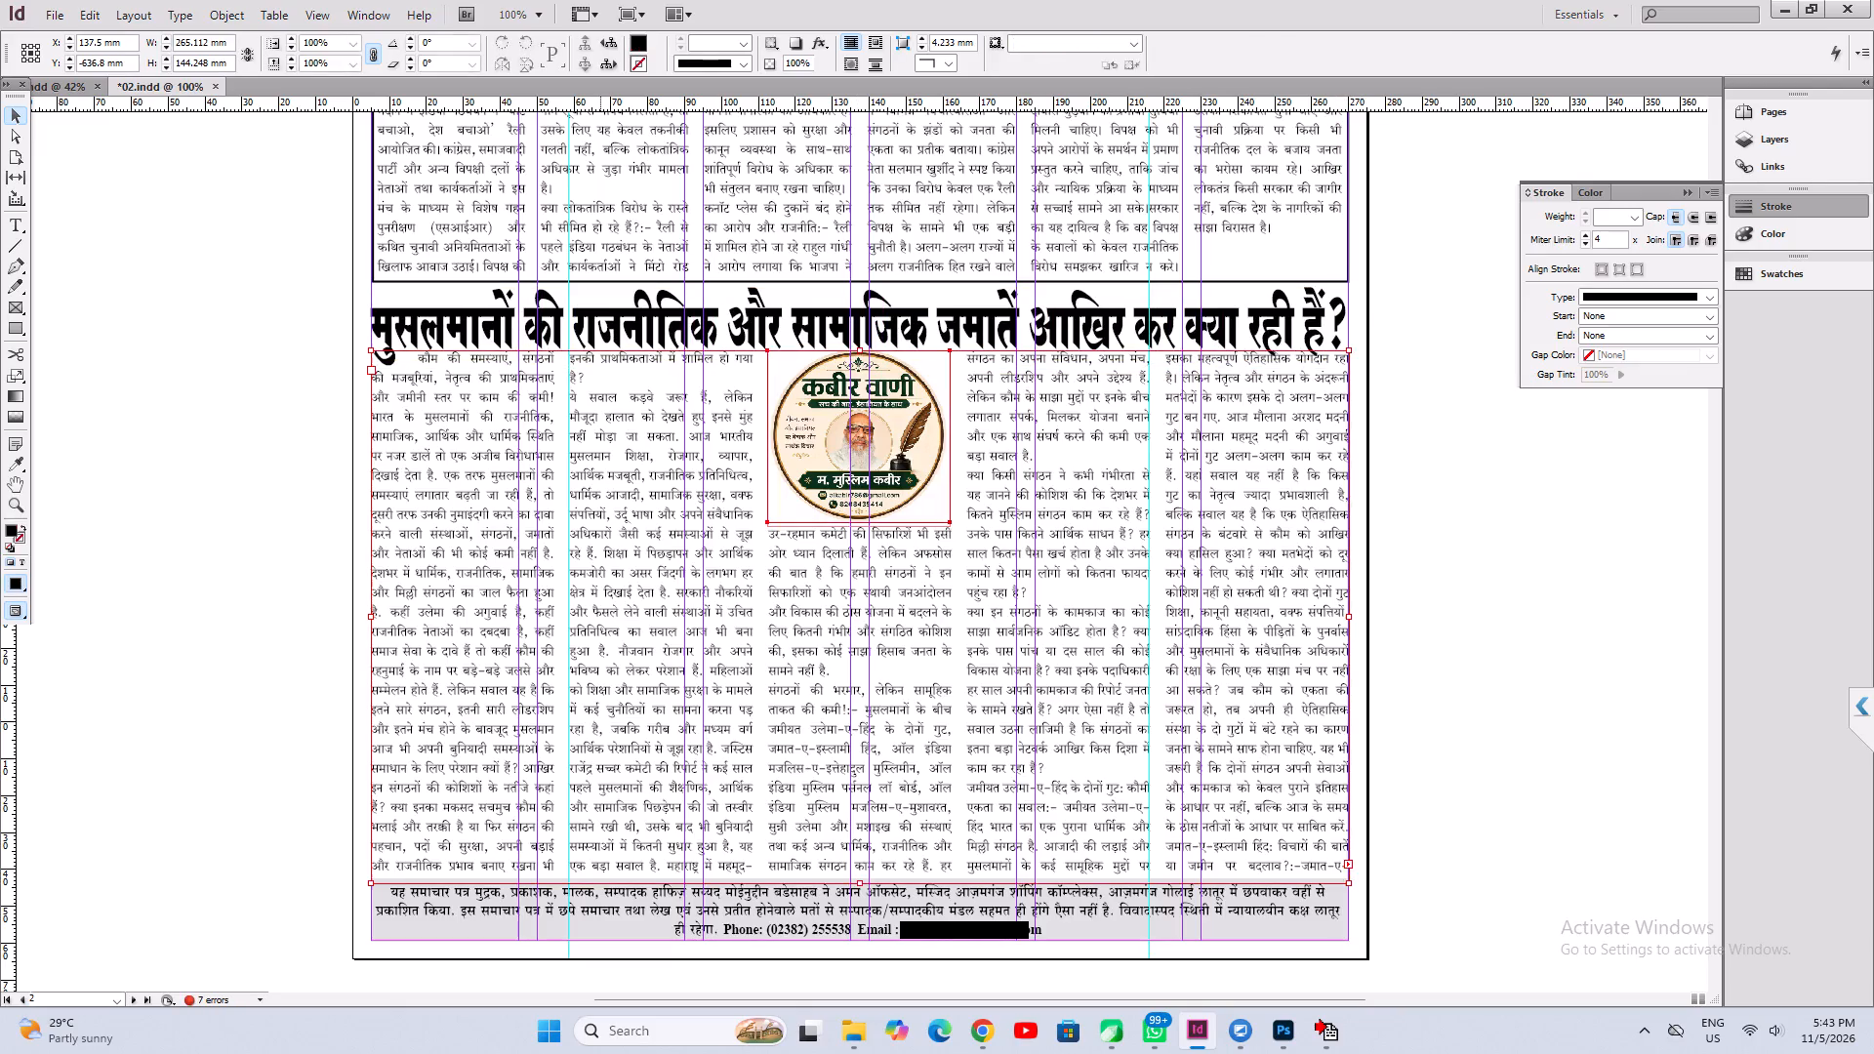
{"action": "key", "text": "shift+Down"}
{"action": "key", "text": "Up"}
{"action": "key", "text": "Up"}
{"action": "key", "text": "Up"}
{"action": "key", "text": "Up"}
{"action": "key", "text": "Up"}
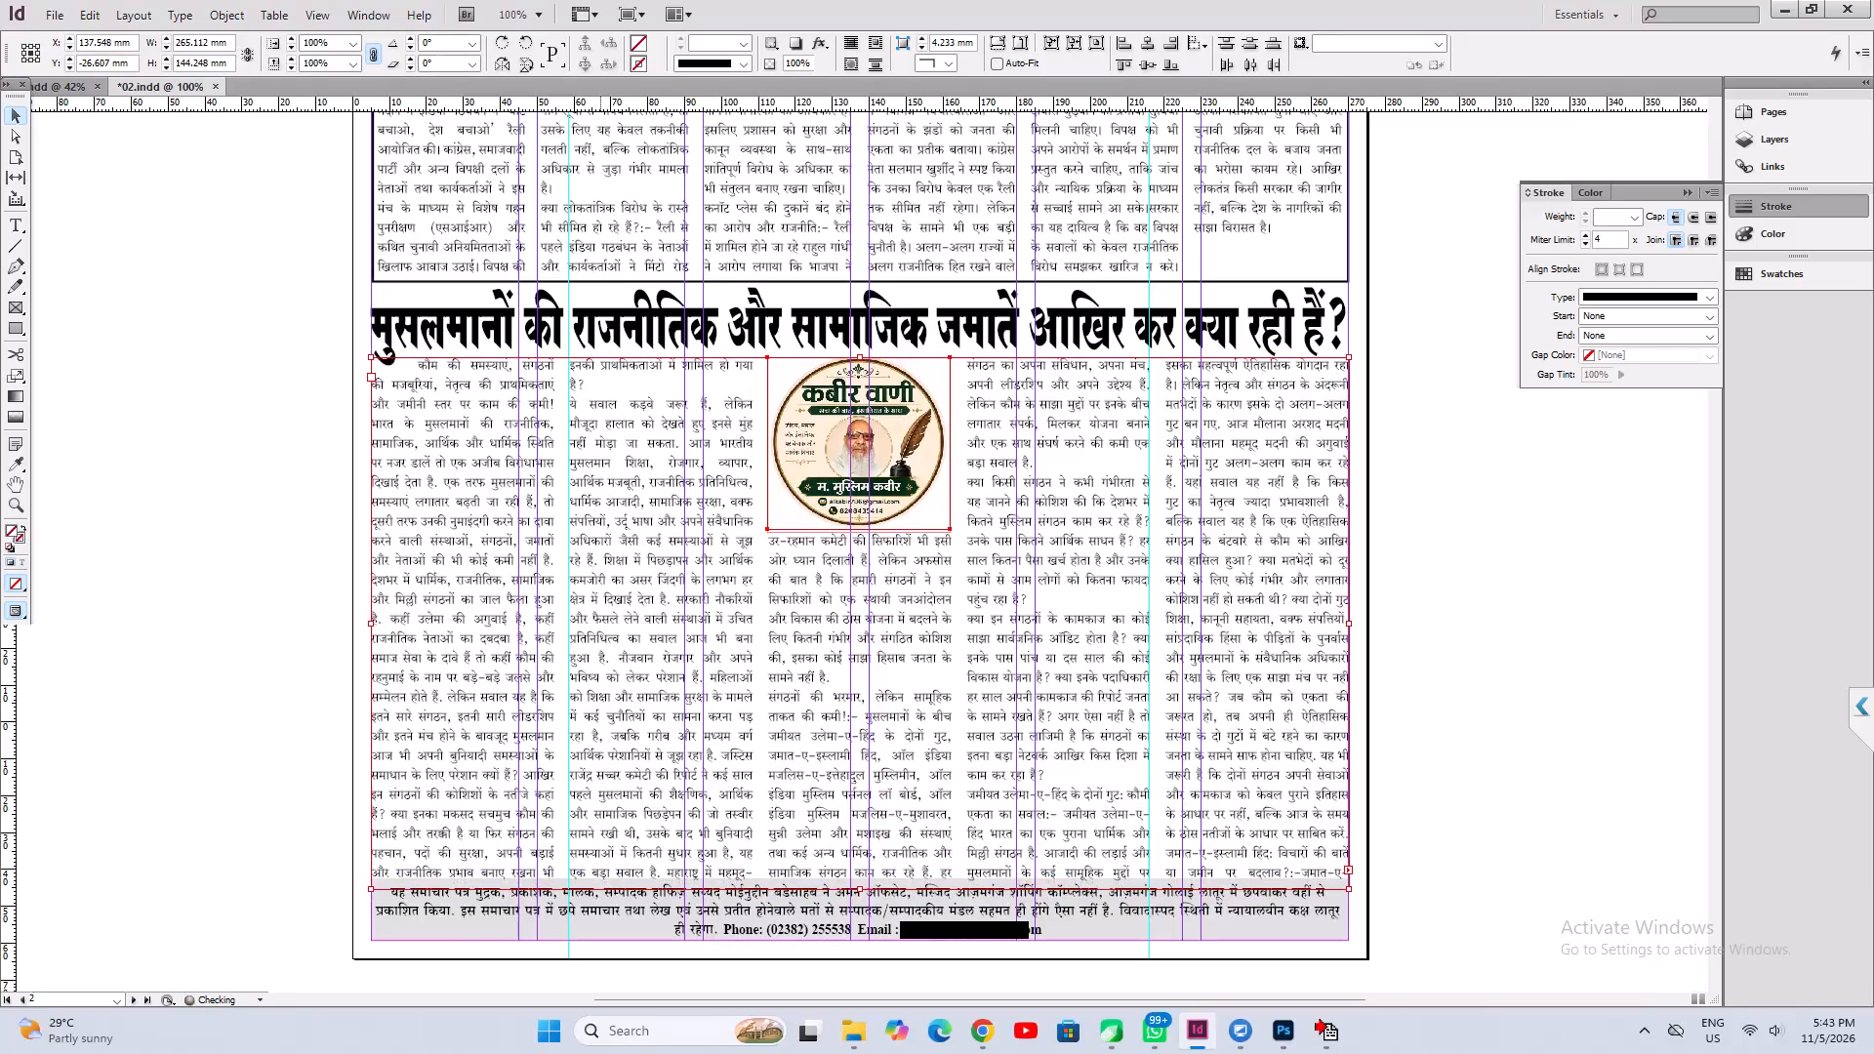
Nudge the article text frame and its round column logo down about 1.4 mm further from the headline.
{"action": "key", "text": "Down"}
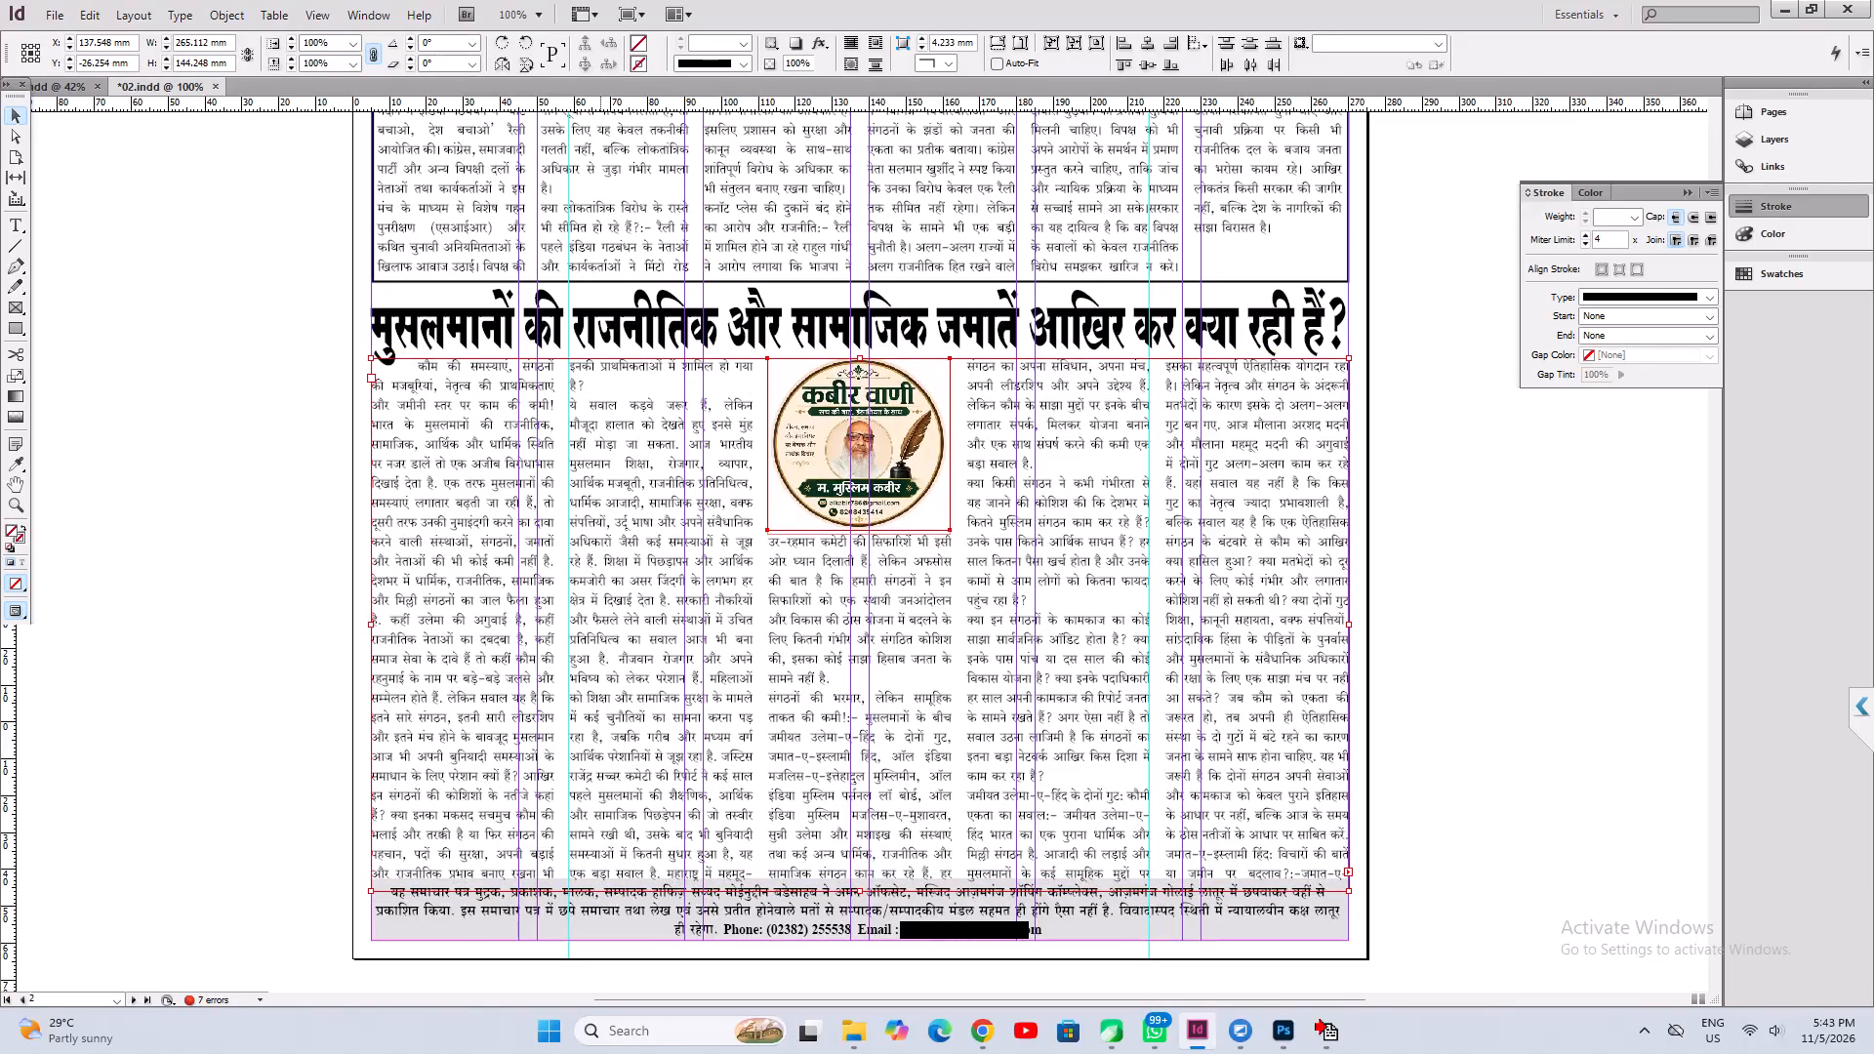
{"action": "key", "text": "Down"}
{"action": "key", "text": "Down"}
{"action": "key", "text": "Down"}
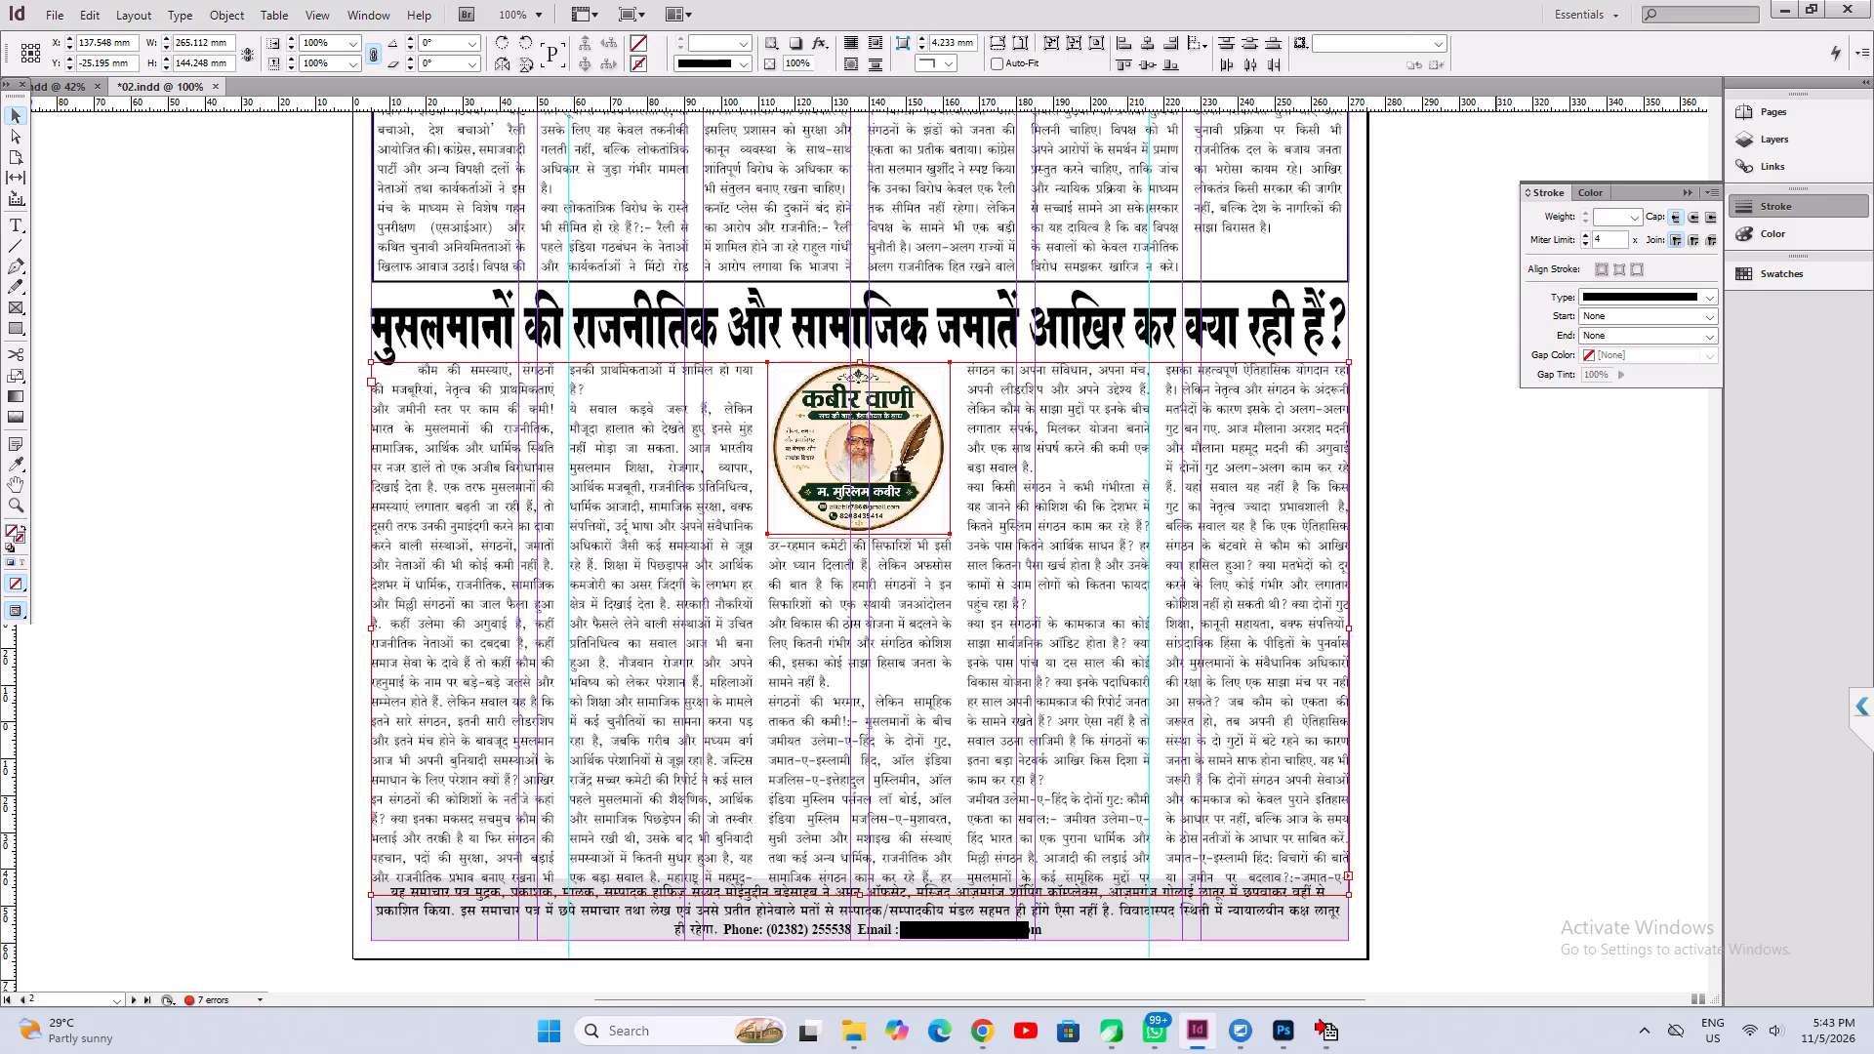
{"action": "left_click", "coordinate": [1496, 536]}
Shorten the article text frame from its bottom edge to about 137.5 mm high so it clears the imprint box.
{"action": "double_click", "coordinate": [955, 832]}
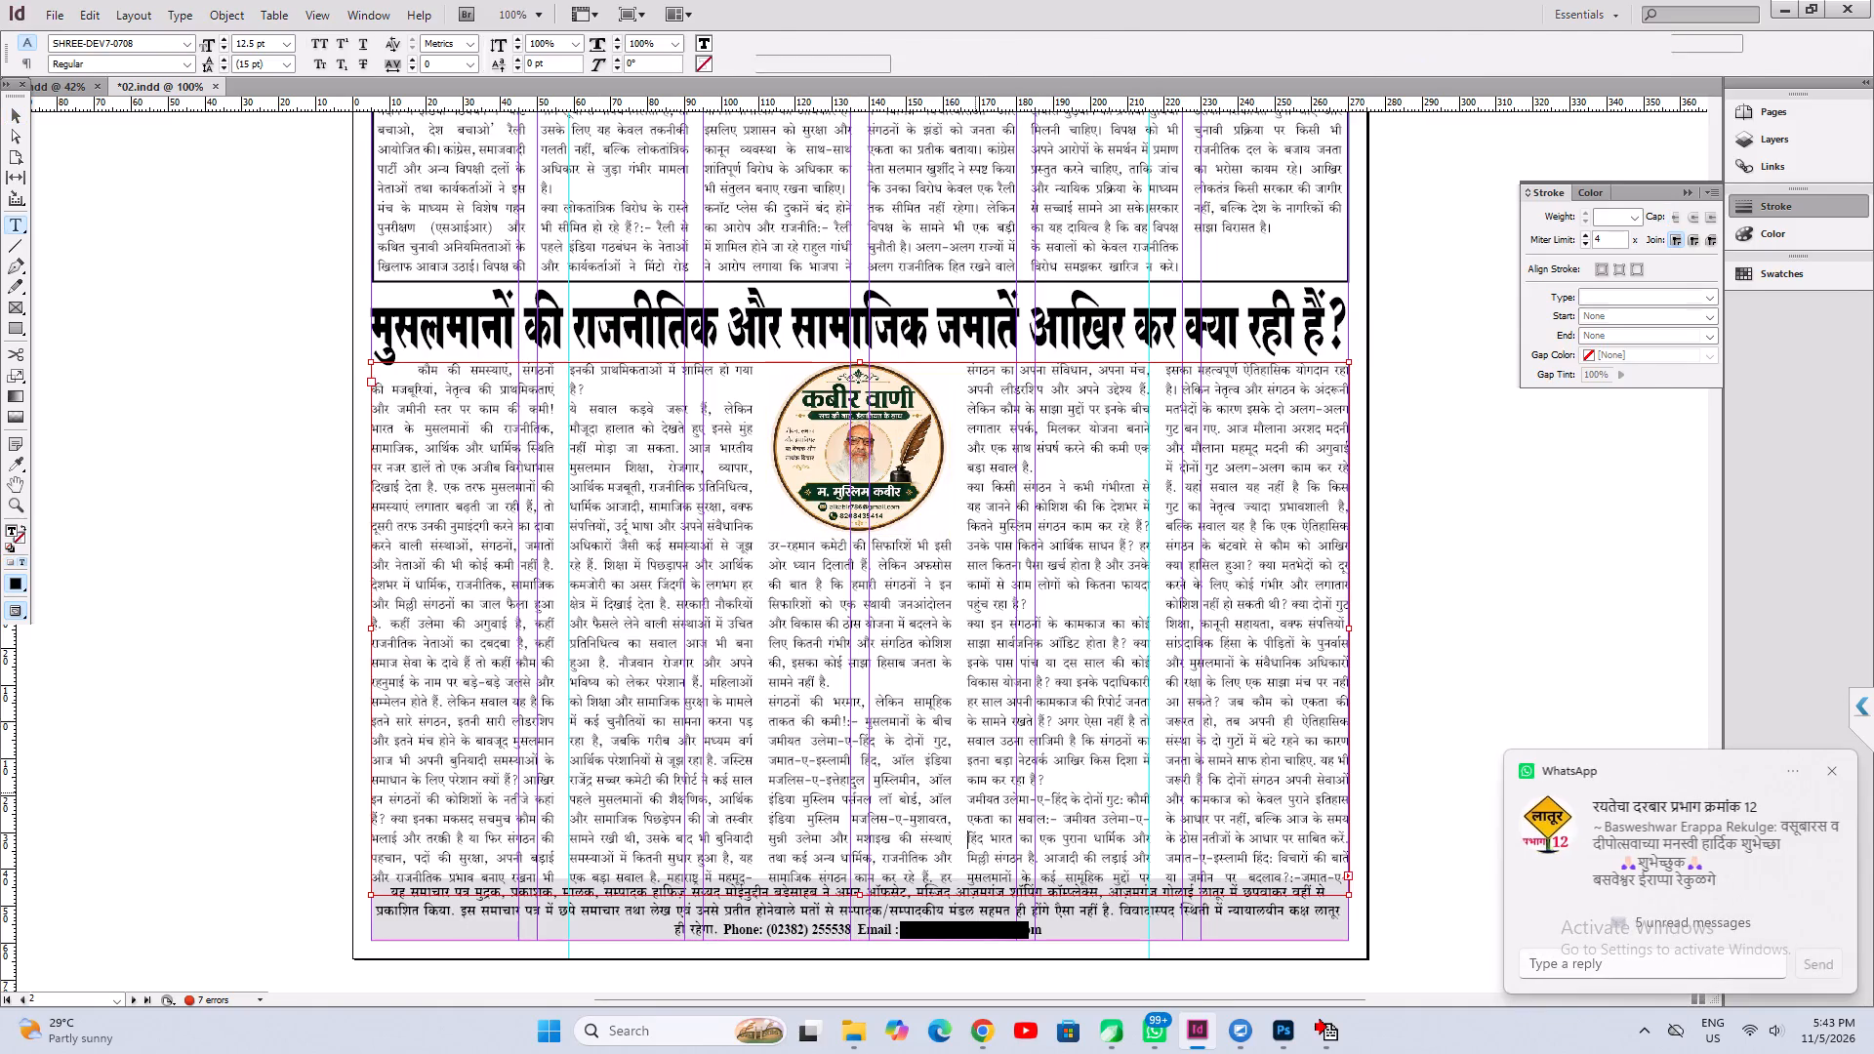
{"action": "left_click", "coordinate": [866, 861]}
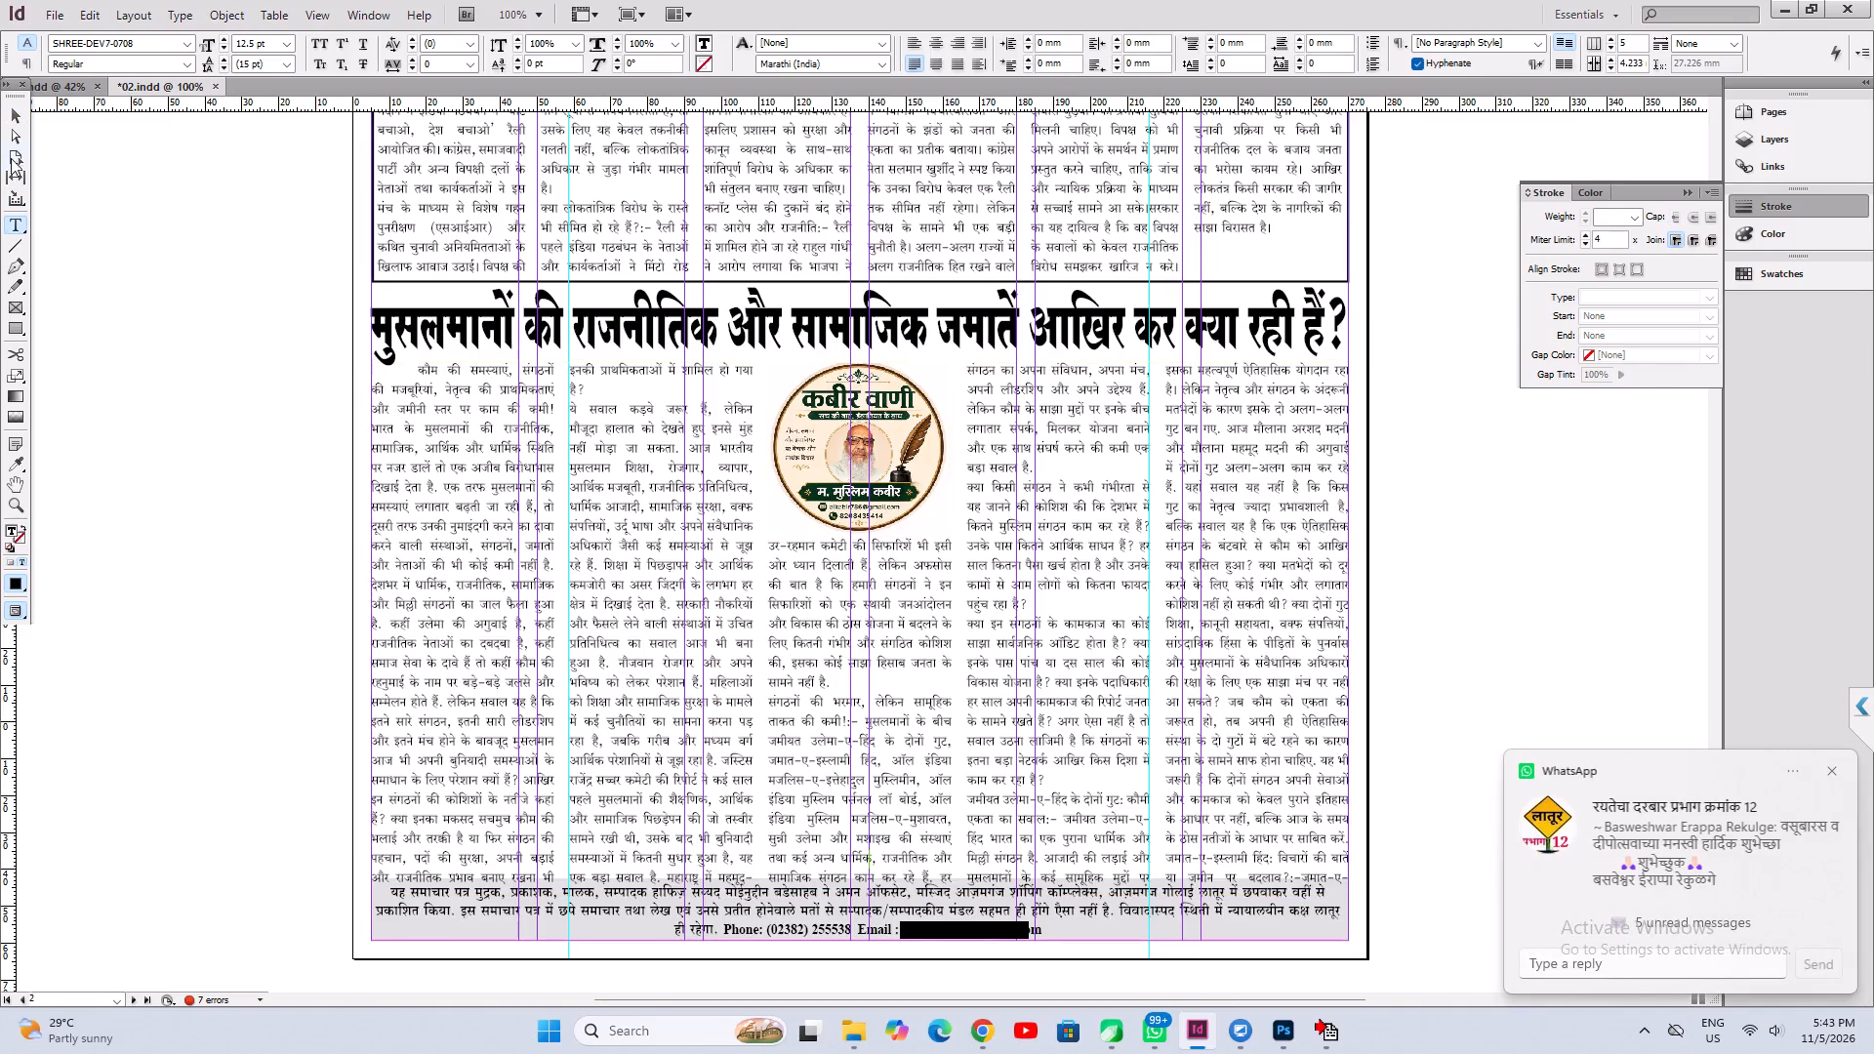
{"action": "left_click", "coordinate": [17, 123]}
{"action": "left_click", "coordinate": [475, 607]}
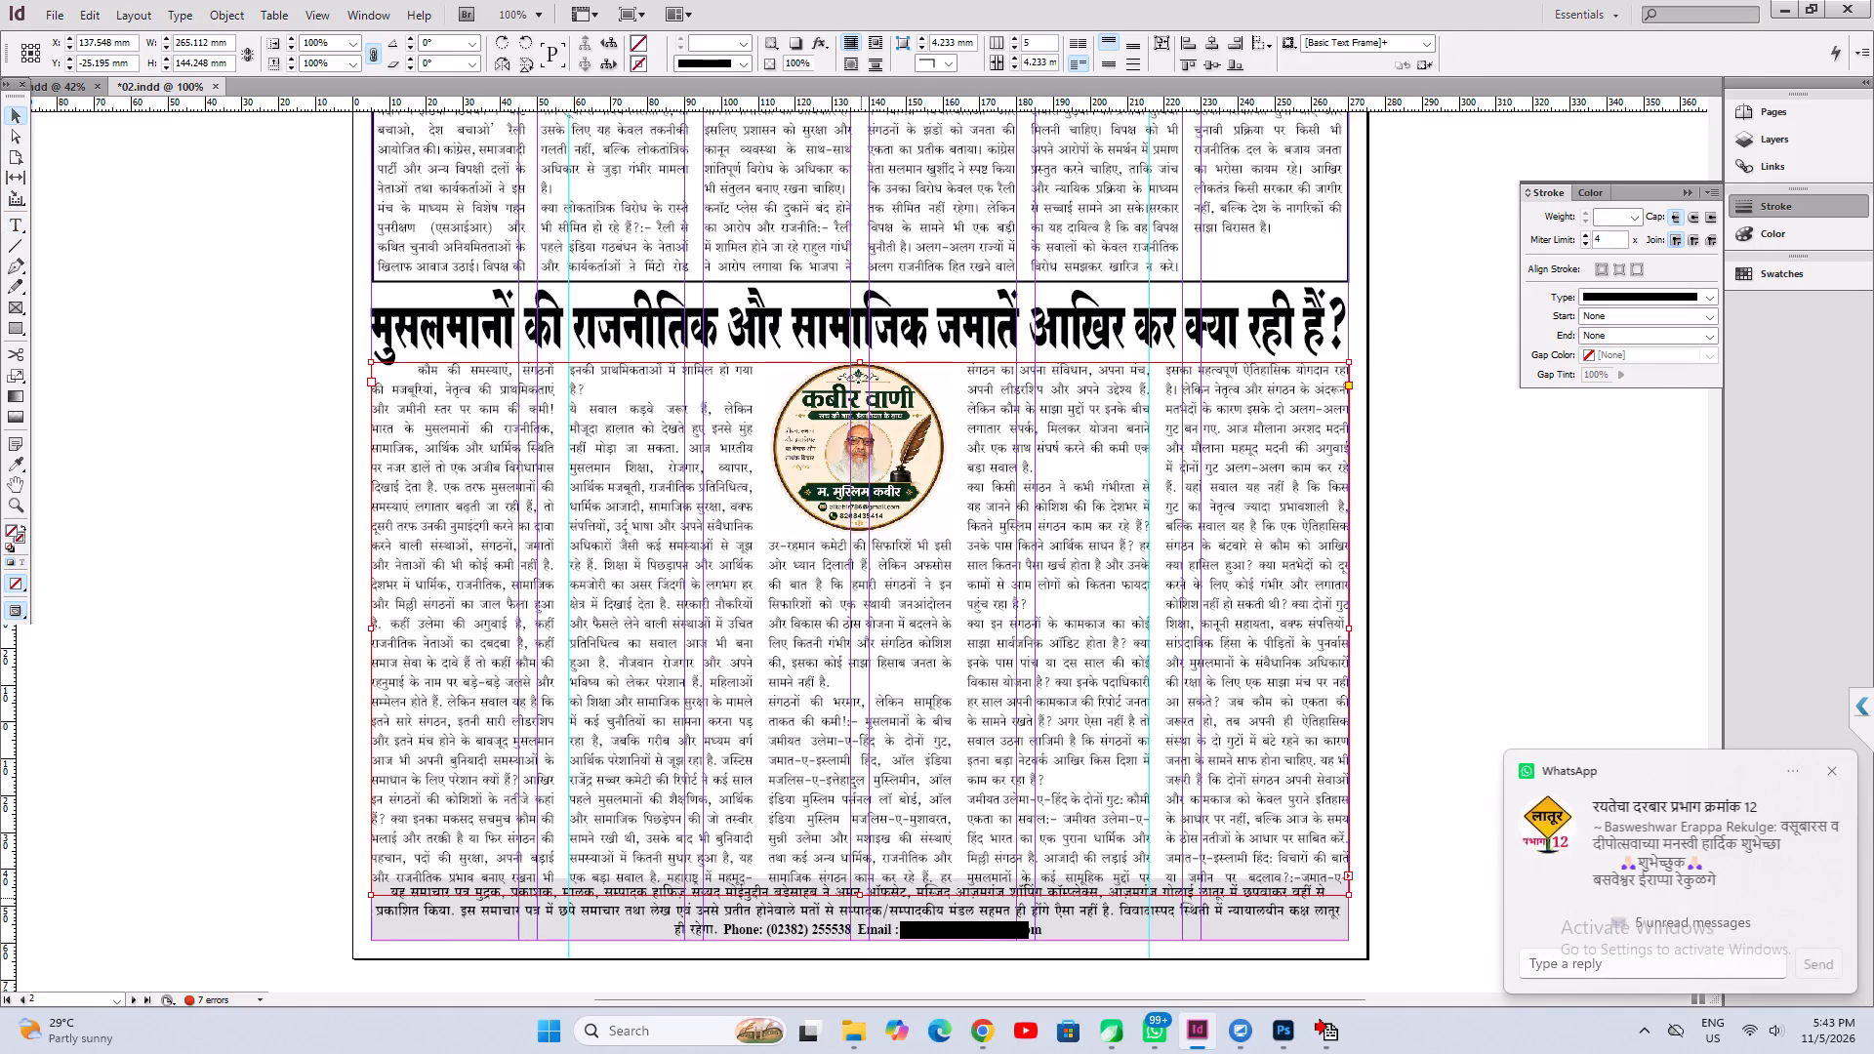
{"action": "left_click_drag", "start_coordinate": [861, 898], "coordinate": [855, 872]}
{"action": "left_click", "coordinate": [1487, 561]}
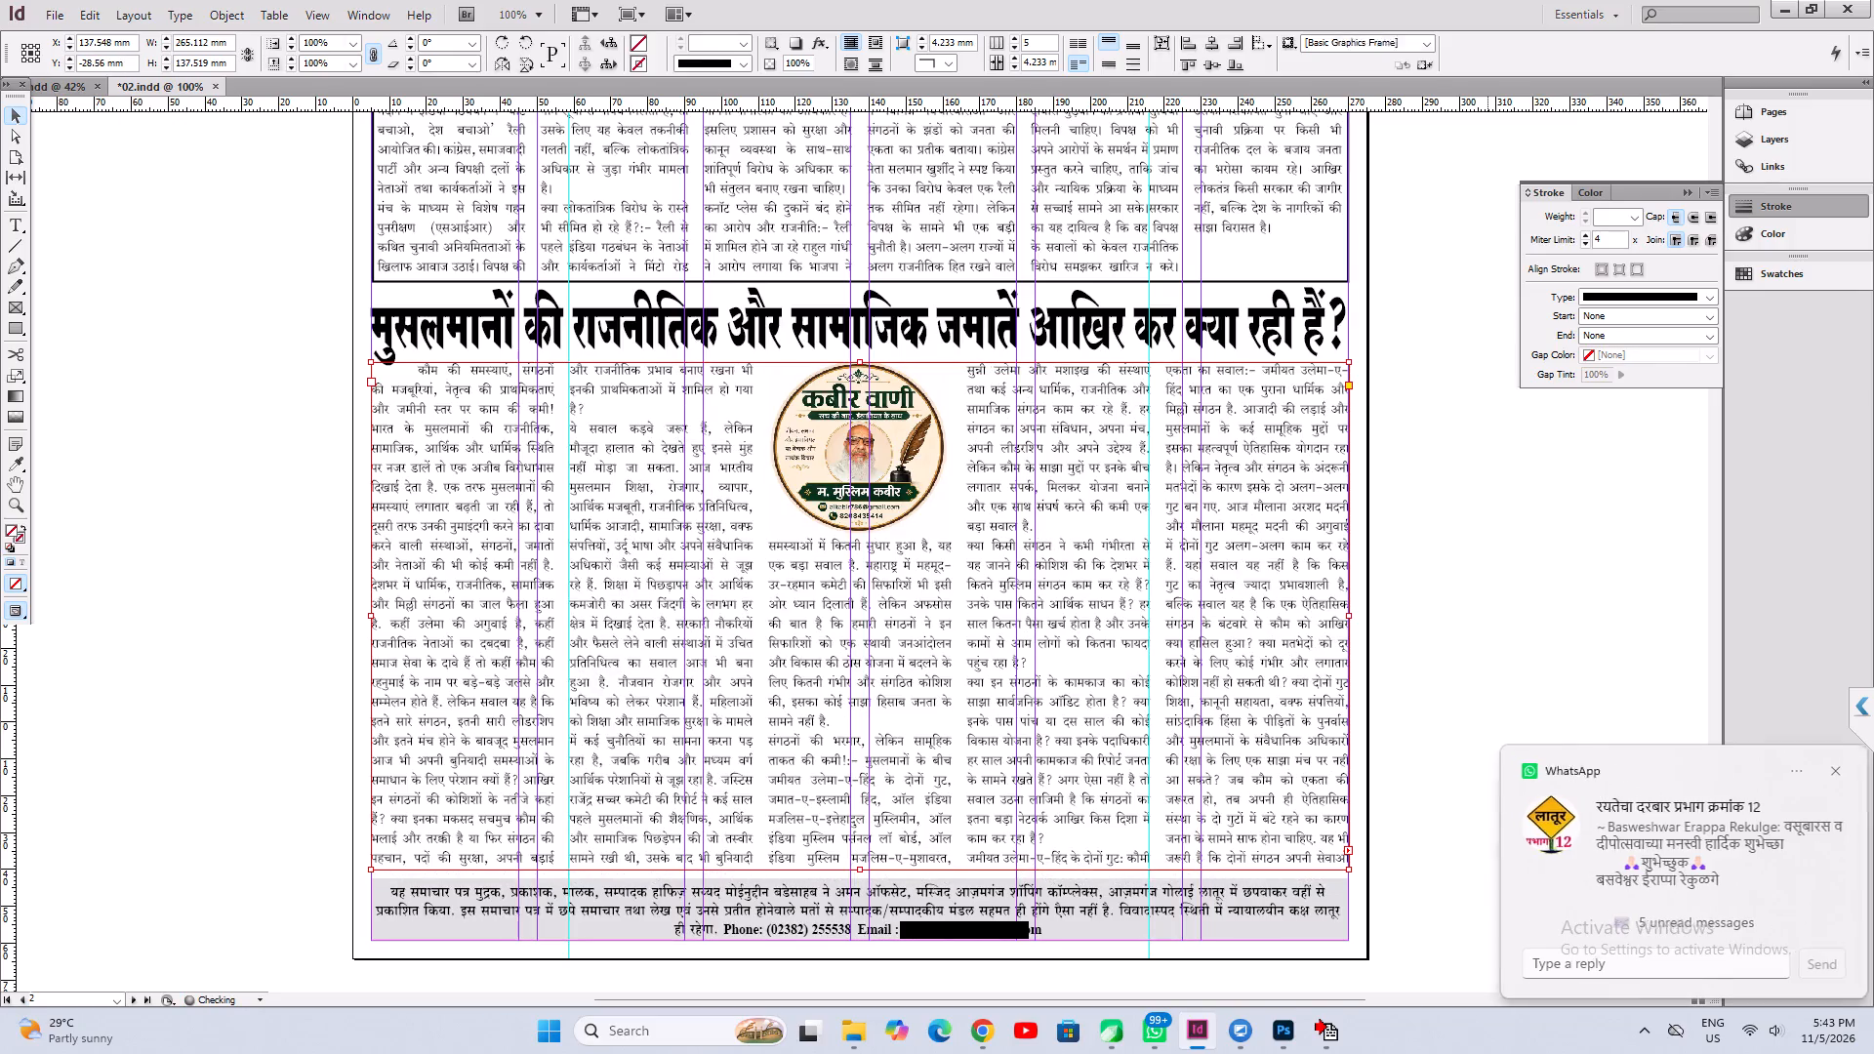
Move the article text frame and its round column logo together down about 2.5 mm towards the imprint box.
{"action": "left_click_drag", "start_coordinate": [1431, 405], "coordinate": [405, 601]}
{"action": "key", "text": "Down"}
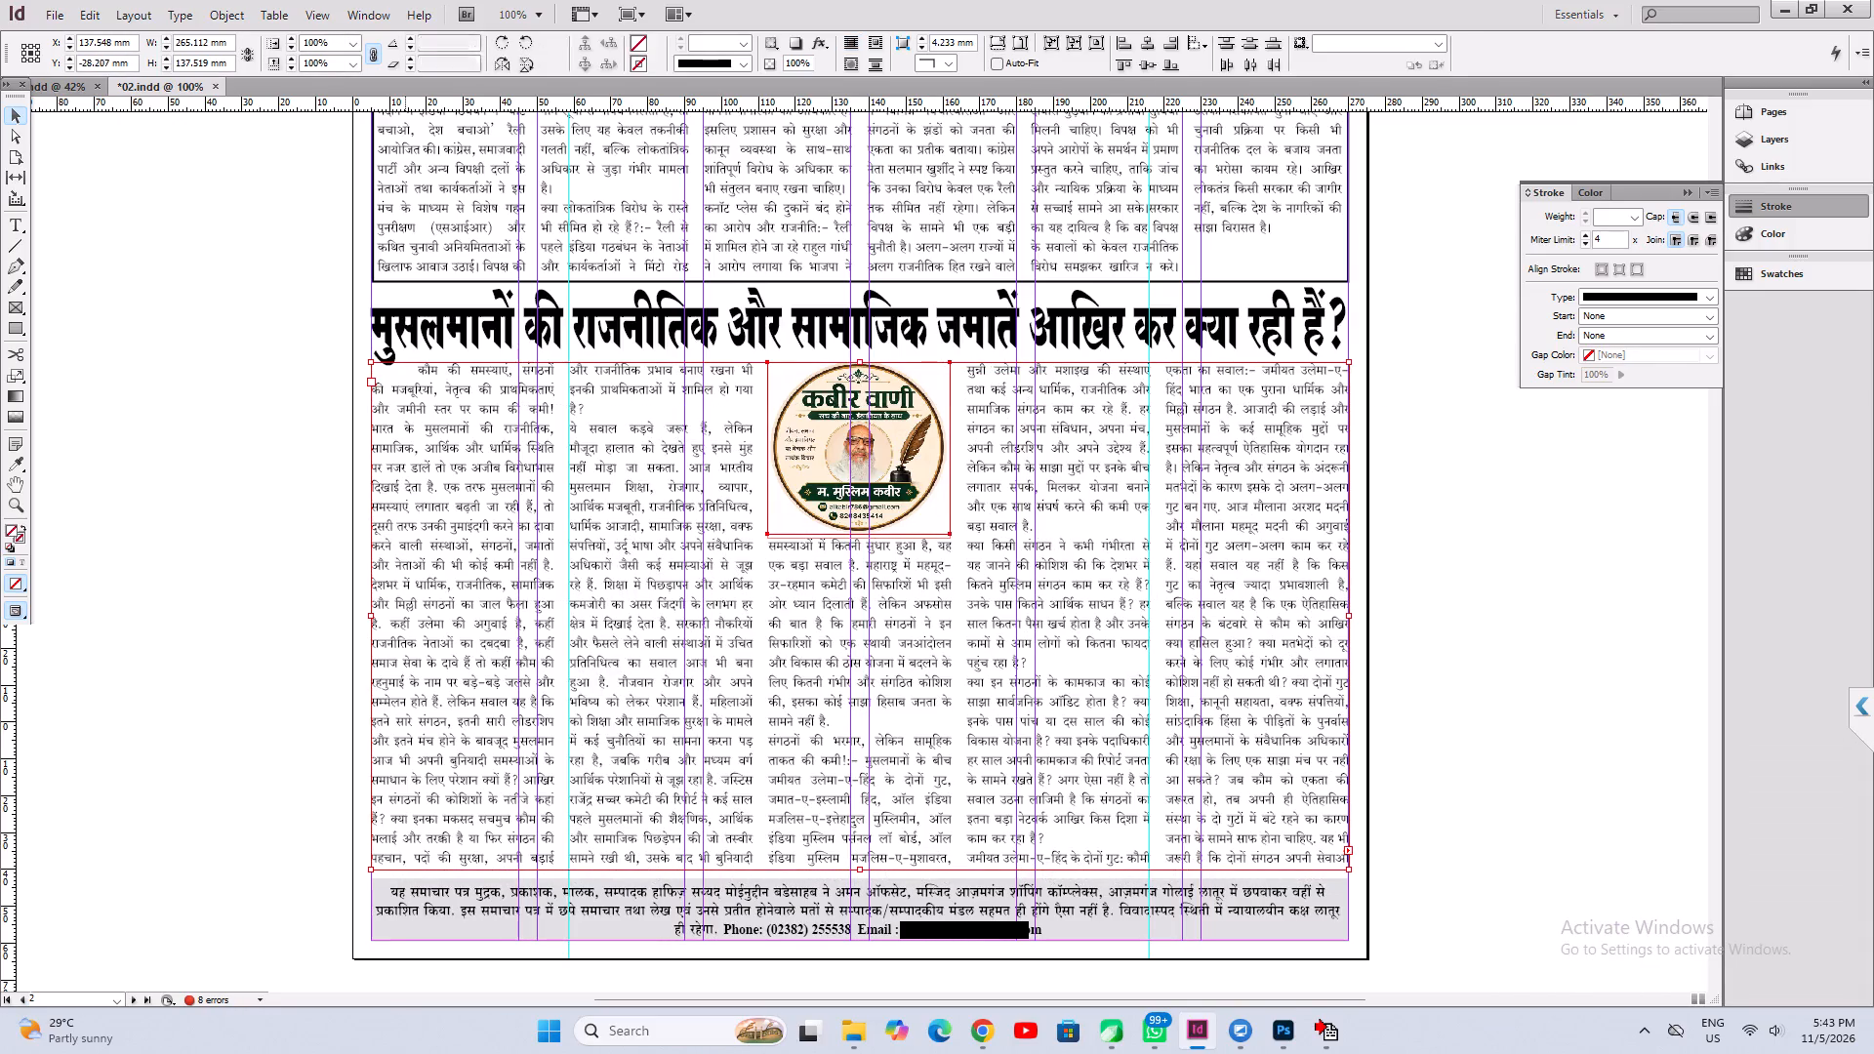
{"action": "key", "text": "Down"}
{"action": "key", "text": "Down"}
{"action": "key", "text": "Down"}
{"action": "key", "text": "Down"}
{"action": "key", "text": "Down"}
{"action": "key", "text": "Down"}
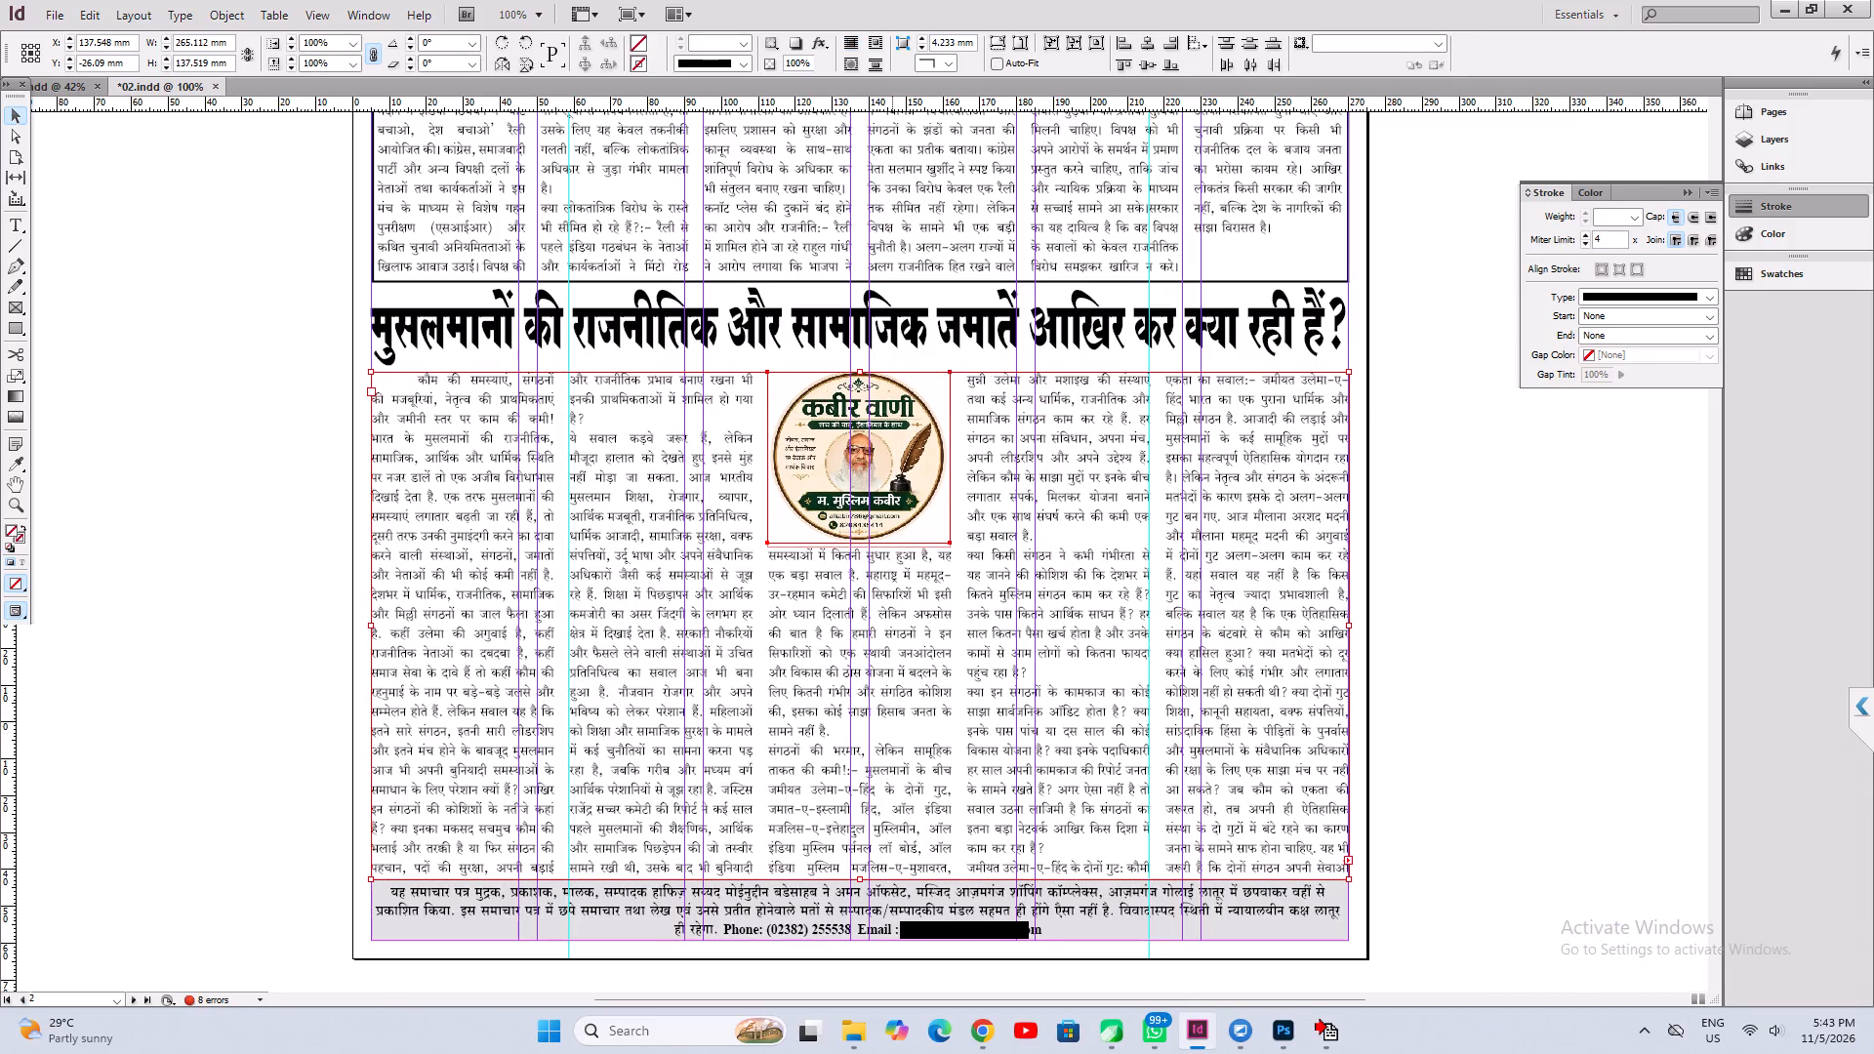
{"action": "left_click", "coordinate": [1444, 567]}
Nudge the मुसलमानों की राजनीतिक headline frame down about 1.4 mm, away from the article border above it.
{"action": "scroll", "coordinate": [1012, 391], "scroll_direction": "up", "scroll_amount": 2}
{"action": "left_click", "coordinate": [874, 464]}
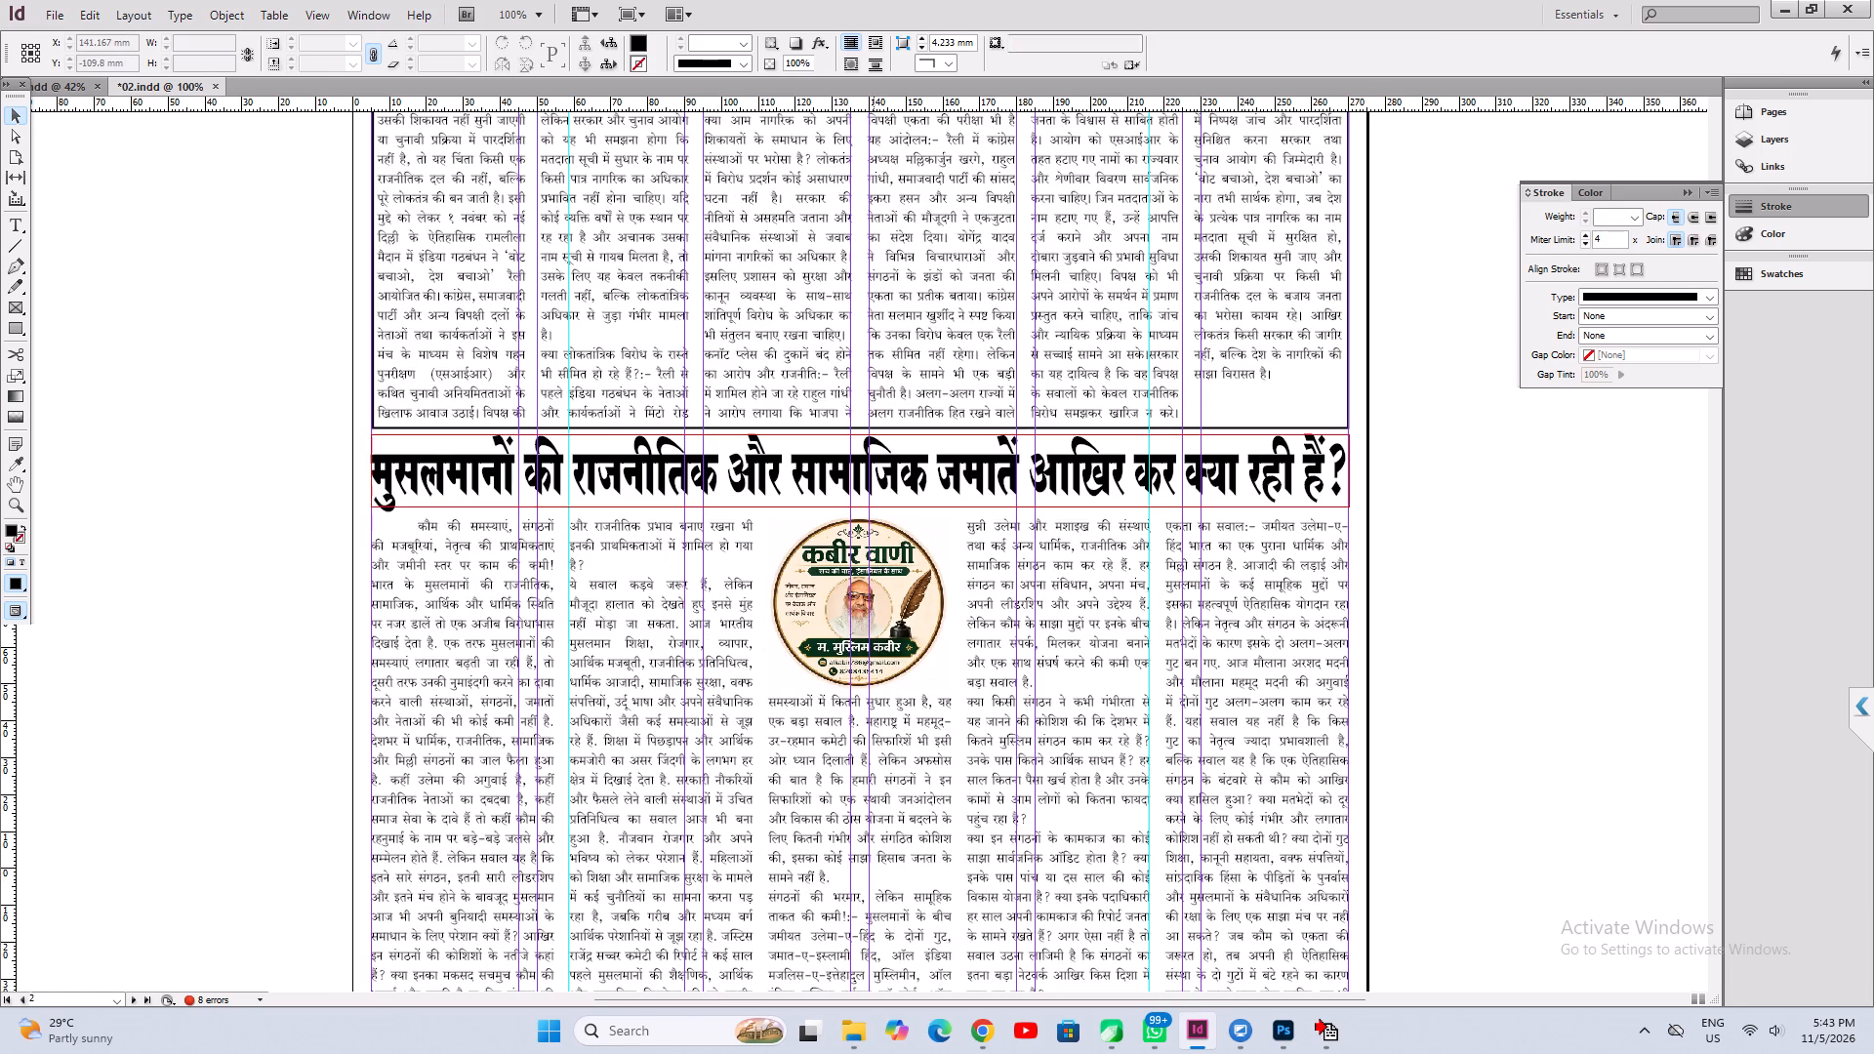
{"action": "key", "text": "Down"}
{"action": "key", "text": "Down"}
{"action": "key", "text": "Down"}
{"action": "key", "text": "Down"}
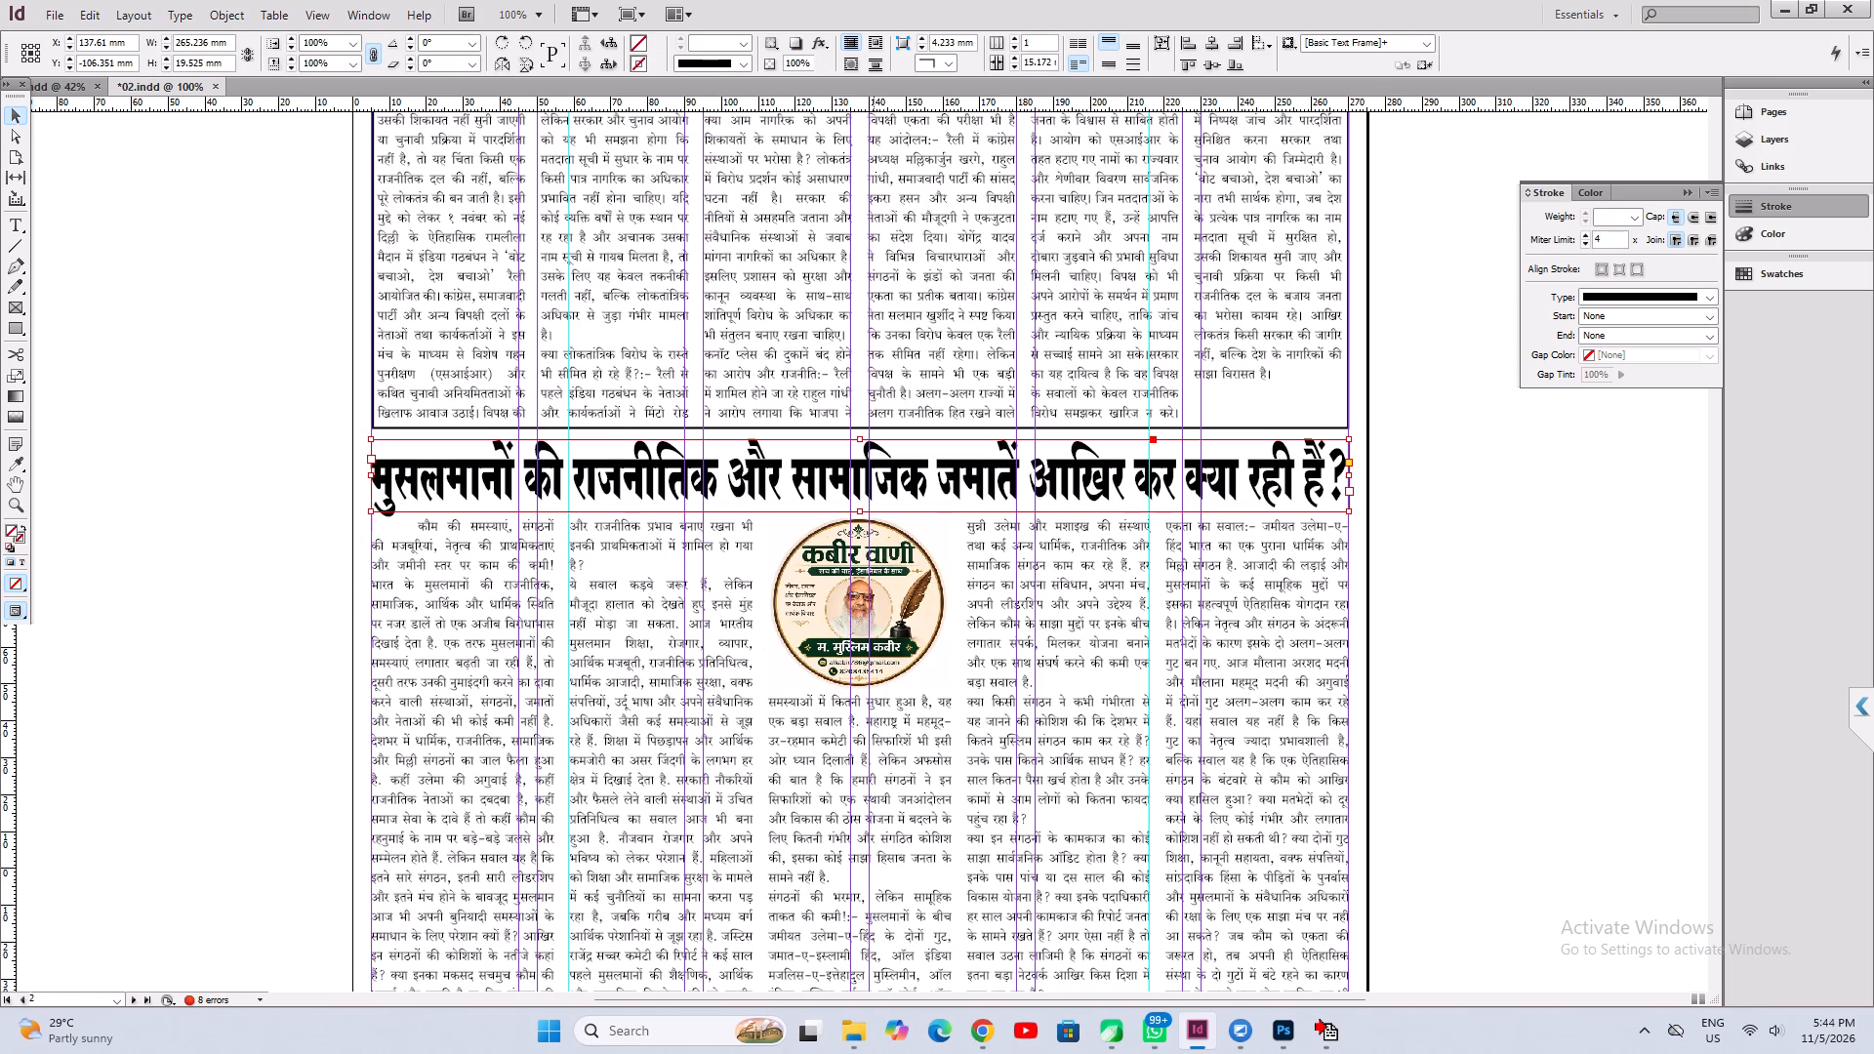
{"action": "left_click", "coordinate": [1449, 545]}
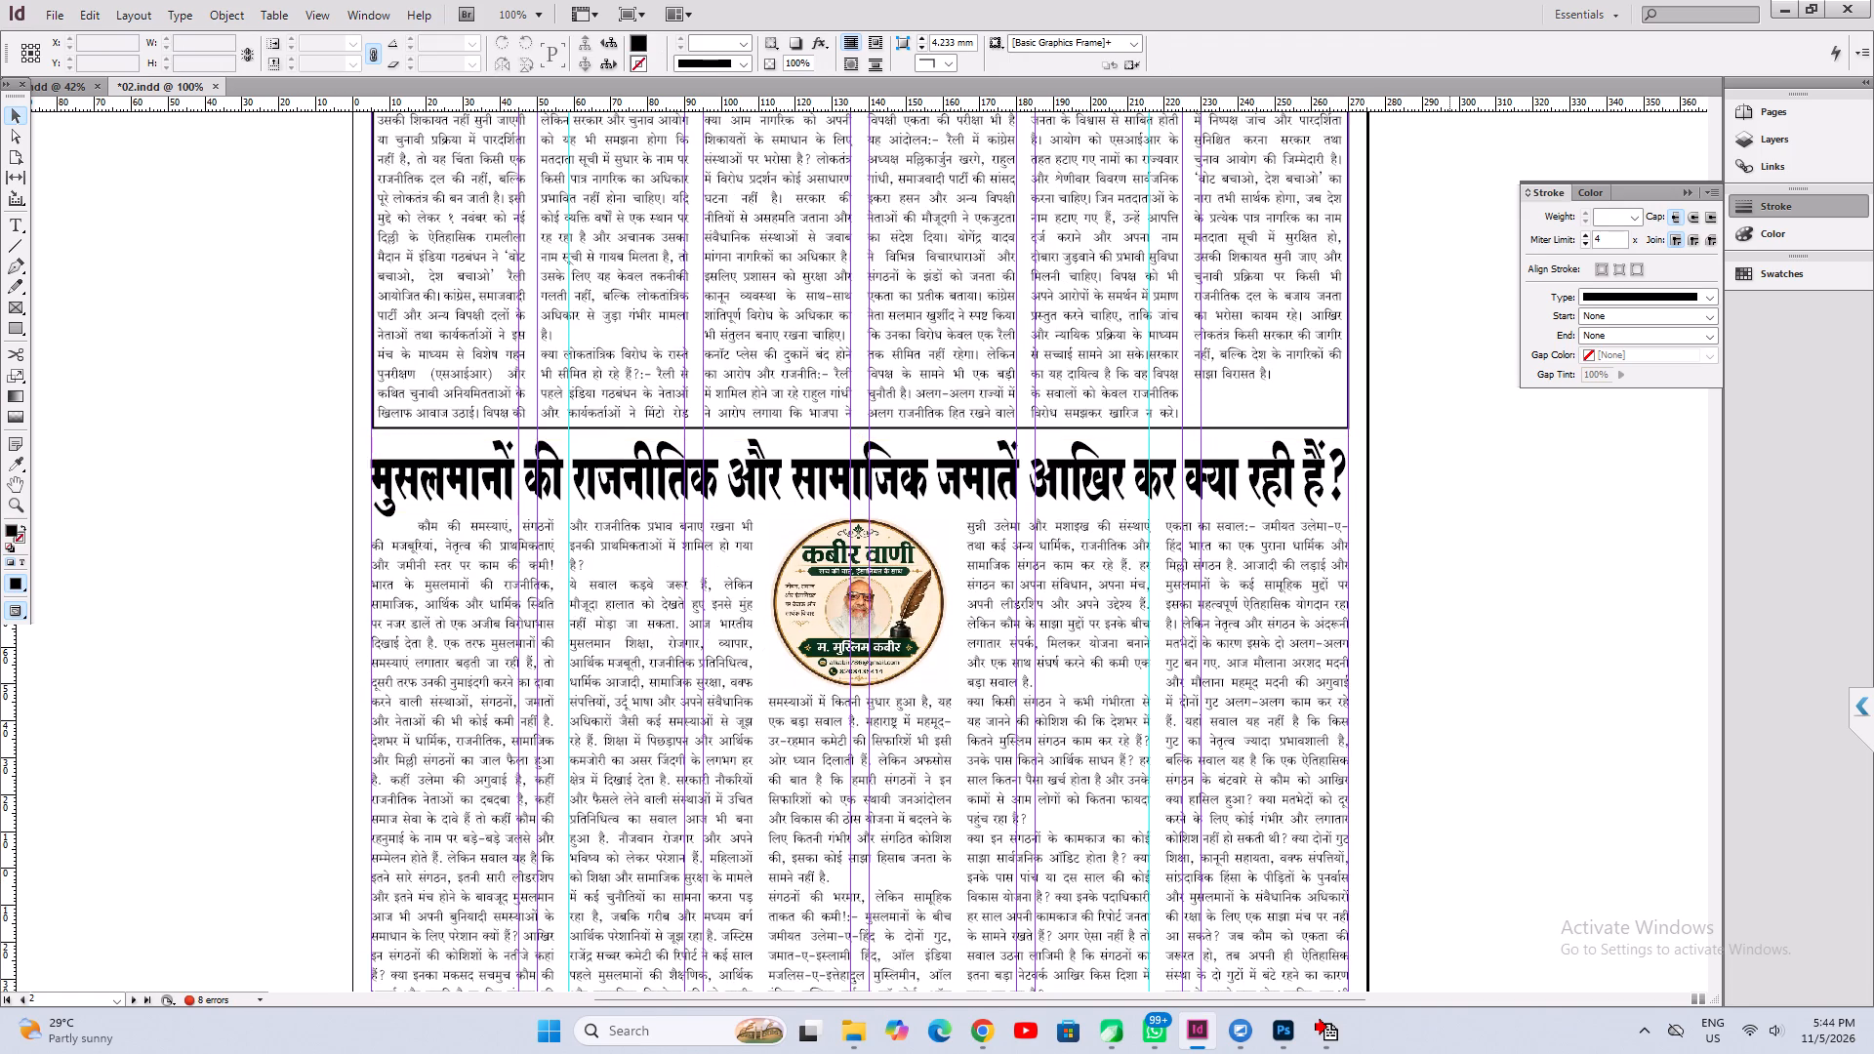
Nudge the मुसलमानों की राजनीतिक headline down about 1.4 mm to balance the gap between the border above and the article text.
{"action": "left_click", "coordinate": [1002, 478]}
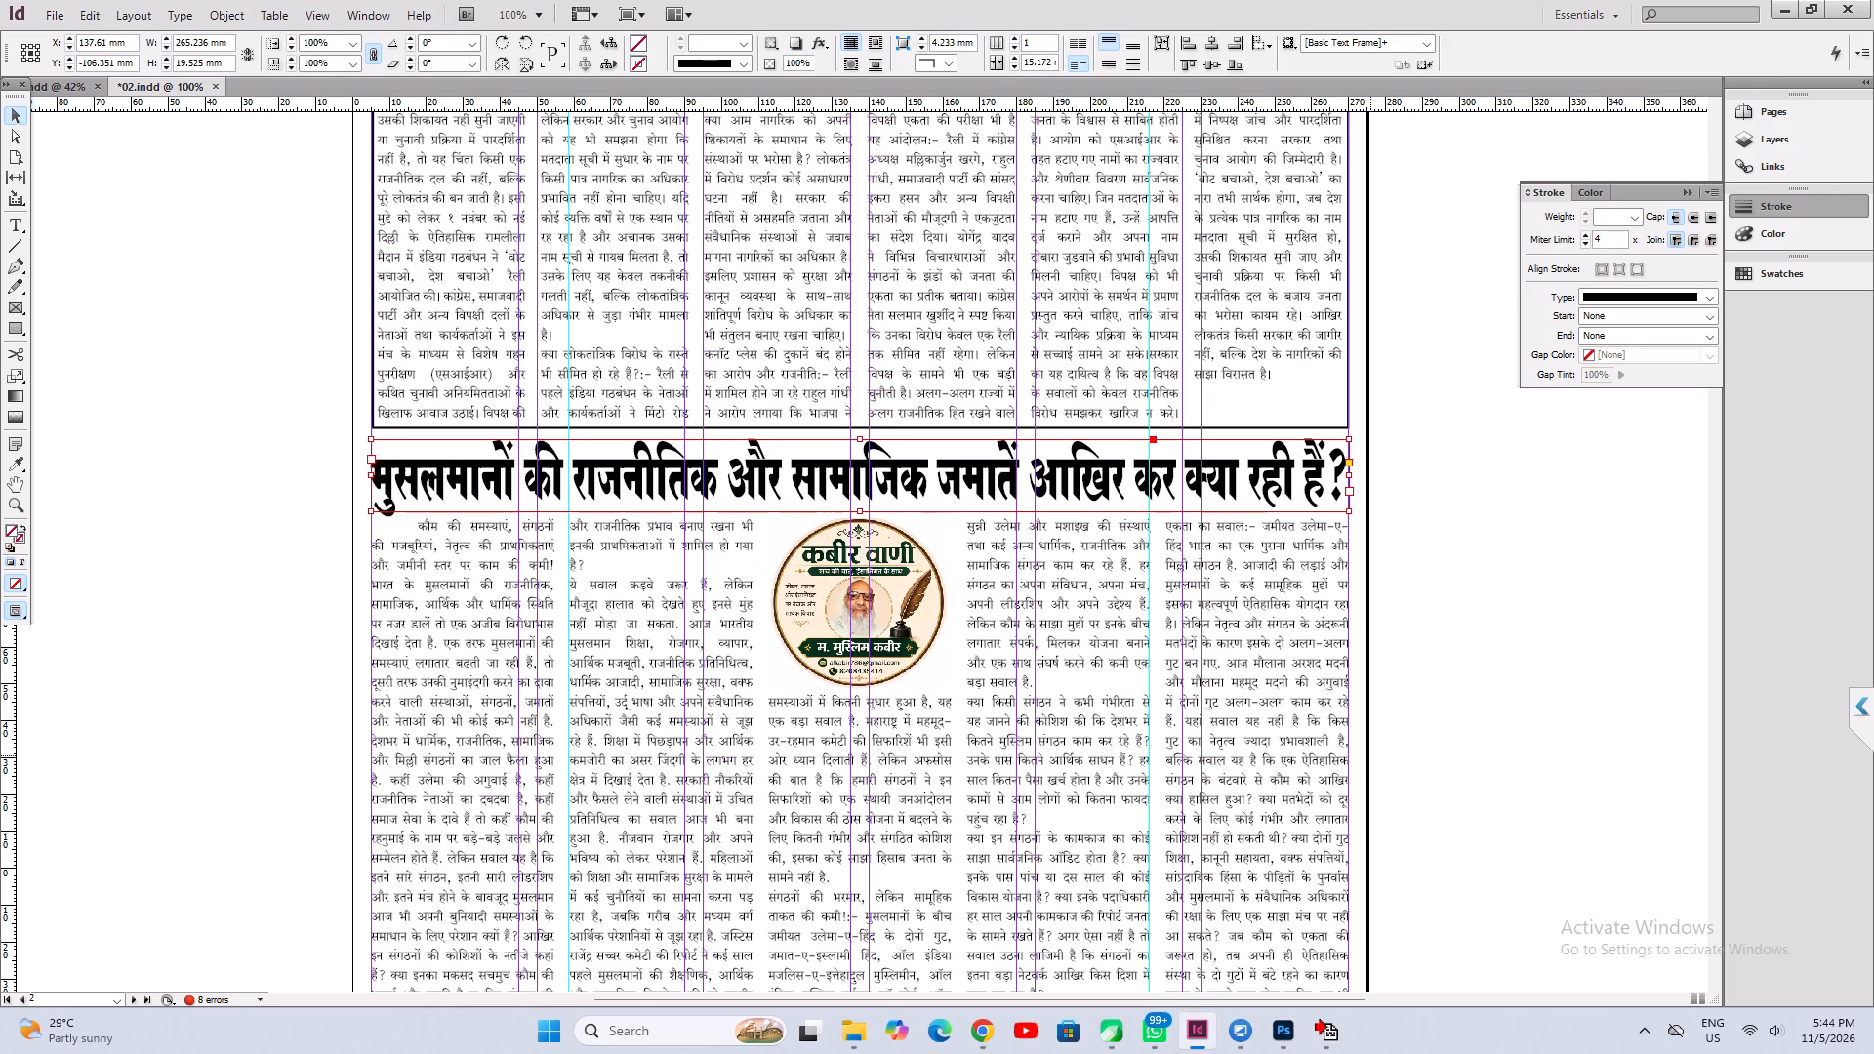
{"action": "left_click", "coordinate": [1460, 690]}
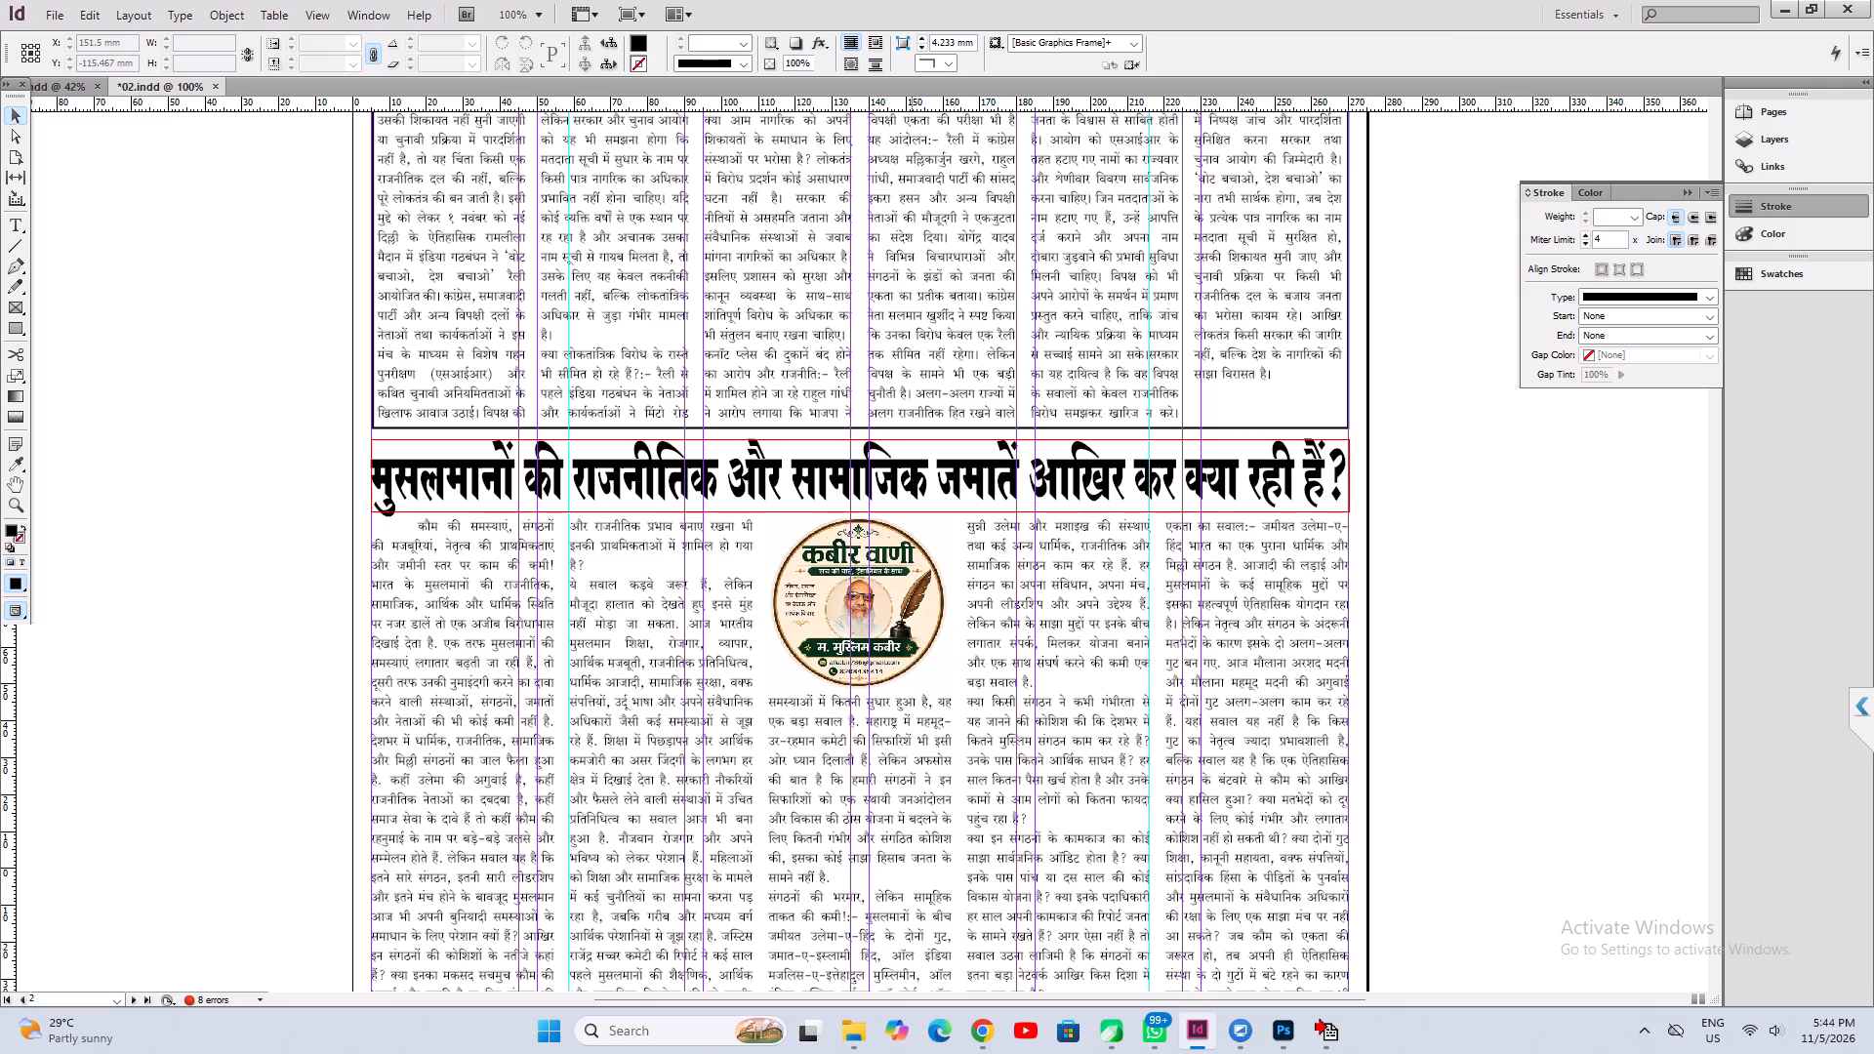
{"action": "left_click", "coordinate": [912, 443]}
{"action": "key", "text": "Down"}
{"action": "key", "text": "Down"}
{"action": "key", "text": "Down"}
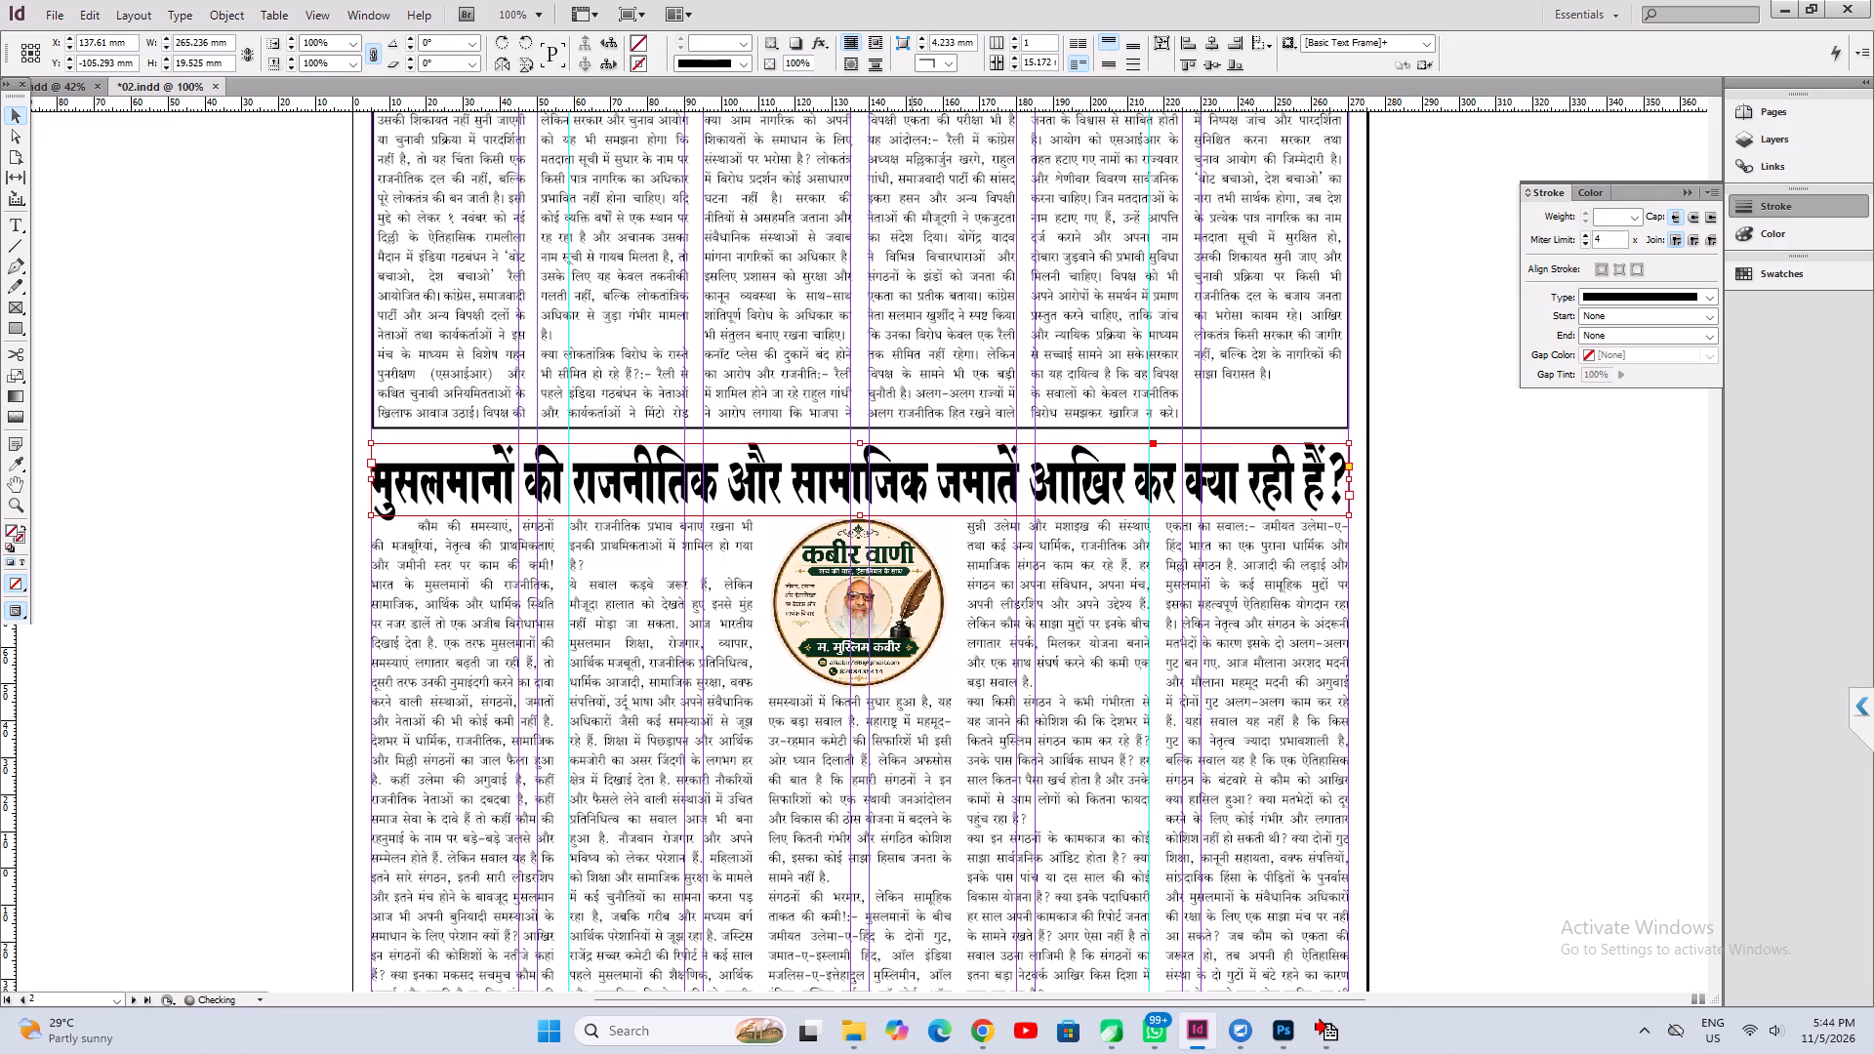
{"action": "key", "text": "Down"}
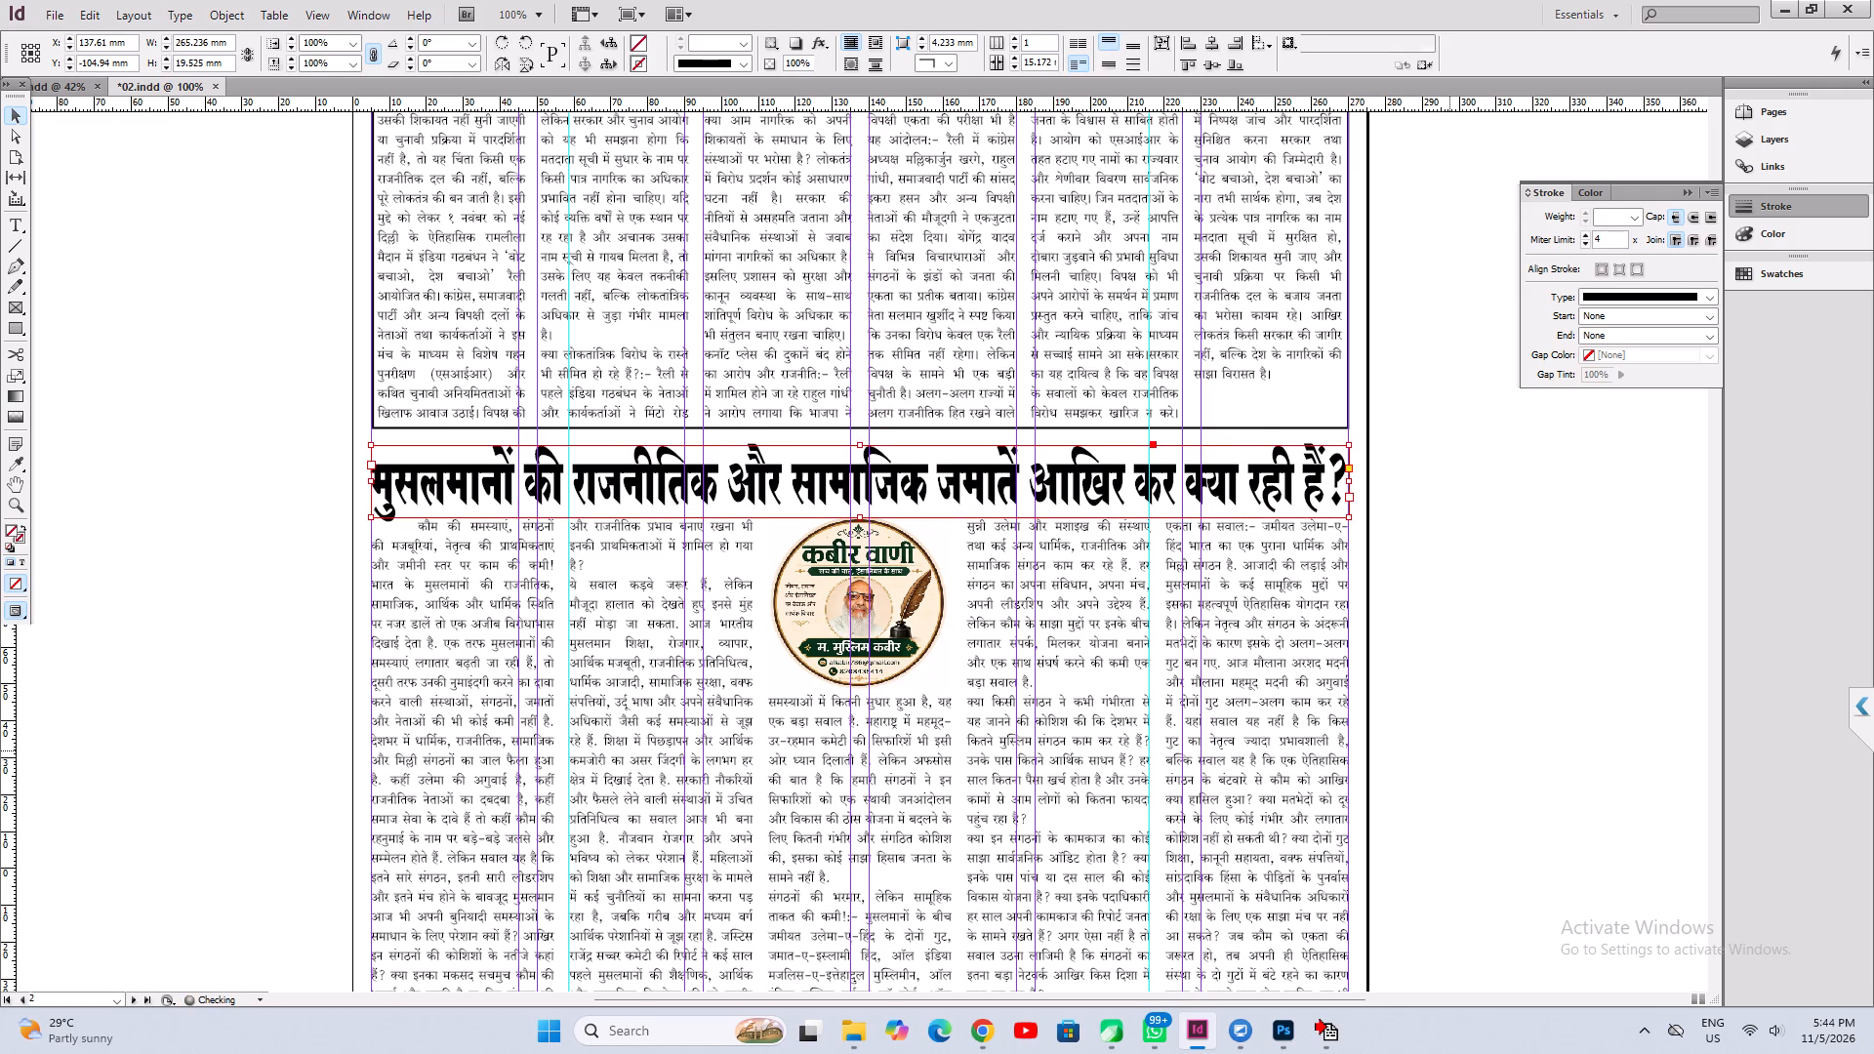
{"action": "left_click", "coordinate": [1411, 654]}
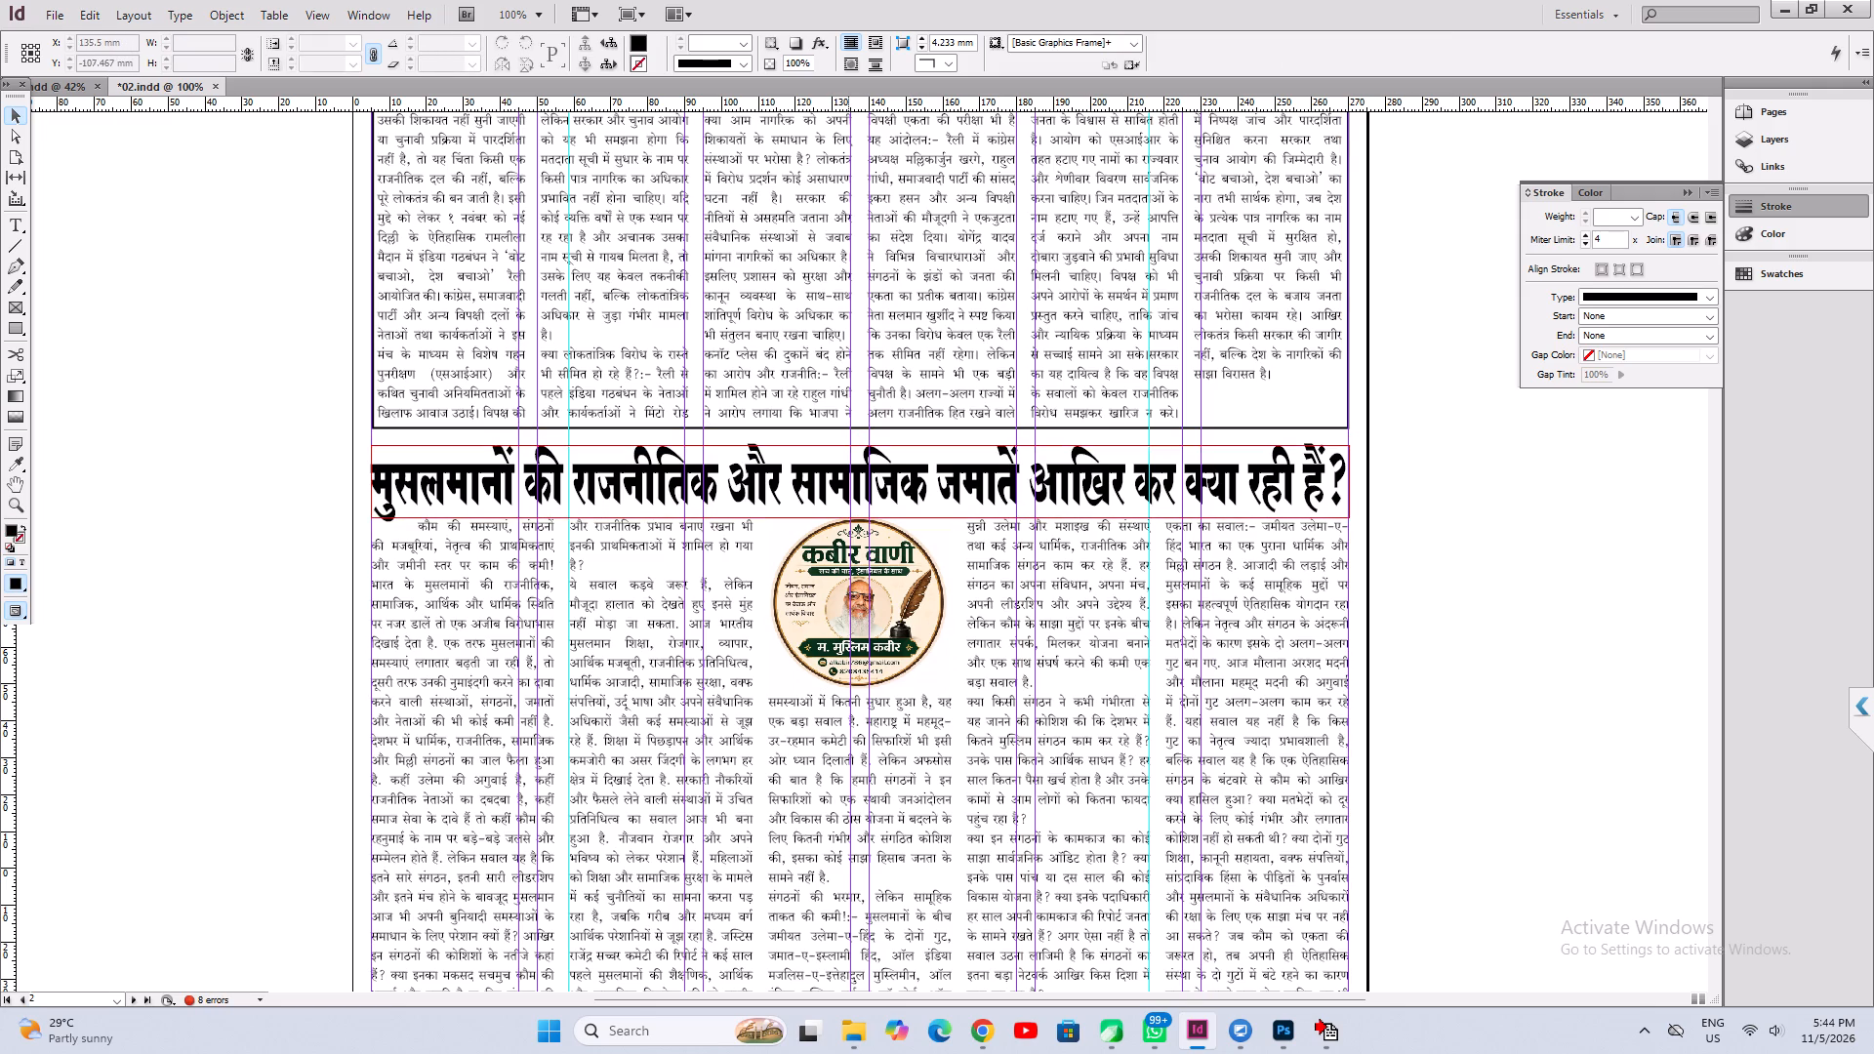
{"action": "left_click", "coordinate": [809, 429], "text": "ctrl"}
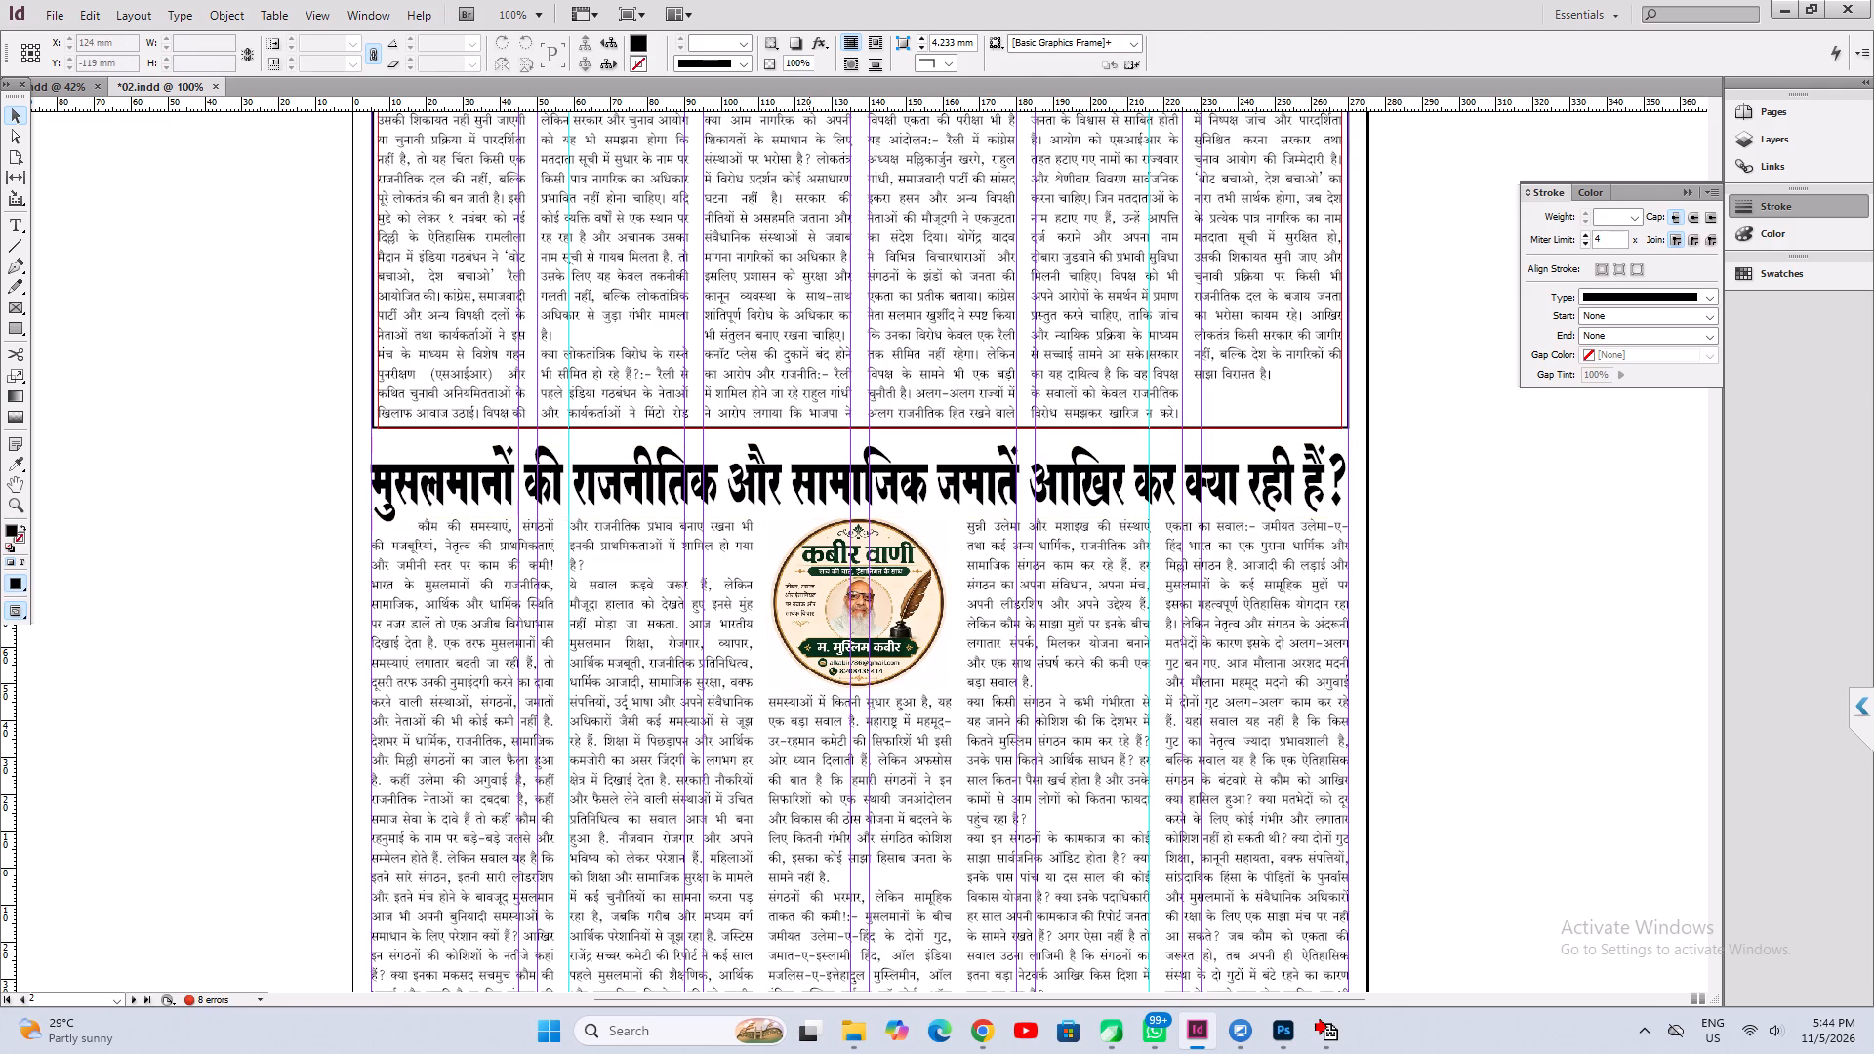
{"action": "left_click", "coordinate": [858, 431]}
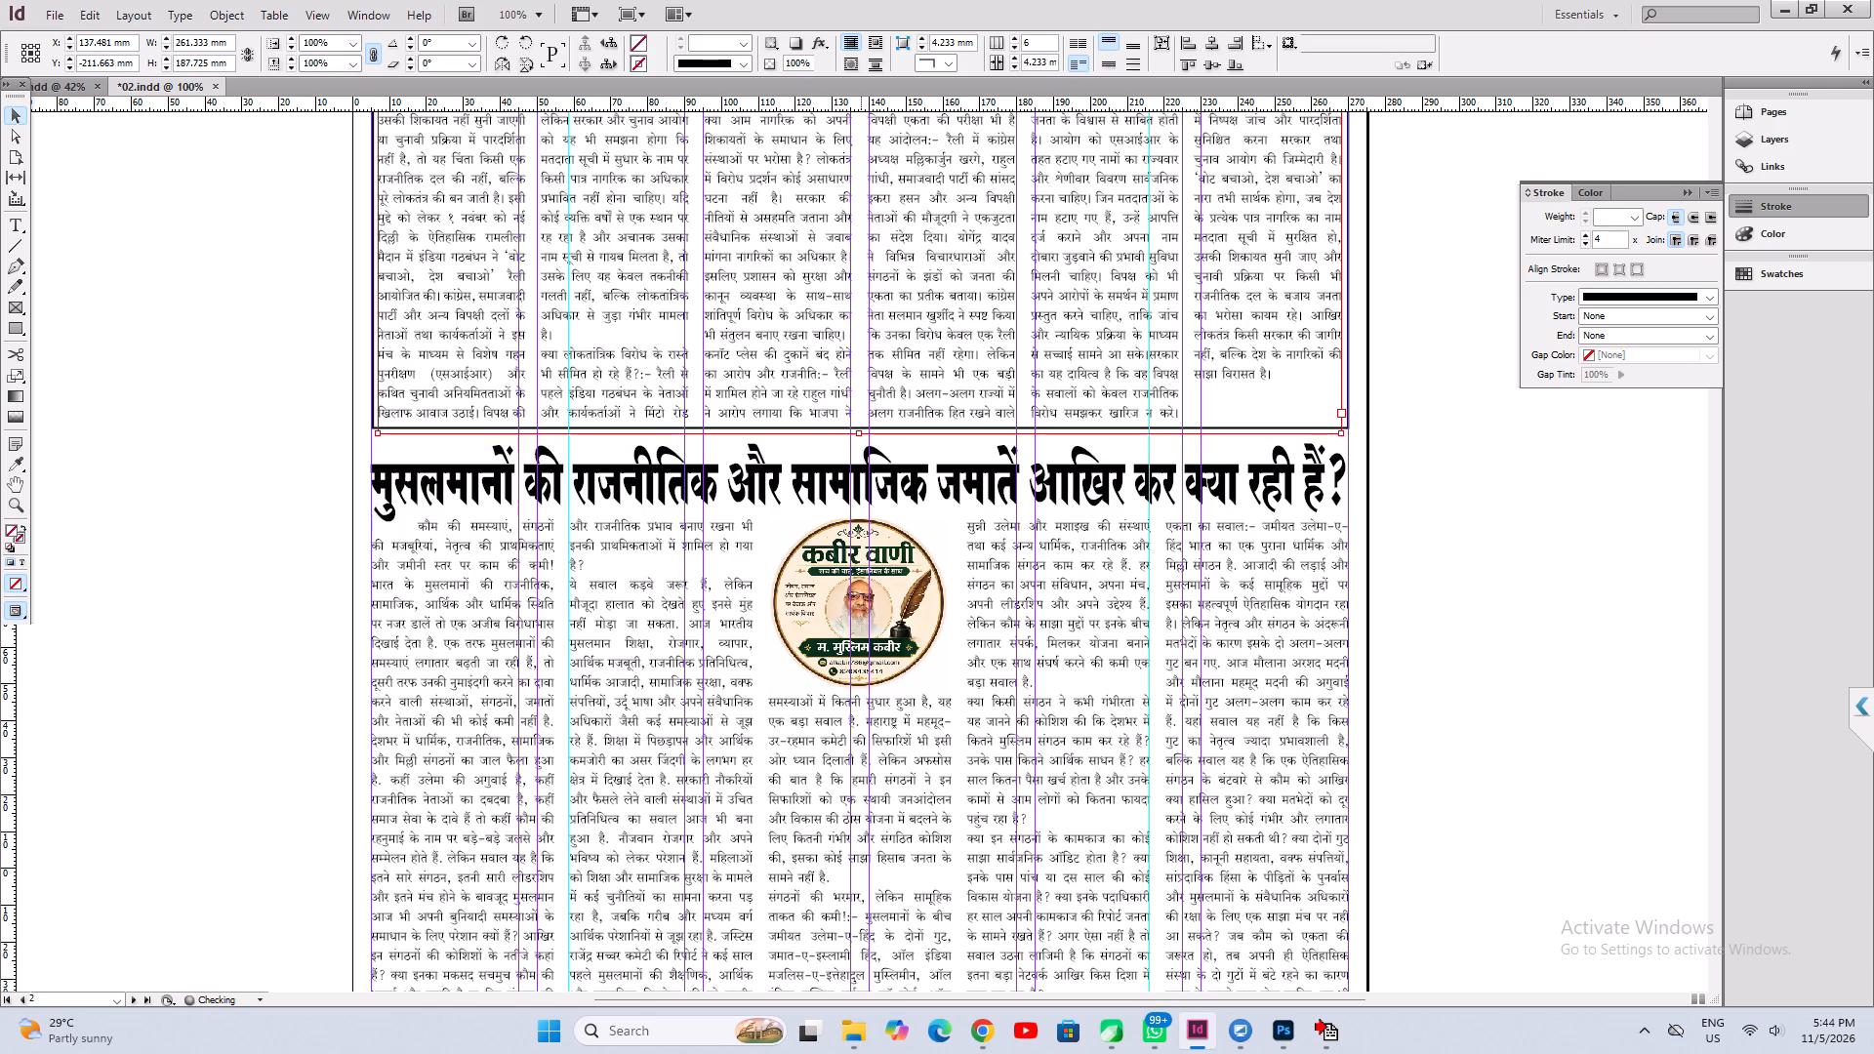
Undo the last resize of the upper editorial article's text frame.
{"action": "key", "text": "ctrl+z"}
{"action": "left_click", "coordinate": [1484, 548]}
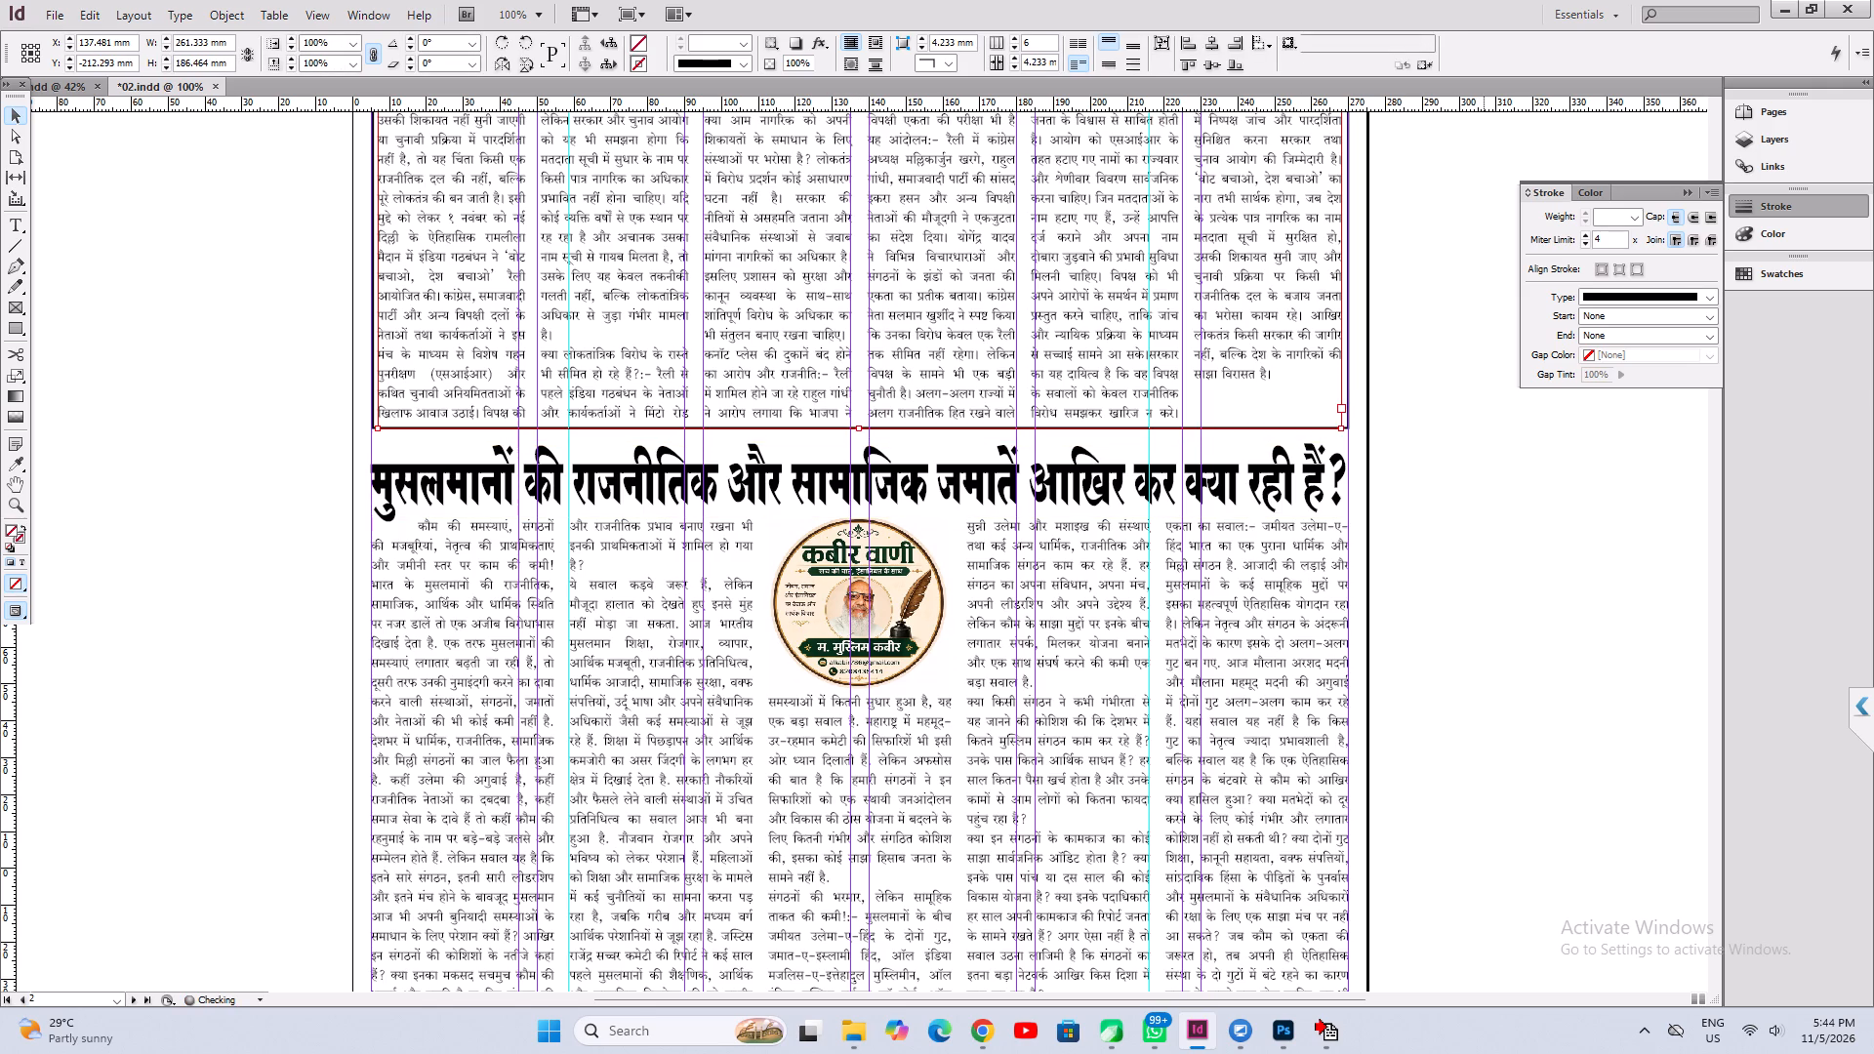
Extend the upper article's border frame downward to about 228 mm high, towards the मुसलमानों की राजनीतिक headline.
{"action": "left_click", "coordinate": [1351, 429], "text": "ctrl"}
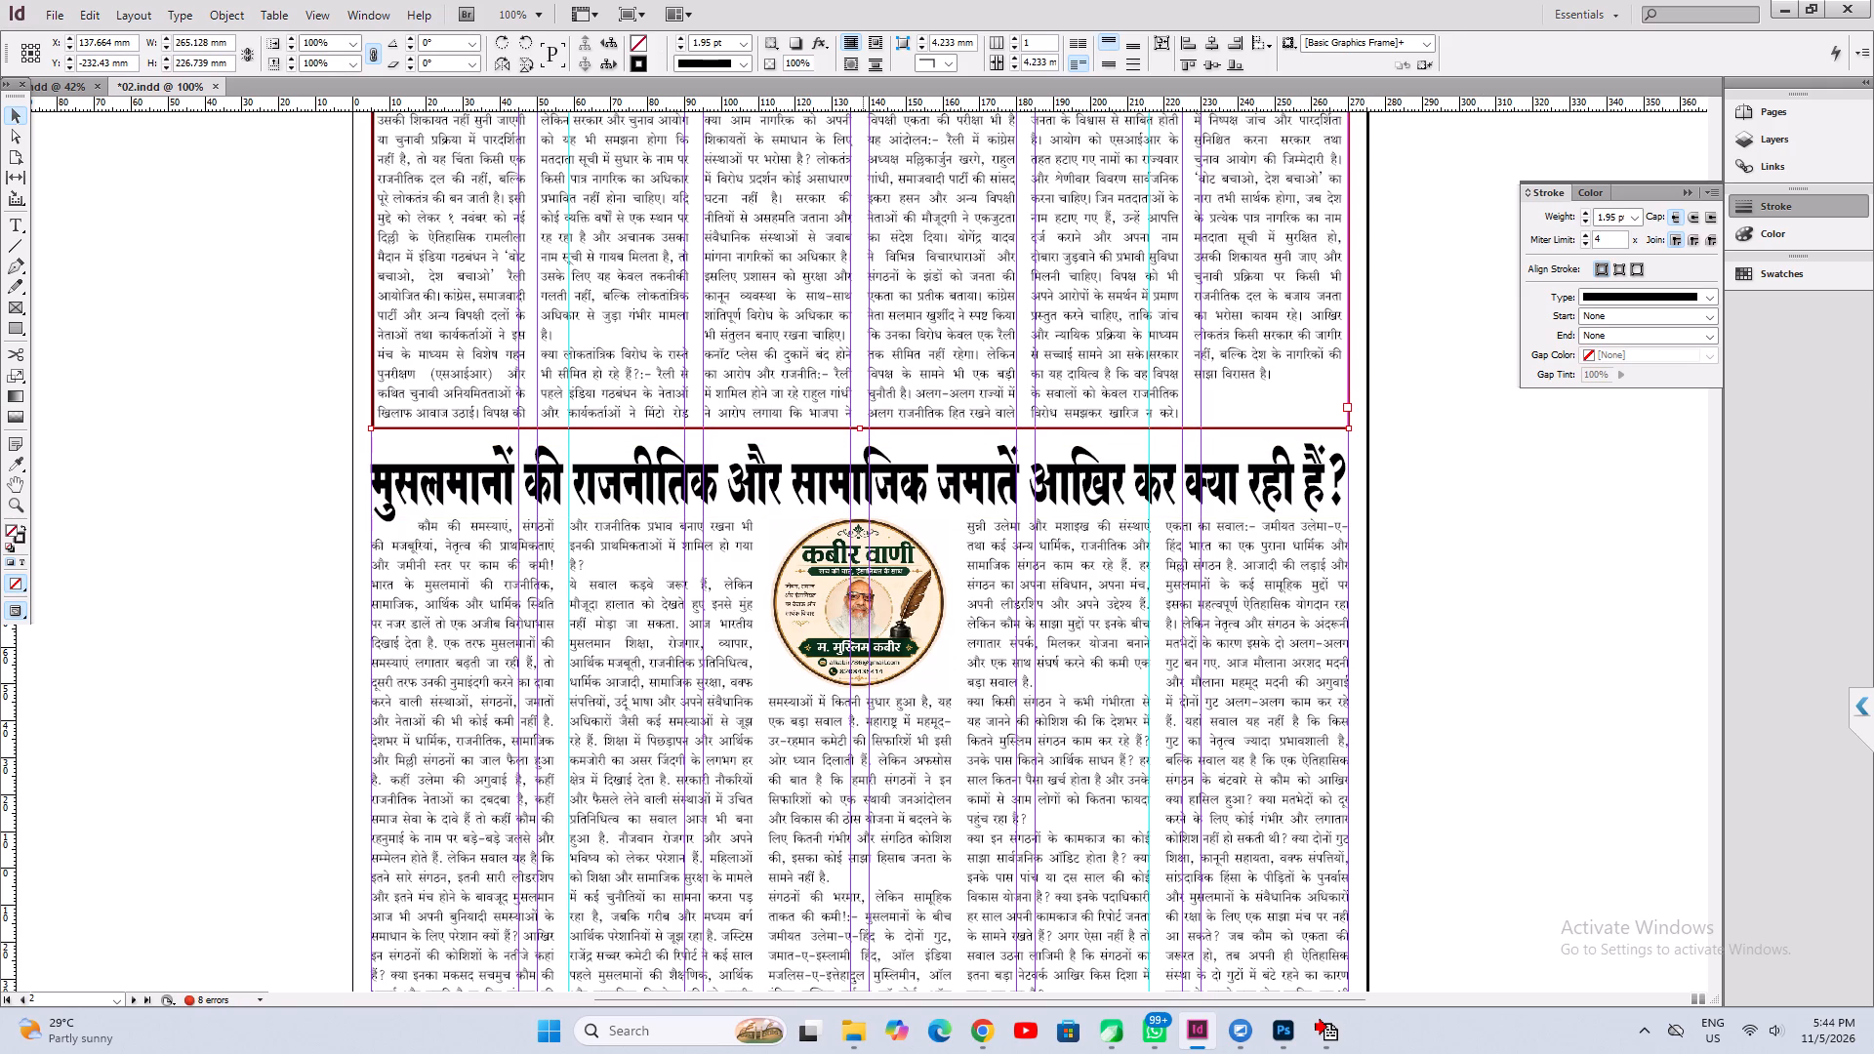
{"action": "left_click", "coordinate": [863, 428]}
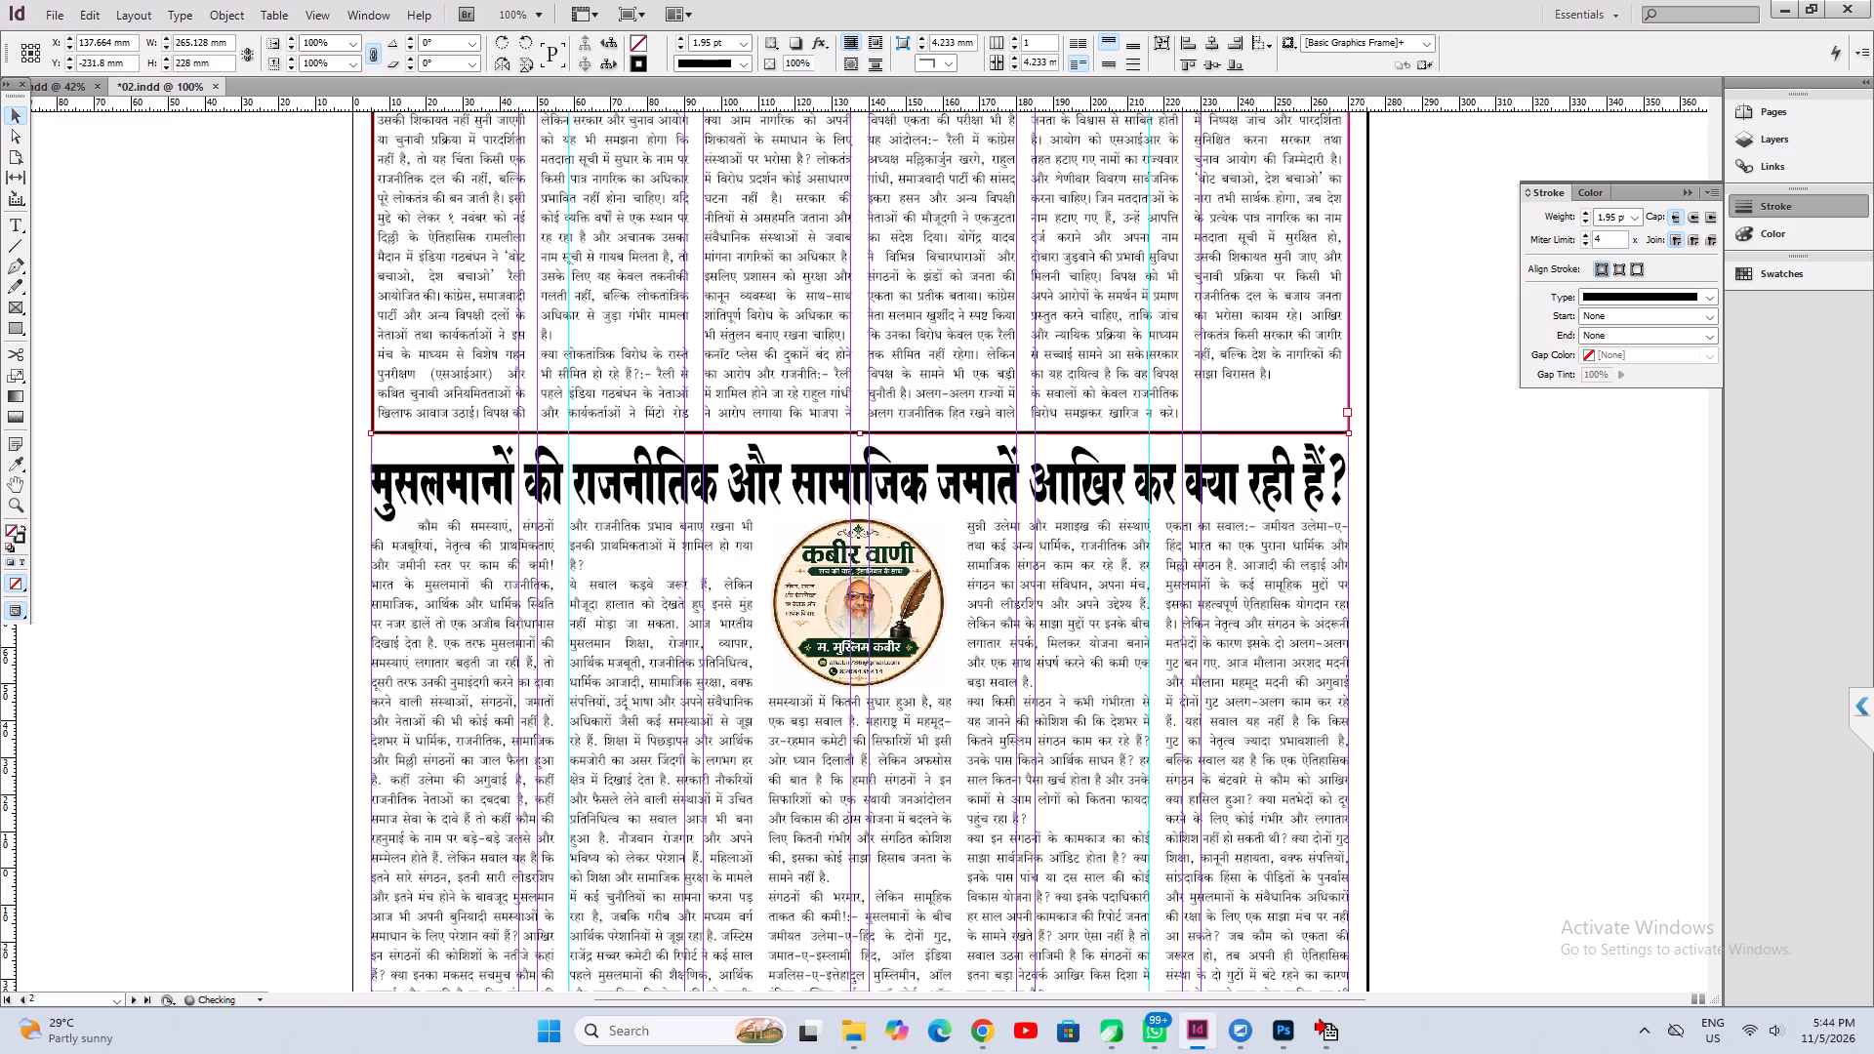
{"action": "left_click", "coordinate": [1491, 579]}
Nudge the upper article's six-column text frame down about 1.4 mm inside its border and save the document.
{"action": "left_click", "coordinate": [1022, 415]}
{"action": "key", "text": "Down"}
{"action": "key", "text": "Down"}
{"action": "key", "text": "Down"}
{"action": "key", "text": "Down"}
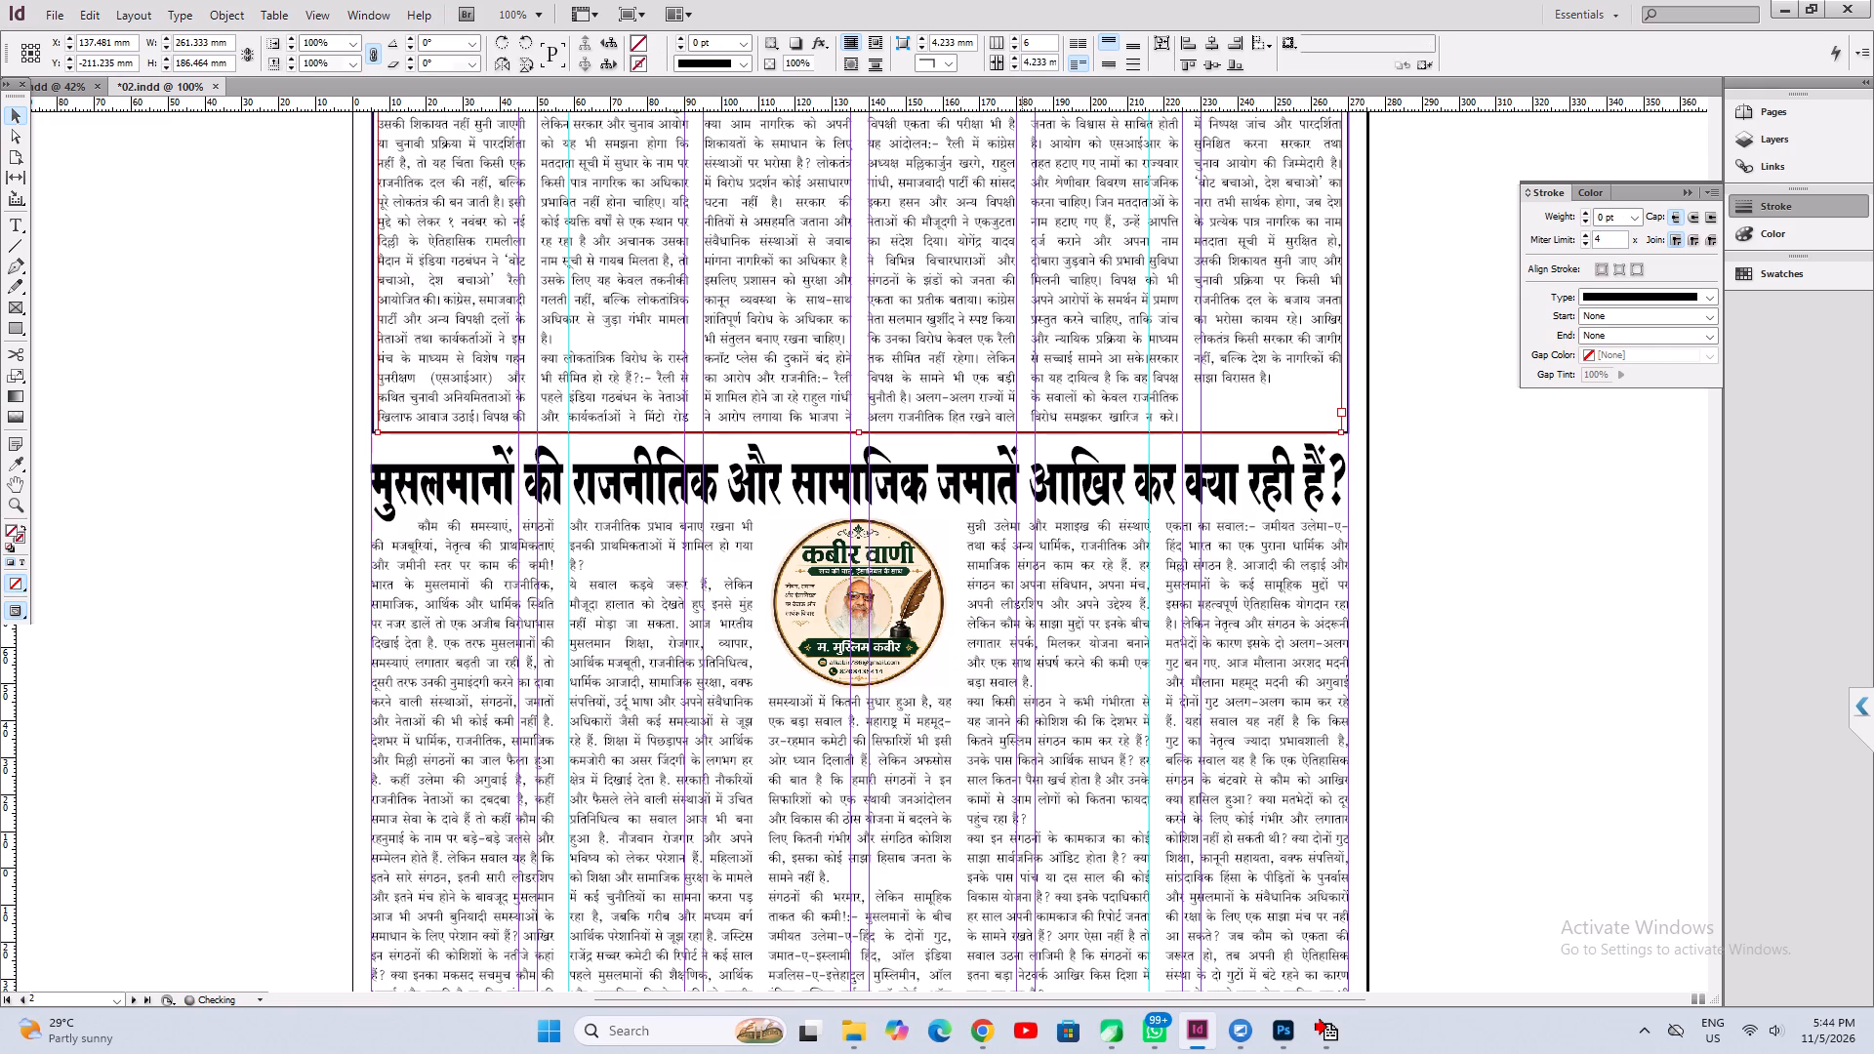
{"action": "scroll", "coordinate": [1022, 414], "scroll_direction": "up", "scroll_amount": 16}
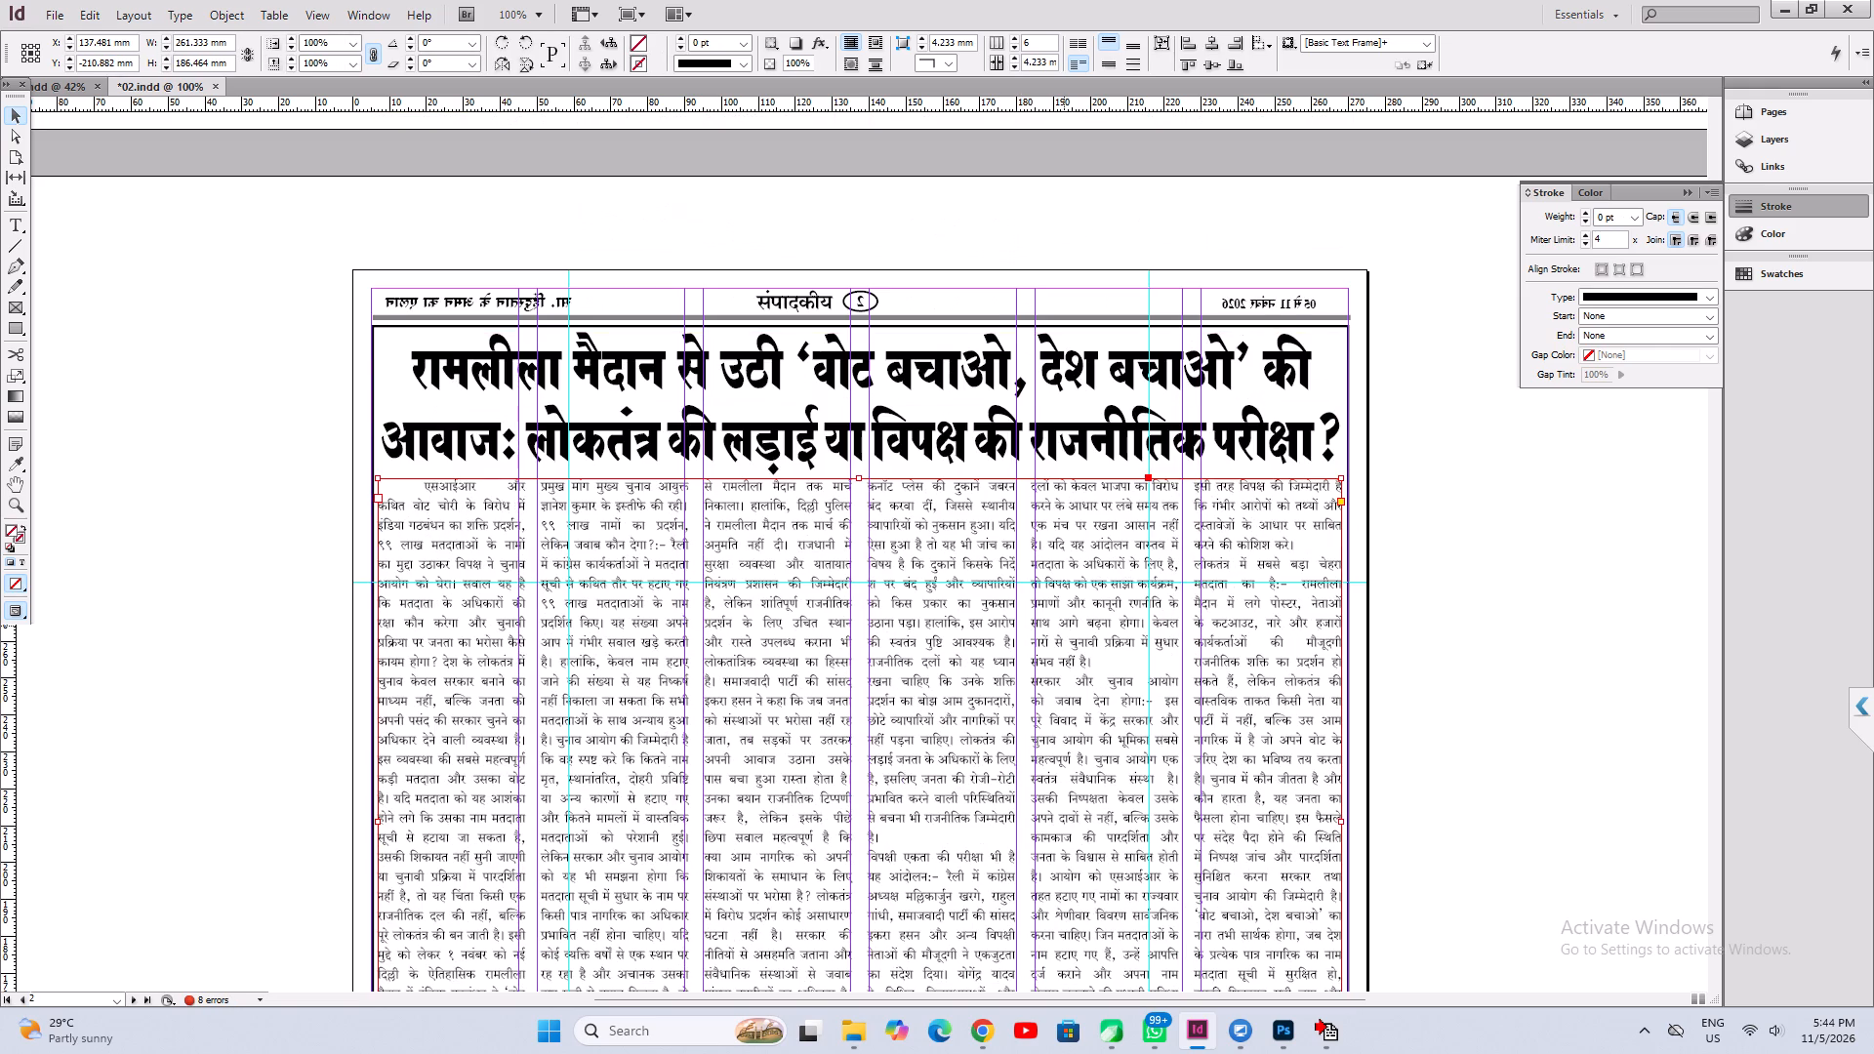
{"action": "left_click", "coordinate": [1064, 626]}
{"action": "scroll", "coordinate": [1065, 627], "scroll_direction": "down", "scroll_amount": 9}
{"action": "key", "text": "ctrl+s"}
{"action": "left_click", "coordinate": [1399, 709]}
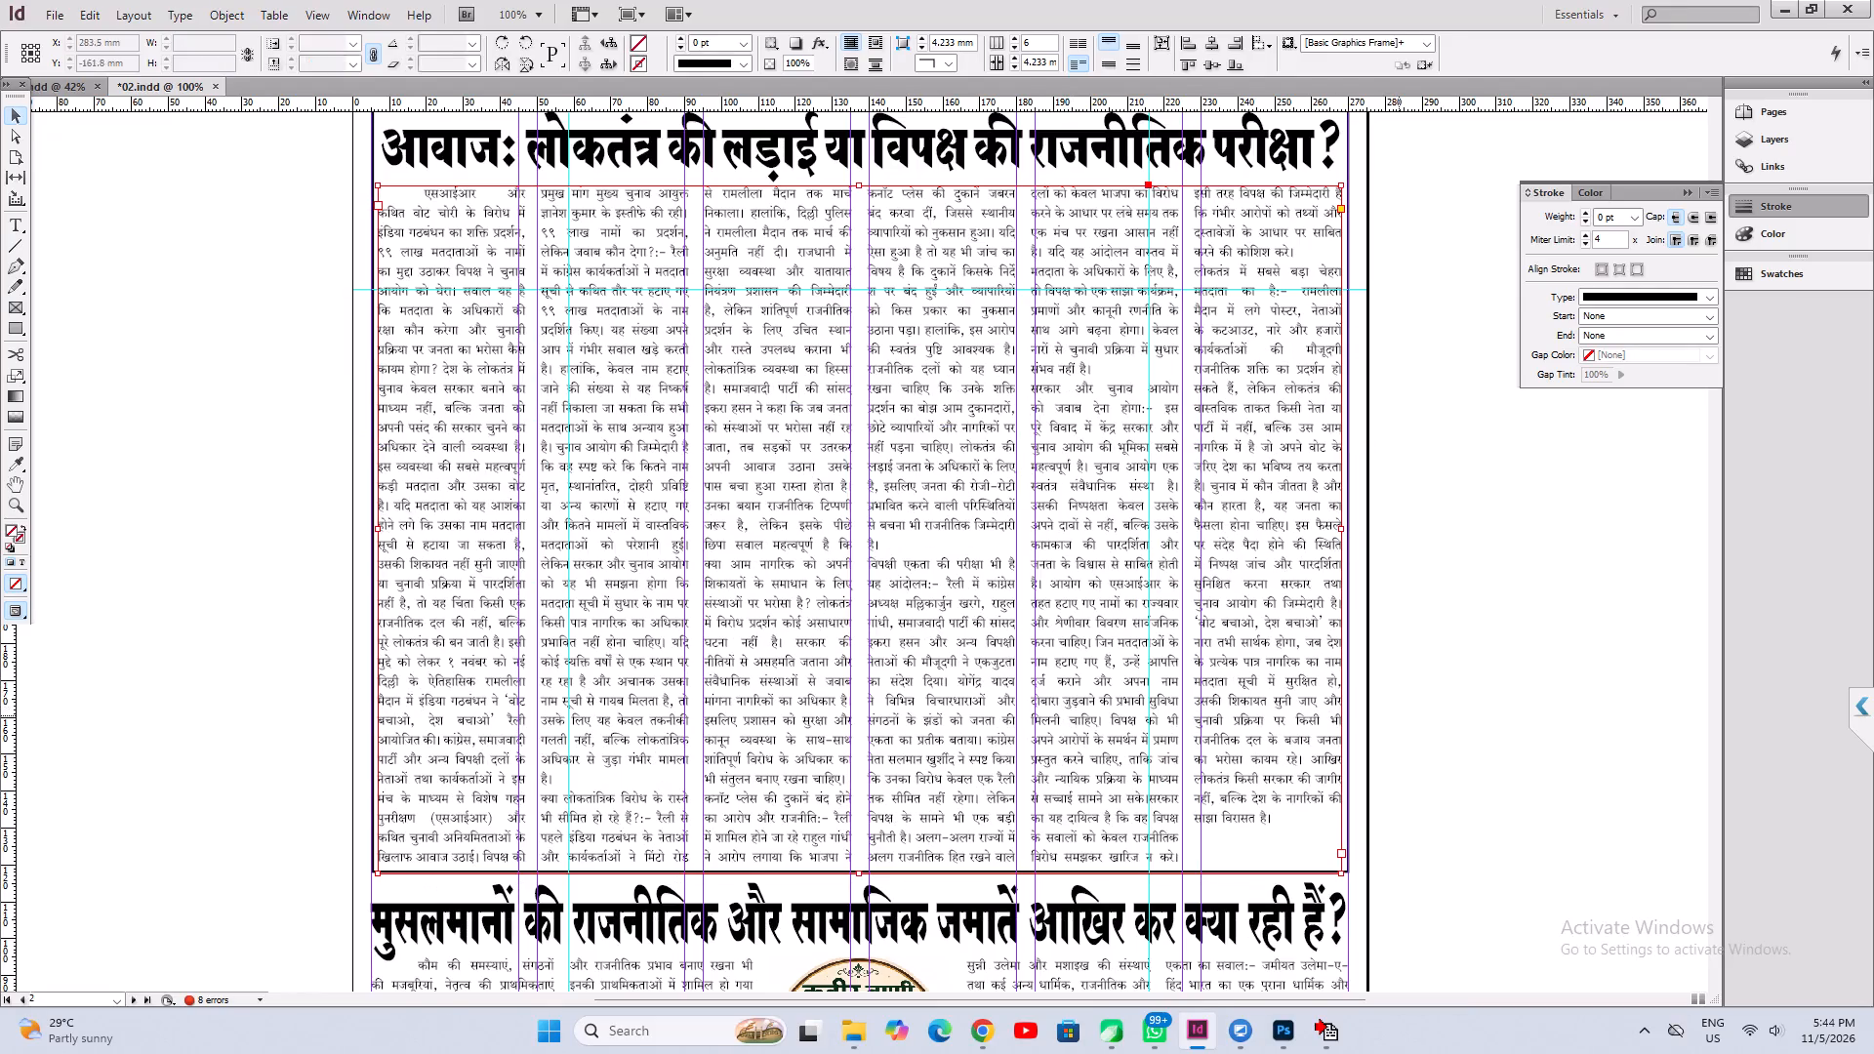
Examine the pages following the editorial and the continued article on page 4, ending at its opening lines.
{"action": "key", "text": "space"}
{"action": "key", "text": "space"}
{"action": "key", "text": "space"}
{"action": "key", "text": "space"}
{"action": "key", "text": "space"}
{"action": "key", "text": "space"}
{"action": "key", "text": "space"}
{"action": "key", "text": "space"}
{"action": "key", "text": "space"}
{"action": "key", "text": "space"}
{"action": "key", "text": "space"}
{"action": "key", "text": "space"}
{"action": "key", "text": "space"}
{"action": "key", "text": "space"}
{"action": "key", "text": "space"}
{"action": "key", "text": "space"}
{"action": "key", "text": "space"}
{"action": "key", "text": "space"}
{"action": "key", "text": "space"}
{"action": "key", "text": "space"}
{"action": "left_click_drag", "start_coordinate": [1437, 891], "coordinate": [1326, 350]}
{"action": "left_click_drag", "start_coordinate": [1324, 669], "coordinate": [1337, 204]}
{"action": "left_click_drag", "start_coordinate": [1254, 694], "coordinate": [1276, 203]}
{"action": "left_click_drag", "start_coordinate": [1057, 688], "coordinate": [1111, 181]}
{"action": "left_click_drag", "start_coordinate": [1109, 655], "coordinate": [1092, 121]}
{"action": "left_click_drag", "start_coordinate": [1081, 649], "coordinate": [1099, 302]}
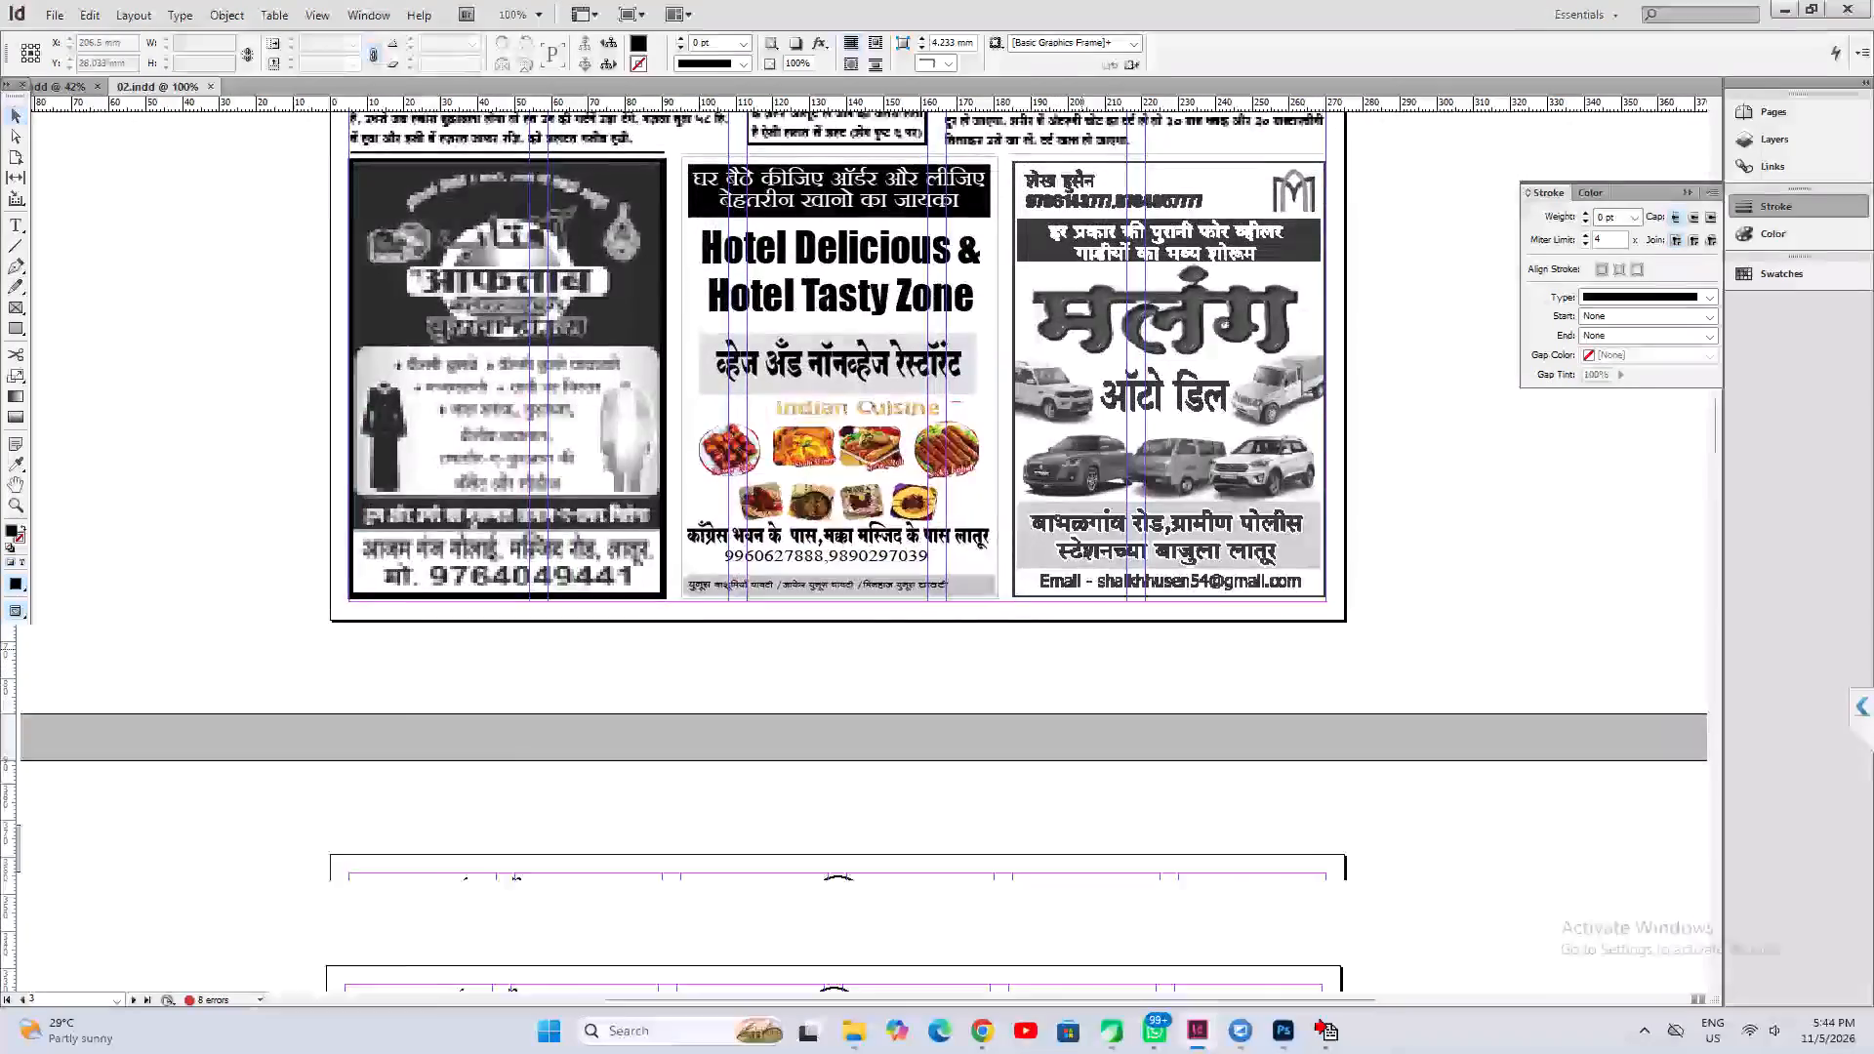
{"action": "left_click_drag", "start_coordinate": [1099, 302], "coordinate": [1099, 151]}
{"action": "left_click_drag", "start_coordinate": [1050, 726], "coordinate": [1074, 331]}
{"action": "left_click_drag", "start_coordinate": [964, 768], "coordinate": [1011, 543]}
{"action": "left_click_drag", "start_coordinate": [933, 733], "coordinate": [975, 320]}
{"action": "left_click", "coordinate": [992, 590]}
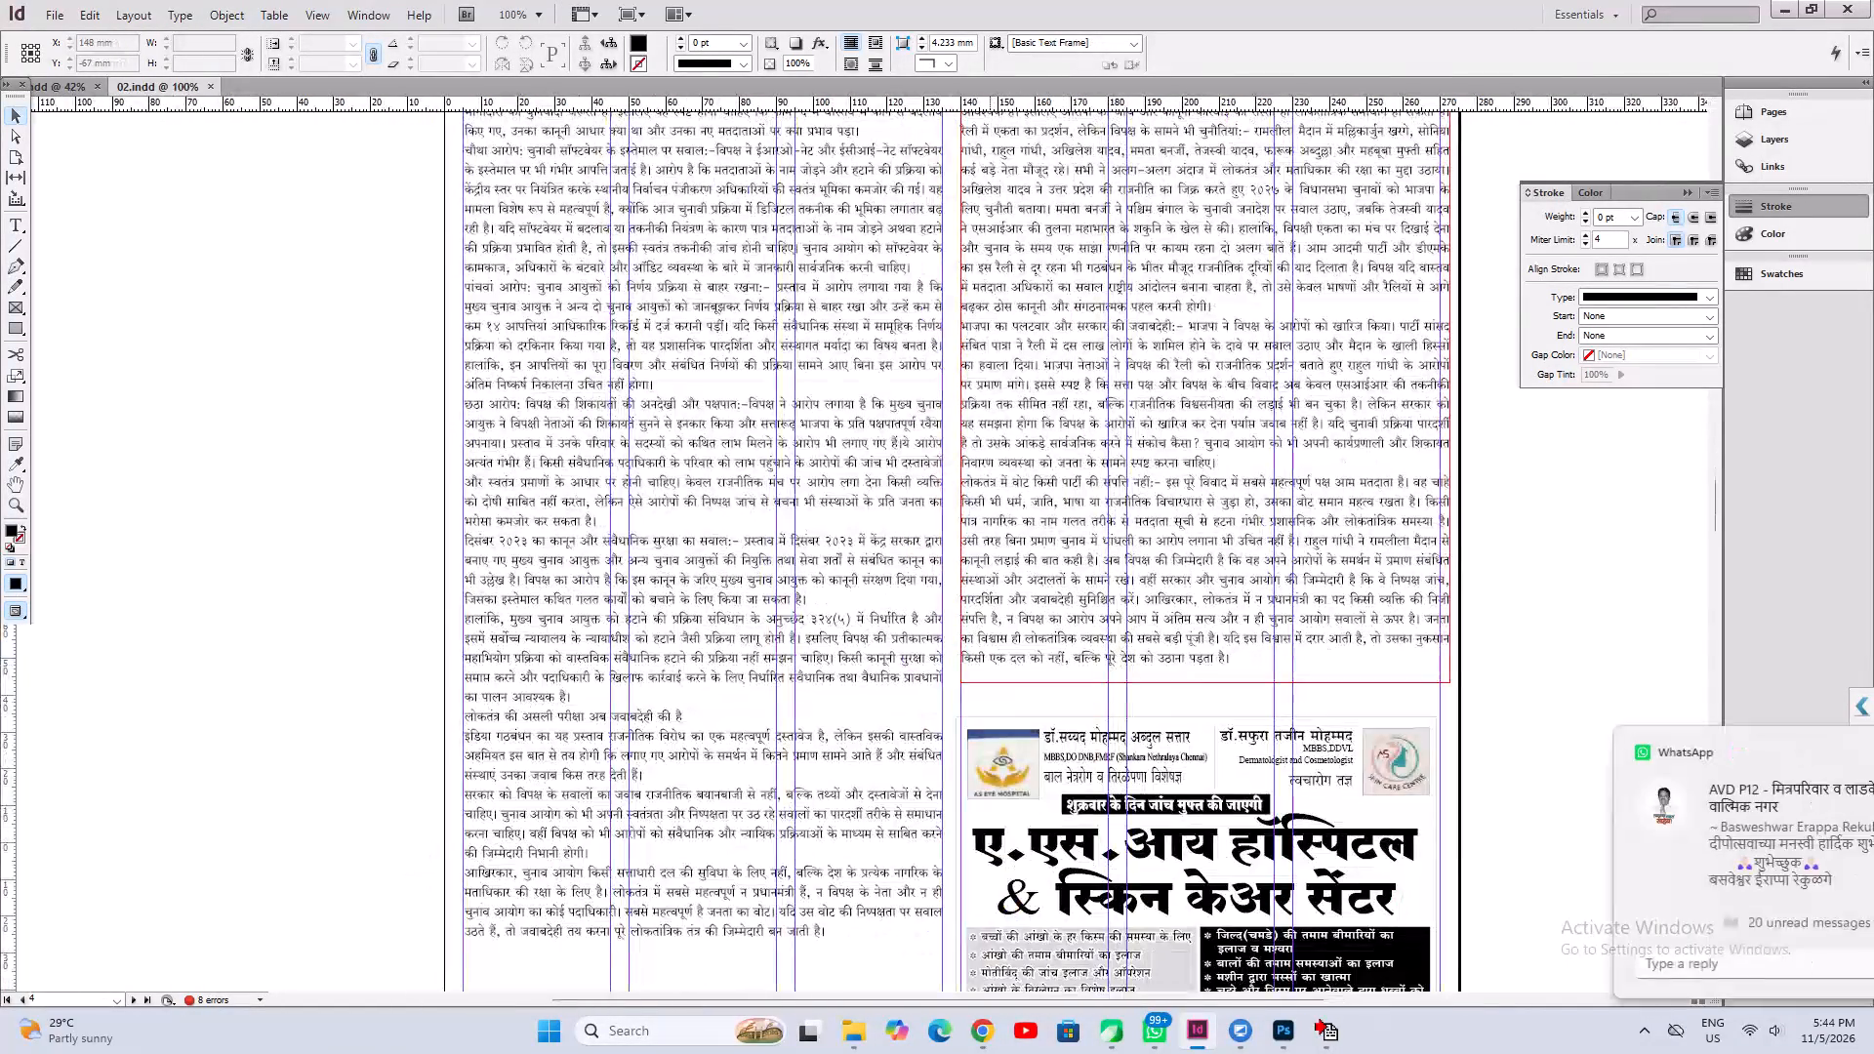
{"action": "left_click", "coordinate": [743, 665]}
{"action": "scroll", "coordinate": [743, 665], "scroll_direction": "down", "scroll_amount": 5}
{"action": "scroll", "coordinate": [760, 673], "scroll_direction": "up", "scroll_amount": 16}
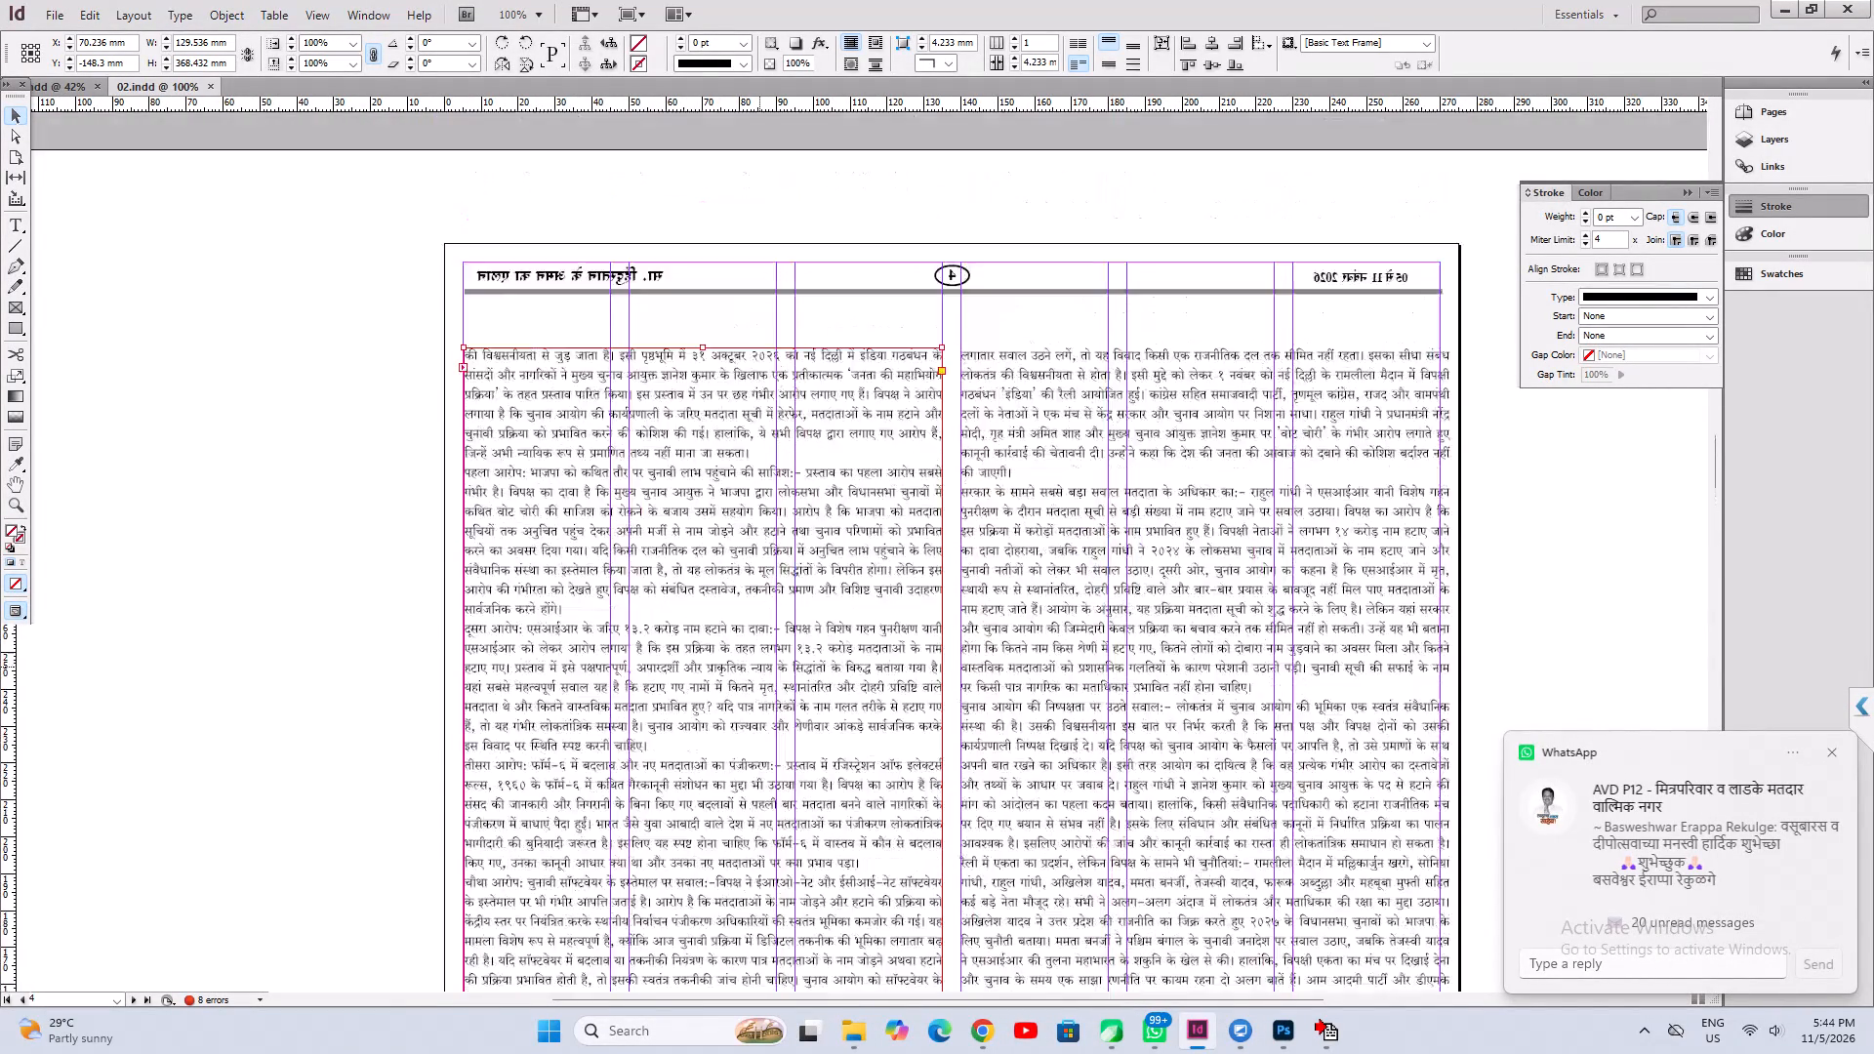
{"action": "scroll", "coordinate": [759, 667], "scroll_direction": "up", "scroll_amount": 1}
From the start of page 4's article, follow the threaded text back to page 1 and place the text cursor after "संविधान और".
{"action": "left_click", "coordinate": [20, 226]}
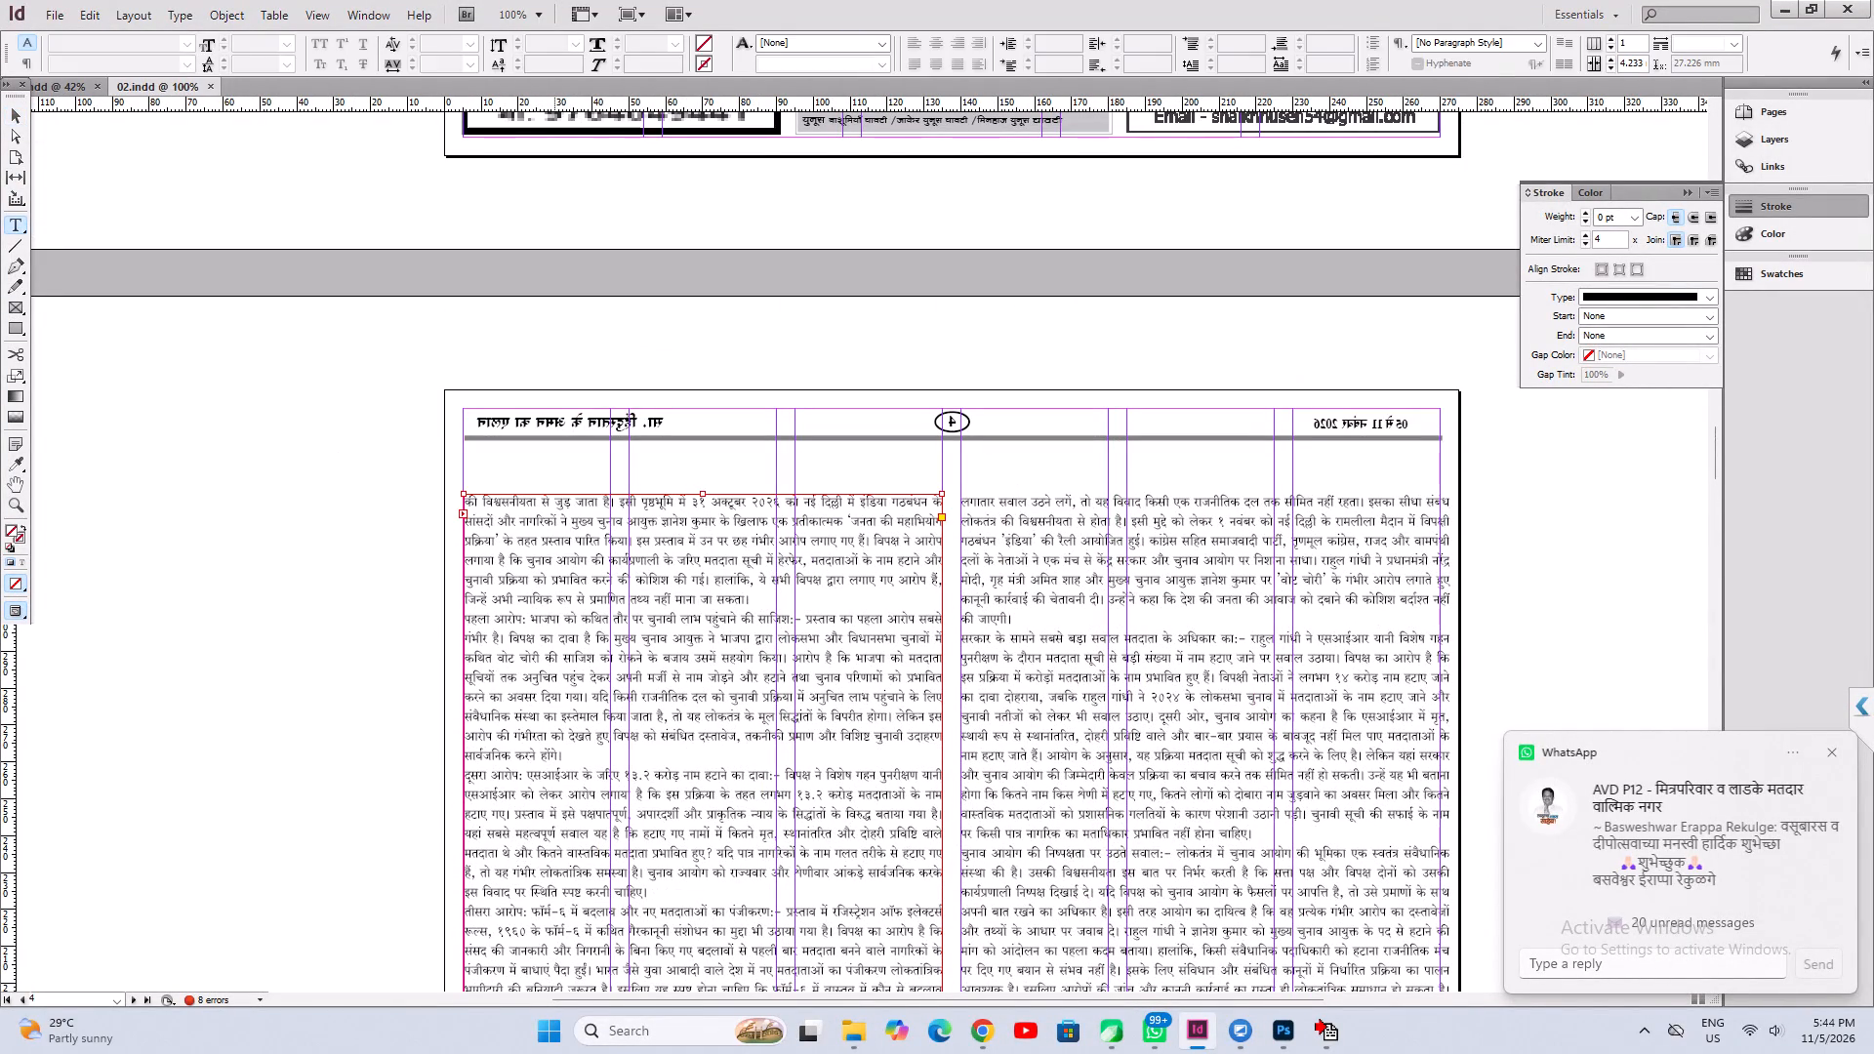
{"action": "left_click", "coordinate": [515, 499]}
{"action": "key", "text": "Left"}
{"action": "key", "text": "Left"}
{"action": "key", "text": "Left"}
{"action": "key", "text": "Left"}
{"action": "key", "text": "Left"}
{"action": "key", "text": "Left"}
{"action": "key", "text": "Left"}
{"action": "key", "text": "Left"}
{"action": "key", "text": "Left"}
{"action": "key", "text": "Left"}
{"action": "key", "text": "Left"}
{"action": "key", "text": "Left"}
{"action": "key", "text": "Left"}
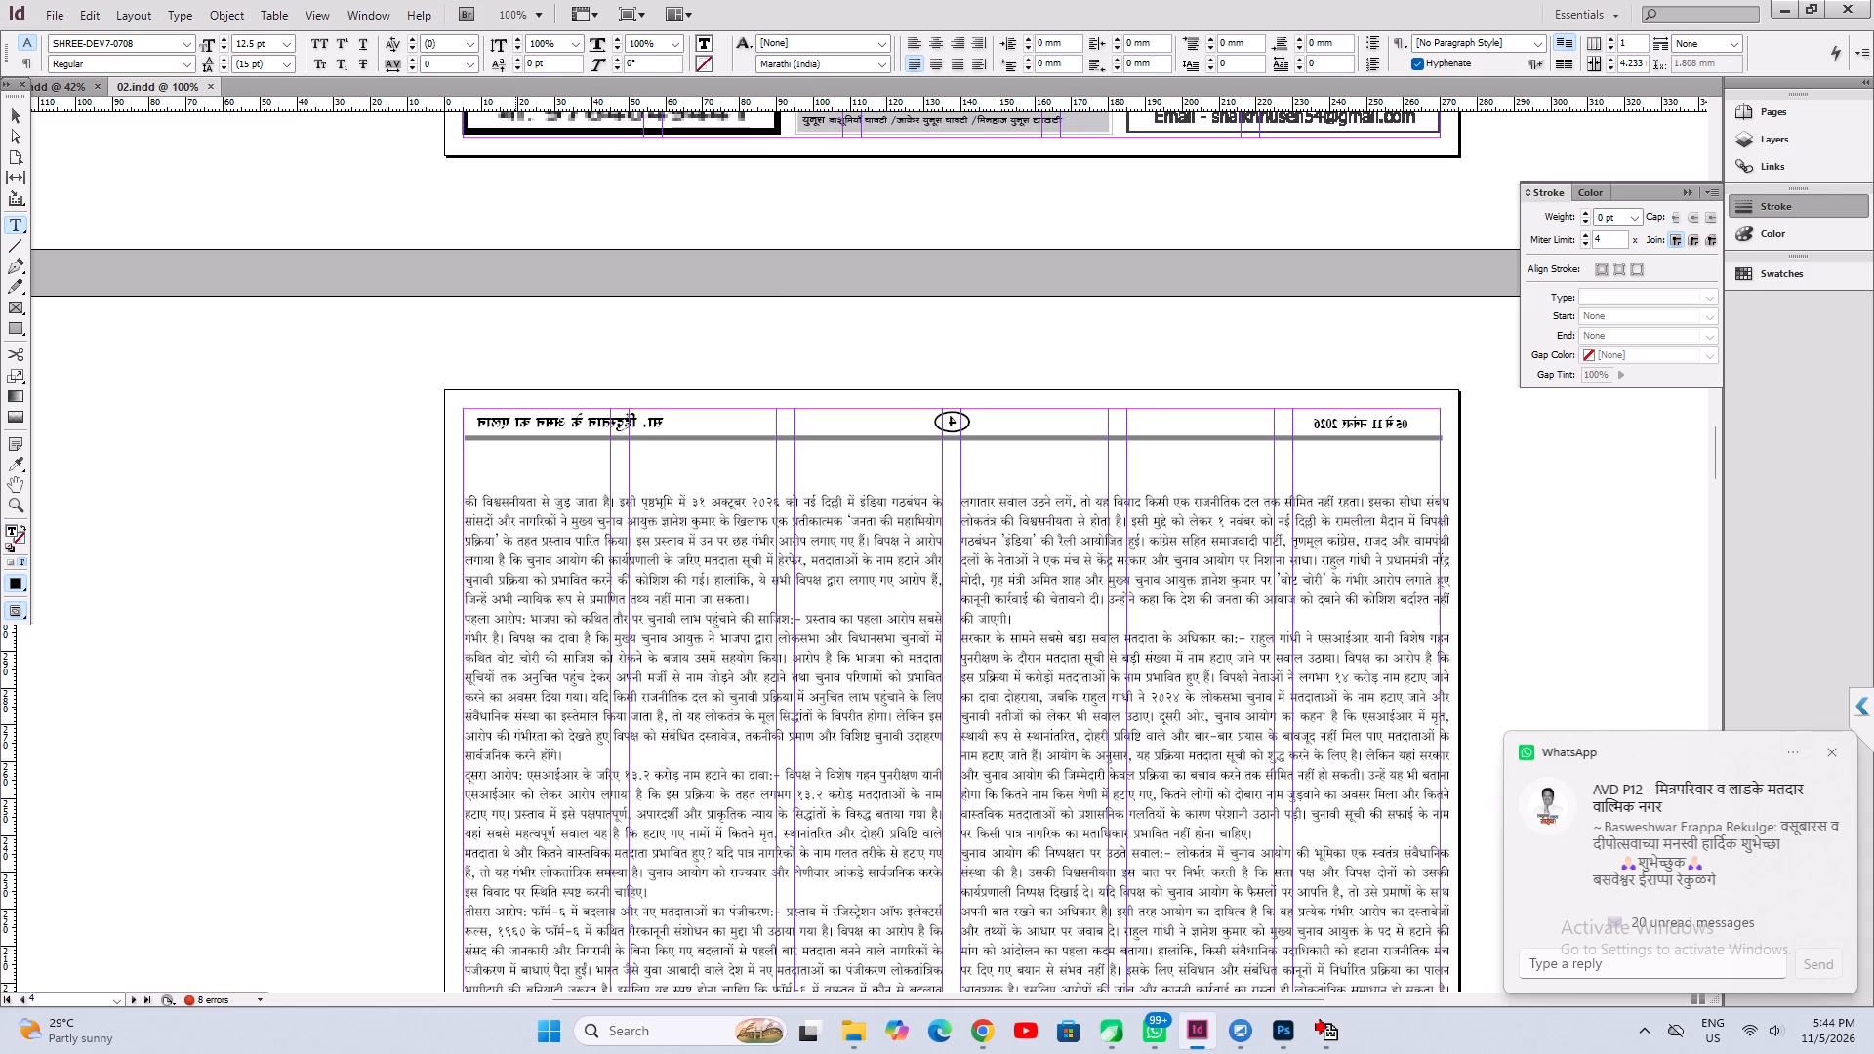
{"action": "key", "text": "Left"}
{"action": "key", "text": "Left"}
{"action": "key", "text": "Left"}
{"action": "key", "text": "Left"}
{"action": "key", "text": "Left"}
{"action": "key", "text": "Left"}
{"action": "key", "text": "Left"}
{"action": "key", "text": "Left"}
{"action": "key", "text": "Left"}
{"action": "key", "text": "Left"}
{"action": "key", "text": "Left"}
{"action": "key", "text": "Left"}
{"action": "key", "text": "Left"}
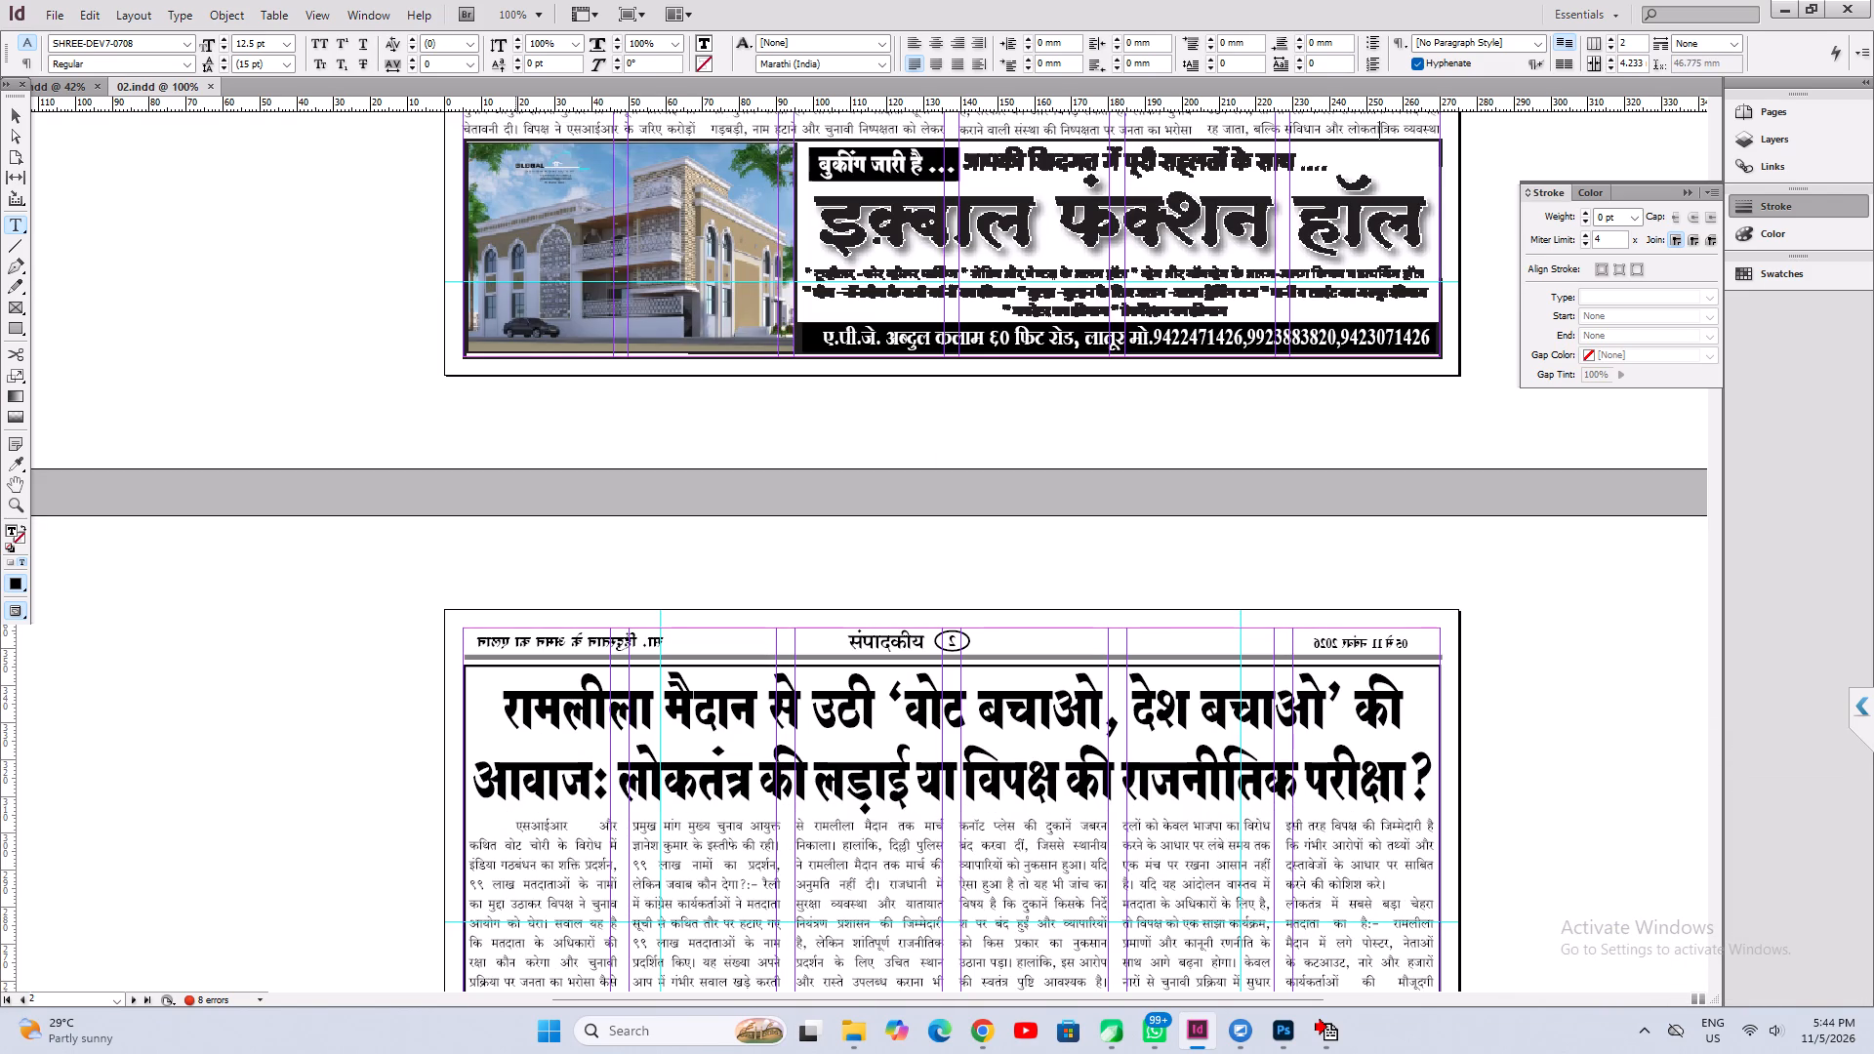
{"action": "key", "text": "Left"}
{"action": "key", "text": "Left"}
{"action": "key", "text": "Left"}
{"action": "key", "text": "Left"}
{"action": "key", "text": "Left"}
{"action": "key", "text": "Right"}
{"action": "key", "text": "Left"}
{"action": "key", "text": "Right"}
Break the page 1 lead article's text after संविधान और and insert an empty pair of round brackets there.
{"action": "key", "text": "Return"}
{"action": "key", "text": "Left"}
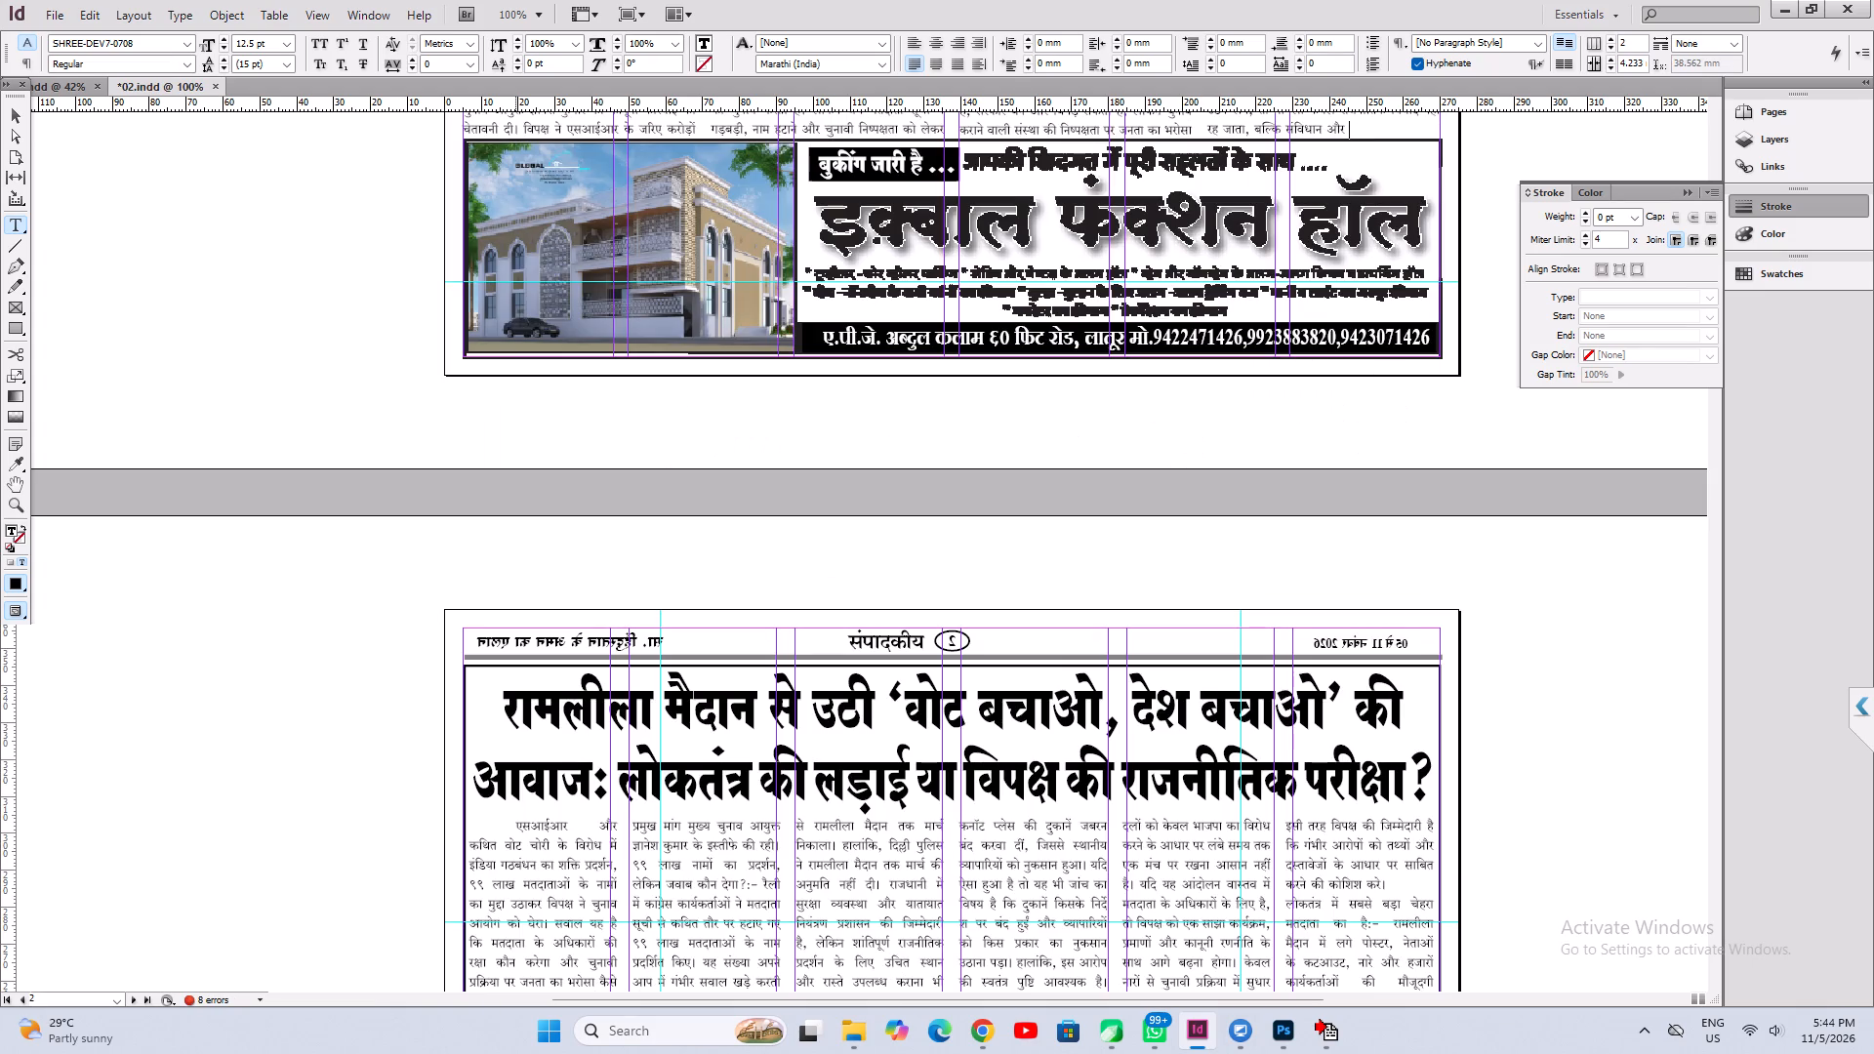
{"action": "type", "text": "()"}
{"action": "key", "text": "shift+Left"}
{"action": "key", "text": "shift+Left"}
{"action": "key", "text": "shift+Left"}
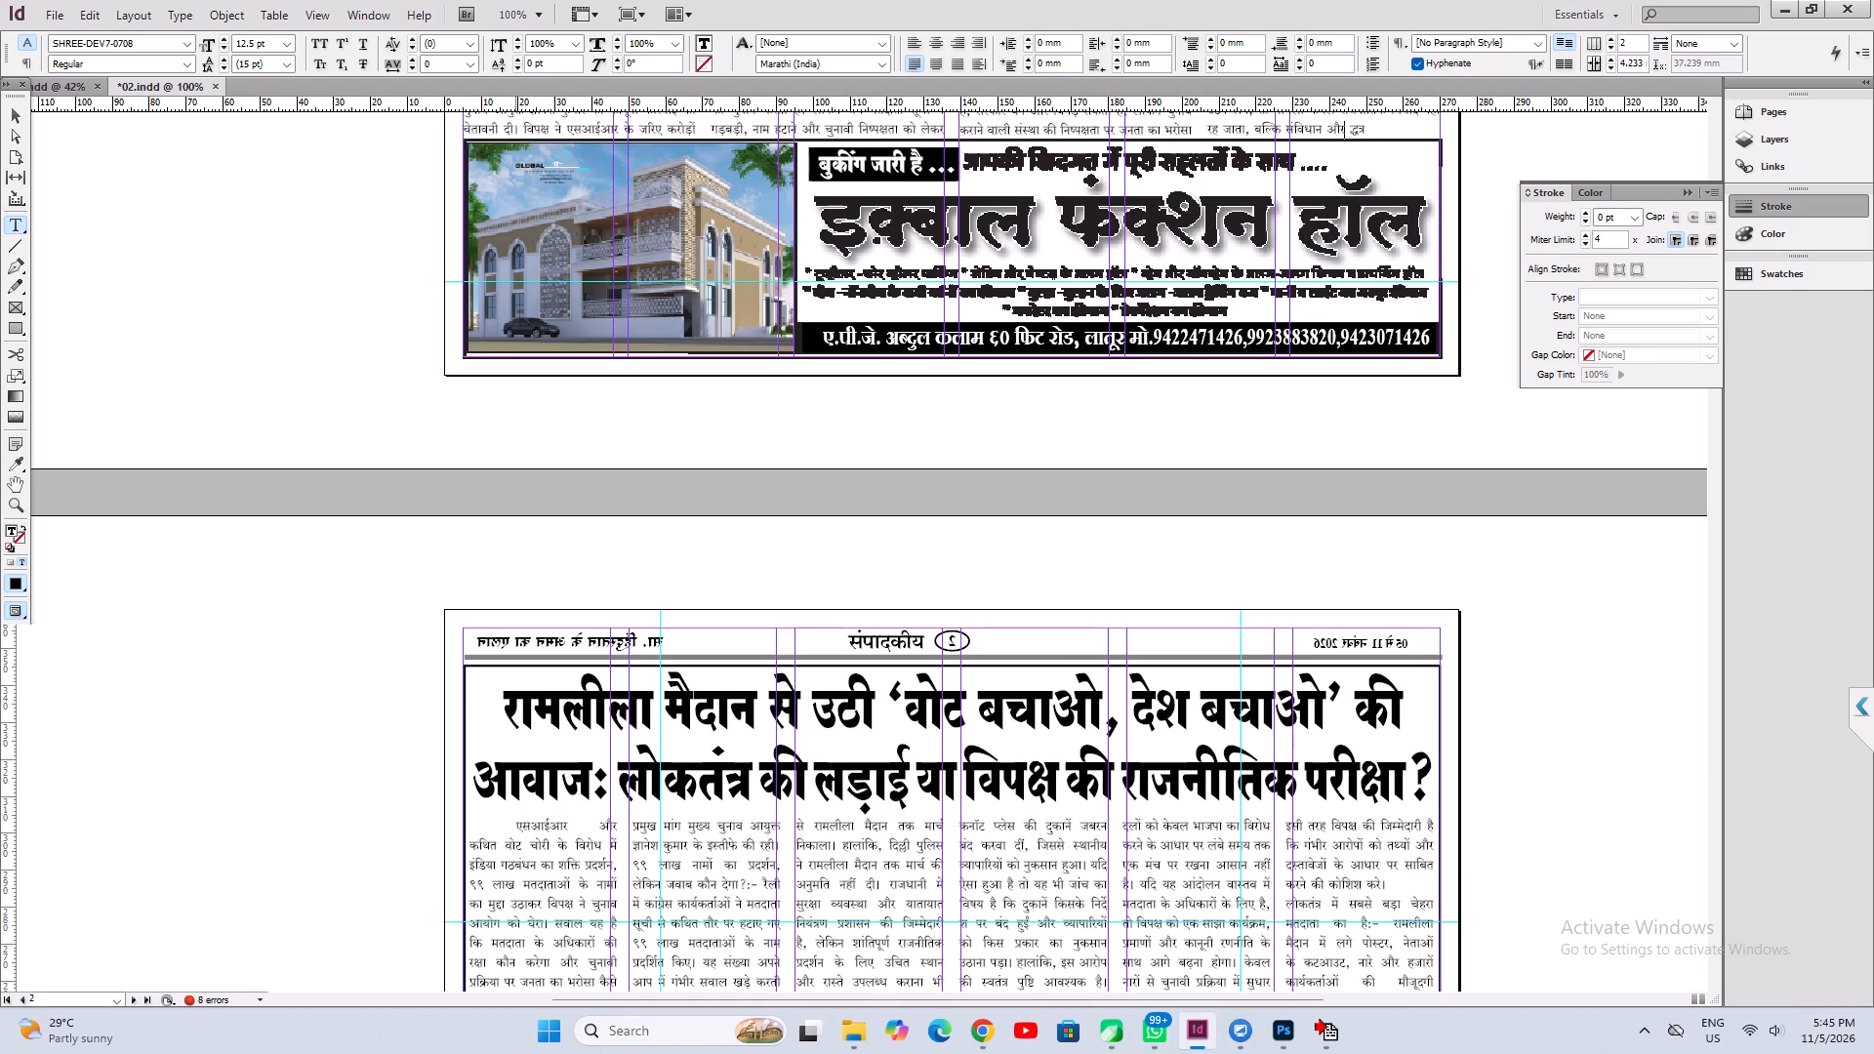
{"action": "key", "text": "Right"}
{"action": "key", "text": "shift+Right"}
{"action": "key", "text": "shift+Right"}
{"action": "key", "text": "ctrl+2"}
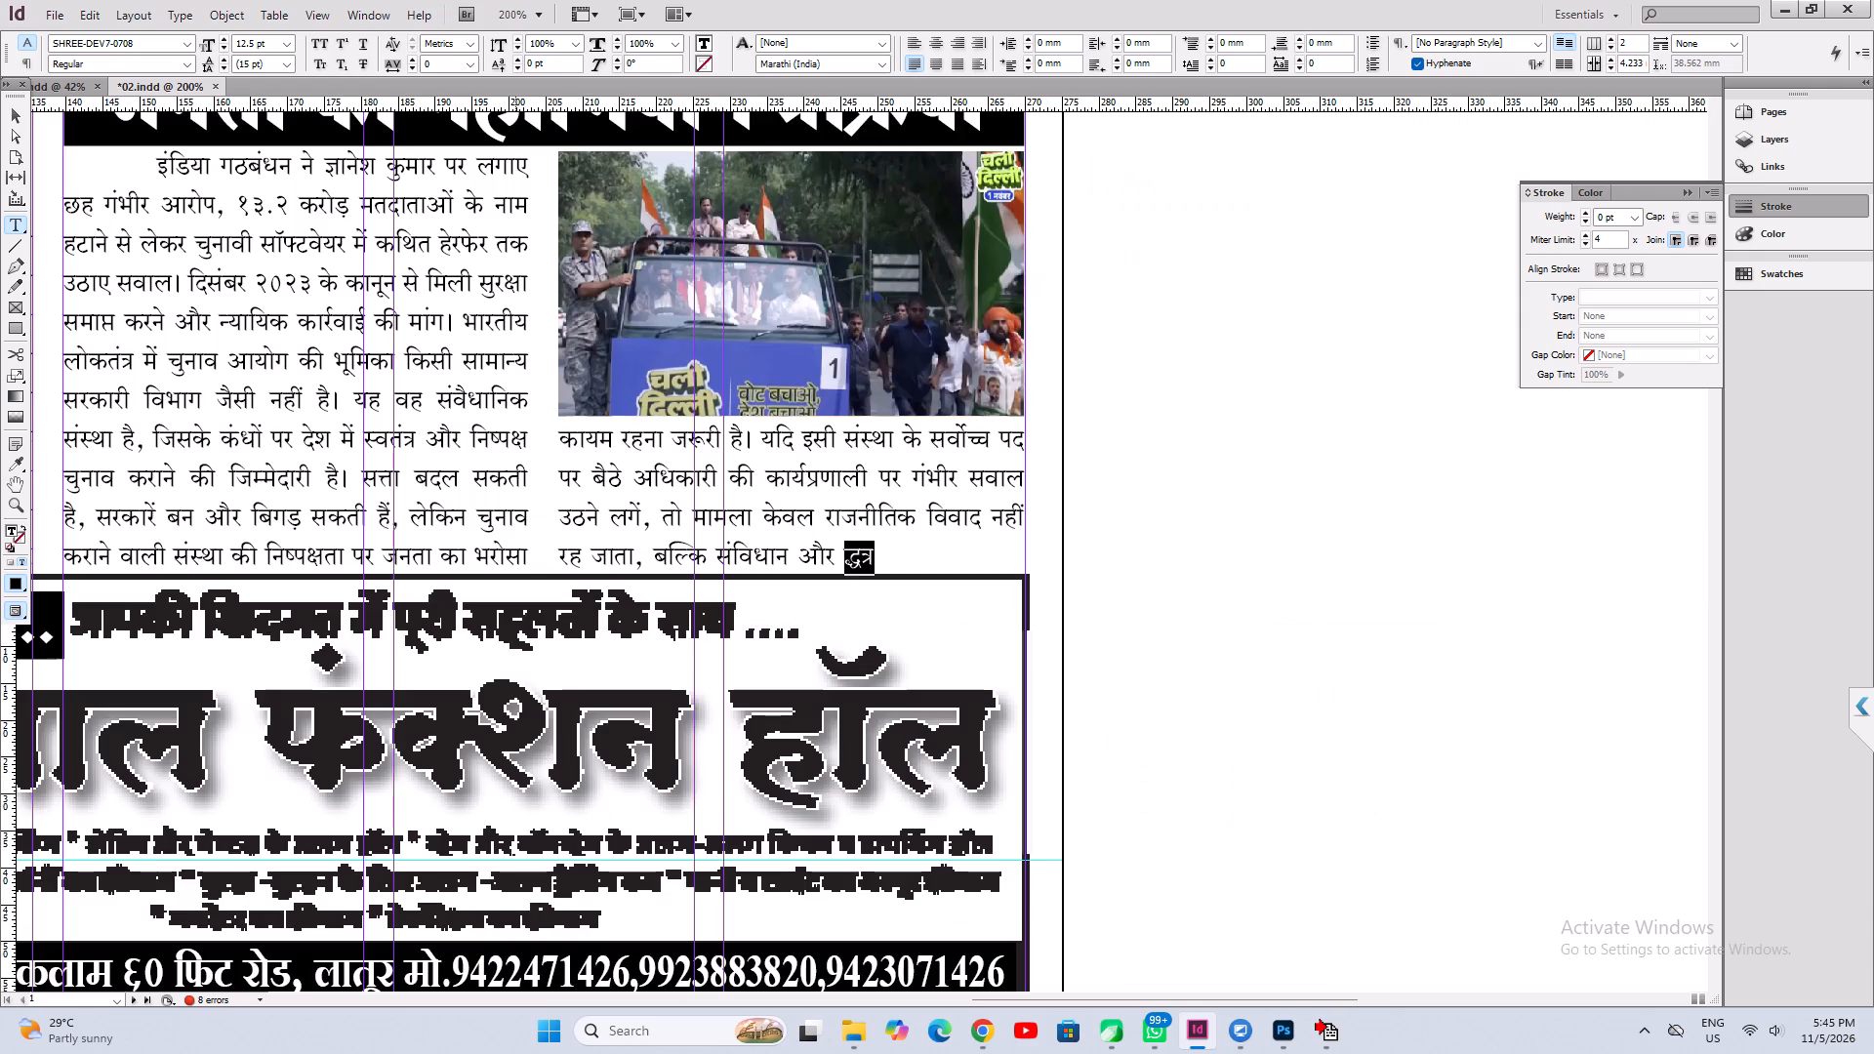
{"action": "type", "text": "()"}
{"action": "key", "text": "shift+Left"}
{"action": "key", "text": "shift+Left"}
{"action": "type", "text": "()"}
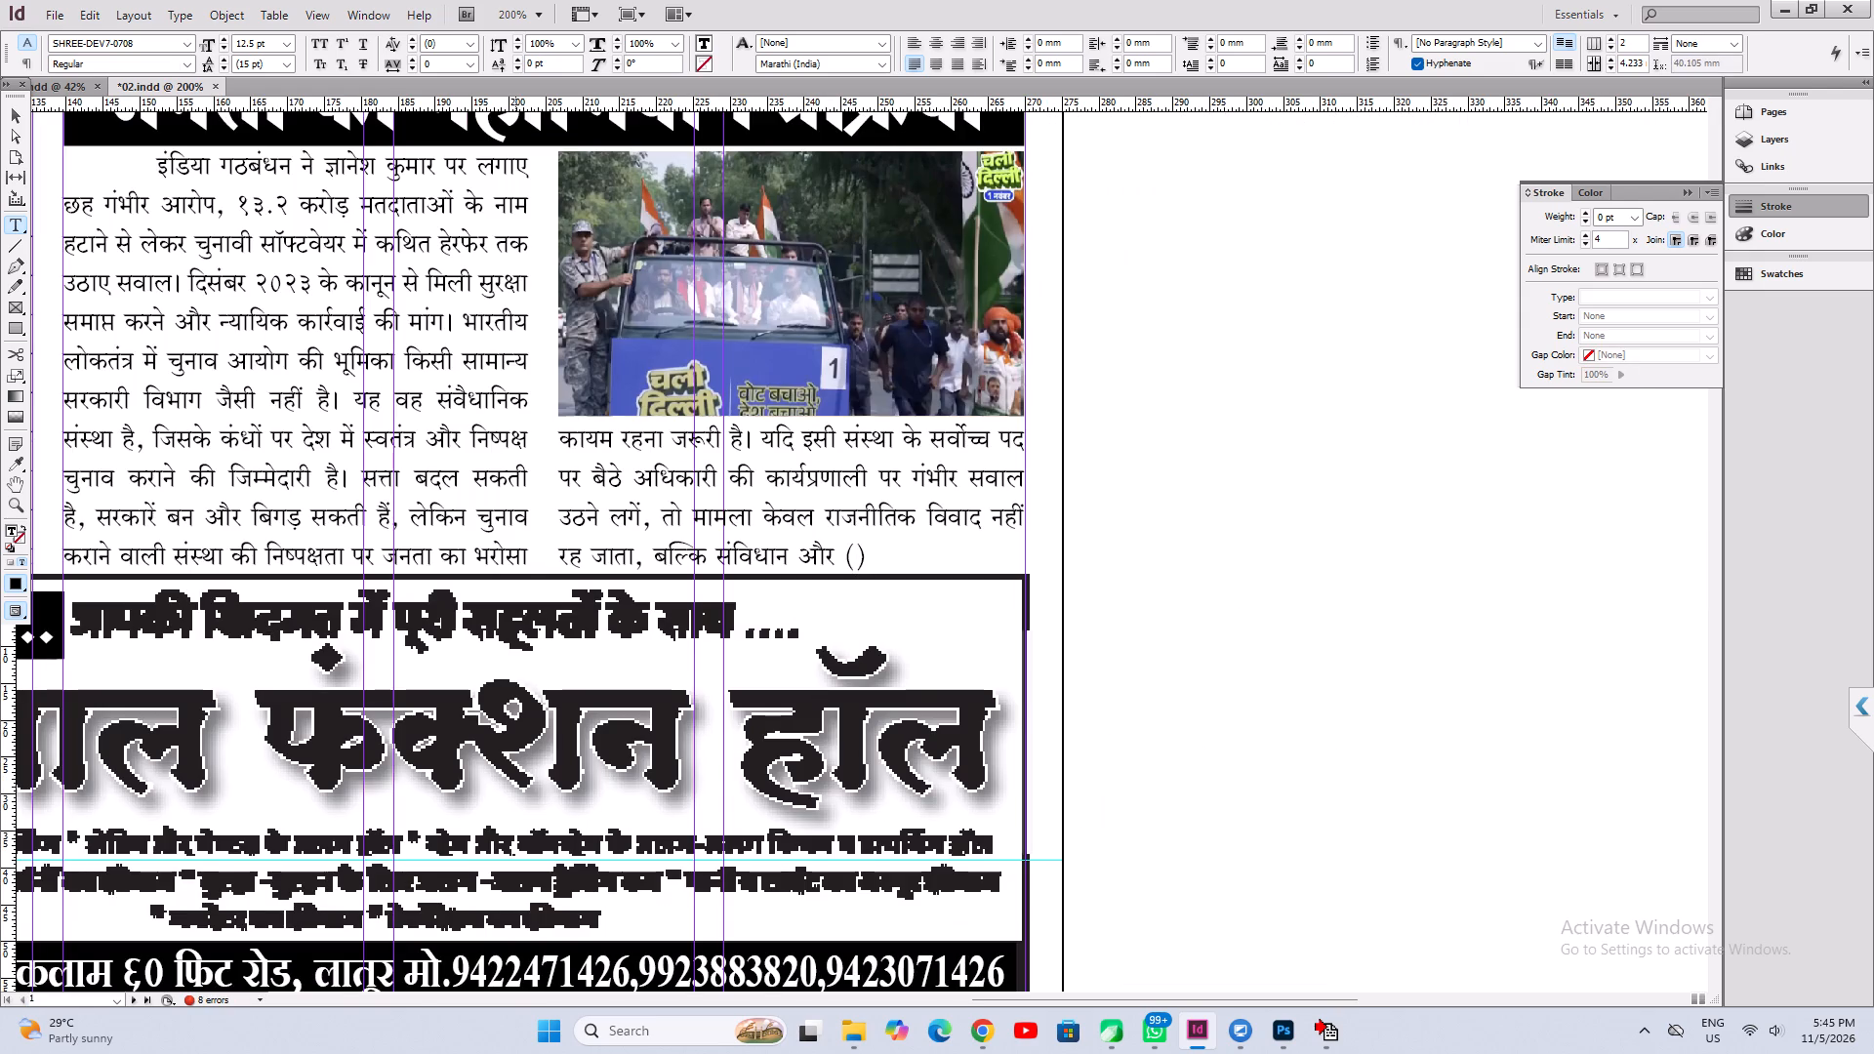
Enter the continuation note शेष पृष्ठ ४ पर inside the brackets at the article's end.
{"action": "key", "text": "semicolon"}
{"action": "key", "text": "BackSpace"}
{"action": "type", "text": "'S\" I"}
{"action": "key", "text": "z"}
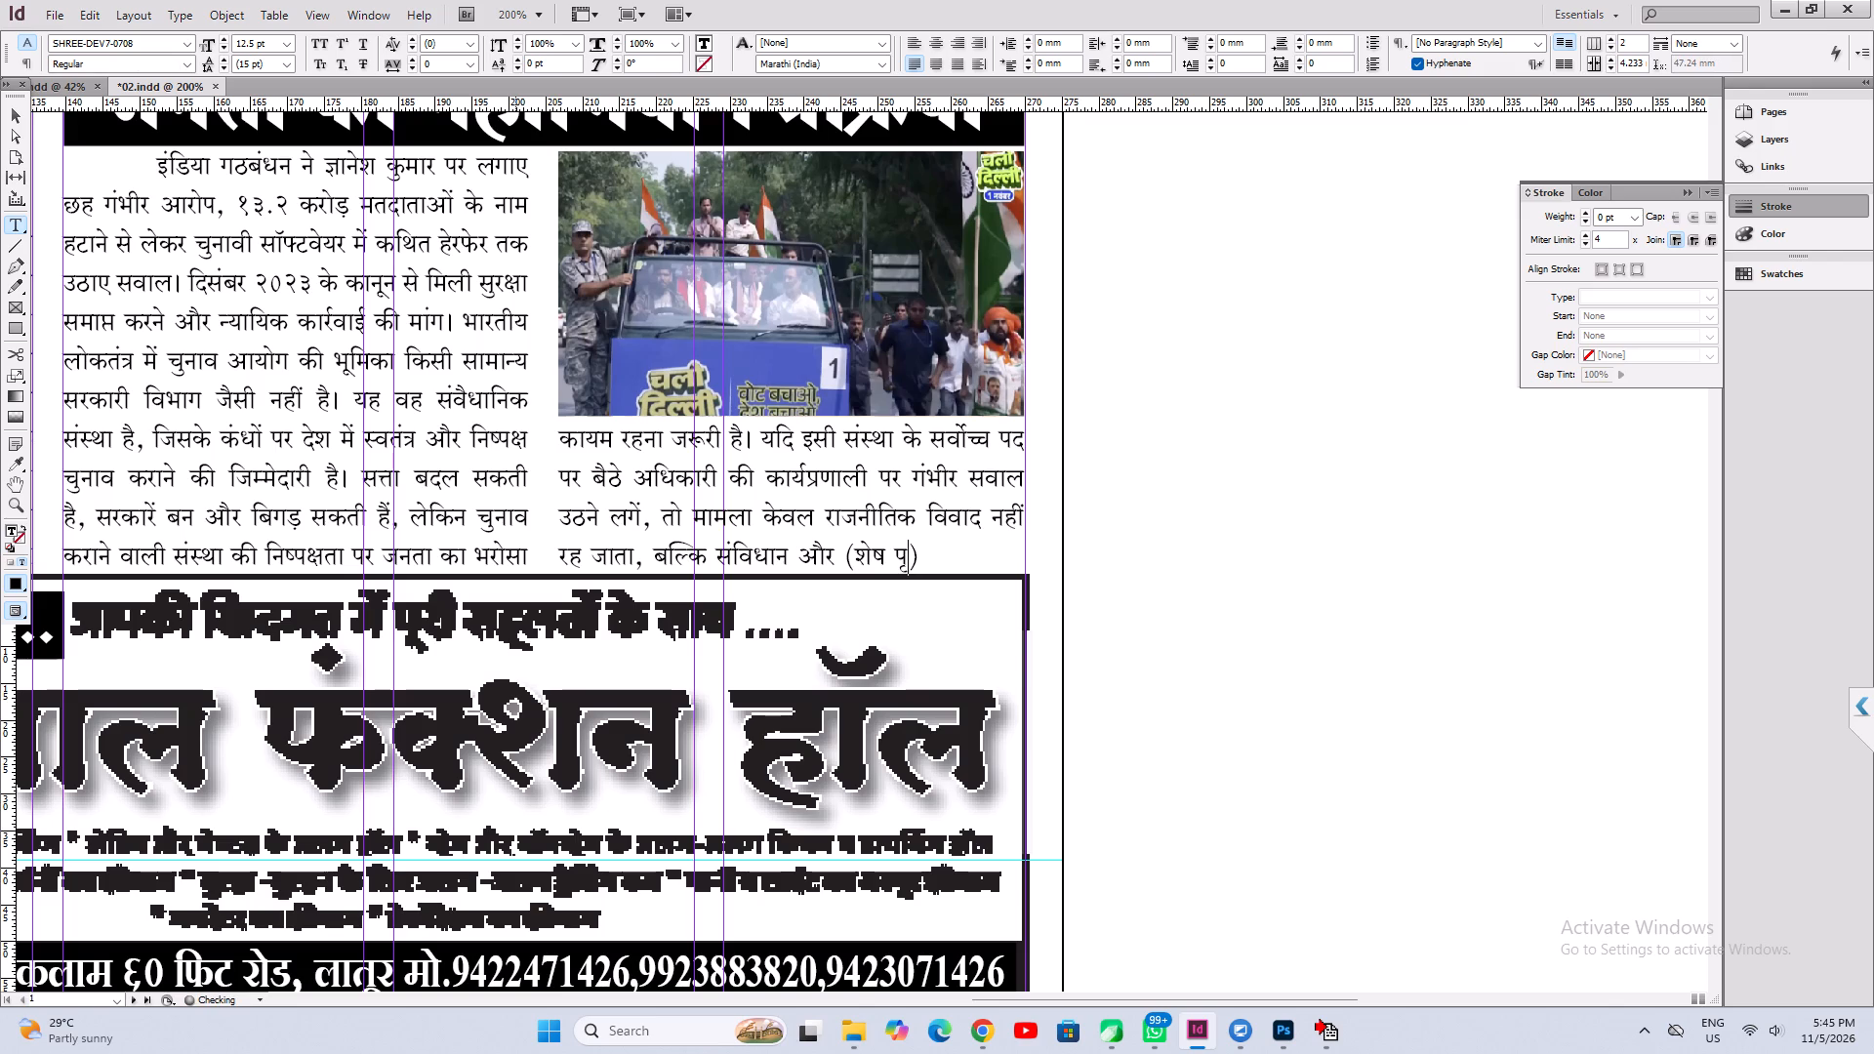
{"action": "key", "text": "shift+quotedbl"}
{"action": "key", "text": "grave"}
{"action": "type", "text": "b"}
{"action": "key", "text": "space"}
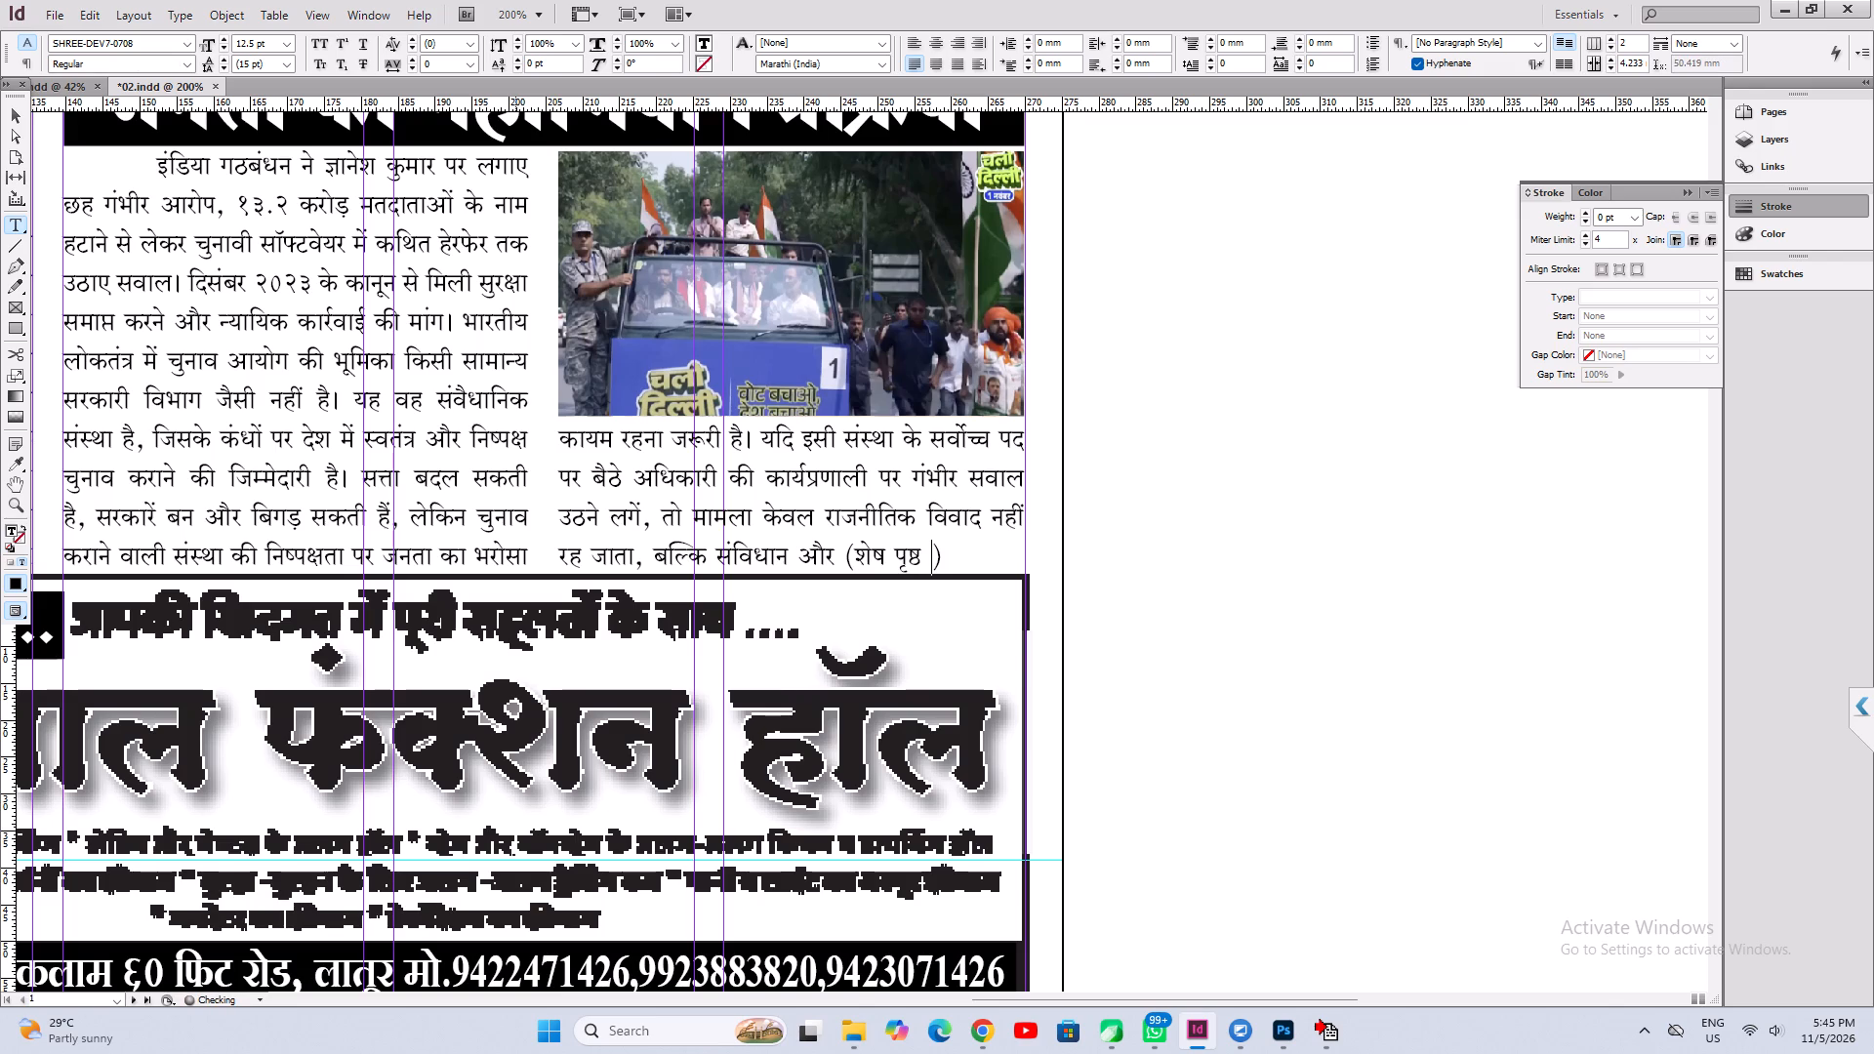
{"action": "type", "text": "4 IJ"}
{"action": "key", "text": "space"}
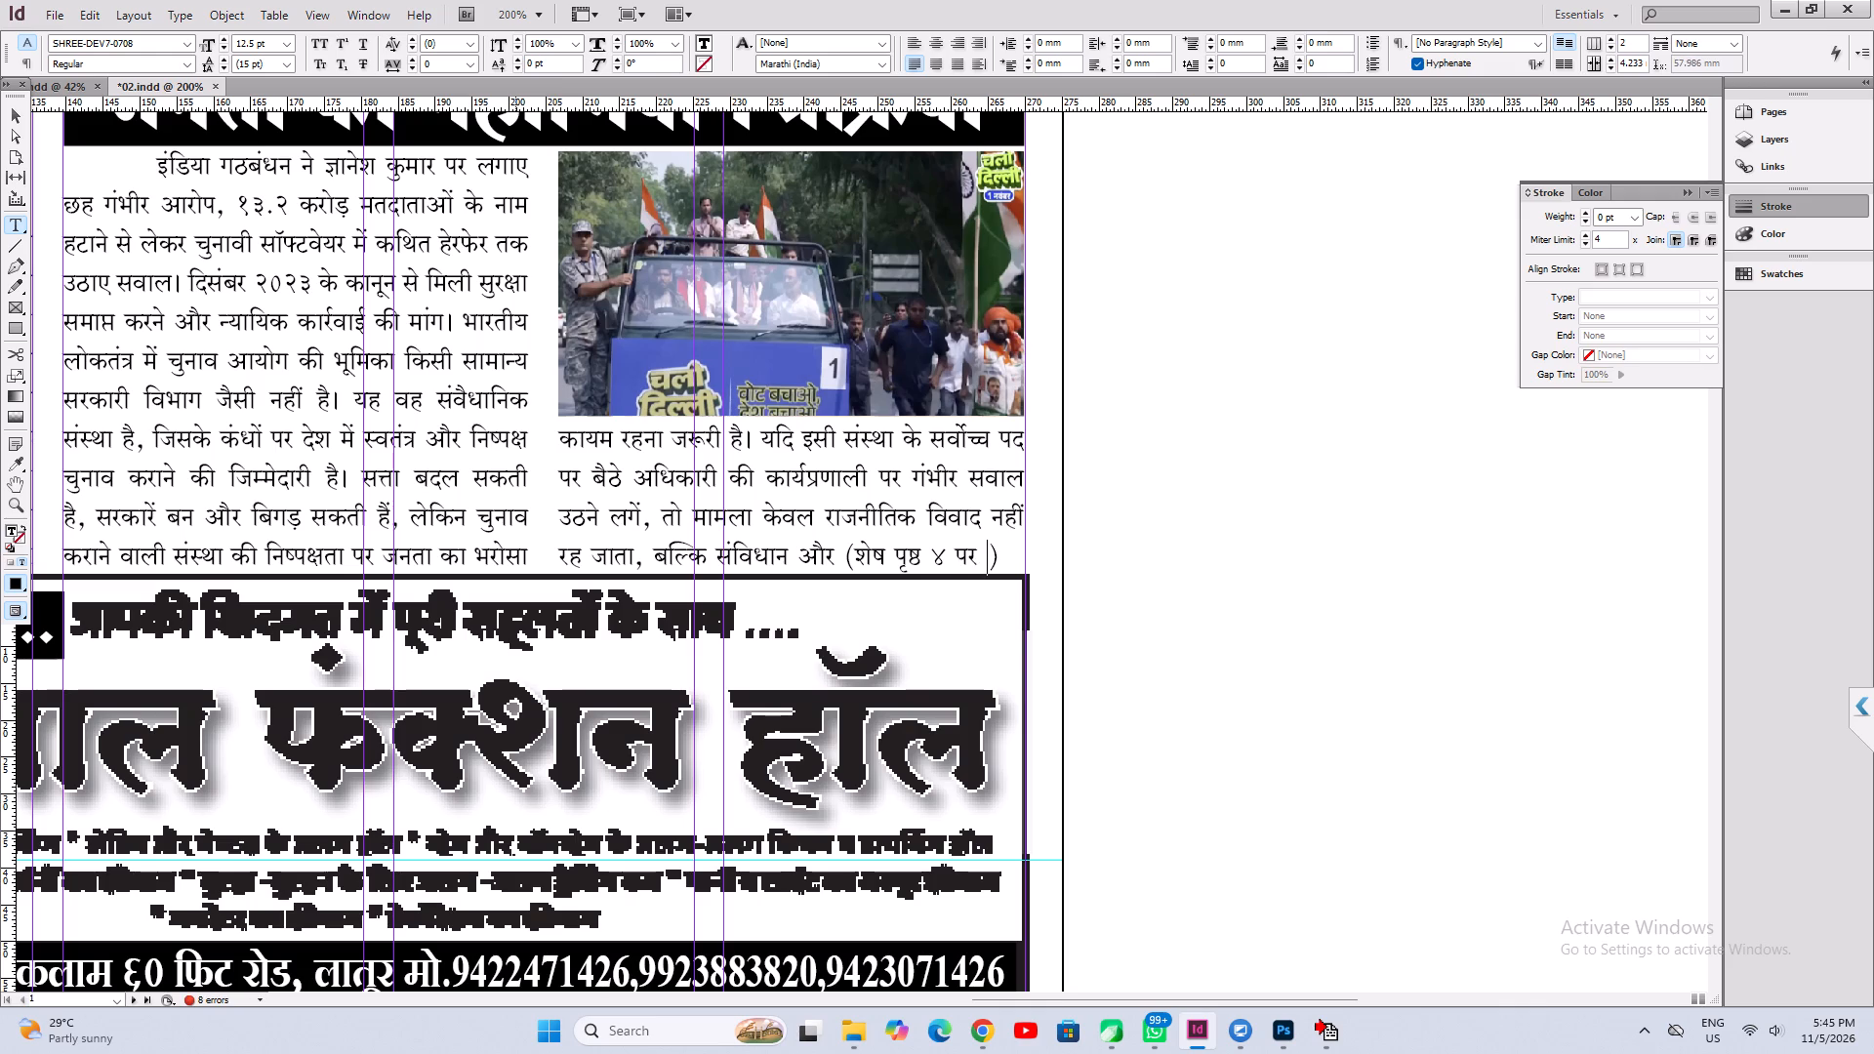
Copy the मुख्य चुनाव आयुक्त के खिलाफ ‘जनता की महाभियोग प्रक्रिया’ headline text from page 1 and save the document.
{"action": "scroll", "coordinate": [485, 495], "scroll_direction": "up", "scroll_amount": 5}
{"action": "left_click", "coordinate": [369, 286]}
{"action": "key", "text": "ctrl+a"}
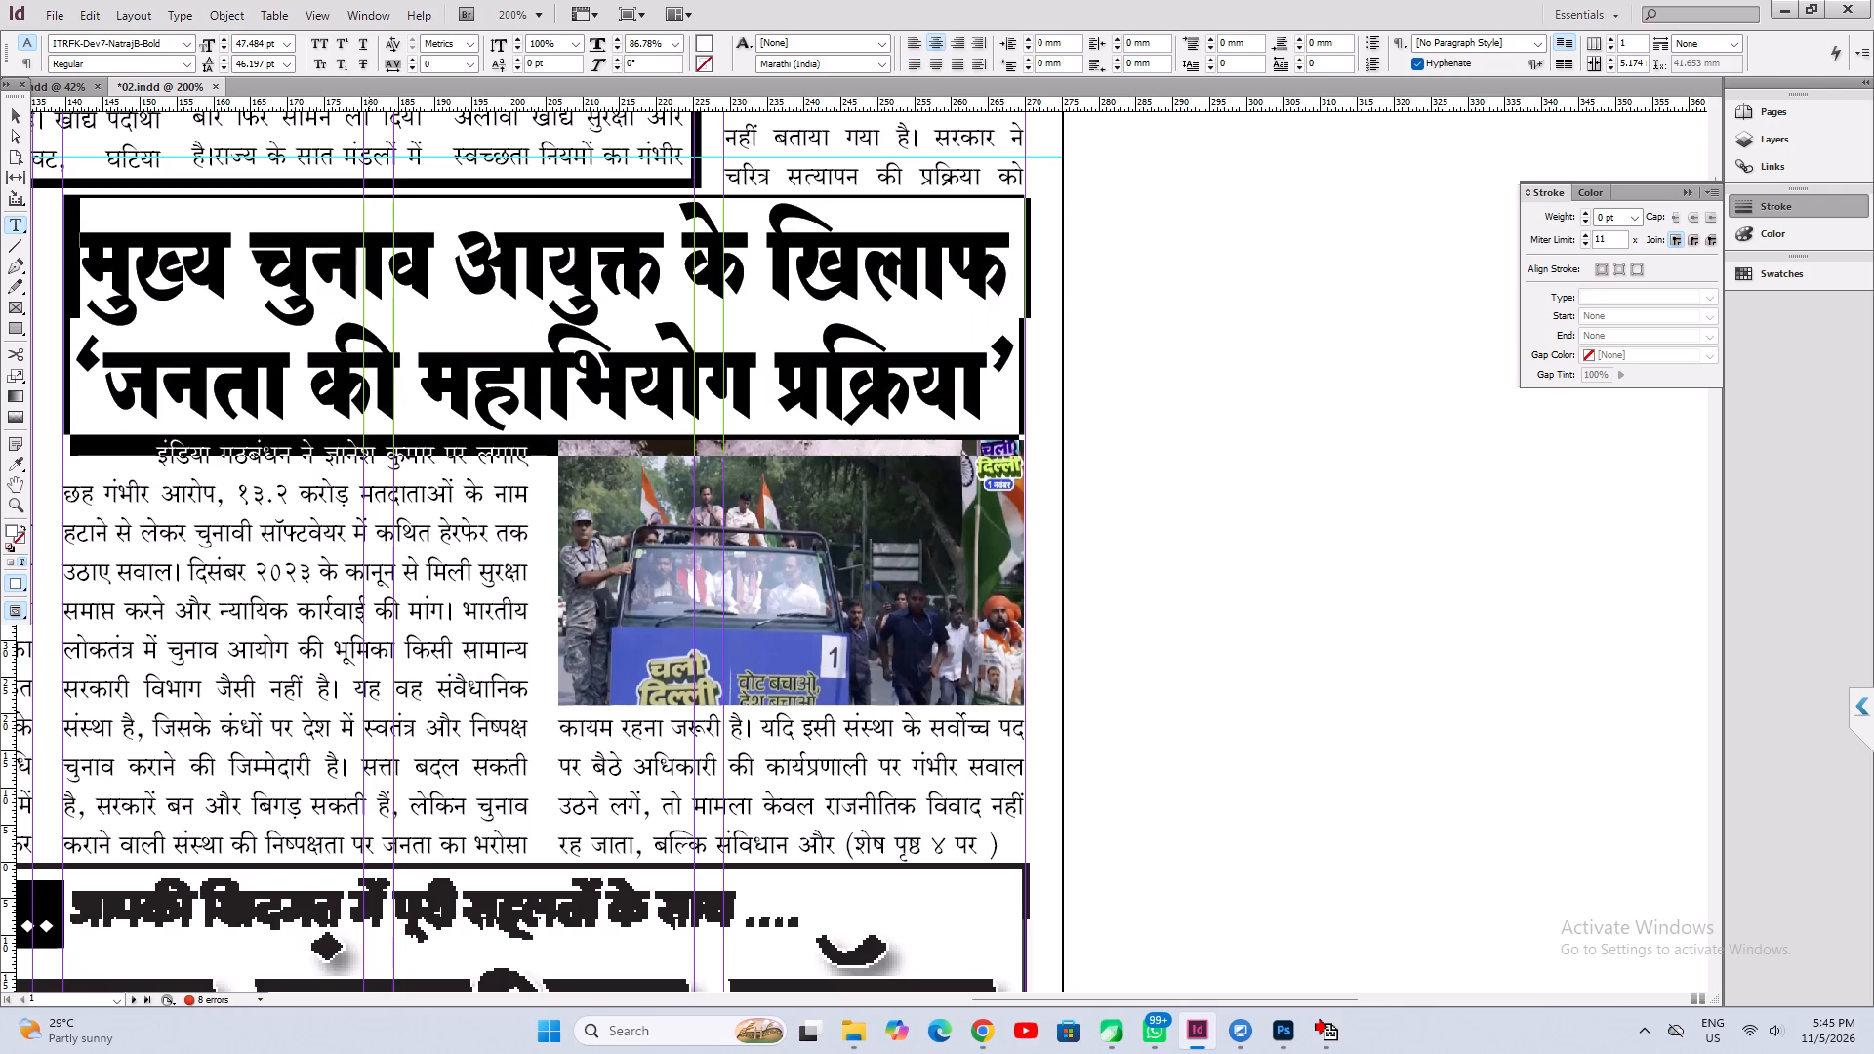
{"action": "key", "text": "ctrl+c"}
{"action": "left_click", "coordinate": [430, 703]}
{"action": "key", "text": "ctrl+a"}
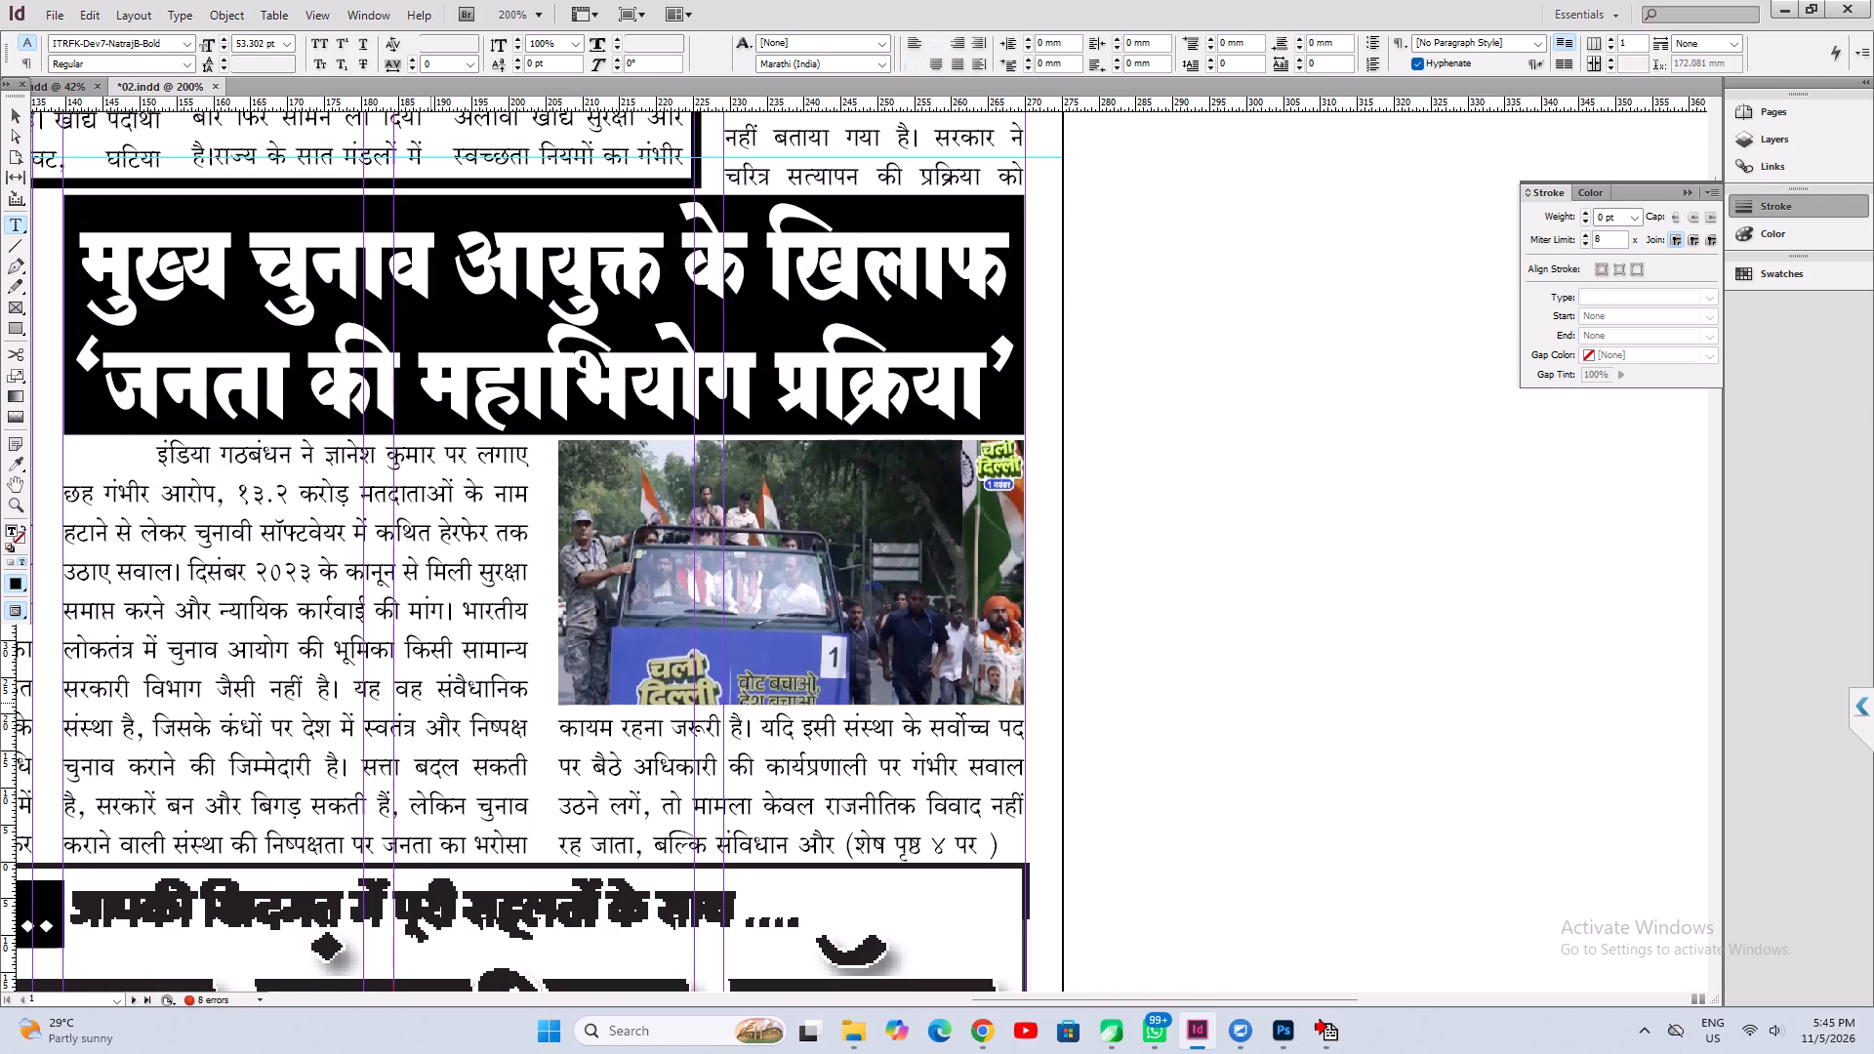
{"action": "left_click", "coordinate": [436, 710], "text": "ctrl"}
{"action": "left_click", "coordinate": [431, 724]}
{"action": "left_click", "coordinate": [431, 724]}
{"action": "left_click", "coordinate": [330, 742]}
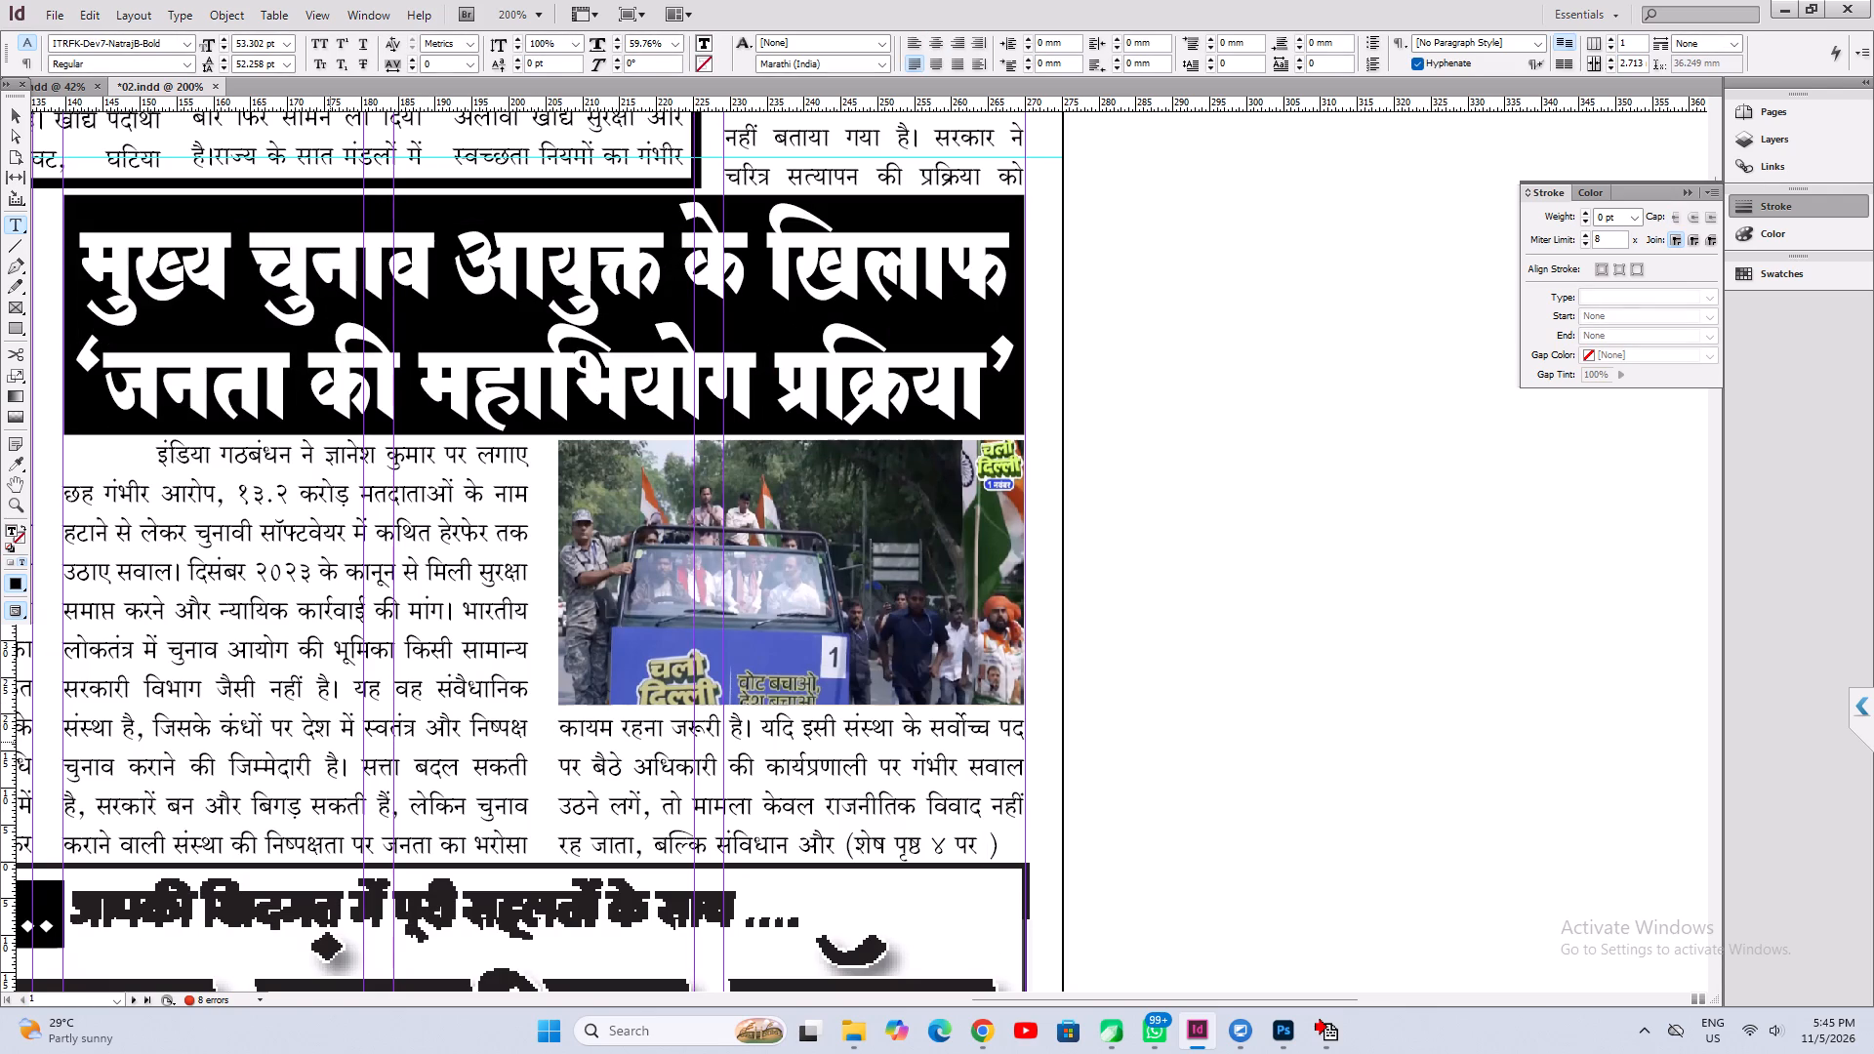
{"action": "key", "text": "ctrl+a"}
{"action": "key", "text": "Down"}
{"action": "key", "text": "ctrl+s"}
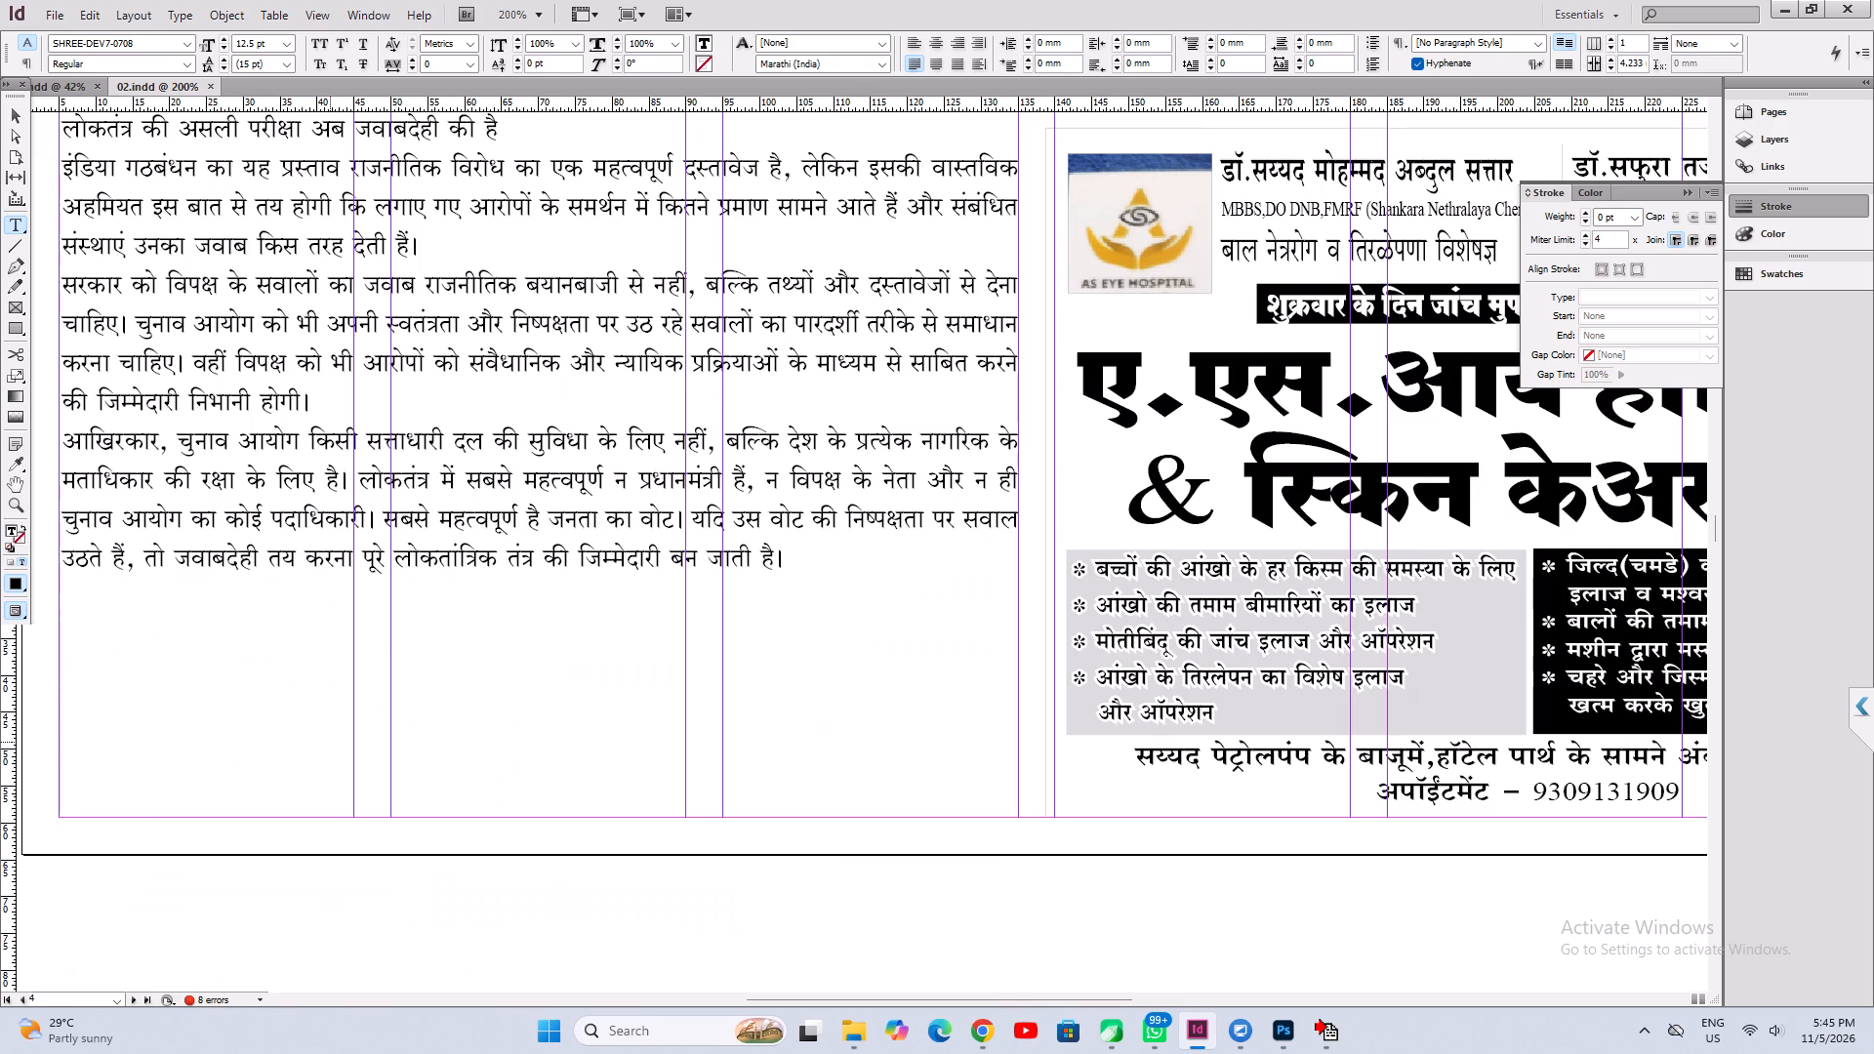
Paste the copied headline into a new text frame about 210 mm wide on the pasteboard beside page 4.
{"action": "key", "text": "ctrl+a"}
{"action": "key", "text": "ctrl+0"}
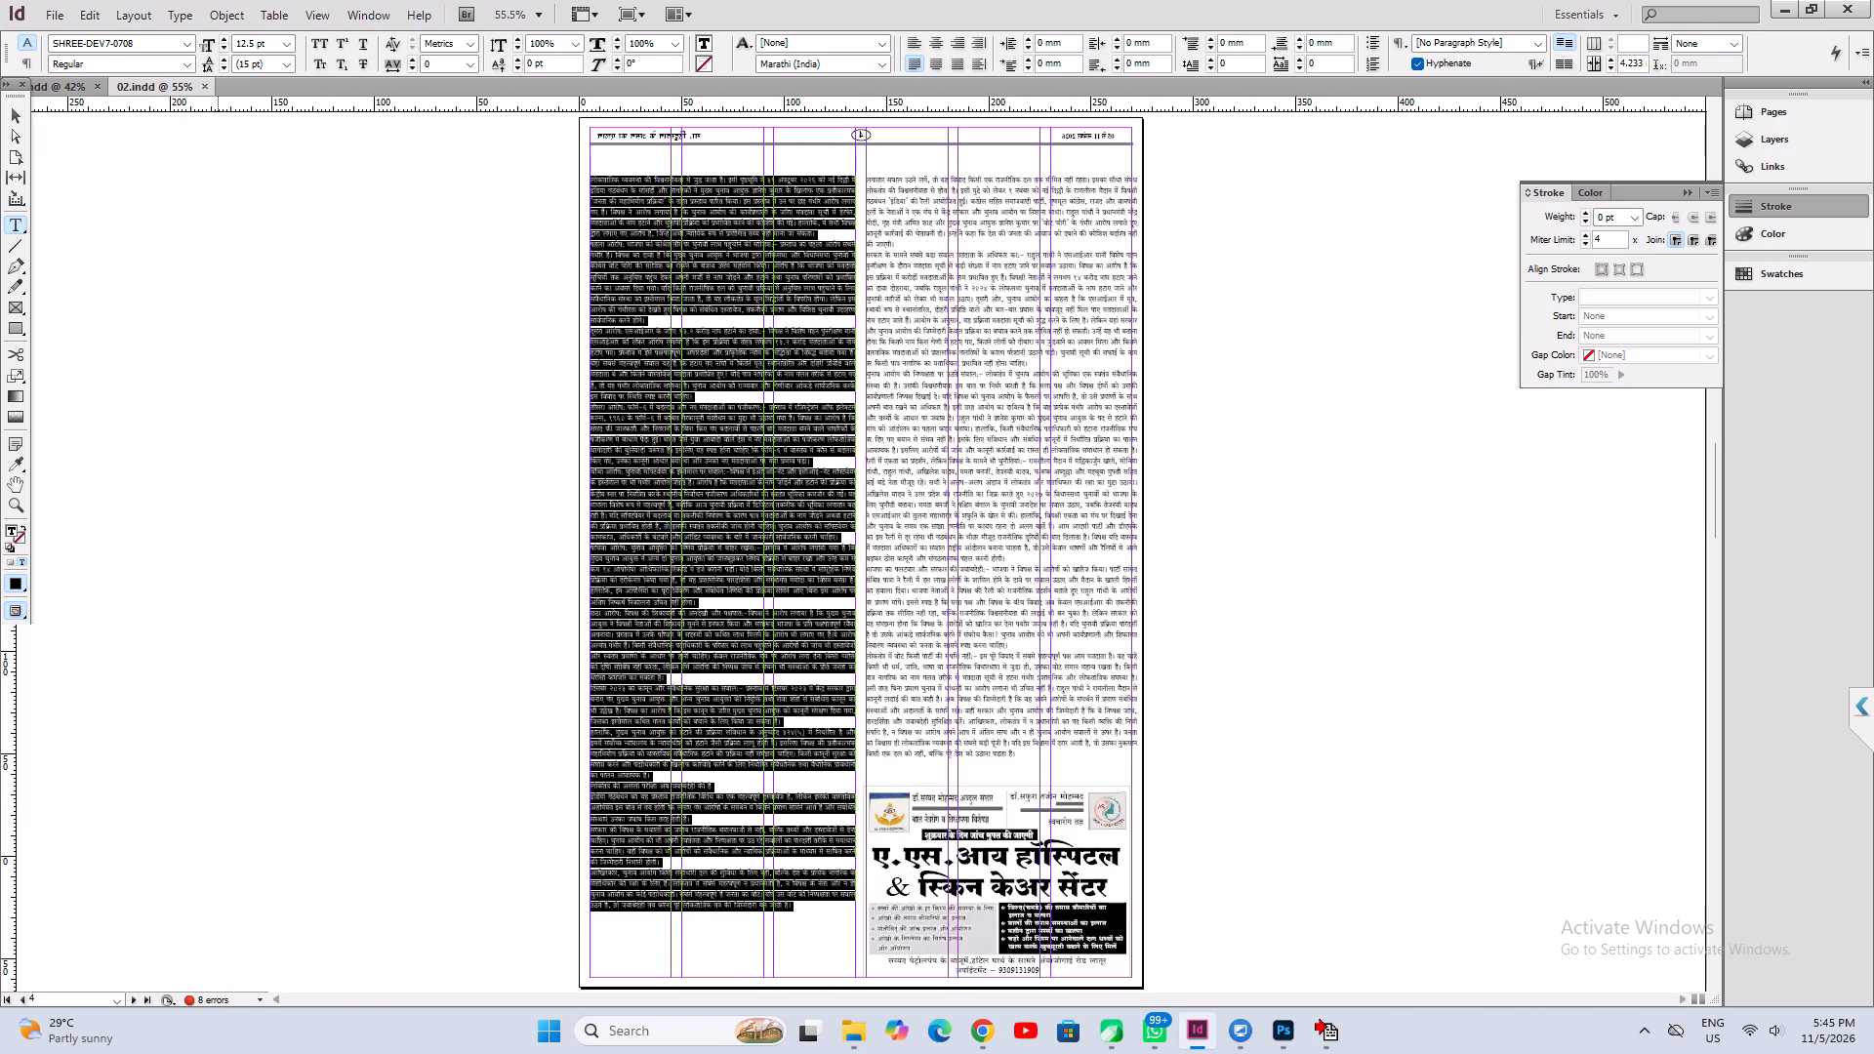
{"action": "left_click", "coordinate": [183, 293]}
{"action": "left_click_drag", "start_coordinate": [118, 225], "coordinate": [549, 488]}
{"action": "key", "text": "ctrl+v"}
Colour the pasted headline text with the Black swatch.
{"action": "key", "text": "ctrl+a"}
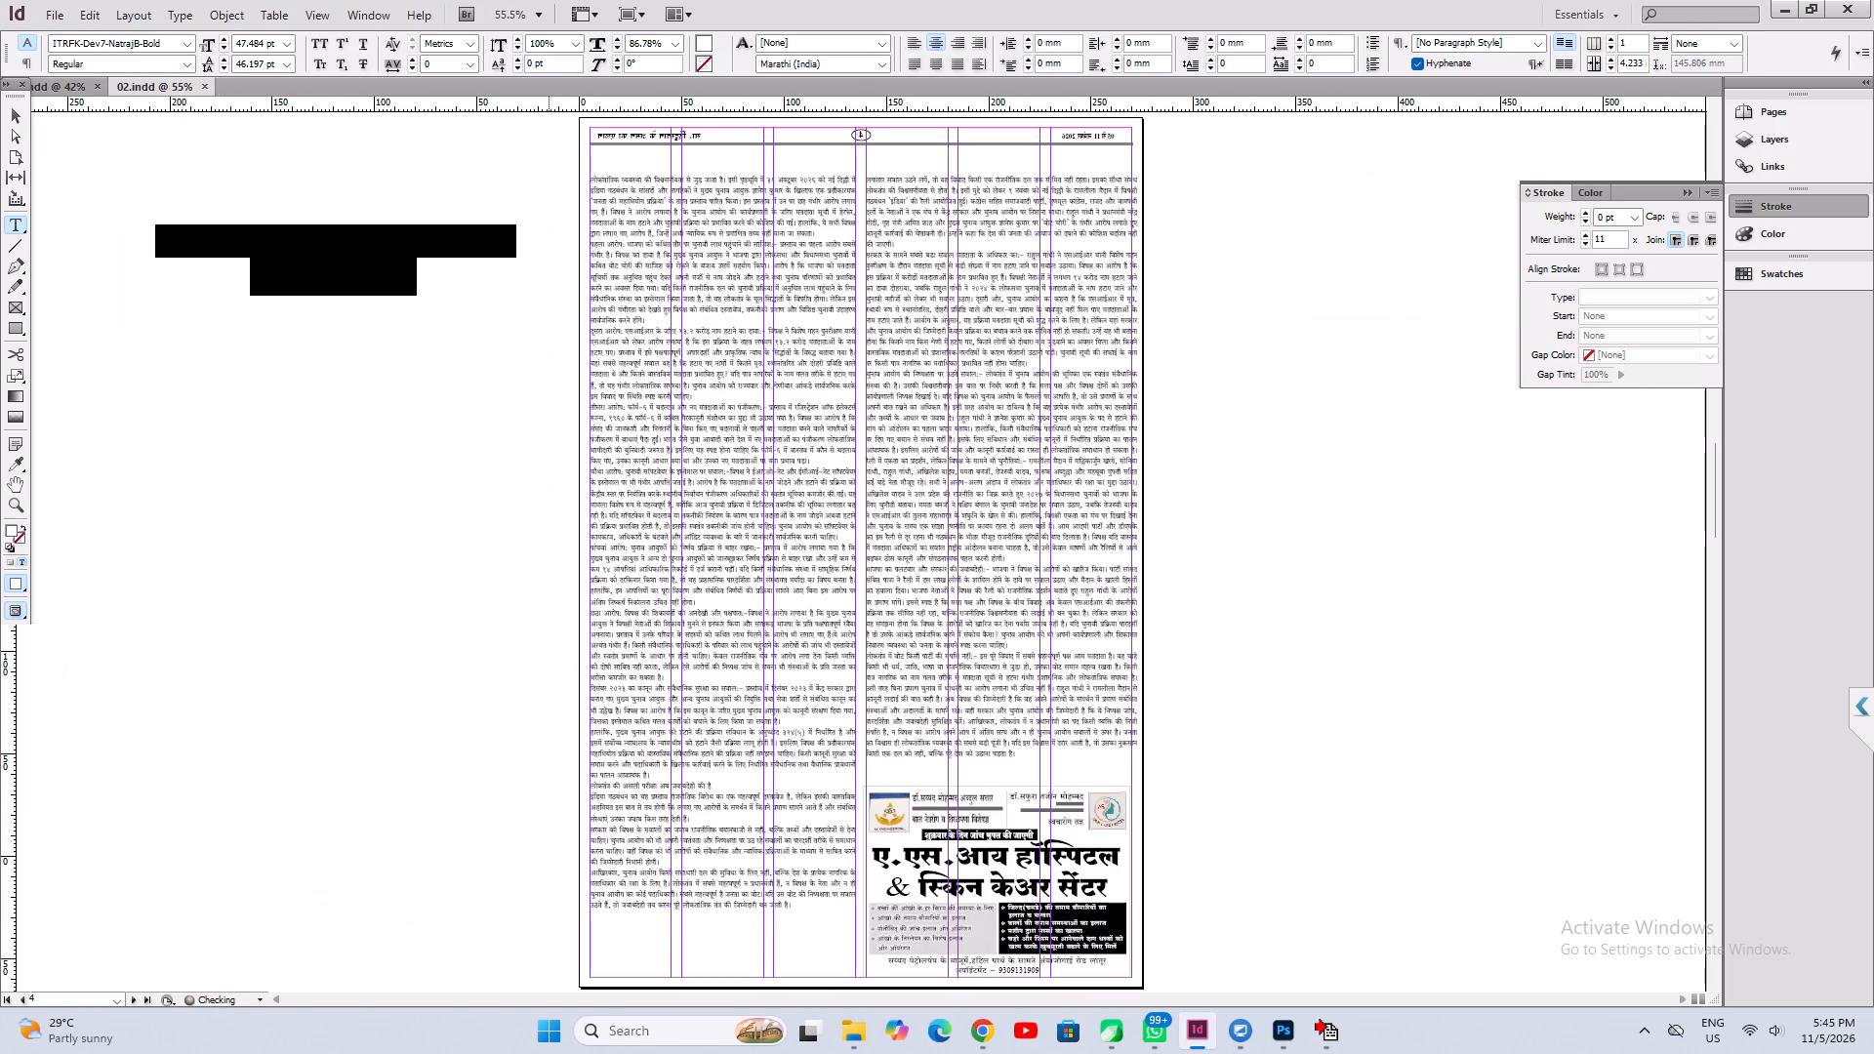
{"action": "key", "text": "F5"}
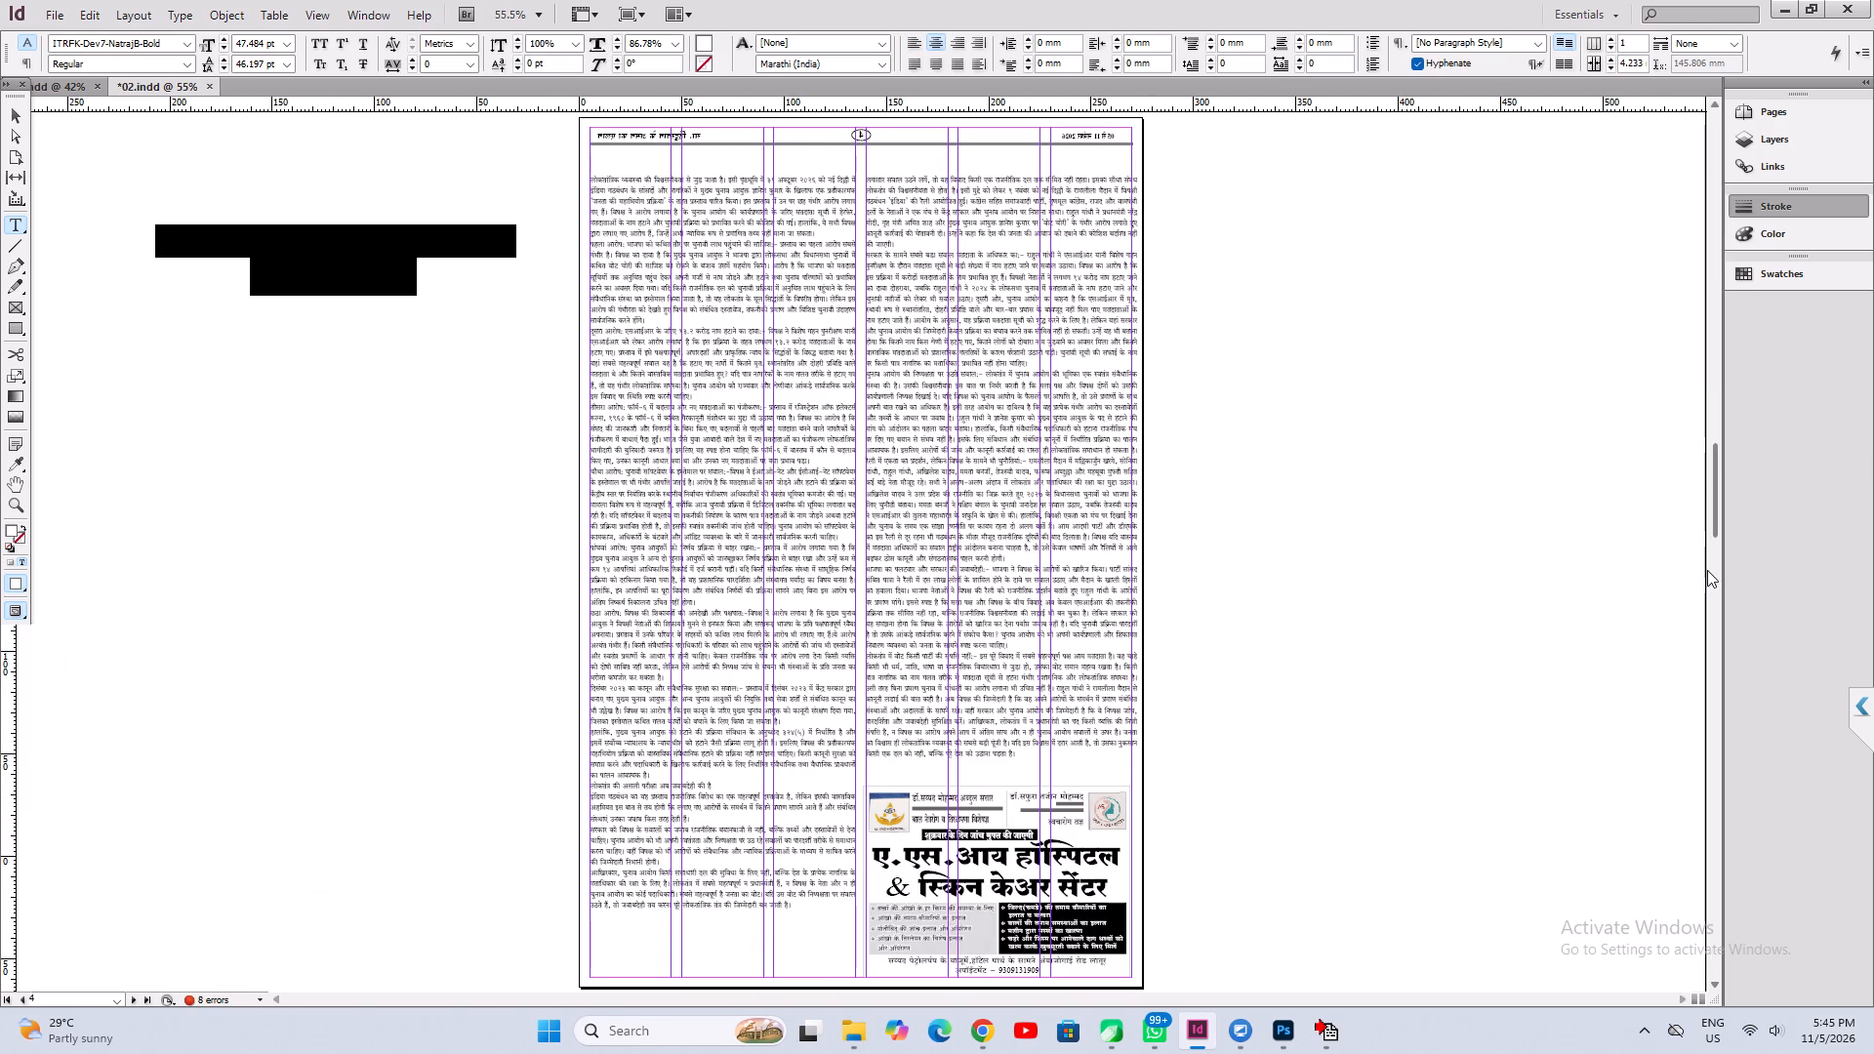
{"action": "left_click", "coordinate": [1553, 335]}
{"action": "left_click", "coordinate": [294, 261]}
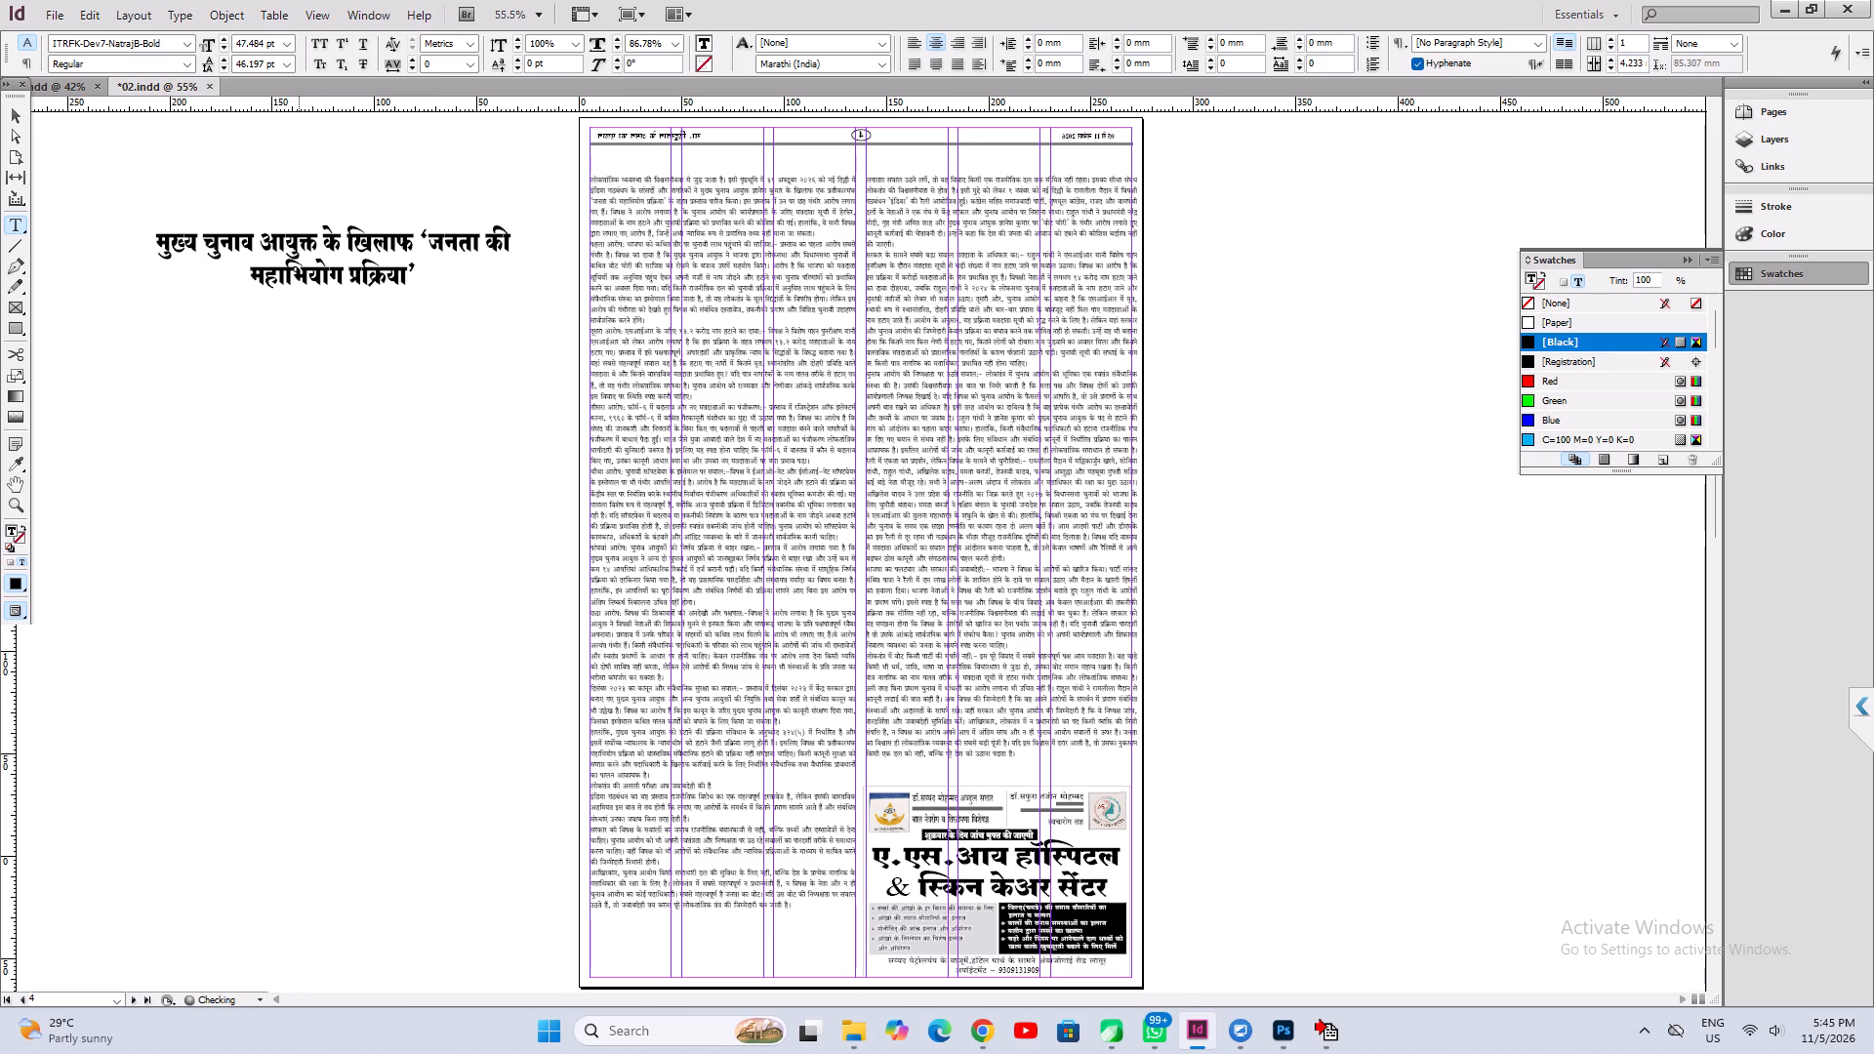
Move the continued article's text frame on page 4 straight down to make room above it for the headline.
{"action": "left_click", "coordinate": [9, 113]}
{"action": "left_click", "coordinate": [773, 408]}
{"action": "left_click_drag", "start_coordinate": [763, 334], "coordinate": [763, 390], "text": "shift"}
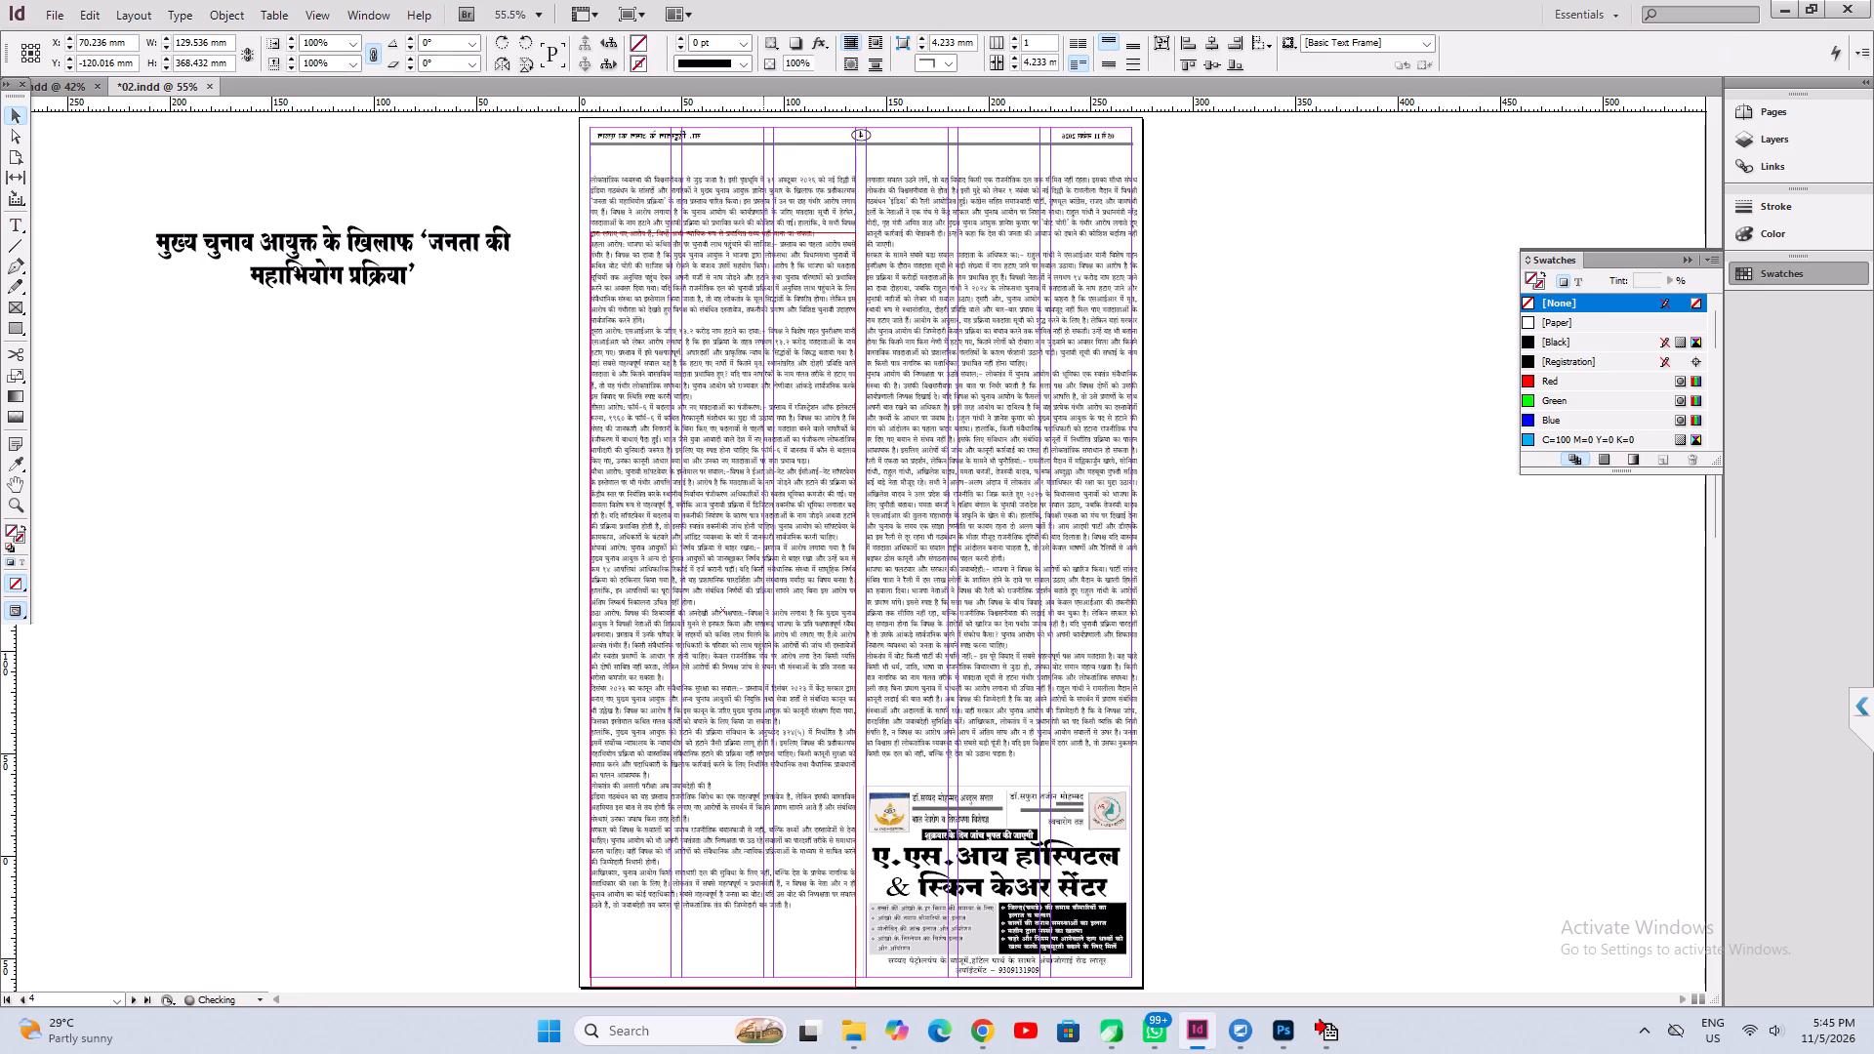
Fit the pasted headline's frame to its content.
{"action": "left_click", "coordinate": [384, 237]}
{"action": "key", "text": "ctrl+alt+c"}
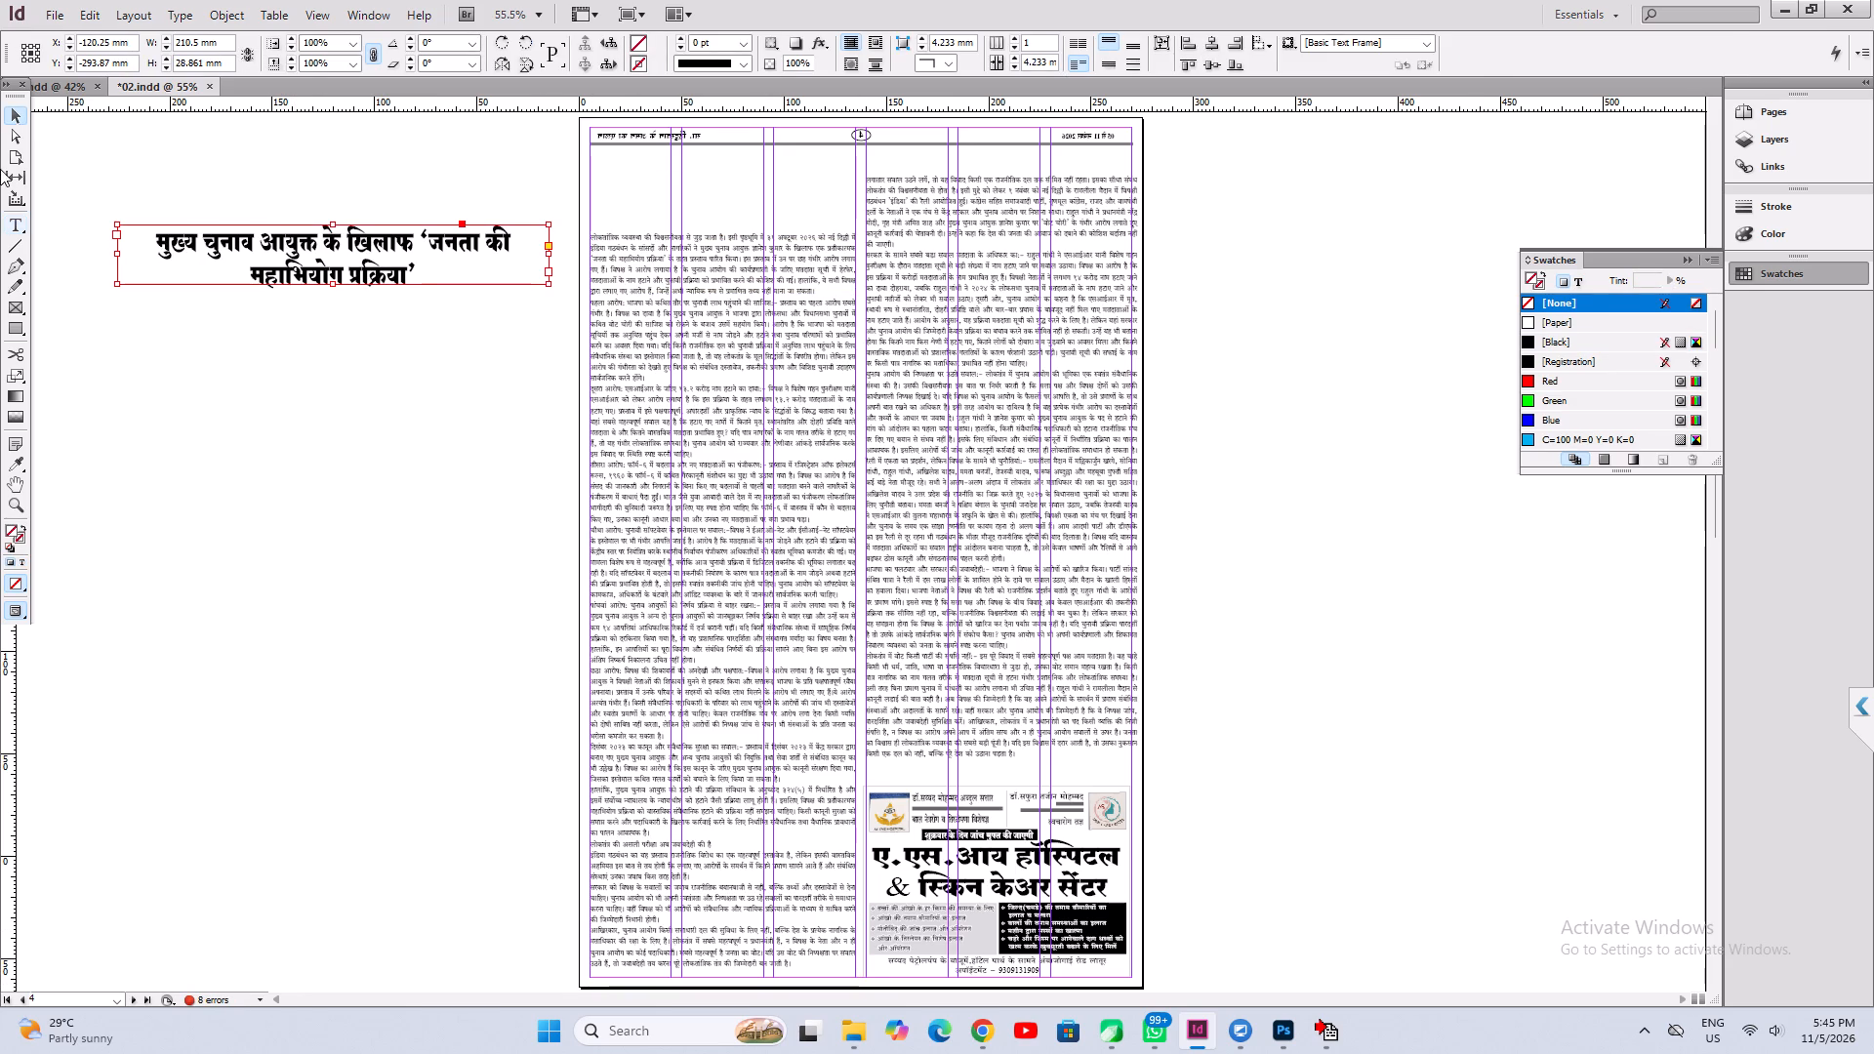
Set the pasted headline text to 40 pt with 100% horizontal scale.
{"action": "left_click", "coordinate": [14, 214]}
{"action": "double_click", "coordinate": [21, 224]}
{"action": "left_click", "coordinate": [327, 272]}
{"action": "key", "text": "ctrl+a"}
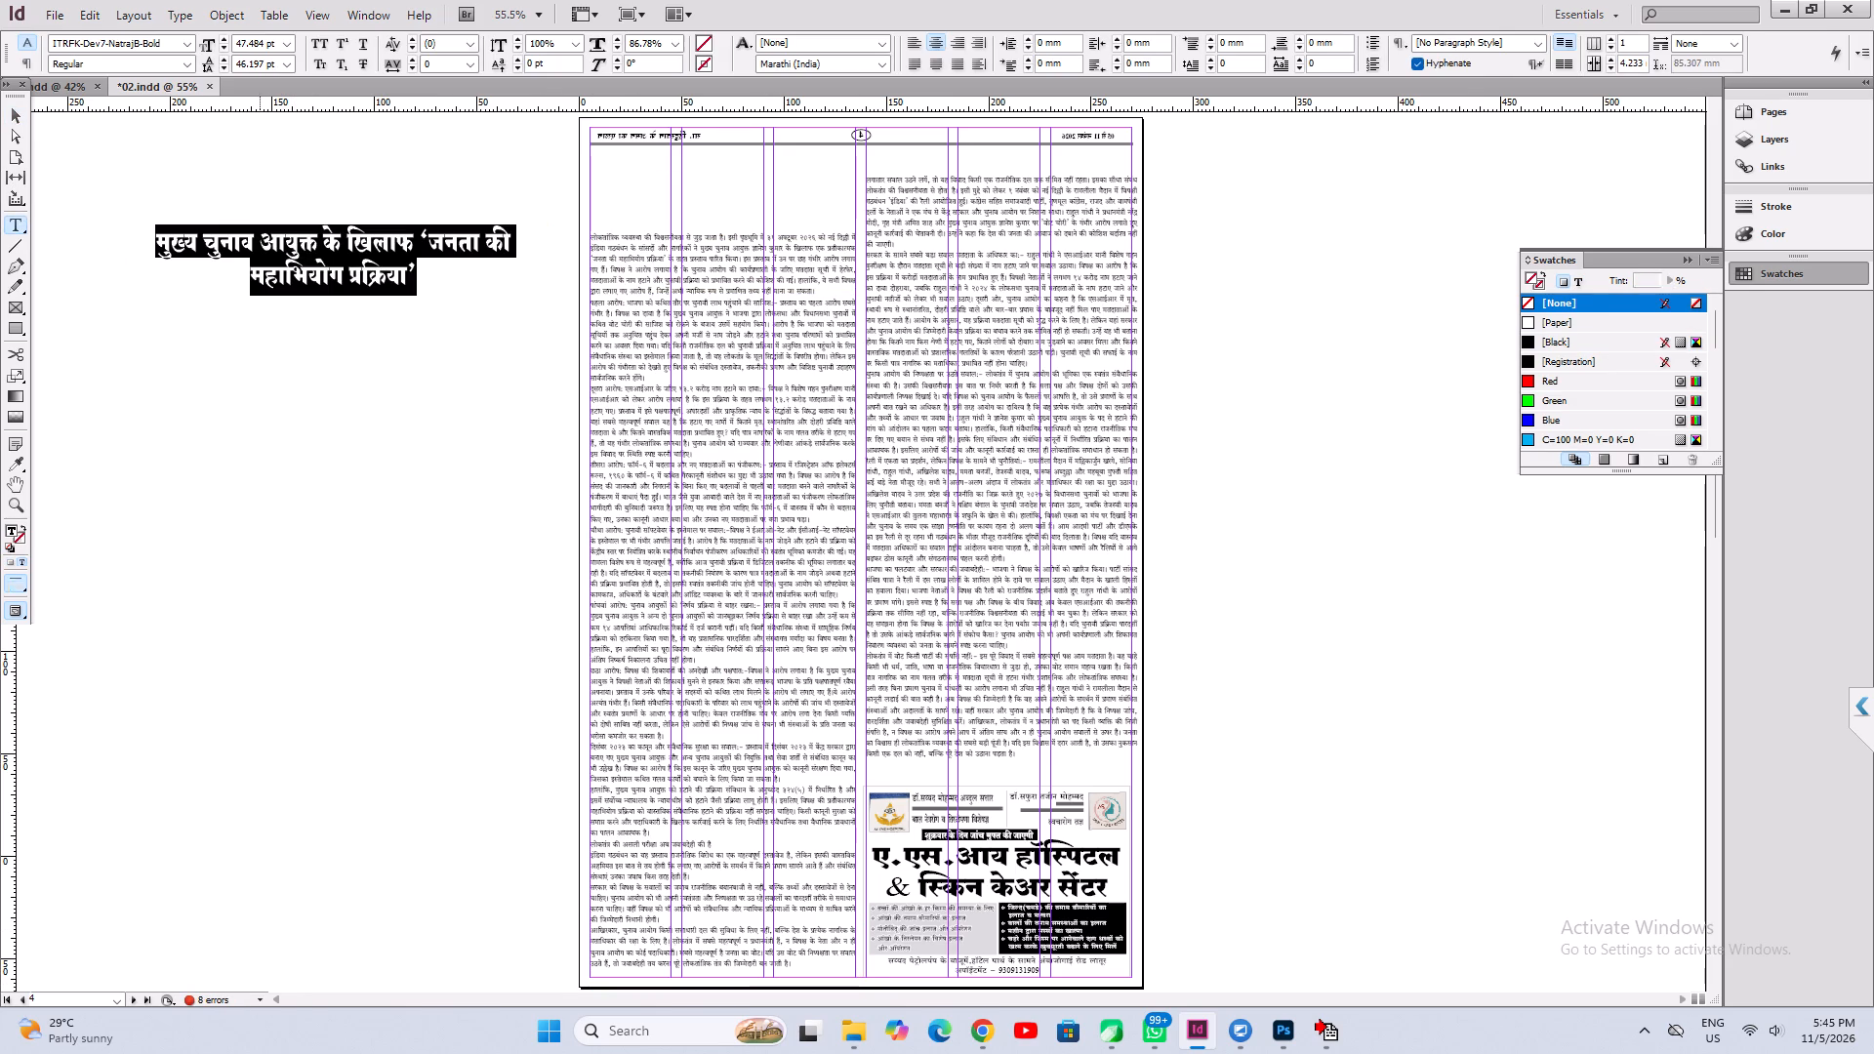
{"action": "left_click", "coordinate": [252, 40]}
{"action": "key", "text": "ctrl+a"}
{"action": "type", "text": "40"}
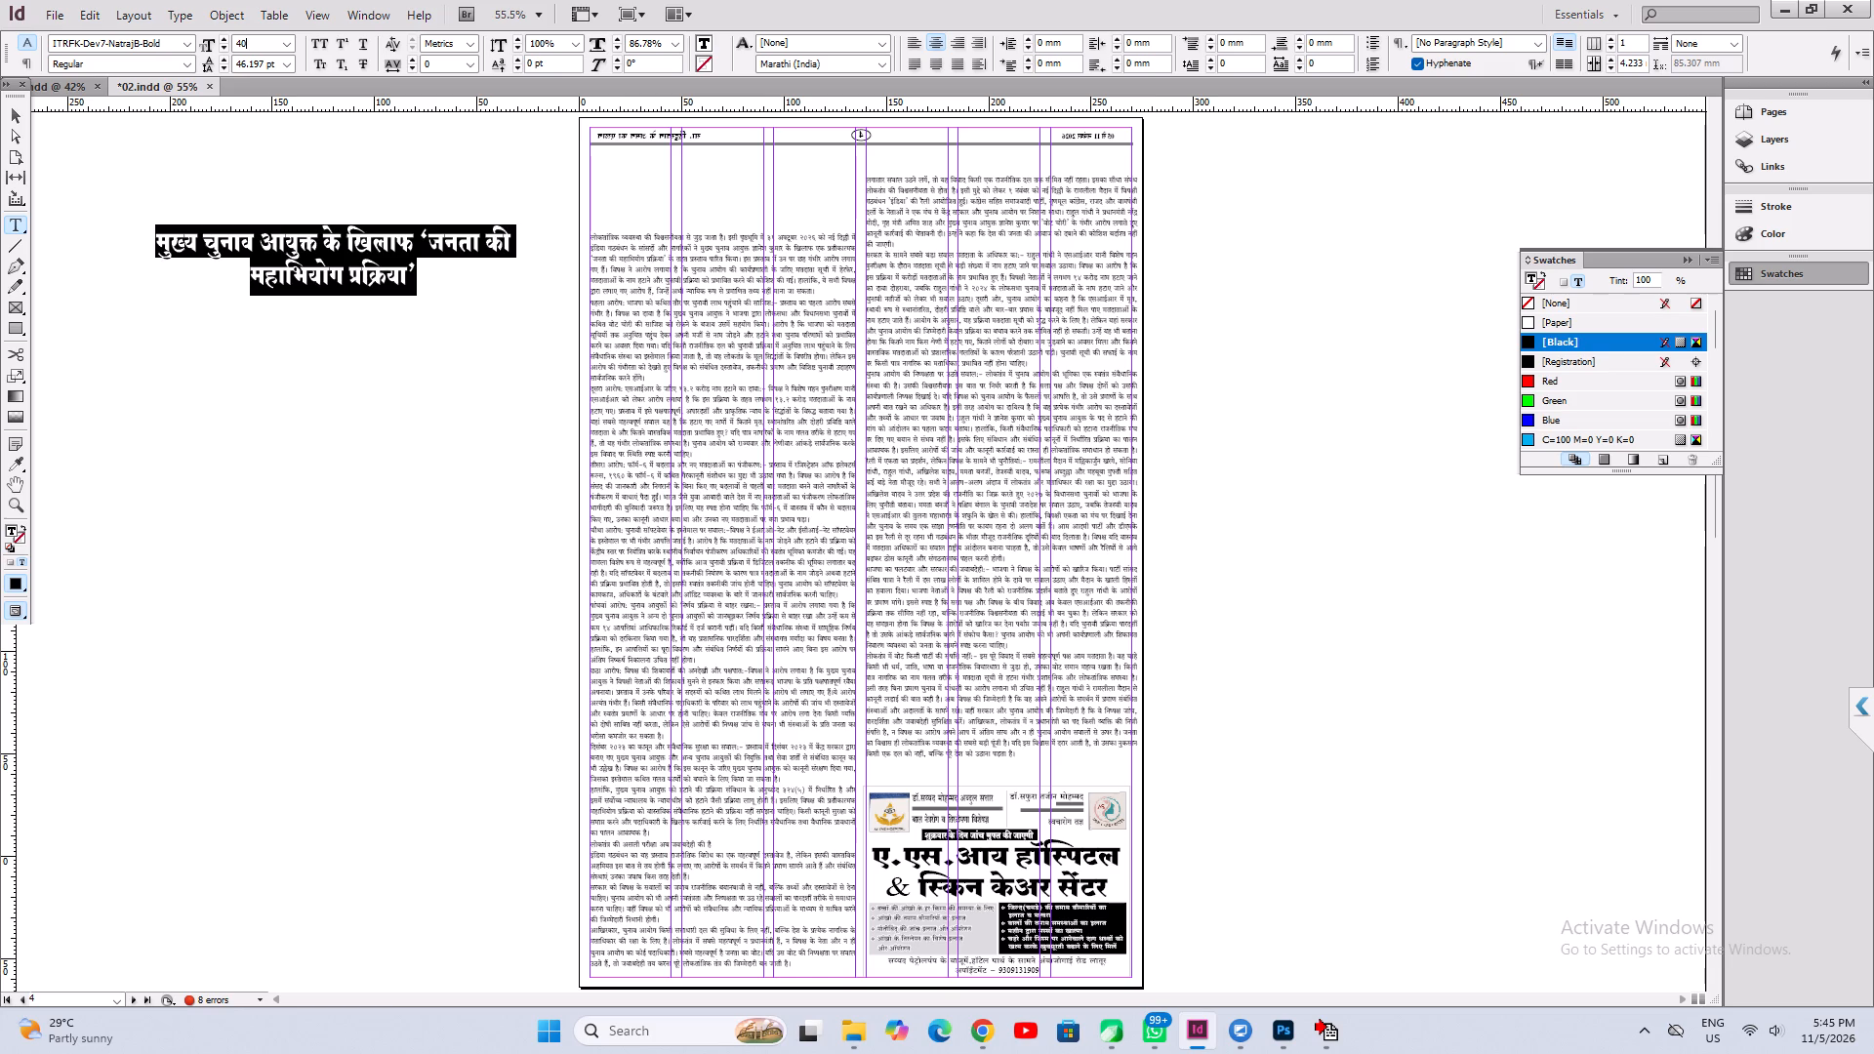
{"action": "key", "text": "Return"}
{"action": "left_click", "coordinate": [652, 42]}
{"action": "key", "text": "ctrl+a"}
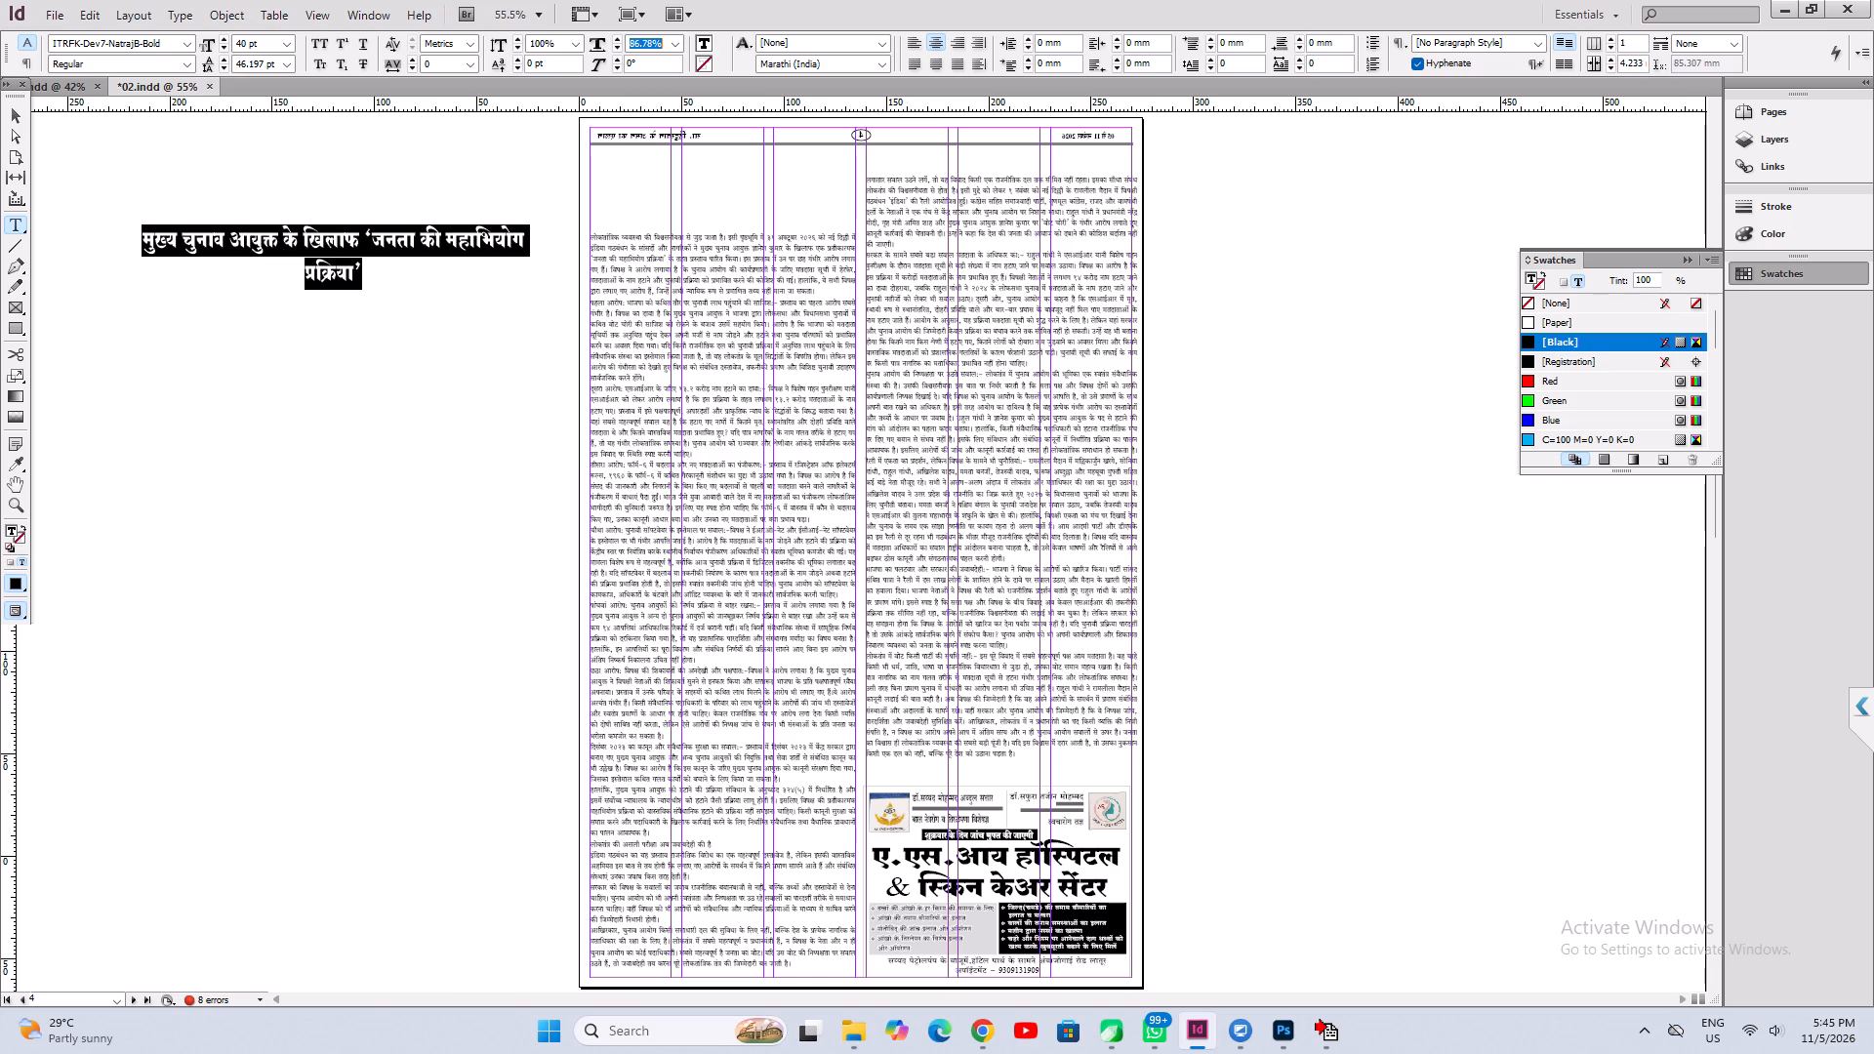
{"action": "type", "text": "100"}
{"action": "key", "text": "Return"}
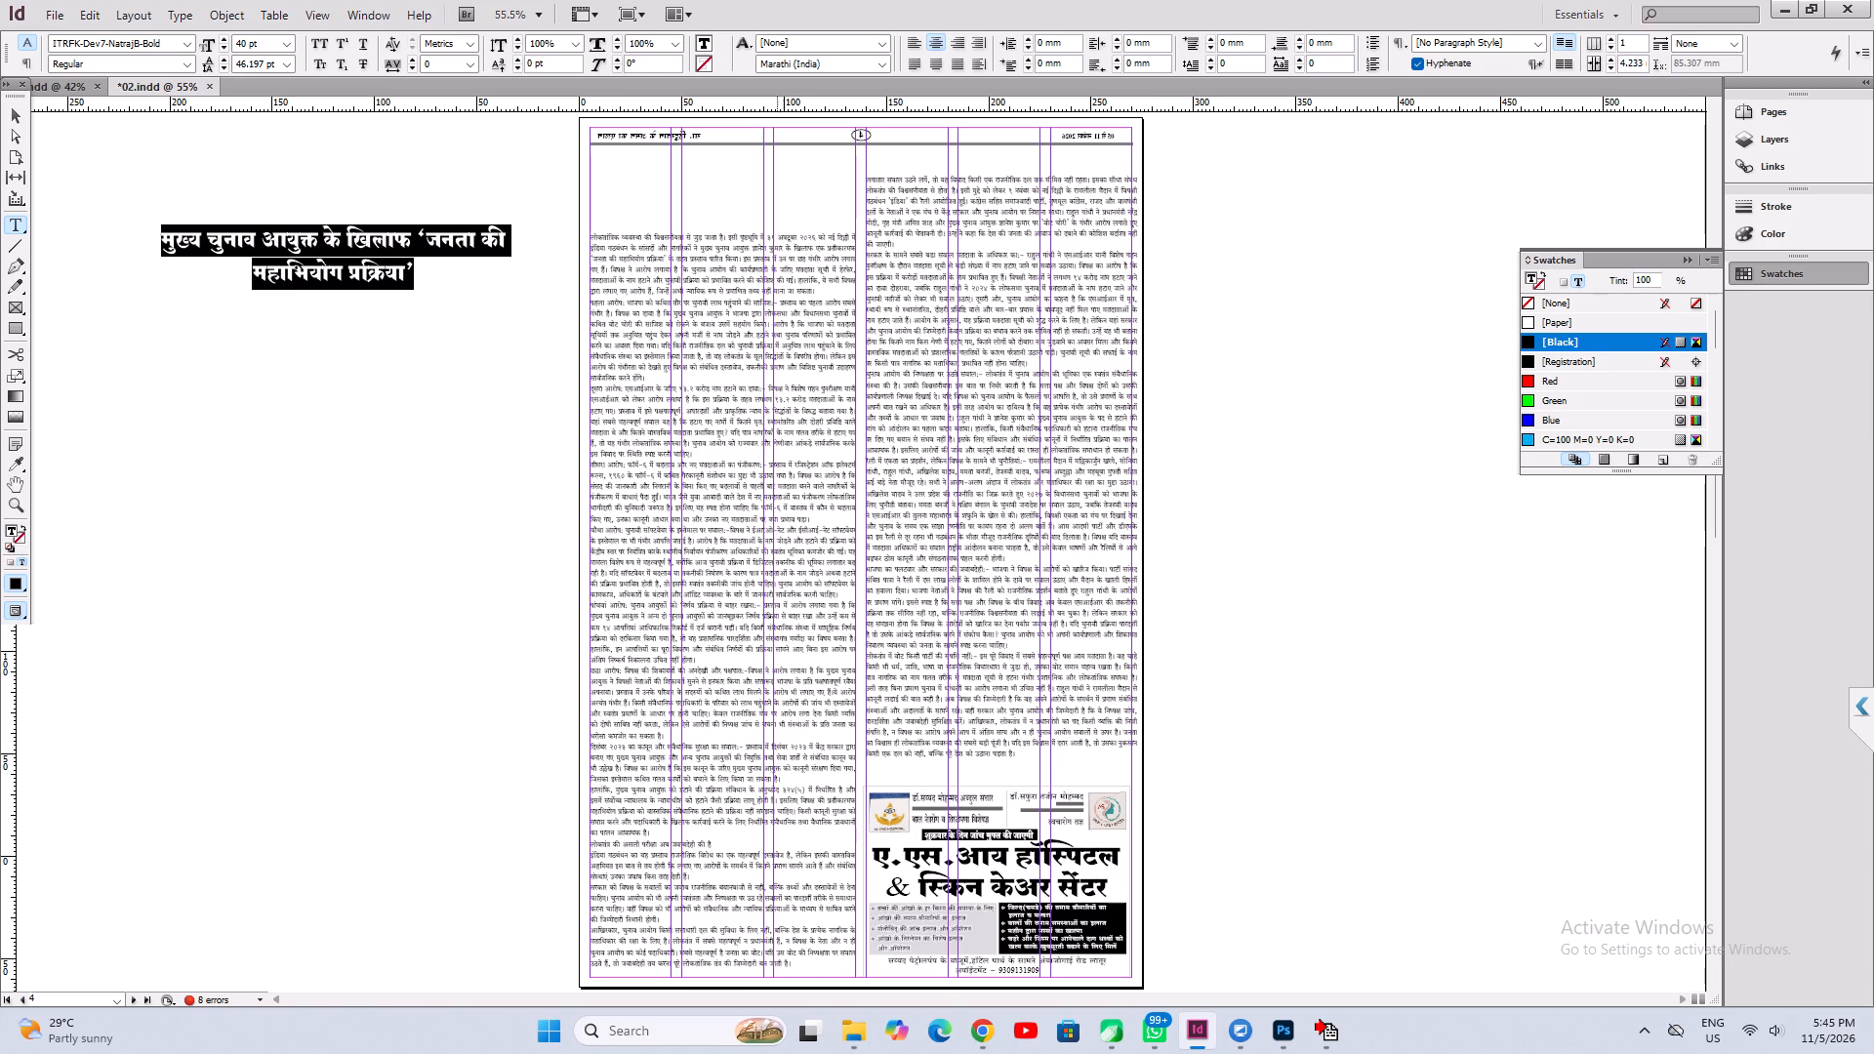
Place the headline at page 4's left margin just below the header rule and justify its text with the last line left-aligned.
{"action": "left_click", "coordinate": [13, 119]}
{"action": "left_click_drag", "start_coordinate": [265, 254], "coordinate": [778, 197]}
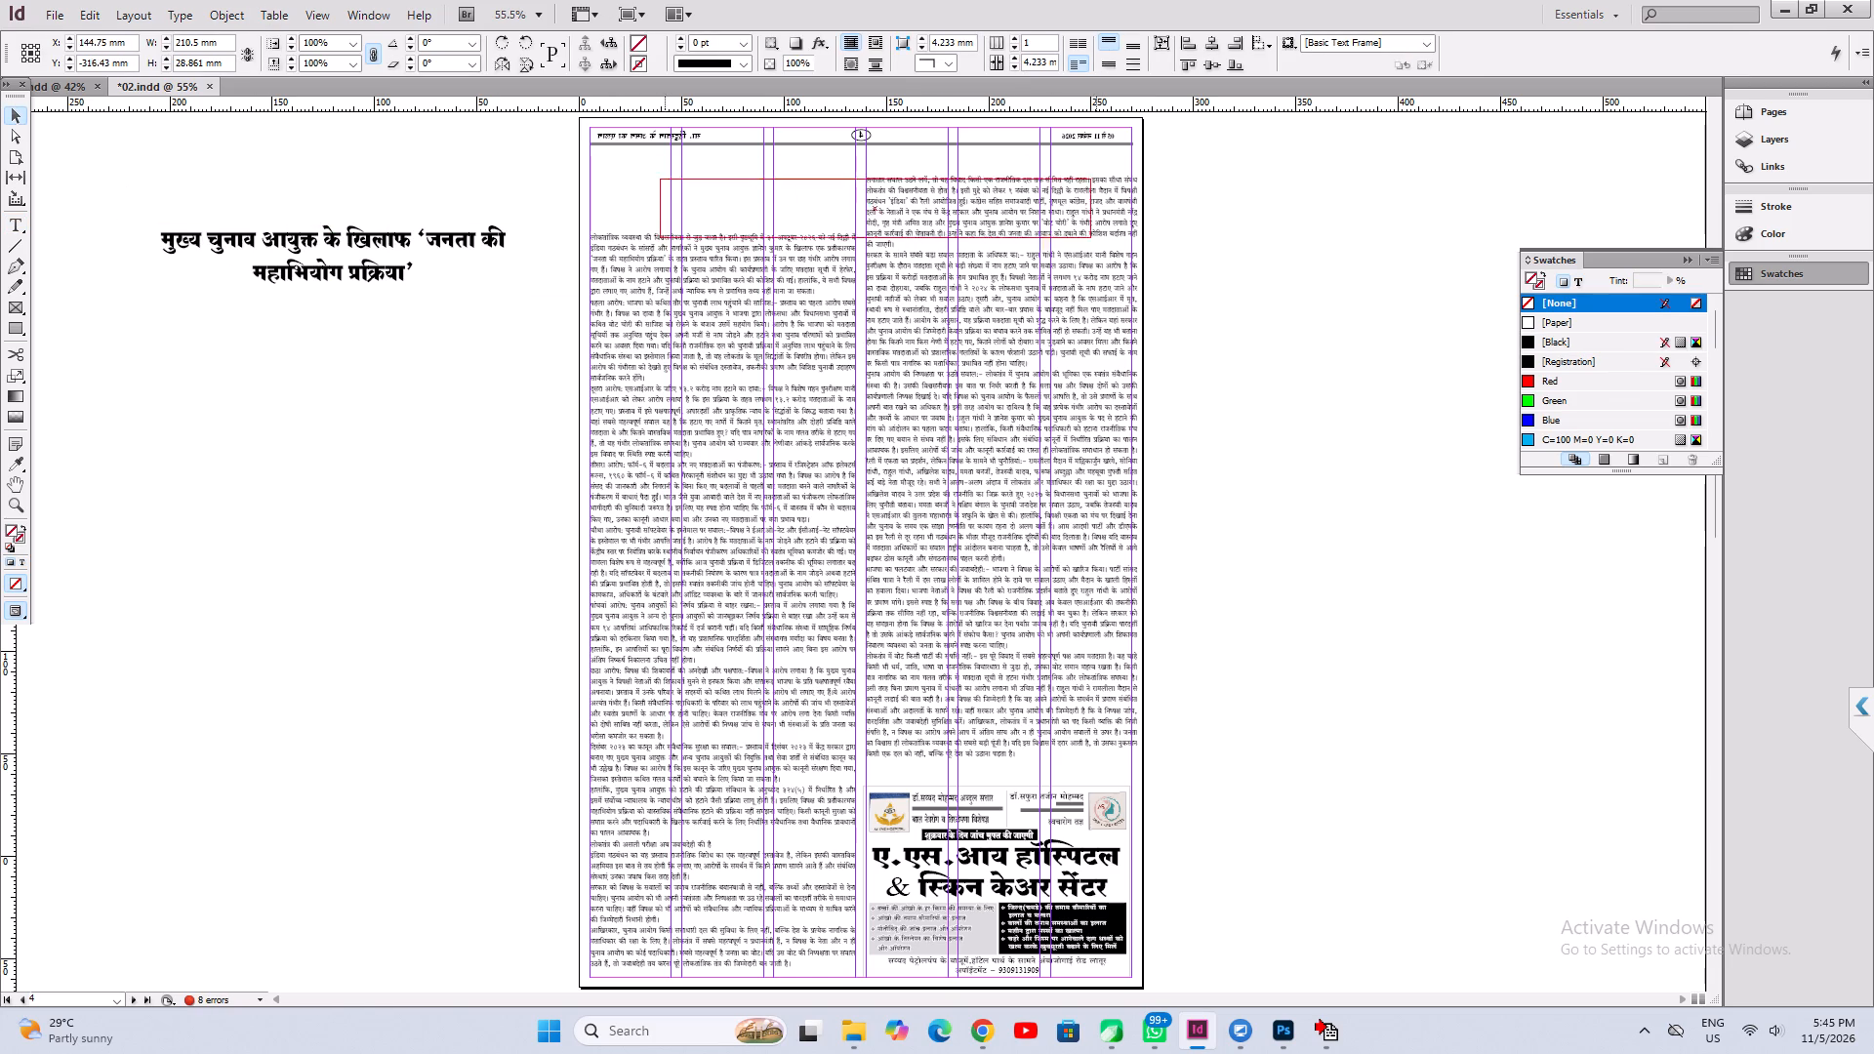
{"action": "left_click_drag", "start_coordinate": [778, 197], "coordinate": [734, 180]}
{"action": "key", "text": "ctrl+1"}
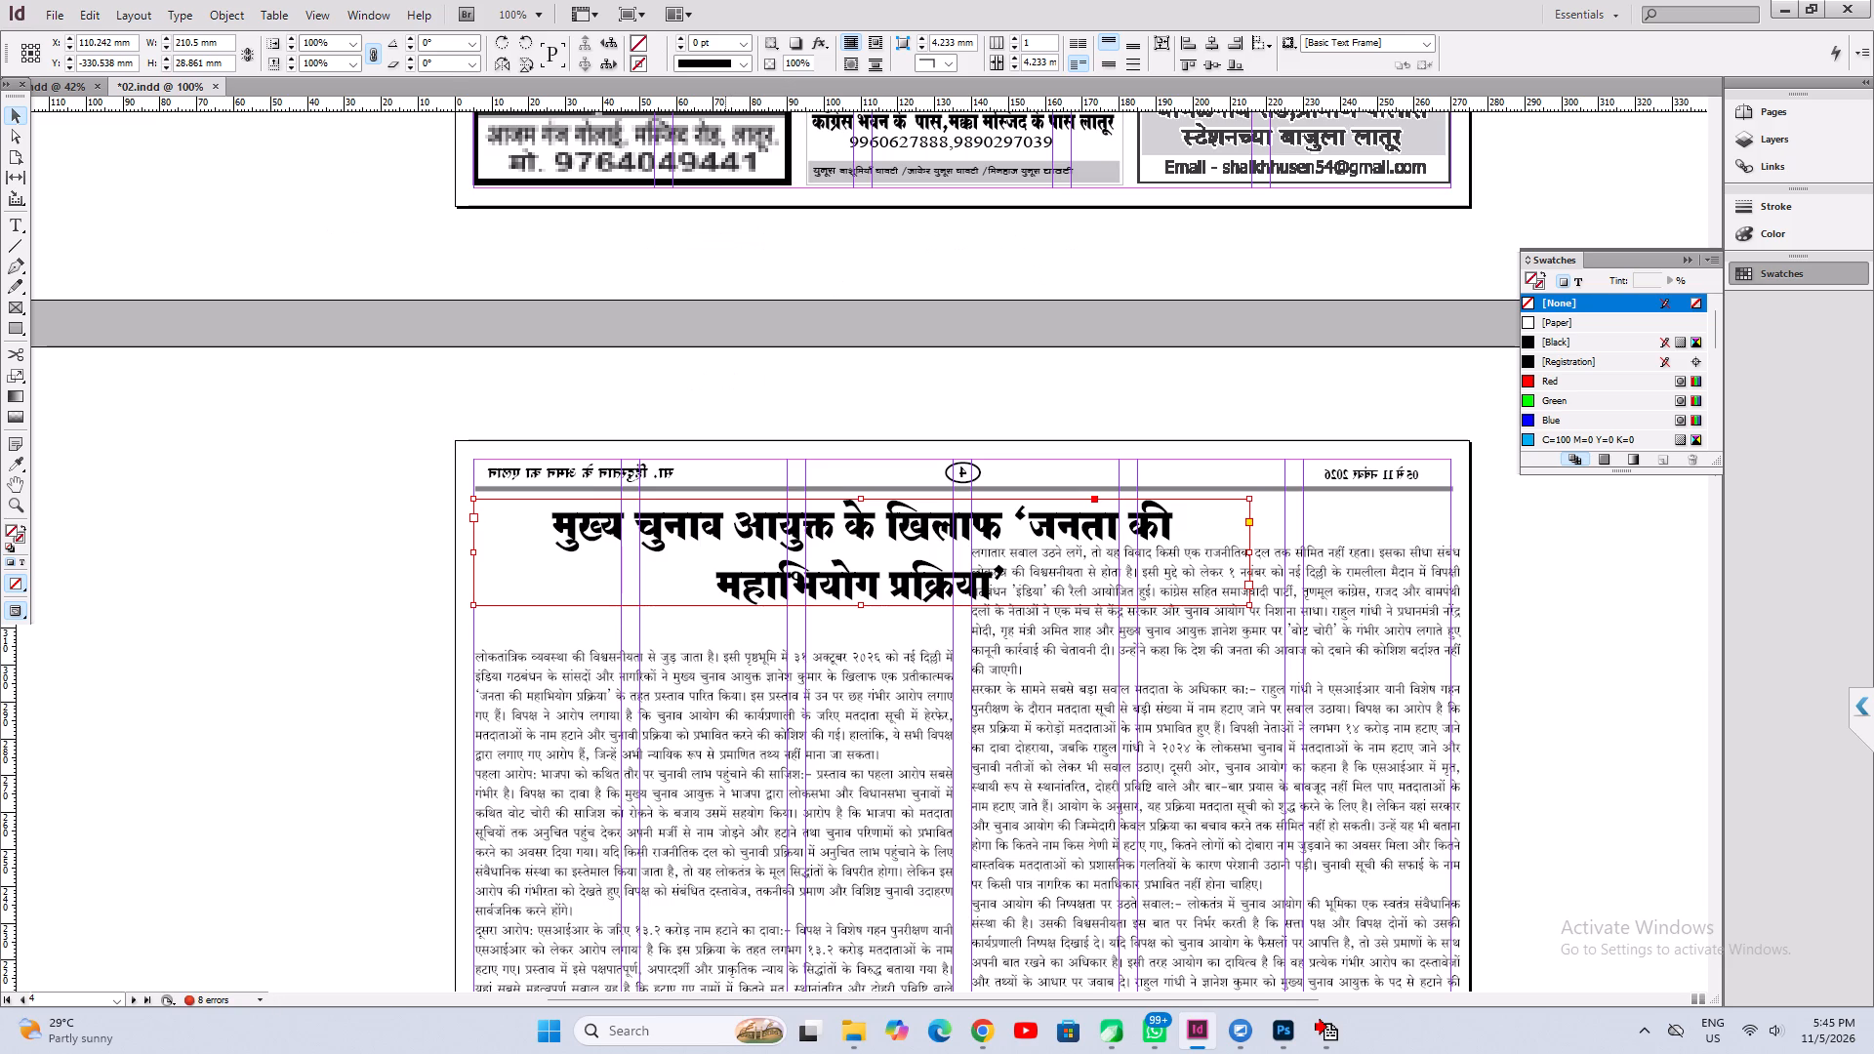
{"action": "key", "text": "ctrl+shift+j"}
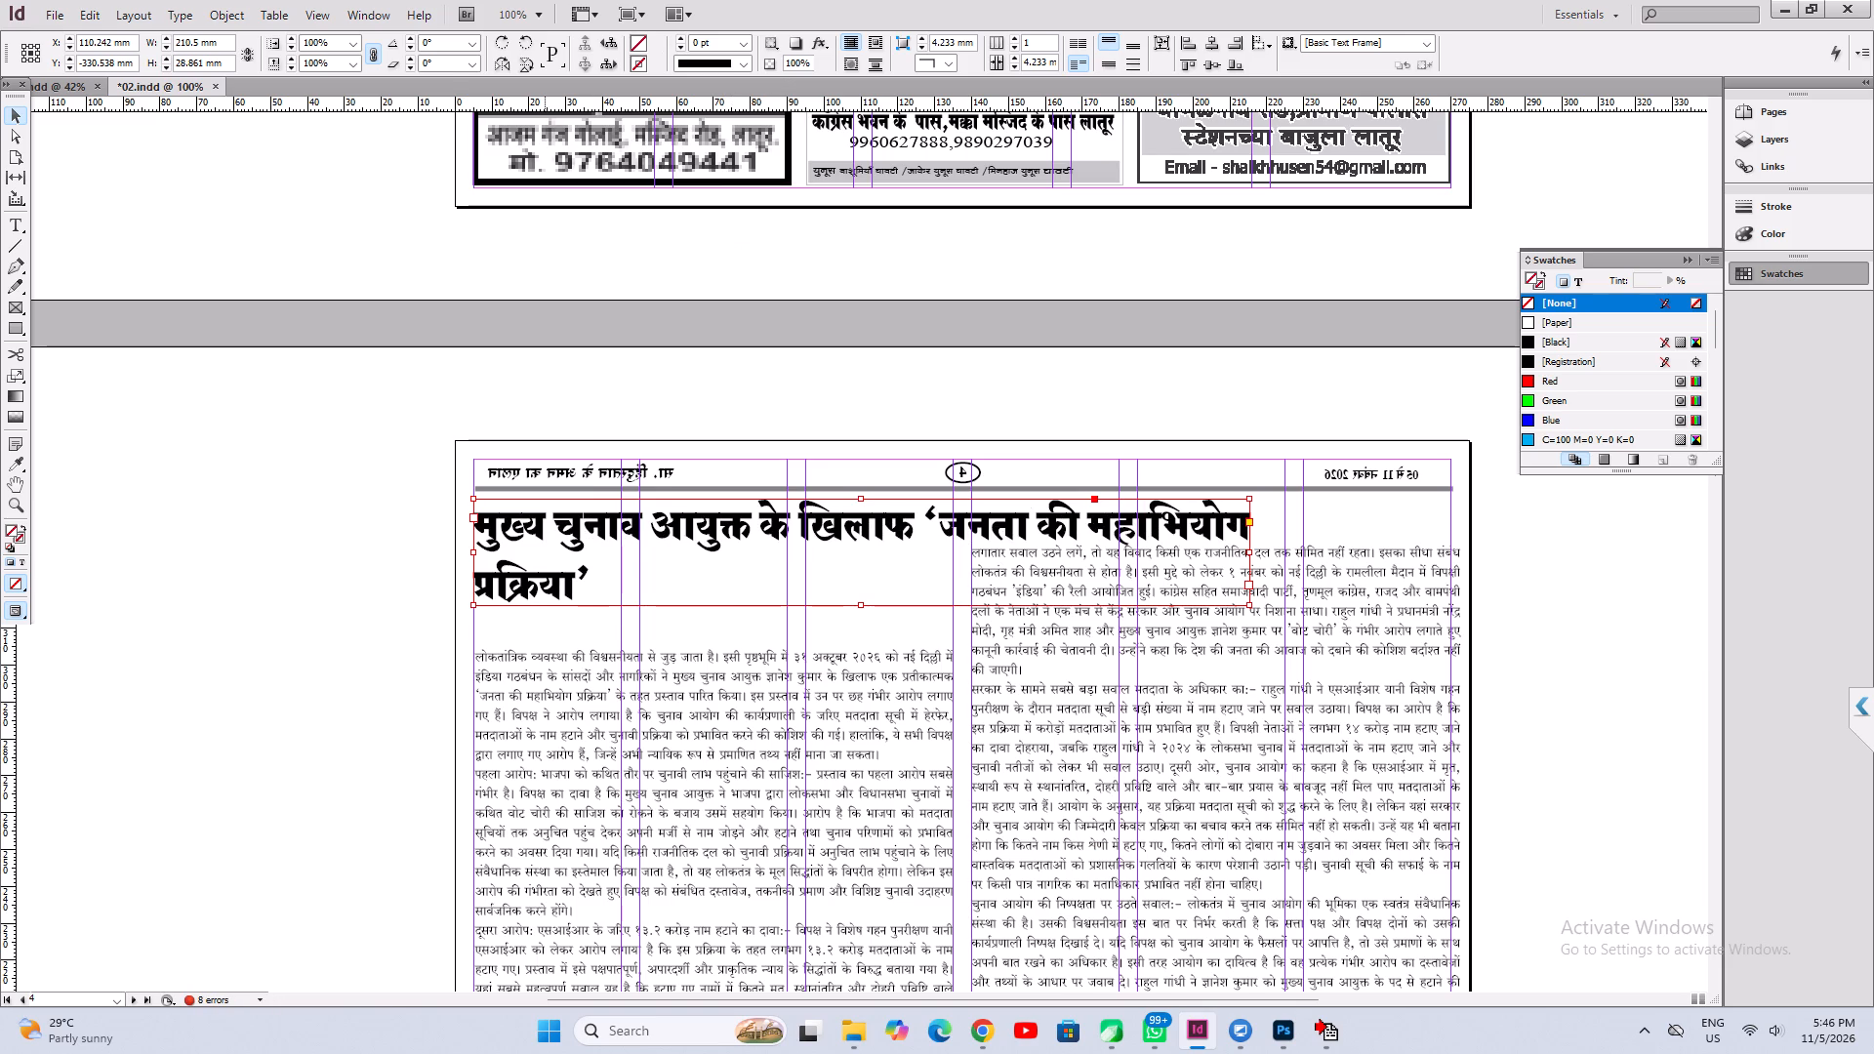
Shorten the page 4 headline to मुख्य चुनाव आयुक्त के followed by eight dots, and fit its frame to the text.
{"action": "left_click", "coordinate": [15, 223]}
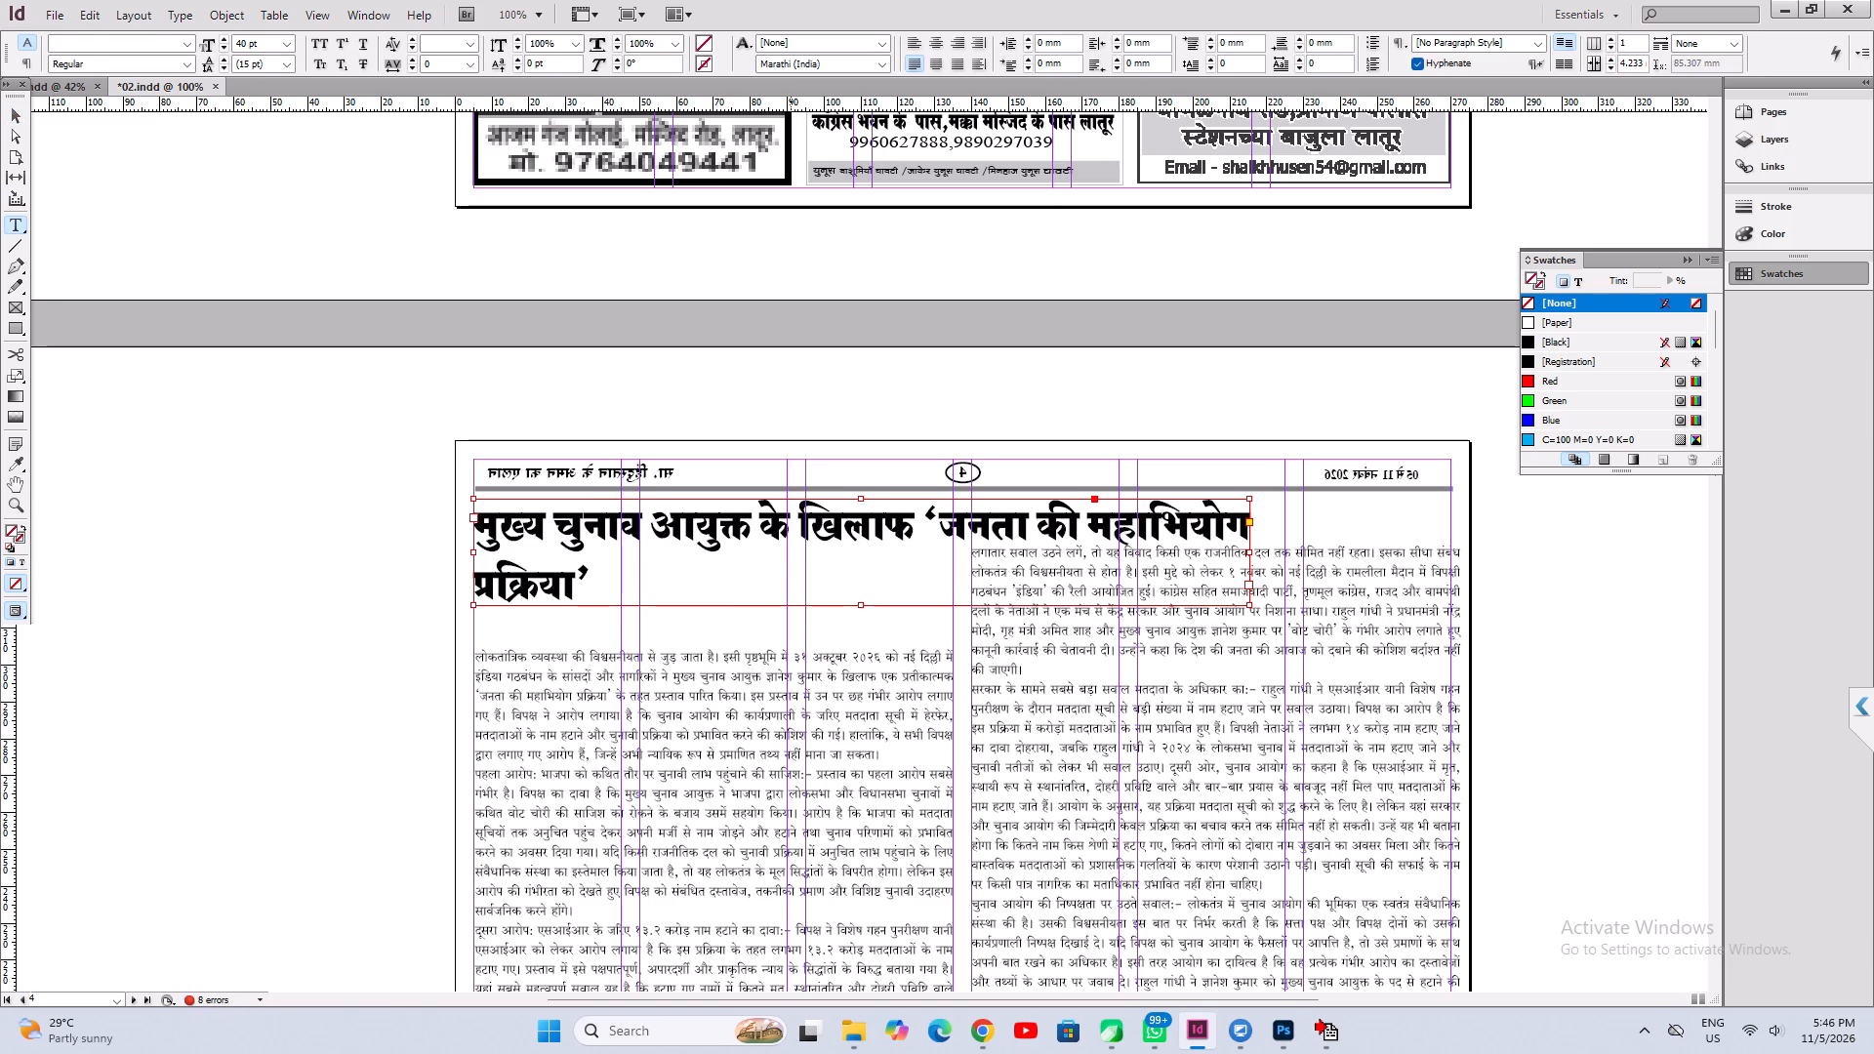
{"action": "left_click_drag", "start_coordinate": [797, 534], "coordinate": [859, 675]}
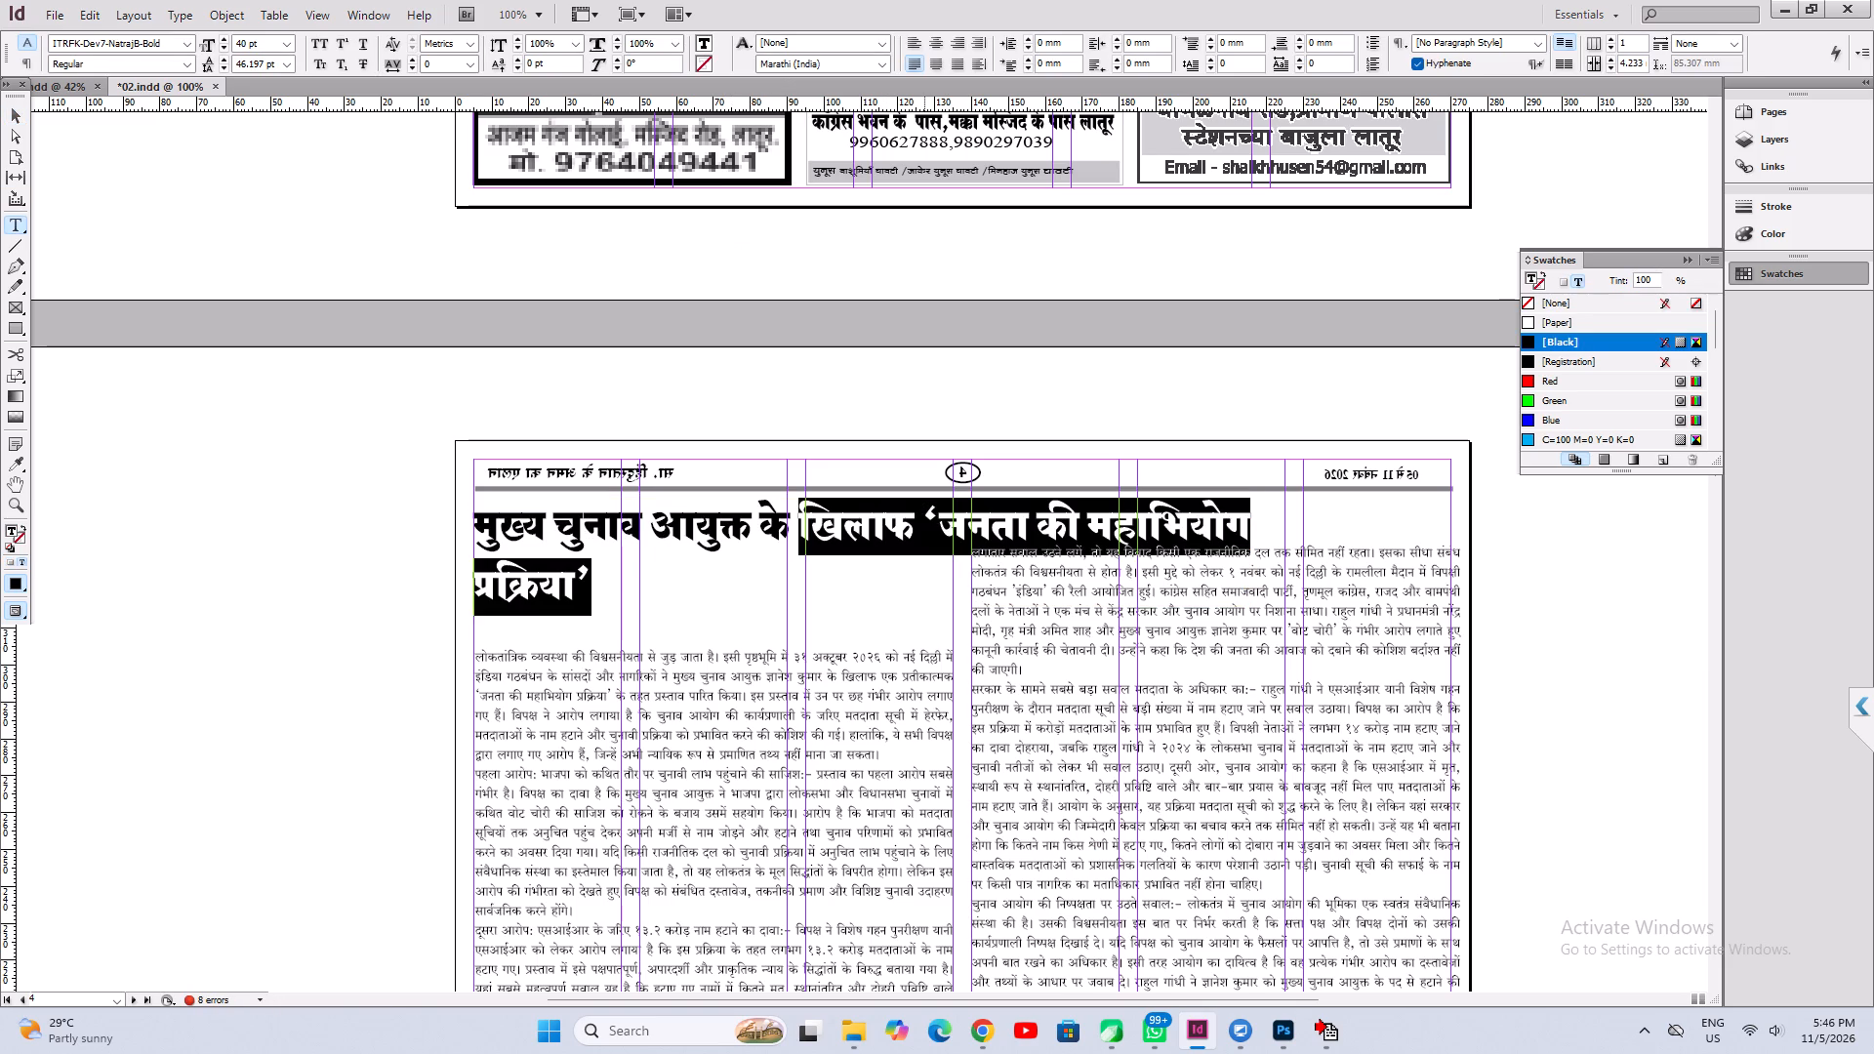
{"action": "left_click_drag", "start_coordinate": [924, 519], "coordinate": [999, 745]}
{"action": "key", "text": "BackSpace"}
{"action": "type", "text": "..."}
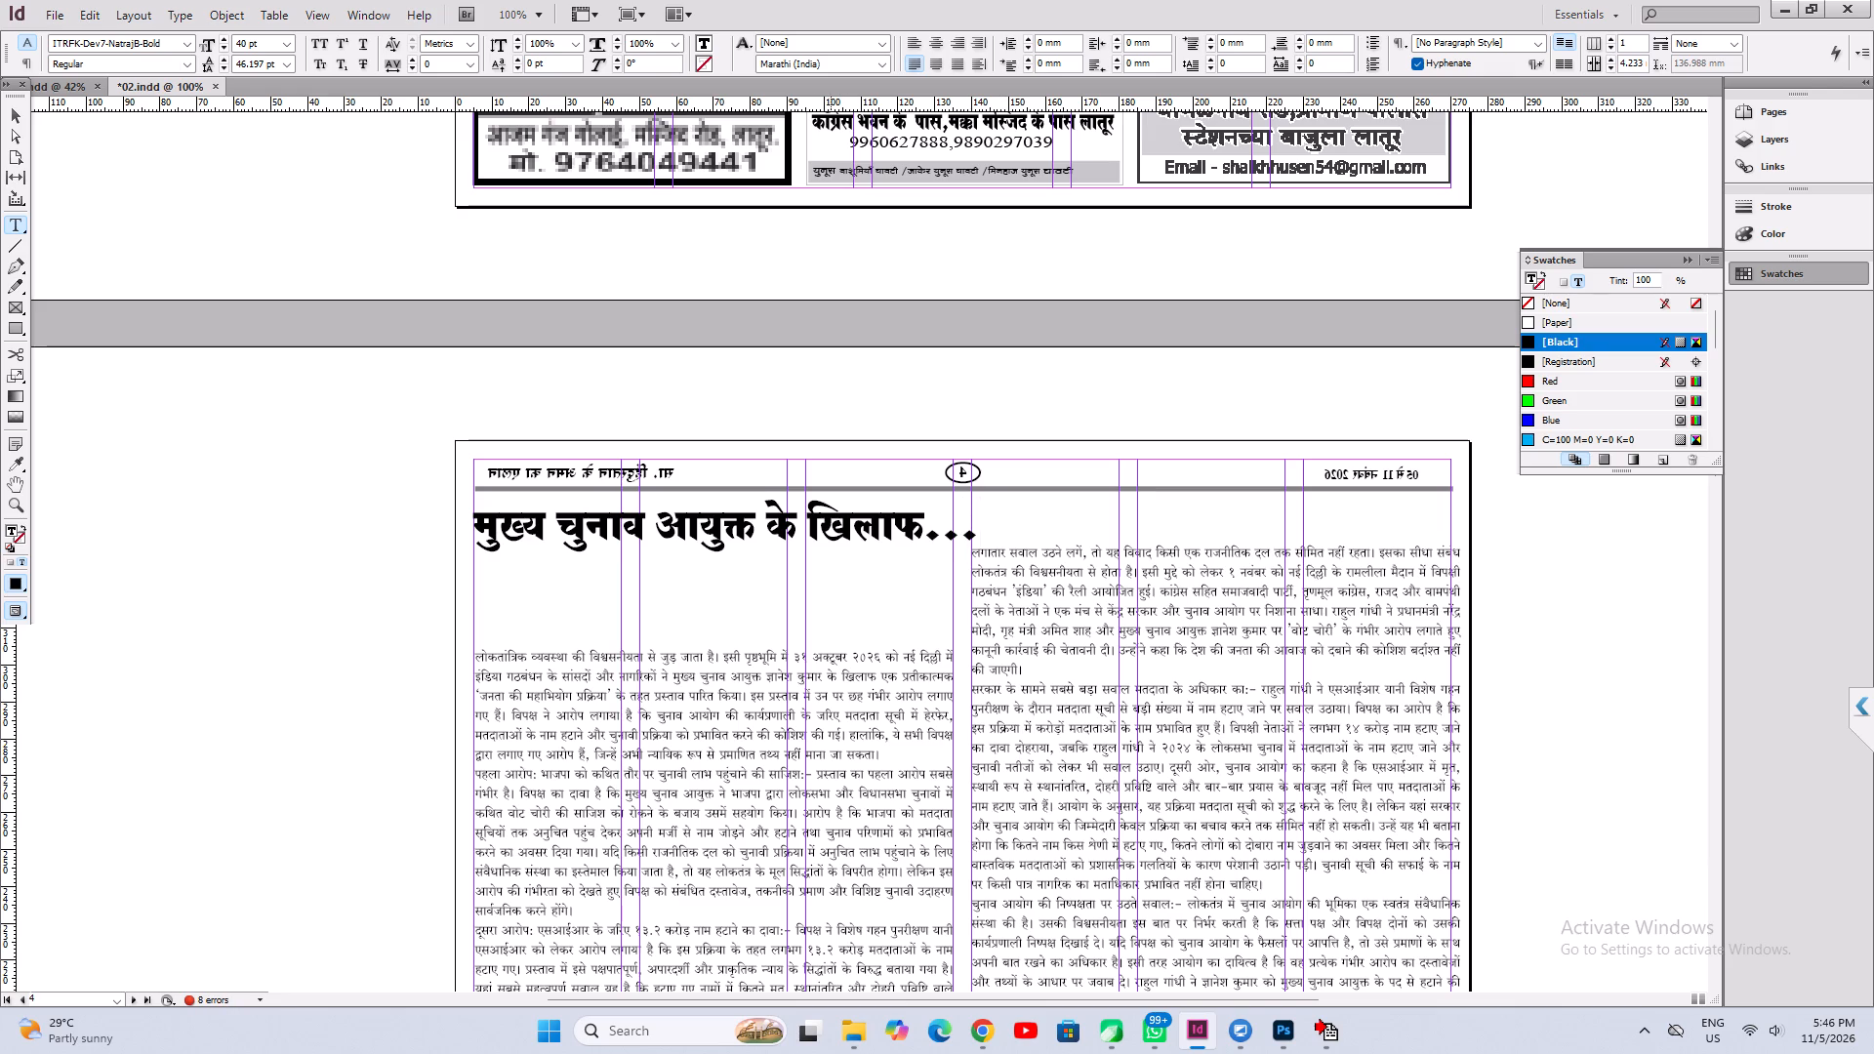
{"action": "left_click_drag", "start_coordinate": [812, 538], "coordinate": [860, 616]}
{"action": "type", "text": "........."}
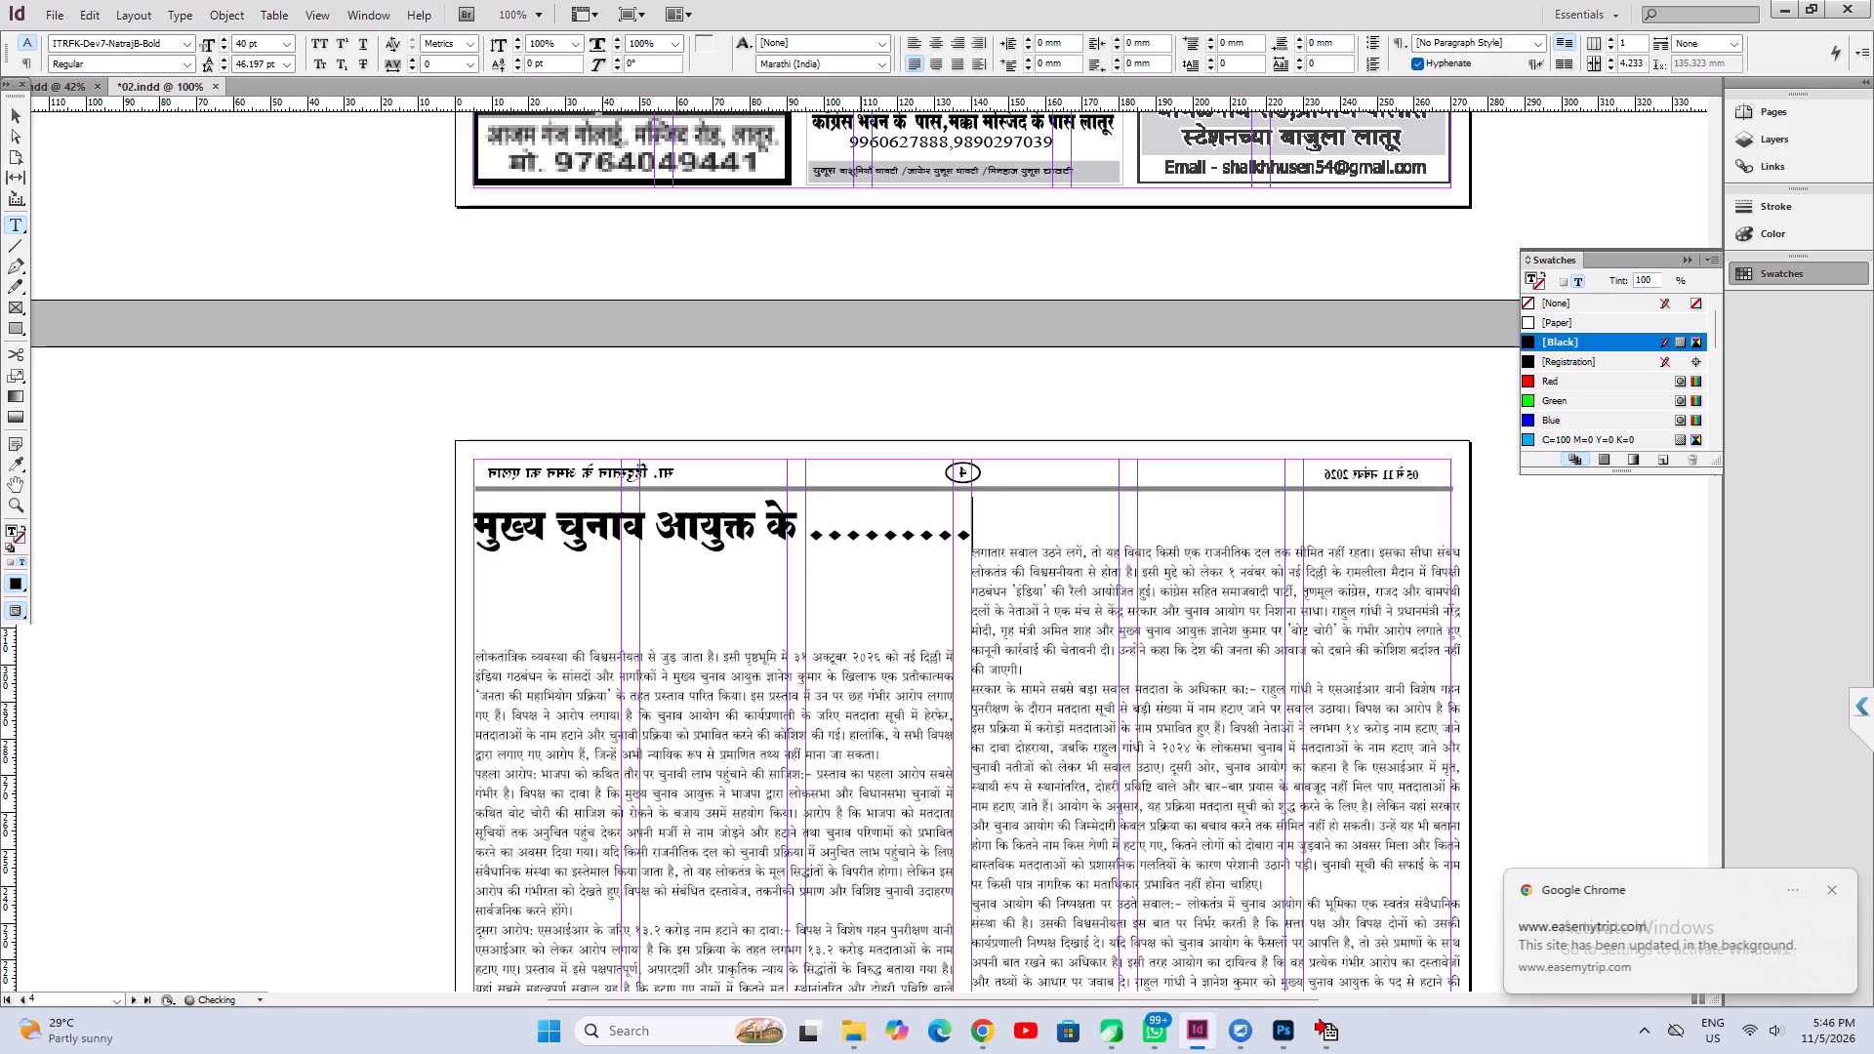
{"action": "key", "text": "BackSpace"}
{"action": "key", "text": "ctrl+alt+c"}
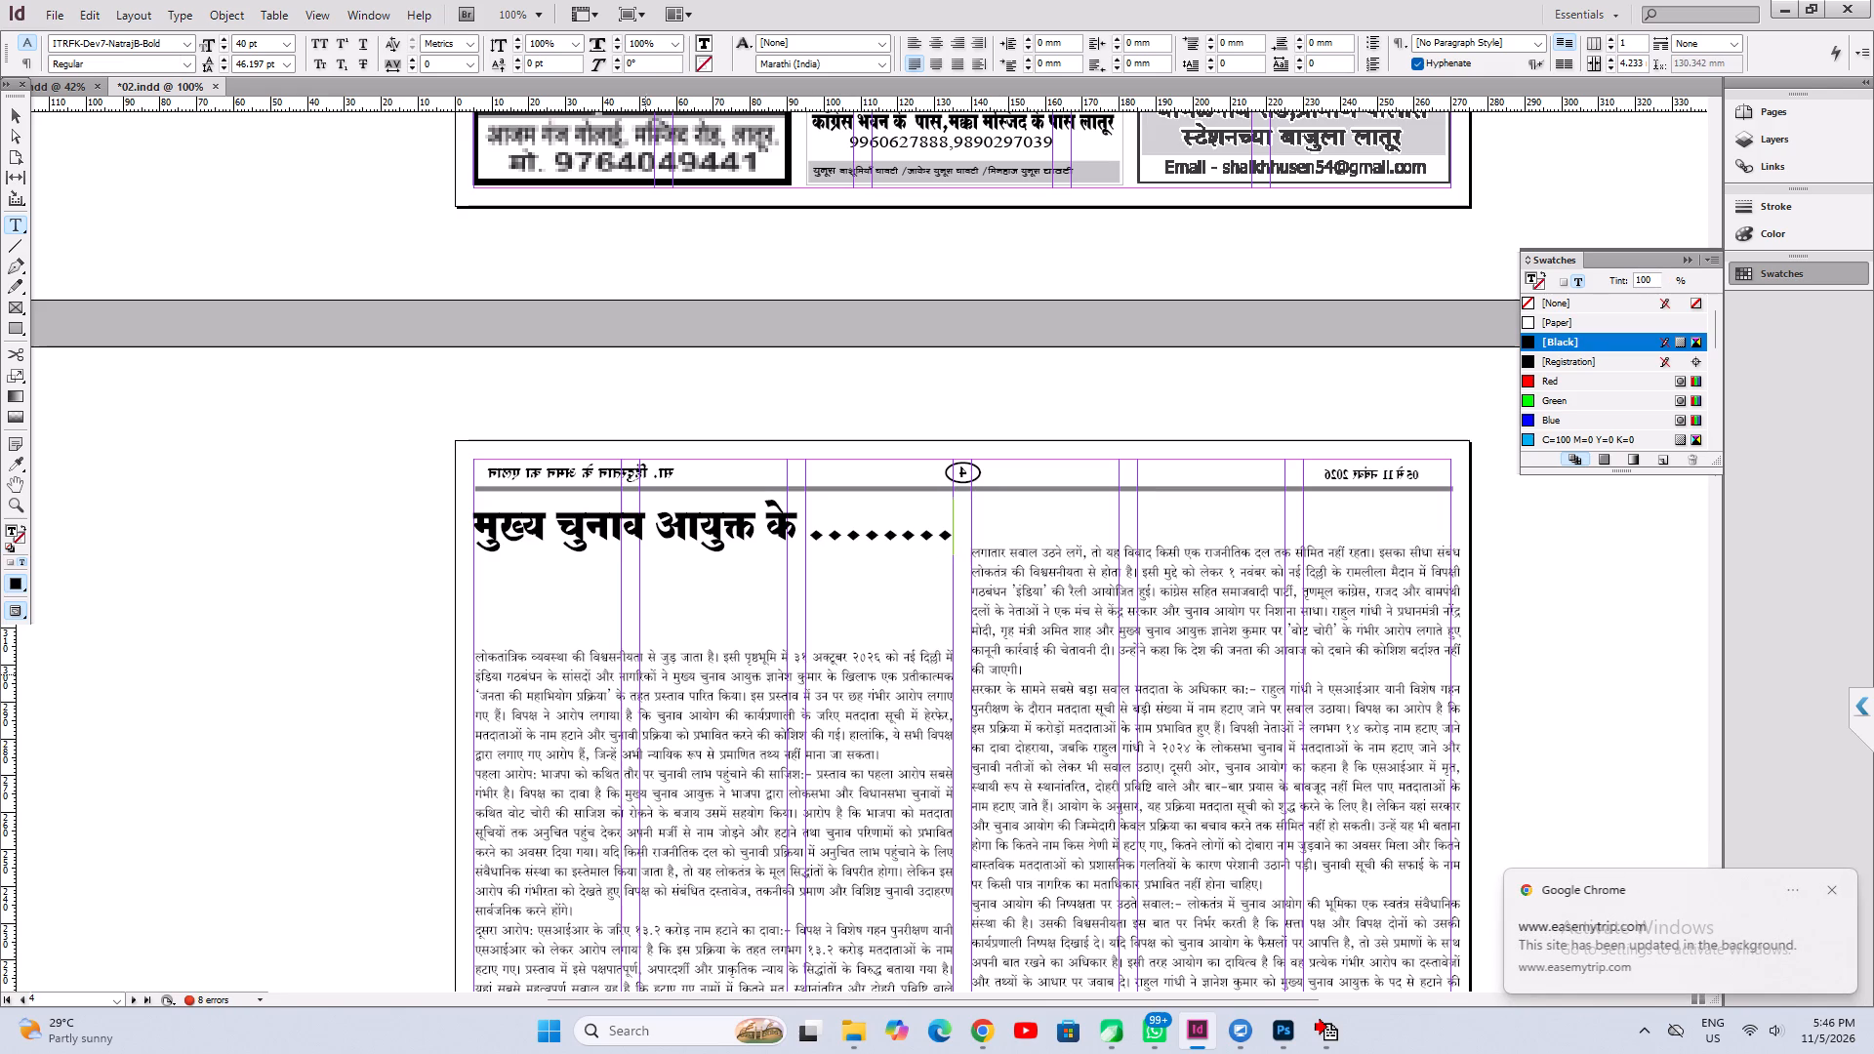
Move the continued article's text frame straight up so it starts directly beneath the shortened headline.
{"action": "left_click", "coordinate": [16, 115]}
{"action": "left_click", "coordinate": [615, 799]}
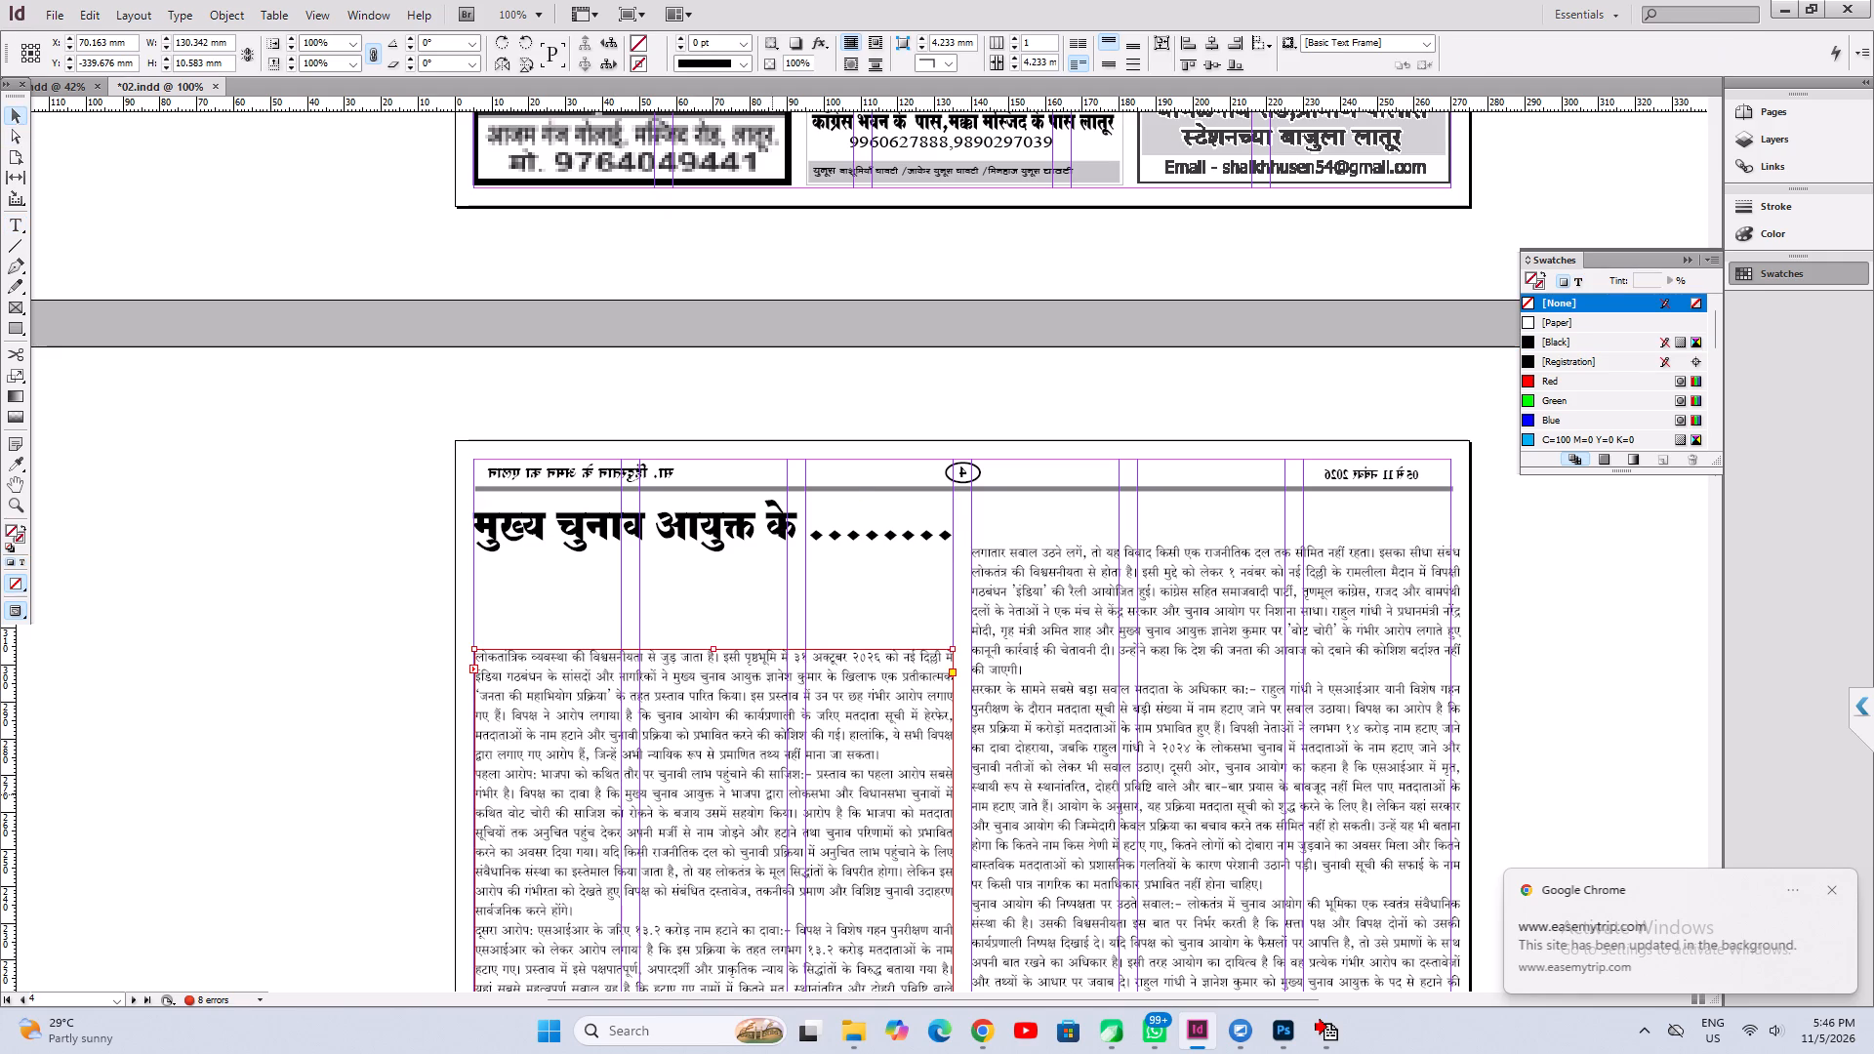
{"action": "left_click_drag", "start_coordinate": [750, 778], "coordinate": [750, 686], "text": "shift"}
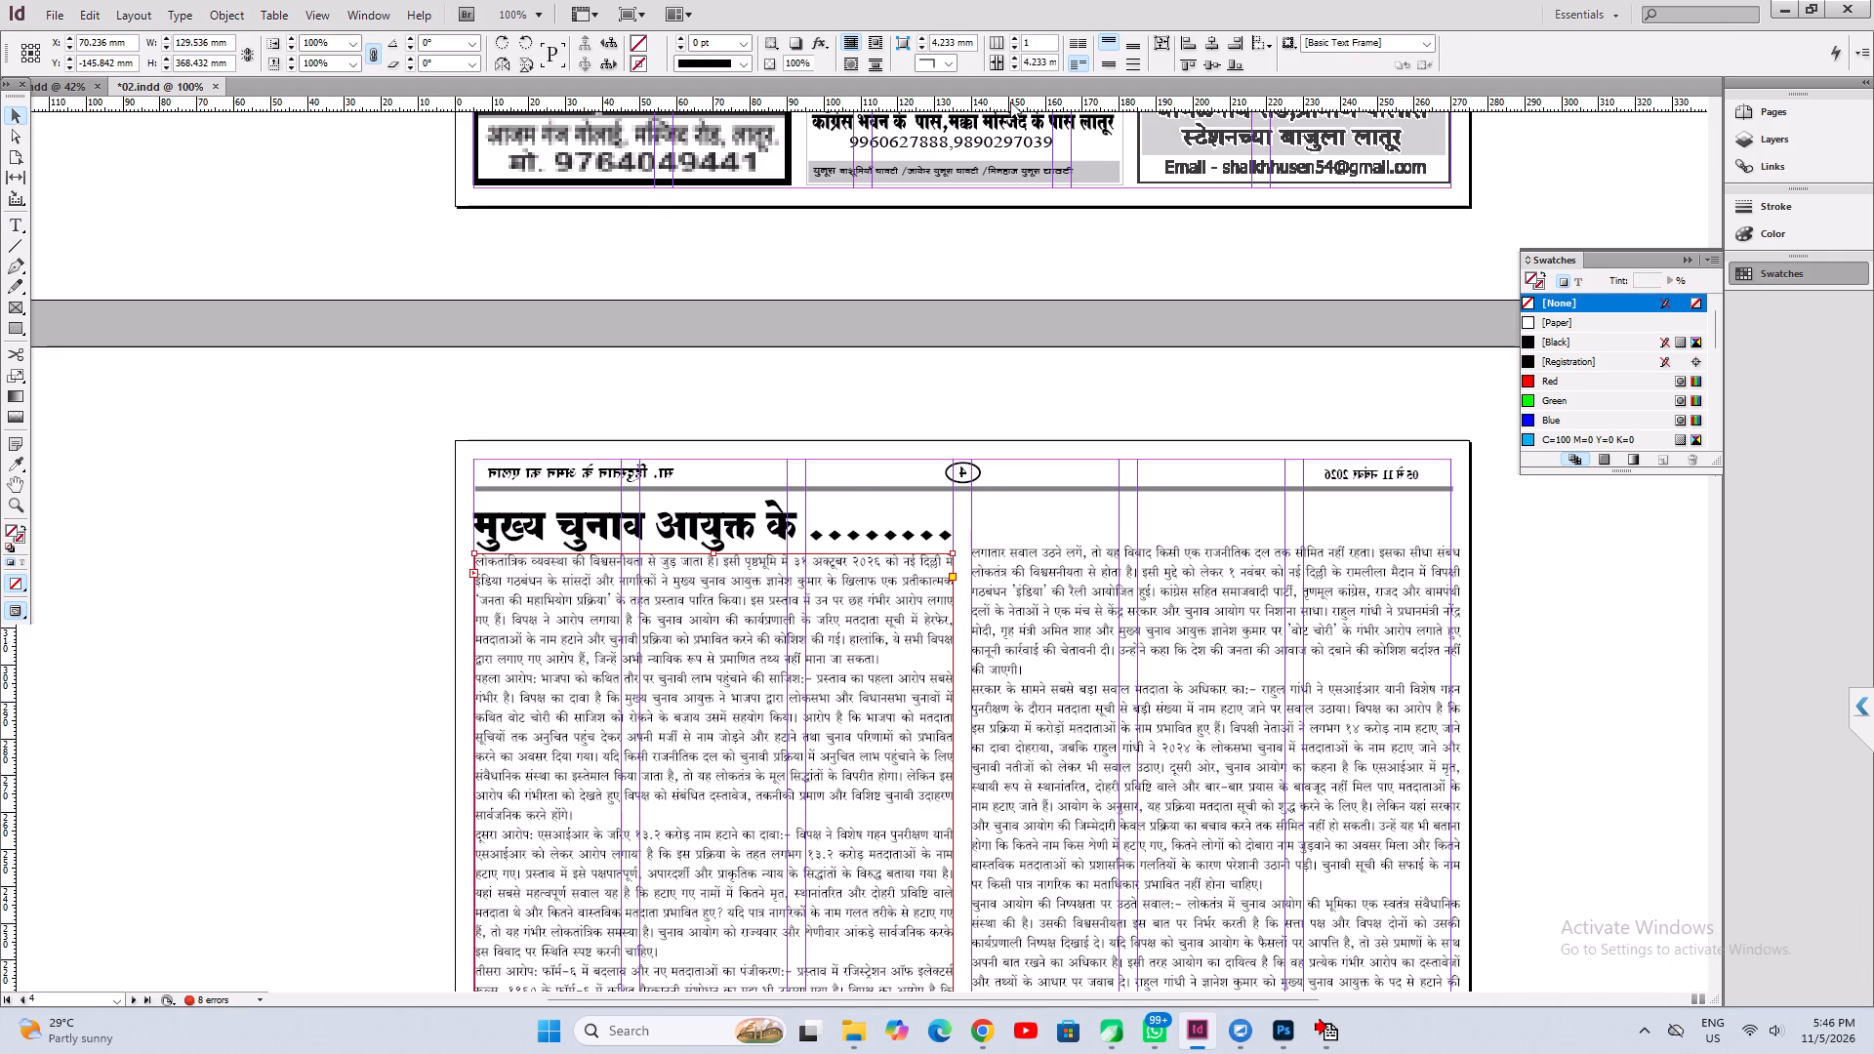
Split the article under the मुख्य चुनाव आयुक्त के headline into three columns and extend its frame down to page 4's bottom margin.
{"action": "left_click", "coordinate": [1015, 35]}
{"action": "left_click", "coordinate": [1015, 35]}
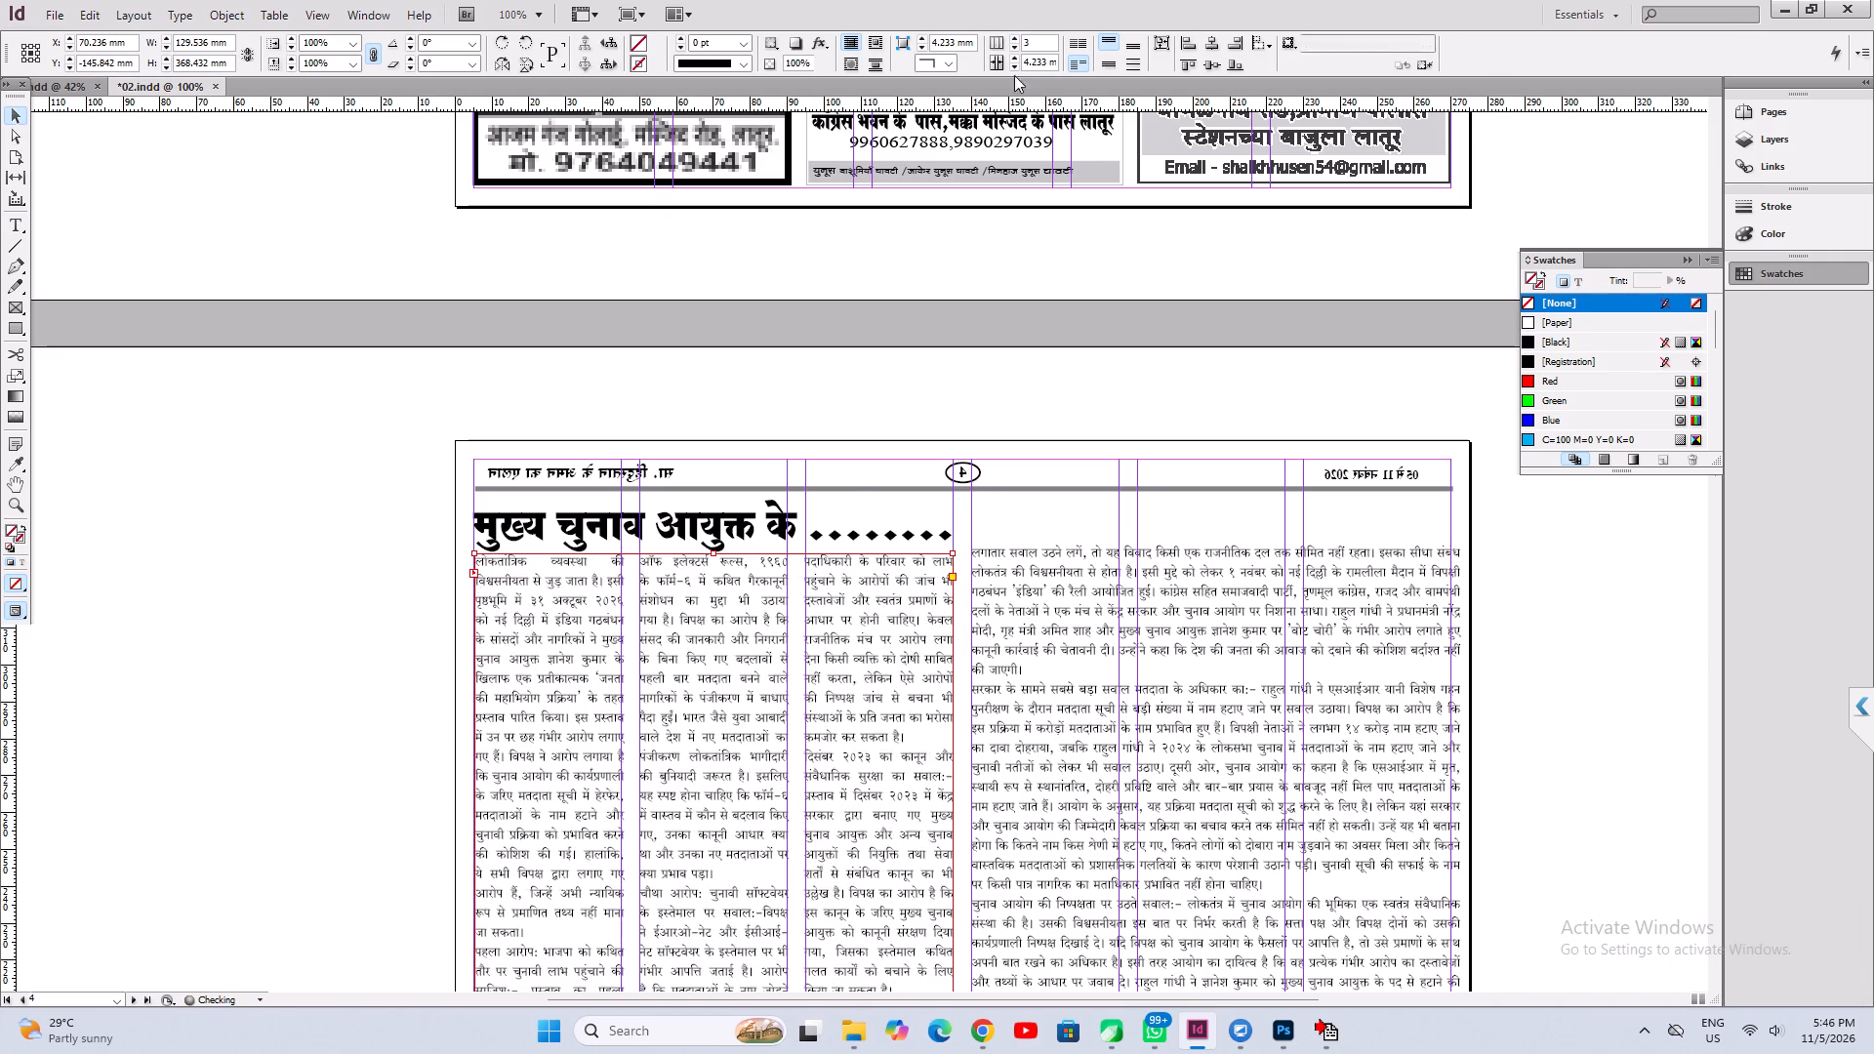
{"action": "scroll", "coordinate": [876, 663], "scroll_direction": "down", "scroll_amount": 20}
{"action": "scroll", "coordinate": [876, 663], "scroll_direction": "down", "scroll_amount": 8}
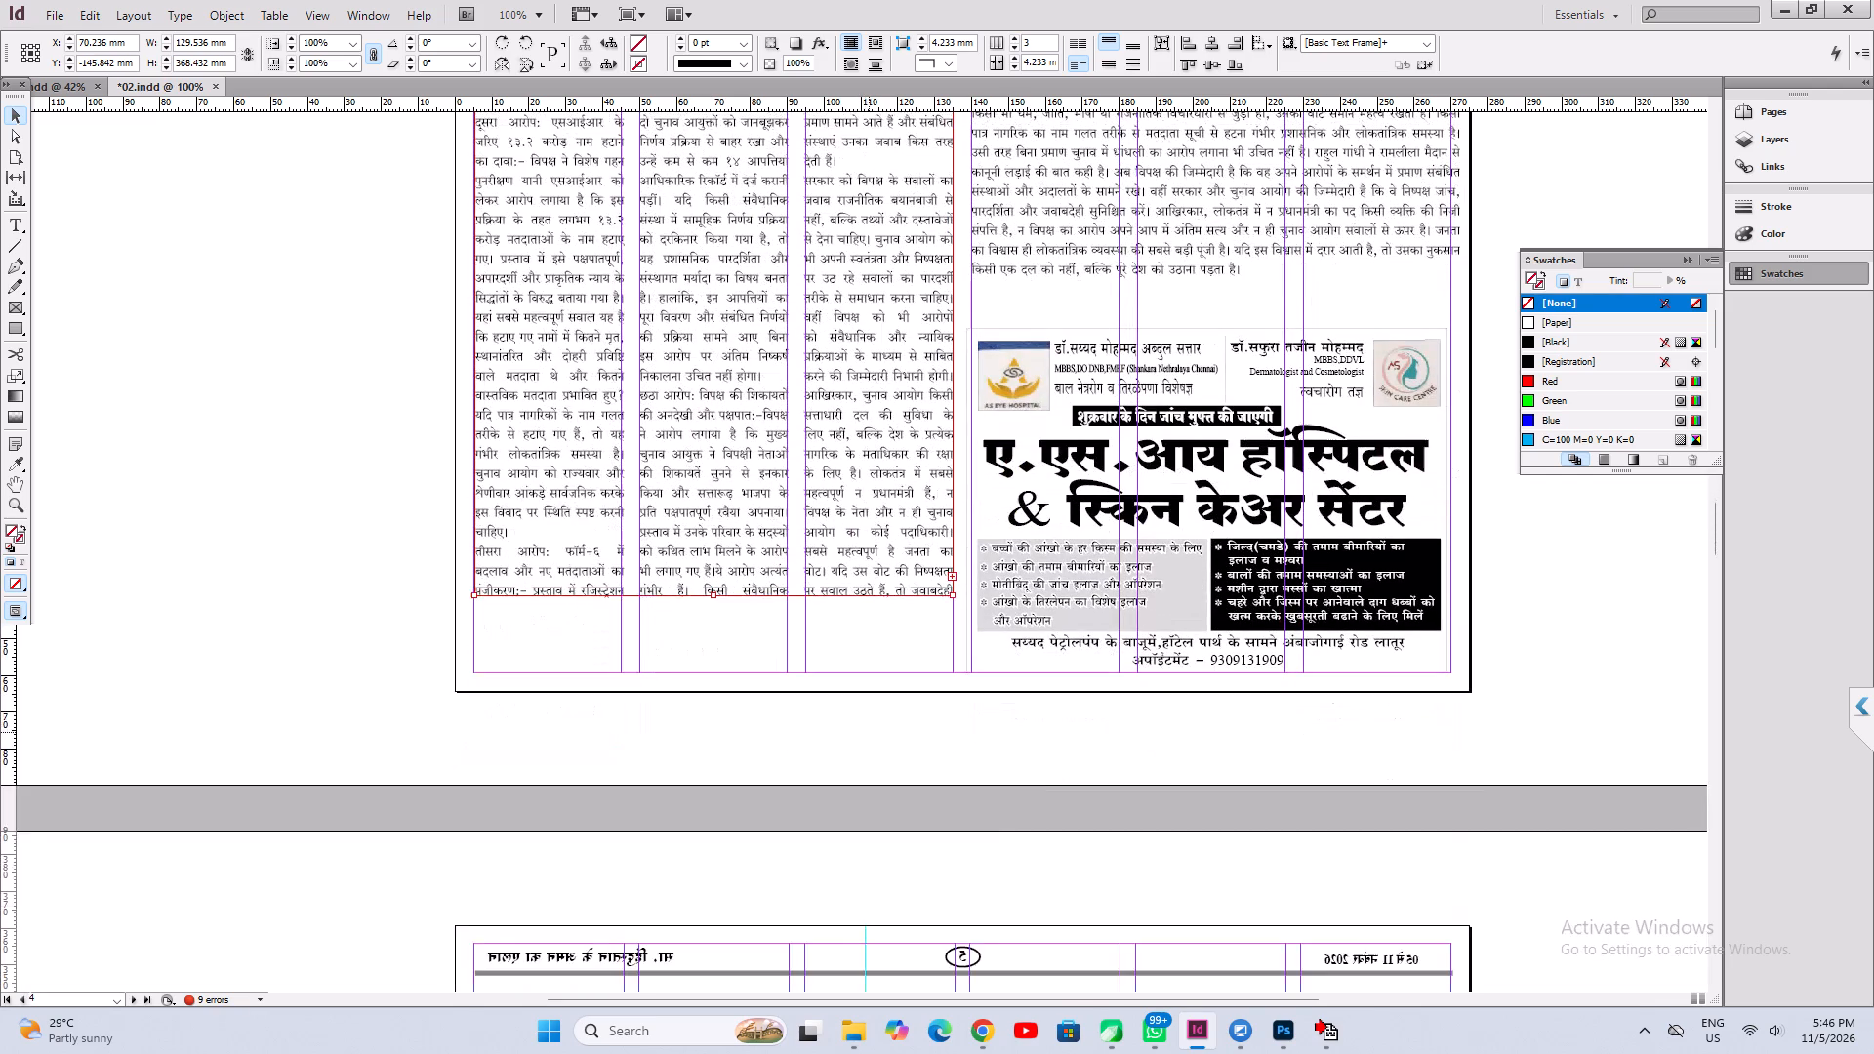
{"action": "key", "text": "ctrl+alt+c"}
{"action": "scroll", "coordinate": [738, 722], "scroll_direction": "up", "scroll_amount": 7}
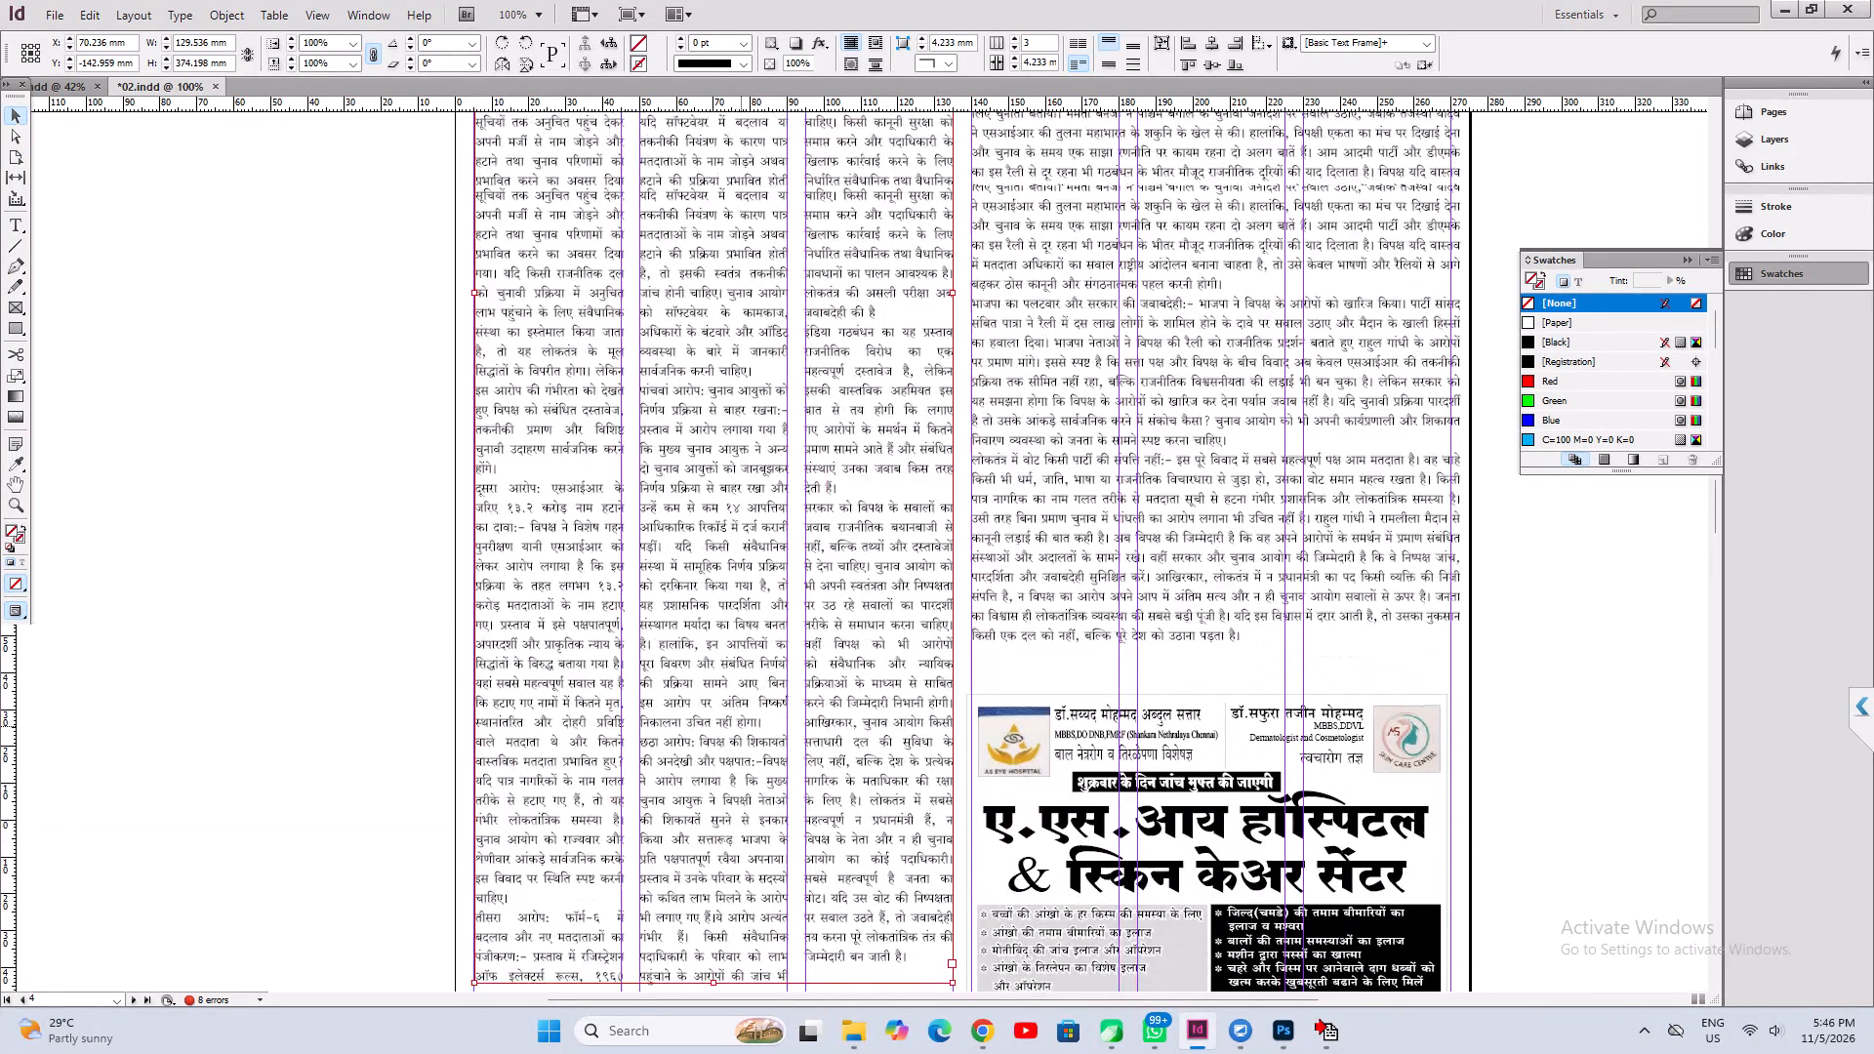
{"action": "scroll", "coordinate": [741, 726], "scroll_direction": "up", "scroll_amount": 12}
{"action": "left_click", "coordinate": [781, 633], "text": "shift"}
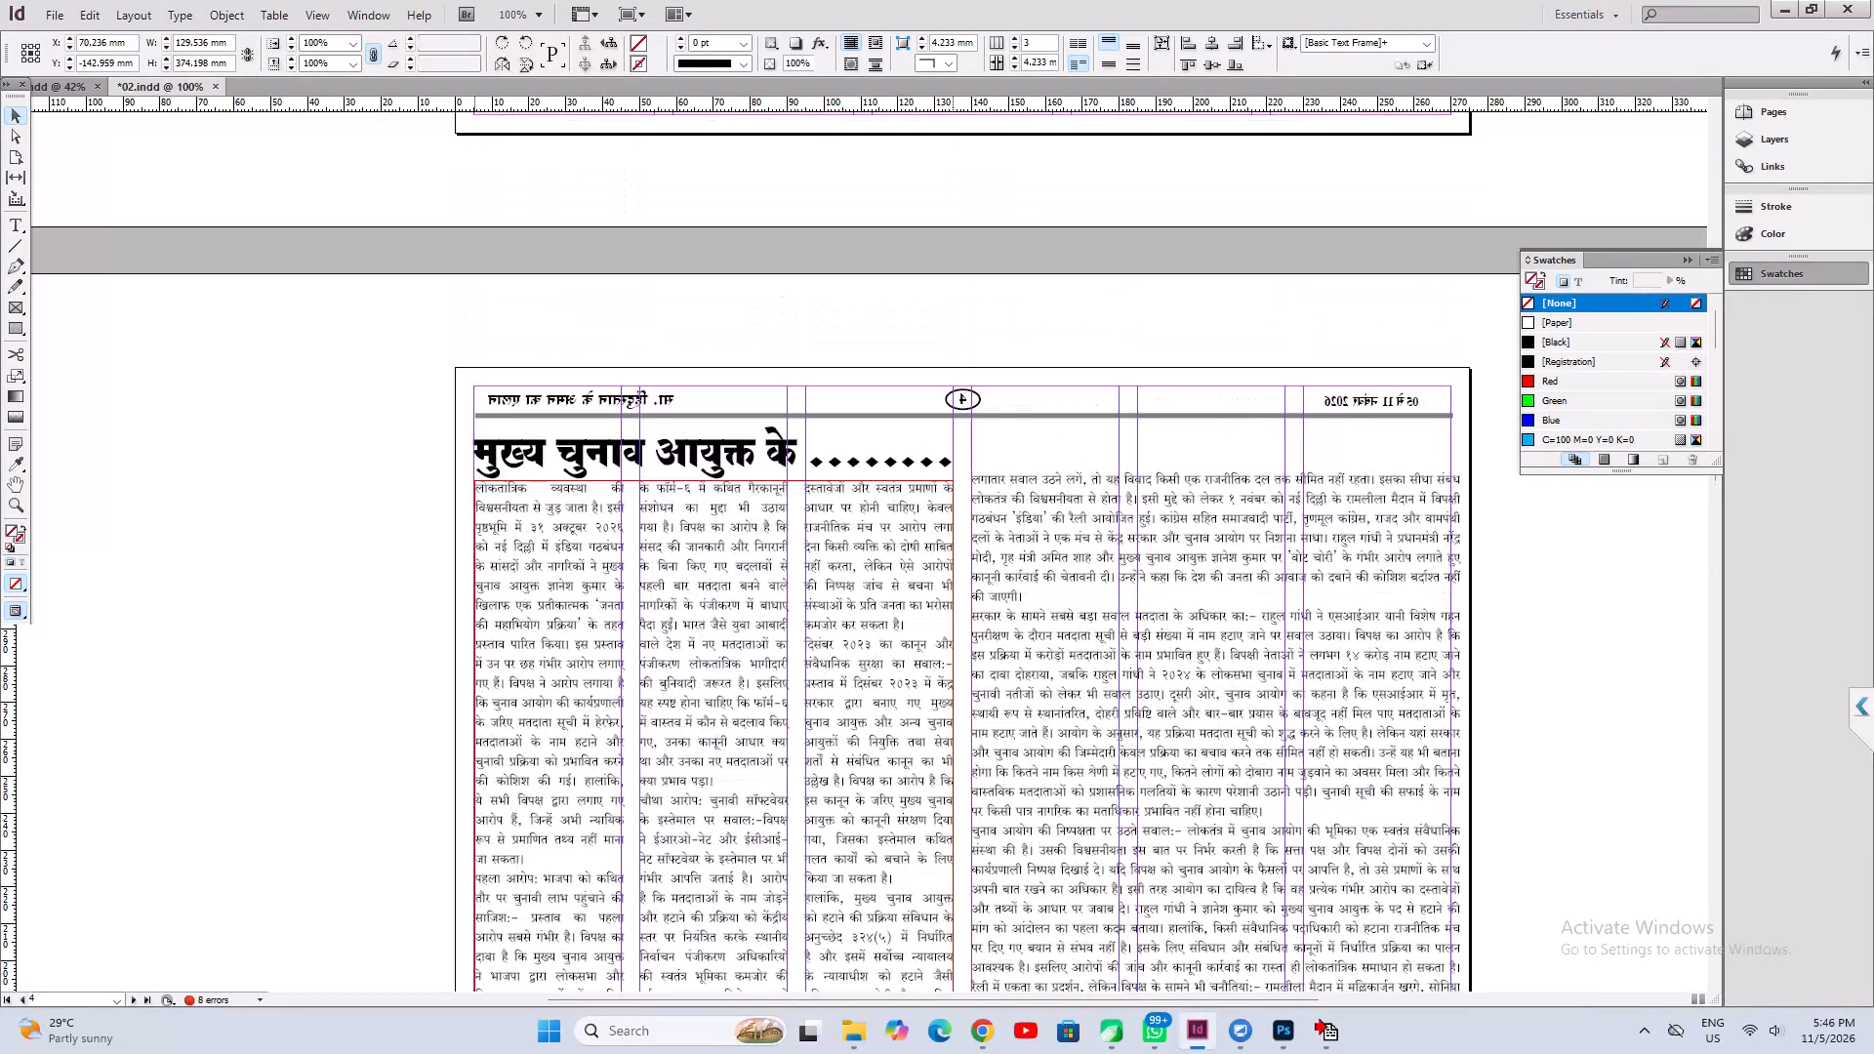
{"action": "scroll", "coordinate": [781, 636], "scroll_direction": "down", "scroll_amount": 20}
{"action": "scroll", "coordinate": [781, 636], "scroll_direction": "down", "scroll_amount": 4}
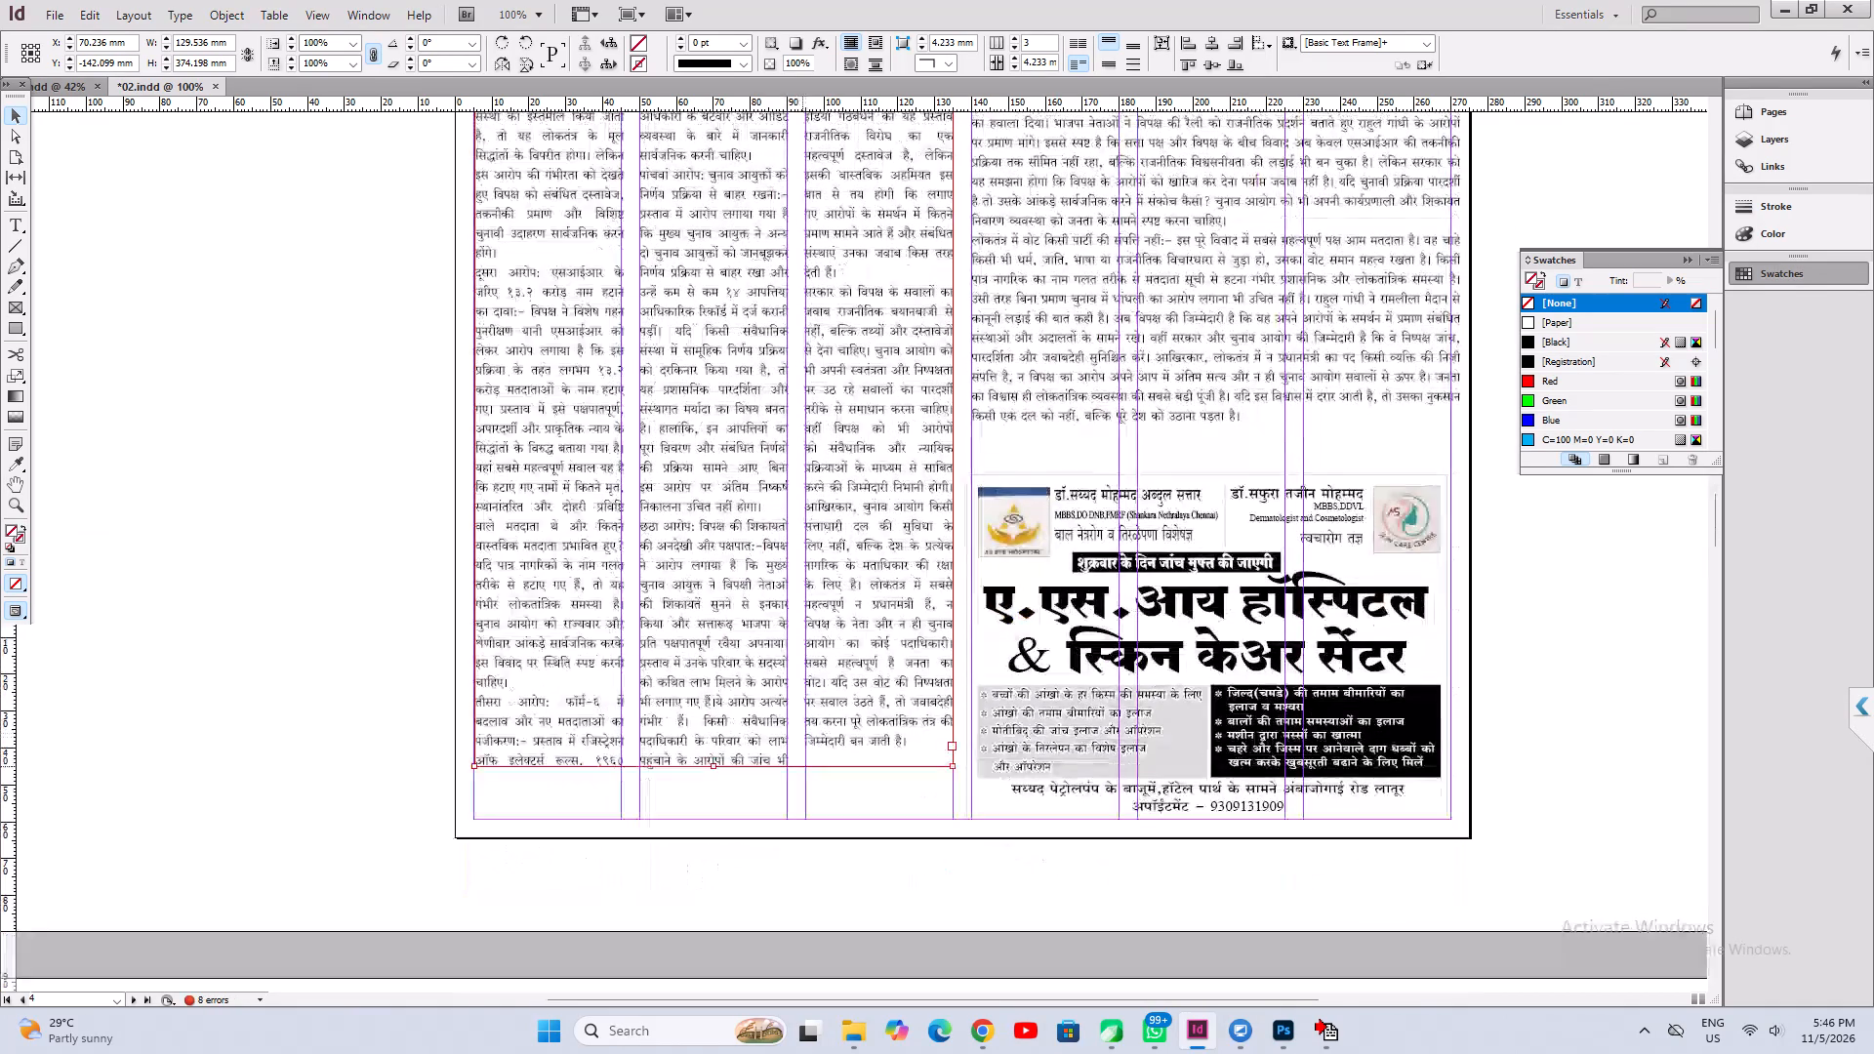
{"action": "left_click_drag", "start_coordinate": [714, 766], "coordinate": [713, 821]}
{"action": "double_click", "coordinate": [827, 878]}
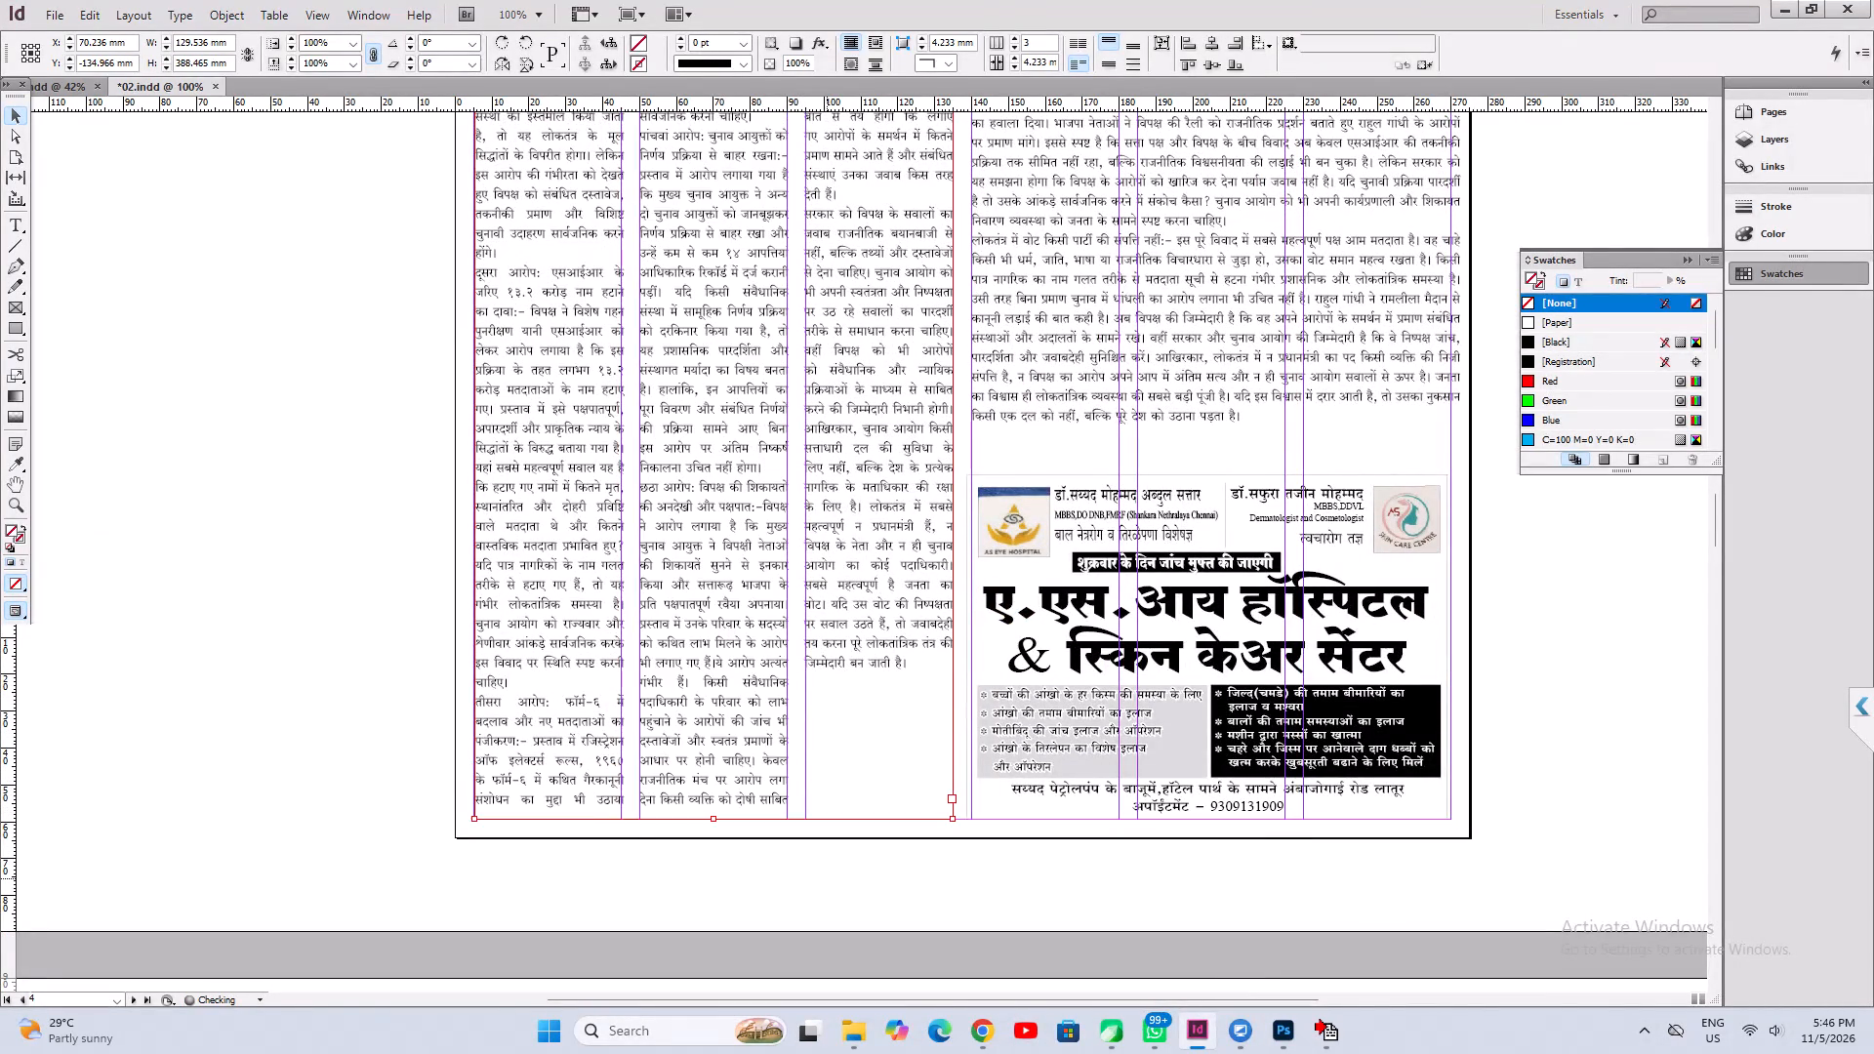
Resize page 4's second continued article frame to about 130 mm wide, aligned with the right margin and ending above the hospital advertisement.
{"action": "key", "text": "space"}
{"action": "key", "text": "space"}
{"action": "key", "text": "space"}
{"action": "key", "text": "space"}
{"action": "key", "text": "space"}
{"action": "key", "text": "space"}
{"action": "key", "text": "space"}
{"action": "key", "text": "space"}
{"action": "key", "text": "space"}
{"action": "key", "text": "space"}
{"action": "key", "text": "space"}
{"action": "key", "text": "space"}
{"action": "key", "text": "space"}
{"action": "key", "text": "space"}
{"action": "key", "text": "space"}
{"action": "key", "text": "space"}
{"action": "key", "text": "space"}
{"action": "key", "text": "space"}
{"action": "key", "text": "space"}
{"action": "key", "text": "space"}
{"action": "left_click_drag", "start_coordinate": [981, 649], "coordinate": [881, 939]}
{"action": "left_click_drag", "start_coordinate": [959, 566], "coordinate": [872, 977]}
{"action": "left_click_drag", "start_coordinate": [930, 674], "coordinate": [884, 944]}
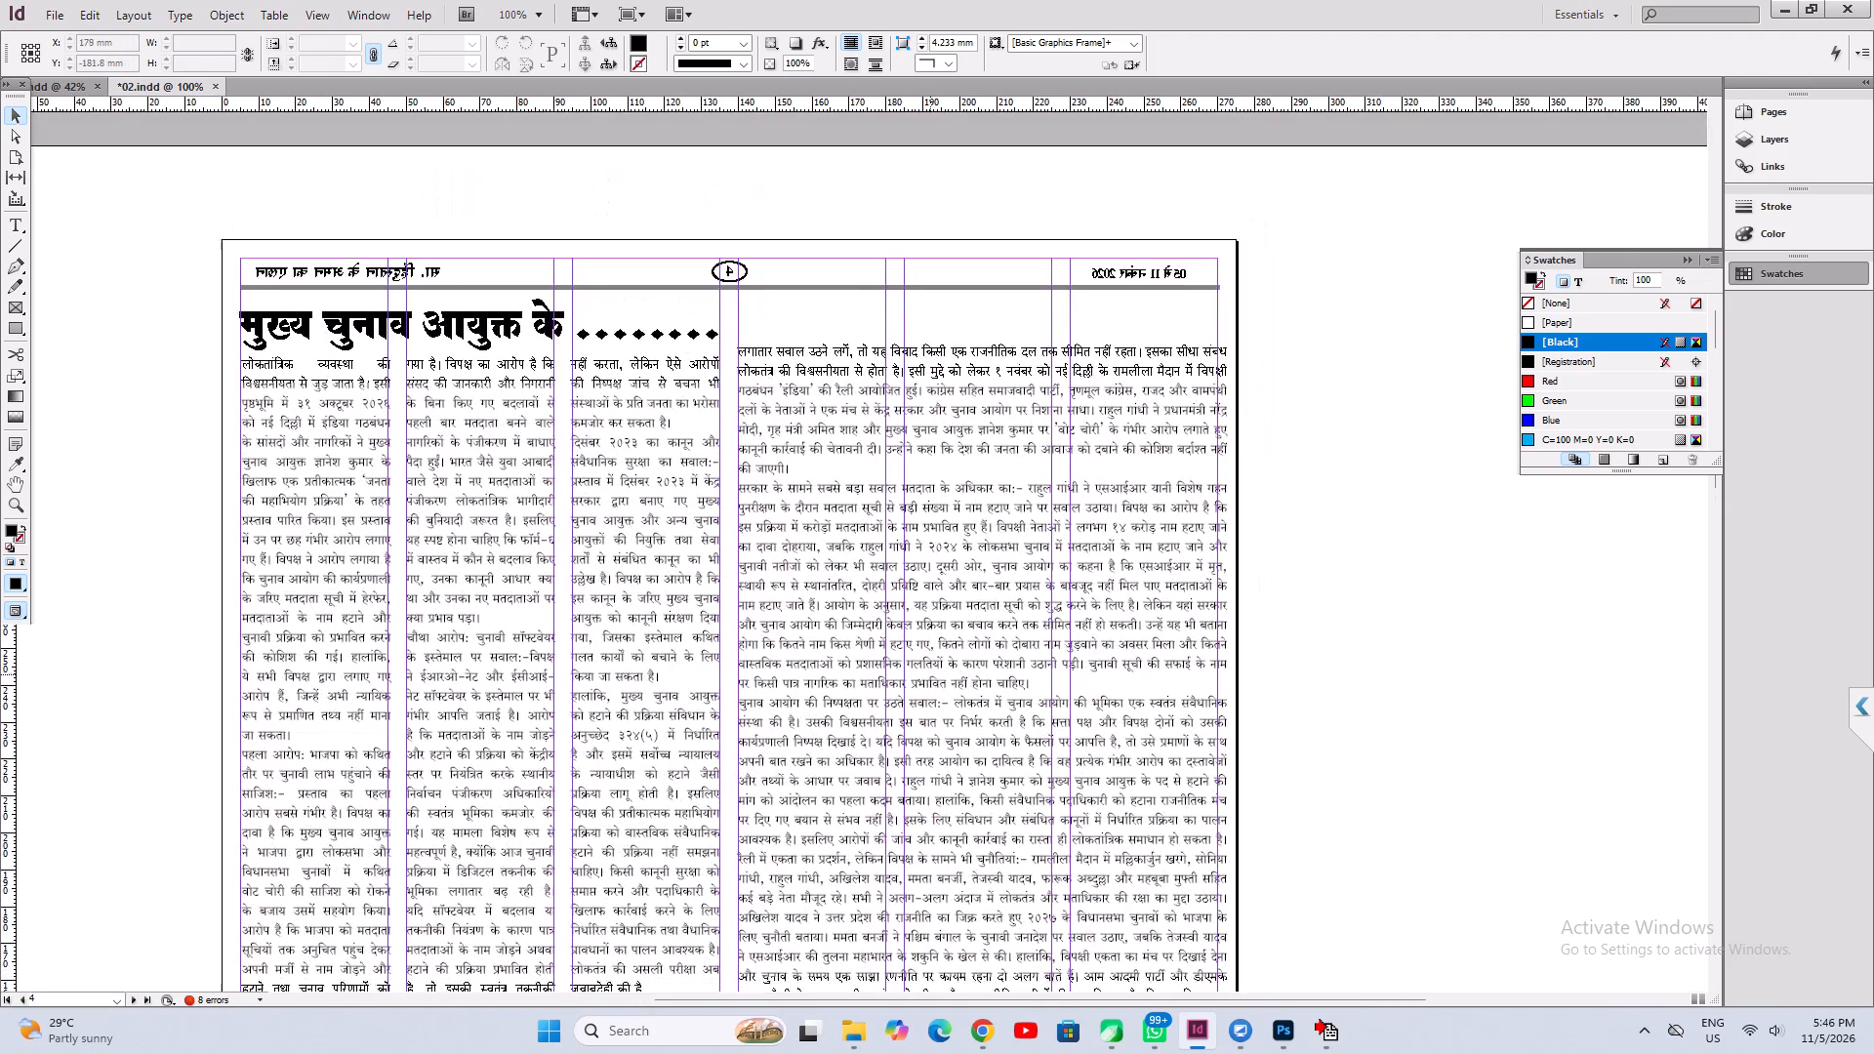
{"action": "left_click", "coordinate": [906, 640]}
{"action": "left_click", "coordinate": [980, 588]}
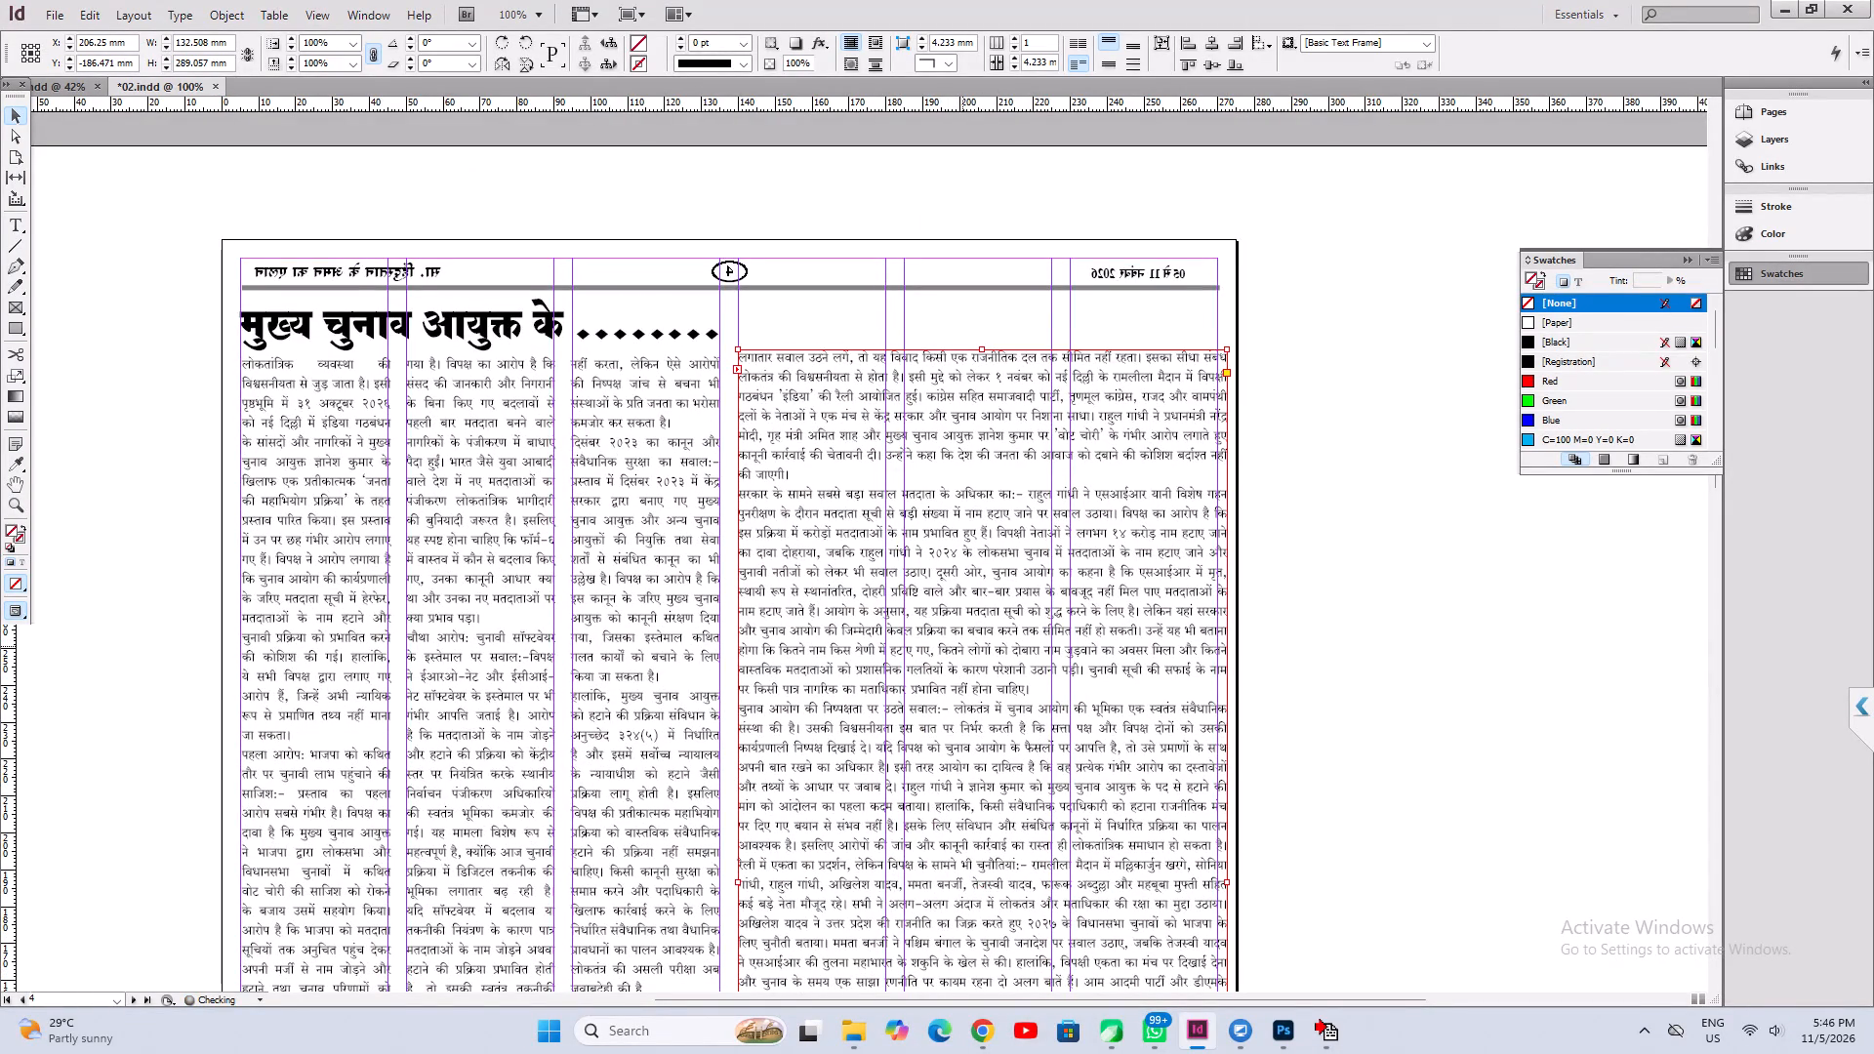
{"action": "scroll", "coordinate": [1212, 676], "scroll_direction": "down", "scroll_amount": 14}
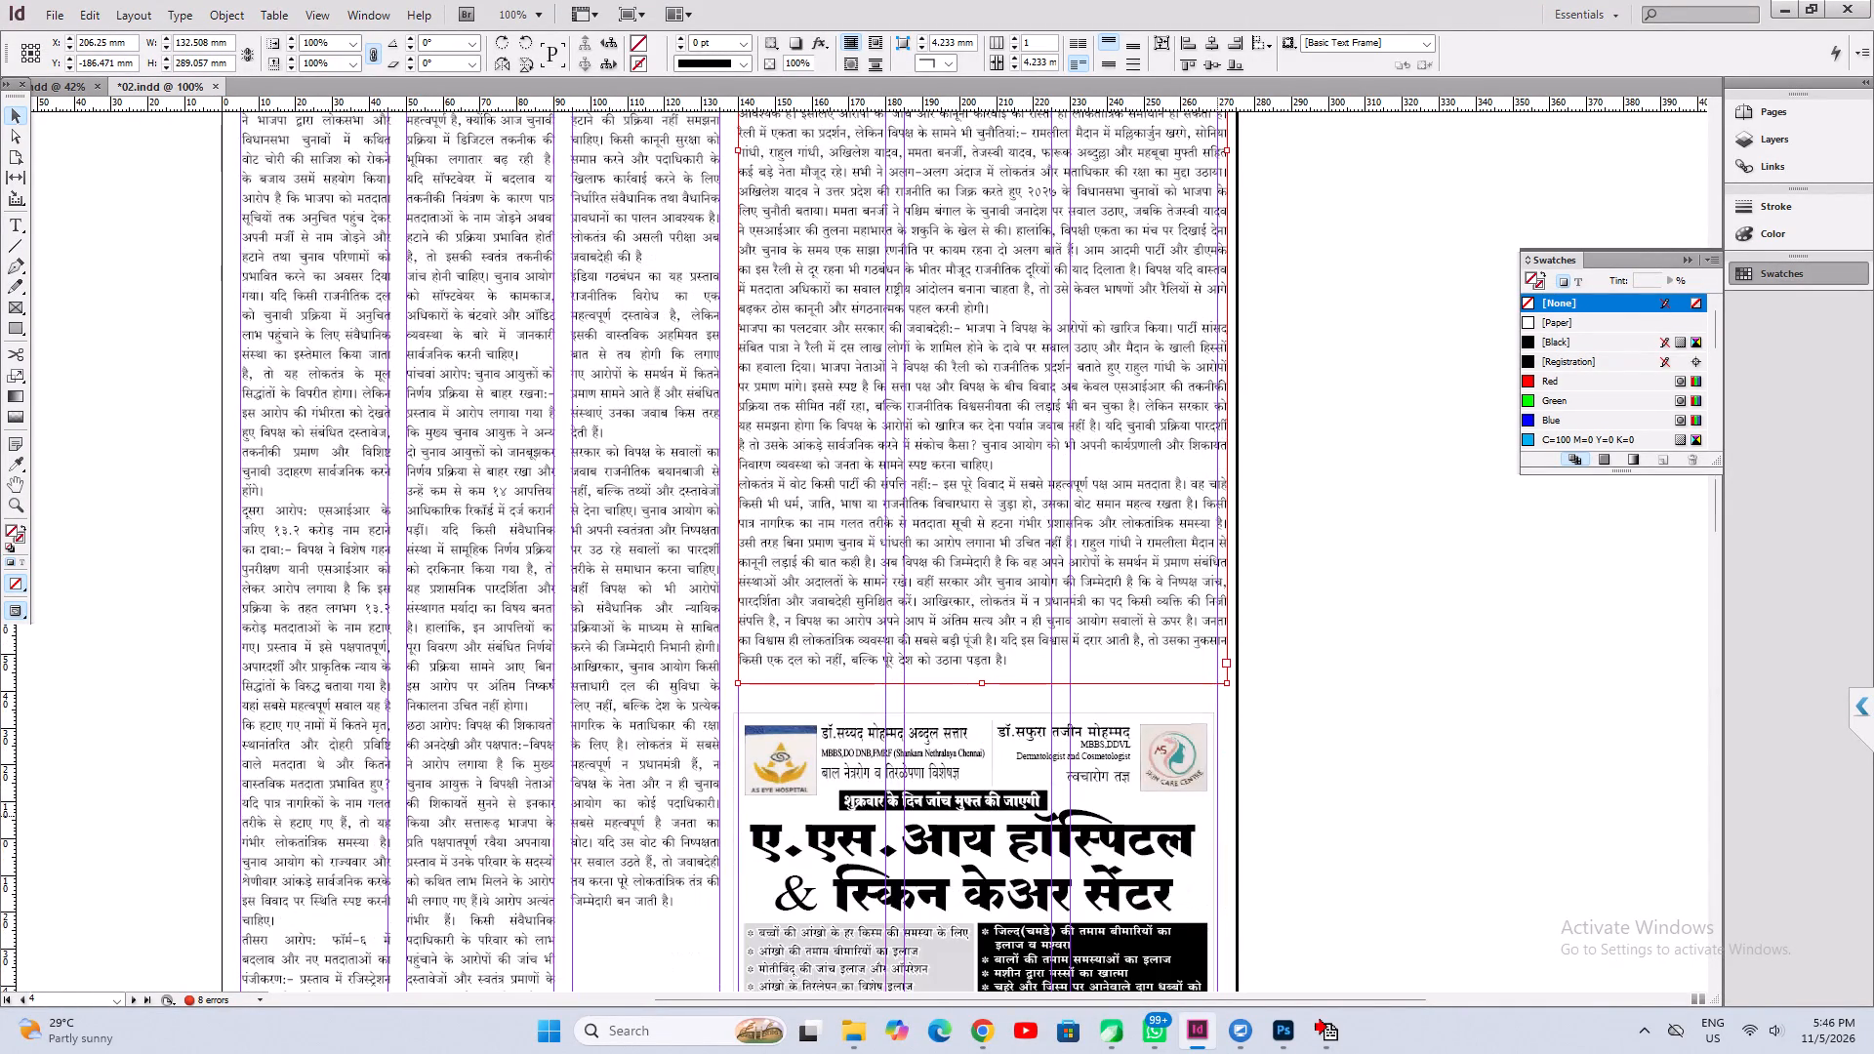
{"action": "scroll", "coordinate": [1122, 811], "scroll_direction": "down", "scroll_amount": 10}
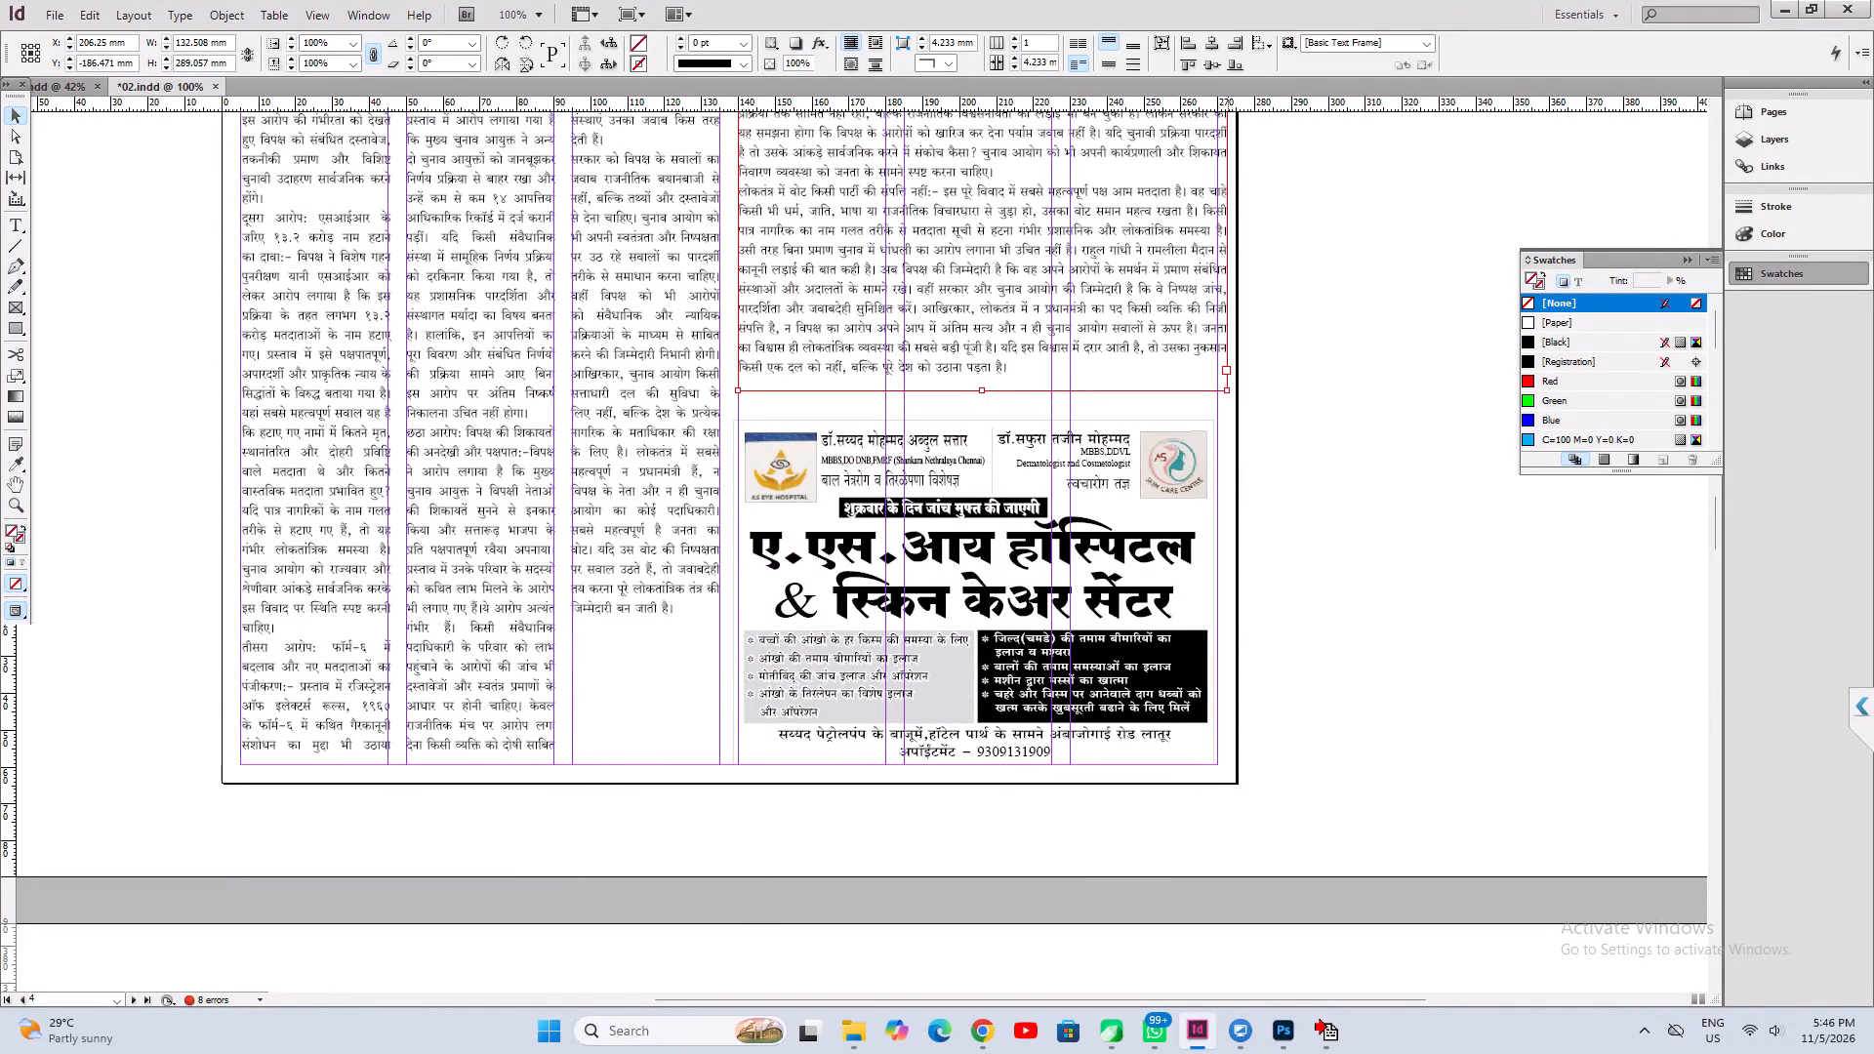
{"action": "left_click_drag", "start_coordinate": [1229, 394], "coordinate": [1217, 399]}
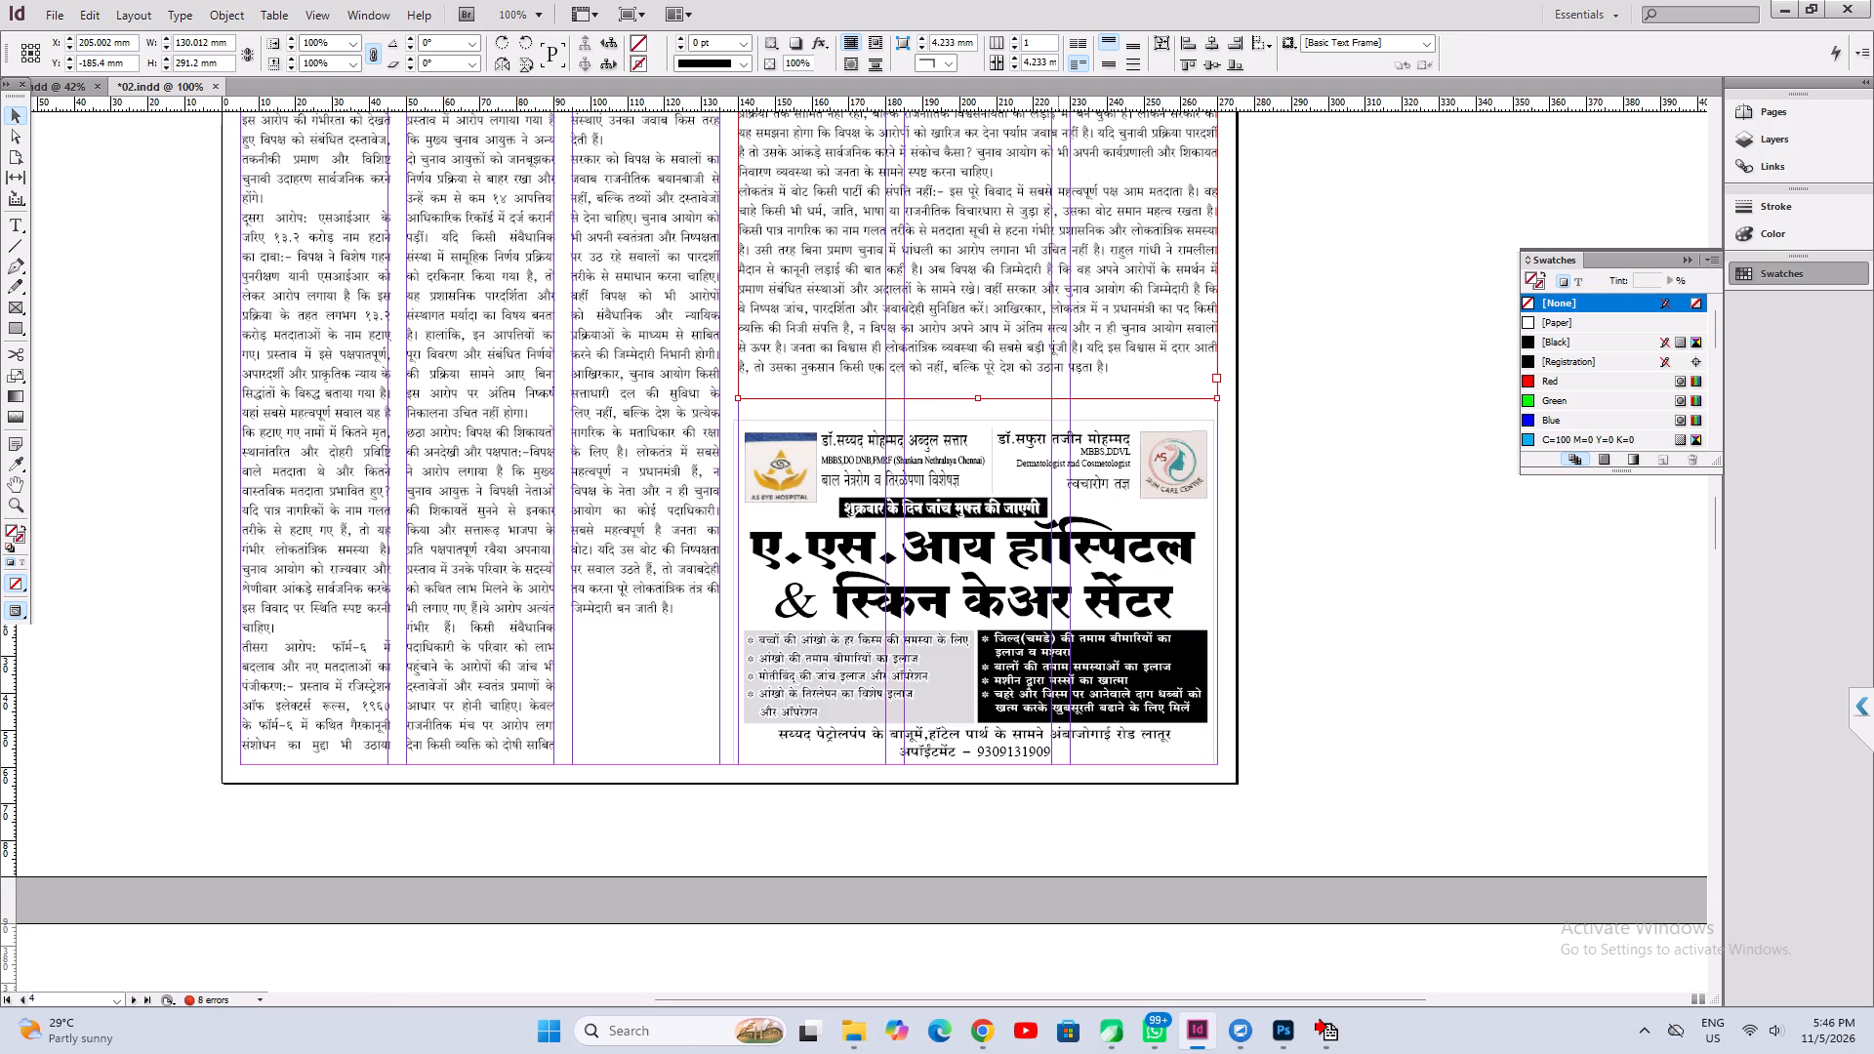
Split the second continued article into two columns and fit its frame height so it ends at the top of the hospital advertisement.
{"action": "scroll", "coordinate": [876, 730], "scroll_direction": "up", "scroll_amount": 16}
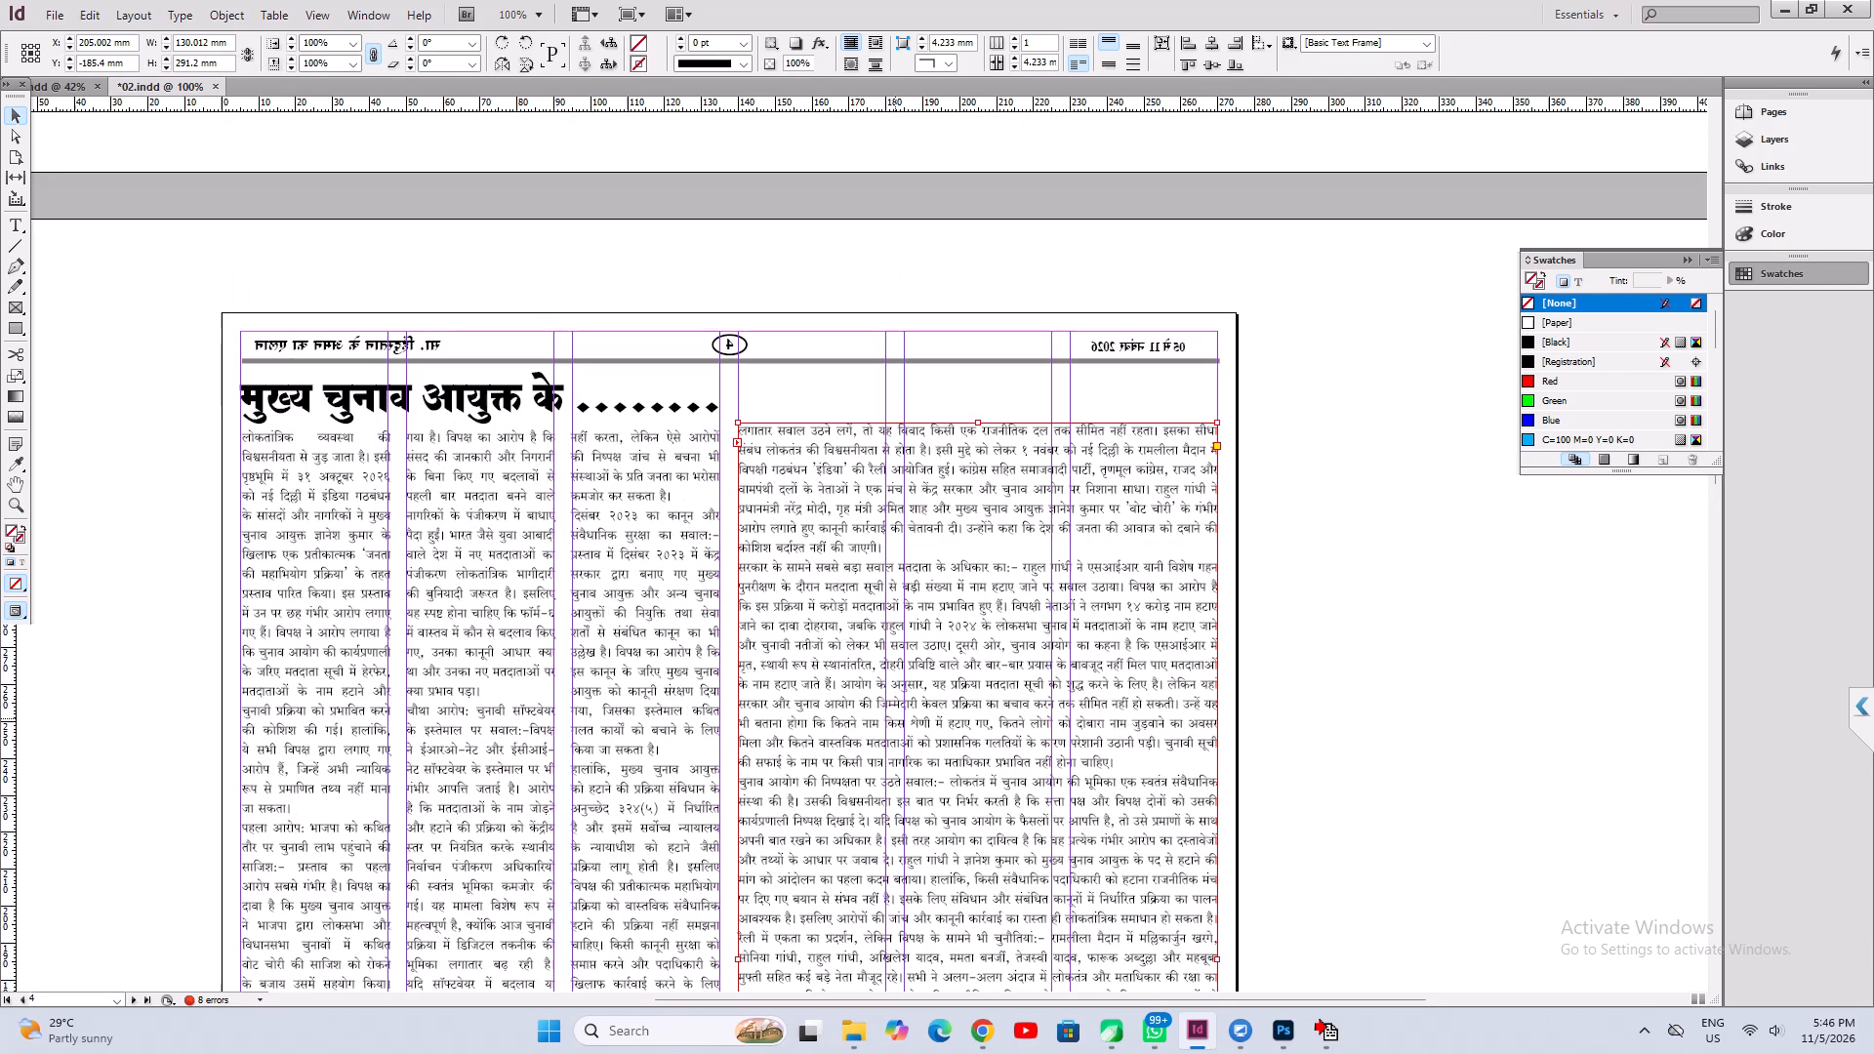
{"action": "double_click", "coordinate": [1012, 39]}
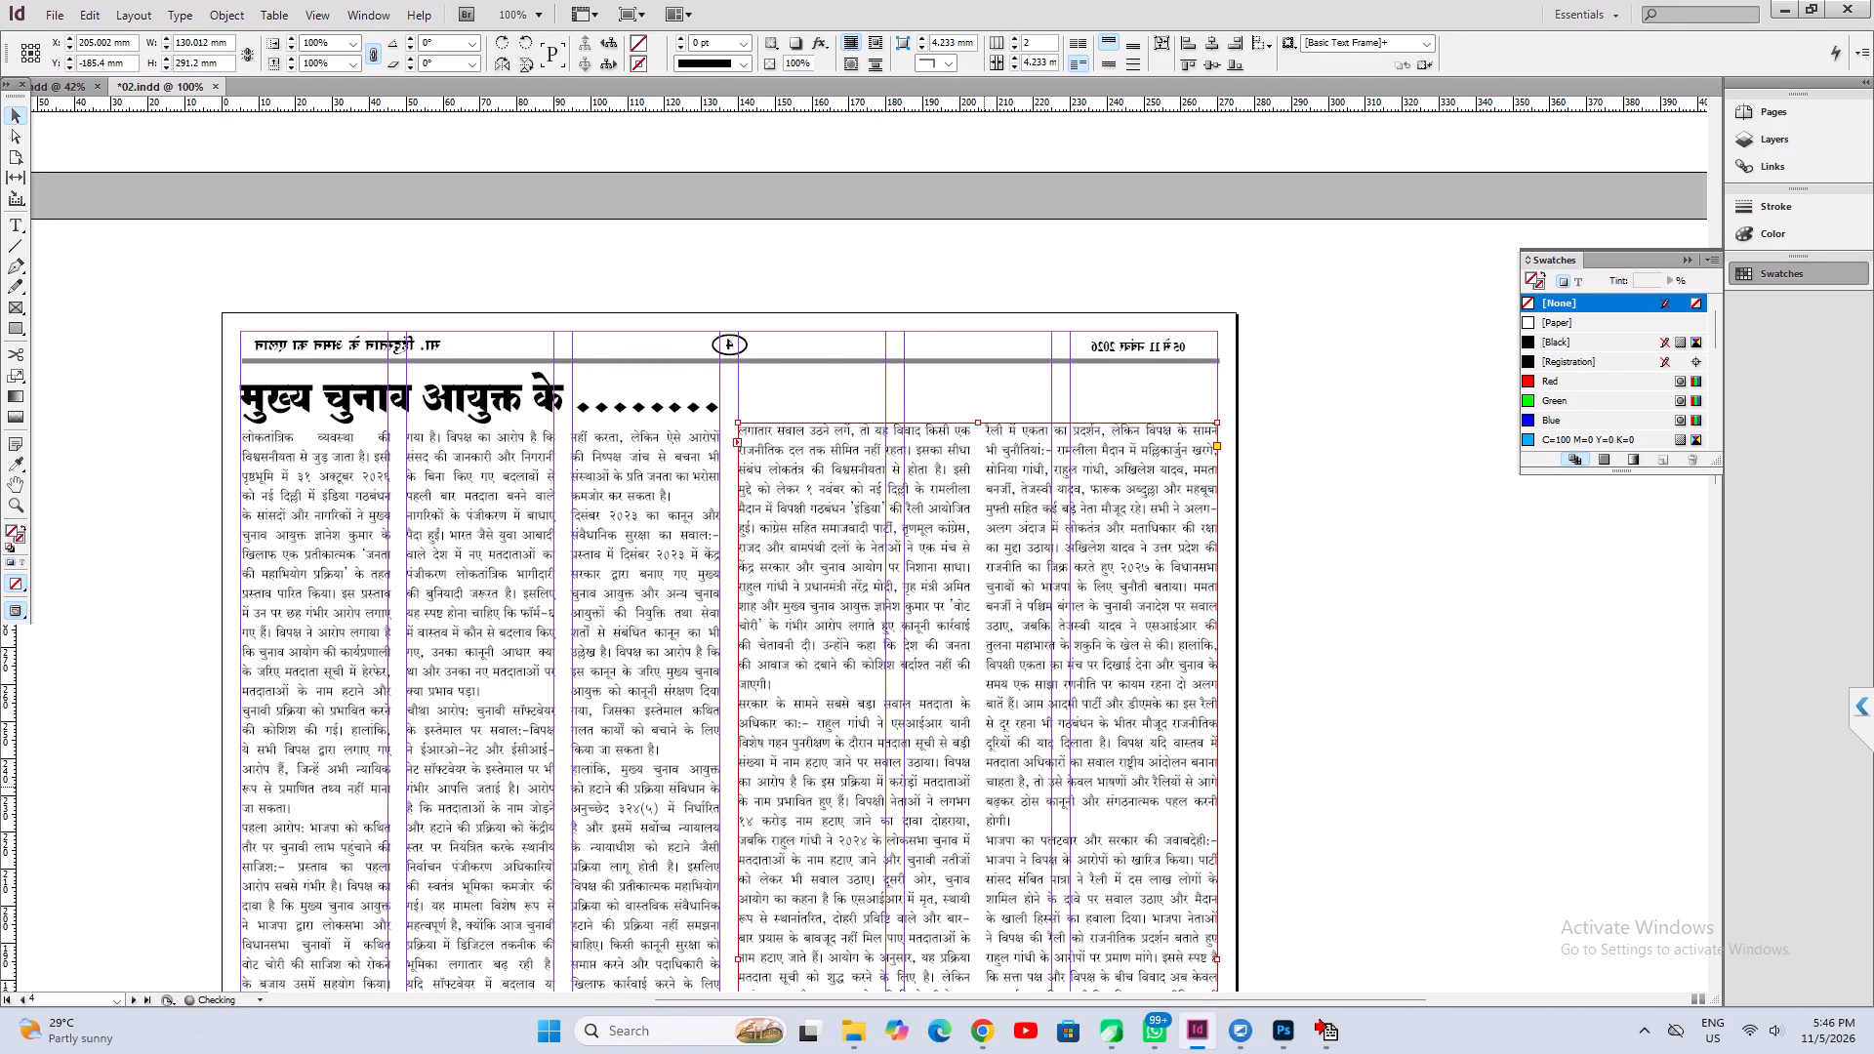
{"action": "scroll", "coordinate": [985, 809], "scroll_direction": "down", "scroll_amount": 19}
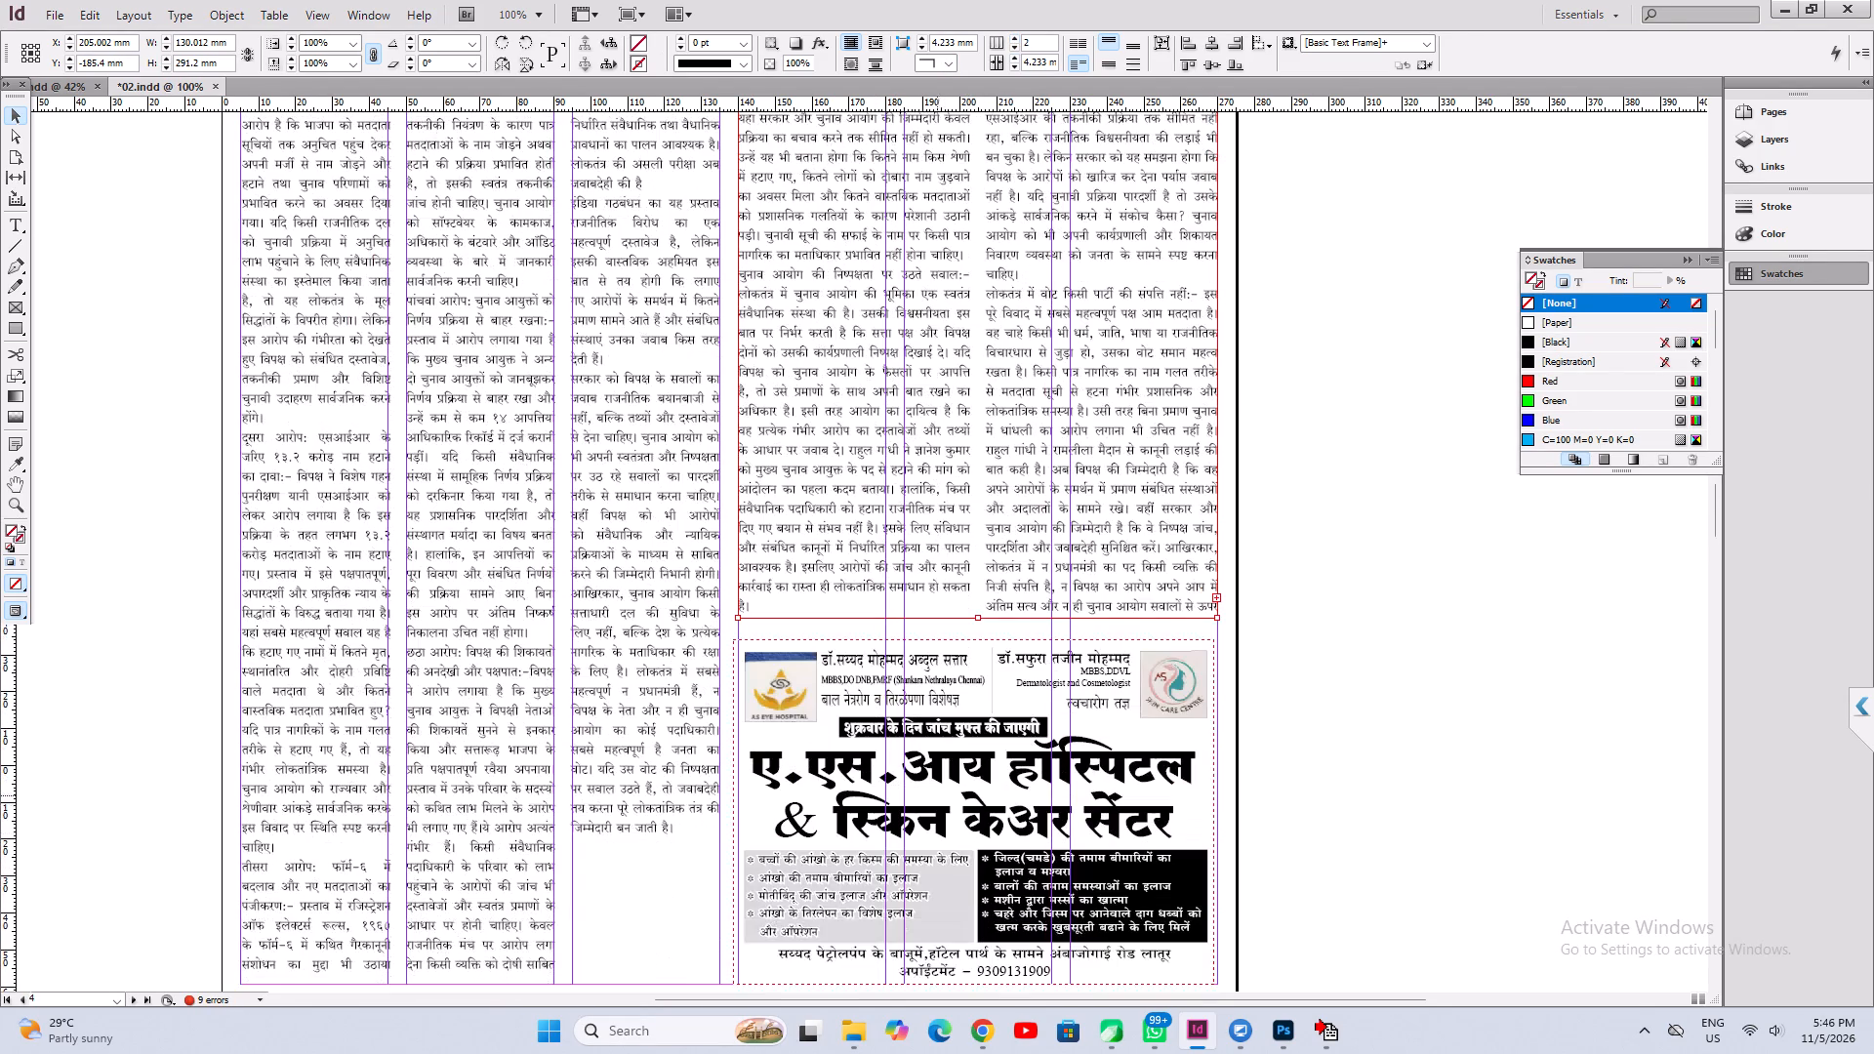
{"action": "key", "text": "ctrl+alt+c"}
{"action": "left_click", "coordinate": [1376, 802]}
{"action": "scroll", "coordinate": [1360, 811], "scroll_direction": "down", "scroll_amount": 4}
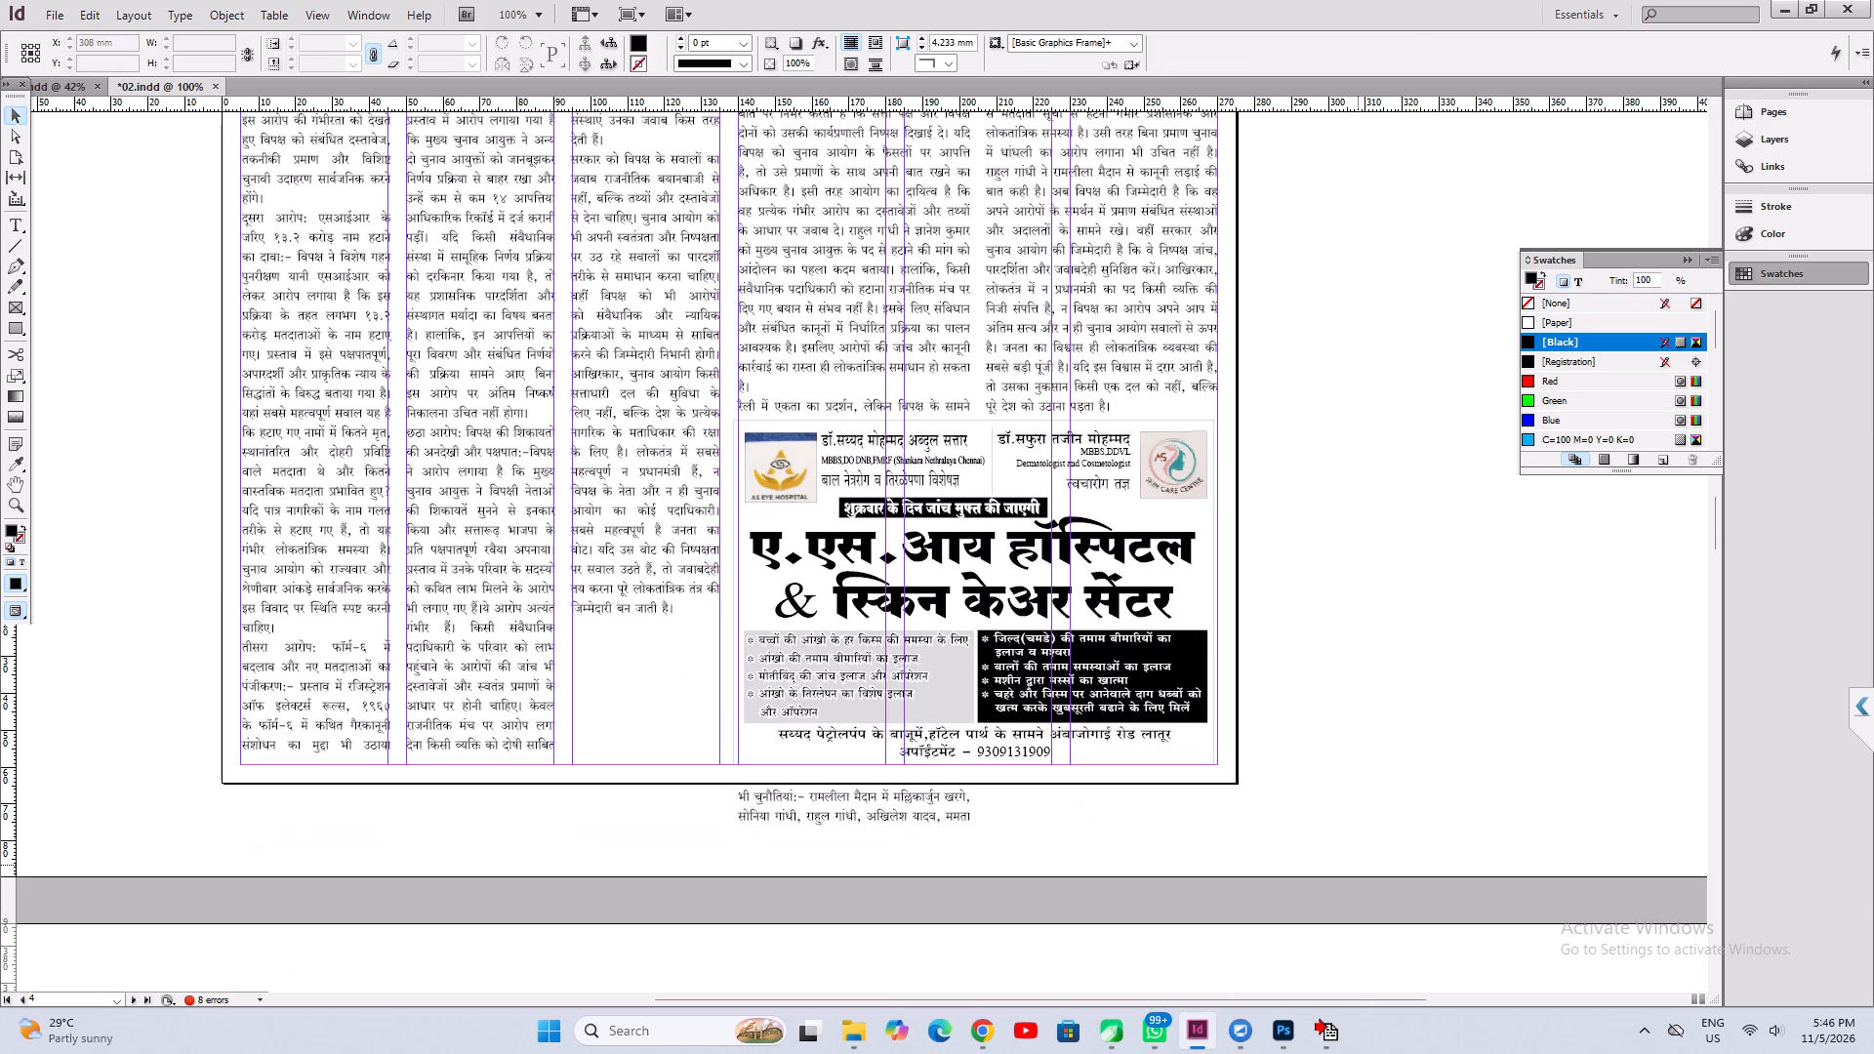
{"action": "left_click", "coordinate": [924, 768]}
{"action": "scroll", "coordinate": [924, 768], "scroll_direction": "up", "scroll_amount": 1}
{"action": "left_click_drag", "start_coordinate": [978, 898], "coordinate": [986, 504]}
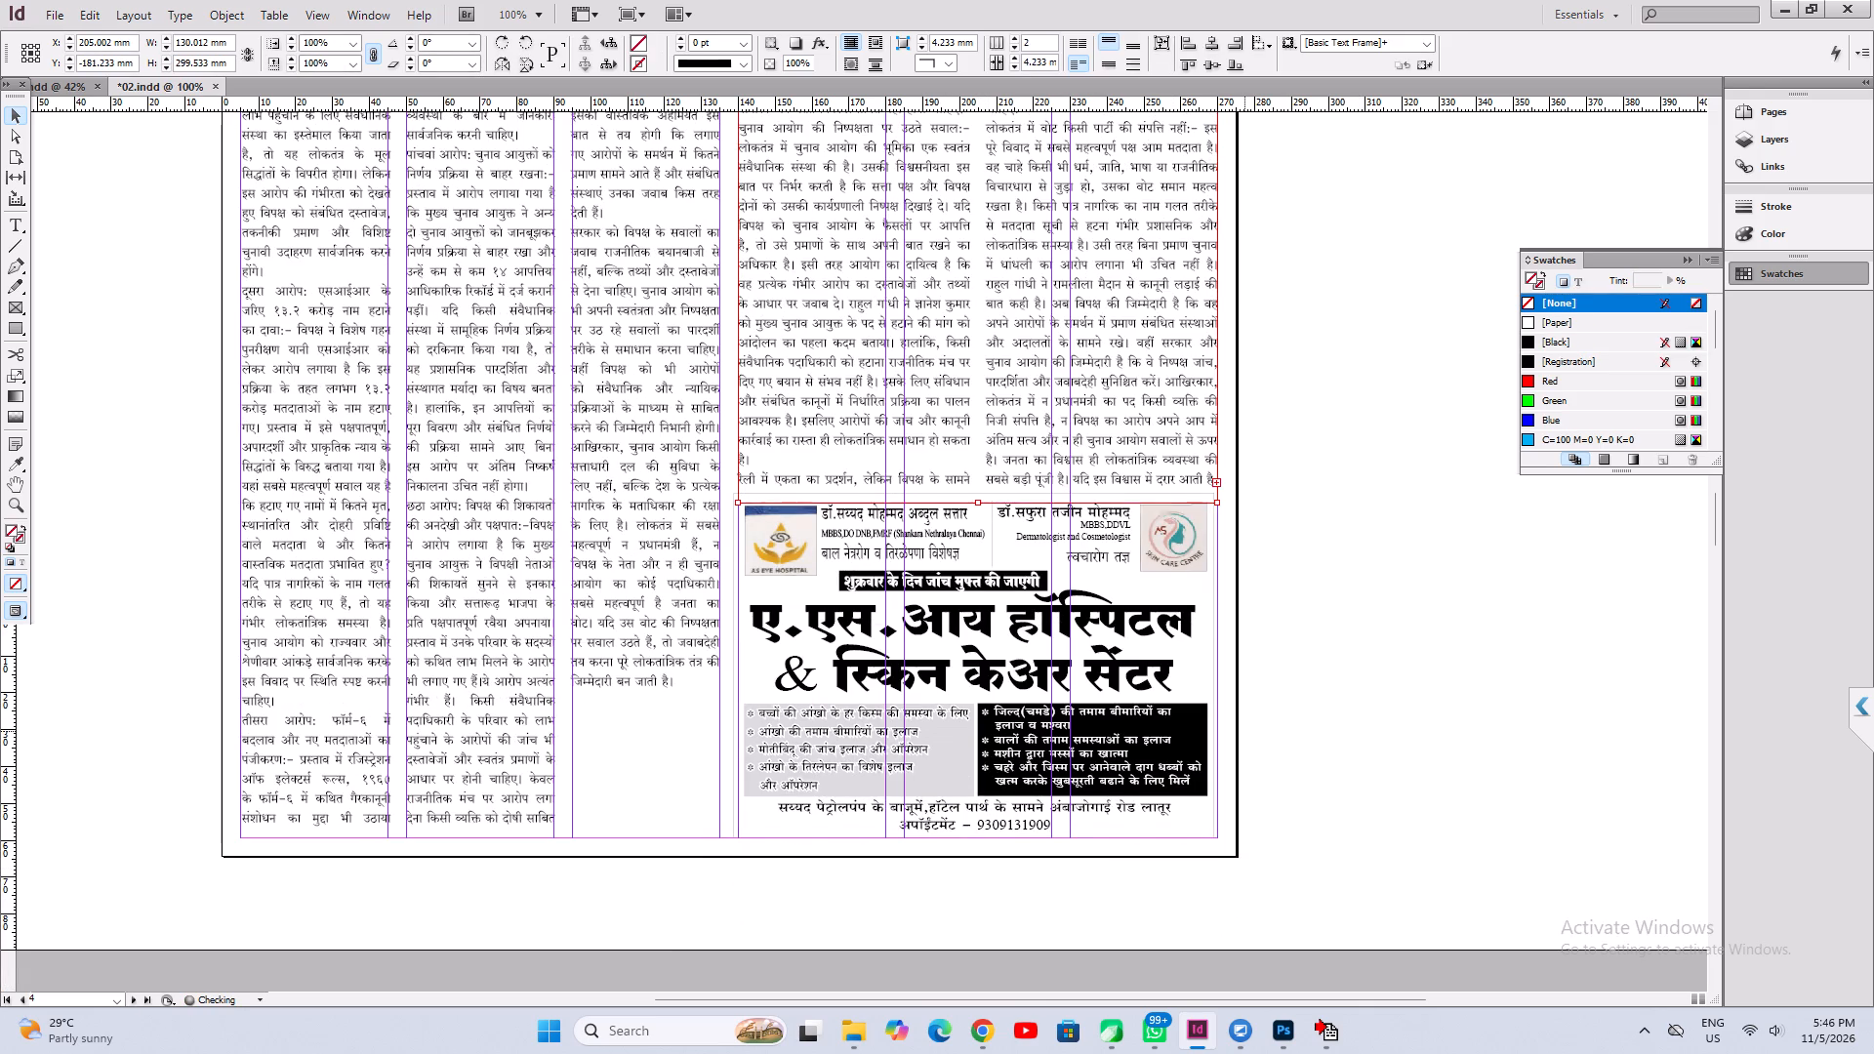
{"action": "left_click", "coordinate": [1283, 676]}
{"action": "left_click", "coordinate": [877, 676], "text": "ctrl"}
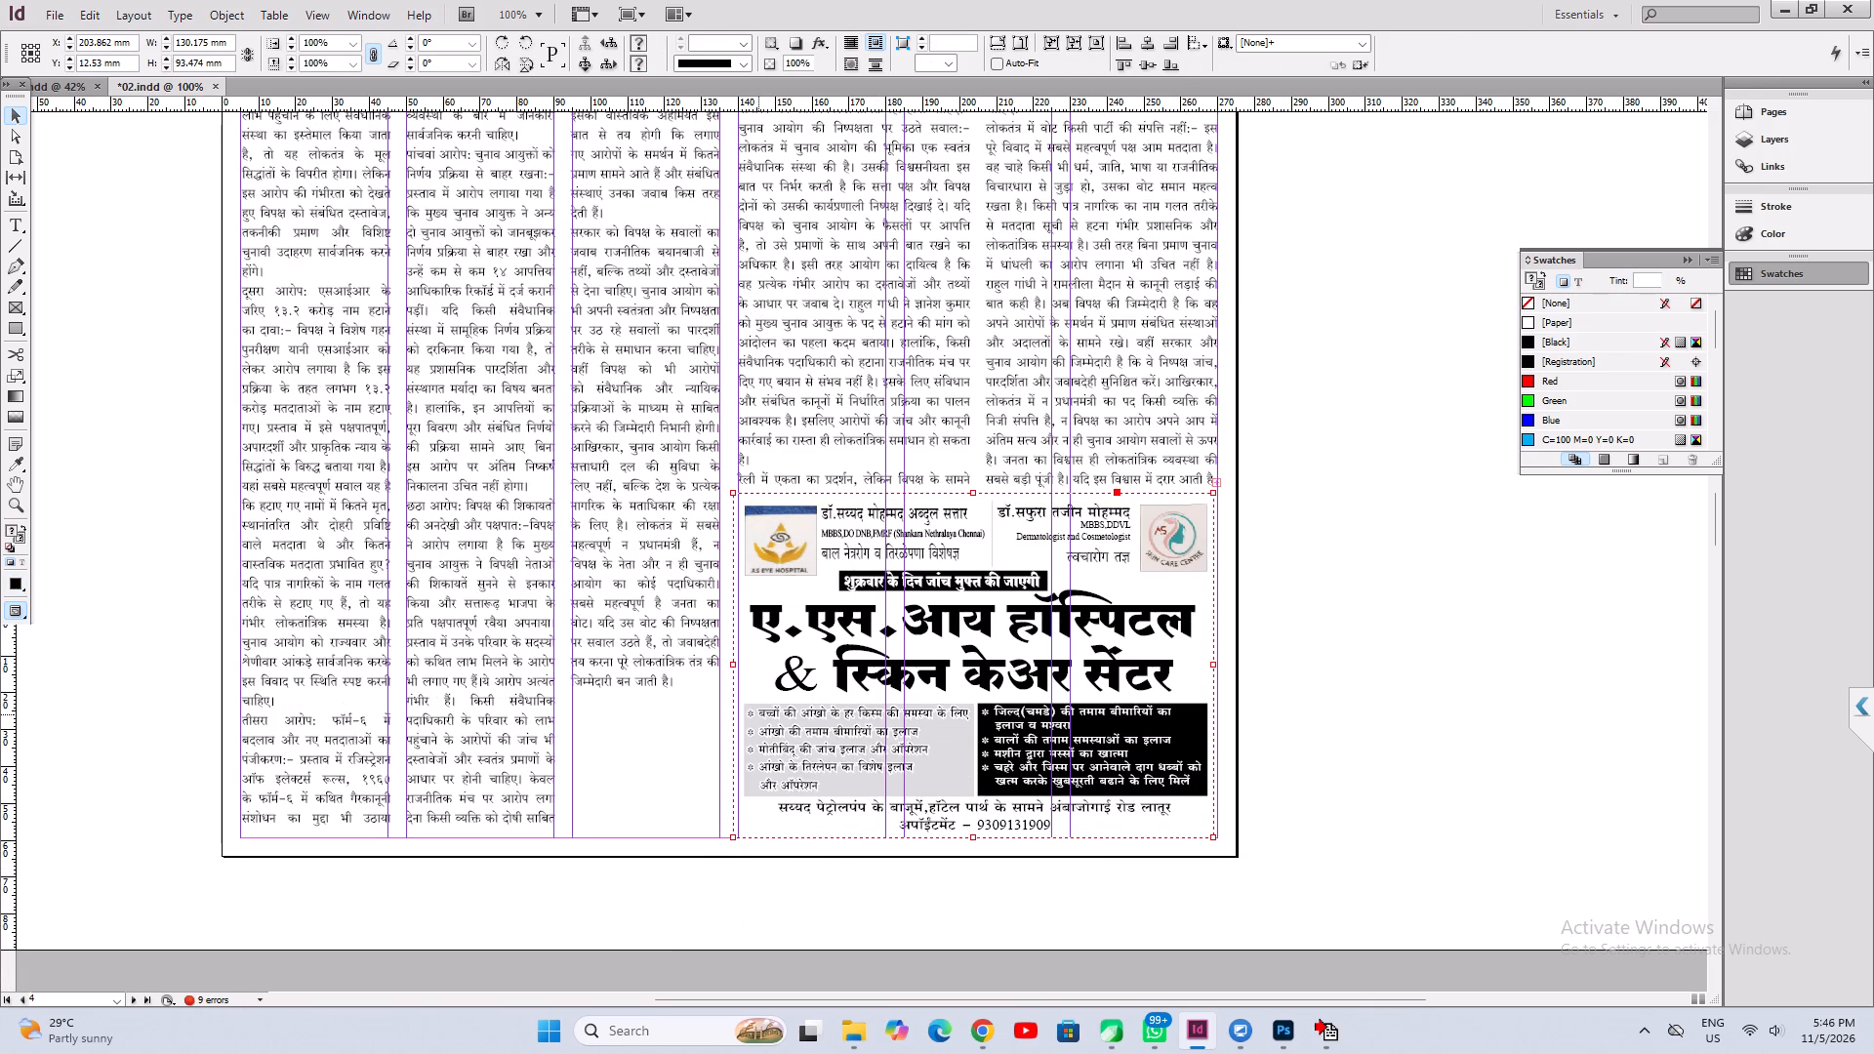
Copy the (शेष पृष्ठ ४ पर ) note from page 1's मुख्य चुनाव आयुक्त article to the end of the adjacent ‘वोट चोरी’ article, breaking its text after चुनावी.
{"action": "scroll", "coordinate": [1121, 787], "scroll_direction": "up", "scroll_amount": 19}
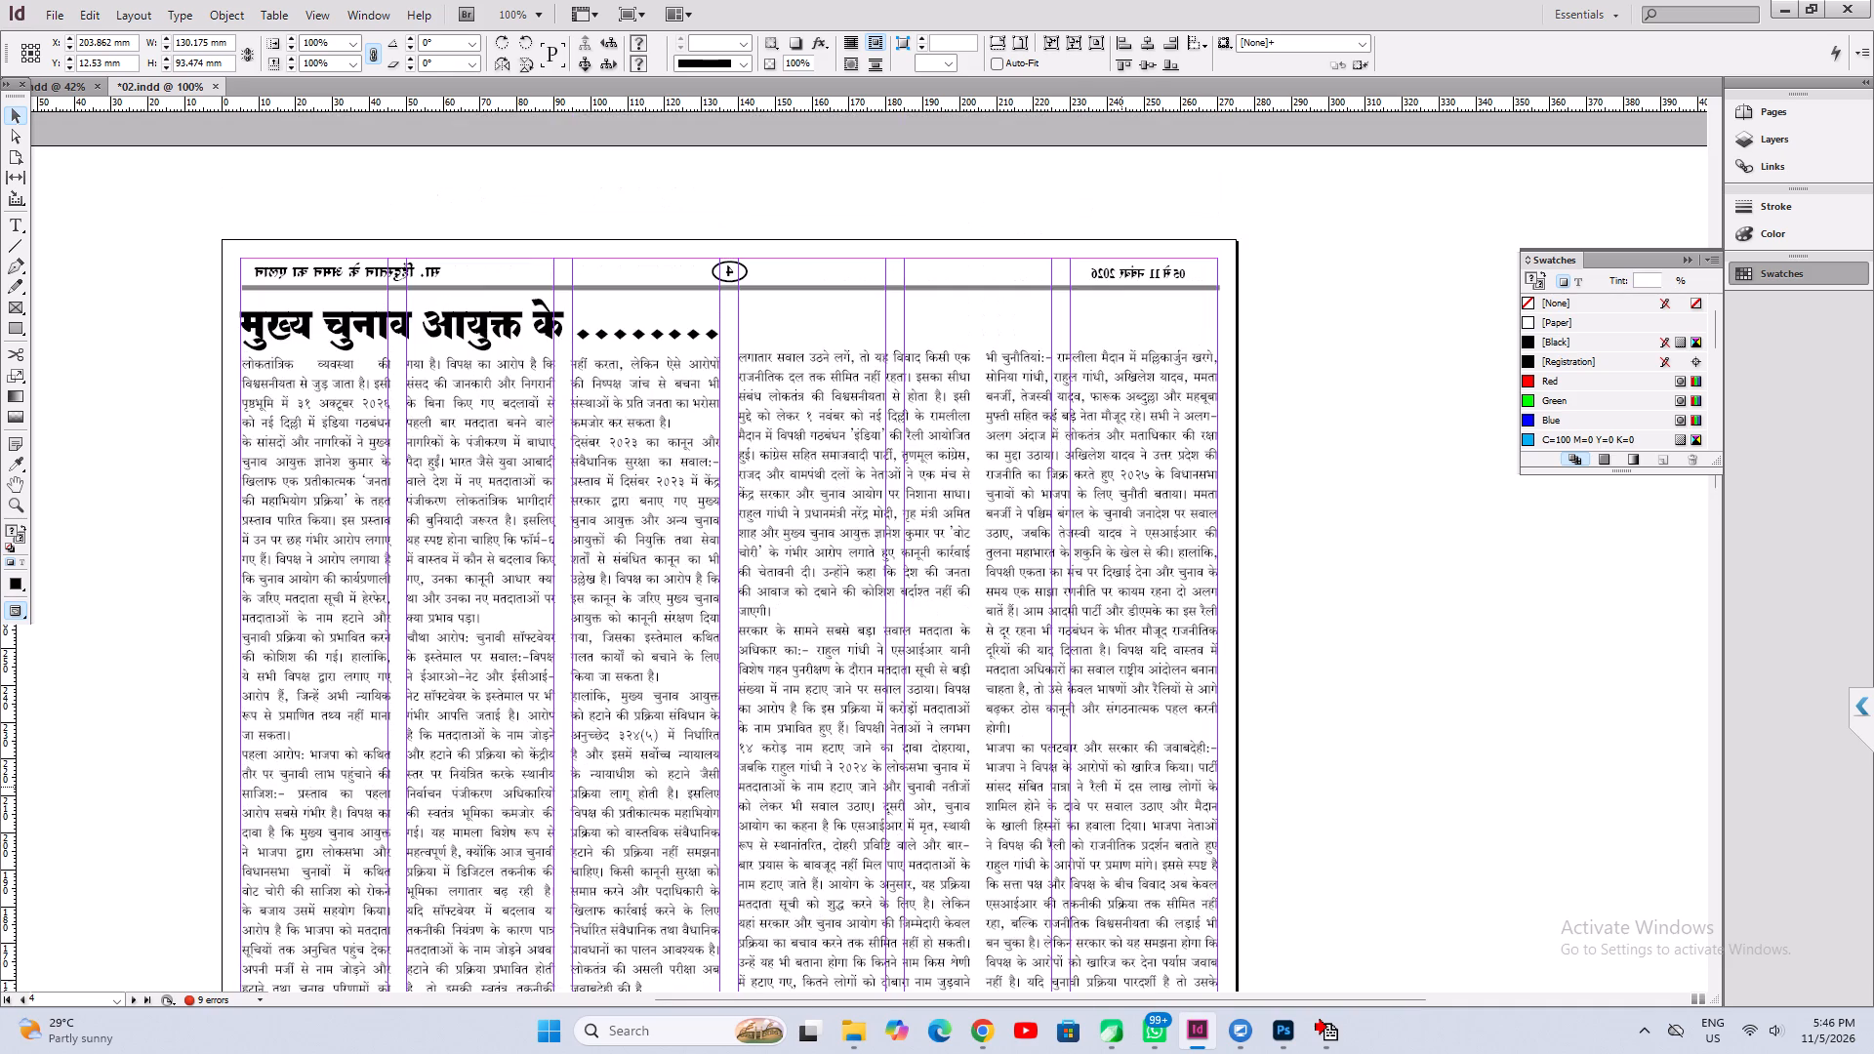
{"action": "left_click", "coordinate": [11, 222]}
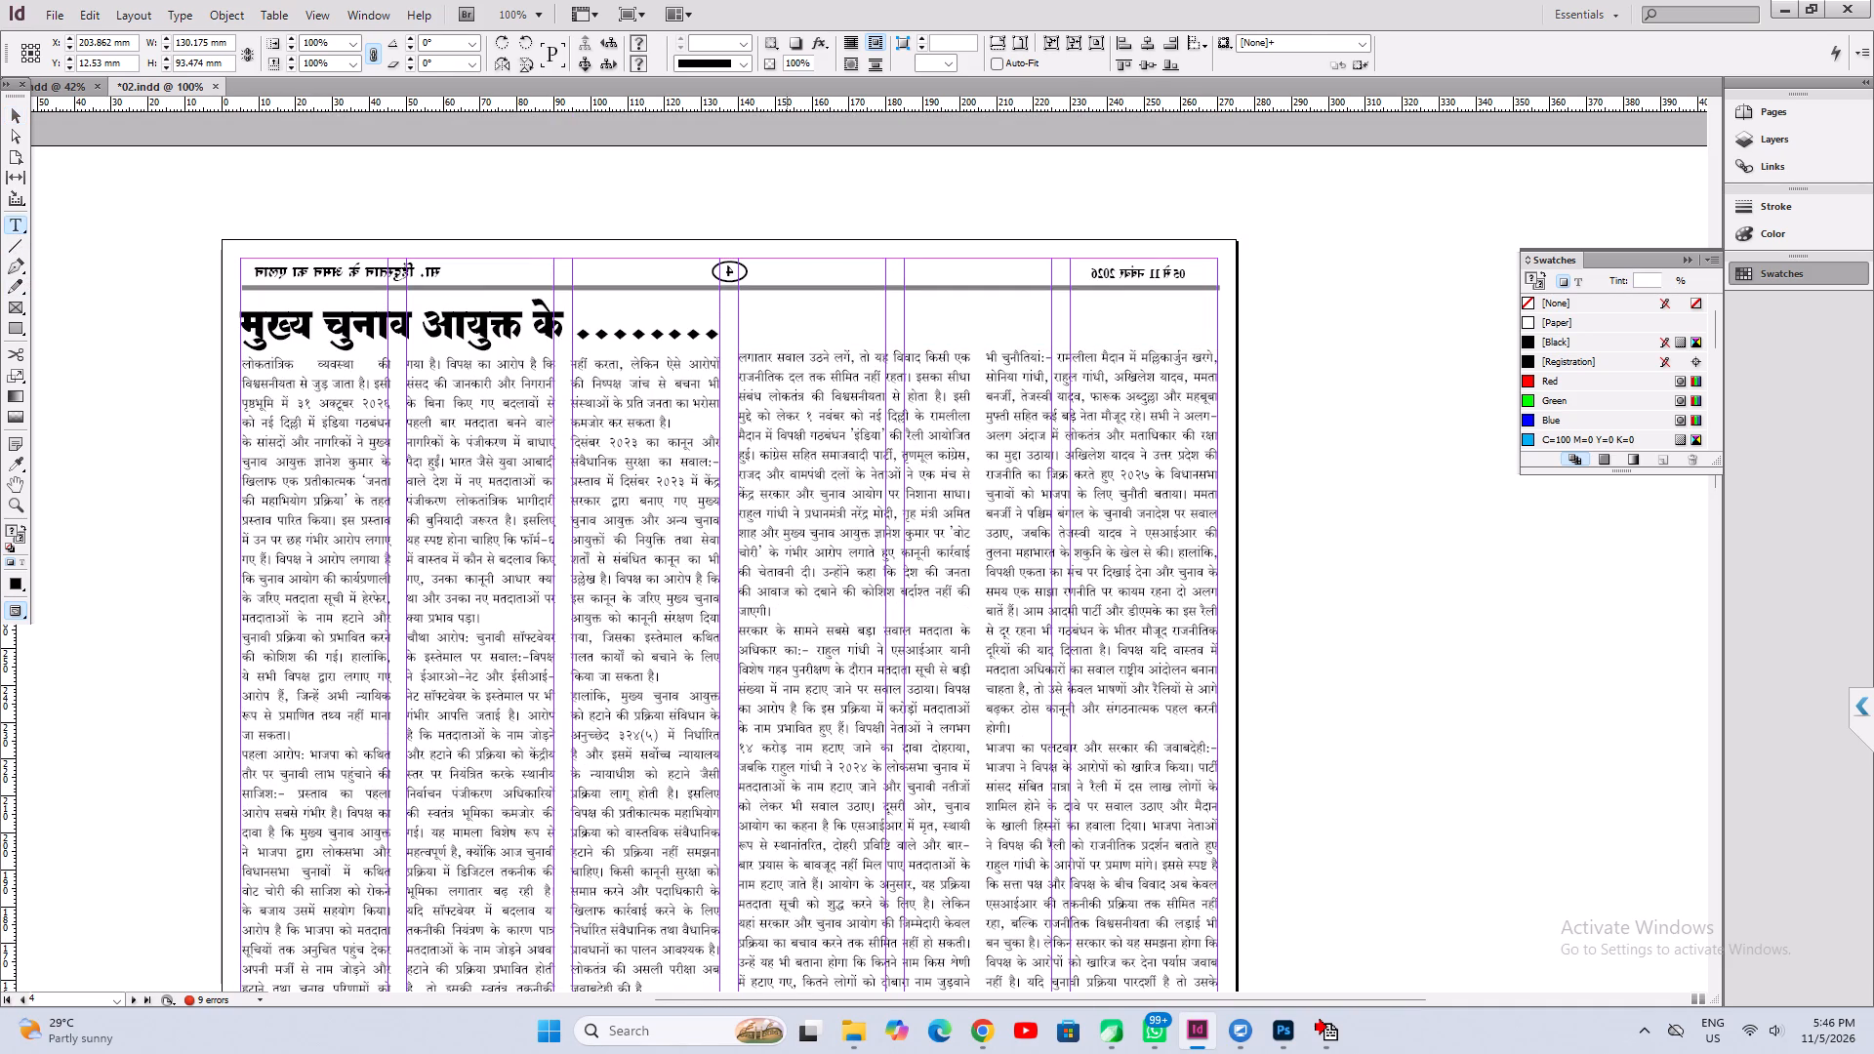
{"action": "left_click", "coordinate": [785, 361]}
{"action": "key", "text": "Left"}
{"action": "key", "text": "Left"}
{"action": "key", "text": "Left"}
{"action": "key", "text": "Left"}
{"action": "key", "text": "Left"}
{"action": "key", "text": "Left"}
{"action": "key", "text": "Left"}
{"action": "key", "text": "Left"}
{"action": "key", "text": "Left"}
{"action": "key", "text": "Left"}
{"action": "key", "text": "Left"}
{"action": "key", "text": "Left"}
{"action": "key", "text": "Left"}
{"action": "key", "text": "Left"}
{"action": "key", "text": "Left"}
{"action": "key", "text": "Left"}
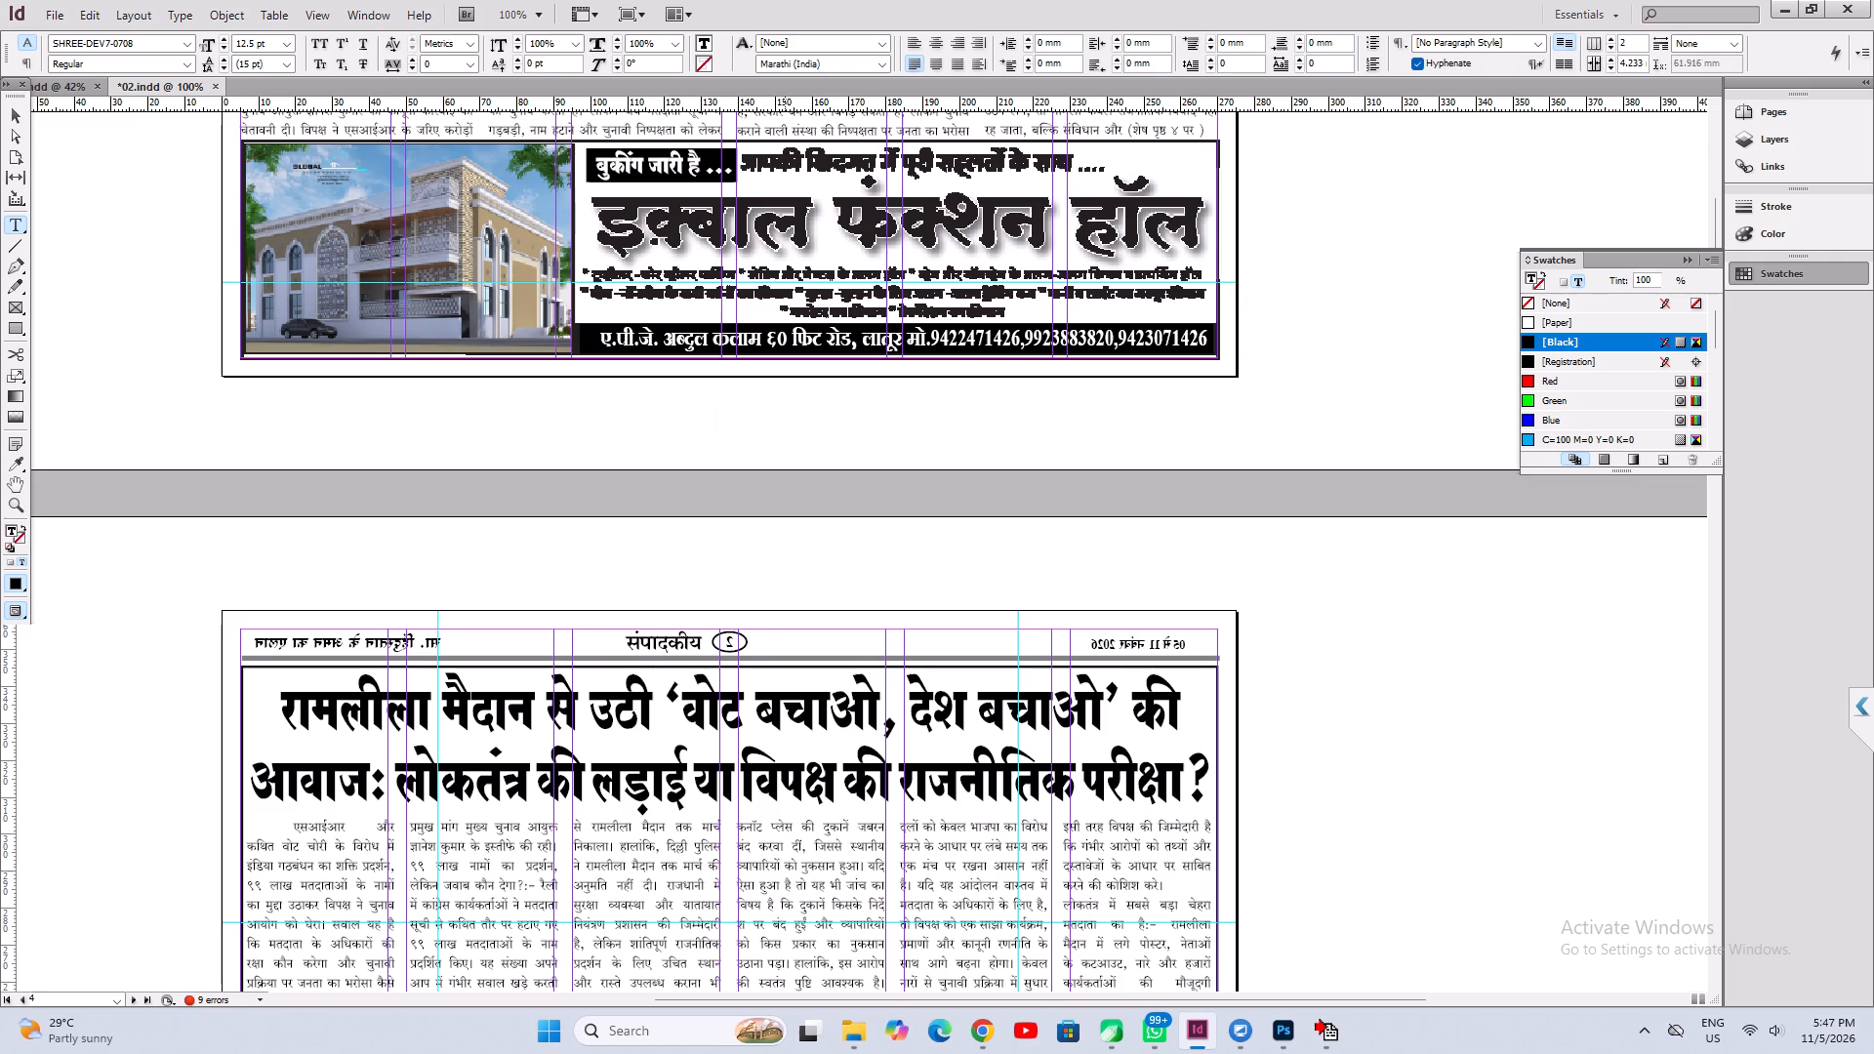
{"action": "key", "text": "Left"}
{"action": "key", "text": "Left"}
{"action": "key", "text": "Left"}
{"action": "key", "text": "Left"}
{"action": "key", "text": "Left"}
{"action": "key", "text": "Left"}
{"action": "key", "text": "Left"}
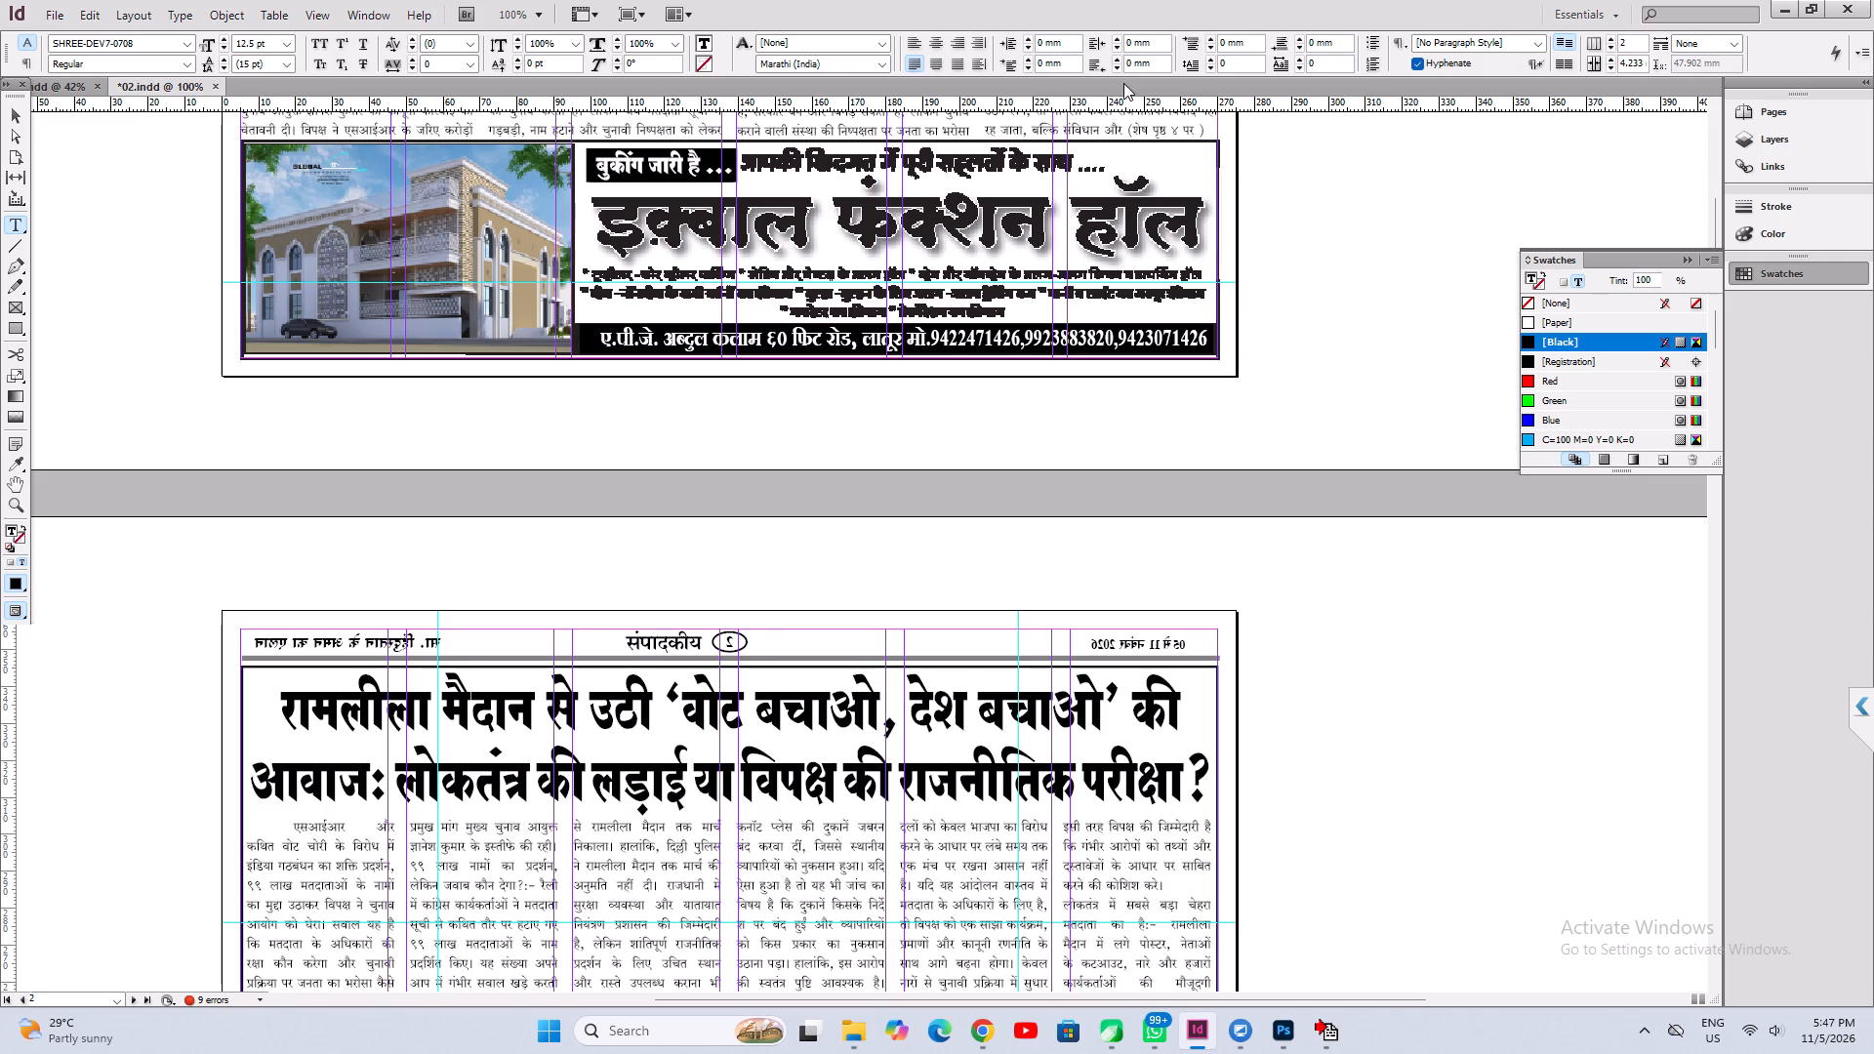
{"action": "left_click_drag", "start_coordinate": [845, 265], "coordinate": [801, 586], "text": "alt"}
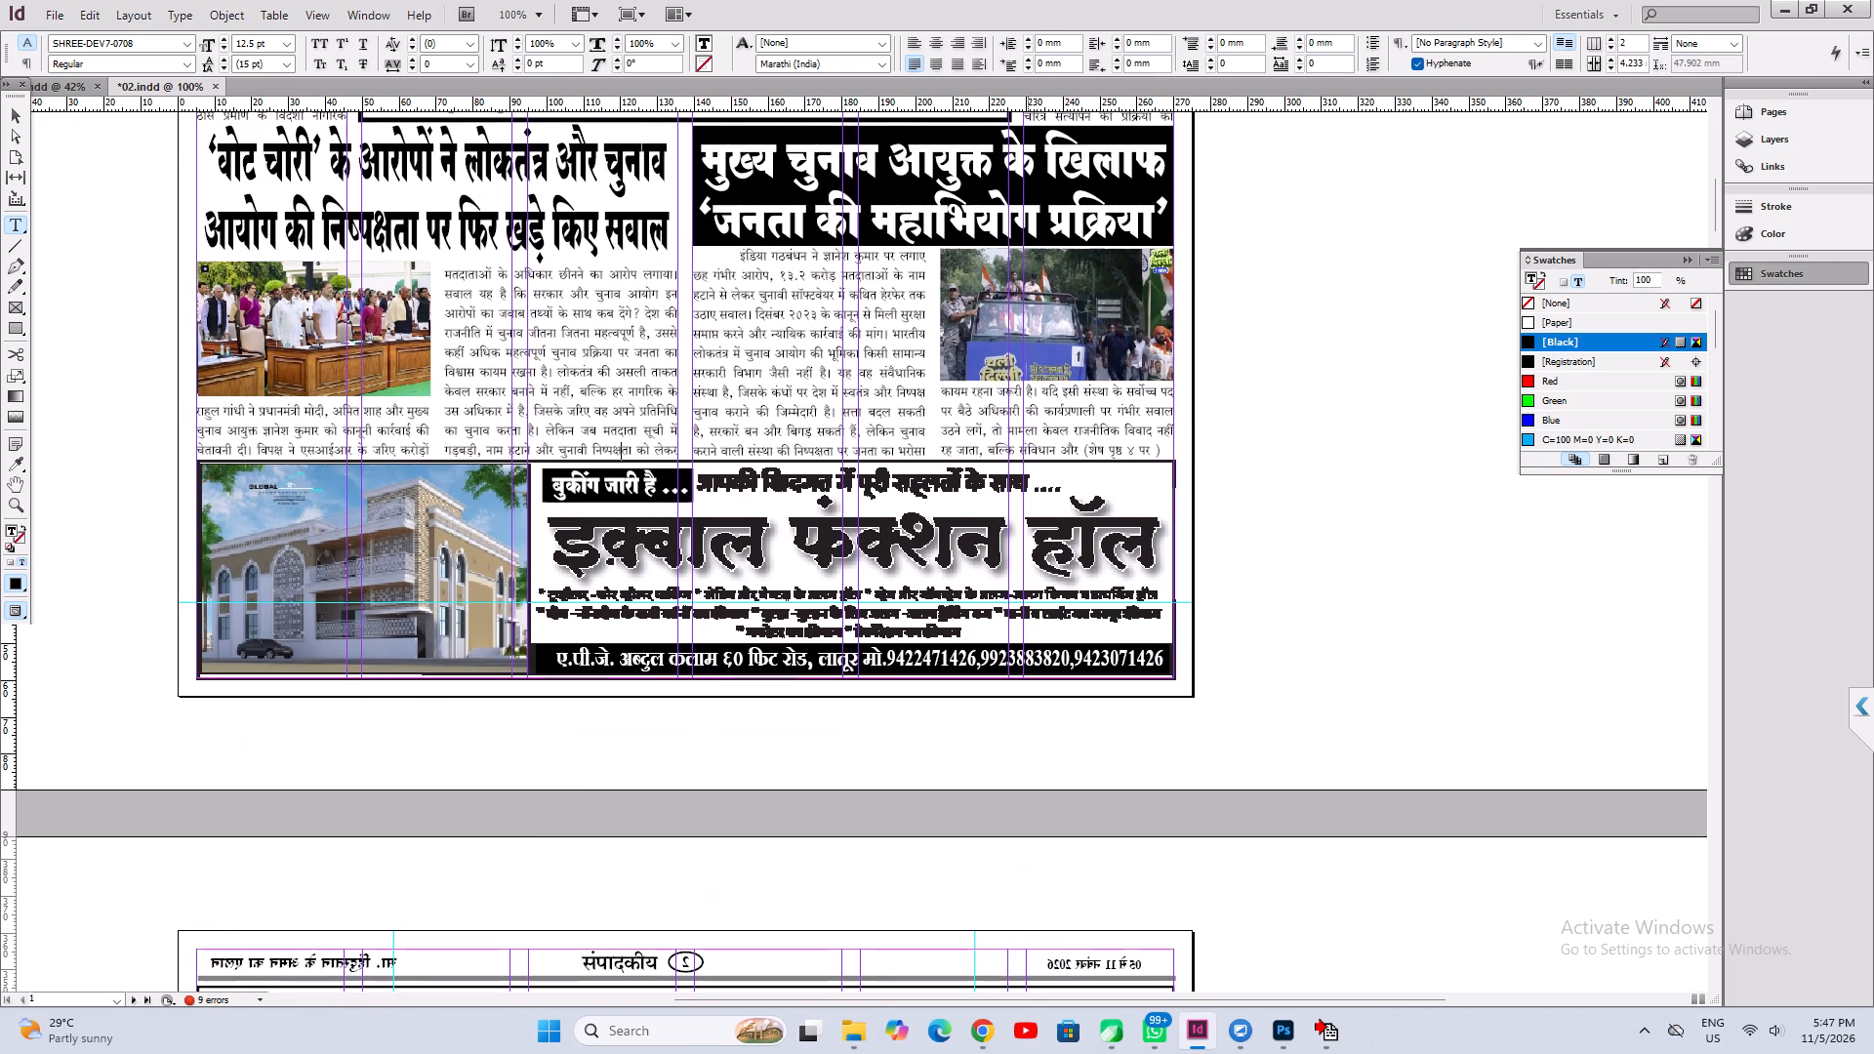
{"action": "left_click_drag", "start_coordinate": [1084, 452], "coordinate": [1157, 457]}
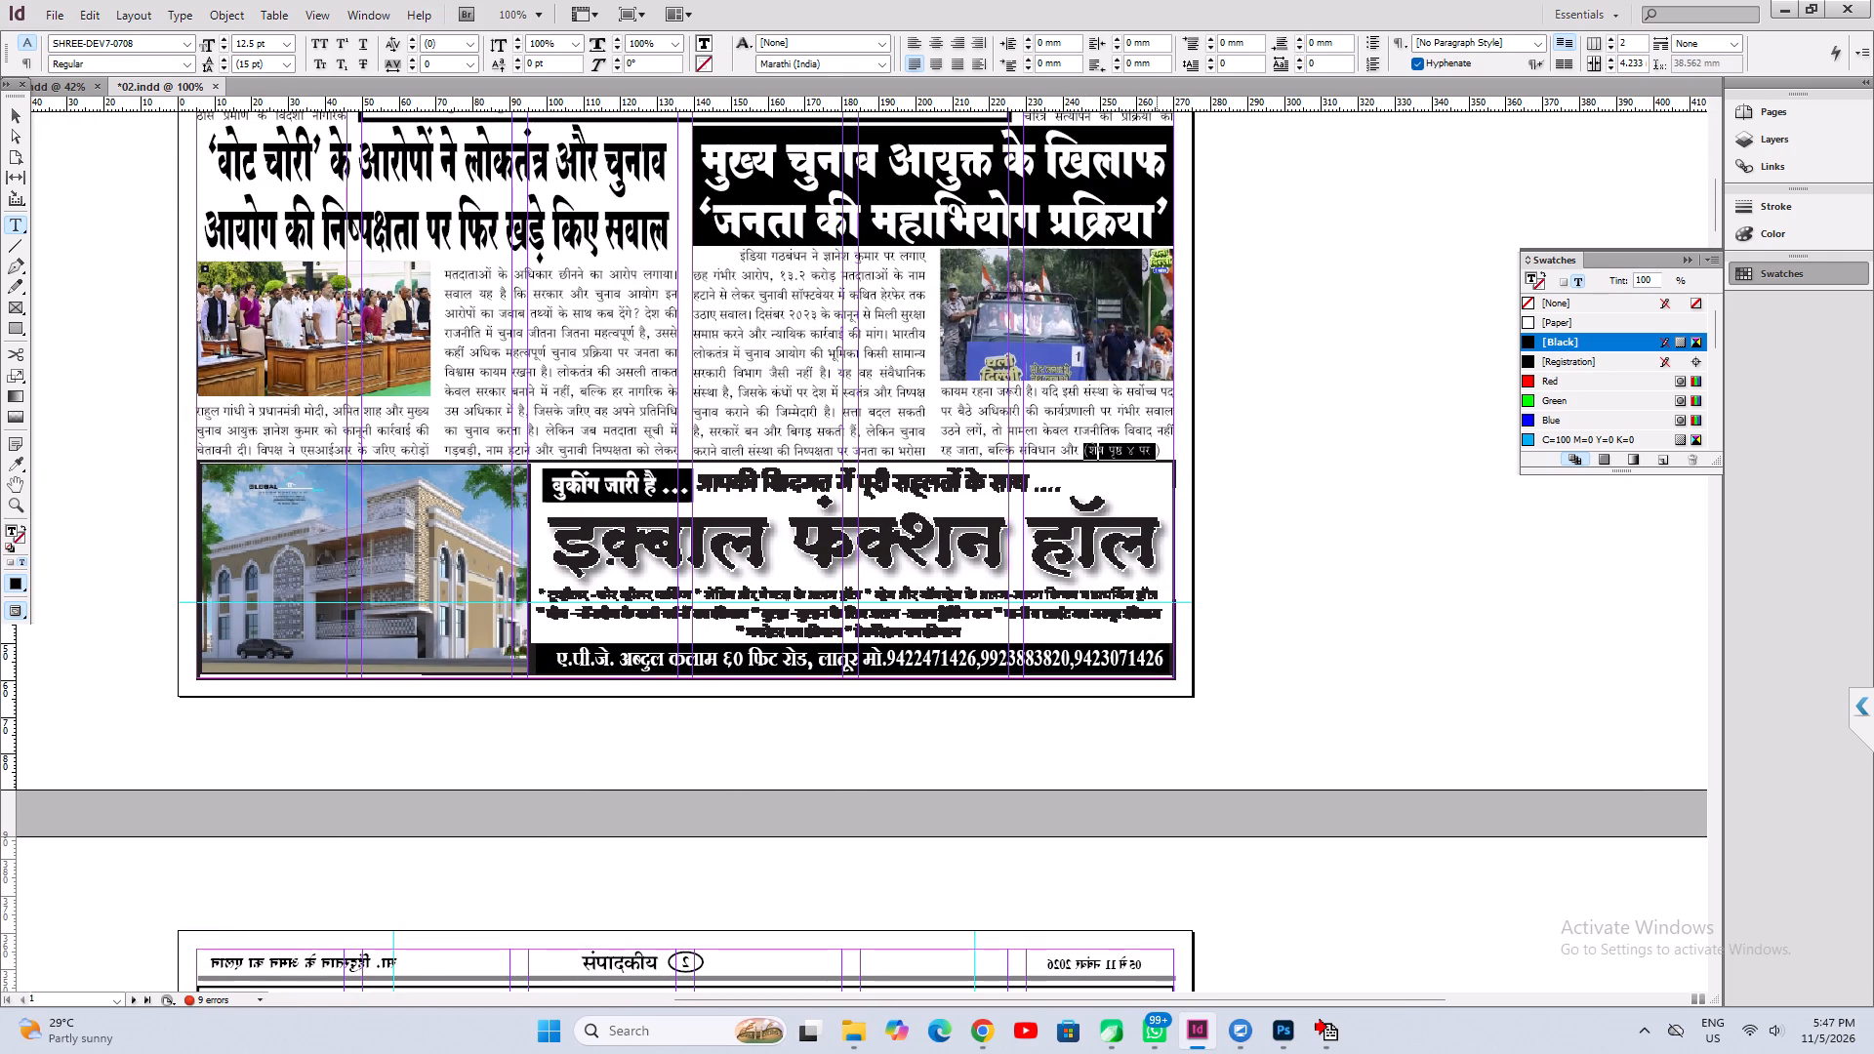
{"action": "left_click_drag", "start_coordinate": [1157, 457], "coordinate": [1159, 457]}
{"action": "key", "text": "ctrl+c"}
{"action": "left_click", "coordinate": [579, 449]}
{"action": "key", "text": "Right"}
{"action": "key", "text": "Right"}
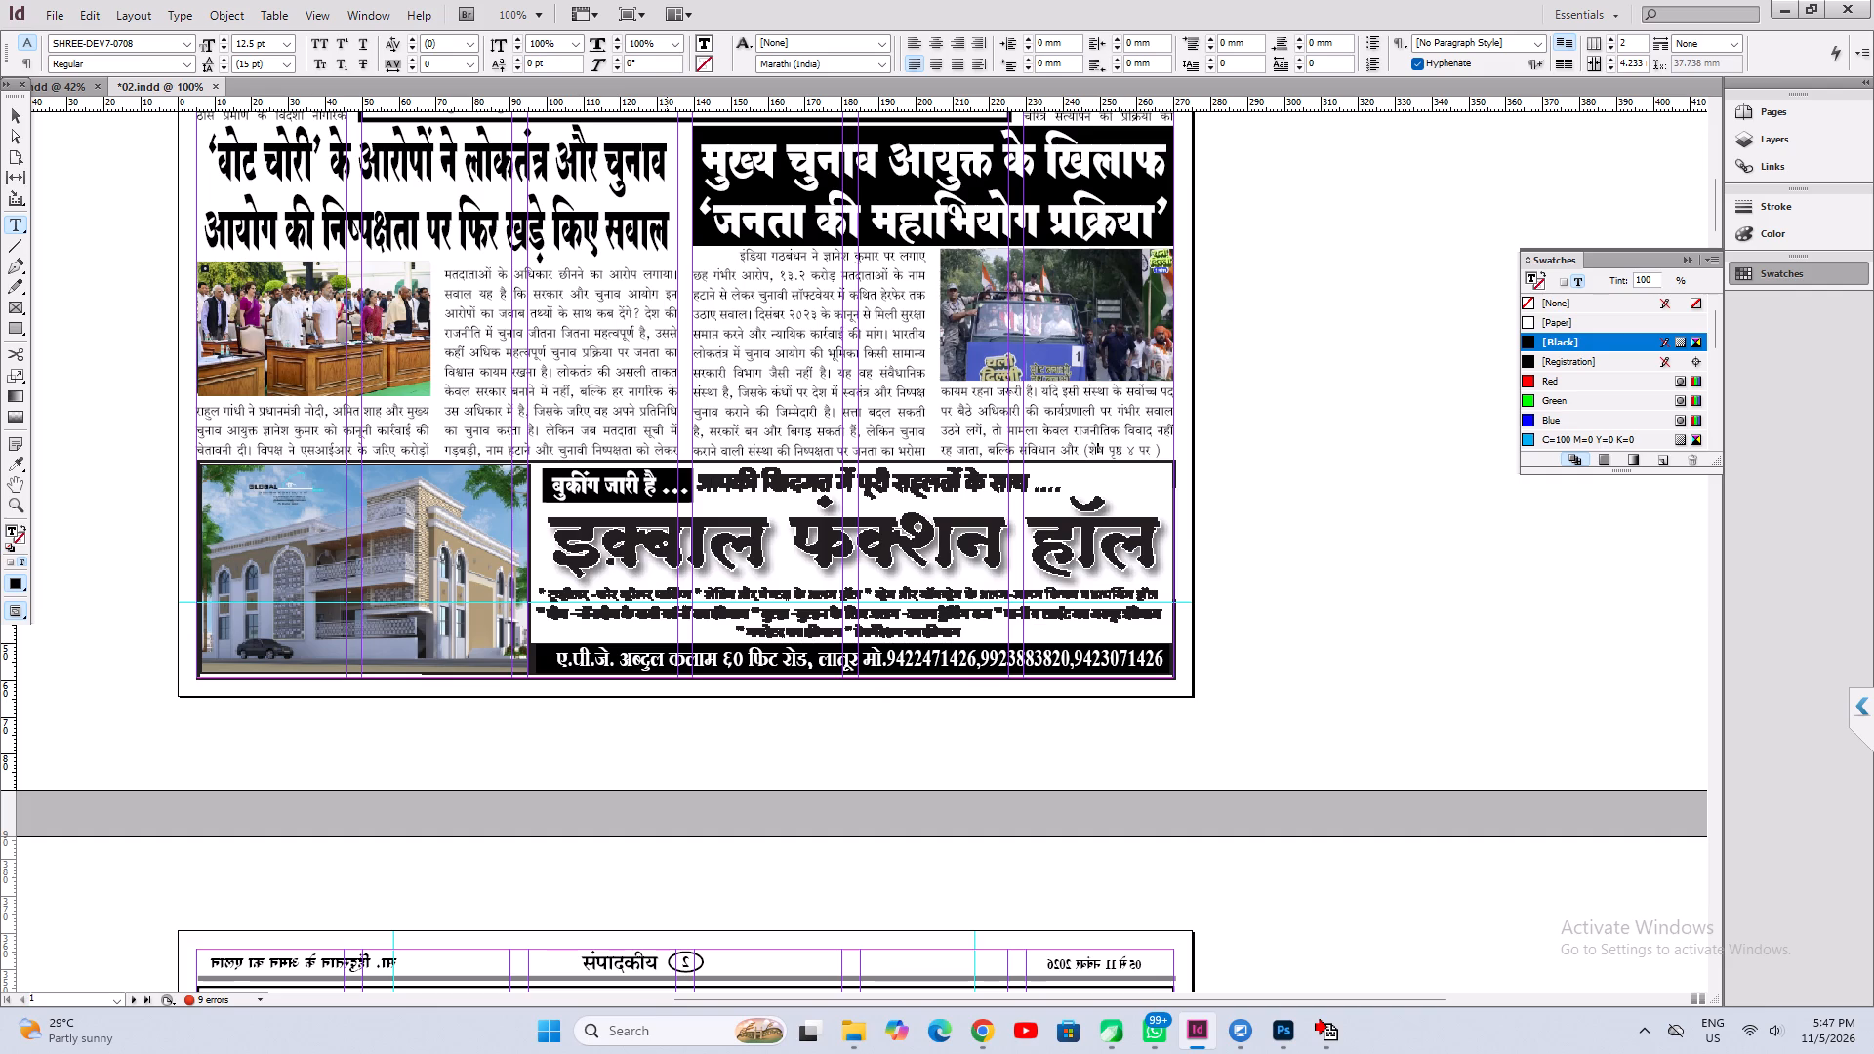
{"action": "key", "text": "Right"}
{"action": "key", "text": "Return"}
{"action": "key", "text": "Left"}
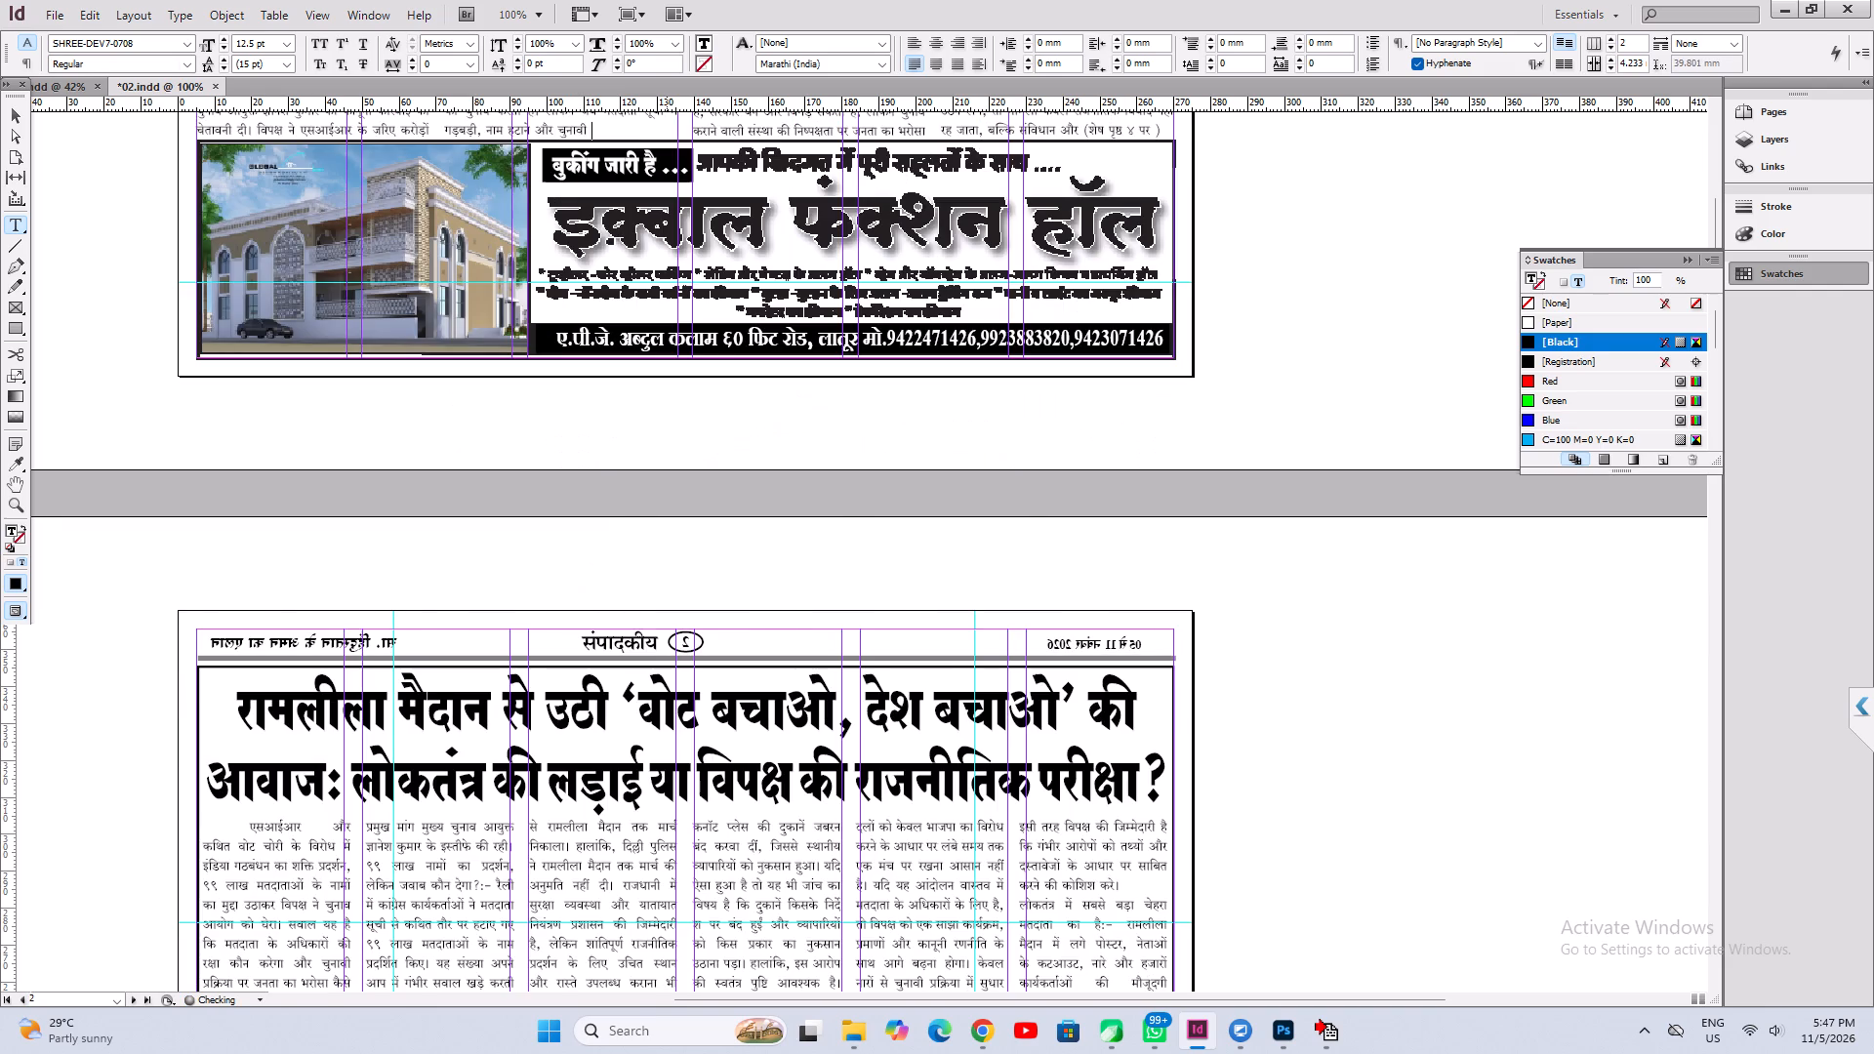
{"action": "key", "text": "ctrl+v"}
Copy page 1's ‘वोट चोरी’ headline and paste it into a new text frame on the pasteboard beside page 4.
{"action": "left_click_drag", "start_coordinate": [712, 169], "coordinate": [677, 745], "text": "alt"}
{"action": "left_click", "coordinate": [472, 466]}
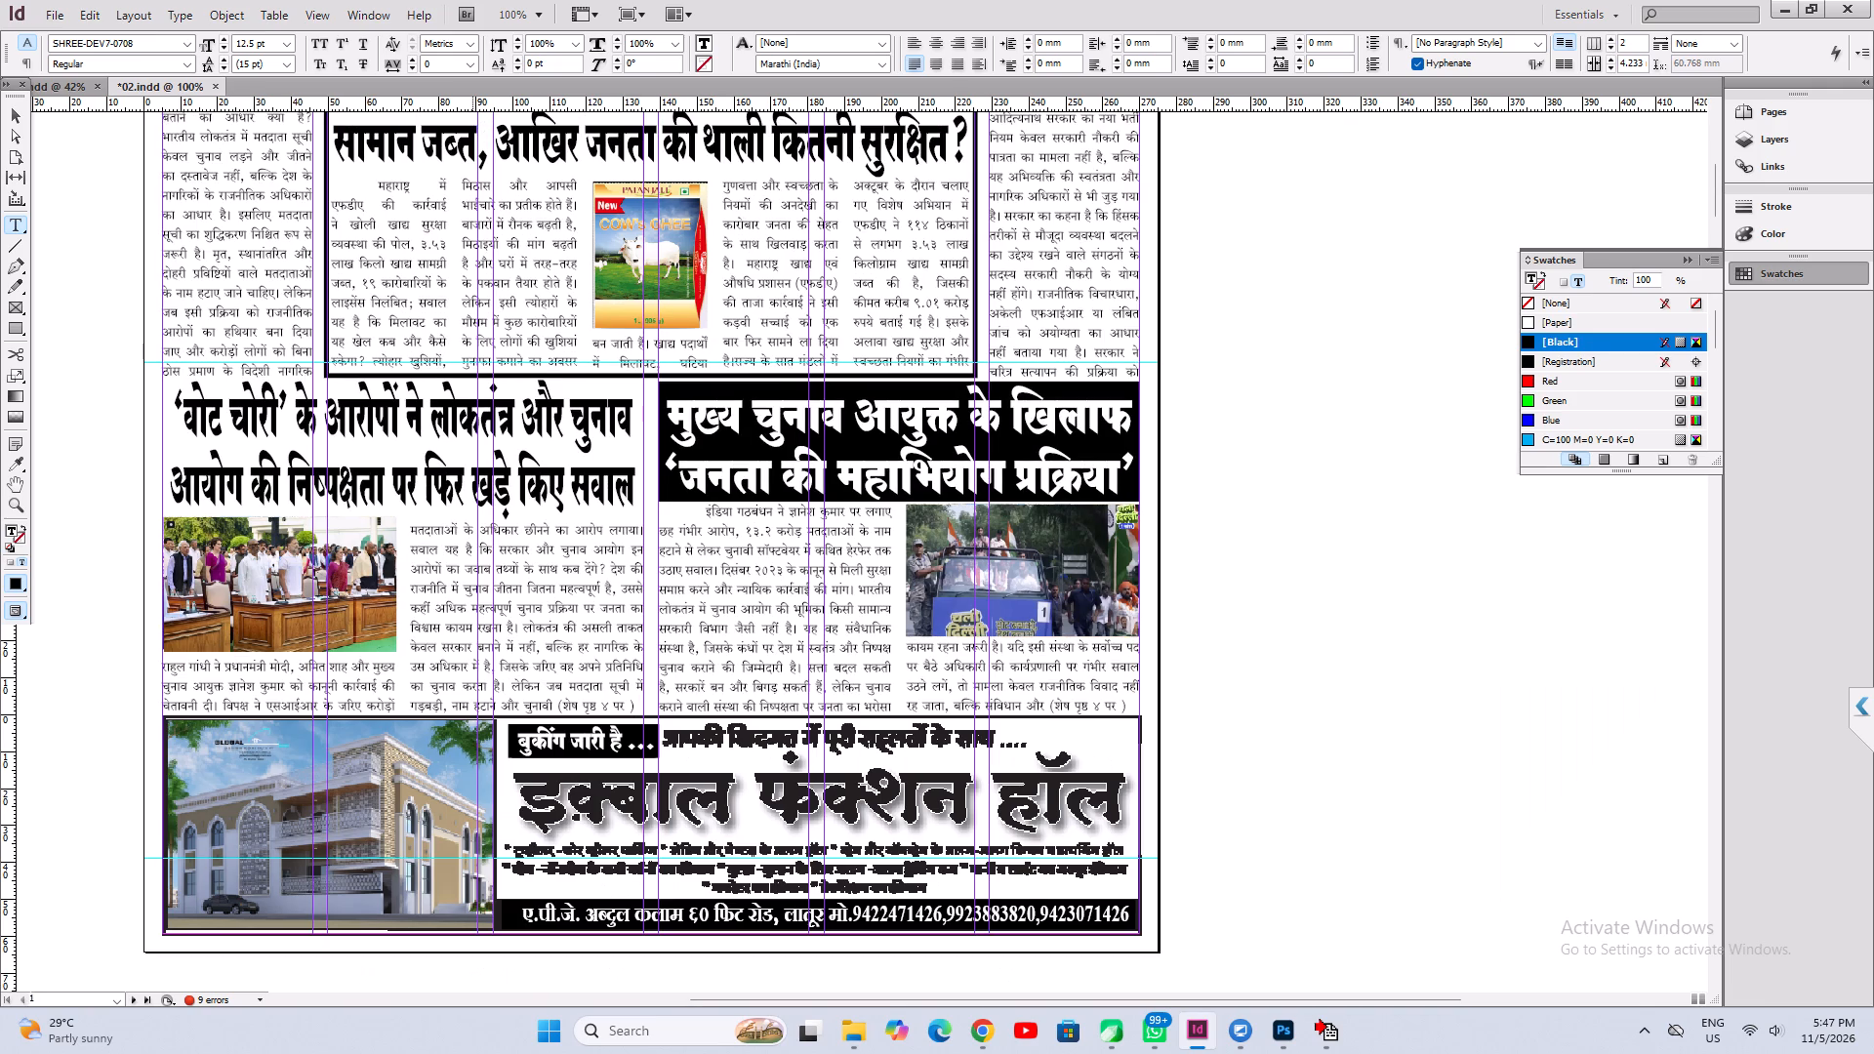
{"action": "key", "text": "ctrl+a"}
{"action": "key", "text": "ctrl+c"}
{"action": "left_click", "coordinate": [522, 573]}
{"action": "key", "text": "ctrl+a"}
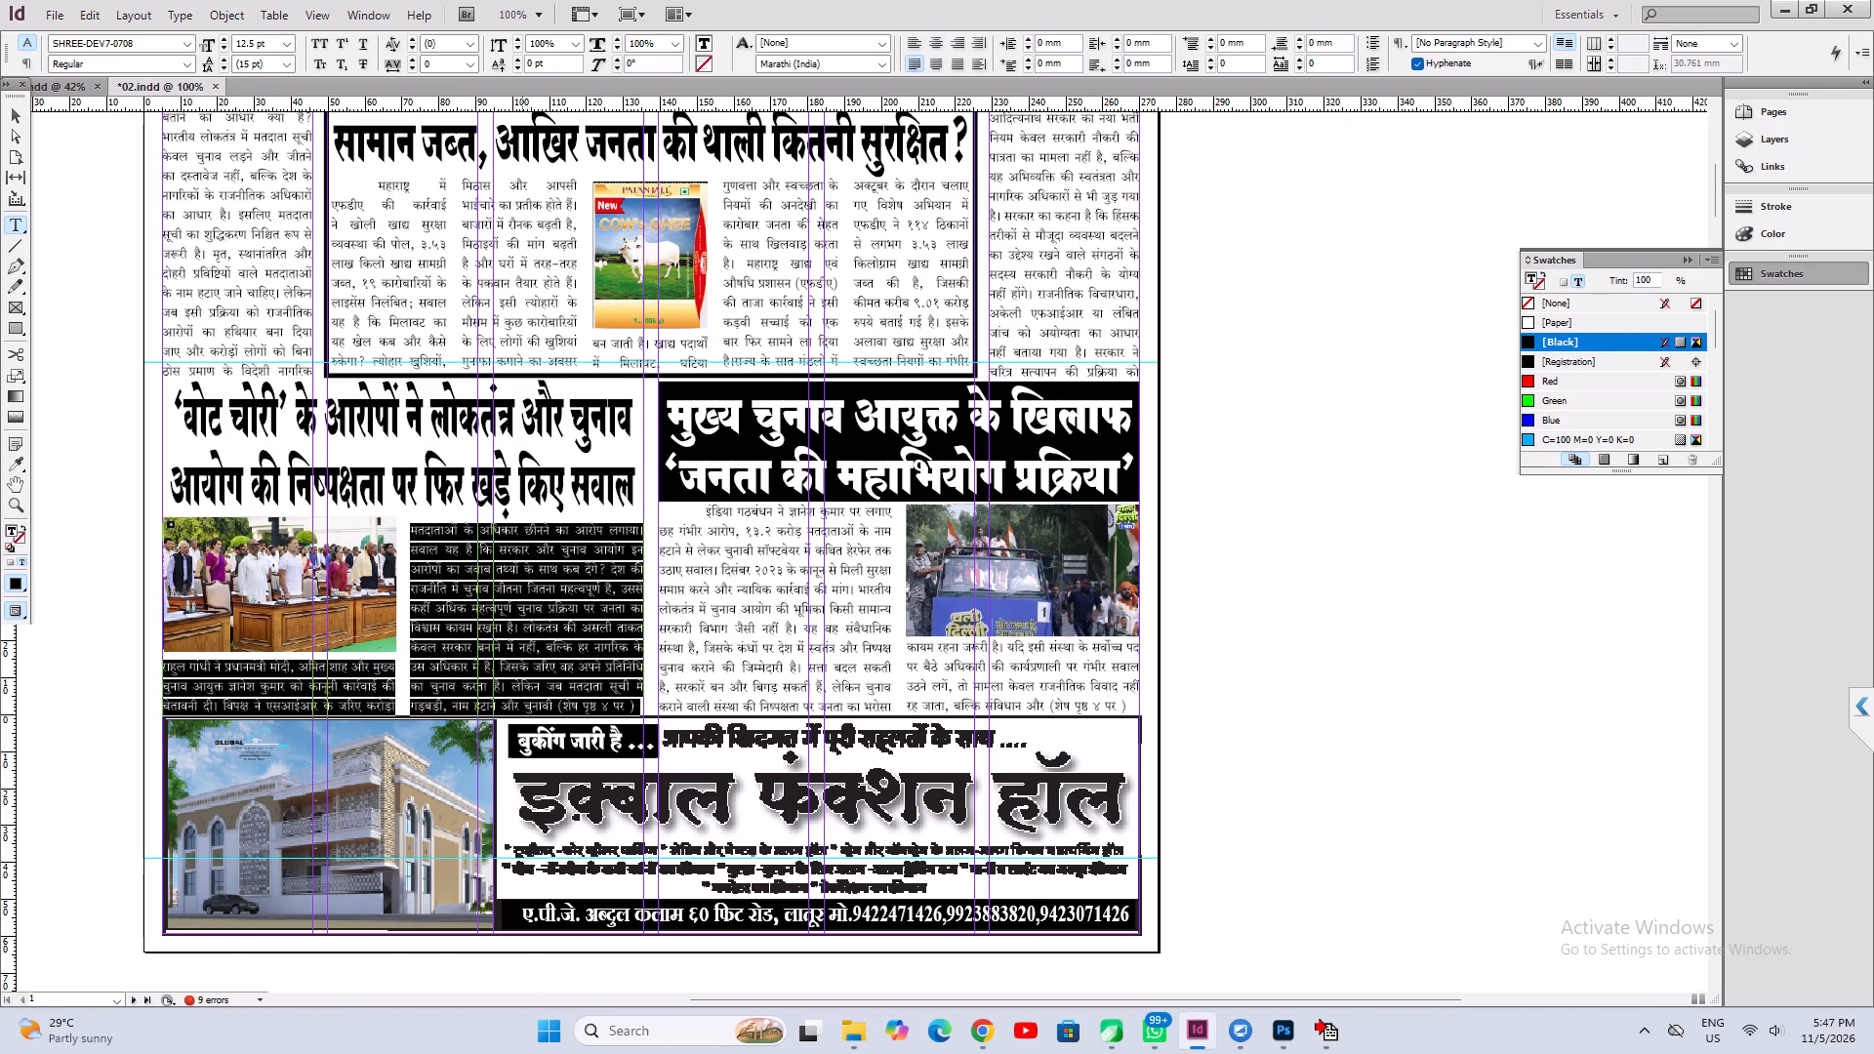
{"action": "key", "text": "Down"}
{"action": "key", "text": "ctrl+a"}
{"action": "left_click", "coordinate": [1119, 591]}
{"action": "left_click_drag", "start_coordinate": [1126, 468], "coordinate": [1079, 938], "text": "alt"}
{"action": "left_click_drag", "start_coordinate": [1189, 546], "coordinate": [1603, 939]}
{"action": "key", "text": "ctrl+v"}
Format the pasted ‘वोट चोरी’ headline at 40 pt with 100% horizontal scale, justified with the last line left-aligned.
{"action": "key", "text": "ctrl+a"}
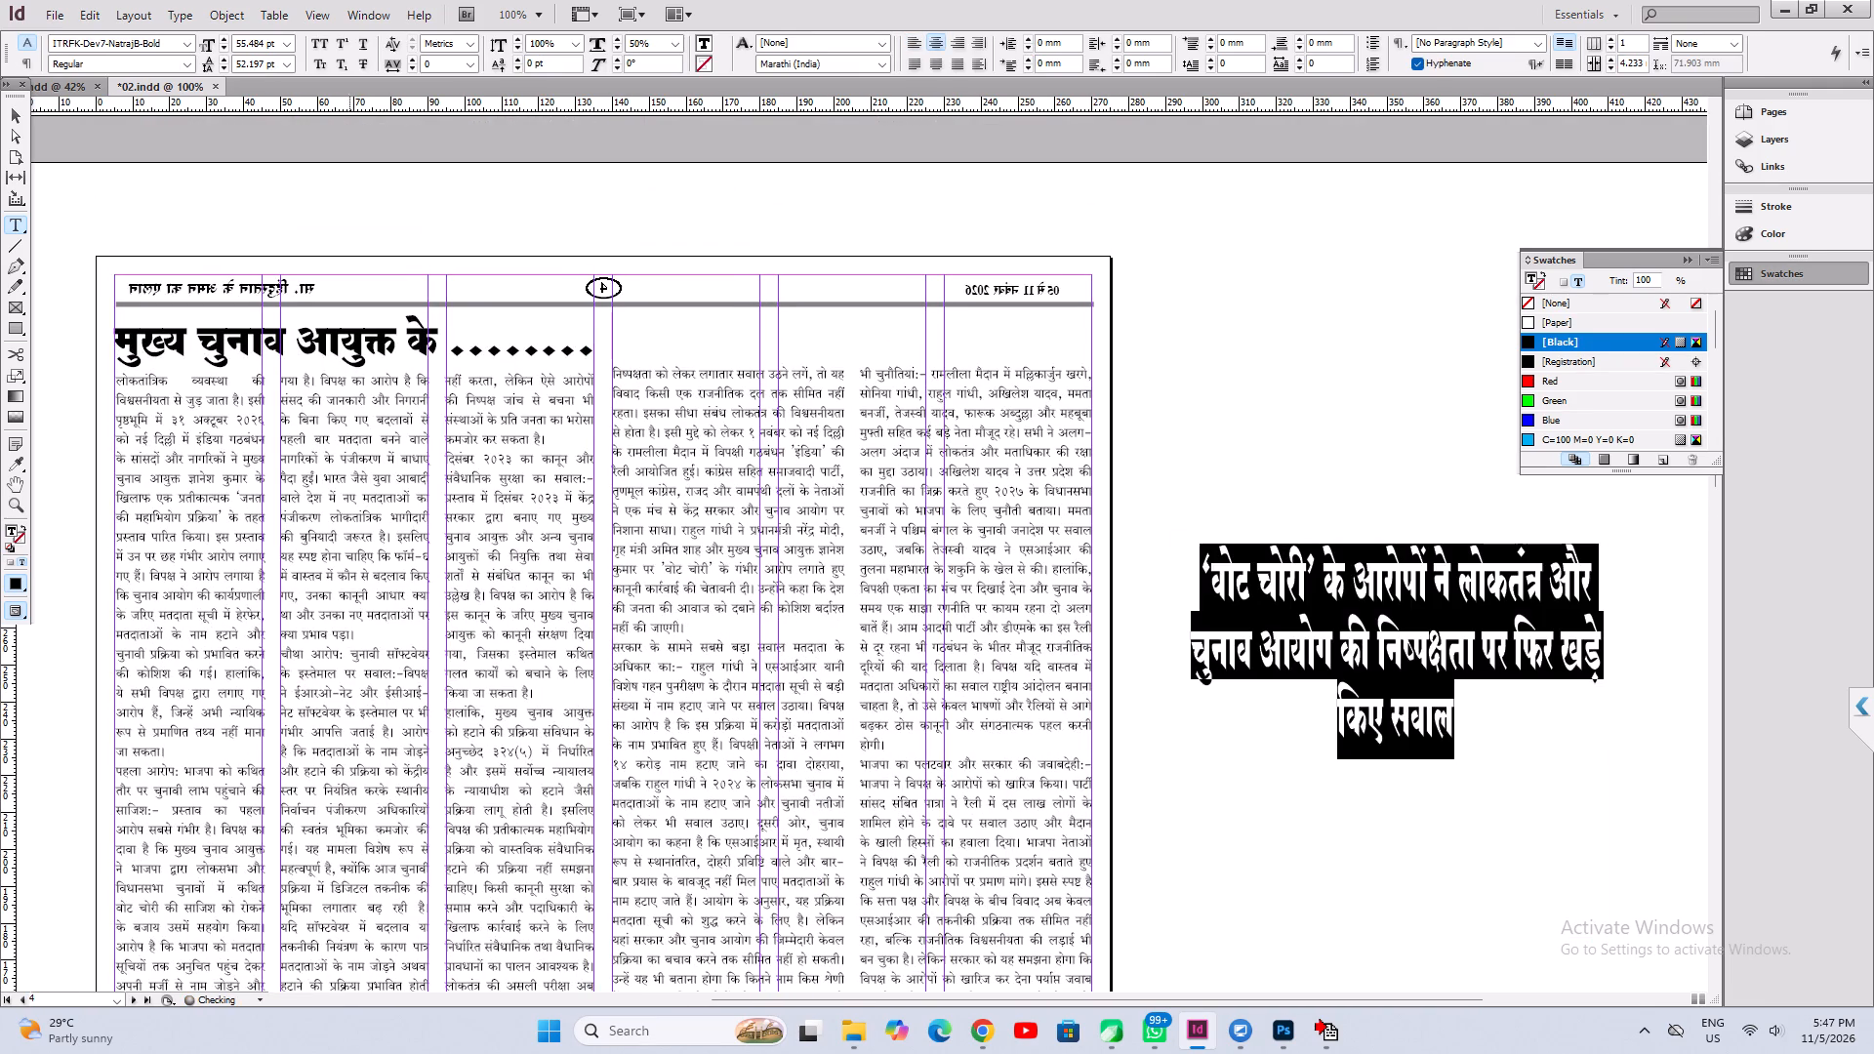
{"action": "left_click", "coordinate": [243, 42]}
{"action": "key", "text": "ctrl+a"}
{"action": "type", "text": "40"}
{"action": "key", "text": "Return"}
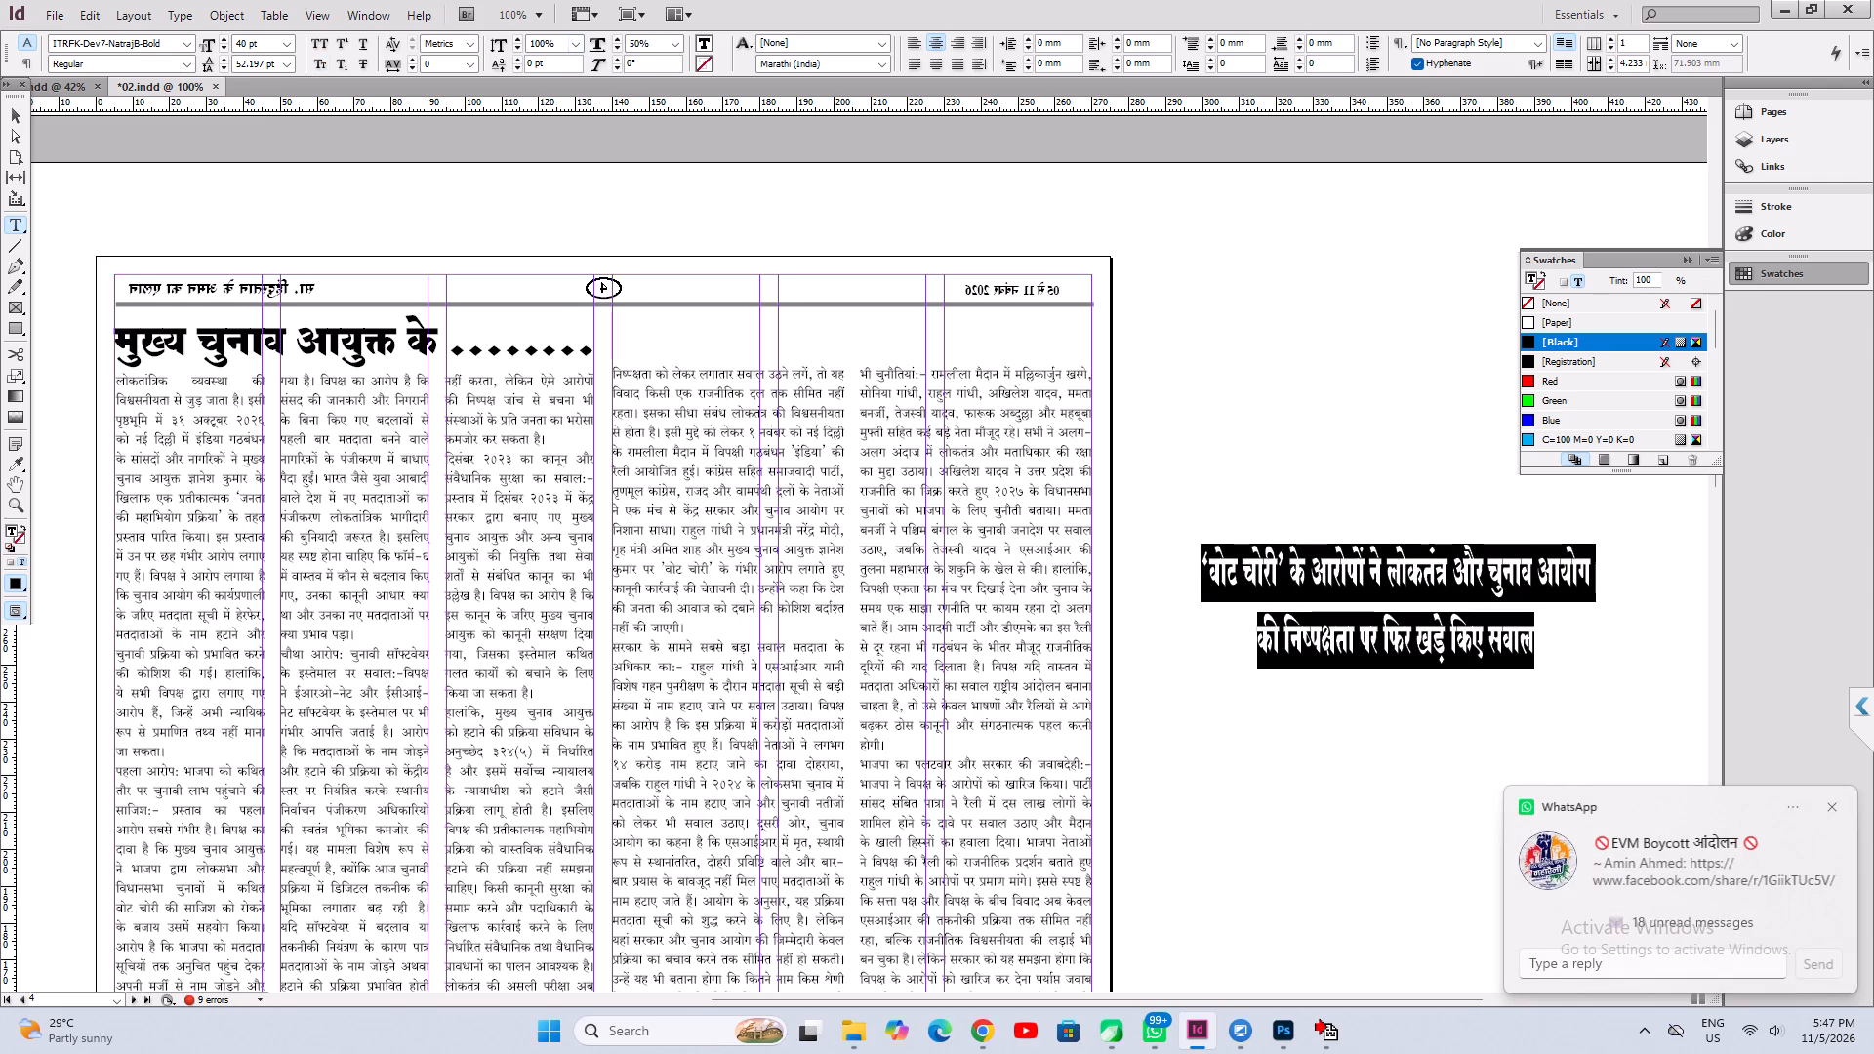
{"action": "left_click_drag", "start_coordinate": [657, 42], "coordinate": [523, 54]}
{"action": "type", "text": "100"}
{"action": "key", "text": "Return"}
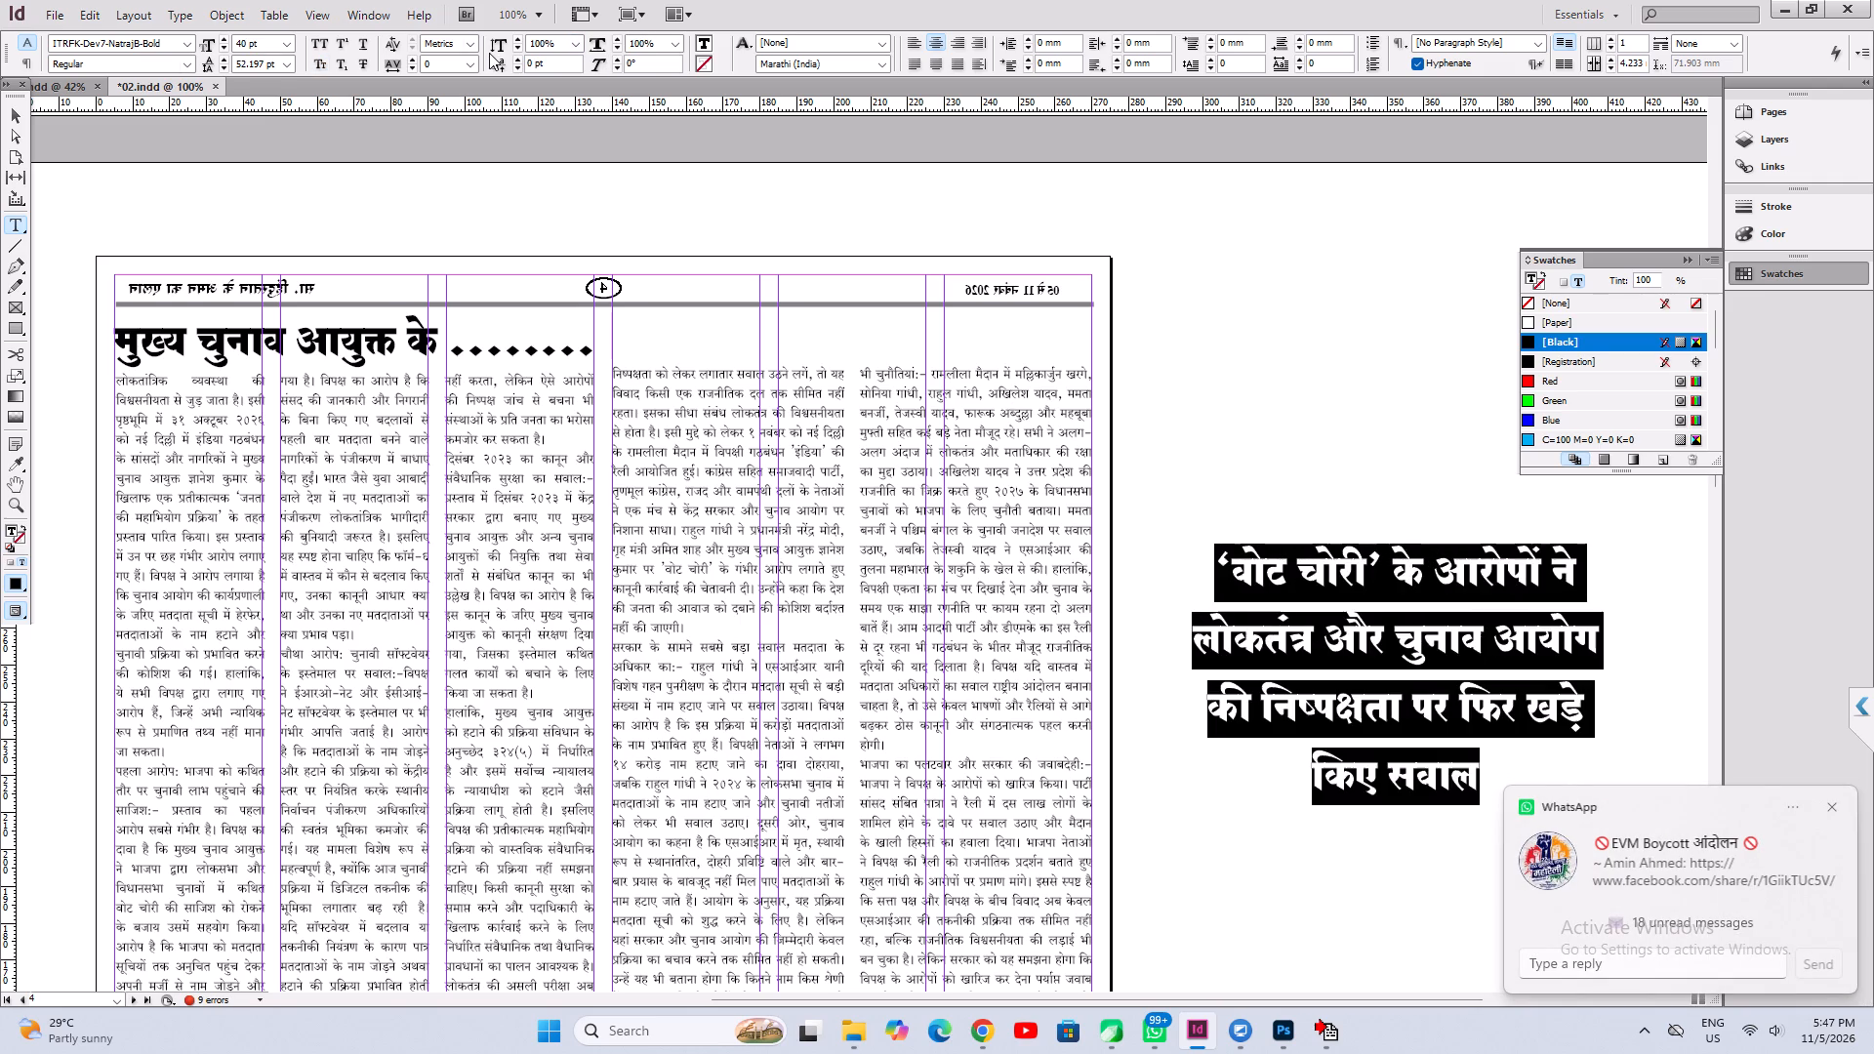
{"action": "left_click", "coordinate": [1268, 585]}
{"action": "key", "text": "ctrl+a"}
{"action": "key", "text": "ctrl+shift+j"}
Place the ‘वोट चोरी’ headline over the top of page 4's second article and widen its frame to the right margin, about 130 mm.
{"action": "left_click", "coordinate": [19, 119]}
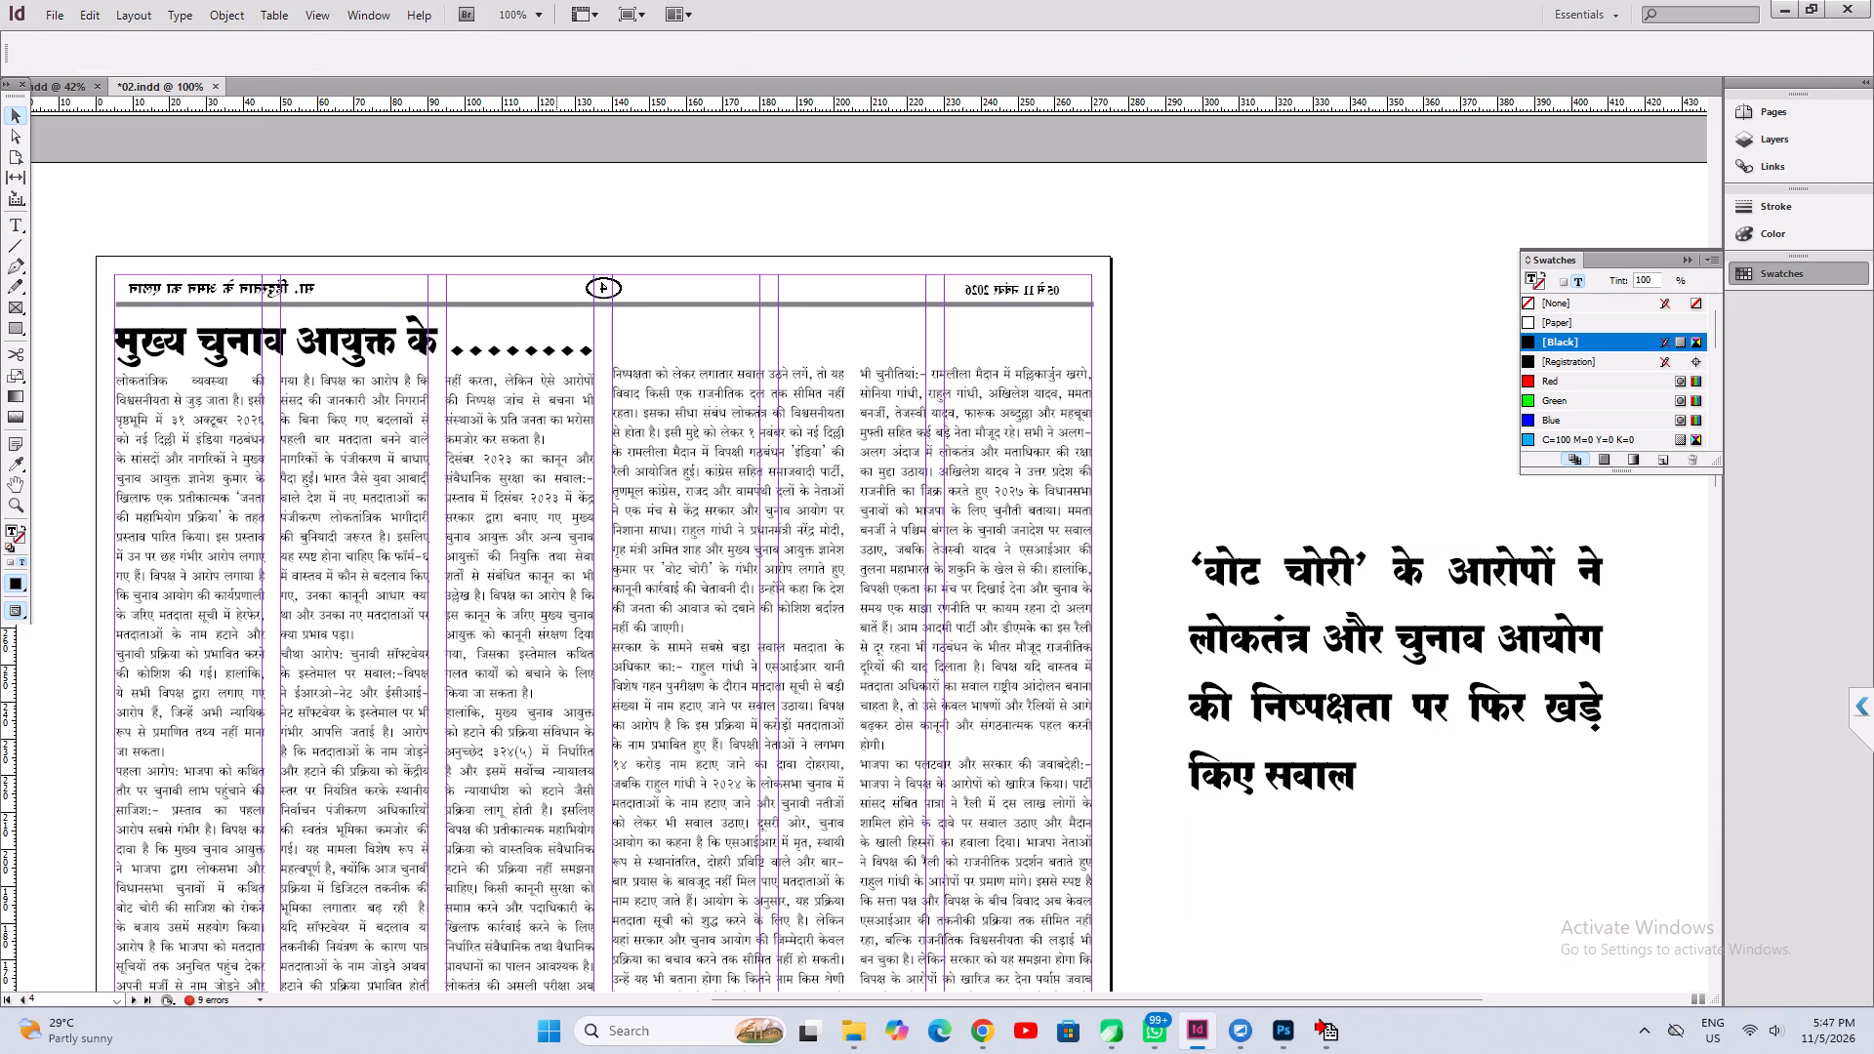
{"action": "left_click_drag", "start_coordinate": [1487, 689], "coordinate": [908, 461]}
{"action": "left_click_drag", "start_coordinate": [1027, 511], "coordinate": [1040, 525]}
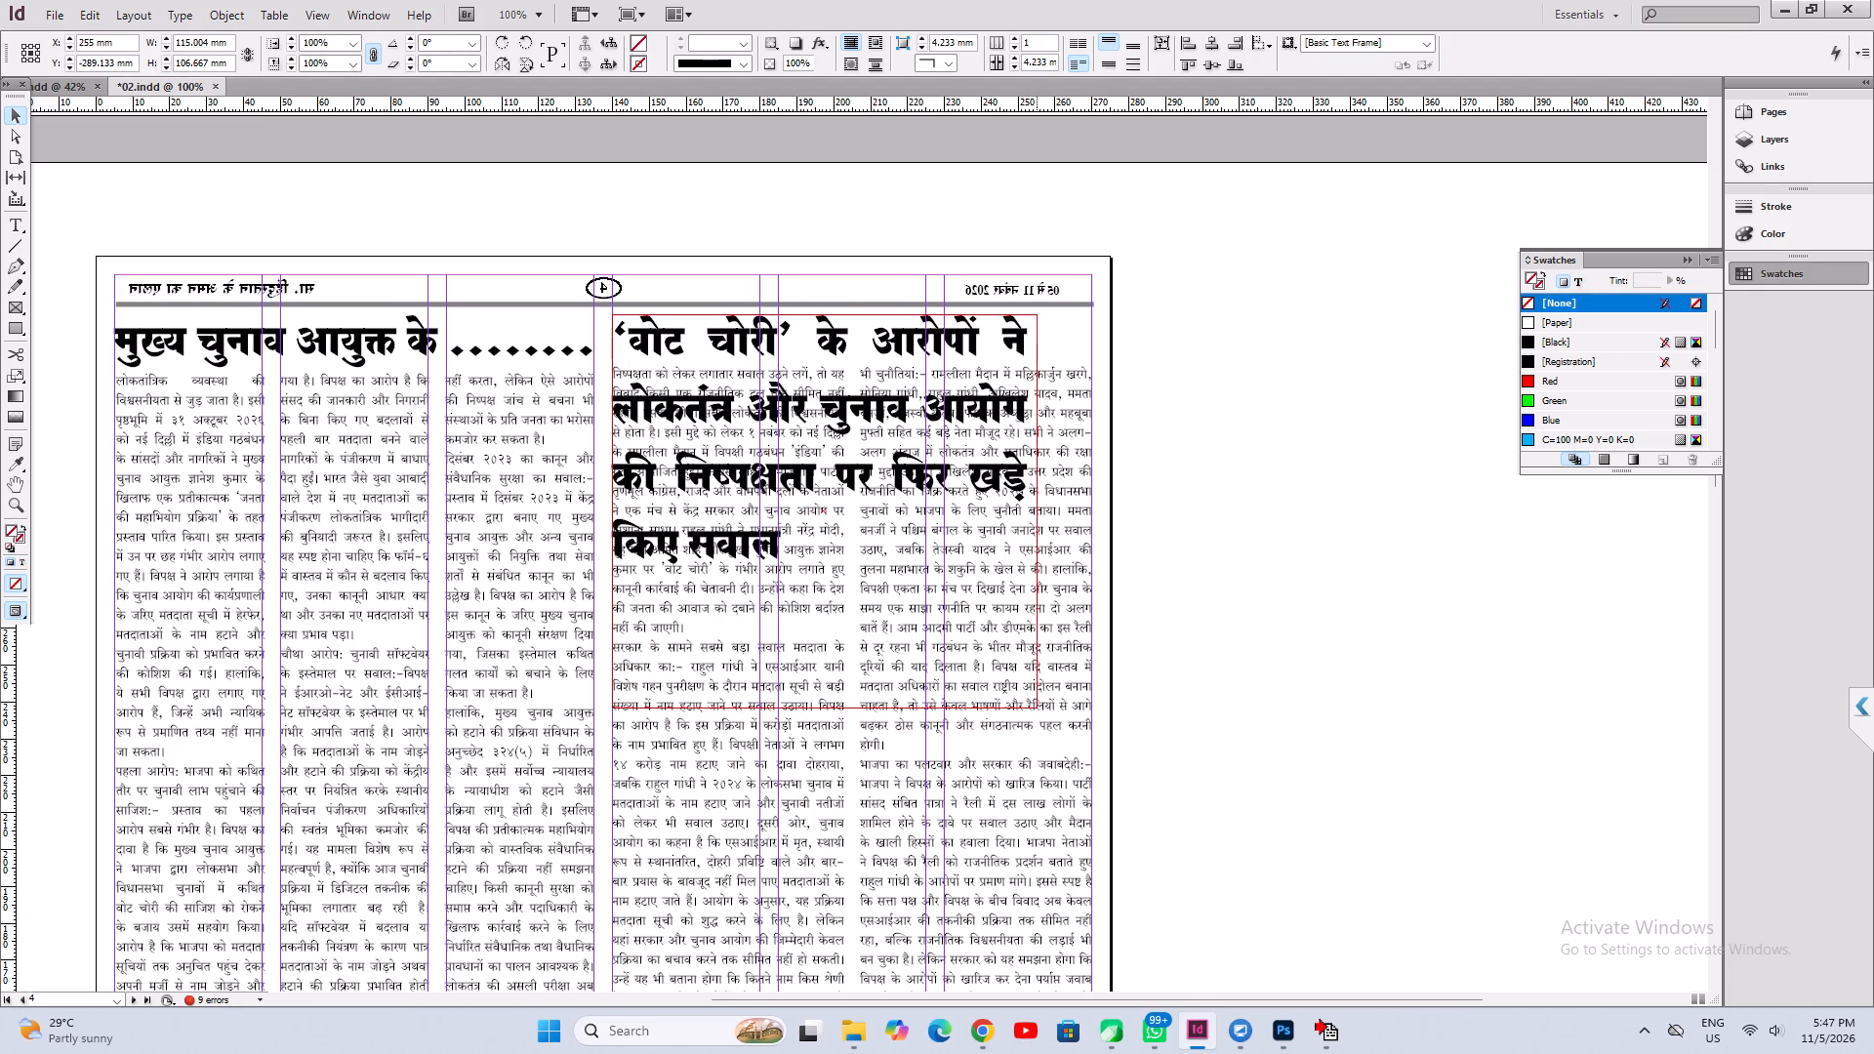
{"action": "left_click_drag", "start_coordinate": [1040, 525], "coordinate": [1095, 586]}
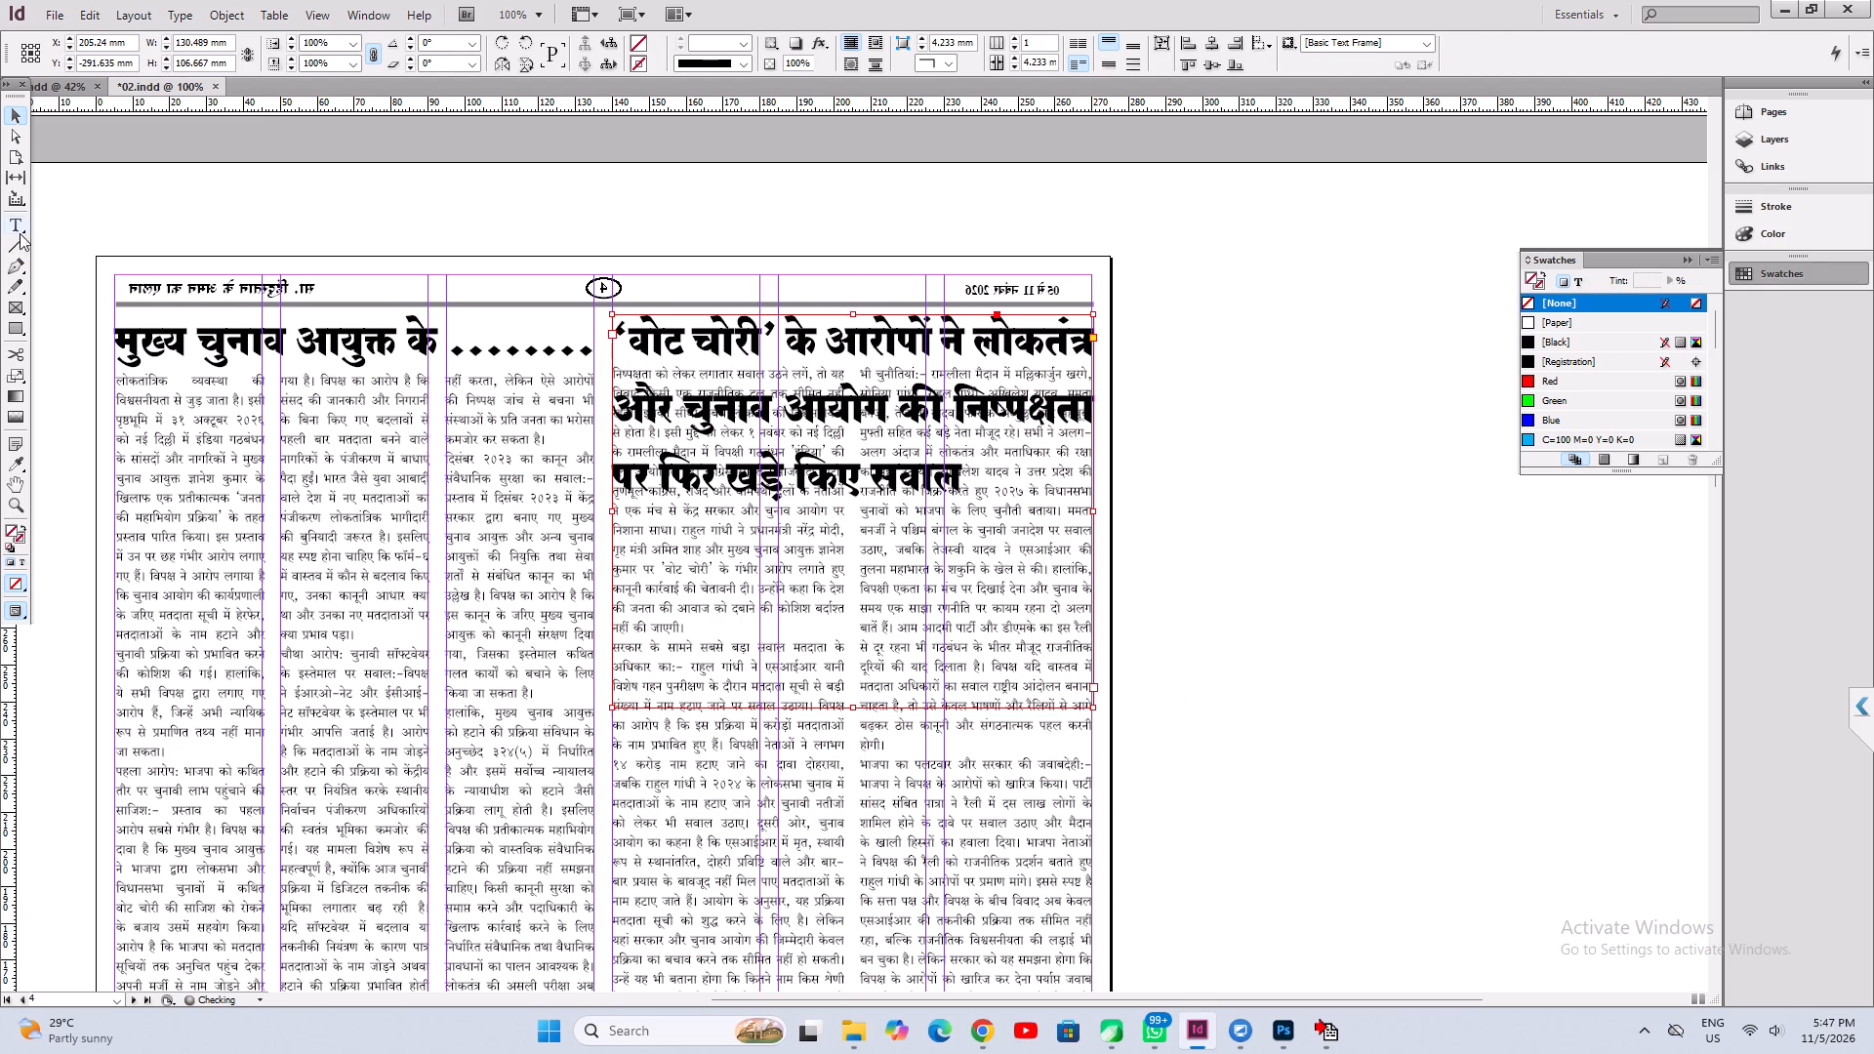
Replace the text after ने in page 4's ‘वोट चोरी’ headline with ...... and fit the frame to its content.
{"action": "left_click", "coordinate": [20, 226]}
{"action": "left_click", "coordinate": [982, 335]}
{"action": "key", "text": "shift+Down"}
{"action": "key", "text": "shift+Down"}
{"action": "key", "text": "shift+Down"}
{"action": "key", "text": "shift+Down"}
{"action": "key", "text": "shift+Down"}
{"action": "key", "text": "shift+Down"}
{"action": "key", "text": "shift+Down"}
{"action": "key", "text": "shift+Down"}
{"action": "key", "text": "shift+Down"}
{"action": "key", "text": "shift+Down"}
{"action": "key", "text": "shift+Down"}
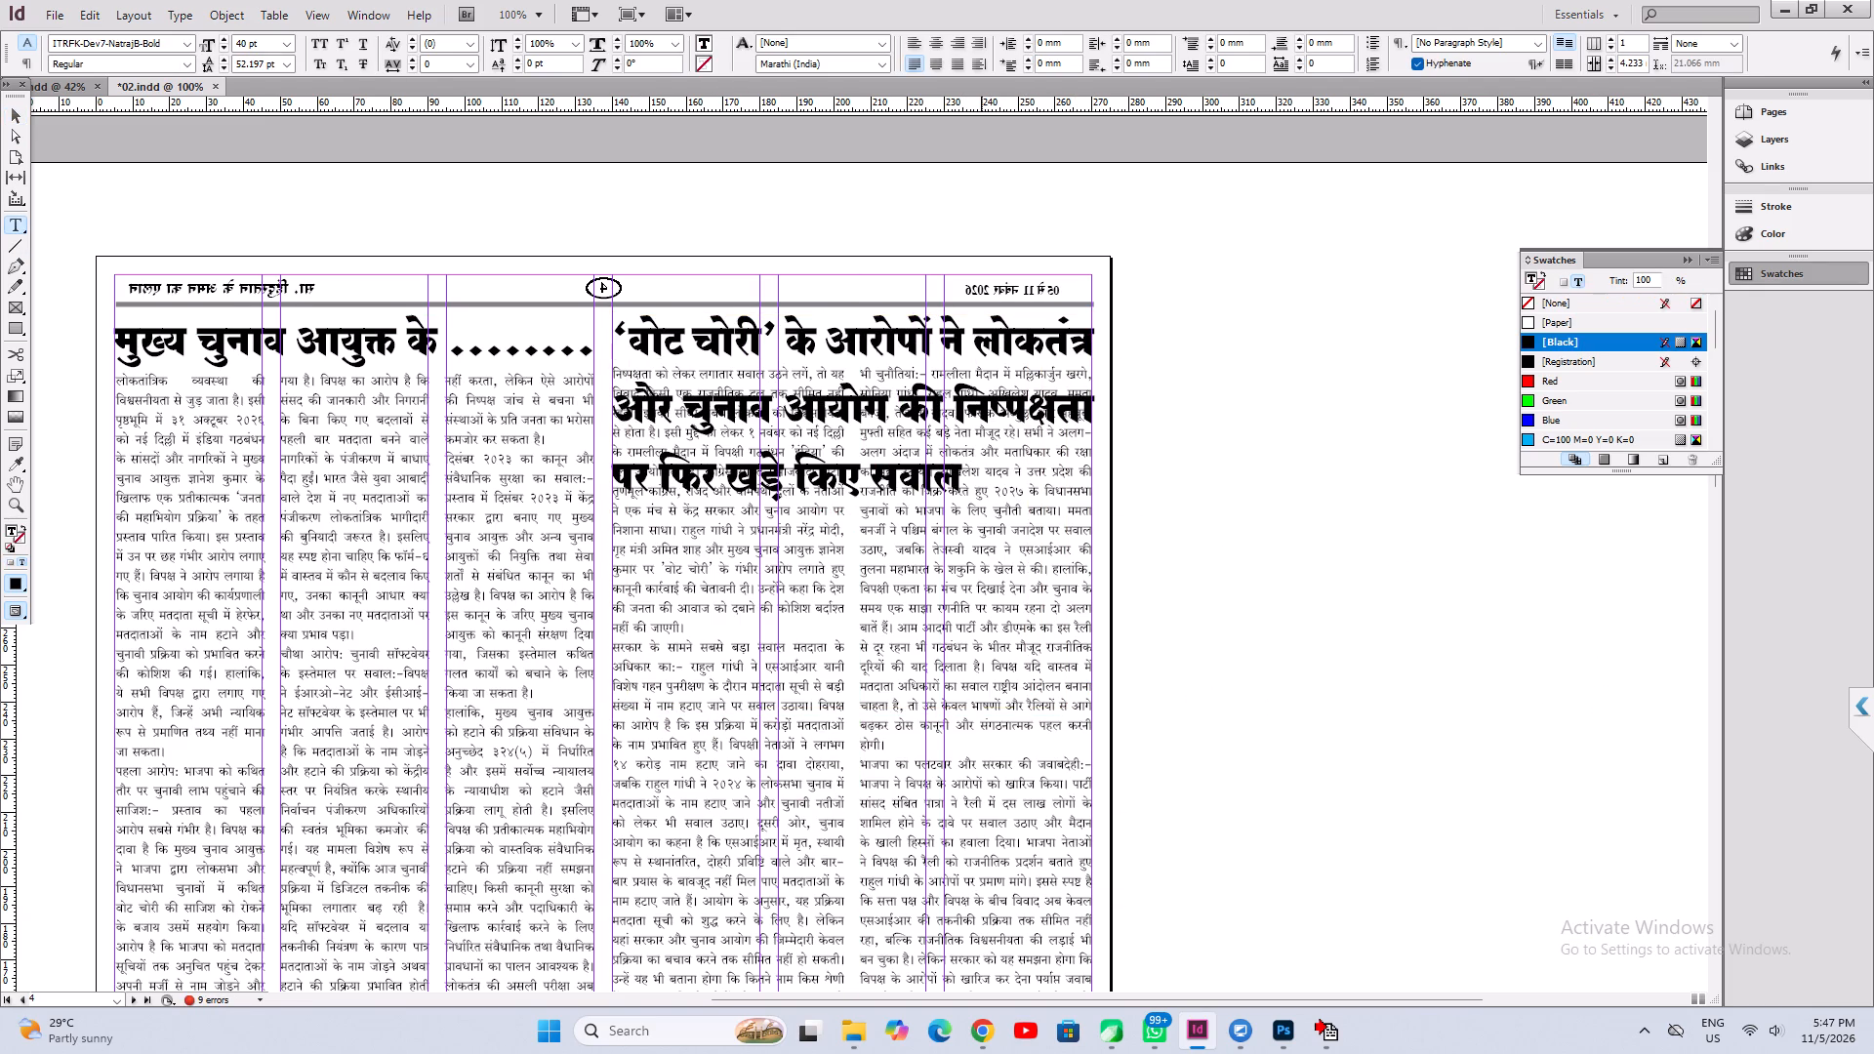
{"action": "type", "text": "......"}
{"action": "key", "text": "ctrl+alt+c"}
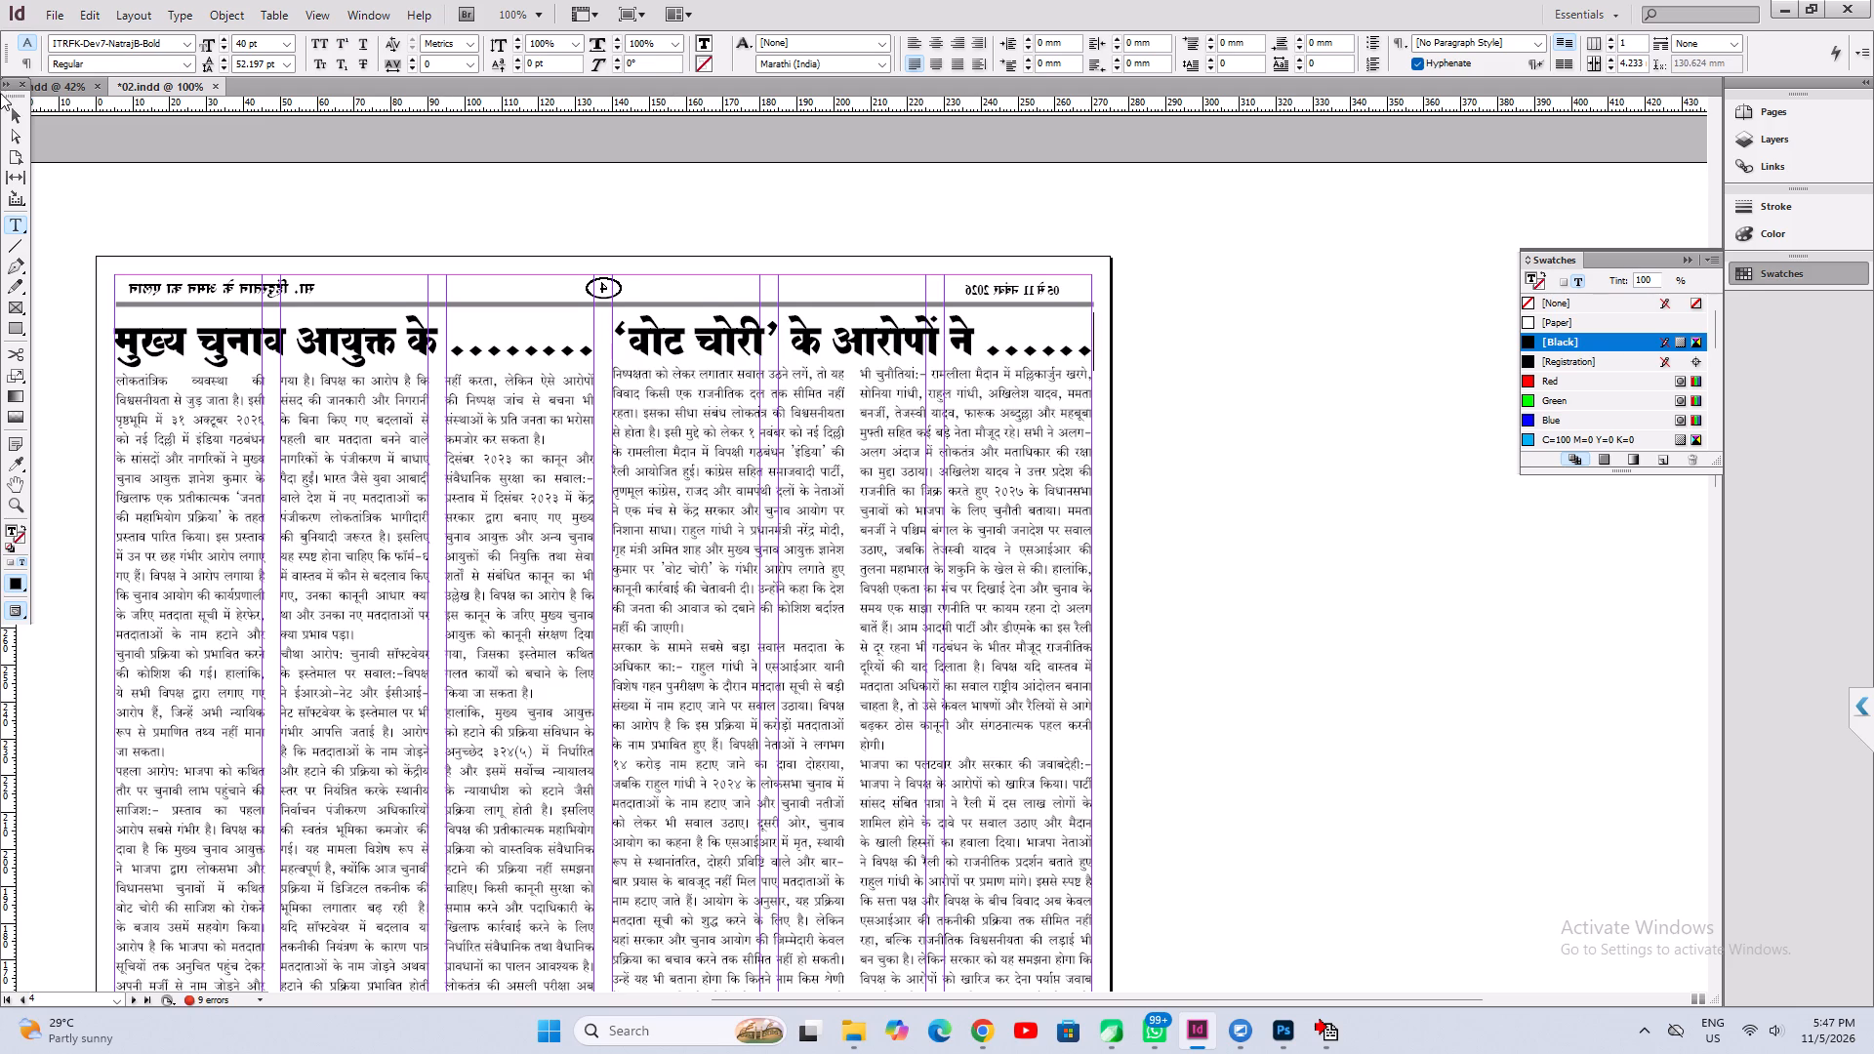
Tighten the tracking to -20 on the few lines about removing a constitutional office-holder, low in the ‘वोट चोरी’ article's first column.
{"action": "left_click", "coordinate": [11, 115]}
{"action": "left_click", "coordinate": [816, 642]}
{"action": "scroll", "coordinate": [816, 642], "scroll_direction": "down", "scroll_amount": 18}
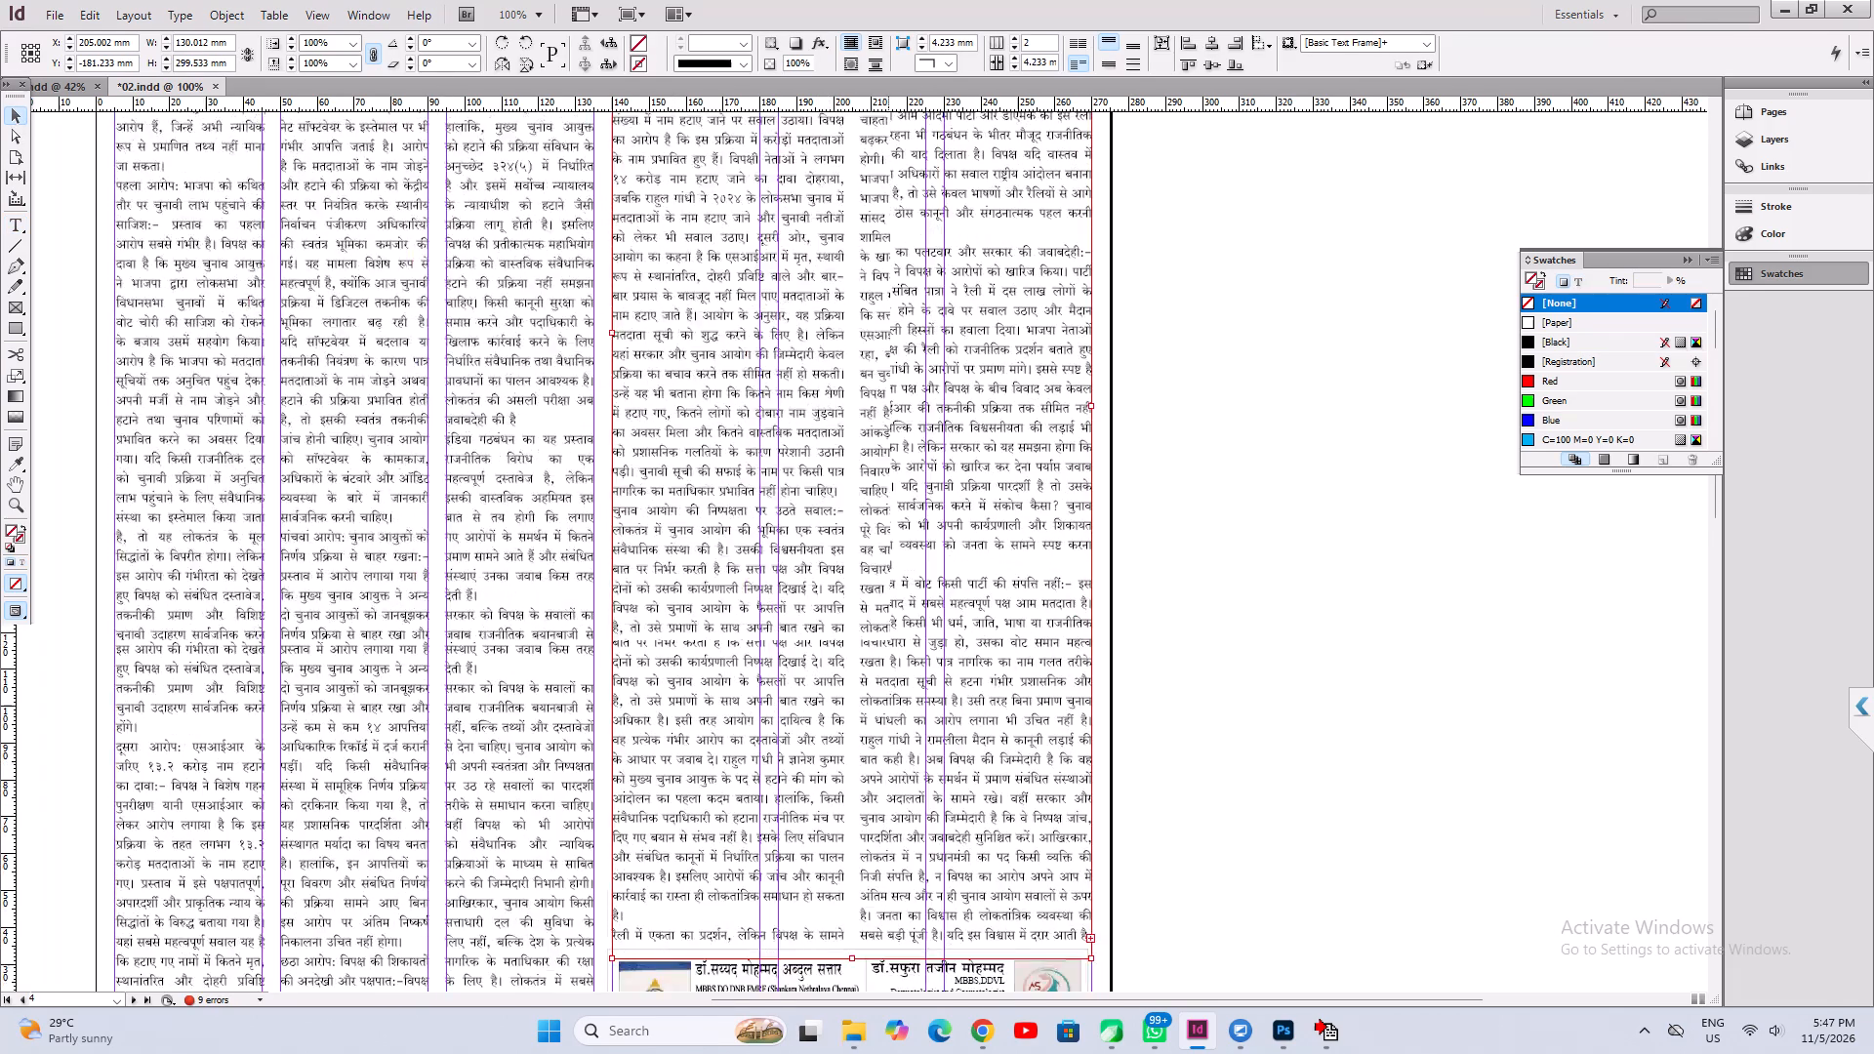
{"action": "scroll", "coordinate": [888, 643], "scroll_direction": "down", "scroll_amount": 2}
{"action": "left_click", "coordinate": [1386, 779]}
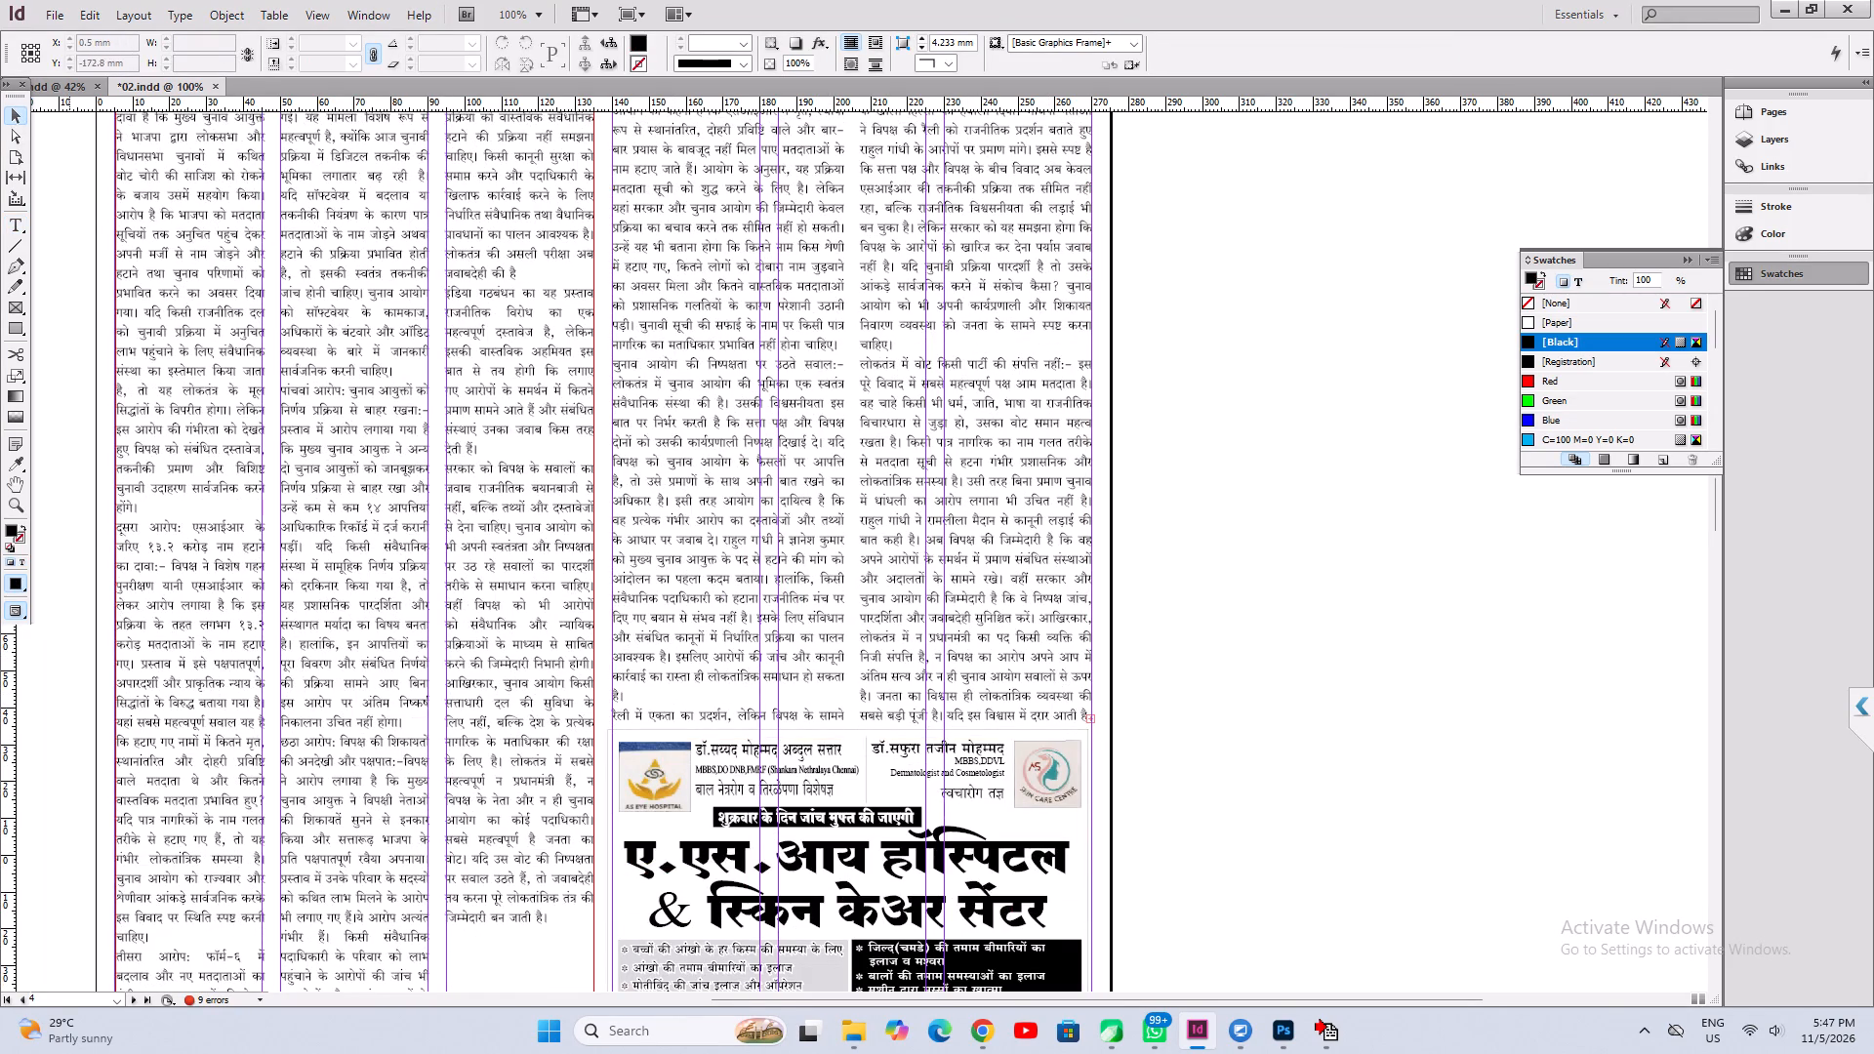
{"action": "left_click", "coordinate": [13, 226]}
{"action": "left_click_drag", "start_coordinate": [683, 596], "coordinate": [686, 616]}
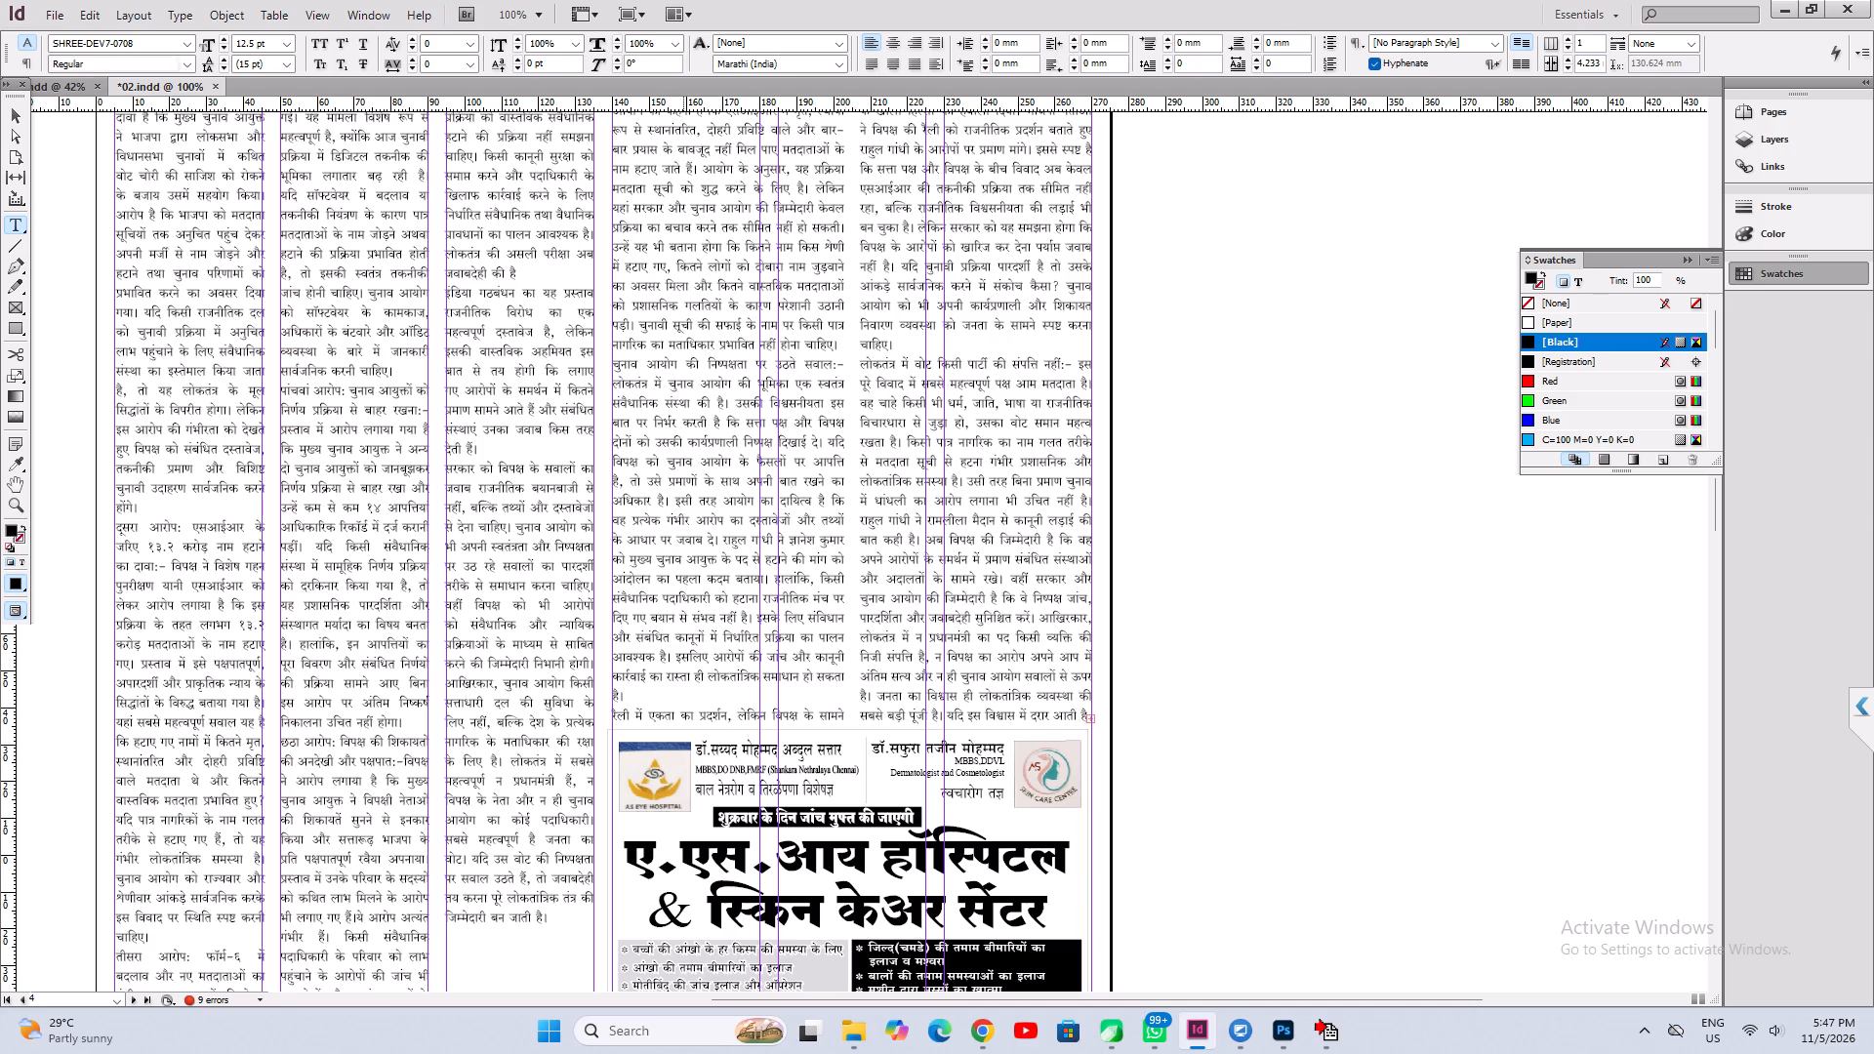
{"action": "left_click_drag", "start_coordinate": [686, 616], "coordinate": [691, 660]}
{"action": "key", "text": "alt+Left"}
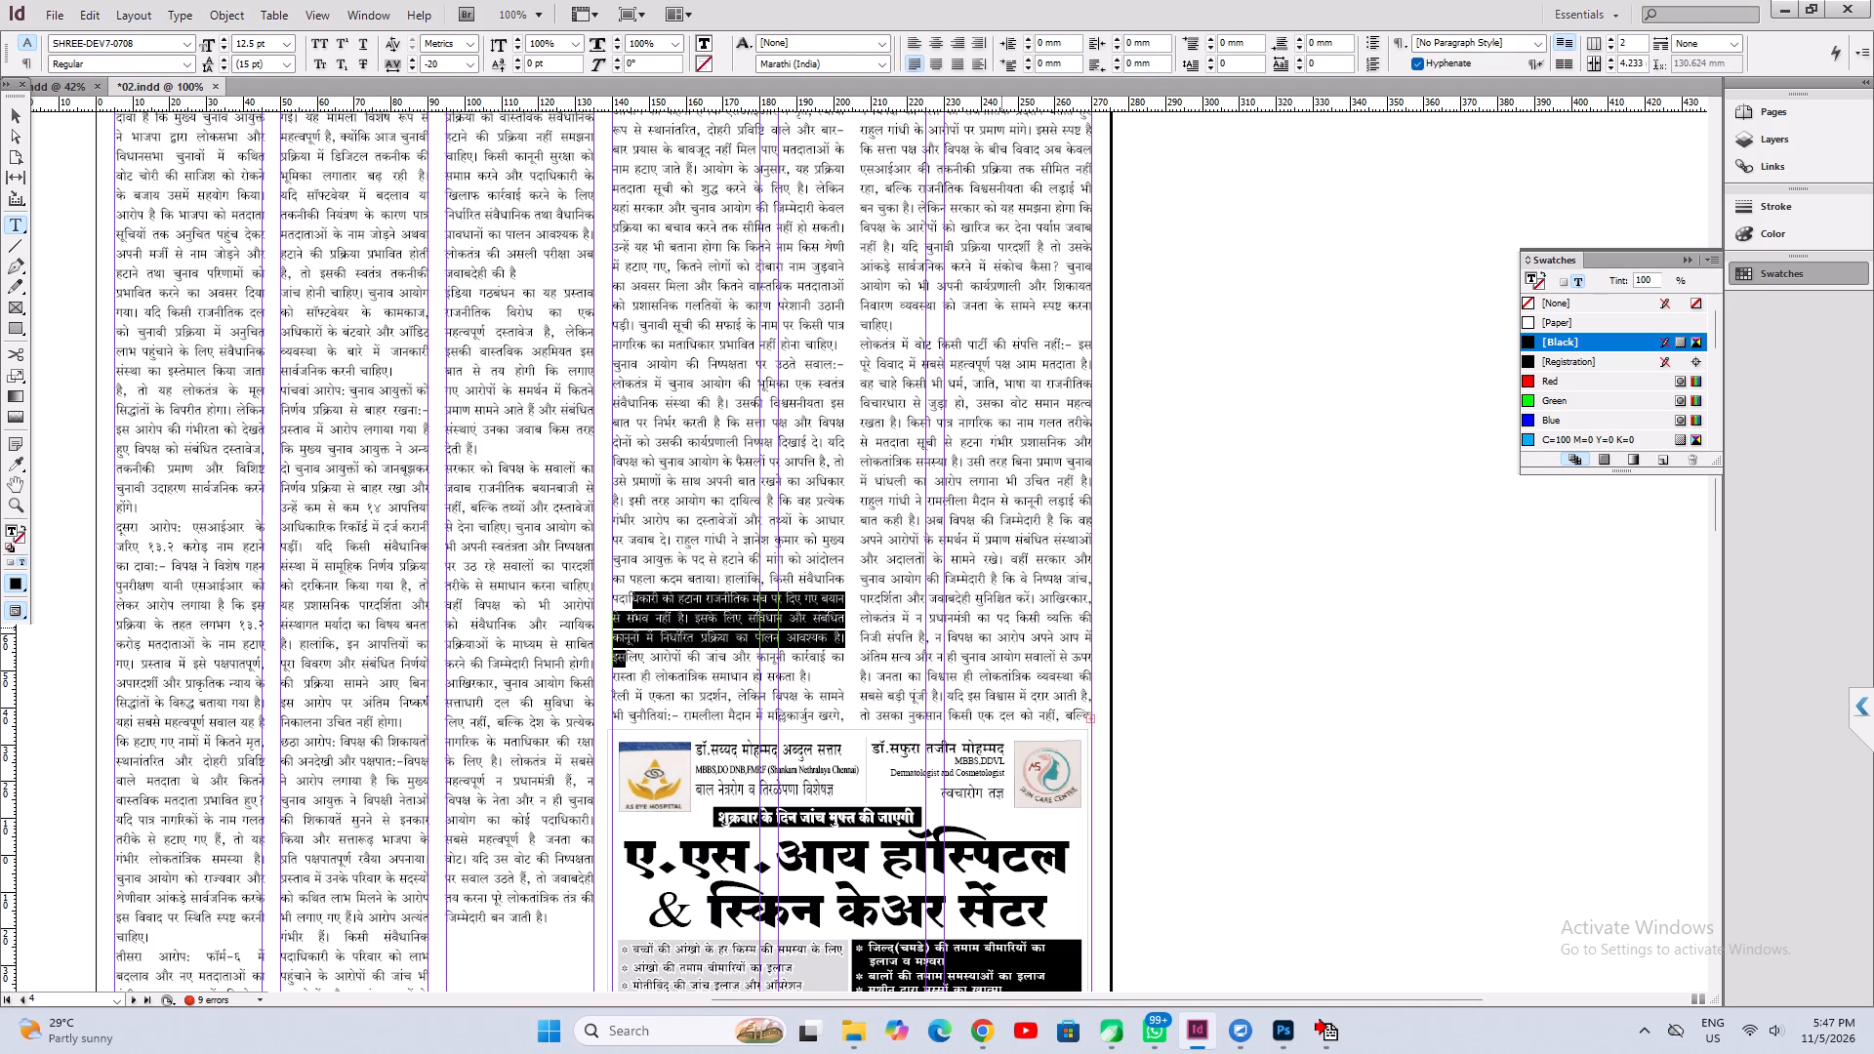
Tighten the tracking to -20 on the passage starting at समझना होगा in the ‘वोट चोरी’ article's second column, and save the document.
{"action": "left_click", "coordinate": [941, 289]}
{"action": "left_click_drag", "start_coordinate": [1022, 215], "coordinate": [1021, 284]}
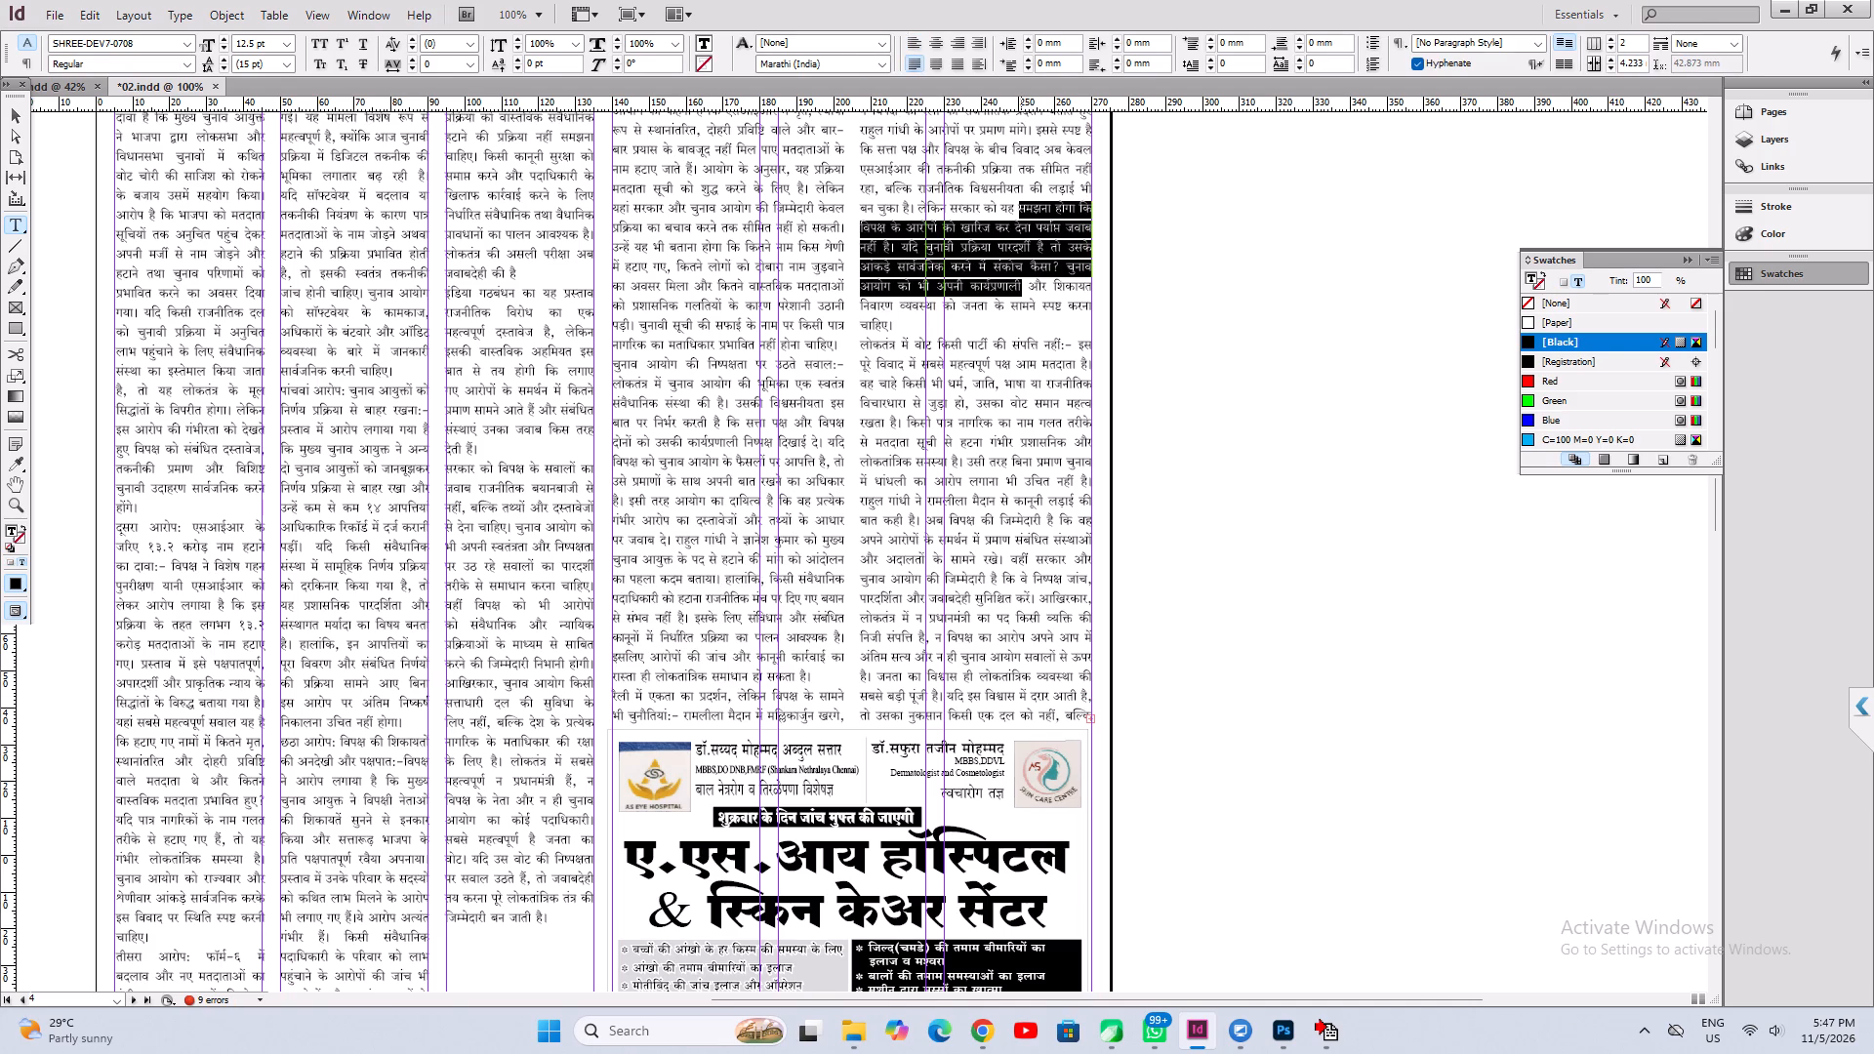
{"action": "left_click_drag", "start_coordinate": [1021, 284], "coordinate": [1014, 312]}
{"action": "key", "text": "alt+Left"}
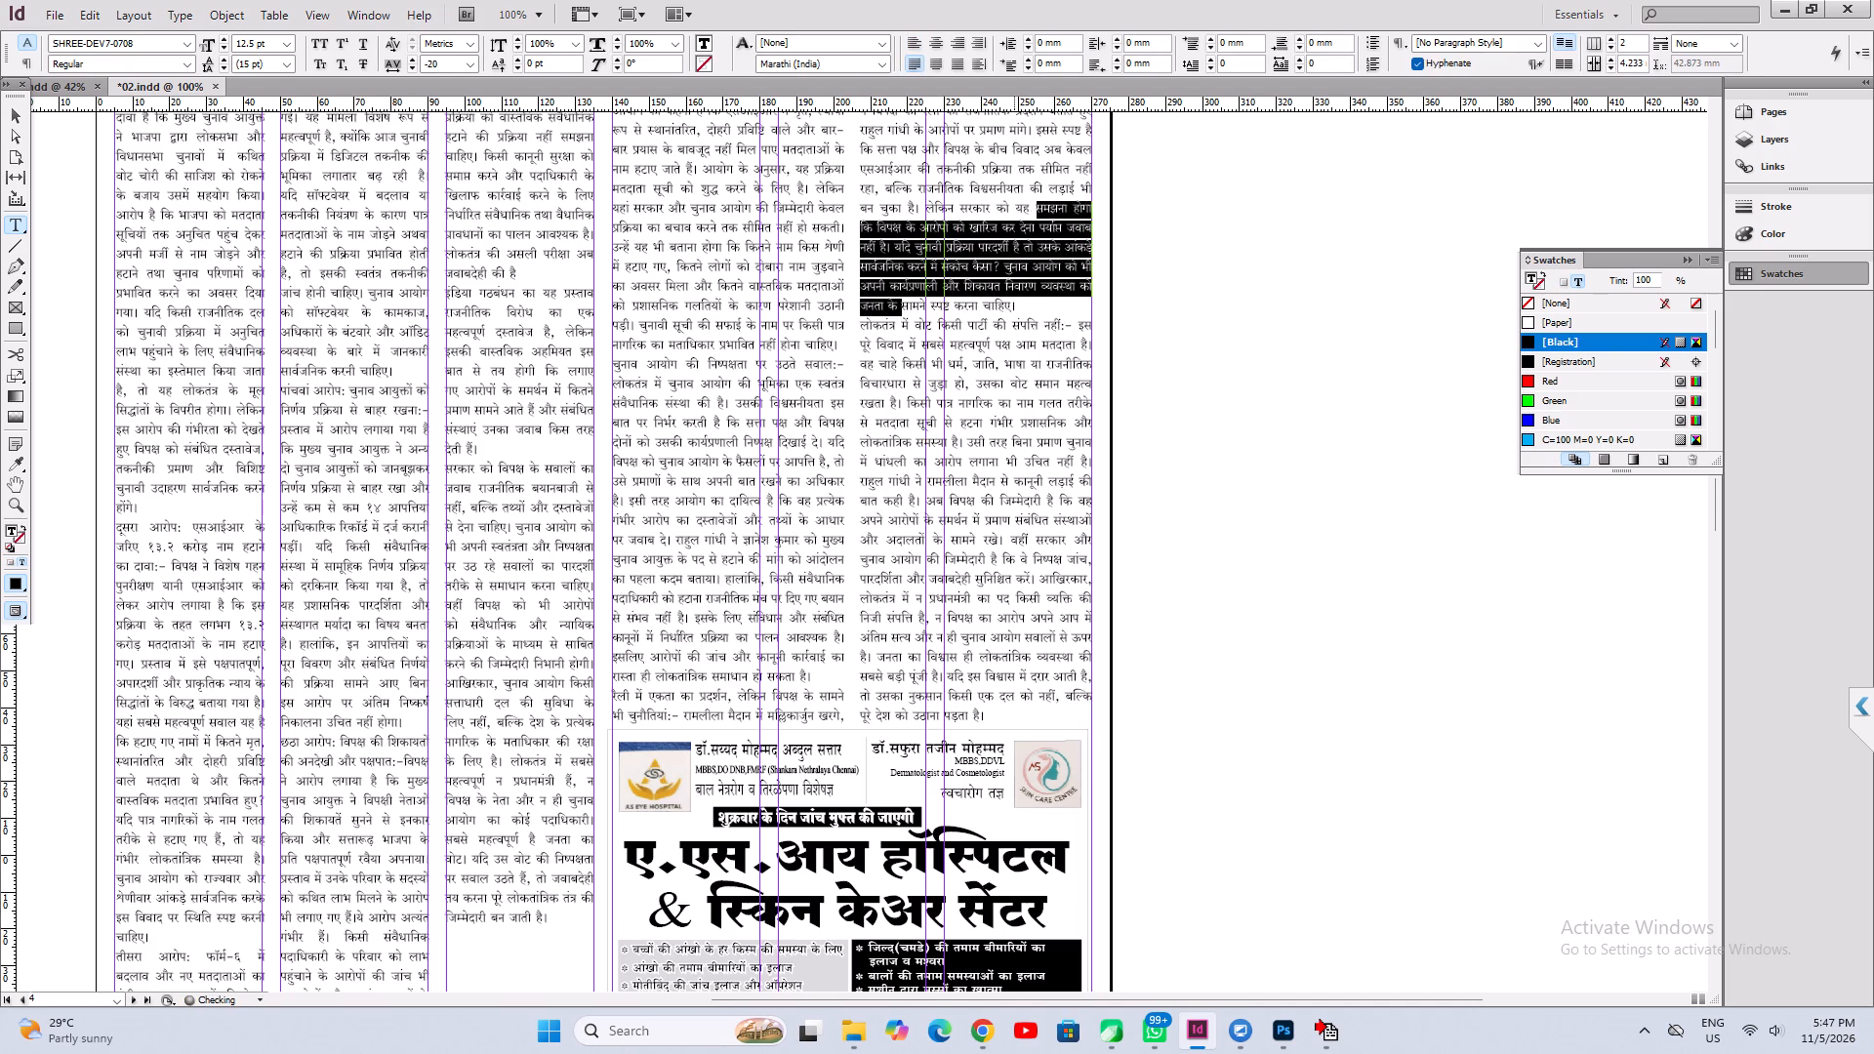
{"action": "left_click", "coordinate": [1014, 312]}
{"action": "key", "text": "ctrl+s"}
{"action": "key", "text": "ctrl+0"}
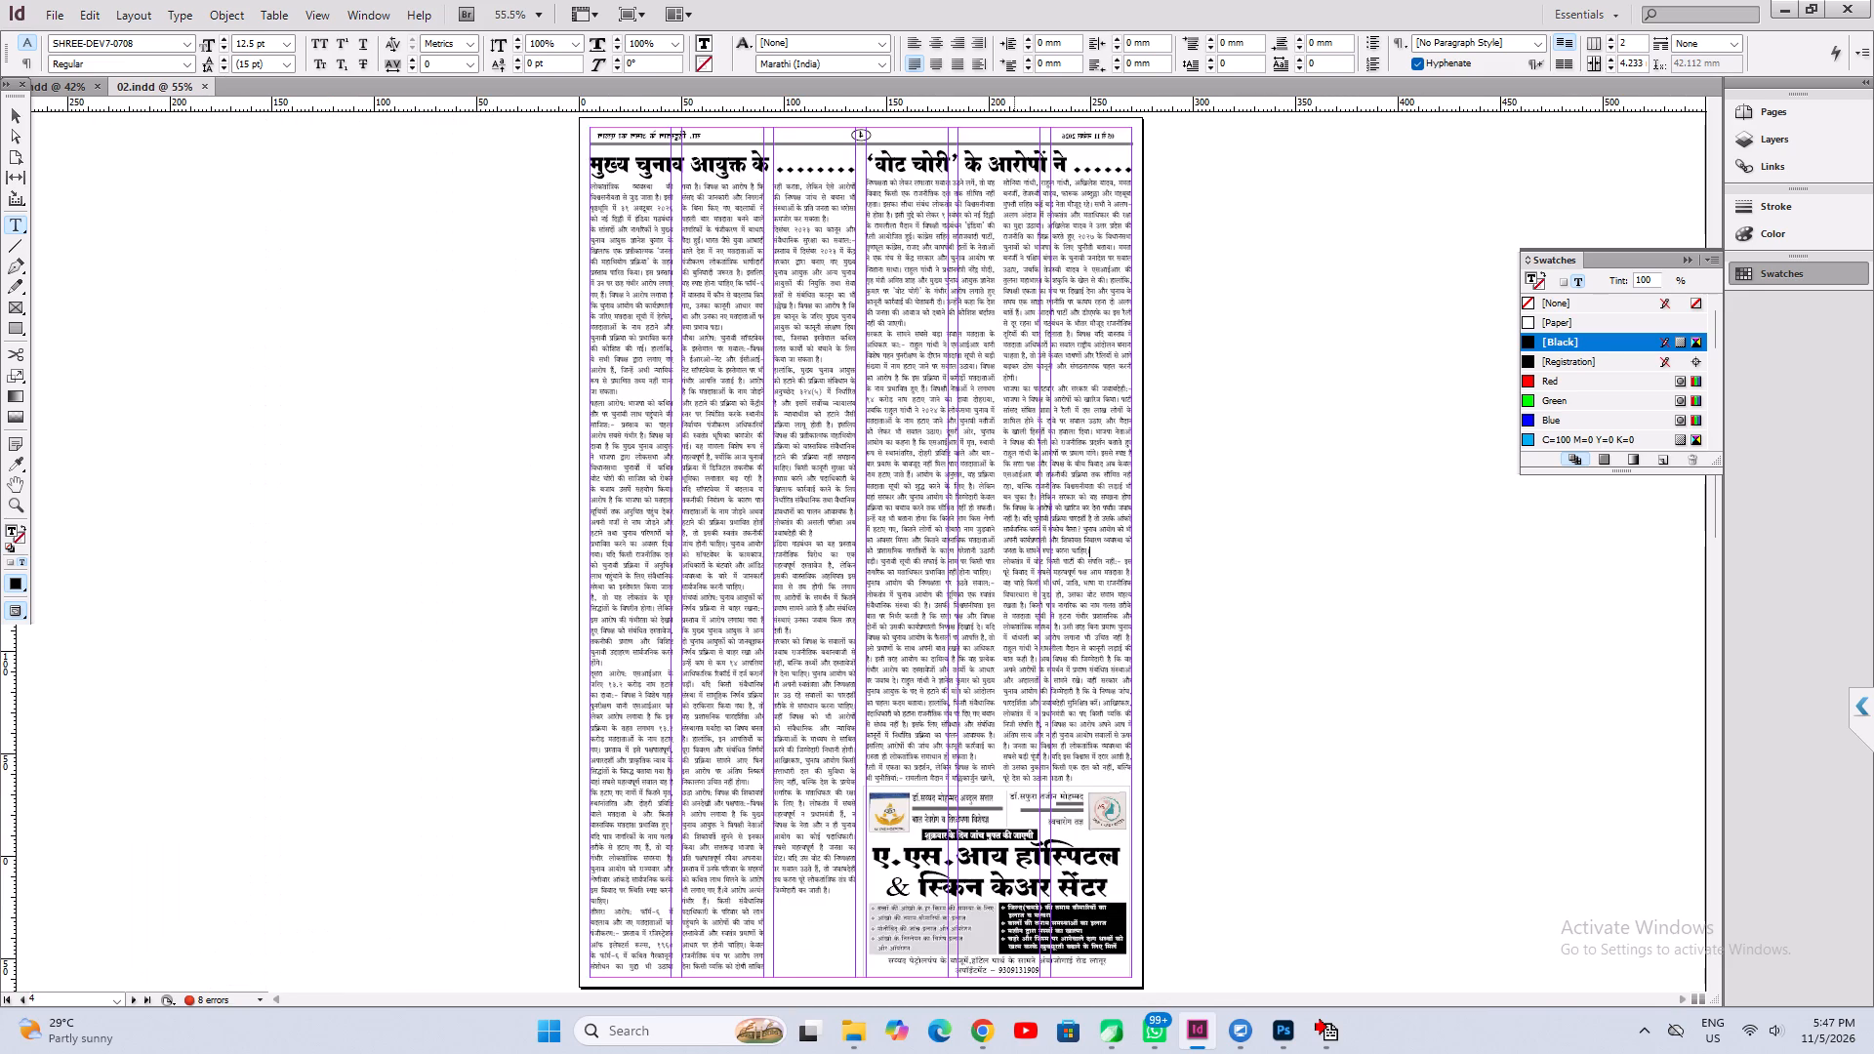
{"action": "key", "text": "ctrl+s"}
Indent the दूसरा आरोप, पांचवां आरोप and सरकार को विपक्ष paragraphs of page 4's मुख्य चुनाव आयुक्त article with a tab each.
{"action": "scroll", "coordinate": [926, 238], "scroll_direction": "up", "scroll_amount": 1}
{"action": "scroll", "coordinate": [968, 474], "scroll_direction": "down", "scroll_amount": 4}
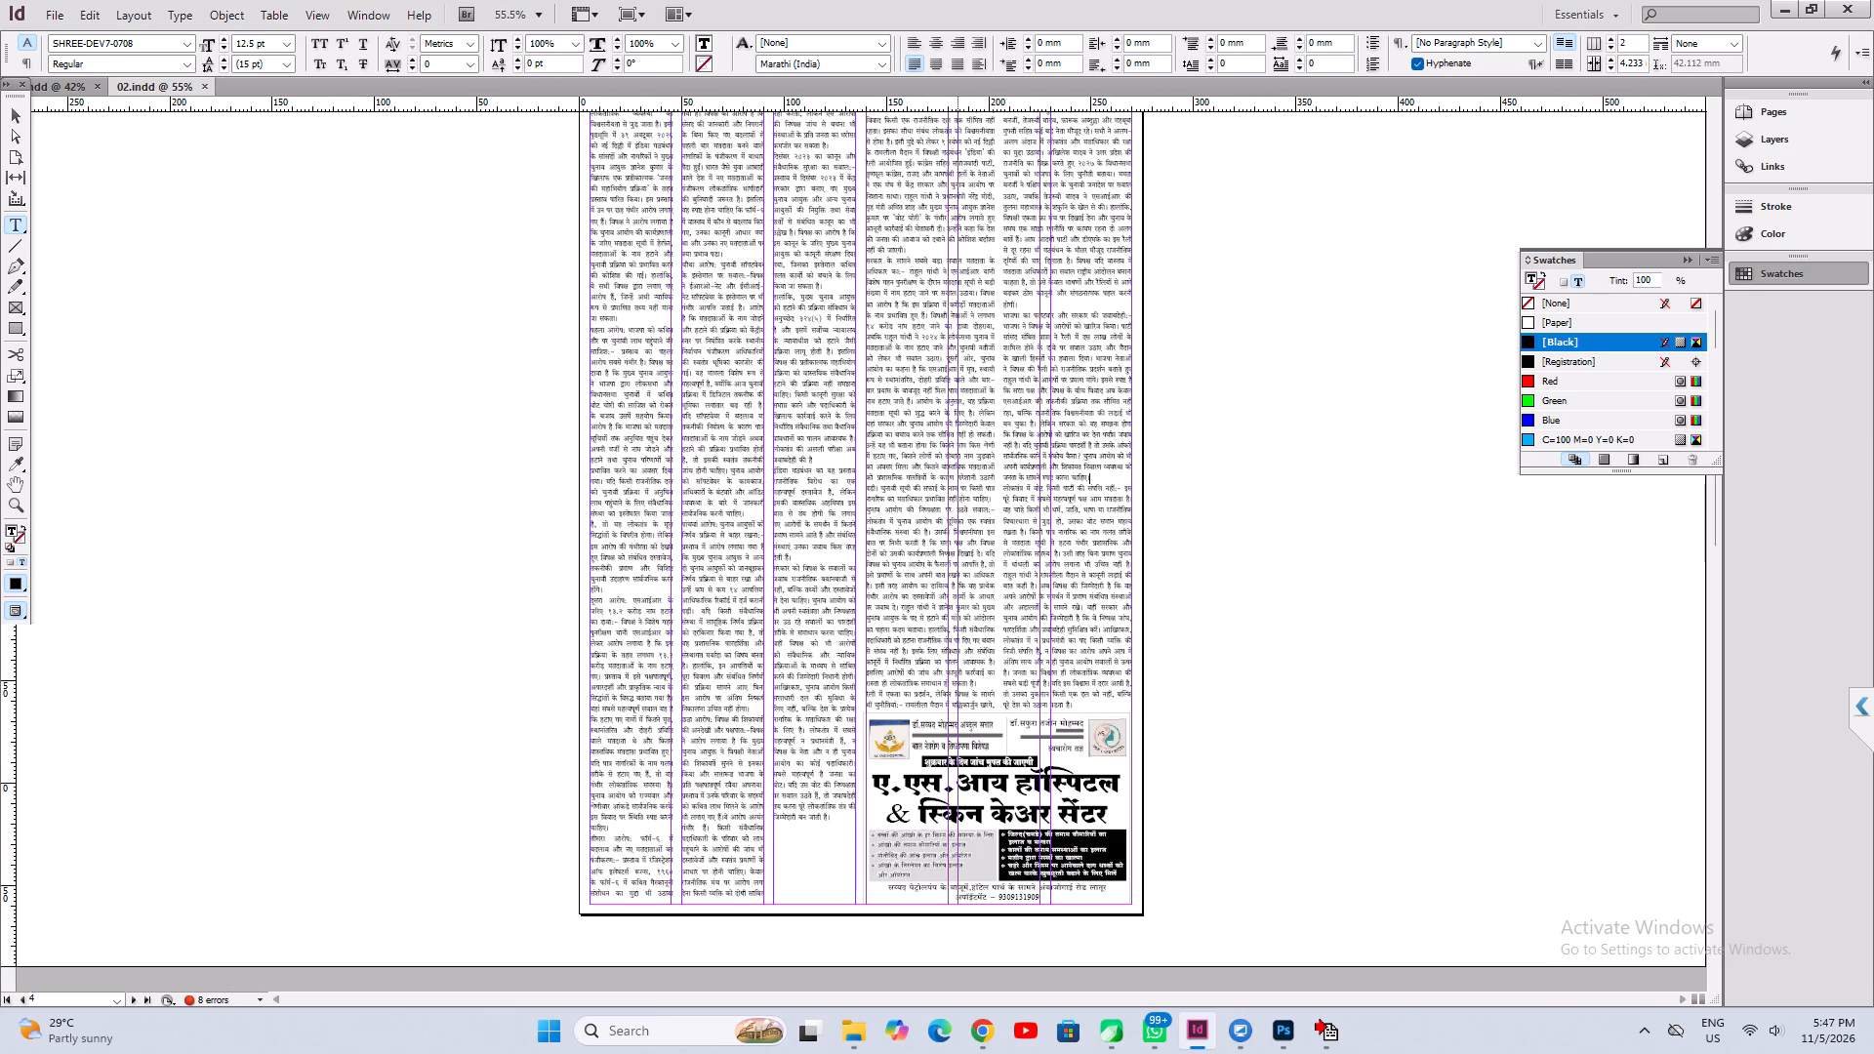
{"action": "scroll", "coordinate": [855, 570], "scroll_direction": "up", "scroll_amount": 15}
{"action": "scroll", "coordinate": [863, 586], "scroll_direction": "down", "scroll_amount": 6}
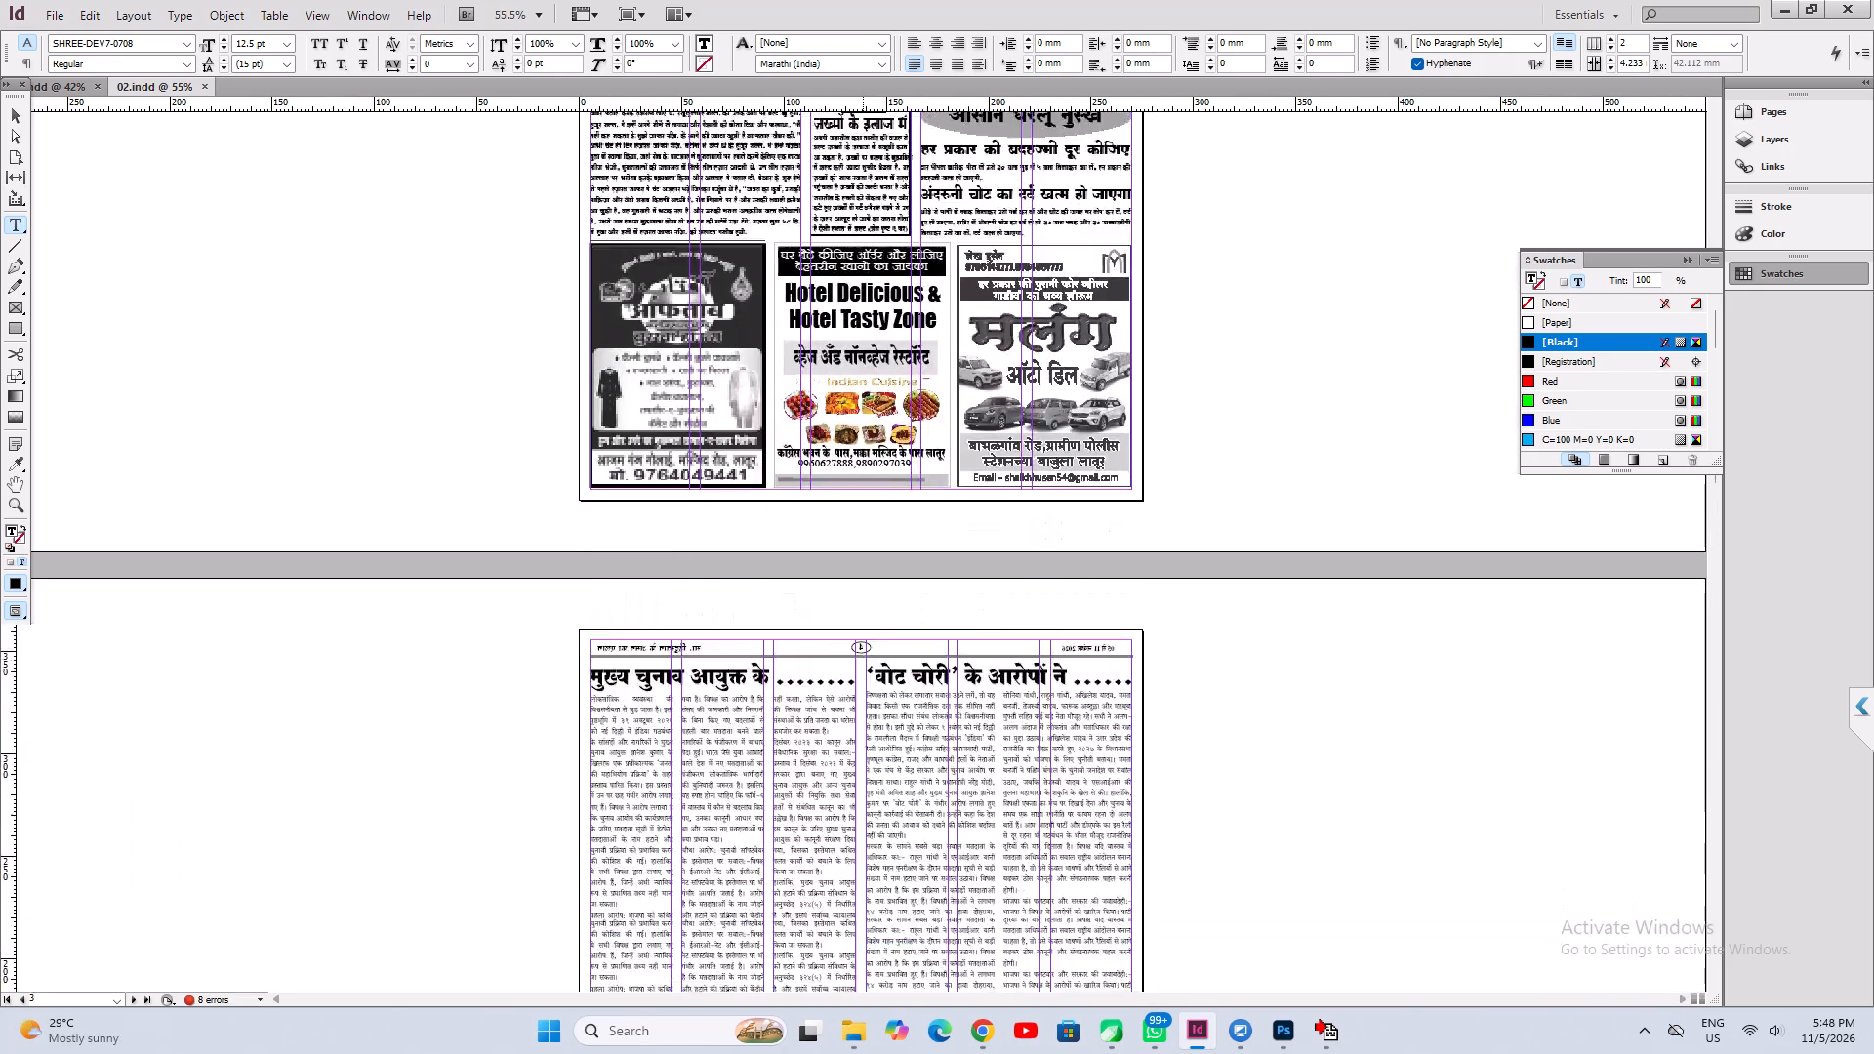
{"action": "scroll", "coordinate": [863, 586], "scroll_direction": "down", "scroll_amount": 7}
{"action": "left_click", "coordinate": [756, 713]}
{"action": "key", "text": "ctrl+1"}
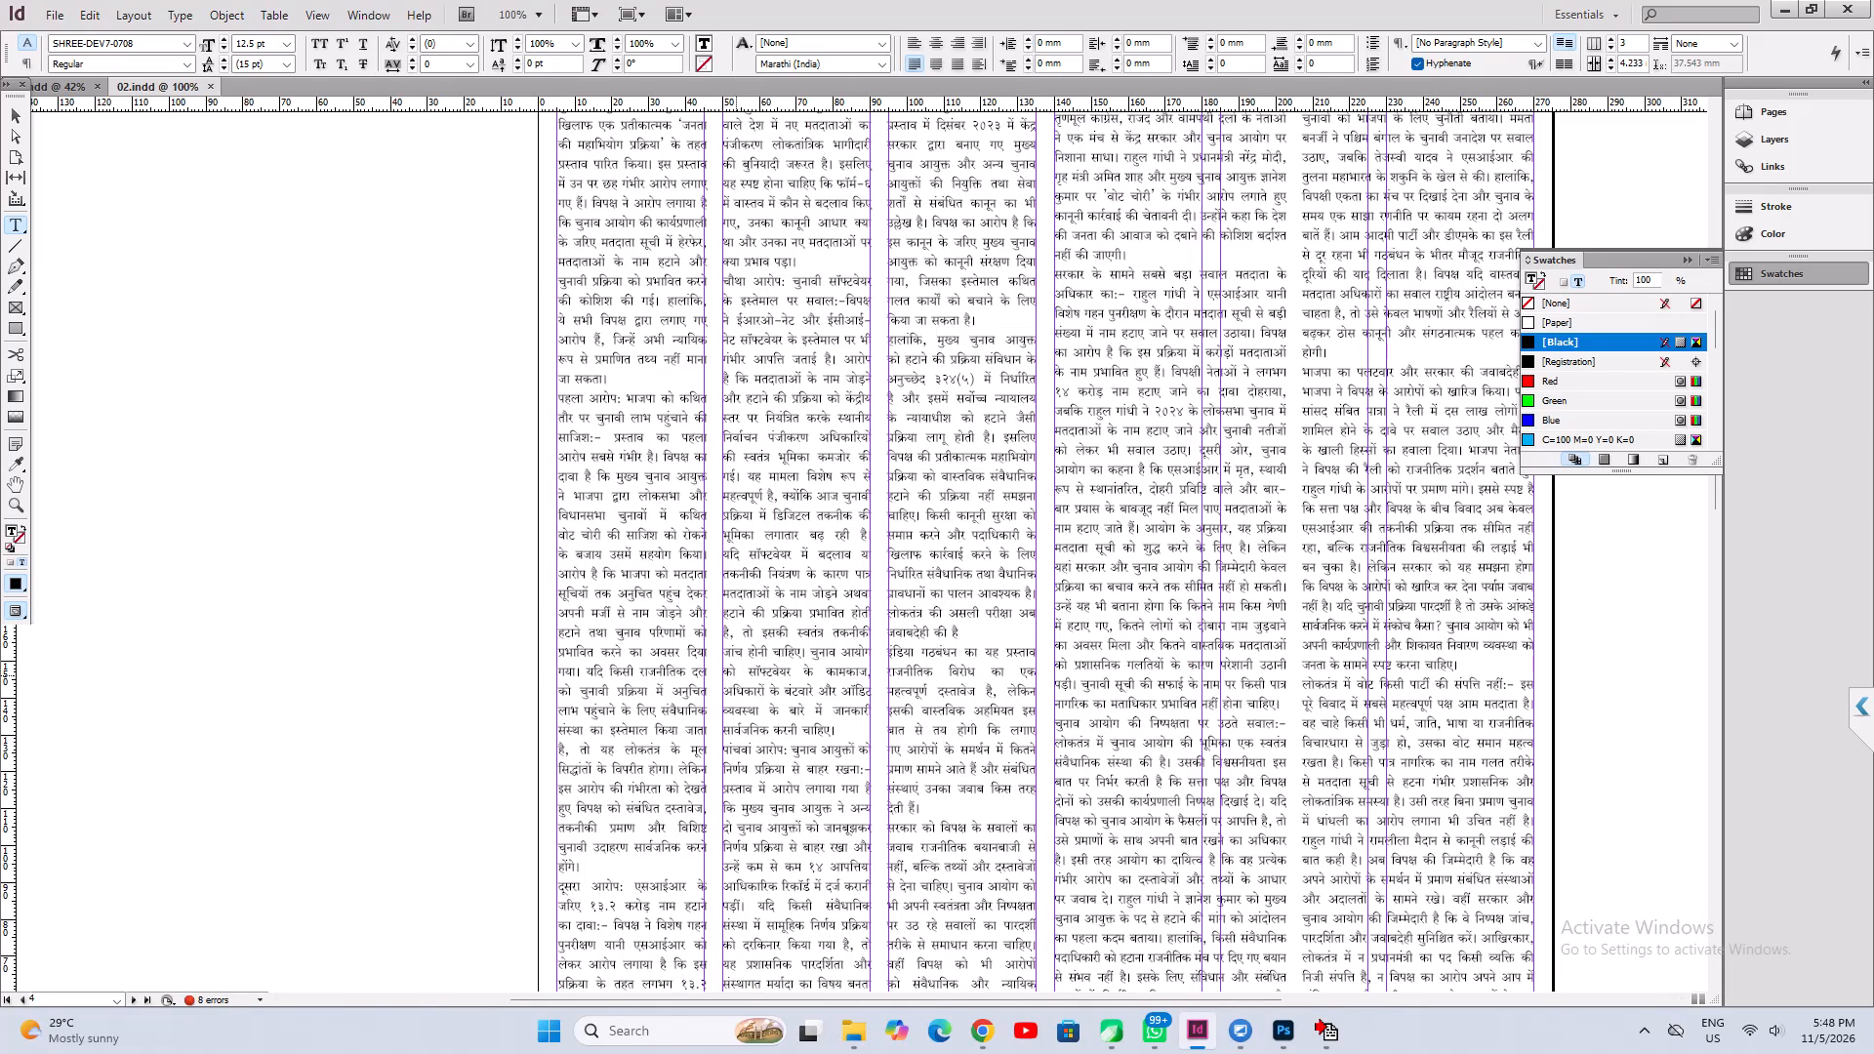
{"action": "scroll", "coordinate": [736, 675], "scroll_direction": "down", "scroll_amount": 8}
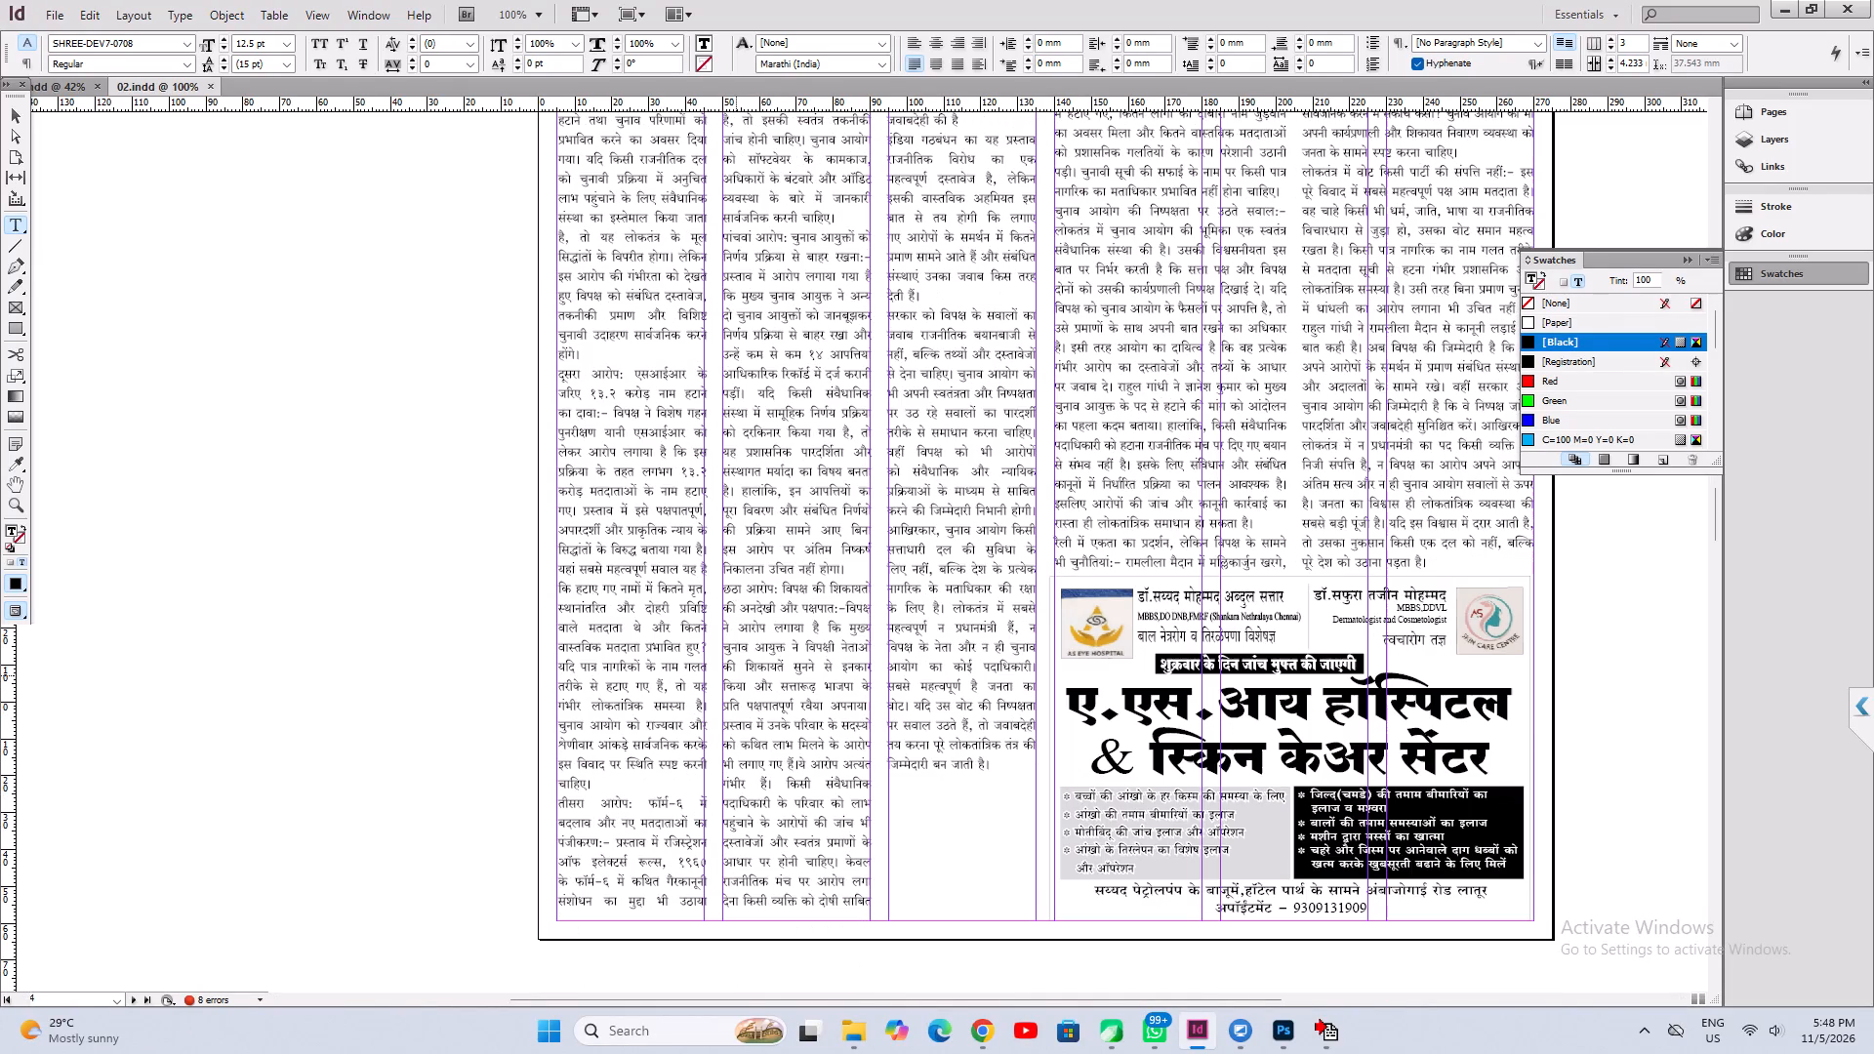
{"action": "left_click", "coordinate": [625, 382]}
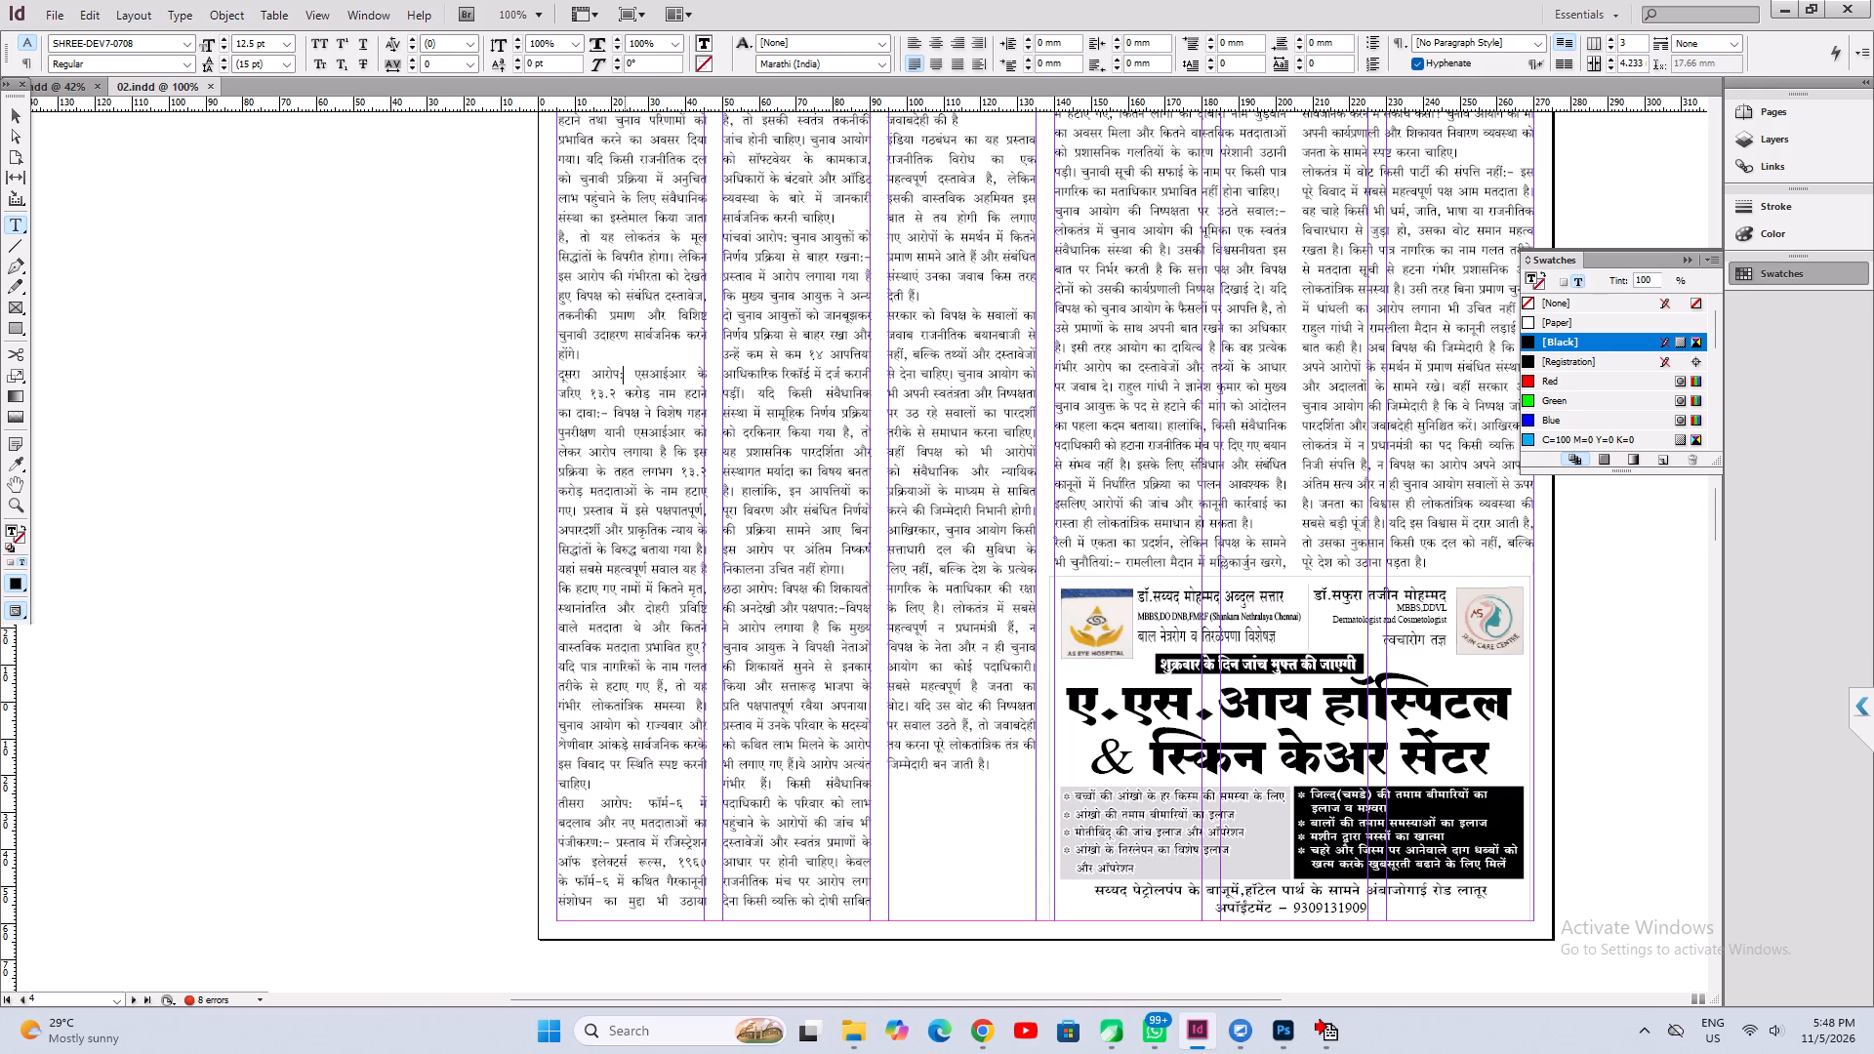
{"action": "key", "text": "Up"}
{"action": "key", "text": "Right"}
{"action": "key", "text": "Tab"}
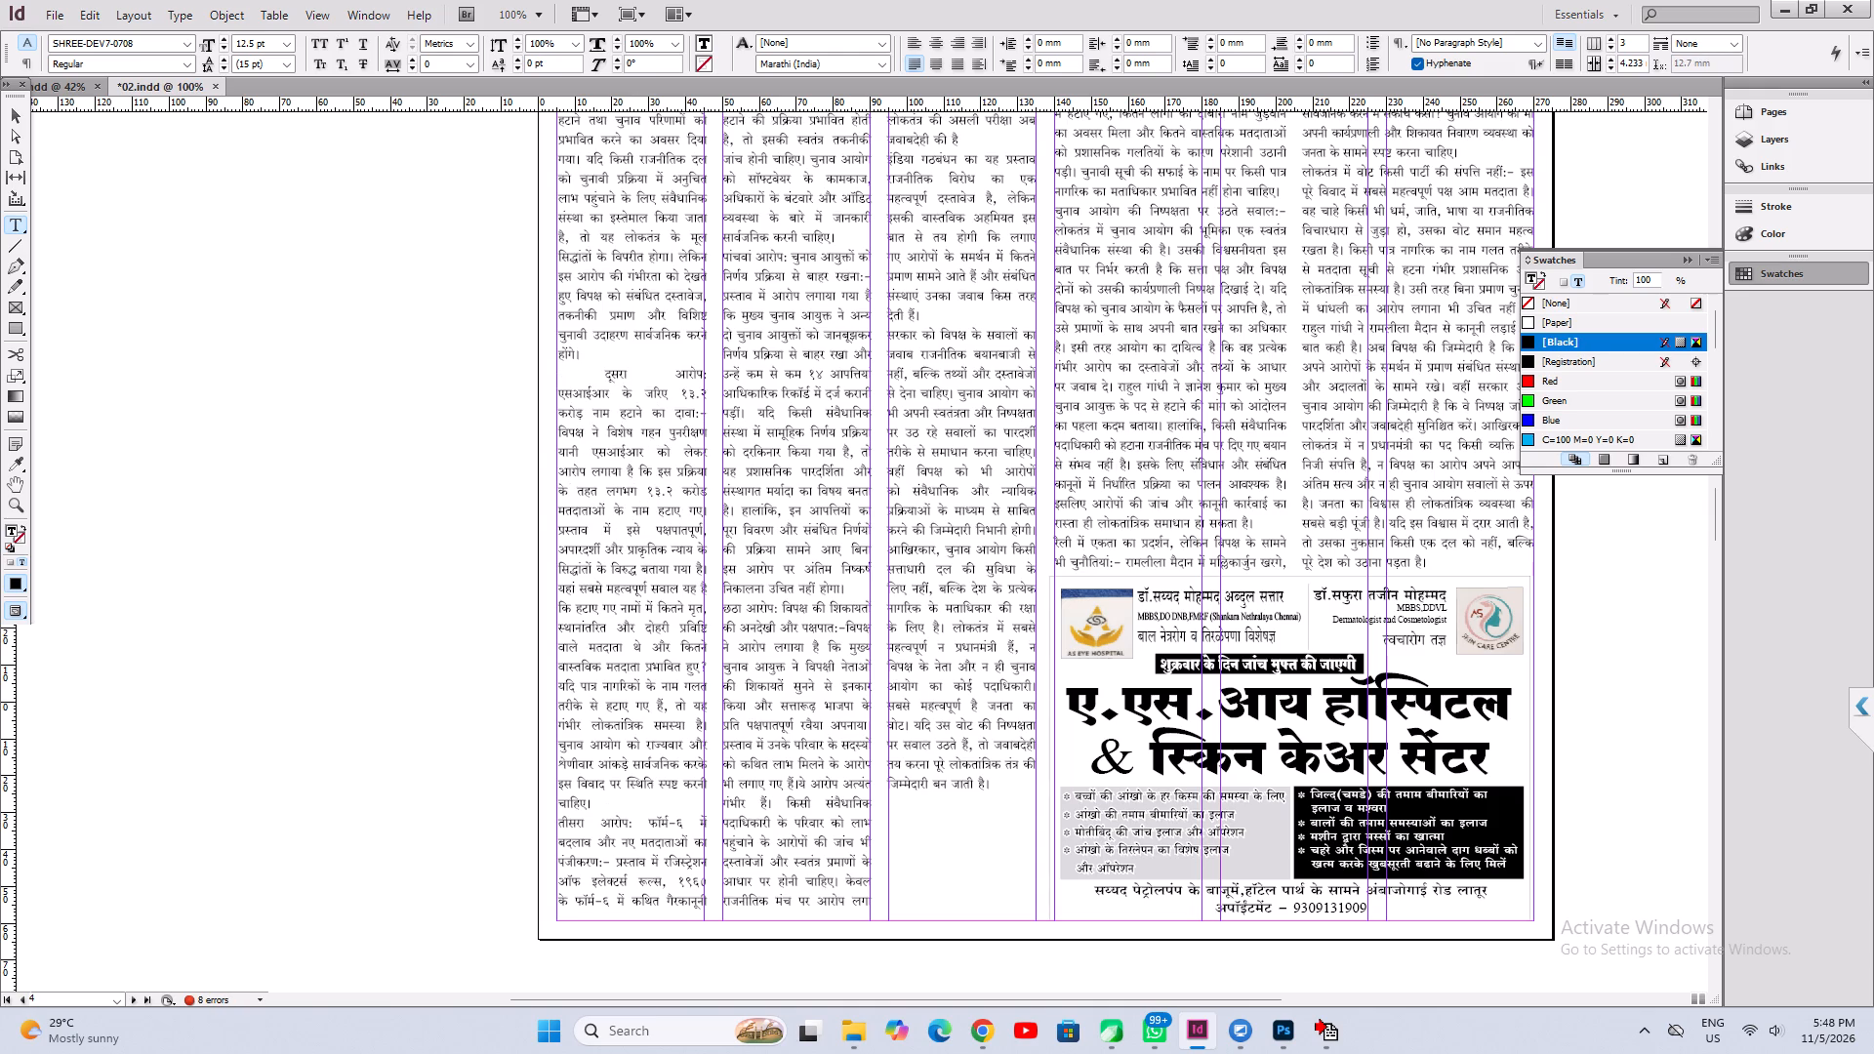
{"action": "left_click", "coordinate": [845, 246]}
{"action": "key", "text": "Right"}
{"action": "key", "text": "Tab"}
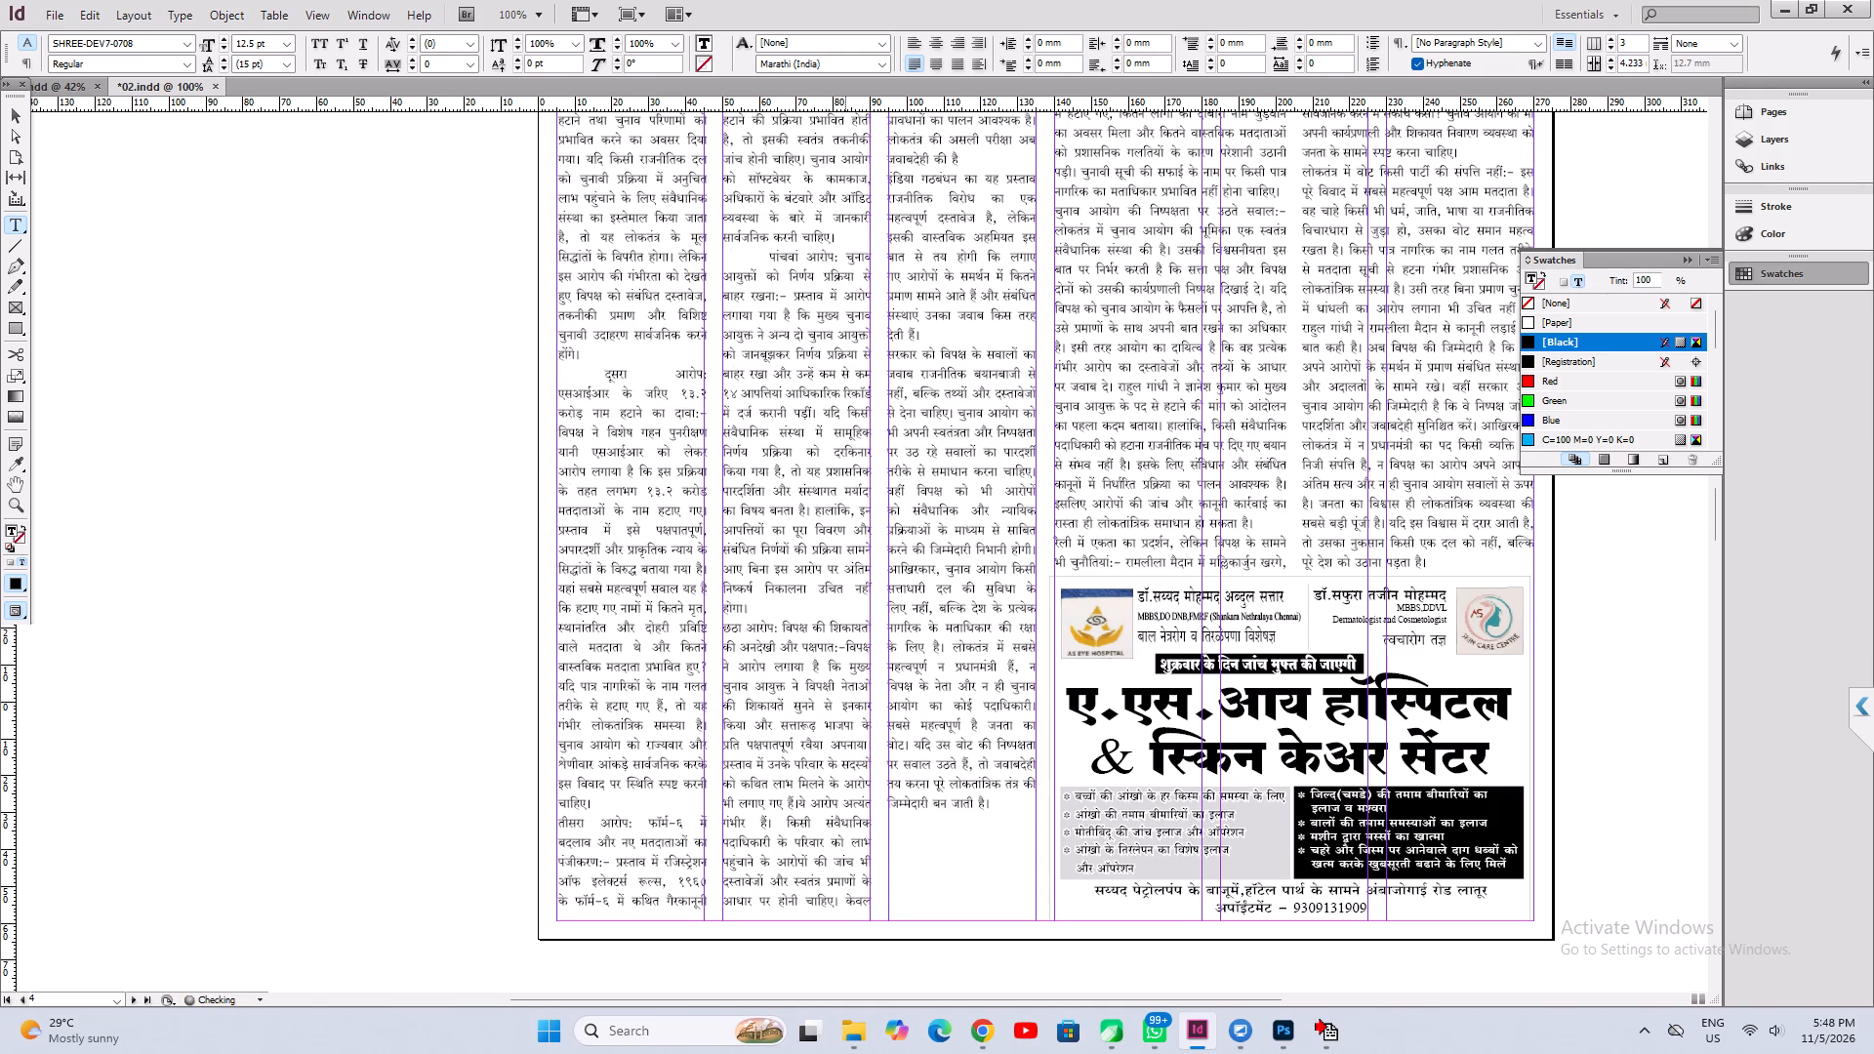
{"action": "left_click", "coordinate": [1004, 329]}
{"action": "key", "text": "Right"}
{"action": "key", "text": "Tab"}
Indent the पहला आरोप and चौथा आरोप paragraphs of the same article with a tab each, and save the document.
{"action": "scroll", "coordinate": [982, 342], "scroll_direction": "up", "scroll_amount": 7}
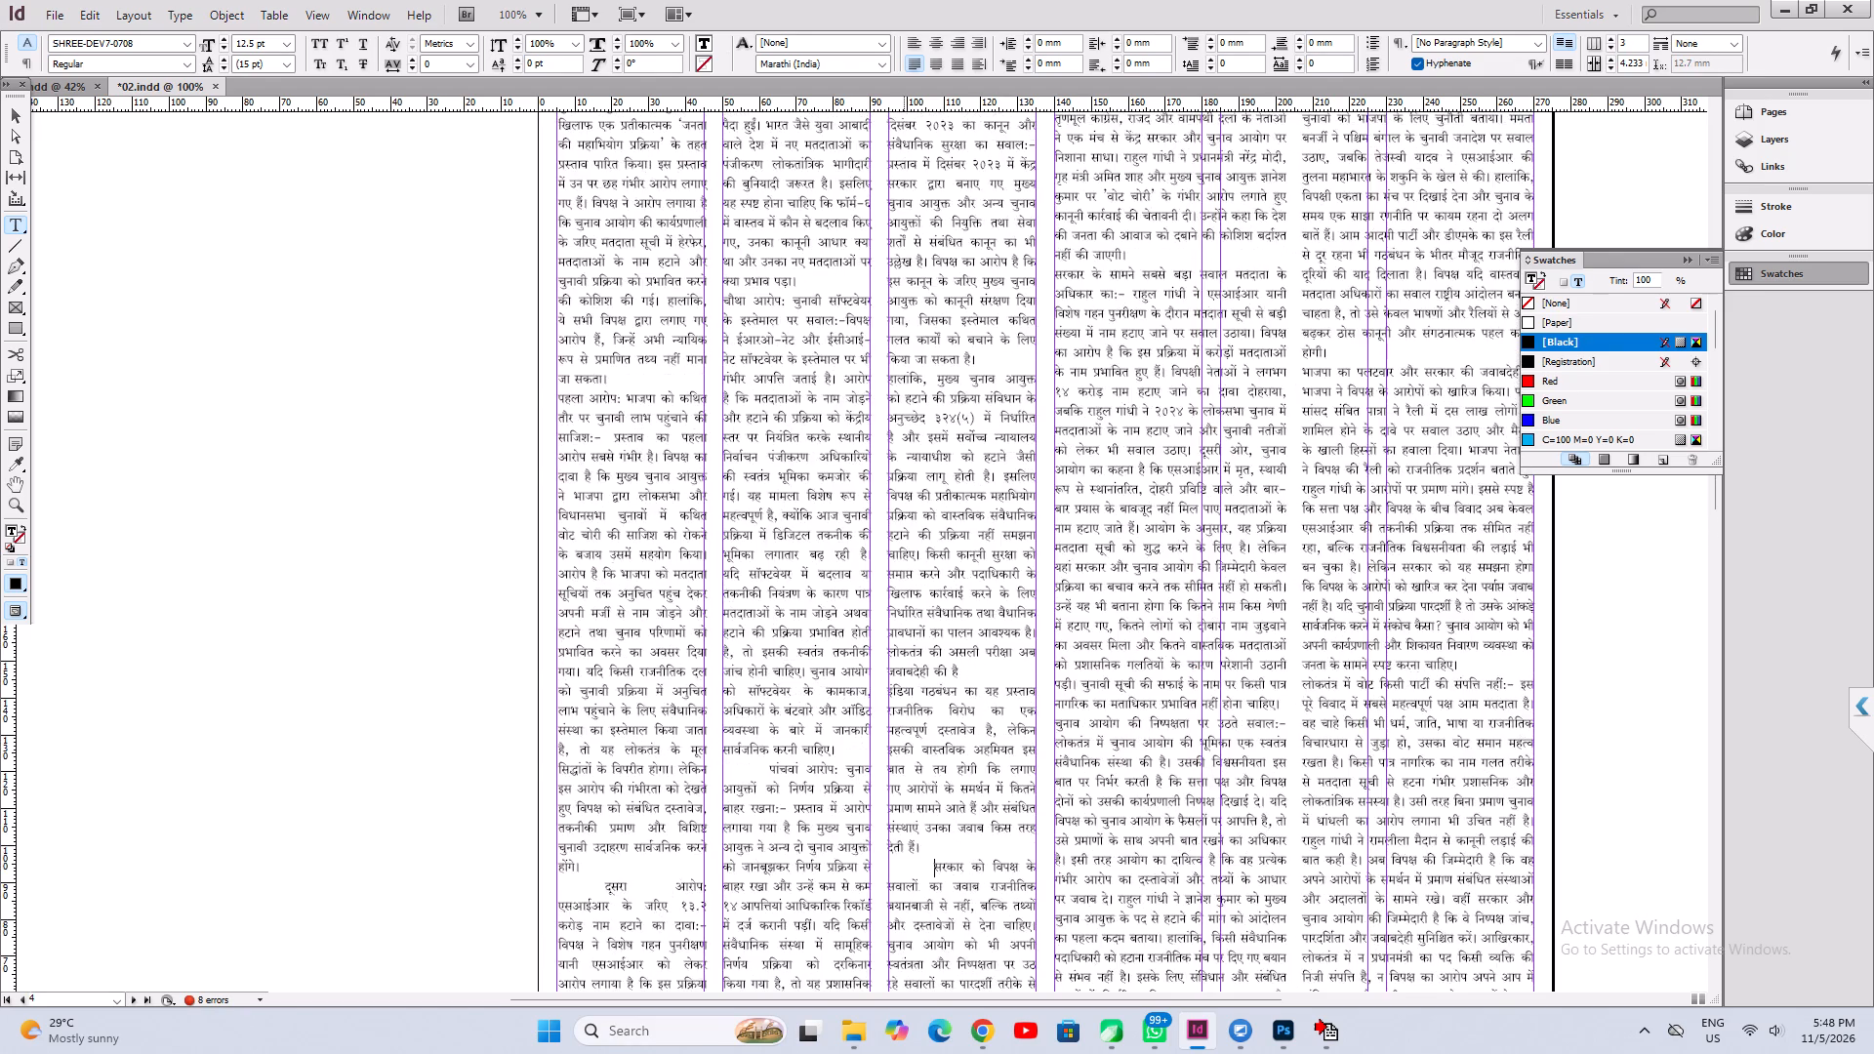
{"action": "scroll", "coordinate": [904, 601], "scroll_direction": "up", "scroll_amount": 2}
{"action": "left_click", "coordinate": [641, 534]}
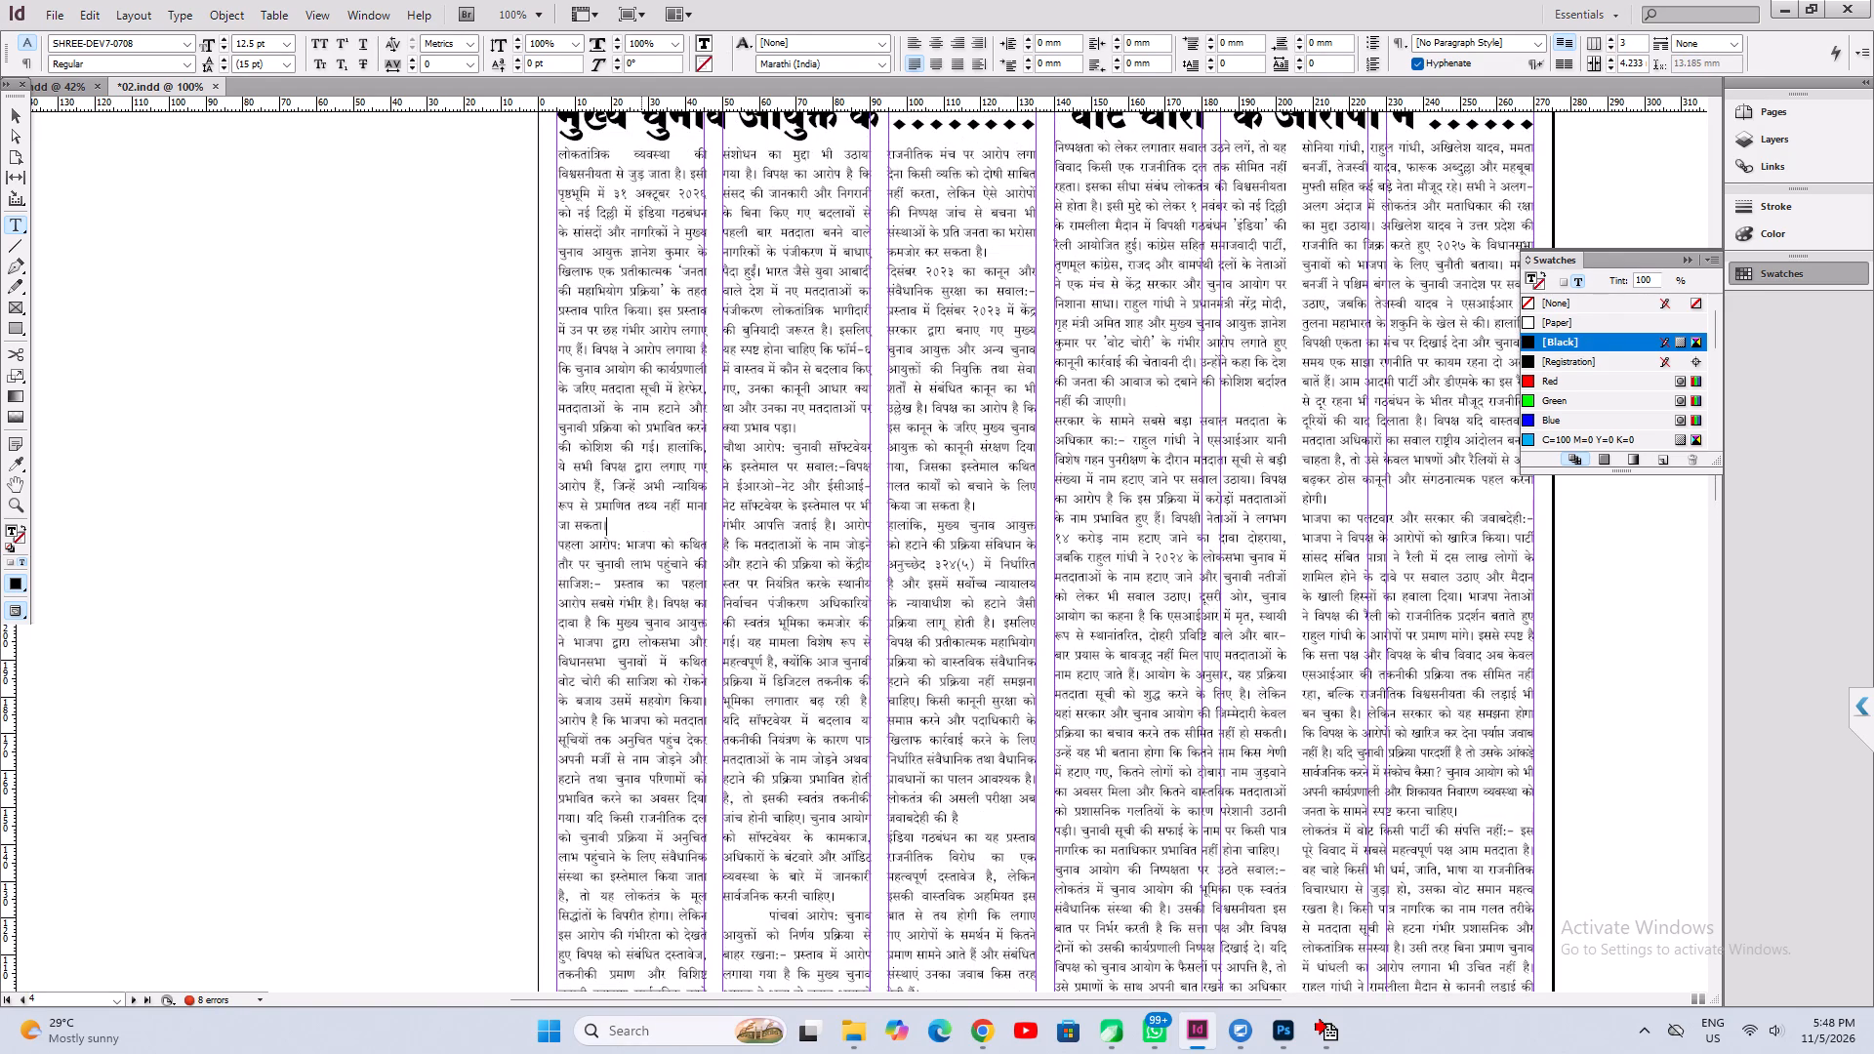
{"action": "key", "text": "Right"}
{"action": "key", "text": "Tab"}
{"action": "left_click", "coordinate": [830, 434]}
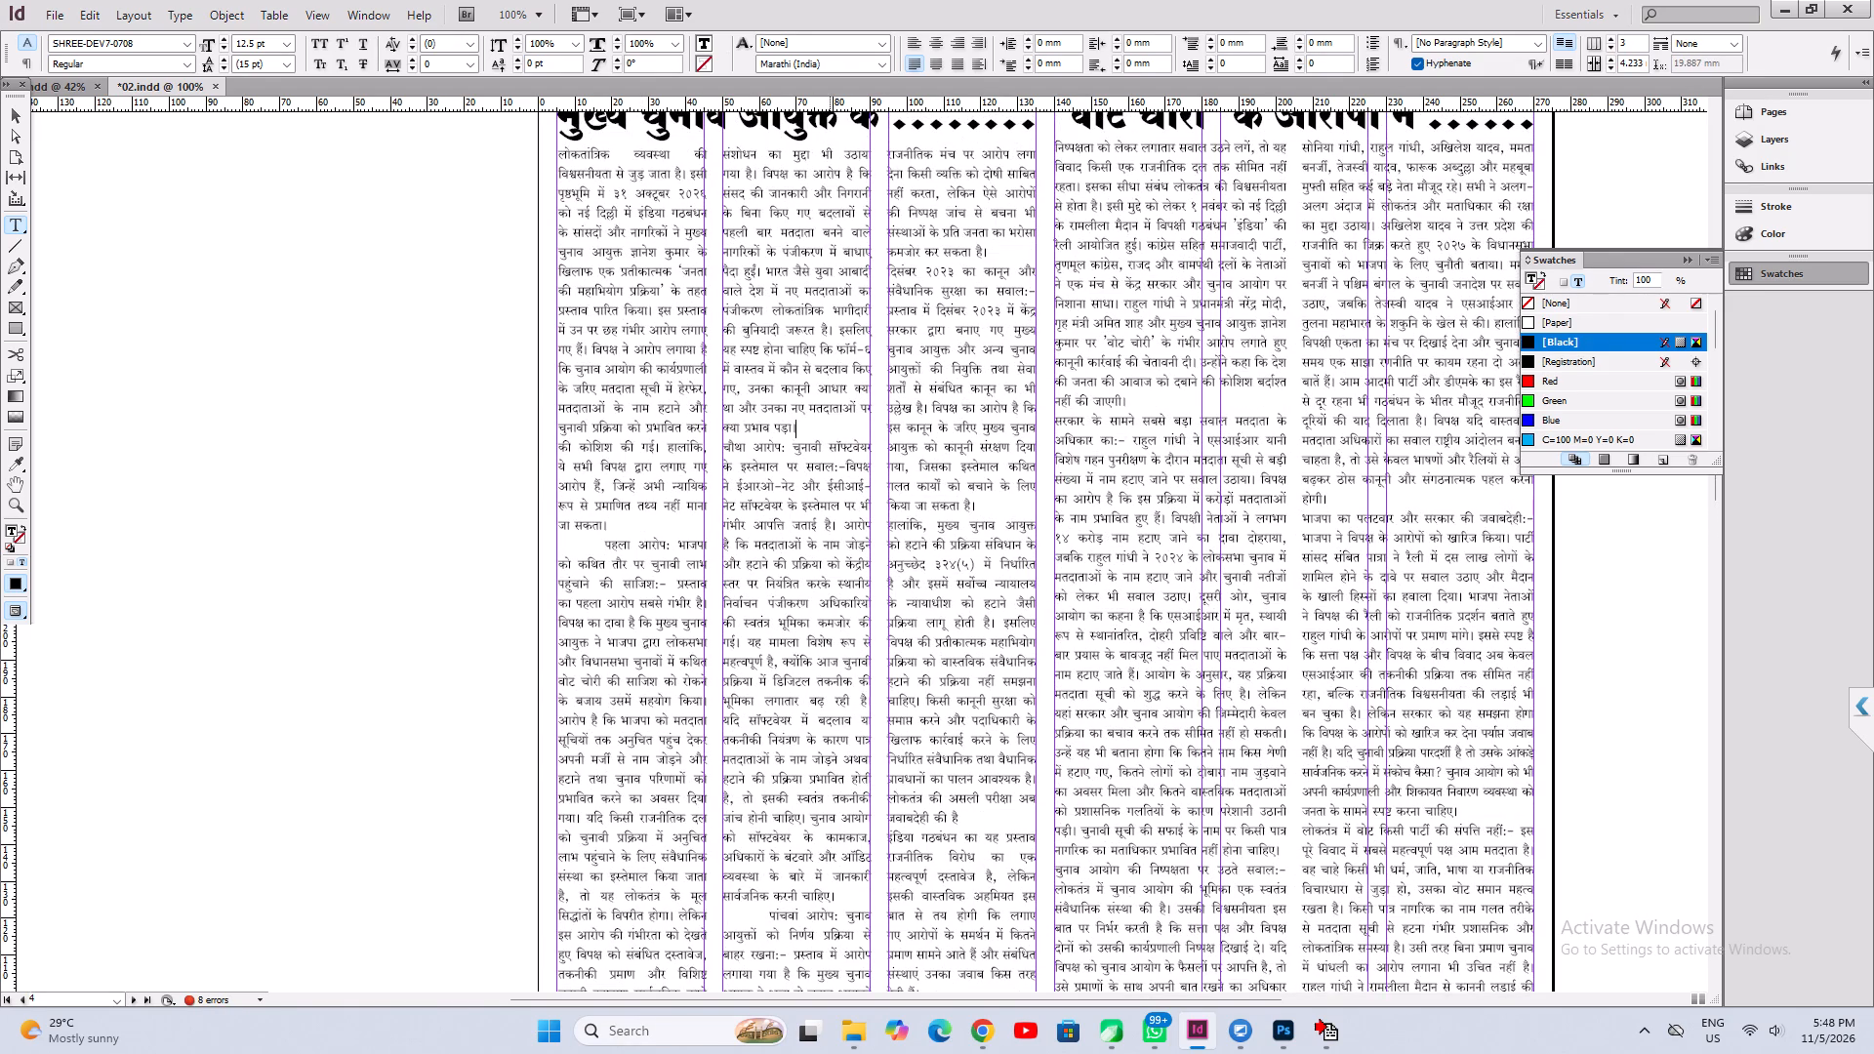
{"action": "key", "text": "Right"}
{"action": "key", "text": "Tab"}
{"action": "scroll", "coordinate": [887, 618], "scroll_direction": "down", "scroll_amount": 2}
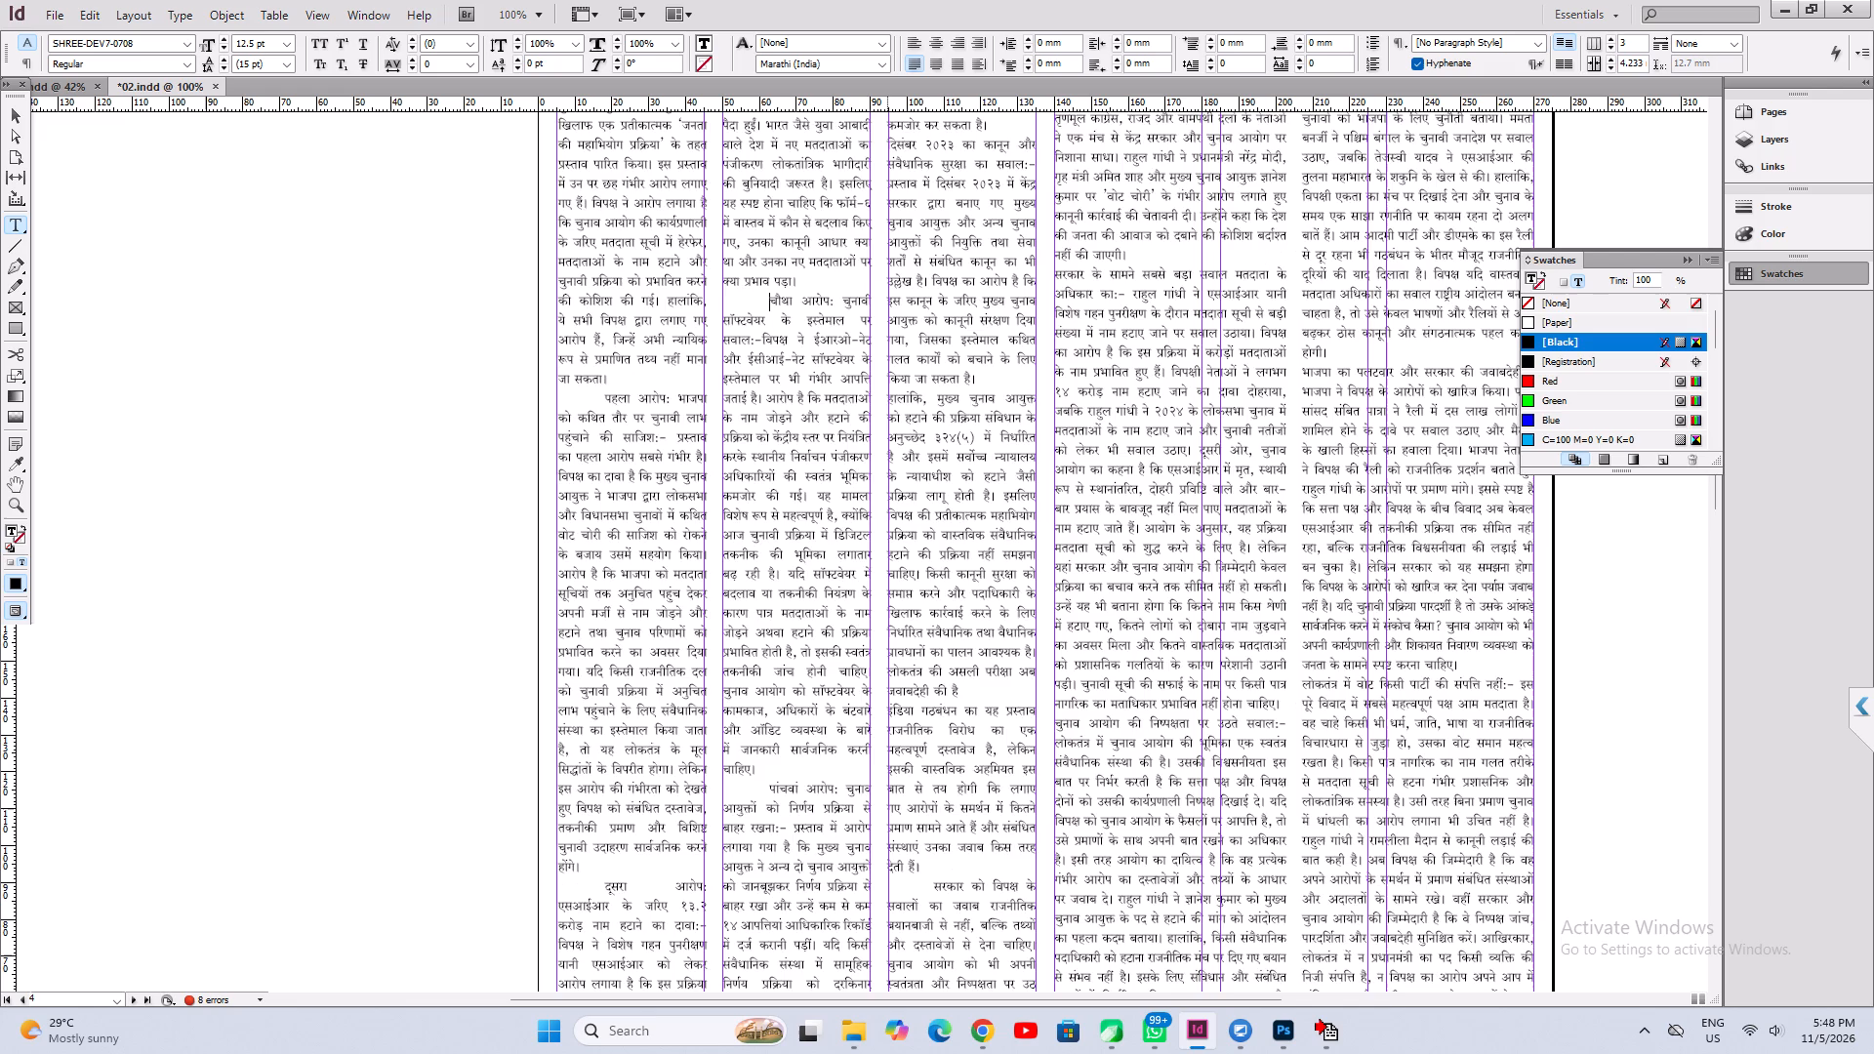
{"action": "scroll", "coordinate": [890, 739], "scroll_direction": "down", "scroll_amount": 7}
{"action": "scroll", "coordinate": [890, 938], "scroll_direction": "down", "scroll_amount": 10}
{"action": "scroll", "coordinate": [708, 723], "scroll_direction": "up", "scroll_amount": 8}
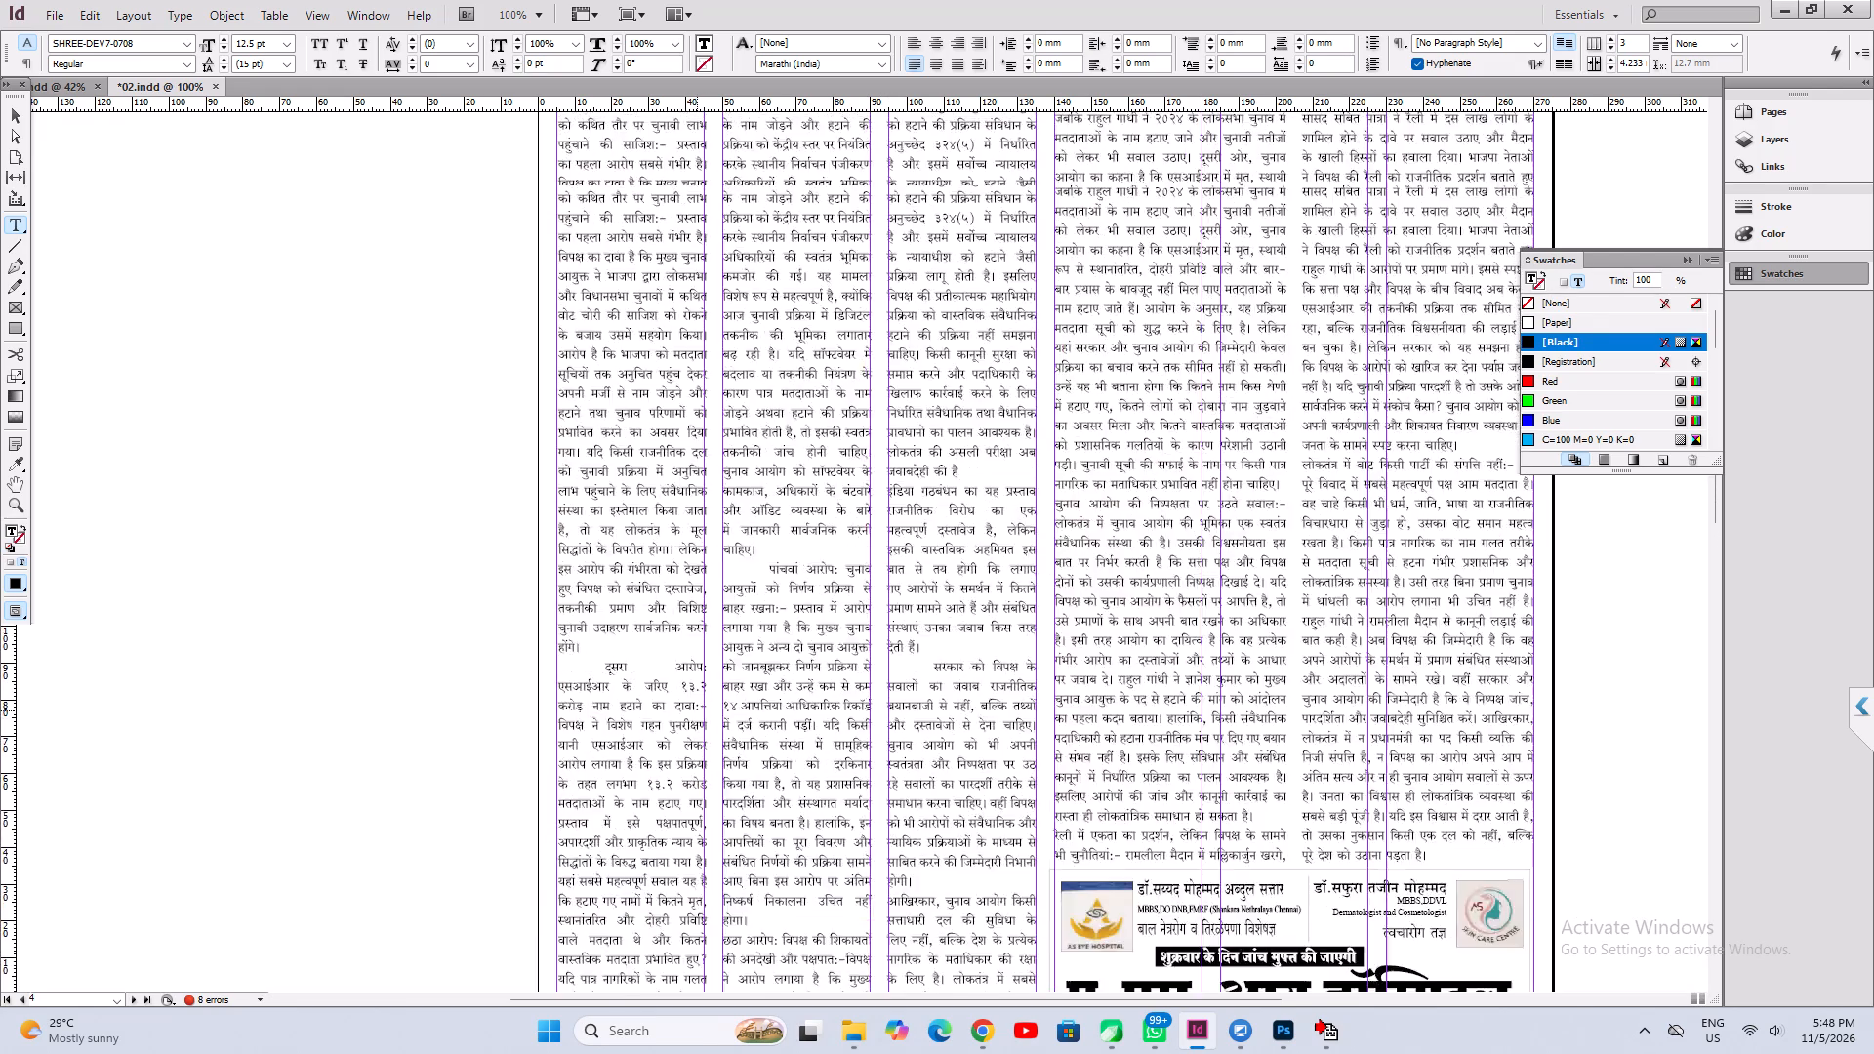
{"action": "scroll", "coordinate": [697, 710], "scroll_direction": "up", "scroll_amount": 12}
{"action": "key", "text": "ctrl+s"}
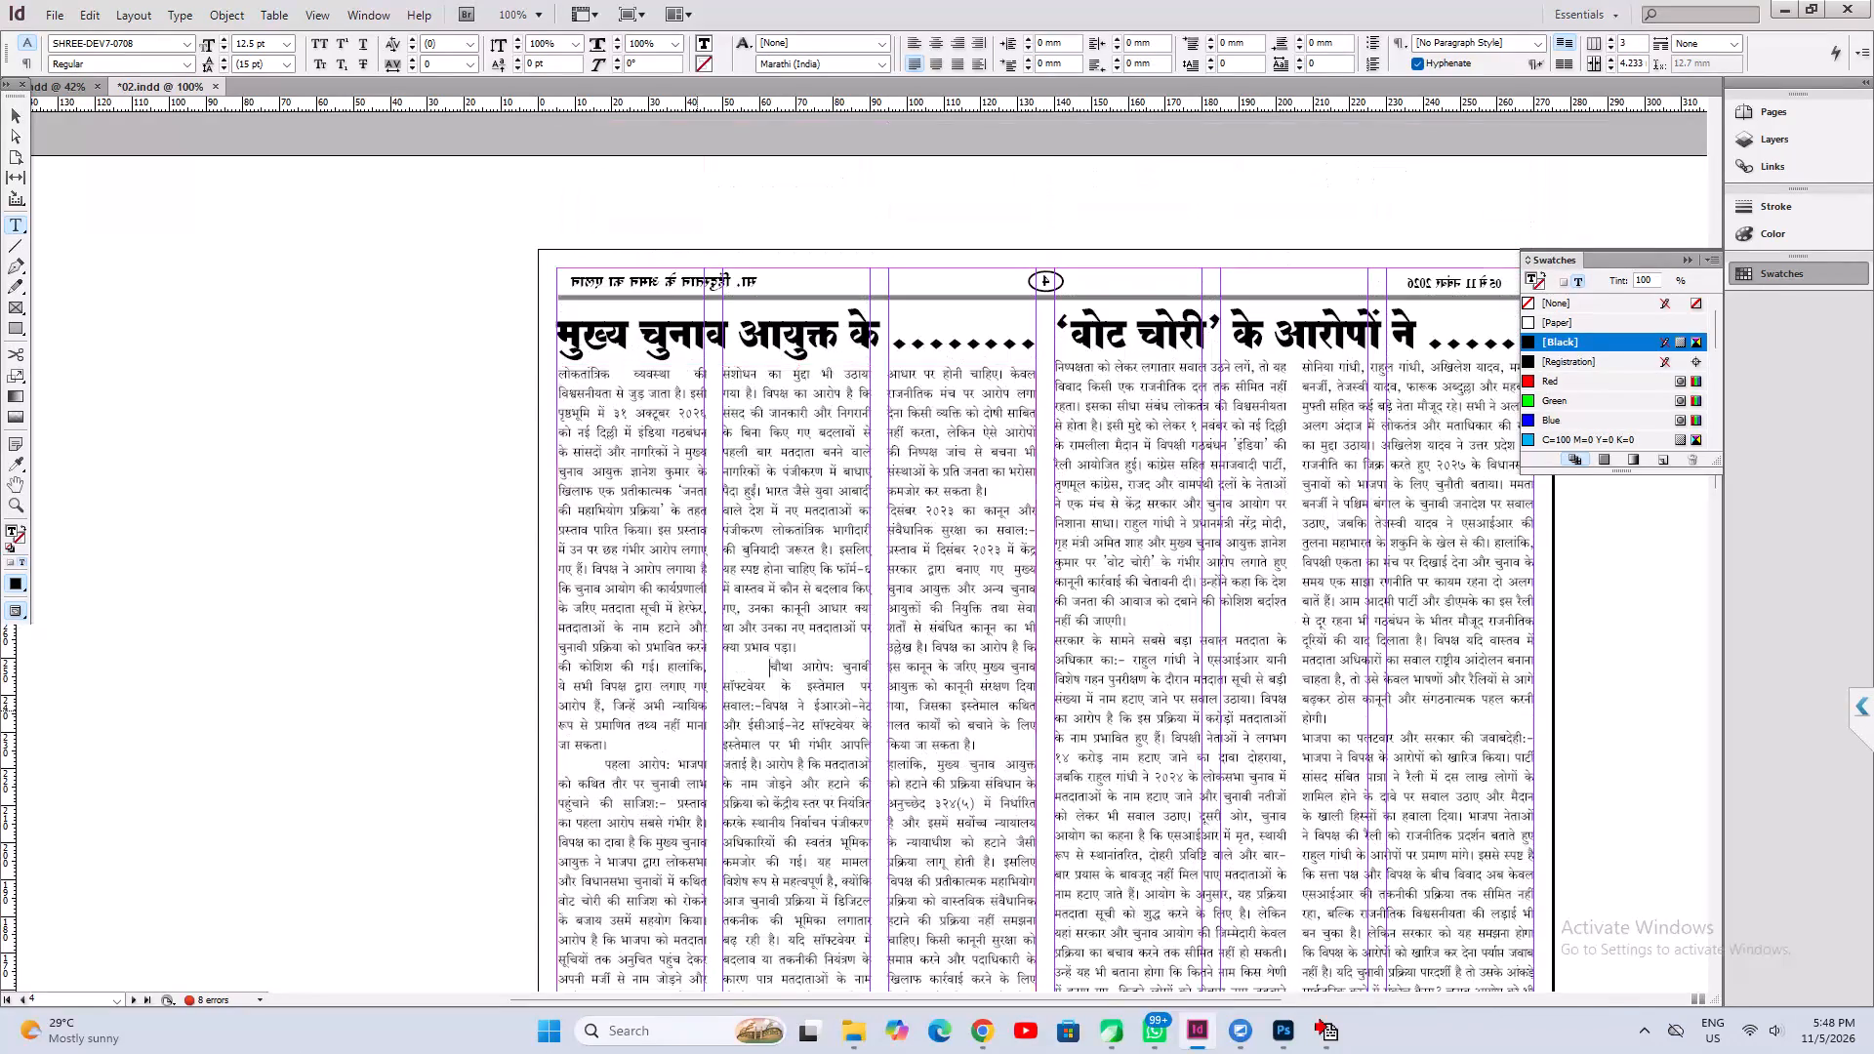
{"action": "key", "text": "ctrl+0"}
{"action": "key", "text": "ctrl+s"}
Add the continuation note (शेष पृष्ठ ५ पर) after में सरकार के पास in page 1's तीन करोड़ घुसपैठिए article, and save the document.
{"action": "scroll", "coordinate": [769, 766], "scroll_direction": "down", "scroll_amount": 11}
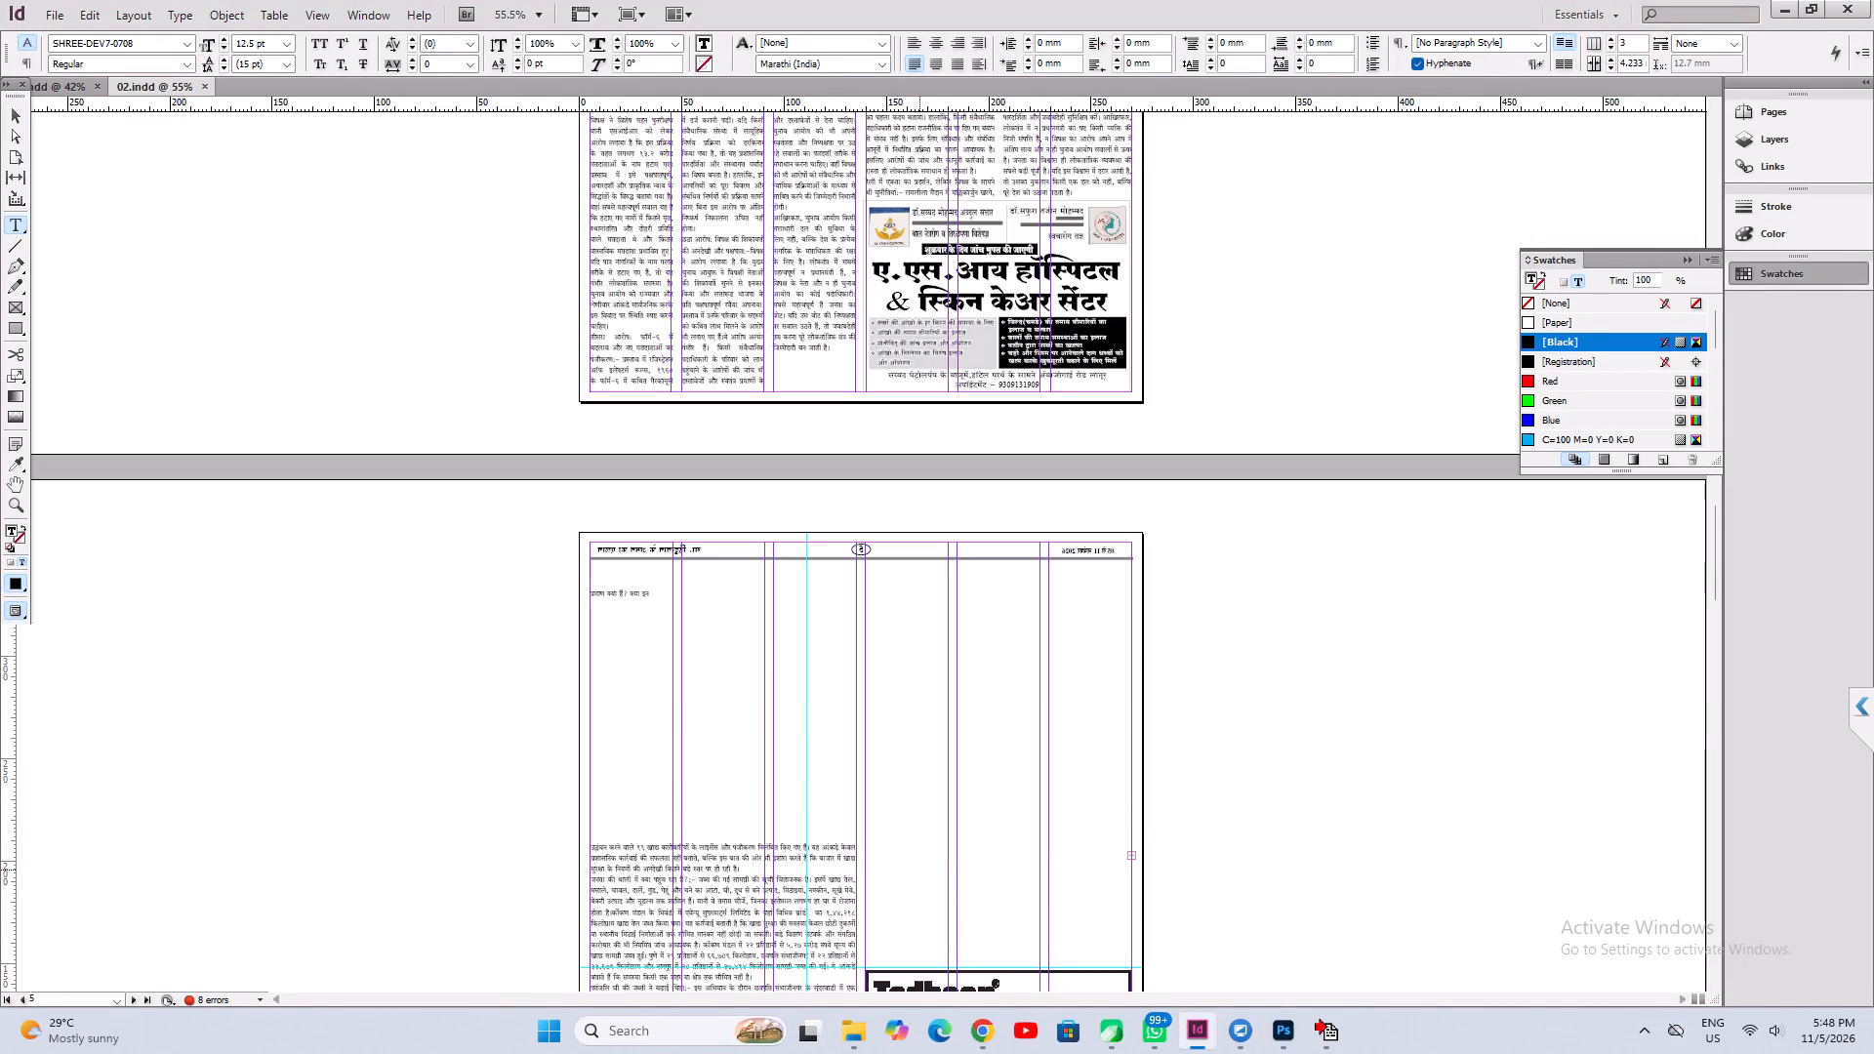
{"action": "scroll", "coordinate": [610, 726], "scroll_direction": "down", "scroll_amount": 5}
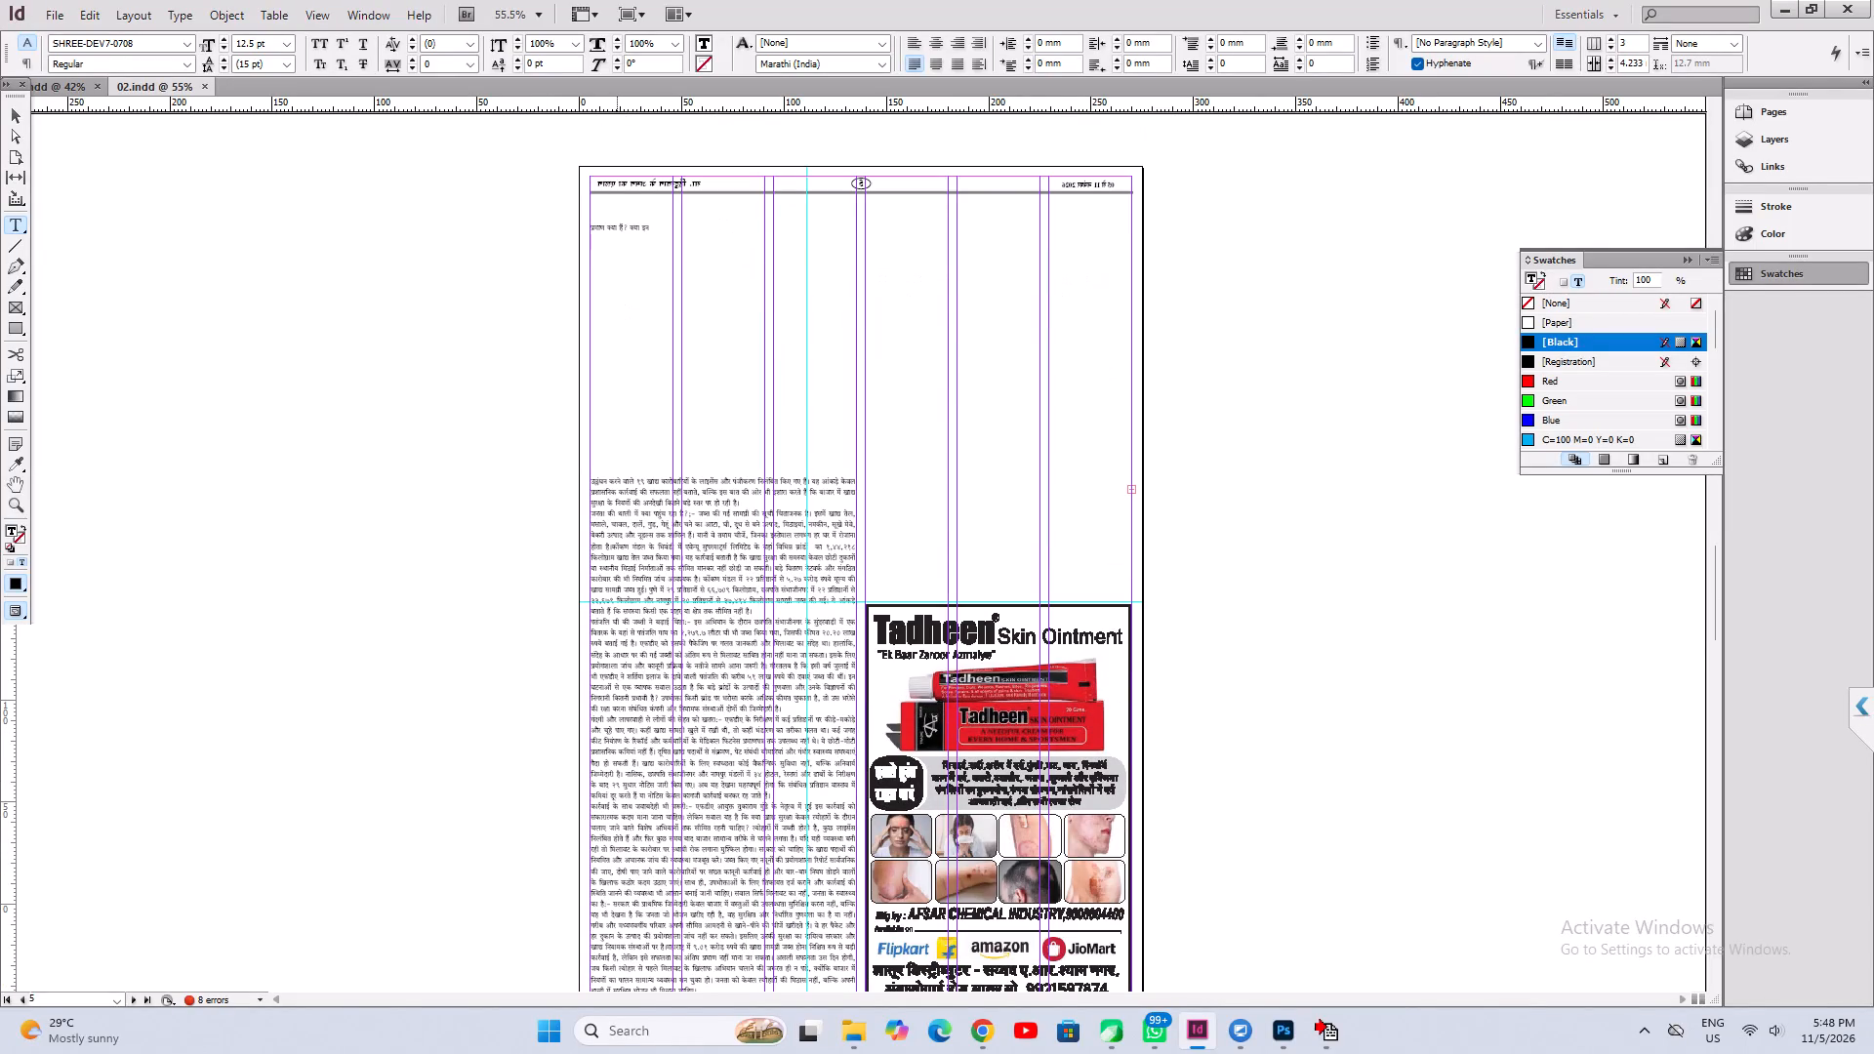
{"action": "left_click", "coordinate": [613, 228]}
{"action": "key", "text": "Left"}
{"action": "key", "text": "Left"}
{"action": "key", "text": "Left"}
{"action": "key", "text": "Left"}
{"action": "key", "text": "Left"}
{"action": "key", "text": "Left"}
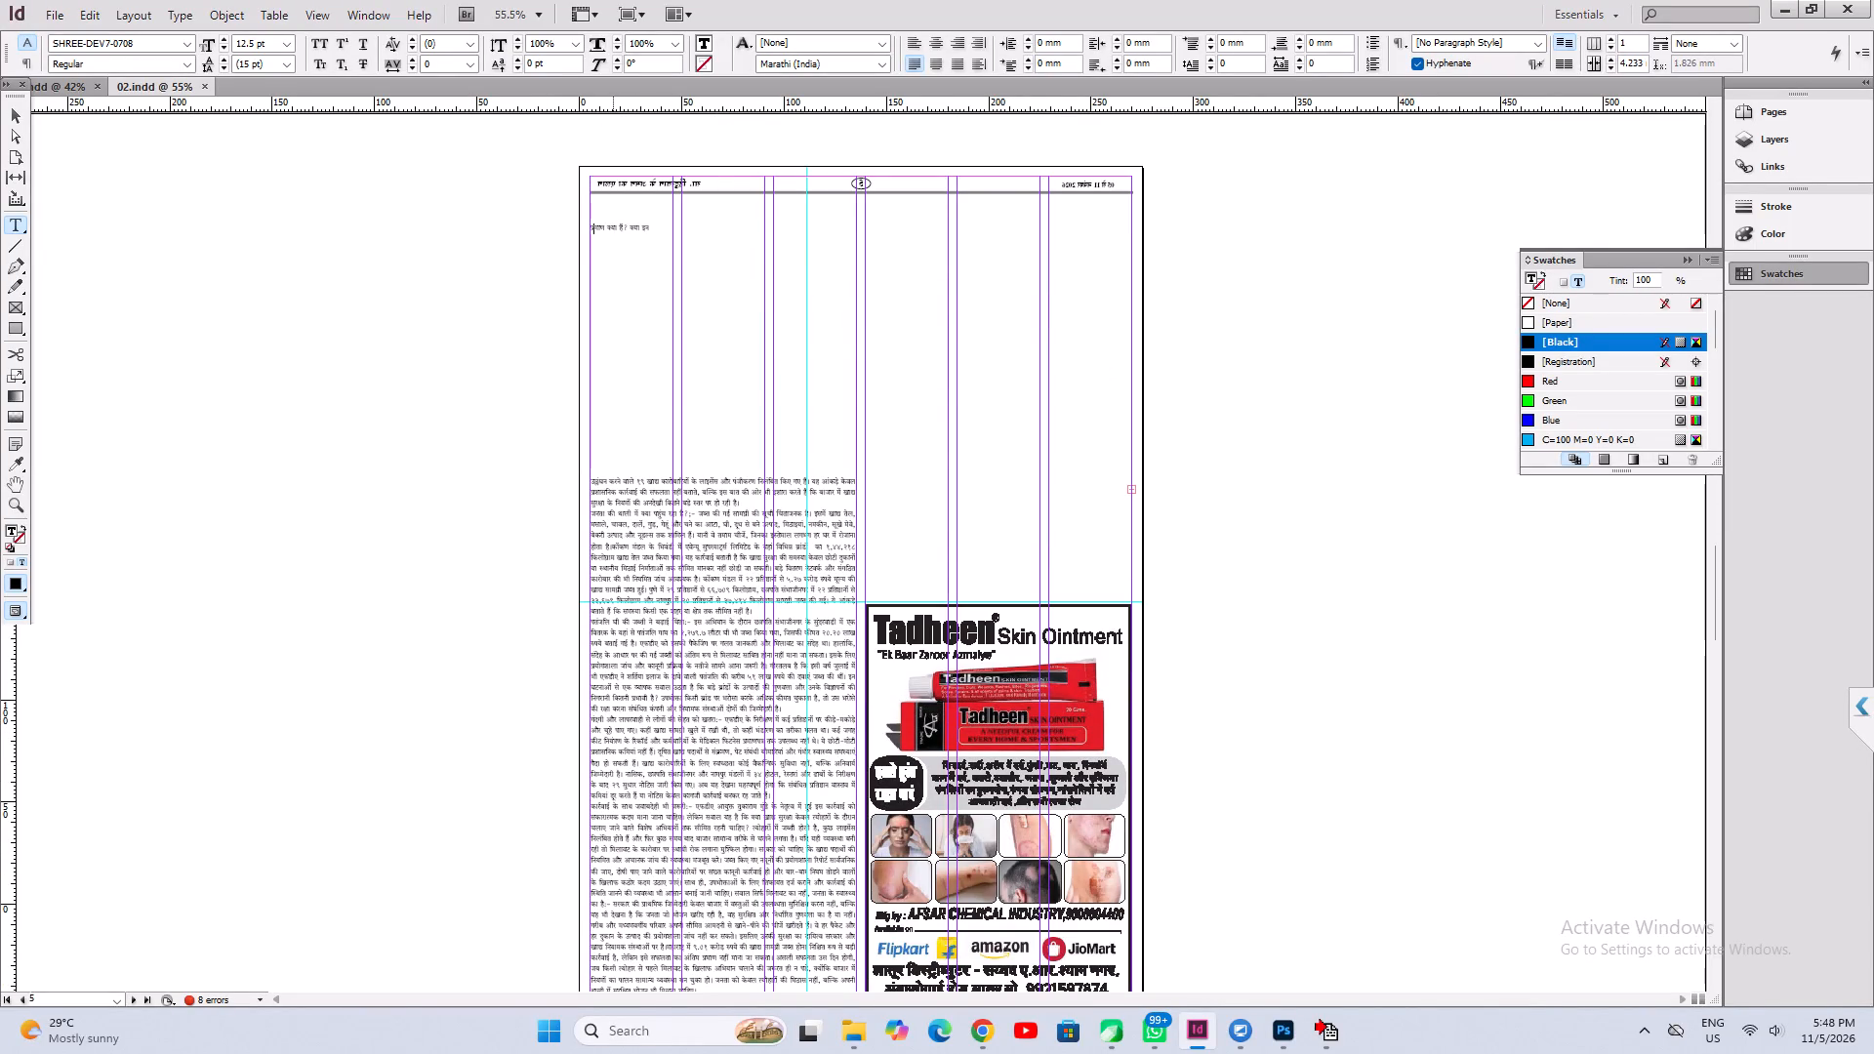
{"action": "key", "text": "Left"}
{"action": "key", "text": "Left"}
{"action": "key", "text": "Left"}
{"action": "key", "text": "Left"}
{"action": "key", "text": "Left"}
{"action": "key", "text": "Left"}
{"action": "key", "text": "Left"}
{"action": "key", "text": "Left"}
{"action": "key", "text": "Left"}
{"action": "key", "text": "Left"}
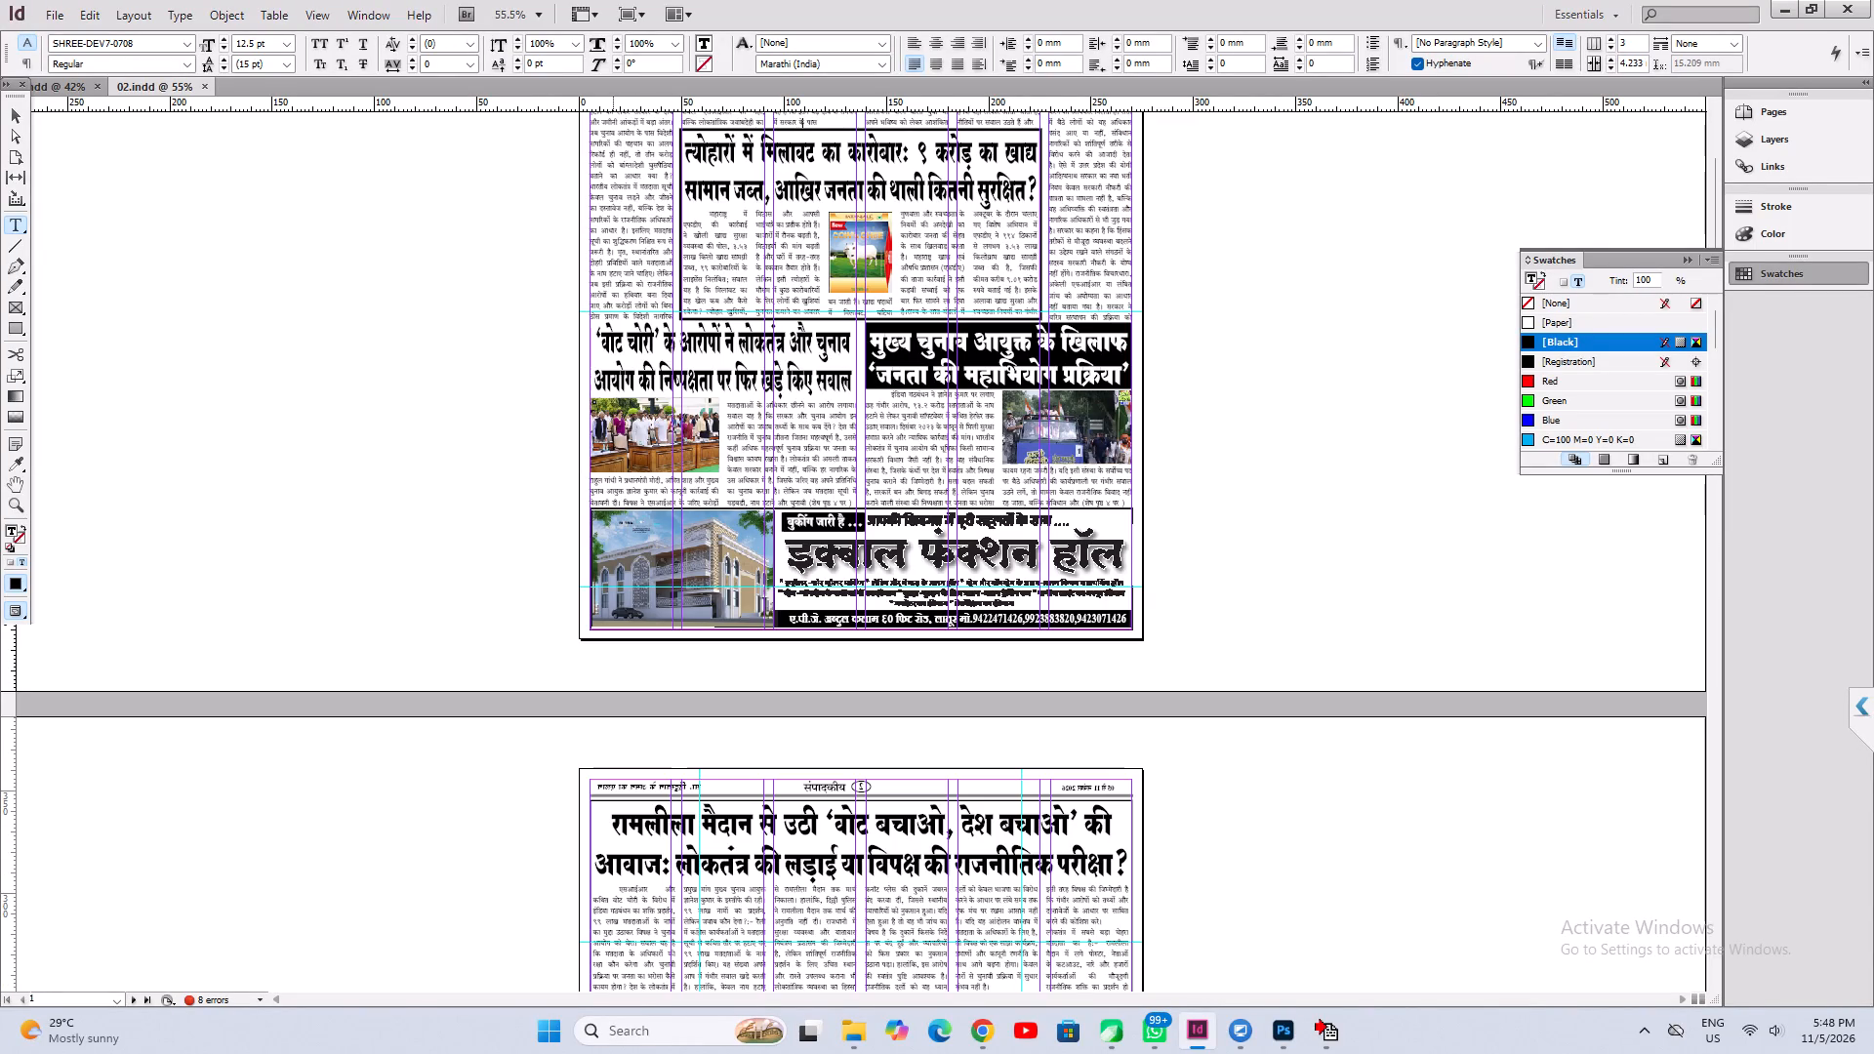
{"action": "key", "text": "Right"}
{"action": "left_click_drag", "start_coordinate": [523, 281], "coordinate": [444, 673], "text": "alt"}
{"action": "key", "text": "Right"}
{"action": "key", "text": "Right"}
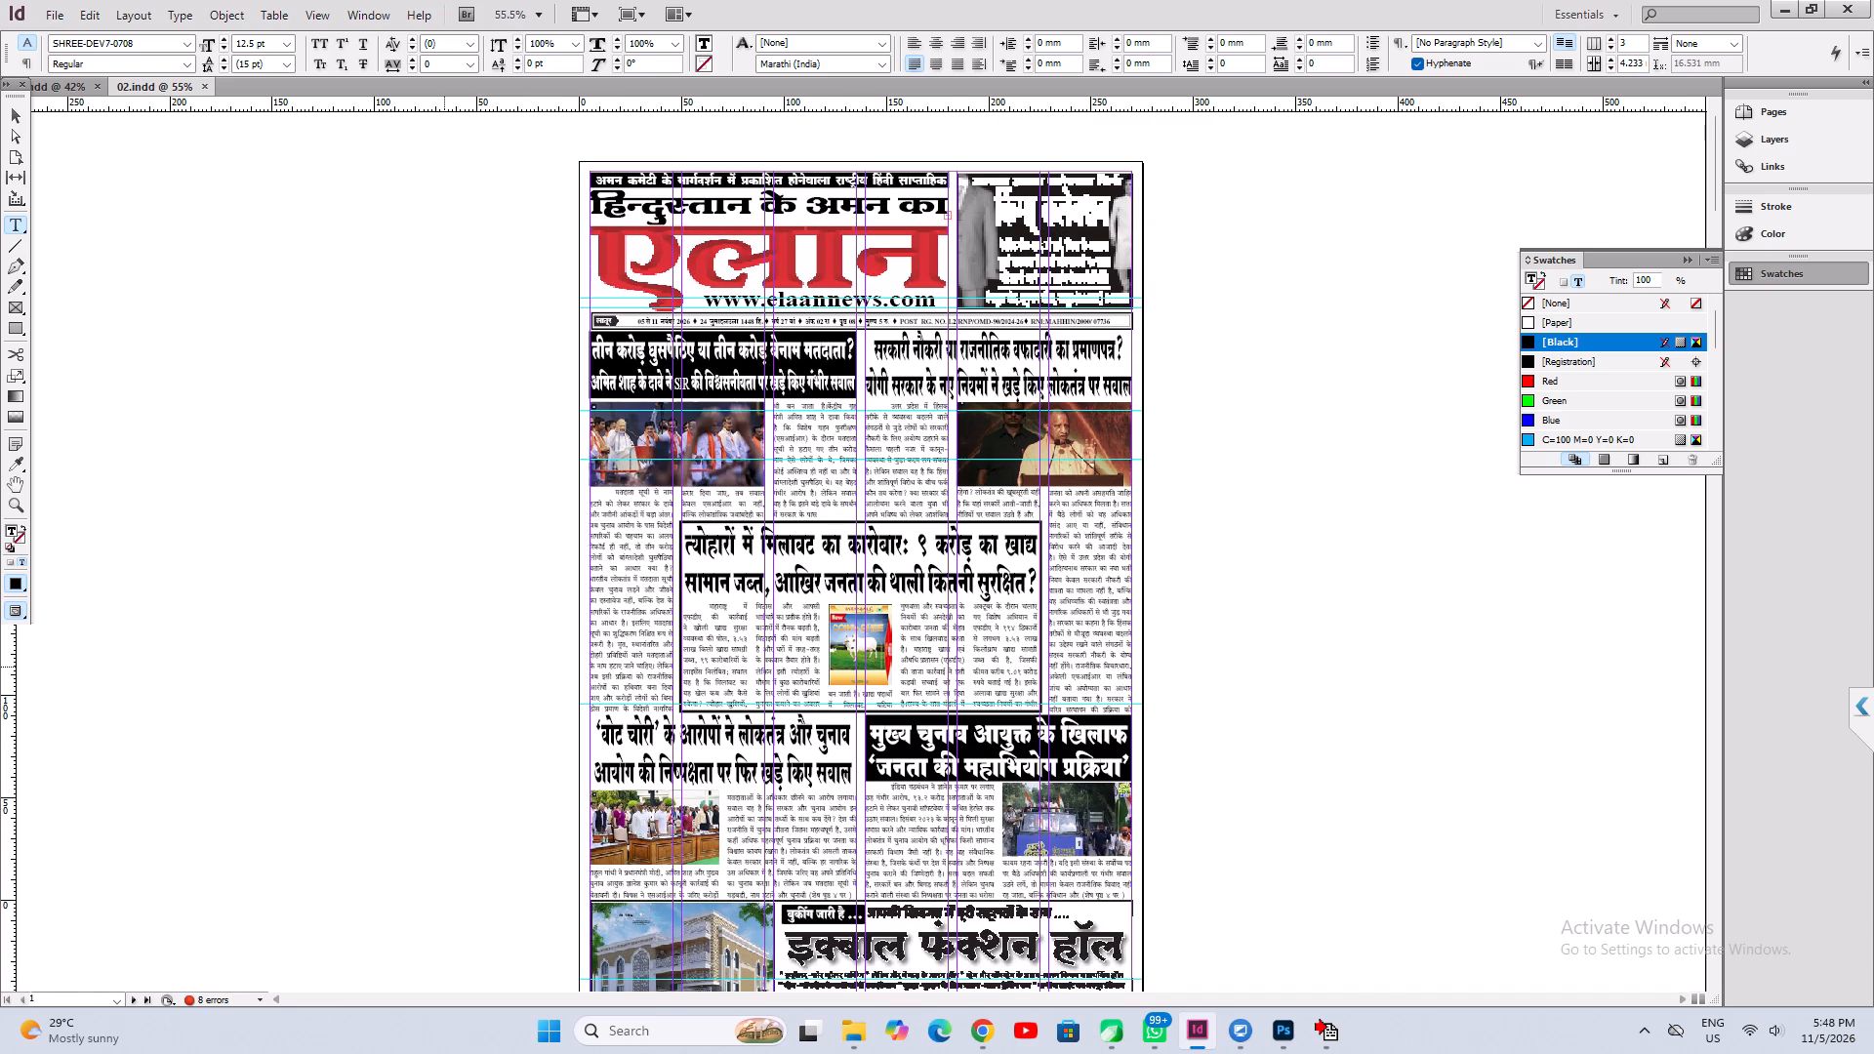
{"action": "key", "text": "ctrl+2"}
{"action": "key", "text": "Right"}
{"action": "key", "text": "Right"}
{"action": "key", "text": "Right"}
{"action": "key", "text": "Right"}
{"action": "key", "text": "Left"}
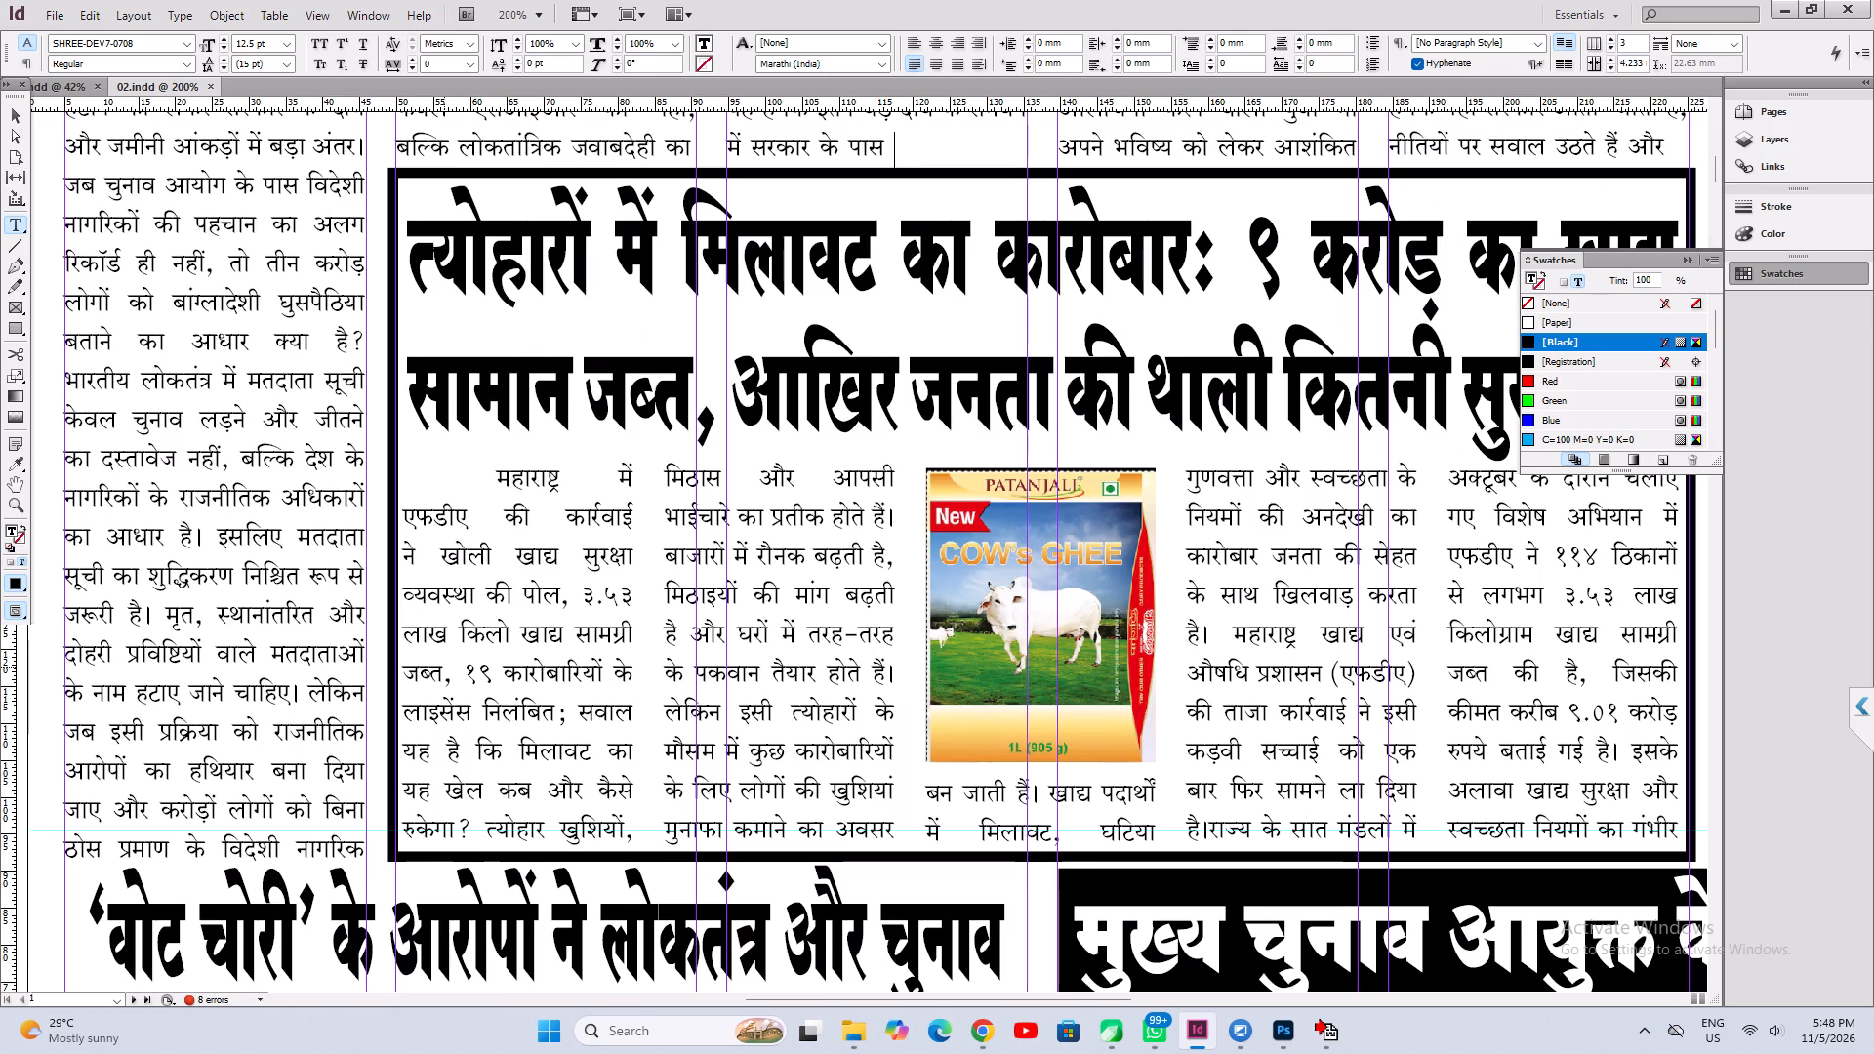
{"action": "type", "text": "()"}
{"action": "key", "text": "Left"}
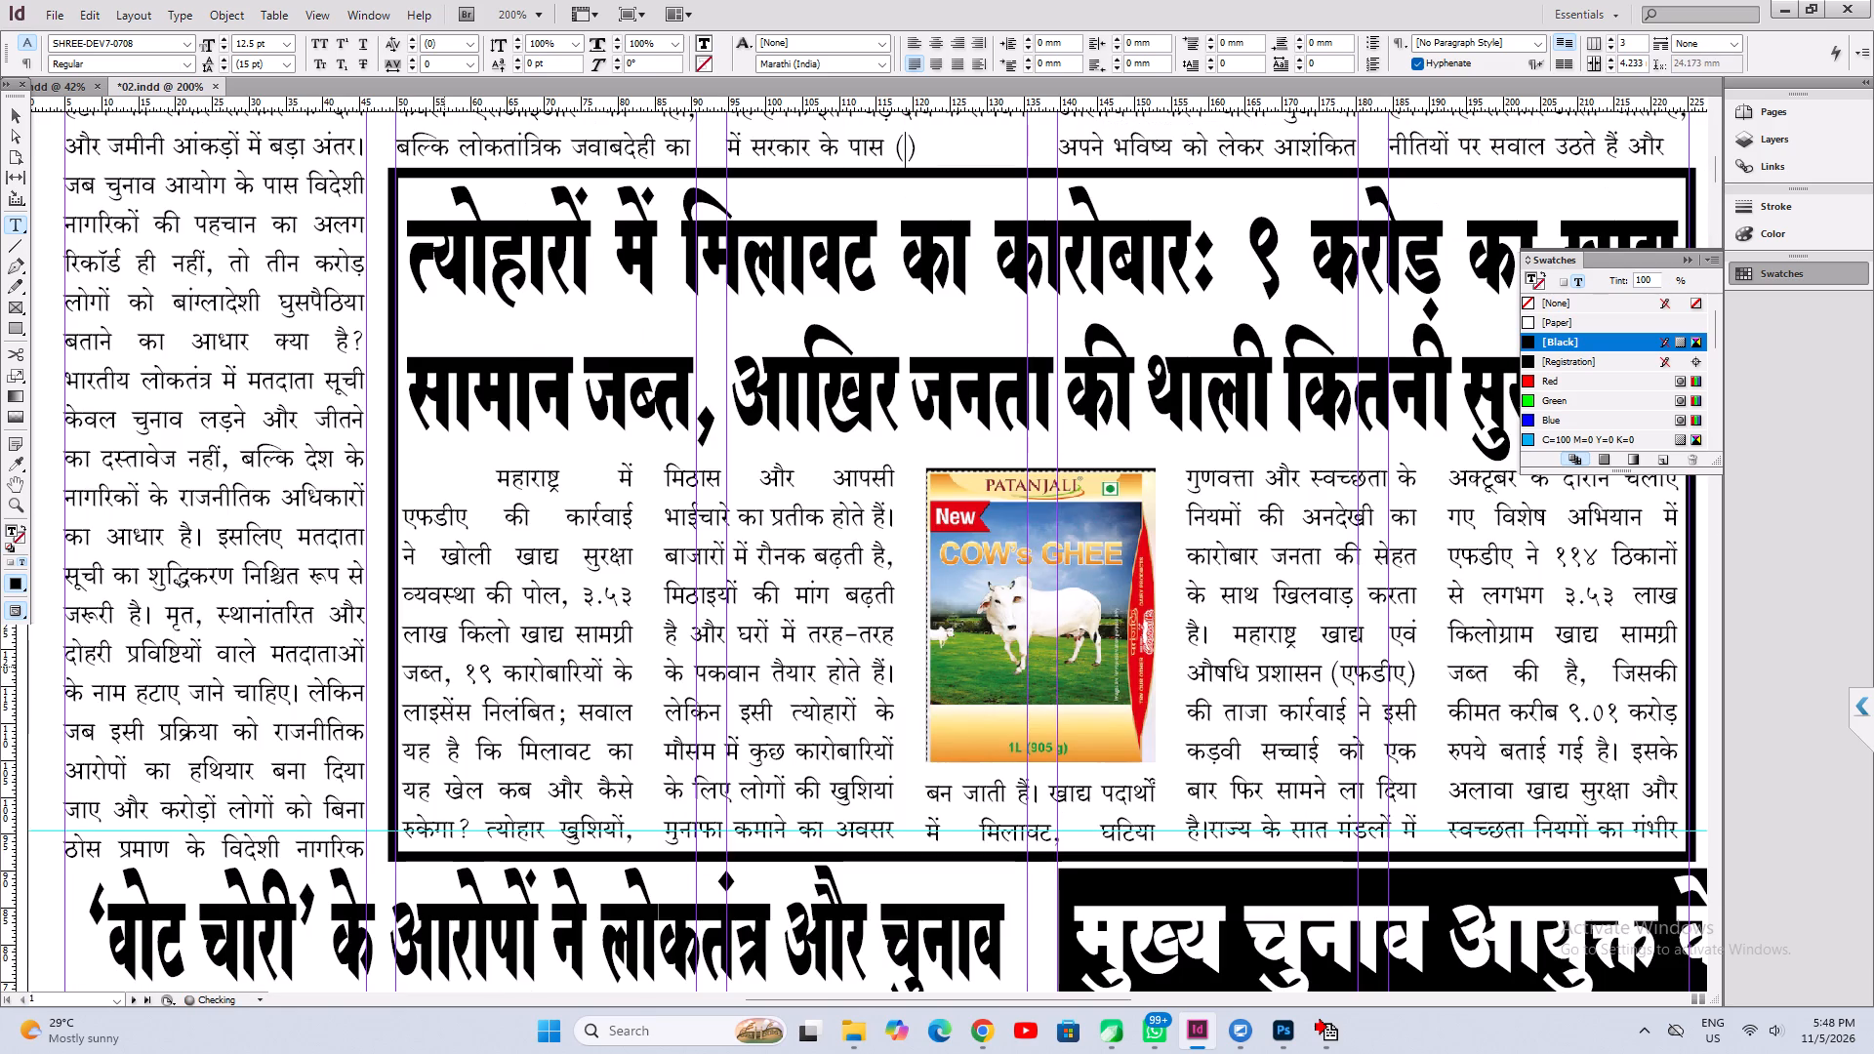
{"action": "type", "text": "'S\" I"}
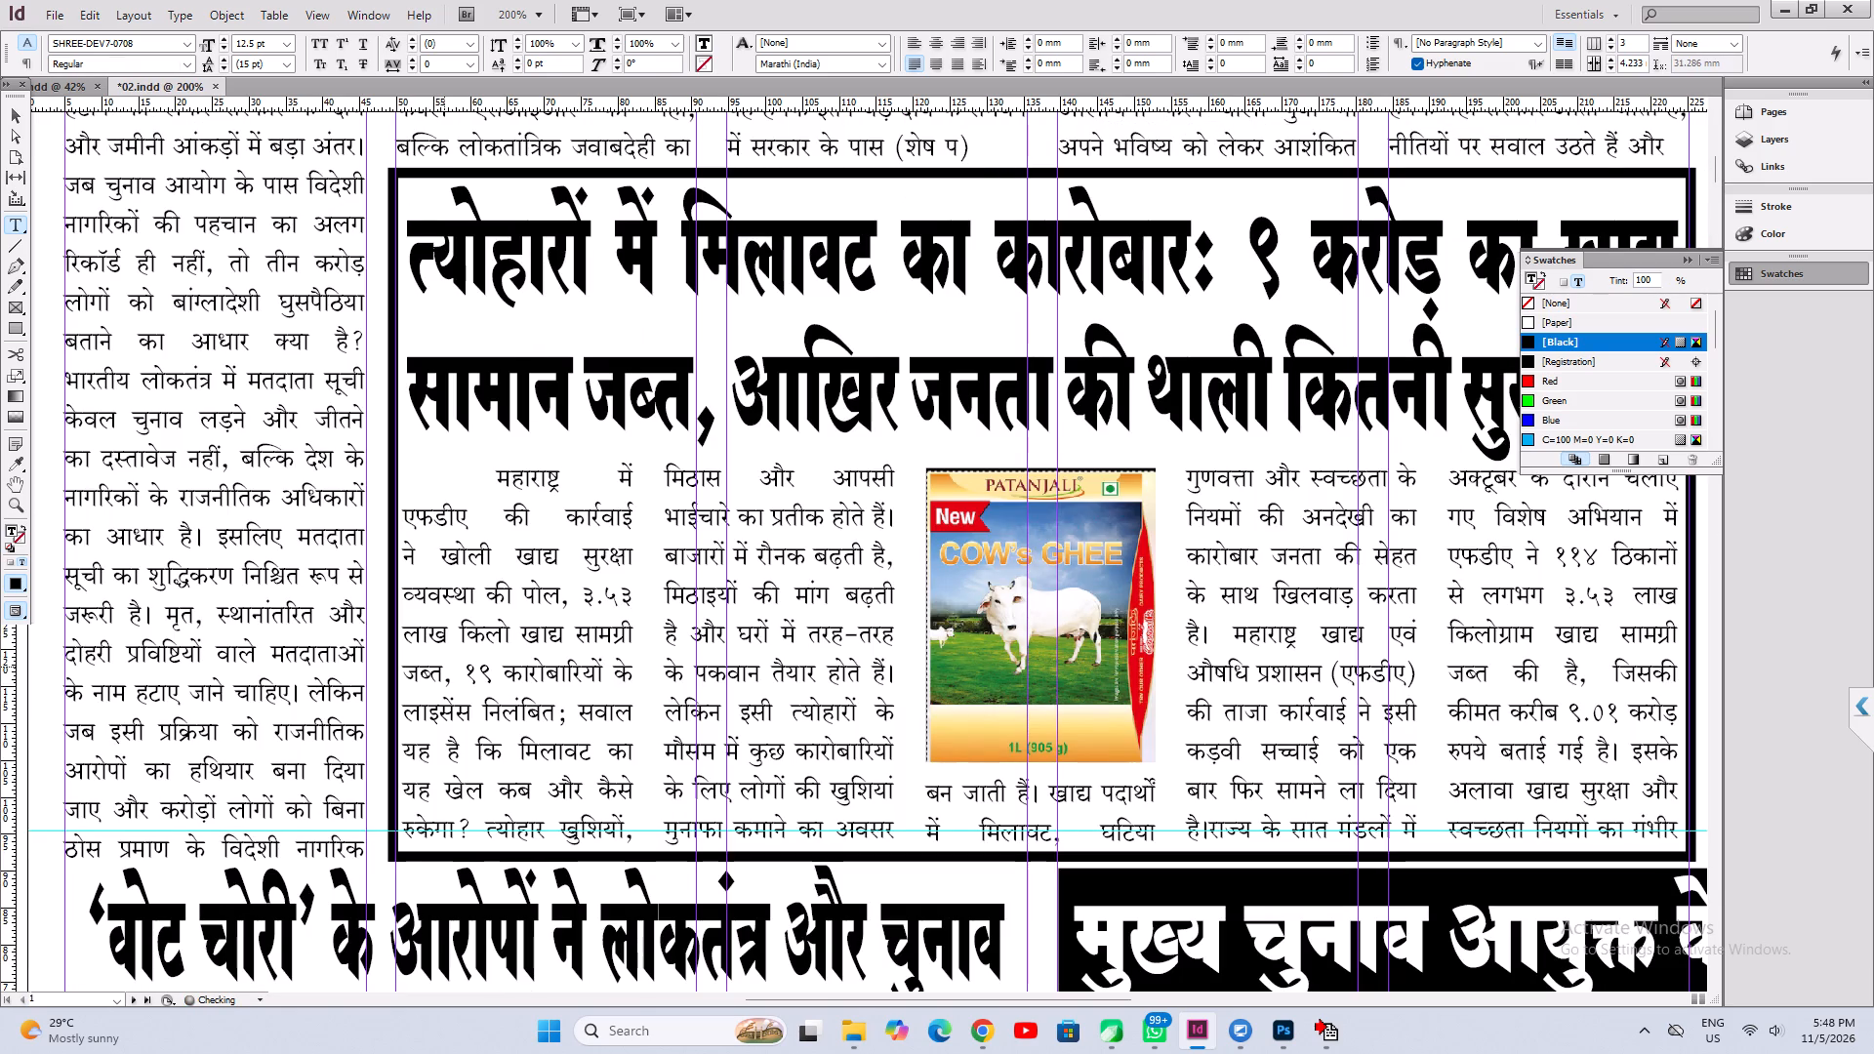
{"action": "type", "text": "Z\"`"}
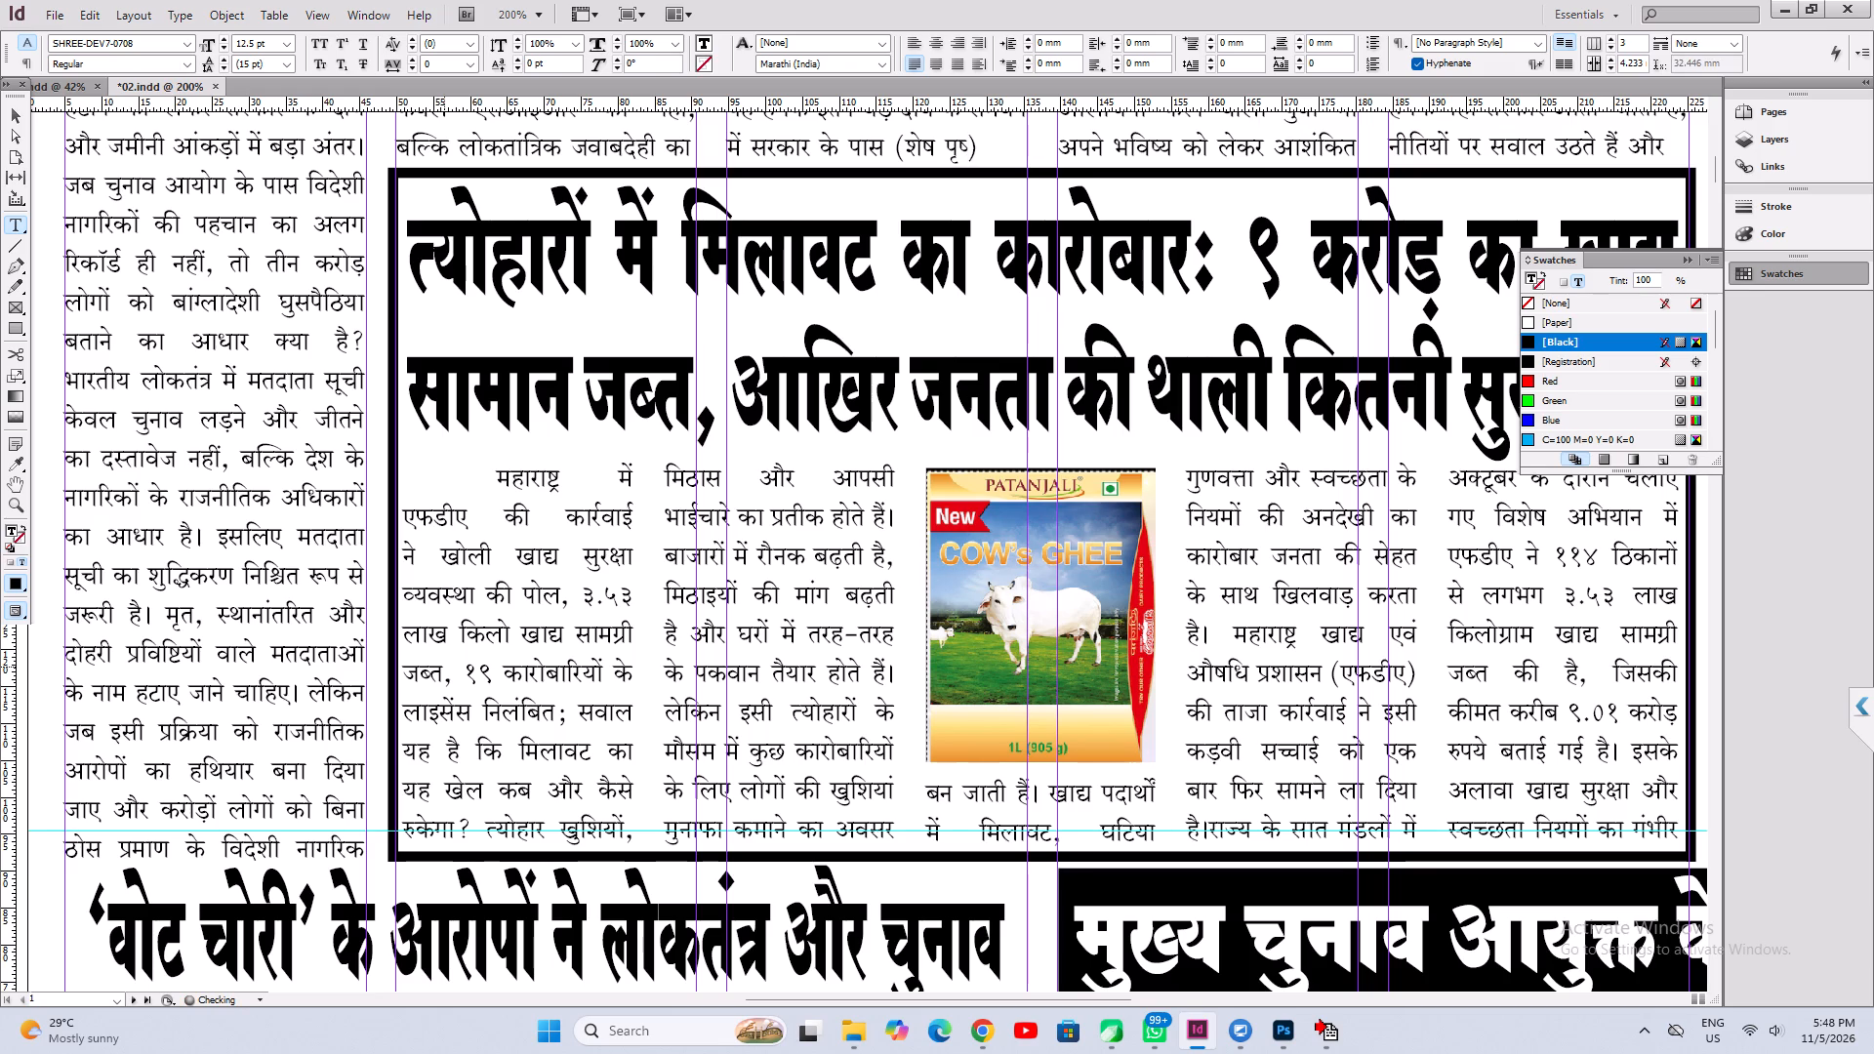
{"action": "key", "text": "shift+v"}
{"action": "key", "text": "BackSpace"}
{"action": "type", "text": "b"}
{"action": "key", "text": "space"}
{"action": "type", "text": "5 IJ"}
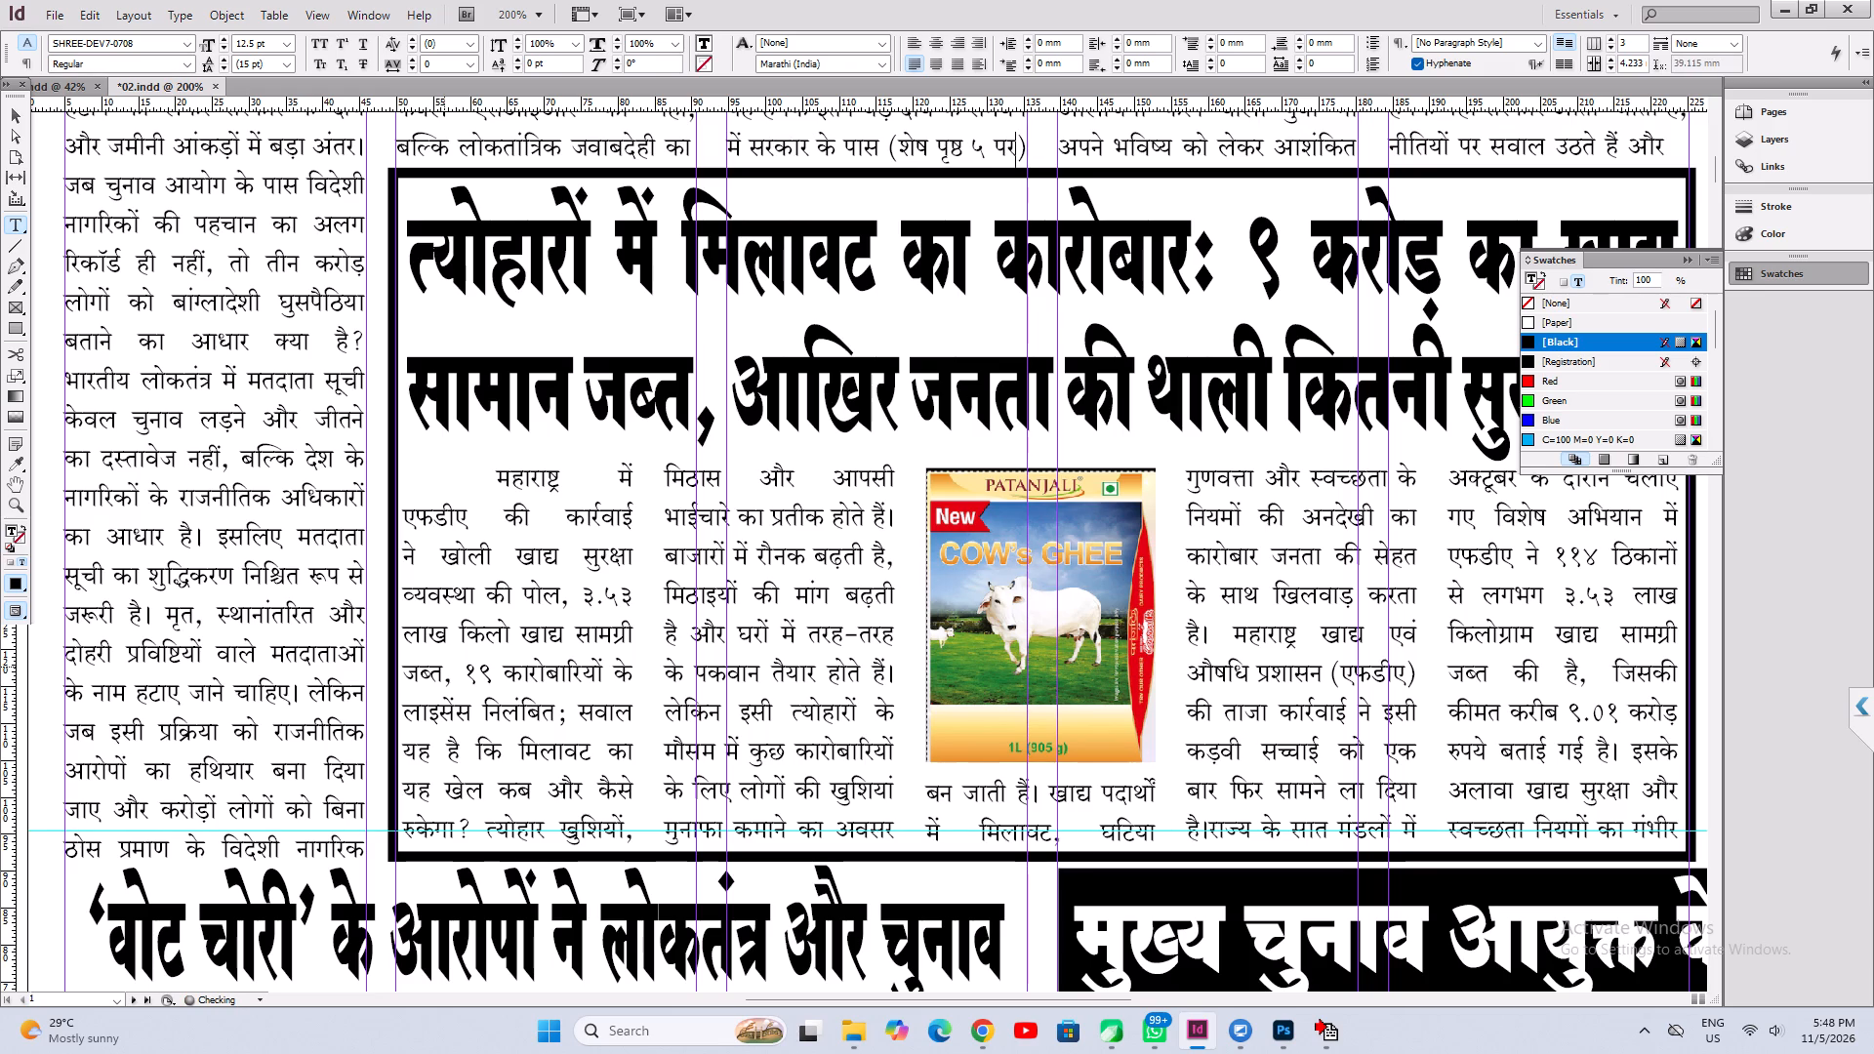
{"action": "key", "text": "ctrl+s"}
Copy page 1's first headline line, तीन करोड़ घुसपैठिए या तीन करोड़ बेनाम मतदाता?.
{"action": "left_click_drag", "start_coordinate": [290, 540], "coordinate": [358, 1042], "text": "alt"}
{"action": "left_click_drag", "start_coordinate": [369, 559], "coordinate": [396, 915], "text": "alt"}
{"action": "left_click", "coordinate": [388, 423]}
{"action": "key", "text": "ctrl+a"}
{"action": "key", "text": "ctrl+c"}
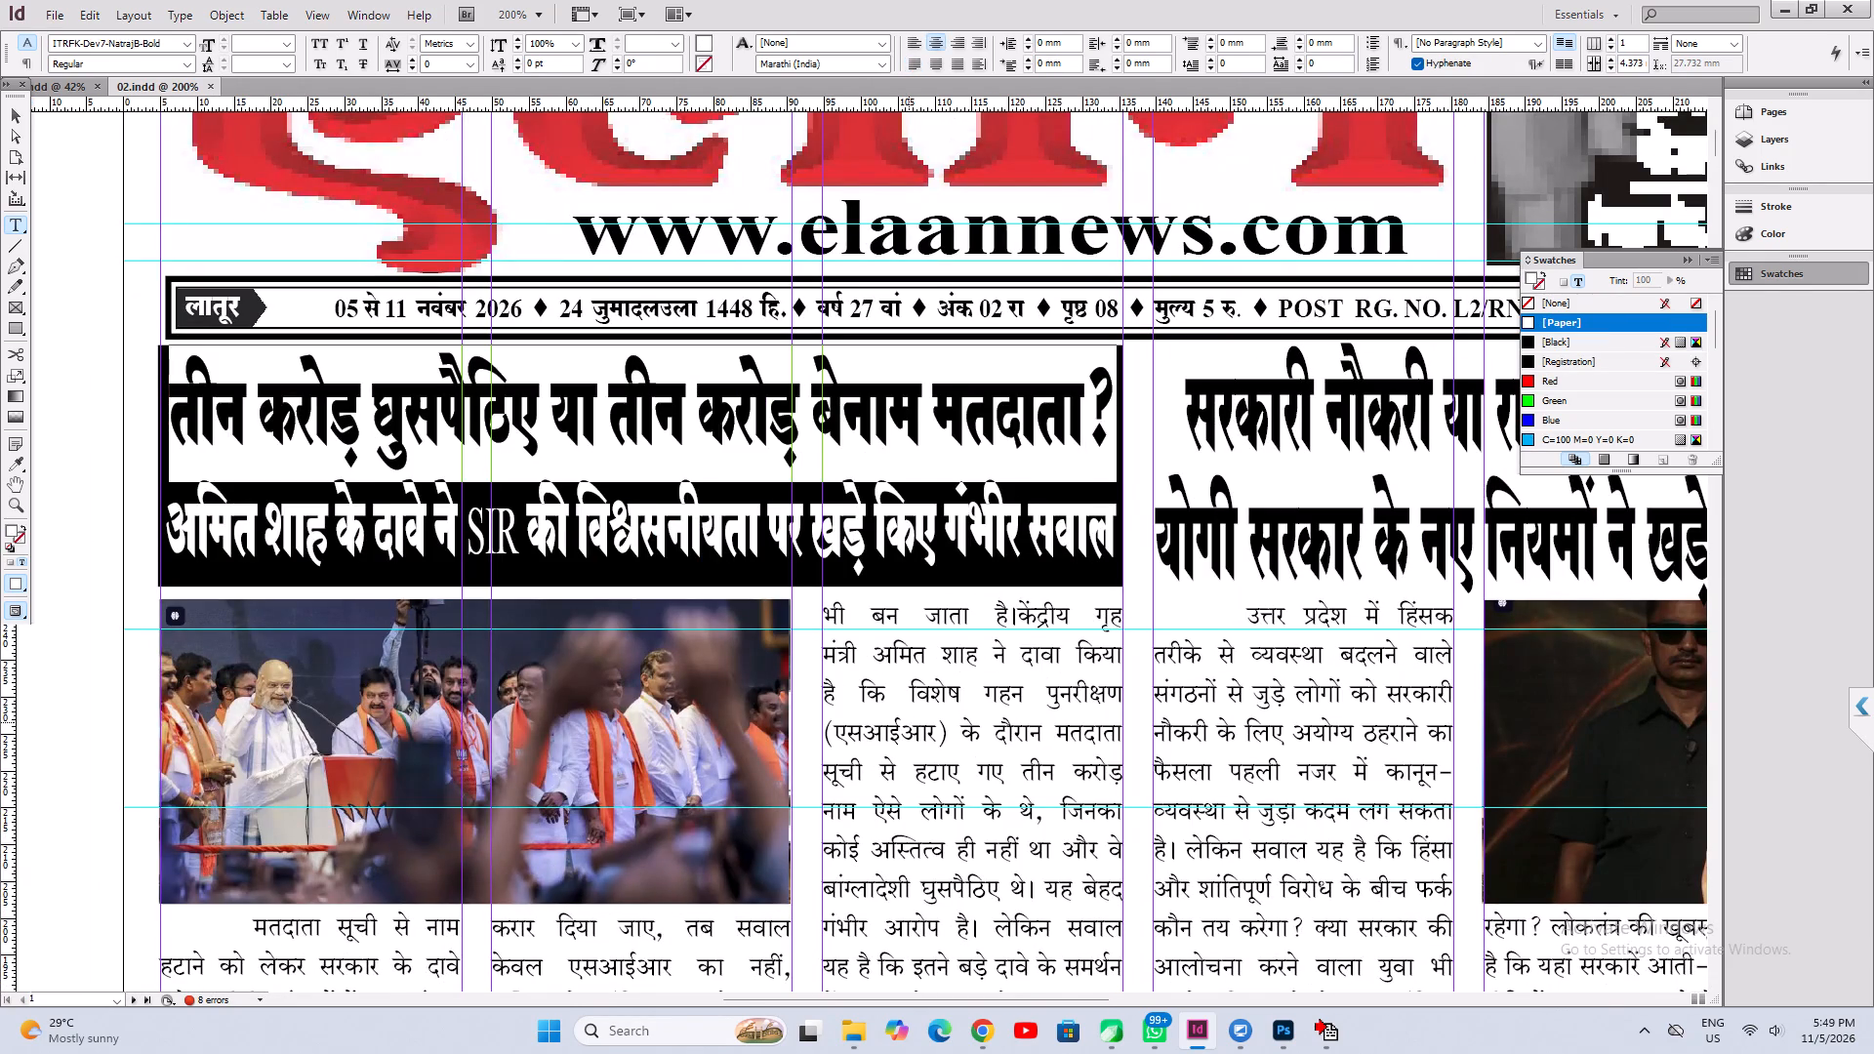
Delete the break after प्रमाण क्या हैं? क्या इन in page 5's continuation frame so the rest of the article flows in.
{"action": "left_click", "coordinate": [910, 722]}
{"action": "key", "text": "ctrl+a"}
{"action": "key", "text": "Down"}
{"action": "key", "text": "ctrl+a"}
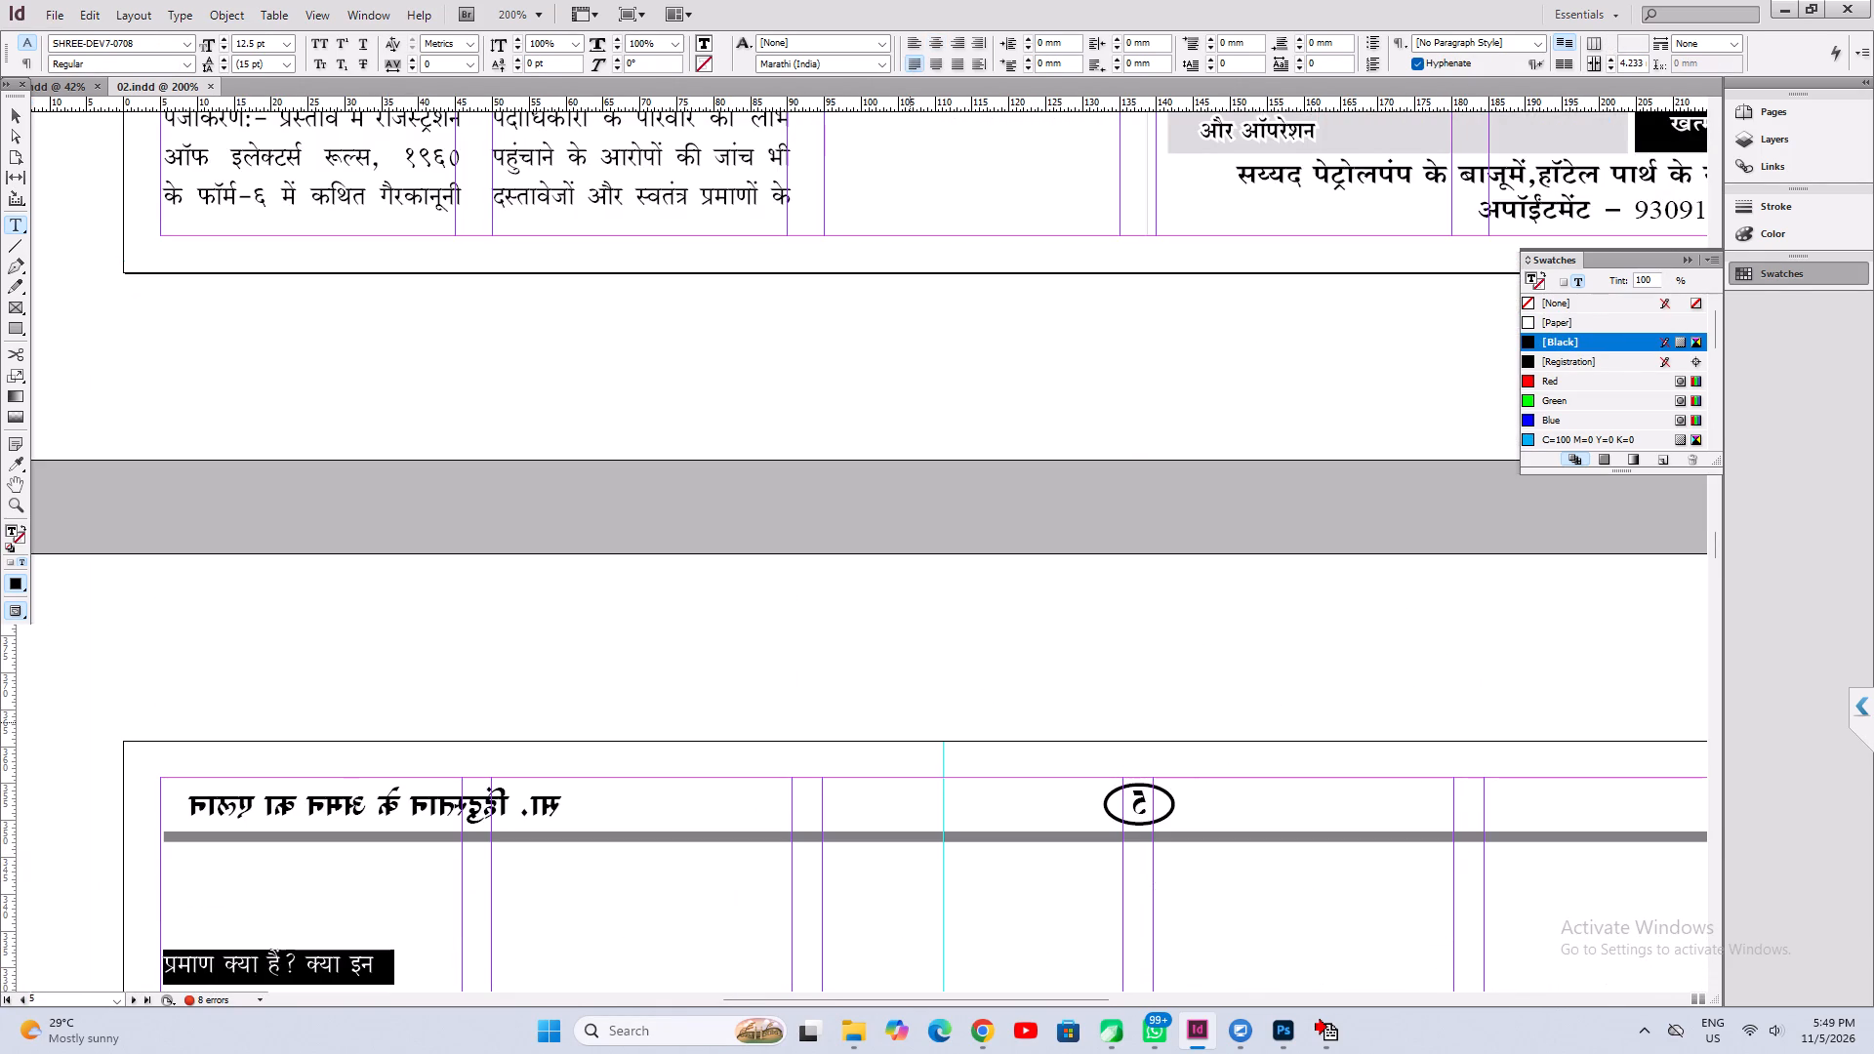
{"action": "key", "text": "ctrl+s"}
{"action": "left_click_drag", "start_coordinate": [878, 841], "coordinate": [678, 392], "text": "alt"}
{"action": "left_click_drag", "start_coordinate": [689, 552], "coordinate": [717, 654], "text": "alt"}
{"action": "key", "text": "ctrl+1"}
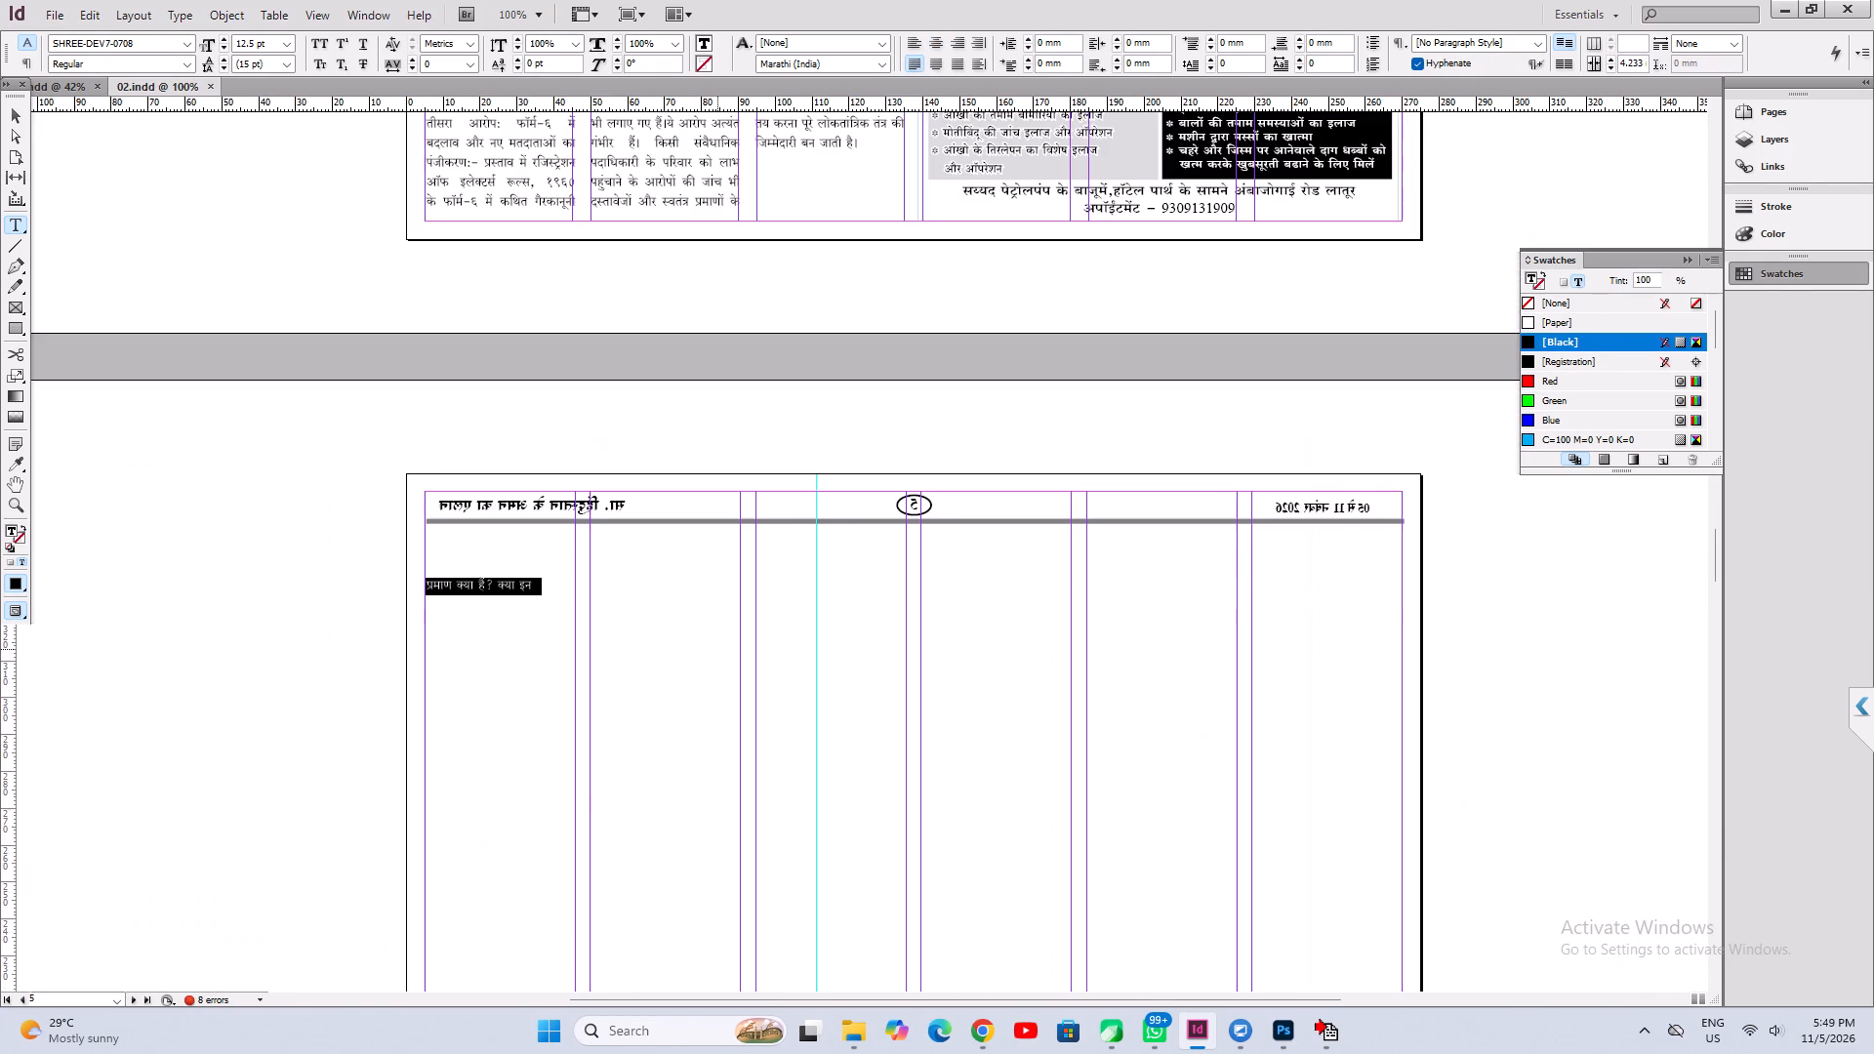
{"action": "left_click", "coordinate": [488, 584]}
{"action": "key", "text": "End"}
{"action": "key", "text": "Delete"}
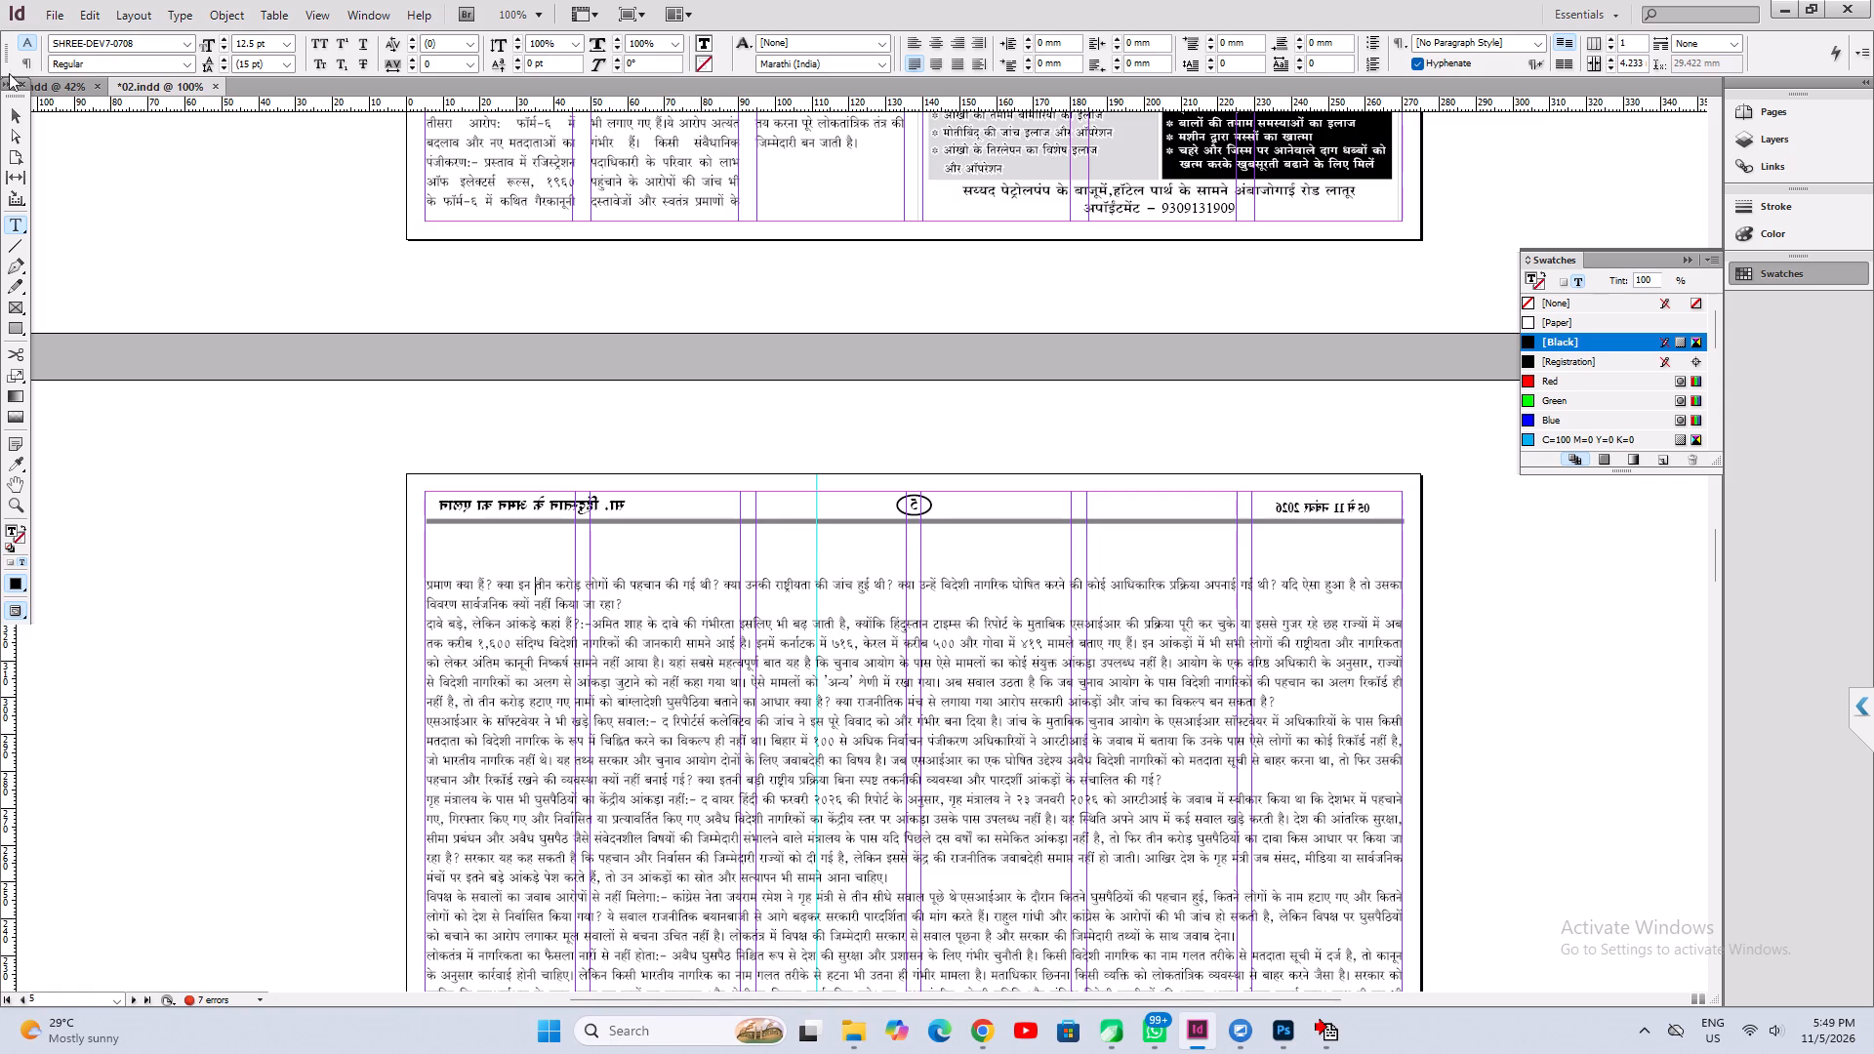
Move page 5's continuation text frame slightly down to leave more room under the page header.
{"action": "left_click", "coordinate": [19, 110]}
{"action": "left_click", "coordinate": [709, 676]}
{"action": "left_click_drag", "start_coordinate": [764, 744], "coordinate": [764, 752], "text": "shift"}
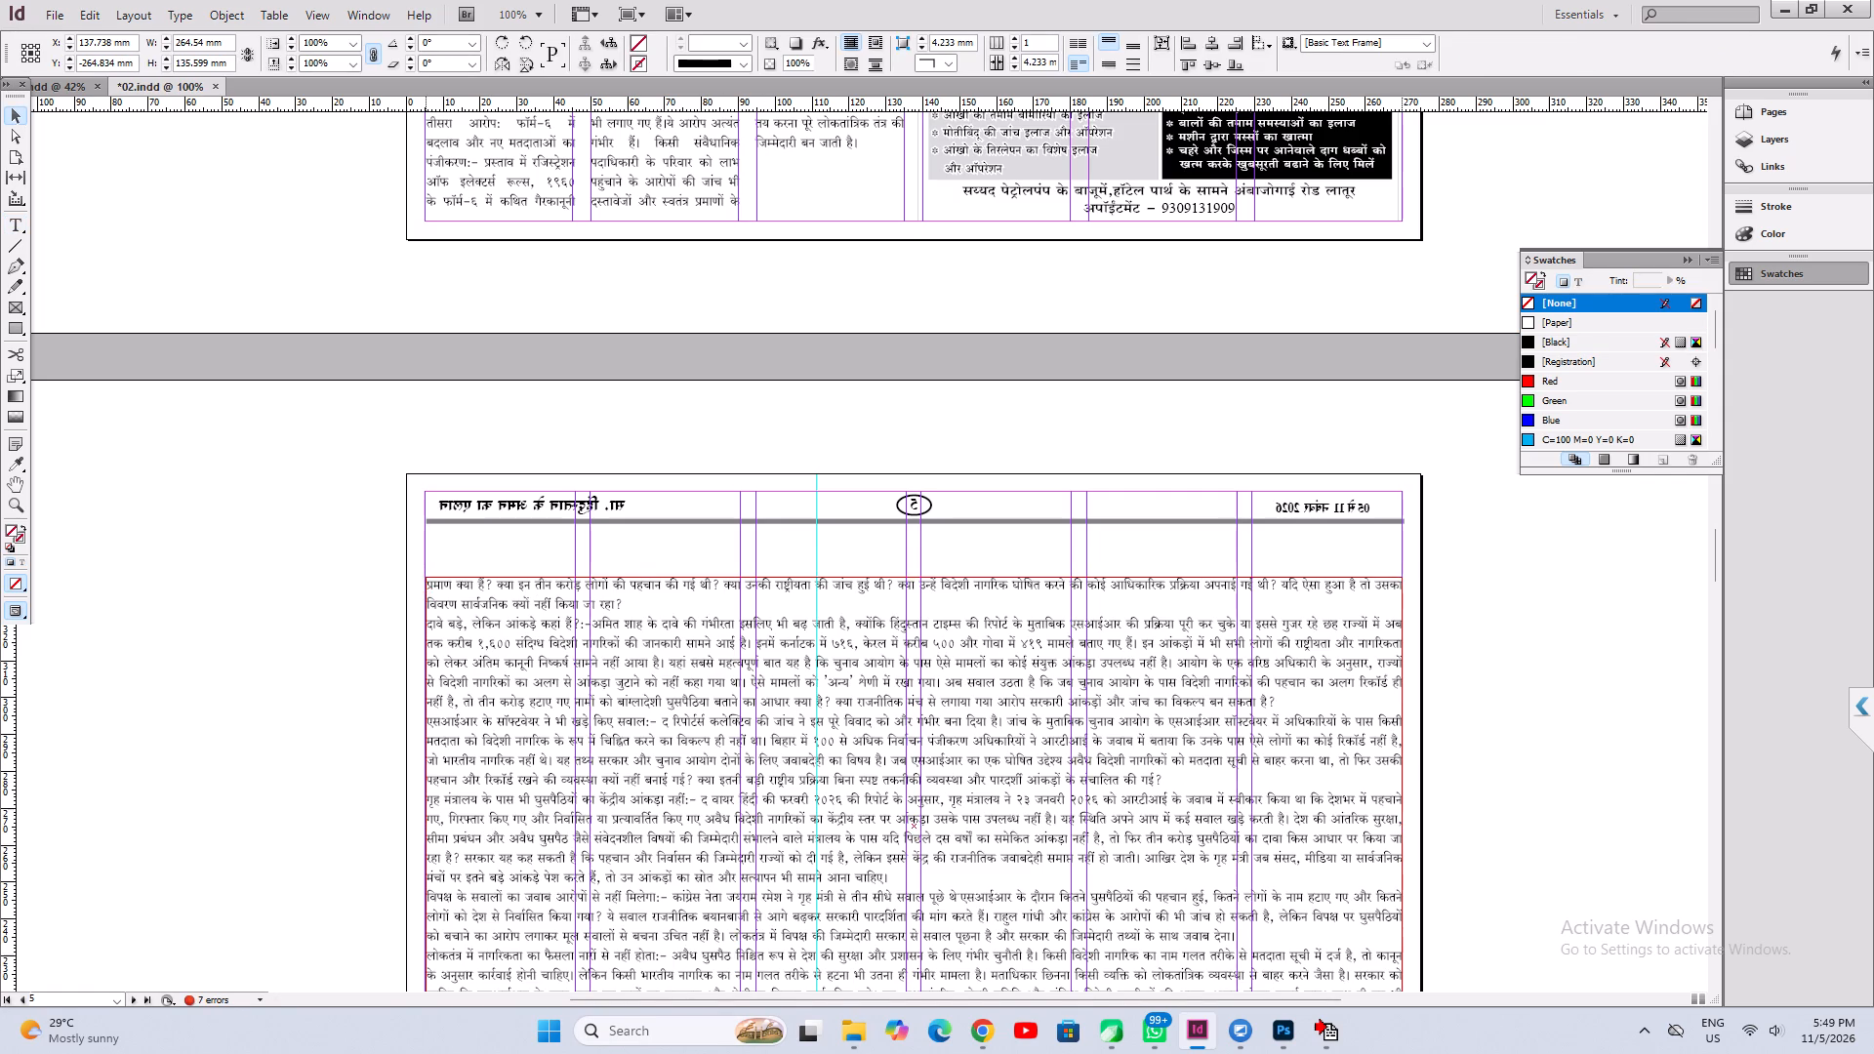
{"action": "left_click_drag", "start_coordinate": [764, 752], "coordinate": [764, 766], "text": "shift"}
{"action": "left_click", "coordinate": [174, 589]}
Draw a text frame about 265 mm wide under page 5's header and paste the copied headline into it.
{"action": "left_click", "coordinate": [12, 227]}
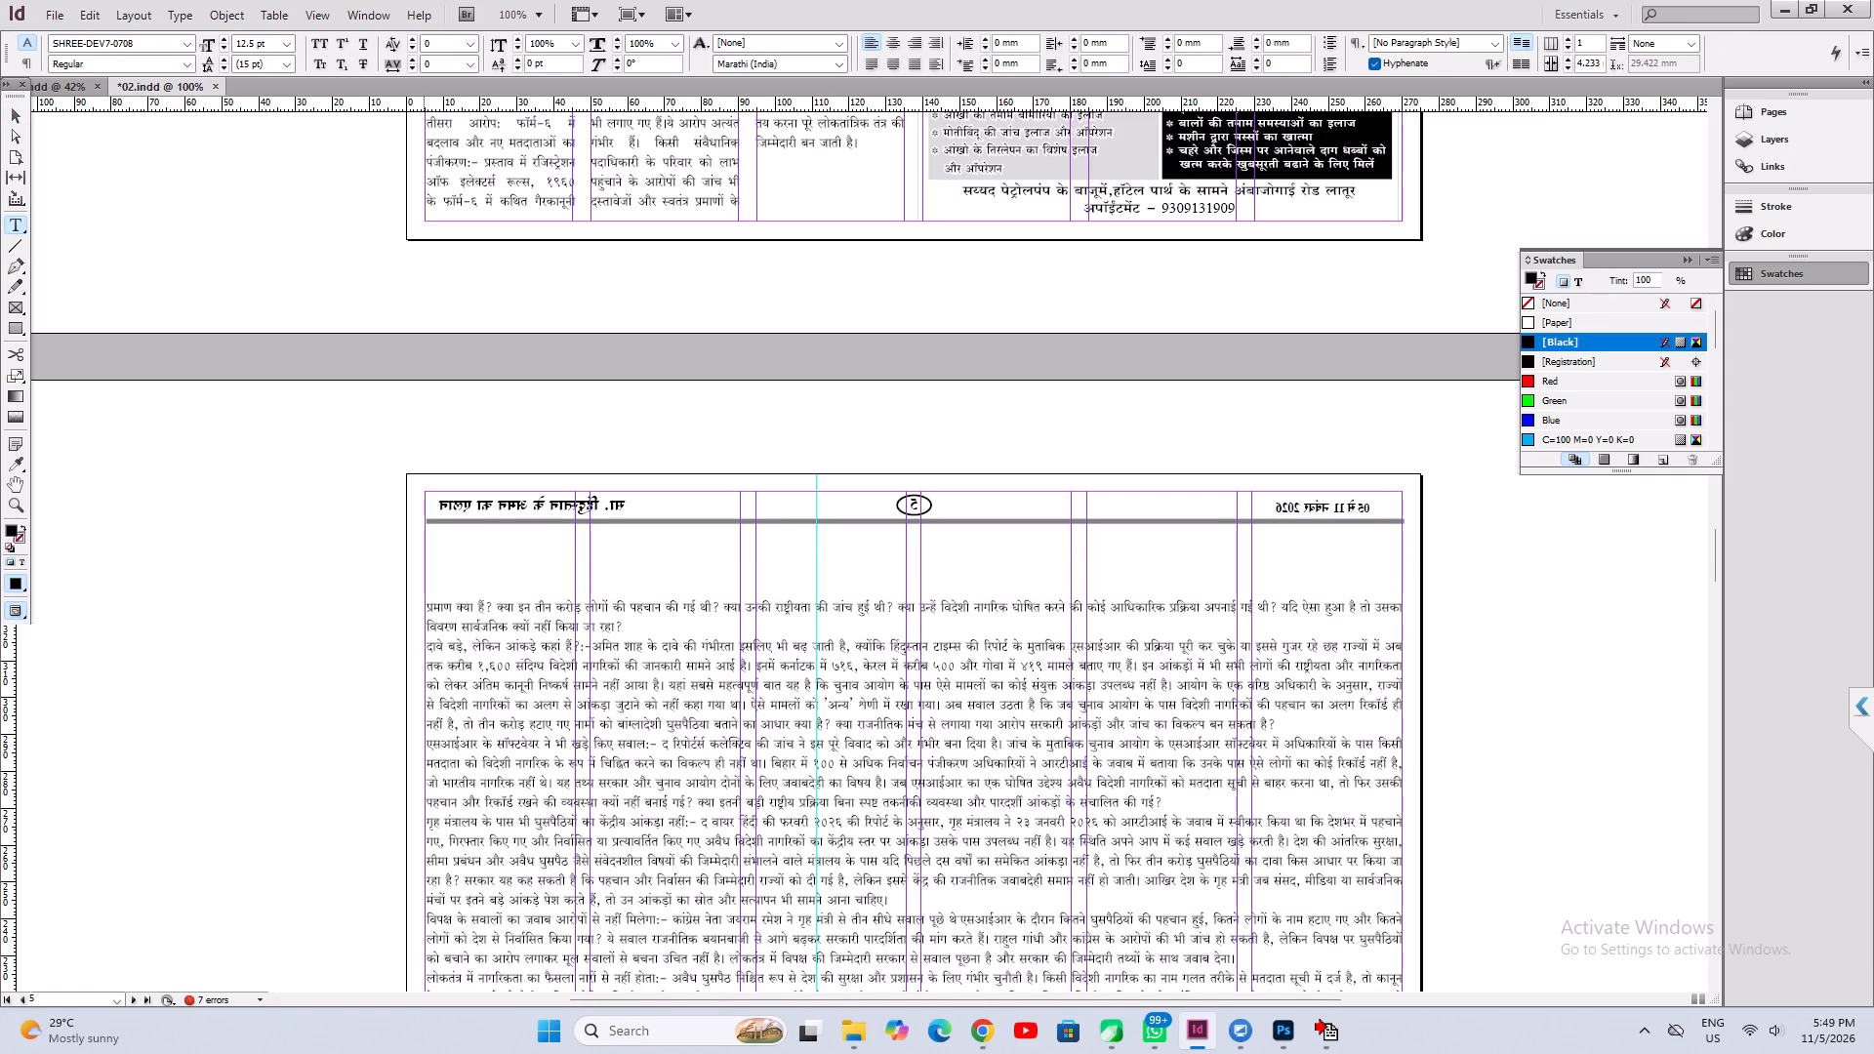
{"action": "left_click_drag", "start_coordinate": [424, 540], "coordinate": [1407, 691]}
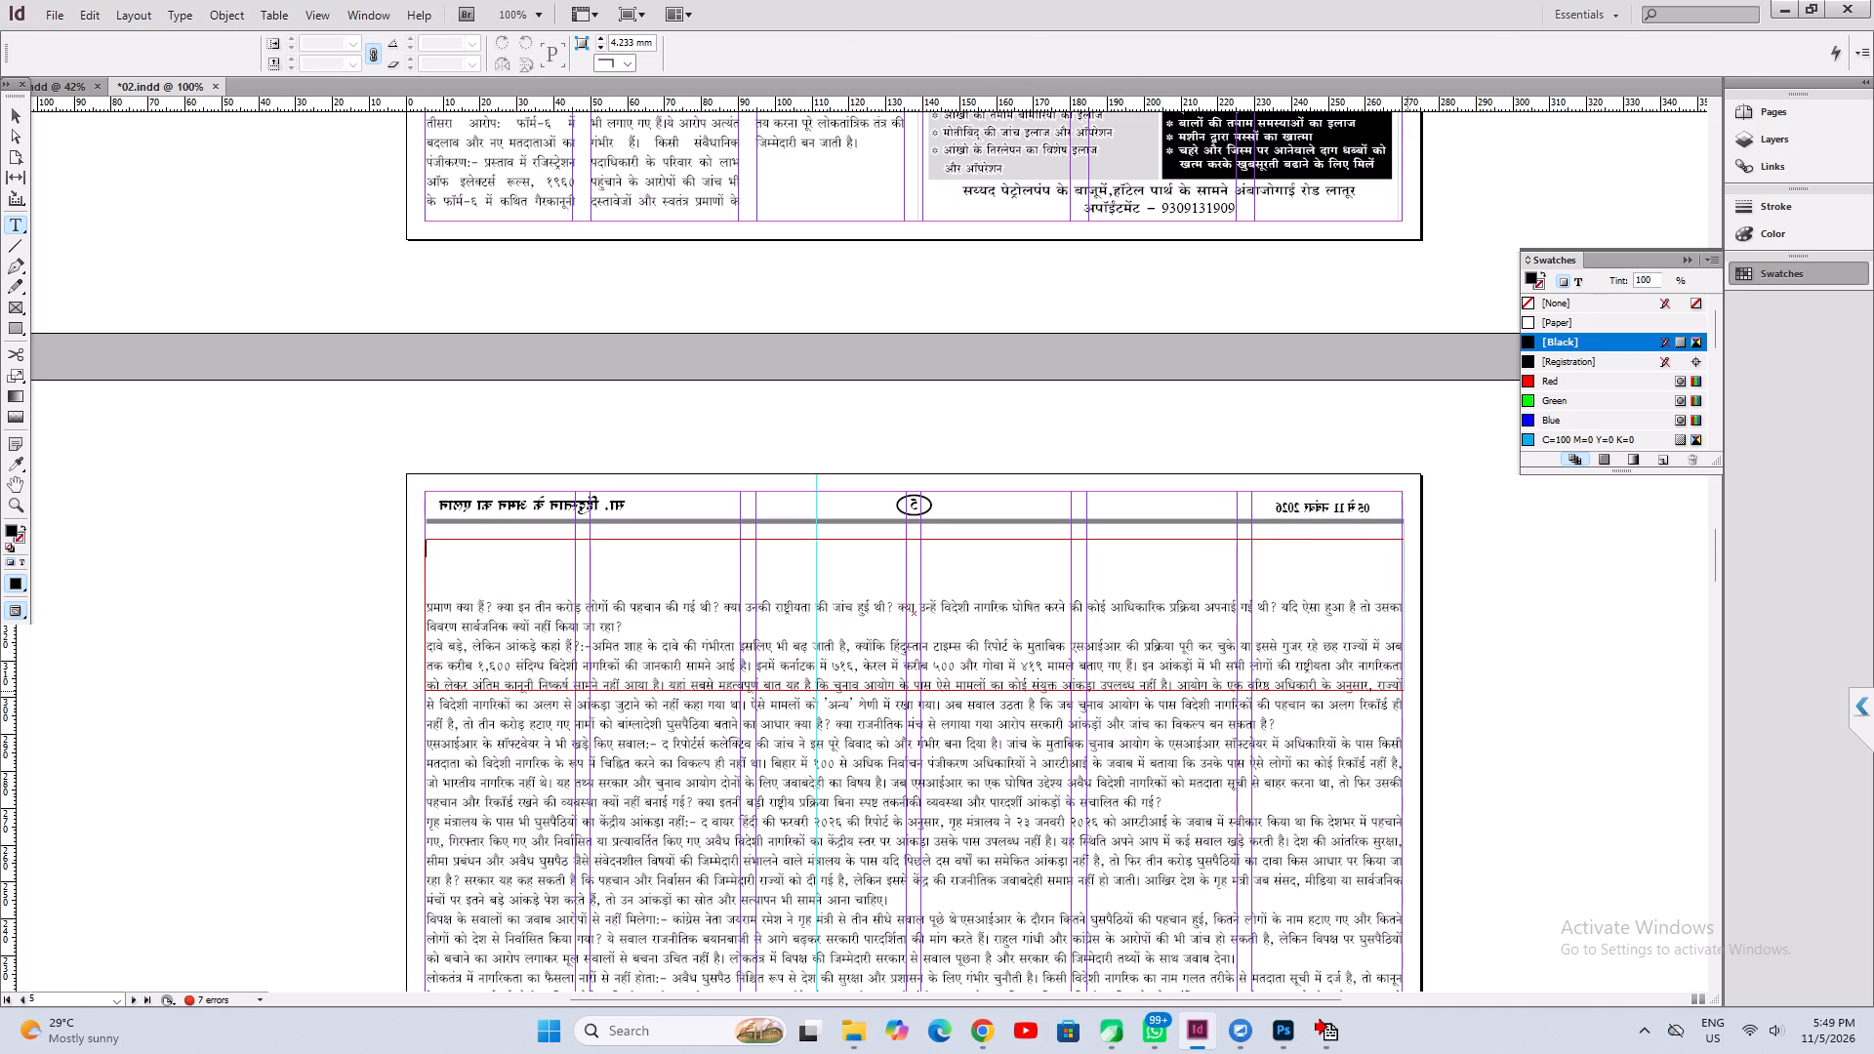
{"action": "key", "text": "ctrl+v"}
Format page 5's headline in Black at 40 pt with Auto leading and 100% horizontal scale.
{"action": "key", "text": "ctrl+a"}
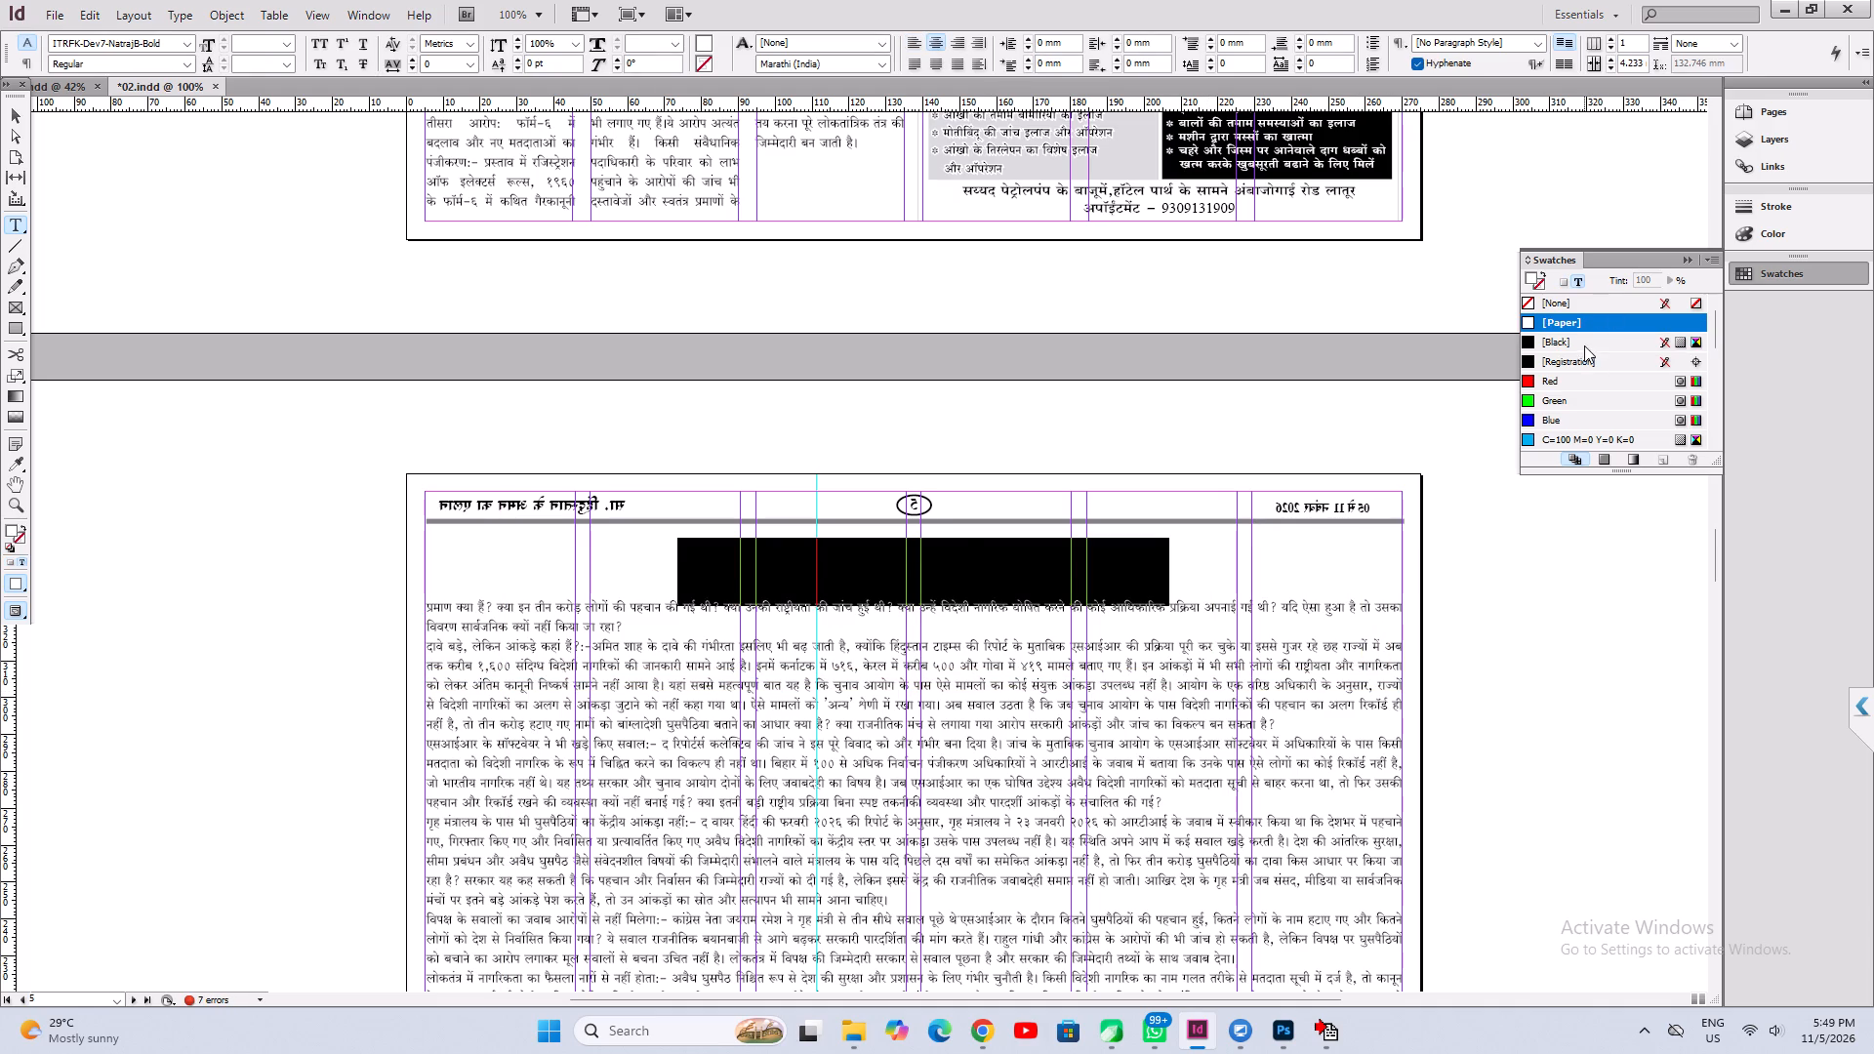
{"action": "left_click", "coordinate": [1584, 345]}
{"action": "left_click", "coordinate": [253, 40]}
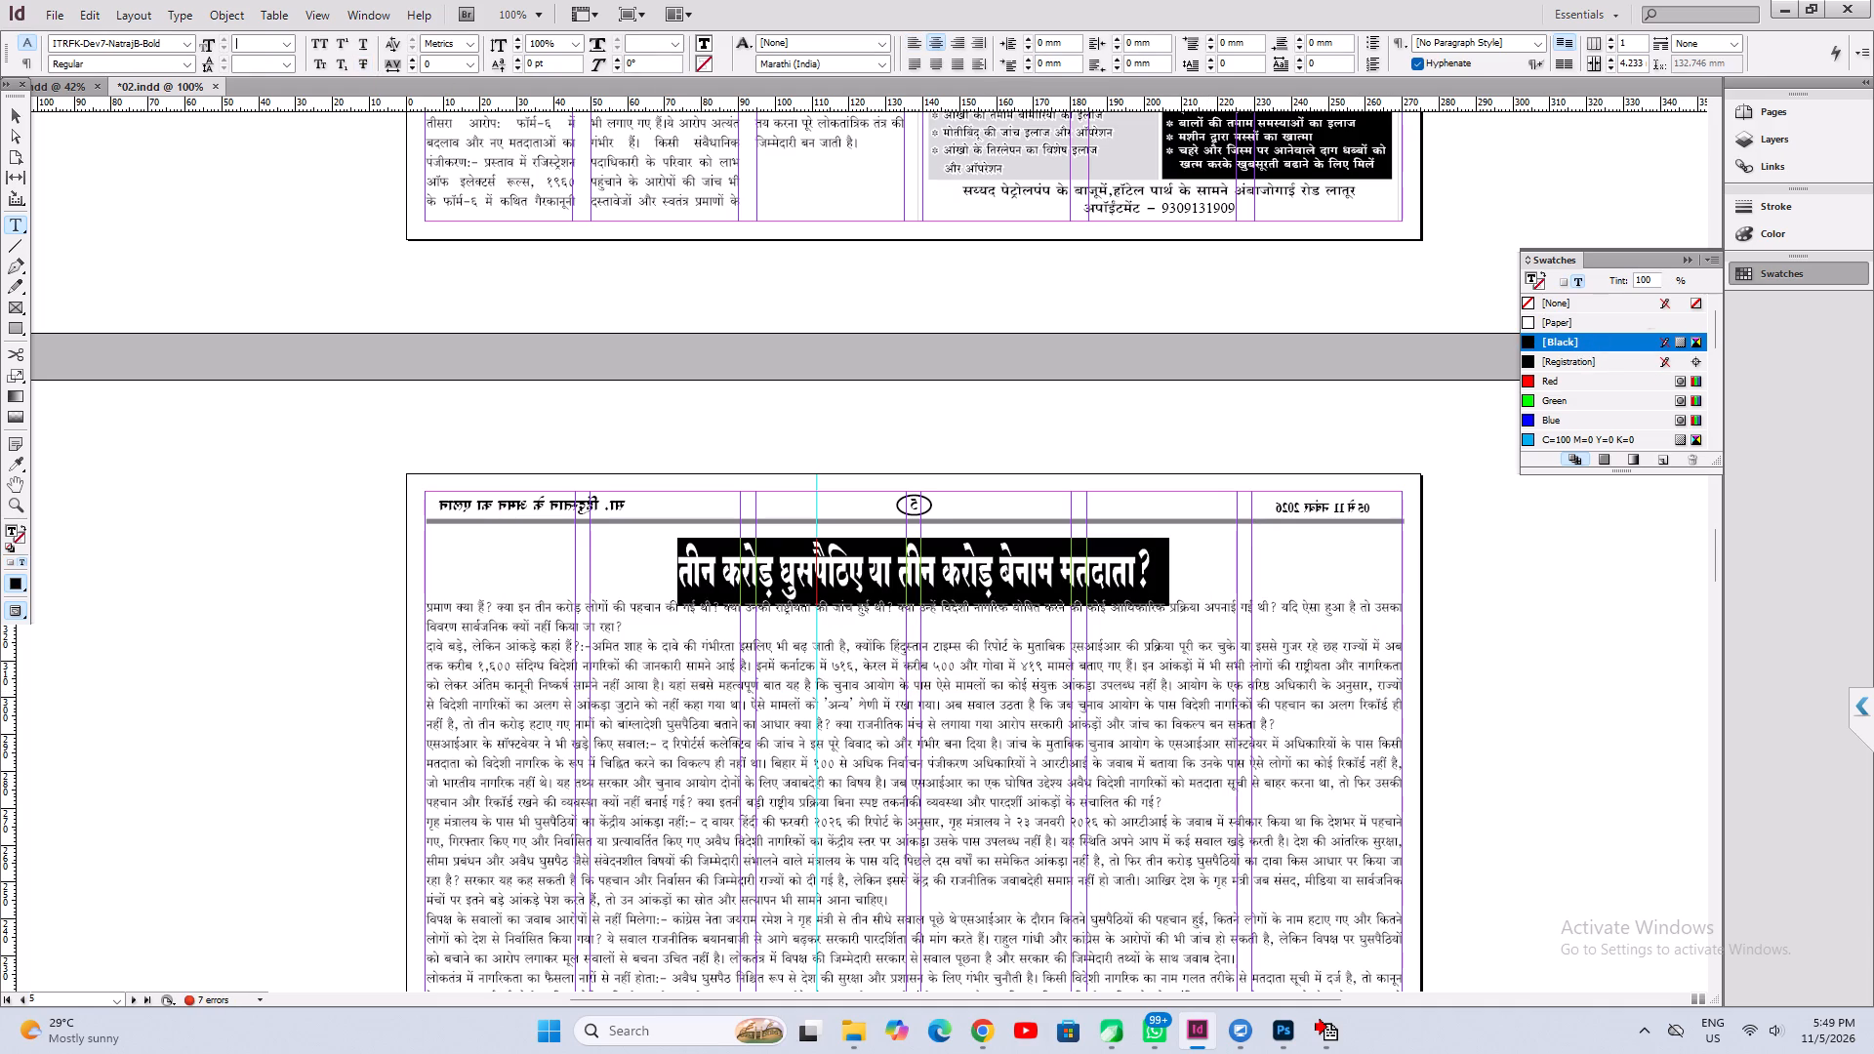
{"action": "type", "text": "40"}
{"action": "key", "text": "Return"}
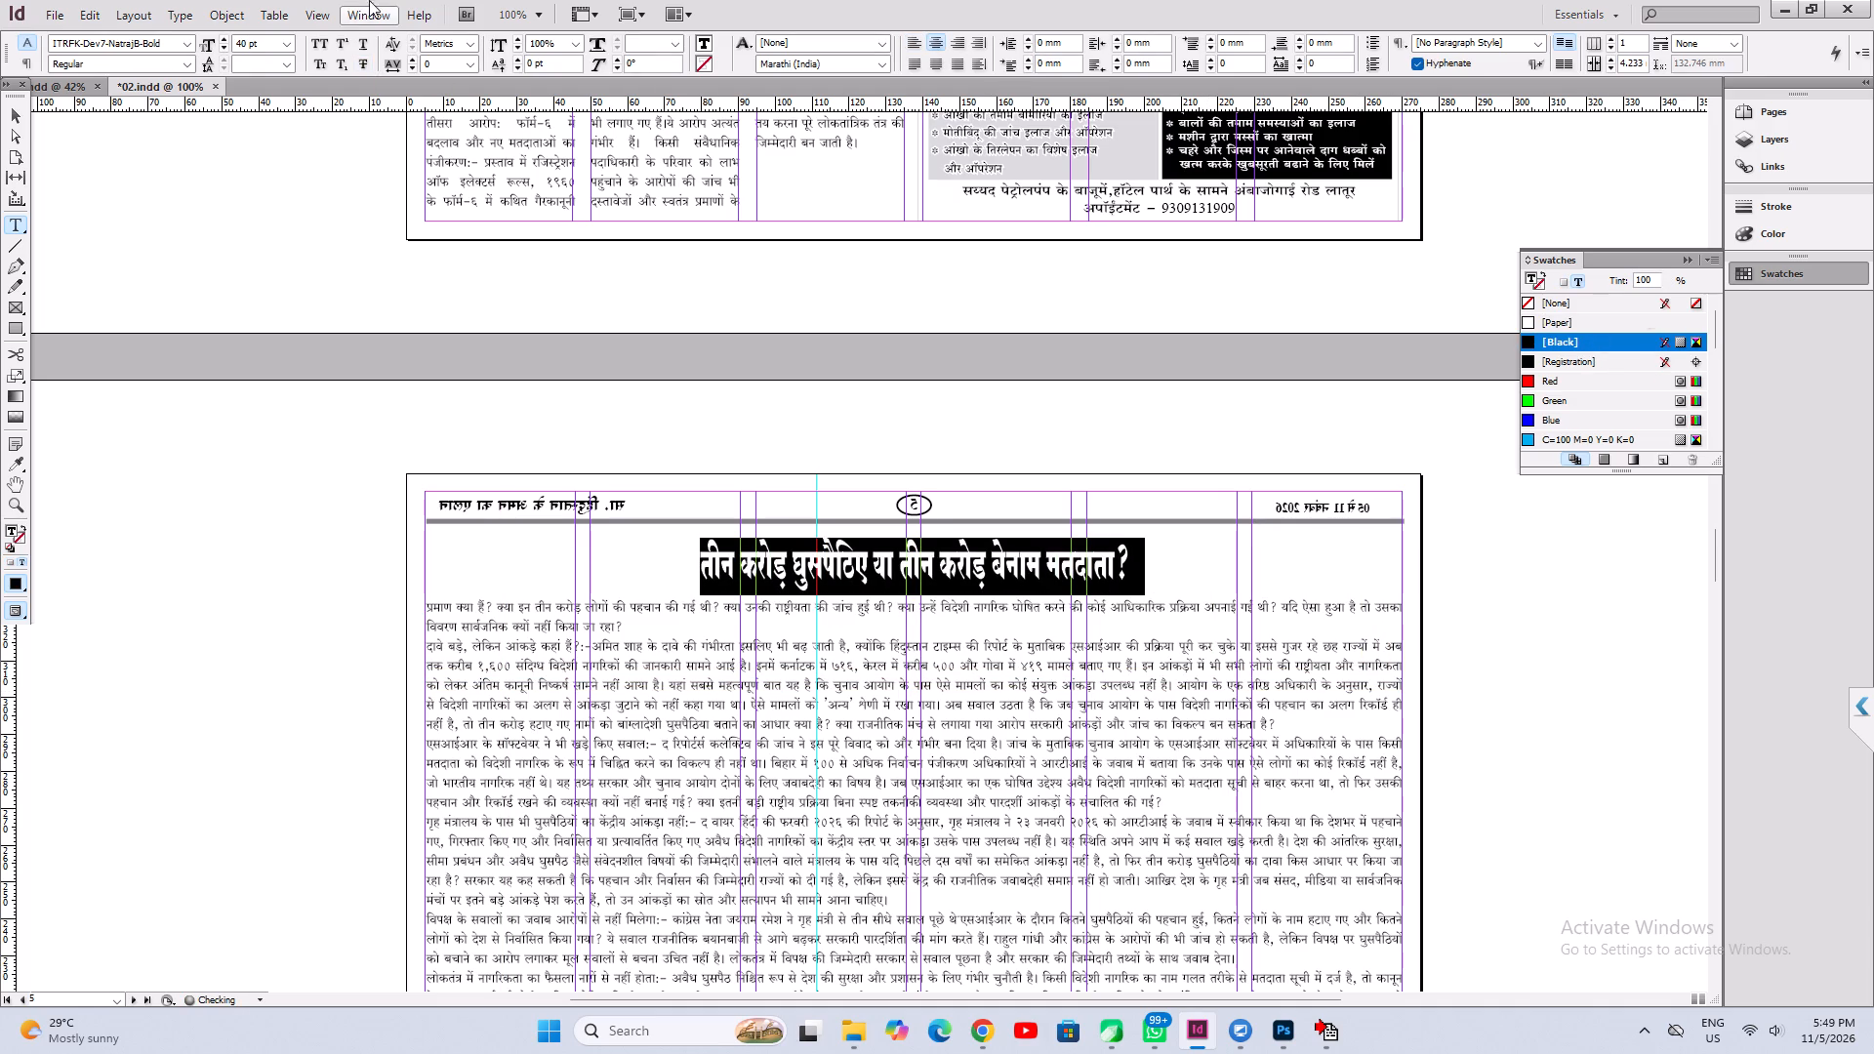
{"action": "left_click", "coordinate": [282, 64]}
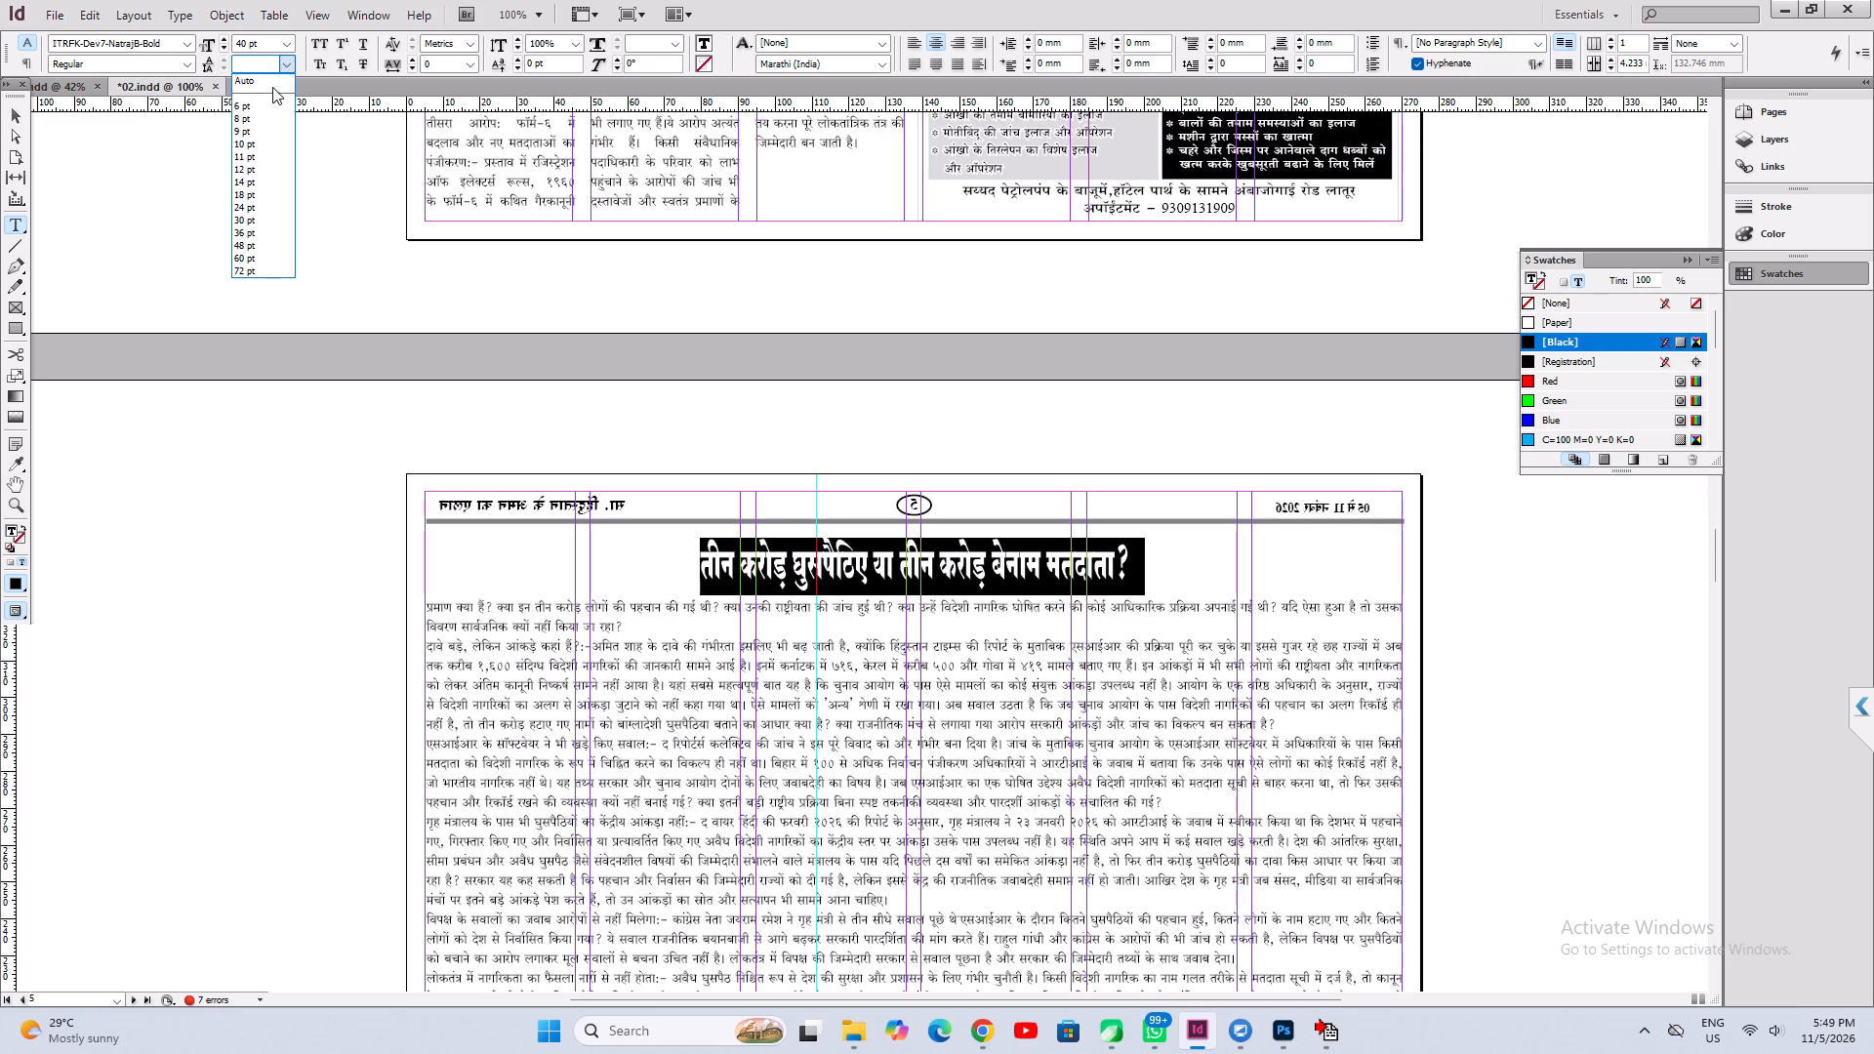
{"action": "left_click", "coordinate": [269, 80]}
{"action": "left_click", "coordinate": [648, 48]}
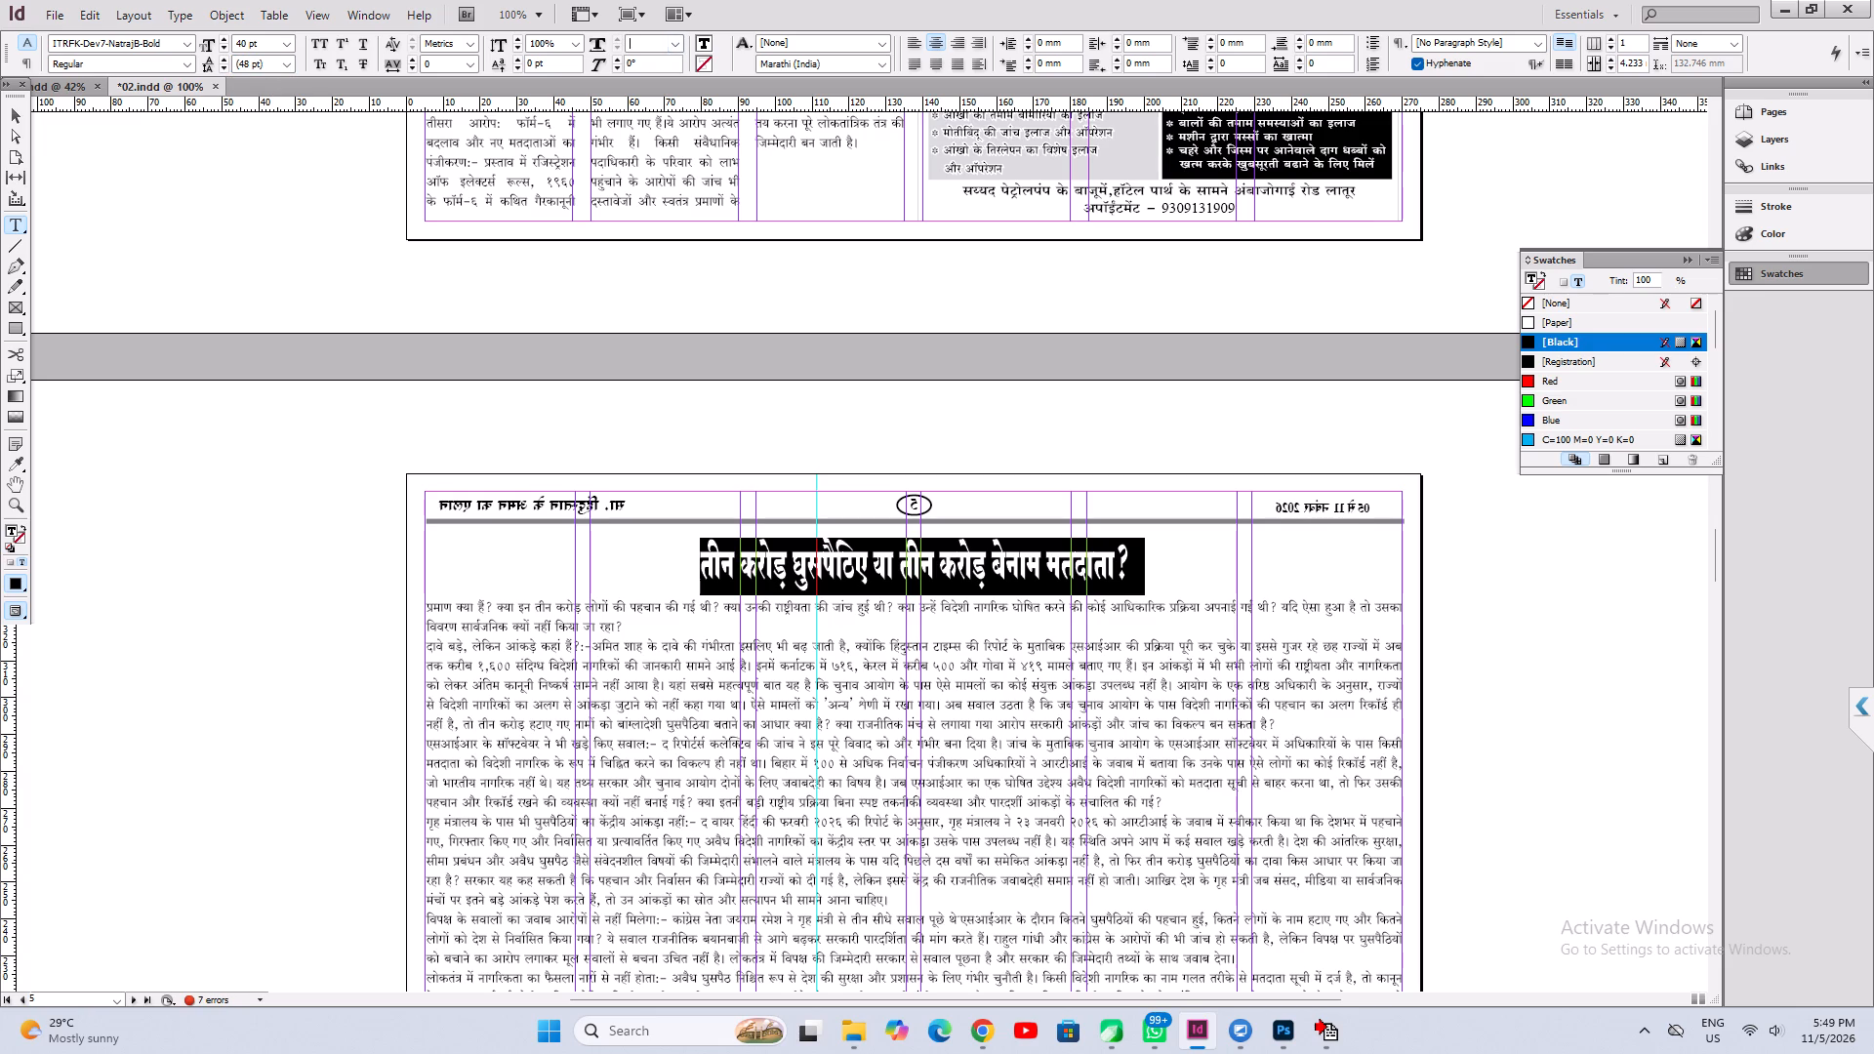
{"action": "type", "text": "100"}
{"action": "key", "text": "Return"}
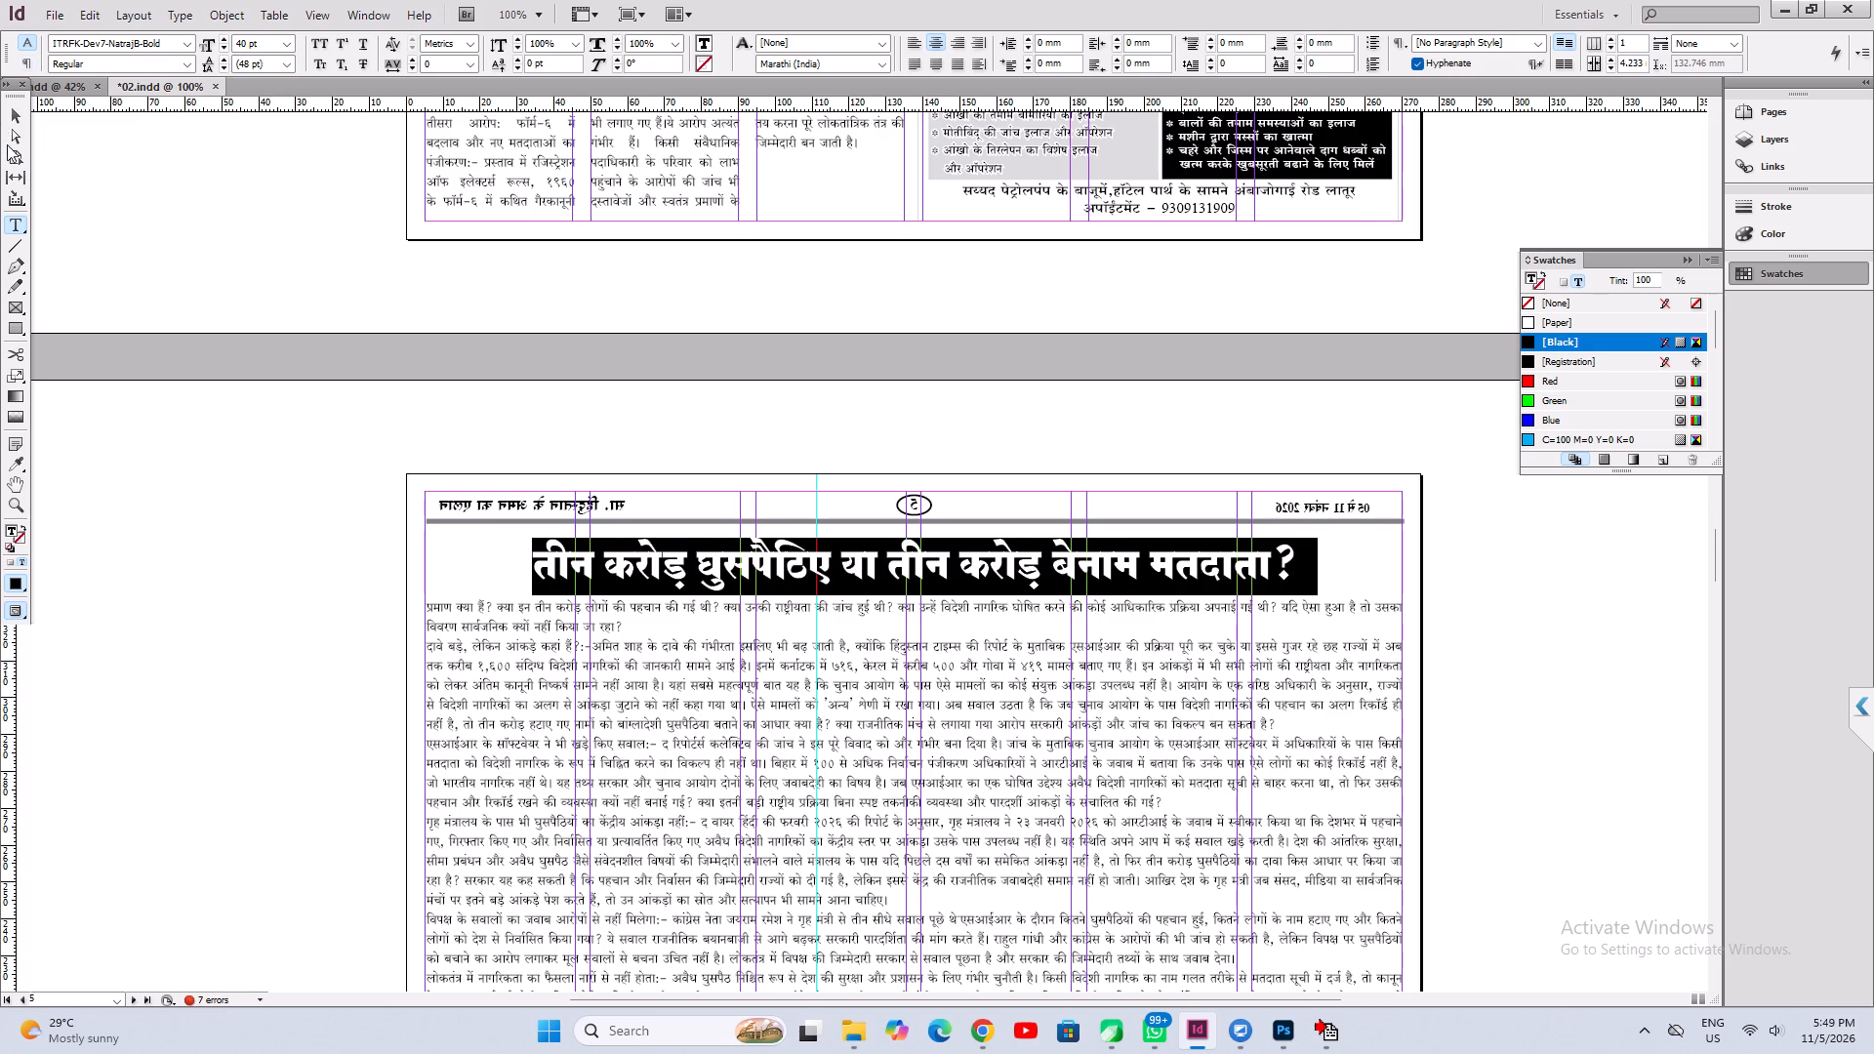
Fit the page 5 headline frame to its content.
{"action": "left_click", "coordinate": [10, 116]}
{"action": "key", "text": "ctrl+alt+c"}
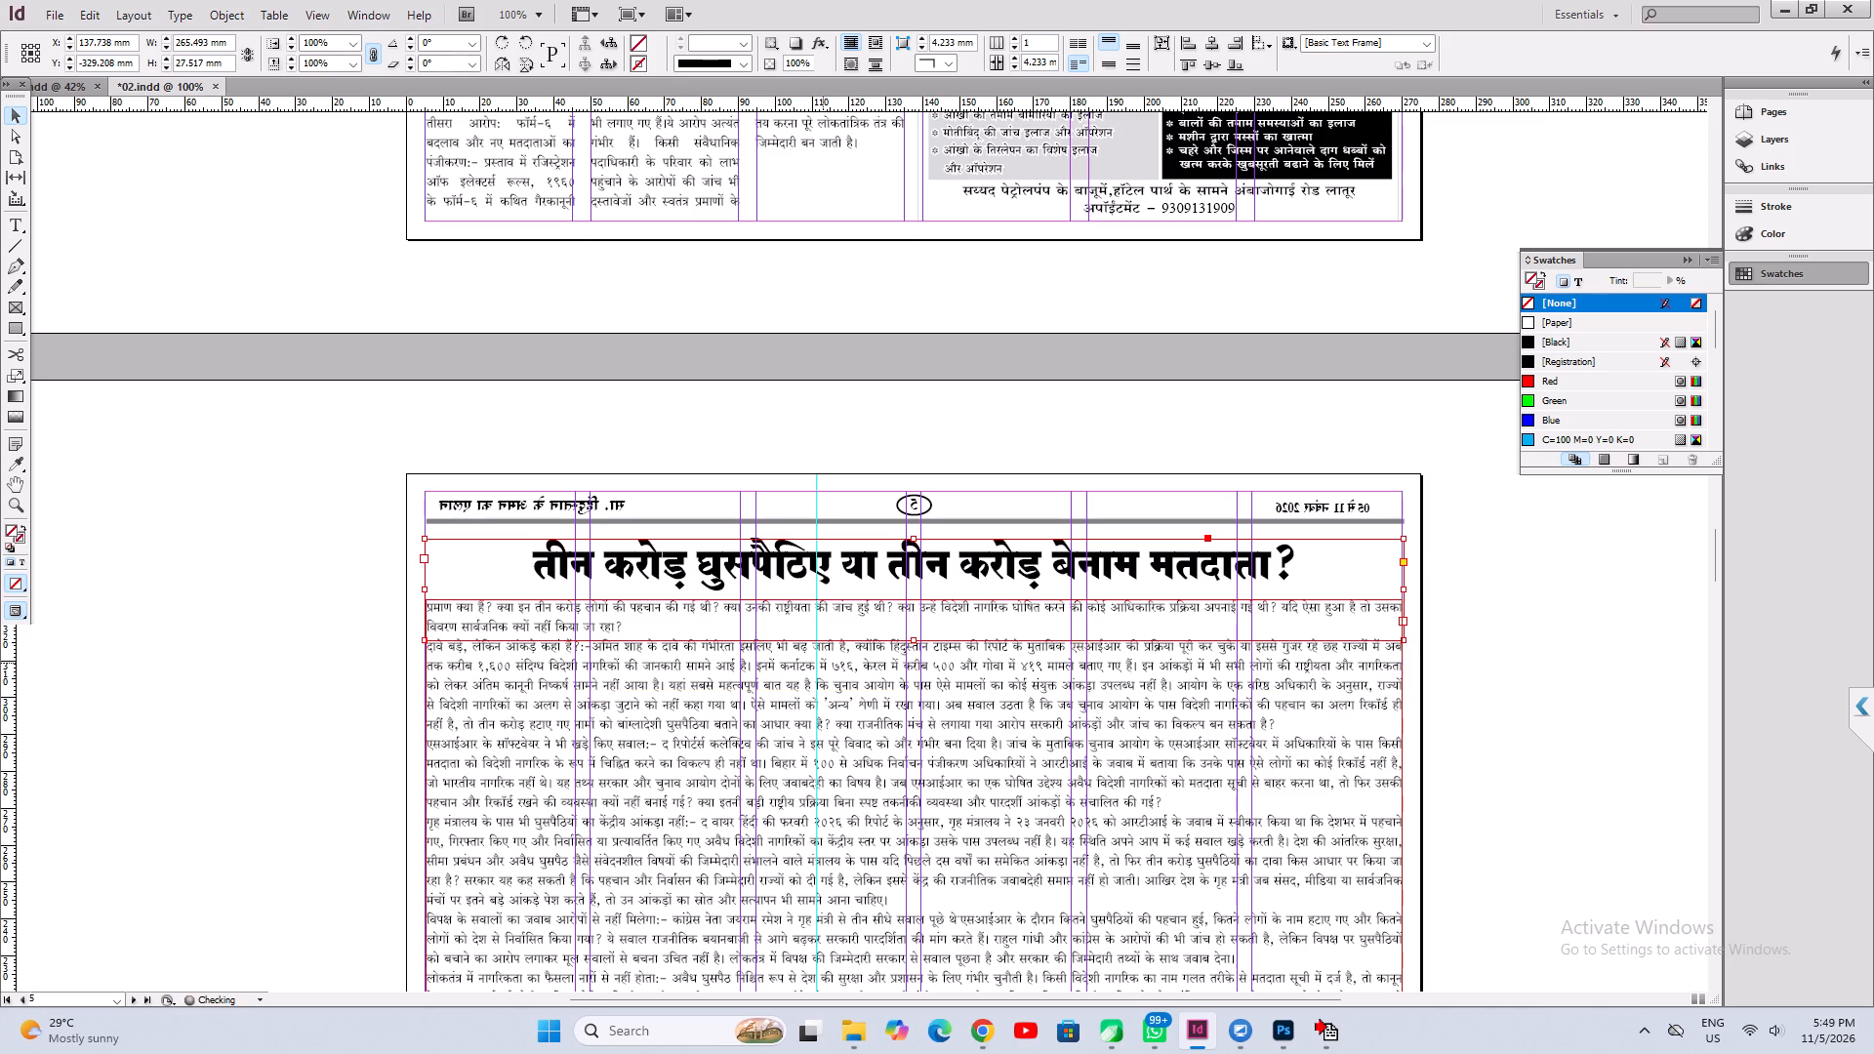
Copy page 1's second headline line, अमित शाह के दावे ने SIR की विश्वसनीयता पर खड़े किए गंभीर सवाल.
{"action": "scroll", "coordinate": [488, 654], "scroll_direction": "up", "scroll_amount": 8}
{"action": "key", "text": "space"}
{"action": "key", "text": "space"}
{"action": "key", "text": "space"}
{"action": "key", "text": "space"}
{"action": "key", "text": "space"}
{"action": "key", "text": "space"}
{"action": "key", "text": "space"}
{"action": "key", "text": "space"}
{"action": "key", "text": "space"}
{"action": "key", "text": "space"}
{"action": "key", "text": "space"}
{"action": "key", "text": "space"}
{"action": "key", "text": "space"}
{"action": "key", "text": "space"}
{"action": "key", "text": "space"}
{"action": "key", "text": "space"}
{"action": "key", "text": "space"}
{"action": "key", "text": "space"}
{"action": "key", "text": "space"}
{"action": "key", "text": "space"}
{"action": "left_click_drag", "start_coordinate": [364, 487], "coordinate": [583, 1053]}
{"action": "left_click_drag", "start_coordinate": [597, 400], "coordinate": [741, 1003]}
{"action": "left_click_drag", "start_coordinate": [833, 567], "coordinate": [837, 1034]}
{"action": "left_click_drag", "start_coordinate": [845, 432], "coordinate": [912, 1052]}
{"action": "left_click_drag", "start_coordinate": [1008, 525], "coordinate": [959, 1053]}
{"action": "left_click_drag", "start_coordinate": [889, 220], "coordinate": [896, 882]}
{"action": "left_click_drag", "start_coordinate": [982, 417], "coordinate": [872, 1052]}
{"action": "left_click_drag", "start_coordinate": [1029, 494], "coordinate": [926, 1038]}
{"action": "left_click_drag", "start_coordinate": [960, 373], "coordinate": [897, 1016]}
{"action": "left_click_drag", "start_coordinate": [898, 332], "coordinate": [904, 957]}
{"action": "left_click_drag", "start_coordinate": [835, 338], "coordinate": [844, 959]}
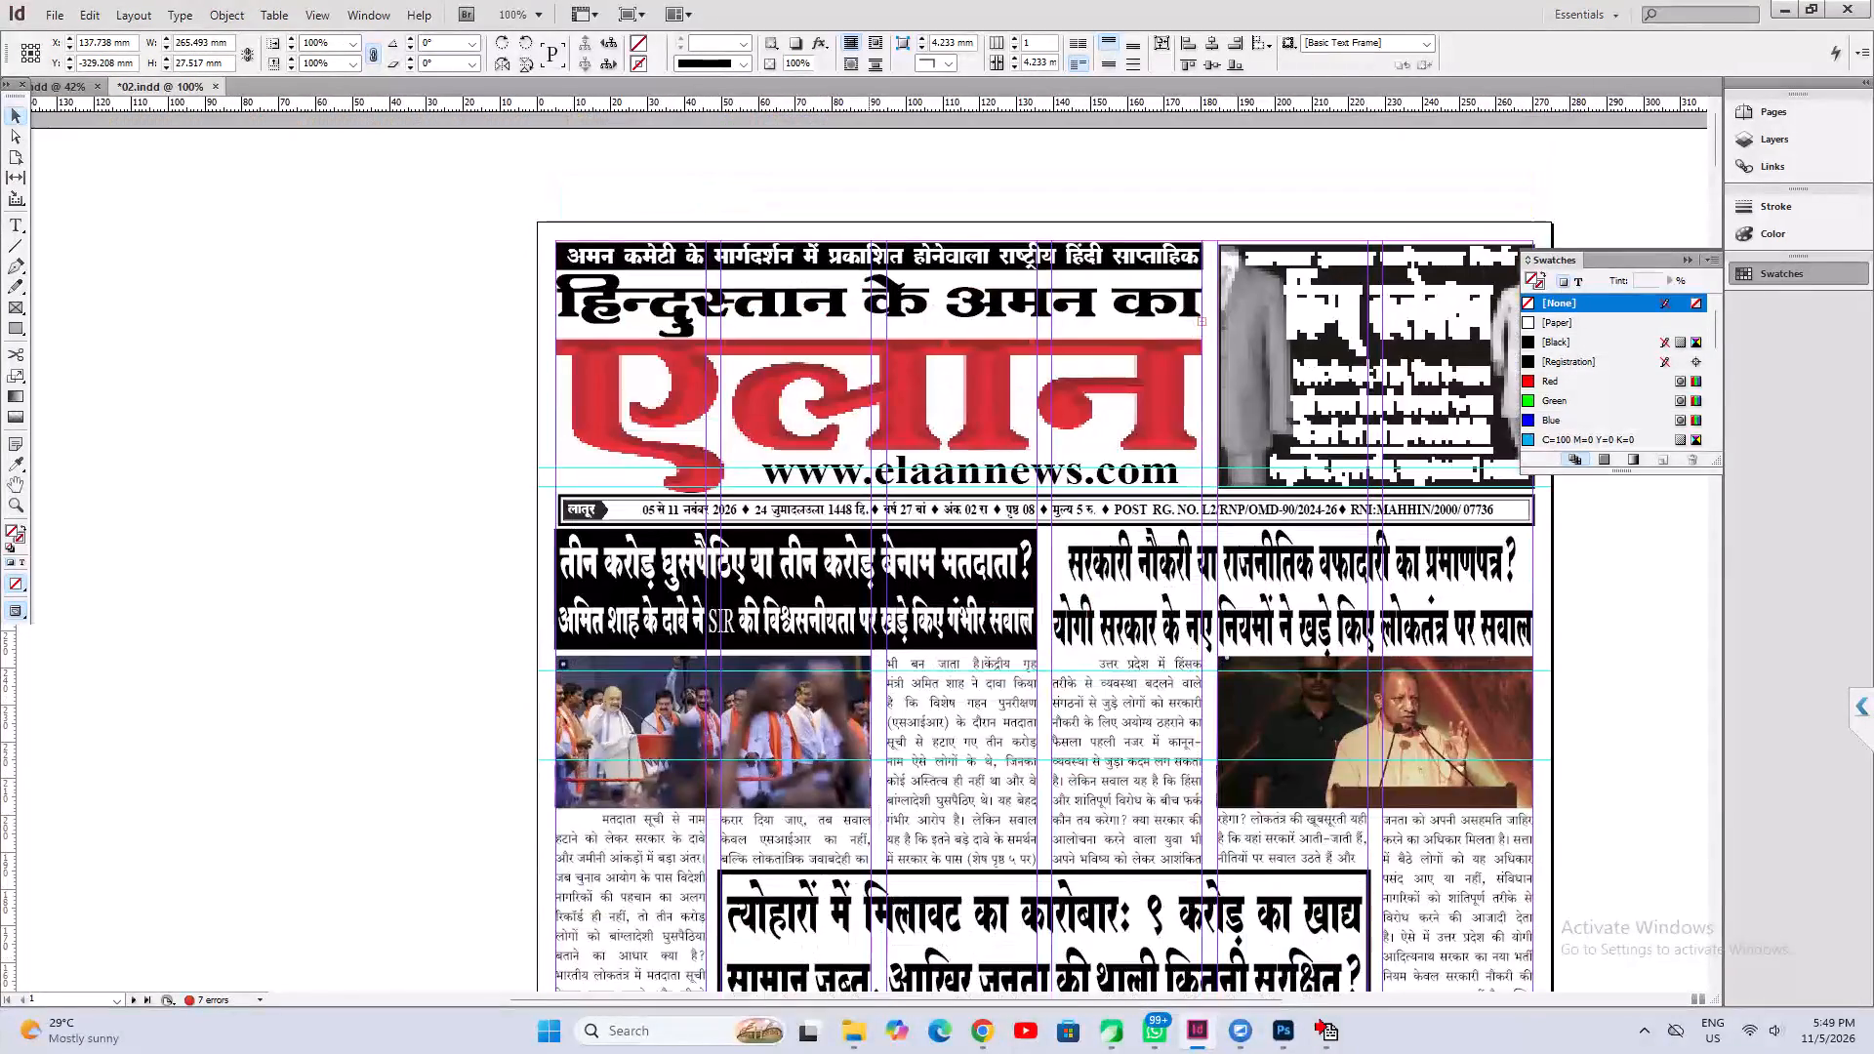
{"action": "left_click_drag", "start_coordinate": [781, 589], "coordinate": [790, 477]}
{"action": "left_click", "coordinate": [21, 223]}
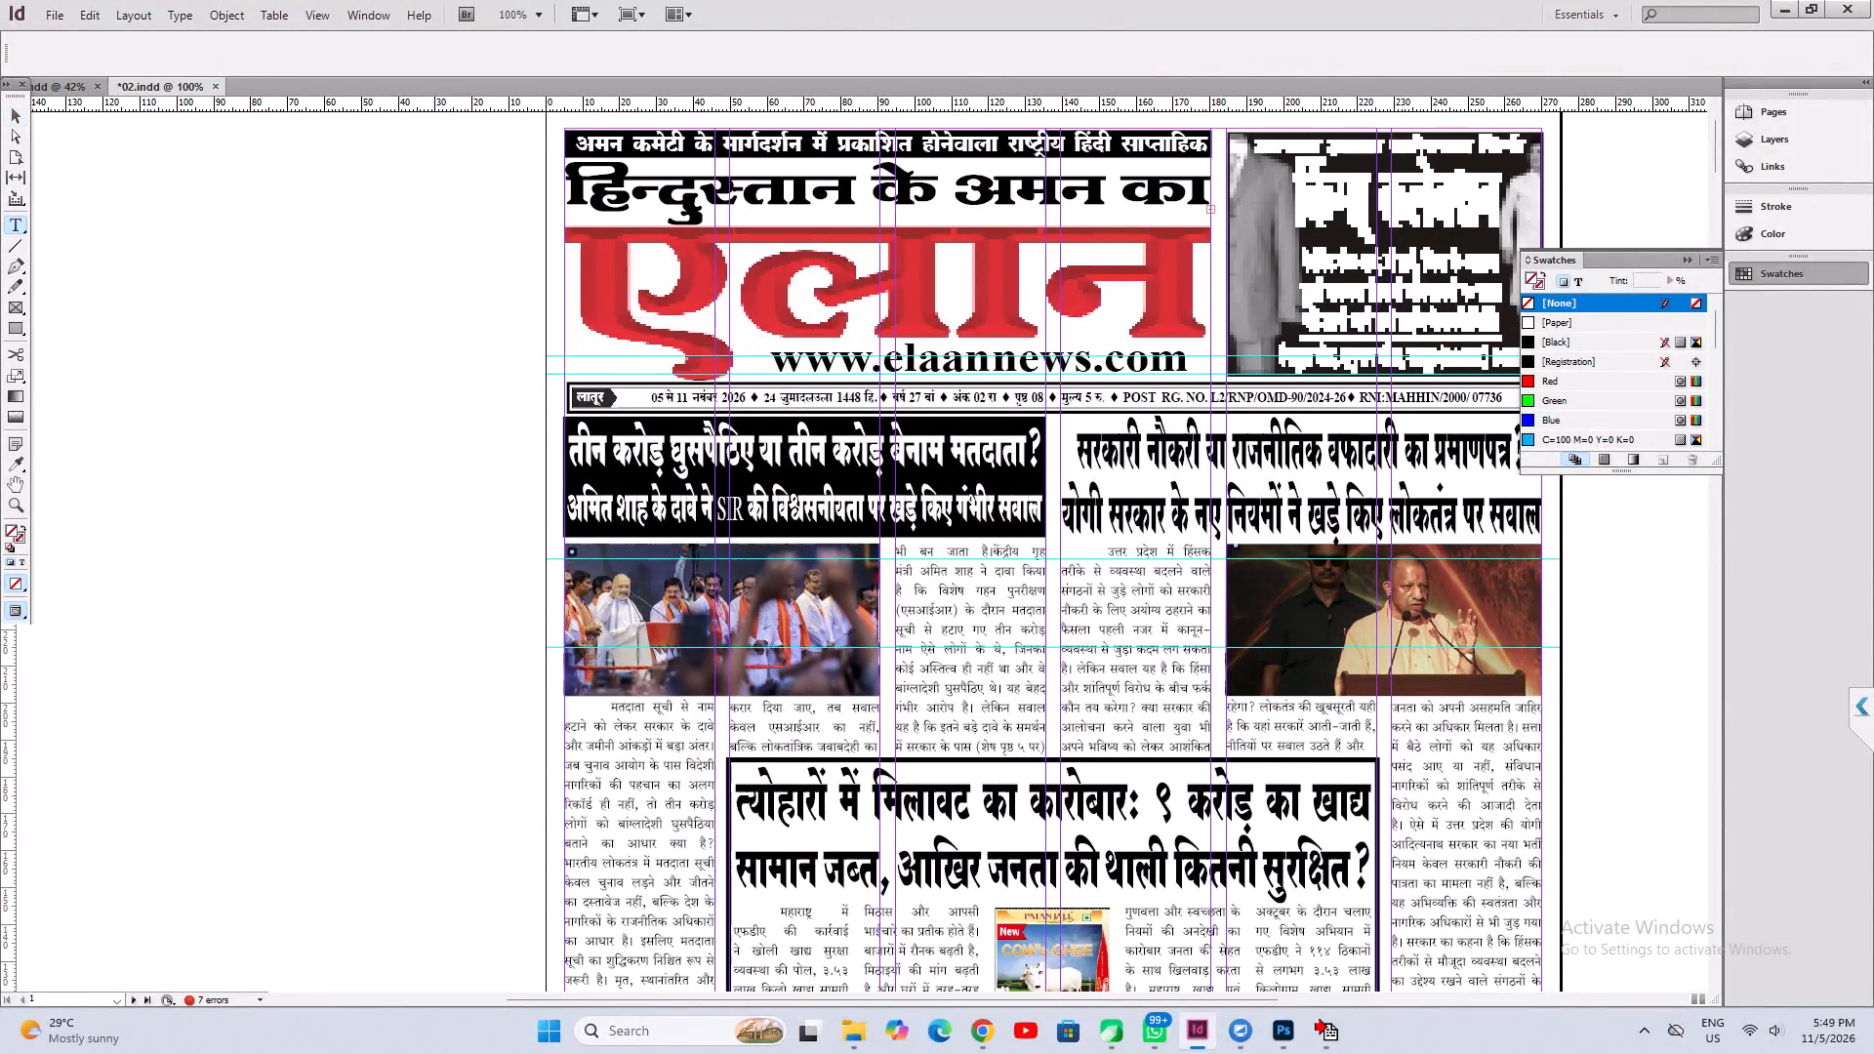
{"action": "left_click", "coordinate": [571, 508]}
{"action": "left_click", "coordinate": [593, 507], "text": "ctrl"}
{"action": "key", "text": "ctrl+a"}
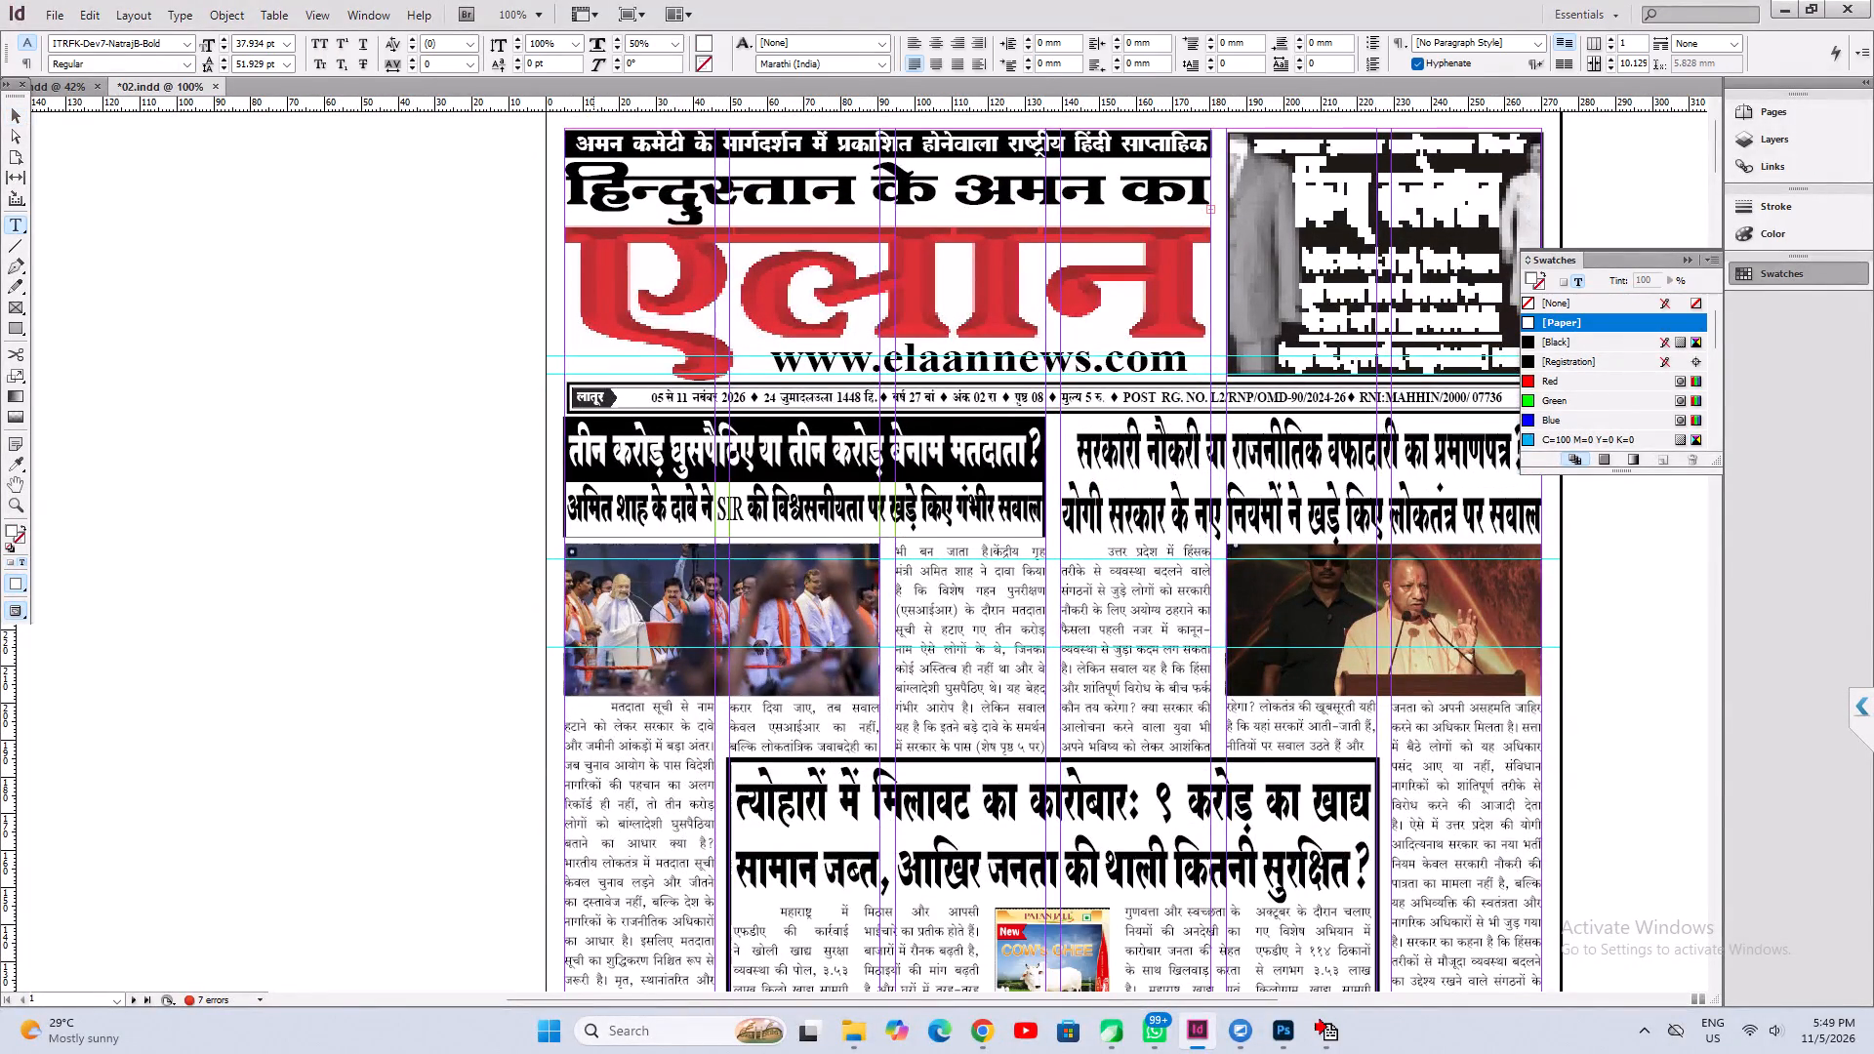
{"action": "key", "text": "ctrl+c"}
Append the copied second headline line to the end of page 5's headline.
{"action": "scroll", "coordinate": [715, 809], "scroll_direction": "down", "scroll_amount": 10}
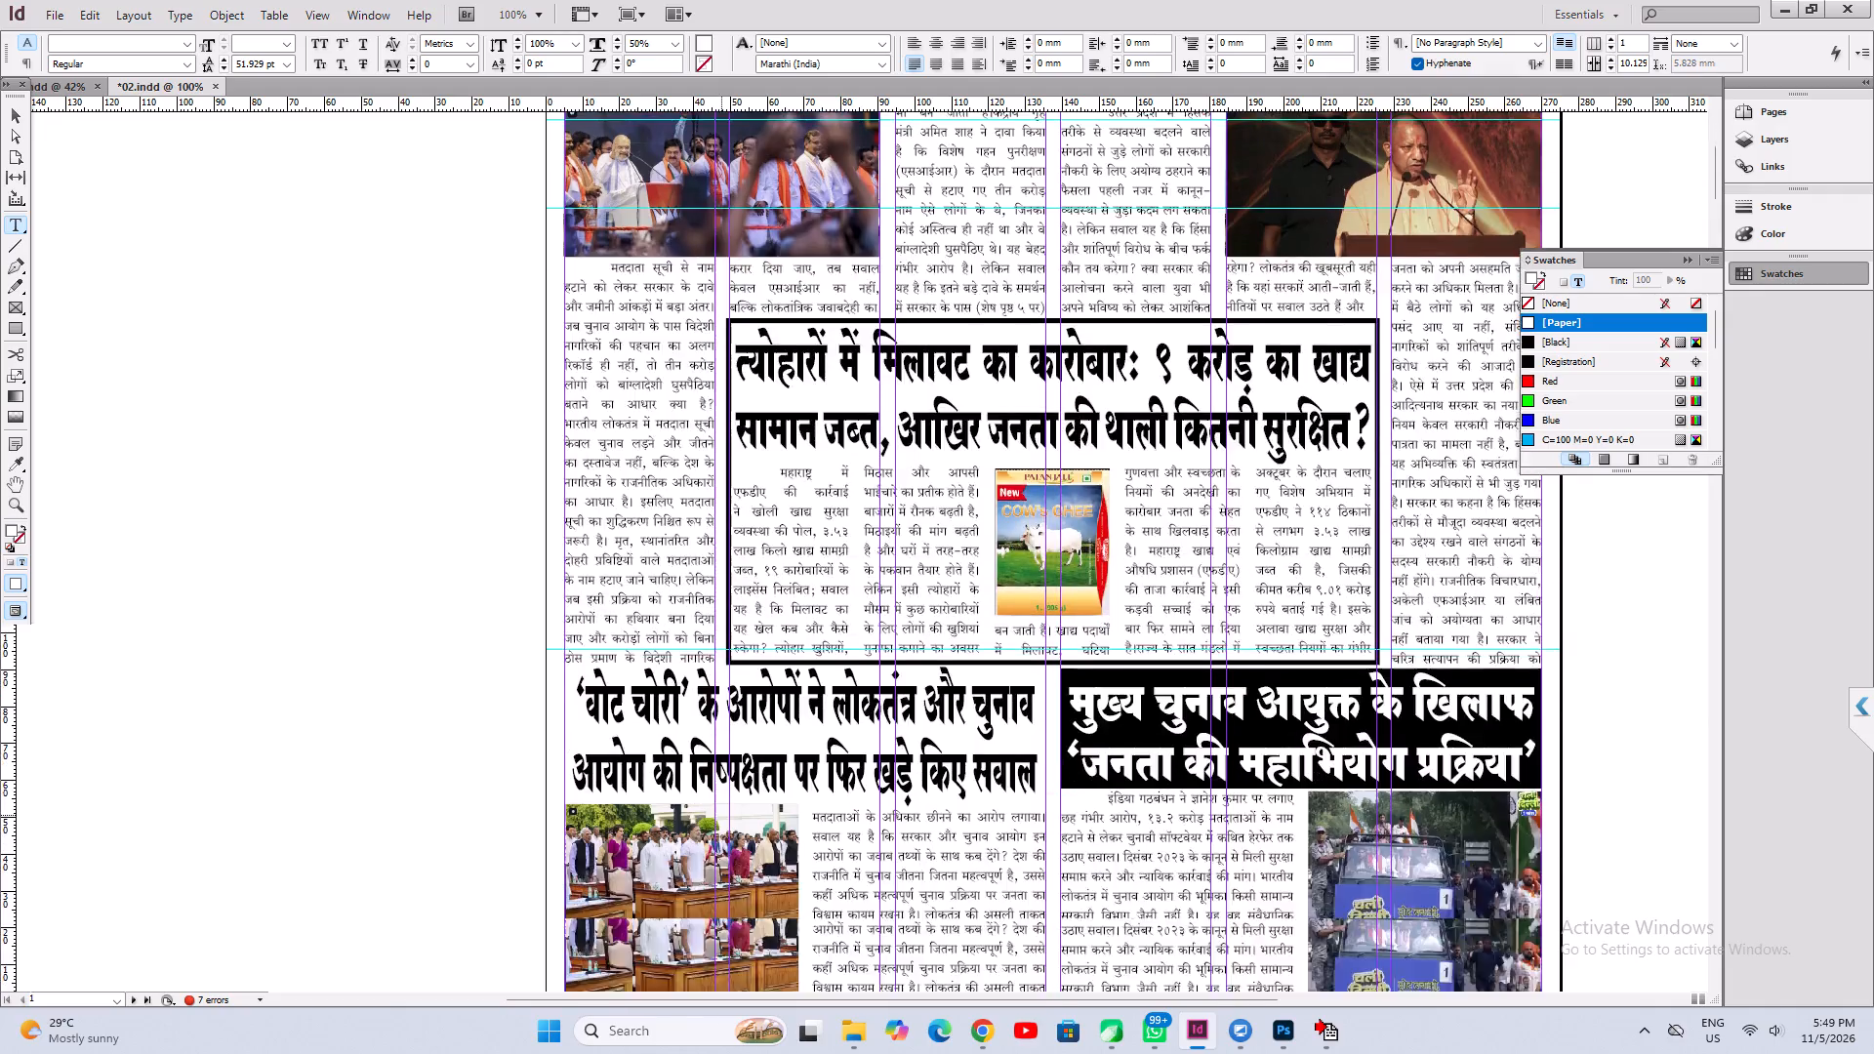
{"action": "scroll", "coordinate": [721, 815], "scroll_direction": "down", "scroll_amount": 20}
{"action": "scroll", "coordinate": [721, 815], "scroll_direction": "down", "scroll_amount": 19}
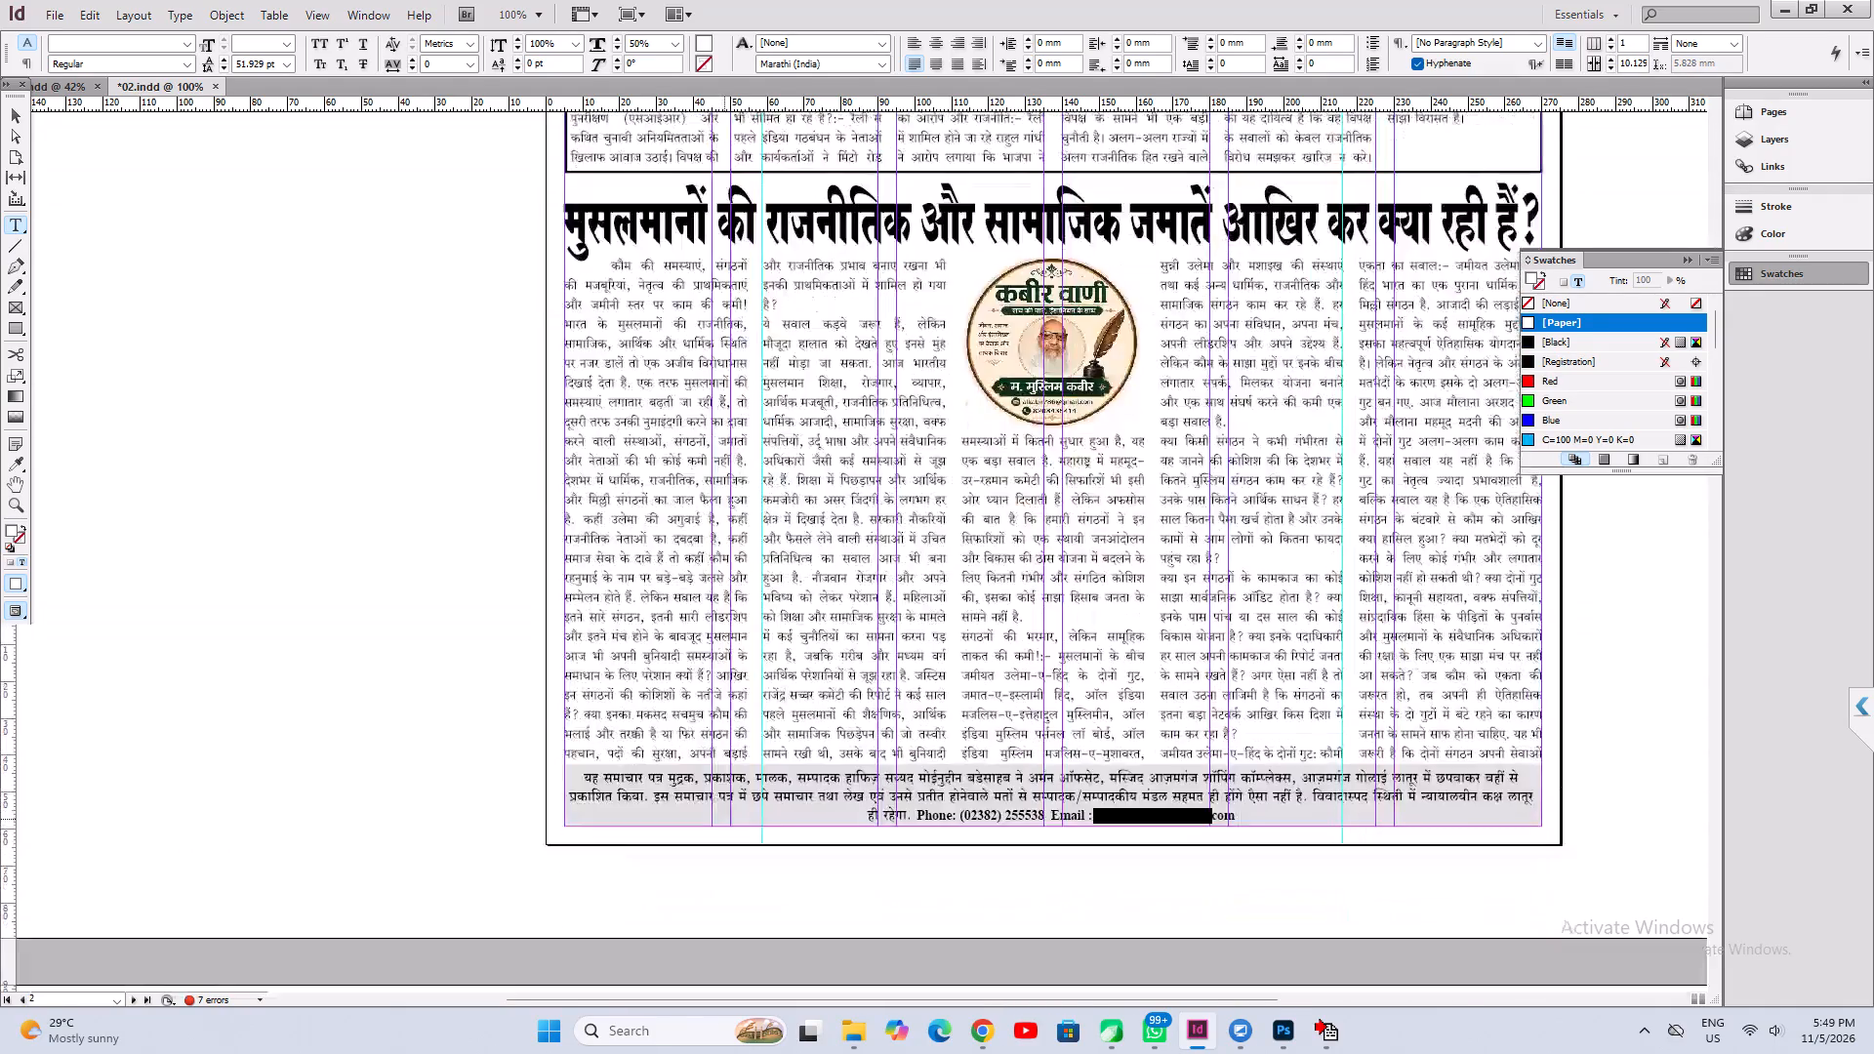
{"action": "scroll", "coordinate": [724, 819], "scroll_direction": "down", "scroll_amount": 20}
{"action": "scroll", "coordinate": [724, 819], "scroll_direction": "down", "scroll_amount": 19}
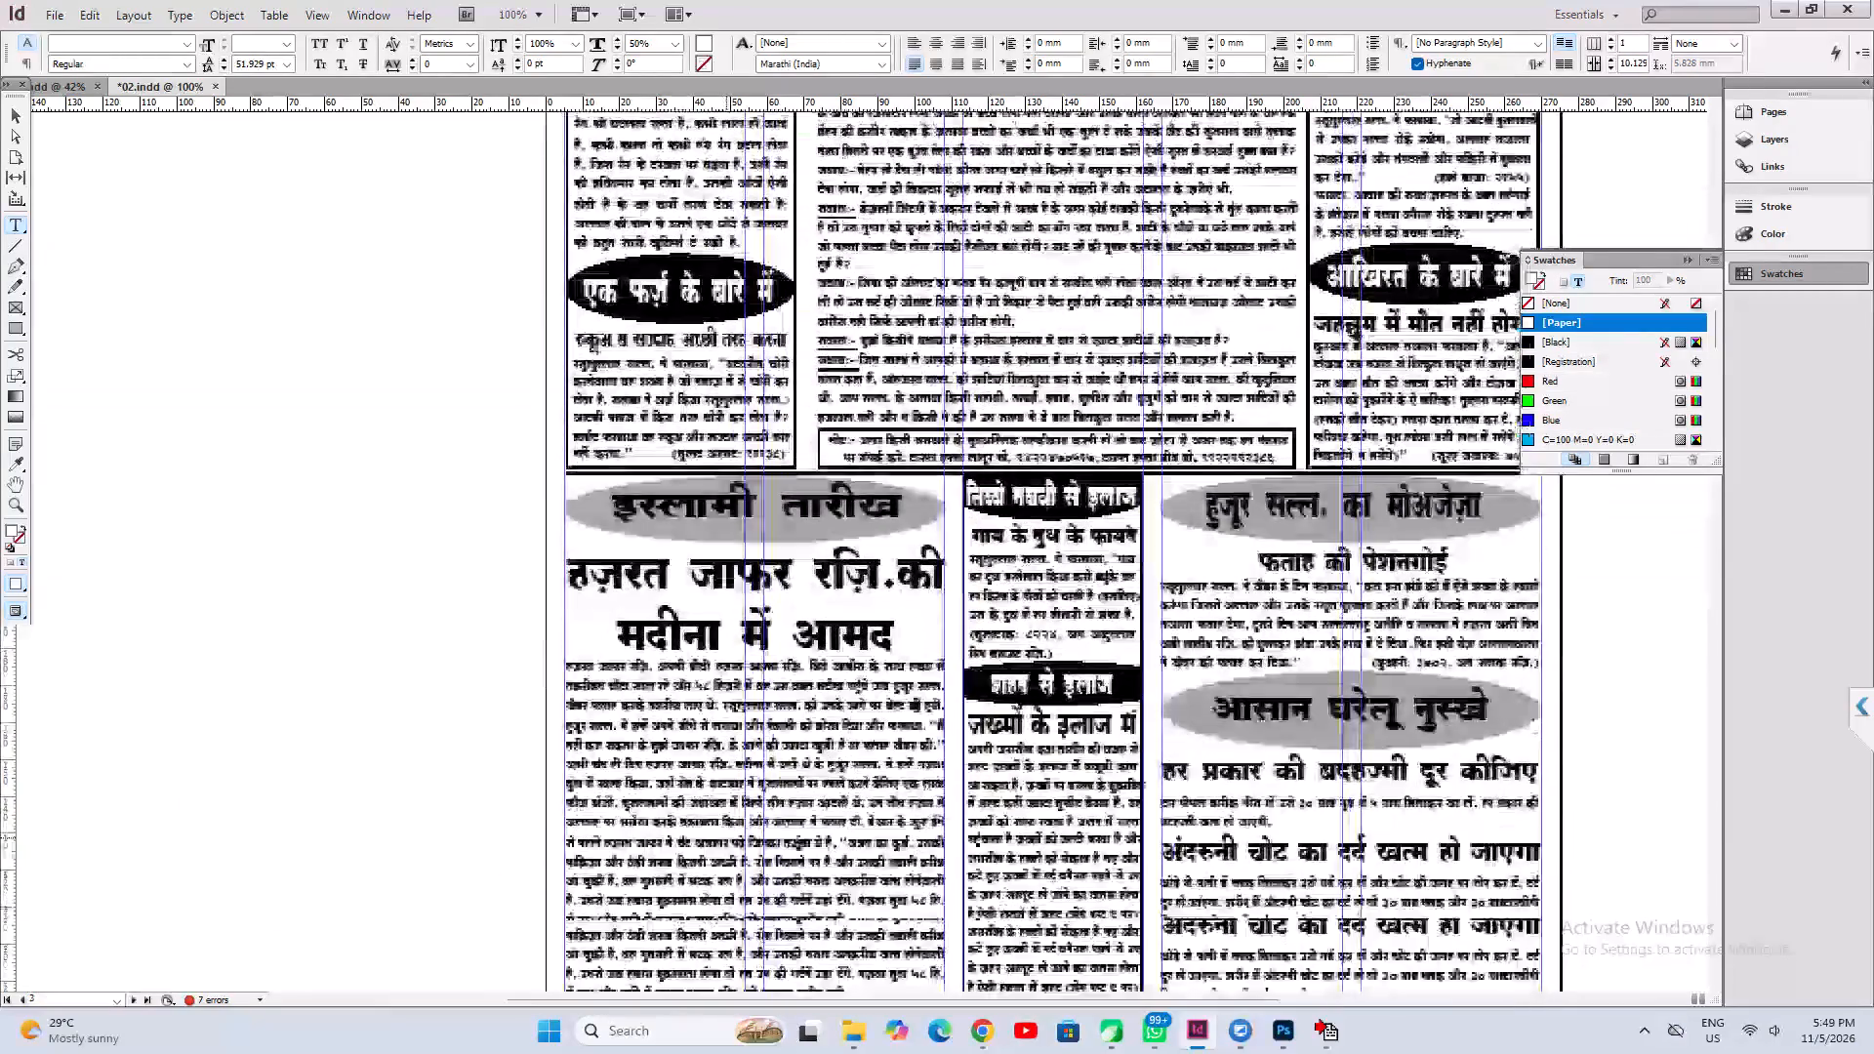
{"action": "scroll", "coordinate": [726, 837], "scroll_direction": "down", "scroll_amount": 20}
{"action": "scroll", "coordinate": [726, 837], "scroll_direction": "down", "scroll_amount": 19}
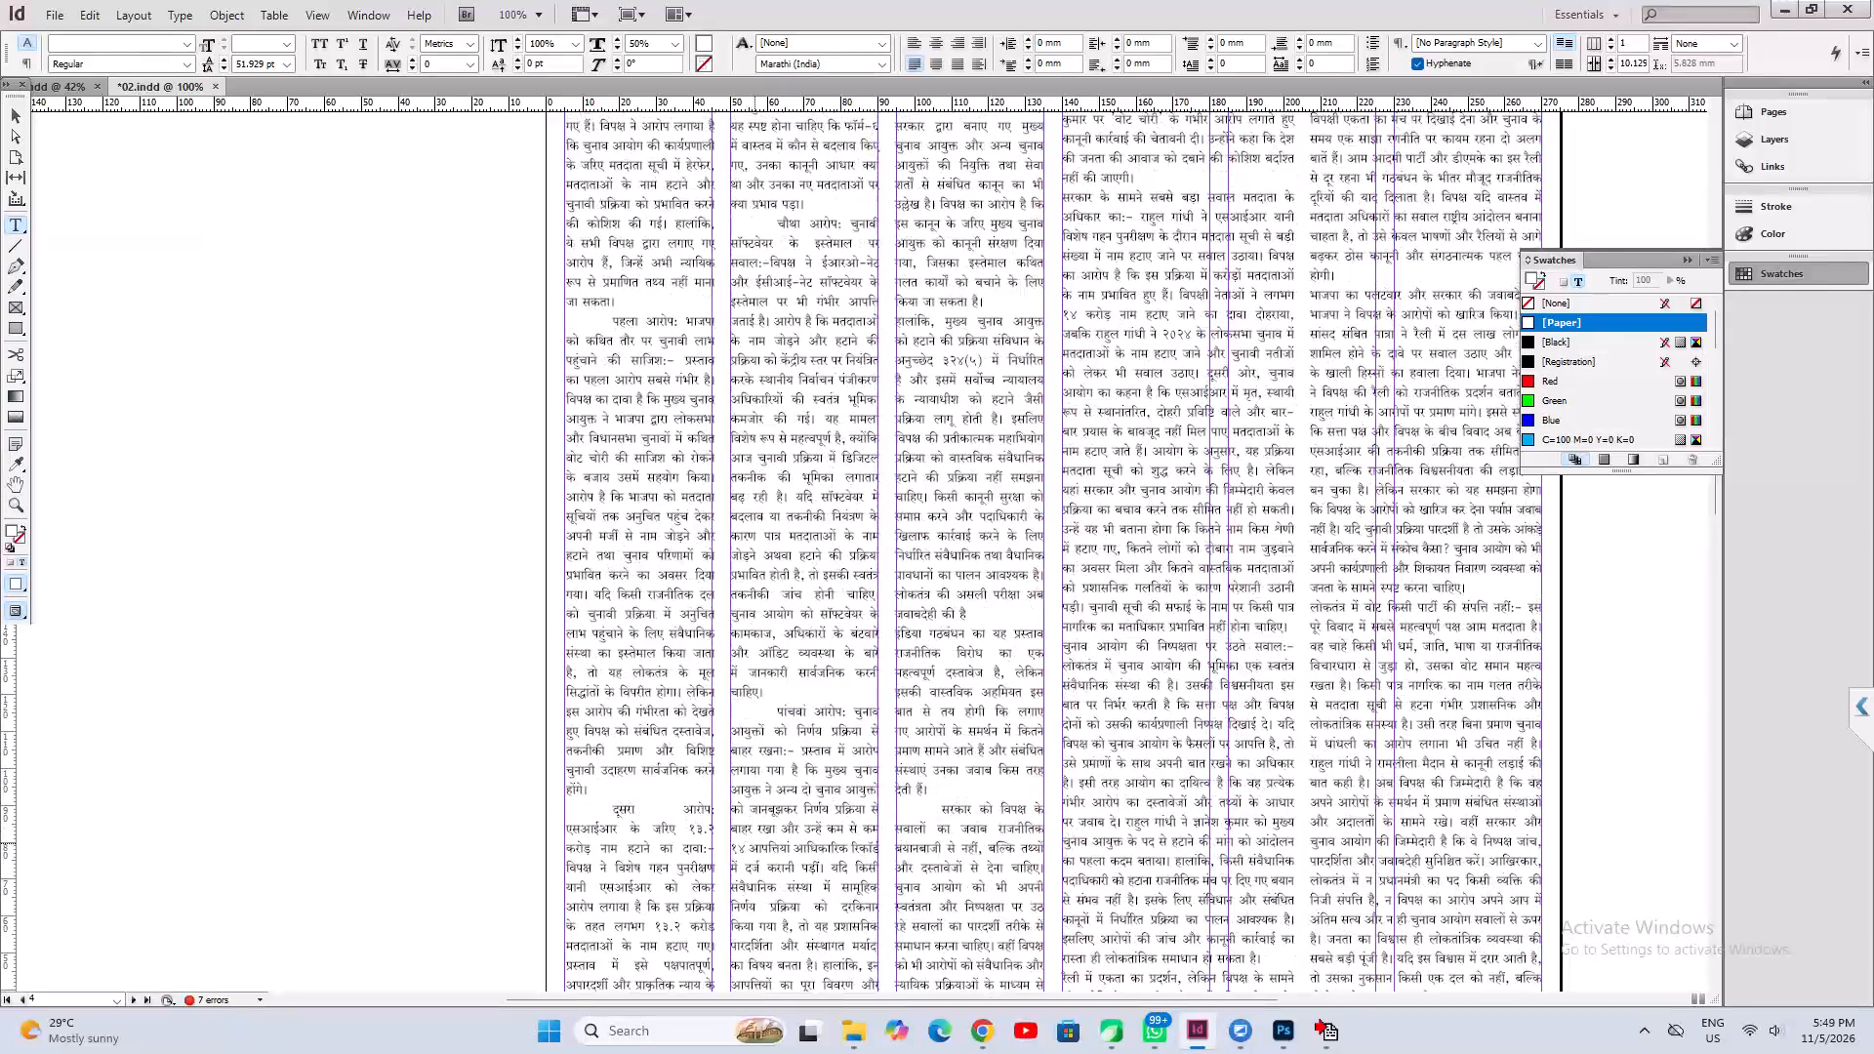
{"action": "scroll", "coordinate": [754, 843], "scroll_direction": "down", "scroll_amount": 18}
{"action": "left_click", "coordinate": [934, 548]}
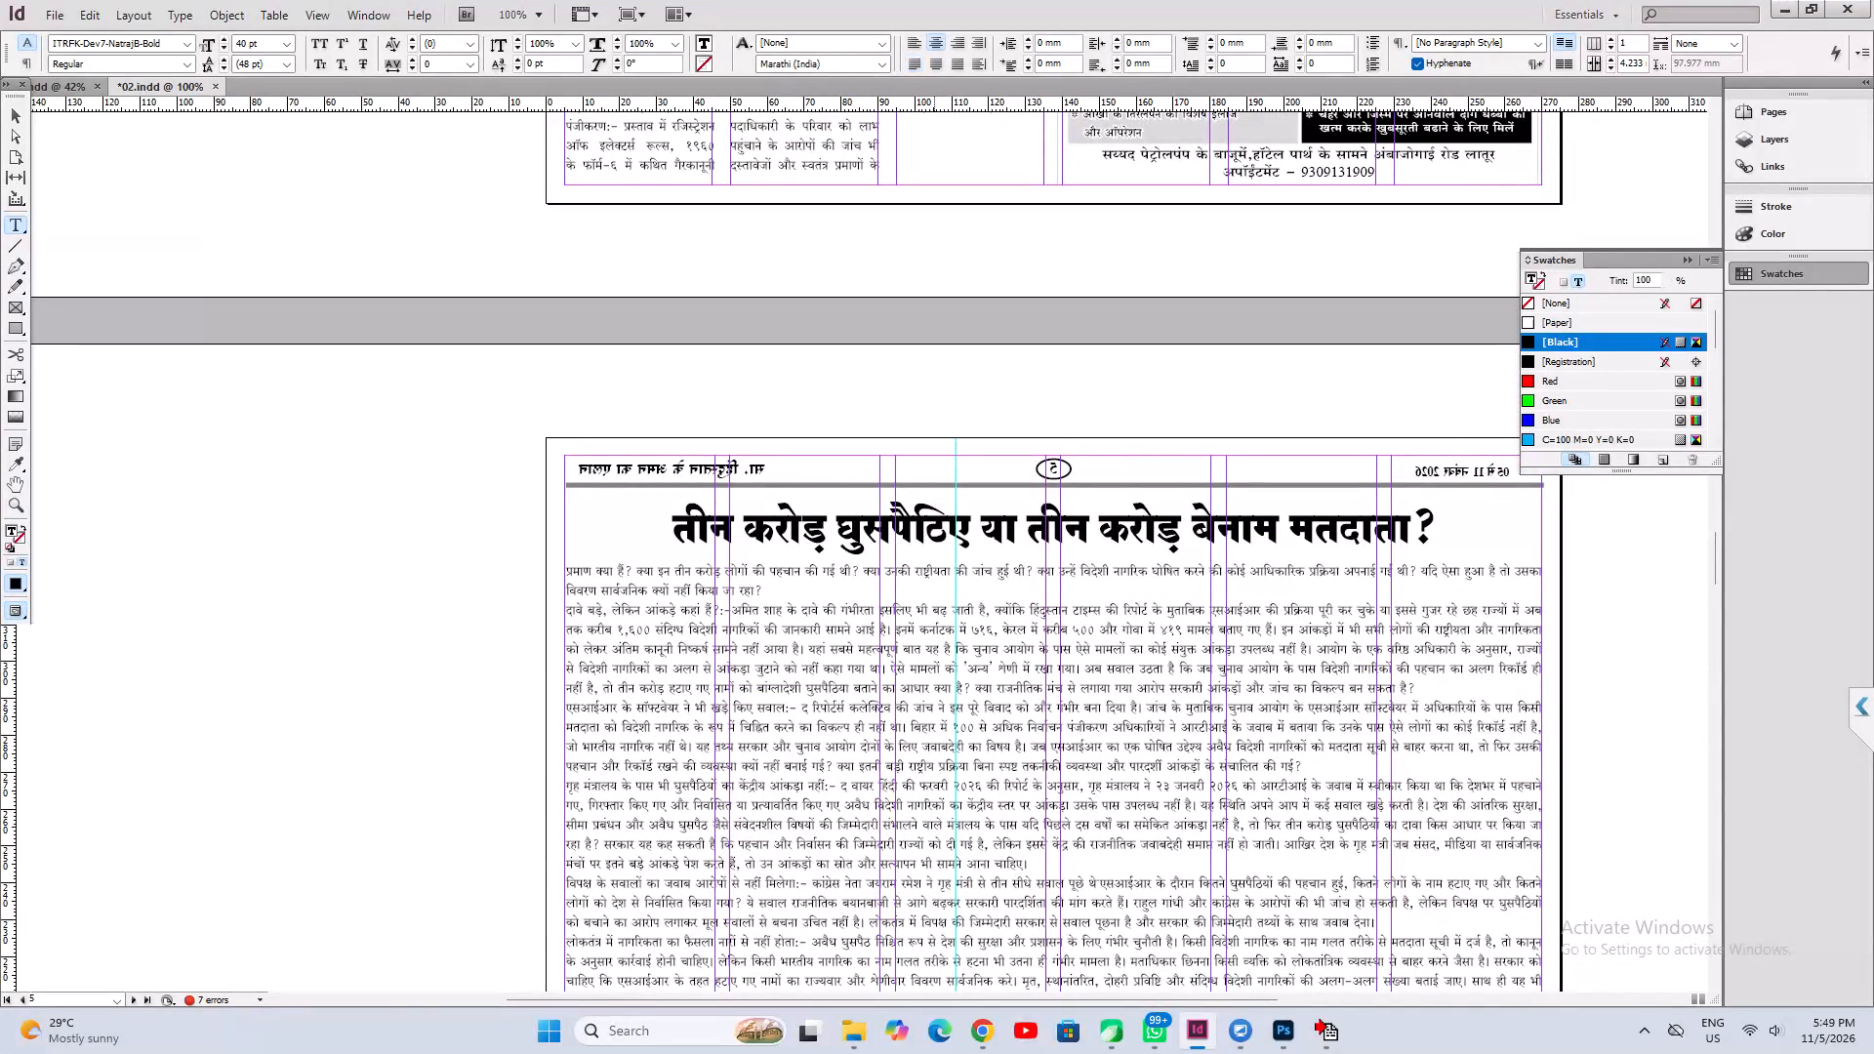
{"action": "key", "text": "End"}
{"action": "key", "text": "ctrl+v"}
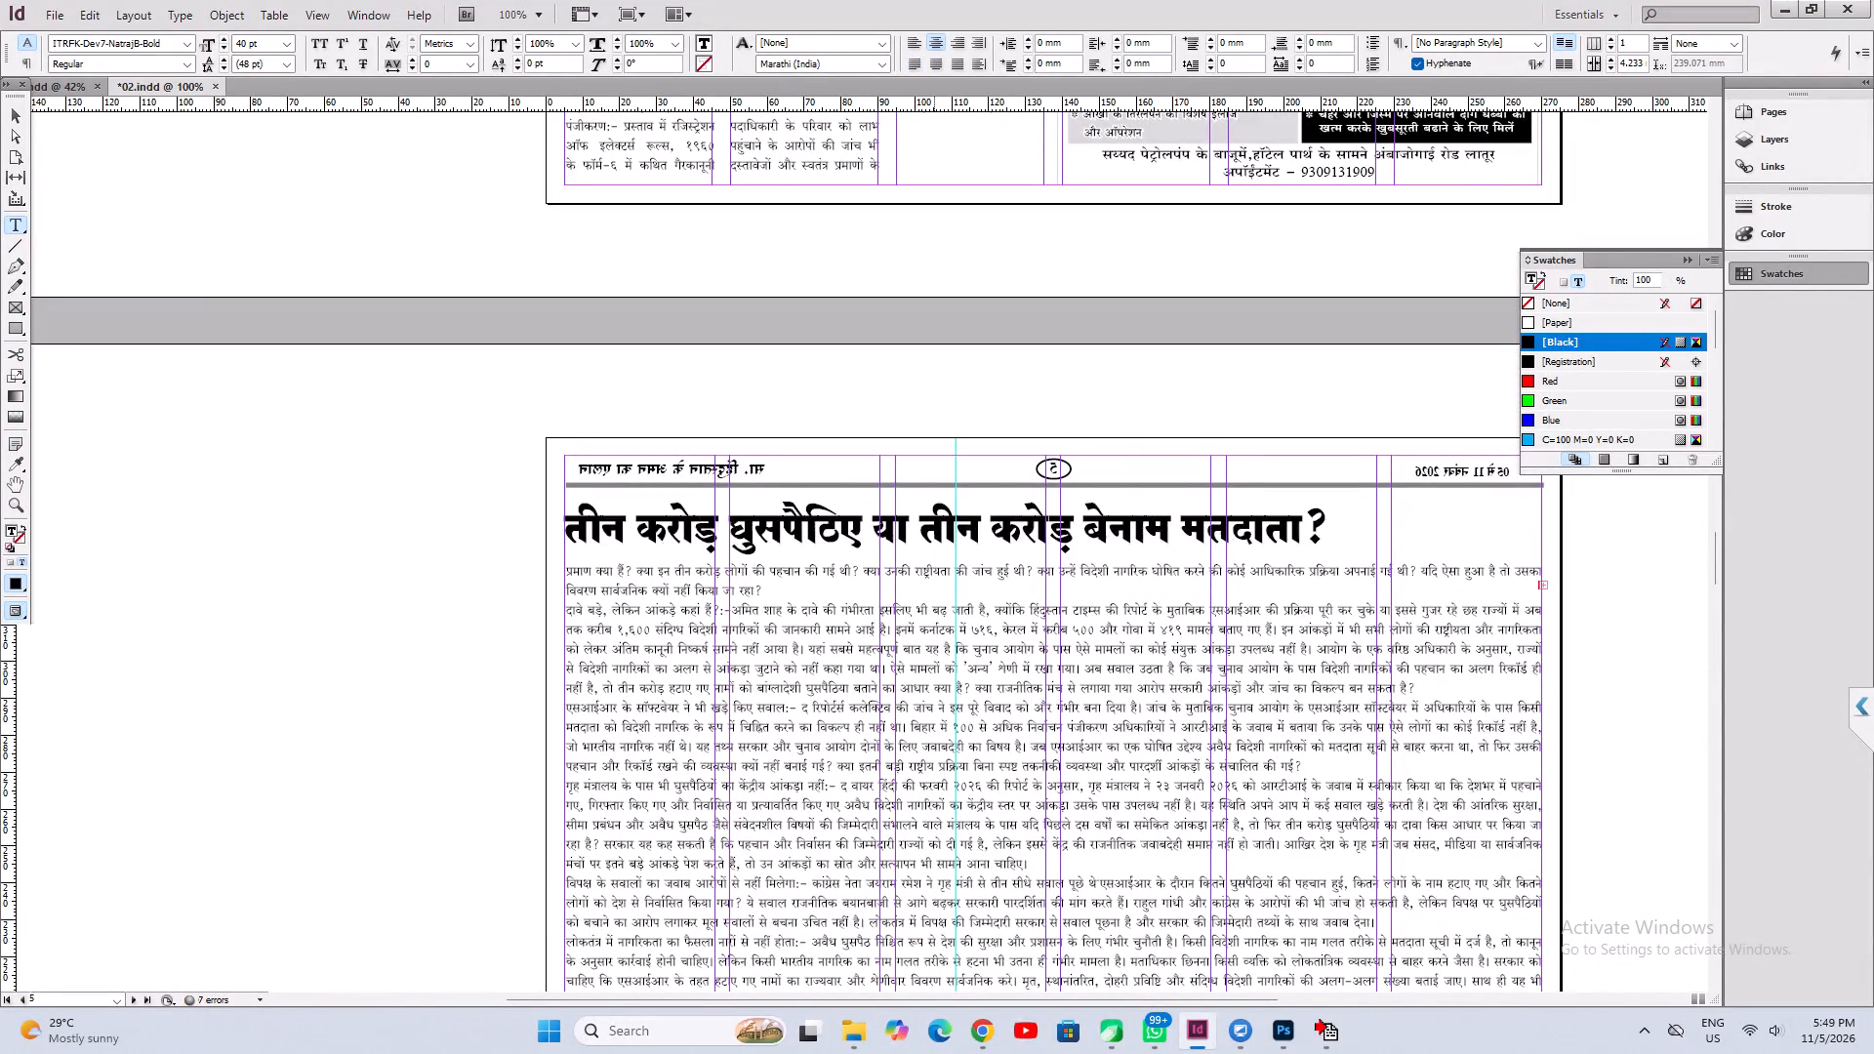
Format the whole page 5 headline in Black at 40 pt with 100% horizontal scale, justifying all lines.
{"action": "key", "text": "ctrl+a"}
{"action": "left_click", "coordinate": [1562, 343]}
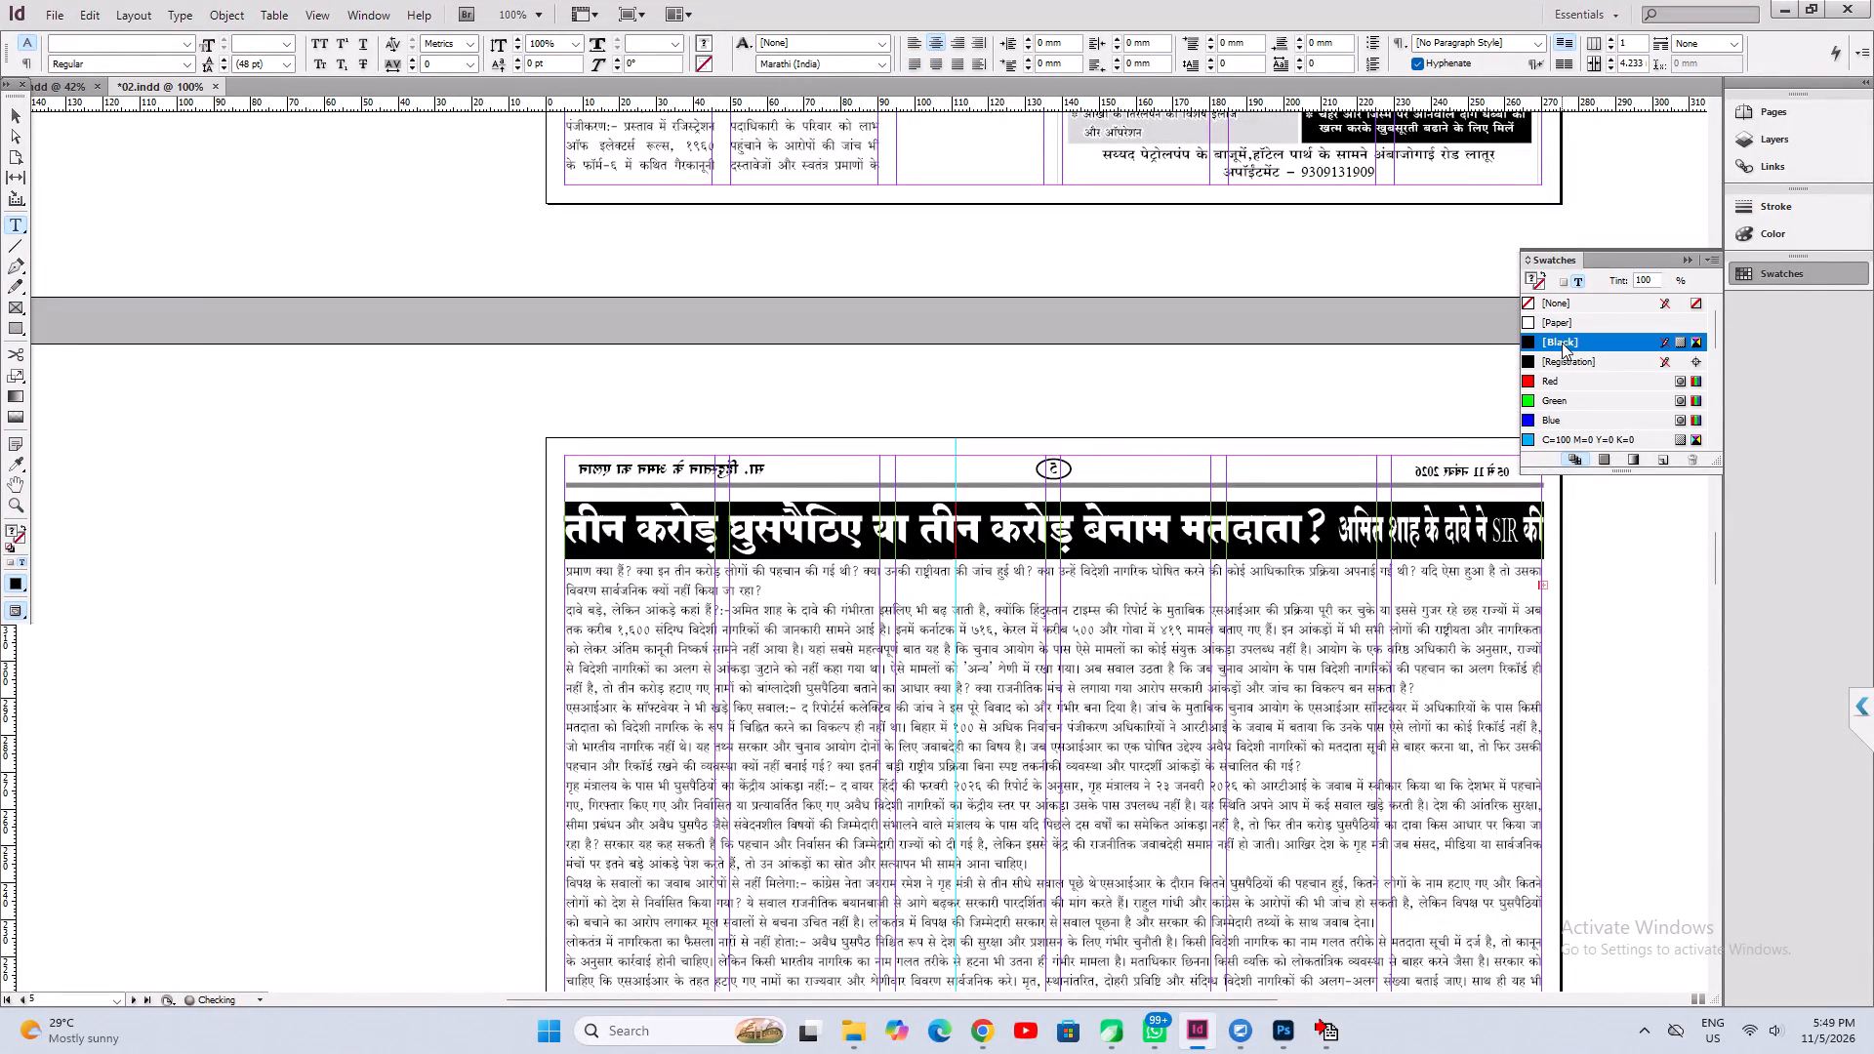
{"action": "left_click", "coordinate": [276, 31]}
{"action": "left_click", "coordinate": [265, 45]}
{"action": "type", "text": "40"}
{"action": "key", "text": "Return"}
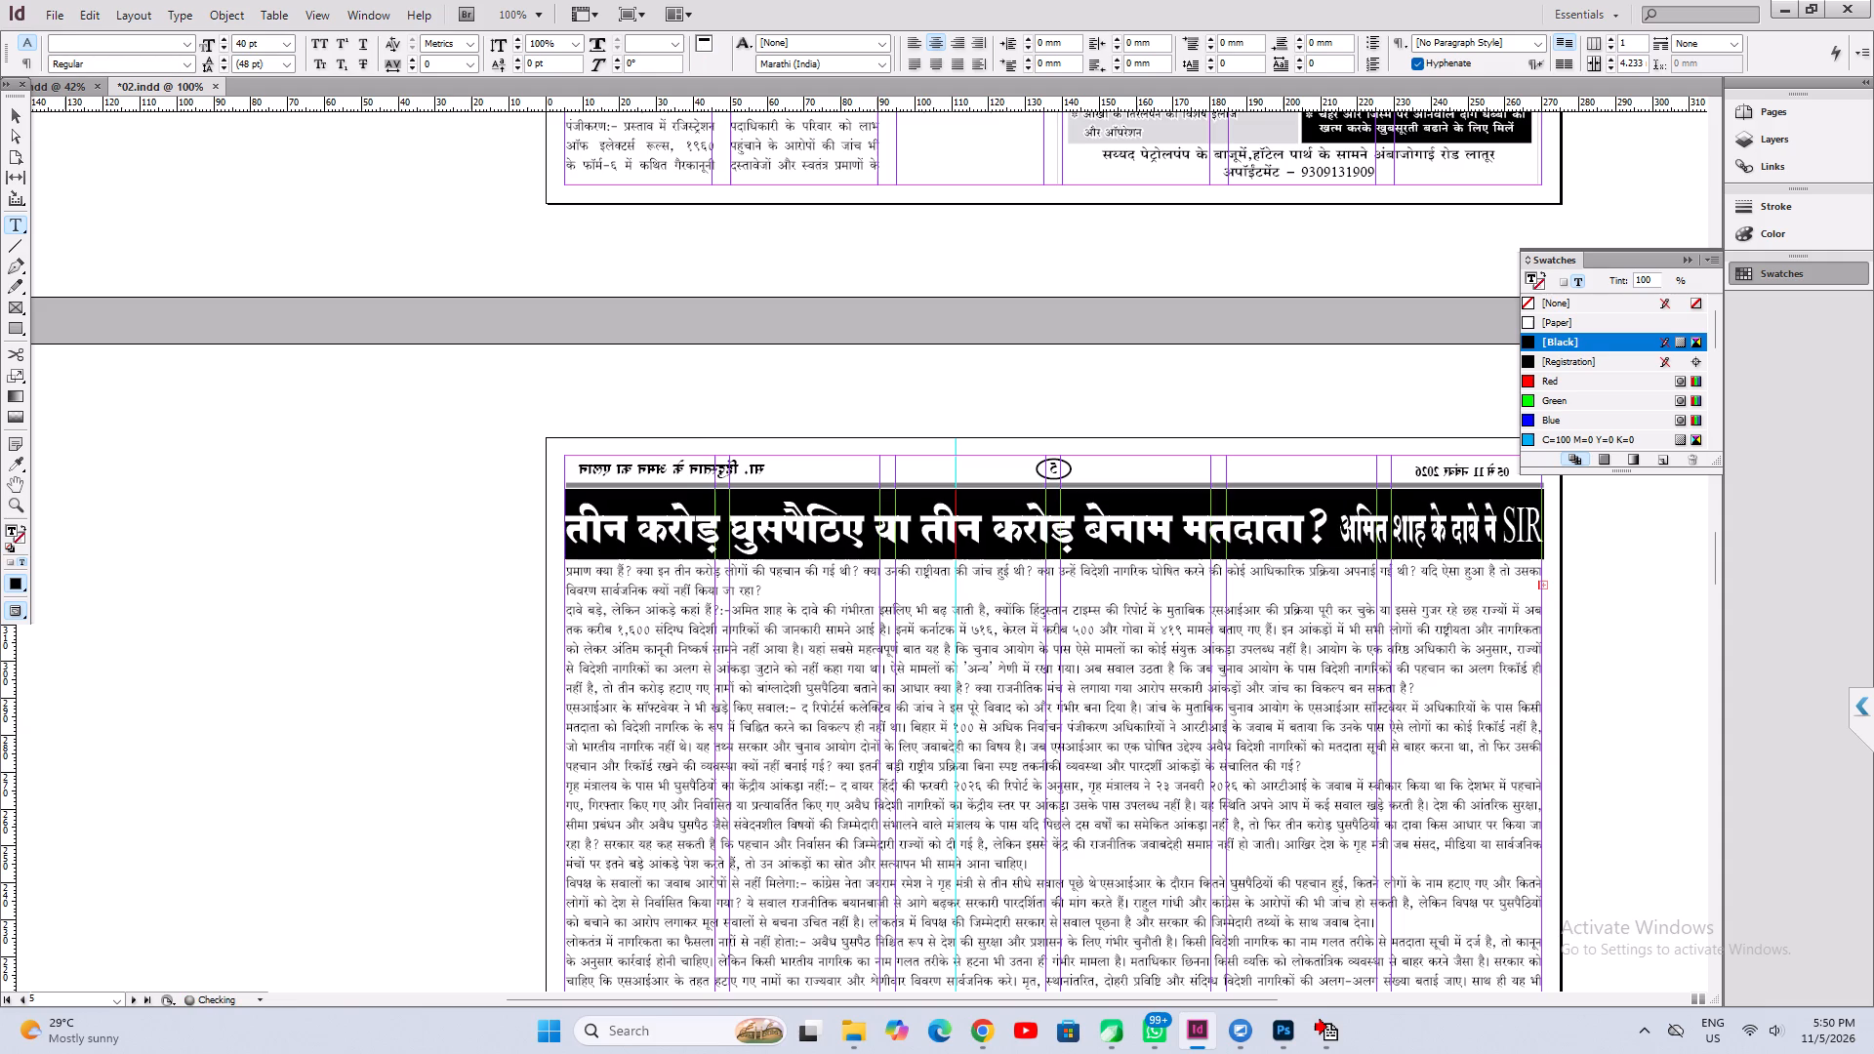
{"action": "left_click", "coordinate": [663, 41]}
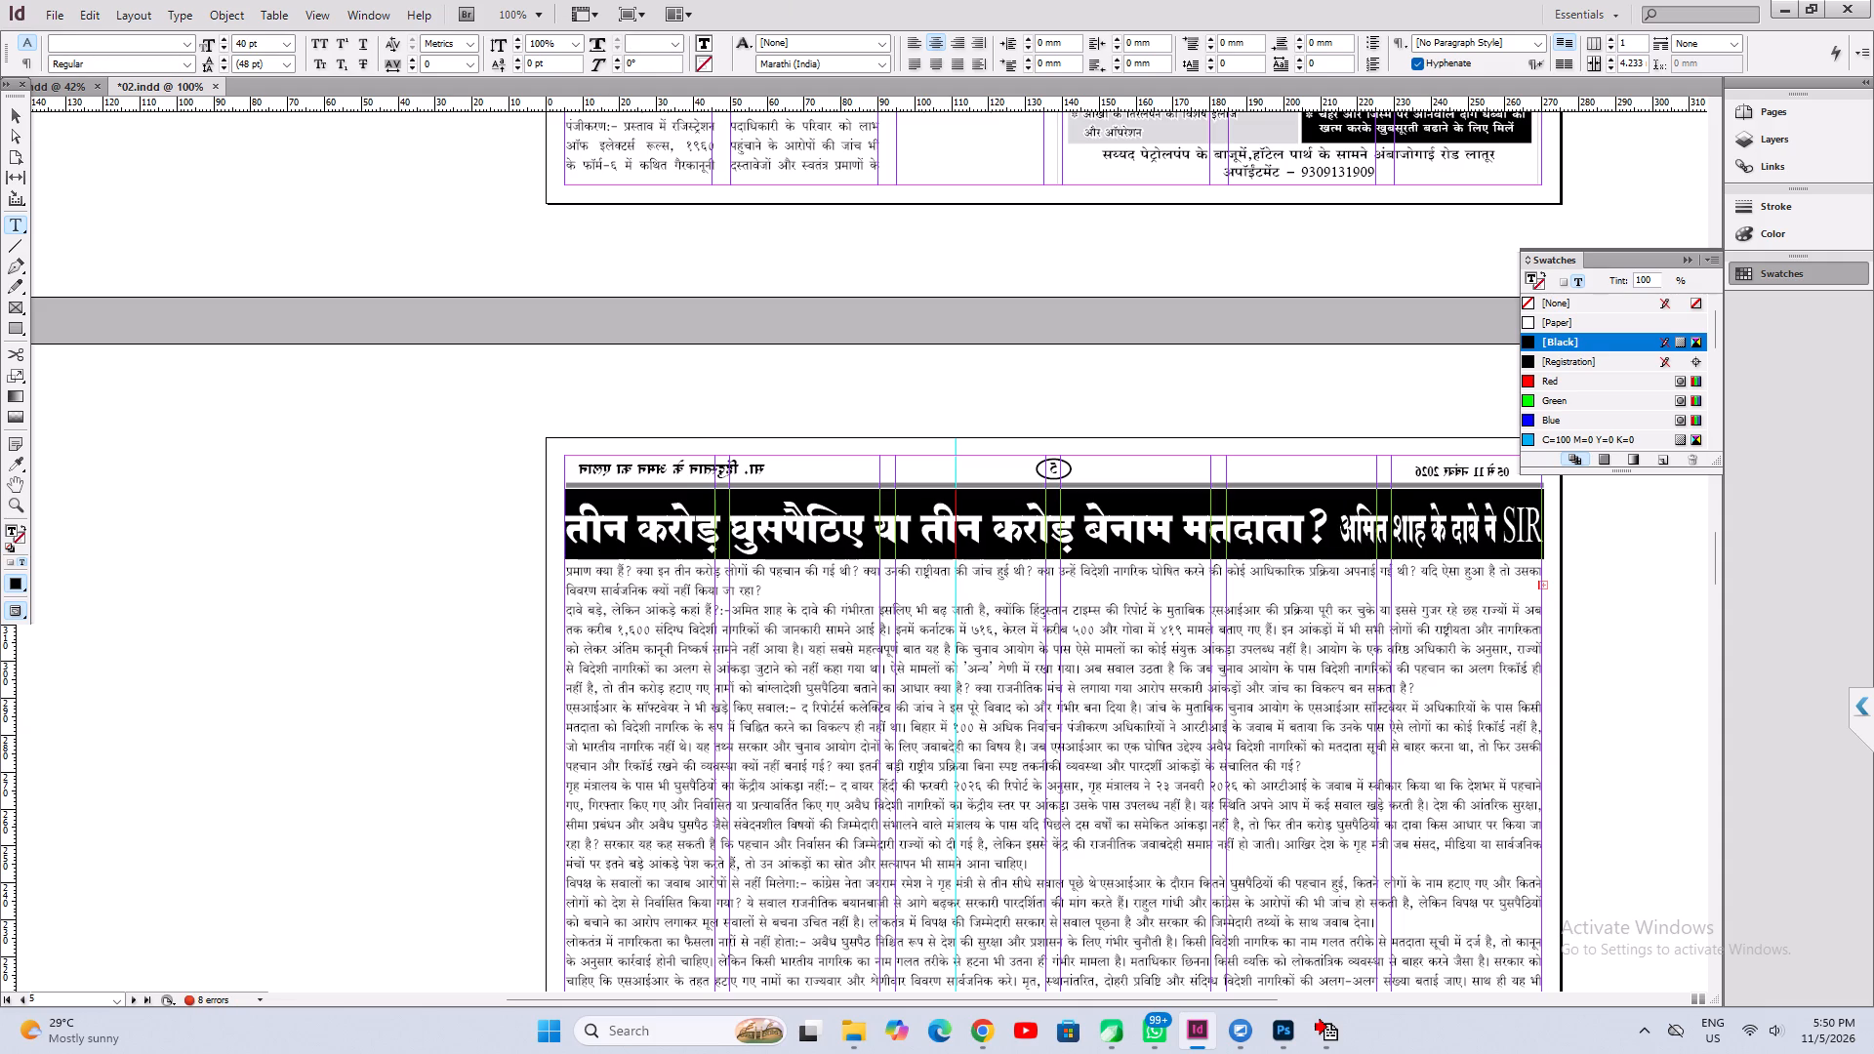
{"action": "type", "text": "100"}
{"action": "key", "text": "Return"}
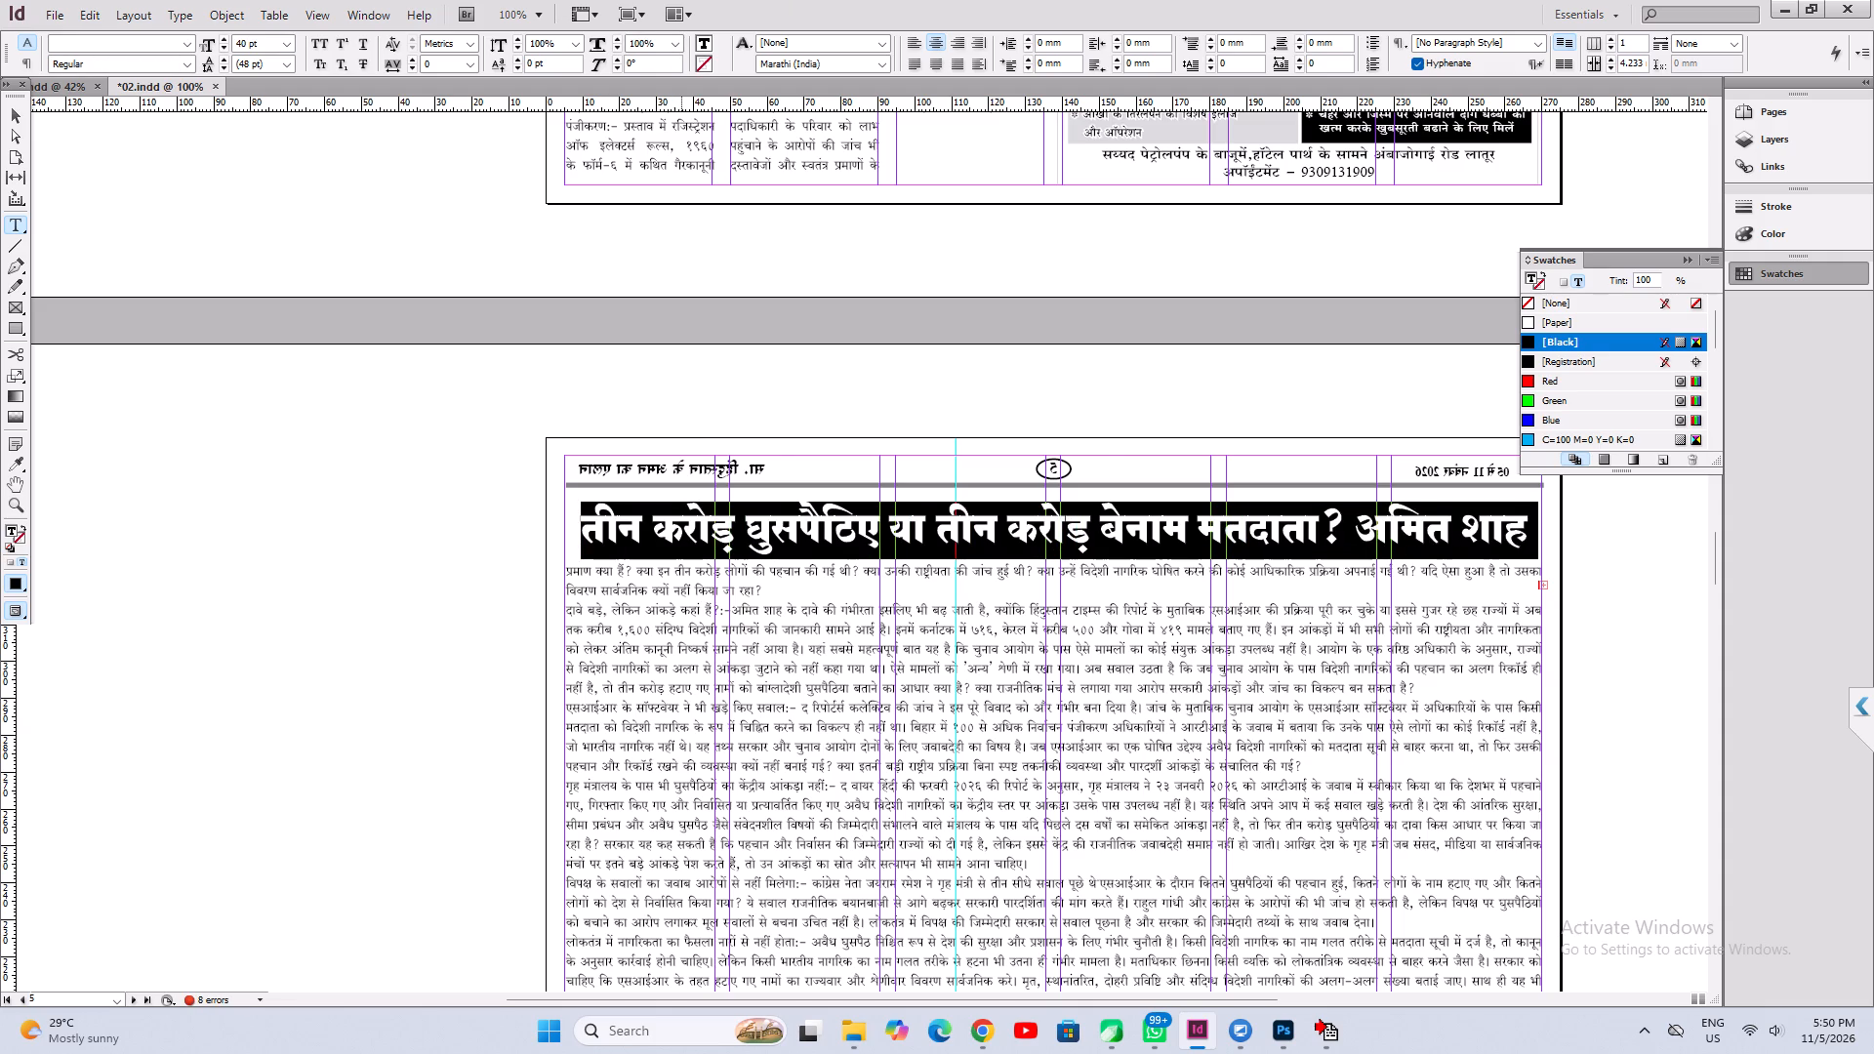
{"action": "key", "text": "ctrl+shift+j"}
Shorten page 5's headline by deleting everything after अमित शाह and ending it with "...".
{"action": "key", "text": "Left"}
{"action": "key", "text": "Right"}
{"action": "key", "text": "Right"}
{"action": "key", "text": "Right"}
{"action": "key", "text": "Right"}
{"action": "key", "text": "Right"}
{"action": "key", "text": "Right"}
{"action": "key", "text": "Right"}
{"action": "key", "text": "Right"}
{"action": "key", "text": "Right"}
{"action": "key", "text": "Right"}
{"action": "key", "text": "Right"}
{"action": "key", "text": "Right"}
{"action": "key", "text": "Right"}
{"action": "key", "text": "Right"}
{"action": "key", "text": "Right"}
{"action": "key", "text": "Right"}
{"action": "key", "text": "Right"}
{"action": "key", "text": "Right"}
{"action": "key", "text": "Right"}
{"action": "key", "text": "Right"}
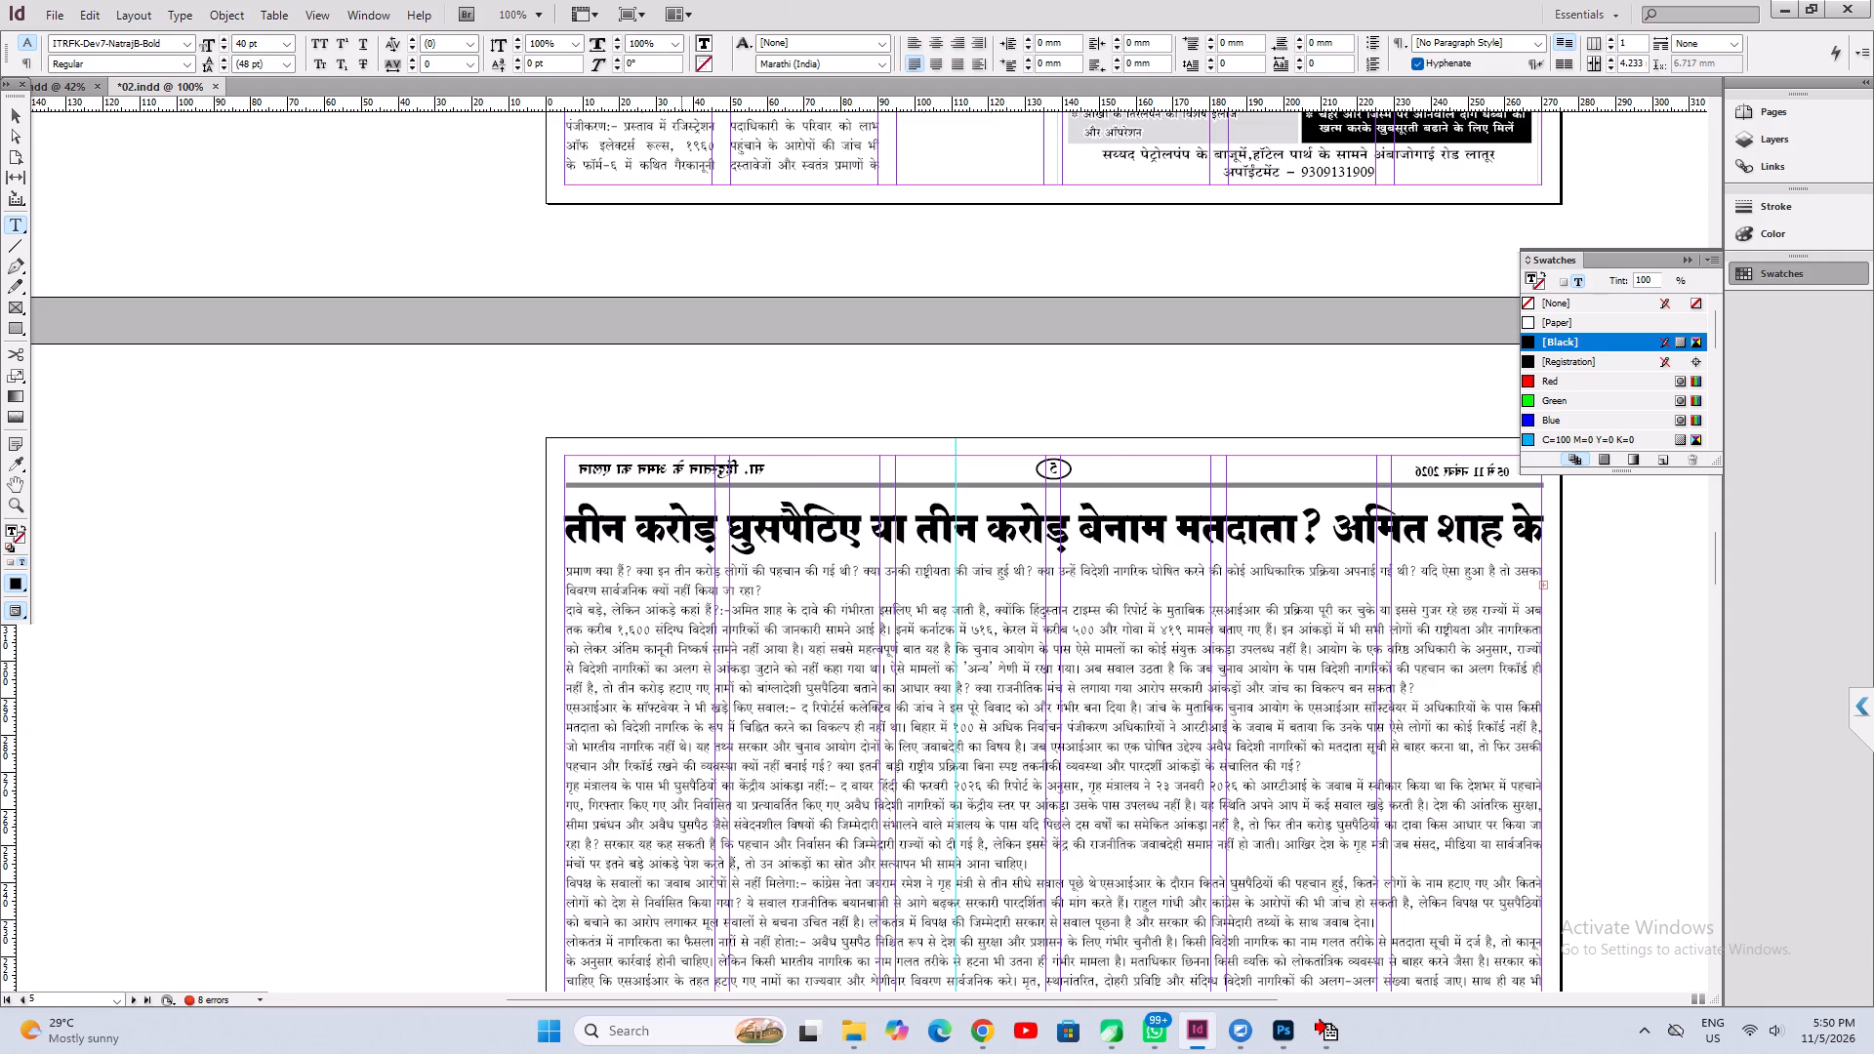
{"action": "key", "text": "Right"}
{"action": "key", "text": "Right"}
{"action": "key", "text": "Right"}
{"action": "key", "text": "Right"}
{"action": "key", "text": "Right"}
{"action": "key", "text": "Right"}
{"action": "key", "text": "Right"}
{"action": "key", "text": "Right"}
{"action": "key", "text": "Right"}
{"action": "key", "text": "Right"}
{"action": "key", "text": "Right"}
{"action": "key", "text": "Right"}
{"action": "key", "text": "Right"}
{"action": "key", "text": "Right"}
{"action": "key", "text": "Right"}
{"action": "key", "text": "Right"}
{"action": "key", "text": "Right"}
{"action": "key", "text": "Right"}
{"action": "key", "text": "Right"}
{"action": "key", "text": "Right"}
{"action": "key", "text": "Right"}
{"action": "key", "text": "Right"}
{"action": "key", "text": "Right"}
{"action": "key", "text": "Right"}
{"action": "key", "text": "Right"}
{"action": "key", "text": "shift+Down"}
{"action": "key", "text": "shift+Down"}
{"action": "key", "text": "shift+Down"}
{"action": "key", "text": "shift+Down"}
{"action": "key", "text": "shift+Down"}
{"action": "key", "text": "shift+Down"}
{"action": "key", "text": "BackSpace"}
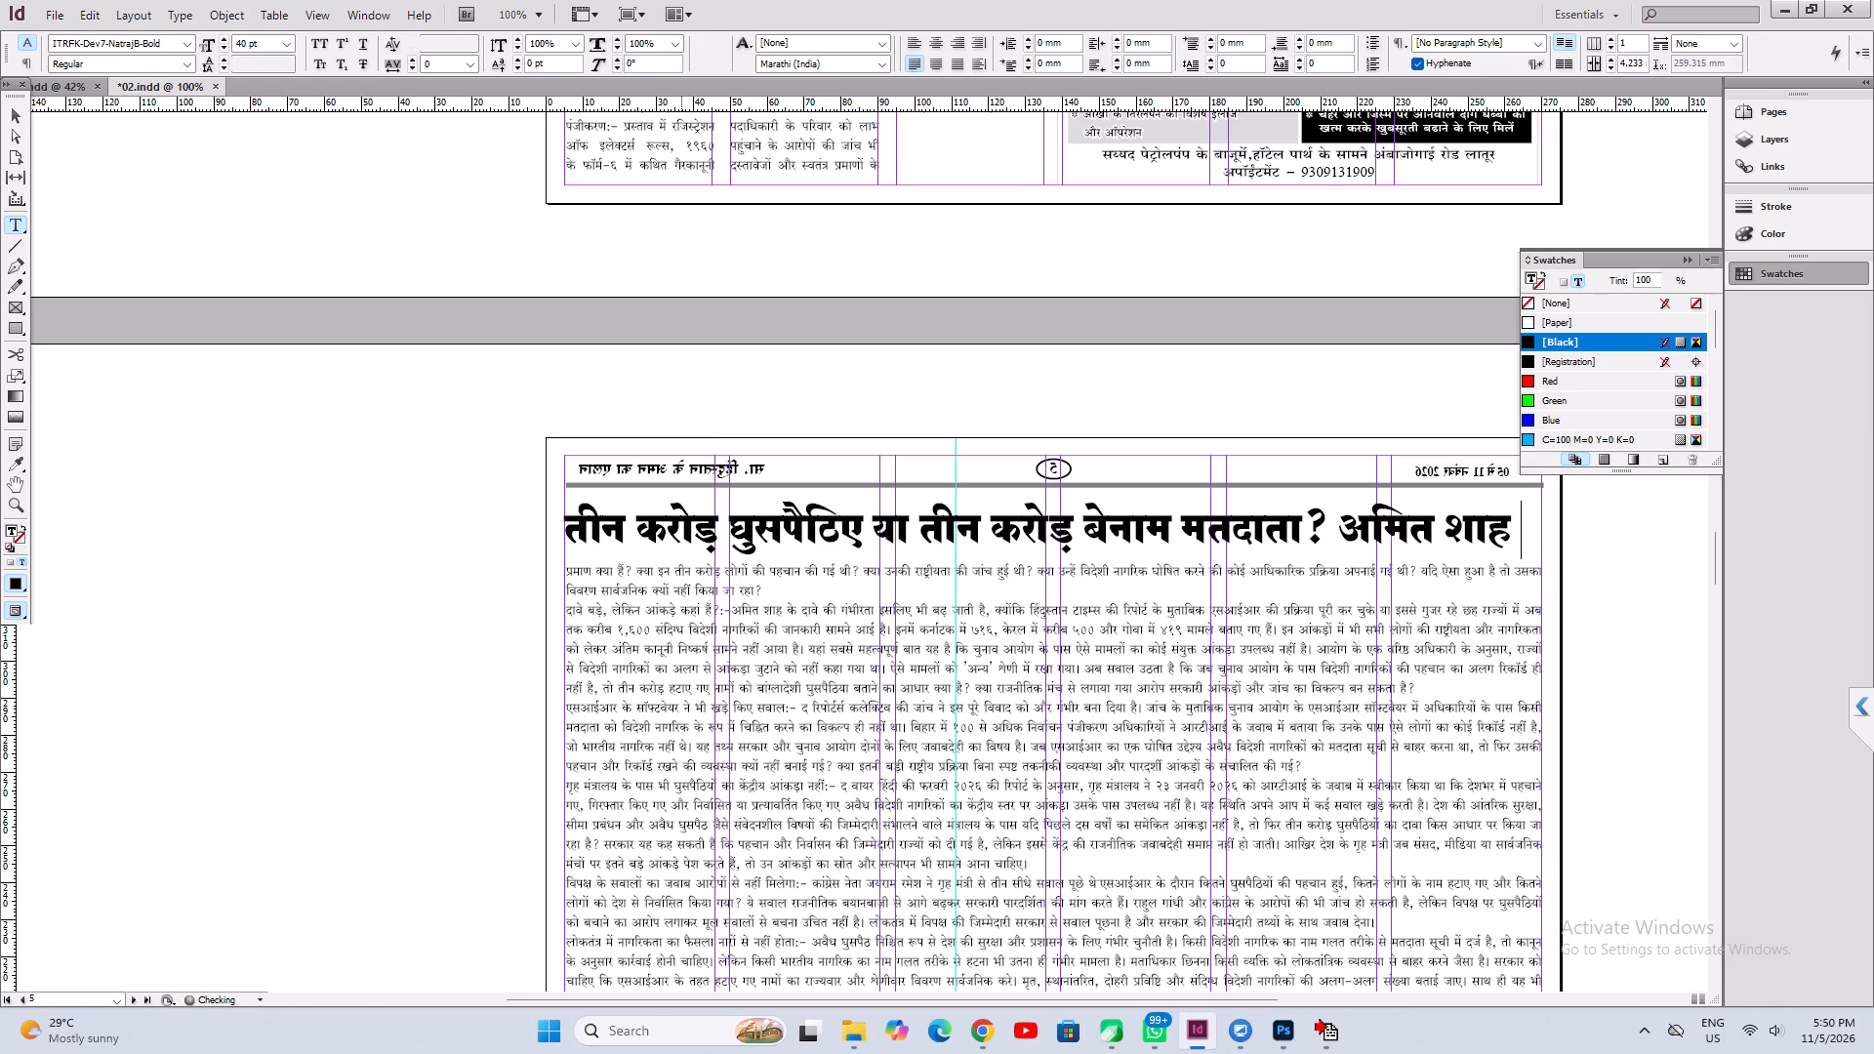
{"action": "key", "text": "BackSpace"}
{"action": "type", "text": "..."}
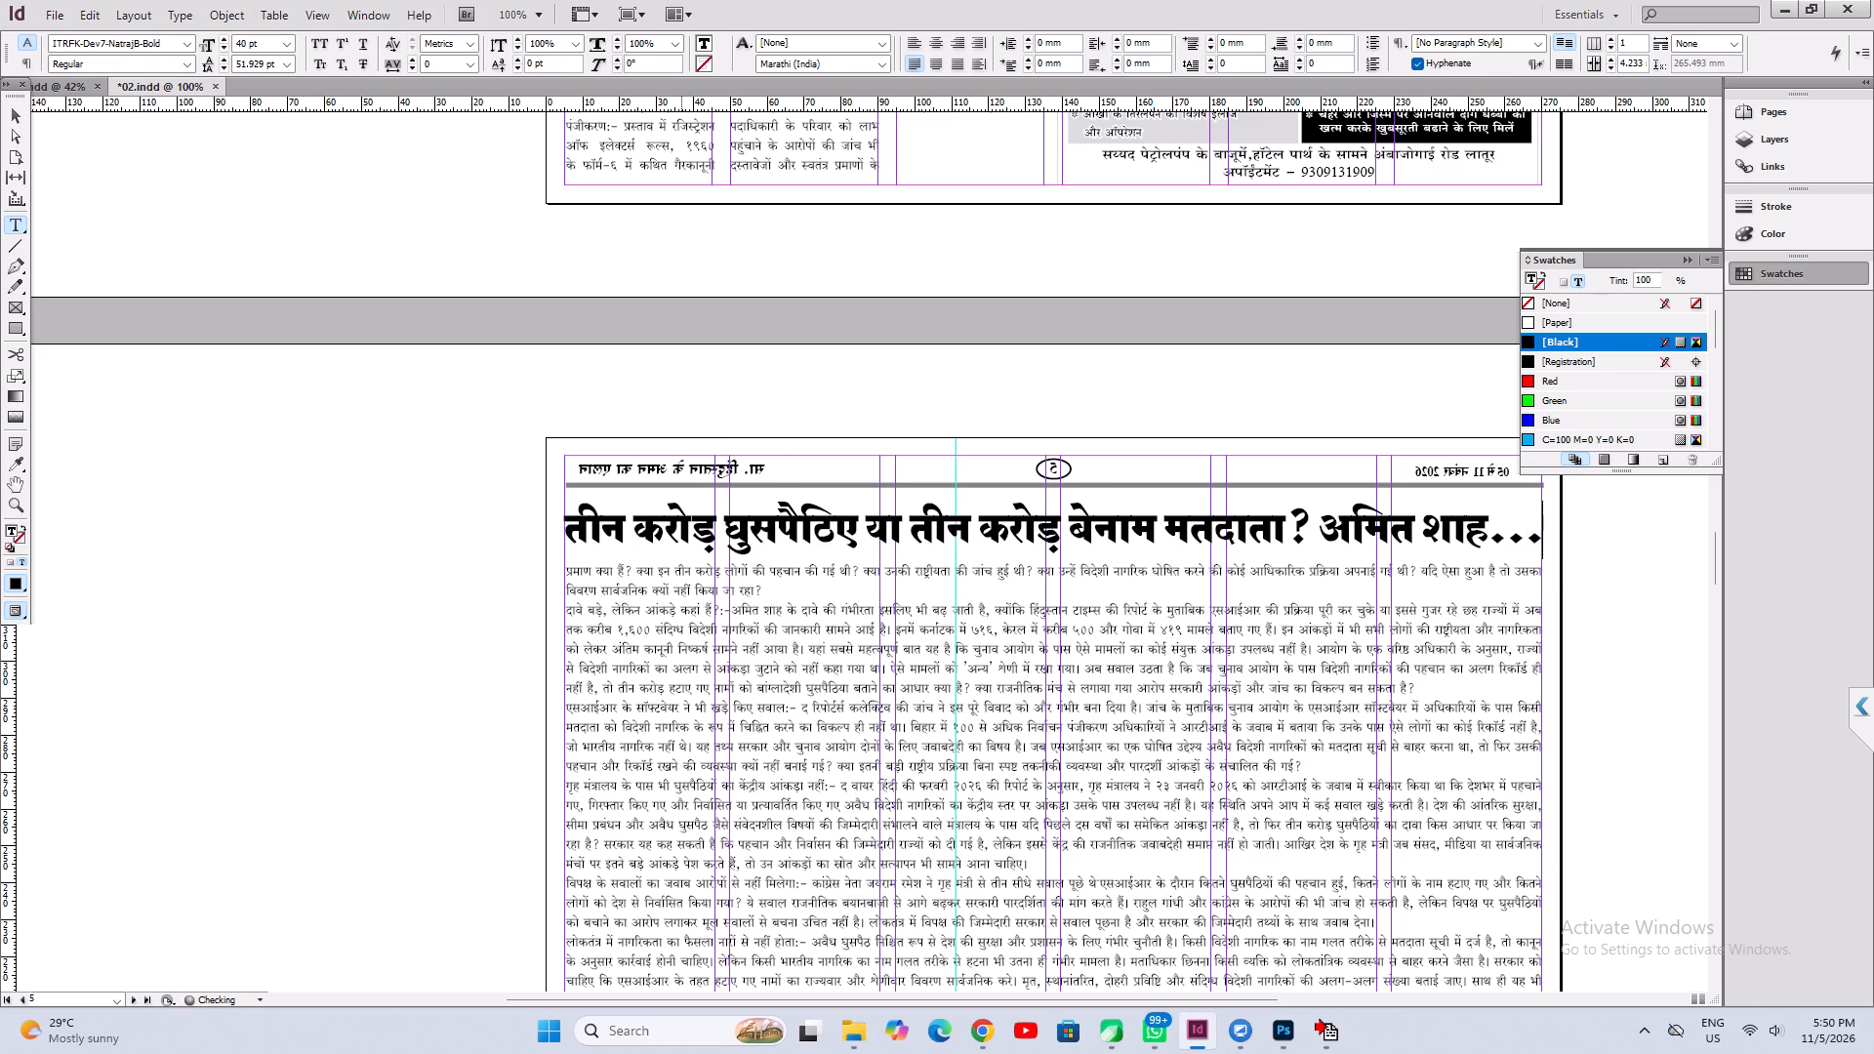
Save the document.
{"action": "key", "text": "ctrl+s"}
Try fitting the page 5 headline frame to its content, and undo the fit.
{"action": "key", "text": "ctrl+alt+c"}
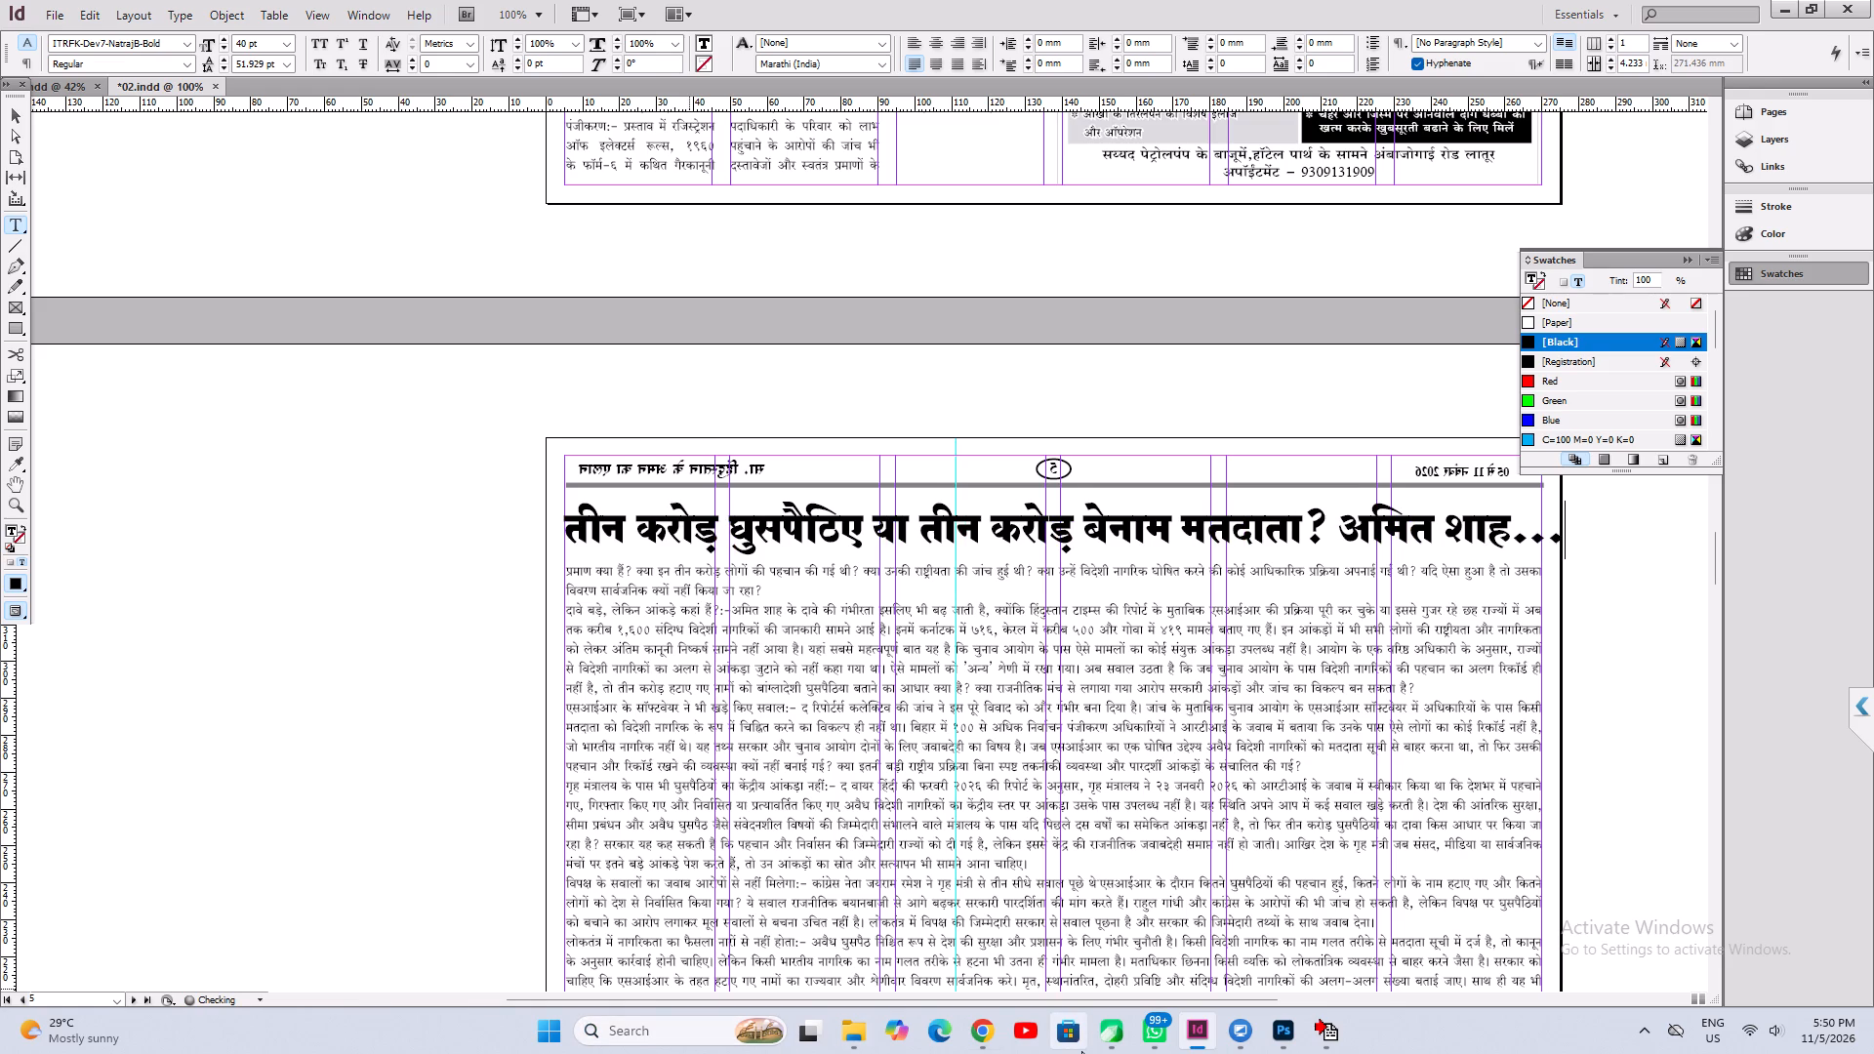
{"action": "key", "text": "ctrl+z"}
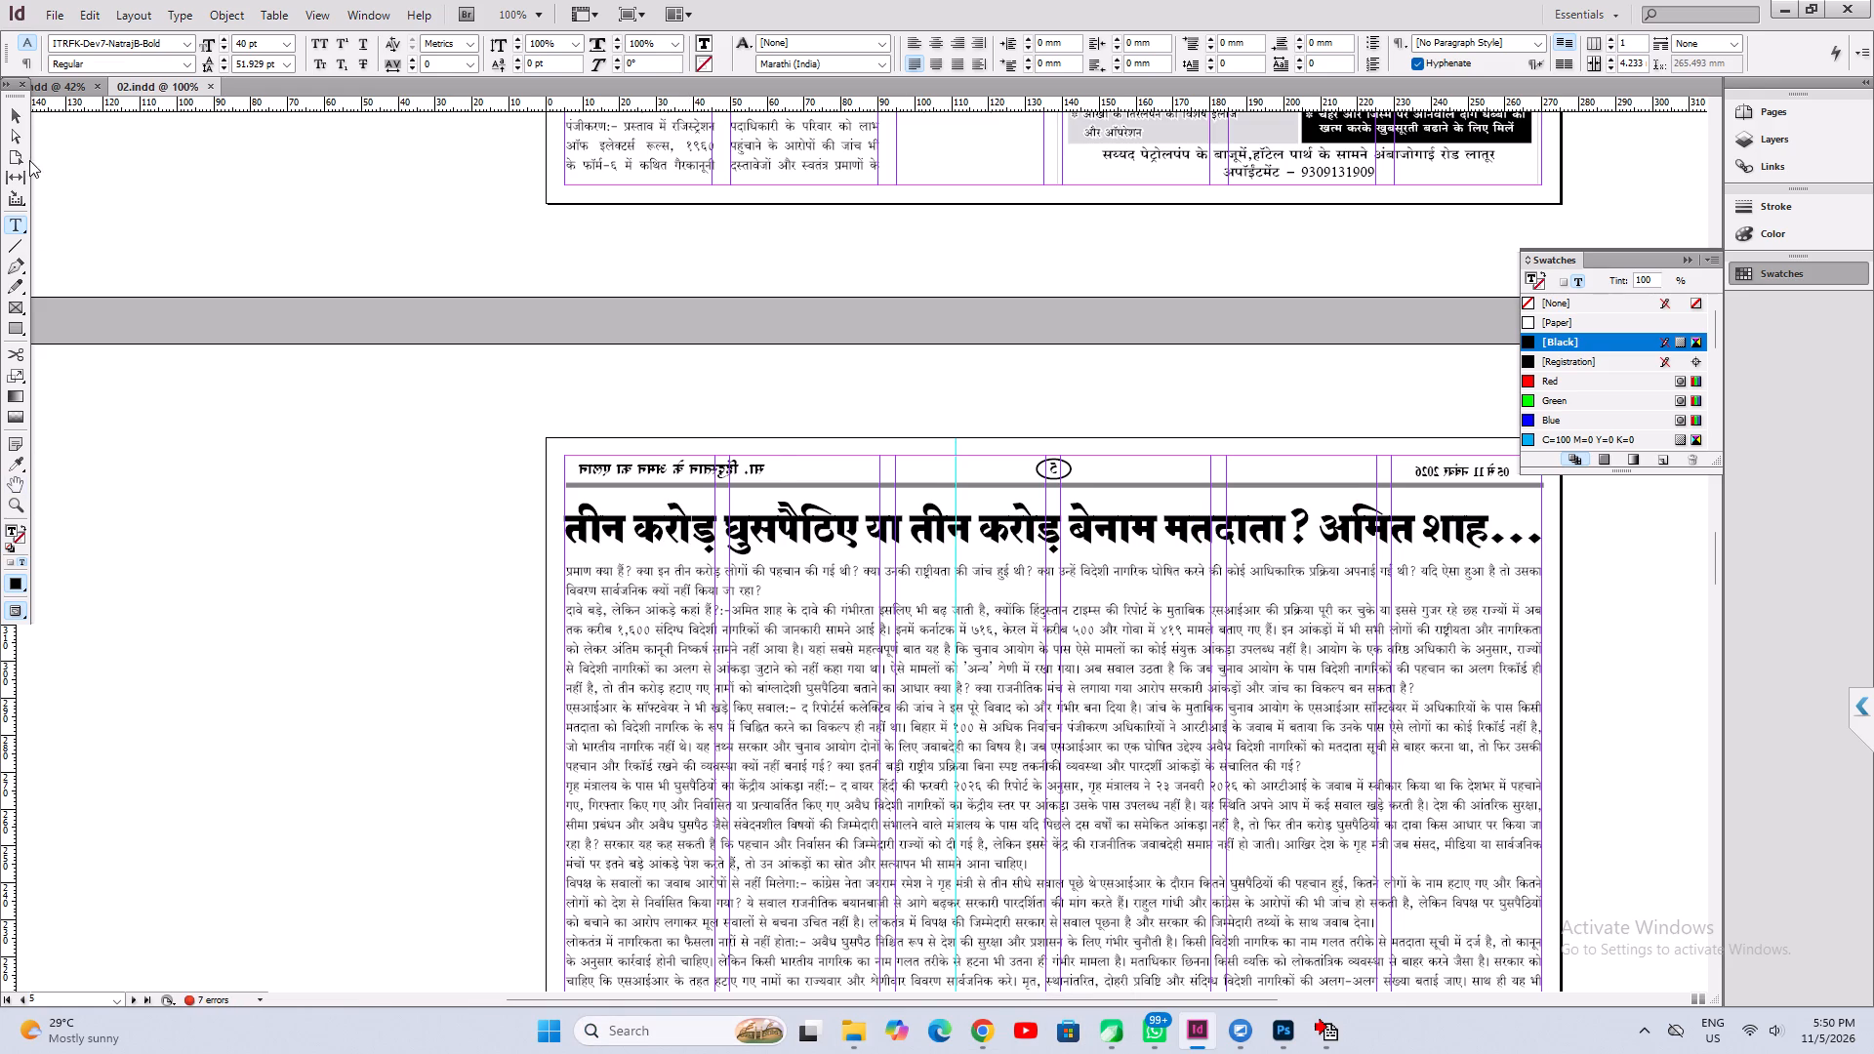
Nudge the page 5 headline frame up to the header rule and shorten it from below to the headline's height.
{"action": "left_click", "coordinate": [20, 119]}
{"action": "left_click", "coordinate": [868, 544]}
{"action": "key", "text": "Up"}
{"action": "key", "text": "Up"}
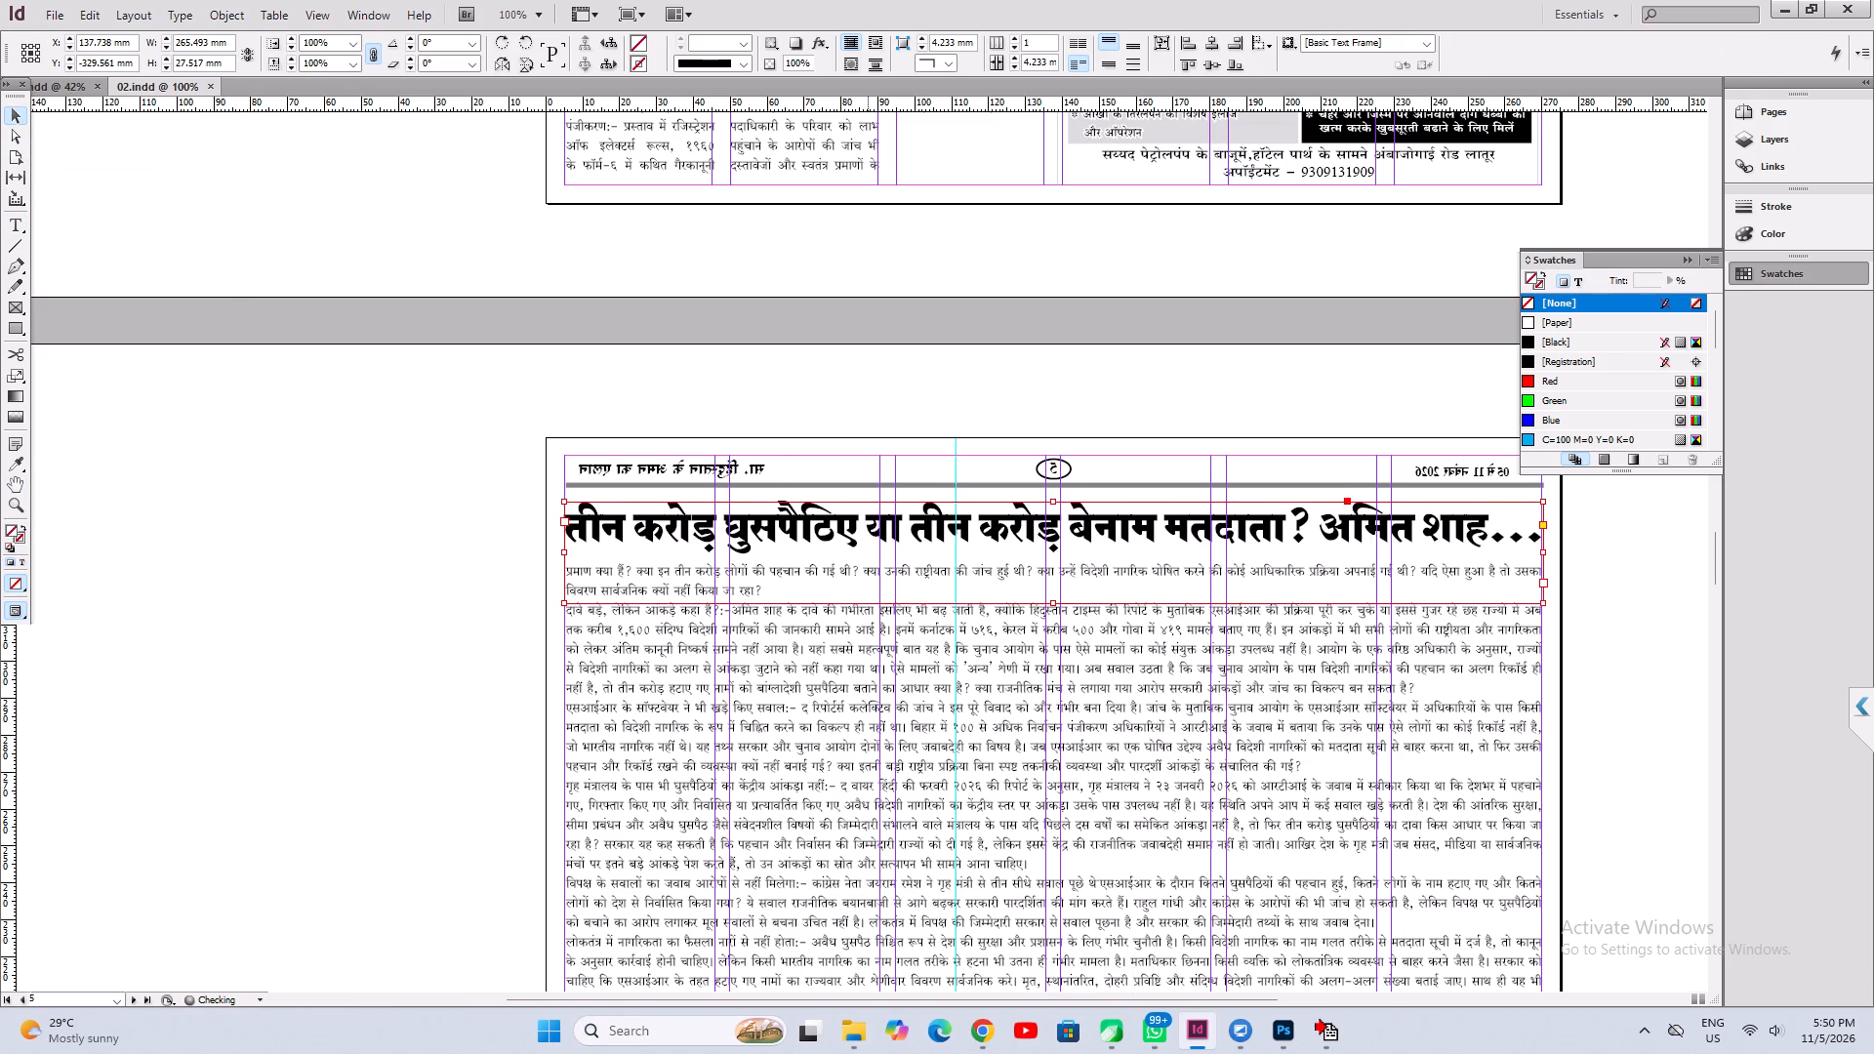
{"action": "key", "text": "Up"}
{"action": "key", "text": "Up"}
{"action": "key", "text": "Up"}
{"action": "key", "text": "Up"}
{"action": "key", "text": "Up"}
{"action": "key", "text": "Up"}
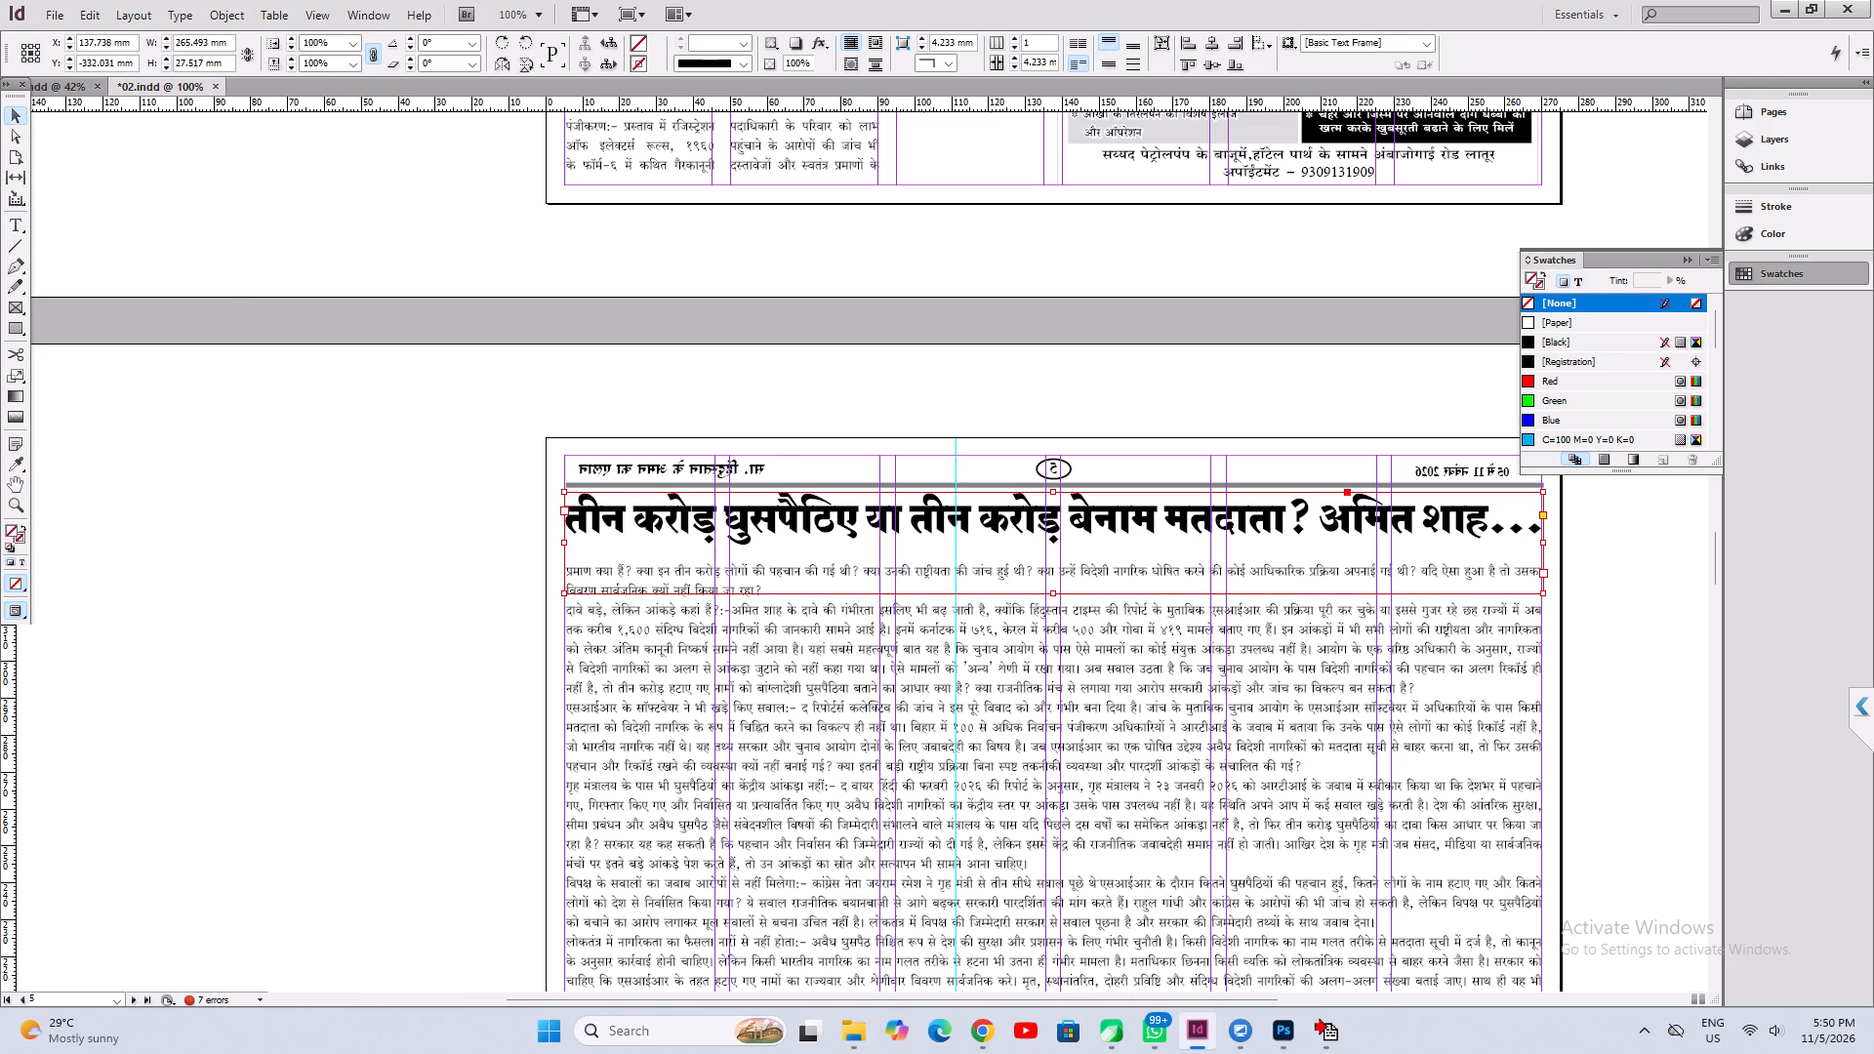
{"action": "left_click_drag", "start_coordinate": [1055, 594], "coordinate": [1054, 550]}
Move the first article's body frame up close beneath page 5's headline and view the page at 100%.
{"action": "left_click", "coordinate": [1031, 661]}
{"action": "left_click", "coordinate": [1039, 729], "text": "shift"}
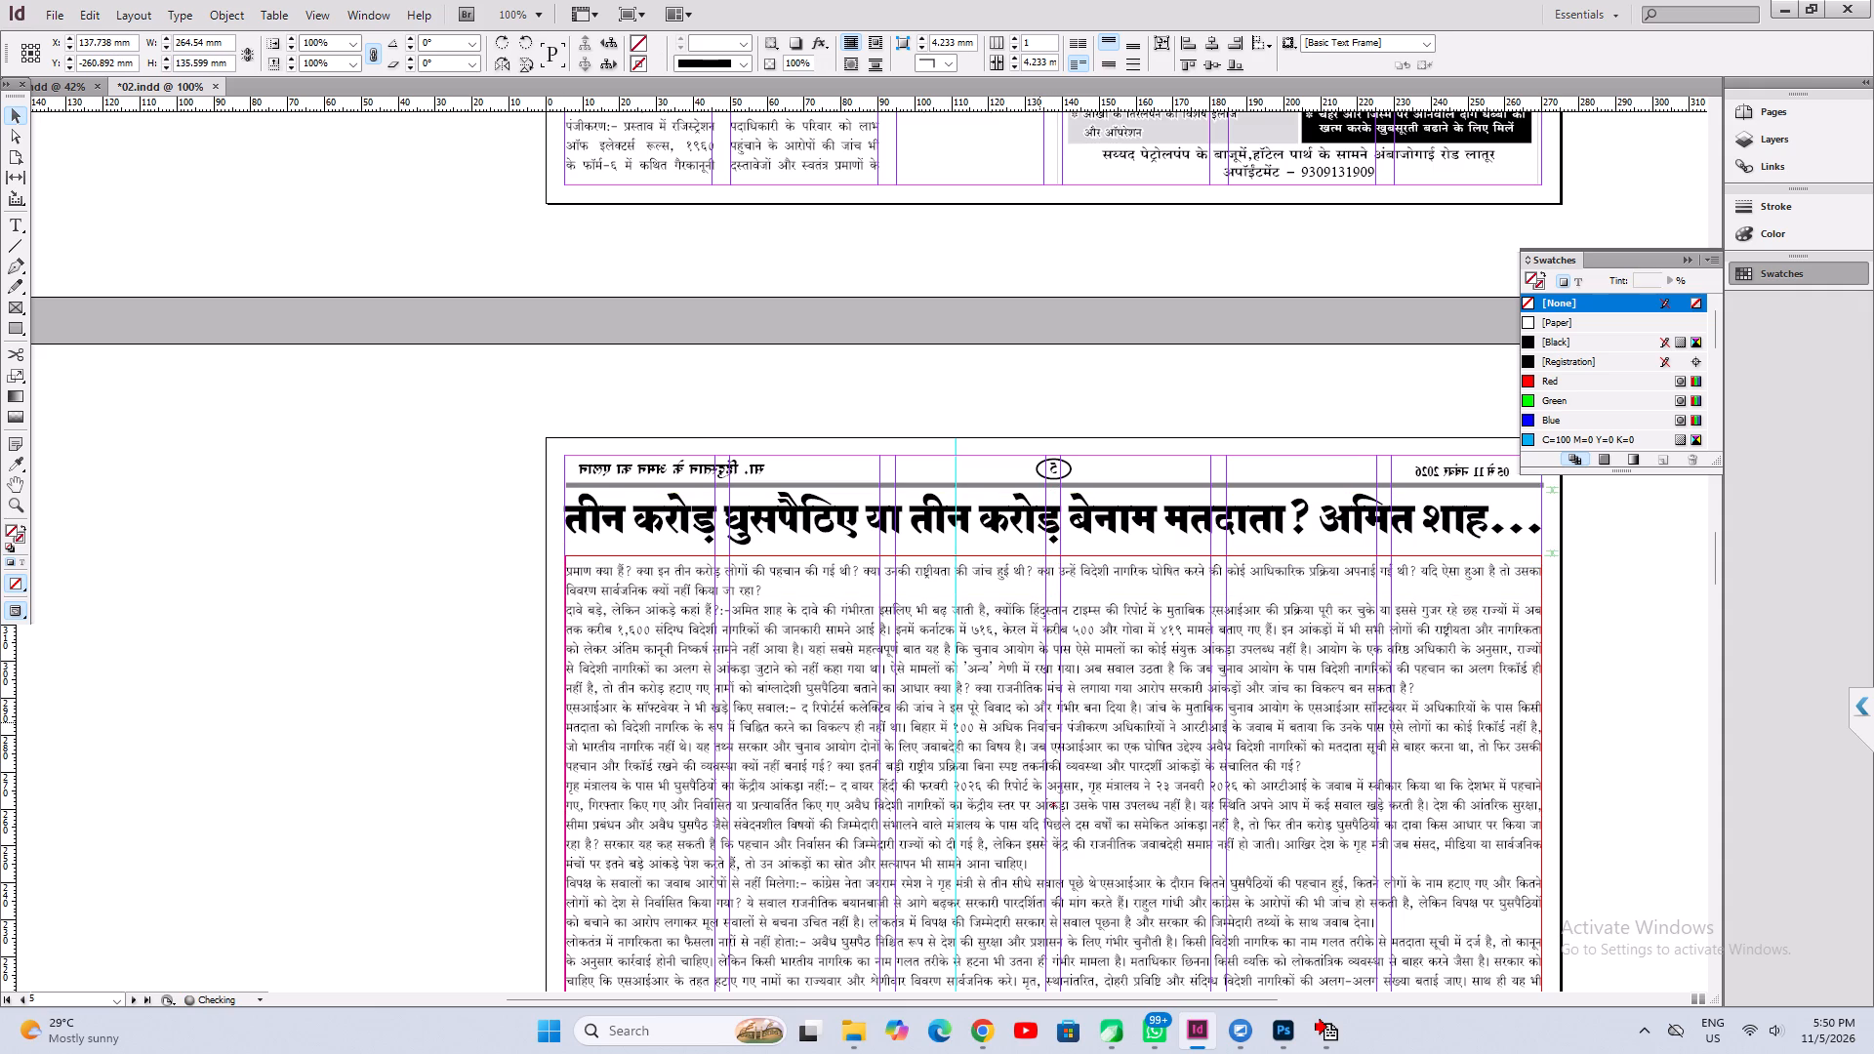
{"action": "left_click", "coordinate": [1039, 722], "text": "shift"}
{"action": "key", "text": "ctrl+1"}
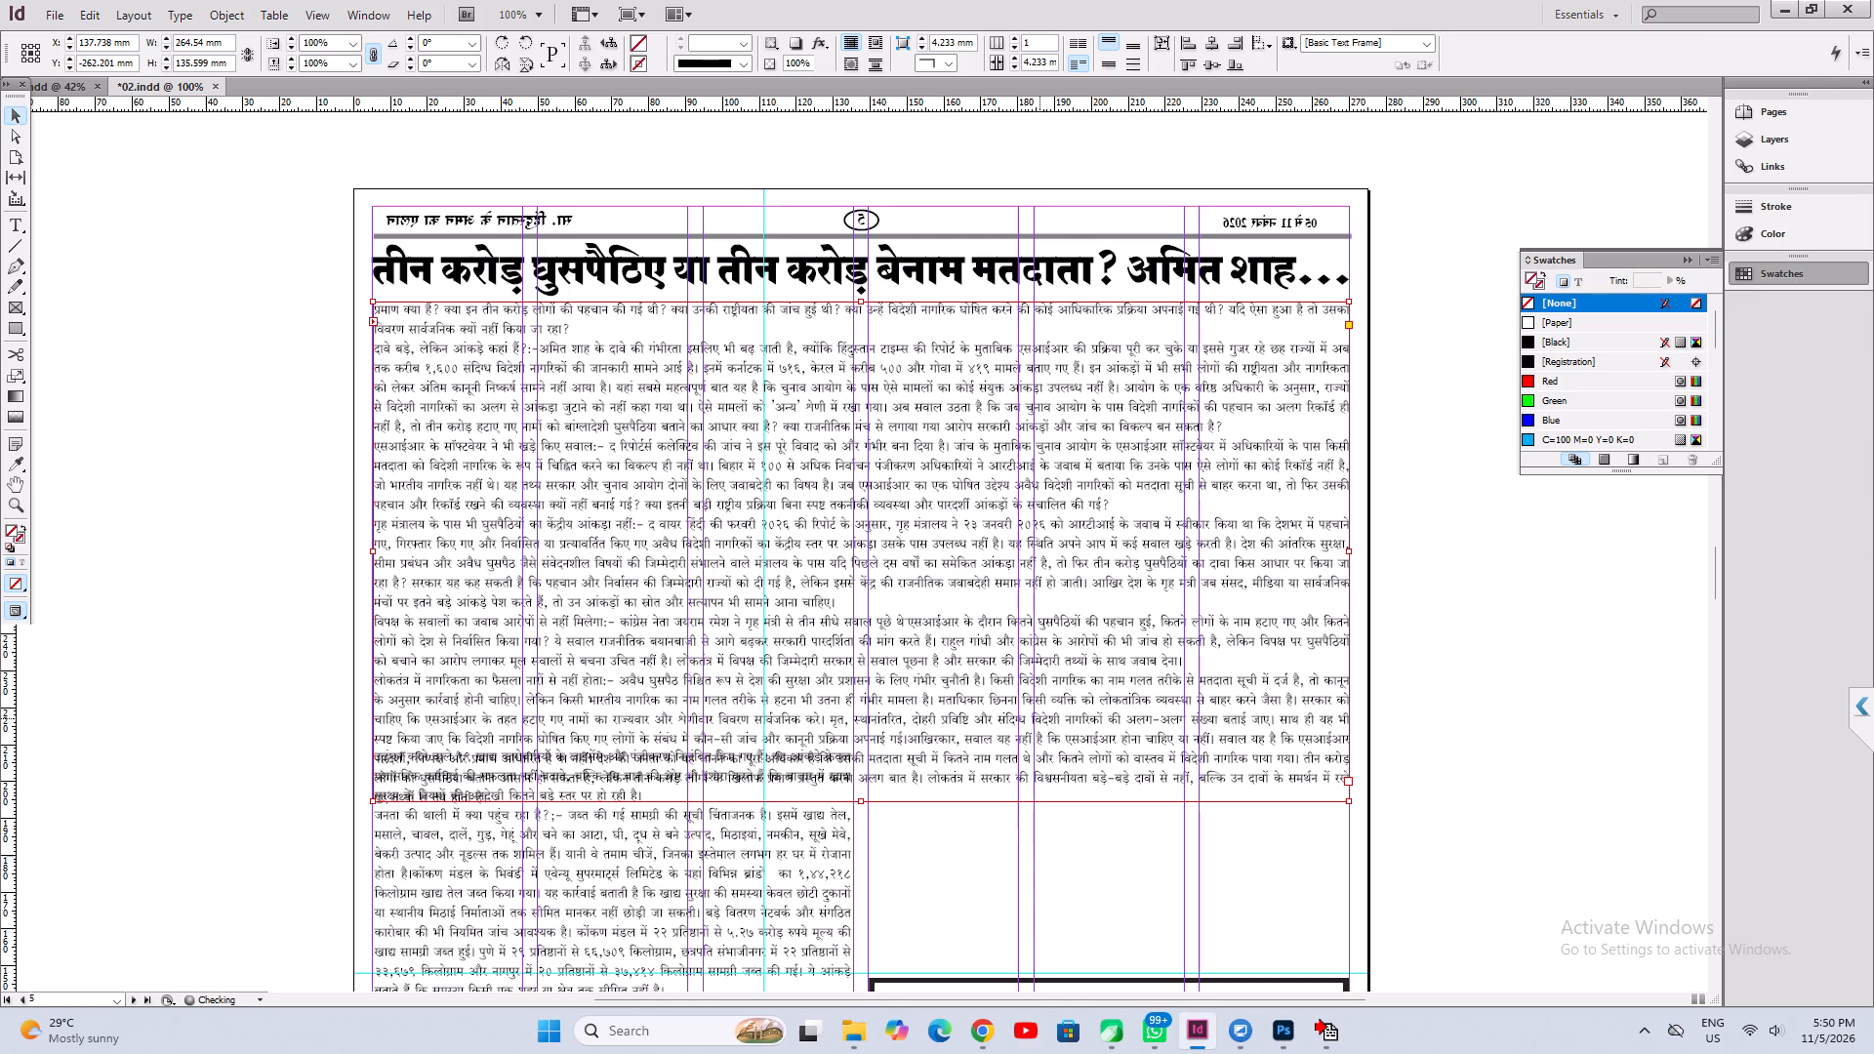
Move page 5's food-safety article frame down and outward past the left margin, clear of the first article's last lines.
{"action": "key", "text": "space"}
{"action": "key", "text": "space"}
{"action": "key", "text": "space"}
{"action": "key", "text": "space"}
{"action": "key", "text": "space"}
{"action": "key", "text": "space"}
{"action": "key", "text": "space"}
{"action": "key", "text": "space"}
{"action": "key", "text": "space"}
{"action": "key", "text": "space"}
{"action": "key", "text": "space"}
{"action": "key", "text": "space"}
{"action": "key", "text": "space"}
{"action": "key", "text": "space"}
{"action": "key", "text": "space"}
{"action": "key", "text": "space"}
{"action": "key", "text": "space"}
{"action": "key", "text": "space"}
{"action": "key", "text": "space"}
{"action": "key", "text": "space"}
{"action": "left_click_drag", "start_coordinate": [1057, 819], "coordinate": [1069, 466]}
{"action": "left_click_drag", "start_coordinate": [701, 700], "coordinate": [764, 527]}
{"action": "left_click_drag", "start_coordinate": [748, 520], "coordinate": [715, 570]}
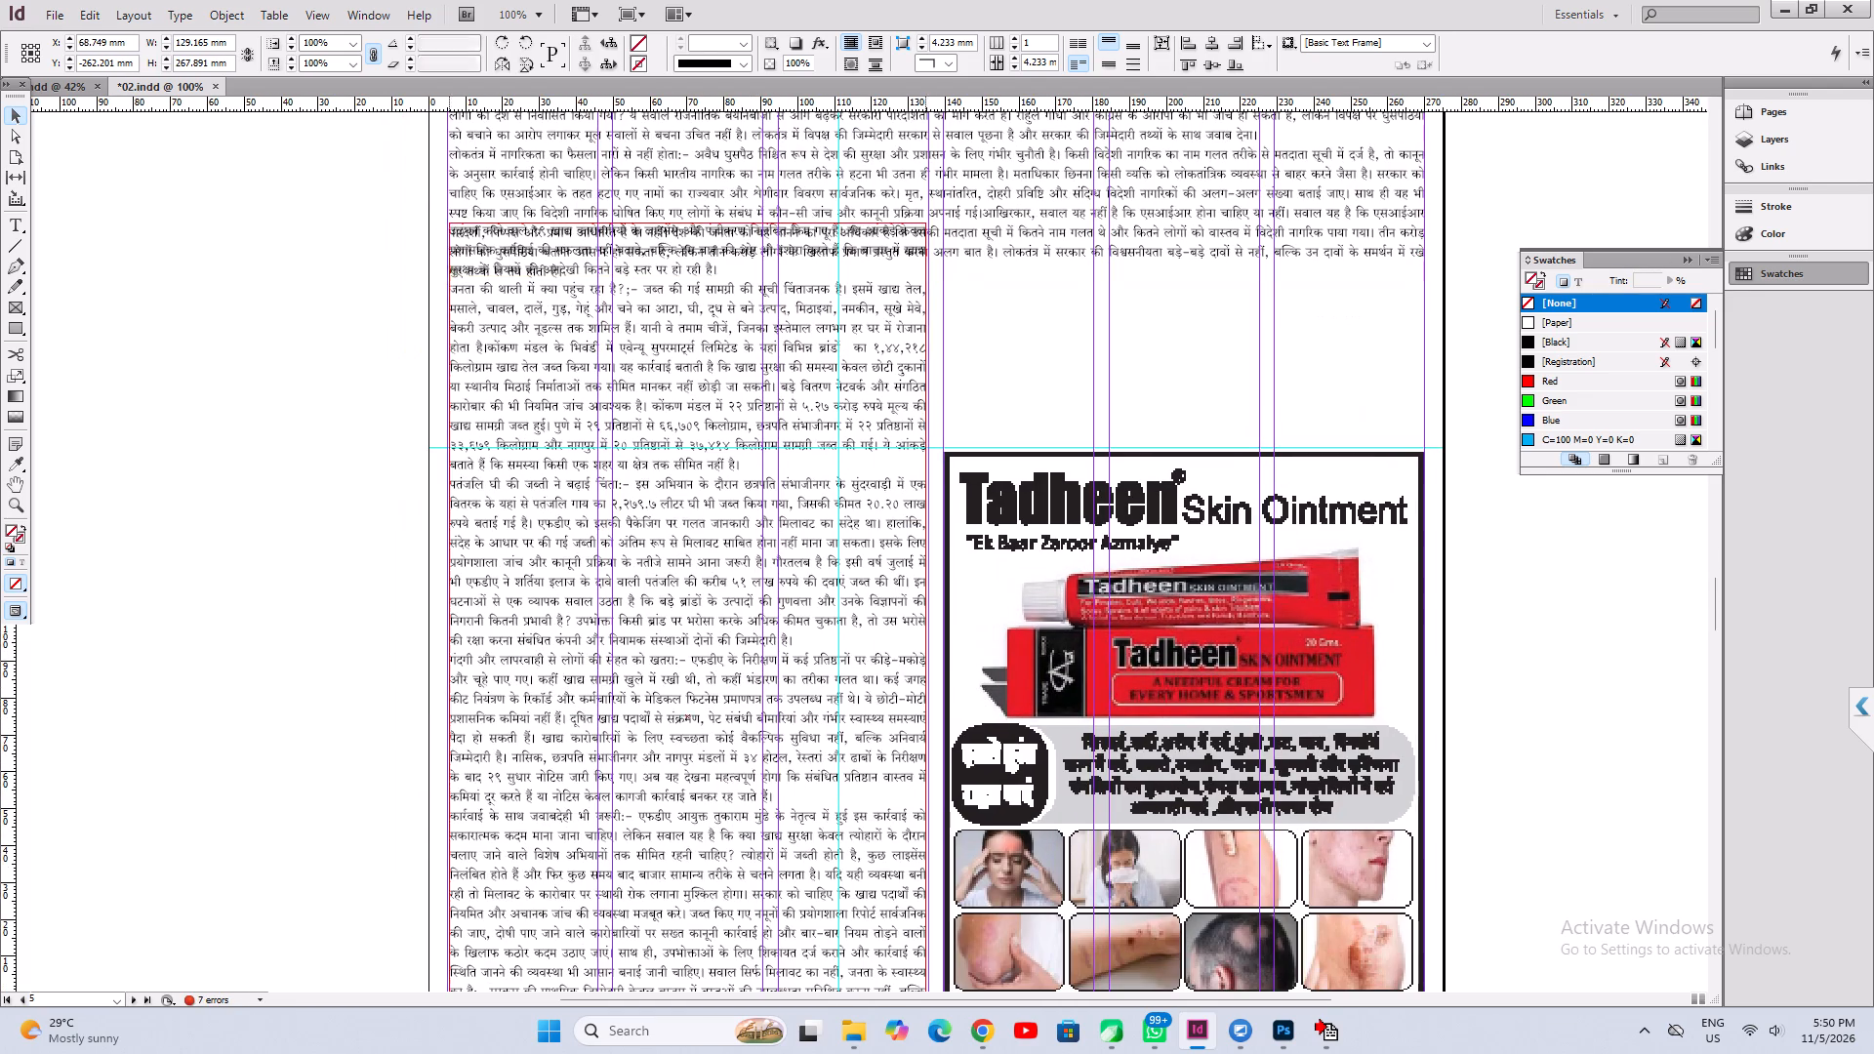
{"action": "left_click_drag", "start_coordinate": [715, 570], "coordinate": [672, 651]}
Examine the area on page 5 where the first article ends and the food-safety article begins.
{"action": "key", "text": "space"}
{"action": "key", "text": "space"}
{"action": "key", "text": "space"}
{"action": "key", "text": "space"}
{"action": "key", "text": "space"}
{"action": "key", "text": "space"}
{"action": "key", "text": "space"}
{"action": "key", "text": "space"}
{"action": "key", "text": "space"}
{"action": "key", "text": "space"}
{"action": "key", "text": "space"}
{"action": "key", "text": "space"}
{"action": "key", "text": "space"}
{"action": "key", "text": "space"}
{"action": "key", "text": "space"}
{"action": "key", "text": "space"}
{"action": "key", "text": "space"}
{"action": "key", "text": "space"}
{"action": "key", "text": "space"}
{"action": "key", "text": "space"}
{"action": "left_click_drag", "start_coordinate": [726, 612], "coordinate": [775, 585]}
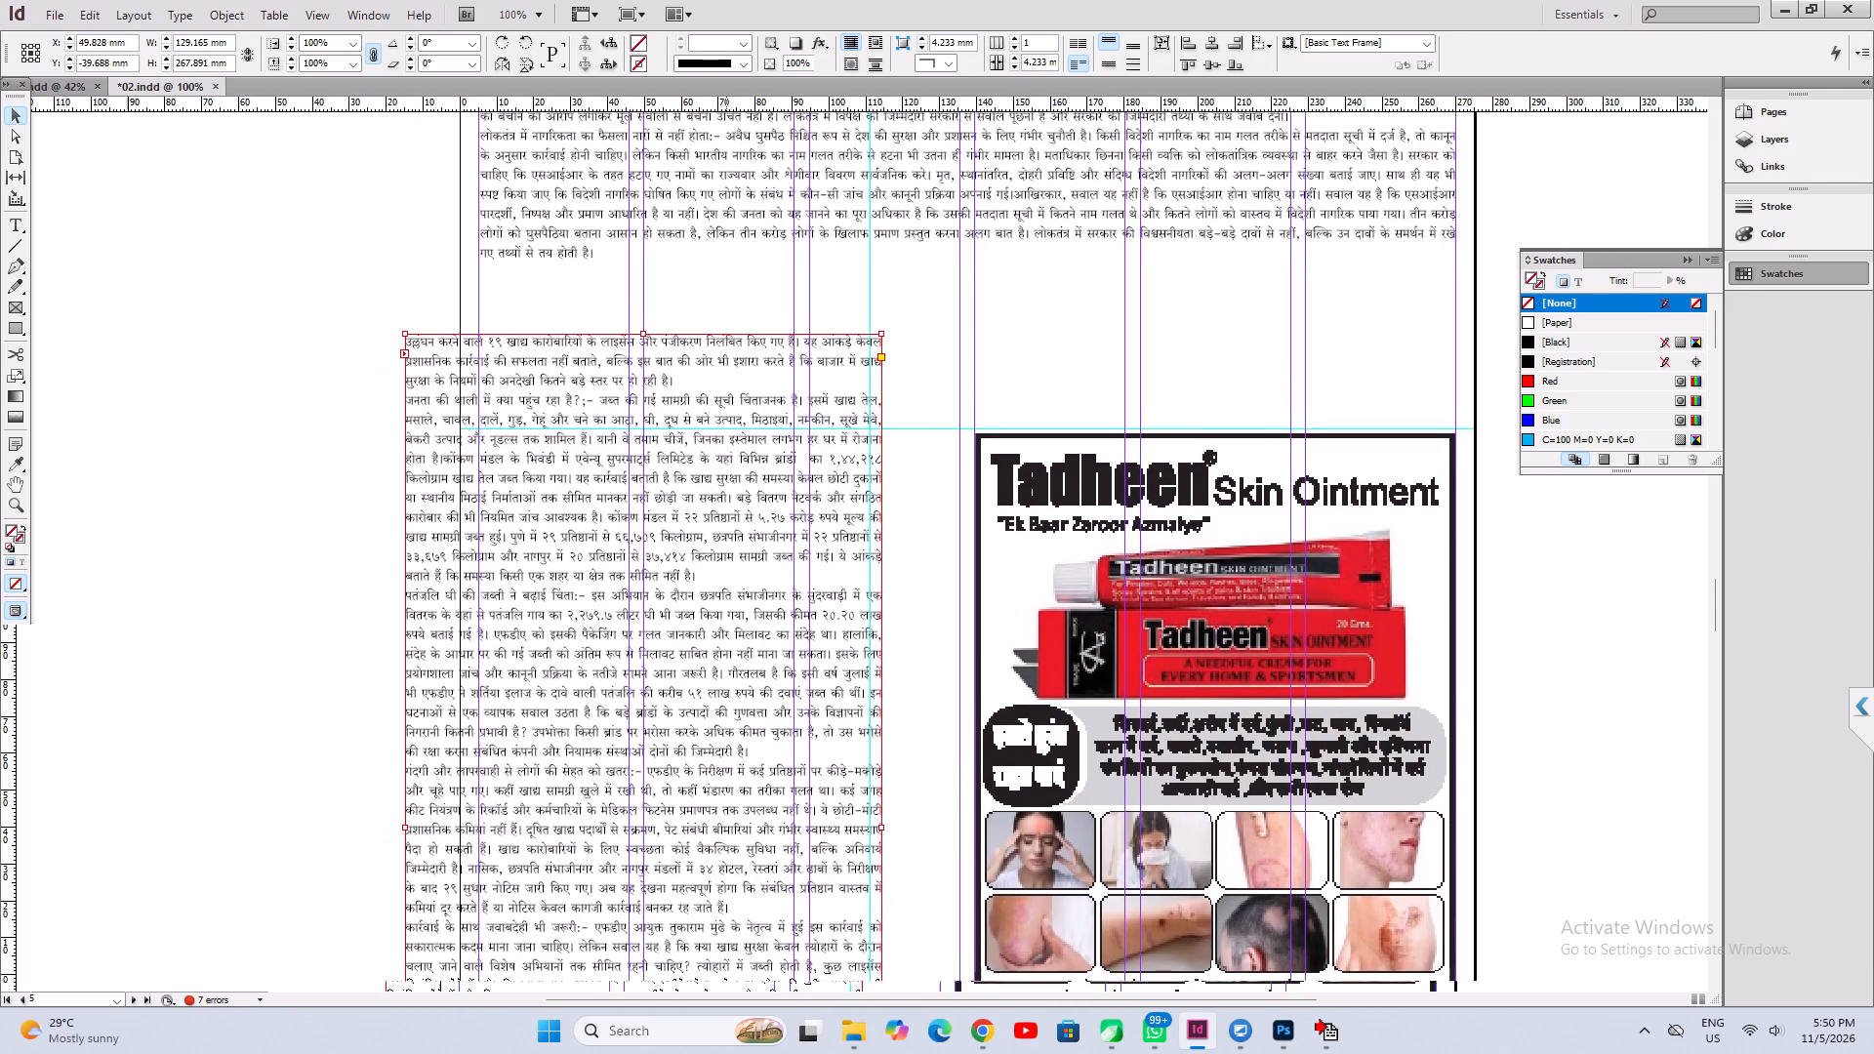
{"action": "left_click_drag", "start_coordinate": [775, 585], "coordinate": [835, 526]}
{"action": "left_click_drag", "start_coordinate": [798, 588], "coordinate": [770, 312]}
{"action": "left_click_drag", "start_coordinate": [810, 531], "coordinate": [816, 500]}
{"action": "left_click_drag", "start_coordinate": [816, 542], "coordinate": [760, 795]}
{"action": "left_click_drag", "start_coordinate": [824, 468], "coordinate": [825, 901]}
{"action": "left_click", "coordinate": [860, 426]}
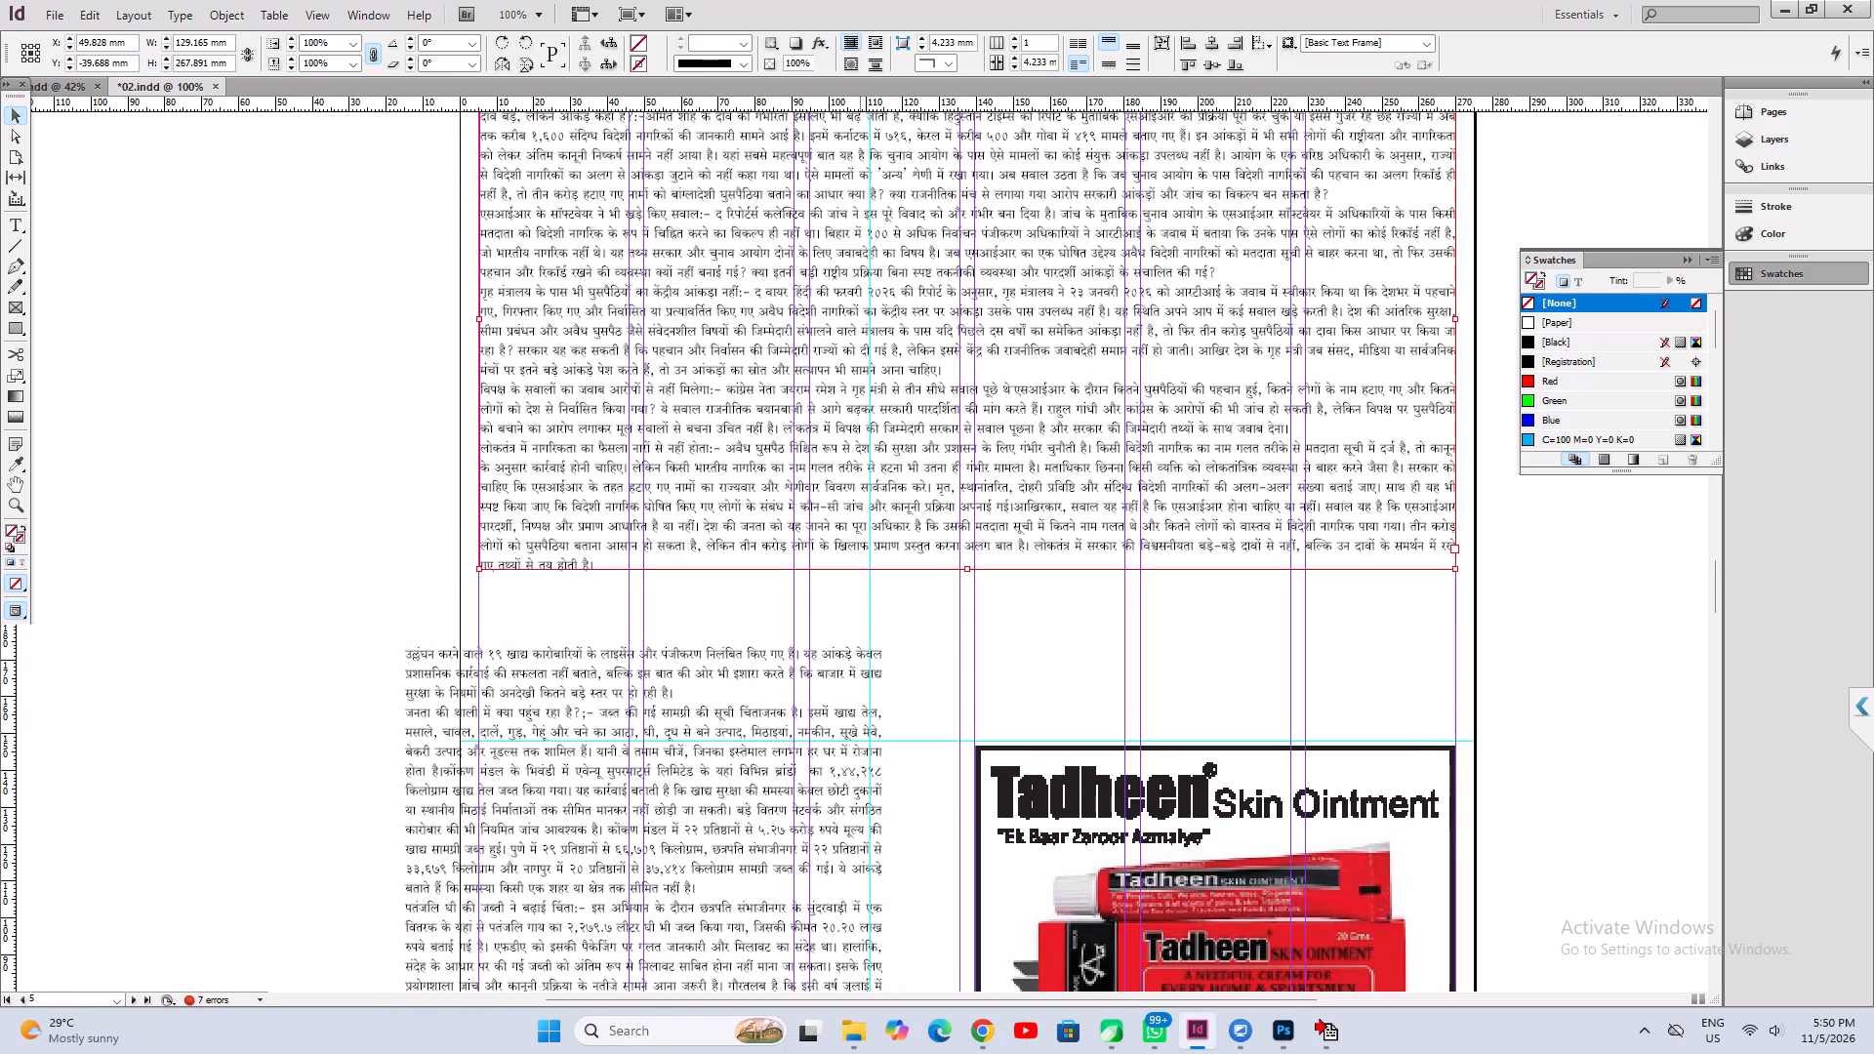
Move page 5's food-safety article frame back inside the left margin and up toward the first article, and fit the frame to its content.
{"action": "left_click", "coordinate": [770, 697]}
{"action": "key", "text": "space"}
{"action": "key", "text": "space"}
{"action": "key", "text": "space"}
{"action": "key", "text": "space"}
{"action": "key", "text": "space"}
{"action": "key", "text": "space"}
{"action": "key", "text": "space"}
{"action": "key", "text": "space"}
{"action": "left_click_drag", "start_coordinate": [708, 747], "coordinate": [741, 538]}
{"action": "left_click_drag", "start_coordinate": [718, 756], "coordinate": [789, 645]}
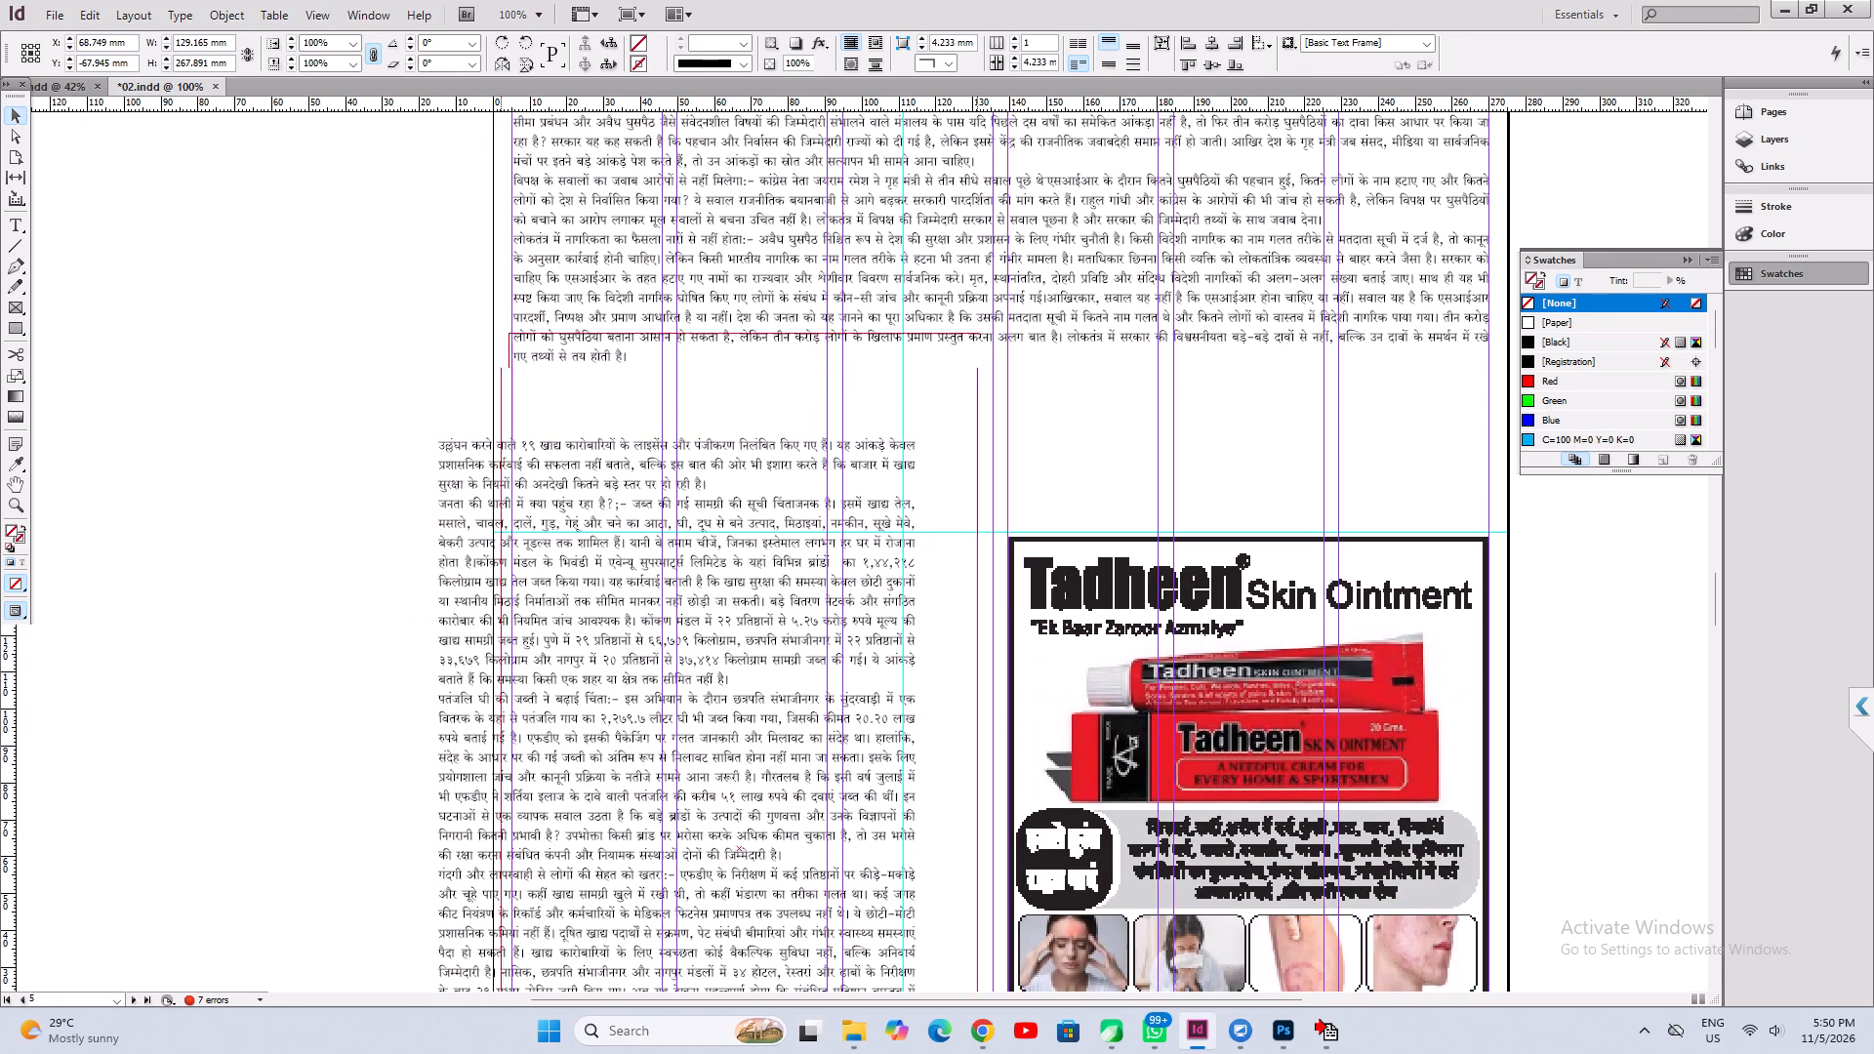
{"action": "left_click_drag", "start_coordinate": [789, 645], "coordinate": [794, 615]}
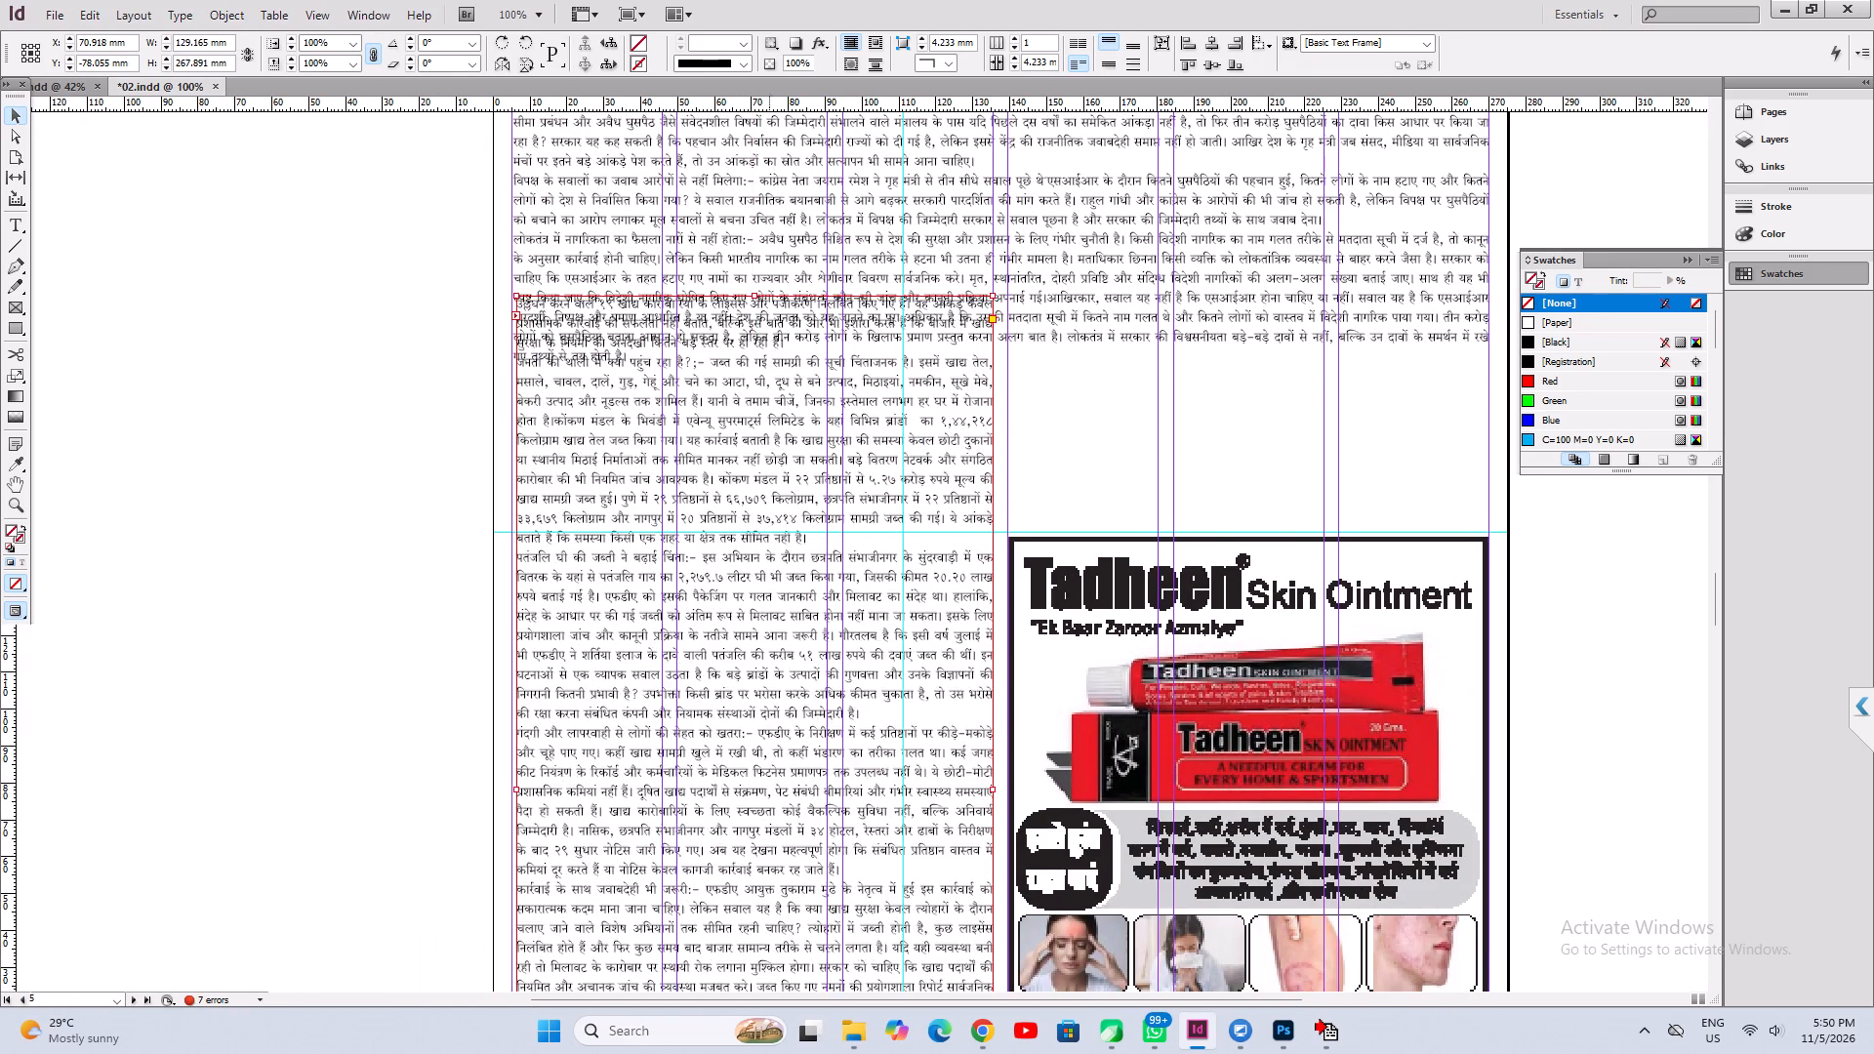
{"action": "key", "text": "space"}
{"action": "key", "text": "space"}
{"action": "key", "text": "space"}
{"action": "key", "text": "space"}
{"action": "key", "text": "space"}
{"action": "key", "text": "space"}
{"action": "key", "text": "space"}
{"action": "key", "text": "space"}
{"action": "key", "text": "space"}
{"action": "key", "text": "space"}
{"action": "key", "text": "space"}
{"action": "key", "text": "space"}
{"action": "key", "text": "space"}
{"action": "key", "text": "space"}
{"action": "key", "text": "space"}
{"action": "left_click_drag", "start_coordinate": [764, 670], "coordinate": [814, 435]}
{"action": "left_click_drag", "start_coordinate": [827, 641], "coordinate": [827, 491]}
{"action": "key", "text": "ctrl+alt+c"}
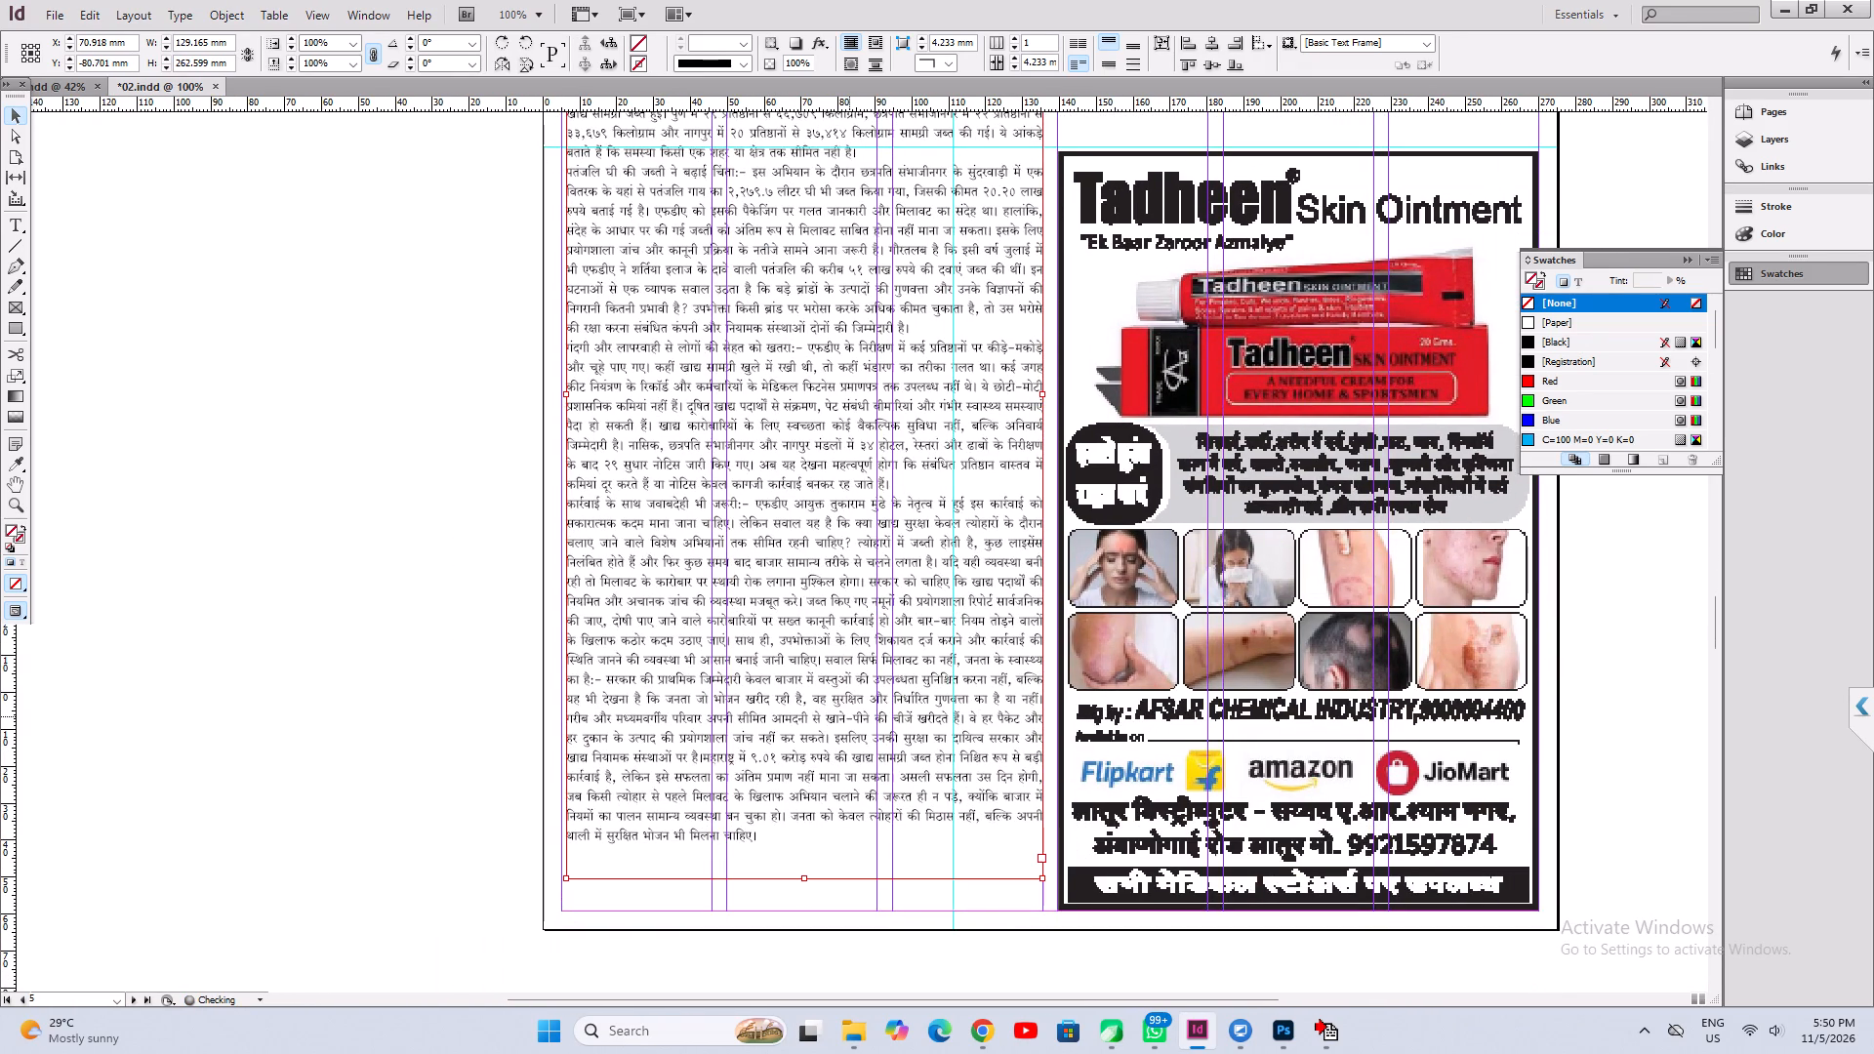
Delete the empty trailing text after the last line of the food-safety article on page 5.
{"action": "left_click", "coordinate": [14, 223]}
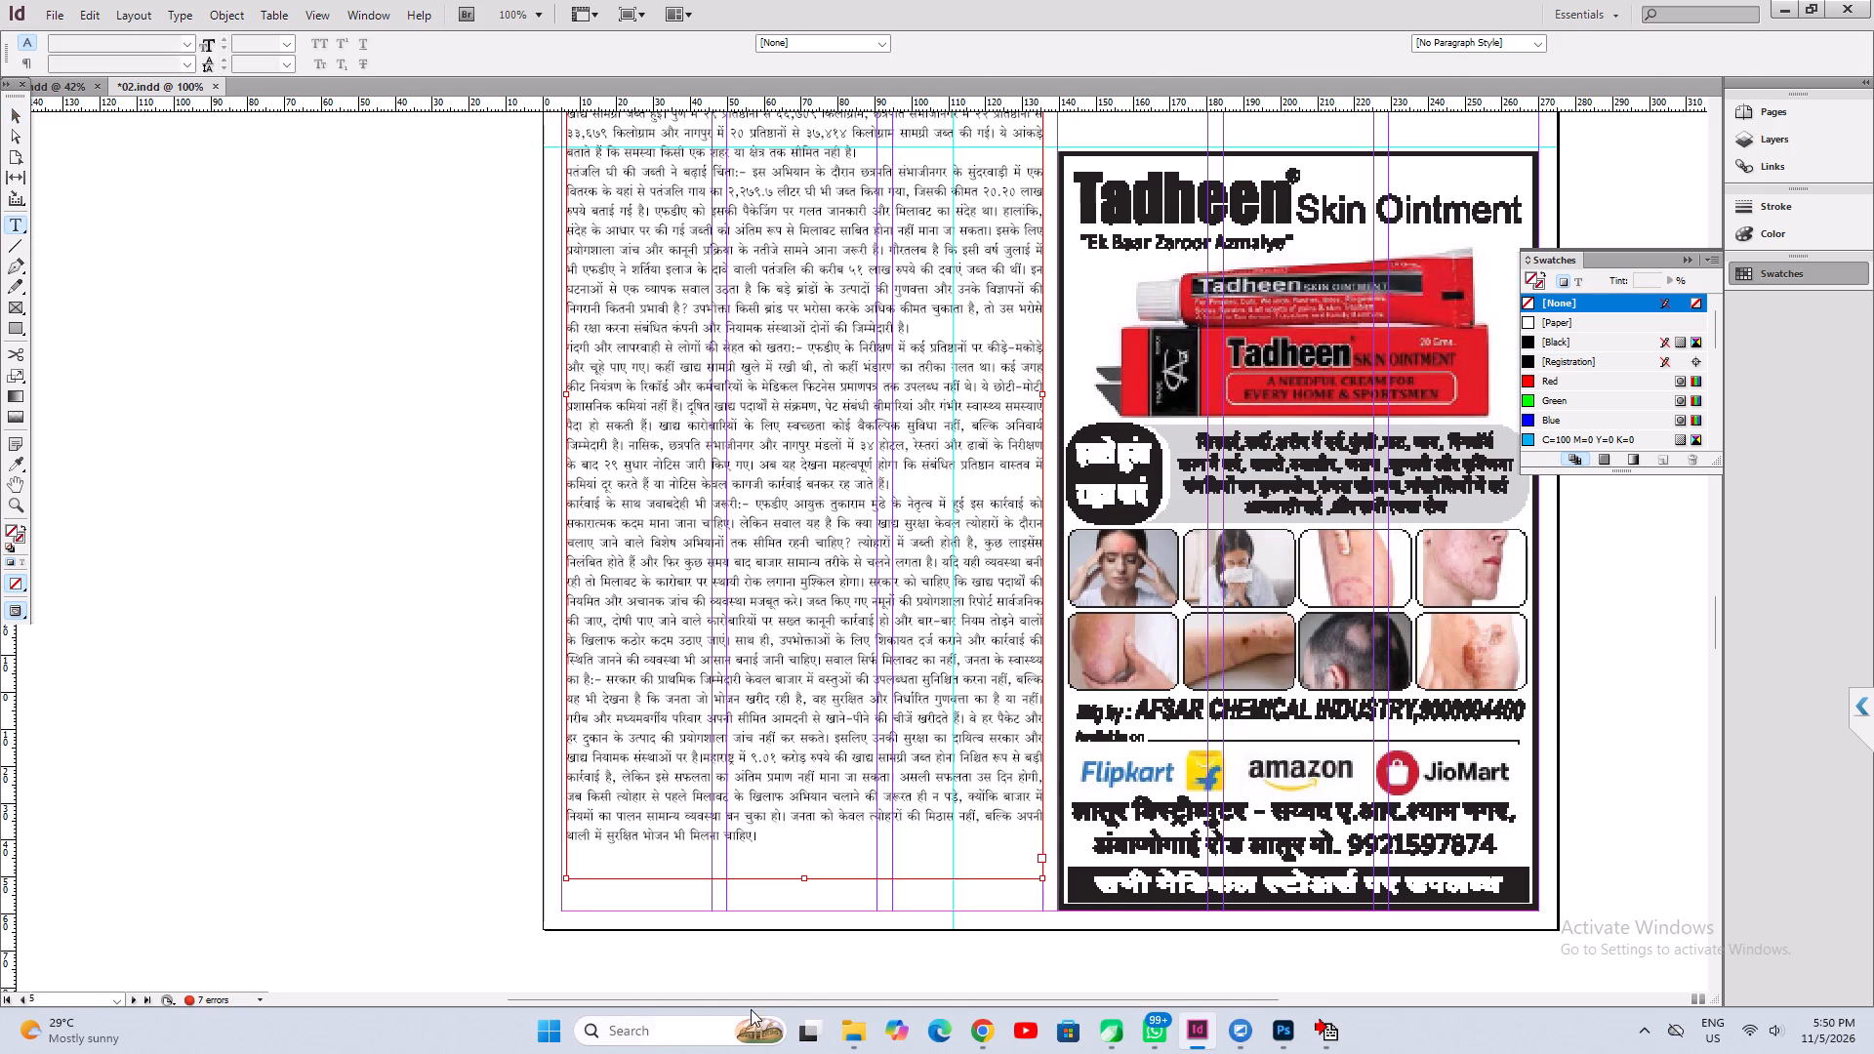
{"action": "left_click_drag", "start_coordinate": [769, 837], "coordinate": [810, 917]}
{"action": "key", "text": "BackSpace"}
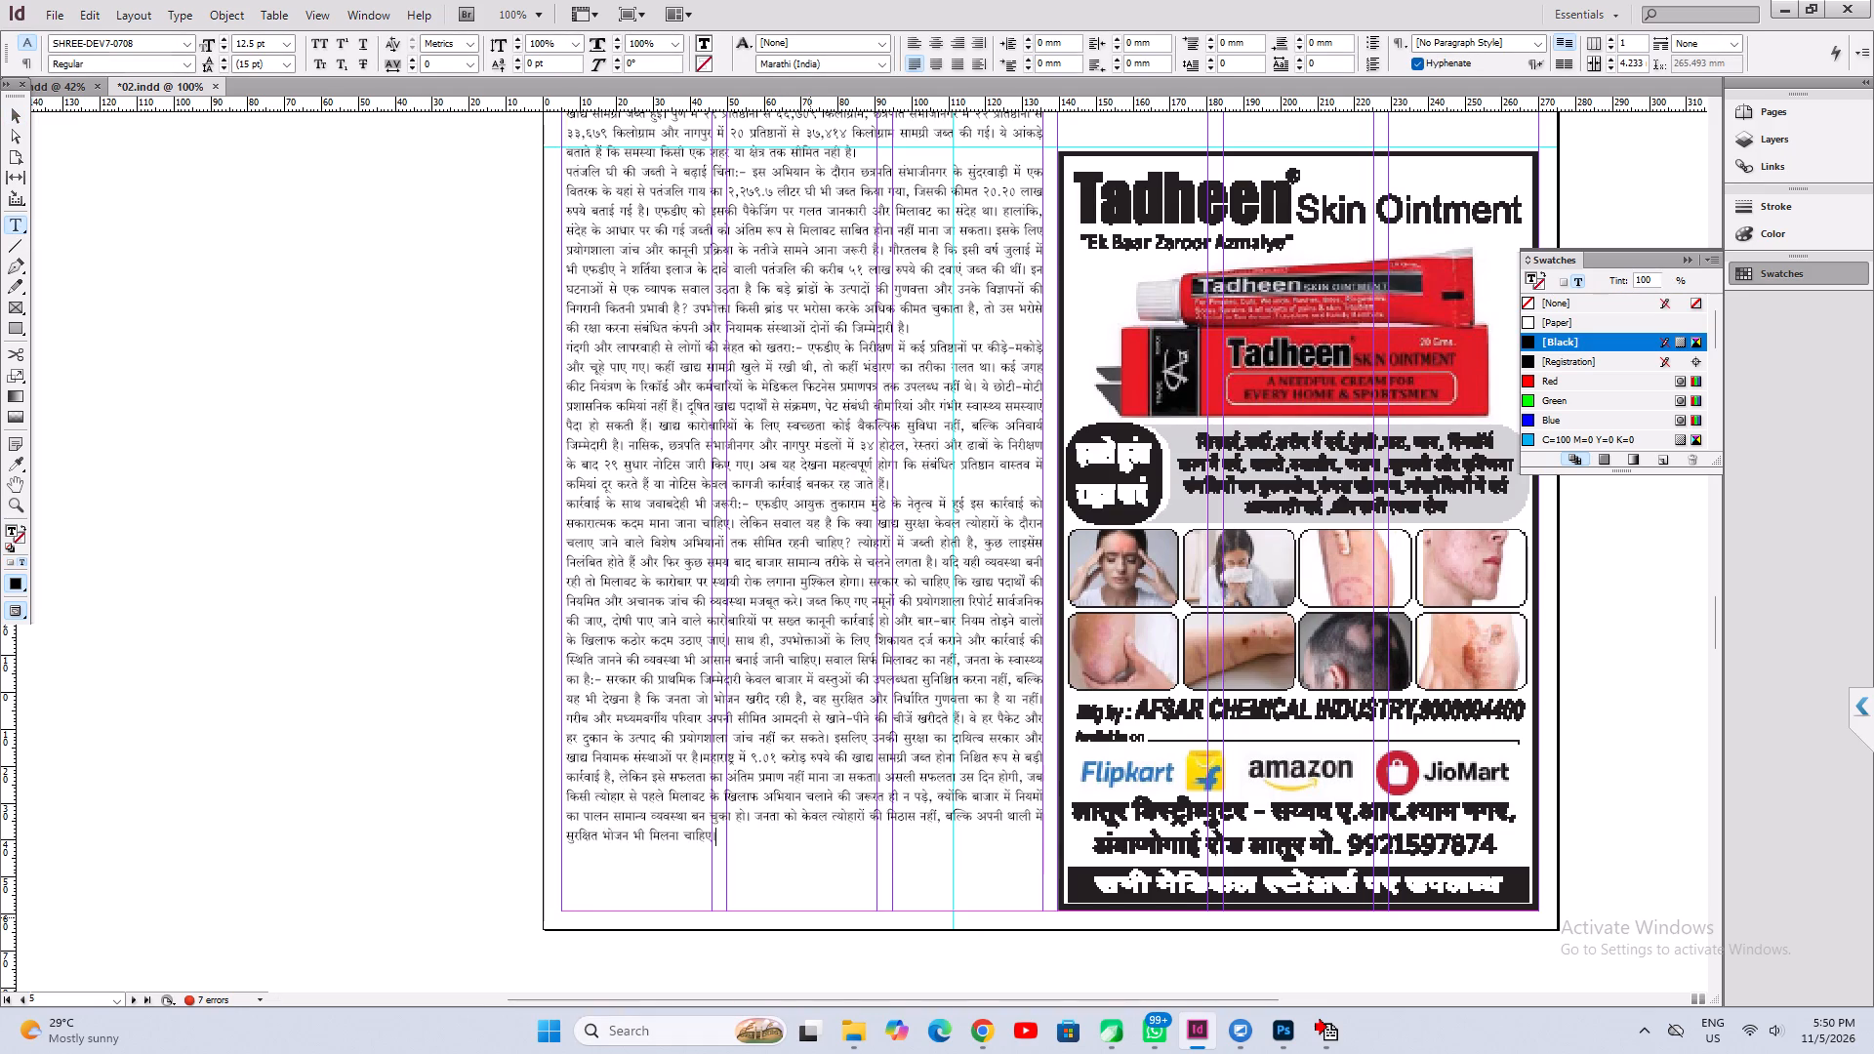
Align the food-safety frame with the left margin, widen it to about 130.5 mm, fit its height to the text and rest it on the bottom margin.
{"action": "scroll", "coordinate": [807, 909], "scroll_direction": "up", "scroll_amount": 3}
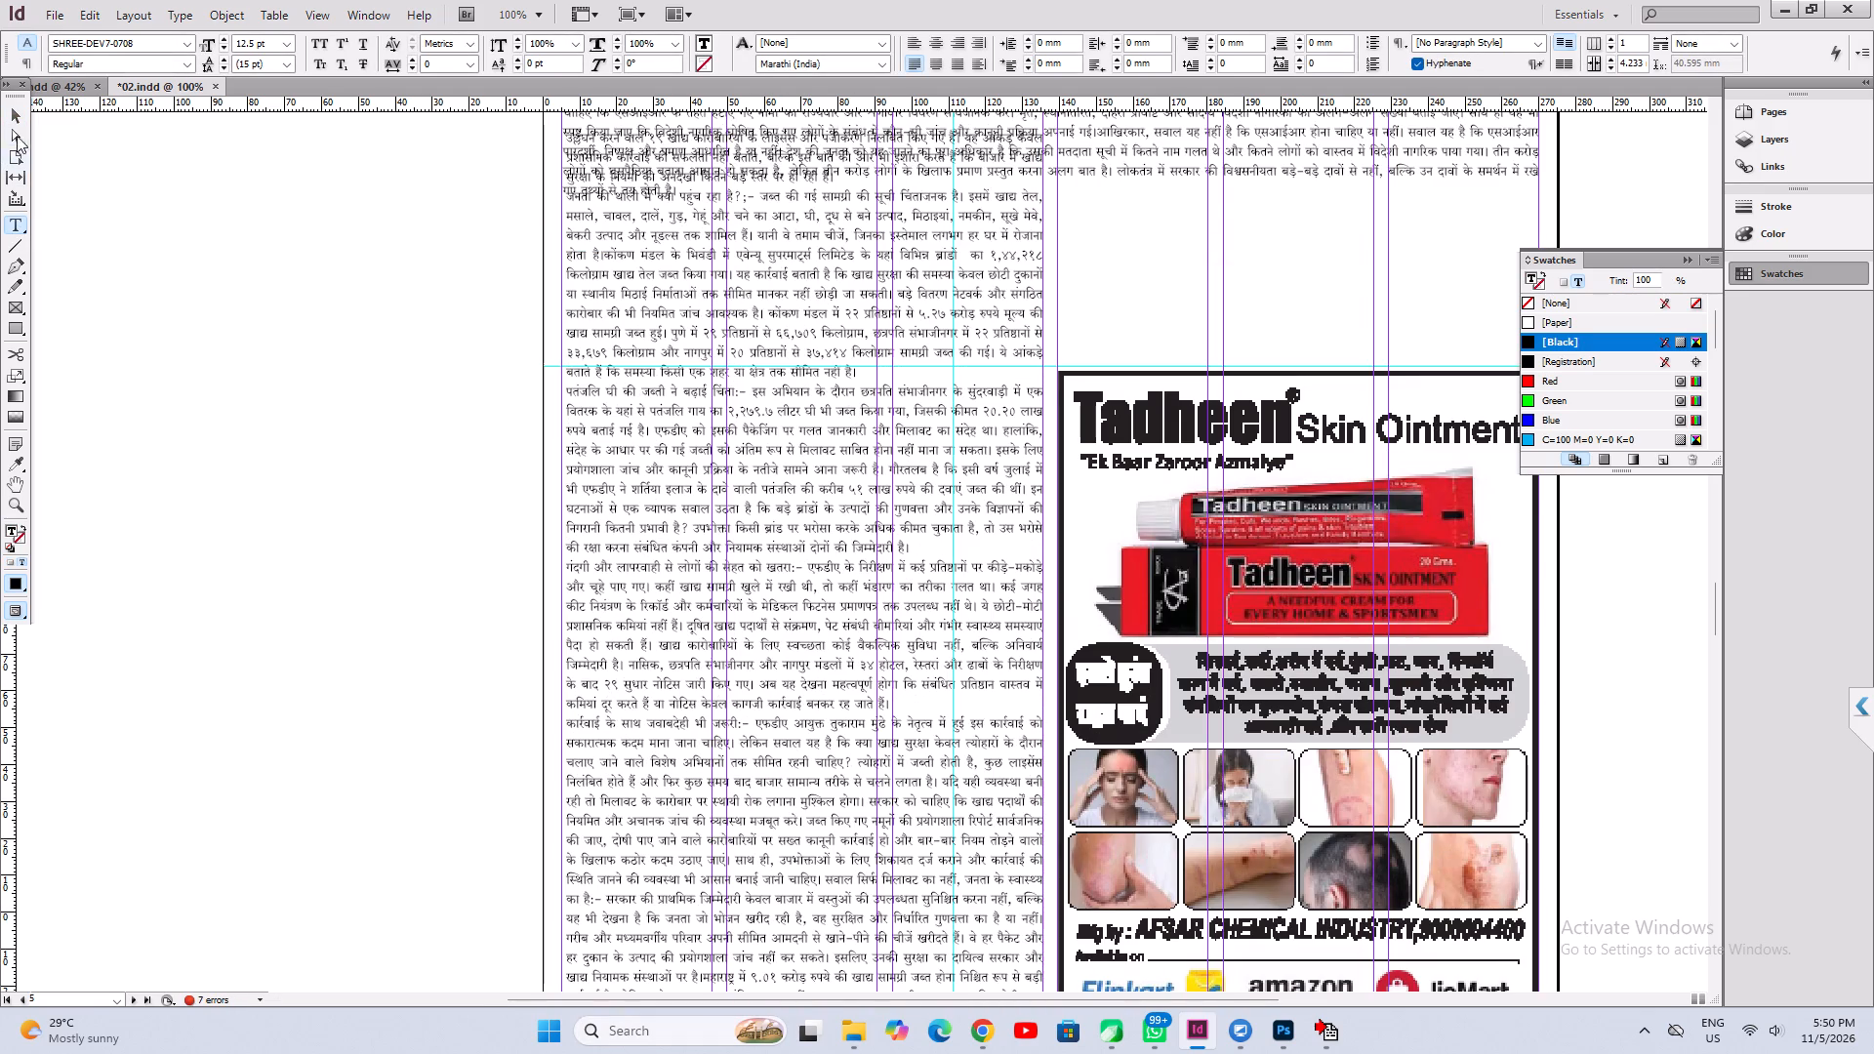
{"action": "left_click", "coordinate": [20, 114]}
{"action": "left_click", "coordinate": [672, 426]}
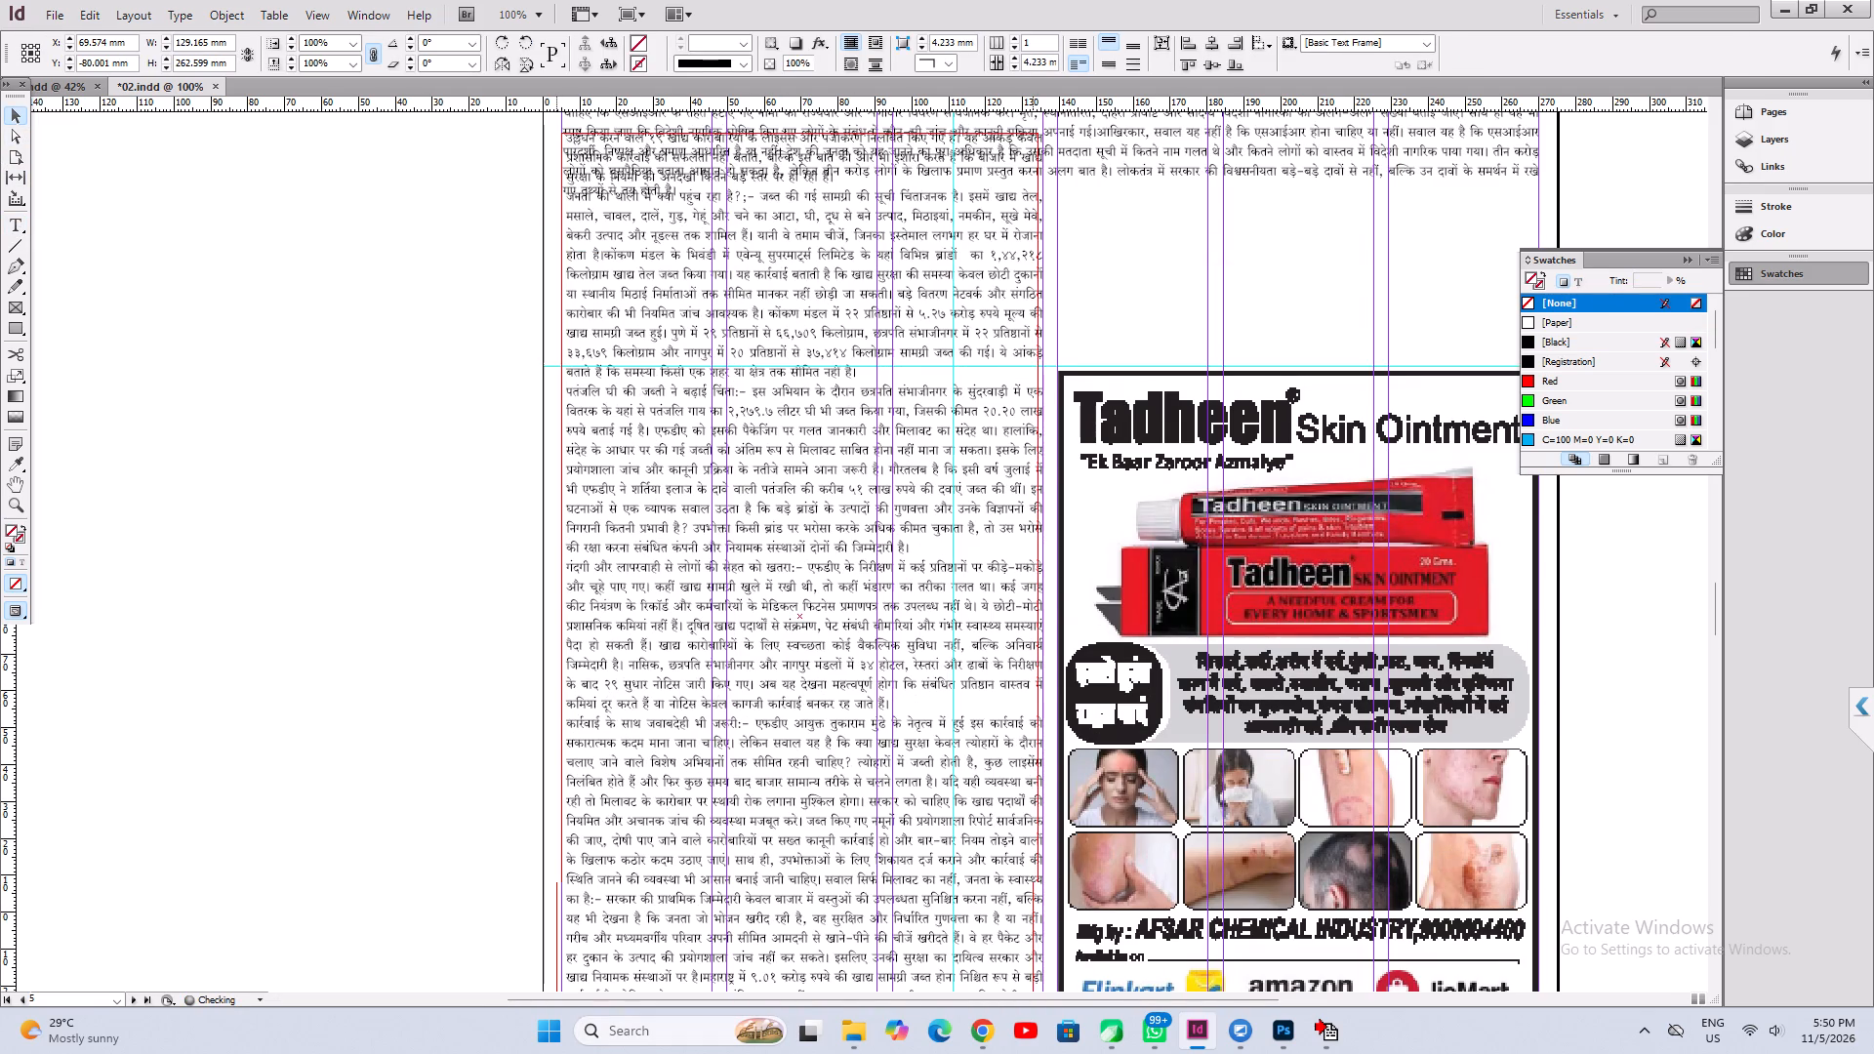
{"action": "scroll", "coordinate": [667, 429], "scroll_direction": "down", "scroll_amount": 3}
{"action": "scroll", "coordinate": [977, 786], "scroll_direction": "down", "scroll_amount": 4}
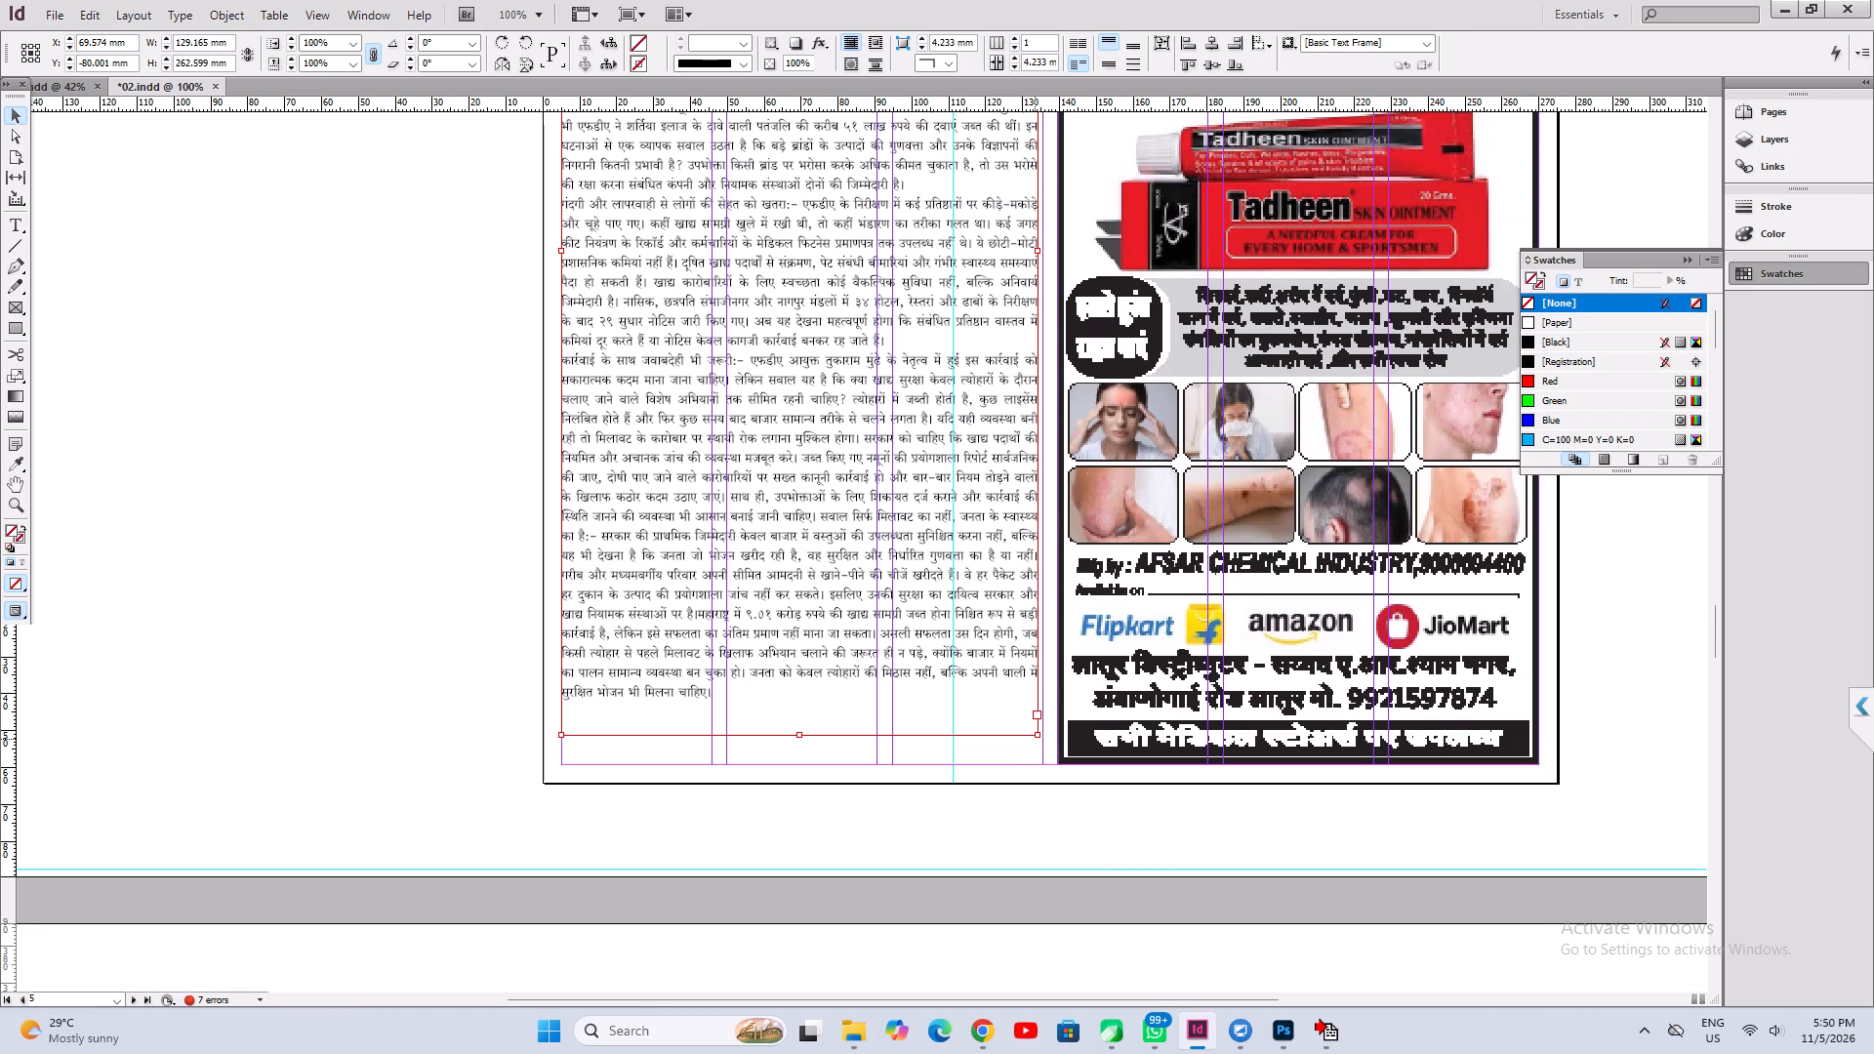
{"action": "left_click_drag", "start_coordinate": [1035, 737], "coordinate": [1042, 746]}
{"action": "key", "text": "ctrl+alt+c"}
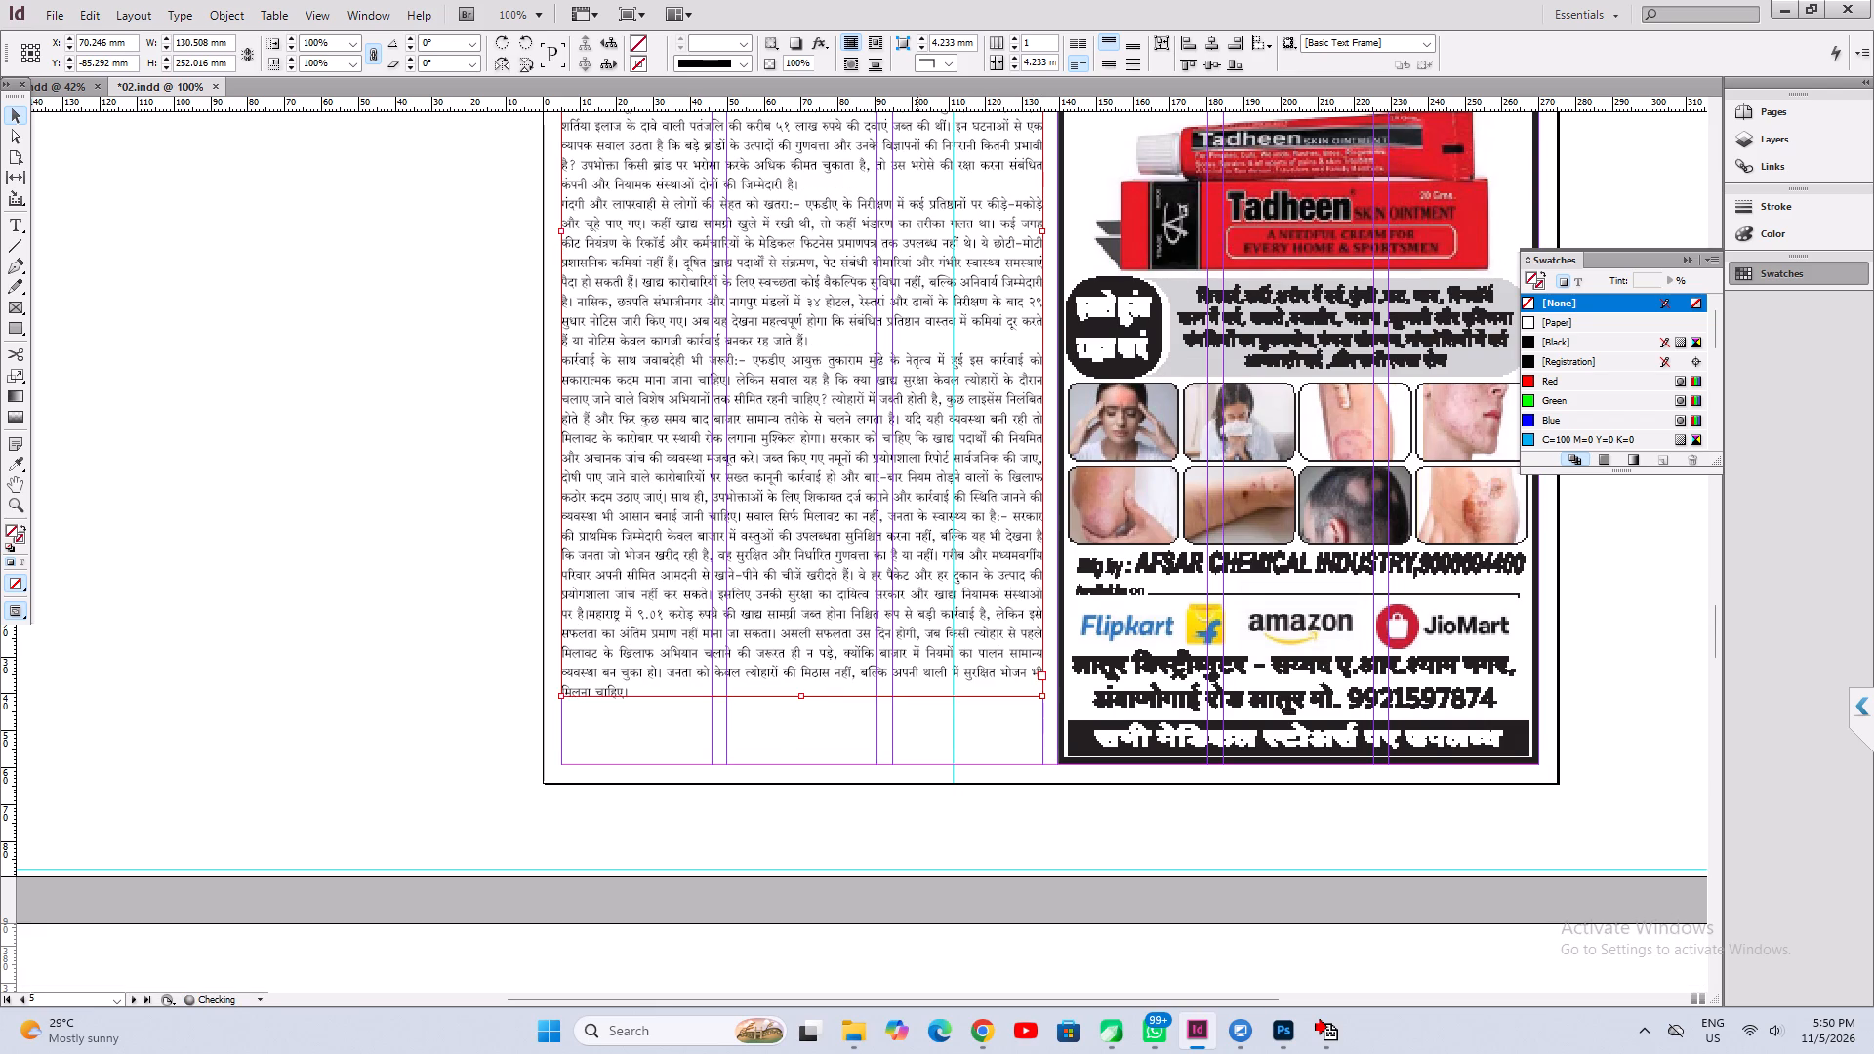
{"action": "left_click_drag", "start_coordinate": [915, 437], "coordinate": [915, 500], "text": "shift"}
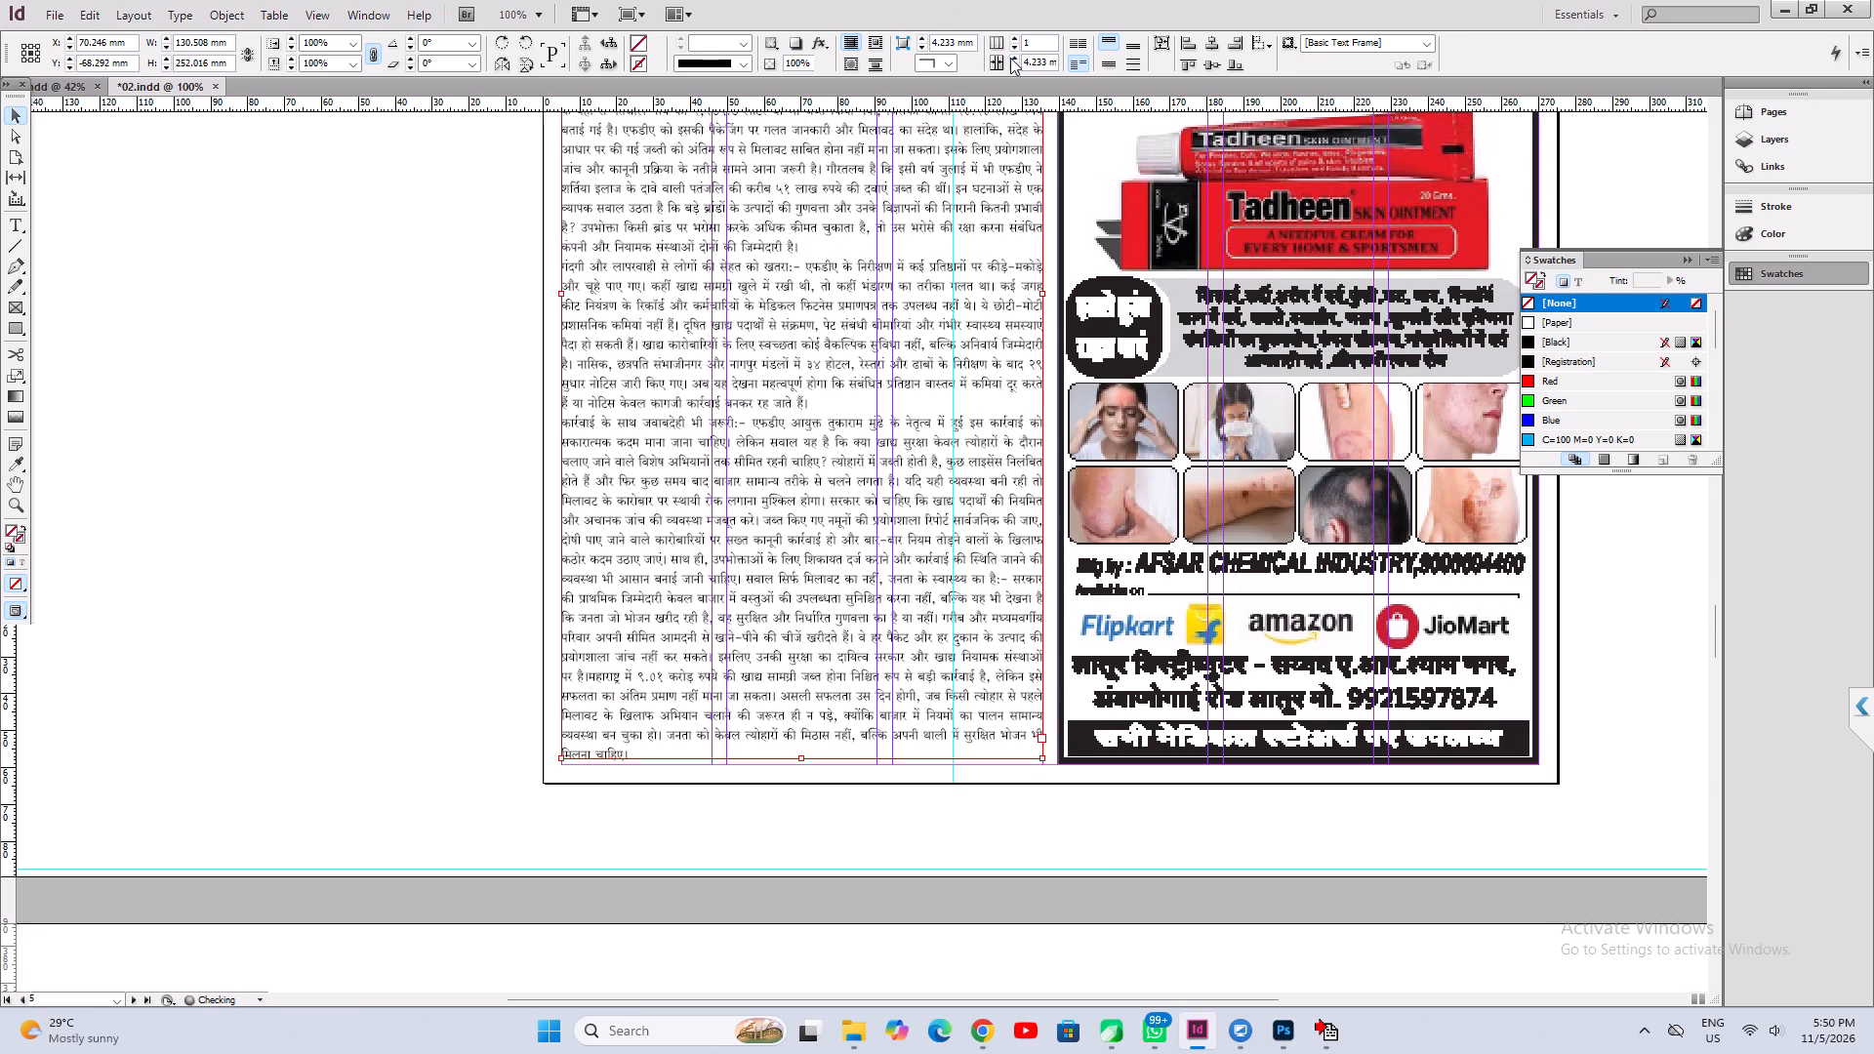
Set the food-safety frame to 3 columns, refit it to its content and move it to end at page 5's bottom margin.
{"action": "left_click", "coordinate": [1018, 42]}
{"action": "left_click", "coordinate": [1018, 42]}
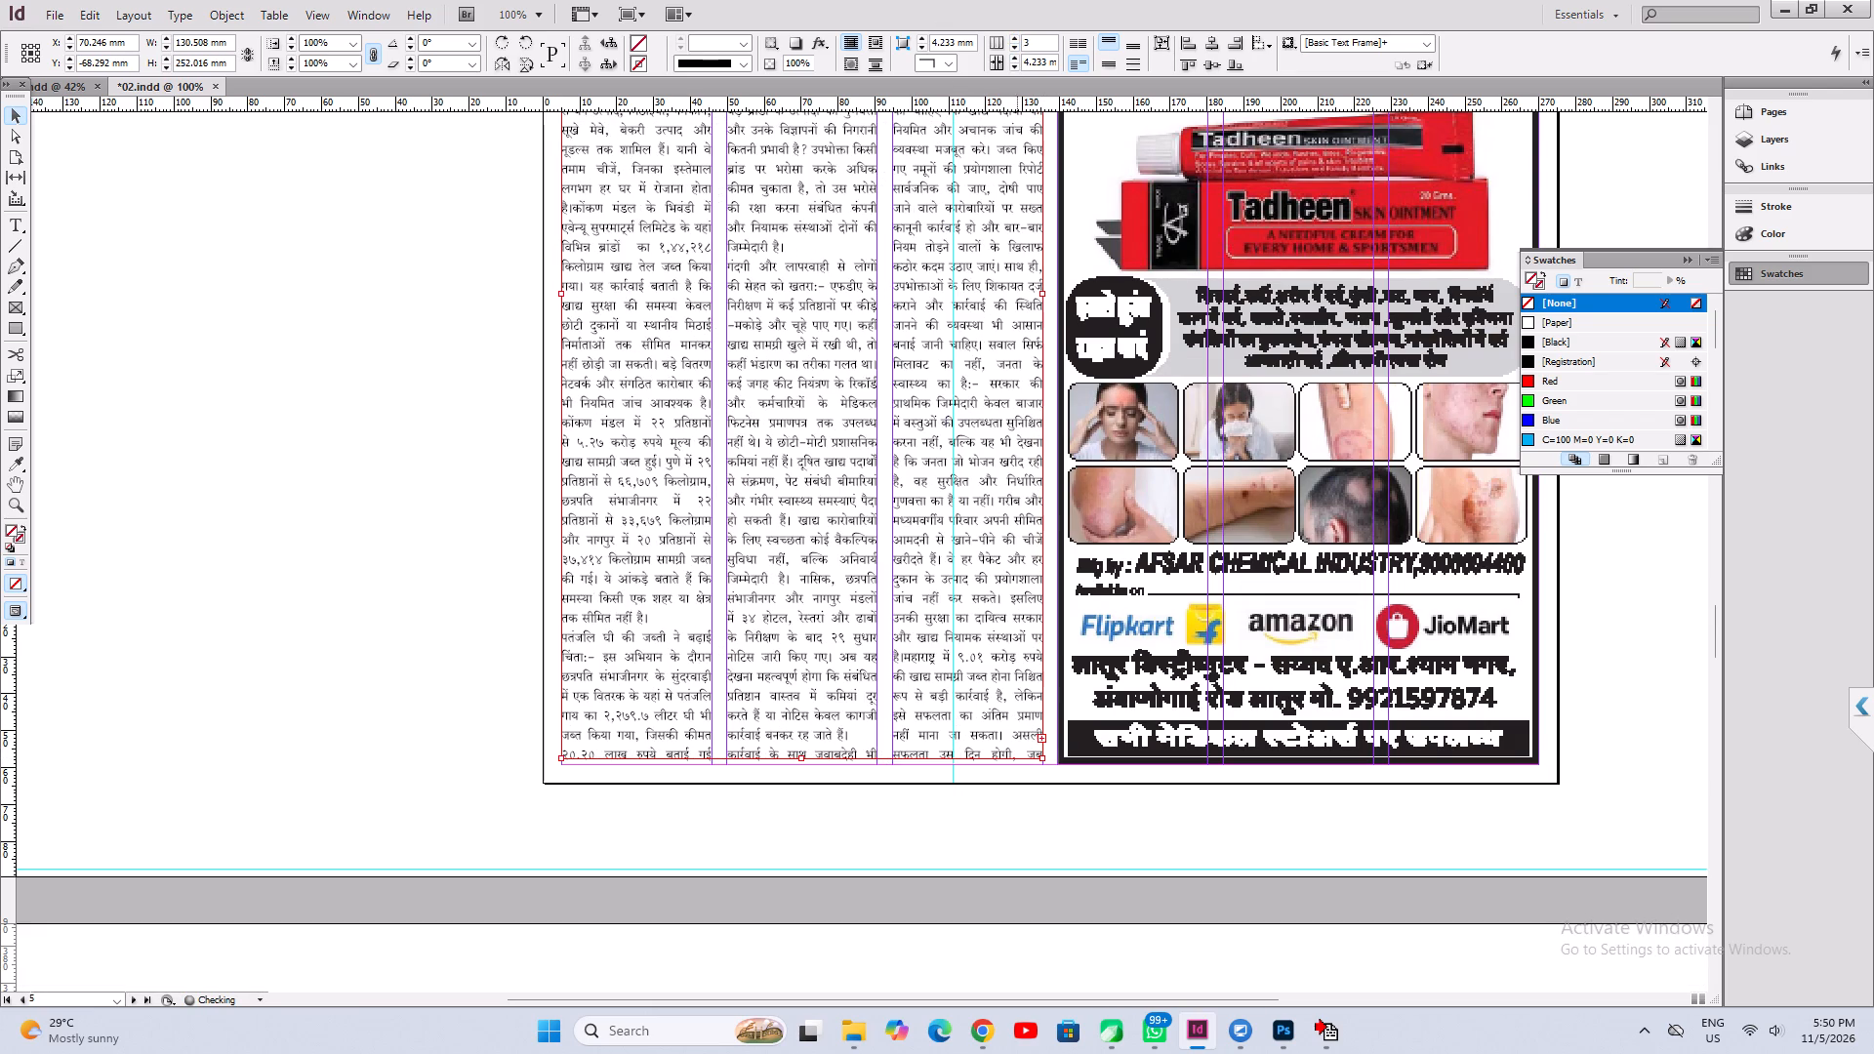
{"action": "key", "text": "ctrl+alt+c"}
{"action": "left_click_drag", "start_coordinate": [919, 520], "coordinate": [925, 470], "text": "shift"}
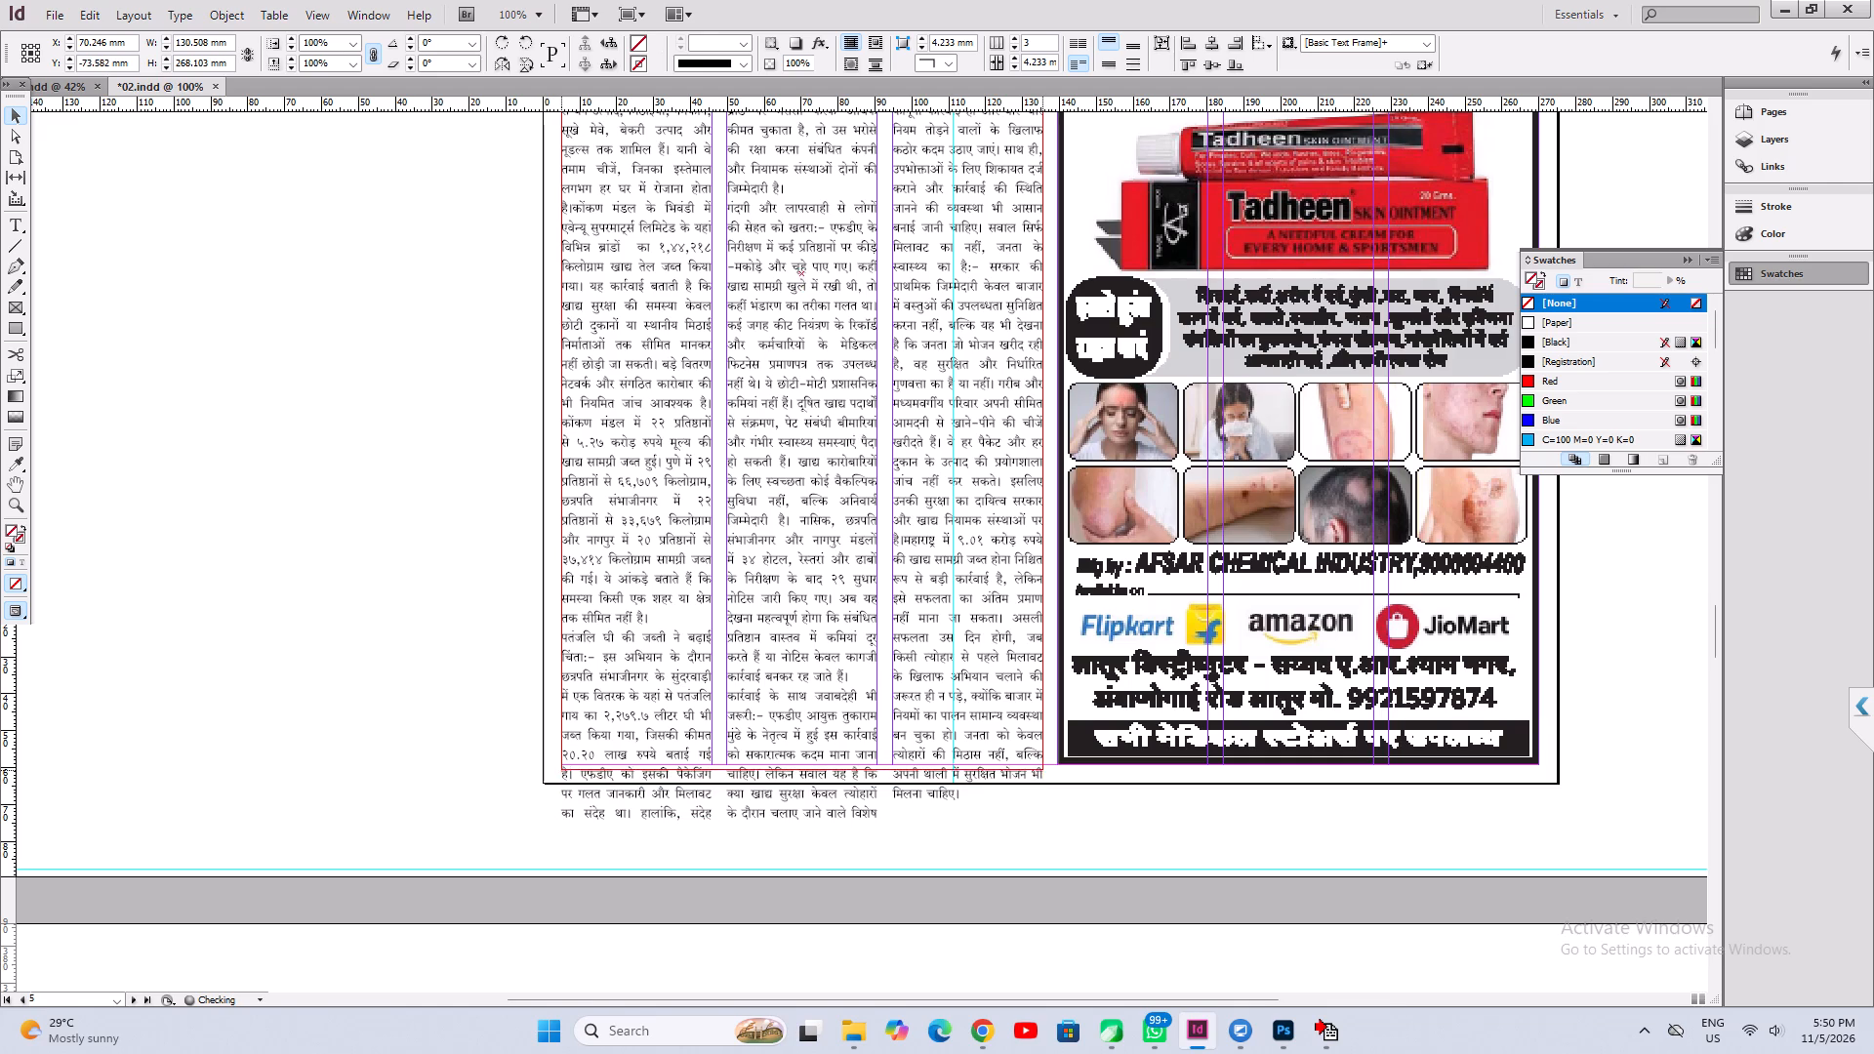
{"action": "left_click_drag", "start_coordinate": [925, 470], "coordinate": [925, 465], "text": "shift"}
Insert a paragraph break before the last line of the food-safety article's final column on page 1, pushing that line to page 5.
{"action": "scroll", "coordinate": [910, 465], "scroll_direction": "up", "scroll_amount": 13}
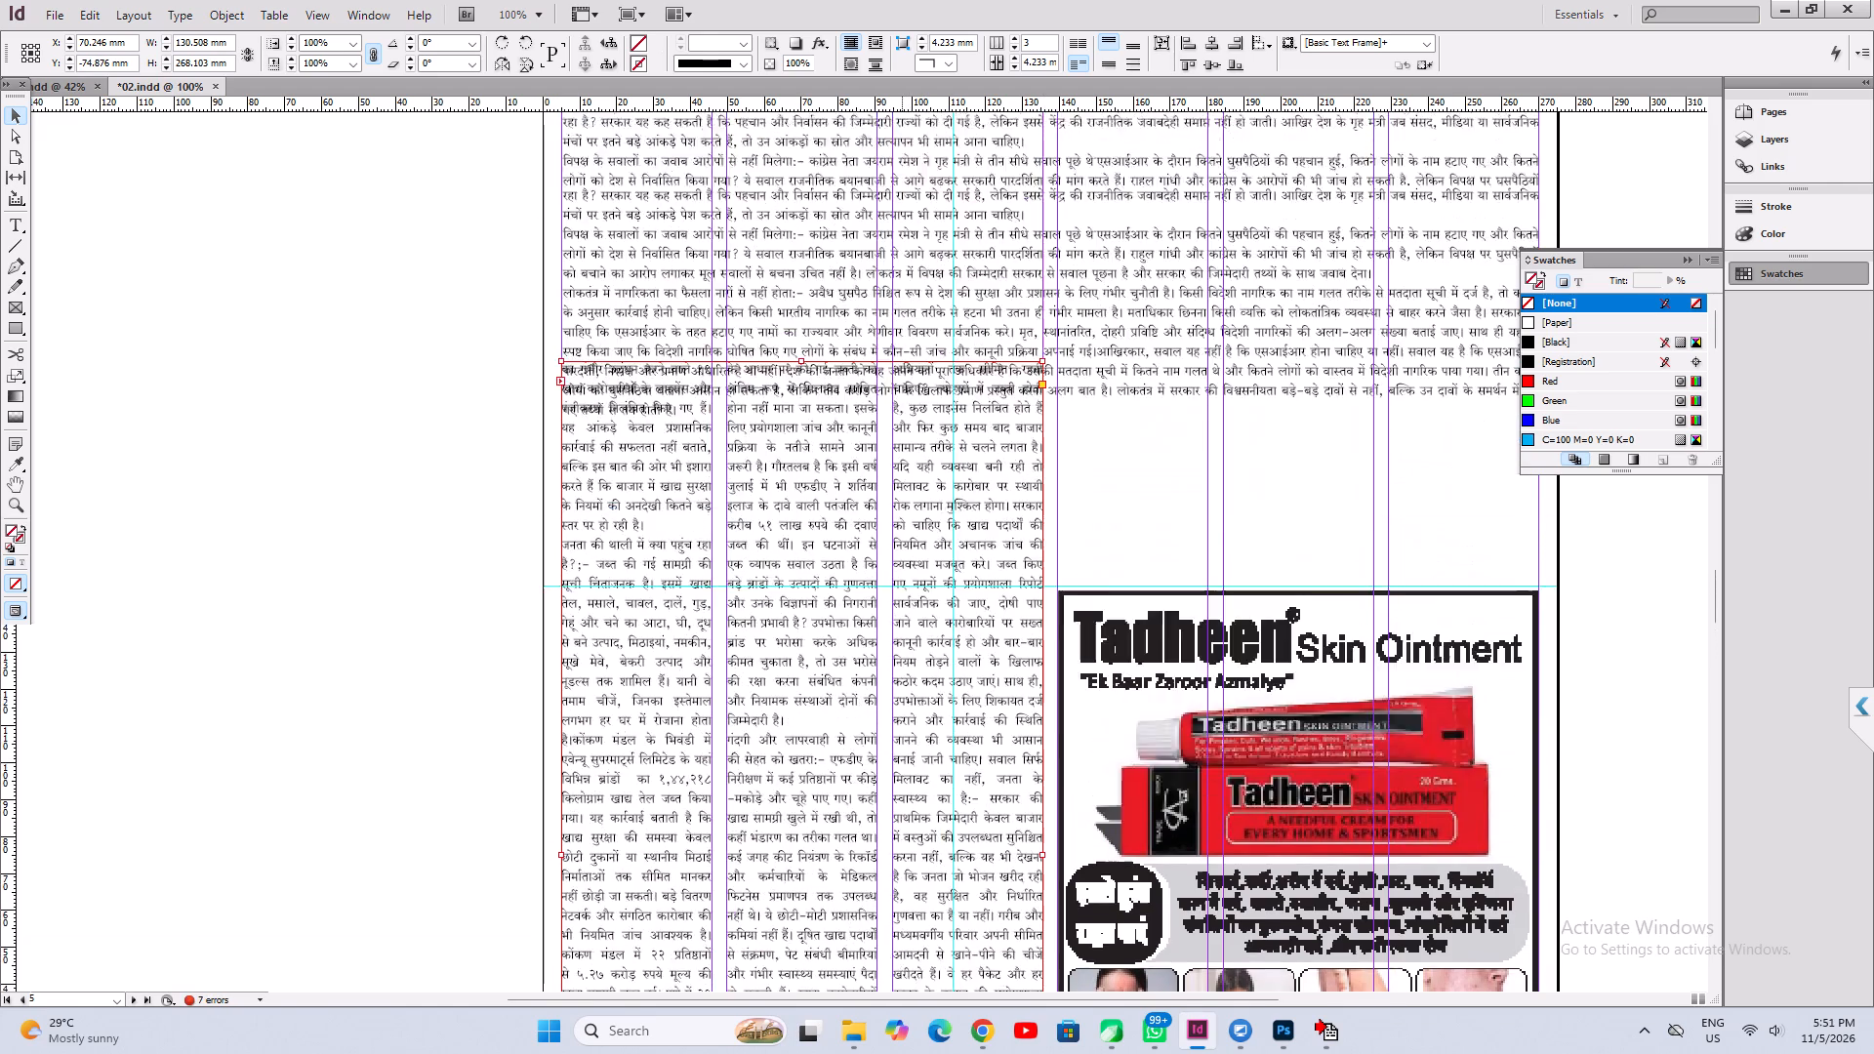
{"action": "scroll", "coordinate": [902, 445], "scroll_direction": "up", "scroll_amount": 4}
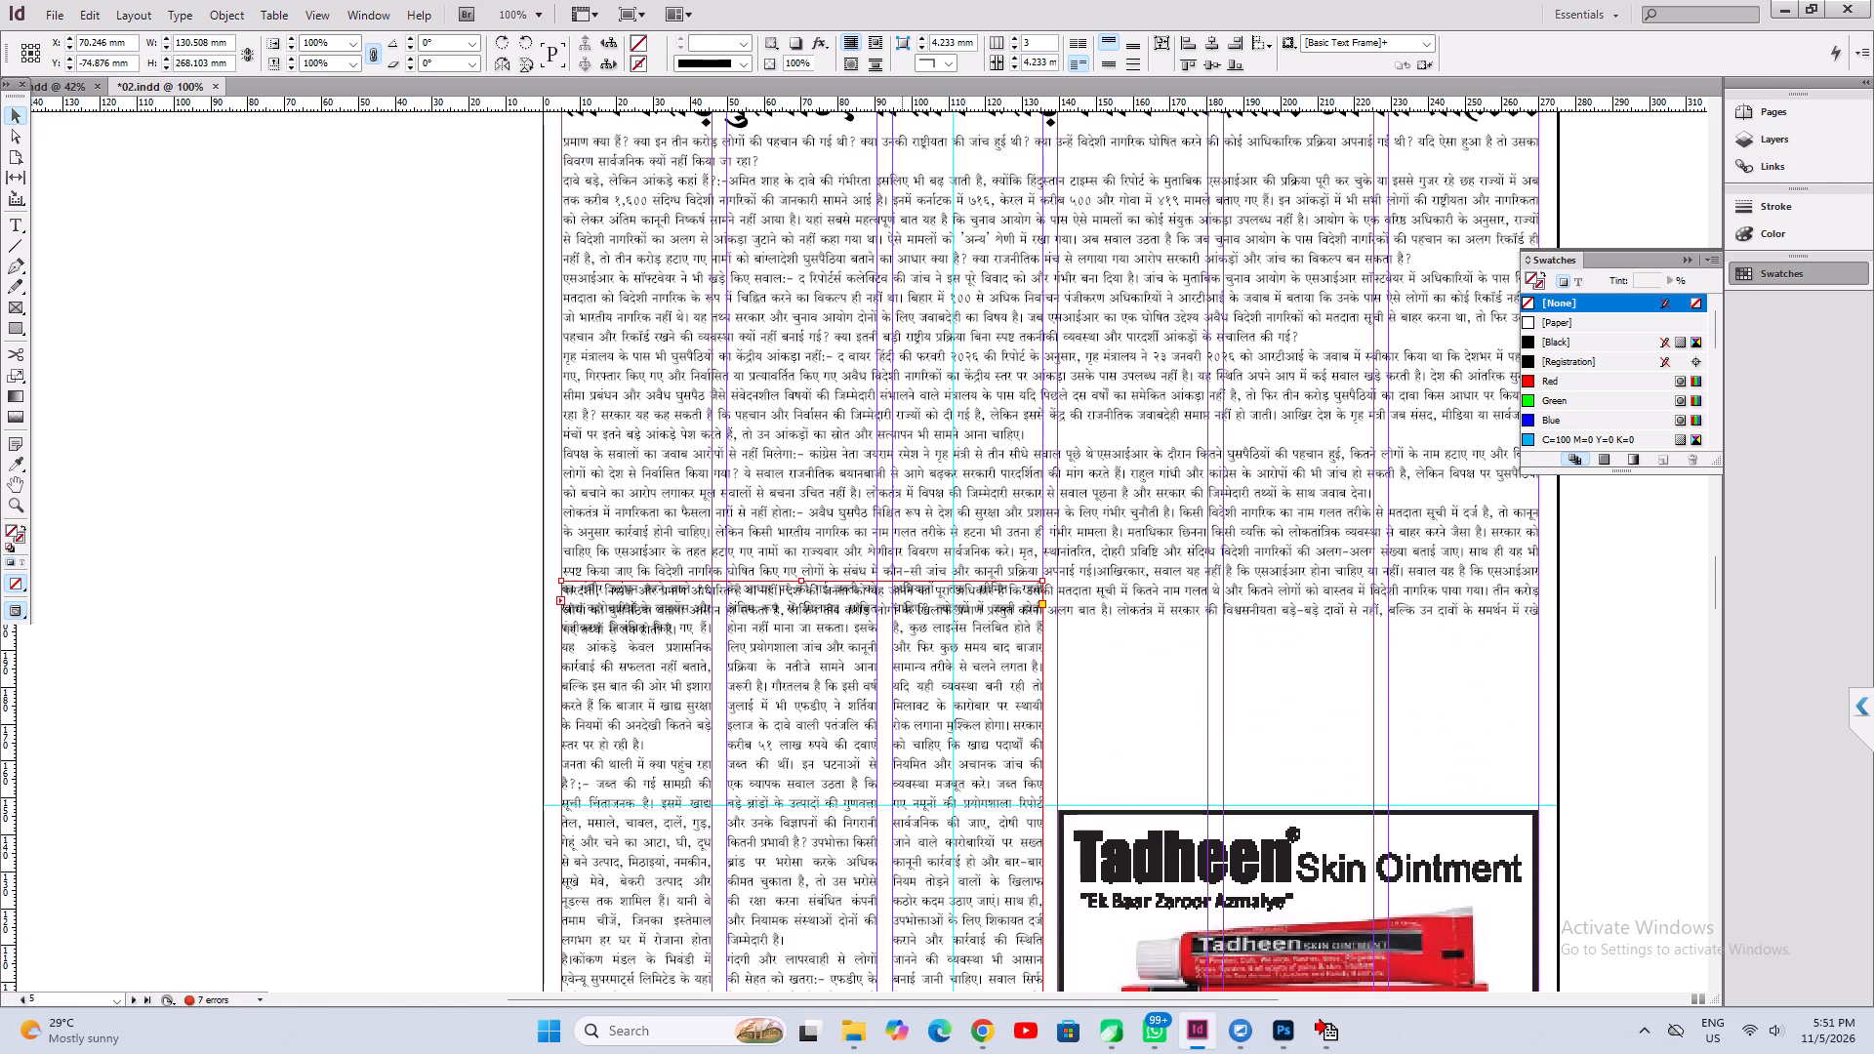
{"action": "left_click", "coordinate": [969, 431]}
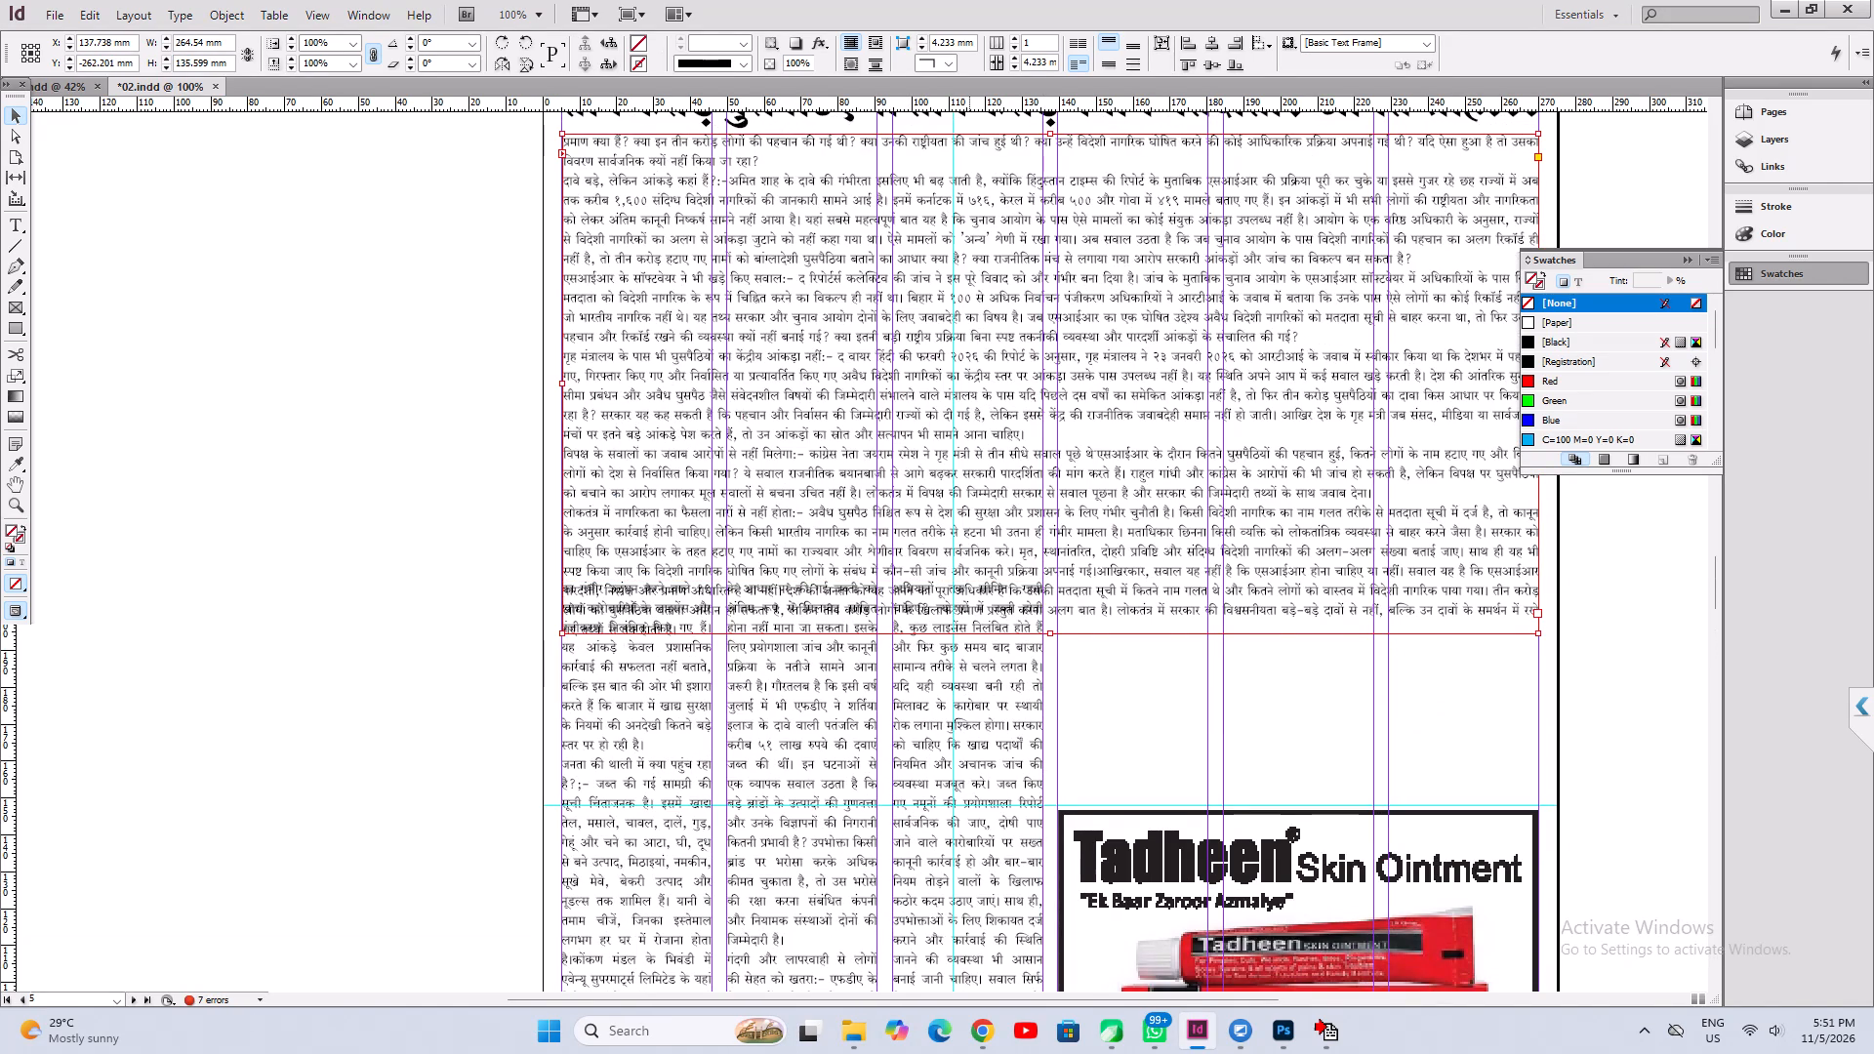
{"action": "scroll", "coordinate": [971, 441], "scroll_direction": "down", "scroll_amount": 3}
{"action": "left_click", "coordinate": [835, 669]}
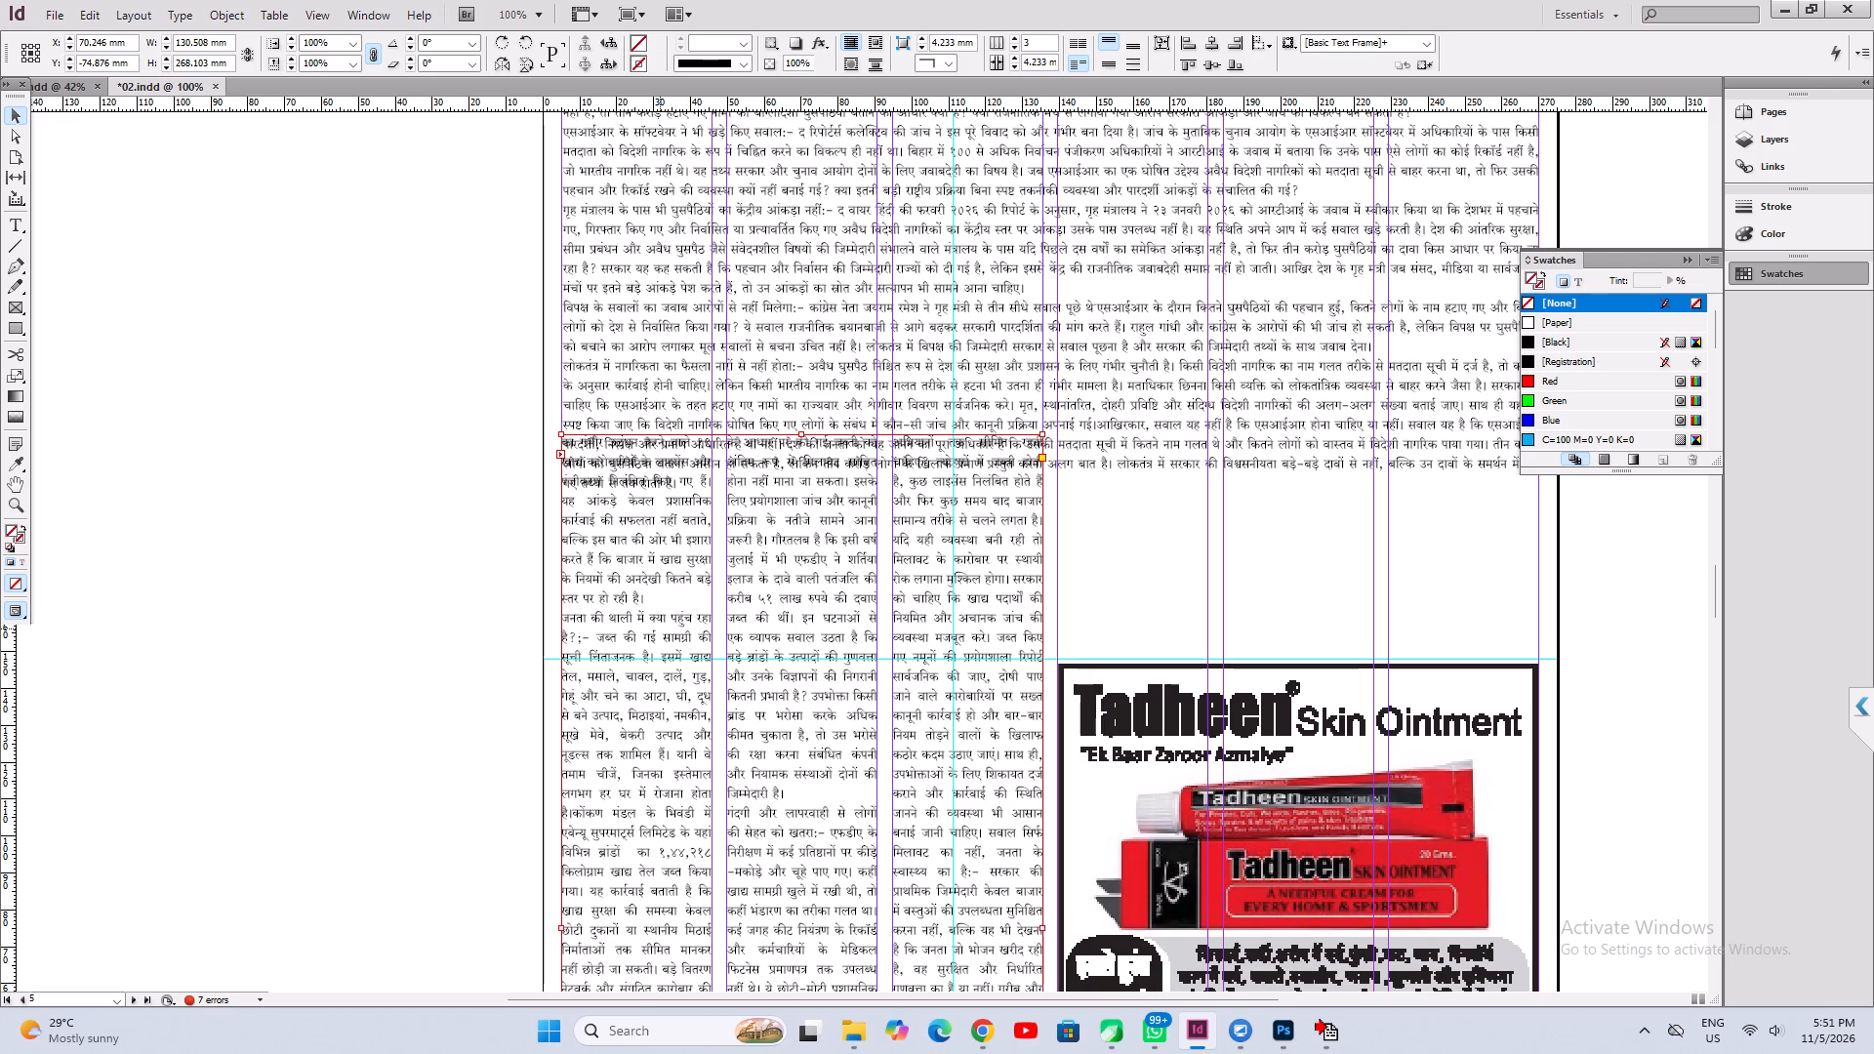
{"action": "left_click", "coordinate": [16, 225]}
{"action": "left_click", "coordinate": [591, 599]}
{"action": "key", "text": "ctrl+a"}
{"action": "key", "text": "Up"}
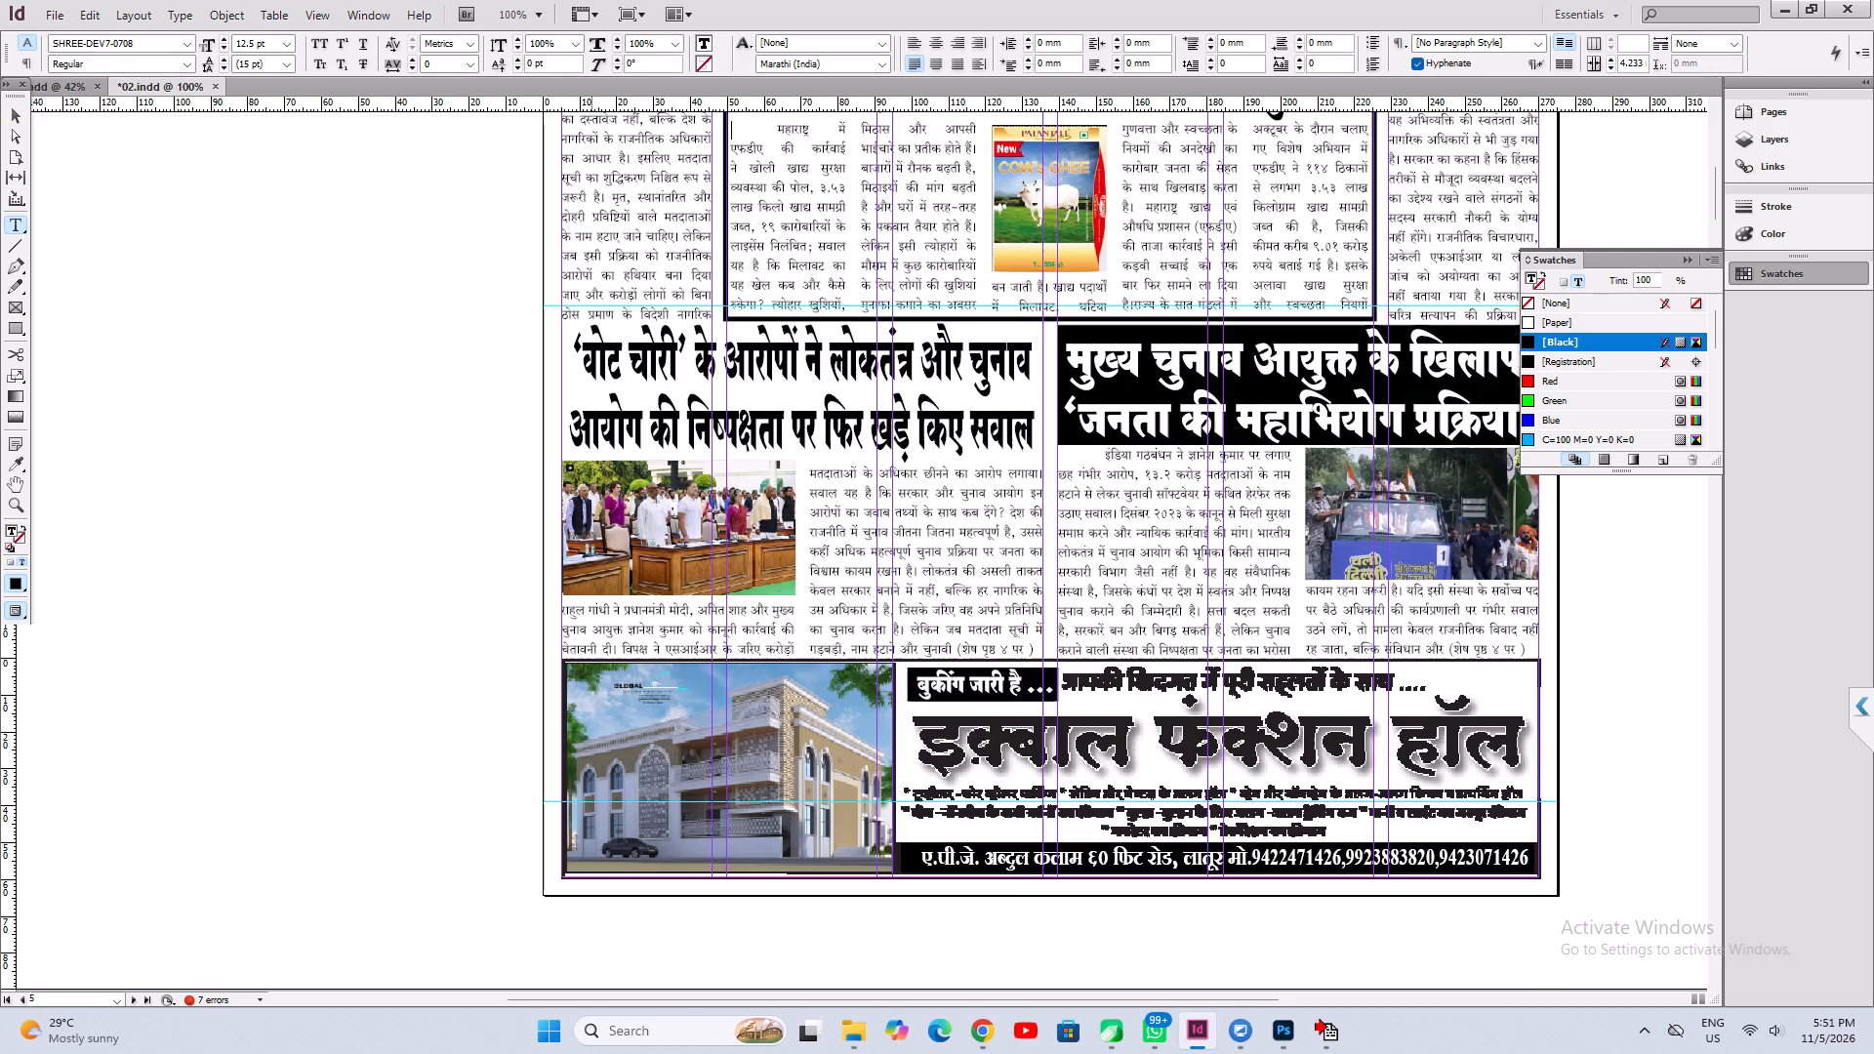
{"action": "key", "text": "ctrl+a"}
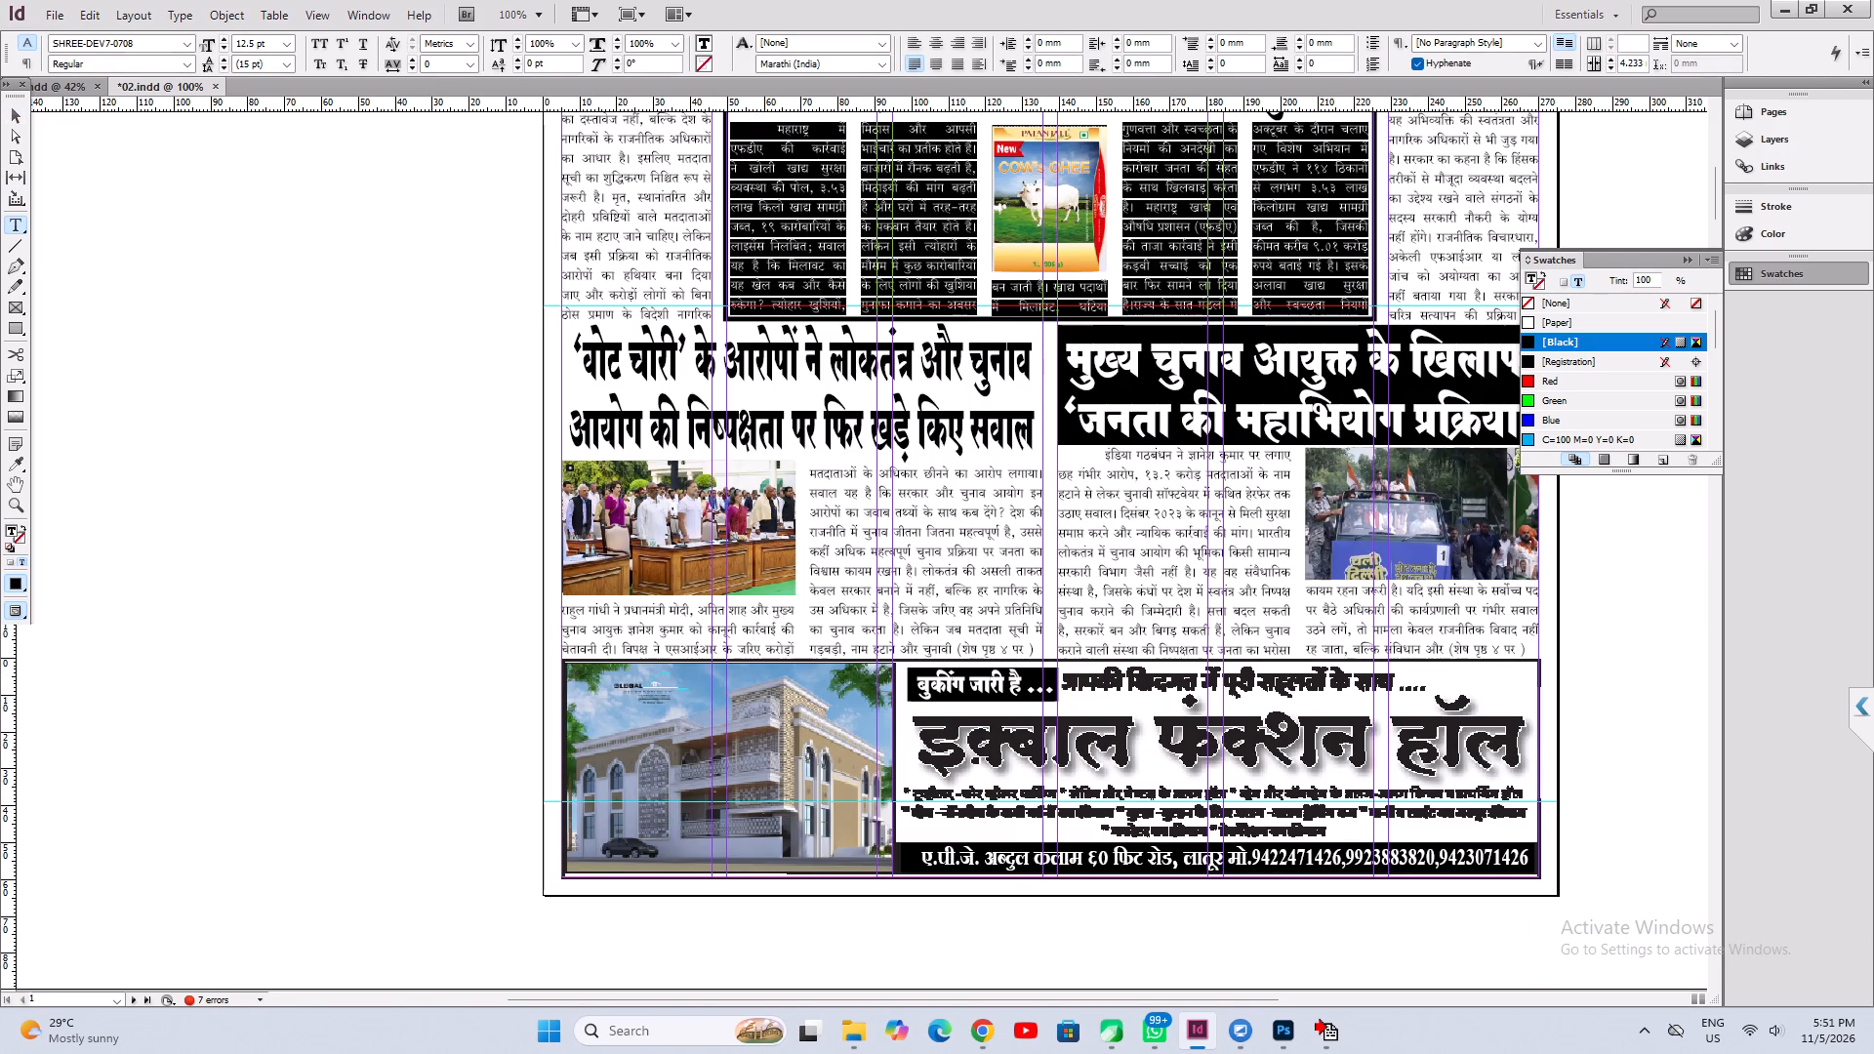
{"action": "left_click", "coordinate": [1324, 275]}
{"action": "key", "text": "ctrl+2"}
{"action": "key", "text": "Down"}
{"action": "key", "text": "Down"}
{"action": "key", "text": "Left"}
{"action": "key", "text": "Left"}
{"action": "key", "text": "Left"}
{"action": "key", "text": "Left"}
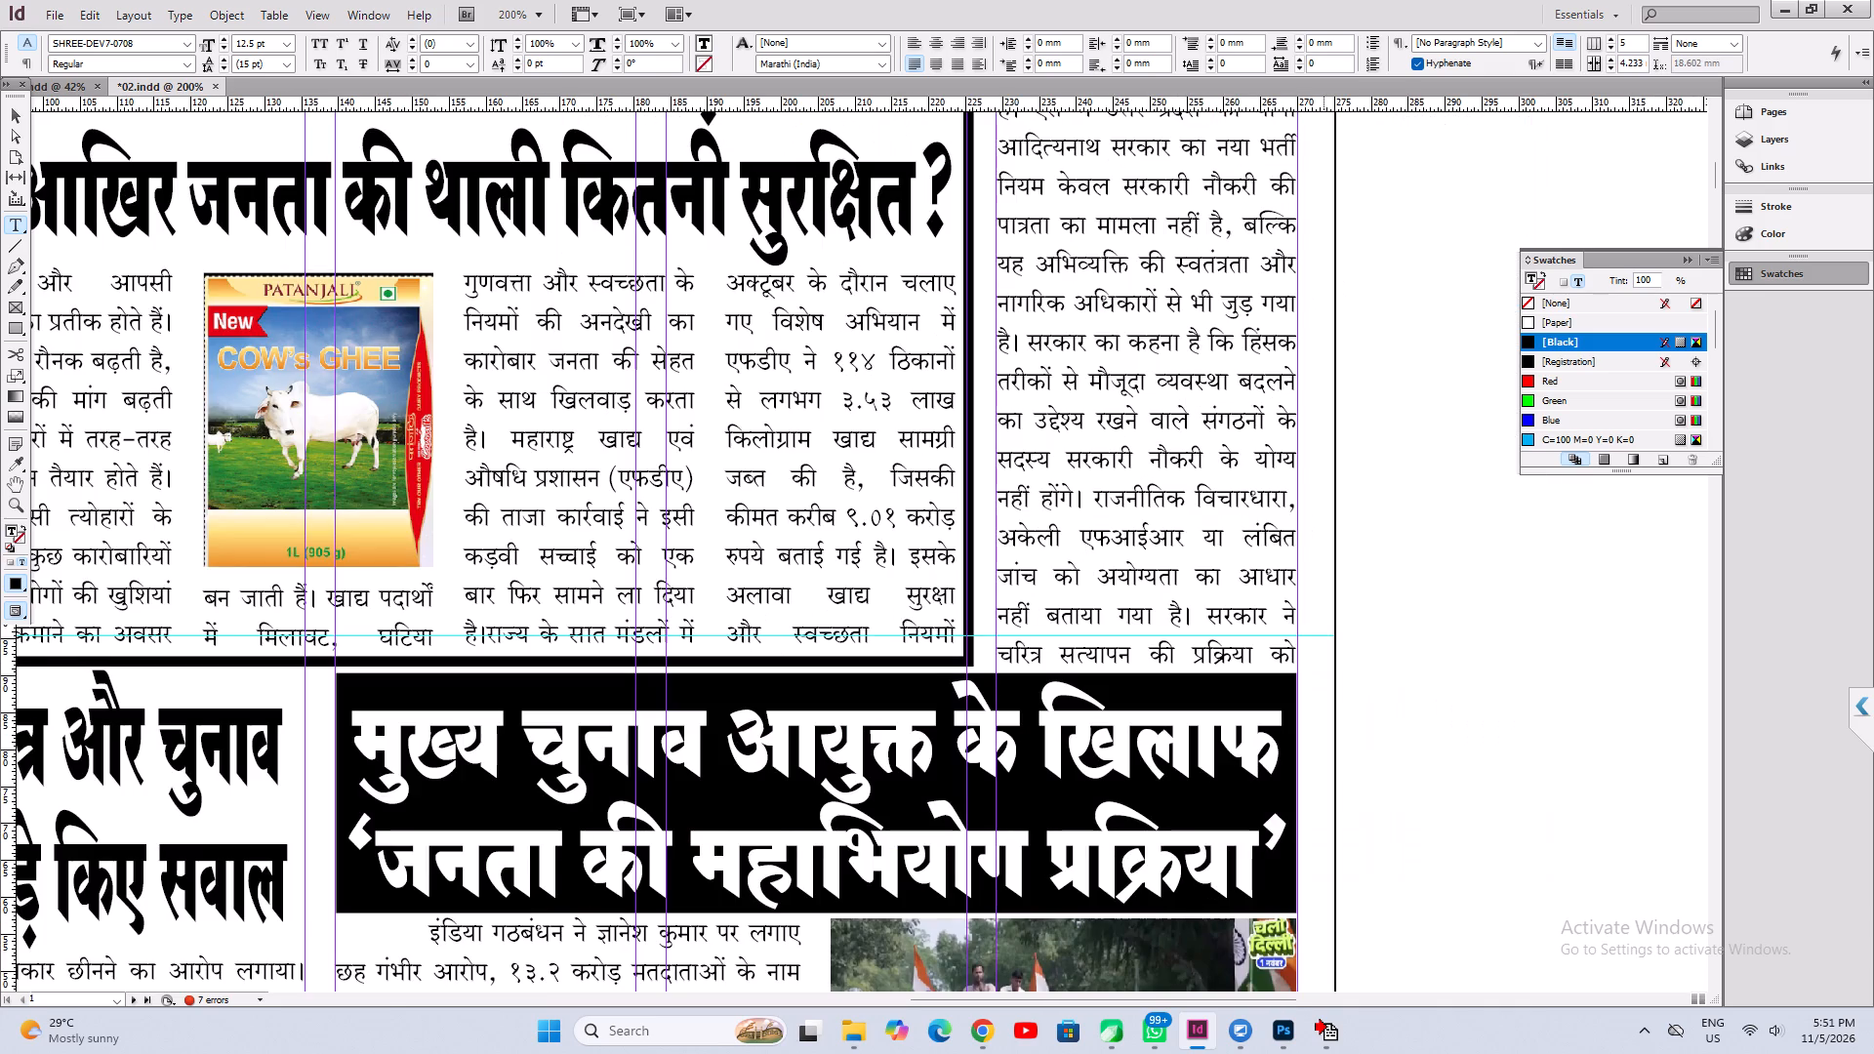
{"action": "key", "text": "Left"}
{"action": "key", "text": "Left"}
{"action": "key", "text": "Return"}
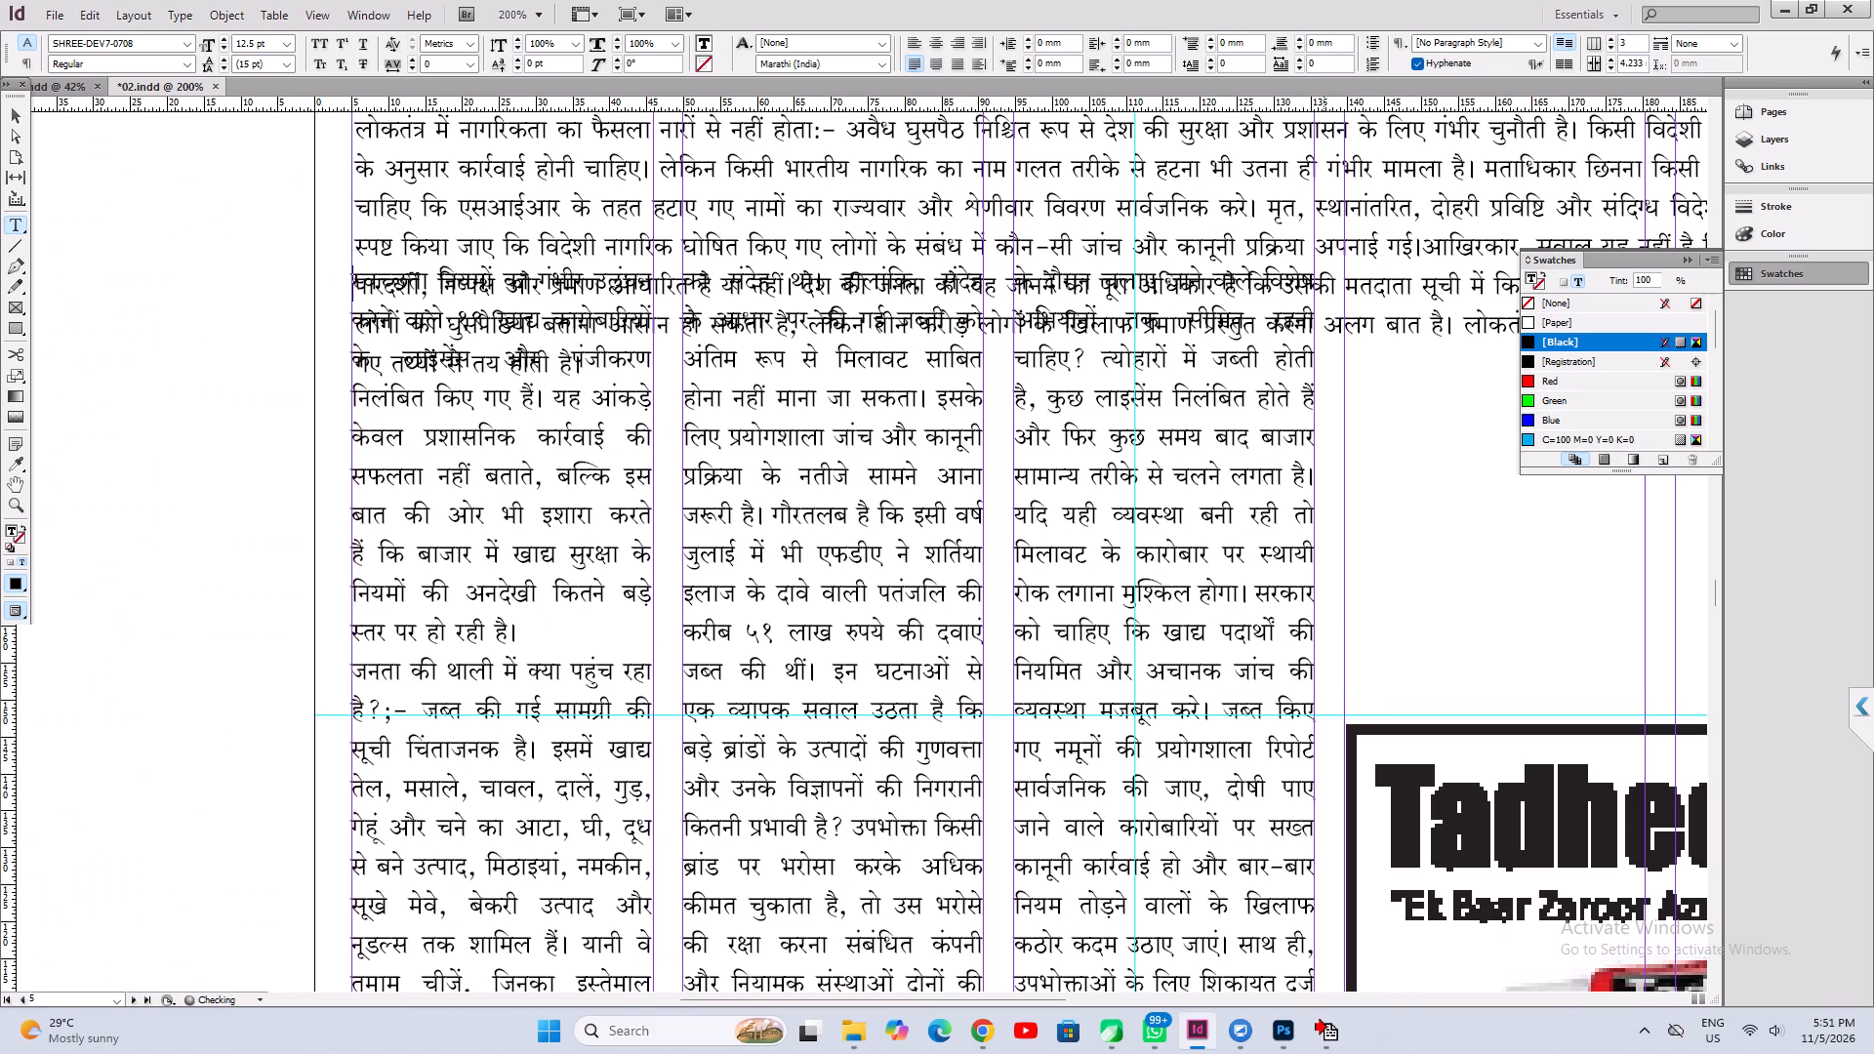
Enter the continuation note "(शेष पृष्ठ ५ पर)" at the end of page 1's food-safety article.
{"action": "key", "text": "Left"}
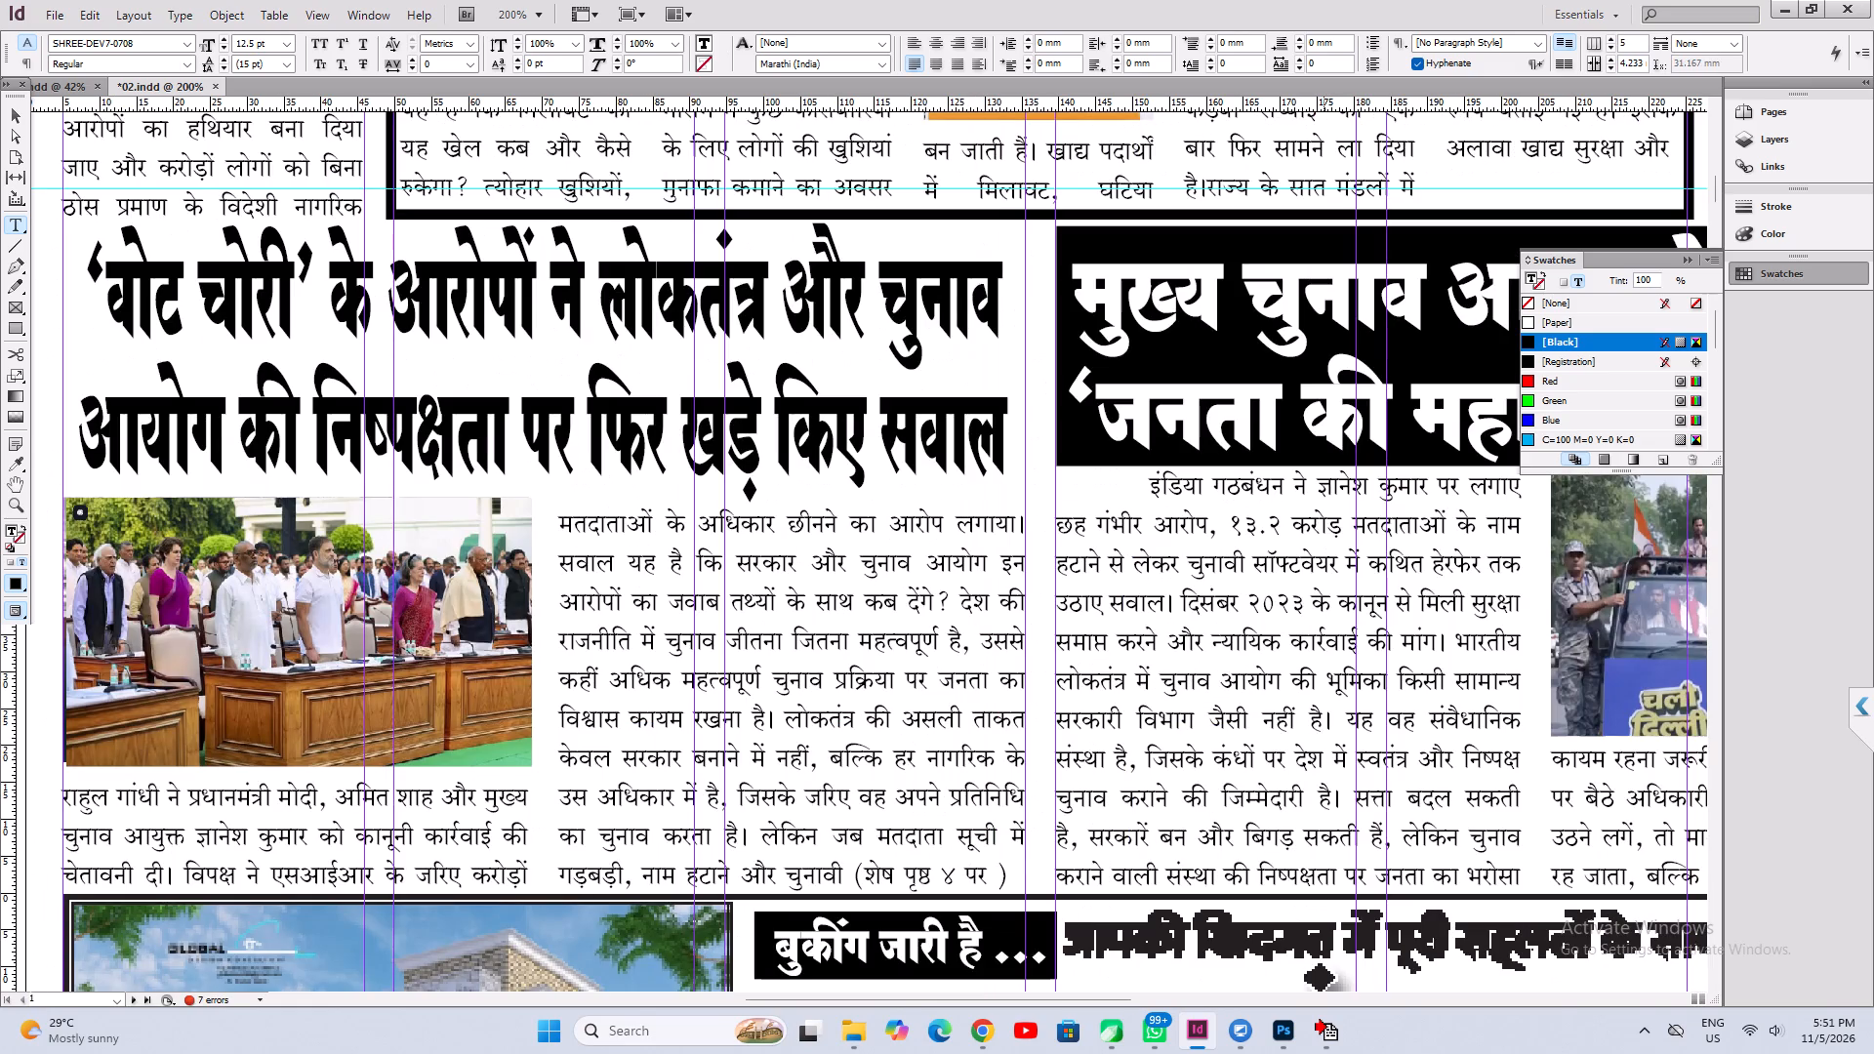
{"action": "type", "text": "()"}
{"action": "key", "text": "ctrl+2"}
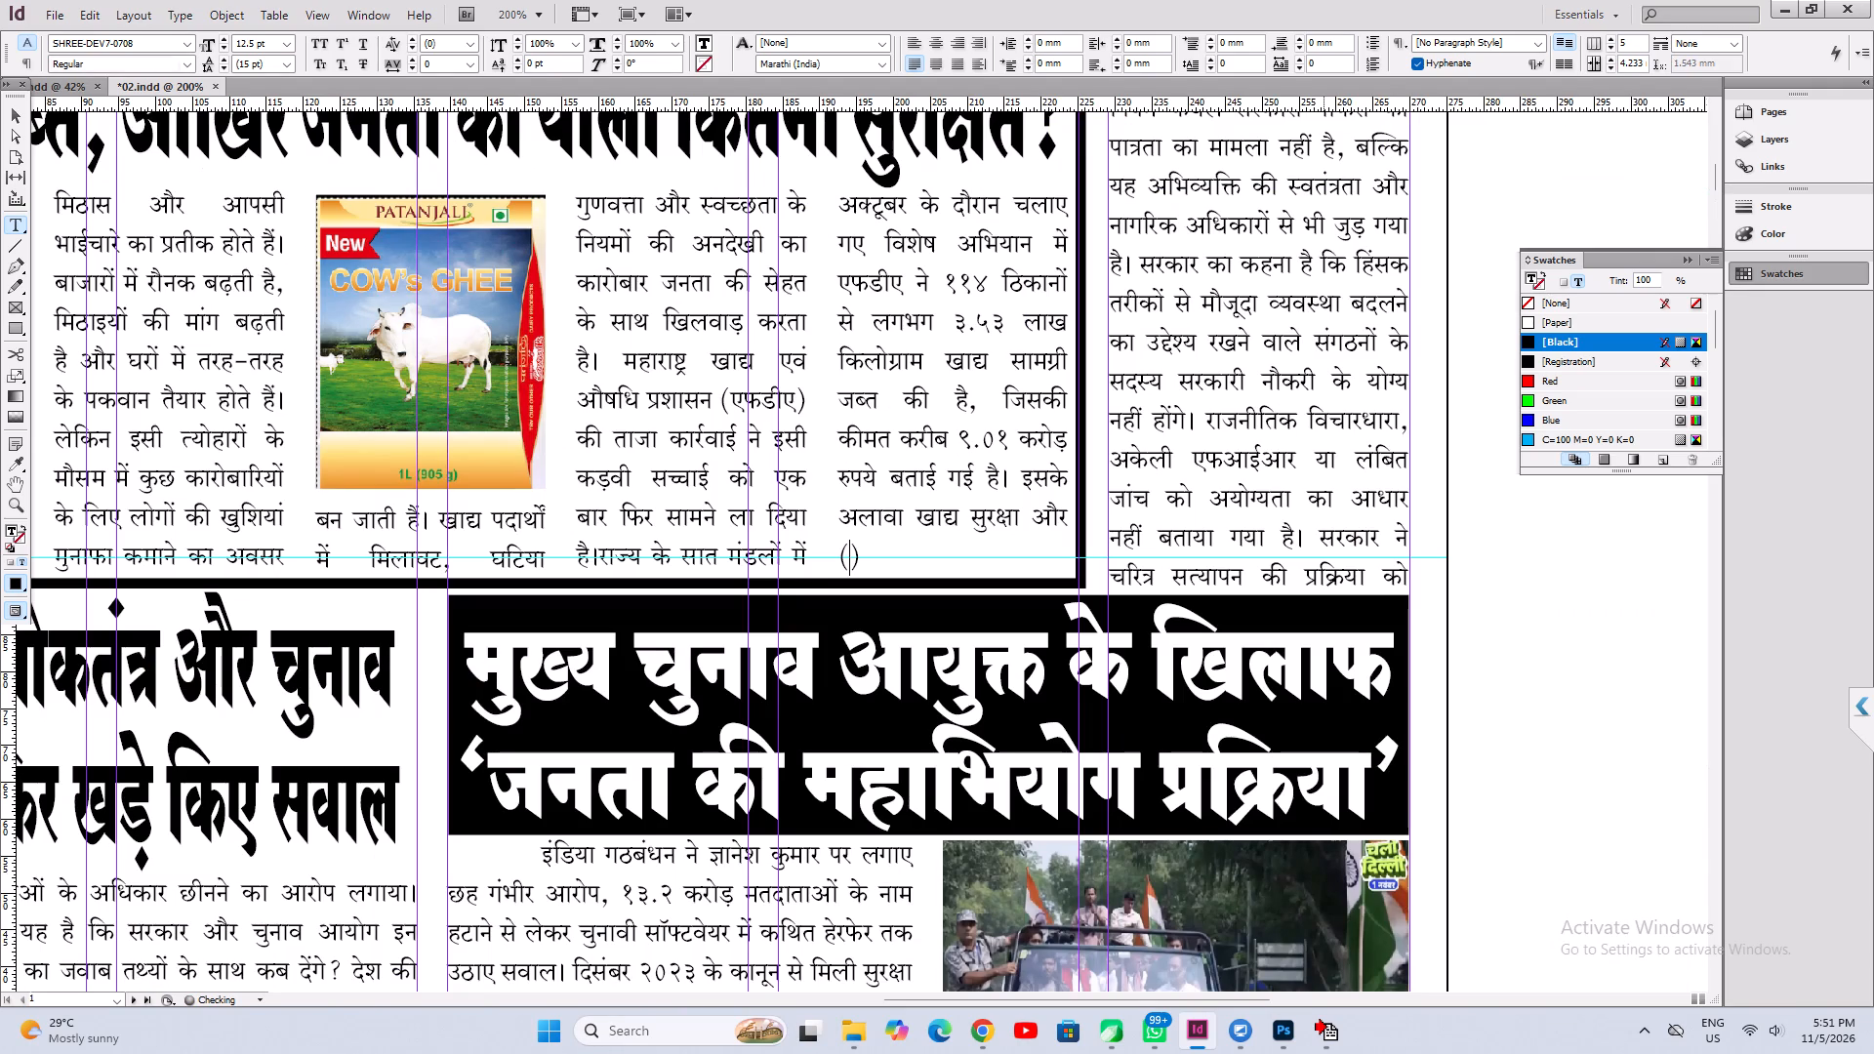
{"action": "type", "text": "'S\" IZ\""}
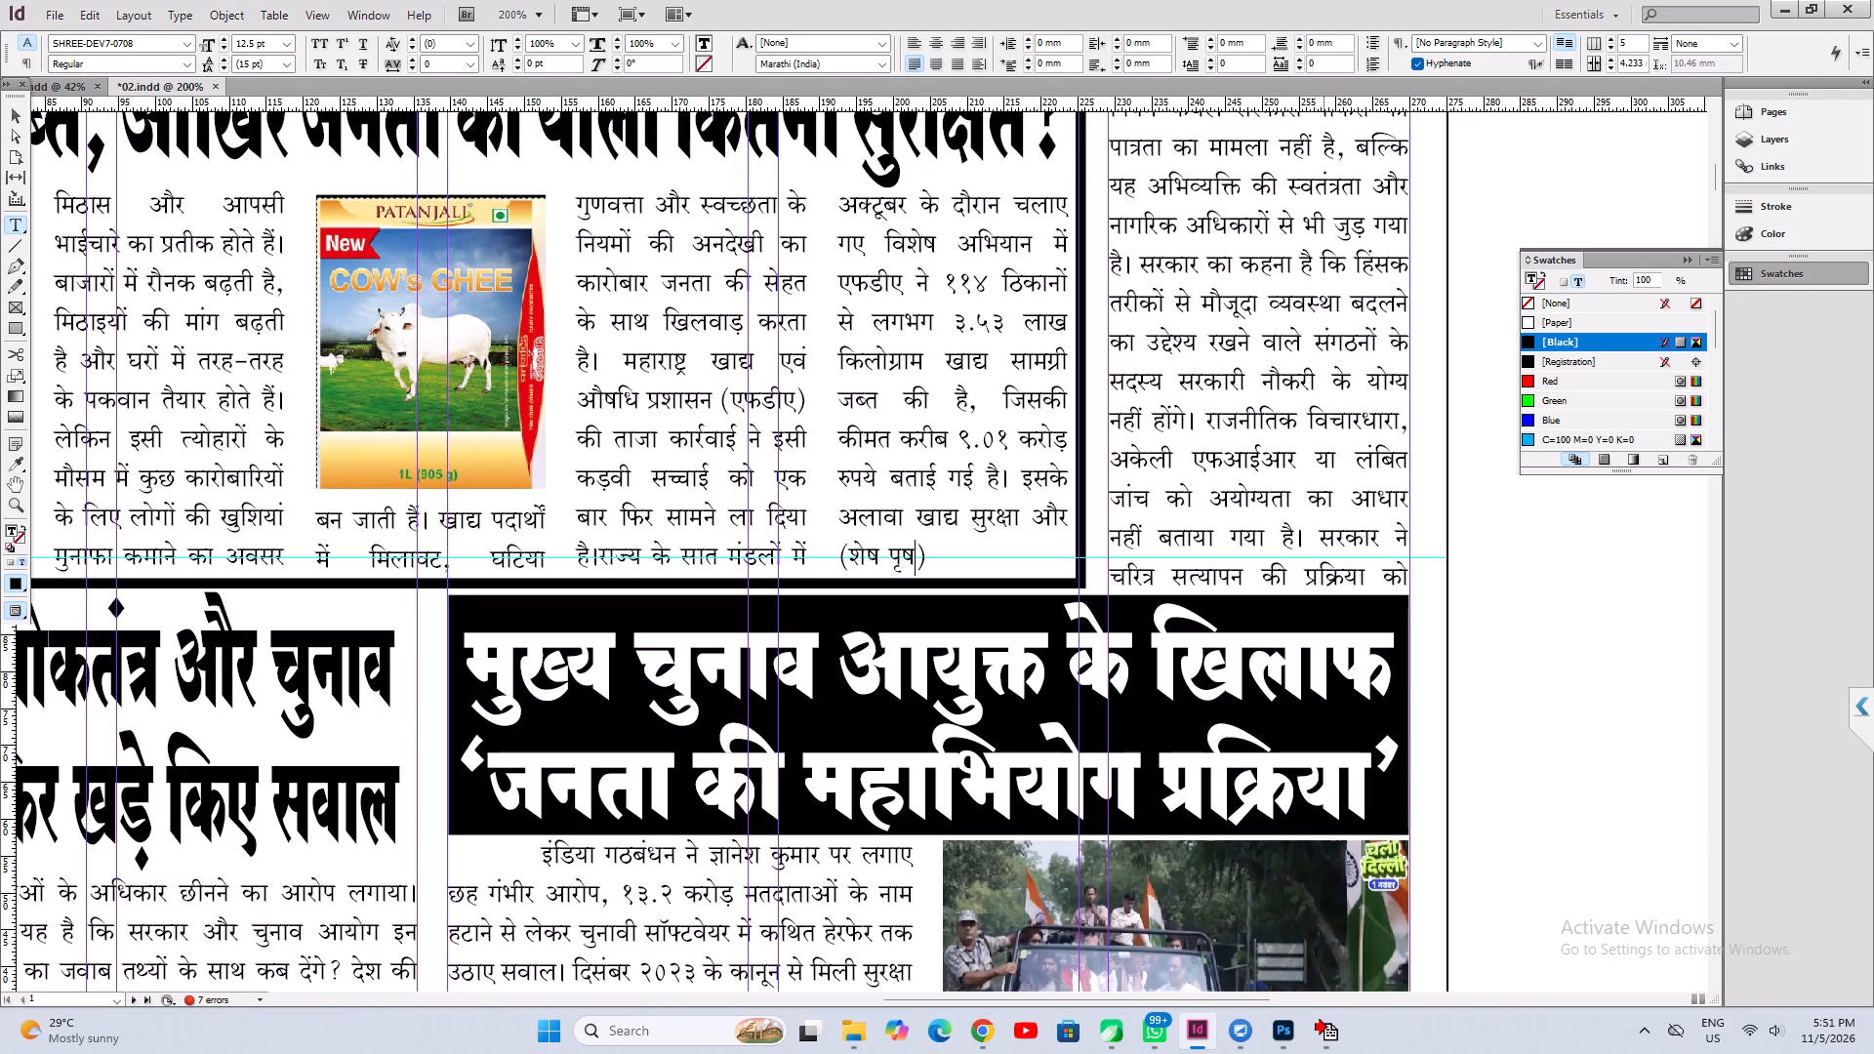
{"action": "key", "text": "grave"}
{"action": "type", "text": "b"}
{"action": "key", "text": "space"}
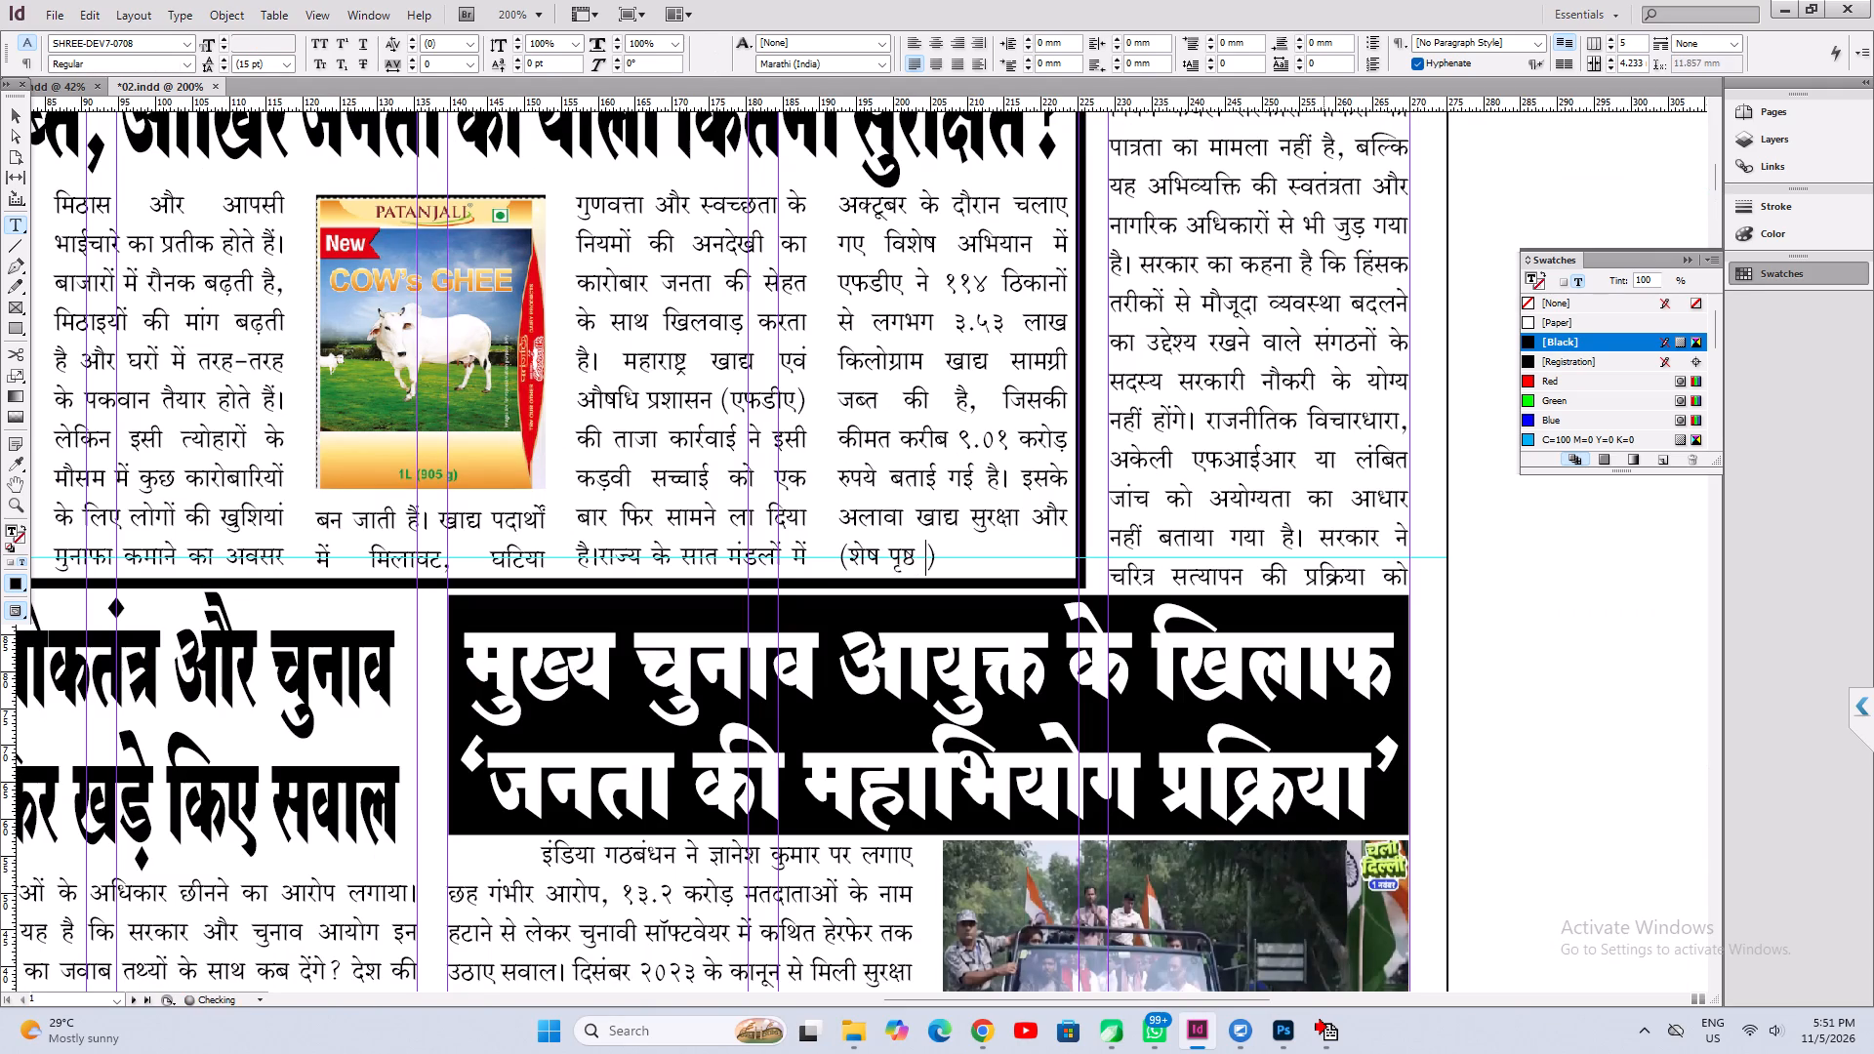
{"action": "type", "text": "5 IJ"}
Put the continuation note on its own line, indent it with spaces to the column's right edge, and save the document.
{"action": "key", "text": "Left"}
{"action": "key", "text": "Left"}
{"action": "key", "text": "Left"}
{"action": "key", "text": "Left"}
{"action": "key", "text": "Left"}
{"action": "key", "text": "Left"}
{"action": "key", "text": "Left"}
{"action": "key", "text": "Left"}
{"action": "key", "text": "Left"}
{"action": "key", "text": "Left"}
{"action": "key", "text": "Left"}
{"action": "key", "text": "Left"}
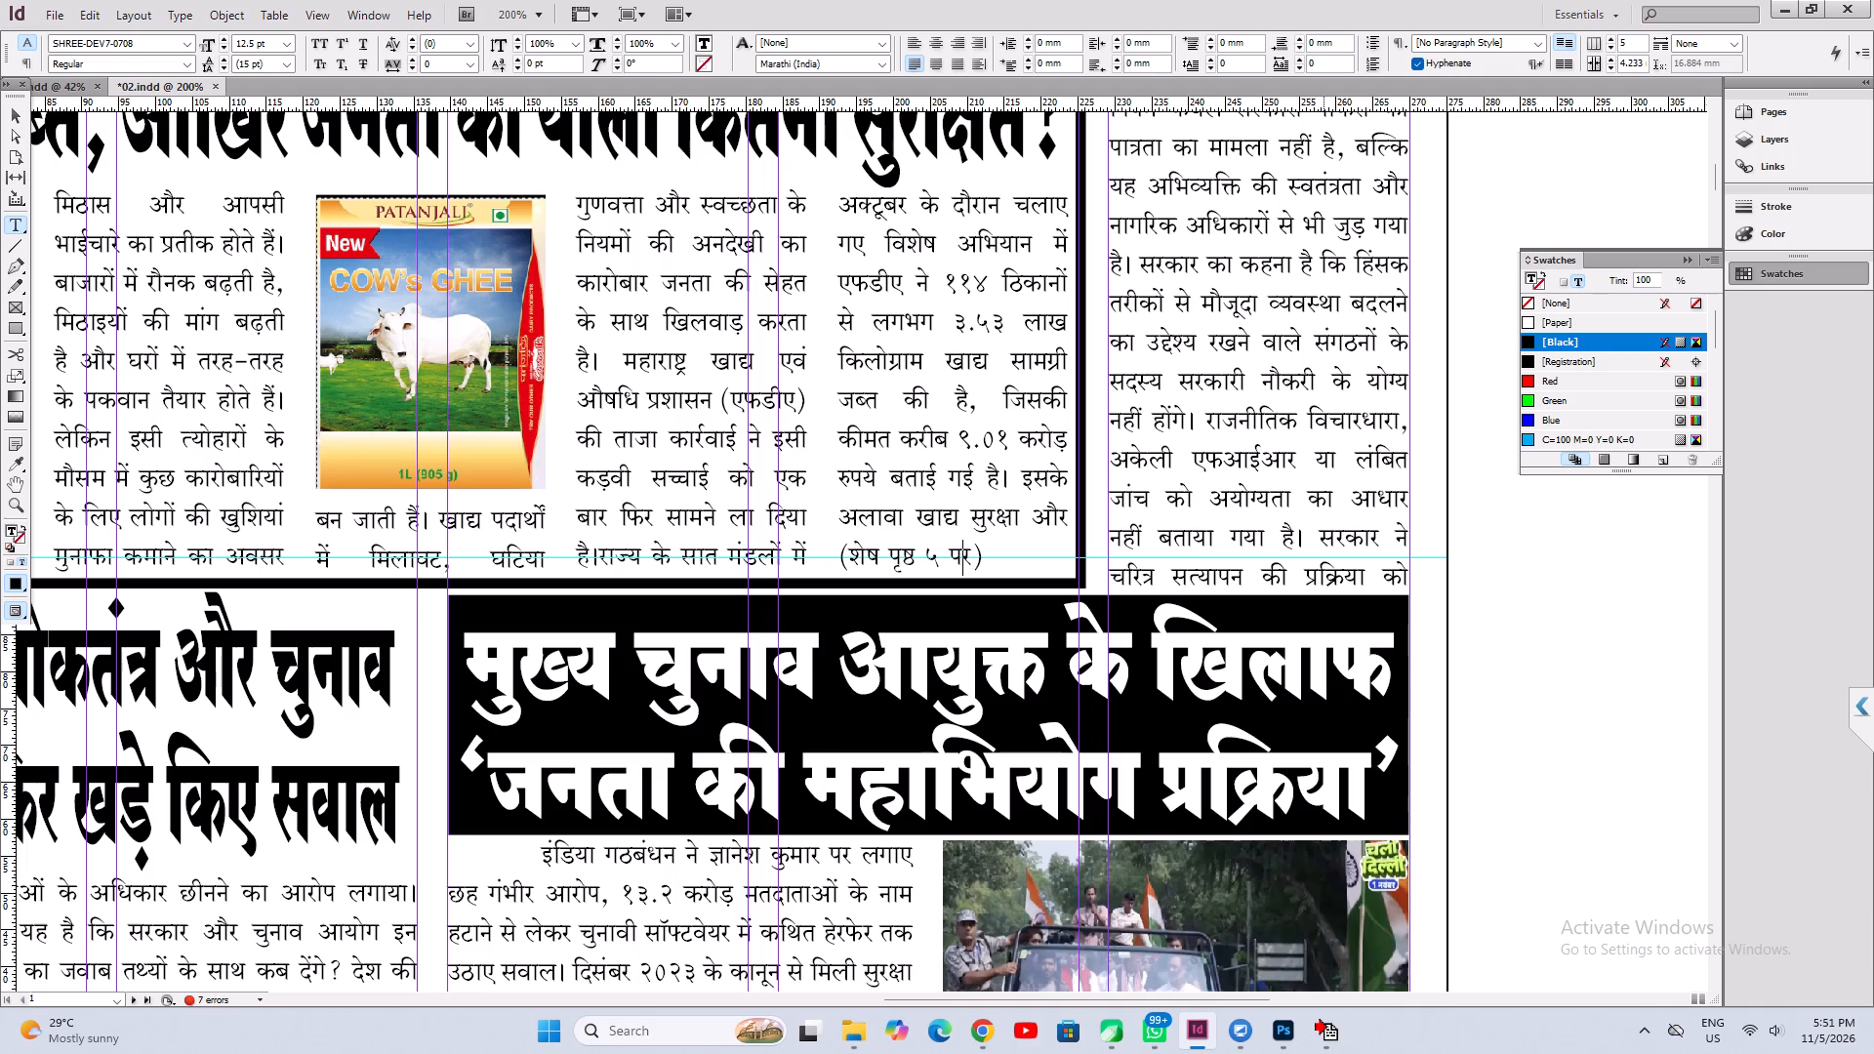
{"action": "key", "text": "Left"}
{"action": "key", "text": "Left"}
{"action": "key", "text": "space"}
{"action": "key", "text": "space"}
{"action": "key", "text": "space"}
{"action": "key", "text": "space"}
{"action": "key", "text": "space"}
{"action": "key", "text": "space"}
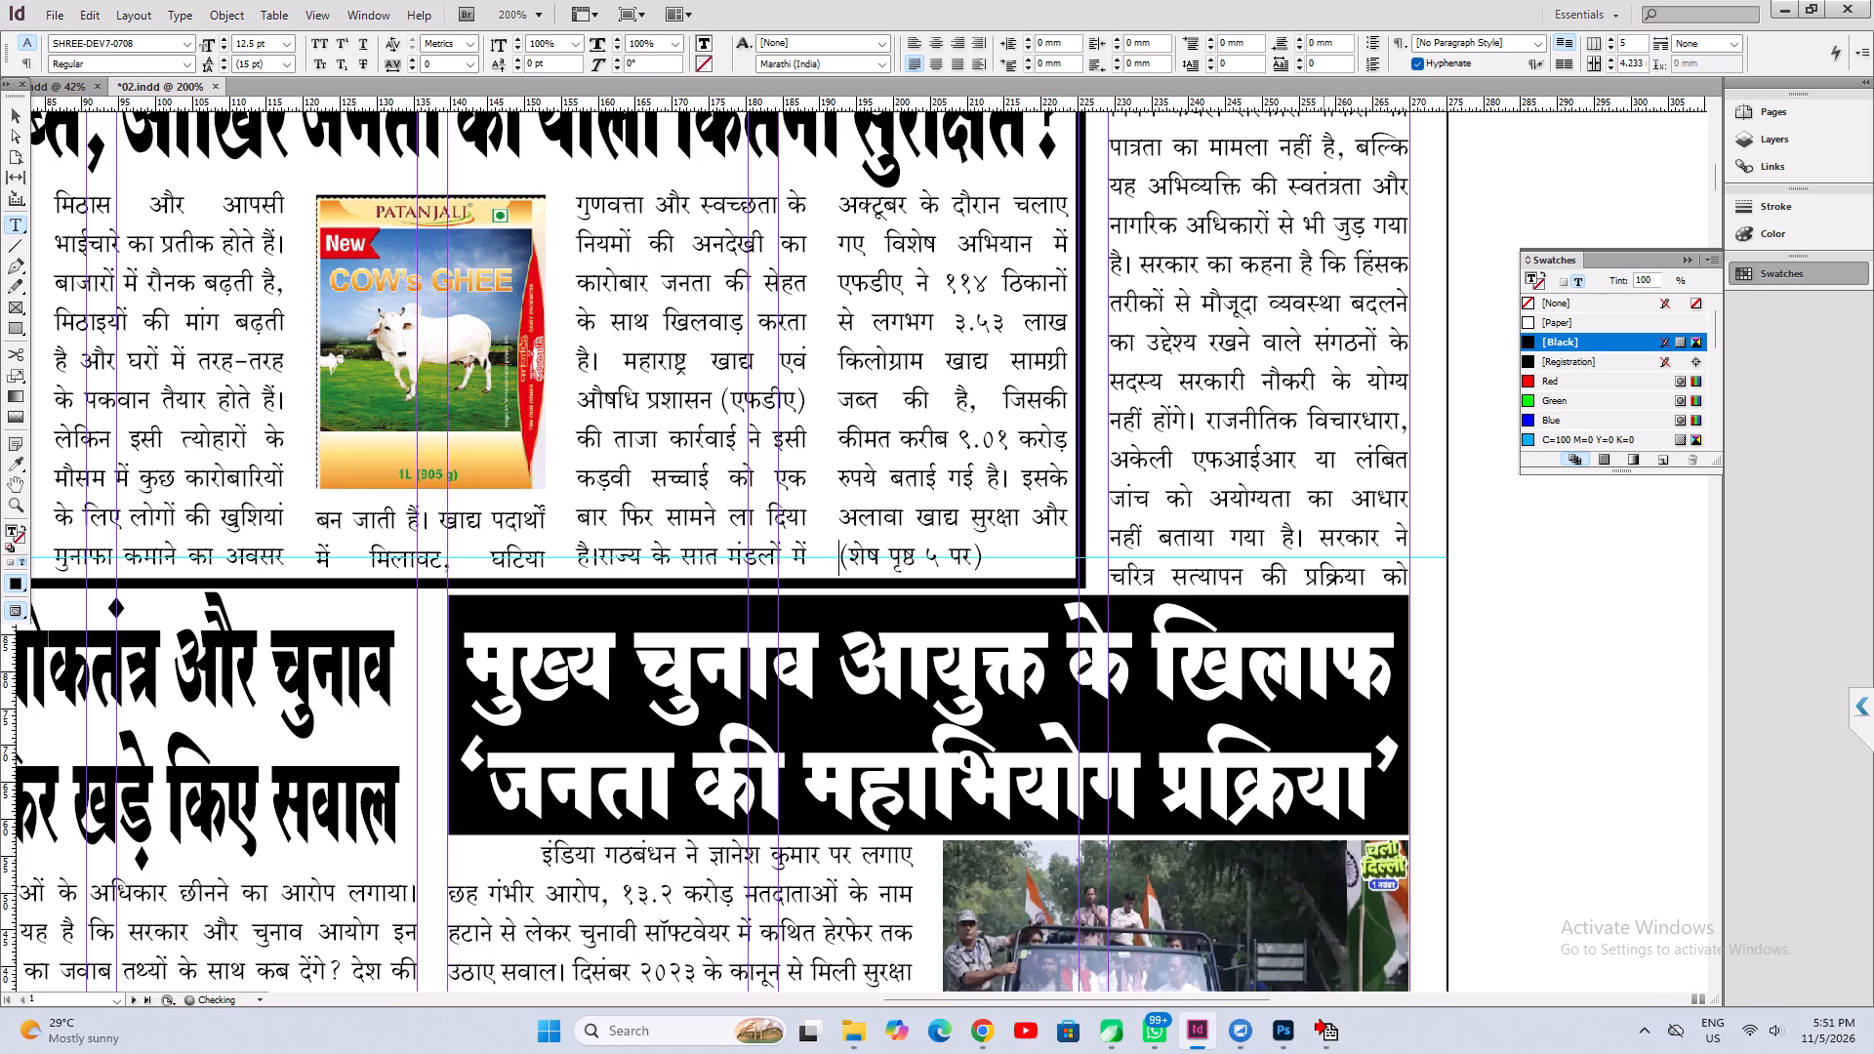
{"action": "key", "text": "space"}
{"action": "key", "text": "space"}
{"action": "key", "text": "space"}
{"action": "key", "text": "Left"}
{"action": "key", "text": "Return"}
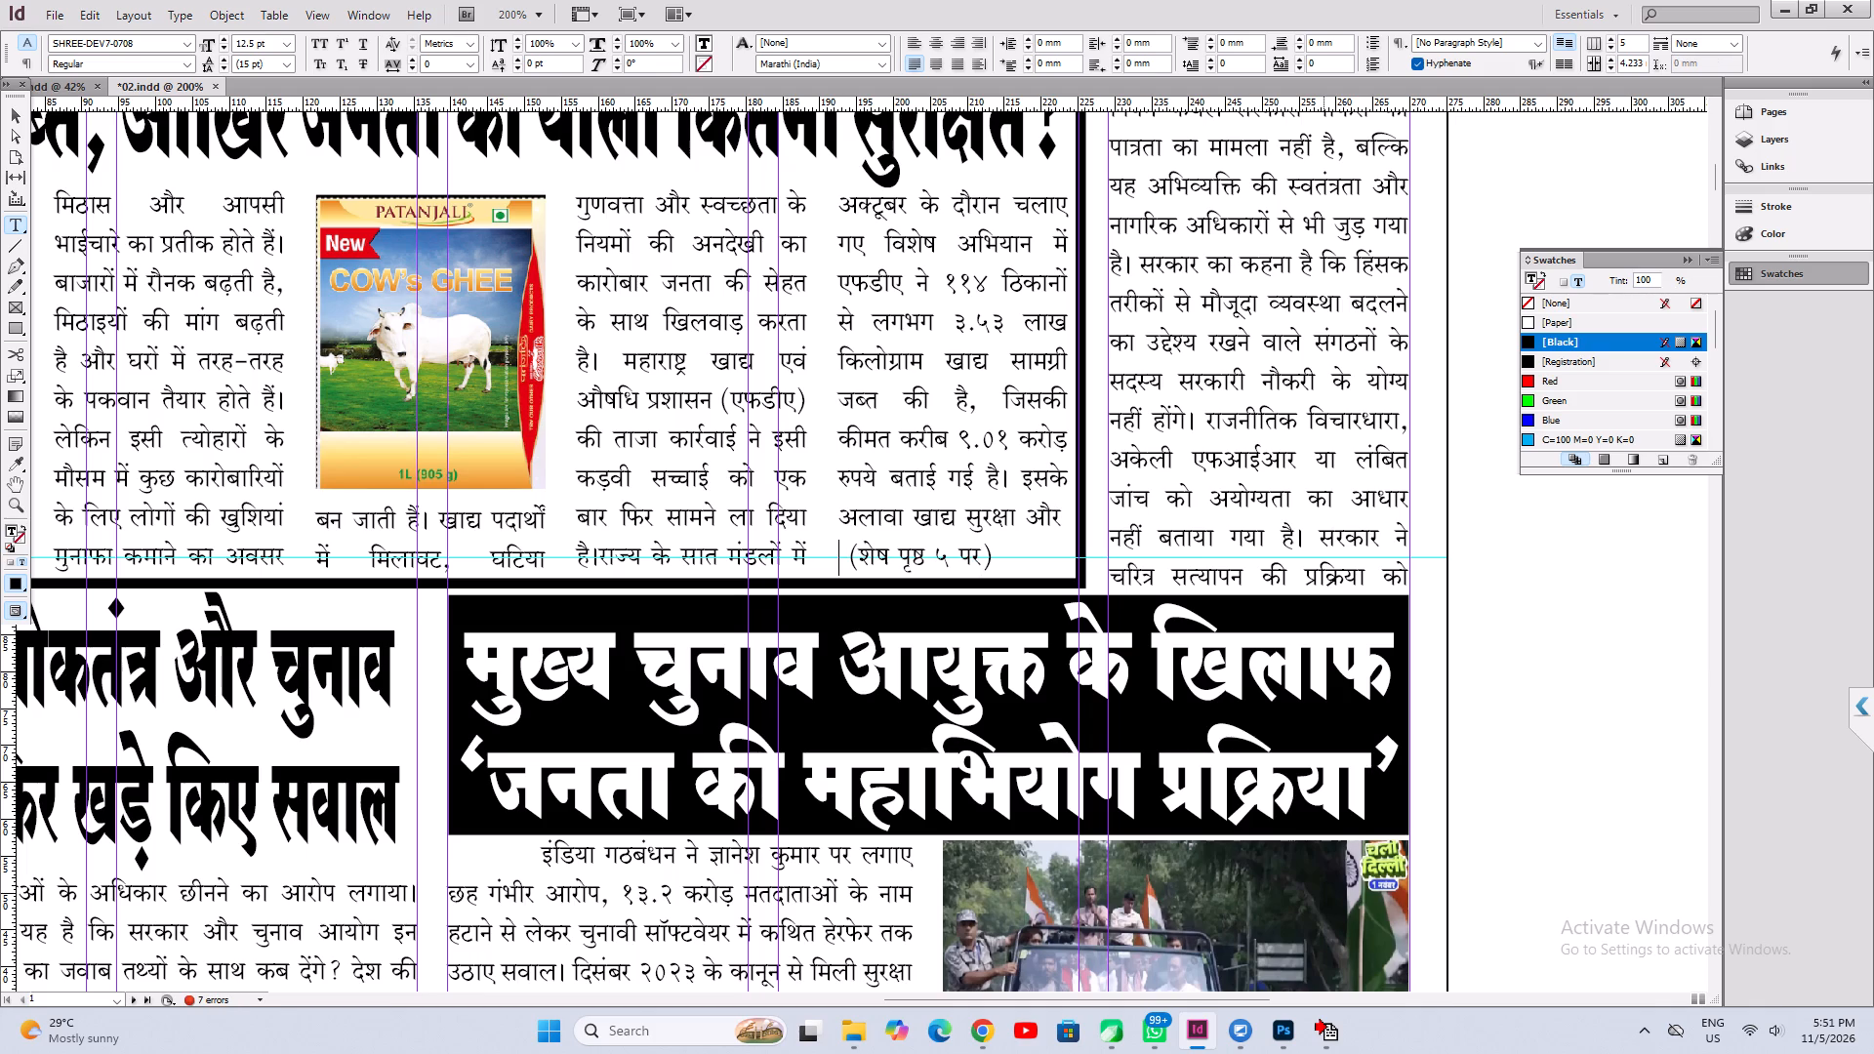
{"action": "key", "text": "Right"}
{"action": "key", "text": "space"}
{"action": "key", "text": "space"}
{"action": "key", "text": "space"}
{"action": "key", "text": "space"}
{"action": "key", "text": "space"}
{"action": "key", "text": "space"}
{"action": "key", "text": "space"}
{"action": "key", "text": "space"}
{"action": "key", "text": "ctrl+s"}
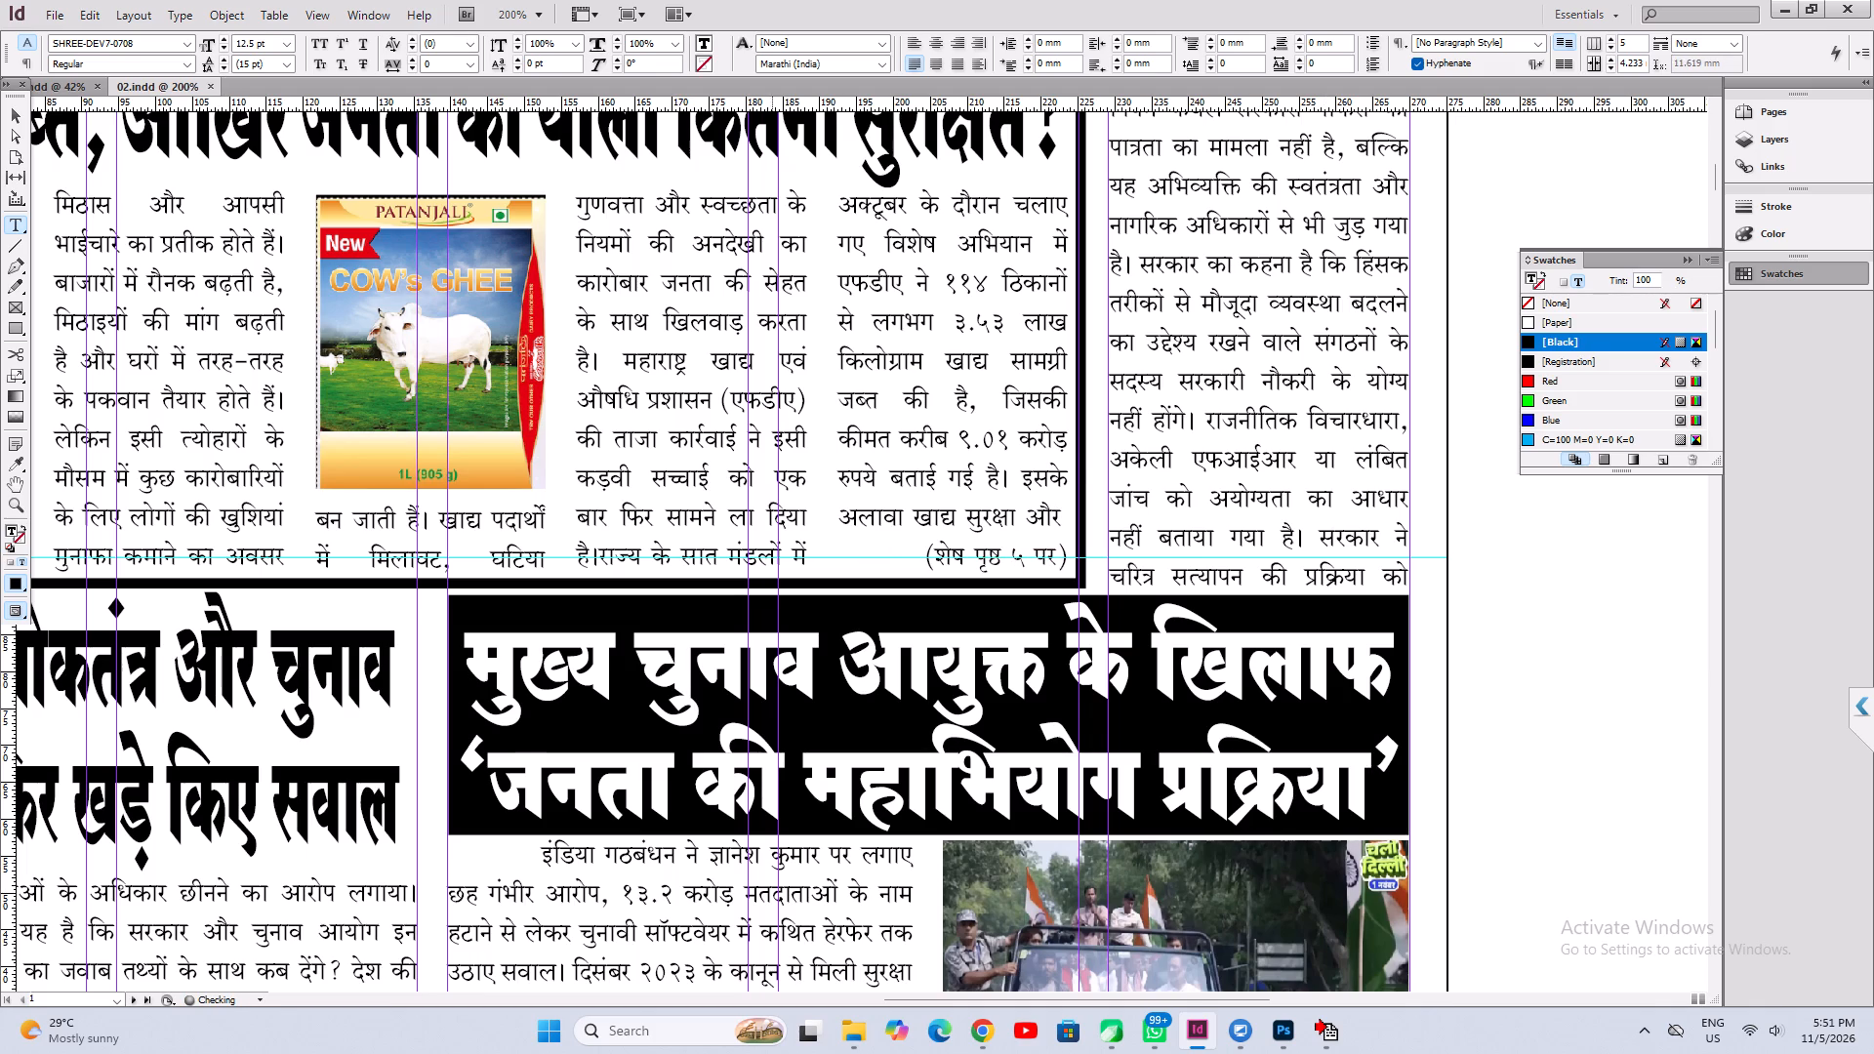
Copy page 1's two-line food-safety headline text, go to the article's continuation on page 5 and save the document.
{"action": "left_click_drag", "start_coordinate": [654, 407], "coordinate": [774, 785], "text": "alt"}
{"action": "left_click", "coordinate": [572, 434]}
{"action": "key", "text": "ctrl+a"}
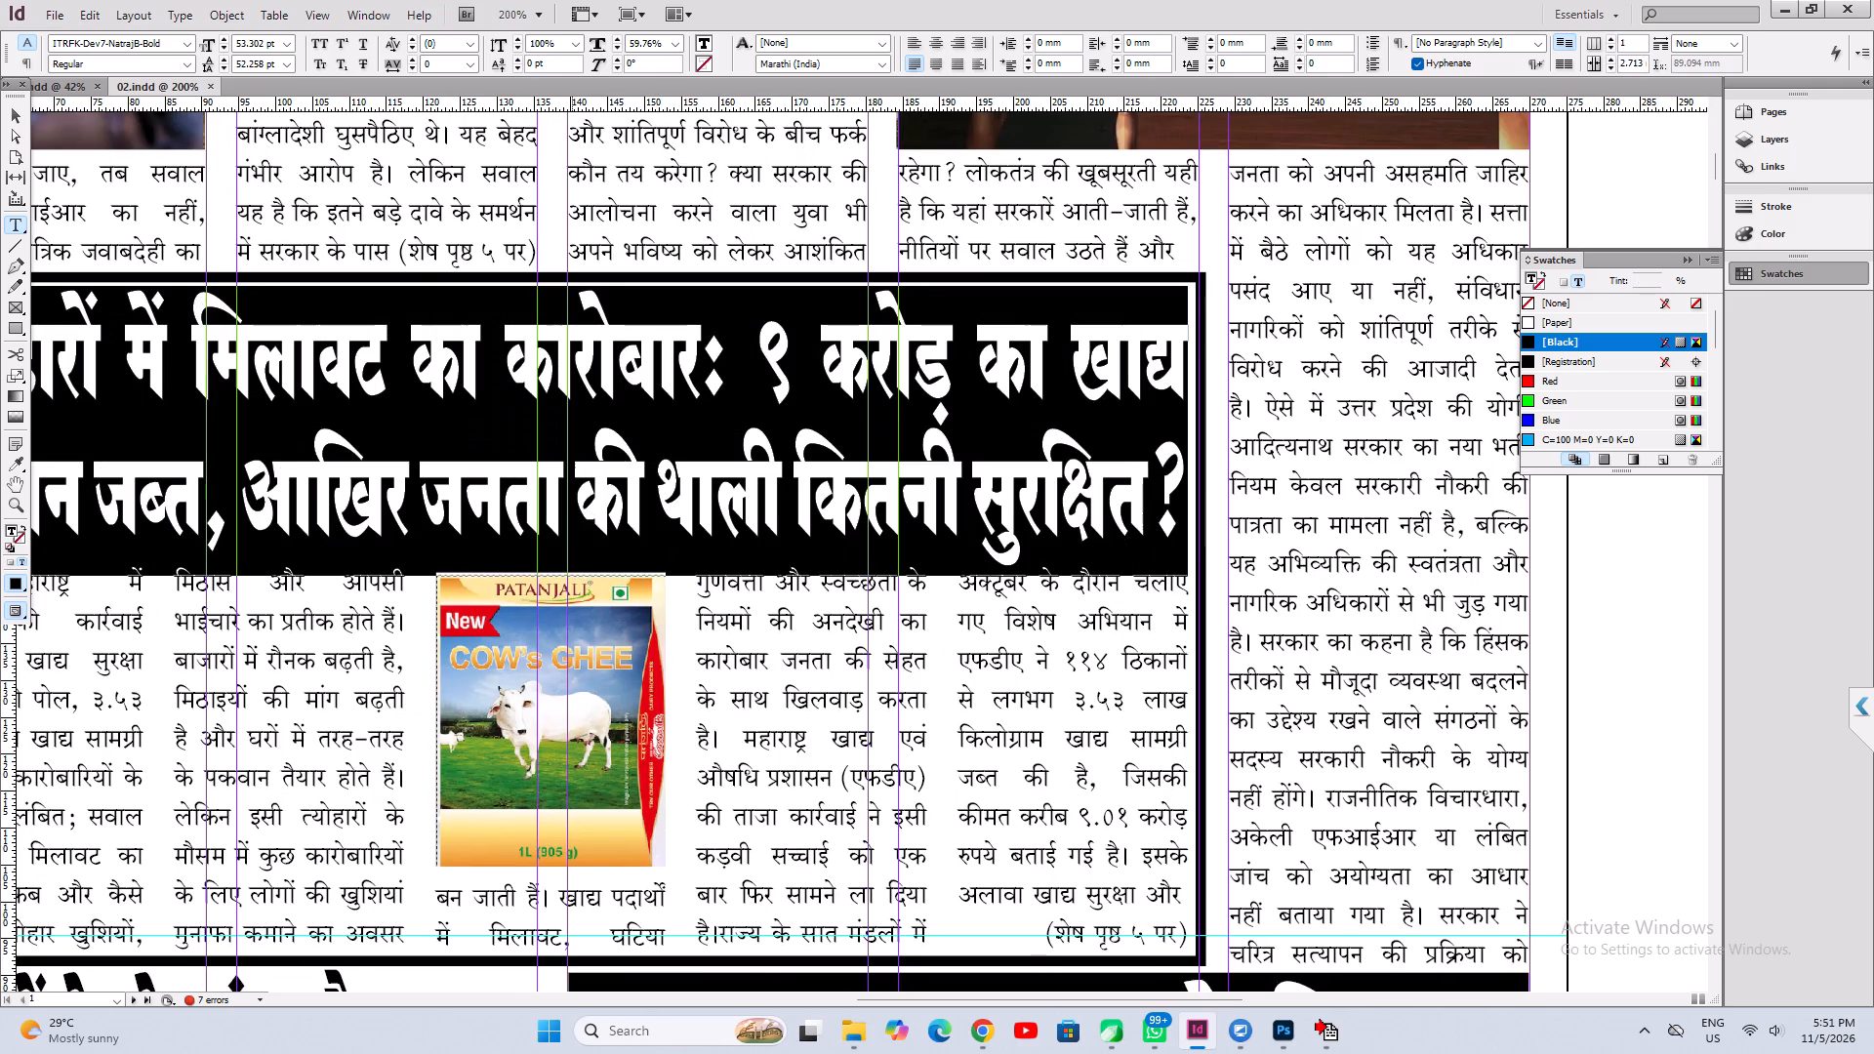
{"action": "key", "text": "ctrl+c"}
{"action": "left_click", "coordinate": [883, 846]}
{"action": "key", "text": "ctrl+a"}
{"action": "key", "text": "Down"}
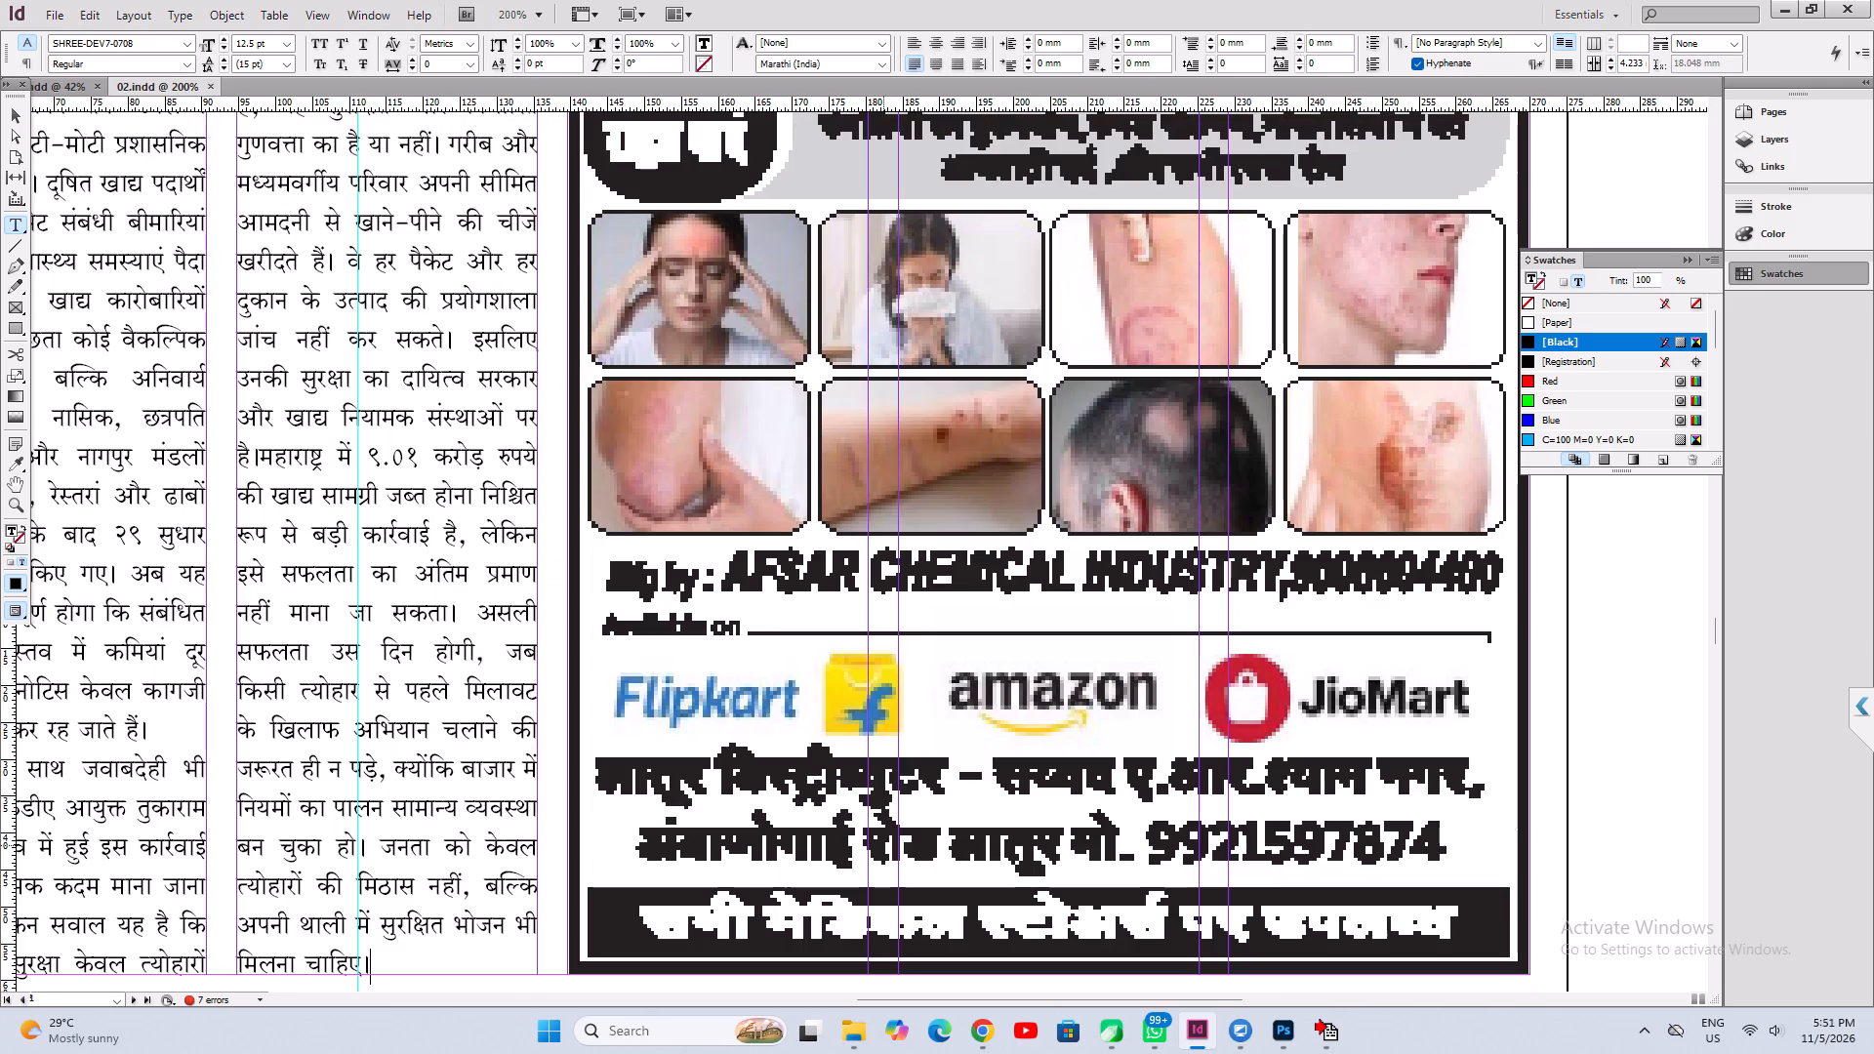
{"action": "key", "text": "ctrl+s"}
{"action": "key", "text": "ctrl+0"}
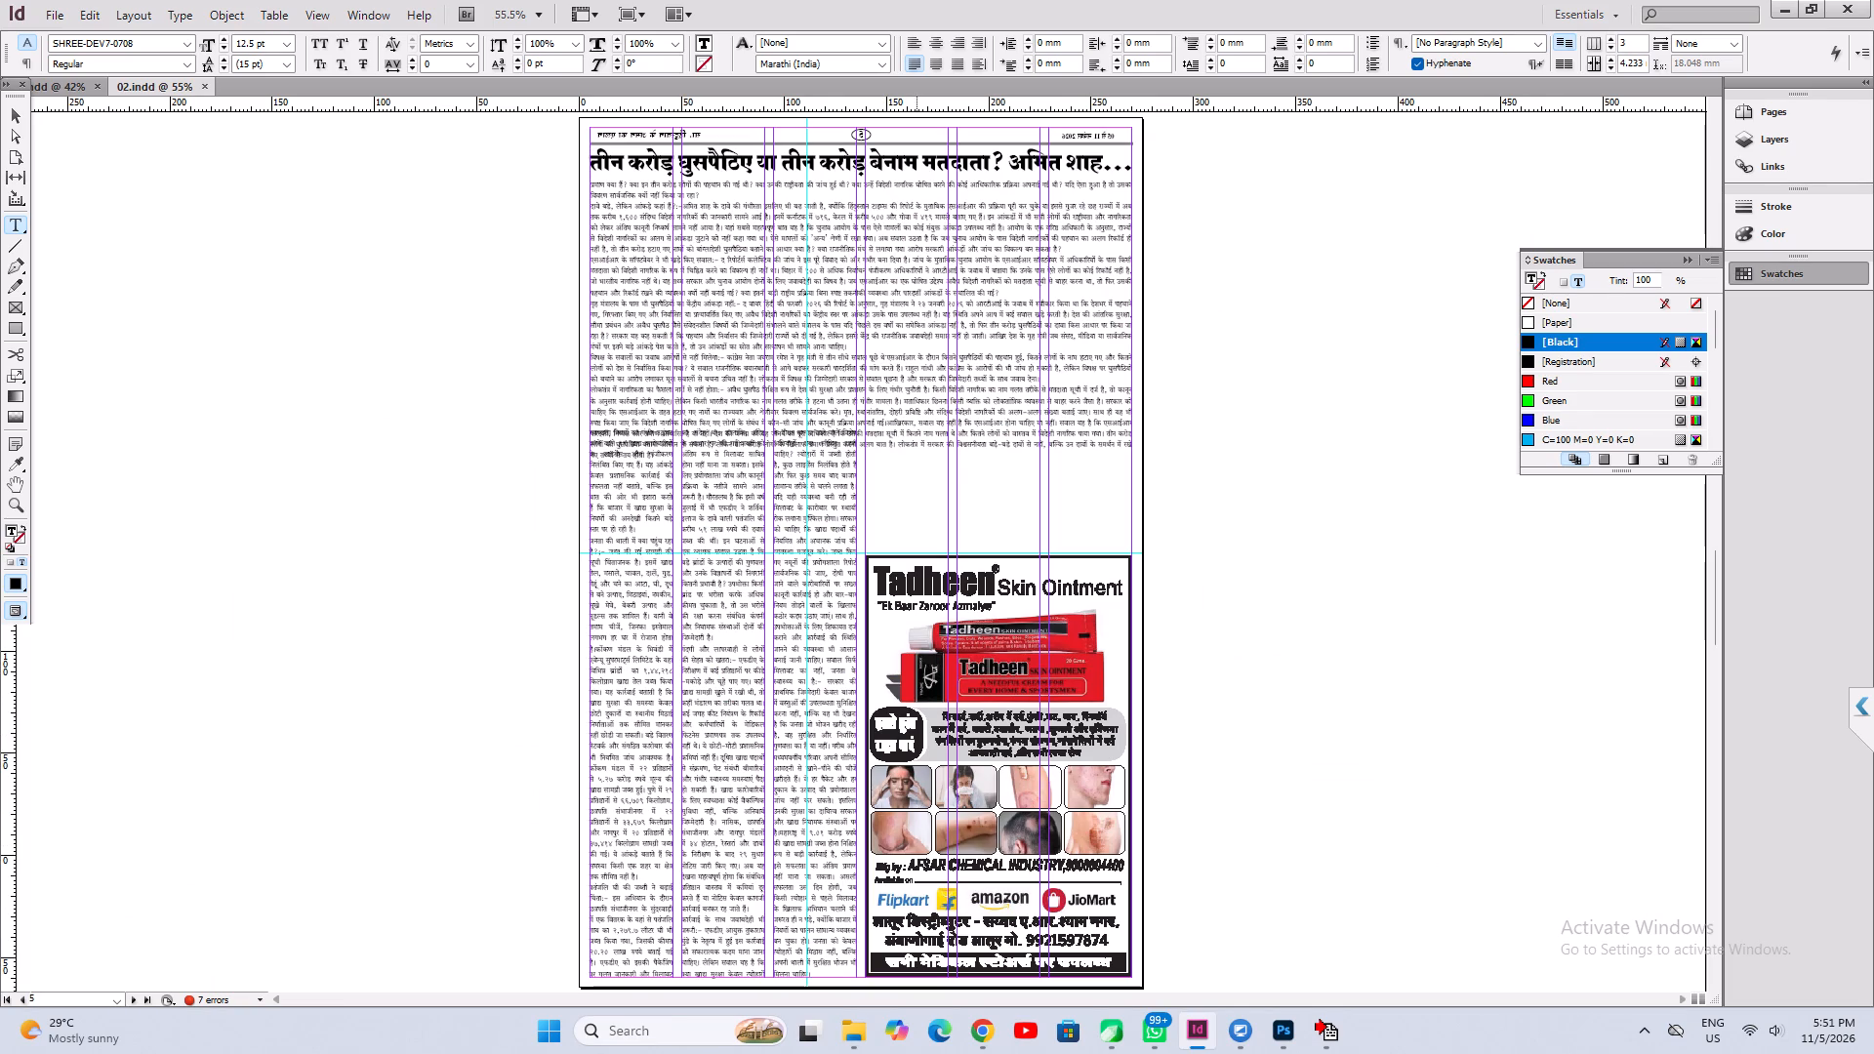
Shorten page 5's top article text frame to clear space above the food-safety continuation's three columns.
{"action": "left_click", "coordinate": [9, 120]}
{"action": "left_click", "coordinate": [945, 363]}
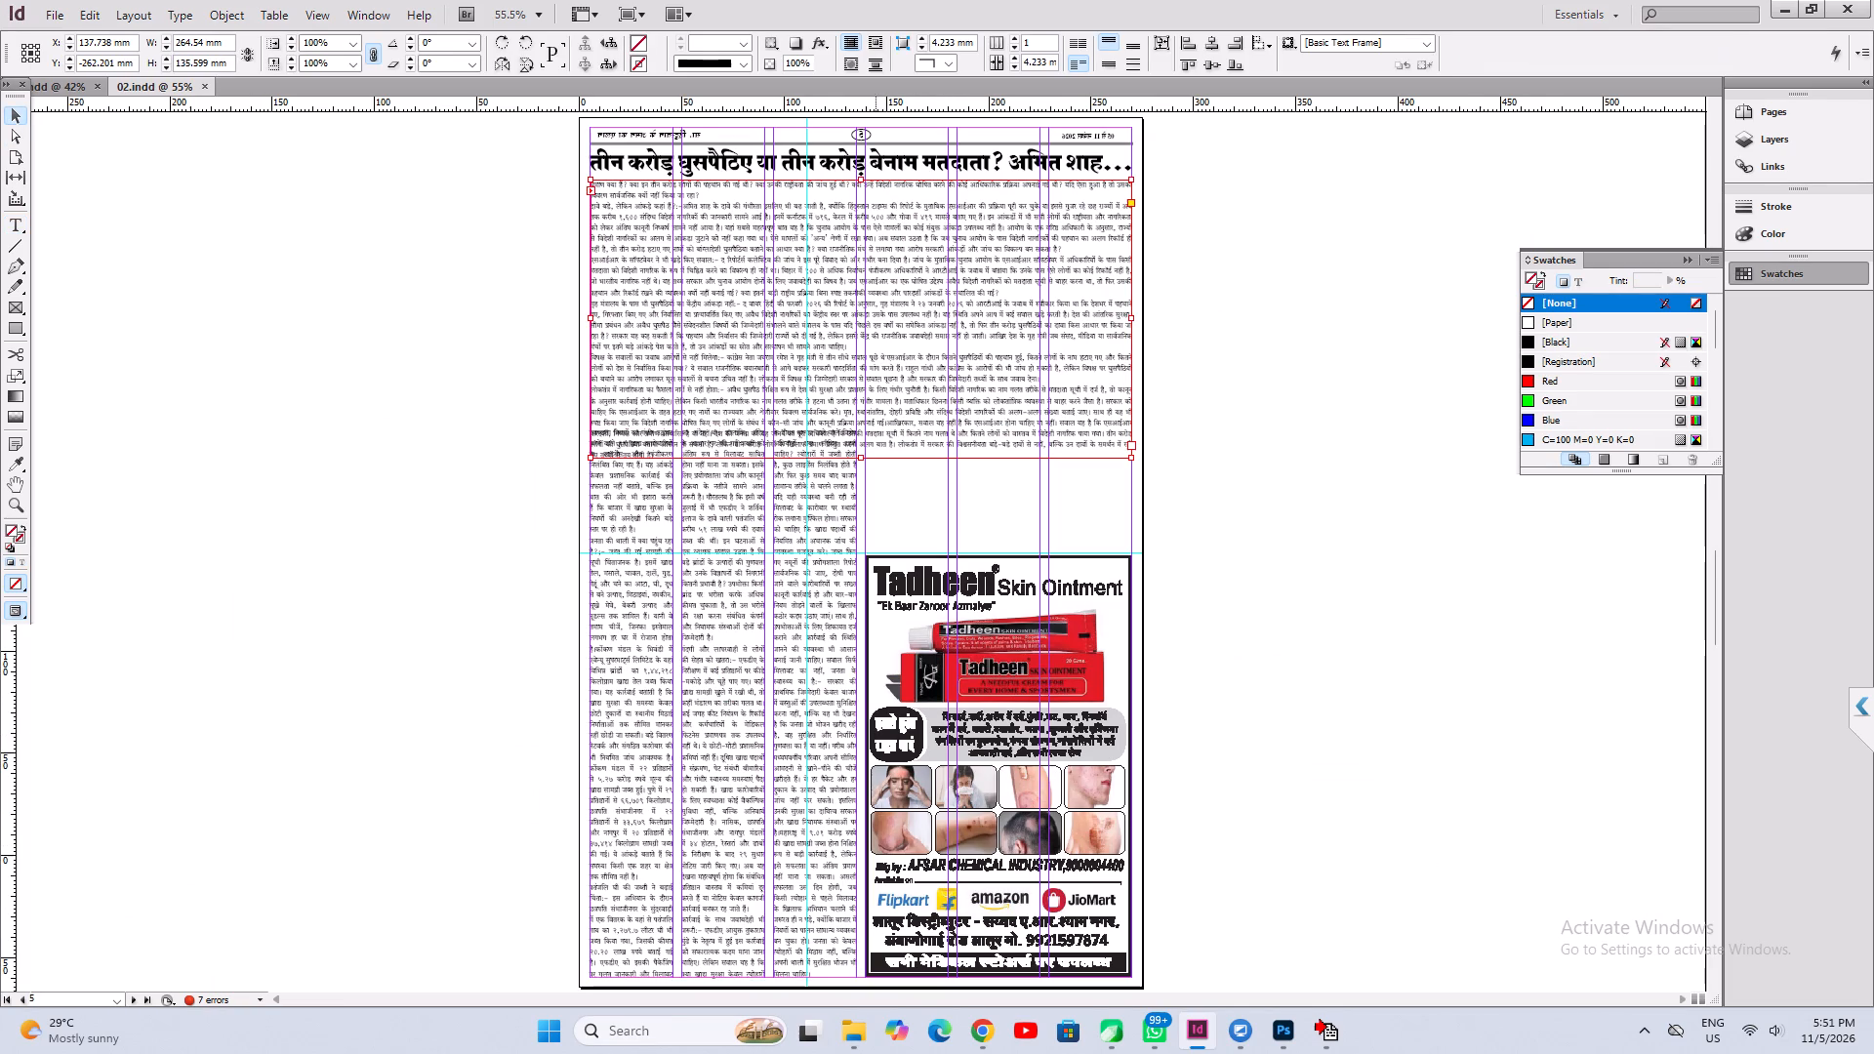
{"action": "left_click_drag", "start_coordinate": [860, 461], "coordinate": [860, 352]}
{"action": "left_click", "coordinate": [948, 492]}
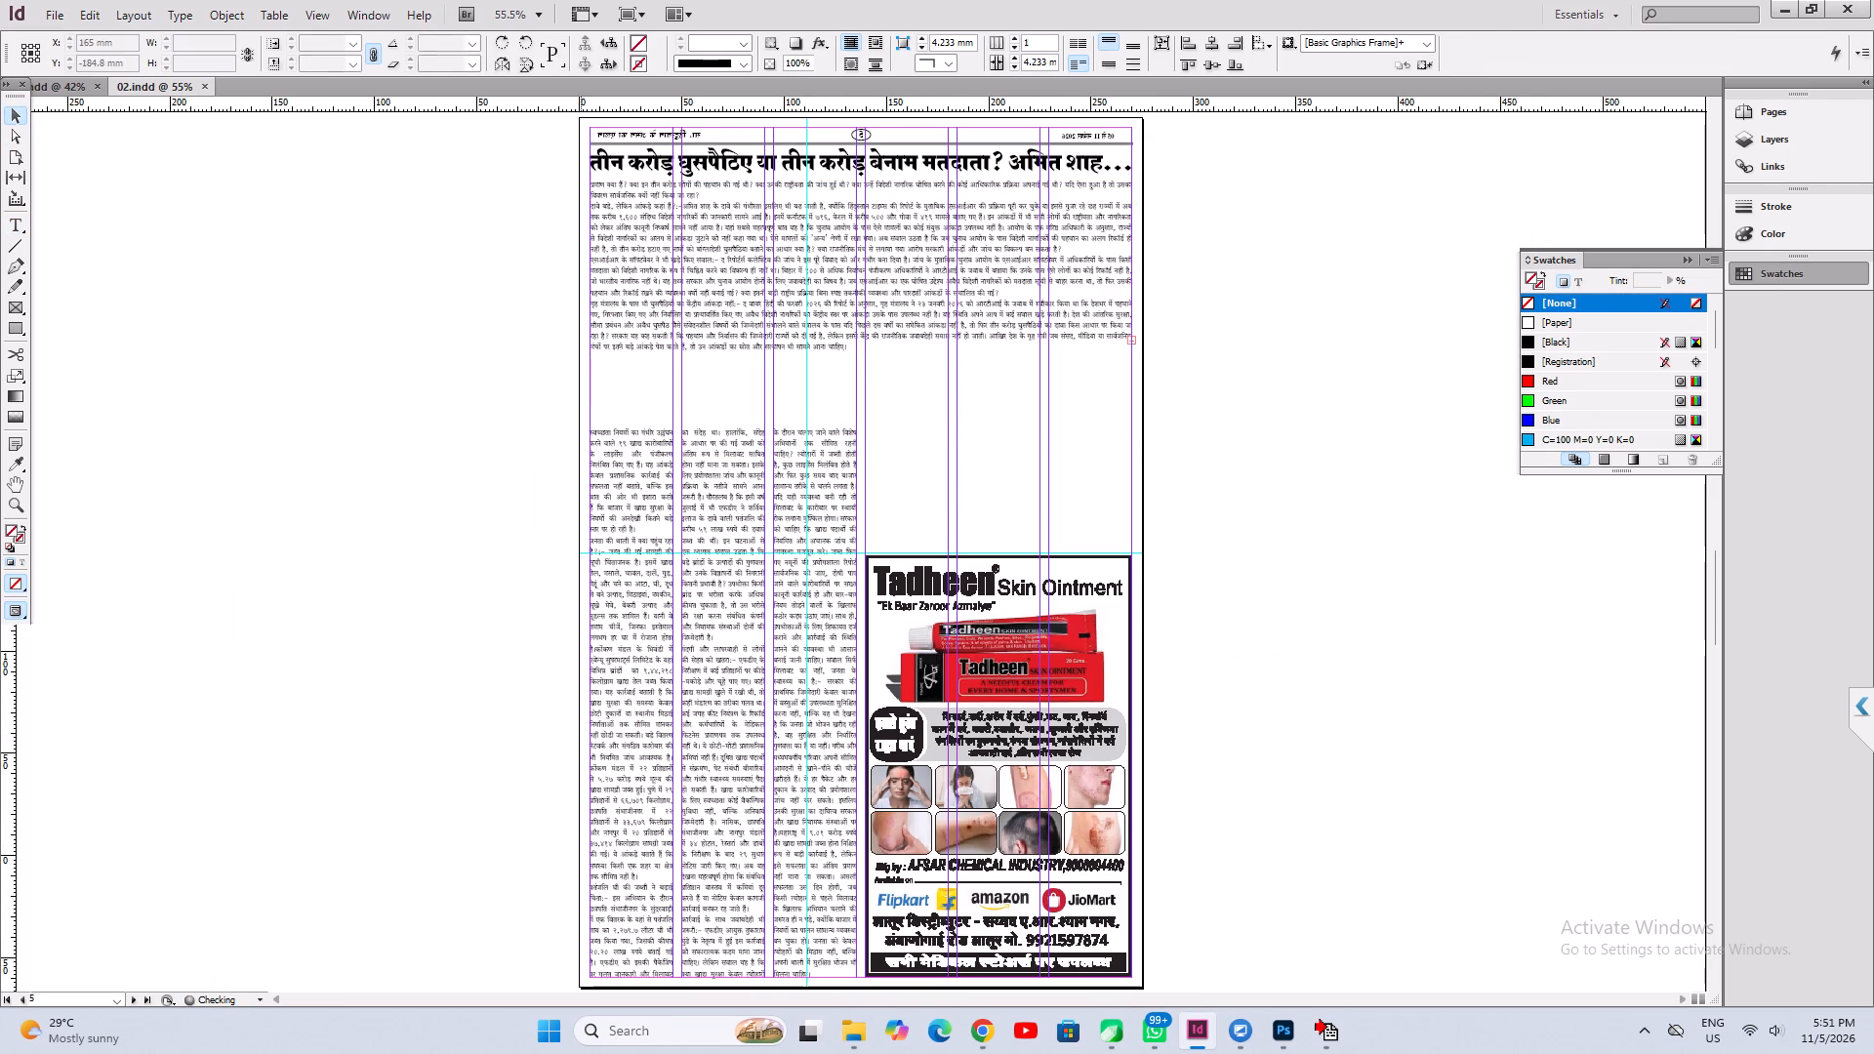
Paste the copied headline into a new three-column-wide text frame above the food-safety continuation, at 40 pt with 100% horizontal scale.
{"action": "left_click", "coordinate": [13, 220]}
{"action": "left_click_drag", "start_coordinate": [591, 378], "coordinate": [591, 378]}
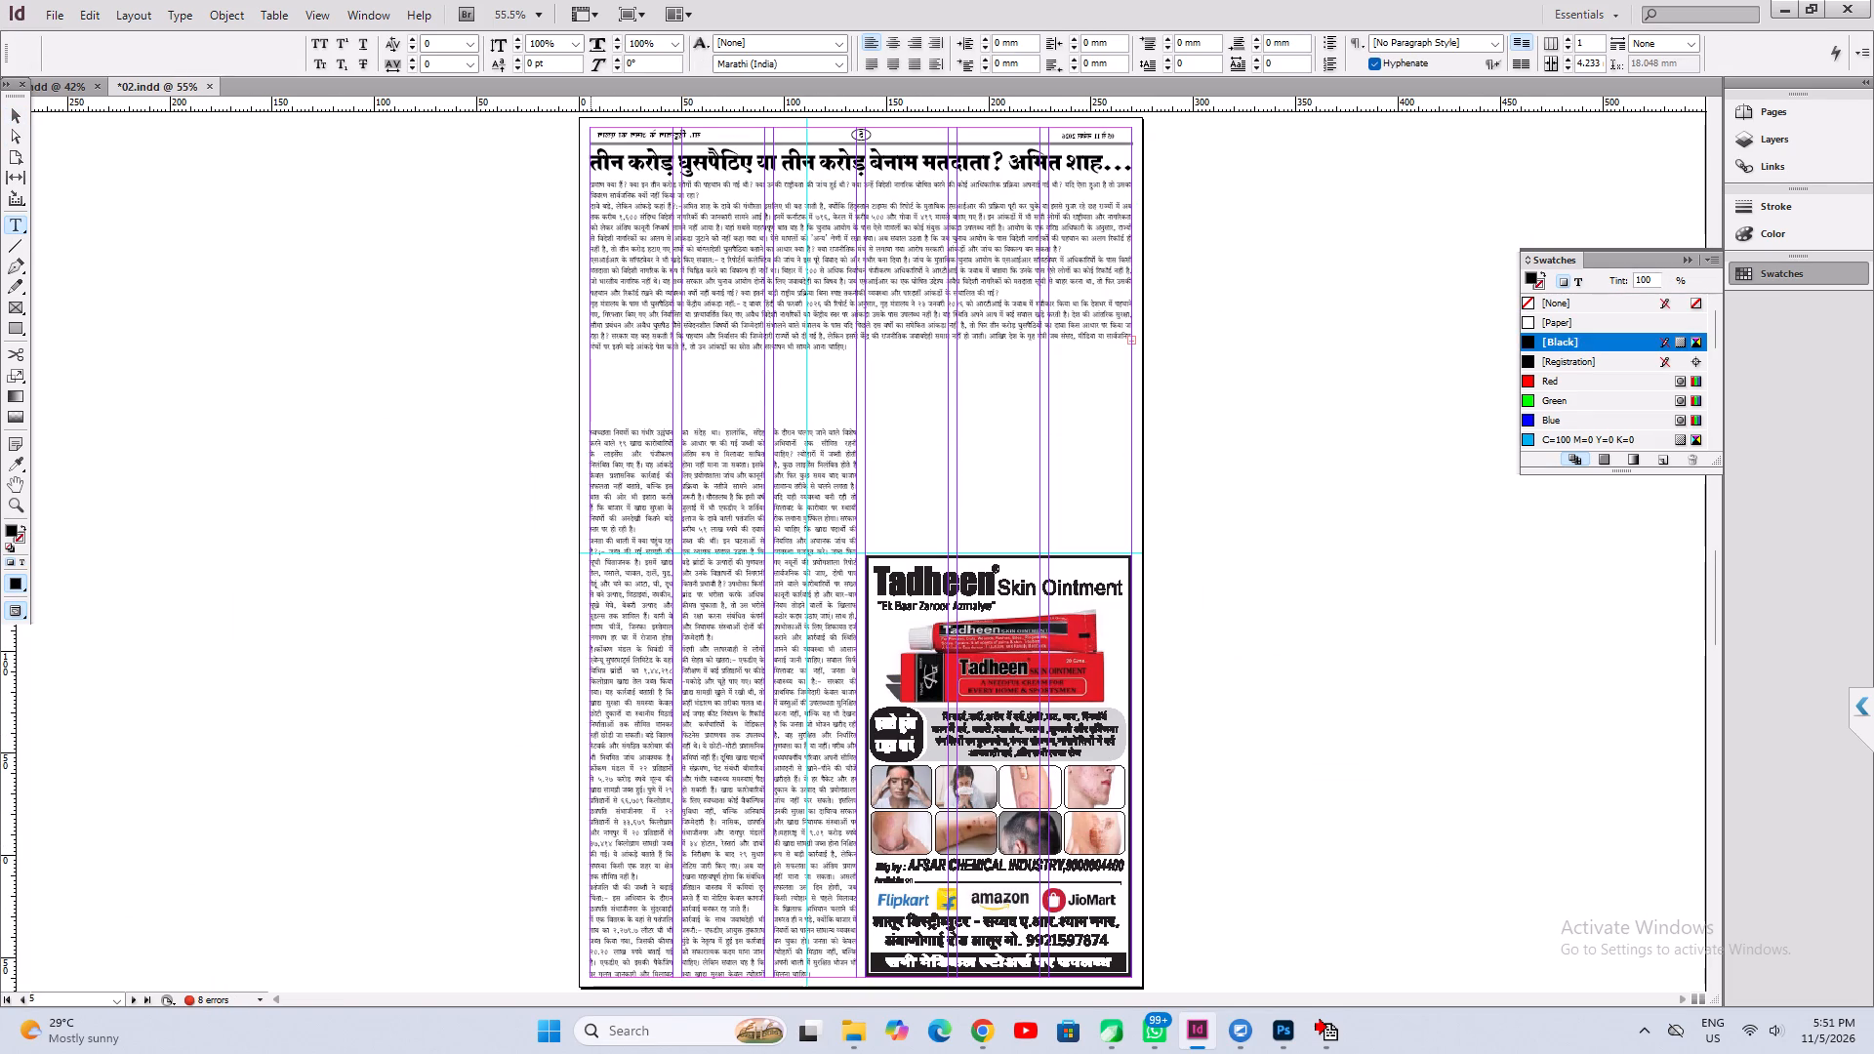
{"action": "left_click_drag", "start_coordinate": [591, 378], "coordinate": [855, 440]}
{"action": "key", "text": "ctrl+v"}
{"action": "key", "text": "ctrl+a"}
{"action": "left_click", "coordinate": [254, 44]}
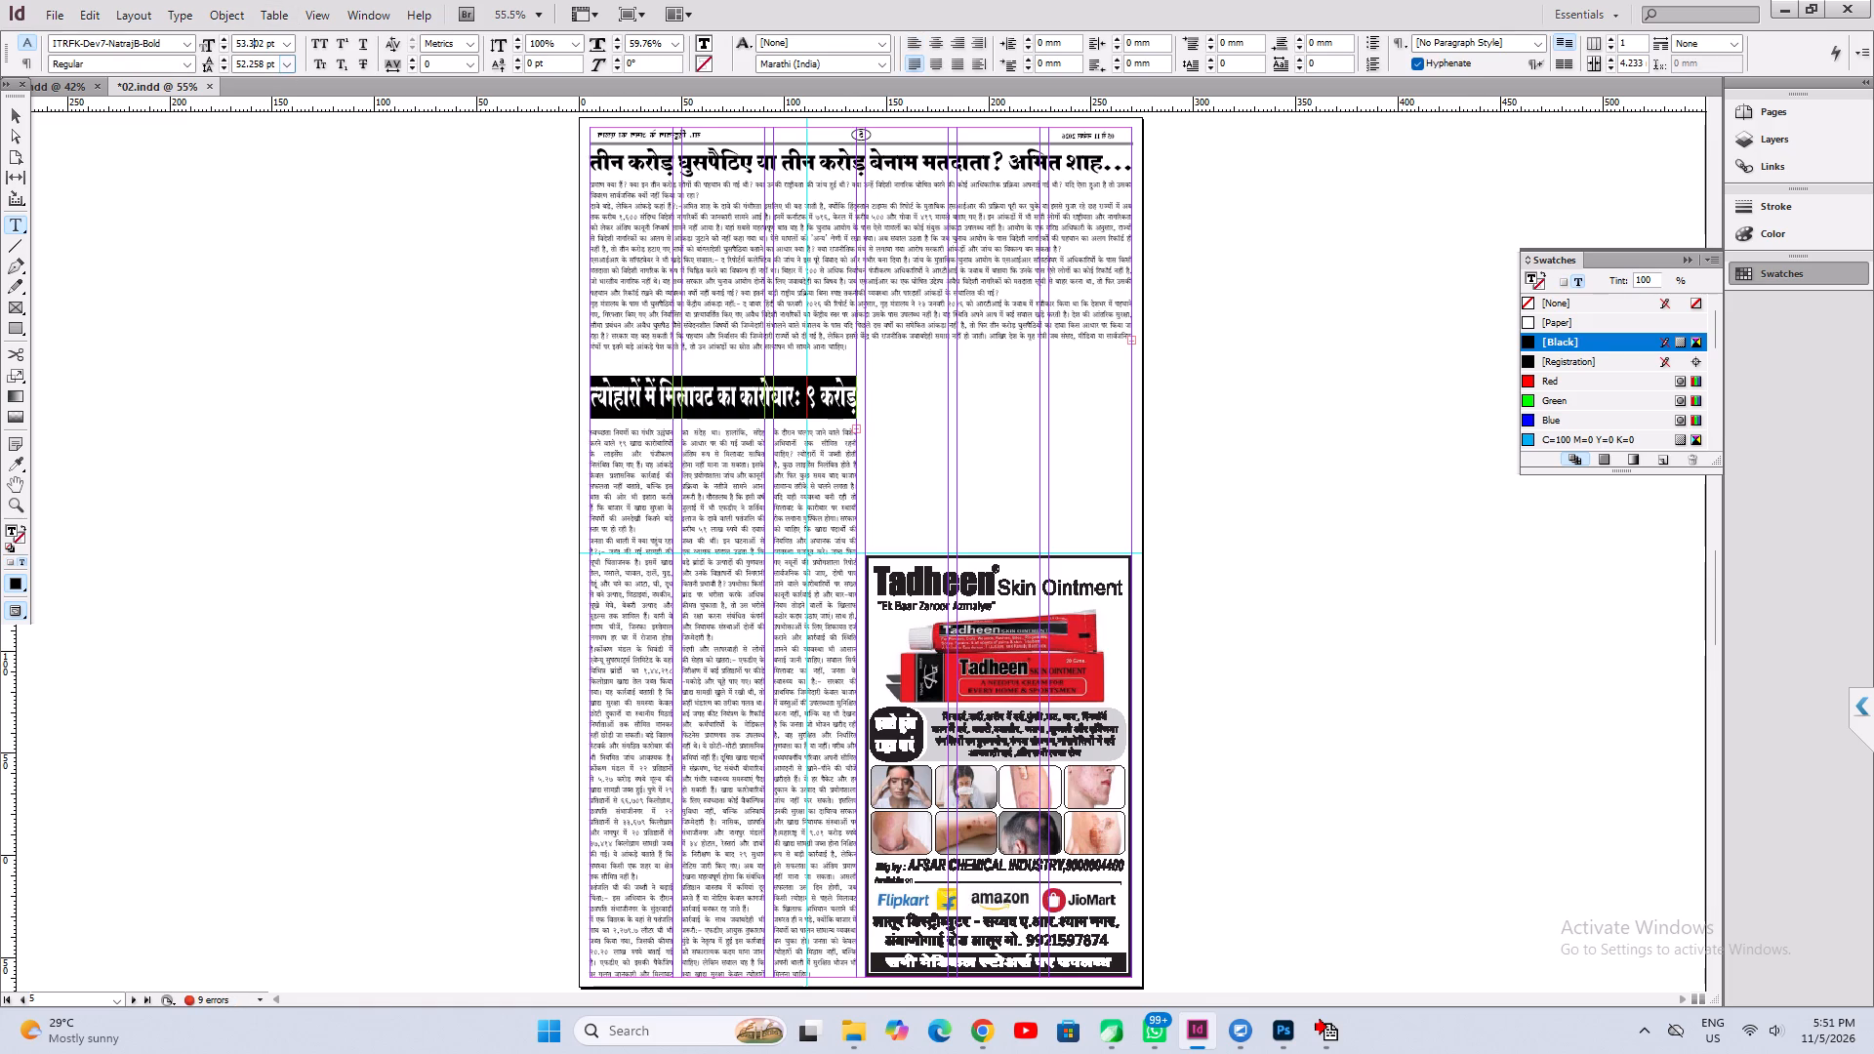
{"action": "key", "text": "ctrl+a"}
{"action": "type", "text": "40"}
{"action": "key", "text": "Return"}
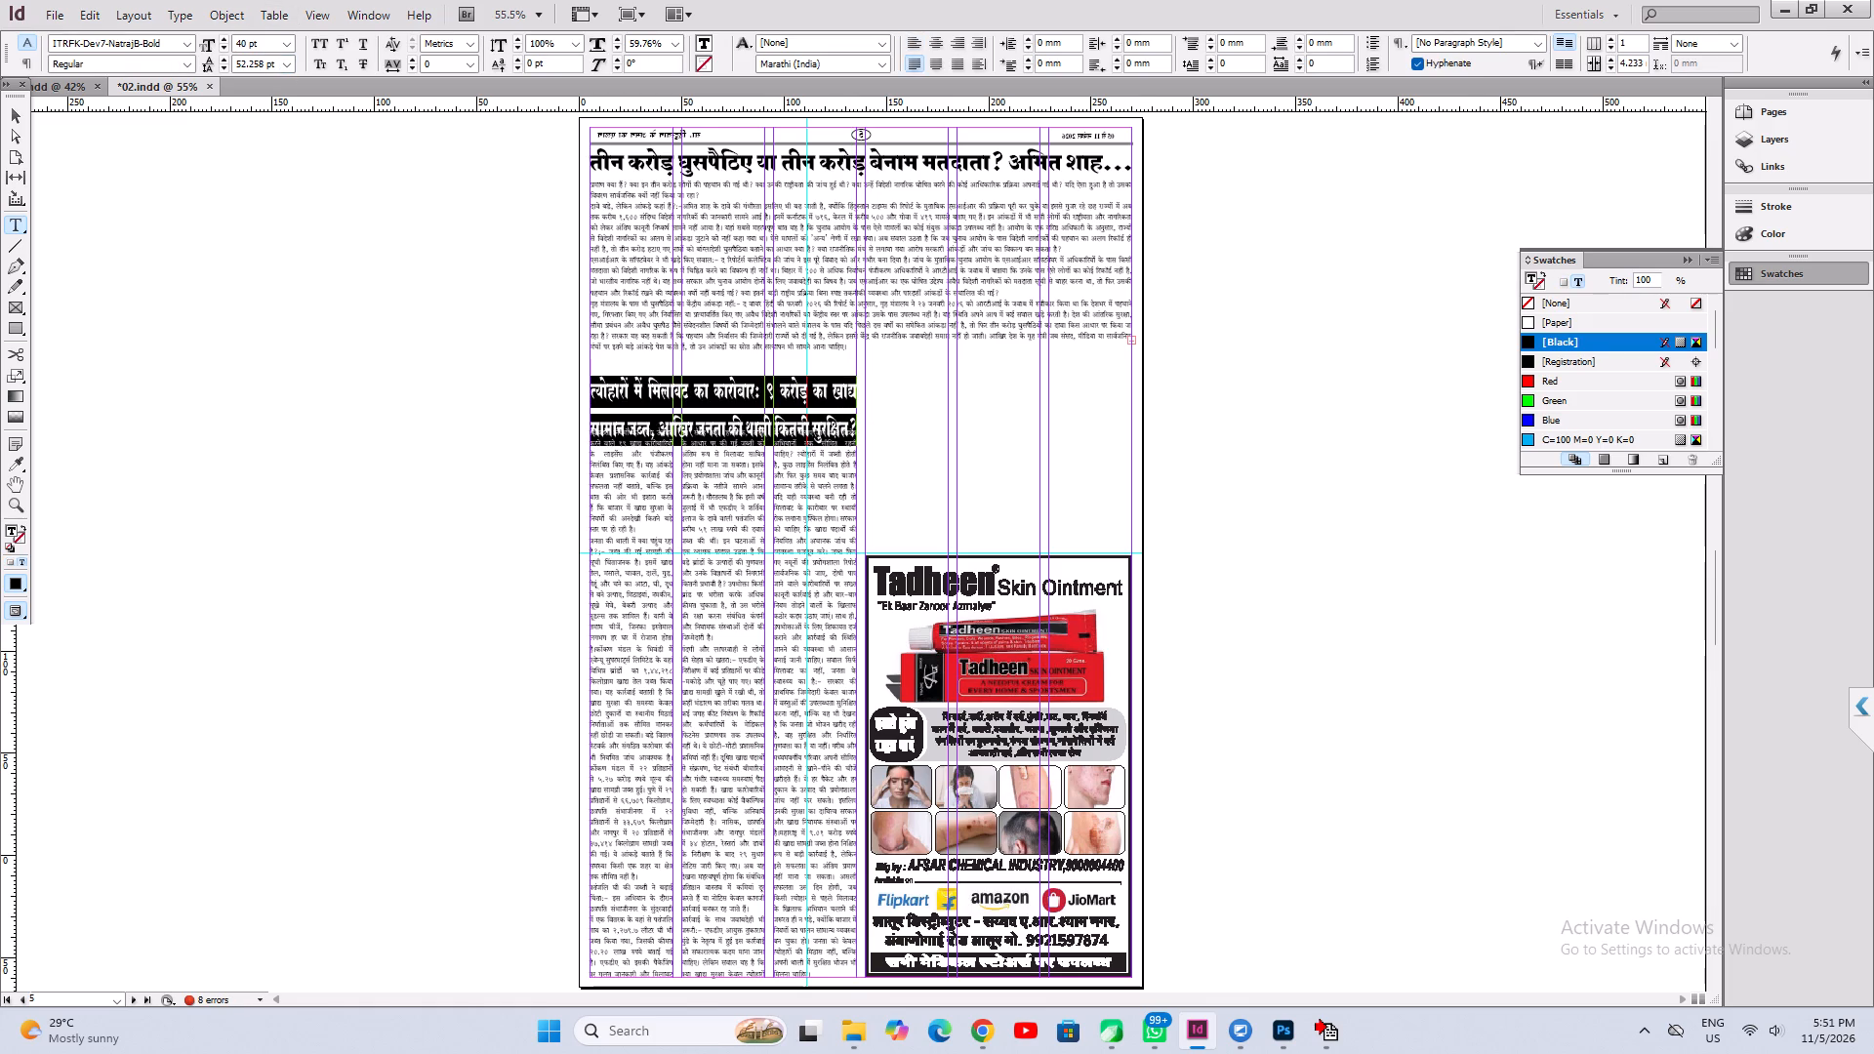
{"action": "left_click", "coordinate": [634, 46]}
{"action": "key", "text": "ctrl+a"}
{"action": "type", "text": "100"}
{"action": "key", "text": "Return"}
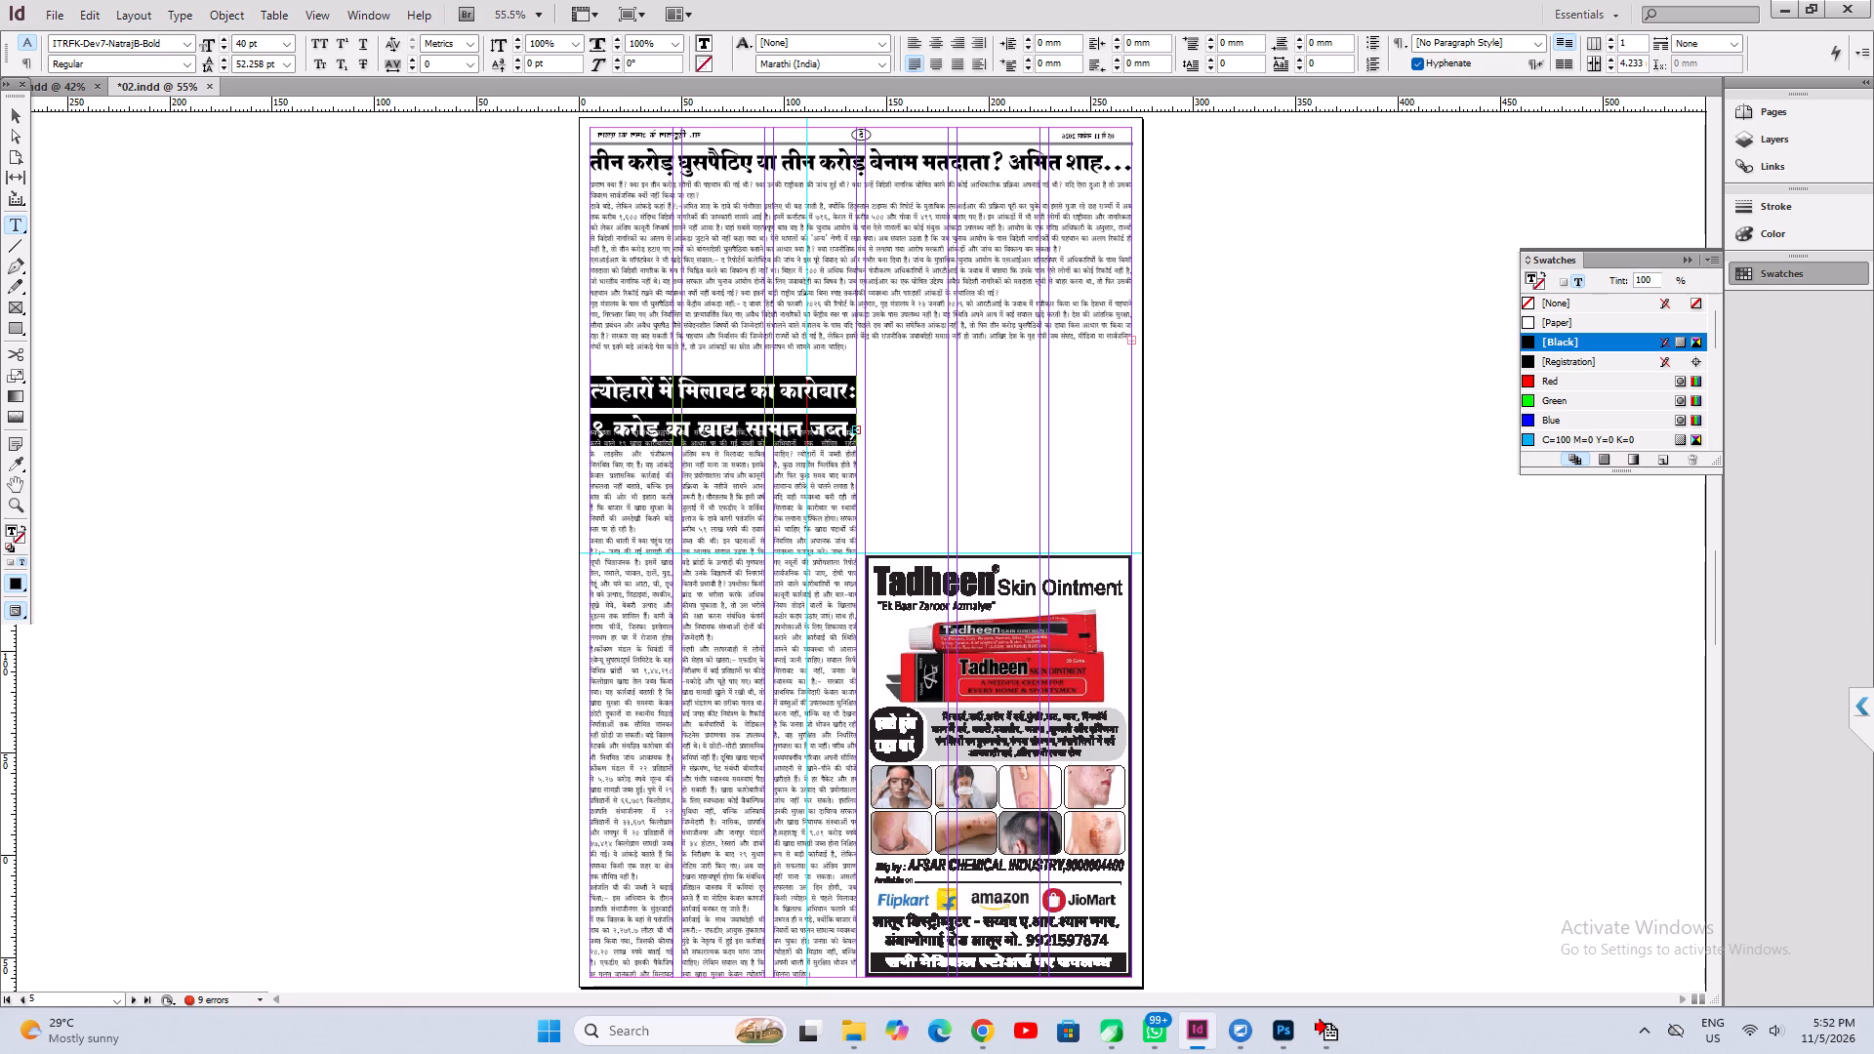
Trim the pasted headline to "त्योहारों में मिलावट का कारोबार...", replacing the colon and everything after it with an ellipsis.
{"action": "left_click", "coordinate": [726, 379]}
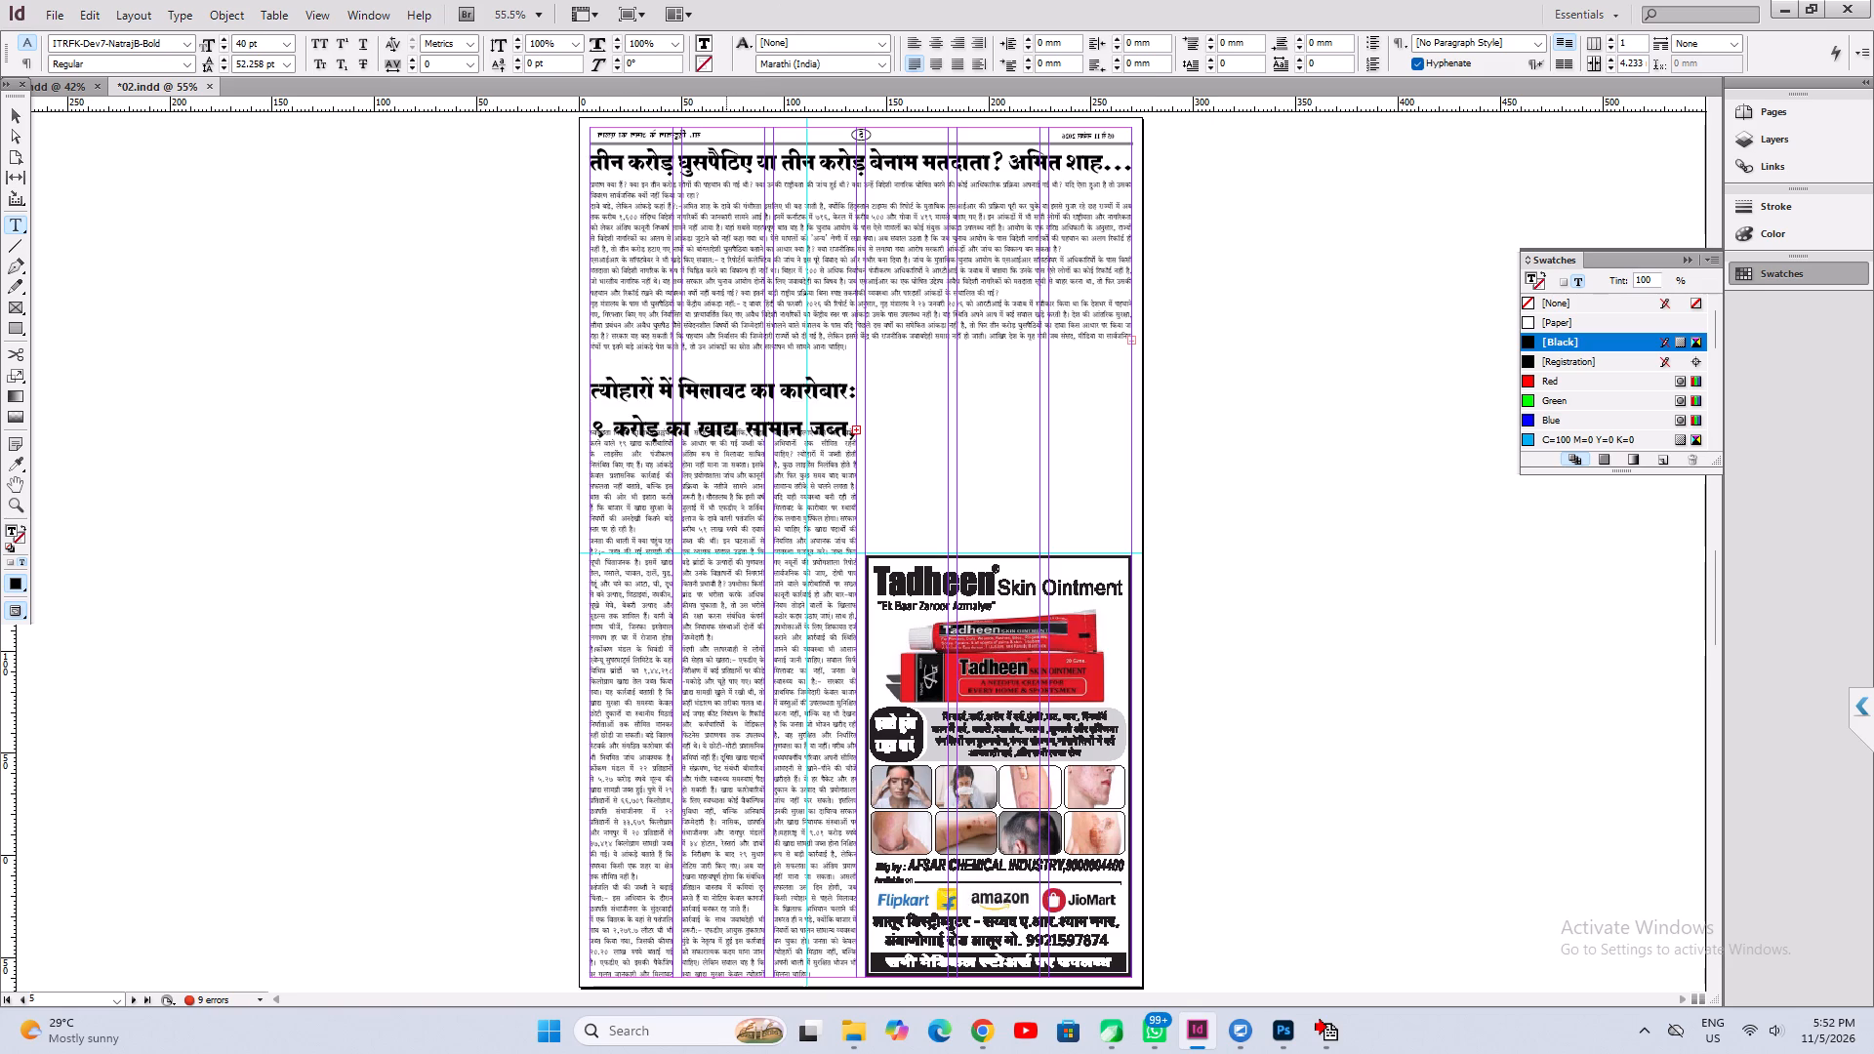
{"action": "left_click", "coordinate": [721, 389]}
{"action": "key", "text": "ctrl+2"}
{"action": "key", "text": "Right"}
{"action": "key", "text": "Right"}
{"action": "key", "text": "Right"}
{"action": "key", "text": "Right"}
{"action": "key", "text": "Right"}
{"action": "key", "text": "Right"}
{"action": "key", "text": "Right"}
{"action": "key", "text": "Right"}
{"action": "key", "text": "Right"}
{"action": "key", "text": "Right"}
{"action": "key", "text": "Right"}
{"action": "key", "text": "Right"}
{"action": "key", "text": "Right"}
{"action": "key", "text": "Right"}
{"action": "key", "text": "Right"}
{"action": "key", "text": "Right"}
{"action": "key", "text": "Right"}
{"action": "key", "text": "Right"}
{"action": "key", "text": "Right"}
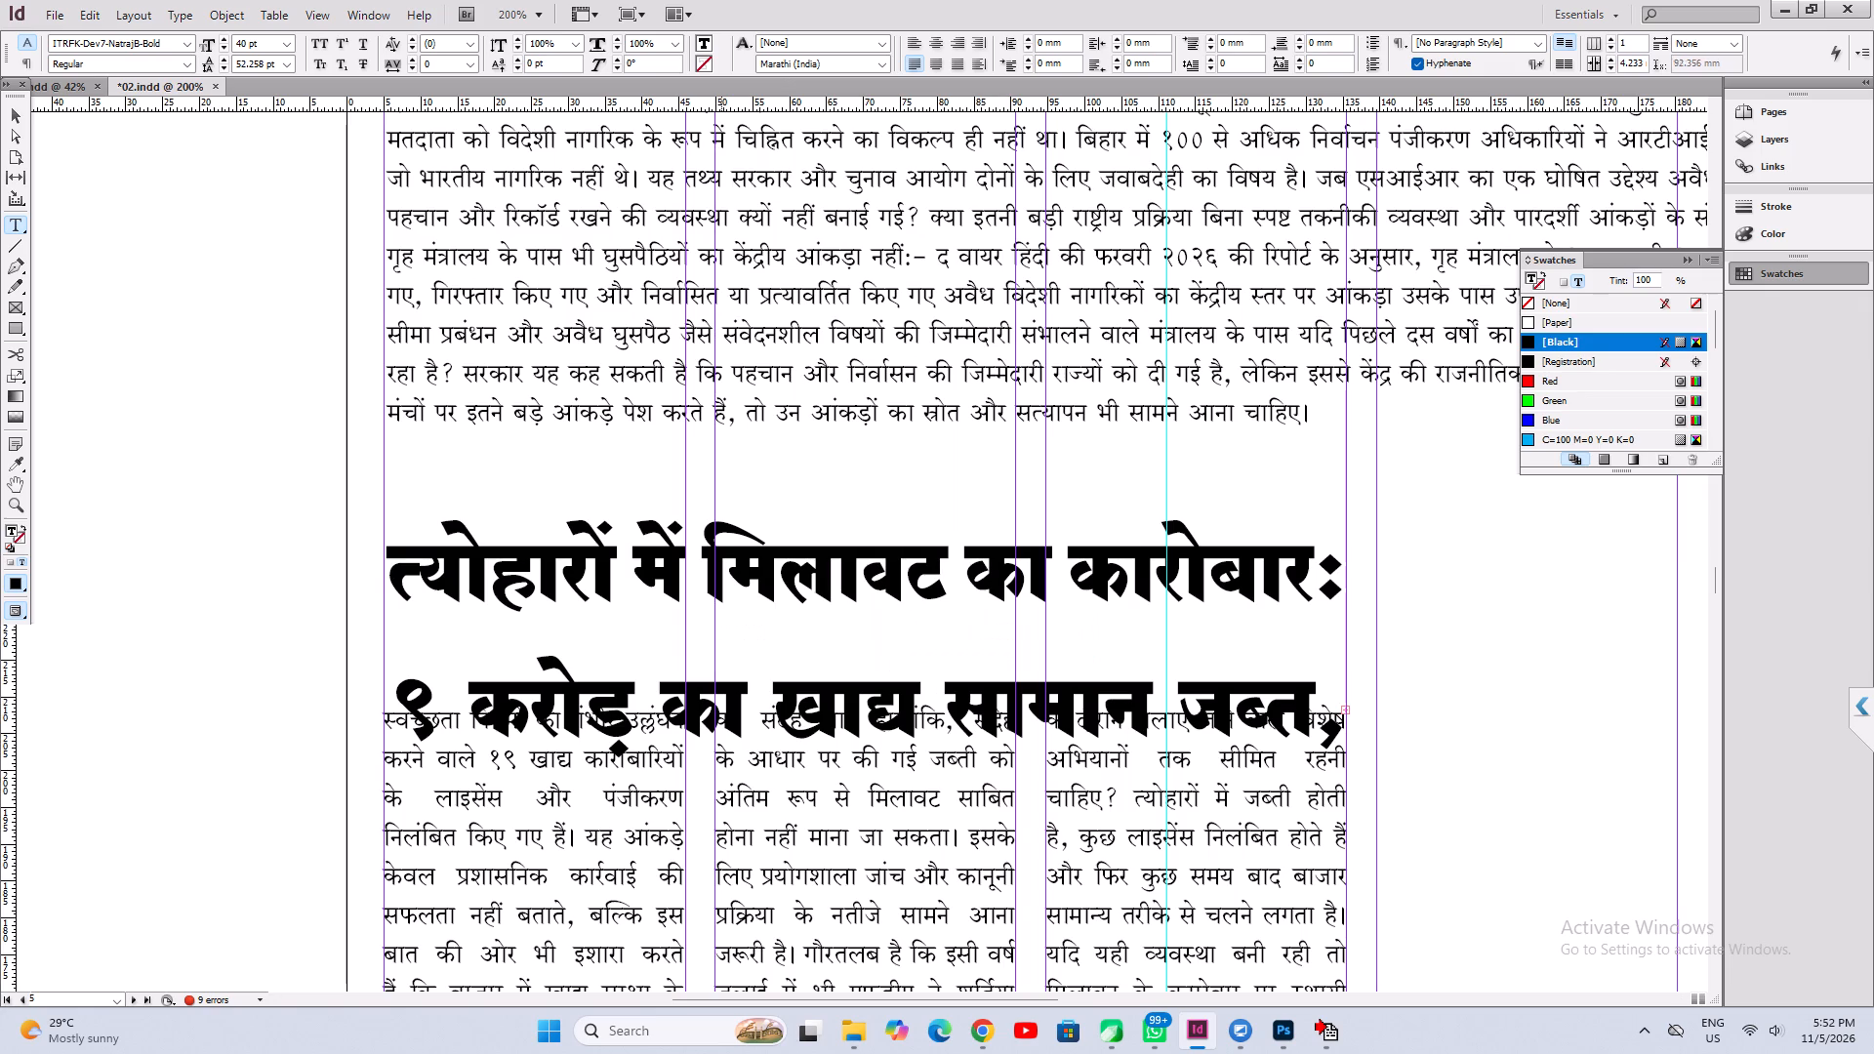
{"action": "key", "text": "Left"}
{"action": "key", "text": "Left"}
{"action": "key", "text": "shift+Down"}
{"action": "key", "text": "shift+Down"}
{"action": "key", "text": "shift+Down"}
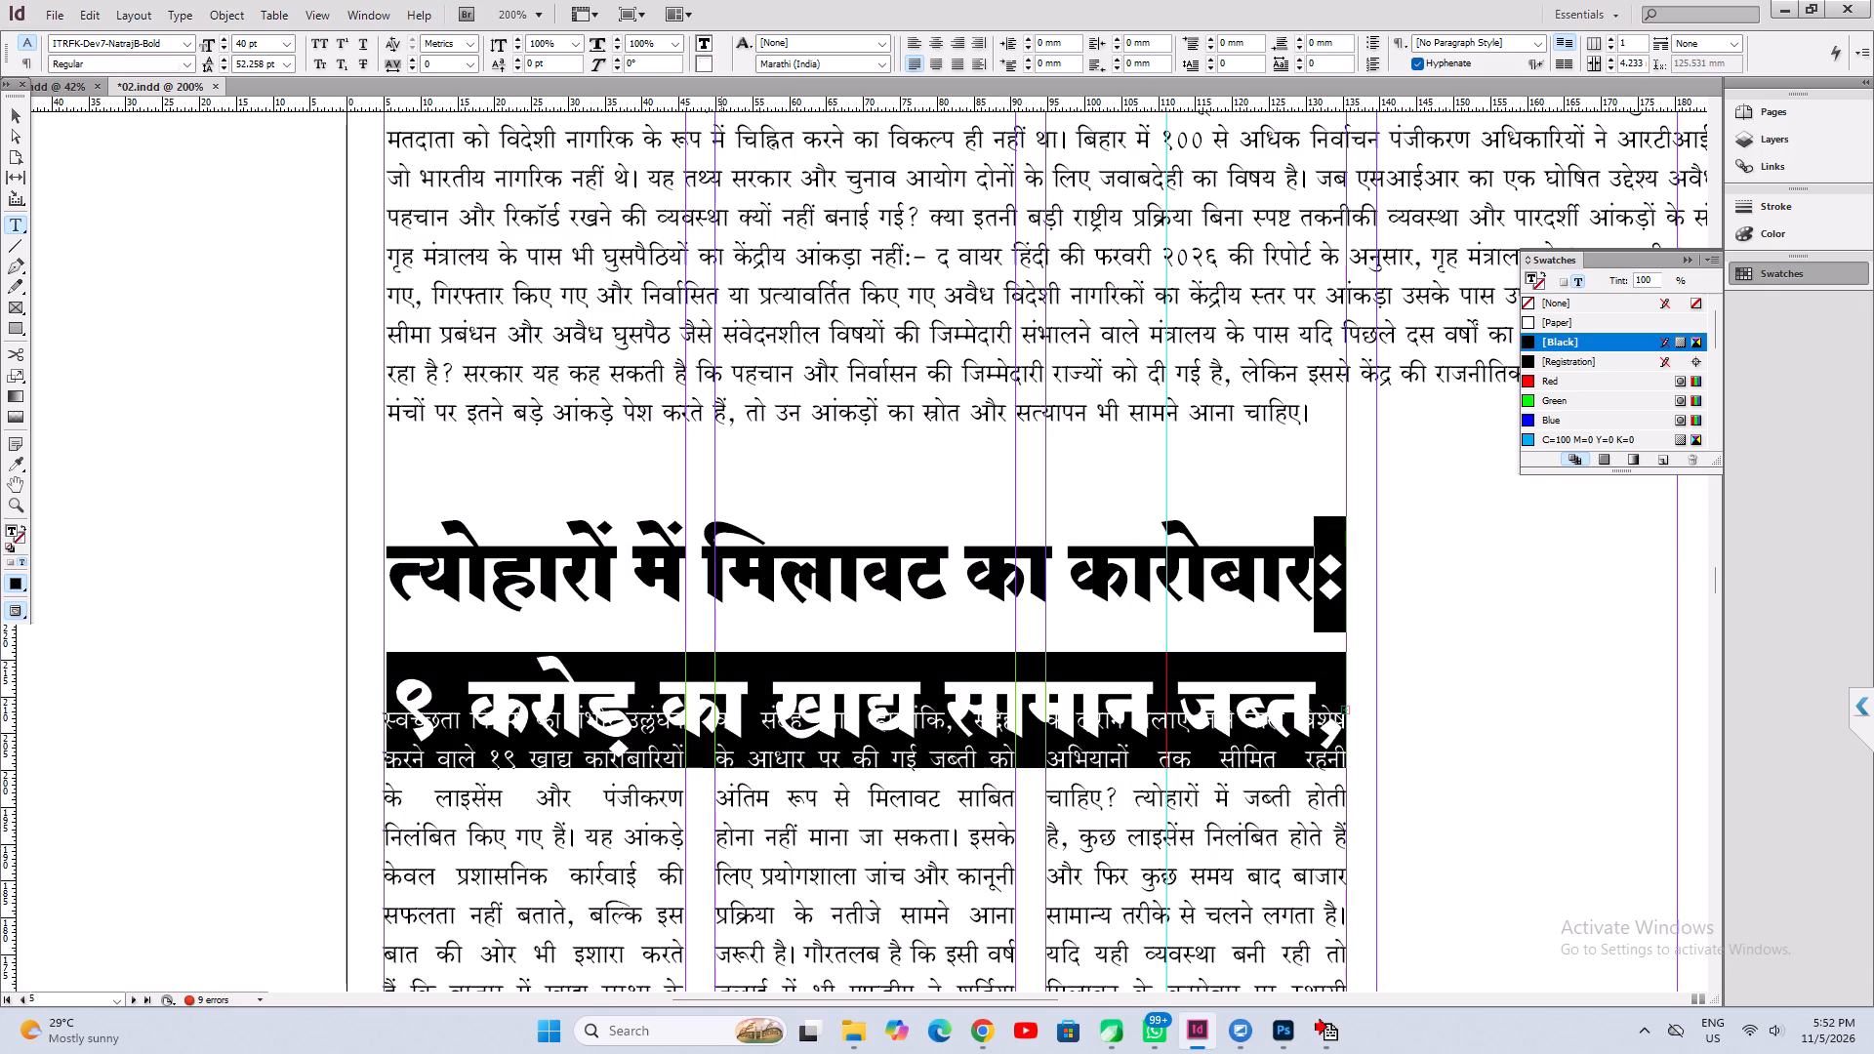
{"action": "key", "text": "BackSpace"}
{"action": "type", "text": "..."}
Fully justify the headline, reduce it to 38 pt so it fits one line, and save the document.
{"action": "key", "text": "ctrl+a"}
{"action": "key", "text": "ctrl+shift+j"}
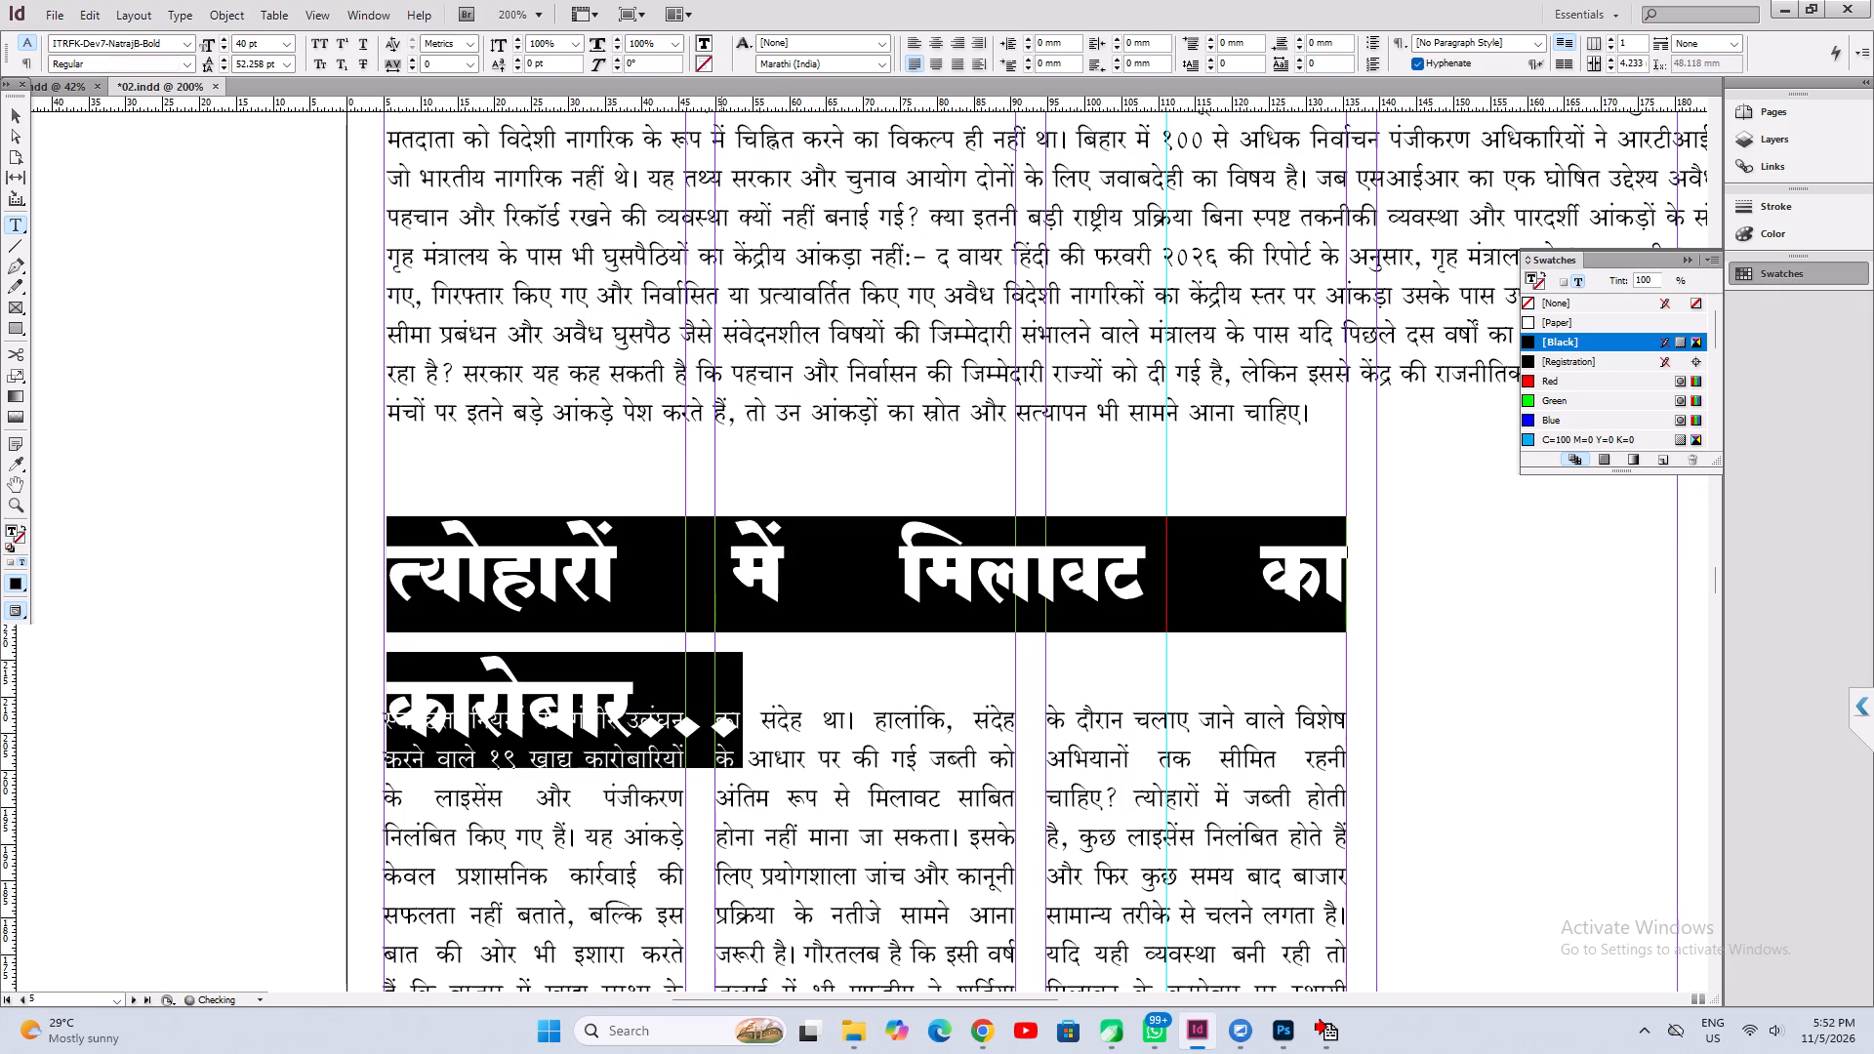
{"action": "key", "text": "ctrl+shift+comma"}
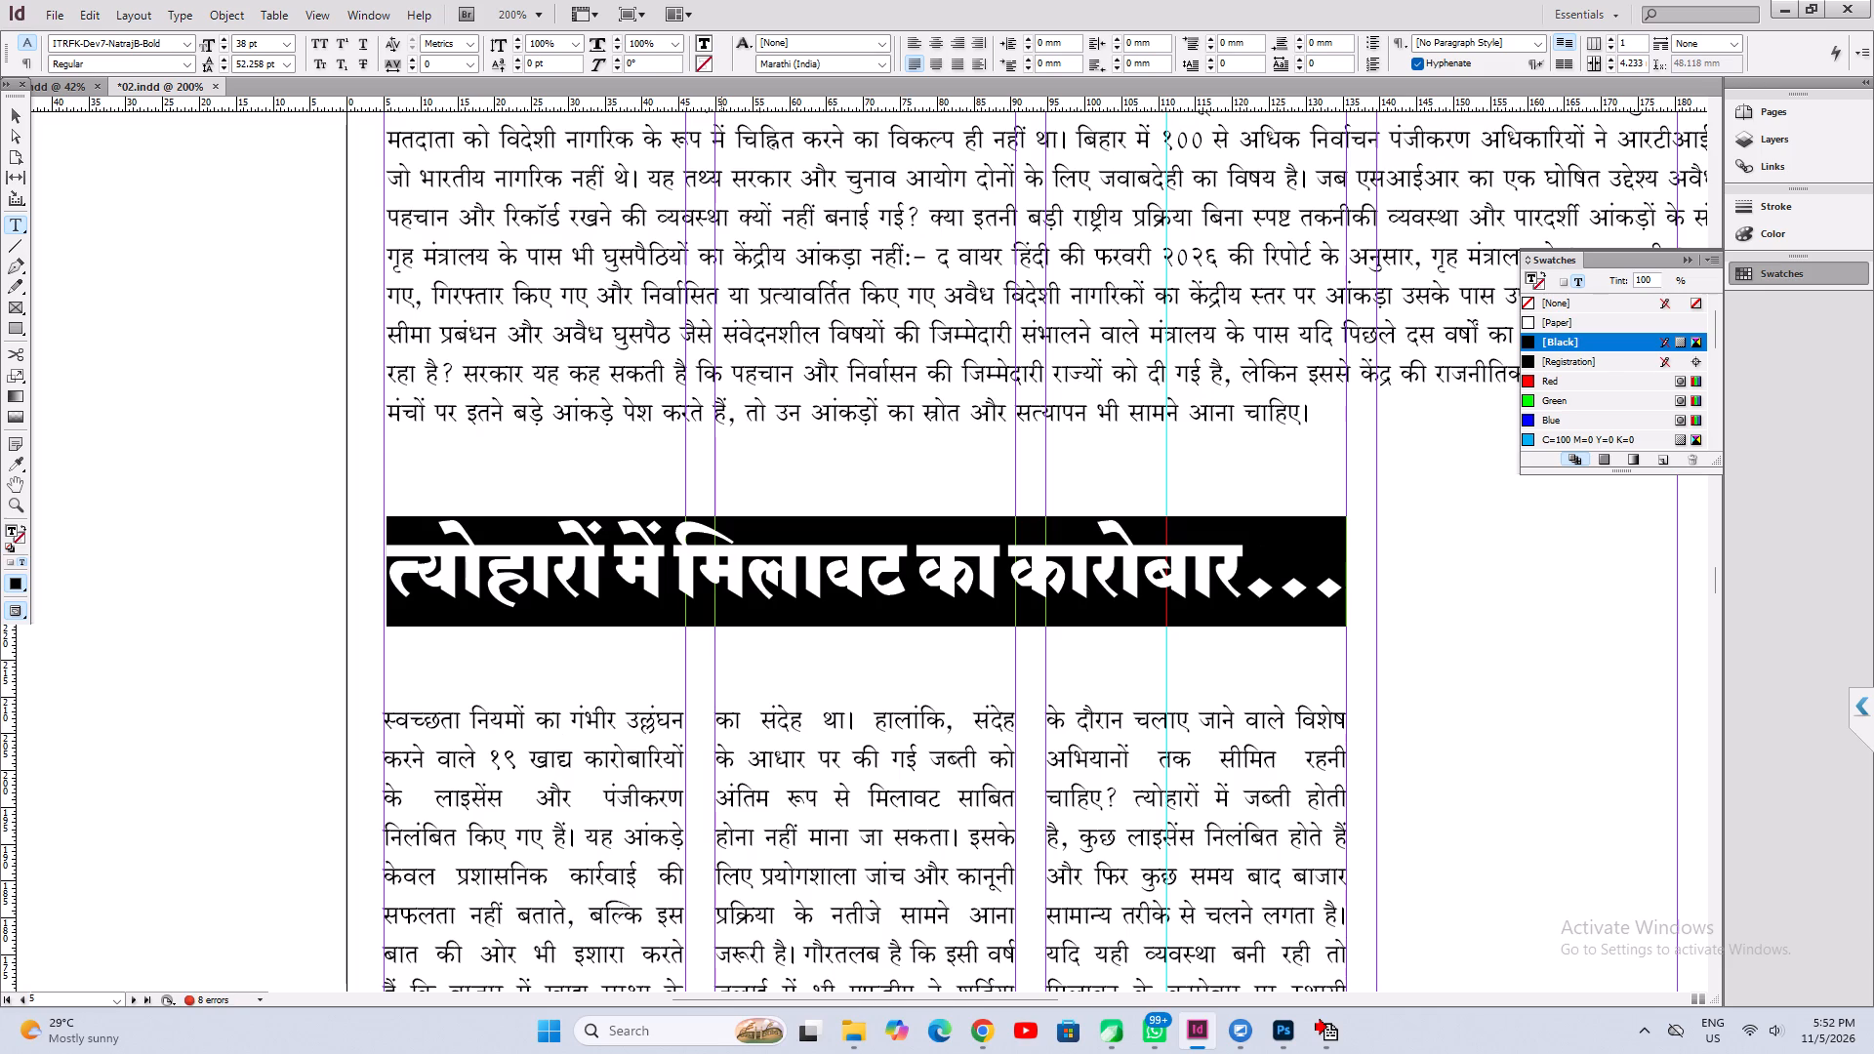
{"action": "key", "text": "ctrl+shift+comma"}
{"action": "key", "text": "ctrl+shift+period"}
{"action": "key", "text": "ctrl+s"}
Shorten the headline frame to about 12 mm high and move it down to sit directly above the three columns.
{"action": "key", "text": "ctrl+alt+c"}
{"action": "key", "text": "ctrl+z"}
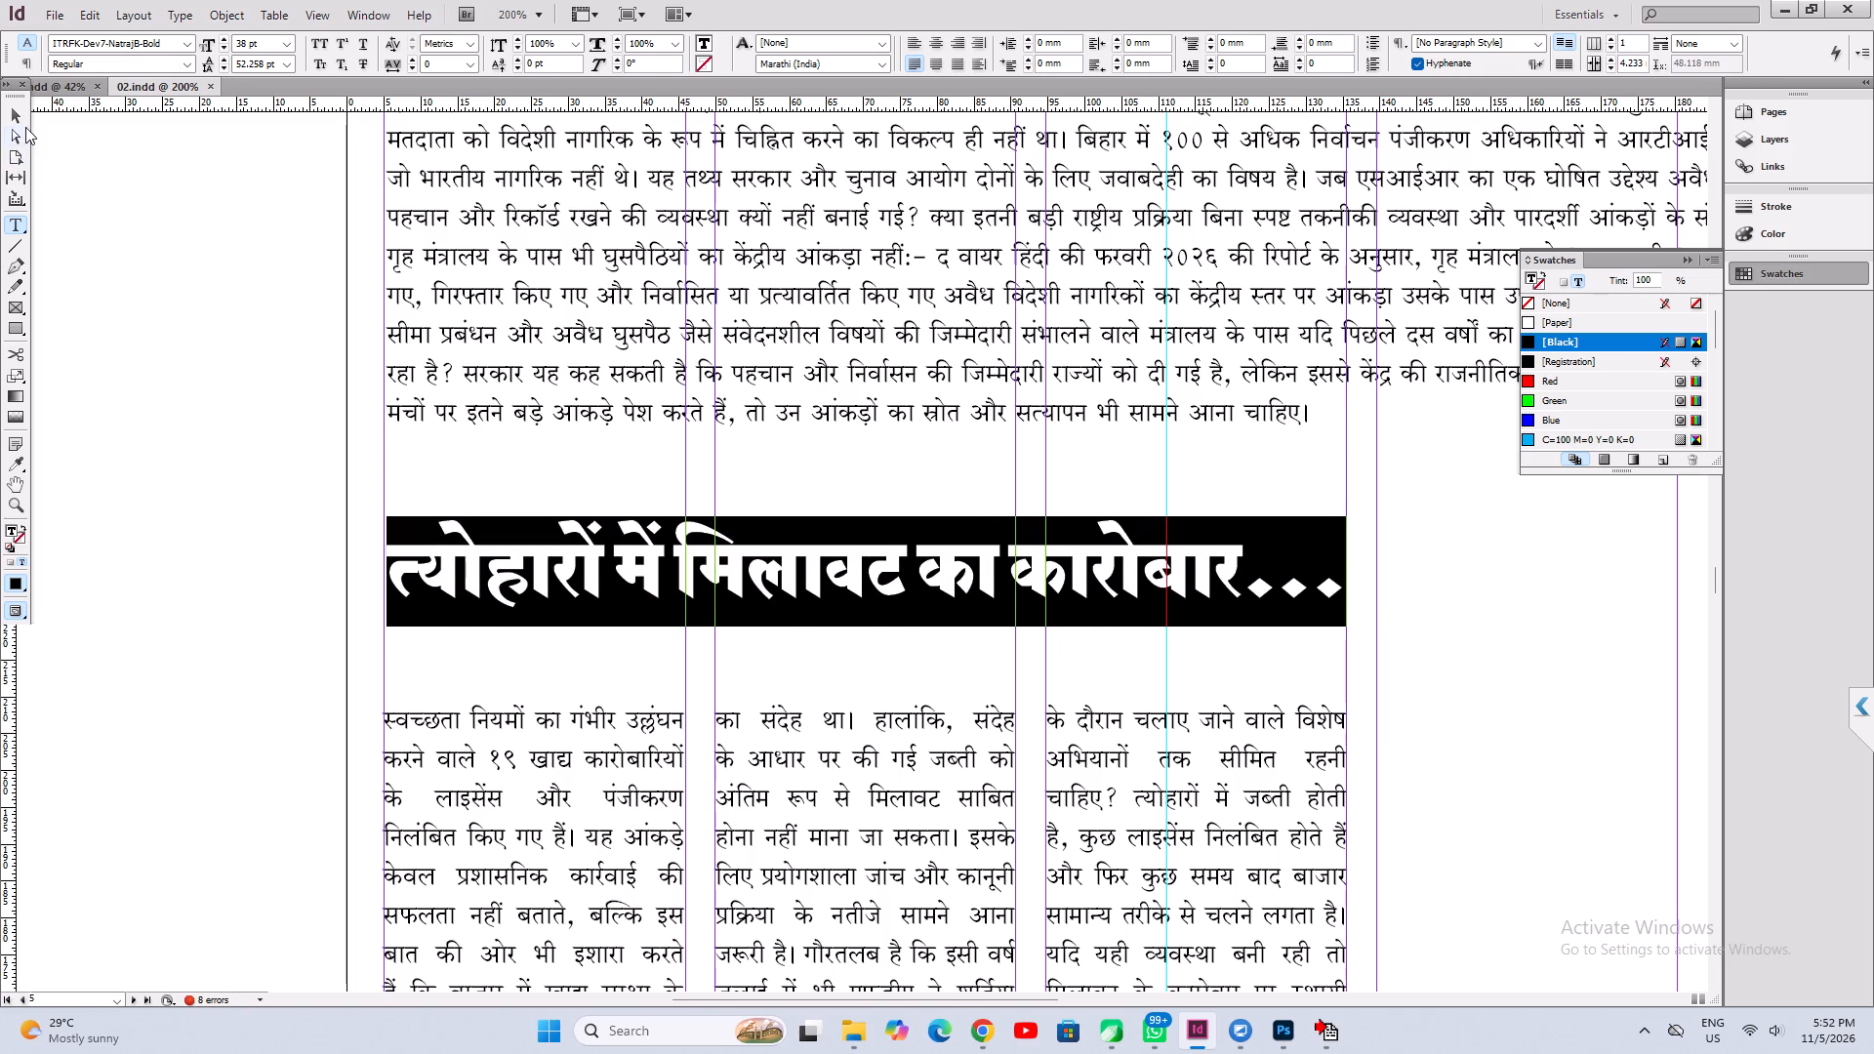
{"action": "left_click", "coordinate": [17, 111]}
{"action": "left_click", "coordinate": [835, 612]}
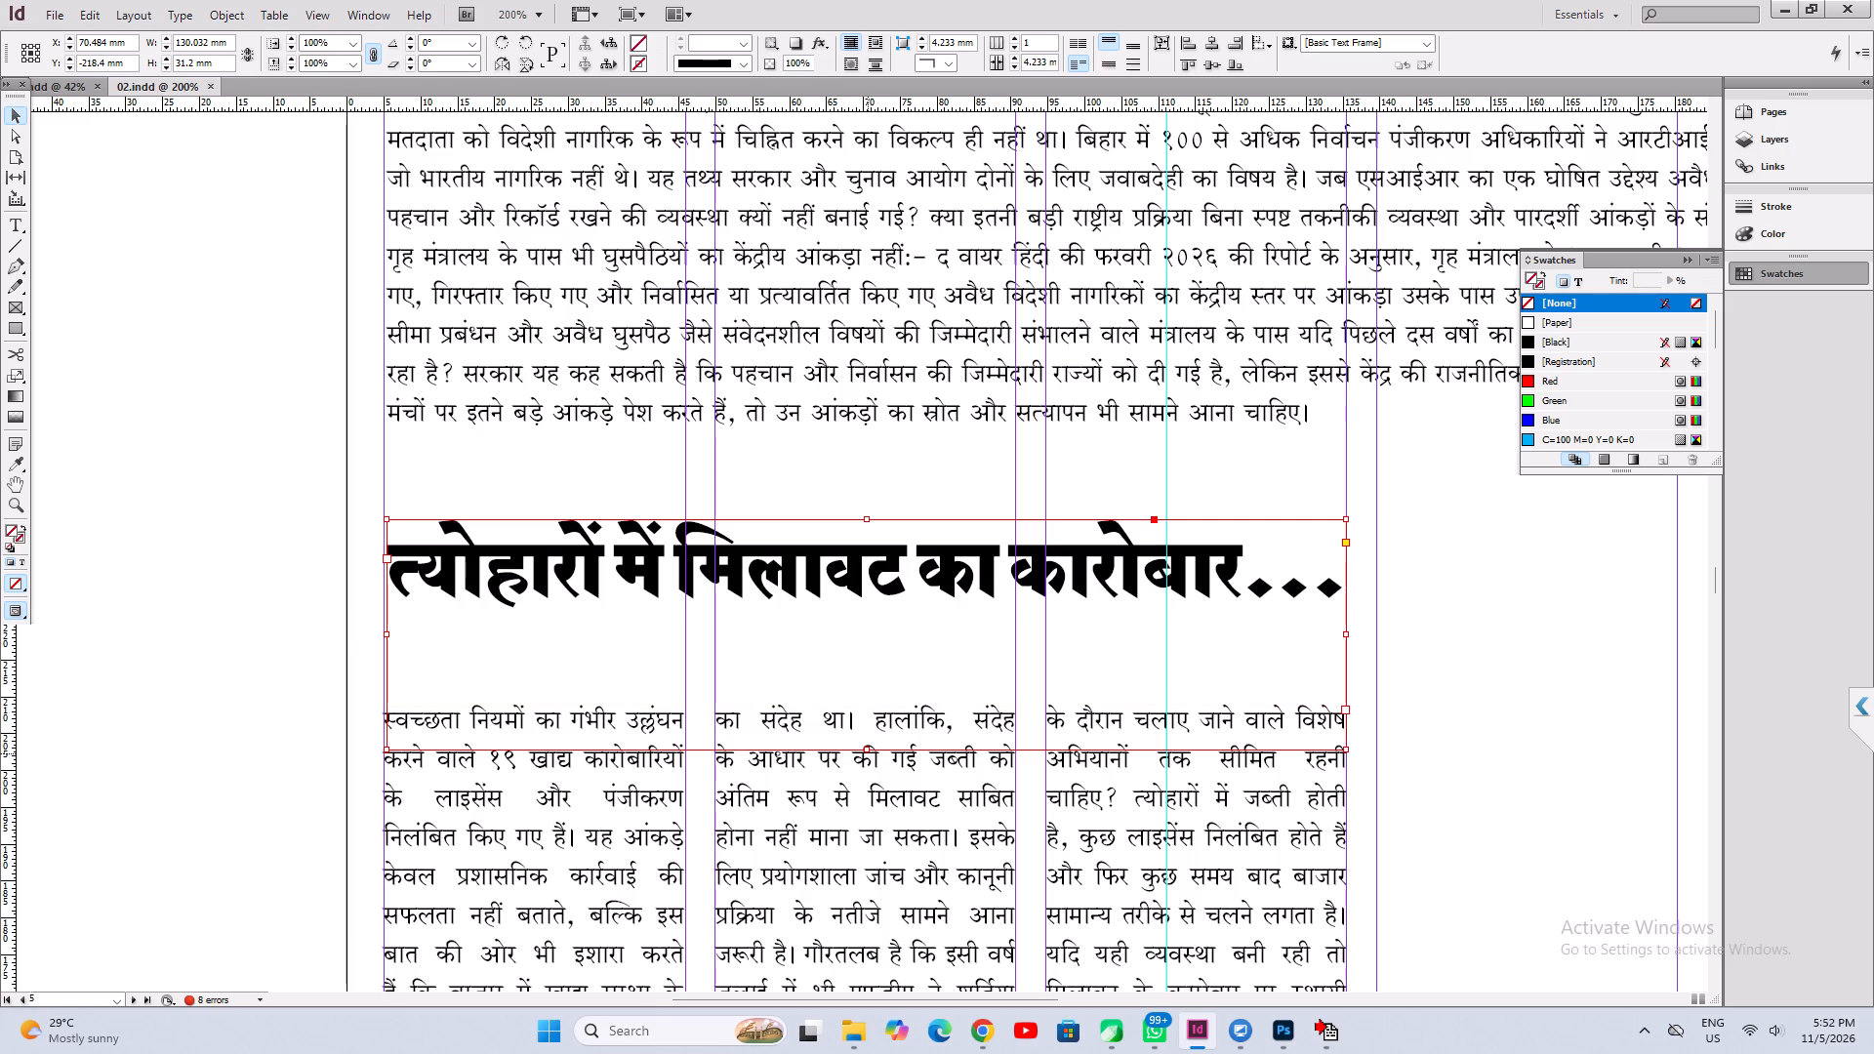
{"action": "left_click_drag", "start_coordinate": [866, 753], "coordinate": [864, 609]}
{"action": "left_click_drag", "start_coordinate": [882, 576], "coordinate": [878, 657], "text": "shift"}
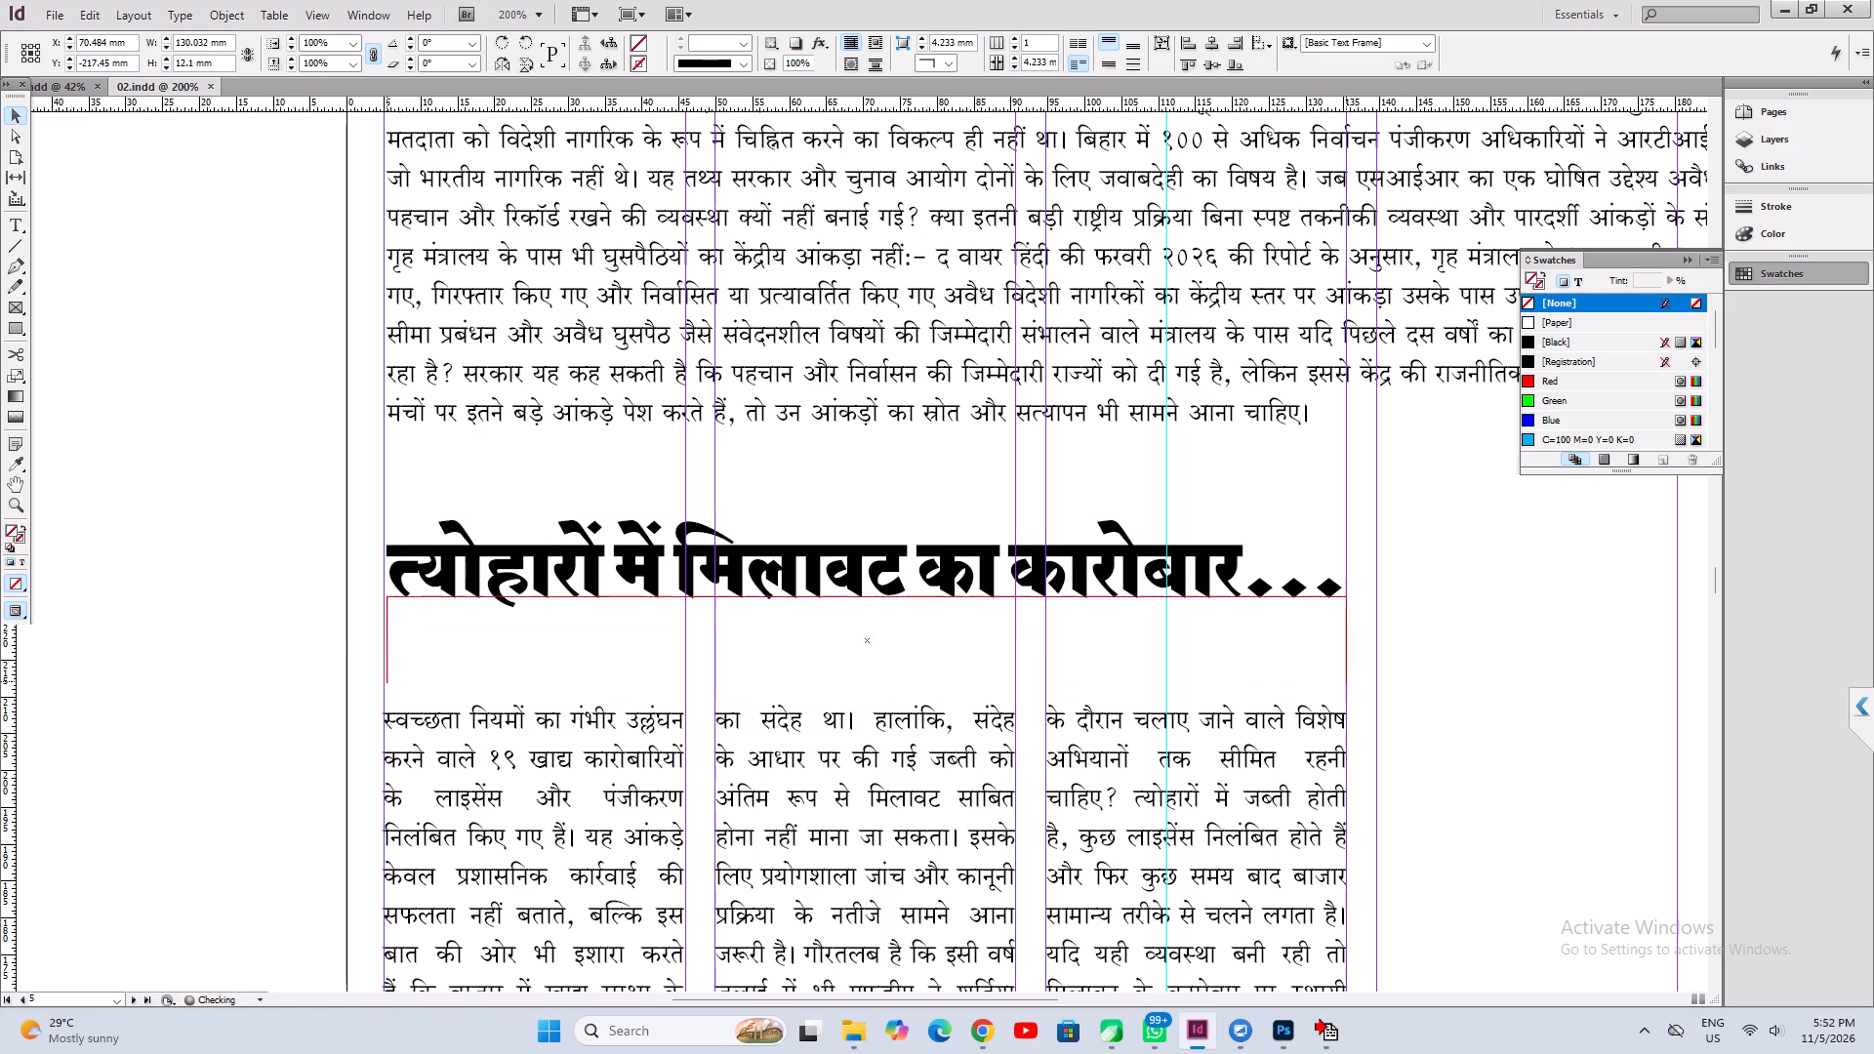
{"action": "left_click_drag", "start_coordinate": [878, 657], "coordinate": [876, 666], "text": "shift"}
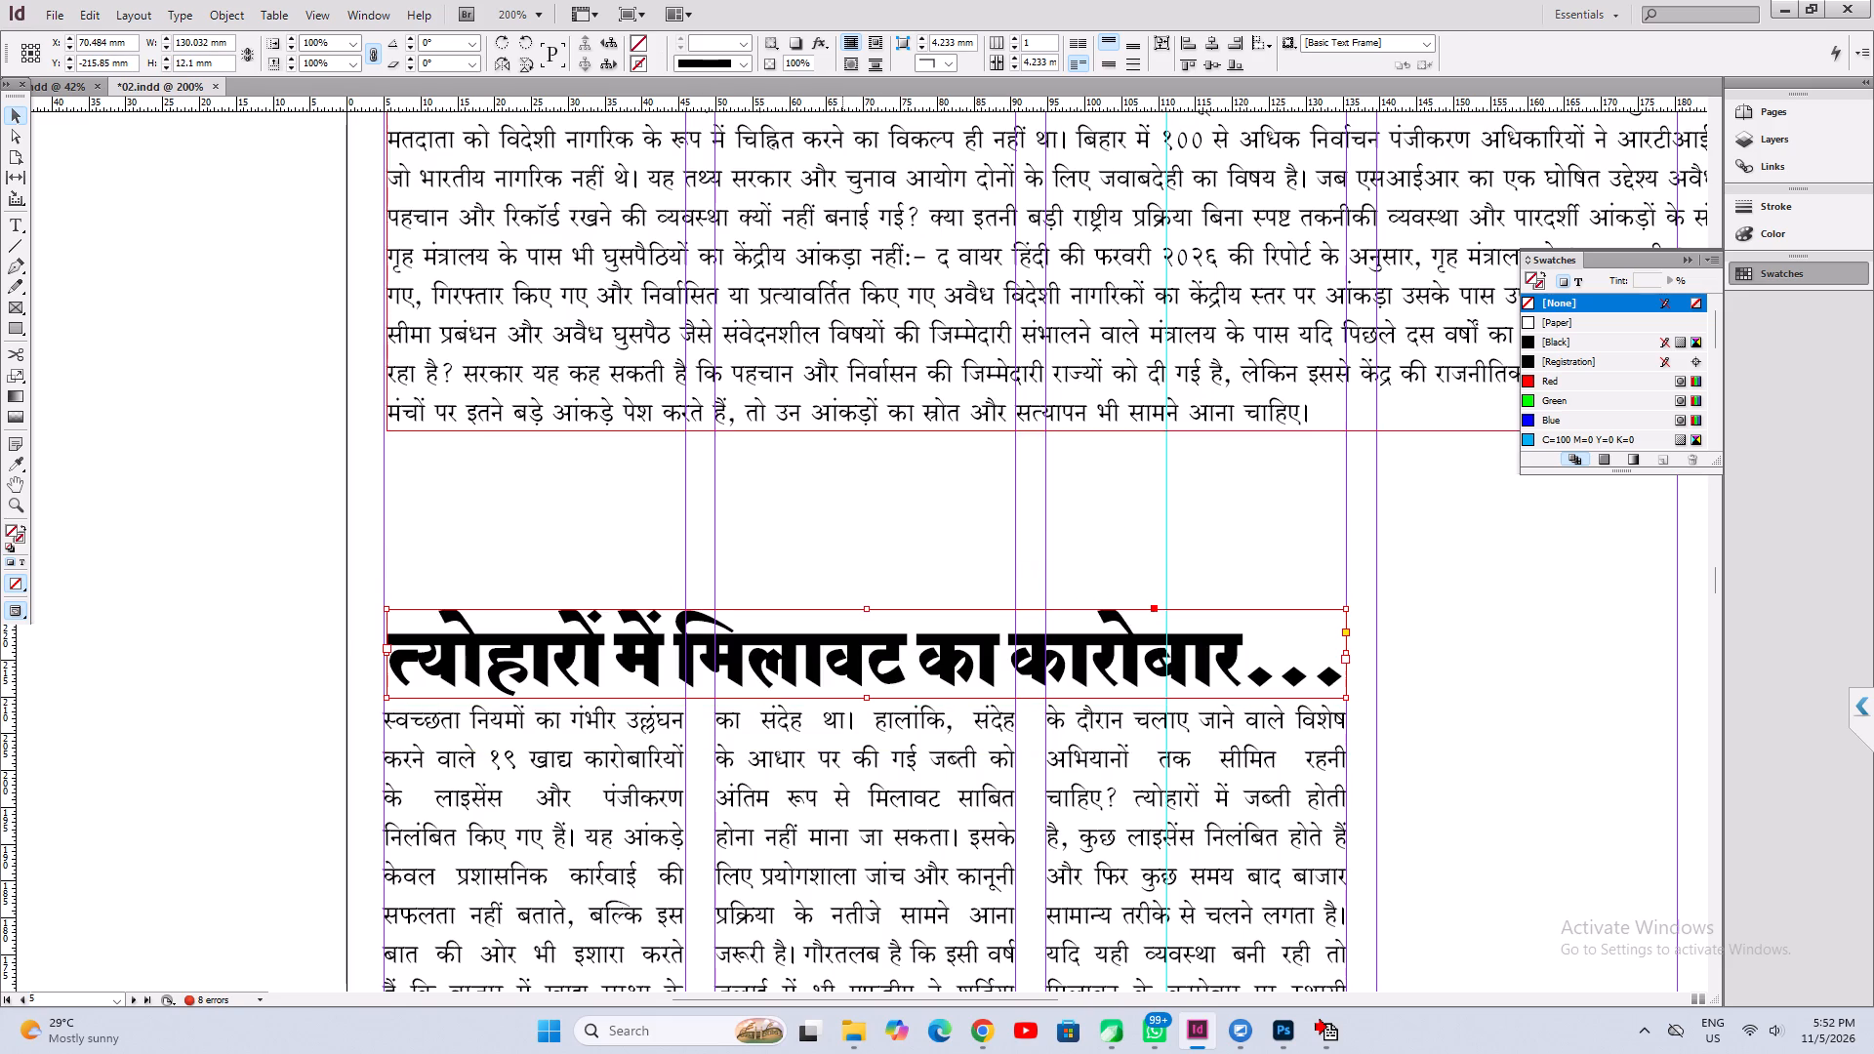
Draw a 1 pt horizontal rule about 130.5 mm long above the food-safety headline and nudge it closer to the headline.
{"action": "left_click", "coordinate": [842, 343]}
{"action": "left_click", "coordinate": [349, 514]}
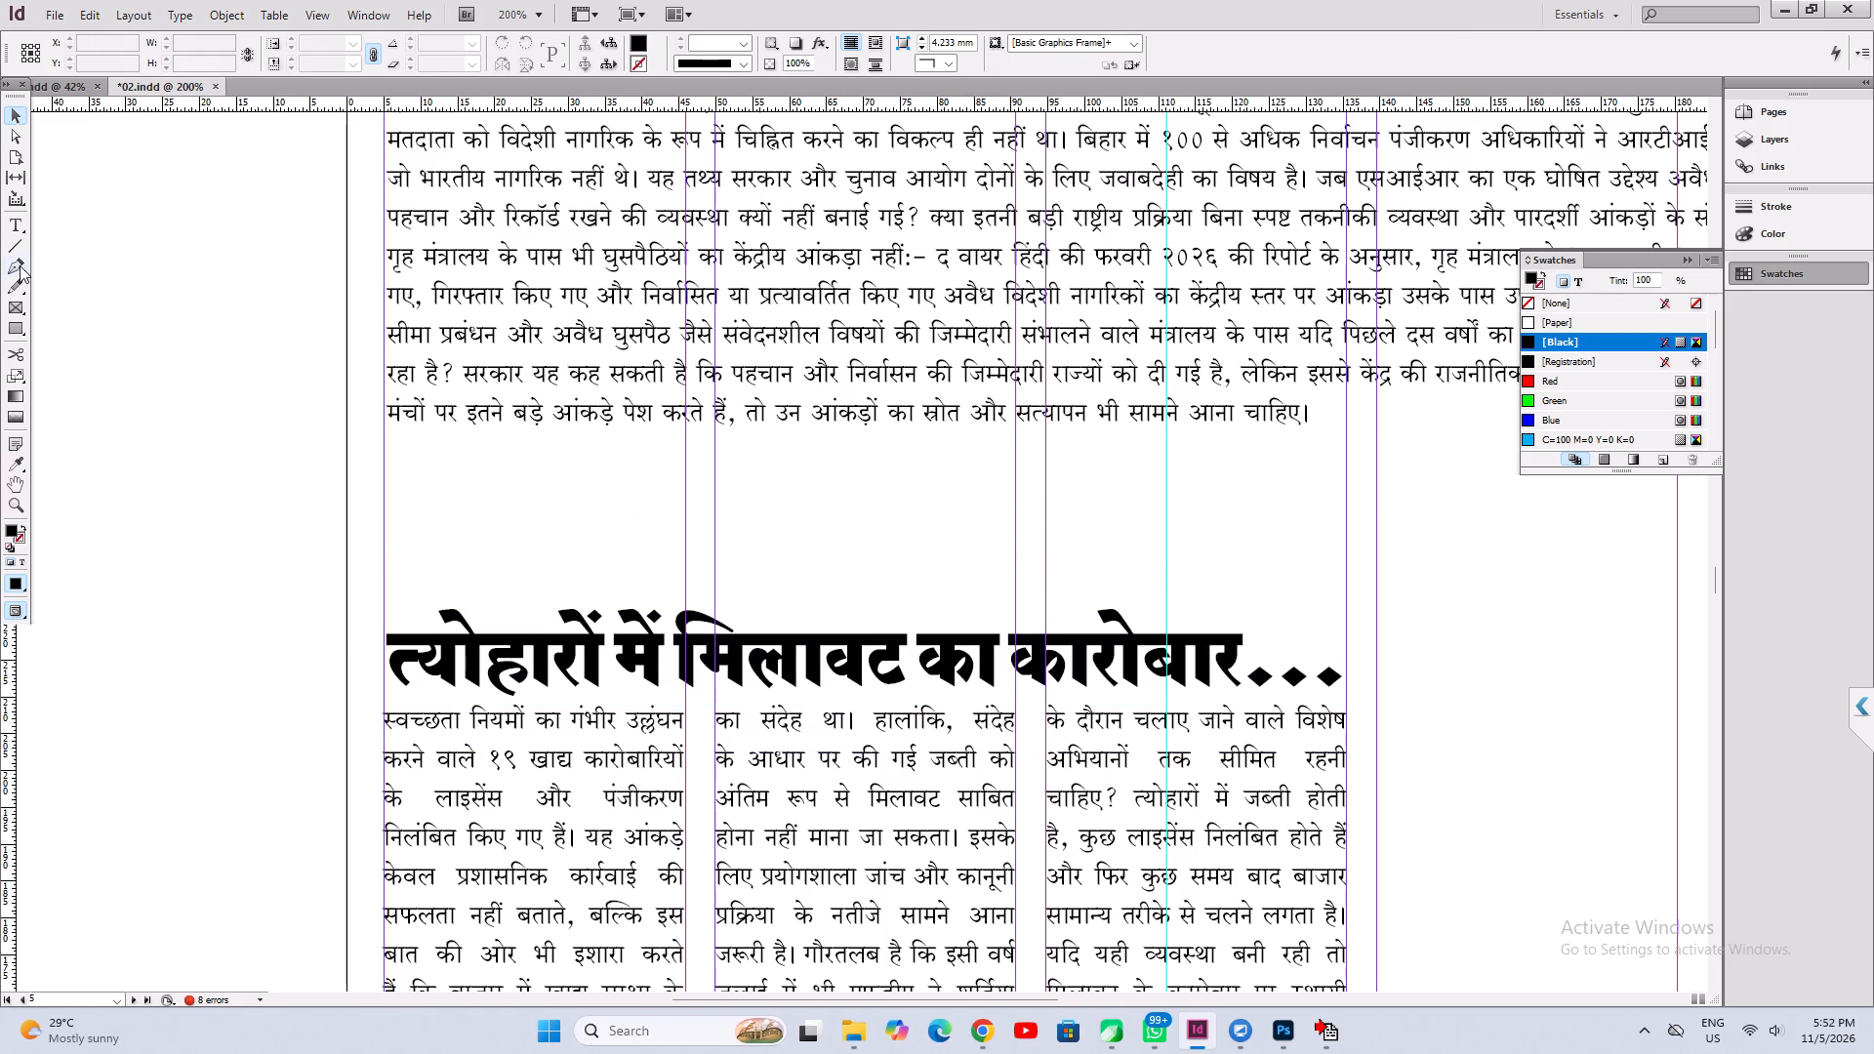
{"action": "left_click", "coordinate": [20, 242]}
{"action": "left_click_drag", "start_coordinate": [382, 586], "coordinate": [1198, 687], "text": "shift"}
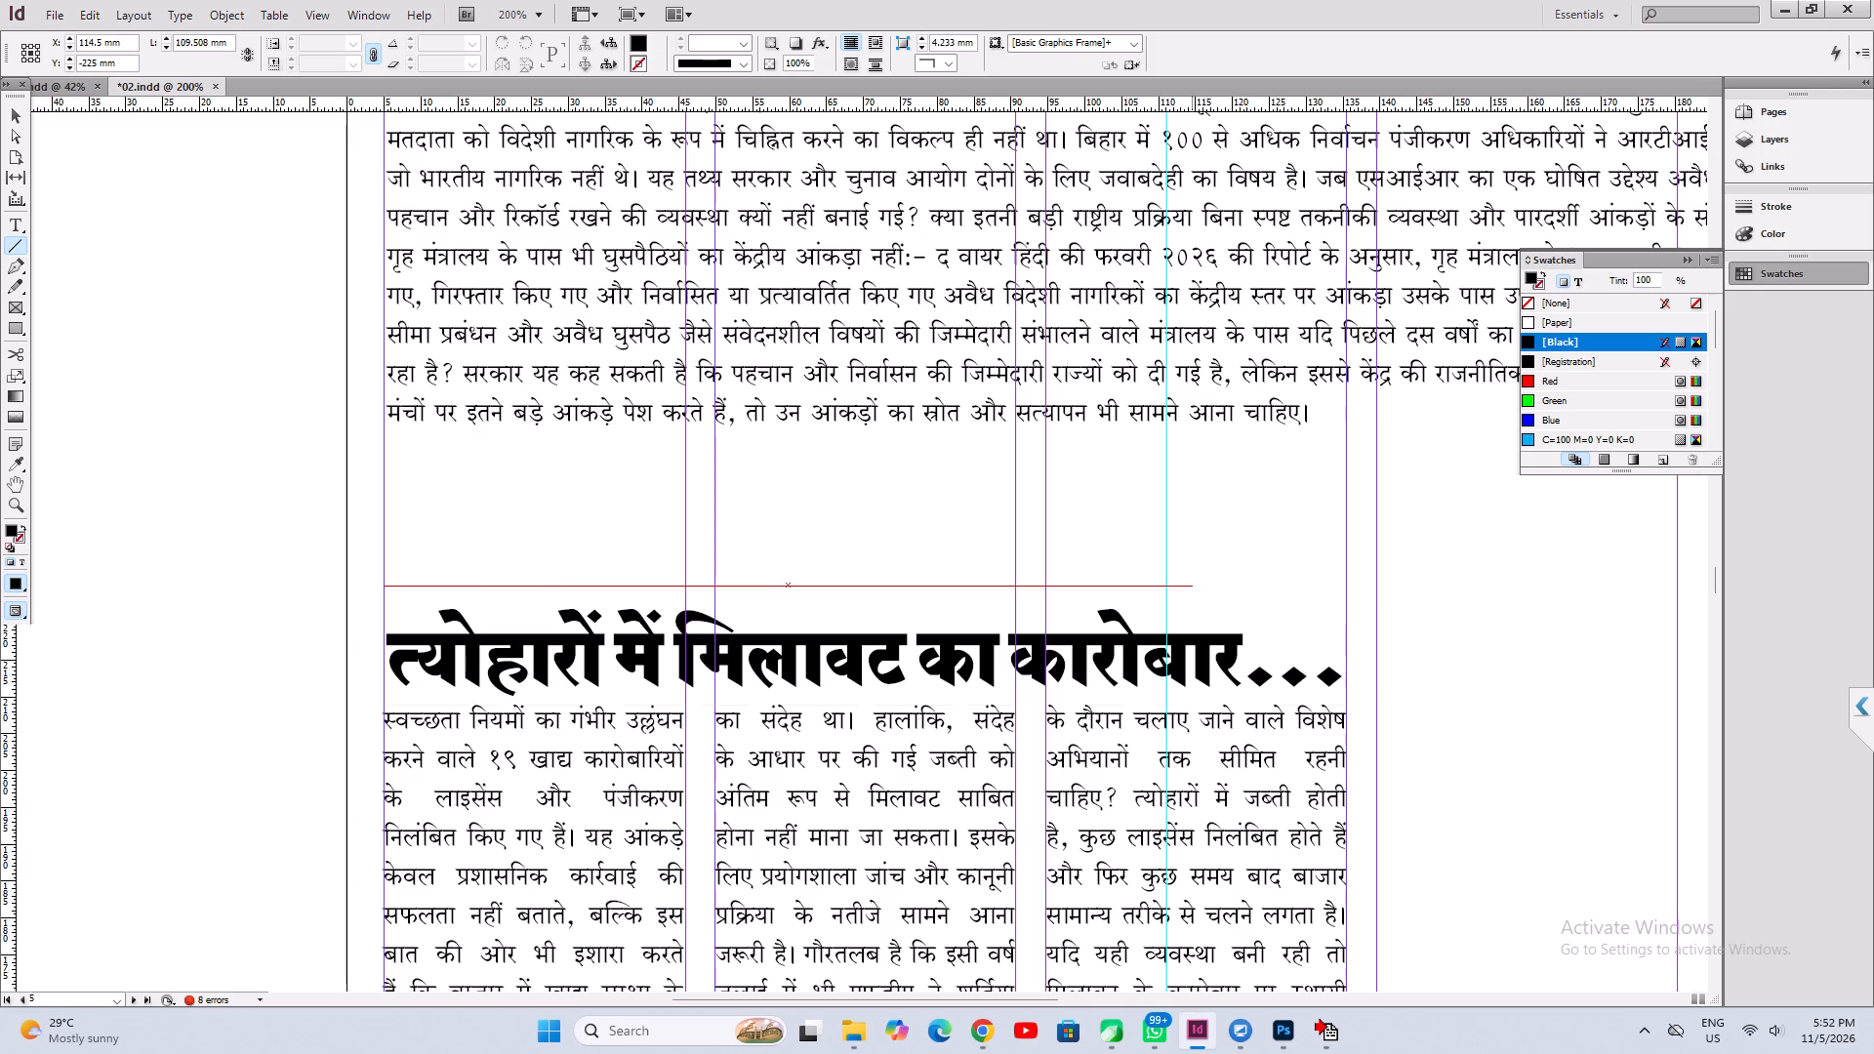
{"action": "left_click_drag", "start_coordinate": [1198, 687], "coordinate": [1349, 757], "text": "shift"}
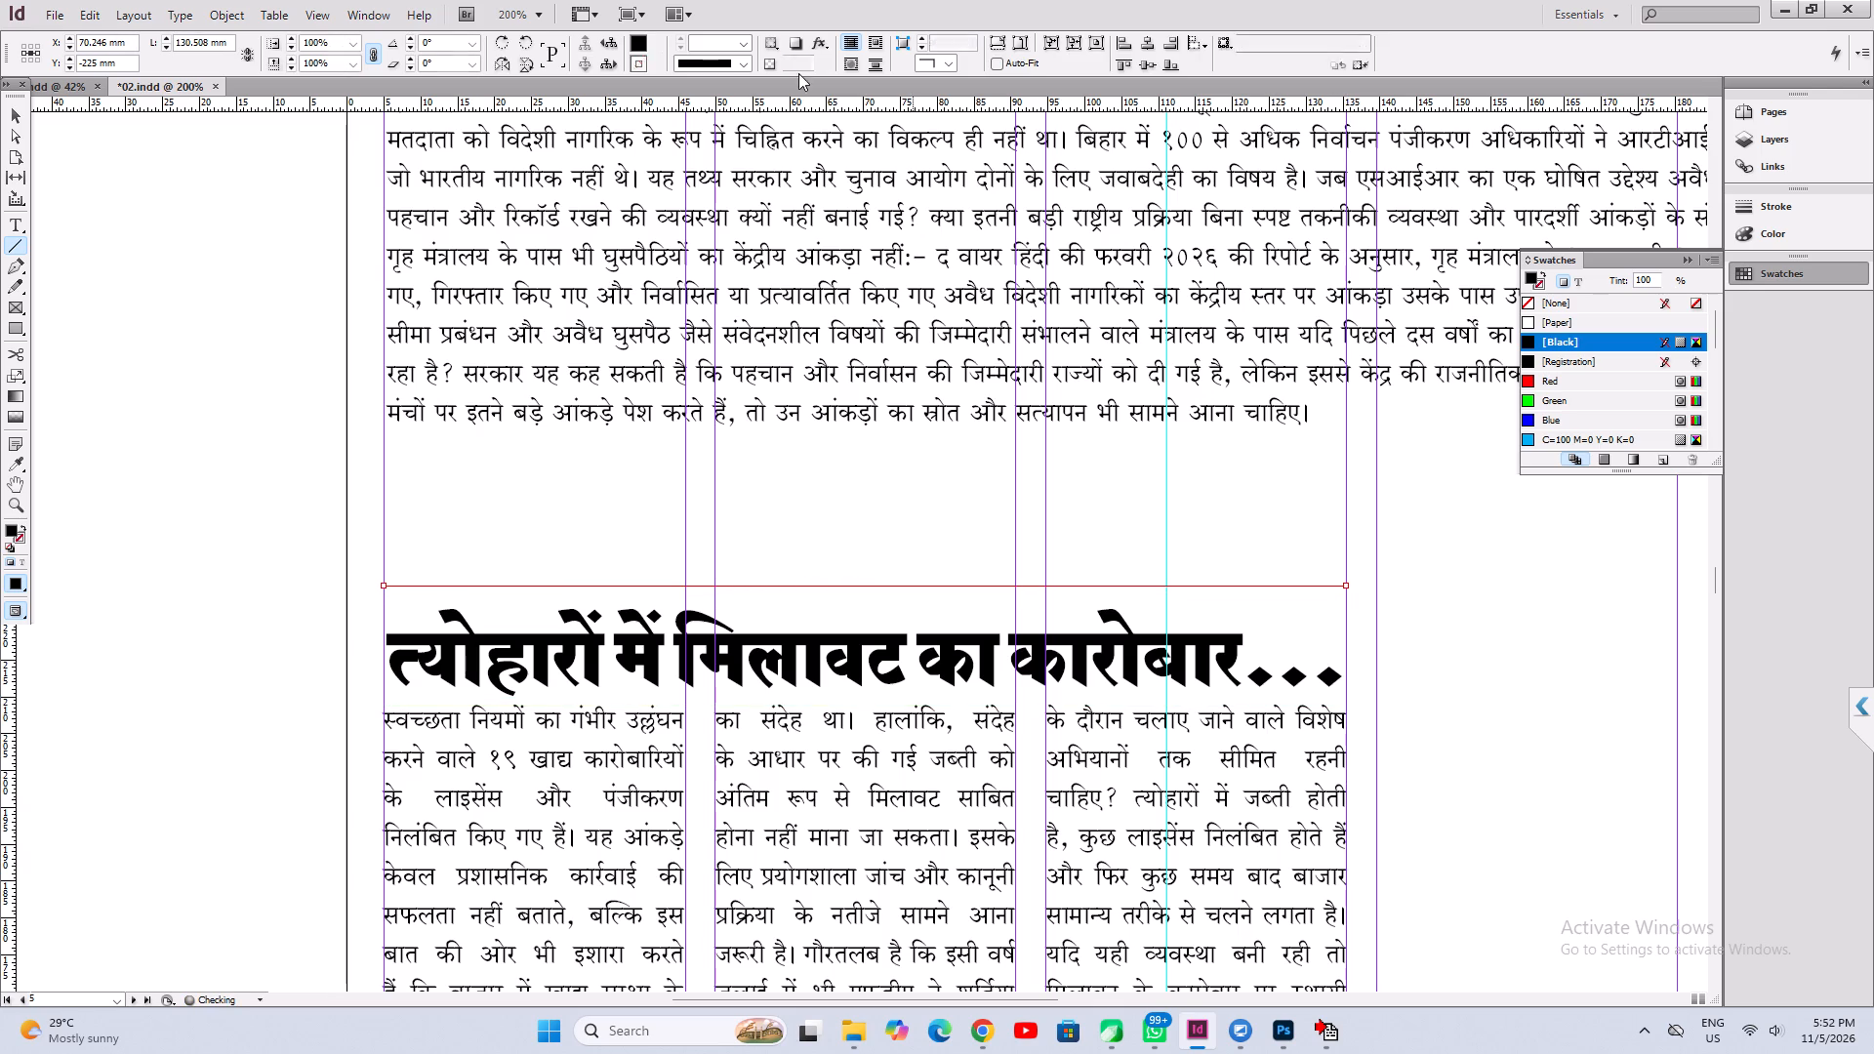
{"action": "left_click", "coordinate": [746, 46]}
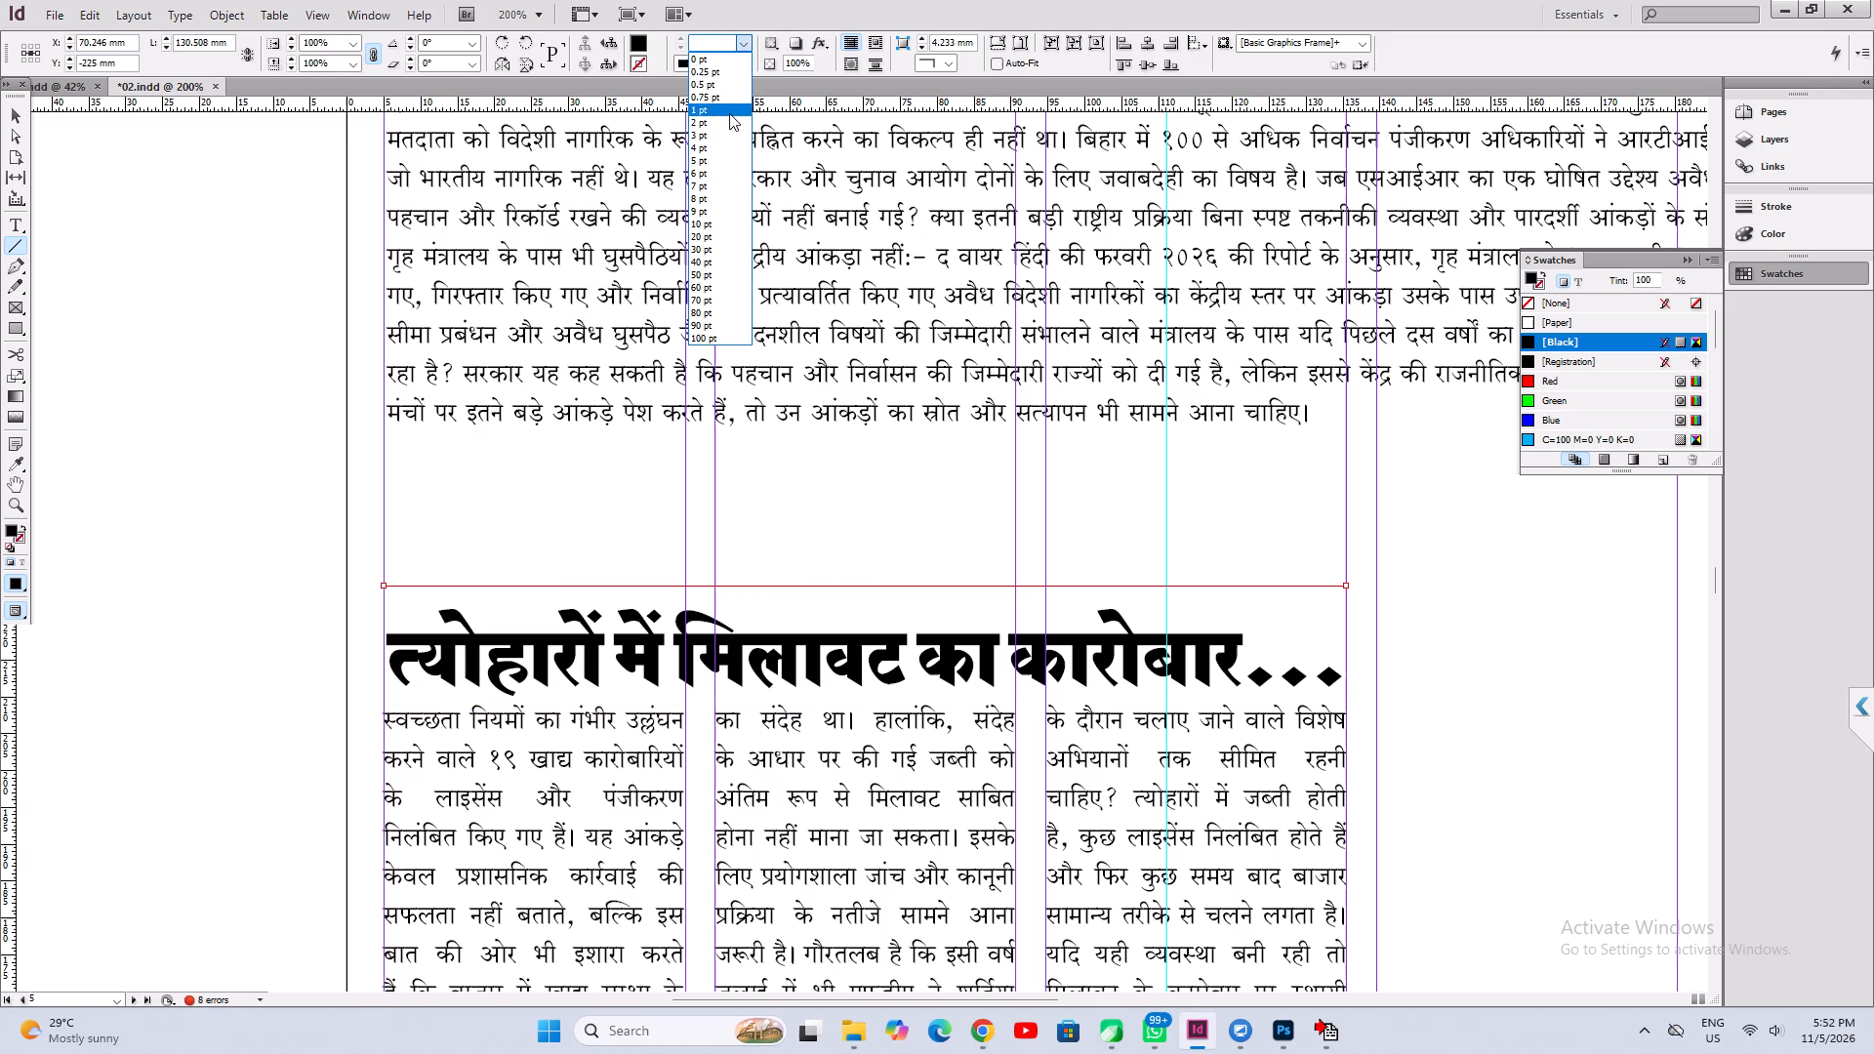
{"action": "left_click", "coordinate": [729, 113]}
{"action": "left_click", "coordinate": [18, 122]}
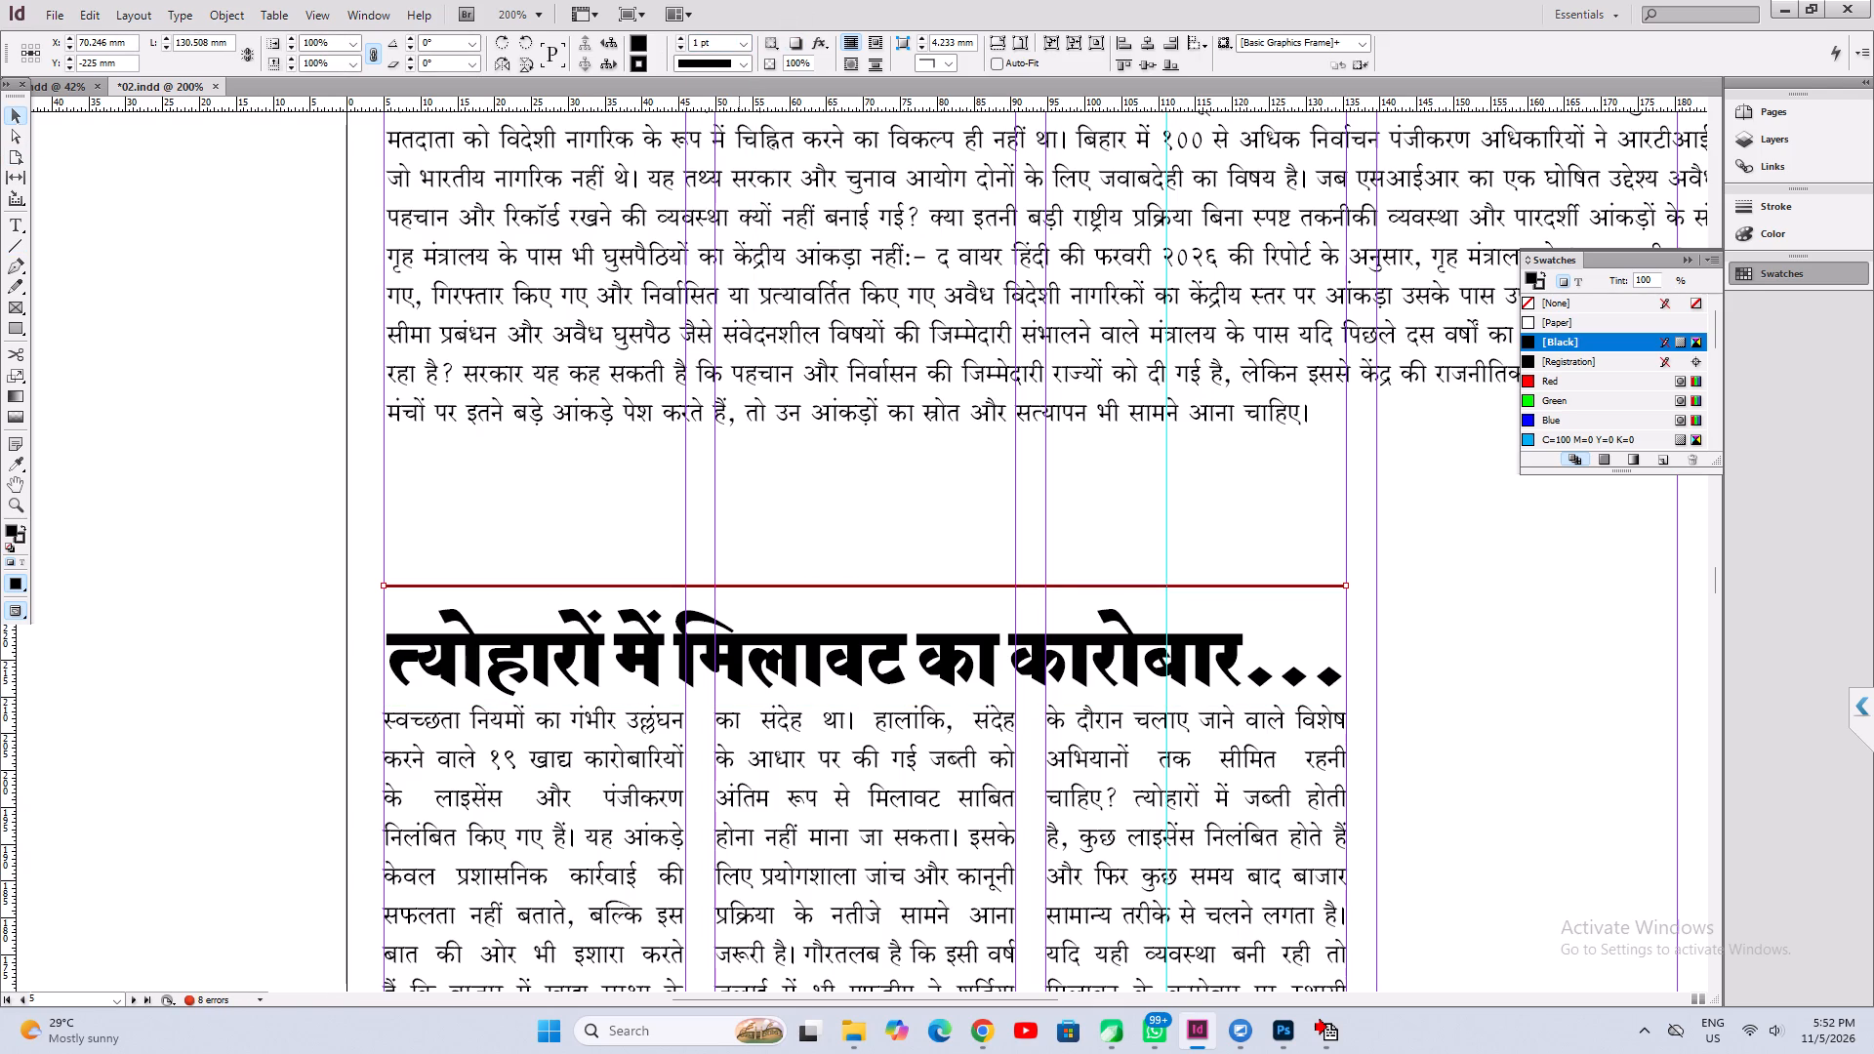
{"action": "key", "text": "Down"}
{"action": "key", "text": "Down"}
{"action": "key", "text": "Down"}
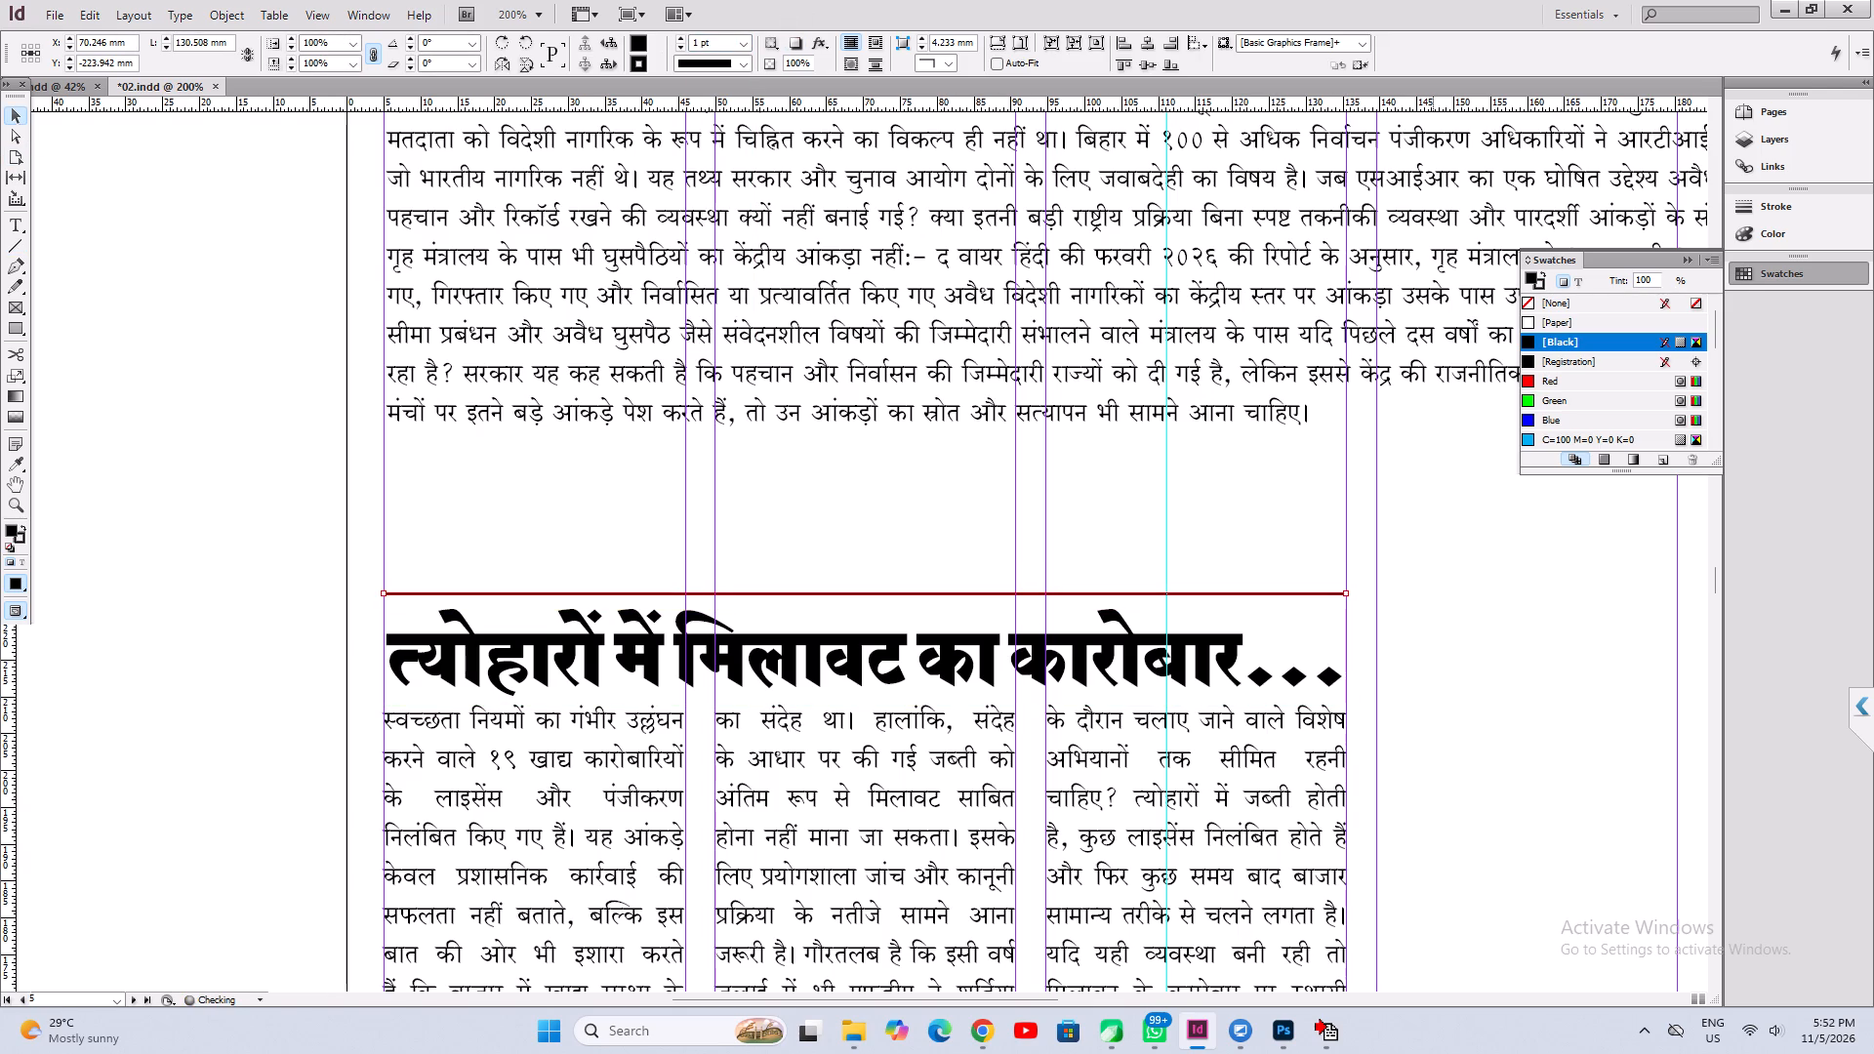
Extend the top article's text frame down to just above the rule, about 104 mm high.
{"action": "left_click", "coordinate": [911, 372]}
{"action": "left_click_drag", "start_coordinate": [1365, 430], "coordinate": [1365, 570]}
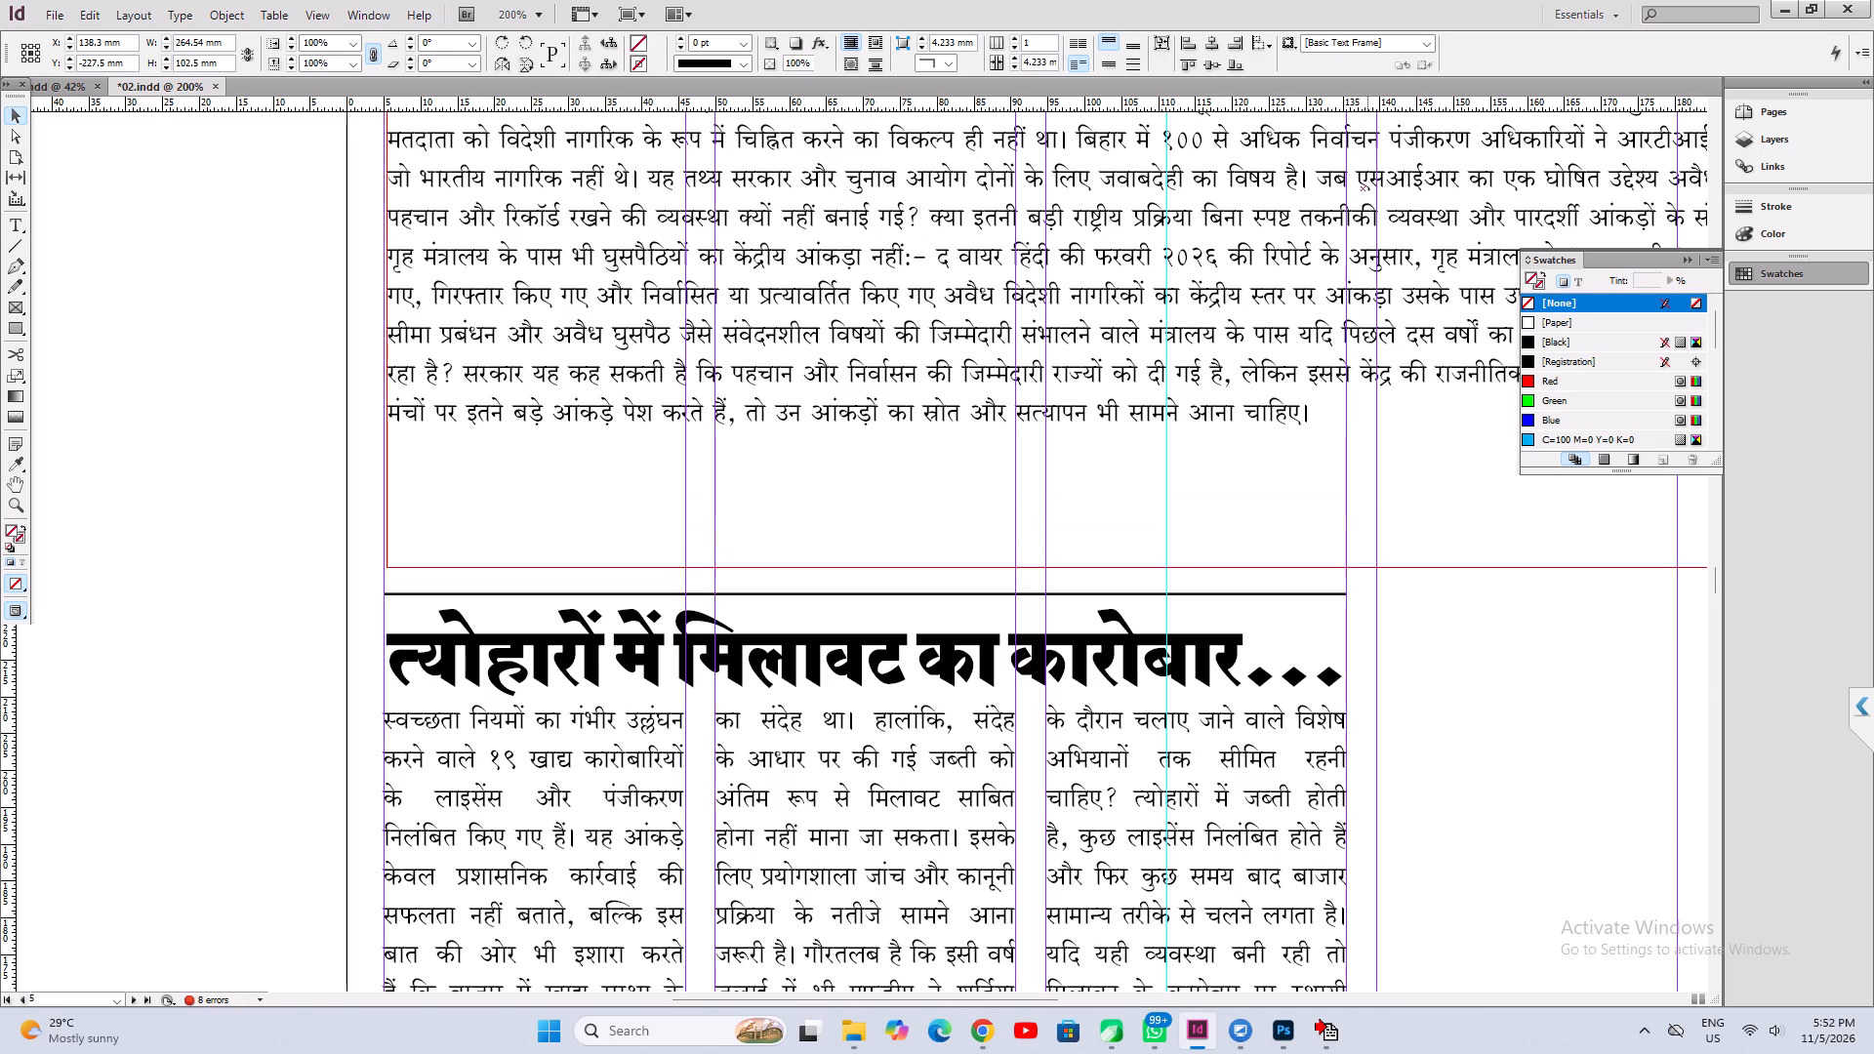
{"action": "left_click_drag", "start_coordinate": [1365, 570], "coordinate": [1365, 581]}
Set the top article's text frame to four columns.
{"action": "key", "text": "space"}
{"action": "key", "text": "space"}
{"action": "key", "text": "space"}
{"action": "key", "text": "space"}
{"action": "key", "text": "space"}
{"action": "key", "text": "space"}
{"action": "key", "text": "space"}
{"action": "key", "text": "space"}
{"action": "key", "text": "space"}
{"action": "key", "text": "space"}
{"action": "key", "text": "space"}
{"action": "key", "text": "space"}
{"action": "key", "text": "space"}
{"action": "key", "text": "space"}
{"action": "key", "text": "space"}
{"action": "key", "text": "space"}
{"action": "key", "text": "space"}
{"action": "key", "text": "space"}
{"action": "key", "text": "space"}
{"action": "key", "text": "space"}
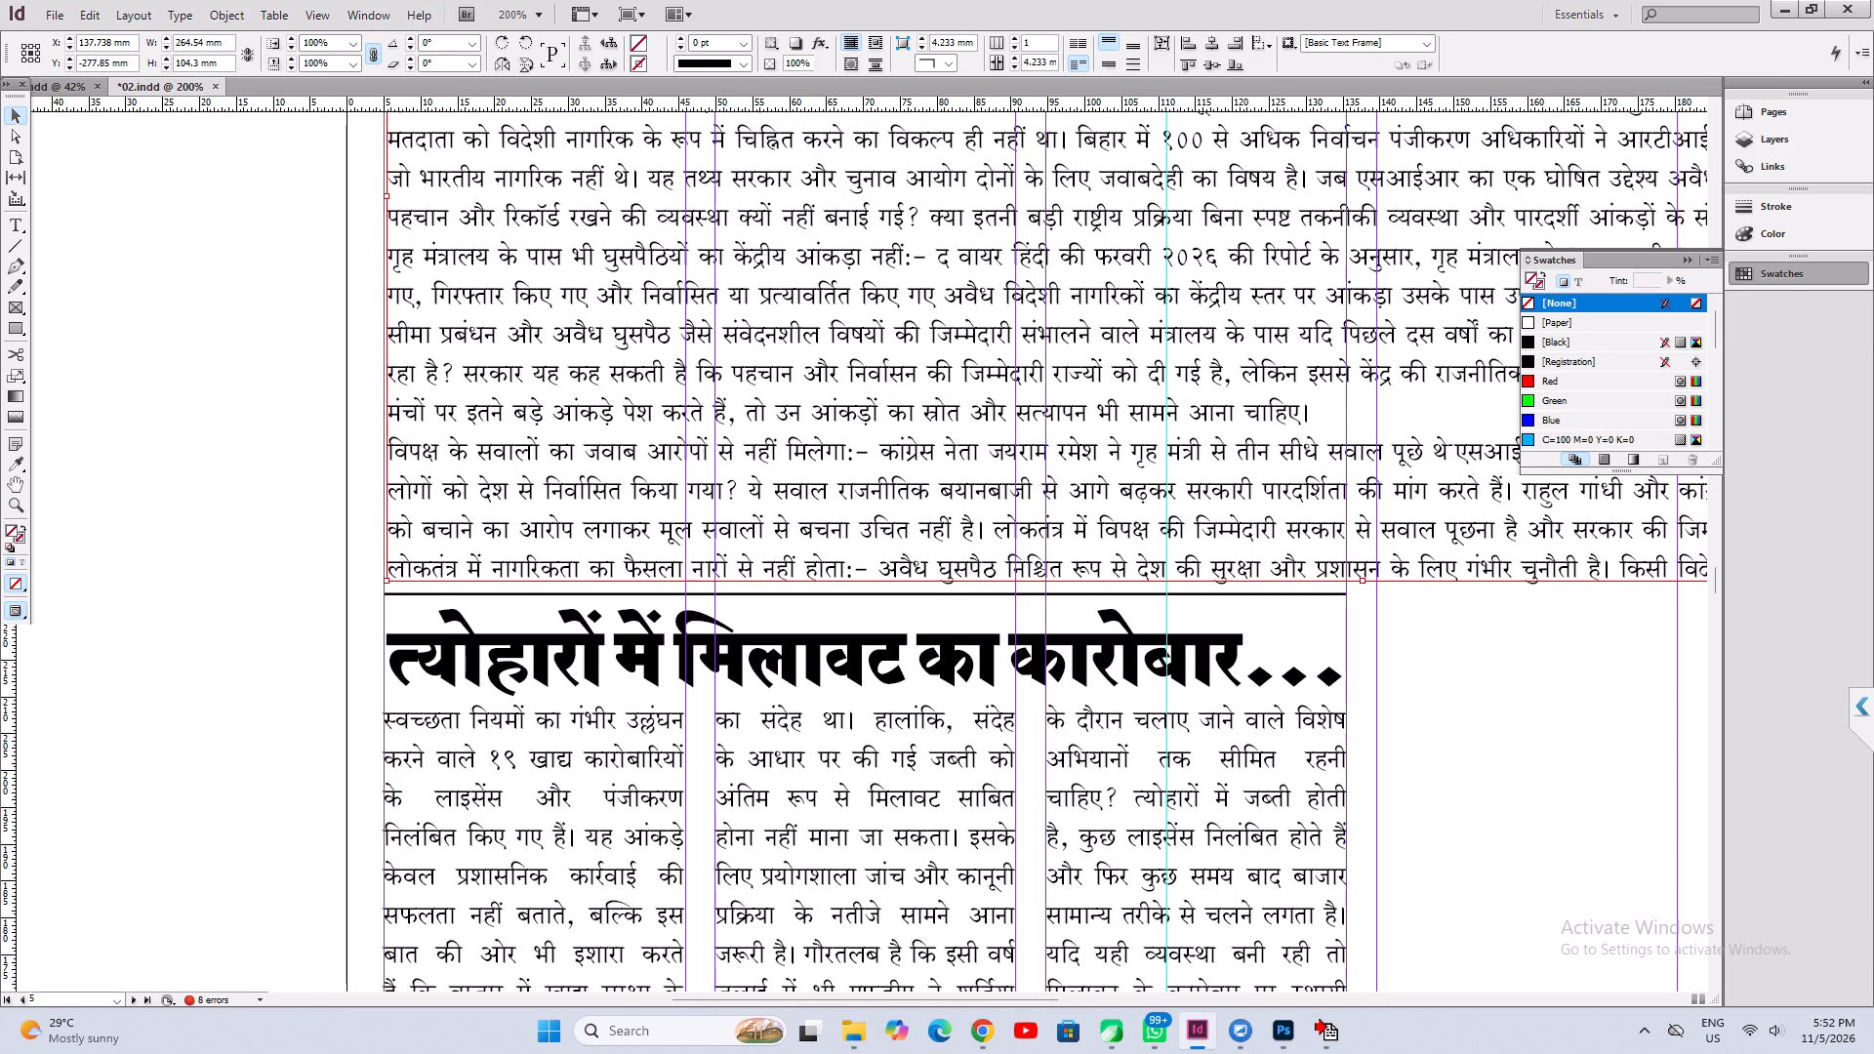
{"action": "left_click_drag", "start_coordinate": [1421, 643], "coordinate": [1356, 875]}
{"action": "left_click", "coordinate": [1253, 709]}
{"action": "left_click_drag", "start_coordinate": [1038, 44], "coordinate": [805, 89]}
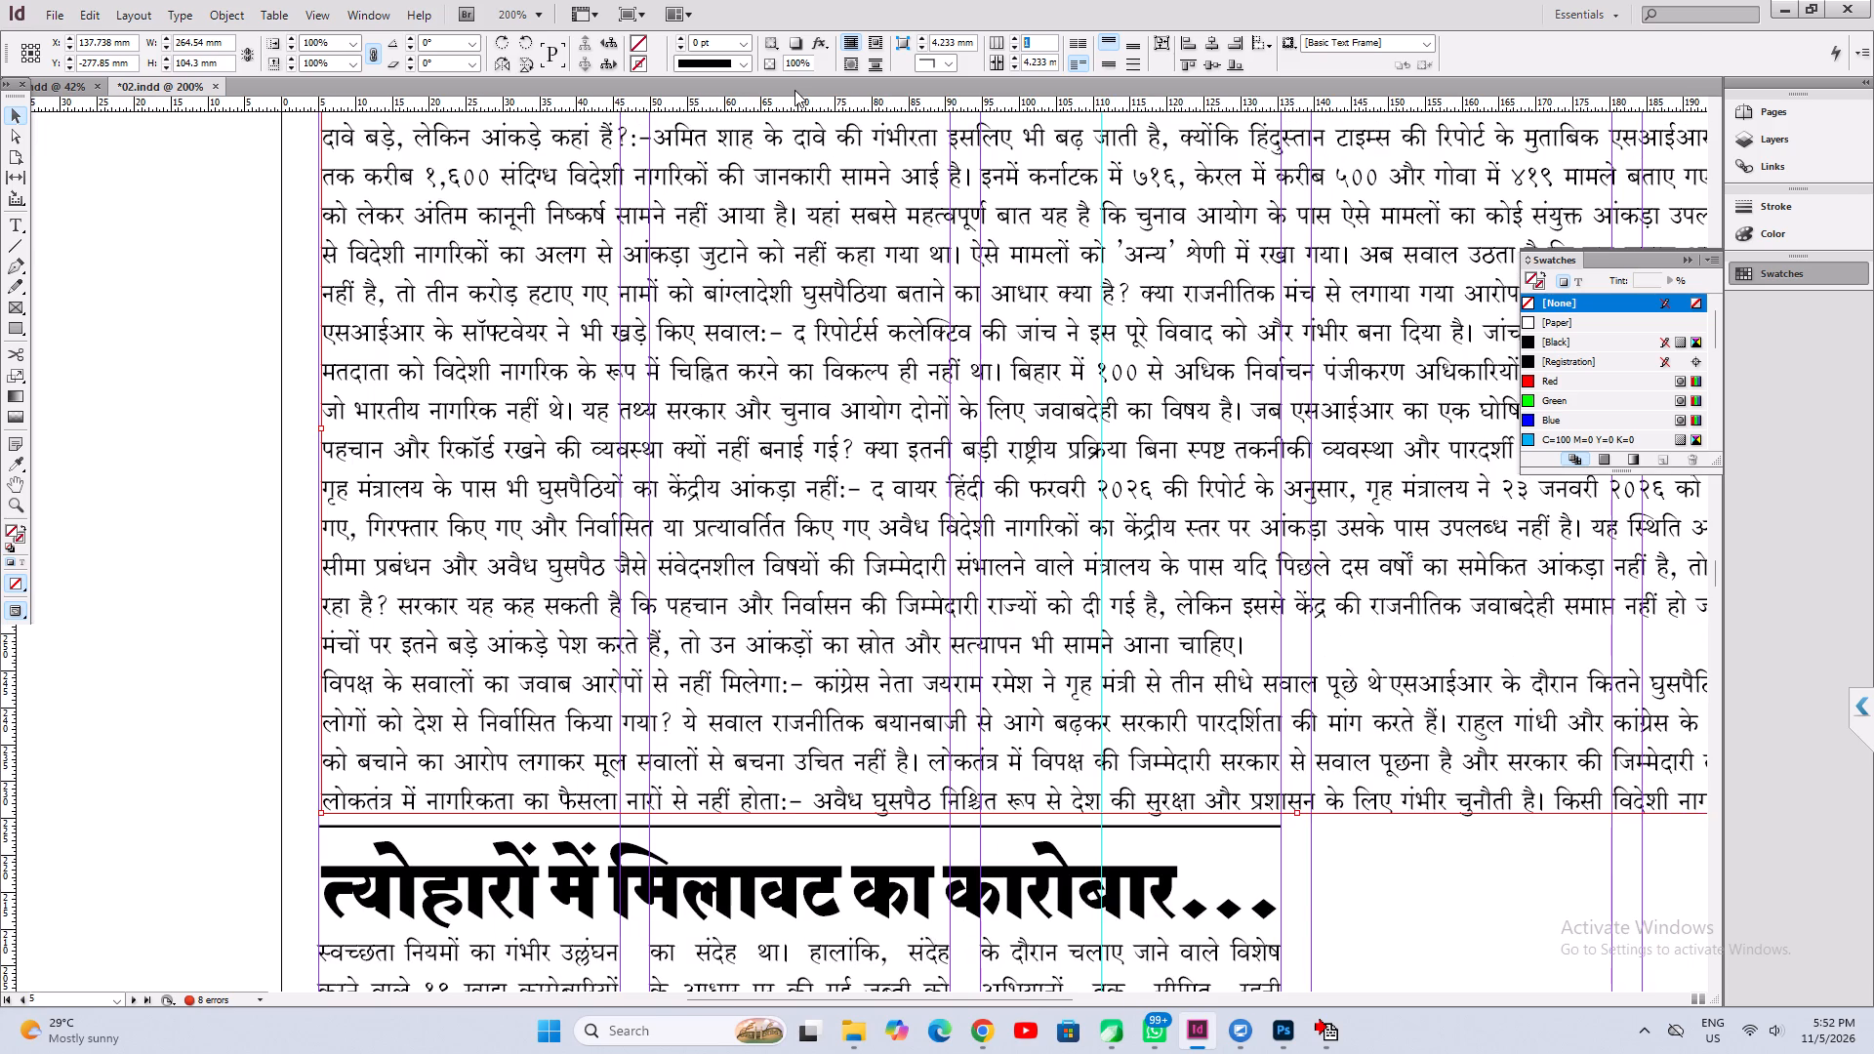
{"action": "key", "text": "3"}
{"action": "key", "text": "Return"}
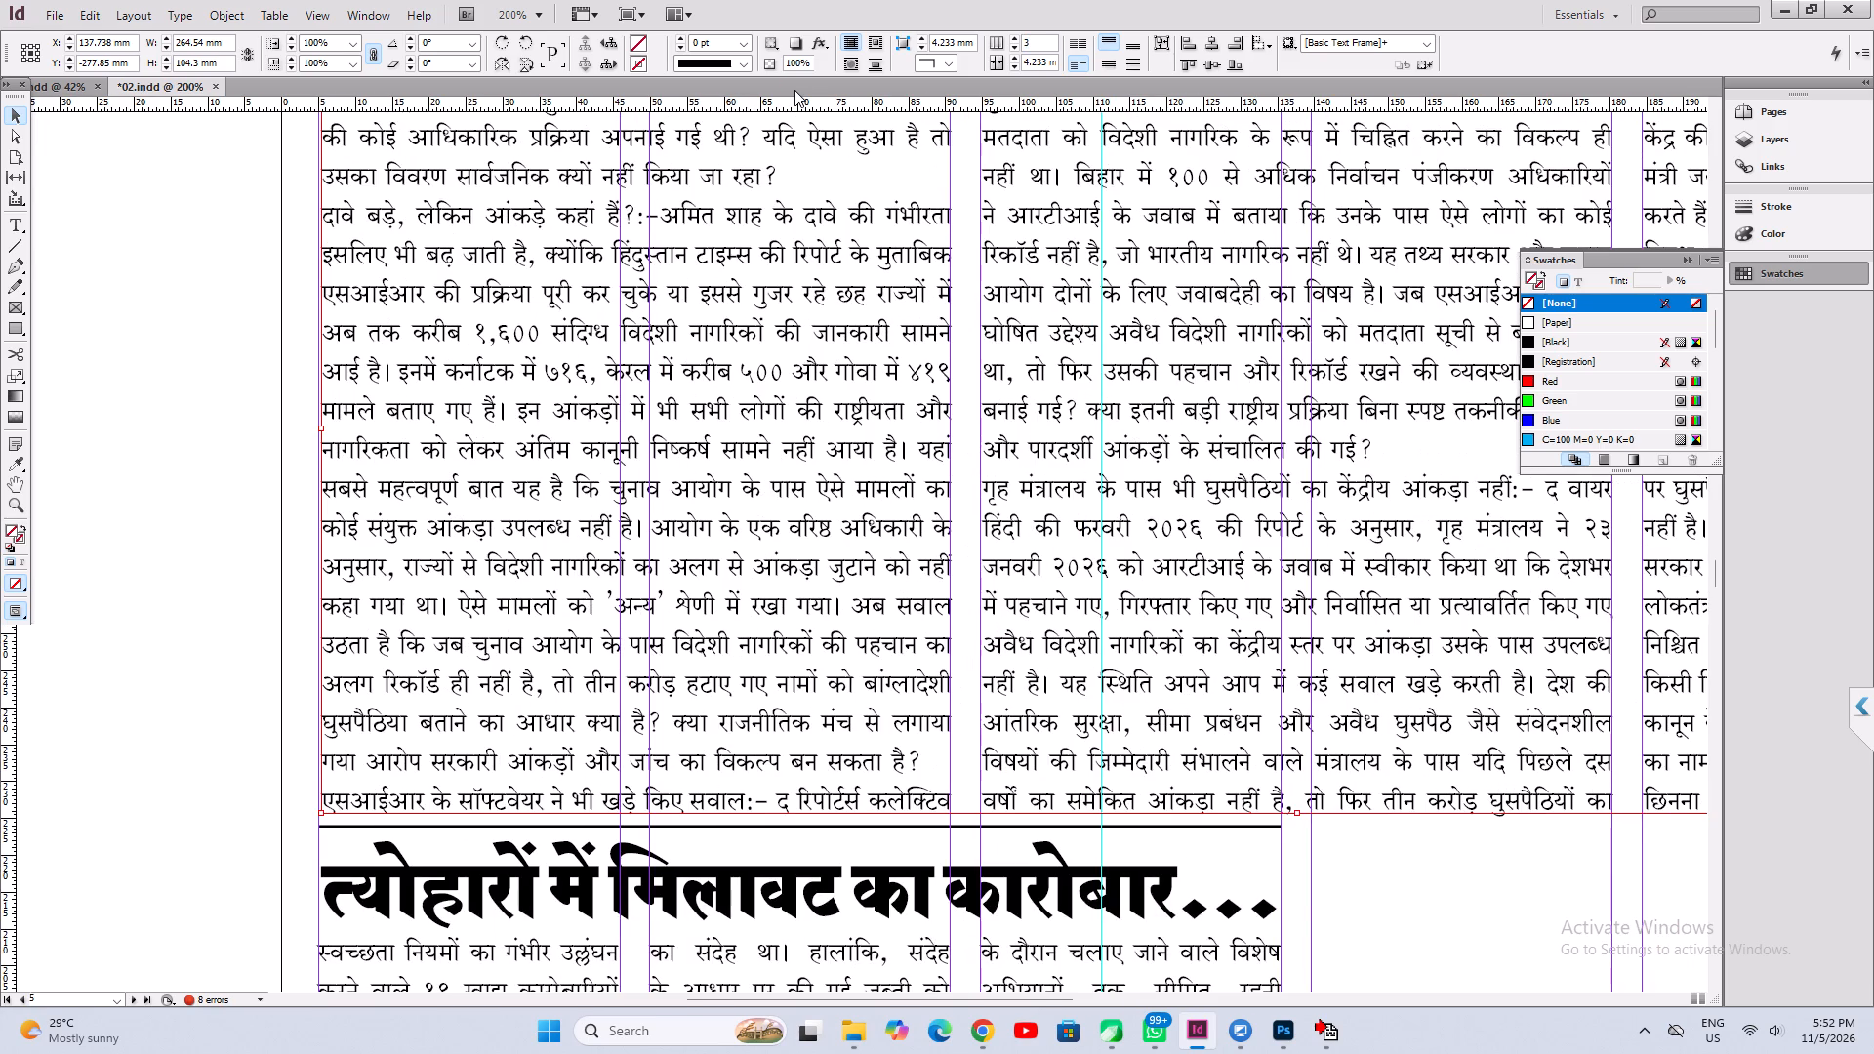
{"action": "left_click", "coordinate": [1013, 37]}
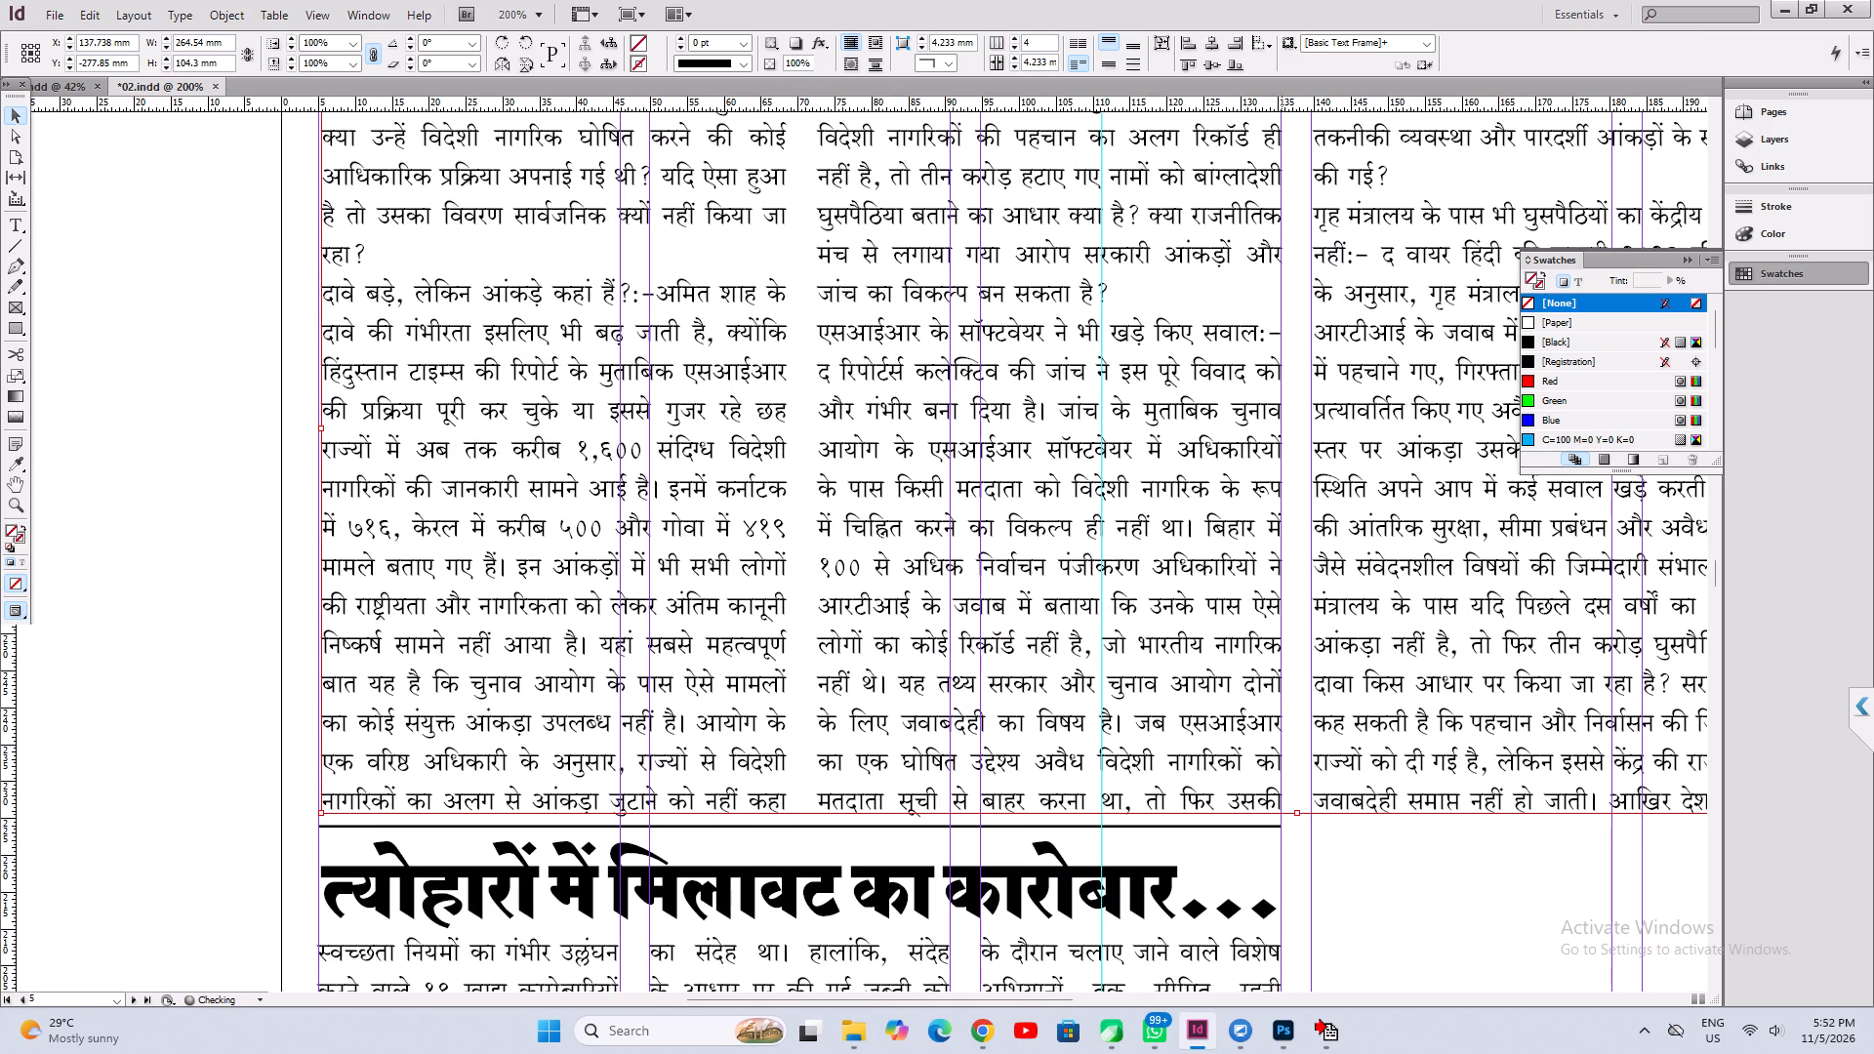
Insert a paragraph break after "कहा गया था।" to end the first column, and delete the leading space before "ऐसे मामलों".
{"action": "key", "text": "space"}
{"action": "key", "text": "space"}
{"action": "key", "text": "space"}
{"action": "key", "text": "space"}
{"action": "key", "text": "space"}
{"action": "key", "text": "space"}
{"action": "key", "text": "space"}
{"action": "key", "text": "space"}
{"action": "key", "text": "space"}
{"action": "key", "text": "space"}
{"action": "key", "text": "space"}
{"action": "key", "text": "space"}
{"action": "key", "text": "space"}
{"action": "key", "text": "space"}
{"action": "key", "text": "space"}
{"action": "key", "text": "space"}
{"action": "key", "text": "space"}
{"action": "key", "text": "space"}
{"action": "key", "text": "space"}
{"action": "key", "text": "space"}
{"action": "left_click_drag", "start_coordinate": [1356, 915], "coordinate": [929, 358]}
{"action": "left_click_drag", "start_coordinate": [1199, 586], "coordinate": [1040, 599]}
{"action": "left_click_drag", "start_coordinate": [1057, 576], "coordinate": [1082, 710]}
{"action": "left_click_drag", "start_coordinate": [1080, 720], "coordinate": [1095, 742]}
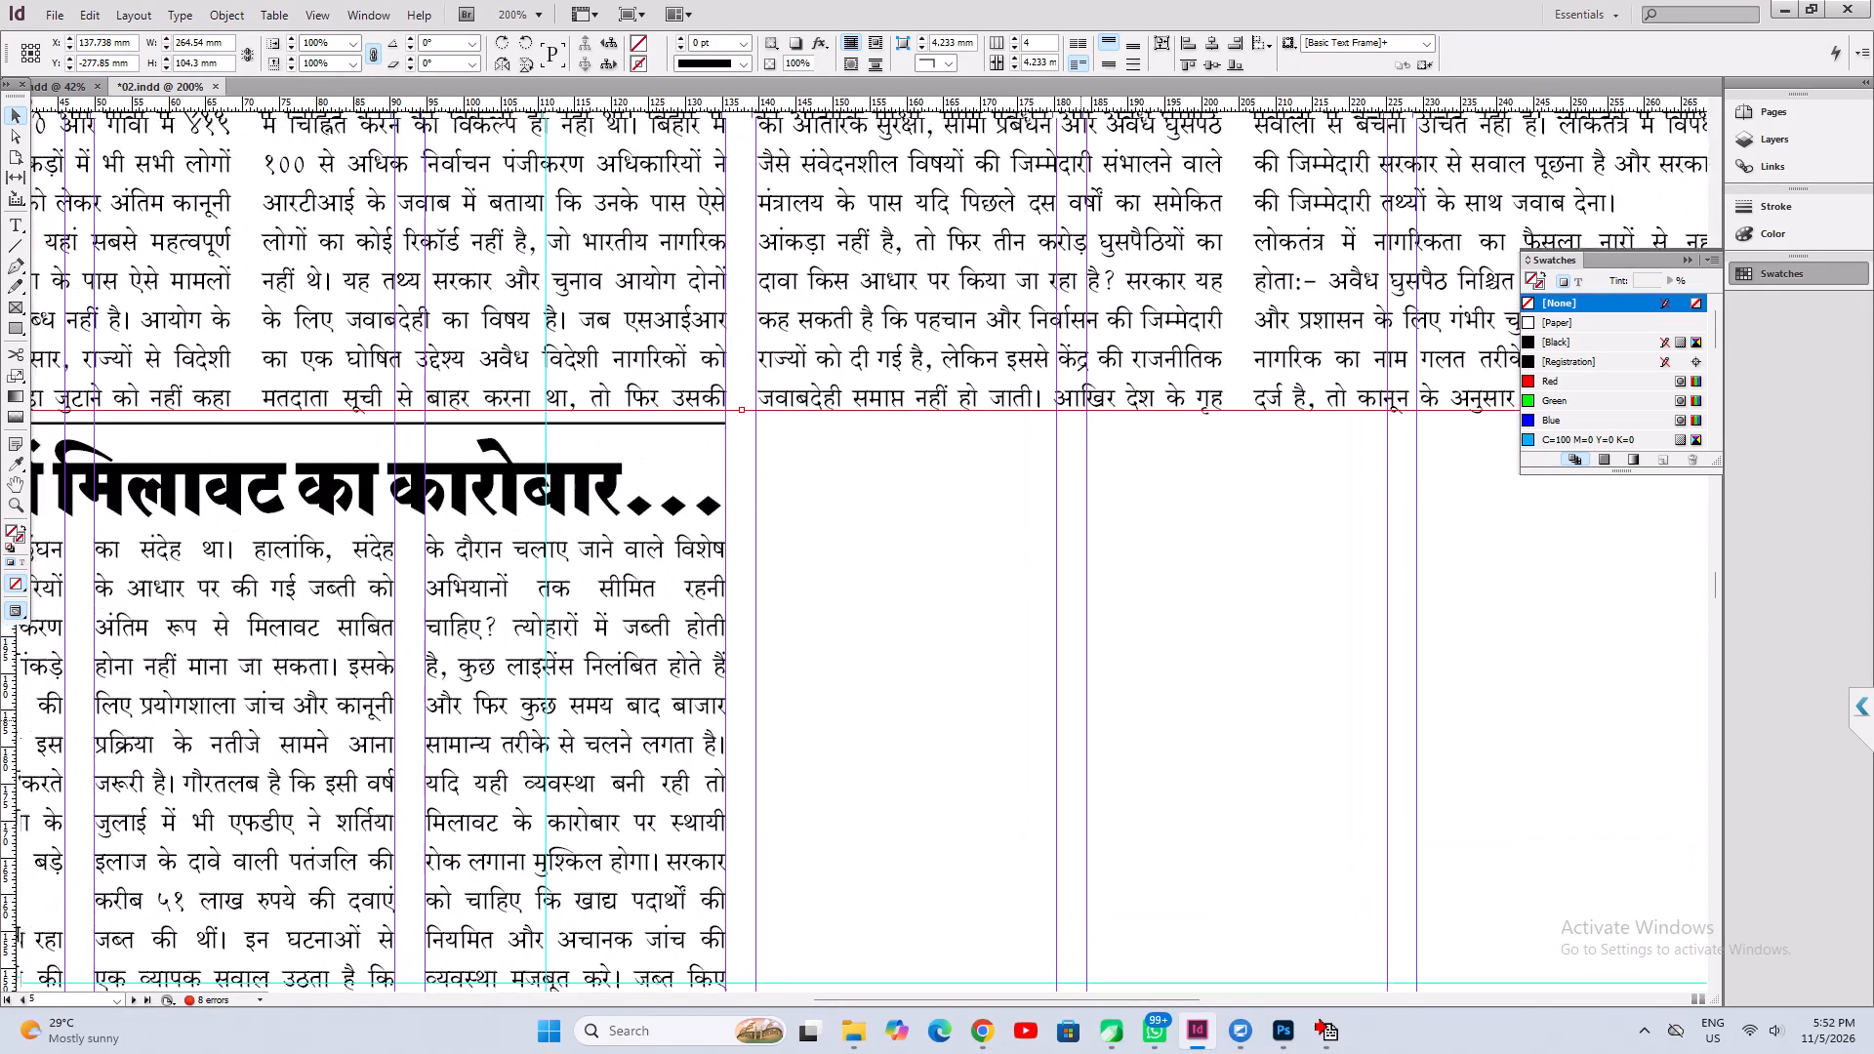
{"action": "left_click_drag", "start_coordinate": [1095, 742], "coordinate": [1411, 889]}
{"action": "left_click", "coordinate": [9, 223]}
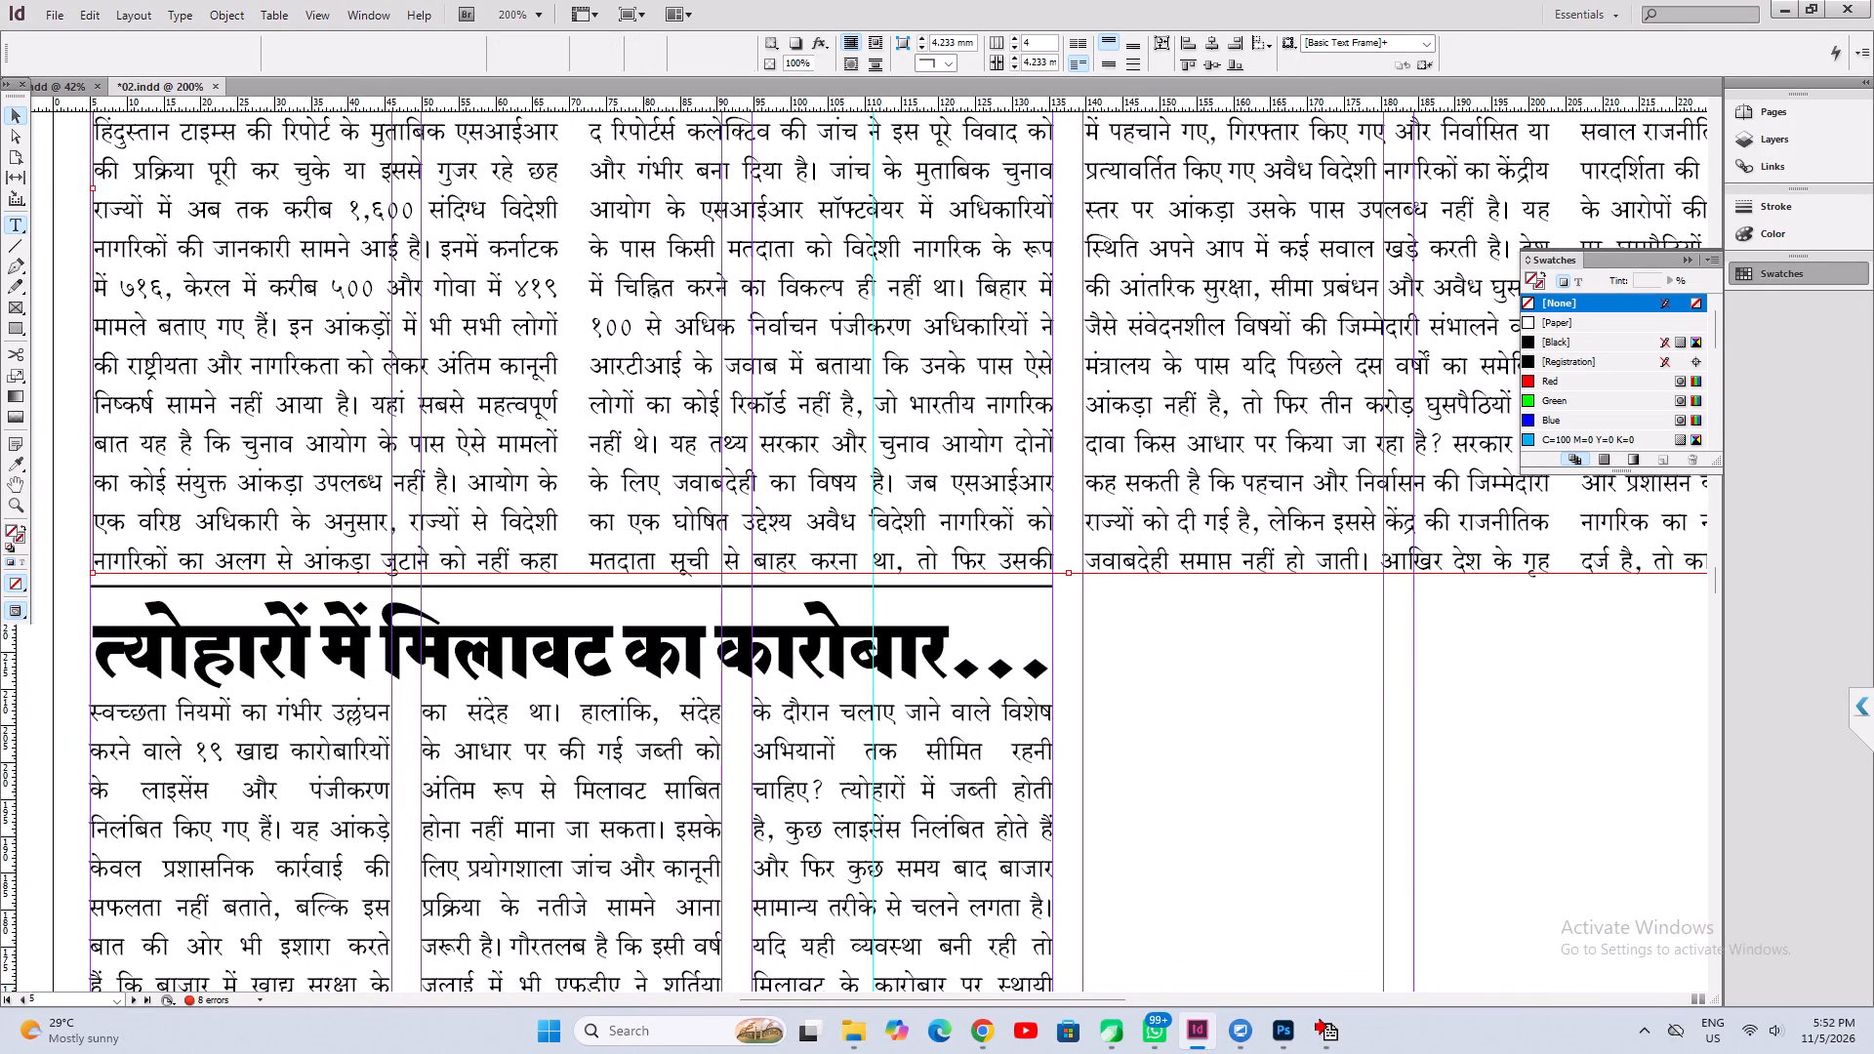
{"action": "left_click", "coordinate": [372, 562]}
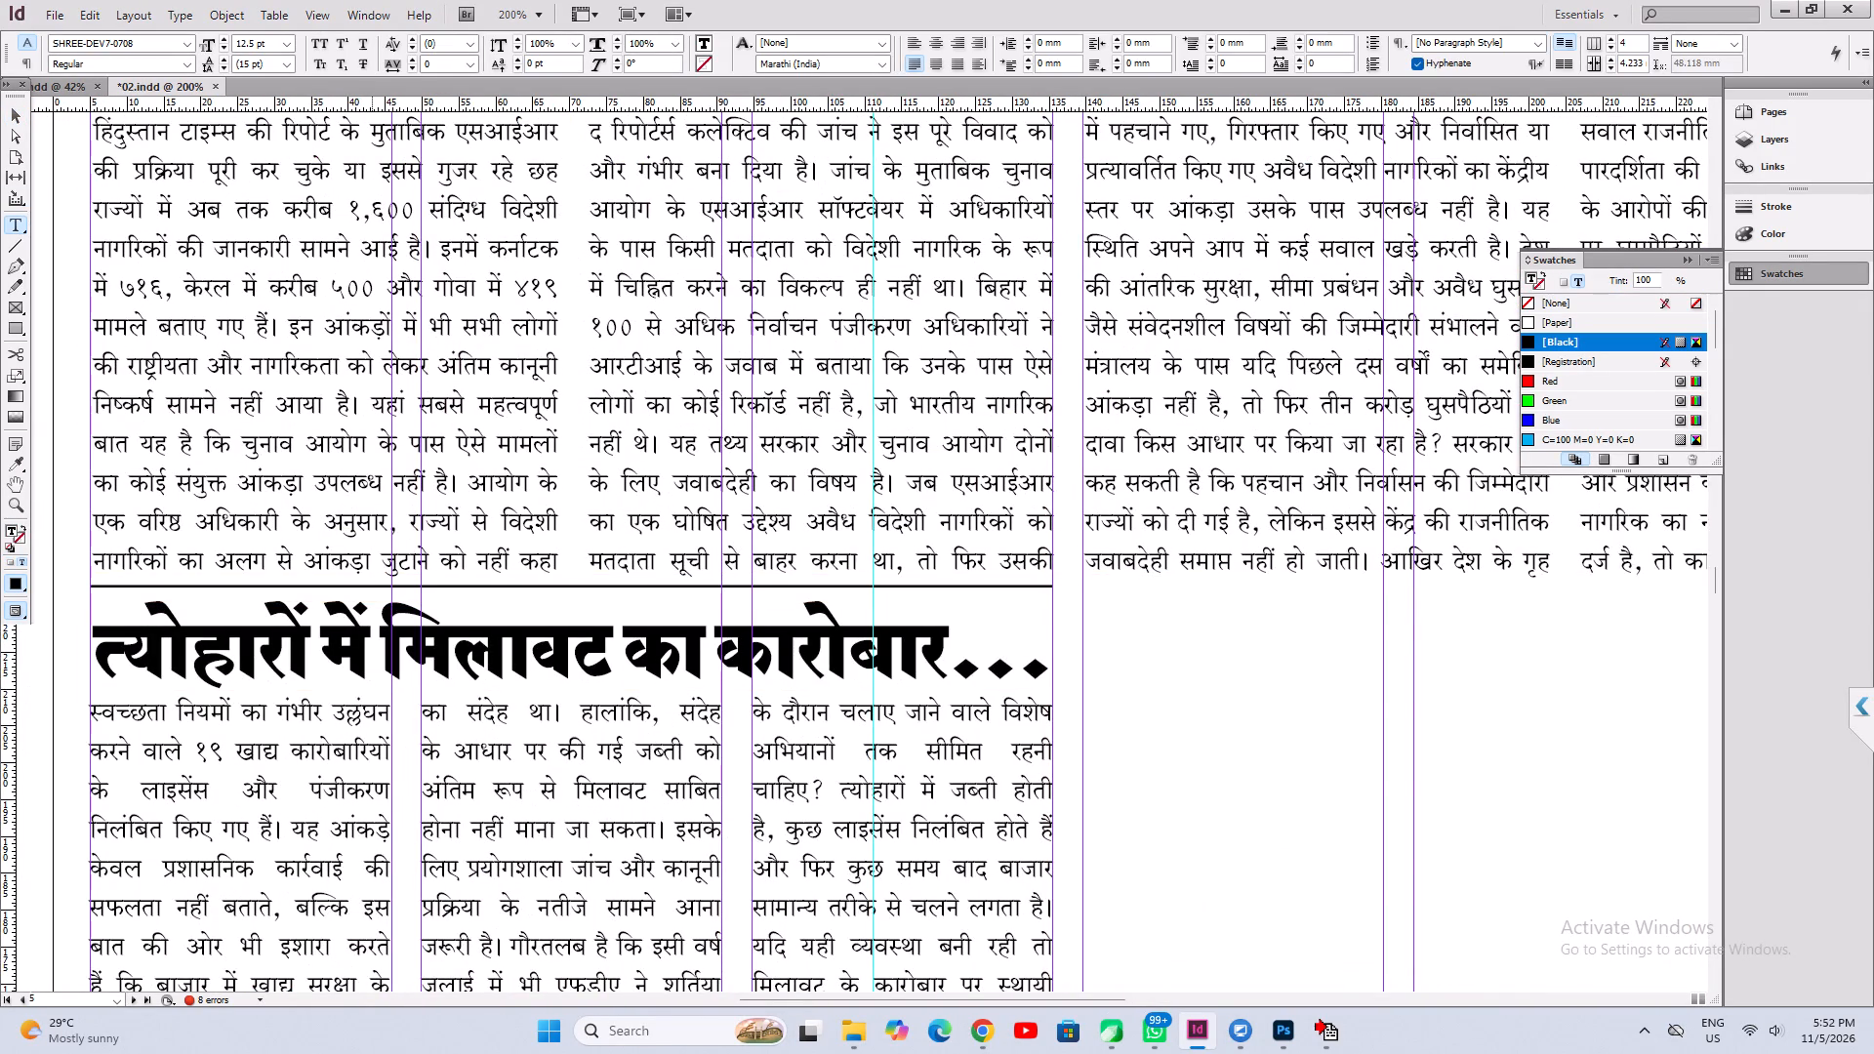
{"action": "key", "text": "End"}
{"action": "key", "text": "Return"}
{"action": "key", "text": "ctrl+z"}
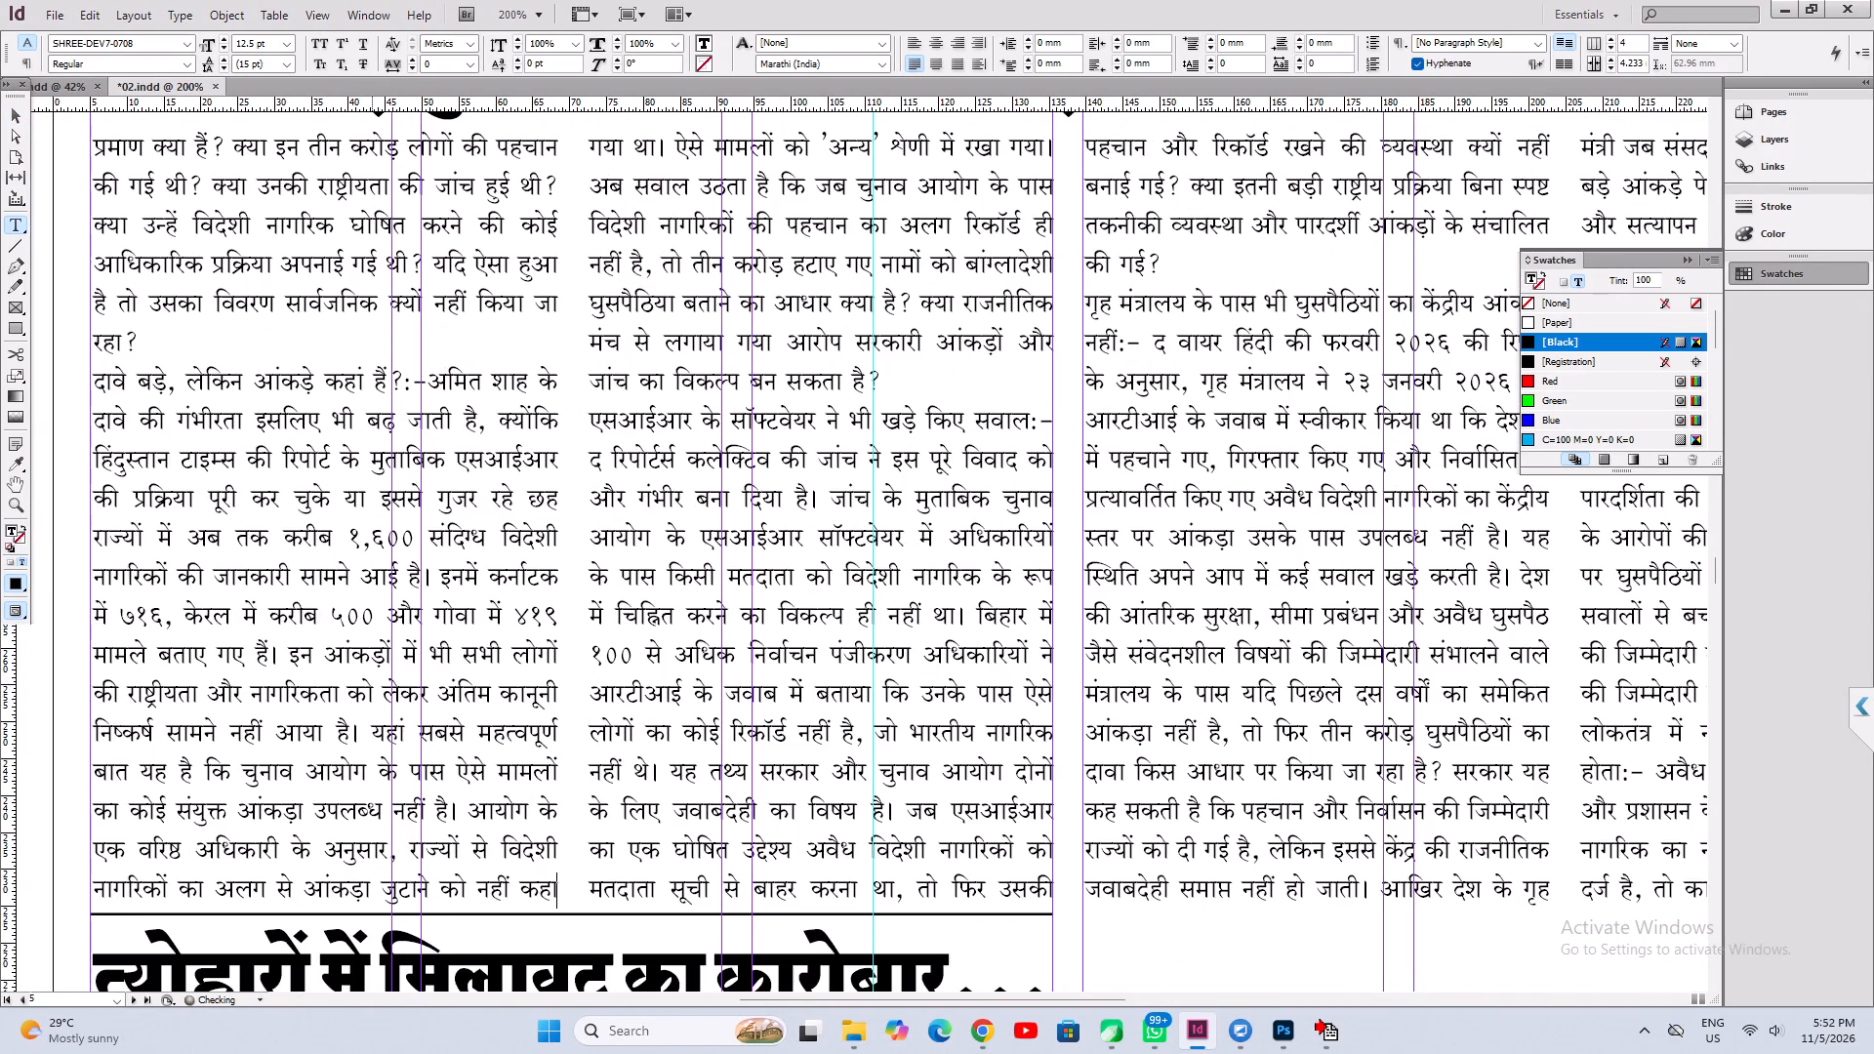
{"action": "key", "text": "Right"}
{"action": "key", "text": "Right"}
{"action": "key", "text": "Right"}
{"action": "key", "text": "Right"}
{"action": "key", "text": "Right"}
{"action": "key", "text": "Right"}
{"action": "key", "text": "Right"}
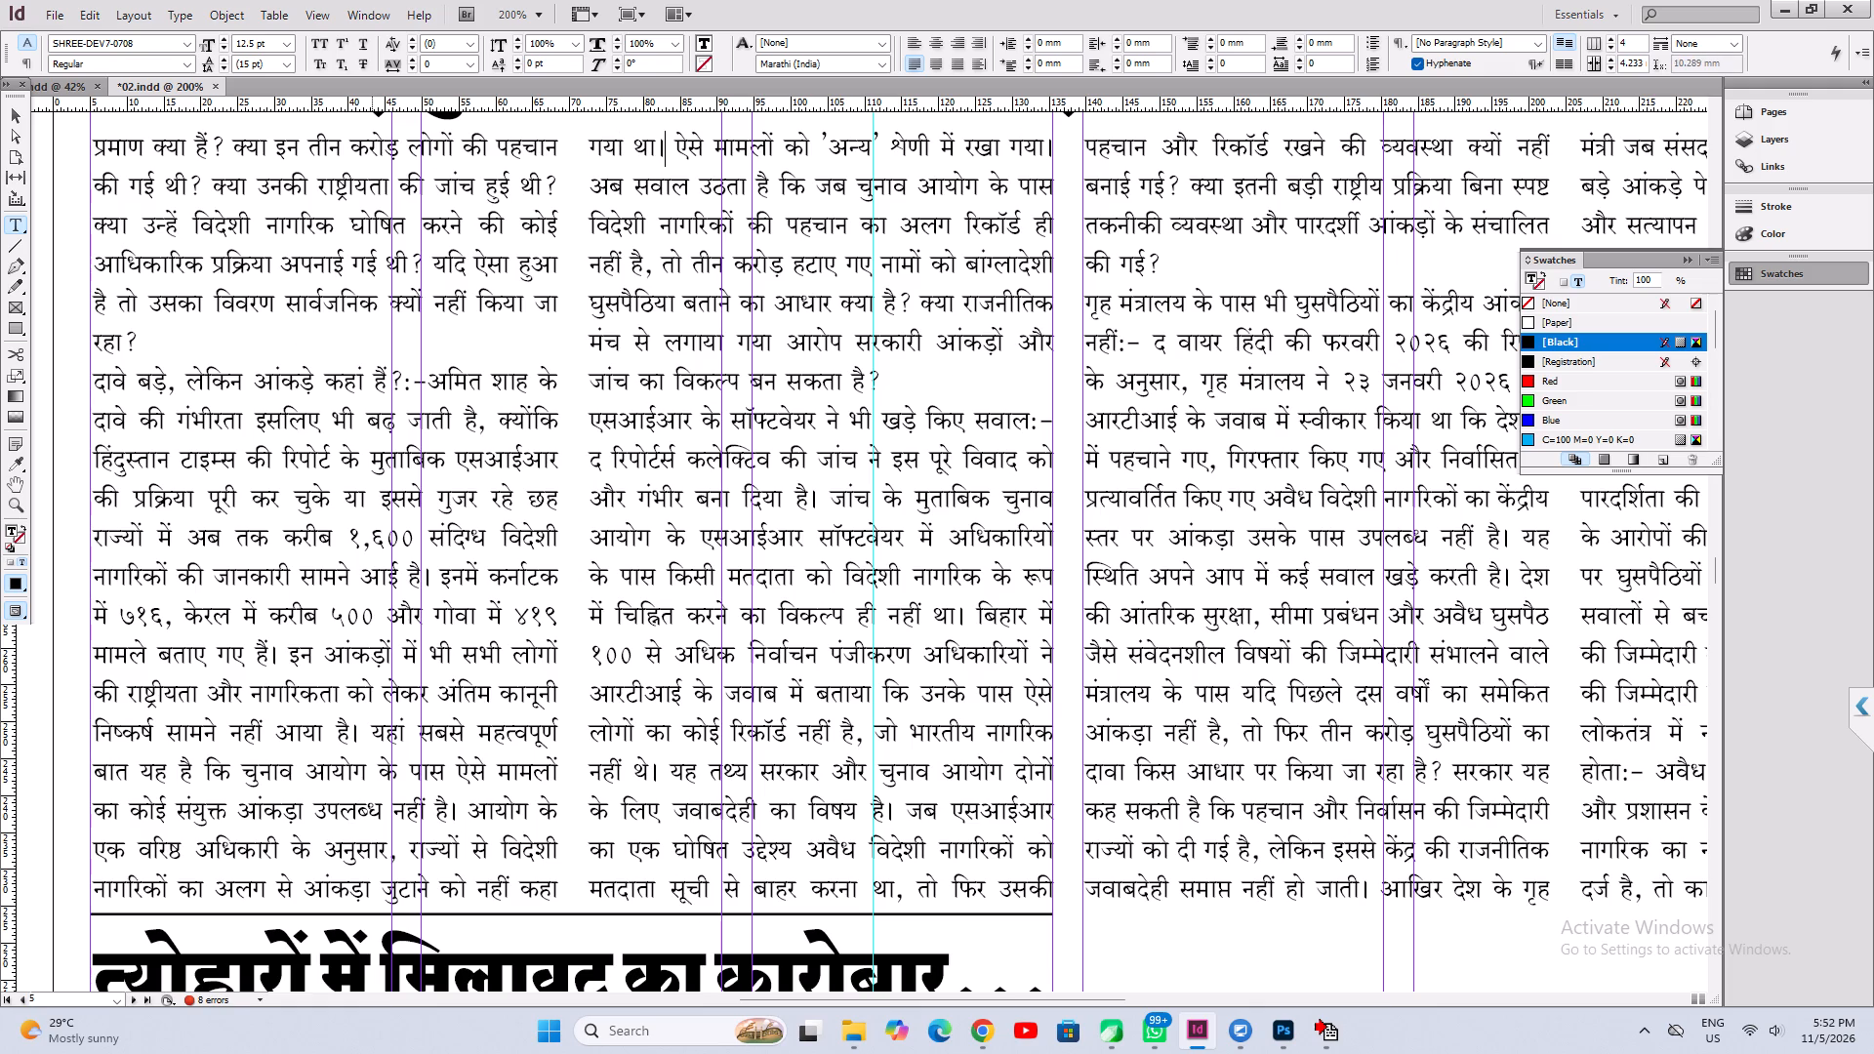
{"action": "key", "text": "Return"}
{"action": "key", "text": "Right"}
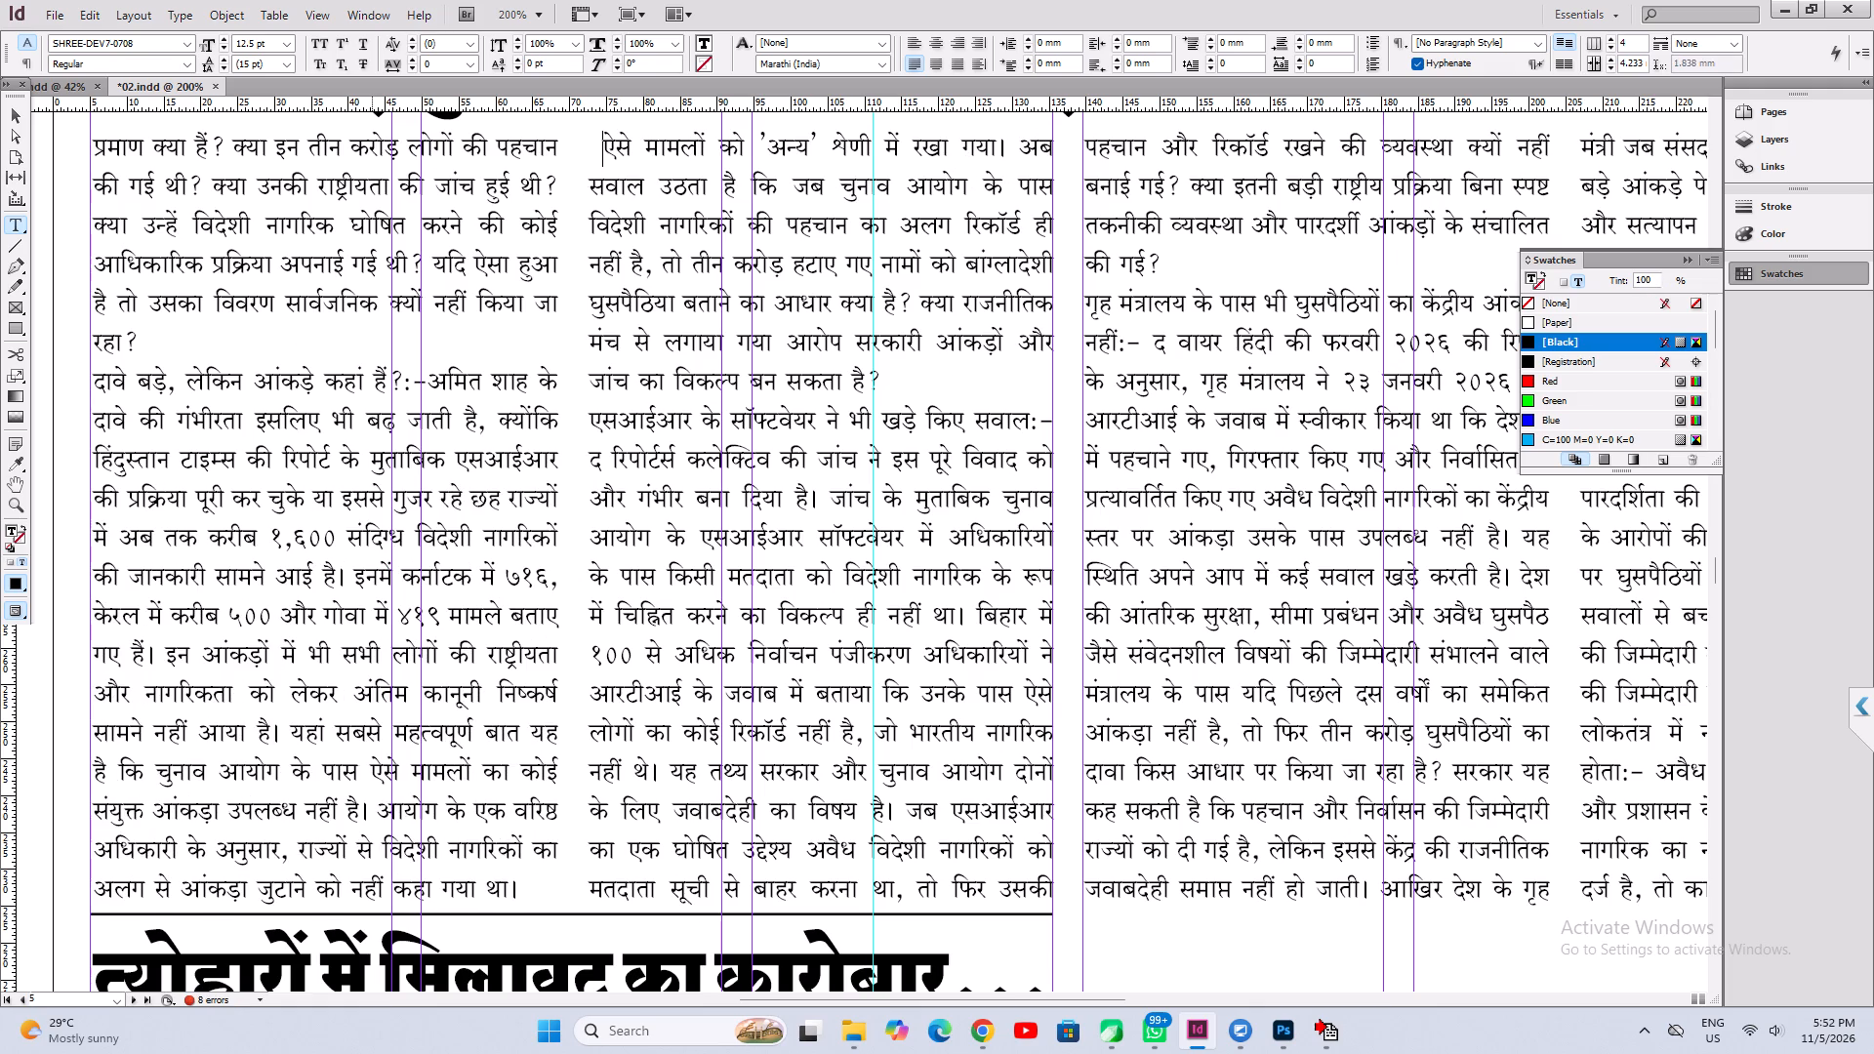
{"action": "key", "text": "BackSpace"}
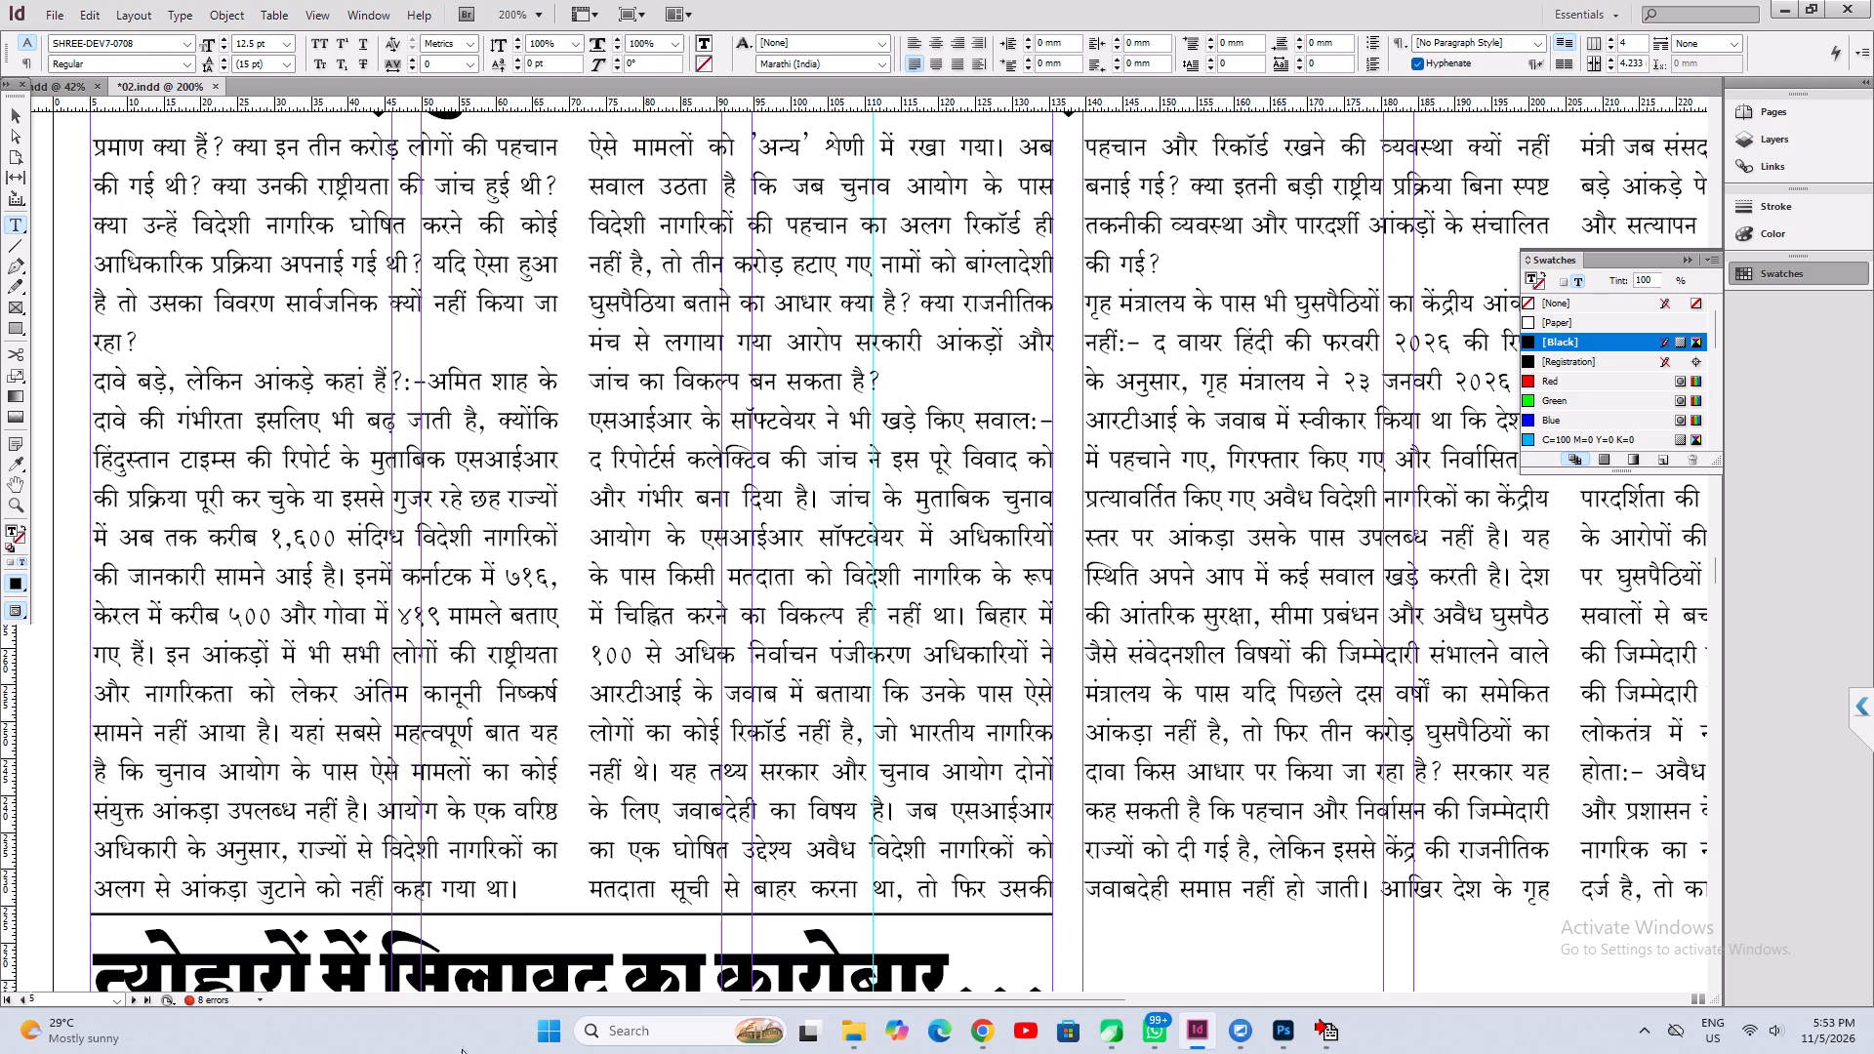
Insert a paragraph break after "तो फिर उसकी" to end the top article's second column, and save the document.
{"action": "left_click", "coordinate": [684, 880]}
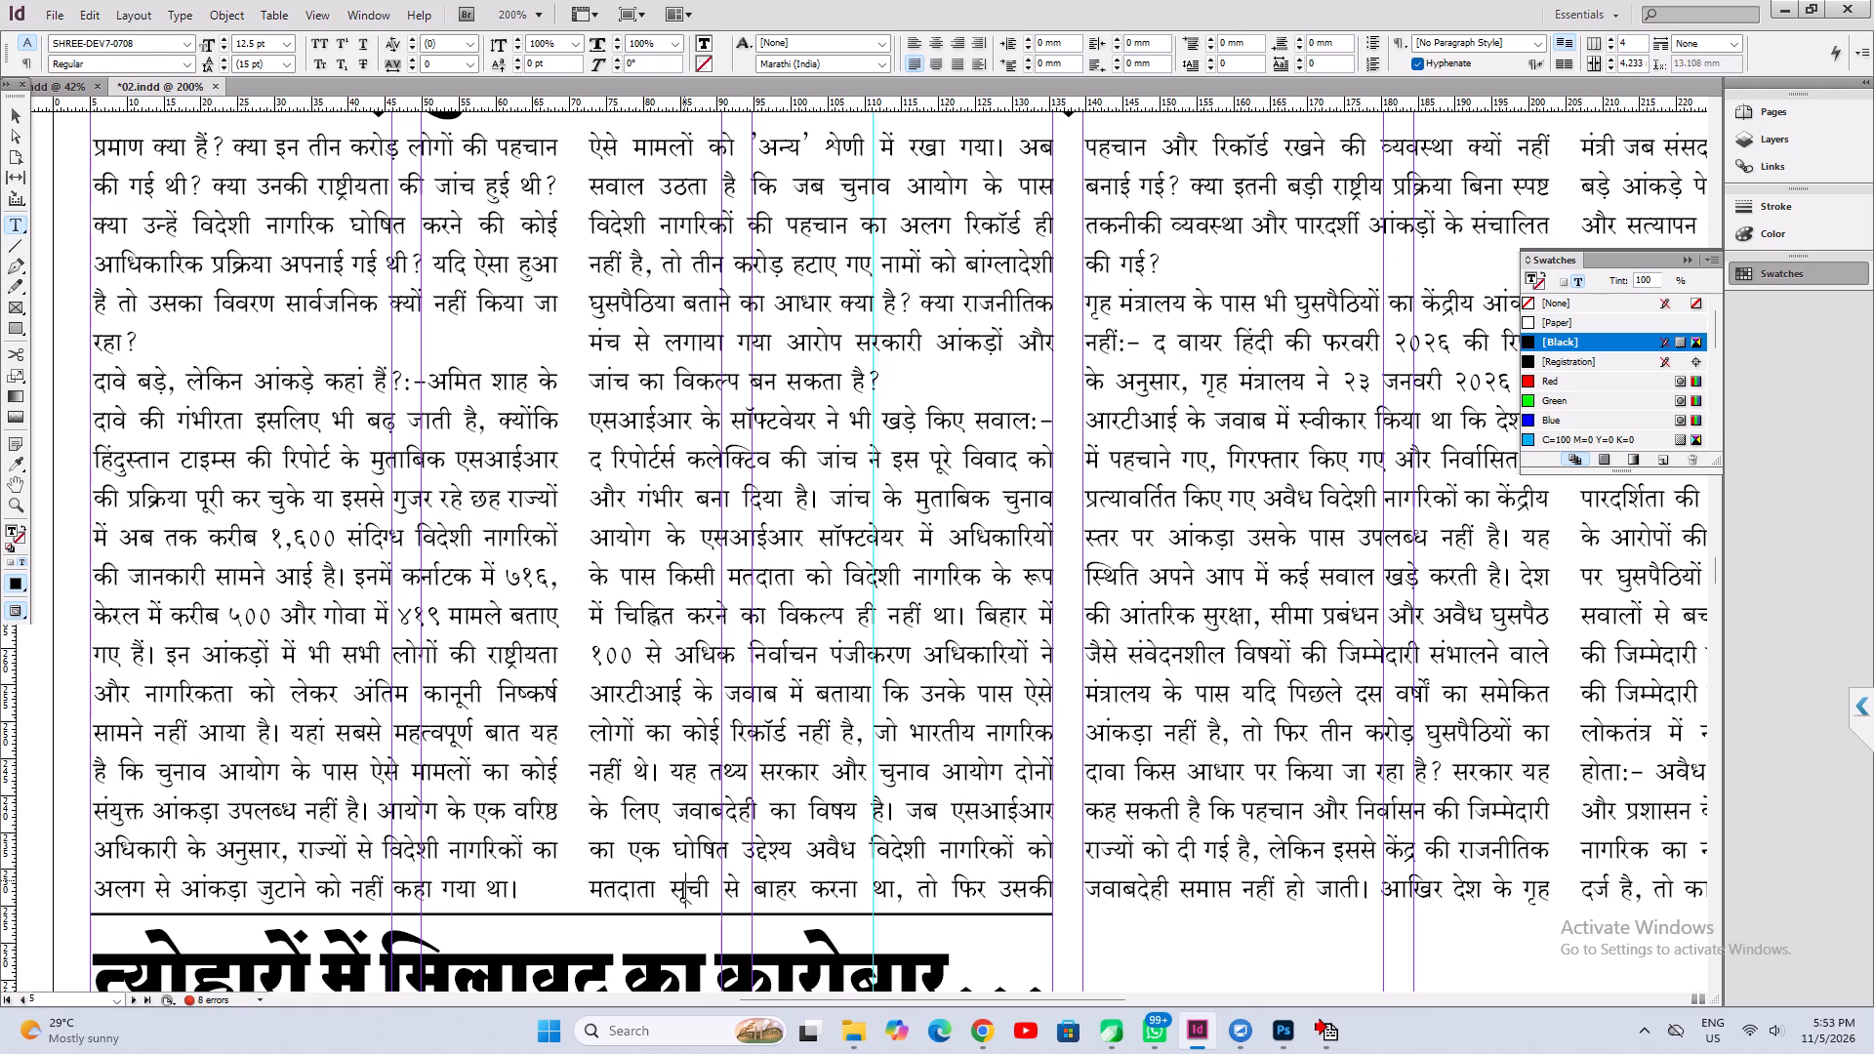
{"action": "key", "text": "Right"}
{"action": "key", "text": "Right"}
{"action": "key", "text": "Right"}
{"action": "key", "text": "Right"}
{"action": "key", "text": "Right"}
{"action": "key", "text": "Right"}
{"action": "key", "text": "Right"}
{"action": "key", "text": "Right"}
{"action": "key", "text": "Right"}
{"action": "key", "text": "Right"}
{"action": "key", "text": "Right"}
{"action": "key", "text": "Right"}
{"action": "key", "text": "Right"}
{"action": "key", "text": "Right"}
{"action": "key", "text": "Right"}
{"action": "key", "text": "Right"}
{"action": "key", "text": "Right"}
{"action": "key", "text": "Right"}
{"action": "key", "text": "Right"}
{"action": "key", "text": "Right"}
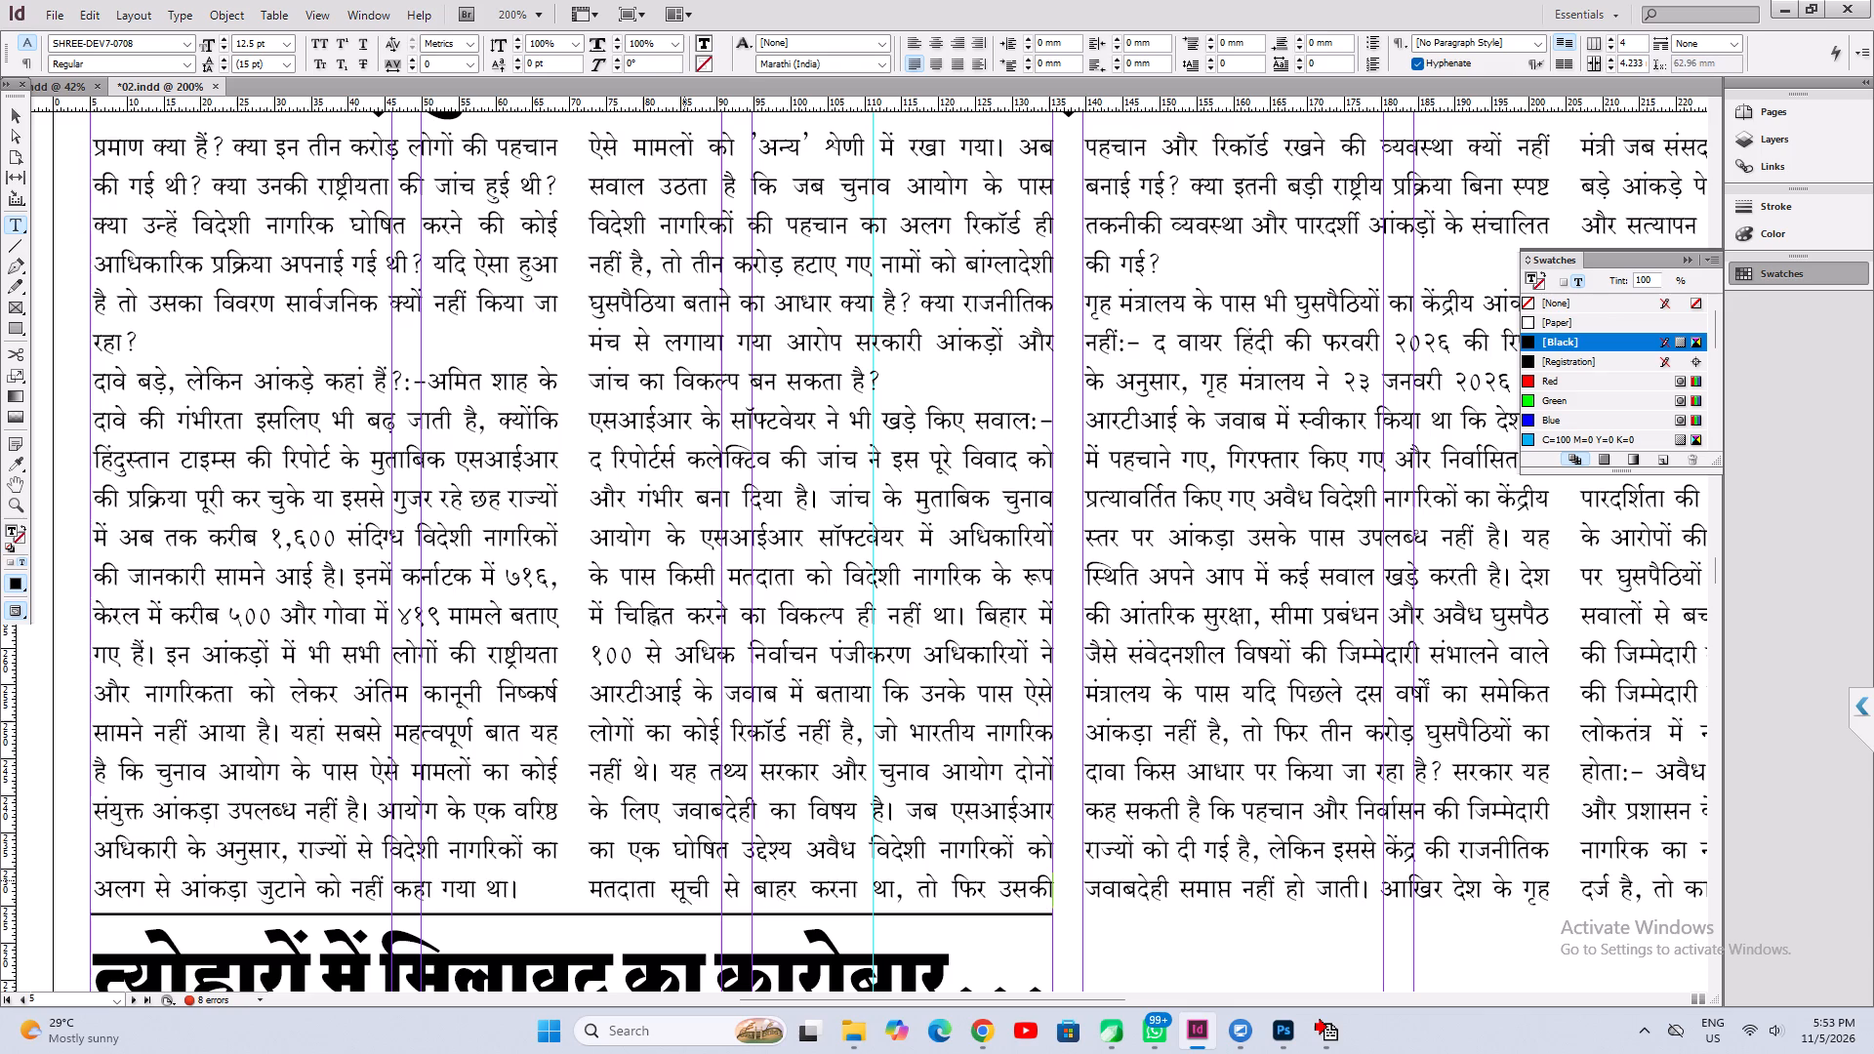
{"action": "key", "text": "Right"}
{"action": "key", "text": "Right"}
{"action": "key", "text": "Right"}
{"action": "key", "text": "Right"}
{"action": "key", "text": "Right"}
{"action": "key", "text": "Right"}
{"action": "key", "text": "Right"}
{"action": "key", "text": "Right"}
{"action": "key", "text": "Right"}
{"action": "key", "text": "Right"}
{"action": "key", "text": "Left"}
{"action": "key", "text": "Left"}
{"action": "key", "text": "Left"}
{"action": "key", "text": "Left"}
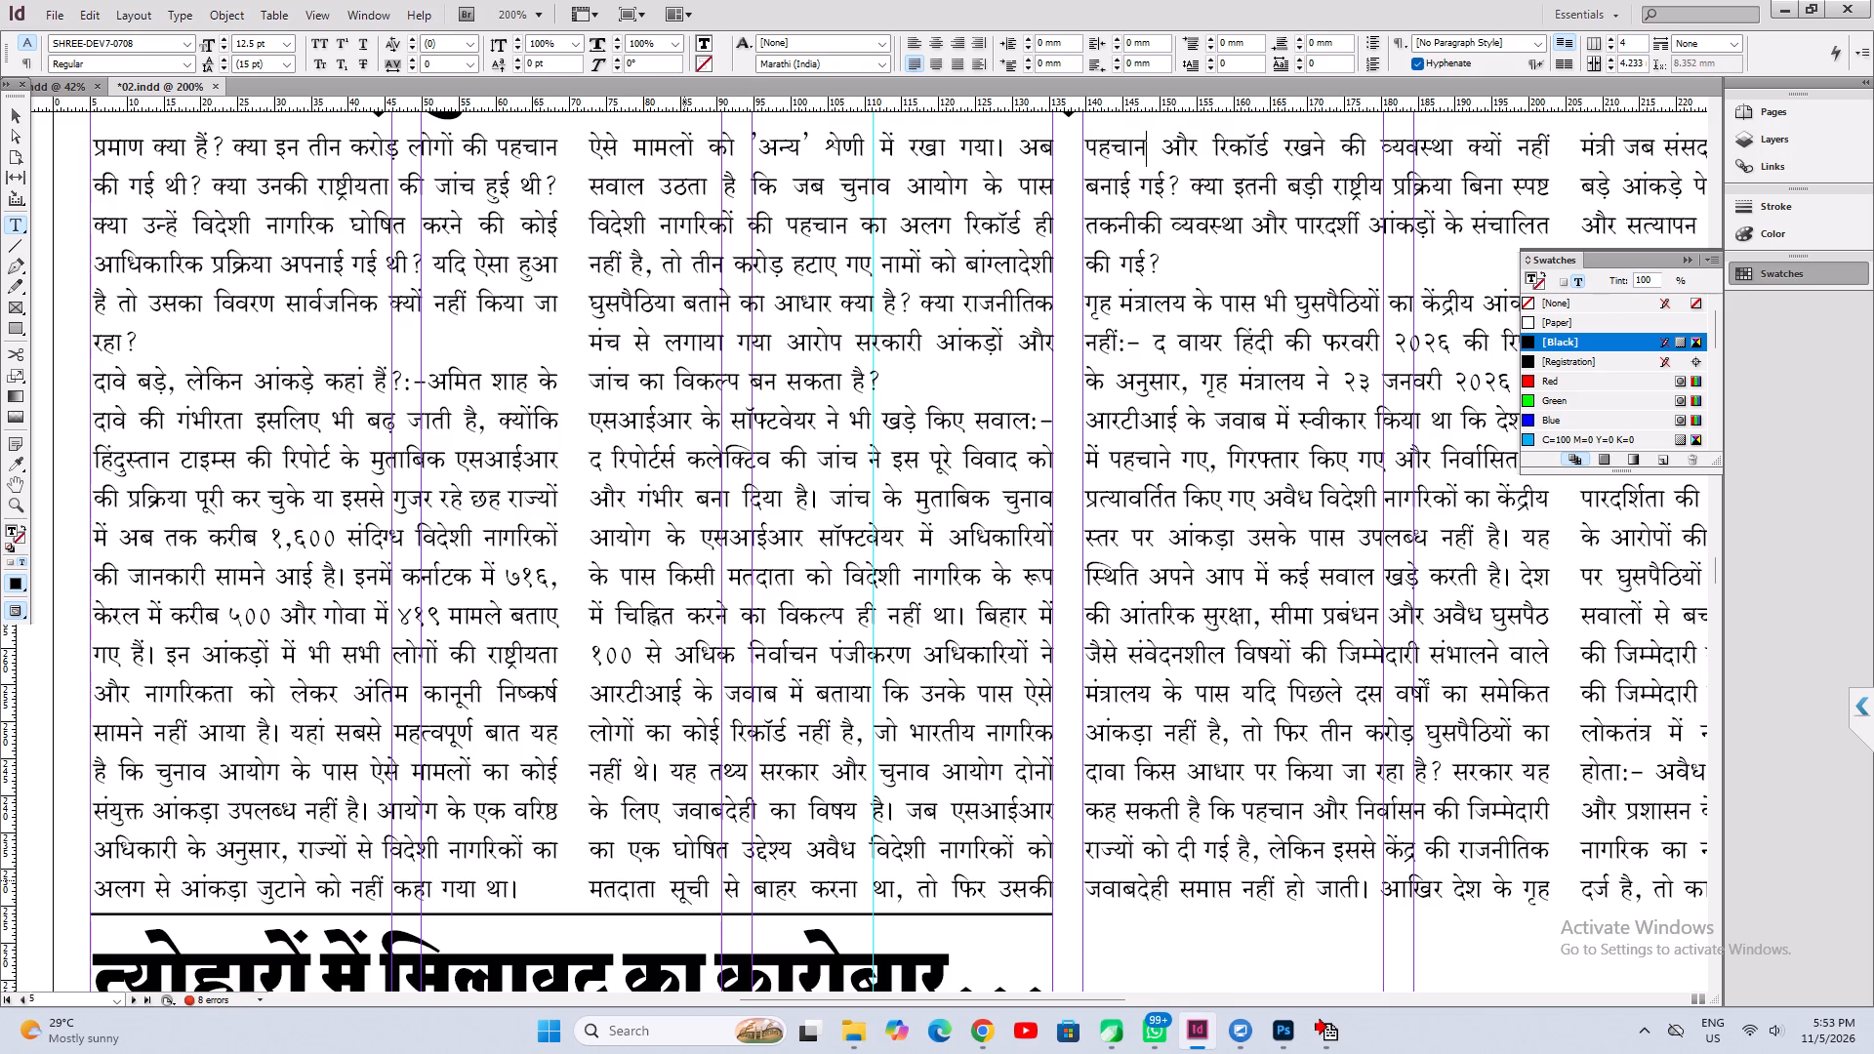
{"action": "key", "text": "Return"}
{"action": "key", "text": "ctrl+z"}
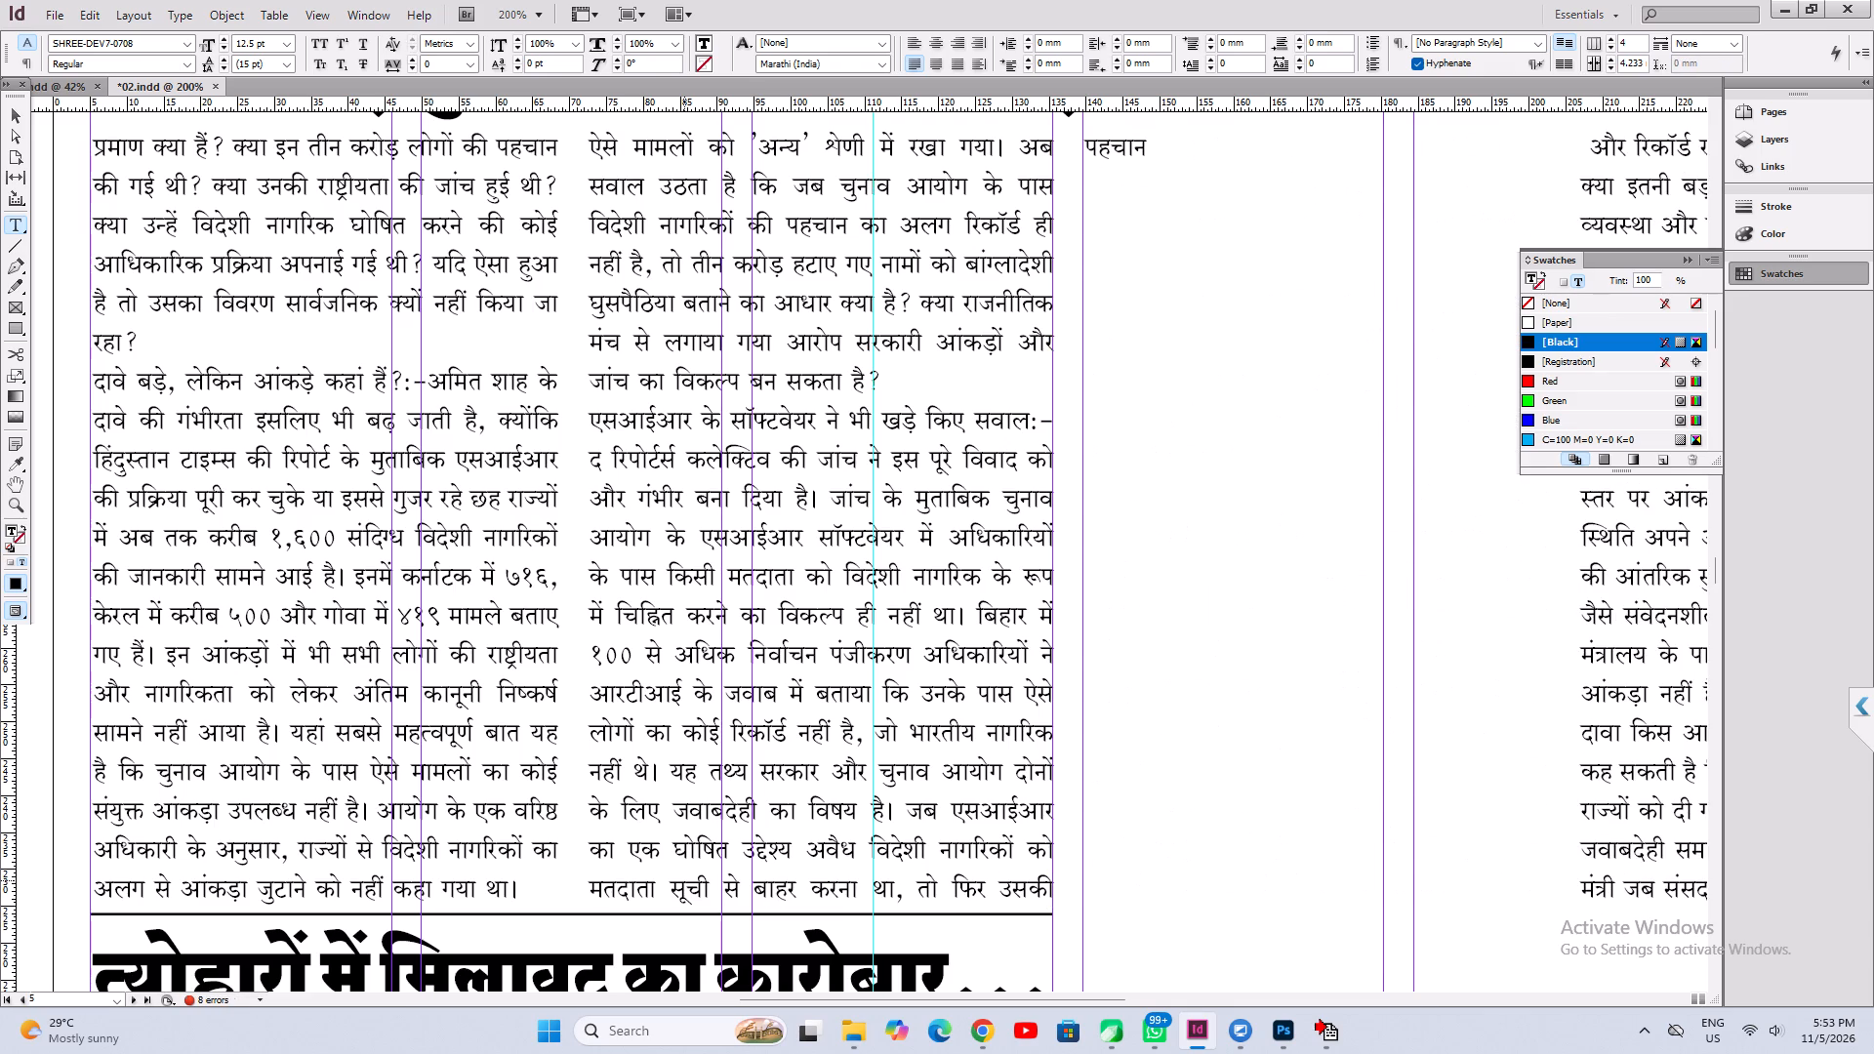
{"action": "key", "text": "Left"}
{"action": "key", "text": "Left"}
{"action": "key", "text": "Left"}
{"action": "key", "text": "Left"}
{"action": "key", "text": "Left"}
{"action": "key", "text": "Left"}
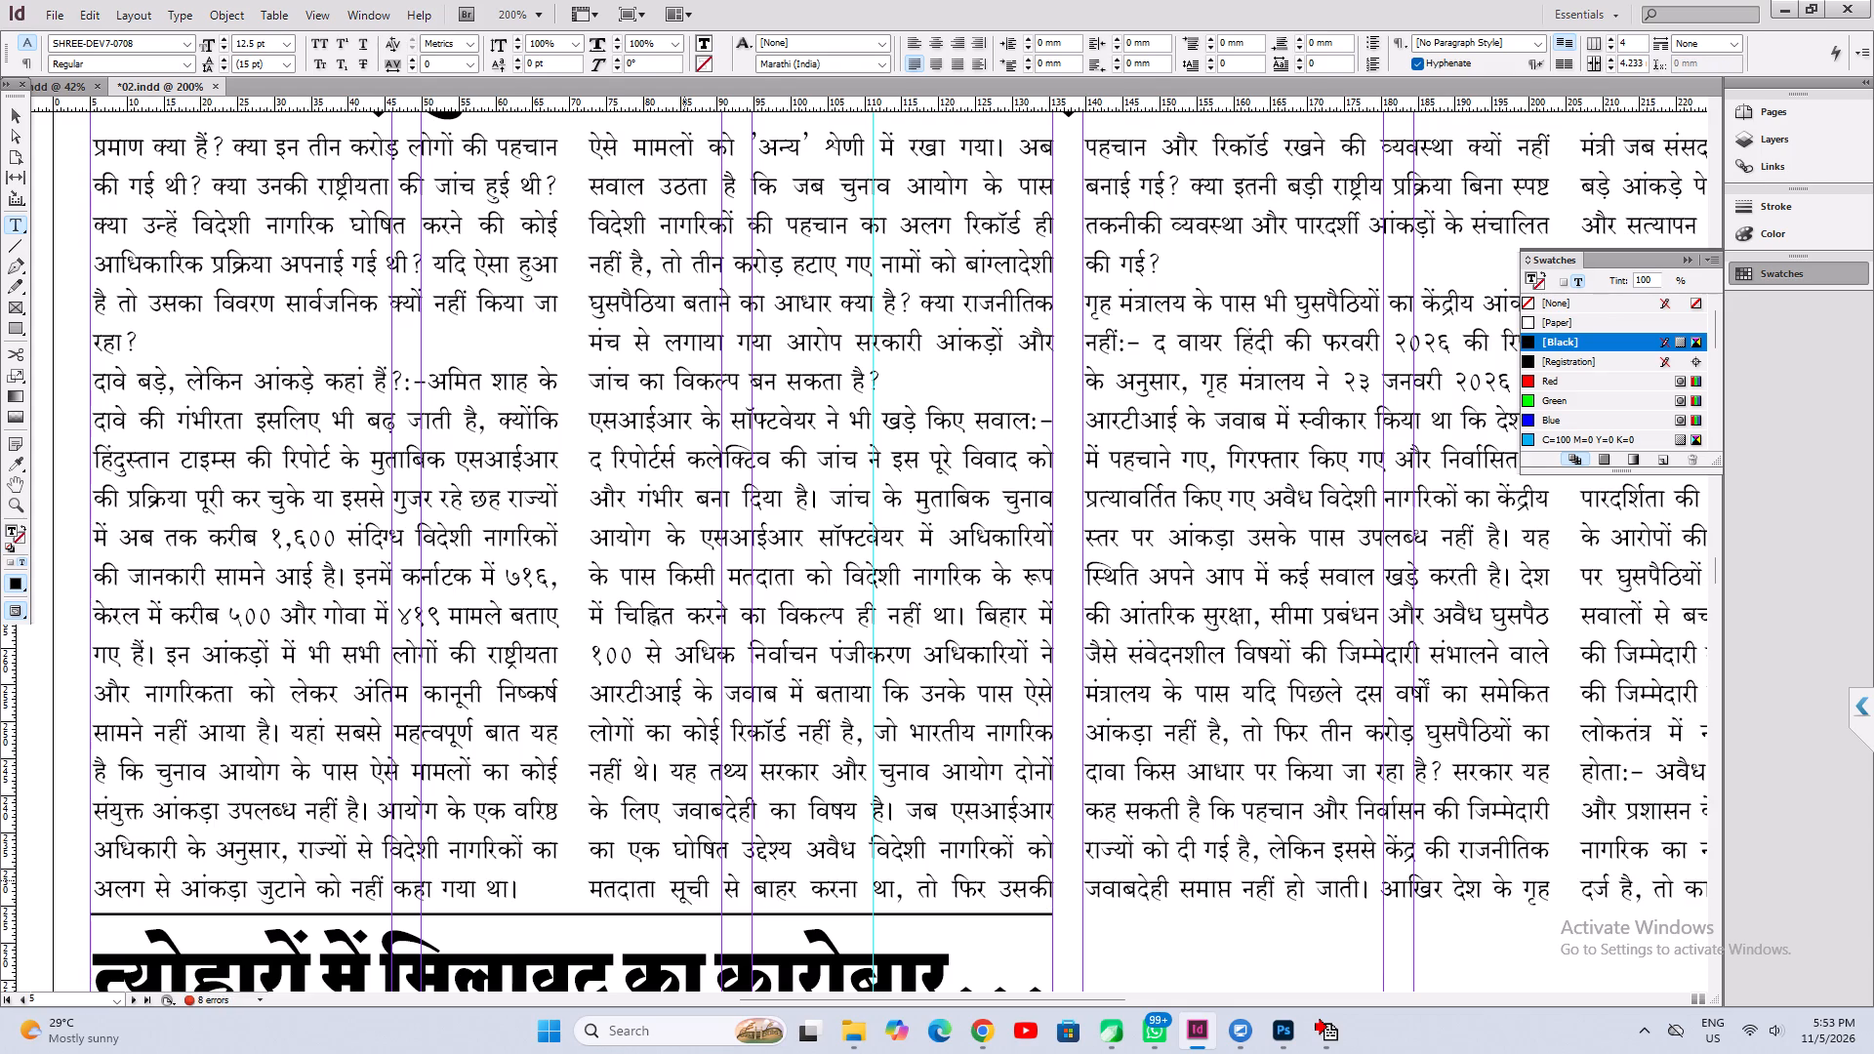
{"action": "key", "text": "Right"}
{"action": "key", "text": "Return"}
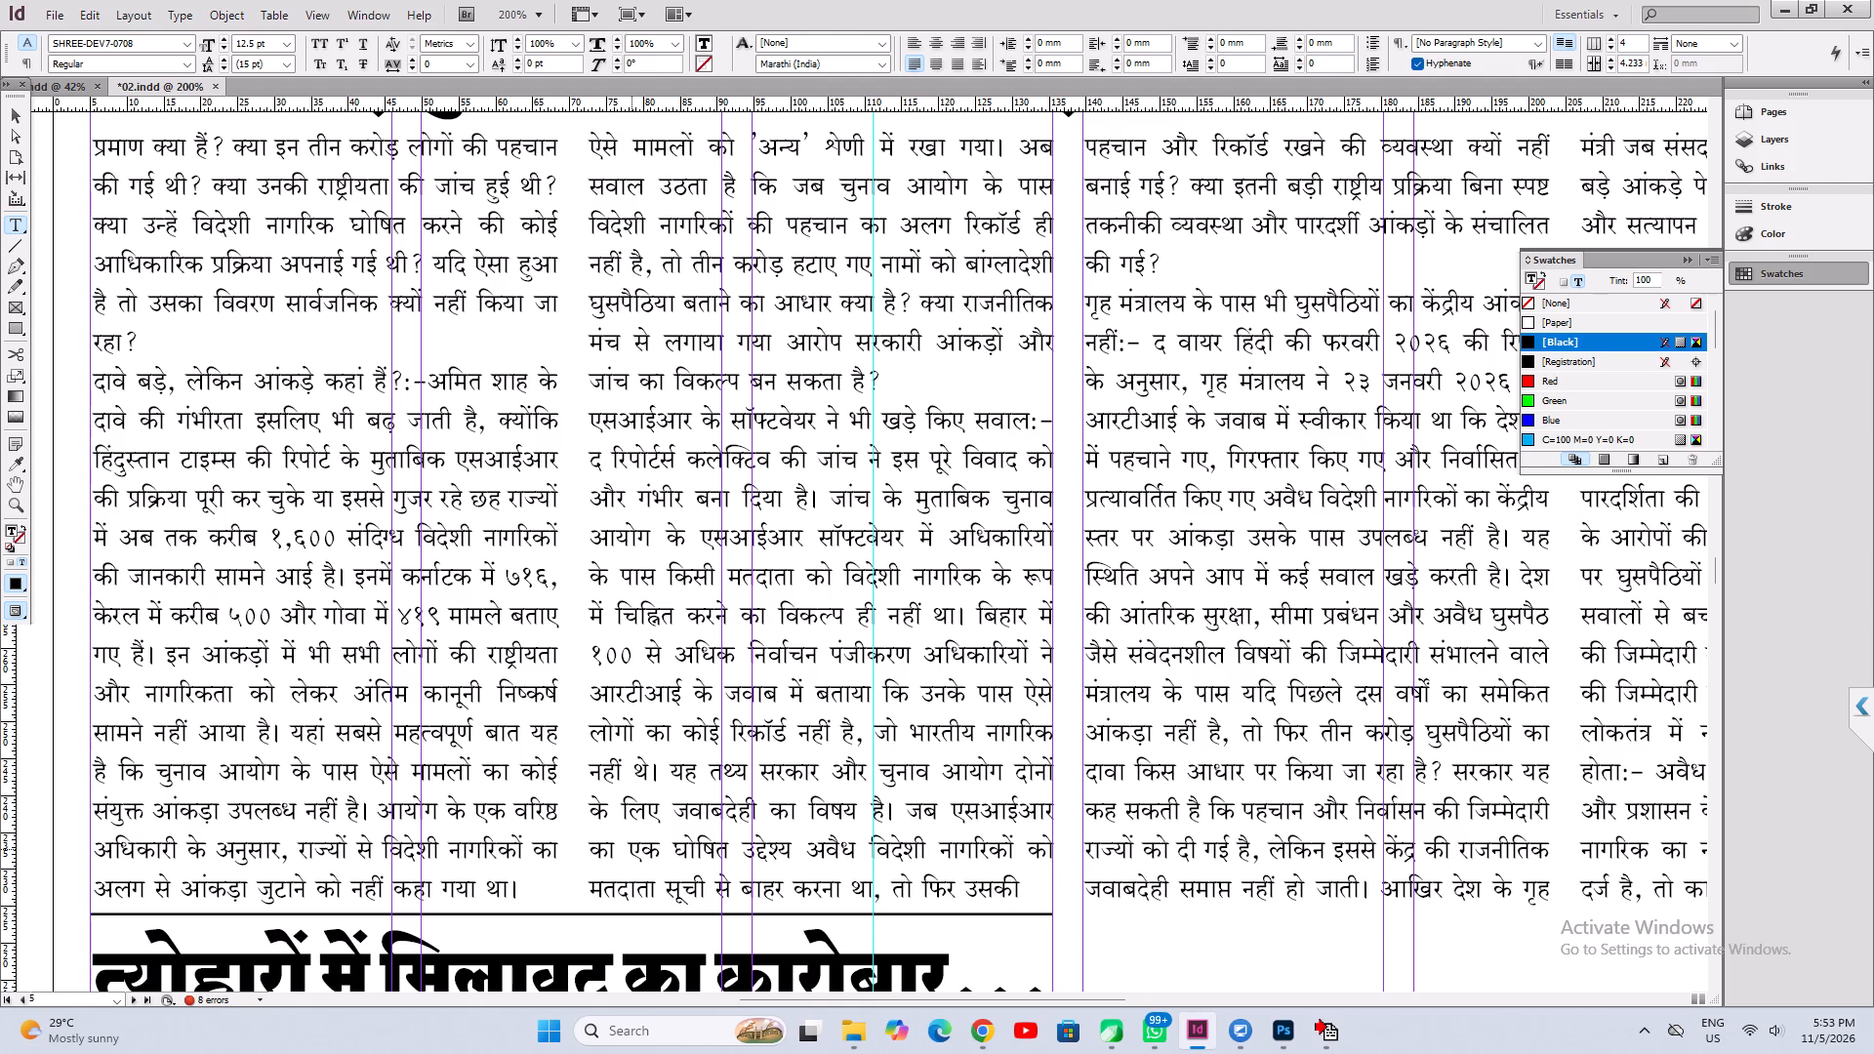
{"action": "key", "text": "ctrl+s"}
{"action": "key", "text": "ctrl+0"}
{"action": "key", "text": "ctrl+s"}
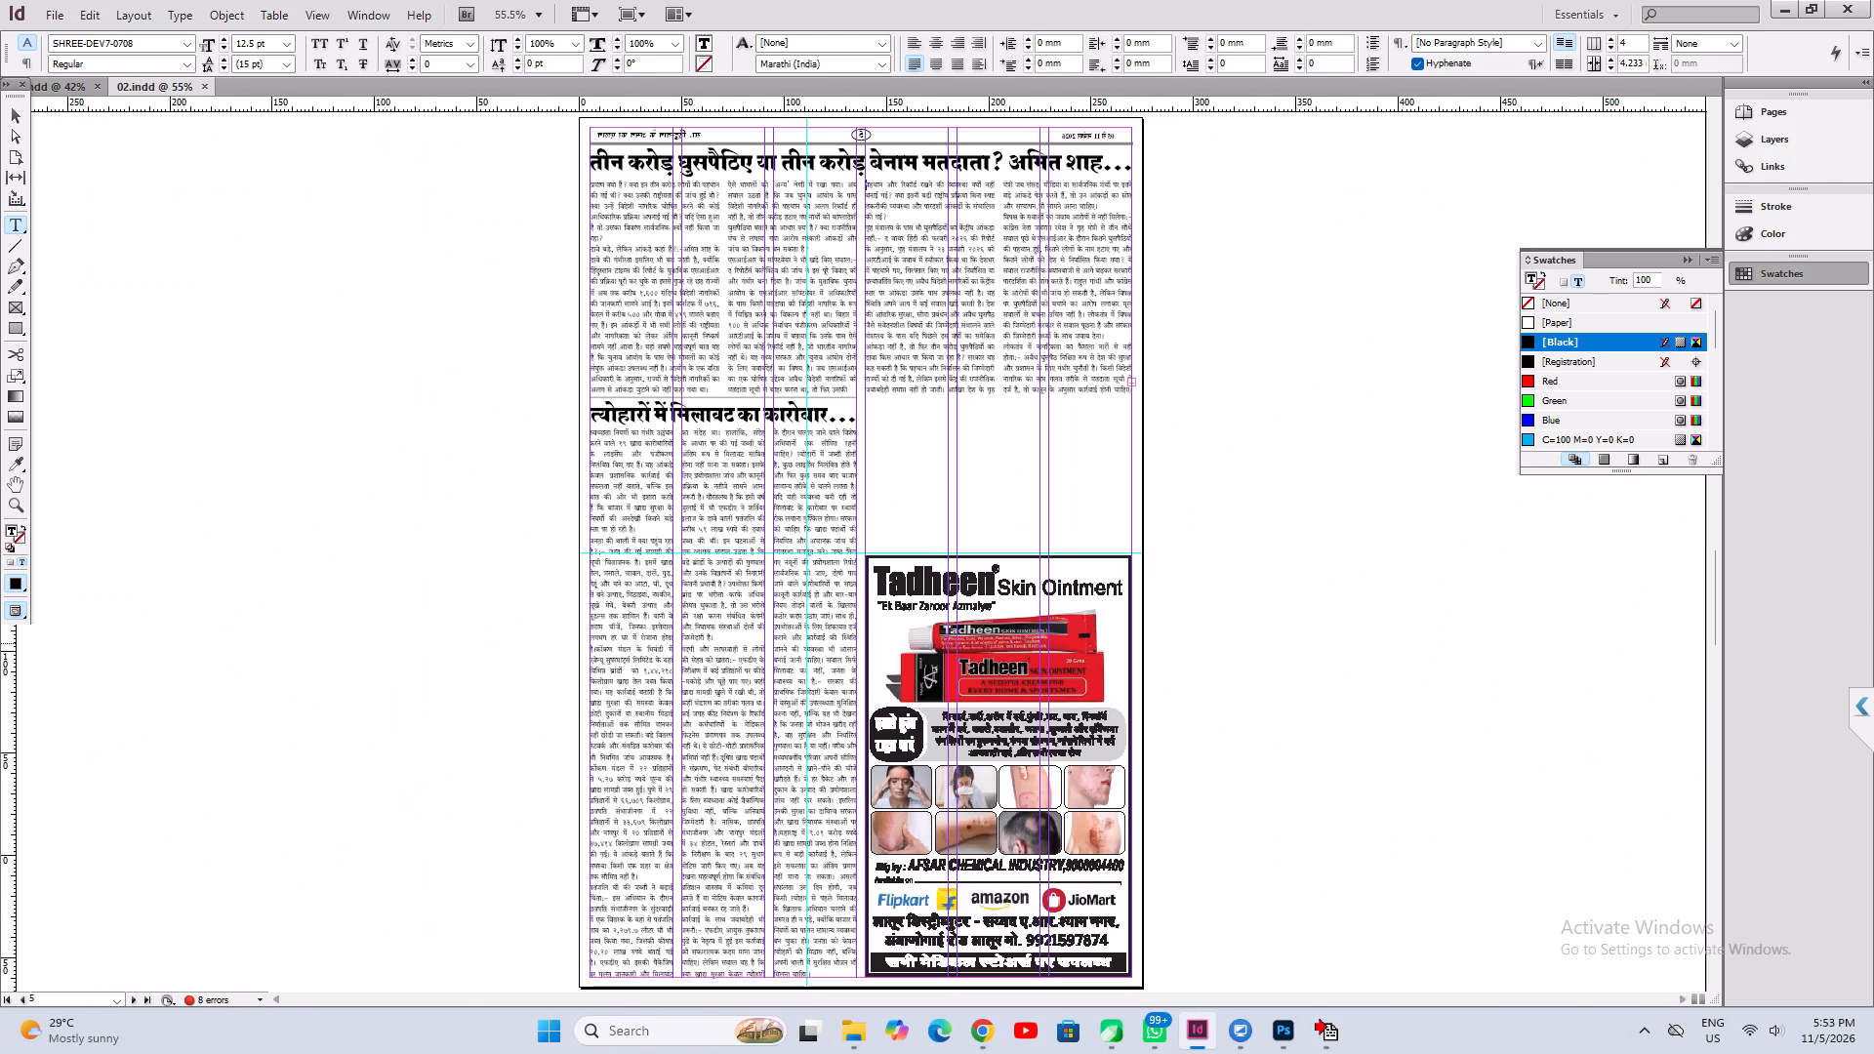
Fit the top article's text frame to its content and trim its bottom edge to a height of about 165 mm.
{"action": "key", "text": "ctrl+alt+c"}
{"action": "left_click", "coordinate": [972, 426]}
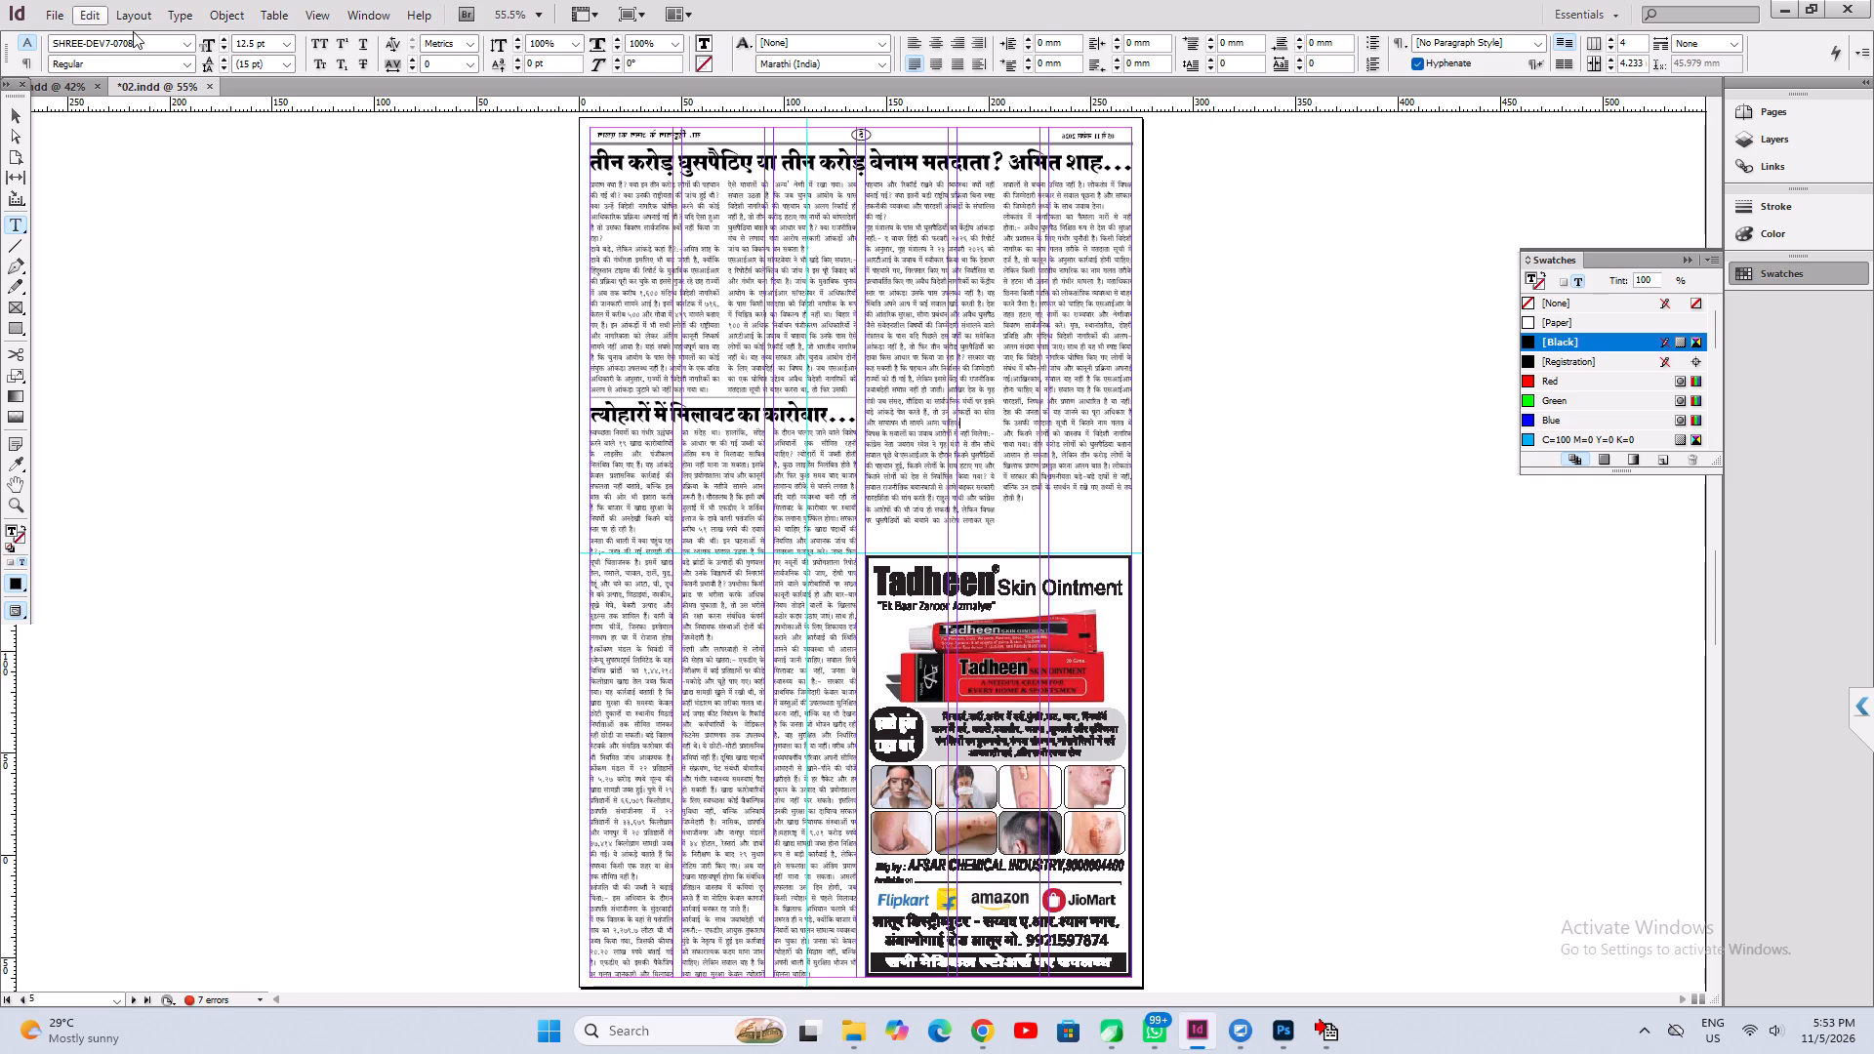
{"action": "left_click", "coordinate": [9, 123]}
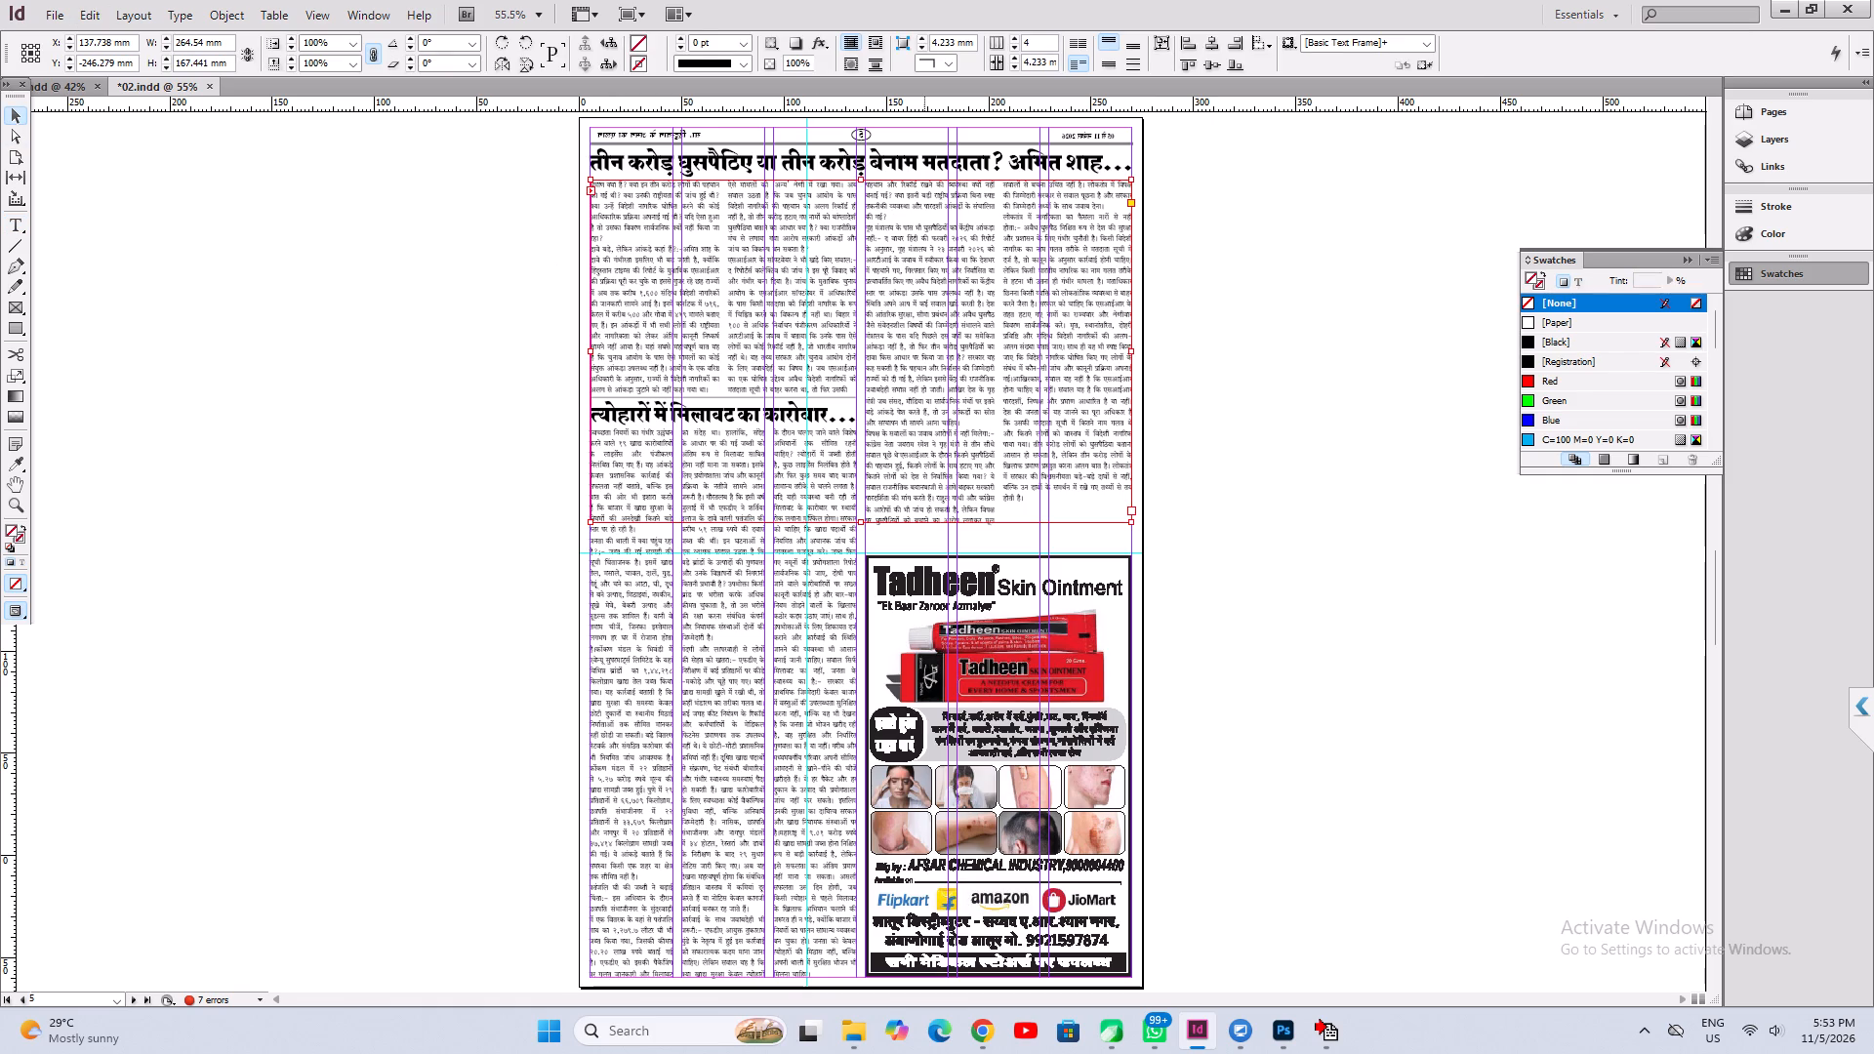
{"action": "left_click", "coordinate": [924, 406], "text": "ctrl"}
{"action": "left_click", "coordinate": [859, 523]}
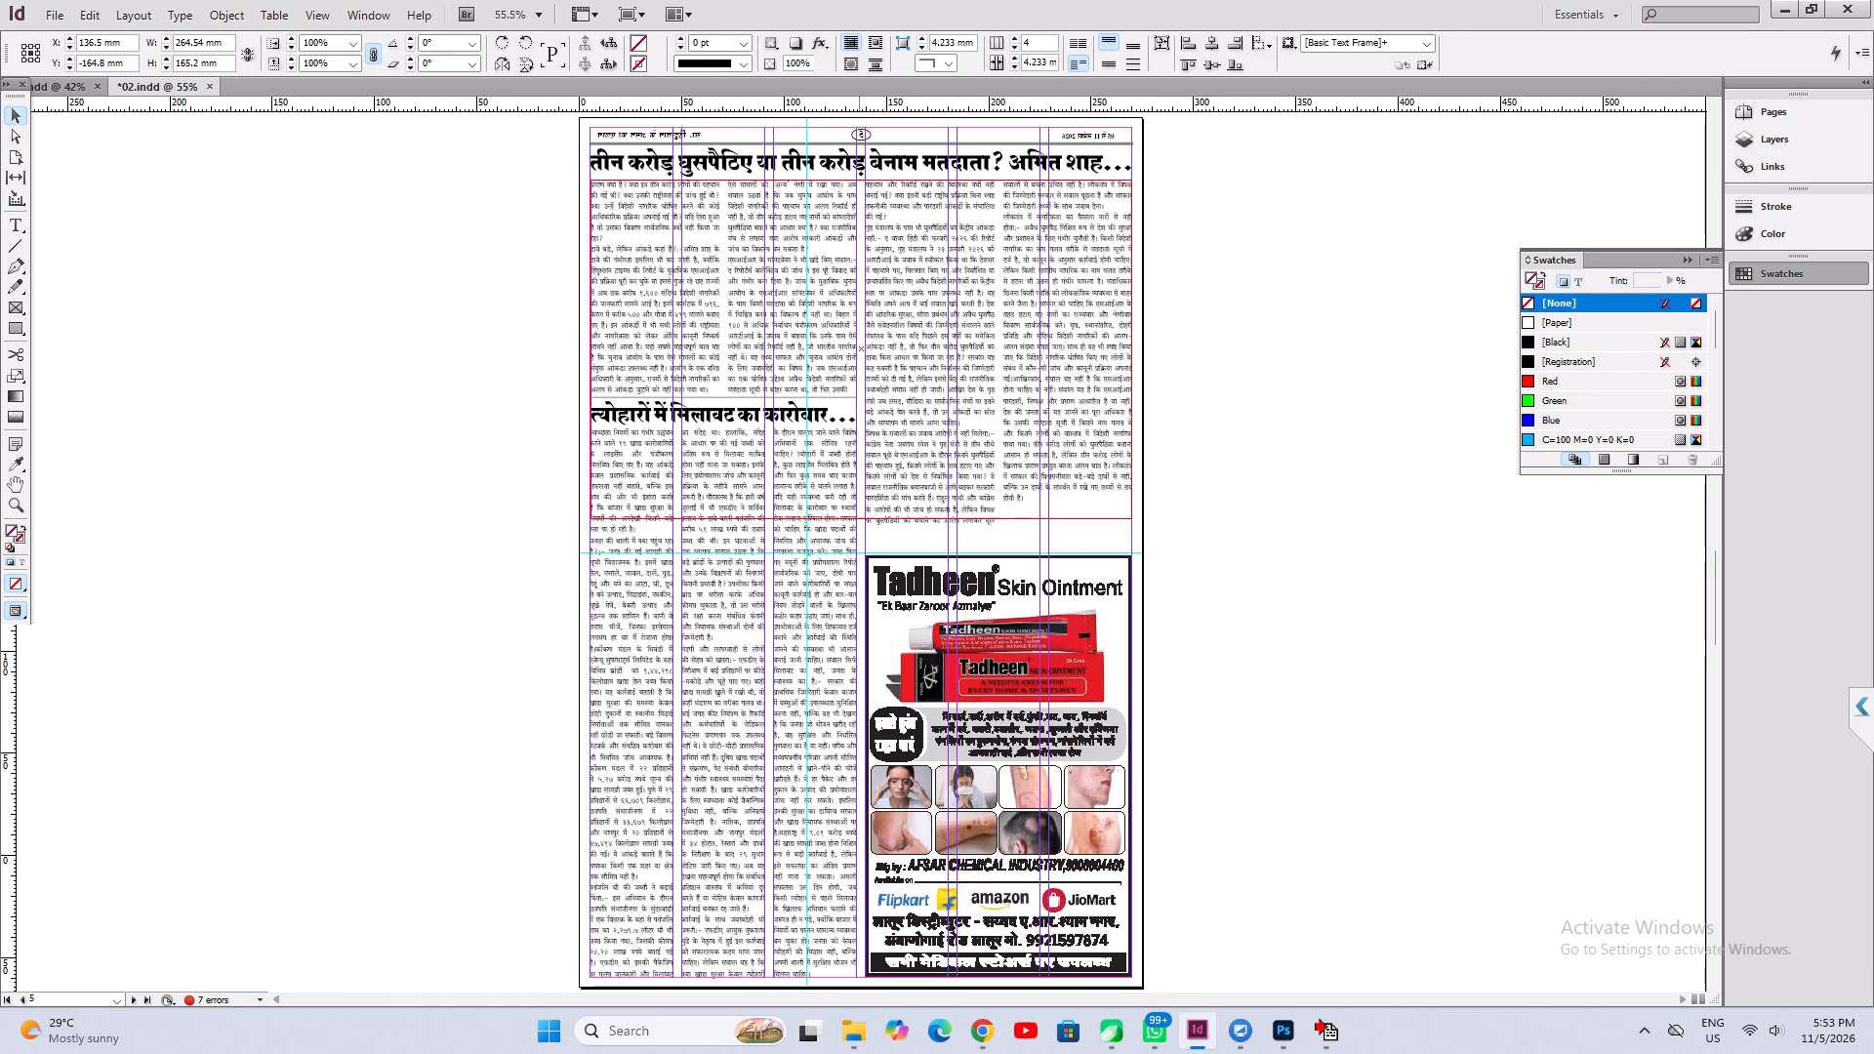
{"action": "left_click", "coordinate": [1416, 644]}
Stretch the Tadheen ad upward to just below the top article's text, about 224 mm high, and save.
{"action": "left_click", "coordinate": [1149, 722], "text": "ctrl"}
{"action": "left_click", "coordinate": [1092, 740], "text": "ctrl"}
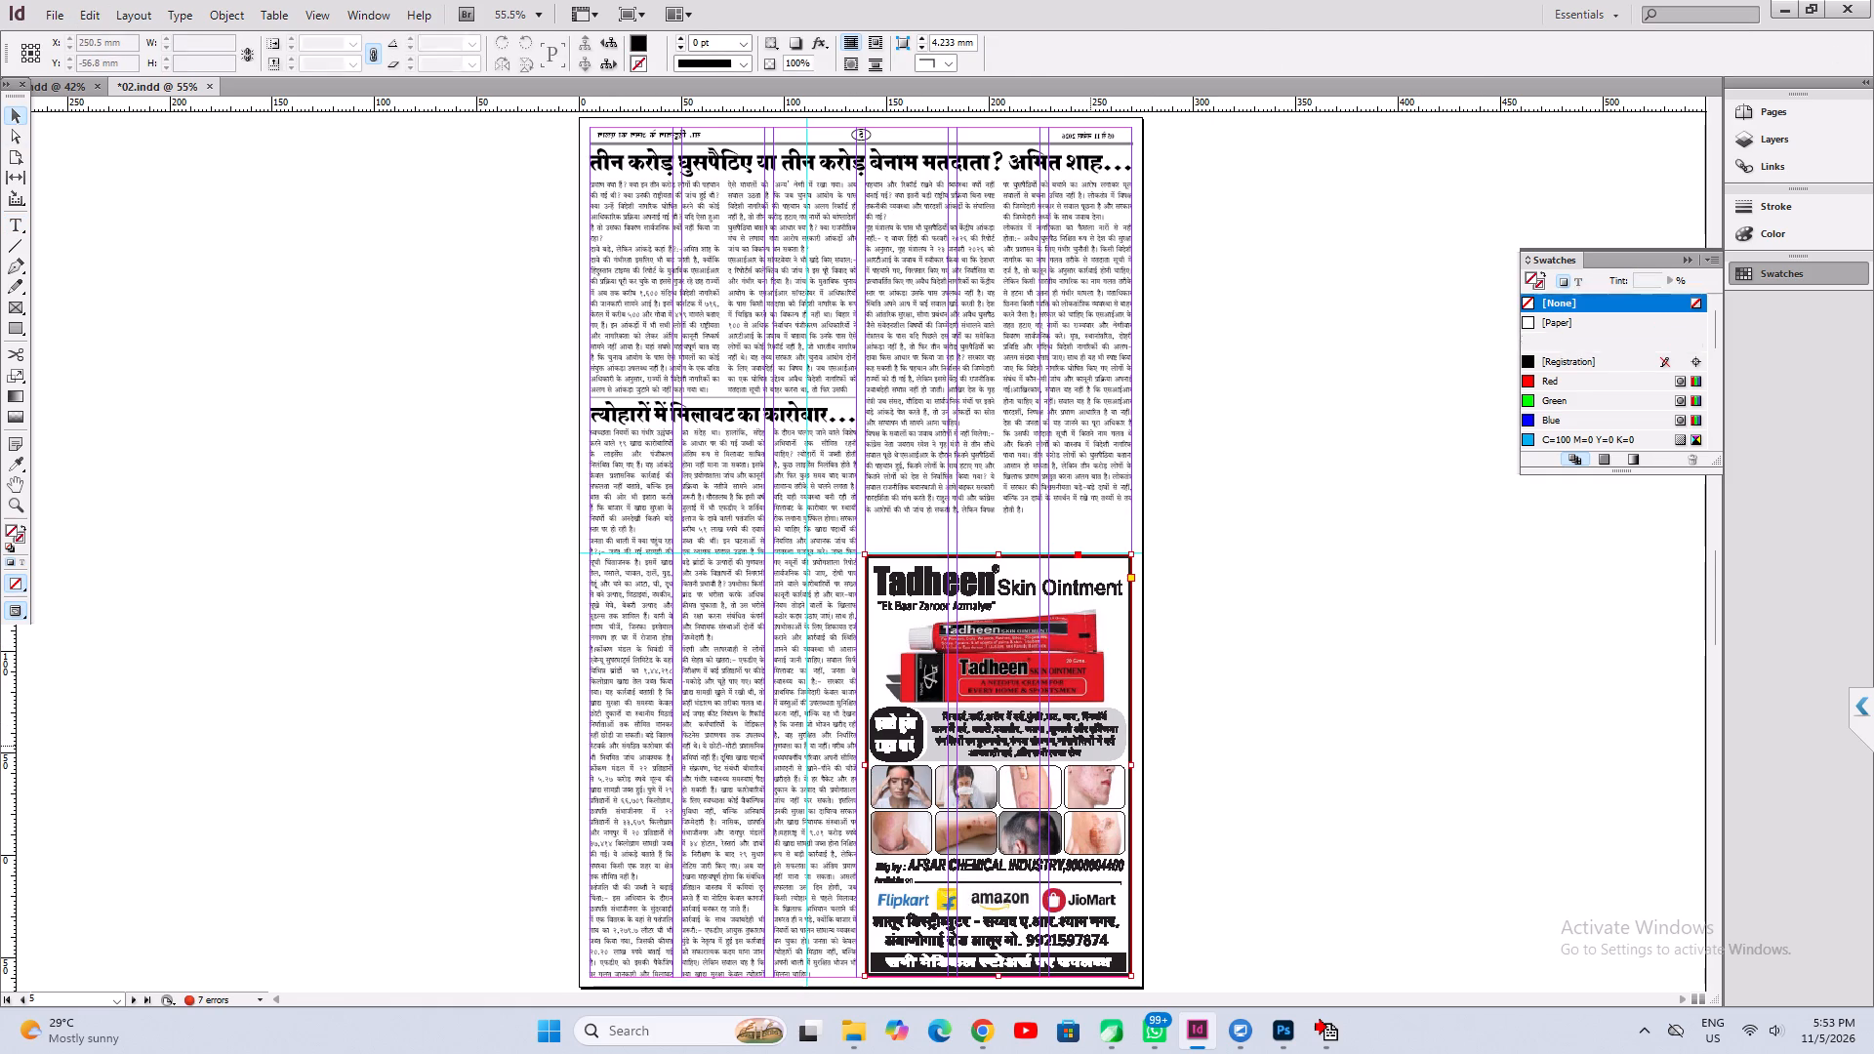
{"action": "left_click_drag", "start_coordinate": [1001, 558], "coordinate": [999, 521], "text": "ctrl"}
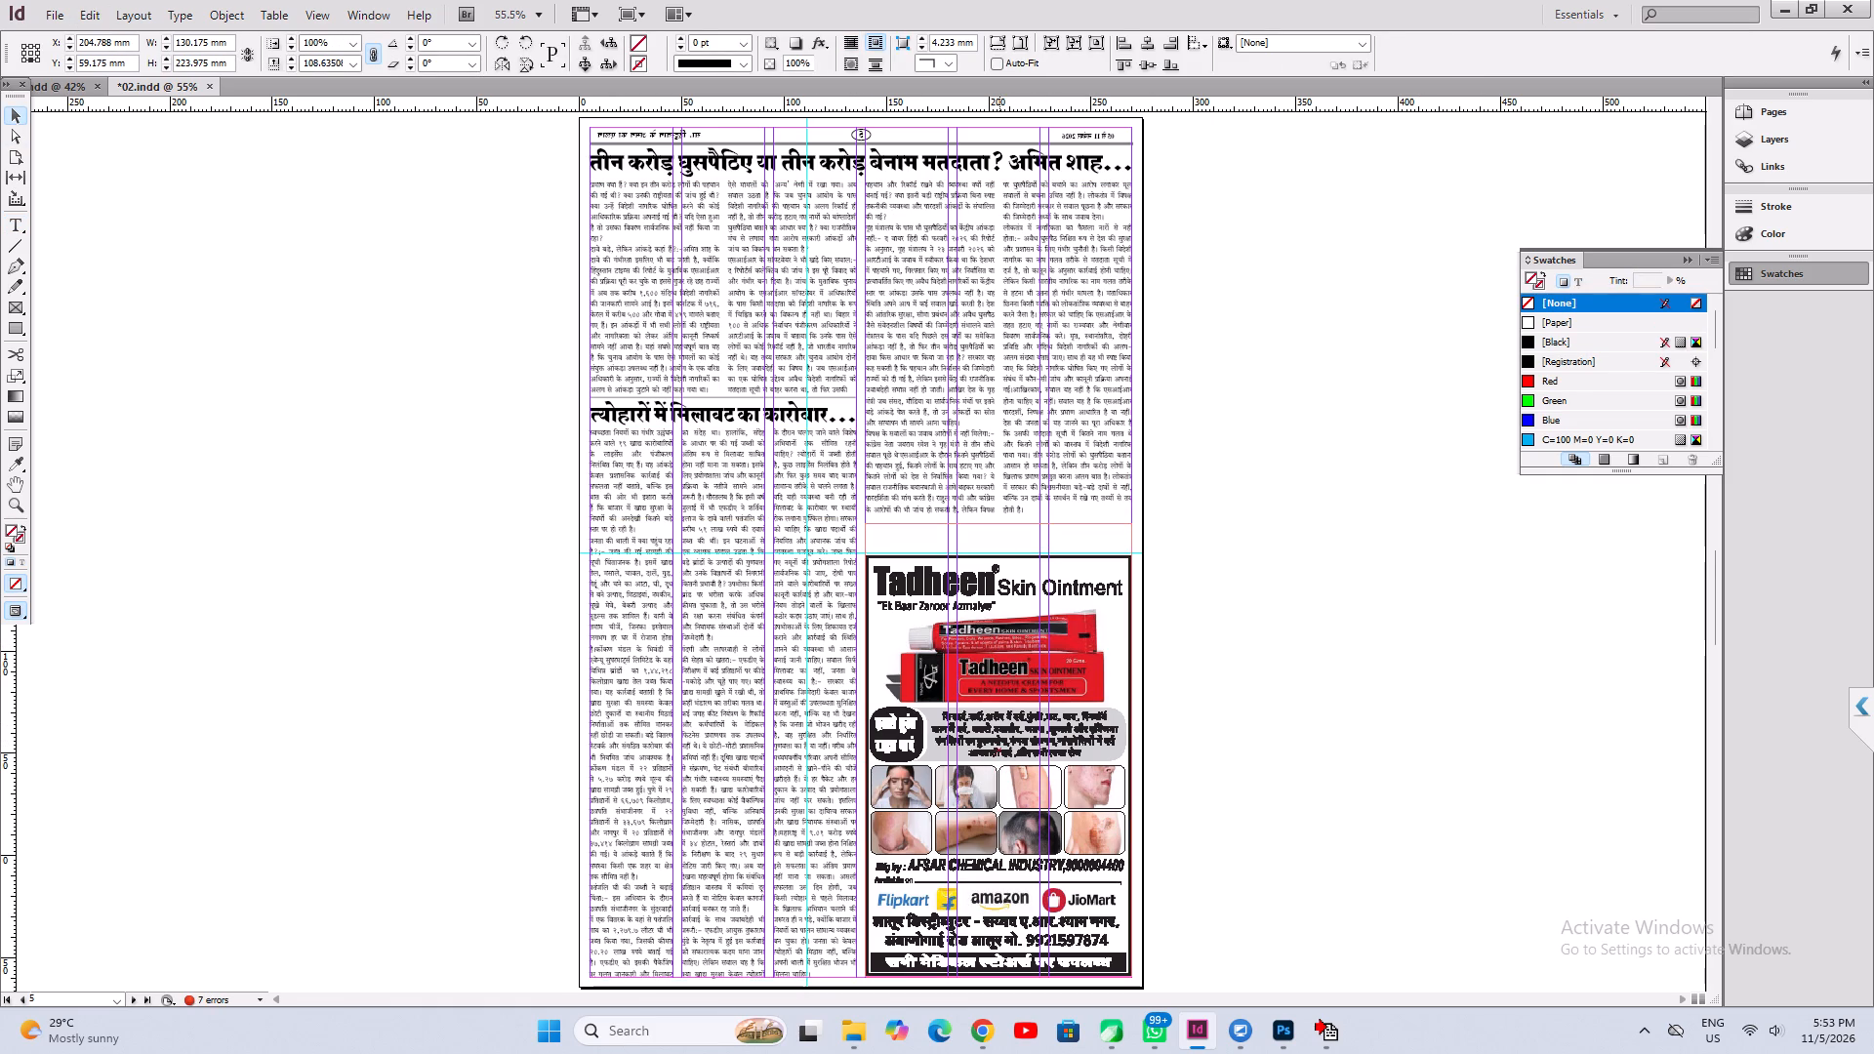
{"action": "left_click_drag", "start_coordinate": [999, 521], "coordinate": [999, 519], "text": "ctrl"}
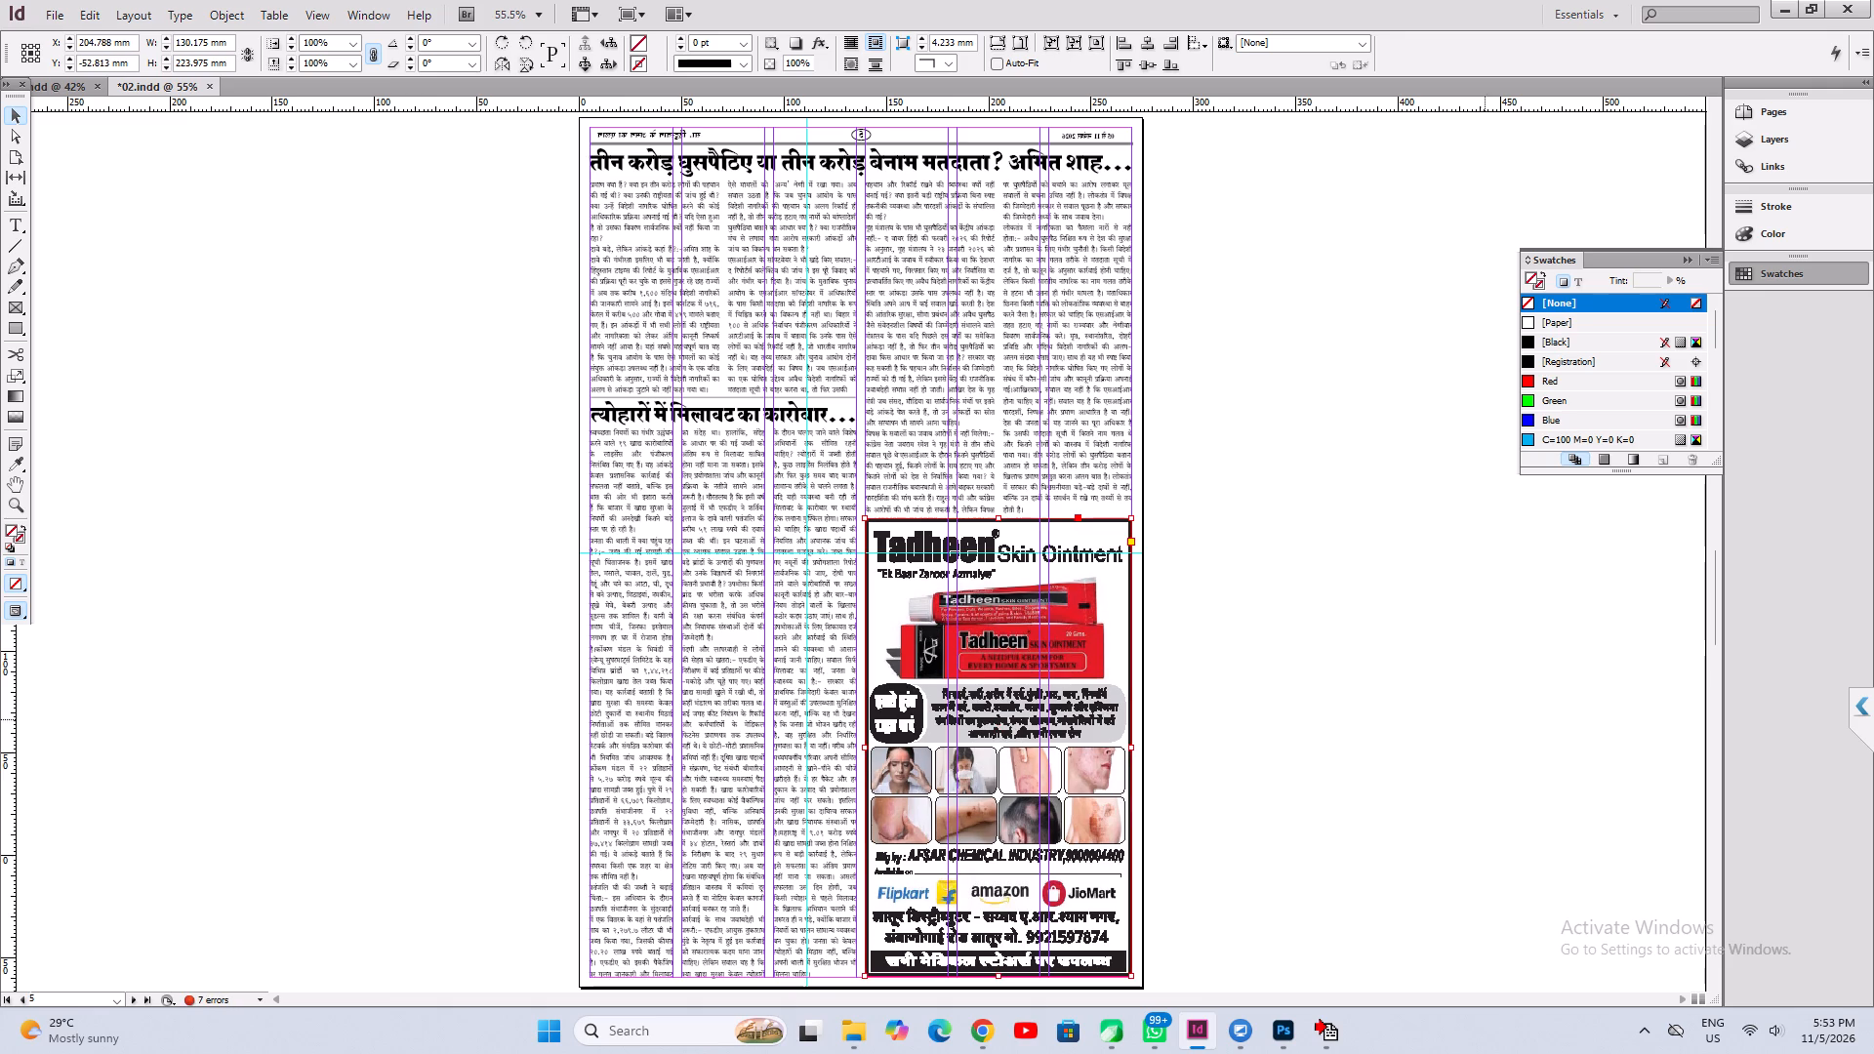
{"action": "left_click", "coordinate": [1334, 642]}
{"action": "left_click", "coordinate": [1055, 578]}
{"action": "key", "text": "ctrl+a"}
{"action": "key", "text": "ctrl+s"}
{"action": "left_click", "coordinate": [1273, 628], "text": "ctrl"}
{"action": "left_click", "coordinate": [1273, 628]}
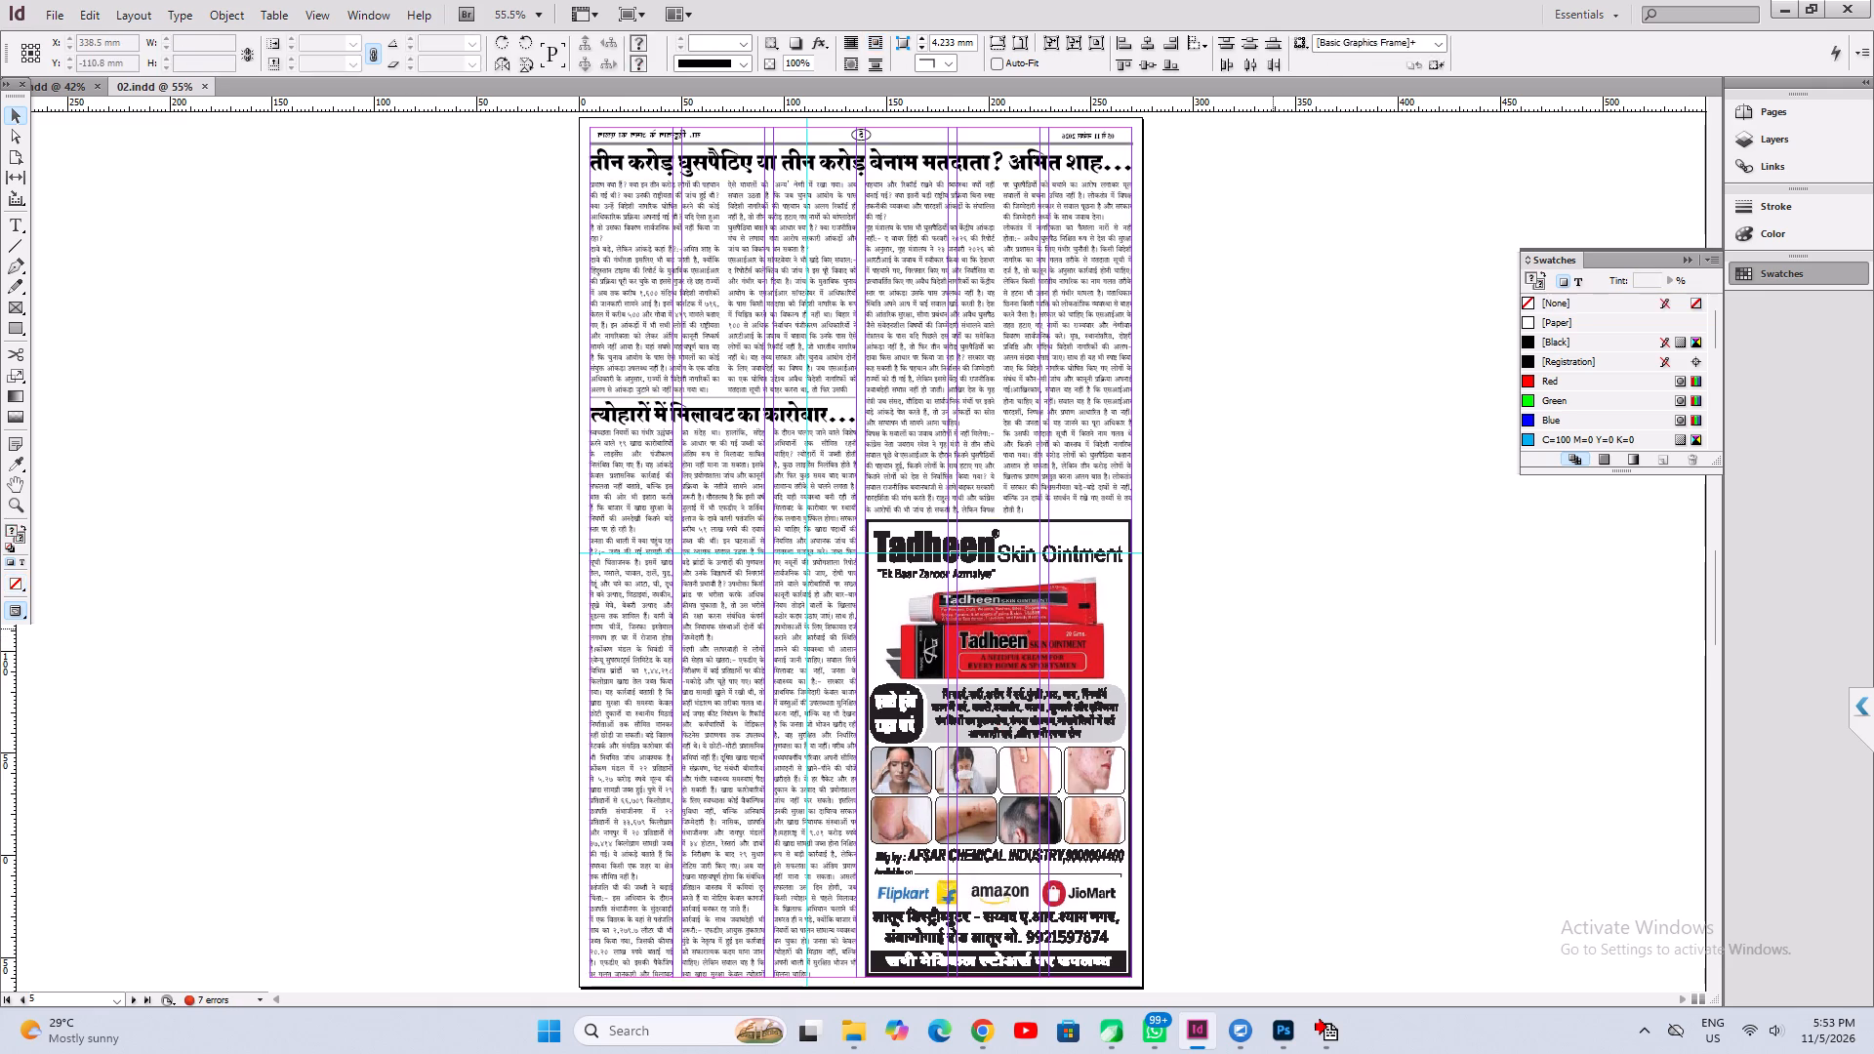
On page 2, break the paragraph after "जरूरी है कि दोनों संगठन", add a bracketed "शेष" note pointing to page 6, and save.
{"action": "key", "text": "space"}
{"action": "key", "text": "space"}
{"action": "key", "text": "space"}
{"action": "key", "text": "space"}
{"action": "key", "text": "space"}
{"action": "key", "text": "space"}
{"action": "key", "text": "space"}
{"action": "key", "text": "space"}
{"action": "key", "text": "space"}
{"action": "key", "text": "space"}
{"action": "key", "text": "space"}
{"action": "key", "text": "space"}
{"action": "key", "text": "space"}
{"action": "key", "text": "space"}
{"action": "key", "text": "space"}
{"action": "key", "text": "space"}
{"action": "key", "text": "space"}
{"action": "key", "text": "space"}
{"action": "key", "text": "space"}
{"action": "key", "text": "space"}
{"action": "left_click_drag", "start_coordinate": [402, 379], "coordinate": [418, 801]}
{"action": "left_click_drag", "start_coordinate": [644, 607], "coordinate": [572, 931]}
{"action": "left_click_drag", "start_coordinate": [578, 863], "coordinate": [615, 222]}
{"action": "left_click_drag", "start_coordinate": [818, 734], "coordinate": [833, 173]}
{"action": "left_click_drag", "start_coordinate": [1000, 661], "coordinate": [966, 199]}
{"action": "left_click_drag", "start_coordinate": [1001, 601], "coordinate": [977, 421]}
{"action": "left_click", "coordinate": [934, 492]}
{"action": "key", "text": "space"}
{"action": "key", "text": "space"}
{"action": "key", "text": "space"}
{"action": "key", "text": "space"}
{"action": "key", "text": "space"}
{"action": "key", "text": "space"}
{"action": "key", "text": "space"}
{"action": "key", "text": "space"}
{"action": "key", "text": "space"}
{"action": "key", "text": "space"}
{"action": "left_click_drag", "start_coordinate": [1191, 383], "coordinate": [1204, 780]}
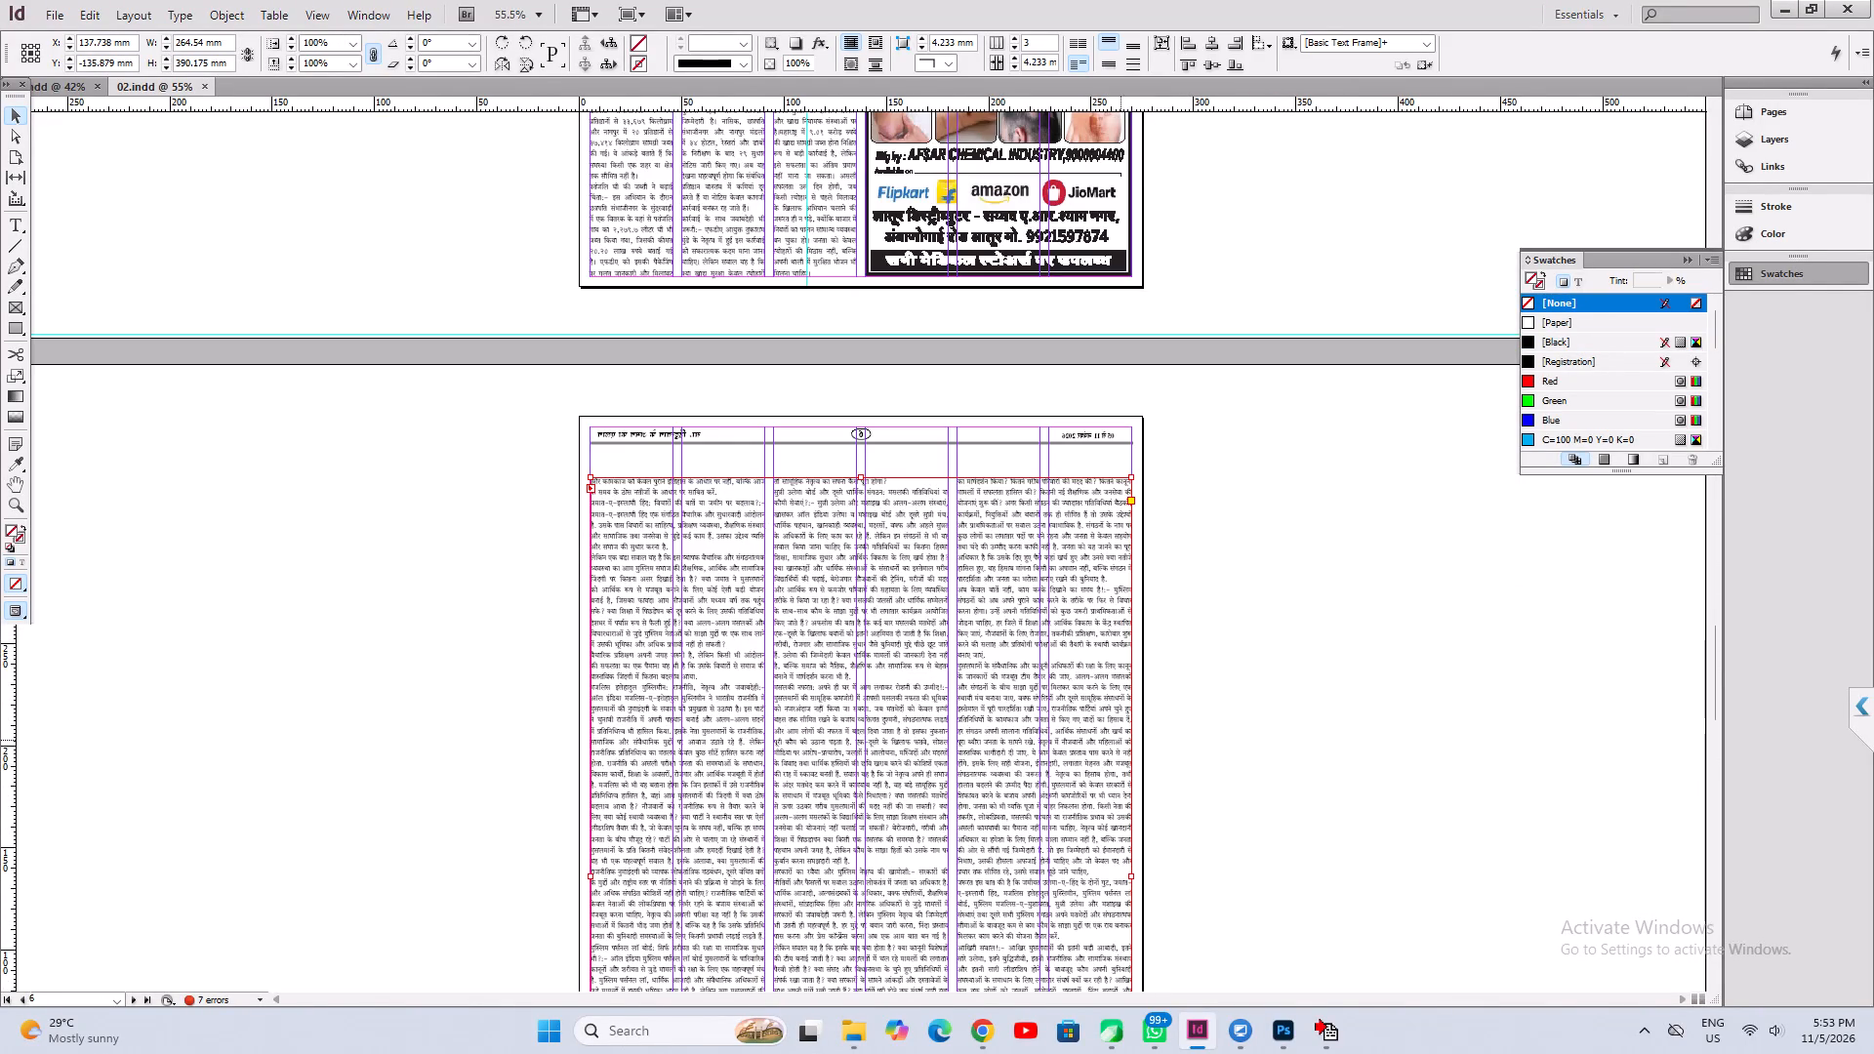
{"action": "left_click", "coordinate": [3, 223]}
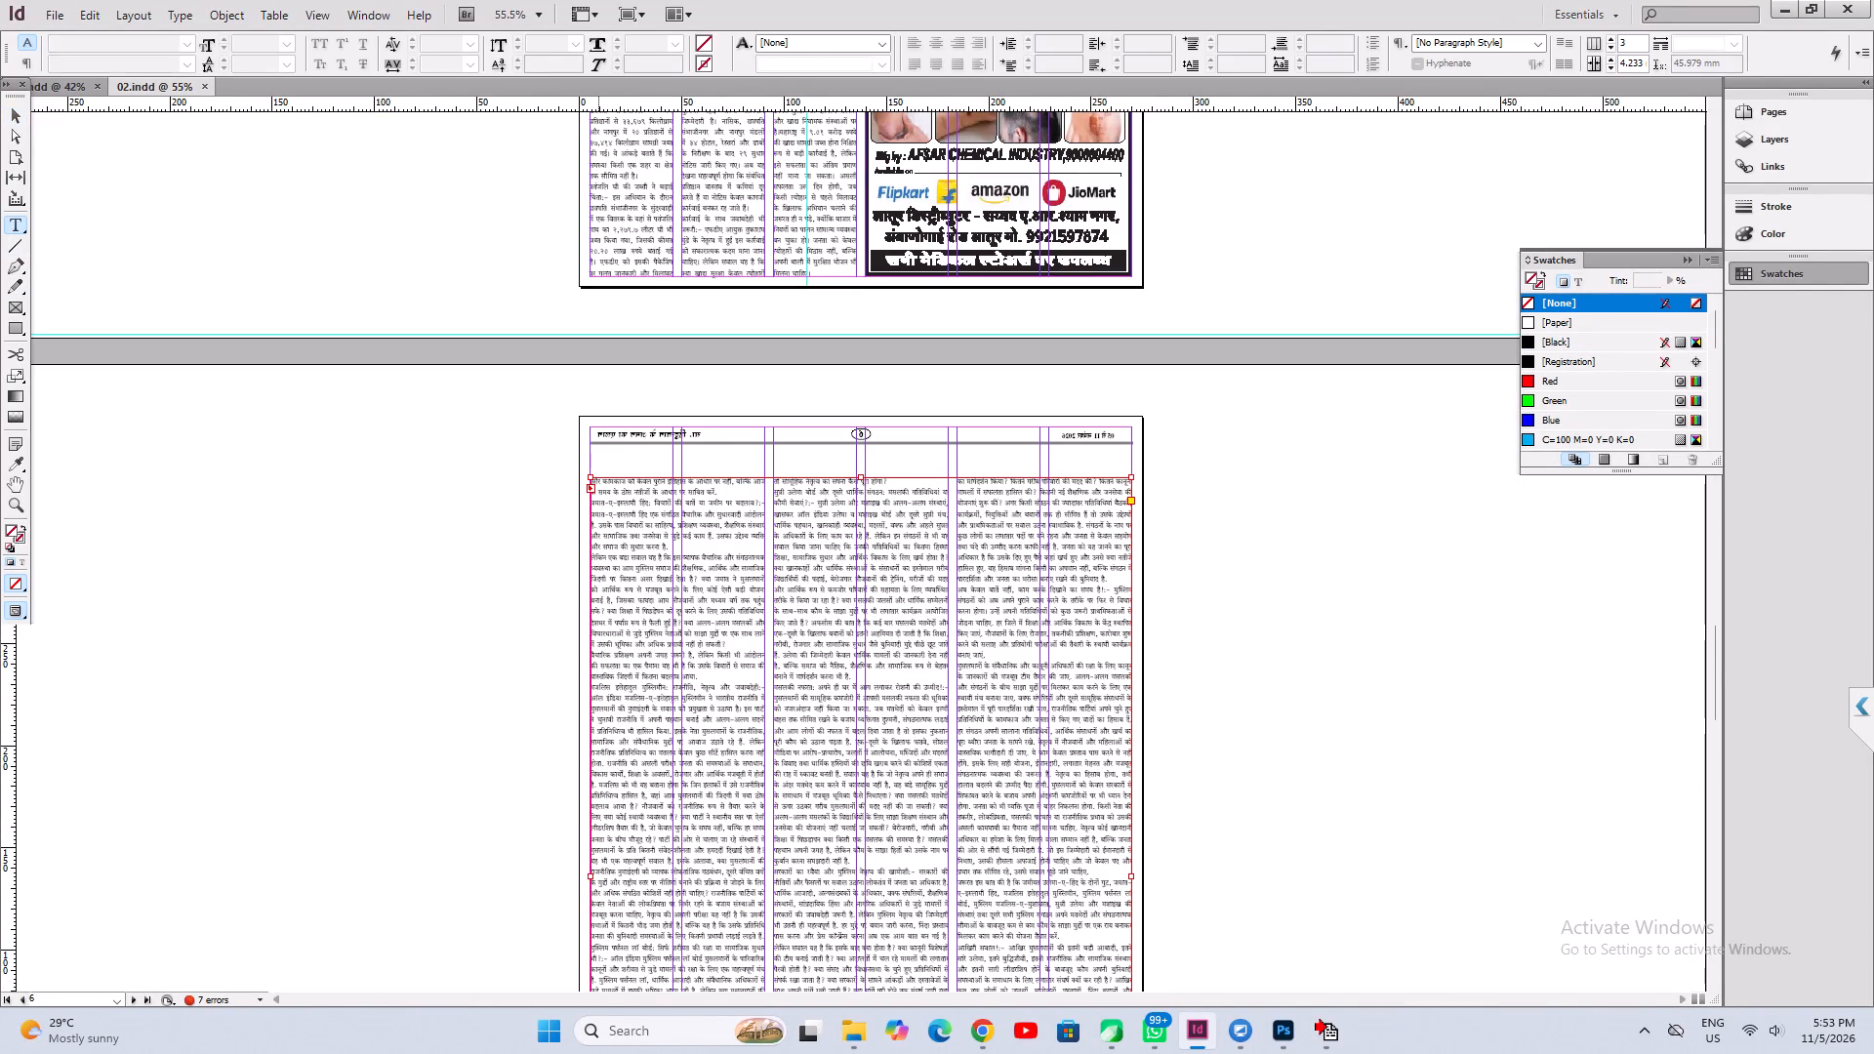
{"action": "left_click", "coordinate": [601, 487]}
{"action": "key", "text": "Left"}
{"action": "key", "text": "Left"}
{"action": "key", "text": "Left"}
{"action": "key", "text": "Left"}
{"action": "key", "text": "Left"}
{"action": "key", "text": "Left"}
{"action": "key", "text": "Left"}
{"action": "key", "text": "Left"}
{"action": "key", "text": "Left"}
{"action": "key", "text": "Left"}
{"action": "key", "text": "Left"}
{"action": "key", "text": "Left"}
{"action": "key", "text": "Left"}
{"action": "key", "text": "Left"}
{"action": "key", "text": "Left"}
{"action": "key", "text": "Left"}
{"action": "key", "text": "Left"}
{"action": "key", "text": "Left"}
{"action": "key", "text": "Left"}
{"action": "key", "text": "Left"}
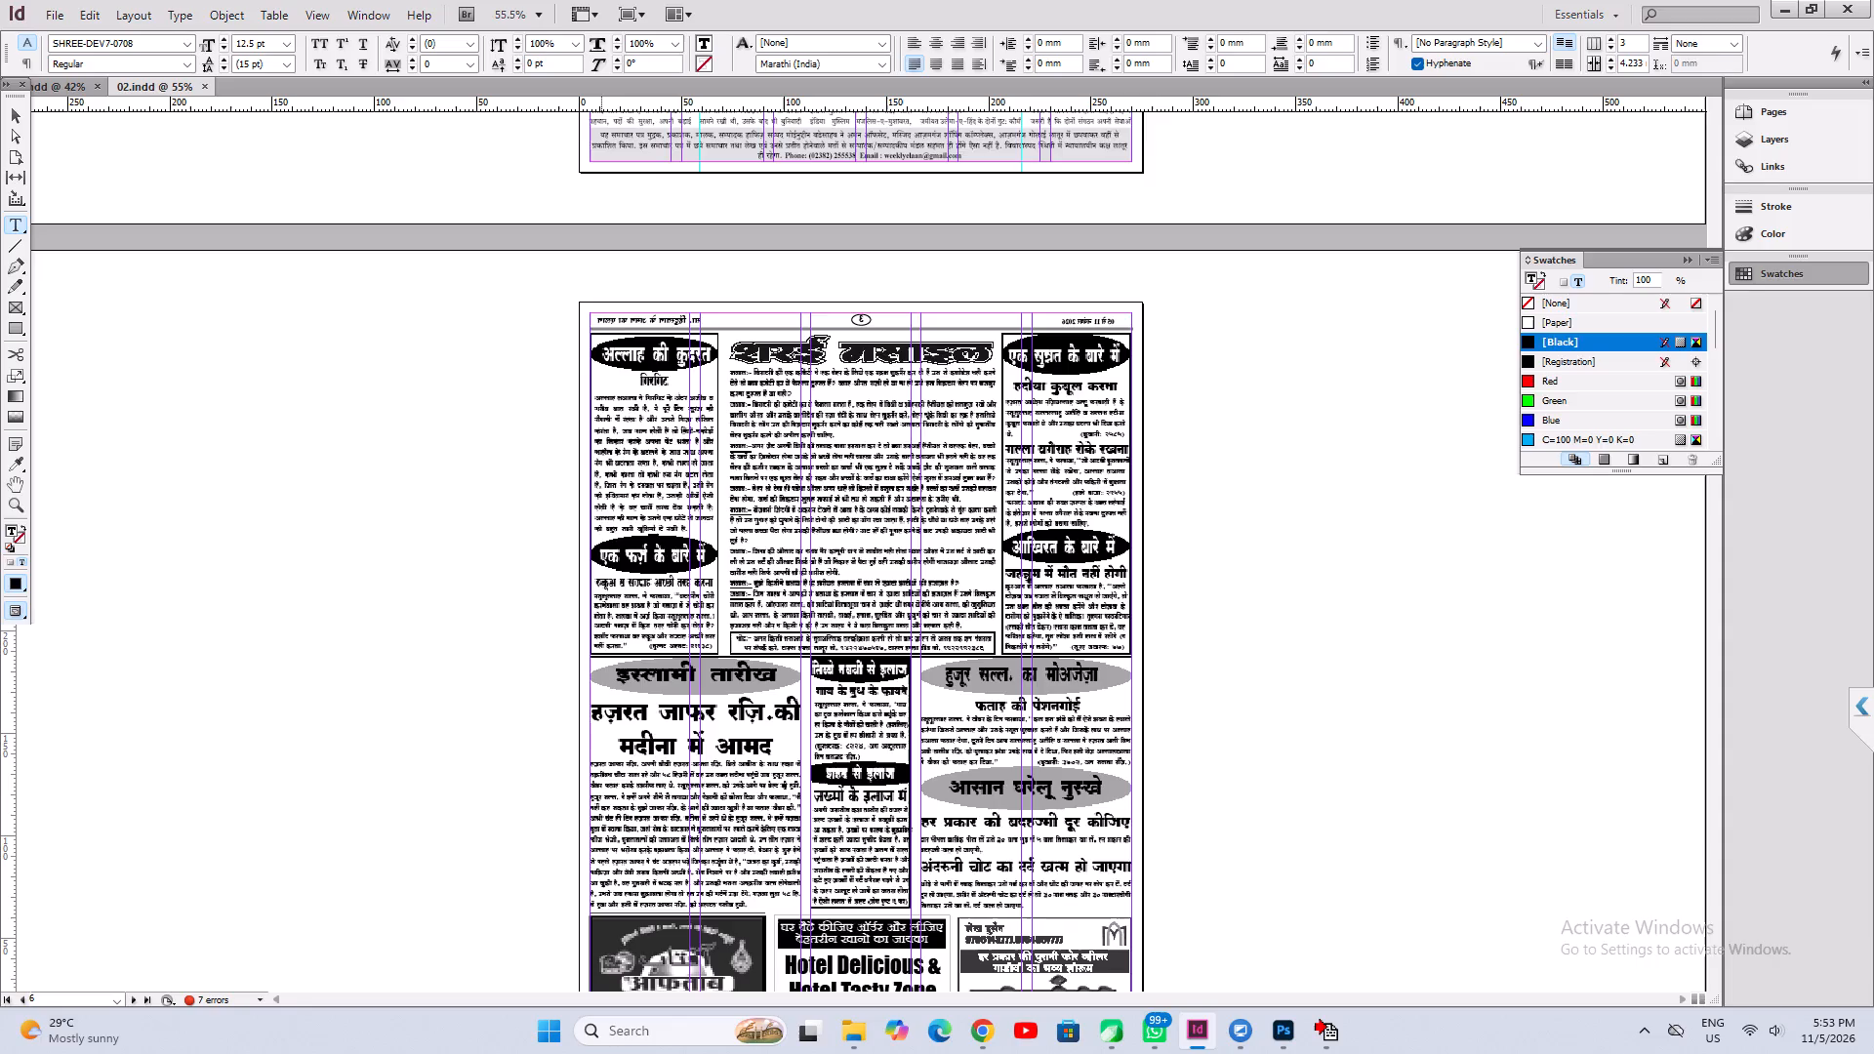
{"action": "key", "text": "ctrl+2"}
{"action": "key", "text": "Left"}
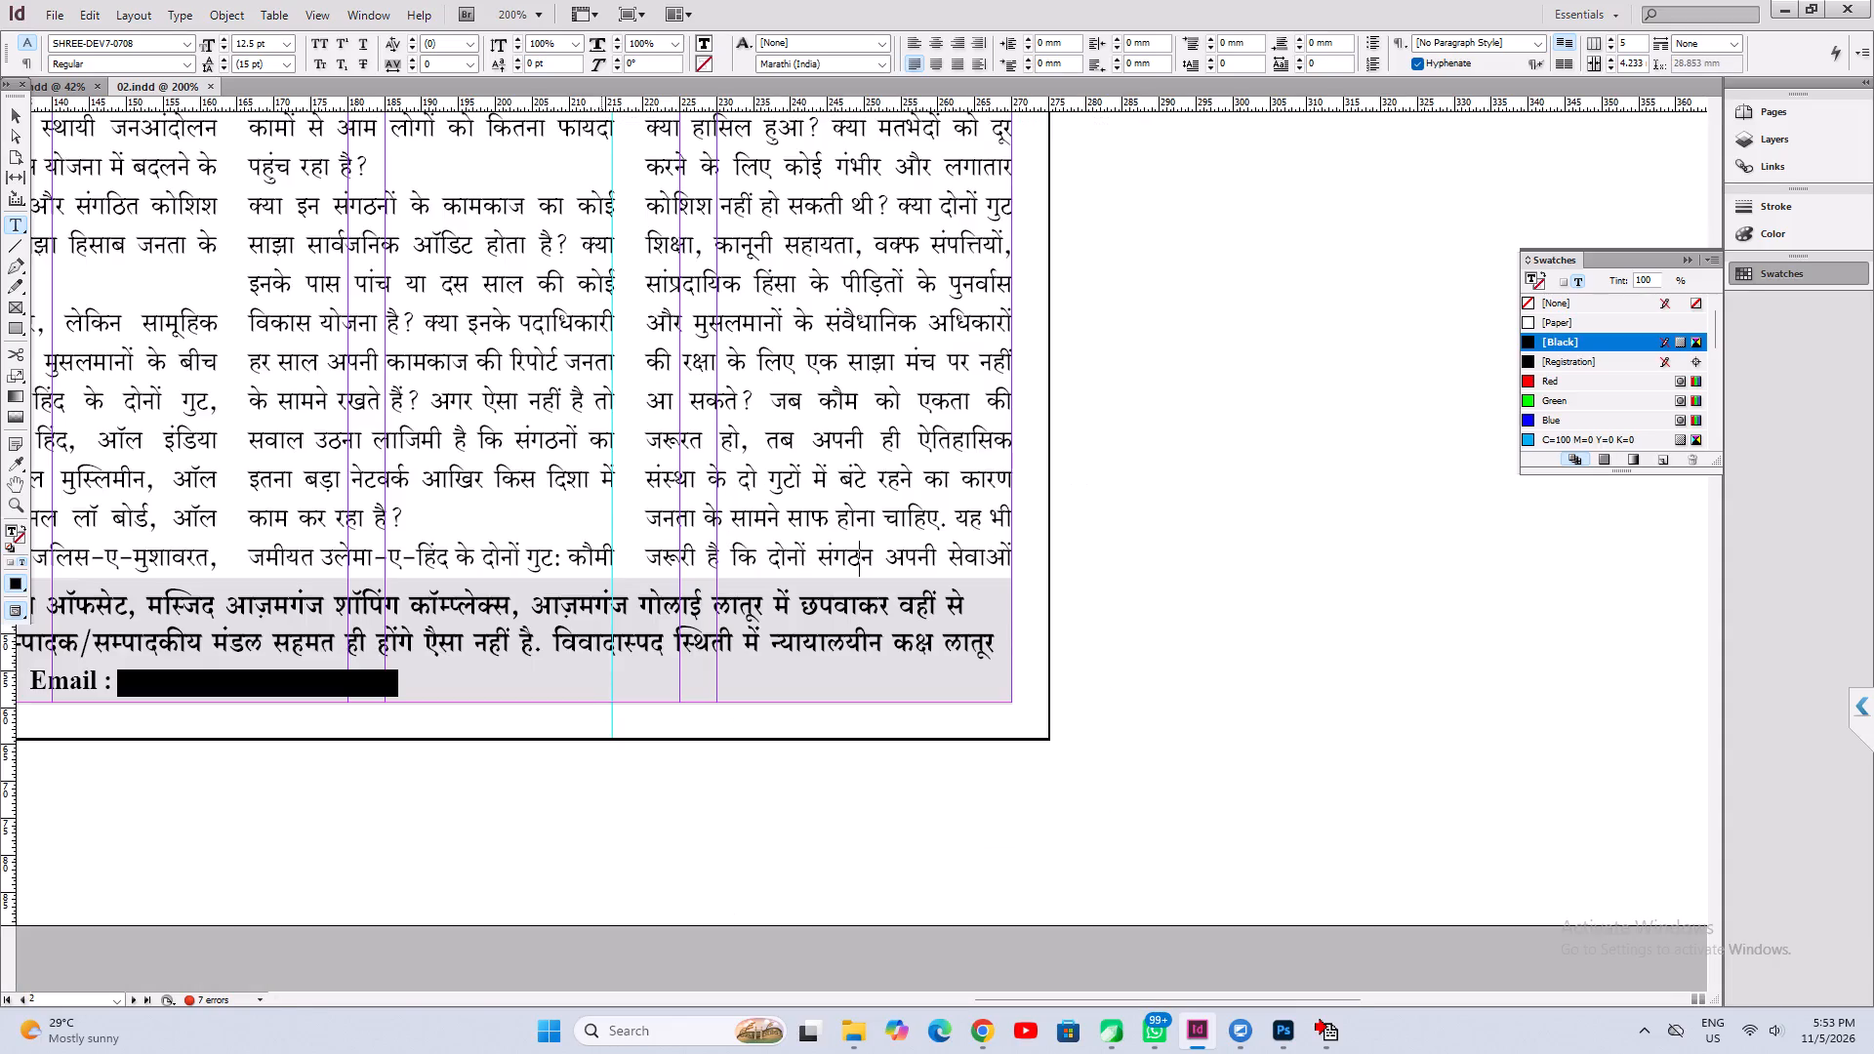
{"action": "key", "text": "Right"}
{"action": "key", "text": "Right"}
{"action": "key", "text": "Return"}
{"action": "key", "text": "Left"}
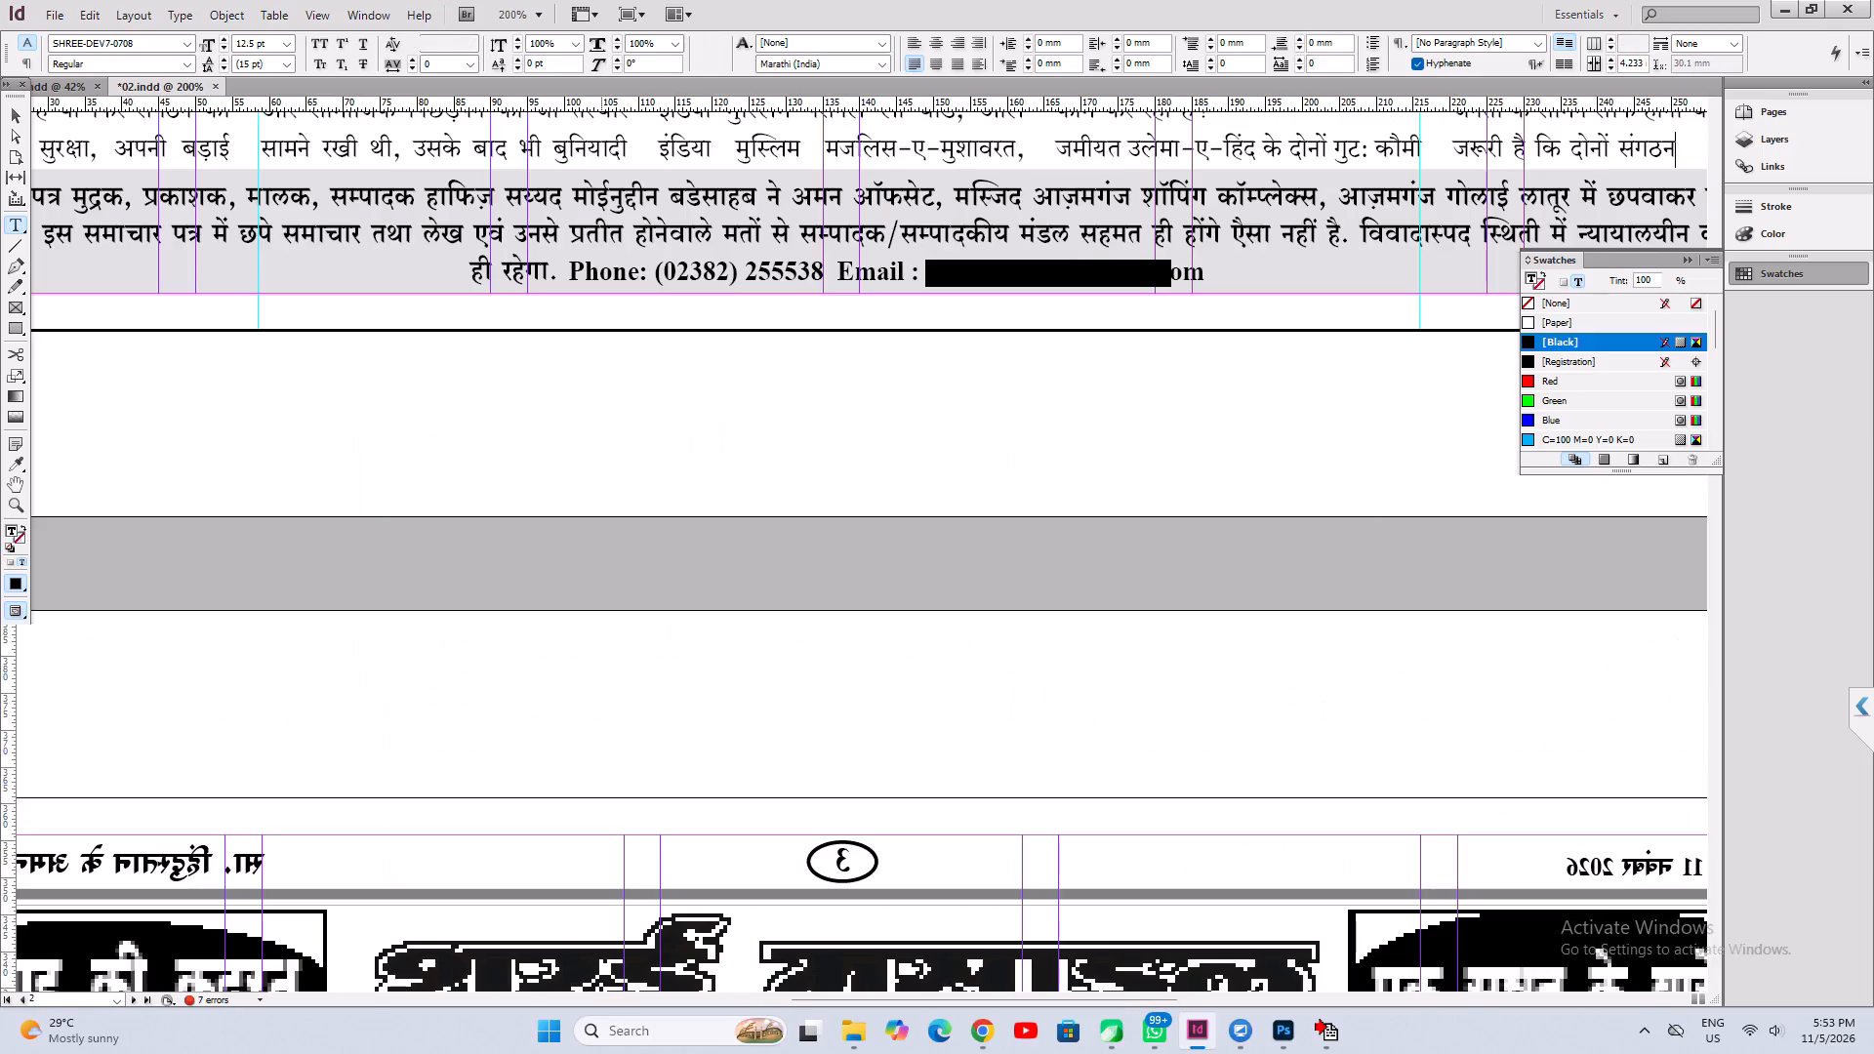
{"action": "type", "text": "()"}
{"action": "key", "text": "ctrl+2"}
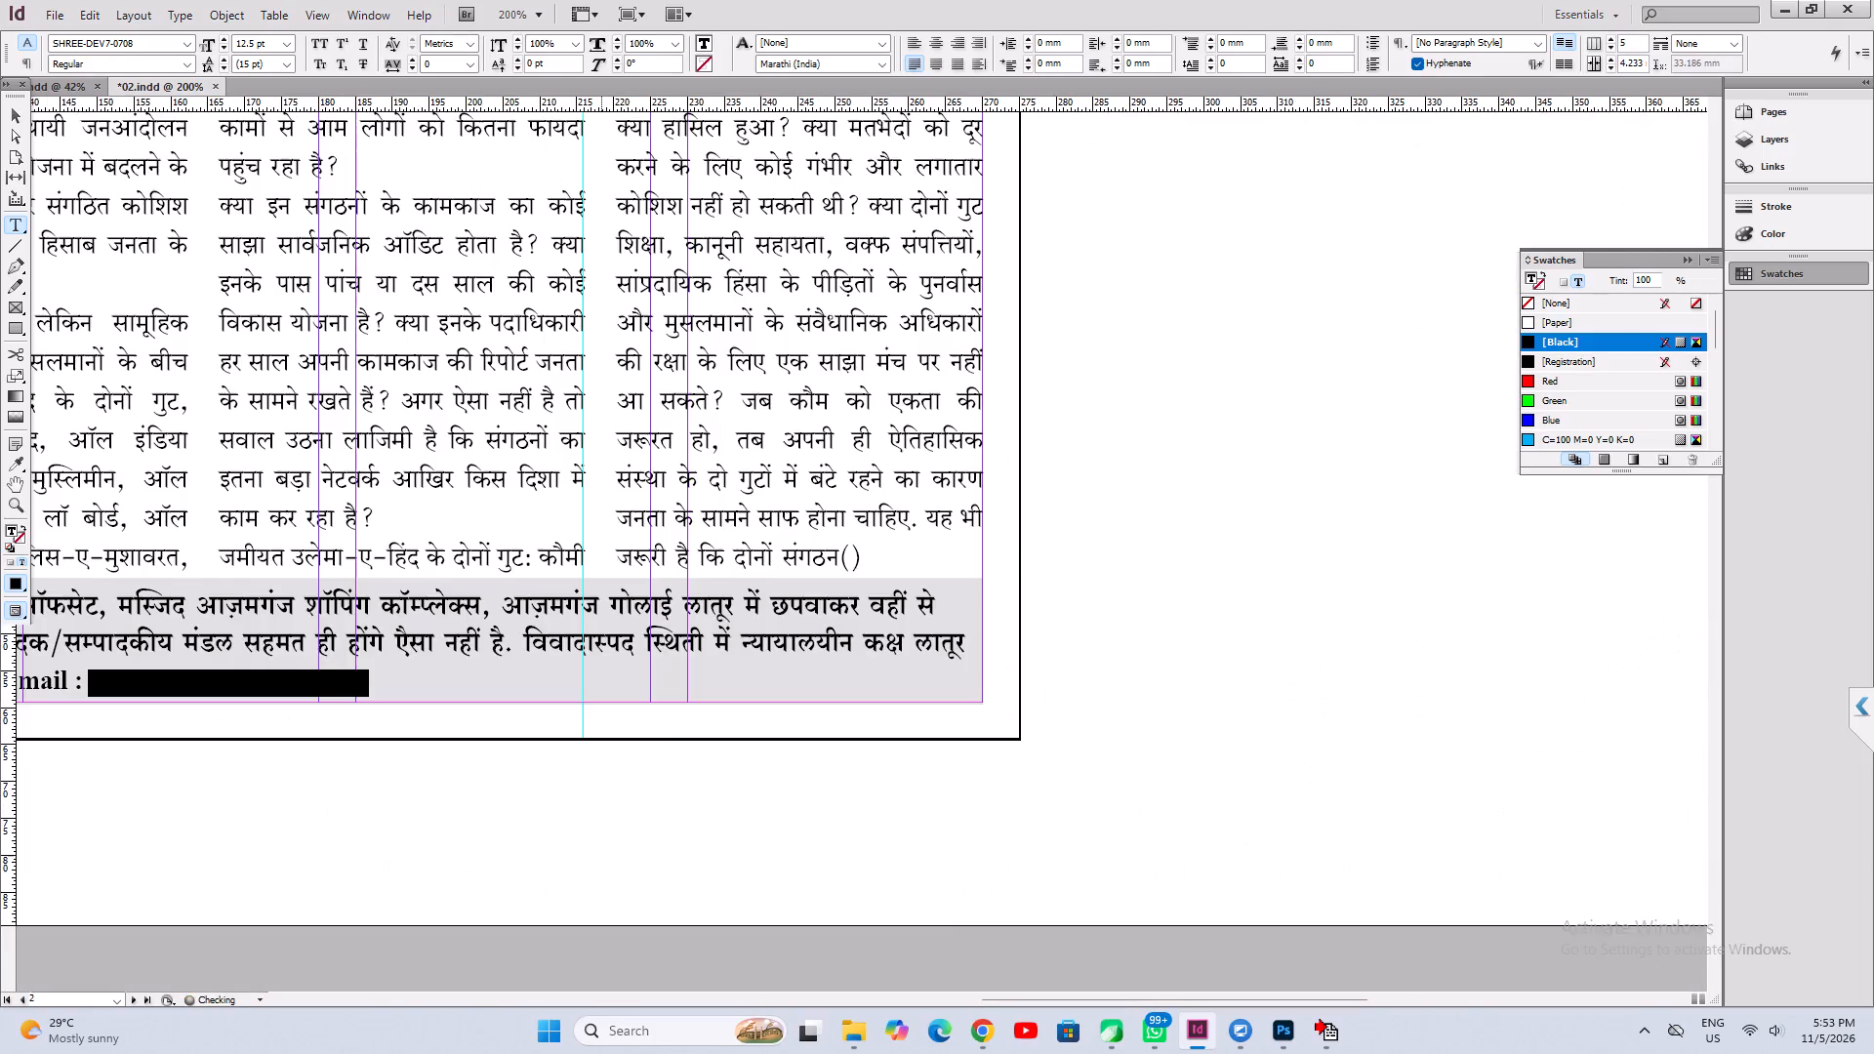
{"action": "type", "text": "'S\" I"}
{"action": "key", "text": "z"}
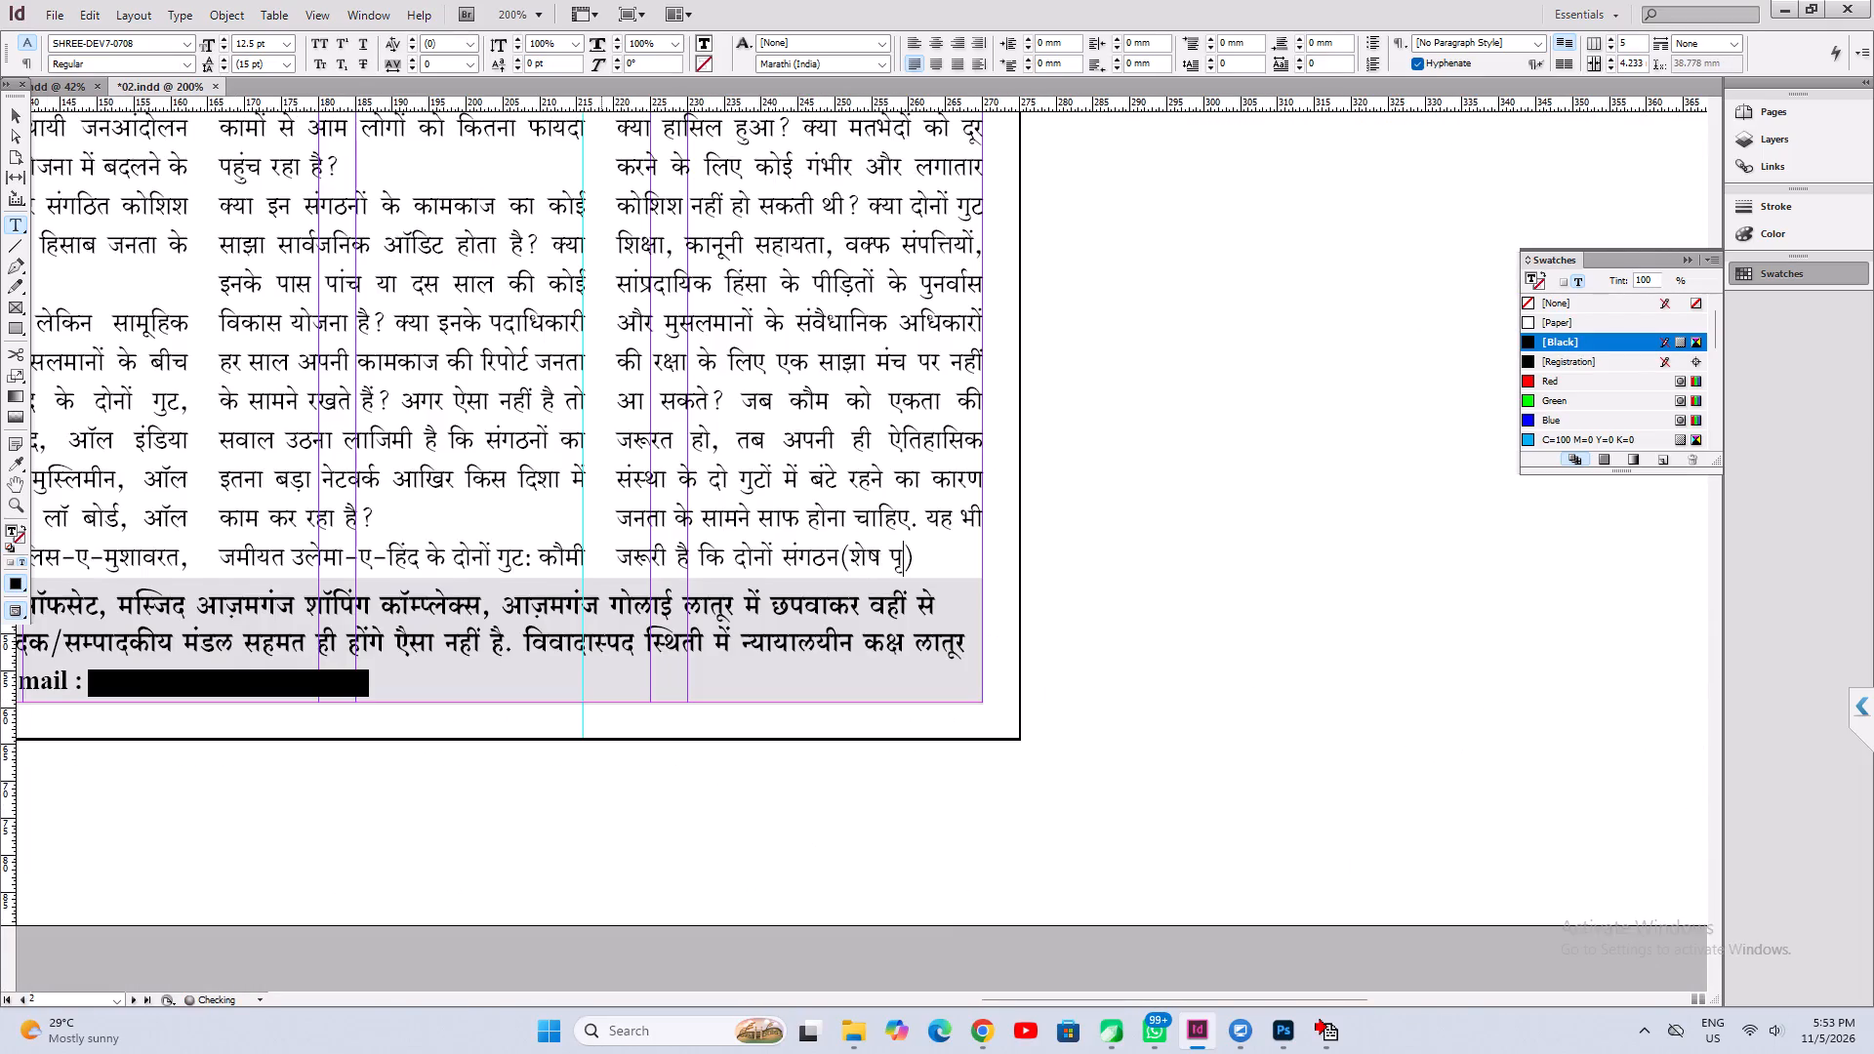
{"action": "type", "text": "\"`b 6 IJ"}
{"action": "key", "text": "ctrl+s"}
Copy page 2's "राजनीतिक और सामाजिक जमातें" headline into a new text frame, drawn about 265.5 by 52 mm, at the top of page 6.
{"action": "left_click_drag", "start_coordinate": [430, 265], "coordinate": [712, 811], "text": "alt"}
{"action": "left_click_drag", "start_coordinate": [532, 477], "coordinate": [824, 994], "text": "alt"}
{"action": "left_click_drag", "start_coordinate": [675, 517], "coordinate": [701, 626], "text": "alt"}
{"action": "left_click_drag", "start_coordinate": [627, 669], "coordinate": [646, 601], "text": "alt"}
{"action": "left_click", "coordinate": [646, 600]}
{"action": "key", "text": "ctrl+a"}
{"action": "key", "text": "ctrl+c"}
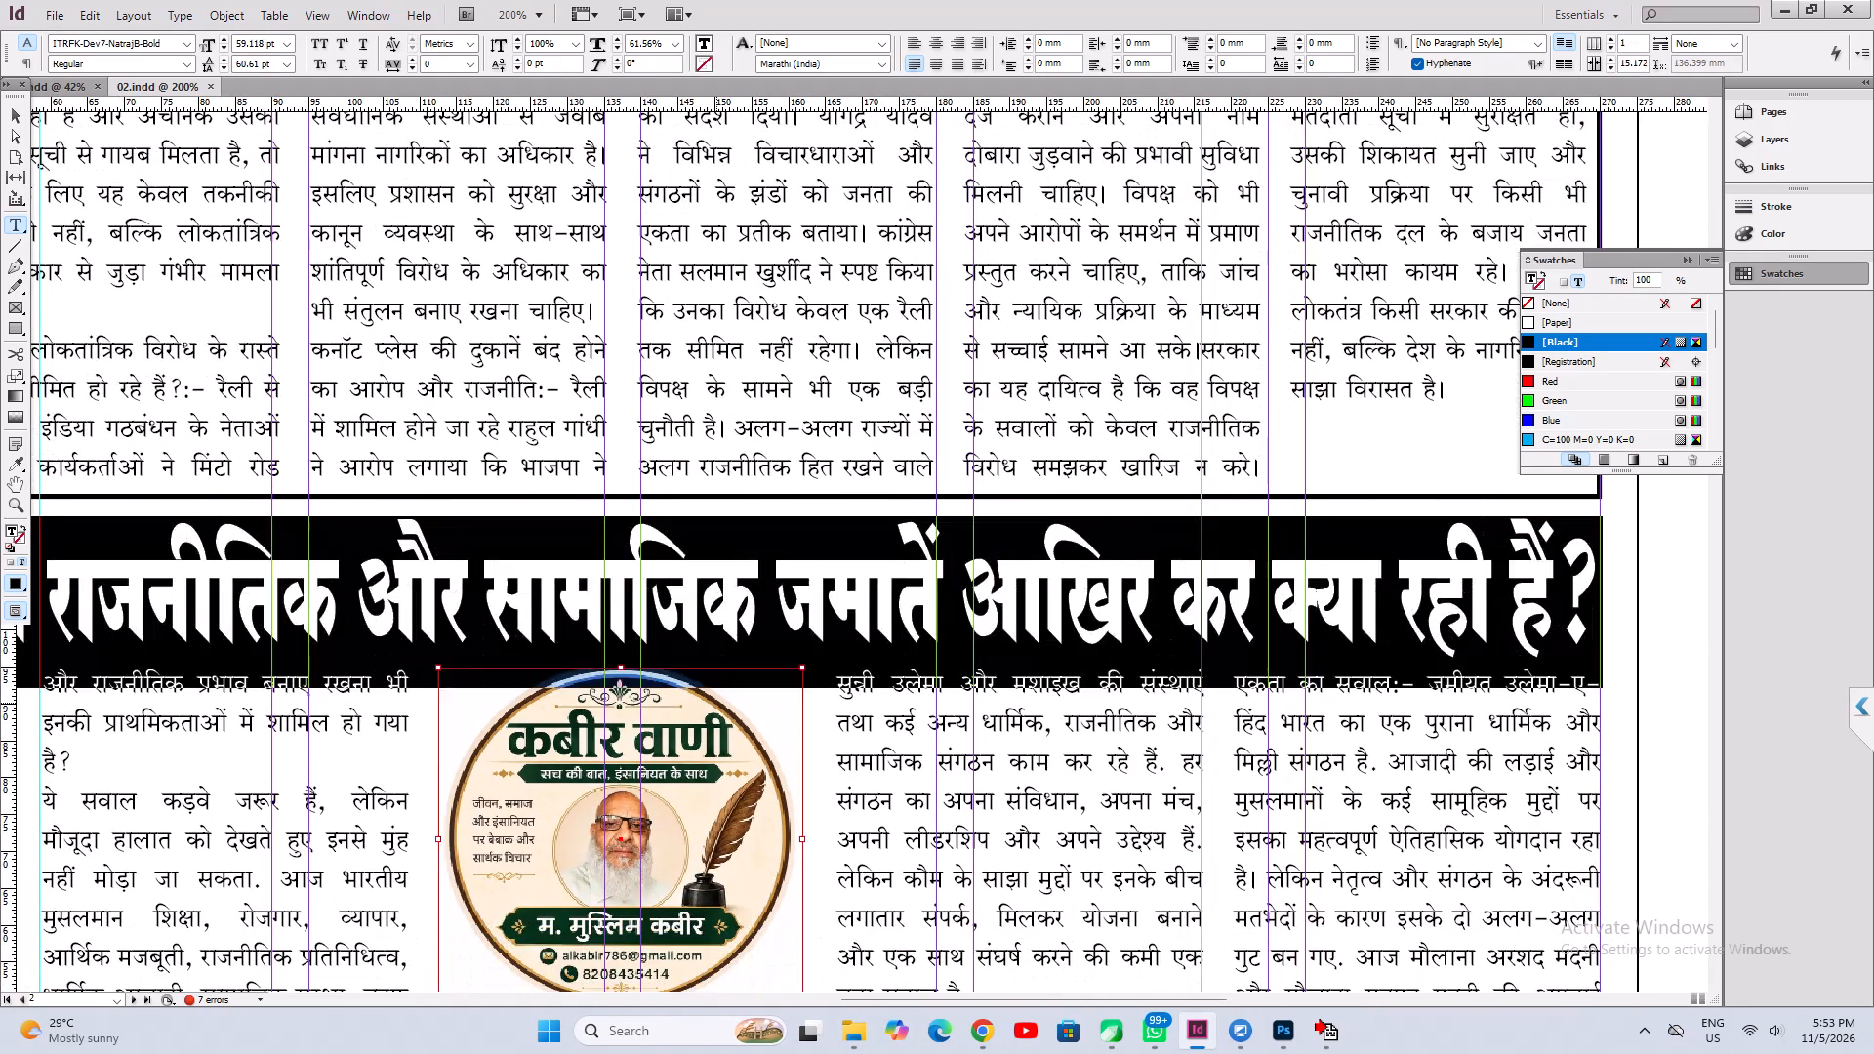
{"action": "left_click", "coordinate": [1083, 933]}
{"action": "key", "text": "ctrl+a"}
{"action": "key", "text": "Down"}
{"action": "key", "text": "ctrl+s"}
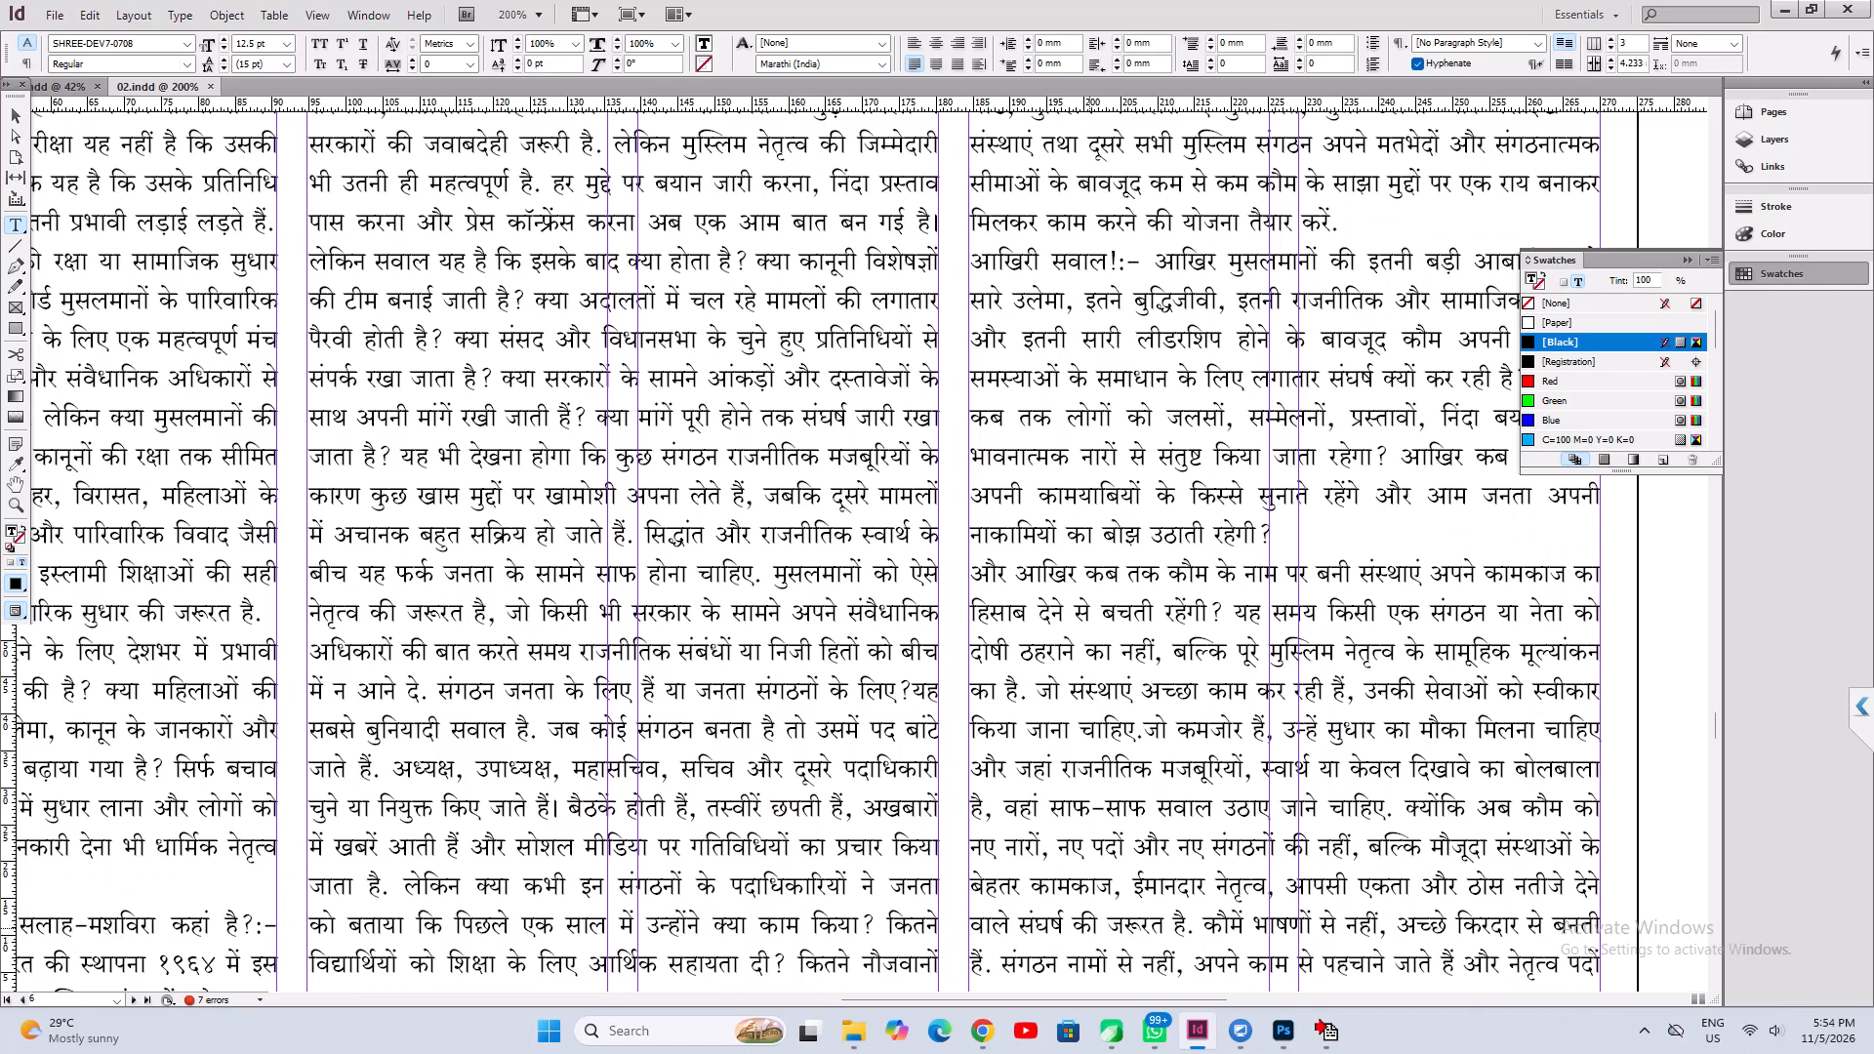
{"action": "scroll", "coordinate": [1089, 928], "scroll_direction": "up", "scroll_amount": 3}
{"action": "key", "text": "ctrl+minus"}
{"action": "key", "text": "ctrl+a"}
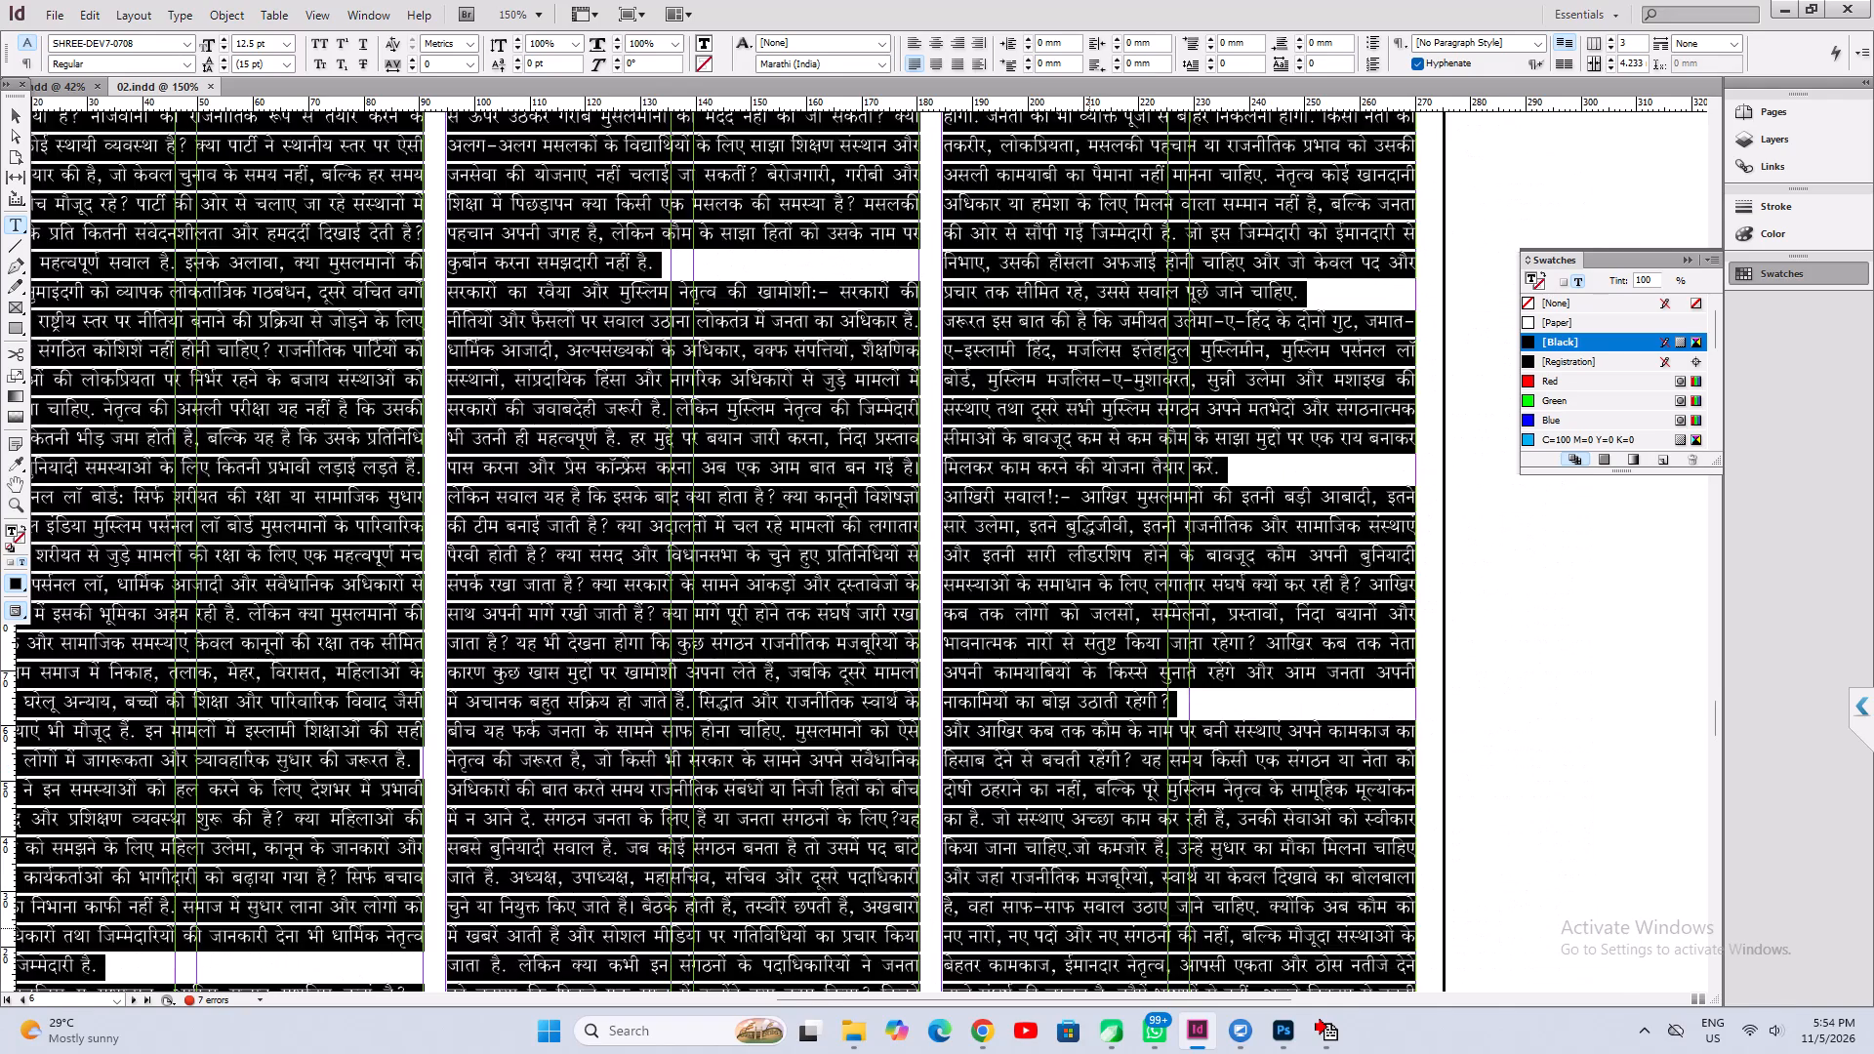
{"action": "scroll", "coordinate": [1034, 930], "scroll_direction": "down", "scroll_amount": 7}
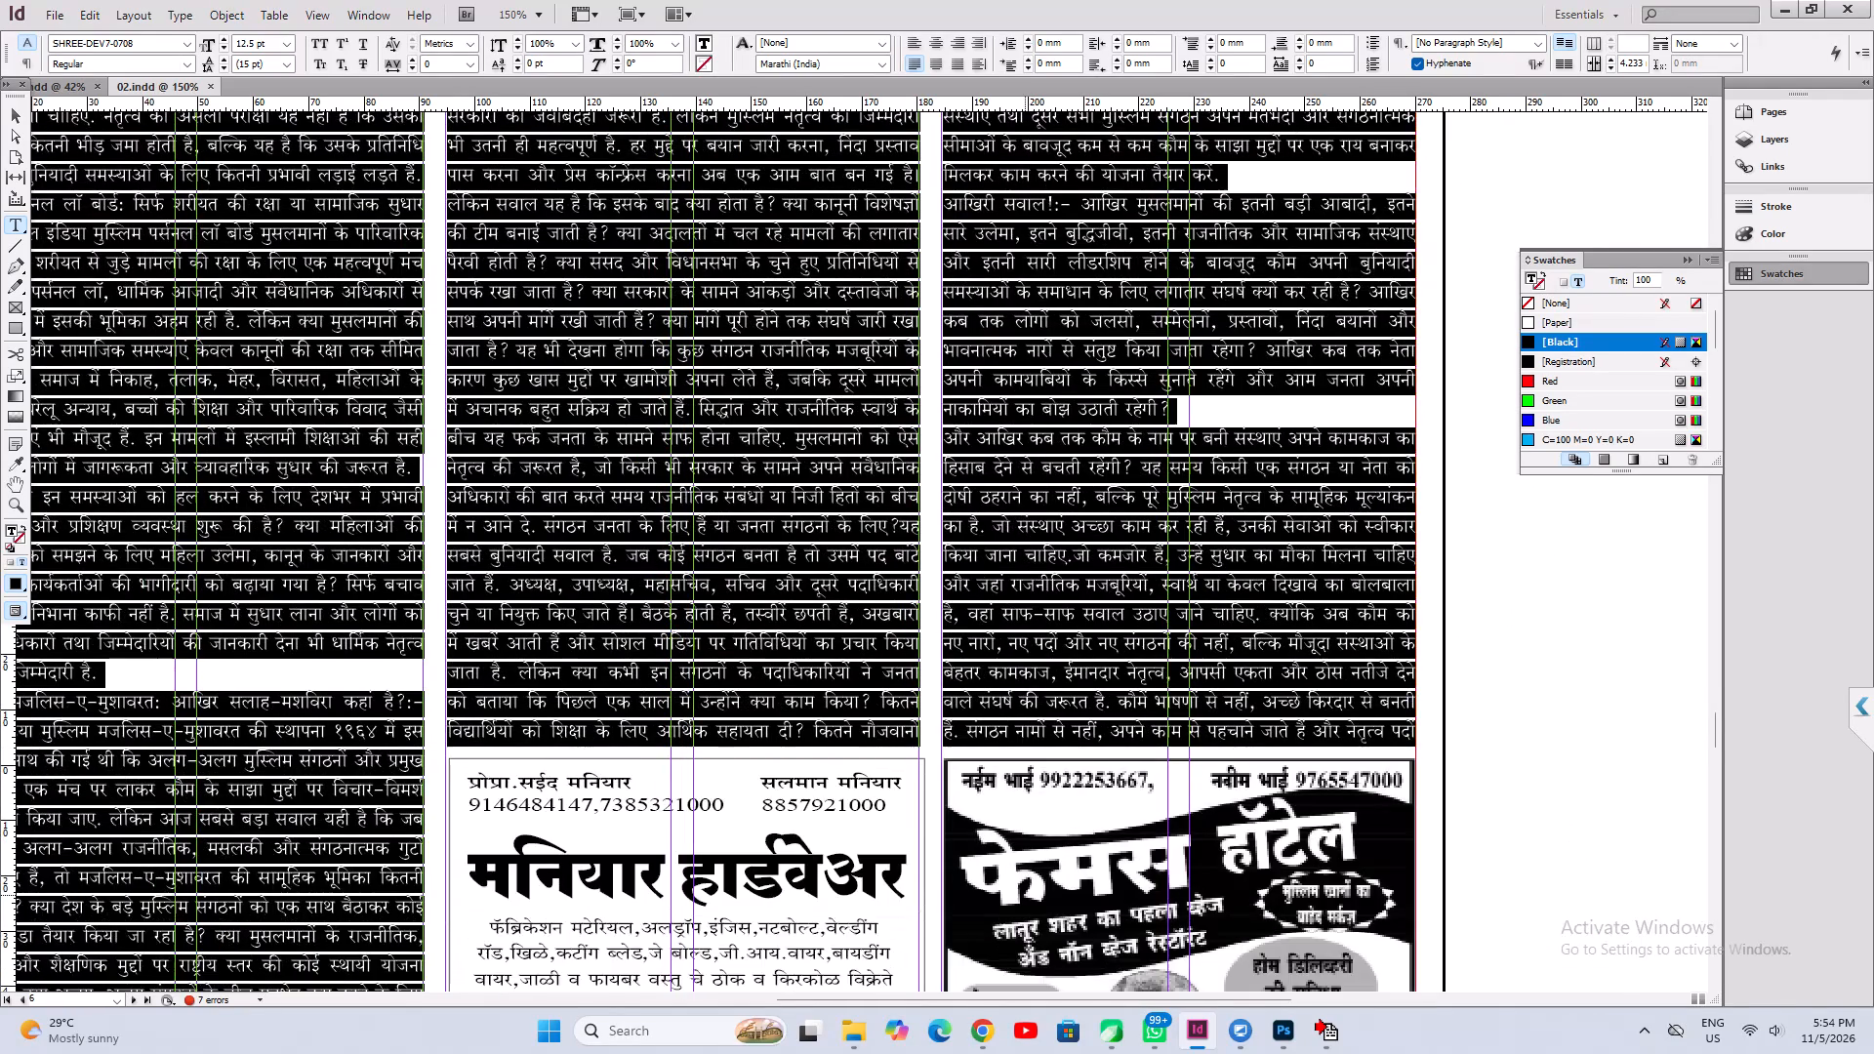
{"action": "key", "text": "ctrl+0"}
{"action": "left_click", "coordinate": [815, 558]}
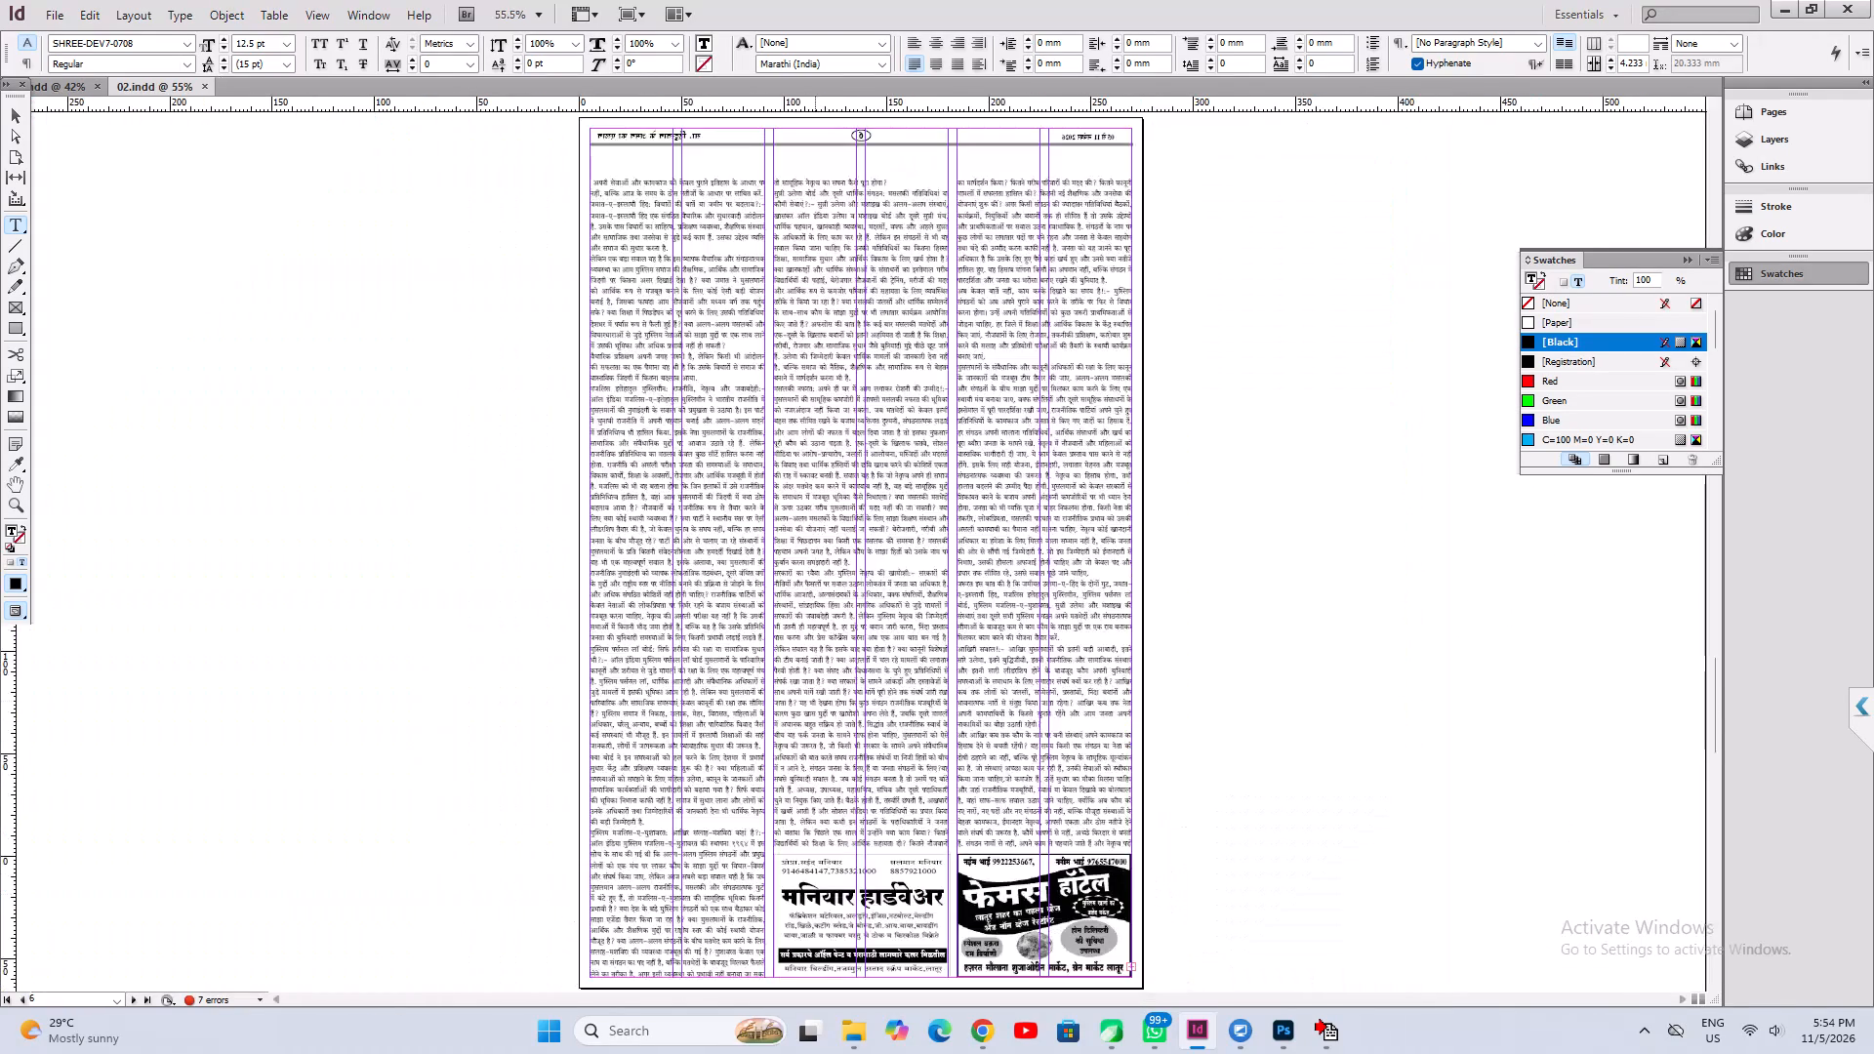
{"action": "scroll", "coordinate": [821, 530], "scroll_direction": "up", "scroll_amount": 3}
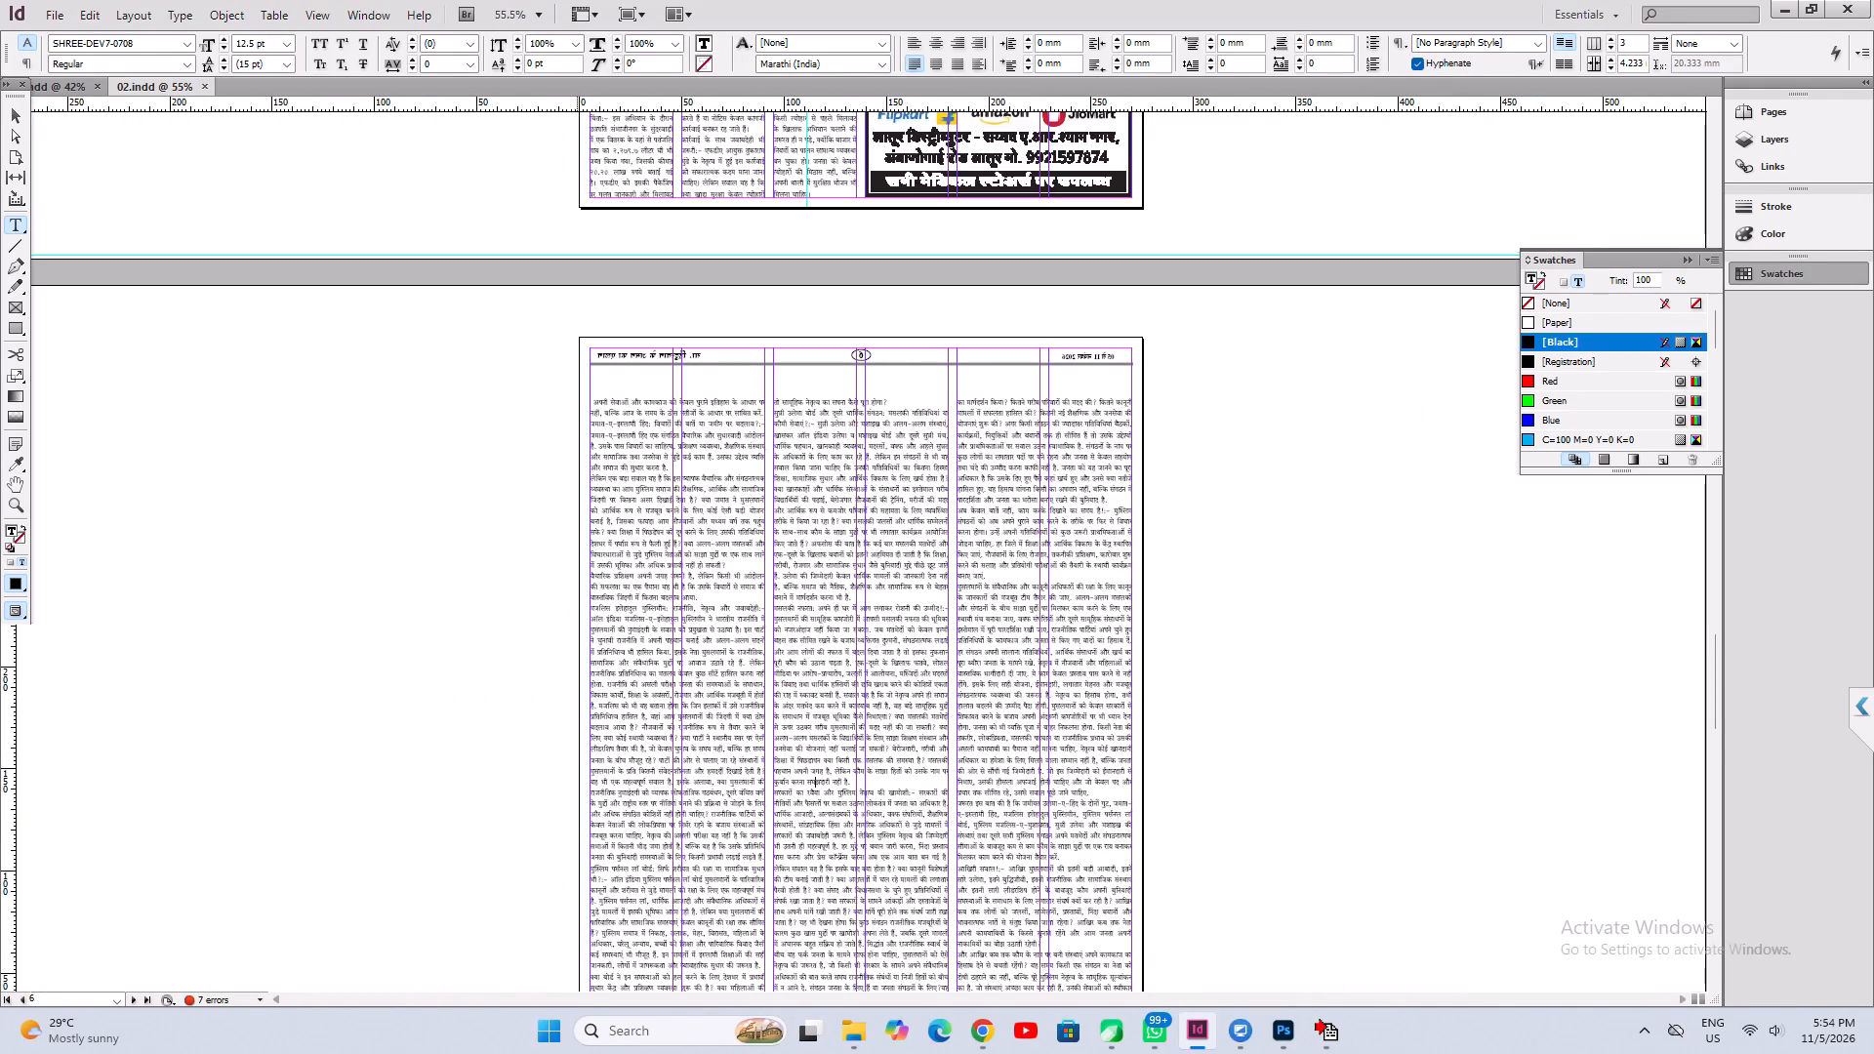
{"action": "left_click_drag", "start_coordinate": [588, 373], "coordinate": [1135, 479]}
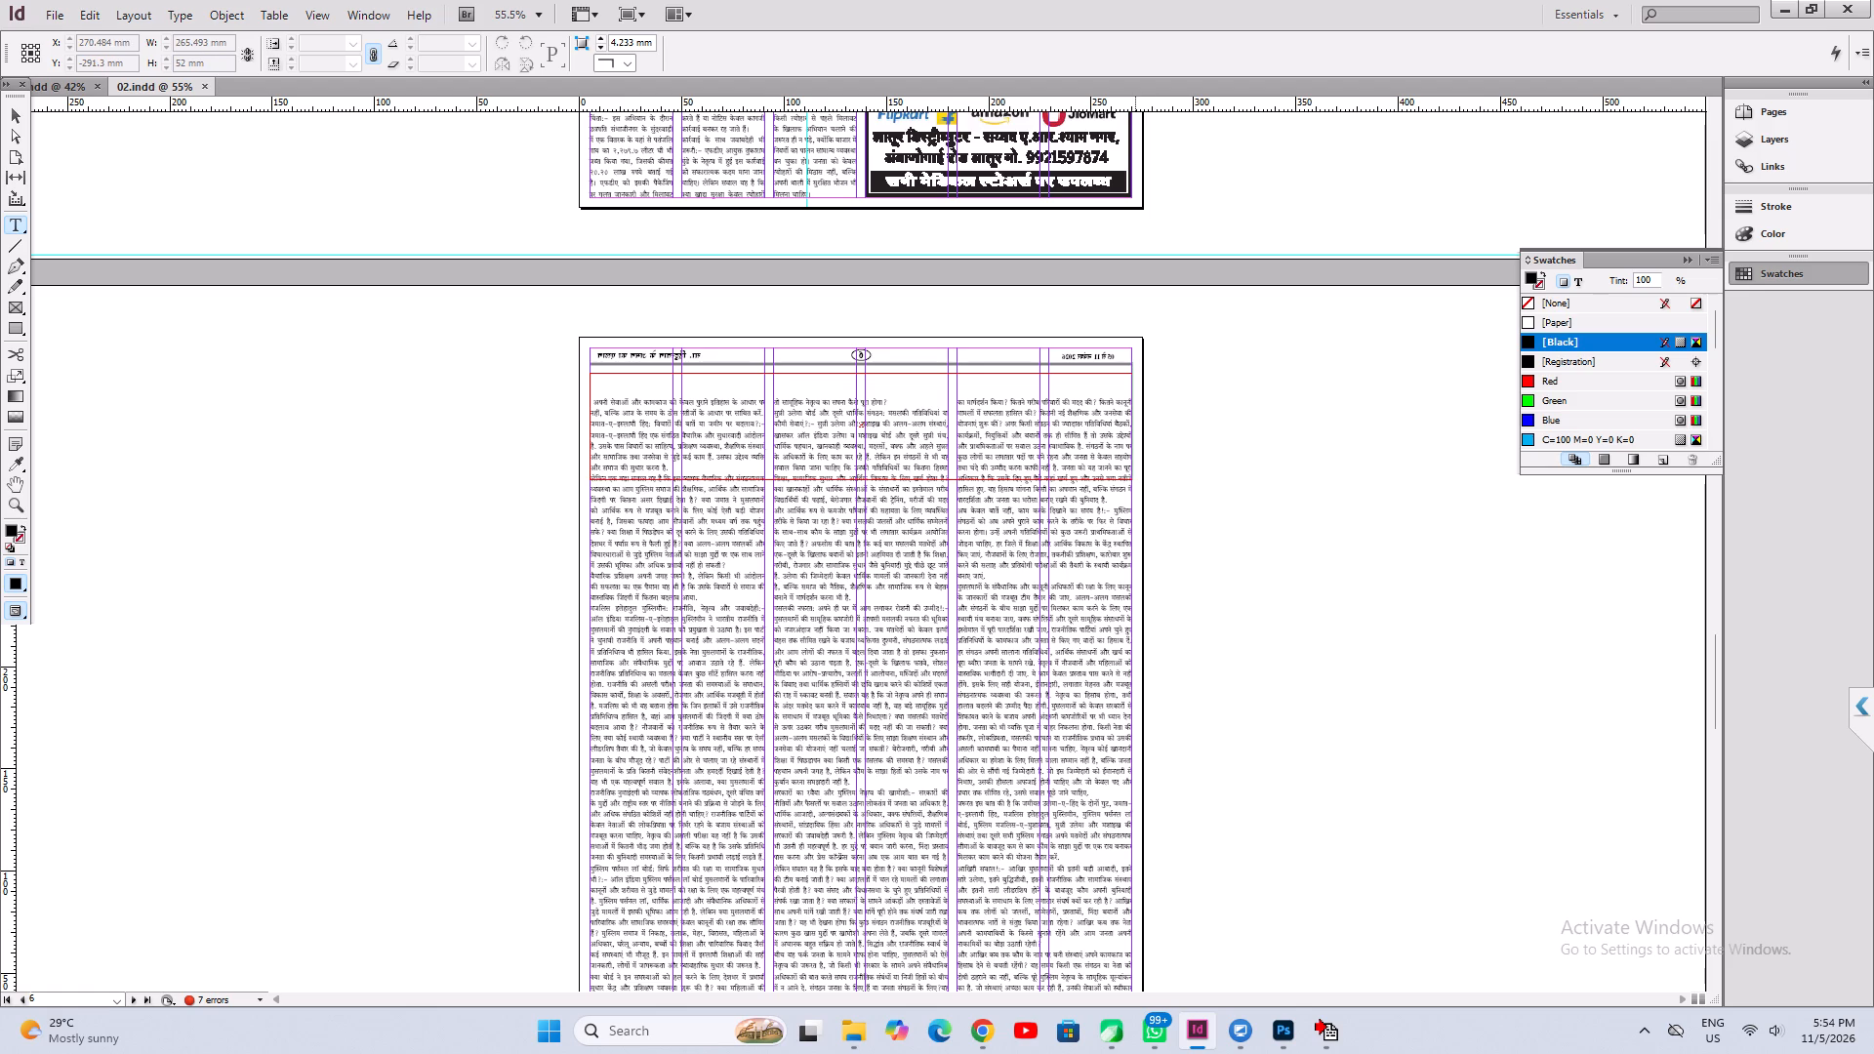
{"action": "left_click_drag", "start_coordinate": [1135, 479], "coordinate": [1134, 479]}
{"action": "key", "text": "ctrl+v"}
Set the page 6 headline's horizontal scale to 100% and its font size to 40 pt.
{"action": "key", "text": "ctrl+a"}
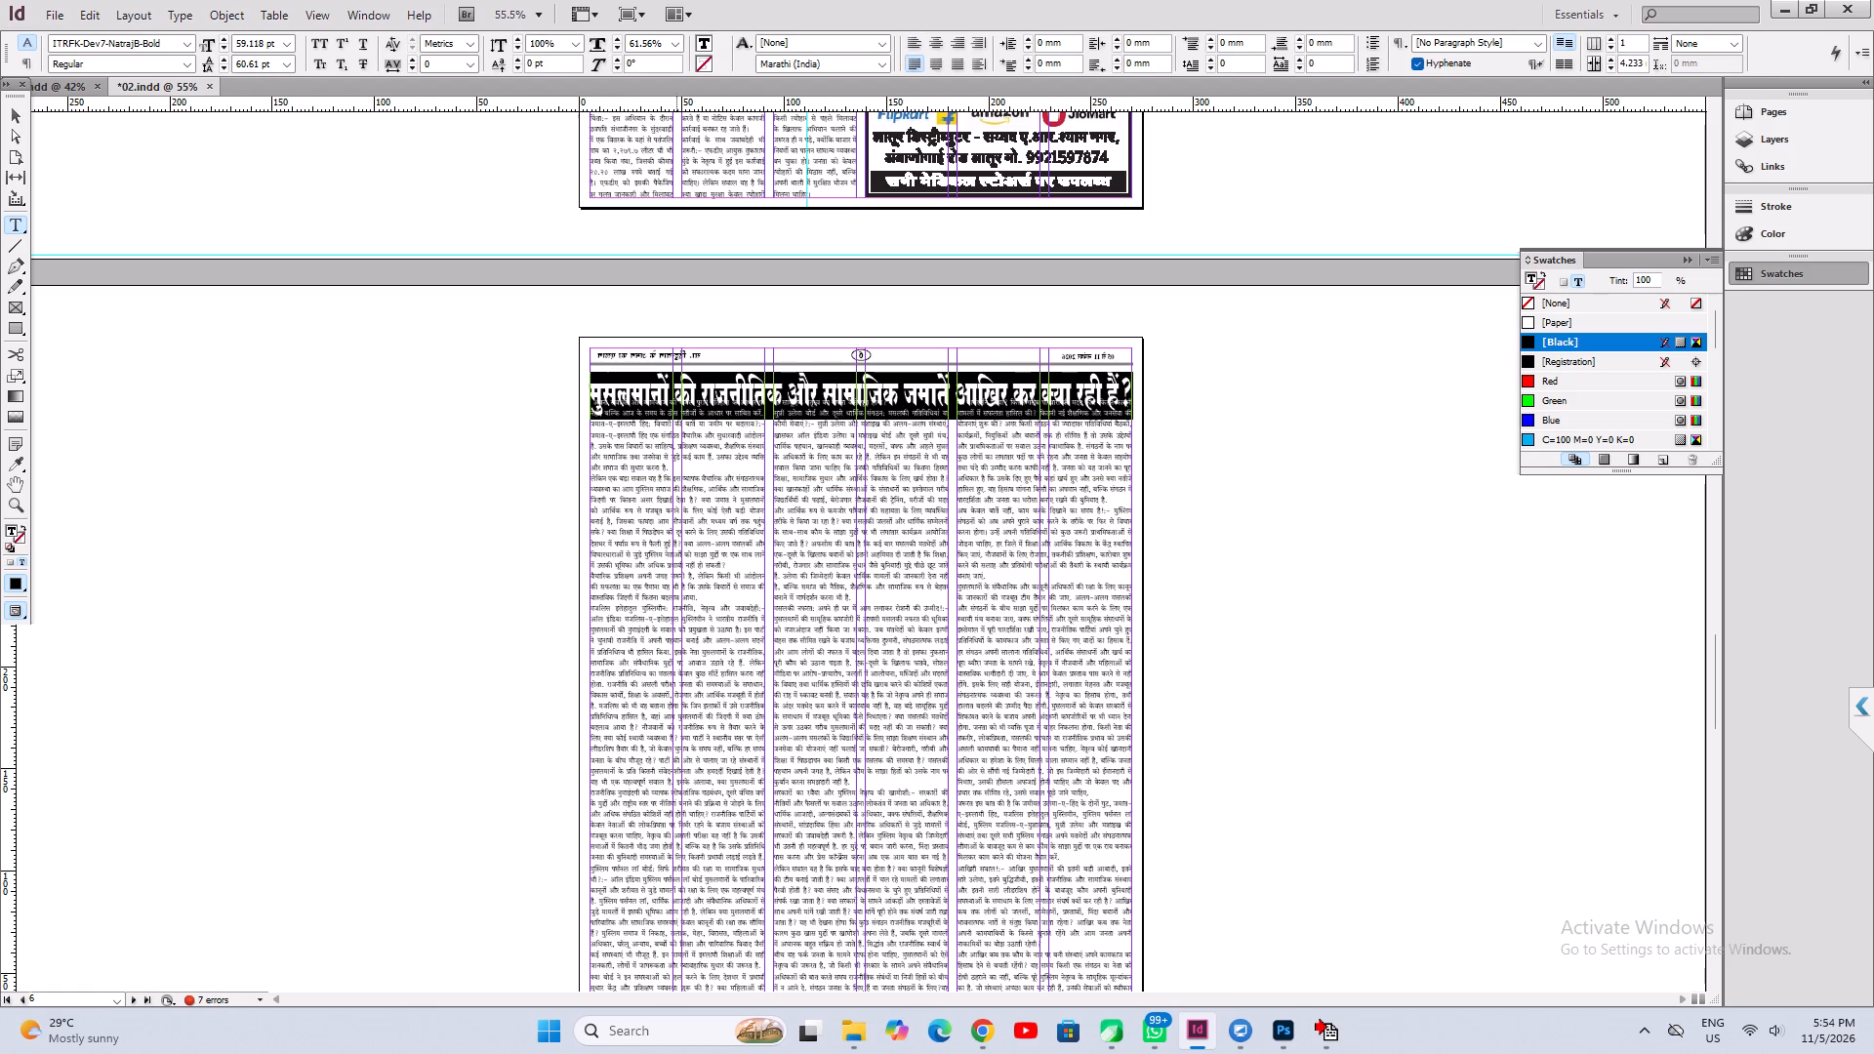
{"action": "left_click", "coordinate": [662, 48]}
{"action": "key", "text": "ctrl+a"}
{"action": "type", "text": "100"}
{"action": "key", "text": "Return"}
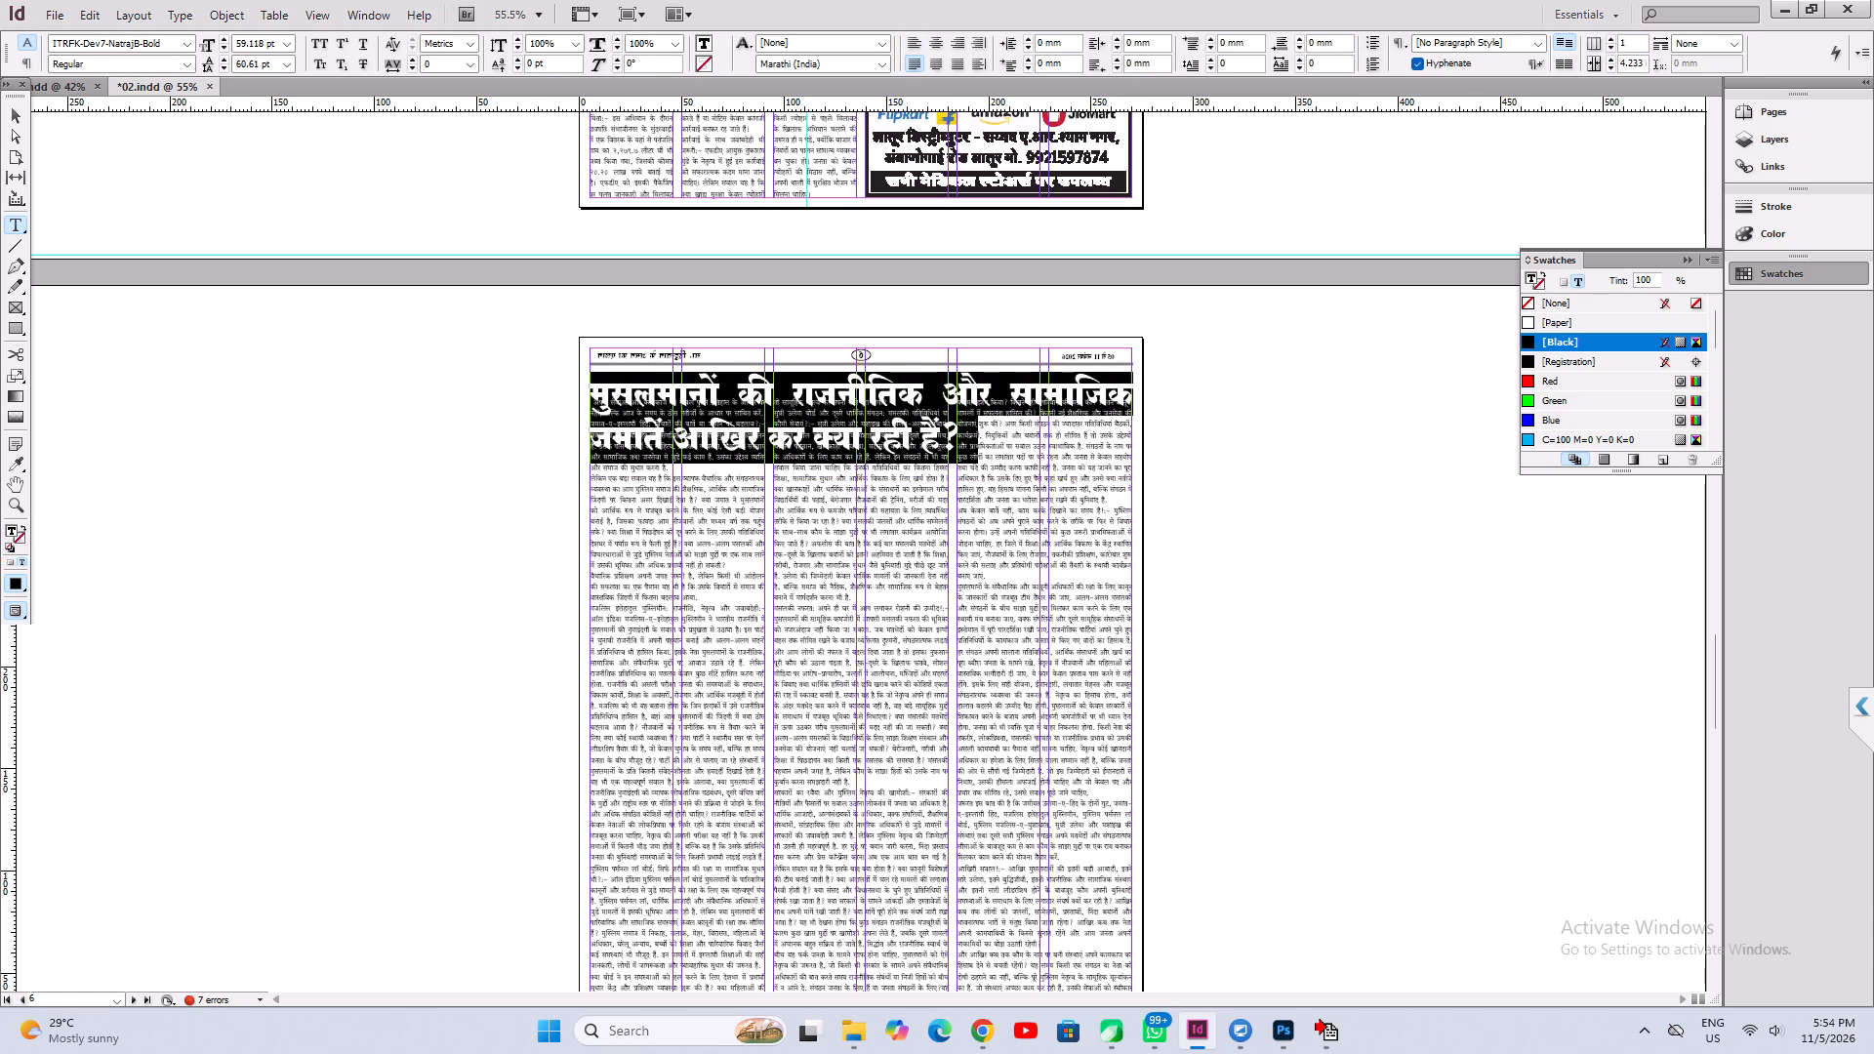
{"action": "left_click", "coordinate": [253, 37]}
{"action": "key", "text": "ctrl+a"}
{"action": "type", "text": "40"}
{"action": "key", "text": "Return"}
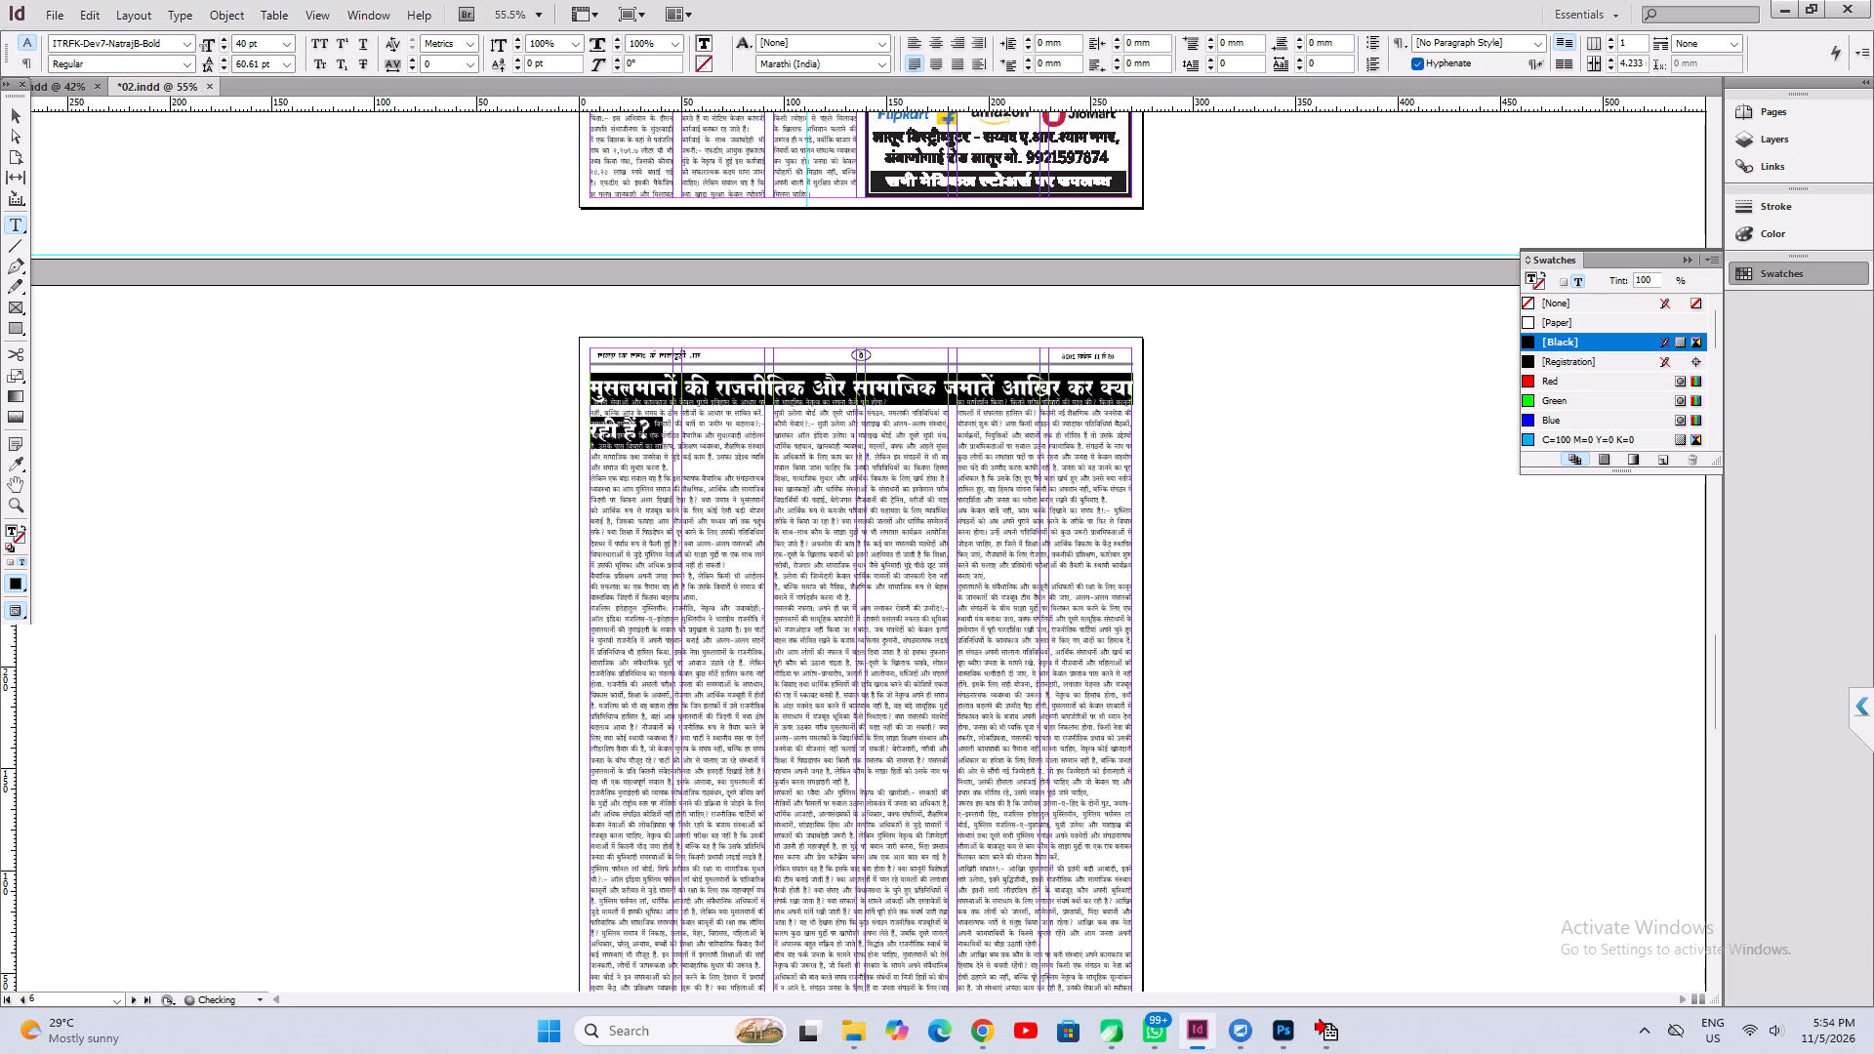
Nudge the headline's text frame up about 2.5 mm, closer to the page 6 header rule.
{"action": "left_click", "coordinate": [18, 121]}
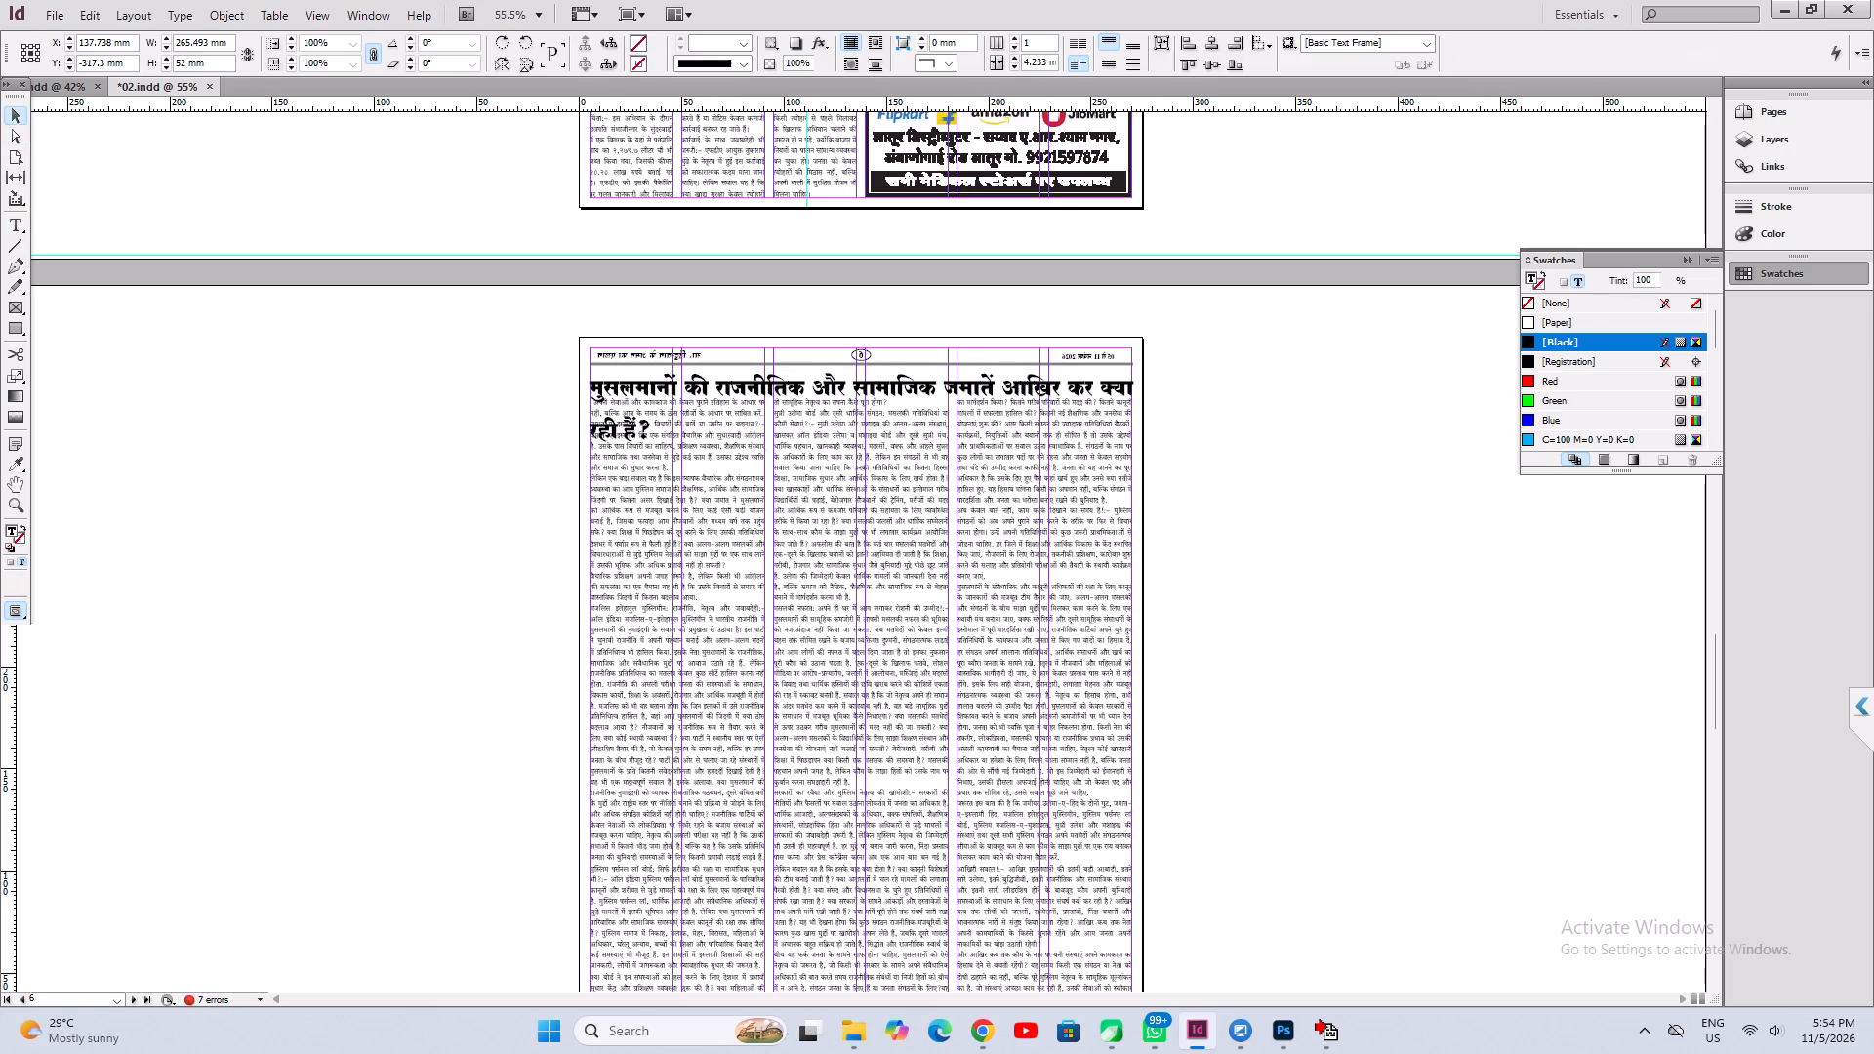
{"action": "key", "text": "ctrl+1"}
{"action": "key", "text": "Up"}
{"action": "key", "text": "Up"}
{"action": "key", "text": "Up"}
{"action": "key", "text": "Up"}
{"action": "key", "text": "Up"}
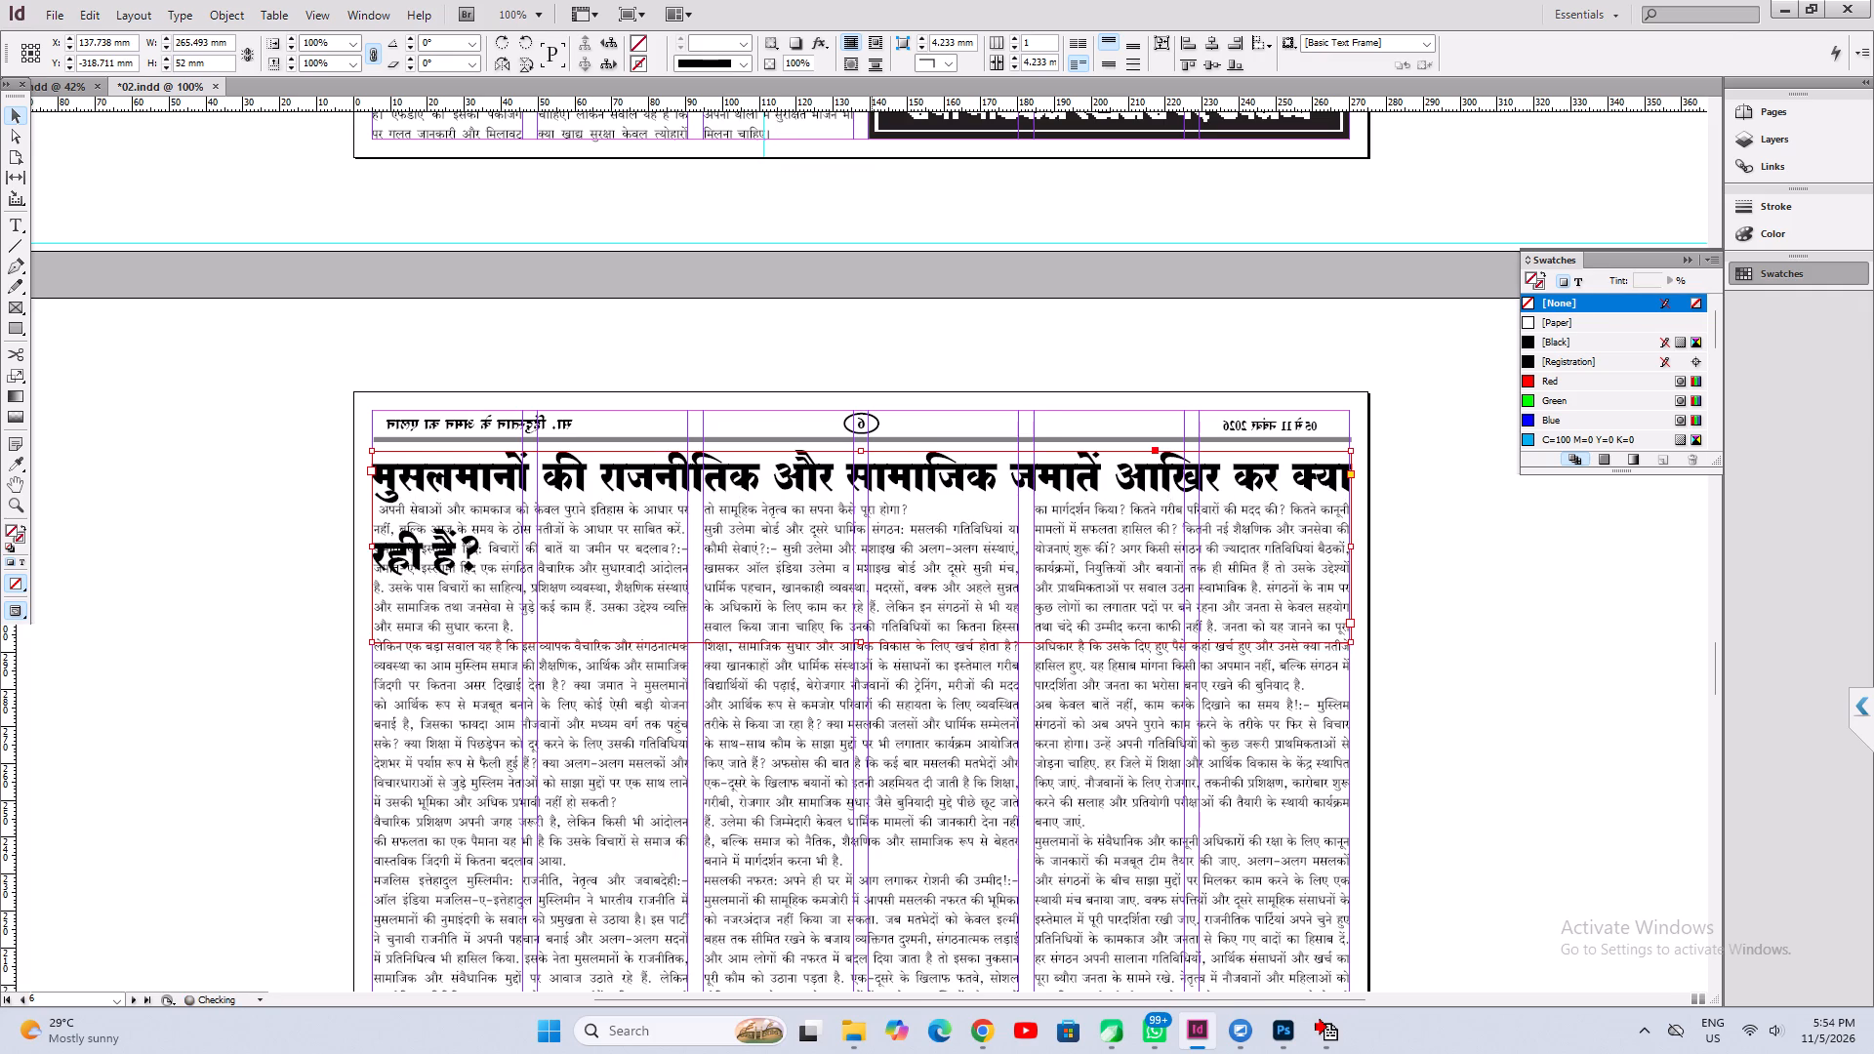
{"action": "key", "text": "Up"}
{"action": "key", "text": "Up"}
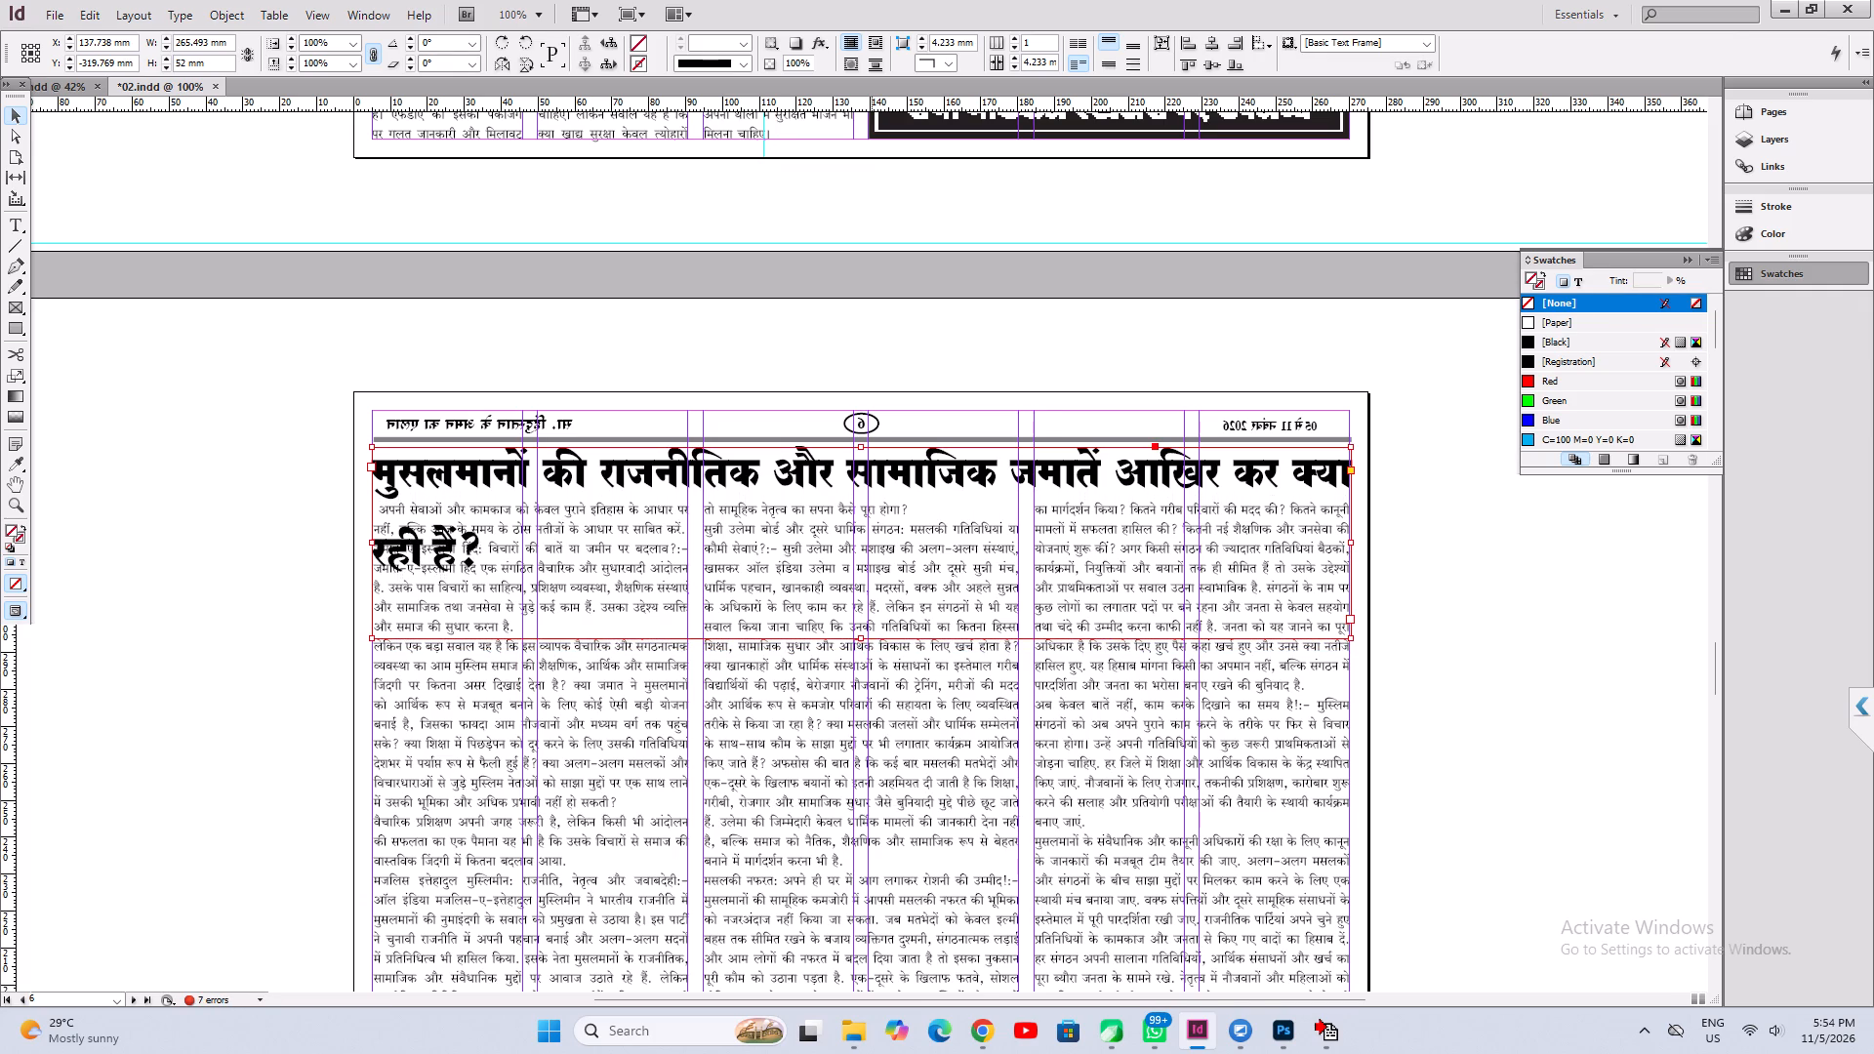
Replace the headline's ending "क्या रही हैं?" with five dots so it reads "आखिर कर .....", and save the document.
{"action": "left_click", "coordinate": [18, 230]}
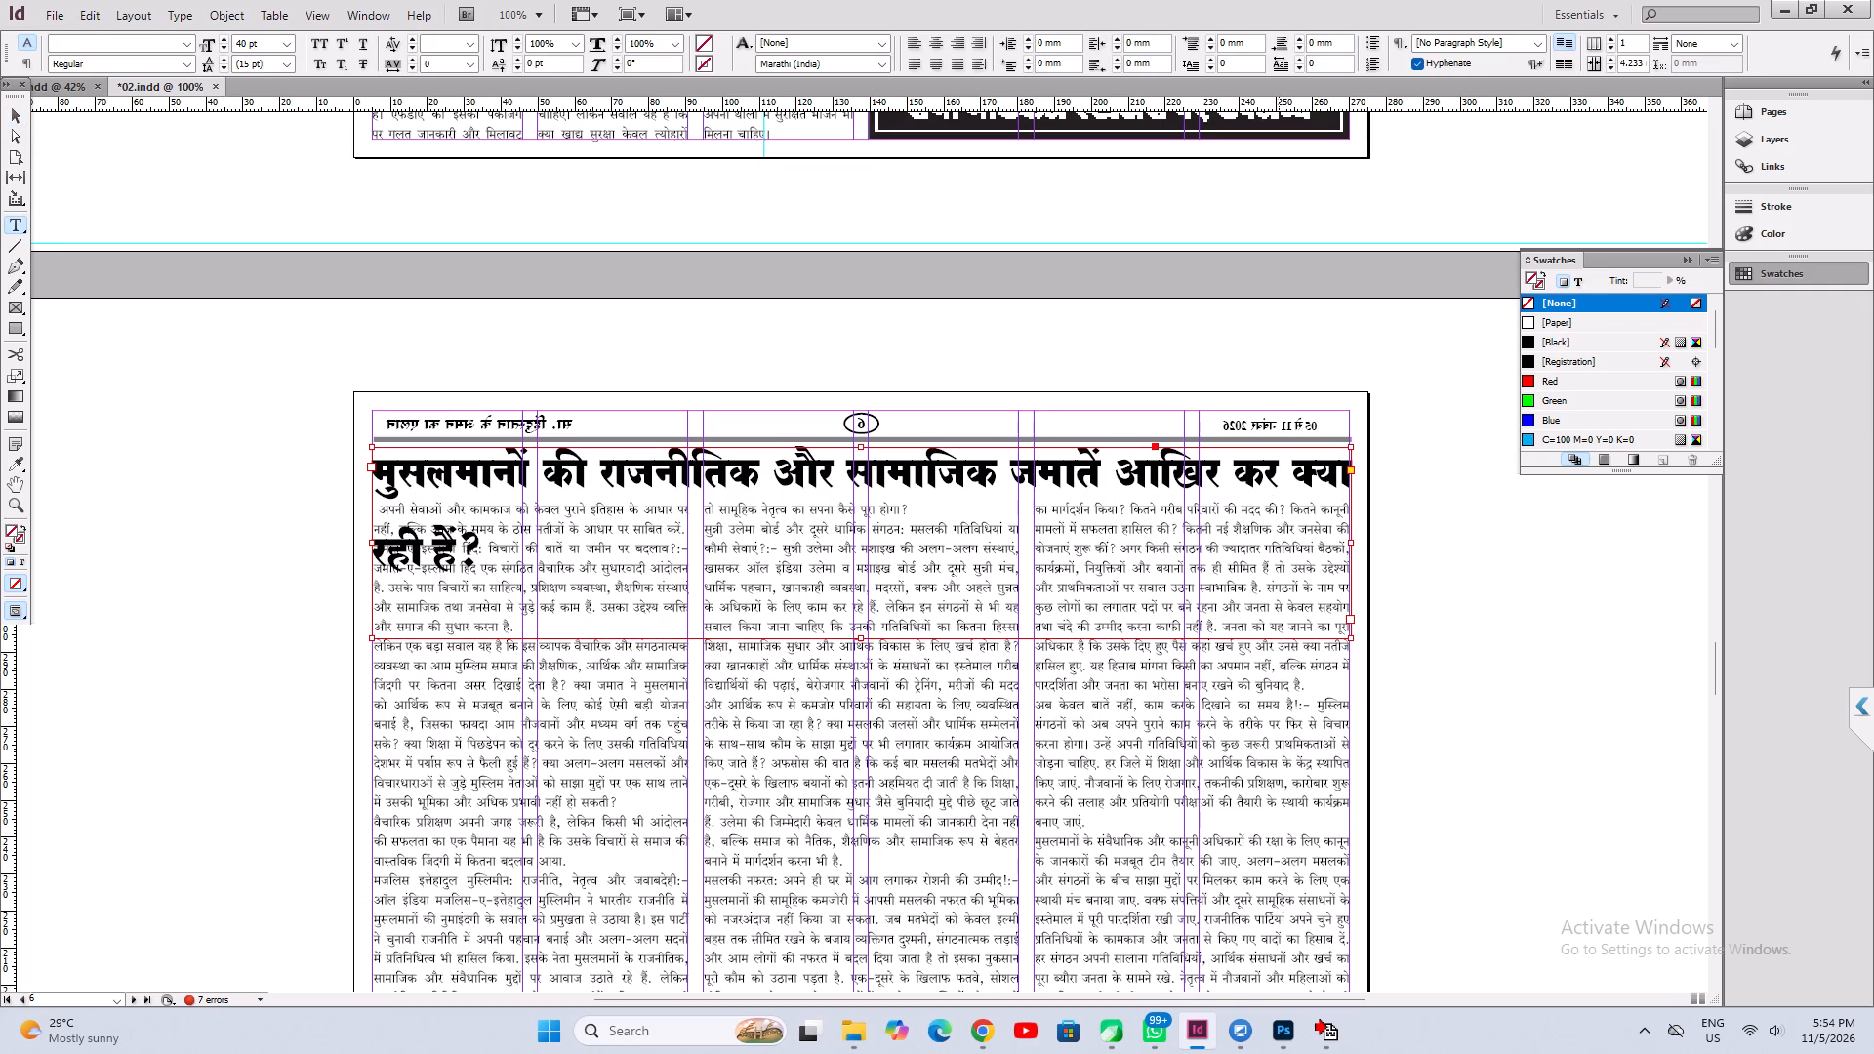
{"action": "left_click_drag", "start_coordinate": [1293, 474], "coordinate": [1394, 722]}
{"action": "key", "text": "BackSpace"}
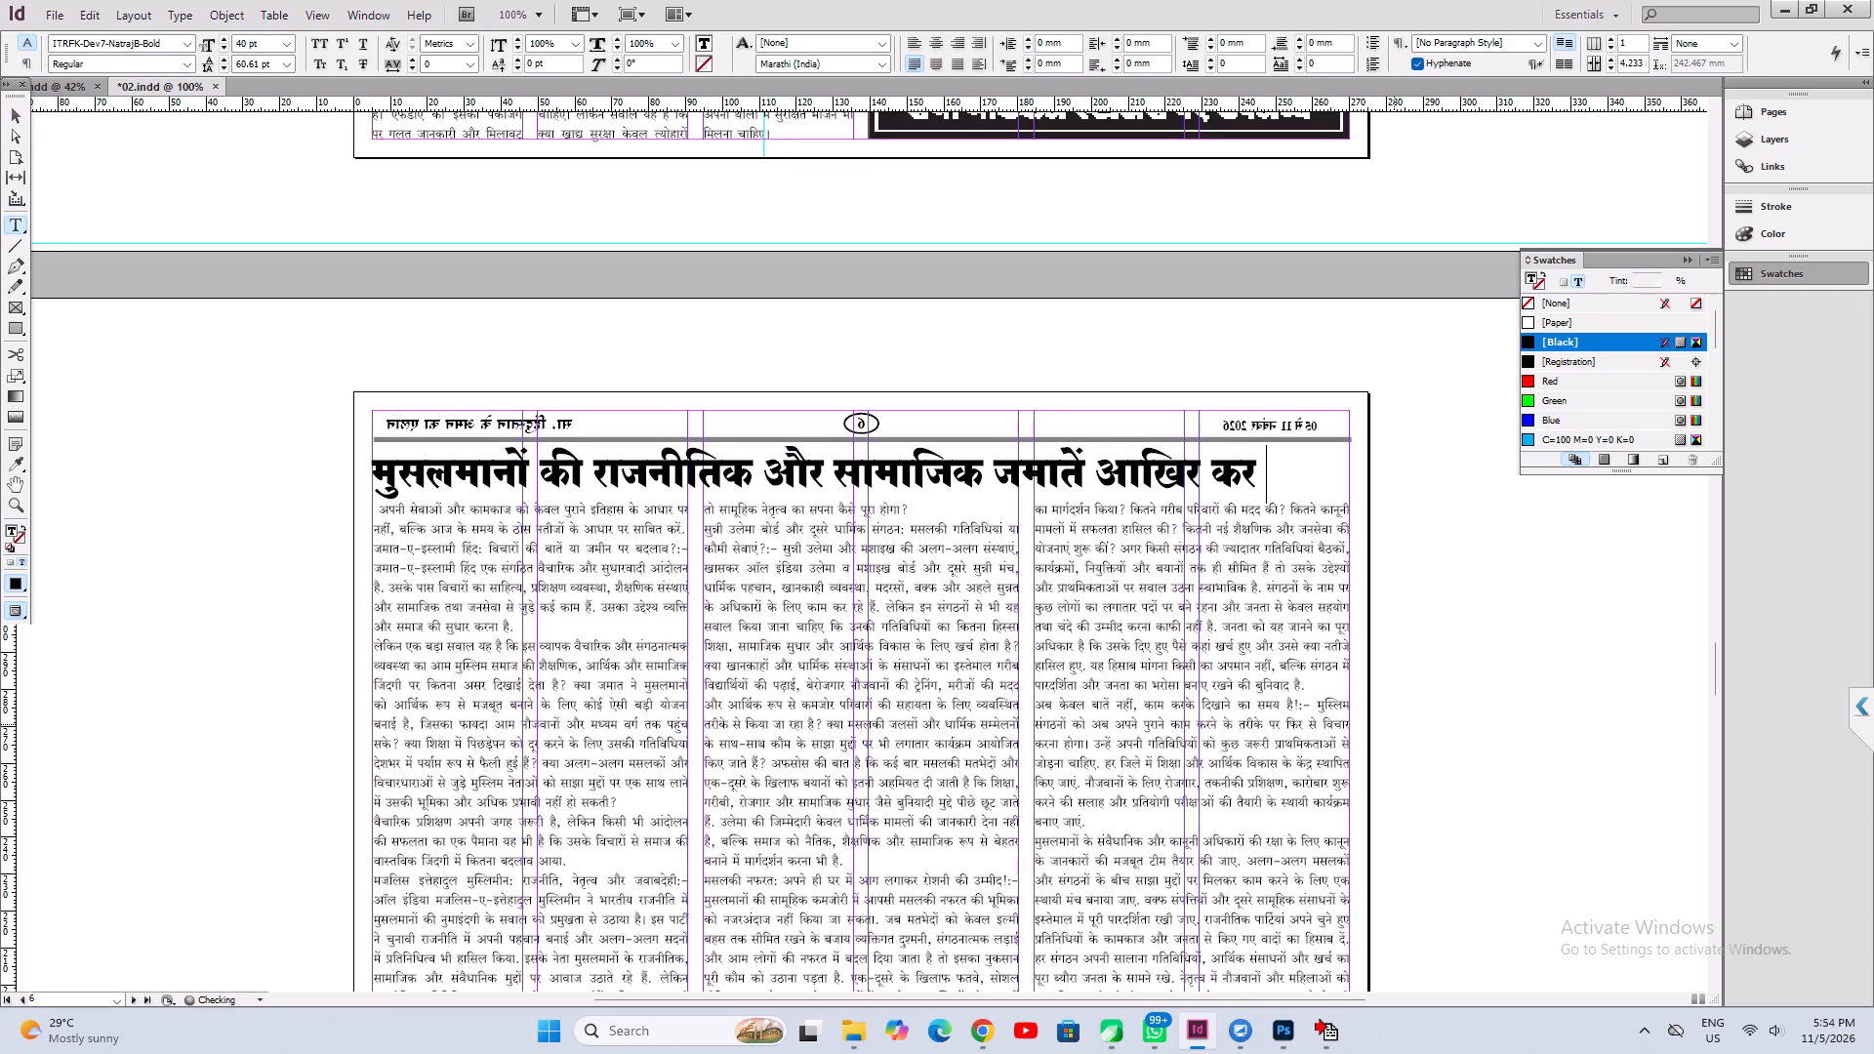
{"action": "type", "text": "...."}
{"action": "key", "text": "period"}
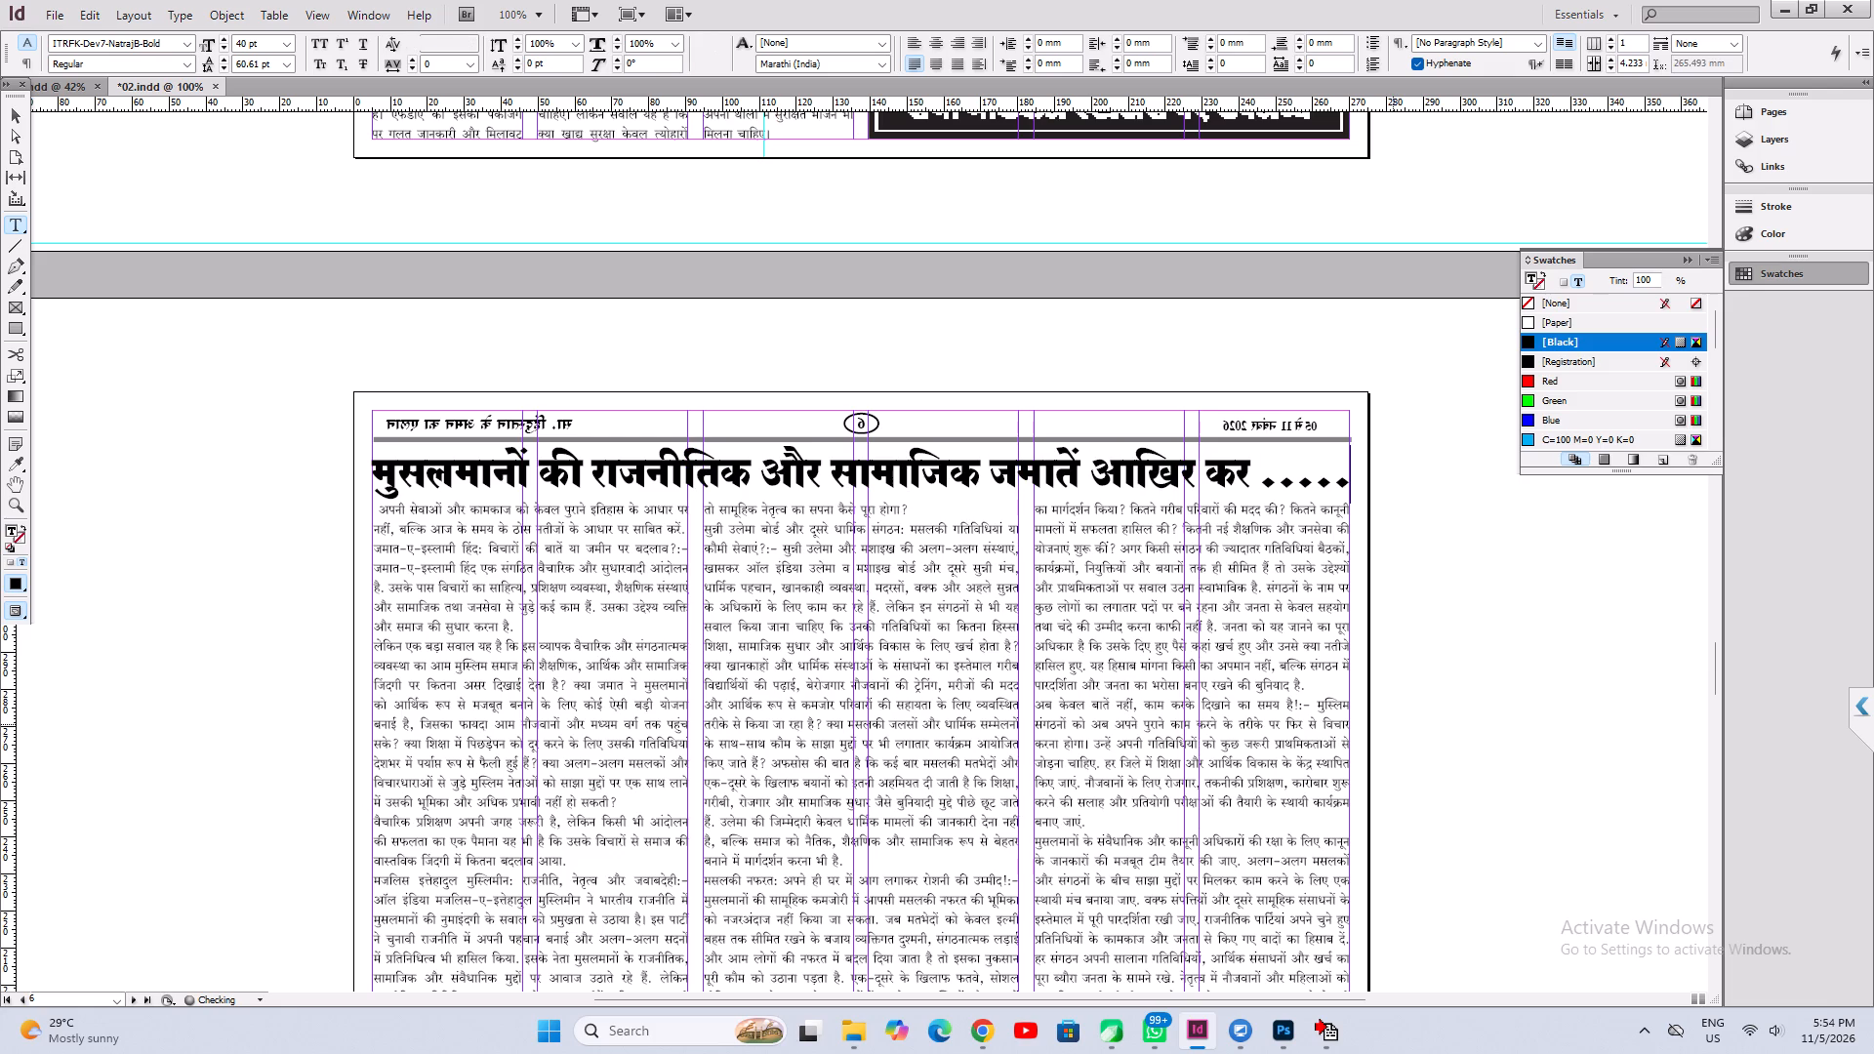
{"action": "key", "text": "ctrl+s"}
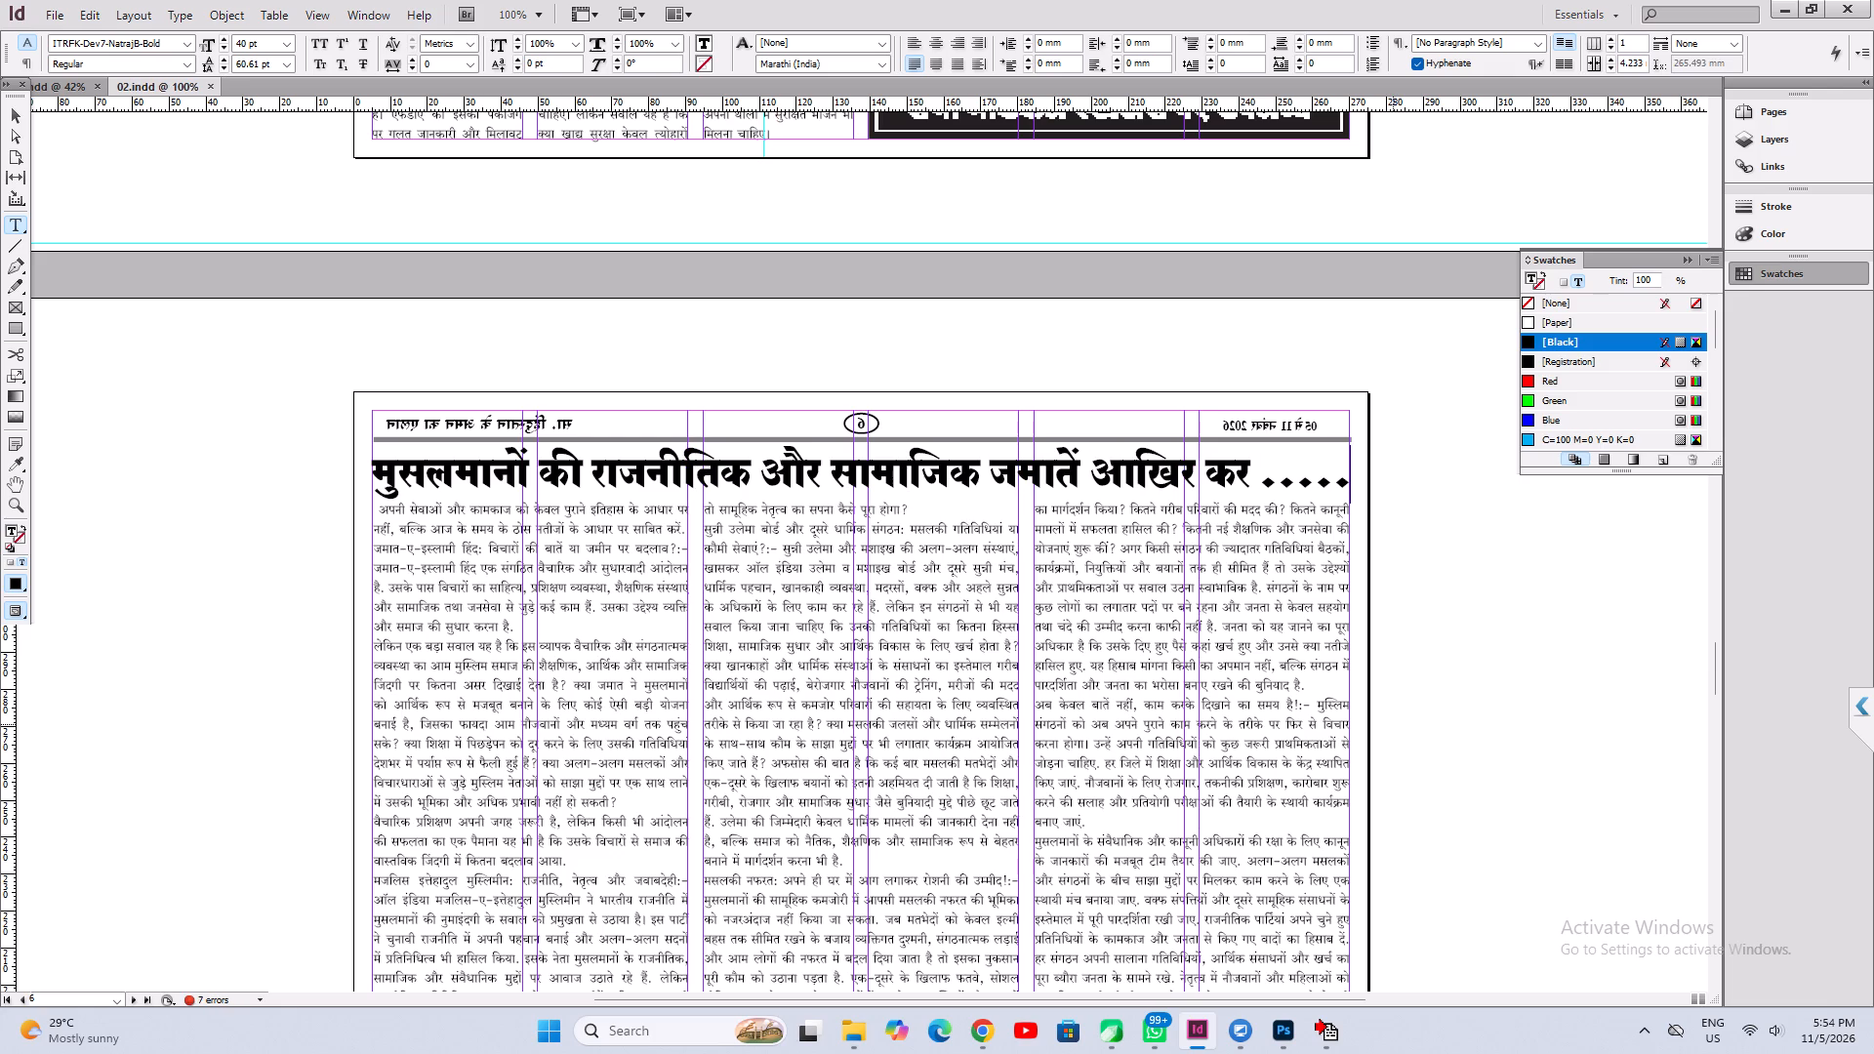
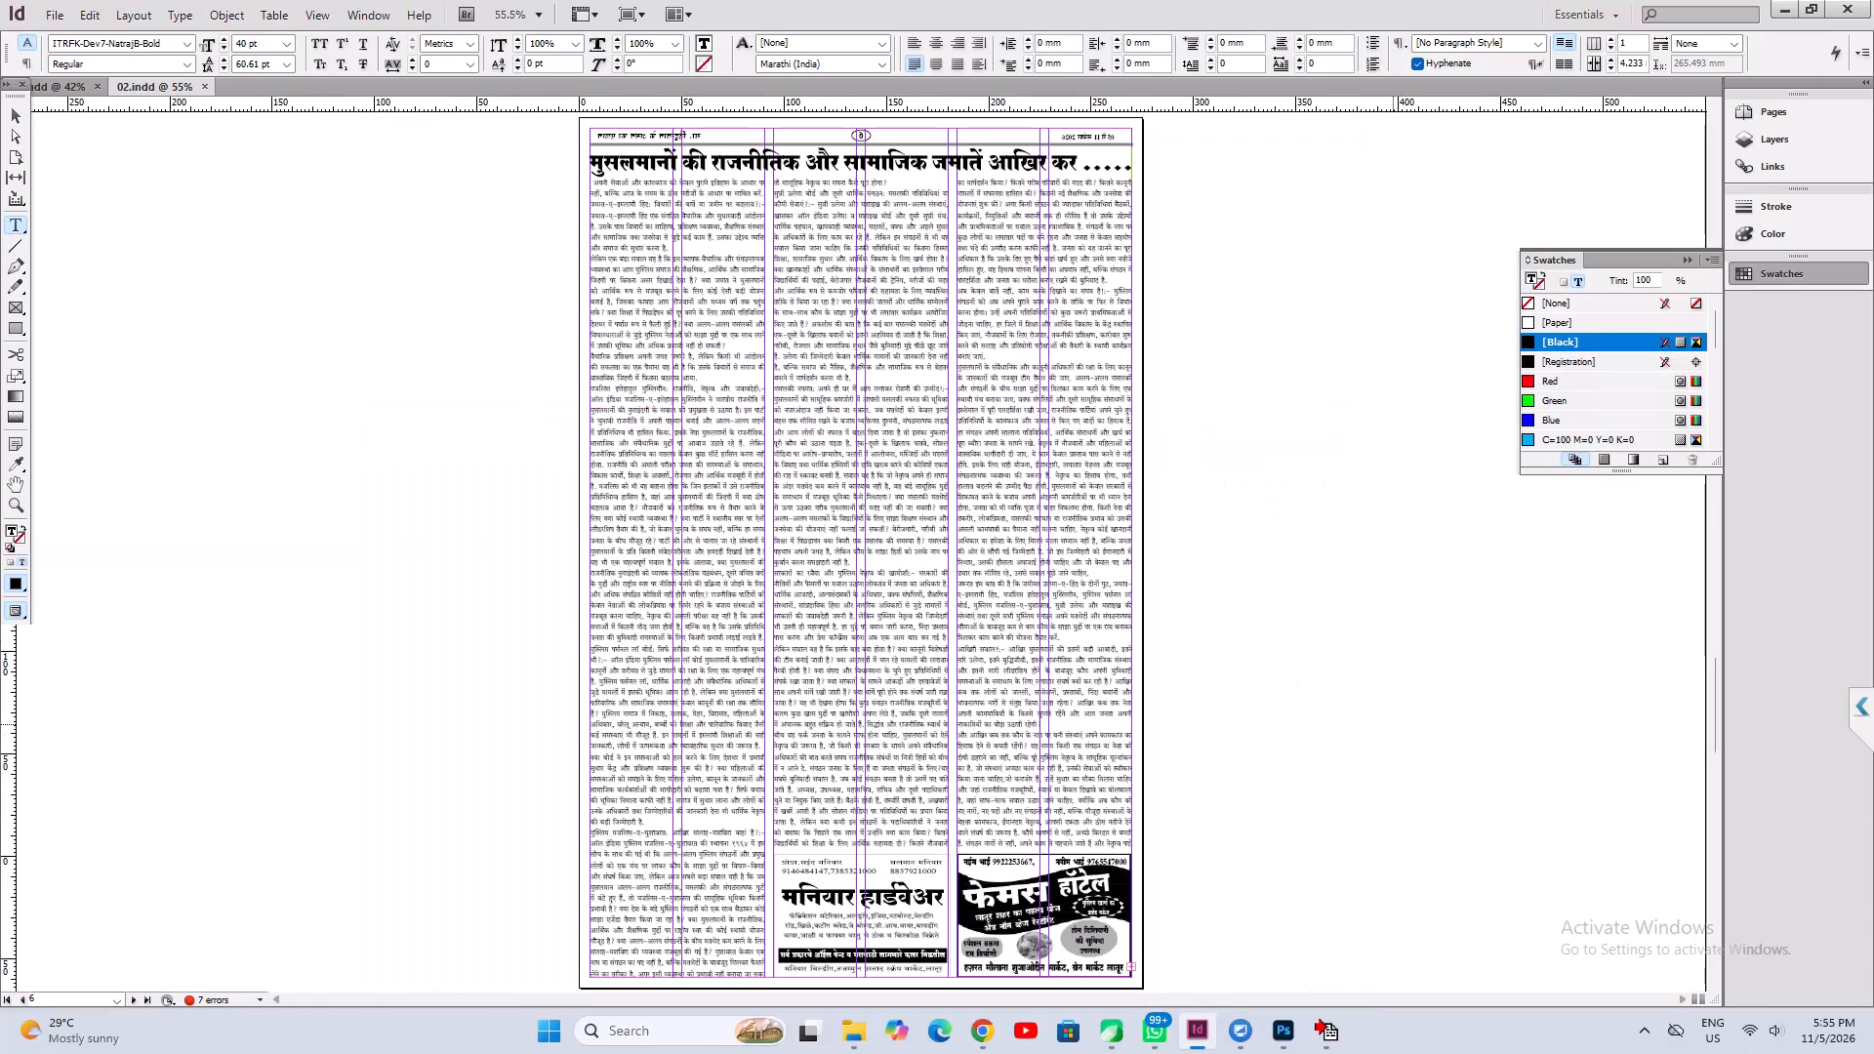
Save the document with the completed page 6 headline.
{"action": "key", "text": "ctrl+s"}
{"action": "key", "text": "ctrl+a"}
{"action": "key", "text": "ctrl+s"}
Review the layout of page 5, with its two article continuations and the hospital advertisement.
{"action": "left_click", "coordinate": [910, 410]}
{"action": "scroll", "coordinate": [910, 410], "scroll_direction": "up", "scroll_amount": 3}
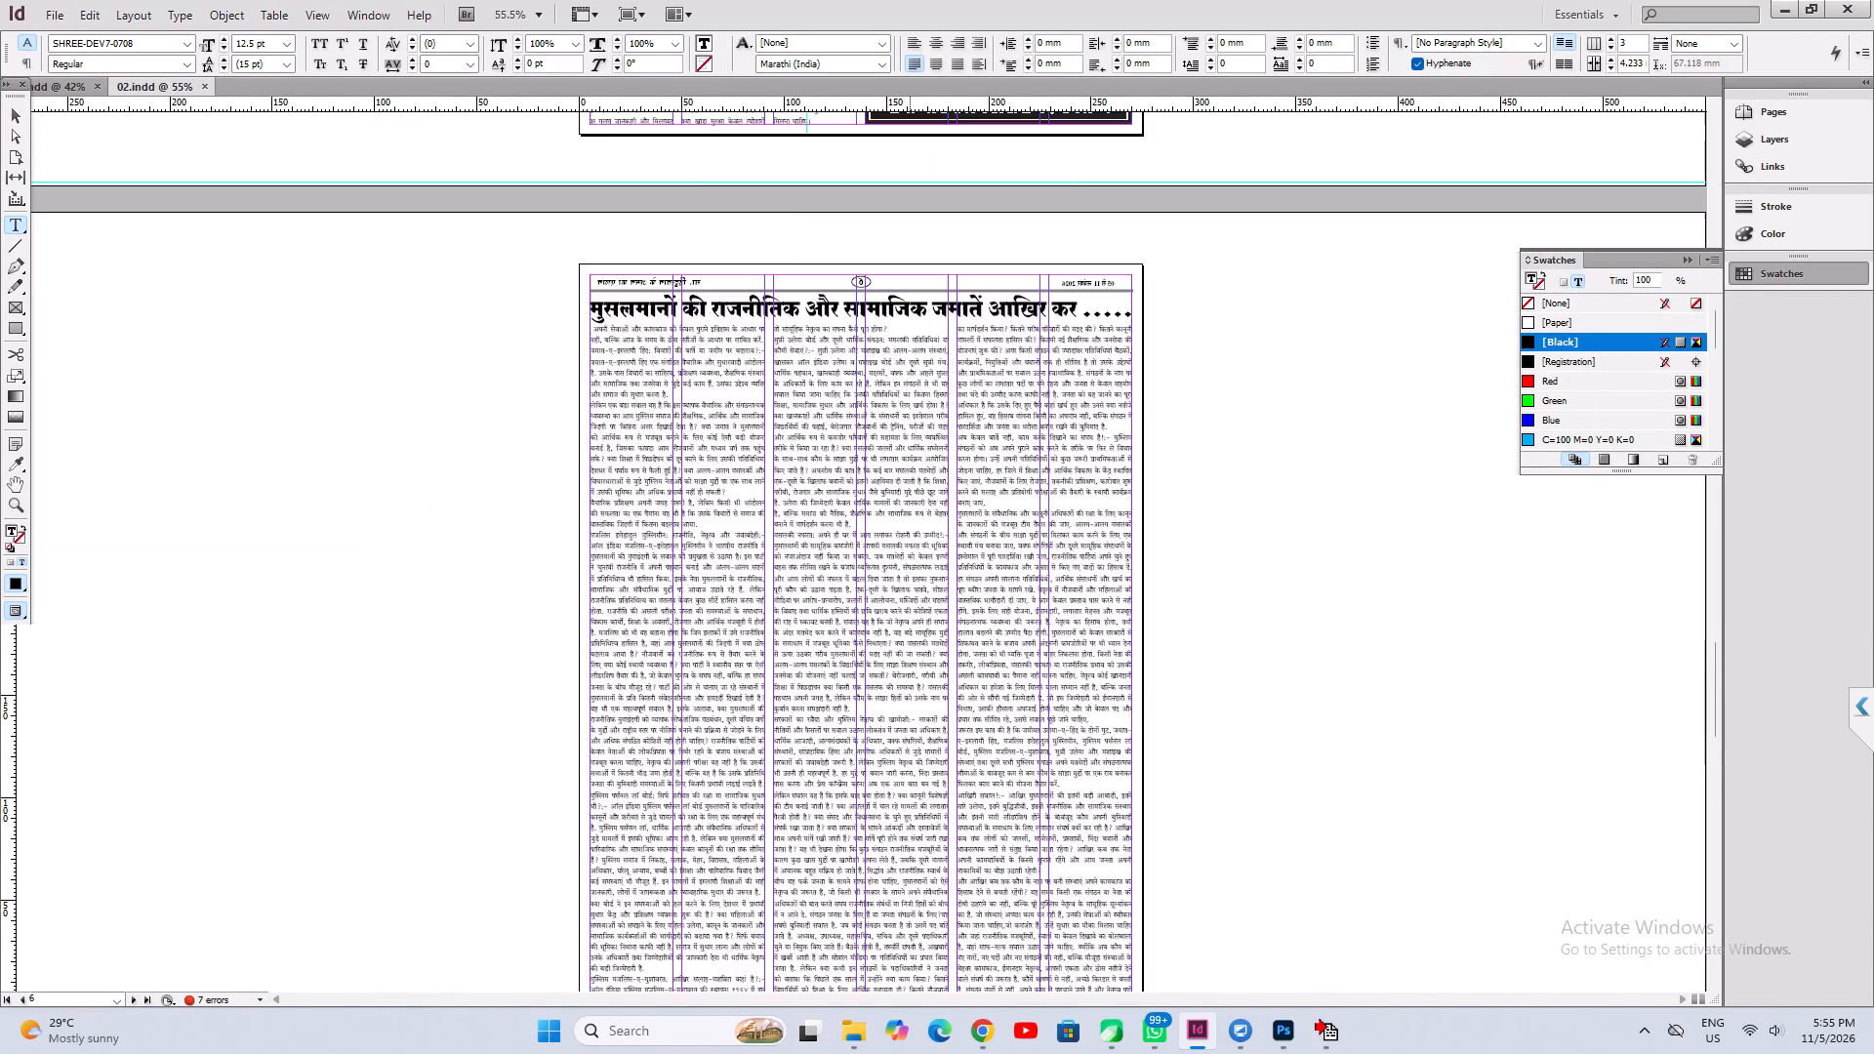
{"action": "scroll", "coordinate": [910, 410], "scroll_direction": "up", "scroll_amount": 20}
{"action": "scroll", "coordinate": [910, 410], "scroll_direction": "up", "scroll_amount": 8}
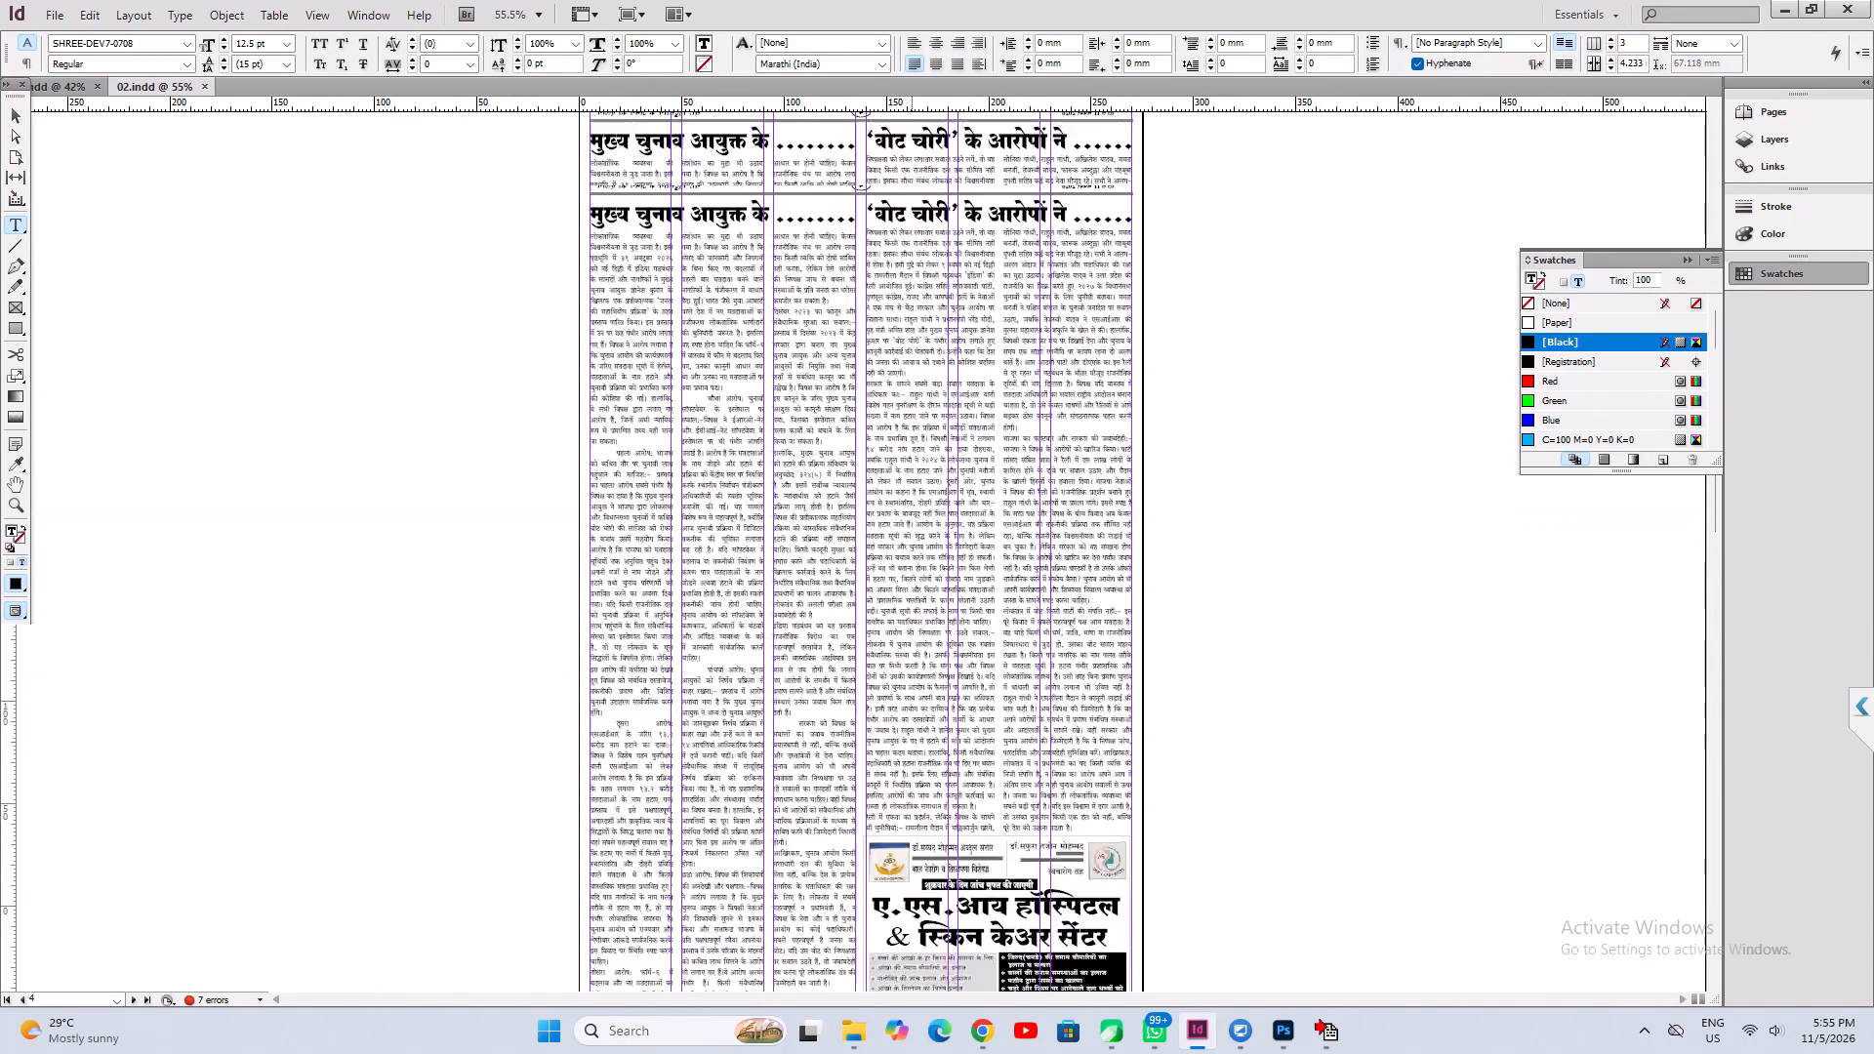
{"action": "scroll", "coordinate": [912, 411], "scroll_direction": "up", "scroll_amount": 9}
{"action": "scroll", "coordinate": [986, 718], "scroll_direction": "down", "scroll_amount": 13}
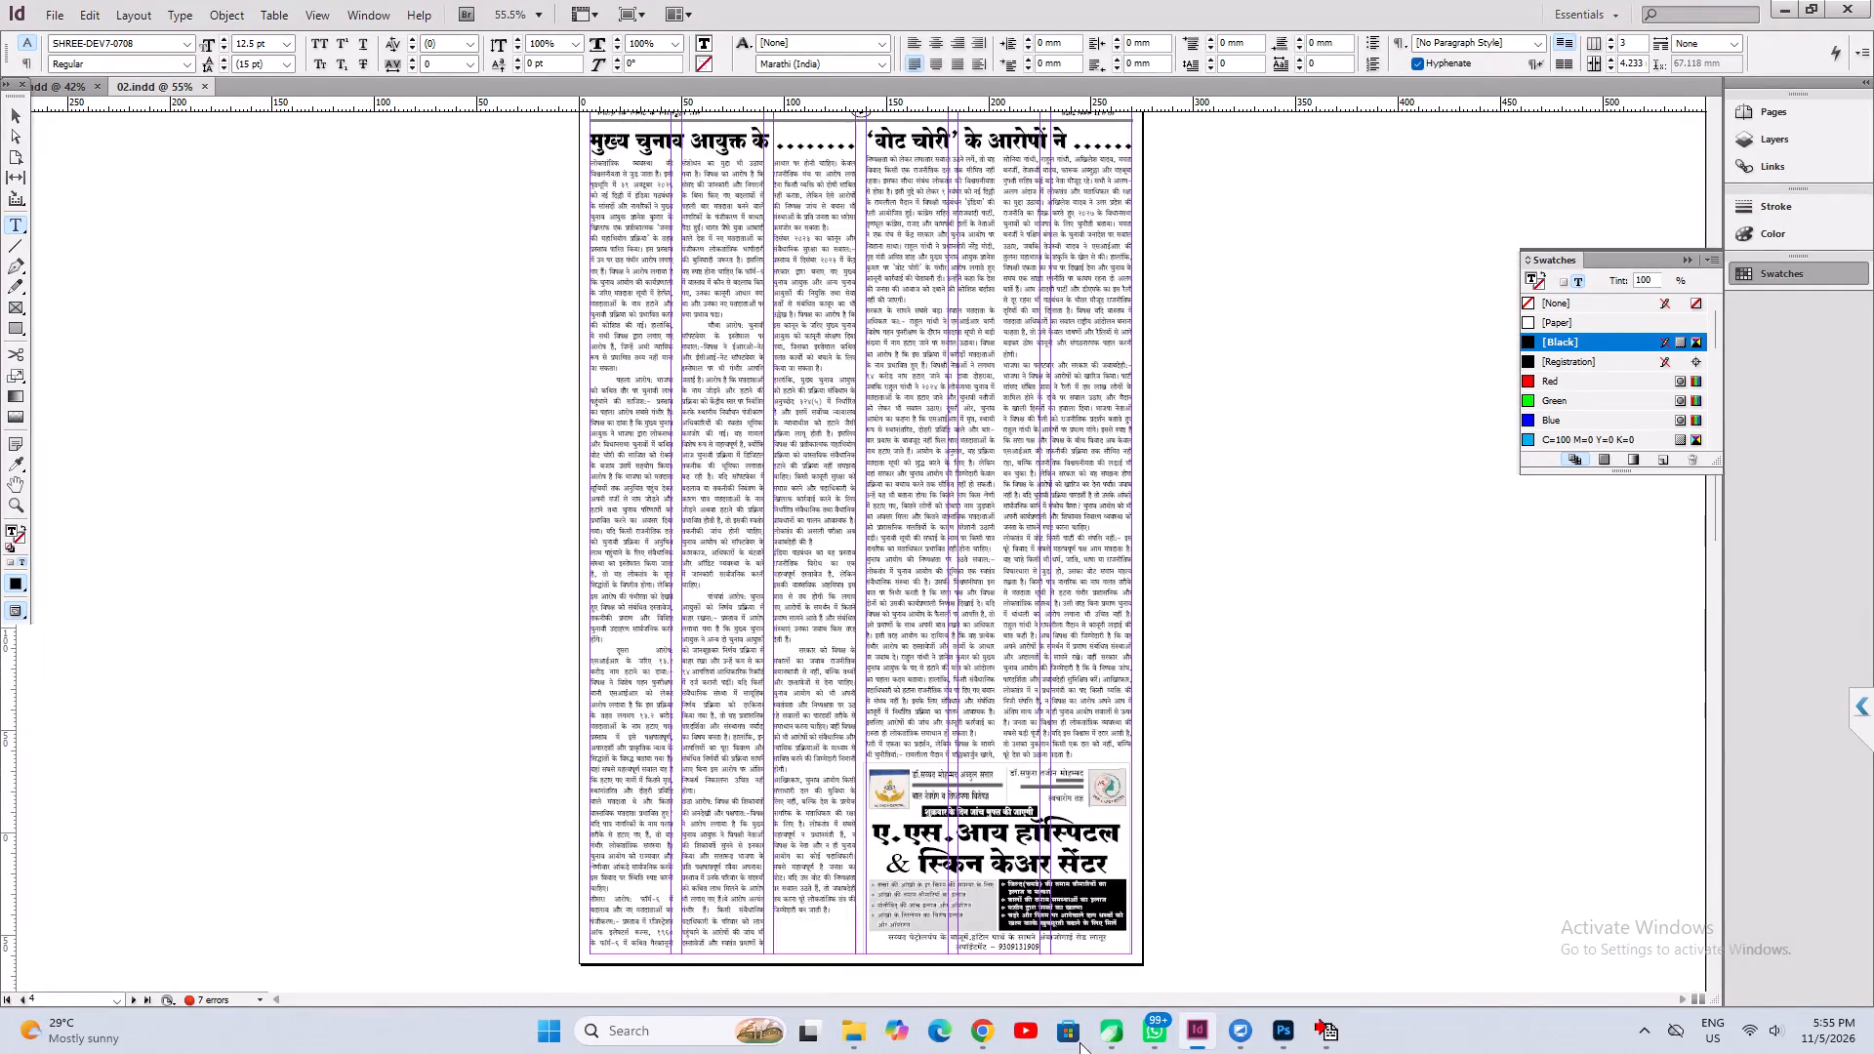
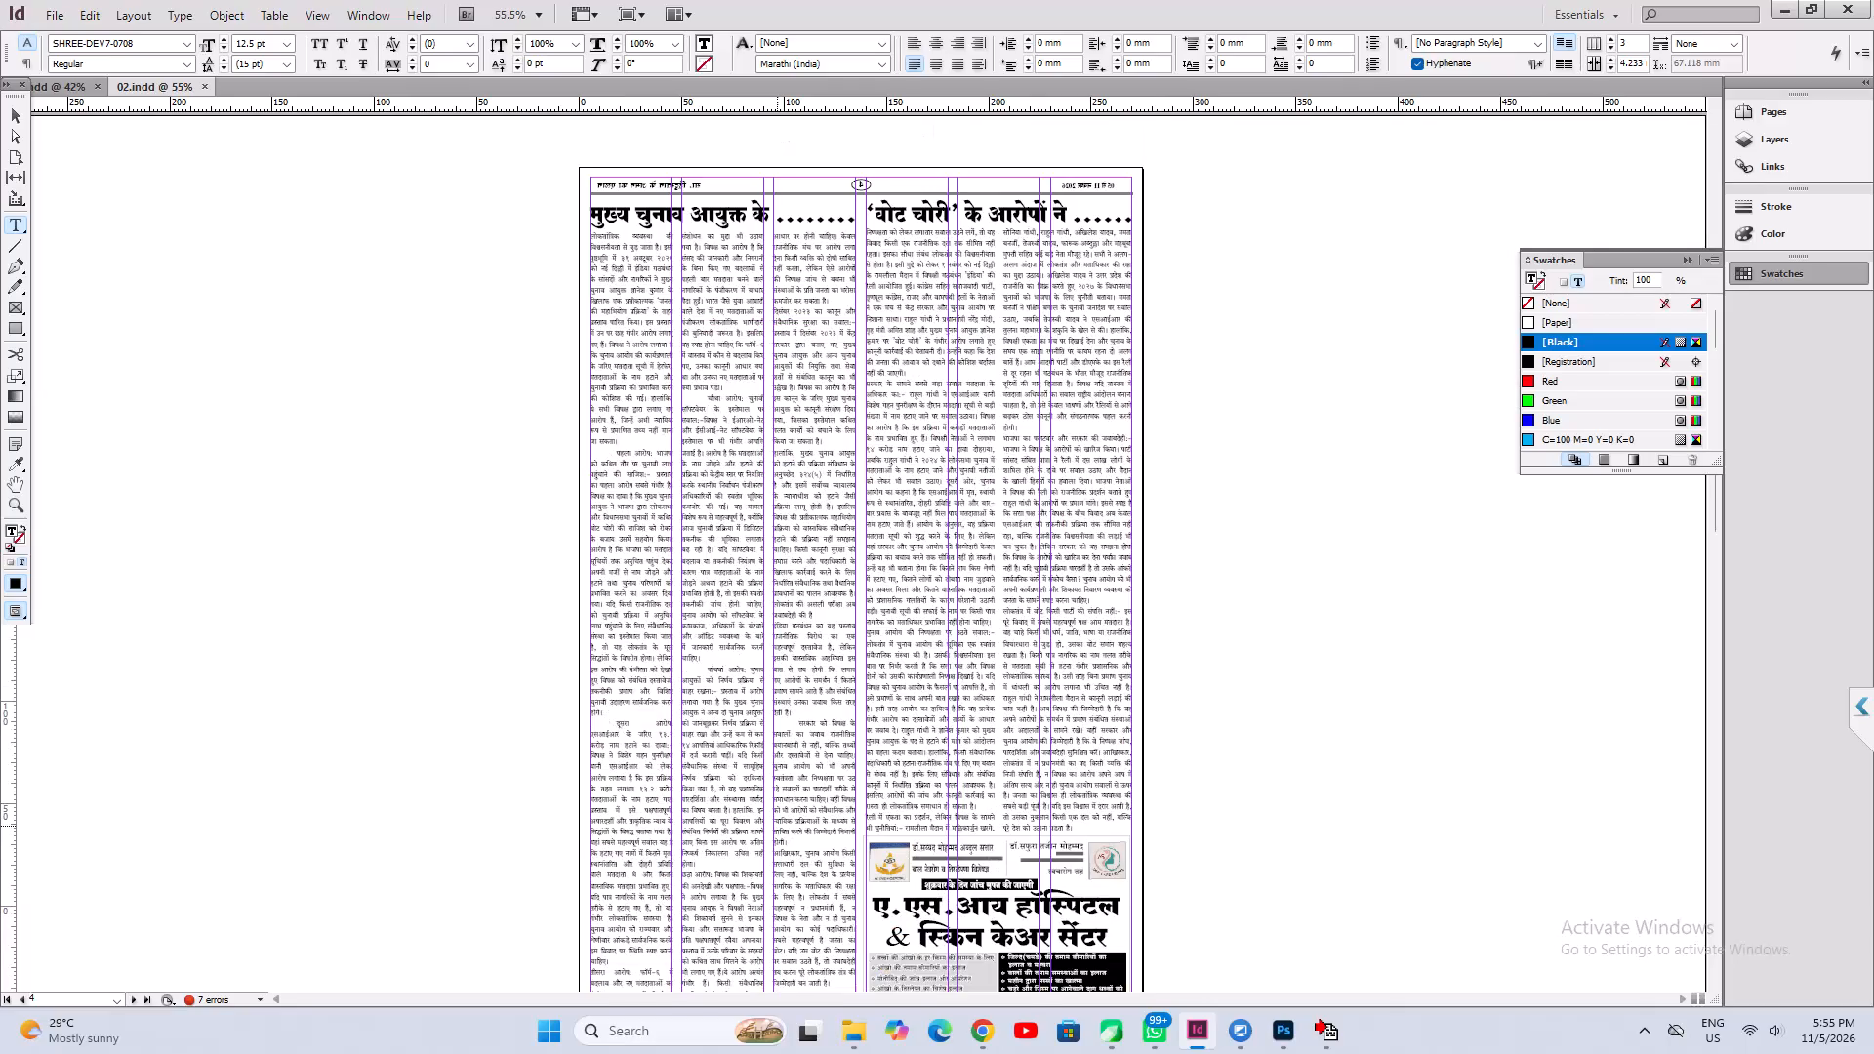
Review the layout of the continuation pages from page 4 to page 7, including their headlines, columns and advertisements.
{"action": "scroll", "coordinate": [792, 524], "scroll_direction": "down", "scroll_amount": 5}
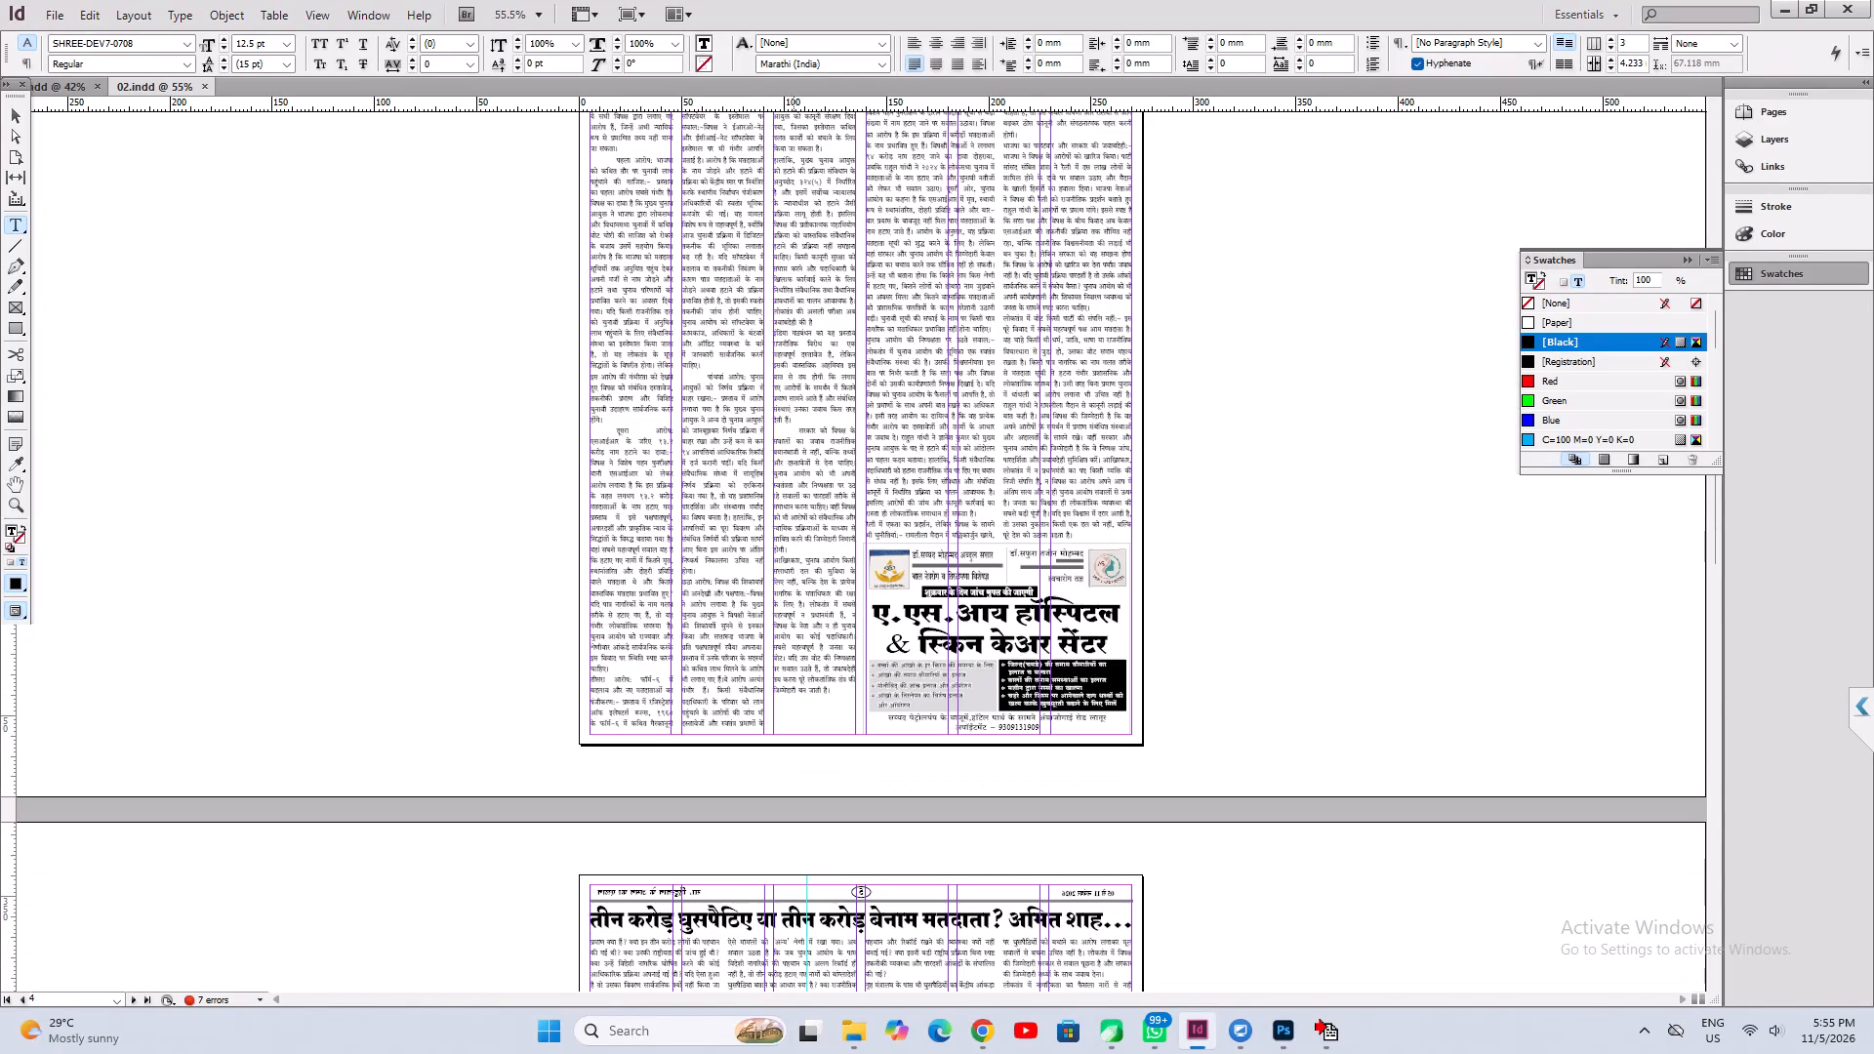
{"action": "scroll", "coordinate": [794, 534], "scroll_direction": "down", "scroll_amount": 5}
{"action": "scroll", "coordinate": [794, 534], "scroll_direction": "up", "scroll_amount": 11}
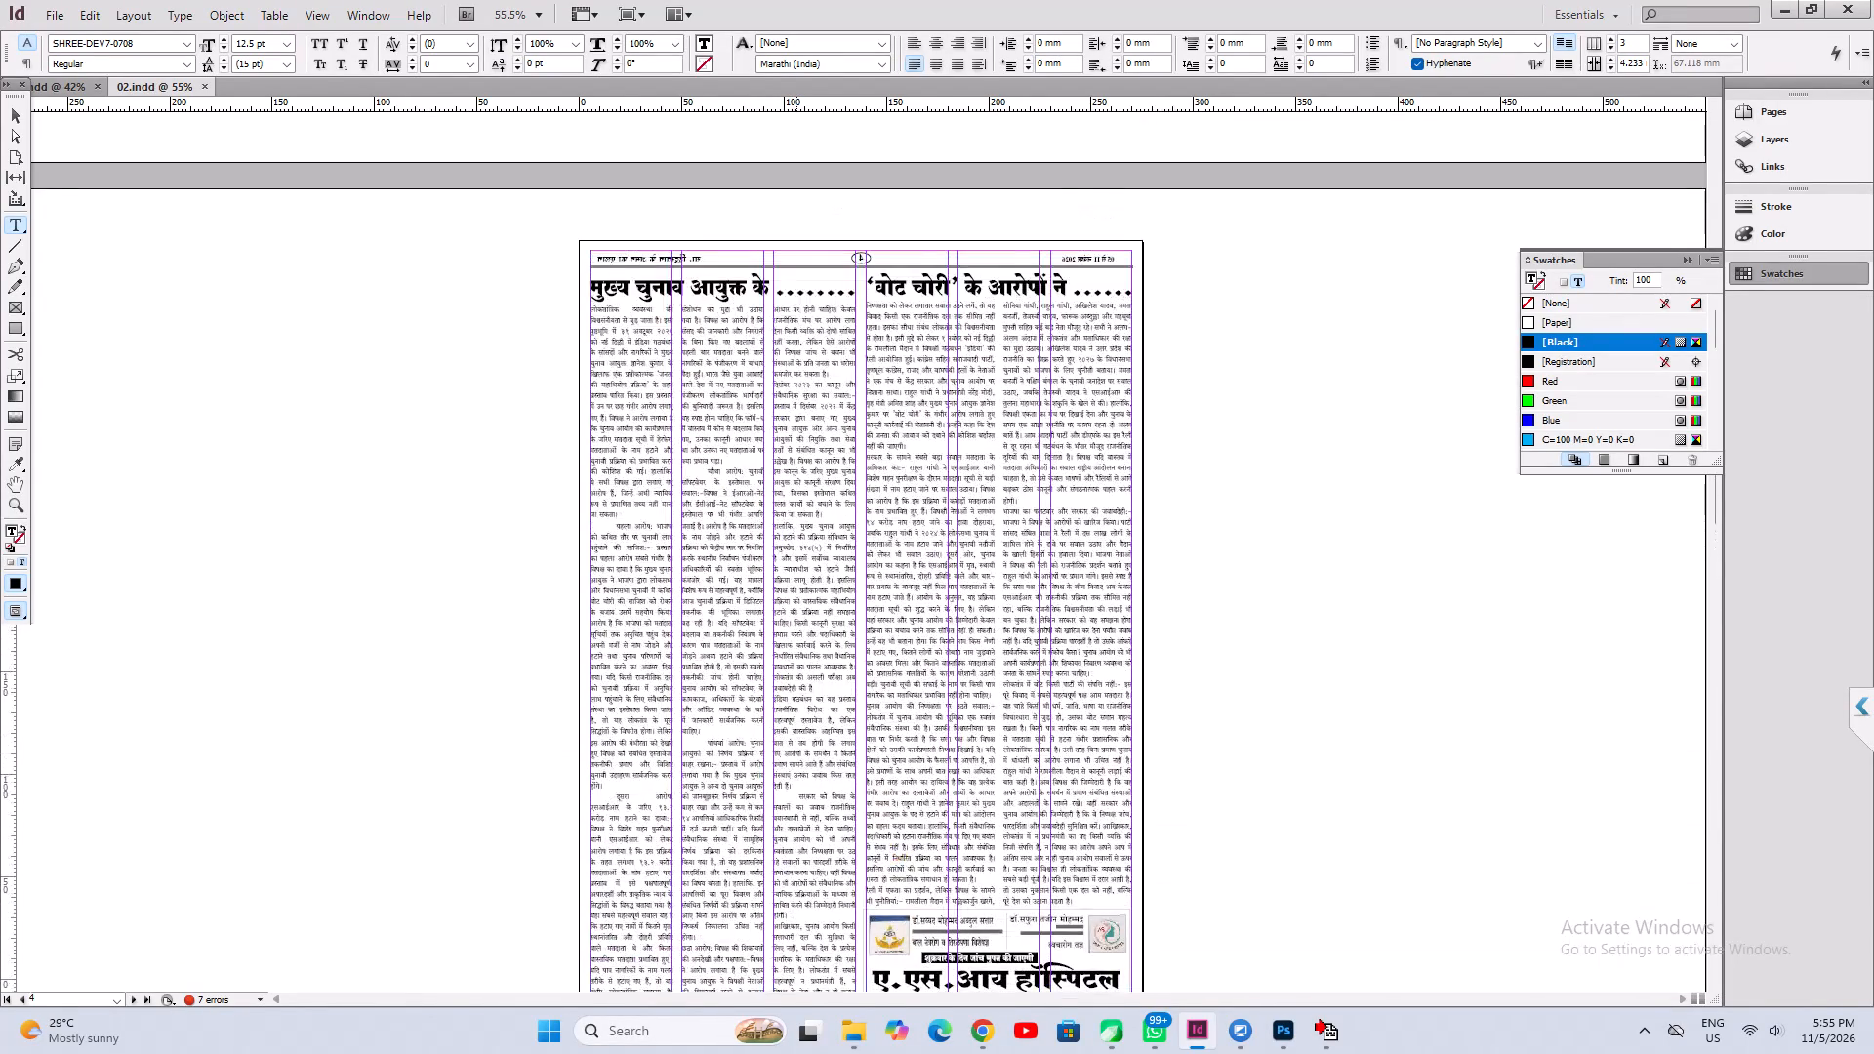
{"action": "scroll", "coordinate": [796, 532], "scroll_direction": "down", "scroll_amount": 4}
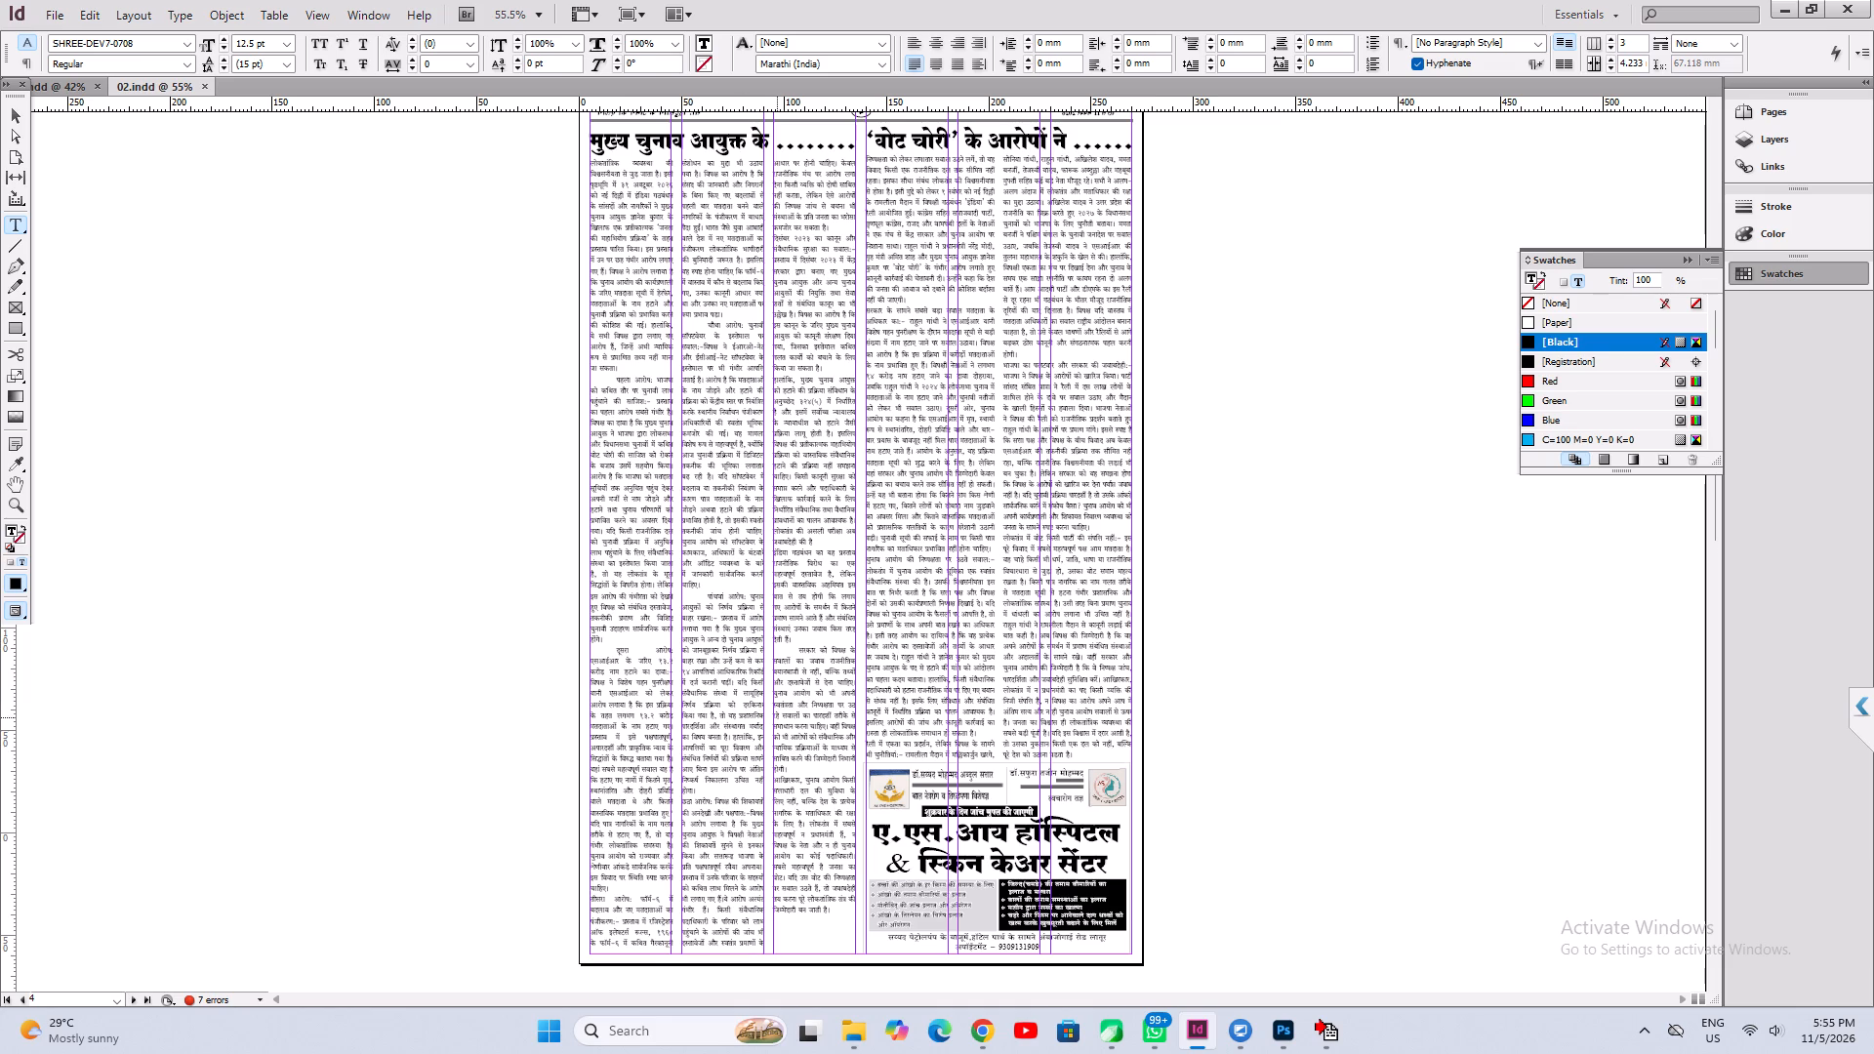
{"action": "scroll", "coordinate": [771, 720], "scroll_direction": "down", "scroll_amount": 11}
{"action": "scroll", "coordinate": [900, 723], "scroll_direction": "down", "scroll_amount": 3}
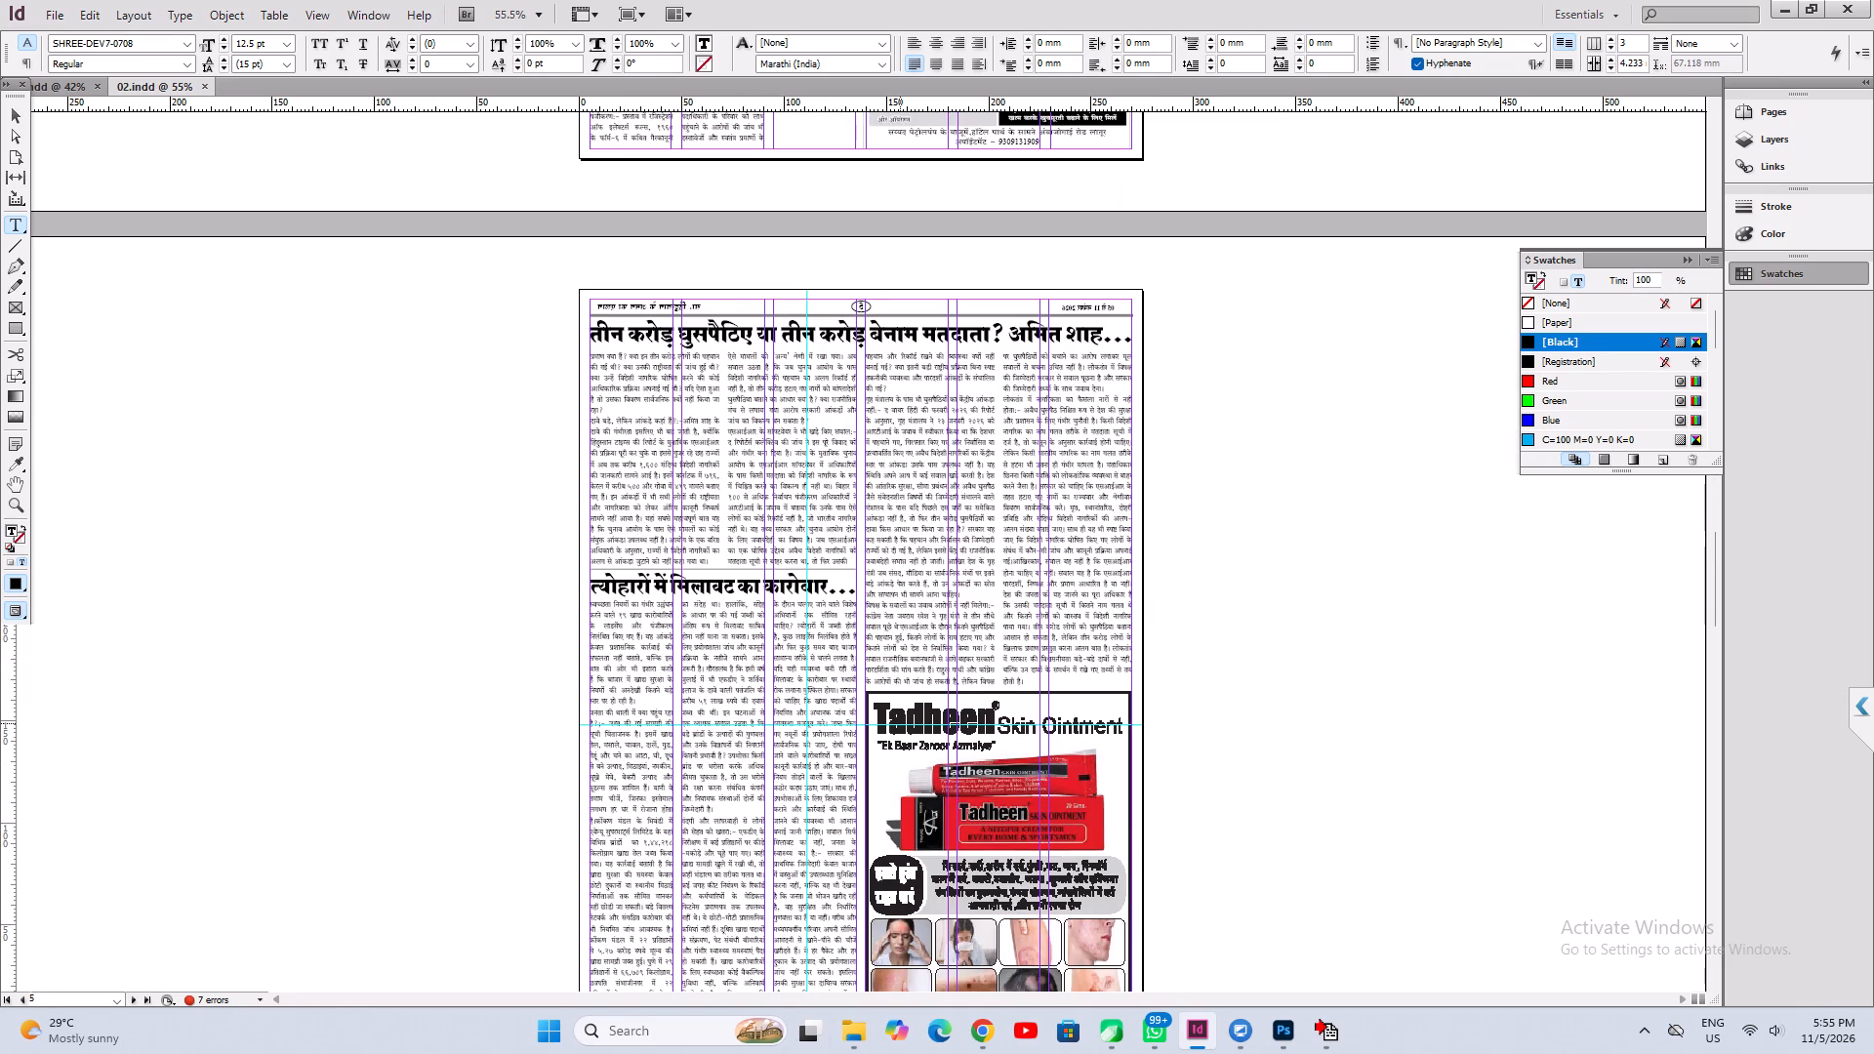
{"action": "scroll", "coordinate": [900, 720], "scroll_direction": "down", "scroll_amount": 15}
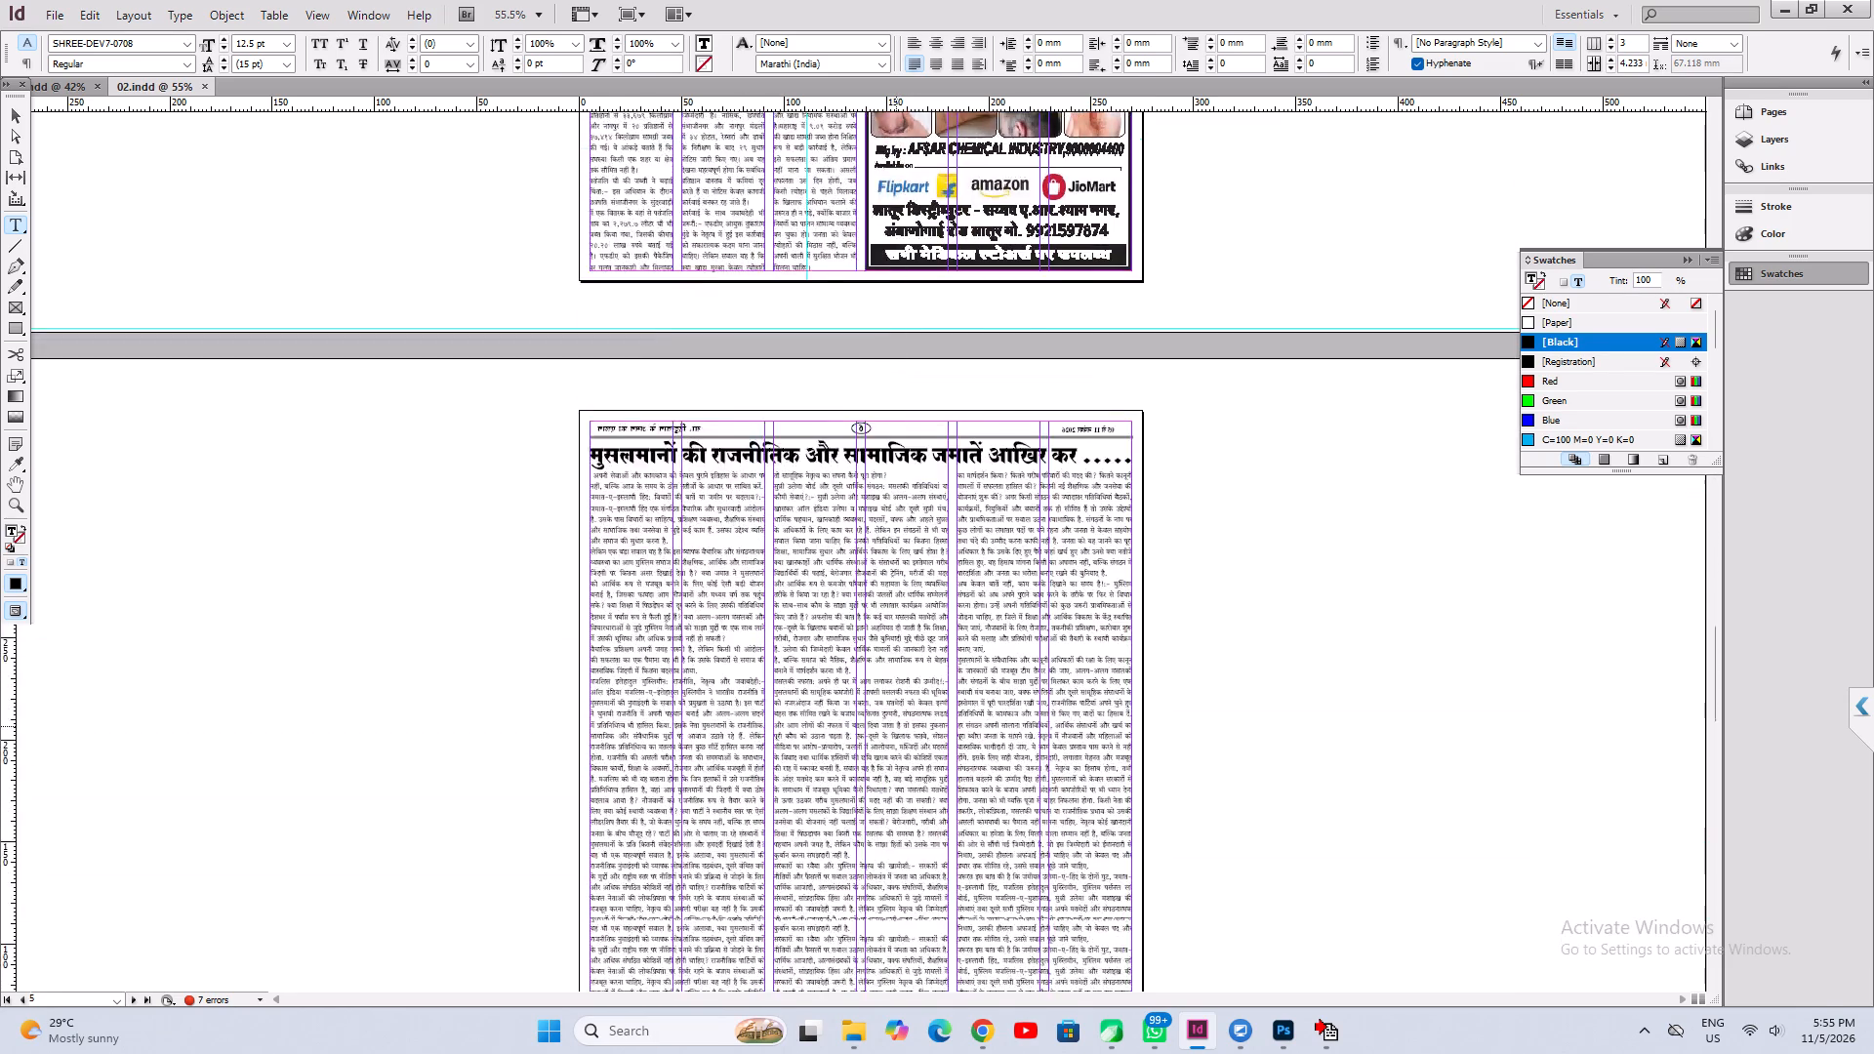
{"action": "scroll", "coordinate": [896, 726], "scroll_direction": "down", "scroll_amount": 5}
{"action": "scroll", "coordinate": [828, 684], "scroll_direction": "down", "scroll_amount": 11}
{"action": "scroll", "coordinate": [828, 696], "scroll_direction": "up", "scroll_amount": 8}
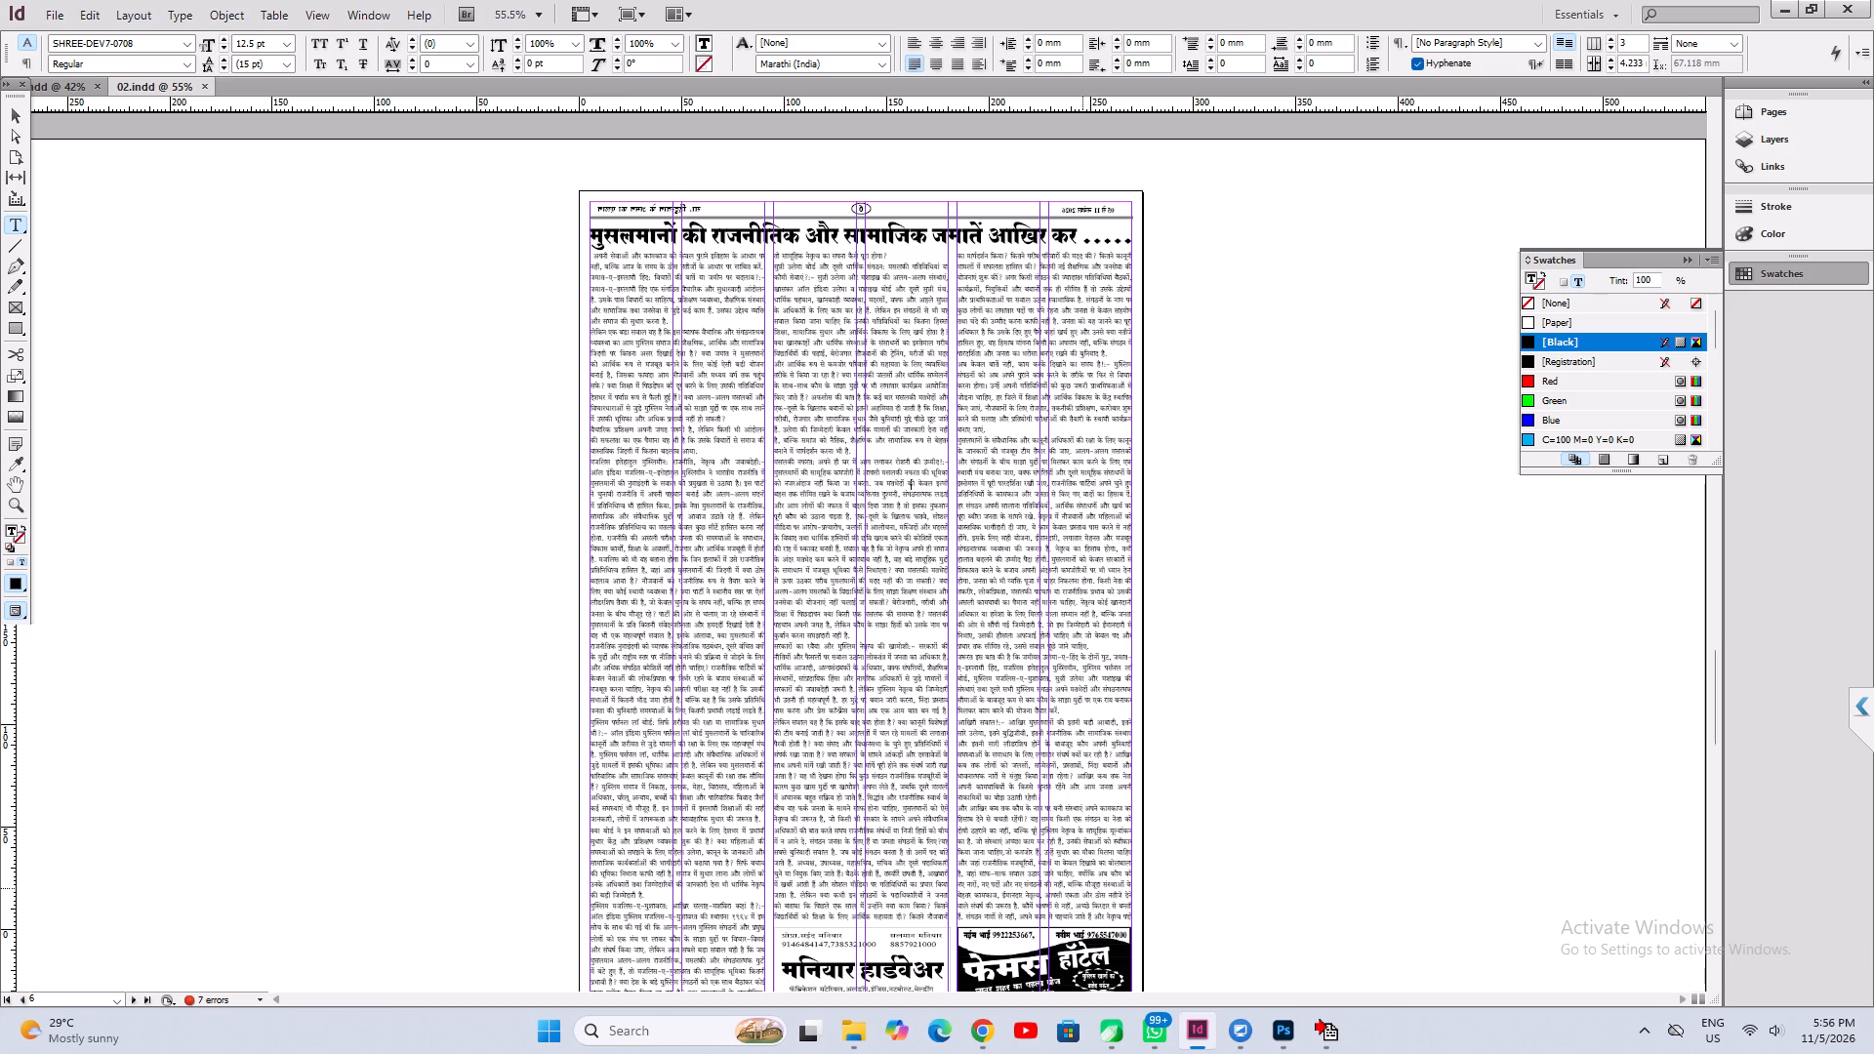
{"action": "scroll", "coordinate": [843, 879], "scroll_direction": "down", "scroll_amount": 20}
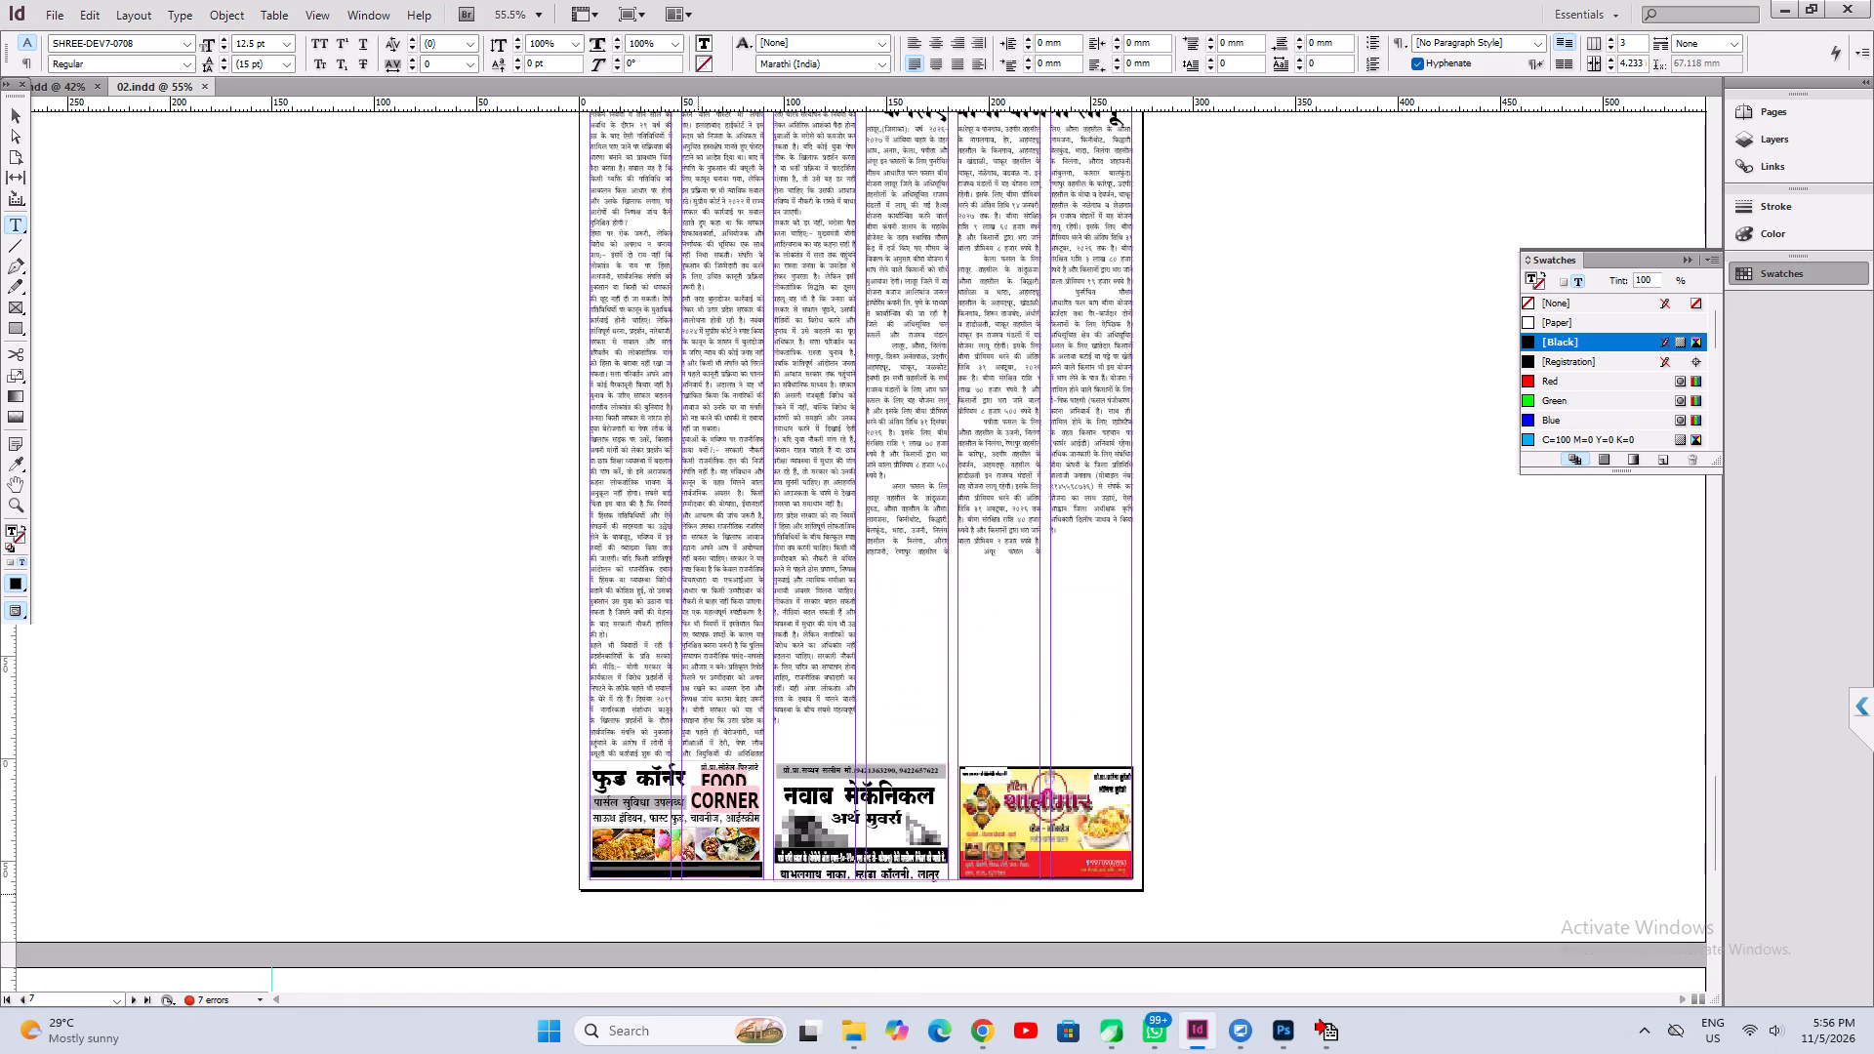
Break the page 1 article after "चरित्र सत्यापन" so its page 7 continuation starts at "की प्रक्रिया", and place the cursor at the break.
{"action": "scroll", "coordinate": [644, 877], "scroll_direction": "up", "scroll_amount": 7}
{"action": "left_click", "coordinate": [628, 460]}
{"action": "key", "text": "ctrl+1"}
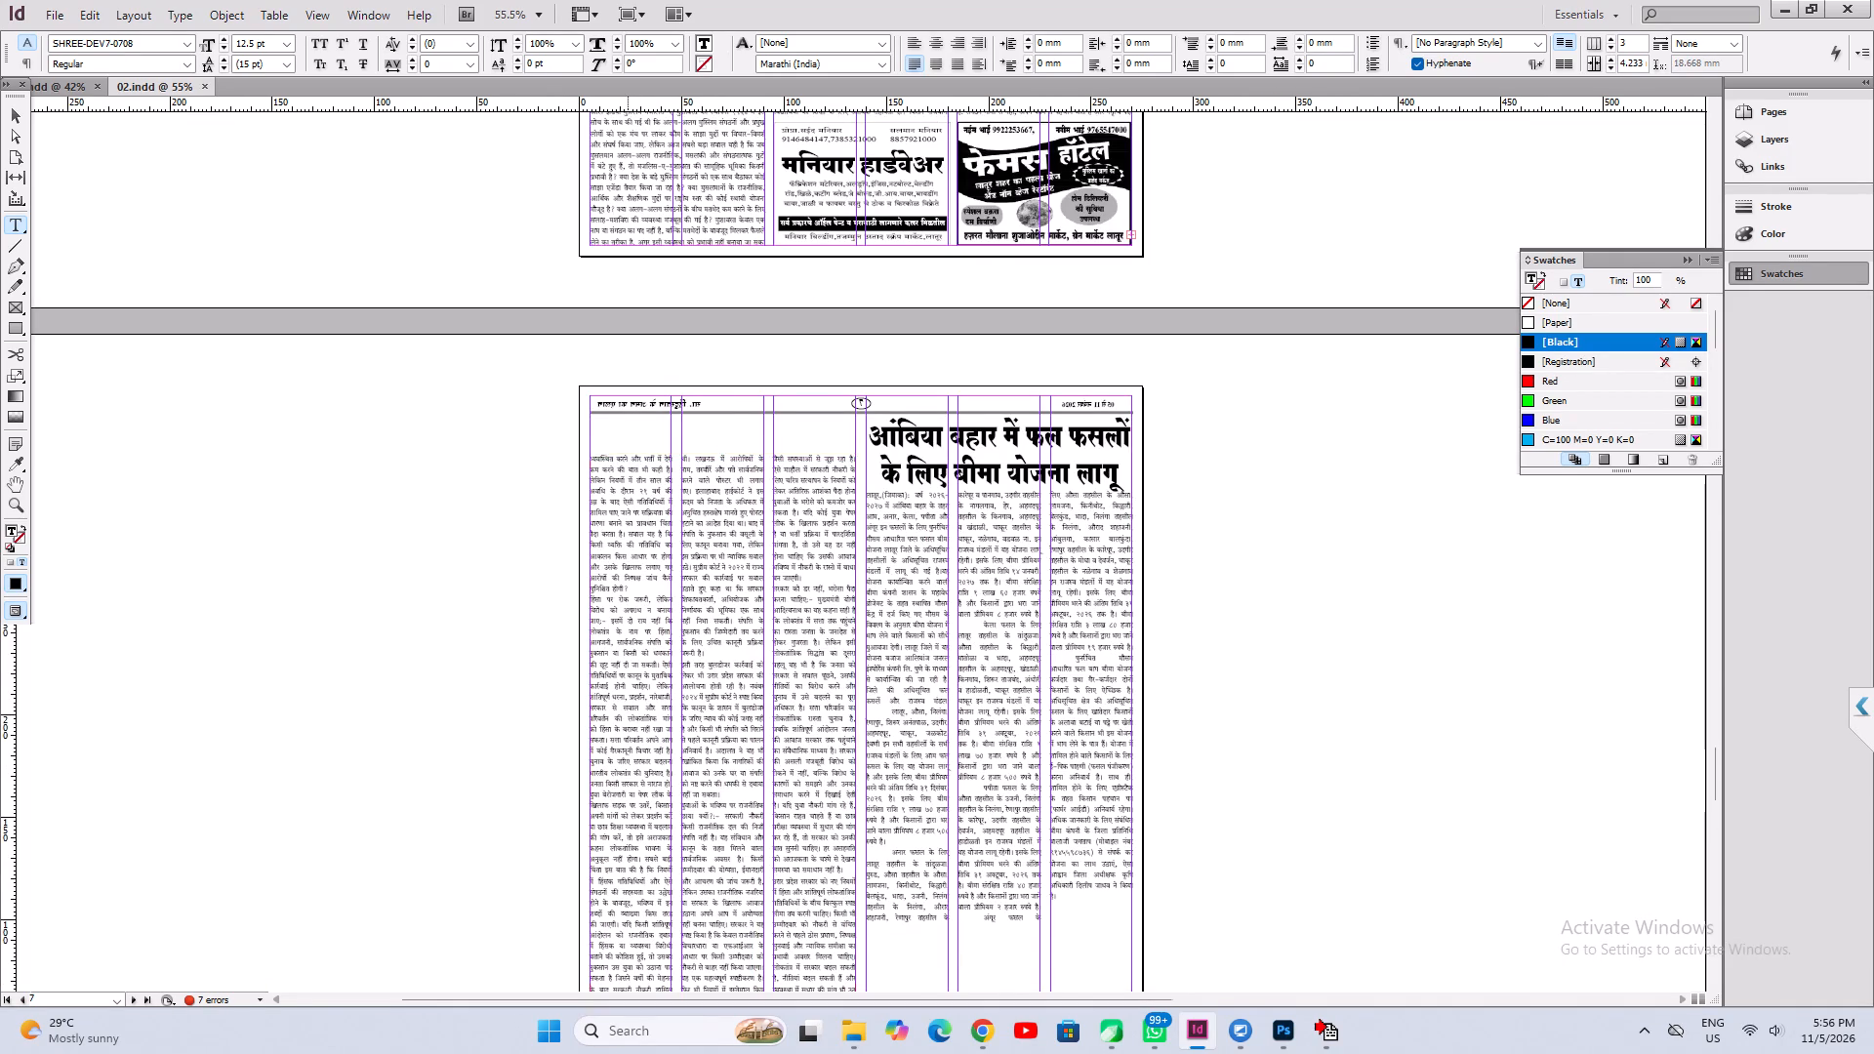
{"action": "key", "text": "Left"}
{"action": "key", "text": "Left"}
{"action": "key", "text": "Left"}
{"action": "key", "text": "Left"}
{"action": "key", "text": "Left"}
{"action": "key", "text": "Left"}
{"action": "key", "text": "Left"}
{"action": "key", "text": "Left"}
{"action": "key", "text": "Left"}
{"action": "key", "text": "Left"}
{"action": "key", "text": "Left"}
{"action": "key", "text": "Left"}
{"action": "key", "text": "Left"}
{"action": "key", "text": "Left"}
{"action": "key", "text": "Left"}
{"action": "key", "text": "Left"}
{"action": "key", "text": "Left"}
{"action": "key", "text": "Left"}
{"action": "key", "text": "Left"}
{"action": "key", "text": "Left"}
{"action": "key", "text": "Left"}
{"action": "key", "text": "Left"}
{"action": "key", "text": "Left"}
{"action": "key", "text": "Left"}
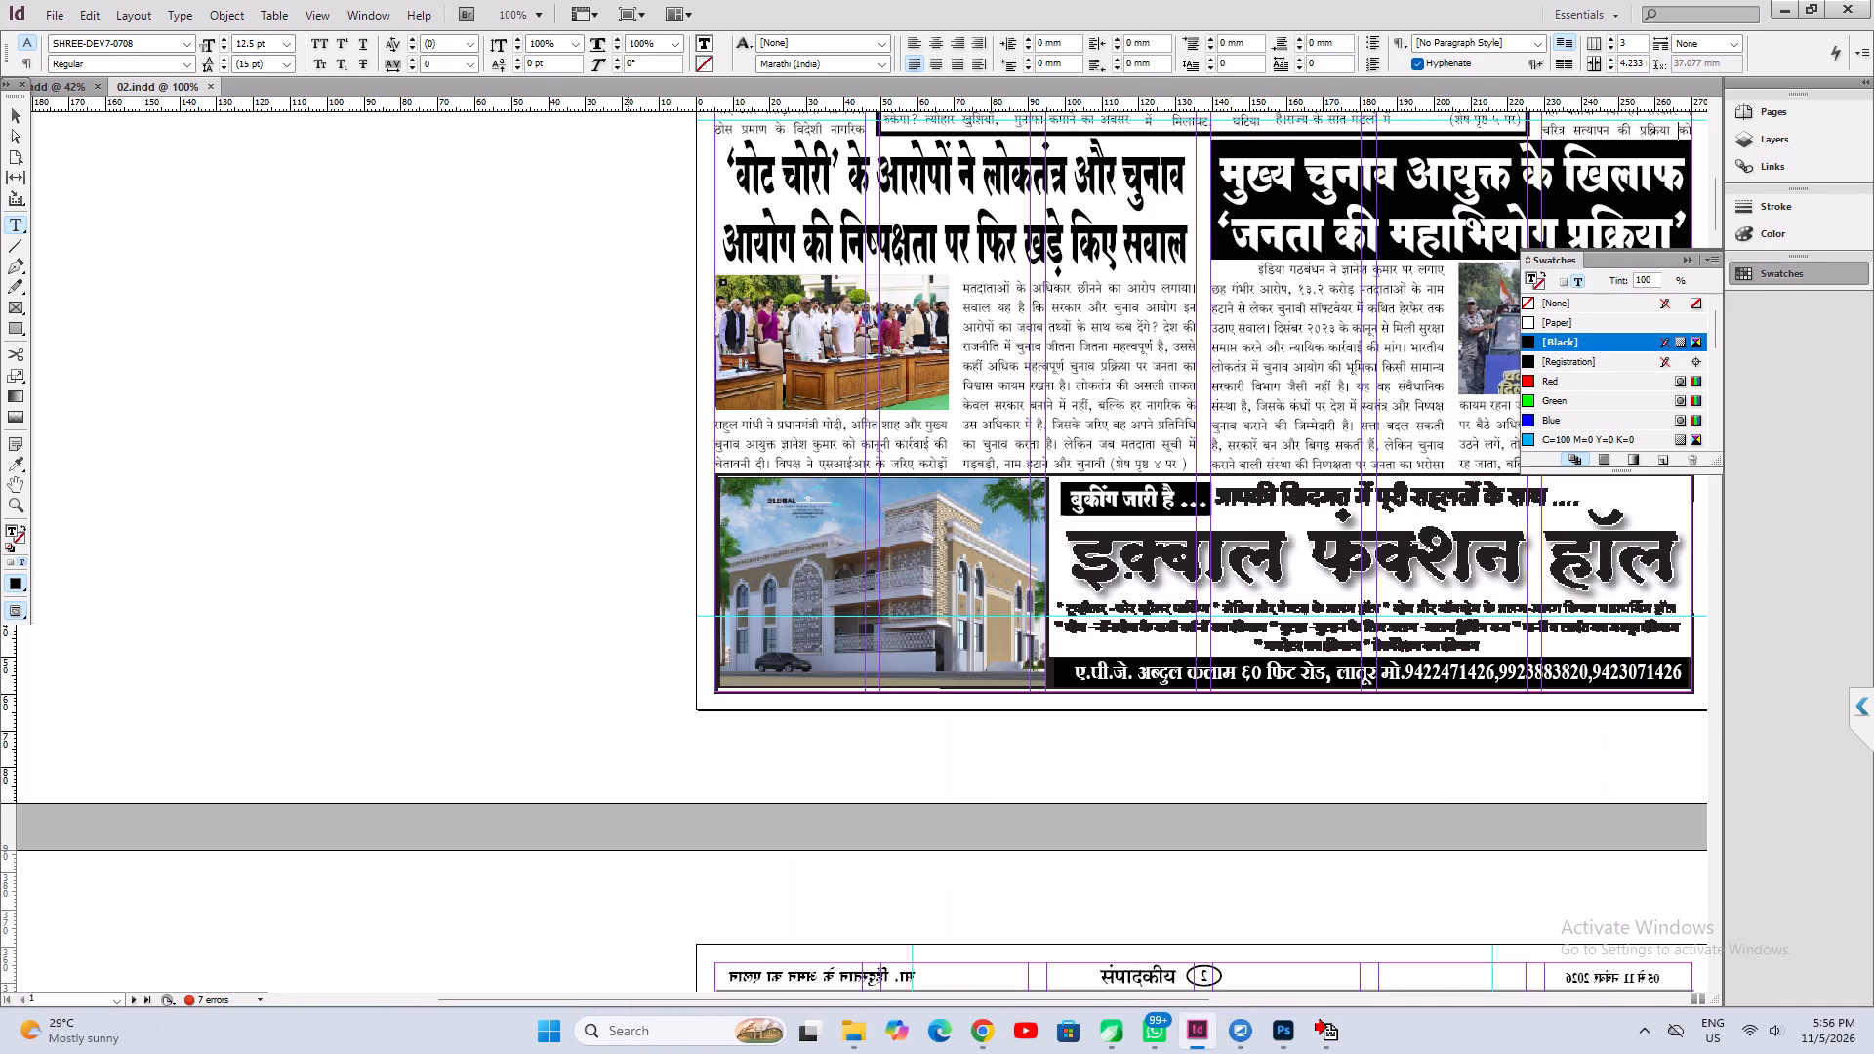
{"action": "key", "text": "Left"}
{"action": "key", "text": "Left"}
{"action": "key", "text": "Left"}
{"action": "key", "text": "Left"}
{"action": "key", "text": "Left"}
{"action": "key", "text": "Left"}
{"action": "key", "text": "Left"}
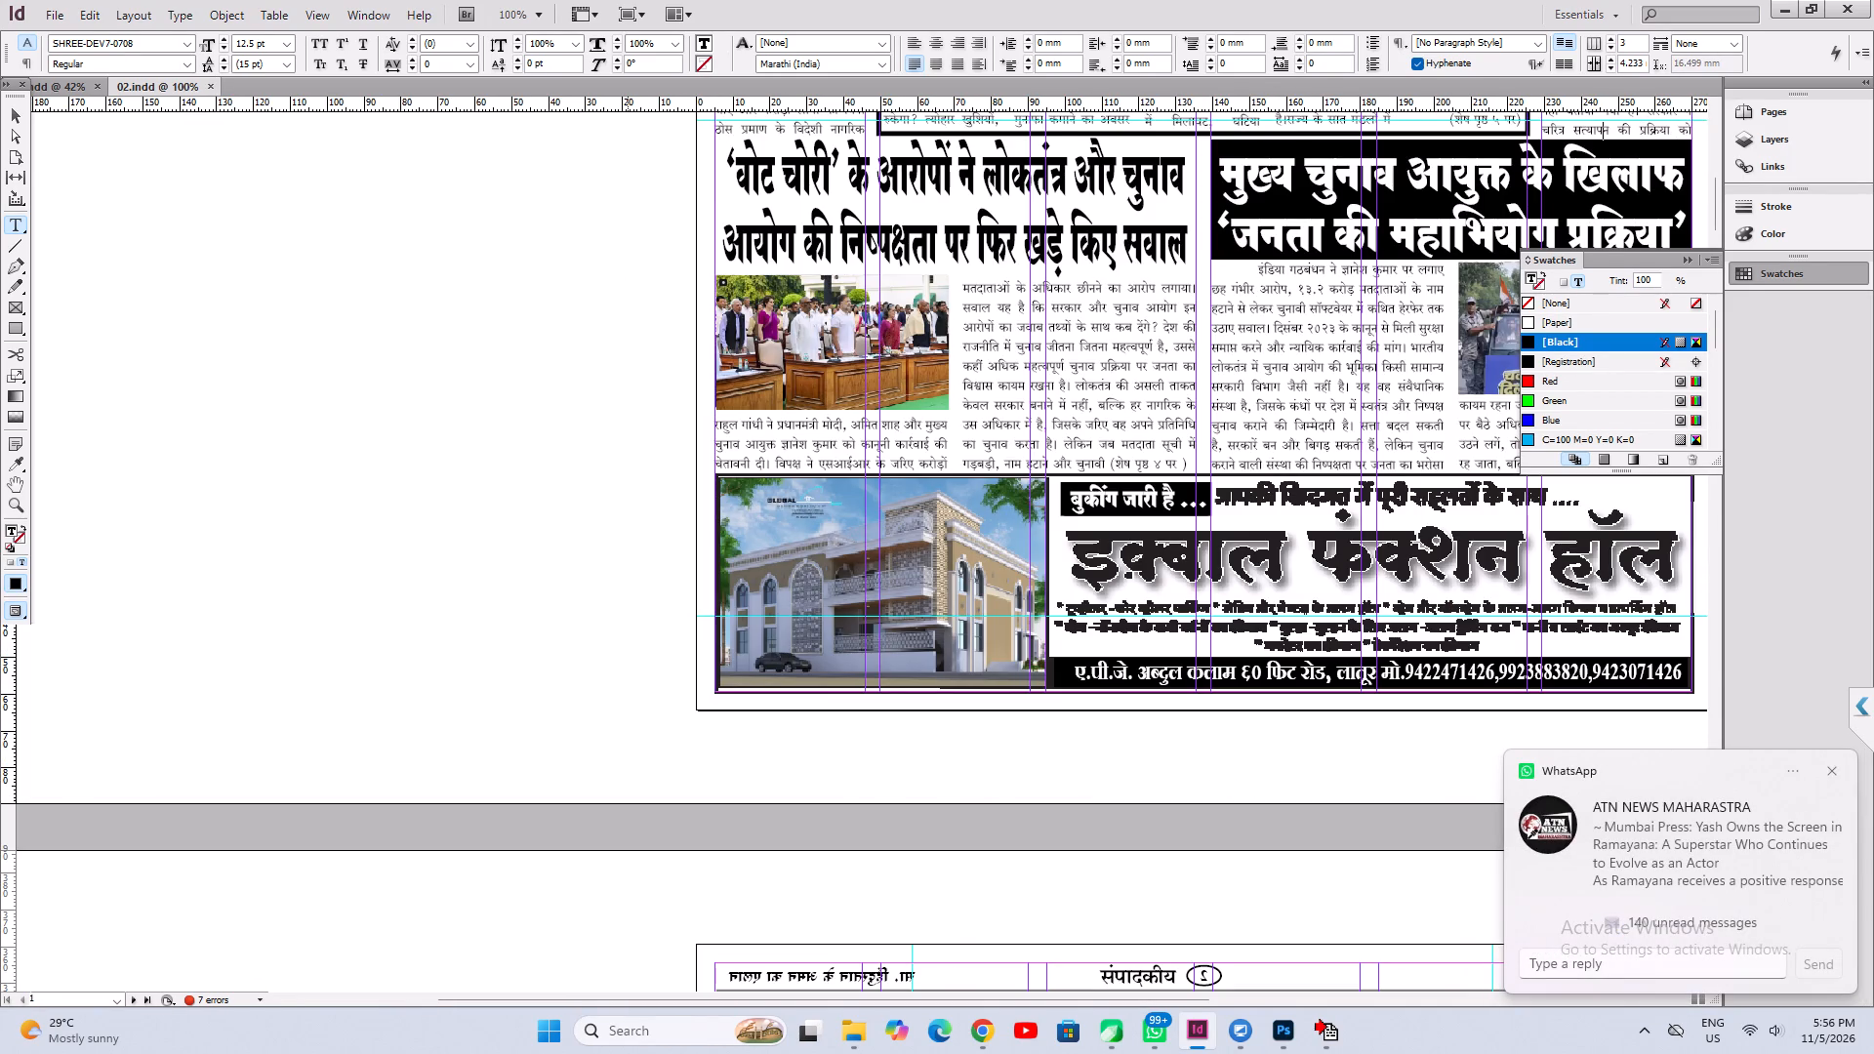
{"action": "key", "text": "Right"}
{"action": "key", "text": "Right"}
{"action": "key", "text": "Right"}
{"action": "key", "text": "Right"}
{"action": "key", "text": "Right"}
{"action": "key", "text": "Right"}
{"action": "key", "text": "Right"}
{"action": "key", "text": "Right"}
{"action": "key", "text": "Right"}
{"action": "key", "text": "Right"}
{"action": "key", "text": "Right"}
{"action": "left_click_drag", "start_coordinate": [1054, 356], "coordinate": [384, 713], "text": "alt"}
{"action": "key", "text": "Left"}
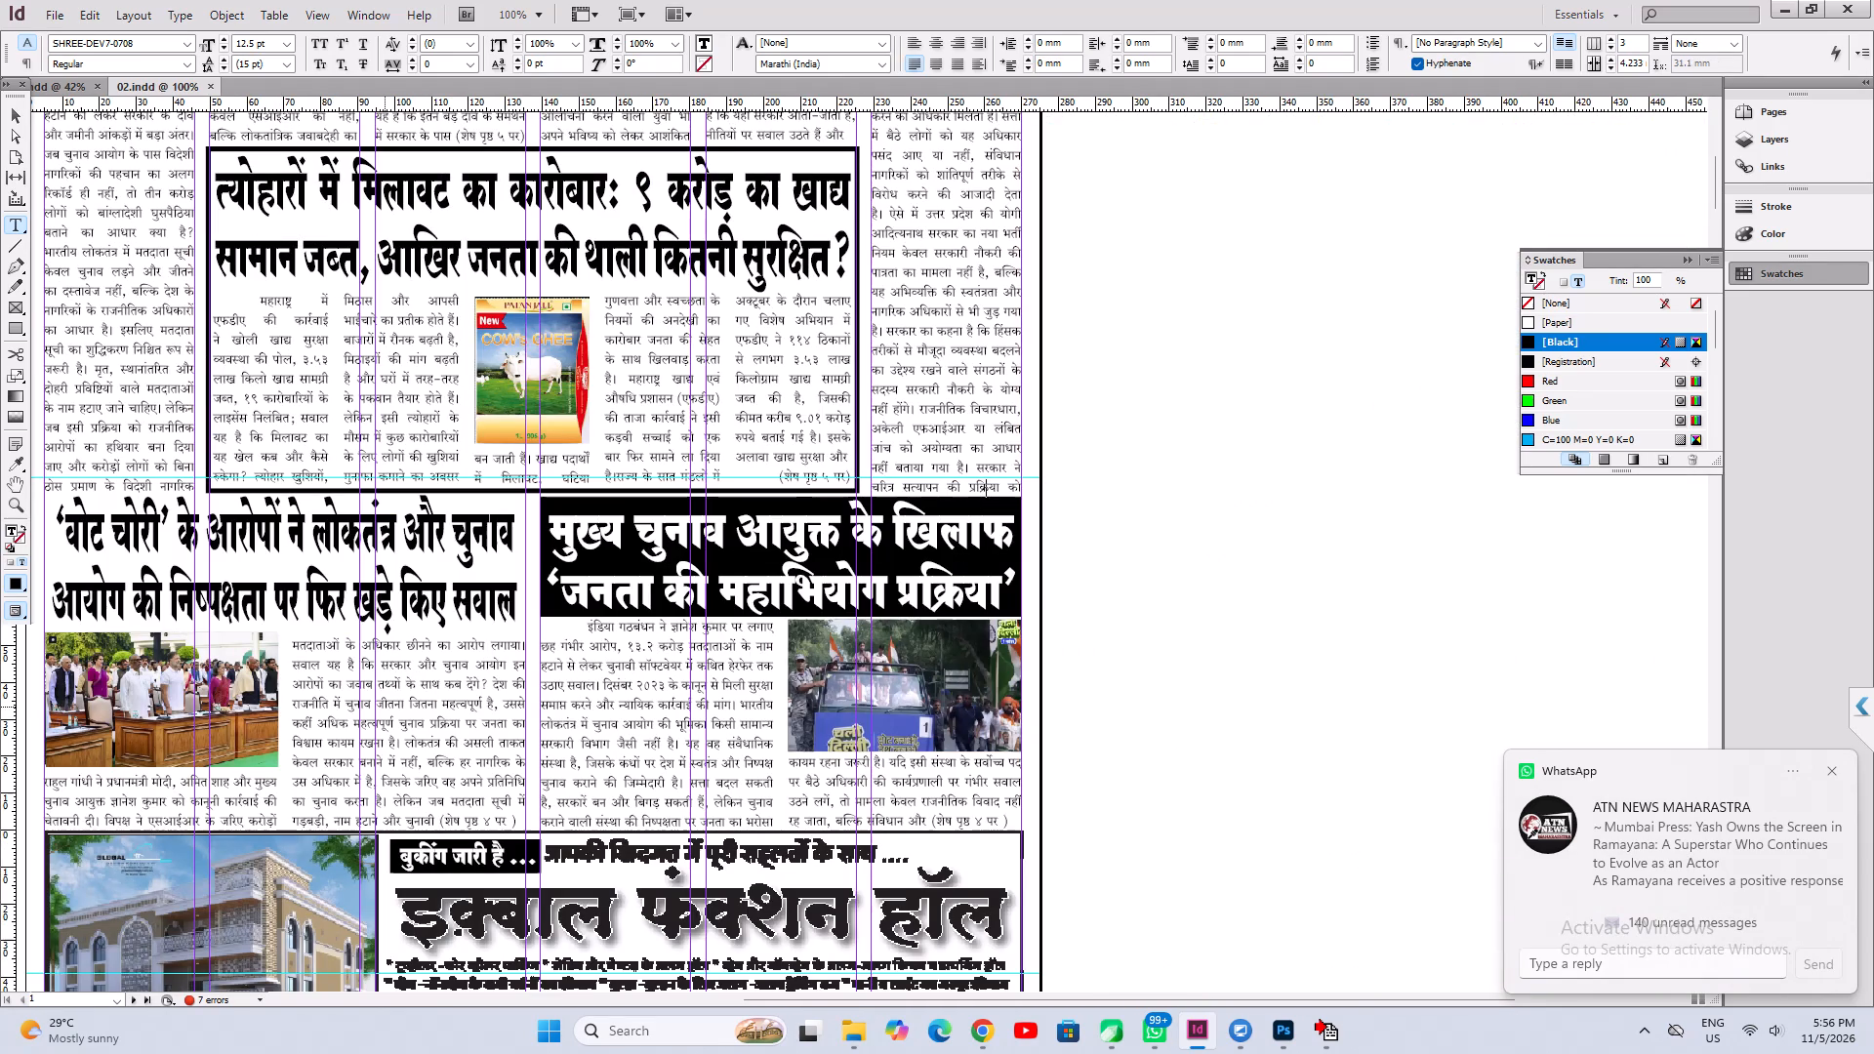
{"action": "key", "text": "Left"}
{"action": "key", "text": "Left"}
{"action": "key", "text": "Left"}
{"action": "key", "text": "Left"}
{"action": "key", "text": "Left"}
{"action": "key", "text": "Left"}
{"action": "key", "text": "Right"}
{"action": "key", "text": "Right"}
{"action": "key", "text": "Left"}
{"action": "key", "text": "Left"}
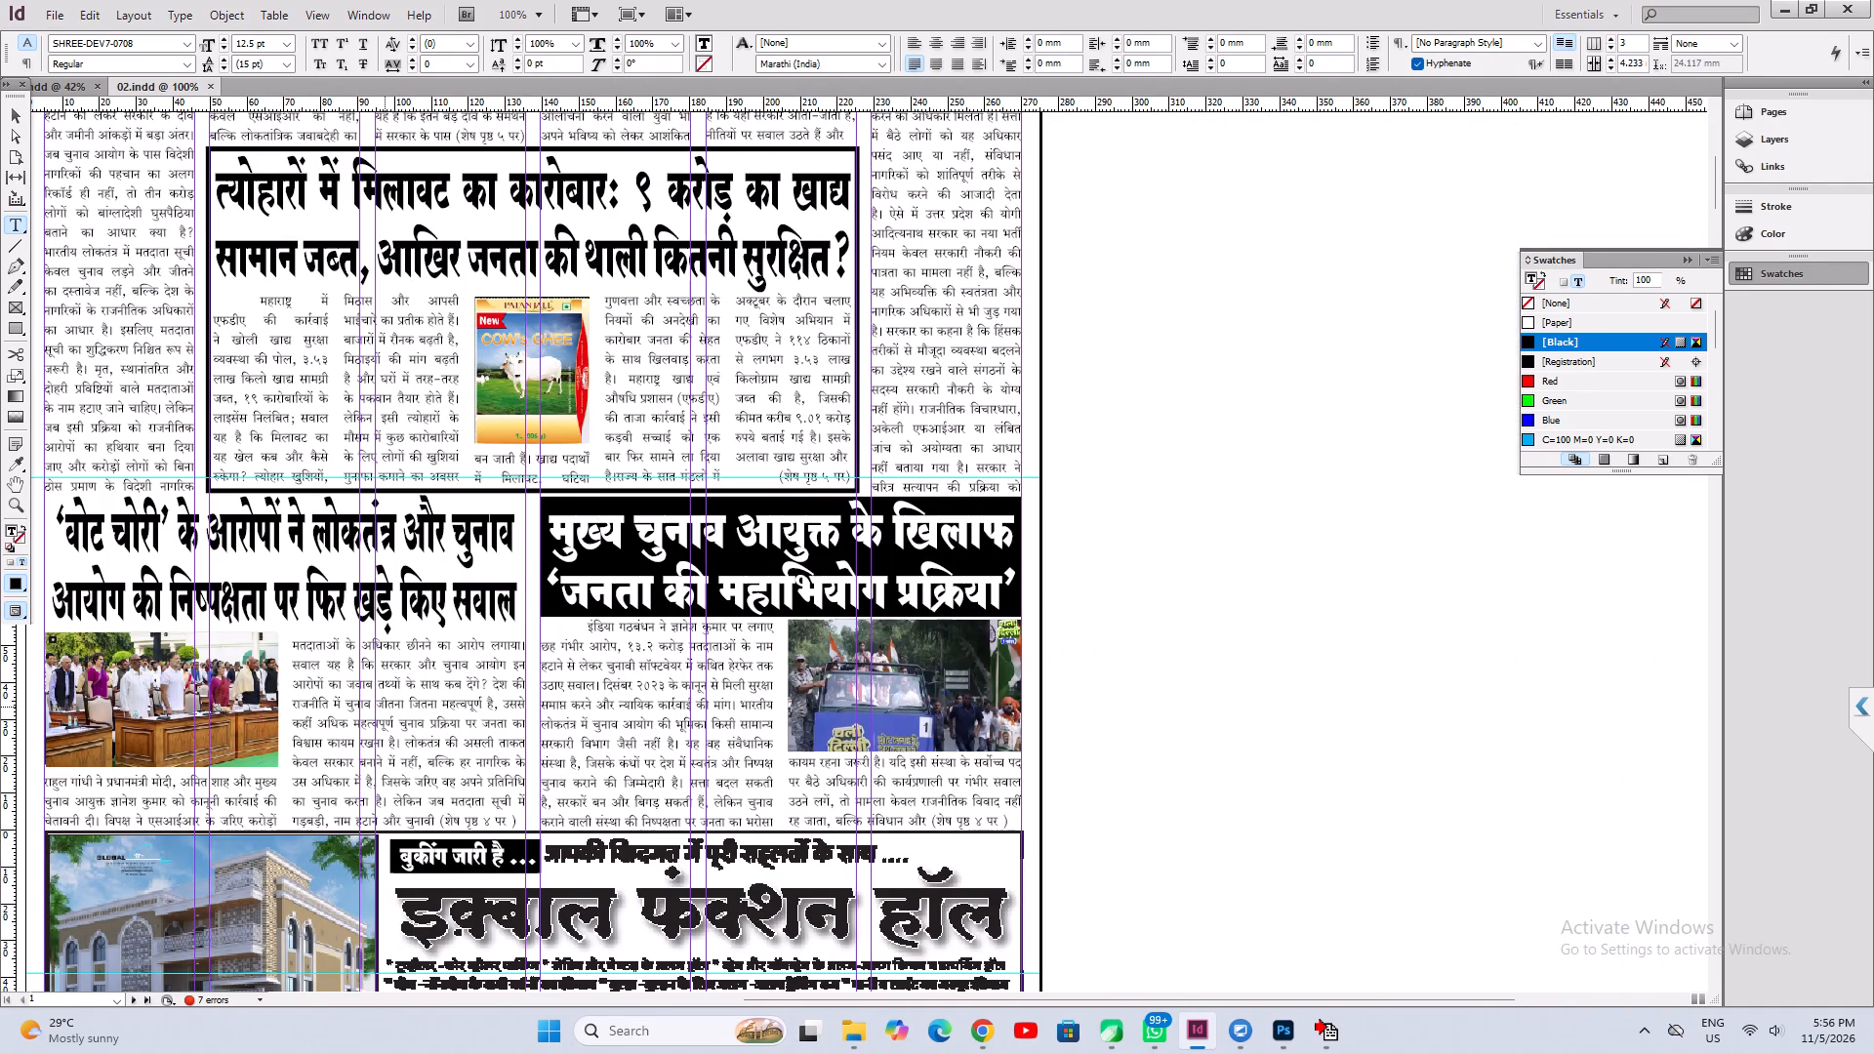
{"action": "key", "text": "Left"}
{"action": "key", "text": "Left"}
{"action": "key", "text": "Left"}
{"action": "key", "text": "Right"}
{"action": "key", "text": "Return"}
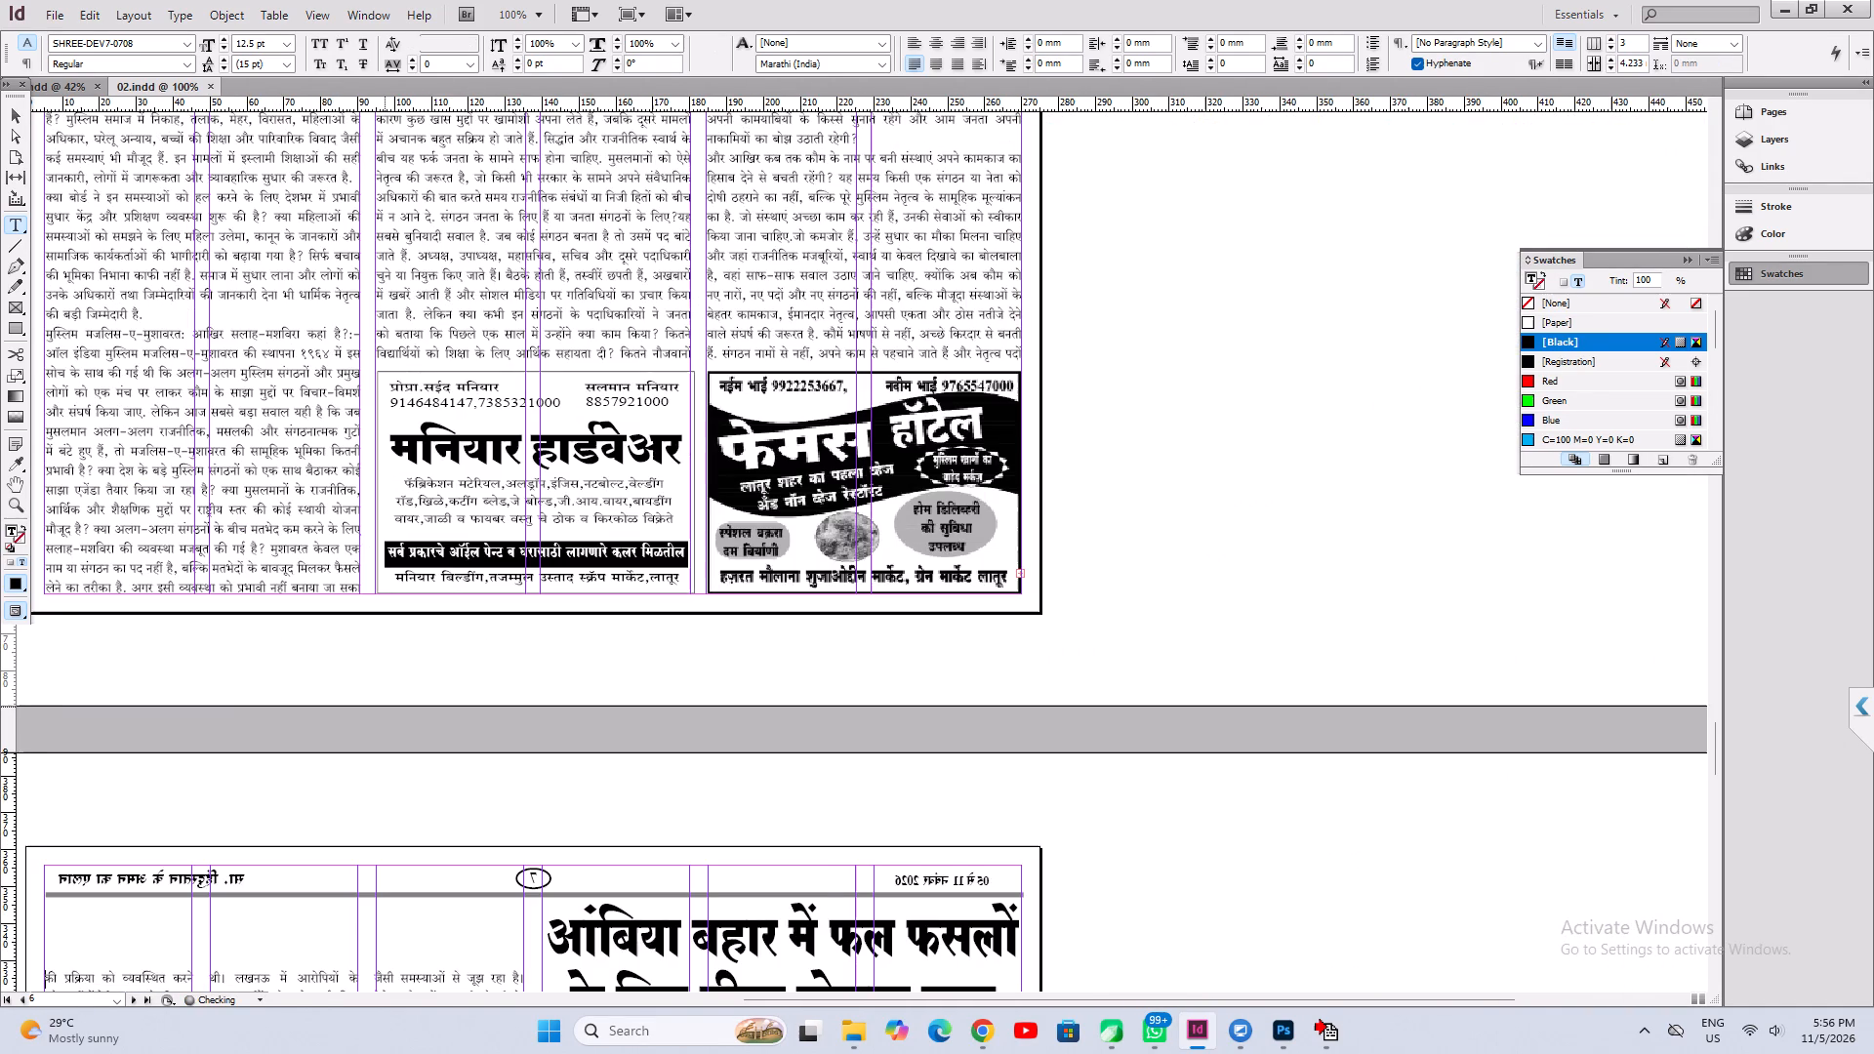
{"action": "key", "text": "Left"}
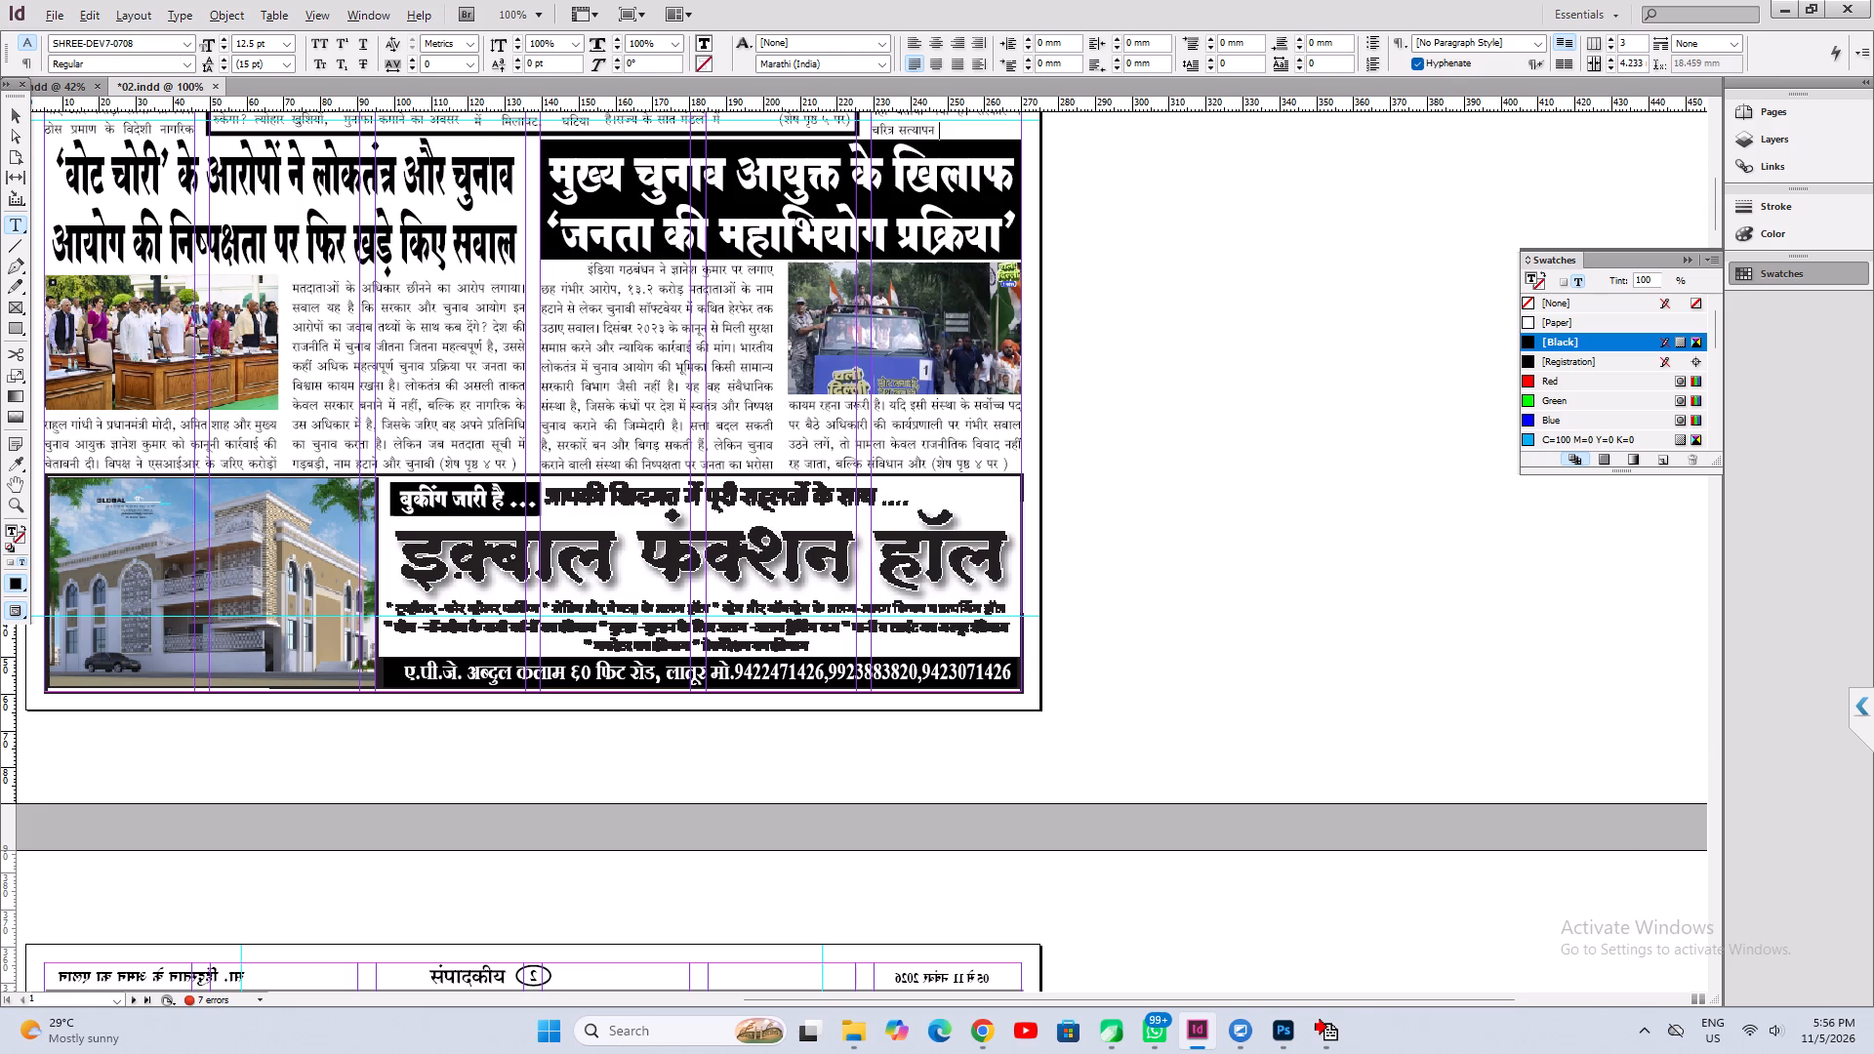
{"action": "left_click_drag", "start_coordinate": [618, 439], "coordinate": [443, 827], "text": "alt"}
{"action": "left_click_drag", "start_coordinate": [601, 507], "coordinate": [657, 507]}
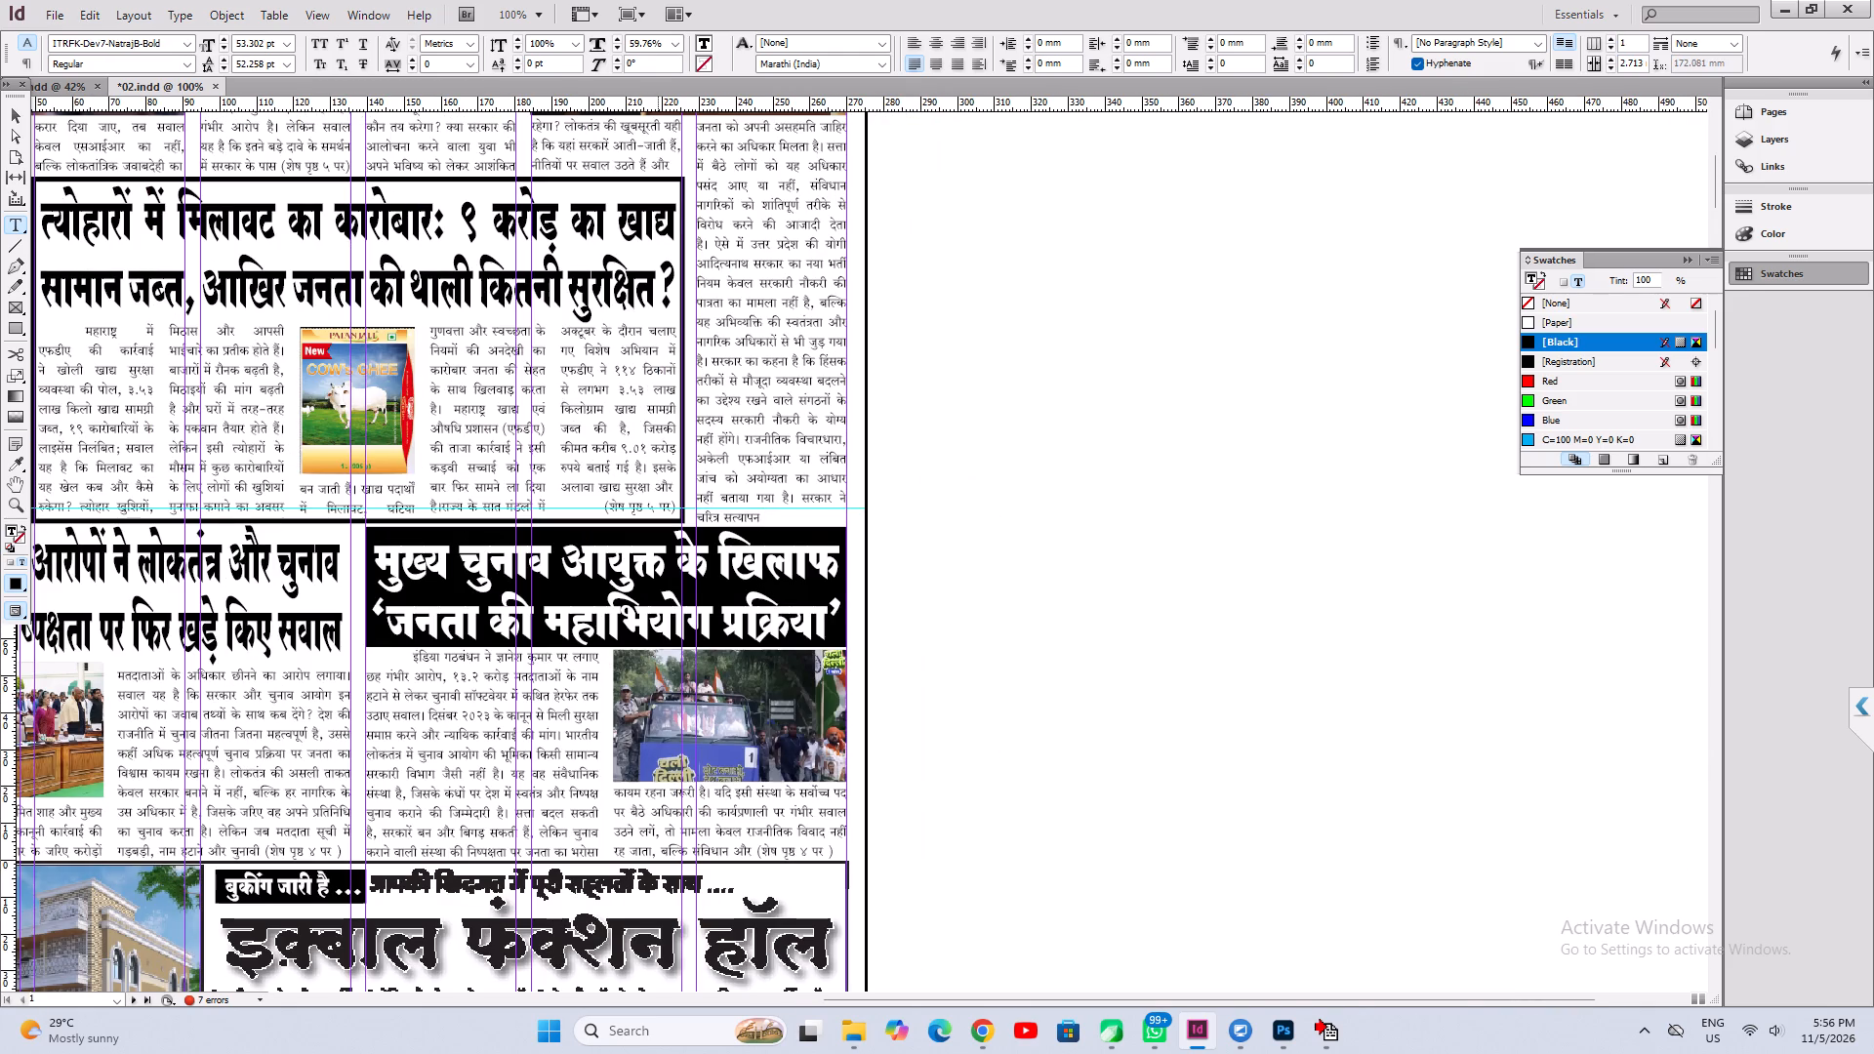
{"action": "left_click", "coordinate": [788, 520]}
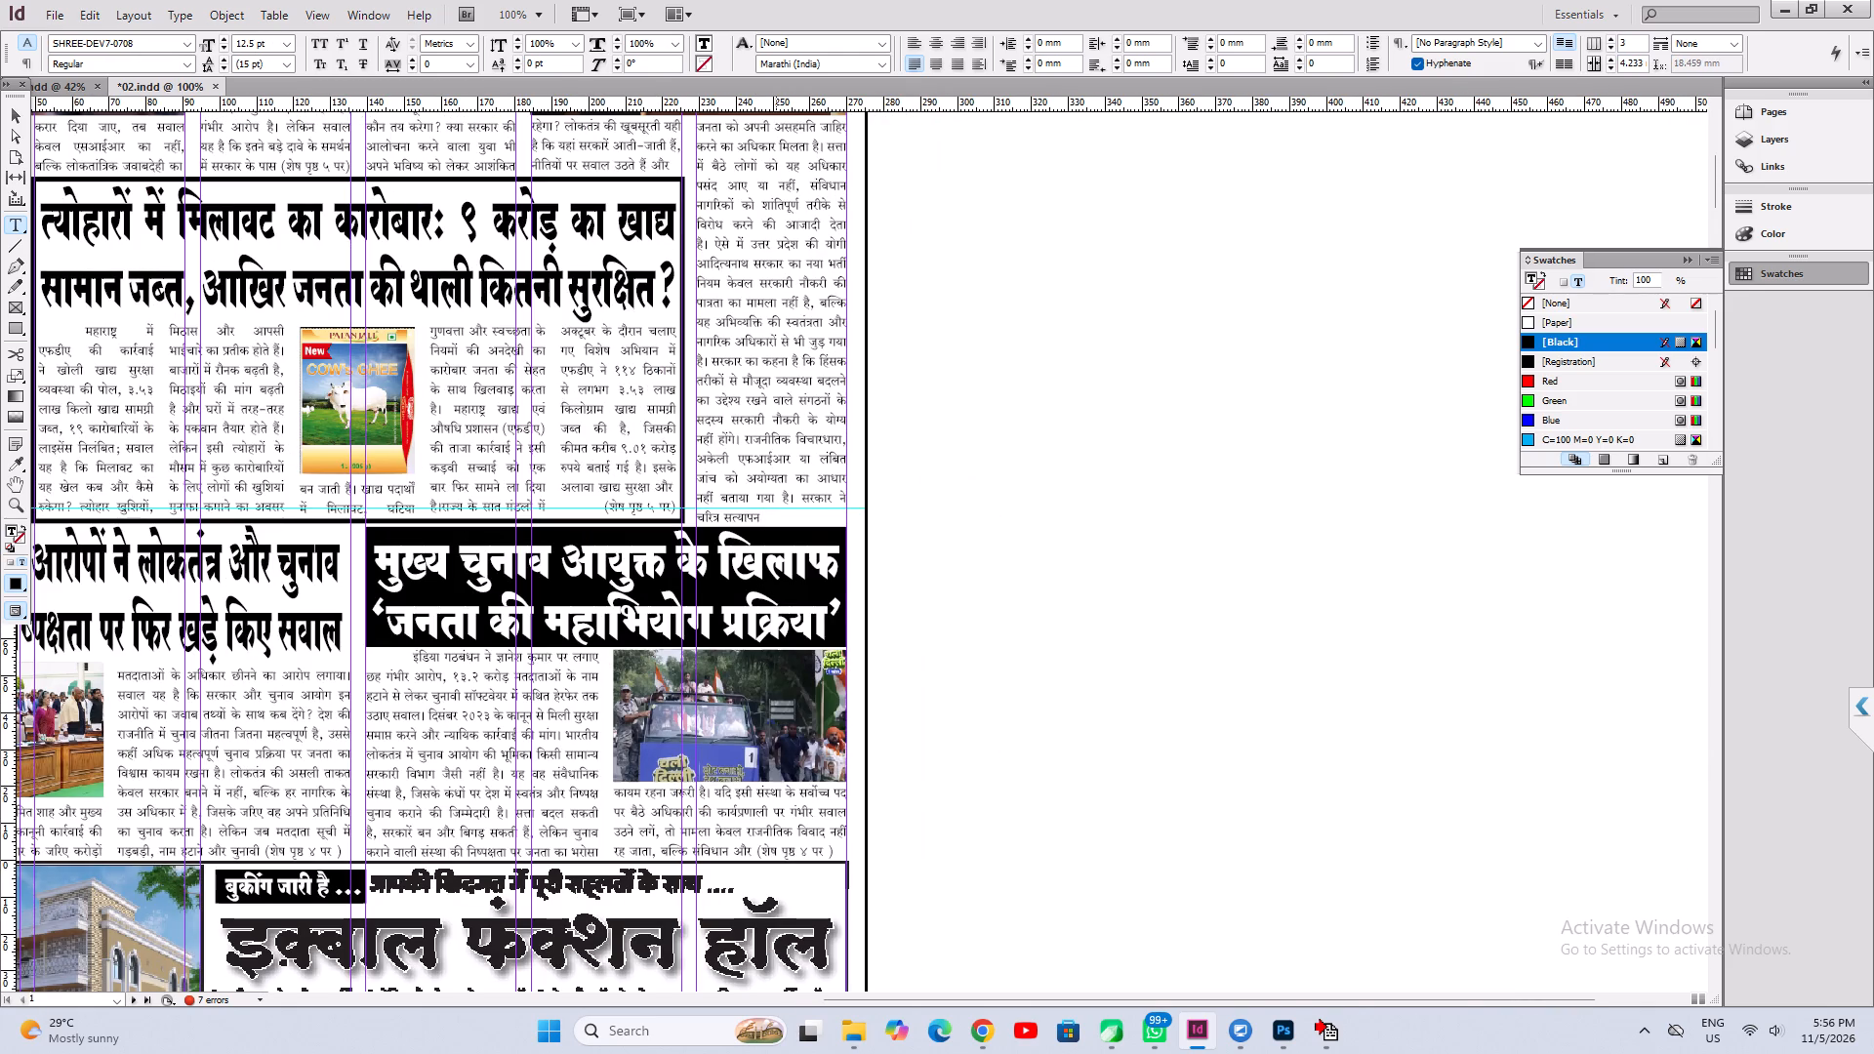
Add the continuation note "(शेष पृष्ठ ७ पर)" after "चरित्र सत्यापन" at the end of the page 1 article.
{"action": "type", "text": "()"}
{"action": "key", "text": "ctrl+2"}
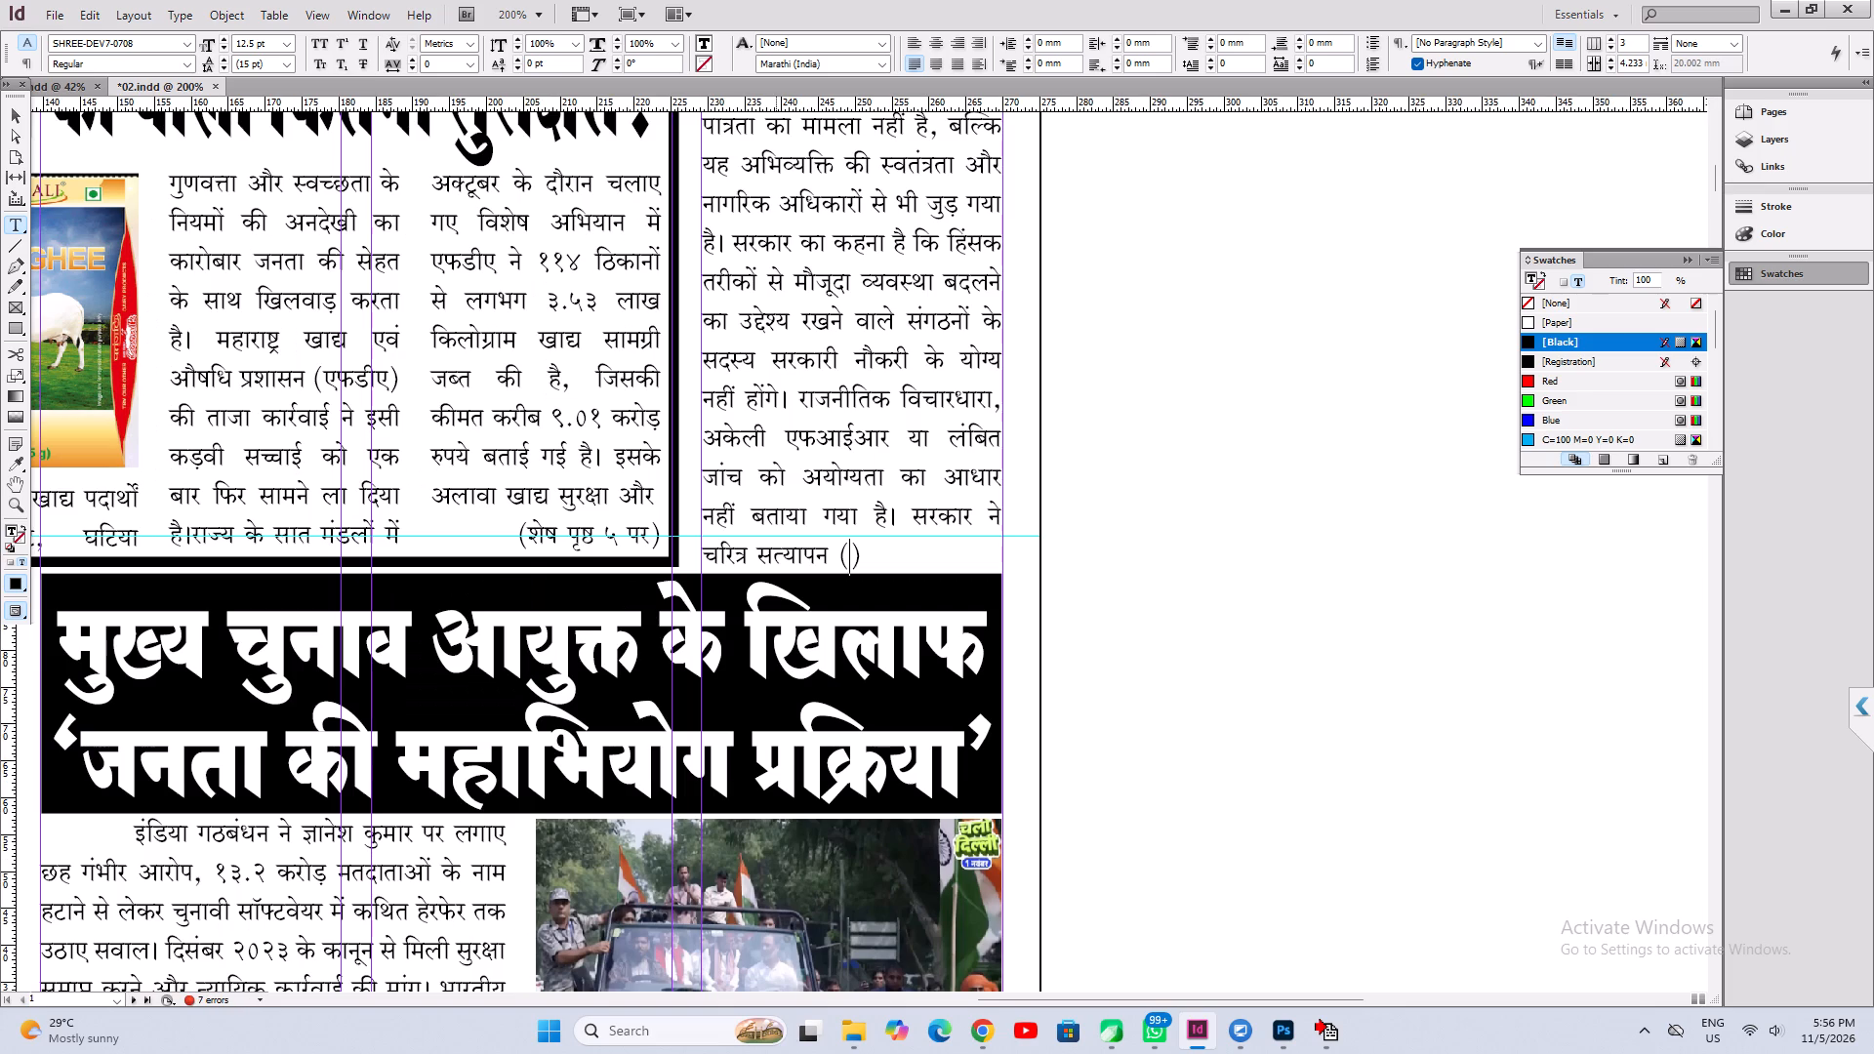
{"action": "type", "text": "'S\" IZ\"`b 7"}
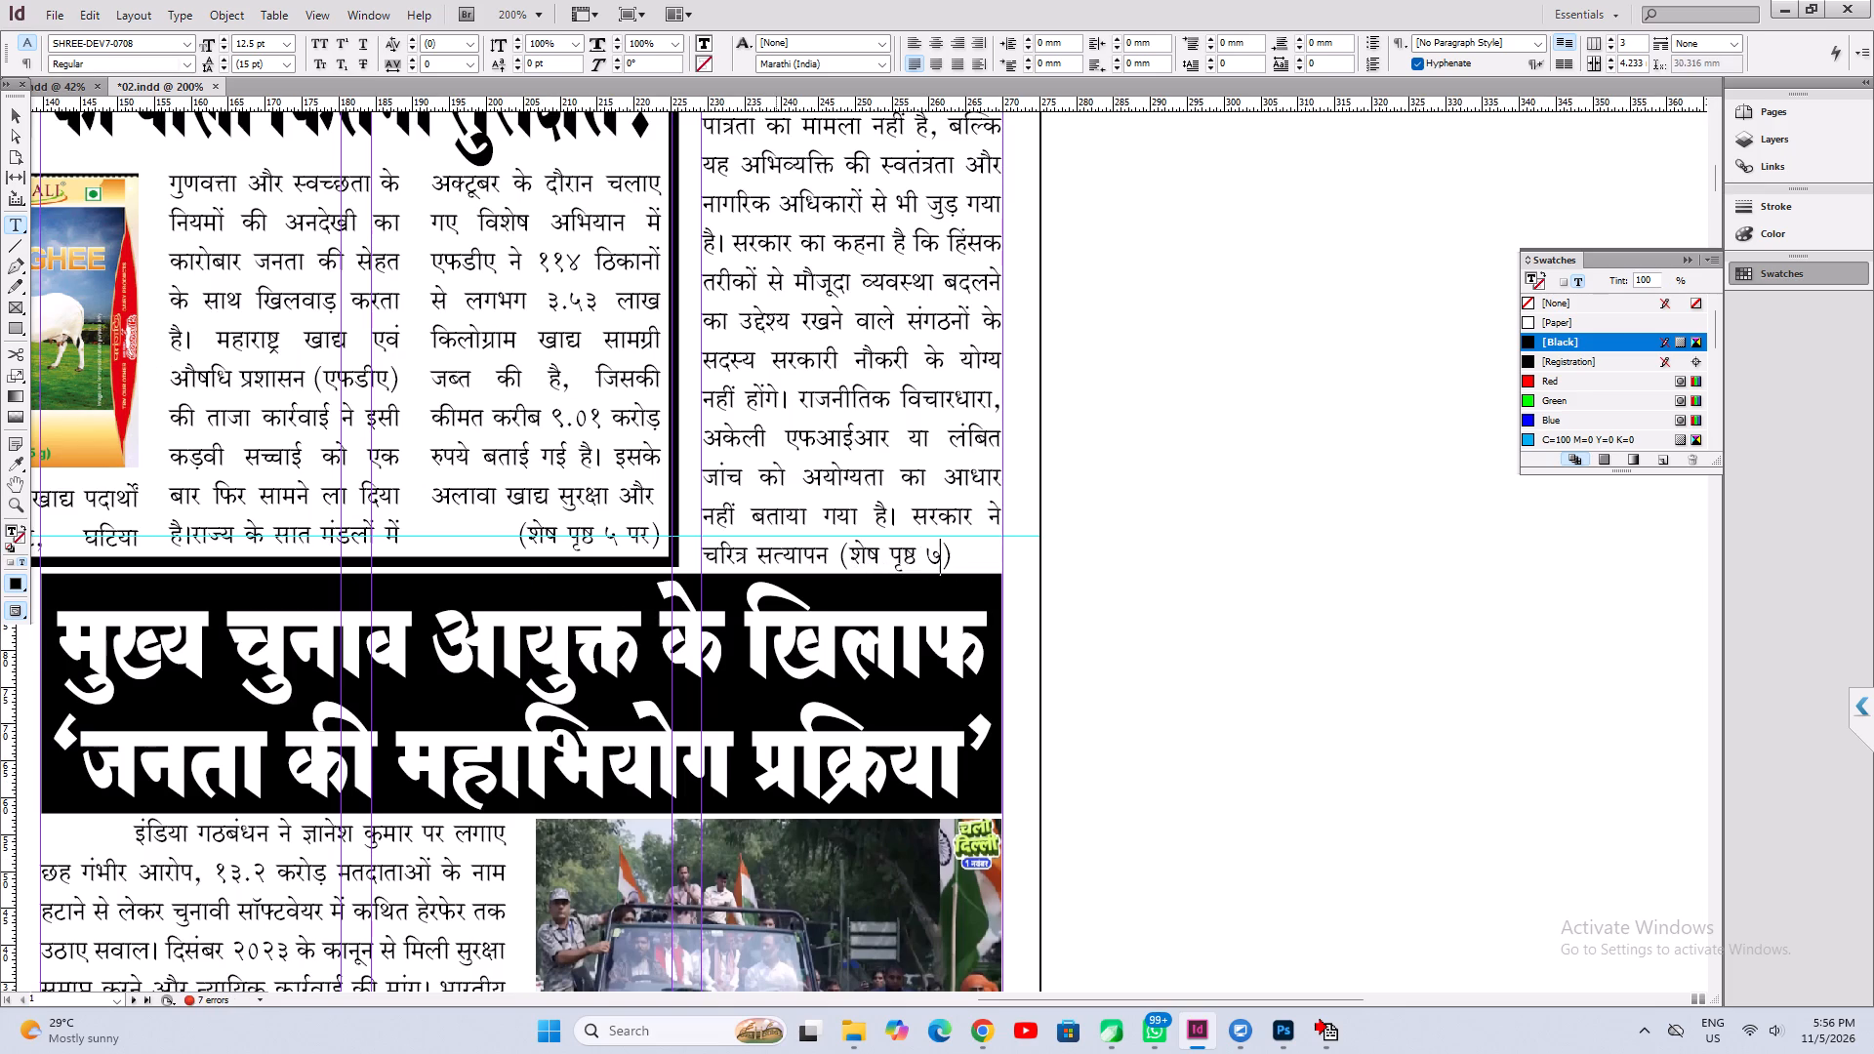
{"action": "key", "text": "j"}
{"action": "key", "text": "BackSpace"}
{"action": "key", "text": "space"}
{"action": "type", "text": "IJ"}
Insert extra spaces before the note "(शेष पृष्ठ ७ पर)" to push it toward the column edge, and save the document.
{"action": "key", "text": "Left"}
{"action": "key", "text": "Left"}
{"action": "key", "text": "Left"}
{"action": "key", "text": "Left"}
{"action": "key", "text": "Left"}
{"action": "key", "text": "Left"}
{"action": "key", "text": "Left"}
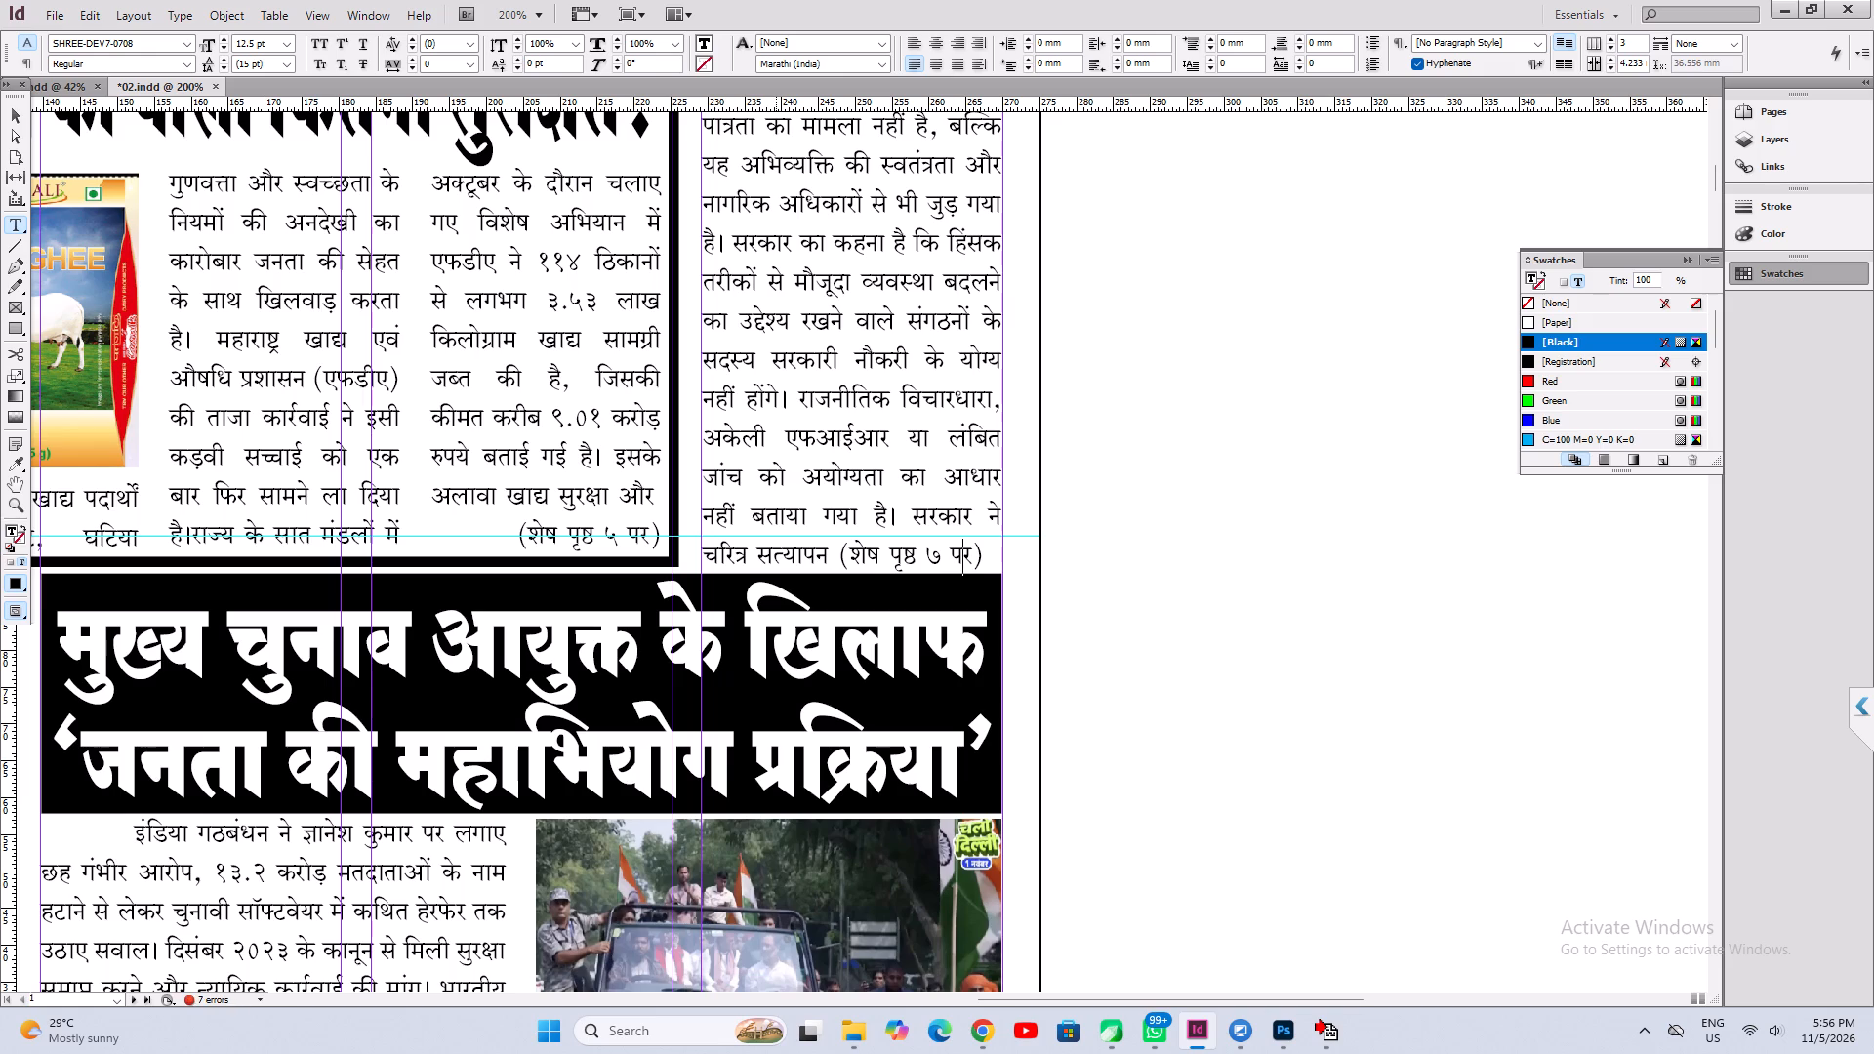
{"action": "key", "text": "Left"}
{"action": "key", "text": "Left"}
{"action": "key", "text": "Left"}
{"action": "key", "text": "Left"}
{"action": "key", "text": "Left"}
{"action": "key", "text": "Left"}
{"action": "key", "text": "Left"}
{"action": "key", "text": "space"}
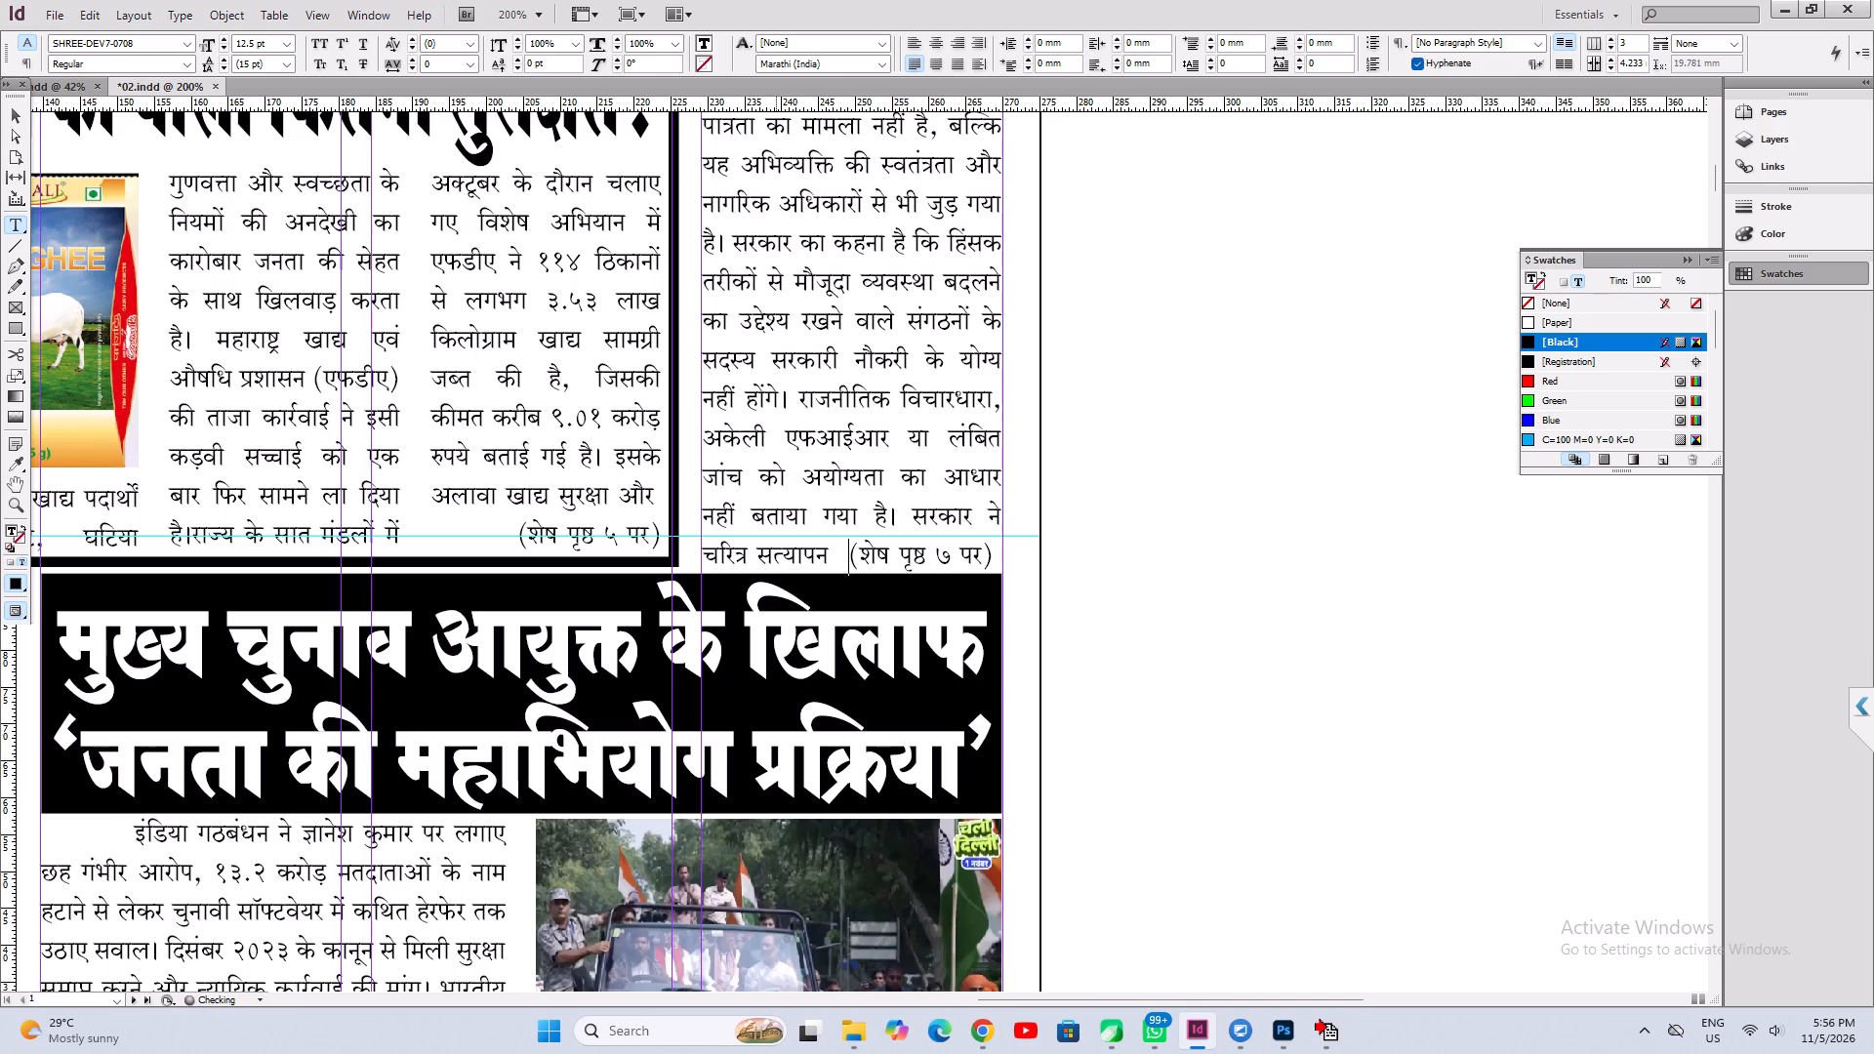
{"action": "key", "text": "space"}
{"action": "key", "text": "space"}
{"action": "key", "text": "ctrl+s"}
Copy the full two-line page 1 headline beginning "सरकारी नौकरी या राजनीतिक वफादारी का प्रमाणपत्र?".
{"action": "left_click_drag", "start_coordinate": [798, 320], "coordinate": [860, 802], "text": "alt"}
{"action": "left_click_drag", "start_coordinate": [675, 473], "coordinate": [754, 858], "text": "alt"}
{"action": "left_click_drag", "start_coordinate": [477, 392], "coordinate": [644, 681], "text": "alt"}
{"action": "left_click", "coordinate": [621, 440]}
{"action": "key", "text": "ctrl+a"}
{"action": "key", "text": "ctrl+c"}
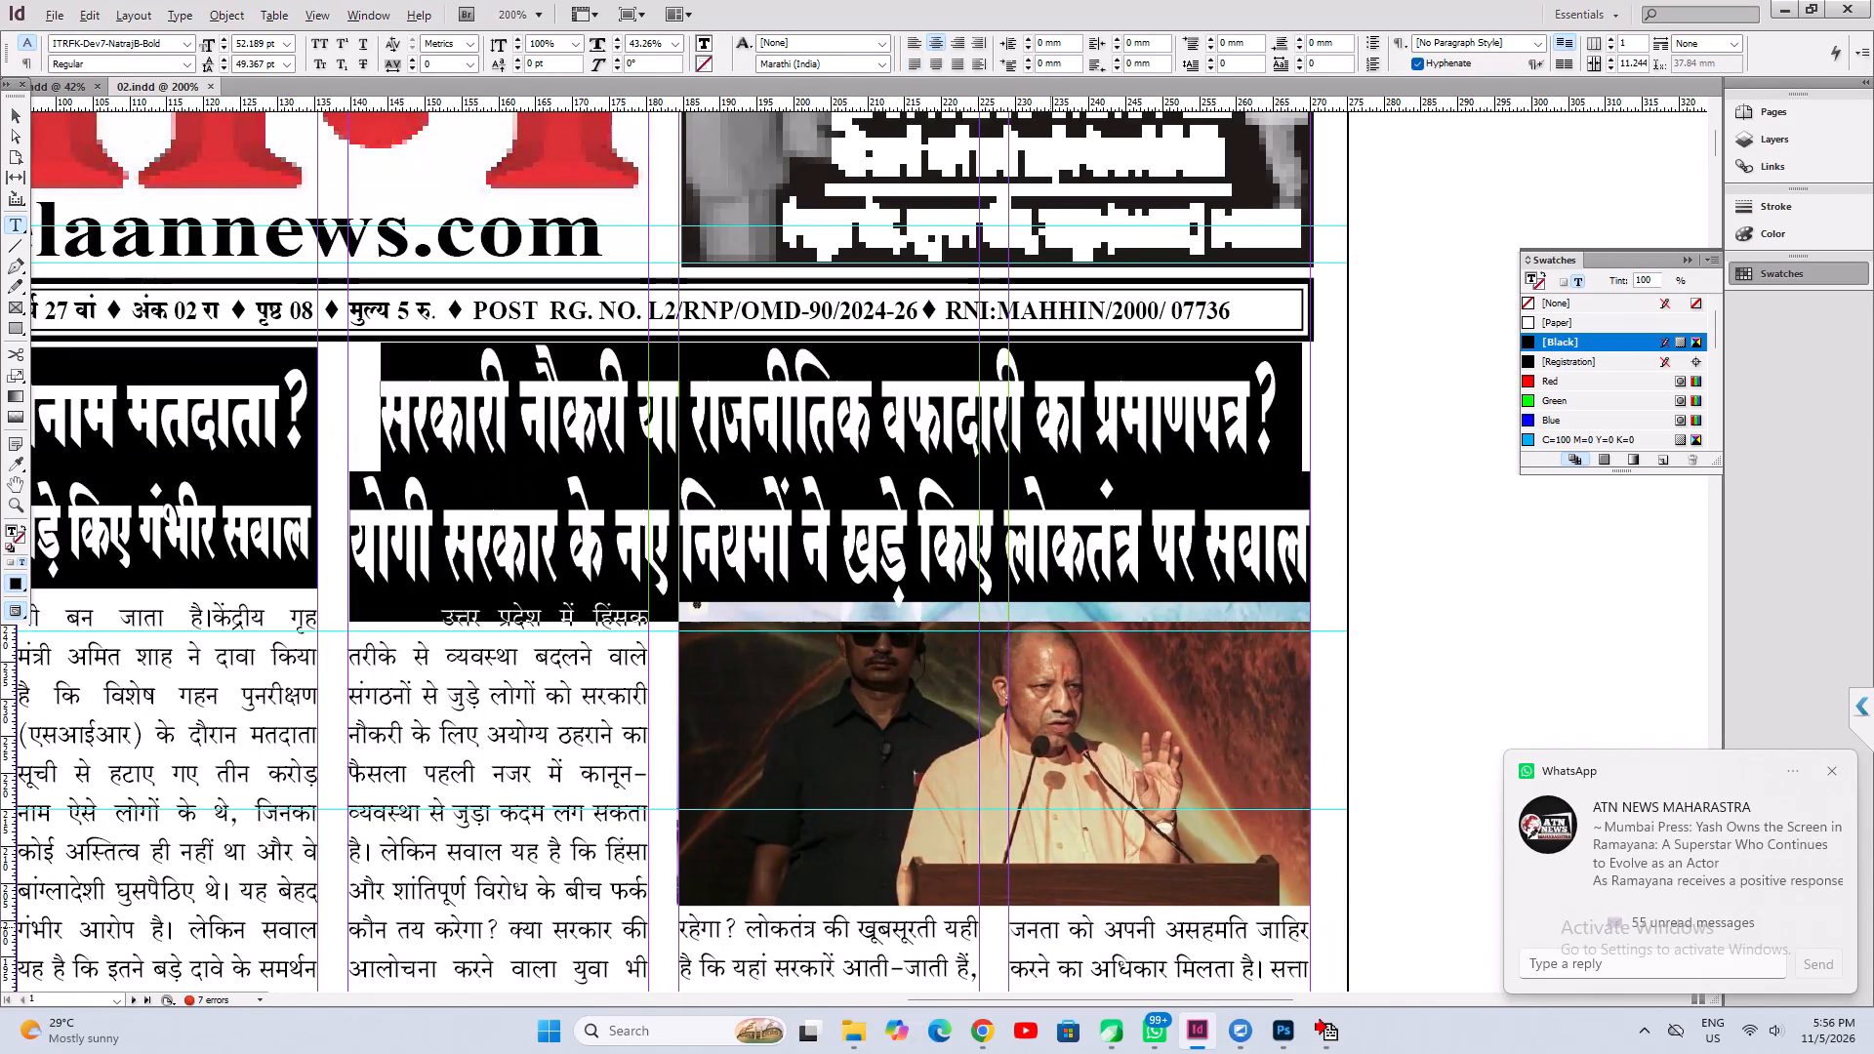
Draw a text frame on the pasteboard beside the upper part of page 7 and paste the copied headline into it.
{"action": "left_click_drag", "start_coordinate": [747, 775], "coordinate": [728, 408], "text": "alt"}
{"action": "left_click", "coordinate": [521, 501]}
{"action": "key", "text": "ctrl+a"}
{"action": "key", "text": "Right"}
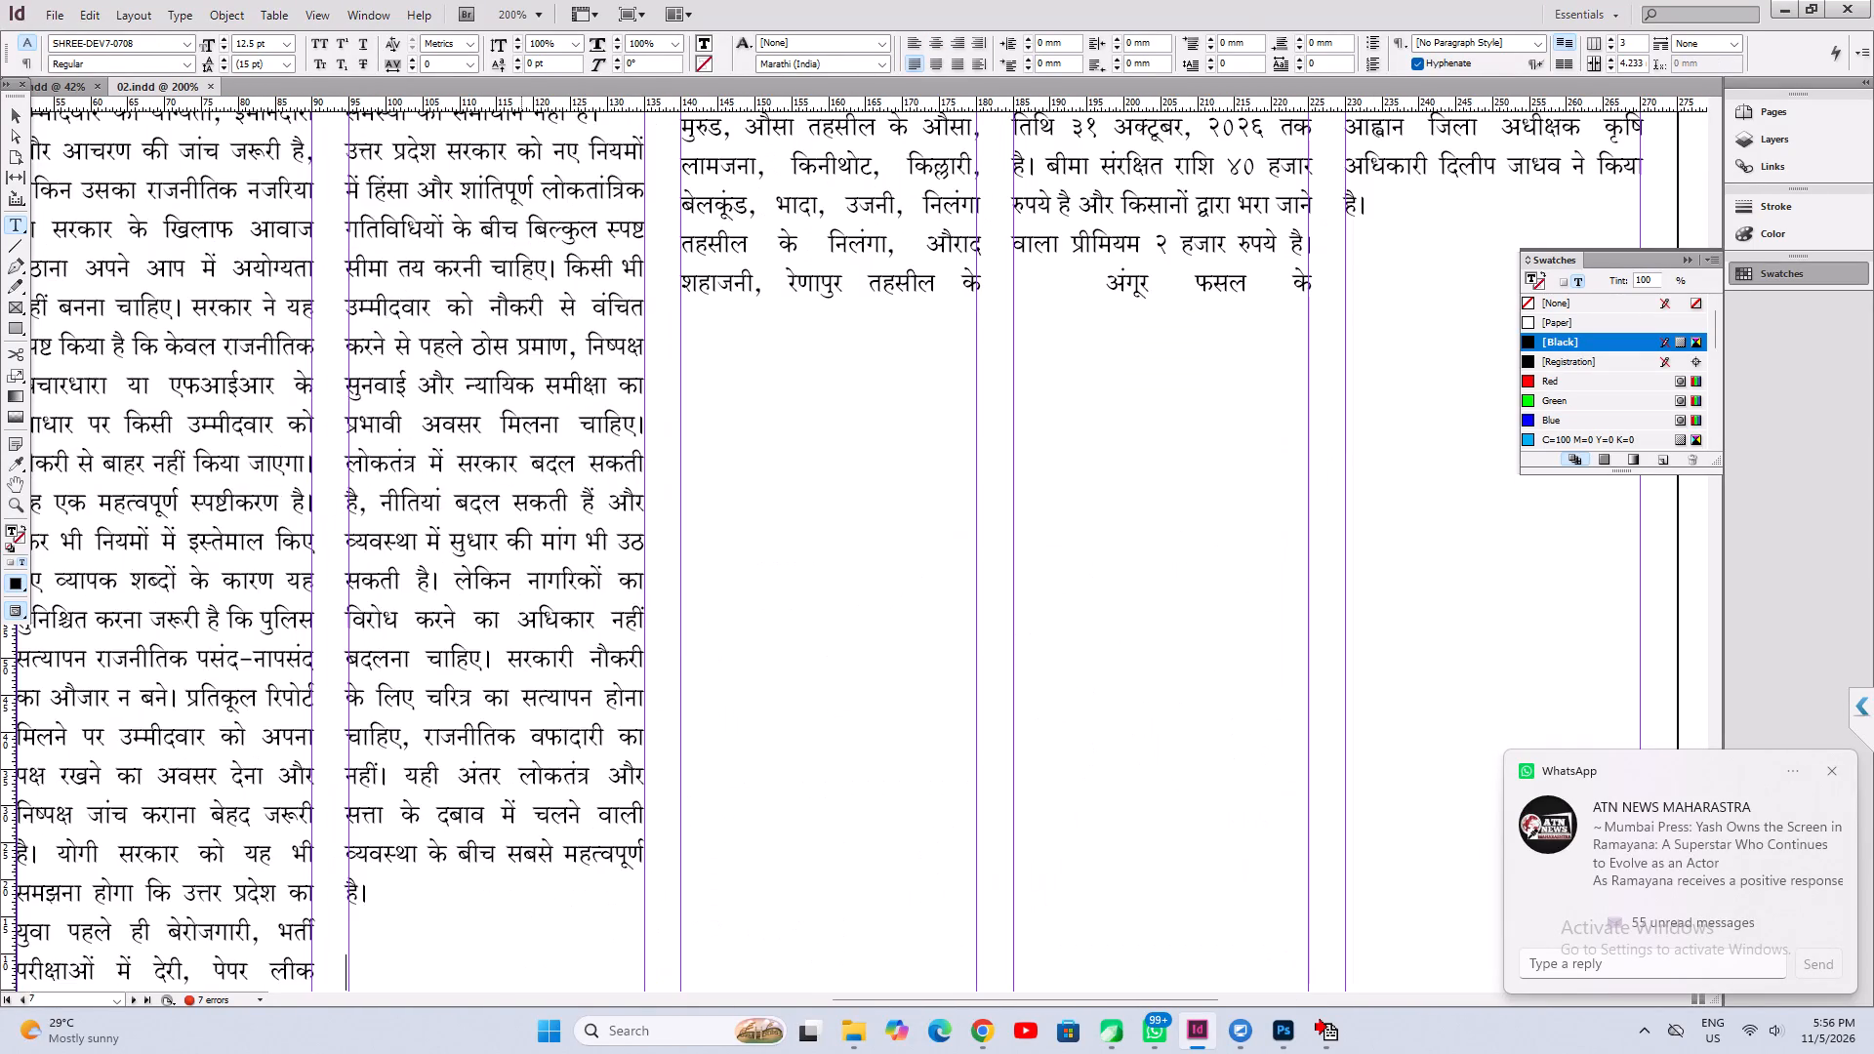
{"action": "key", "text": "ctrl+a"}
{"action": "key", "text": "ctrl+0"}
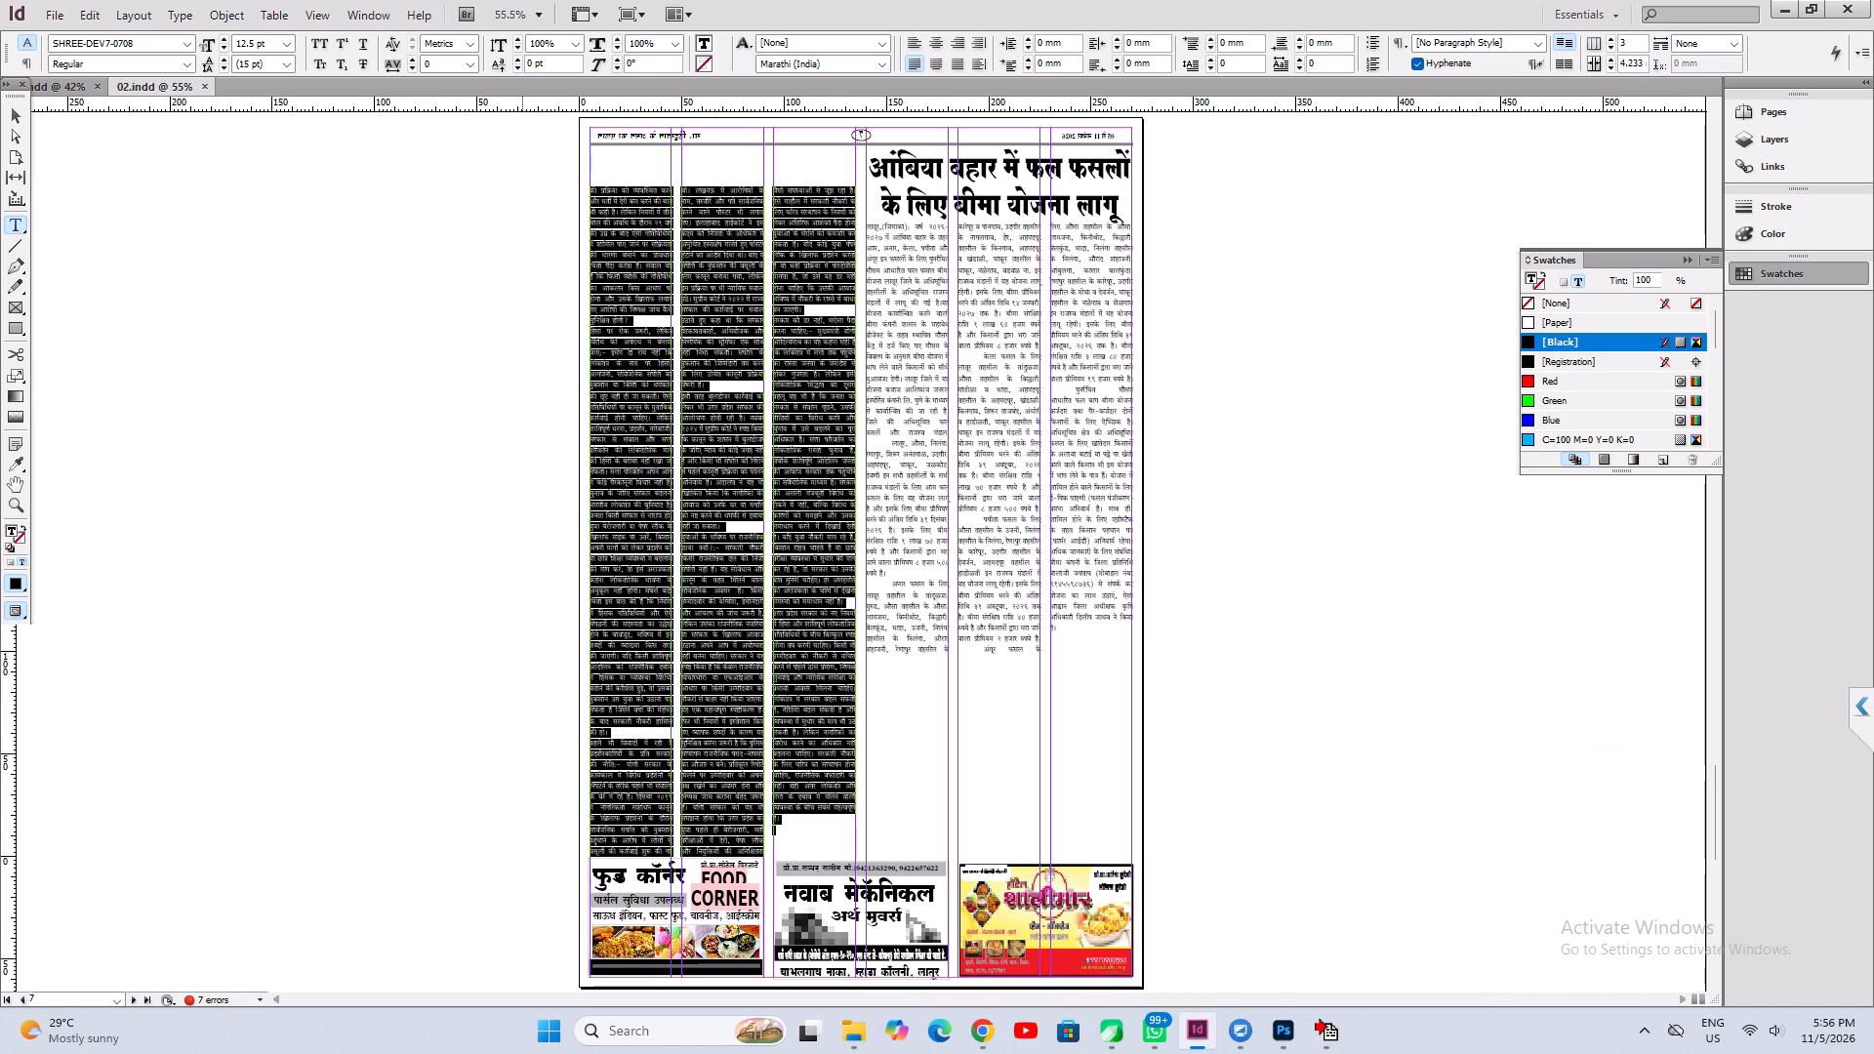
{"action": "left_click", "coordinate": [678, 510]}
{"action": "scroll", "coordinate": [673, 750], "scroll_direction": "up", "scroll_amount": 5}
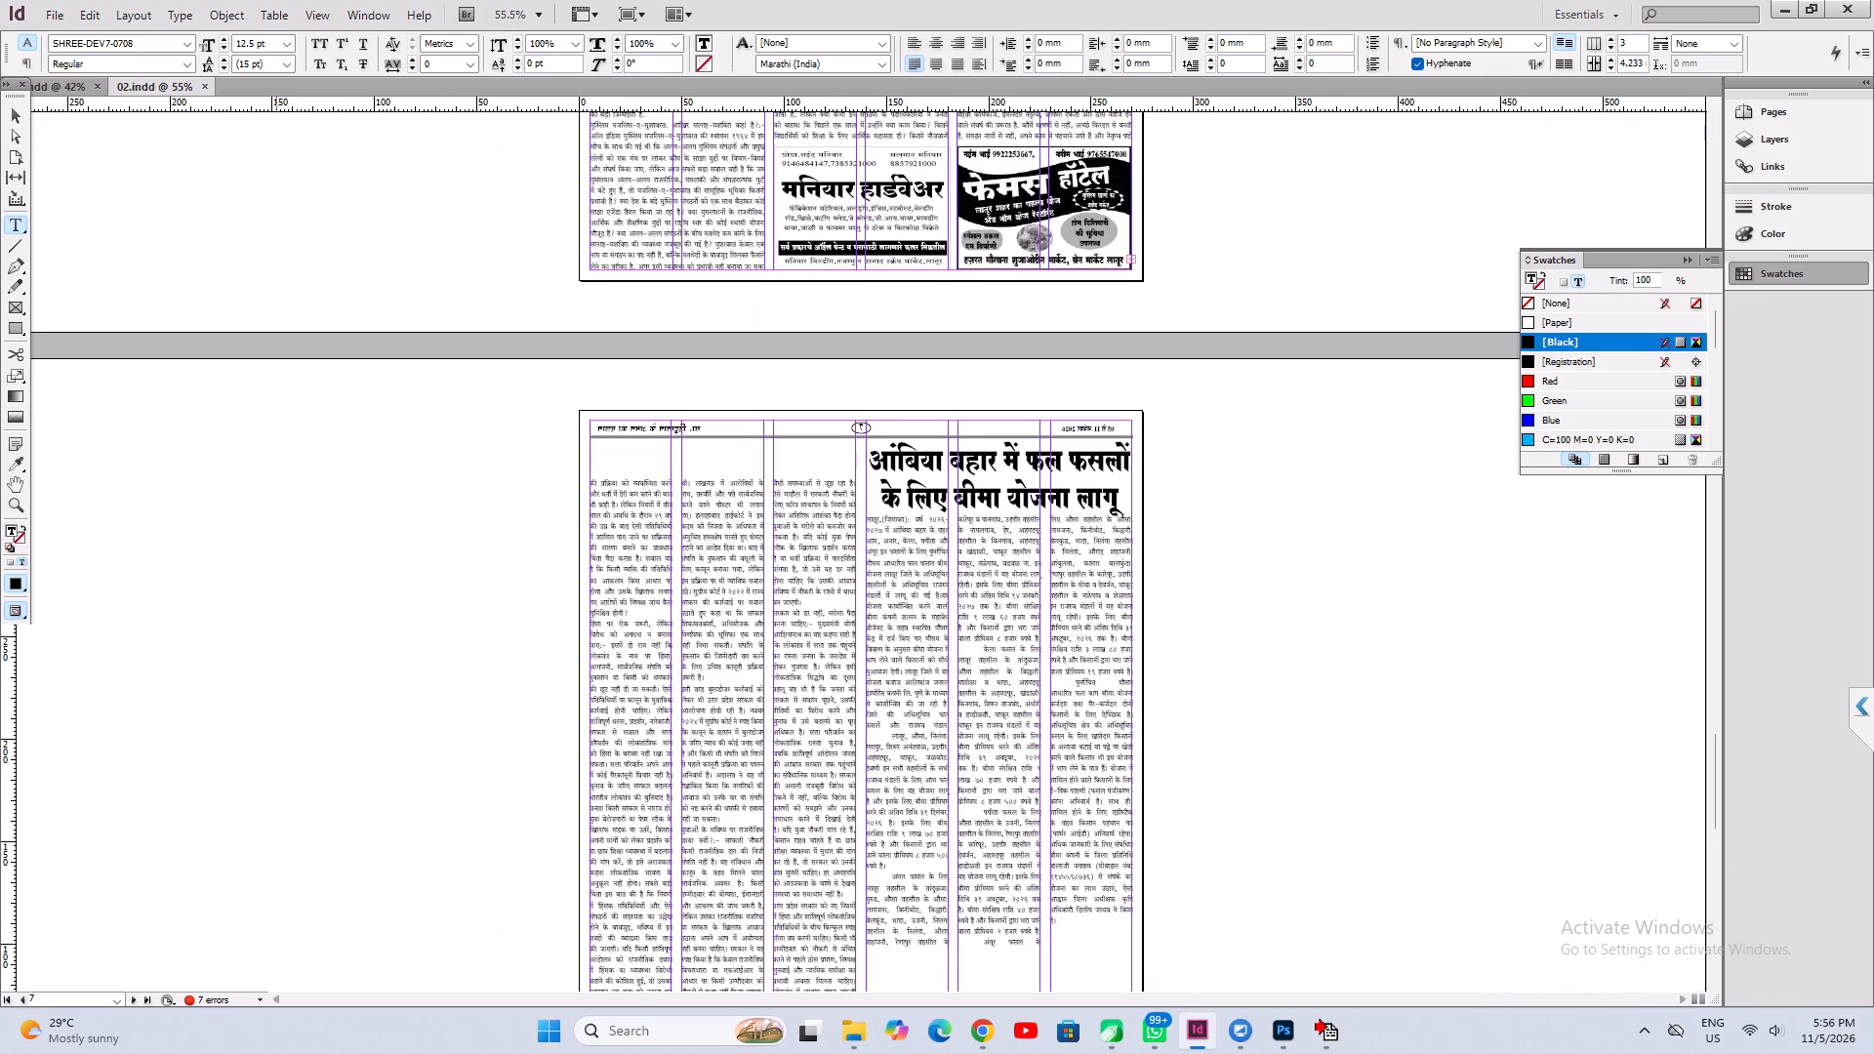
{"action": "left_click_drag", "start_coordinate": [253, 499], "coordinate": [560, 685]}
{"action": "key", "text": "ctrl+v"}
Set the horizontal scale of the whole pasted headline beside page 7 to 40%.
{"action": "key", "text": "ctrl+a"}
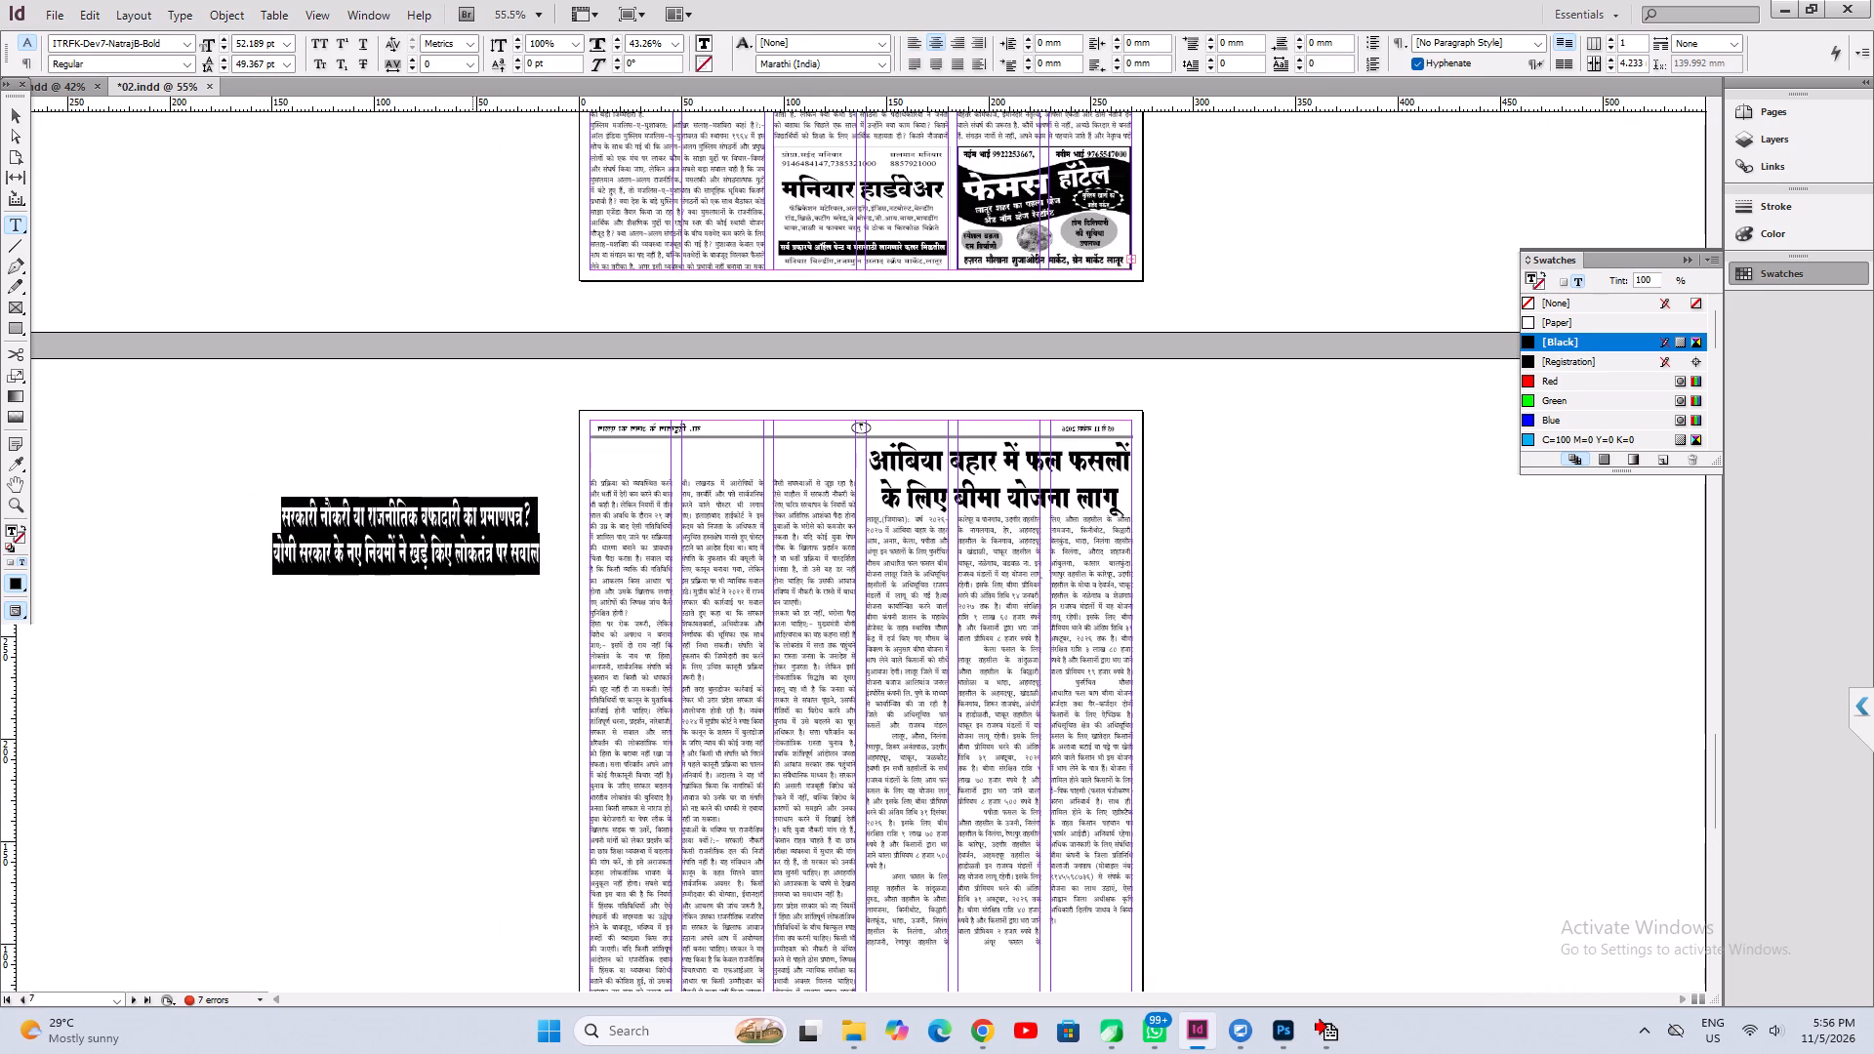
{"action": "left_click", "coordinate": [641, 39]}
{"action": "key", "text": "ctrl+a"}
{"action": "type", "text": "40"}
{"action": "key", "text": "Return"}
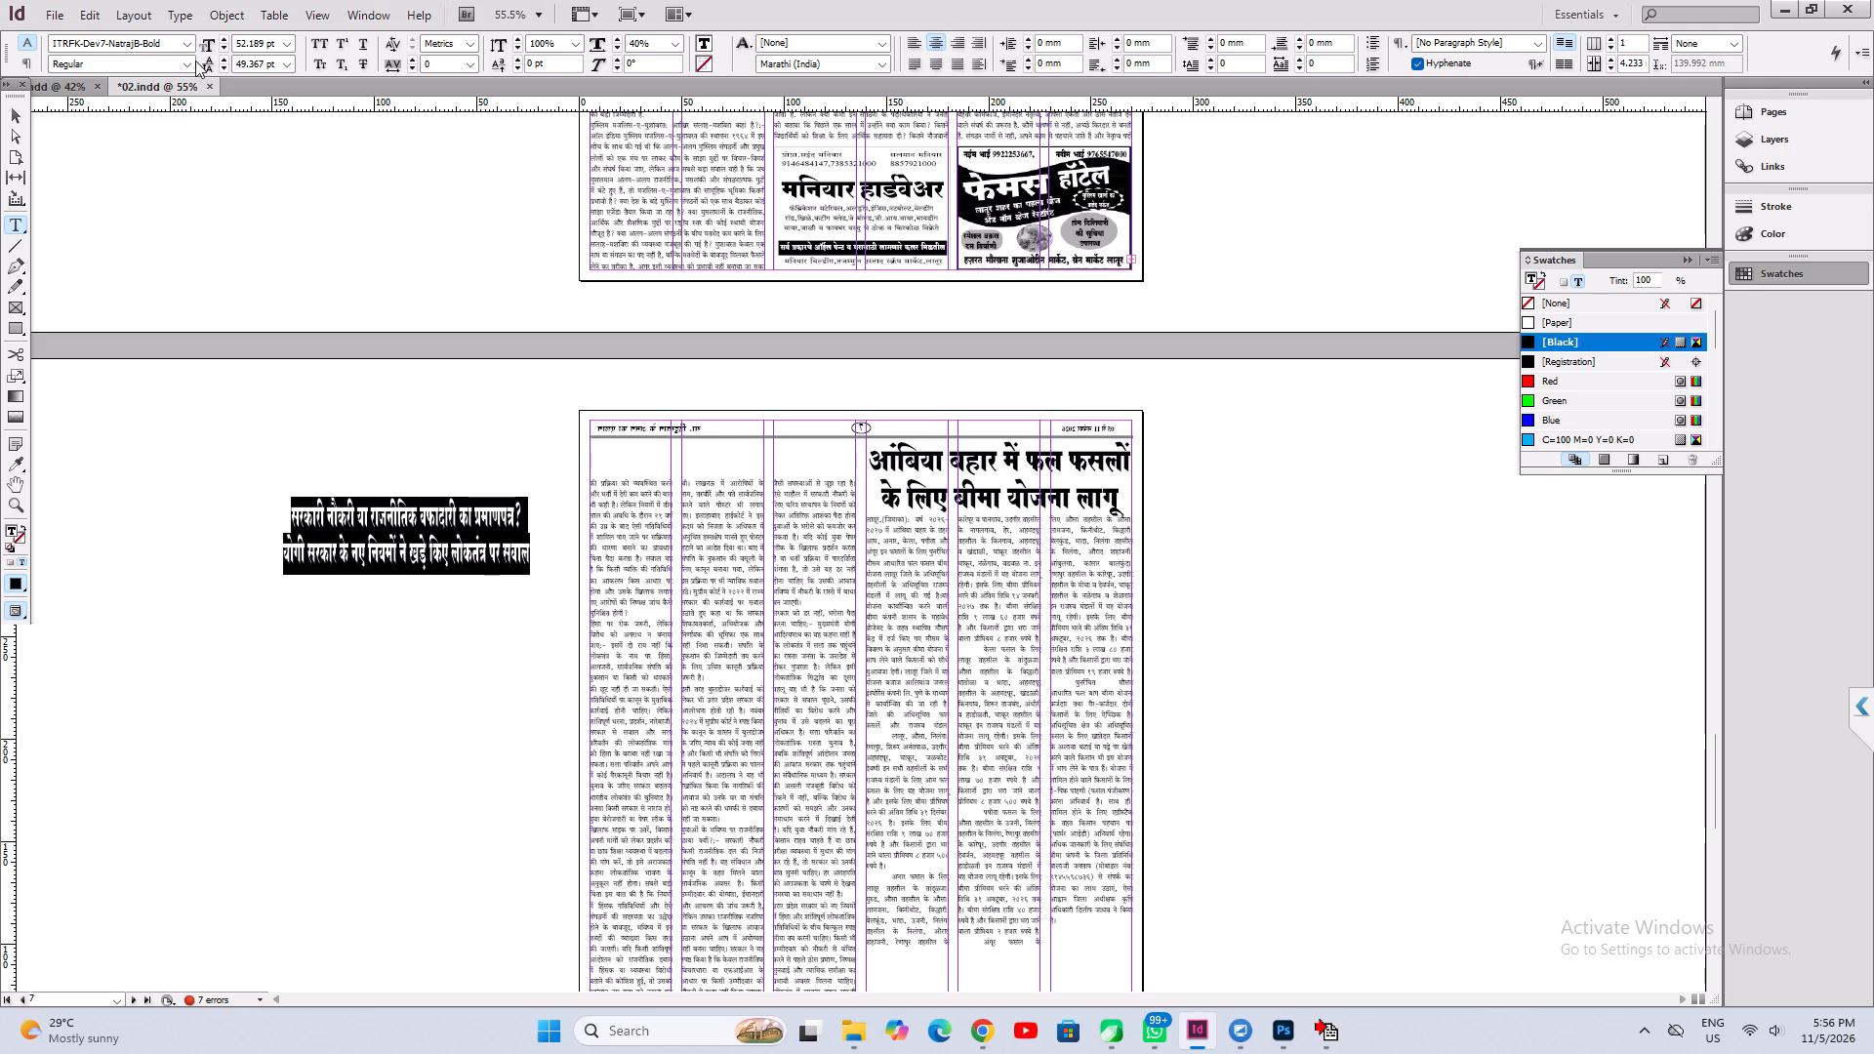
Set the pasted headline beside page 7 to 40 pt with 100% horizontal scale.
{"action": "left_click", "coordinate": [258, 44]}
{"action": "key", "text": "ctrl+a"}
{"action": "type", "text": "40"}
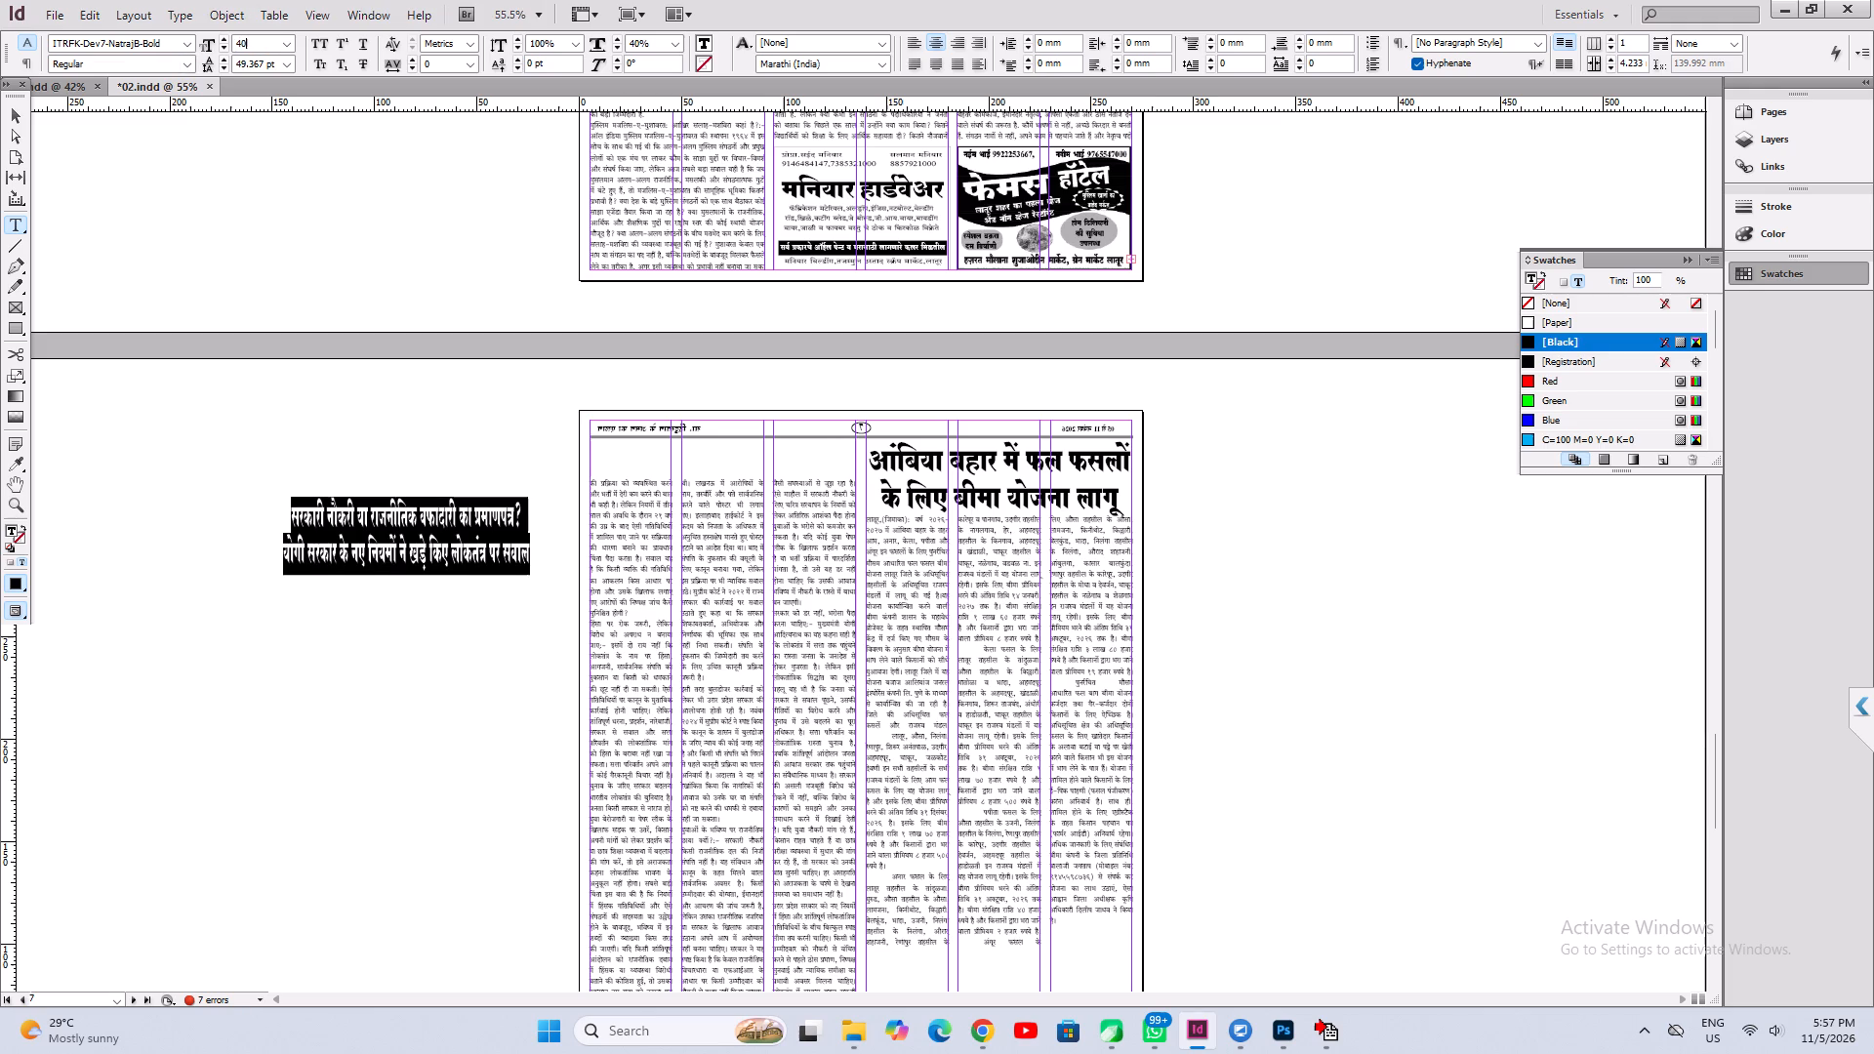
{"action": "key", "text": "Return"}
{"action": "left_click_drag", "start_coordinate": [653, 42], "coordinate": [650, 41]}
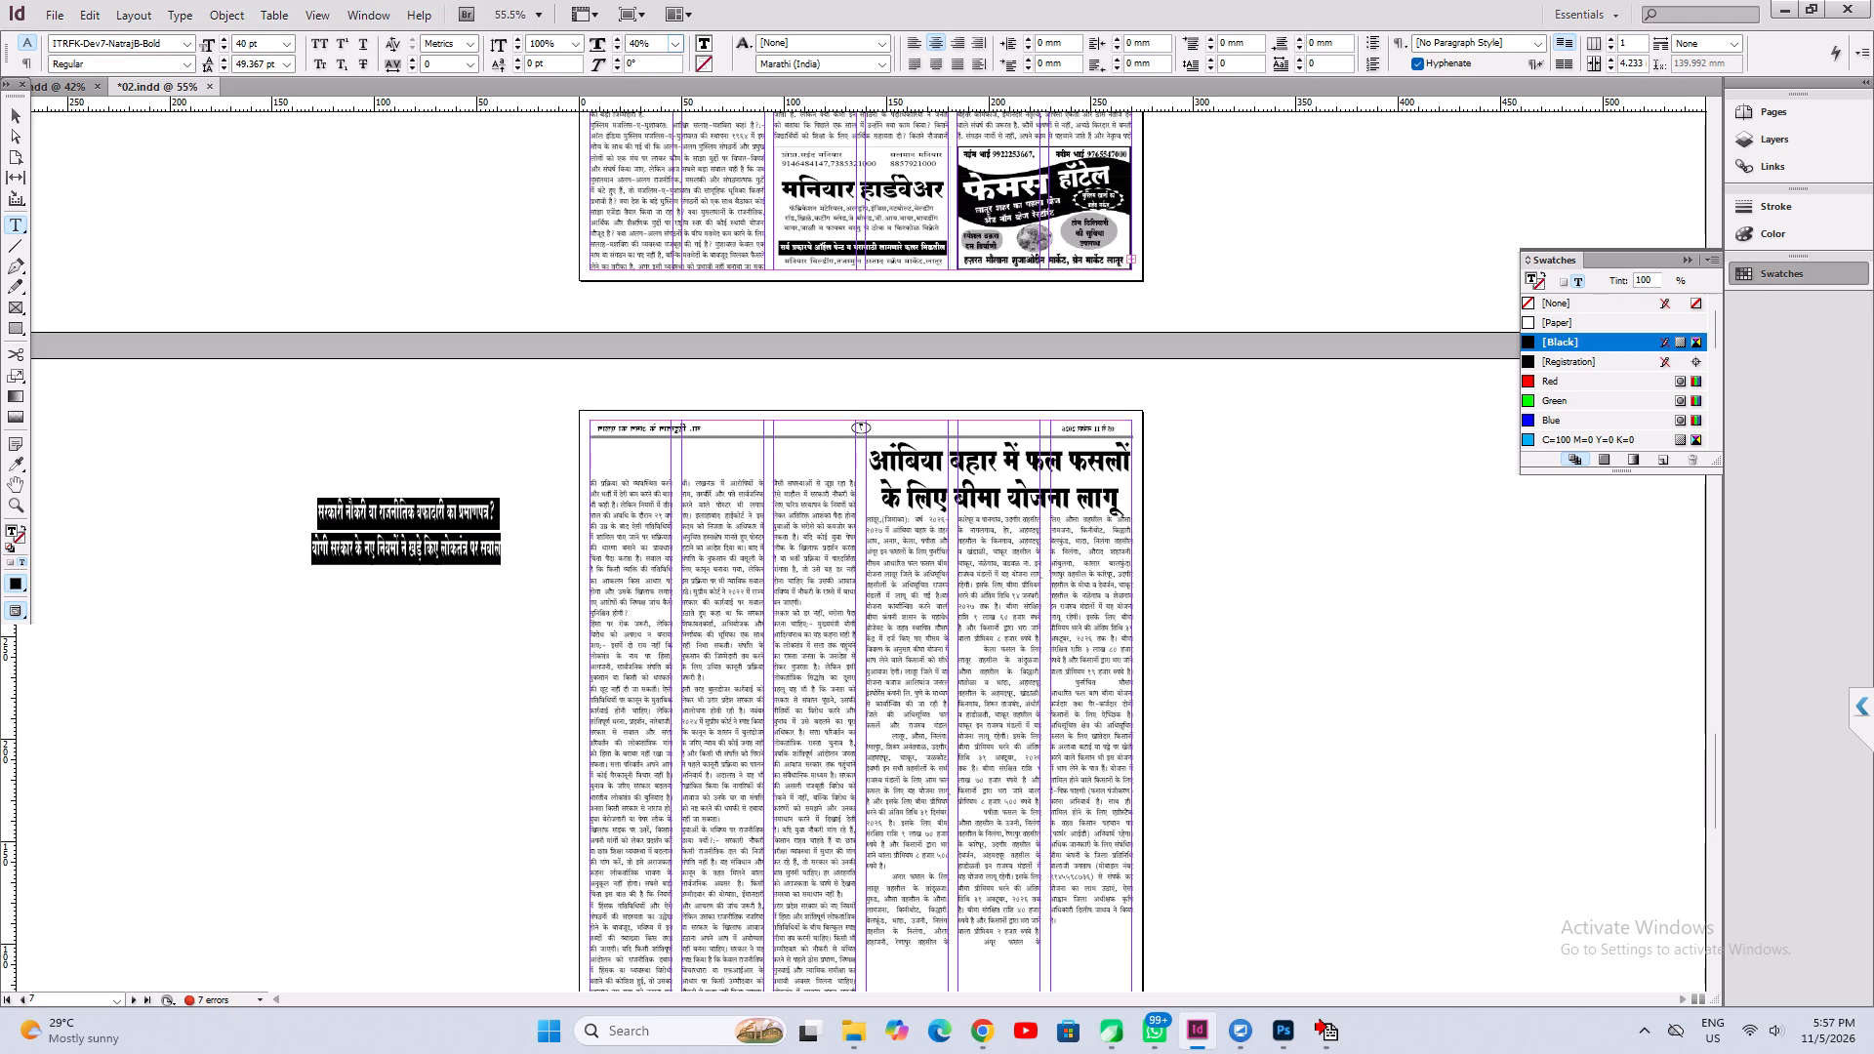
{"action": "left_click_drag", "start_coordinate": [650, 41], "coordinate": [0, 86]}
{"action": "type", "text": "100"}
{"action": "key", "text": "Return"}
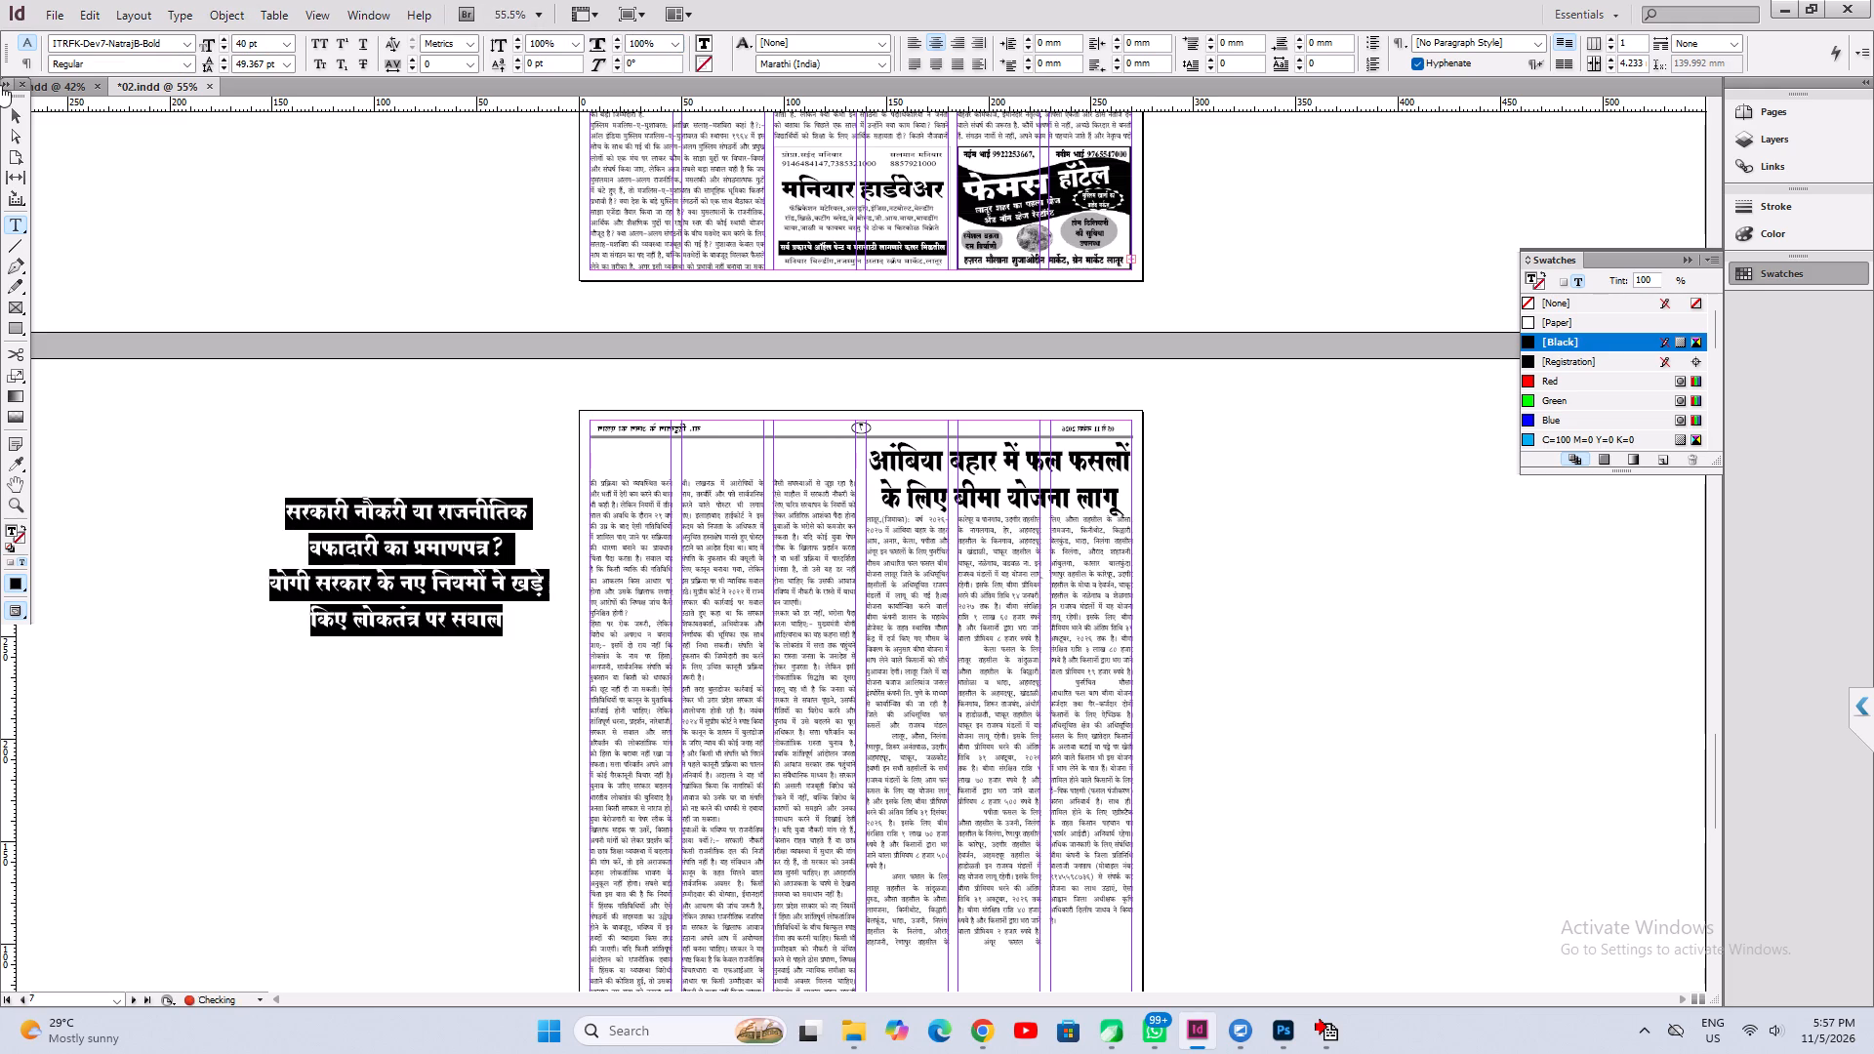
Move the headline frame onto page 7, above the three-column continuation article and aligned with the left margin.
{"action": "left_click", "coordinate": [11, 112]}
{"action": "left_click_drag", "start_coordinate": [428, 617], "coordinate": [868, 542]}
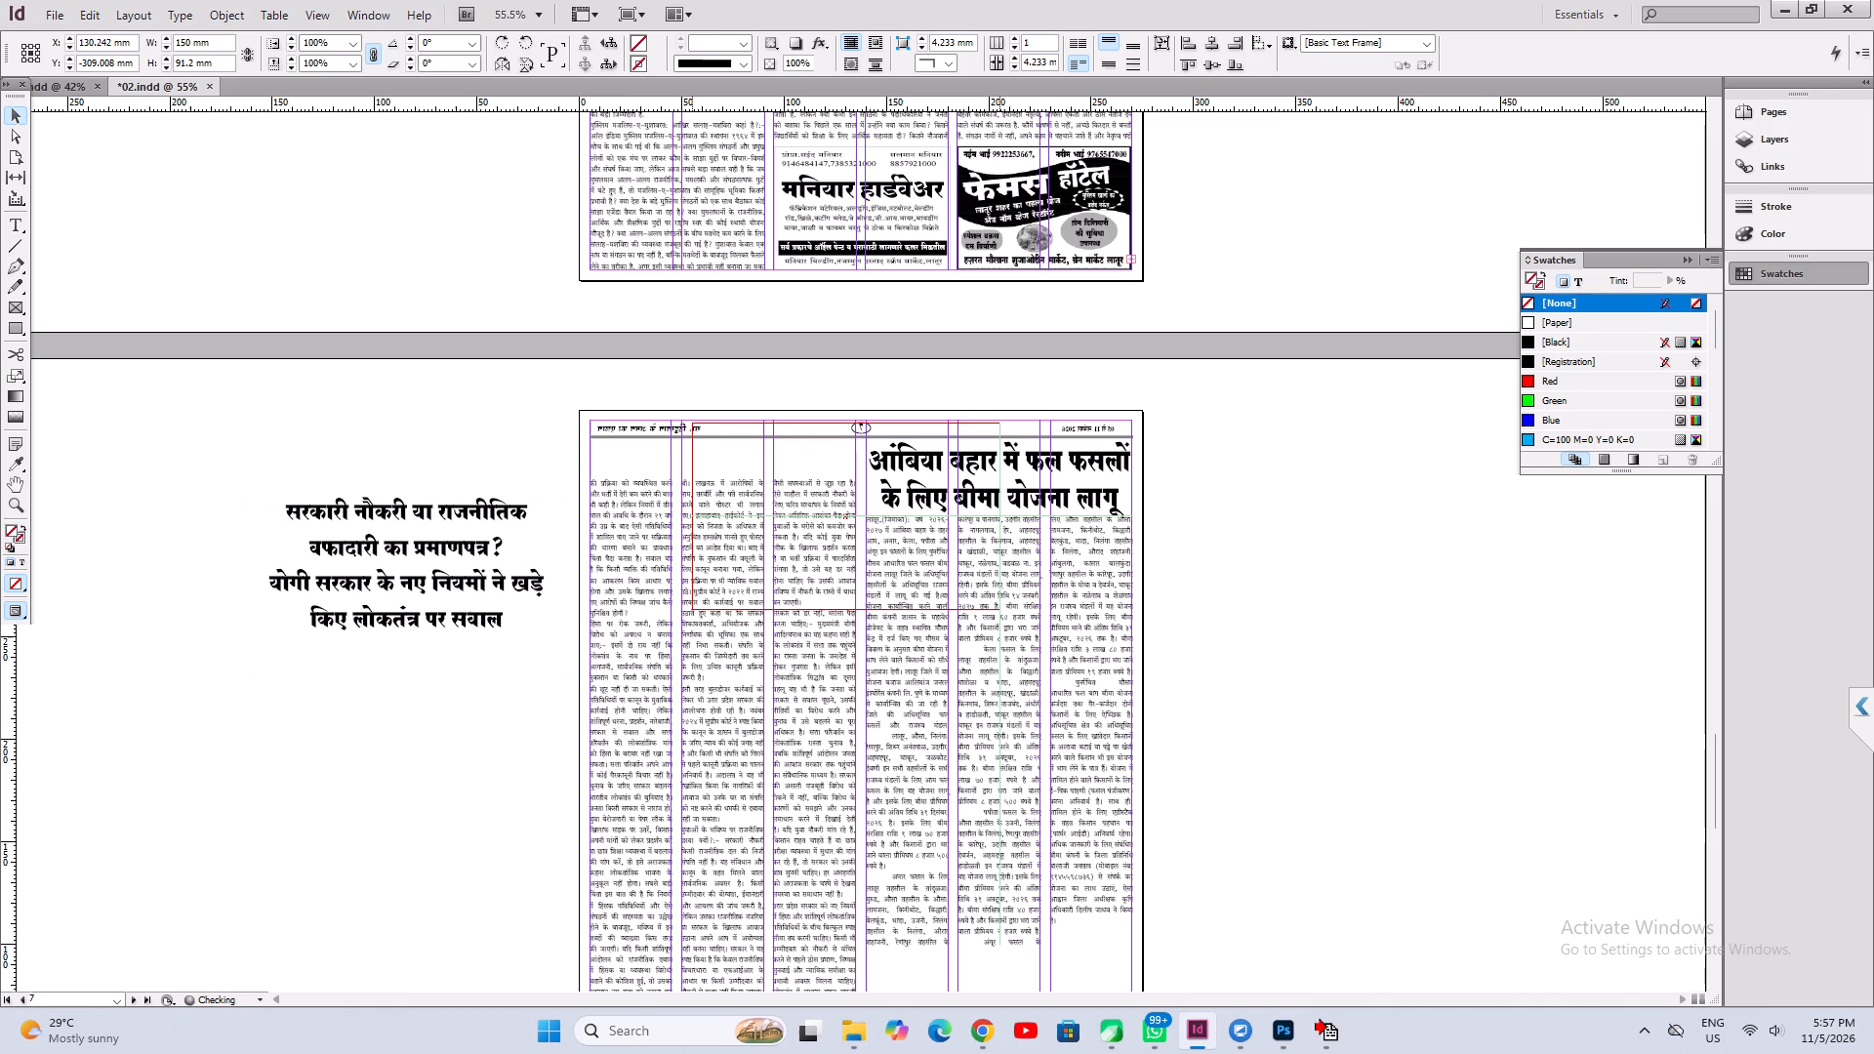
{"action": "left_click_drag", "start_coordinate": [868, 542], "coordinate": [762, 558]}
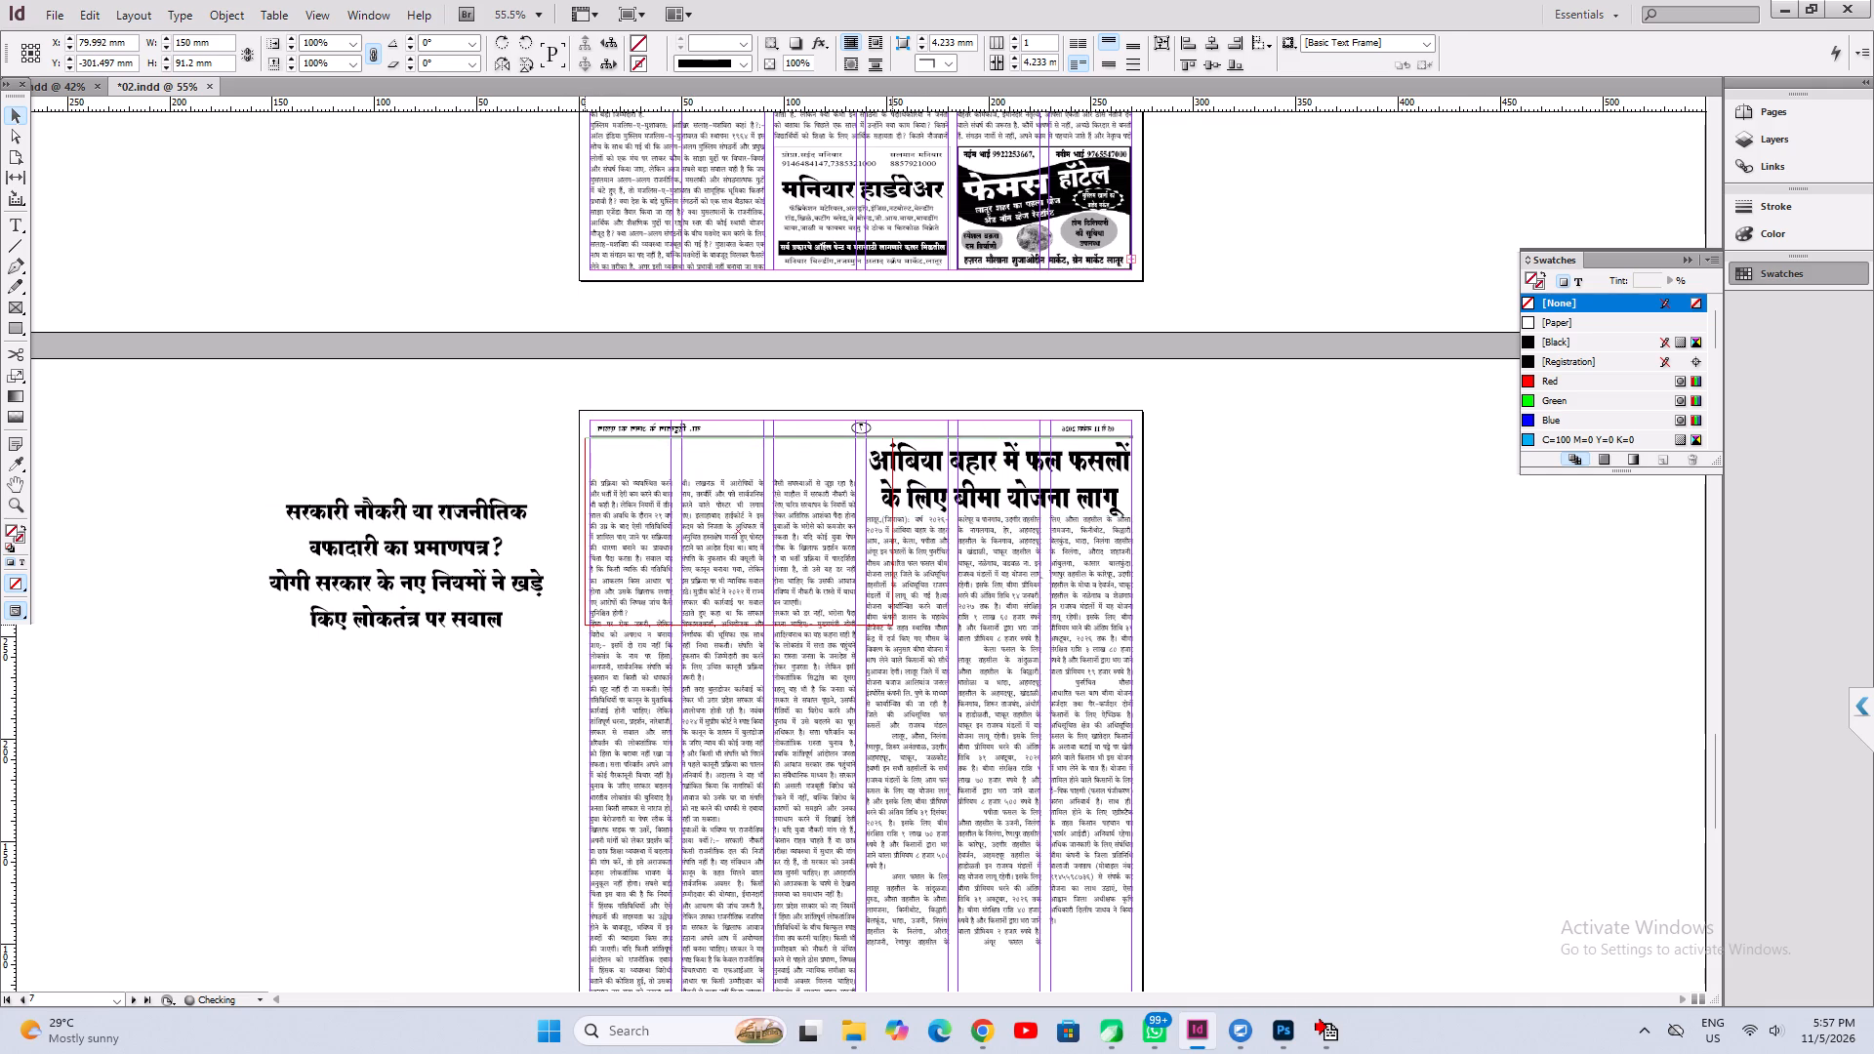
{"action": "left_click_drag", "start_coordinate": [762, 558], "coordinate": [760, 558]}
{"action": "key", "text": "ctrl+1"}
{"action": "scroll", "coordinate": [735, 626], "scroll_direction": "up", "scroll_amount": 2}
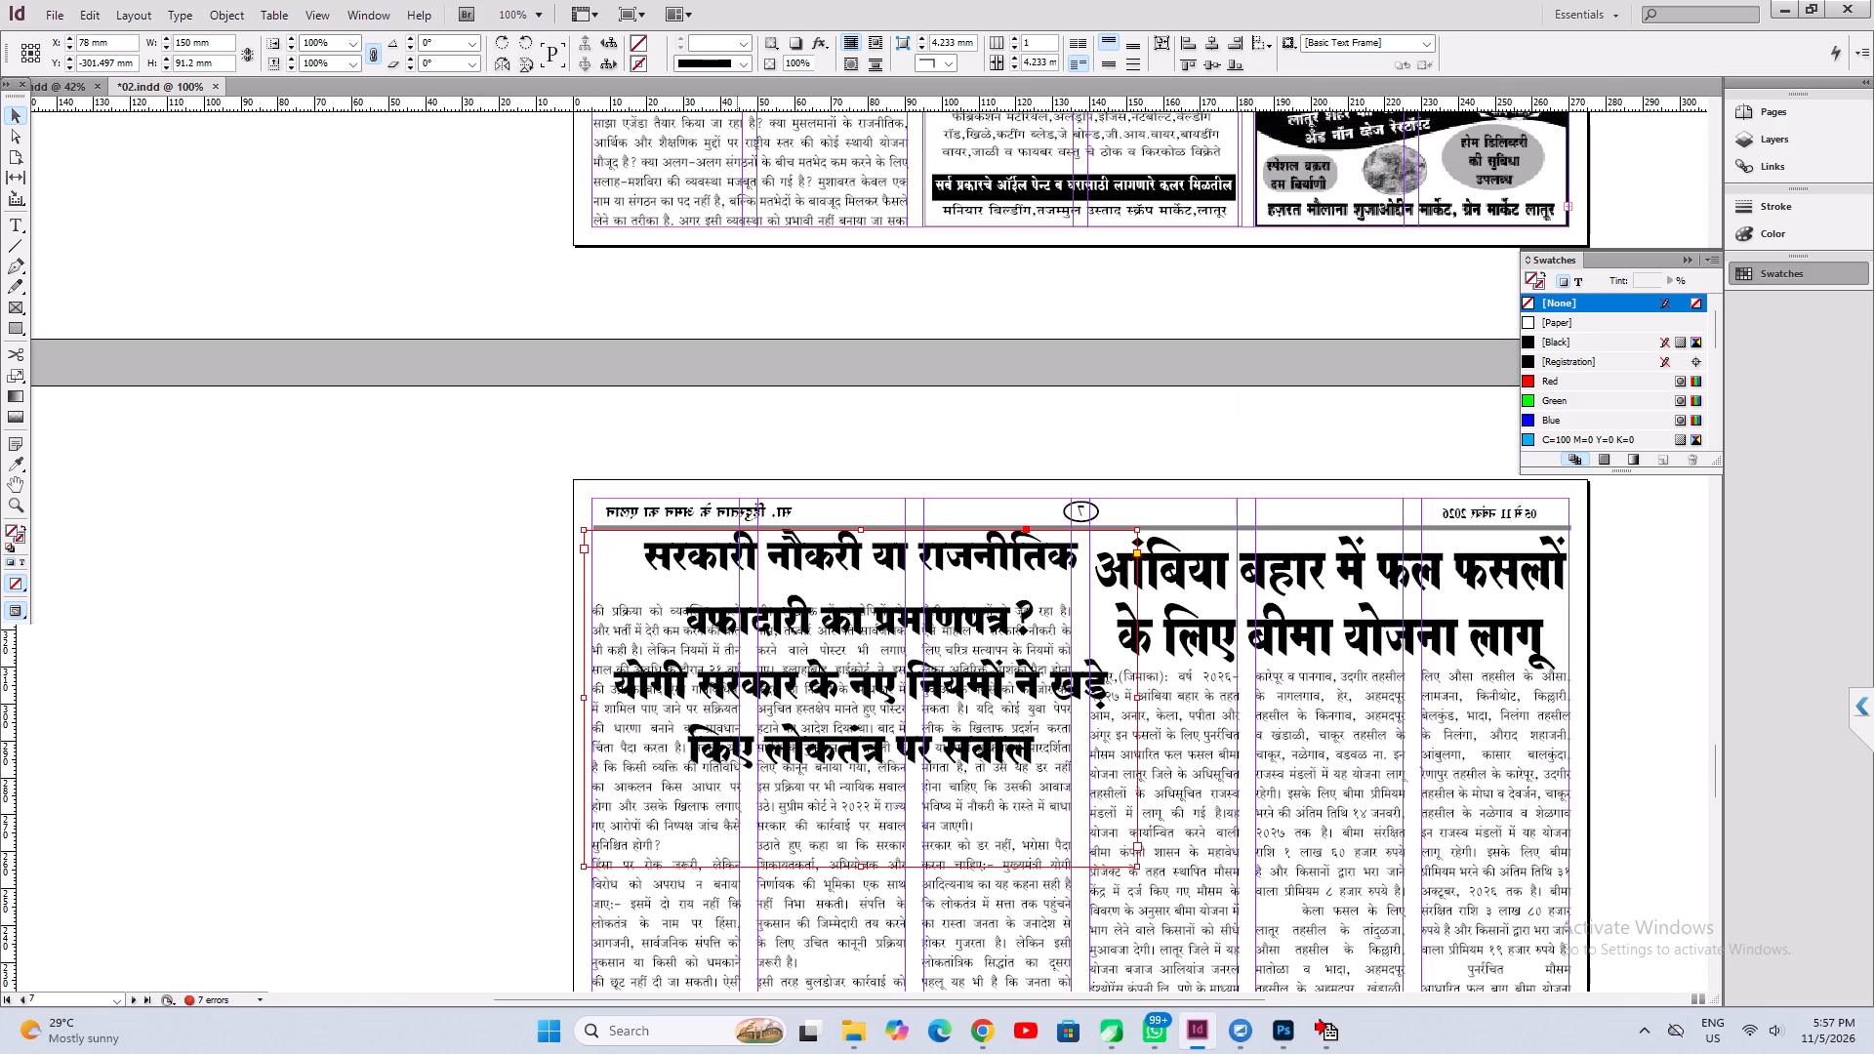
{"action": "left_click_drag", "start_coordinate": [750, 579], "coordinate": [757, 590]}
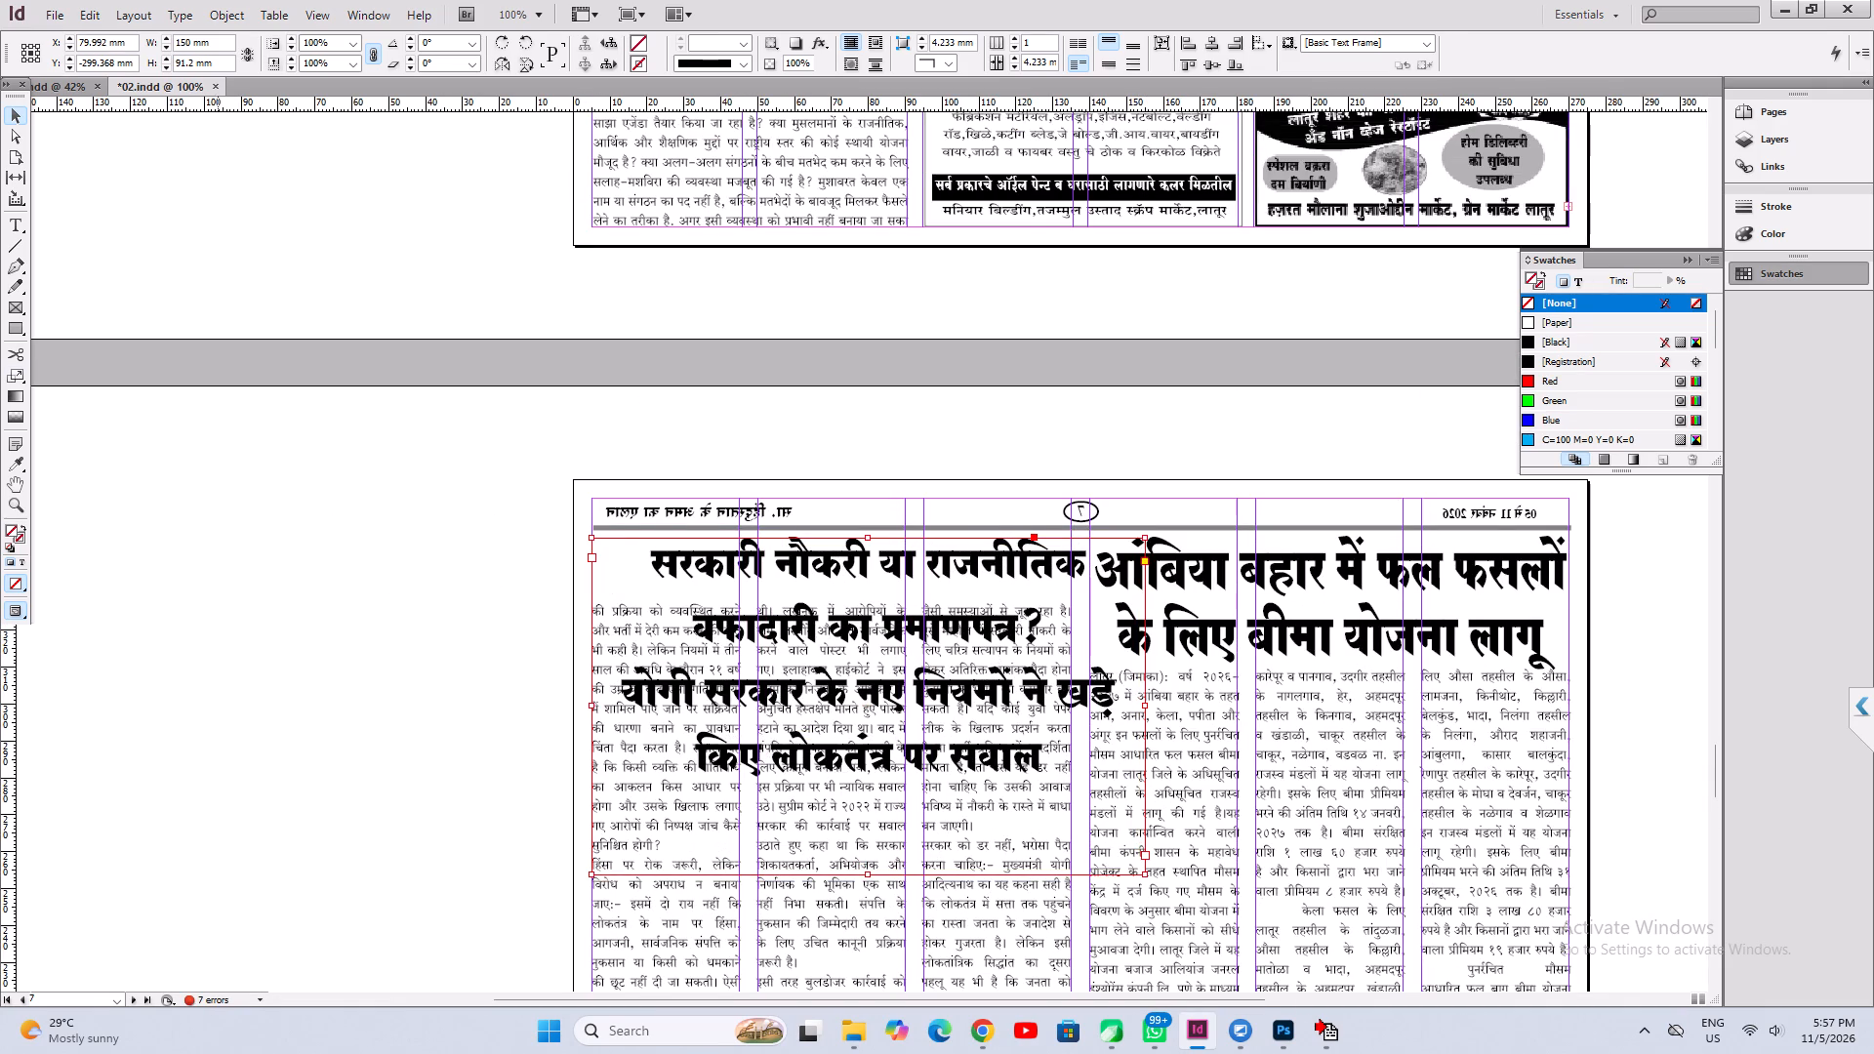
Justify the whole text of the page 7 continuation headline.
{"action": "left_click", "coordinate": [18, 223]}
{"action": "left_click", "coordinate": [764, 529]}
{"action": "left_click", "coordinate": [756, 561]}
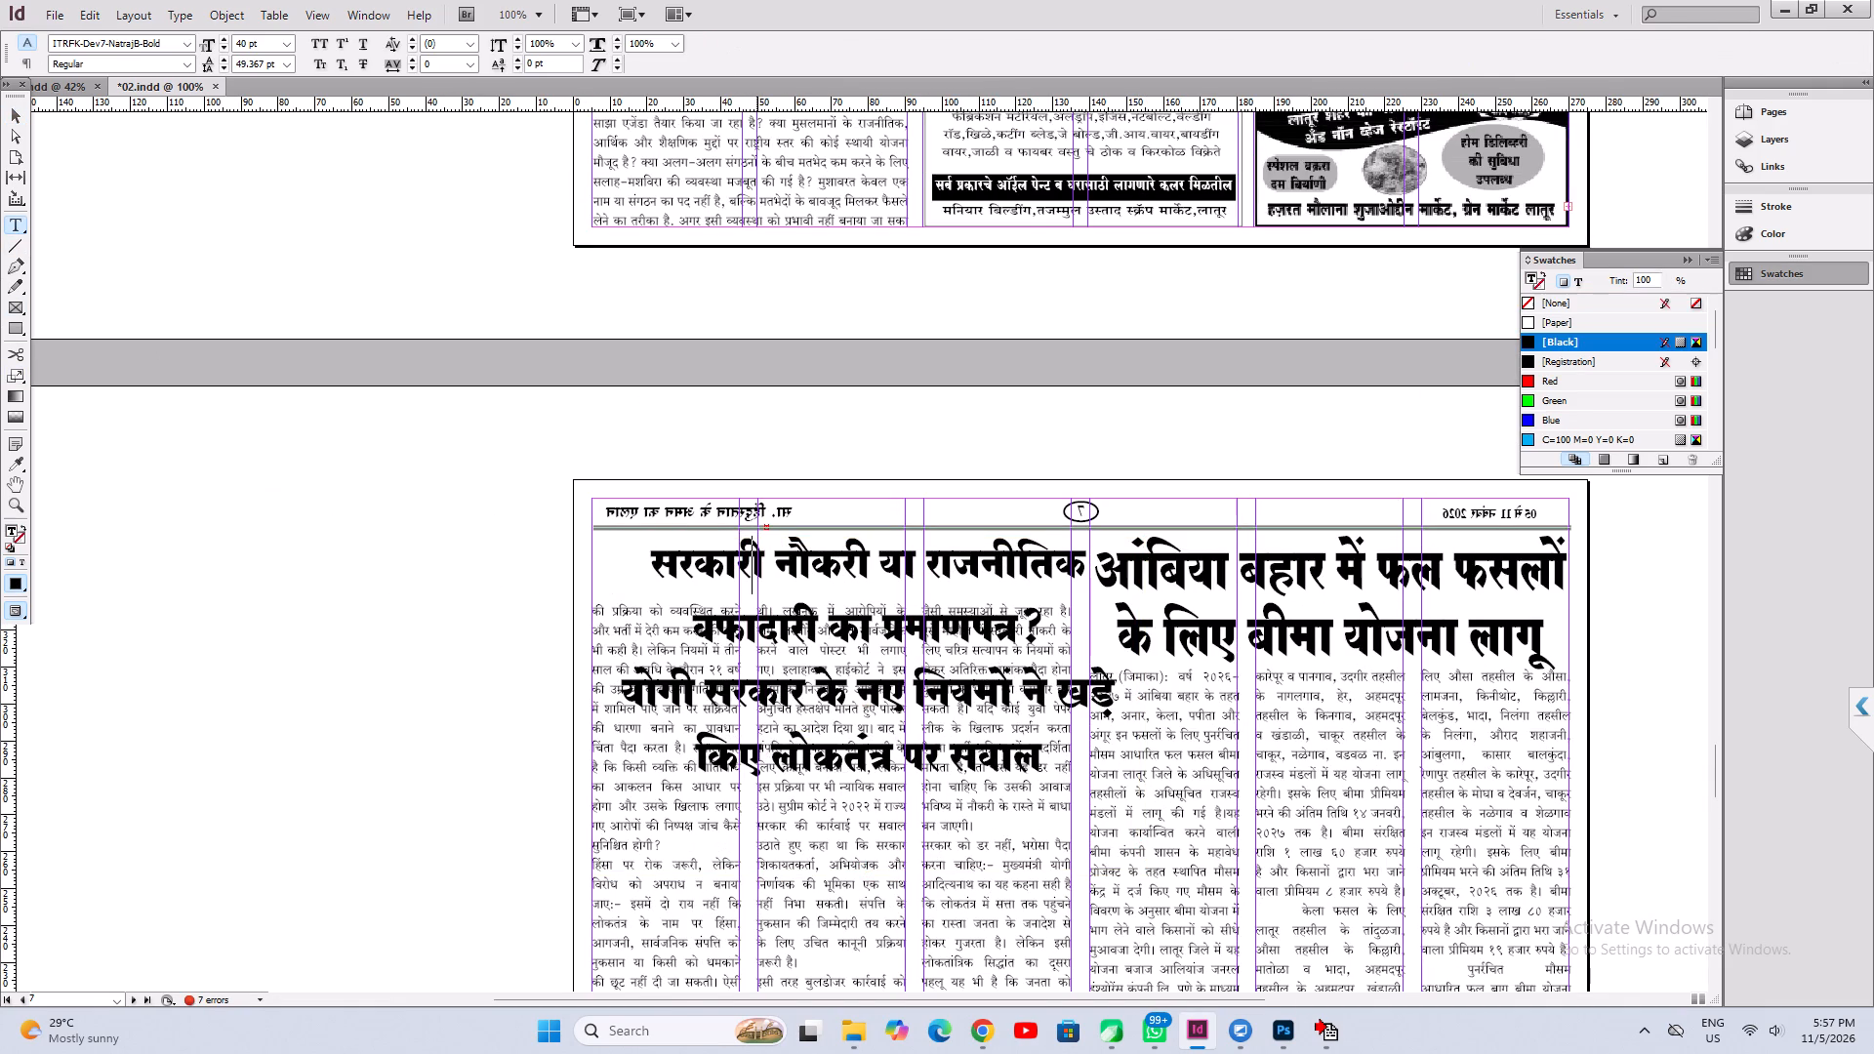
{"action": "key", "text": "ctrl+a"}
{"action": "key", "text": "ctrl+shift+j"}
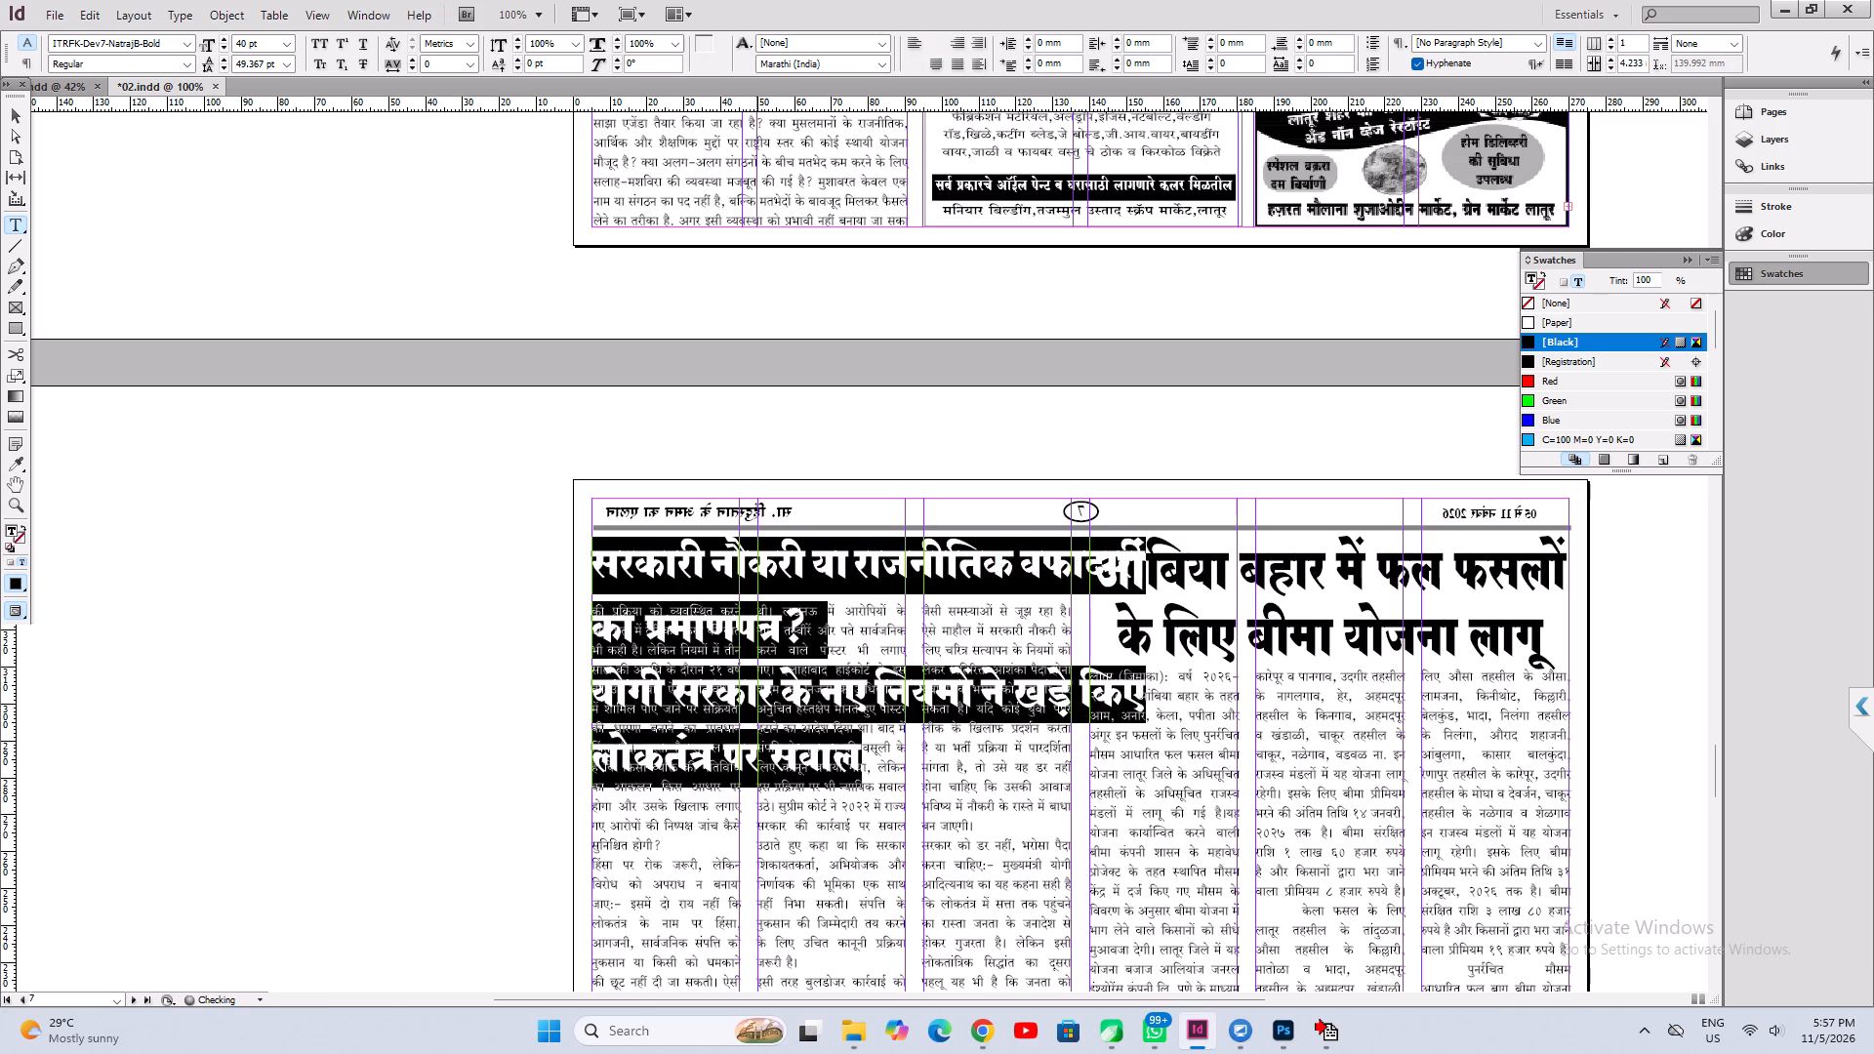
Shorten the page 7 continuation headline to "सरकारी नौकरी या राजनीतिक" by deleting all the text after it.
{"action": "key", "text": "Left"}
{"action": "key", "text": "Right"}
{"action": "key", "text": "Right"}
{"action": "key", "text": "Right"}
{"action": "key", "text": "Right"}
{"action": "key", "text": "Right"}
{"action": "key", "text": "Right"}
{"action": "key", "text": "Right"}
{"action": "key", "text": "Right"}
{"action": "key", "text": "Right"}
{"action": "key", "text": "Right"}
{"action": "key", "text": "Right"}
{"action": "key", "text": "Right"}
{"action": "key", "text": "Right"}
{"action": "key", "text": "Right"}
{"action": "key", "text": "Right"}
{"action": "key", "text": "Right"}
{"action": "key", "text": "Right"}
{"action": "key", "text": "Right"}
{"action": "key", "text": "Right"}
{"action": "key", "text": "Right"}
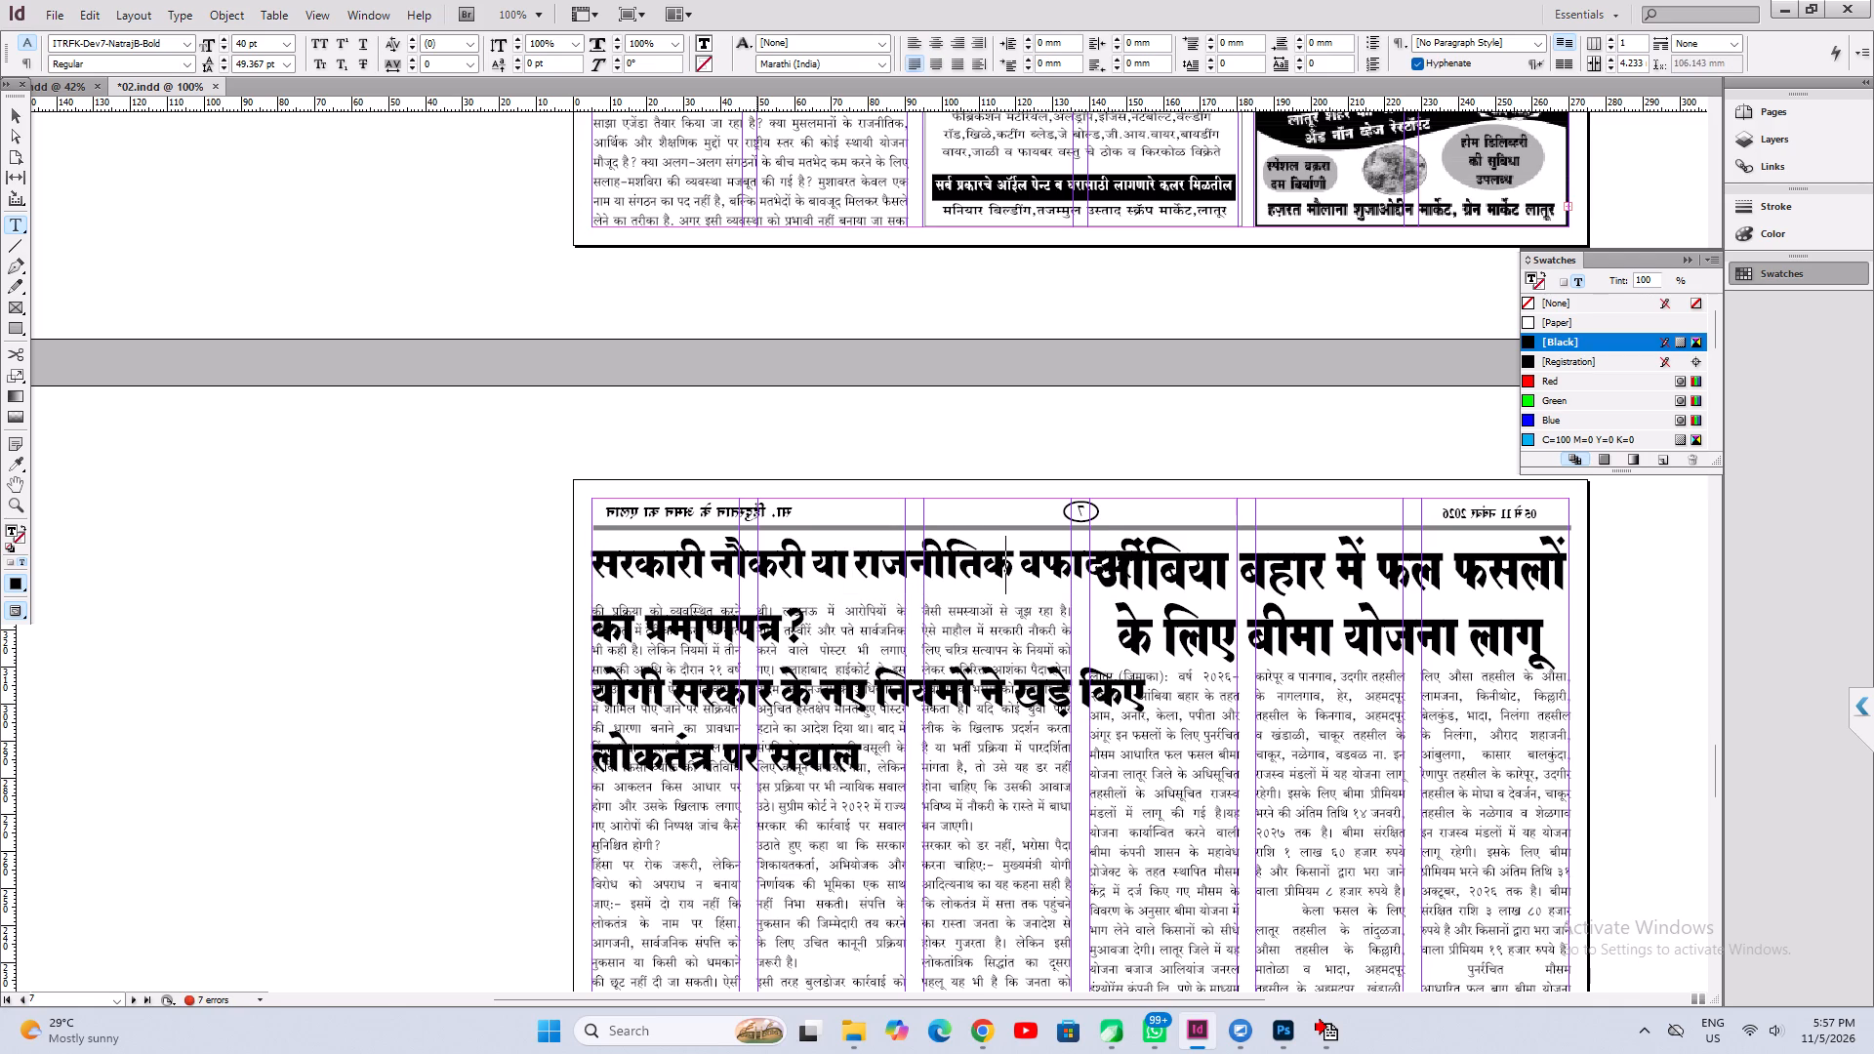
{"action": "key", "text": "Right"}
{"action": "key", "text": "Right"}
{"action": "key", "text": "Right"}
{"action": "key", "text": "shift+Down"}
{"action": "key", "text": "shift+Down"}
{"action": "key", "text": "shift+Down"}
{"action": "key", "text": "shift+Down"}
{"action": "key", "text": "shift+Down"}
{"action": "key", "text": "shift+Down"}
{"action": "key", "text": "shift+Down"}
{"action": "key", "text": "shift+Down"}
{"action": "key", "text": "shift+Down"}
{"action": "key", "text": "shift+Down"}
{"action": "key", "text": "shift+Down"}
{"action": "key", "text": "shift+Down"}
{"action": "key", "text": "shift+Down"}
{"action": "key", "text": "shift+Down"}
{"action": "key", "text": "shift+Down"}
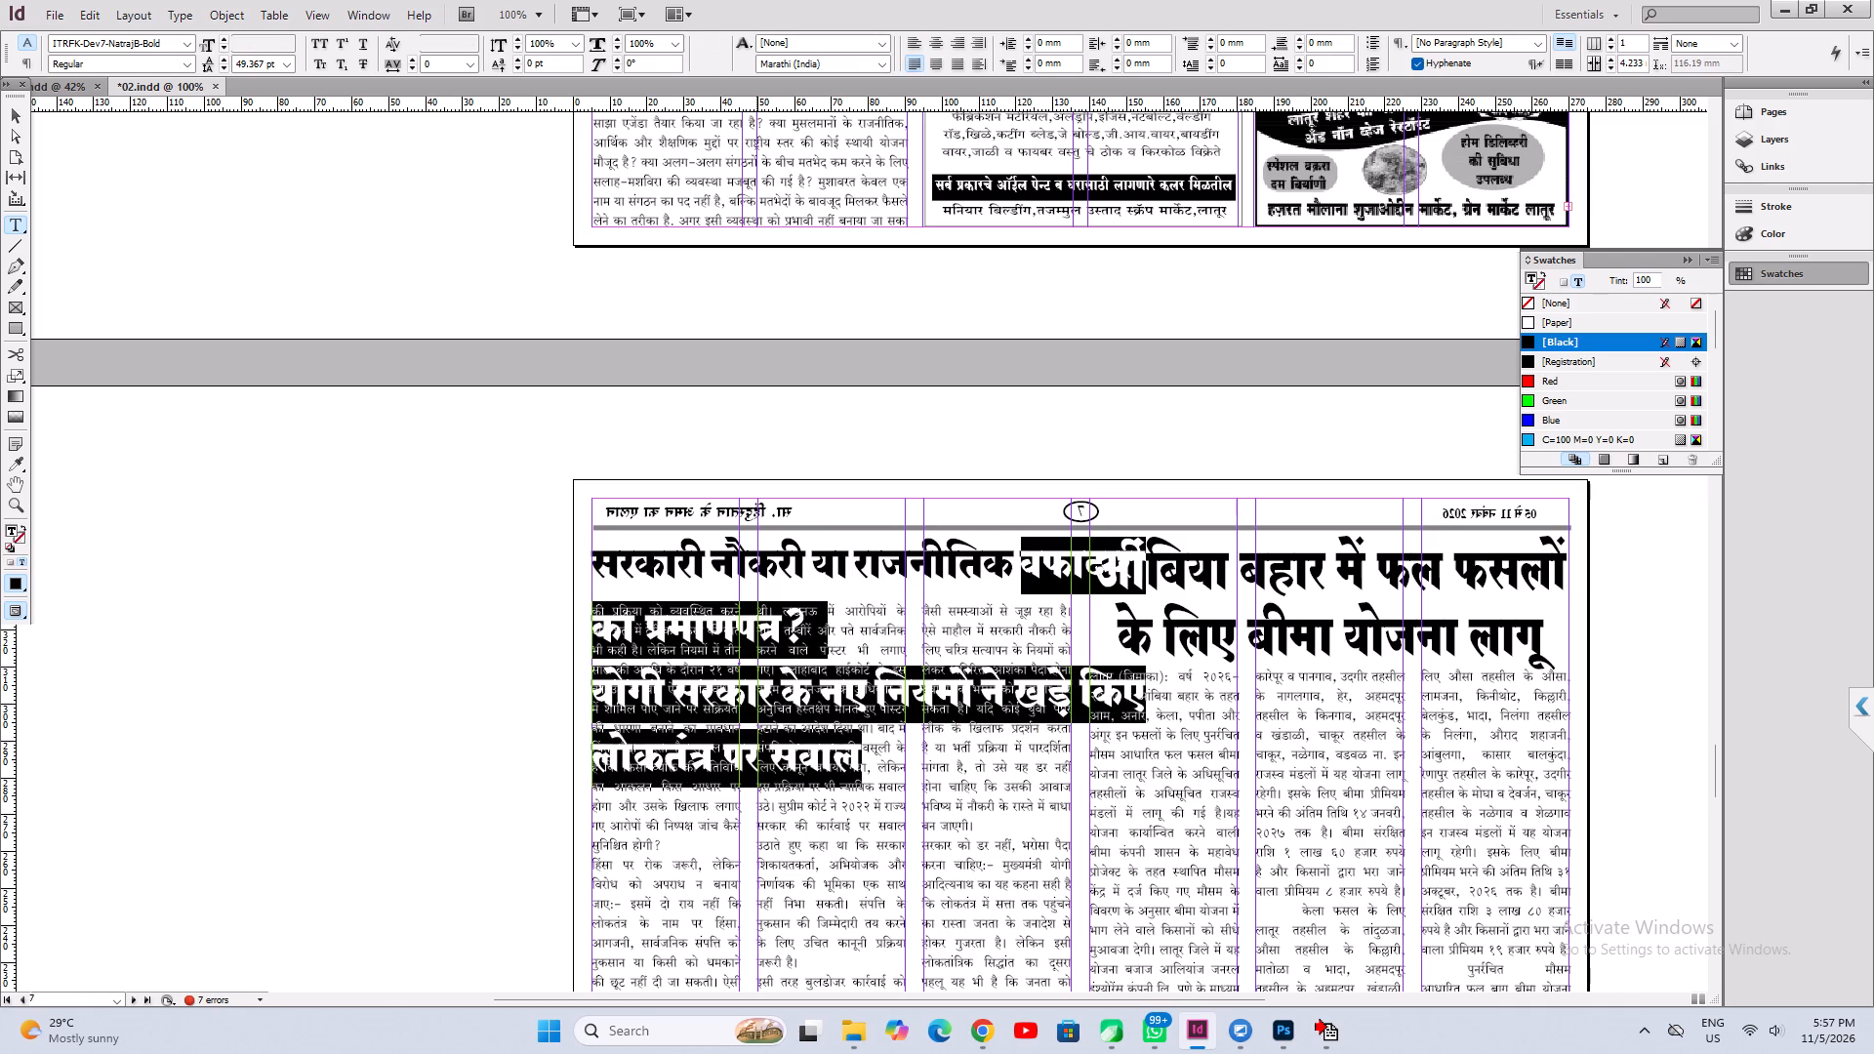
{"action": "key", "text": "BackSpace"}
Left-align the shortened headline and add "..." at its end.
{"action": "key", "text": "ctrl+a"}
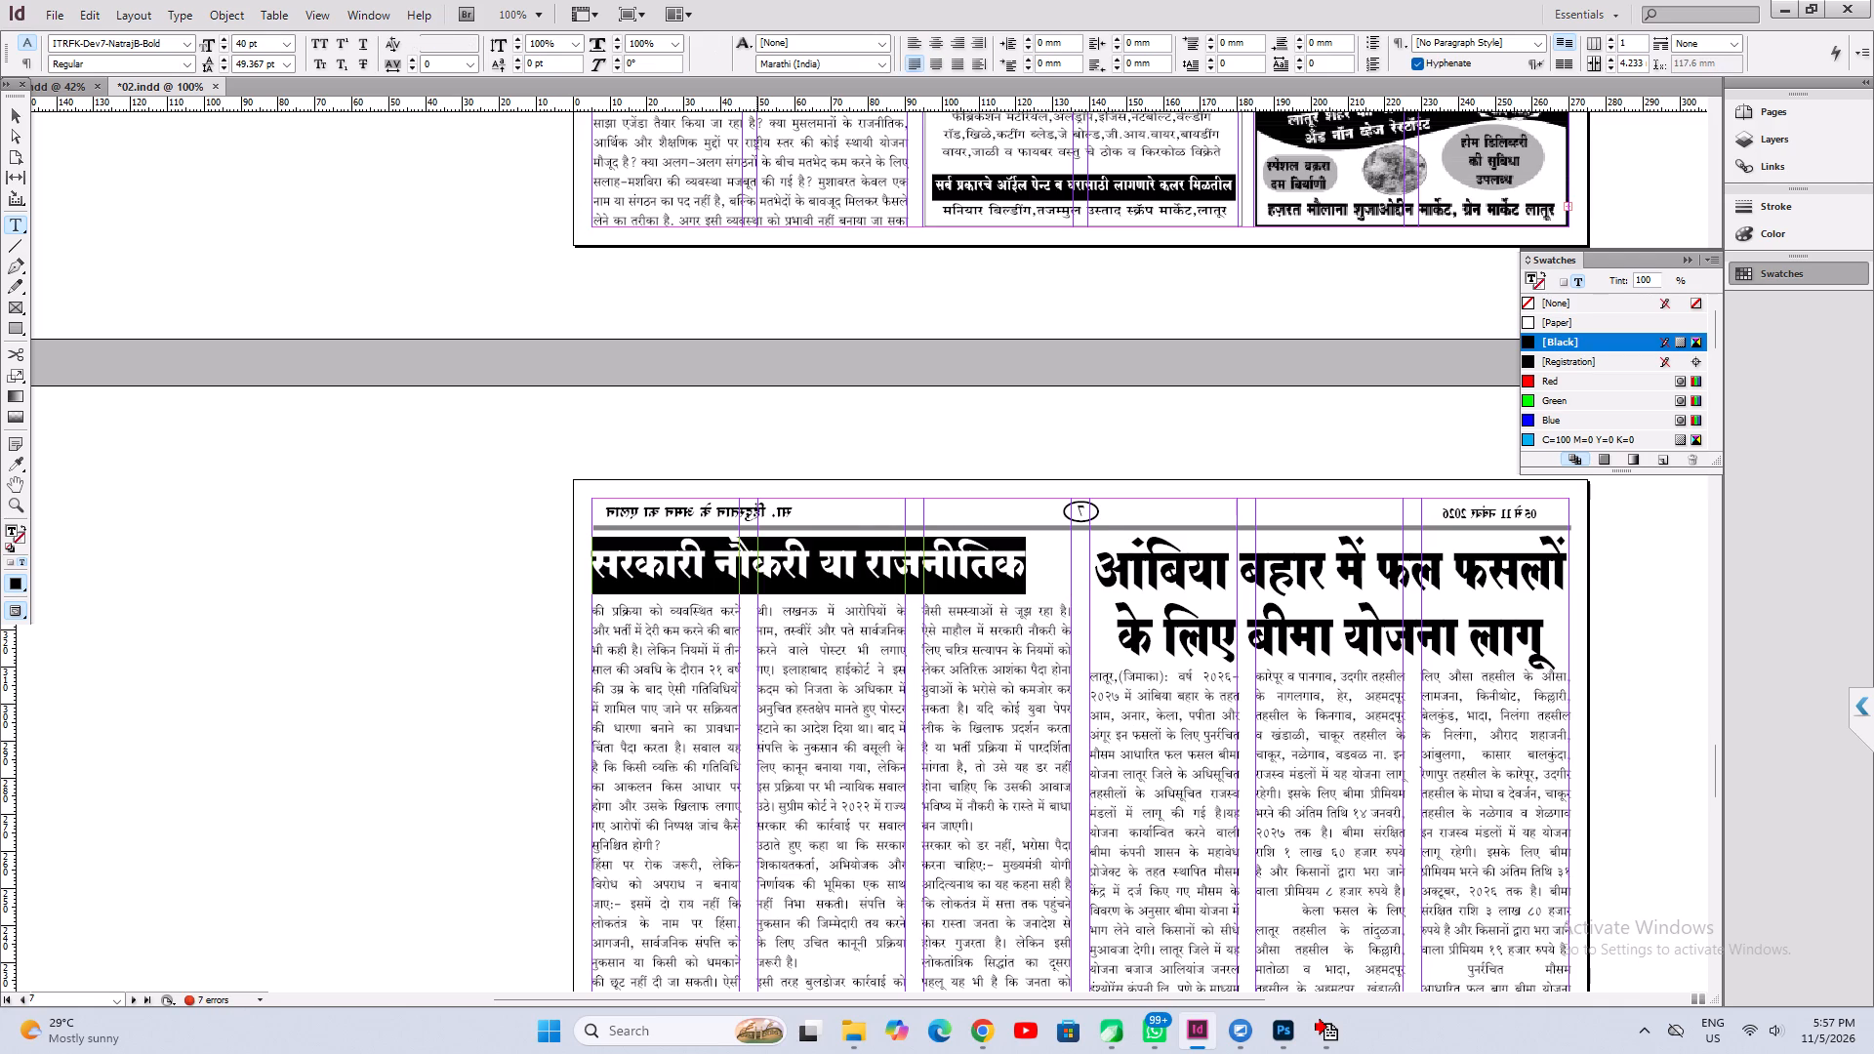
{"action": "key", "text": "ctrl+shift+l"}
{"action": "key", "text": "Right"}
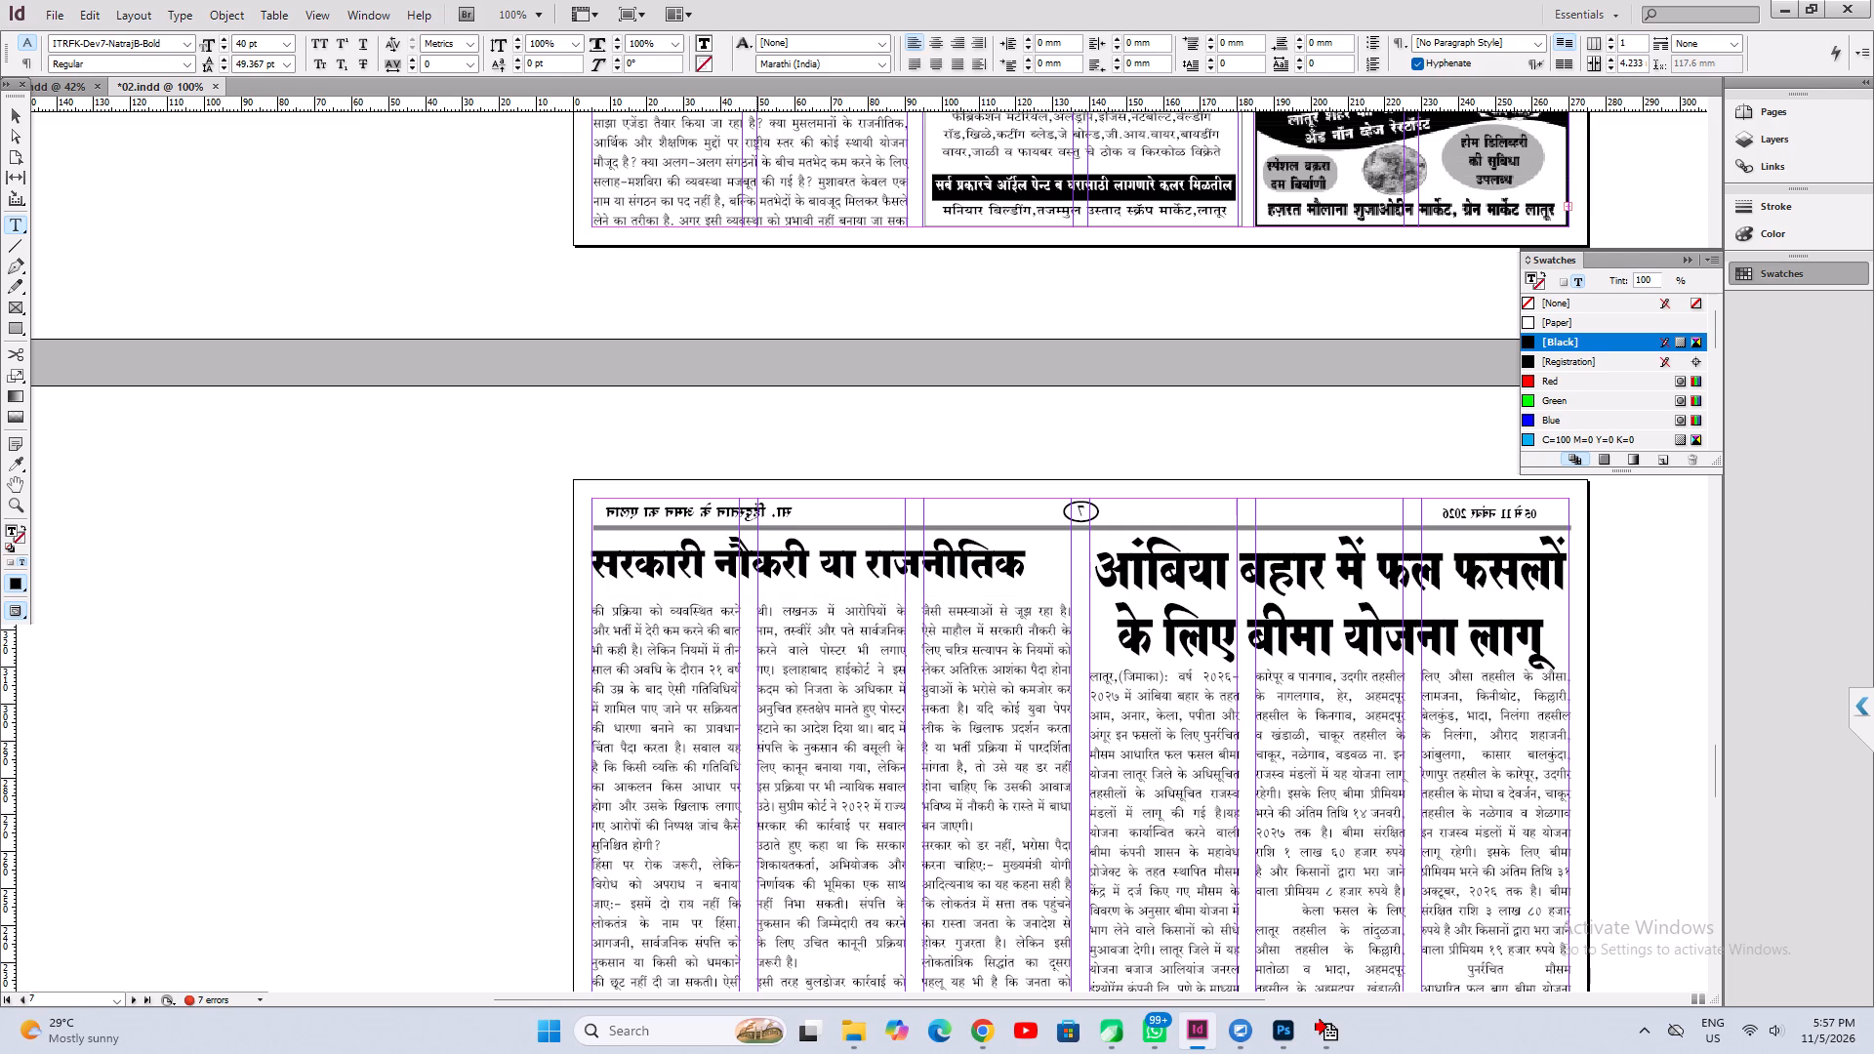
{"action": "type", "text": "..."}
Fit the headline frame to its text and narrow it slightly toward the edge of the article's third column.
{"action": "key", "text": "ctrl+alt+c"}
{"action": "left_click", "coordinate": [12, 114]}
{"action": "left_click", "coordinate": [1010, 574]}
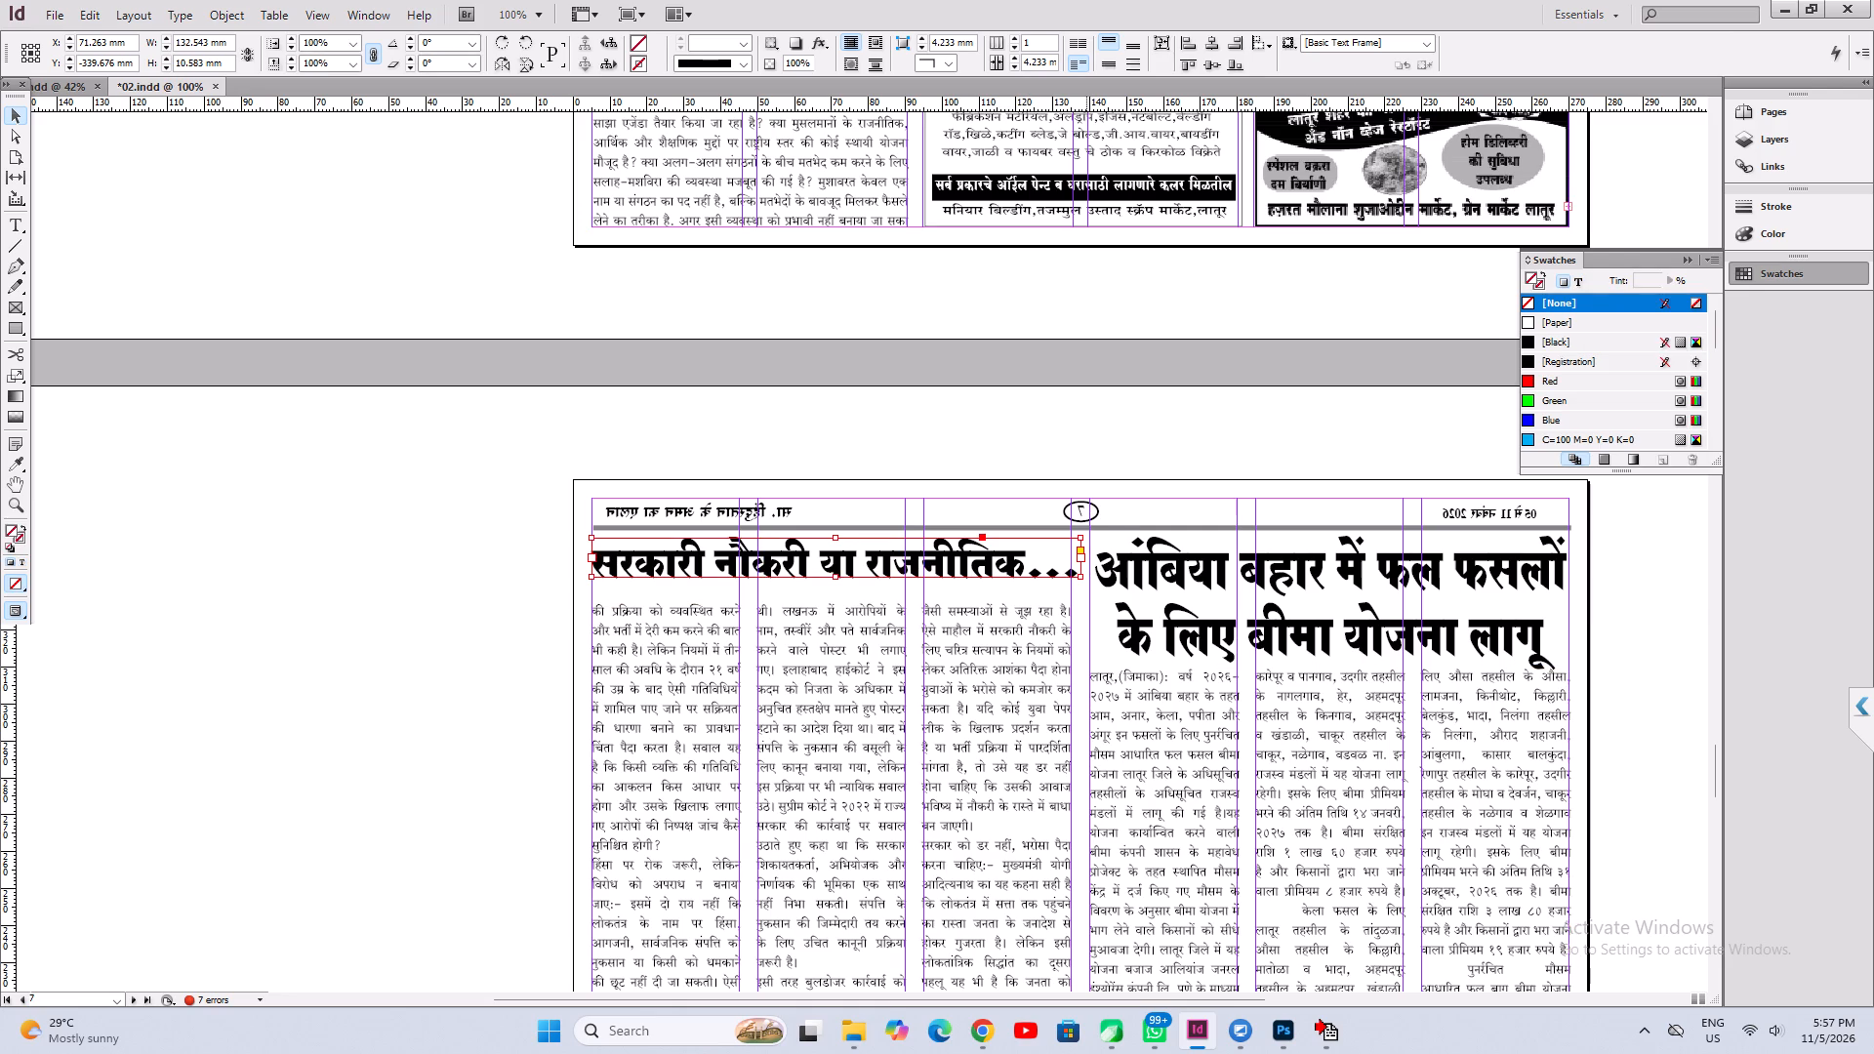
{"action": "key", "text": "ctrl+2"}
{"action": "left_click_drag", "start_coordinate": [1352, 590], "coordinate": [1332, 593], "text": "ctrl"}
Adjust the continuation article's frame upward beneath its headline on page 7.
{"action": "left_click", "coordinate": [729, 735]}
{"action": "left_click_drag", "start_coordinate": [674, 744], "coordinate": [673, 710], "text": "shift"}
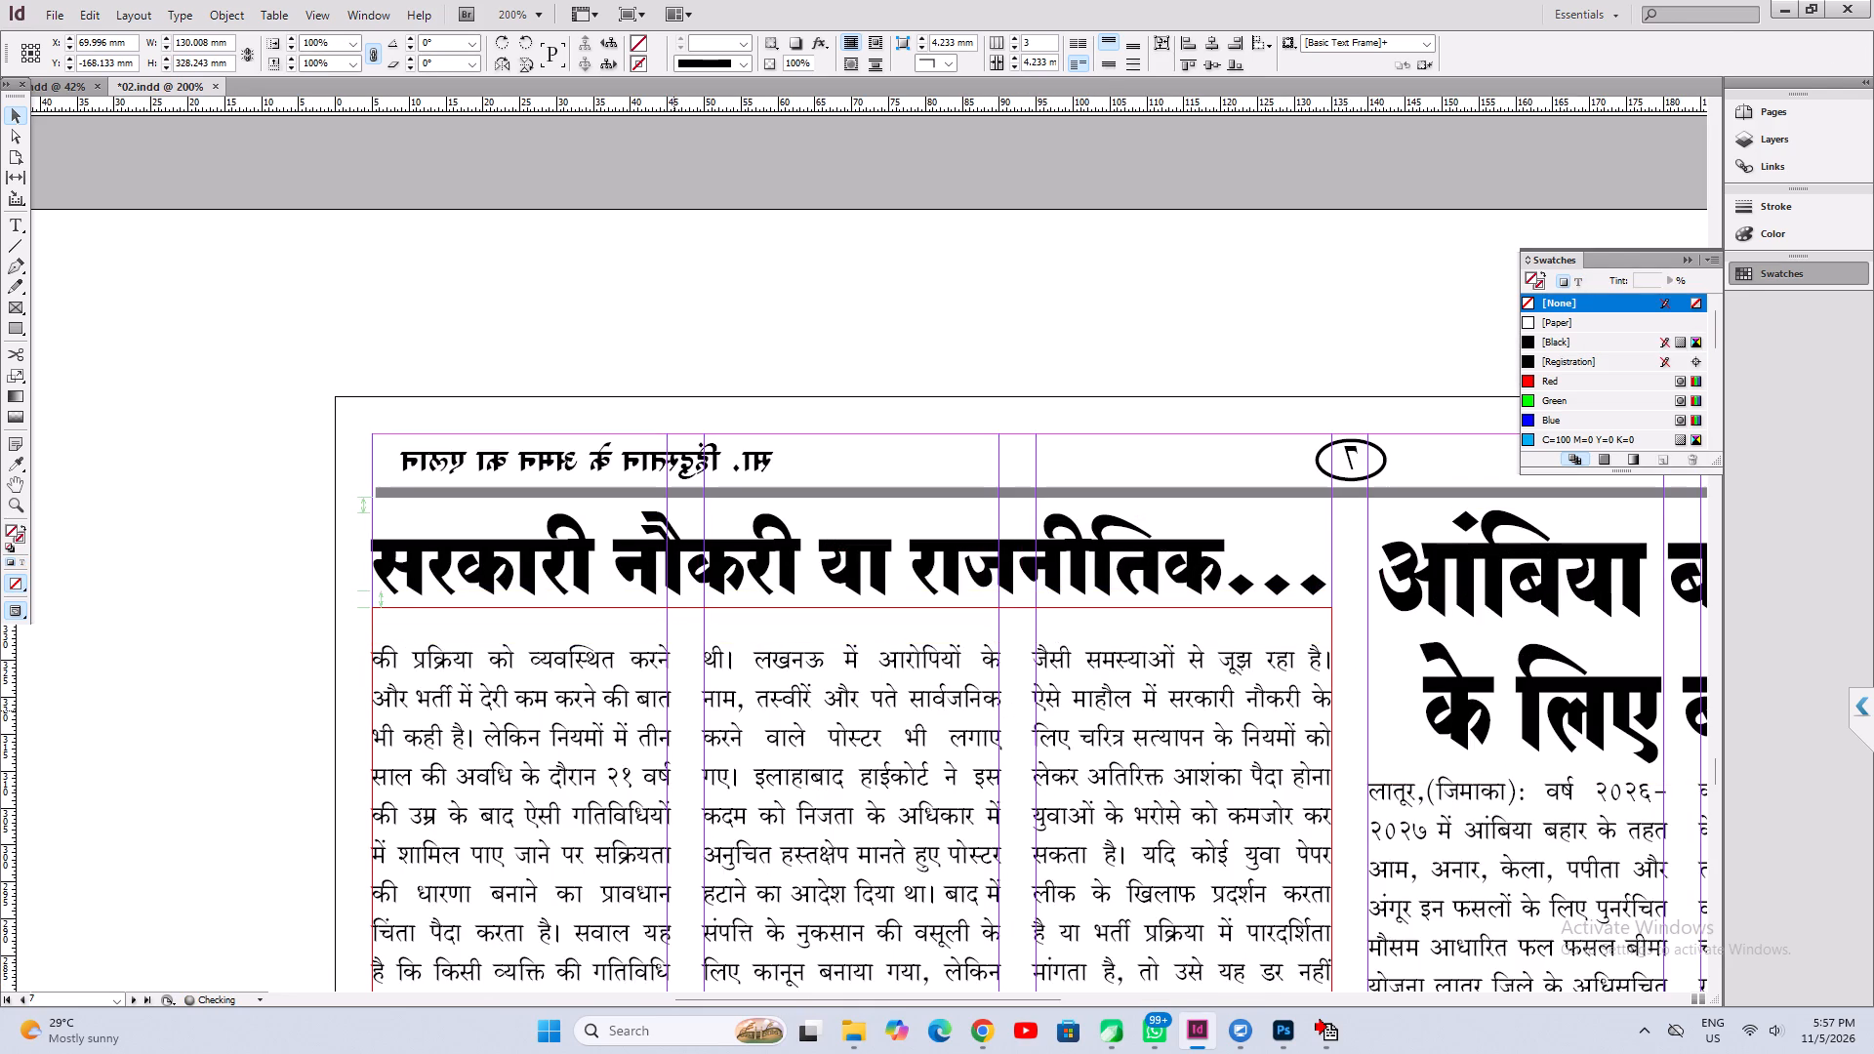
Nudge the page 7 continuation headline and its article frame slightly upward together.
{"action": "left_click", "coordinate": [730, 568], "text": "shift"}
{"action": "key", "text": "Up"}
{"action": "key", "text": "Up"}
Extend the continuation article's frame downward to just above the advertisements at the foot of page 7.
{"action": "key", "text": "ctrl+1"}
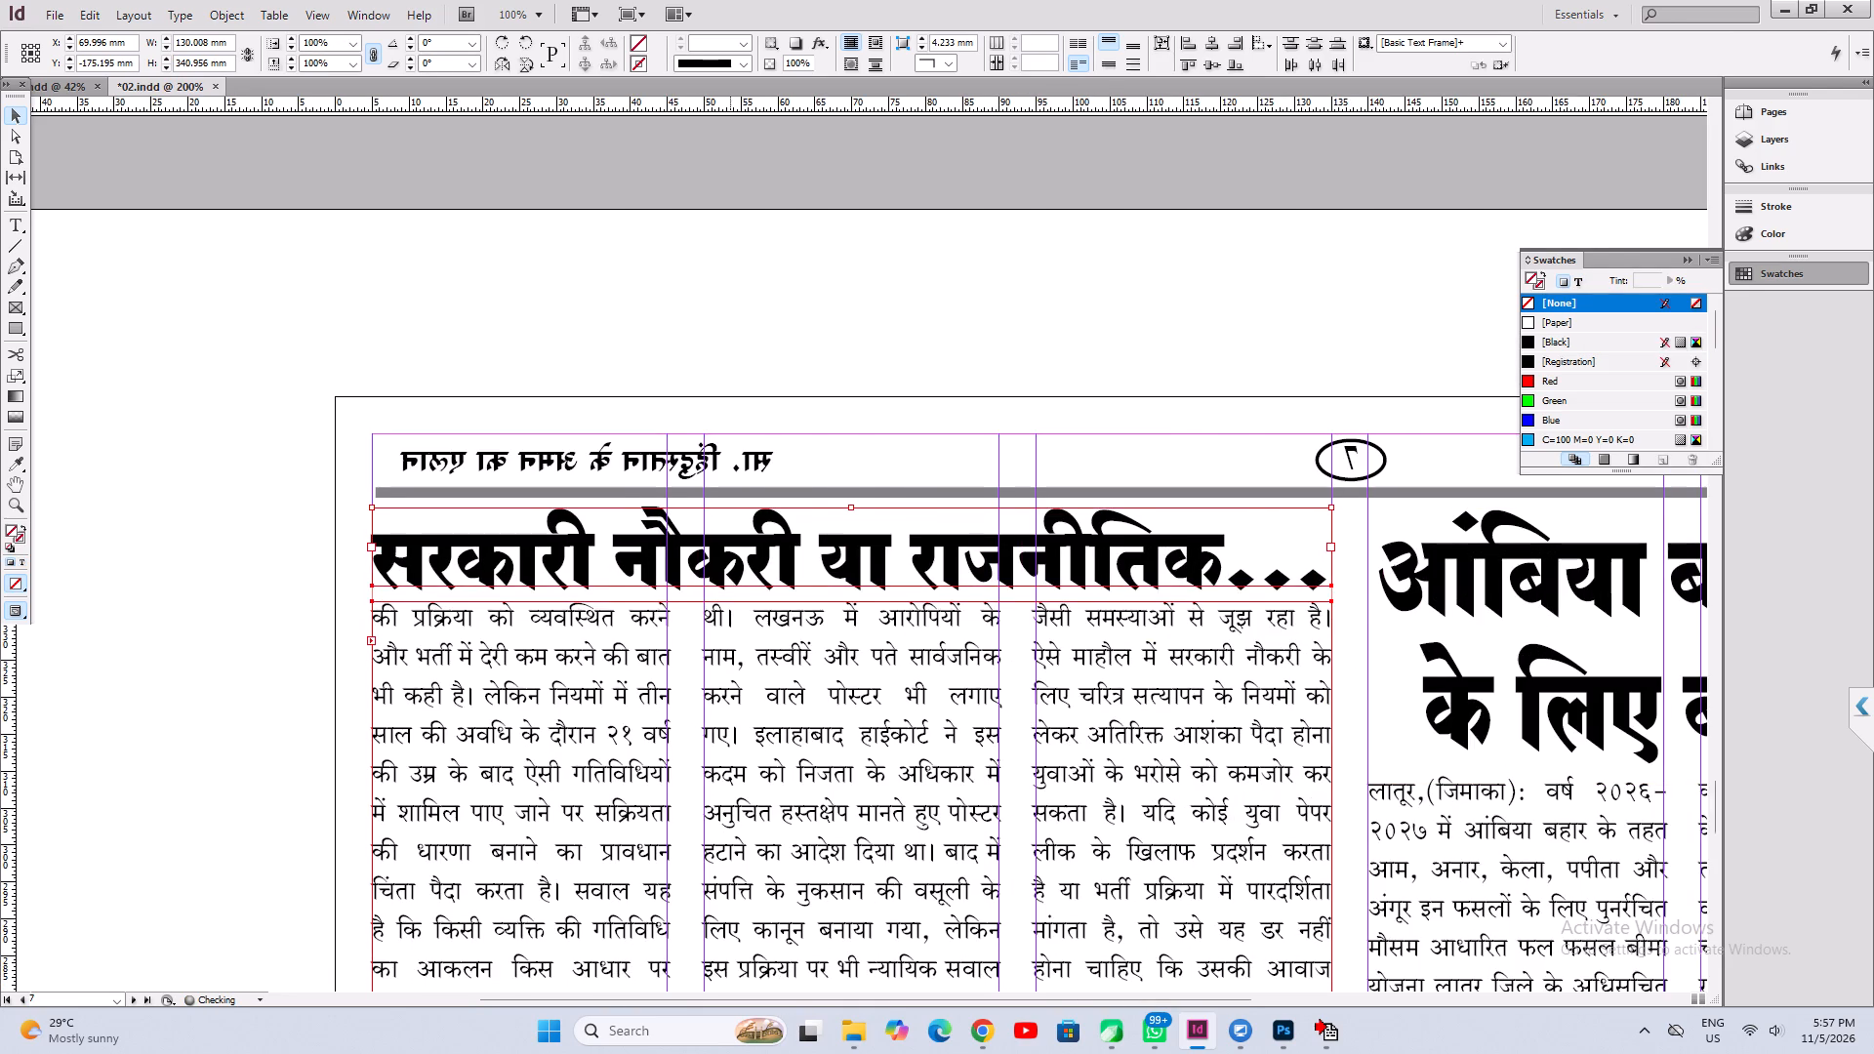
{"action": "scroll", "coordinate": [747, 588], "scroll_direction": "down", "scroll_amount": 9}
{"action": "left_click", "coordinate": [323, 467]}
{"action": "left_click", "coordinate": [862, 554]}
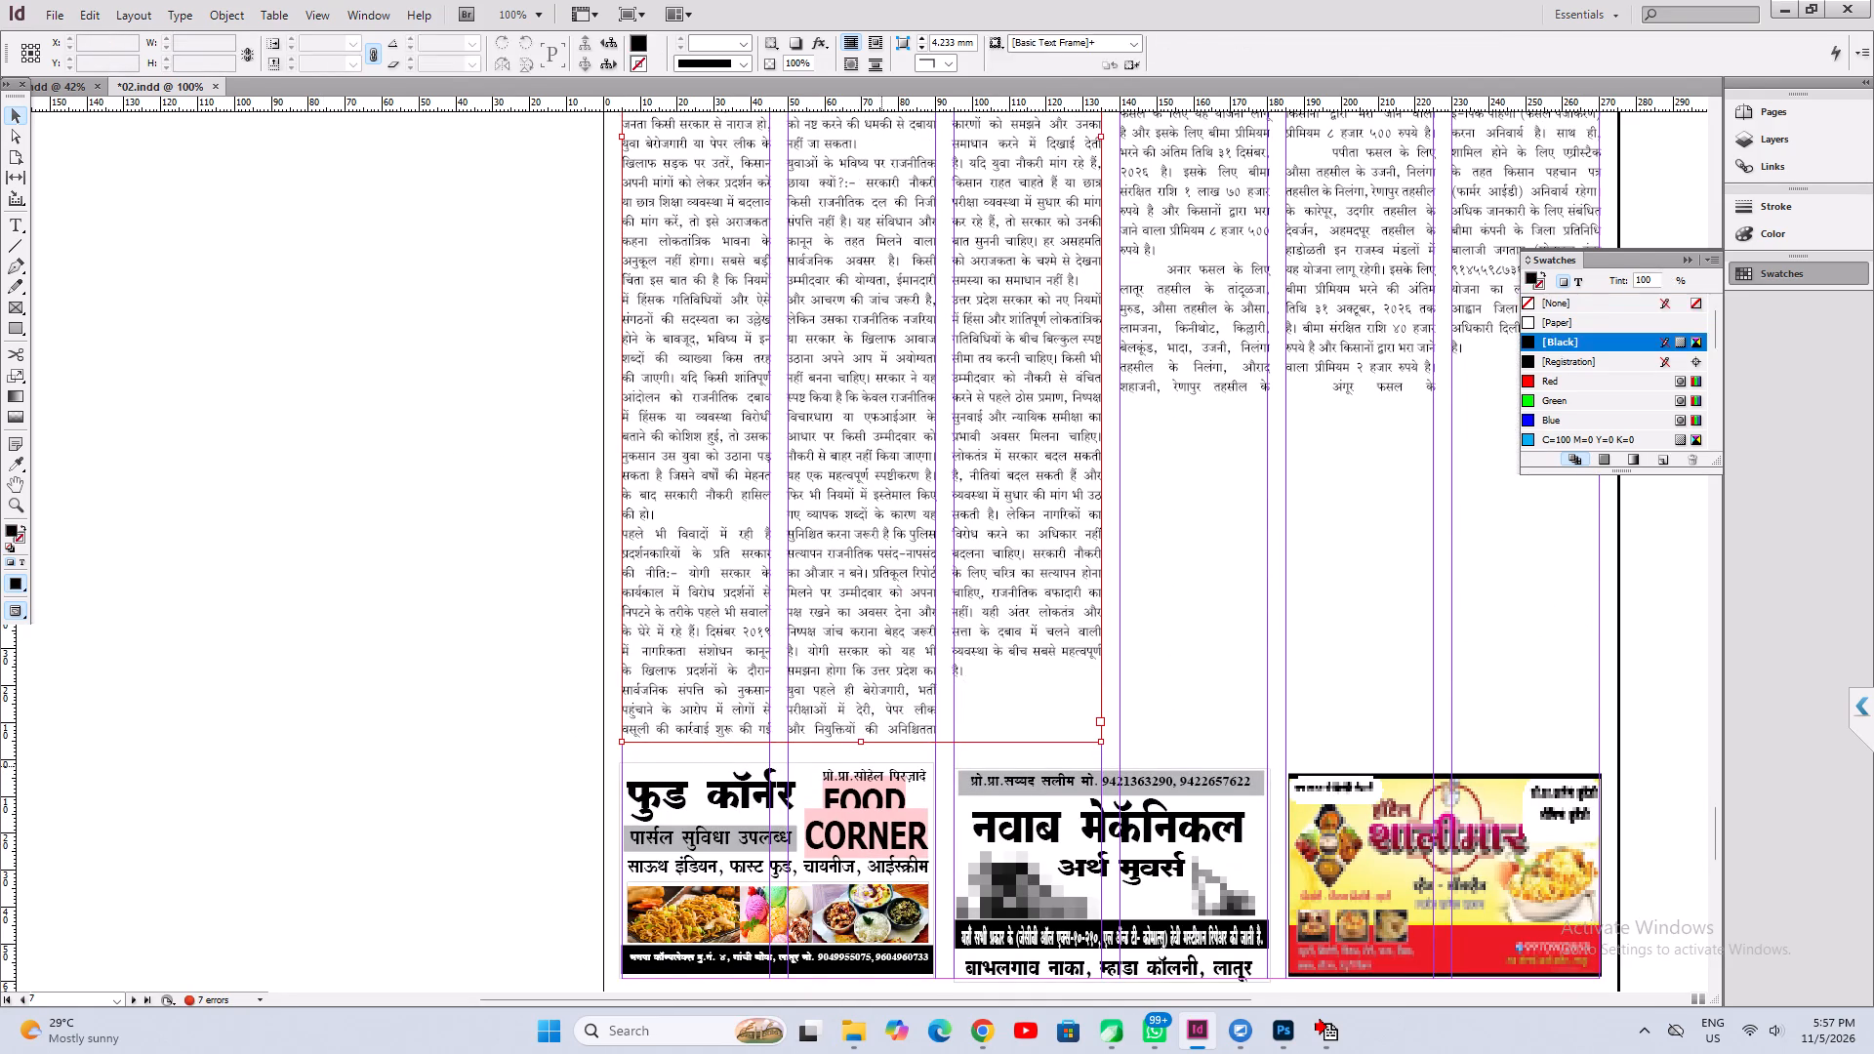
{"action": "left_click_drag", "start_coordinate": [863, 741], "coordinate": [859, 756]}
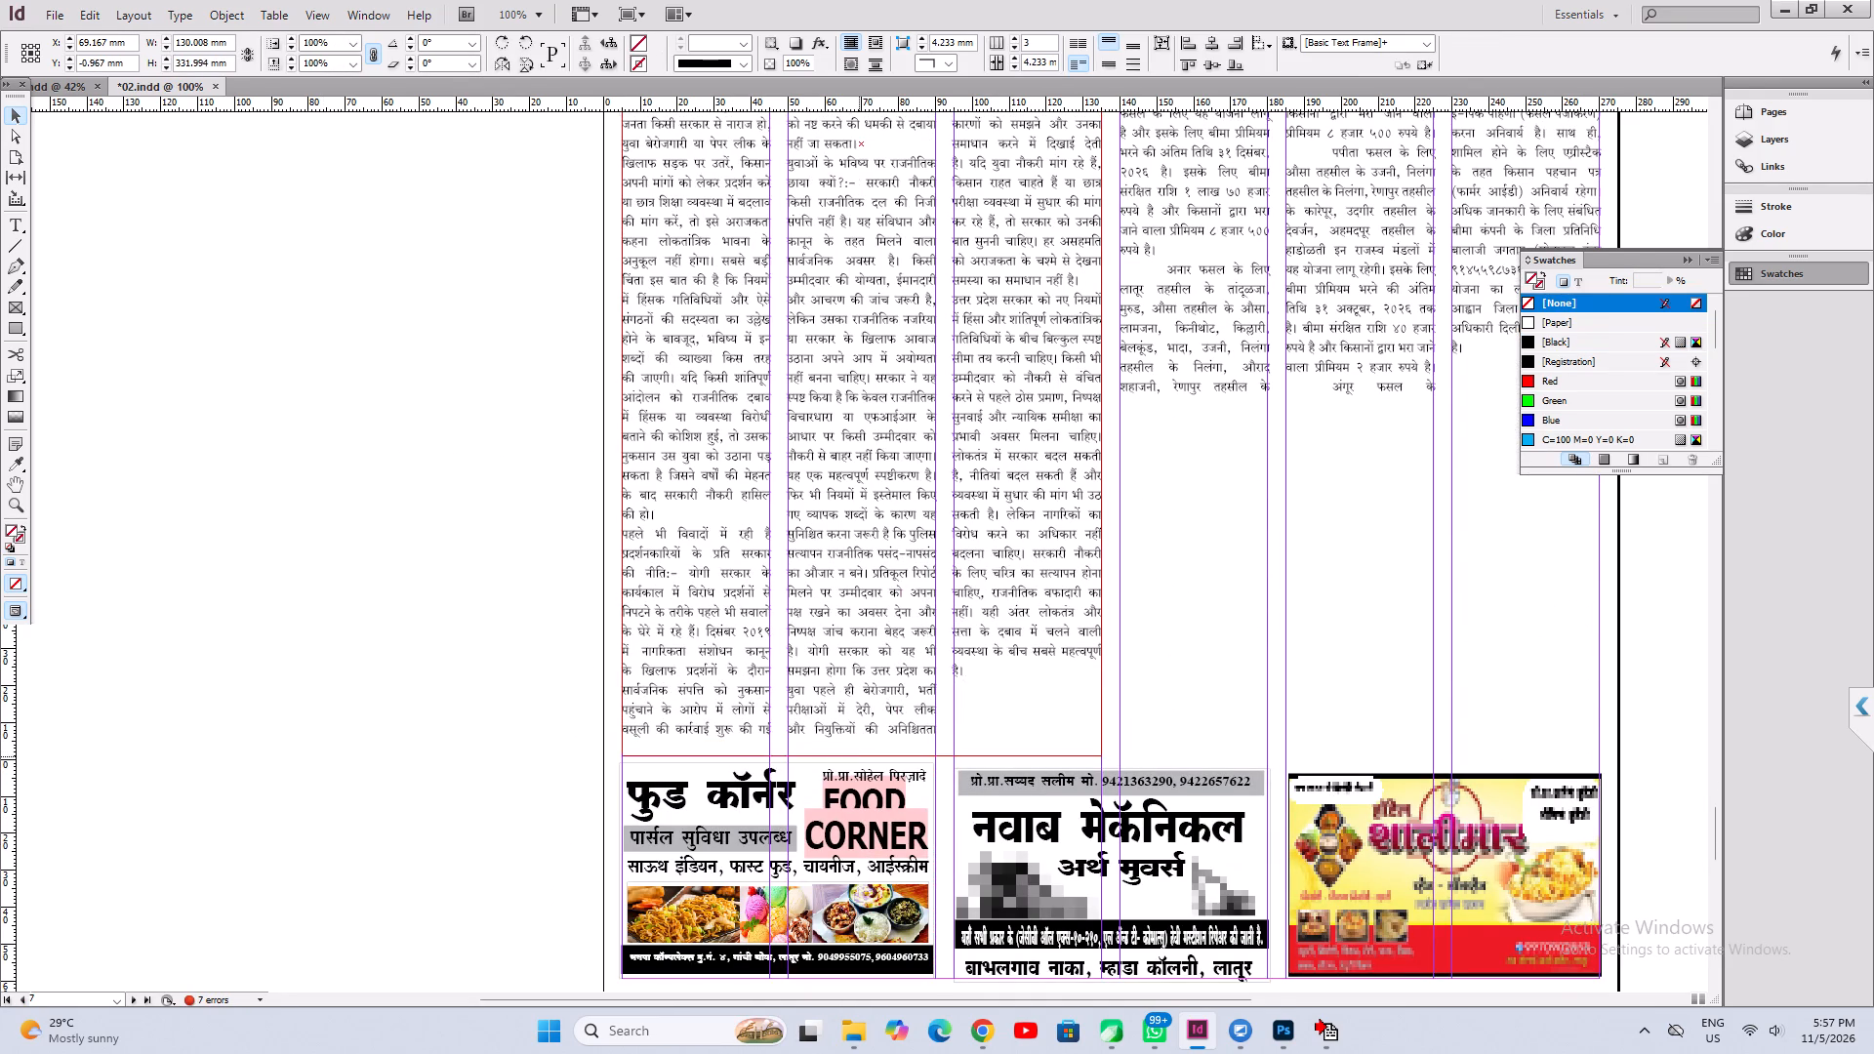
{"action": "left_click_drag", "start_coordinate": [859, 756], "coordinate": [857, 762]}
{"action": "left_click", "coordinate": [444, 754]}
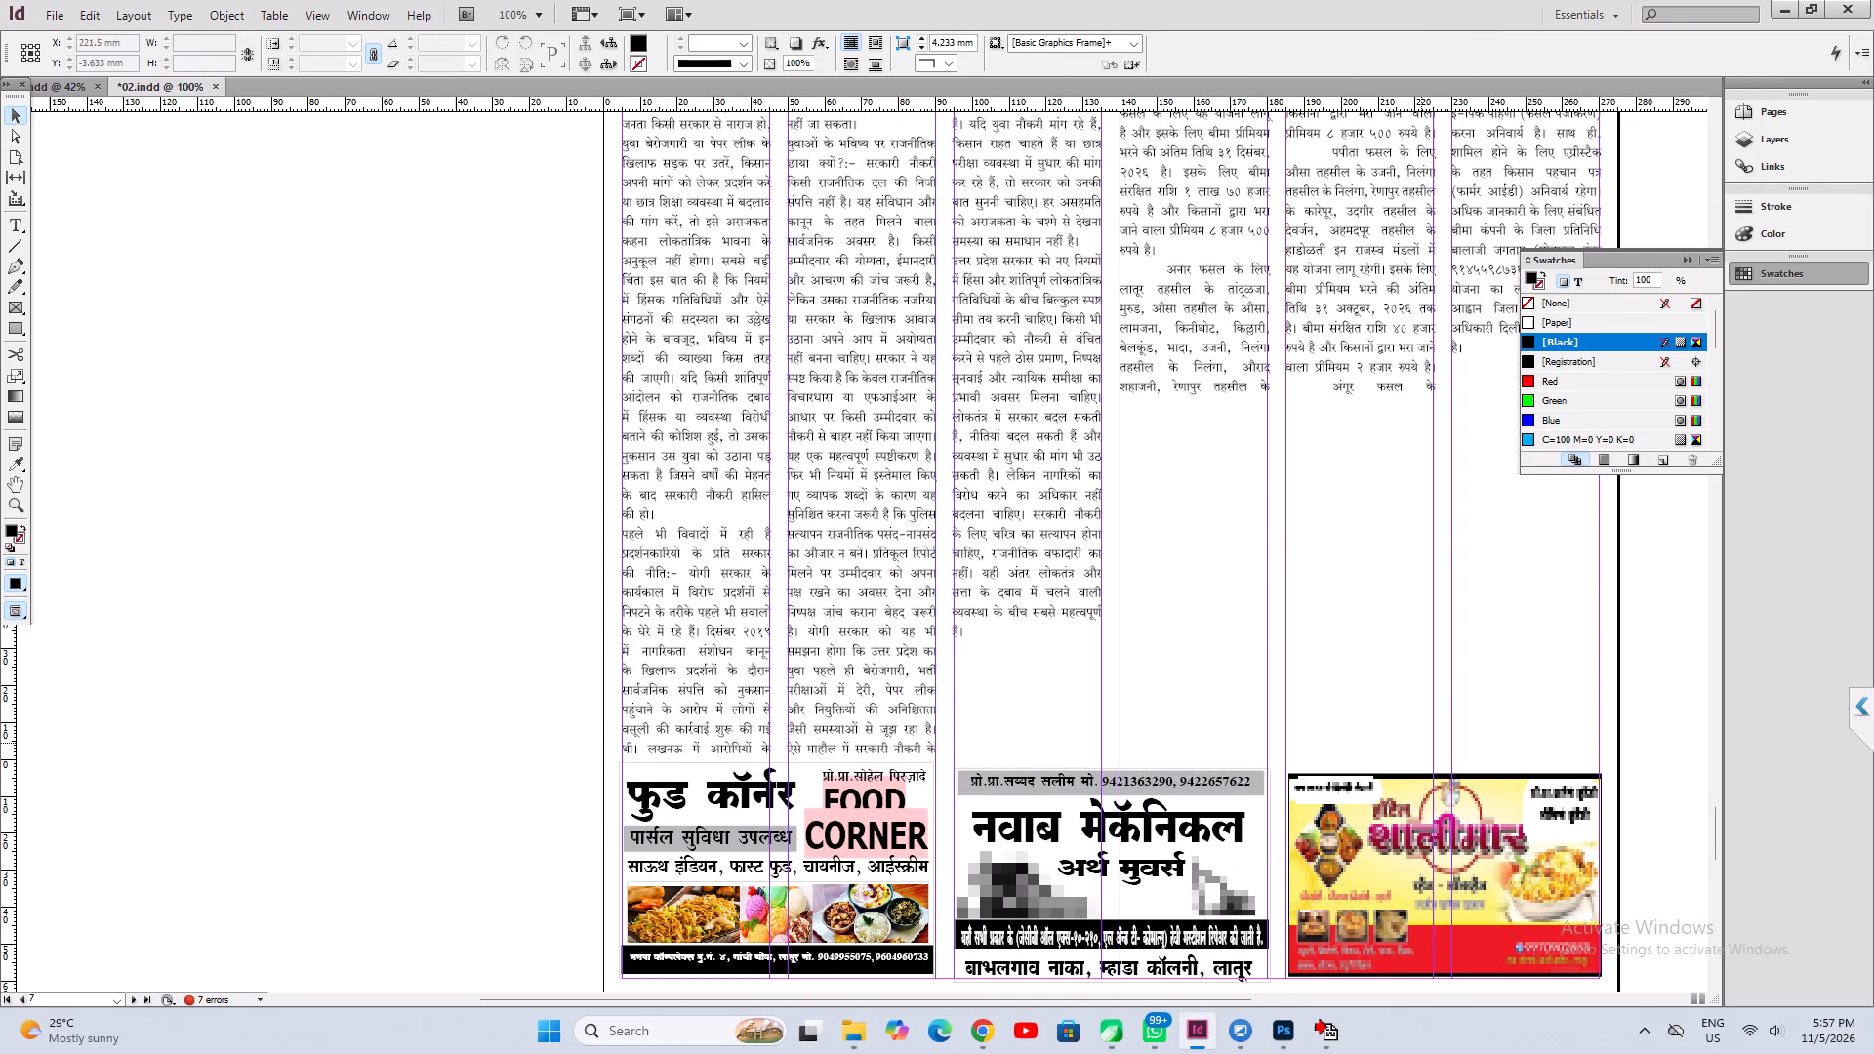
Check the type formatting of the "आंबिया बहार में फल फसलों के लिए बीमा योजना लागू" headline and its article text.
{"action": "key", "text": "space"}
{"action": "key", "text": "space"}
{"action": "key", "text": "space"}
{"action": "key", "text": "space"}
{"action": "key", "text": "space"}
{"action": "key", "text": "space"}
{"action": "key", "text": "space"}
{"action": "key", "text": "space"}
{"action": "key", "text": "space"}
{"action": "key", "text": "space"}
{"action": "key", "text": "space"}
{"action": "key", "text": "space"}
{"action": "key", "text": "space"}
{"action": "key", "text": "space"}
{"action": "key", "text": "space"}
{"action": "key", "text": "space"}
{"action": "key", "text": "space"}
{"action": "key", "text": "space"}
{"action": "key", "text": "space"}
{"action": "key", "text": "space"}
{"action": "left_click_drag", "start_coordinate": [1316, 464], "coordinate": [929, 751]}
{"action": "left_click_drag", "start_coordinate": [1001, 627], "coordinate": [945, 886]}
{"action": "left_click_drag", "start_coordinate": [935, 544], "coordinate": [887, 732]}
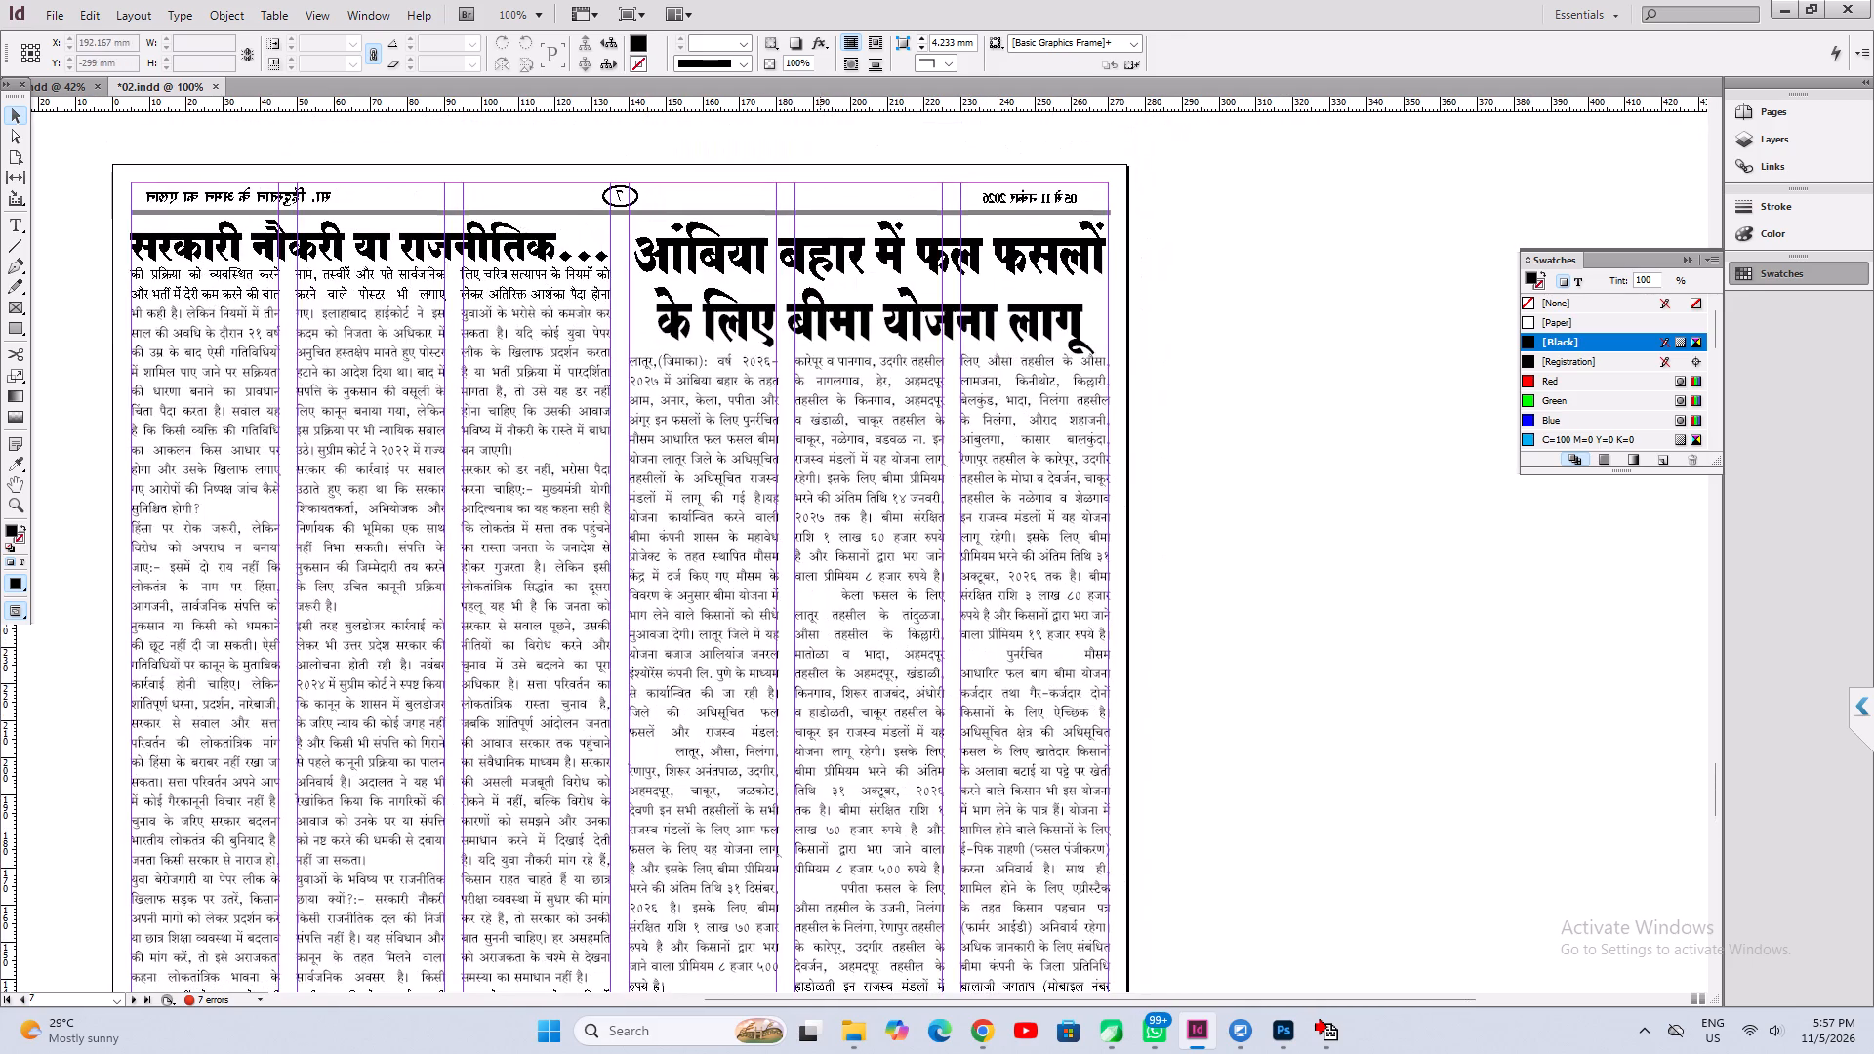
{"action": "left_click", "coordinate": [818, 273]}
{"action": "left_click", "coordinate": [9, 223]}
{"action": "left_click", "coordinate": [670, 286]}
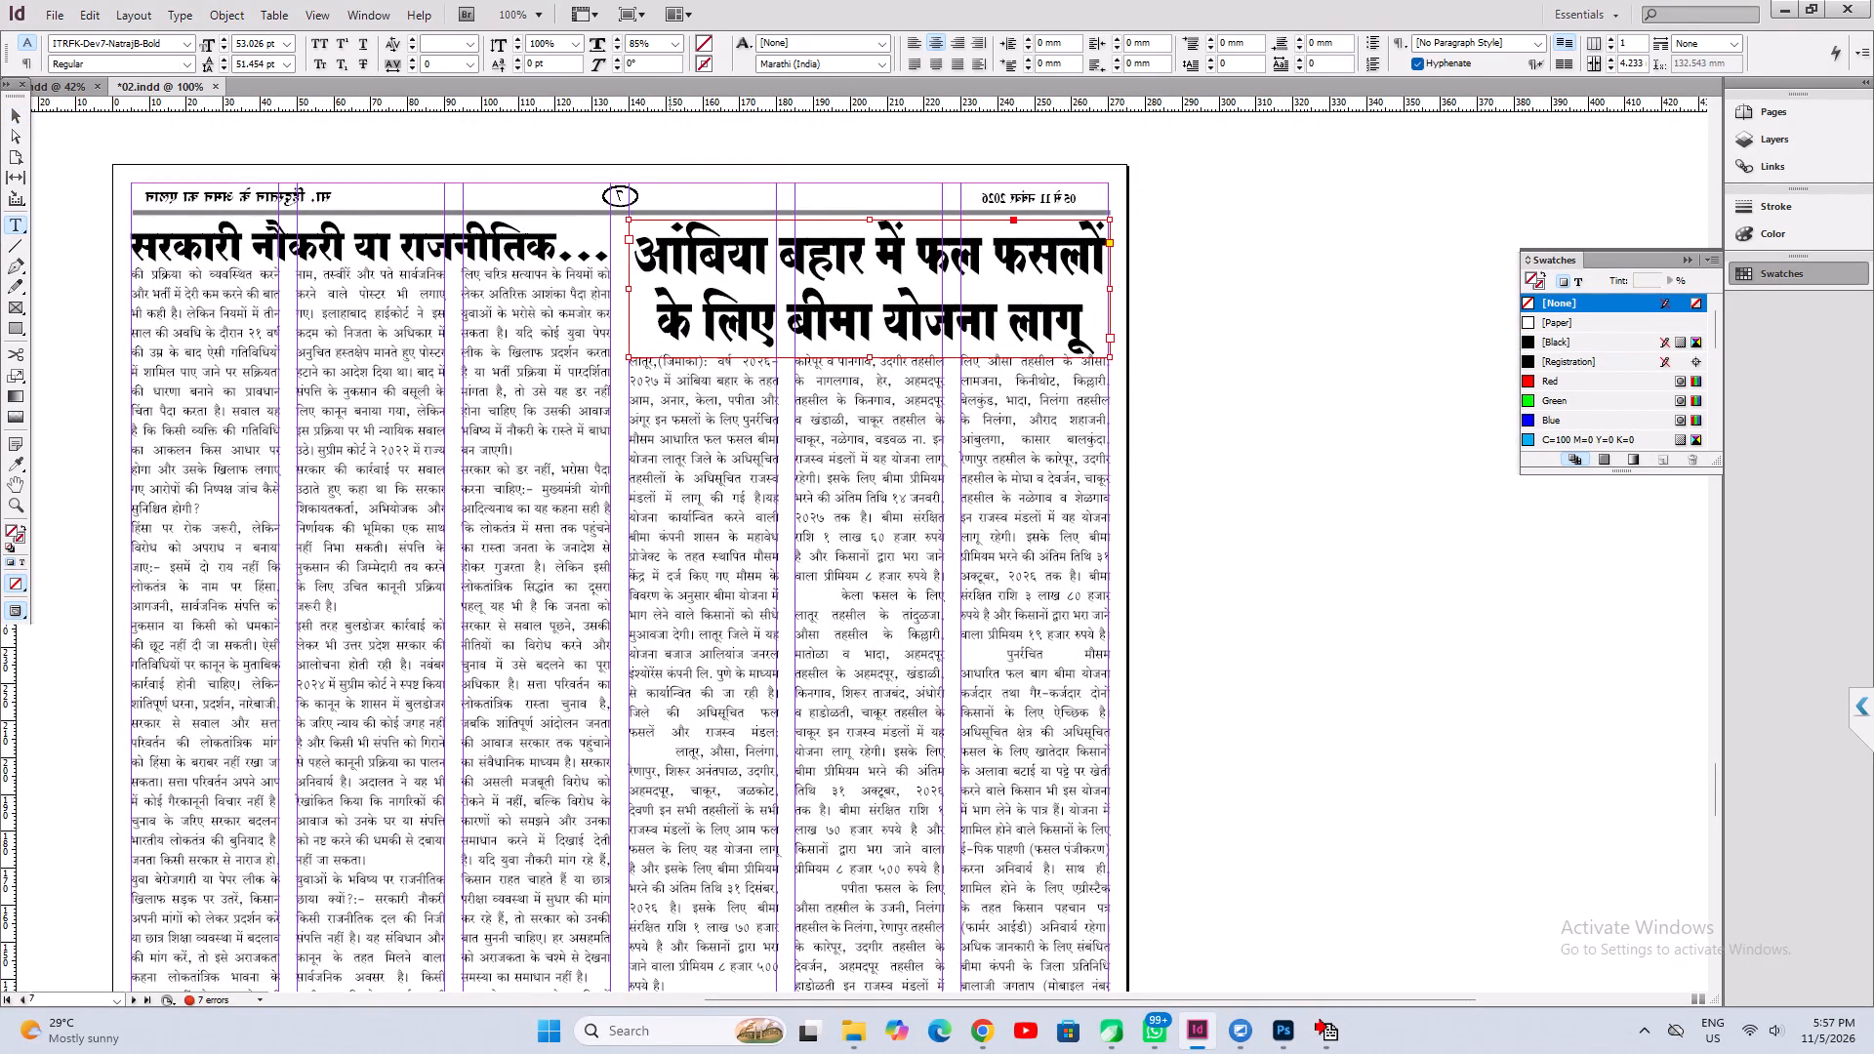
{"action": "key", "text": "ctrl+a"}
{"action": "double_click", "coordinate": [732, 525]}
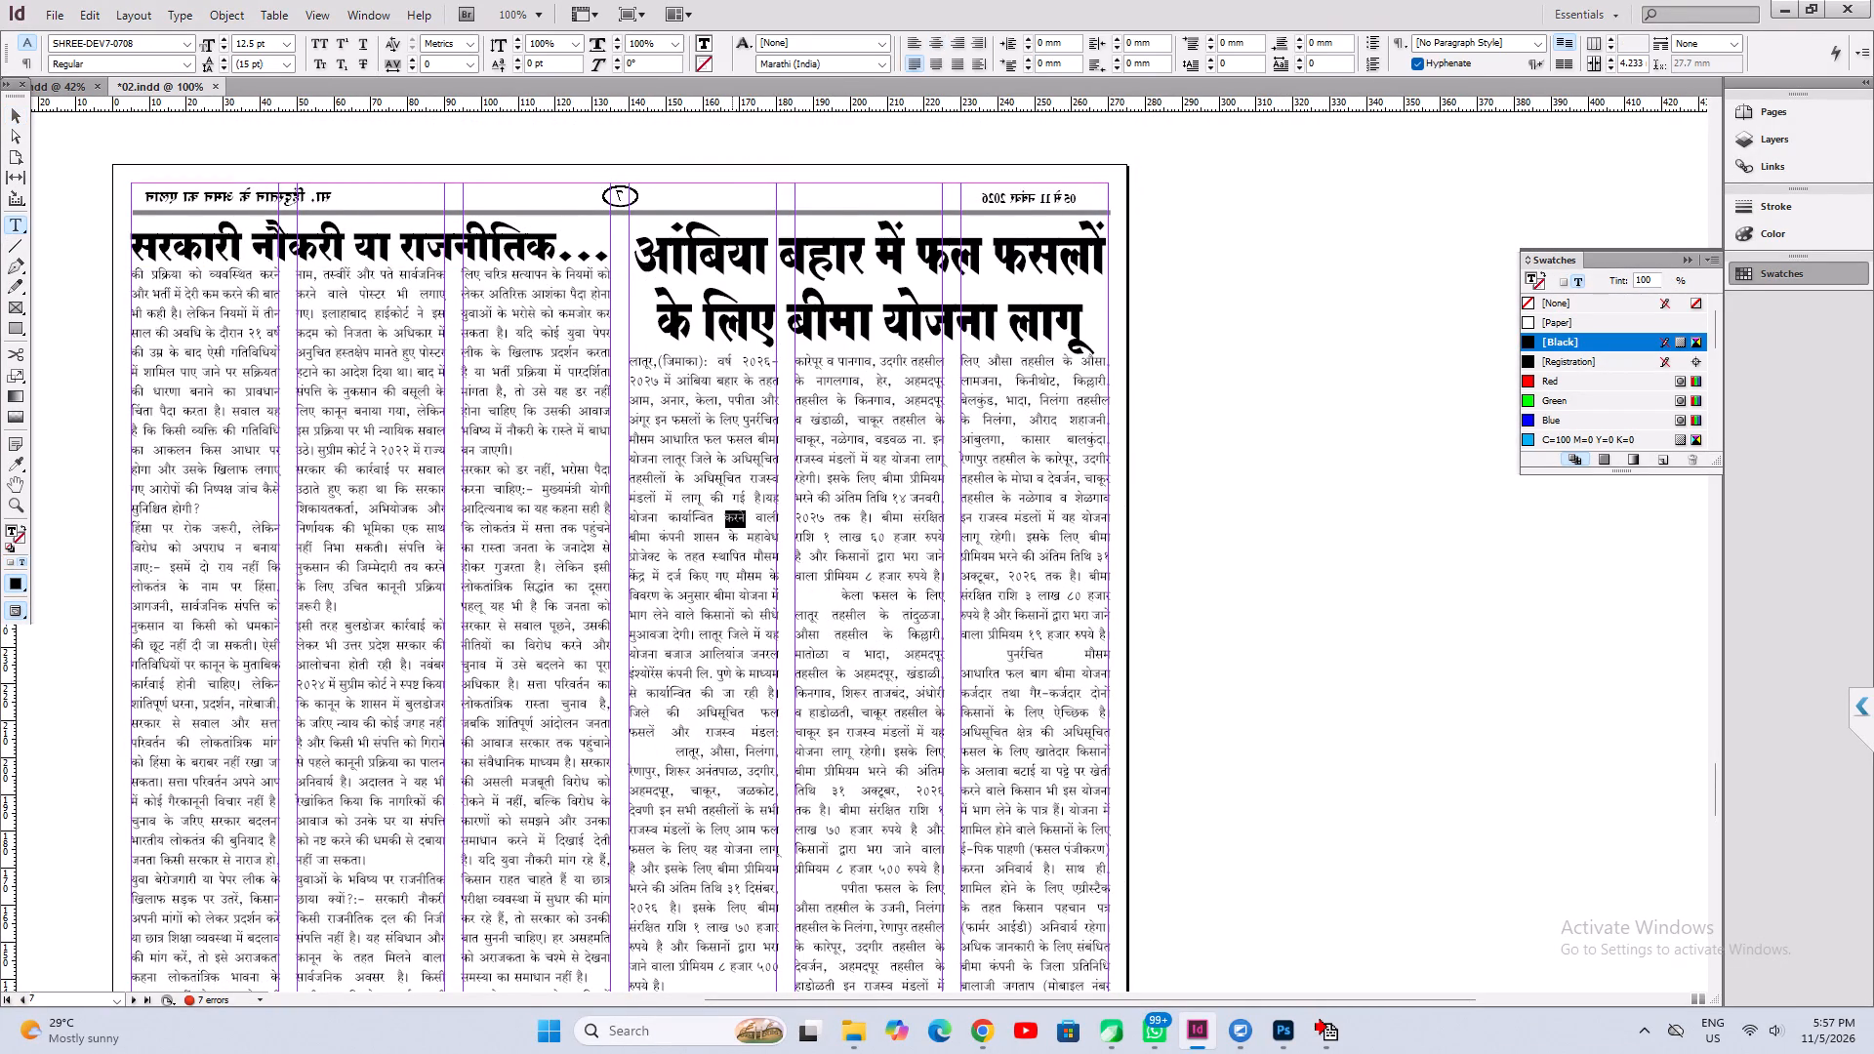
{"action": "left_click", "coordinate": [725, 290]}
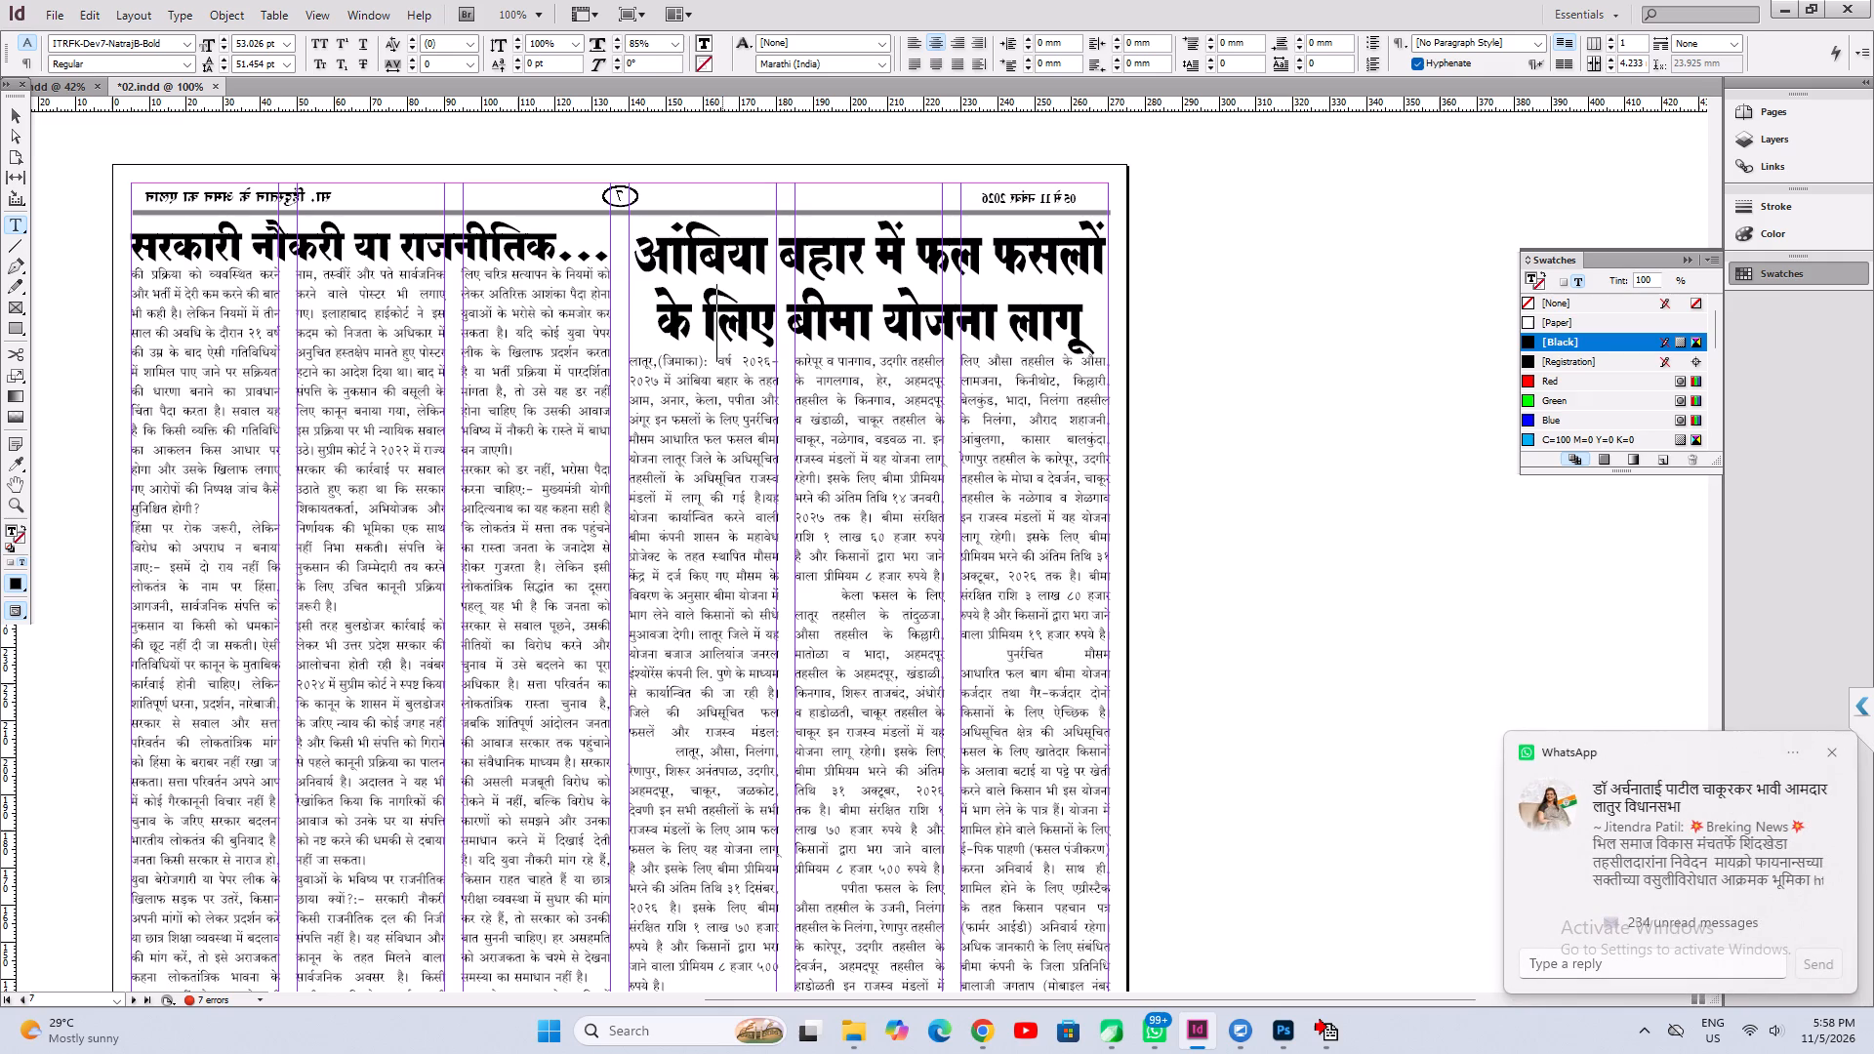
{"action": "scroll", "coordinate": [722, 548], "scroll_direction": "down", "scroll_amount": 8}
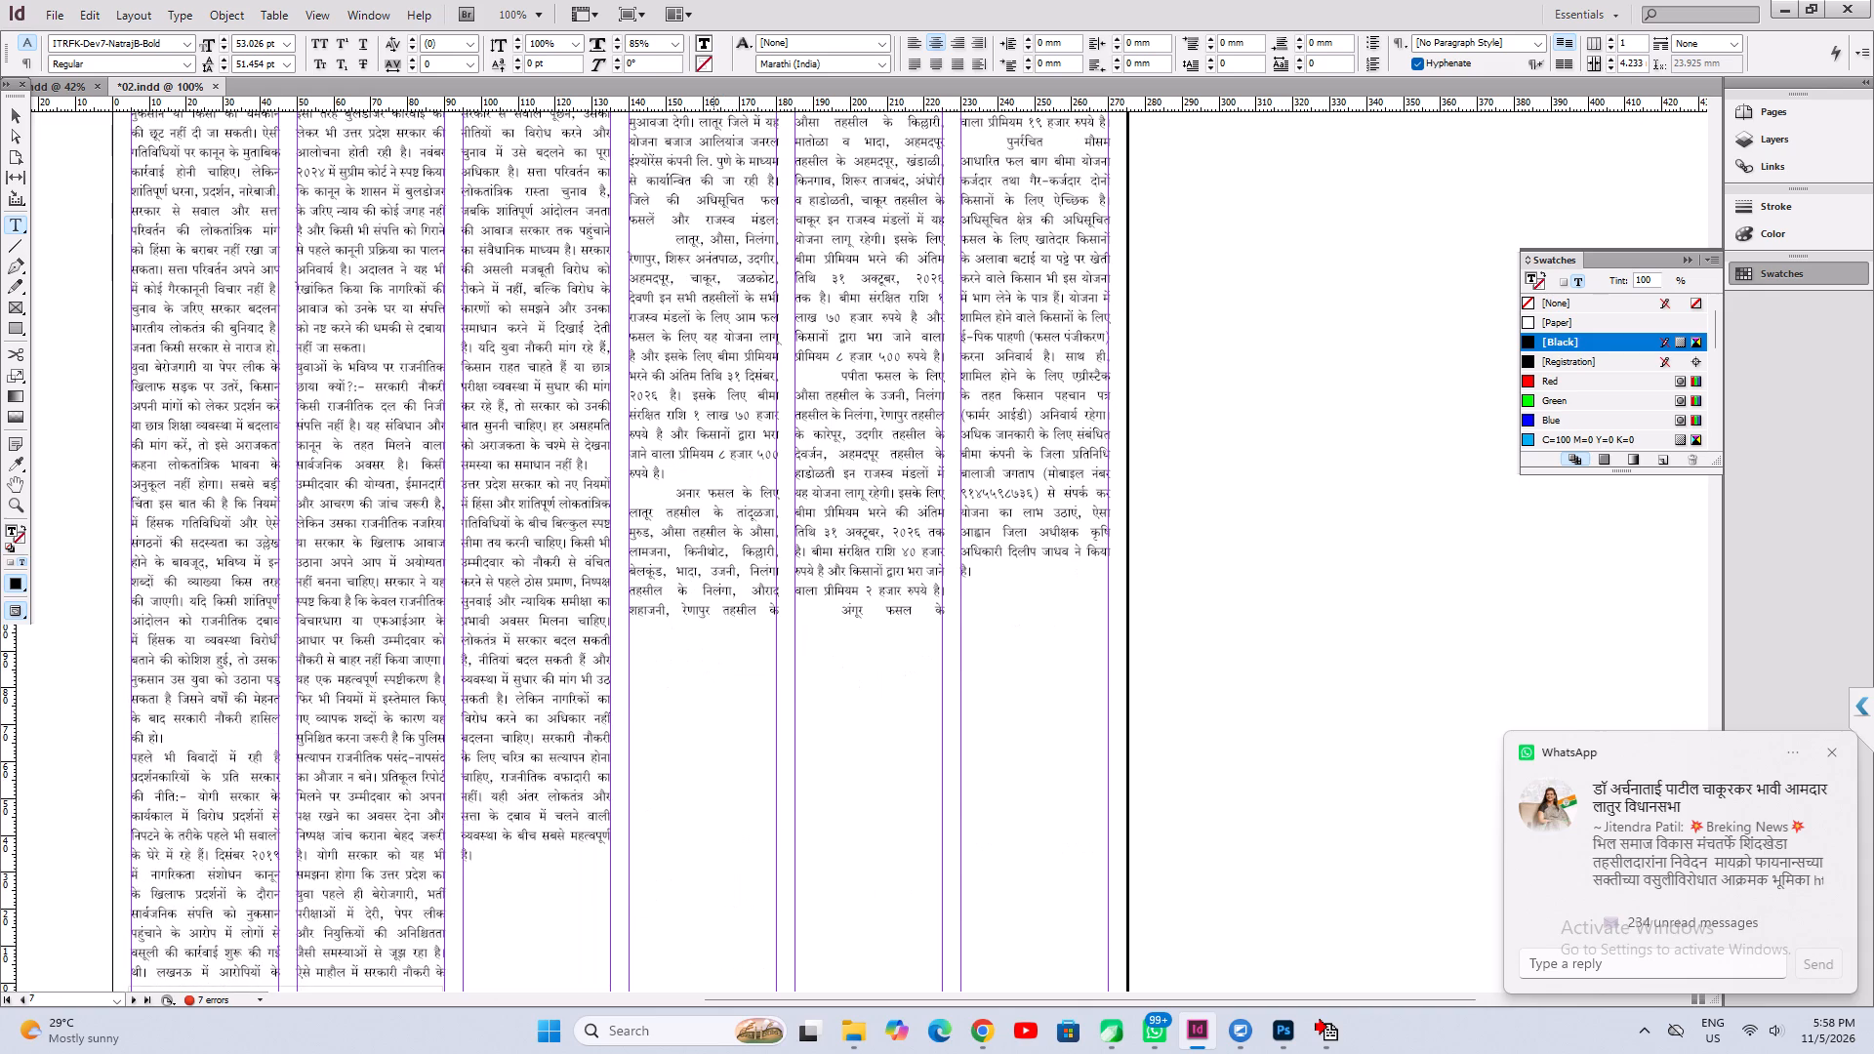
{"action": "scroll", "coordinate": [713, 573], "scroll_direction": "up", "scroll_amount": 9}
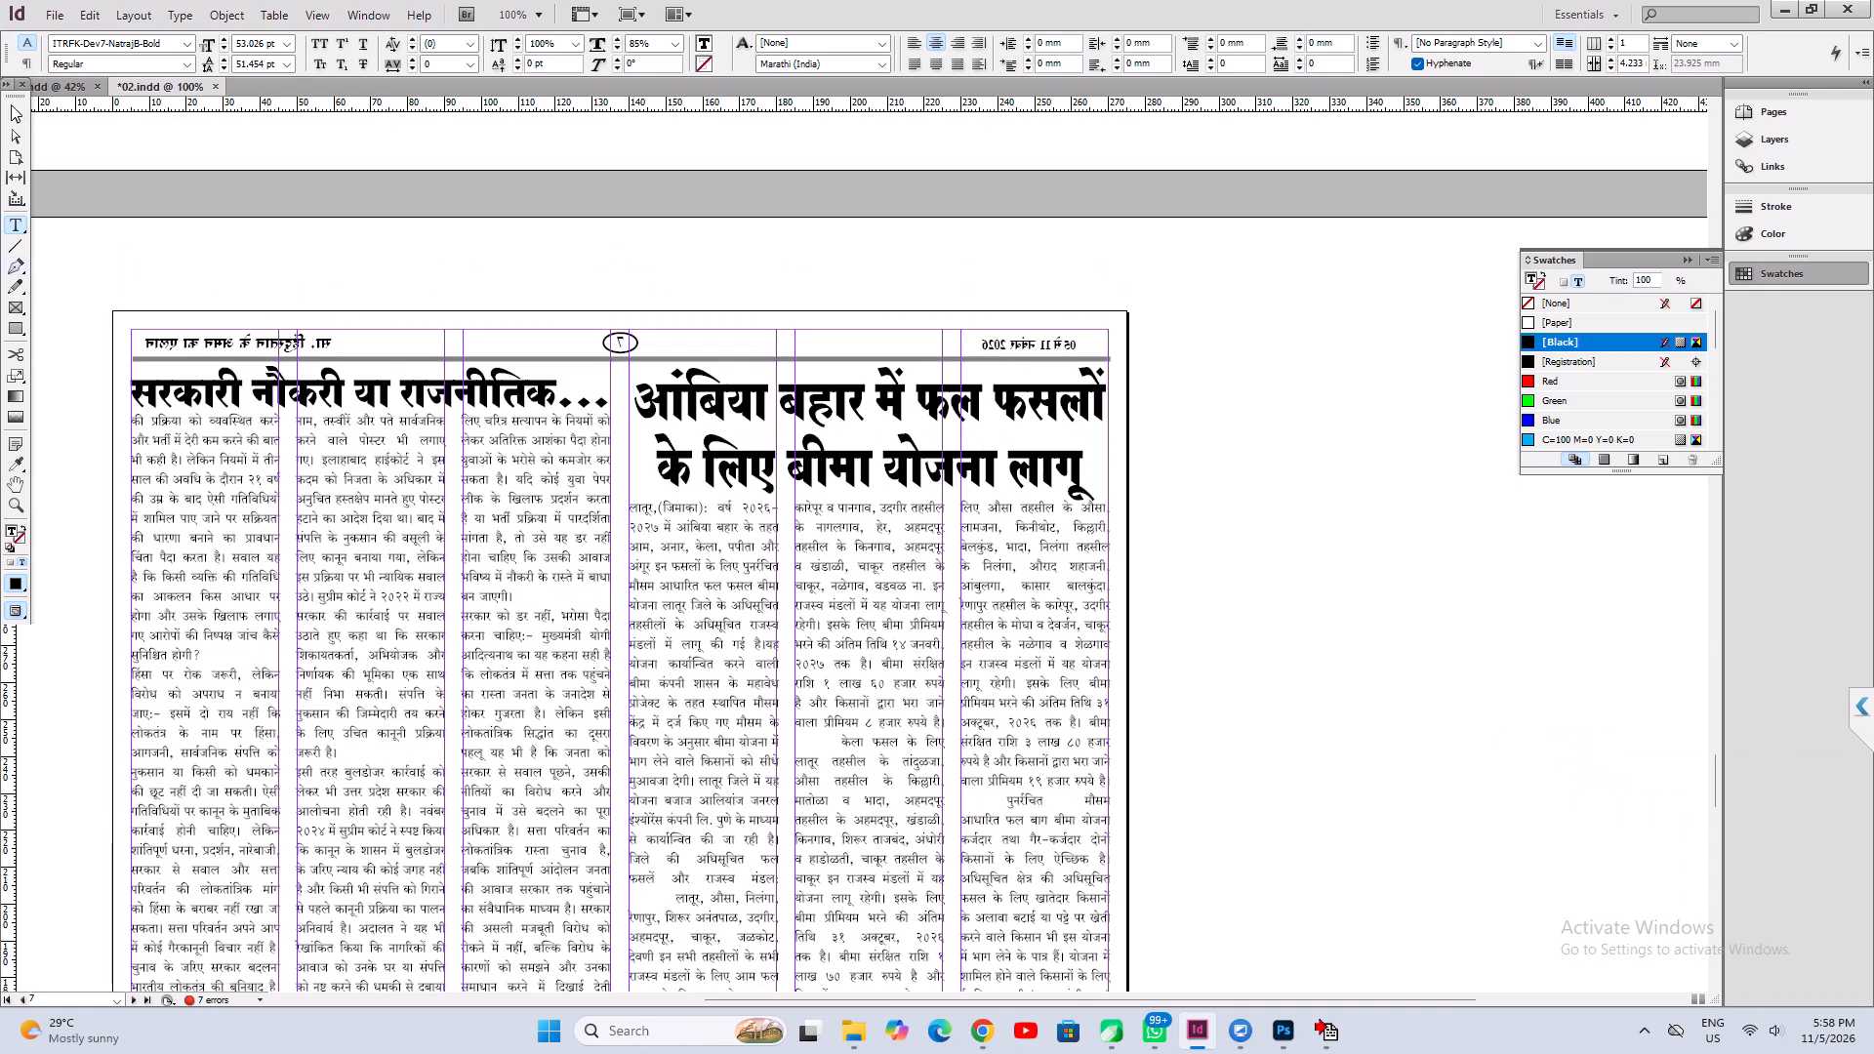
Nudge the two-line "आंबिया बहार में फल फसलों के लिए बीमा योजना लागू" headline frame slightly to the left.
{"action": "left_click", "coordinate": [20, 113]}
{"action": "left_click", "coordinate": [822, 457]}
{"action": "key", "text": "Left"}
{"action": "key", "text": "Left"}
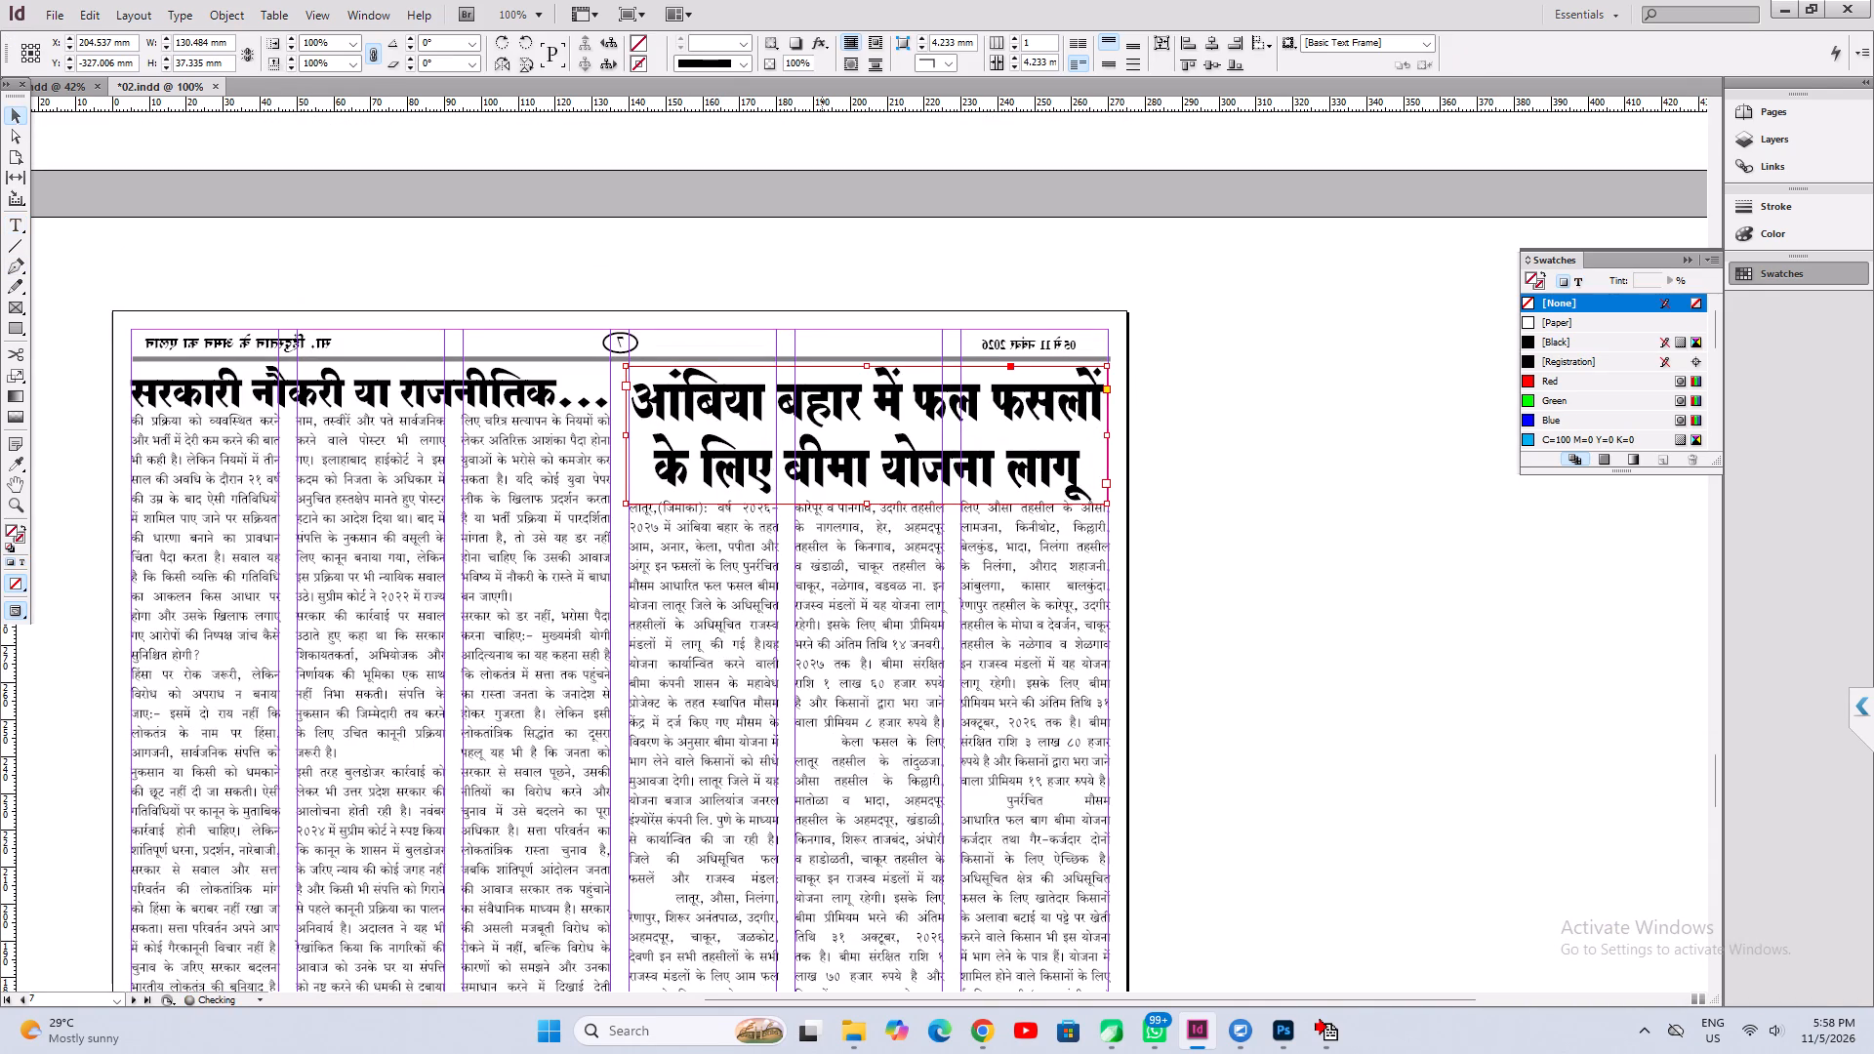
Save the newspaper document.
{"action": "key", "text": "ctrl+s"}
Look over the lower part of page 7 and the layout of the page that follows it.
{"action": "key", "text": "ctrl+0"}
{"action": "scroll", "coordinate": [794, 441], "scroll_direction": "down", "scroll_amount": 2}
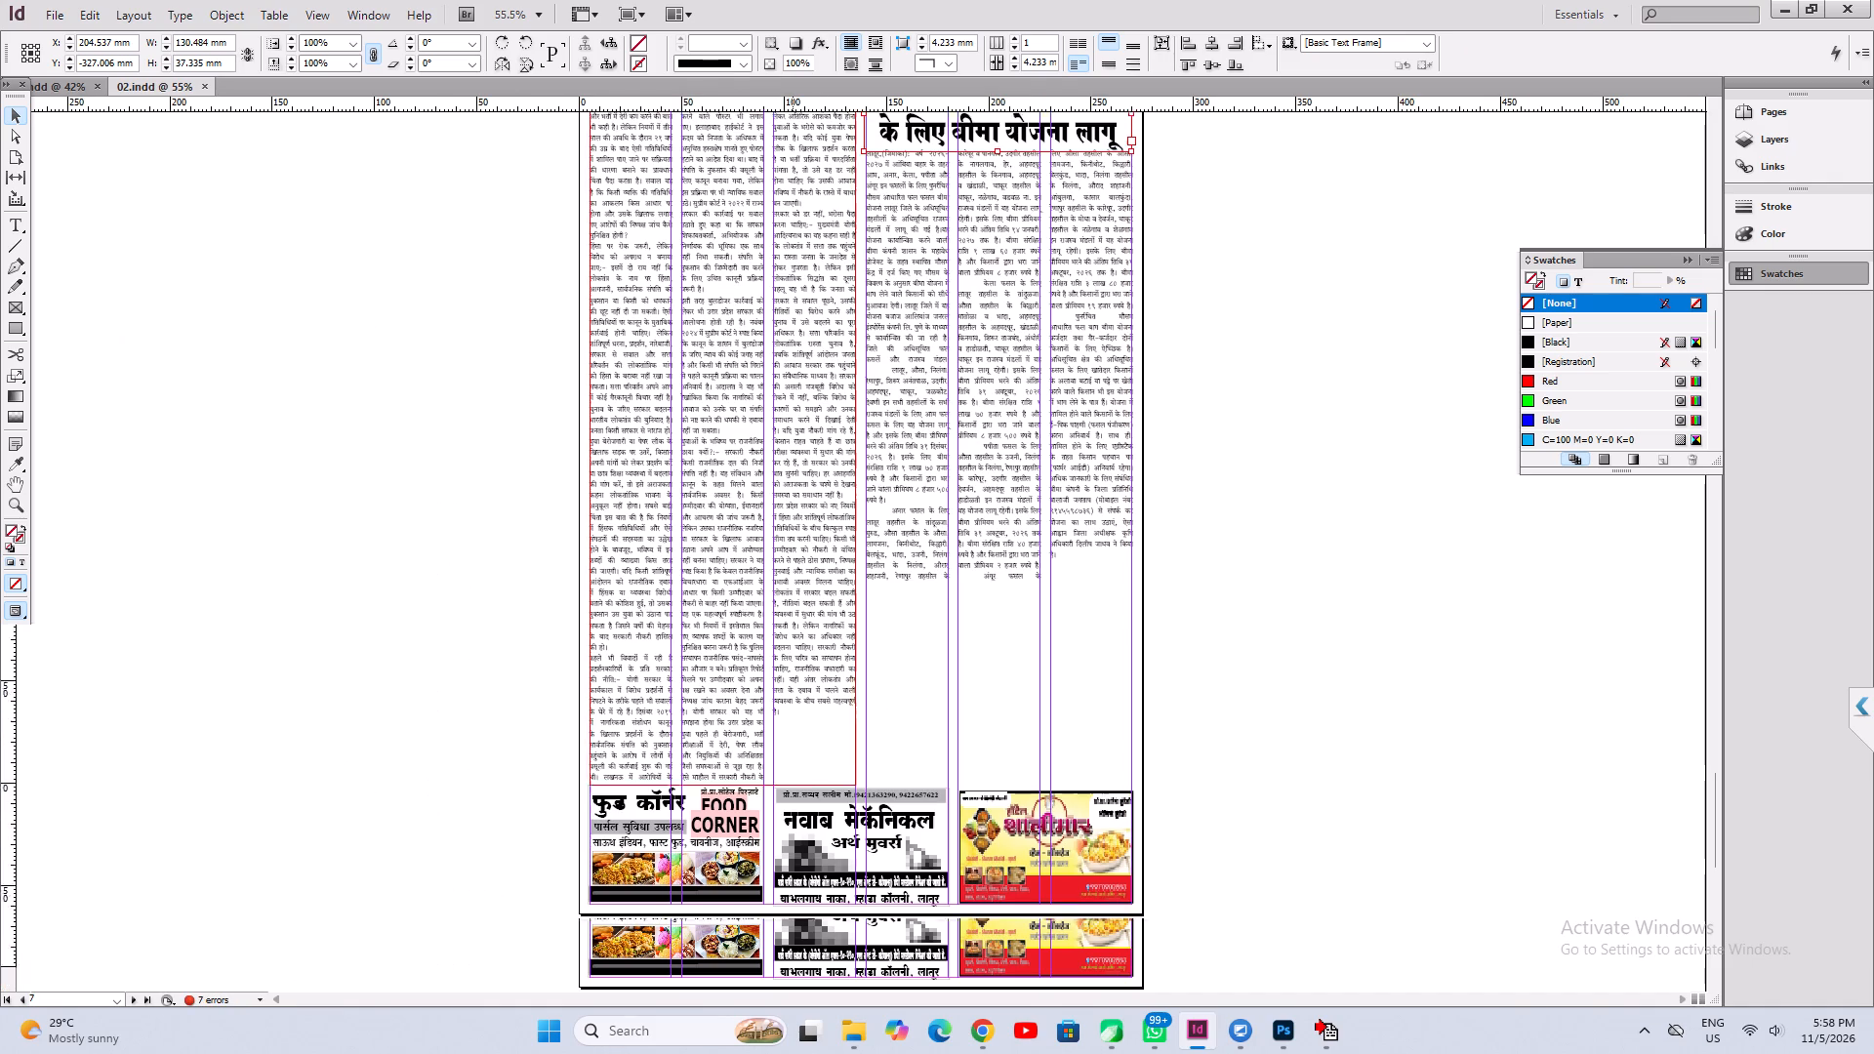
{"action": "scroll", "coordinate": [801, 453], "scroll_direction": "down", "scroll_amount": 18}
{"action": "scroll", "coordinate": [866, 558], "scroll_direction": "down", "scroll_amount": 5}
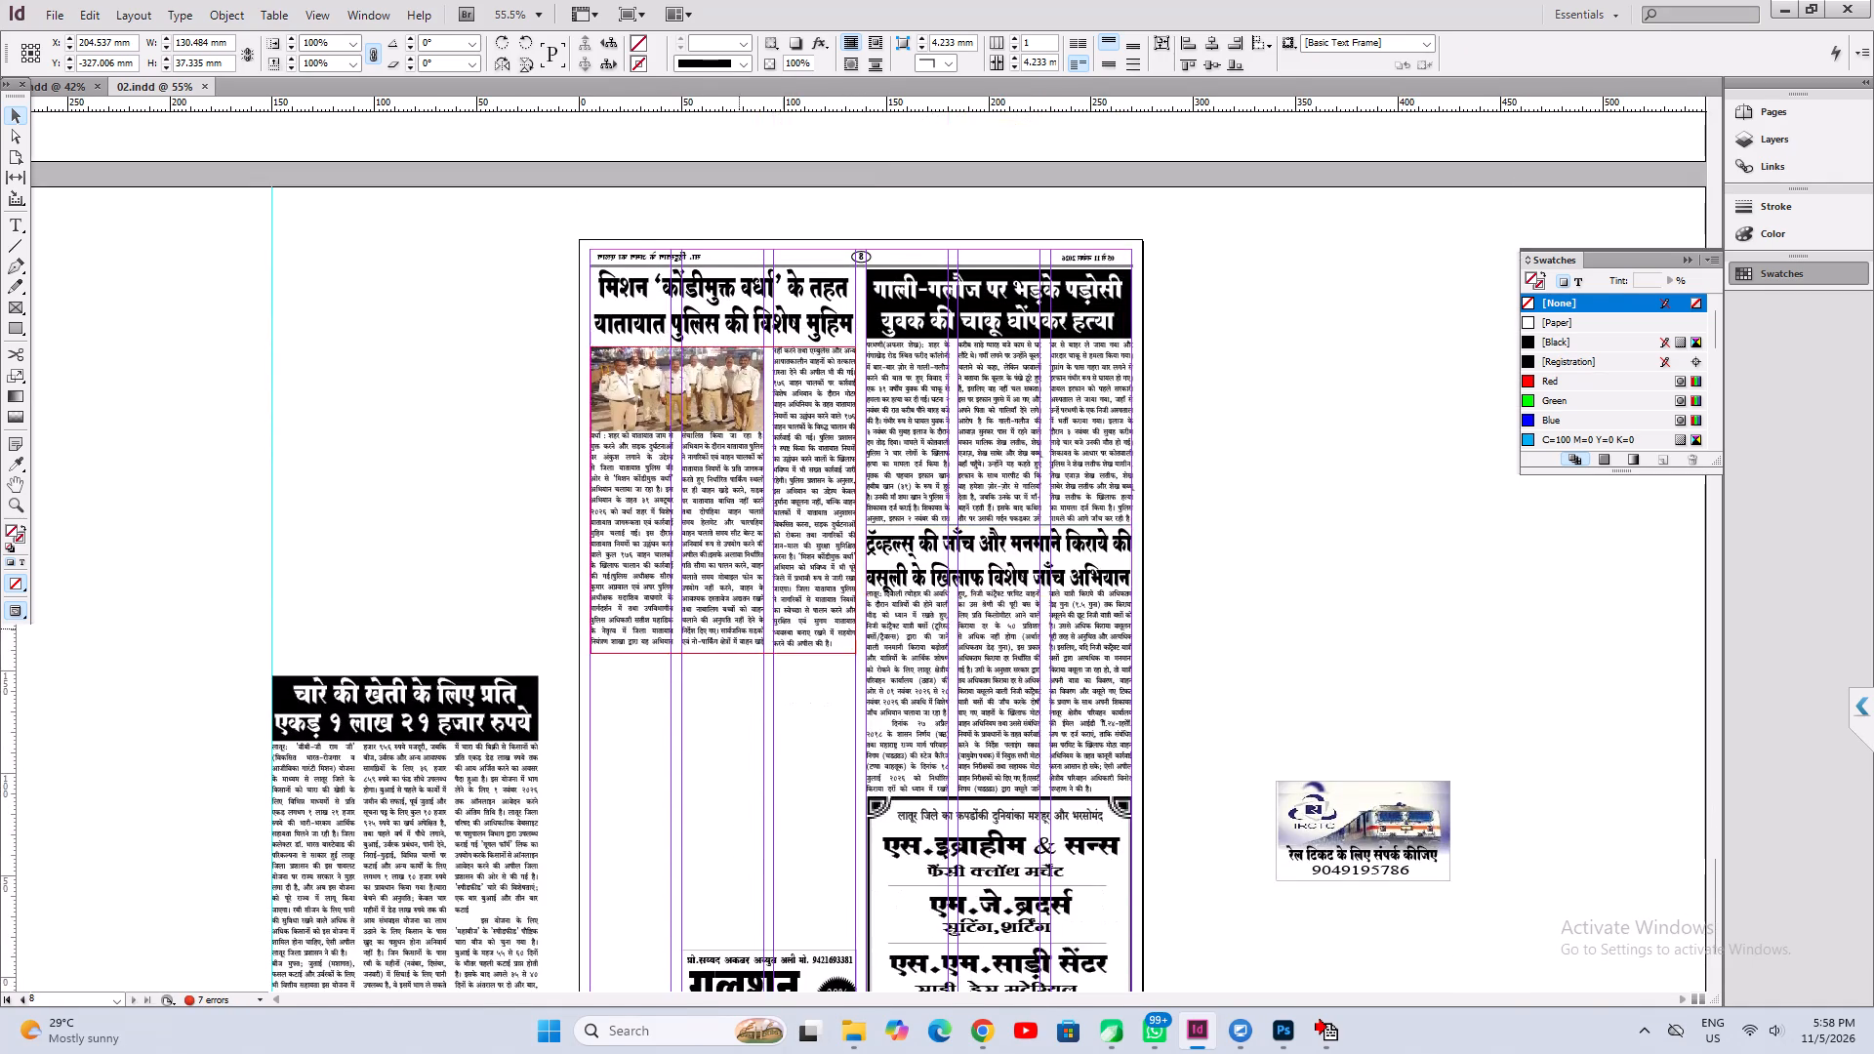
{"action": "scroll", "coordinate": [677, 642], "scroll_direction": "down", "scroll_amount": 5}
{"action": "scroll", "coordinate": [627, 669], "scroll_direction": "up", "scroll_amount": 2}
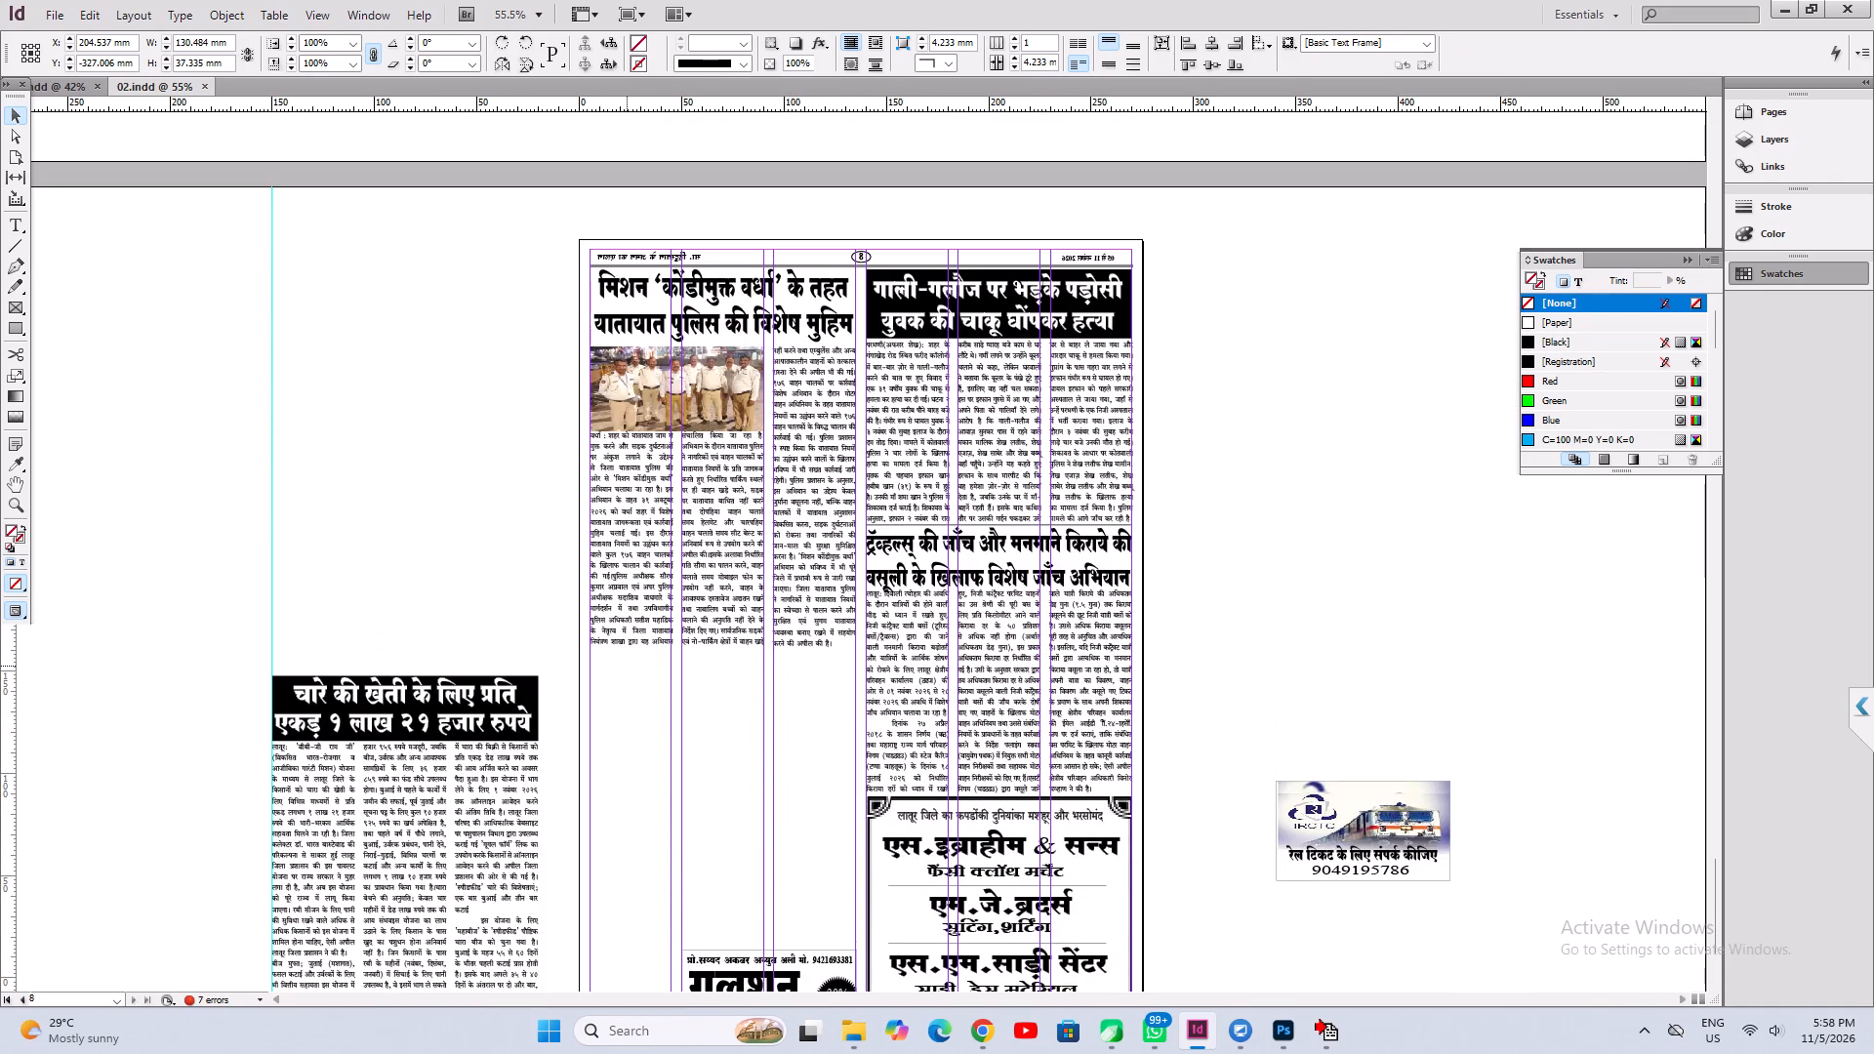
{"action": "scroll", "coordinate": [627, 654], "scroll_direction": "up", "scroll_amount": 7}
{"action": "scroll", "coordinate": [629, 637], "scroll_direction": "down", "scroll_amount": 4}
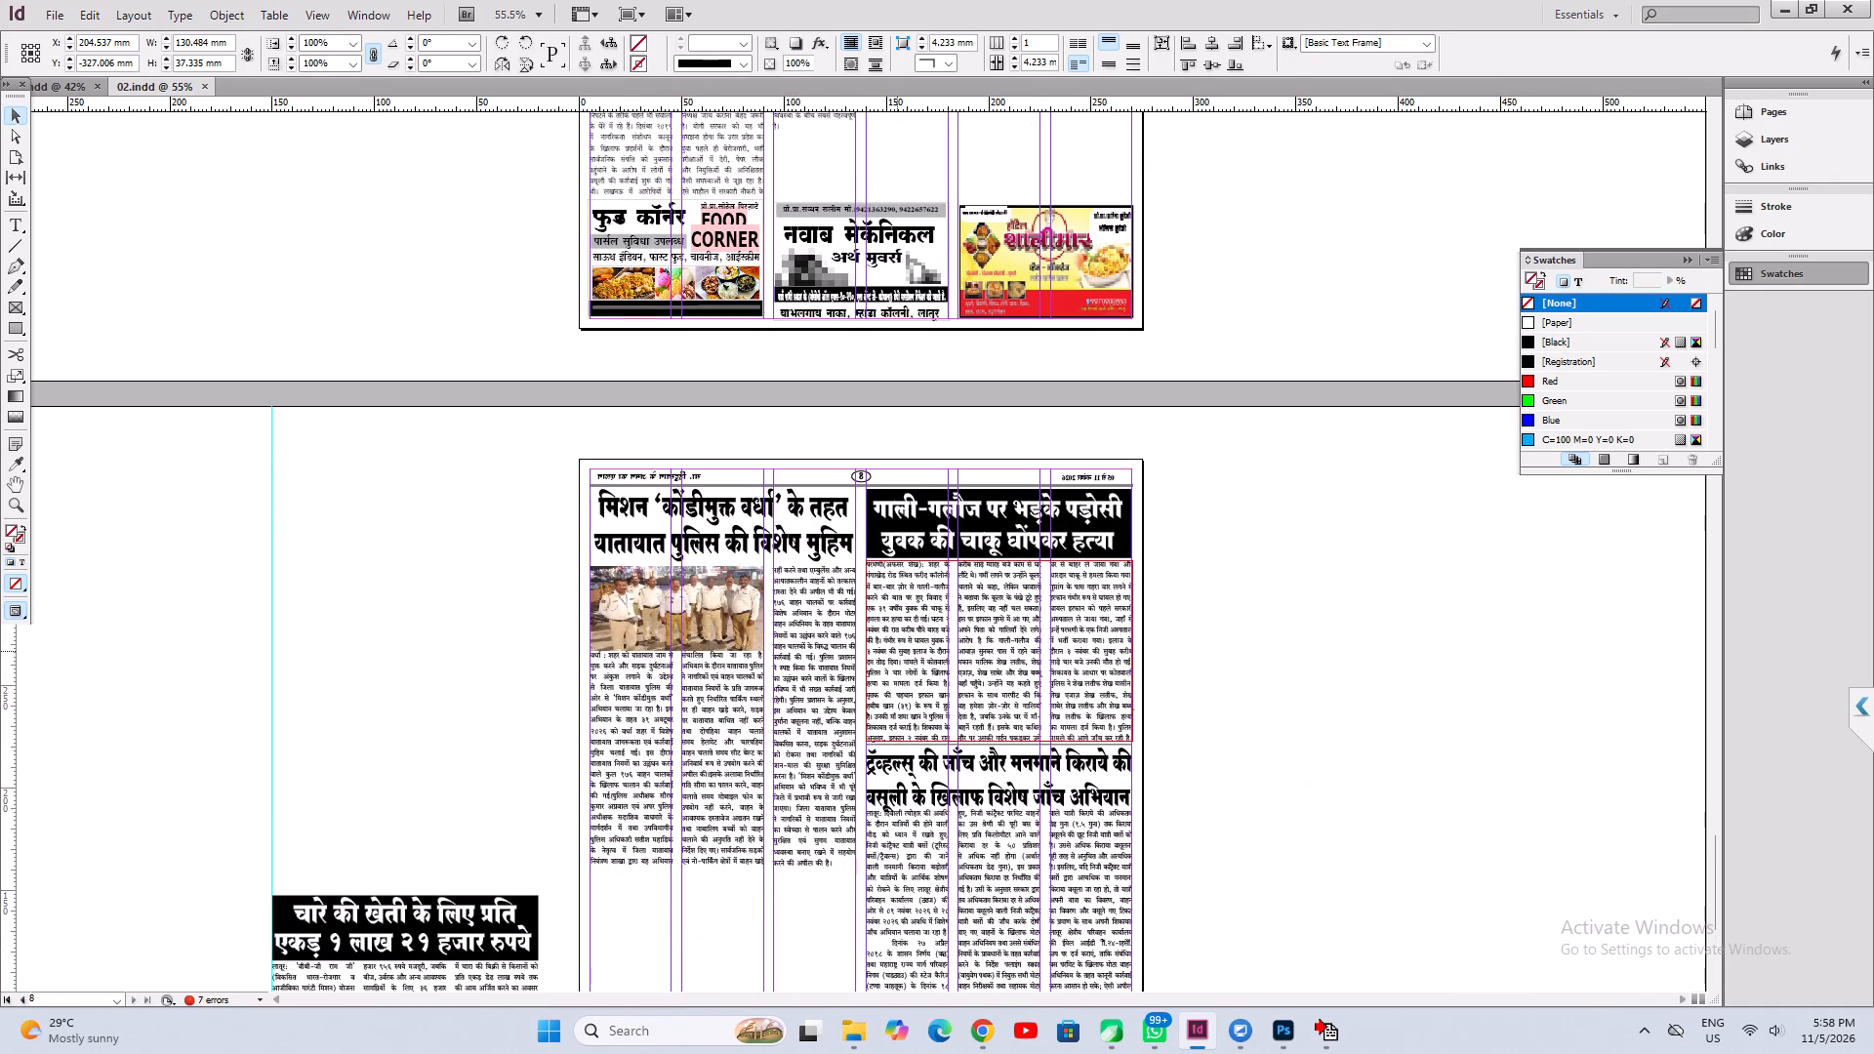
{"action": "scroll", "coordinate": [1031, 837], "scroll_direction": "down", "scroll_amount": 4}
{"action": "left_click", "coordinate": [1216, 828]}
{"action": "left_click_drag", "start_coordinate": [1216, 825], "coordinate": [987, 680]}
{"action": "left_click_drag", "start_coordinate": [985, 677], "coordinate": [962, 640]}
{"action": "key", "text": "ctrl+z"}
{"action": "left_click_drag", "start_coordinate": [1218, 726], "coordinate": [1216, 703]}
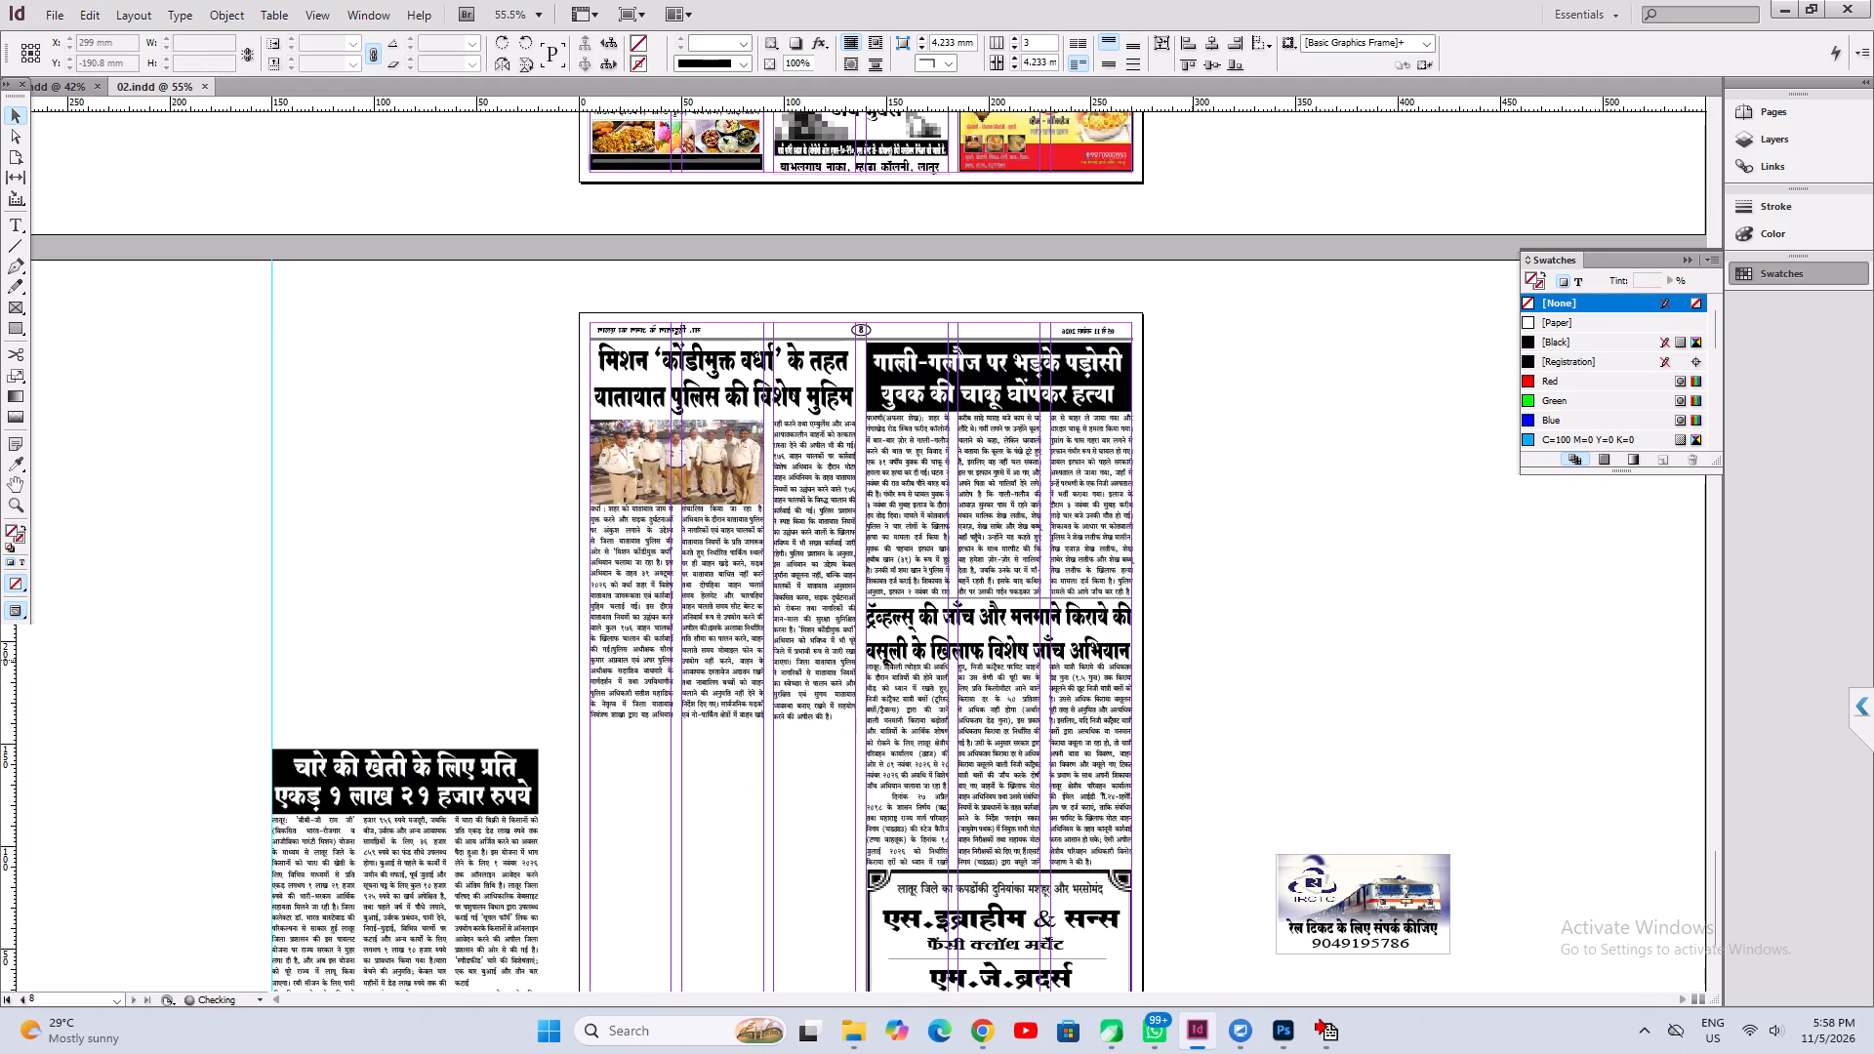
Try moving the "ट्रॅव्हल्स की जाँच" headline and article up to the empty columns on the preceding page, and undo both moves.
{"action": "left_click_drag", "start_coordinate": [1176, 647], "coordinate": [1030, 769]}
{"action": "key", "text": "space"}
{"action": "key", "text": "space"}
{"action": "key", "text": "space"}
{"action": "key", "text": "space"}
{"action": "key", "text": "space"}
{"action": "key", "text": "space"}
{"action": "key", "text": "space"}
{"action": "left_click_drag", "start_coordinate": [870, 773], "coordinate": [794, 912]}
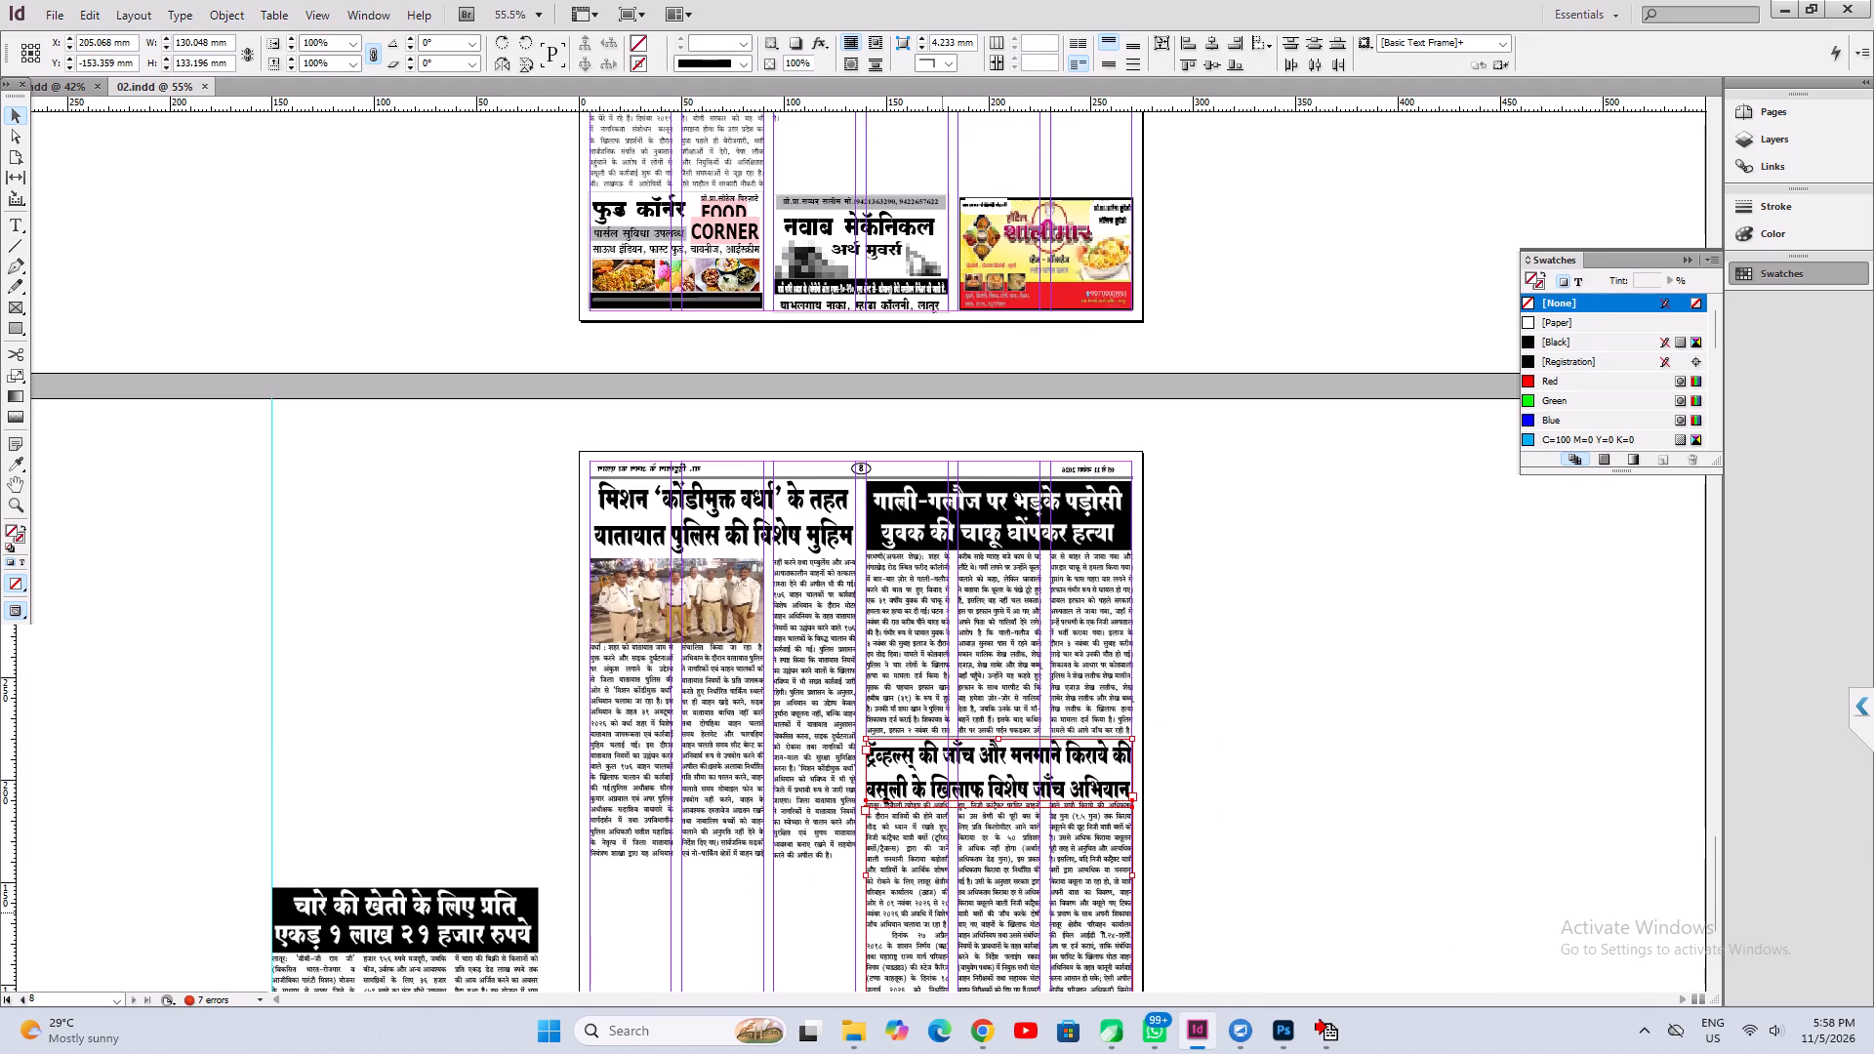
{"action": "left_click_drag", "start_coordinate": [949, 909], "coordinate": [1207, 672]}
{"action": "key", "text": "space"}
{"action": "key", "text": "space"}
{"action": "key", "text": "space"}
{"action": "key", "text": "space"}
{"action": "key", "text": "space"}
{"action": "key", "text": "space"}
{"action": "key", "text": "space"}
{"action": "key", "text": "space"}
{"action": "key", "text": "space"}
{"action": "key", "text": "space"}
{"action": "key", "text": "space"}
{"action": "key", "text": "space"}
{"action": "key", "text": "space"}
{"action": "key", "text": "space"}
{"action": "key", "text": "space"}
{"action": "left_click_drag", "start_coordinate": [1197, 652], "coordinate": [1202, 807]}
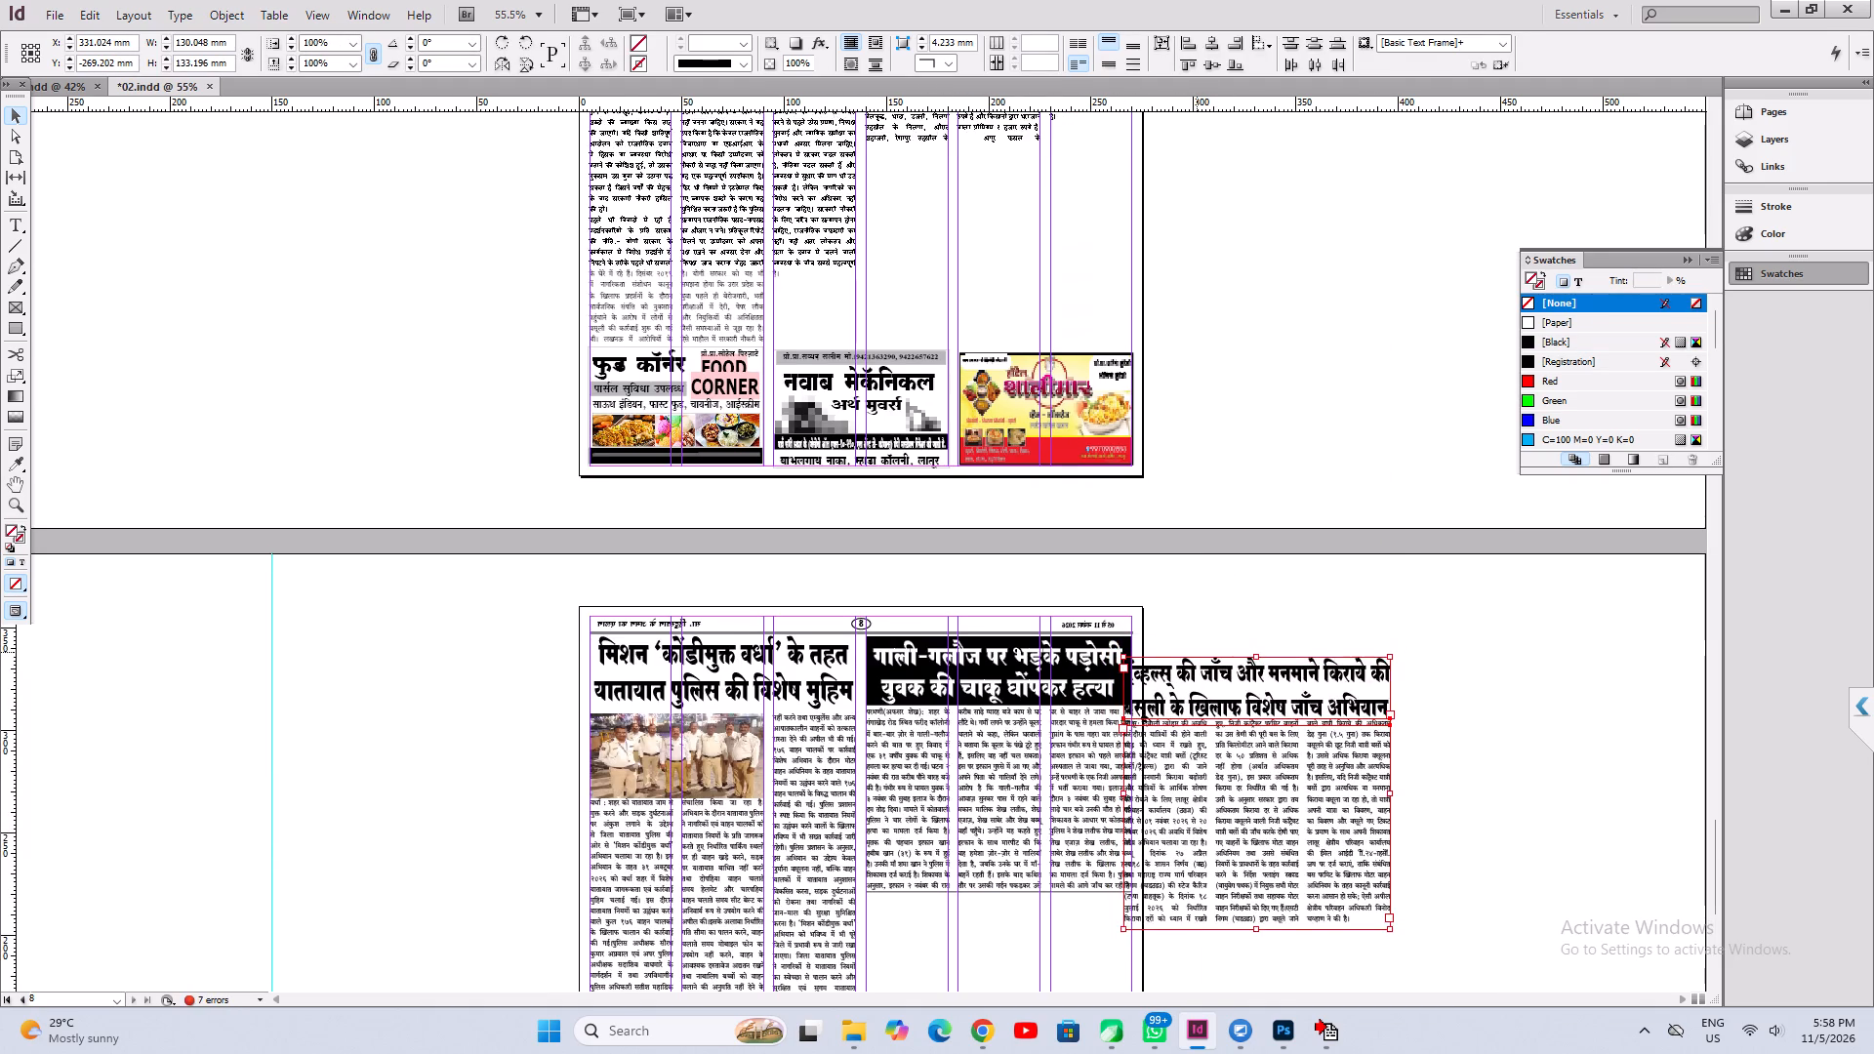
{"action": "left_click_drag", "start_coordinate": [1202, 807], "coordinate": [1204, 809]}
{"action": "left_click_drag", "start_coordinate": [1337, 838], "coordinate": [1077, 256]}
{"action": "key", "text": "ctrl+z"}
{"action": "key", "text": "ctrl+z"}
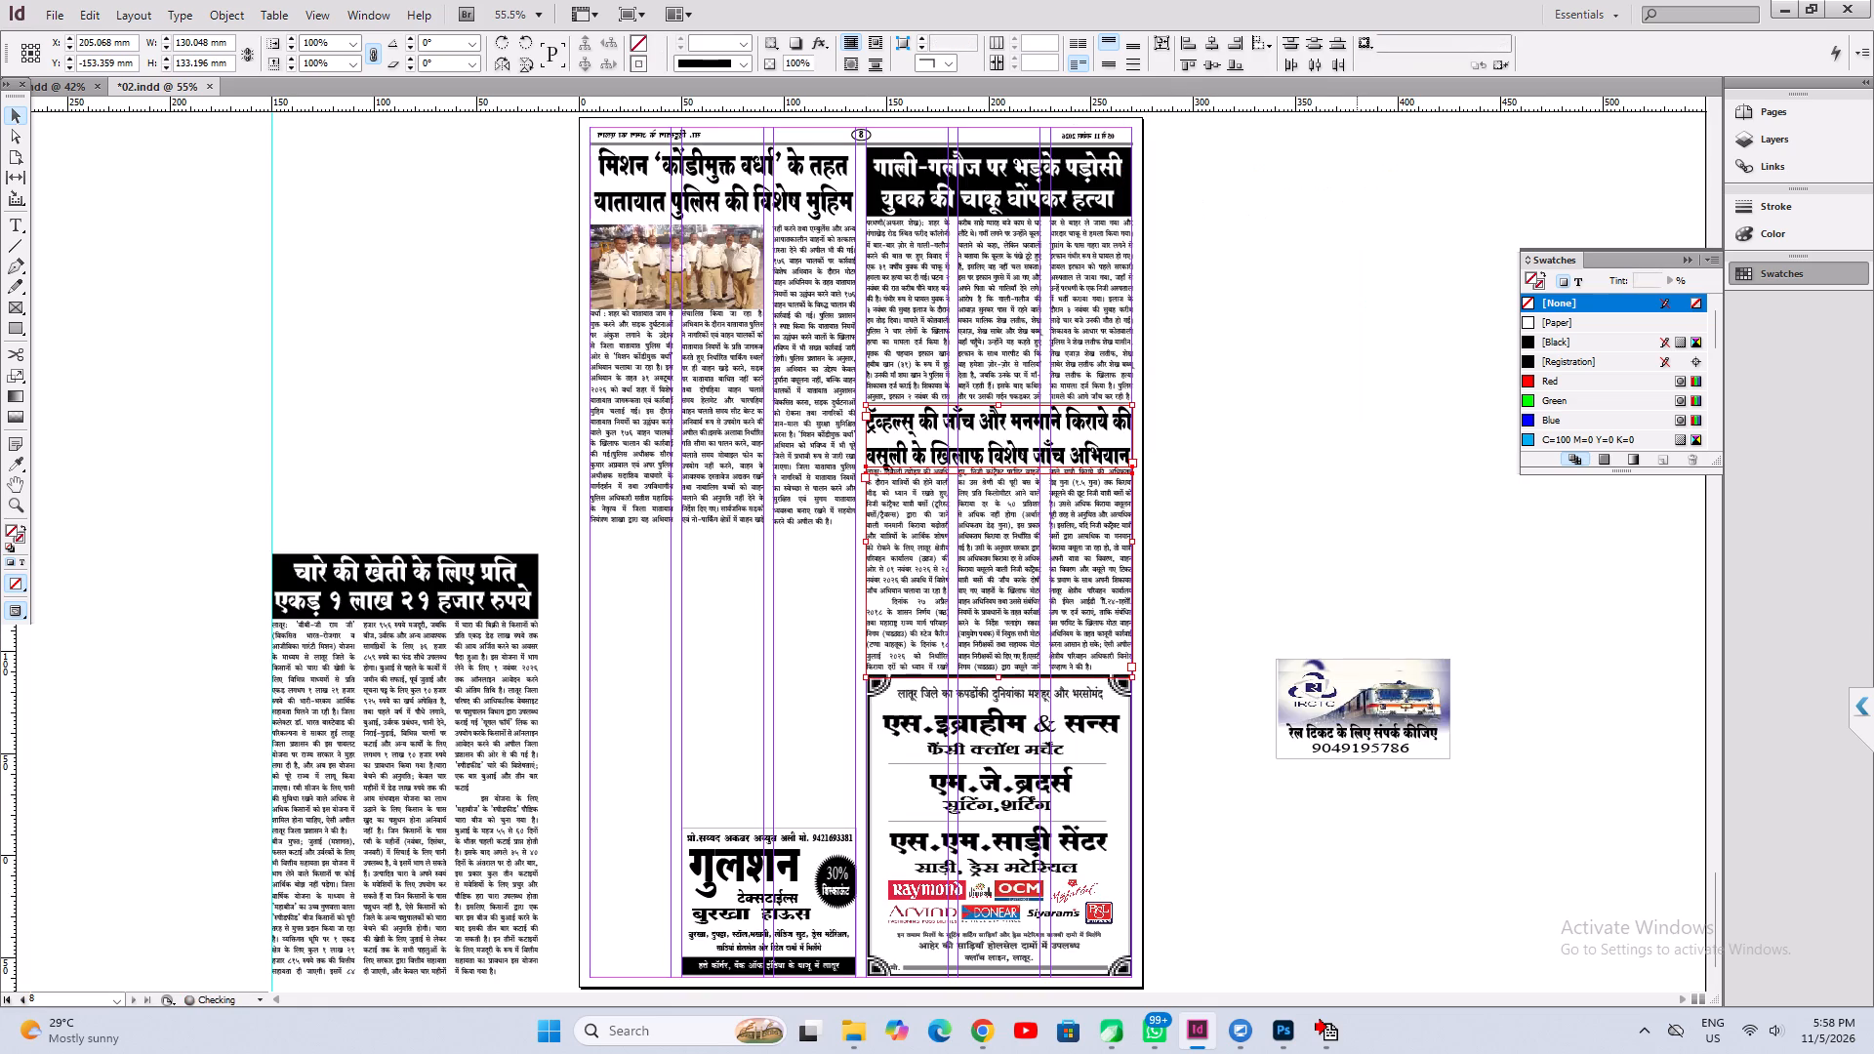
Deselect everything and save 02.indd.
{"action": "left_click", "coordinate": [1366, 576]}
{"action": "key", "text": "ctrl+s"}
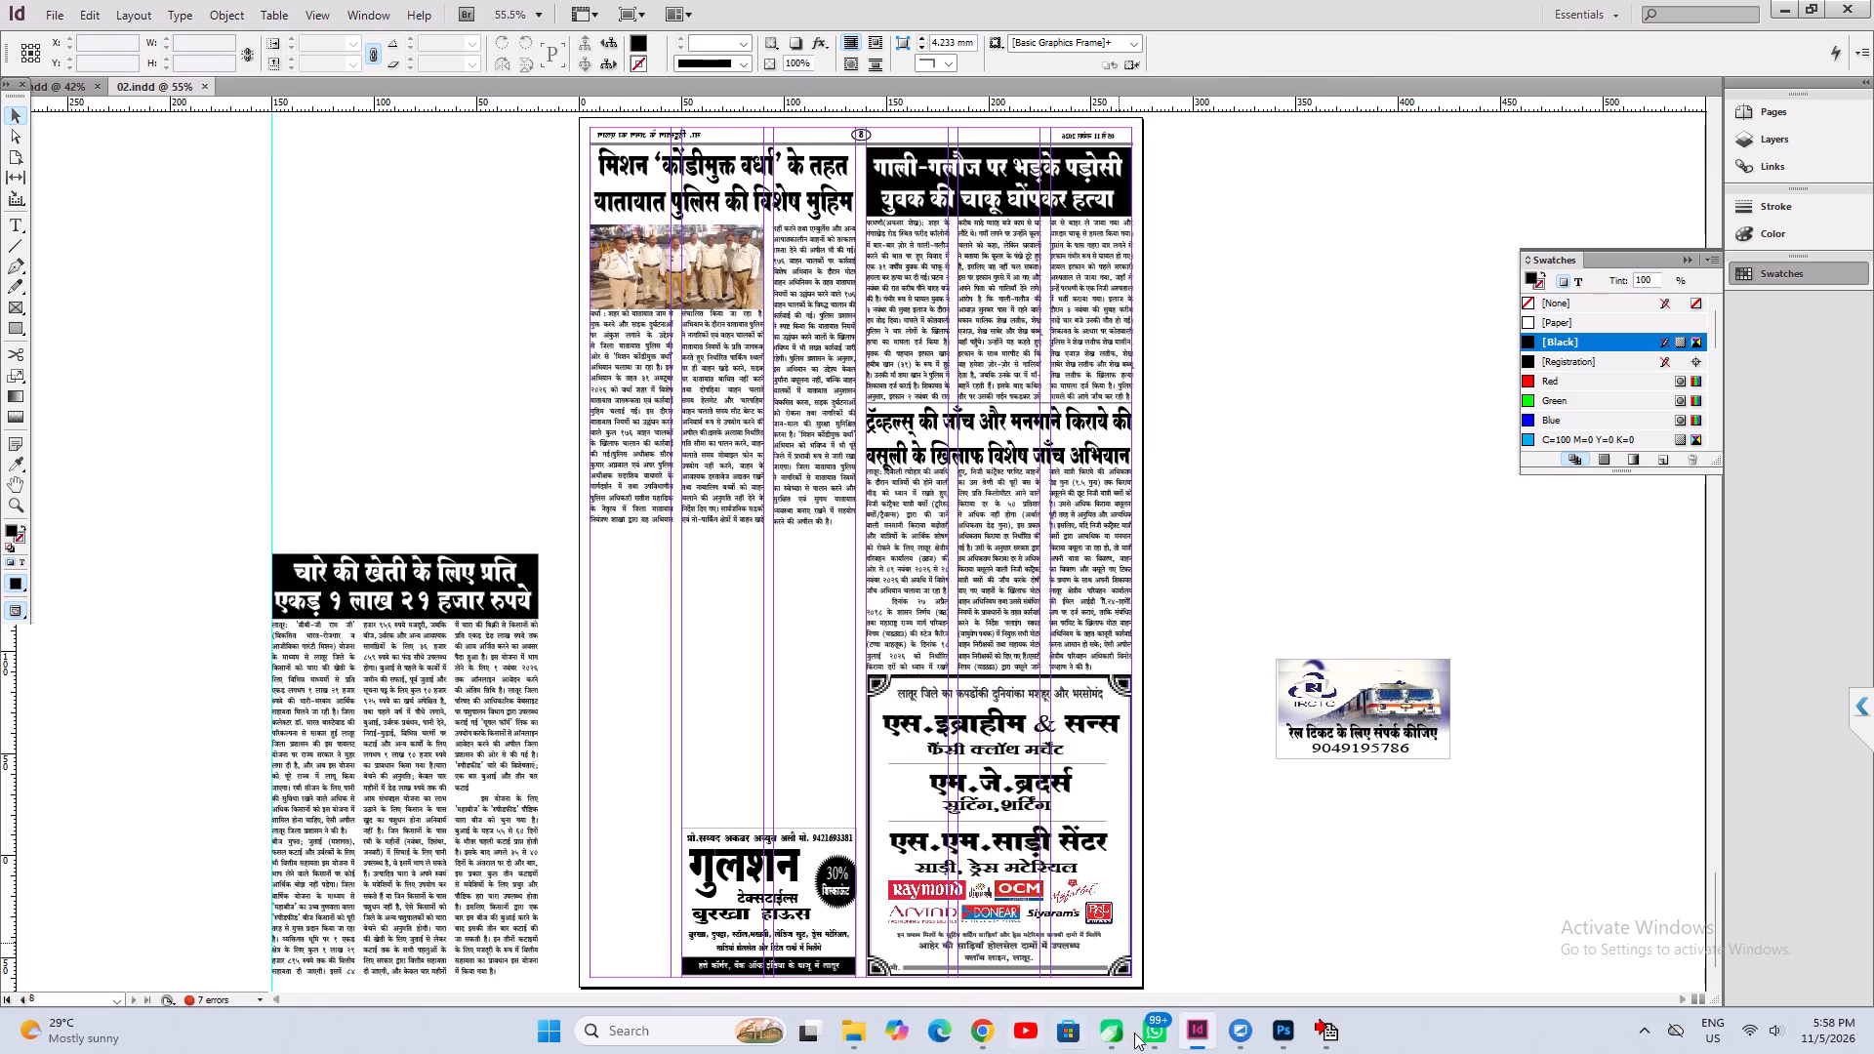
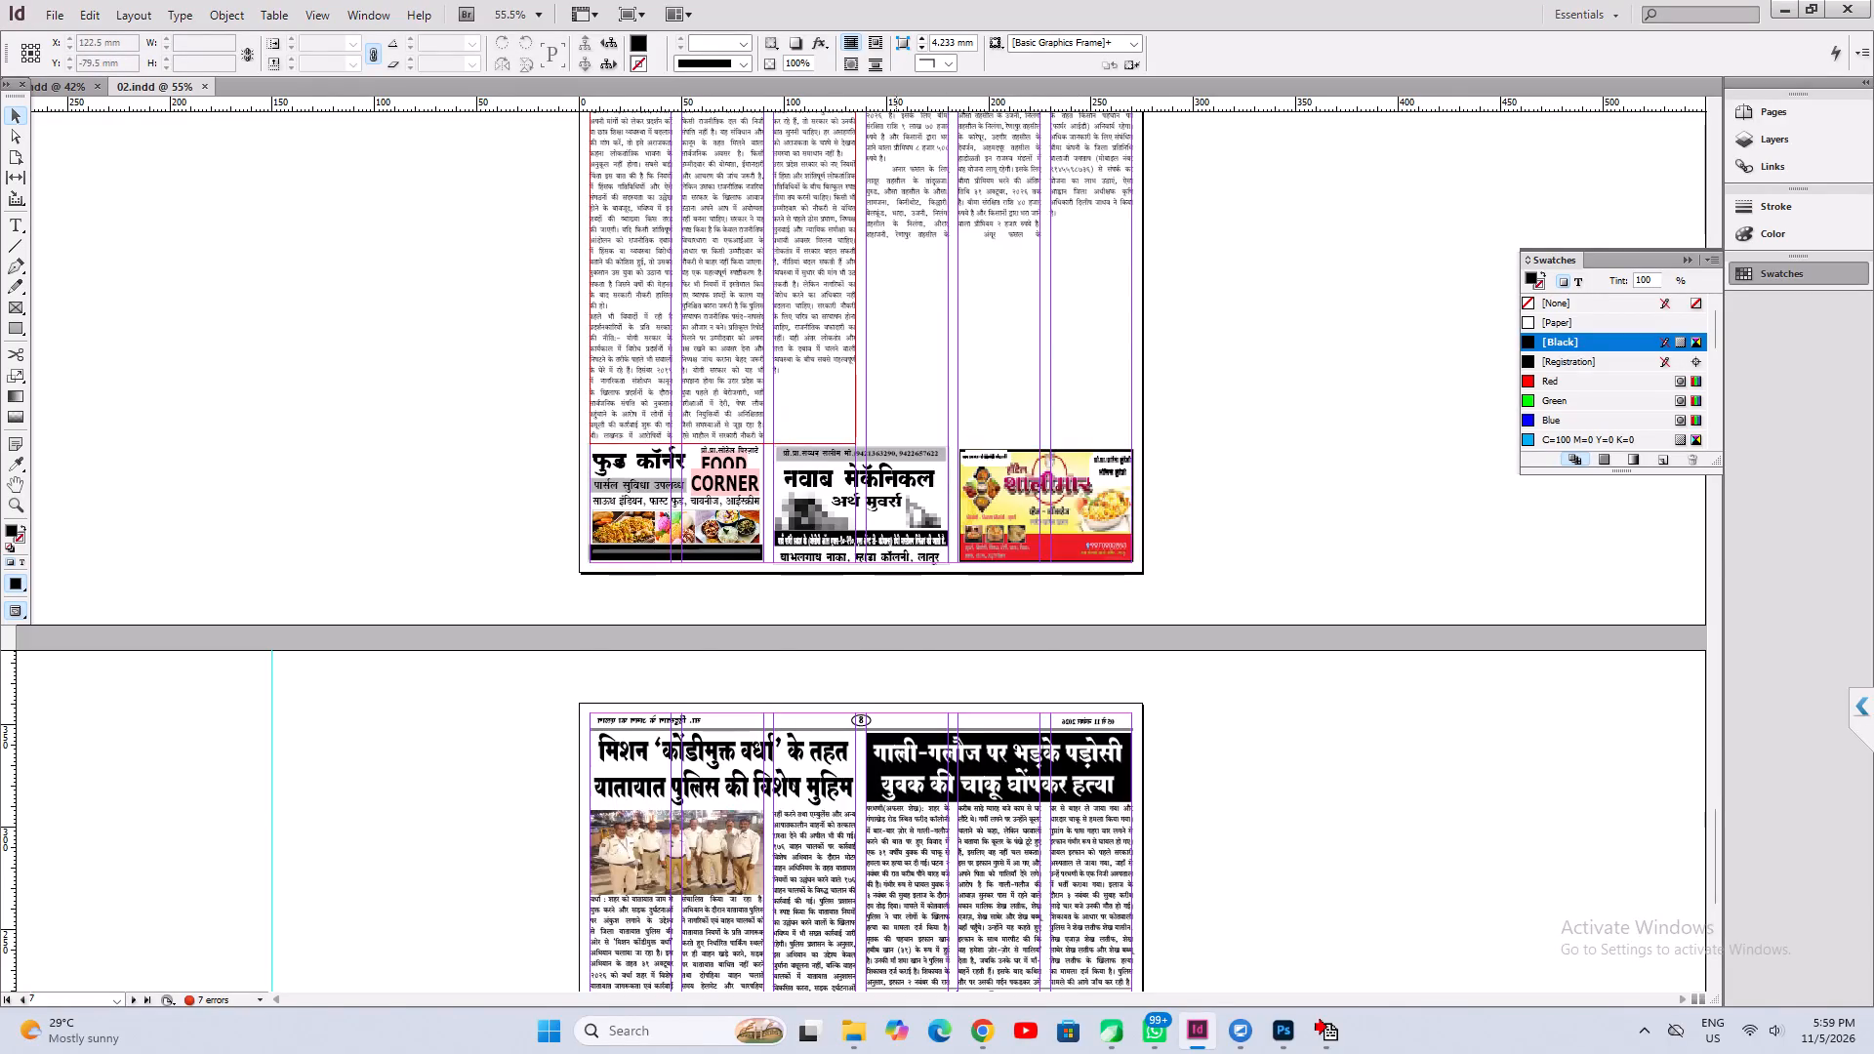
Switch to Exchange Utility, convert the clipboard text from Unicode to Shree-Lipi 7.0, overwriting Untitled.txt, and return to the 02.indd layout.
{"action": "scroll", "coordinate": [952, 367], "scroll_direction": "up", "scroll_amount": 4}
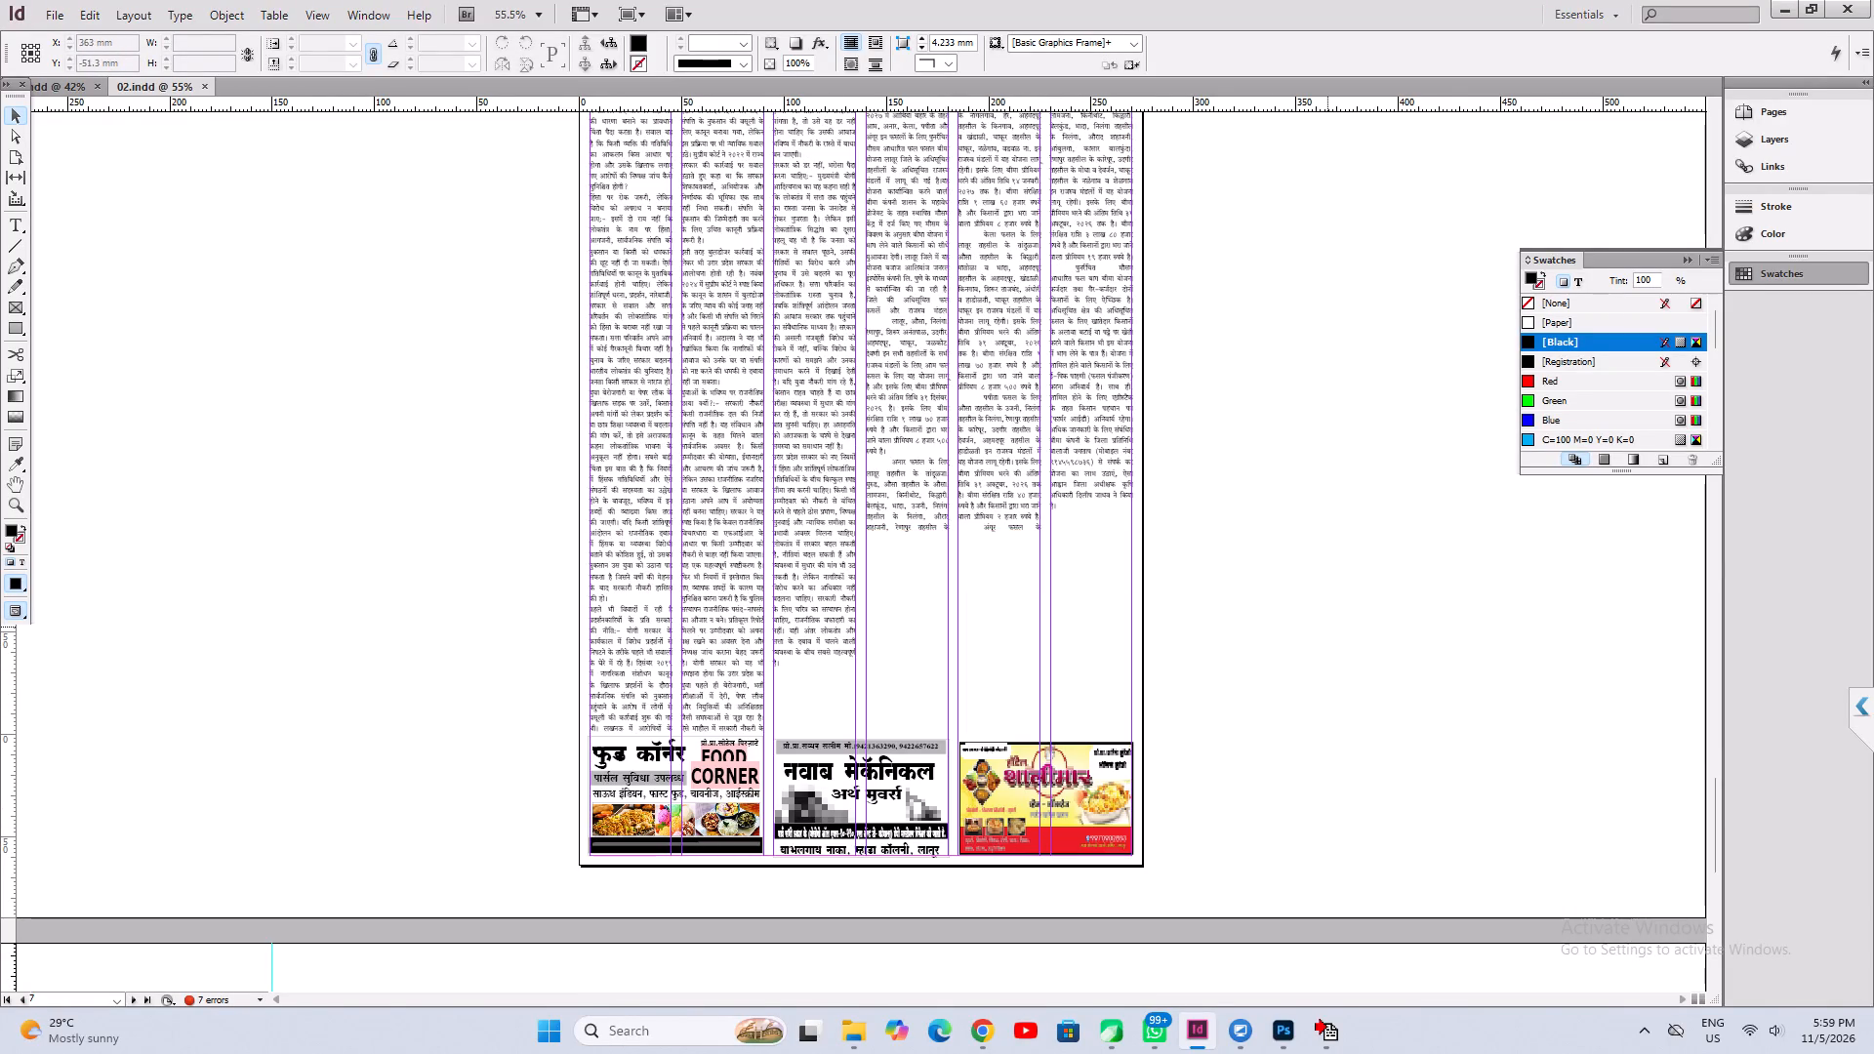
{"action": "left_click", "coordinate": [1330, 625]}
{"action": "left_click", "coordinate": [1332, 1034]}
{"action": "left_click", "coordinate": [1131, 976]}
{"action": "left_click", "coordinate": [973, 554]}
{"action": "left_click", "coordinate": [969, 568]}
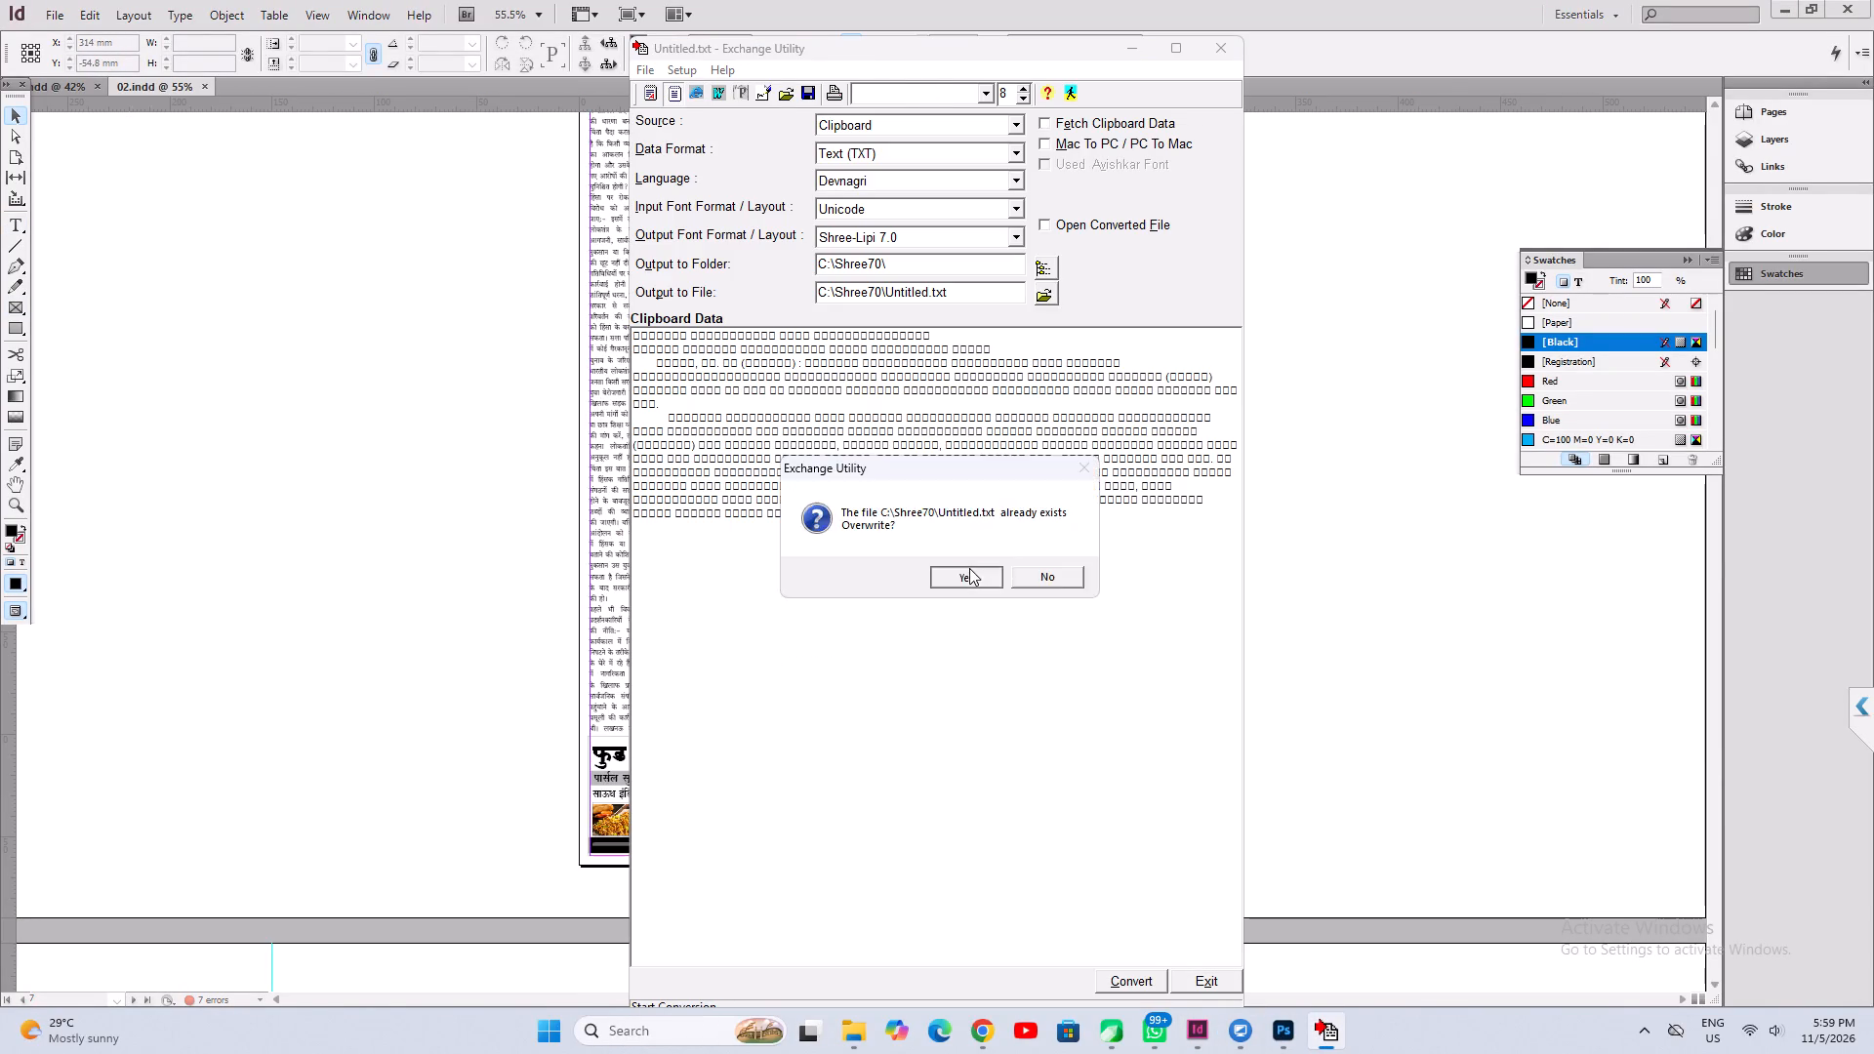
{"action": "left_click", "coordinate": [1041, 575]}
{"action": "left_click", "coordinate": [1290, 575]}
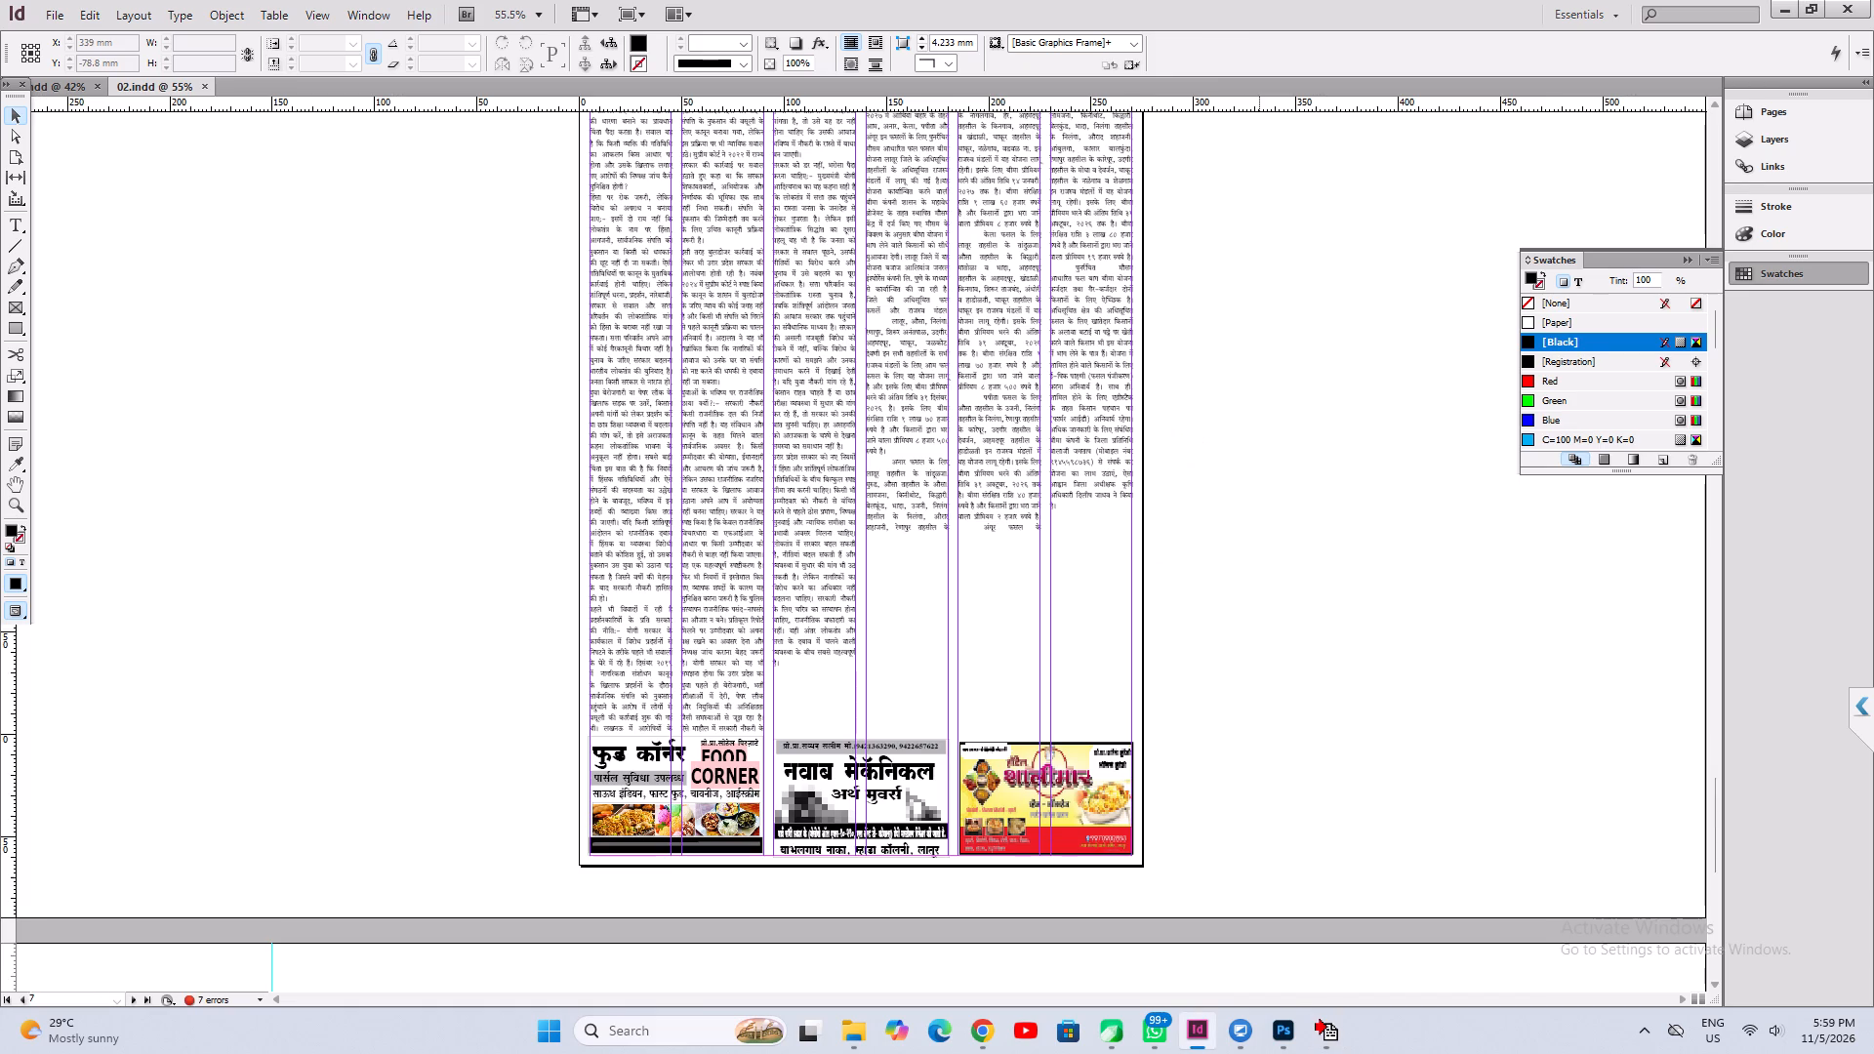
Draw a text frame about 118 by 106 mm on the pasteboard beside the page and paste the converted article into it.
{"action": "left_click", "coordinate": [24, 225]}
{"action": "left_click_drag", "start_coordinate": [1178, 507], "coordinate": [1410, 711]}
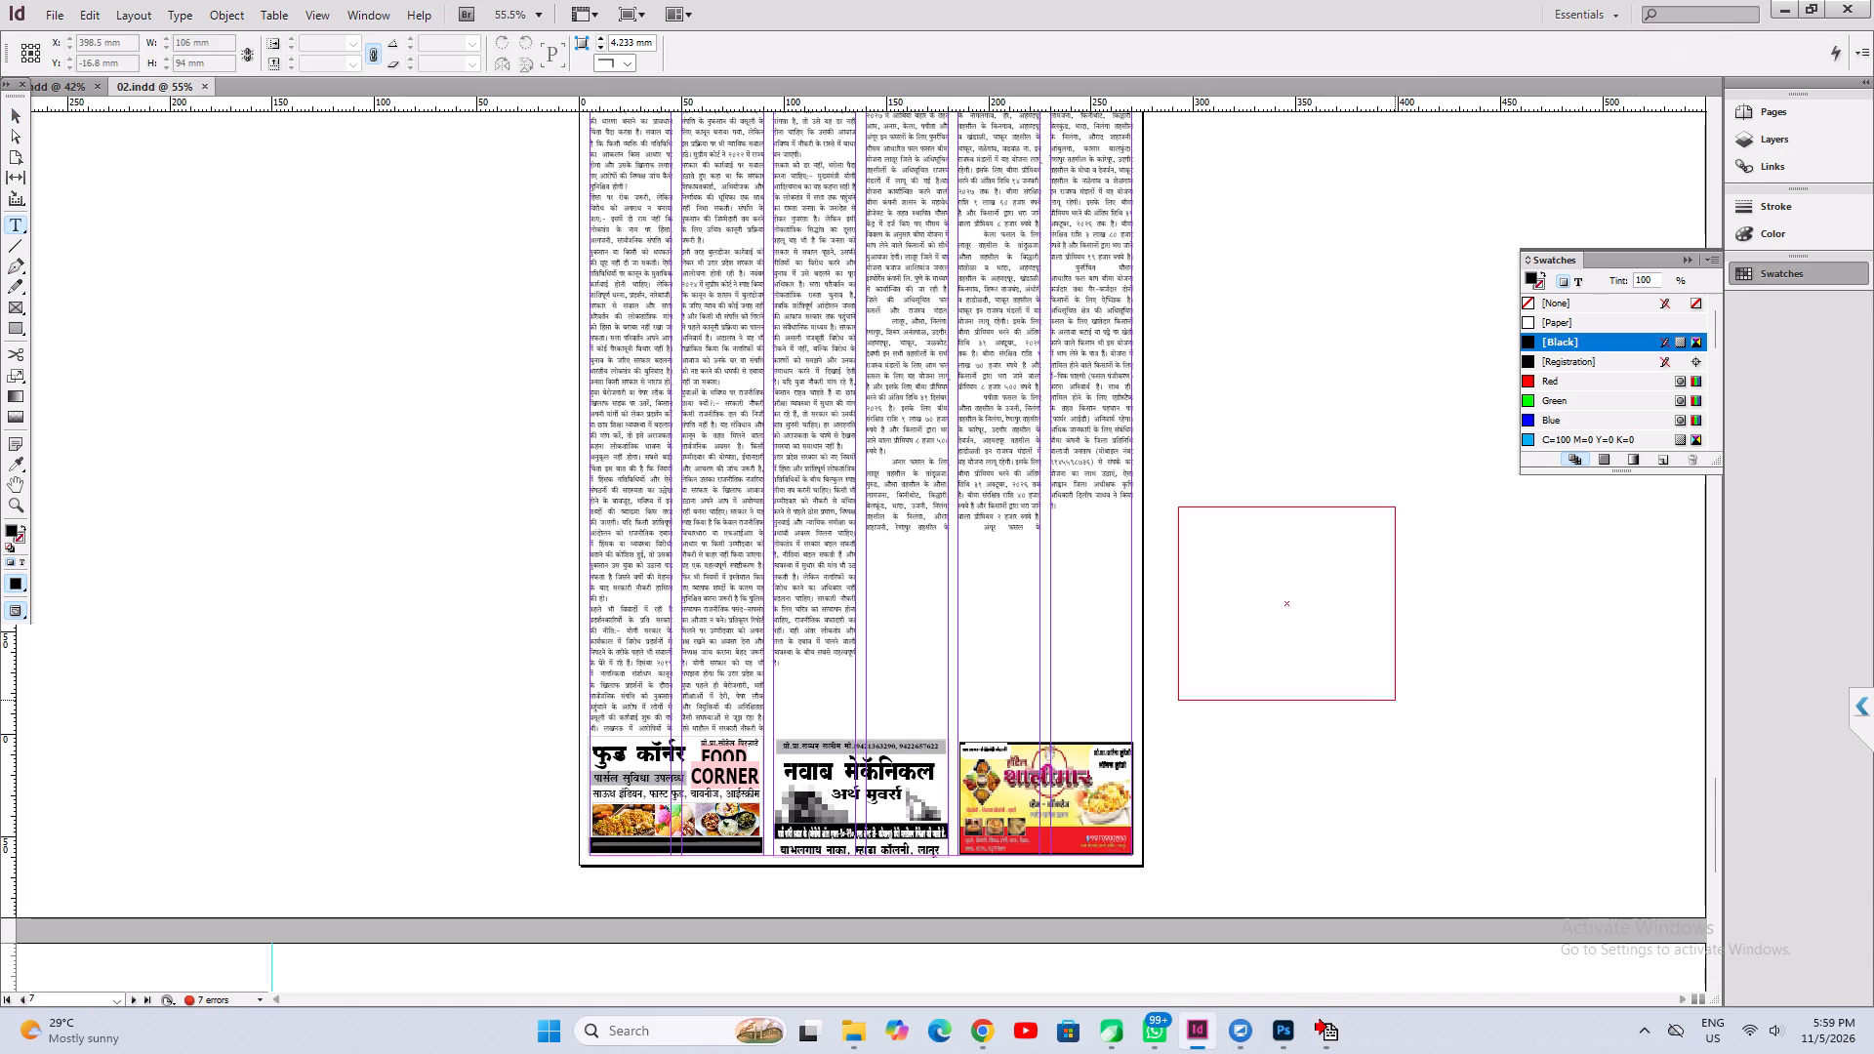
{"action": "left_click_drag", "start_coordinate": [1410, 711], "coordinate": [1421, 724]}
{"action": "key", "text": "ctrl+v"}
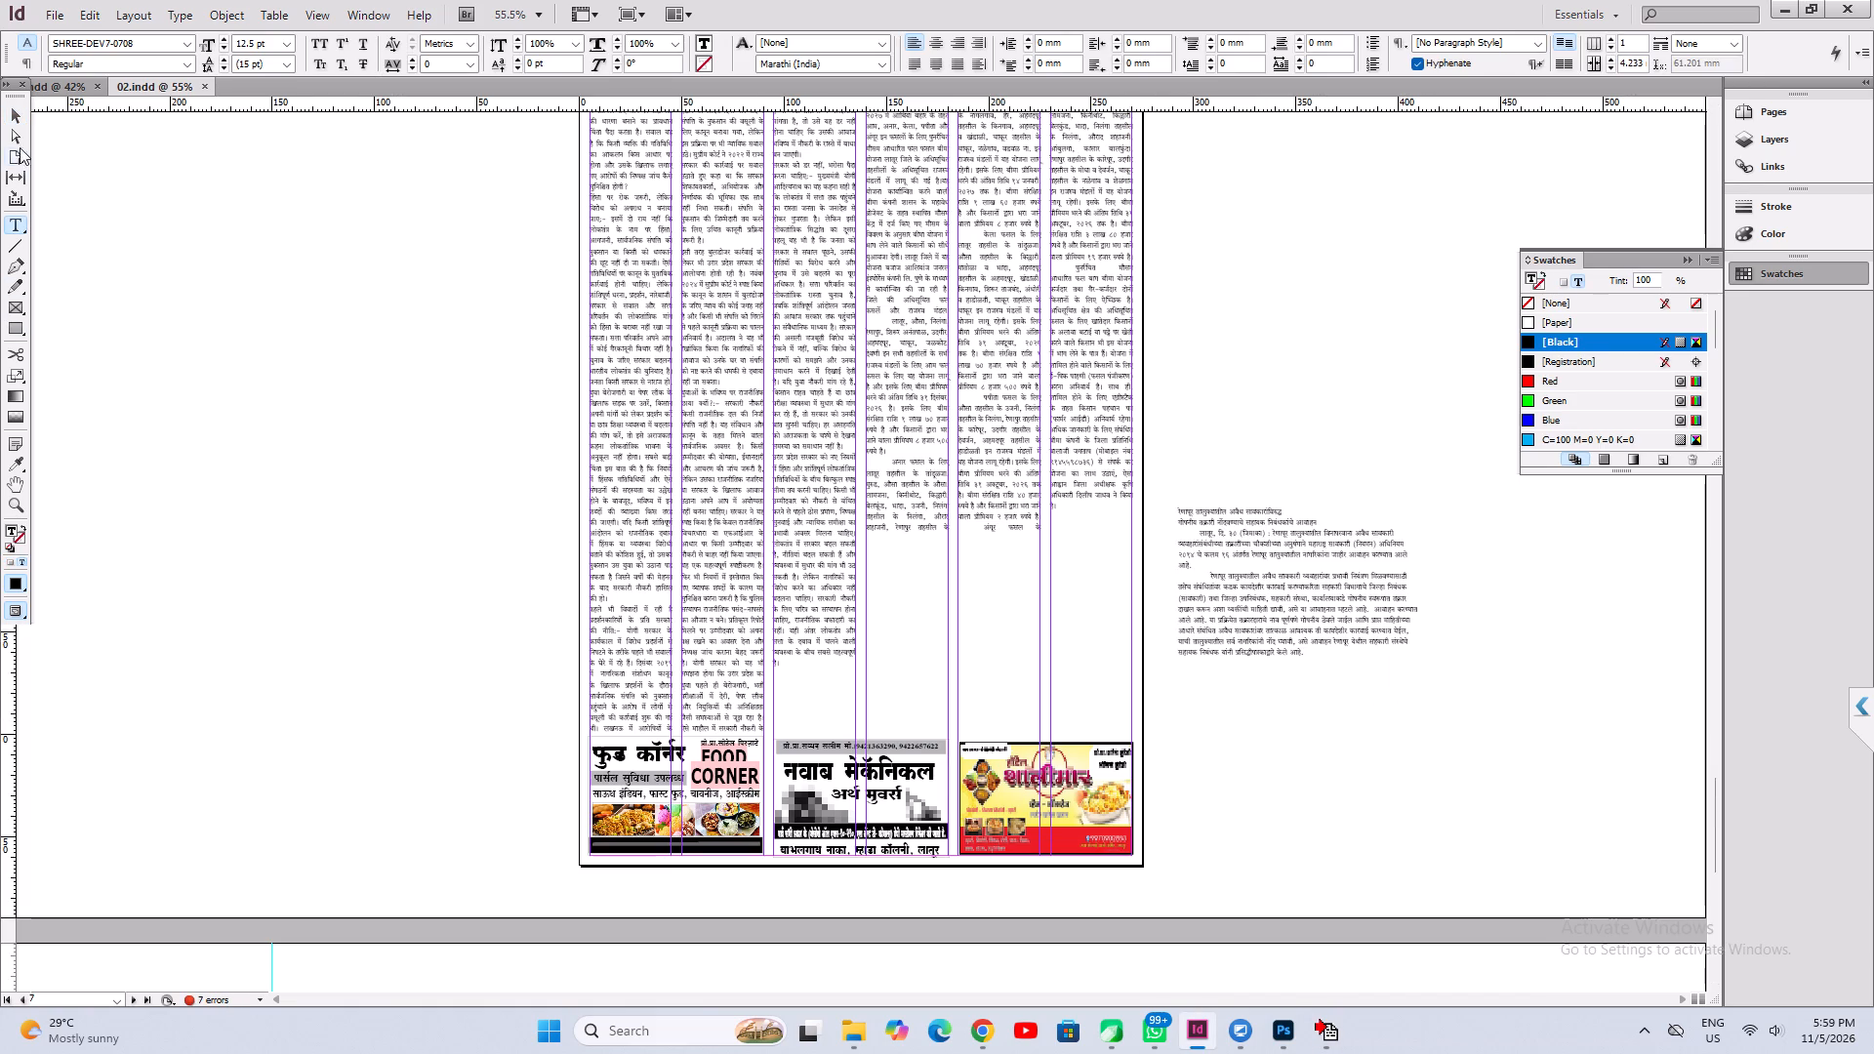
Use the empty columns above the advertisements to widen the pasted article's frame to about 130 mm, and move it back onto the pasteboard.
{"action": "left_click", "coordinate": [19, 104]}
{"action": "left_click", "coordinate": [15, 113]}
{"action": "left_click_drag", "start_coordinate": [1320, 604], "coordinate": [1029, 640]}
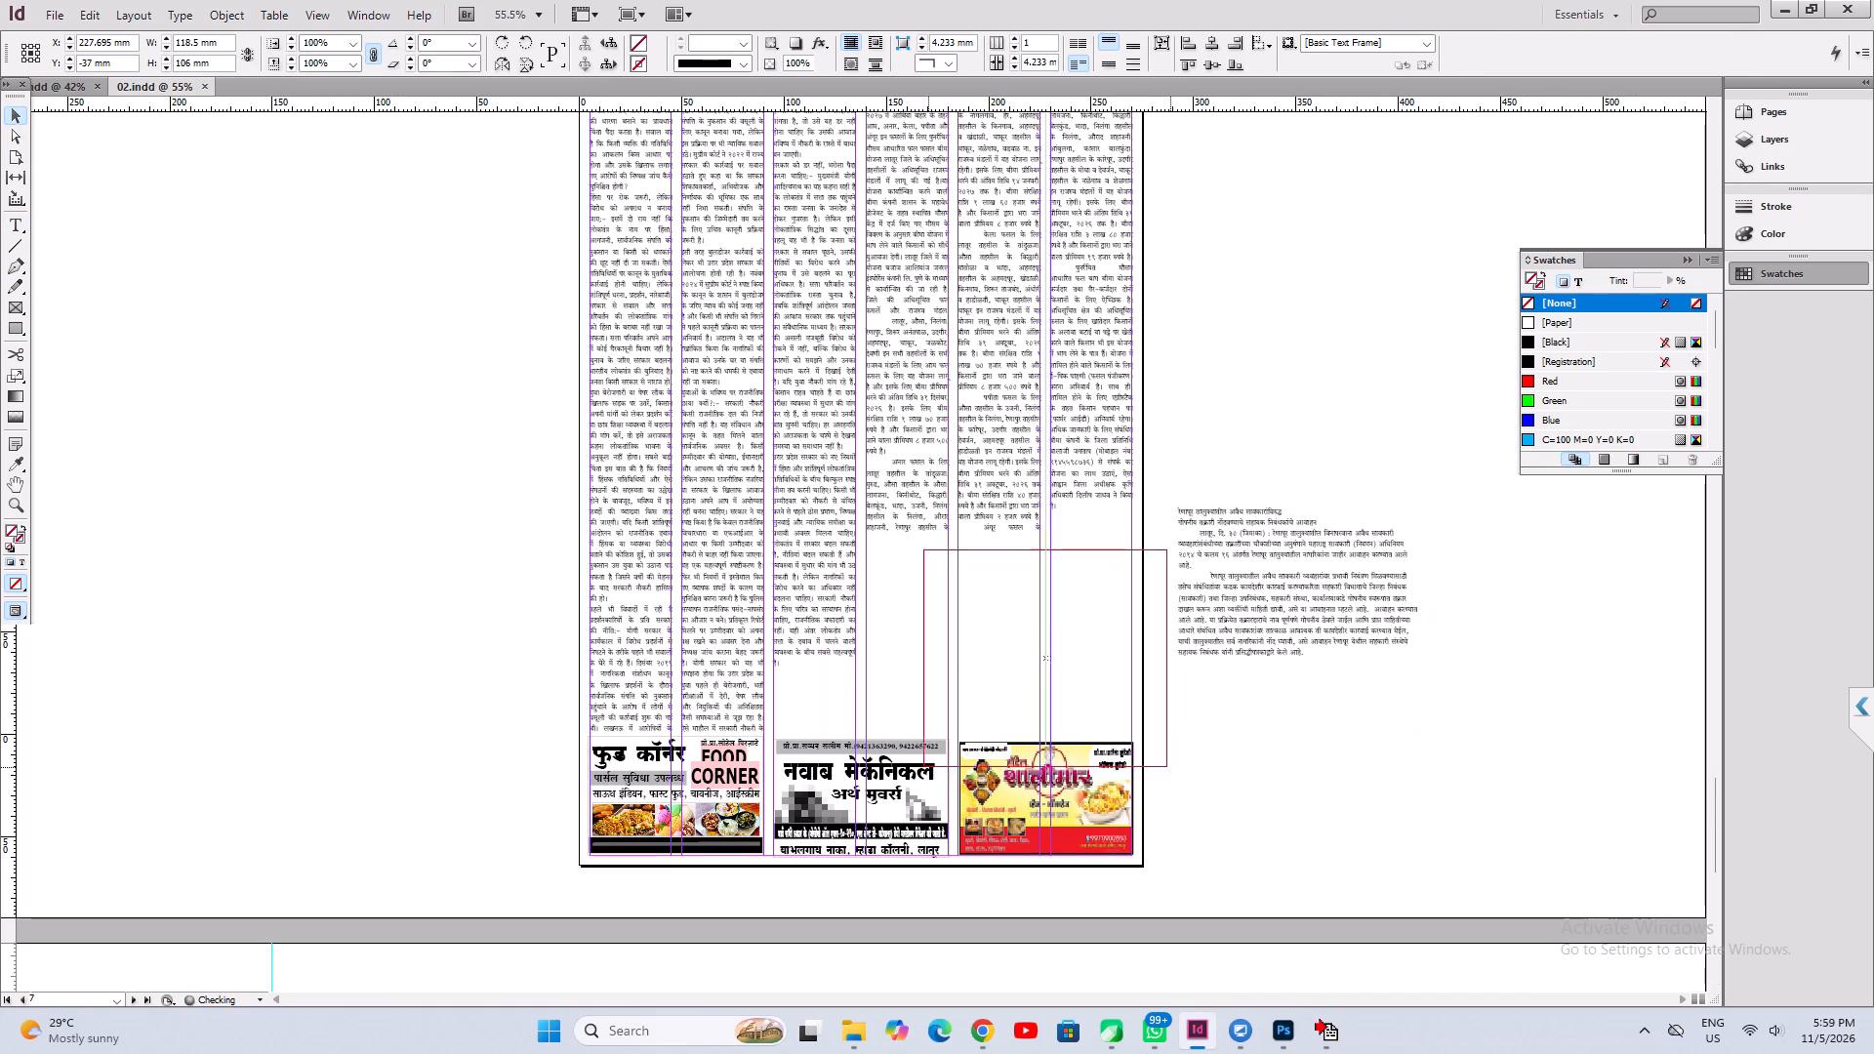
{"action": "left_click_drag", "start_coordinate": [1029, 640], "coordinate": [1005, 638]}
{"action": "left_click_drag", "start_coordinate": [1108, 648], "coordinate": [1109, 648]}
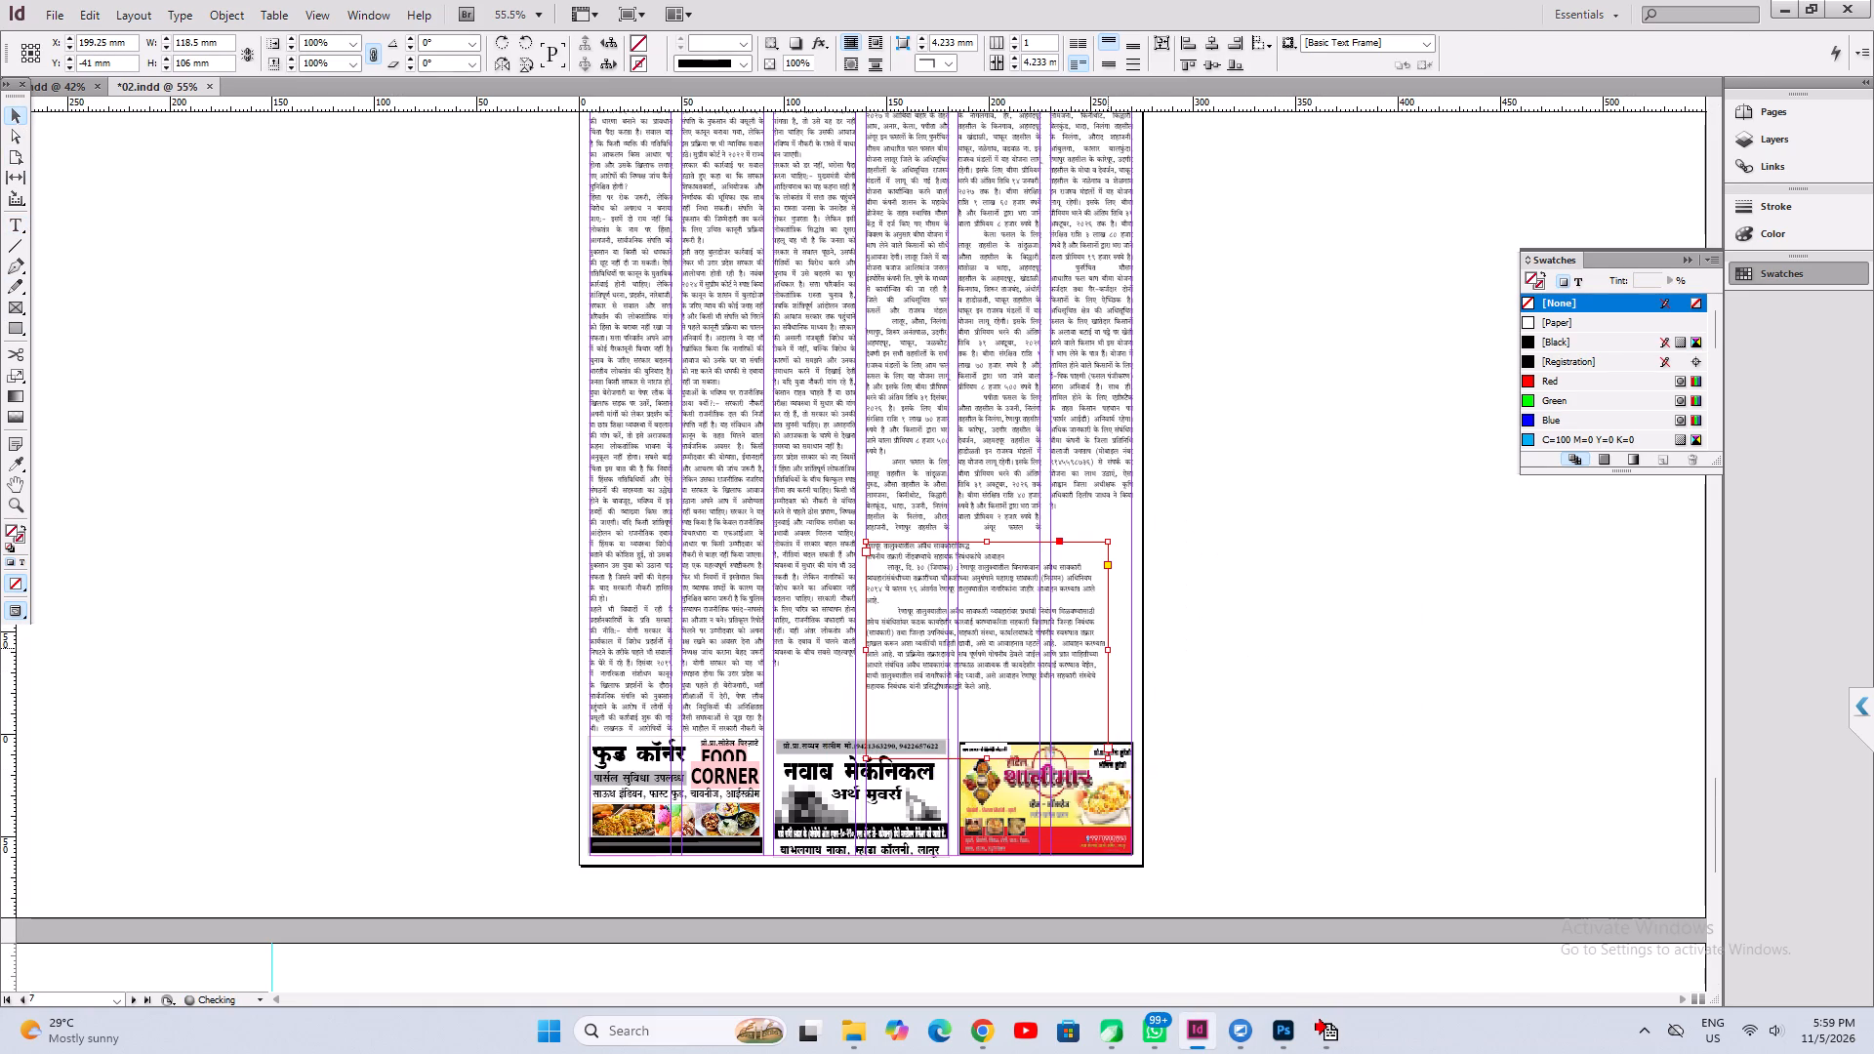
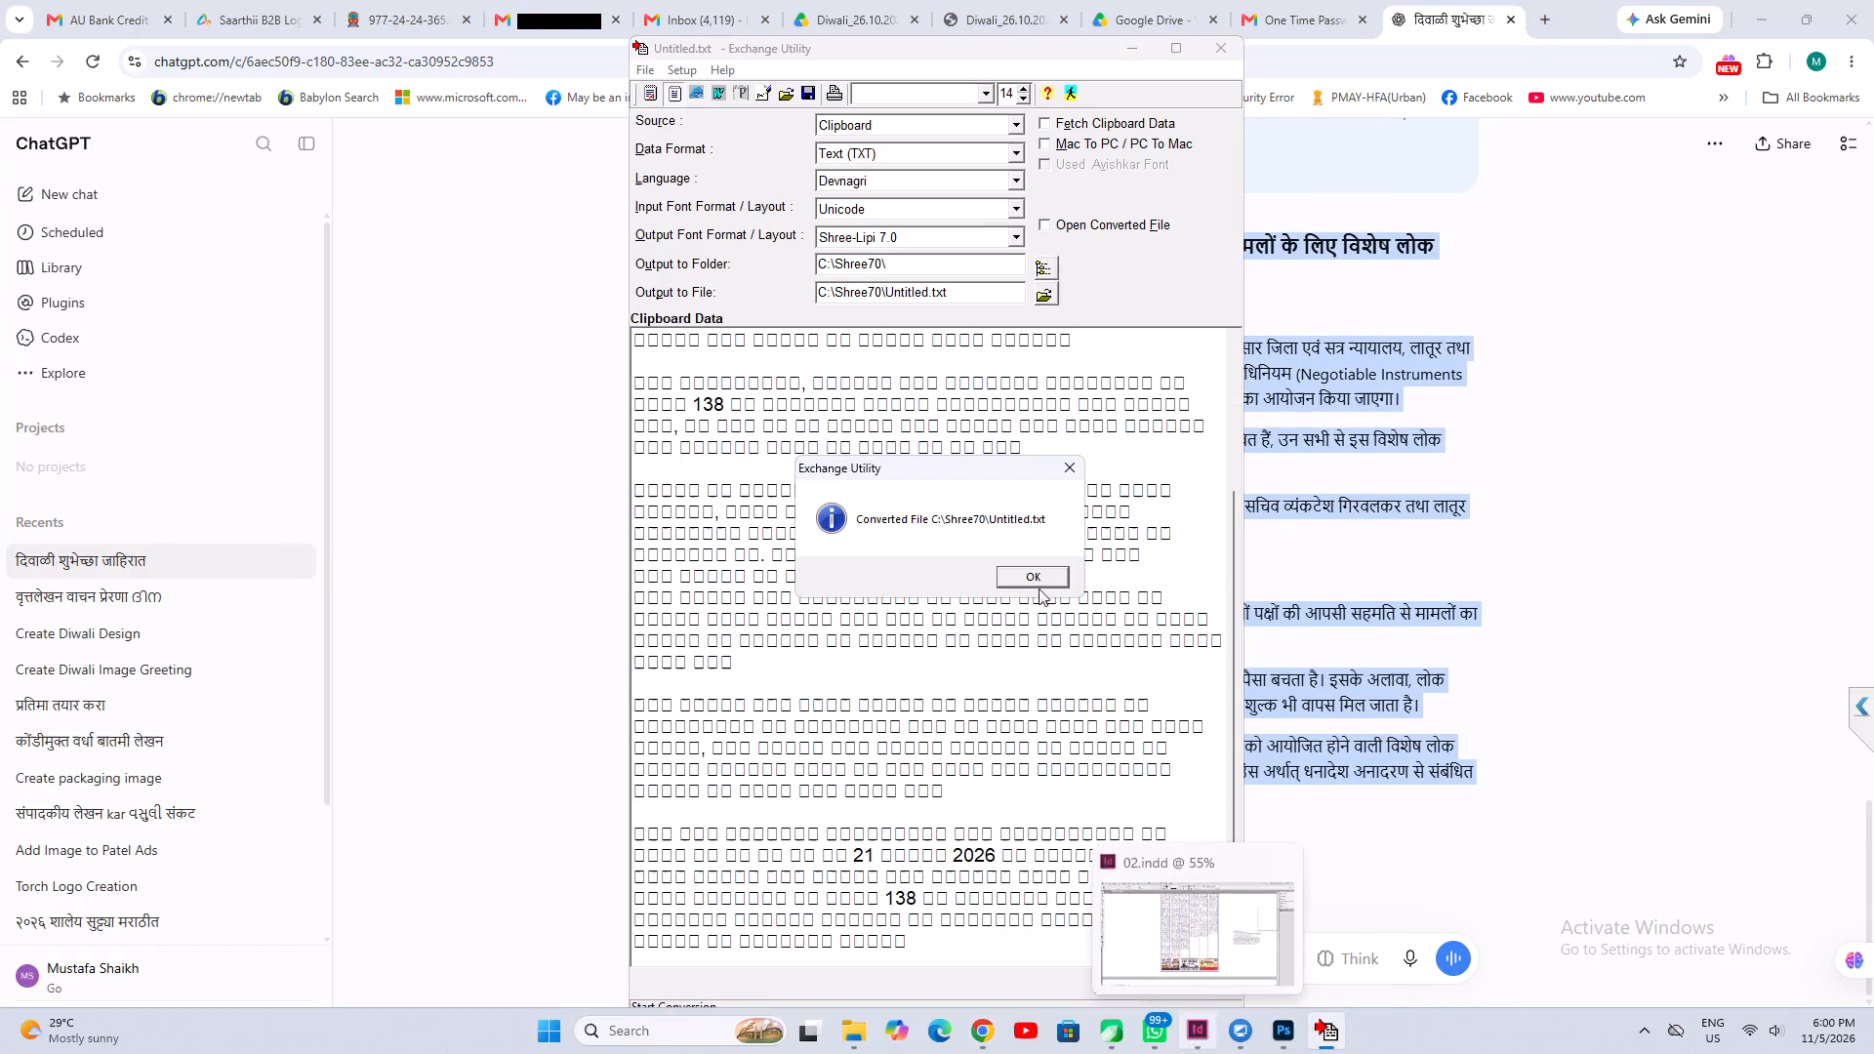
{"action": "left_click", "coordinate": [1039, 583]}
{"action": "left_click", "coordinate": [1210, 1040]}
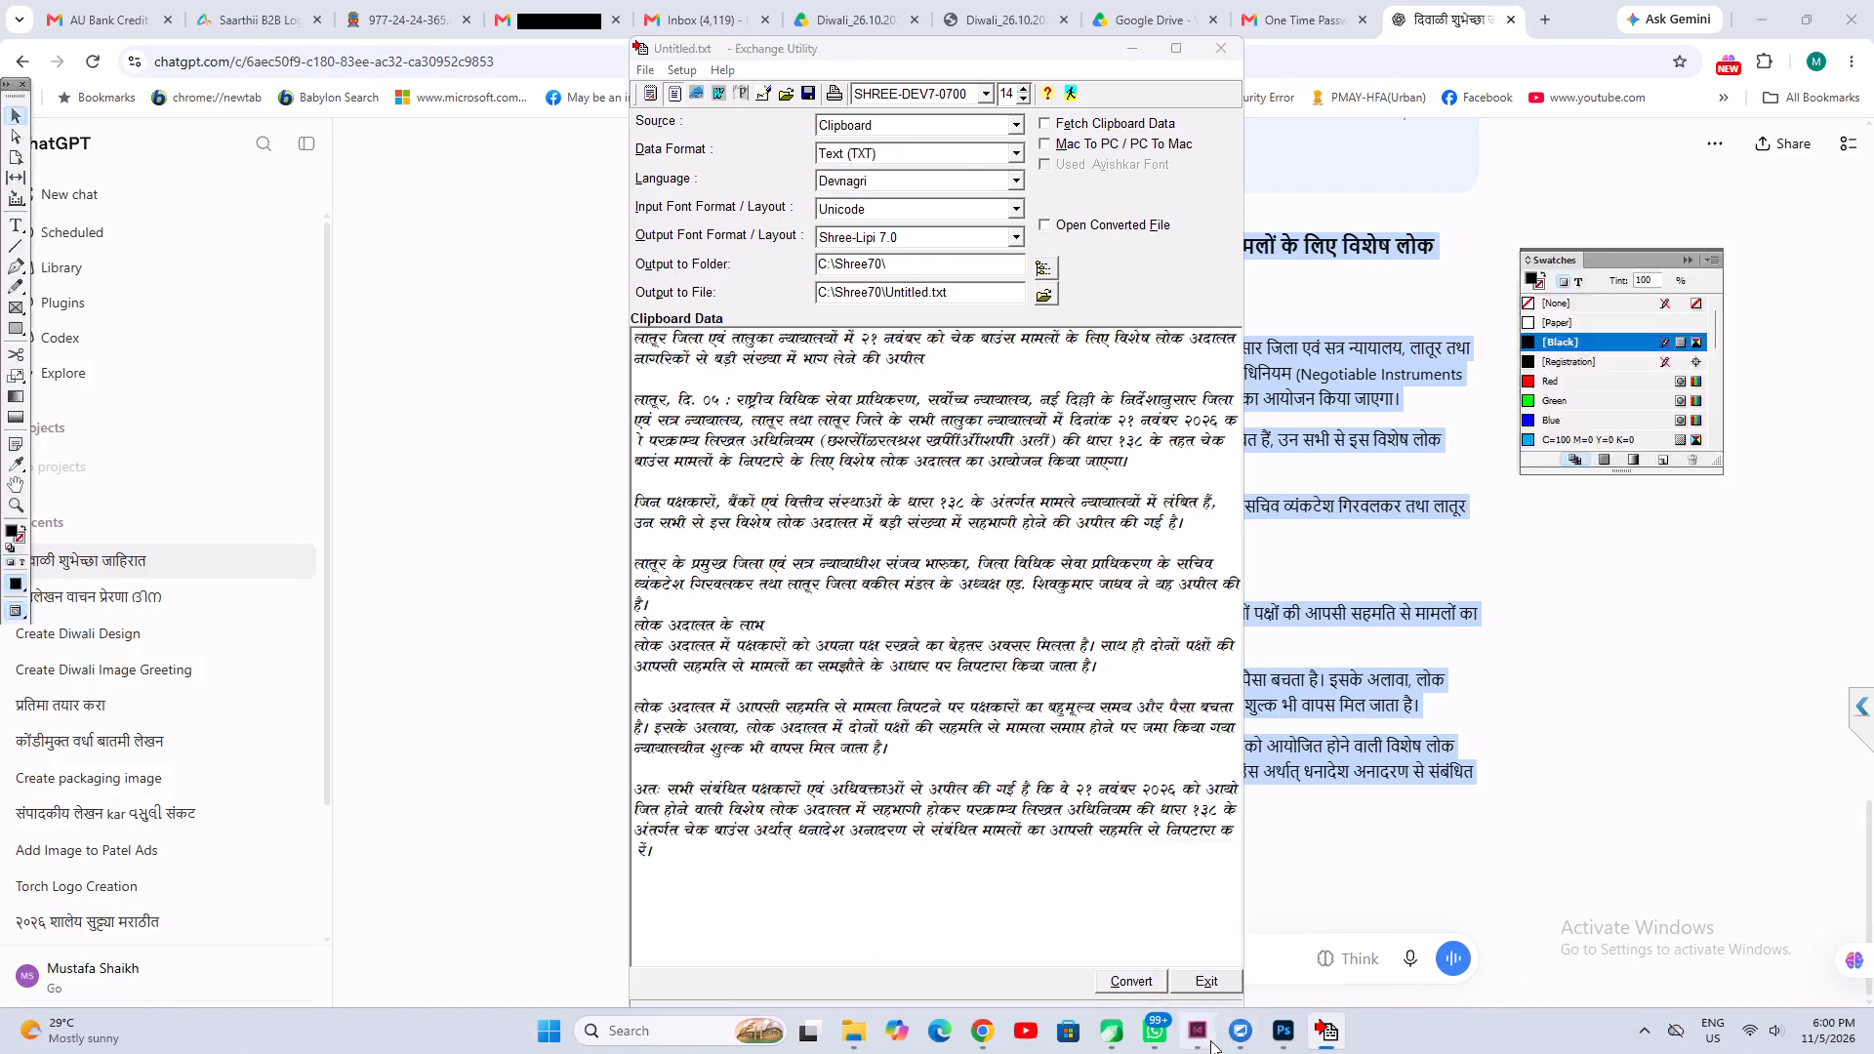
Draw a text frame about 126.5 by 185 mm on the pasteboard before the page, paste the converted article into it and save.
{"action": "left_click", "coordinate": [216, 318]}
{"action": "left_click", "coordinate": [22, 223]}
{"action": "left_click_drag", "start_coordinate": [253, 323], "coordinate": [312, 423]}
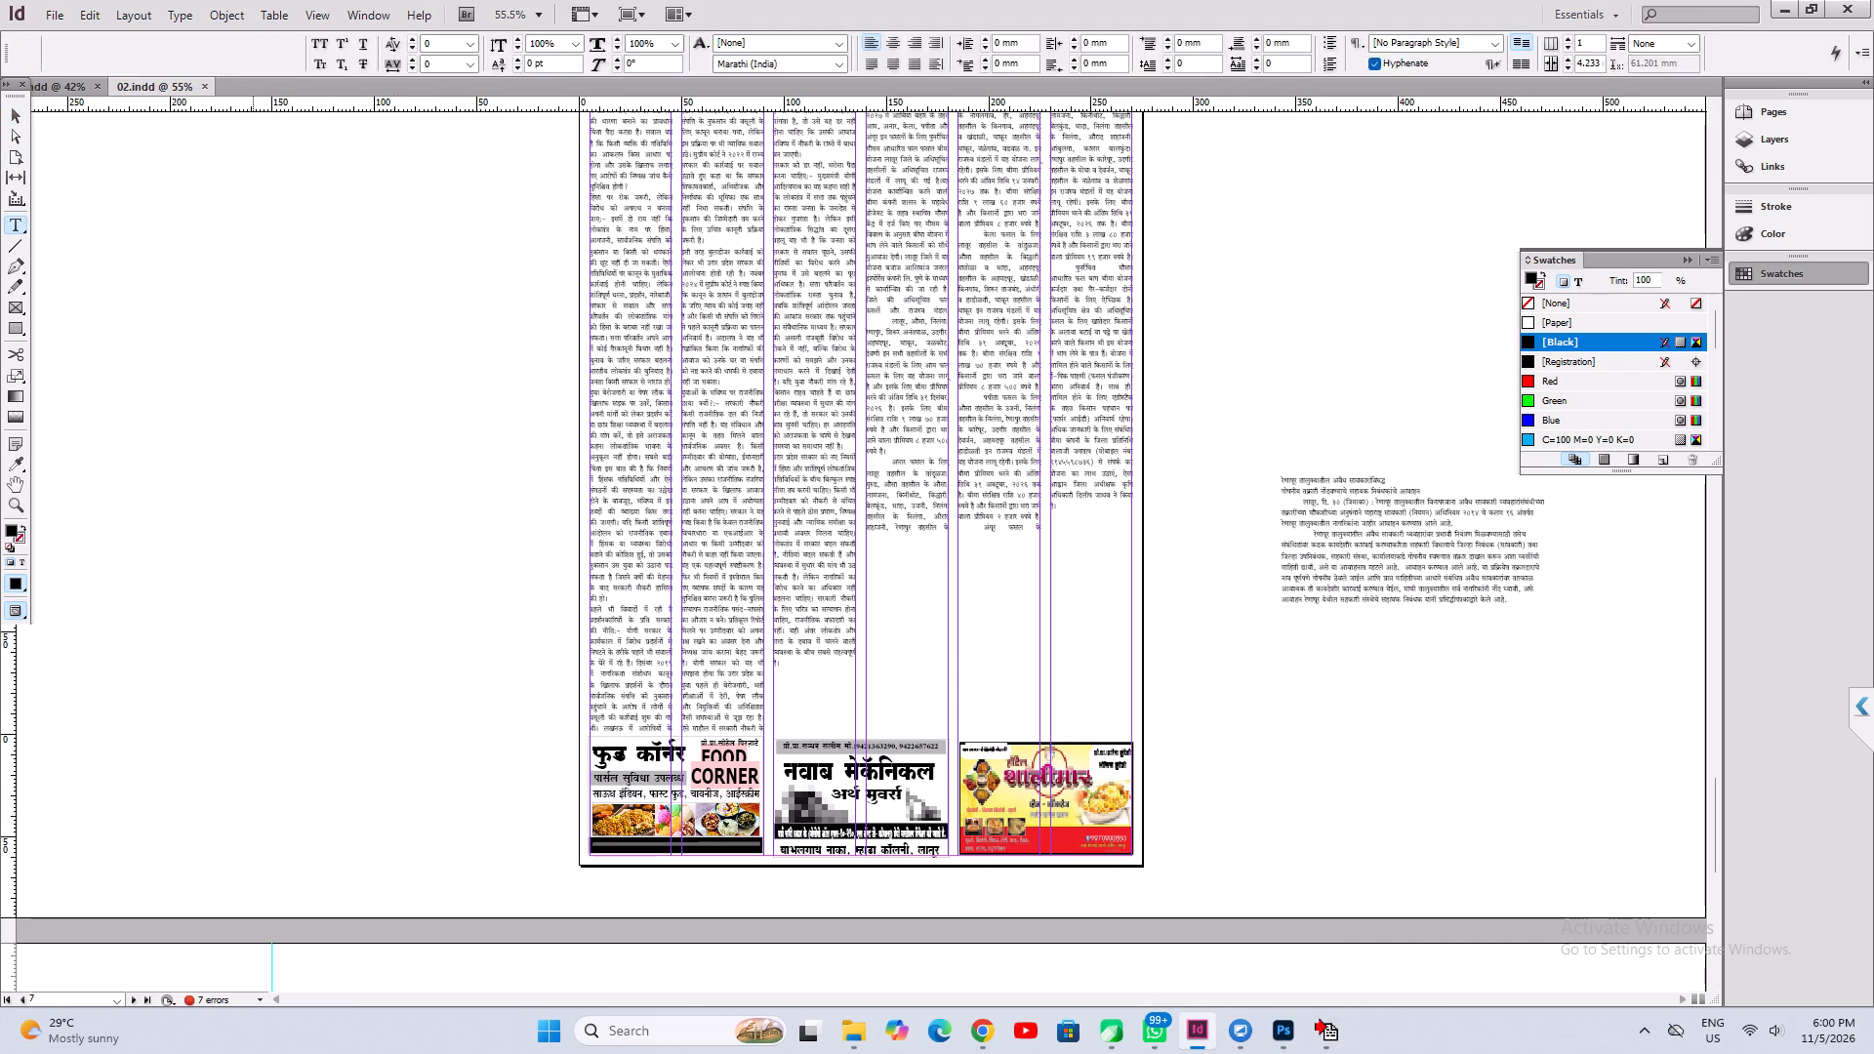
{"action": "left_click_drag", "start_coordinate": [312, 423], "coordinate": [511, 702]}
{"action": "key", "text": "ctrl+v"}
{"action": "key", "text": "ctrl+s"}
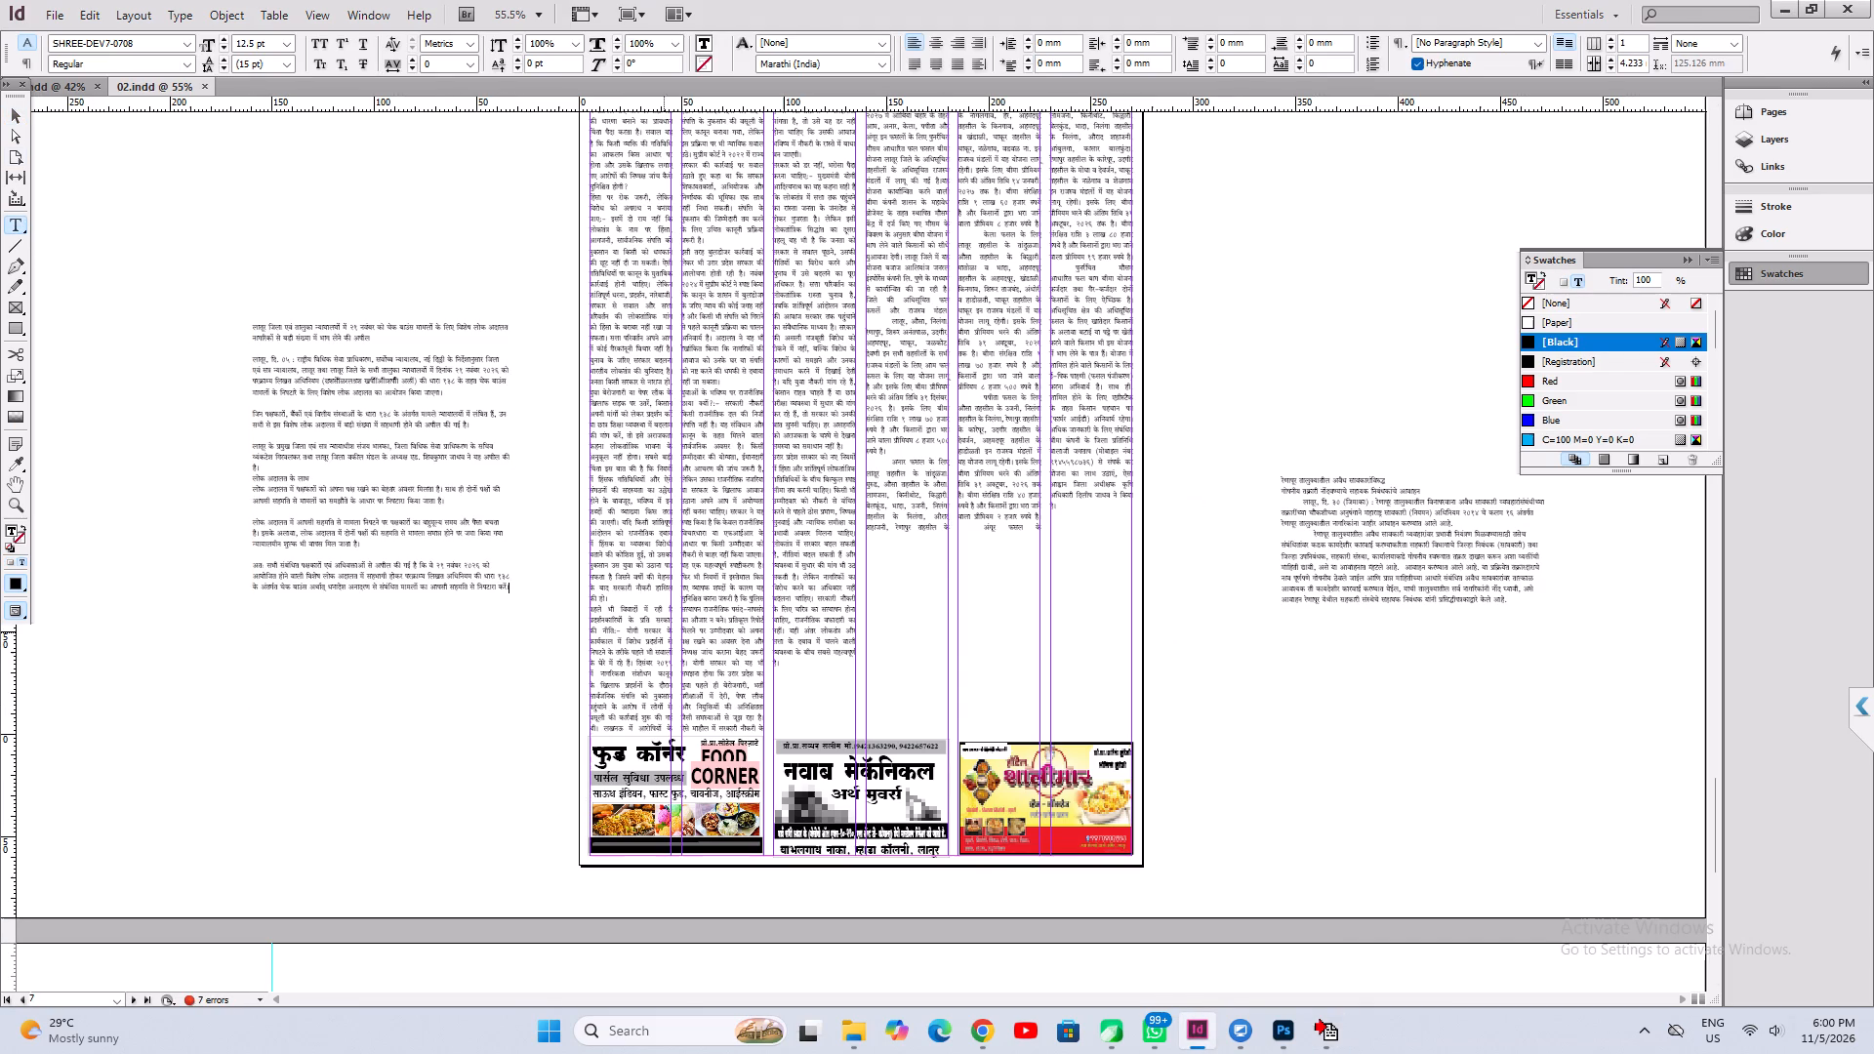
Duplicate the two-line headline "आंबिया बहार में फल फसलों के लिए बीमा योजना लागू" into the empty space beneath its article.
{"action": "left_click_drag", "start_coordinate": [642, 434], "coordinate": [238, 963], "text": "alt"}
{"action": "left_click_drag", "start_coordinate": [762, 770], "coordinate": [711, 509], "text": "alt"}
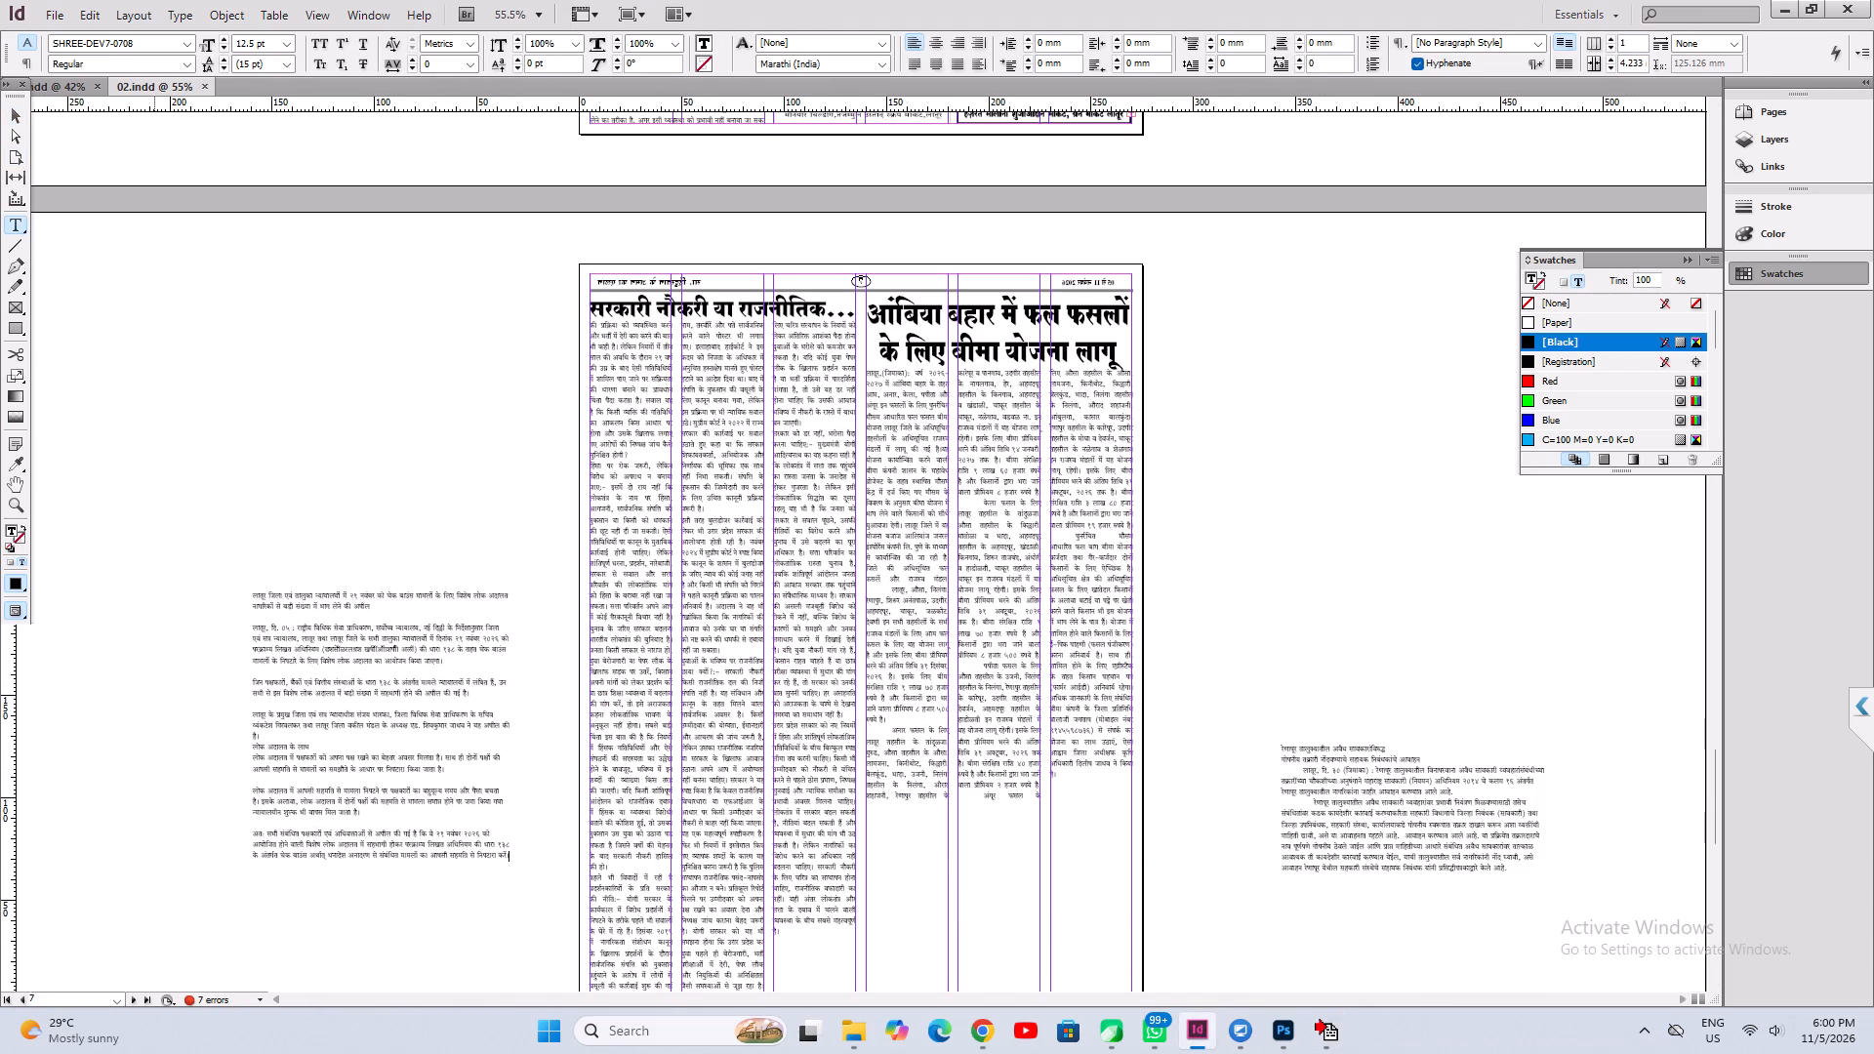
{"action": "left_click", "coordinate": [10, 115]}
{"action": "left_click", "coordinate": [1016, 350]}
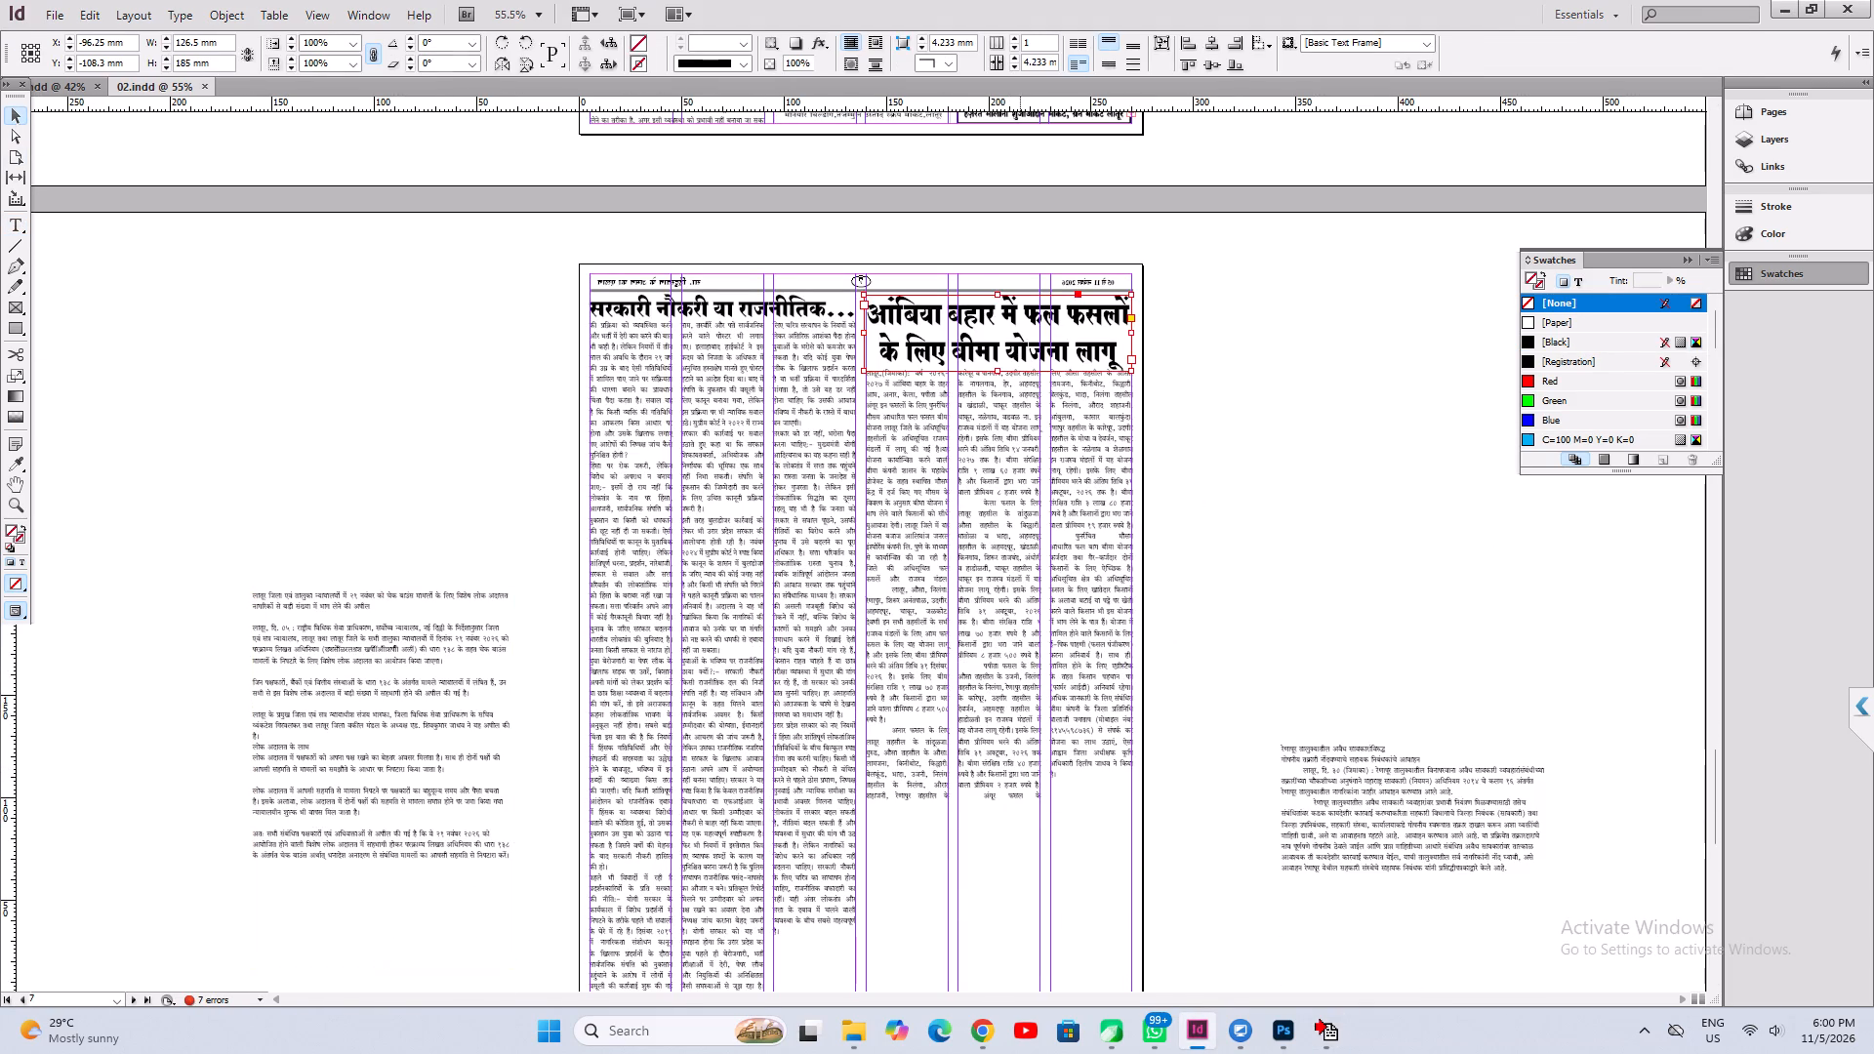
{"action": "left_click_drag", "start_coordinate": [1025, 335], "coordinate": [1004, 843], "text": "ctrl+alt+shift"}
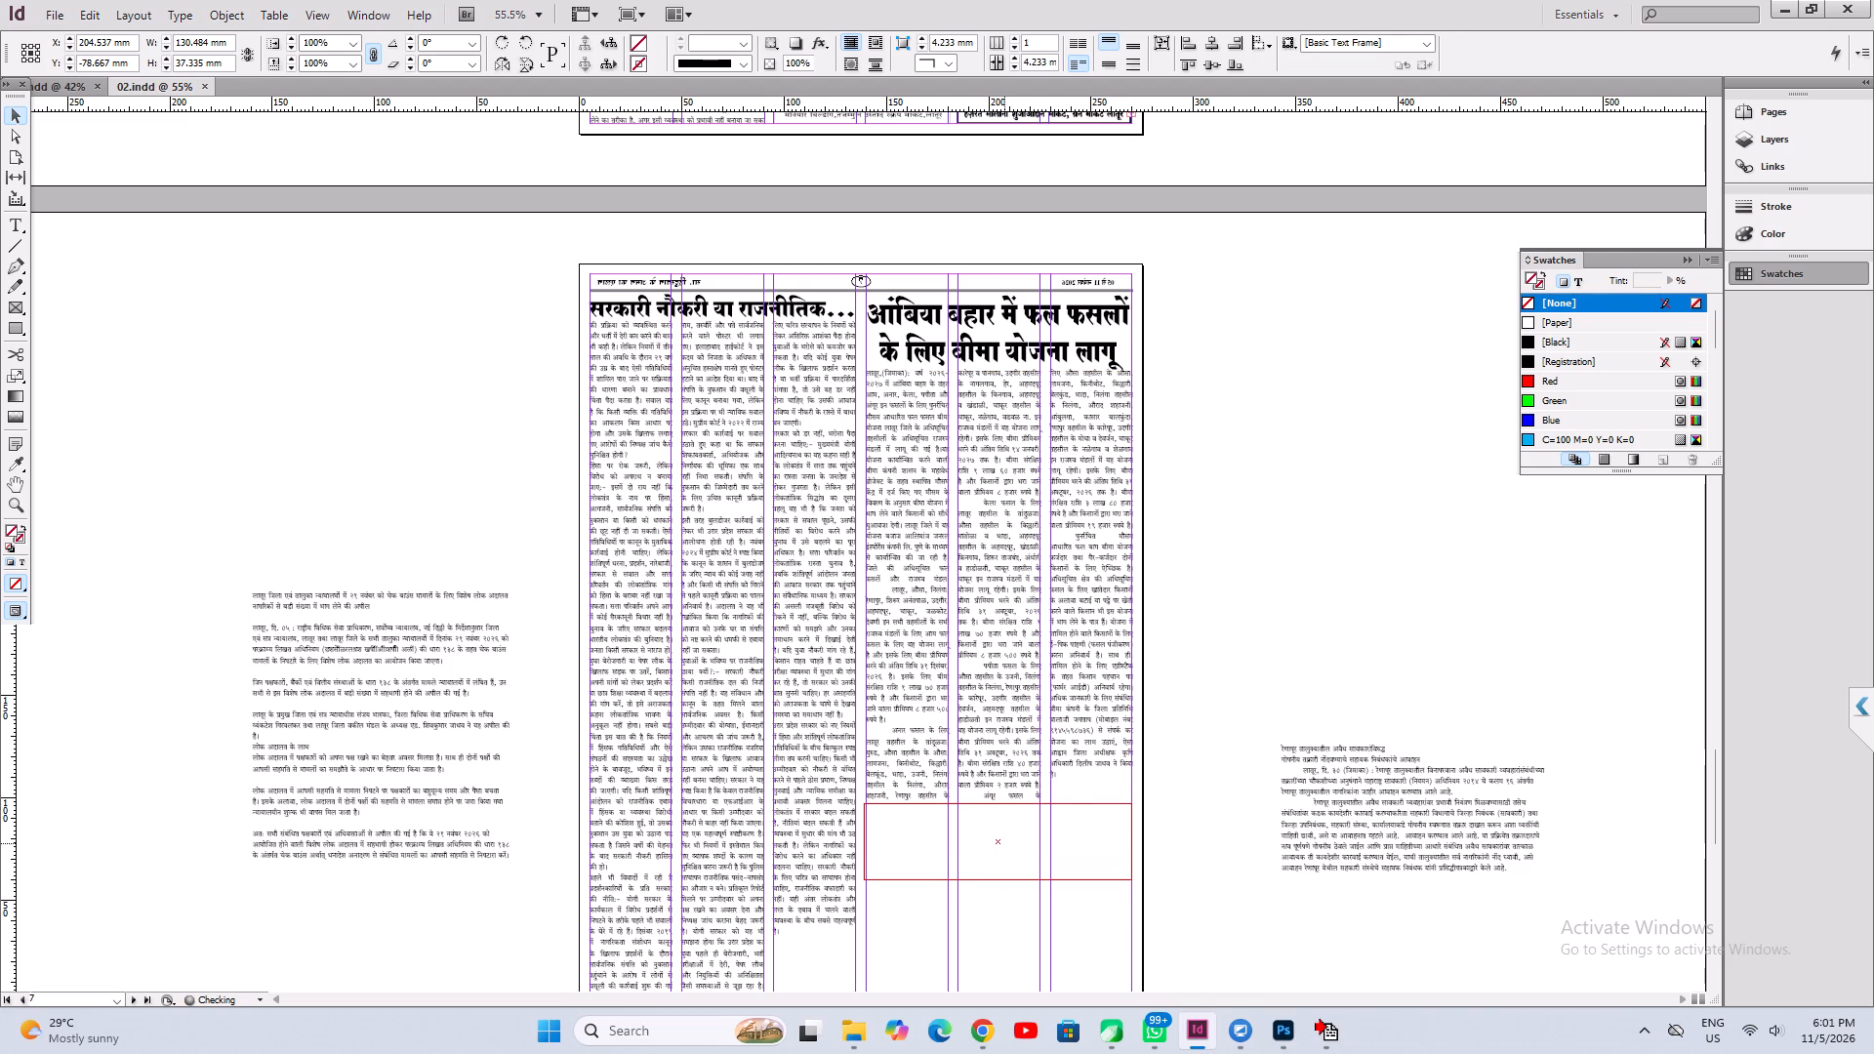
Cut "२१ नवंबर को चेक बाउंस मामलों के लिए विशेष लोक अदालत" from the first line of the pasteboard article.
{"action": "left_click", "coordinate": [279, 714]}
{"action": "key", "text": "ctrl+2"}
{"action": "key", "text": "space"}
{"action": "key", "text": "space"}
{"action": "key", "text": "space"}
{"action": "key", "text": "space"}
{"action": "key", "text": "space"}
{"action": "key", "text": "space"}
{"action": "left_click_drag", "start_coordinate": [478, 511], "coordinate": [537, 989]}
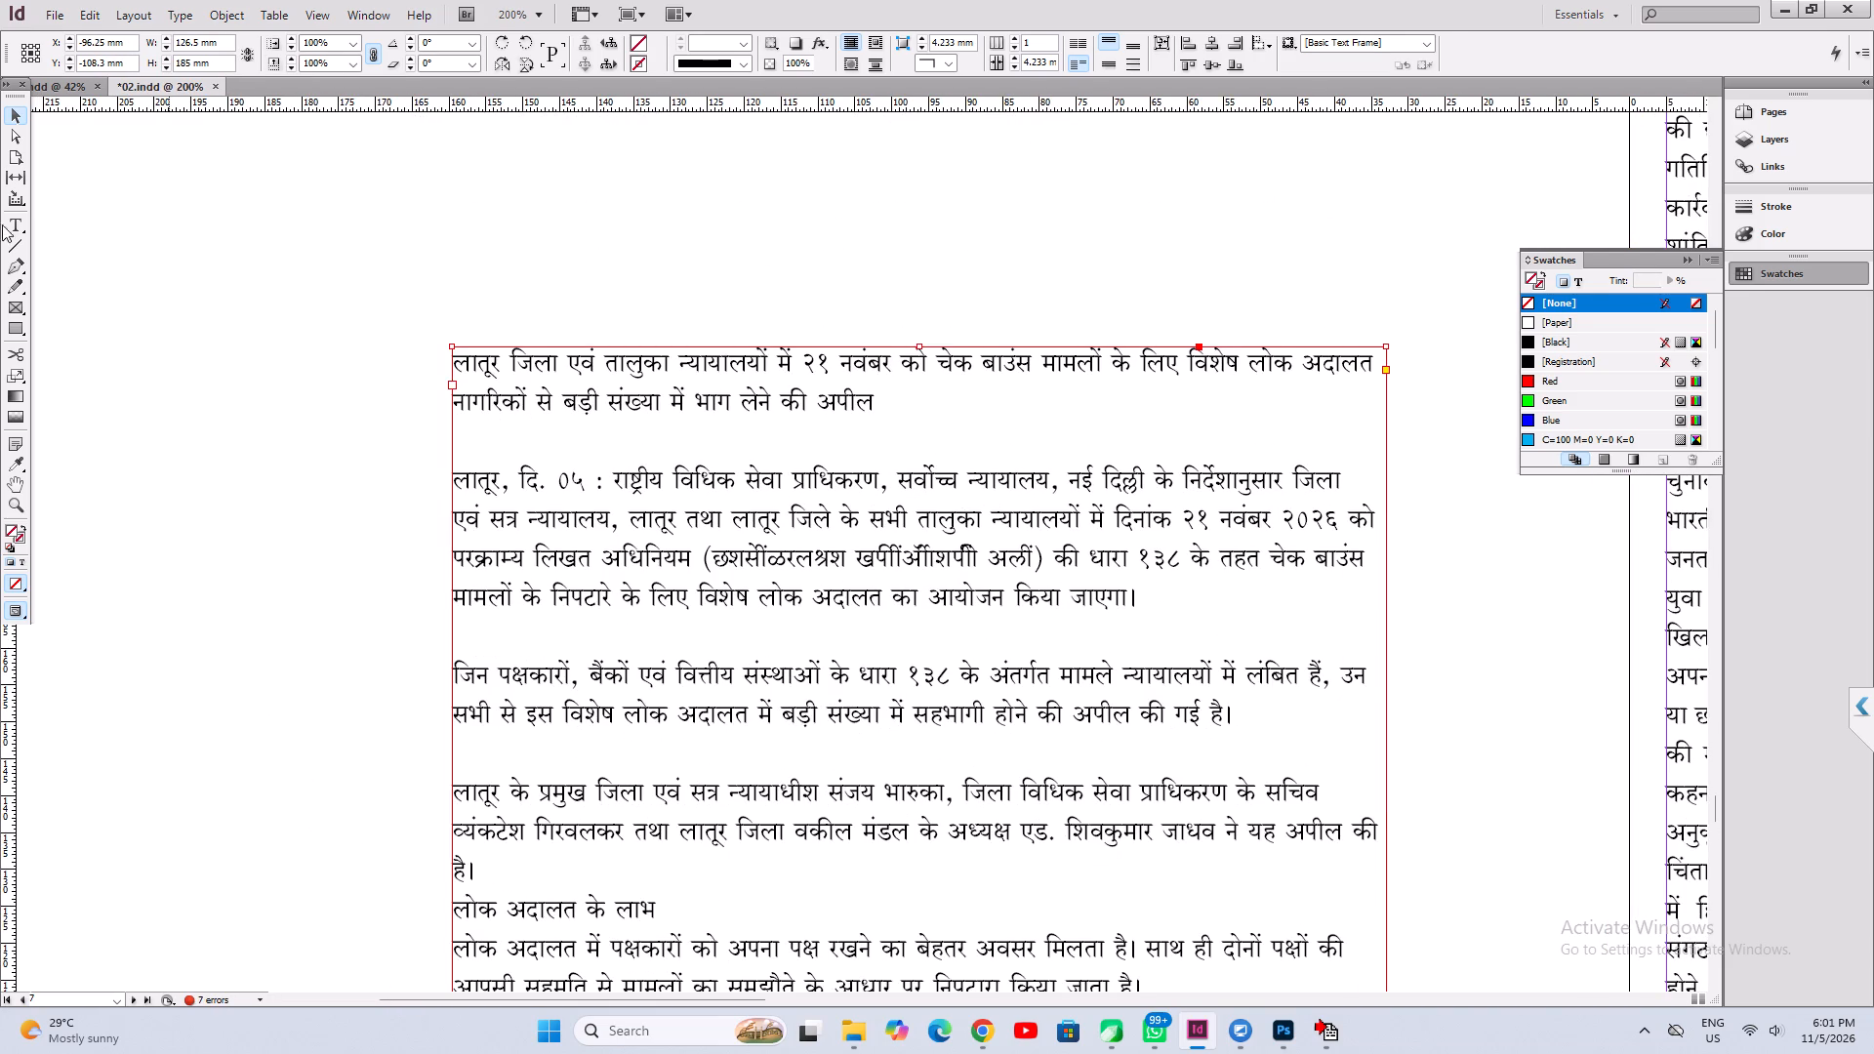
{"action": "left_click", "coordinate": [3, 222]}
{"action": "left_click", "coordinate": [14, 229]}
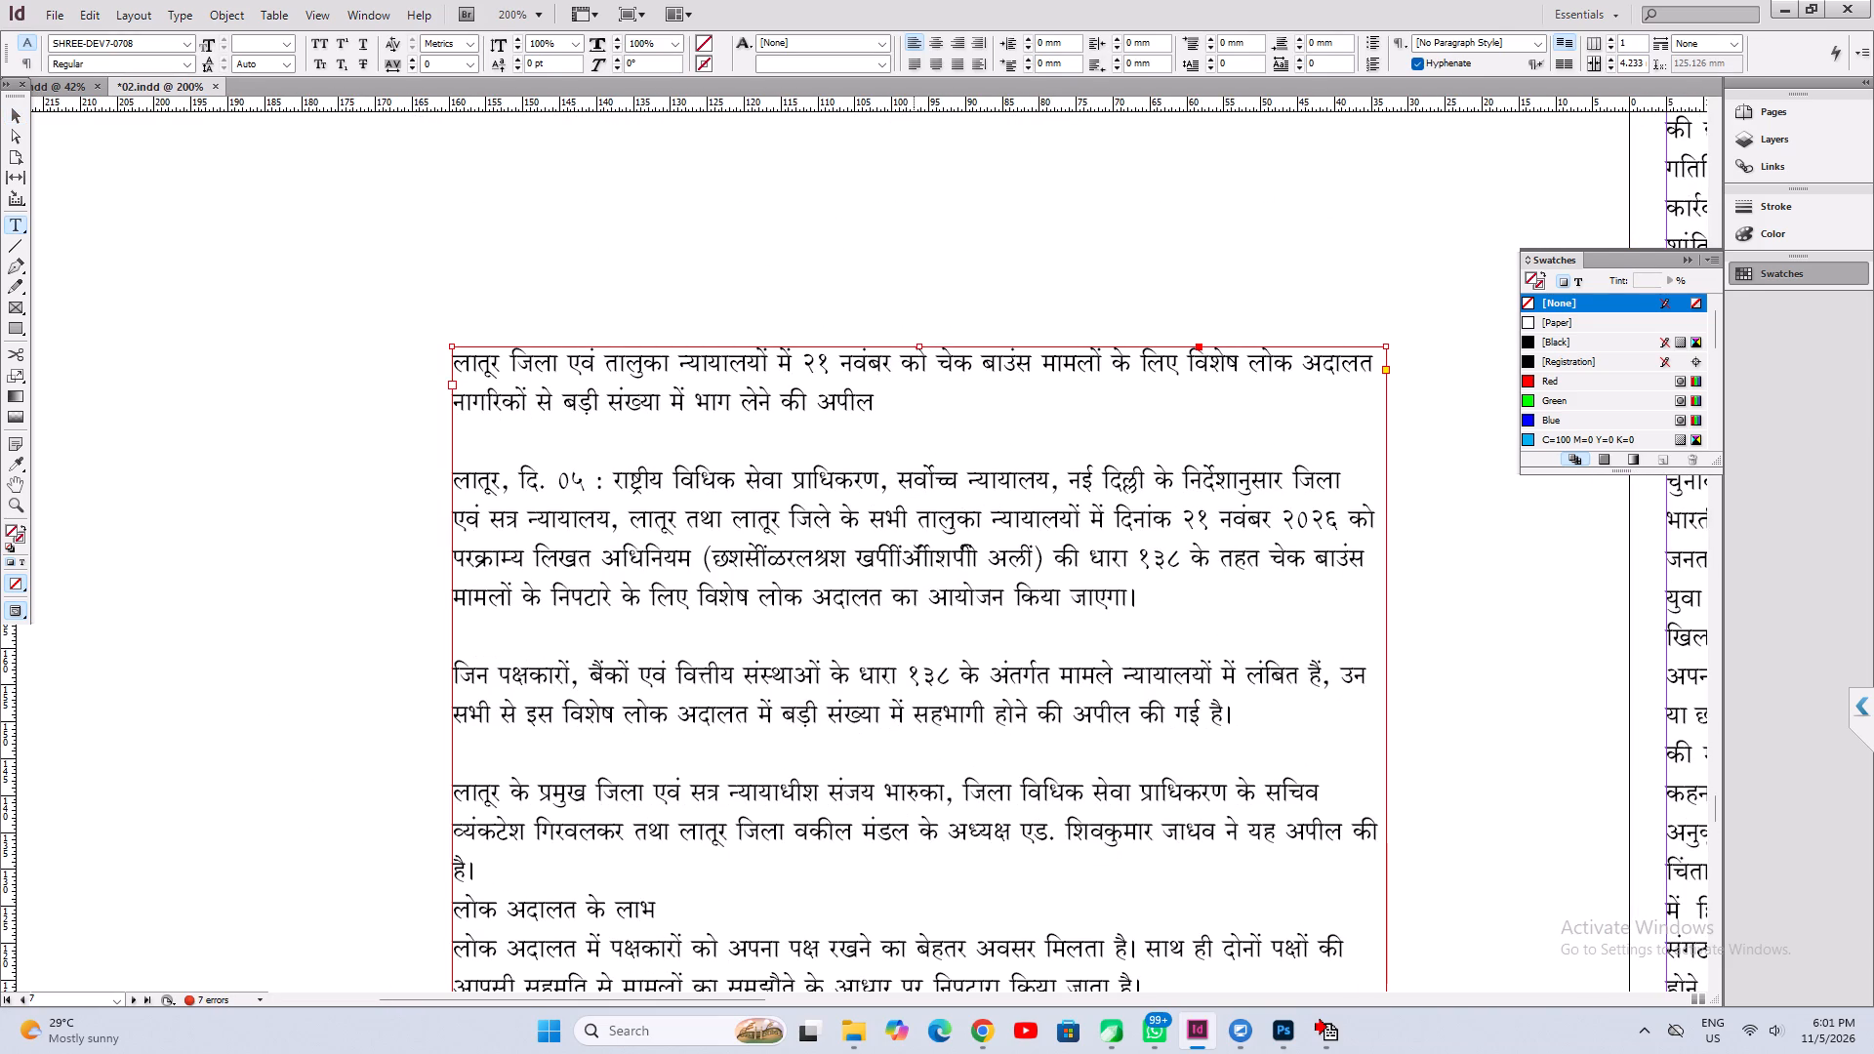
{"action": "left_click_drag", "start_coordinate": [789, 367], "coordinate": [1282, 367]}
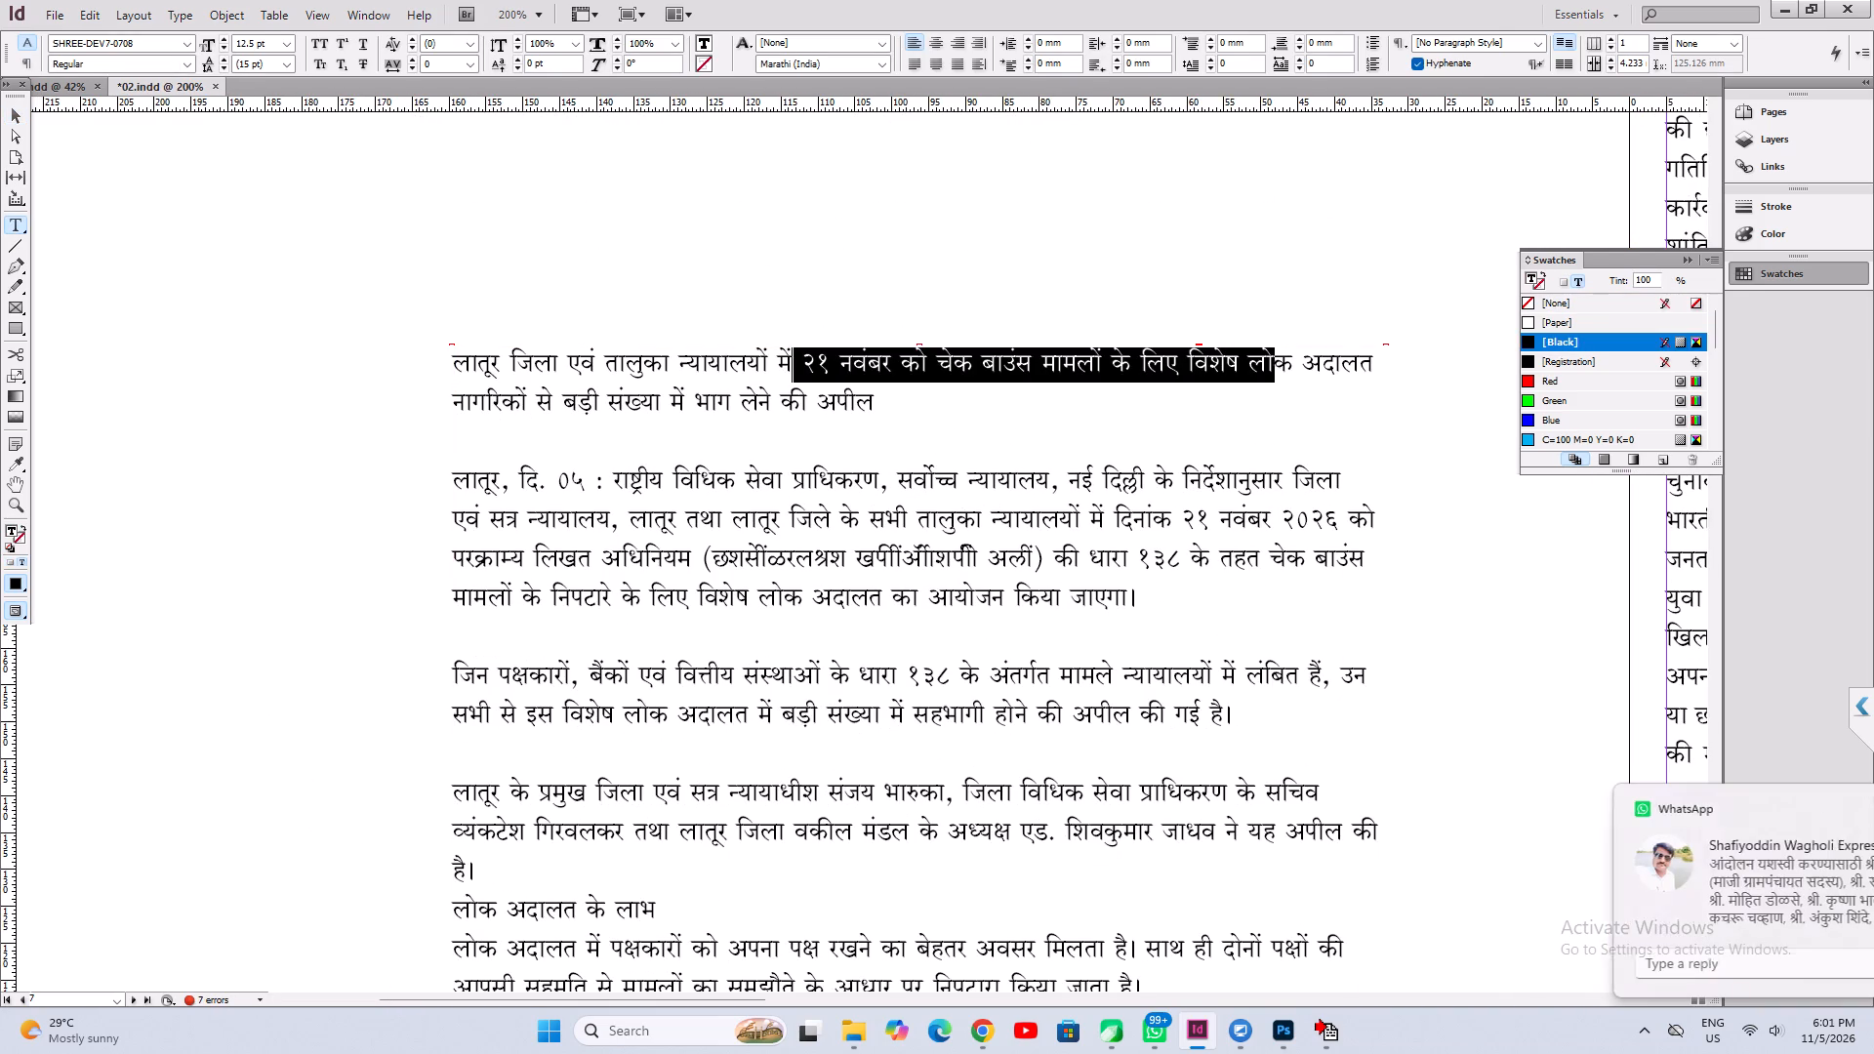
{"action": "left_click_drag", "start_coordinate": [1282, 367], "coordinate": [1367, 367]}
{"action": "left_click", "coordinate": [1367, 367]}
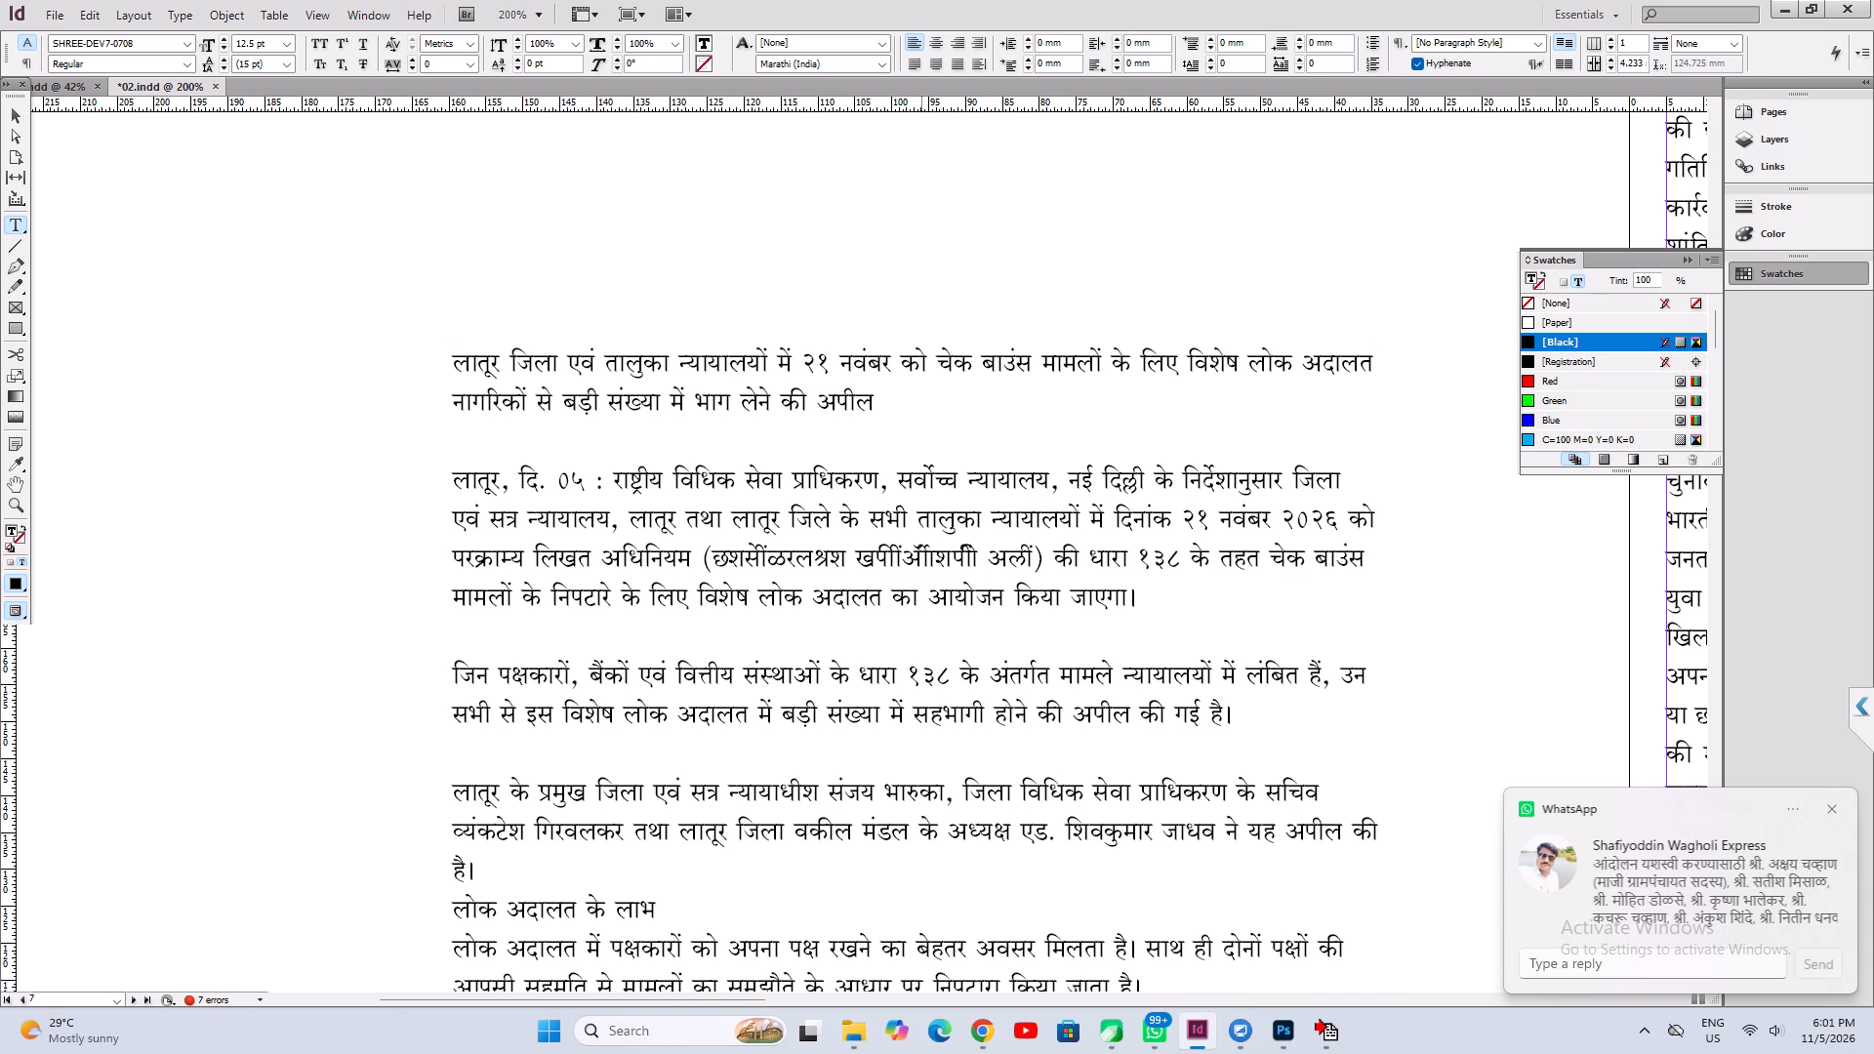
{"action": "left_click_drag", "start_coordinate": [806, 366], "coordinate": [1272, 366]}
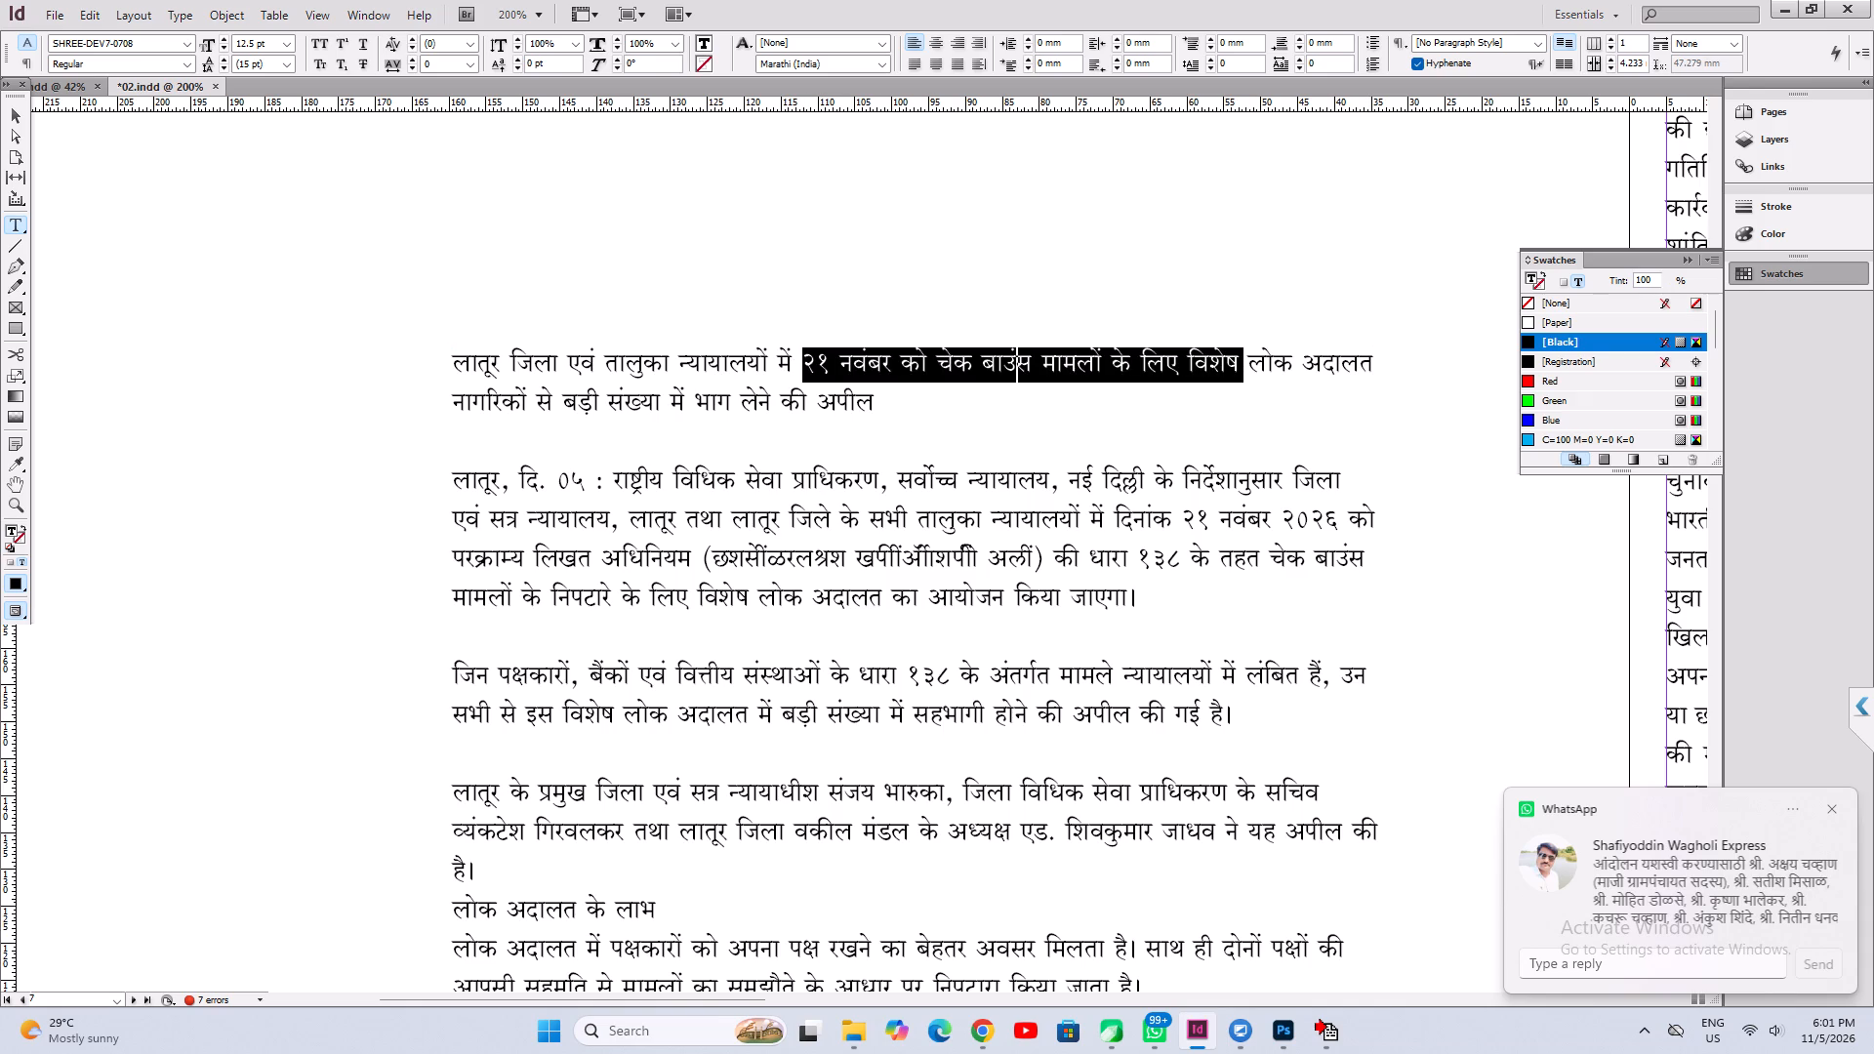
{"action": "left_click_drag", "start_coordinate": [1272, 366], "coordinate": [1423, 370]}
{"action": "left_click", "coordinate": [628, 366]}
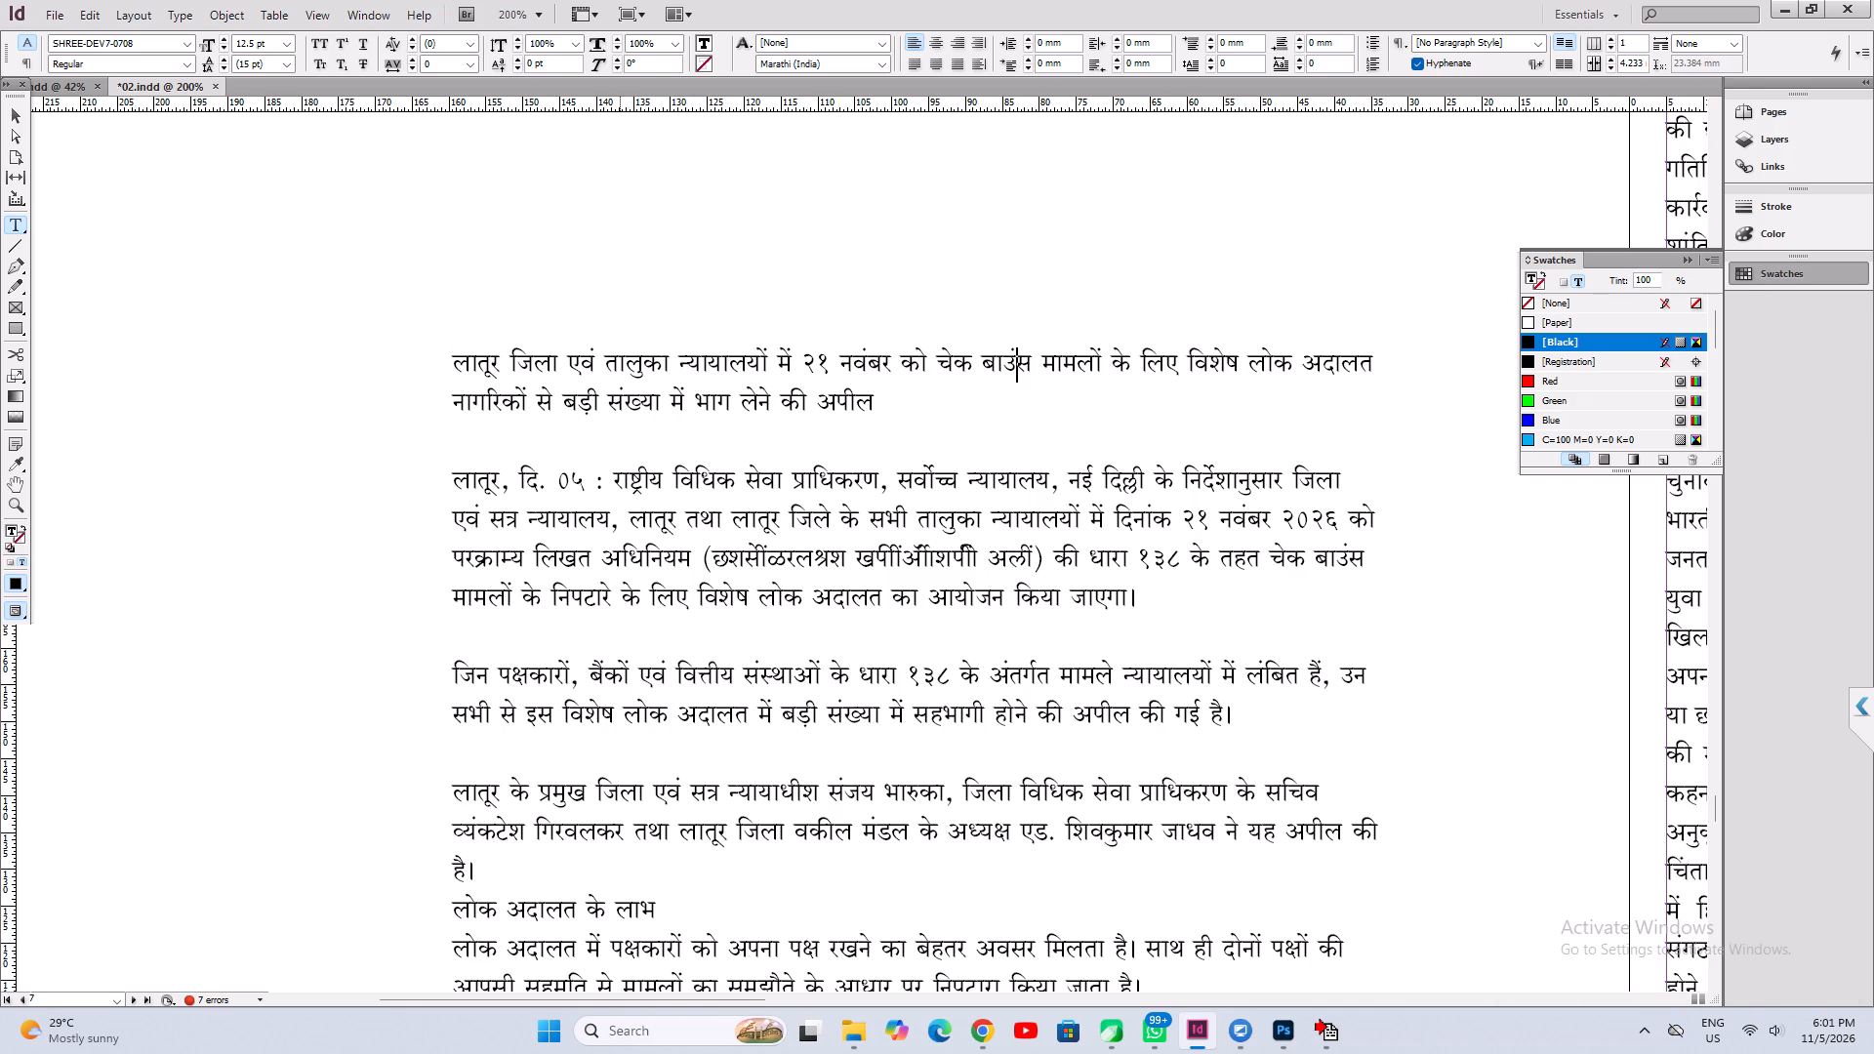
{"action": "left_click", "coordinate": [605, 366]}
{"action": "left_click_drag", "start_coordinate": [799, 368], "coordinate": [1384, 365]}
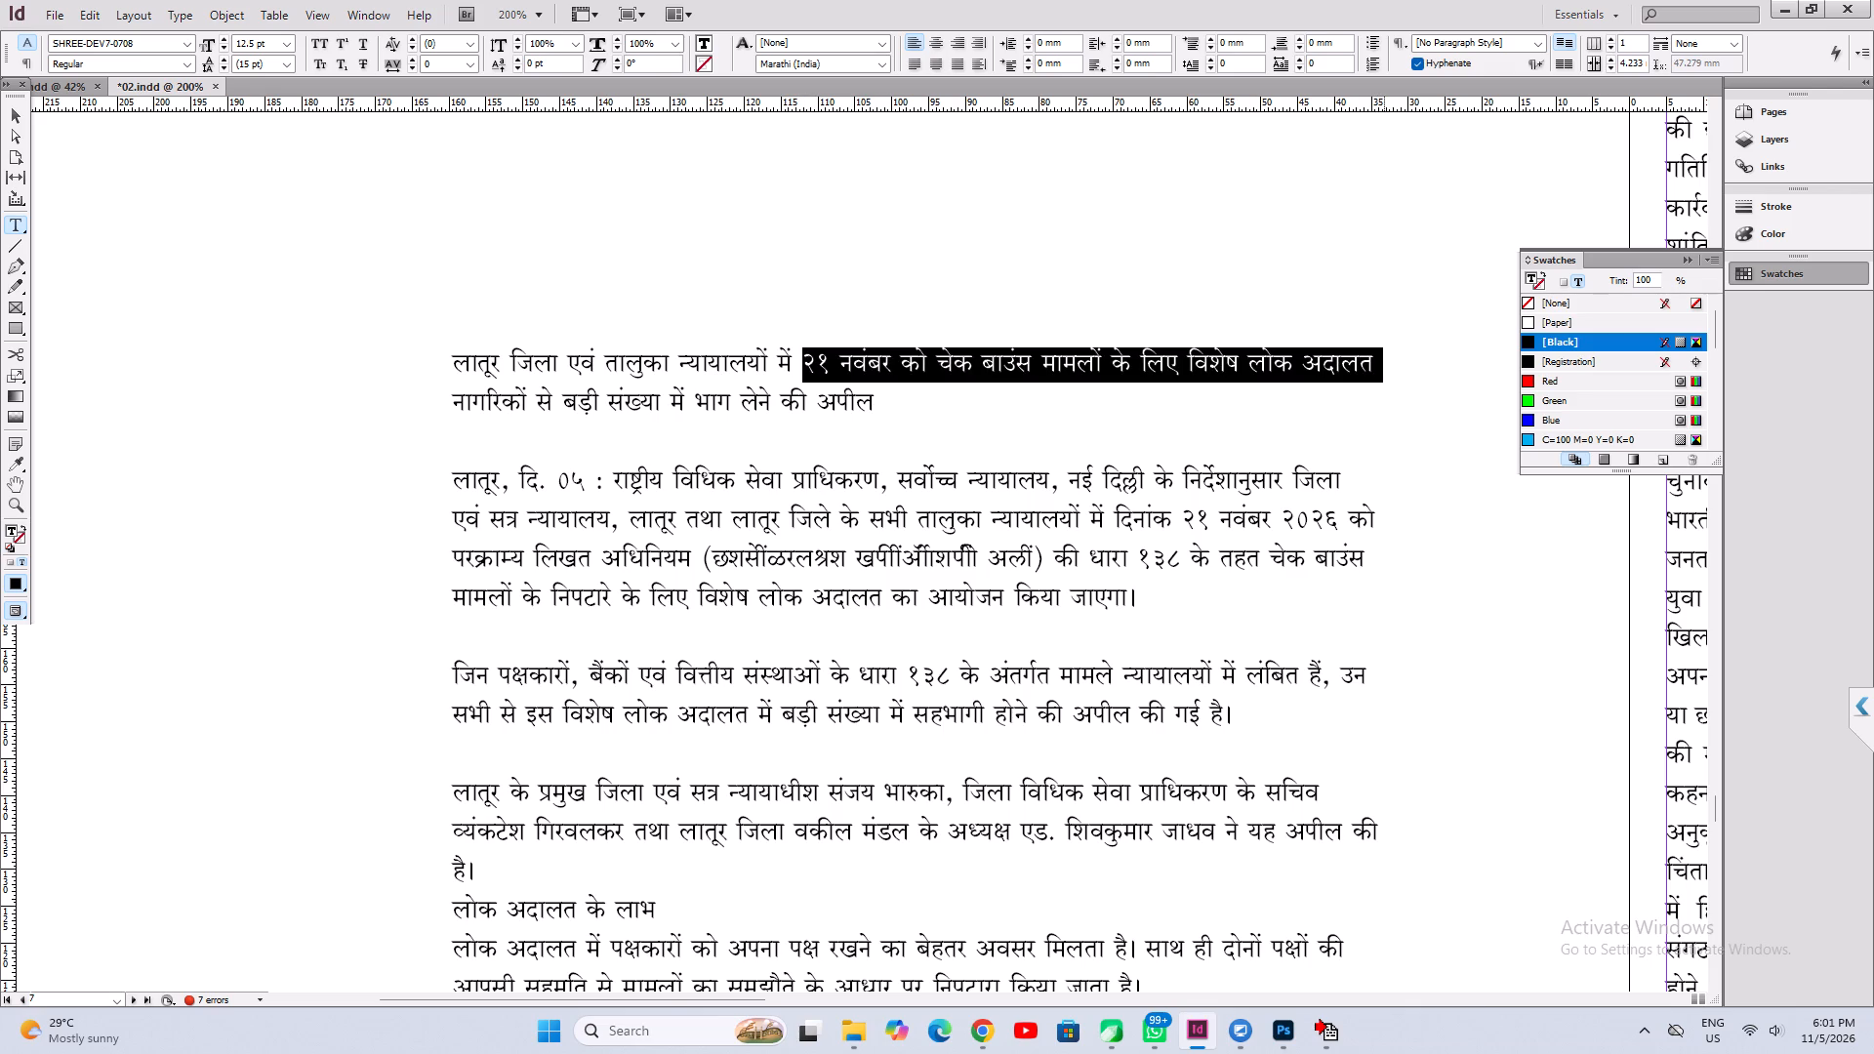
{"action": "left_click_drag", "start_coordinate": [1384, 365], "coordinate": [1377, 367]}
{"action": "key", "text": "ctrl+x"}
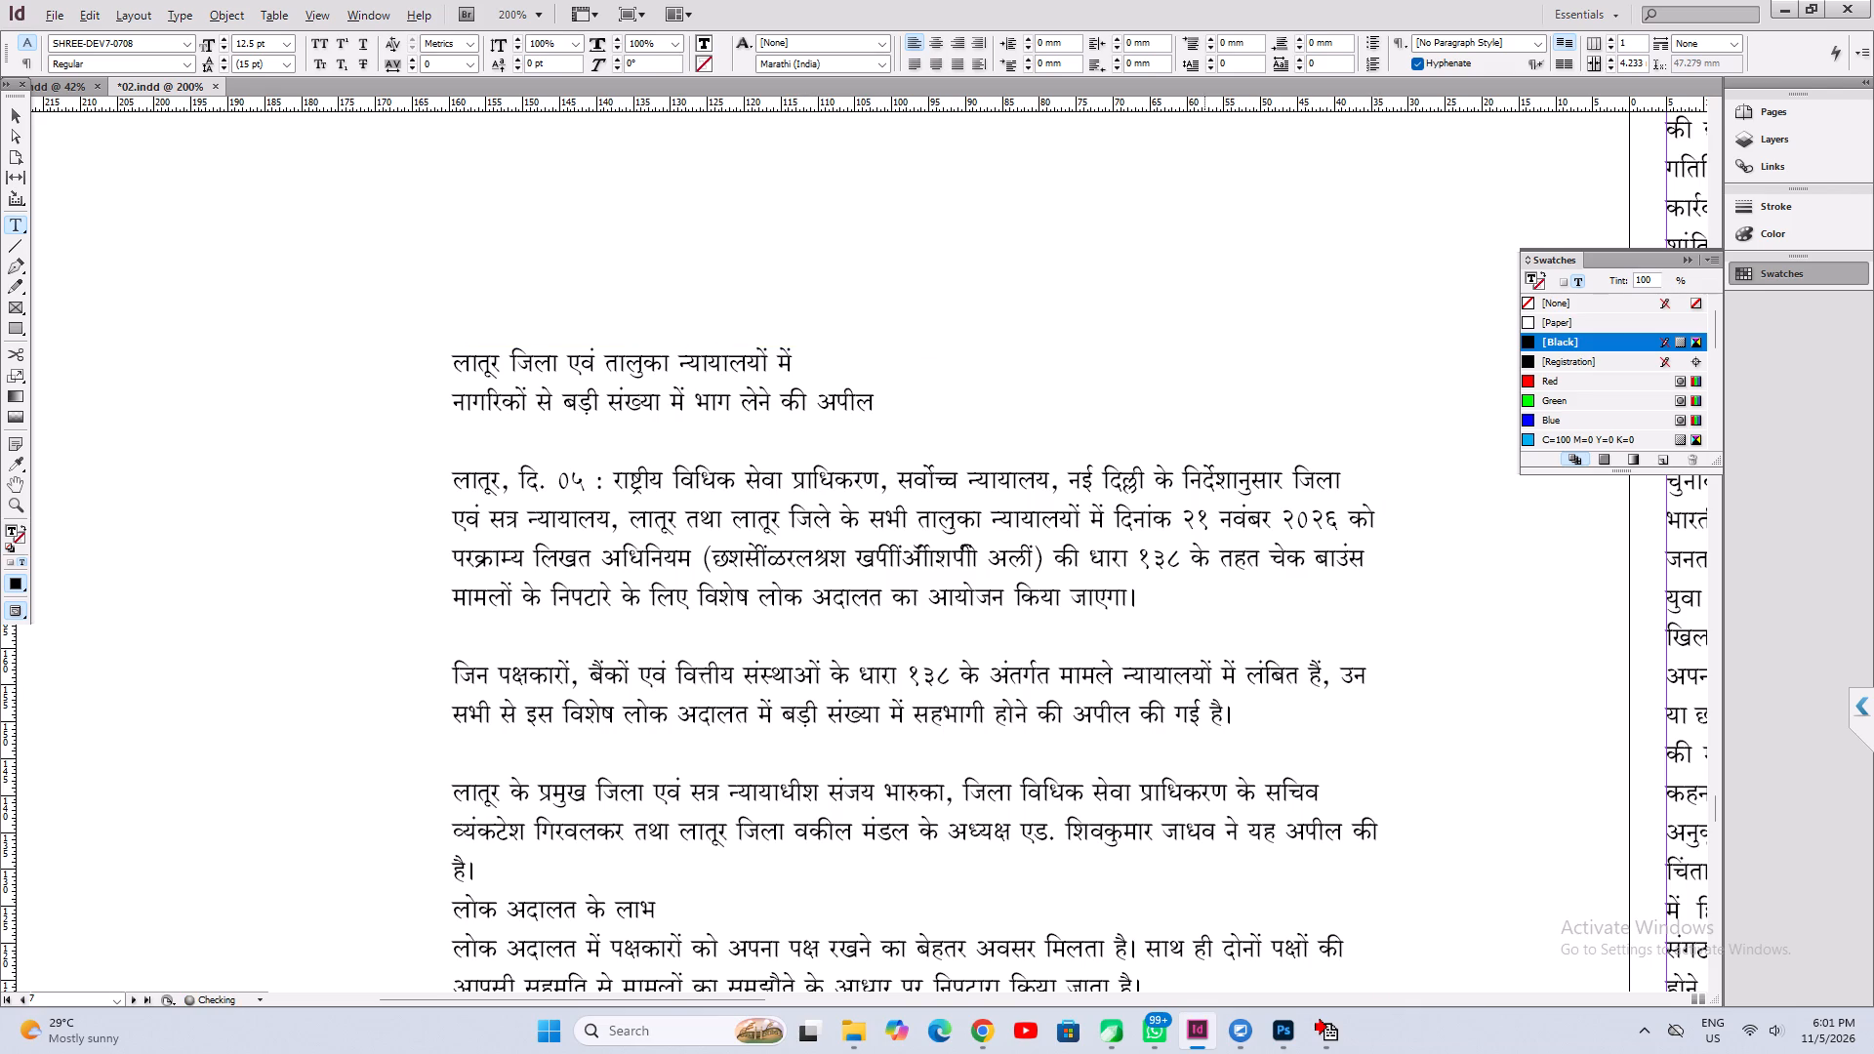
Replace the duplicated headline's text with the cut words, keeping the headline formatting, and fit the frame to its content.
{"action": "left_click_drag", "start_coordinate": [1264, 642], "coordinate": [438, 184], "text": "alt"}
{"action": "left_click_drag", "start_coordinate": [1008, 610], "coordinate": [237, 168], "text": "alt"}
{"action": "left_click_drag", "start_coordinate": [1178, 645], "coordinate": [681, 669], "text": "alt"}
{"action": "left_click", "coordinate": [998, 340]}
{"action": "key", "text": "ctrl+a"}
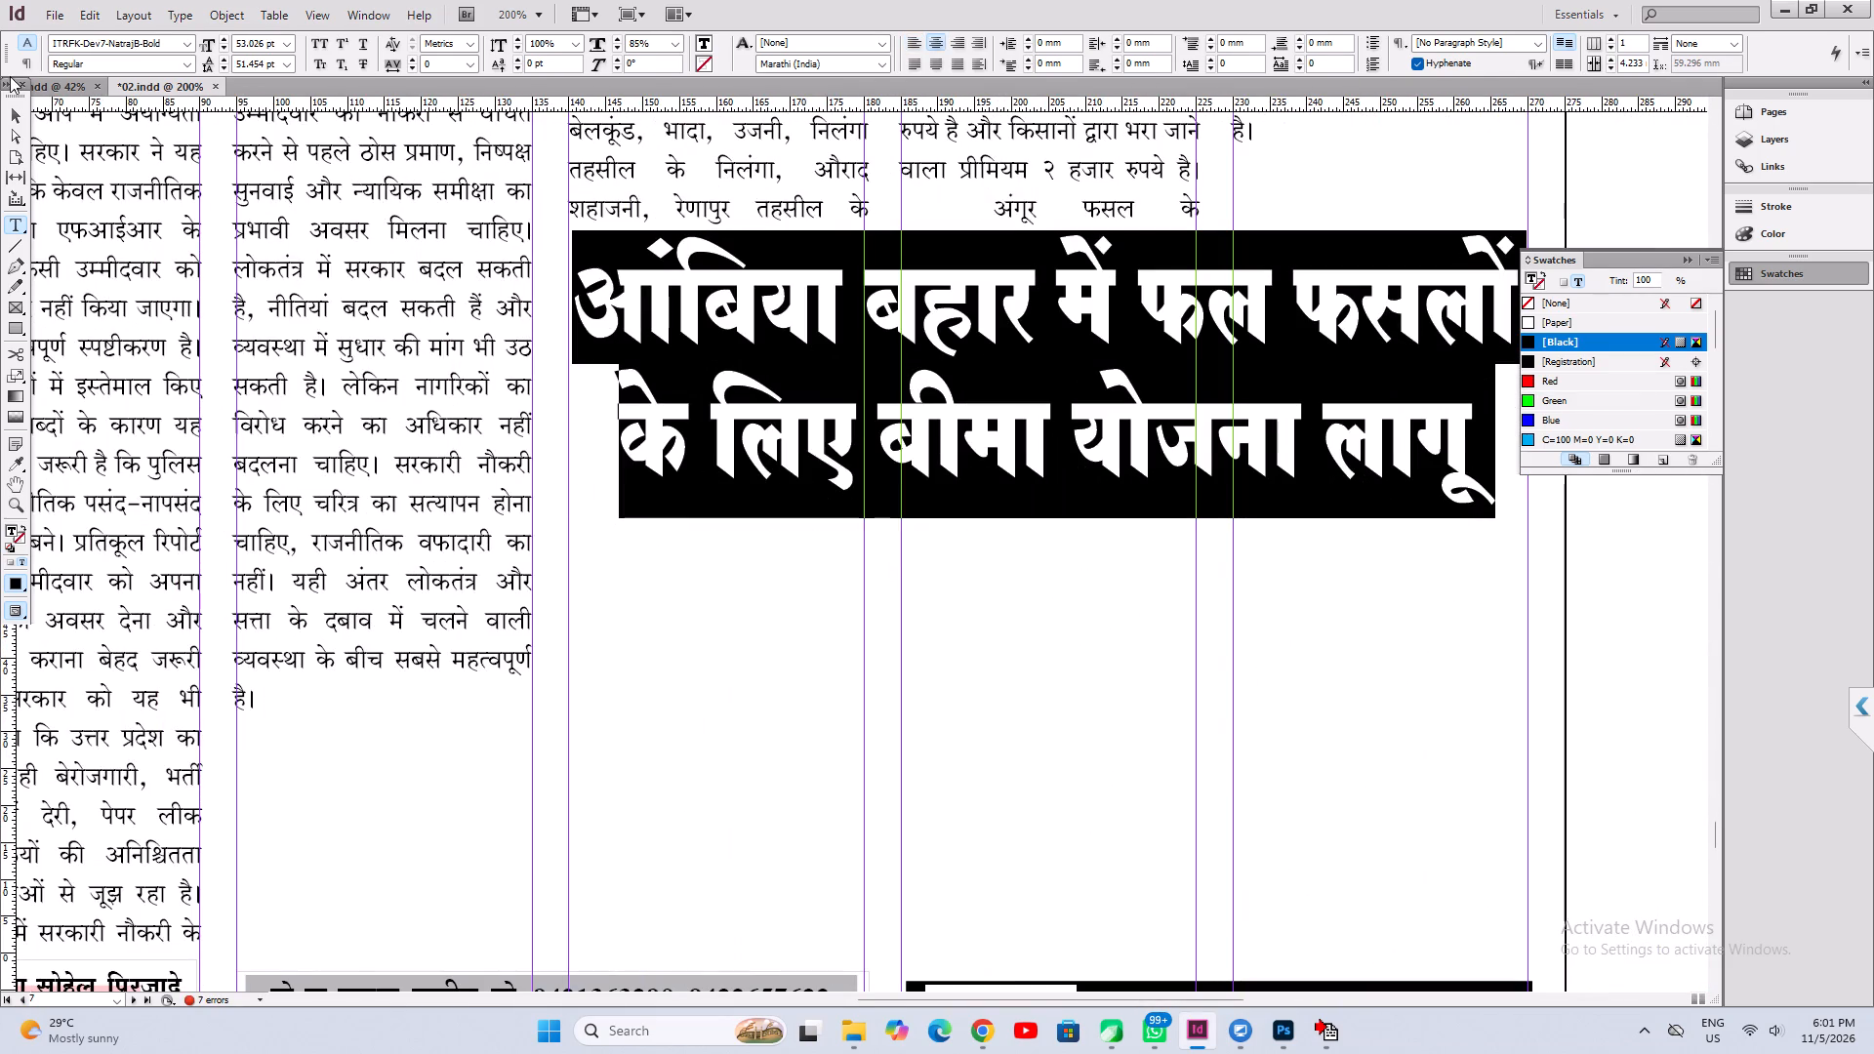
{"action": "left_click", "coordinate": [107, 6]}
{"action": "left_click", "coordinate": [138, 158]}
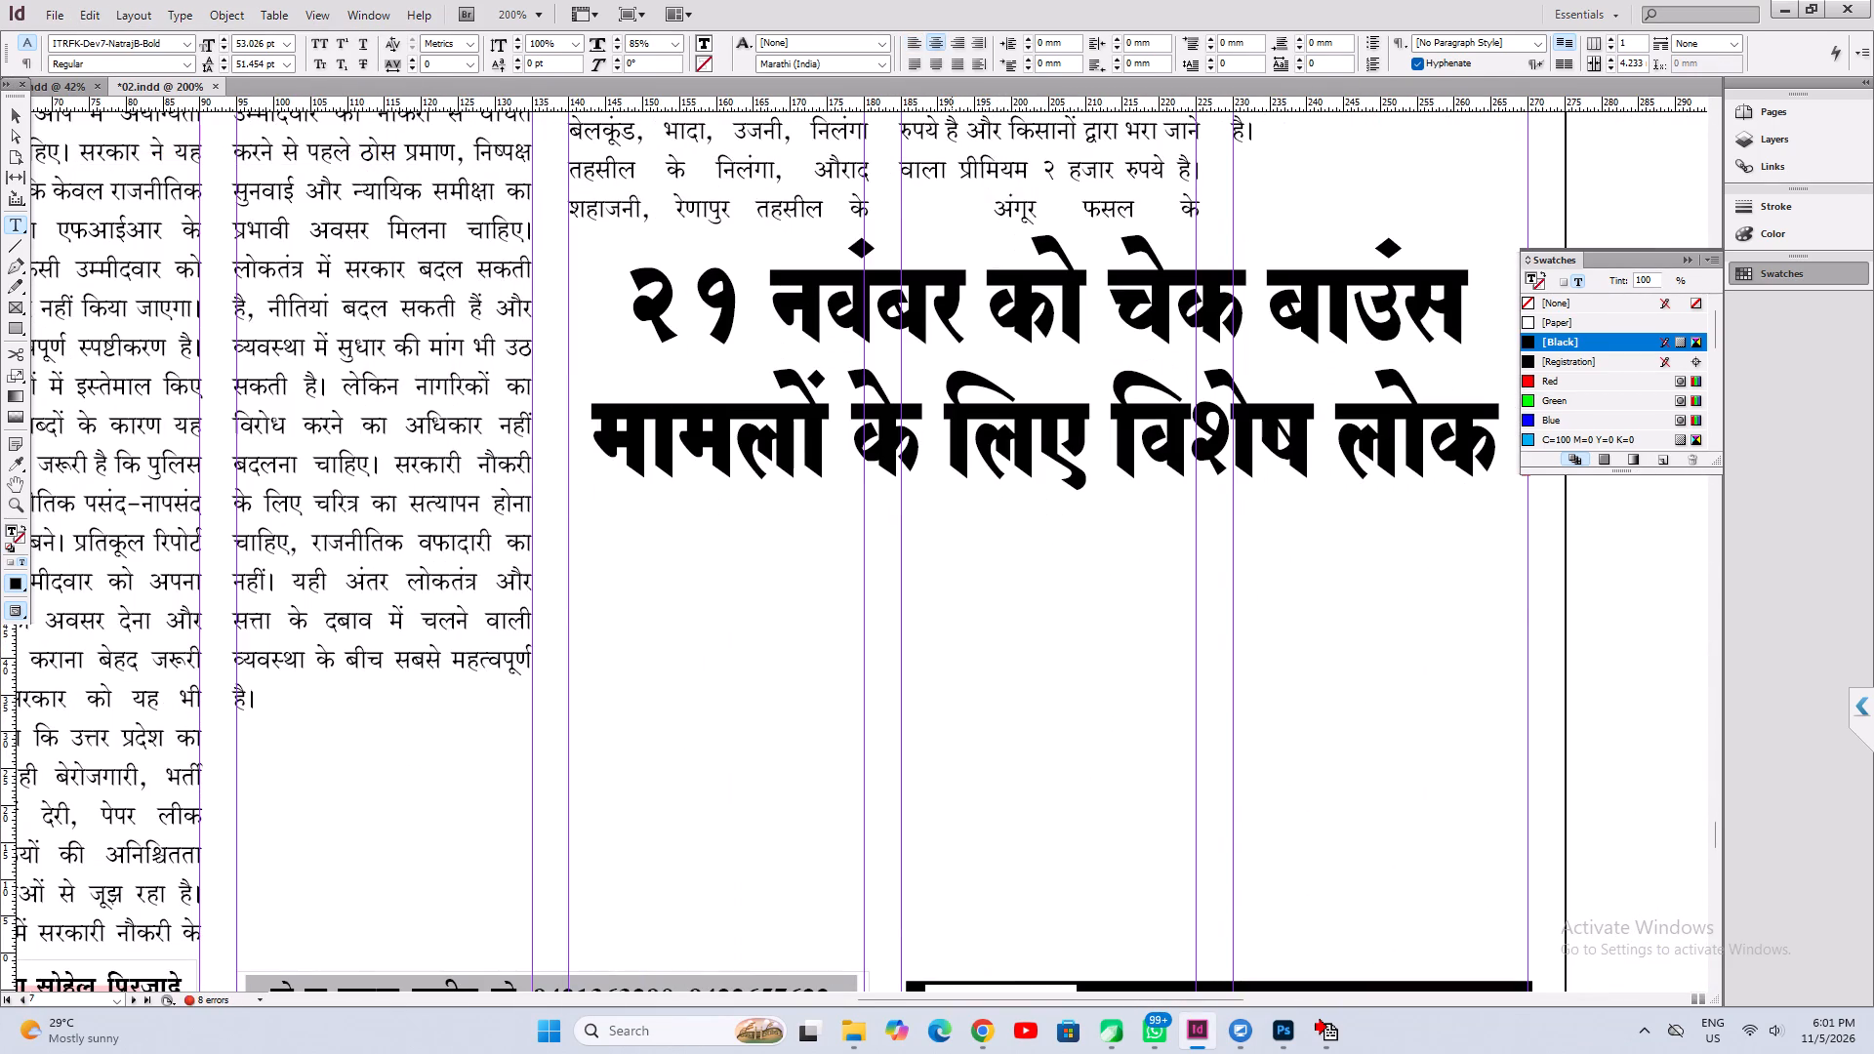
{"action": "key", "text": "ctrl+alt+c"}
Set the new headline's horizontal scale to 80% and centre its lines.
{"action": "key", "text": "ctrl+a"}
{"action": "key", "text": "ctrl+shift+j"}
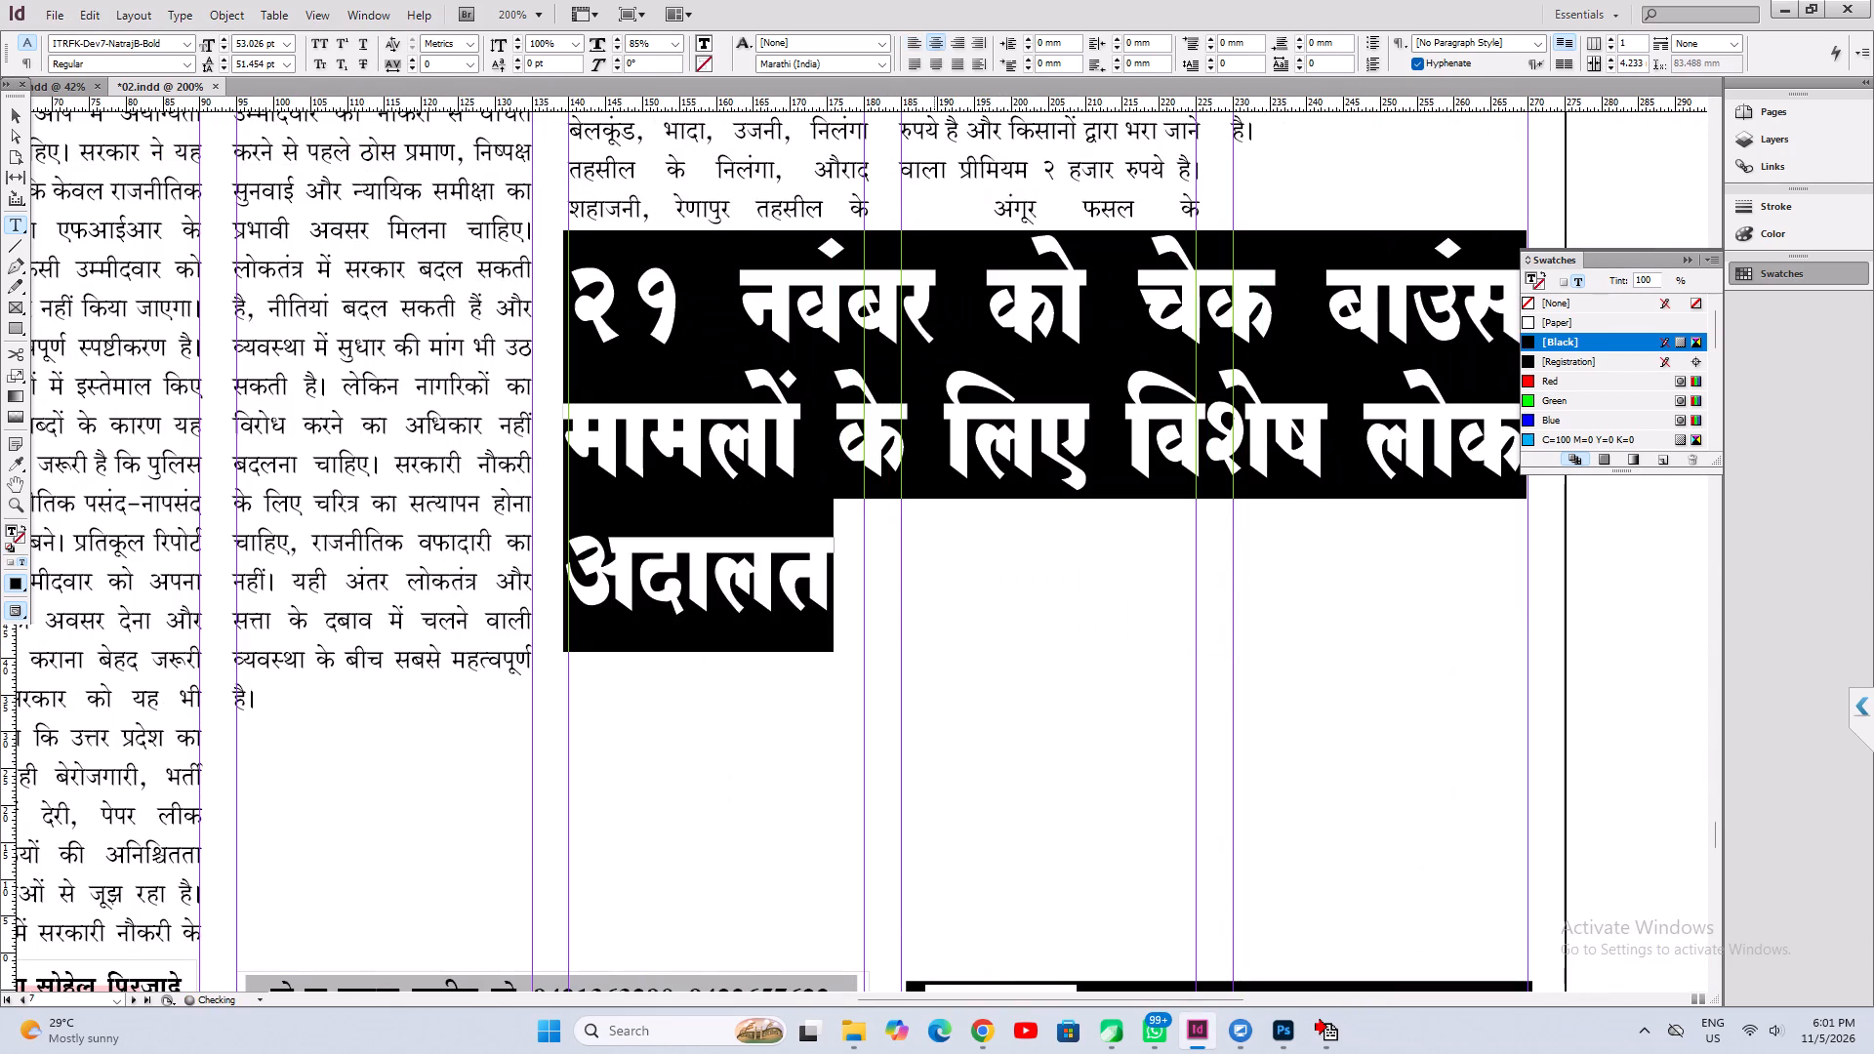
{"action": "key", "text": "ctrl+t"}
{"action": "key", "text": "Tab"}
{"action": "key", "text": "Tab"}
{"action": "key", "text": "Tab"}
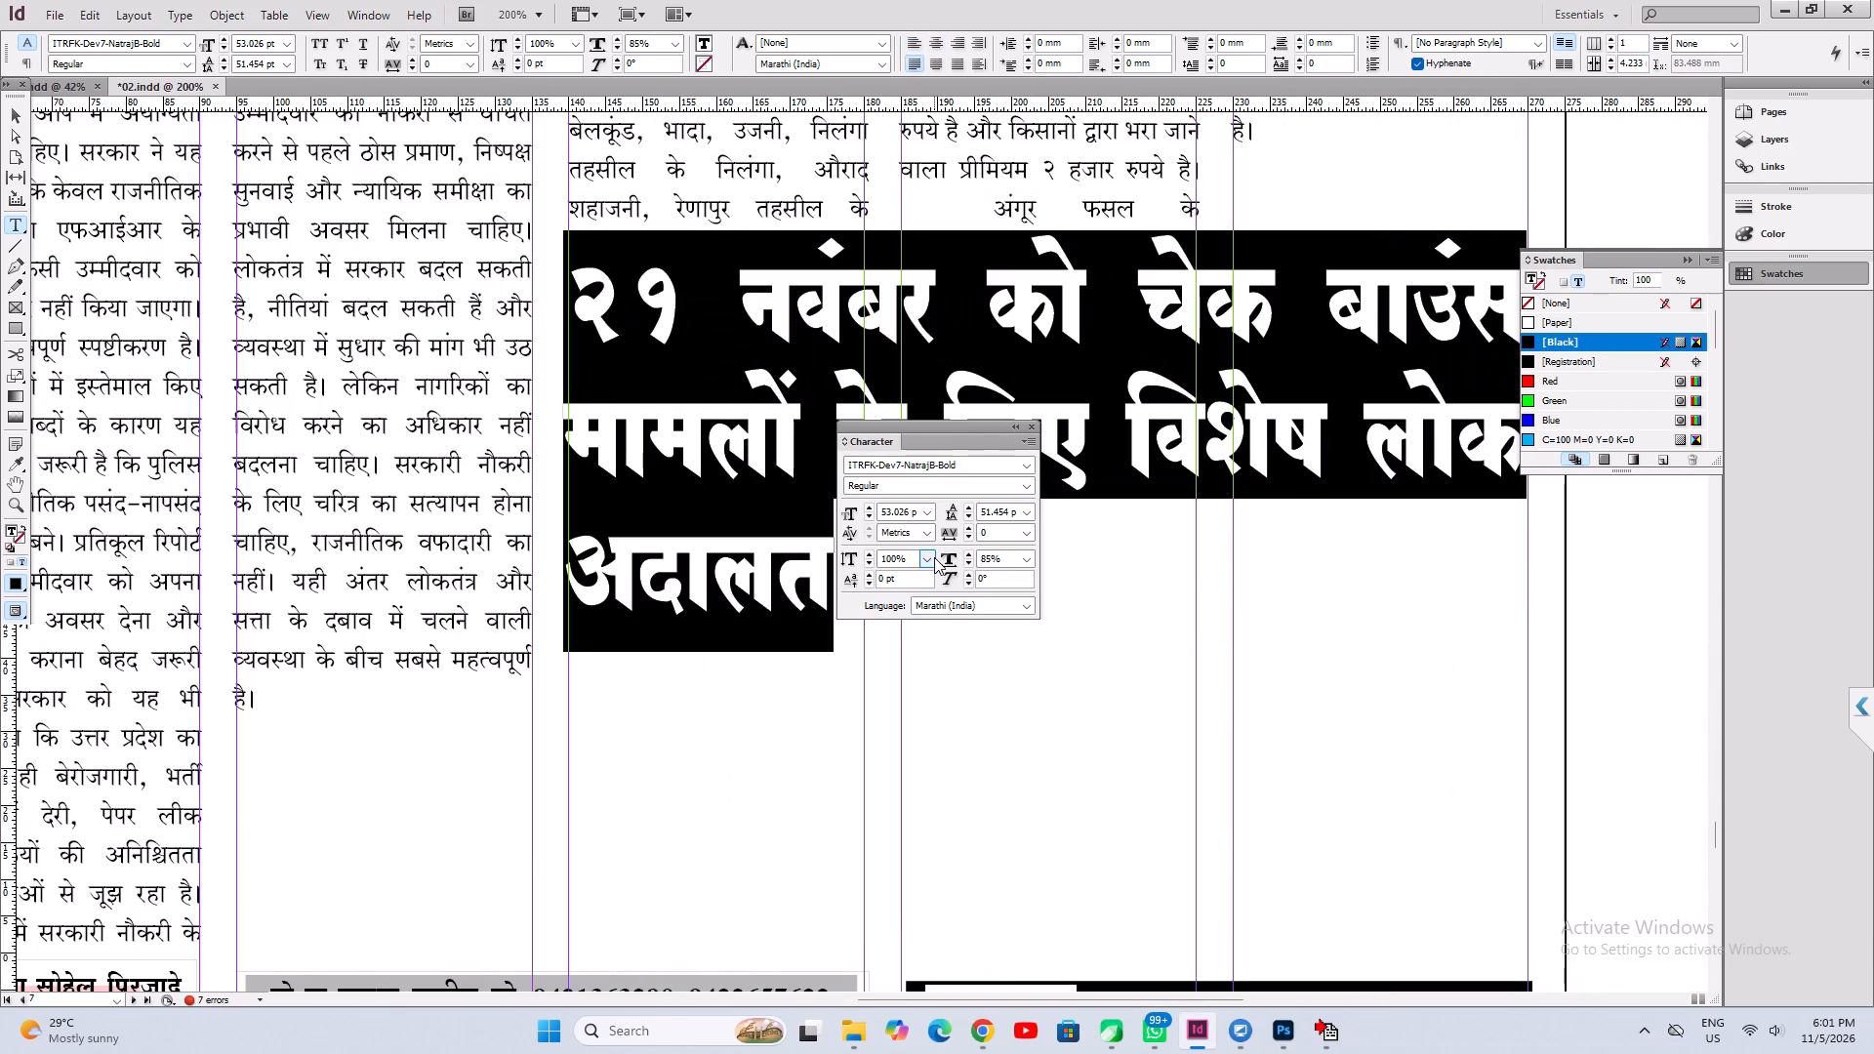
{"action": "key", "text": "Tab"}
{"action": "key", "text": "Tab"}
{"action": "key", "text": "Tab"}
{"action": "key", "text": "Tab"}
{"action": "type", "text": "80"}
{"action": "key", "text": "Return"}
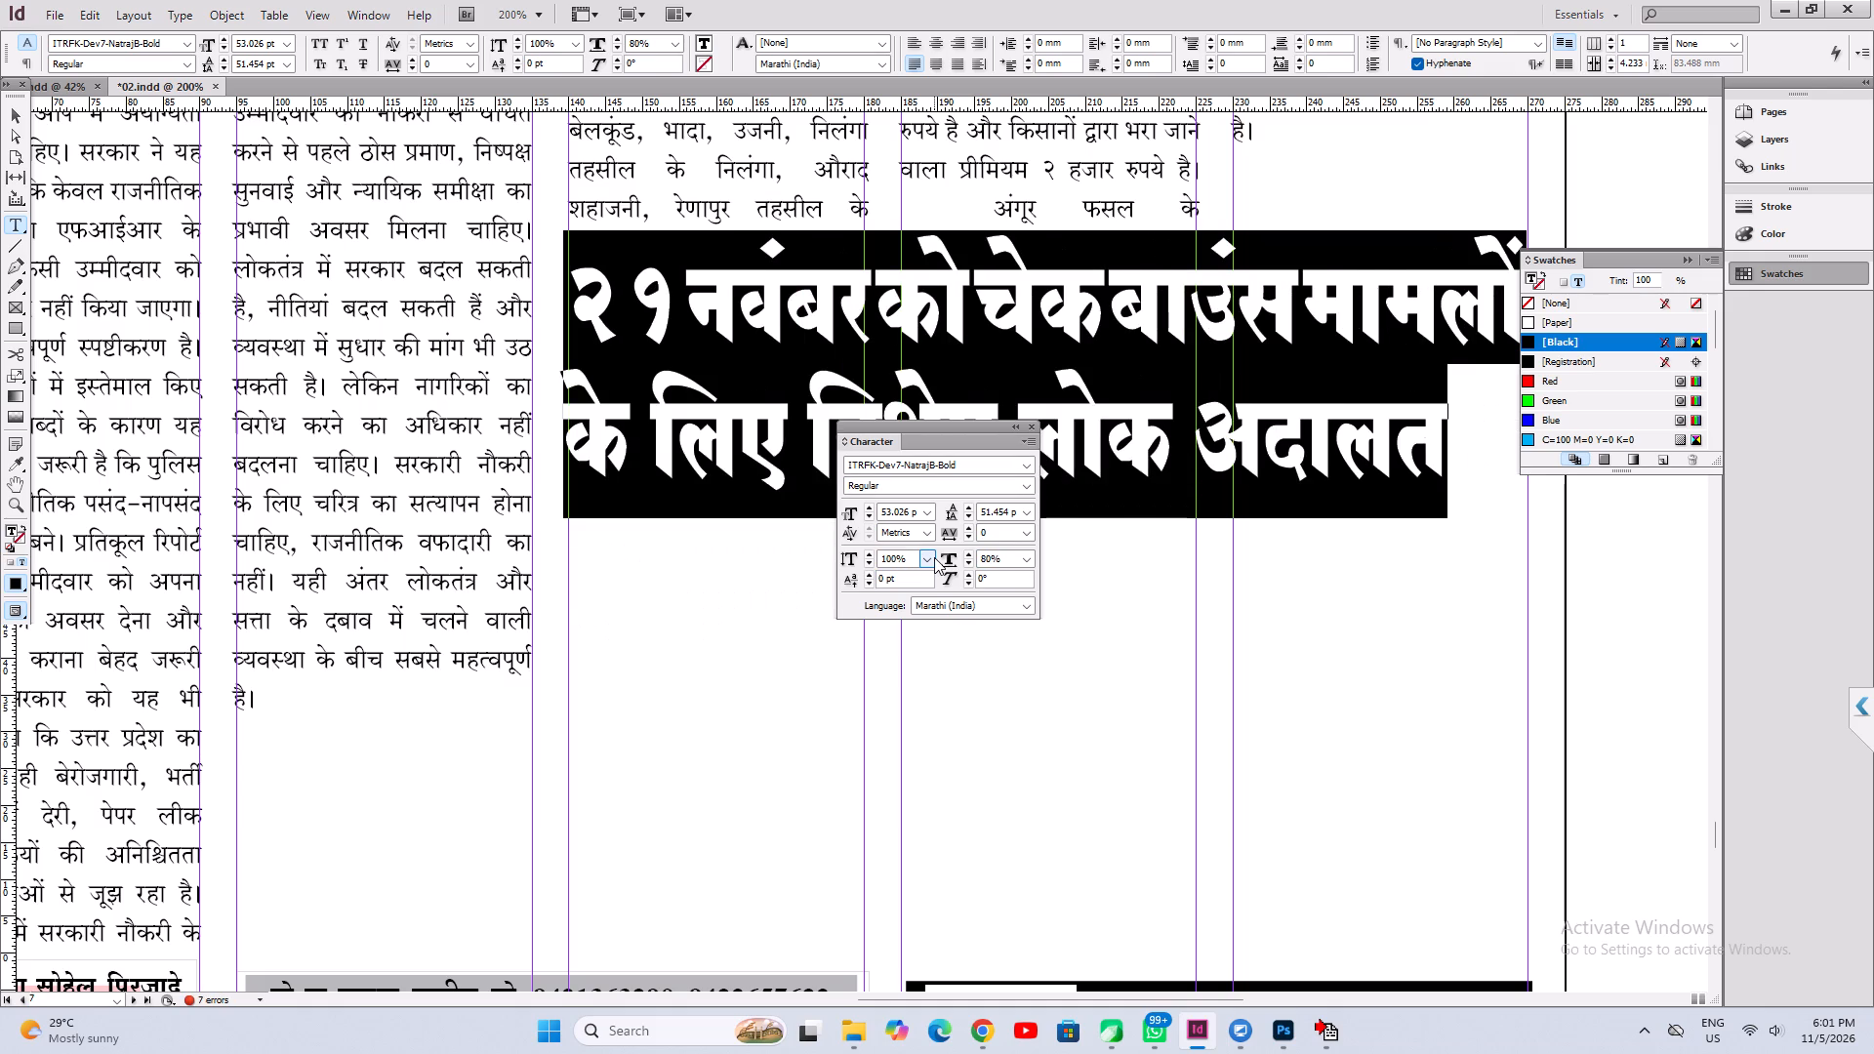
{"action": "key", "text": "ctrl+t"}
{"action": "key", "text": "ctrl+shift+c"}
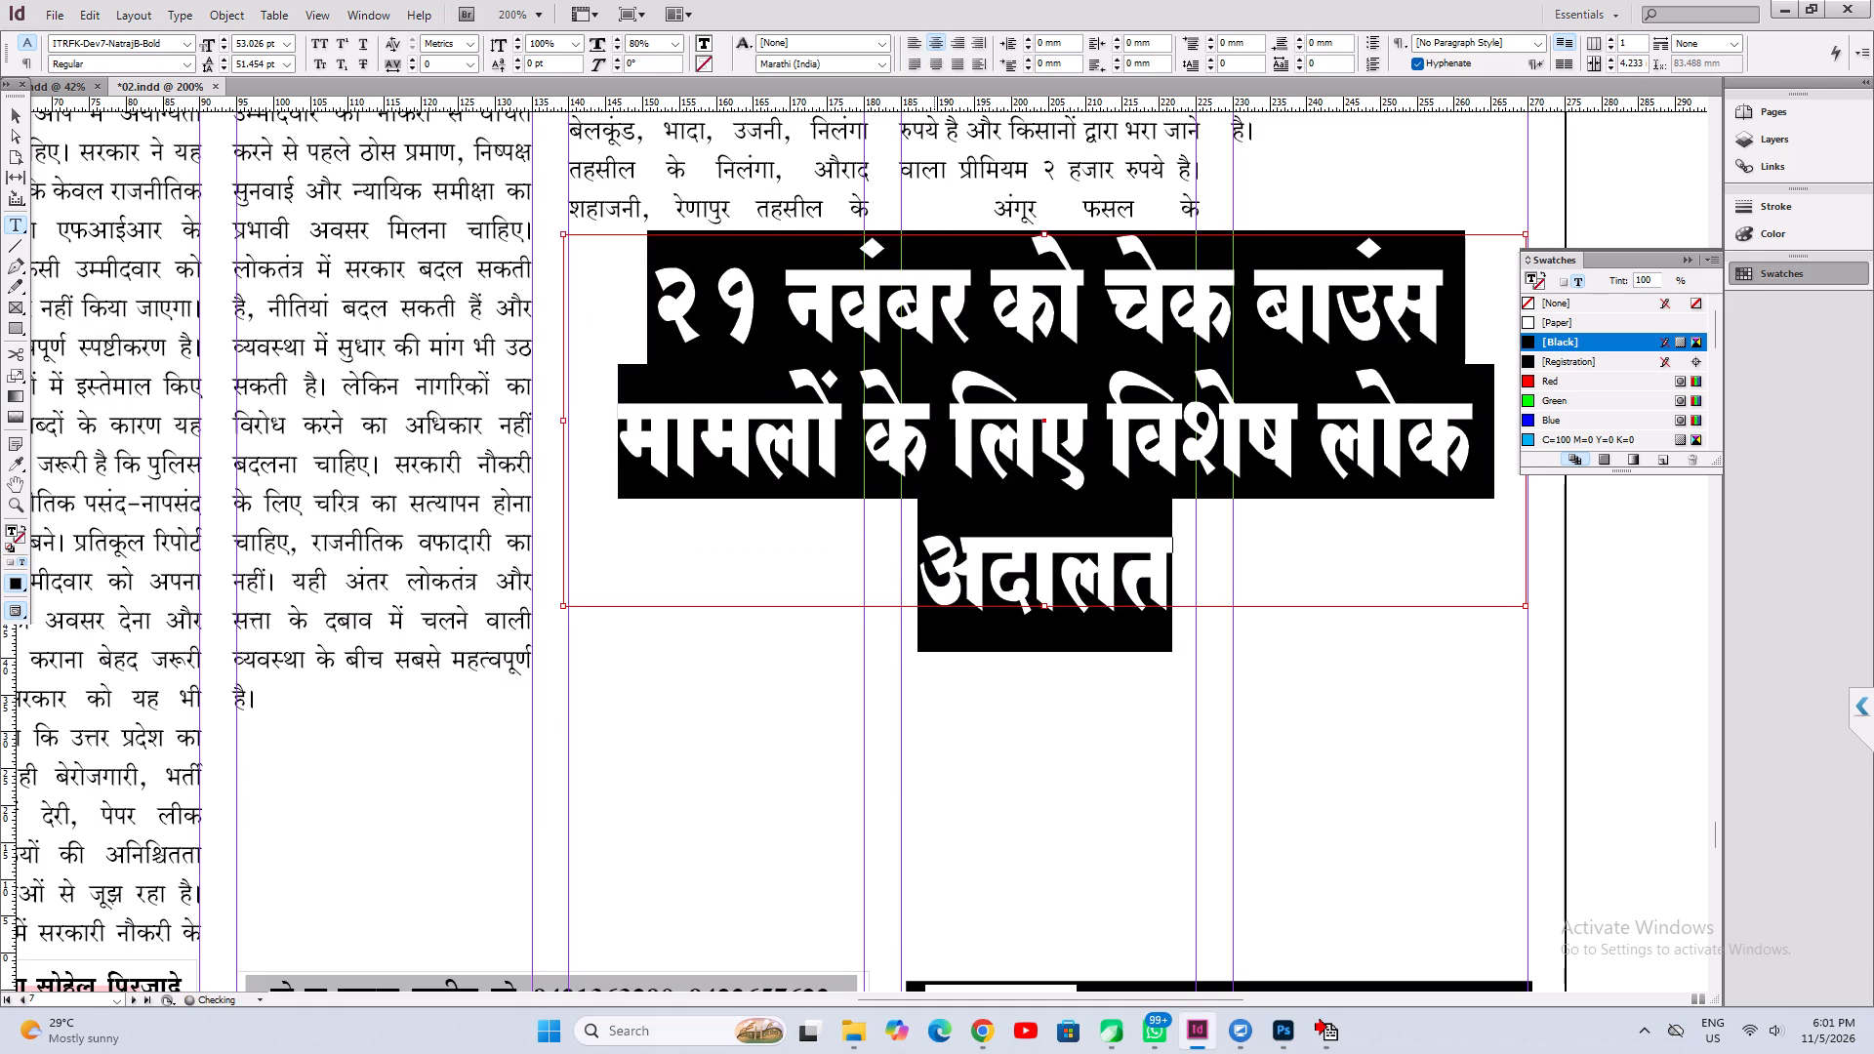
Reduce the new headline to 49.026 pt with 47.454 pt leading so it fits on two lines, and save the document.
{"action": "key", "text": "ctrl+shift+comma"}
{"action": "key", "text": "ctrl+shift+comma"}
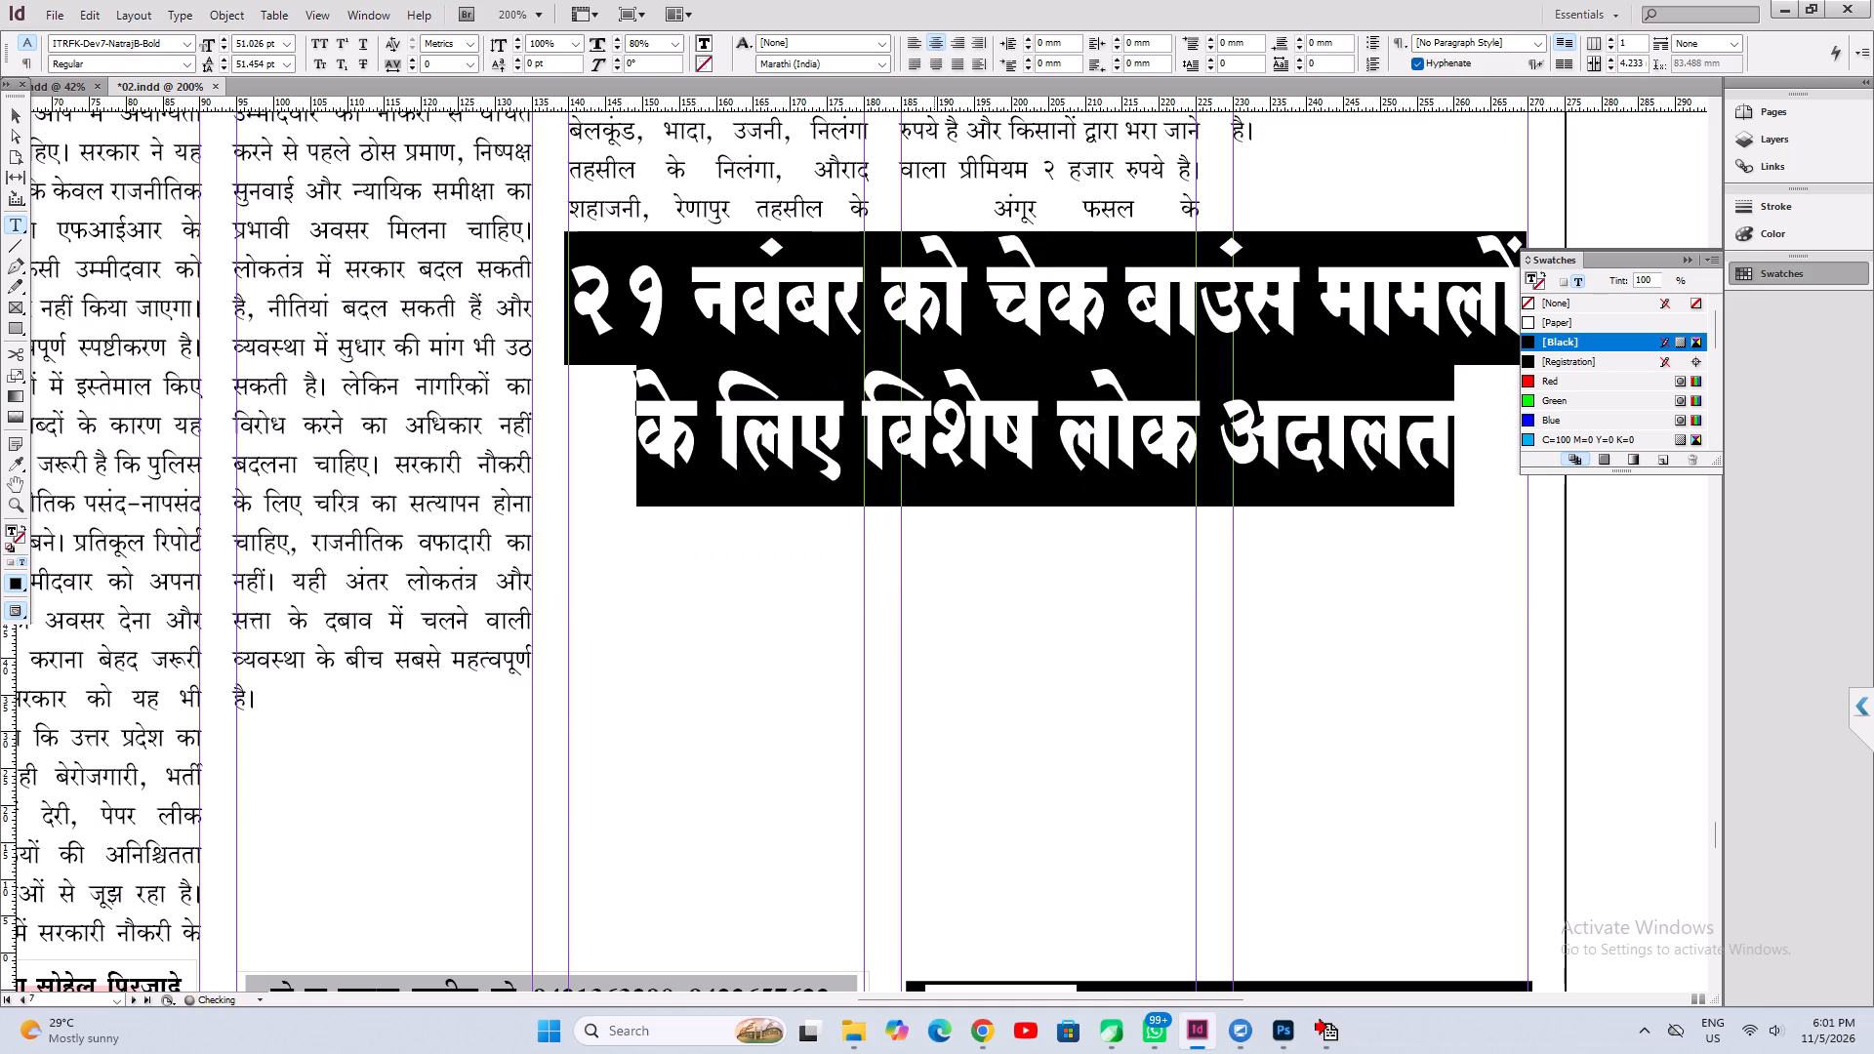
{"action": "key", "text": "alt+Up"}
{"action": "key", "text": "alt+Up"}
{"action": "key", "text": "ctrl+z"}
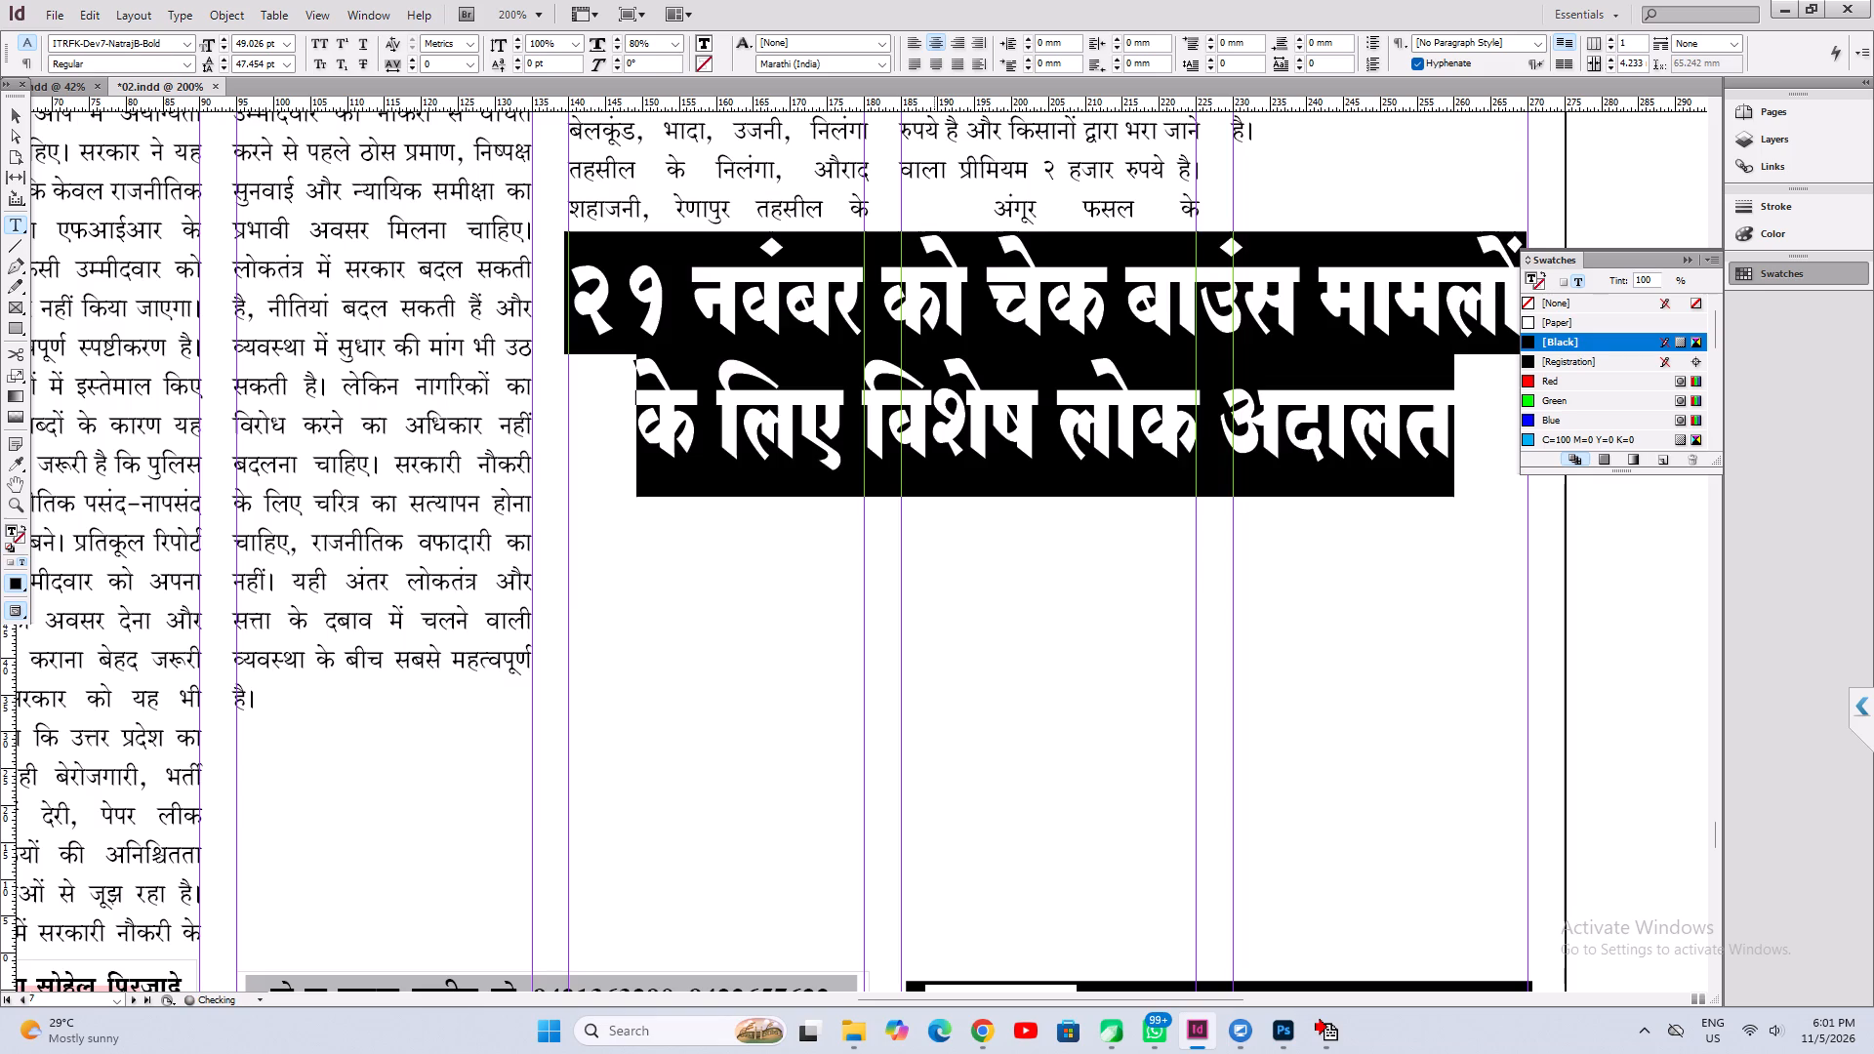
{"action": "key", "text": "ctrl+s"}
{"action": "key", "text": "ctrl+0"}
{"action": "key", "text": "ctrl+s"}
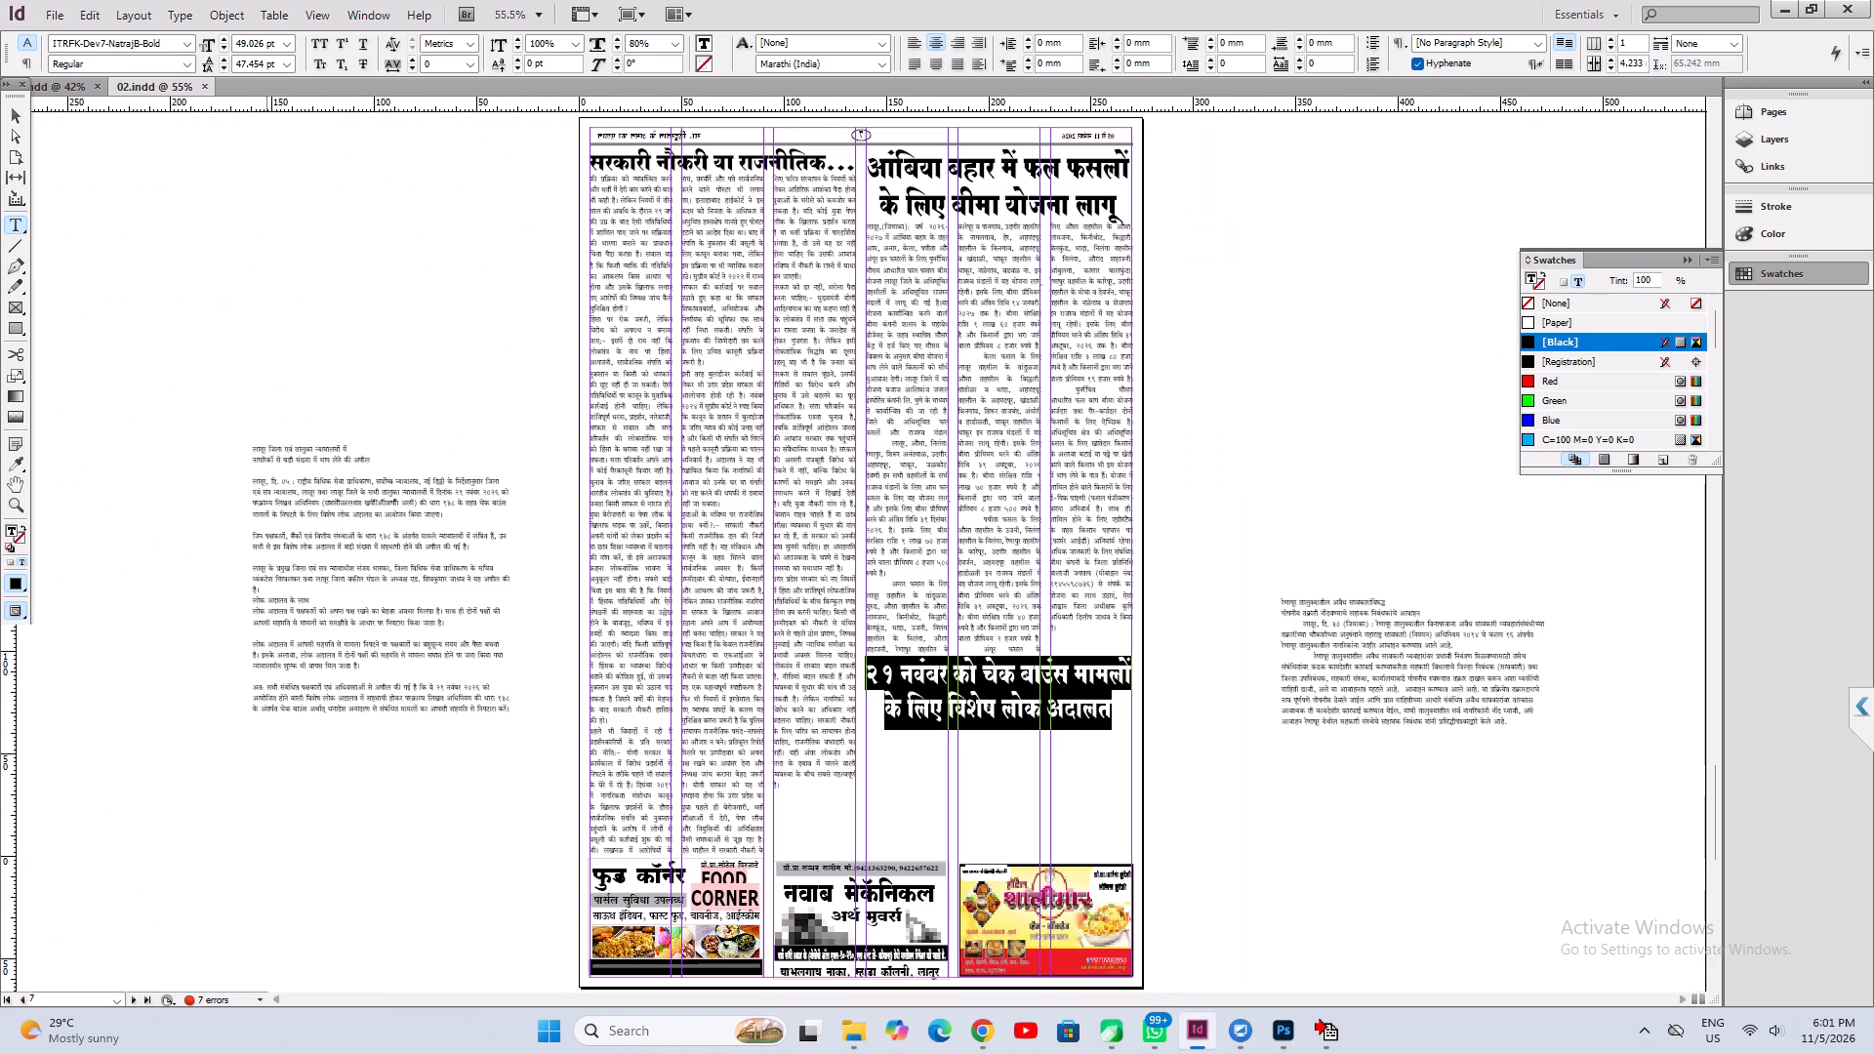
Delete the leftover headline line, the subheading and the blank line above the pasteboard article's dateline.
{"action": "left_click", "coordinate": [307, 496]}
{"action": "key", "text": "ctrl+1"}
{"action": "scroll", "coordinate": [562, 492], "scroll_direction": "up", "scroll_amount": 2}
{"action": "left_click_drag", "start_coordinate": [713, 664], "coordinate": [210, 461]}
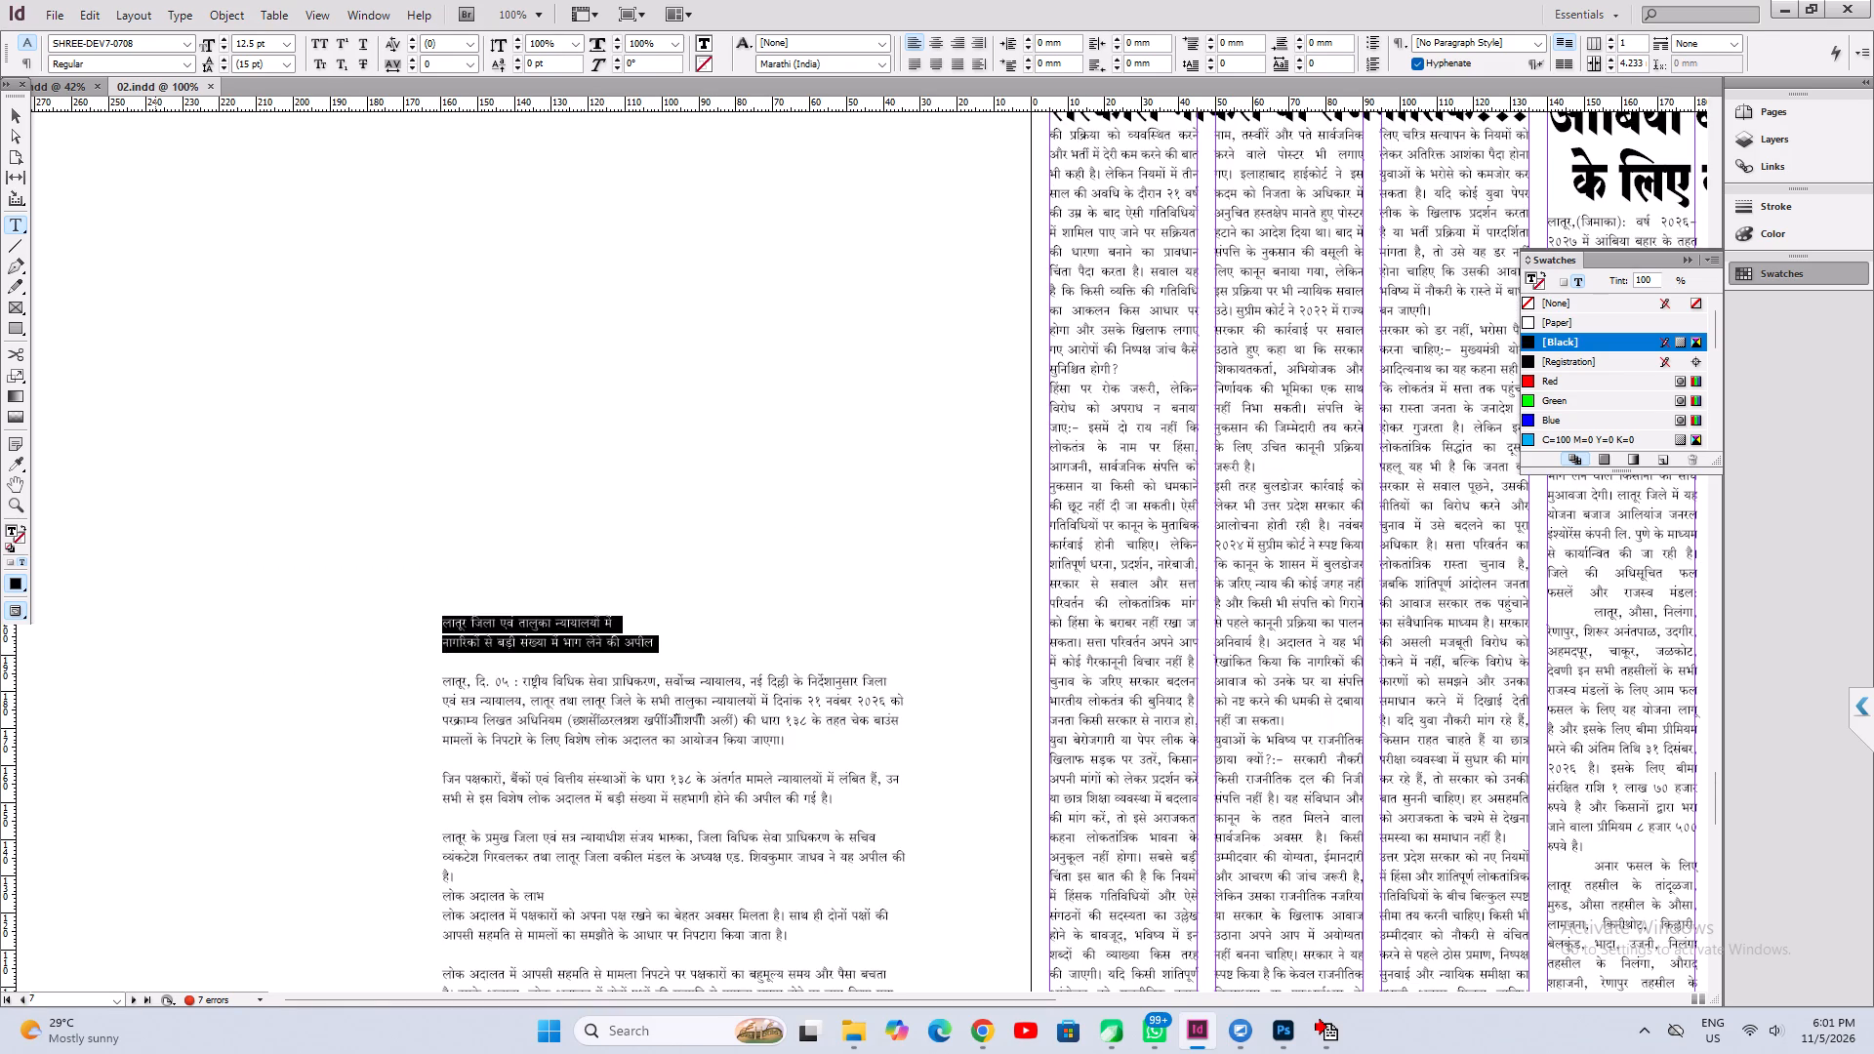
{"action": "key", "text": "BackSpace"}
{"action": "key", "text": "Down"}
{"action": "key", "text": "shift+Up"}
{"action": "key", "text": "shift+Up"}
{"action": "key", "text": "shift+Up"}
{"action": "key", "text": "shift+Up"}
{"action": "key", "text": "shift+Up"}
{"action": "key", "text": "shift+Up"}
{"action": "key", "text": "shift+Up"}
{"action": "key", "text": "shift+Up"}
{"action": "key", "text": "BackSpace"}
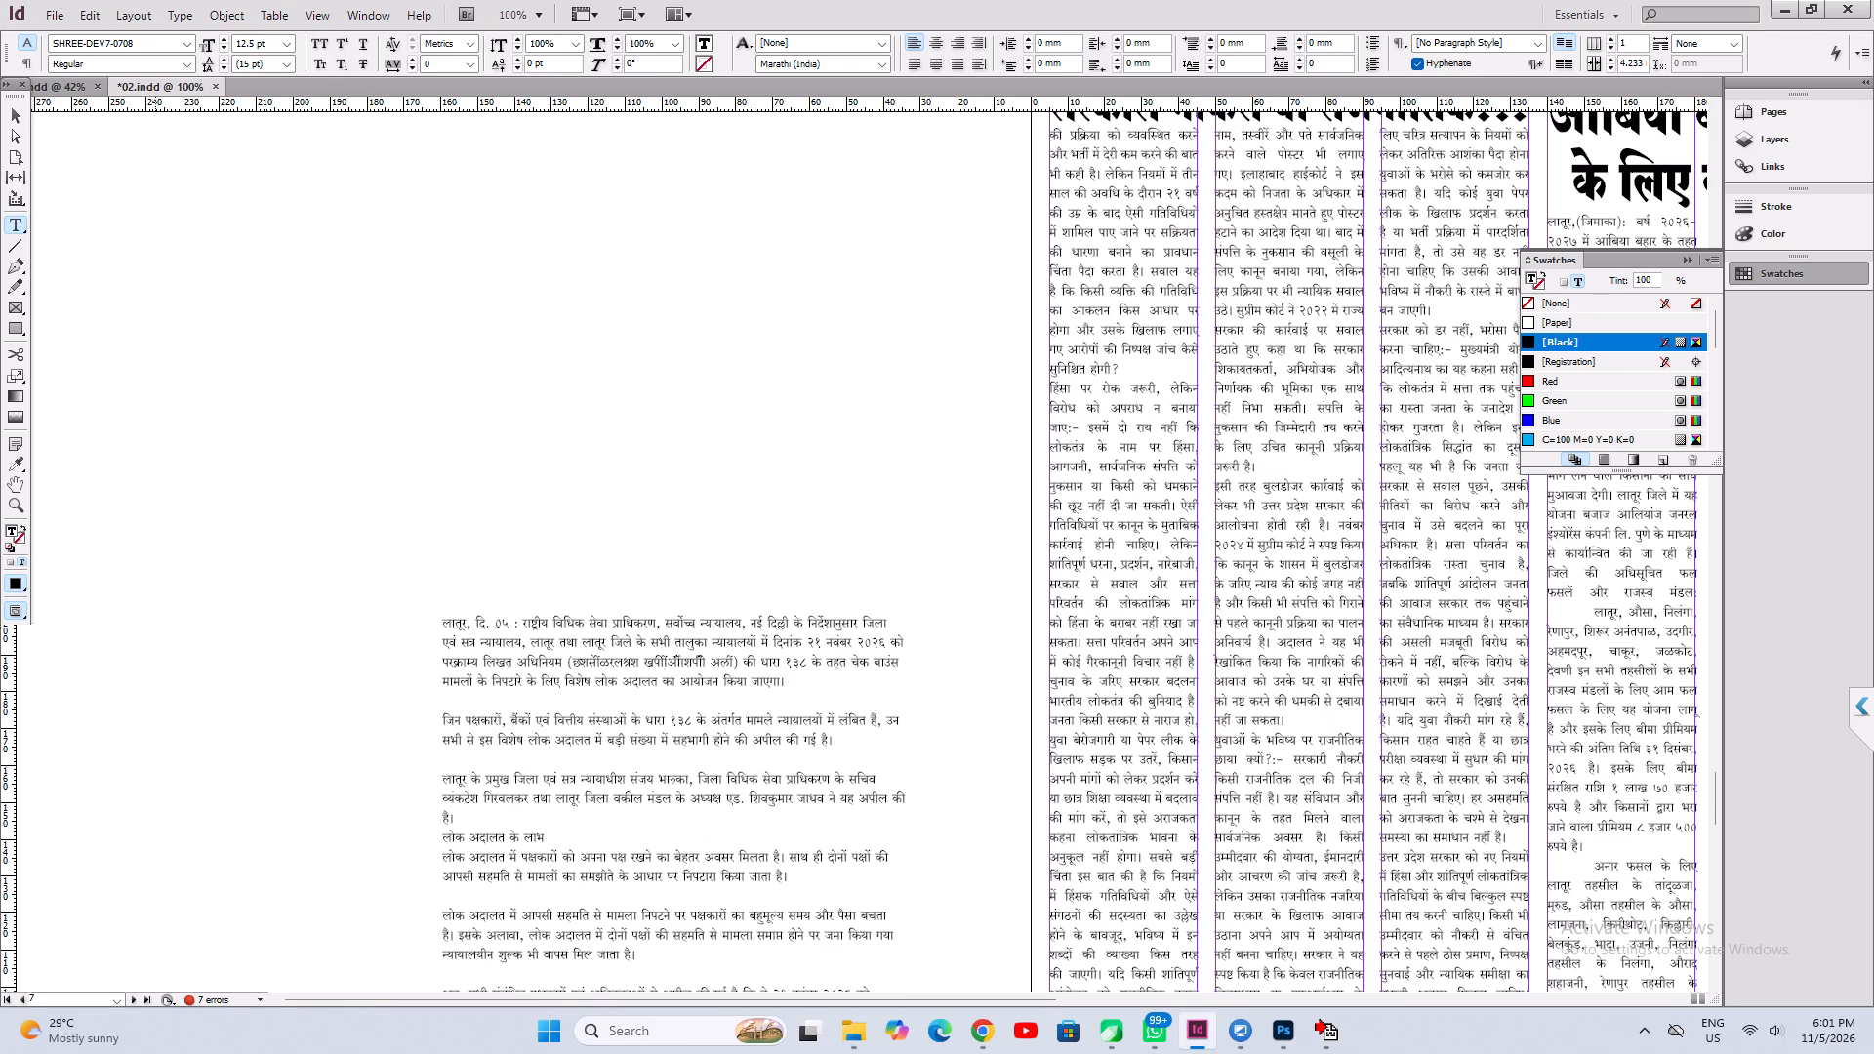
Delete the date "दि. ०५" after "लातूर," in the pasteboard article's dateline.
{"action": "key", "text": "Right"}
{"action": "key", "text": "Right"}
{"action": "key", "text": "Right"}
{"action": "key", "text": "Right"}
{"action": "key", "text": "Right"}
{"action": "key", "text": "Right"}
{"action": "key", "text": "shift+Right"}
{"action": "key", "text": "shift+Right"}
{"action": "key", "text": "shift+Right"}
{"action": "key", "text": "shift+Right"}
{"action": "key", "text": "shift+Right"}
{"action": "key", "text": "shift+Right"}
{"action": "key", "text": "shift+Right"}
{"action": "key", "text": "shift+Right"}
{"action": "key", "text": "shift+Left"}
{"action": "key", "text": "BackSpace"}
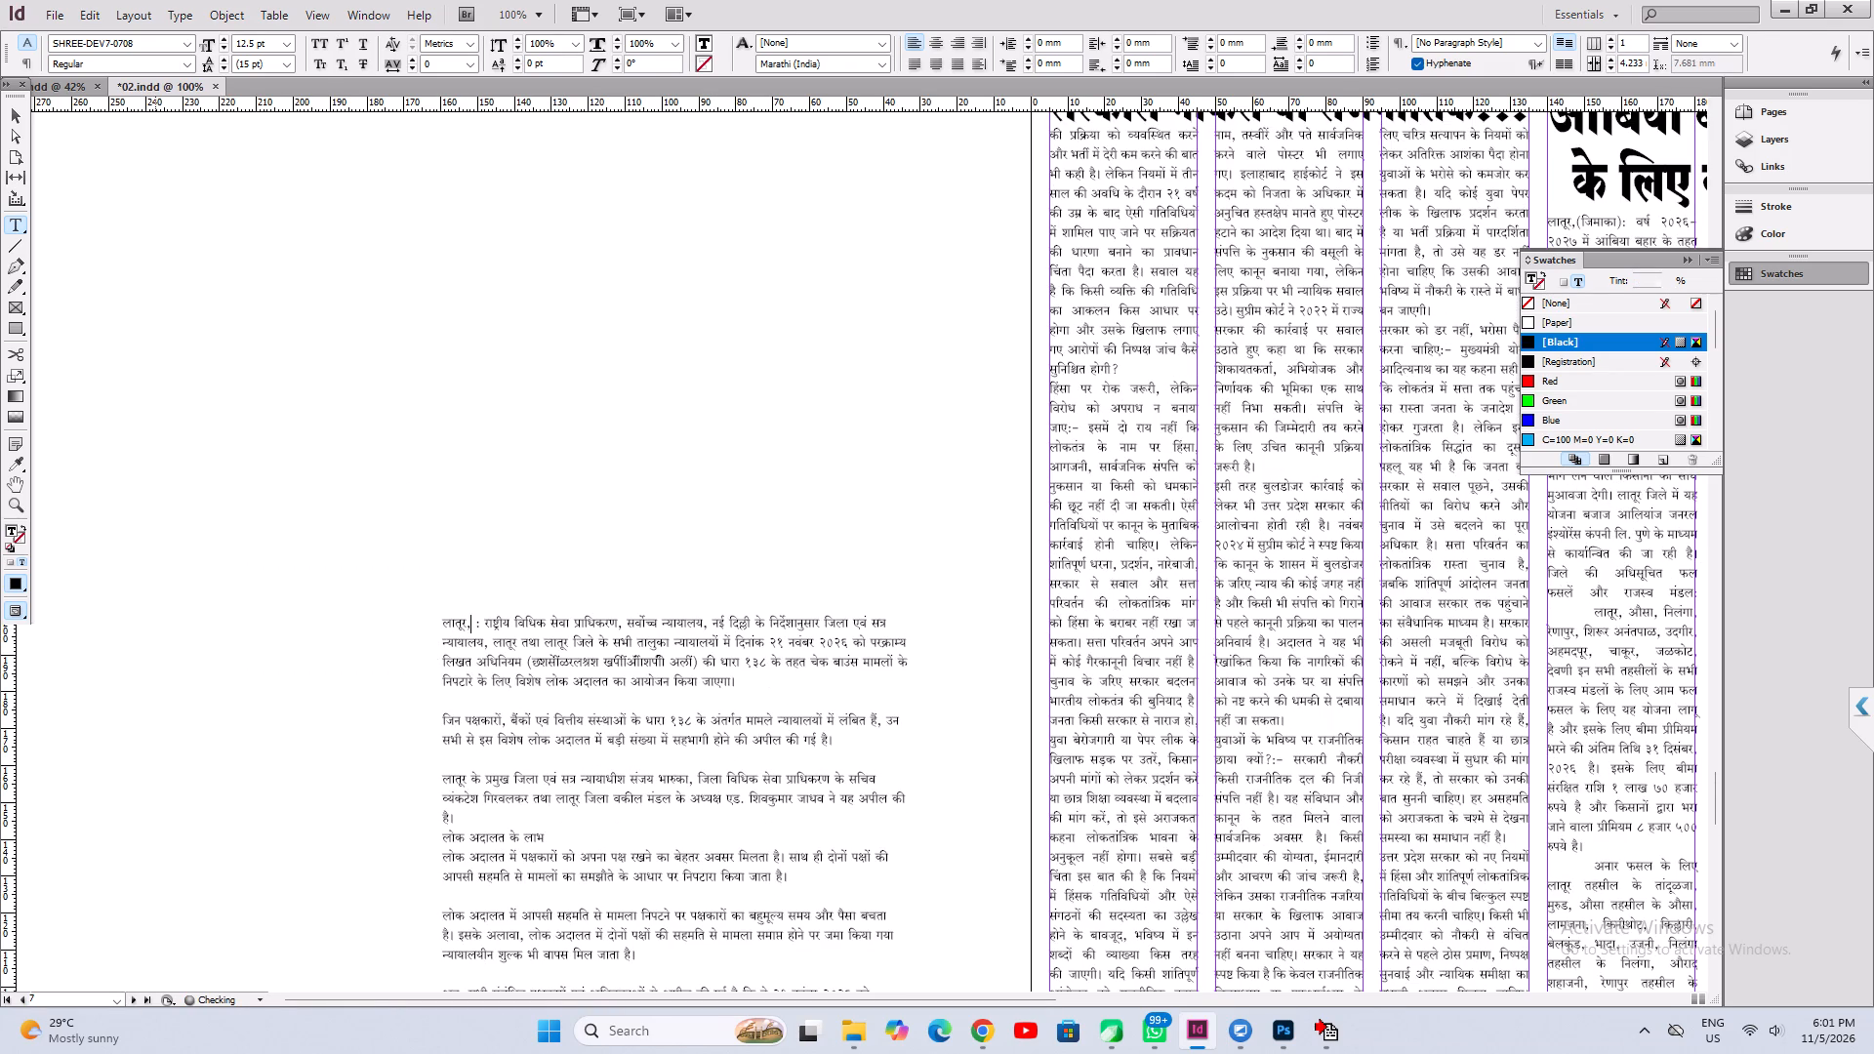
Join the first three paragraphs of the pasteboard lok adalat article into one running paragraph, removing the blank lines between them.
{"action": "key", "text": "Down"}
{"action": "key", "text": "Down"}
{"action": "key", "text": "Down"}
{"action": "key", "text": "Down"}
{"action": "key", "text": "Delete"}
{"action": "key", "text": "Tab"}
{"action": "key", "text": "Down"}
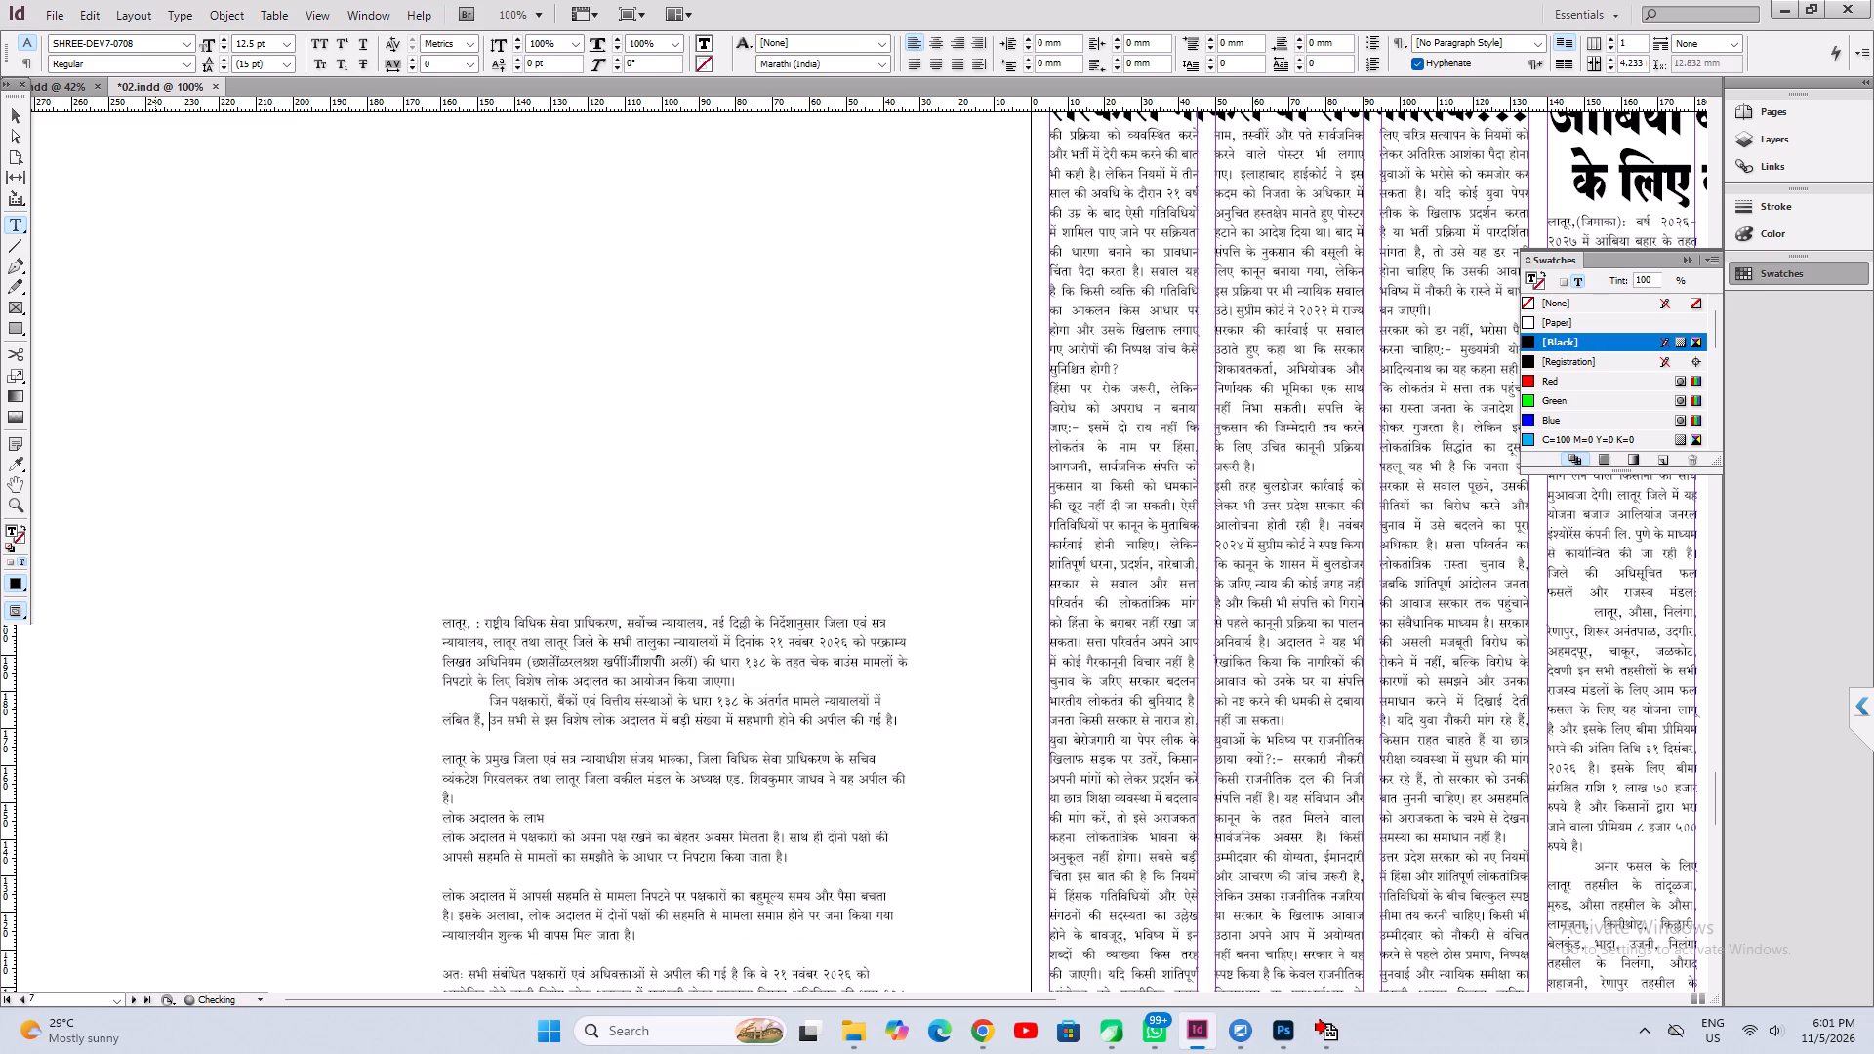
{"action": "key", "text": "Down"}
{"action": "key", "text": "Up"}
{"action": "key", "text": "Up"}
{"action": "key", "text": "BackSpace"}
{"action": "key", "text": "BackSpace"}
{"action": "key", "text": "Down"}
{"action": "key", "text": "Down"}
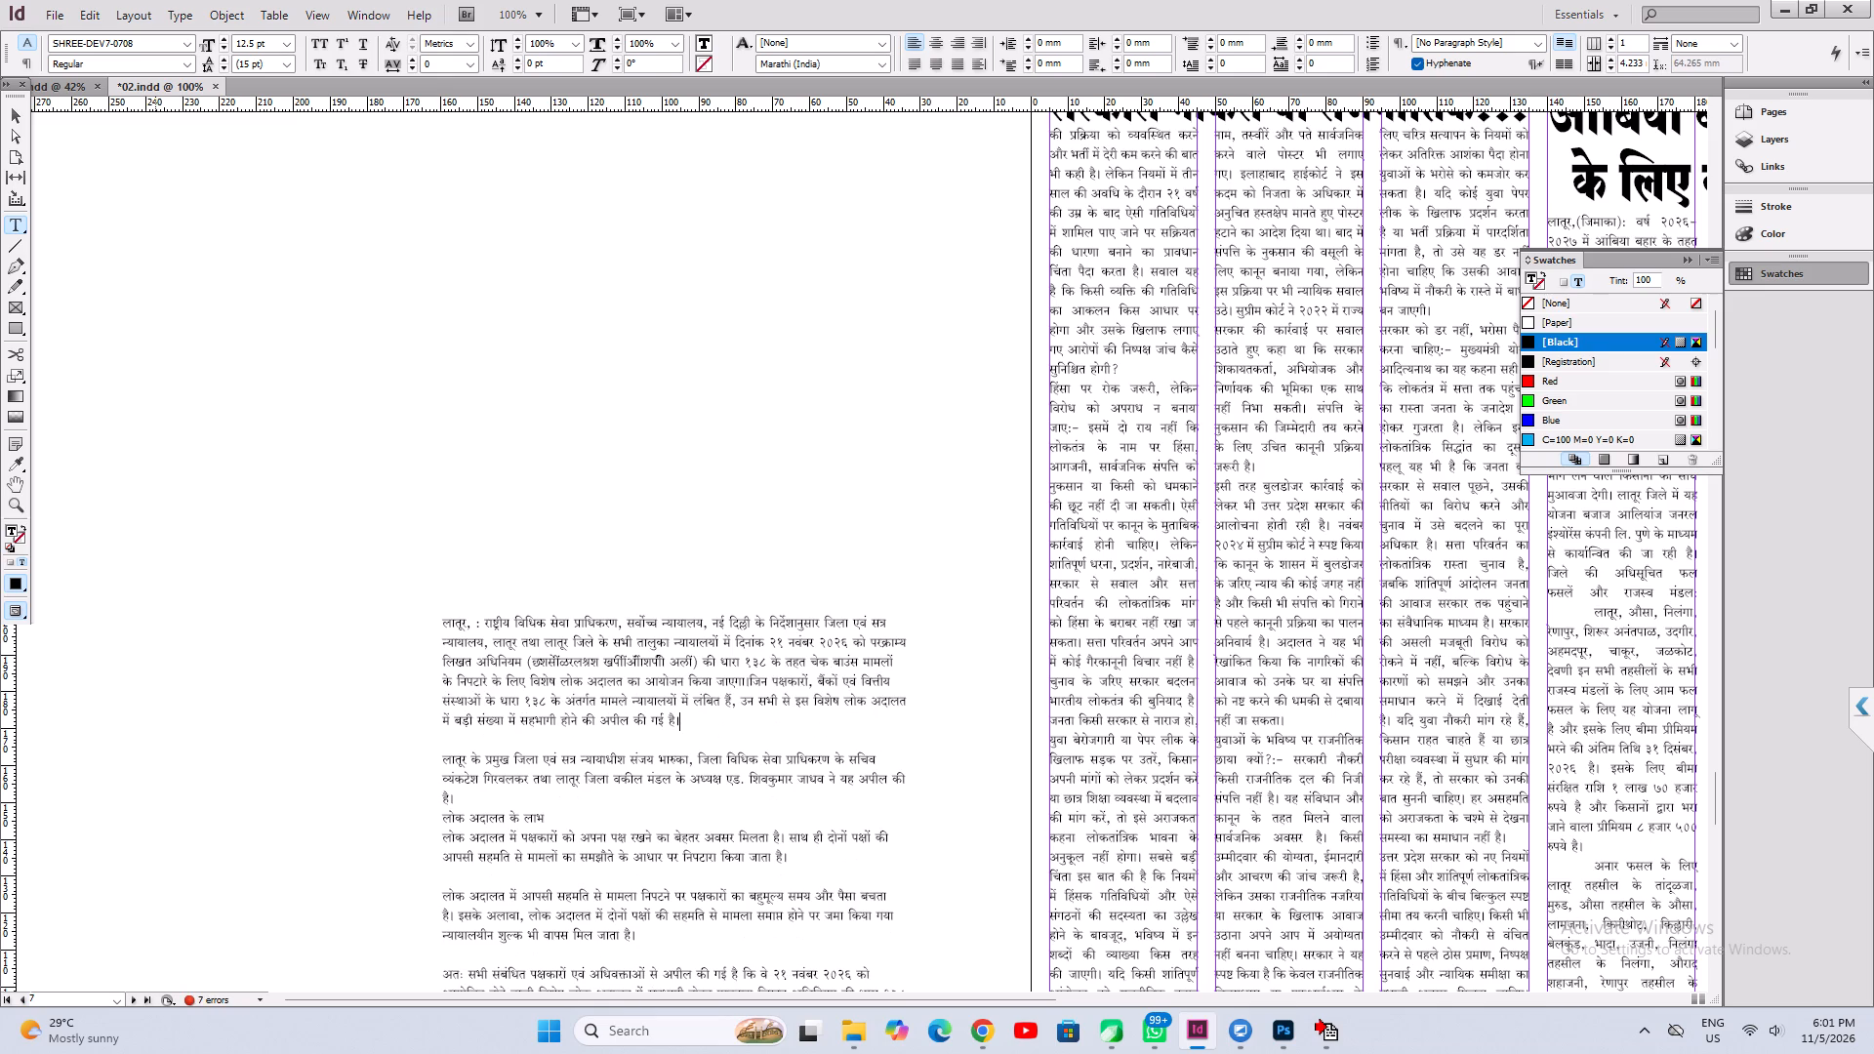
{"action": "key", "text": "Delete"}
{"action": "key", "text": "Delete"}
{"action": "key", "text": "Down"}
{"action": "key", "text": "Down"}
Run the "लोक अदालत के लाभ" line and all remaining paragraphs of the pasteboard article on as continuous text.
{"action": "key", "text": "space"}
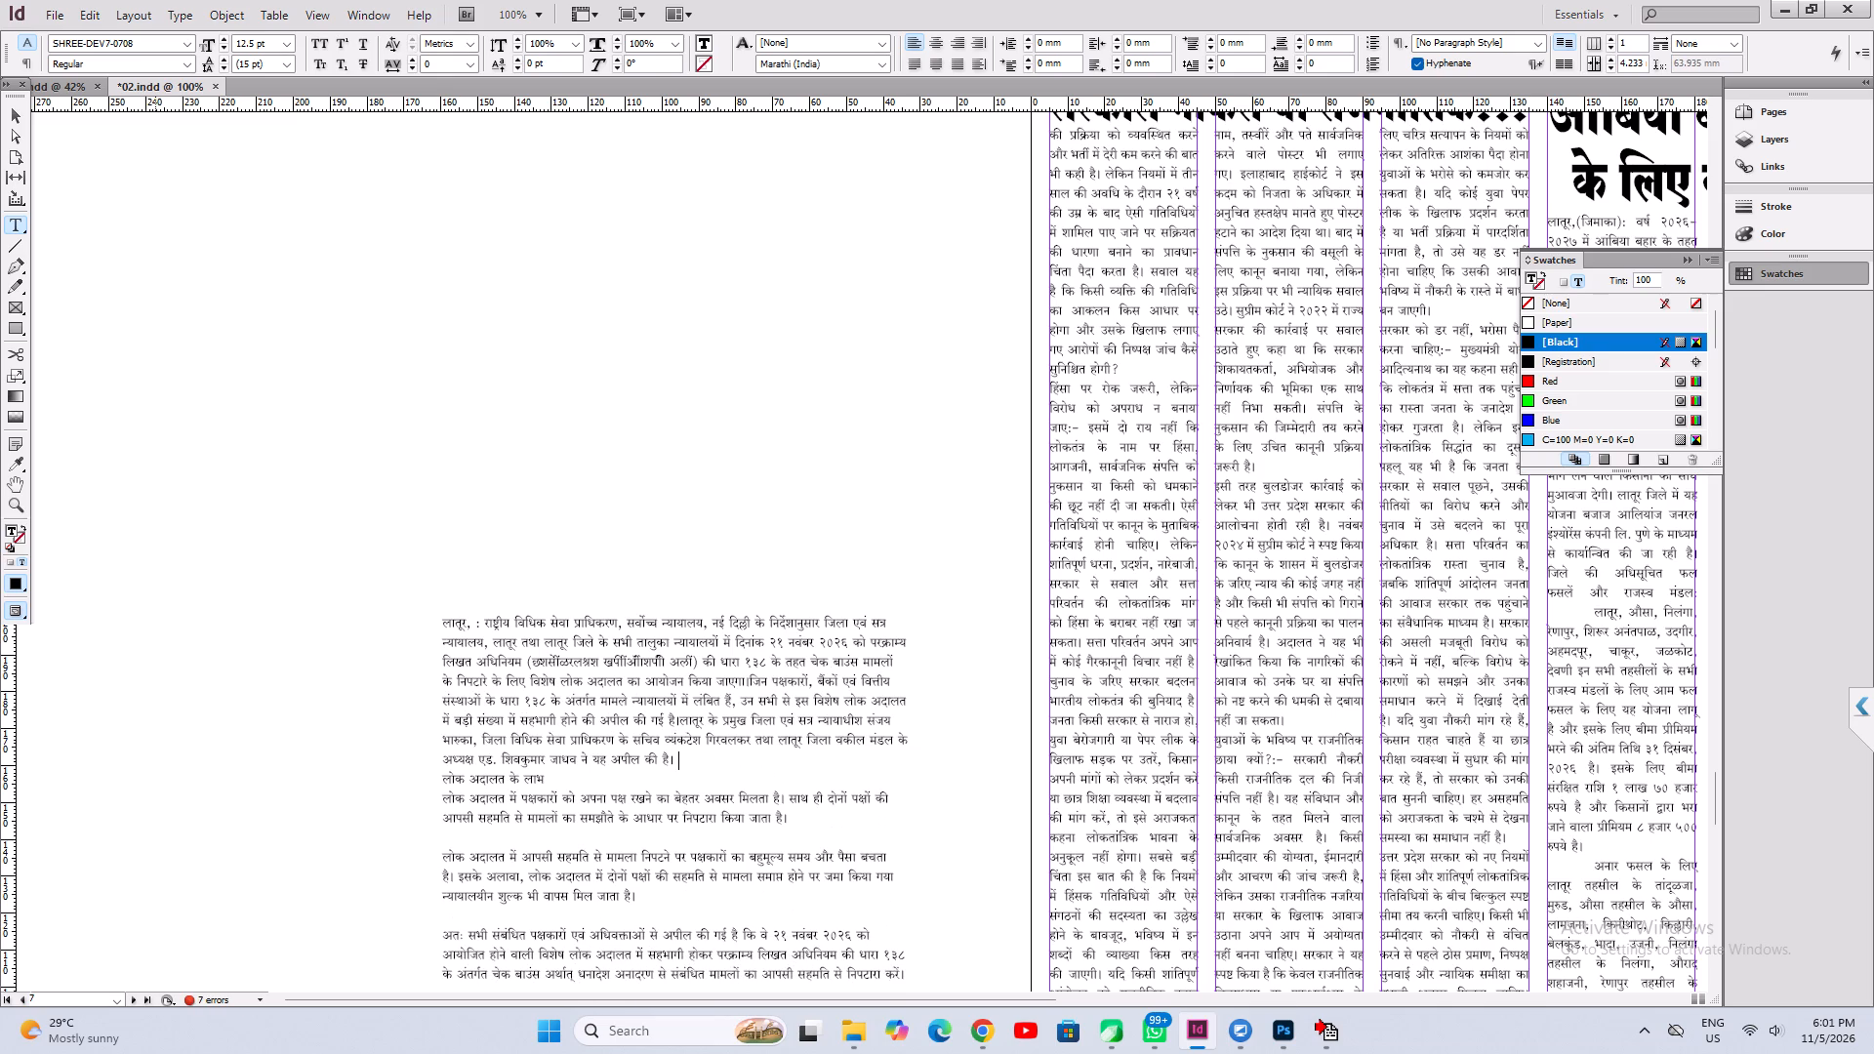
{"action": "key", "text": "Delete"}
{"action": "key", "text": "End"}
{"action": "key", "text": "space"}
{"action": "key", "text": "Delete"}
{"action": "key", "text": "Down"}
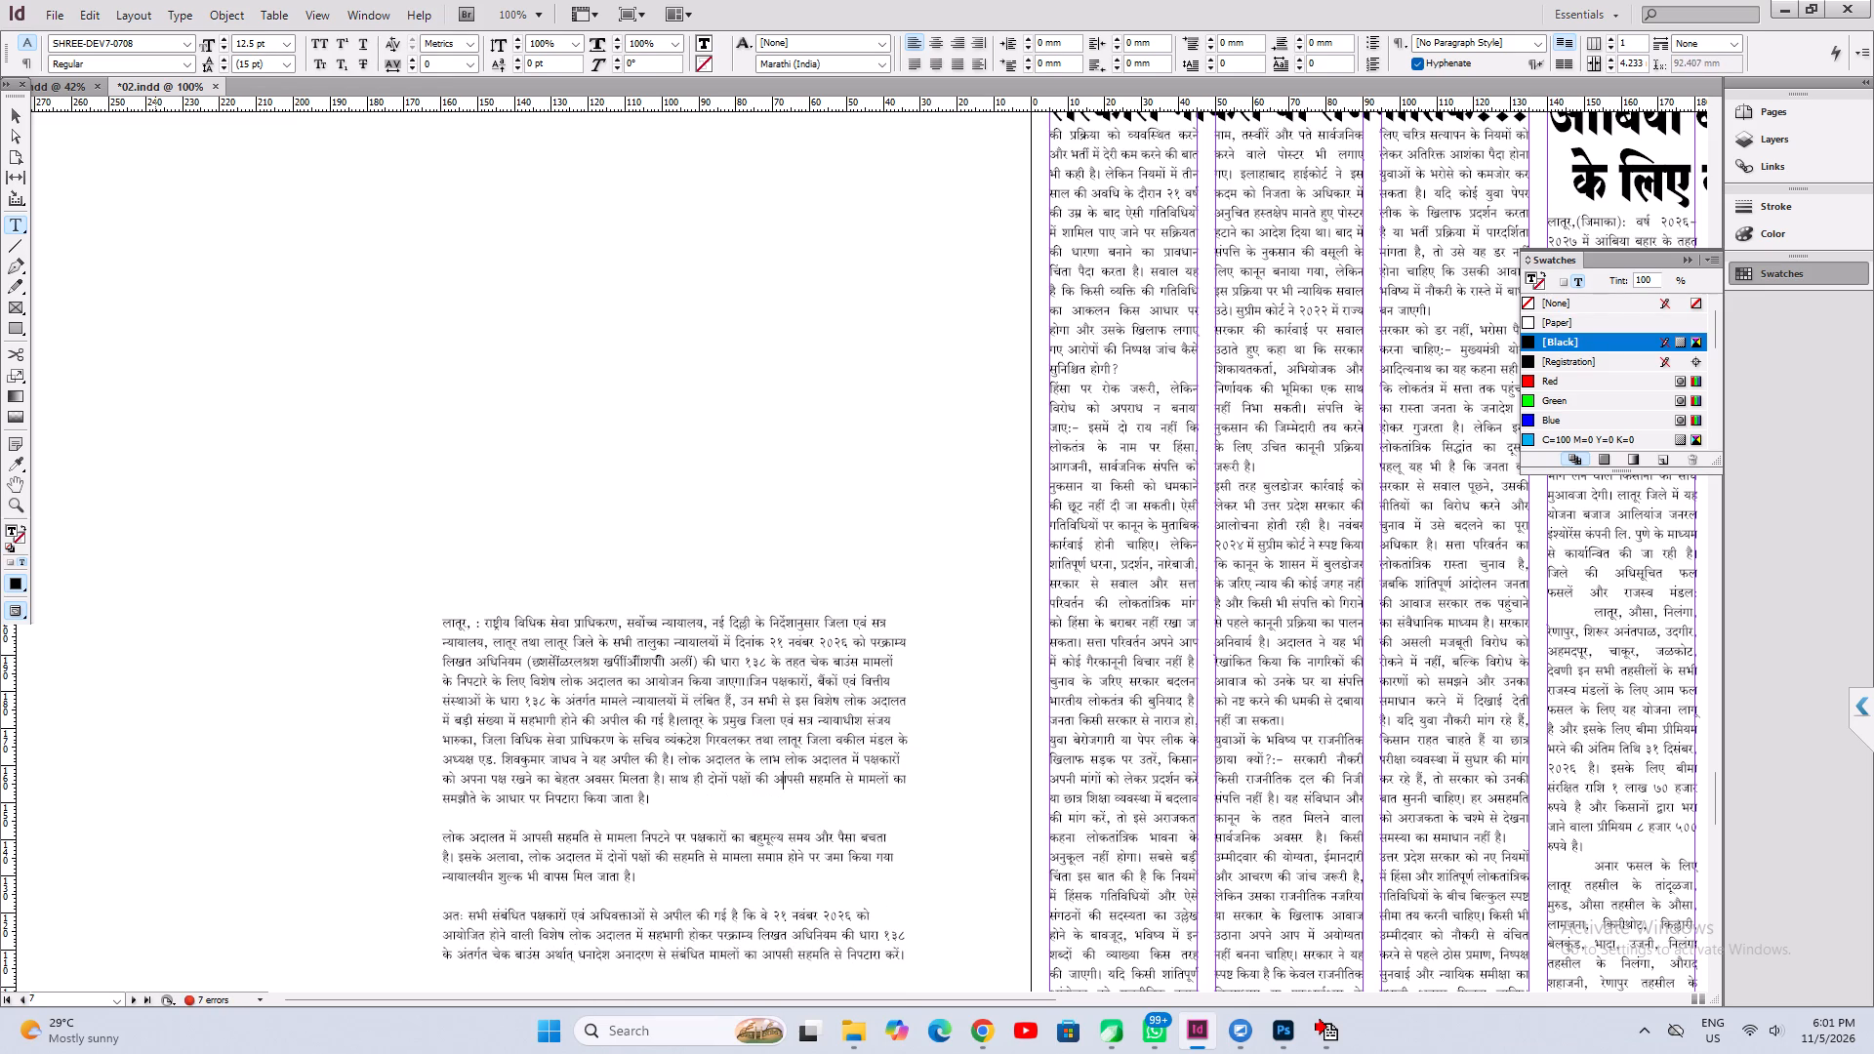
{"action": "key", "text": "Down"}
{"action": "key", "text": "space"}
{"action": "key", "text": "Delete"}
{"action": "key", "text": "Delete"}
{"action": "key", "text": "Down"}
{"action": "key", "text": "Down"}
{"action": "key", "text": "End"}
{"action": "key", "text": "space"}
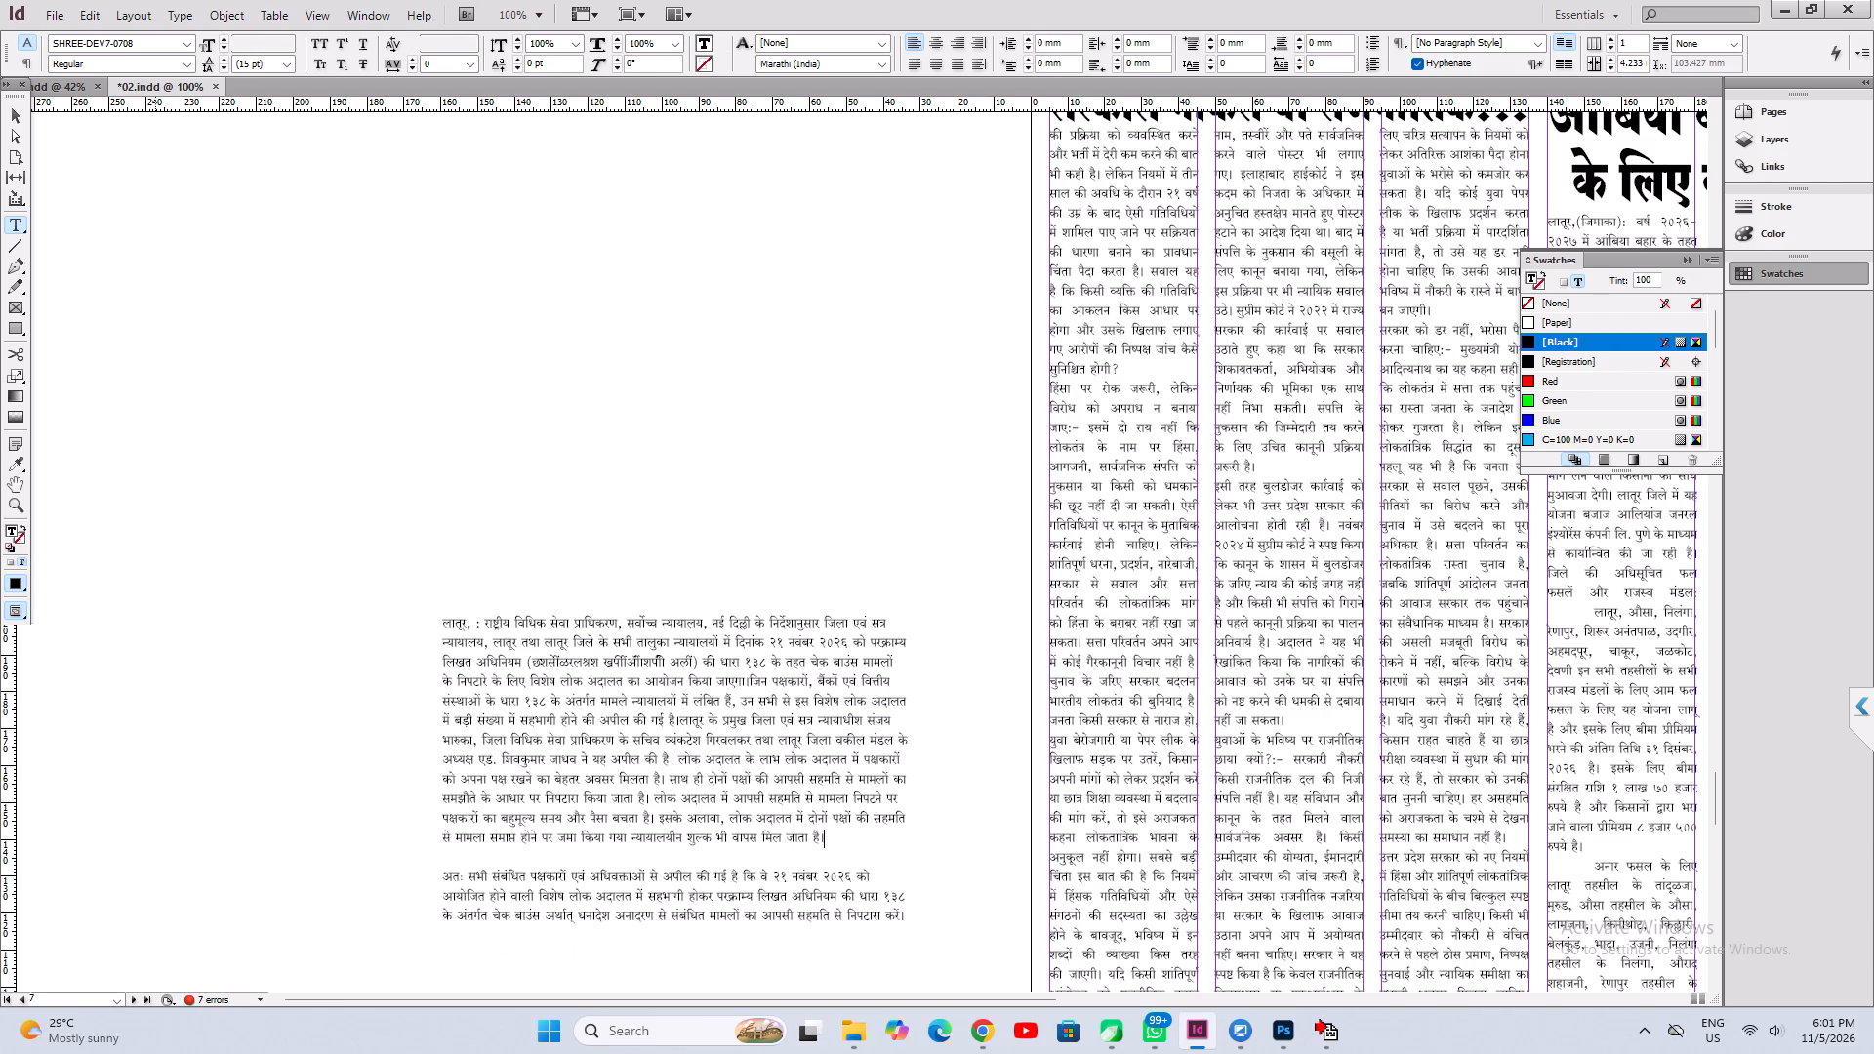
{"action": "key", "text": "Delete"}
{"action": "key", "text": "Delete"}
{"action": "key", "text": "Down"}
Justify the whole pasteboard article with its last line aligned left, and fit its frame to the text.
{"action": "key", "text": "ctrl+a"}
{"action": "key", "text": "ctrl+shift+j"}
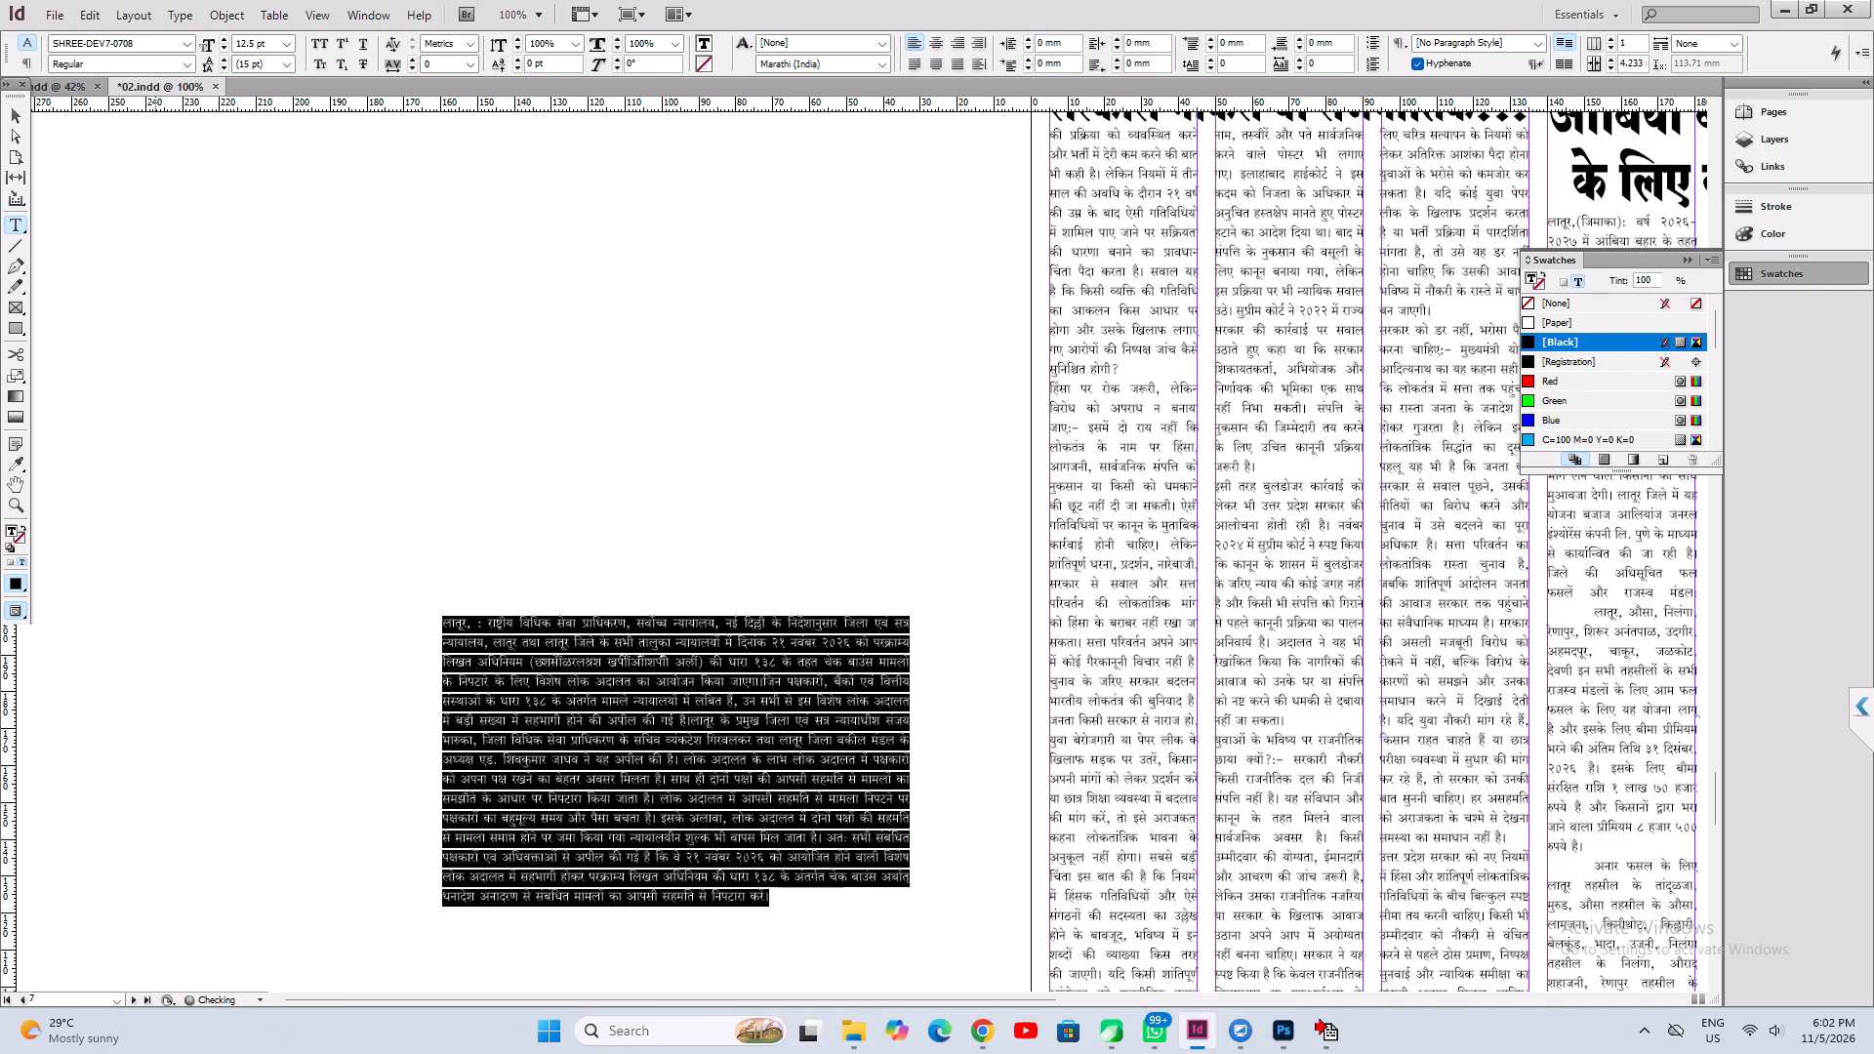
{"action": "key", "text": "ctrl+0"}
{"action": "key", "text": "ctrl+alt+c"}
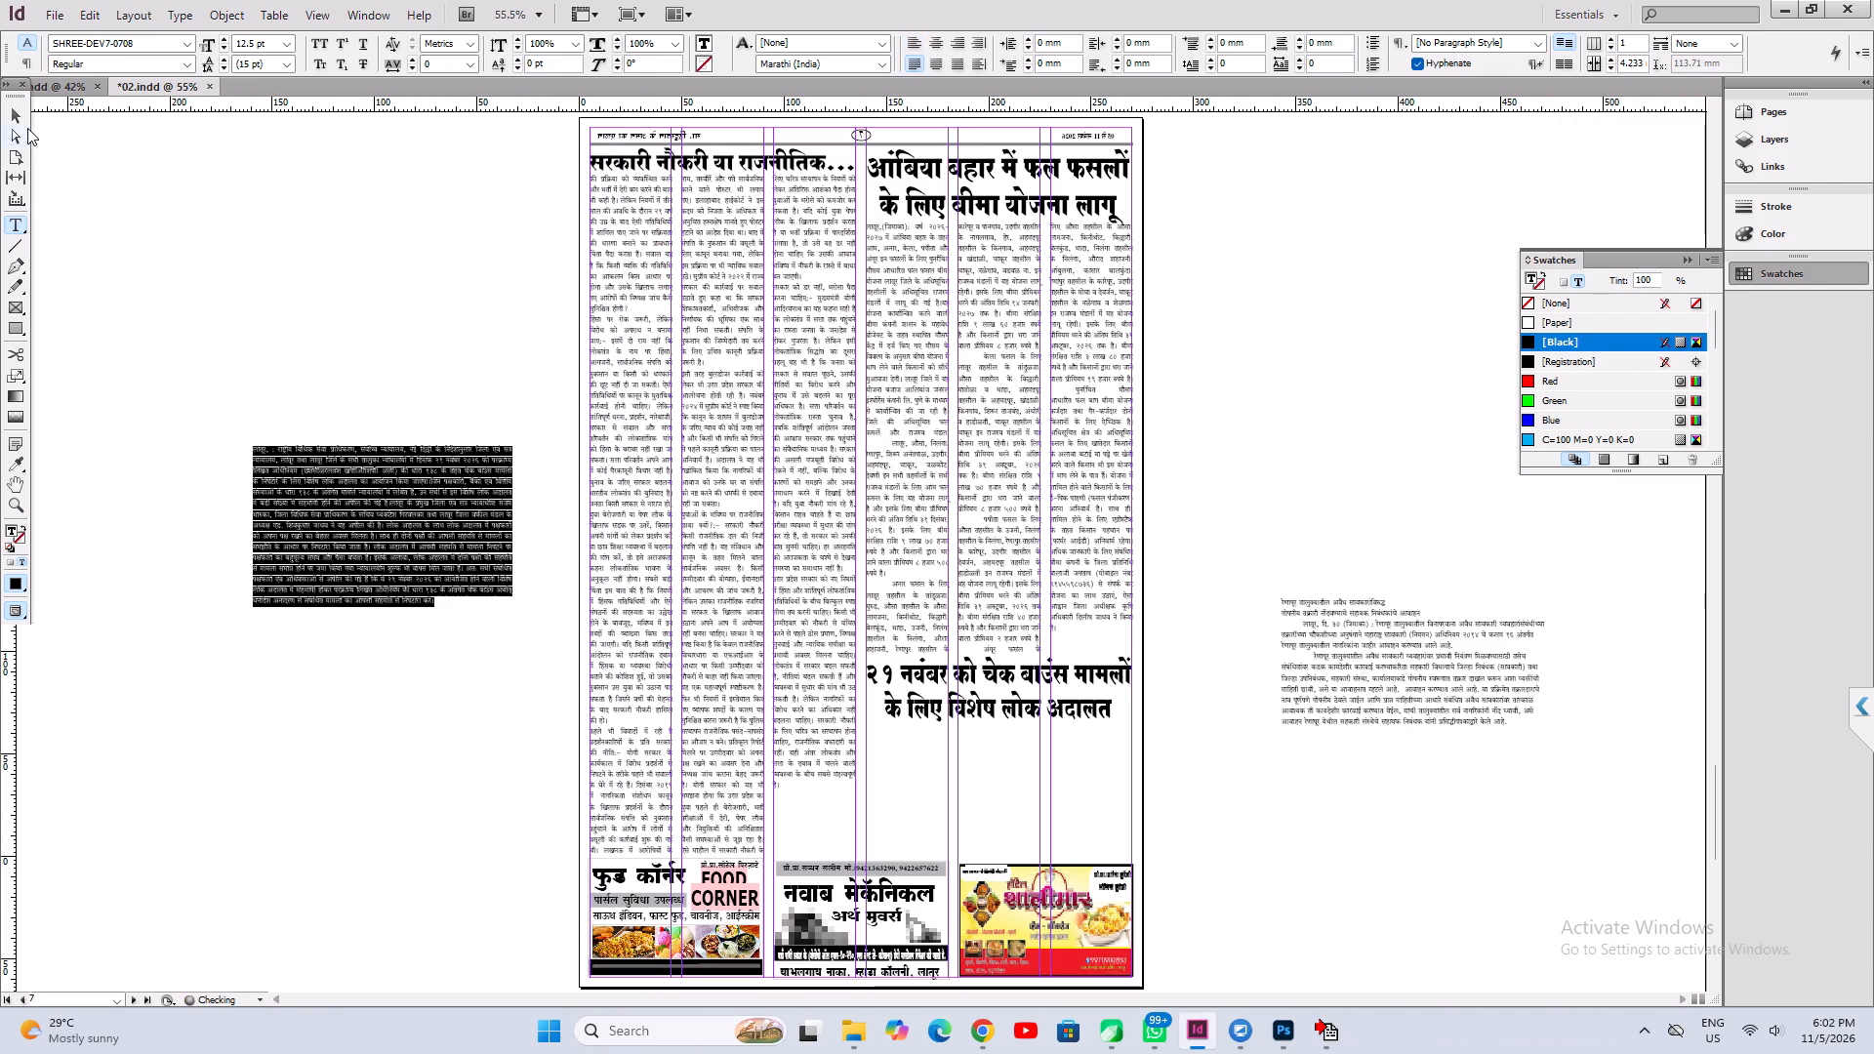
Move the pasteboard lok adalat article under the "२१ नवंबर को चेक बाउंस" headline on page 7, sizing its frame about 130 mm wide.
{"action": "left_click", "coordinate": [6, 113]}
{"action": "scroll", "coordinate": [505, 558], "scroll_direction": "down", "scroll_amount": 1}
{"action": "left_click_drag", "start_coordinate": [425, 482], "coordinate": [1146, 752]}
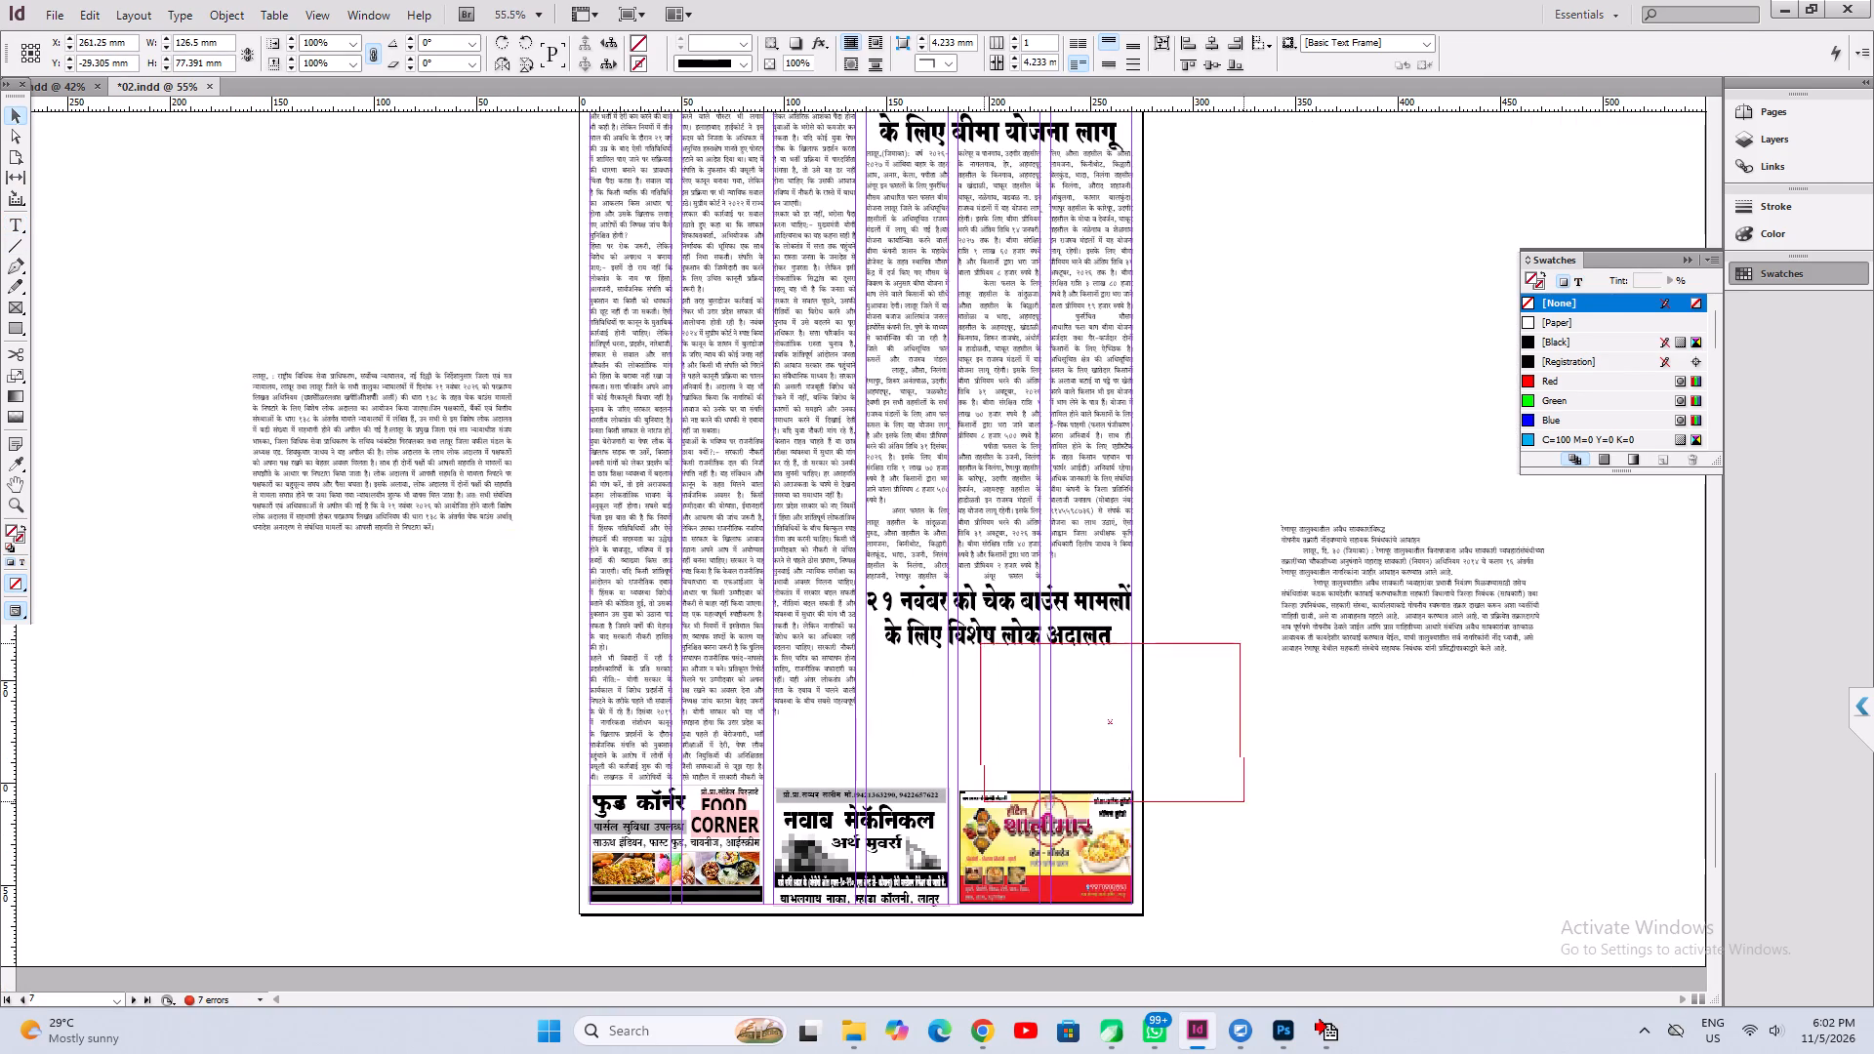
{"action": "left_click_drag", "start_coordinate": [1146, 752], "coordinate": [1037, 757]}
{"action": "key", "text": "ctrl+1"}
{"action": "left_click_drag", "start_coordinate": [1095, 555], "coordinate": [1110, 565]}
{"action": "key", "text": "ctrl+alt+c"}
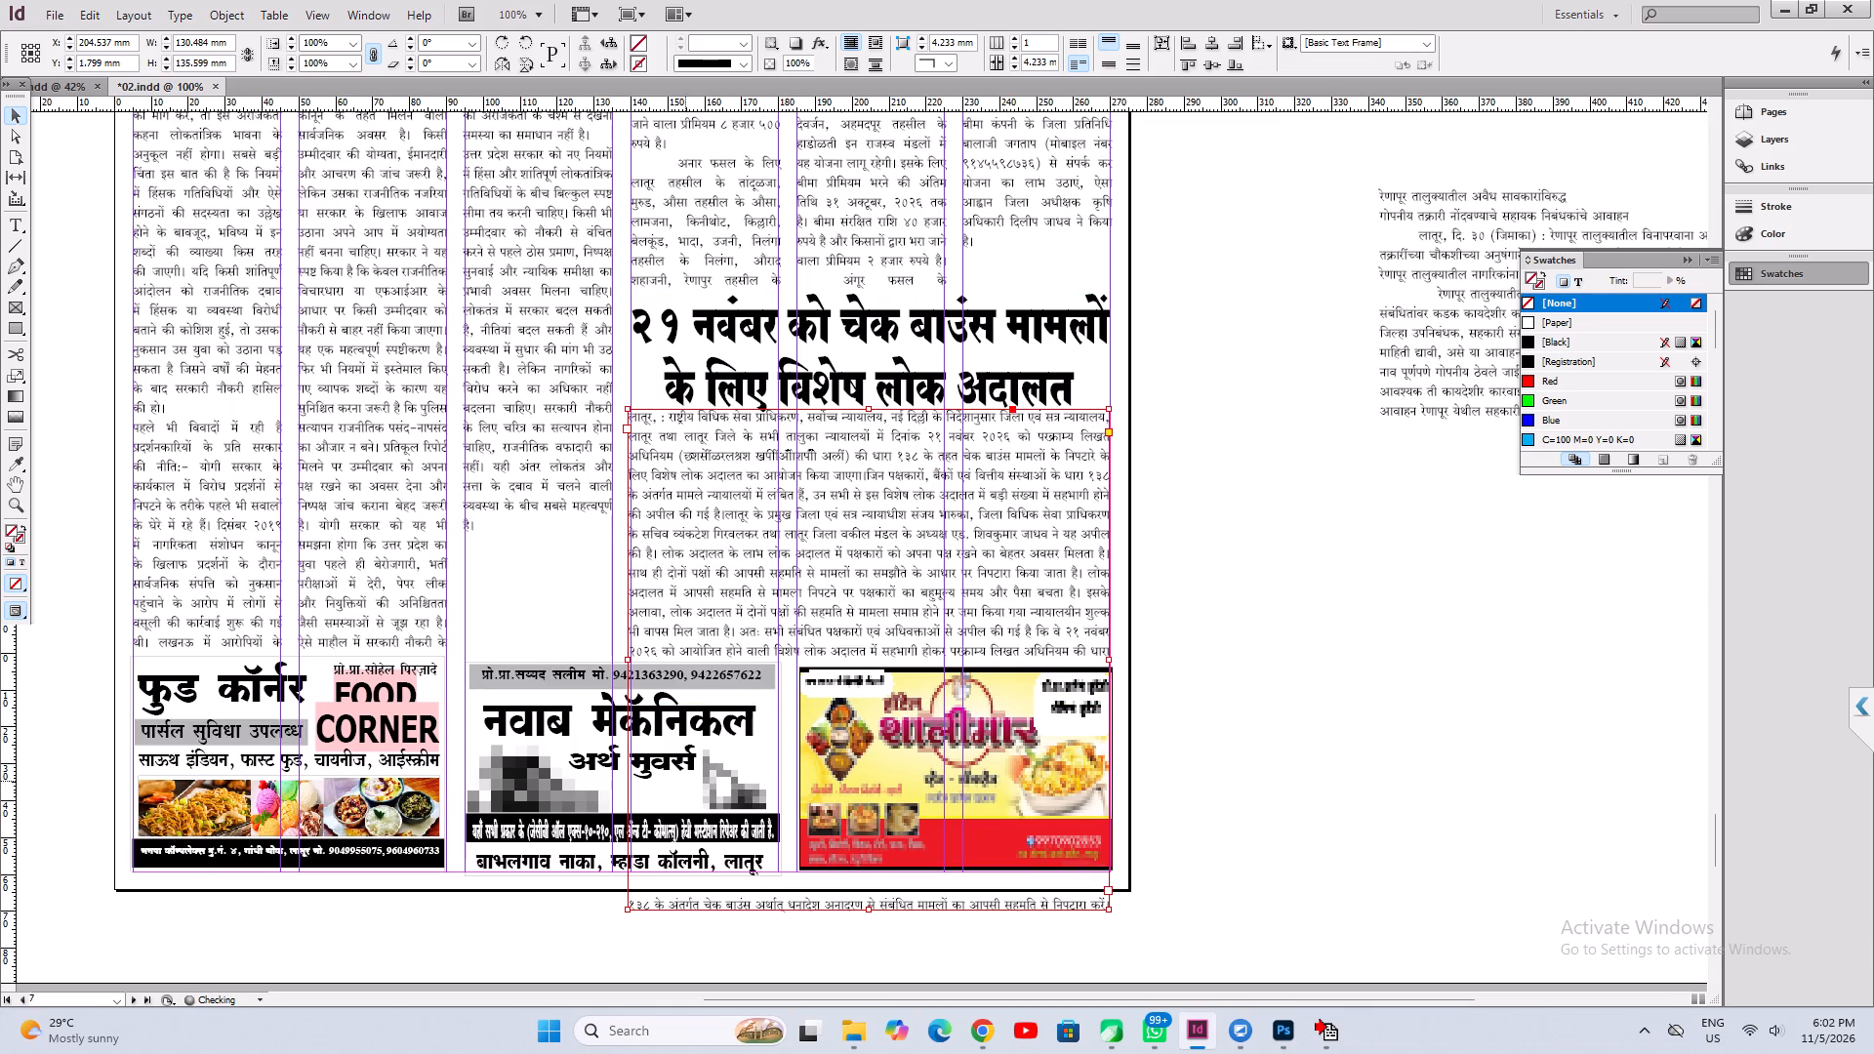
{"action": "left_click", "coordinate": [626, 660]}
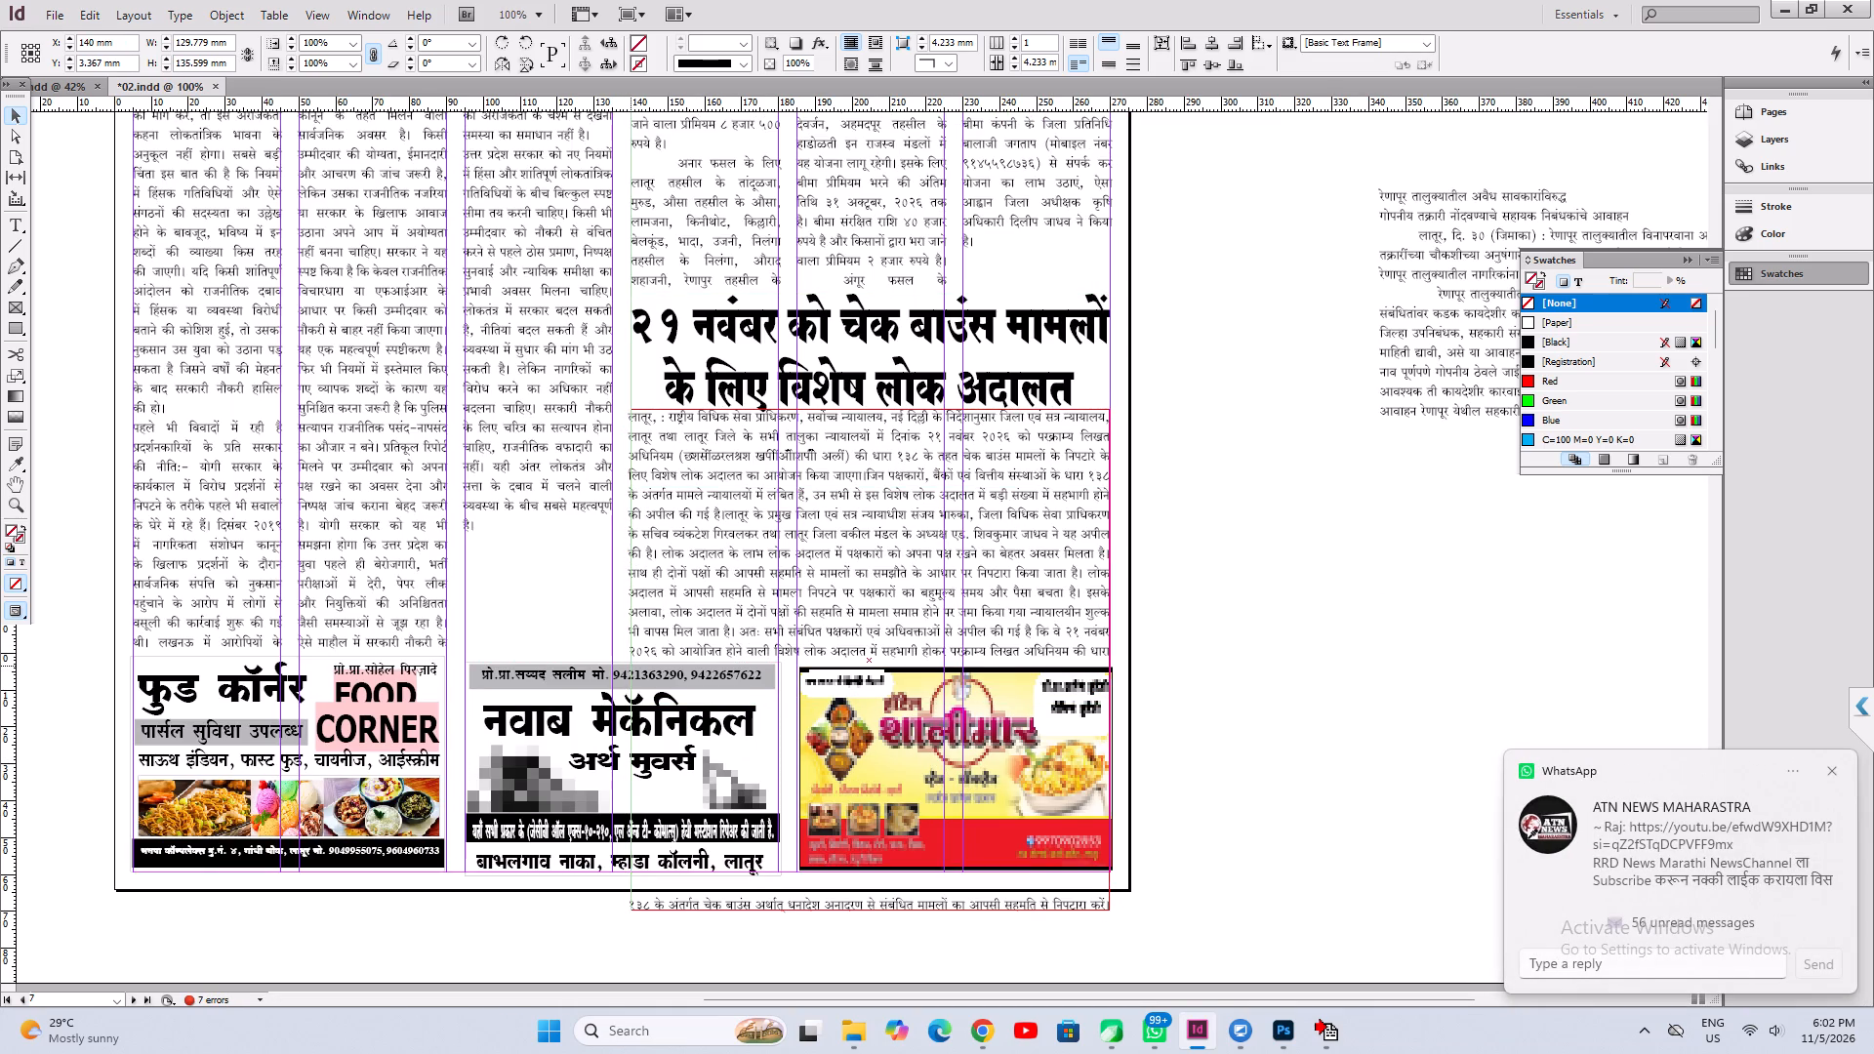
Set the lok adalat article in two columns and shorten its frame to about 67 mm high, ending just above the शालीमार ad.
{"action": "left_click", "coordinate": [1016, 38]}
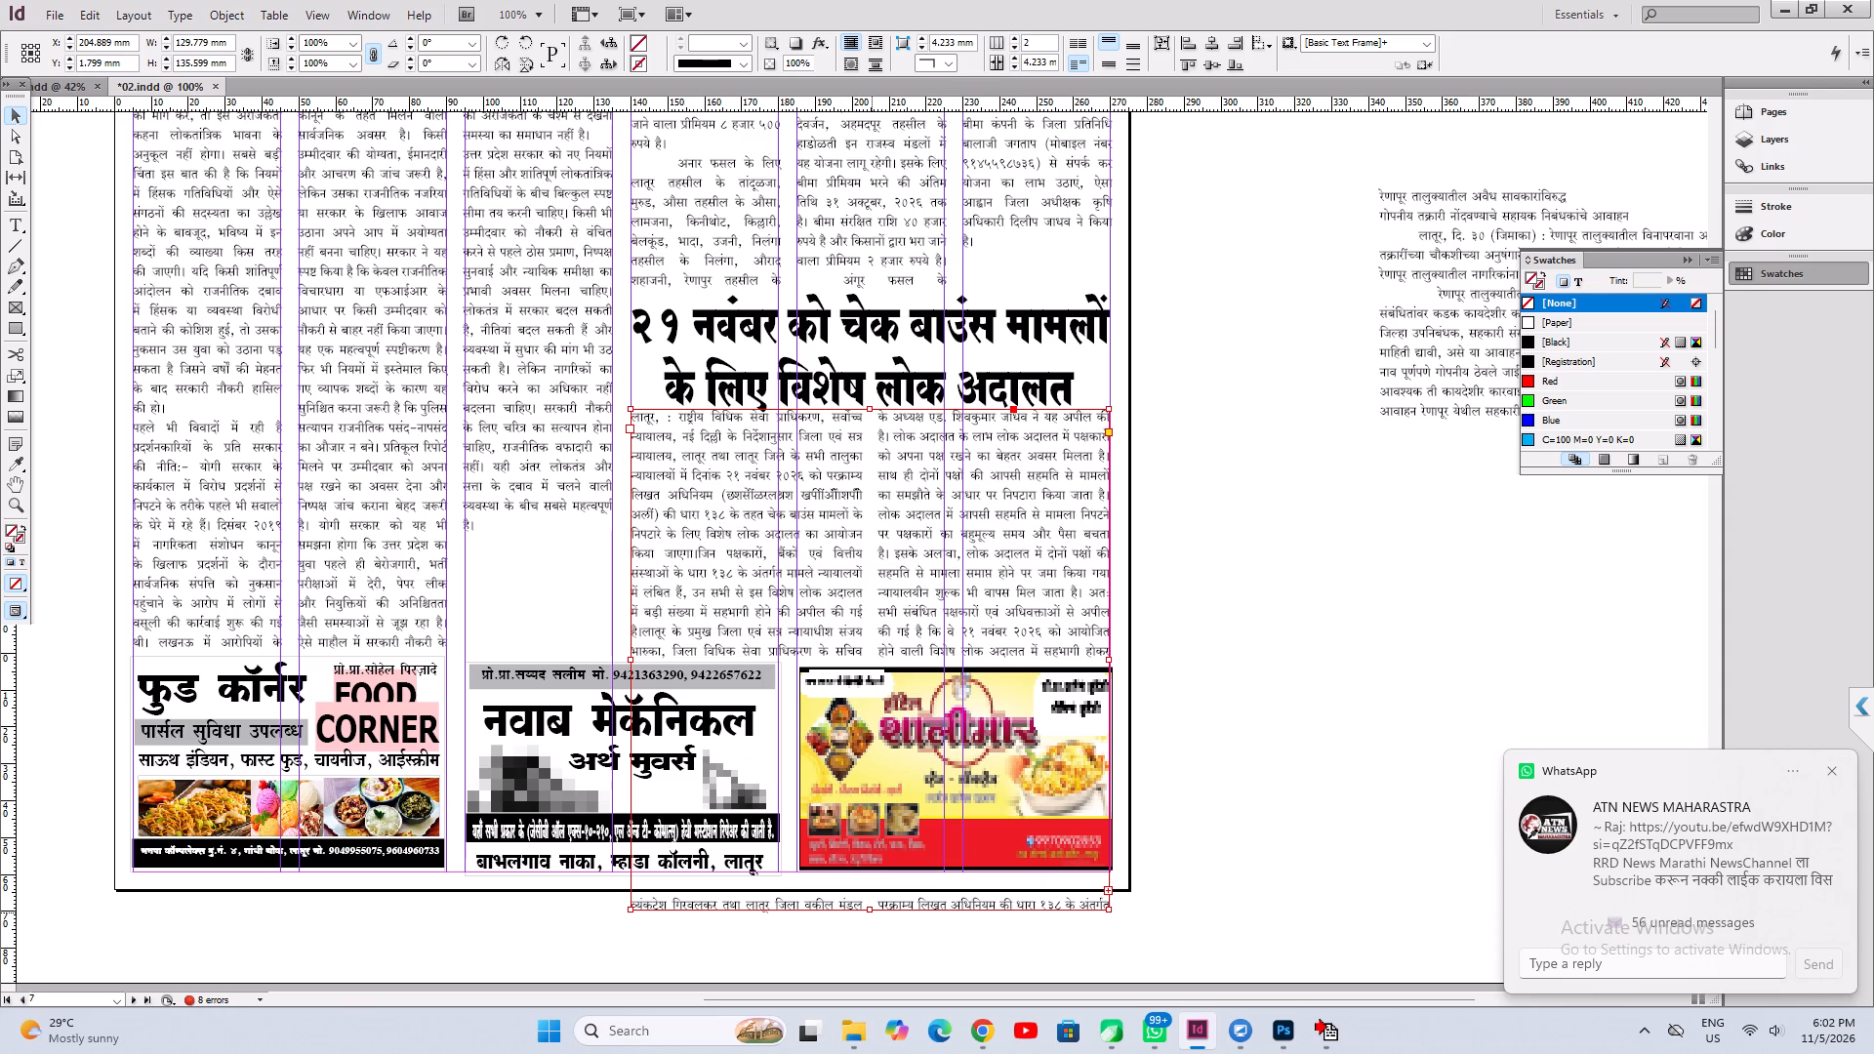
{"action": "left_click_drag", "start_coordinate": [872, 912], "coordinate": [861, 659]}
{"action": "left_click", "coordinate": [1253, 695]}
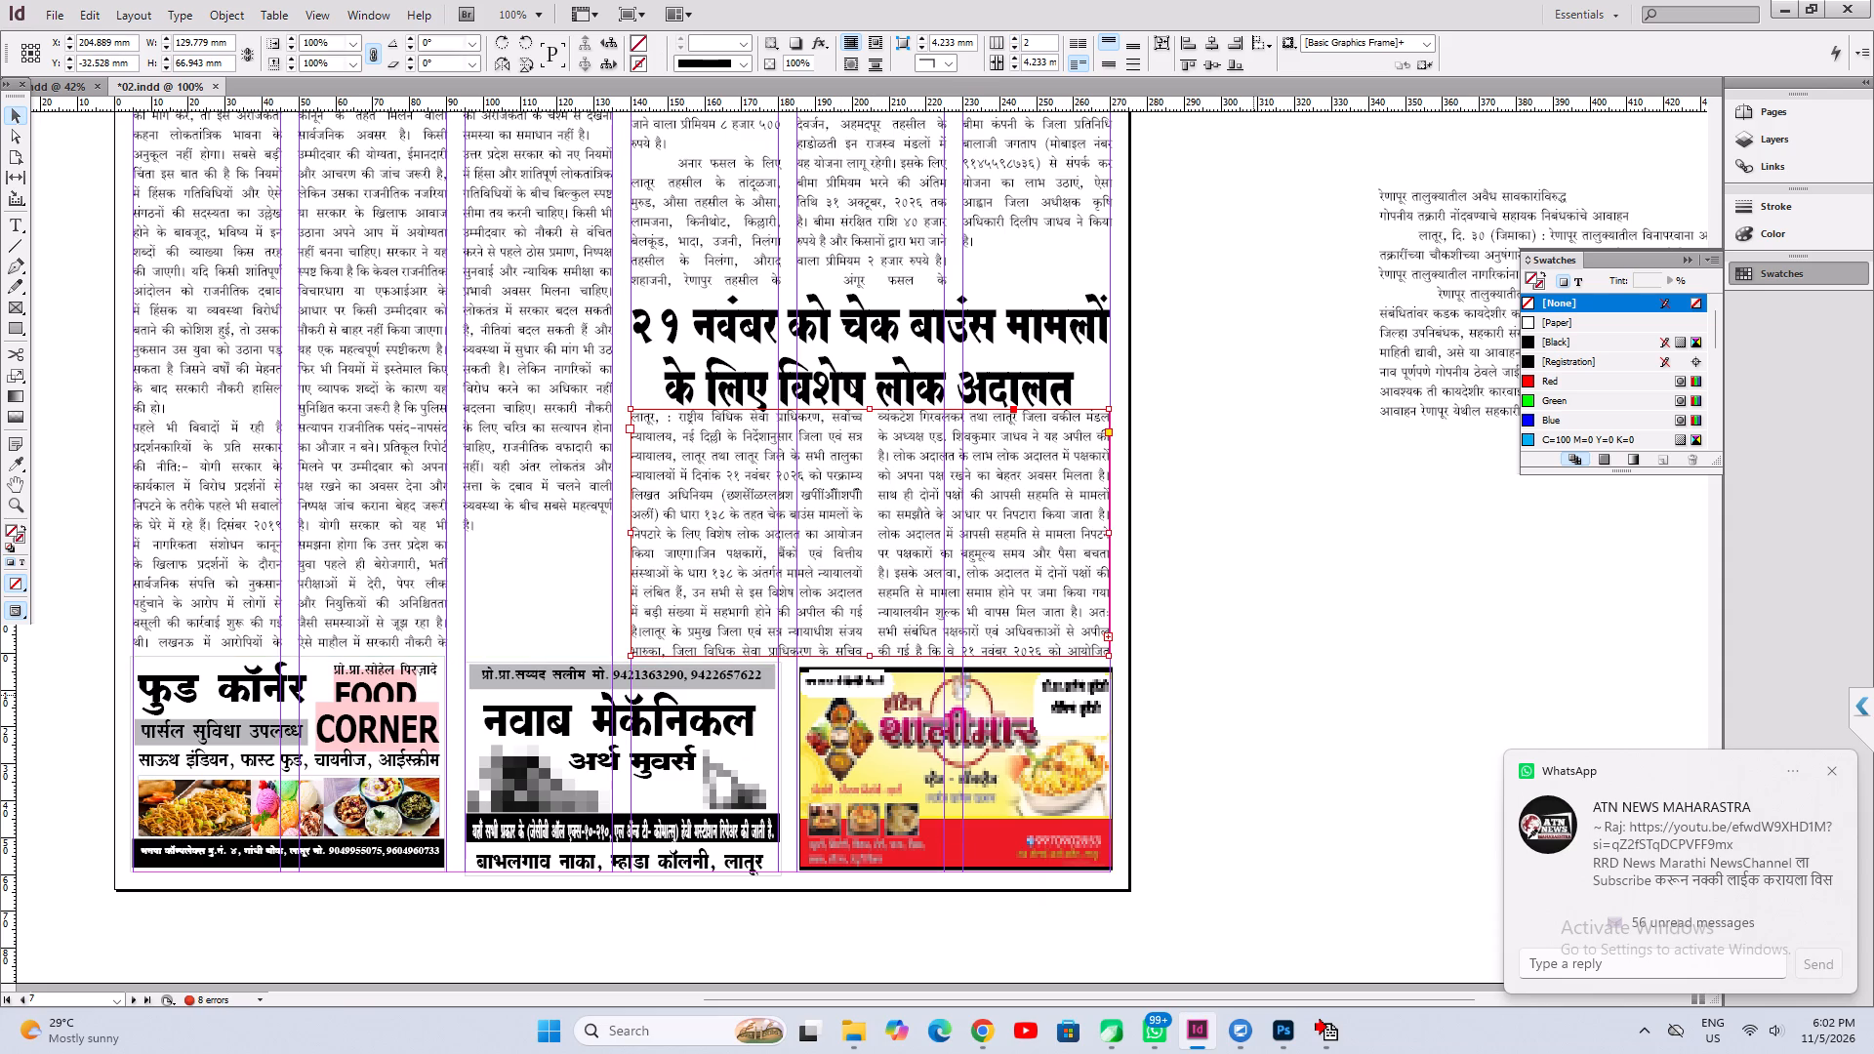
Run the "अनार फसल" paragraph of the crop insurance article on from the preceding paragraph, and fit the frame to its text.
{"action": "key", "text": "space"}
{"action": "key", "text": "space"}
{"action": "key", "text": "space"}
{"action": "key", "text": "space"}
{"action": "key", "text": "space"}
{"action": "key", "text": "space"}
{"action": "left_click_drag", "start_coordinate": [976, 532], "coordinate": [957, 768]}
{"action": "double_click", "coordinate": [728, 361]}
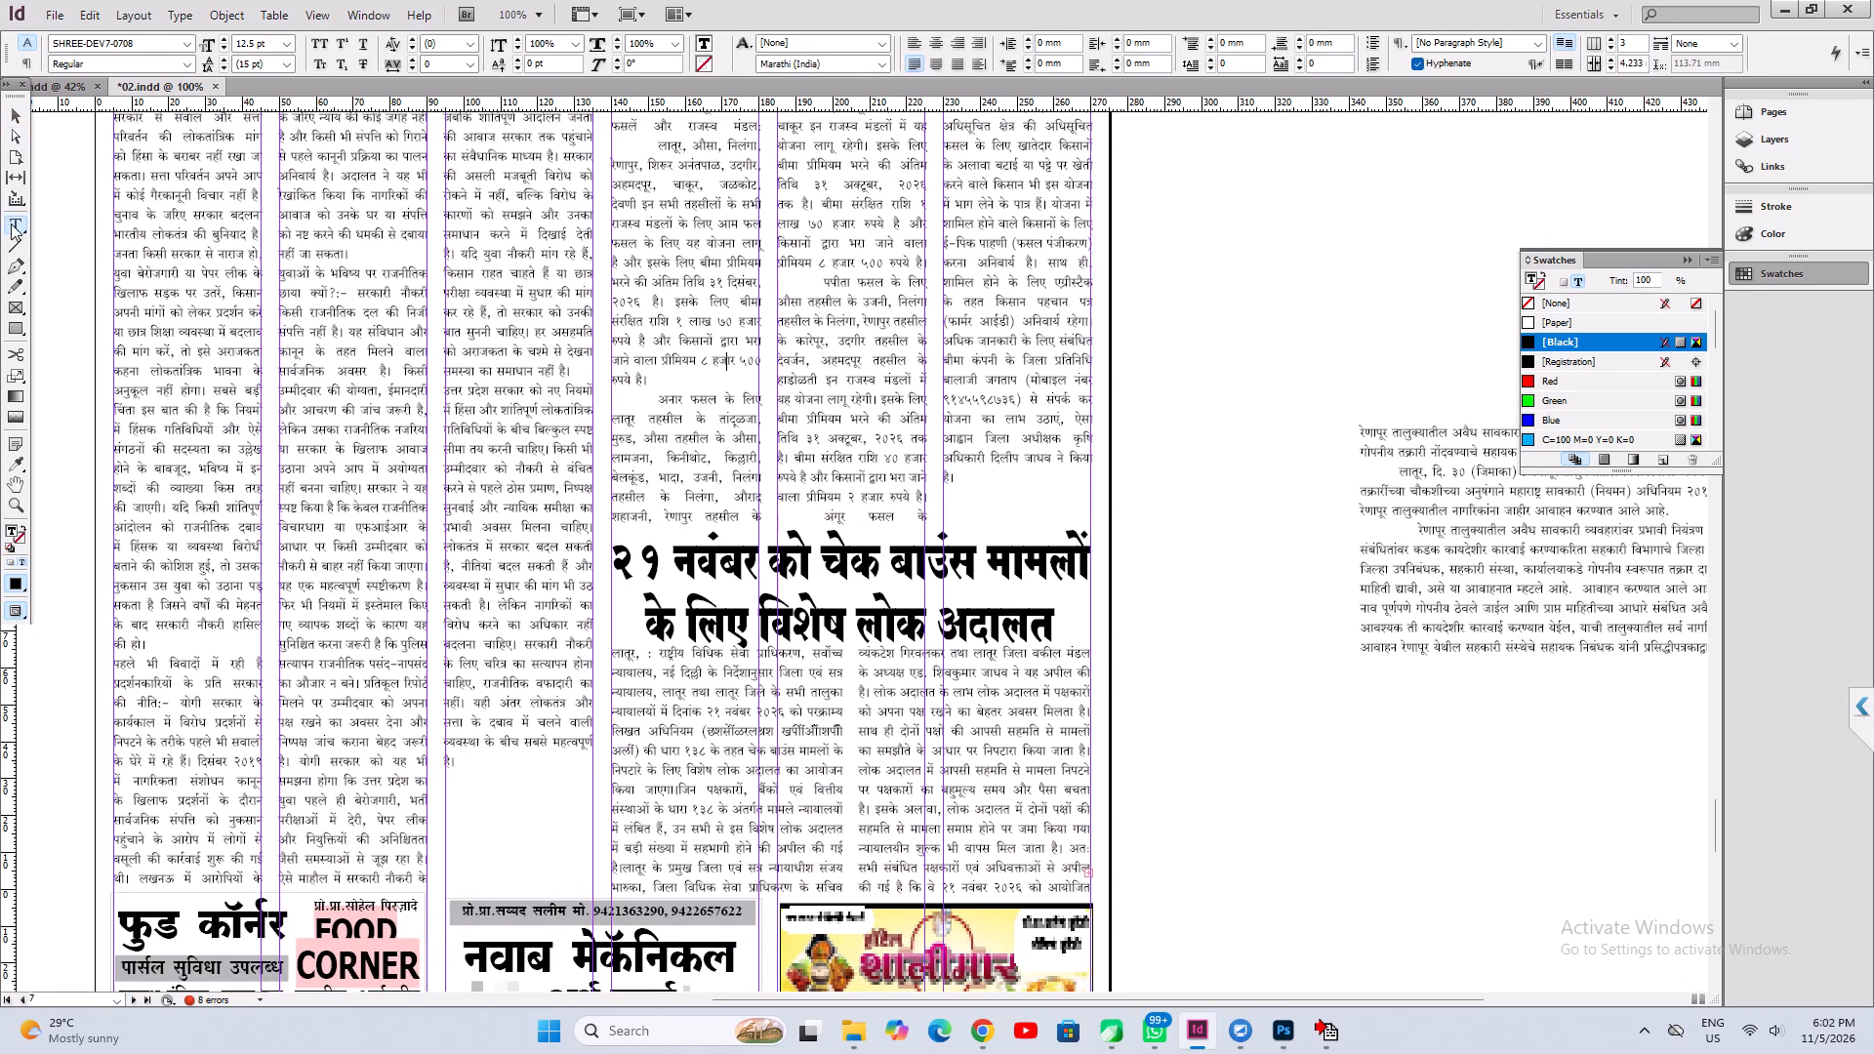
{"action": "left_click", "coordinate": [12, 223]}
{"action": "left_click", "coordinate": [680, 399]}
{"action": "left_click", "coordinate": [683, 391]}
{"action": "left_click", "coordinate": [684, 385]}
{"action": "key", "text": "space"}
{"action": "key", "text": "Delete"}
{"action": "key", "text": "Delete"}
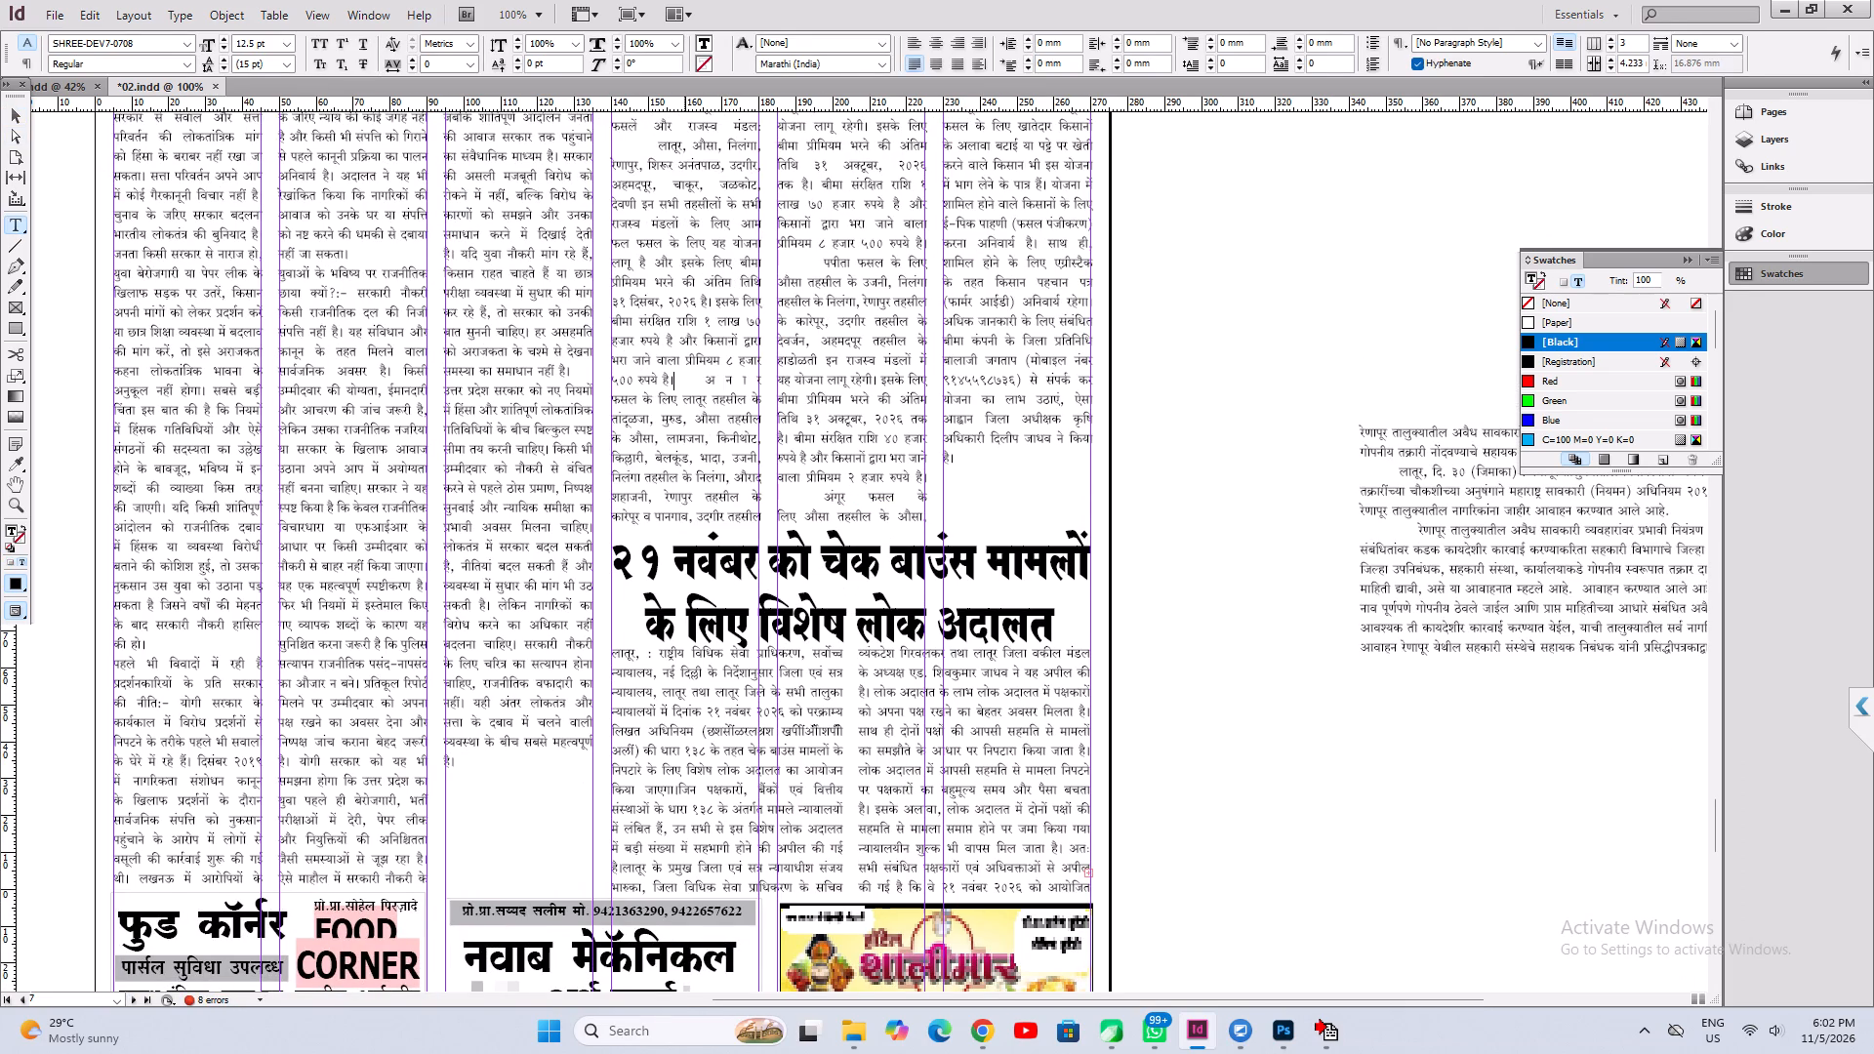
{"action": "key", "text": "ctrl+alt+c"}
Move the lok adalat headline and its two-column article up together to sit just below the crop insurance article.
{"action": "left_click", "coordinate": [16, 111]}
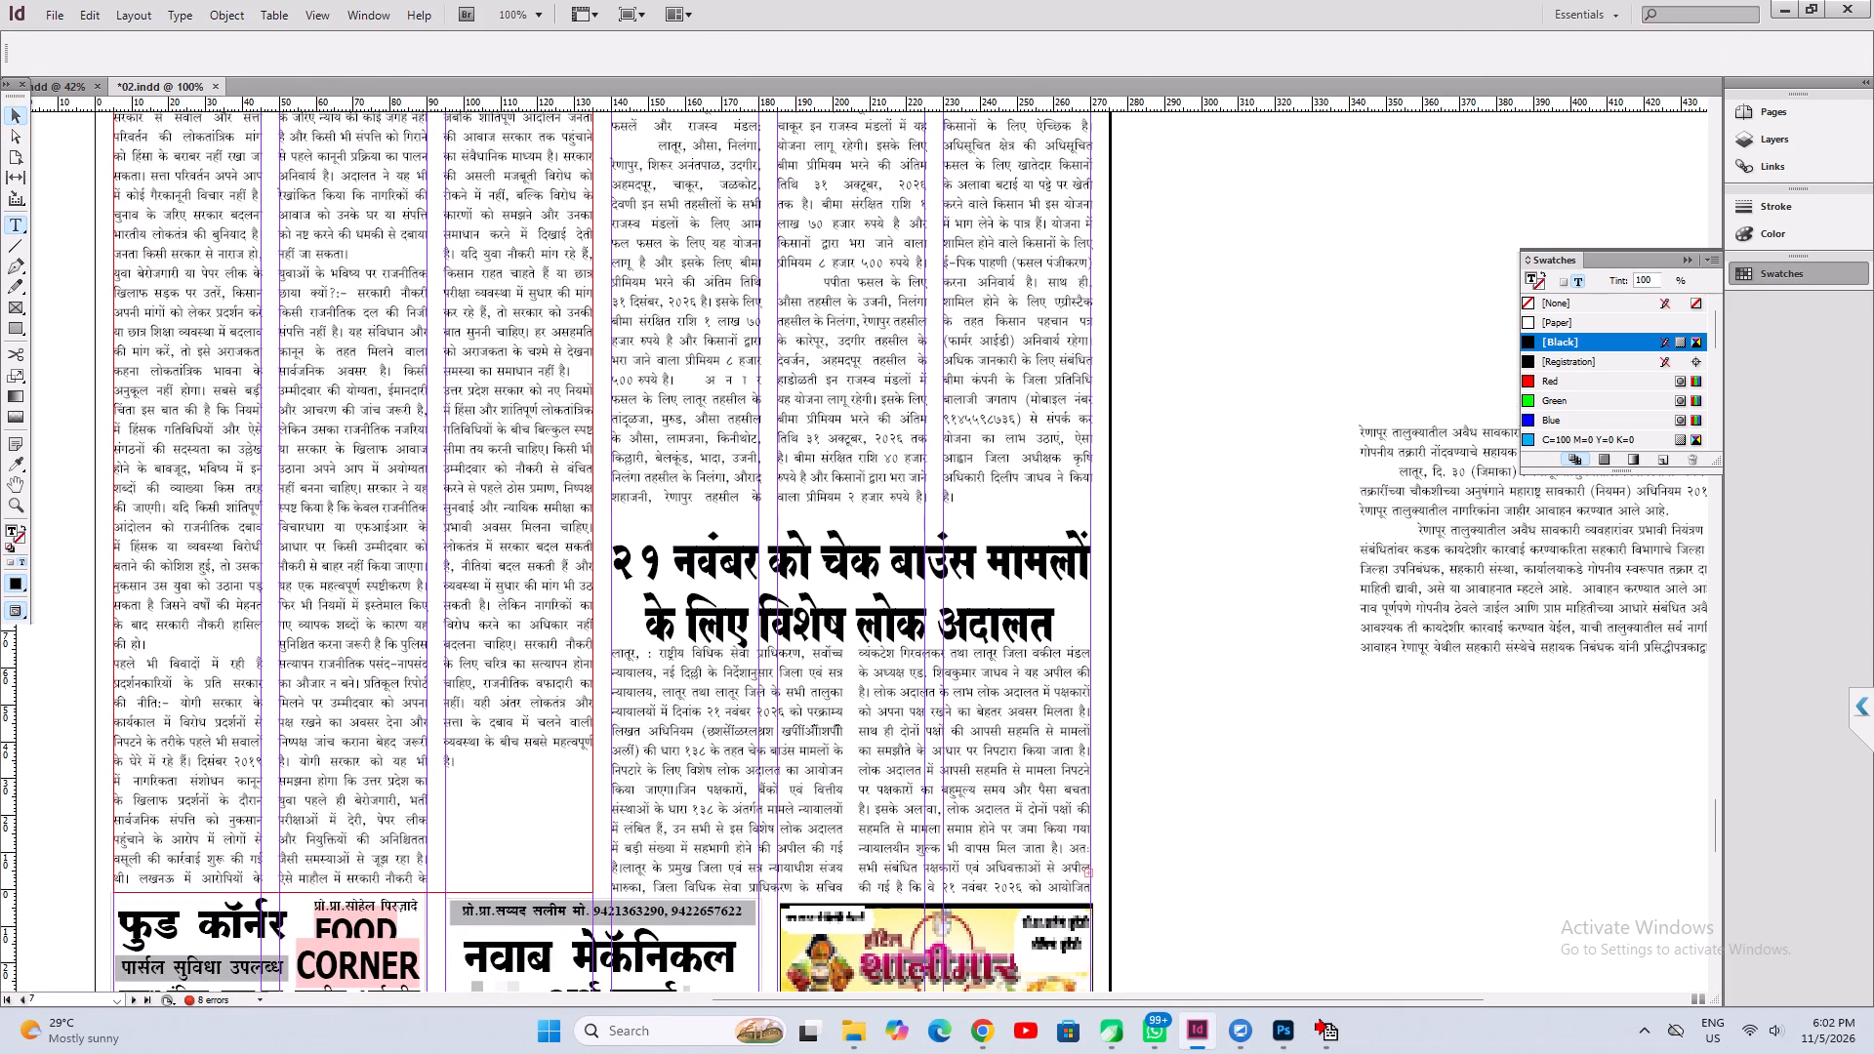
{"action": "left_click", "coordinate": [1230, 641]}
{"action": "left_click_drag", "start_coordinate": [1134, 614], "coordinate": [861, 731]}
{"action": "left_click_drag", "start_coordinate": [960, 771], "coordinate": [960, 749], "text": "shift"}
{"action": "key", "text": "Down"}
{"action": "key", "text": "Down"}
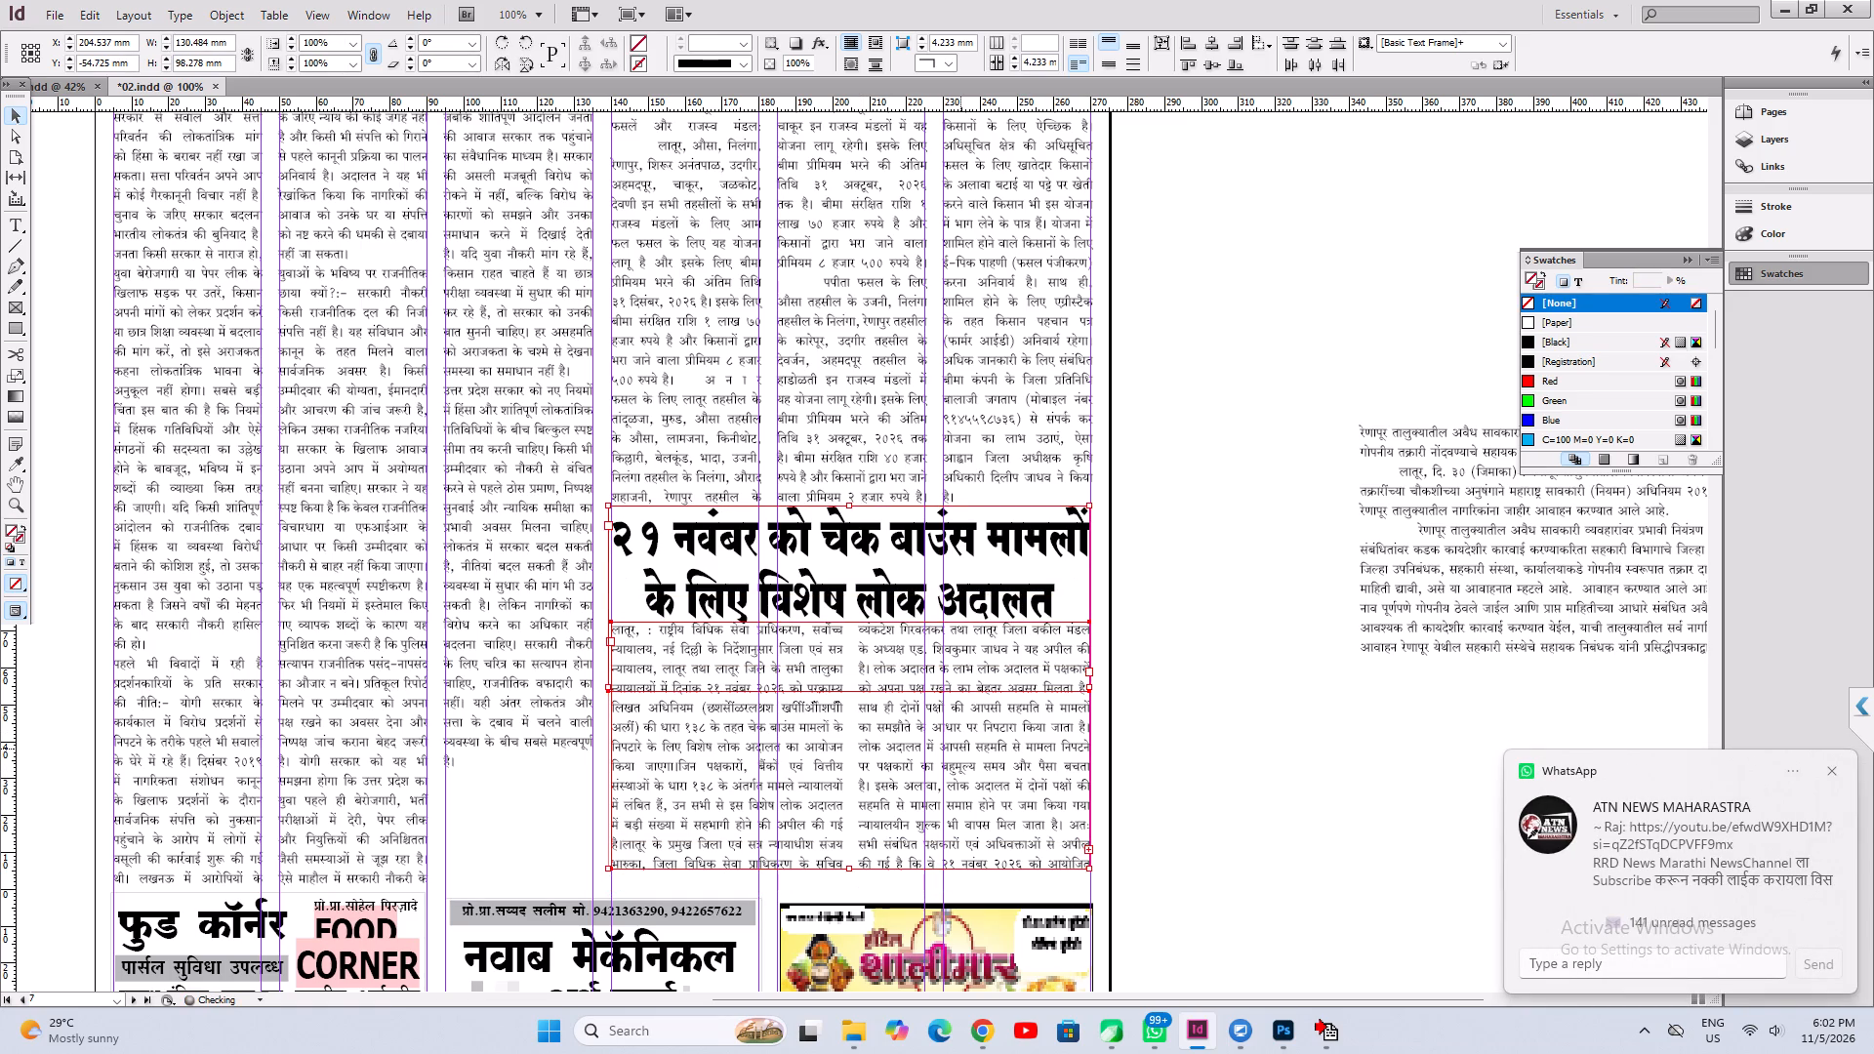
{"action": "left_click", "coordinate": [1147, 793]}
Select the two-column lok adalat article frame beneath its headline.
{"action": "left_click", "coordinate": [825, 836]}
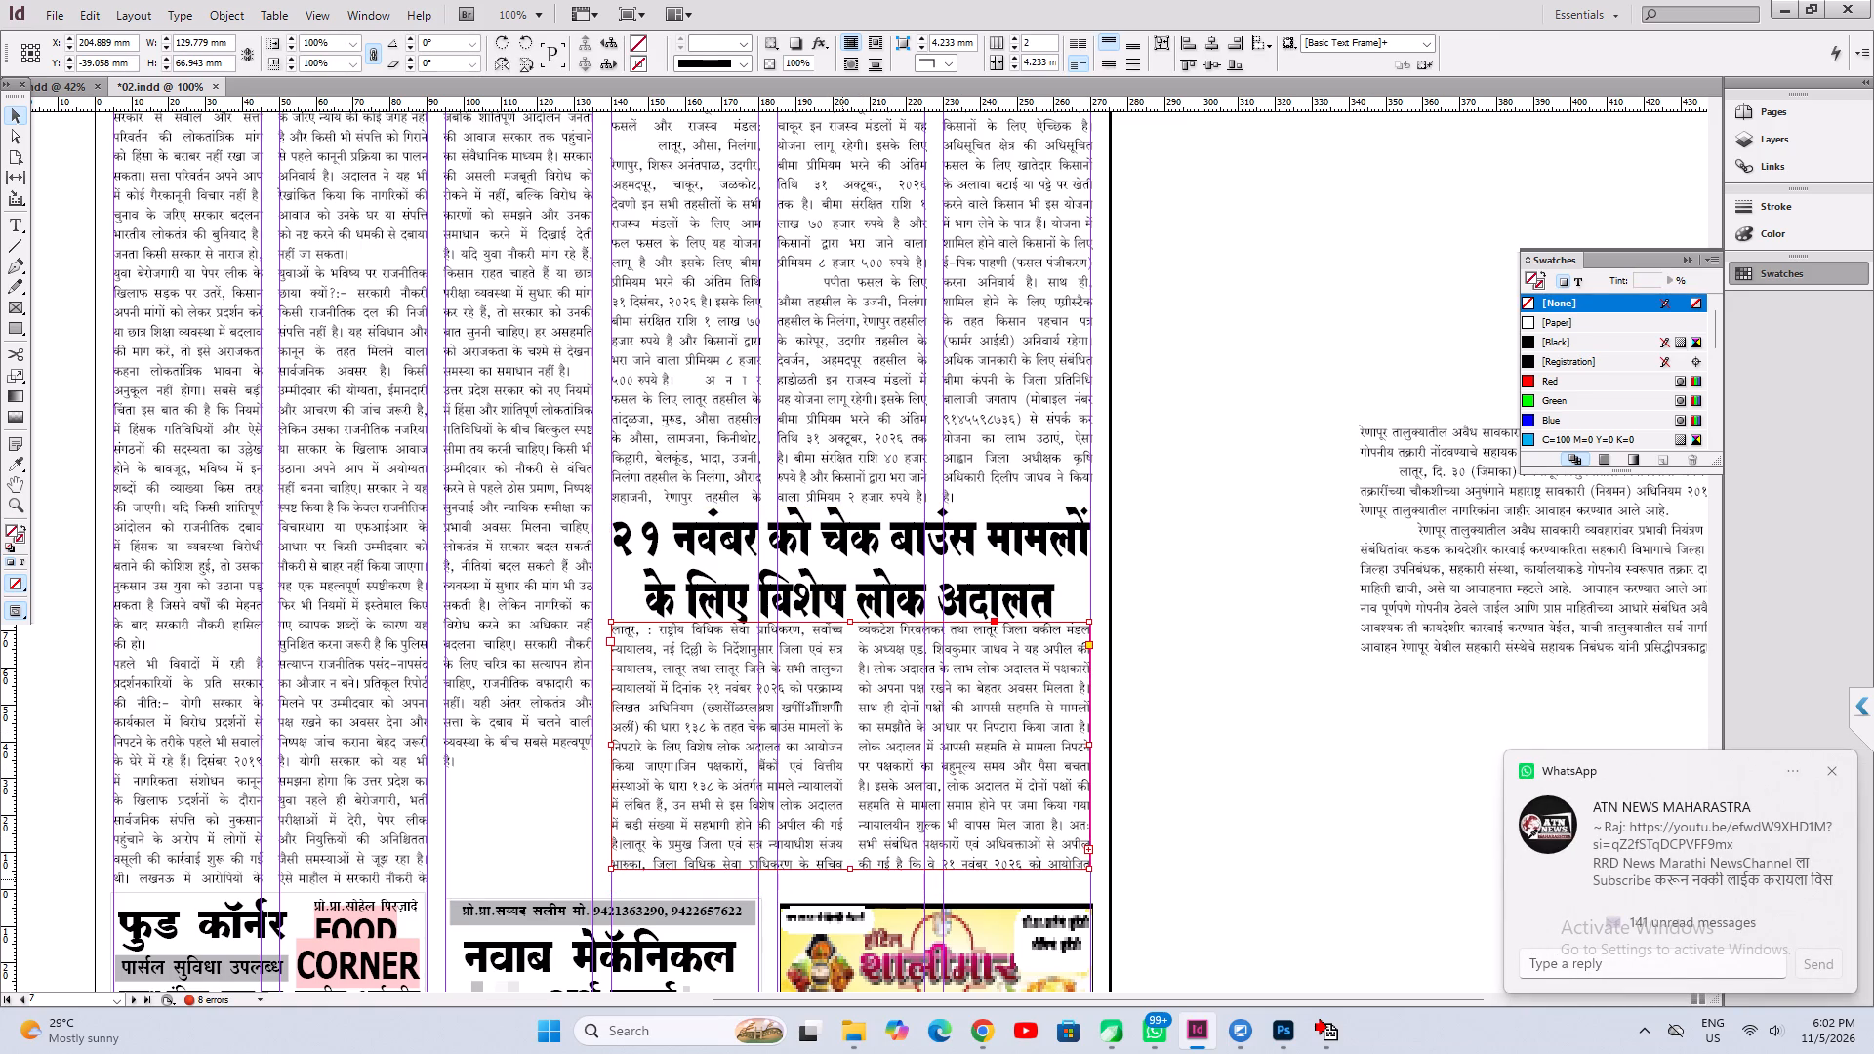
Extend the bottom of the two-column lok adalat body frame to a height of about 73.5 mm.
{"action": "left_click_drag", "start_coordinate": [850, 871], "coordinate": [851, 893]}
{"action": "double_click", "coordinate": [1175, 863]}
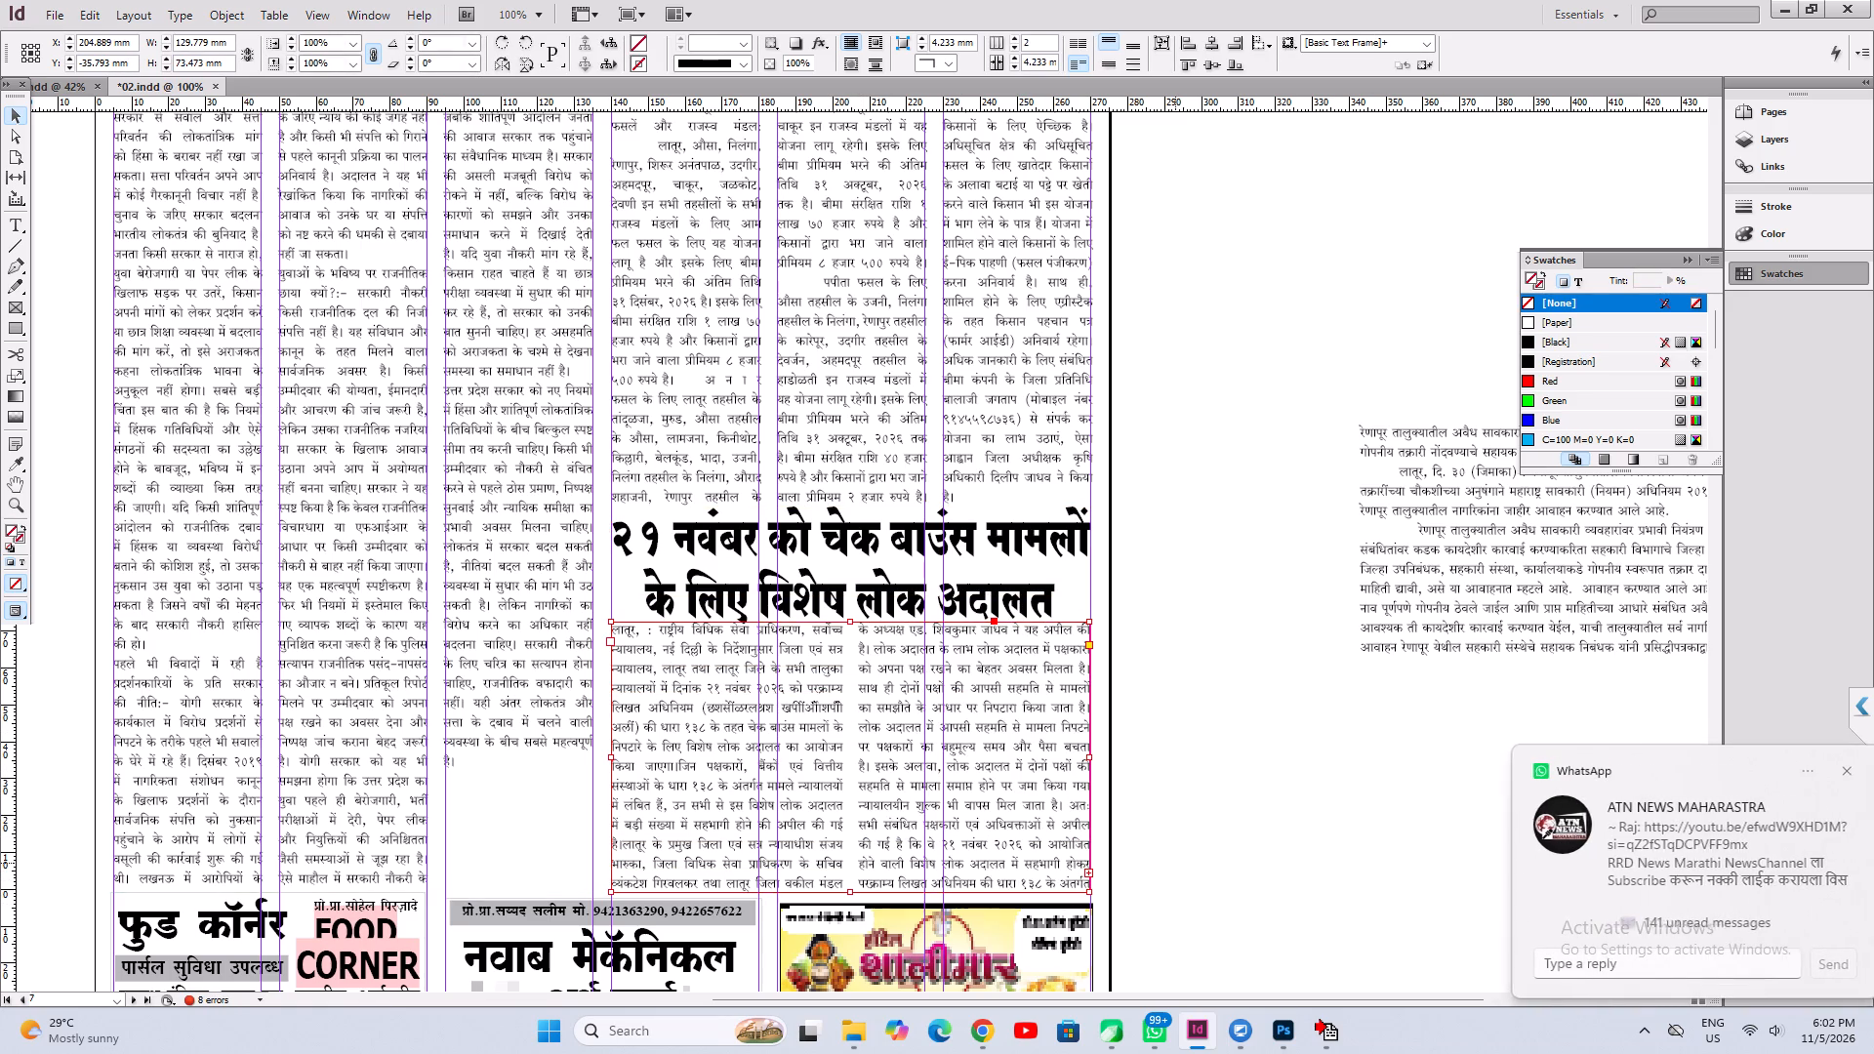
Nudge the "२१ नवंबर को चेक बाउंस" headline and its body frame slightly down together, and save the document.
{"action": "left_click_drag", "start_coordinate": [1133, 572], "coordinate": [1011, 661]}
{"action": "key", "text": "Down"}
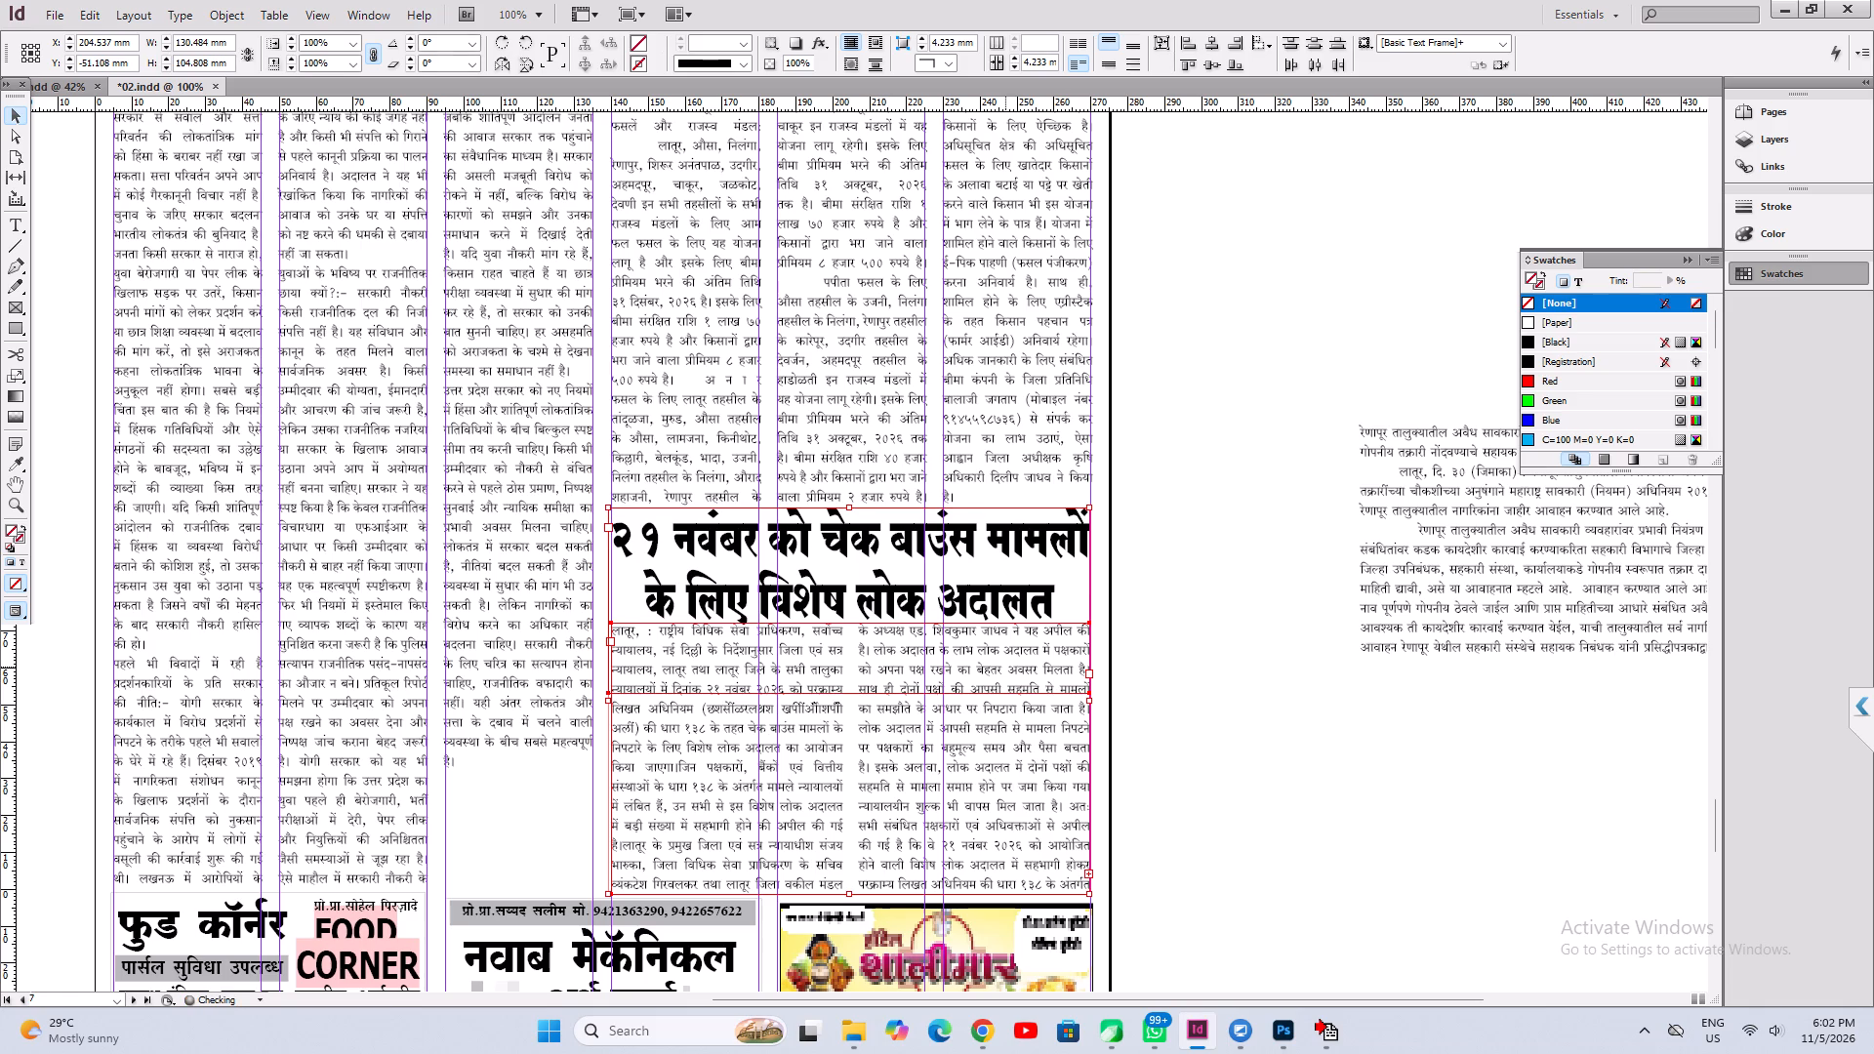
{"action": "key", "text": "Down"}
{"action": "key", "text": "ctrl+s"}
{"action": "left_click", "coordinate": [1254, 635]}
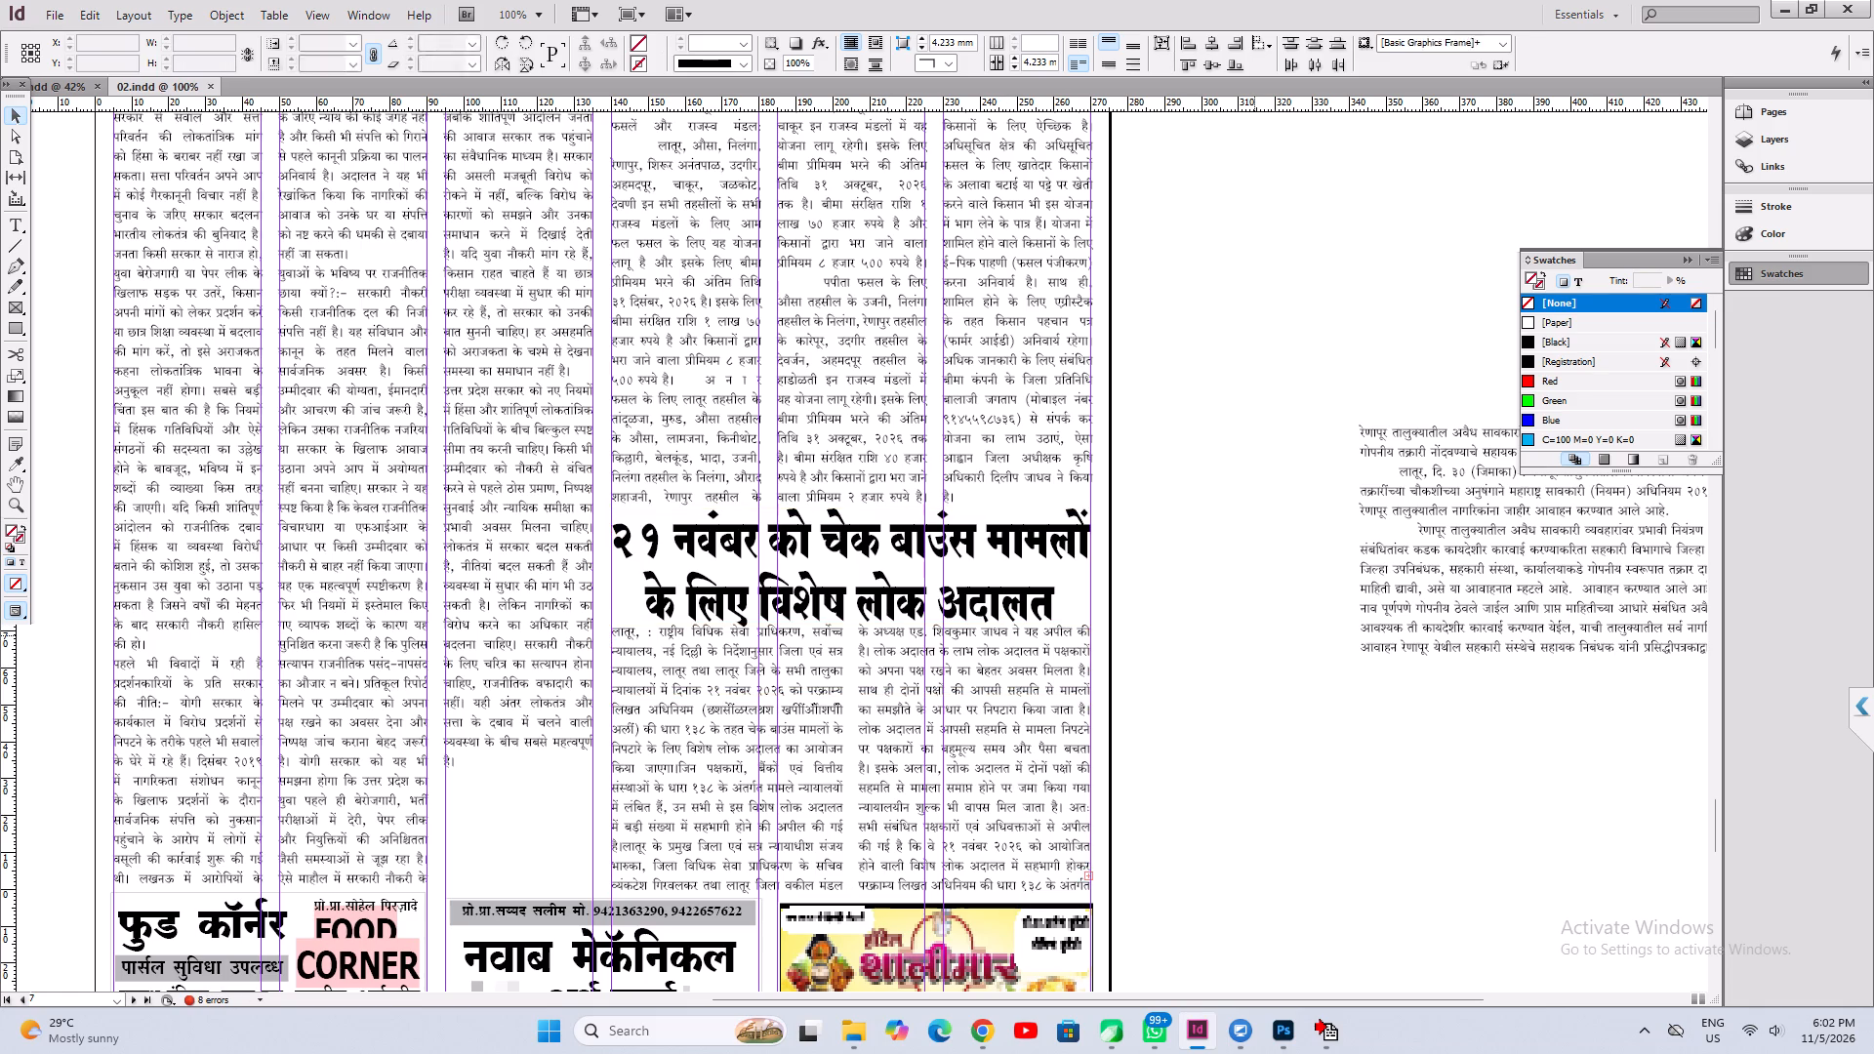
Nudge the three-column body frame of the crop insurance article slightly up.
{"action": "left_click", "coordinate": [1021, 430]}
{"action": "scroll", "coordinate": [1021, 430], "scroll_direction": "up", "scroll_amount": 8}
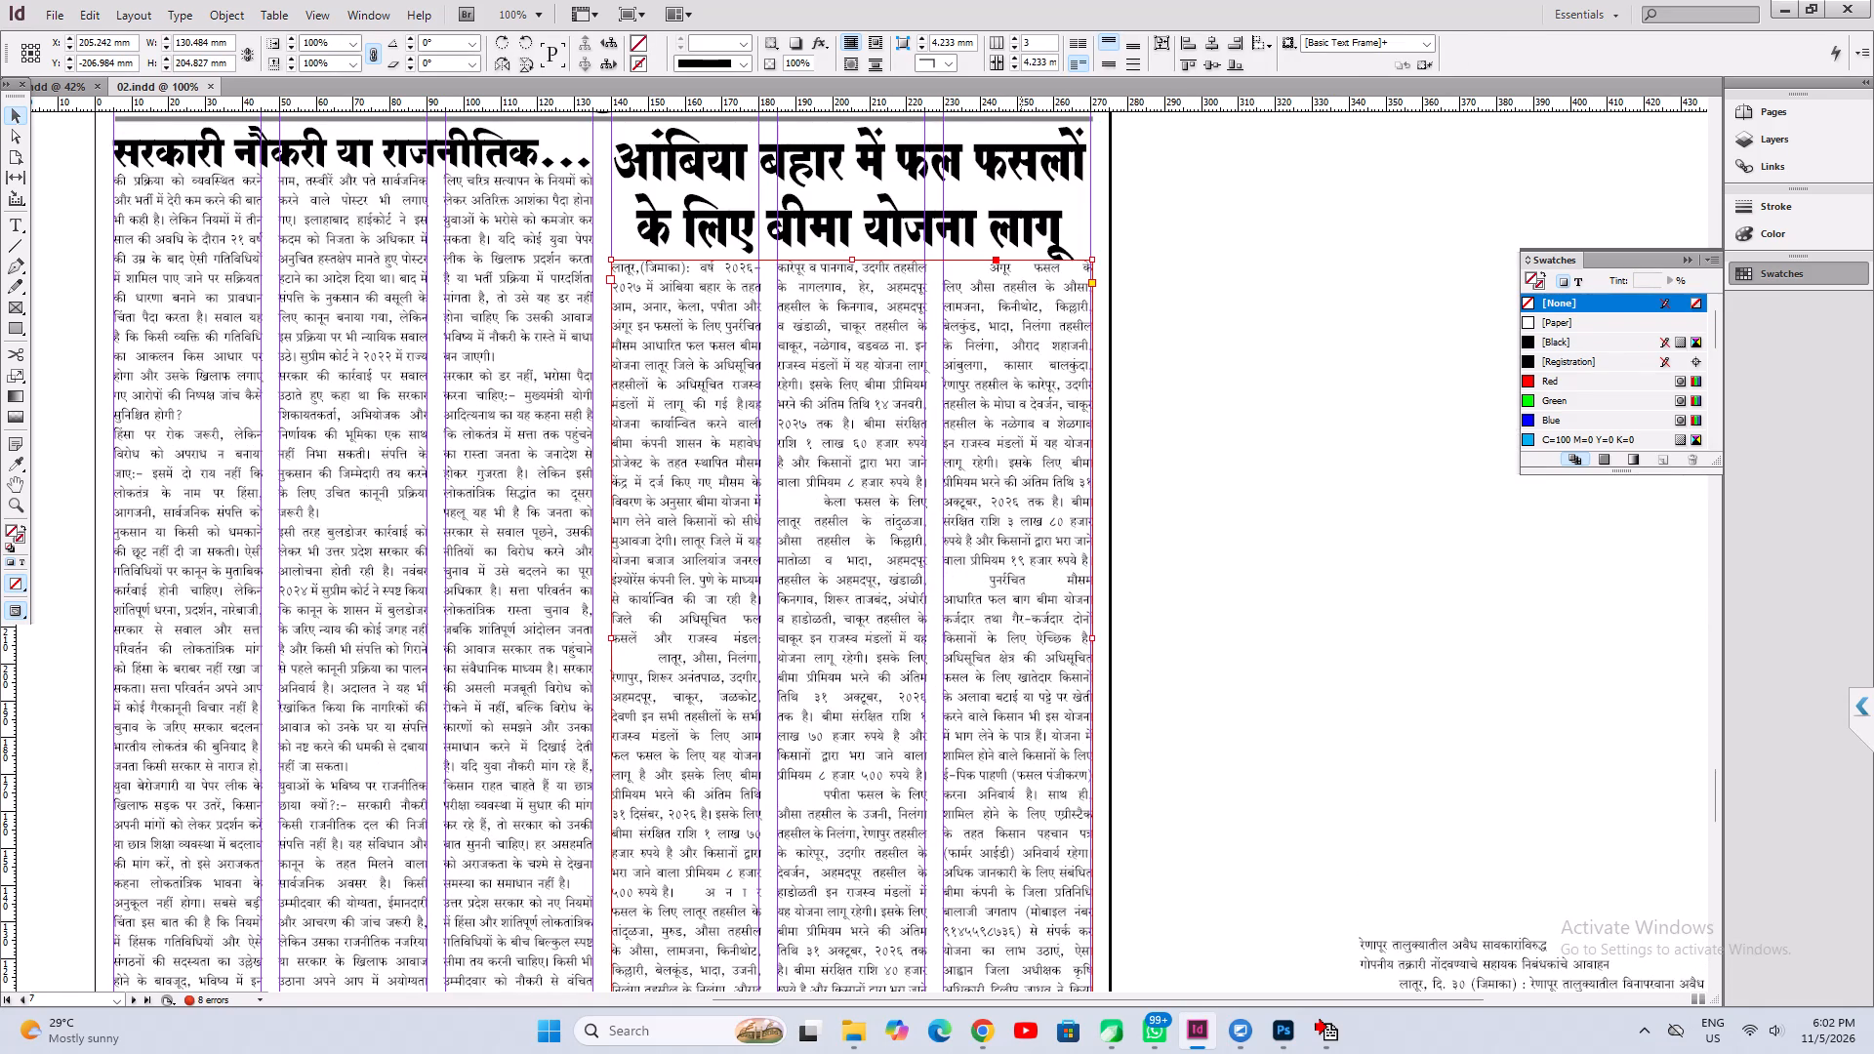
{"action": "key", "text": "Up"}
{"action": "key", "text": "Up"}
{"action": "scroll", "coordinate": [1021, 432], "scroll_direction": "down", "scroll_amount": 3}
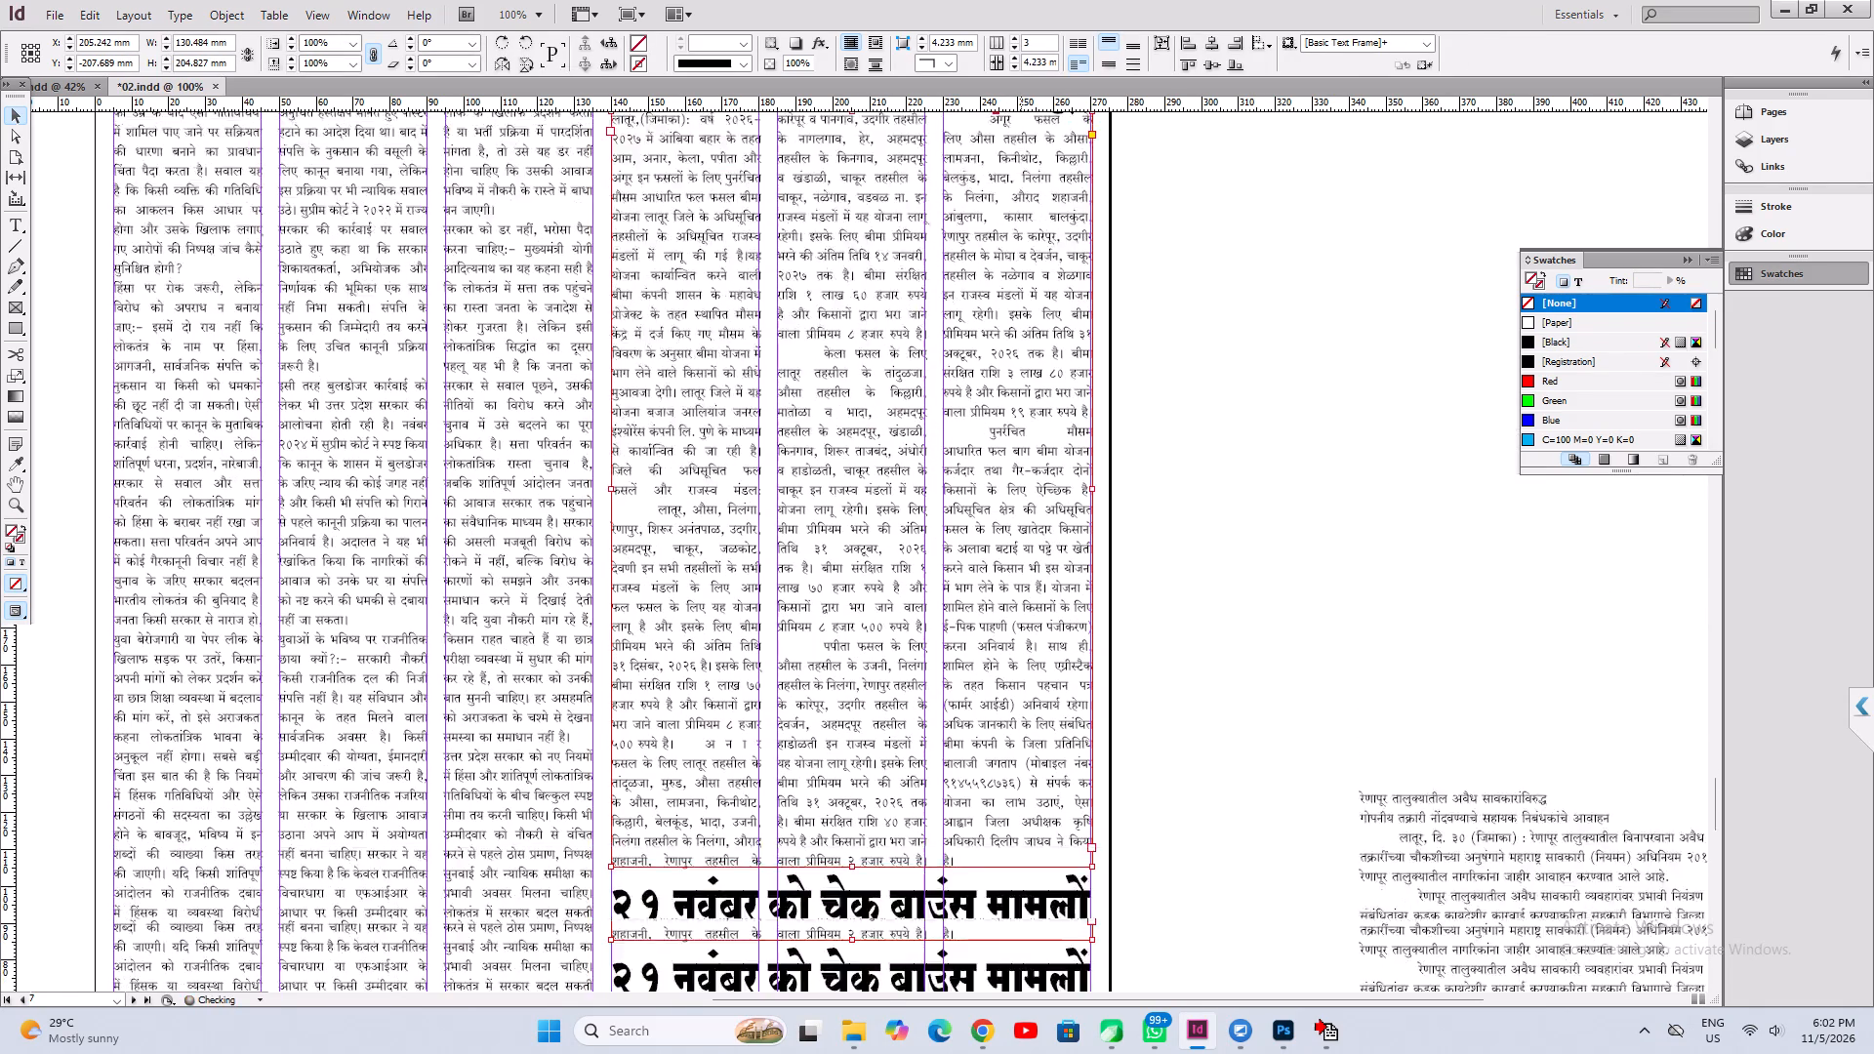
{"action": "scroll", "coordinate": [1026, 458], "scroll_direction": "down", "scroll_amount": 3}
{"action": "left_click", "coordinate": [1230, 325]}
Draw a horizontal rule about 131 mm long above the lok adalat headline, set it to 1 pt, and save the document.
{"action": "left_click", "coordinate": [14, 245]}
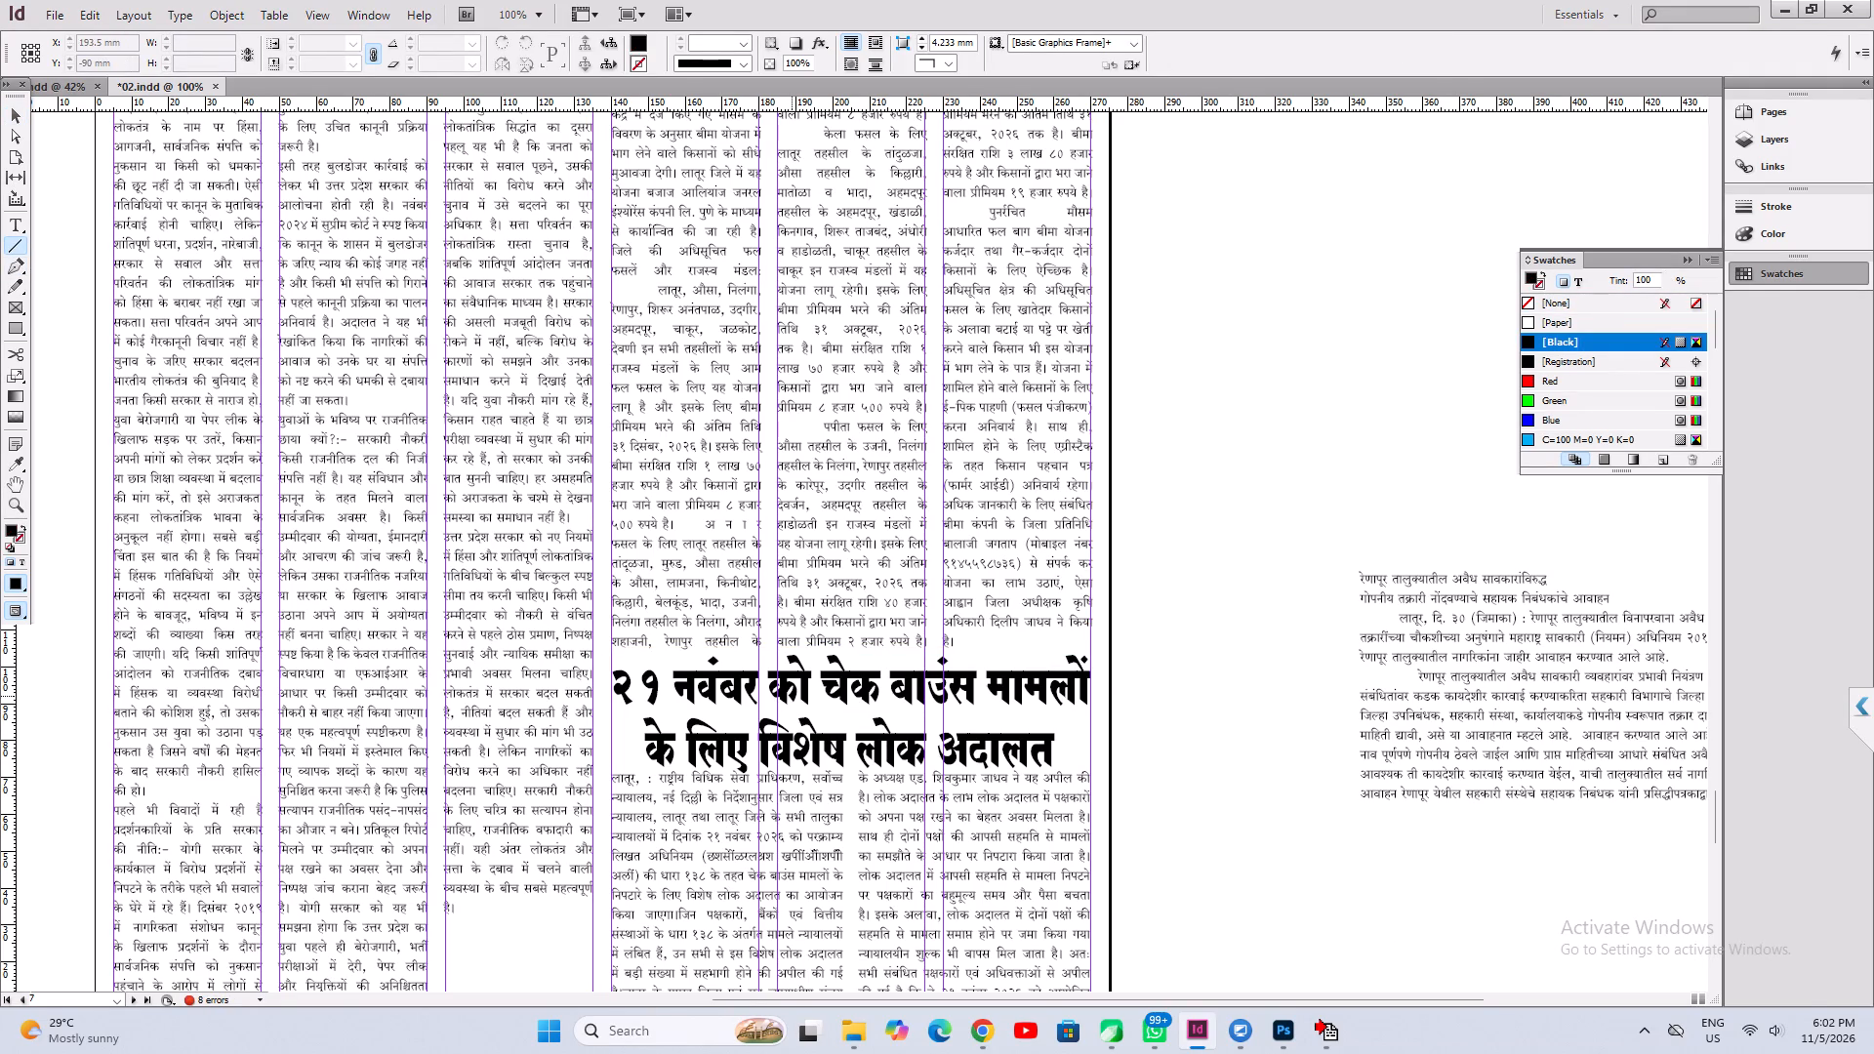
{"action": "left_click_drag", "start_coordinate": [610, 651], "coordinate": [1095, 744], "text": "shift"}
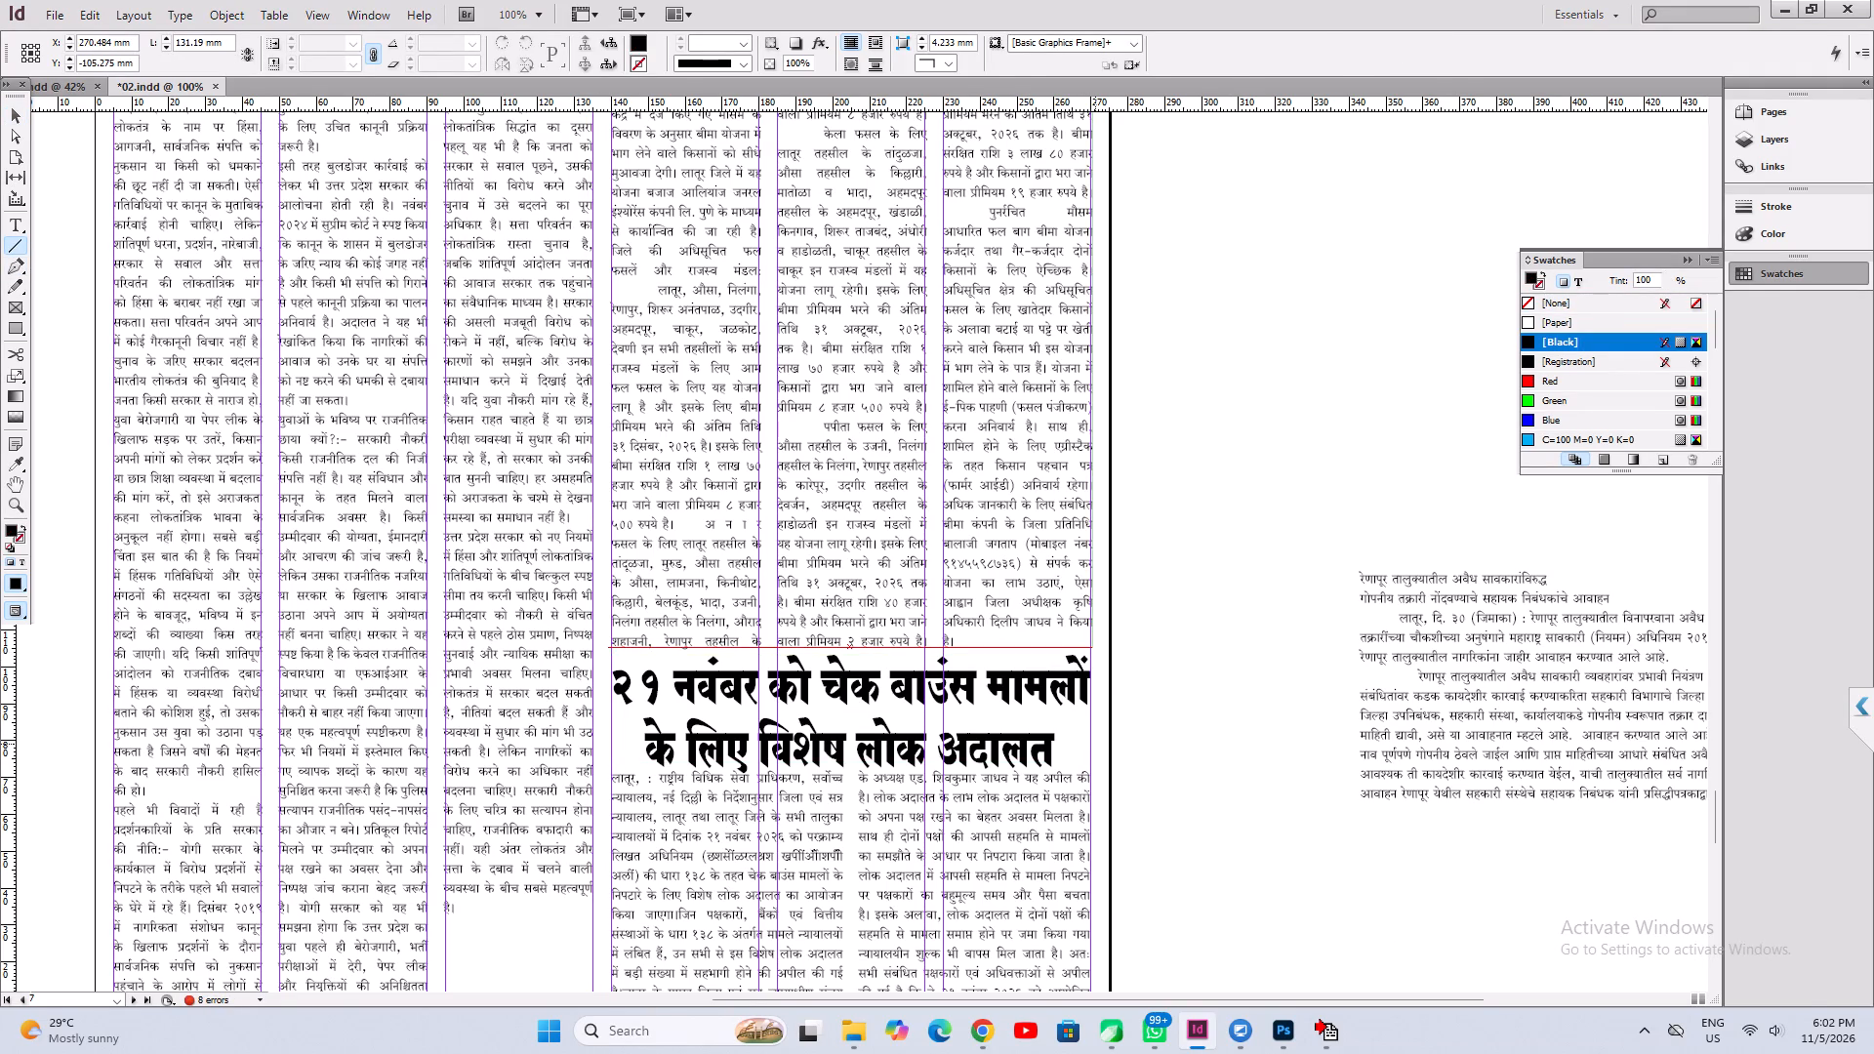
{"action": "key", "text": "Down"}
{"action": "key", "text": "Down"}
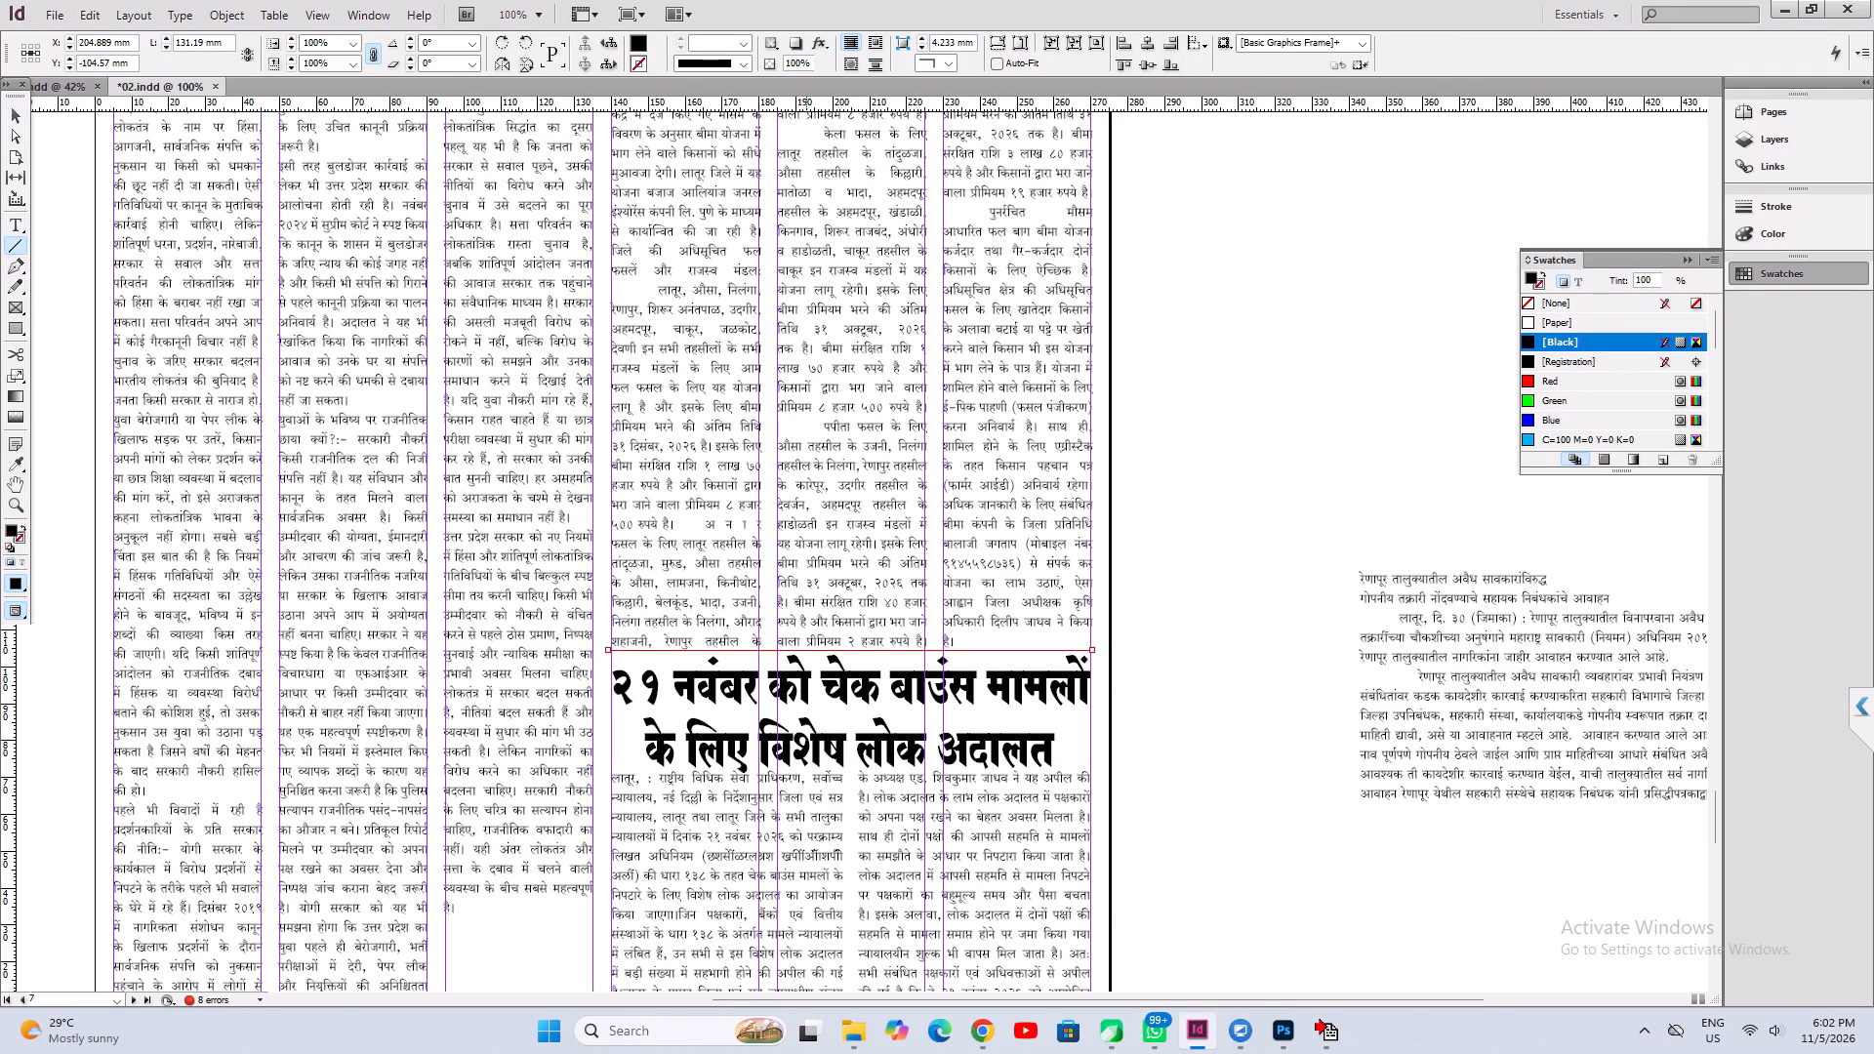
{"action": "left_click", "coordinate": [750, 48]}
{"action": "left_click", "coordinate": [720, 108]}
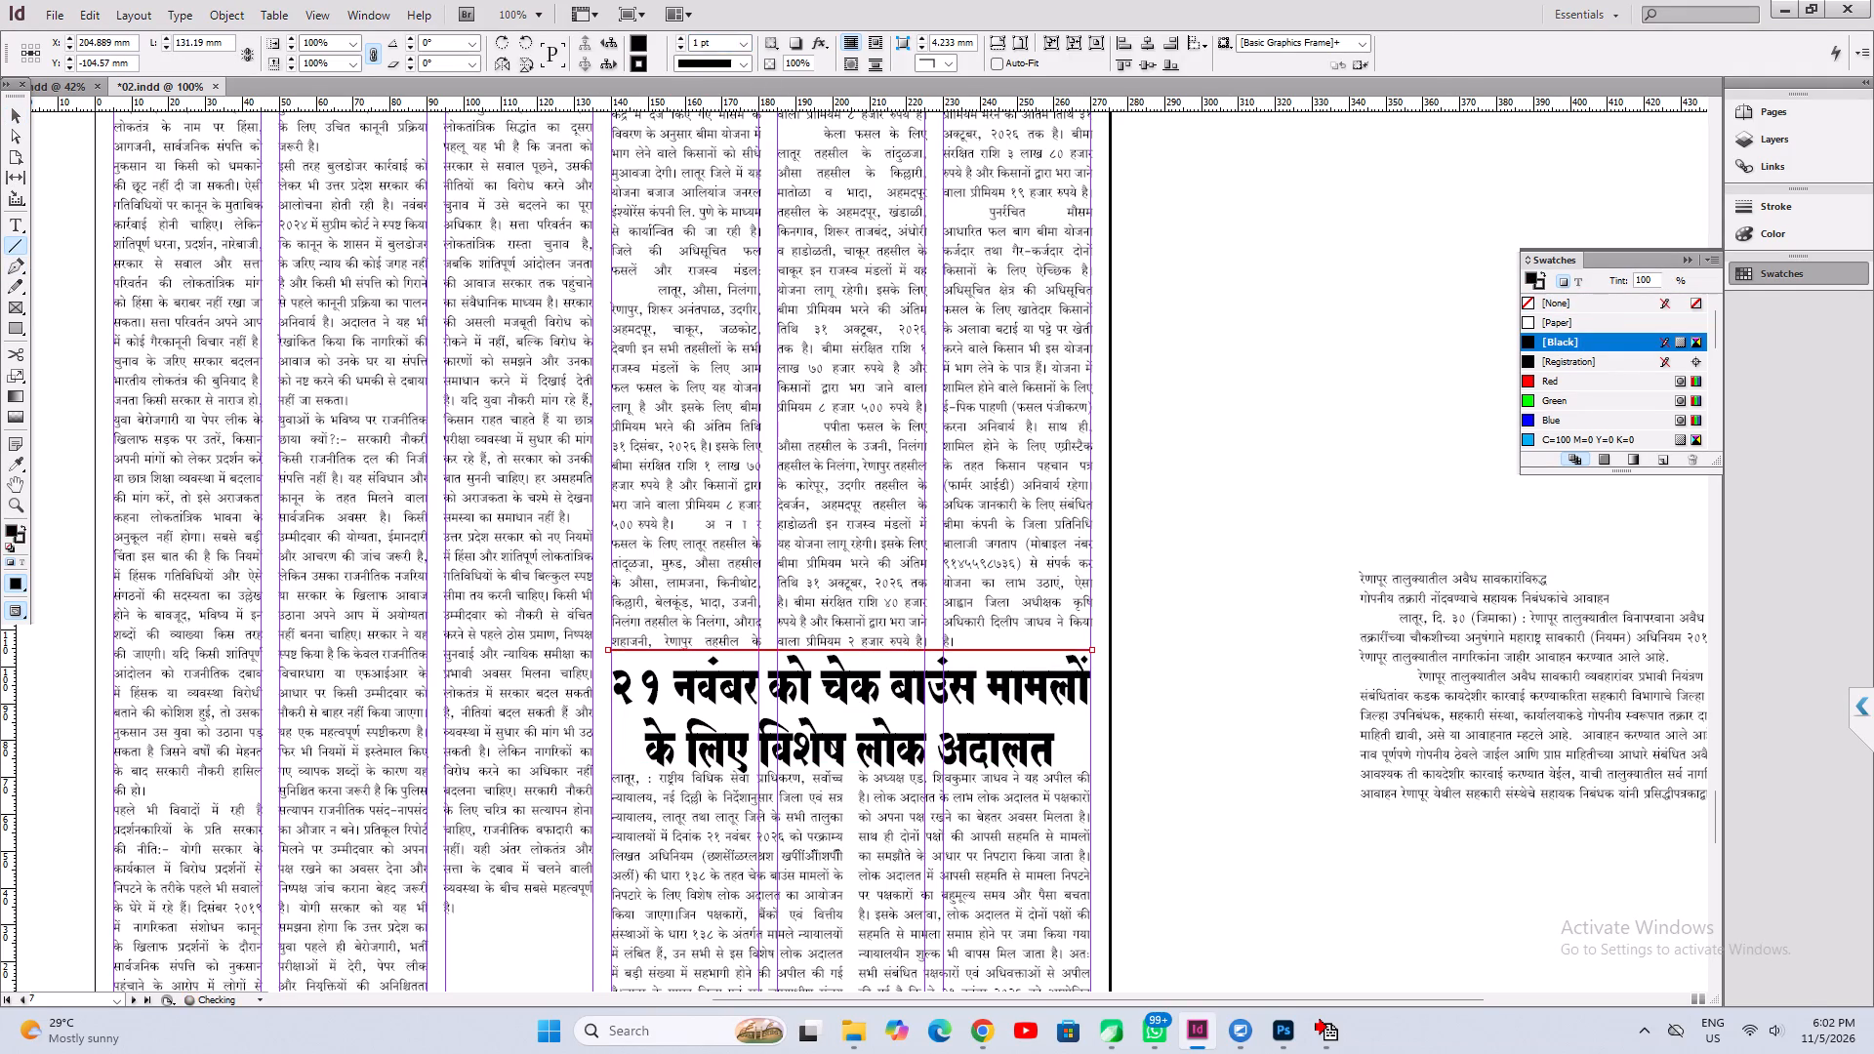
{"action": "left_click", "coordinate": [10, 113]}
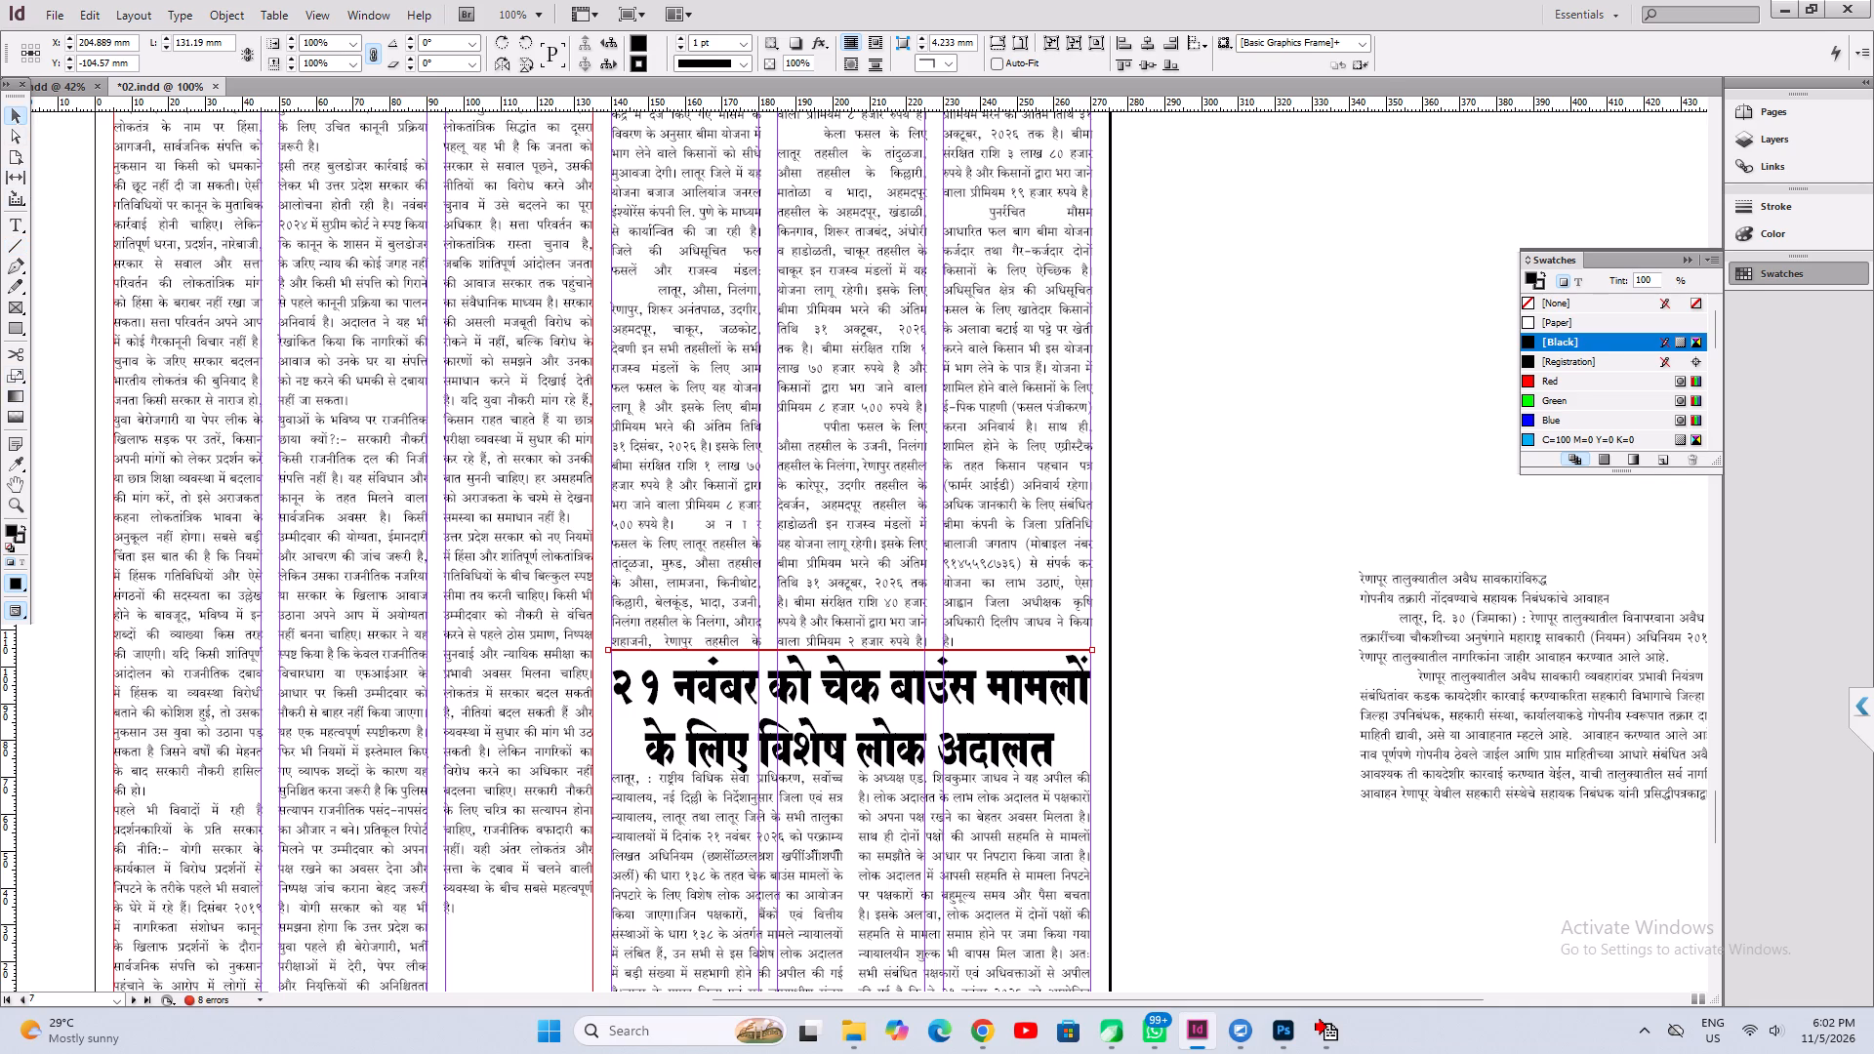
{"action": "key", "text": "Down"}
{"action": "key", "text": "Up"}
{"action": "key", "text": "ctrl+s"}
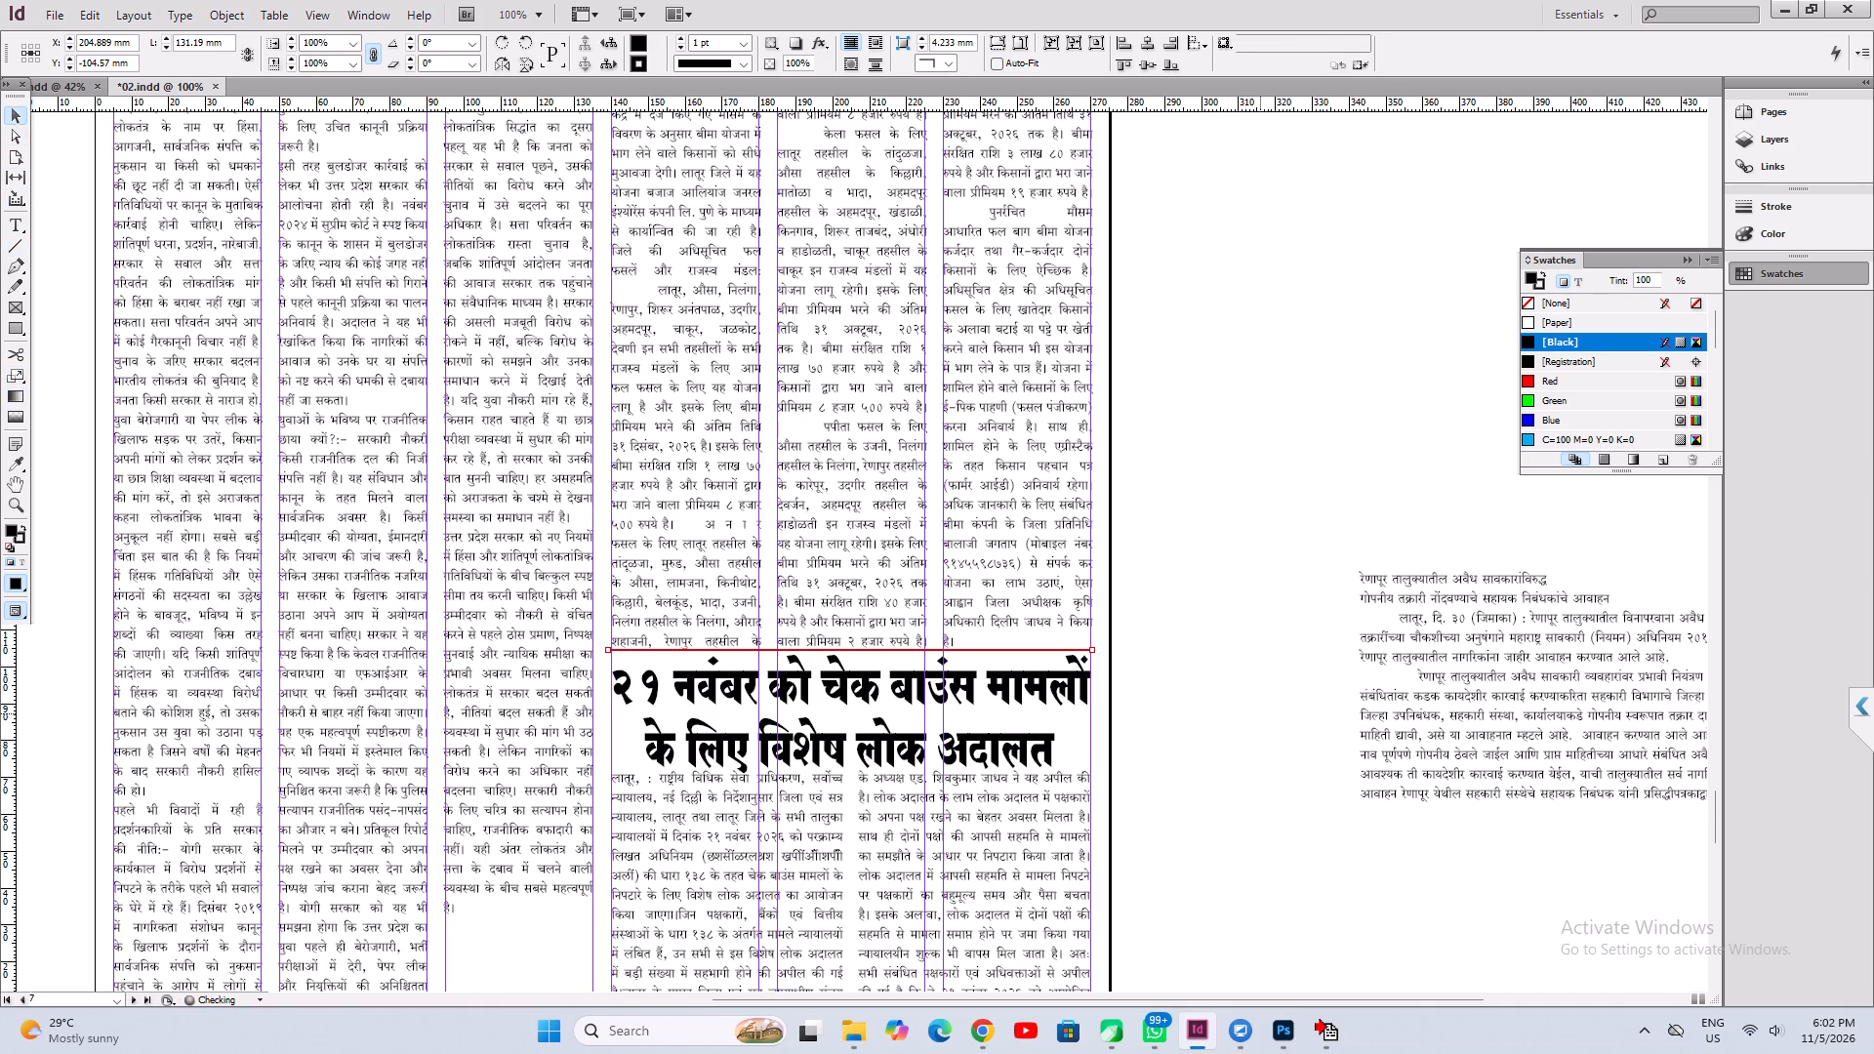
Save the document.
{"action": "key", "text": "ctrl+0"}
{"action": "key", "text": "ctrl+s"}
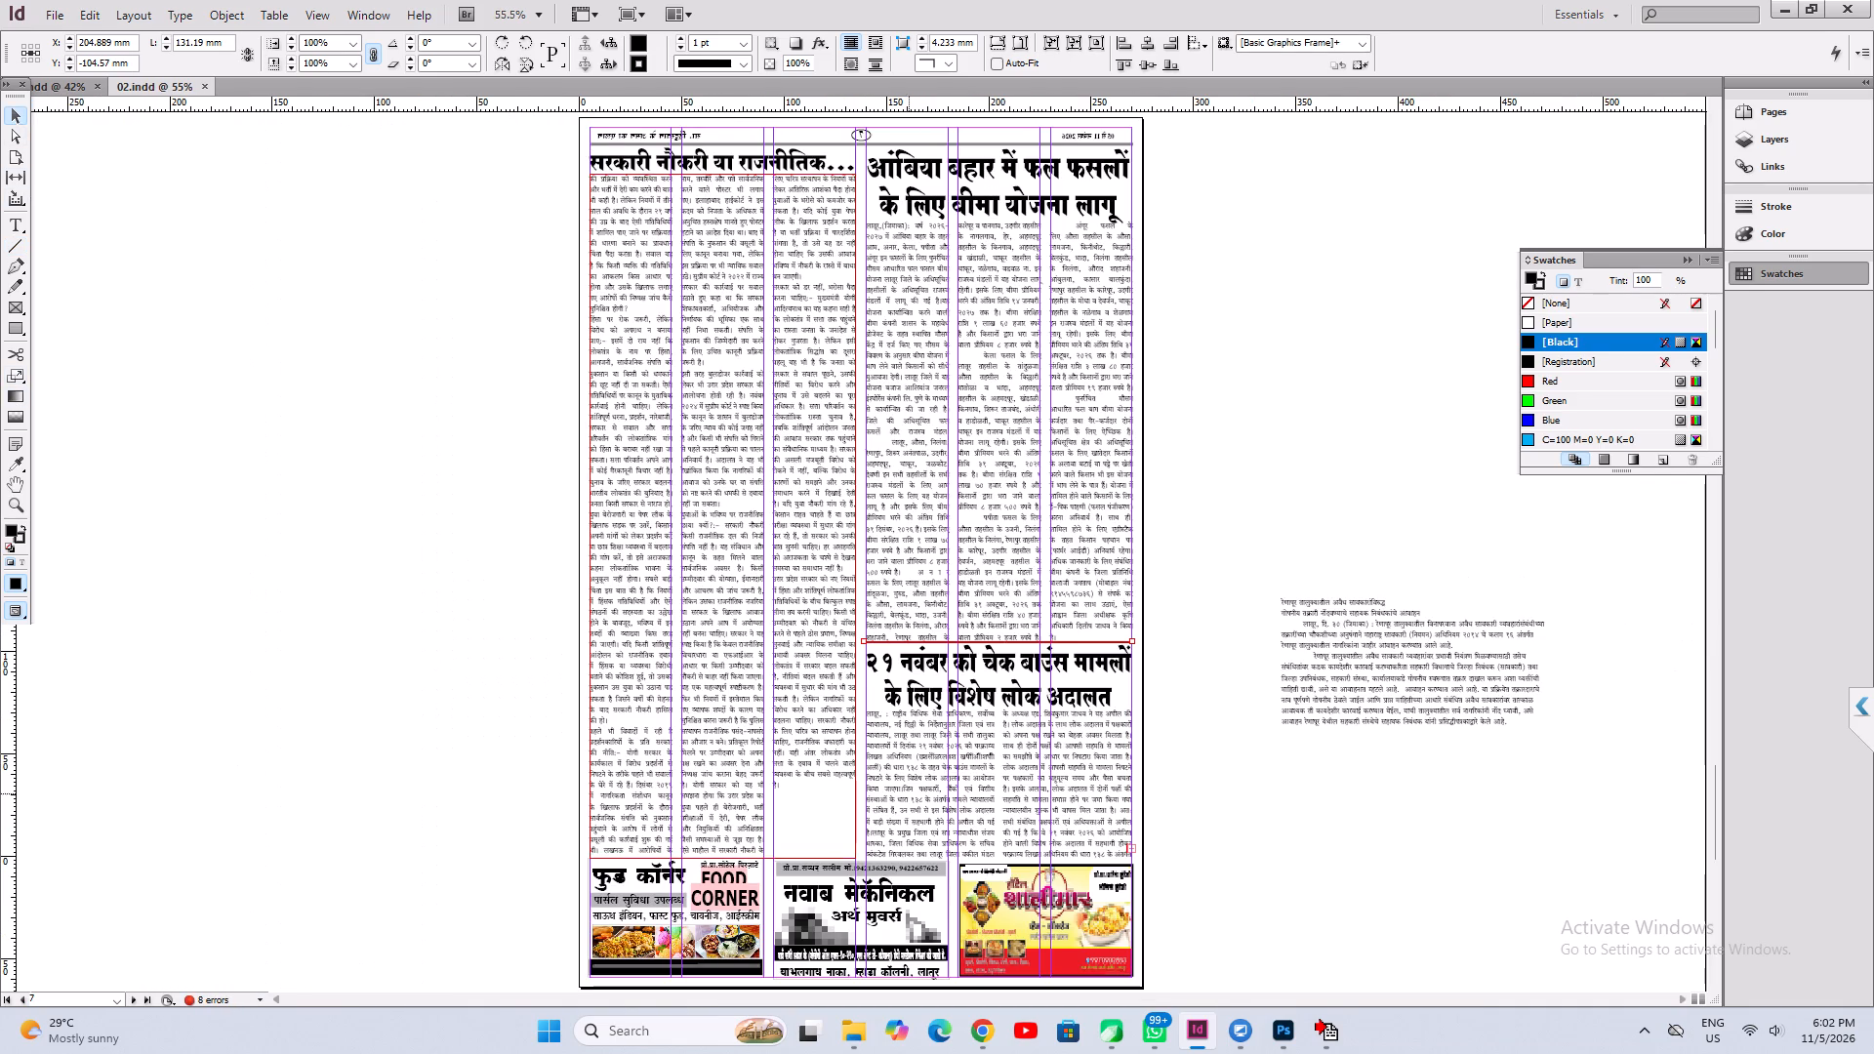
Flow the remaining lok adalat body text into a new narrow frame on the pasteboard beside the page, and save the document.
{"action": "left_click", "coordinate": [1087, 821]}
{"action": "left_click", "coordinate": [1135, 848]}
{"action": "left_click_drag", "start_coordinate": [1199, 776], "coordinate": [1309, 937]}
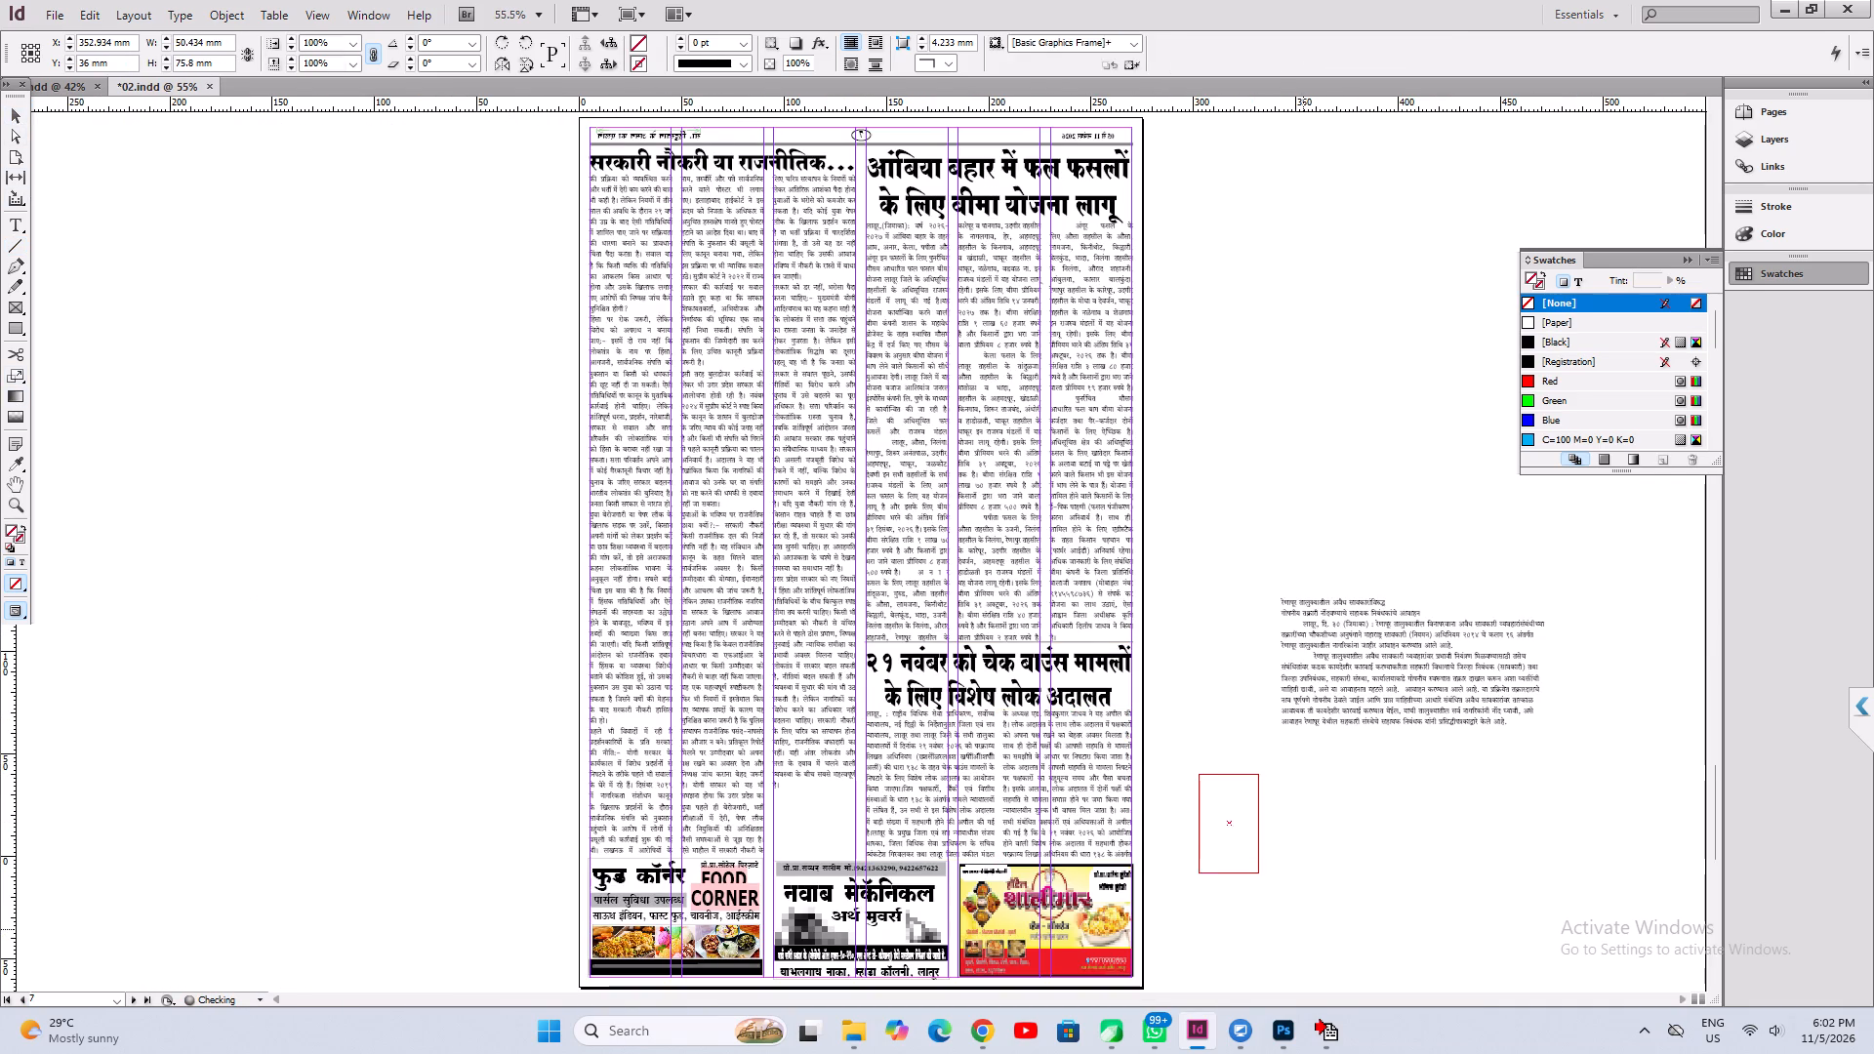
{"action": "left_click", "coordinate": [1439, 884]}
{"action": "key", "text": "ctrl+s"}
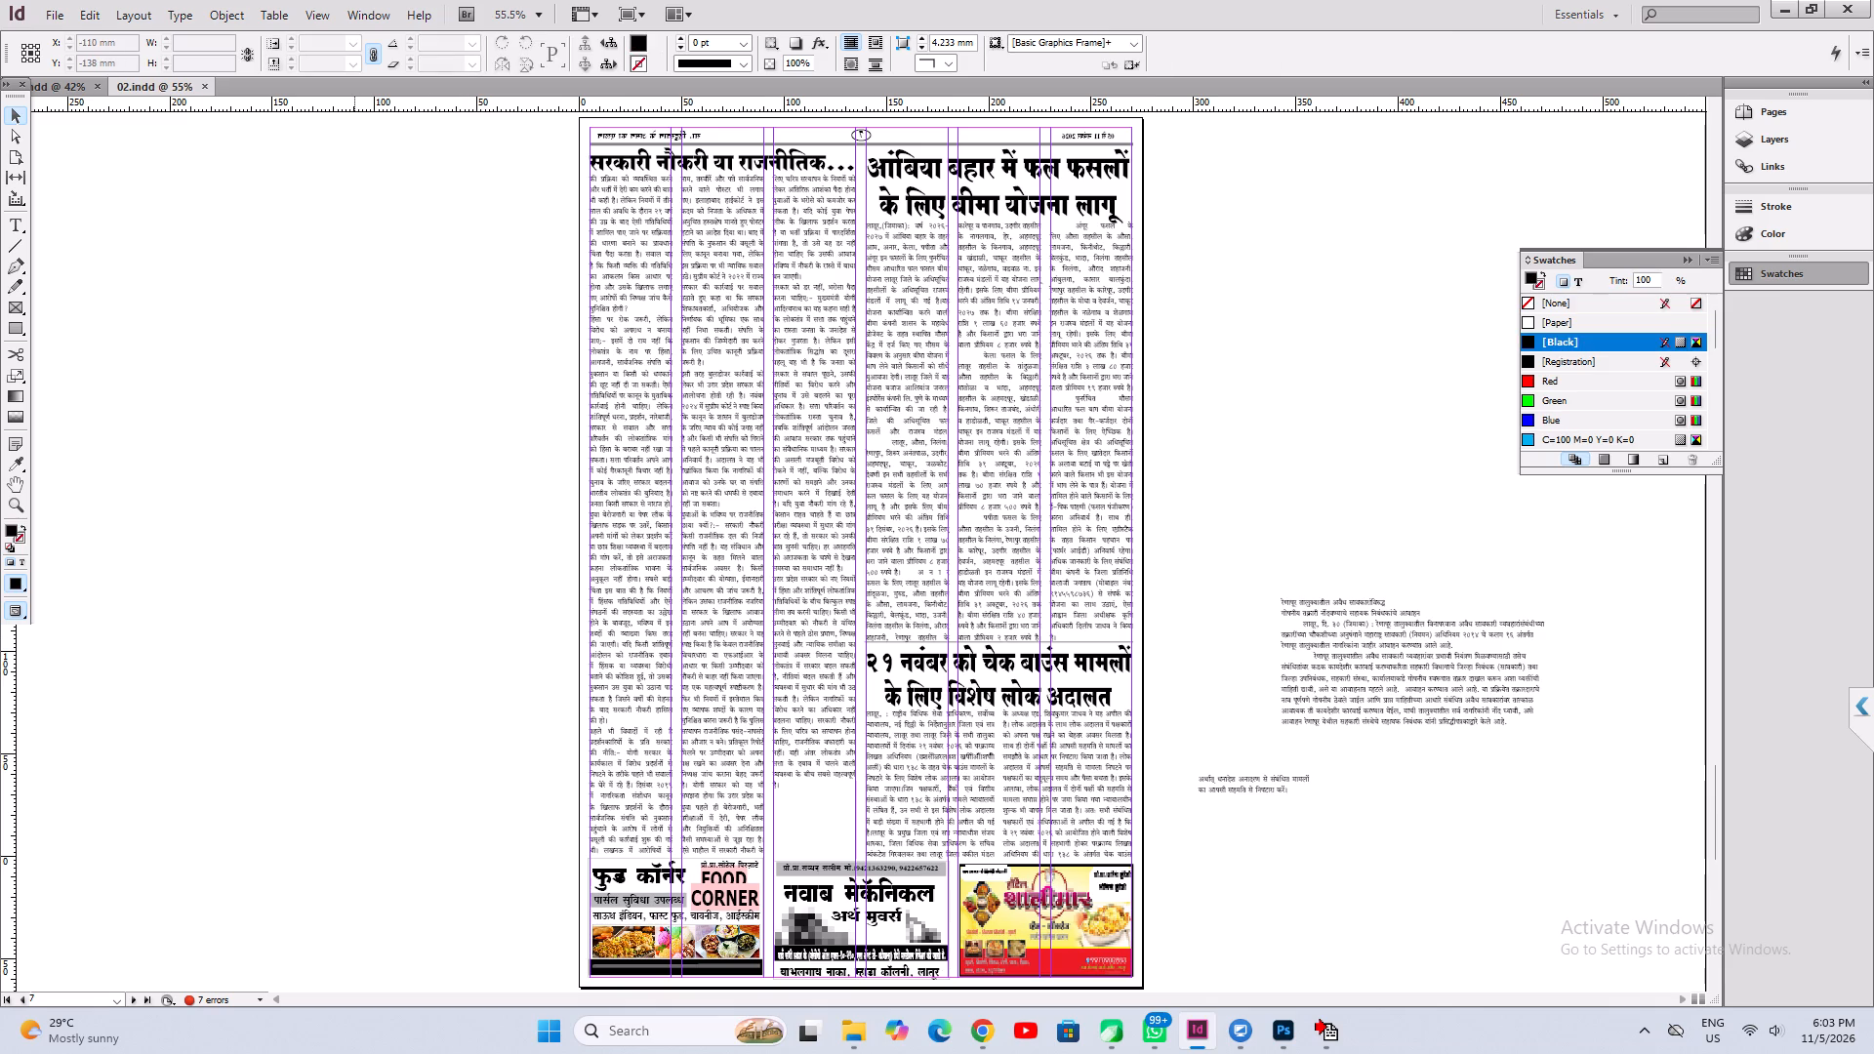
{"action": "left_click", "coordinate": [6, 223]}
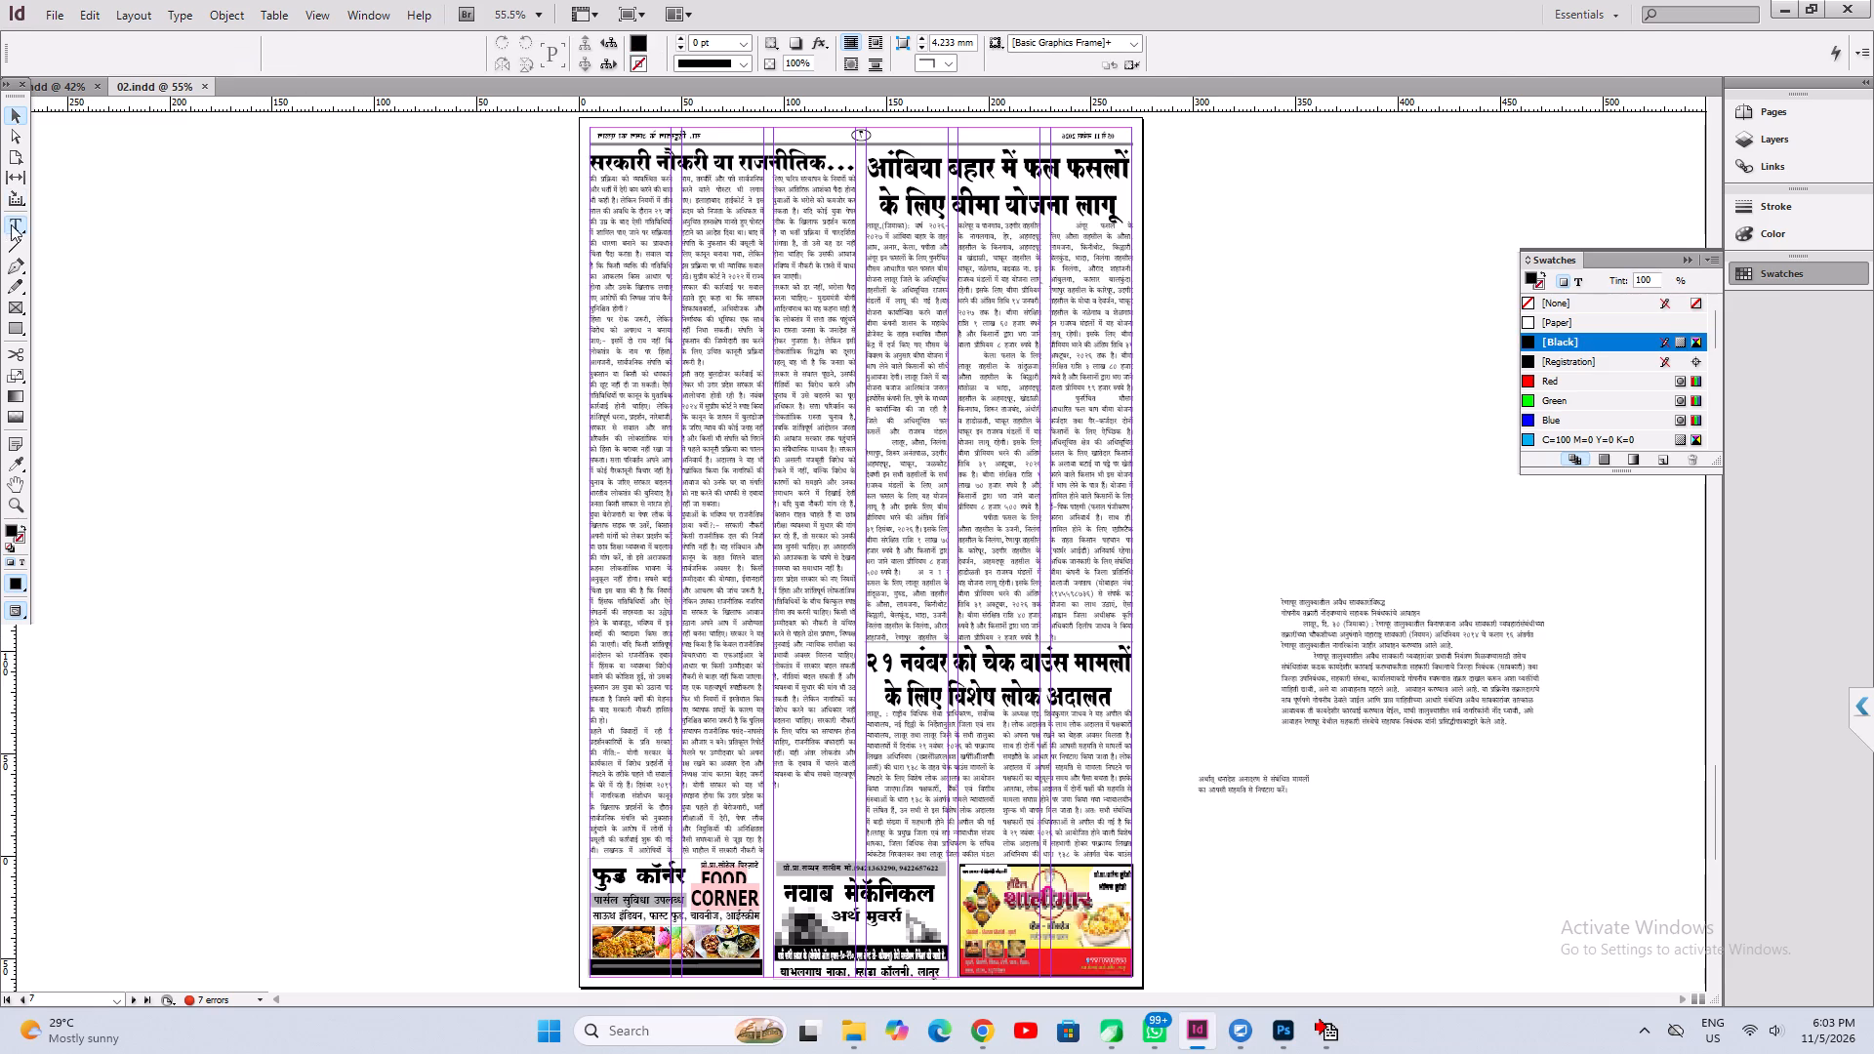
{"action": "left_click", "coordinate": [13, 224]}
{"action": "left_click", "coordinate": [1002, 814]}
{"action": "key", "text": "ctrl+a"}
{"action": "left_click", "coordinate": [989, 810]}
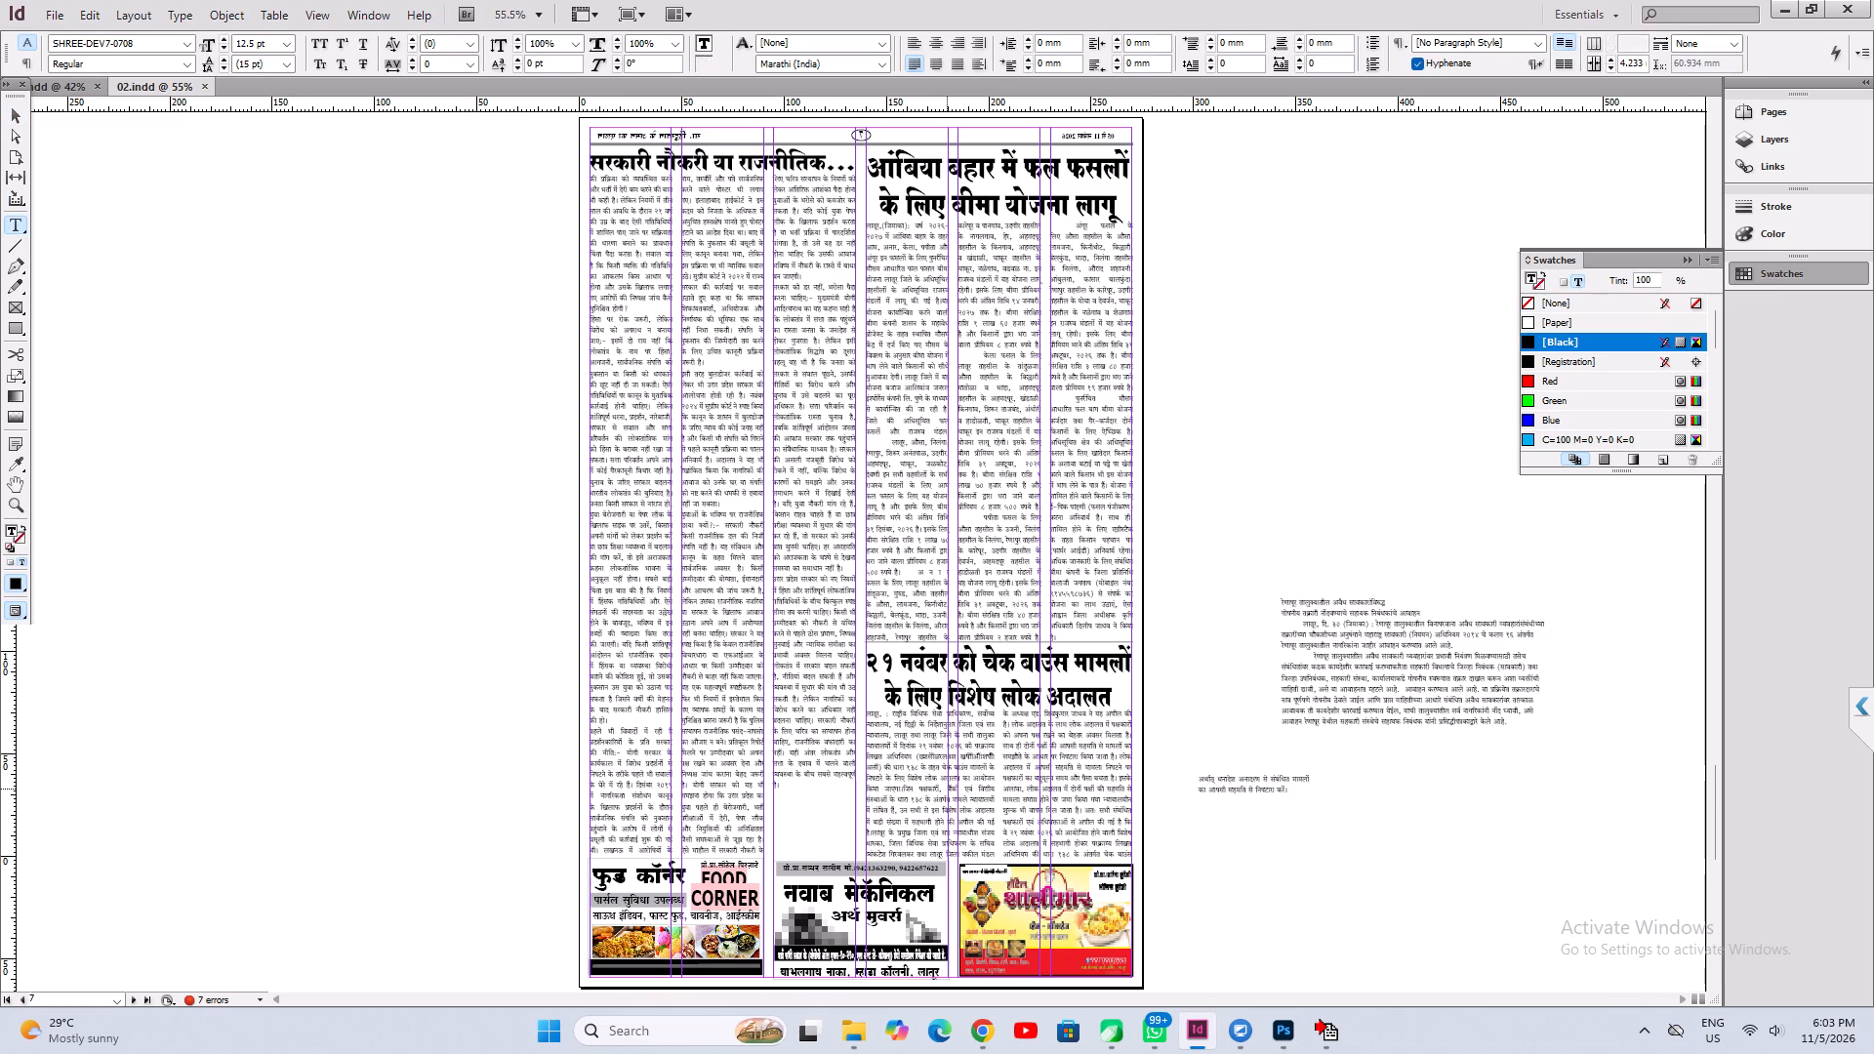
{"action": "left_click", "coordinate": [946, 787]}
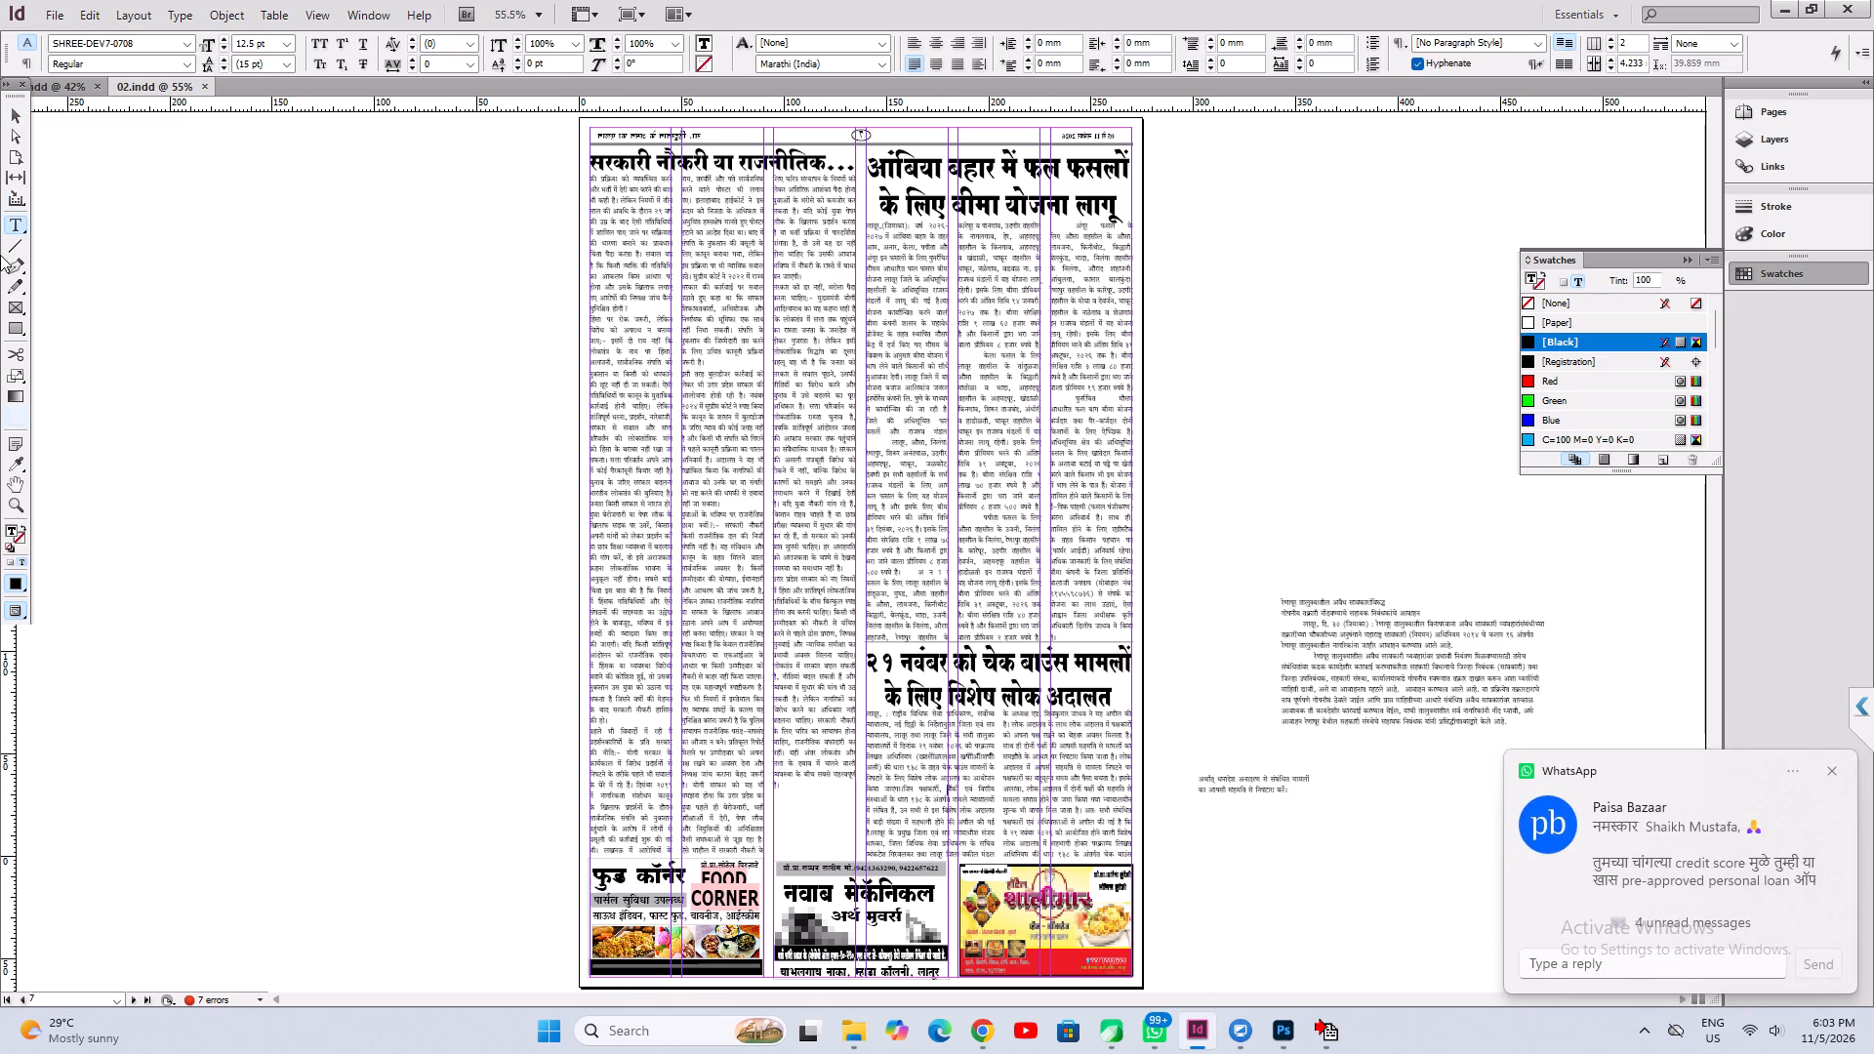
Set the crop insurance article's body frame to 2 columns and fit the frame to its content.
{"action": "left_click", "coordinate": [19, 119]}
{"action": "left_click", "coordinate": [1009, 426]}
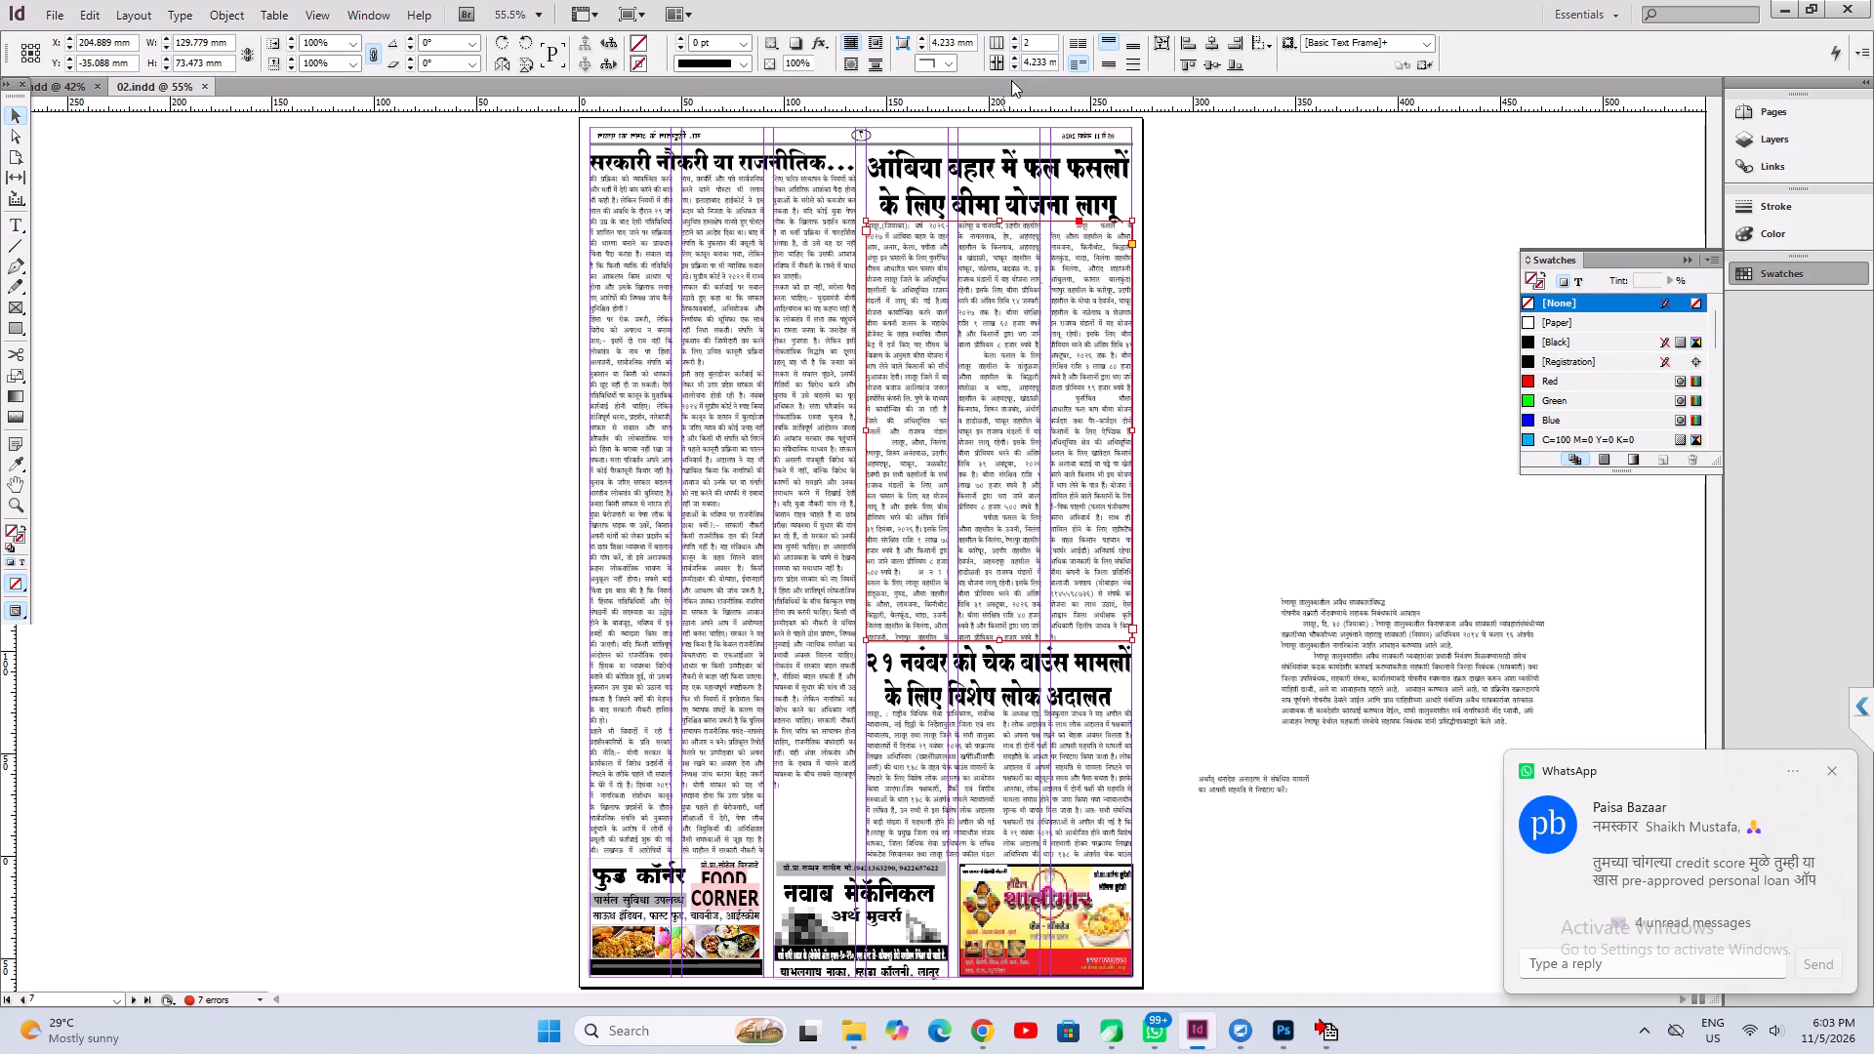
{"action": "left_click", "coordinate": [1017, 50]}
{"action": "key", "text": "ctrl+alt+c"}
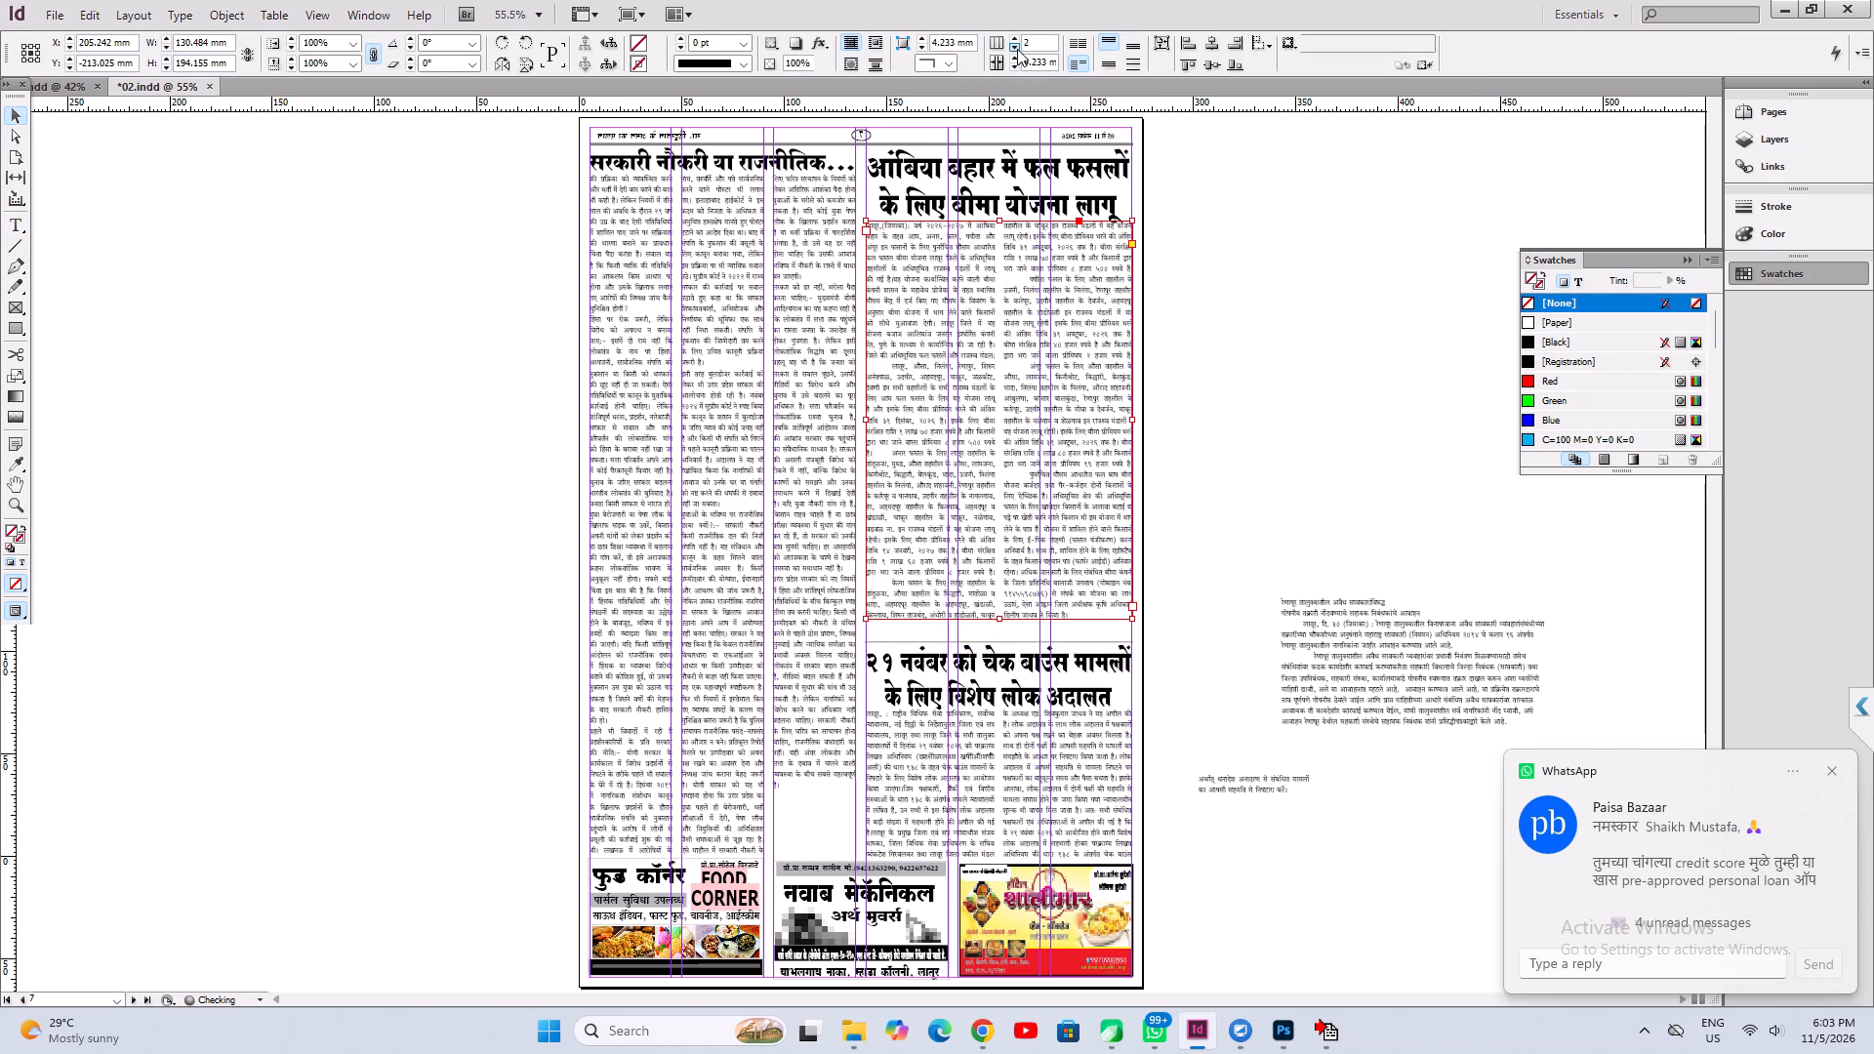
{"action": "left_click", "coordinate": [1175, 630]}
Move the rule, "२१ नवंबर को चेक बाउंस" headline and lok adalat body frame together up about 9 mm, under the crop insurance article.
{"action": "left_click_drag", "start_coordinate": [1146, 635], "coordinate": [960, 814]}
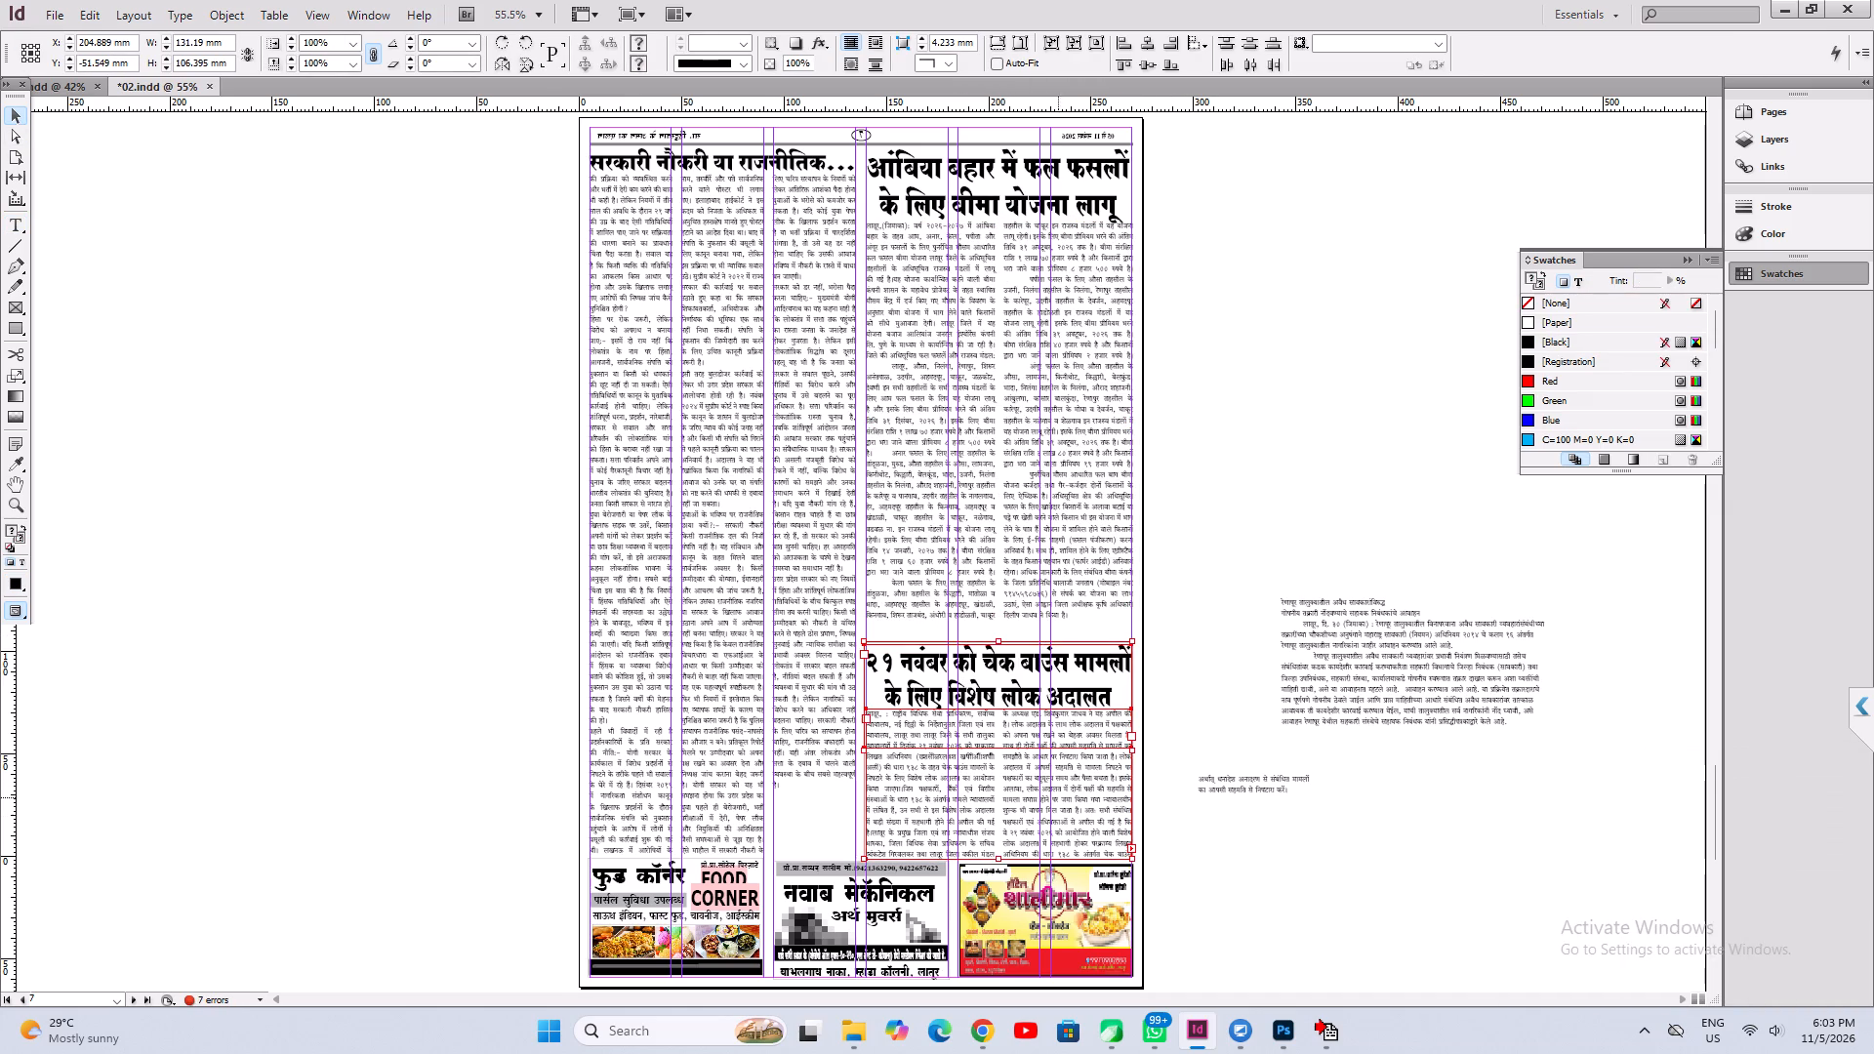
{"action": "left_click_drag", "start_coordinate": [1064, 798], "coordinate": [1065, 781], "text": "shift"}
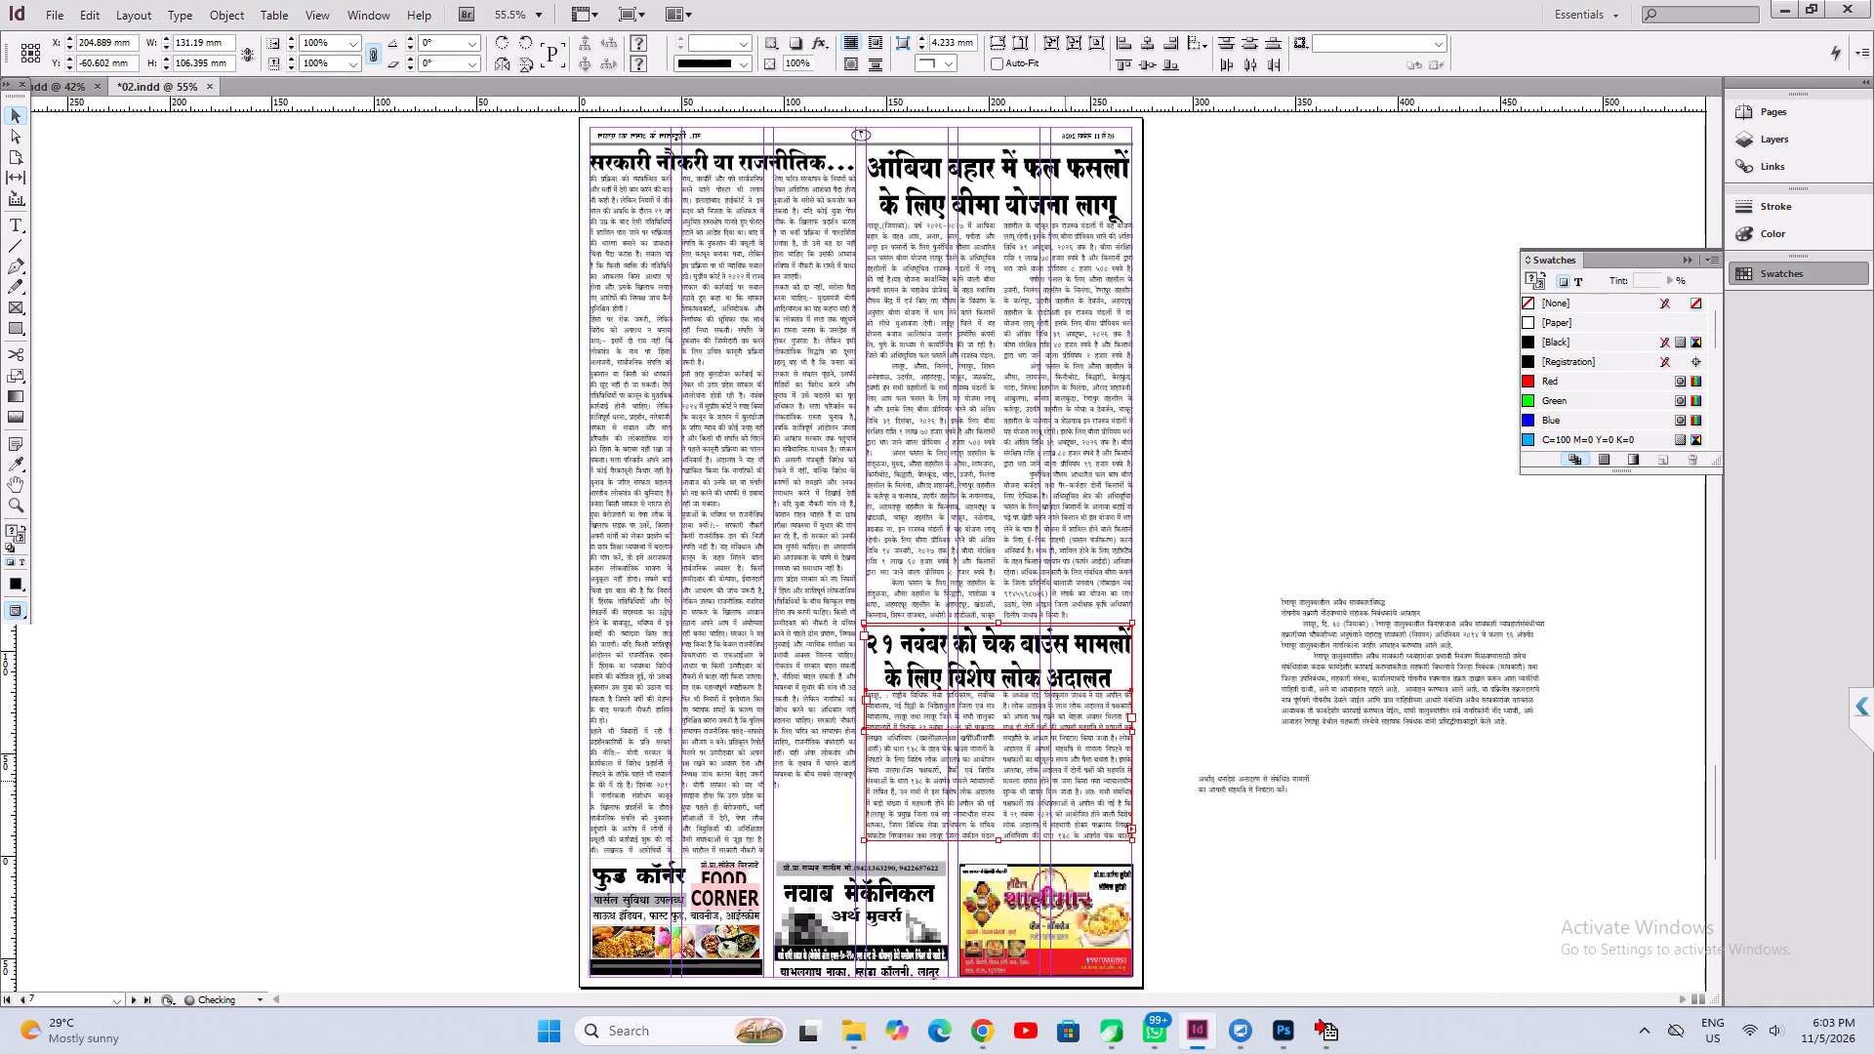
{"action": "key", "text": "Up"}
{"action": "left_click", "coordinate": [1230, 466]}
Extend the bottom of the two-column lok adalat body frame to a height of about 79 mm.
{"action": "left_click", "coordinate": [1048, 755]}
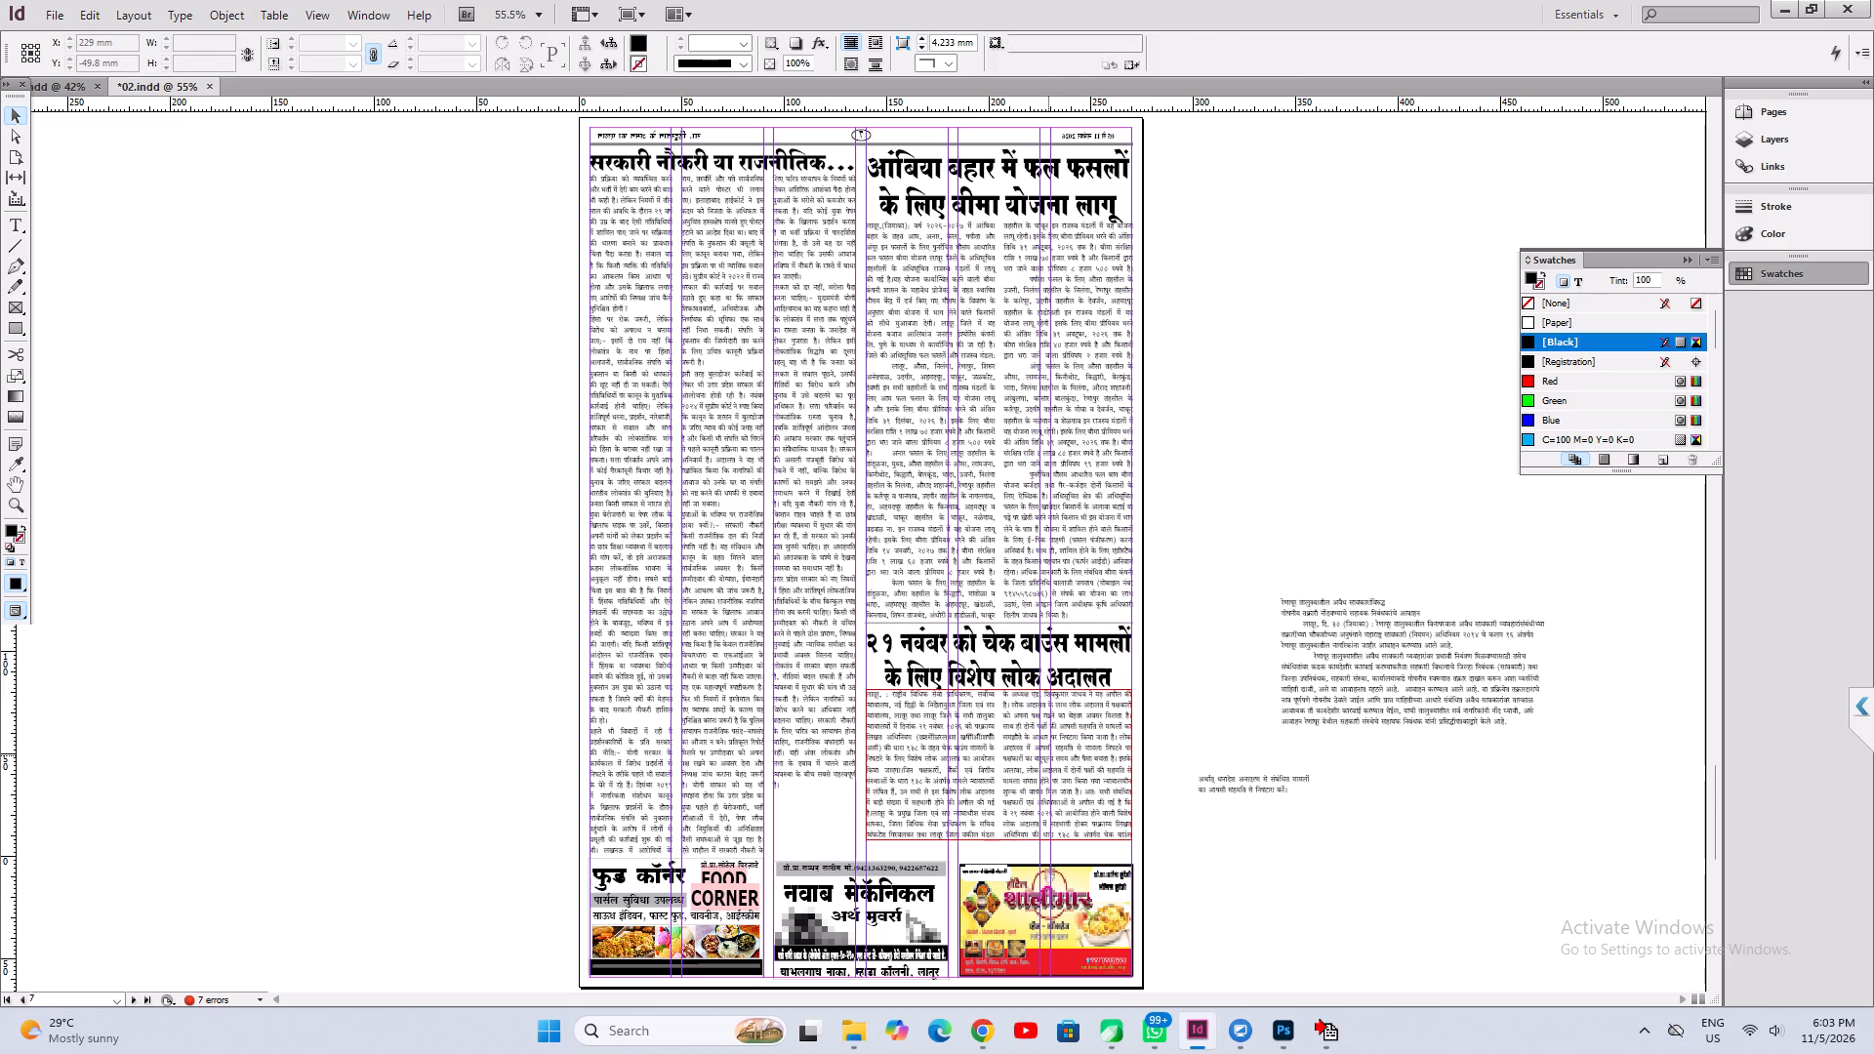
{"action": "key", "text": "ctrl+alt+c"}
{"action": "left_click", "coordinate": [998, 835]}
{"action": "left_click_drag", "start_coordinate": [998, 844], "coordinate": [998, 860]}
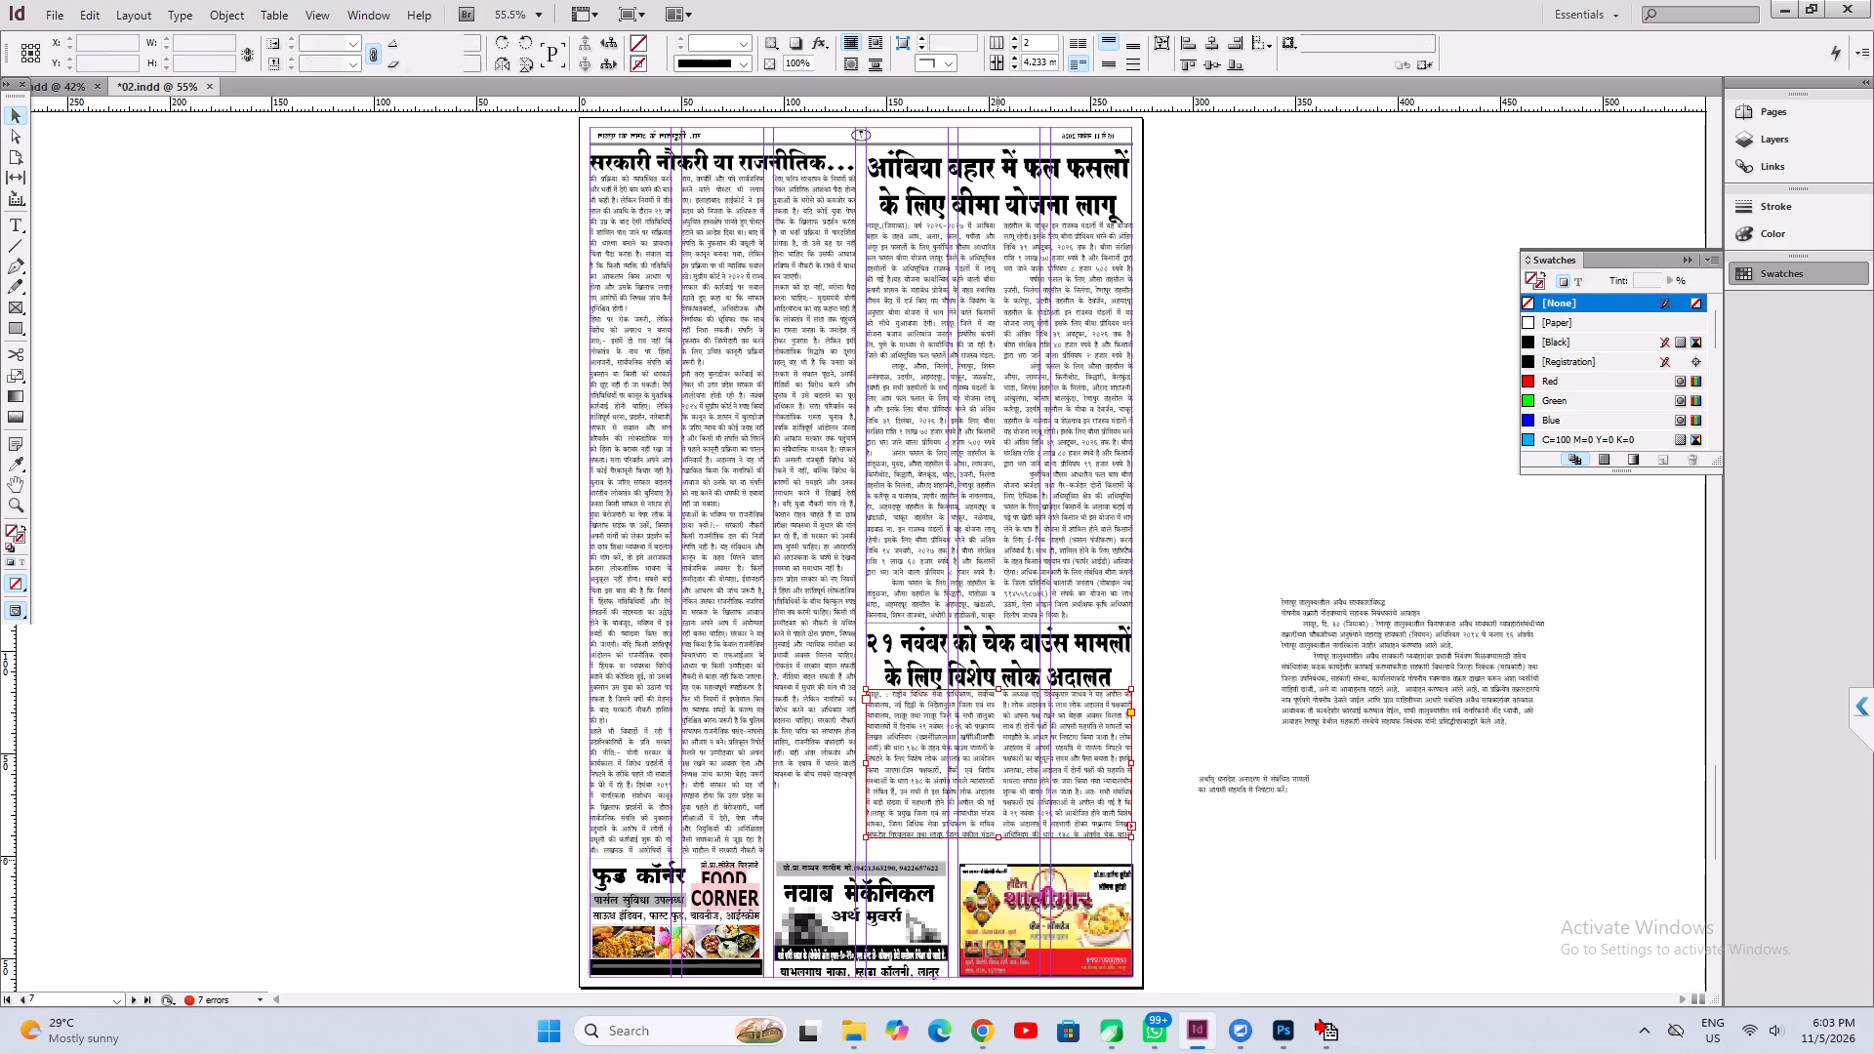
{"action": "left_click", "coordinate": [999, 838]}
{"action": "left_click_drag", "start_coordinate": [998, 838], "coordinate": [998, 852]}
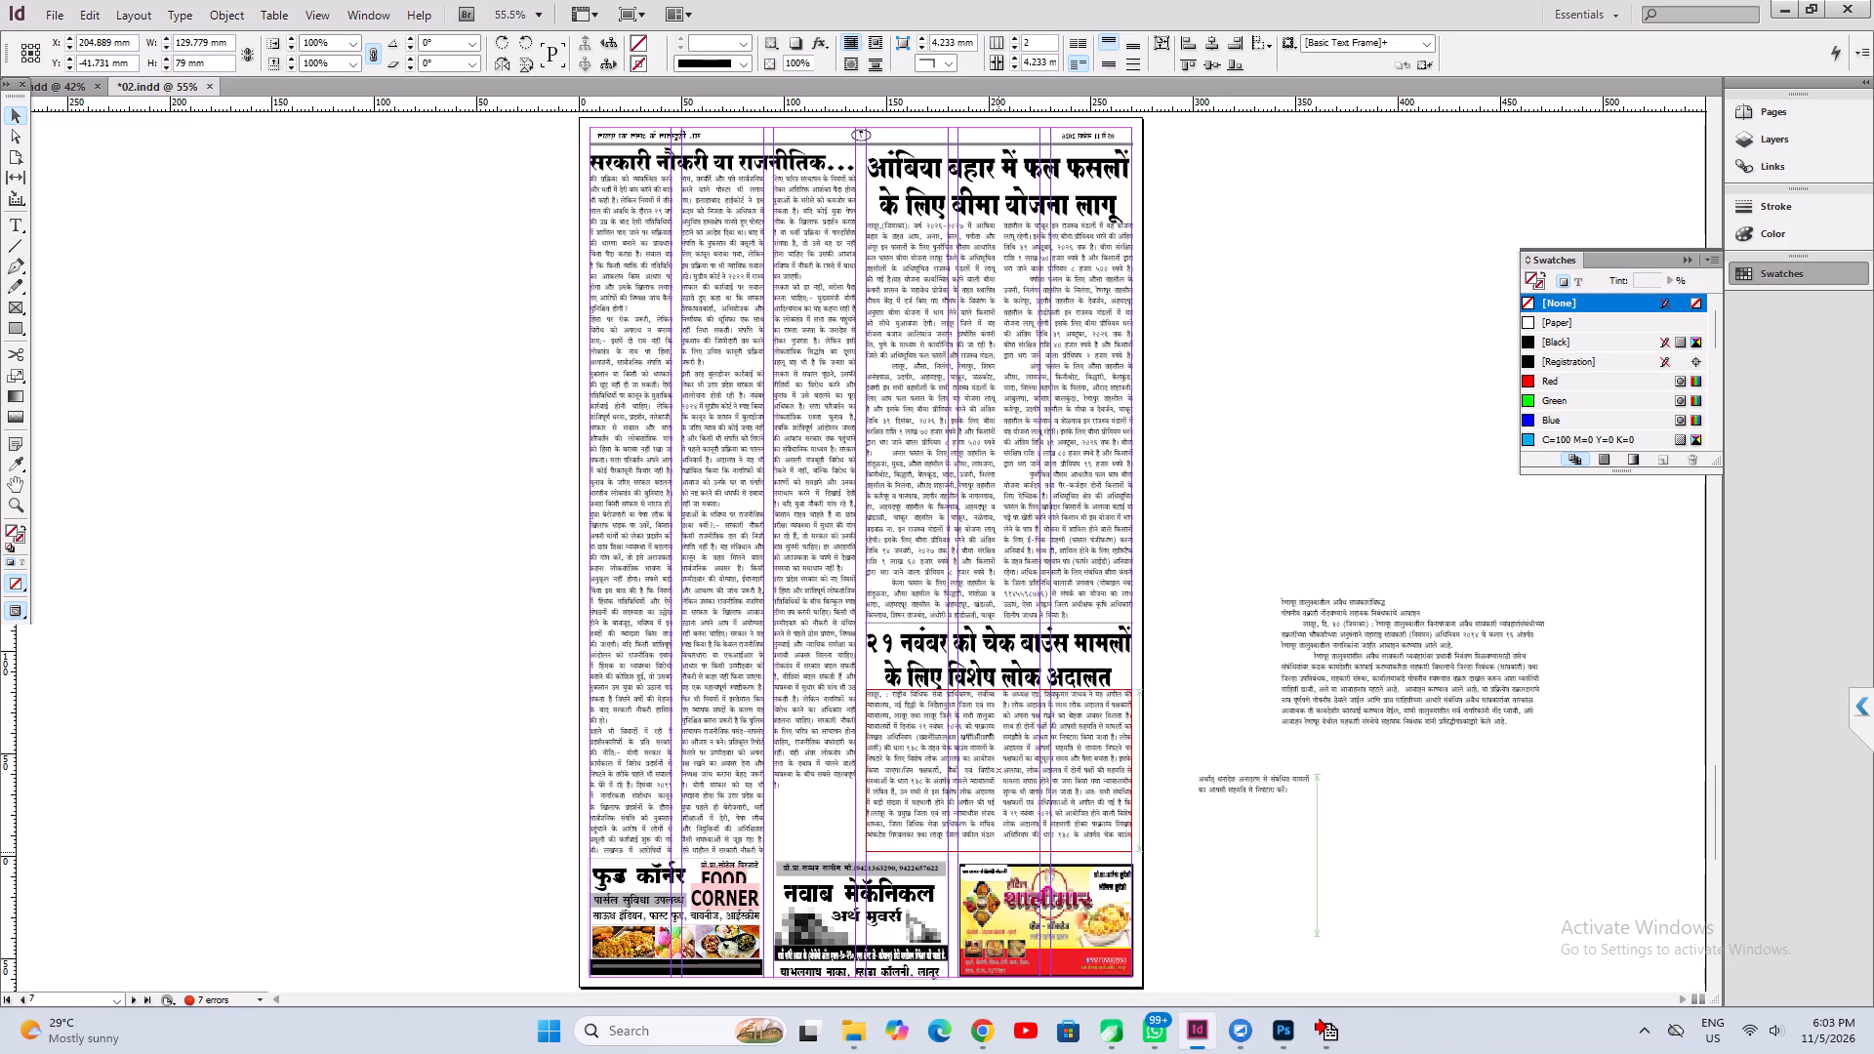
Select the lok adalat article's rule, headline and body frame together.
{"action": "left_click", "coordinate": [1217, 840]}
{"action": "left_click_drag", "start_coordinate": [1182, 661], "coordinate": [1024, 756]}
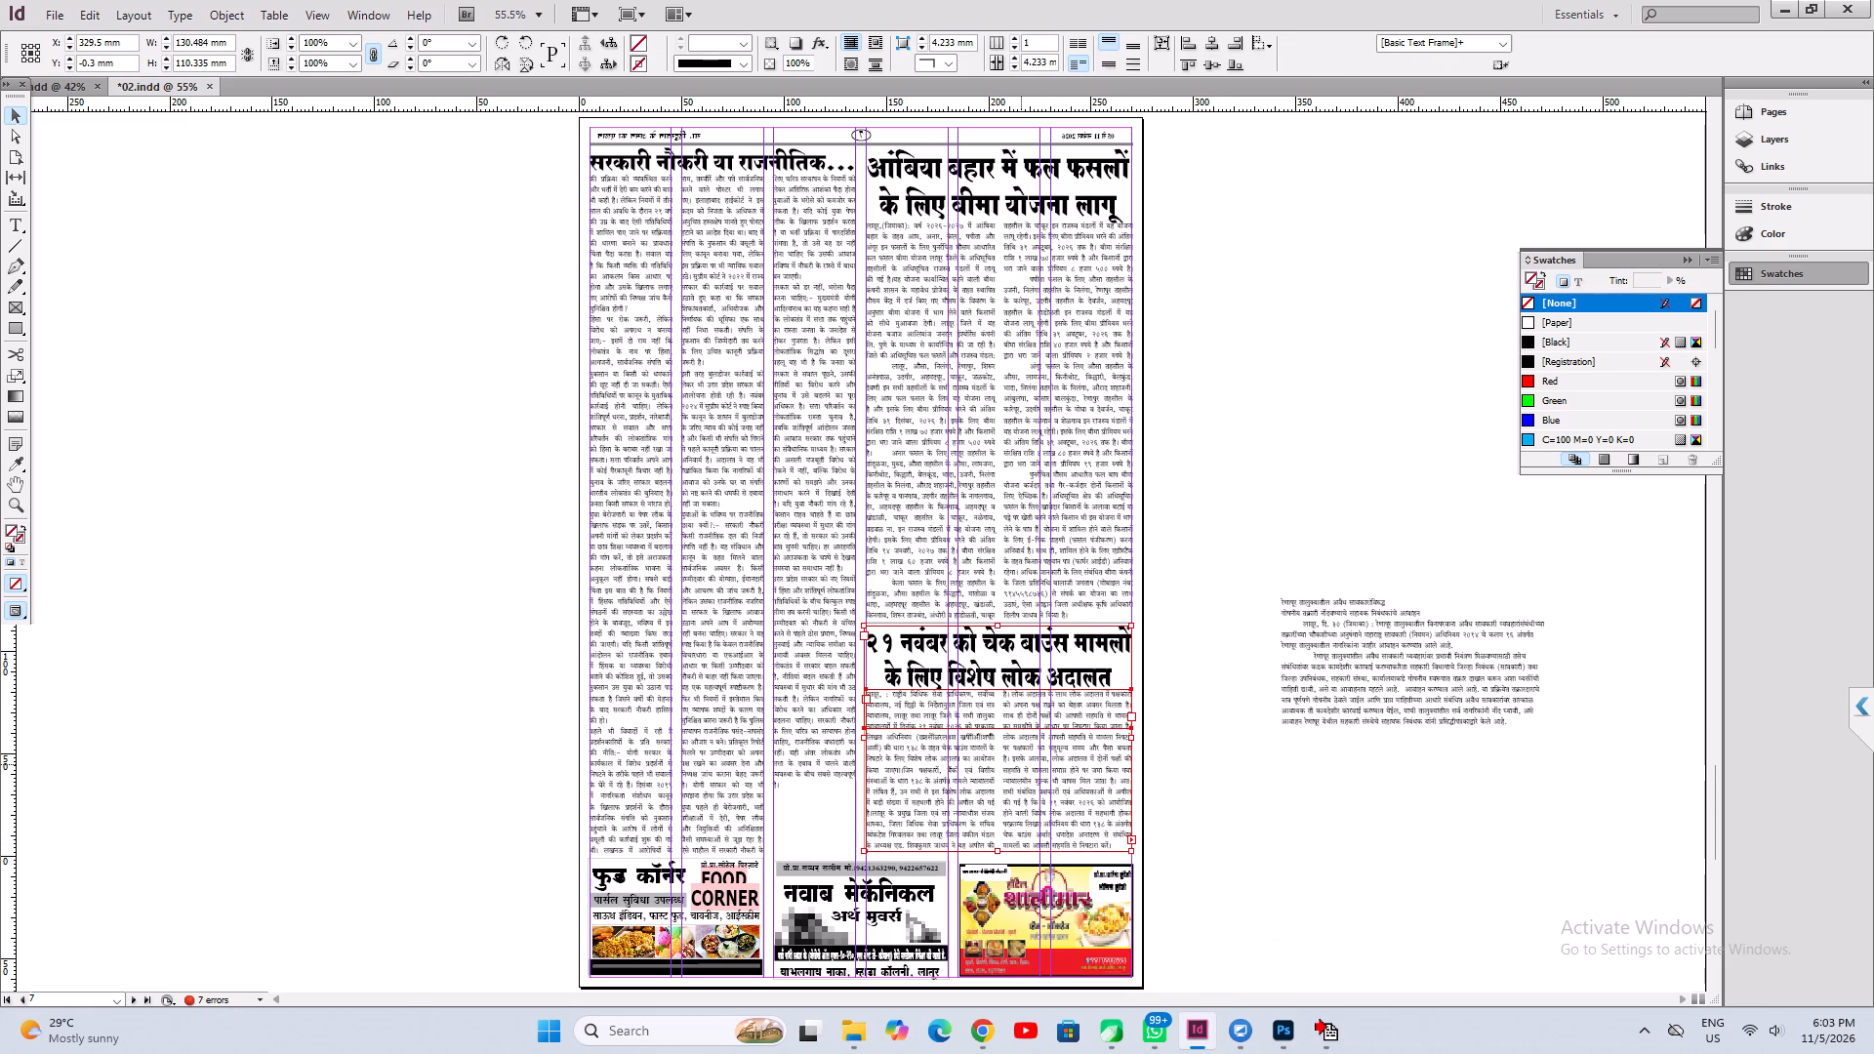
Nudge the lok adalat headline and body frames down together, keeping them lined up with the column edge.
{"action": "key", "text": "Right"}
{"action": "key", "text": "Right"}
{"action": "key", "text": "ctrl+z"}
{"action": "key", "text": "Left"}
{"action": "key", "text": "Down"}
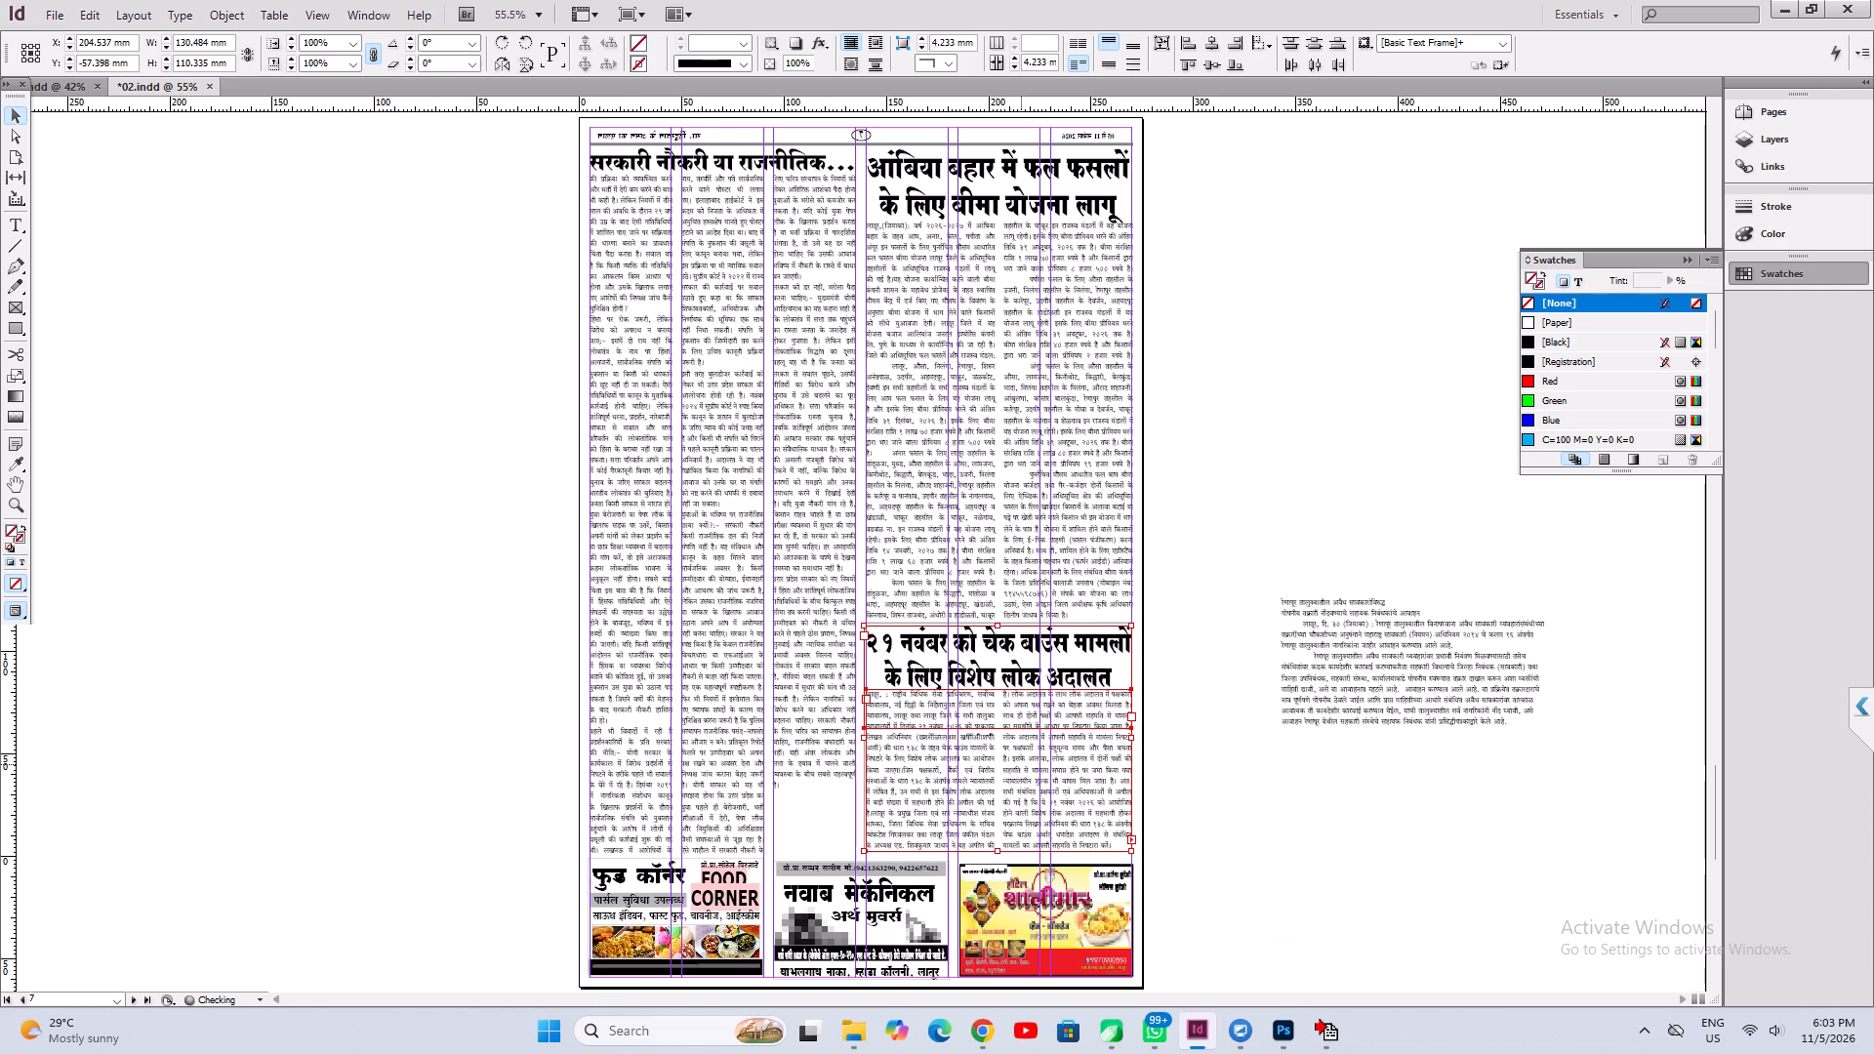
{"action": "key", "text": "Down"}
{"action": "key", "text": "Down"}
{"action": "key", "text": "ctrl+1"}
{"action": "key", "text": "Down"}
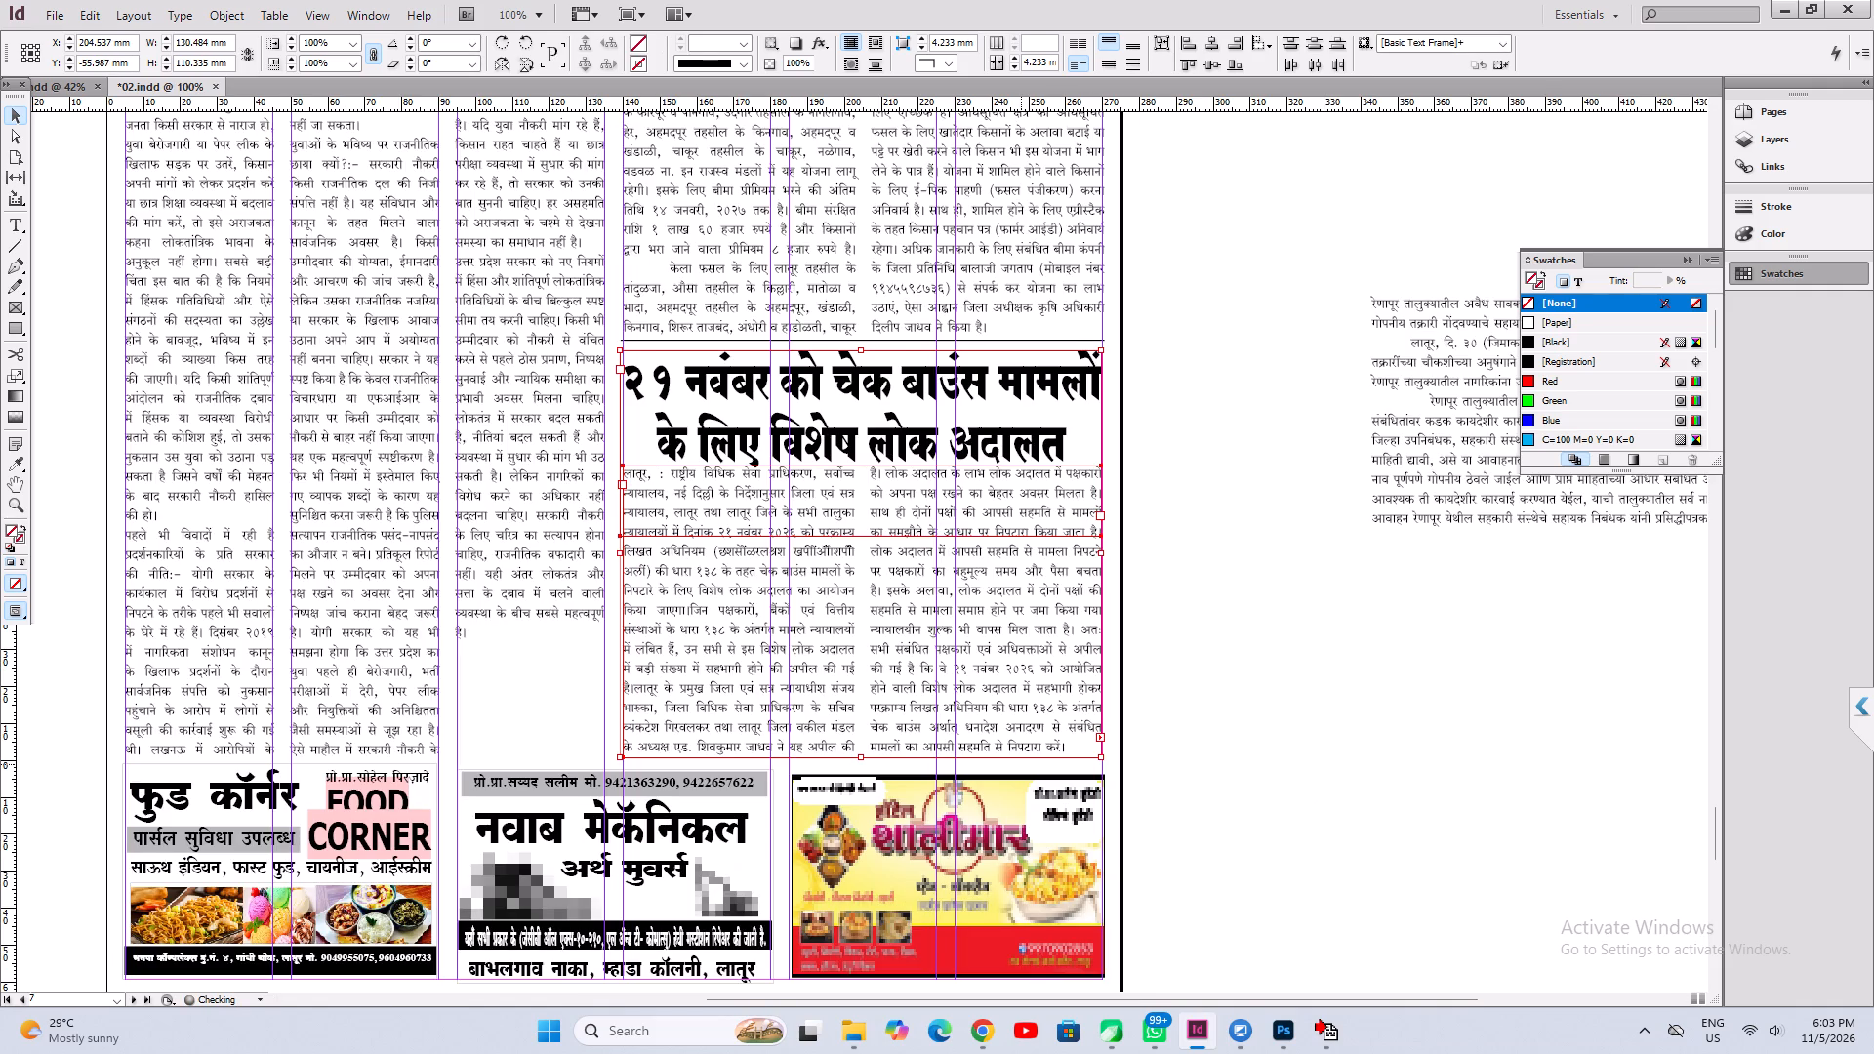
{"action": "key", "text": "Down"}
{"action": "key", "text": "Right"}
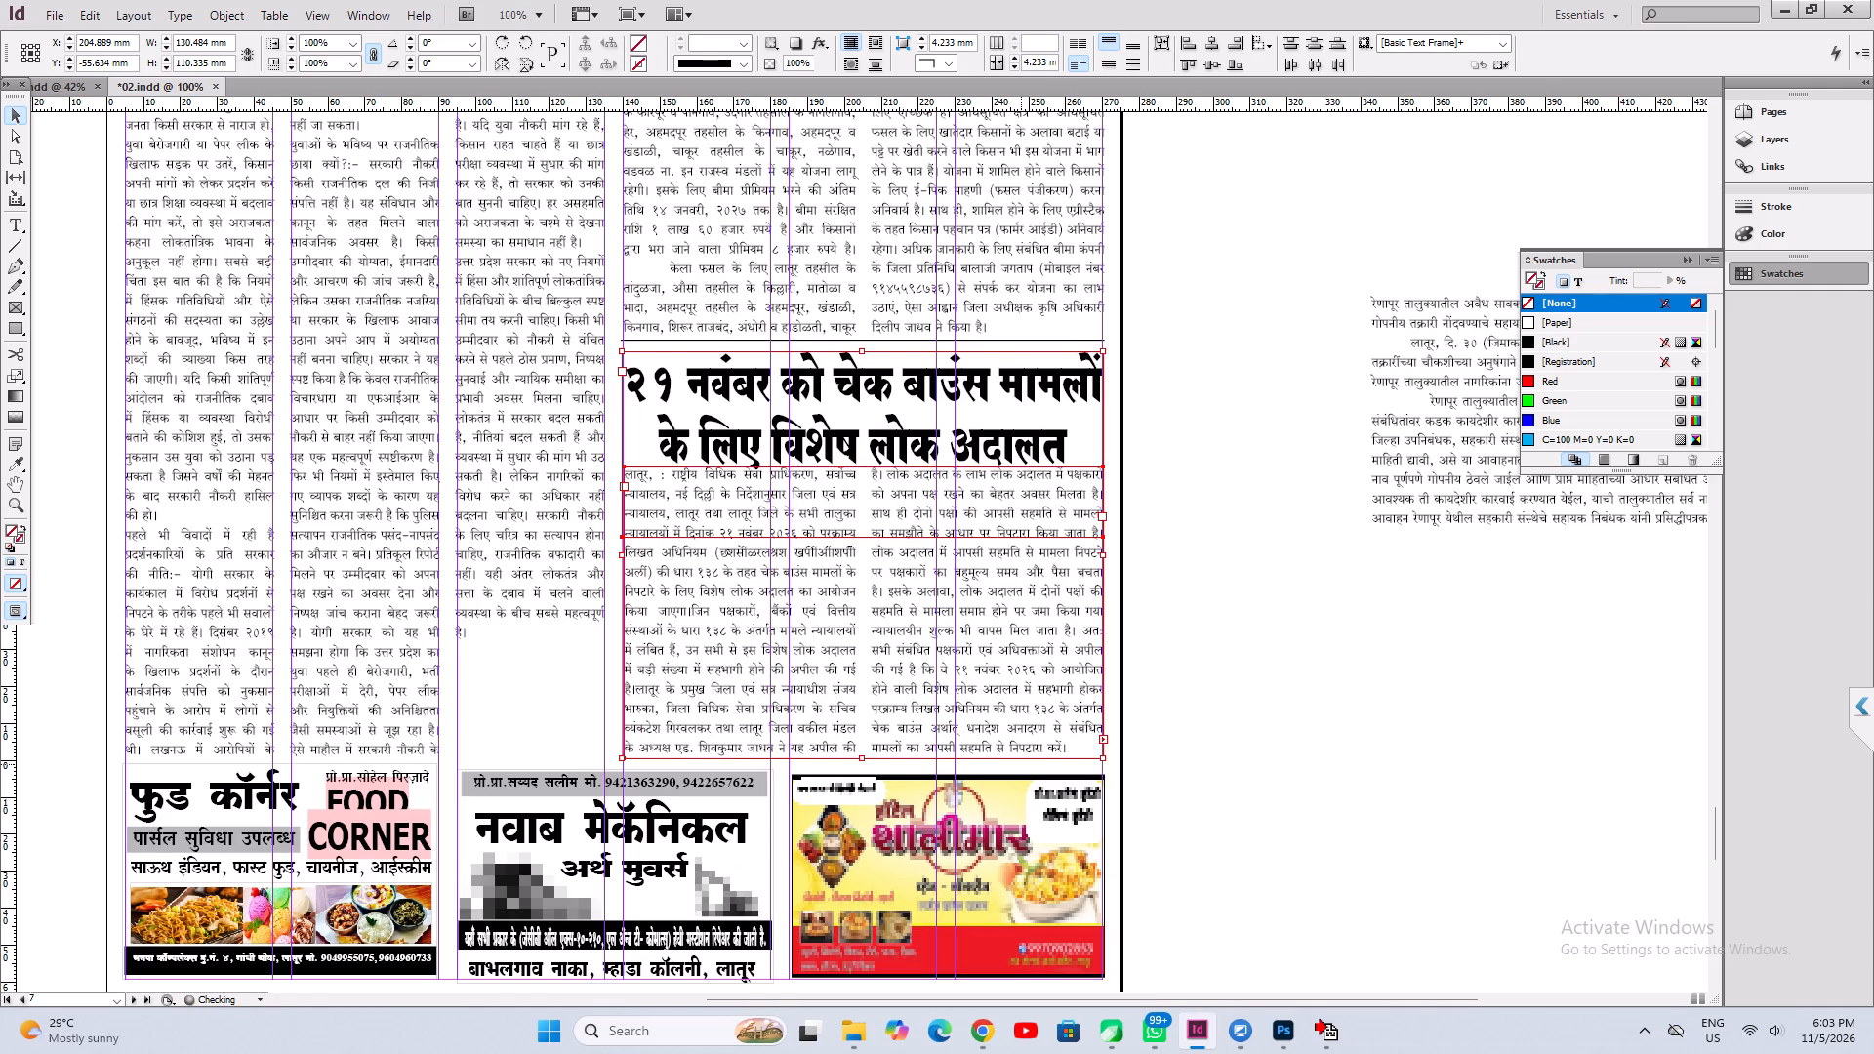
{"action": "key", "text": "Down"}
{"action": "key", "text": "Down"}
{"action": "left_click", "coordinate": [1245, 764]}
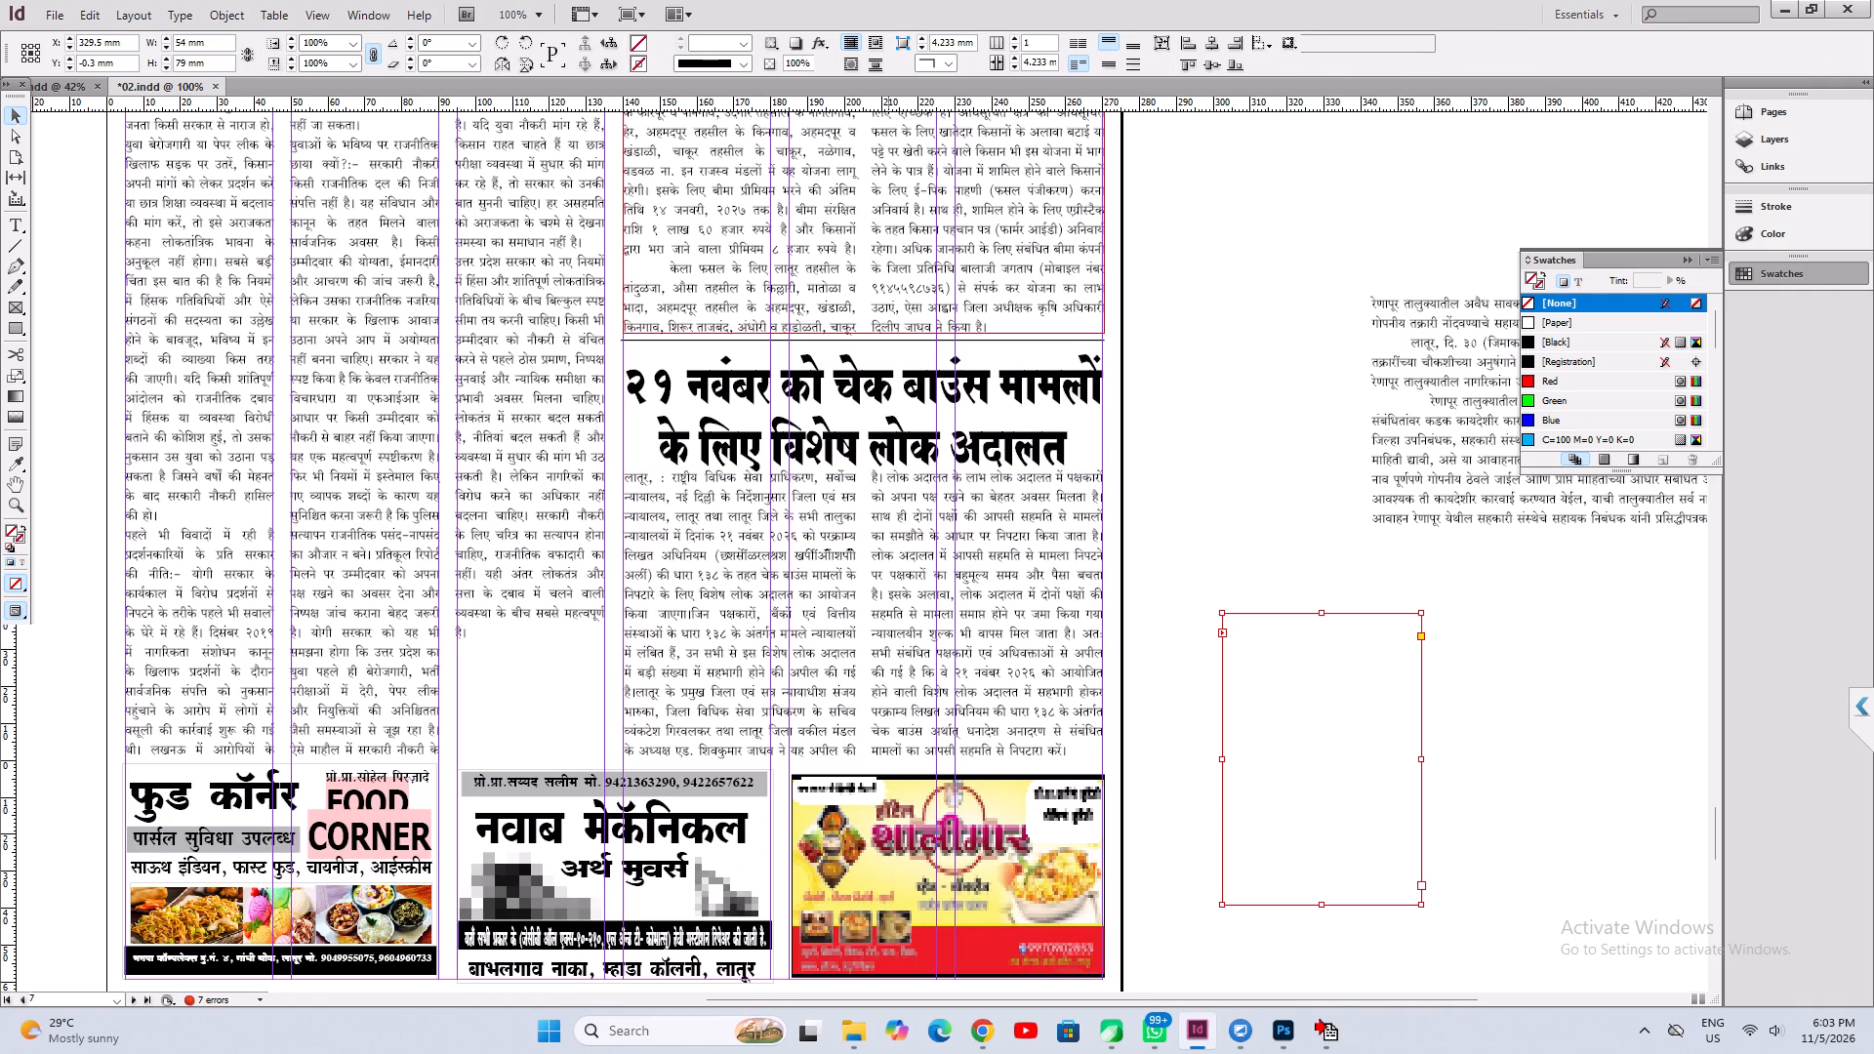
Move the rule above the lok adalat headline slightly down, centring it in the gap between the articles, and save.
{"action": "left_click", "coordinate": [886, 343], "text": "ctrl"}
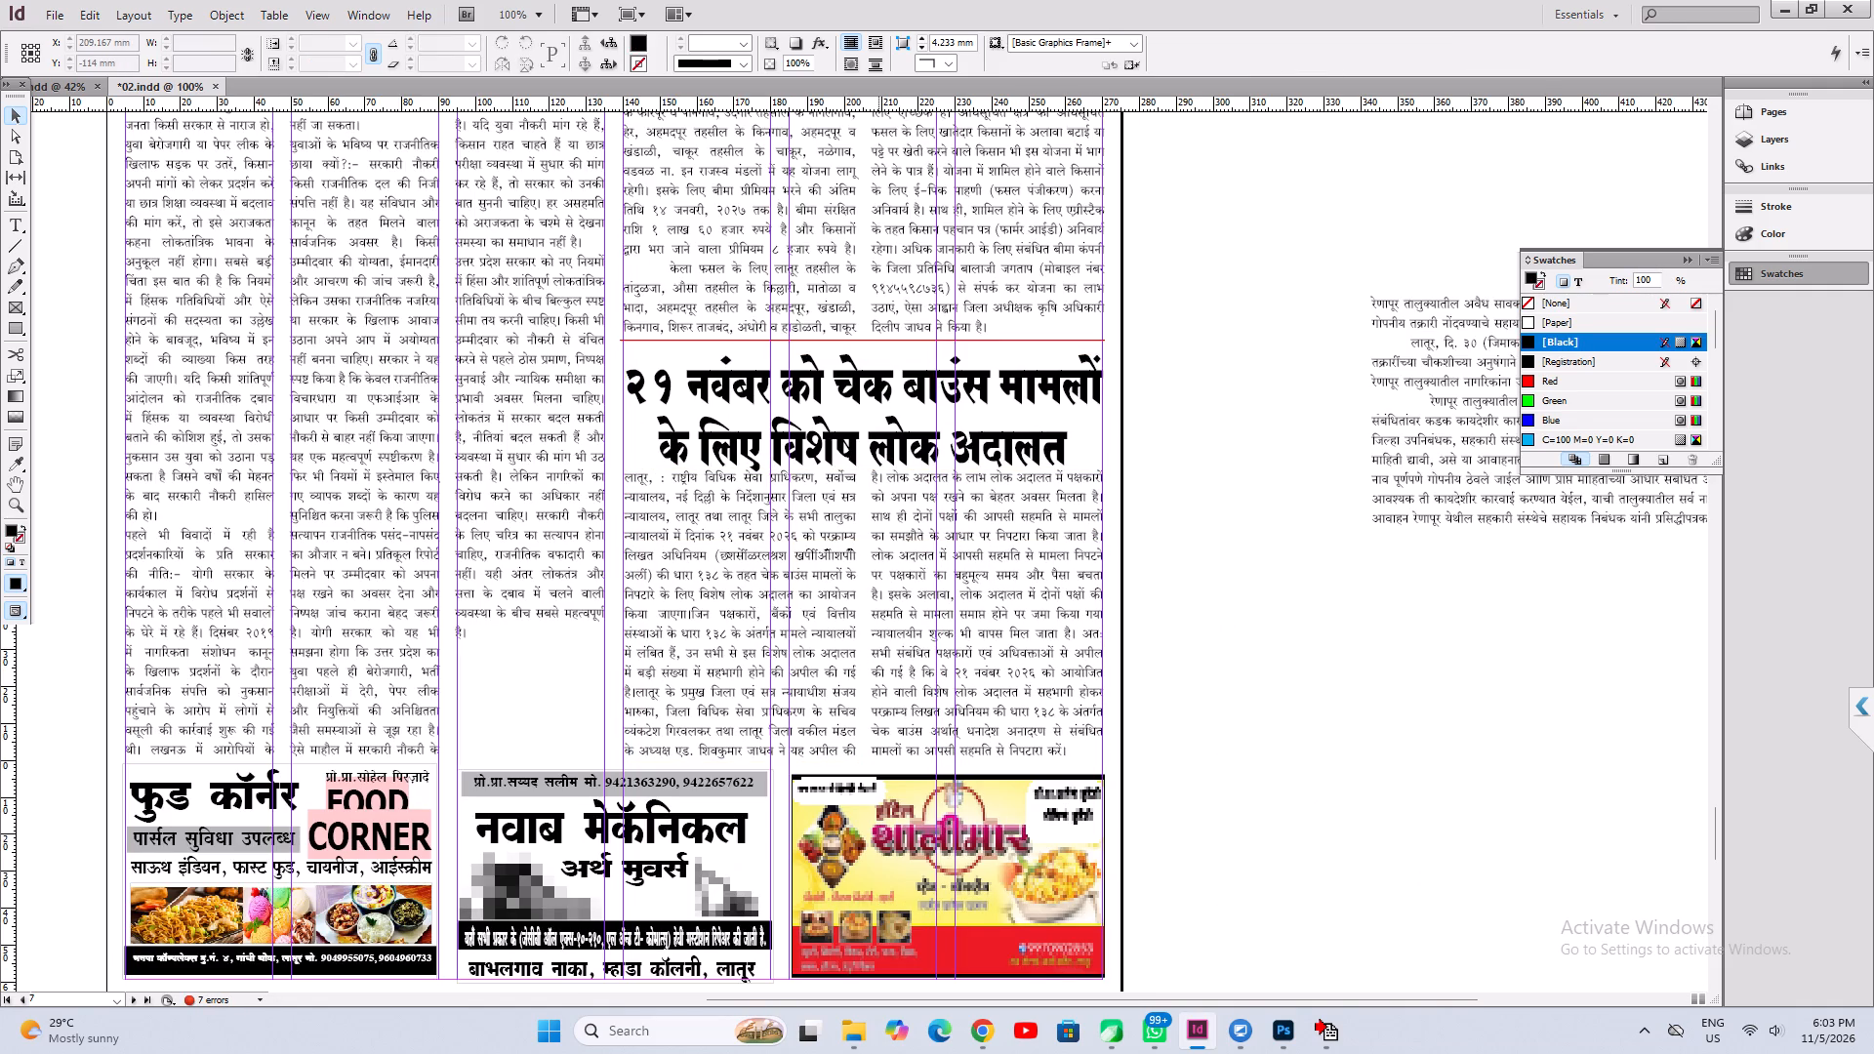
{"action": "double_click", "coordinate": [878, 340]}
{"action": "key", "text": "Down"}
{"action": "key", "text": "Down"}
{"action": "key", "text": "Down"}
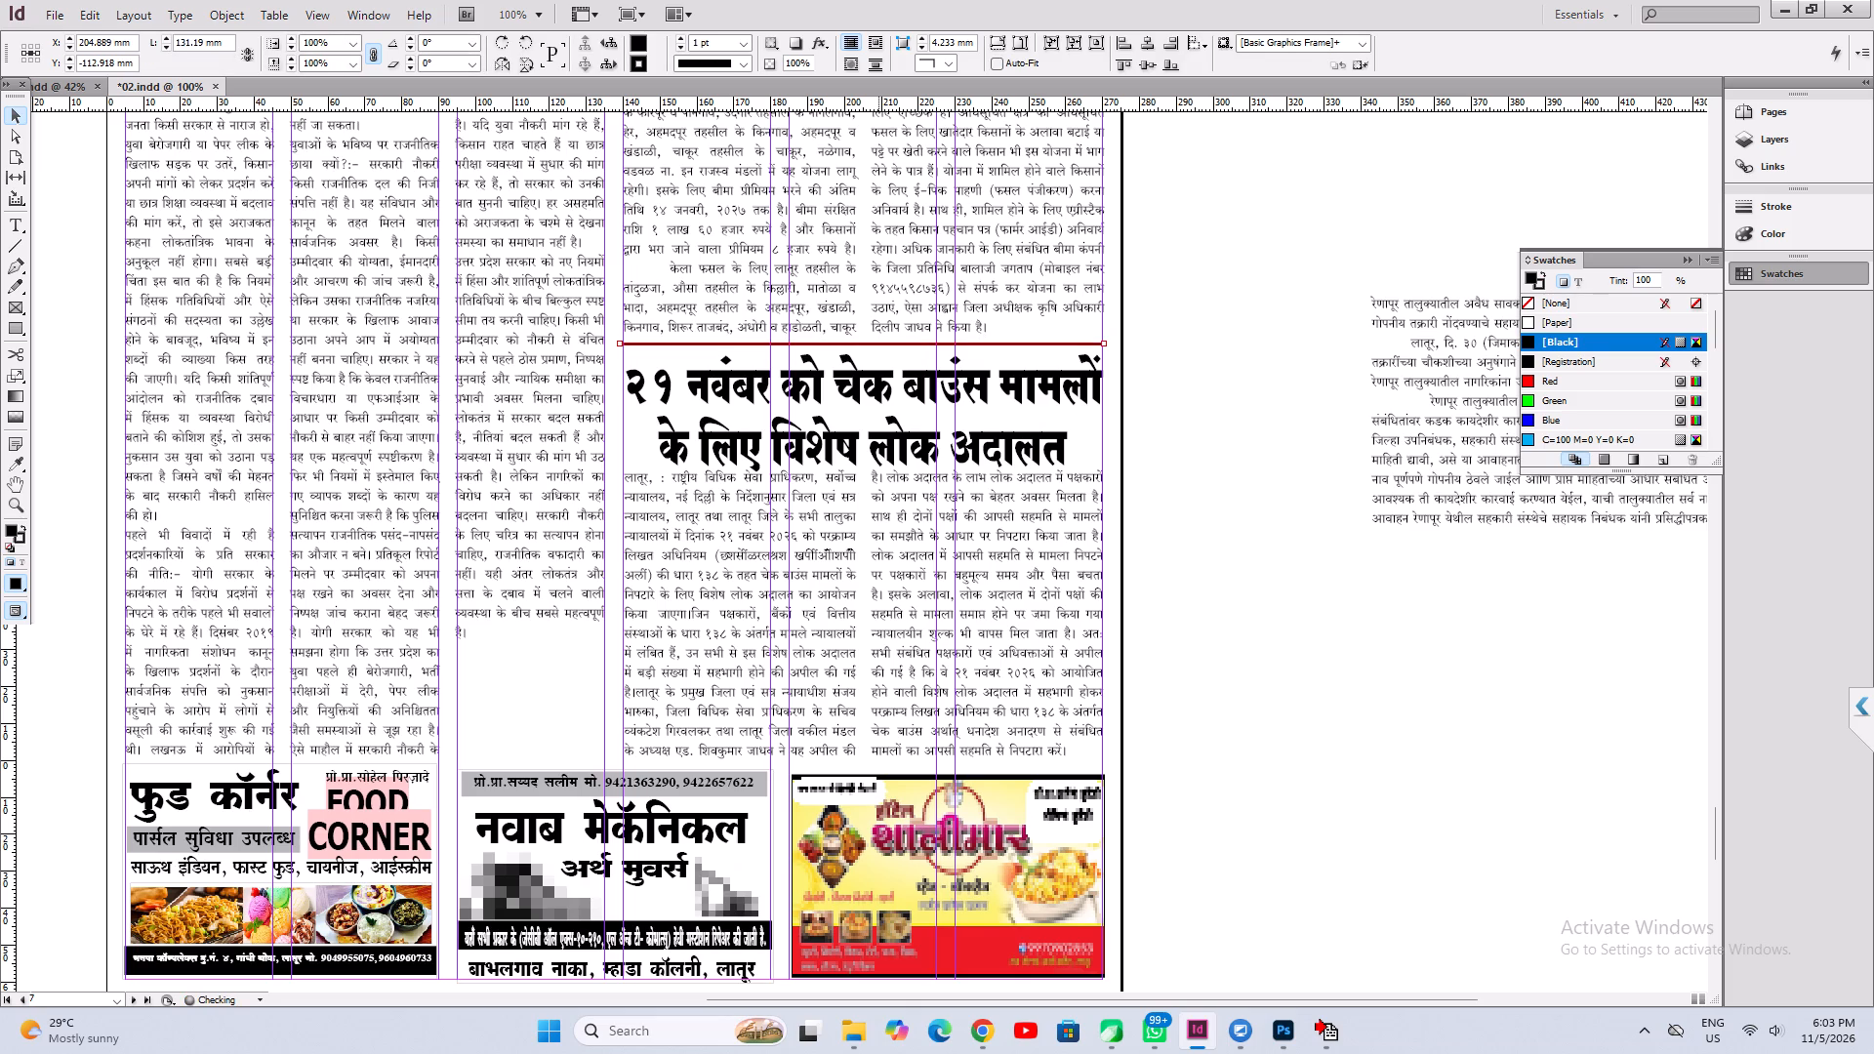
{"action": "key", "text": "Up"}
{"action": "key", "text": "ctrl+s"}
Save the document and delete the leftover Marathi article frame and the empty frame from the pasteboard beside page 7.
{"action": "key", "text": "ctrl+0"}
{"action": "key", "text": "ctrl+a"}
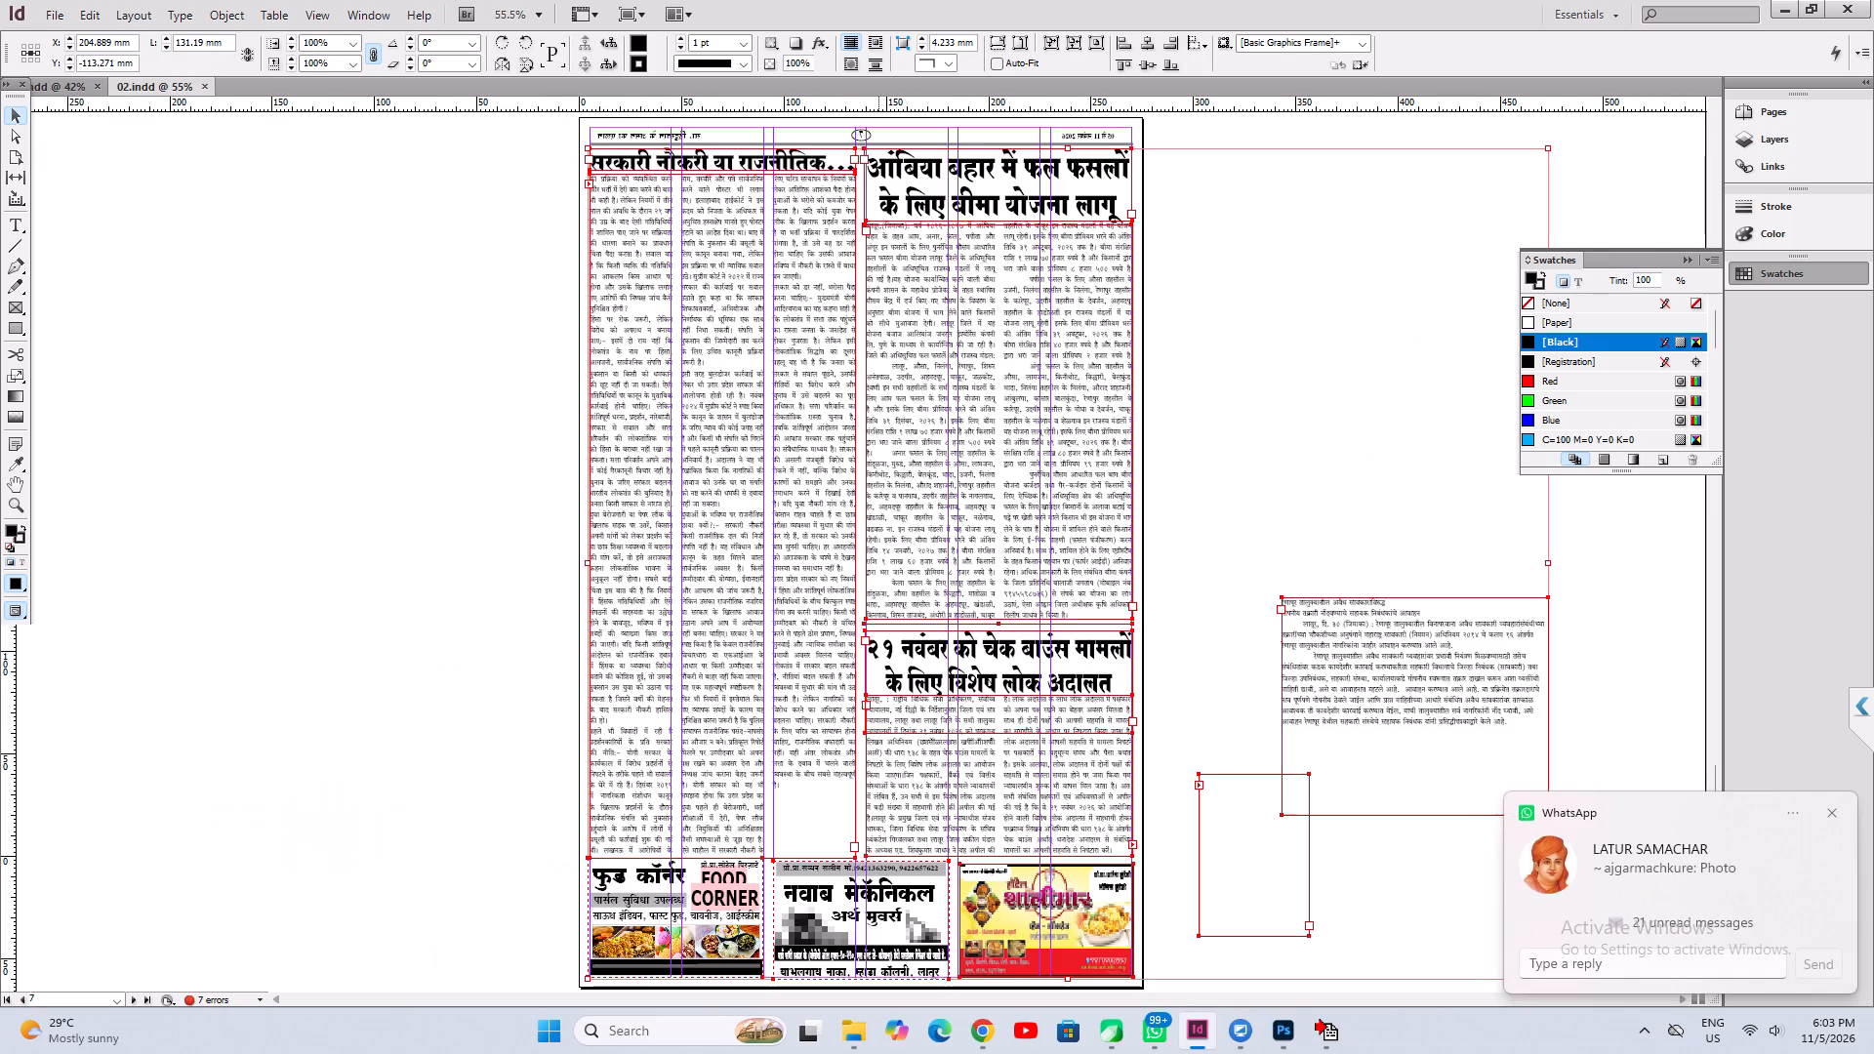
{"action": "key", "text": "ctrl+s"}
{"action": "left_click", "coordinate": [1186, 308]}
{"action": "left_click_drag", "start_coordinate": [1208, 376], "coordinate": [1346, 1001]}
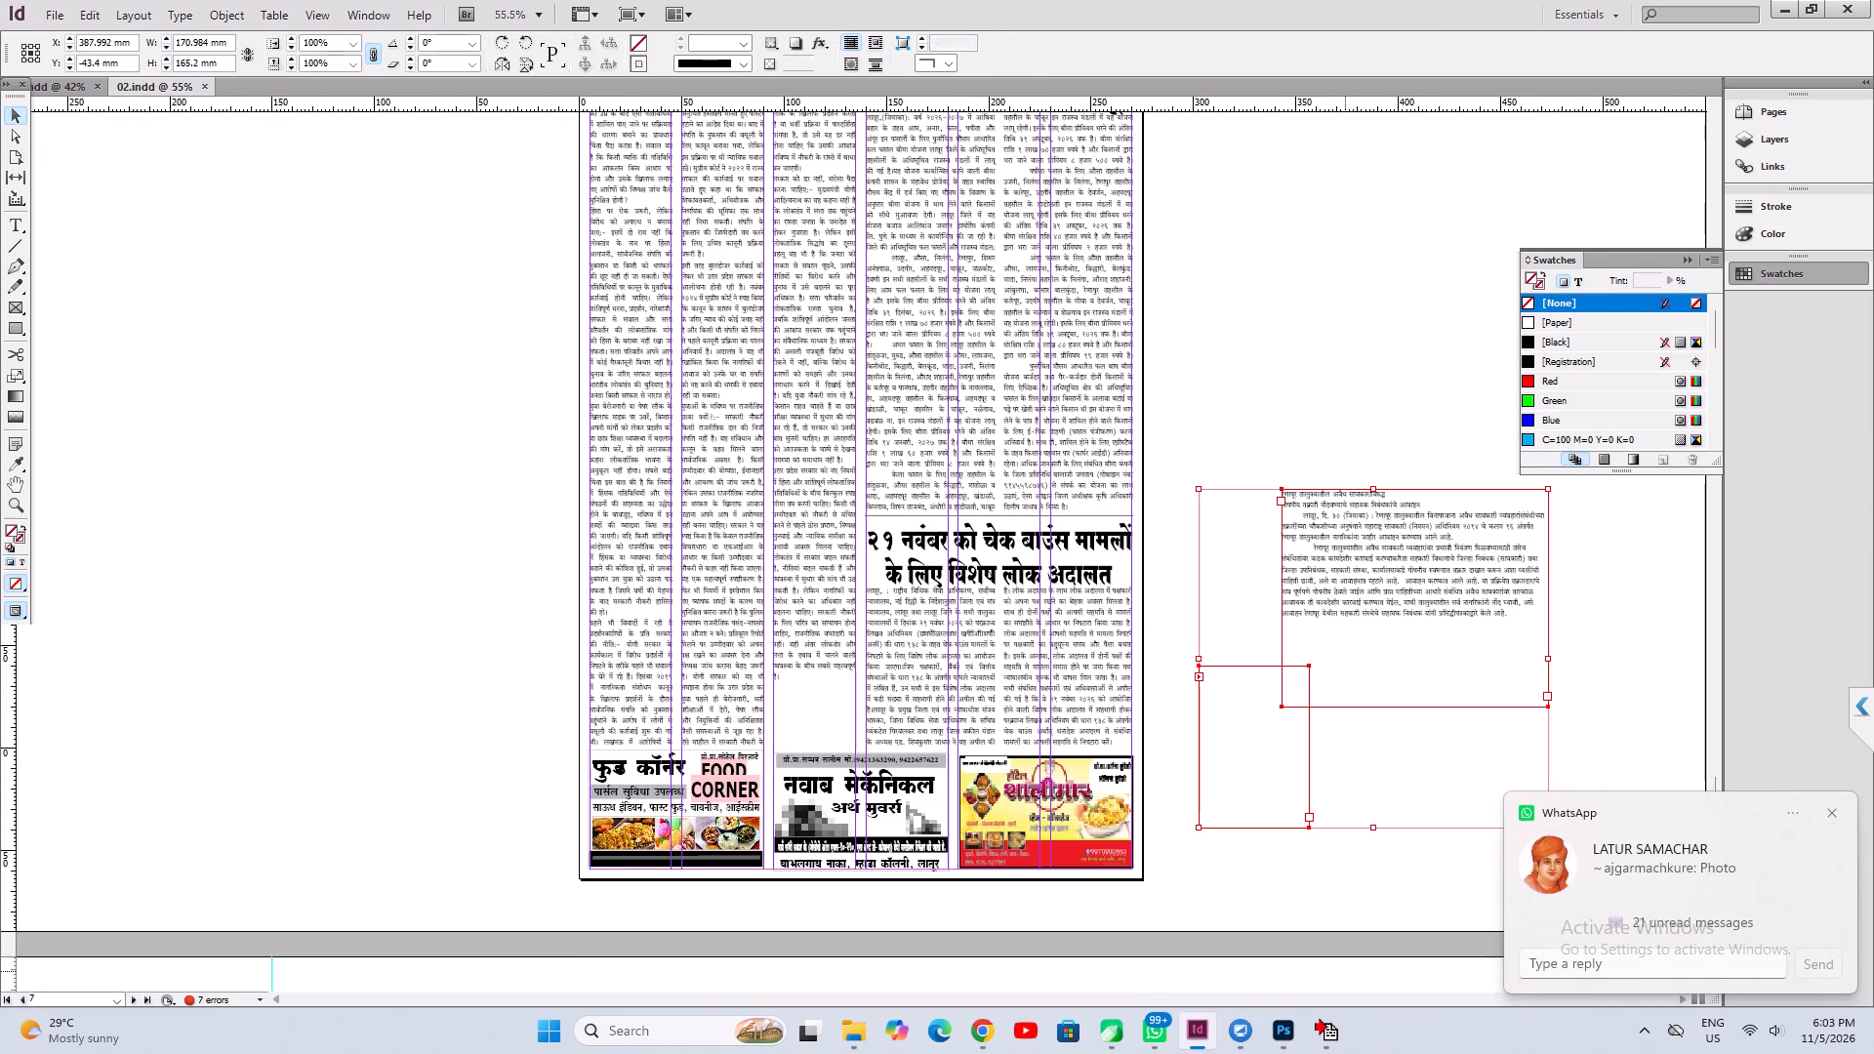
{"action": "left_click", "coordinate": [1213, 884]}
{"action": "left_click_drag", "start_coordinate": [1216, 880], "coordinate": [1458, 510]}
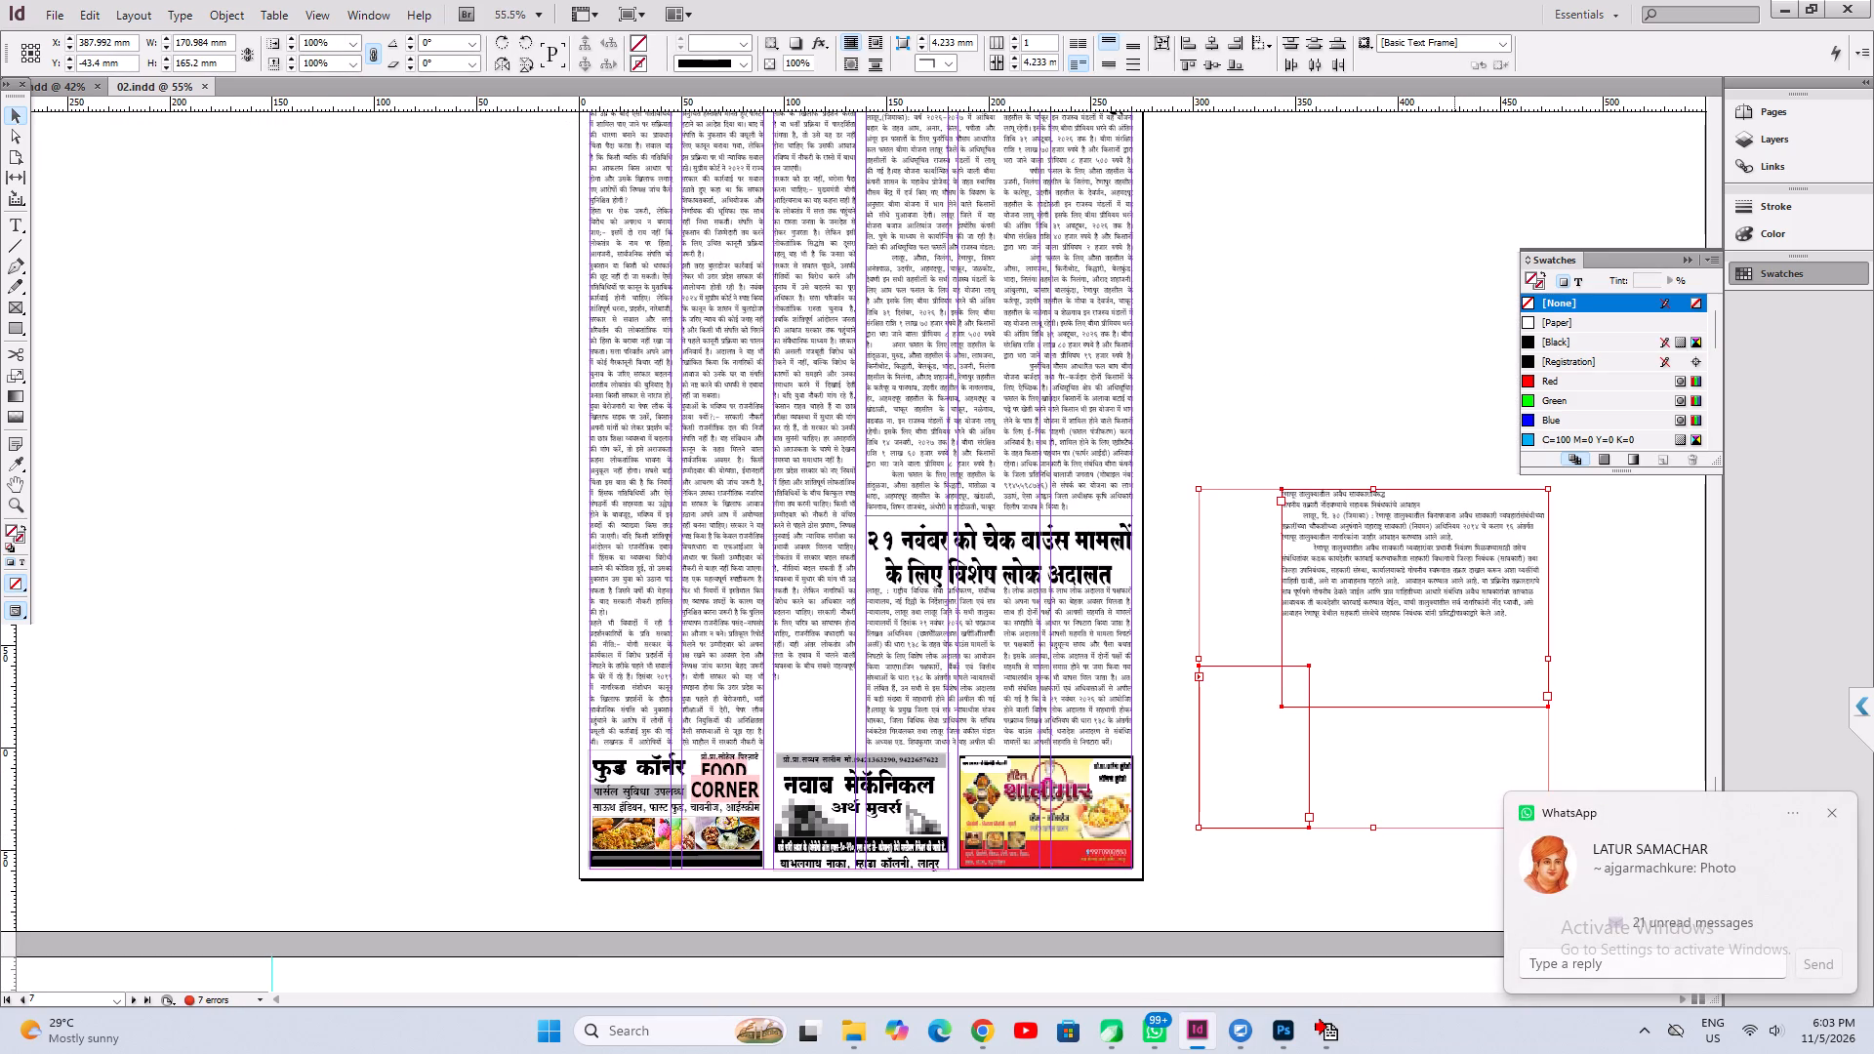
{"action": "key", "text": "Delete"}
Examine the articles on page 8 and the type settings of the "मिशन ‘कोंडीमुक्त वर्धा’" headline.
{"action": "key", "text": "space"}
{"action": "key", "text": "space"}
{"action": "key", "text": "space"}
{"action": "key", "text": "space"}
{"action": "key", "text": "space"}
{"action": "key", "text": "space"}
{"action": "key", "text": "space"}
{"action": "key", "text": "space"}
{"action": "key", "text": "space"}
{"action": "key", "text": "space"}
{"action": "key", "text": "space"}
{"action": "key", "text": "space"}
{"action": "key", "text": "space"}
{"action": "key", "text": "space"}
{"action": "key", "text": "space"}
{"action": "key", "text": "space"}
{"action": "key", "text": "space"}
{"action": "key", "text": "space"}
{"action": "key", "text": "space"}
{"action": "key", "text": "space"}
{"action": "left_click_drag", "start_coordinate": [1271, 798], "coordinate": [1274, 239]}
{"action": "left_click_drag", "start_coordinate": [1228, 635], "coordinate": [1233, 375]}
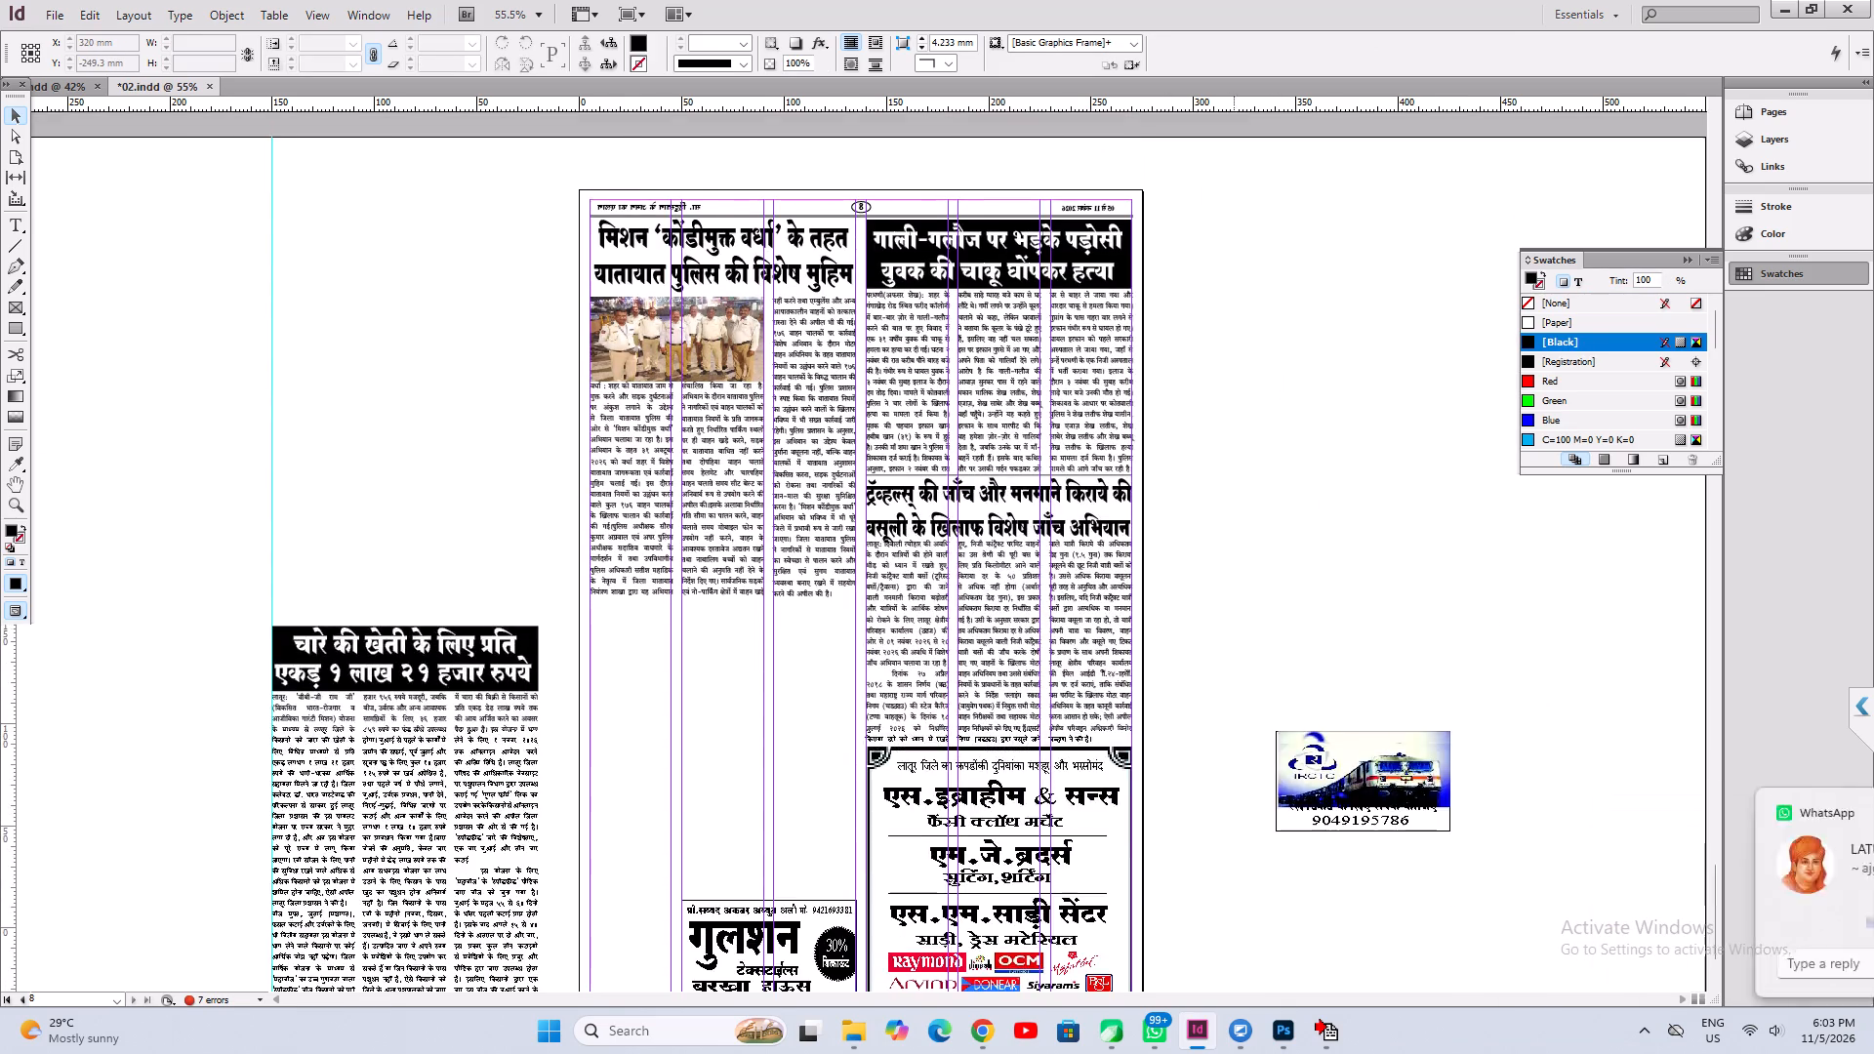
{"action": "left_click_drag", "start_coordinate": [1241, 468], "coordinate": [1193, 558]}
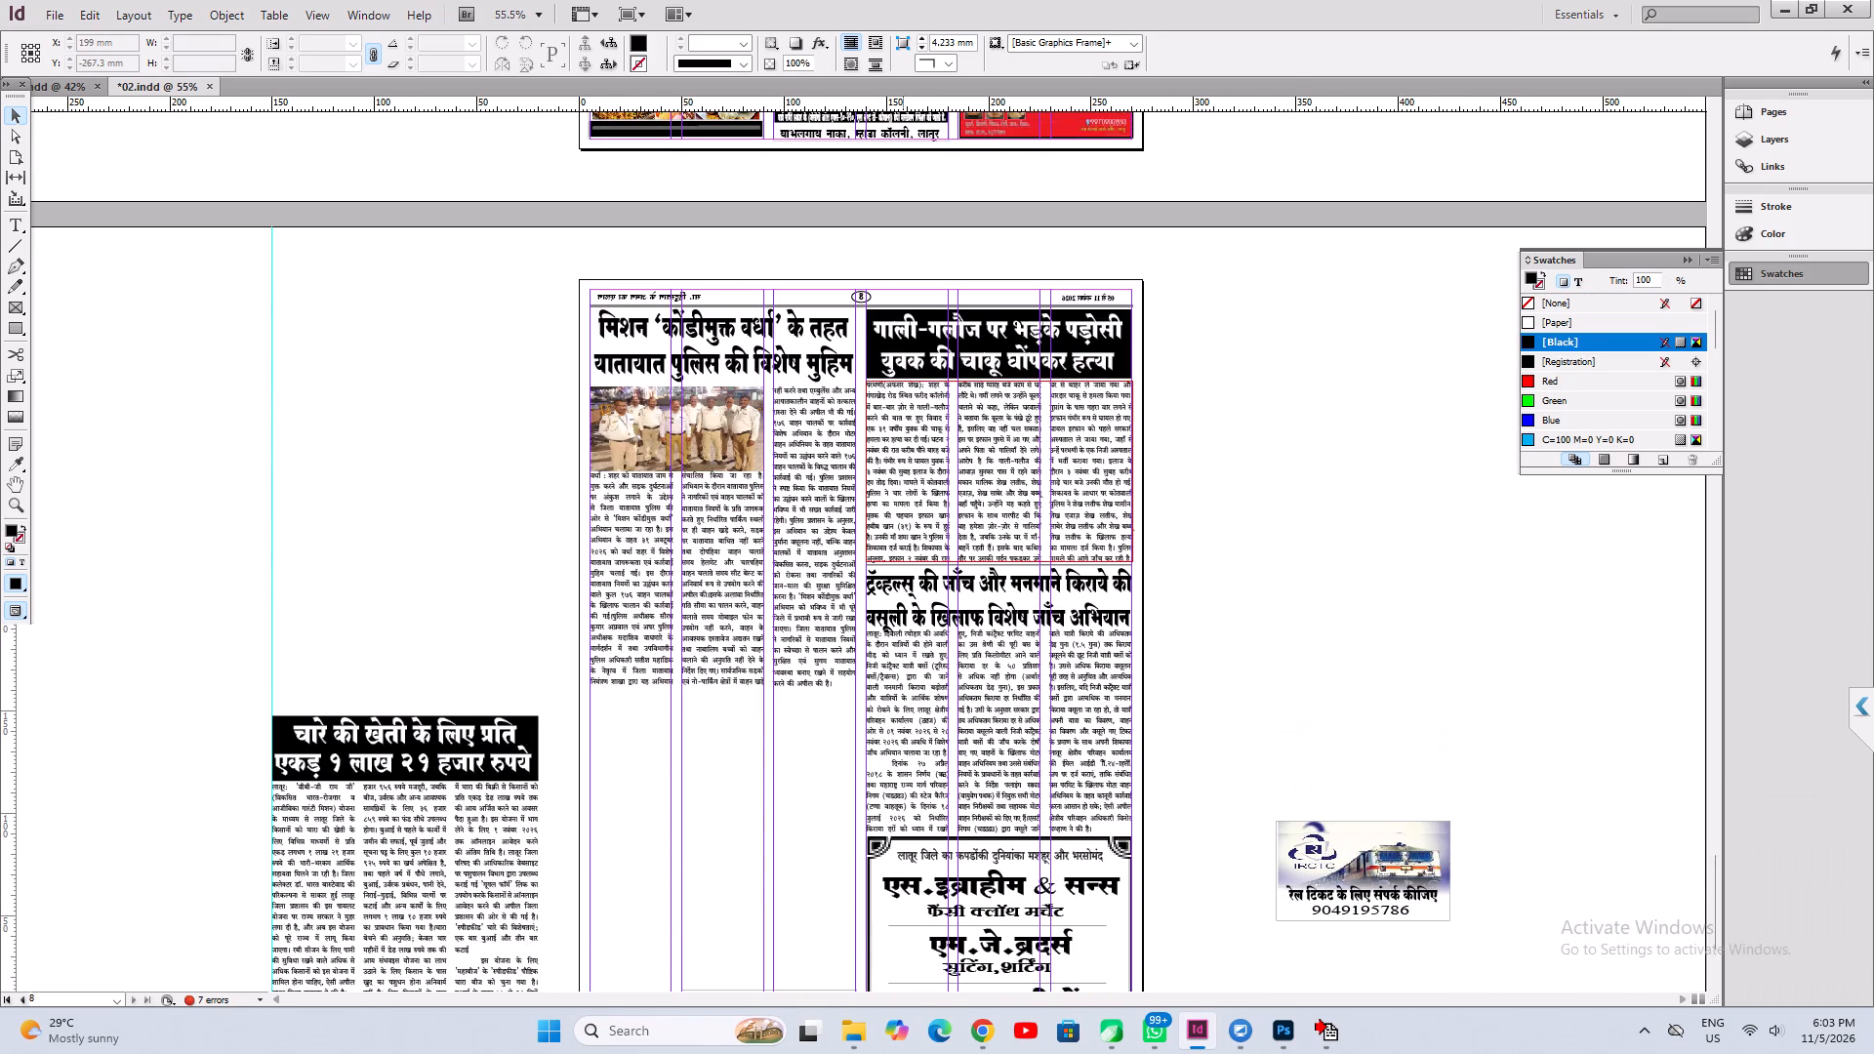
{"action": "left_click", "coordinate": [762, 376]}
{"action": "left_click", "coordinate": [762, 376], "text": "ctrl"}
{"action": "key", "text": "ctrl+2"}
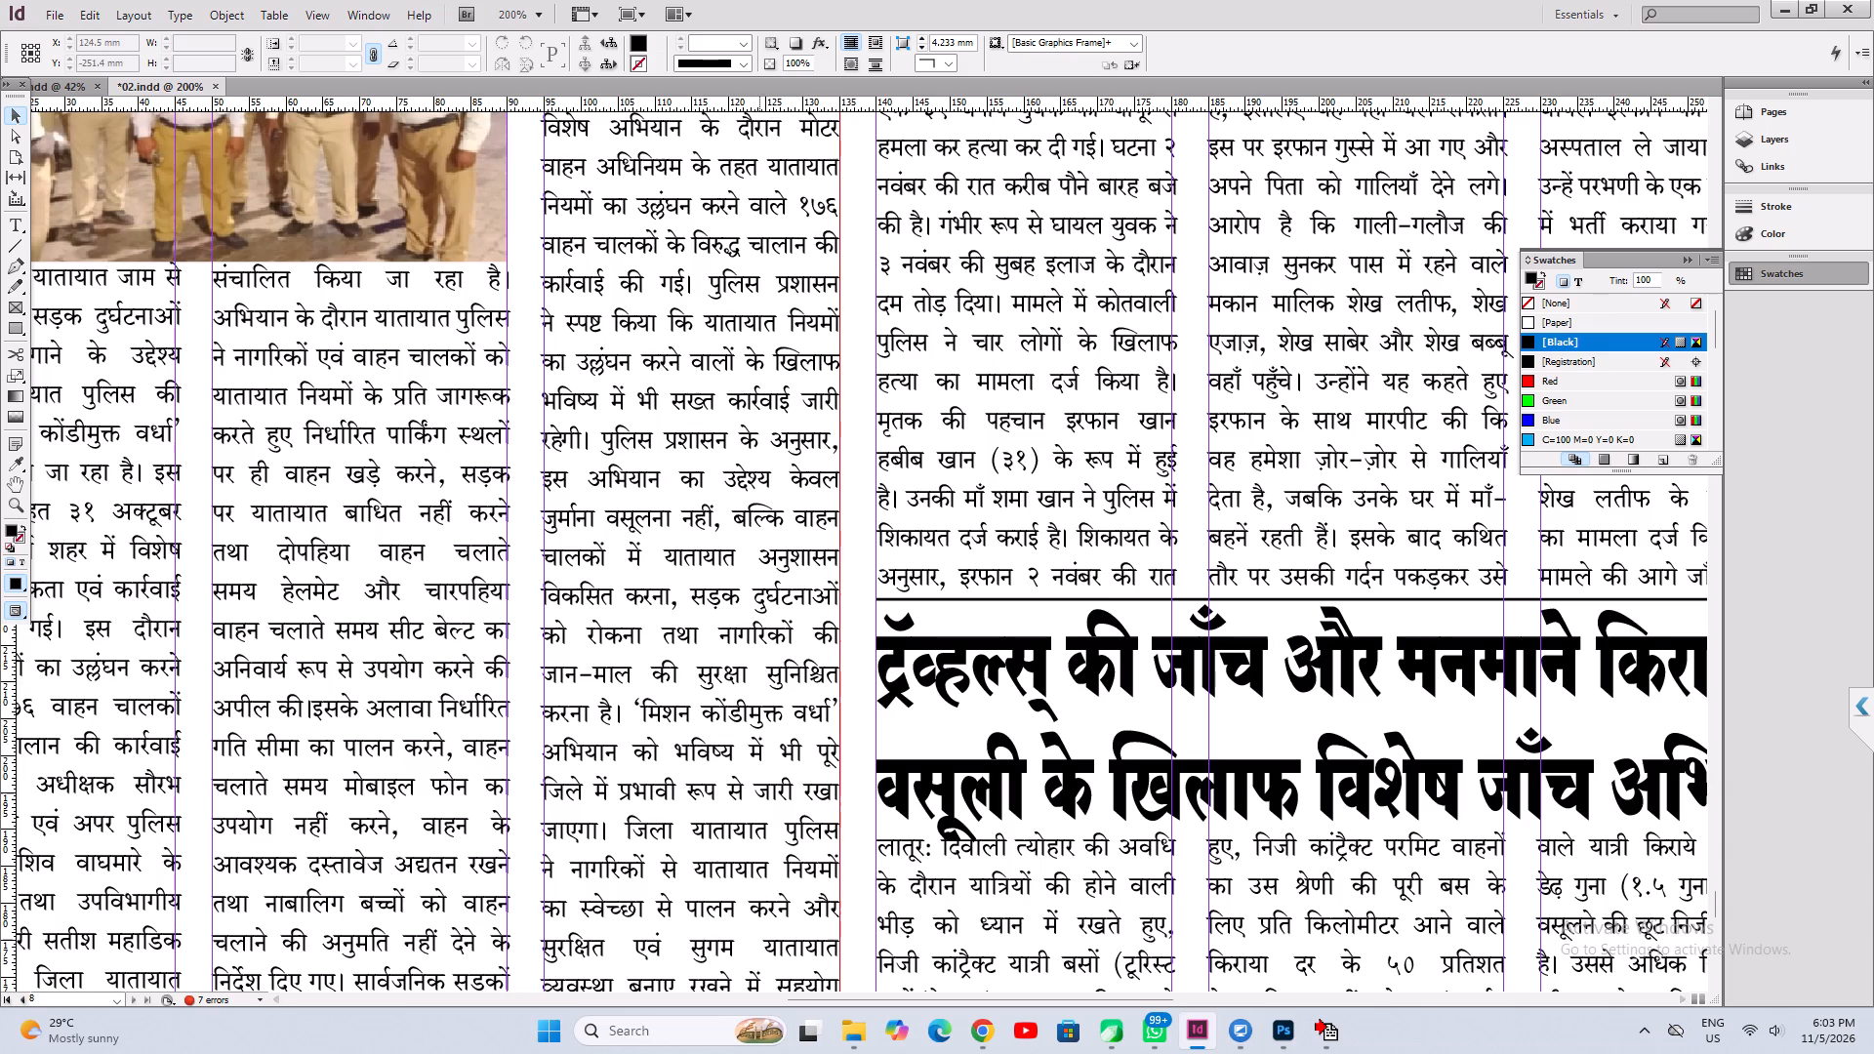
{"action": "key", "text": "space"}
{"action": "key", "text": "space"}
{"action": "key", "text": "space"}
{"action": "key", "text": "space"}
{"action": "key", "text": "space"}
{"action": "key", "text": "space"}
{"action": "key", "text": "space"}
{"action": "key", "text": "space"}
{"action": "key", "text": "space"}
{"action": "key", "text": "space"}
{"action": "key", "text": "space"}
{"action": "key", "text": "space"}
{"action": "key", "text": "space"}
{"action": "key", "text": "space"}
{"action": "key", "text": "space"}
{"action": "key", "text": "space"}
{"action": "key", "text": "space"}
{"action": "key", "text": "space"}
{"action": "key", "text": "space"}
{"action": "key", "text": "space"}
{"action": "left_click_drag", "start_coordinate": [285, 424], "coordinate": [547, 1000]}
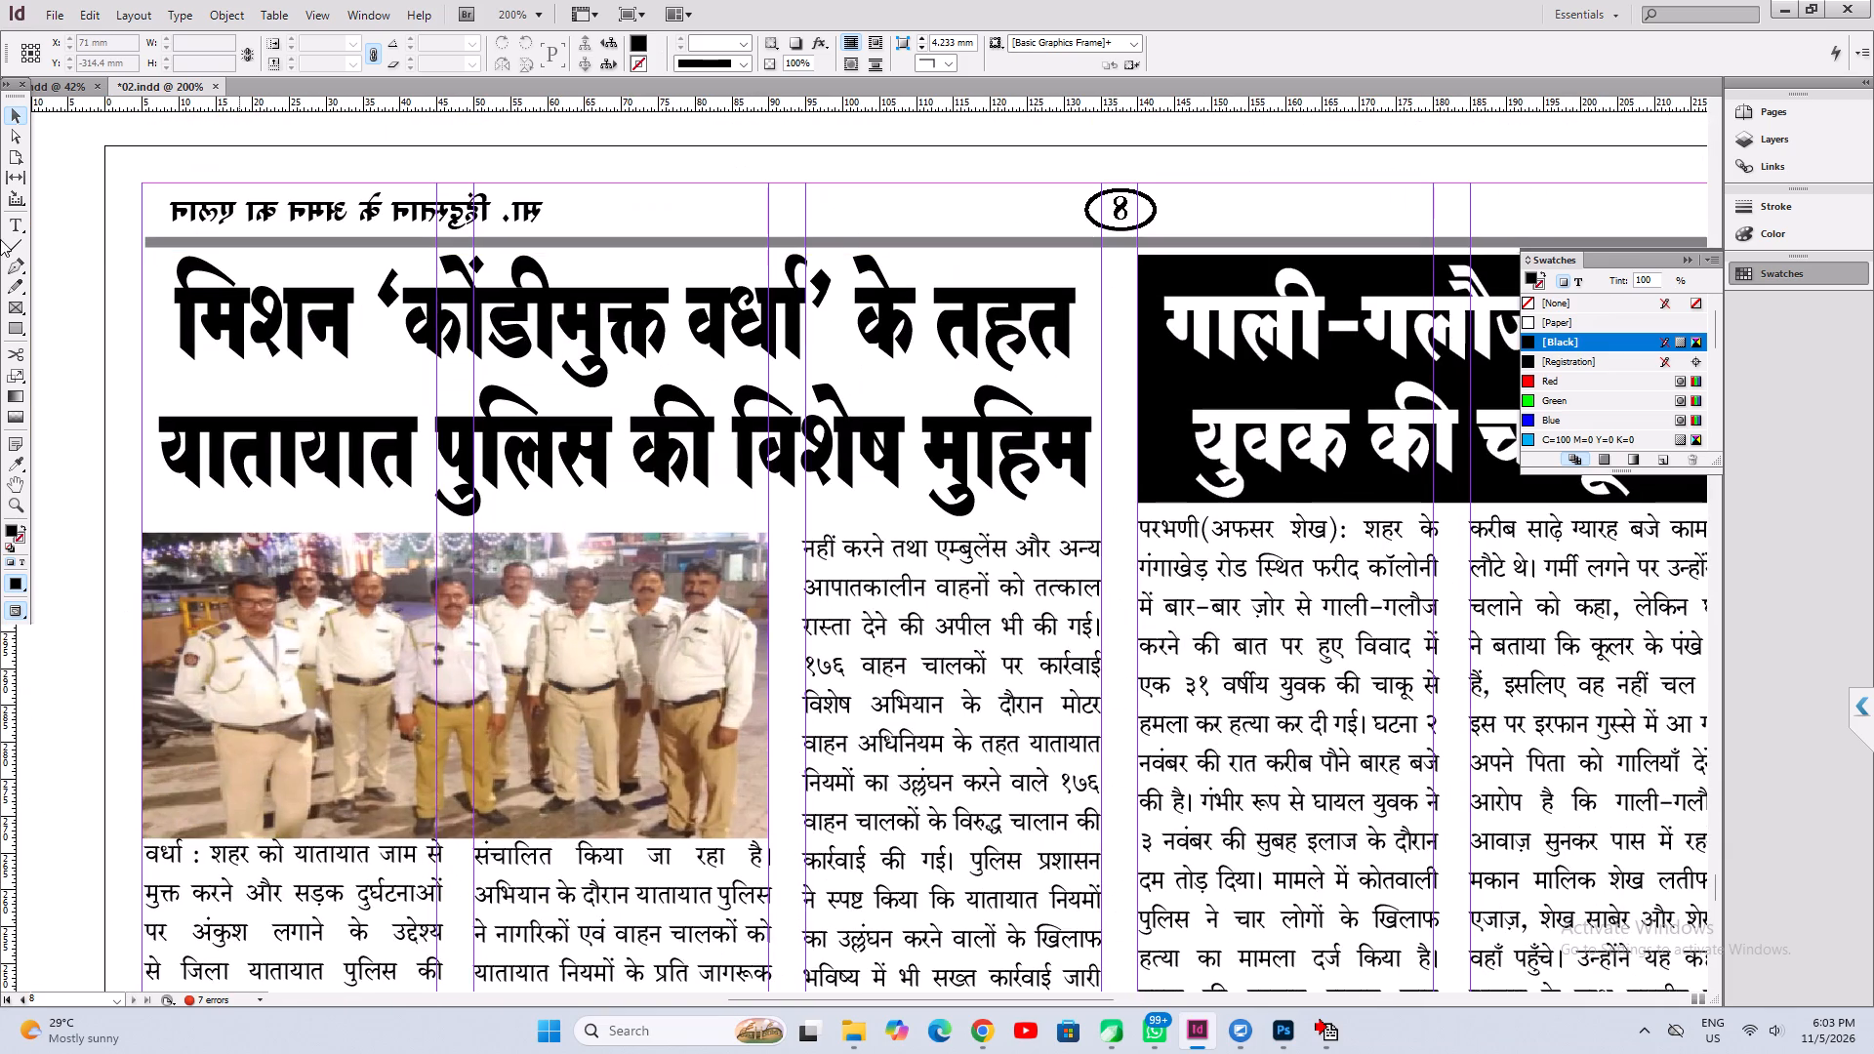
{"action": "left_click", "coordinate": [9, 221]}
{"action": "left_click", "coordinate": [300, 320]}
{"action": "key", "text": "ctrl+a"}
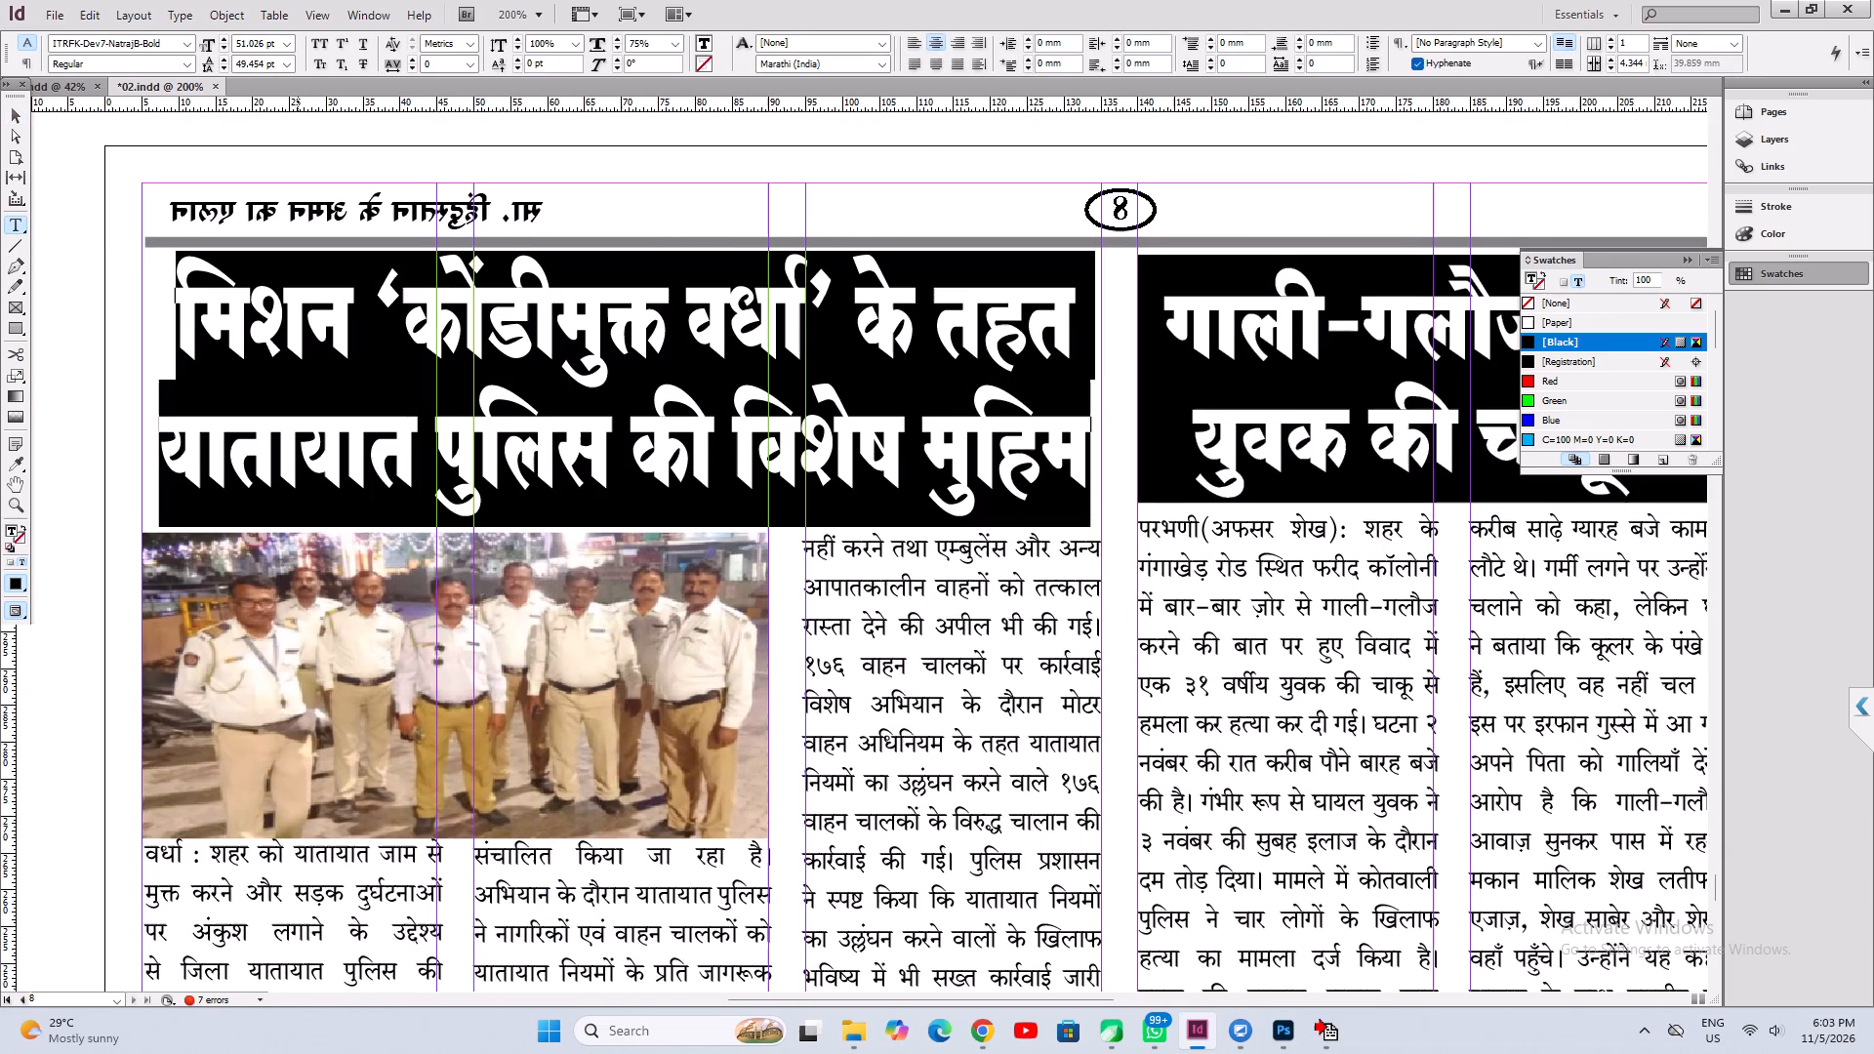
{"action": "left_click", "coordinate": [297, 322]}
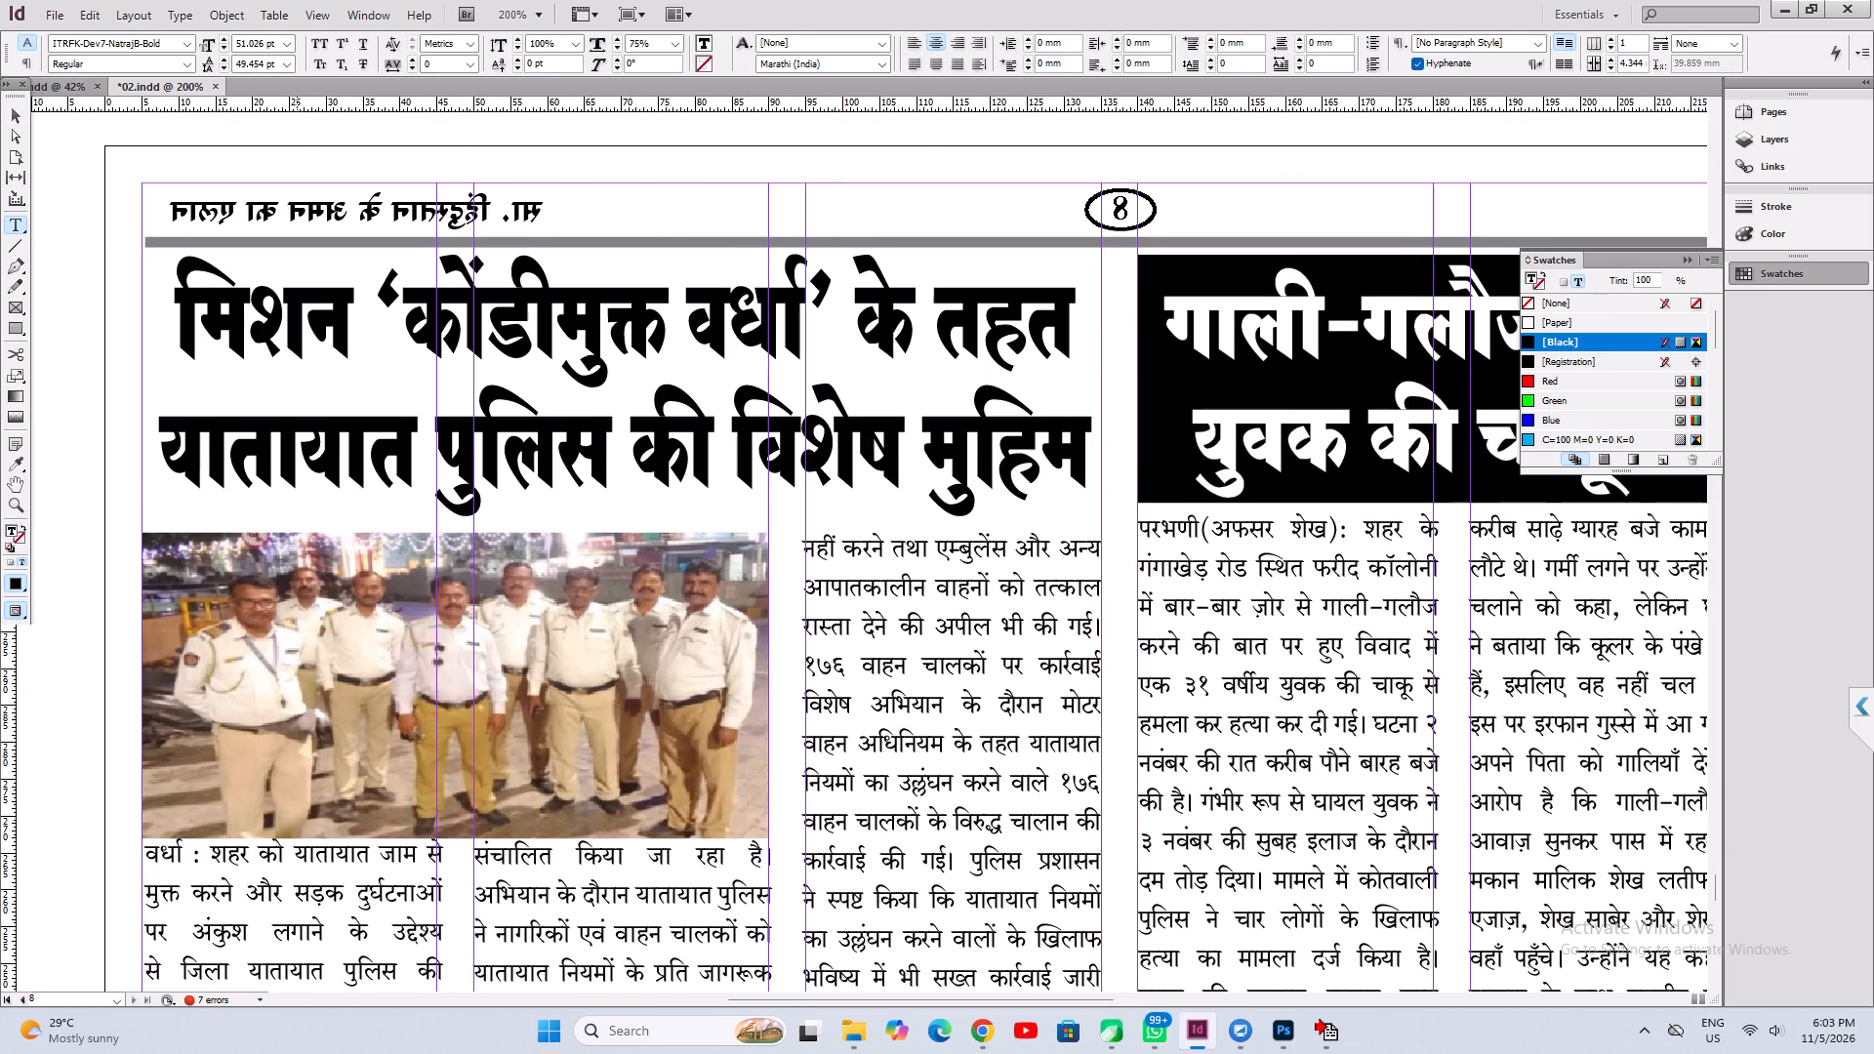
Save the document and narrow the "मिशन ‘कोंडीमुक्त वर्धा’" headline frame from its right edge to about 127.3 mm wide.
{"action": "key", "text": "ctrl+s"}
{"action": "left_click", "coordinate": [16, 112]}
{"action": "left_click", "coordinate": [786, 392]}
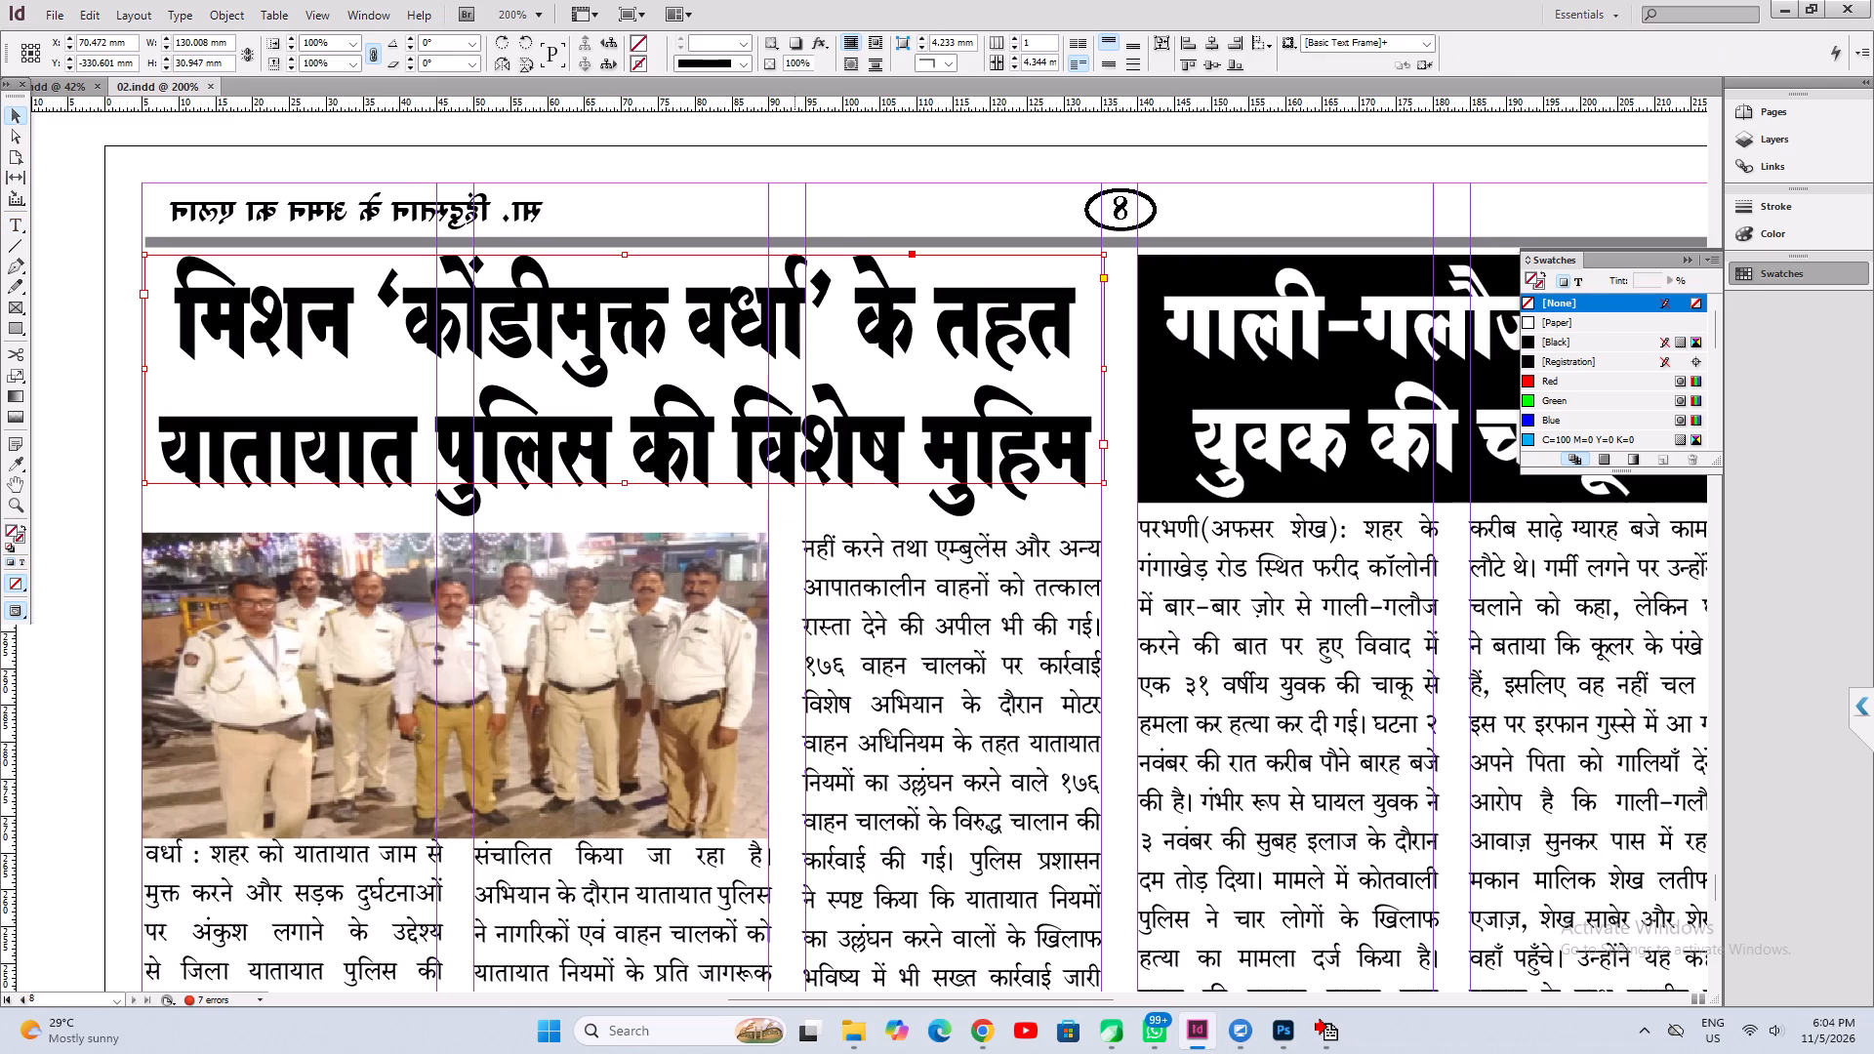
{"action": "left_click_drag", "start_coordinate": [1109, 369], "coordinate": [1093, 370]}
{"action": "left_click_drag", "start_coordinate": [1093, 370], "coordinate": [1084, 371]}
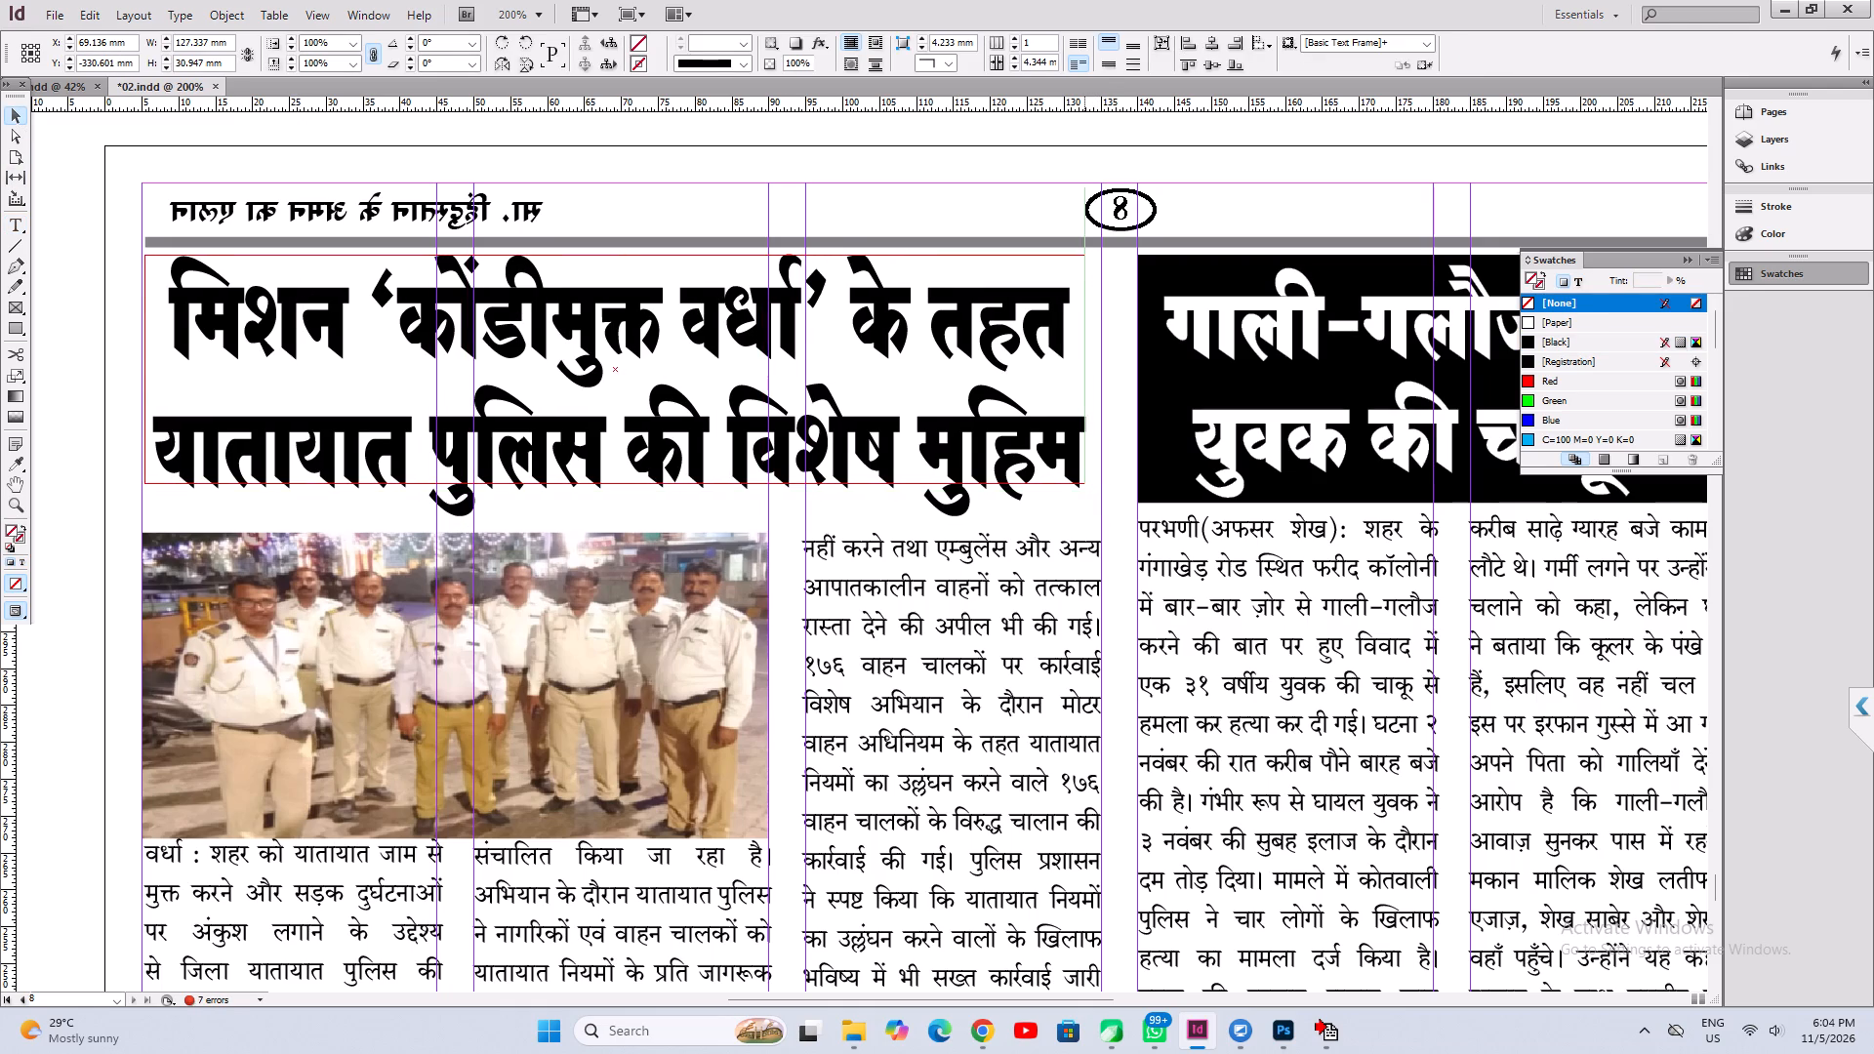
Scale the "मिशन ‘कोंडीमुक्त वर्धा’" headline together with its frame to about 129.5 mm wide, reaching the column edge, and undo the extra narrowing.
{"action": "left_click", "coordinate": [1084, 371]}
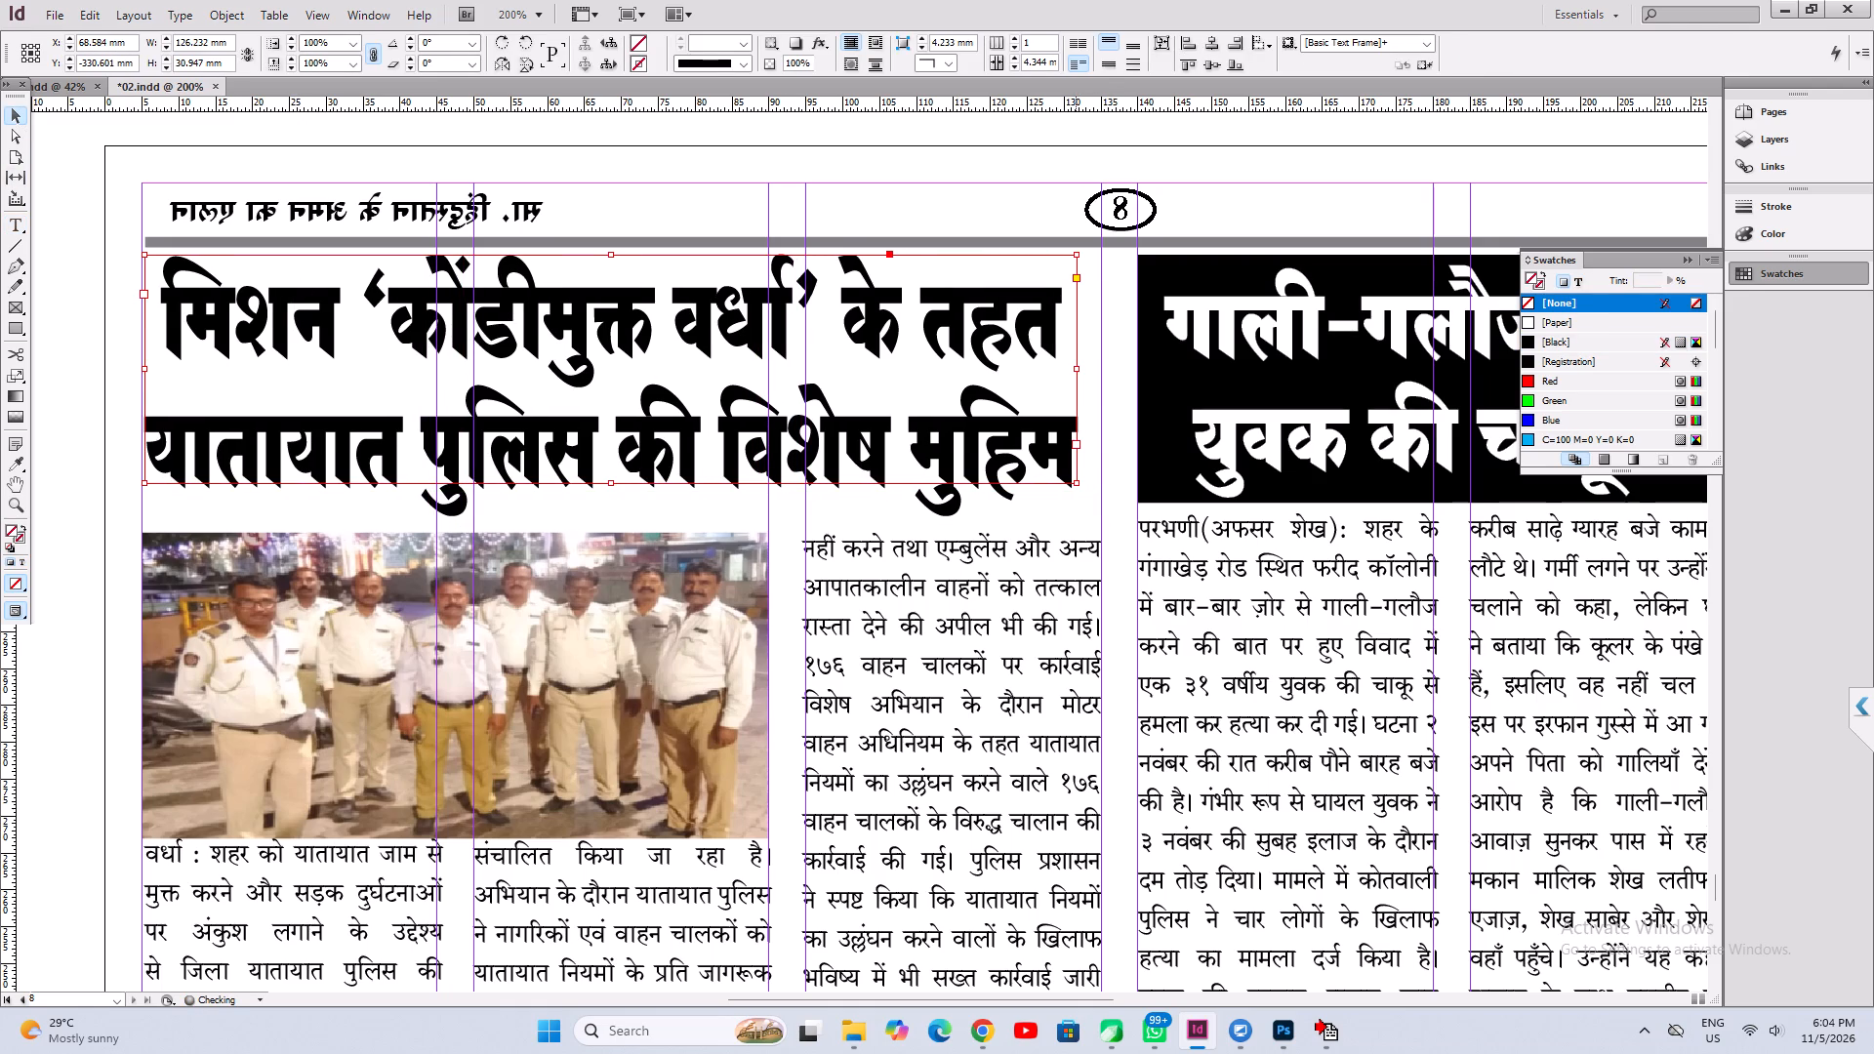
{"action": "left_click_drag", "start_coordinate": [1080, 487], "coordinate": [1103, 490], "text": "ctrl"}
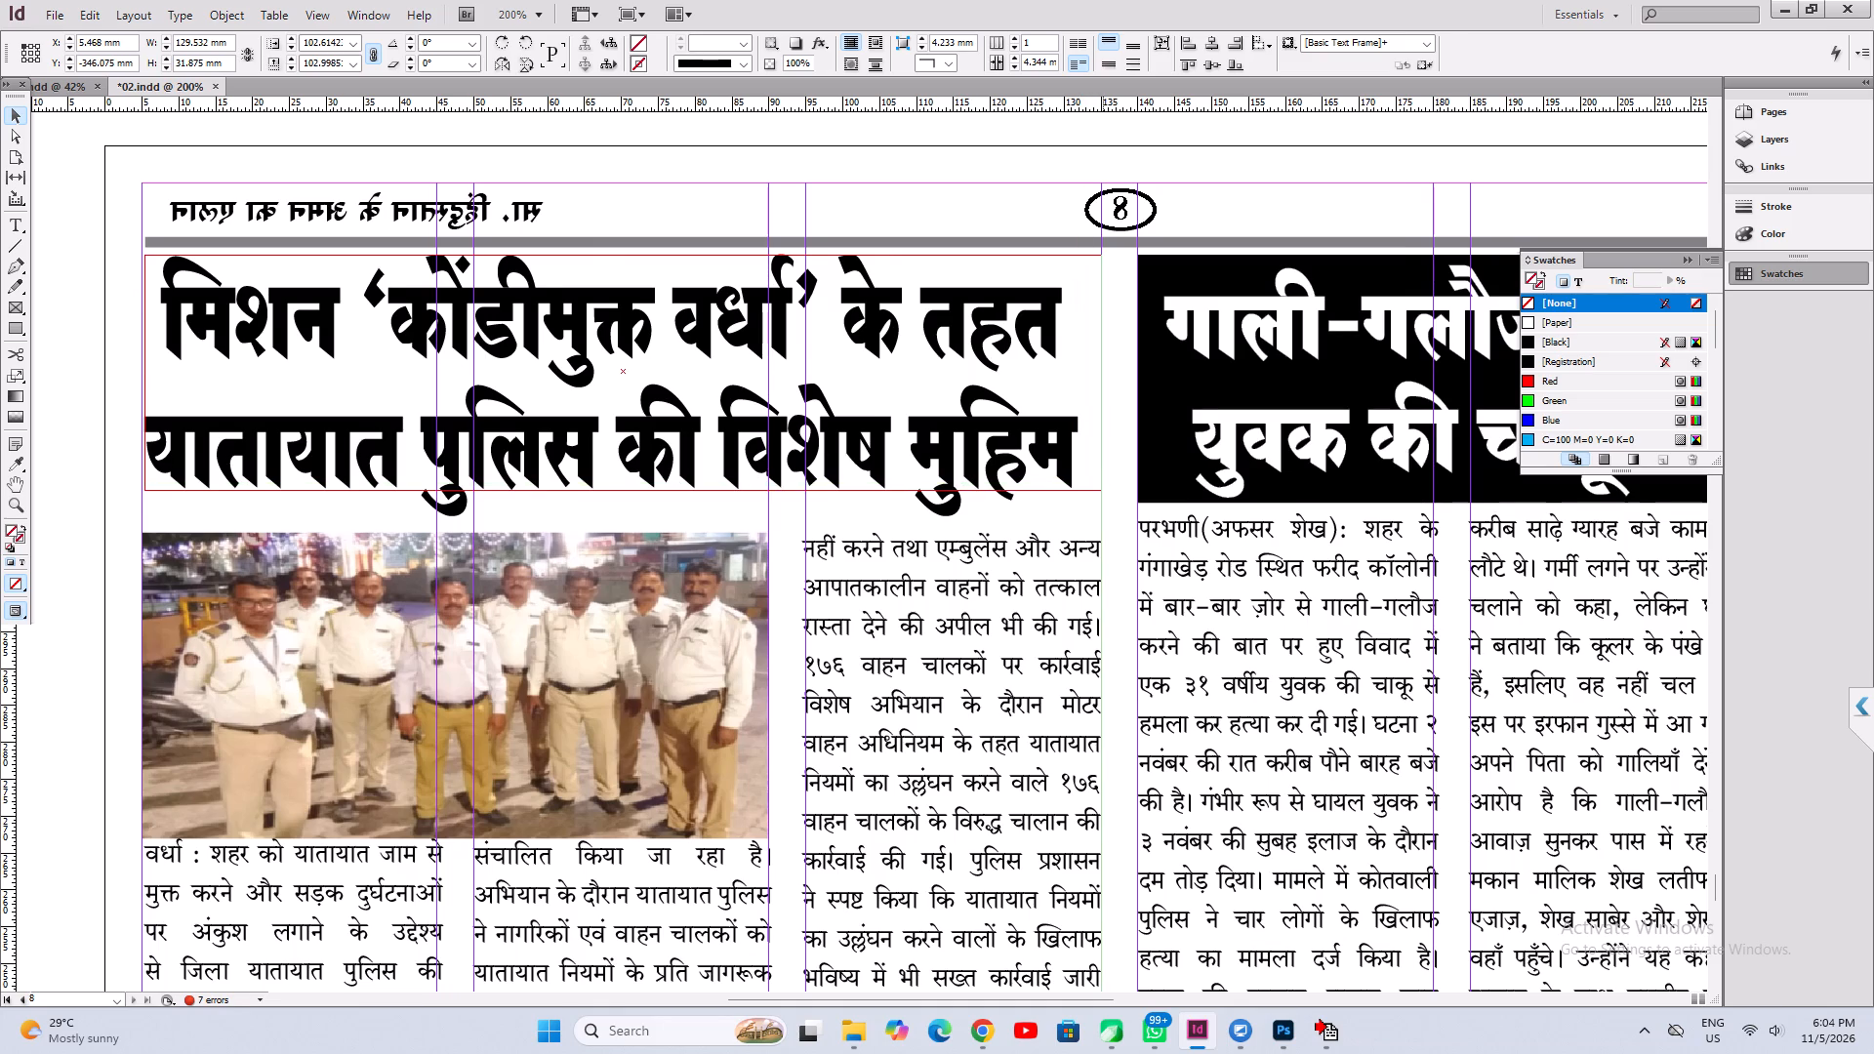
{"action": "left_click_drag", "start_coordinate": [1103, 490], "coordinate": [1106, 491], "text": "ctrl"}
{"action": "left_click", "coordinate": [1105, 375]}
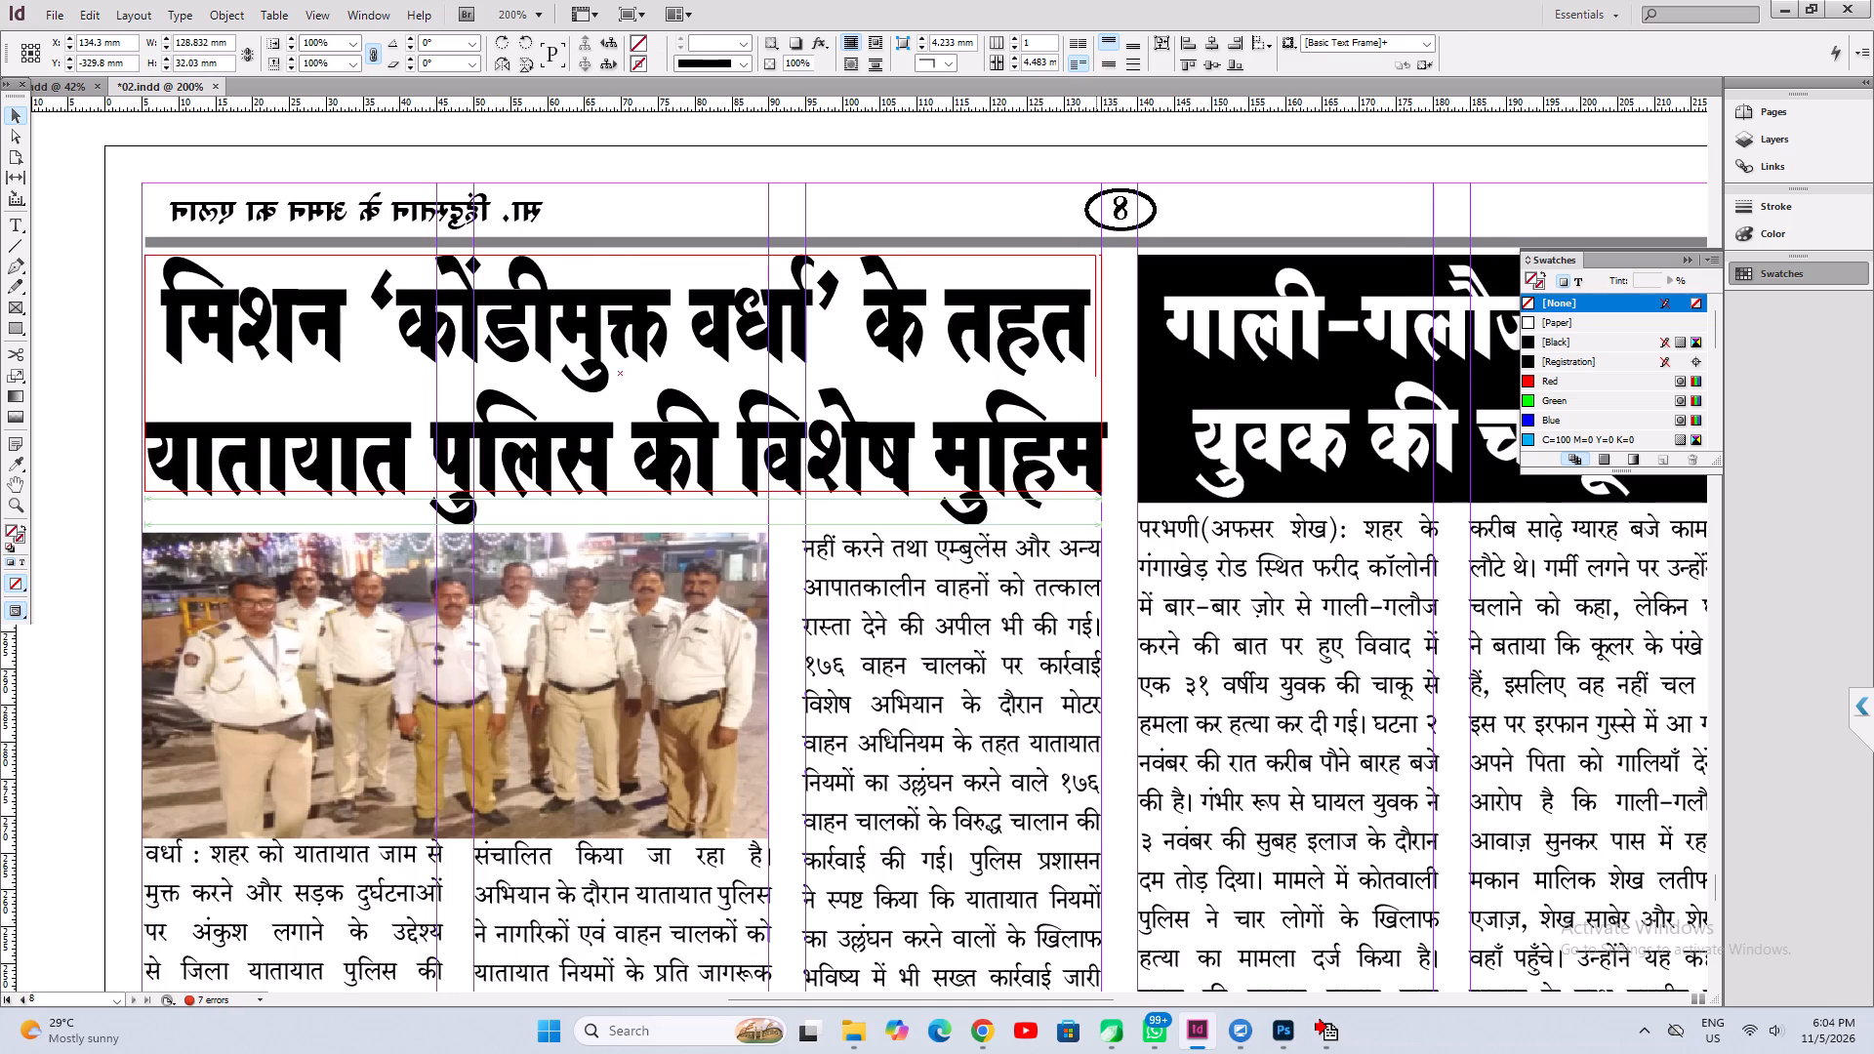
{"action": "key", "text": "ctrl+z"}
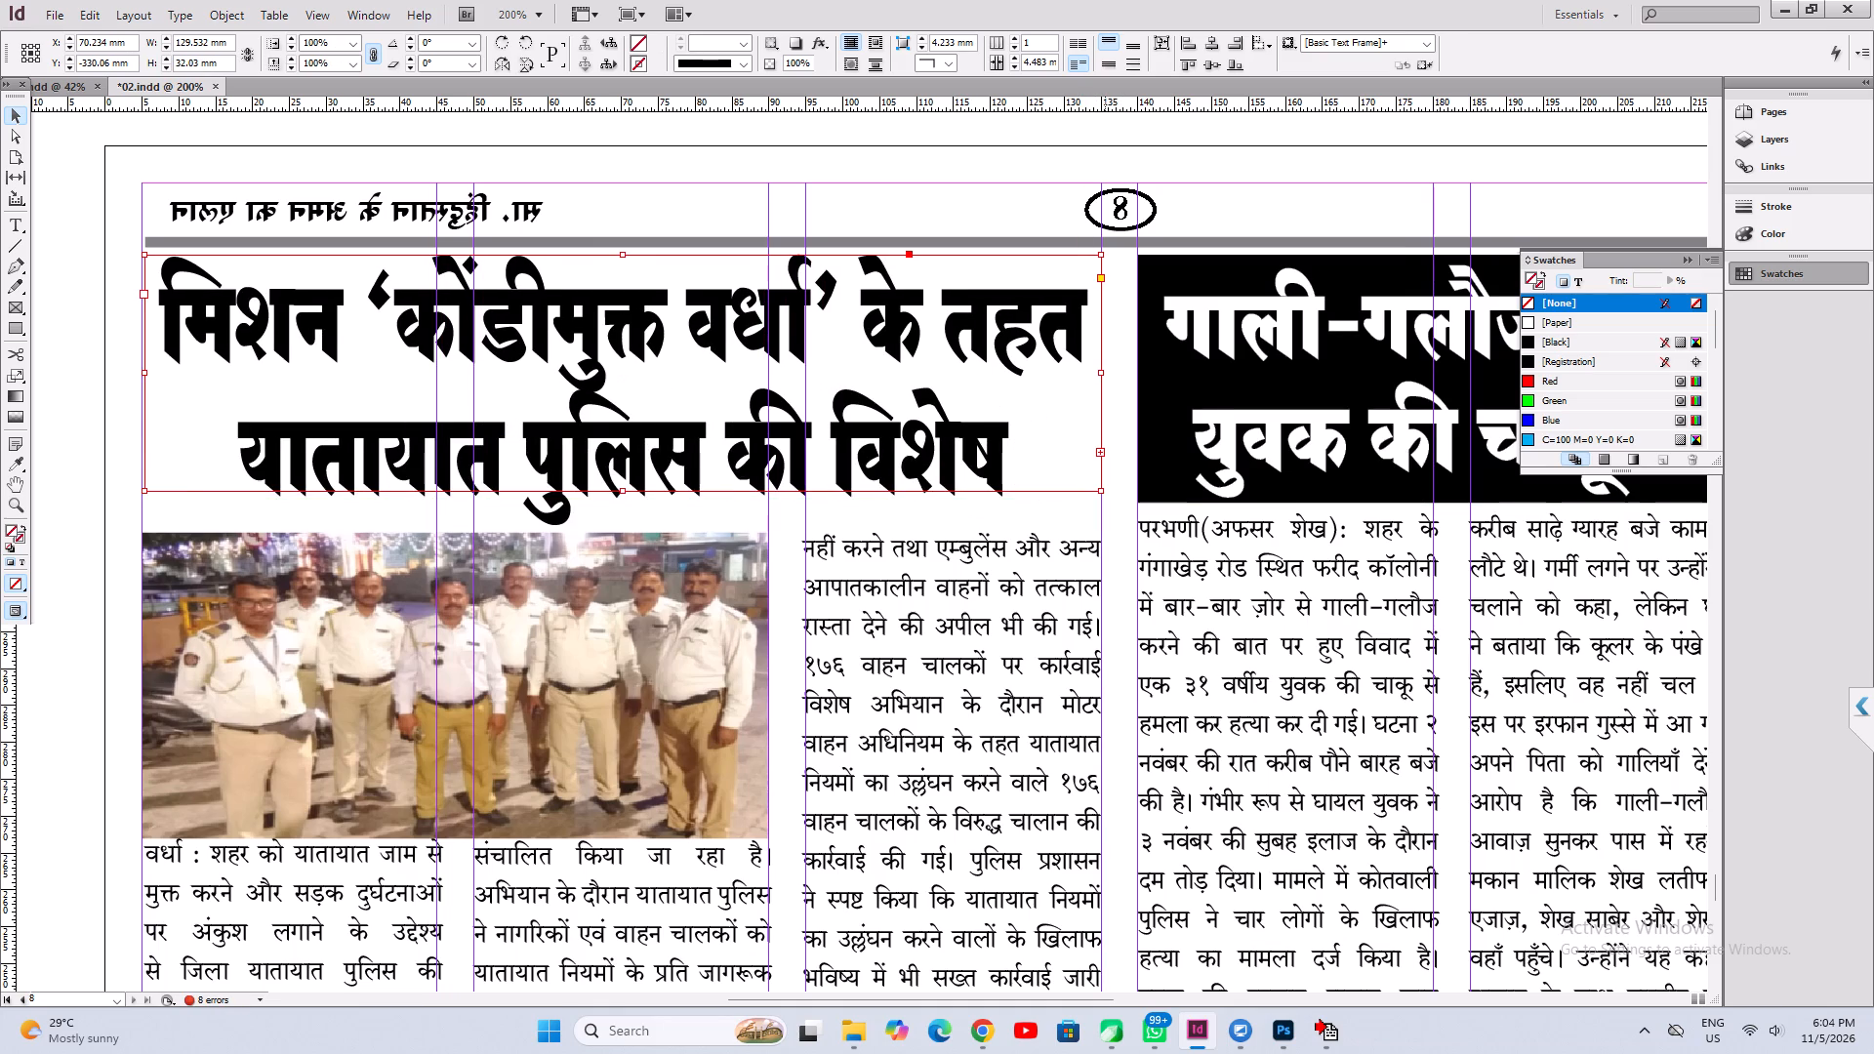
Enlarge the white "गाली-गलौज पर भड़के पड़ोसी" headline text to 47.026 pt and tighten its leading to 41.454 pt.
{"action": "key", "text": "space"}
{"action": "key", "text": "space"}
{"action": "key", "text": "space"}
{"action": "key", "text": "space"}
{"action": "key", "text": "space"}
{"action": "key", "text": "space"}
{"action": "key", "text": "space"}
{"action": "key", "text": "space"}
{"action": "key", "text": "space"}
{"action": "key", "text": "space"}
{"action": "key", "text": "space"}
{"action": "key", "text": "space"}
{"action": "key", "text": "space"}
{"action": "left_click_drag", "start_coordinate": [1083, 573], "coordinate": [515, 695]}
{"action": "left_click_drag", "start_coordinate": [897, 672], "coordinate": [679, 663]}
{"action": "left_click", "coordinate": [818, 583]}
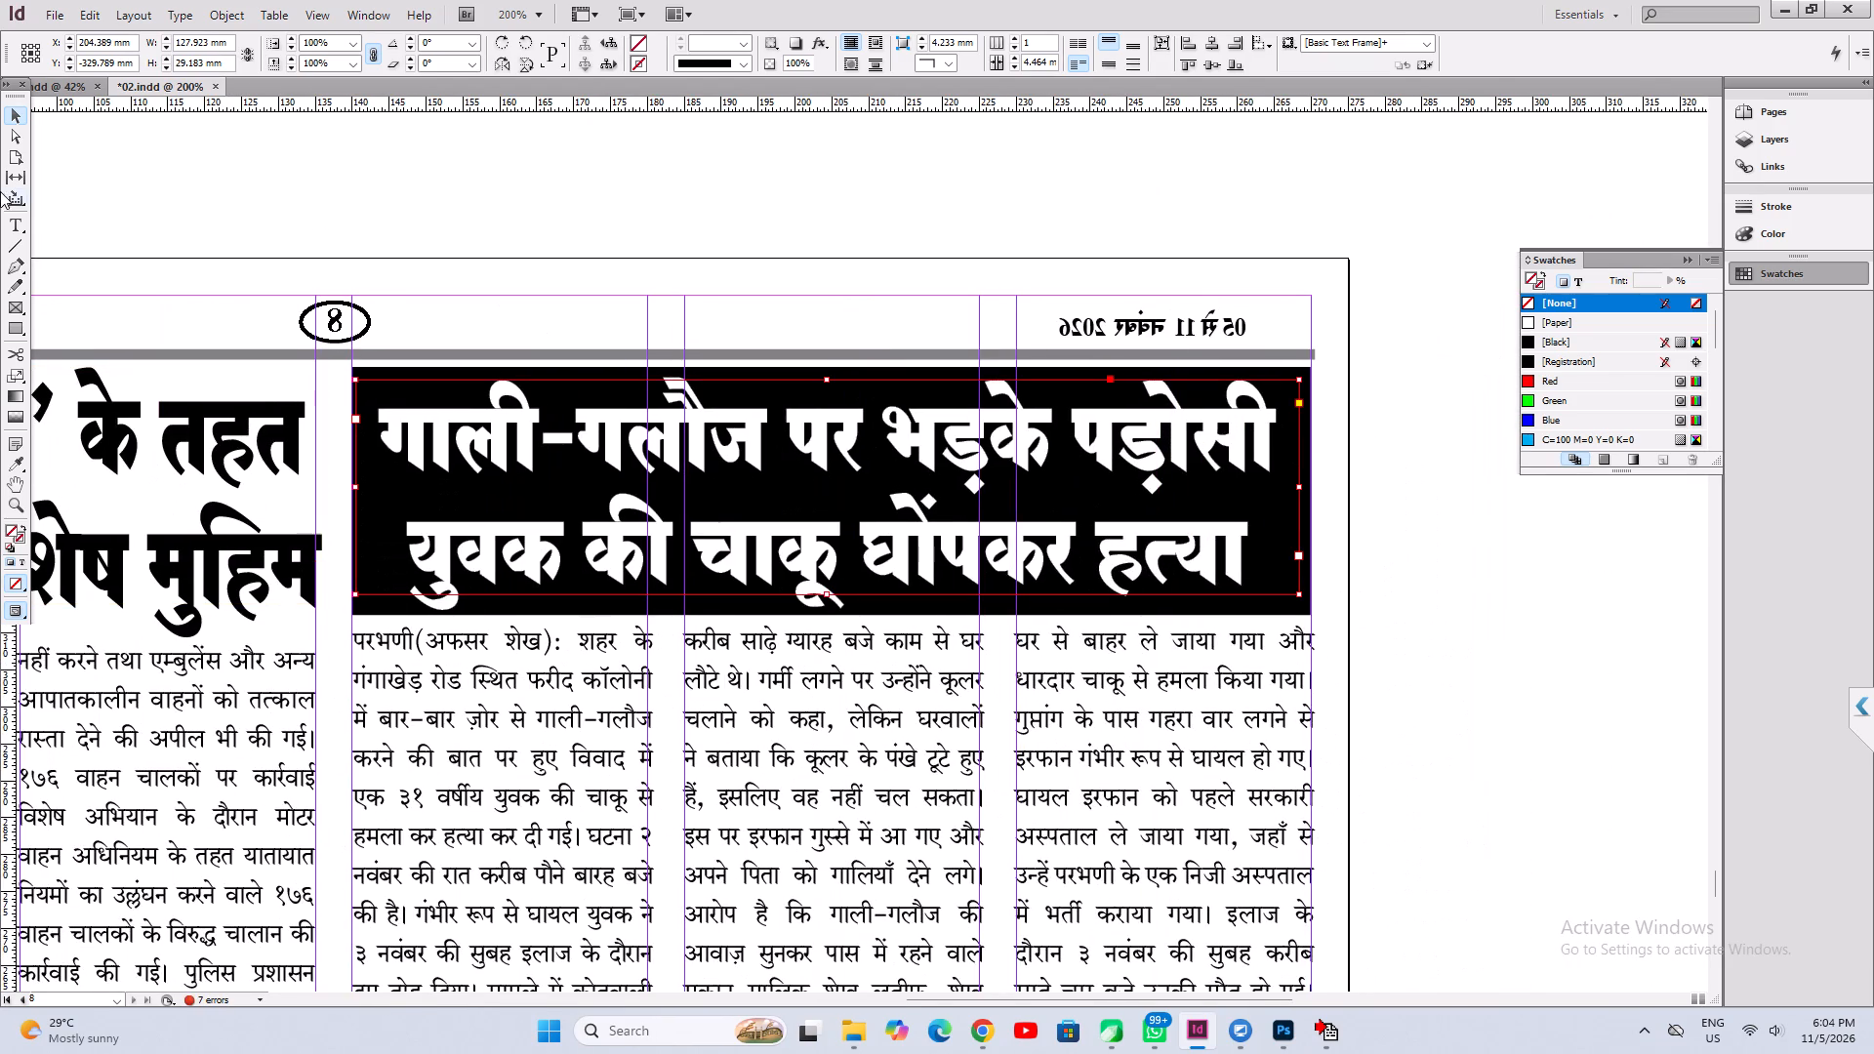
{"action": "left_click", "coordinate": [22, 224]}
{"action": "left_click", "coordinate": [894, 589]}
{"action": "key", "text": "ctrl+a"}
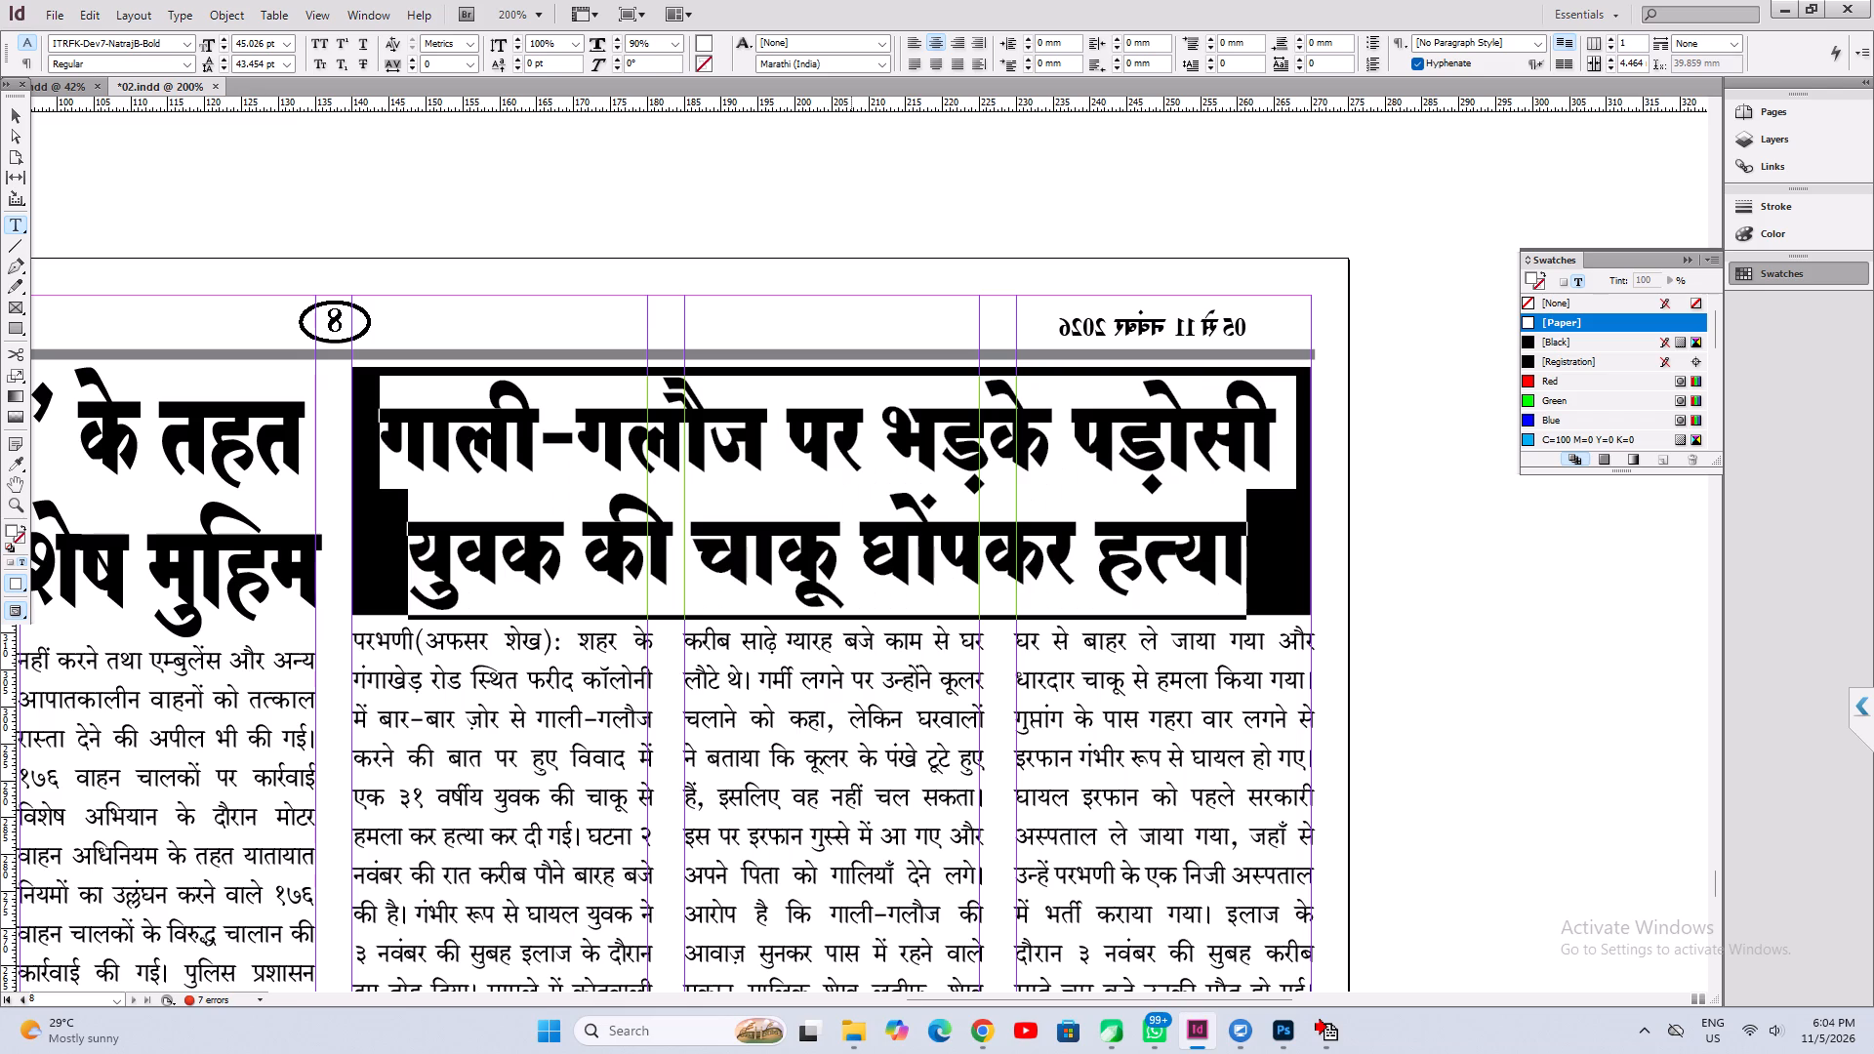
{"action": "key", "text": "ctrl+shift+period"}
{"action": "key", "text": "ctrl+shift+period"}
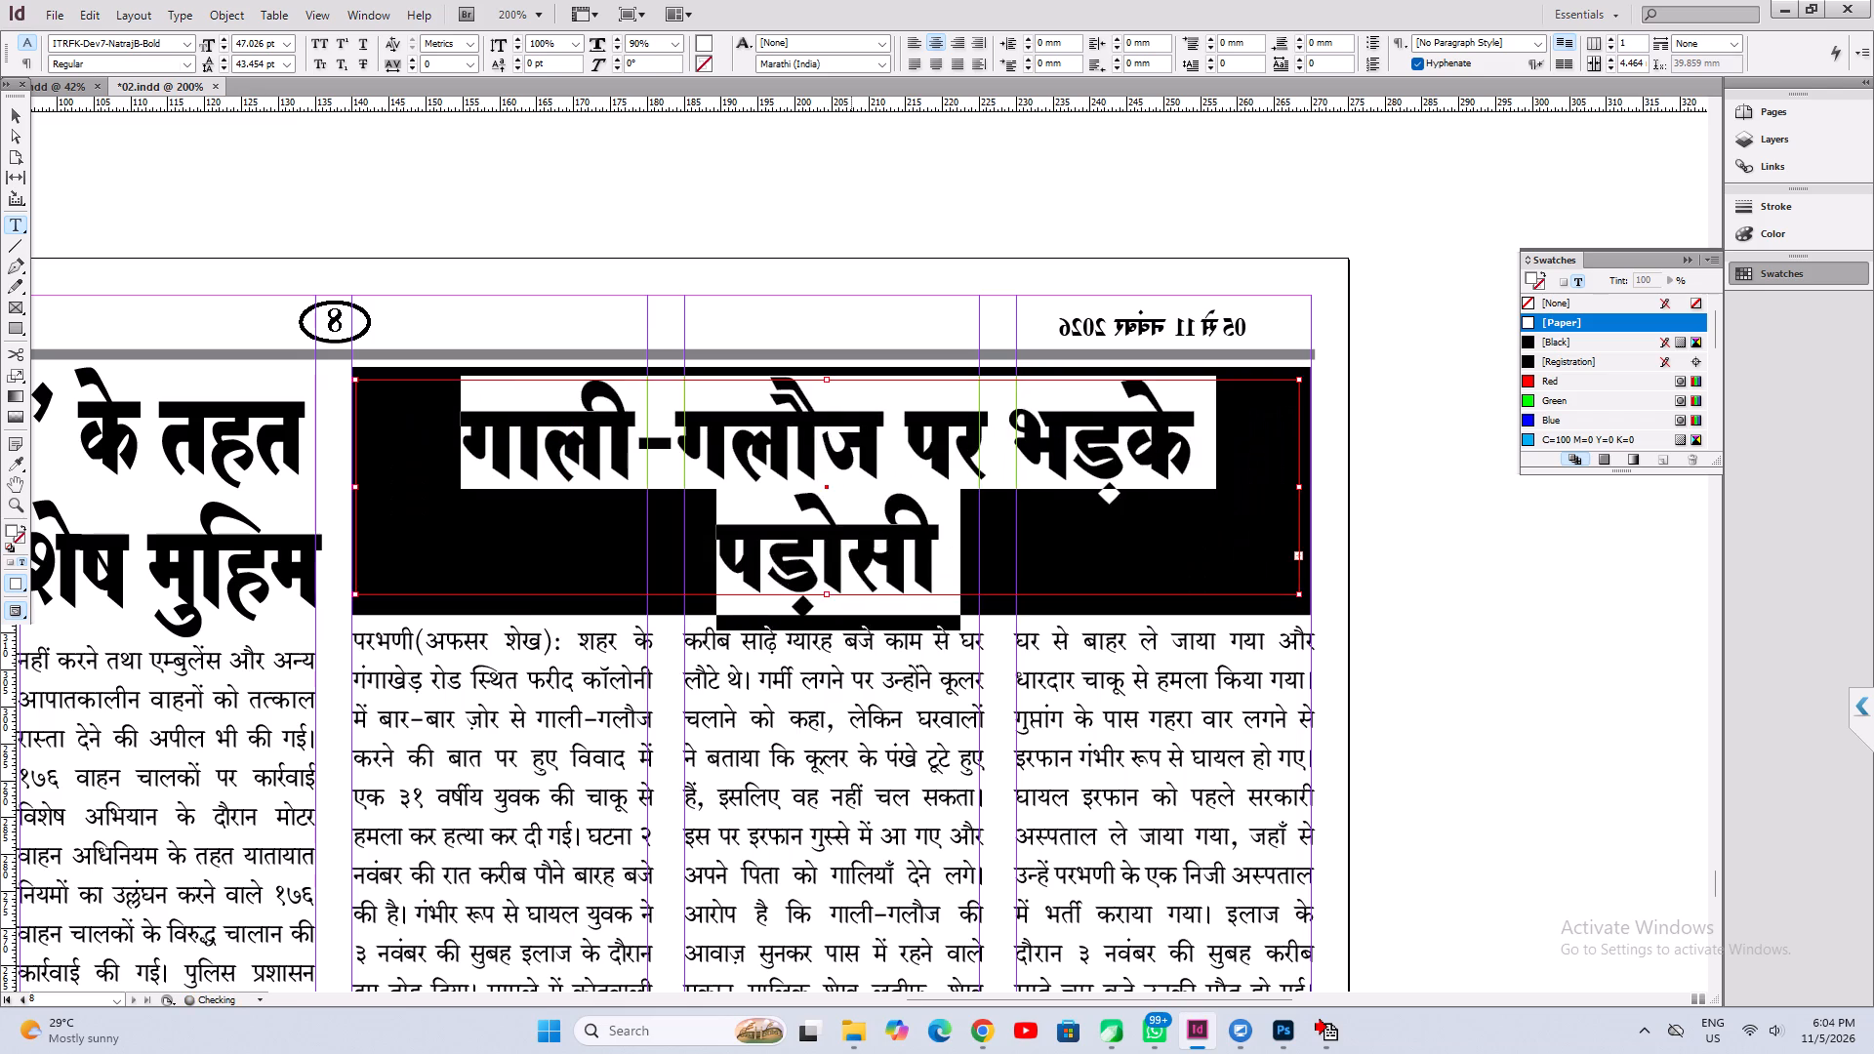
{"action": "key", "text": "ctrl+shift+comma"}
{"action": "key", "text": "alt+Up"}
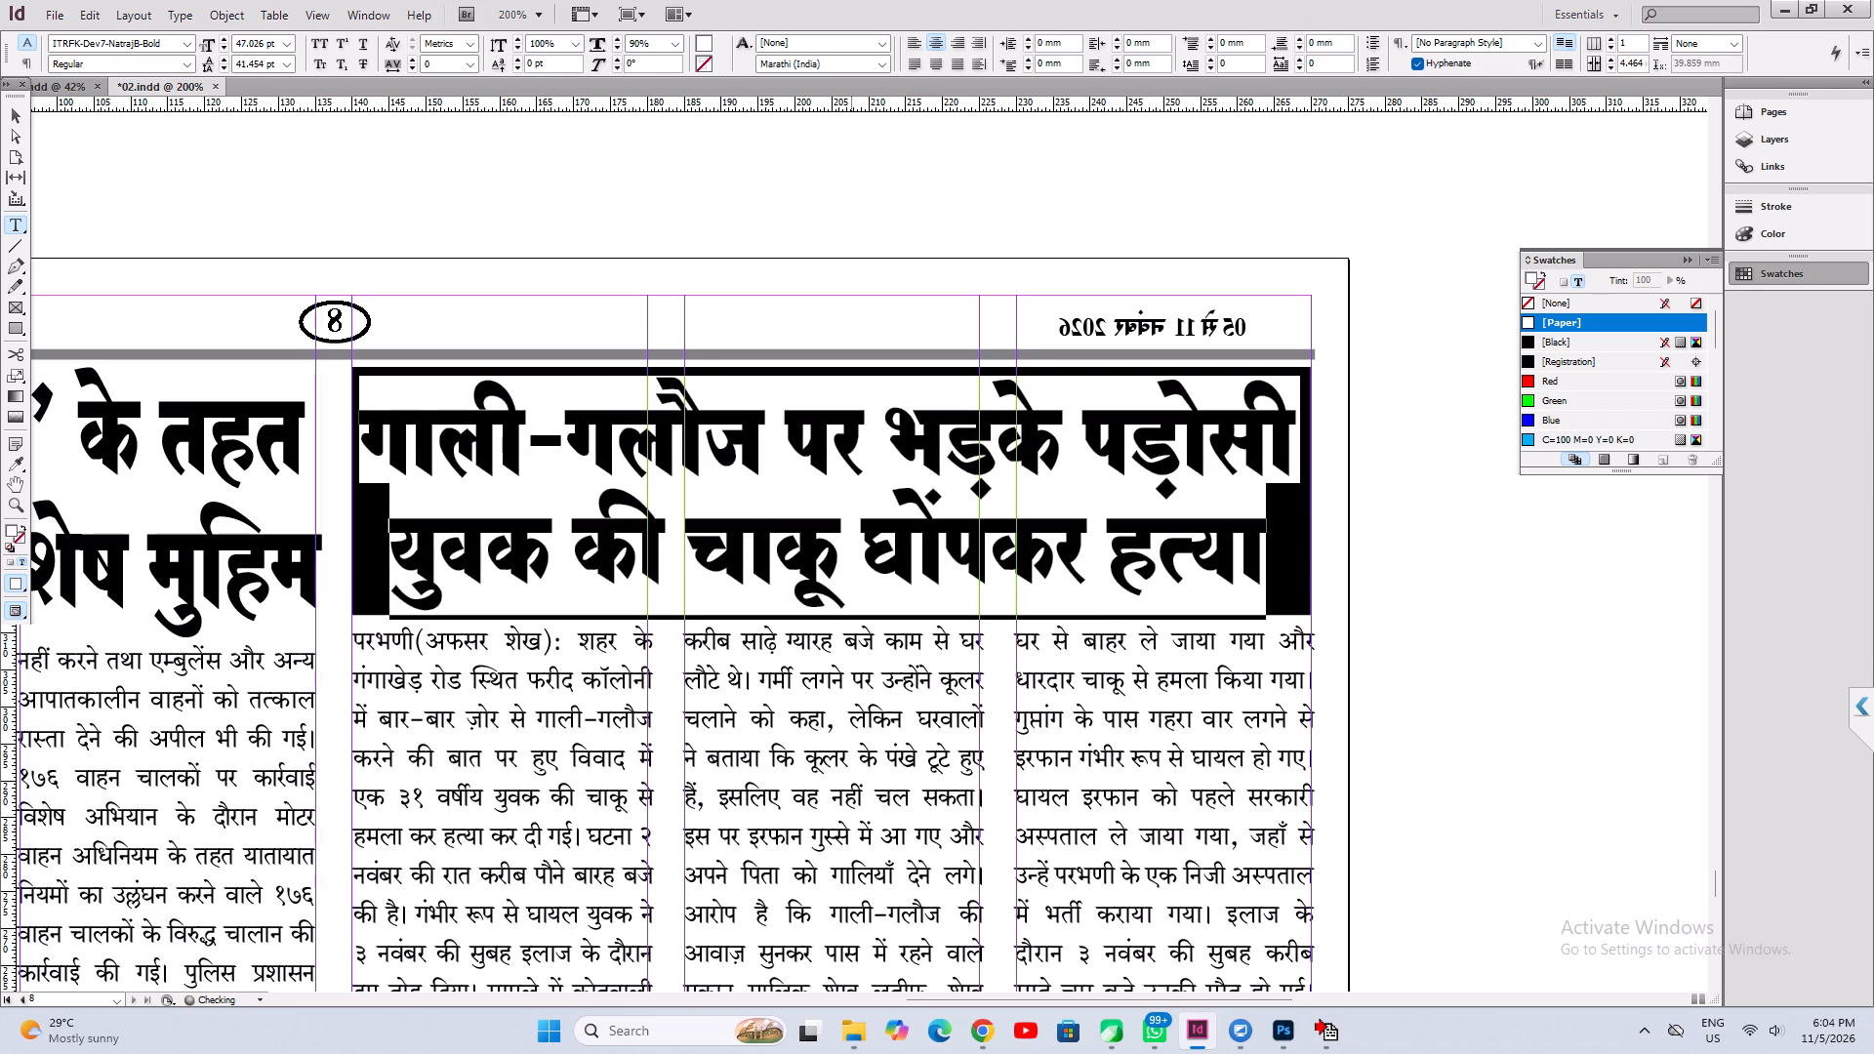
{"action": "key", "text": "ctrl+z"}
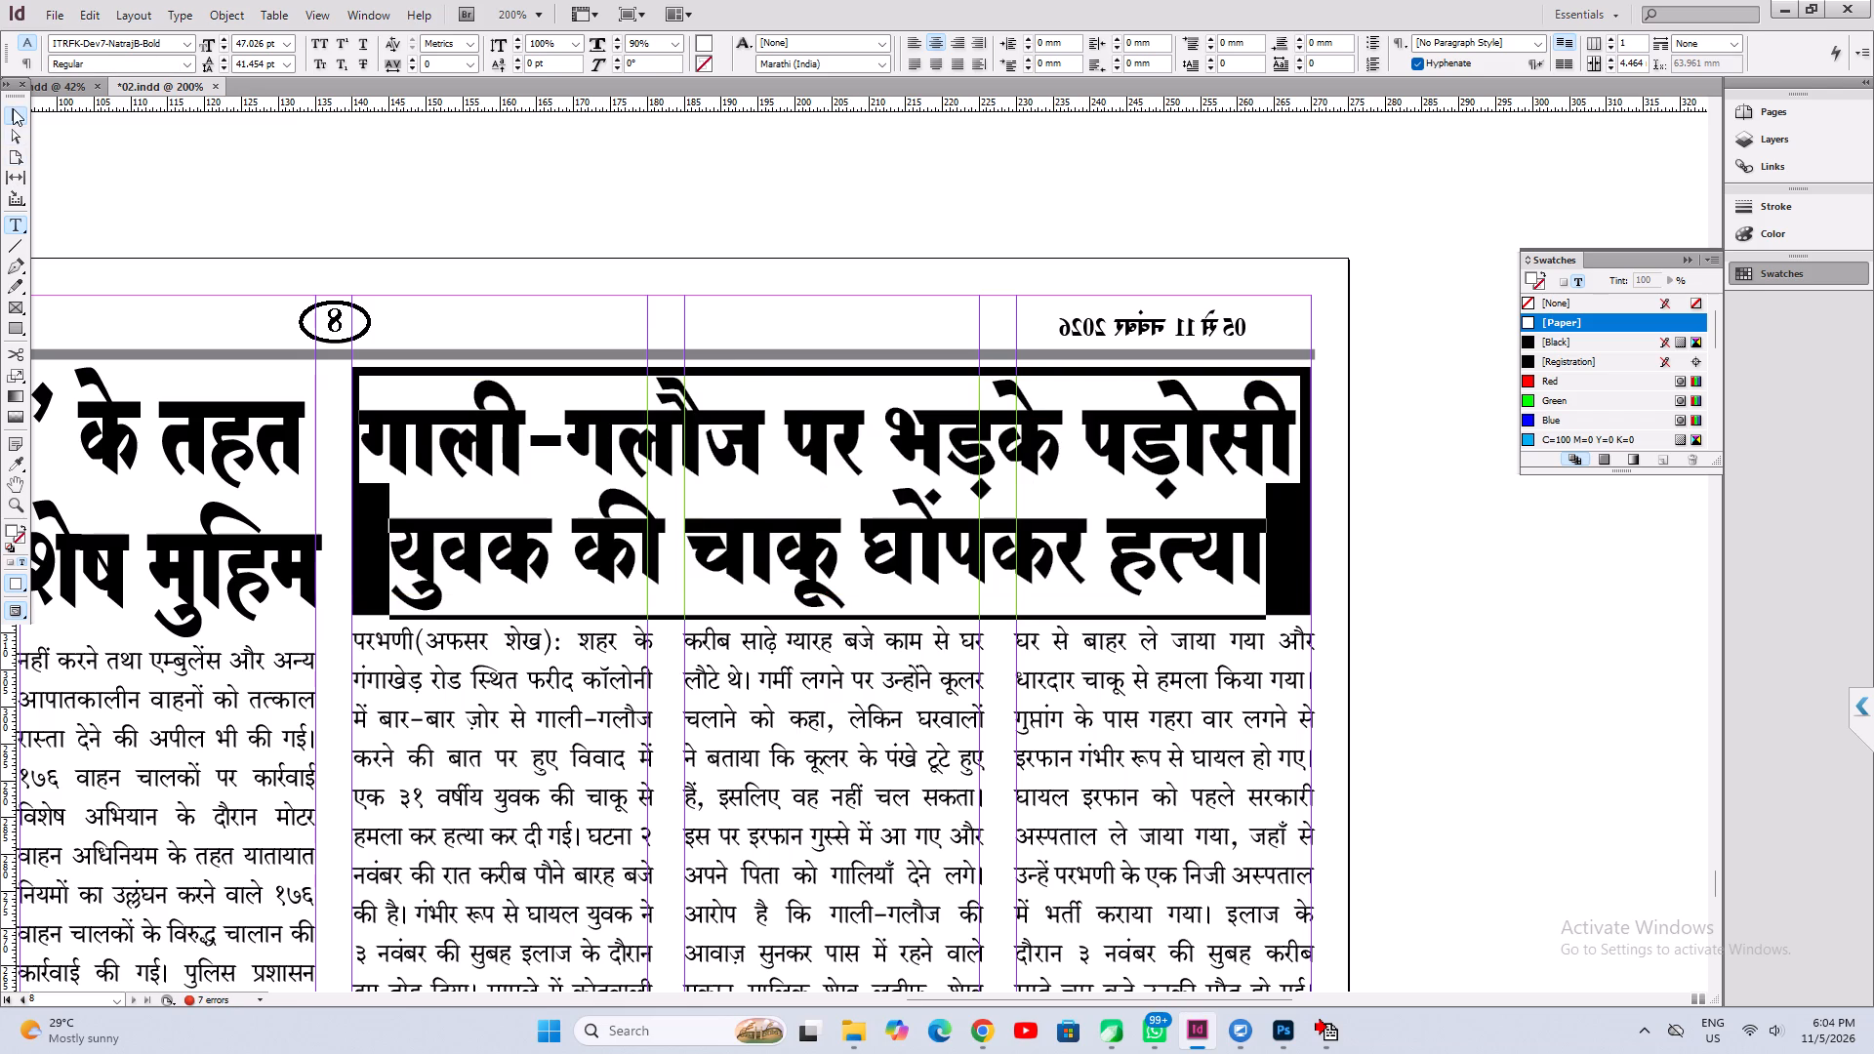
{"action": "left_click", "coordinate": [13, 108]}
{"action": "left_click", "coordinate": [1313, 665]}
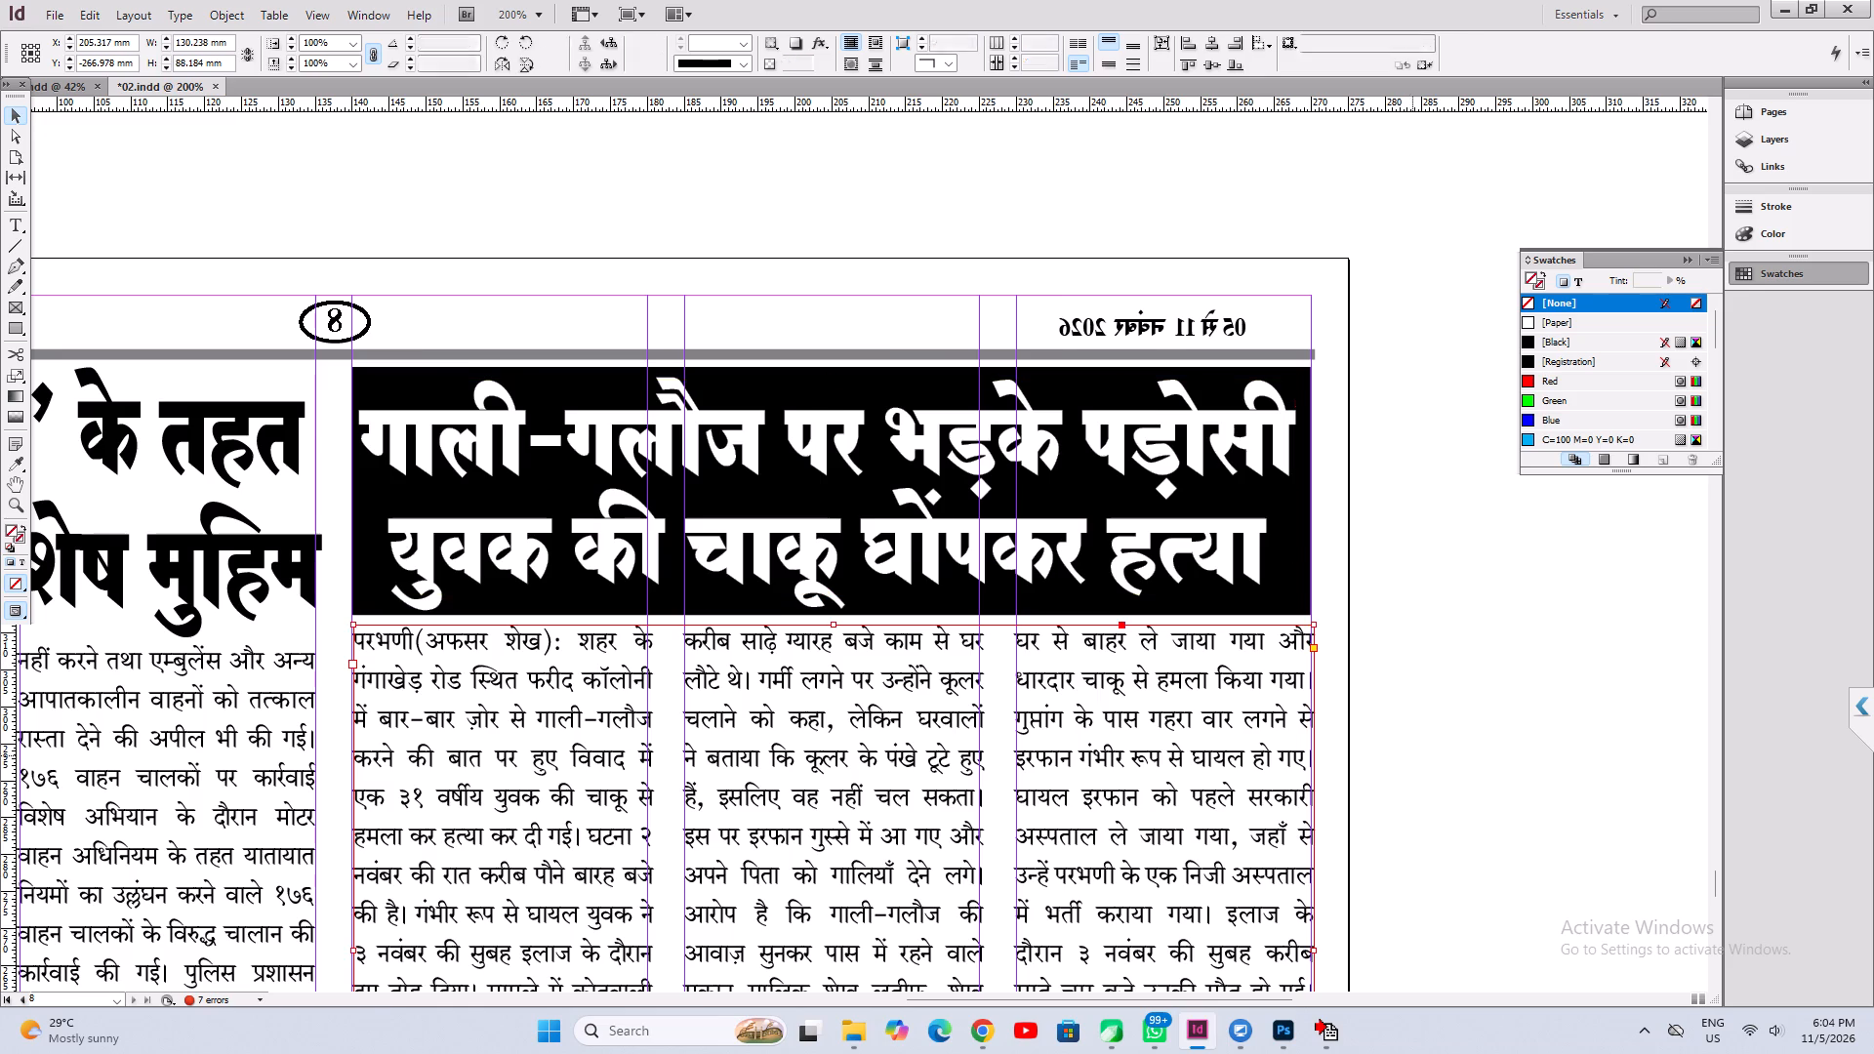
Examine the type settings of the "ट्रॅव्हल्स् की जाँच" headline further down page 8.
{"action": "key", "text": "space"}
{"action": "key", "text": "space"}
{"action": "key", "text": "space"}
{"action": "key", "text": "space"}
{"action": "key", "text": "space"}
{"action": "key", "text": "space"}
{"action": "key", "text": "space"}
{"action": "key", "text": "space"}
{"action": "key", "text": "space"}
{"action": "key", "text": "space"}
{"action": "key", "text": "space"}
{"action": "key", "text": "space"}
{"action": "key", "text": "space"}
{"action": "key", "text": "space"}
{"action": "key", "text": "space"}
{"action": "key", "text": "space"}
{"action": "key", "text": "space"}
{"action": "key", "text": "space"}
{"action": "key", "text": "space"}
{"action": "key", "text": "space"}
{"action": "left_click_drag", "start_coordinate": [1398, 846], "coordinate": [1384, 263]}
{"action": "left_click_drag", "start_coordinate": [1221, 705], "coordinate": [1230, 313]}
{"action": "left_click_drag", "start_coordinate": [937, 529], "coordinate": [937, 596]}
{"action": "left_click", "coordinate": [815, 634]}
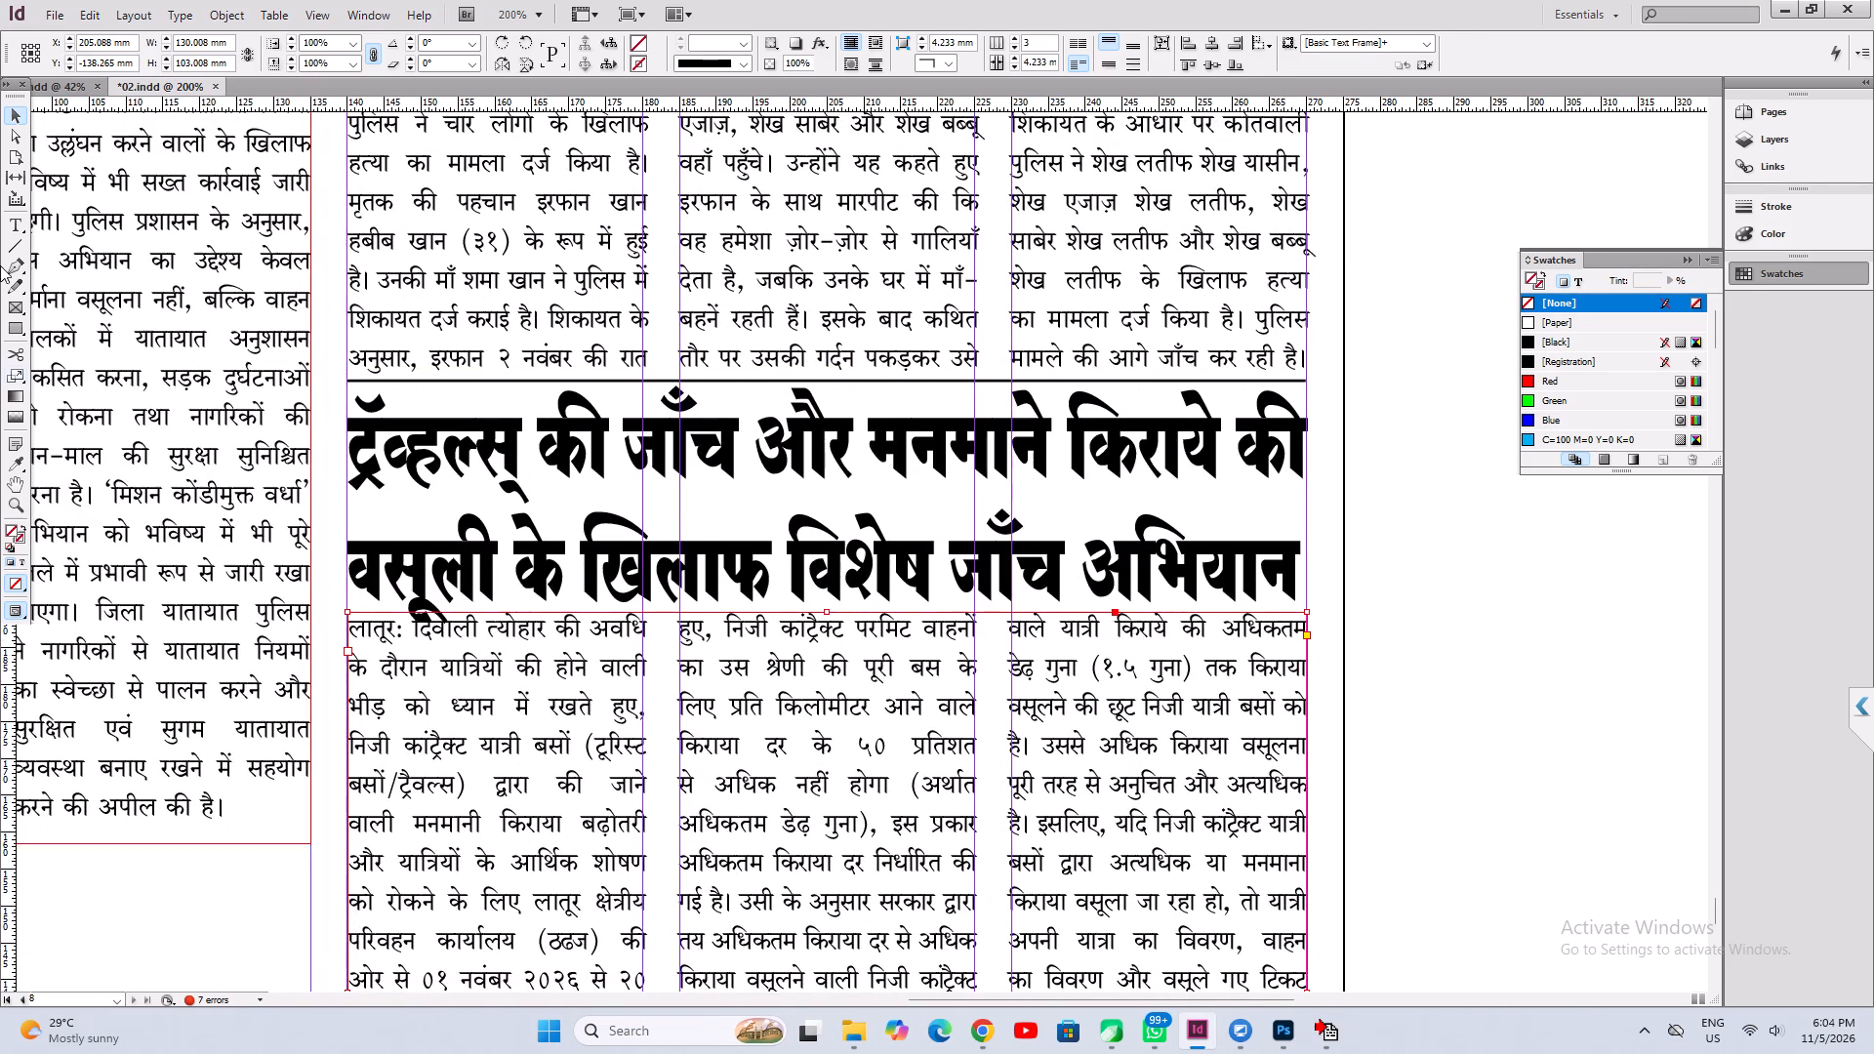
{"action": "left_click", "coordinate": [7, 229]}
{"action": "left_click", "coordinate": [541, 495]}
{"action": "key", "text": "ctrl+a"}
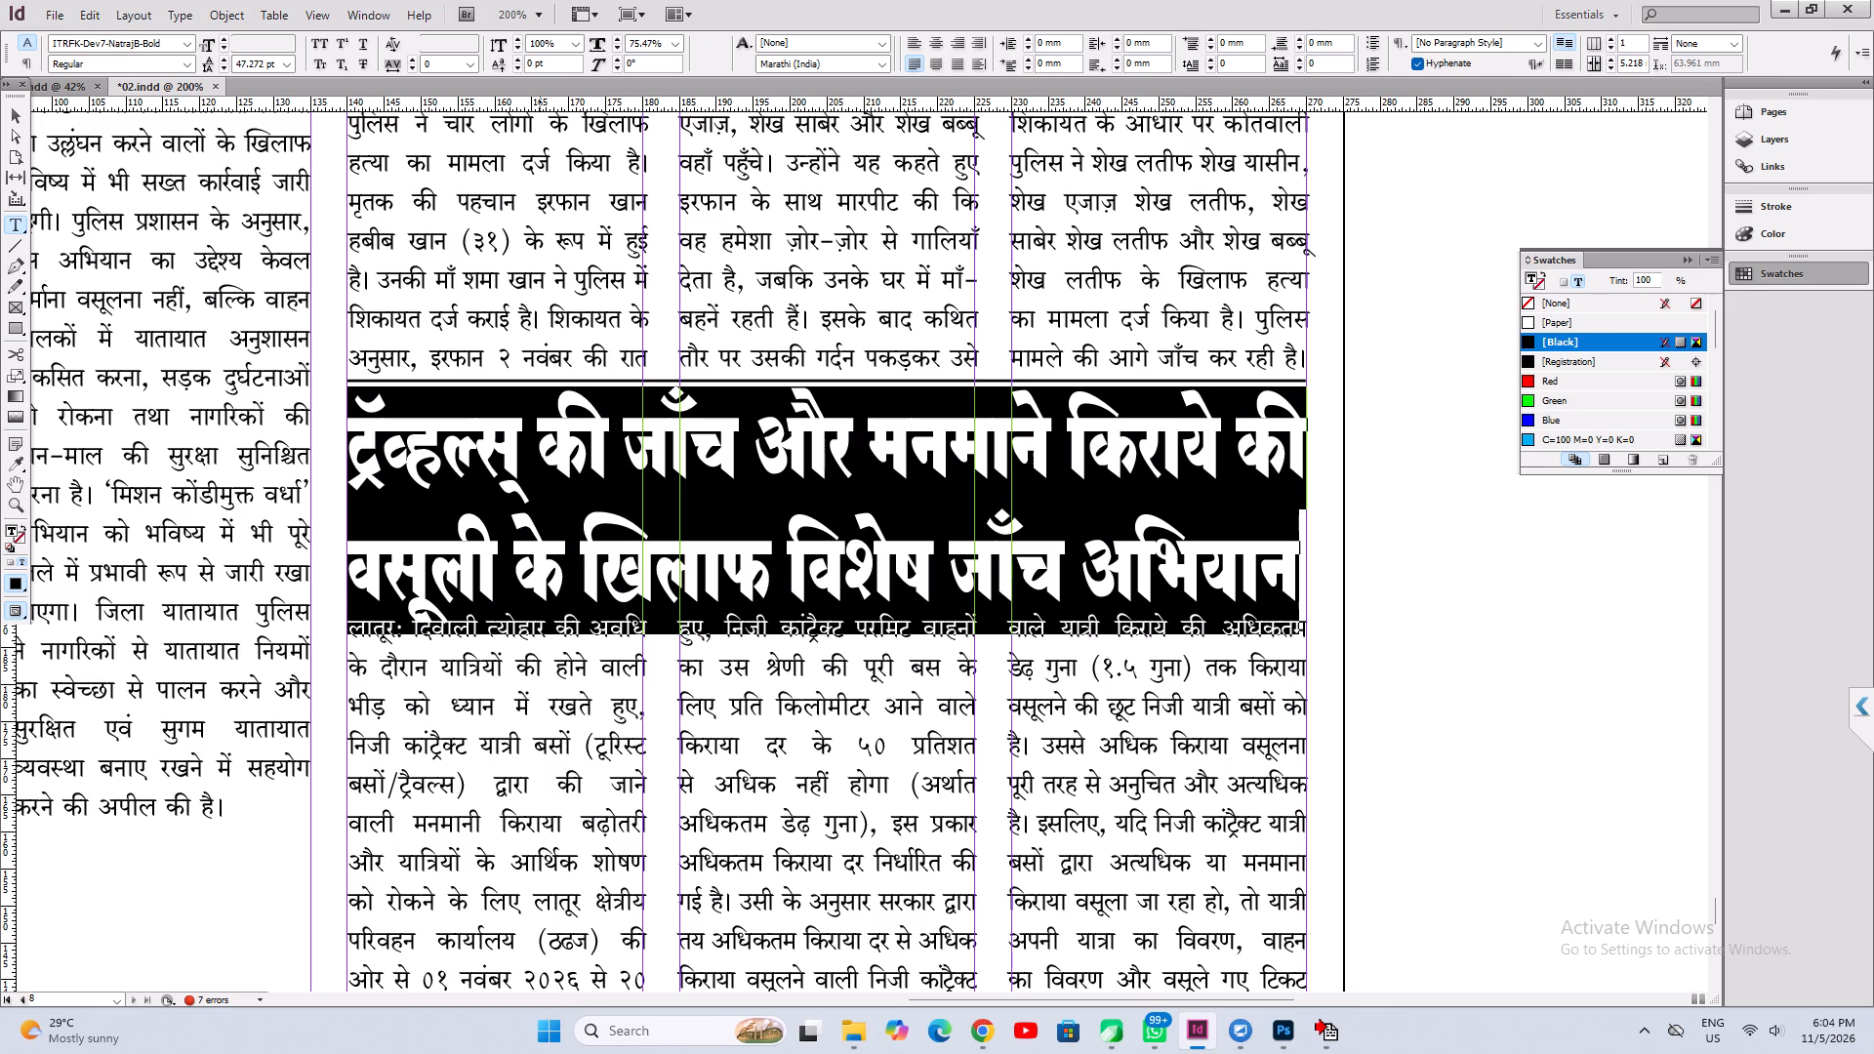
Save the document with the whole of page 8 in view.
{"action": "key", "text": "ctrl+0"}
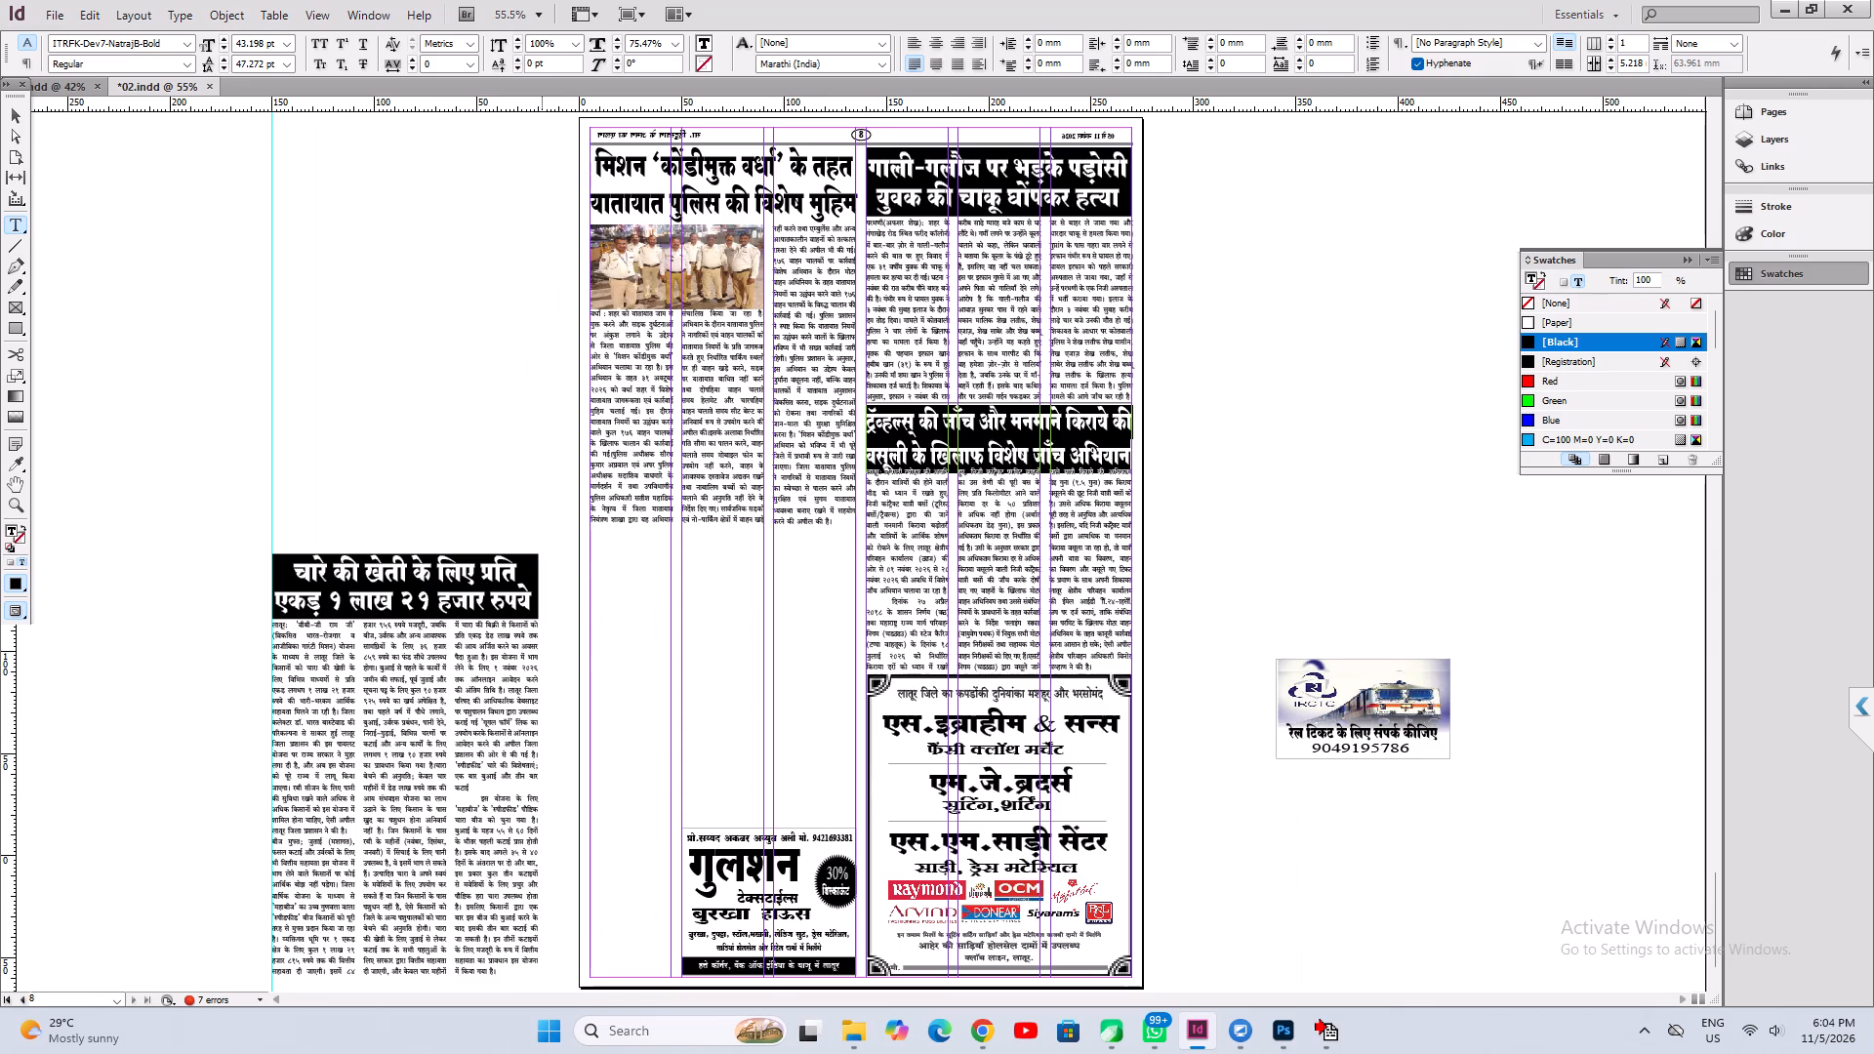
{"action": "key", "text": "ctrl+s"}
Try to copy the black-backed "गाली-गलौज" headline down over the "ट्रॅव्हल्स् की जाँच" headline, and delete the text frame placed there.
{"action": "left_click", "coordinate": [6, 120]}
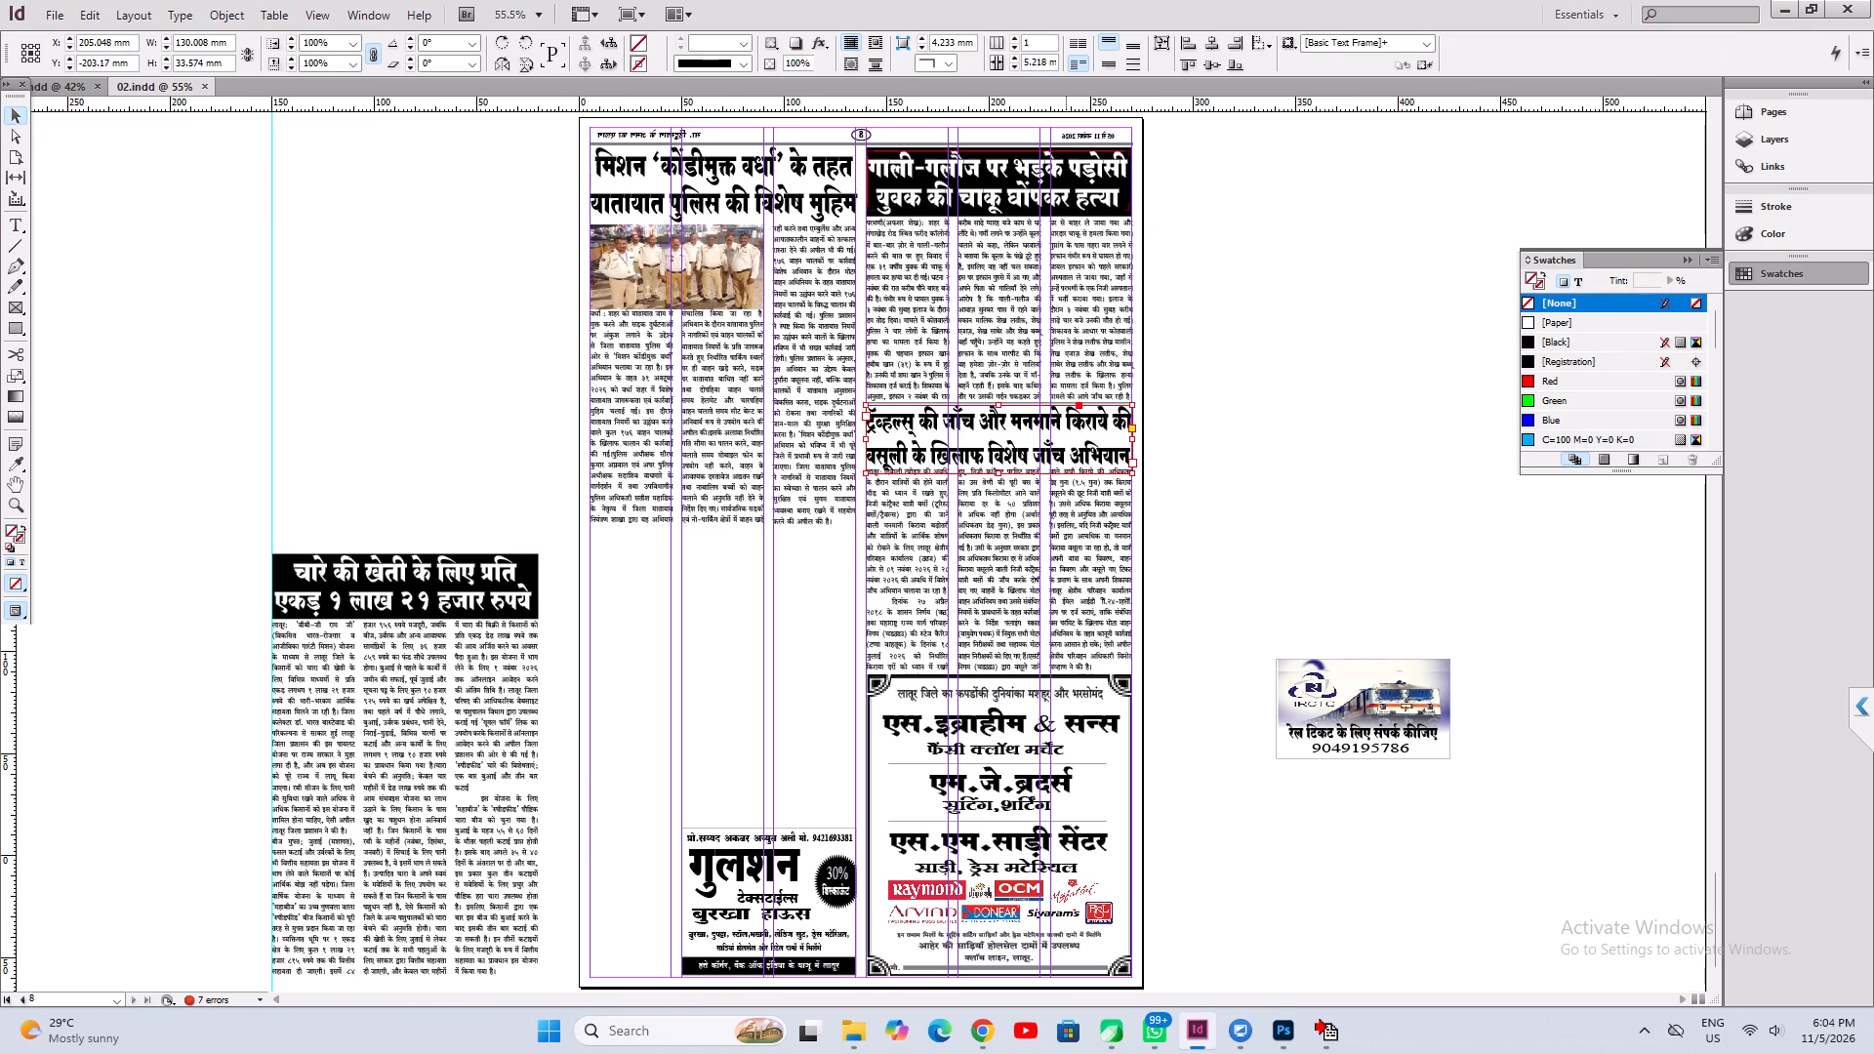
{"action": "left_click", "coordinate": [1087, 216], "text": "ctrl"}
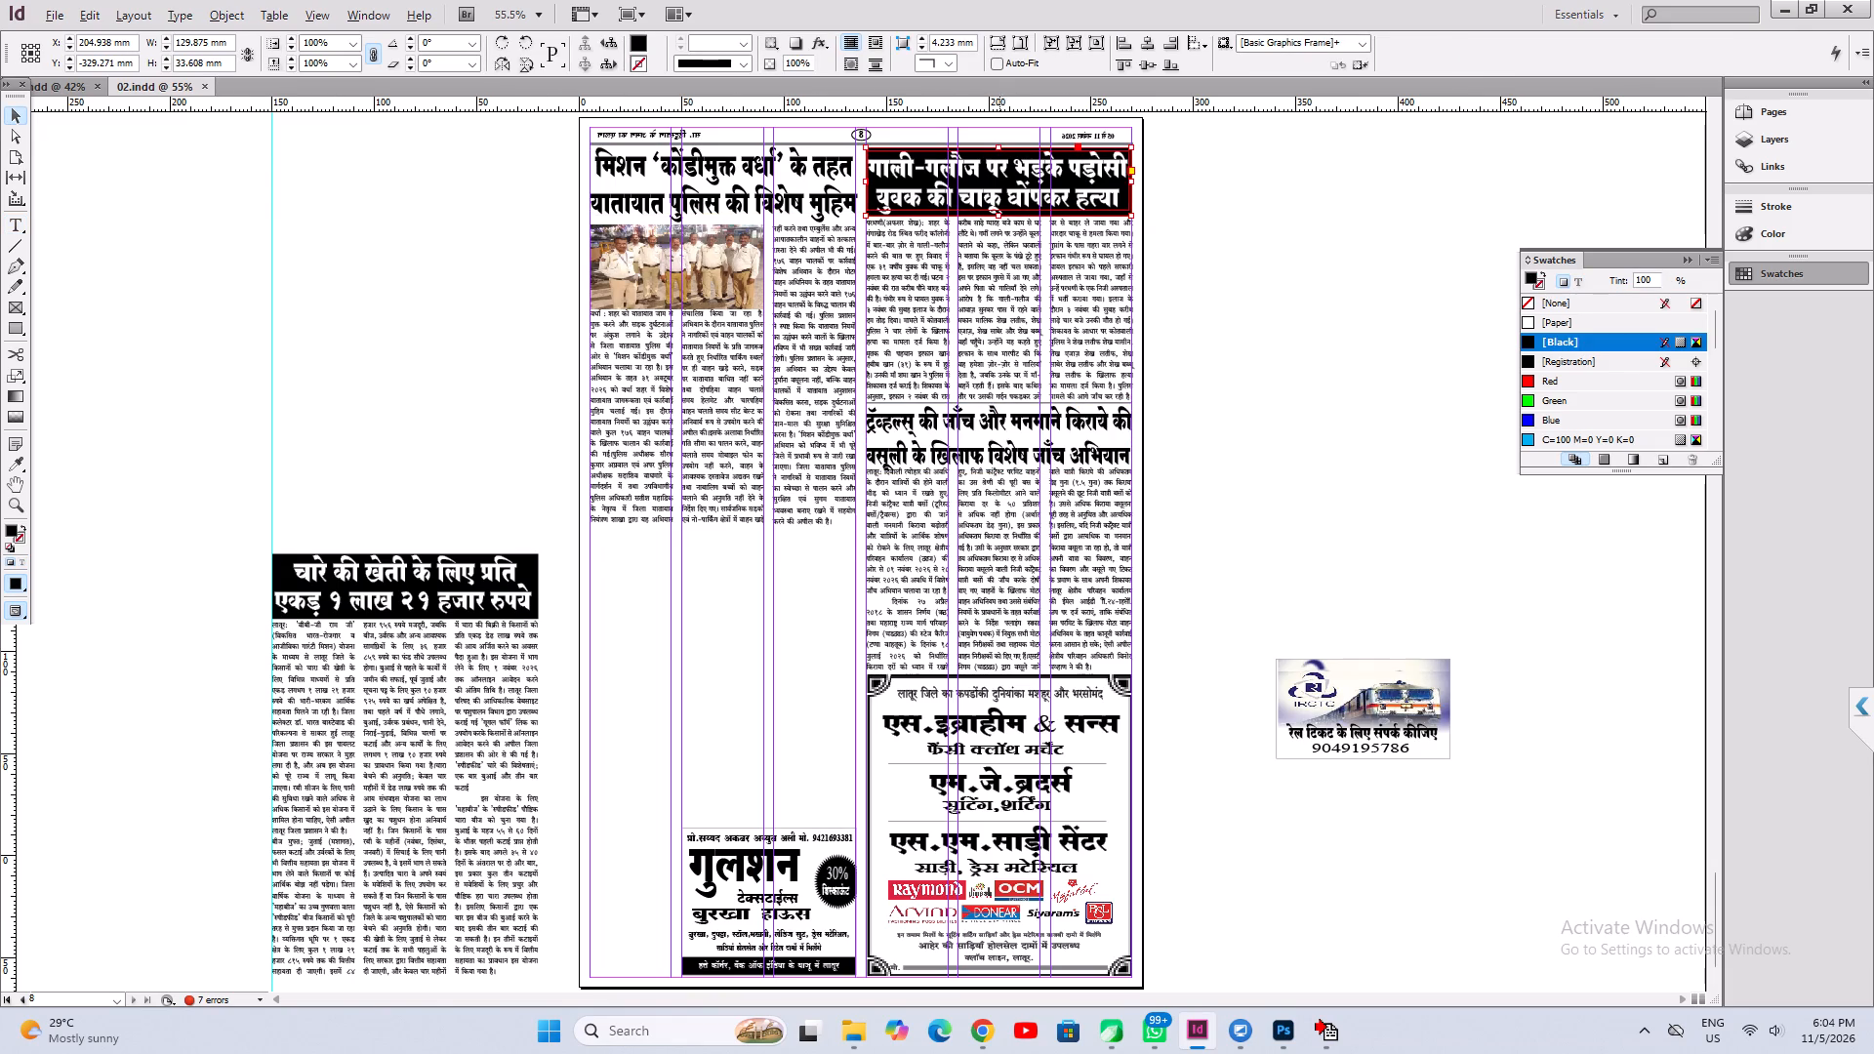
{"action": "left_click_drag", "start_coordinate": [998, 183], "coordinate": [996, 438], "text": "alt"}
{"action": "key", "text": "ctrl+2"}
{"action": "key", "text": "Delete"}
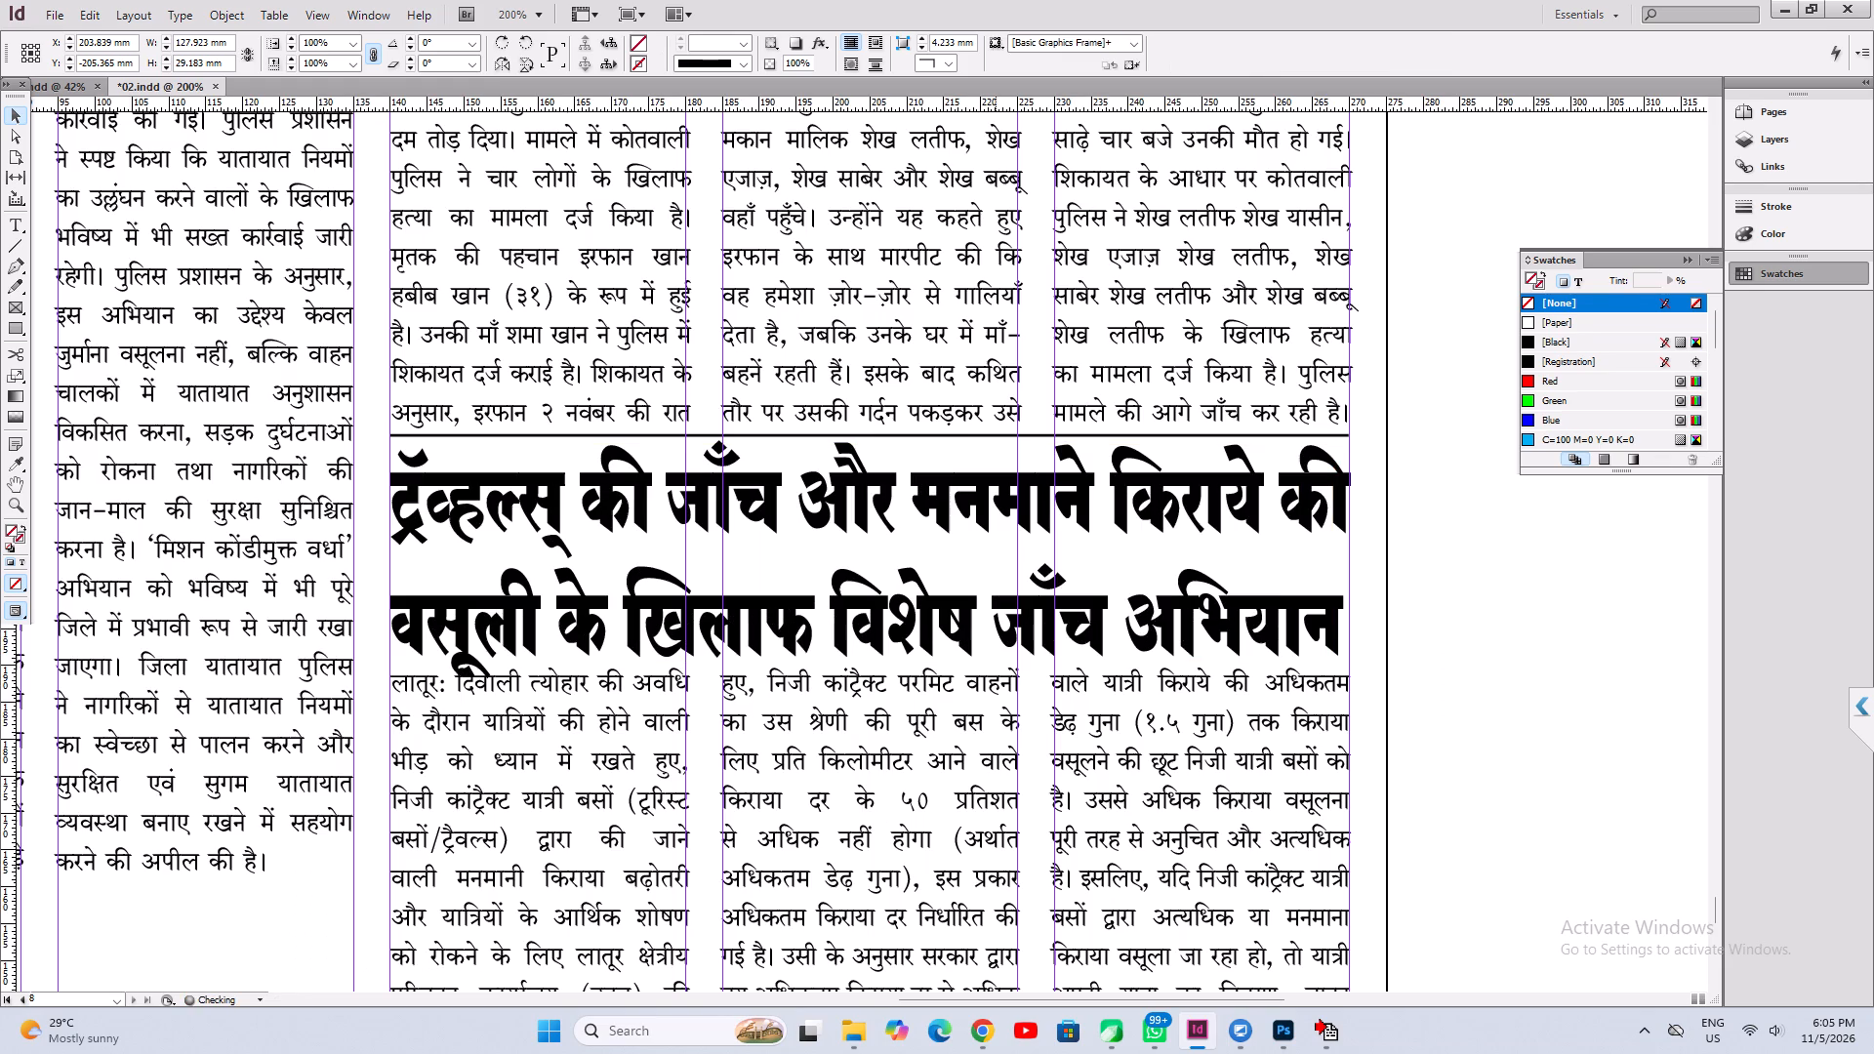
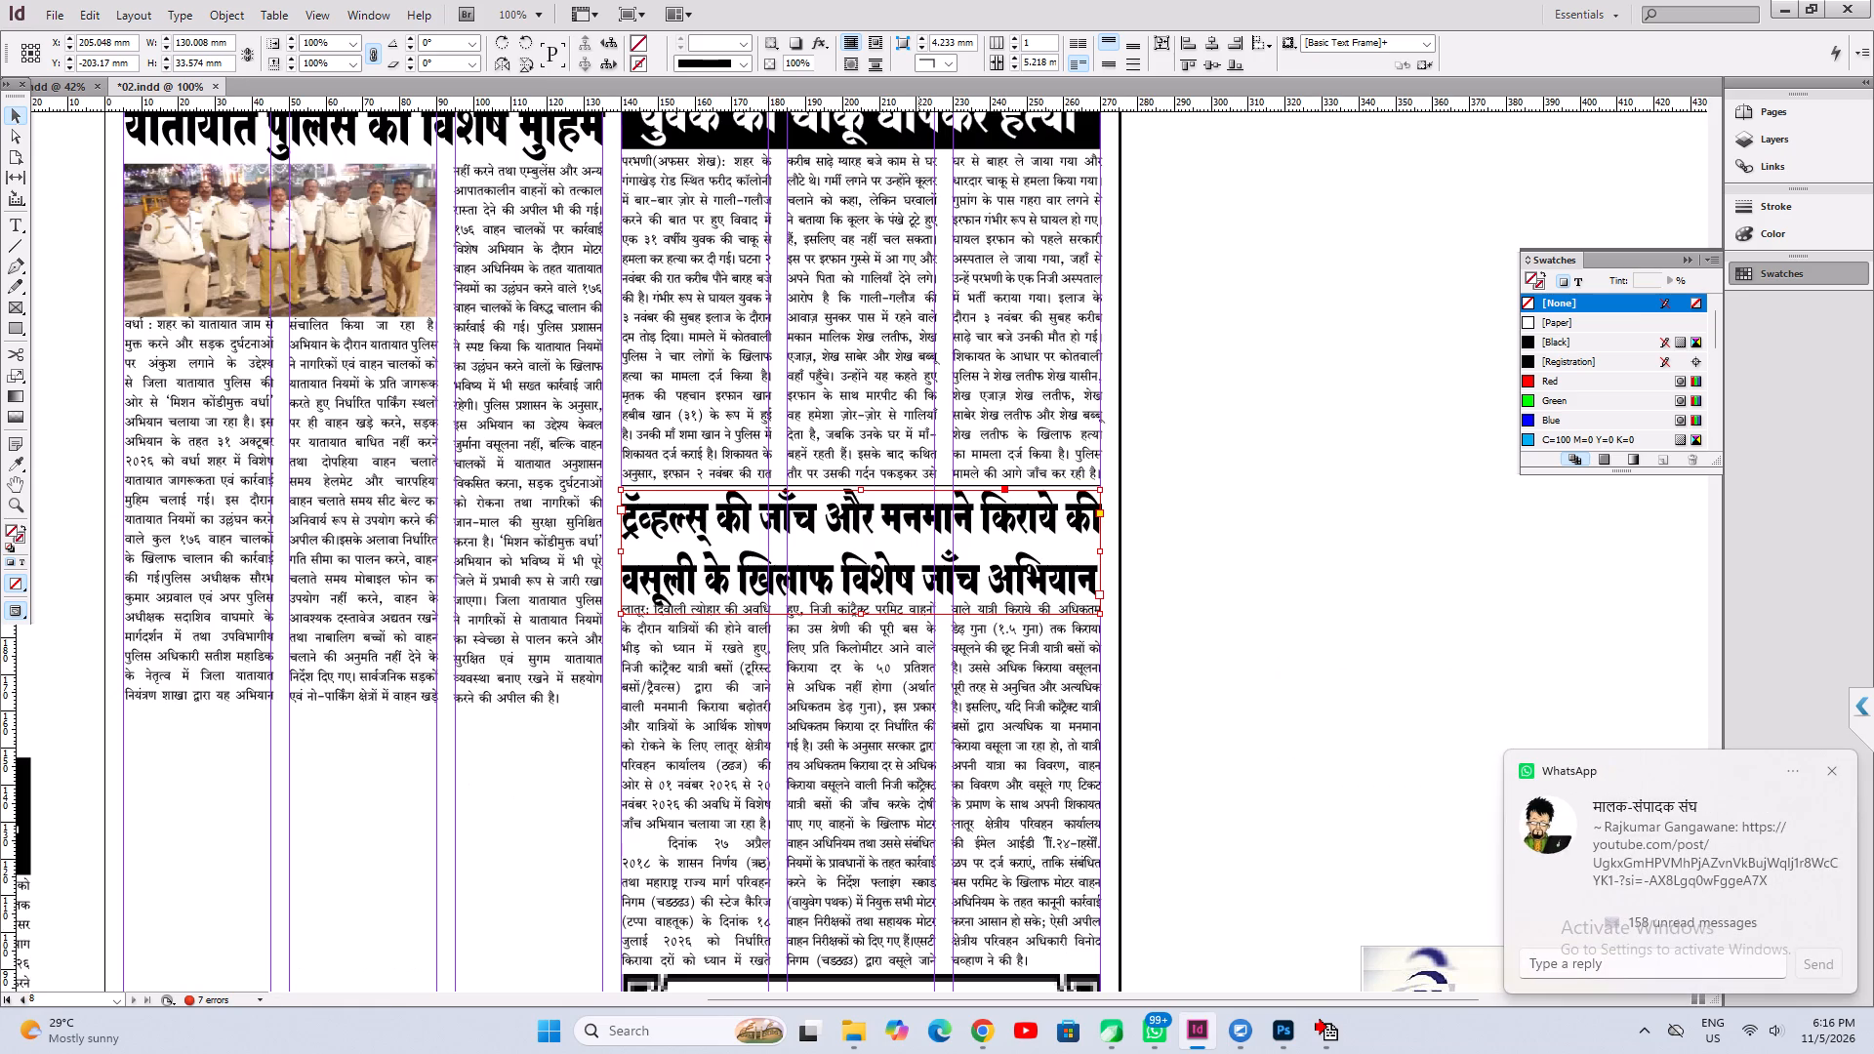
Move the "ट्रॅव्हल्स् की जाँच" headline off page 8 onto the empty pasteboard beside it.
{"action": "left_click_drag", "start_coordinate": [918, 512], "coordinate": [1550, 575], "text": "ctrl"}
Delete the horizontal rule between the stabbing article and the emptied travels headline space.
{"action": "left_click", "coordinate": [996, 492], "text": "ctrl"}
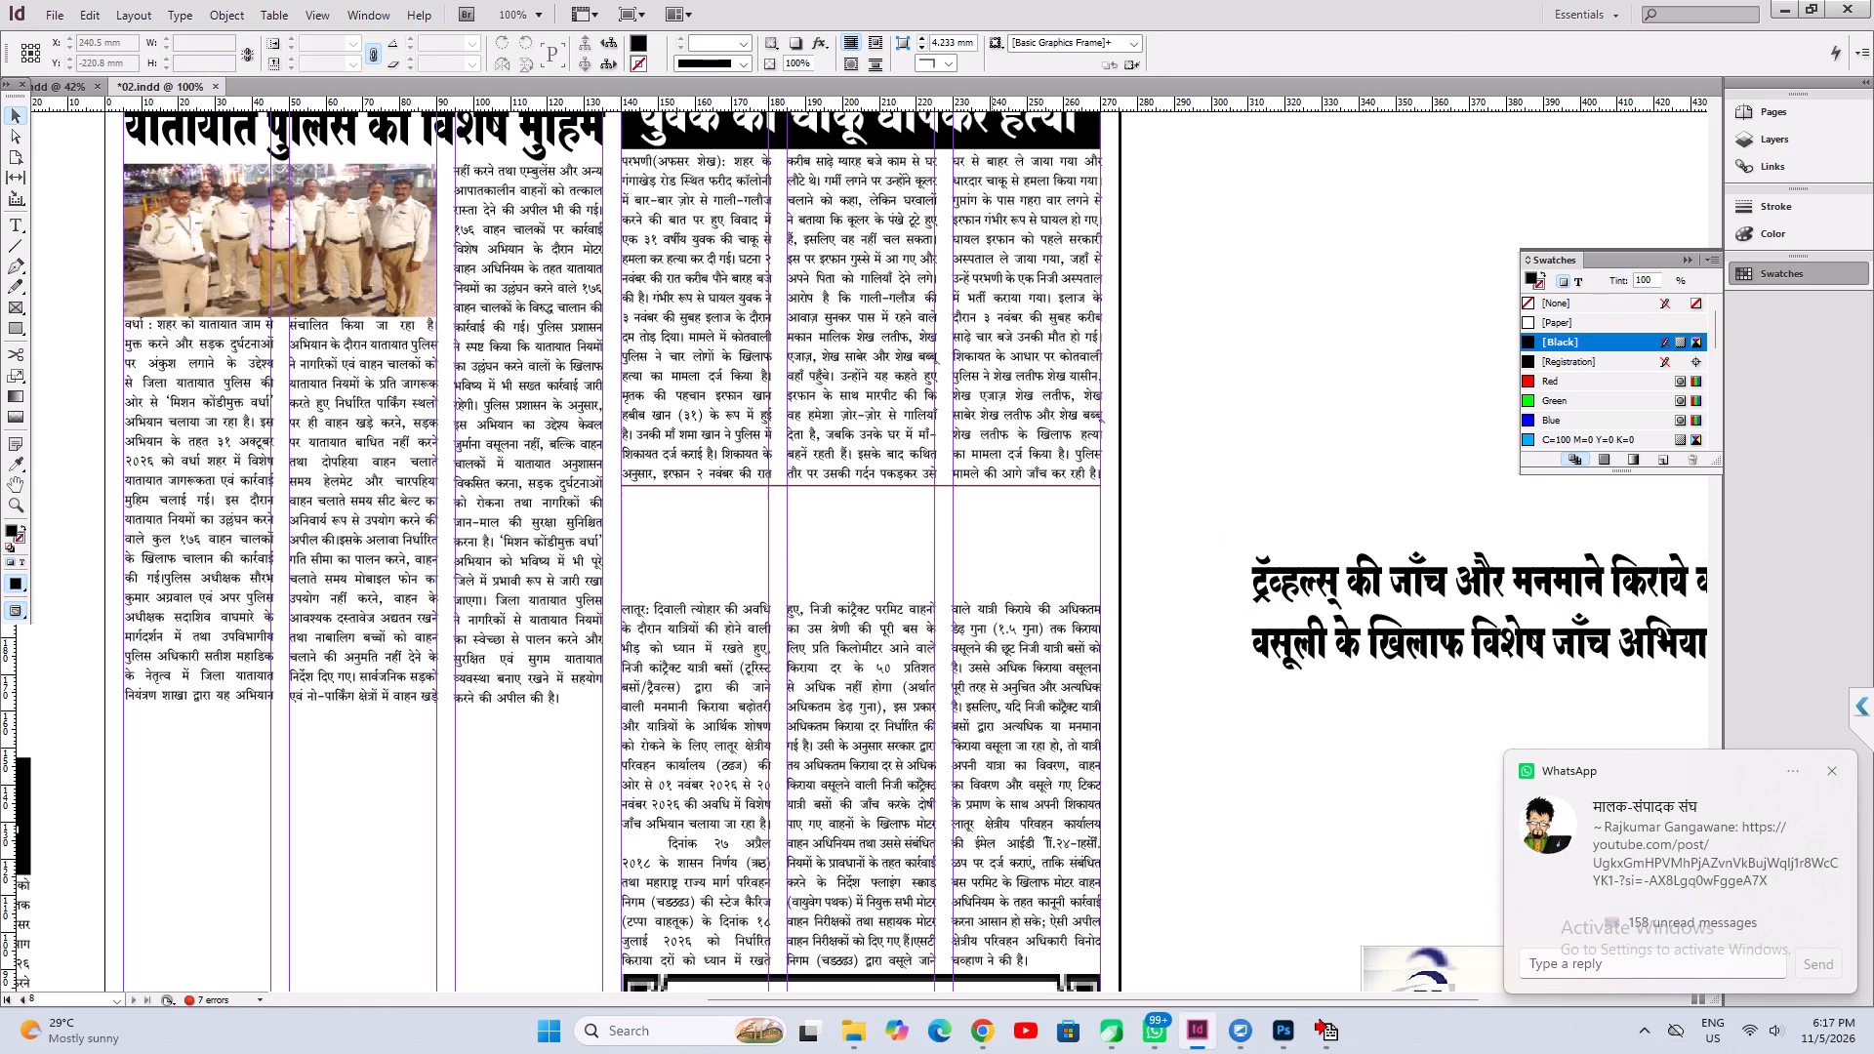
{"action": "left_click", "coordinate": [992, 487], "text": "ctrl"}
{"action": "key", "text": "Delete"}
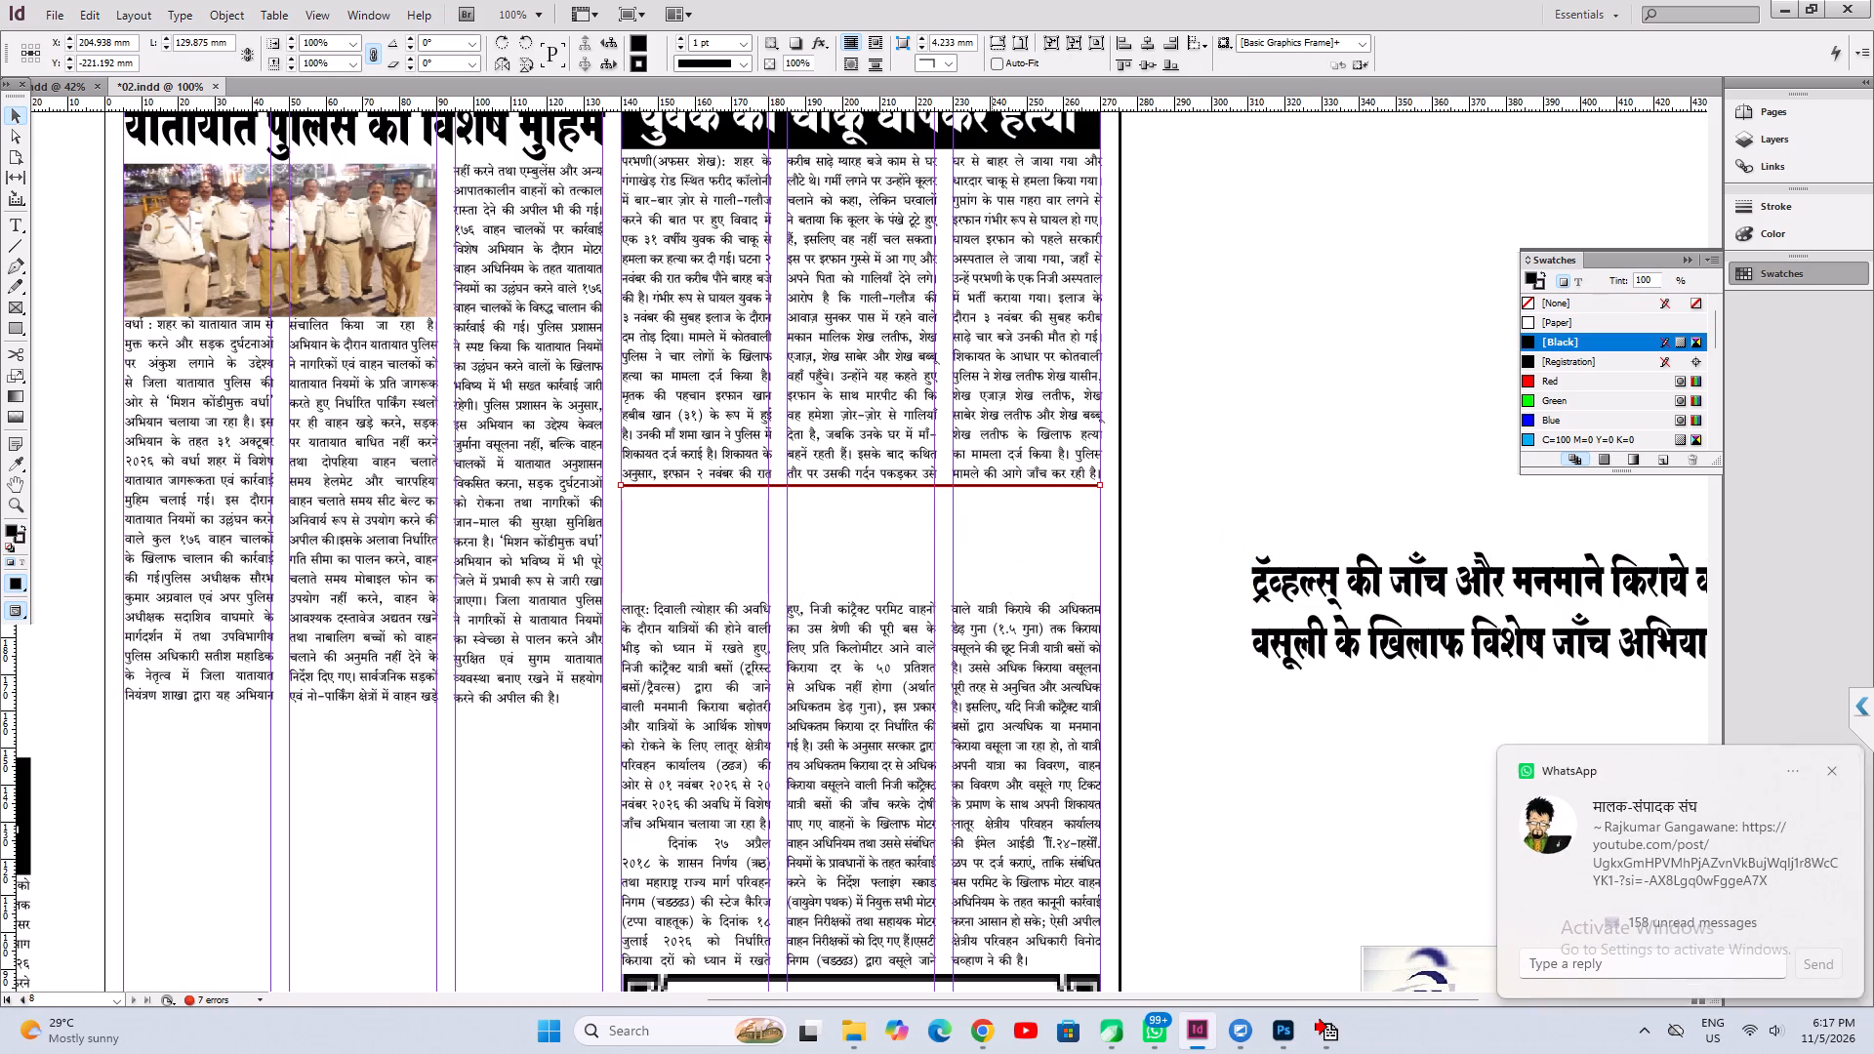
Select the black background frame behind the "गाली-गलौज पर भड़के पड़ोसी" headline at the top of page 8.
{"action": "scroll", "coordinate": [943, 480], "scroll_direction": "up", "scroll_amount": 4}
{"action": "double_click", "coordinate": [1093, 291], "text": "ctrl"}
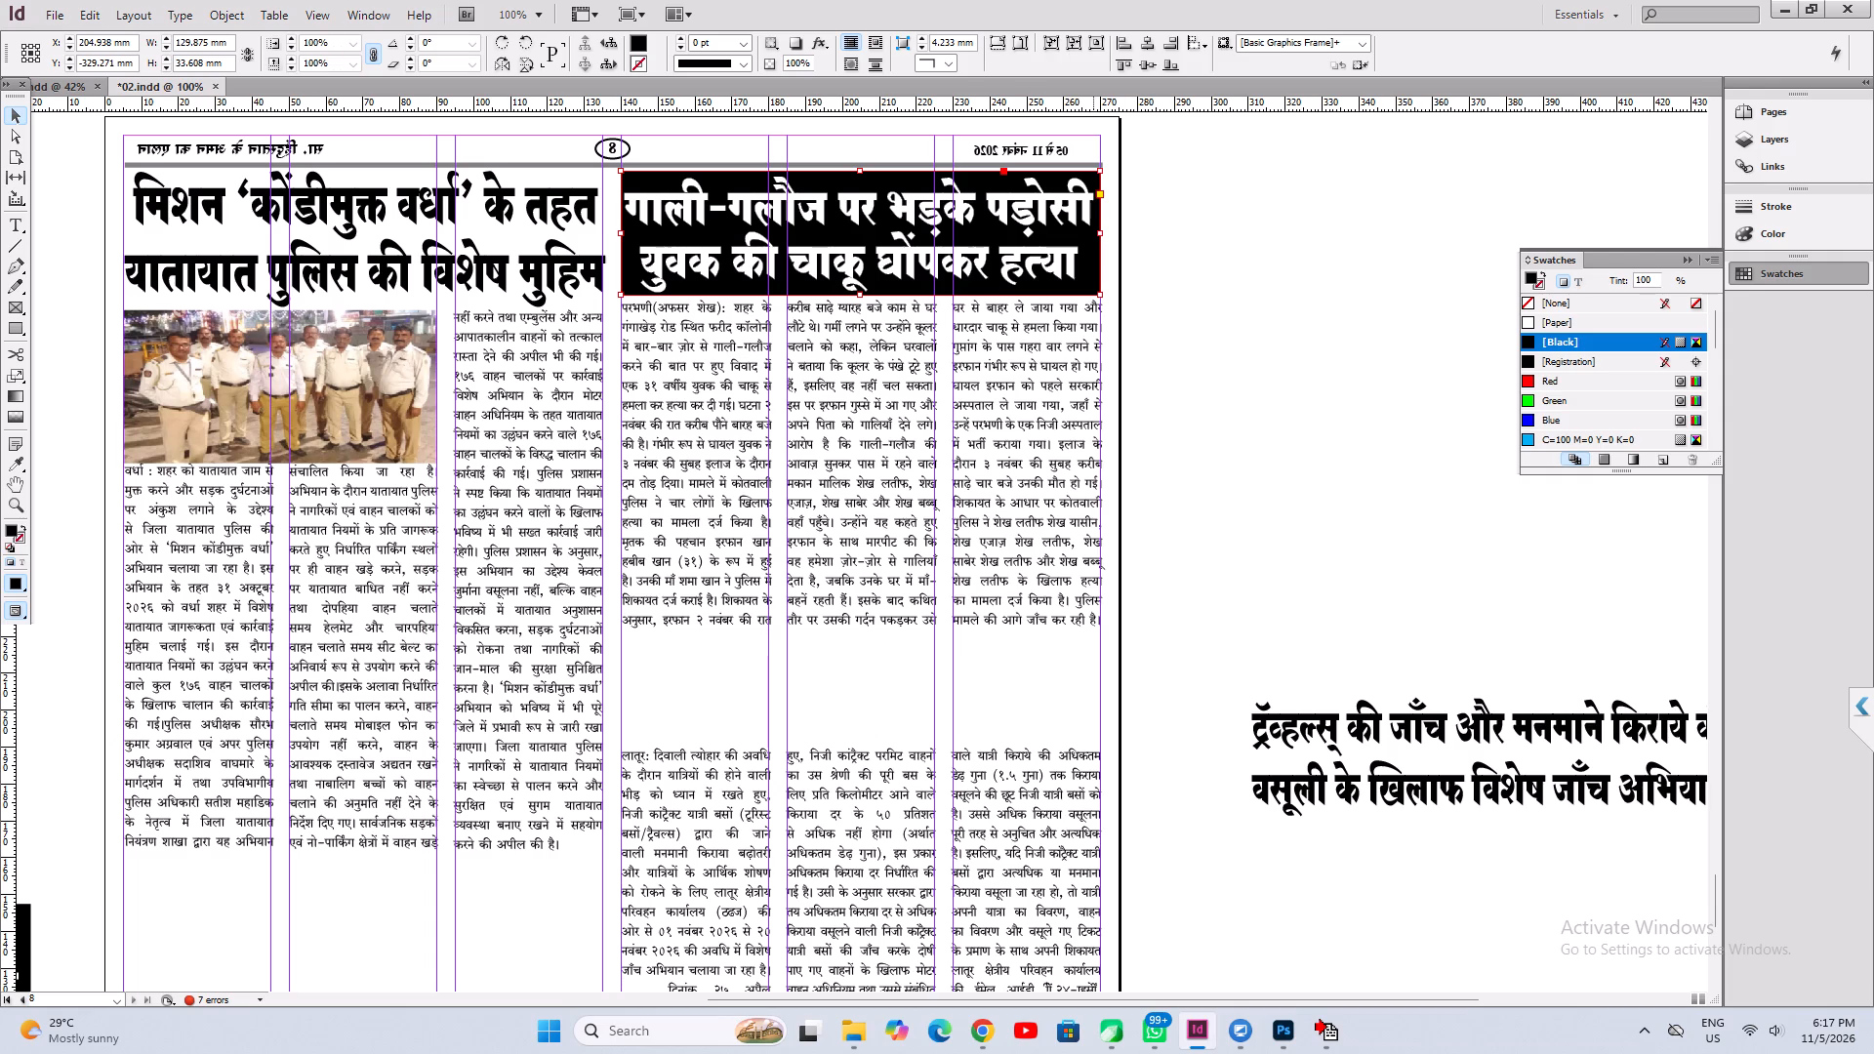
Duplicate the black box behind the "गाली-गलौज" headline into the gap above the "लातूर" story and align it with the three text columns.
{"action": "left_click_drag", "start_coordinate": [1095, 291], "coordinate": [1093, 757], "text": "alt"}
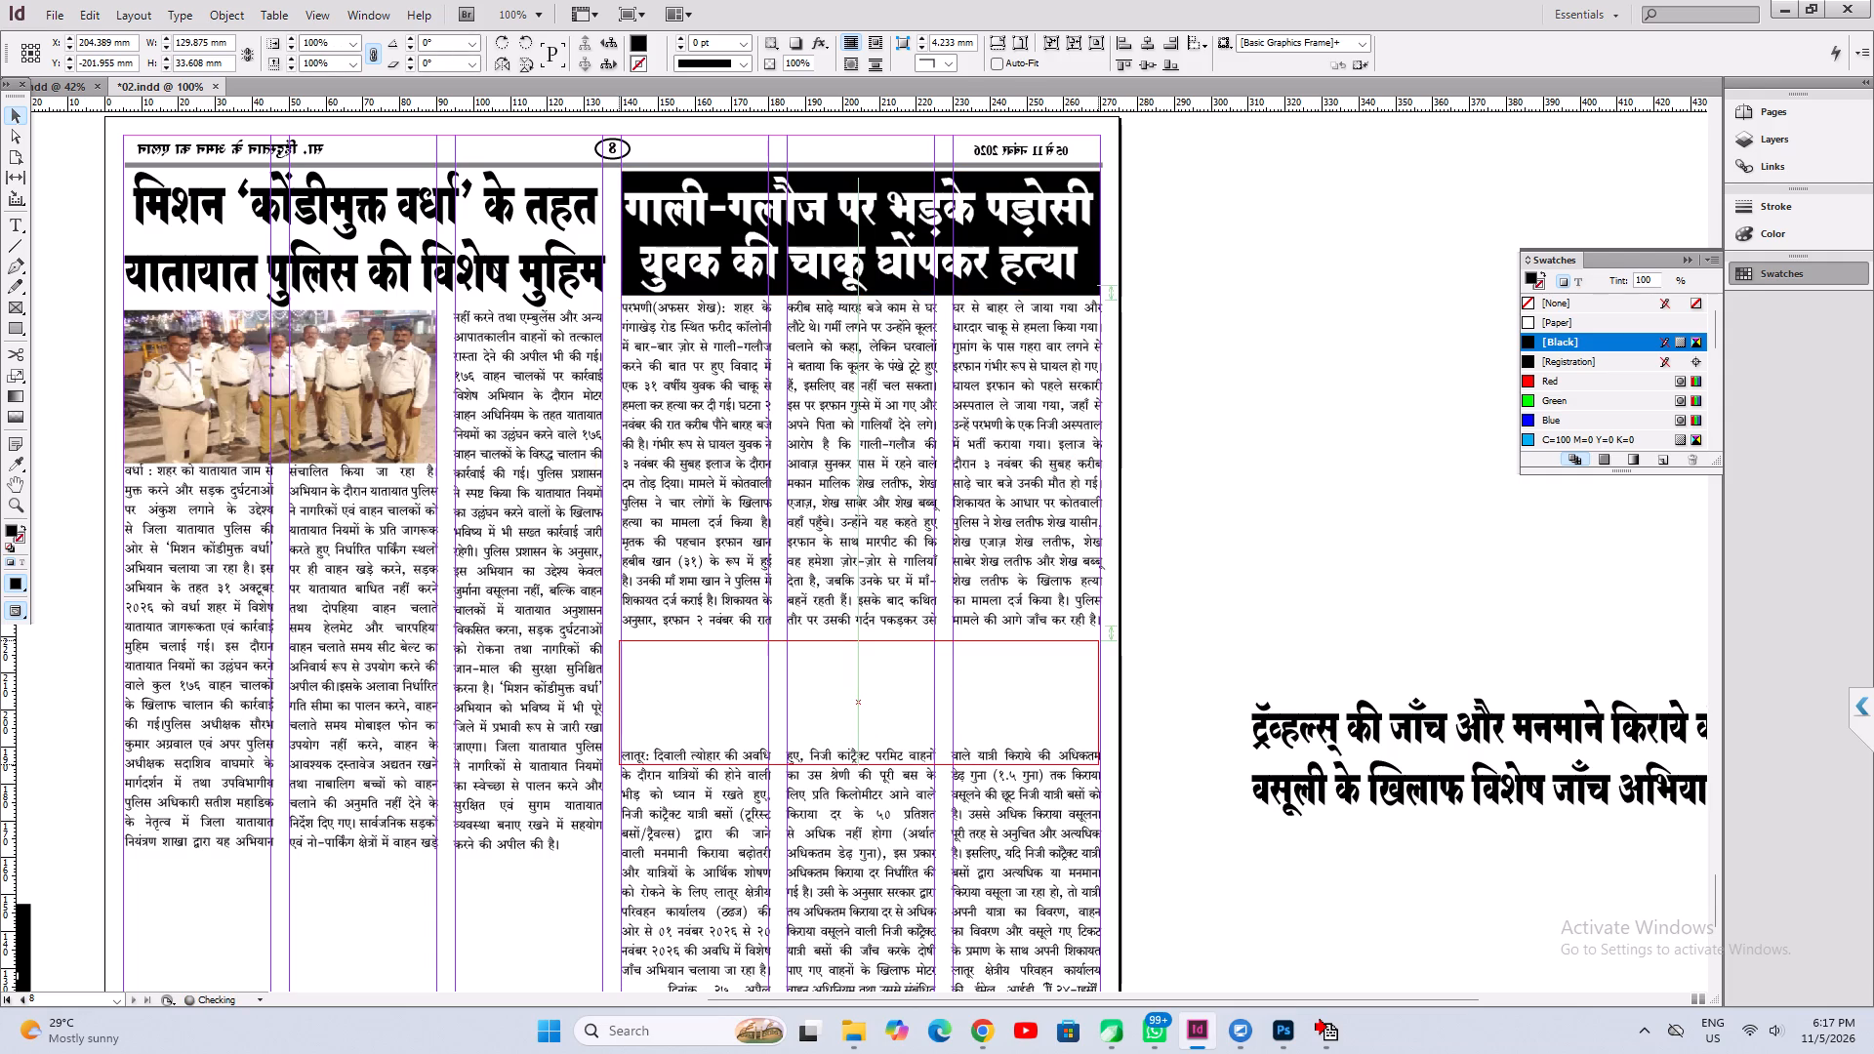
{"action": "left_click_drag", "start_coordinate": [1093, 757], "coordinate": [1095, 751], "text": "alt"}
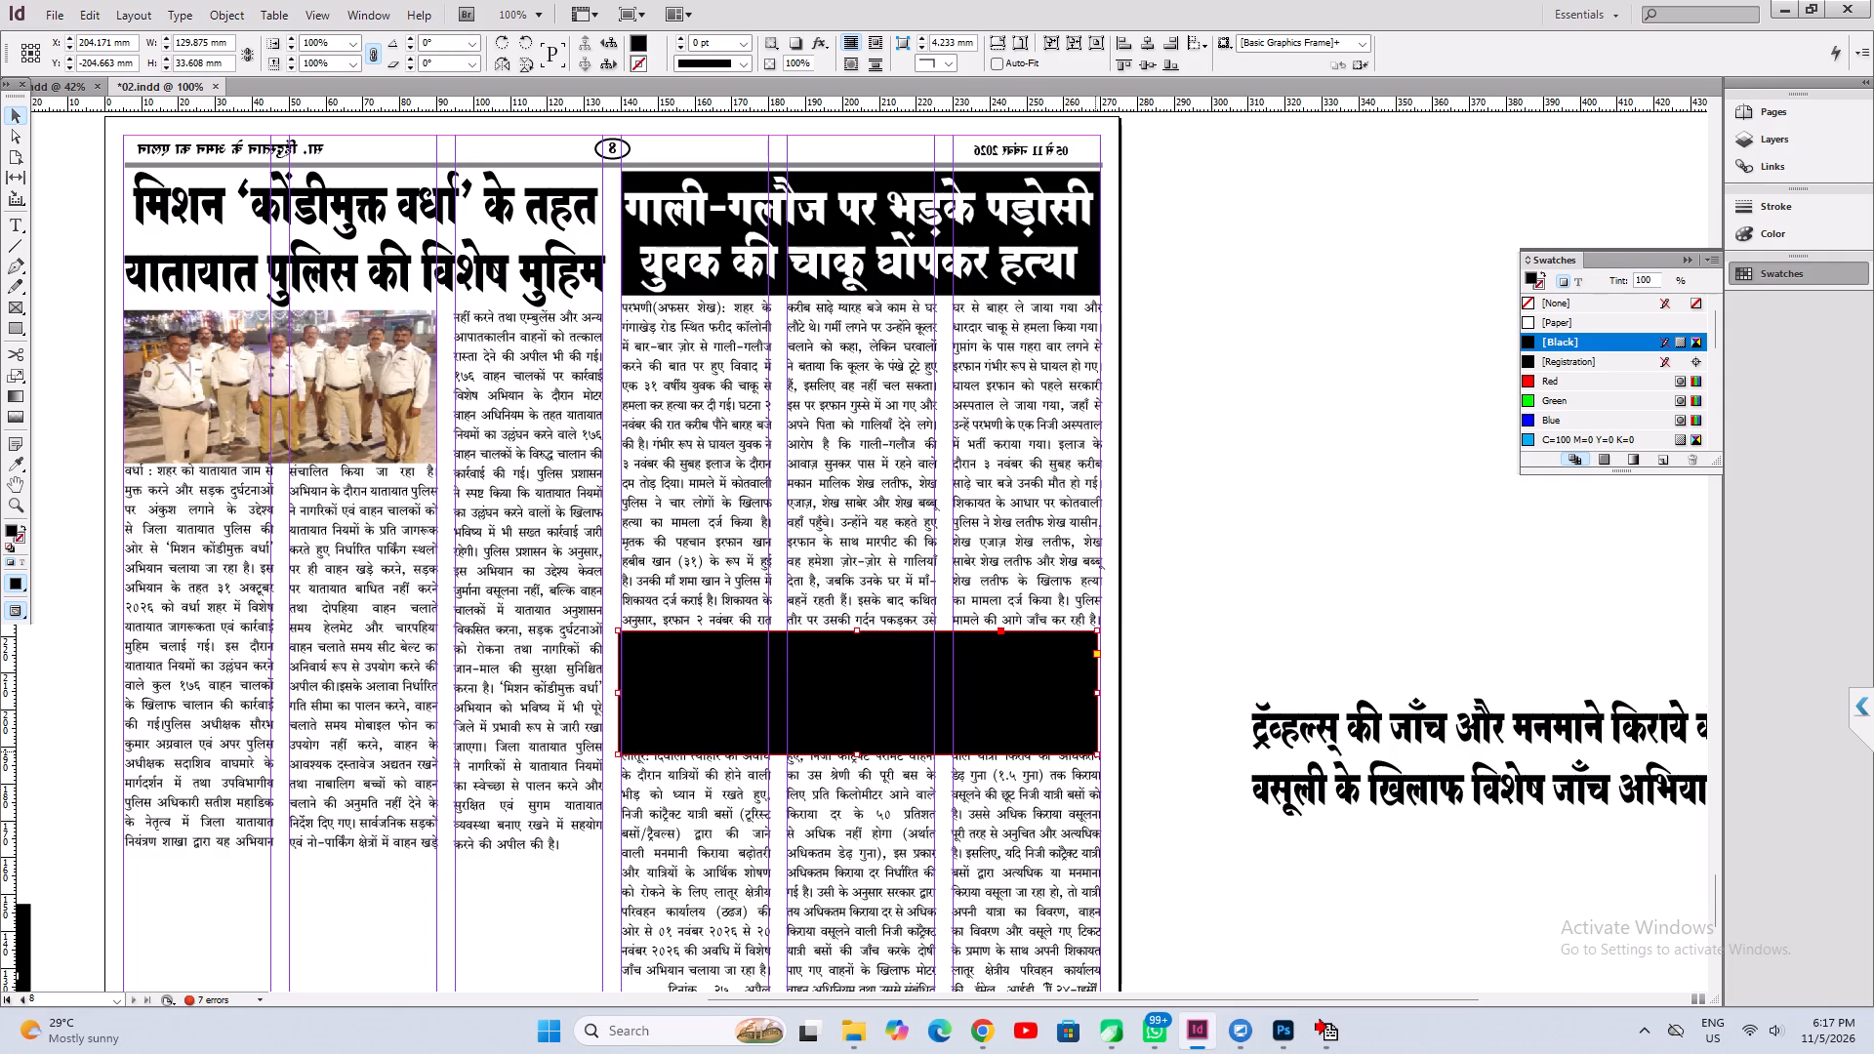
{"action": "key", "text": "Right"}
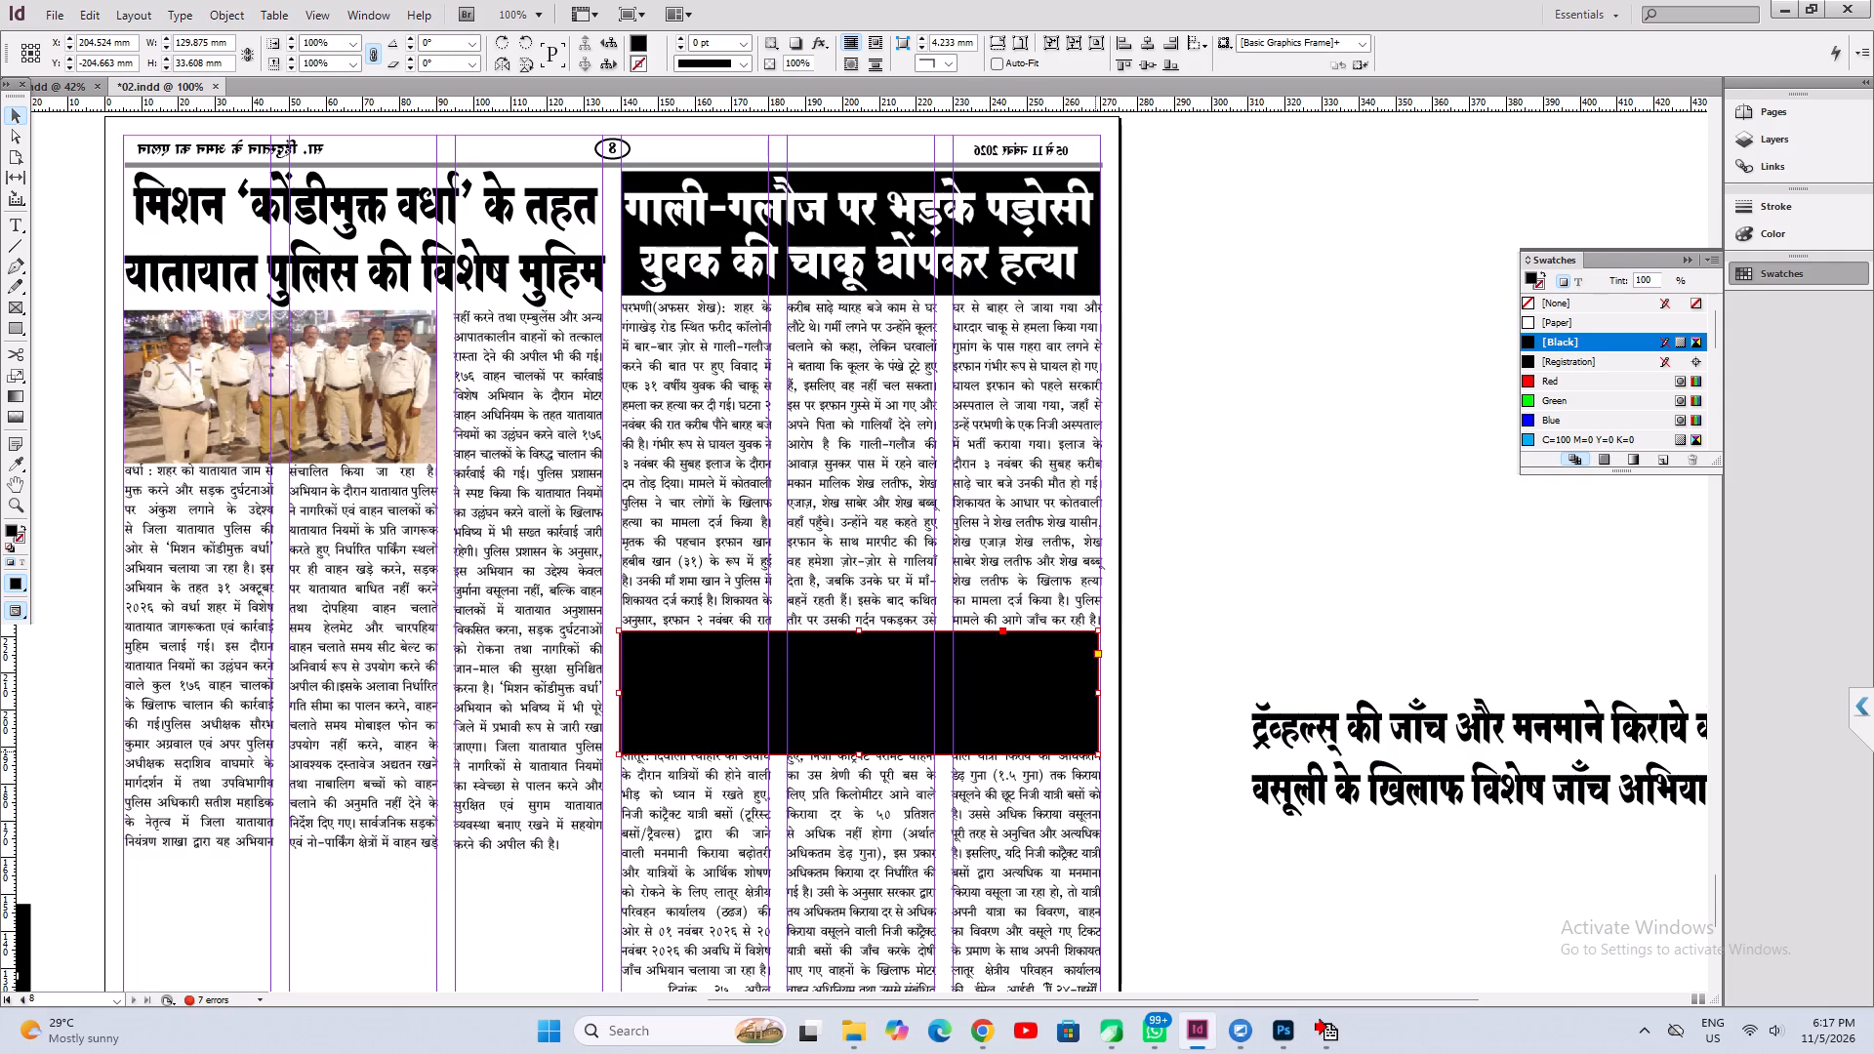
{"action": "key", "text": "Right"}
{"action": "key", "text": "Right"}
{"action": "key", "text": "Down"}
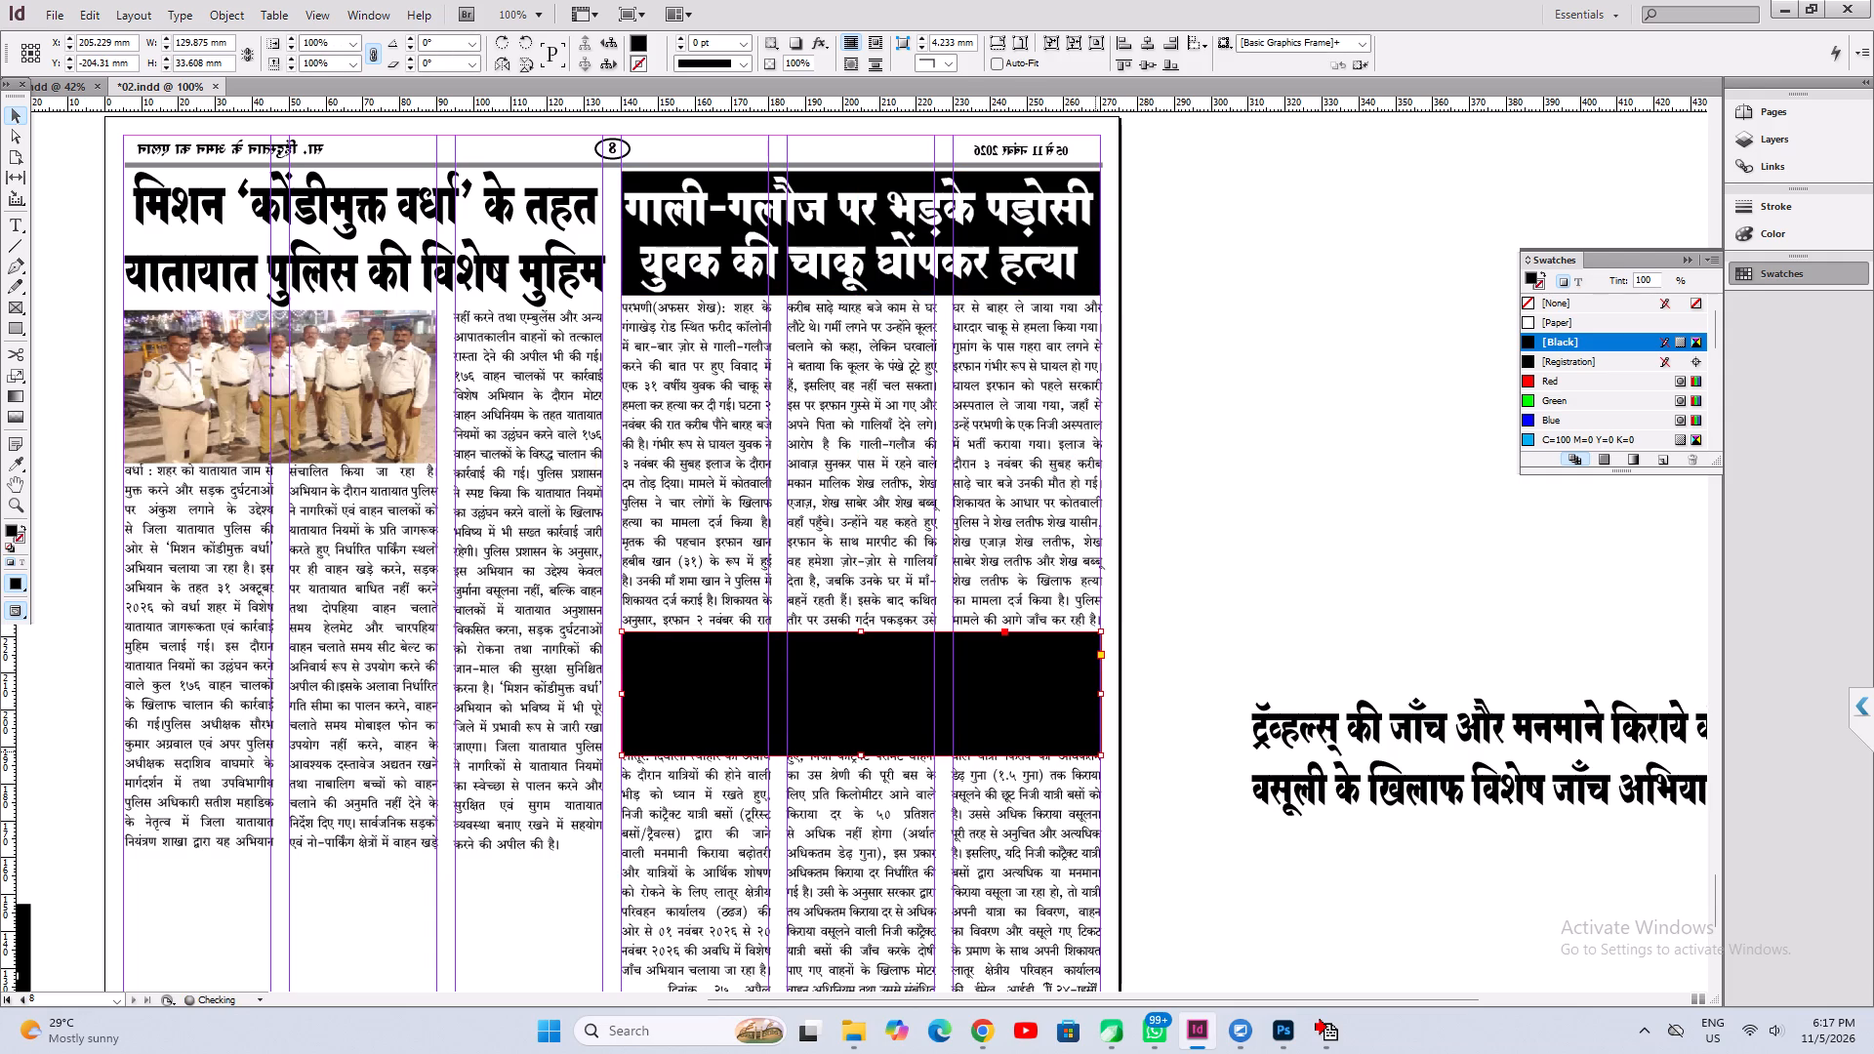
{"action": "key", "text": "Down"}
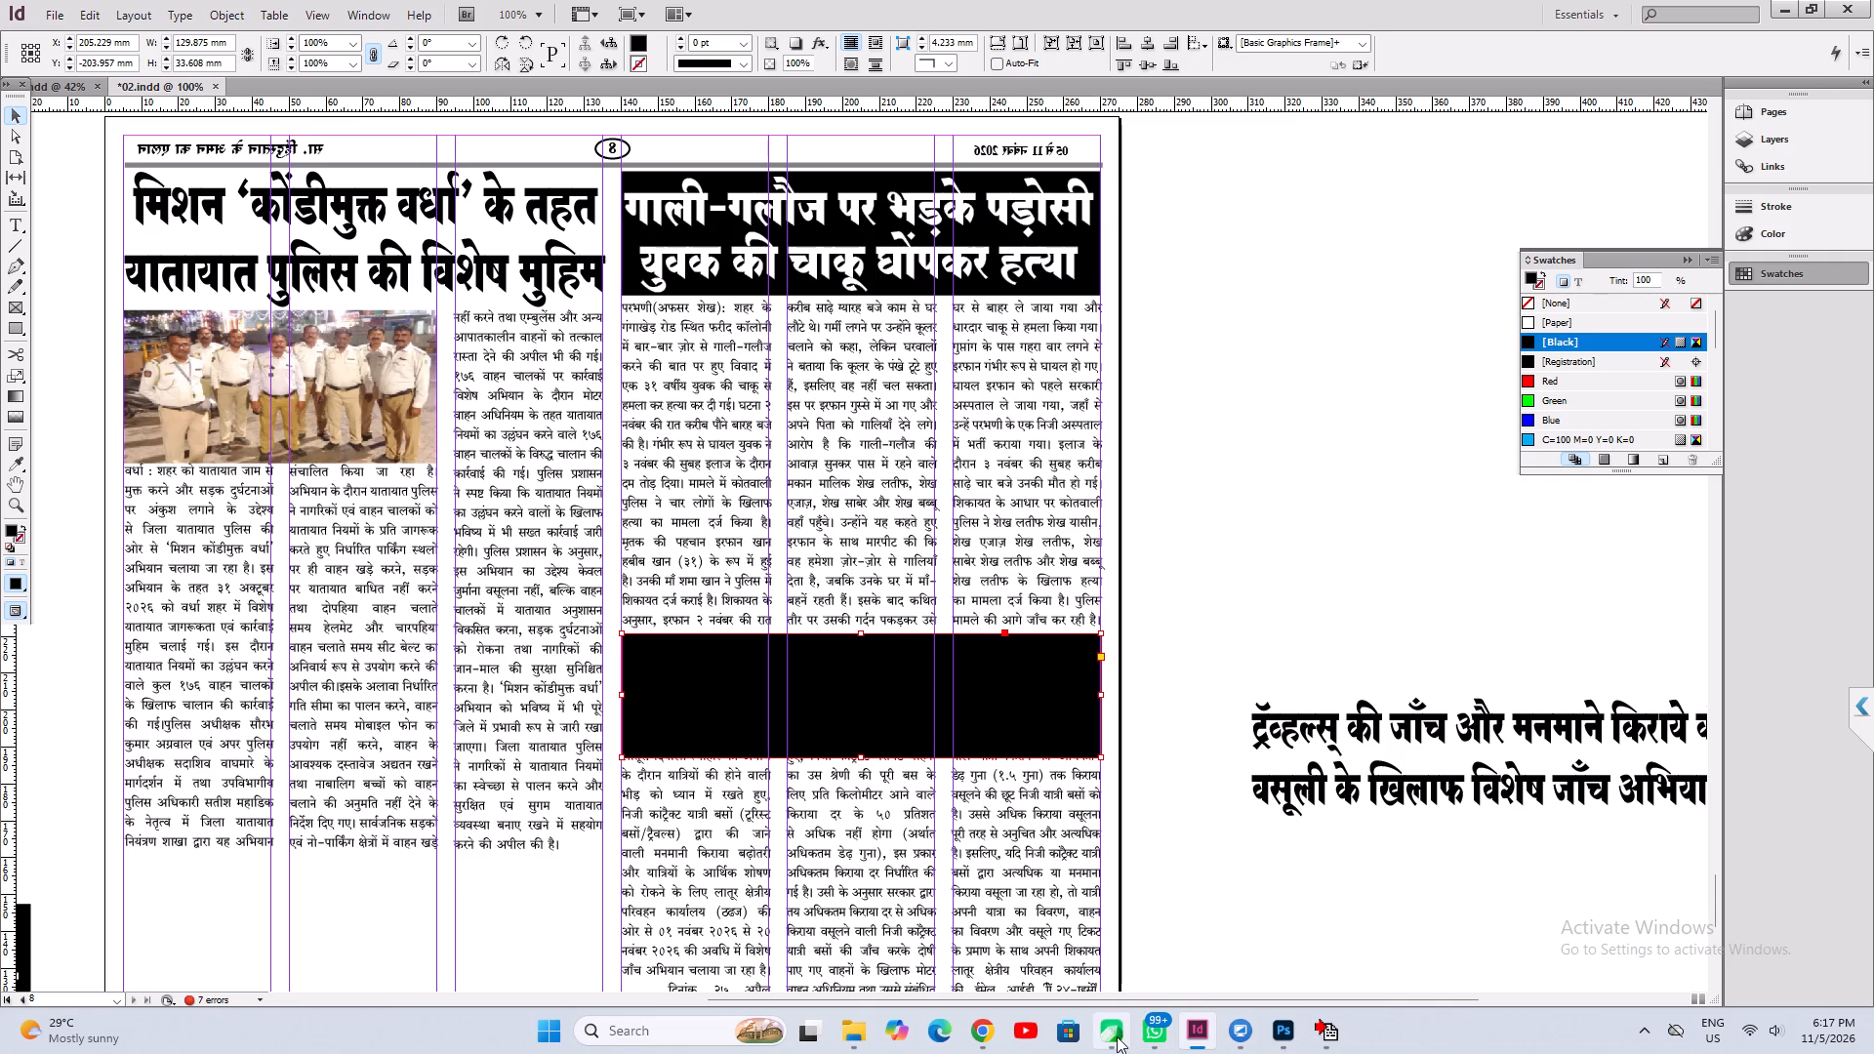
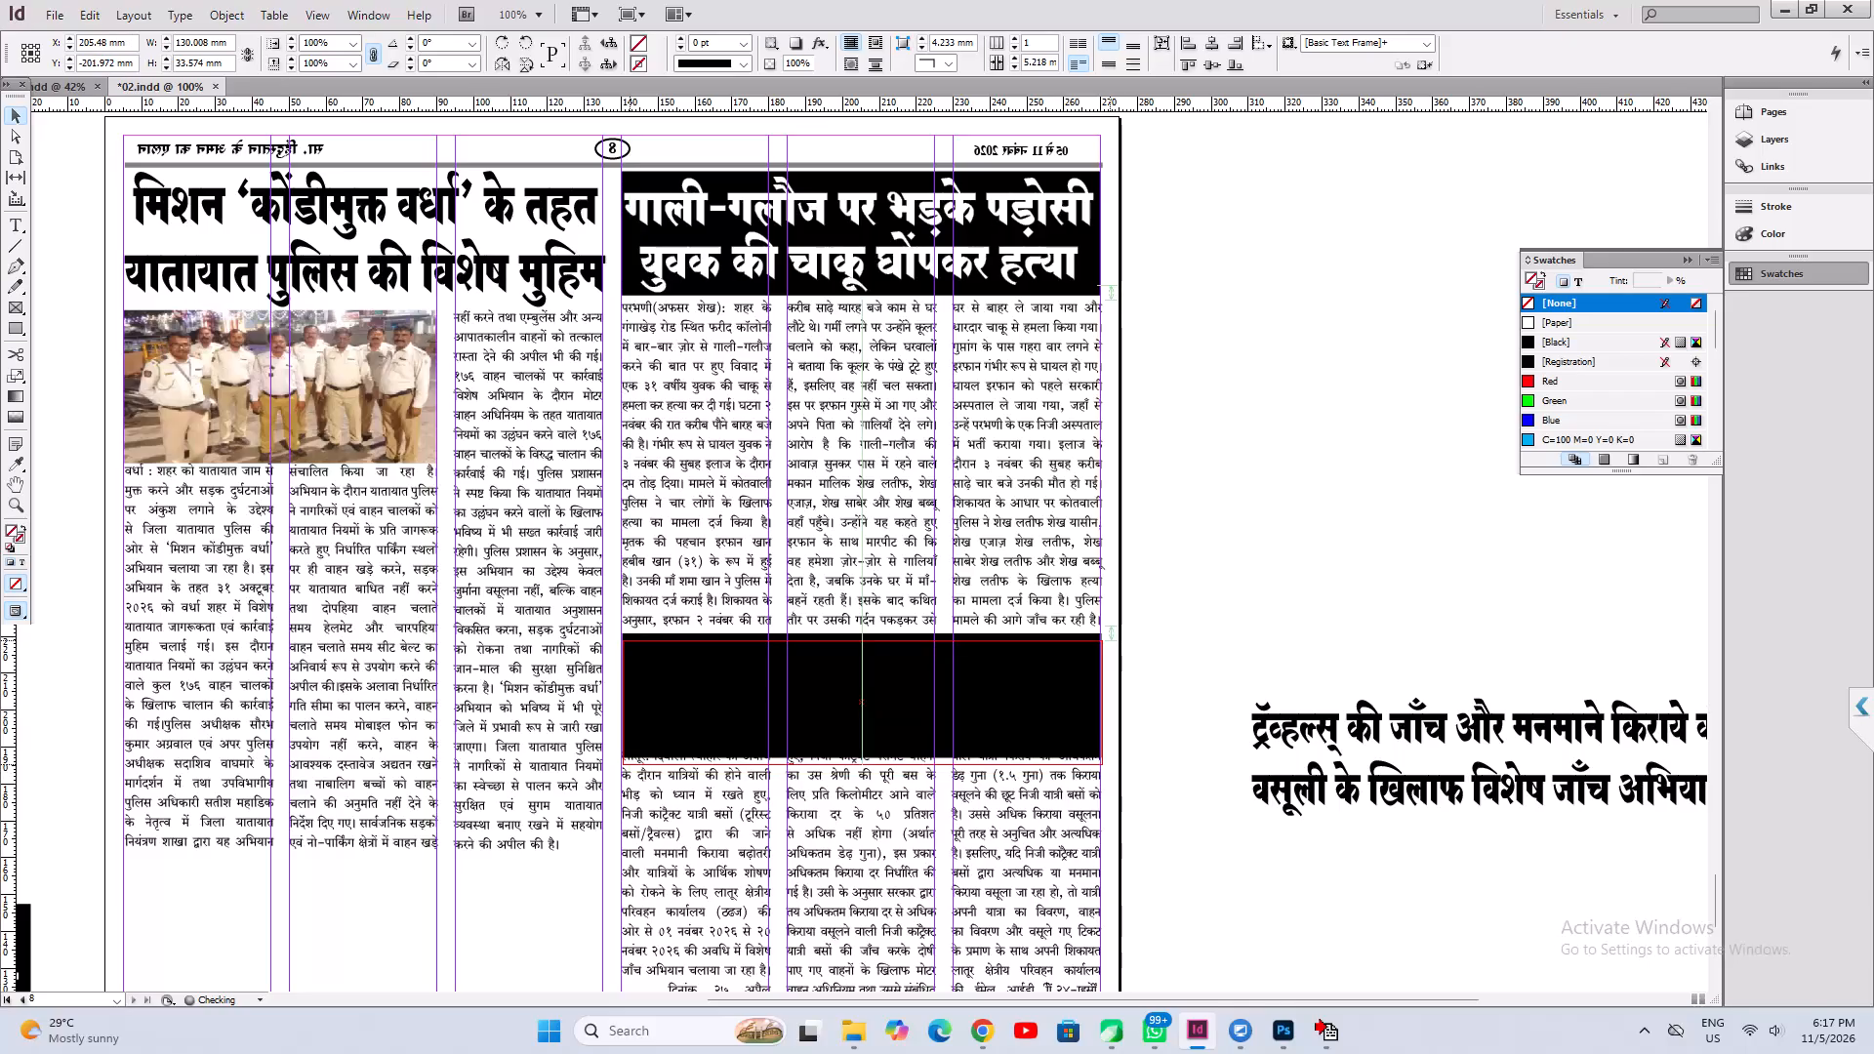
Align the "ट्रॅव्हल्स् की जाँच" headline's text frame with the black box and narrow it to about 127 mm.
{"action": "key", "text": "ctrl+1"}
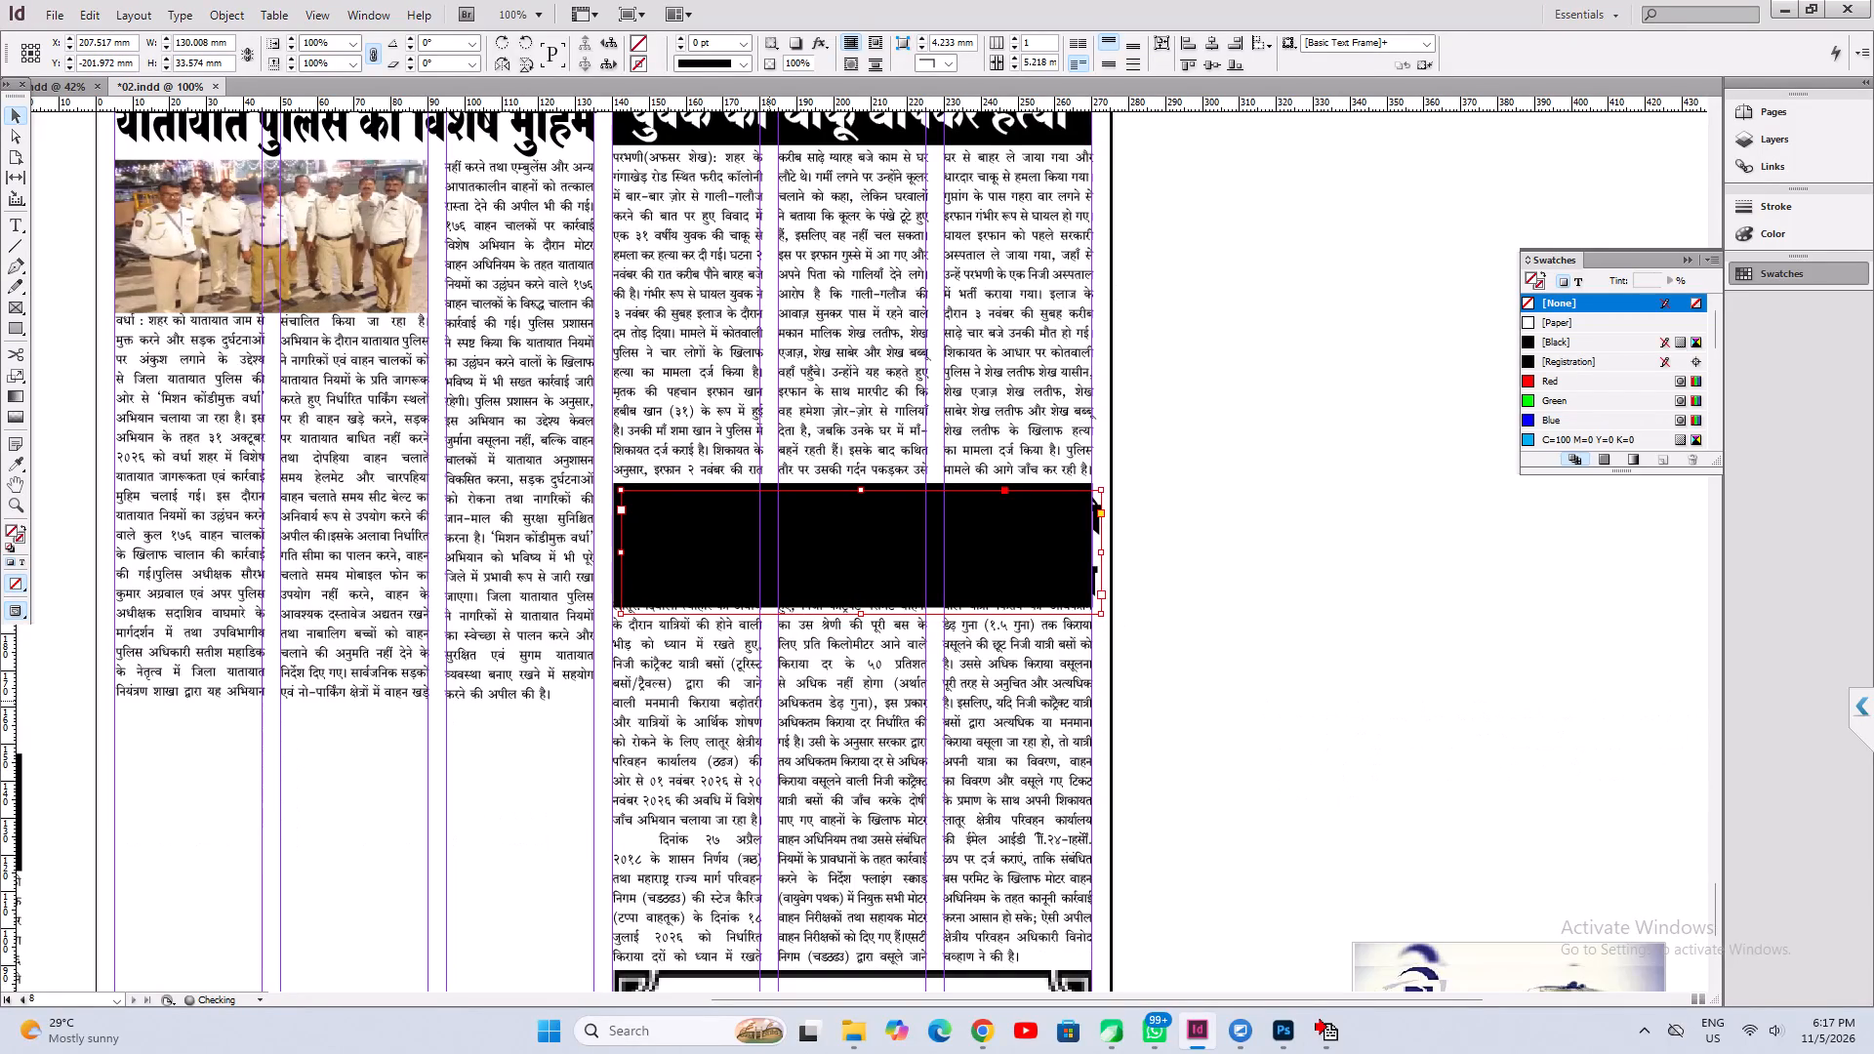
{"action": "key", "text": "Left"}
{"action": "key", "text": "Left"}
{"action": "key", "text": "Up"}
{"action": "key", "text": "Up"}
{"action": "key", "text": "Up"}
{"action": "key", "text": "Up"}
{"action": "key", "text": "Left"}
{"action": "key", "text": "Left"}
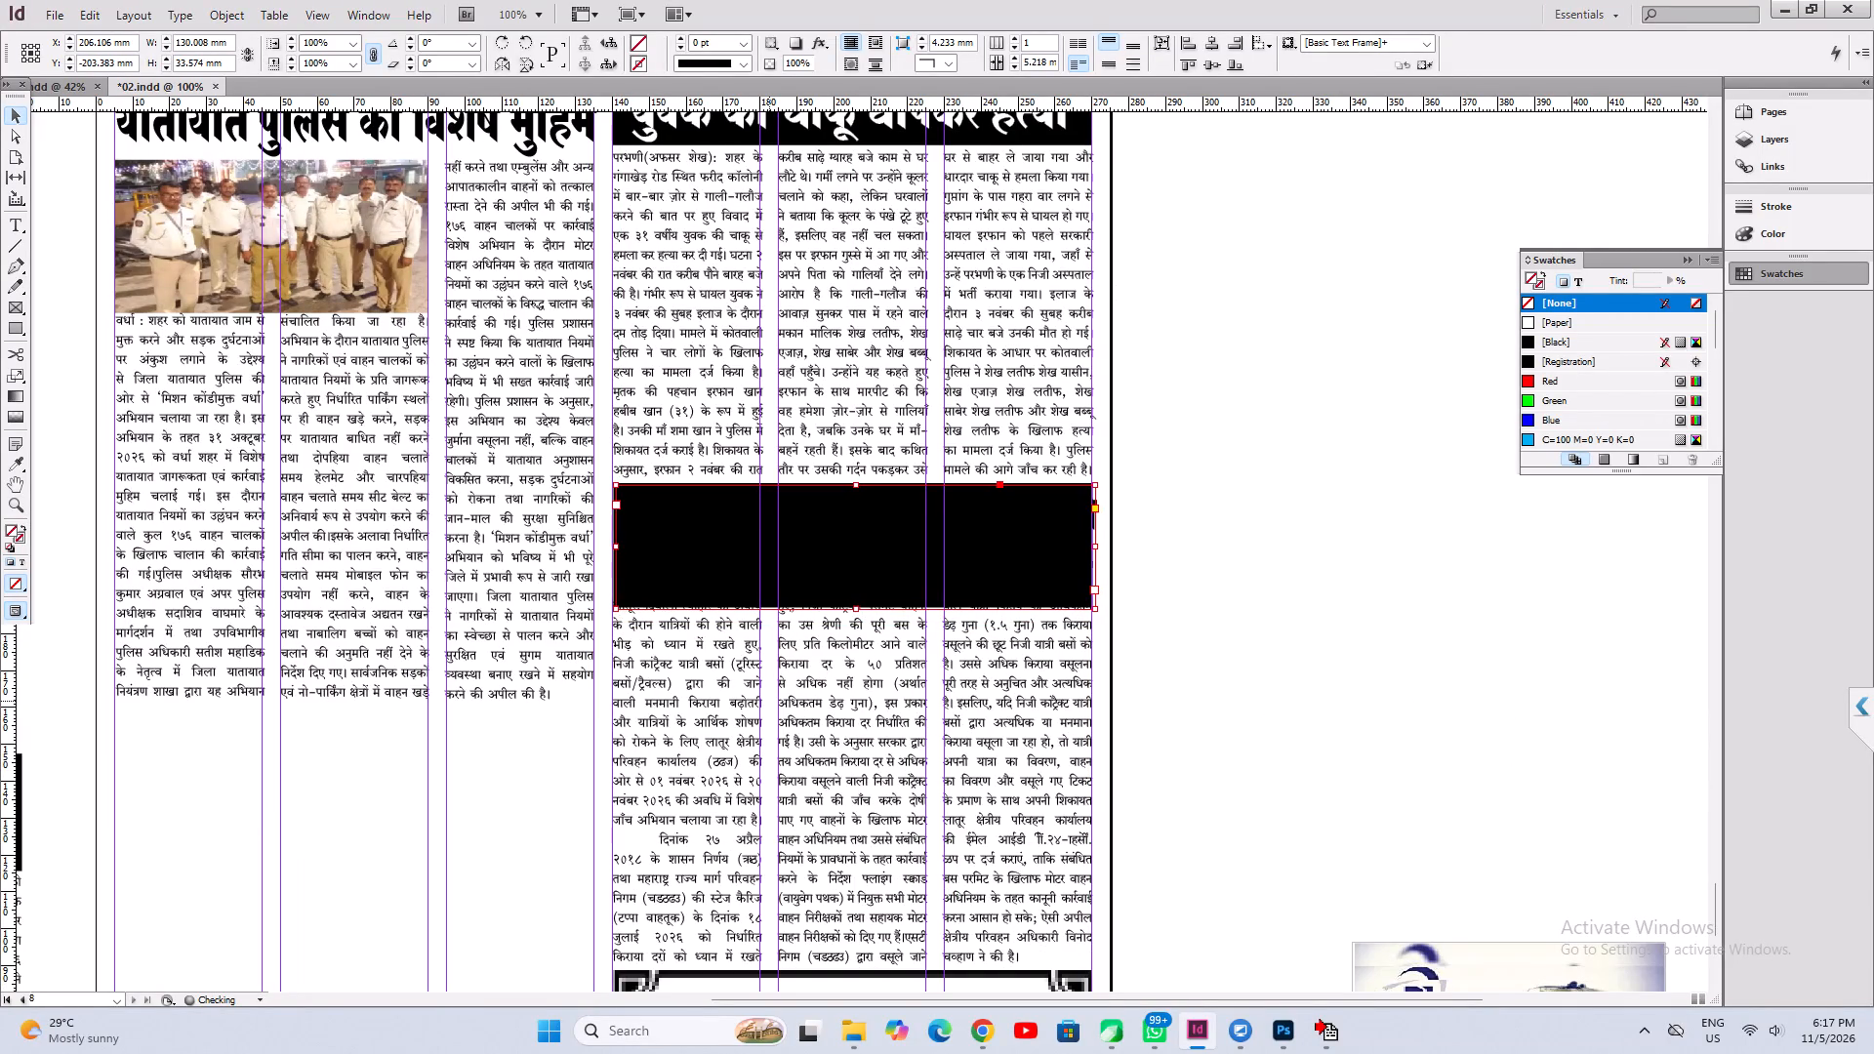
{"action": "key", "text": "Down"}
{"action": "key", "text": "Down"}
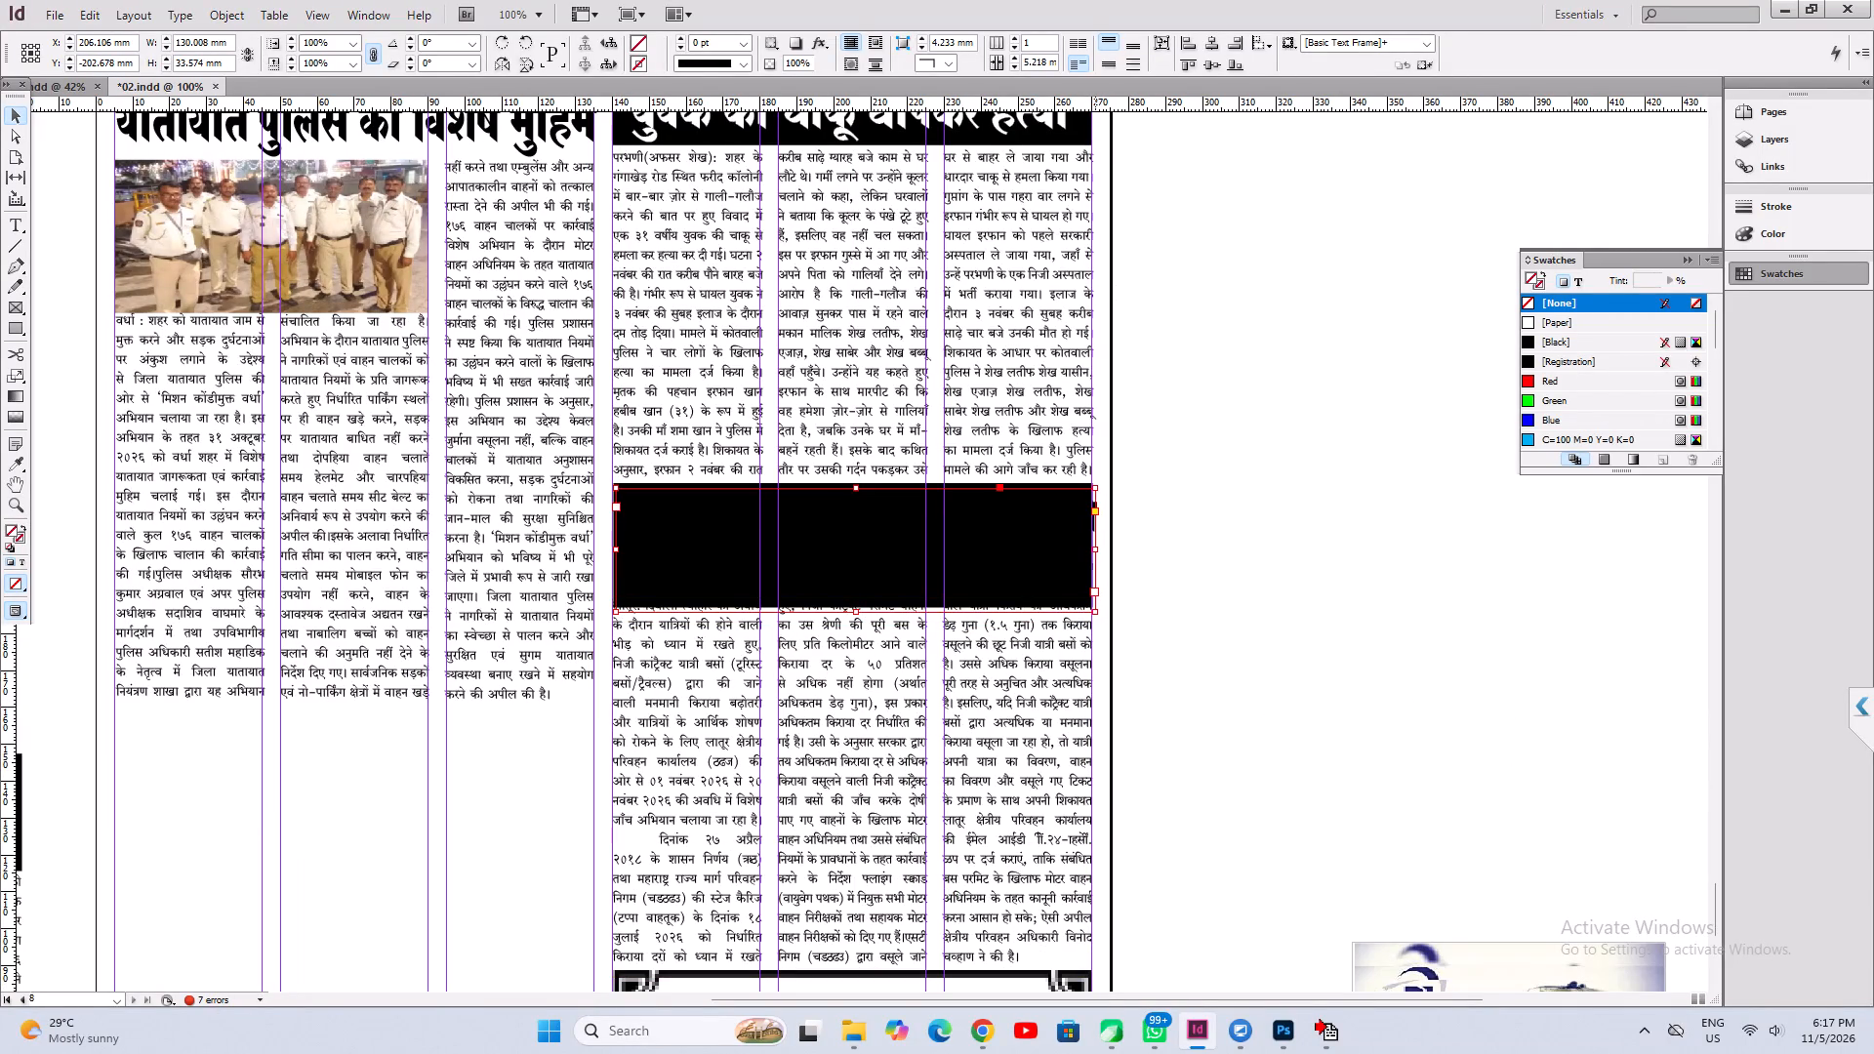
{"action": "left_click_drag", "start_coordinate": [1096, 550], "coordinate": [1087, 550], "text": "ctrl"}
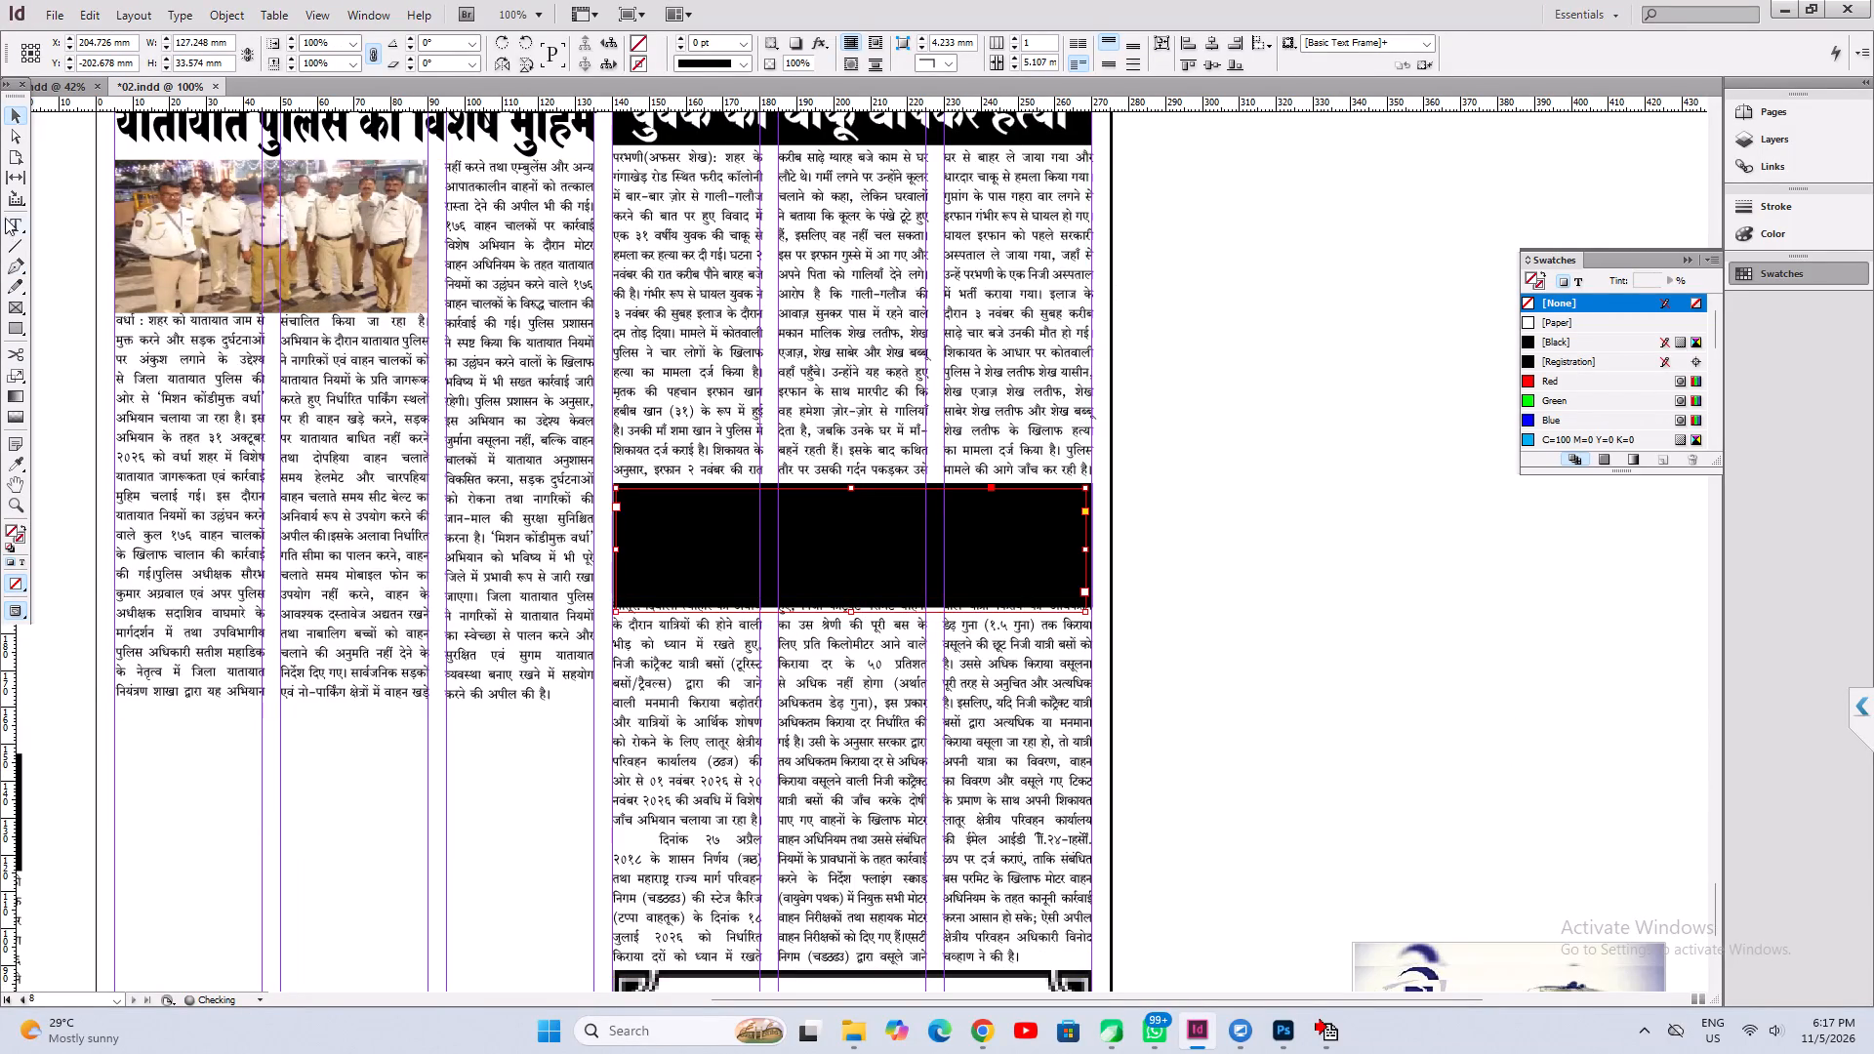
Colour all the text in the "ट्रॅव्हल्स् की जाँच" headline with the Paper swatch.
{"action": "left_click", "coordinate": [10, 213]}
{"action": "left_click", "coordinate": [10, 220]}
{"action": "left_click", "coordinate": [696, 512]}
{"action": "key", "text": "ctrl+a"}
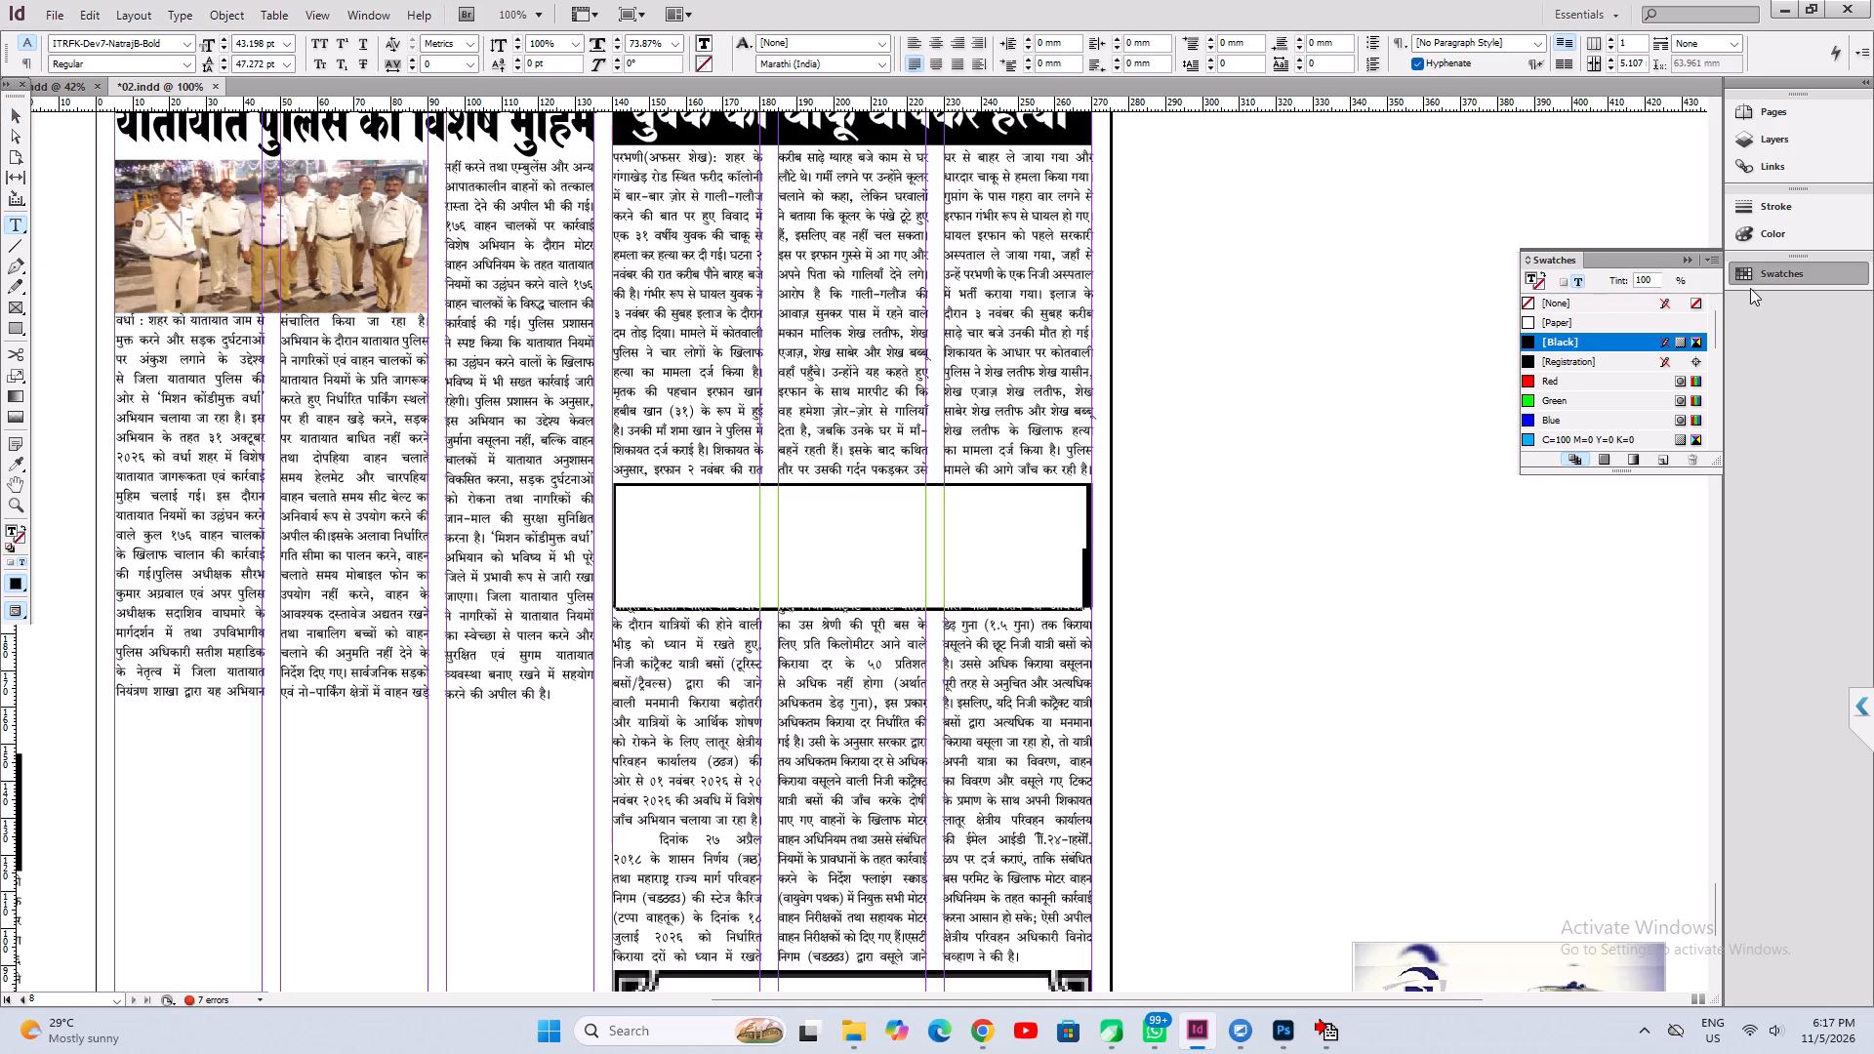
{"action": "left_click", "coordinate": [1581, 321]}
{"action": "left_click", "coordinate": [792, 540]}
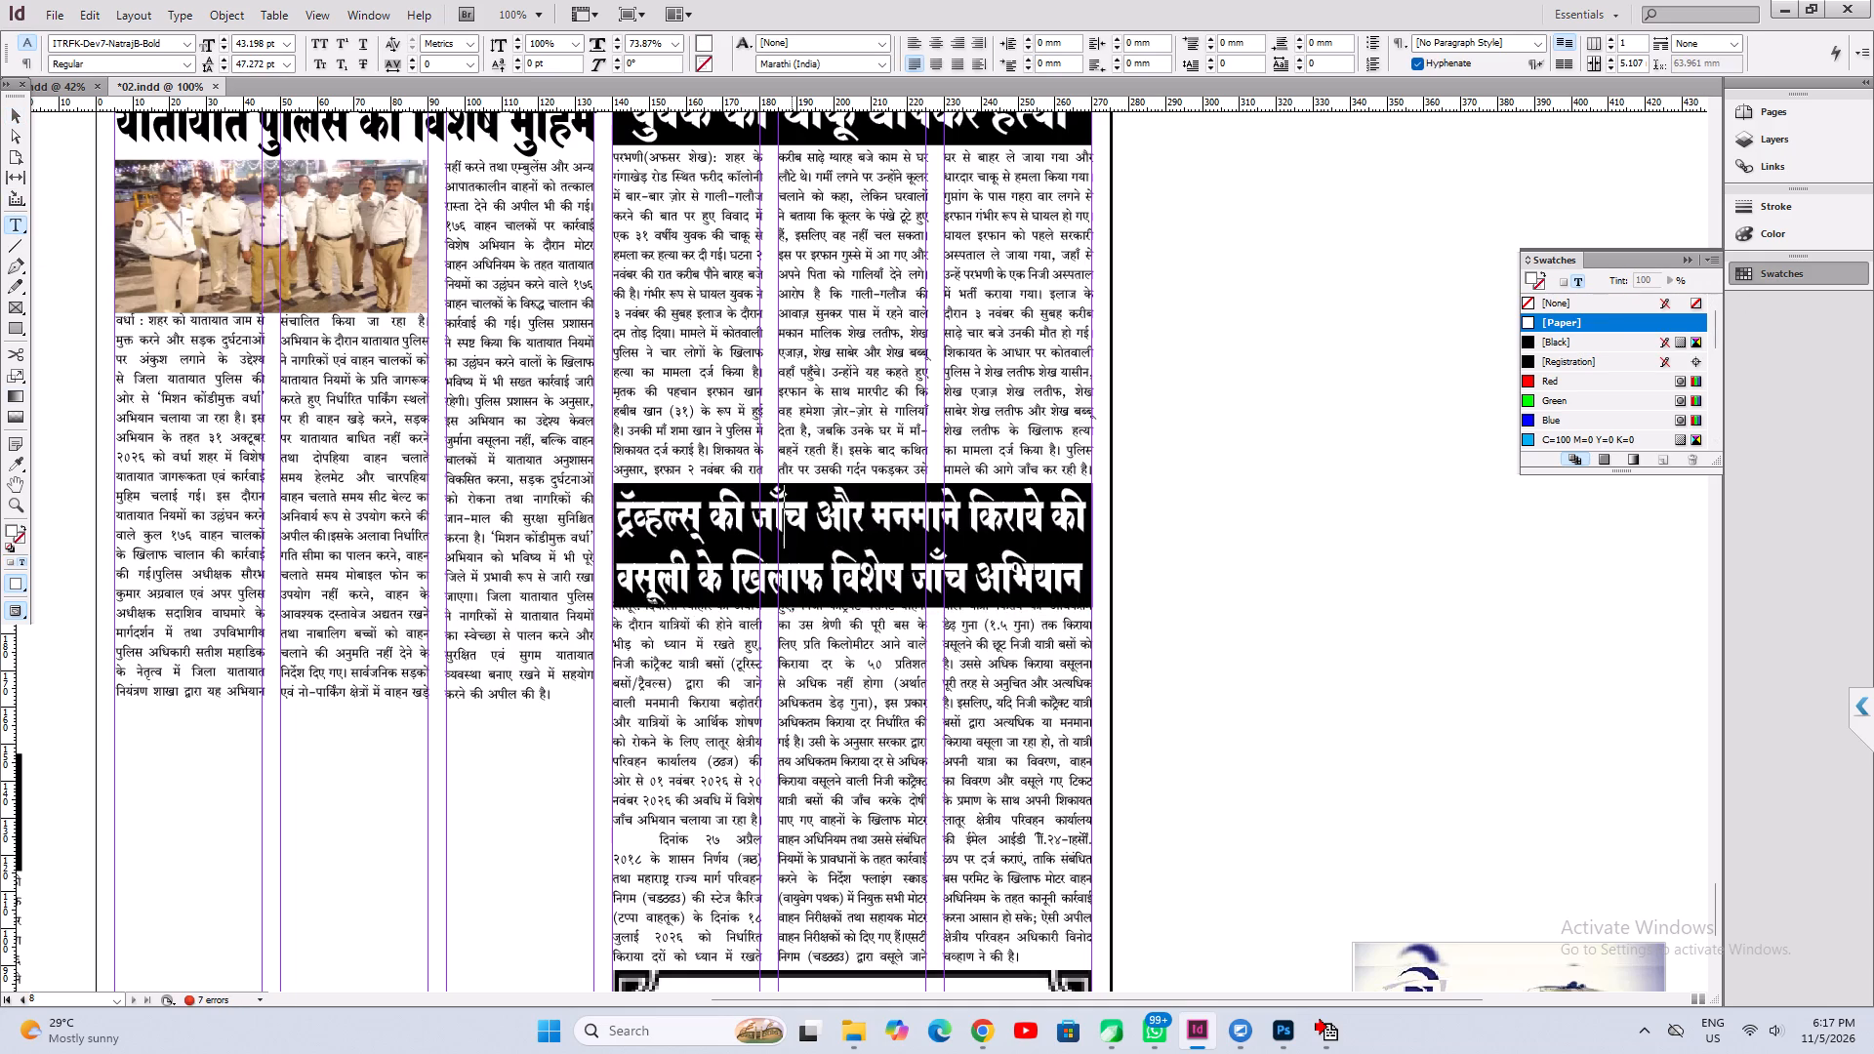
Centre the headline text, reduce its font size to 41.198 pt and tighten its leading to 43.272 pt.
{"action": "key", "text": "ctrl+a"}
{"action": "key", "text": "ctrl+shift+c"}
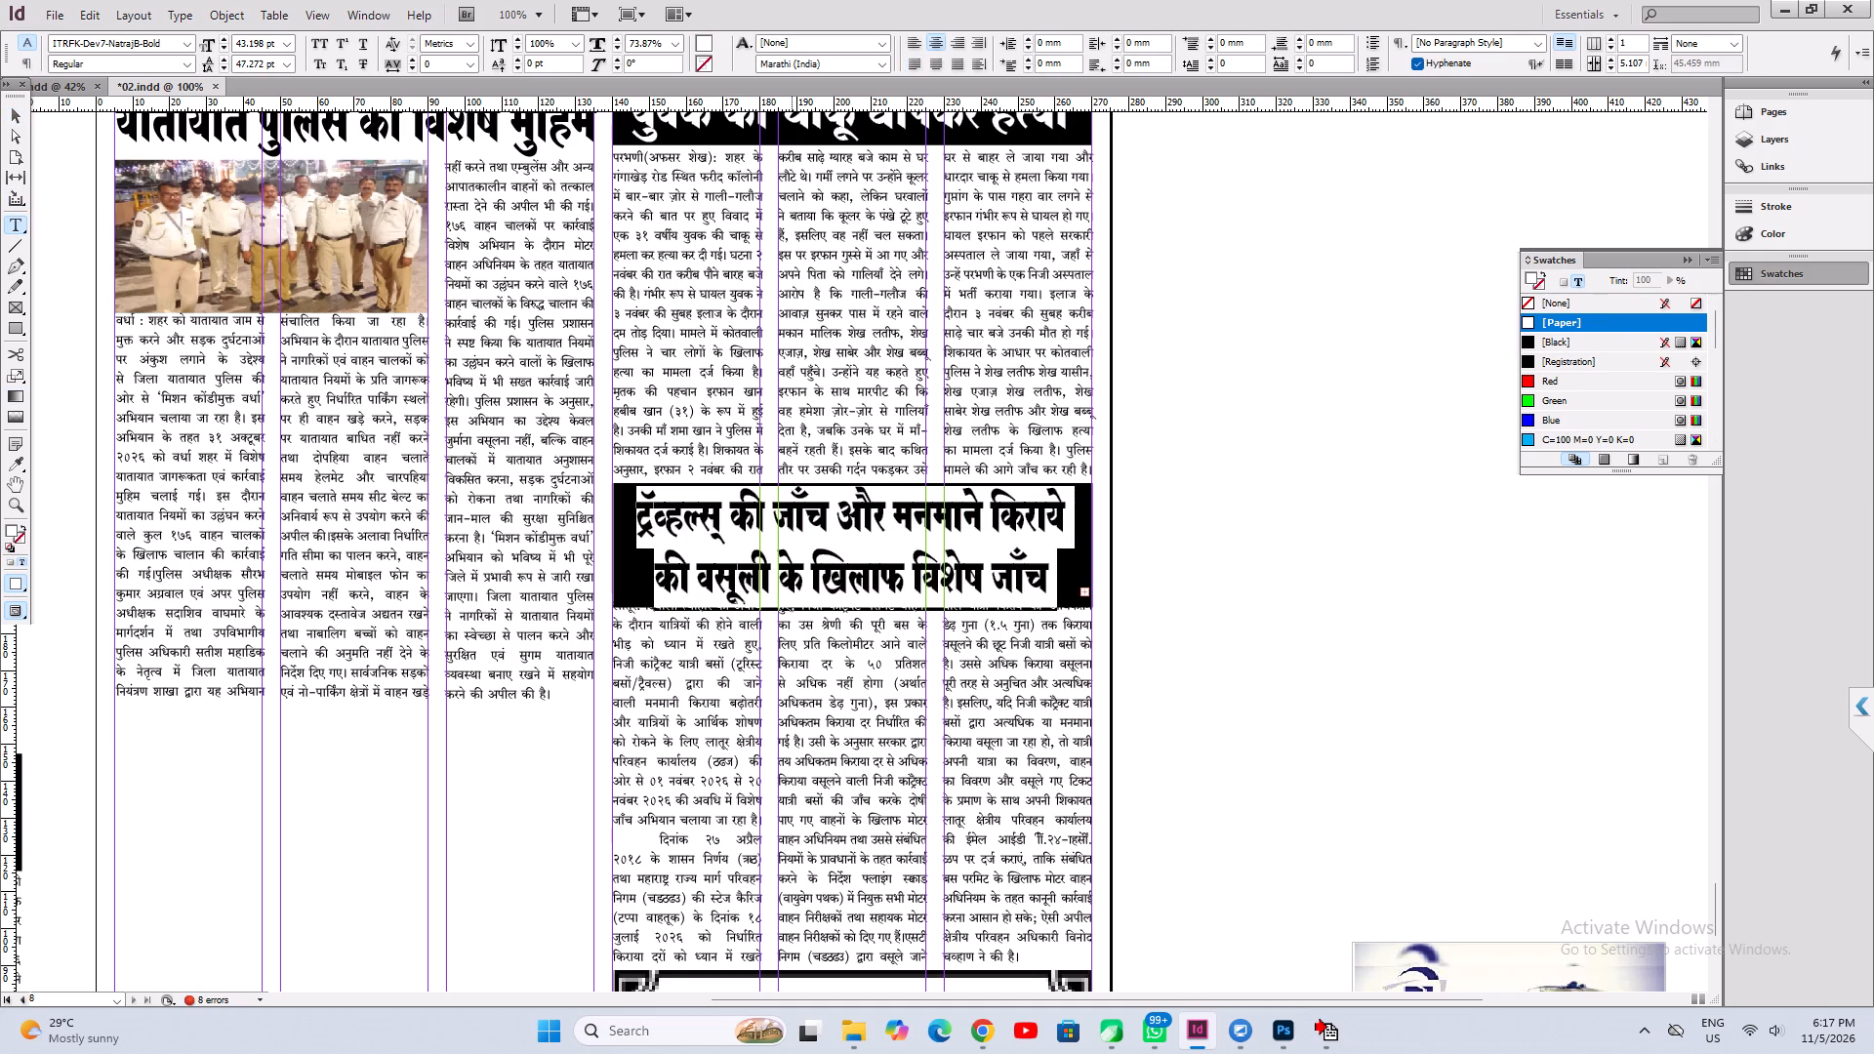
{"action": "key", "text": "ctrl+shift+comma"}
{"action": "key", "text": "alt+Up"}
{"action": "key", "text": "alt+Up"}
{"action": "key", "text": "alt+Up"}
{"action": "key", "text": "alt+Down"}
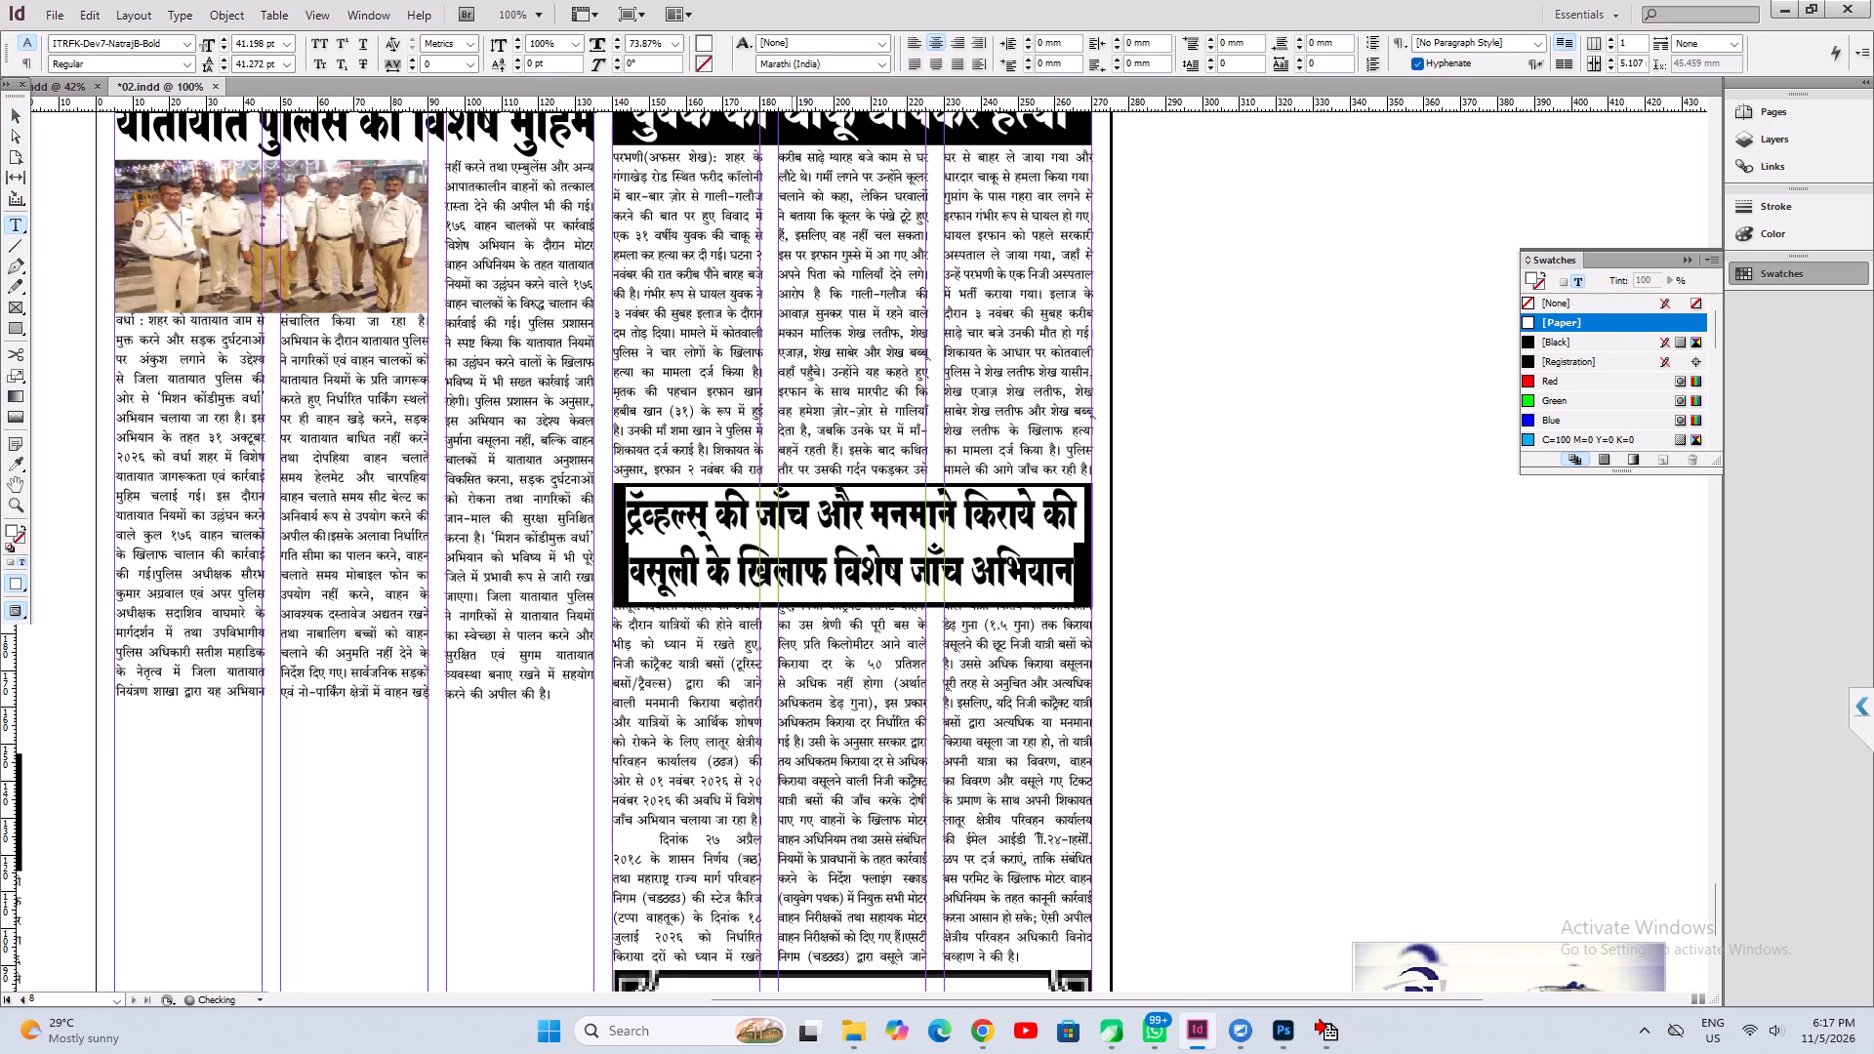
{"action": "key", "text": "ctrl+z"}
{"action": "key", "text": "ctrl+w"}
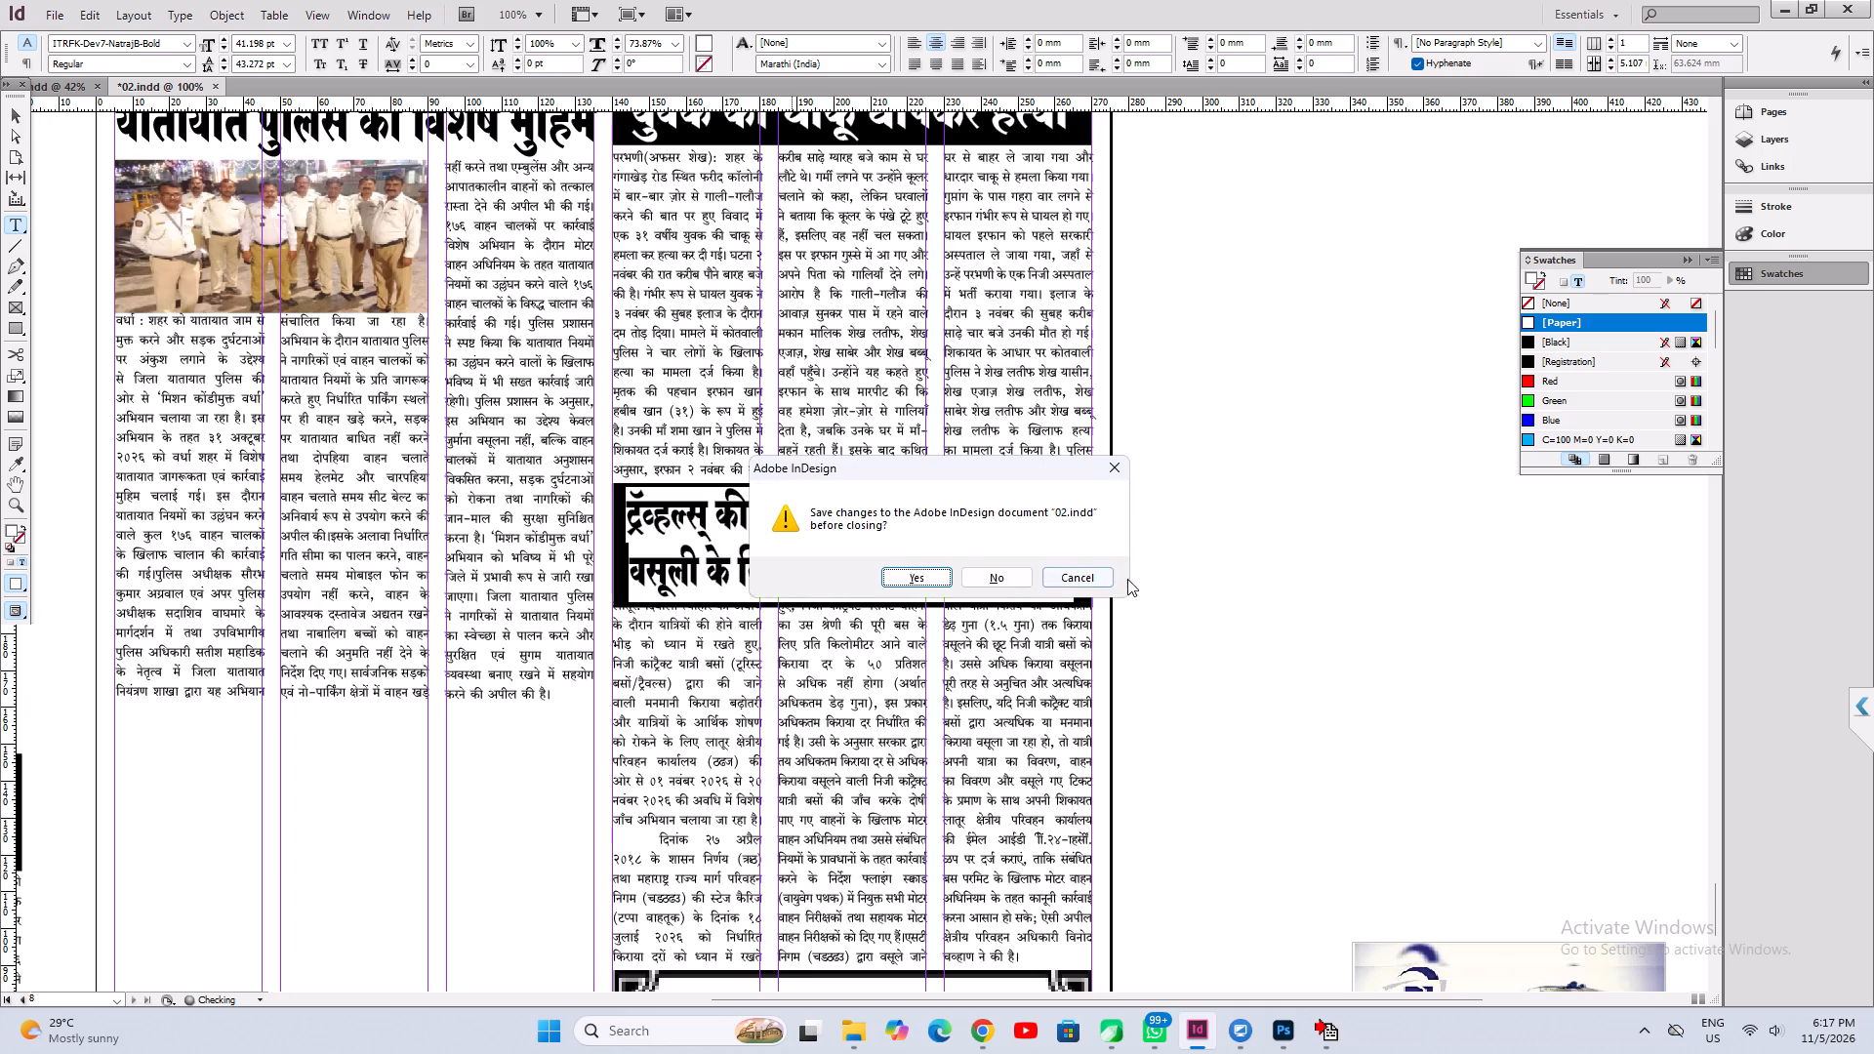
{"action": "left_click", "coordinate": [1082, 583]}
Shorten the headline's text frame from its lower edge to about 30.7 mm high.
{"action": "left_click", "coordinate": [12, 115]}
{"action": "left_click", "coordinate": [876, 577]}
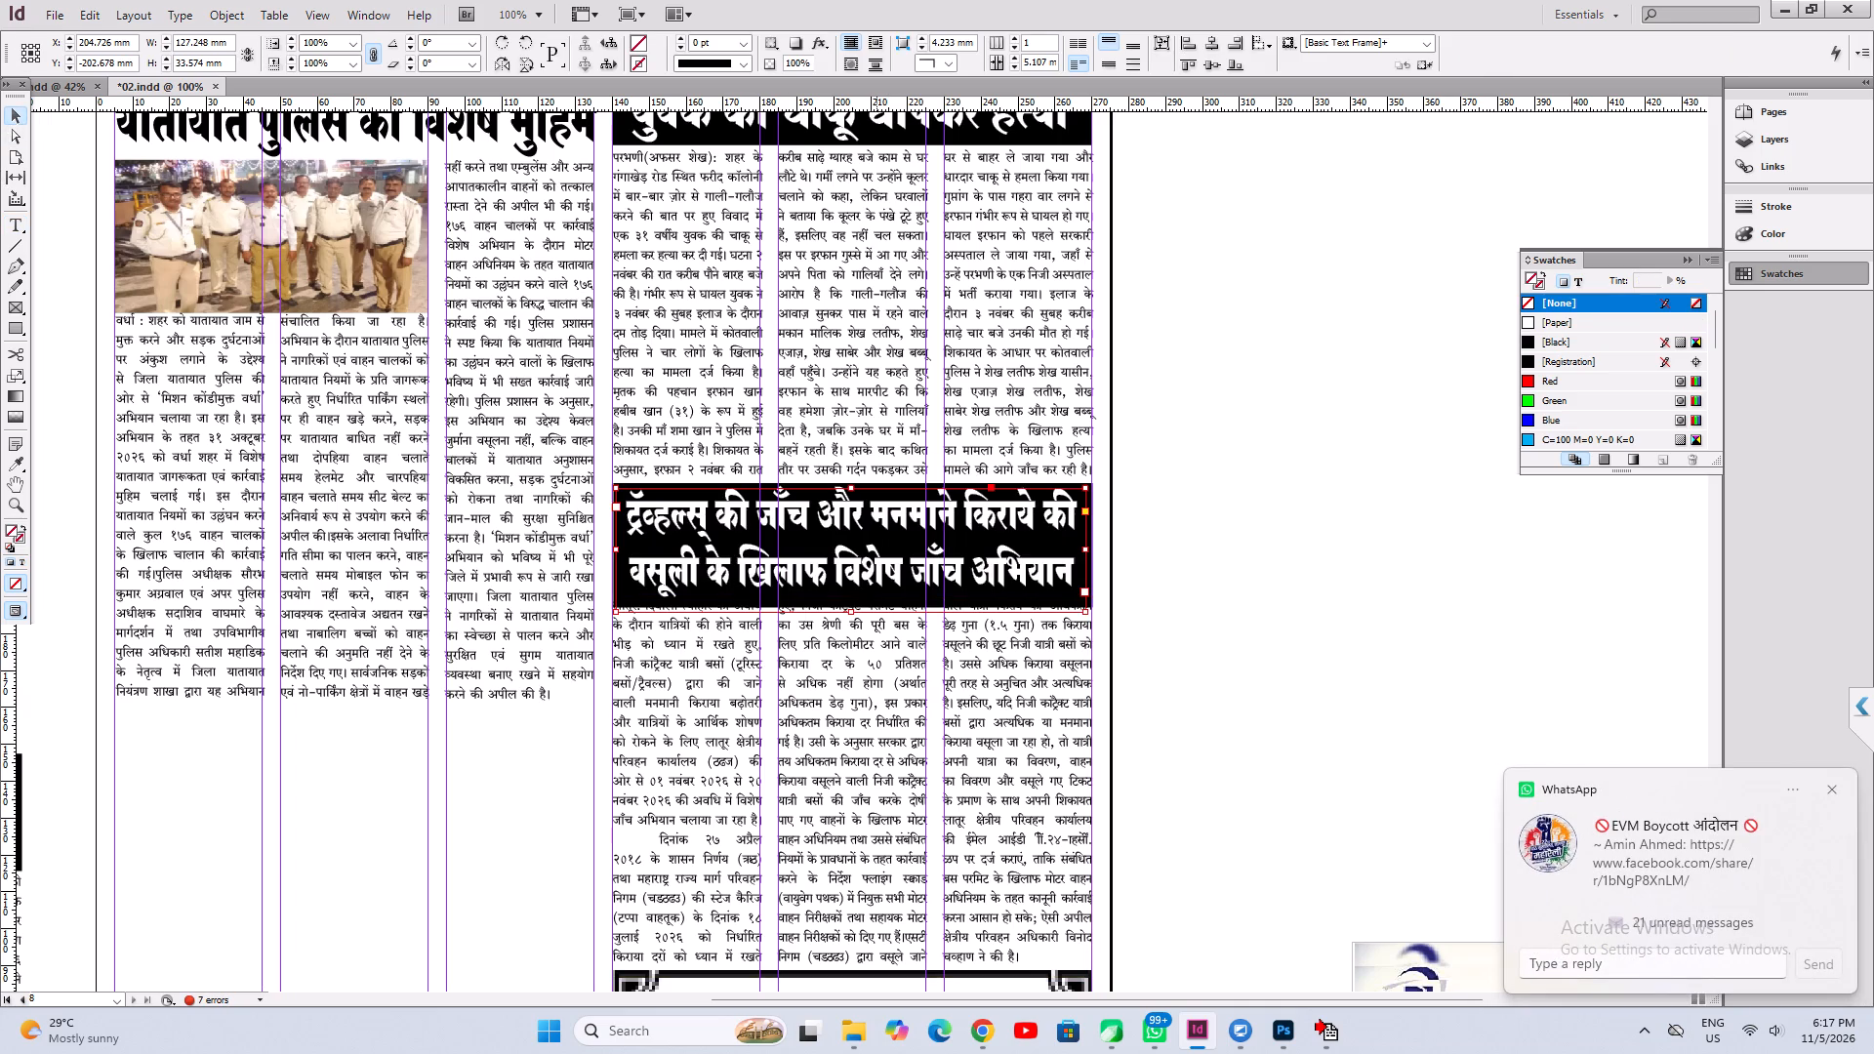
{"action": "left_click", "coordinate": [876, 577], "text": "ctrl"}
{"action": "left_click", "coordinate": [870, 580], "text": "ctrl"}
{"action": "key", "text": "ctrl+2"}
{"action": "left_click_drag", "start_coordinate": [862, 677], "coordinate": [858, 655]}
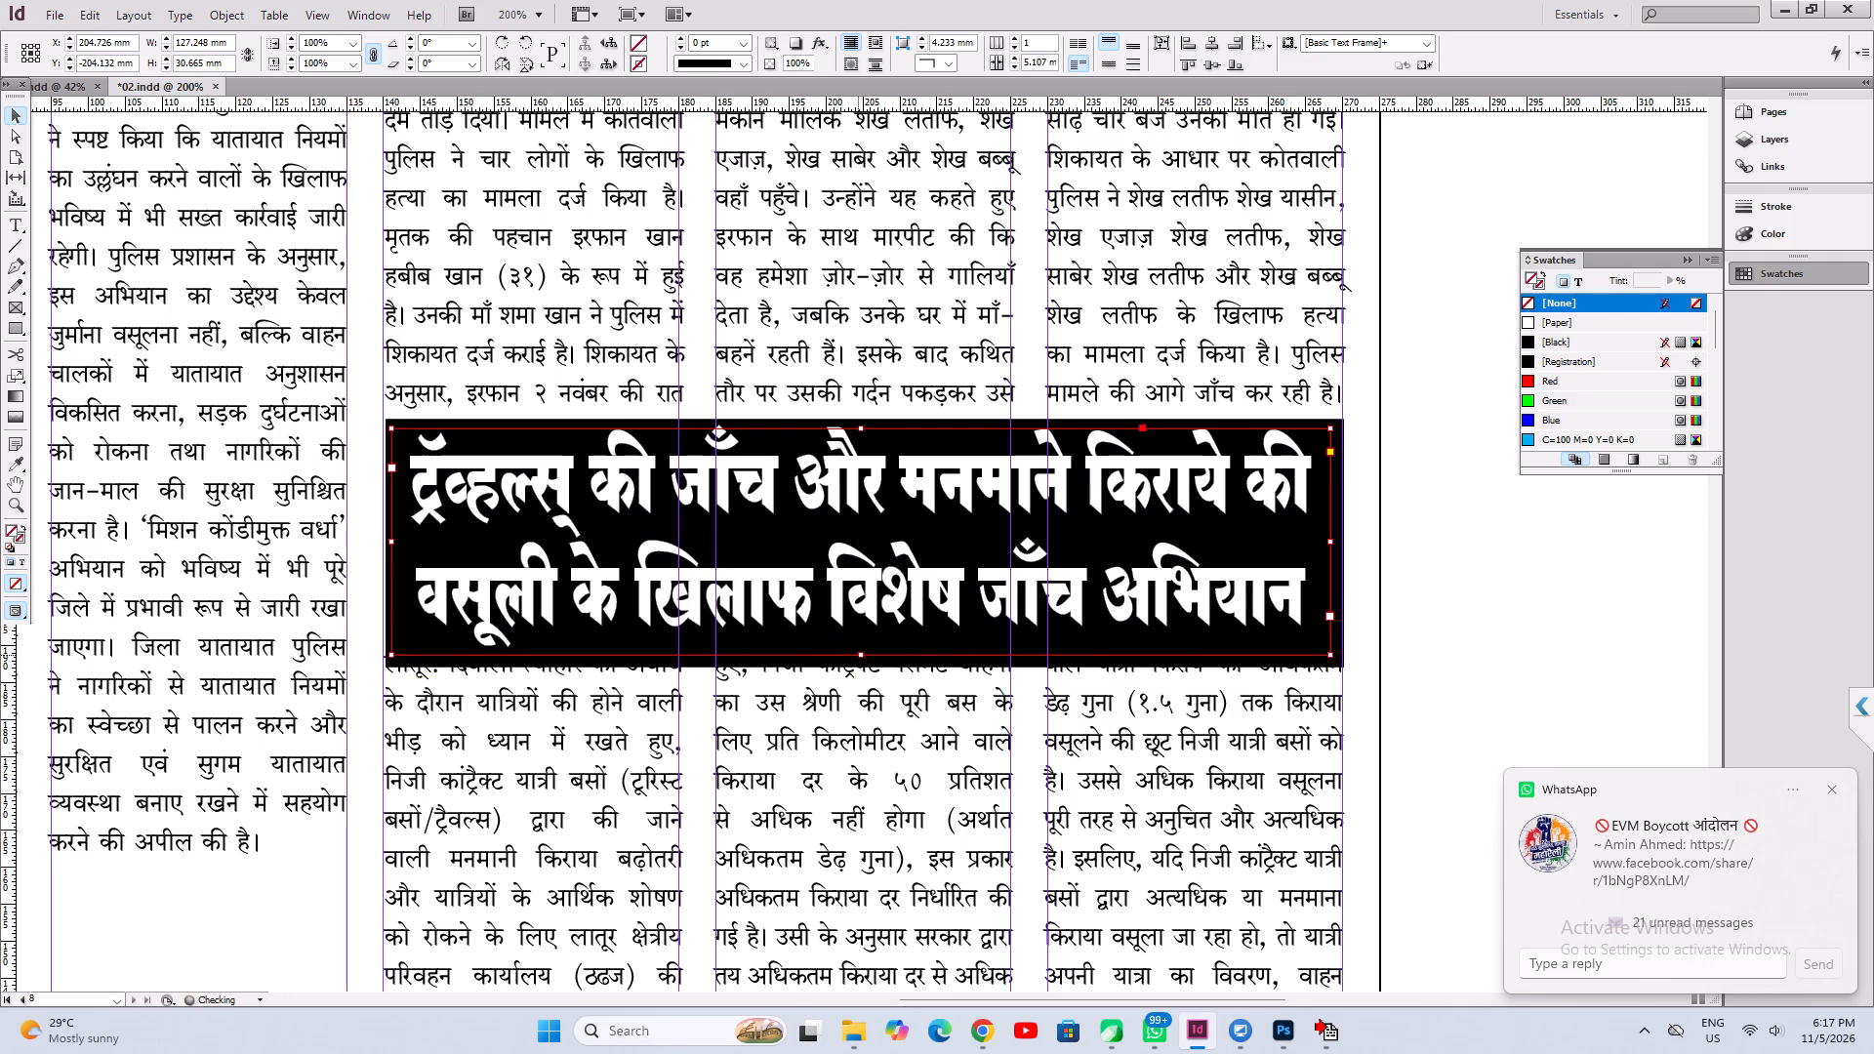
Move the three-column "लातूर" story down about 4.4 mm, clear of the black headline box.
{"action": "left_click", "coordinate": [742, 725], "text": "ctrl"}
{"action": "scroll", "coordinate": [748, 731], "scroll_direction": "down", "scroll_amount": 5}
{"action": "left_click_drag", "start_coordinate": [809, 659], "coordinate": [809, 666], "text": "shift"}
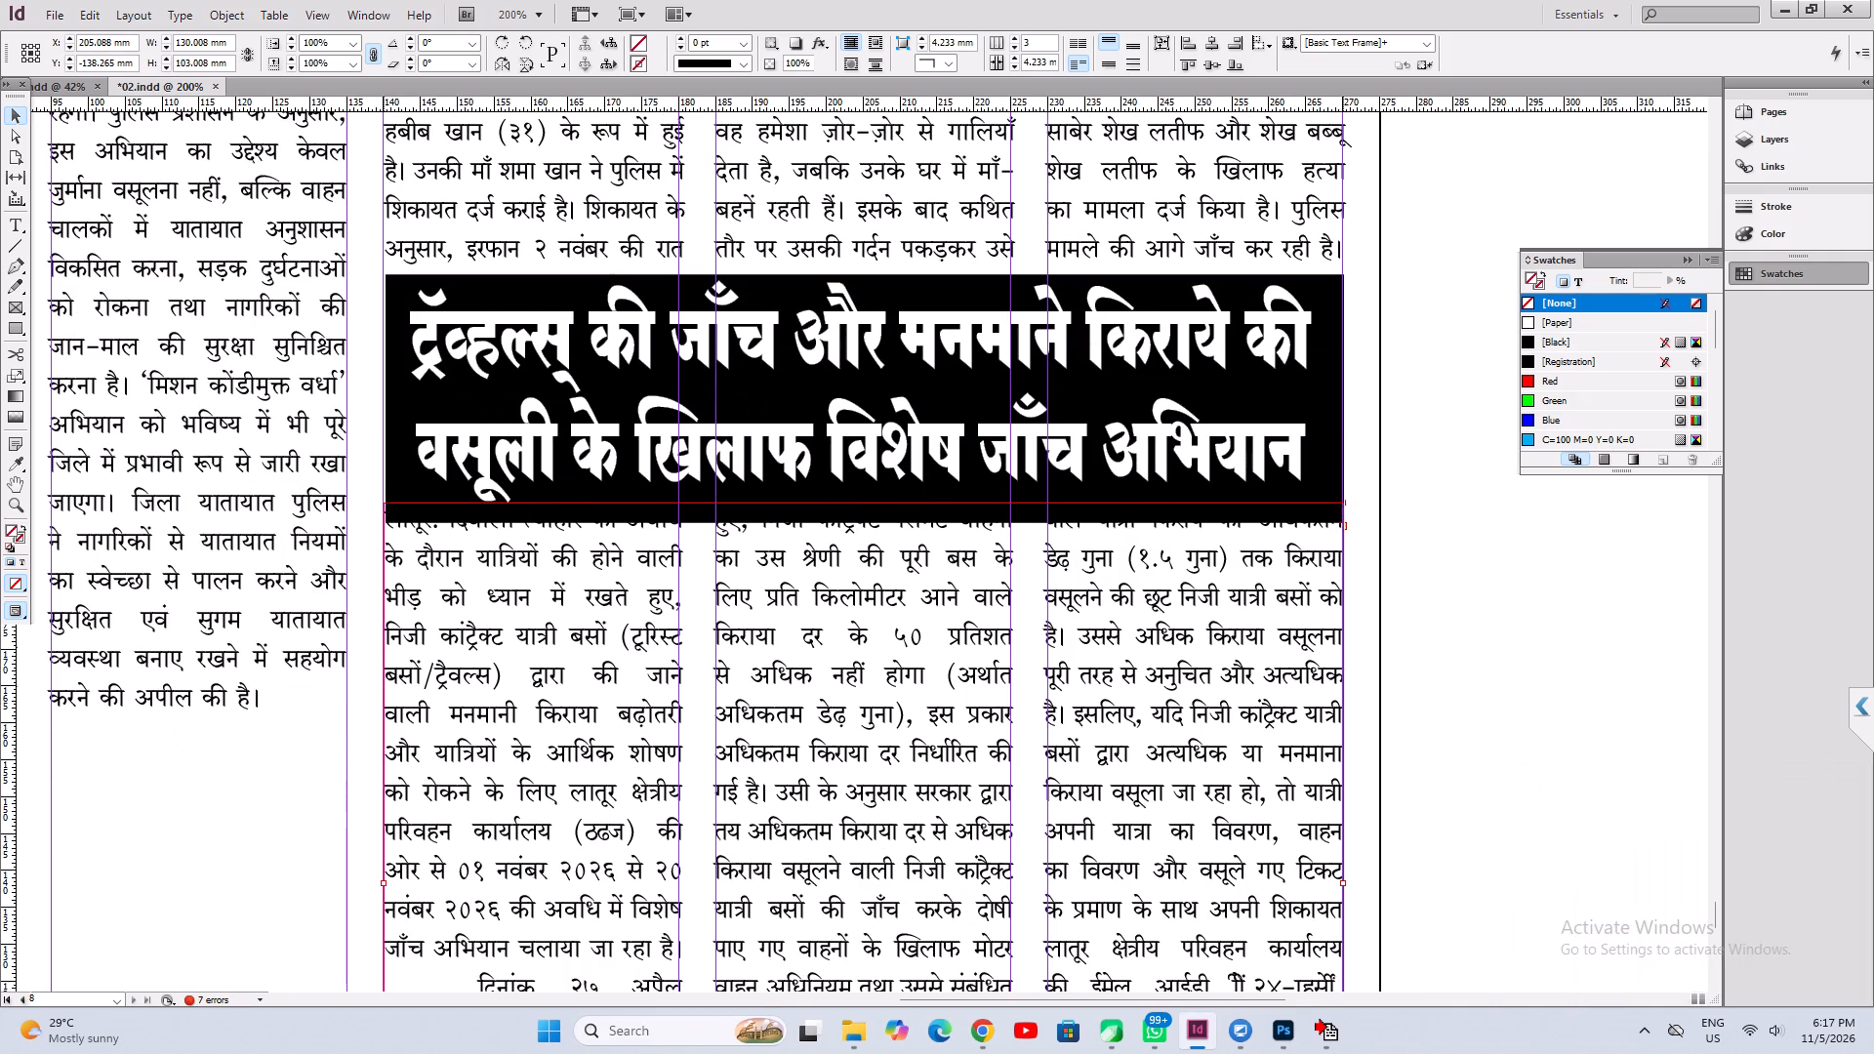
{"action": "left_click_drag", "start_coordinate": [809, 666], "coordinate": [812, 683], "text": "shift"}
Select the headline text frame together with its black box and nudge both left about 0.35 mm.
{"action": "left_click", "coordinate": [1327, 511]}
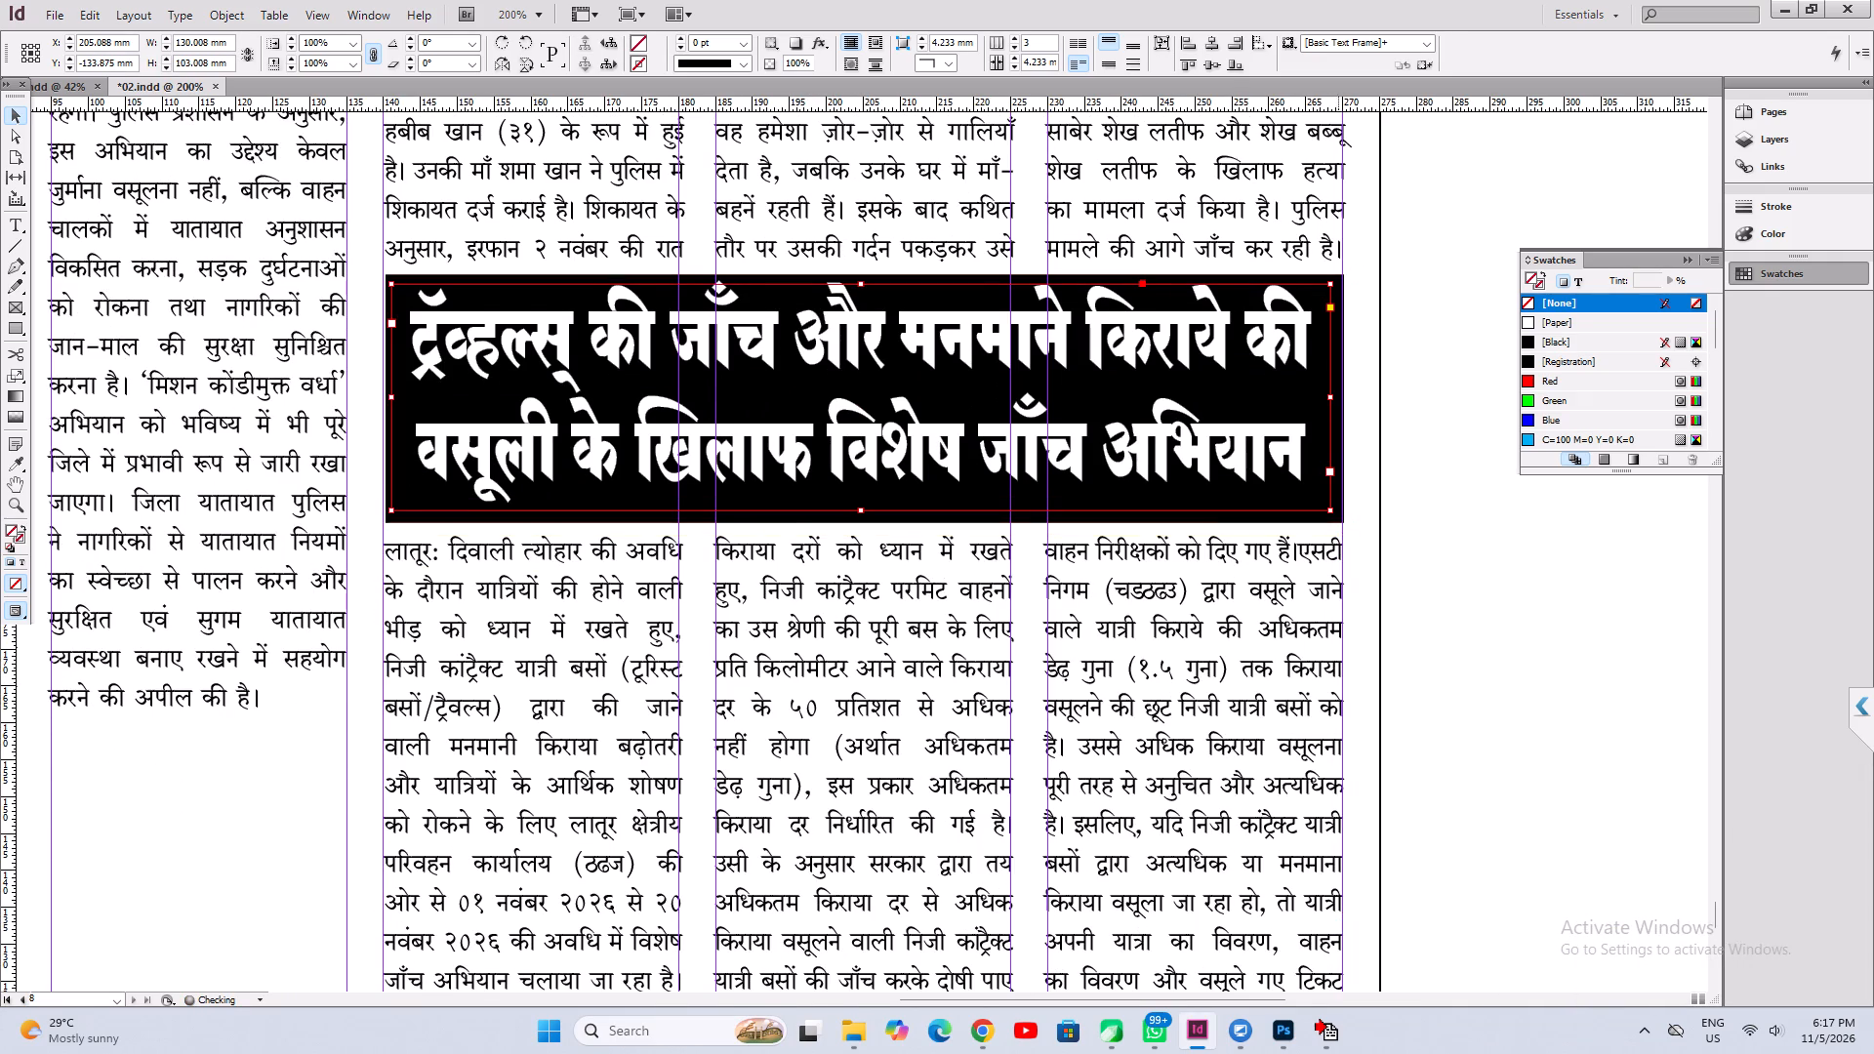
{"action": "left_click", "coordinate": [433, 524]}
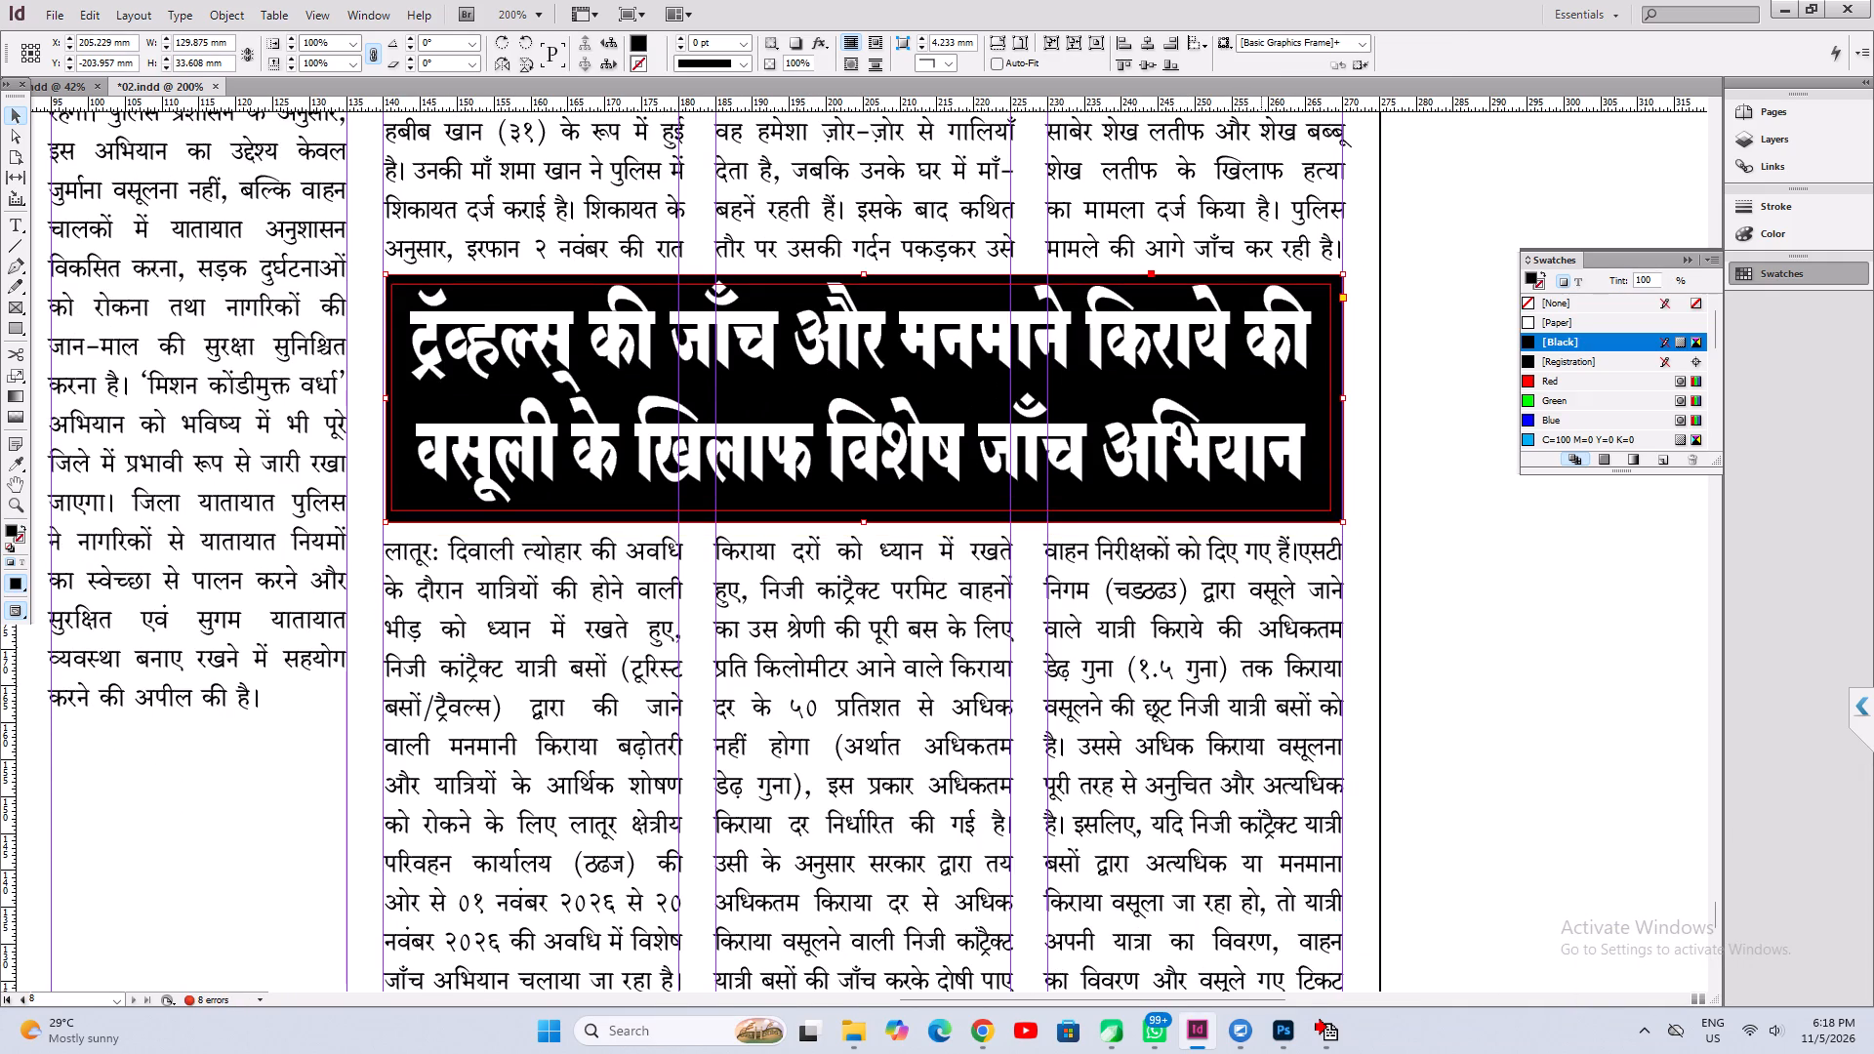
{"action": "left_click", "coordinate": [1390, 398]}
{"action": "left_click_drag", "start_coordinate": [1390, 398], "coordinate": [1184, 418]}
{"action": "key", "text": "Left"}
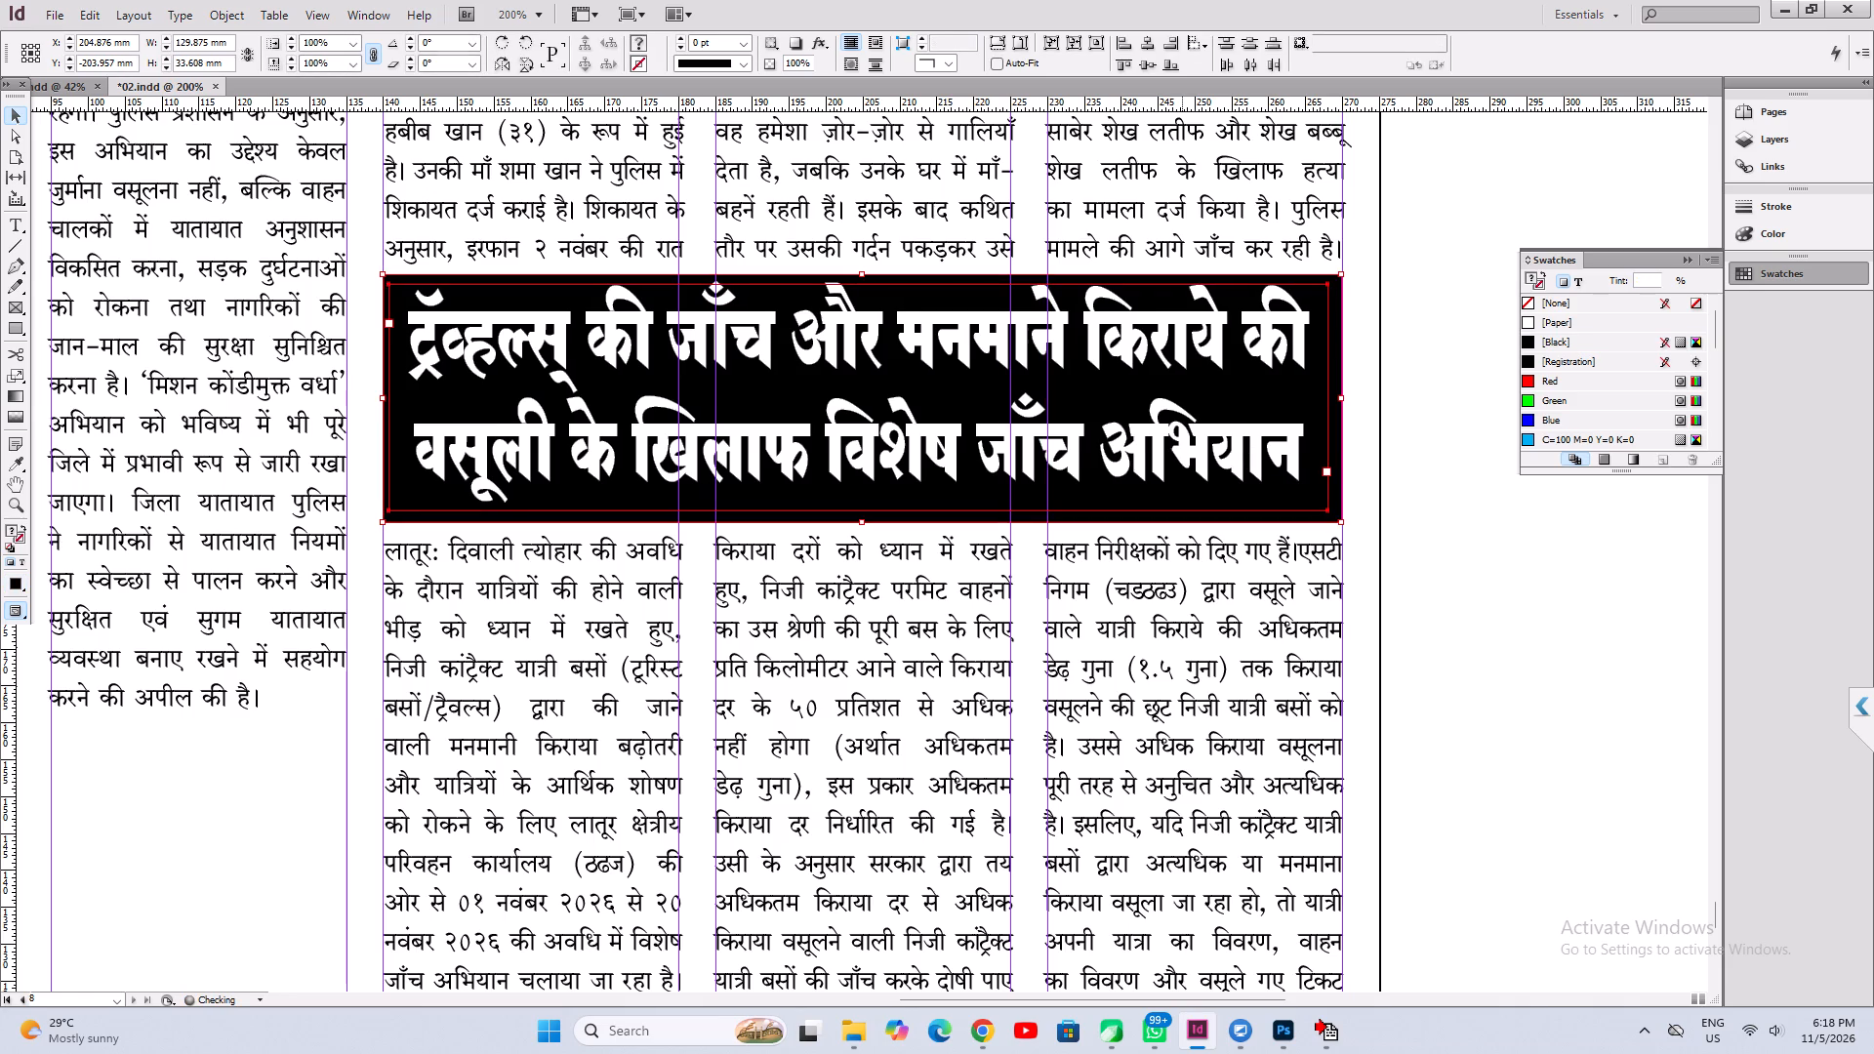
Shorten the black box behind the headline from its lower edge to about 32 mm high.
{"action": "left_click", "coordinate": [977, 592]}
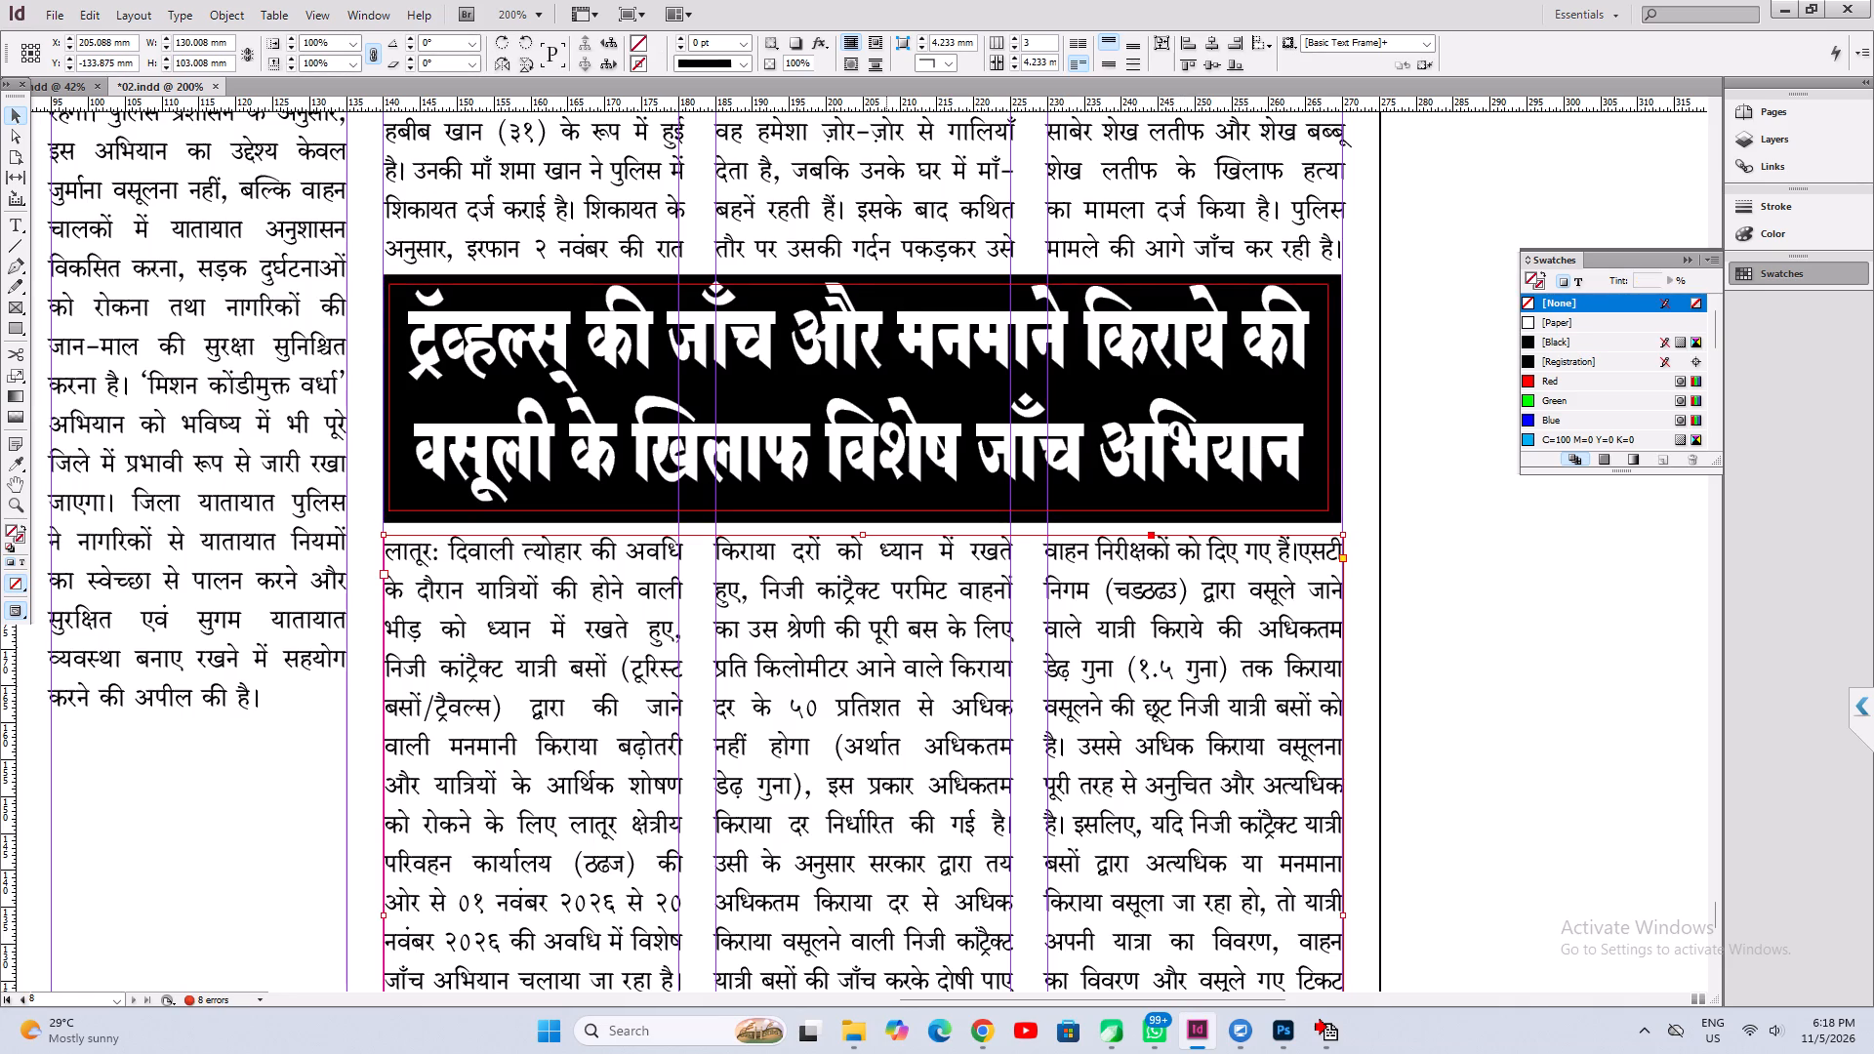
{"action": "left_click", "coordinate": [886, 494], "text": "ctrl"}
{"action": "left_click", "coordinate": [858, 520]}
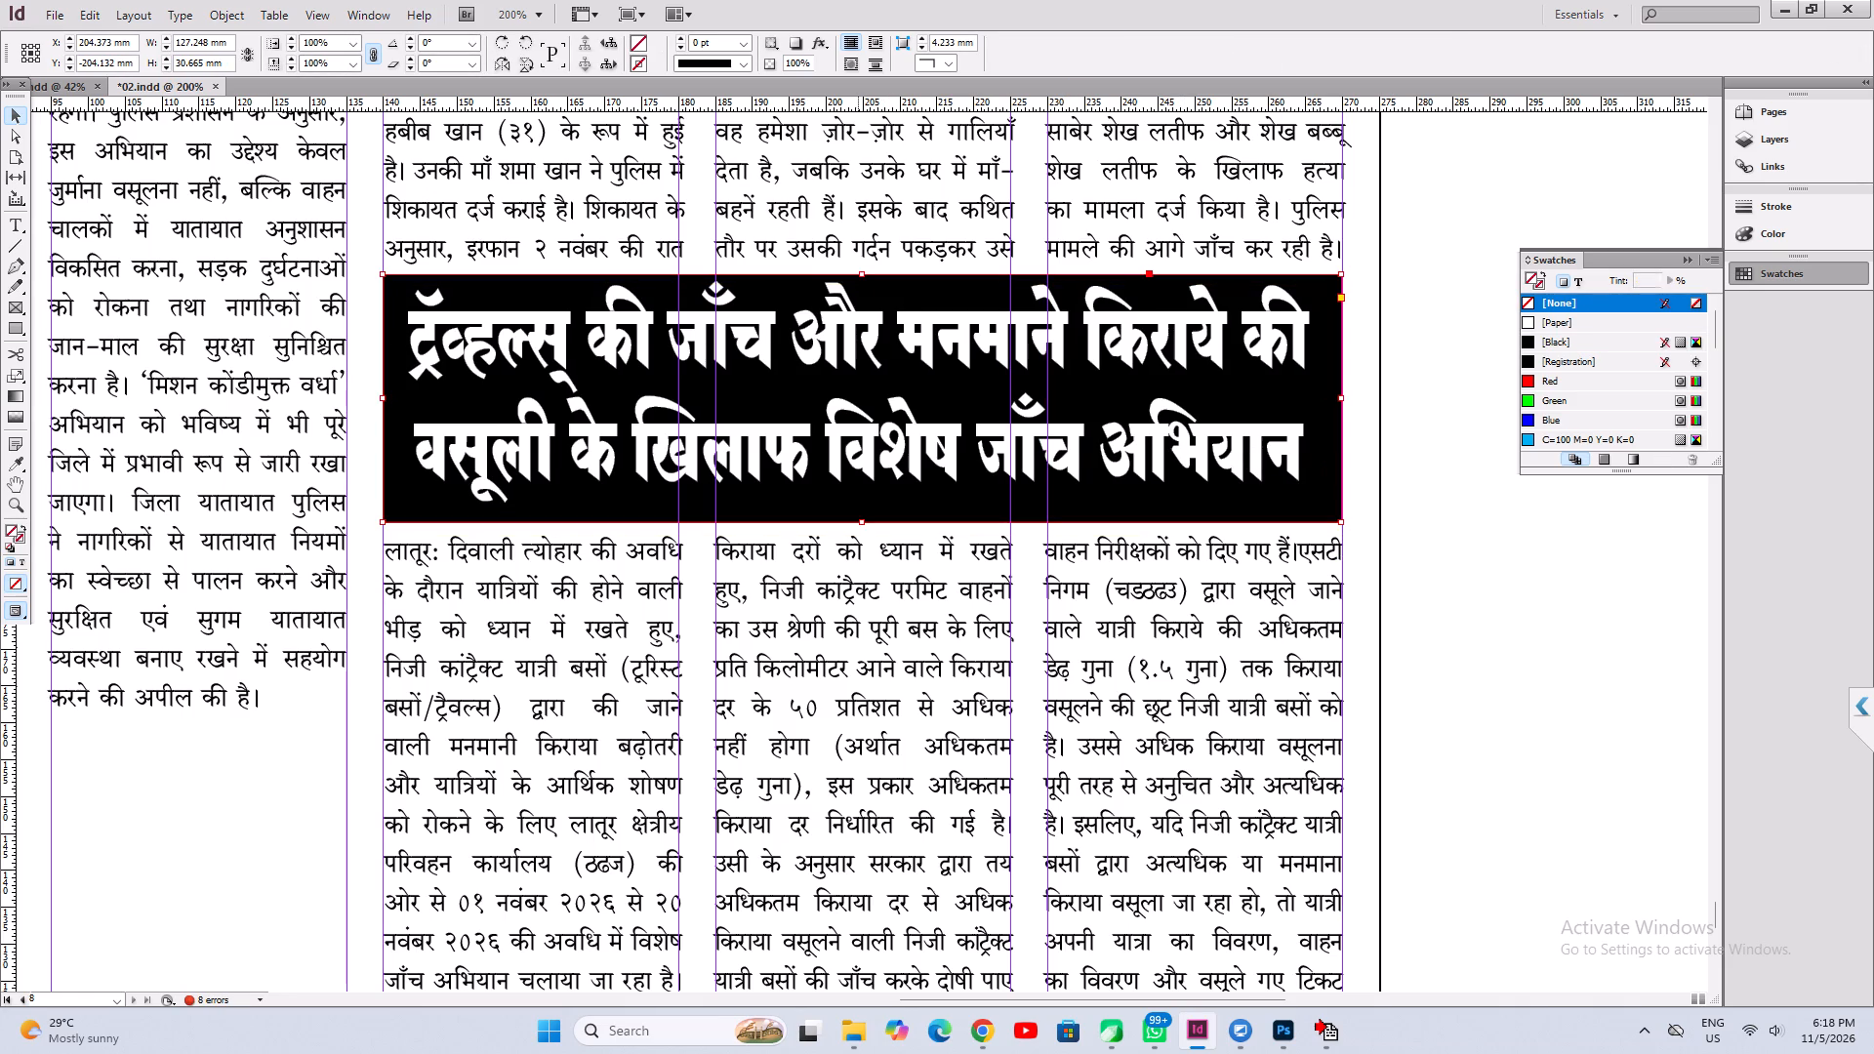
{"action": "left_click", "coordinate": [859, 521]}
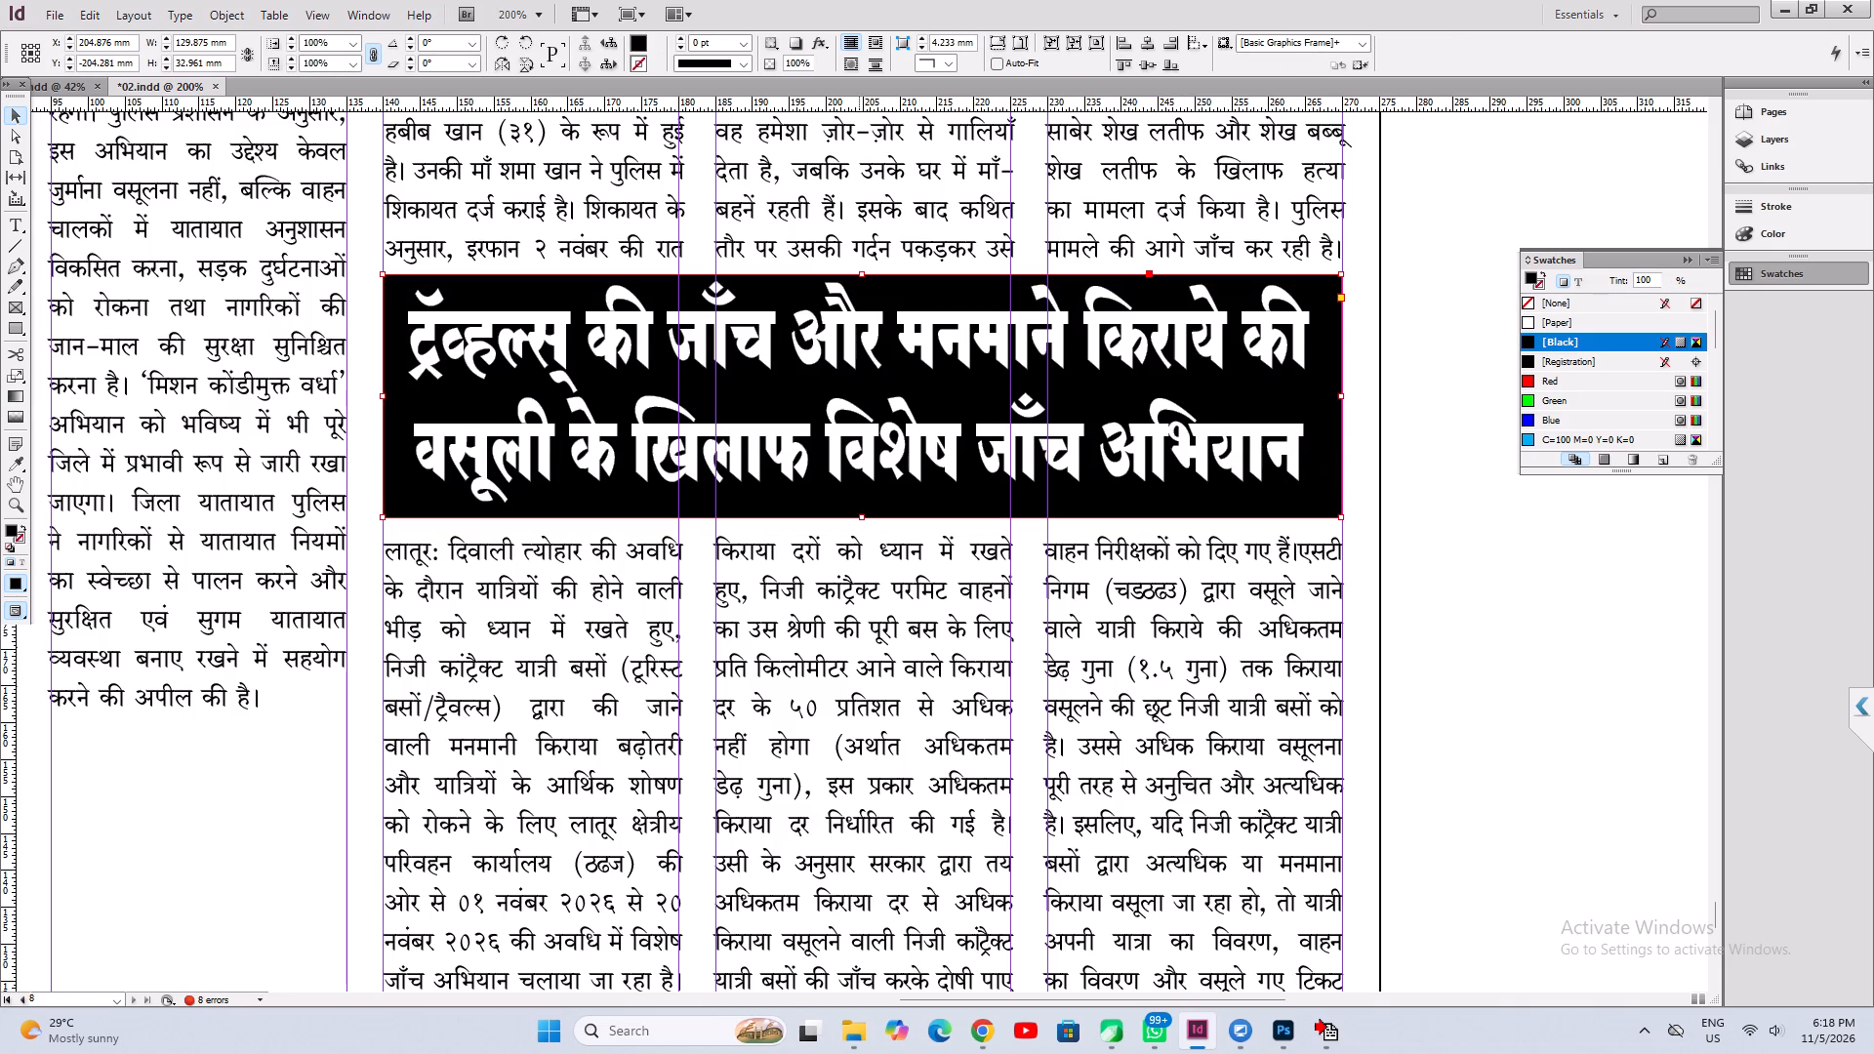
{"action": "left_click", "coordinate": [859, 517]}
Nudge the "लातूर" story up about 1.8 mm towards the headline box and save the document.
{"action": "left_click", "coordinate": [758, 637]}
{"action": "left_click", "coordinate": [844, 625]}
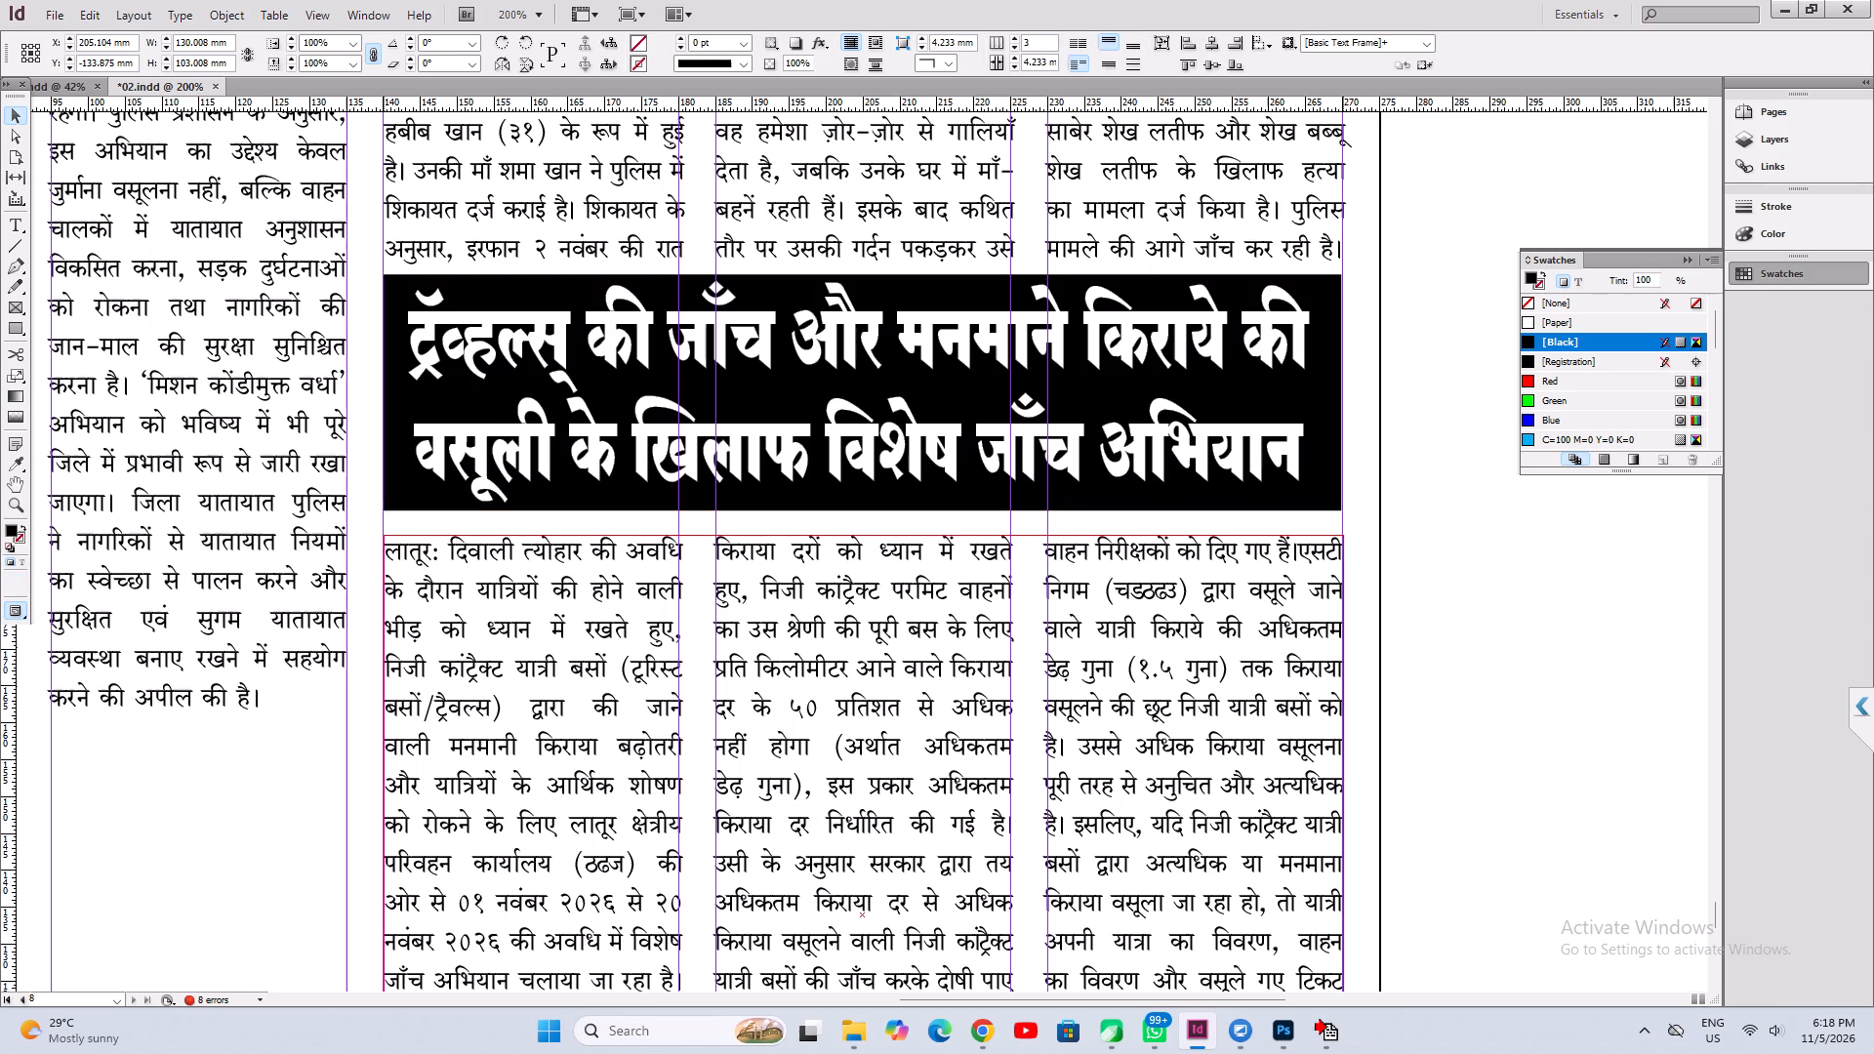
{"action": "key", "text": "Up"}
{"action": "key", "text": "Up"}
{"action": "key", "text": "Up"}
{"action": "key", "text": "Up"}
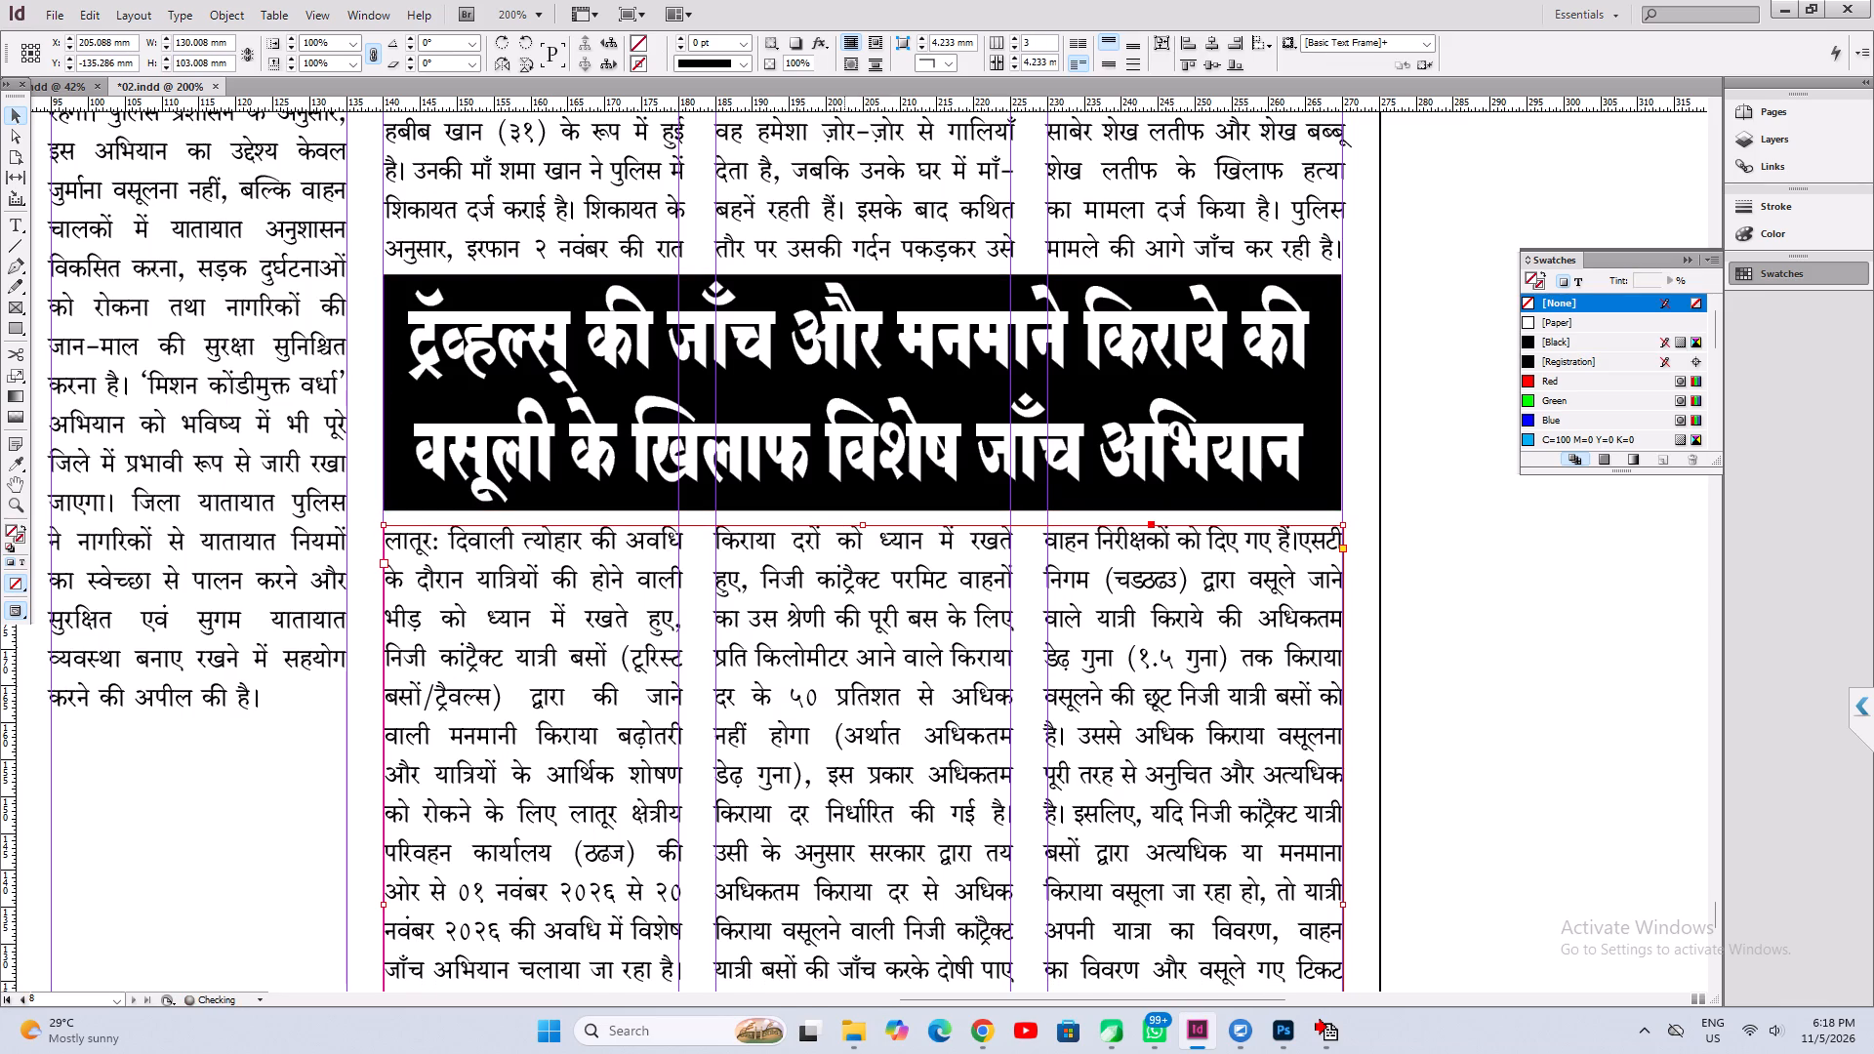
{"action": "key", "text": "Up"}
{"action": "key", "text": "Up"}
{"action": "key", "text": "Down"}
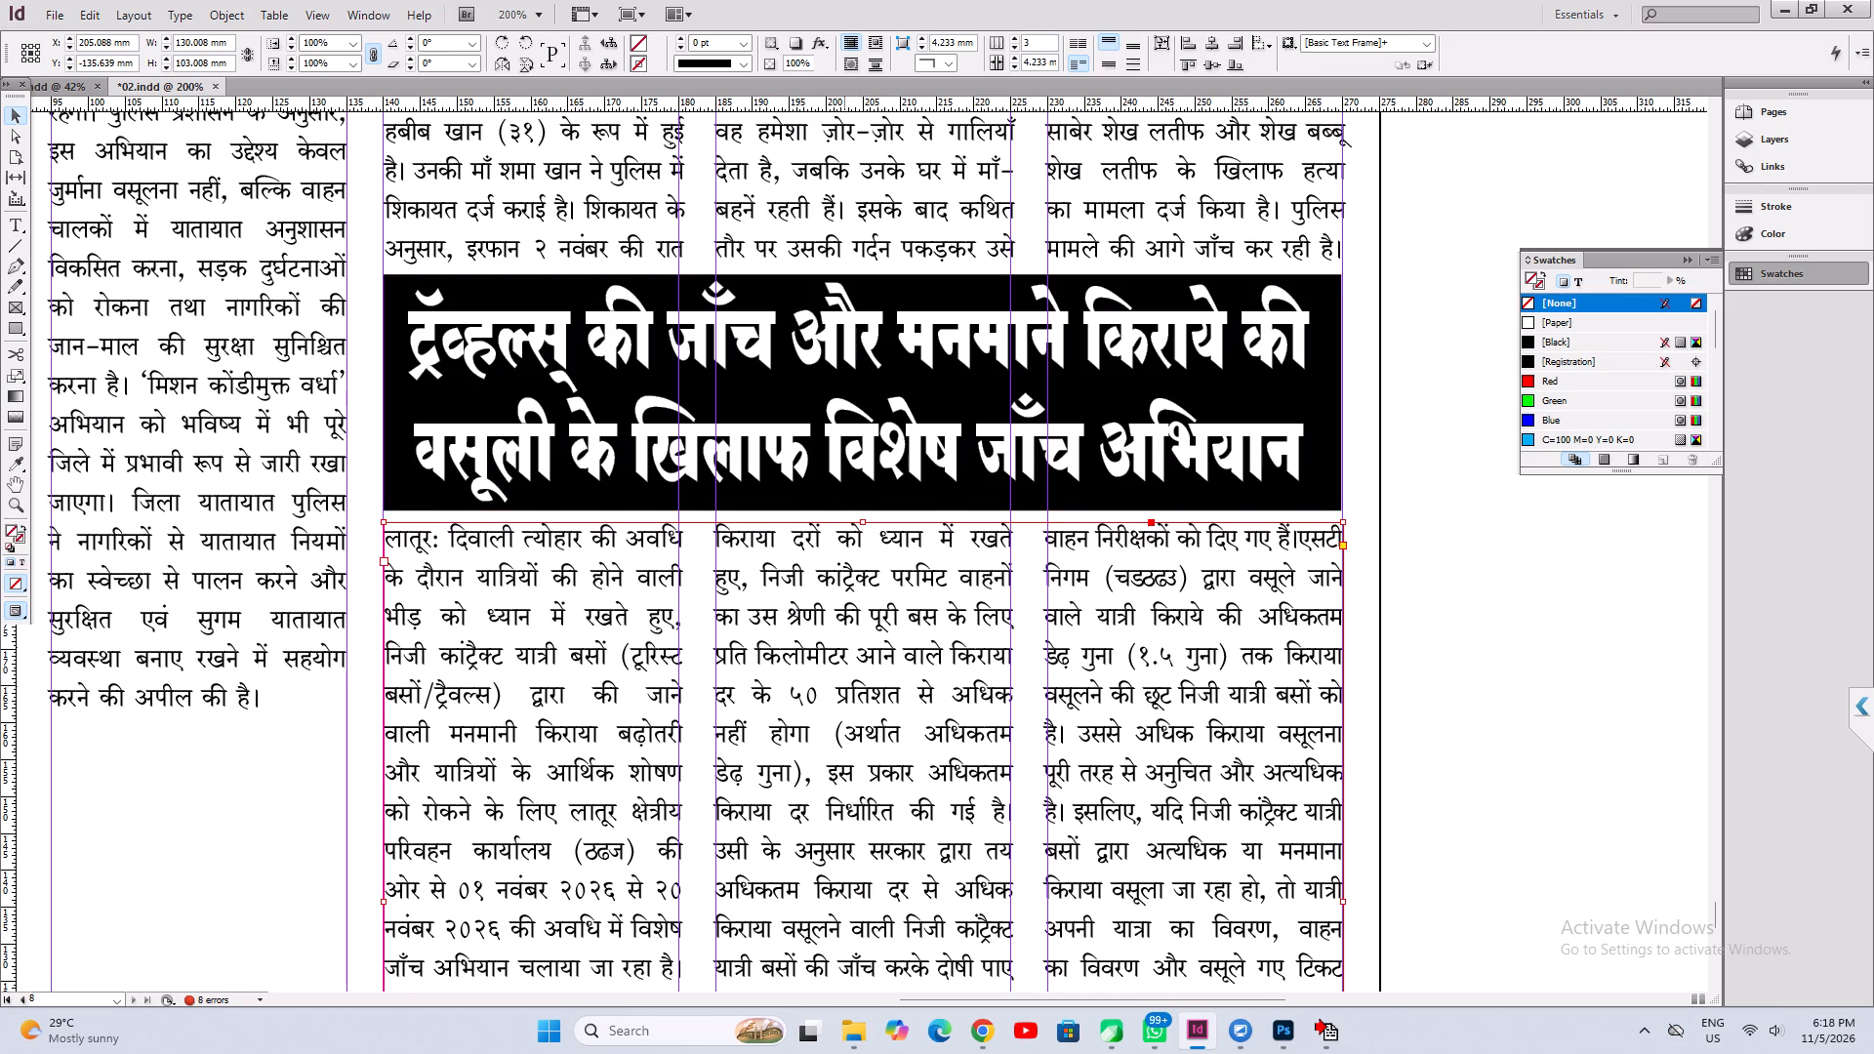
{"action": "key", "text": "ctrl+s"}
Extend the black box's lower edge to a height of 32.6 mm and nudge the headline up slightly.
{"action": "double_click", "coordinate": [1321, 459], "text": "ctrl"}
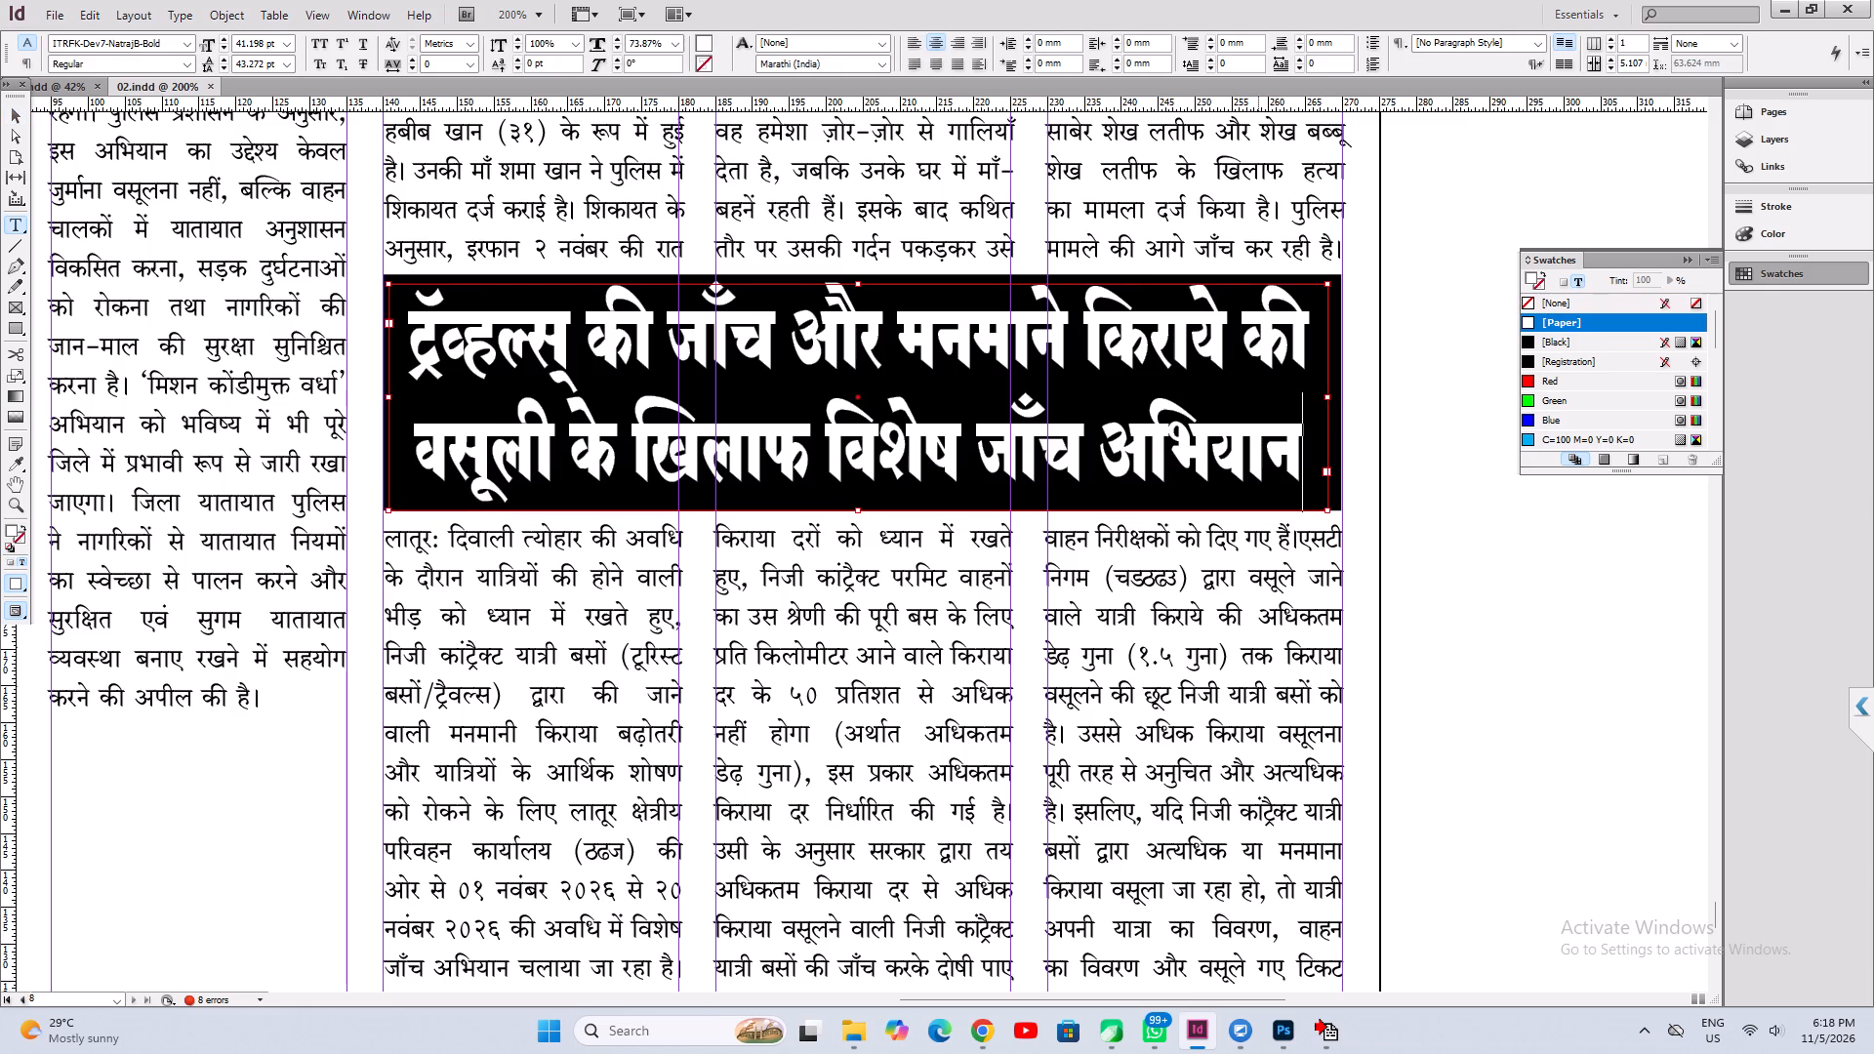
{"action": "left_click", "coordinate": [1333, 429], "text": "ctrl"}
{"action": "left_click", "coordinate": [1336, 431], "text": "ctrl"}
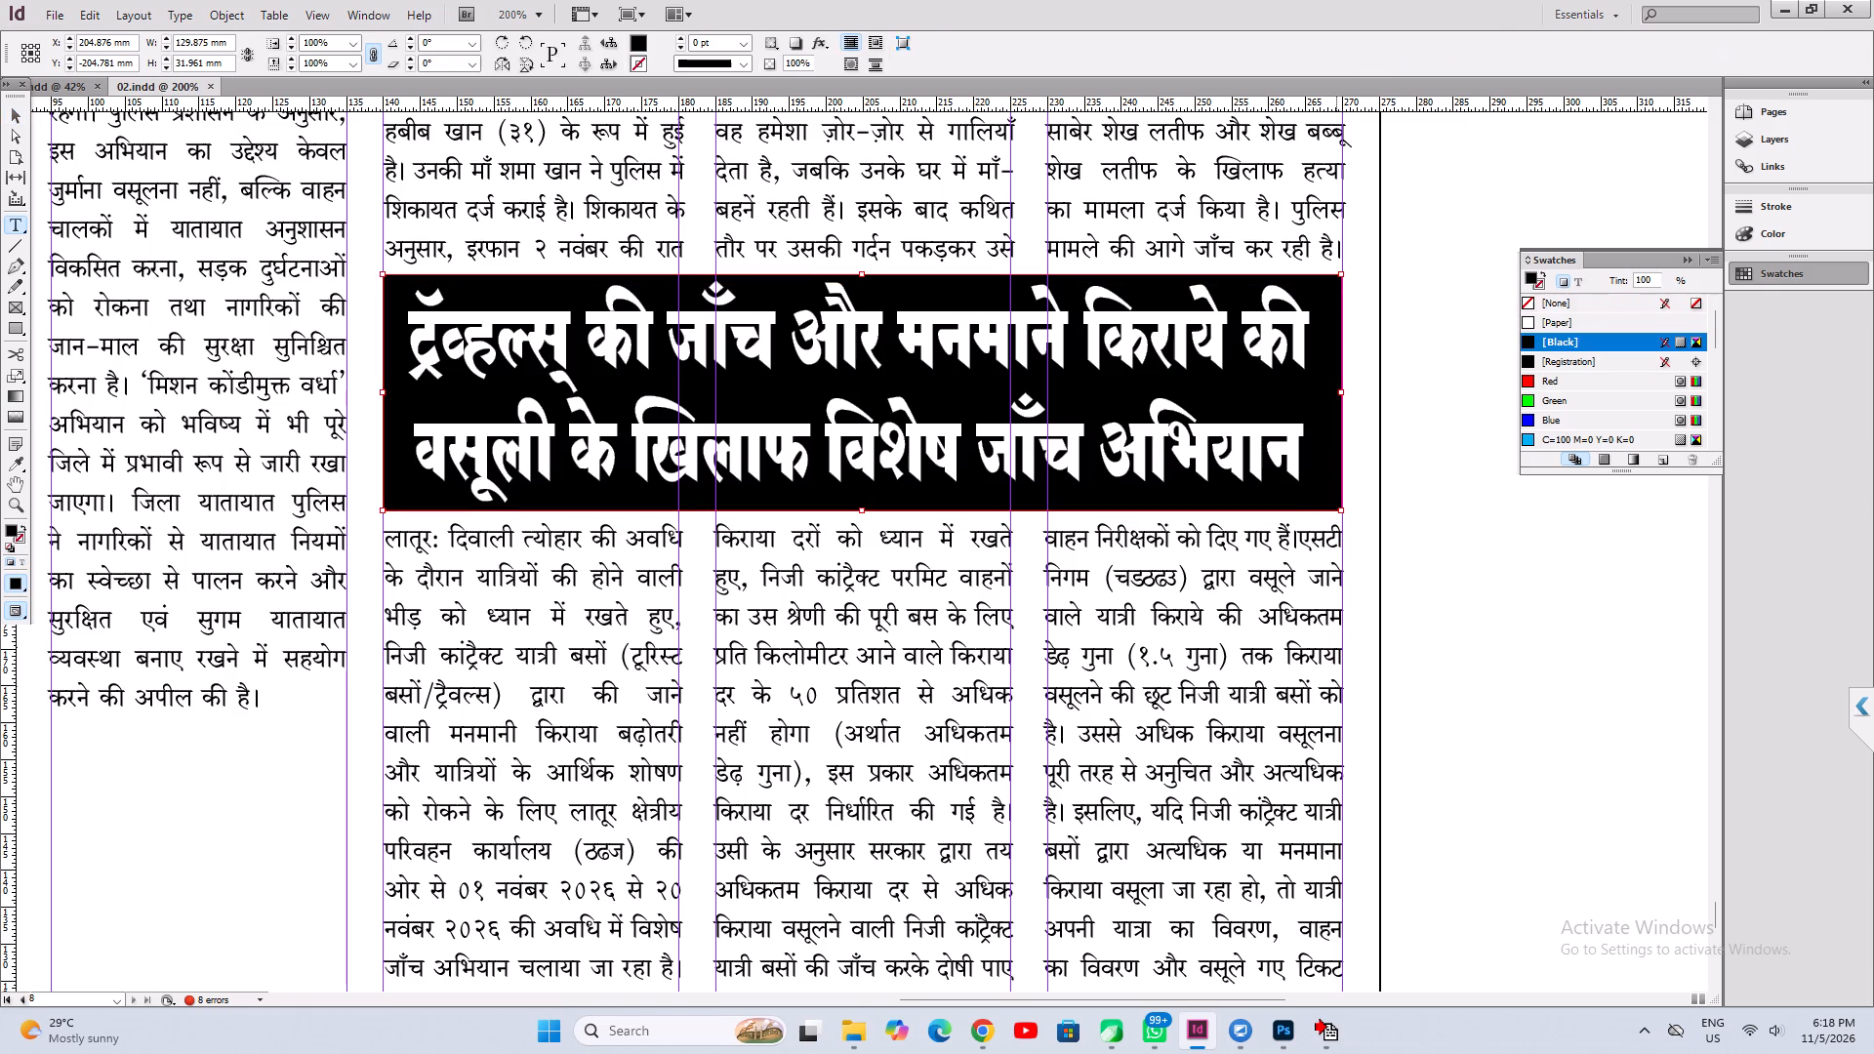
{"action": "left_click", "coordinate": [19, 116]}
{"action": "key", "text": "ctrl+2"}
{"action": "scroll", "coordinate": [895, 618], "scroll_direction": "down", "scroll_amount": 4}
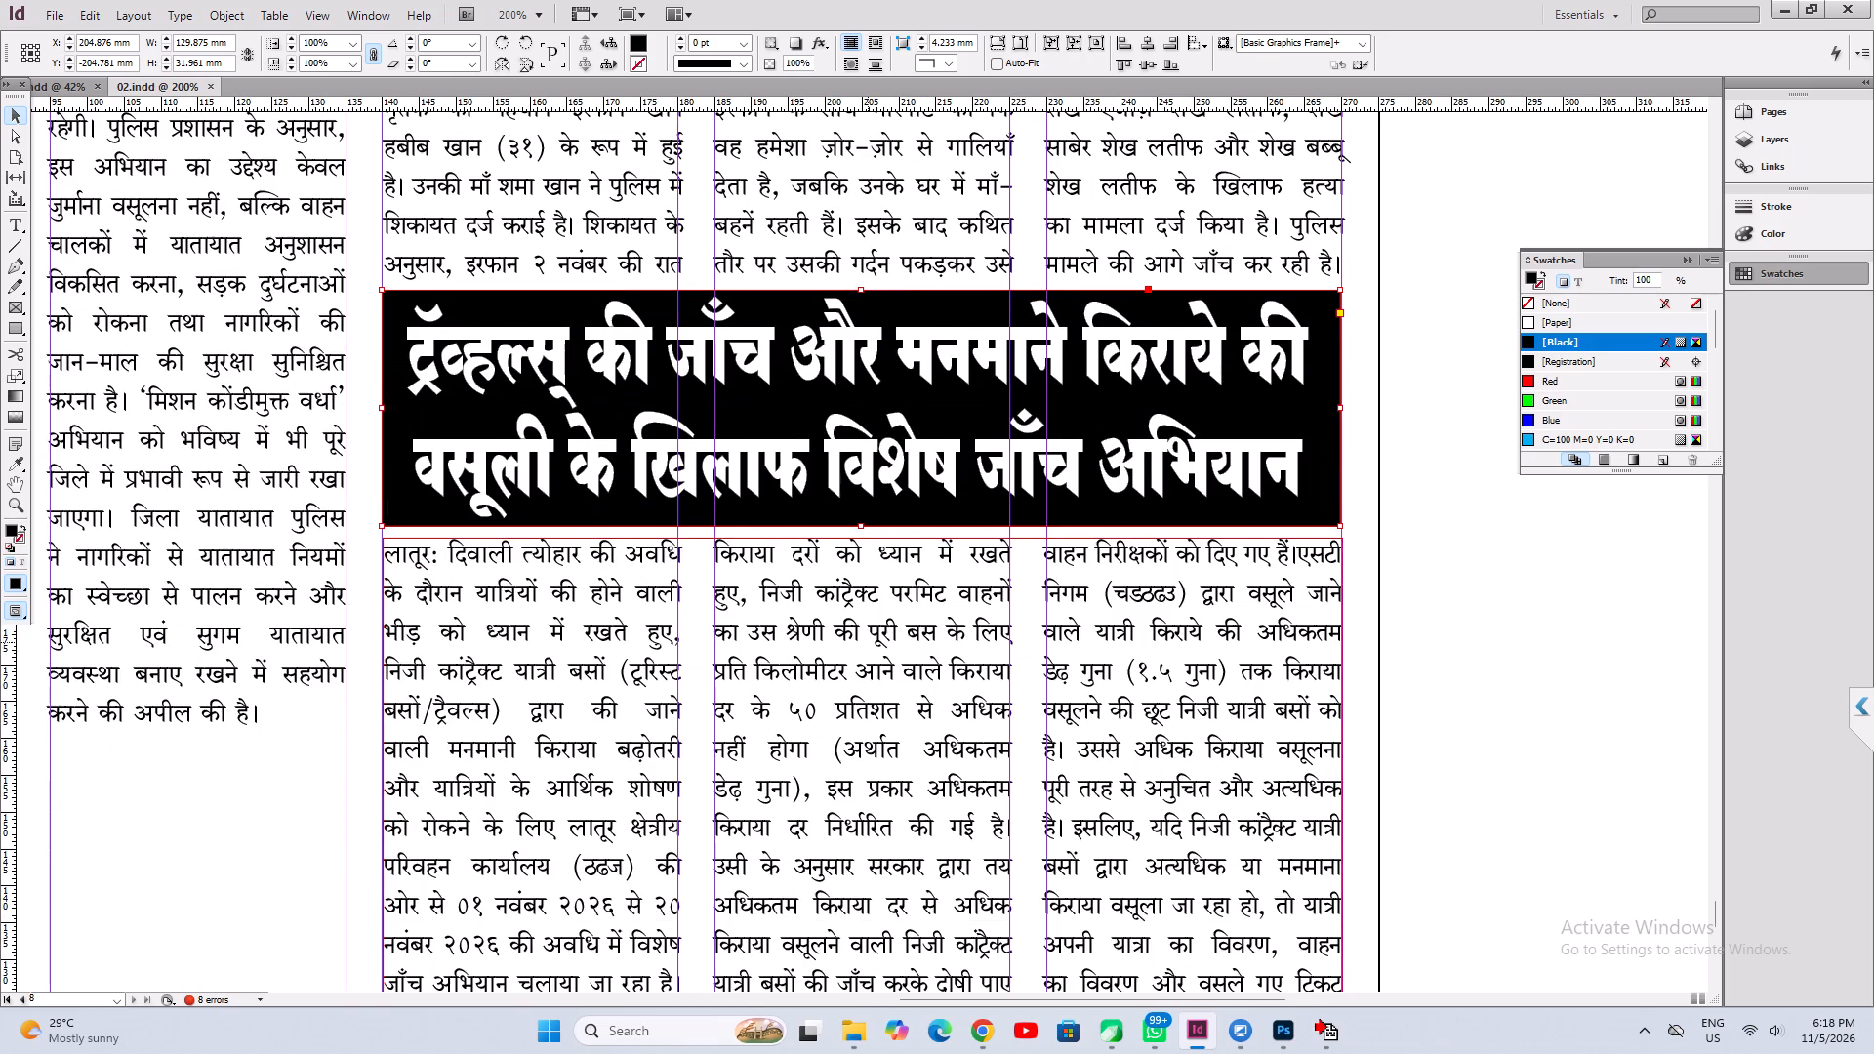
{"action": "left_click", "coordinate": [858, 527], "text": "ctrl"}
{"action": "left_click", "coordinate": [846, 461], "text": "ctrl"}
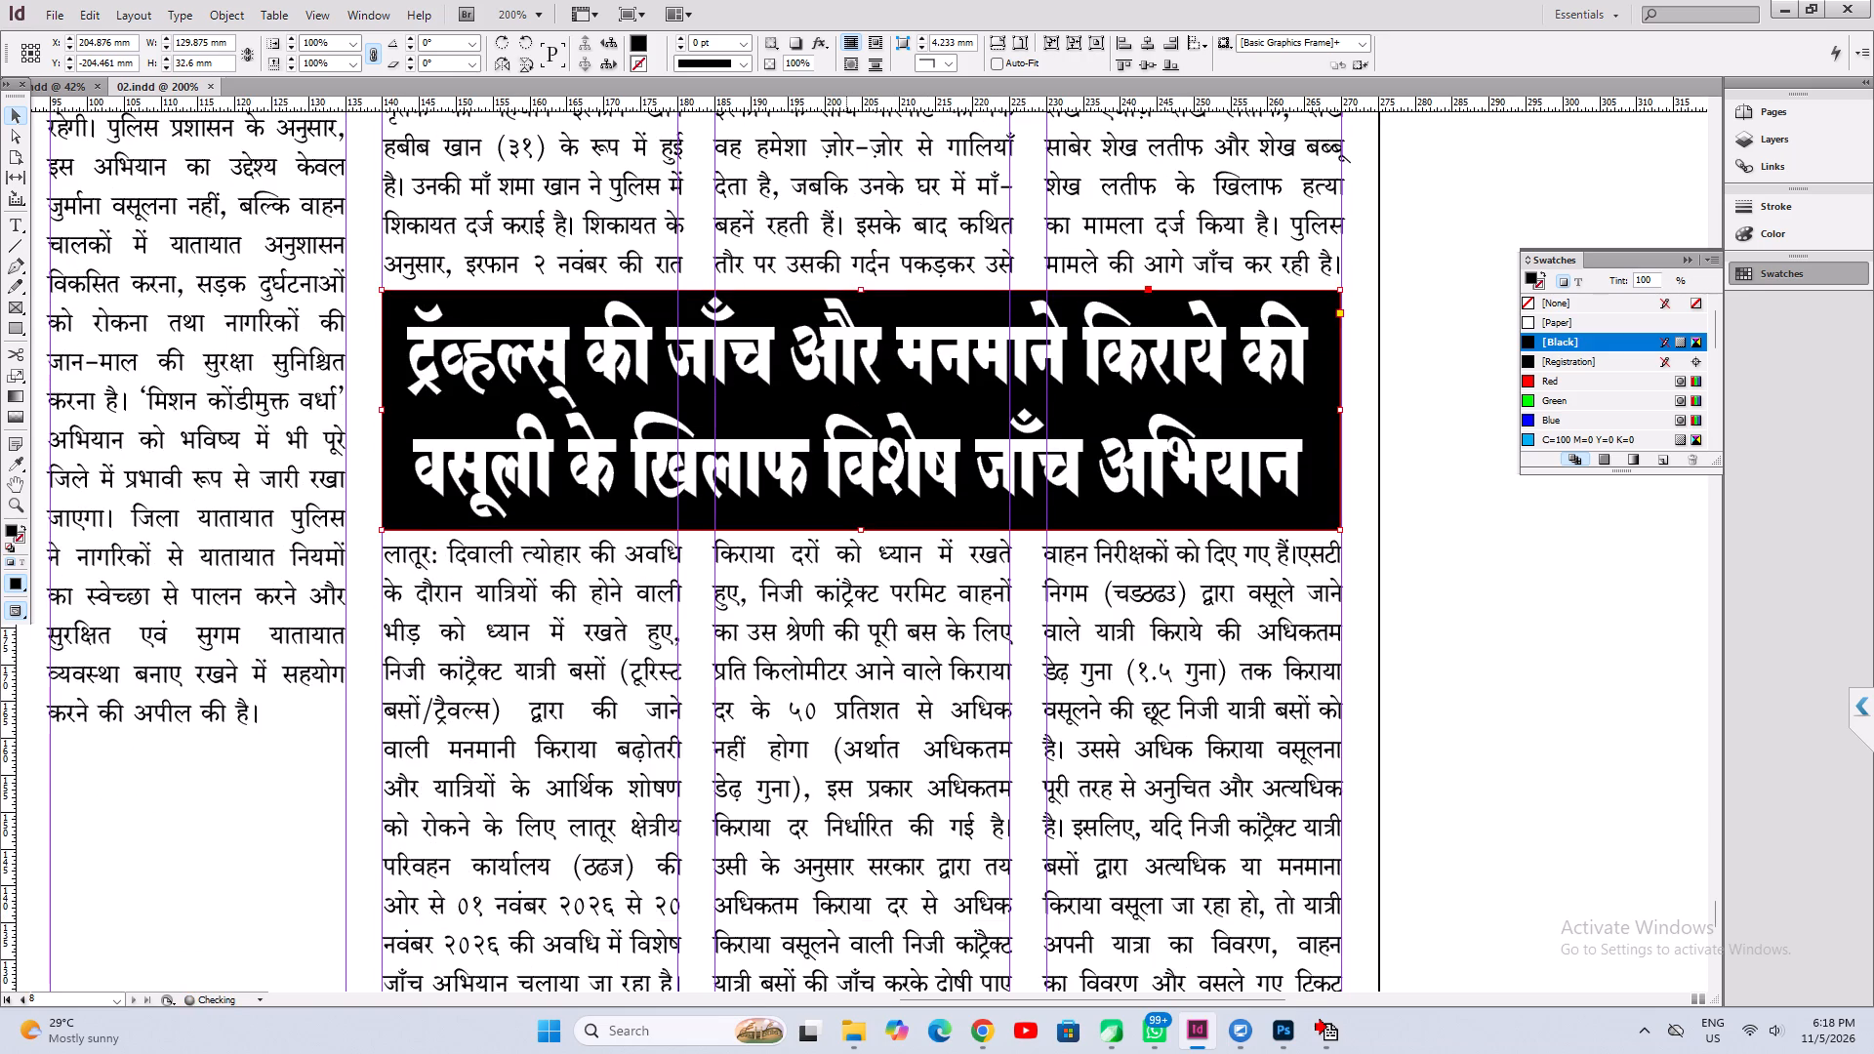
{"action": "key", "text": "Up"}
{"action": "key", "text": "Up"}
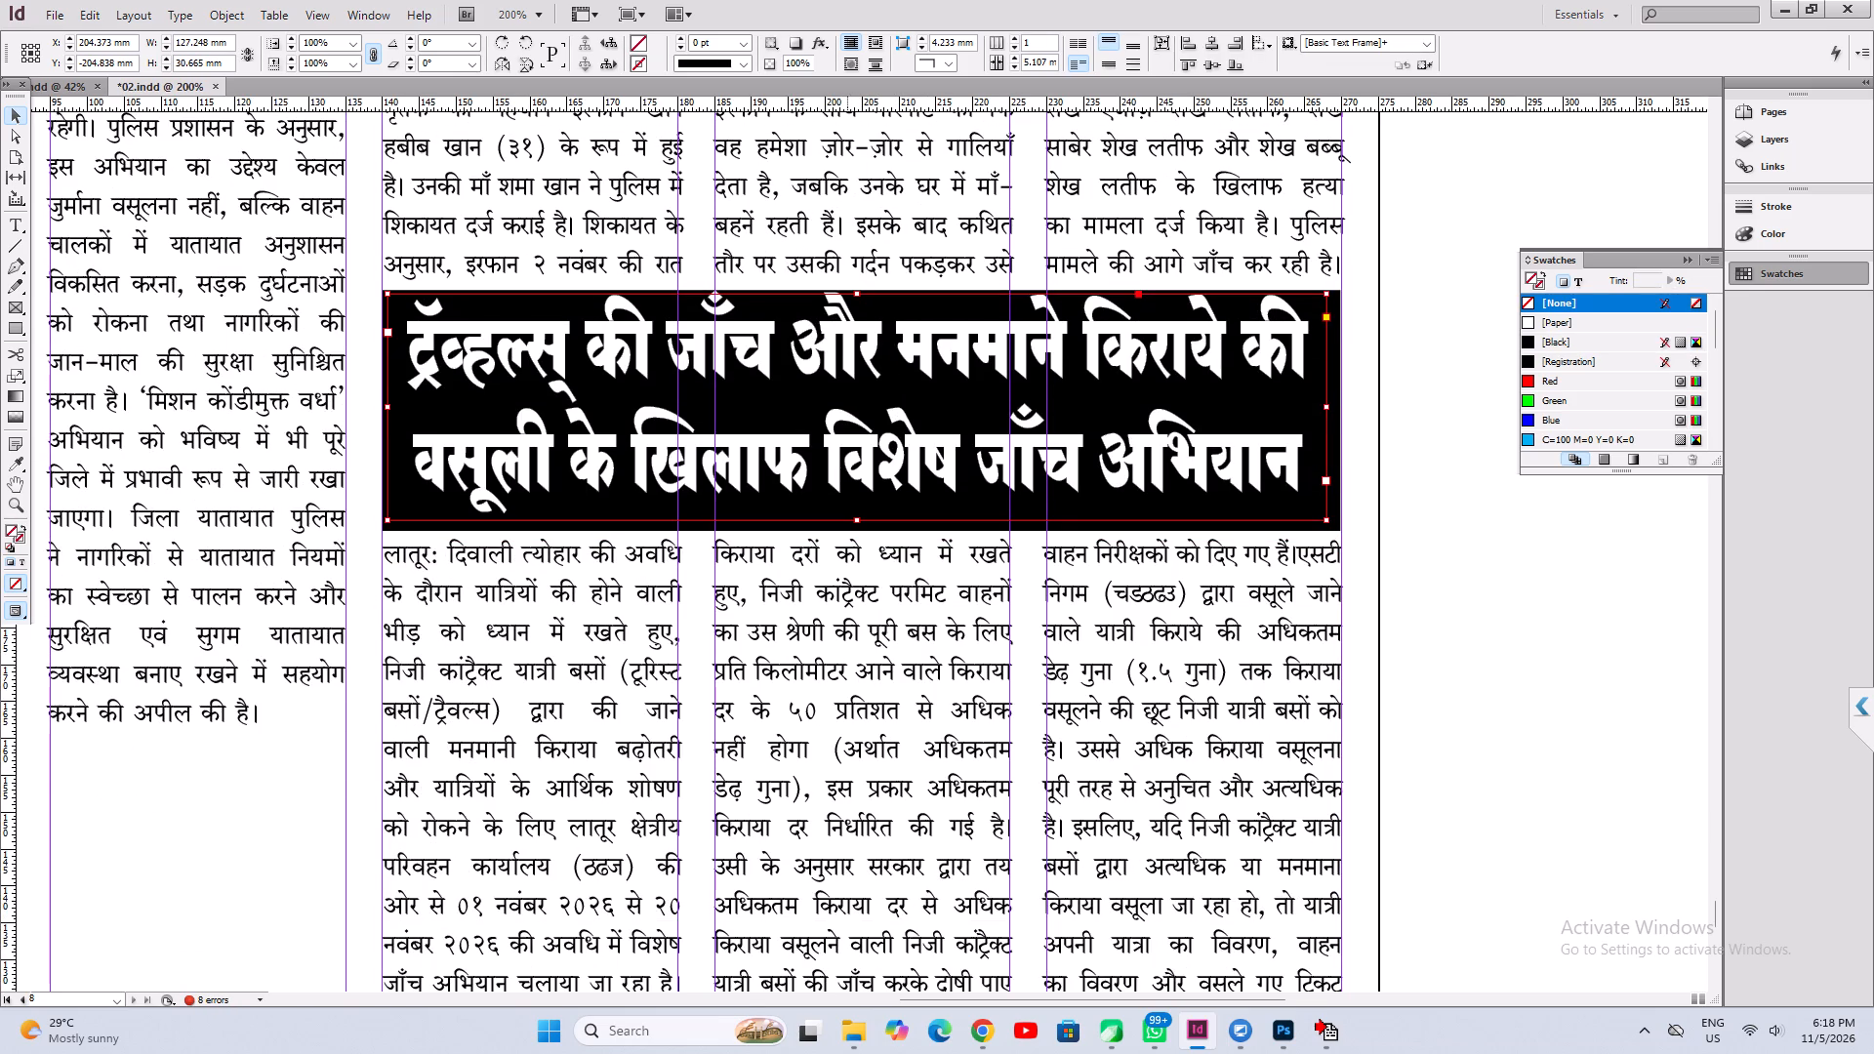
Scale the "ट्रॅव्हल्स् की जाँच" headline text to about 128.6 × 32 mm so it fills its black box, and save the document.
{"action": "left_click_drag", "start_coordinate": [1324, 523], "coordinate": [1315, 517]}
{"action": "left_click_drag", "start_coordinate": [1314, 516], "coordinate": [1335, 527], "text": "ctrl"}
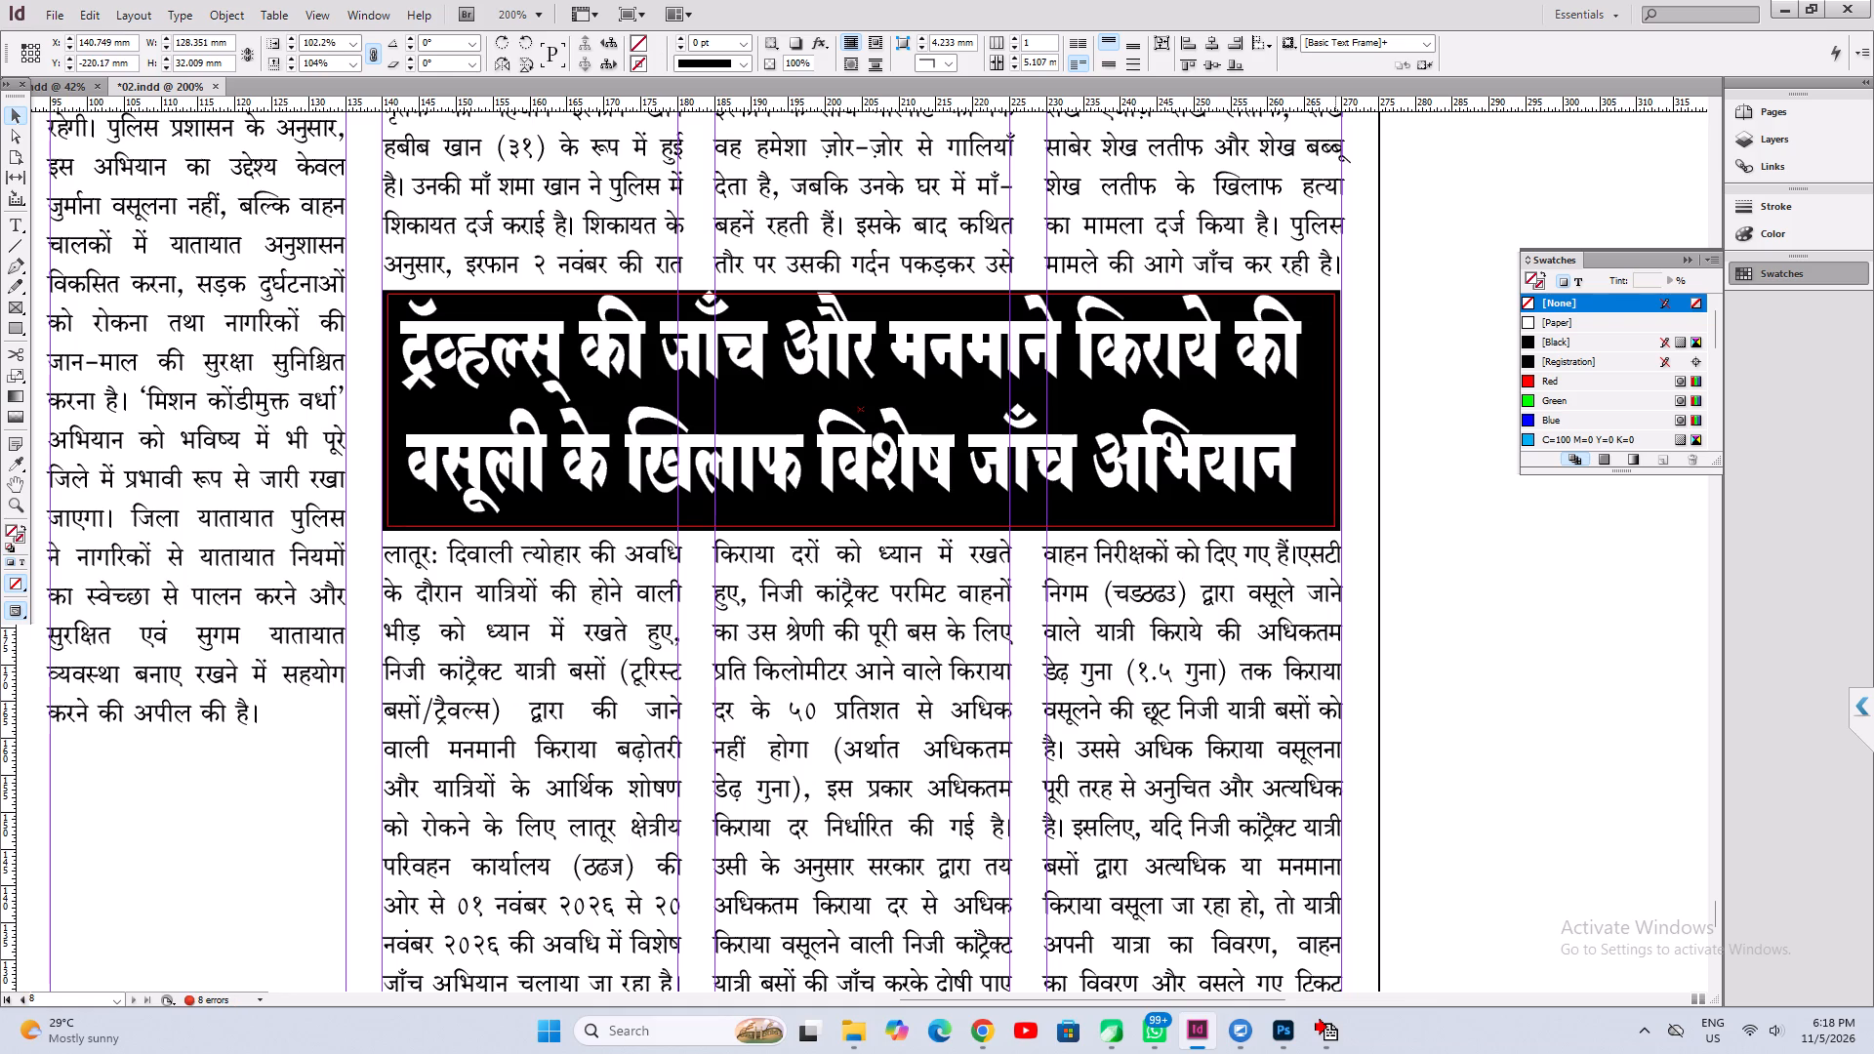
{"action": "left_click_drag", "start_coordinate": [1335, 527], "coordinate": [1336, 527], "text": "ctrl"}
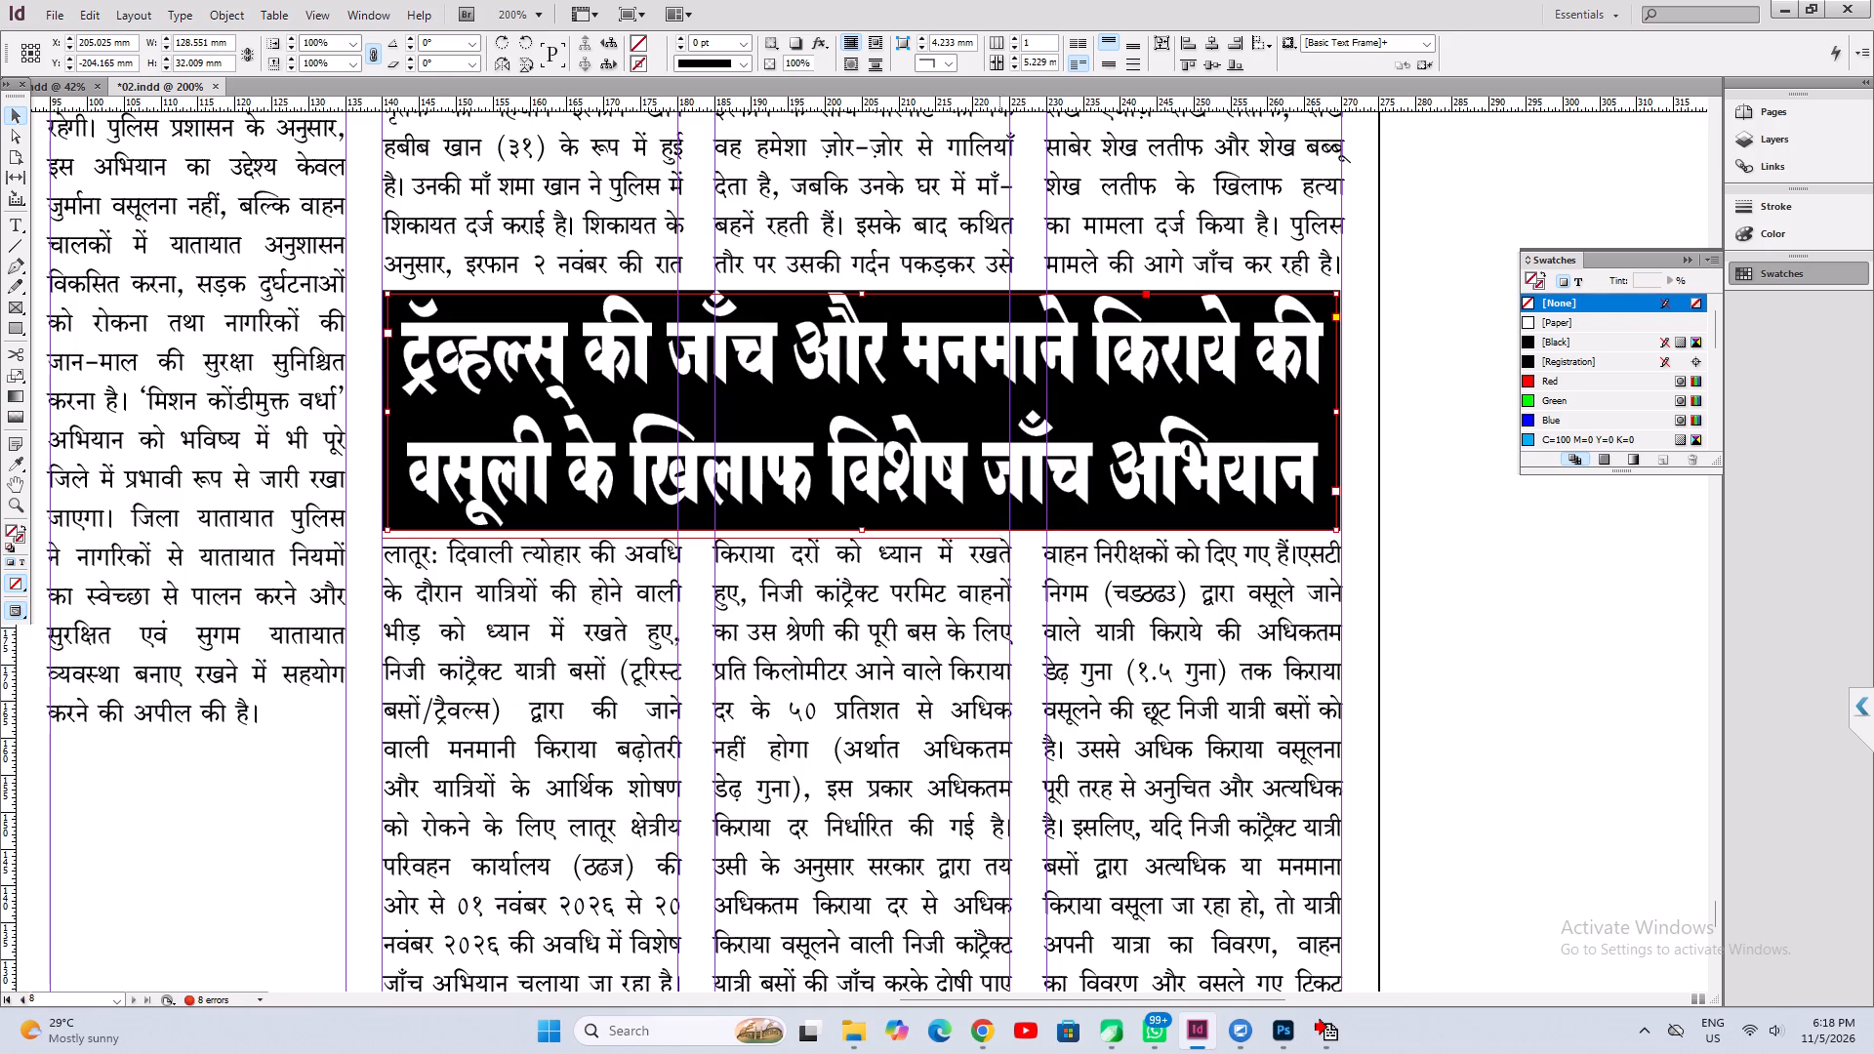
{"action": "left_click", "coordinate": [1434, 611]}
{"action": "key", "text": "ctrl+s"}
{"action": "key", "text": "ctrl+0"}
{"action": "key", "text": "ctrl+a"}
{"action": "key", "text": "ctrl+s"}
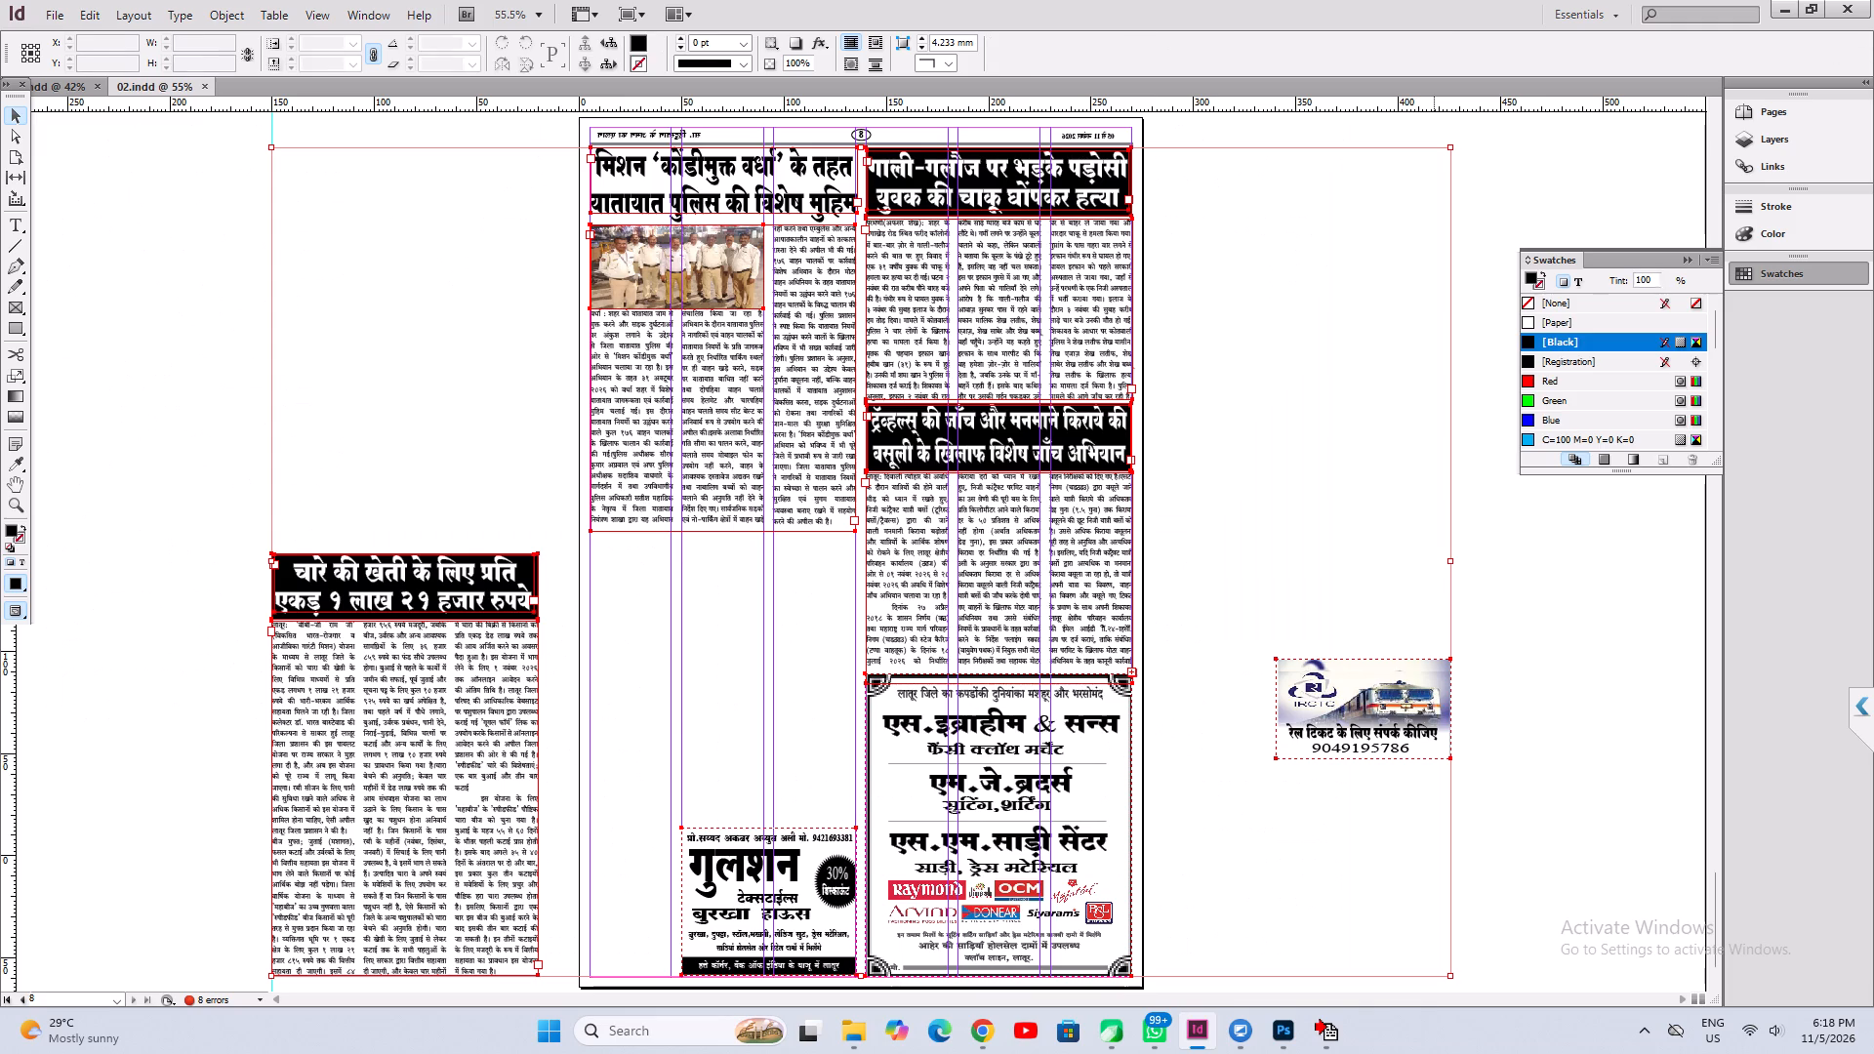
{"action": "left_click", "coordinate": [1275, 521]}
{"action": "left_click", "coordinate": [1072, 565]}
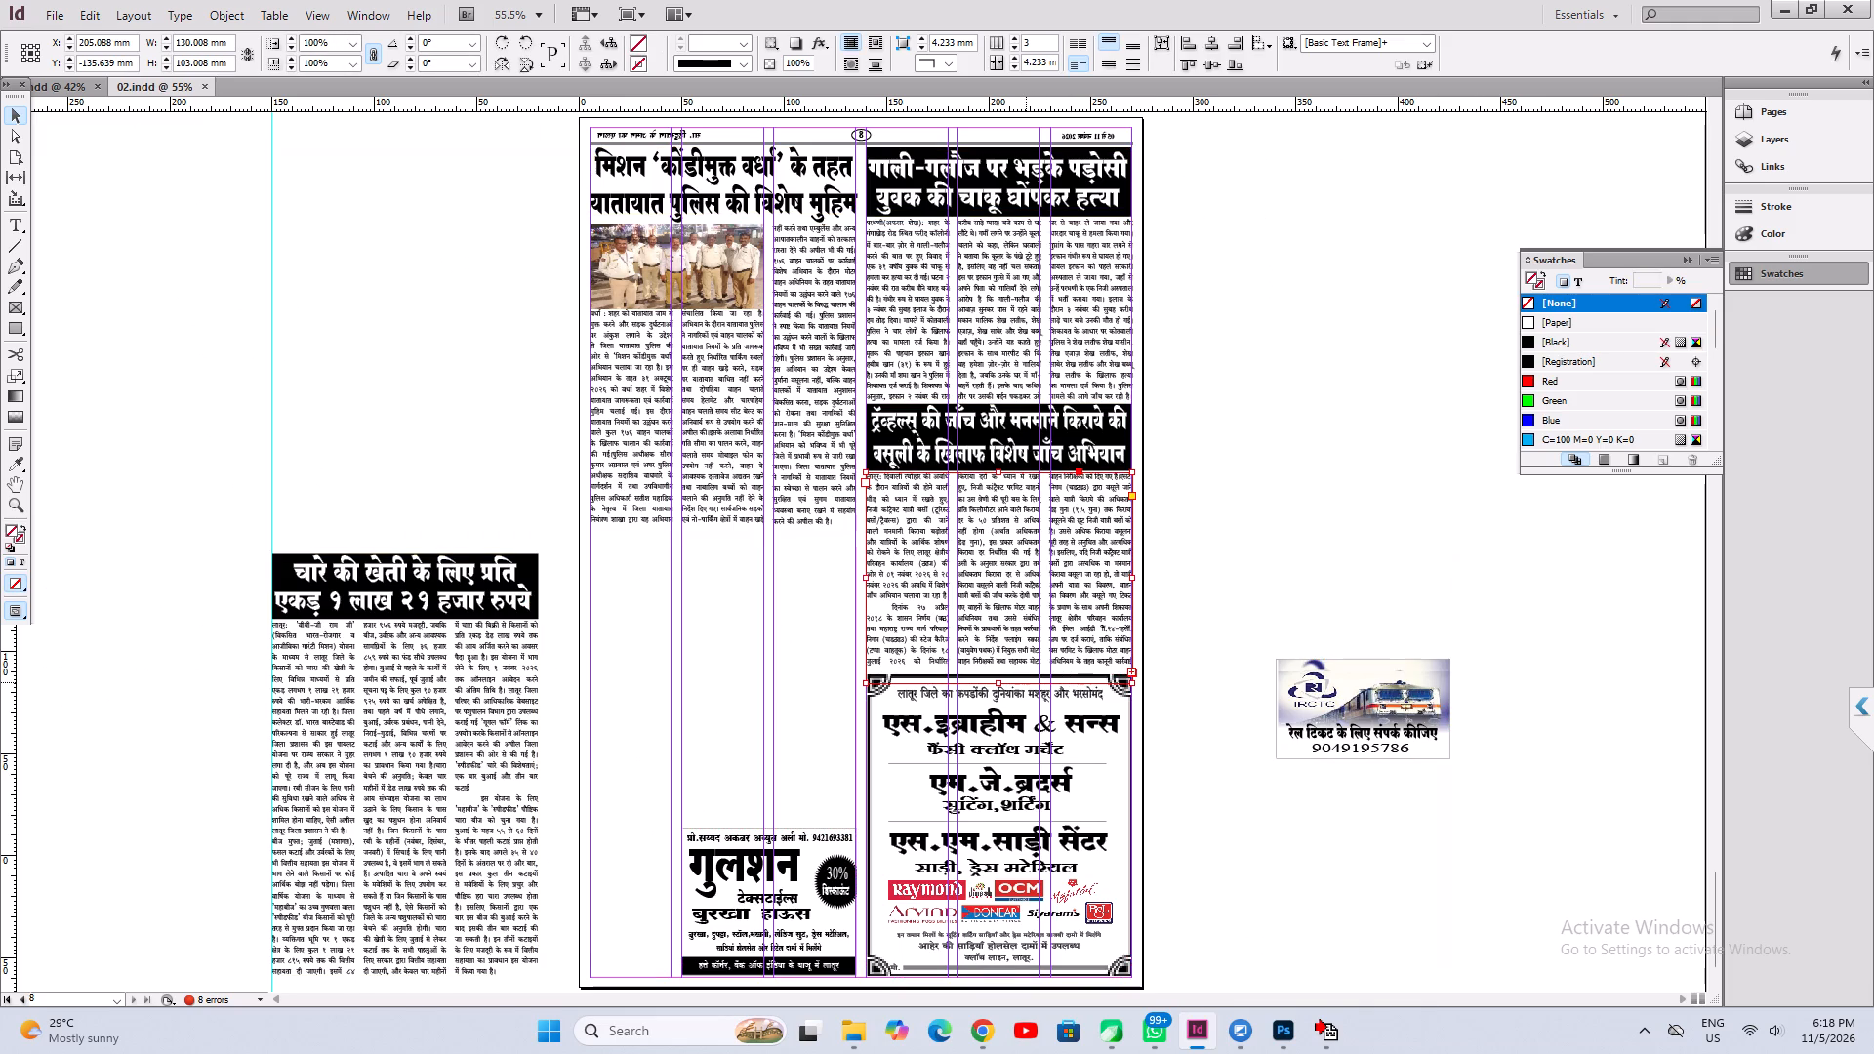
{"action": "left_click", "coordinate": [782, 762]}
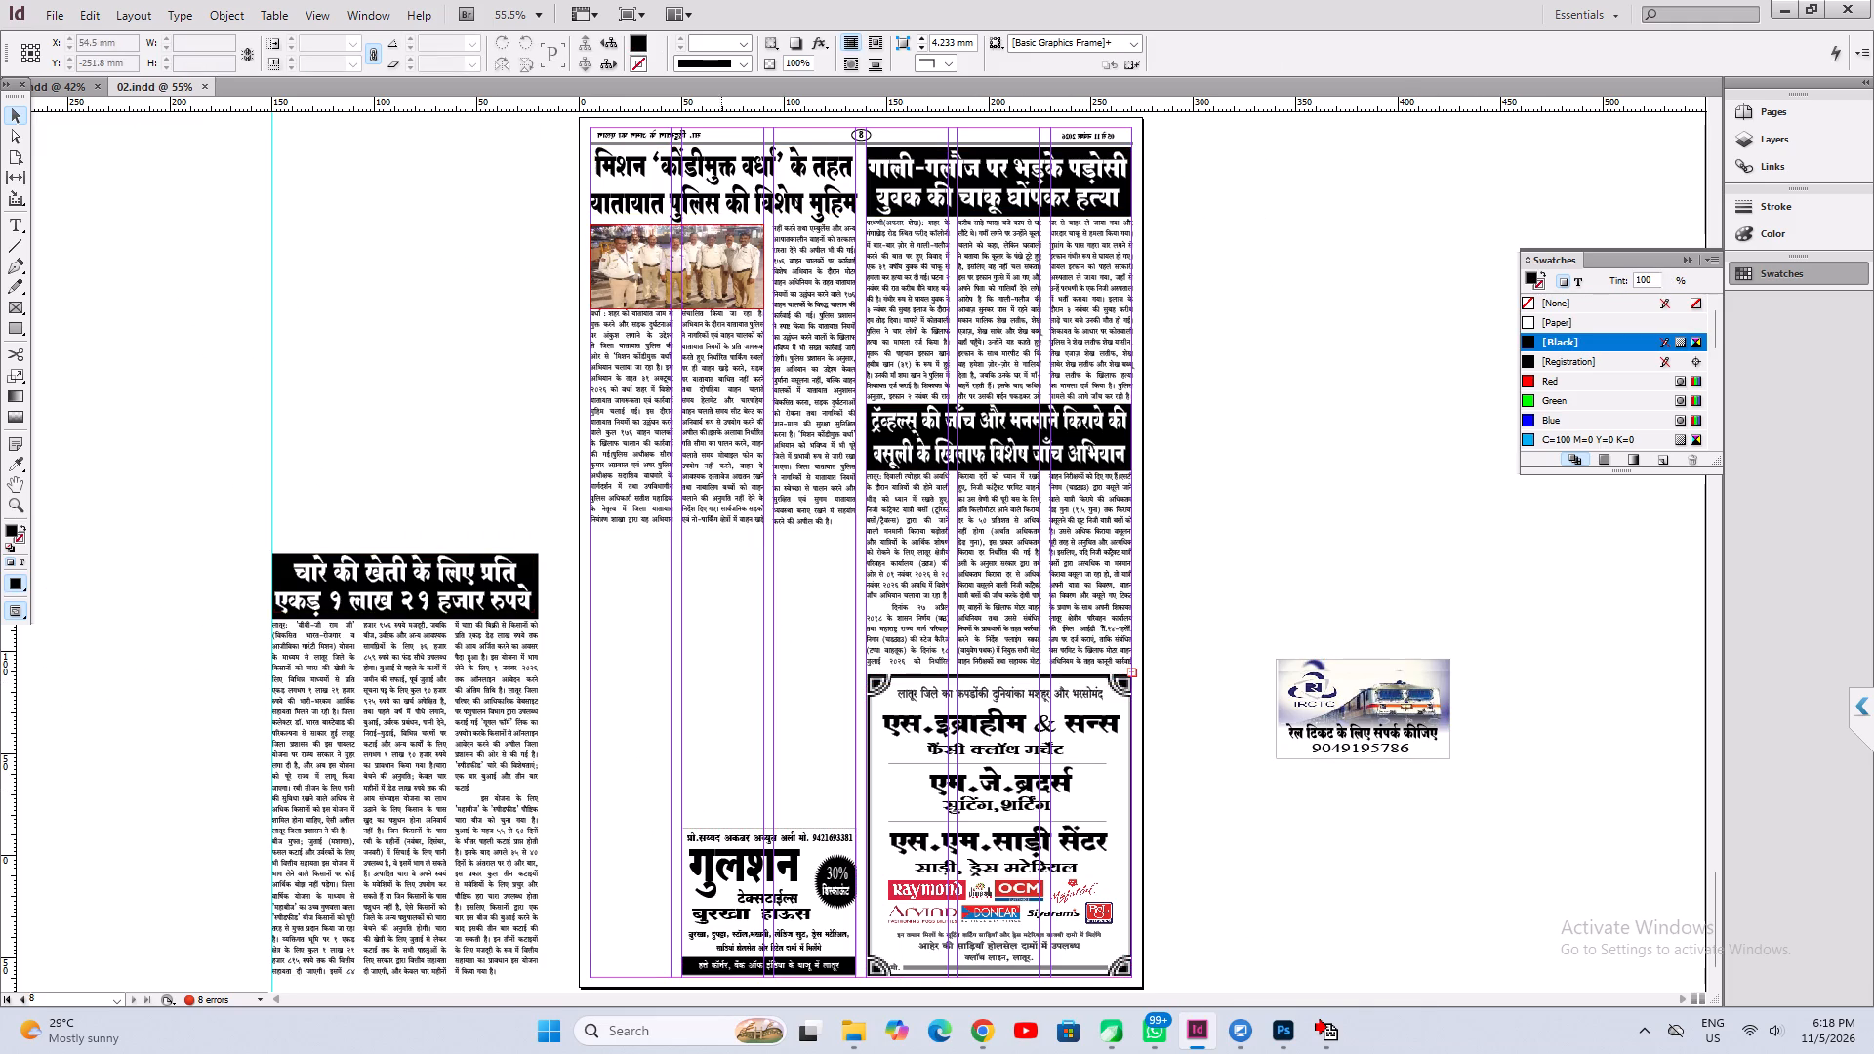
Duplicate the "मिशन 'कोंडीमुक्त वर्धा' के तहत" headline into the space just below its article, nudge the copy slightly left and up, and save.
{"action": "double_click", "coordinate": [756, 179]}
{"action": "left_click_drag", "start_coordinate": [756, 179], "coordinate": [752, 612], "text": "ctrl+alt+shift"}
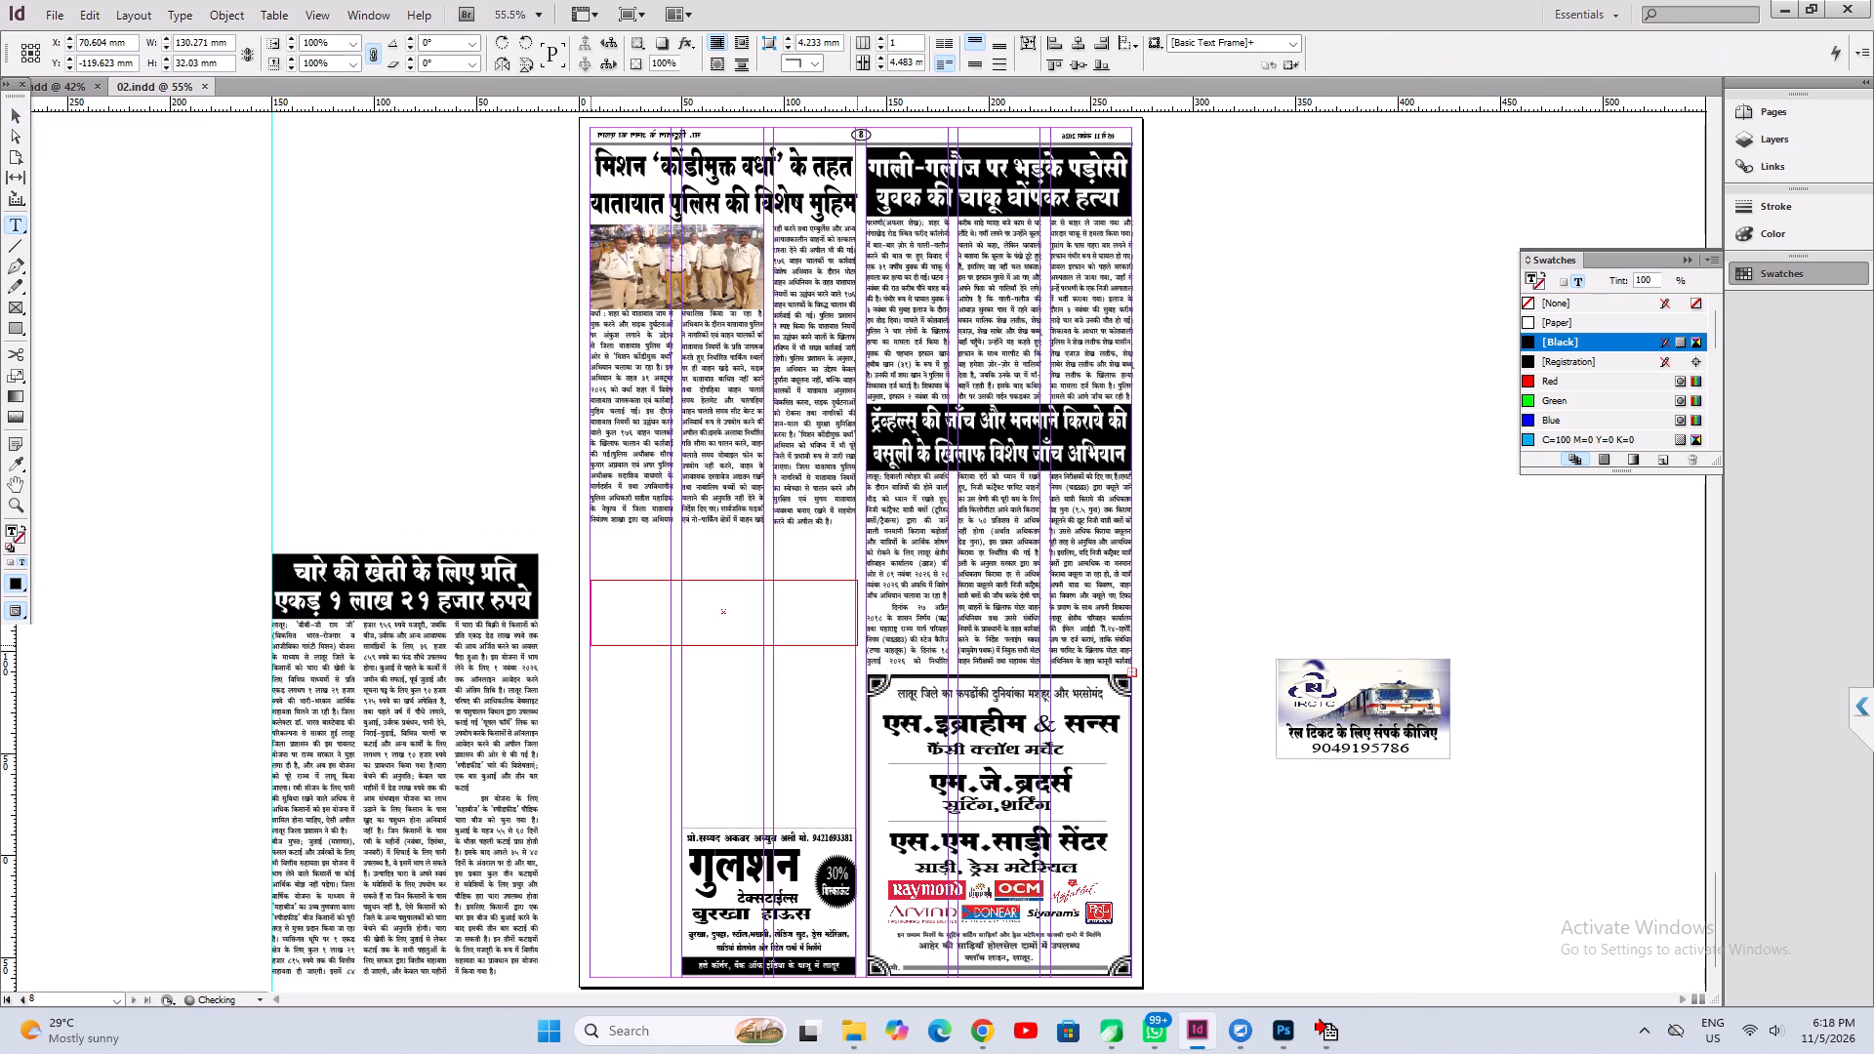
{"action": "left_click_drag", "start_coordinate": [752, 612], "coordinate": [748, 567], "text": "ctrl+alt+shift"}
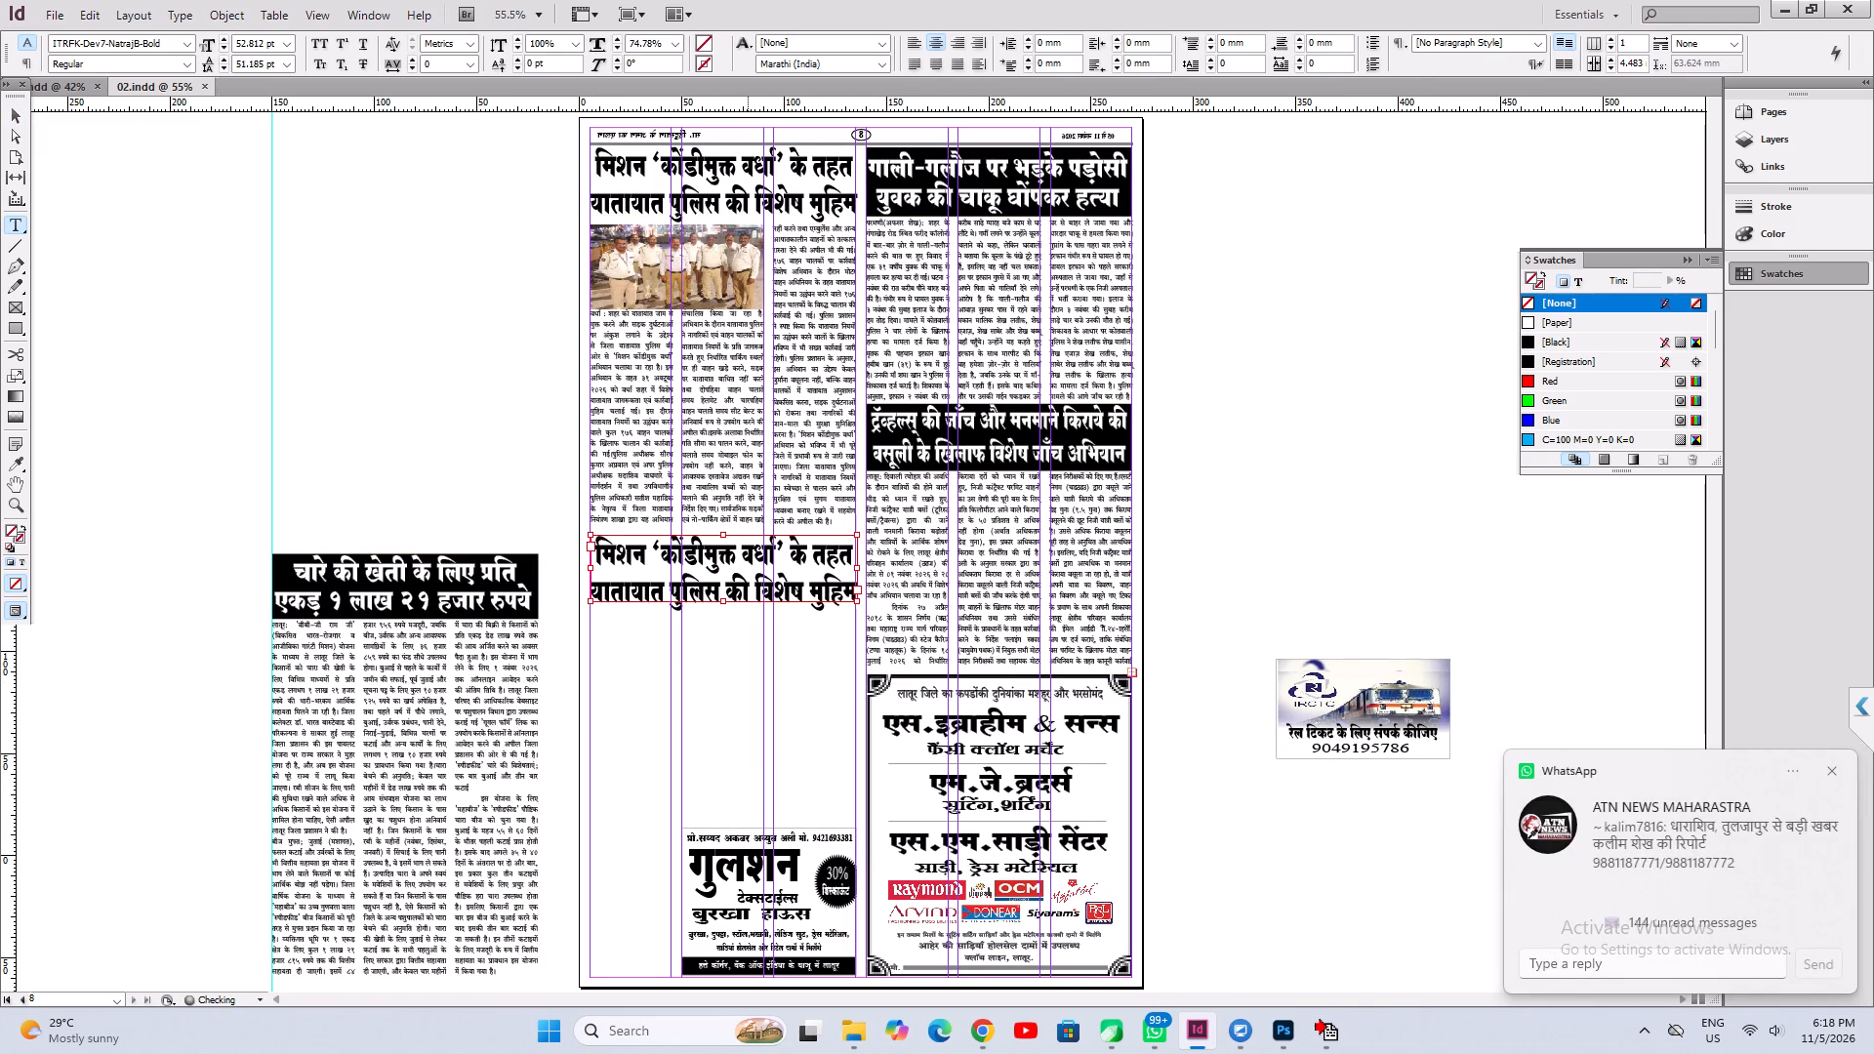
{"action": "key", "text": "Left"}
{"action": "key", "text": "Left"}
{"action": "key", "text": "Up"}
{"action": "key", "text": "Up"}
{"action": "key", "text": "Up"}
{"action": "key", "text": "Up"}
{"action": "key", "text": "Up"}
{"action": "key", "text": "Up"}
{"action": "key", "text": "Up"}
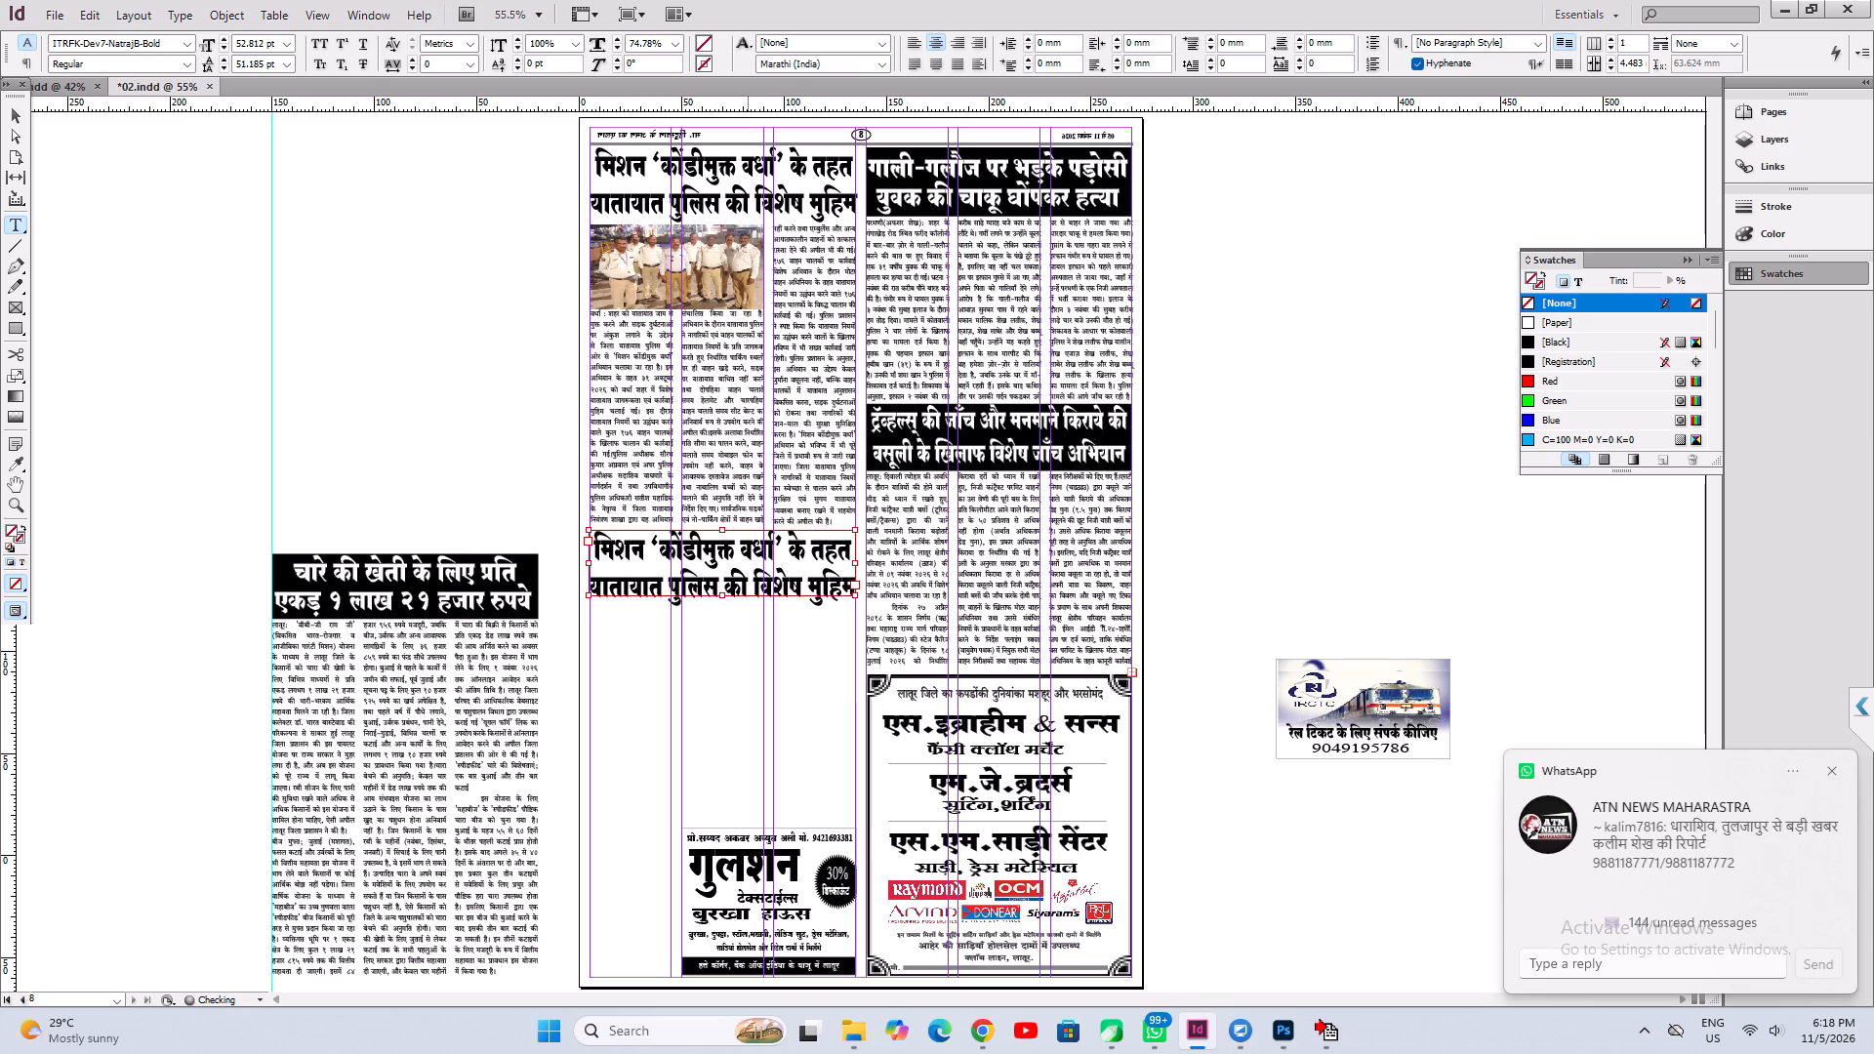
{"action": "key", "text": "Up"}
{"action": "key", "text": "ctrl+s"}
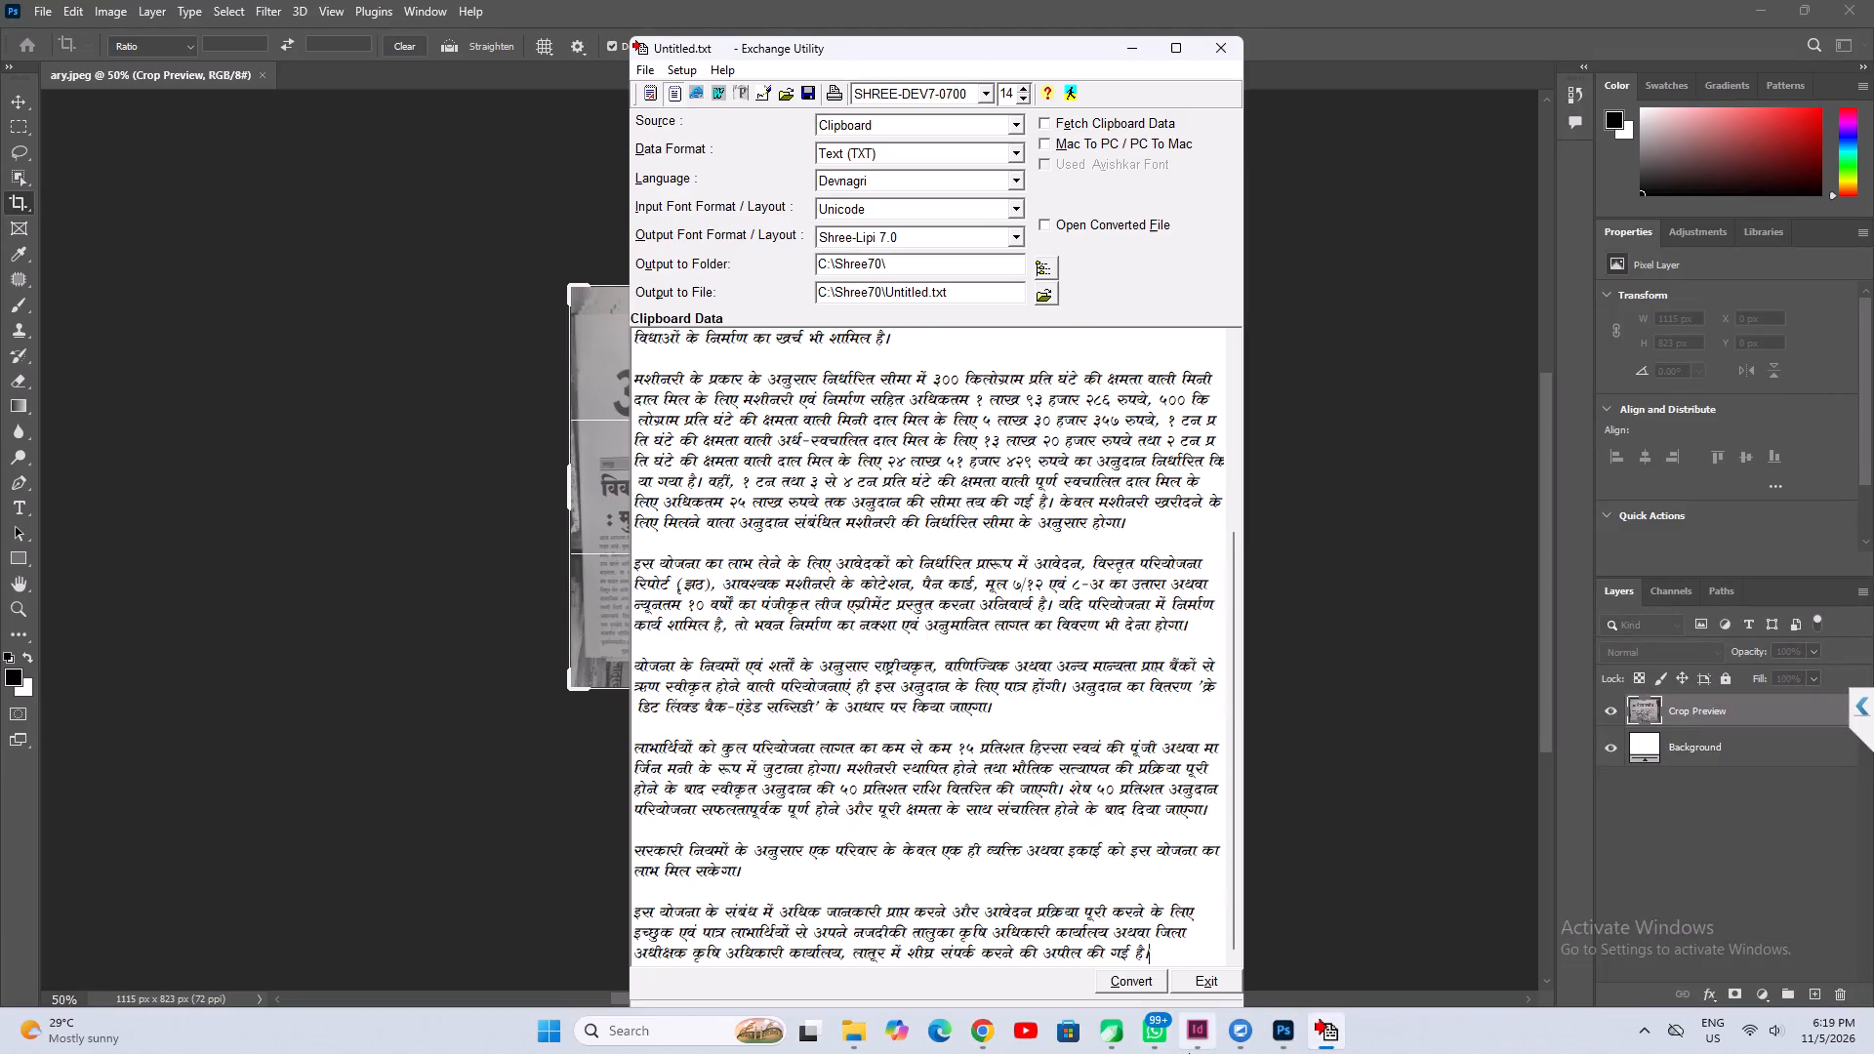
Switch to InDesign and paste the converted story into a new text frame on the pasteboard above the rail-ticket advertisement.
{"action": "left_click", "coordinate": [1199, 1037]}
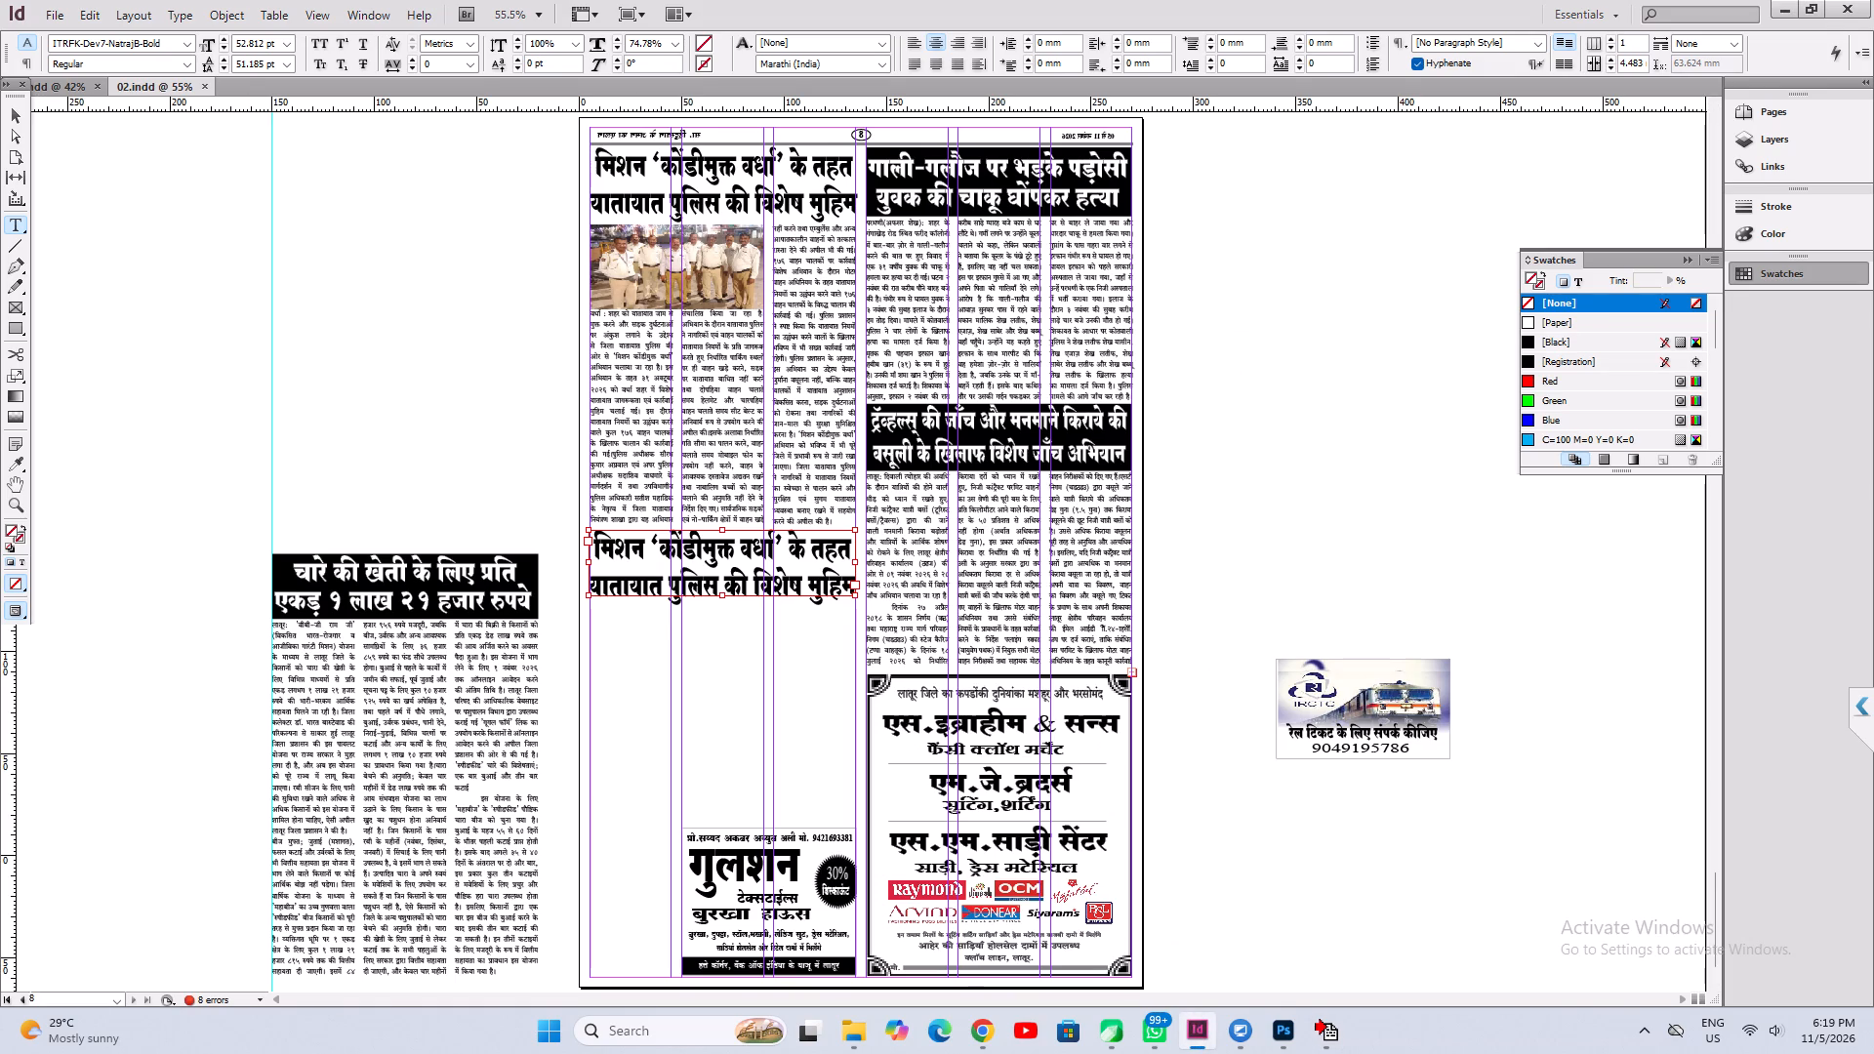
{"action": "left_click_drag", "start_coordinate": [1213, 346], "coordinate": [1433, 641]}
{"action": "key", "text": "ctrl+v"}
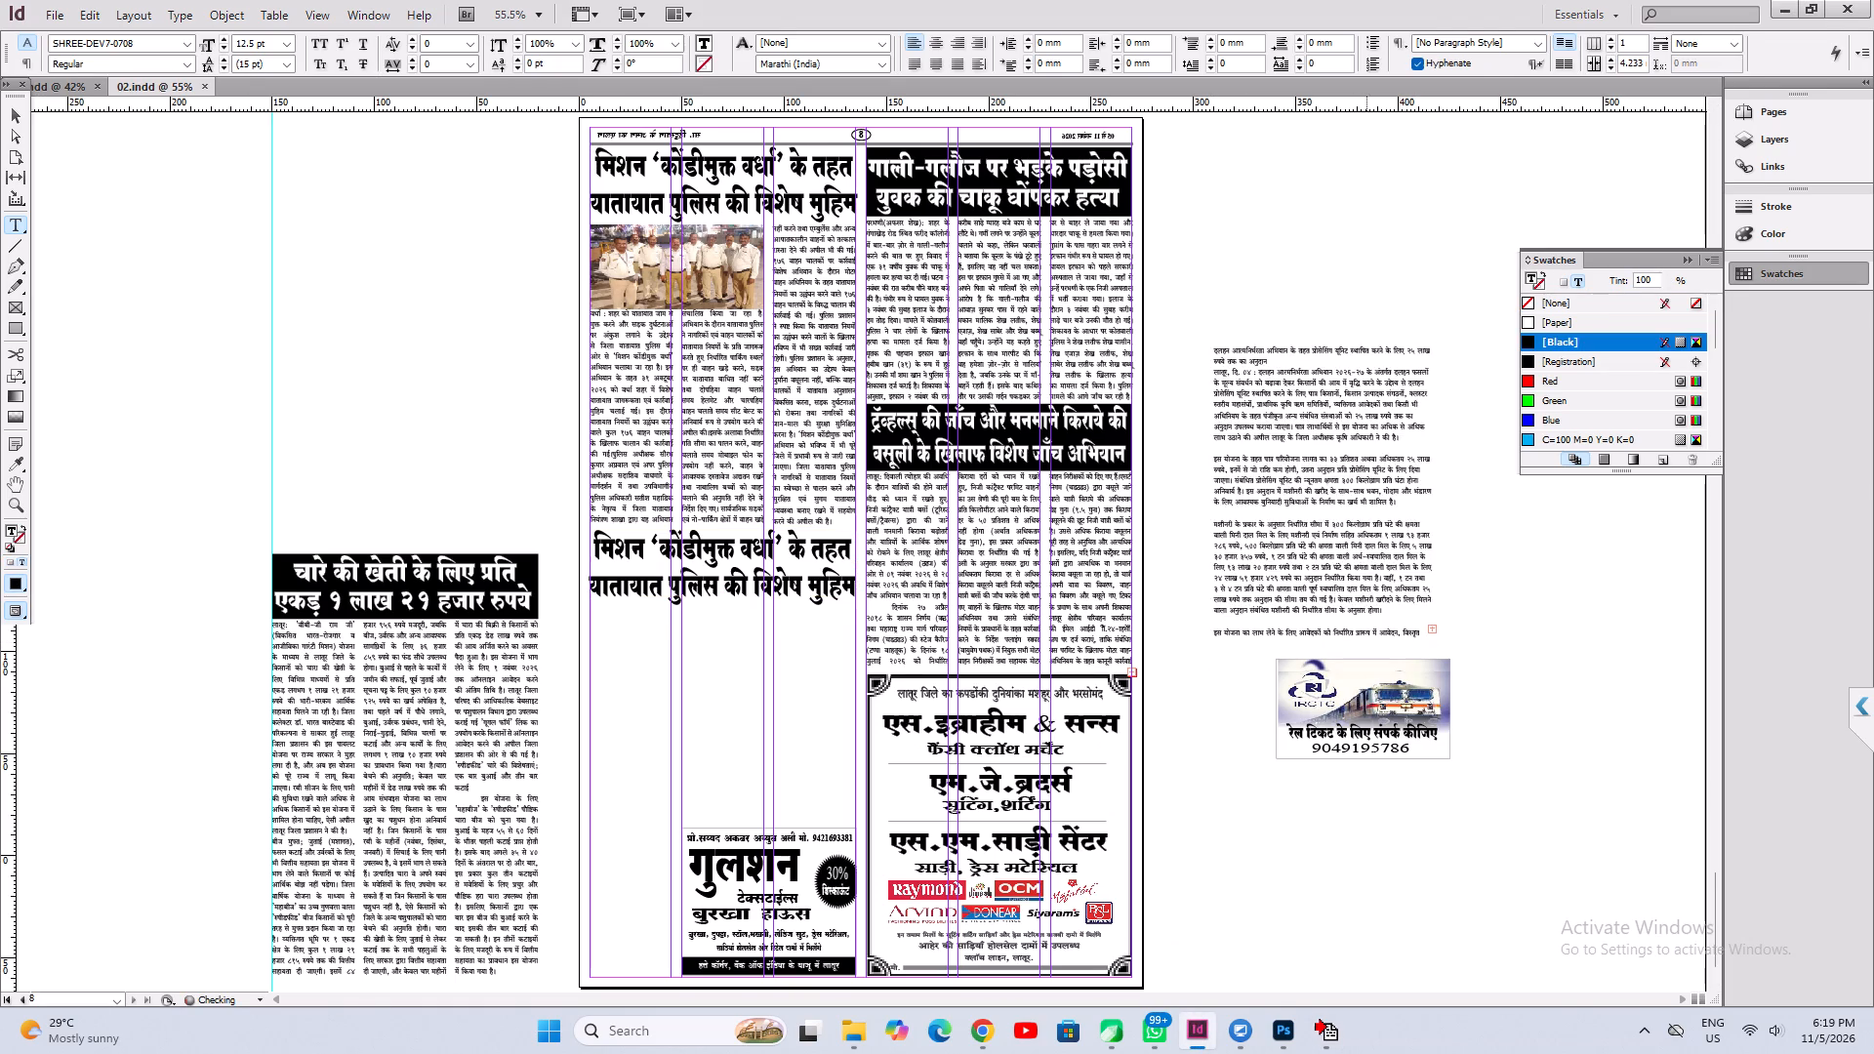
{"action": "key", "text": "ctrl+a"}
Replace the heading's first word "दलहन" with "कडधान्य" in the pasted story on the pasteboard.
{"action": "left_click", "coordinate": [1281, 388]}
{"action": "key", "text": "ctrl+2"}
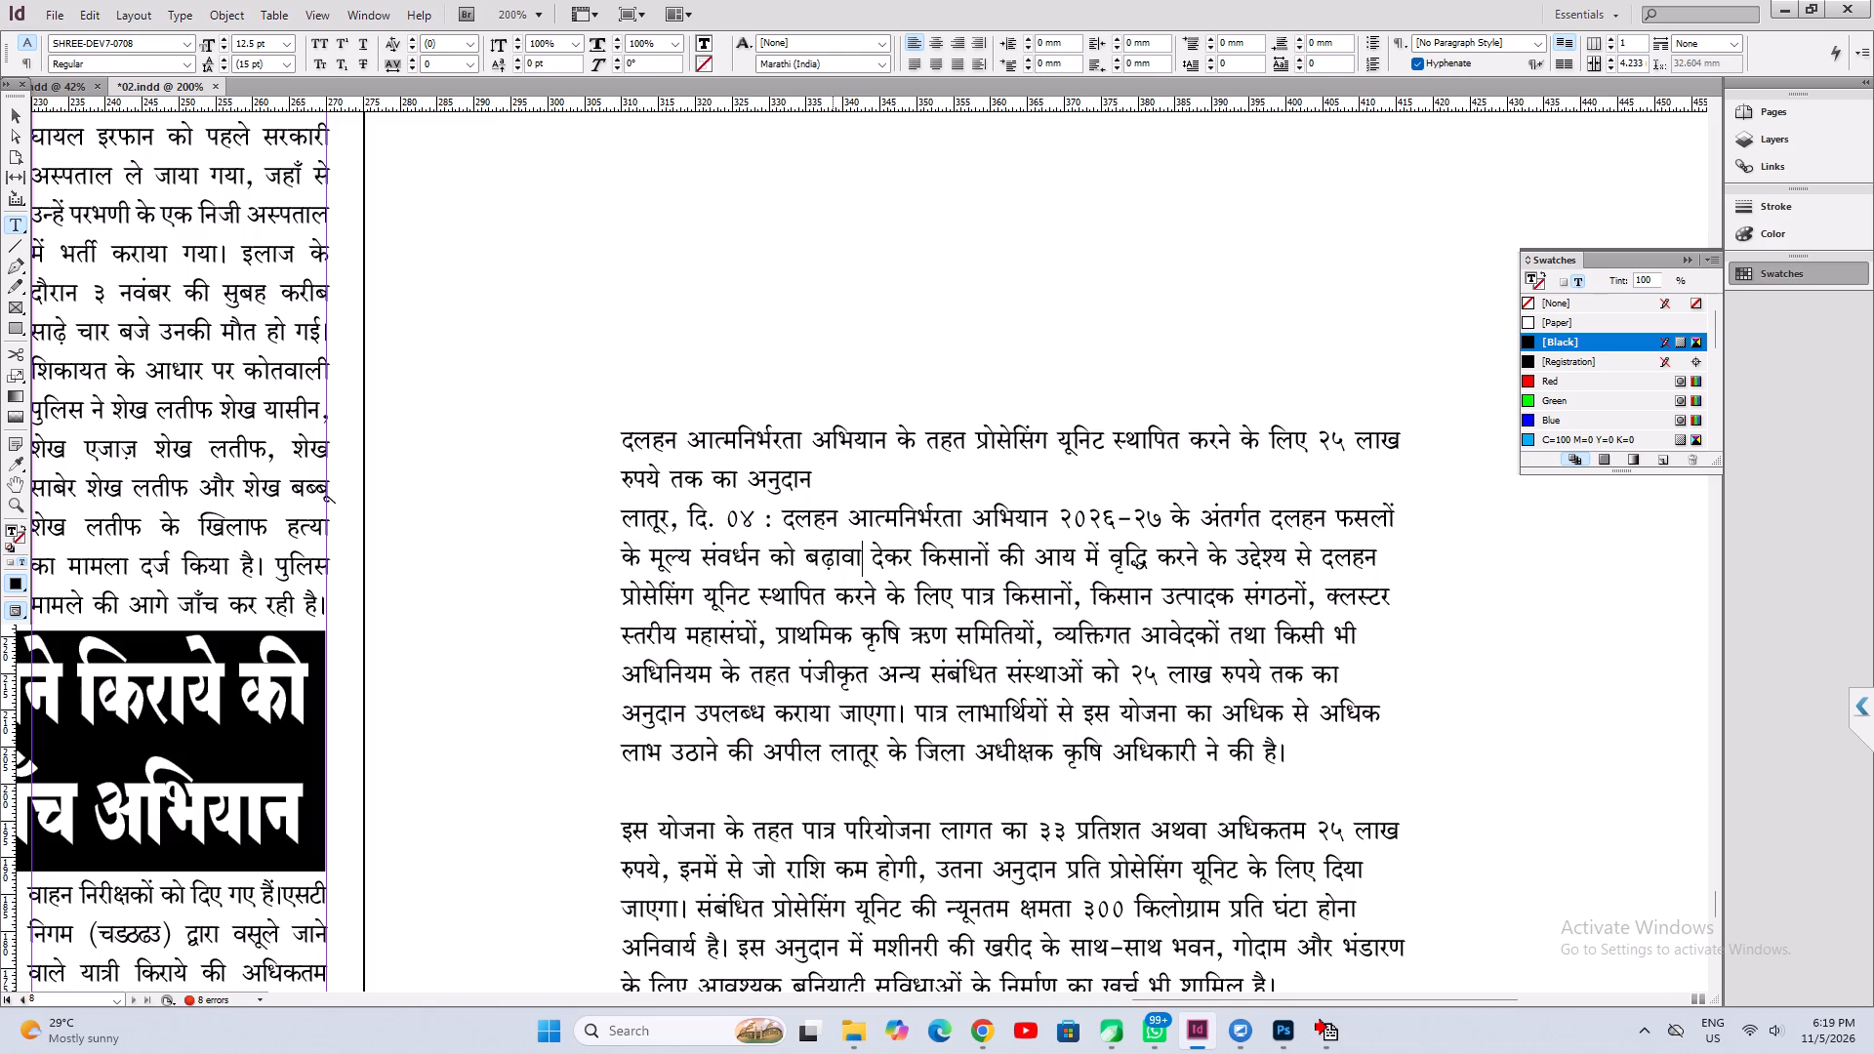
{"action": "left_click", "coordinate": [826, 449]}
{"action": "left_click_drag", "start_coordinate": [673, 443], "coordinate": [569, 456]}
{"action": "type", "text": "dM"}
{"action": "key", "text": "BackSpace"}
{"action": "key", "text": "d"}
{"action": "key", "text": "m"}
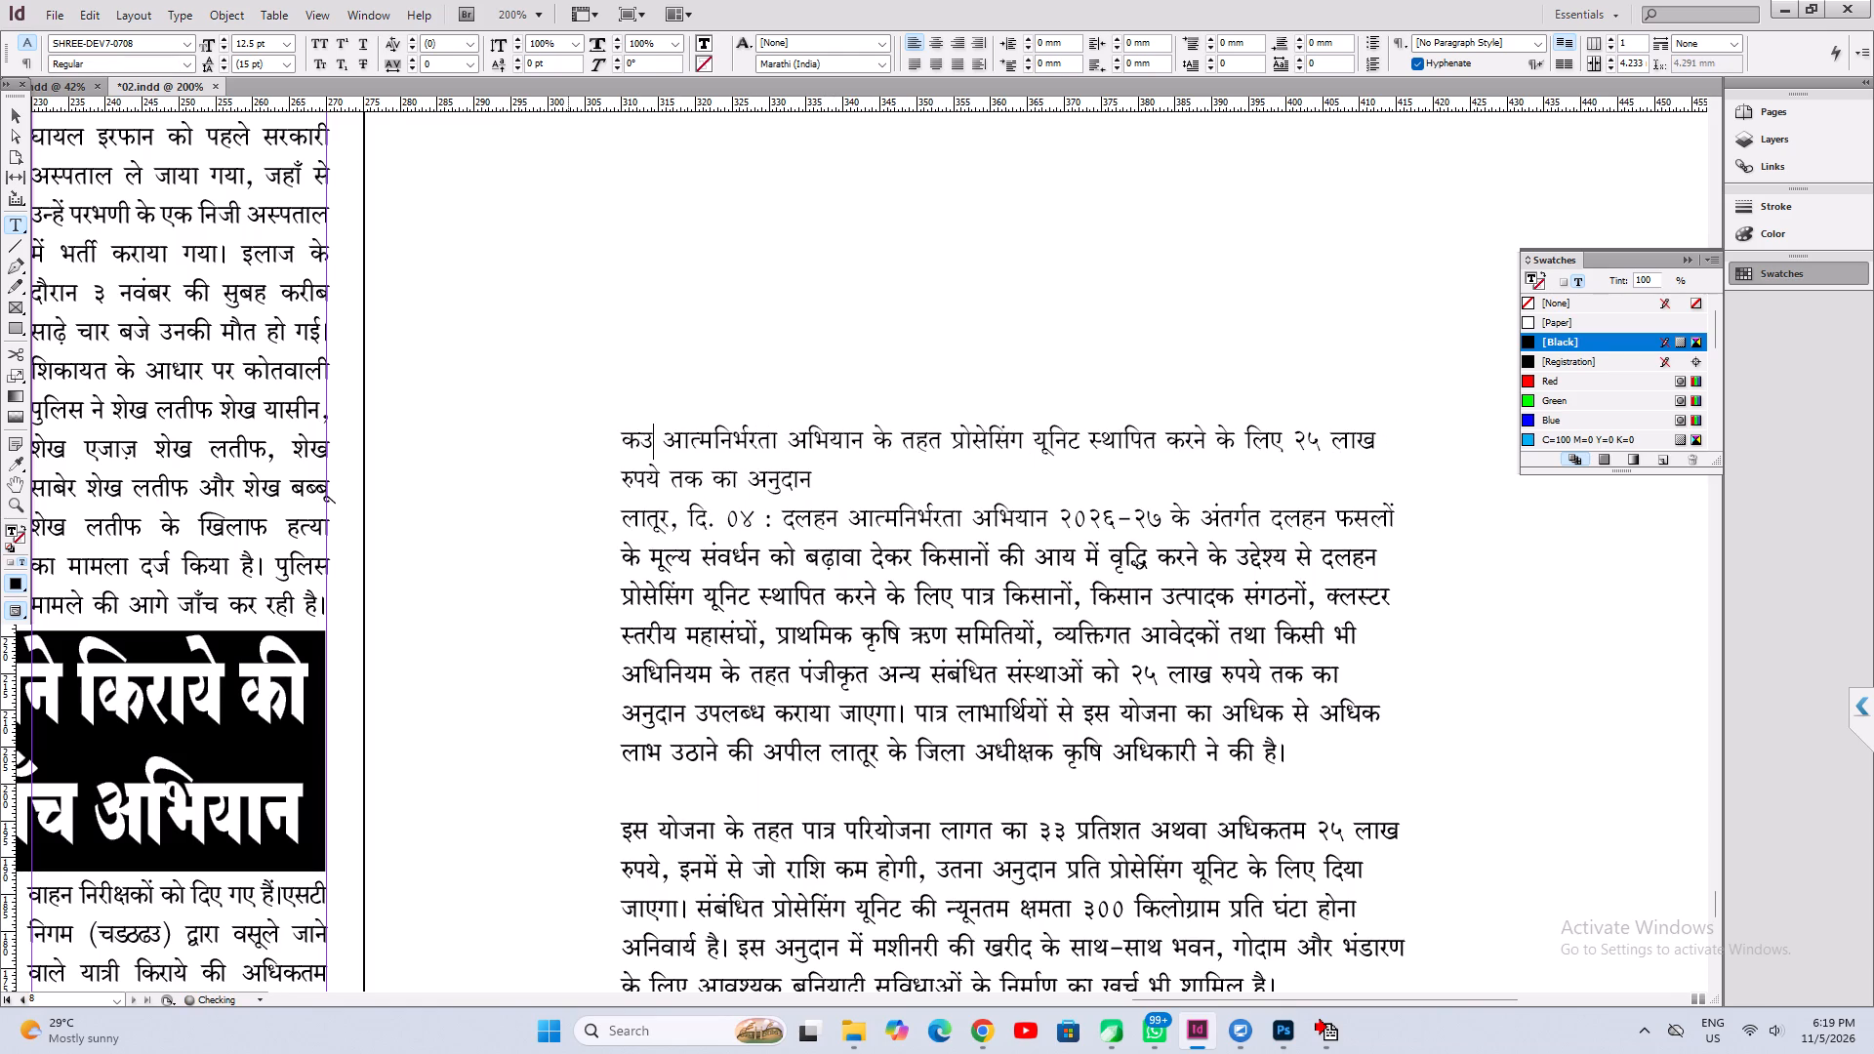
{"action": "key", "text": "BackSpace"}
{"action": "type", "text": "m/KU`;"}
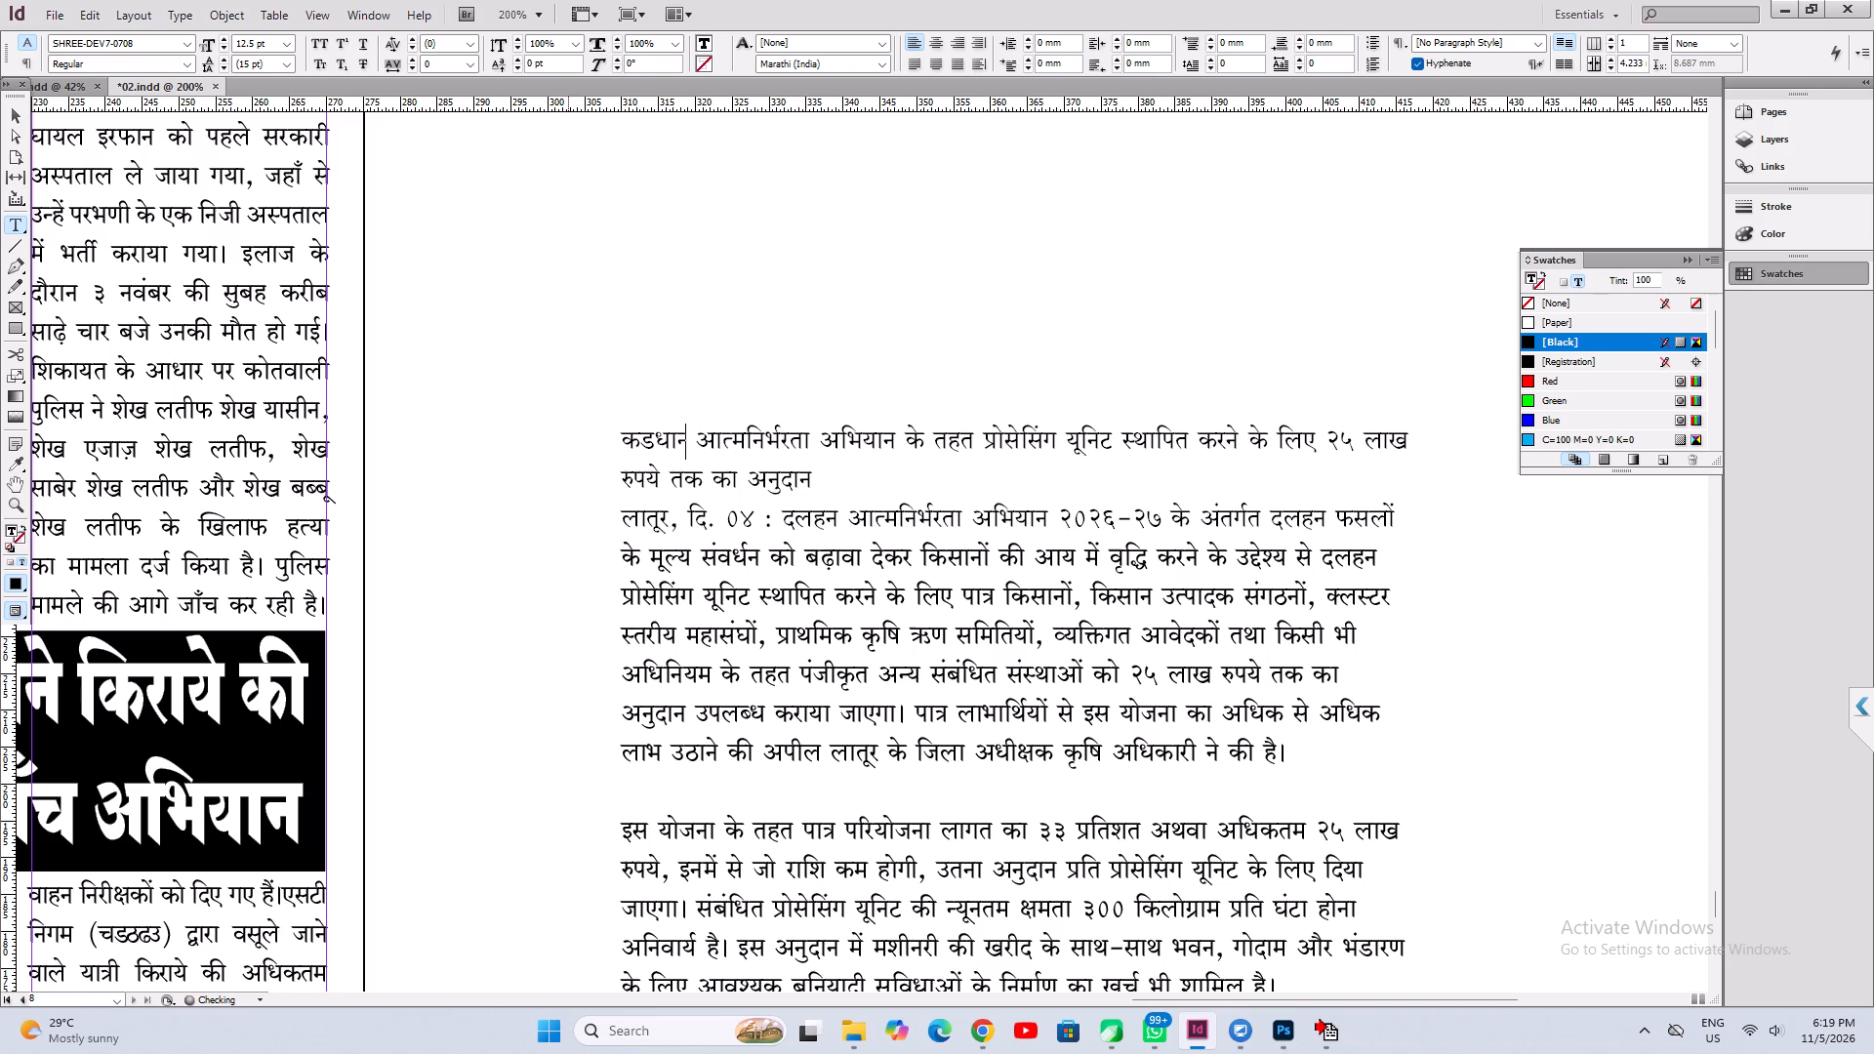
Cut the two-line heading out of the pasted story.
{"action": "left_click_drag", "start_coordinate": [883, 482], "coordinate": [545, 389]}
{"action": "key", "text": "x"}
{"action": "key", "text": "ctrl+z"}
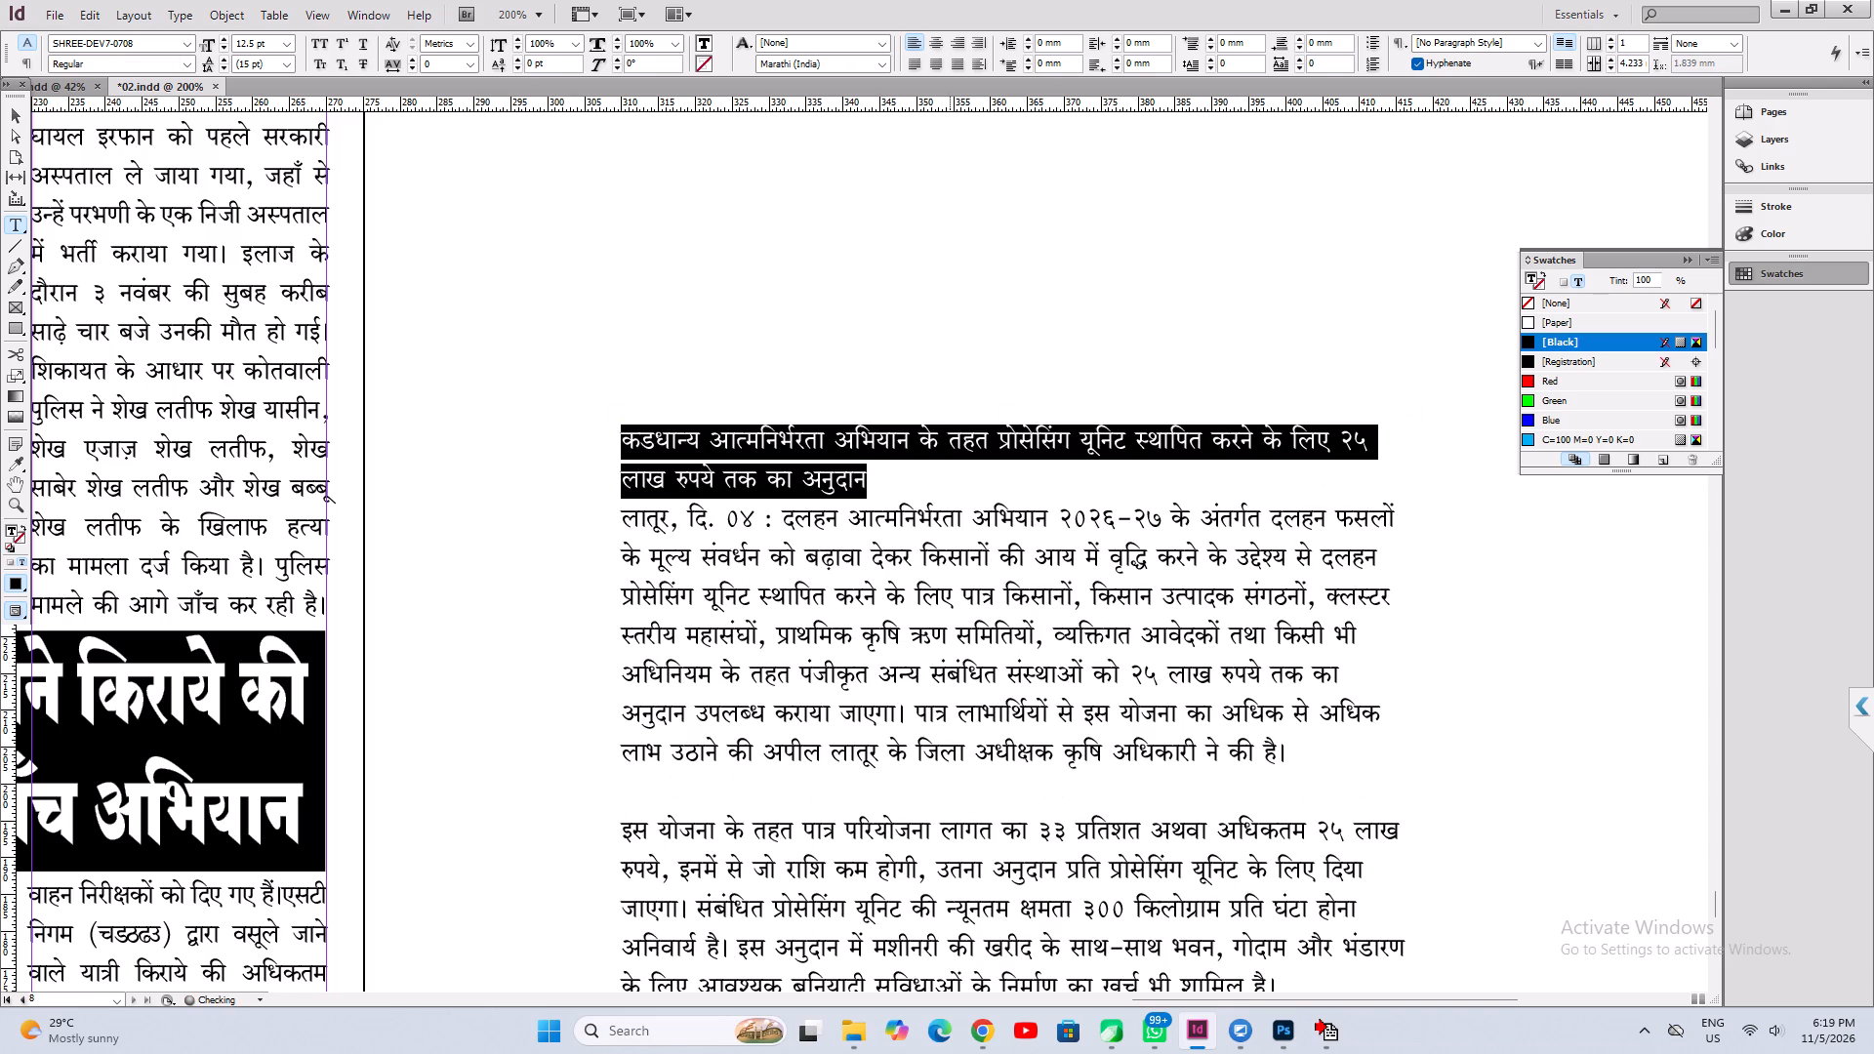
{"action": "left_click", "coordinate": [949, 492]}
{"action": "left_click_drag", "start_coordinate": [948, 489], "coordinate": [544, 403]}
{"action": "key", "text": "ctrl+x"}
Replace the duplicate "मिशन 'कोंडीमुक्त वर्धा'" headline below the traffic story with the cut heading, keeping the headline formatting, and fit the frame to the text.
{"action": "left_click_drag", "start_coordinate": [495, 695], "coordinate": [1483, 555], "text": "alt"}
{"action": "left_click_drag", "start_coordinate": [819, 693], "coordinate": [1156, 583], "text": "alt"}
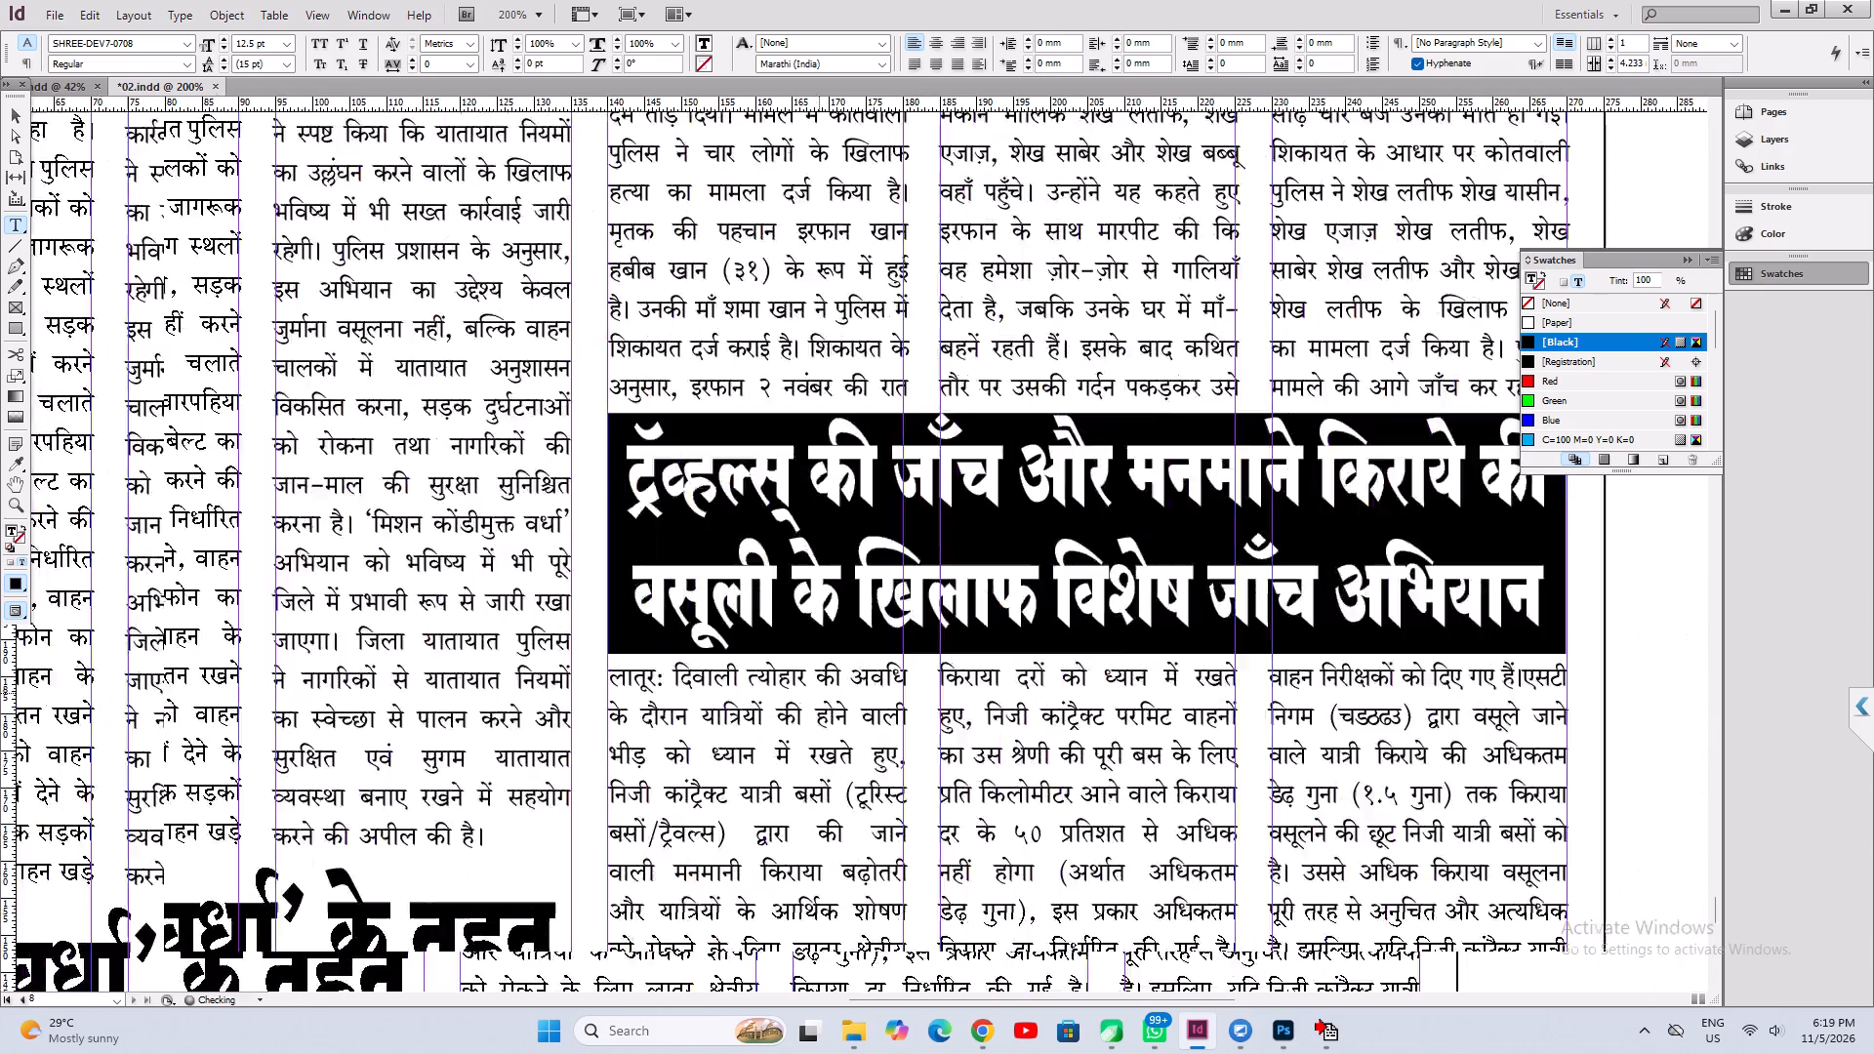
{"action": "left_click_drag", "start_coordinate": [1156, 583], "coordinate": [1236, 545], "text": "alt"}
{"action": "left_click_drag", "start_coordinate": [565, 682], "coordinate": [888, 421], "text": "alt"}
{"action": "left_click", "coordinate": [490, 707], "text": "alt"}
{"action": "key", "text": "ctrl+a"}
{"action": "left_click", "coordinate": [491, 703]}
{"action": "key", "text": "ctrl+a"}
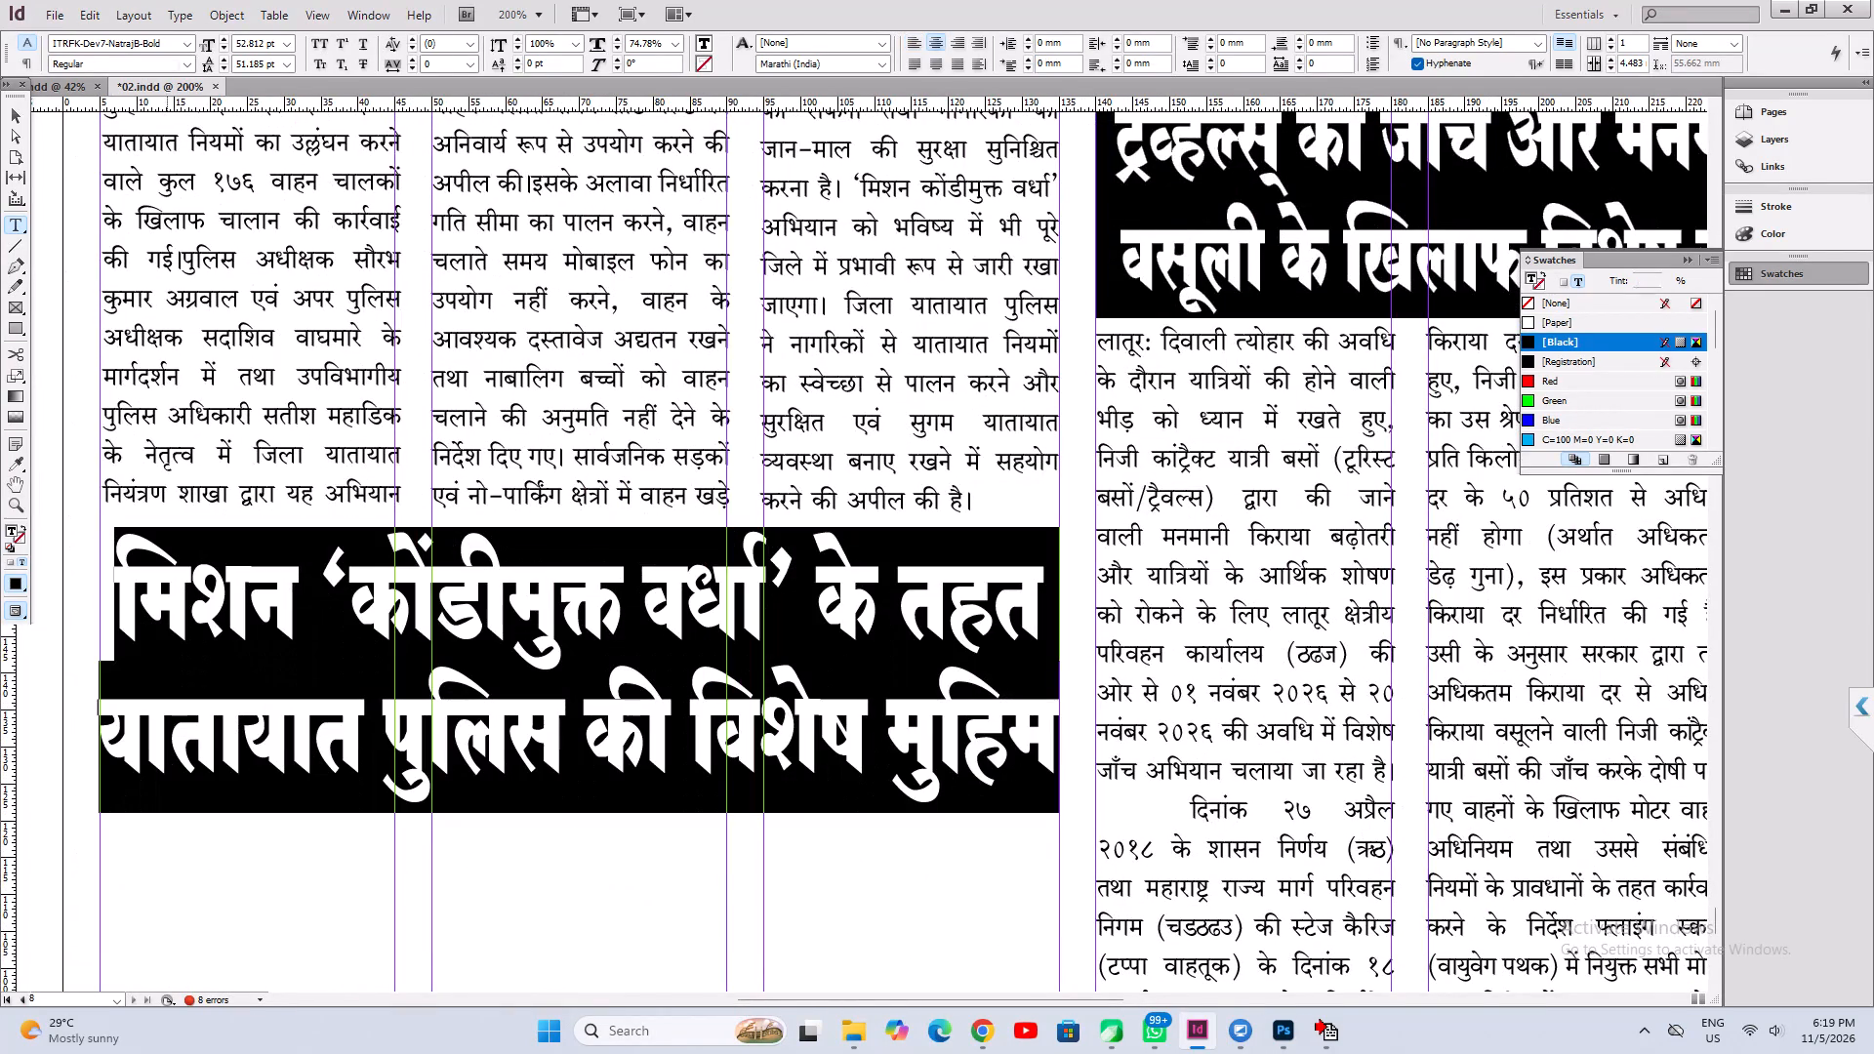
{"action": "left_click", "coordinate": [98, 23]}
{"action": "left_click", "coordinate": [137, 149]}
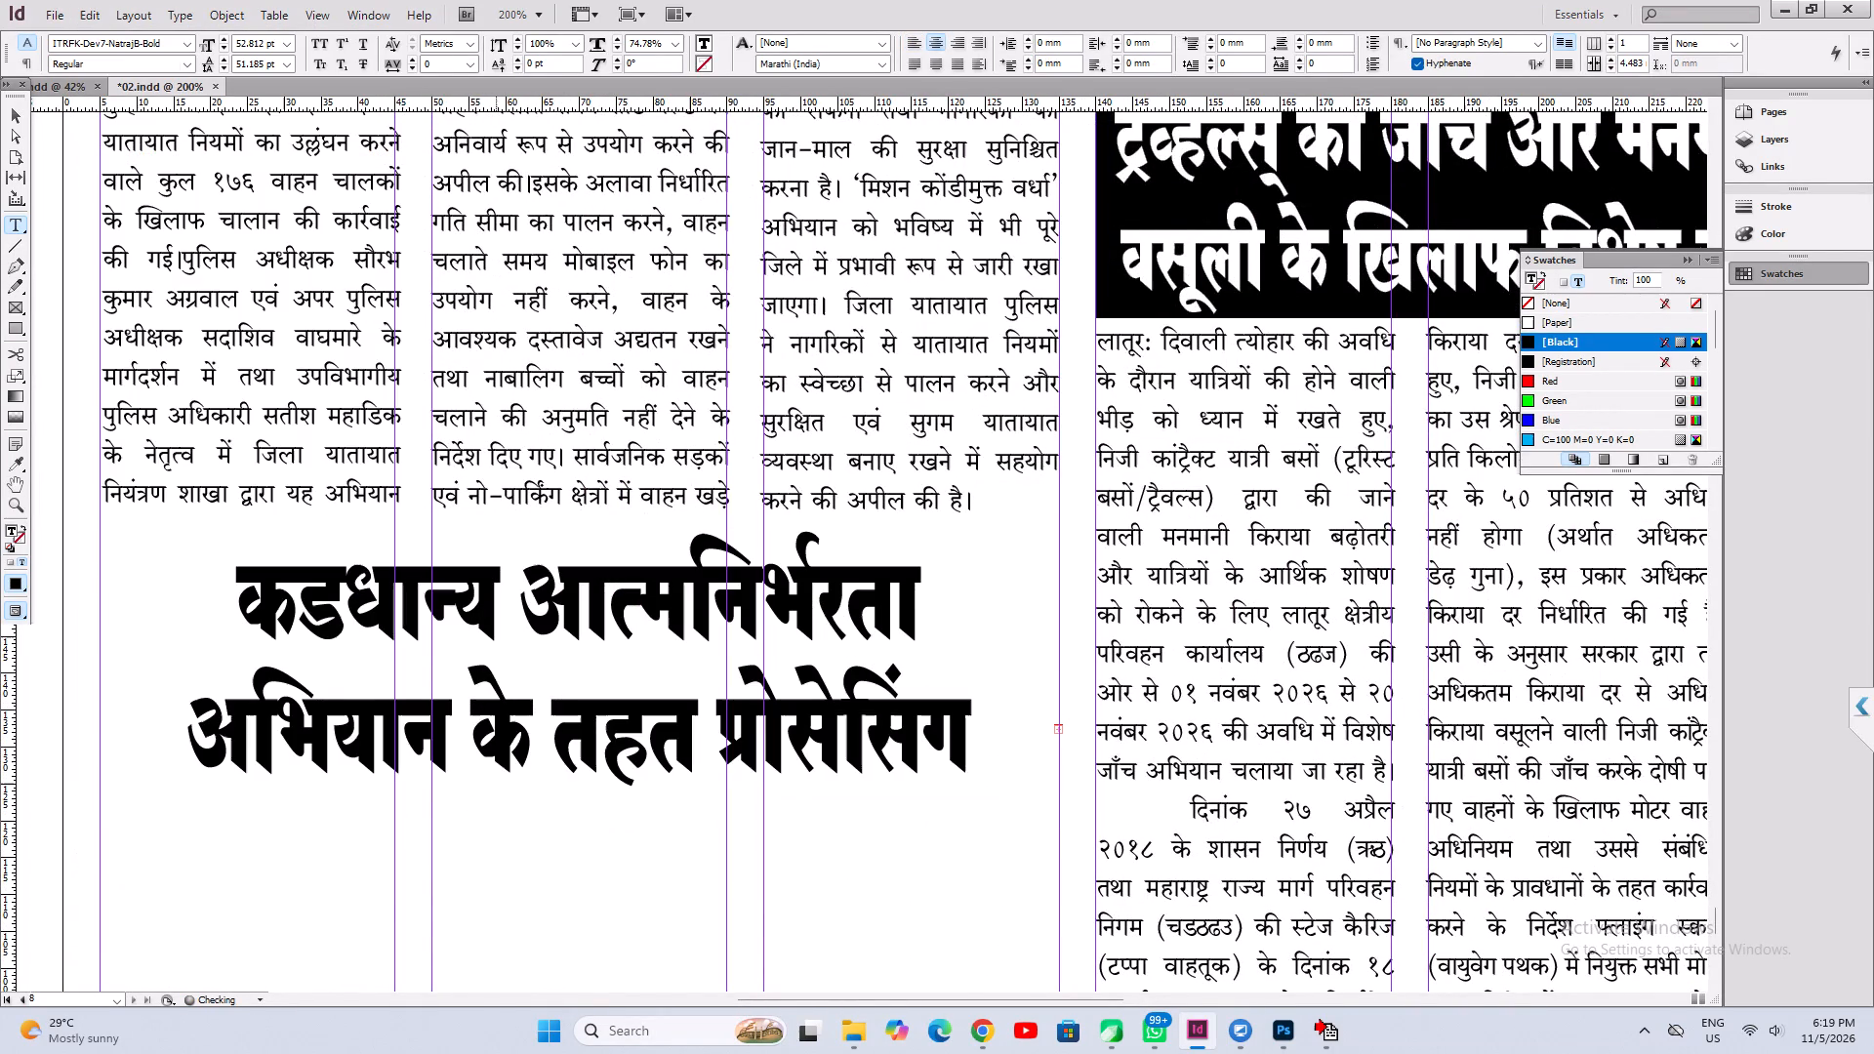
{"action": "key", "text": "ctrl+alt+c"}
Set the horizontal scale of the whole new headline to 50%.
{"action": "scroll", "coordinate": [495, 603], "scroll_direction": "down", "scroll_amount": 5}
{"action": "key", "text": "ctrl+a"}
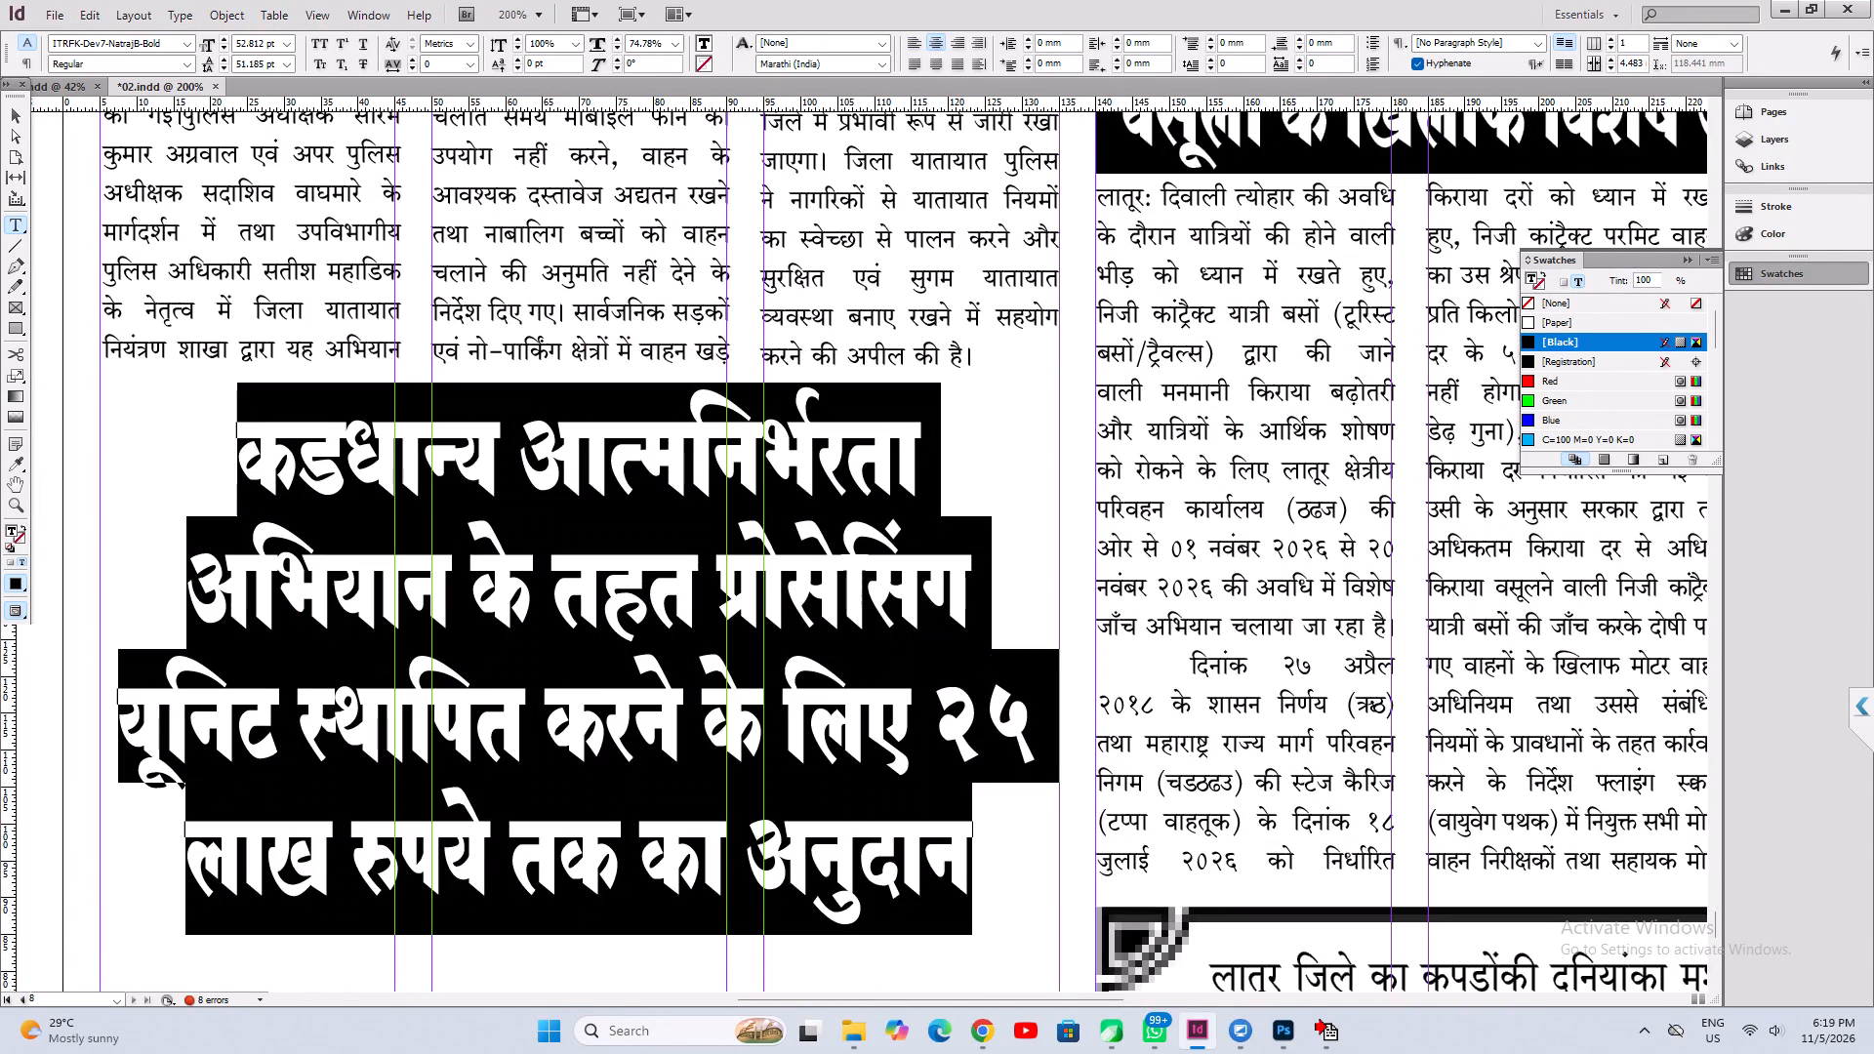
{"action": "left_click", "coordinate": [661, 40]}
{"action": "key", "text": "ctrl+a"}
{"action": "type", "text": "50"}
{"action": "key", "text": "Return"}
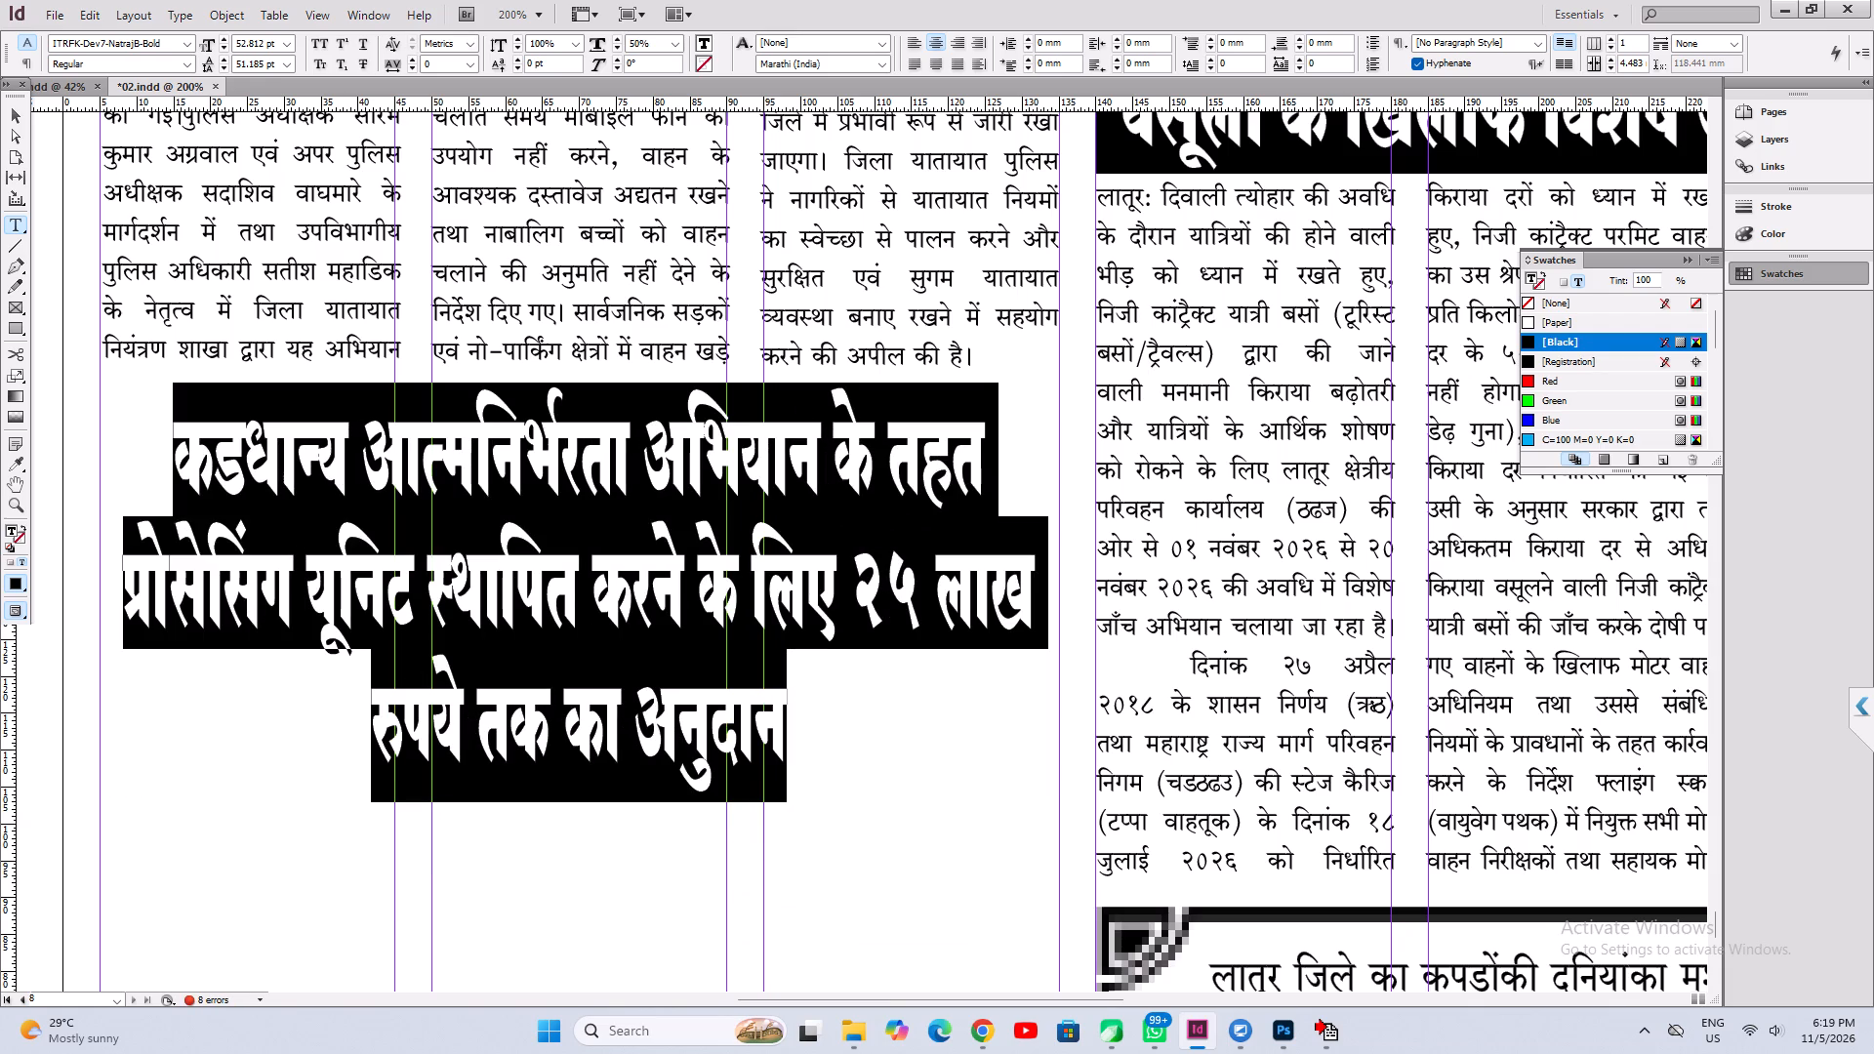
Left-justify the whole headline and reduce its font size to 46.812 pt.
{"action": "key", "text": "Left"}
{"action": "key", "text": "Right"}
{"action": "key", "text": "Right"}
{"action": "key", "text": "Right"}
{"action": "key", "text": "Right"}
{"action": "key", "text": "Right"}
{"action": "key", "text": "Right"}
{"action": "key", "text": "Right"}
{"action": "key", "text": "Right"}
{"action": "key", "text": "Right"}
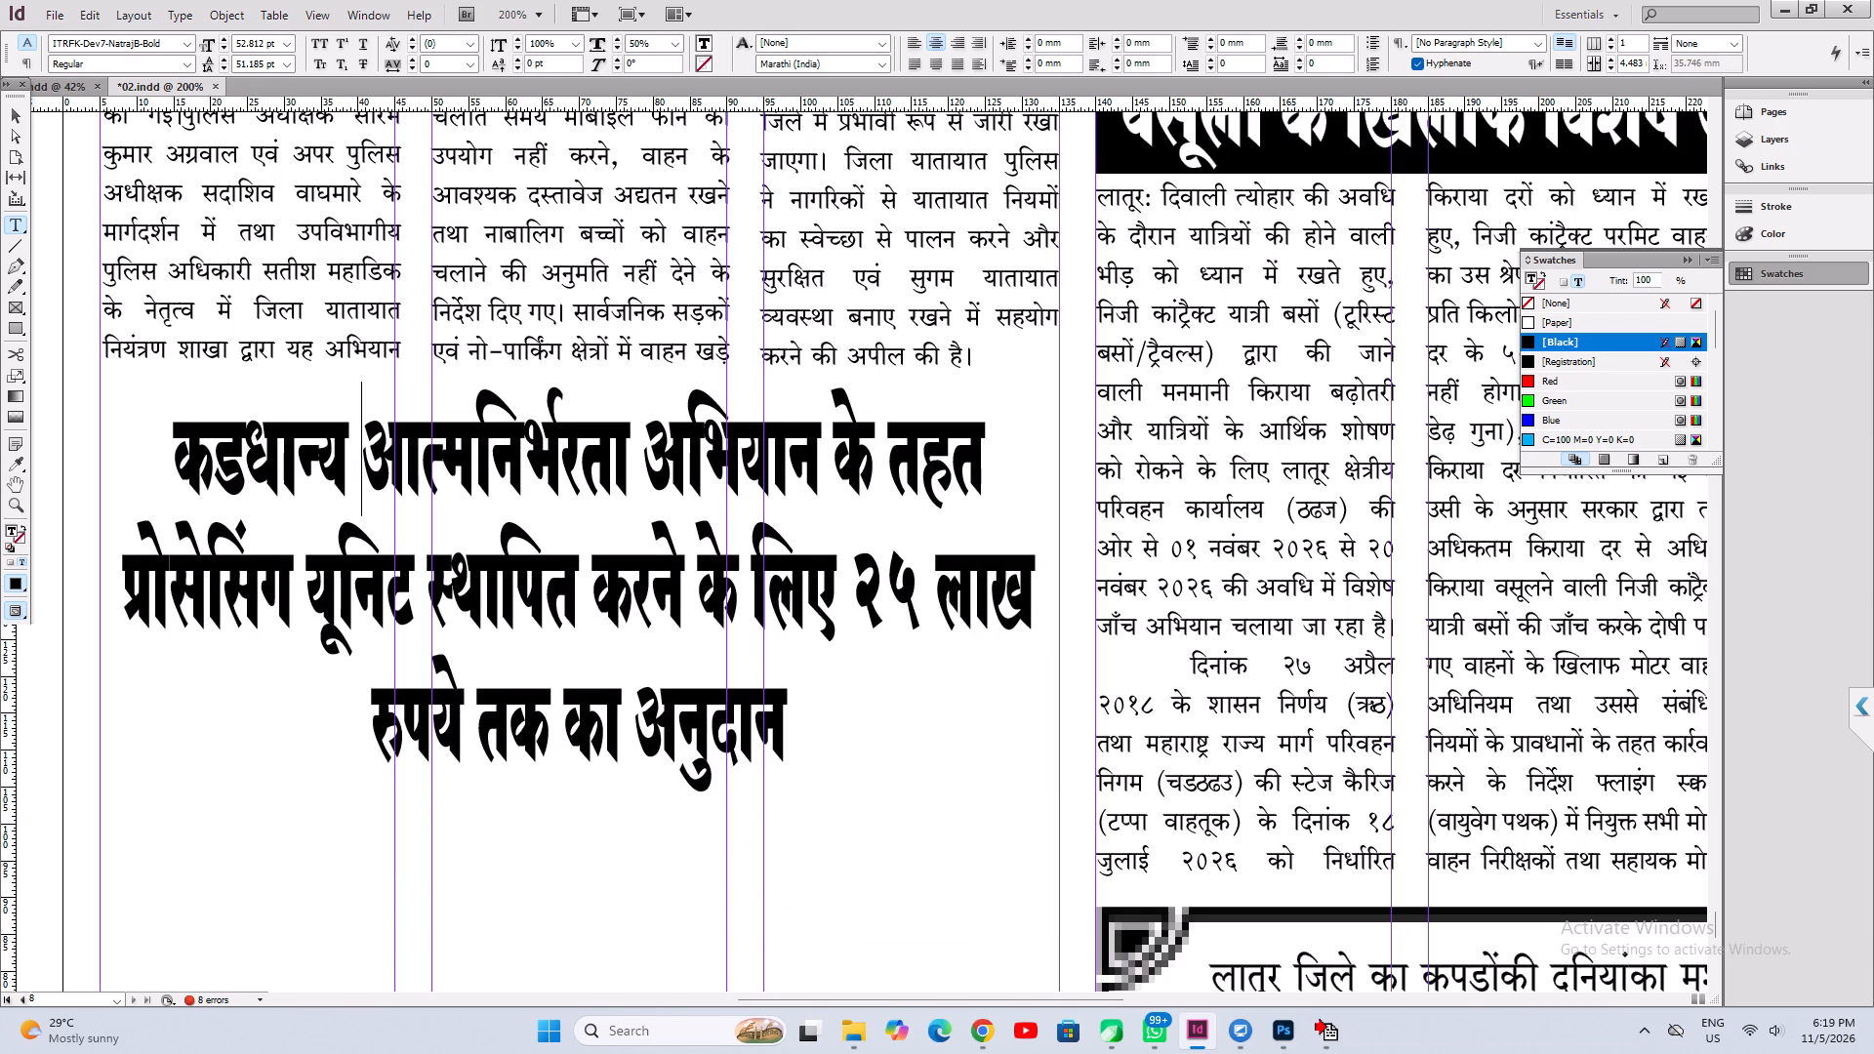
{"action": "key", "text": "ctrl+a"}
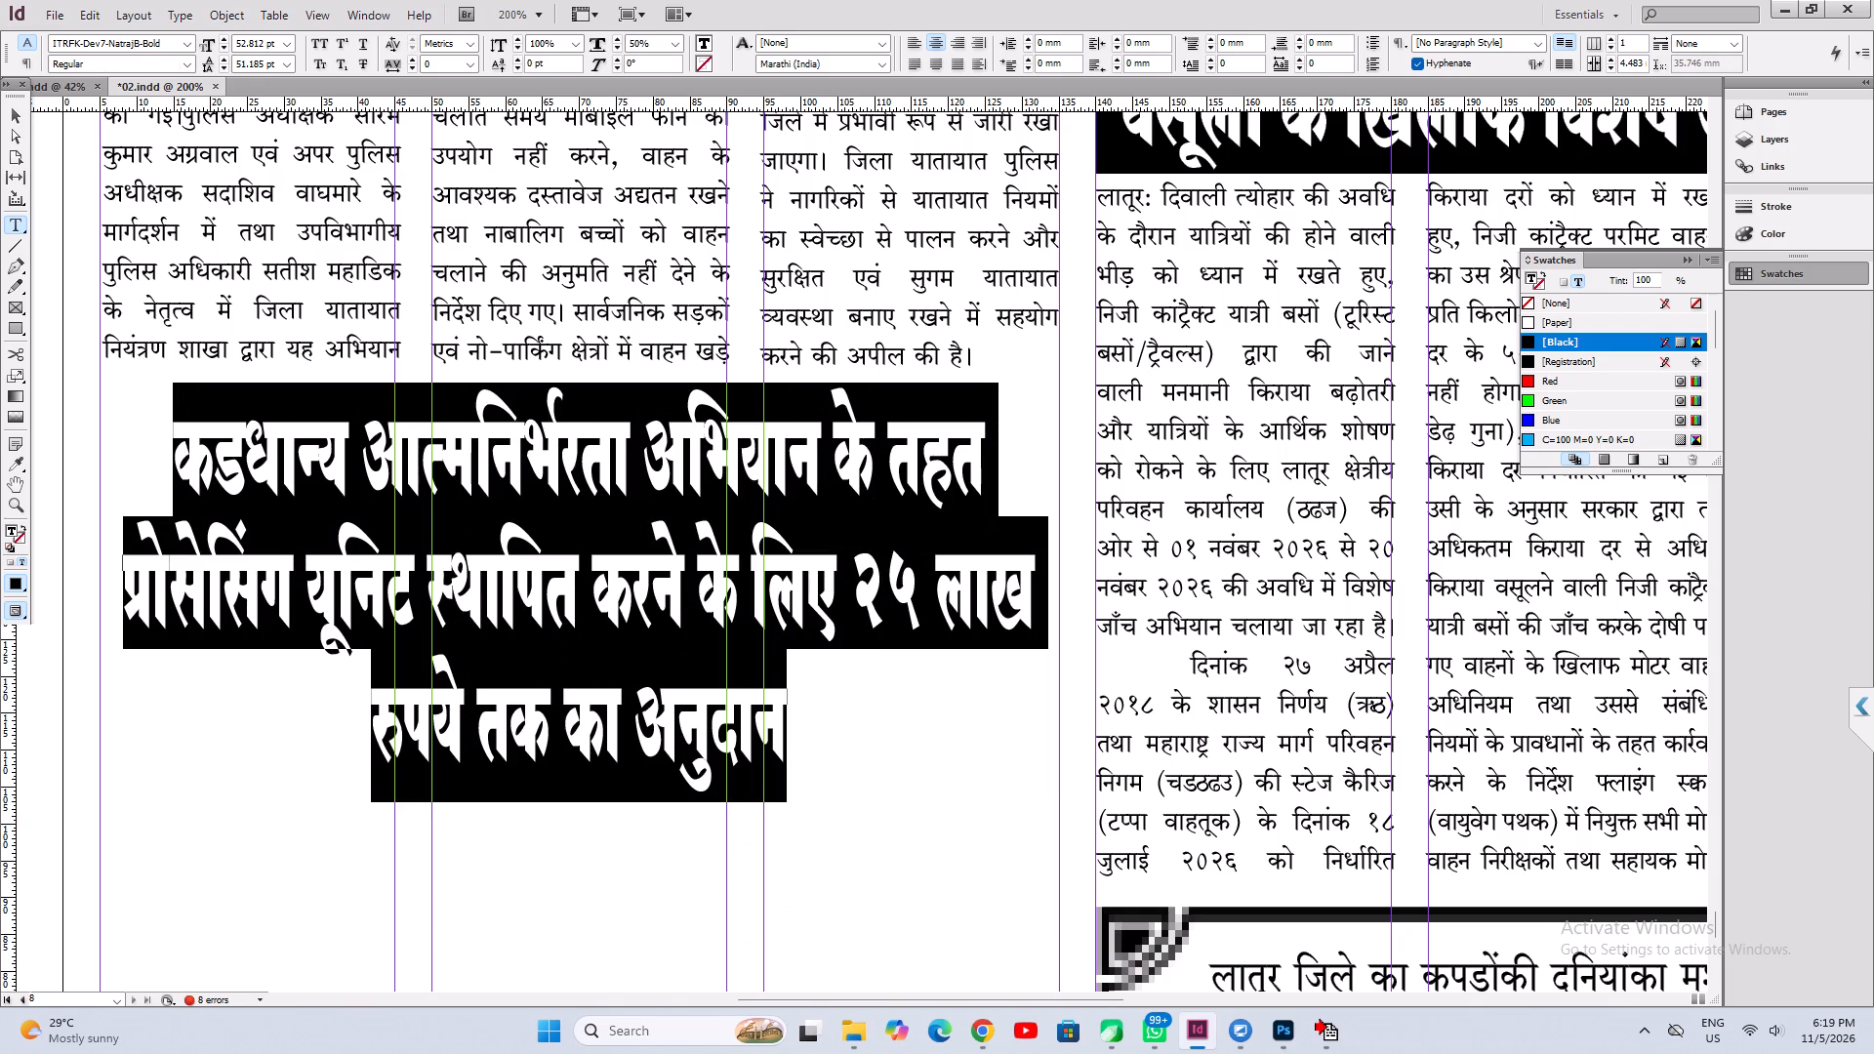
{"action": "key", "text": "ctrl+shift+j"}
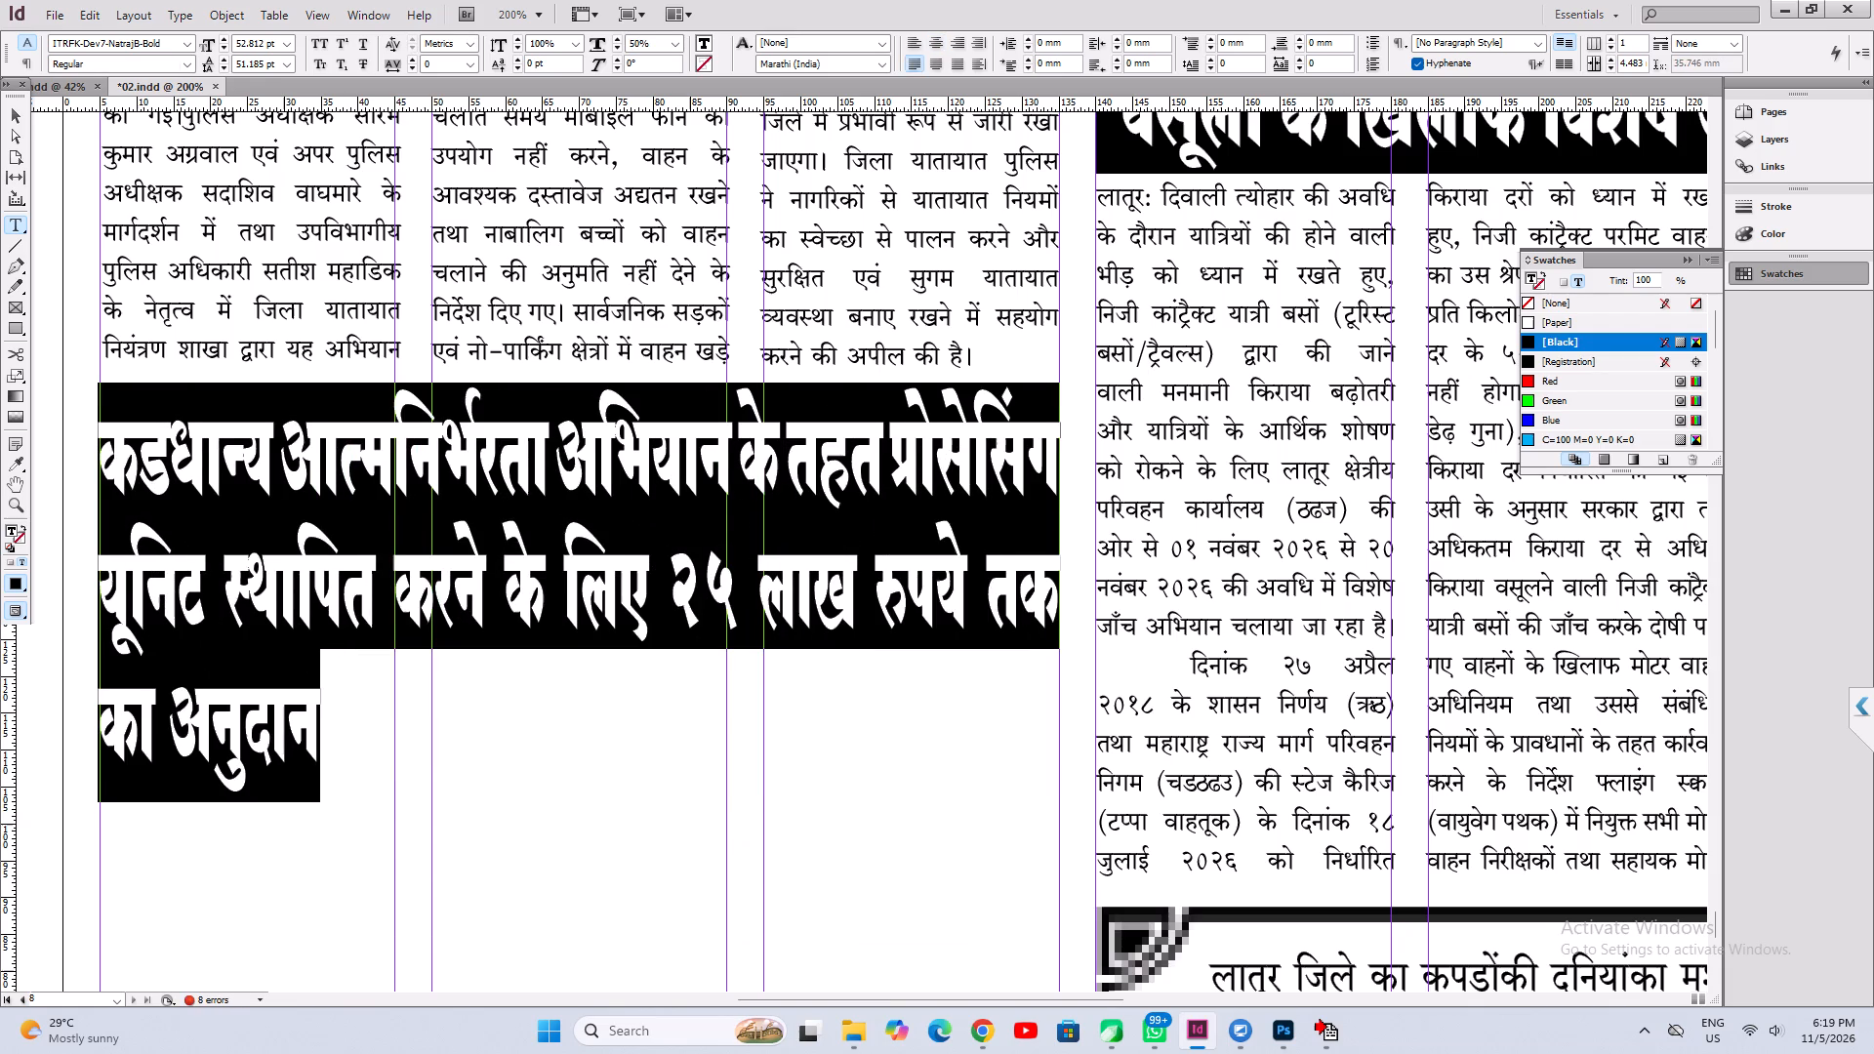
{"action": "key", "text": "ctrl+shift+comma"}
{"action": "key", "text": "ctrl+shift+comma"}
{"action": "key", "text": "ctrl+shift+comma"}
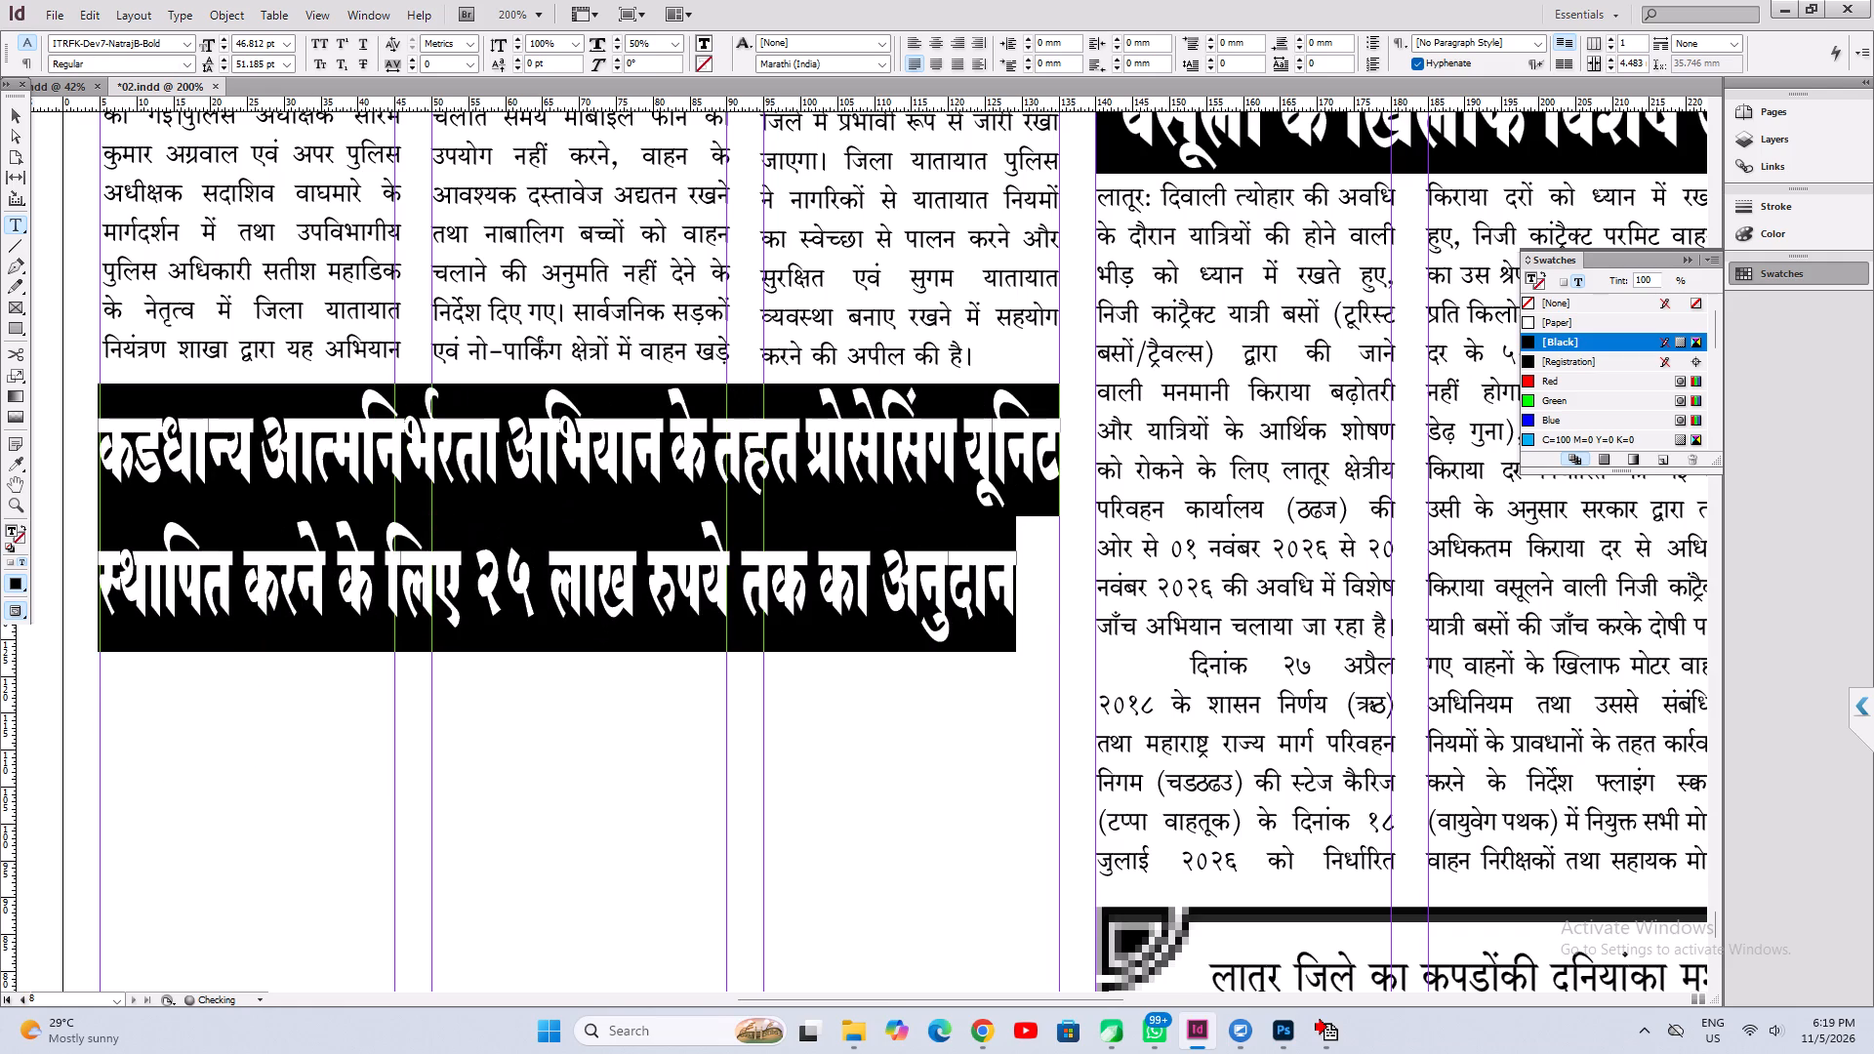
Break the headline after "यूनिट" and centre the second line.
{"action": "key", "text": "Left"}
{"action": "key", "text": "Right"}
{"action": "key", "text": "End"}
{"action": "key", "text": "Return"}
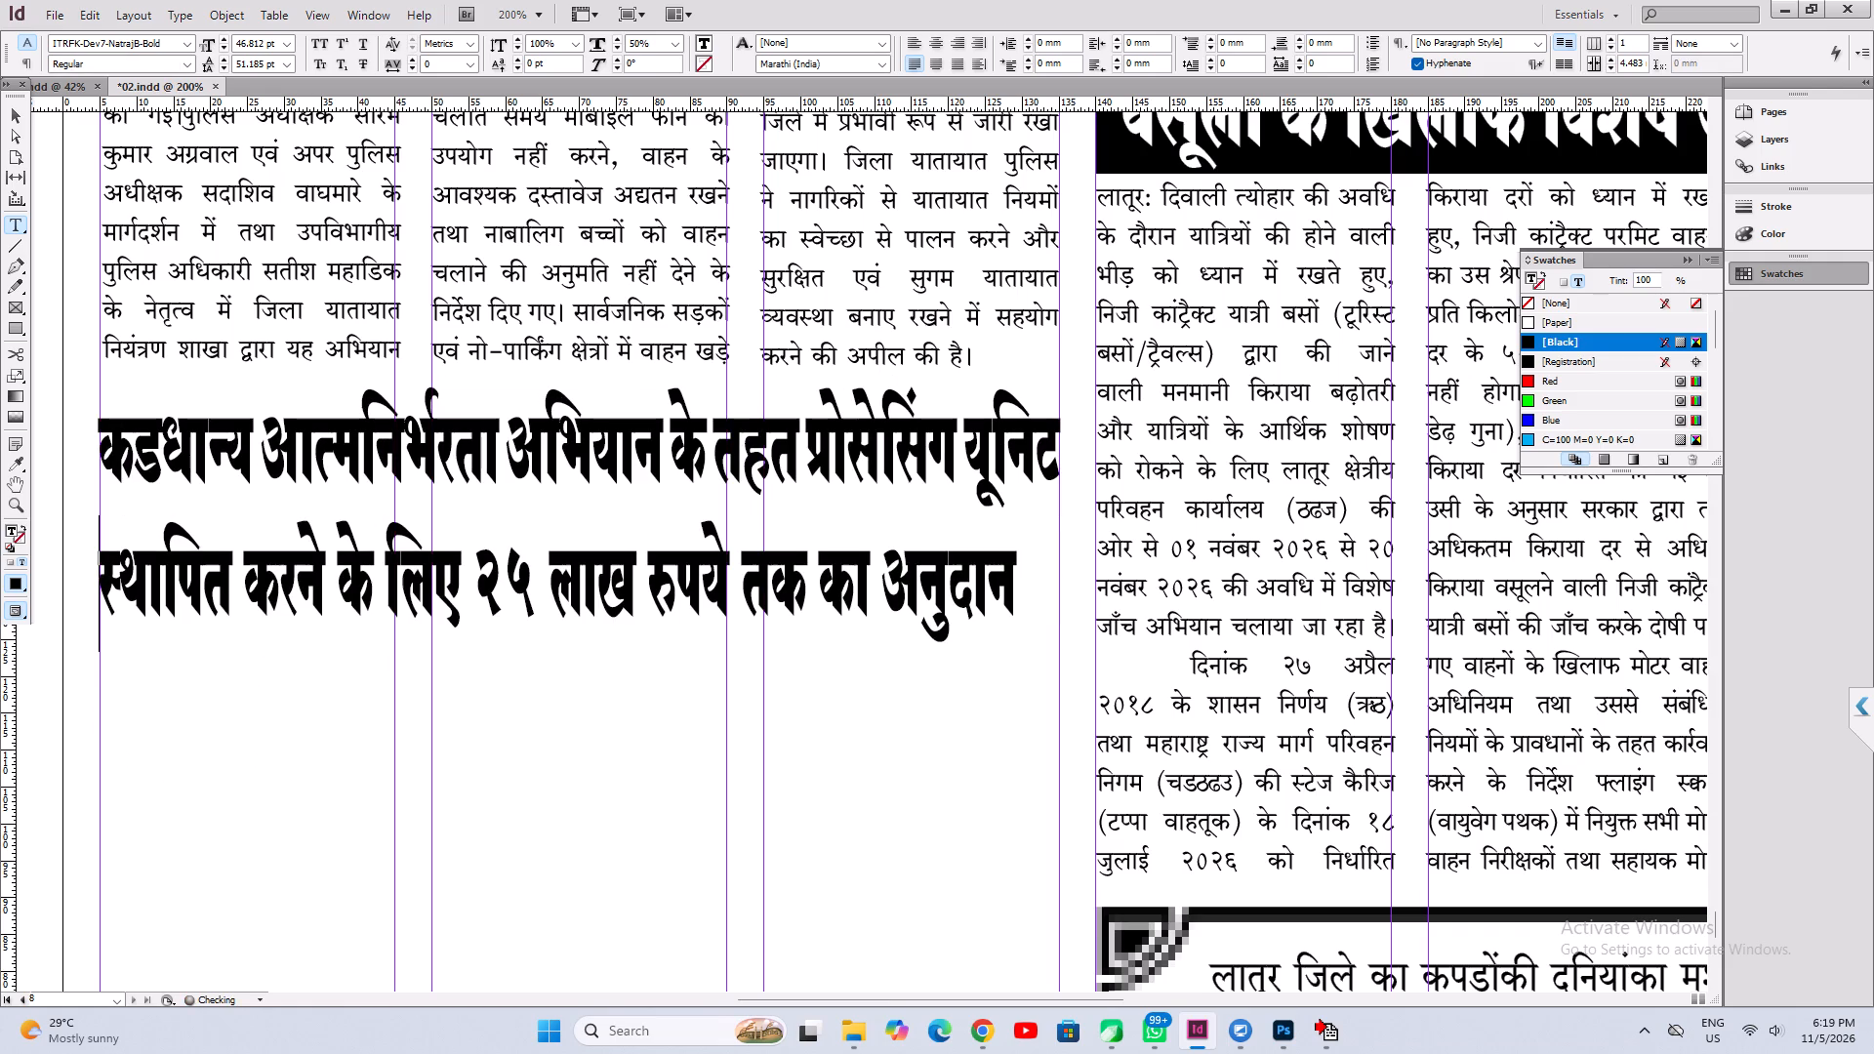
{"action": "key", "text": "ctrl+shift+c"}
Tighten the headline's leading to 45.185 pt and save the document.
{"action": "key", "text": "ctrl+a"}
{"action": "key", "text": "alt+Up"}
{"action": "key", "text": "alt+Up"}
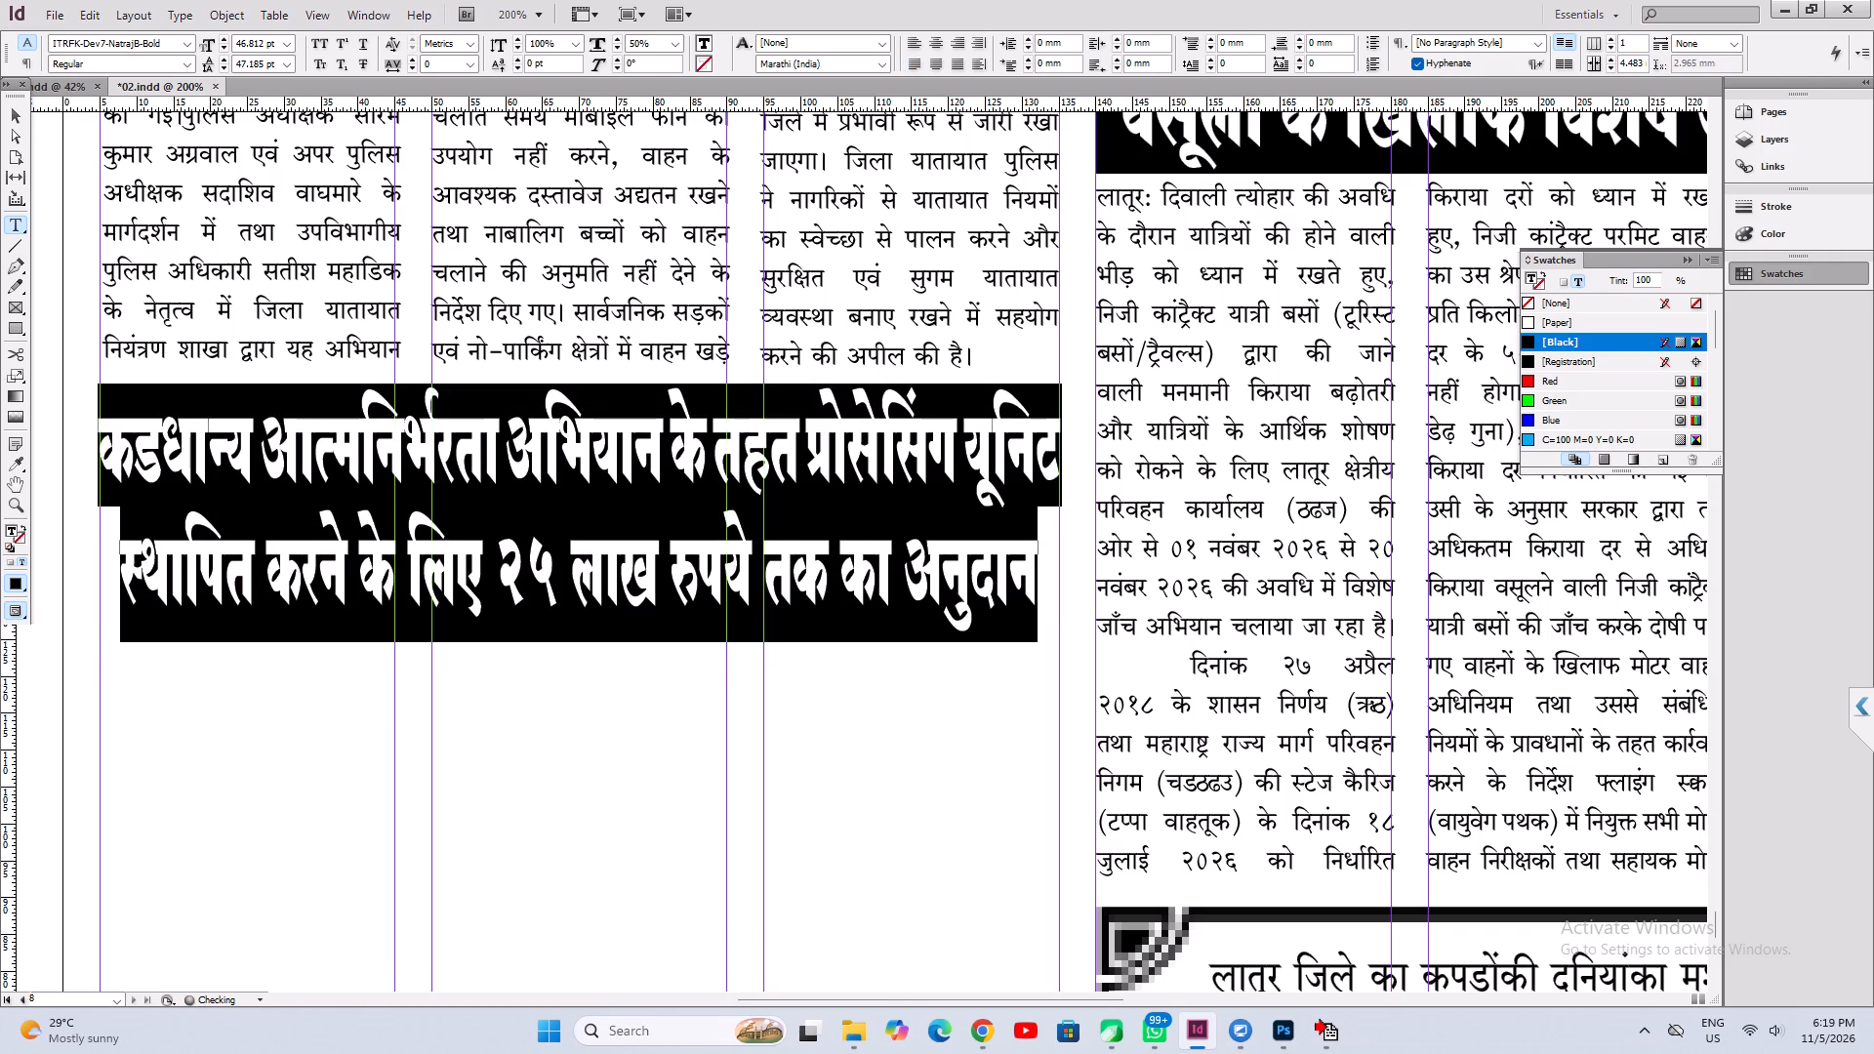
{"action": "key", "text": "alt+Up"}
{"action": "key", "text": "ctrl+z"}
{"action": "key", "text": "ctrl+s"}
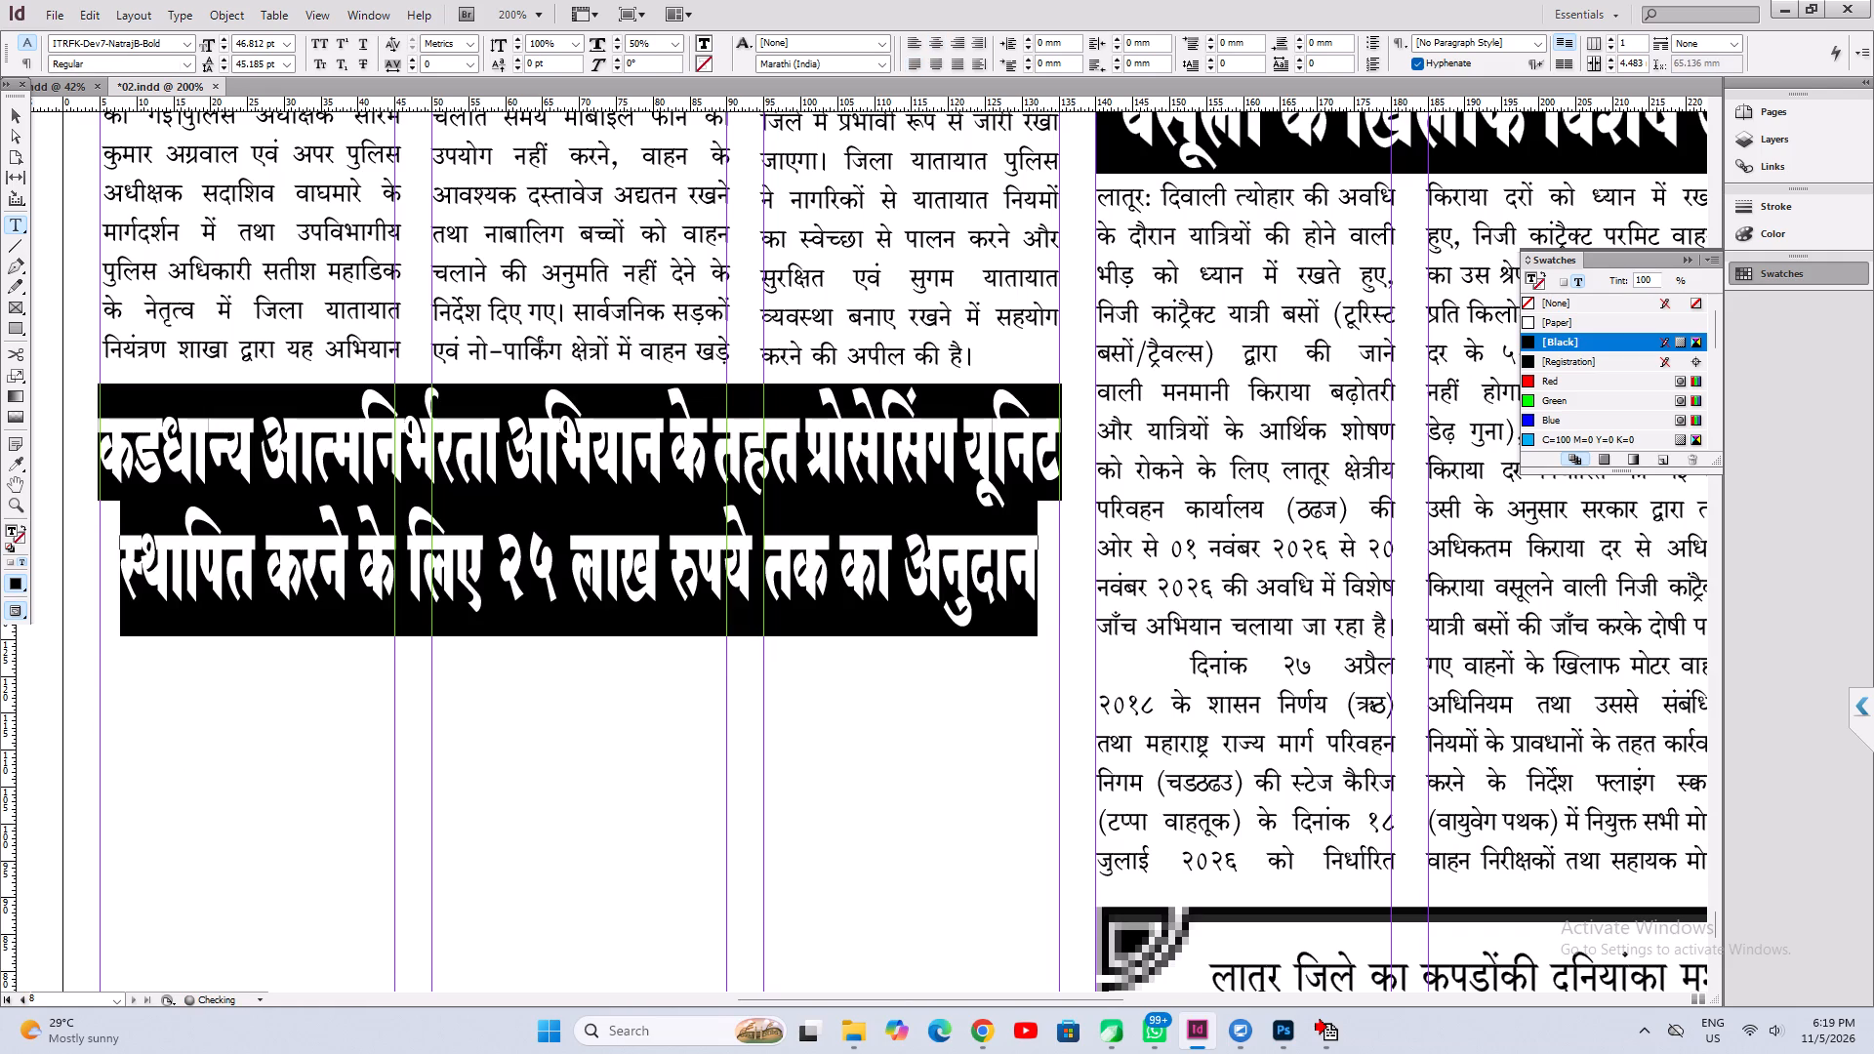
{"action": "left_click", "coordinate": [518, 490]}
{"action": "key", "text": "ctrl+s"}
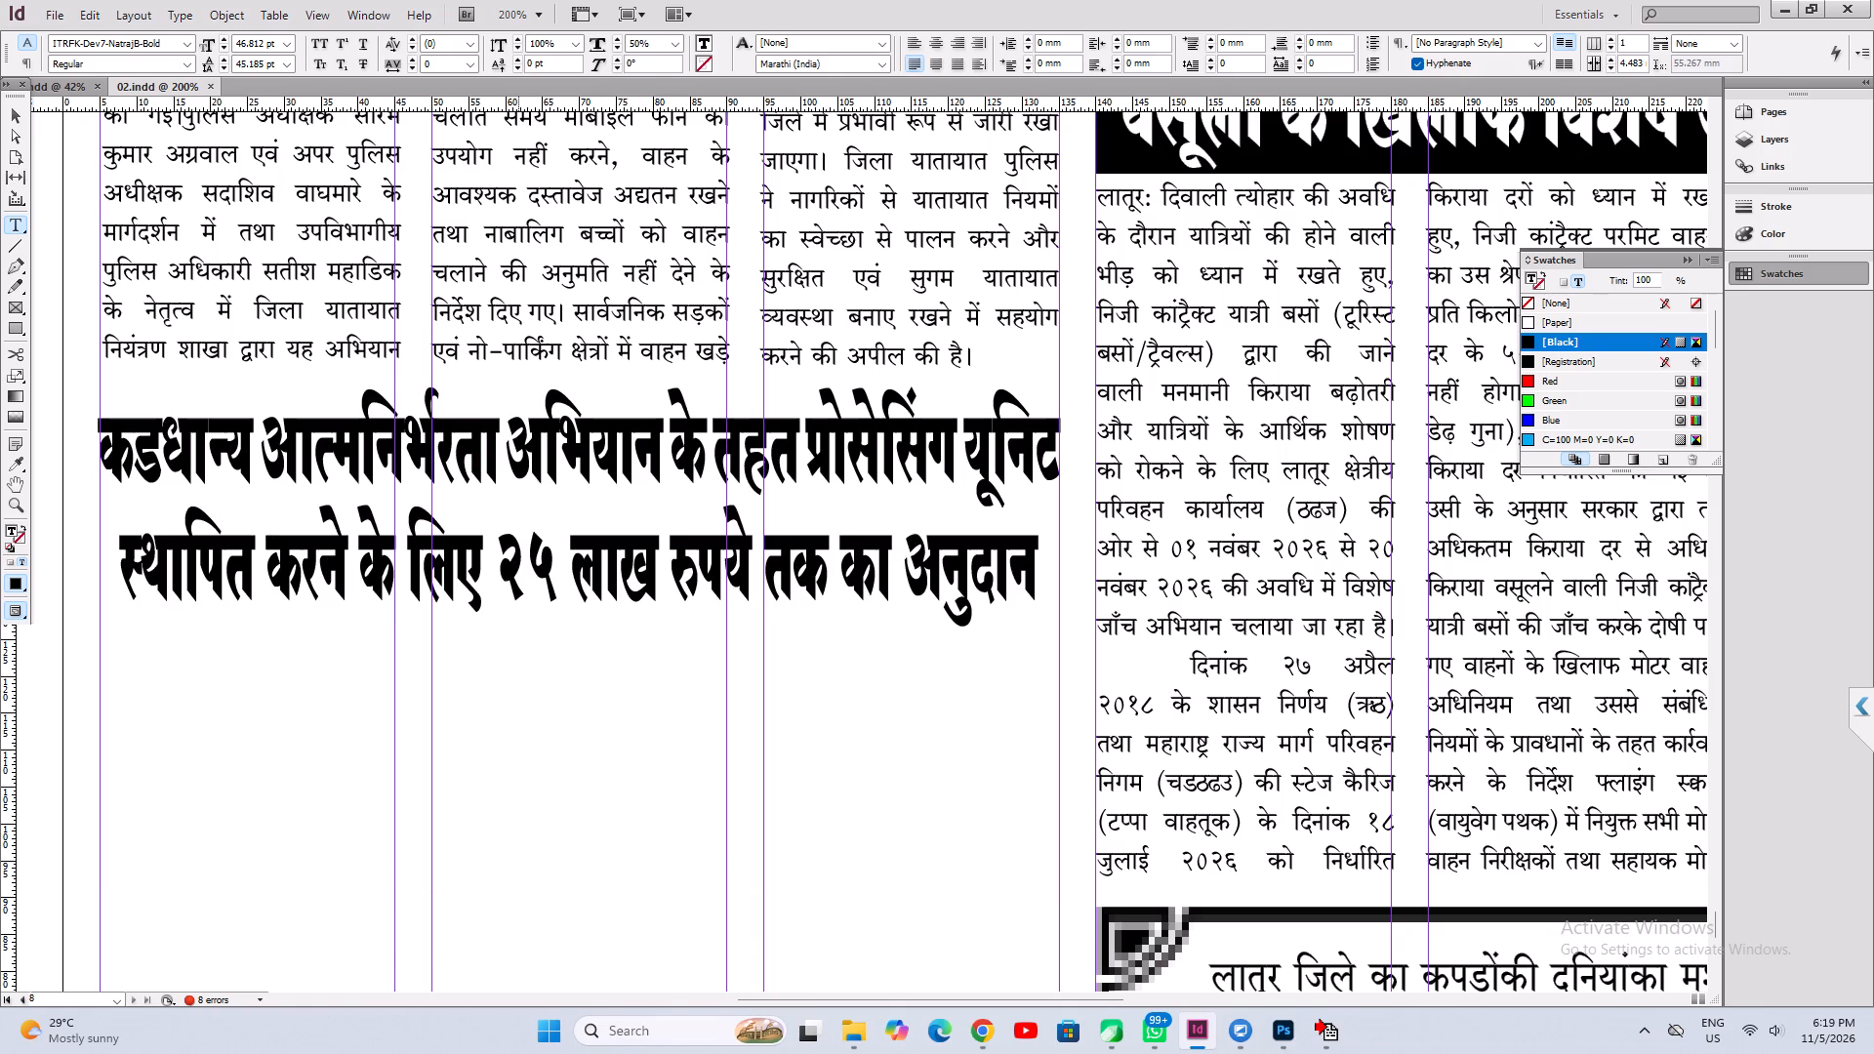
Delete the word "अभियान" from the headline's first line and centre both lines.
{"action": "left_click", "coordinate": [550, 495]}
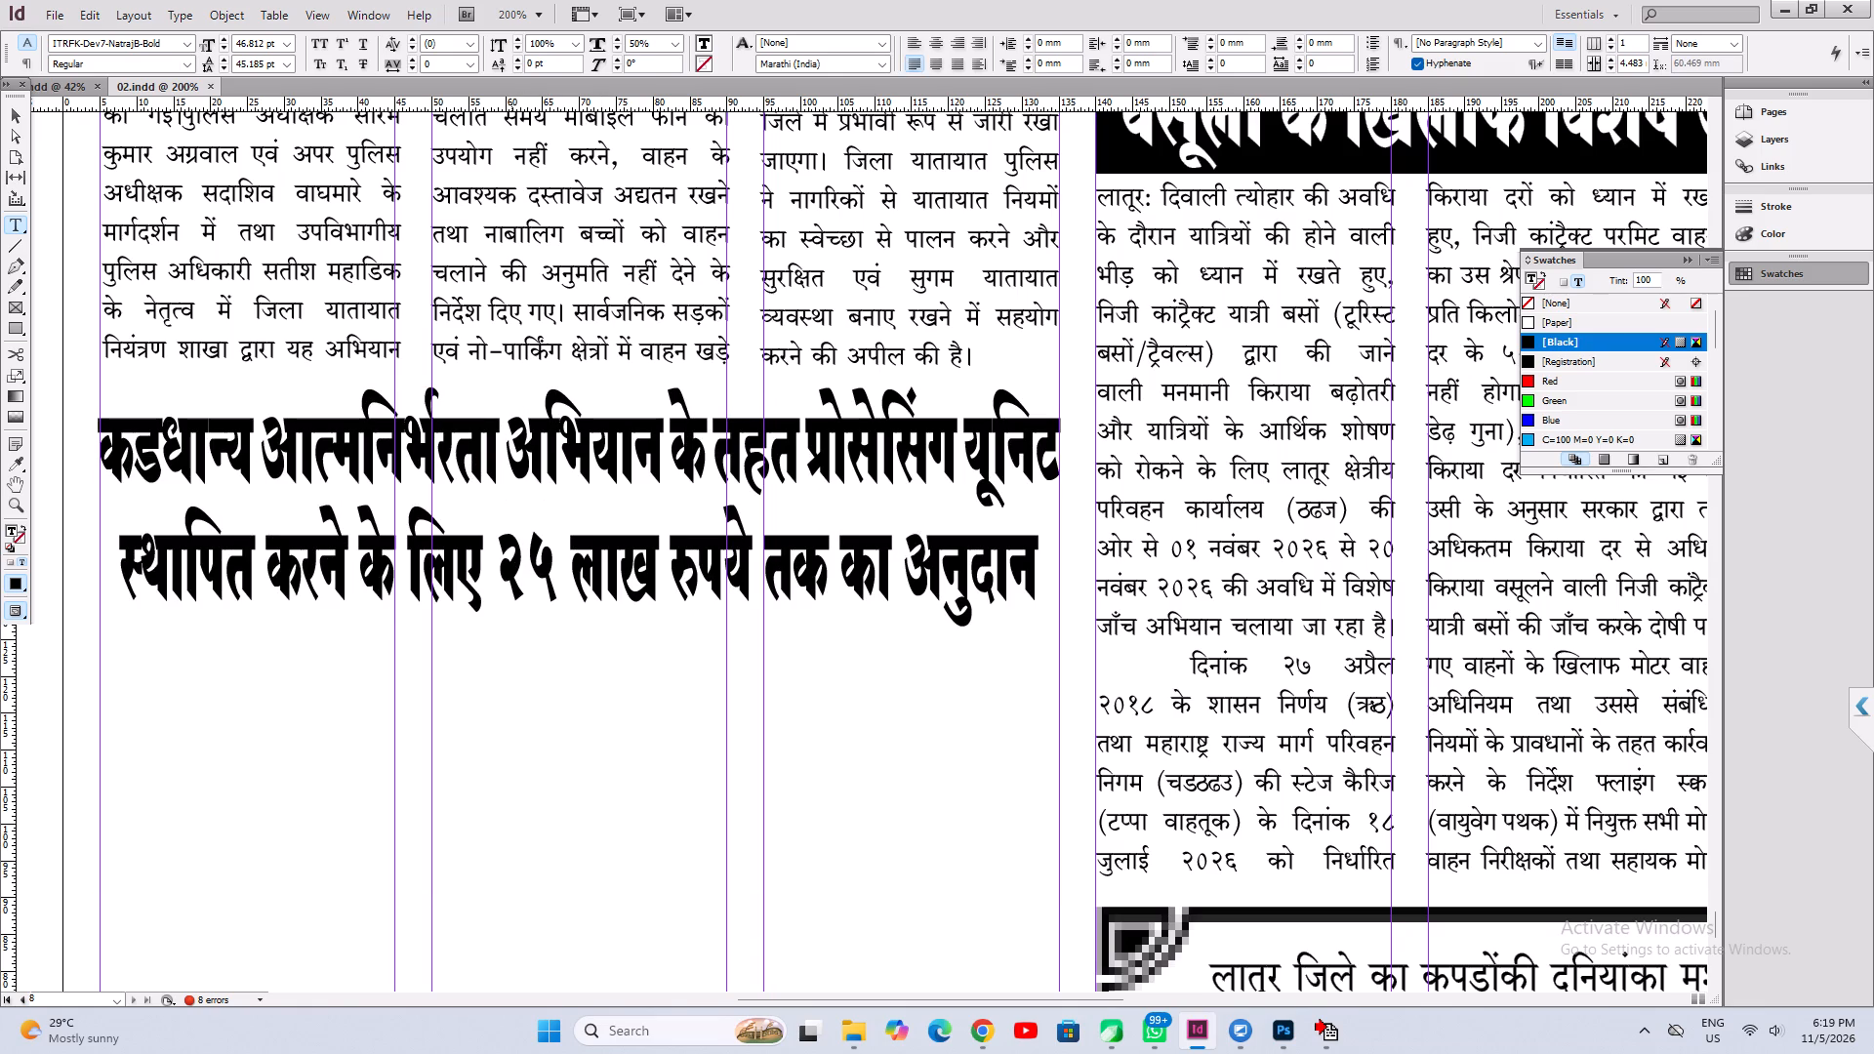
{"action": "left_click", "coordinate": [517, 457]}
{"action": "left_click_drag", "start_coordinate": [509, 453], "coordinate": [575, 465]}
{"action": "left_click", "coordinate": [585, 467]}
{"action": "left_click_drag", "start_coordinate": [642, 477], "coordinate": [652, 479]}
{"action": "left_click", "coordinate": [652, 479]}
{"action": "left_click_drag", "start_coordinate": [667, 462], "coordinate": [517, 461]}
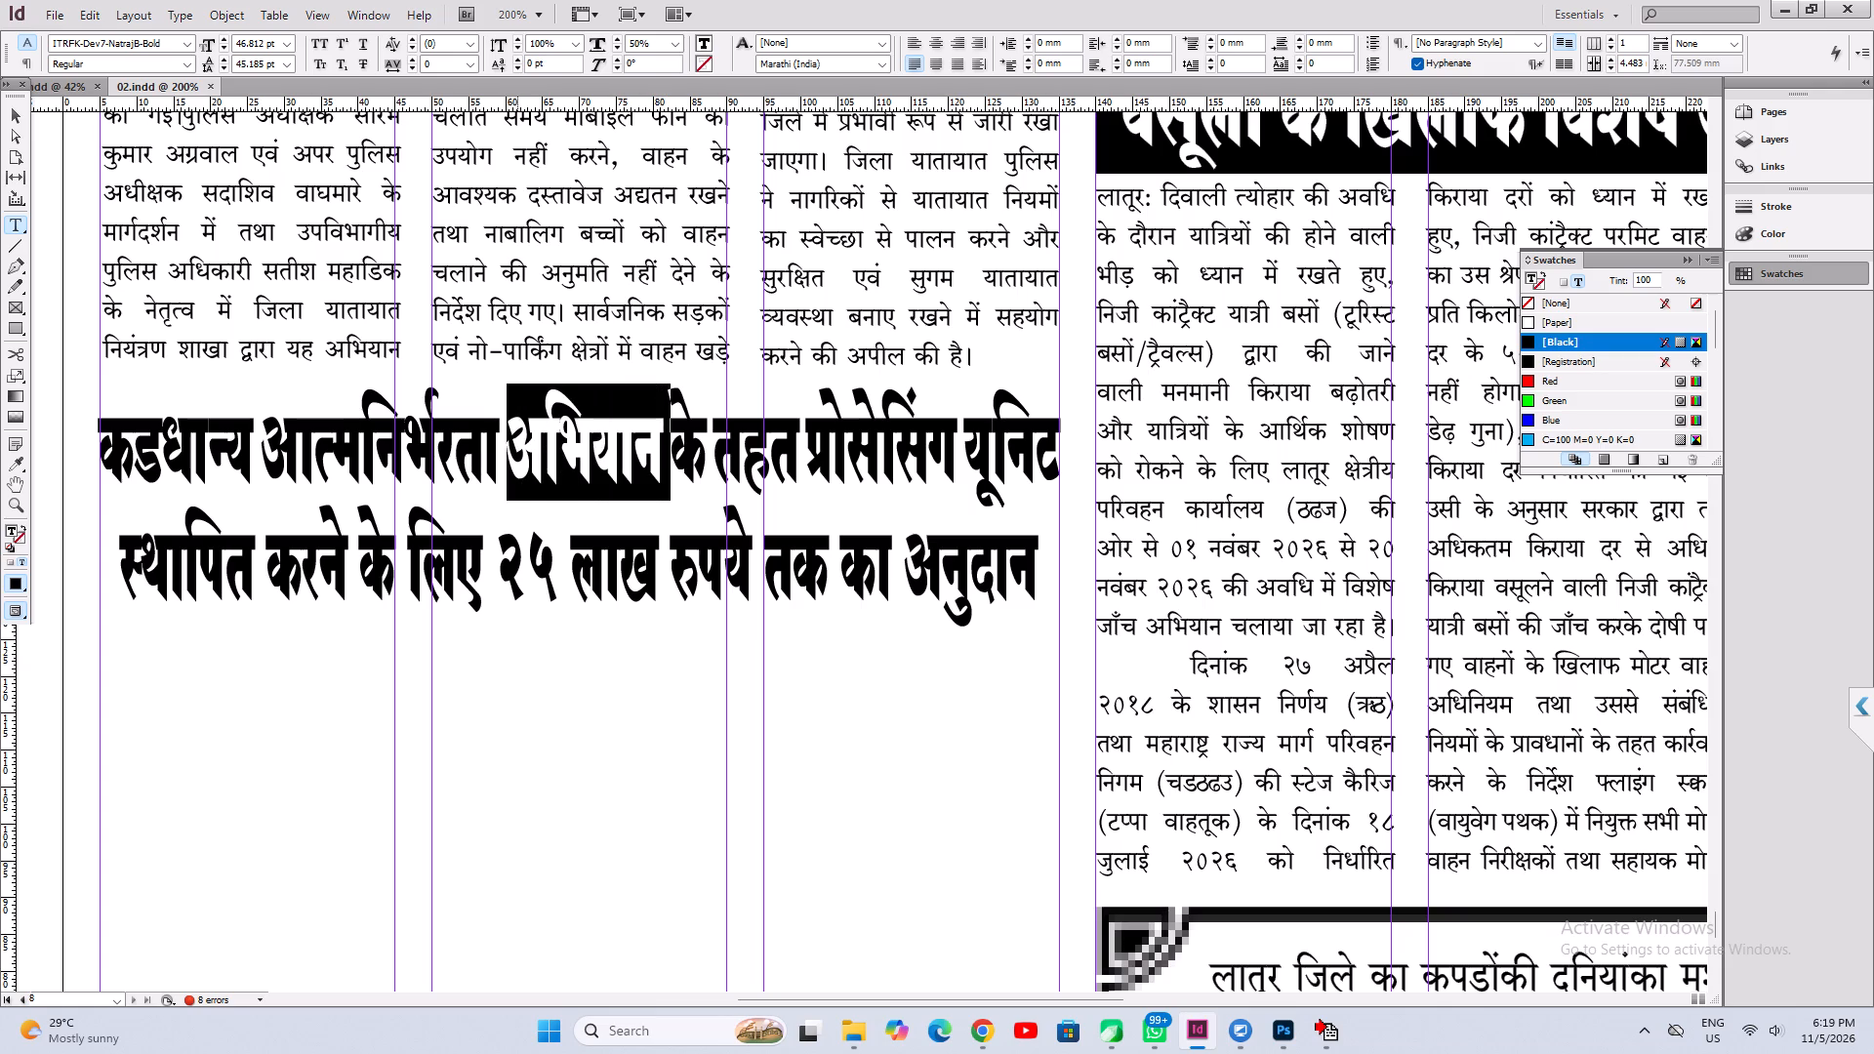
{"action": "key", "text": "BackSpace"}
{"action": "key", "text": "ctrl+a"}
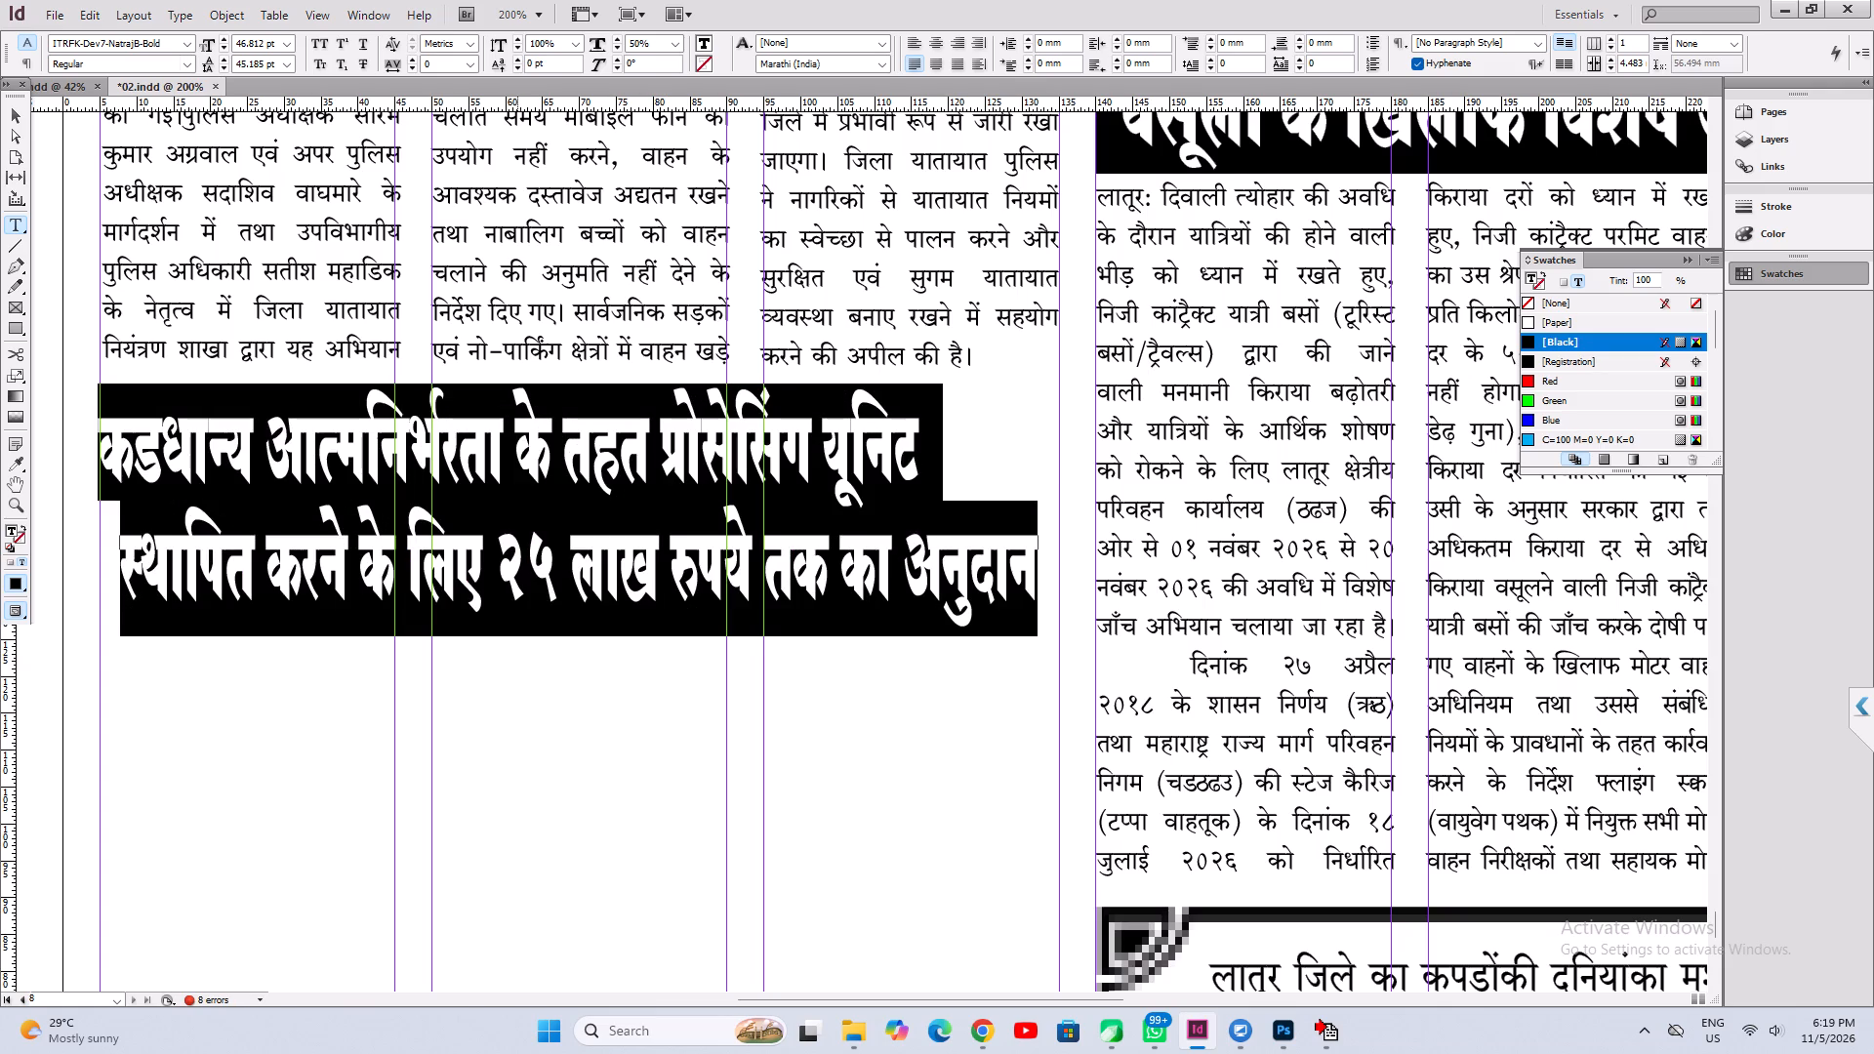
{"action": "key", "text": "ctrl+shift+c"}
Delete the word "रुपये" and its extra space from the headline's second line.
{"action": "key", "text": "Left"}
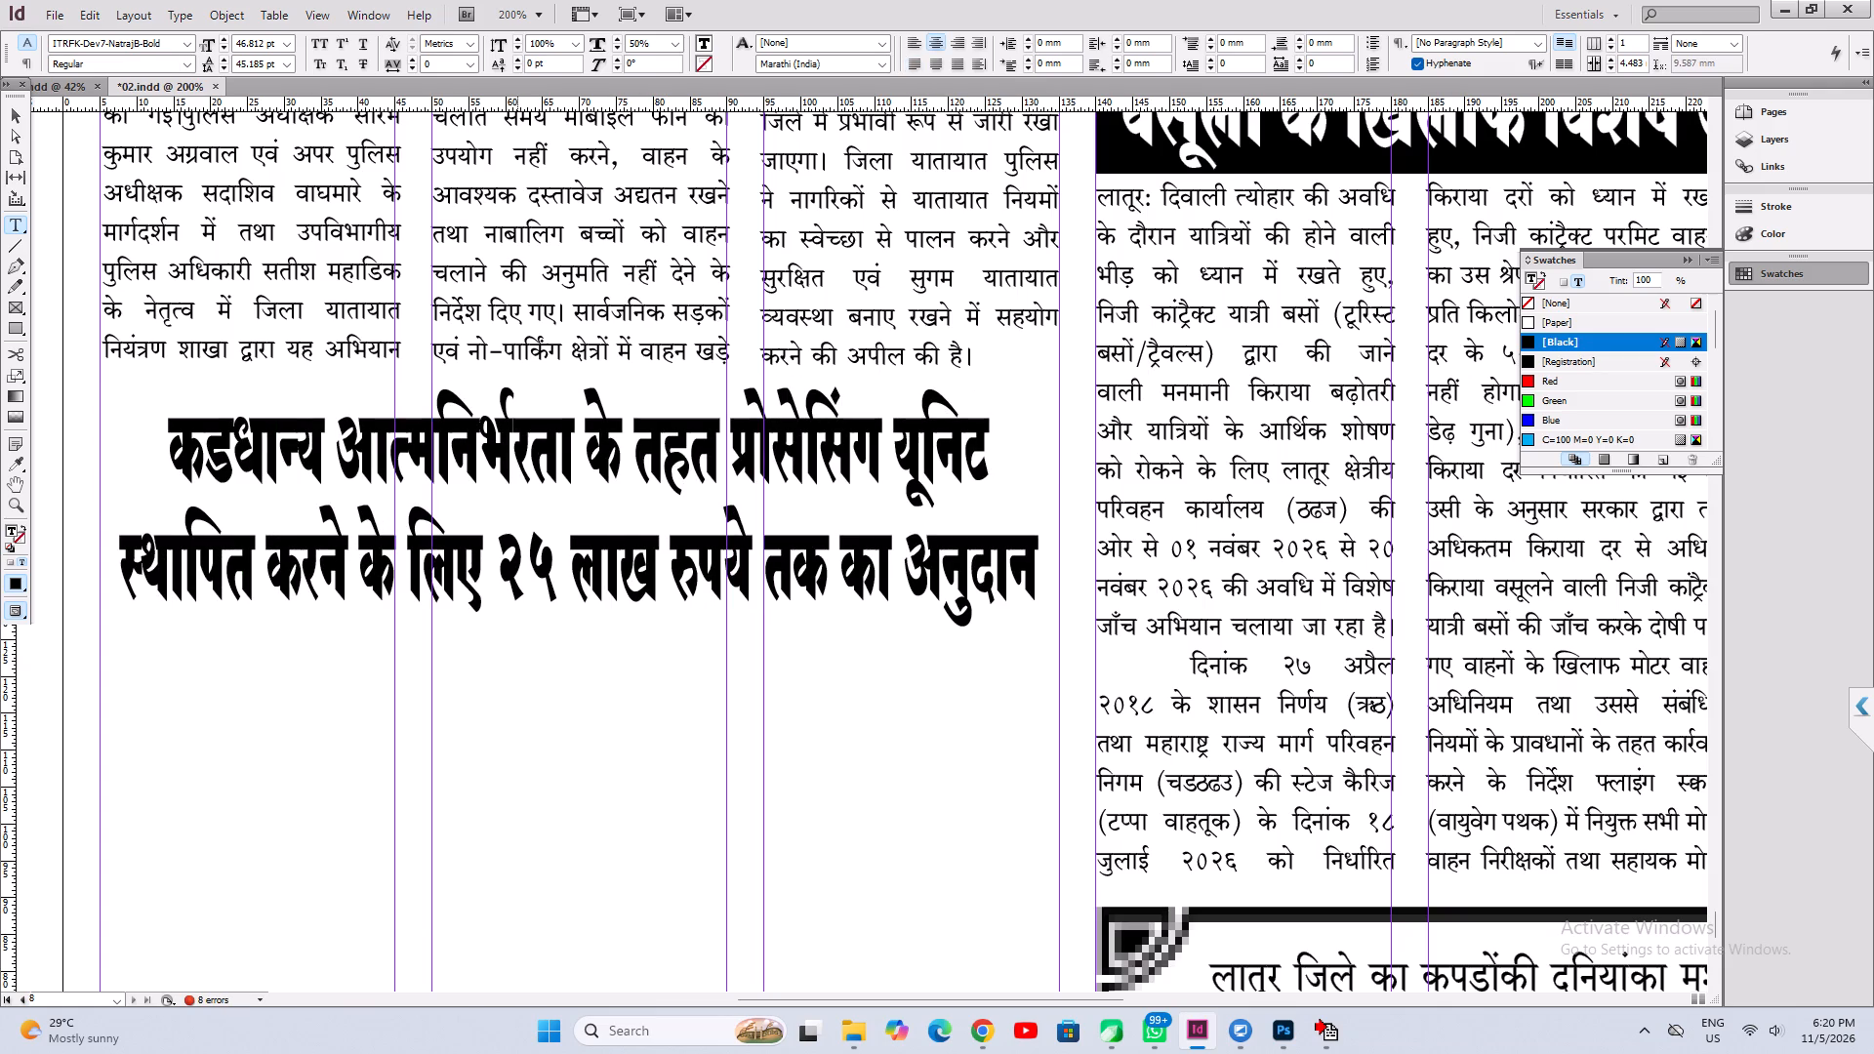
{"action": "key", "text": "Right"}
{"action": "key", "text": "Right"}
{"action": "key", "text": "Right"}
{"action": "key", "text": "Right"}
{"action": "key", "text": "Right"}
{"action": "key", "text": "Right"}
{"action": "key", "text": "Down"}
{"action": "key", "text": "Left"}
{"action": "key", "text": "Left"}
{"action": "key", "text": "Left"}
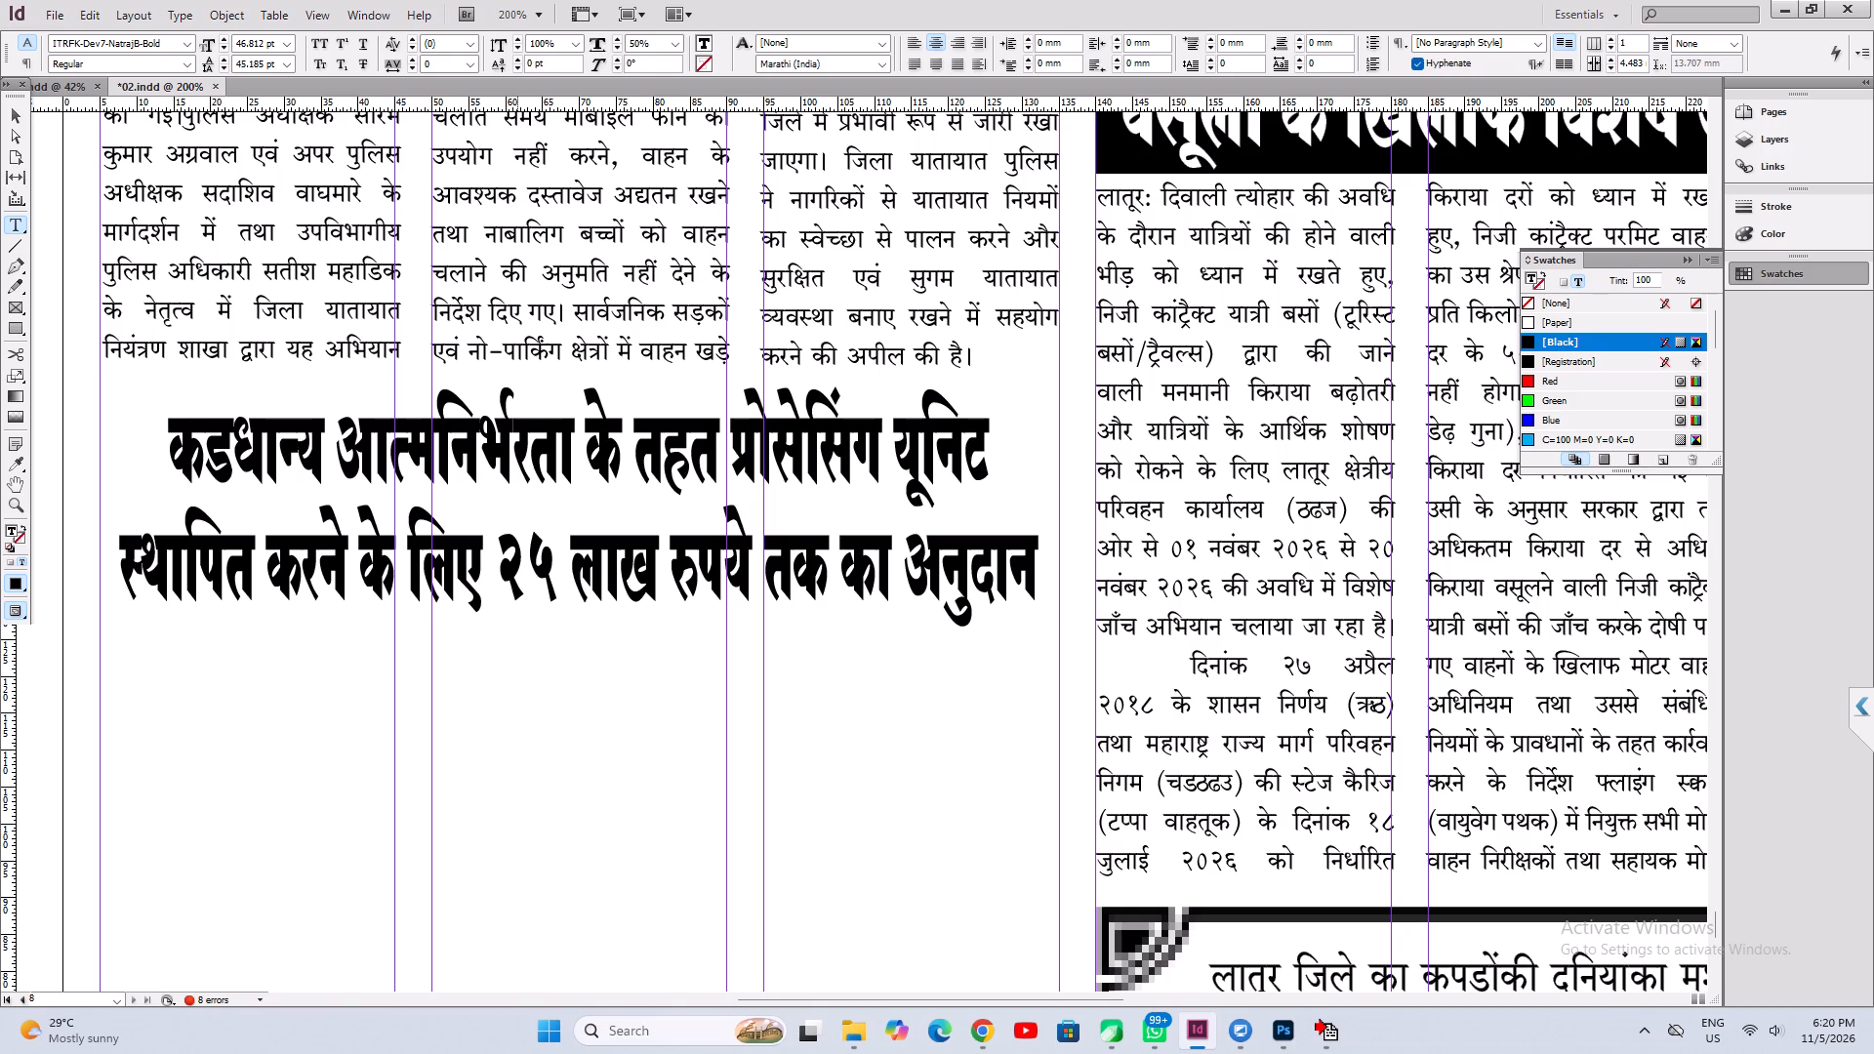
{"action": "key", "text": "Right"}
{"action": "key", "text": "Right"}
{"action": "key", "text": "Right"}
{"action": "key", "text": "Right"}
{"action": "key", "text": "Right"}
{"action": "key", "text": "Right"}
{"action": "key", "text": "Right"}
{"action": "key", "text": "Right"}
{"action": "key", "text": "Right"}
{"action": "key", "text": "Right"}
{"action": "key", "text": "Right"}
{"action": "key", "text": "Right"}
{"action": "key", "text": "Right"}
{"action": "key", "text": "Right"}
{"action": "key", "text": "Right"}
{"action": "key", "text": "Right"}
{"action": "key", "text": "Right"}
{"action": "key", "text": "Right"}
{"action": "key", "text": "Right"}
{"action": "key", "text": "Right"}
{"action": "key", "text": "Right"}
{"action": "key", "text": "Right"}
{"action": "key", "text": "Right"}
{"action": "key", "text": "Right"}
{"action": "key", "text": "Right"}
{"action": "key", "text": "shift+Right"}
{"action": "key", "text": "shift+Right"}
{"action": "key", "text": "Left"}
{"action": "key", "text": "Left"}
{"action": "key", "text": "Left"}
{"action": "key", "text": "Left"}
{"action": "key", "text": "Left"}
{"action": "key", "text": "Left"}
{"action": "key", "text": "shift+Right"}
{"action": "key", "text": "shift+Right"}
{"action": "key", "text": "shift+Right"}
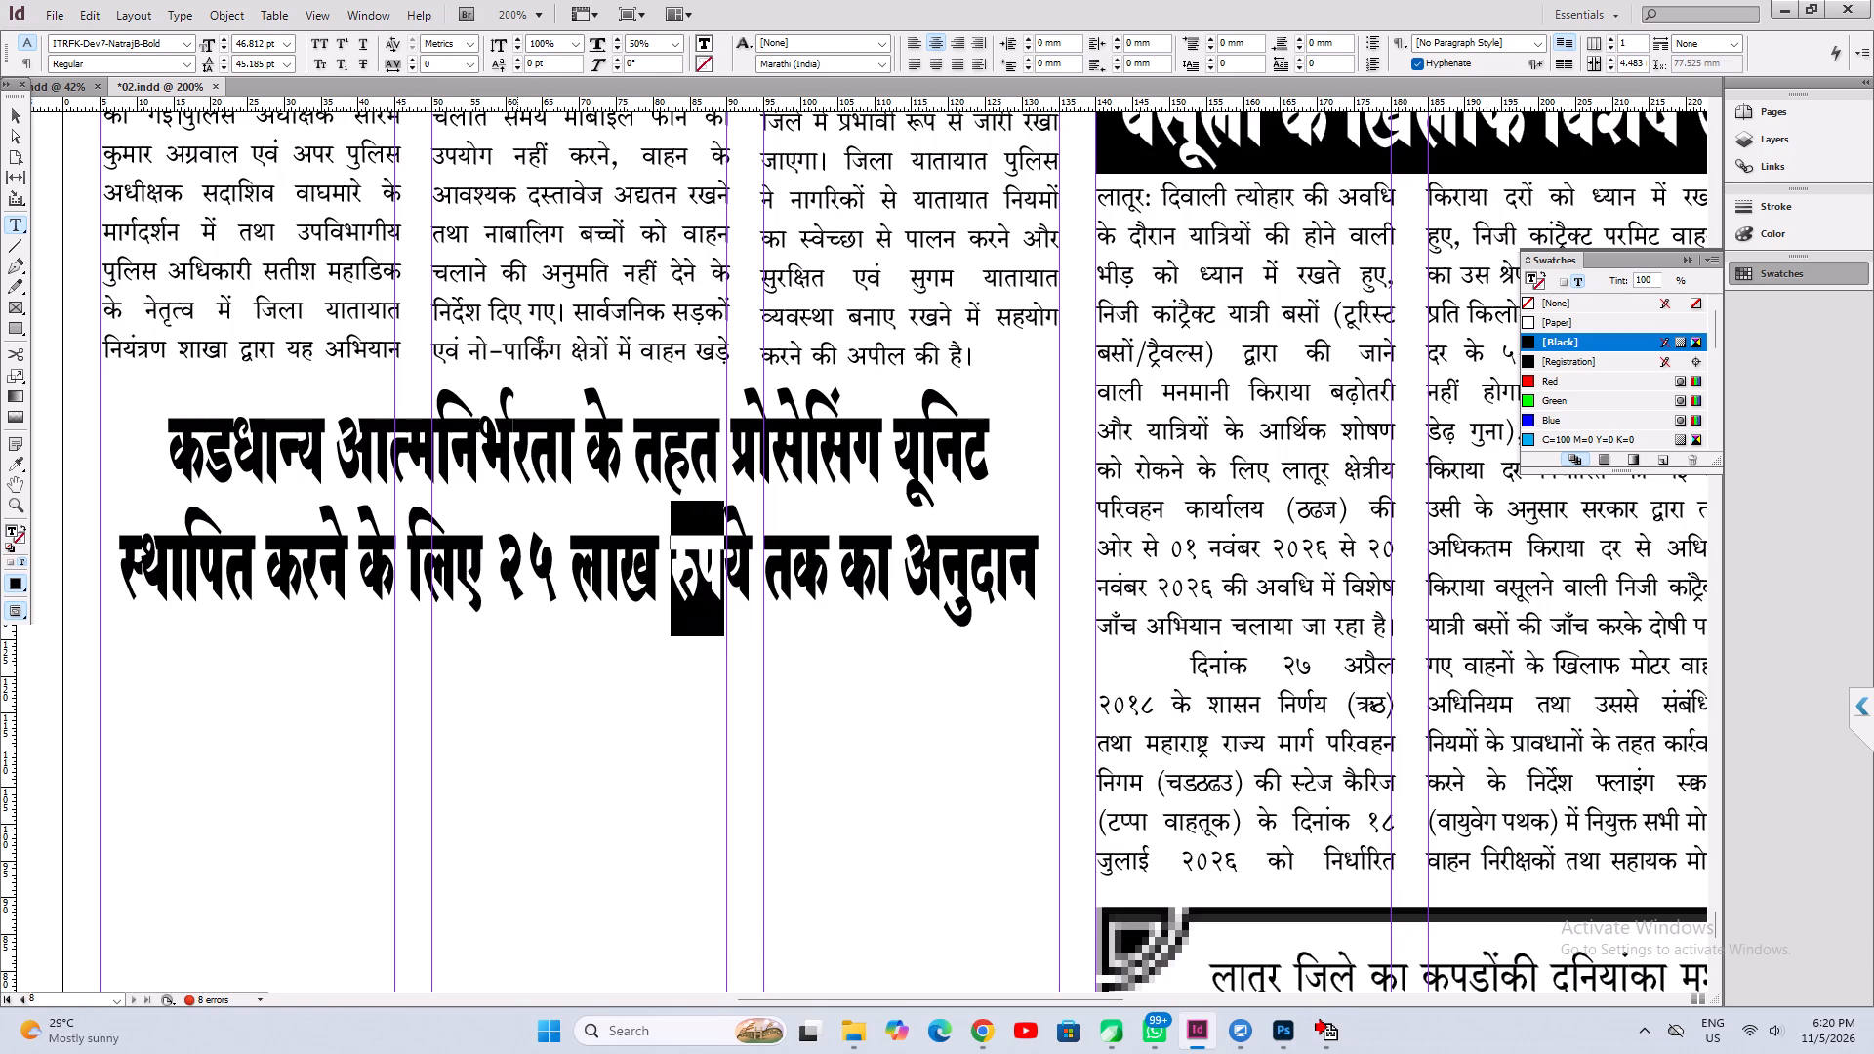
{"action": "key", "text": "BackSpace"}
{"action": "key", "text": "Right"}
{"action": "key", "text": "Right"}
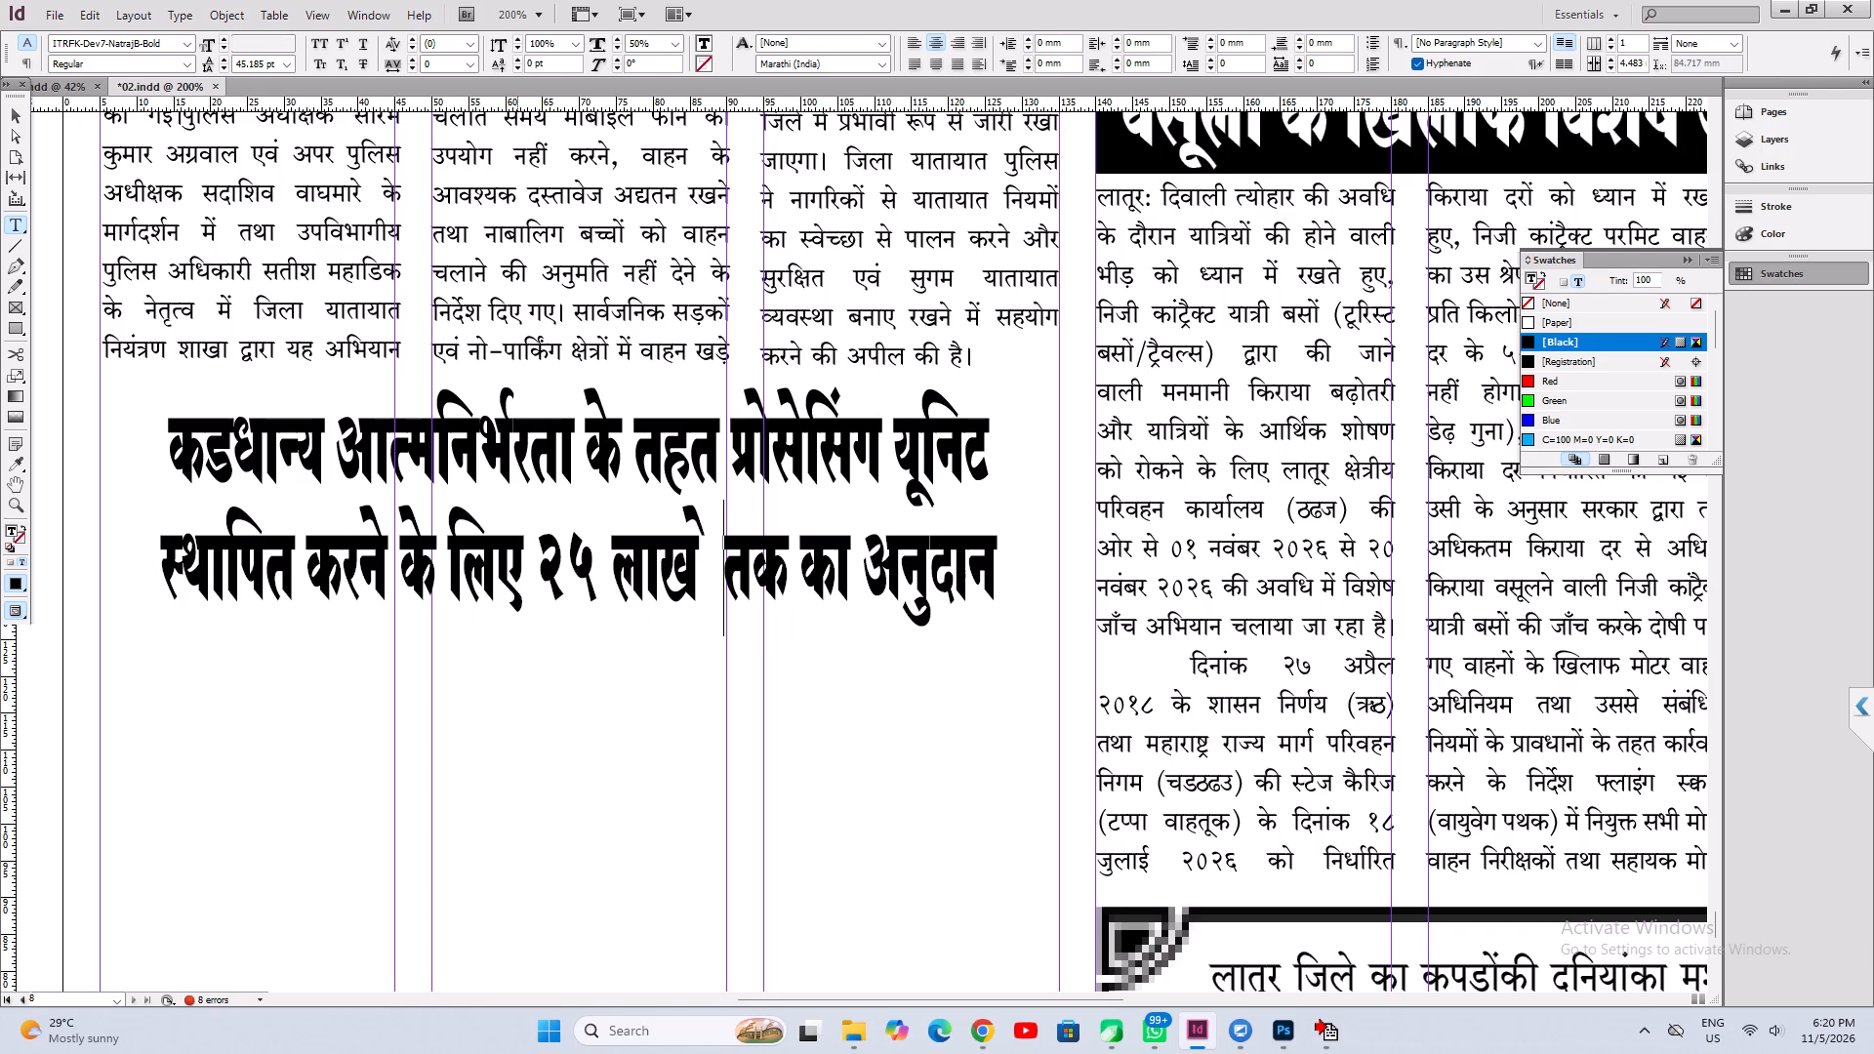
{"action": "key", "text": "BackSpace"}
{"action": "key", "text": "BackSpace"}
Enlarge the whole headline to 52.812 pt and save the document.
{"action": "key", "text": "ctrl+a"}
{"action": "key", "text": "ctrl+shift+period"}
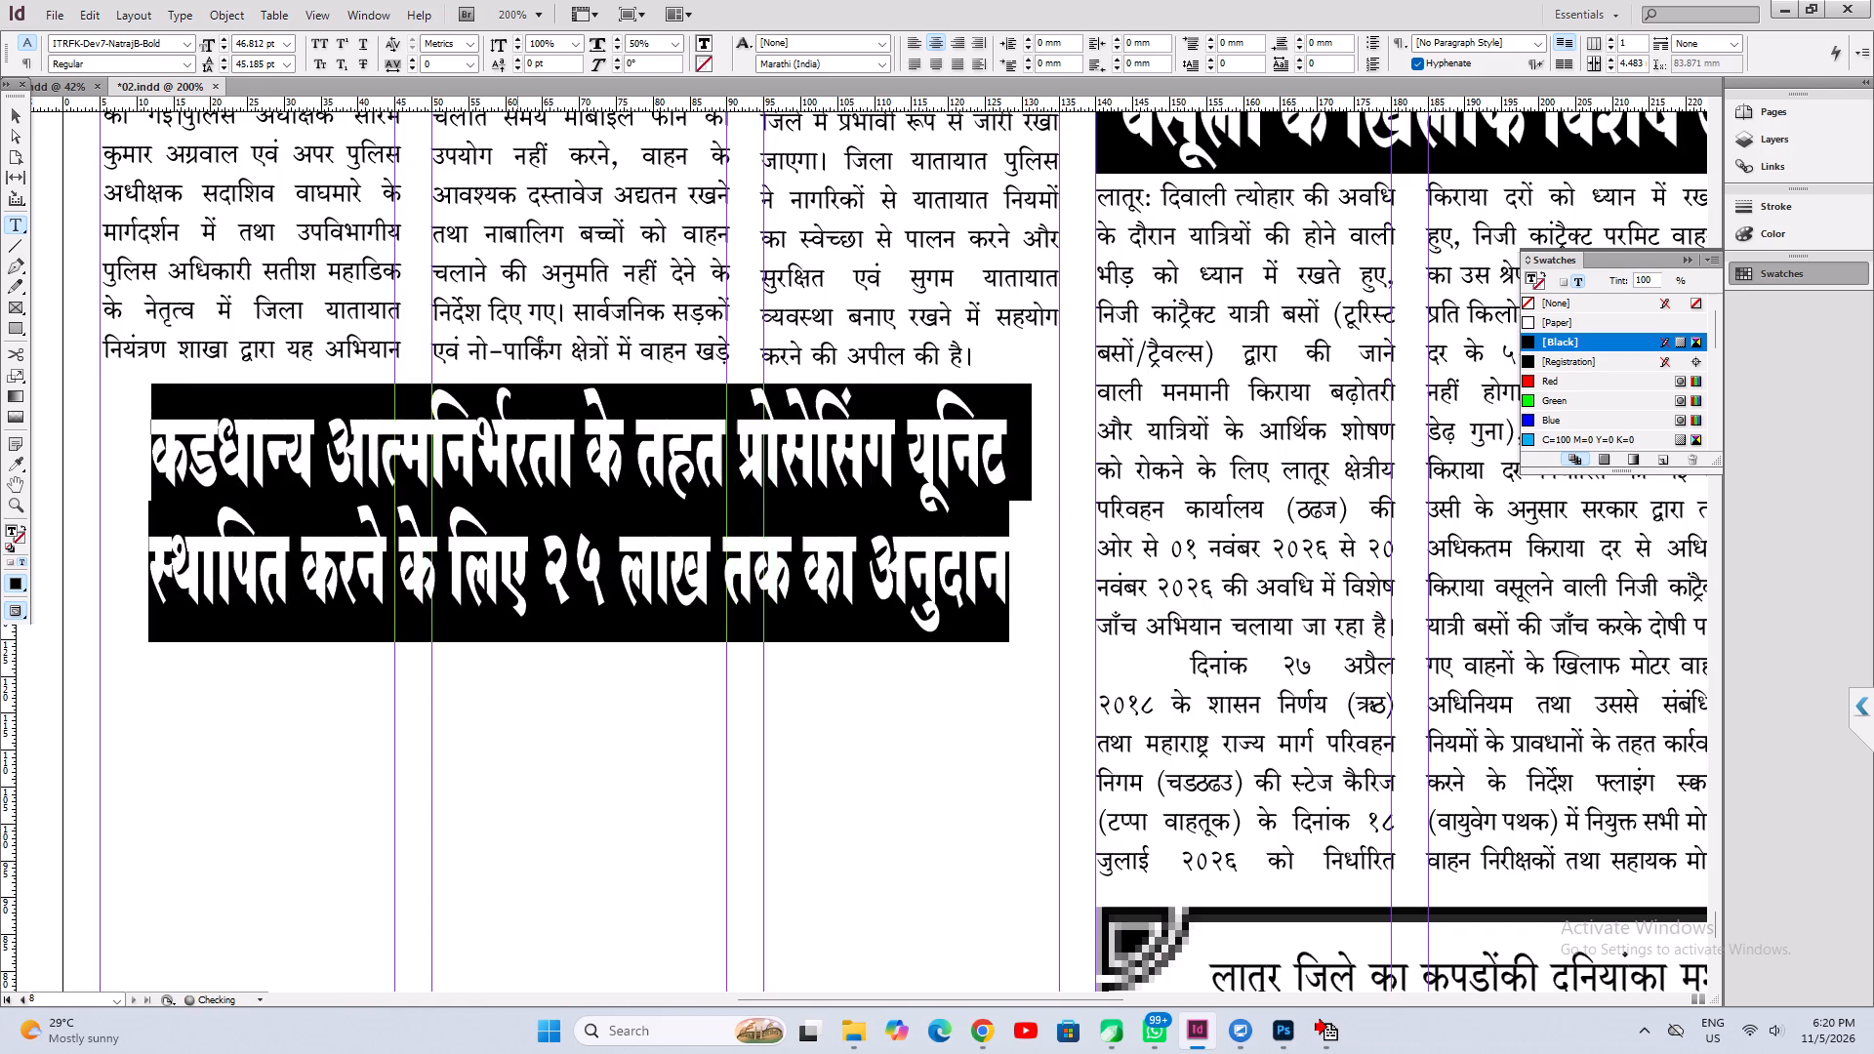
{"action": "key", "text": "ctrl+shift+period"}
{"action": "key", "text": "ctrl+shift+period"}
{"action": "key", "text": "ctrl+shift+period"}
{"action": "key", "text": "ctrl+shift+comma"}
{"action": "key", "text": "ctrl+s"}
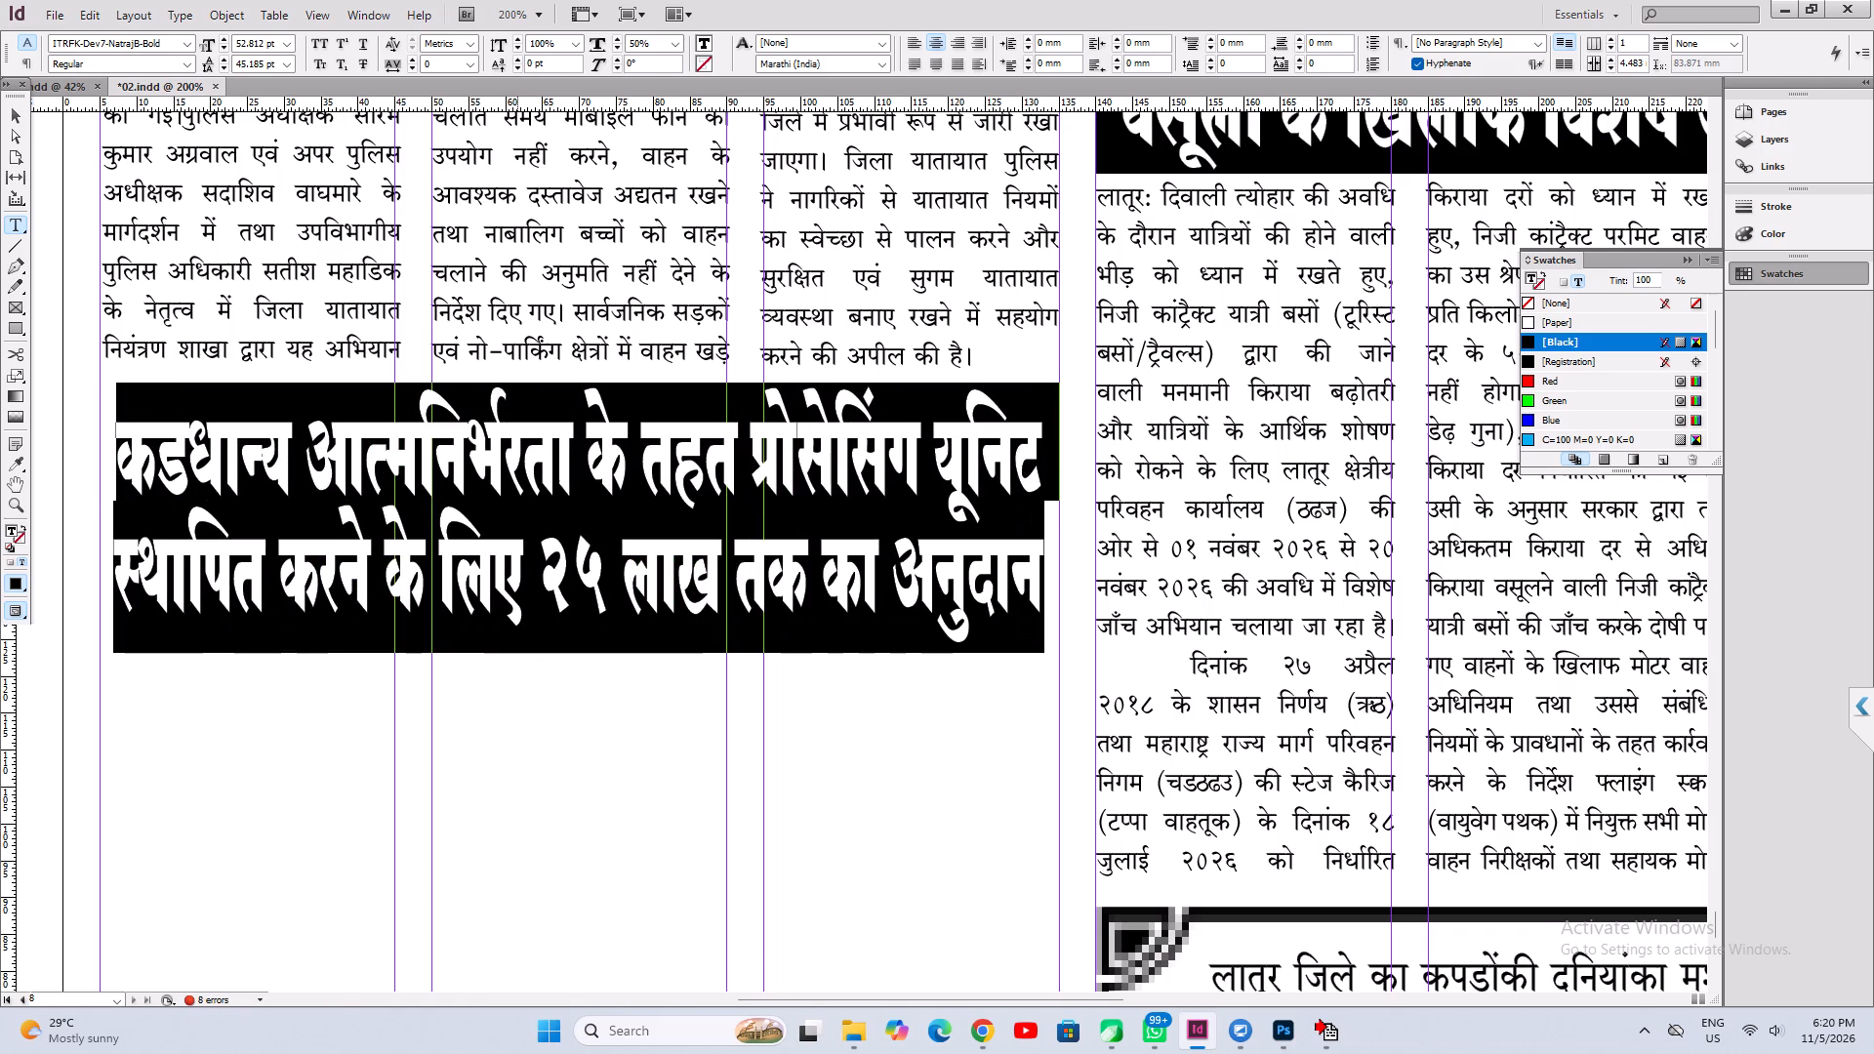
{"action": "key", "text": "ctrl+s"}
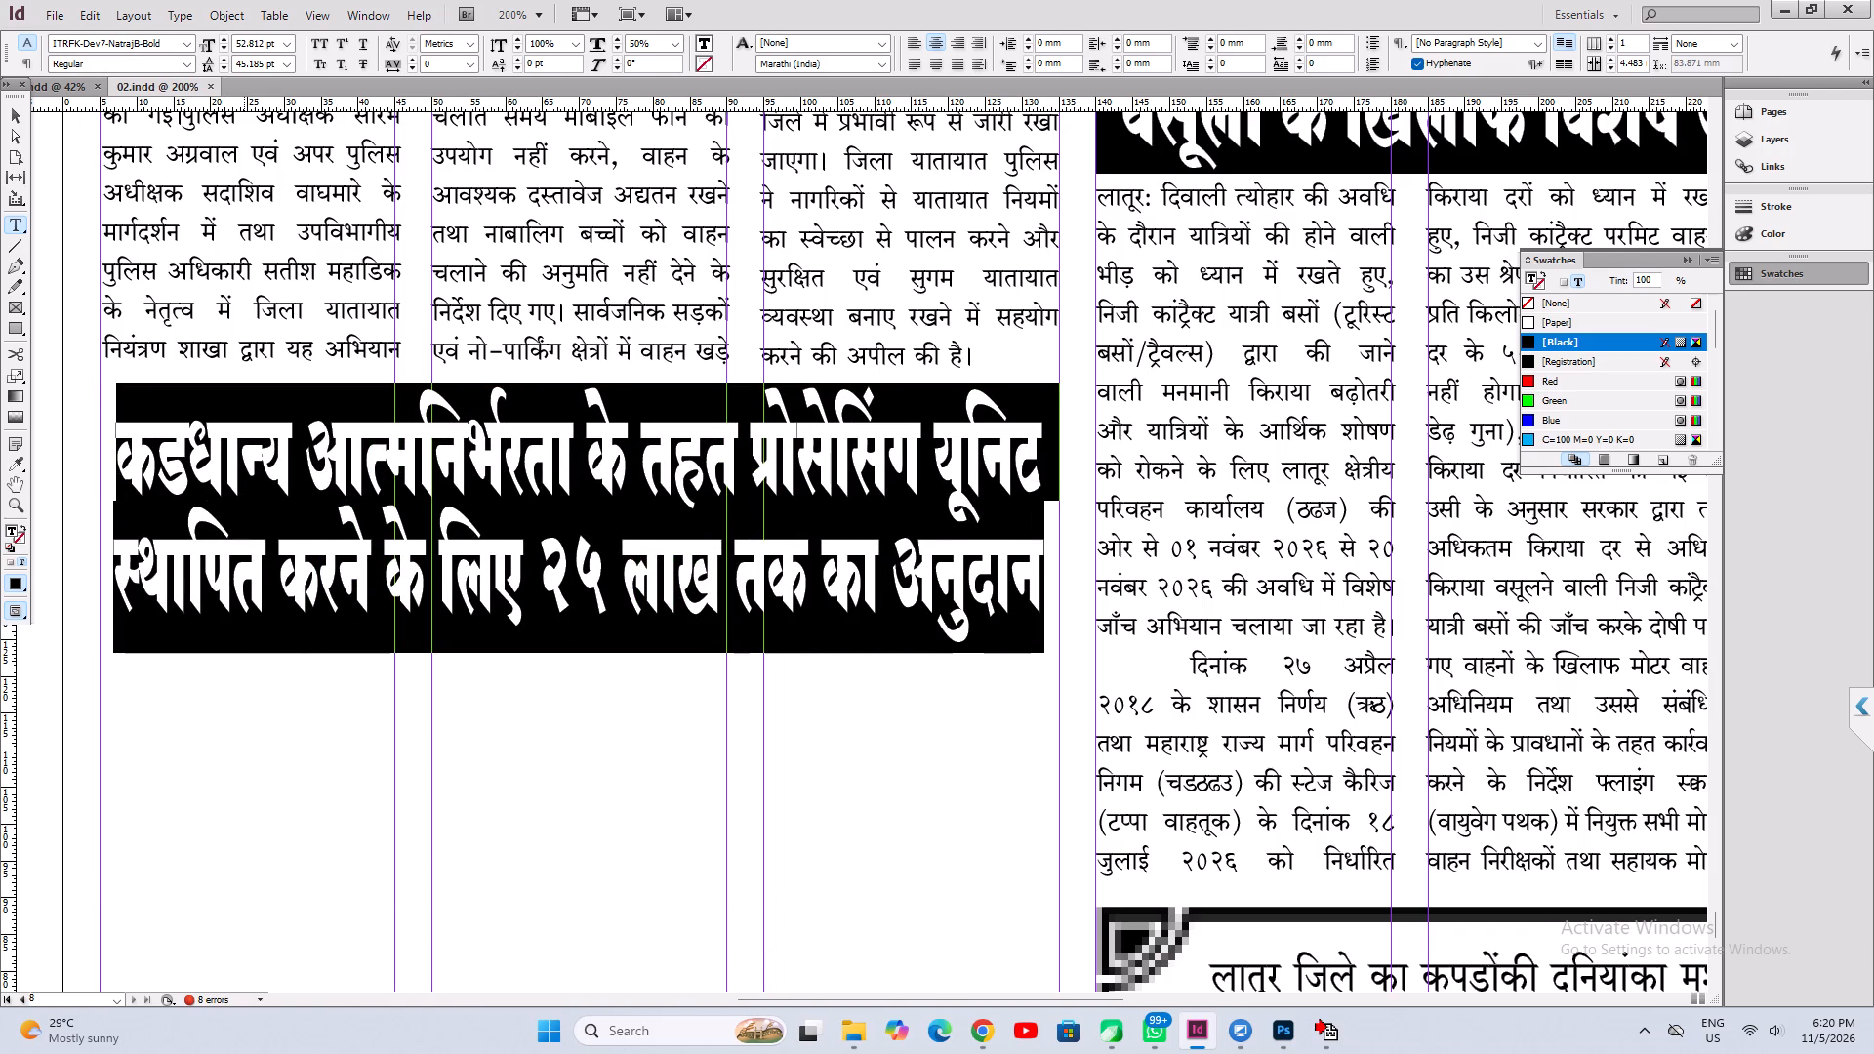
Loosen the two-line headline's leading to 49.185 pt.
{"action": "key", "text": "alt+Down"}
{"action": "key", "text": "alt+Down"}
{"action": "key", "text": "alt+Down"}
{"action": "key", "text": "alt+Up"}
{"action": "key", "text": "ctrl+z"}
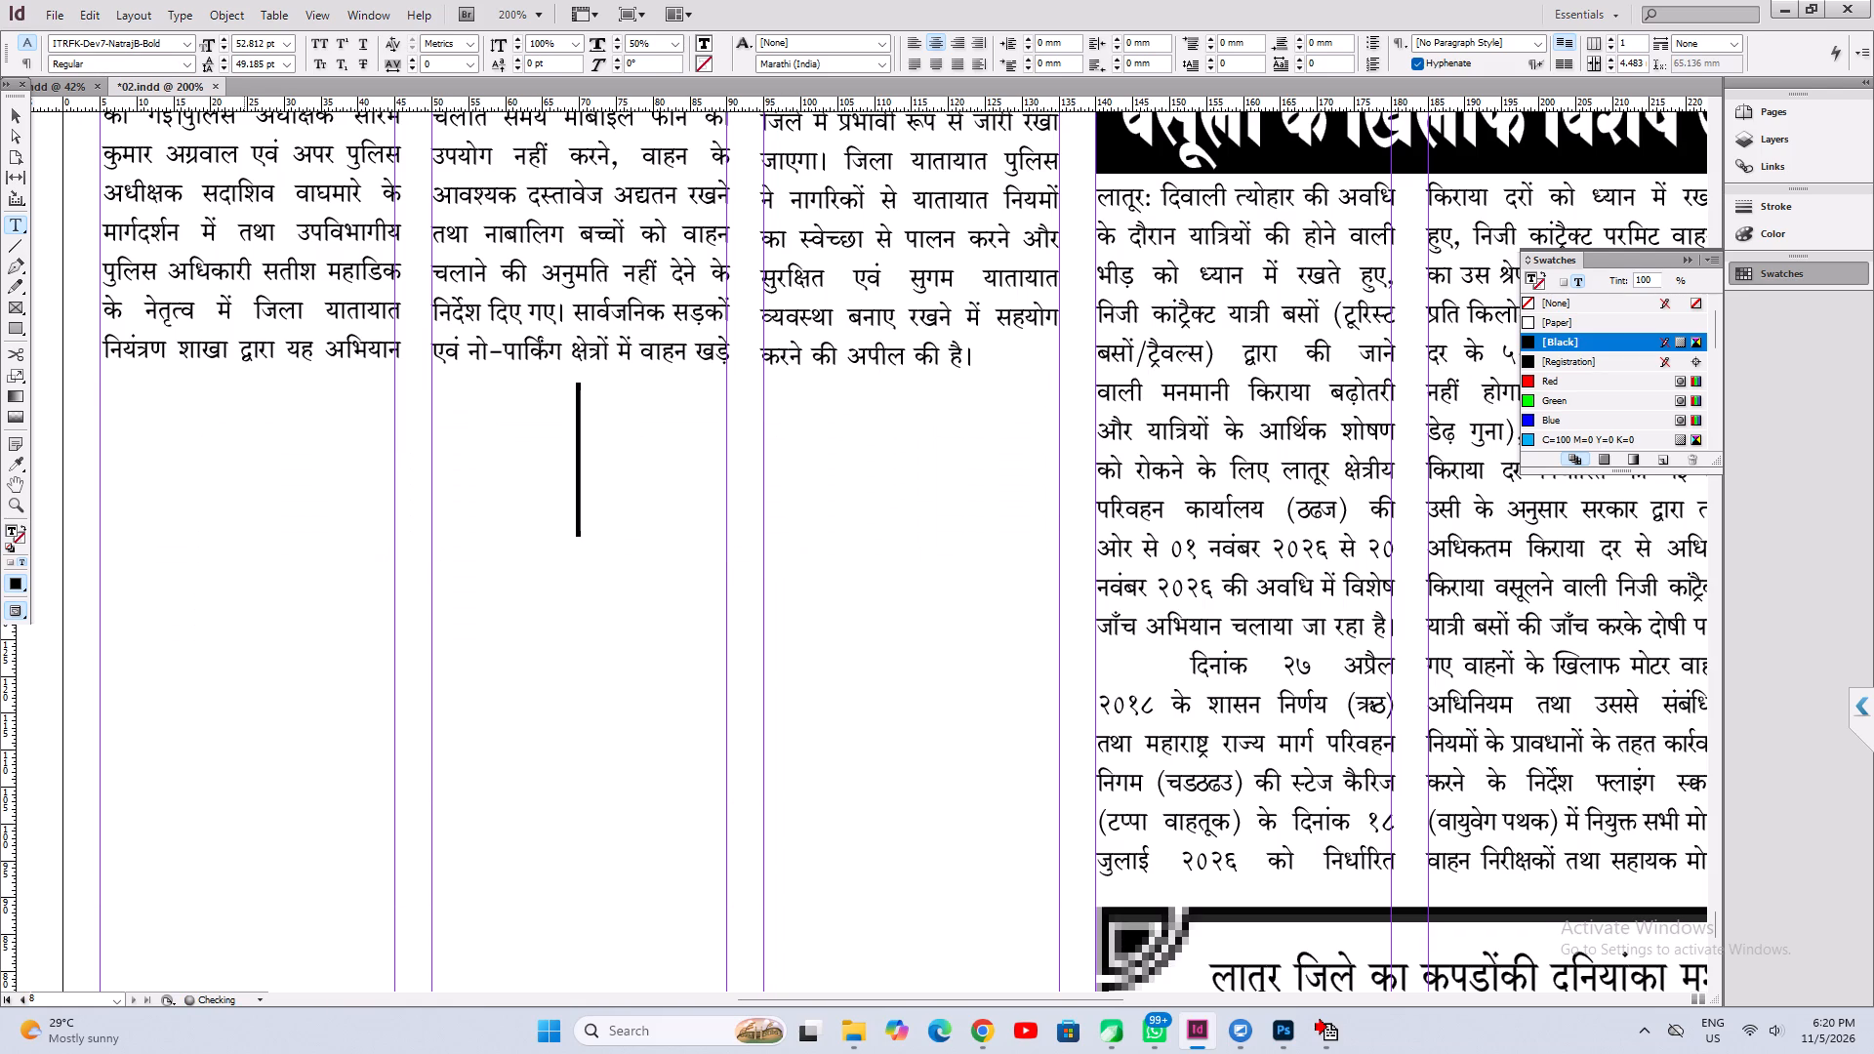
Save the document, fit the headline's frame to its text, narrow it, and stretch the headline to about 130.24 mm wide.
{"action": "key", "text": "ctrl+s"}
{"action": "left_click", "coordinate": [210, 468]}
{"action": "left_click", "coordinate": [17, 115]}
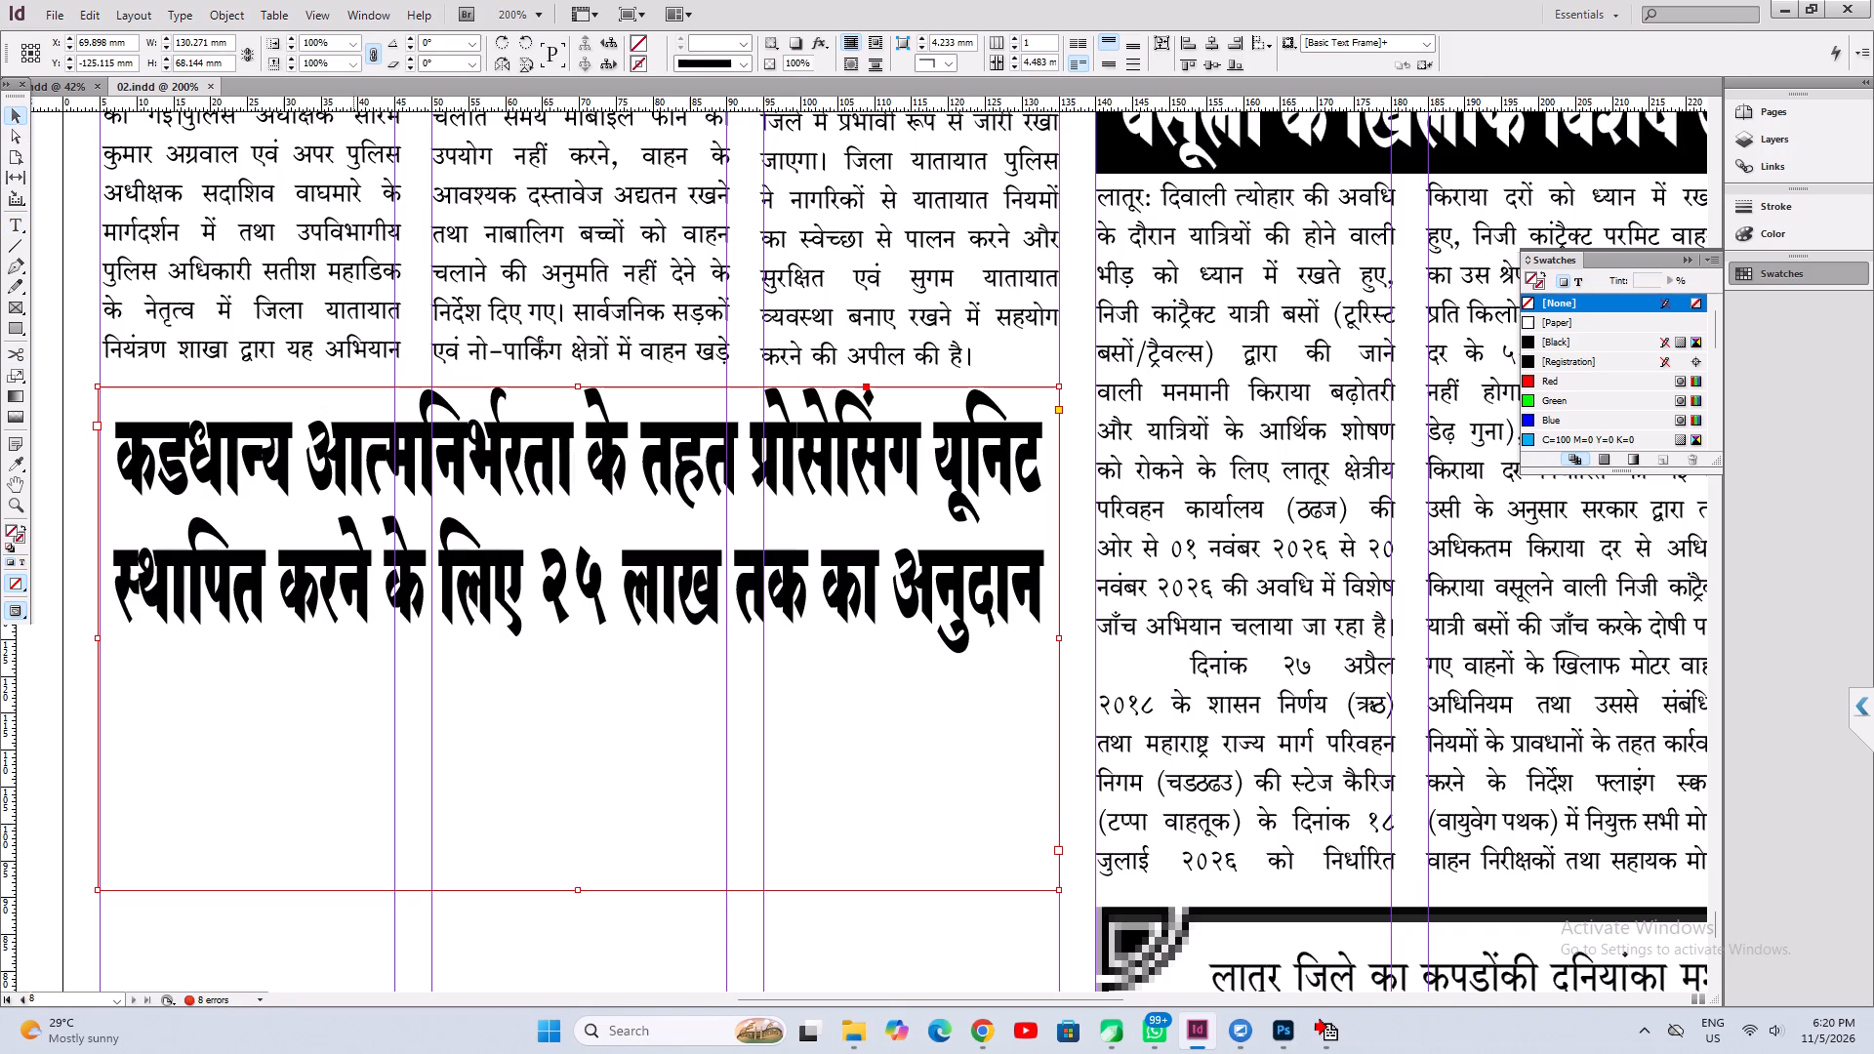
{"action": "key", "text": "ctrl+alt+c"}
{"action": "left_click_drag", "start_coordinate": [1059, 507], "coordinate": [1045, 508]}
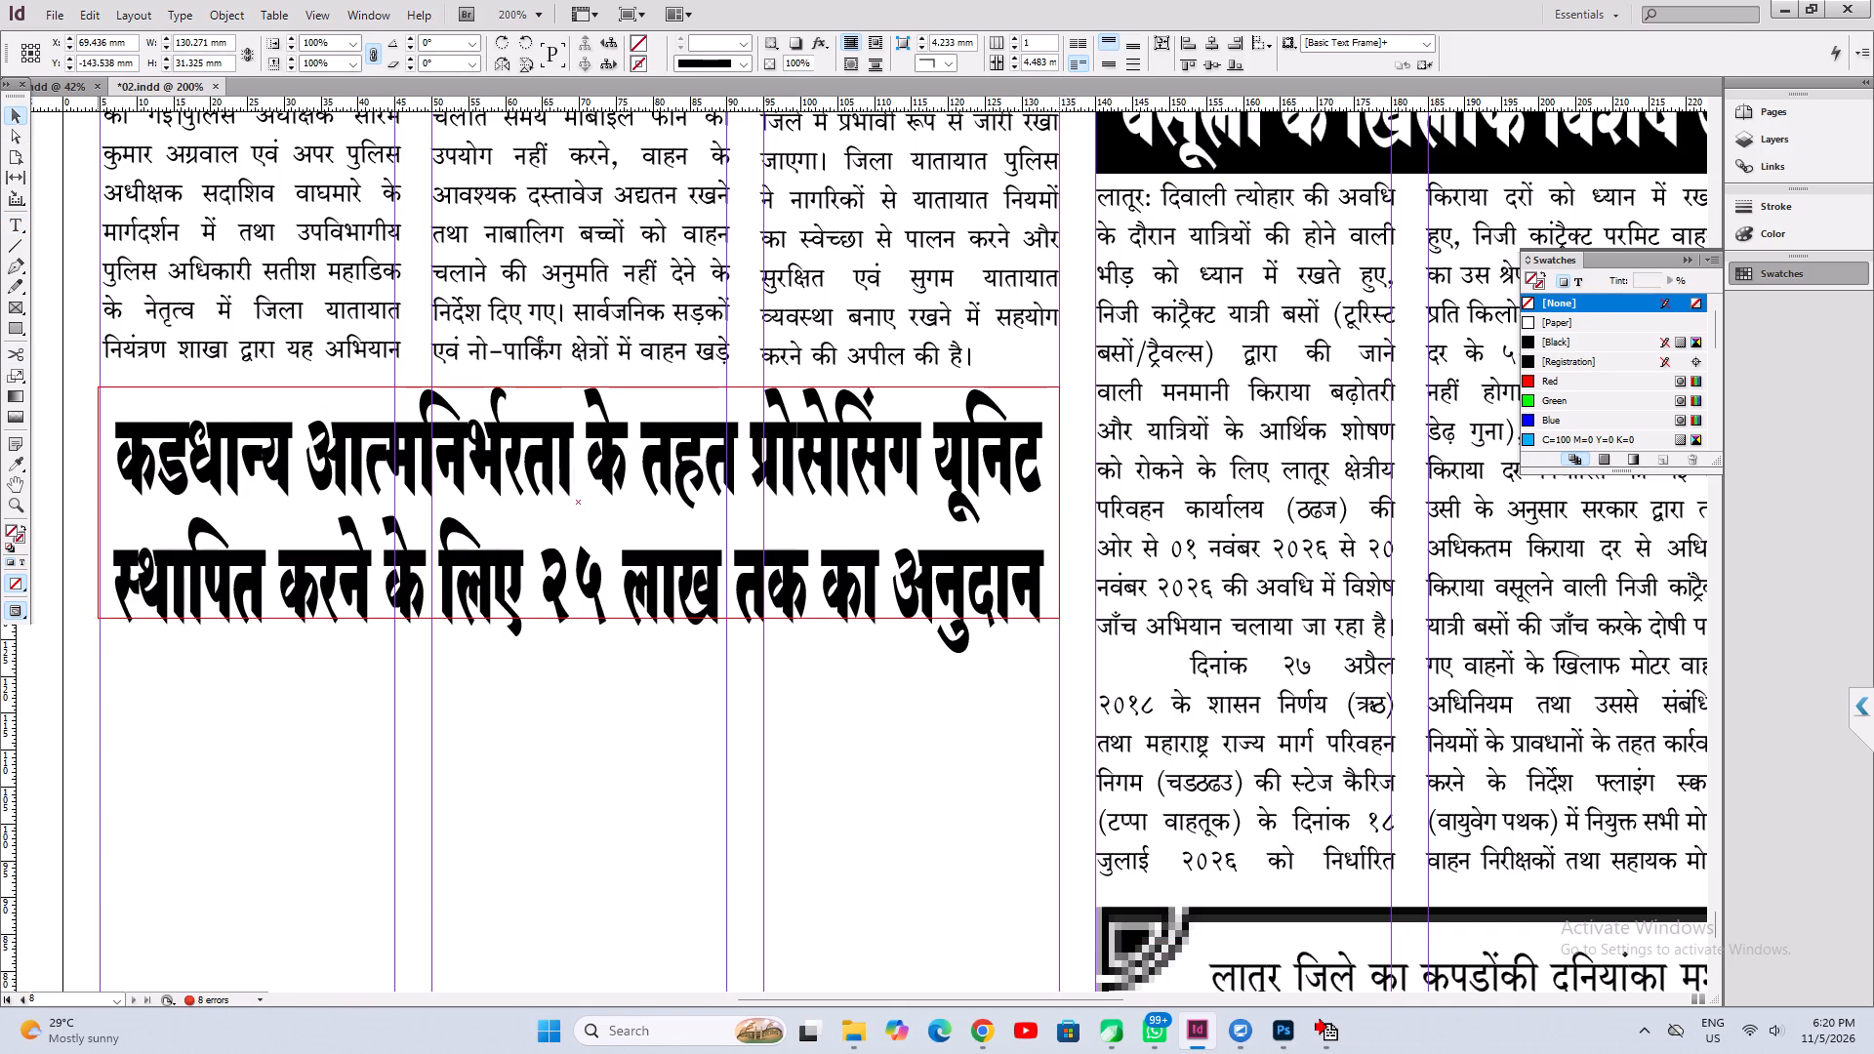
{"action": "left_click_drag", "start_coordinate": [1045, 508], "coordinate": [1039, 508]}
{"action": "key", "text": "ctrl+z"}
{"action": "left_click_drag", "start_coordinate": [1056, 505], "coordinate": [1040, 504]}
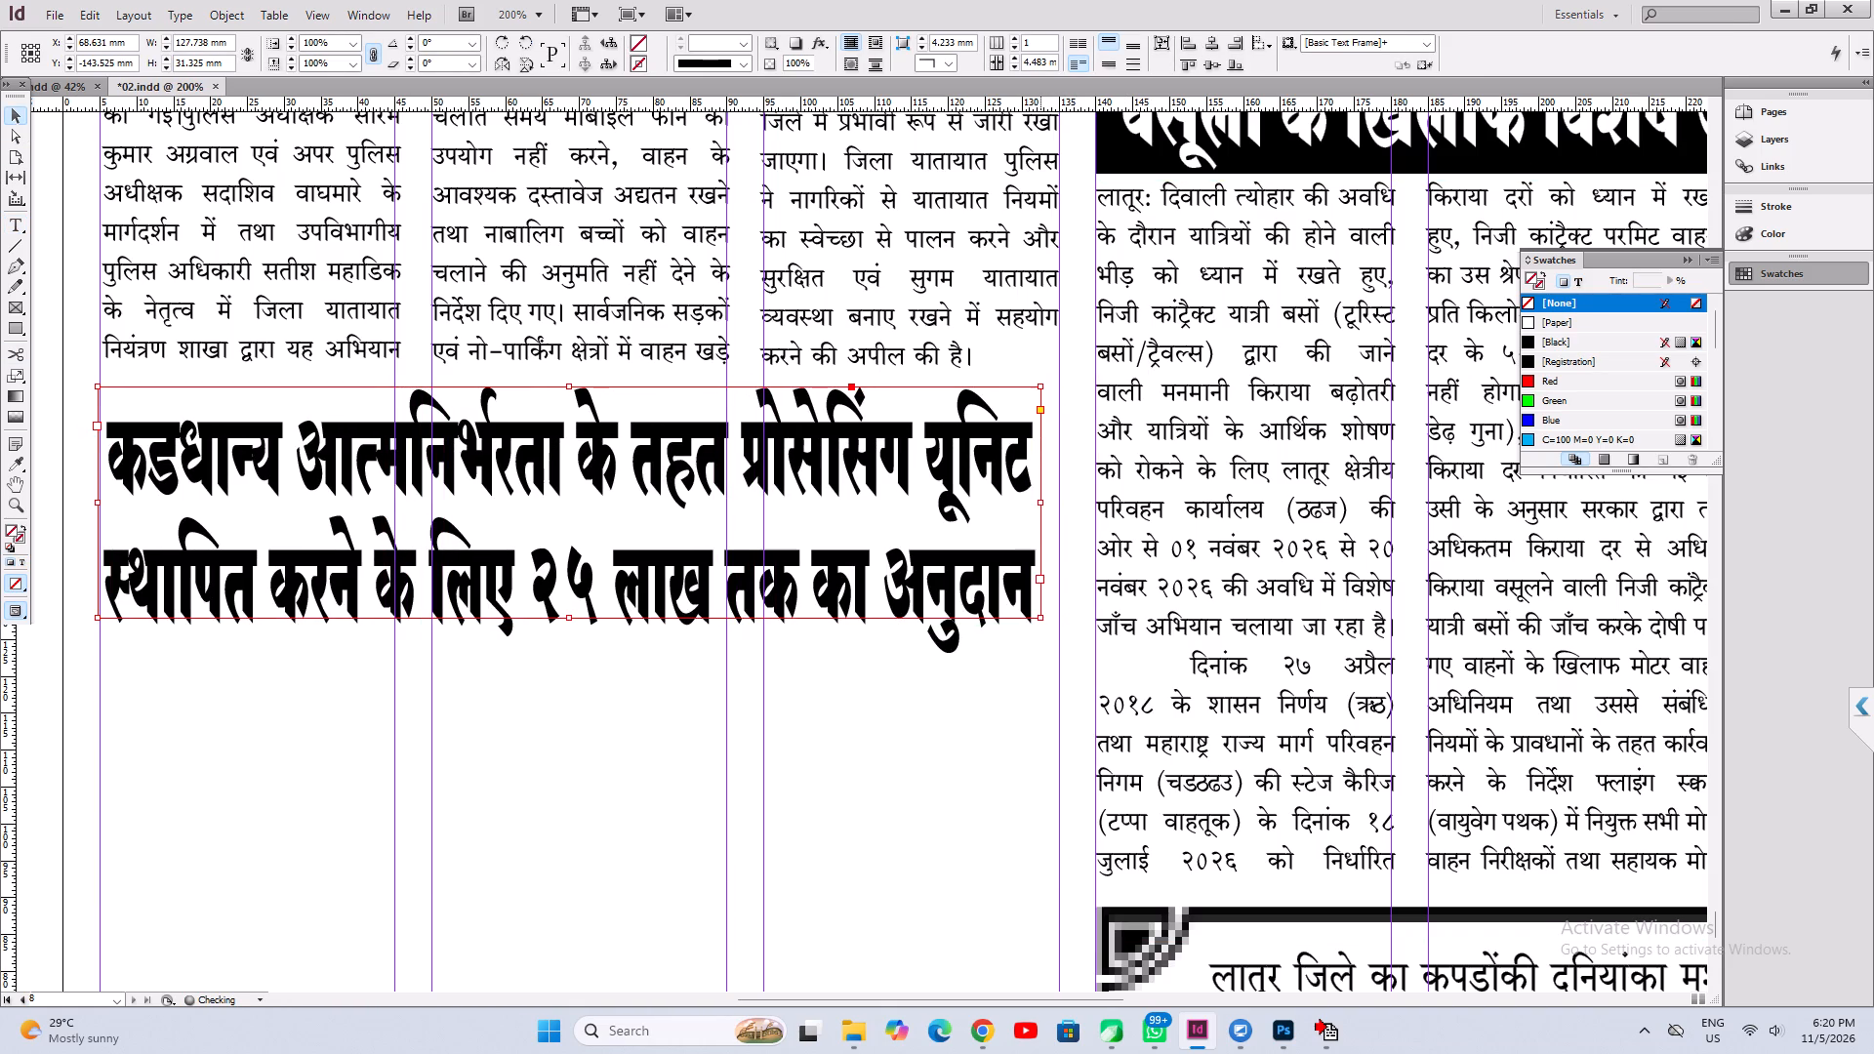
{"action": "left_click_drag", "start_coordinate": [1040, 616], "coordinate": [1057, 621], "text": "ctrl"}
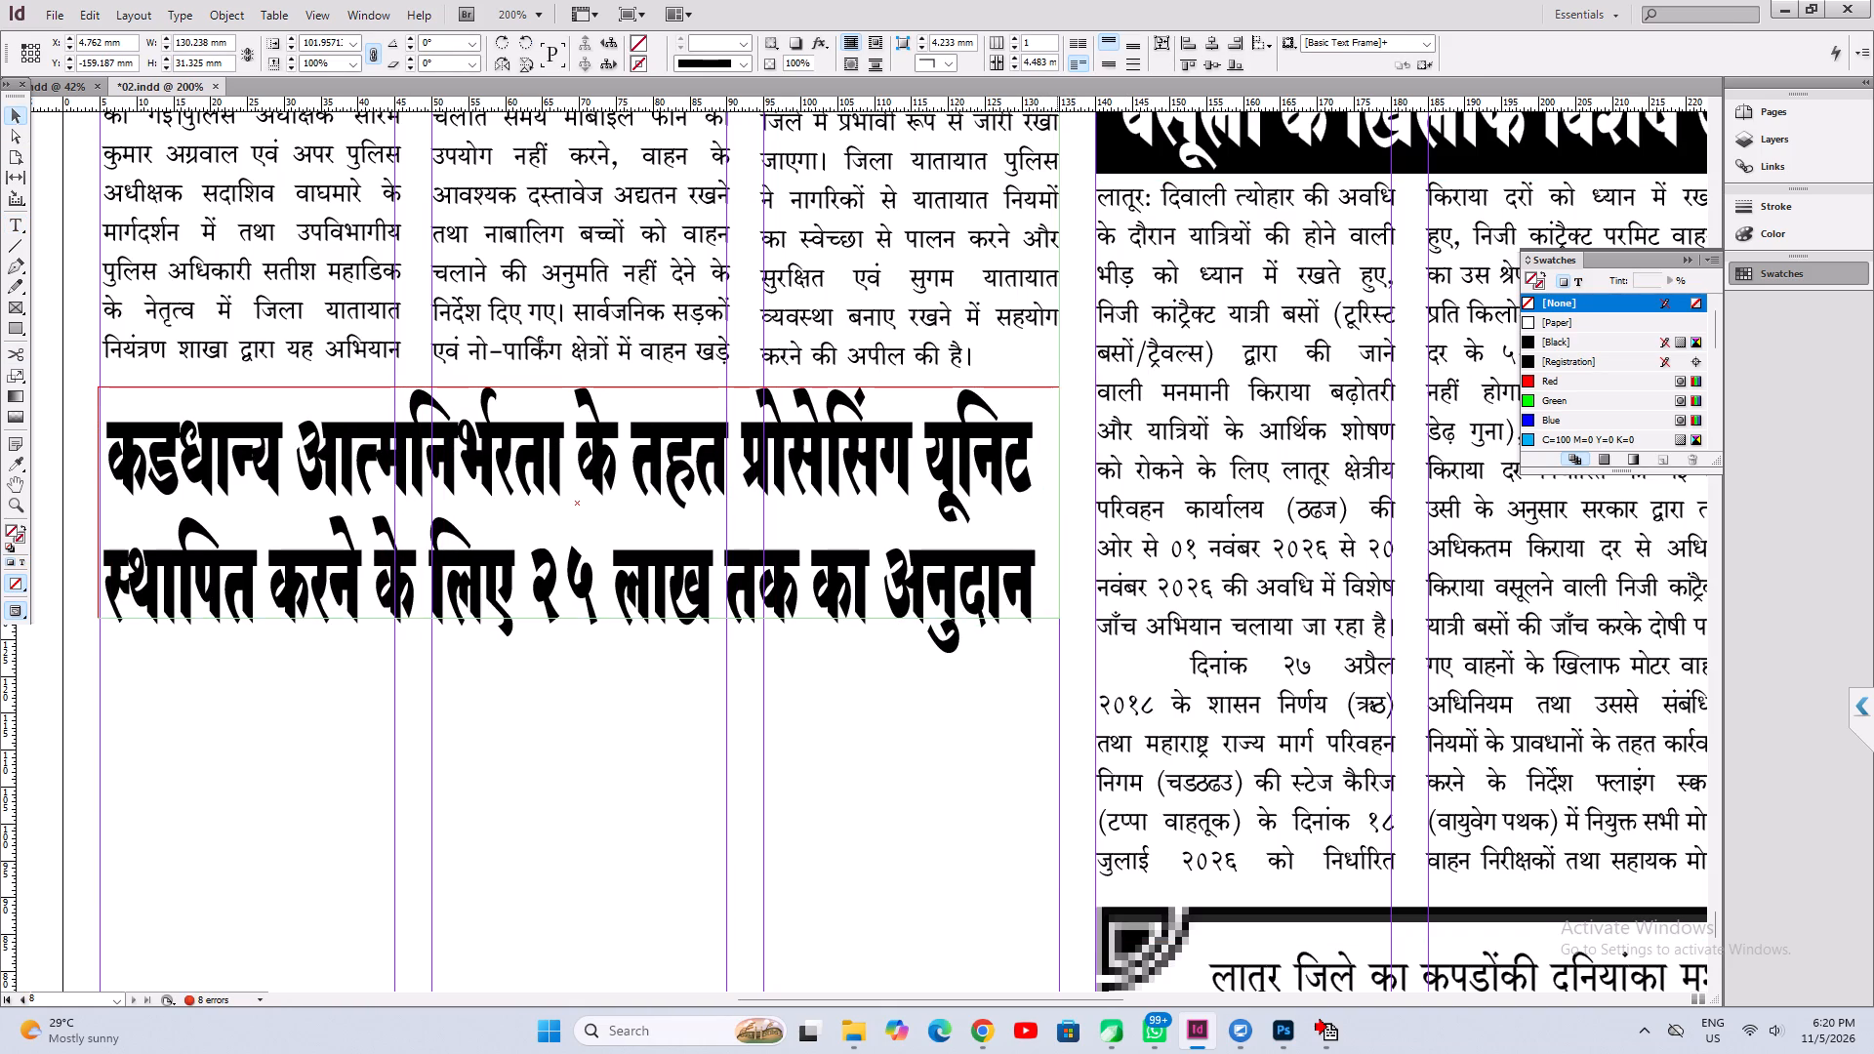
{"action": "left_click_drag", "start_coordinate": [1057, 621], "coordinate": [1058, 622], "text": "ctrl"}
{"action": "left_click", "coordinate": [969, 778]}
{"action": "left_click", "coordinate": [705, 590]}
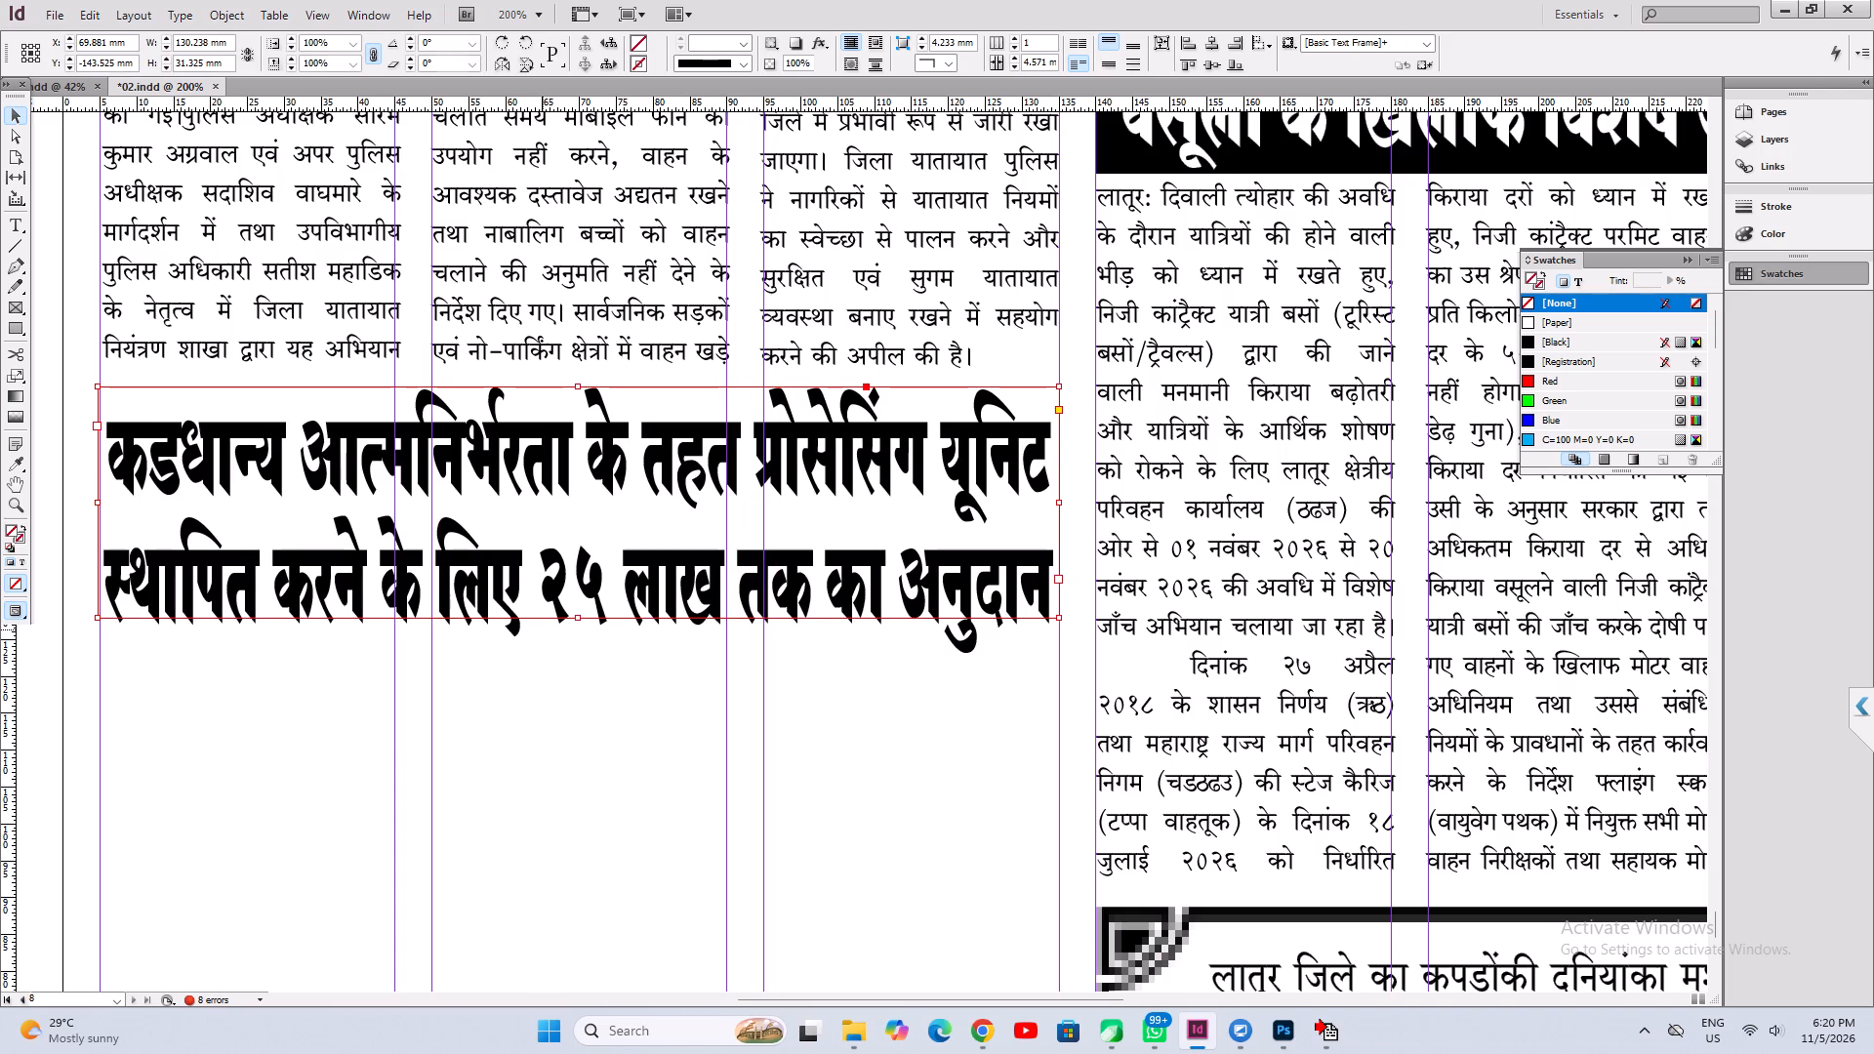
Extend the headline's frame to about 37.6 mm high and move it slightly down, leaving space above it.
{"action": "left_click_drag", "start_coordinate": [578, 617], "coordinate": [579, 639]}
{"action": "left_click_drag", "start_coordinate": [578, 643], "coordinate": [578, 665], "text": "ctrl"}
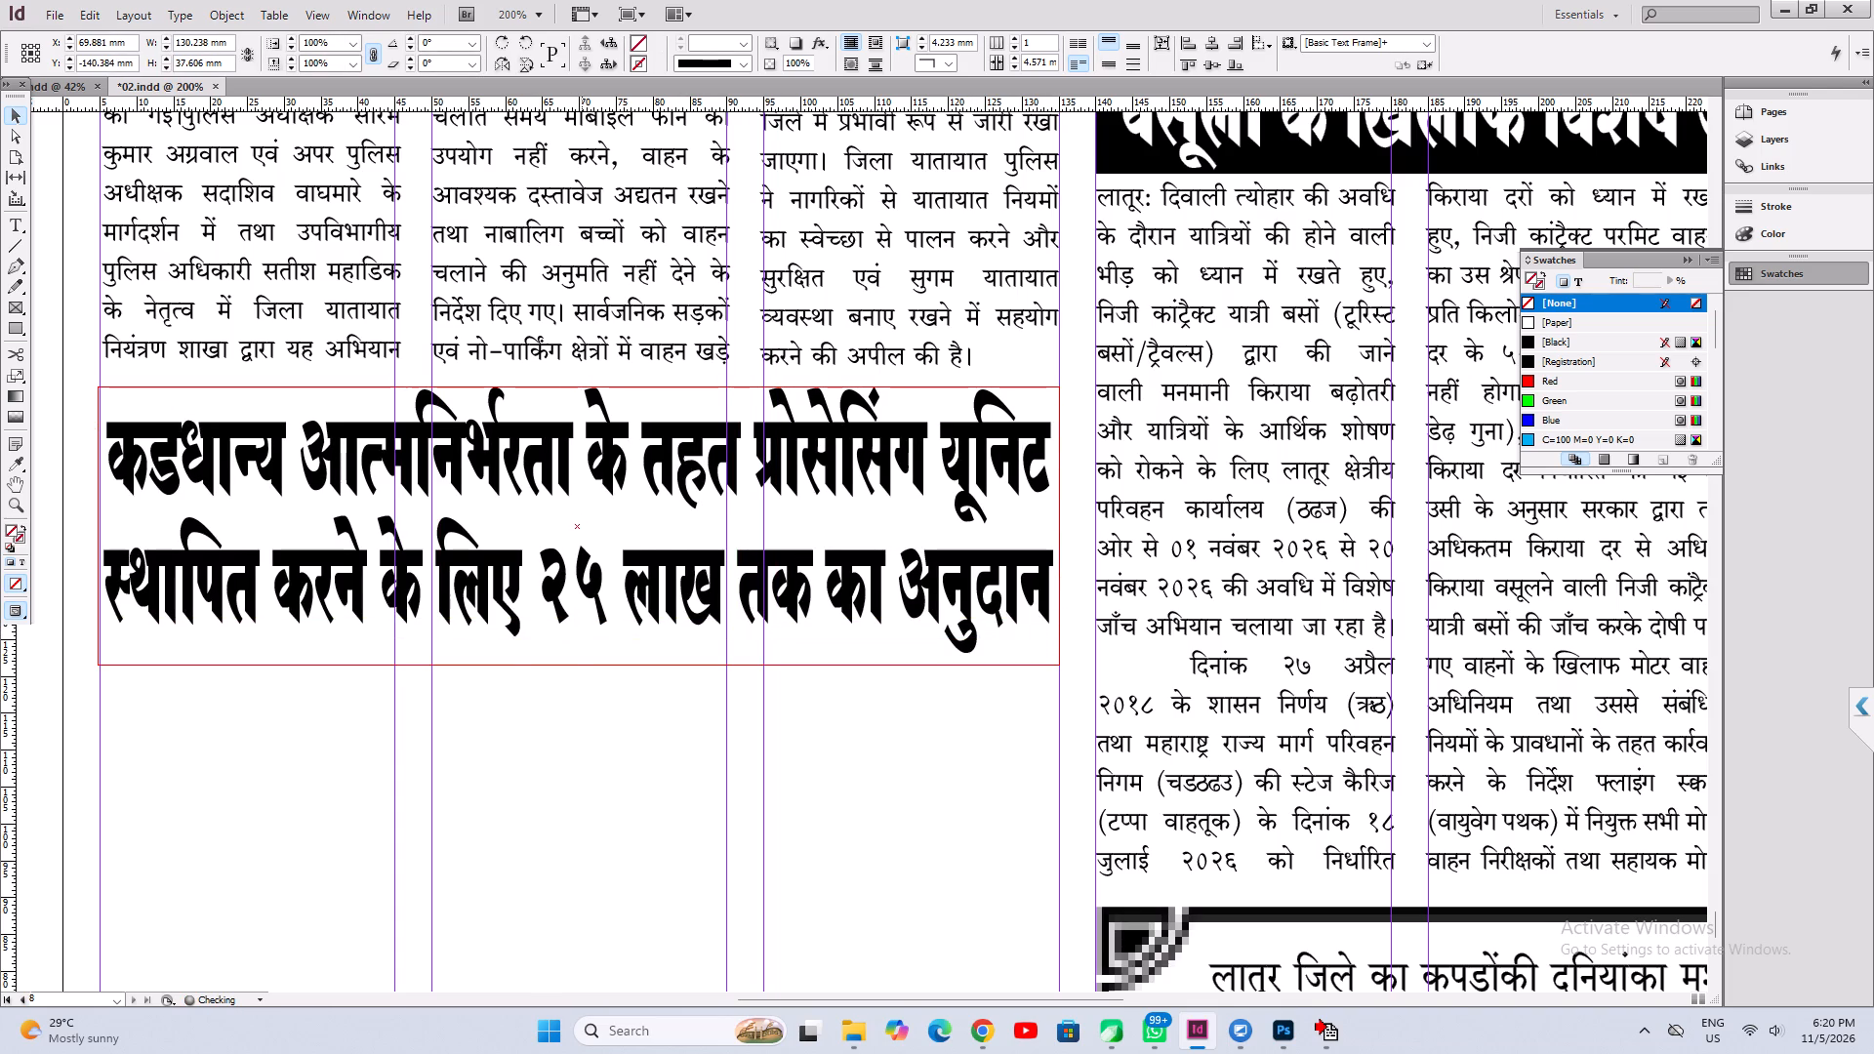
{"action": "left_click", "coordinate": [576, 736]}
{"action": "left_click", "coordinate": [551, 558]}
{"action": "left_click_drag", "start_coordinate": [551, 560], "coordinate": [551, 573]}
{"action": "left_click", "coordinate": [533, 742]}
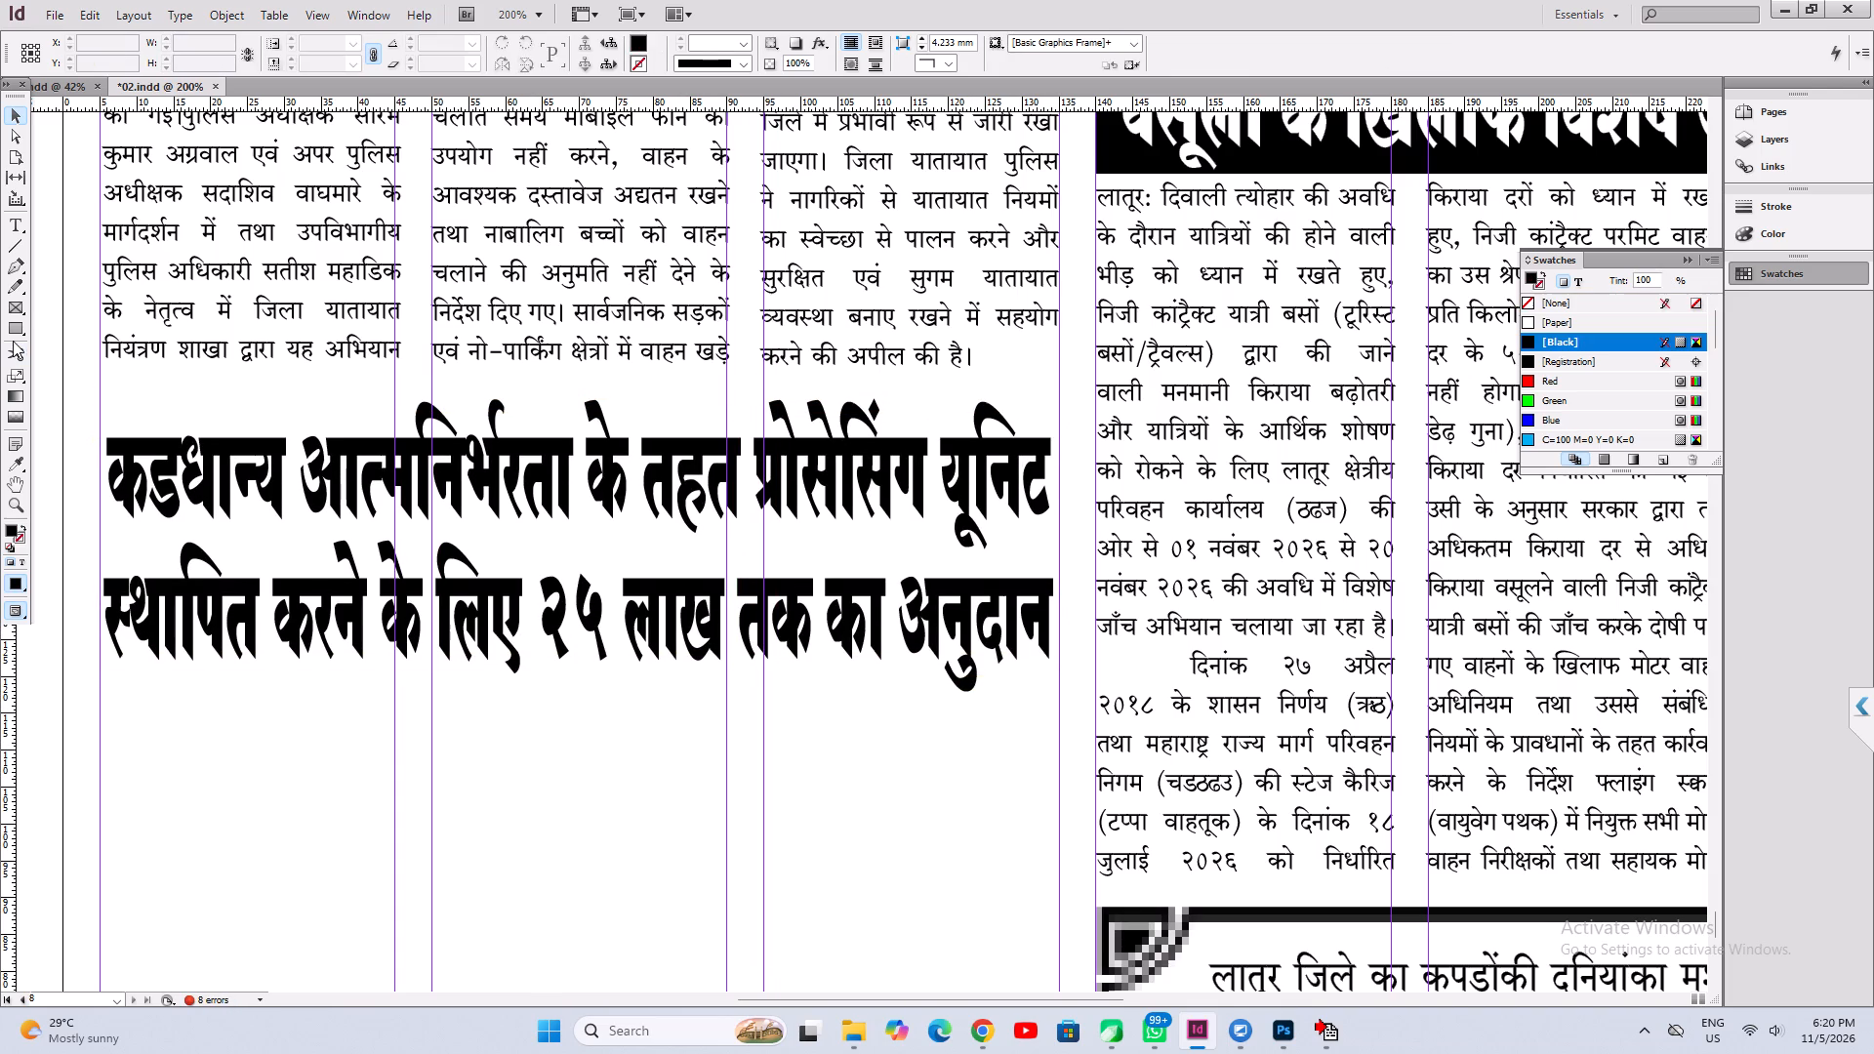
Draw a 1 pt horizontal rule about 130.2 mm long between the traffic story's columns and the headline, aligned to the column edges.
{"action": "left_click", "coordinate": [18, 244]}
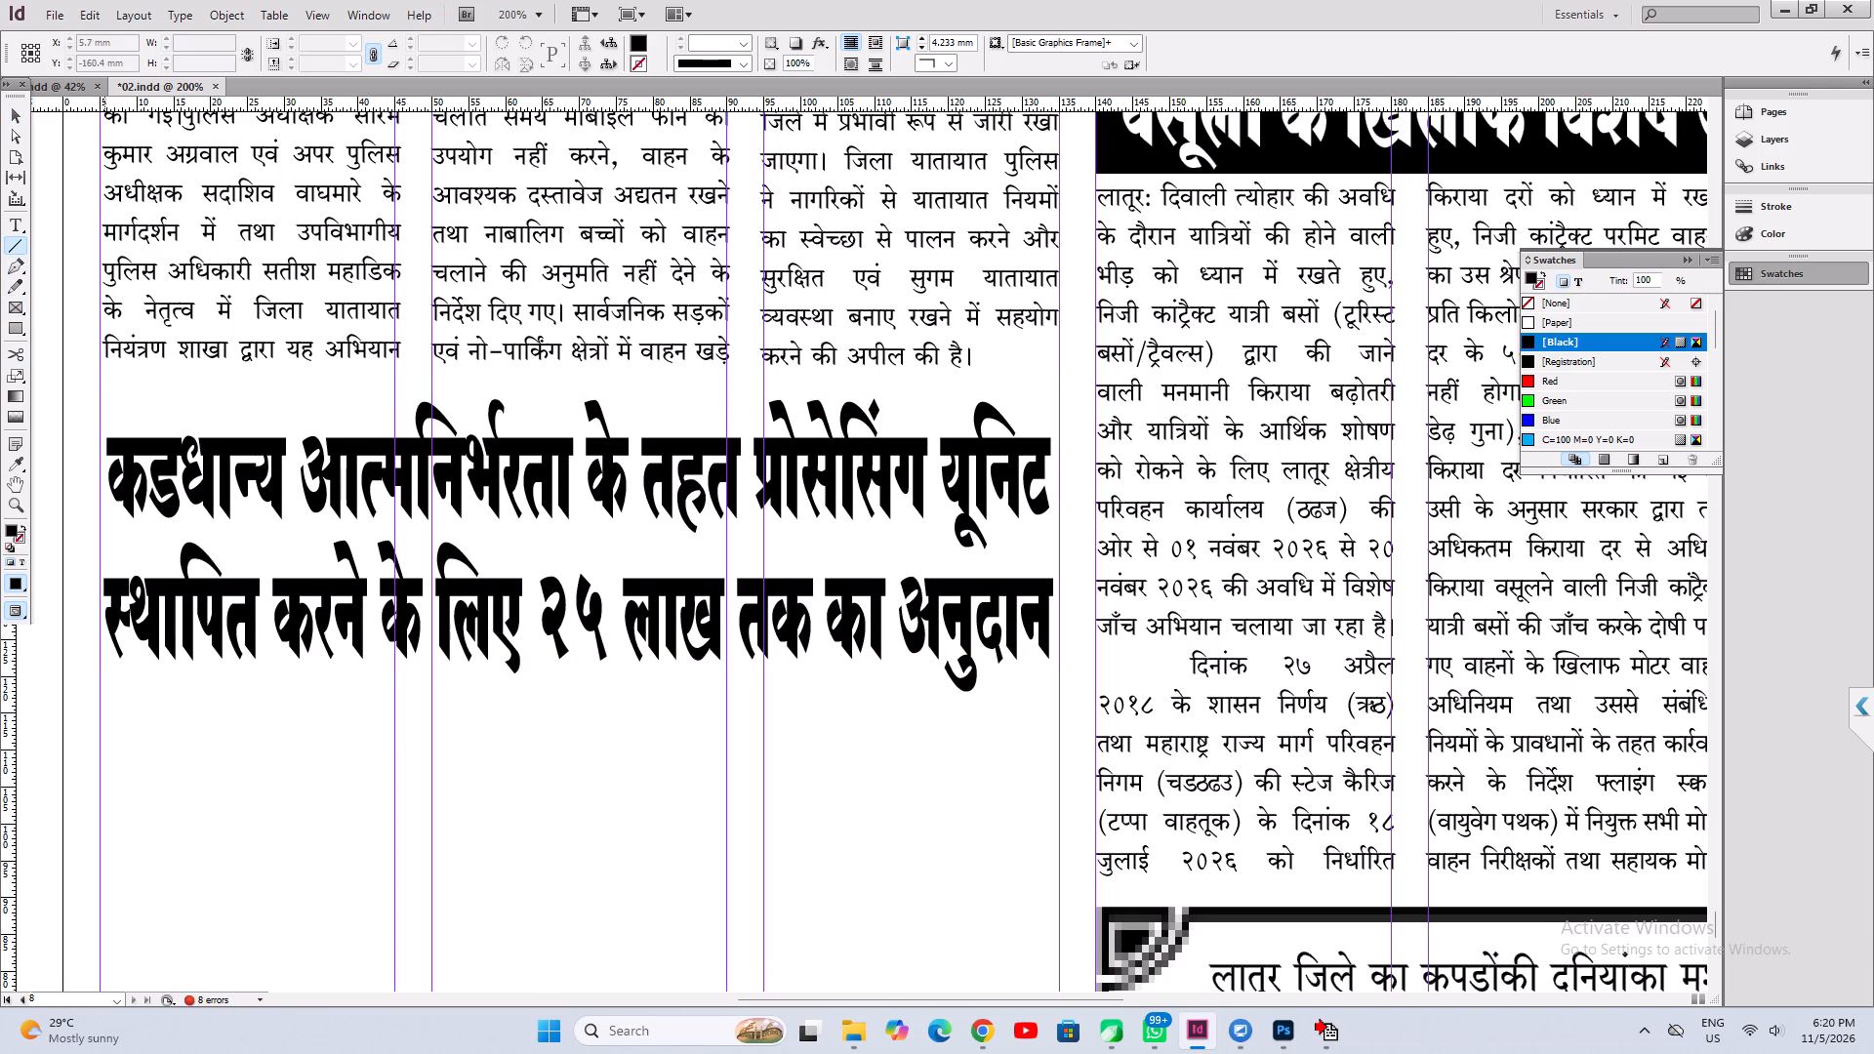
{"action": "left_click_drag", "start_coordinate": [104, 378], "coordinate": [1062, 582], "text": "shift"}
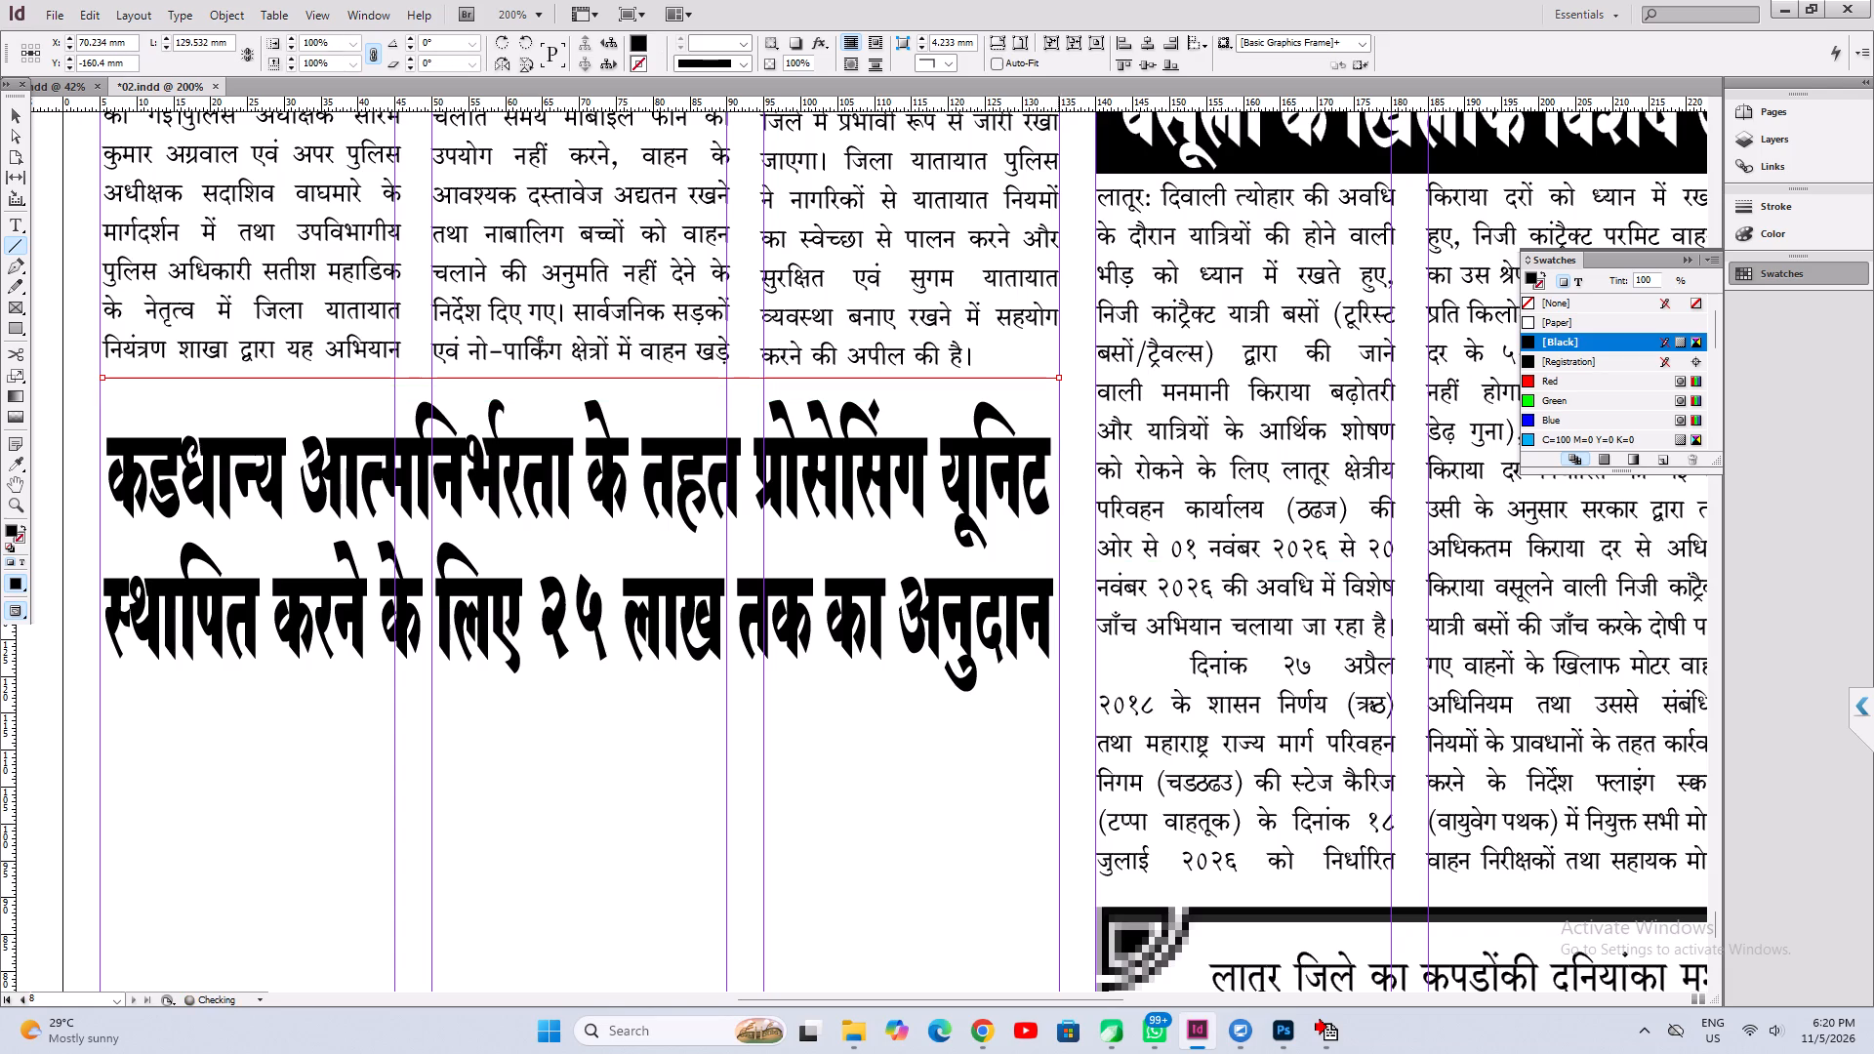
{"action": "left_click", "coordinate": [742, 46]}
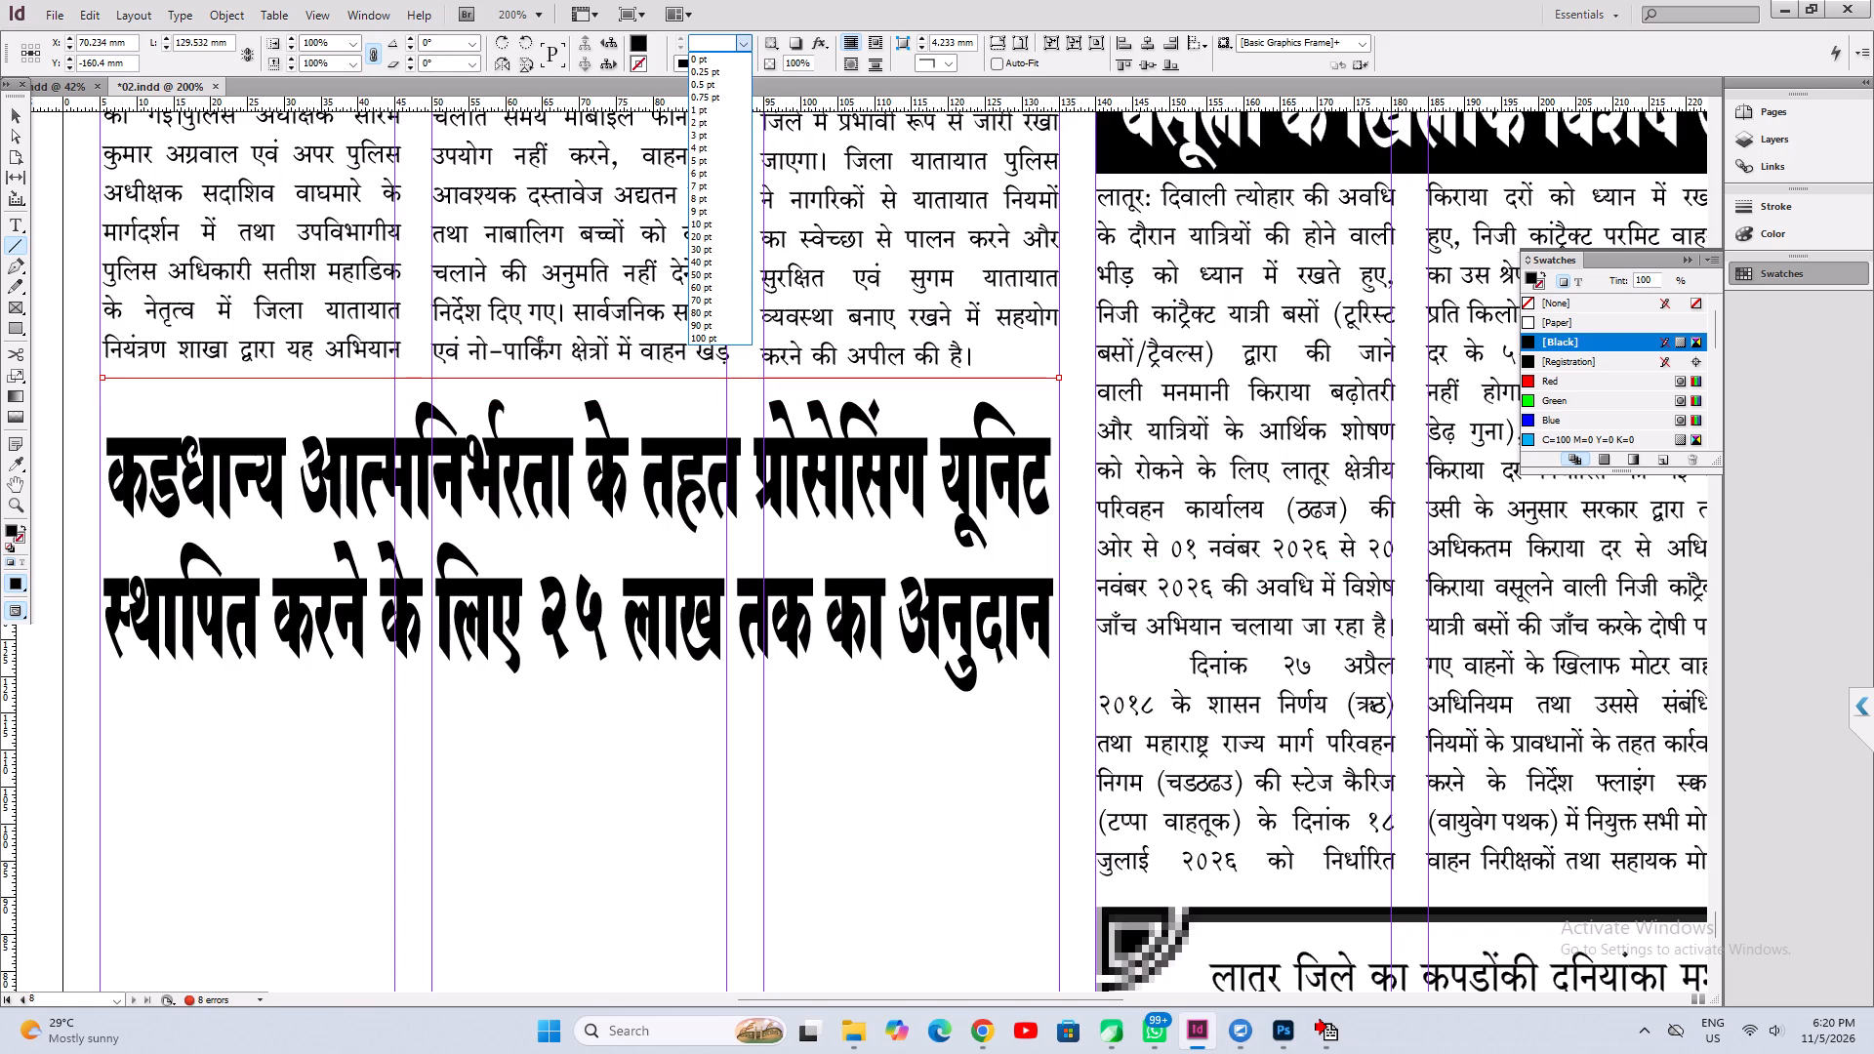
{"action": "left_click", "coordinate": [730, 112]}
{"action": "left_click", "coordinate": [17, 113]}
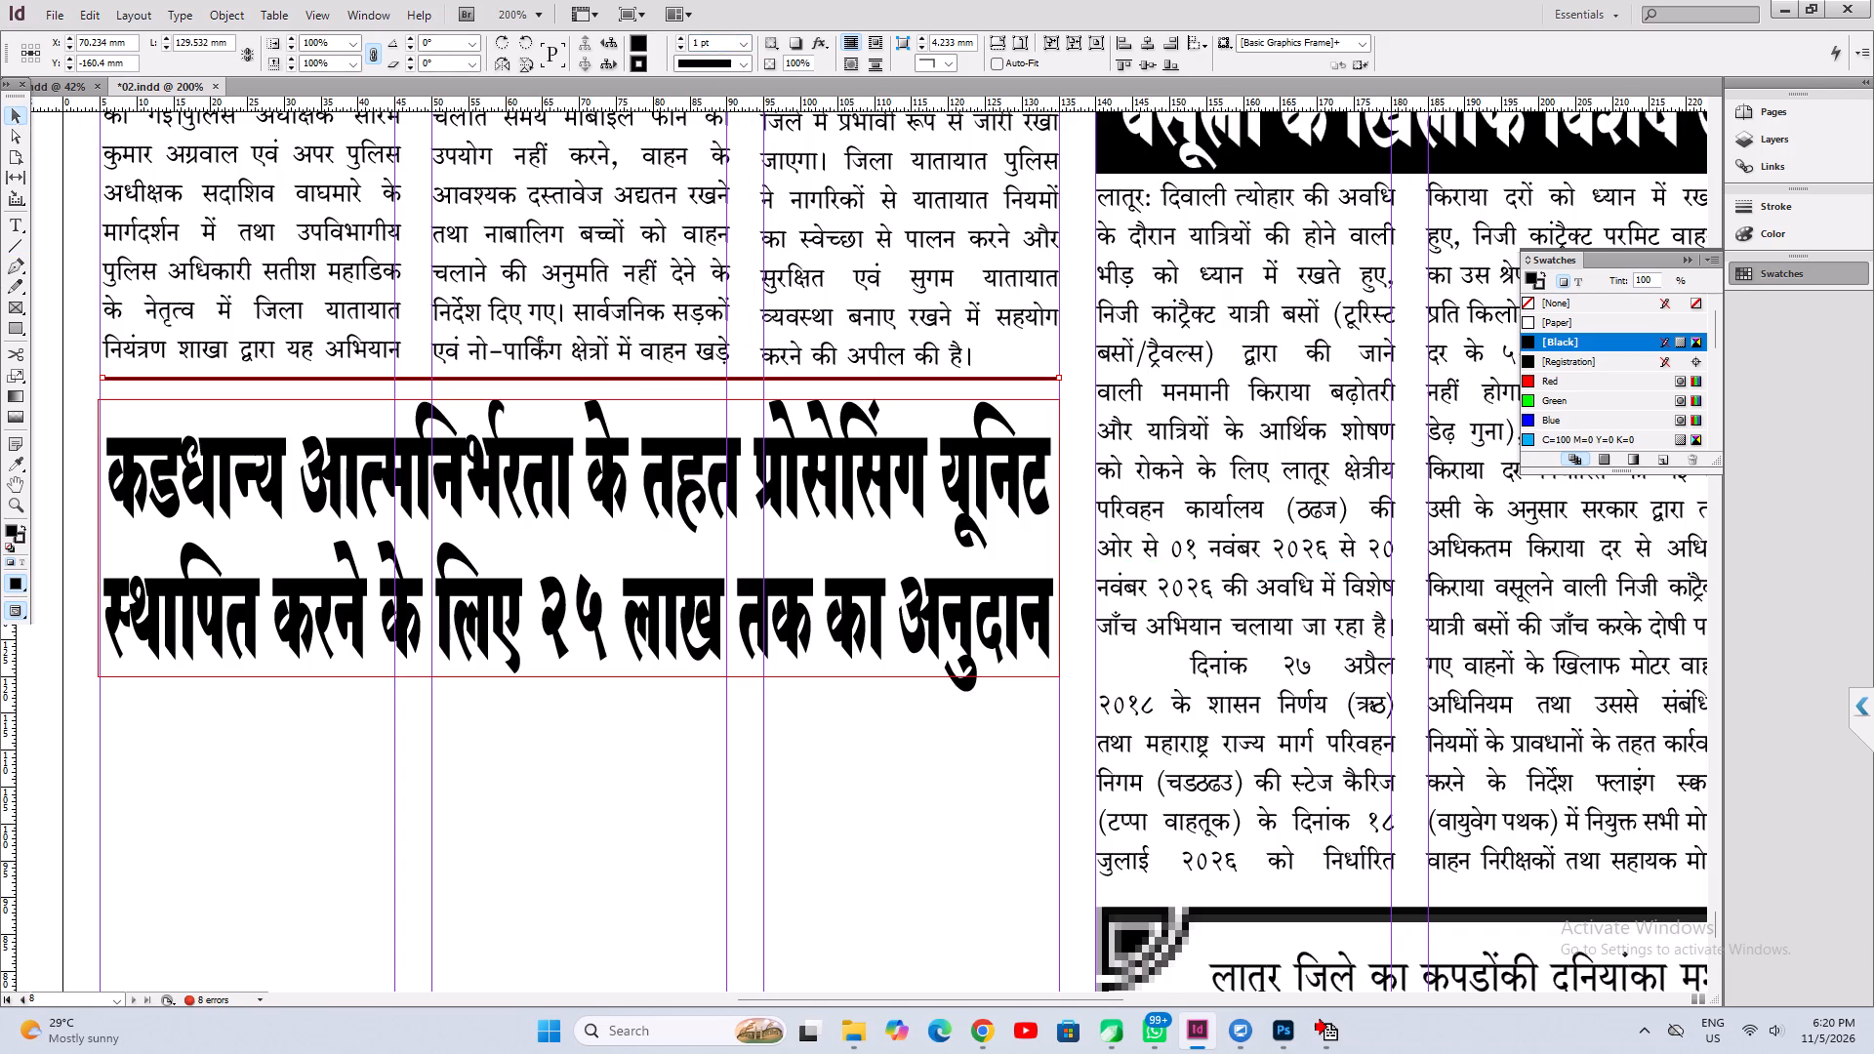
{"action": "key", "text": "Up"}
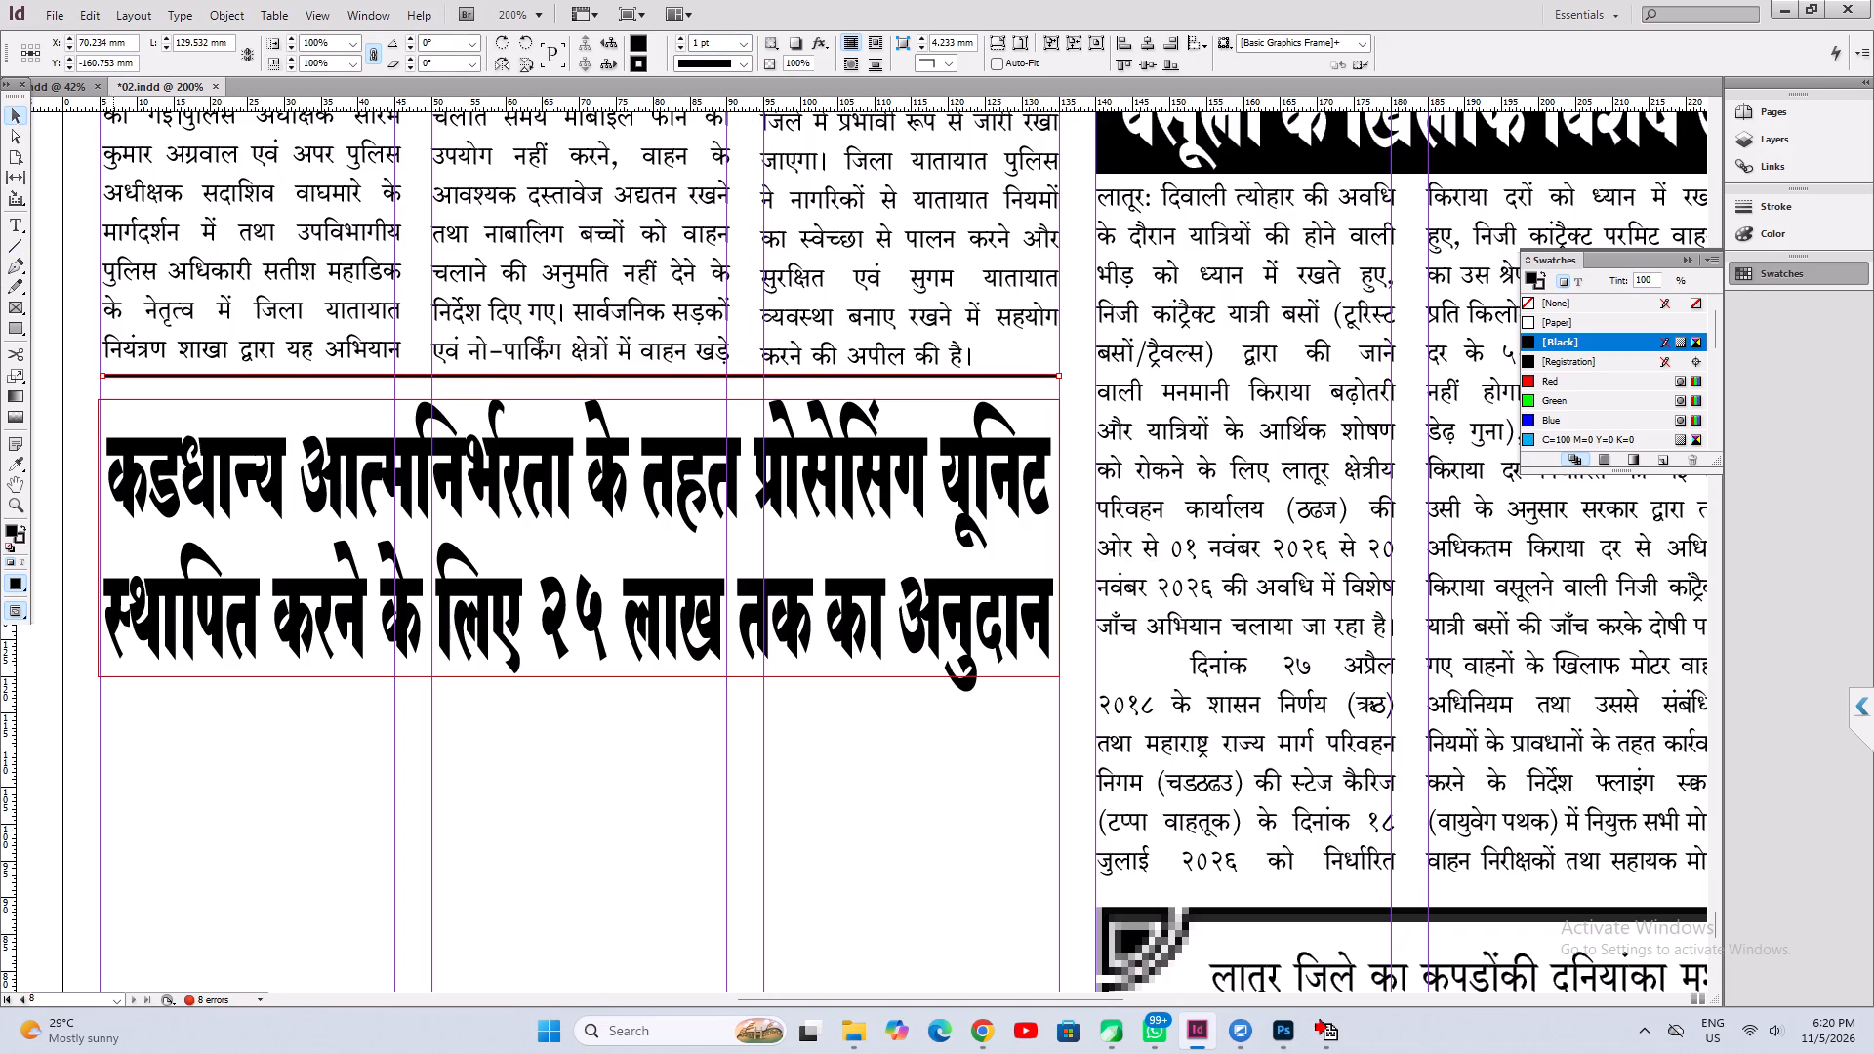
{"action": "left_click_drag", "start_coordinate": [103, 377], "coordinate": [99, 390]}
Nudge the headline up closer to the rule and save the document.
{"action": "left_click", "coordinate": [195, 515]}
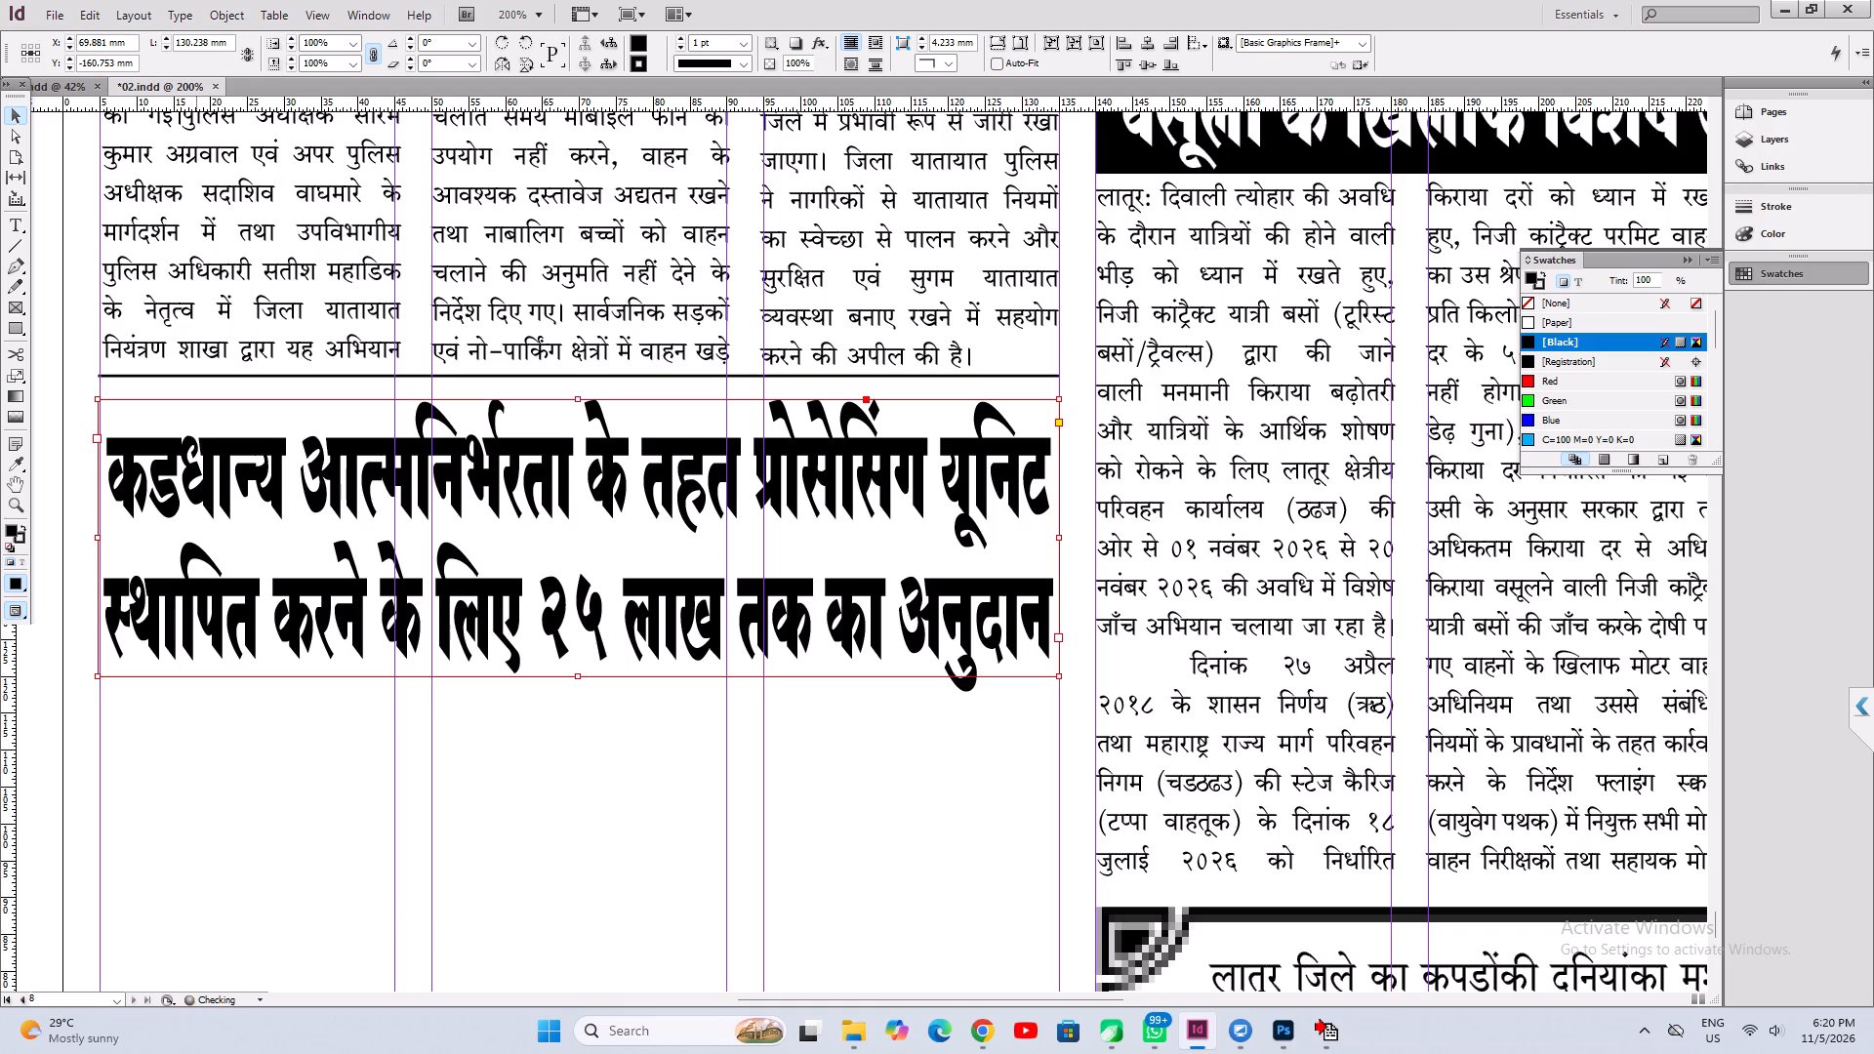
{"action": "key", "text": "Up"}
{"action": "key", "text": "Up"}
{"action": "key", "text": "Up"}
{"action": "key", "text": "ctrl+s"}
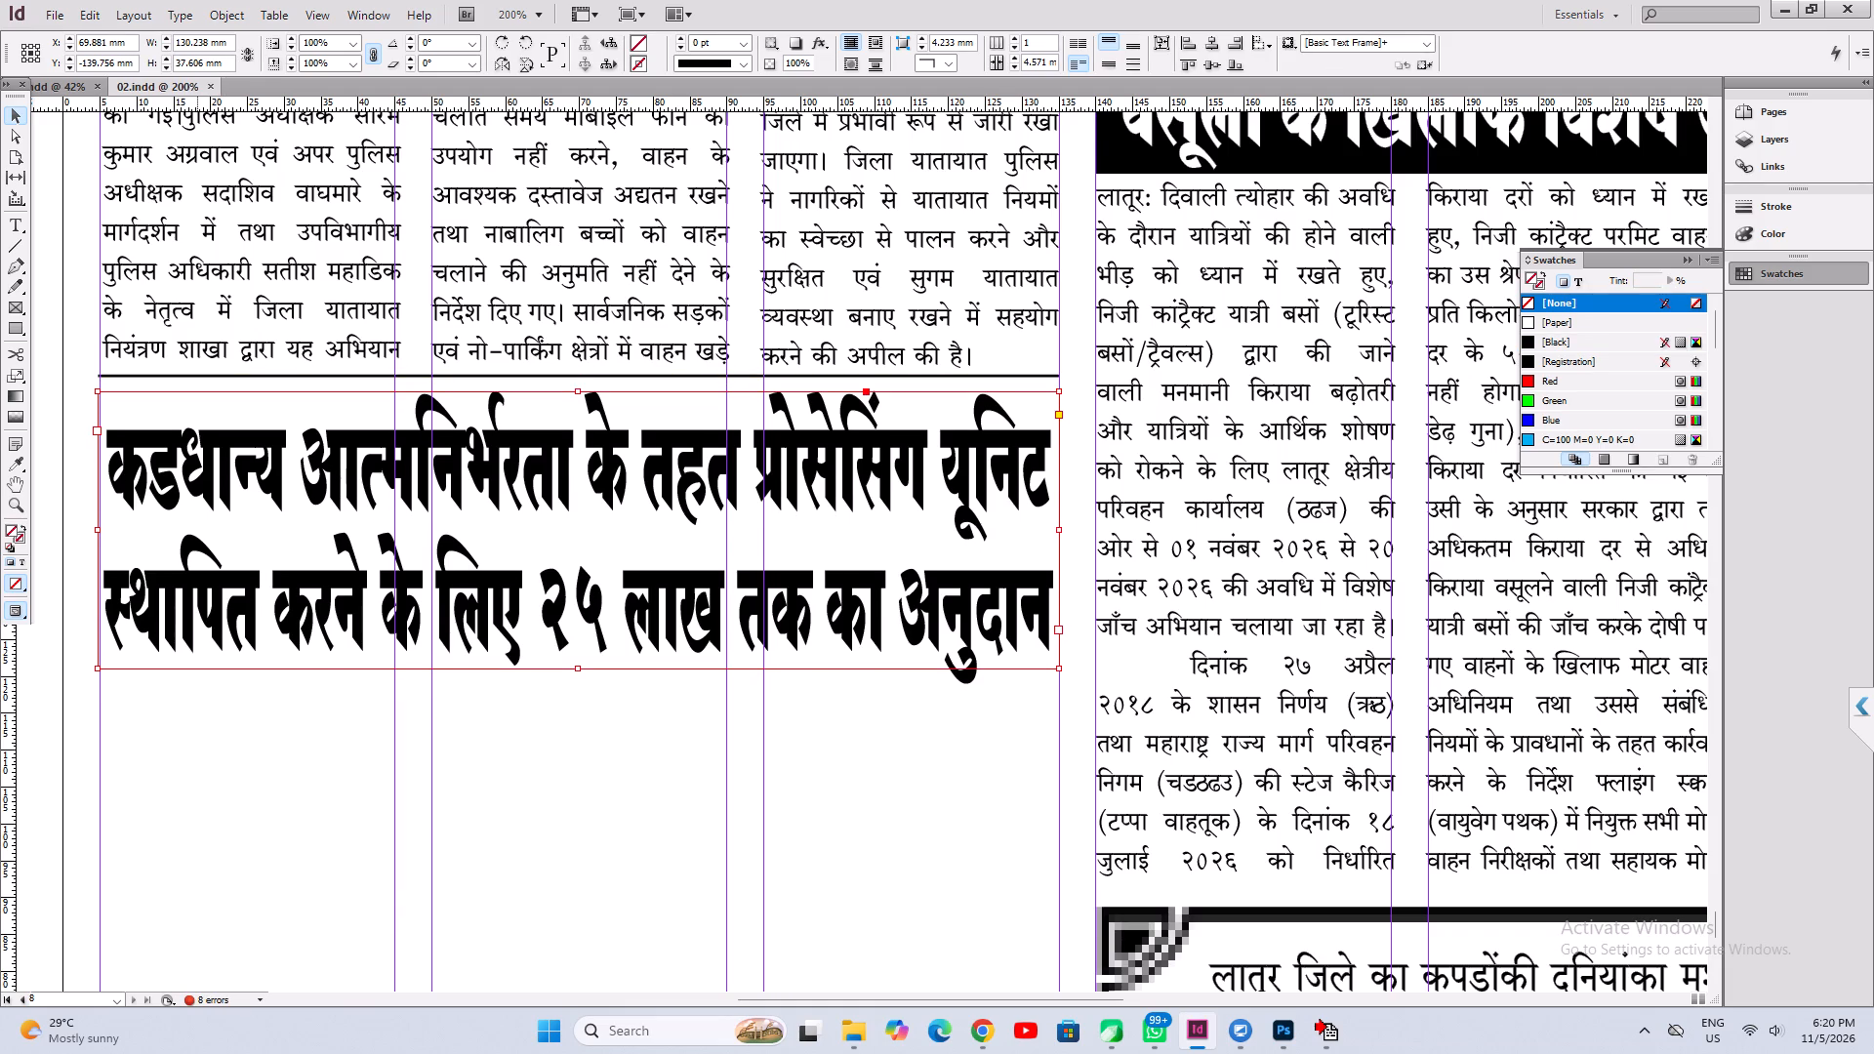
Move the subsidy story's body text frame from the pasteboard onto page 8, directly under its headline.
{"action": "key", "text": "ctrl+0"}
{"action": "key", "text": "ctrl+a"}
{"action": "key", "text": "ctrl+s"}
{"action": "left_click", "coordinate": [1337, 272]}
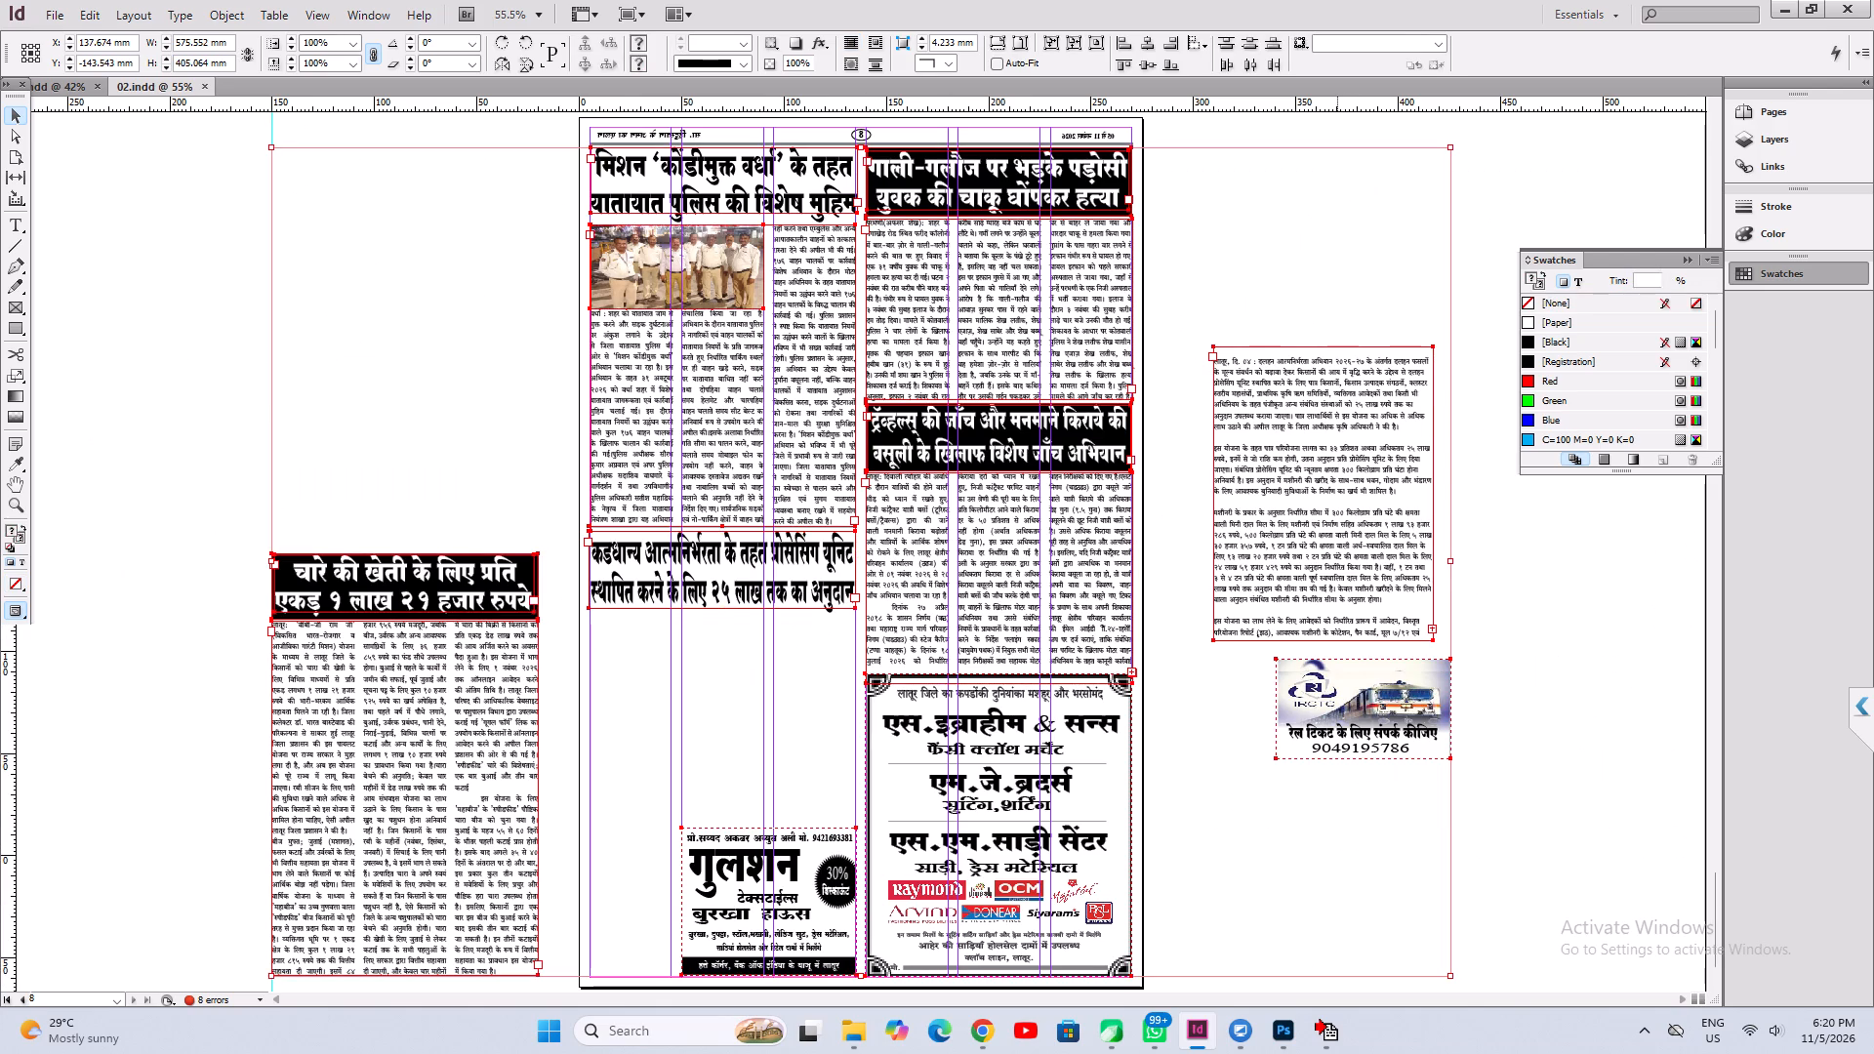
{"action": "left_click", "coordinate": [1305, 435]}
{"action": "left_click_drag", "start_coordinate": [1367, 447], "coordinate": [743, 710]}
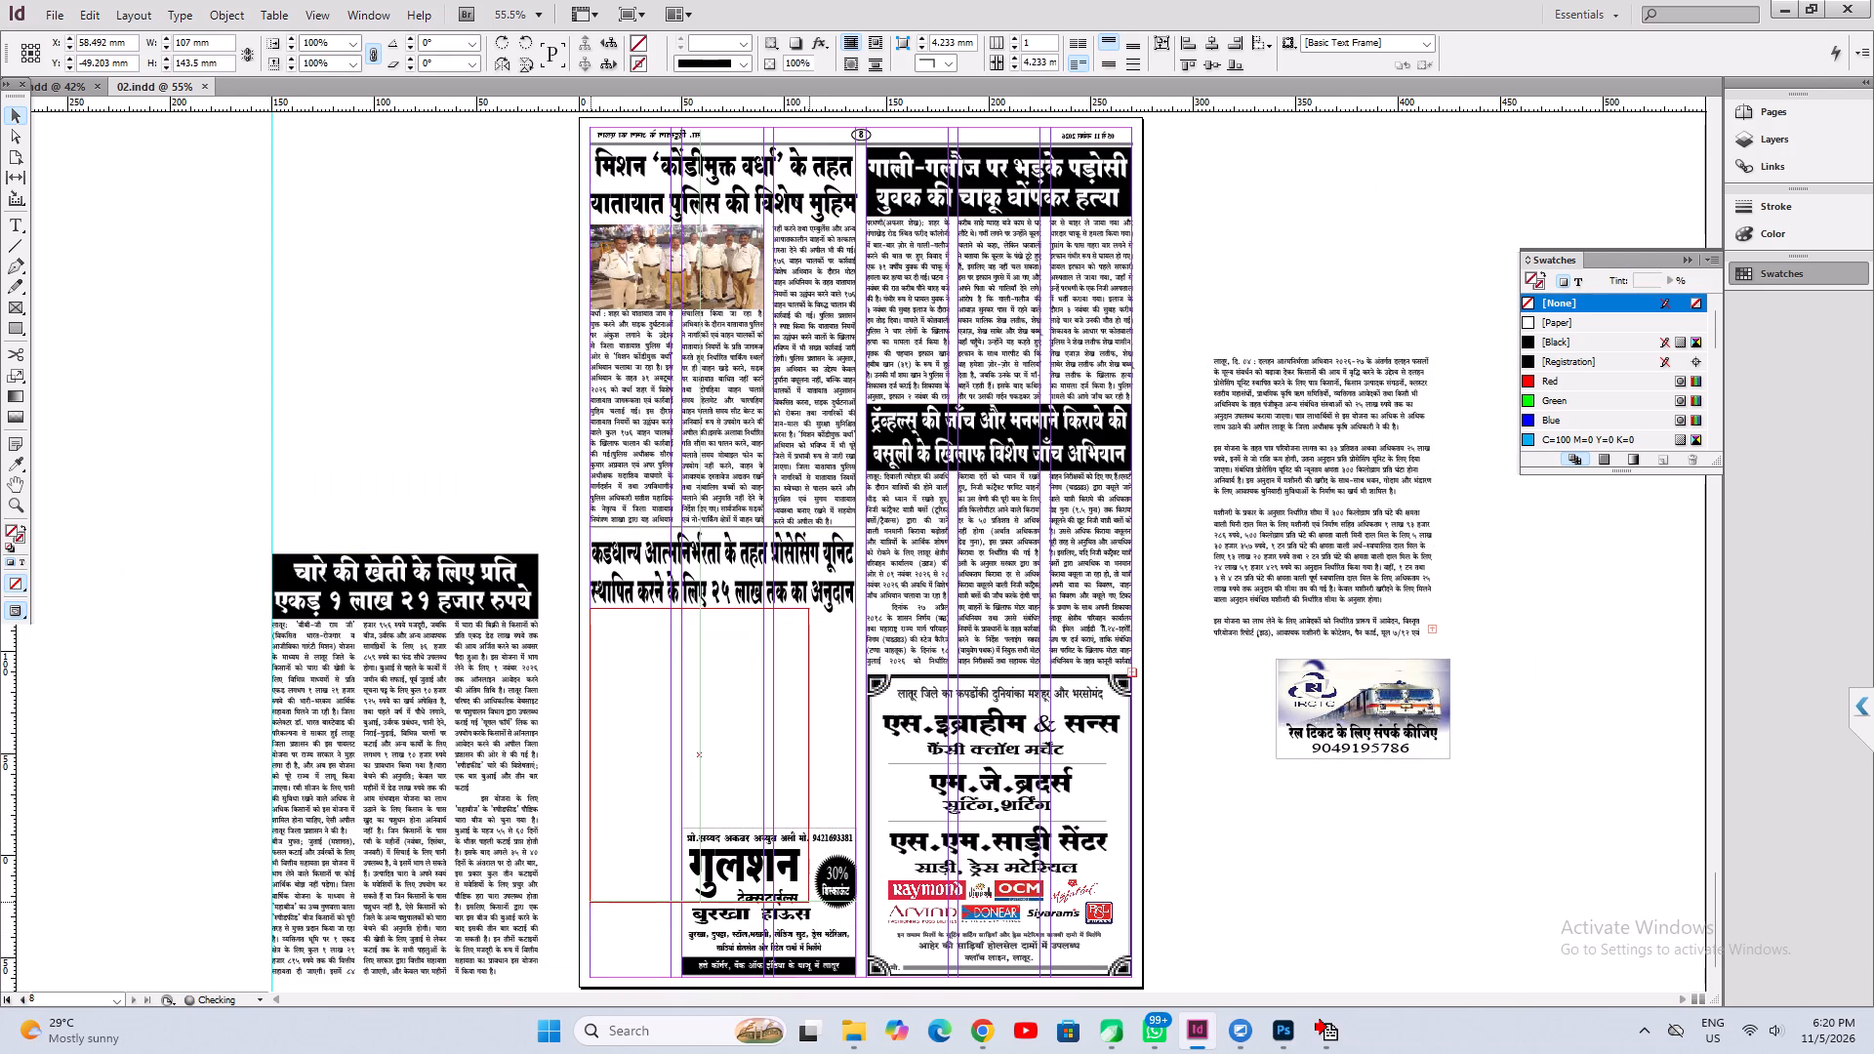
{"action": "left_click_drag", "start_coordinate": [743, 710], "coordinate": [742, 710]}
Delete the date "दि. ०४" from the body text's dateline and remove the empty line above the first paragraph.
{"action": "key", "text": "ctrl+1"}
{"action": "scroll", "coordinate": [716, 694], "scroll_direction": "up", "scroll_amount": 4}
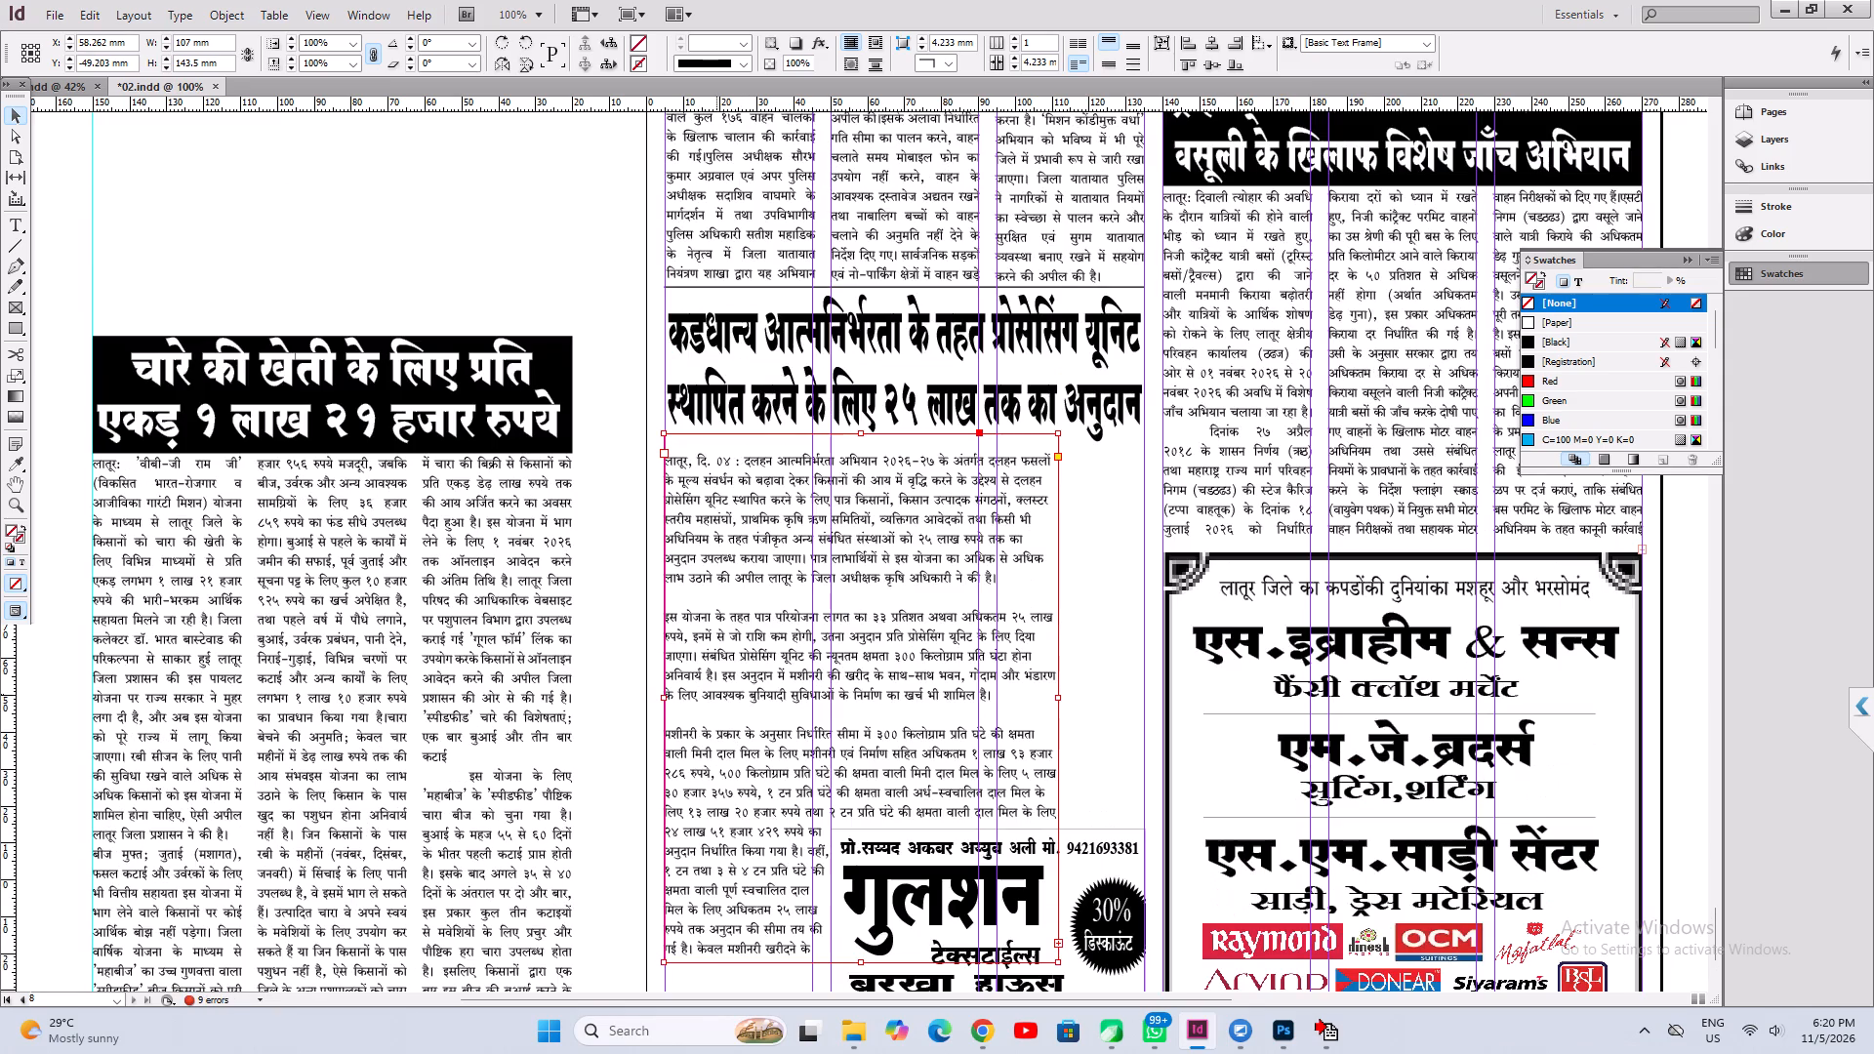
{"action": "left_click", "coordinate": [20, 229]}
{"action": "left_click", "coordinate": [697, 472]}
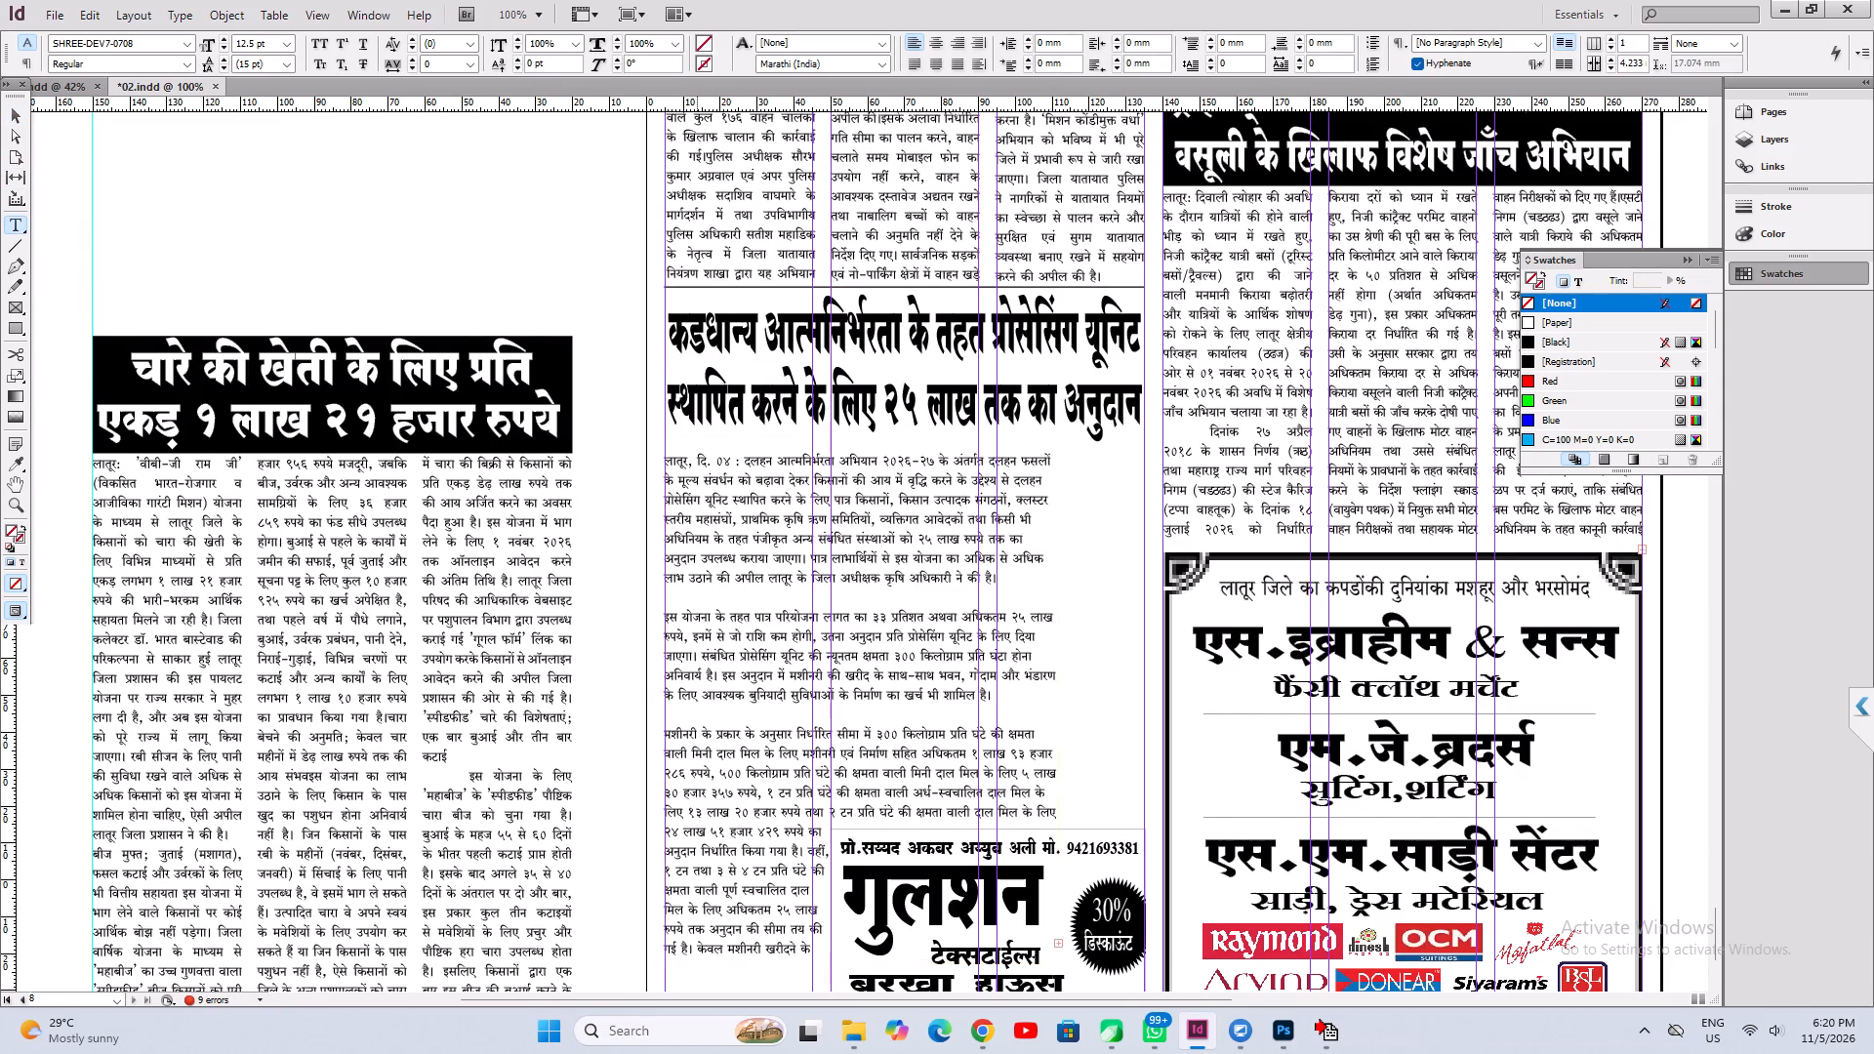
{"action": "key", "text": "ctrl+2"}
{"action": "key", "text": "Up"}
{"action": "key", "text": "Right"}
{"action": "key", "text": "Right"}
{"action": "key", "text": "Right"}
{"action": "key", "text": "Right"}
{"action": "key", "text": "Right"}
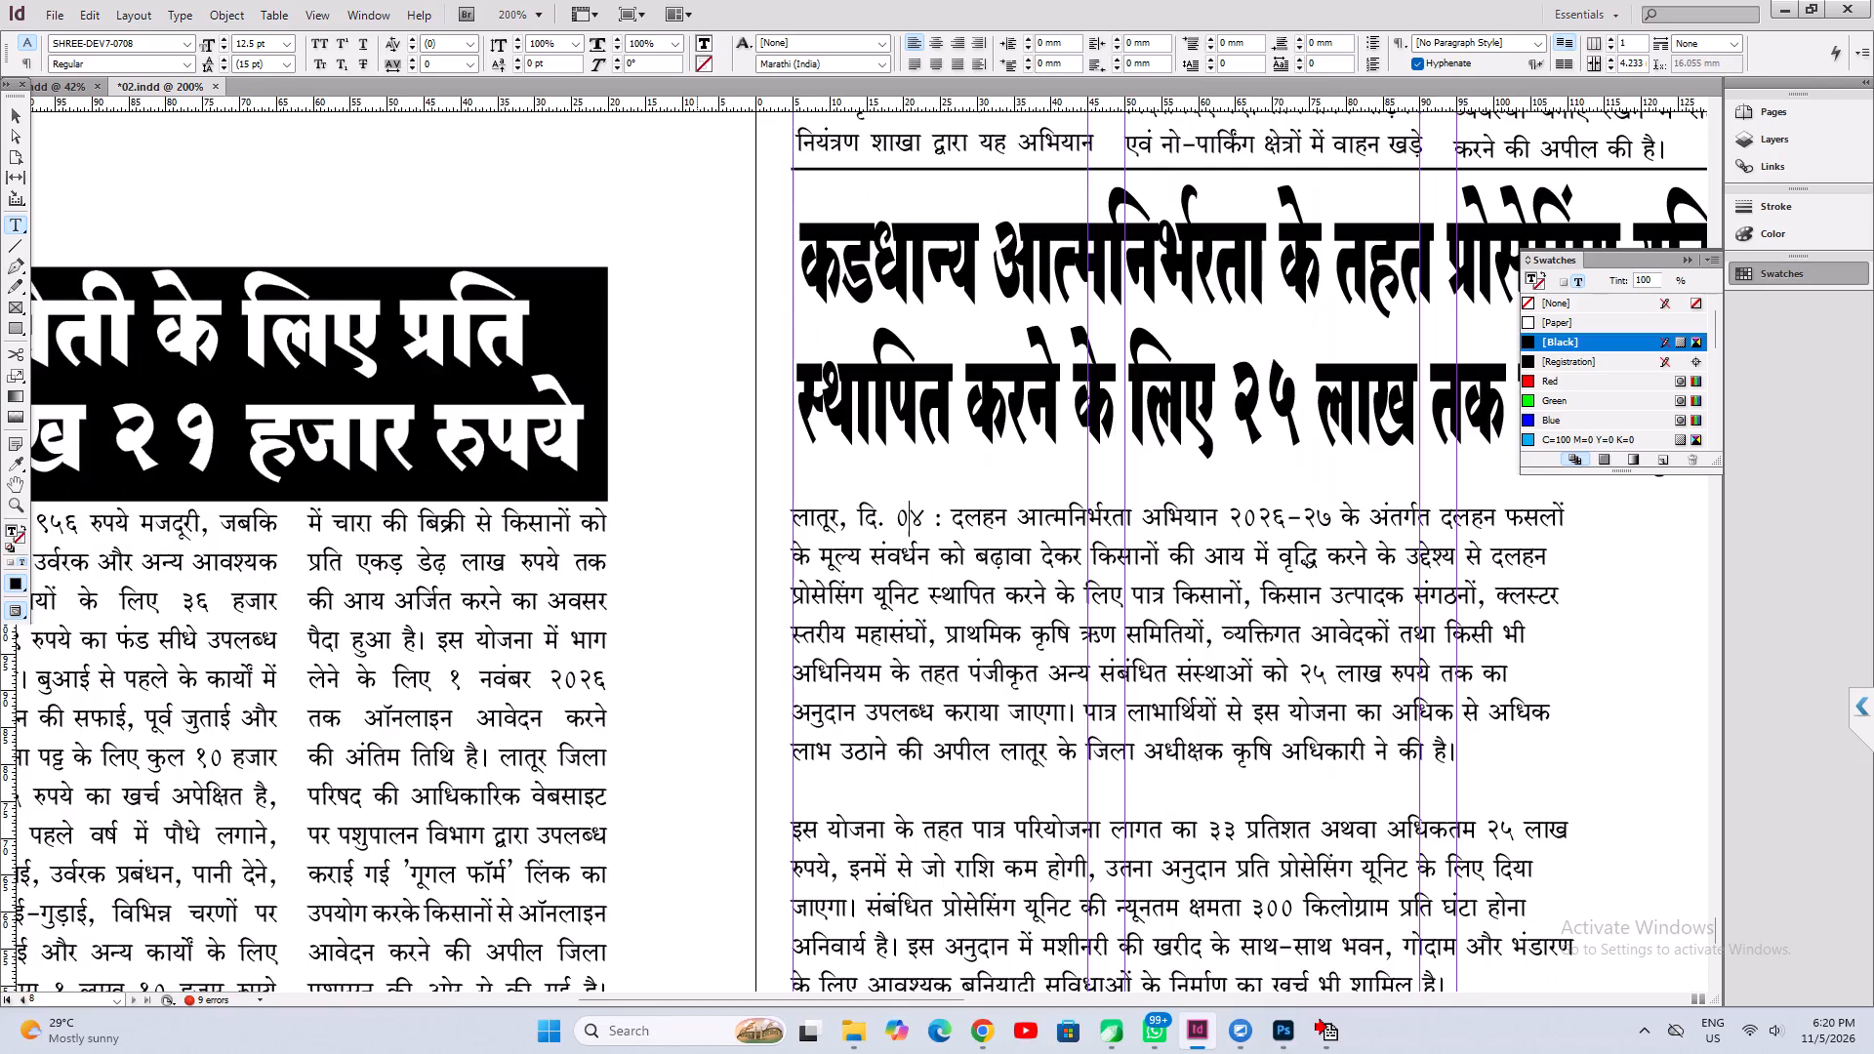
{"action": "key", "text": "Left"}
{"action": "key", "text": "Right"}
{"action": "key", "text": "shift+Left"}
{"action": "key", "text": "shift+Left"}
{"action": "key", "text": "shift+Left"}
{"action": "key", "text": "shift+Left"}
{"action": "key", "text": "shift+Left"}
{"action": "key", "text": "shift+Left"}
{"action": "key", "text": "BackSpace"}
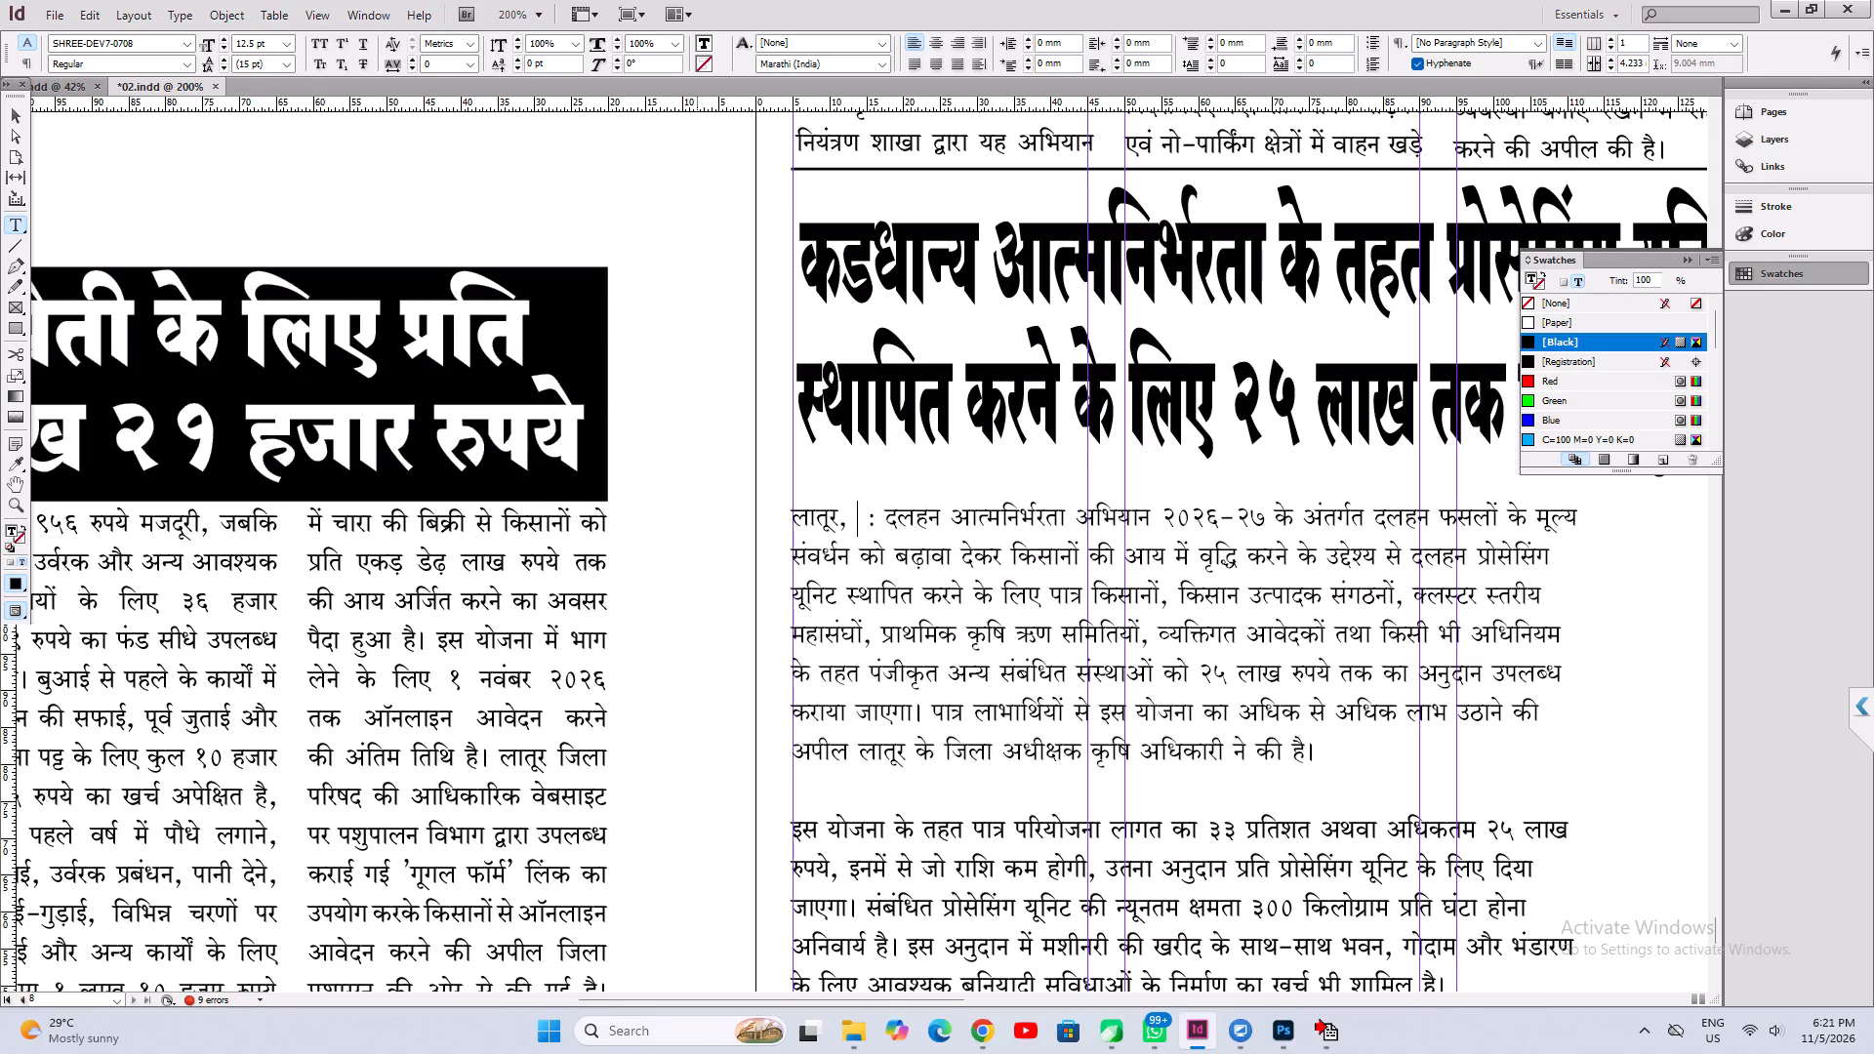
{"action": "key", "text": "Right"}
{"action": "key", "text": "BackSpace"}
{"action": "key", "text": "Home"}
{"action": "key", "text": "BackSpace"}
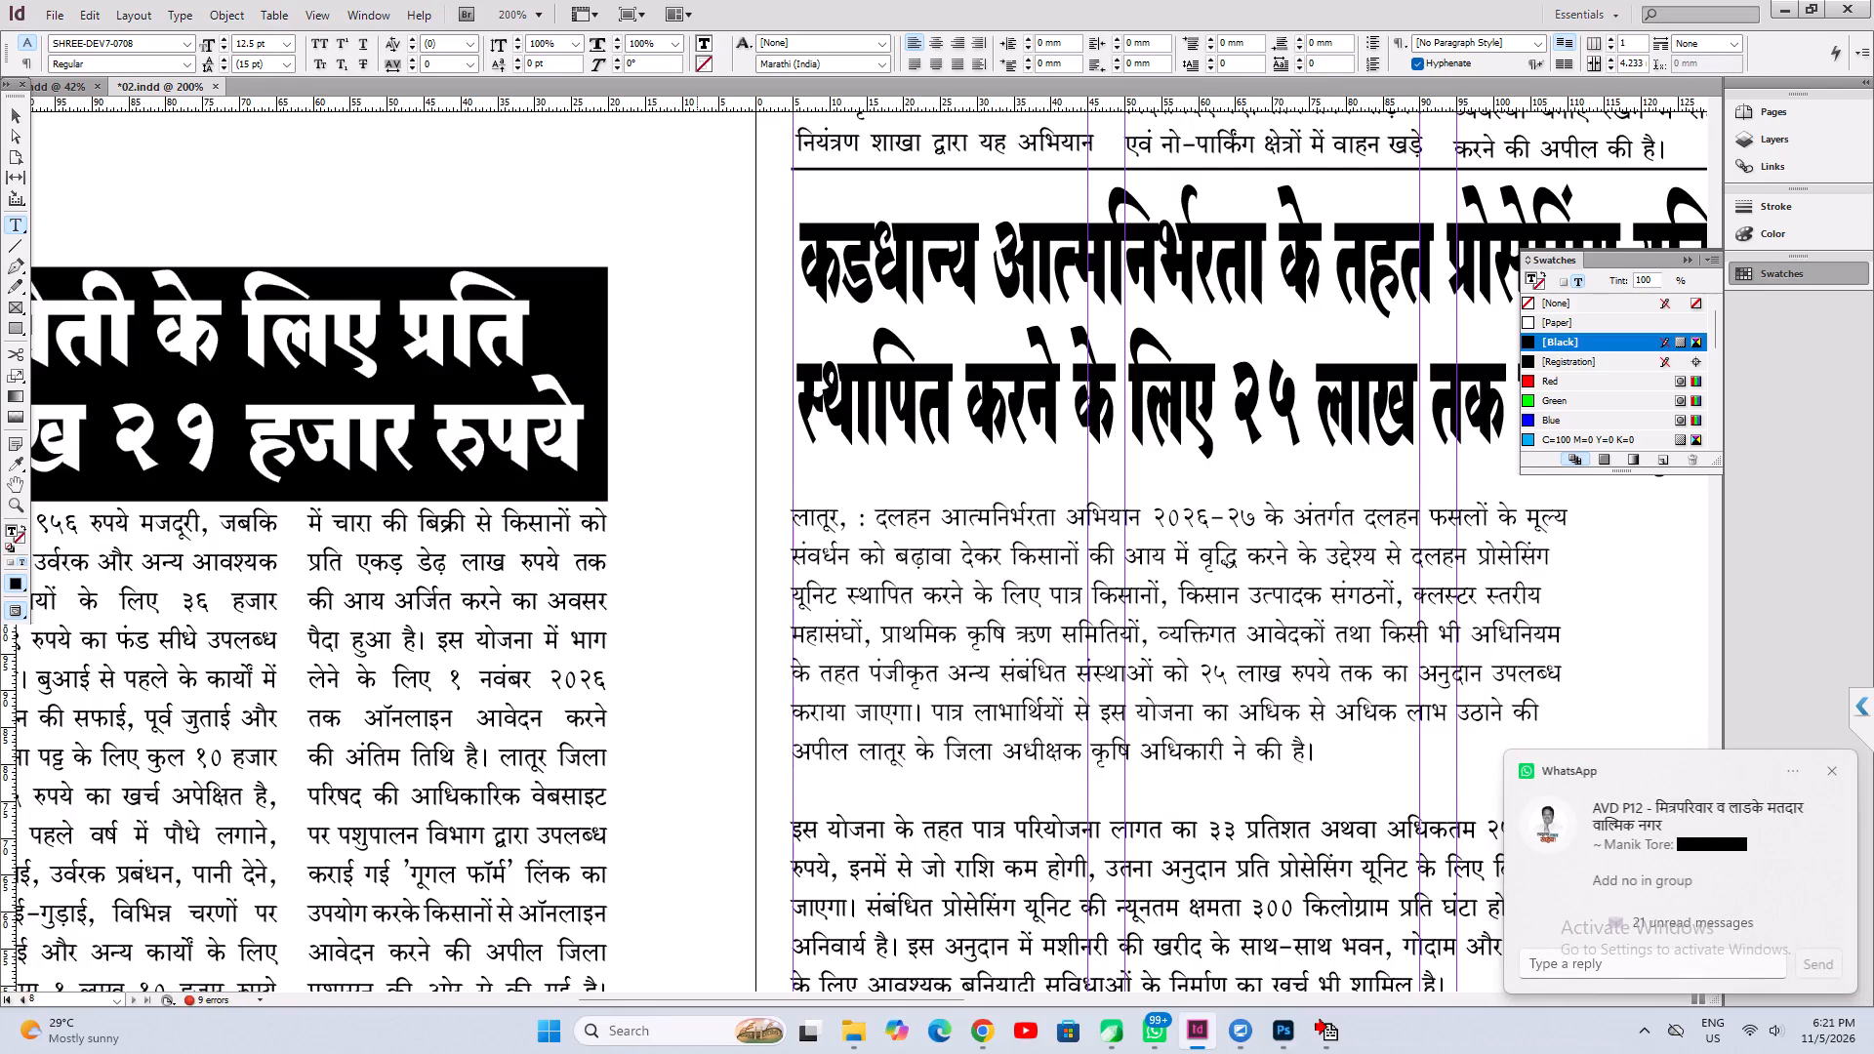
{"action": "key", "text": "BackSpace"}
Justify the entire body text and fit its frame to the content.
{"action": "key", "text": "ctrl+a"}
{"action": "key", "text": "ctrl+shift+j"}
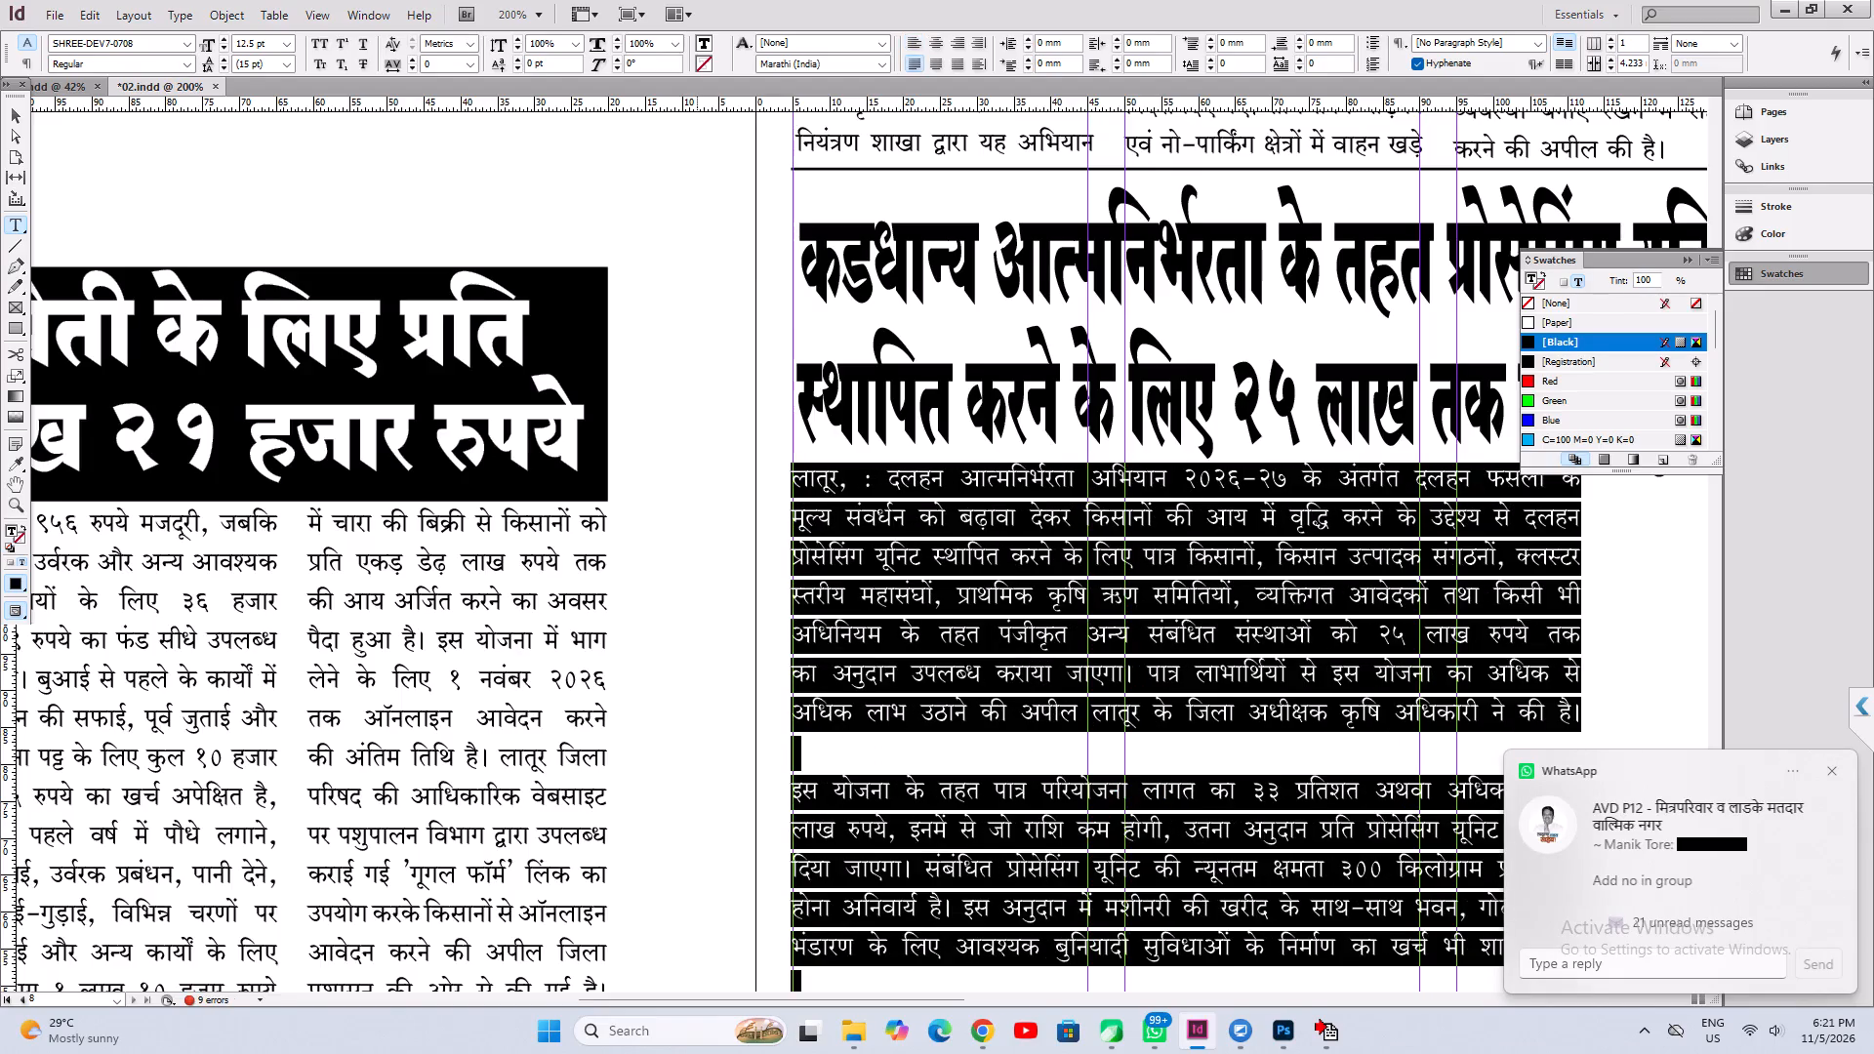
{"action": "key", "text": "ctrl+alt+c"}
Widen the body text frame to about 130.24 mm so it spans the three columns under the headline.
{"action": "left_click_drag", "start_coordinate": [1261, 773], "coordinate": [794, 685], "text": "alt"}
{"action": "left_click_drag", "start_coordinate": [1059, 726], "coordinate": [1046, 682], "text": "alt"}
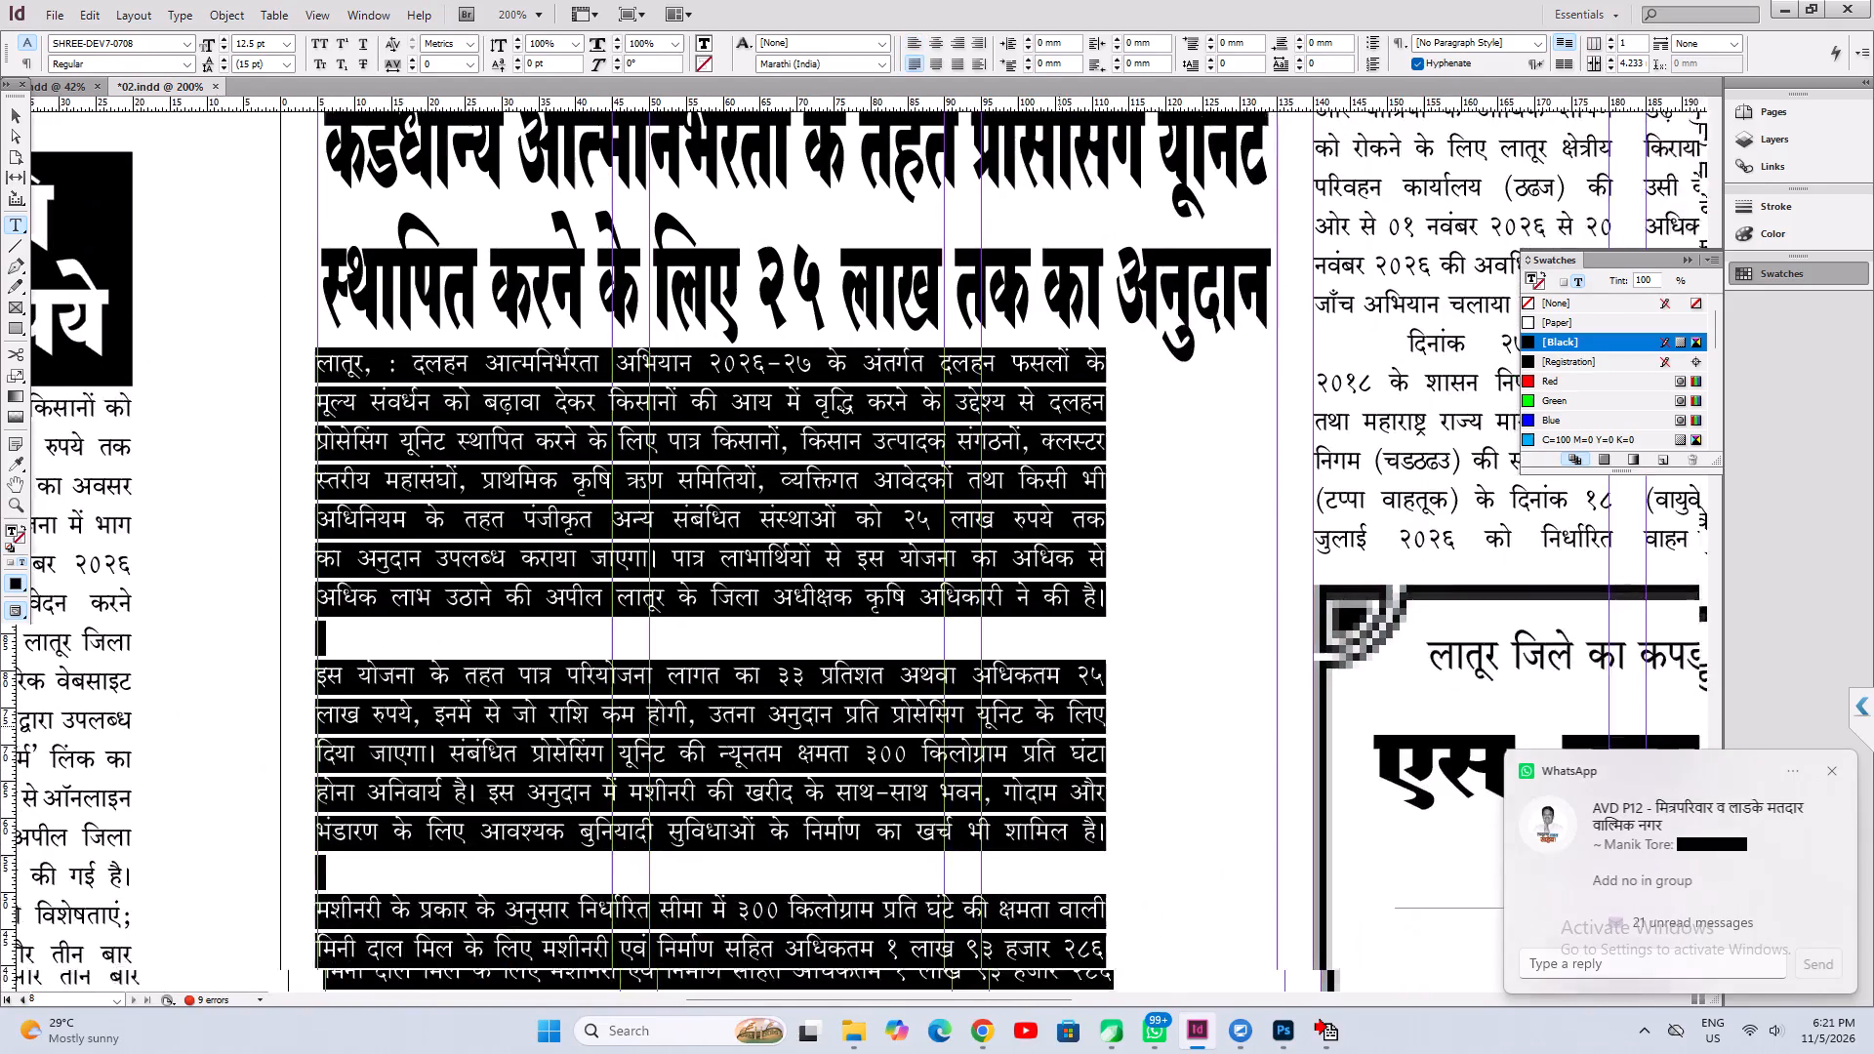
{"action": "left_click_drag", "start_coordinate": [1046, 682], "coordinate": [1036, 651], "text": "alt"}
{"action": "left_click_drag", "start_coordinate": [1035, 800], "coordinate": [926, 513], "text": "alt"}
{"action": "left_click_drag", "start_coordinate": [831, 774], "coordinate": [903, 531], "text": "alt"}
{"action": "left_click_drag", "start_coordinate": [768, 534], "coordinate": [628, 845], "text": "alt"}
{"action": "left_click_drag", "start_coordinate": [736, 476], "coordinate": [754, 872], "text": "alt"}
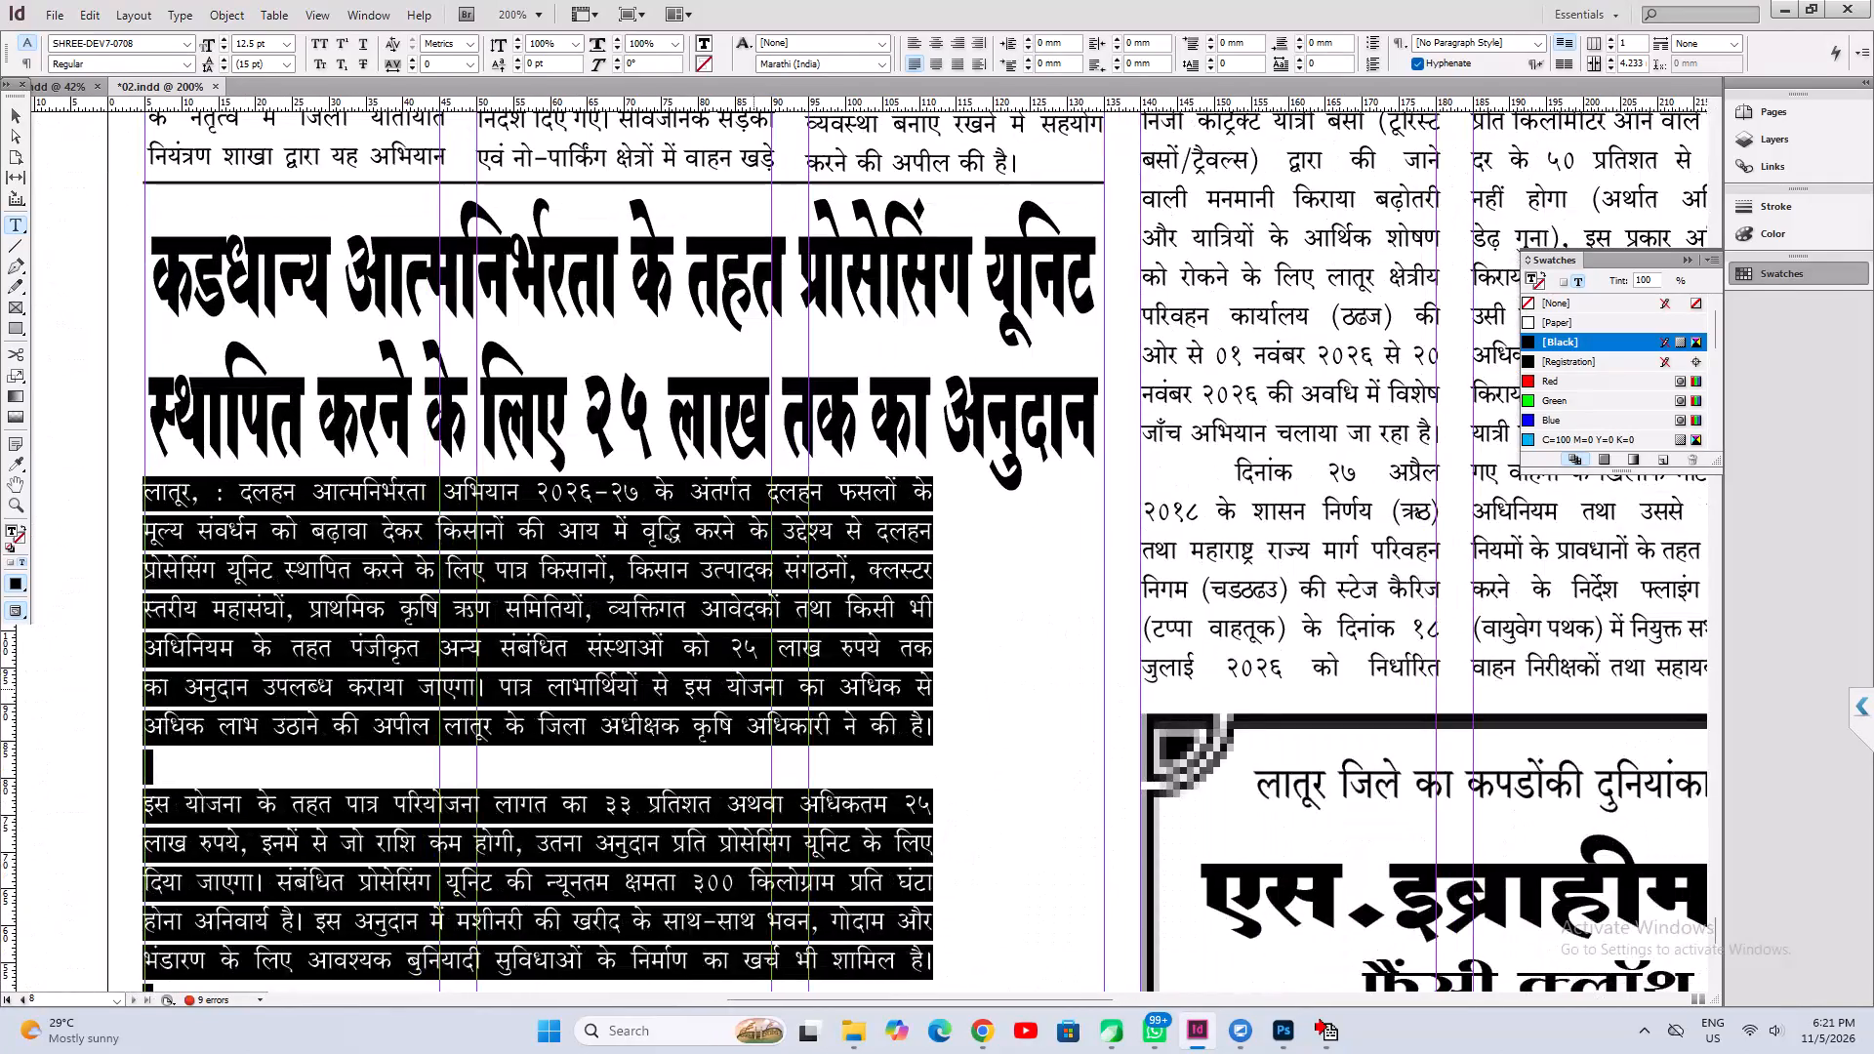
{"action": "left_click", "coordinate": [752, 687]}
{"action": "left_click", "coordinate": [13, 117]}
{"action": "left_click", "coordinate": [539, 631]}
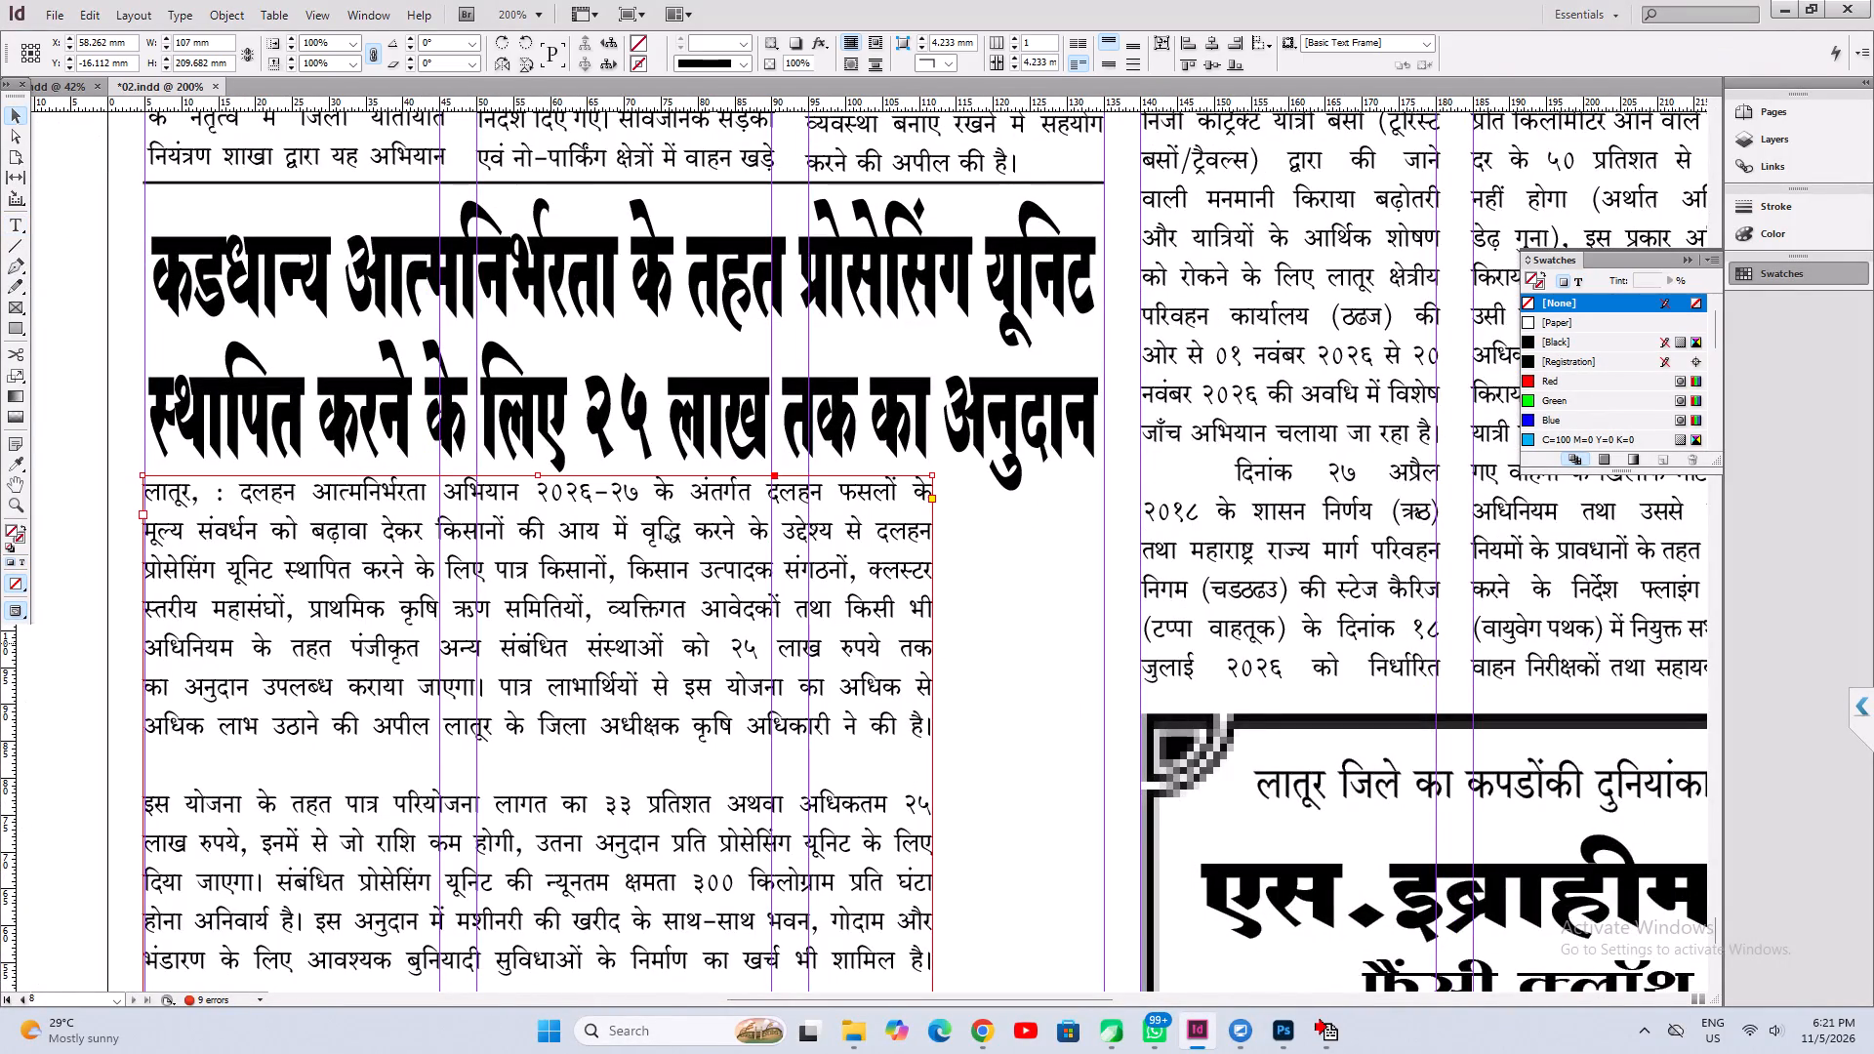
{"action": "left_click", "coordinate": [939, 474]}
{"action": "left_click_drag", "start_coordinate": [934, 477], "coordinate": [966, 477]}
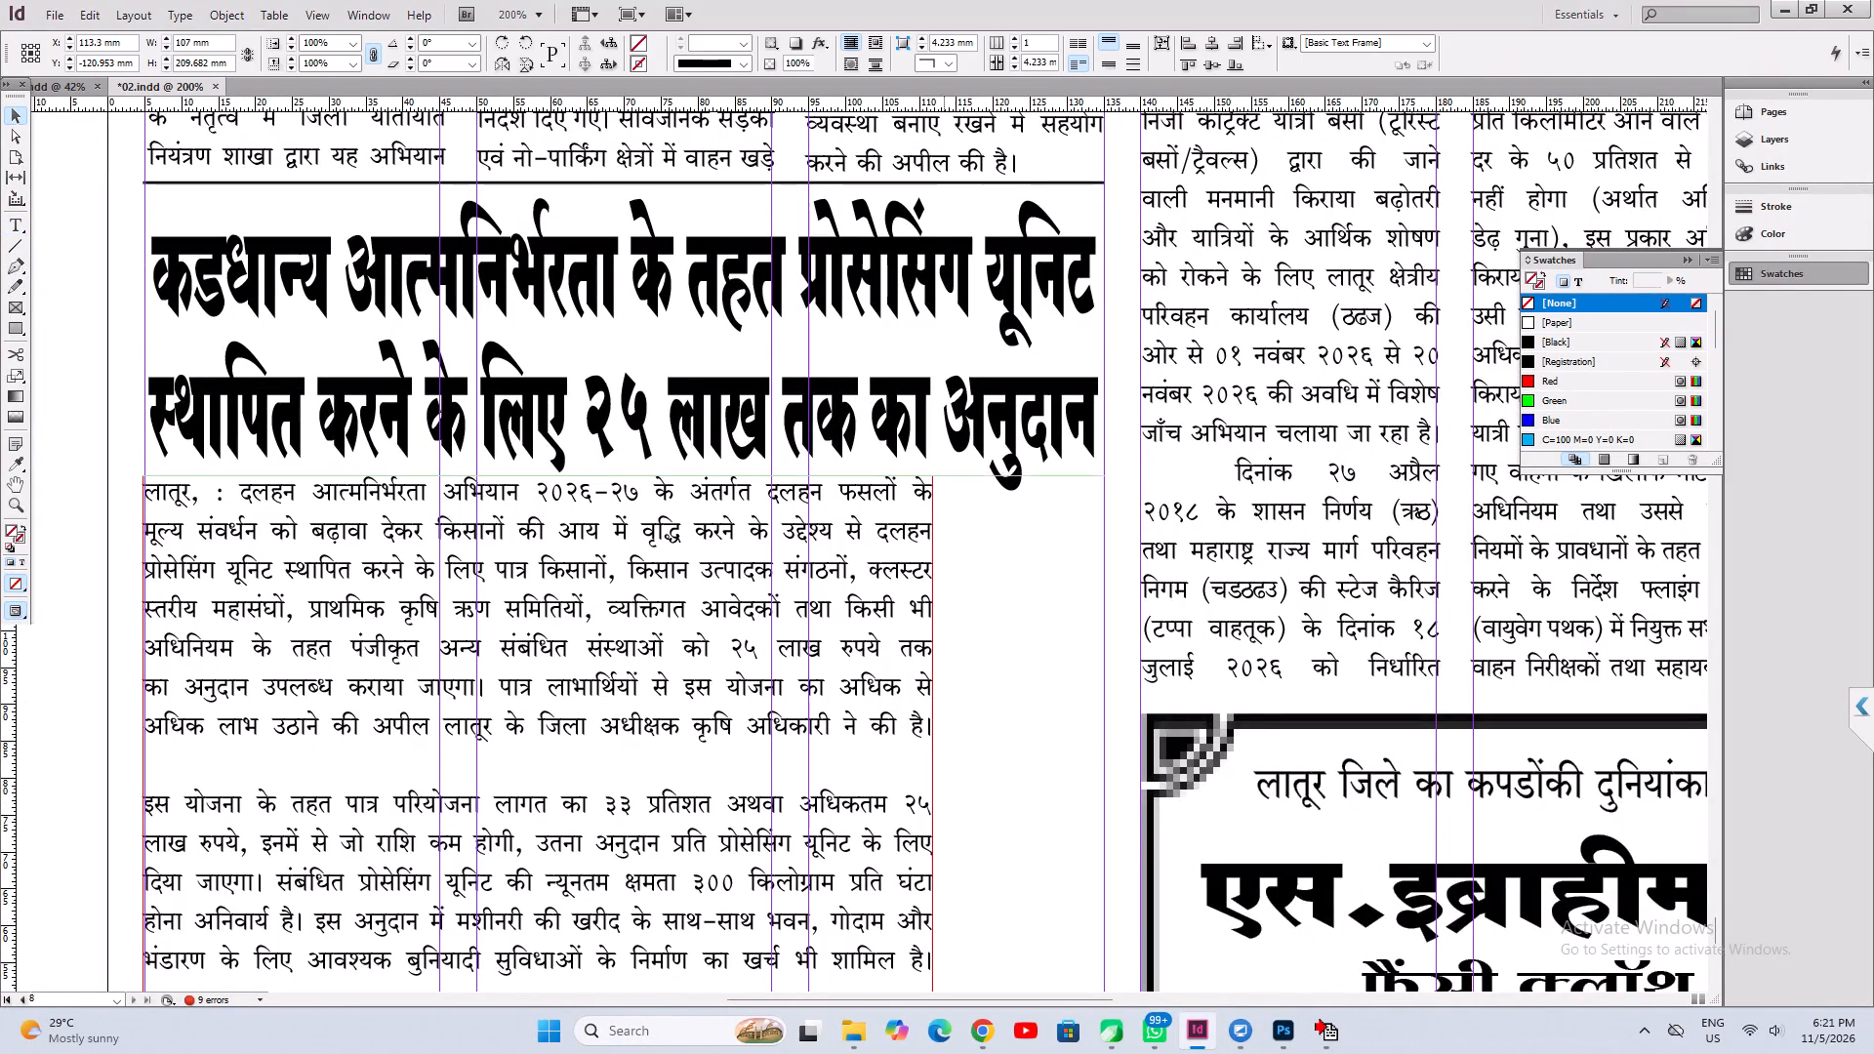
{"action": "left_click_drag", "start_coordinate": [966, 477], "coordinate": [1105, 477]}
Examine how the widened body text flows down the page to the गुलशन advertisement.
{"action": "key", "text": "space"}
{"action": "key", "text": "space"}
{"action": "key", "text": "space"}
{"action": "key", "text": "space"}
{"action": "key", "text": "space"}
{"action": "key", "text": "space"}
{"action": "key", "text": "space"}
{"action": "key", "text": "space"}
{"action": "key", "text": "space"}
{"action": "key", "text": "space"}
{"action": "key", "text": "space"}
{"action": "key", "text": "space"}
{"action": "key", "text": "space"}
{"action": "key", "text": "space"}
{"action": "key", "text": "space"}
{"action": "key", "text": "space"}
{"action": "key", "text": "space"}
{"action": "key", "text": "space"}
{"action": "key", "text": "space"}
{"action": "key", "text": "space"}
{"action": "left_click_drag", "start_coordinate": [470, 769], "coordinate": [520, 671]}
{"action": "left_click_drag", "start_coordinate": [280, 727], "coordinate": [453, 498]}
{"action": "left_click_drag", "start_coordinate": [398, 672], "coordinate": [427, 578]}
{"action": "left_click_drag", "start_coordinate": [389, 703], "coordinate": [415, 637]}
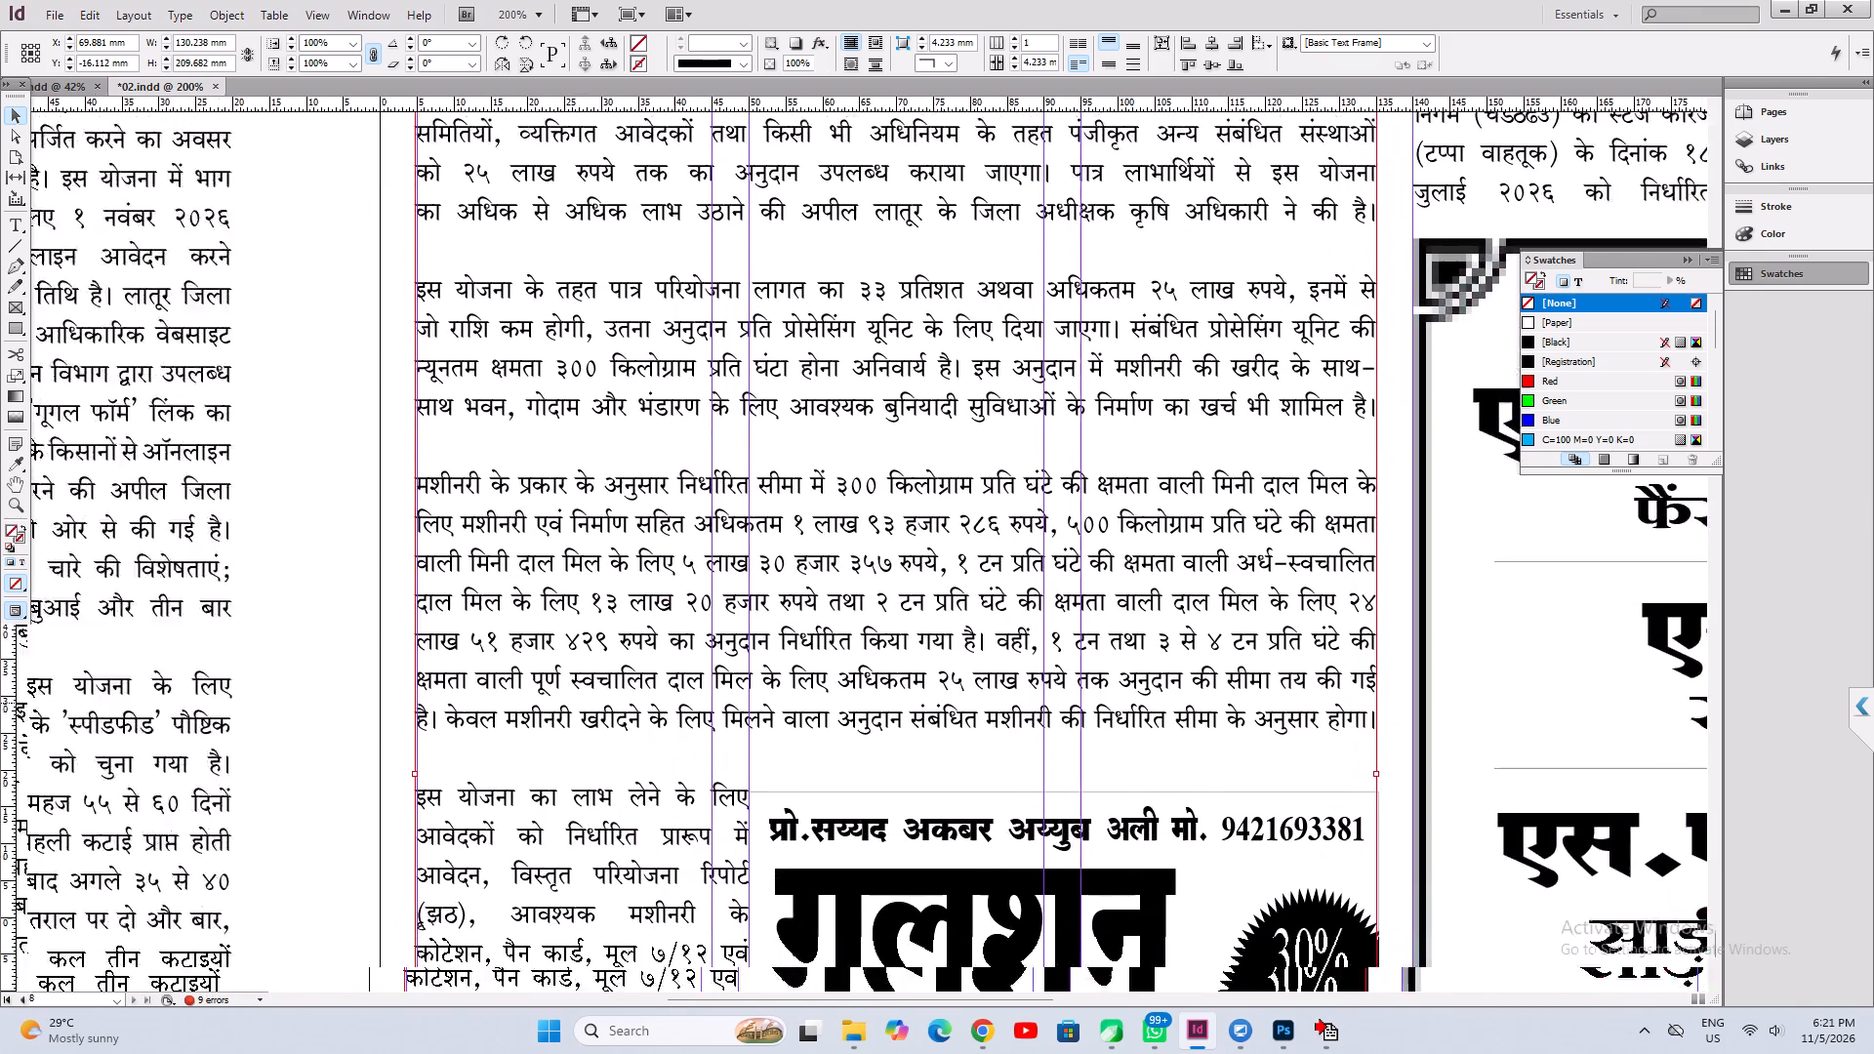
{"action": "left_click_drag", "start_coordinate": [415, 637], "coordinate": [425, 589]}
{"action": "left_click", "coordinate": [428, 711]}
{"action": "key", "text": "space"}
{"action": "key", "text": "space"}
{"action": "key", "text": "space"}
{"action": "key", "text": "space"}
{"action": "key", "text": "space"}
{"action": "key", "text": "space"}
{"action": "key", "text": "space"}
{"action": "key", "text": "space"}
{"action": "left_click_drag", "start_coordinate": [702, 548], "coordinate": [680, 771]}
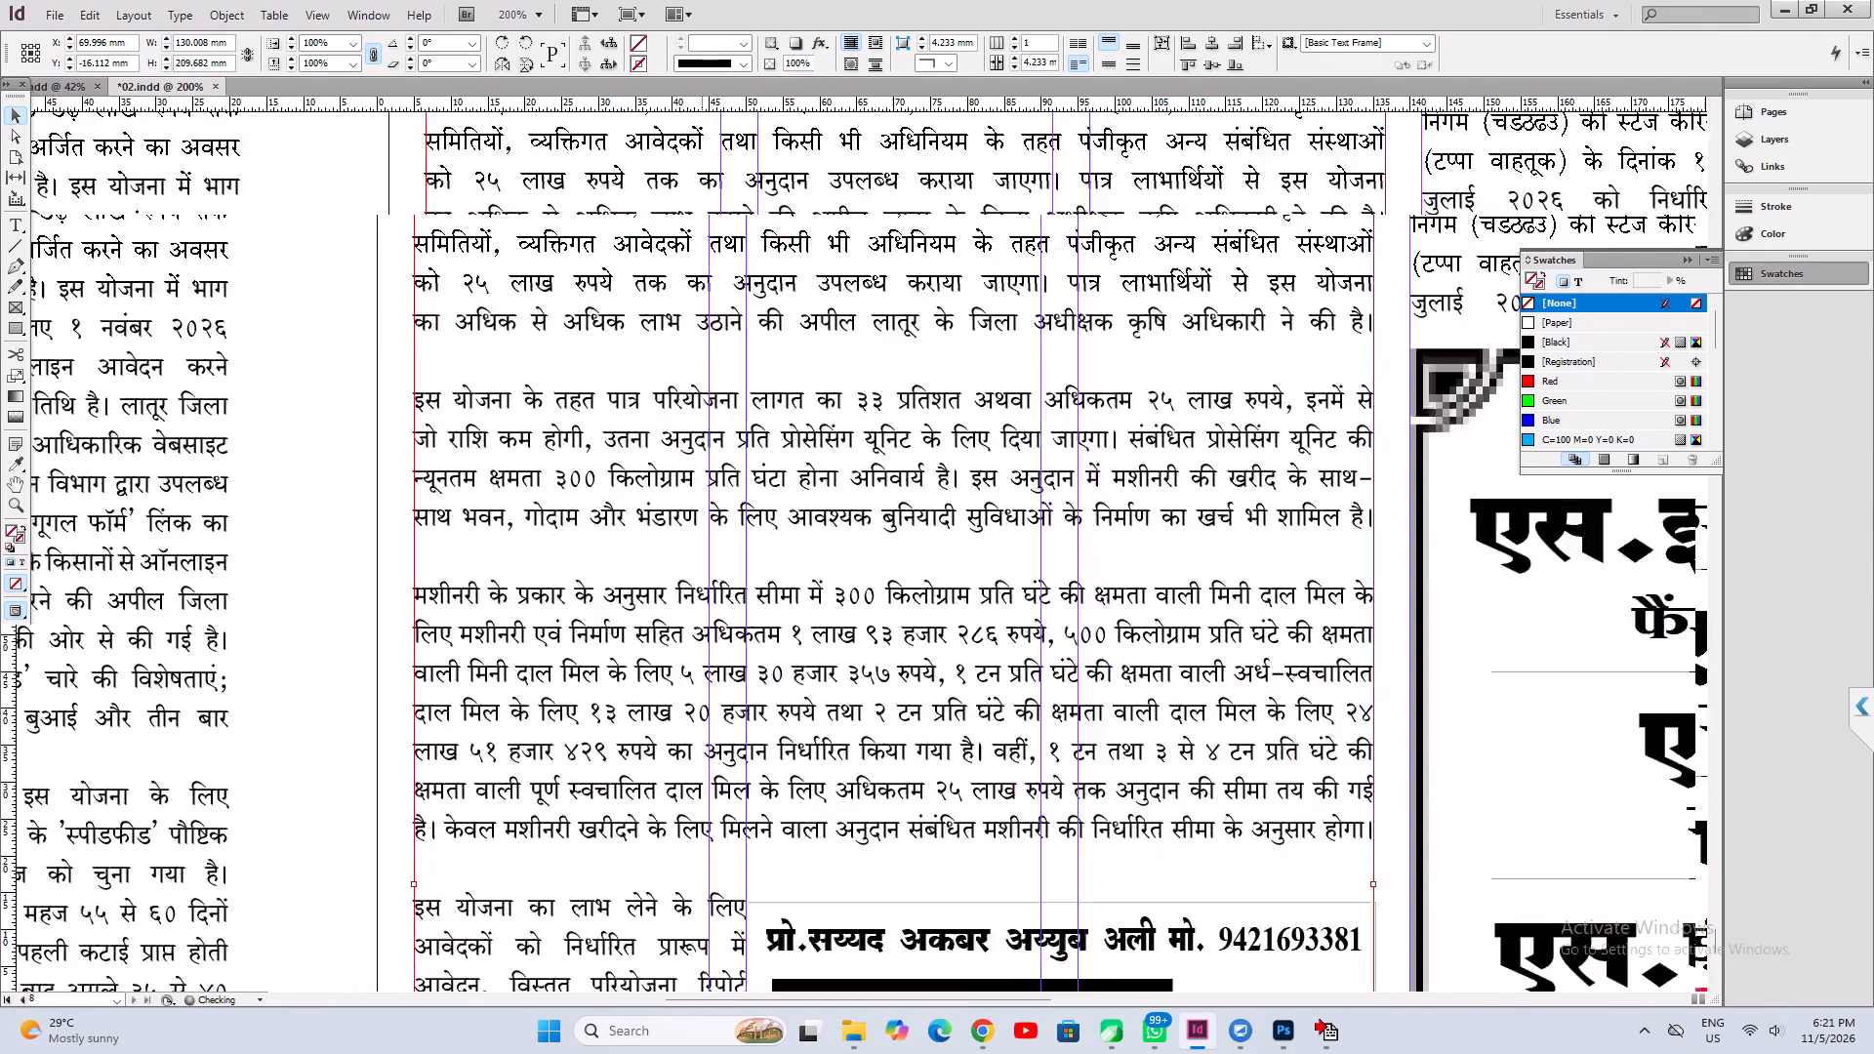
{"action": "left_click_drag", "start_coordinate": [680, 771], "coordinate": [672, 856]}
Join the body paragraphs starting "इस योजना के तहत", "मशीनरी के प्रकार" and "इस योजना का लाभ" to the text before them, removing the empty lines.
{"action": "left_click", "coordinate": [15, 223]}
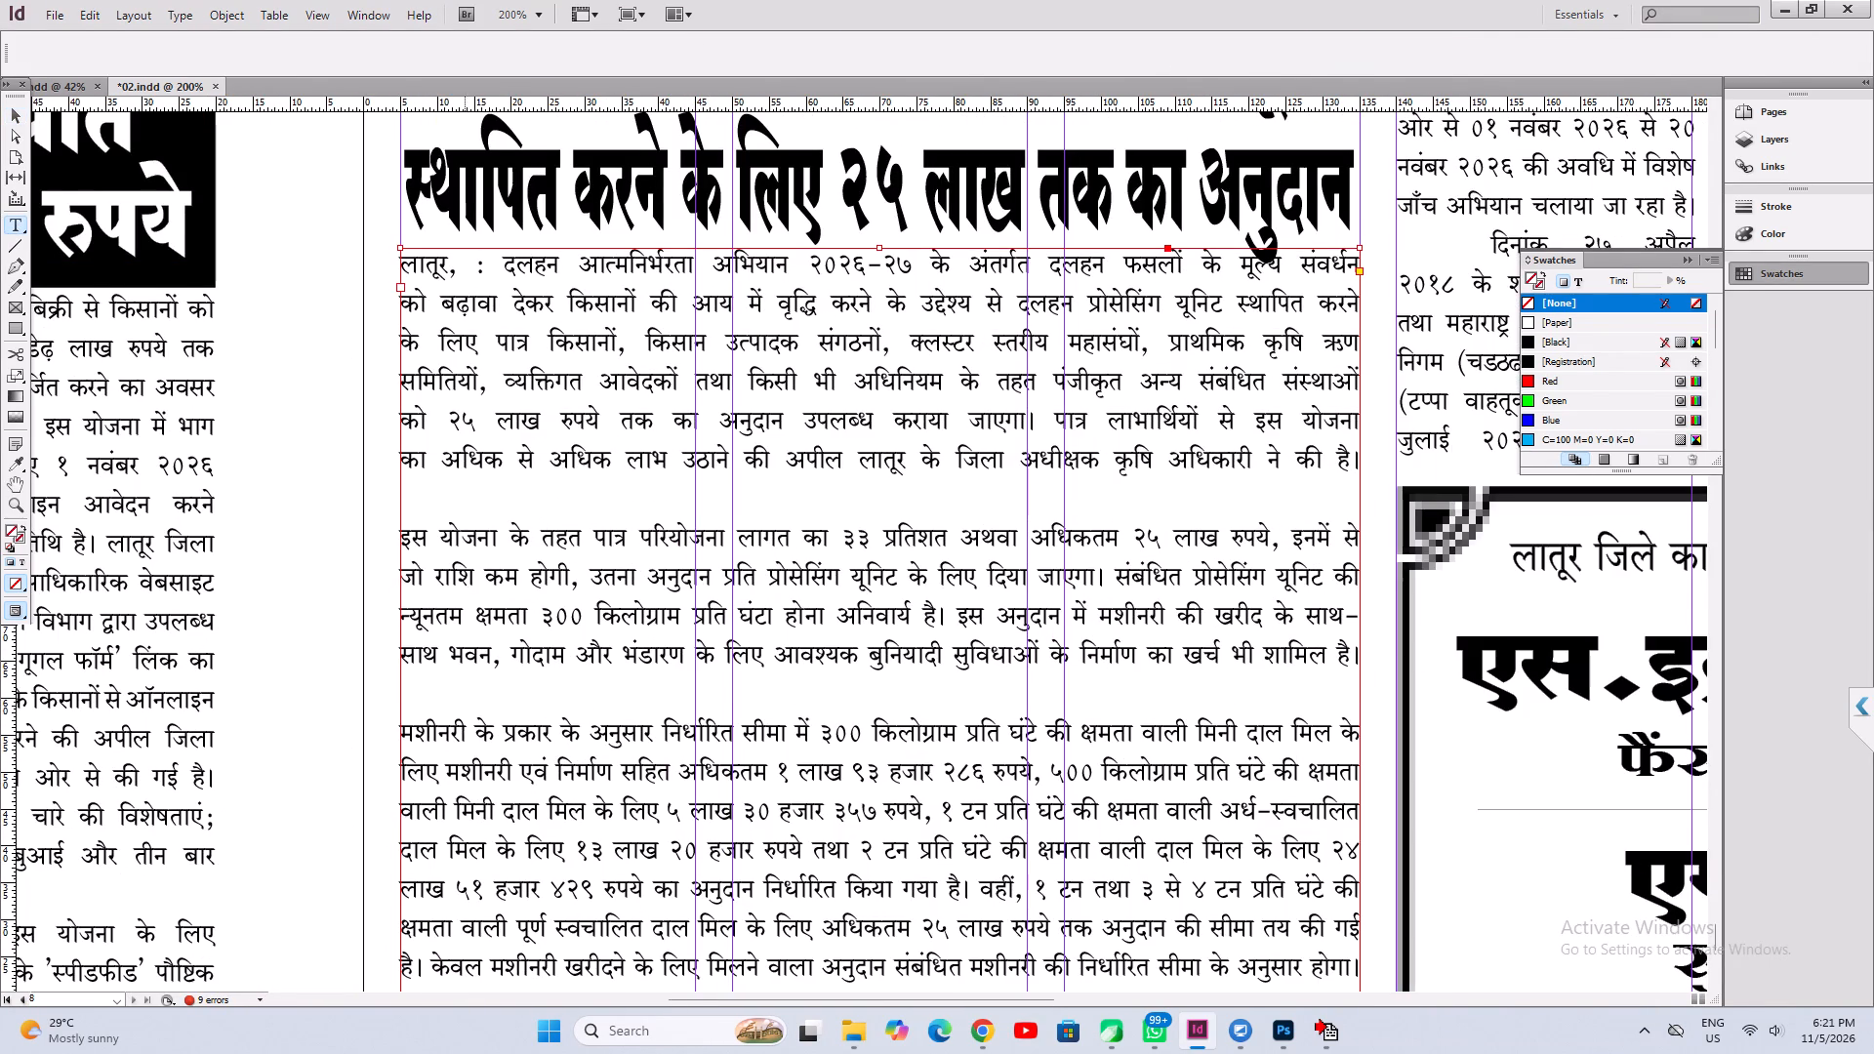
{"action": "left_click", "coordinate": [480, 531]}
{"action": "left_click", "coordinate": [468, 535]}
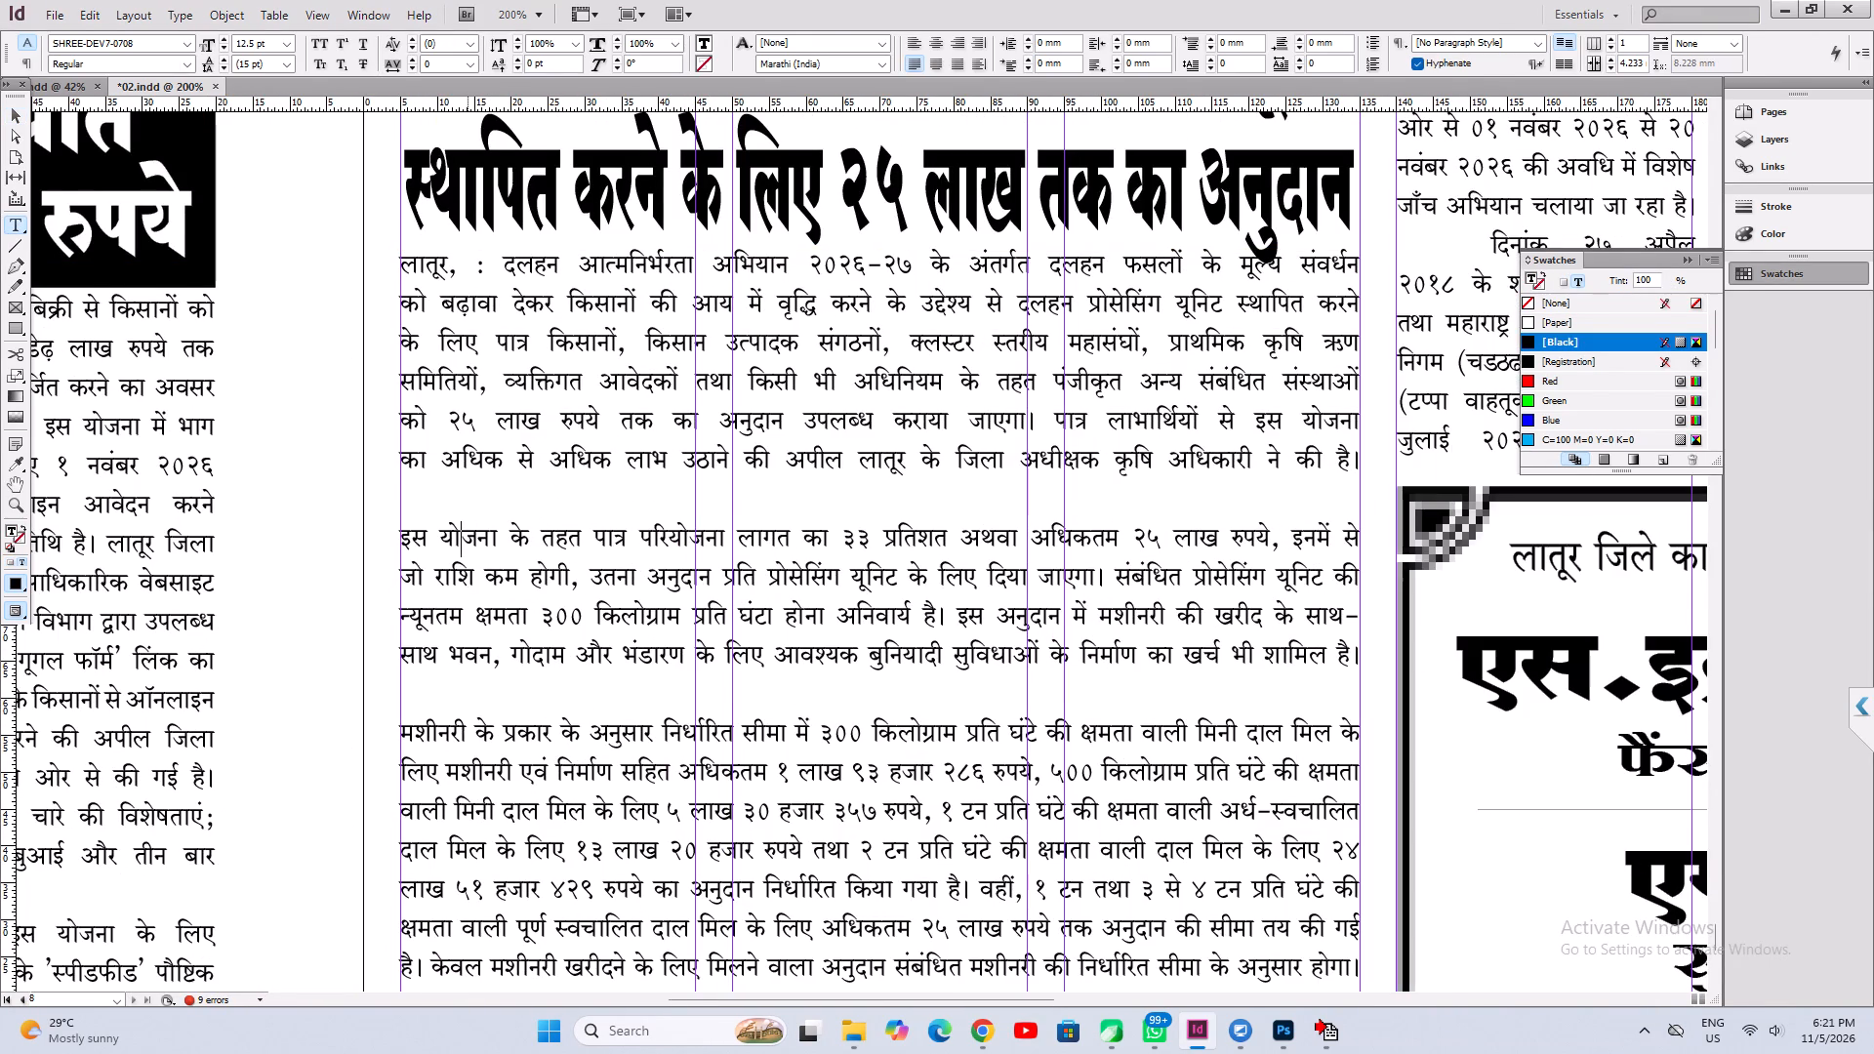
{"action": "key", "text": "Home"}
{"action": "key", "text": "BackSpace"}
{"action": "key", "text": "BackSpace"}
{"action": "left_click", "coordinate": [534, 640]}
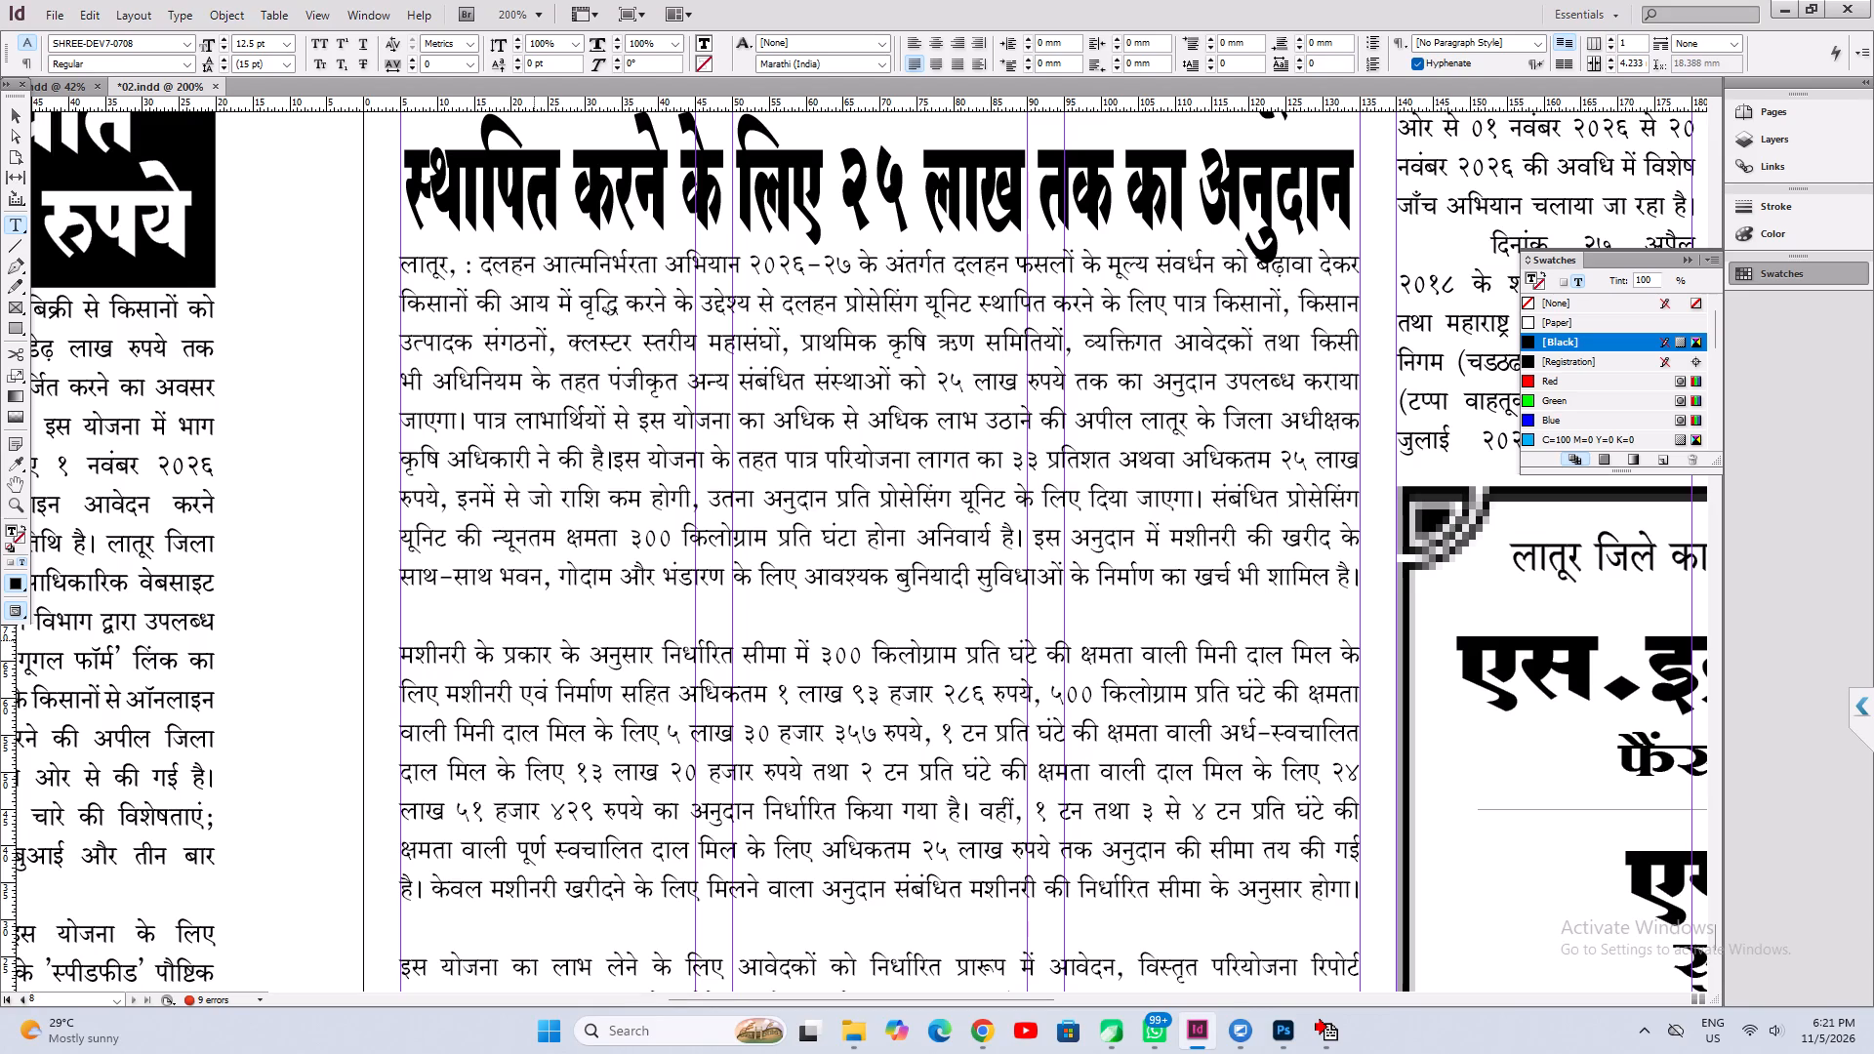
{"action": "key", "text": "Home"}
{"action": "key", "text": "BackSpace"}
{"action": "key", "text": "BackSpace"}
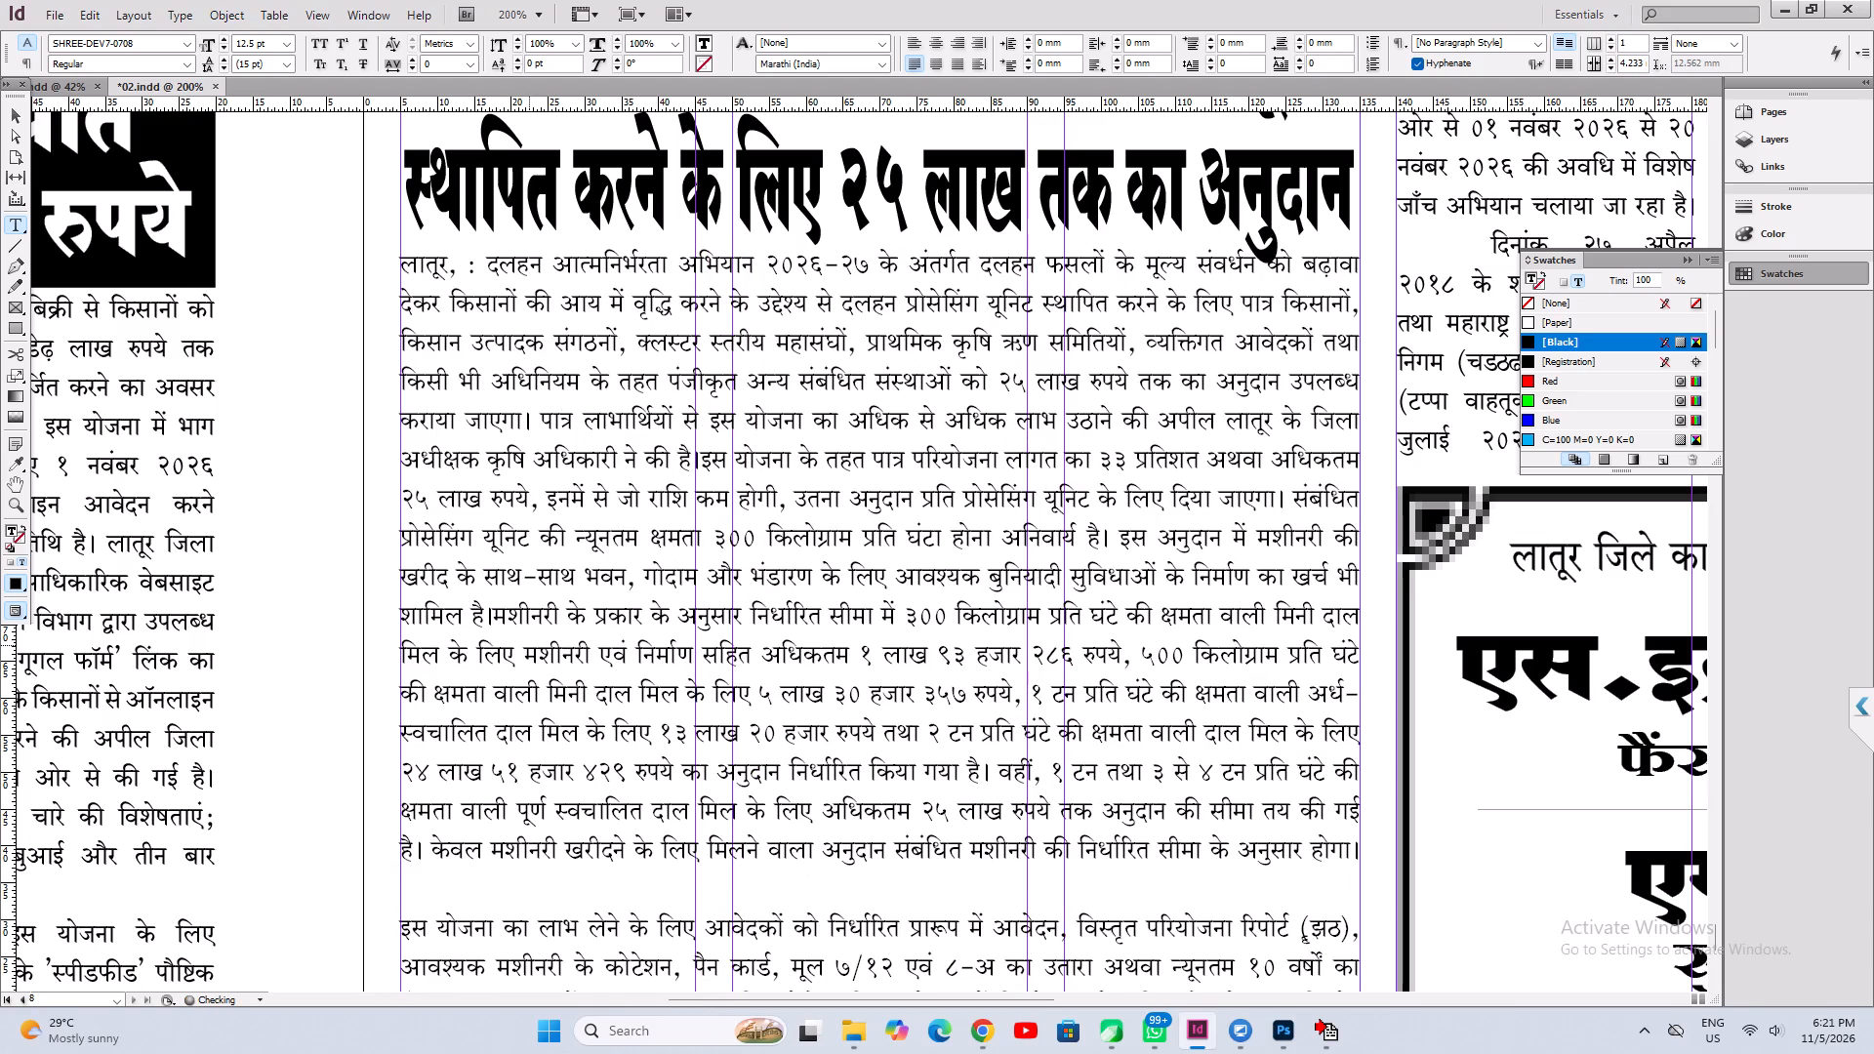
{"action": "left_click", "coordinate": [505, 933]}
{"action": "key", "text": "Home"}
{"action": "key", "text": "BackSpace"}
{"action": "key", "text": "BackSpace"}
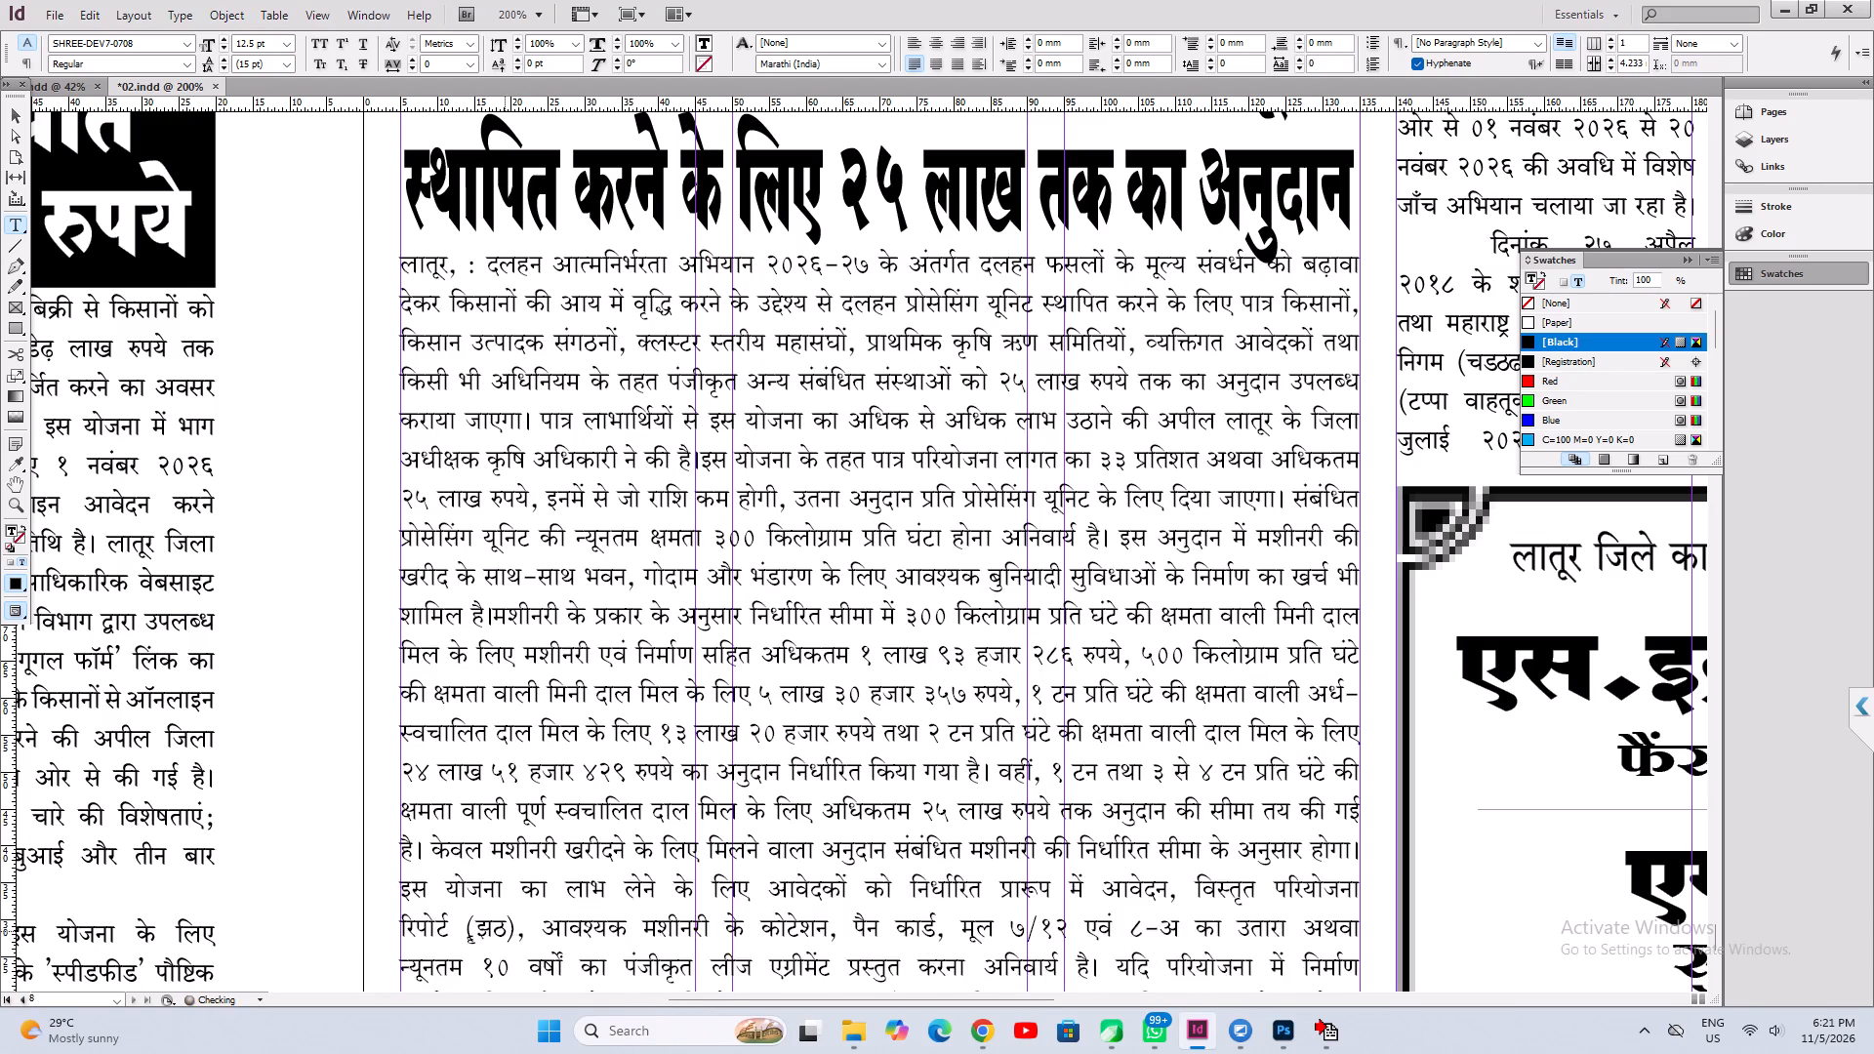
Join the paragraphs starting "योजना के नियमों" and "लाभार्थियों को कुल" to the preceding text, removing the empty lines between them.
{"action": "scroll", "coordinate": [505, 930], "scroll_direction": "down", "scroll_amount": 8}
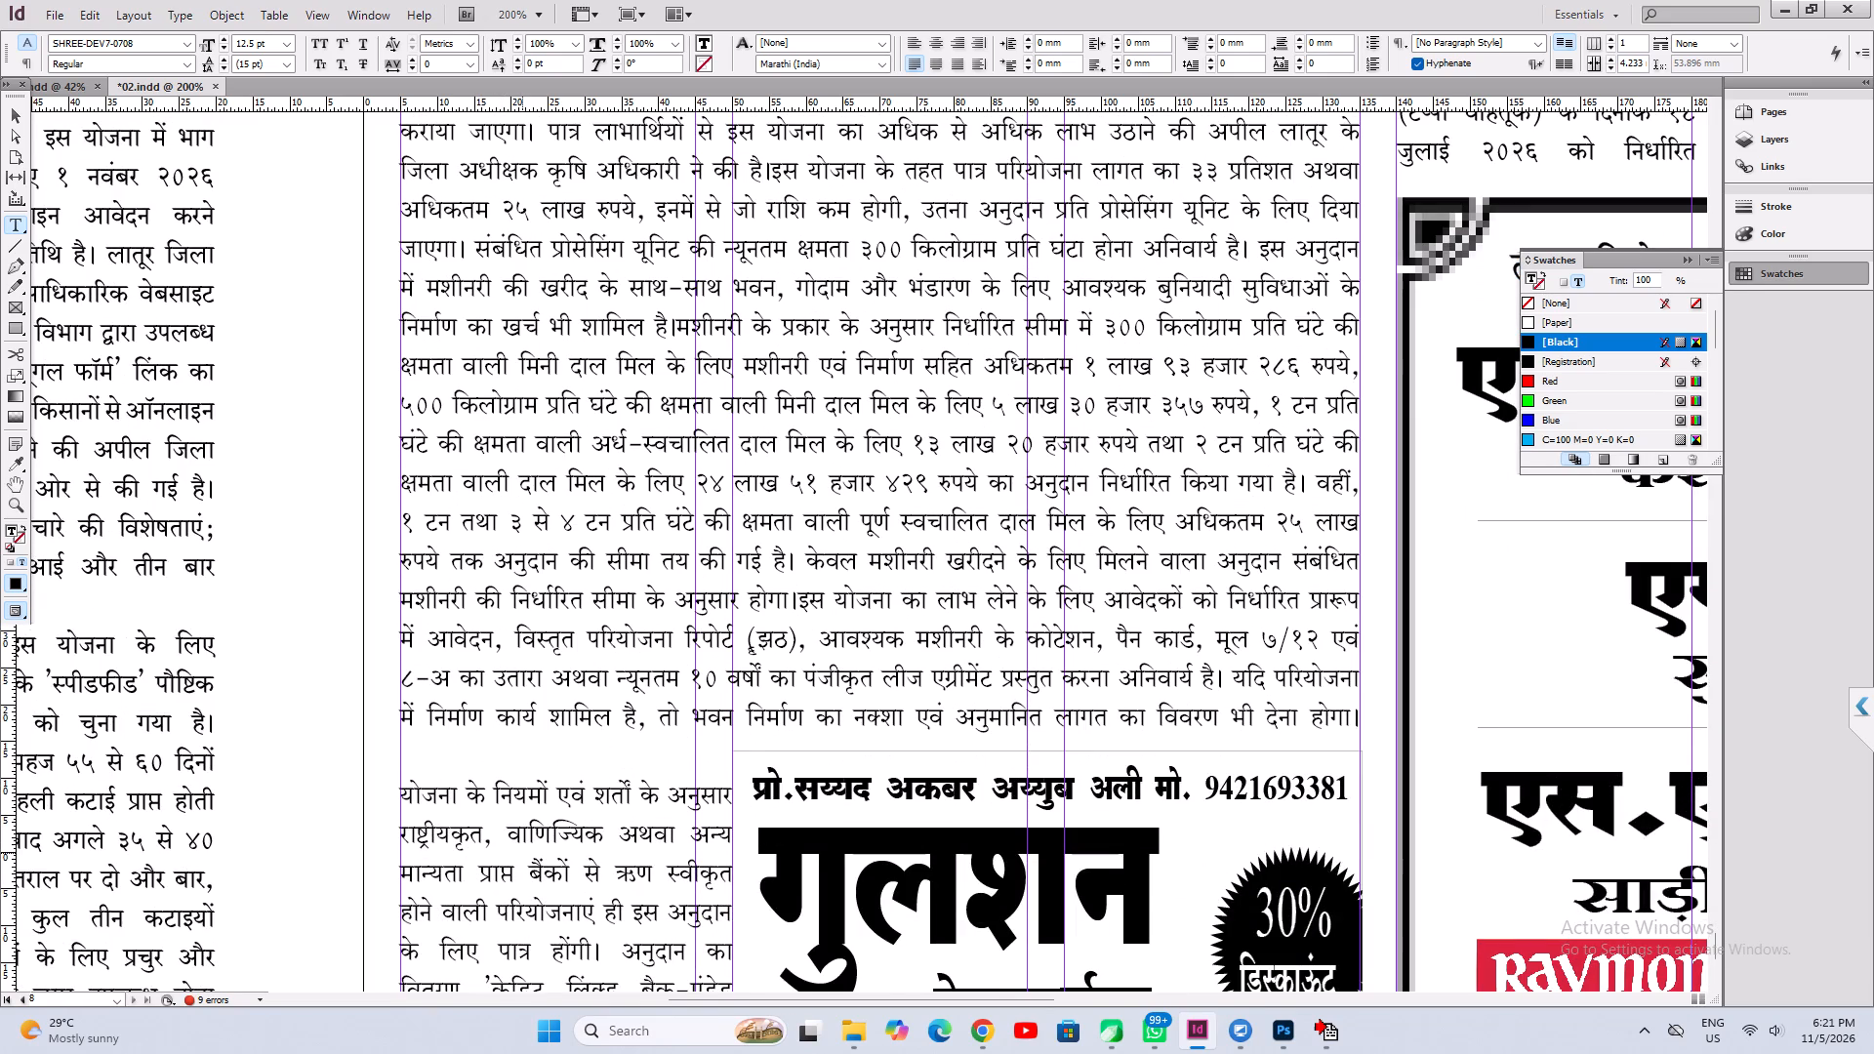
{"action": "left_click", "coordinate": [522, 853]}
{"action": "left_click", "coordinate": [528, 811]}
{"action": "key", "text": "Home"}
{"action": "key", "text": "BackSpace"}
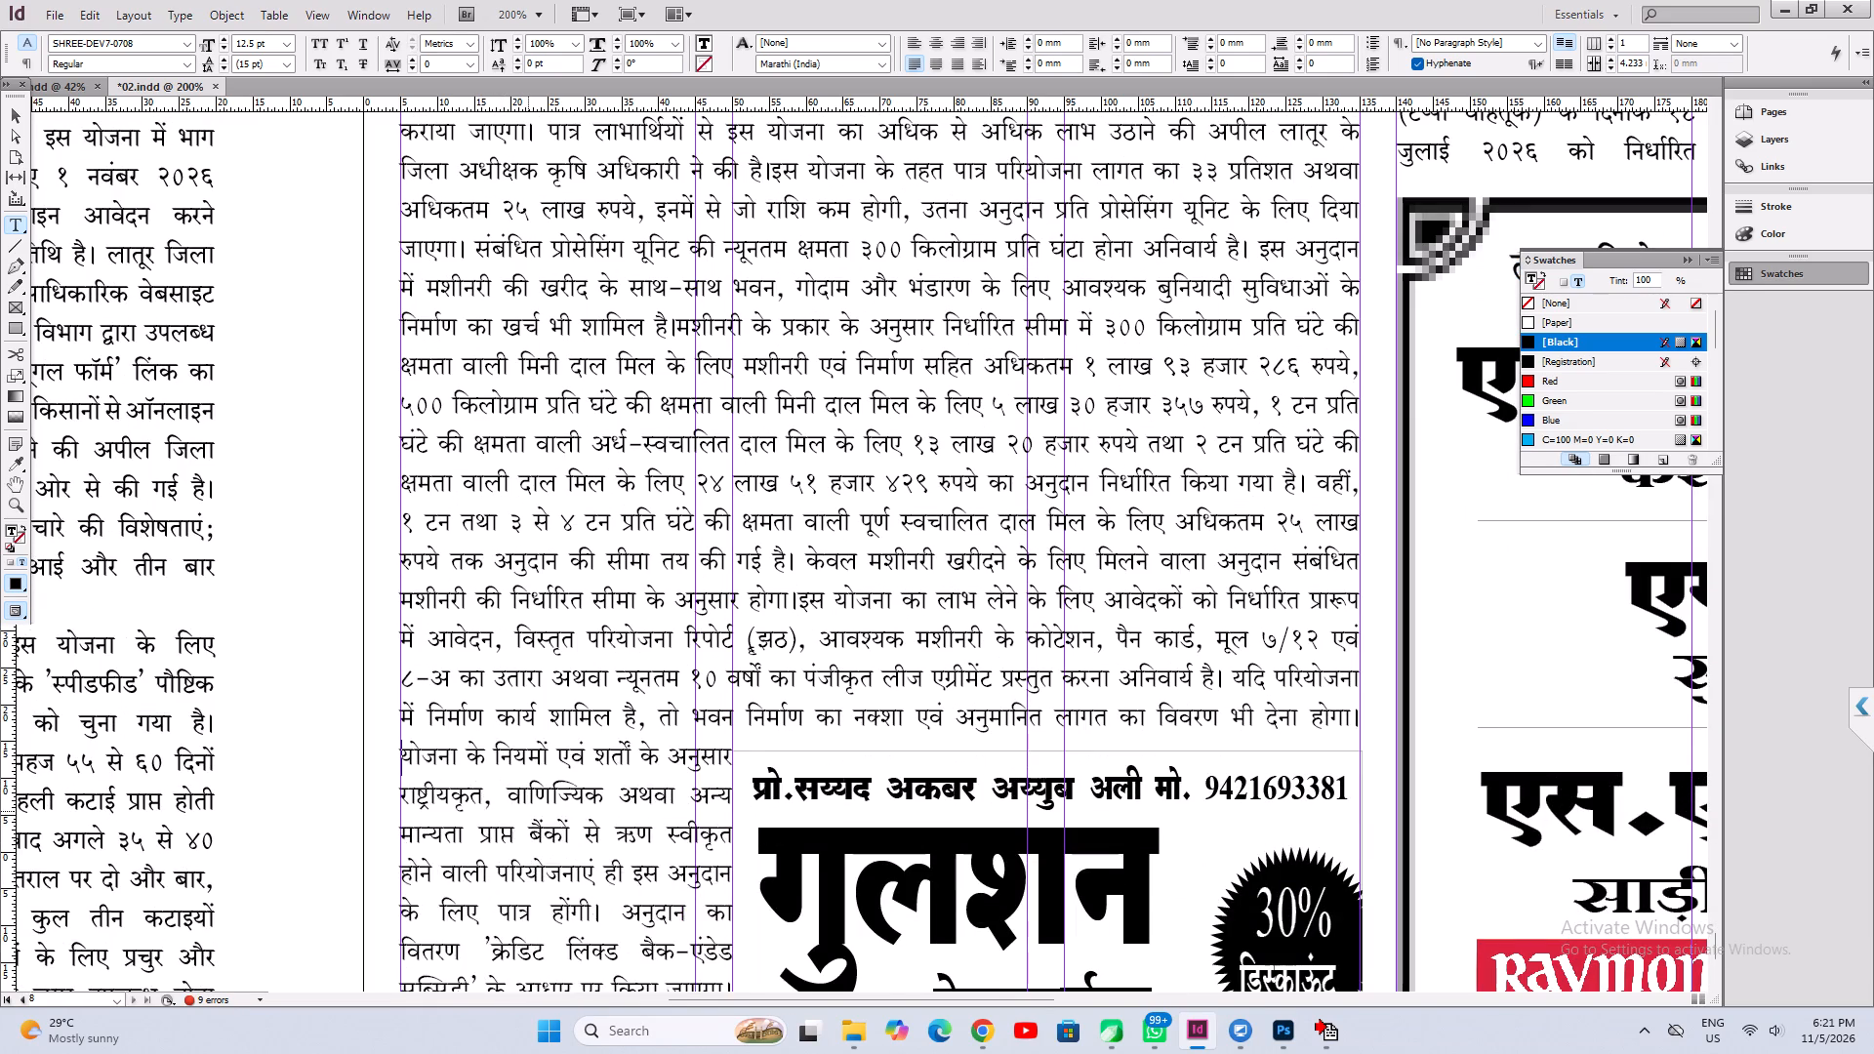
{"action": "key", "text": "BackSpace"}
{"action": "scroll", "coordinate": [531, 816], "scroll_direction": "down", "scroll_amount": 8}
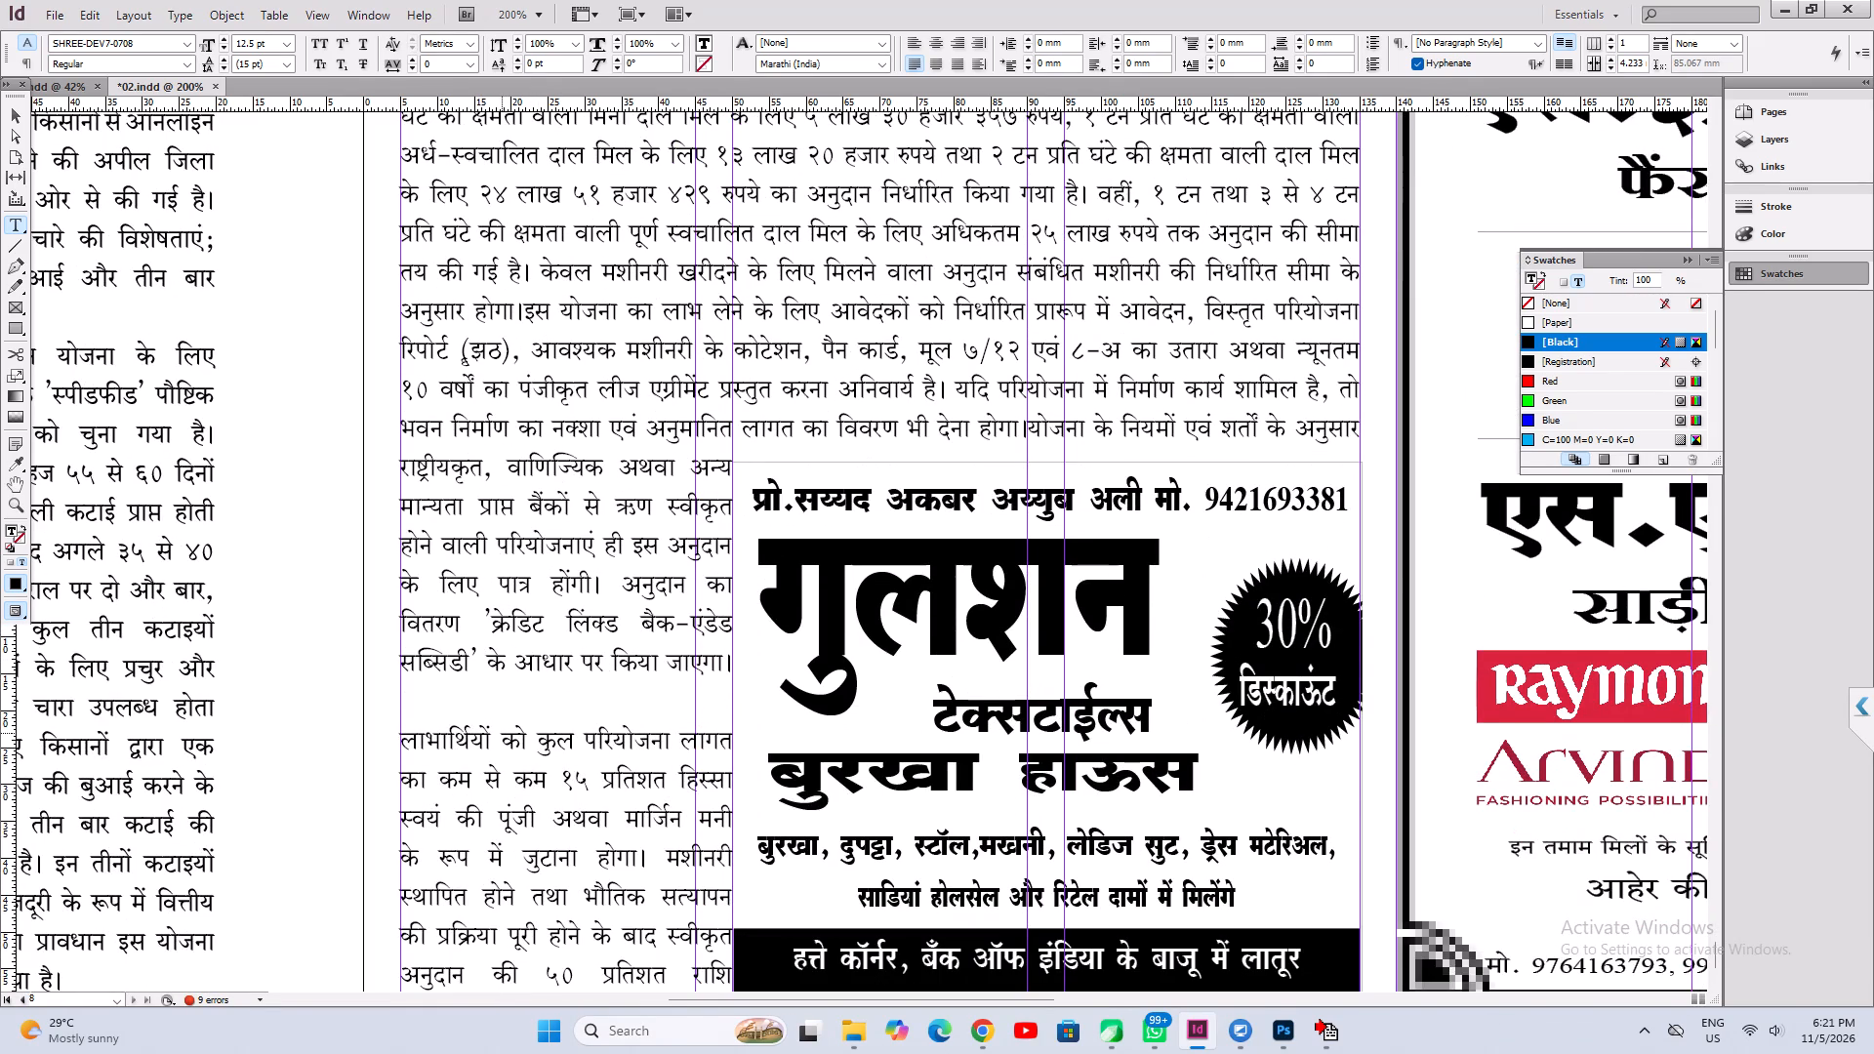
{"action": "left_click", "coordinate": [502, 734]}
{"action": "key", "text": "Home"}
{"action": "key", "text": "BackSpace"}
{"action": "key", "text": "BackSpace"}
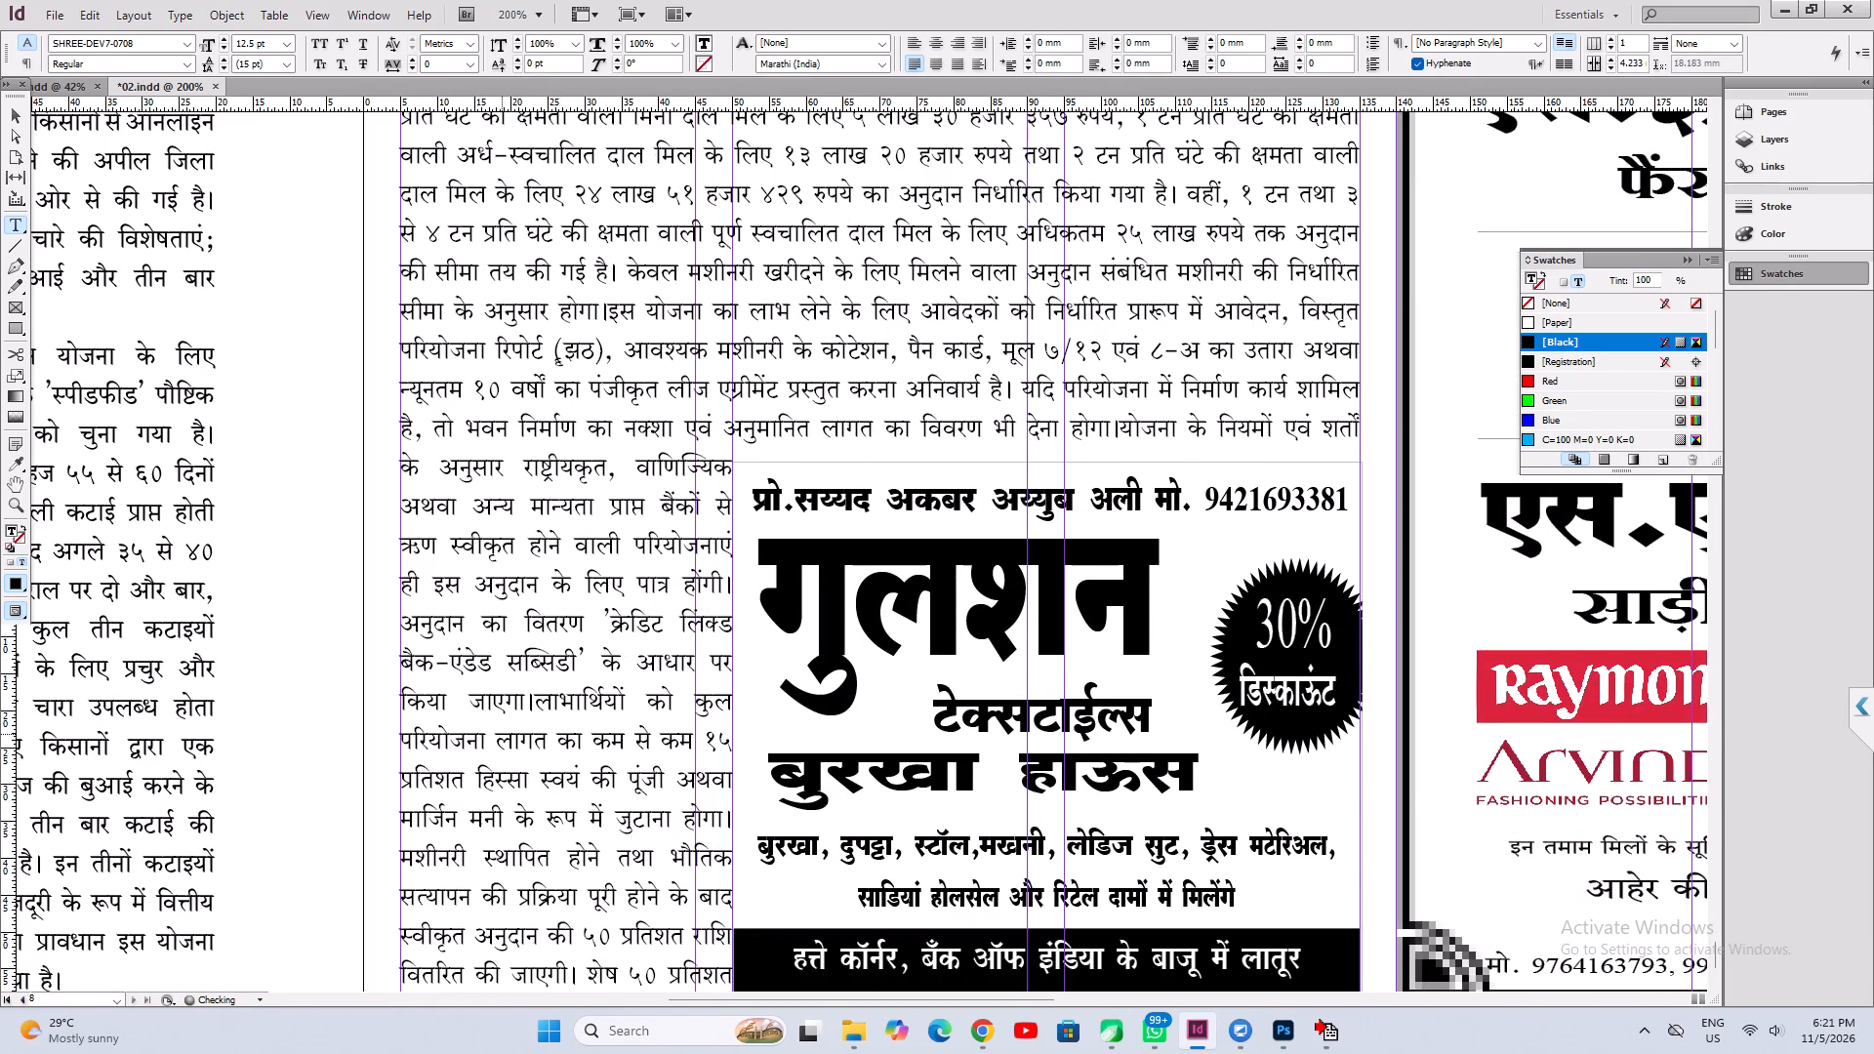
Select all of the subsidy story's body text, save the document and fit the text frame to its content.
{"action": "scroll", "coordinate": [508, 749], "scroll_direction": "down", "scroll_amount": 10}
{"action": "left_click", "coordinate": [573, 770]}
{"action": "key", "text": "ctrl+a"}
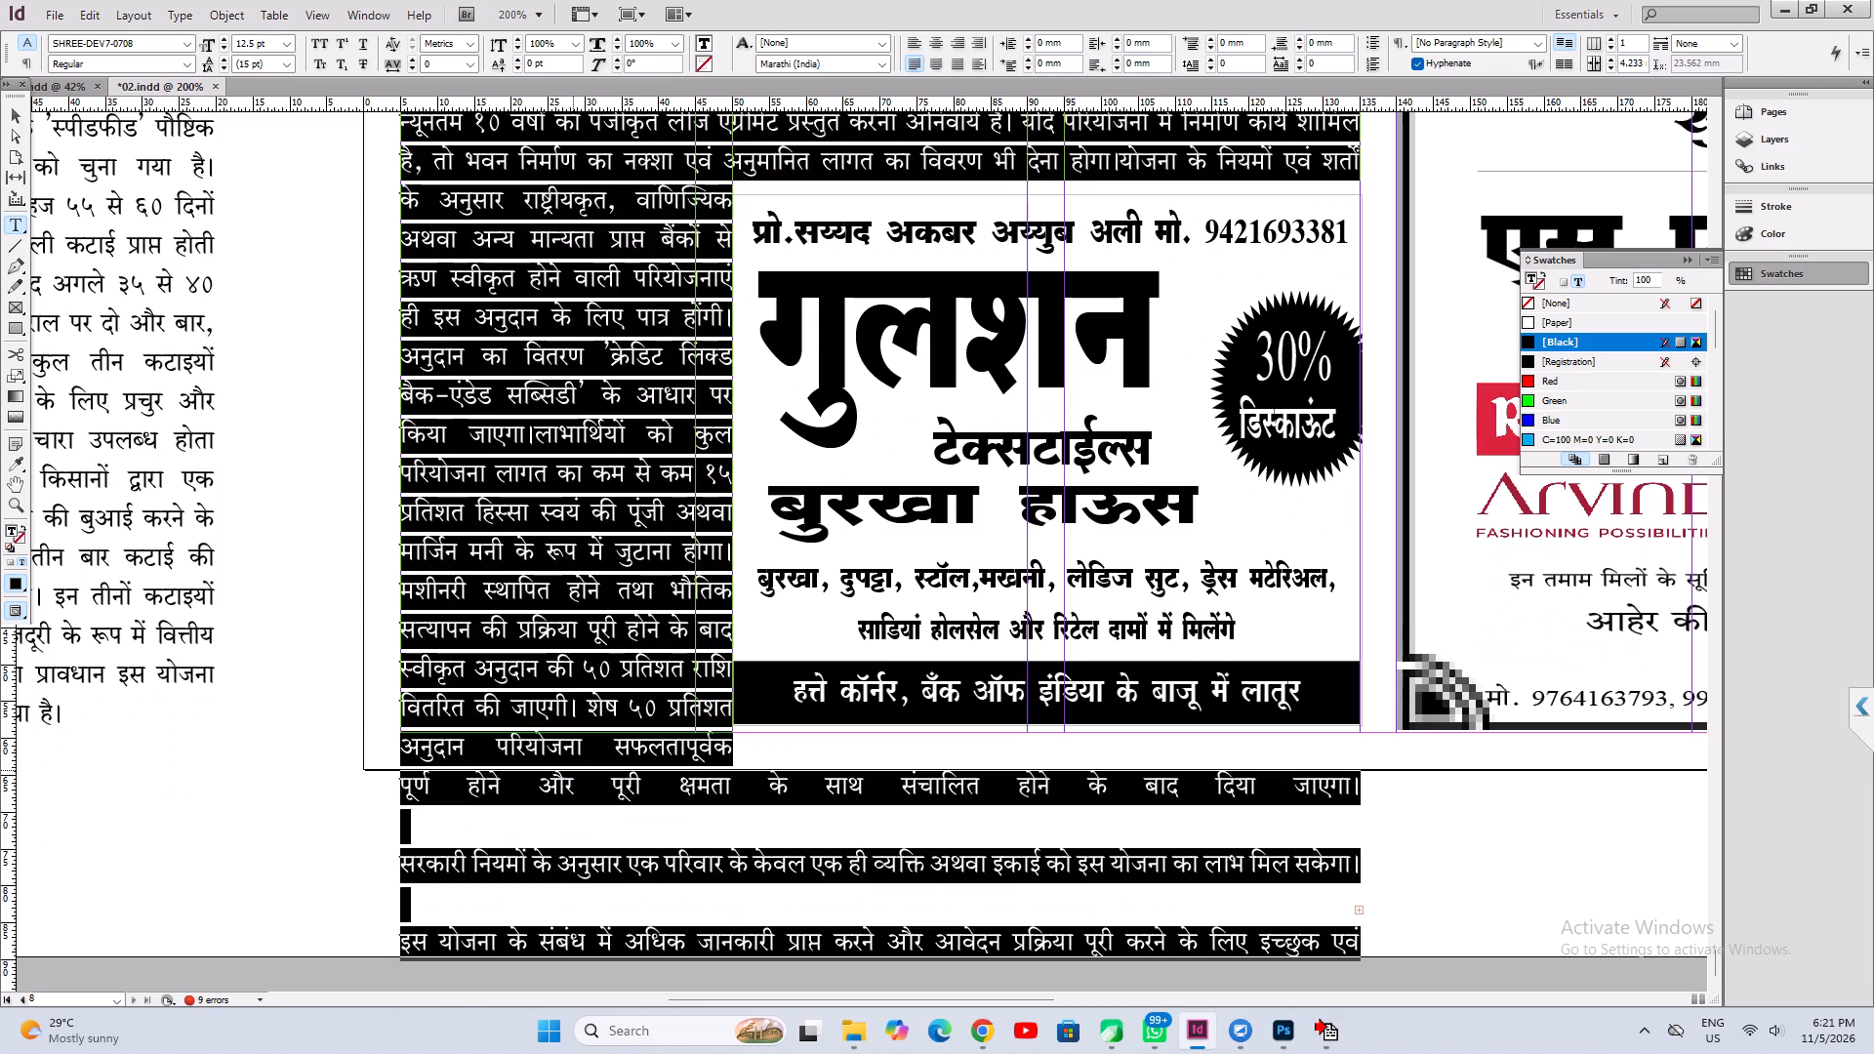
{"action": "key", "text": "ctrl+0"}
{"action": "key", "text": "ctrl+s"}
{"action": "key", "text": "ctrl+alt+c"}
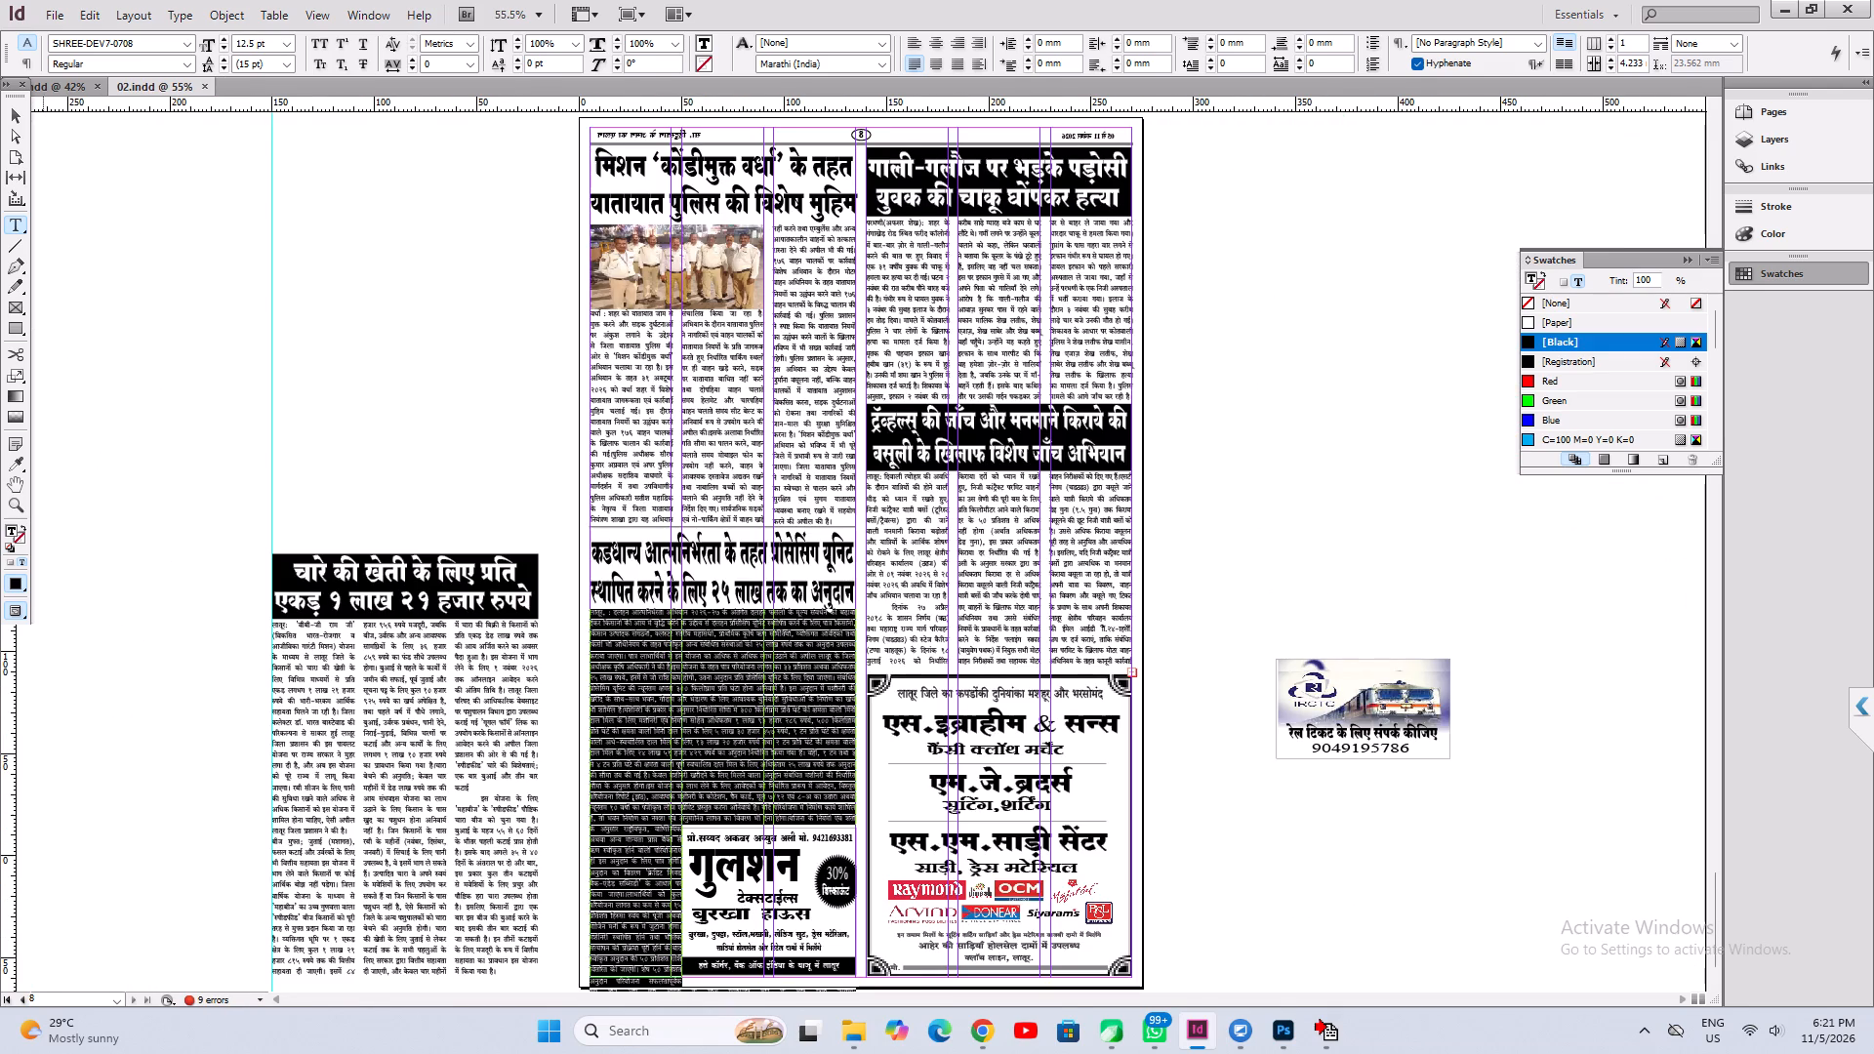
Set the subsidy story's body text frame to three columns.
{"action": "left_click", "coordinate": [16, 121]}
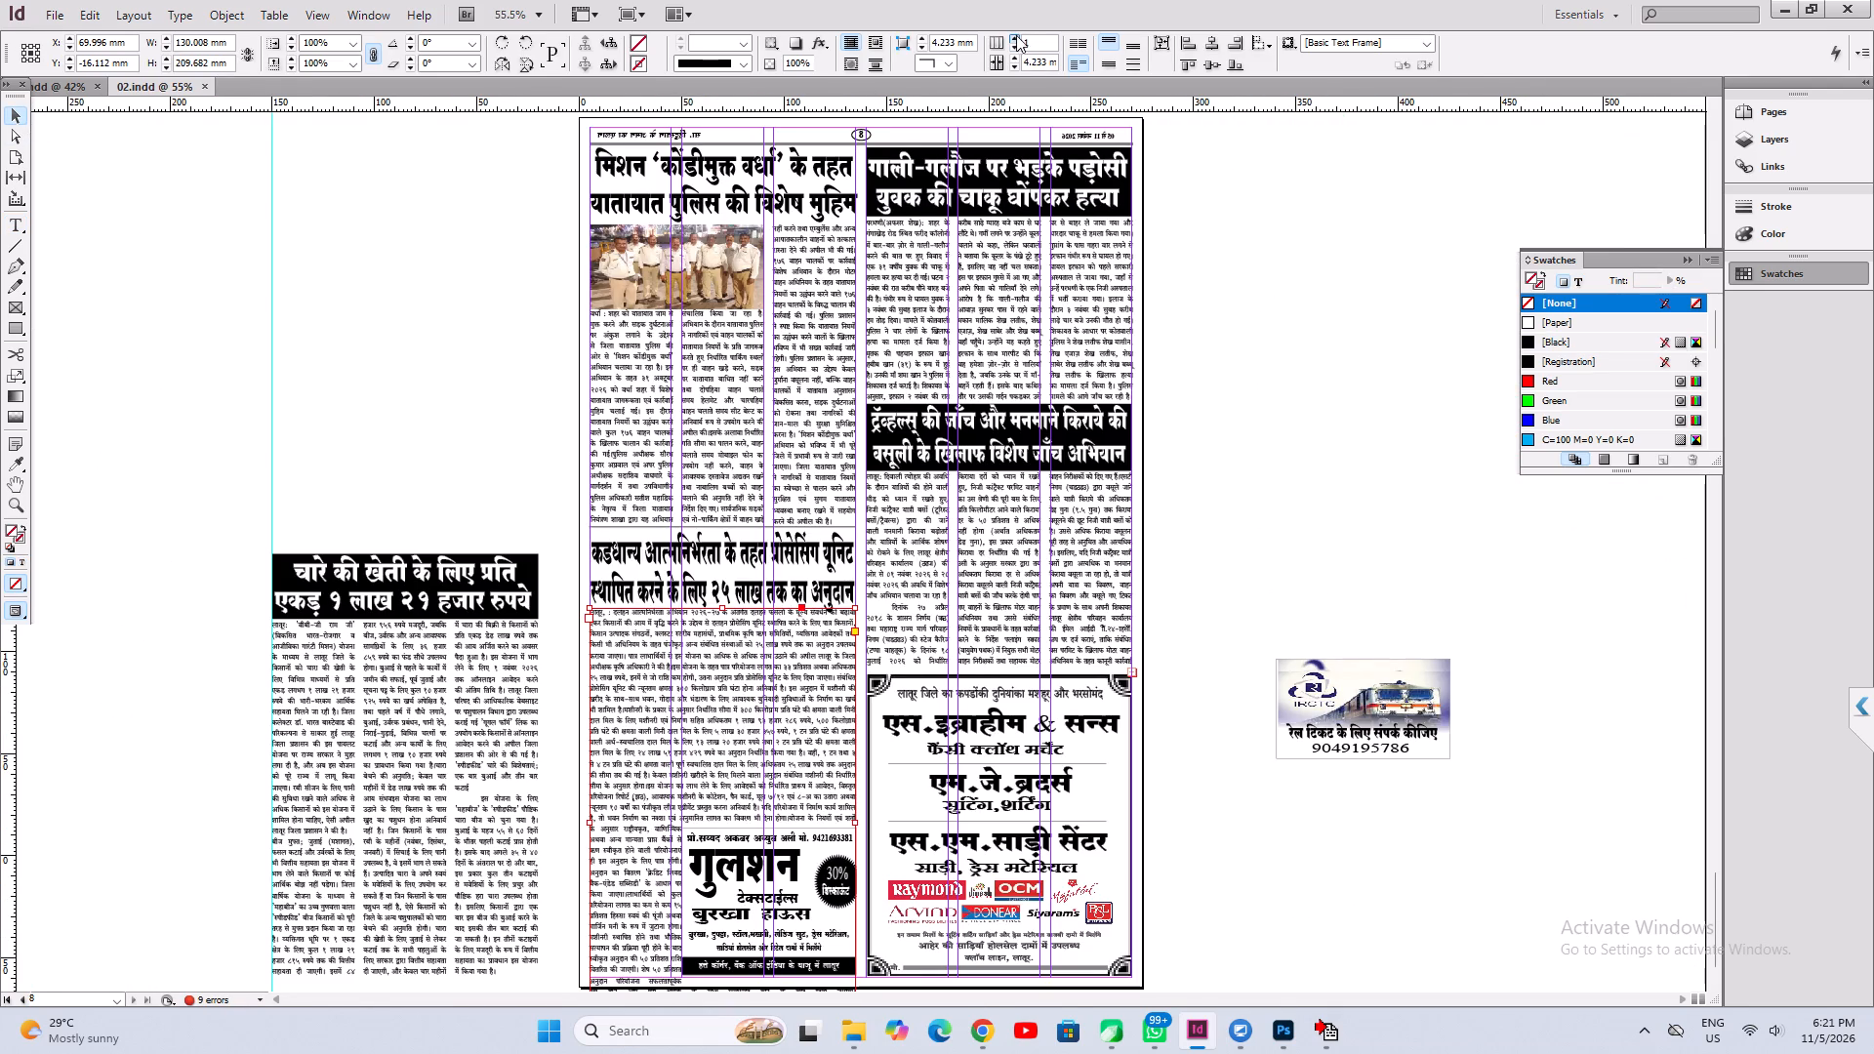
{"action": "left_click", "coordinate": [1013, 35]}
{"action": "left_click", "coordinate": [1011, 40]}
Shorten the body text frame from below to about 185 mm high so it ends near the page's bottom edge.
{"action": "scroll", "coordinate": [776, 743], "scroll_direction": "down", "scroll_amount": 7}
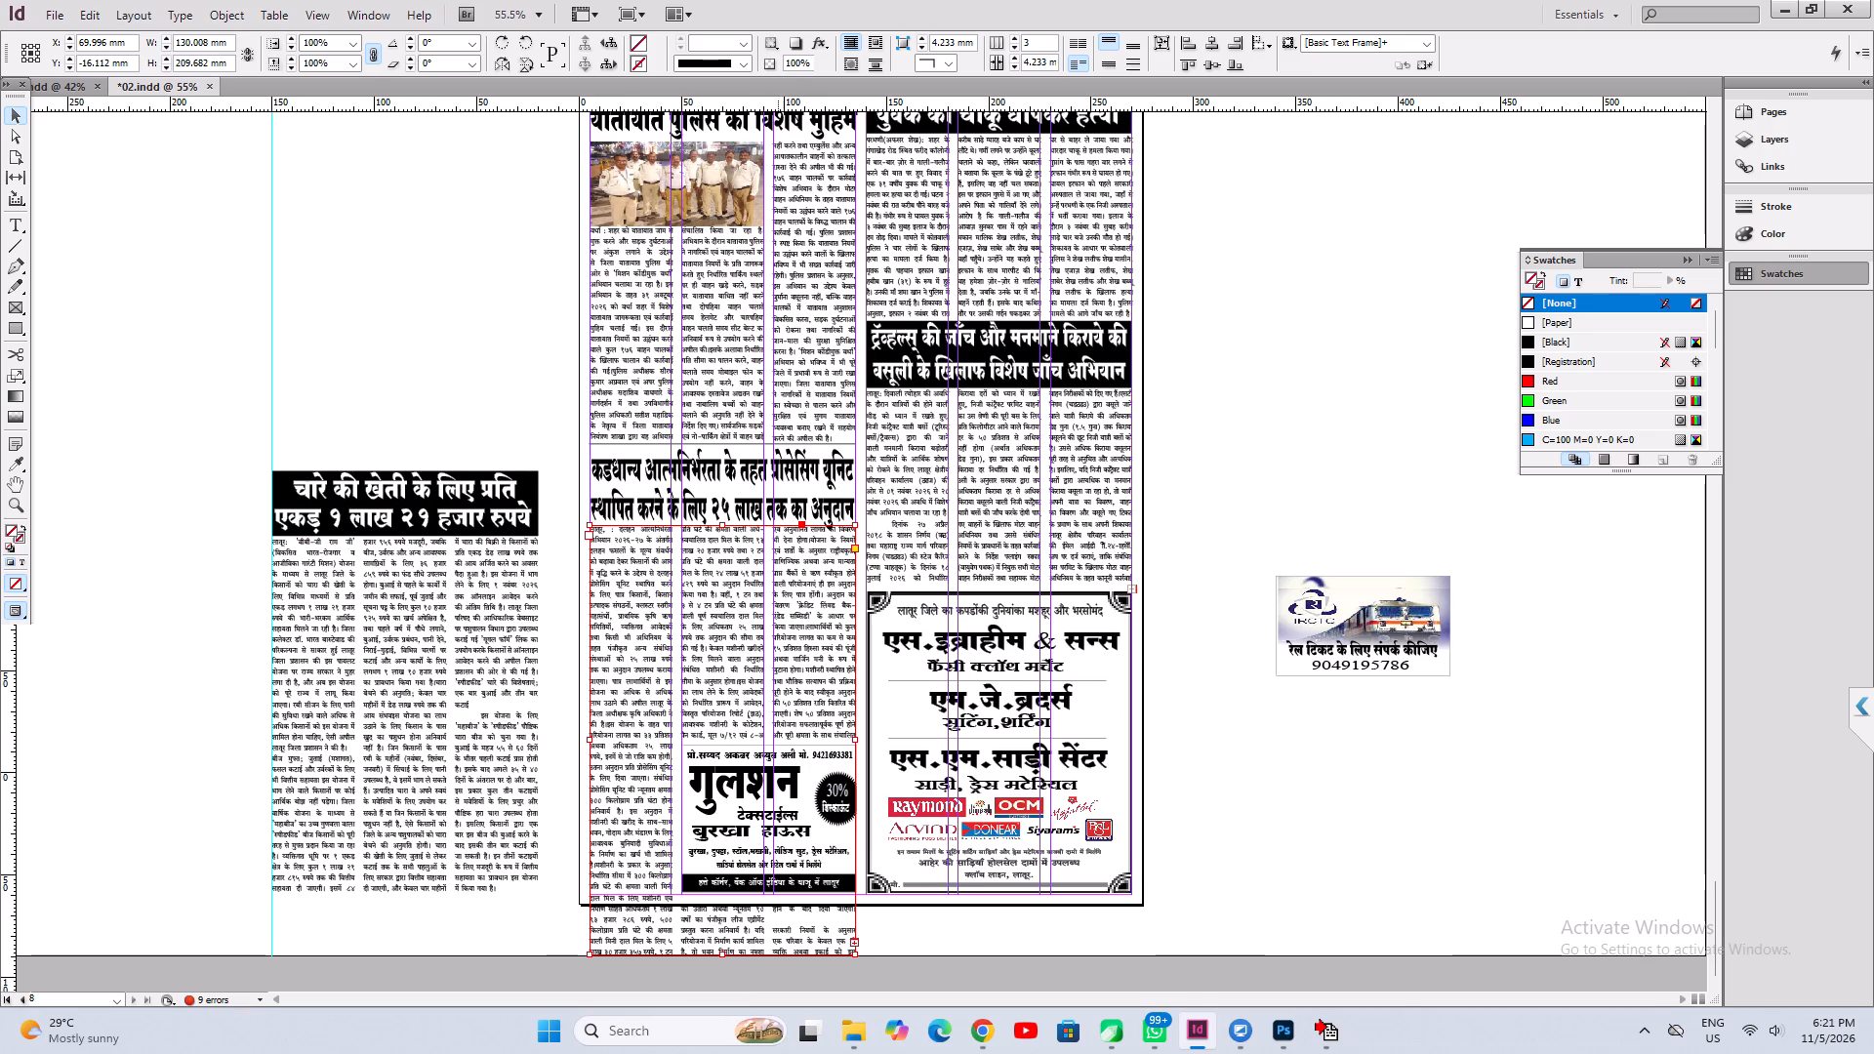
{"action": "left_click_drag", "start_coordinate": [723, 955], "coordinate": [729, 910]}
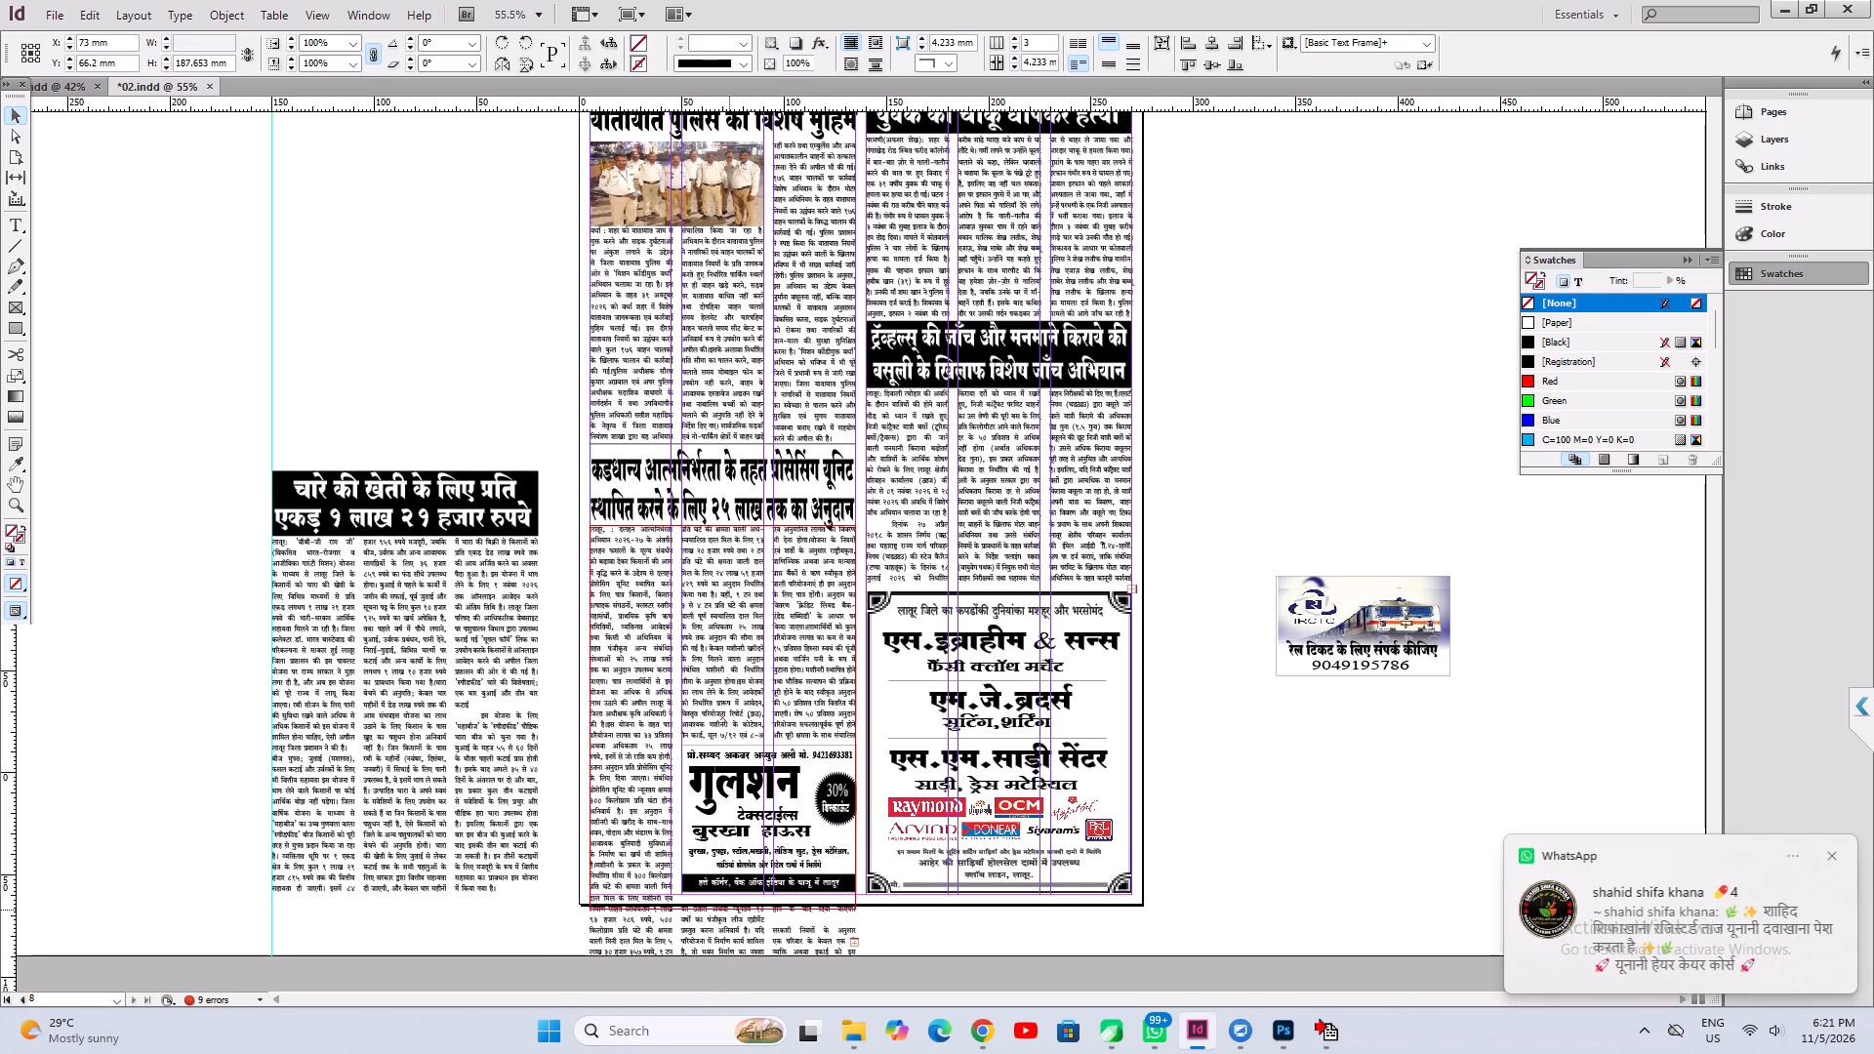
{"action": "left_click_drag", "start_coordinate": [729, 910], "coordinate": [730, 901]}
Reduce the गुलशन advertisement's height to about 61 mm by lowering its top edge, keeping its bottom edge in place.
{"action": "left_click", "coordinate": [816, 870]}
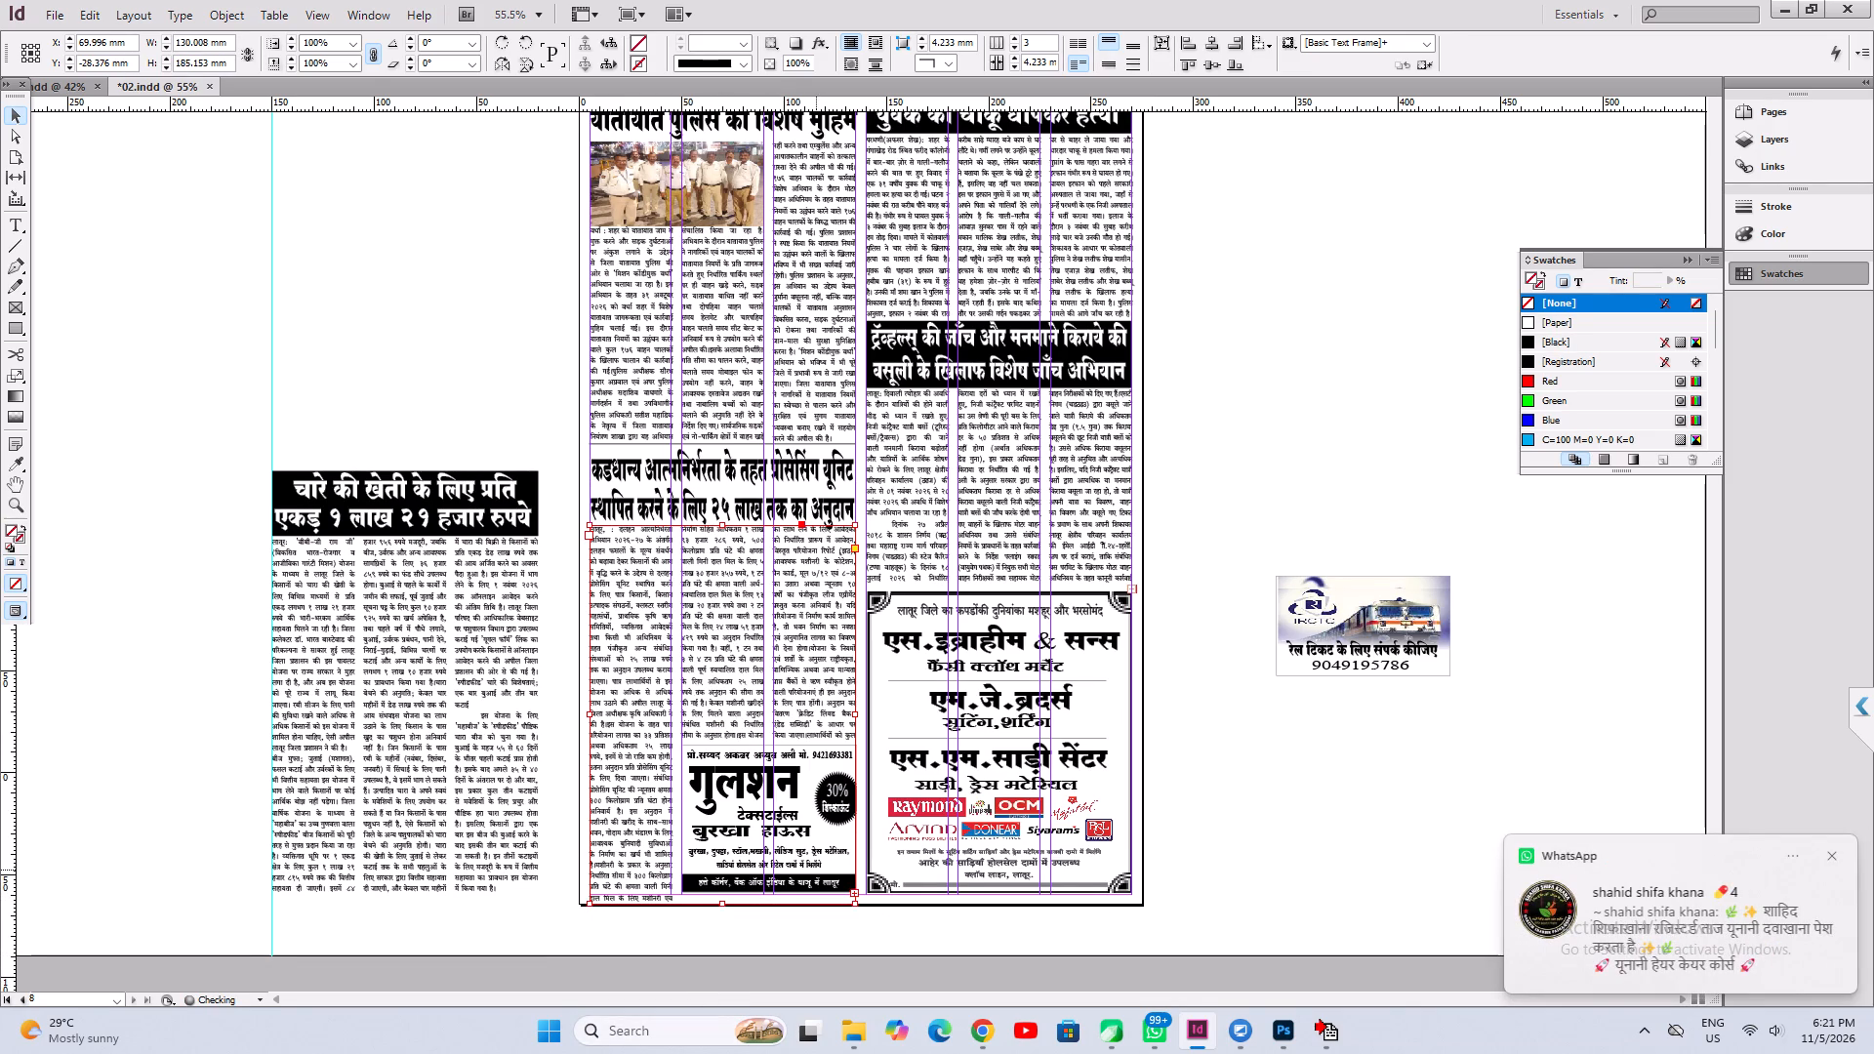
{"action": "left_click", "coordinate": [813, 871], "text": "ctrl"}
{"action": "key", "text": "ctrl+1"}
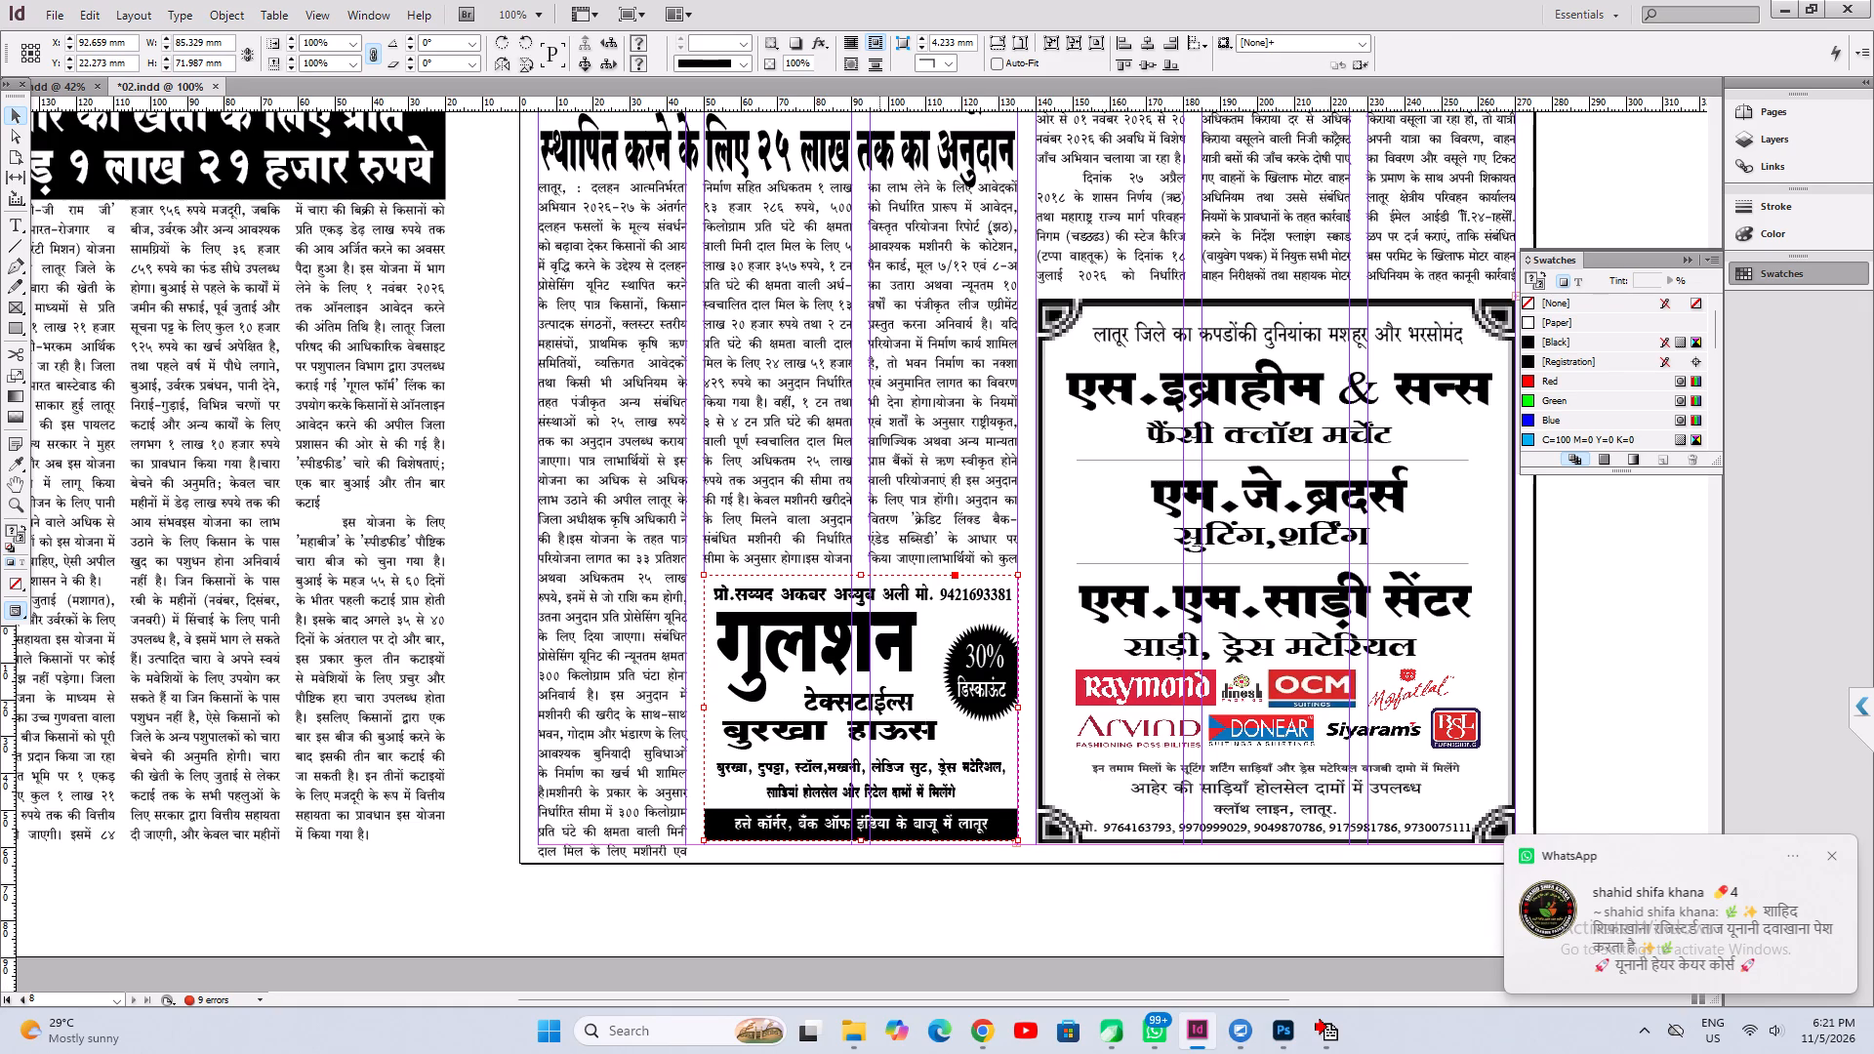
{"action": "left_click_drag", "start_coordinate": [861, 577], "coordinate": [859, 600], "text": "ctrl"}
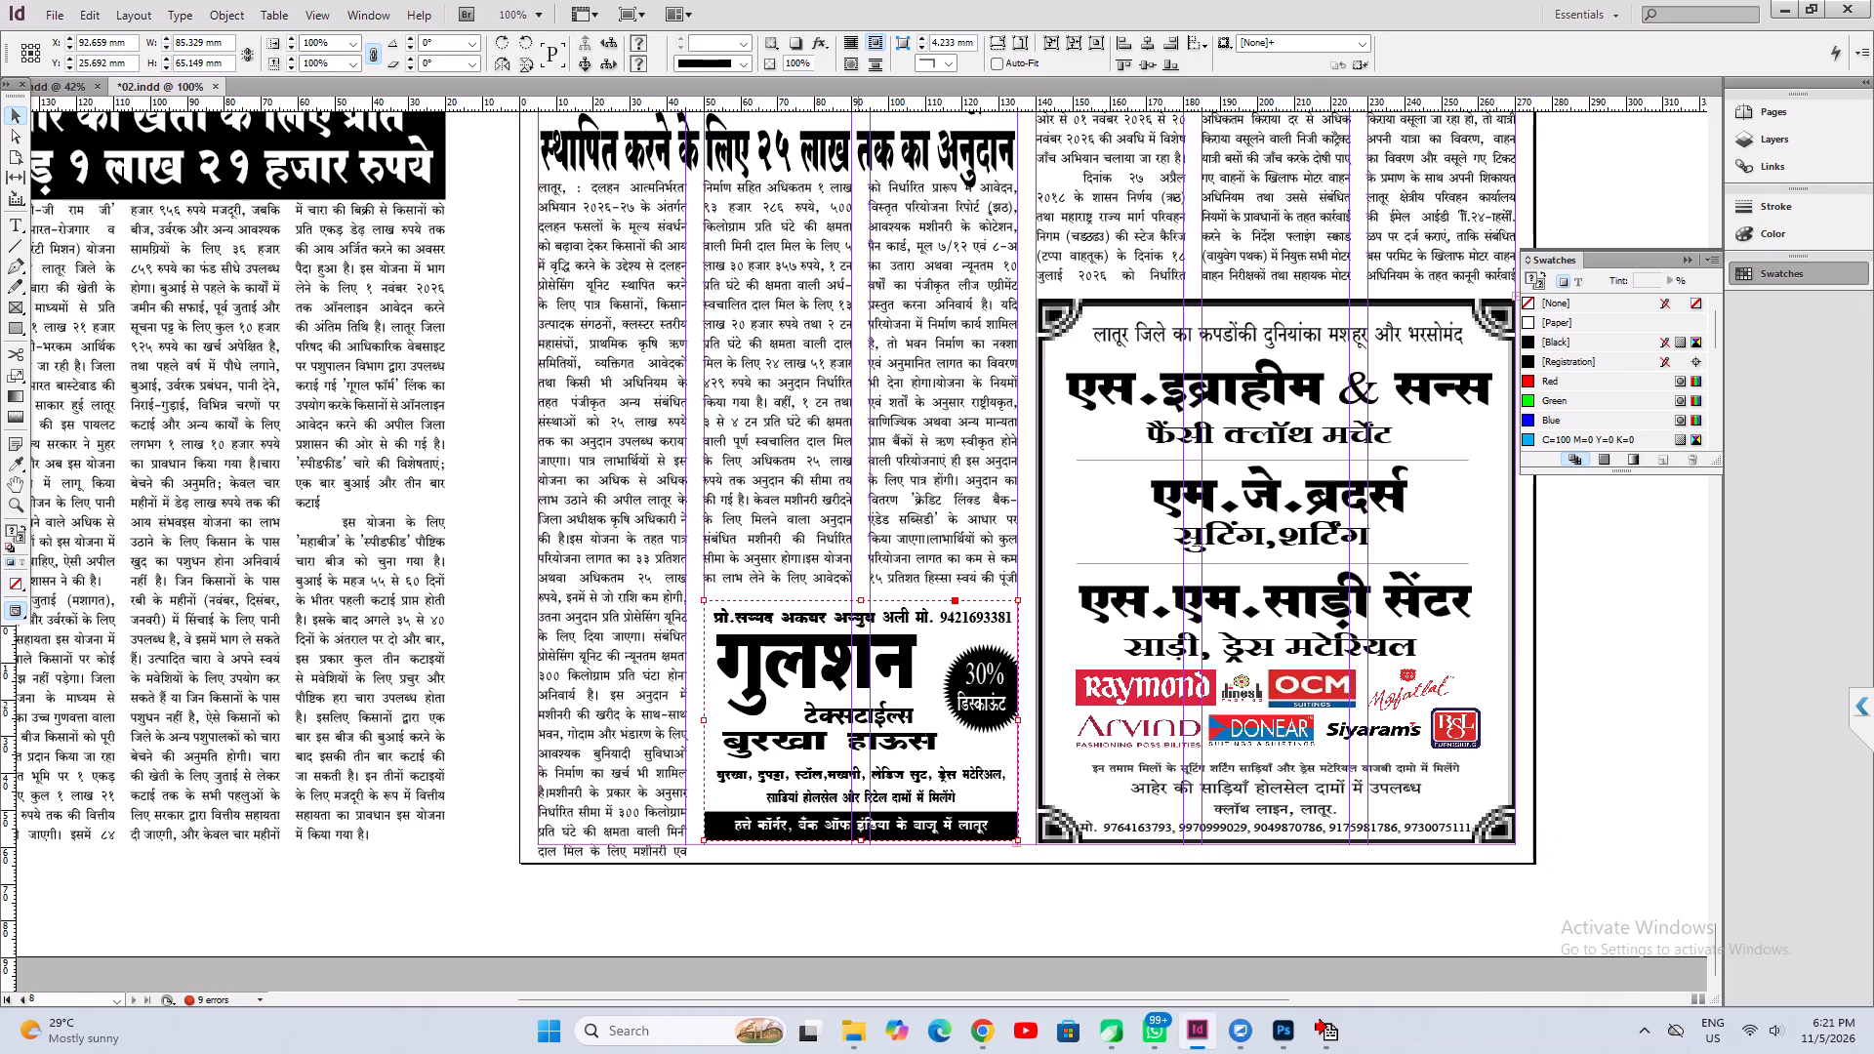
{"action": "left_click_drag", "start_coordinate": [858, 603], "coordinate": [858, 616], "text": "ctrl"}
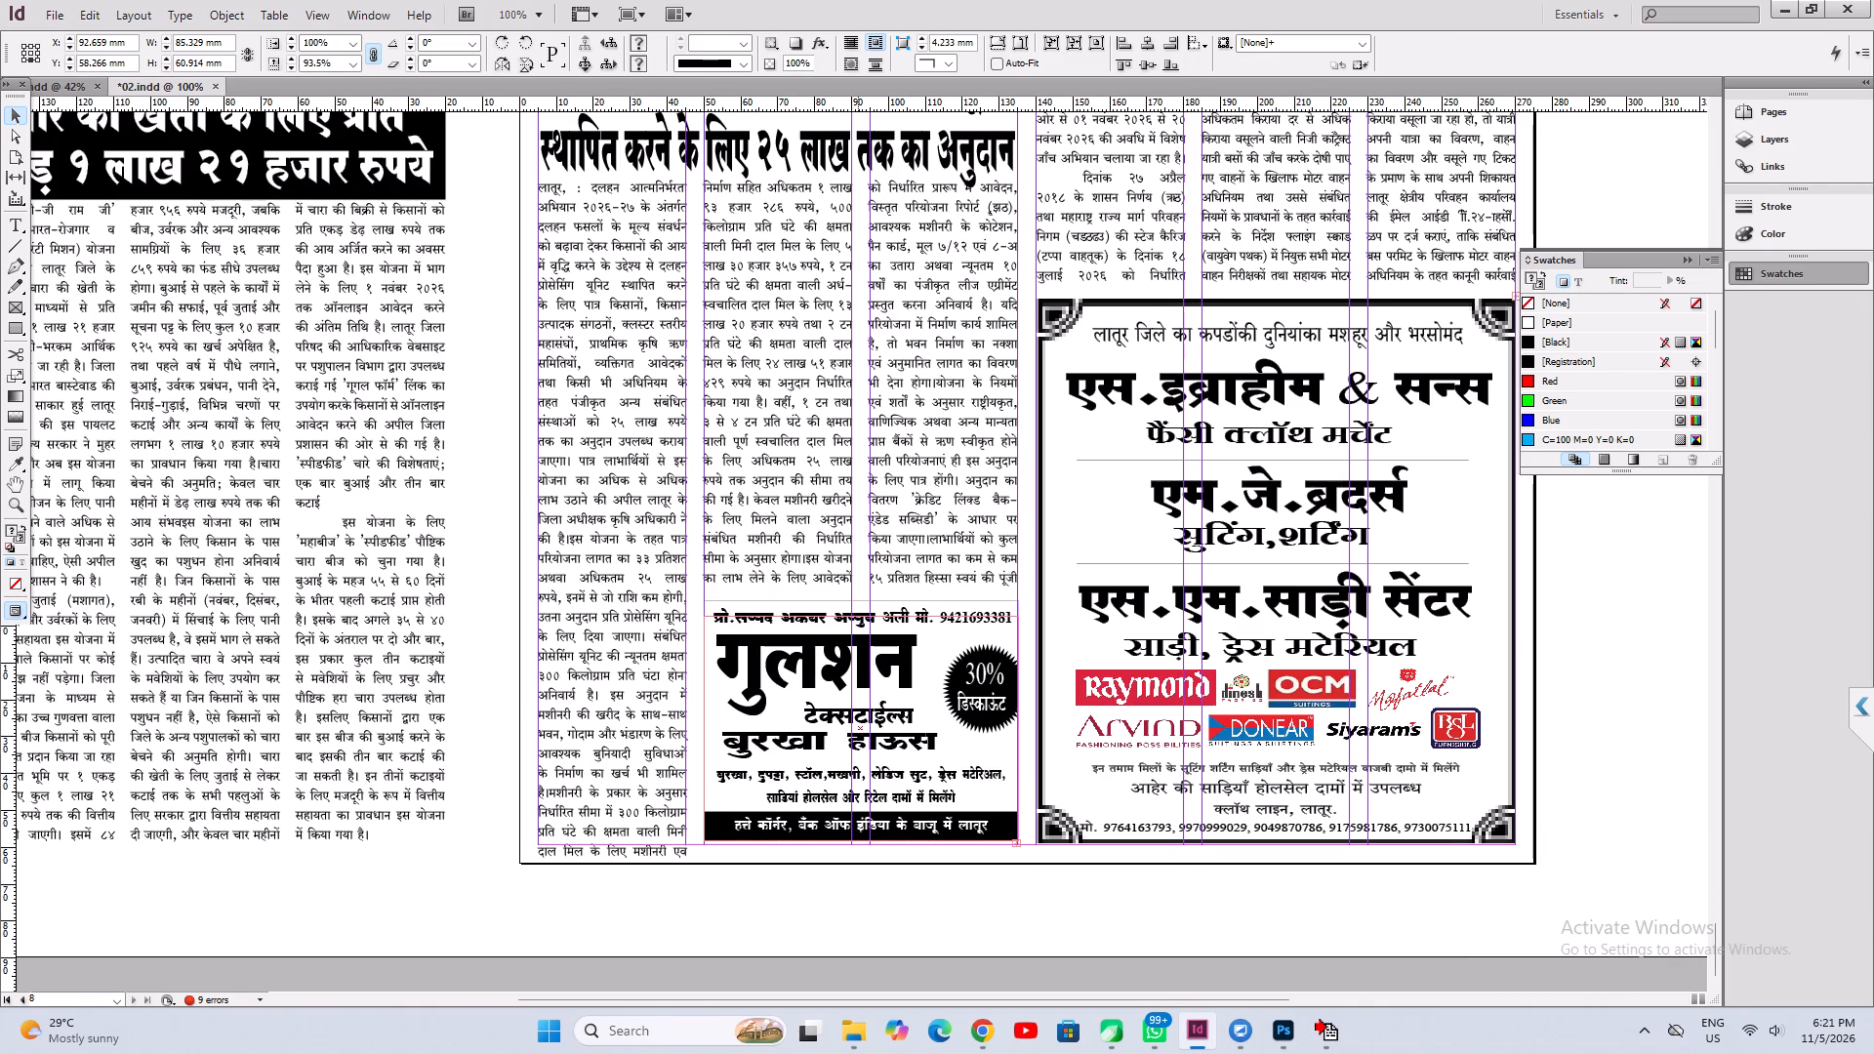
End the third column's text after "जुटाना होगा।" above the गुलशन advertisement, delete the lines following it and save the document.
{"action": "left_click", "coordinate": [906, 512]}
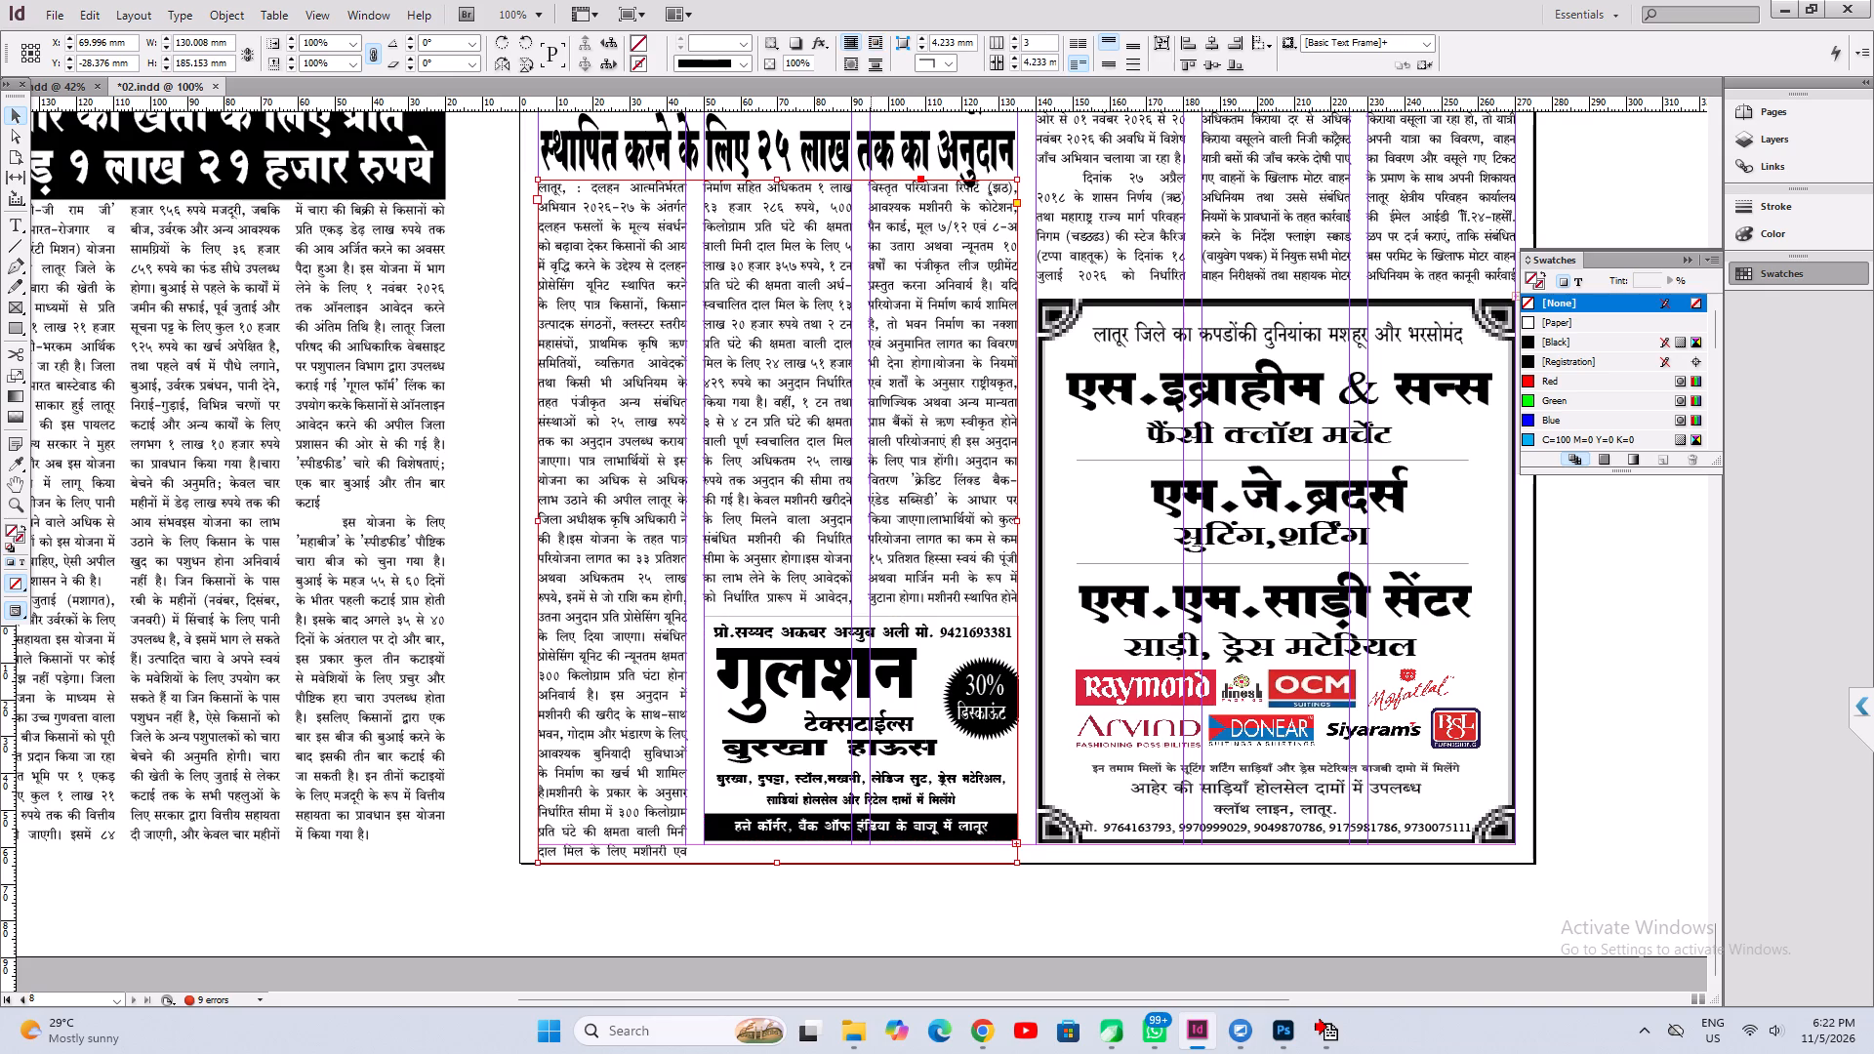
{"action": "left_click", "coordinate": [15, 220]}
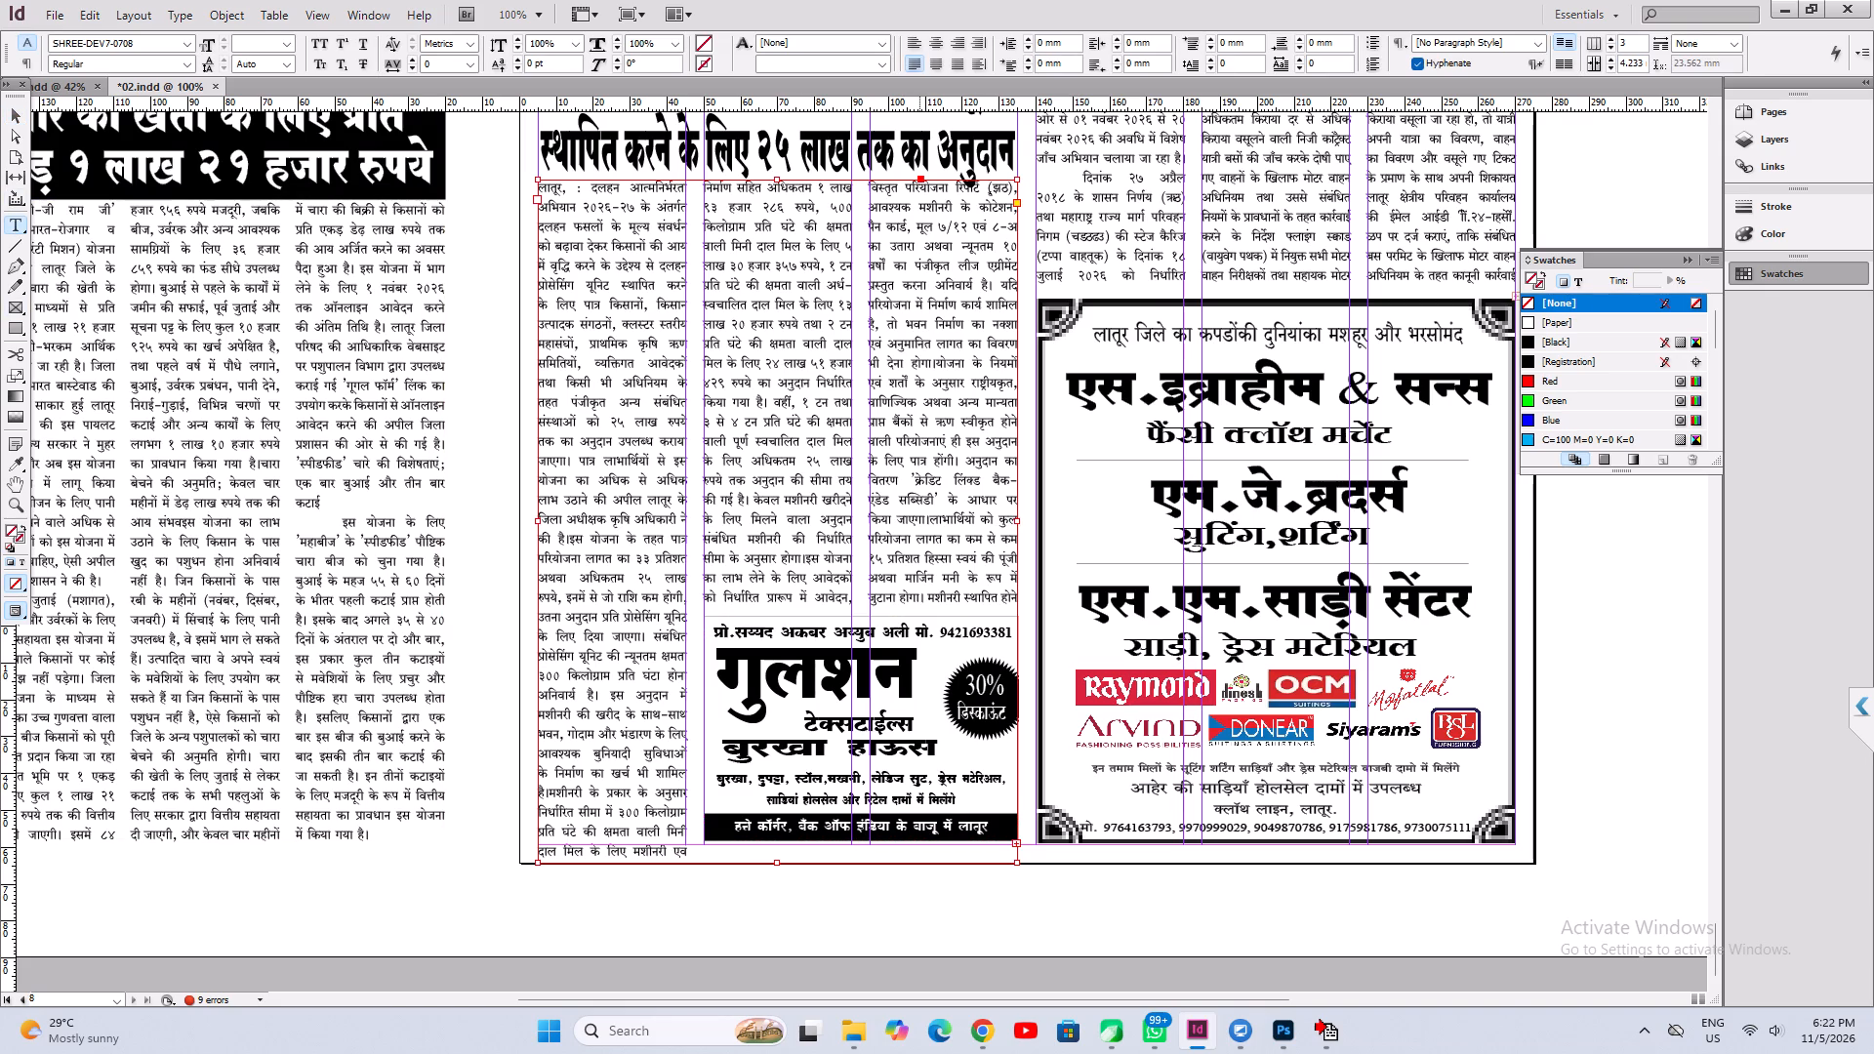
{"action": "left_click", "coordinate": [925, 597]}
{"action": "key", "text": "Return"}
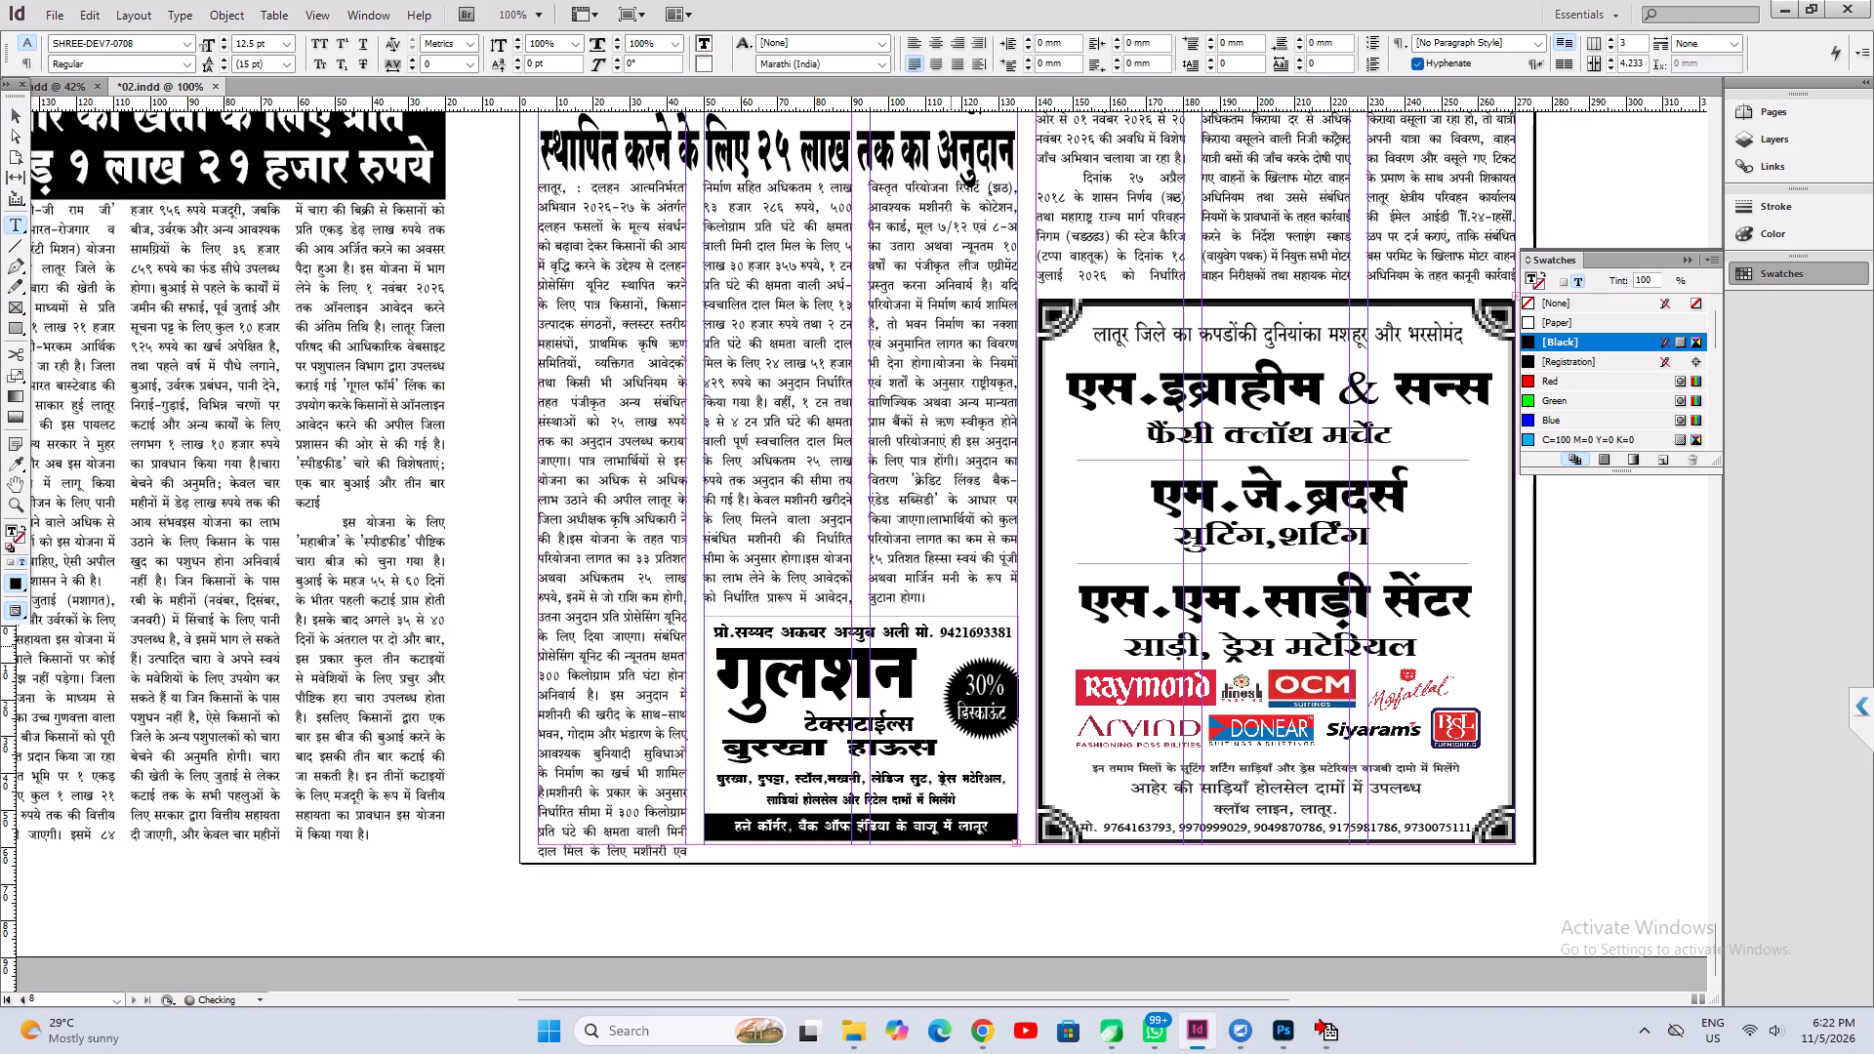
{"action": "key", "text": "shift+Down"}
{"action": "key", "text": "shift+Down"}
{"action": "key", "text": "shift+Down"}
{"action": "key", "text": "BackSpace"}
{"action": "key", "text": "ctrl+s"}
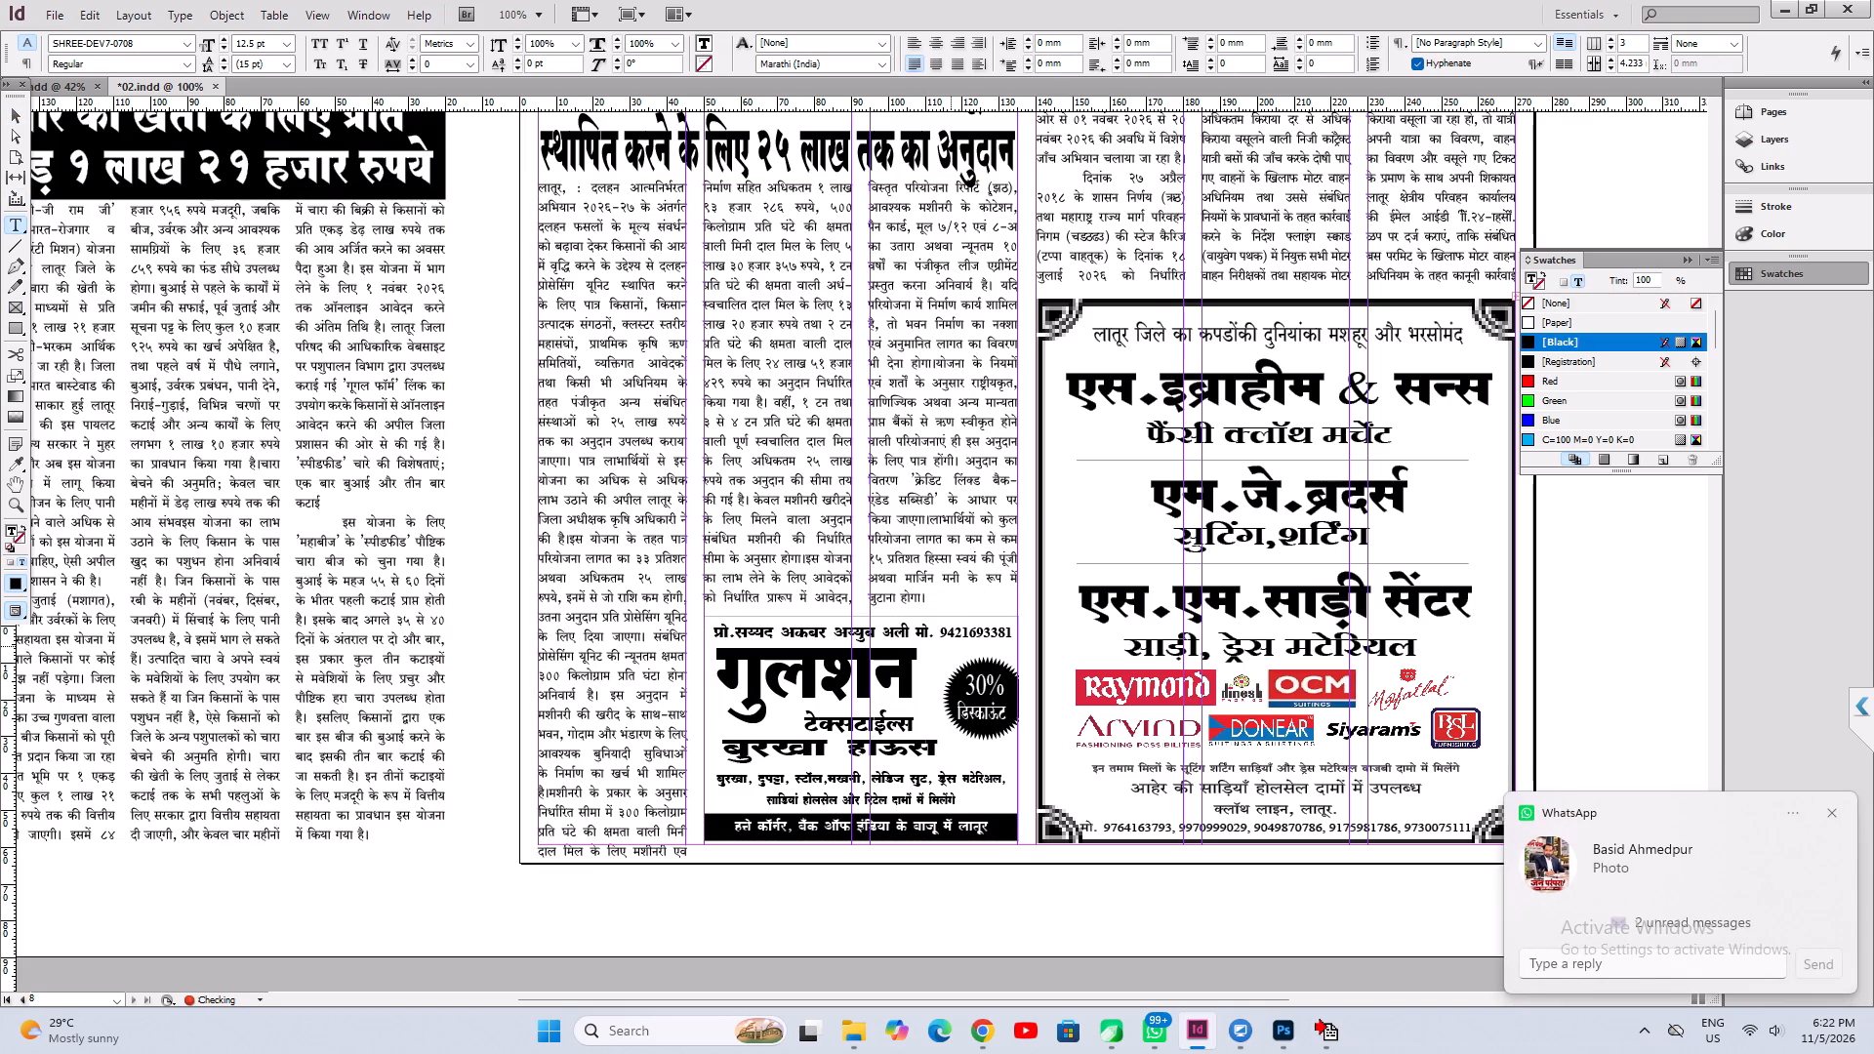
{"action": "key", "text": "ctrl+s"}
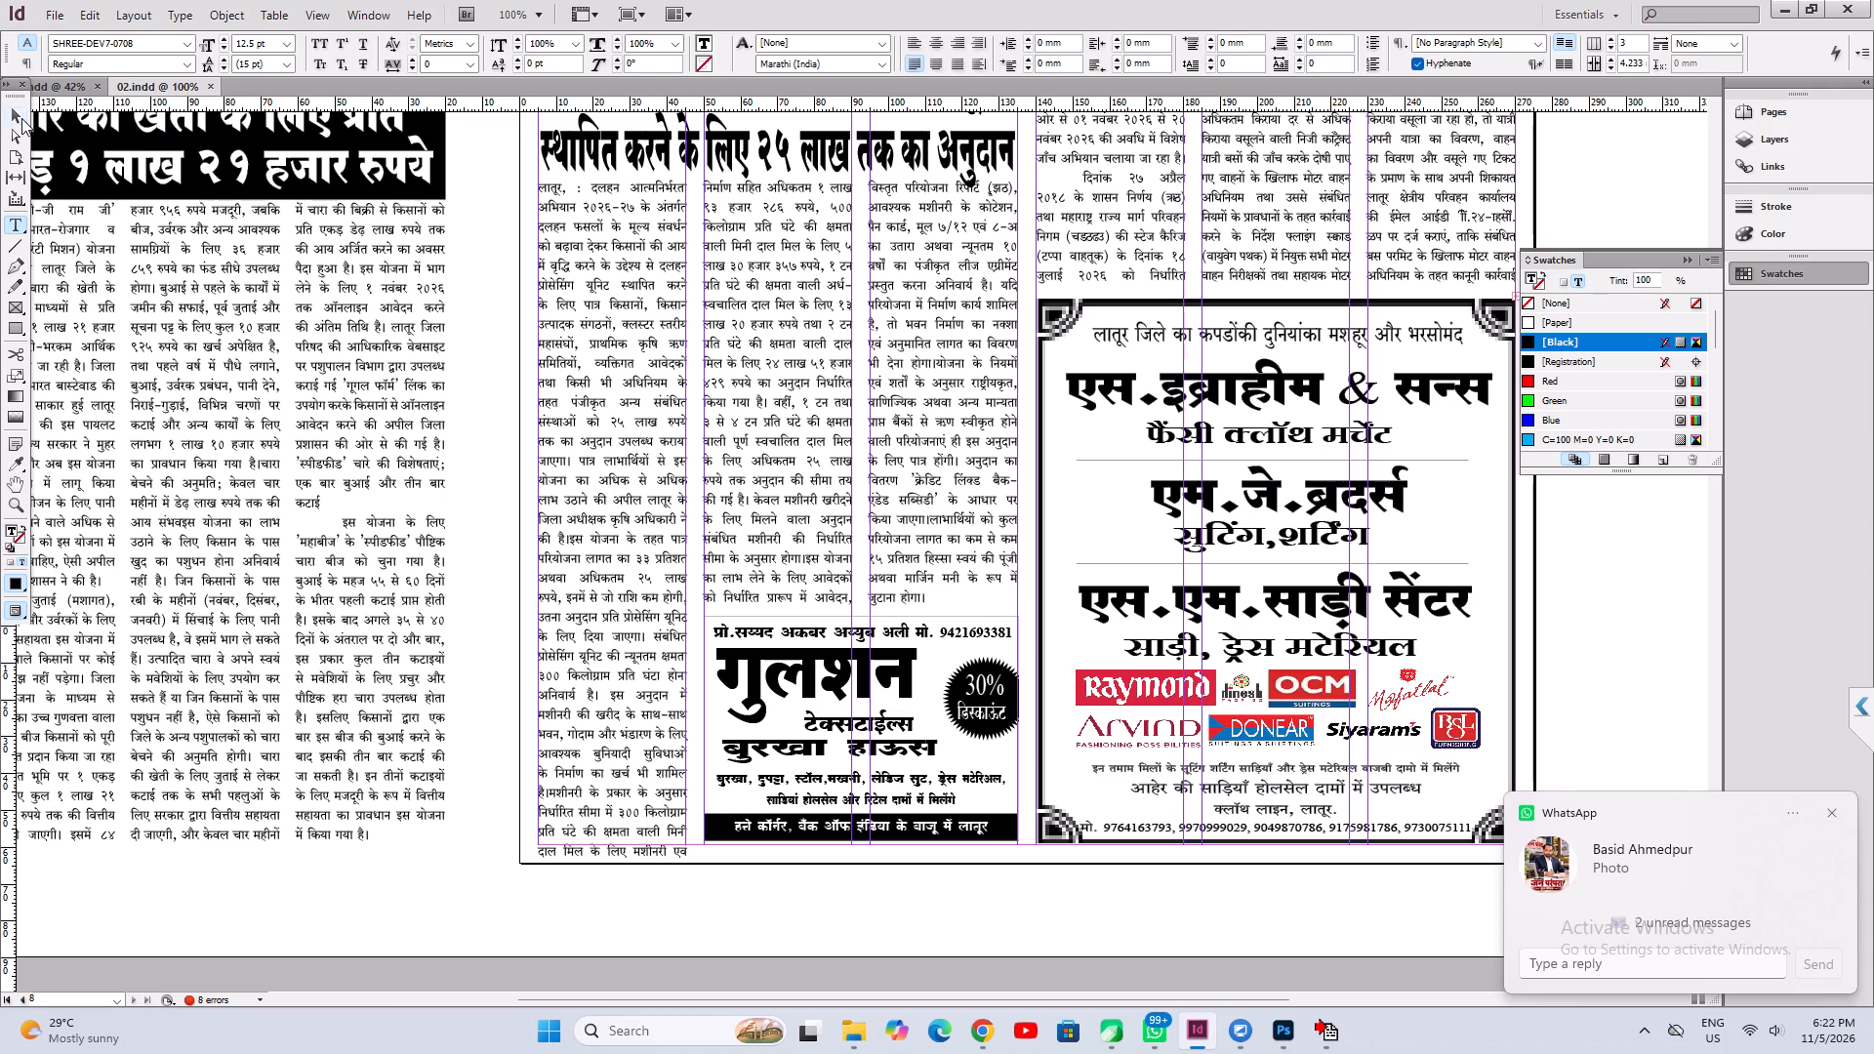
Raise the body text frame's bottom edge to align with the bottom of the गुलशन advertisement.
{"action": "left_click", "coordinate": [21, 118]}
{"action": "left_click", "coordinate": [778, 533]}
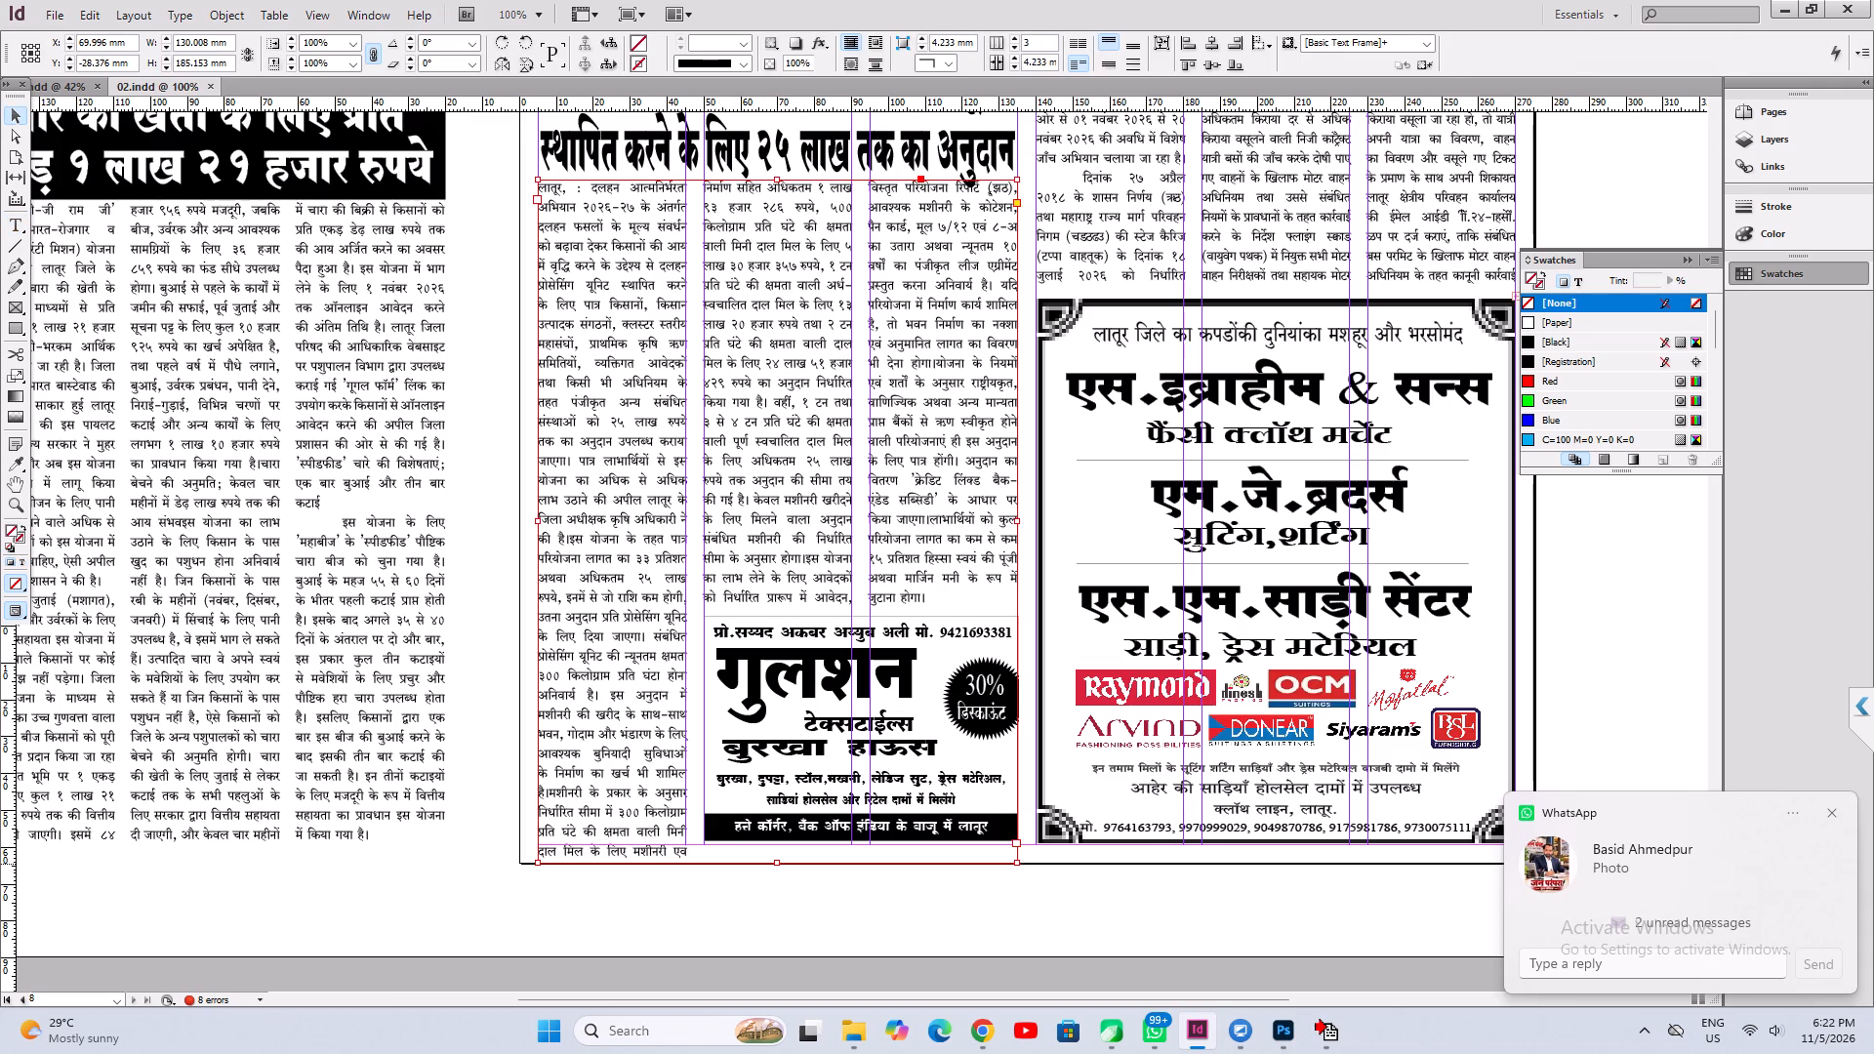
{"action": "left_click_drag", "start_coordinate": [780, 863], "coordinate": [776, 848]}
{"action": "left_click", "coordinate": [763, 870]}
{"action": "left_click", "coordinate": [763, 870]}
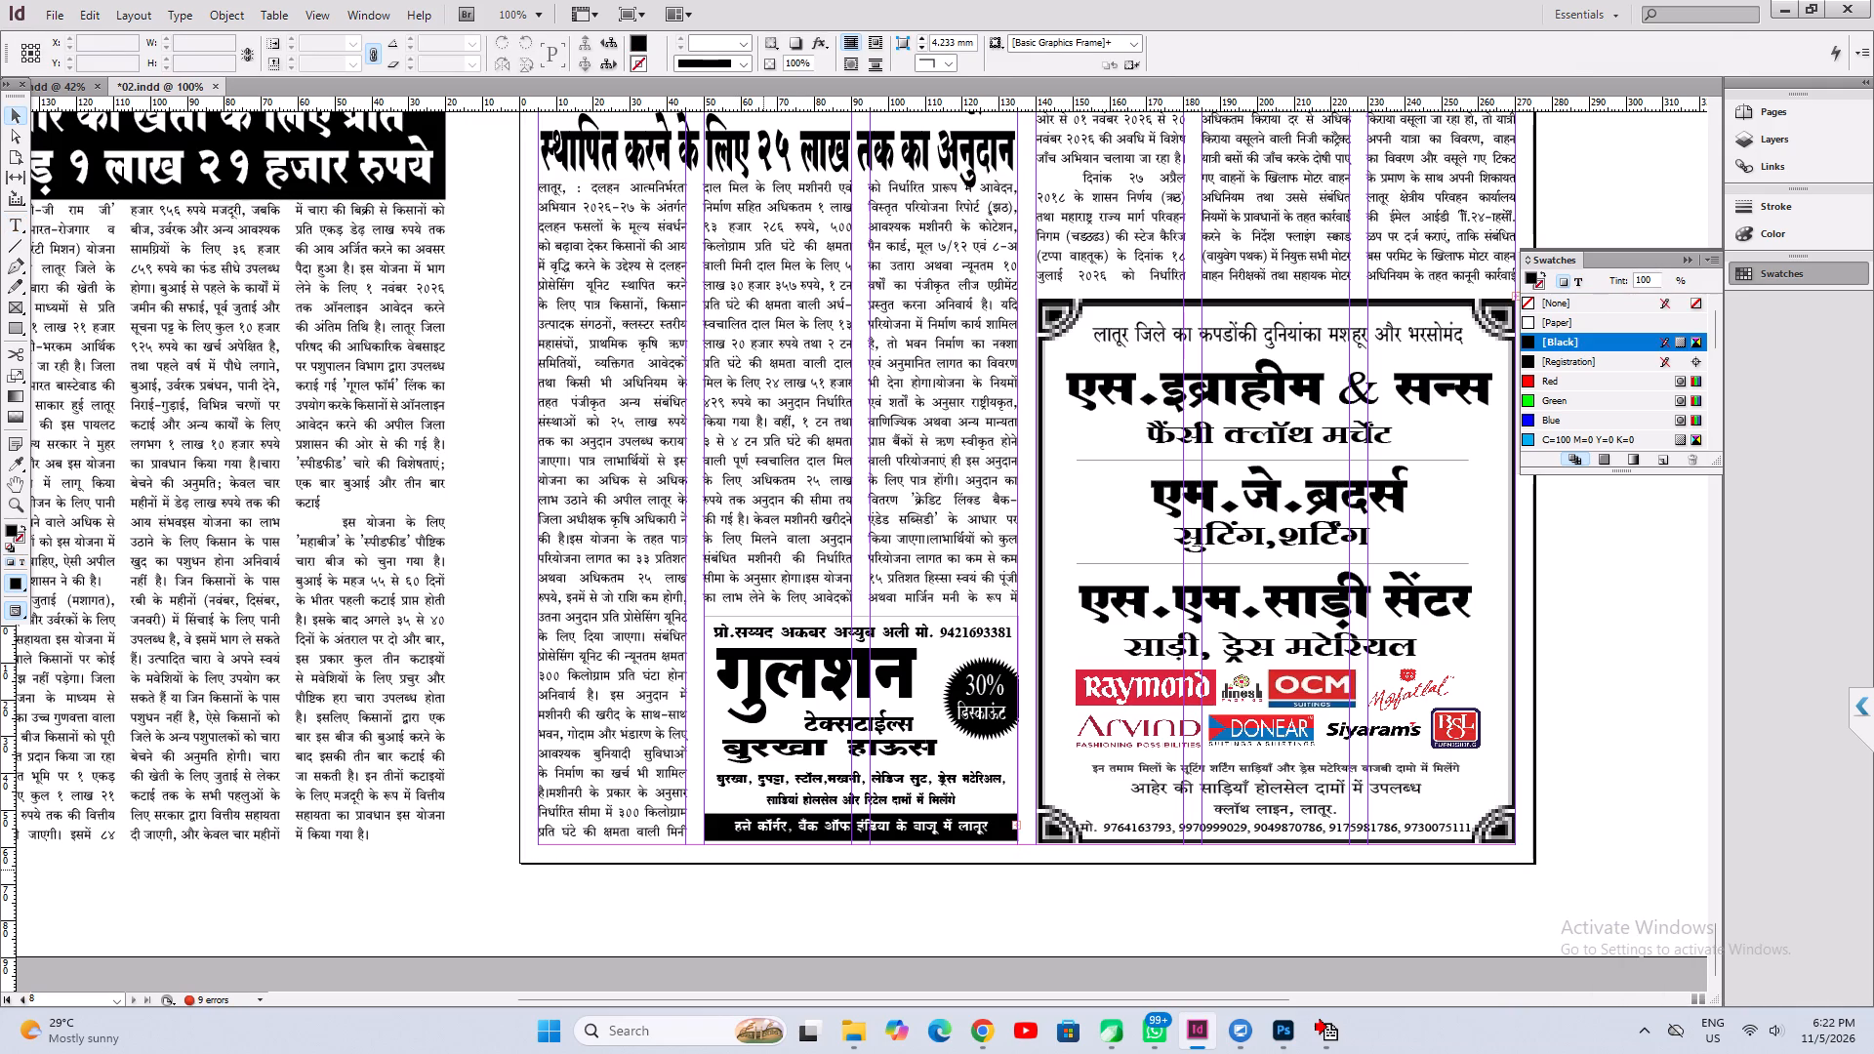
Tighten the tracking to -20 for the second column's lower text passage above the गुलशन advertisement and save the document.
{"action": "left_click", "coordinate": [11, 222]}
{"action": "left_click_drag", "start_coordinate": [953, 362], "coordinate": [979, 657]}
{"action": "left_click", "coordinate": [765, 337]}
{"action": "left_click_drag", "start_coordinate": [769, 330], "coordinate": [769, 607]}
{"action": "key", "text": "alt+Left"}
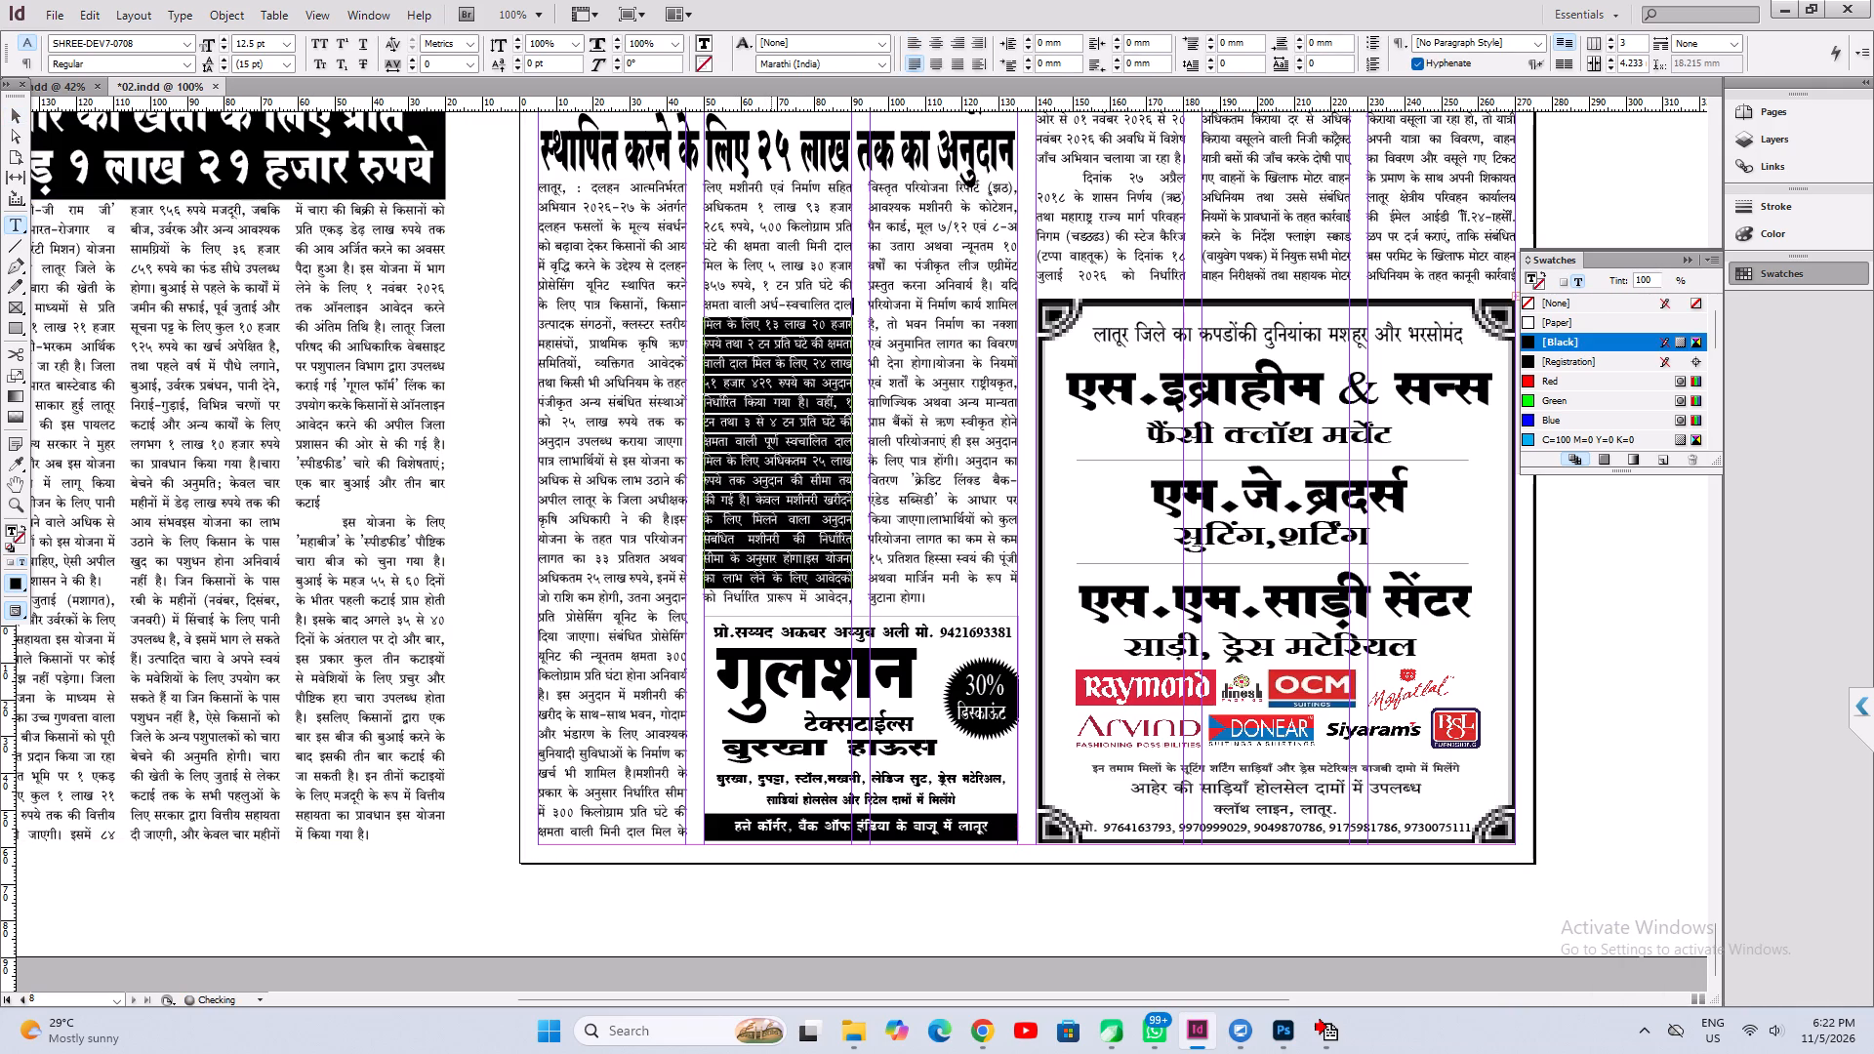
{"action": "key", "text": "ctrl+s"}
{"action": "key", "text": "ctrl+0"}
{"action": "key", "text": "ctrl+s"}
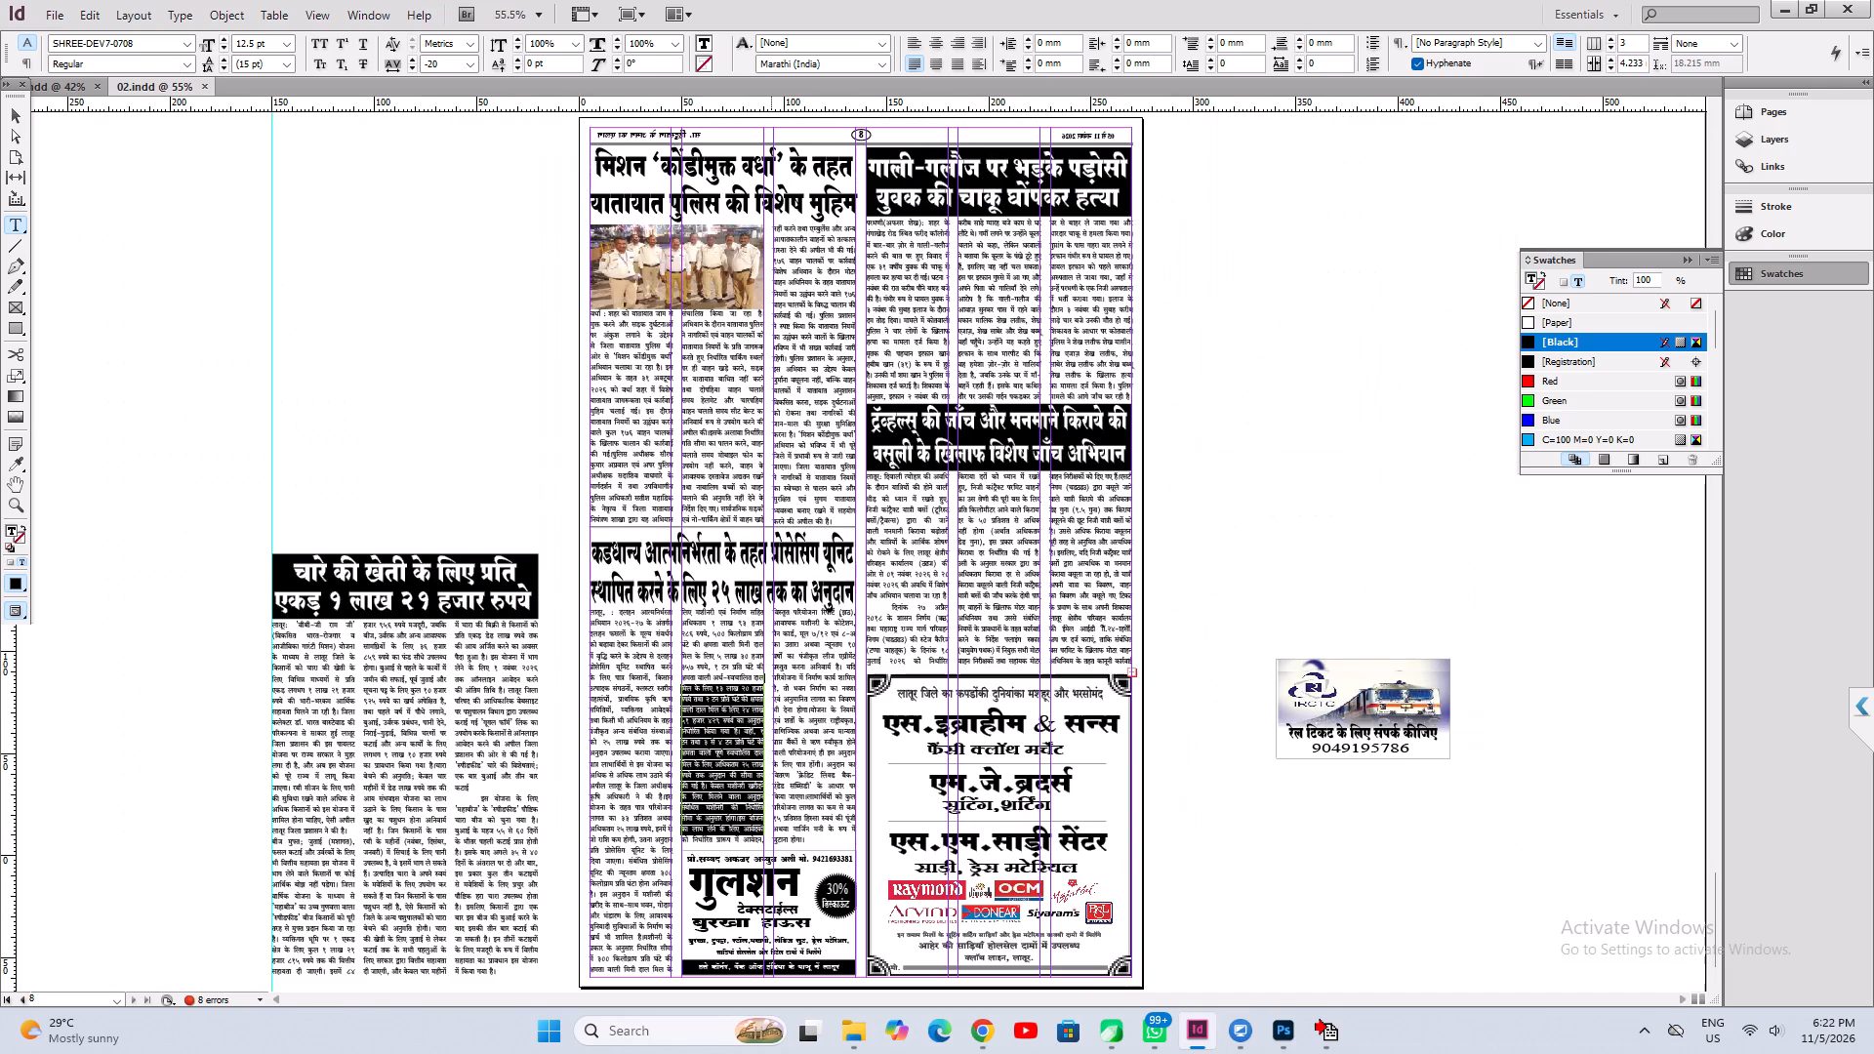
Delete the unused "चारे की खेती के लिए प्रति एकड़ १ लाख २१ हजार रुपये" headline and body text from the pasteboard beside page 8.
{"action": "left_click", "coordinate": [9, 114]}
{"action": "left_click_drag", "start_coordinate": [272, 422], "coordinate": [401, 794]}
{"action": "key", "text": "ctrl+z"}
{"action": "left_click_drag", "start_coordinate": [526, 374], "coordinate": [292, 913]}
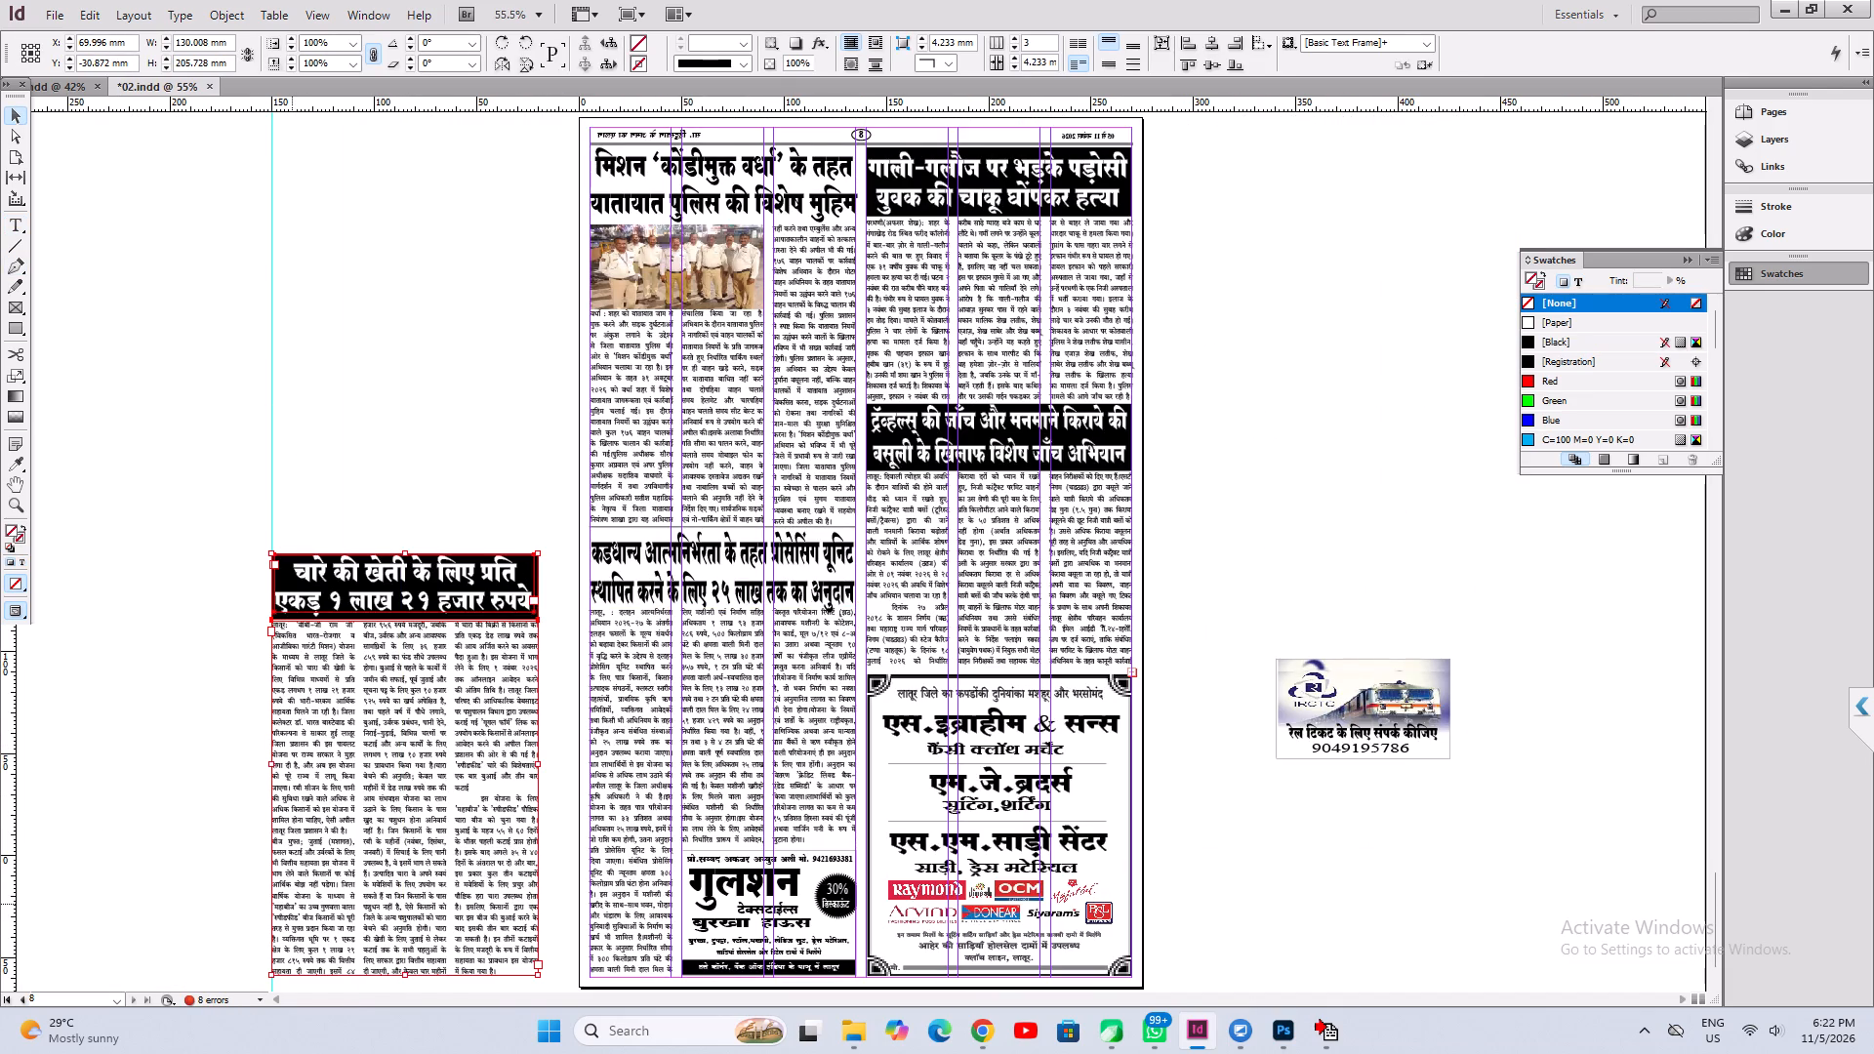
{"action": "key", "text": "Delete"}
Review the layouts of the earlier pages, going back from page 8 towards the front page.
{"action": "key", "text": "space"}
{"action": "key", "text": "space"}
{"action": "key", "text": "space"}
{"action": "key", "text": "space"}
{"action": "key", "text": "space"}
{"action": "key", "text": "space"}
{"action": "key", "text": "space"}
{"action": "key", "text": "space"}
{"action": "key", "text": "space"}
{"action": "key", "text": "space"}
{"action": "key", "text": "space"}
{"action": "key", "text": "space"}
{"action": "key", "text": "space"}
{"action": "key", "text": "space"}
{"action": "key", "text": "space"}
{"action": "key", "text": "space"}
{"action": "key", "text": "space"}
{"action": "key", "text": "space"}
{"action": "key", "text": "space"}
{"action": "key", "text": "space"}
{"action": "left_click_drag", "start_coordinate": [830, 661], "coordinate": [827, 873]}
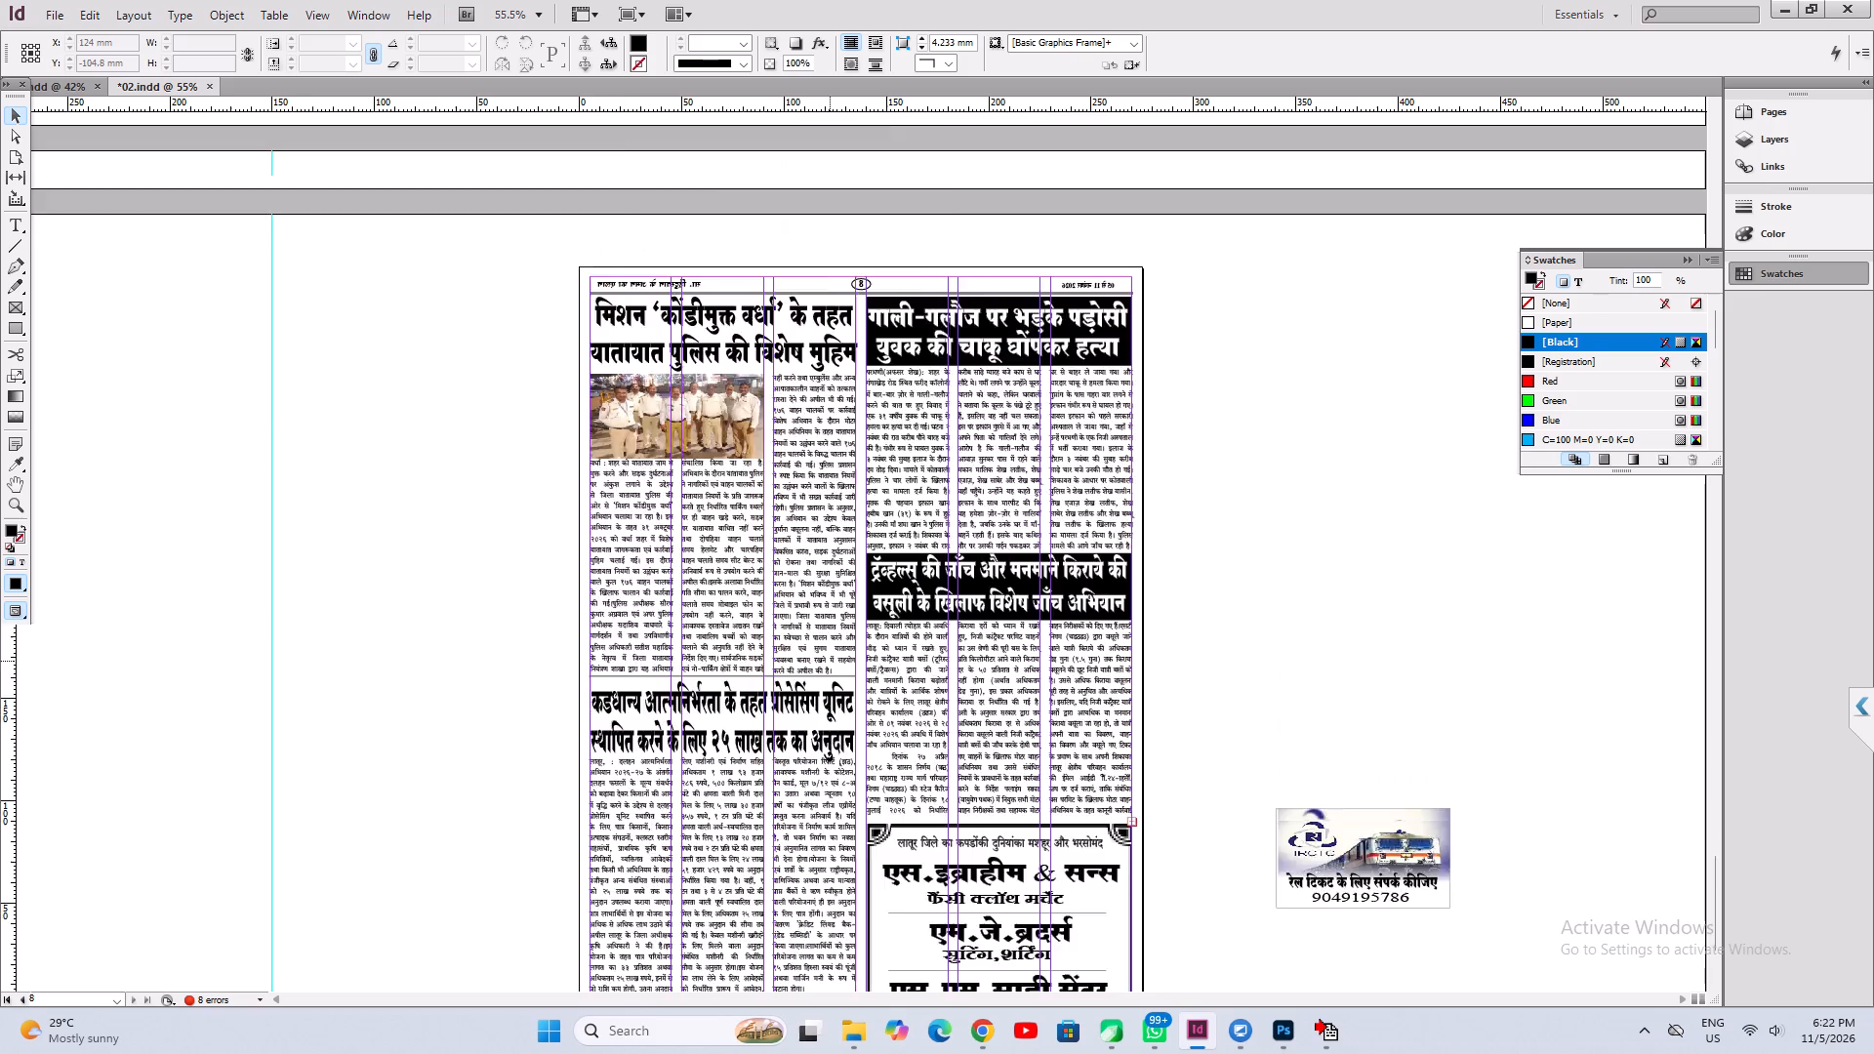
{"action": "left_click_drag", "start_coordinate": [827, 873], "coordinate": [827, 1052]}
{"action": "left_click_drag", "start_coordinate": [876, 483], "coordinate": [880, 1053]}
{"action": "left_click_drag", "start_coordinate": [754, 368], "coordinate": [704, 1027]}
{"action": "left_click_drag", "start_coordinate": [872, 349], "coordinate": [866, 1053]}
{"action": "left_click_drag", "start_coordinate": [898, 383], "coordinate": [899, 1053]}
{"action": "left_click_drag", "start_coordinate": [854, 348], "coordinate": [857, 1015]}
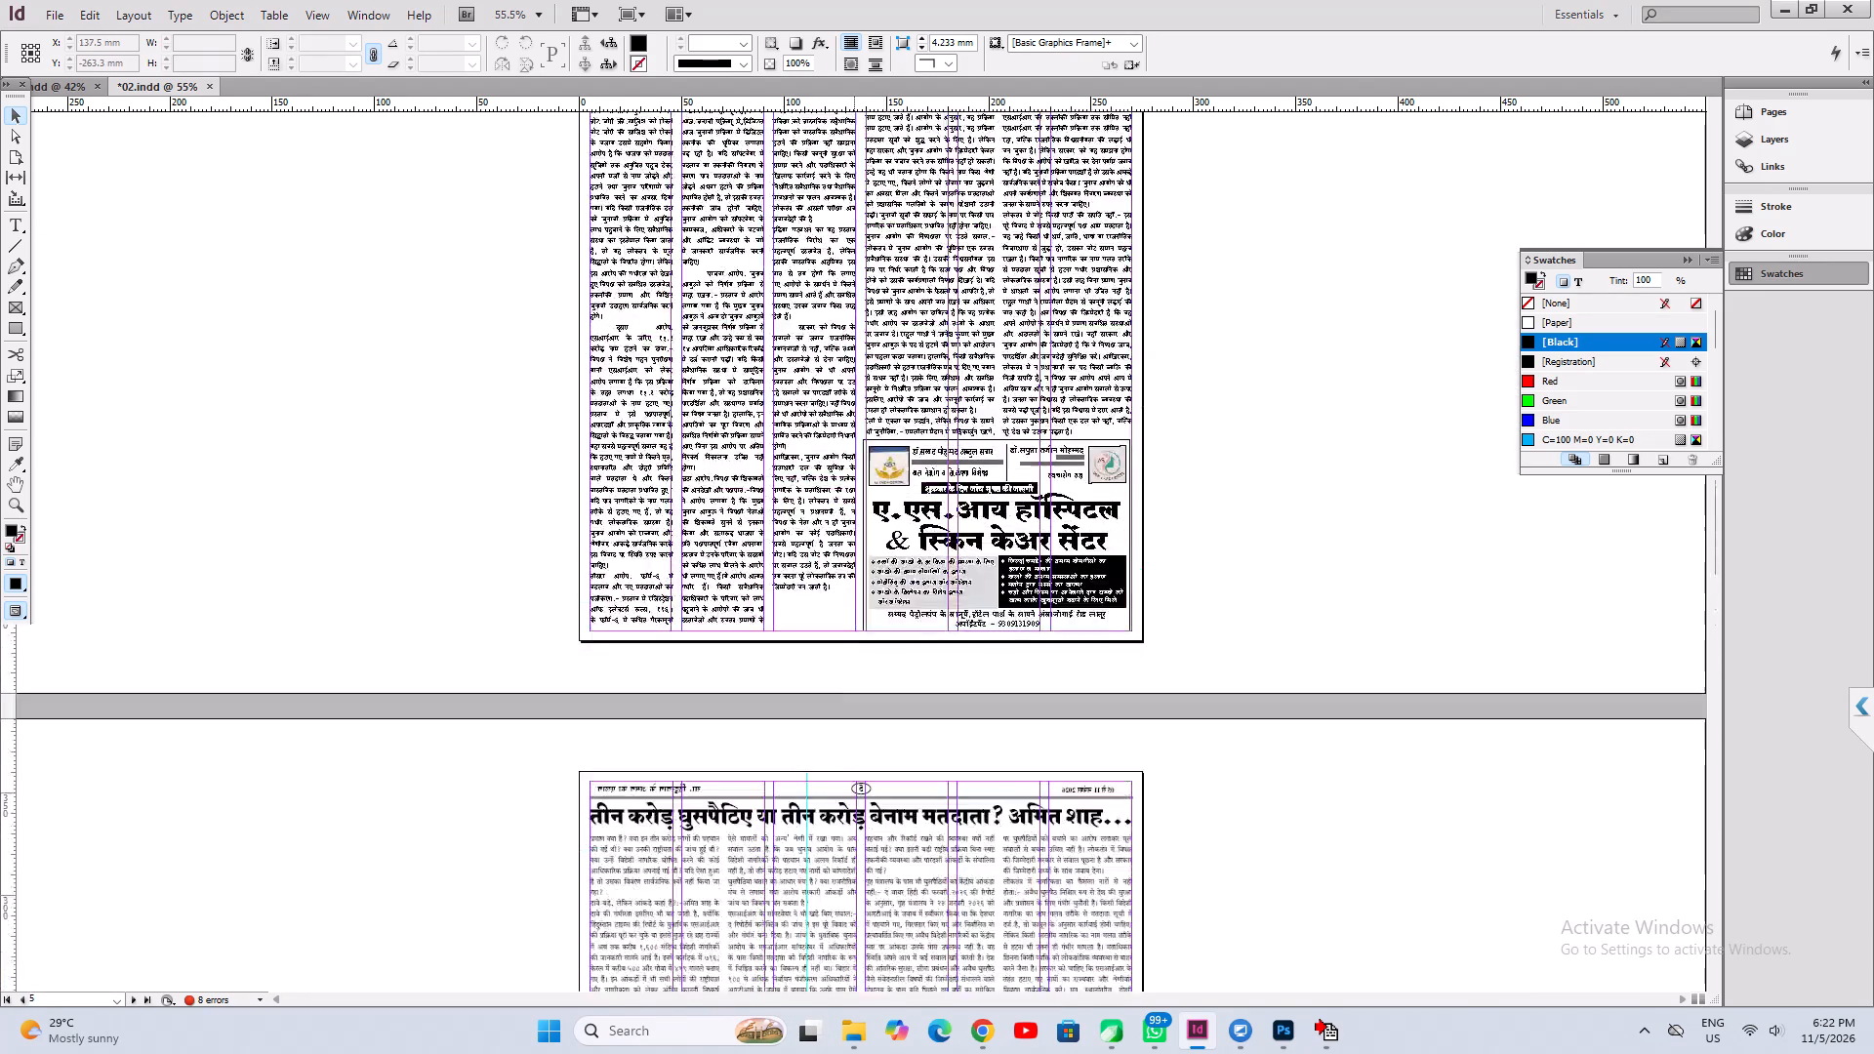
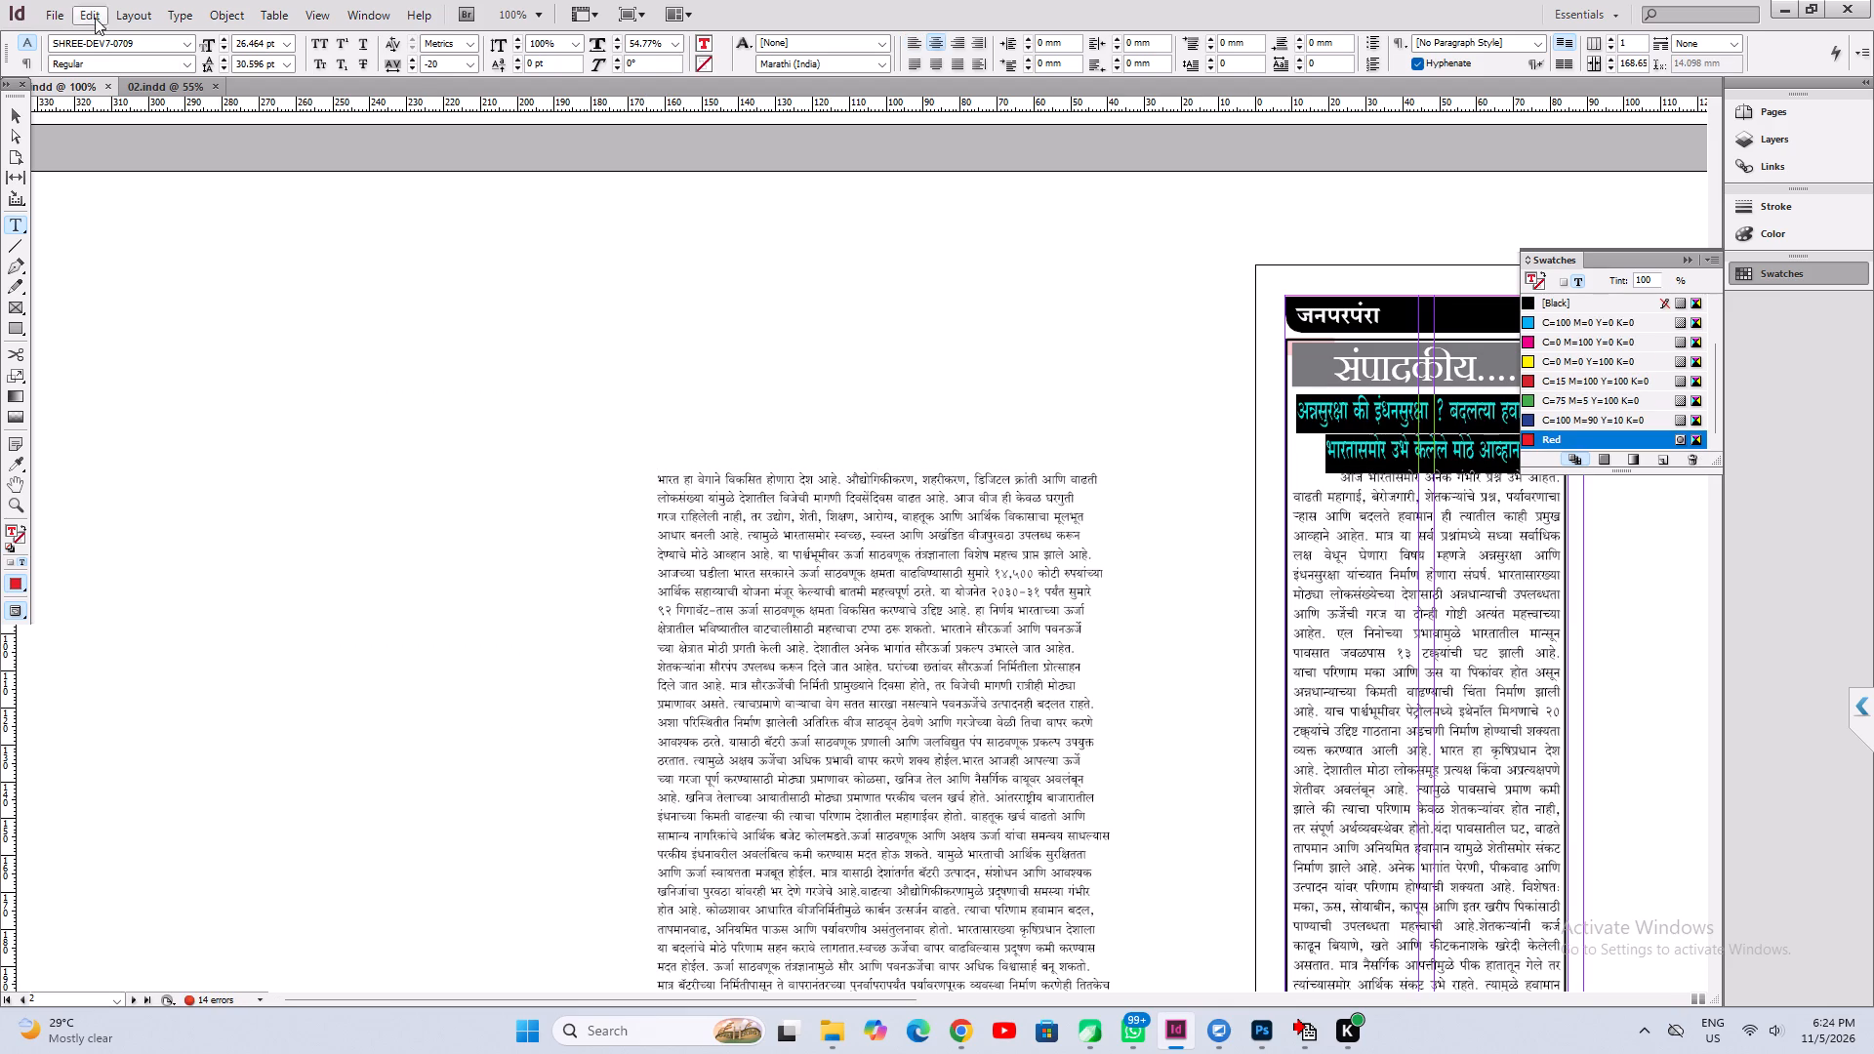
Replace the selected editorial headline below संपादकीय with the copied headline without its source formatting, fit its frame to the text, and save.
{"action": "left_click", "coordinate": [95, 18]}
{"action": "left_click", "coordinate": [145, 148]}
{"action": "key", "text": "ctrl+a"}
{"action": "key", "text": "ctrl+1"}
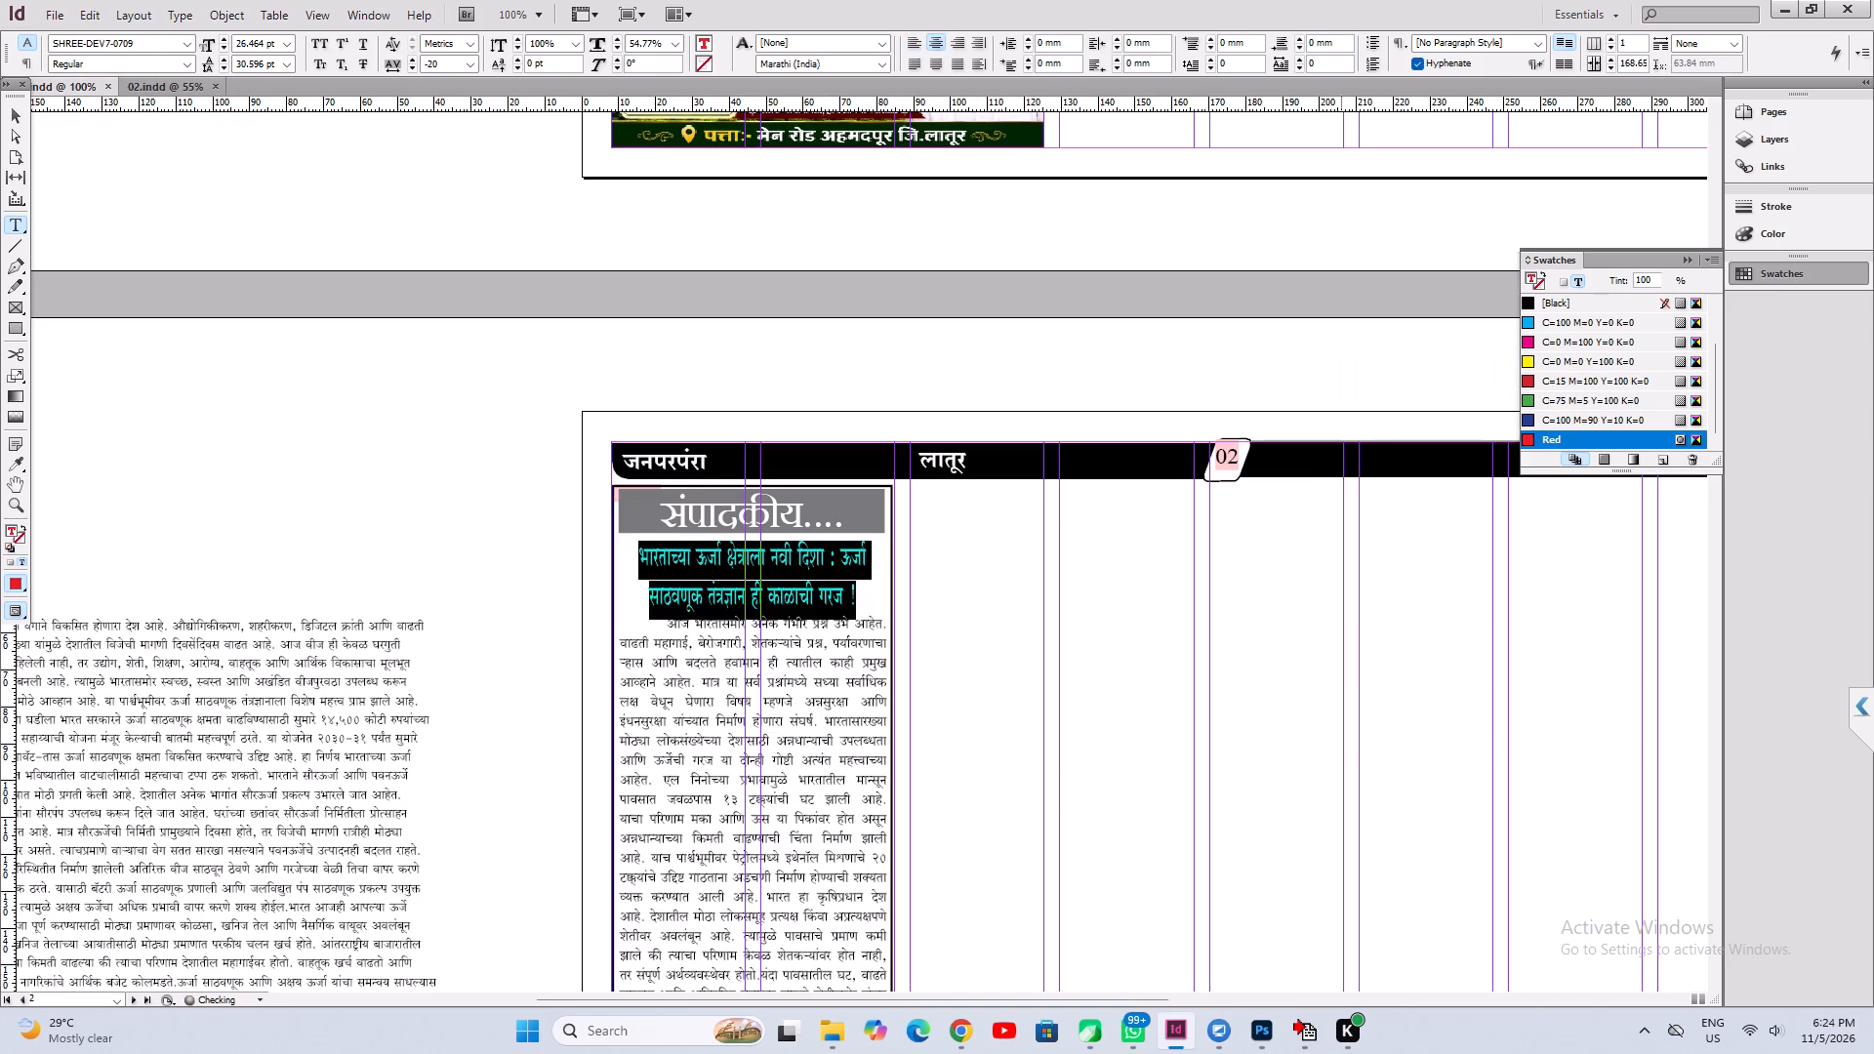
{"action": "key", "text": "ctrl+alt+c"}
{"action": "key", "text": "ctrl+s"}
Remove the blank space before the first line of the article on the pasteboard and start it with a tab indent.
{"action": "double_click", "coordinate": [324, 738]}
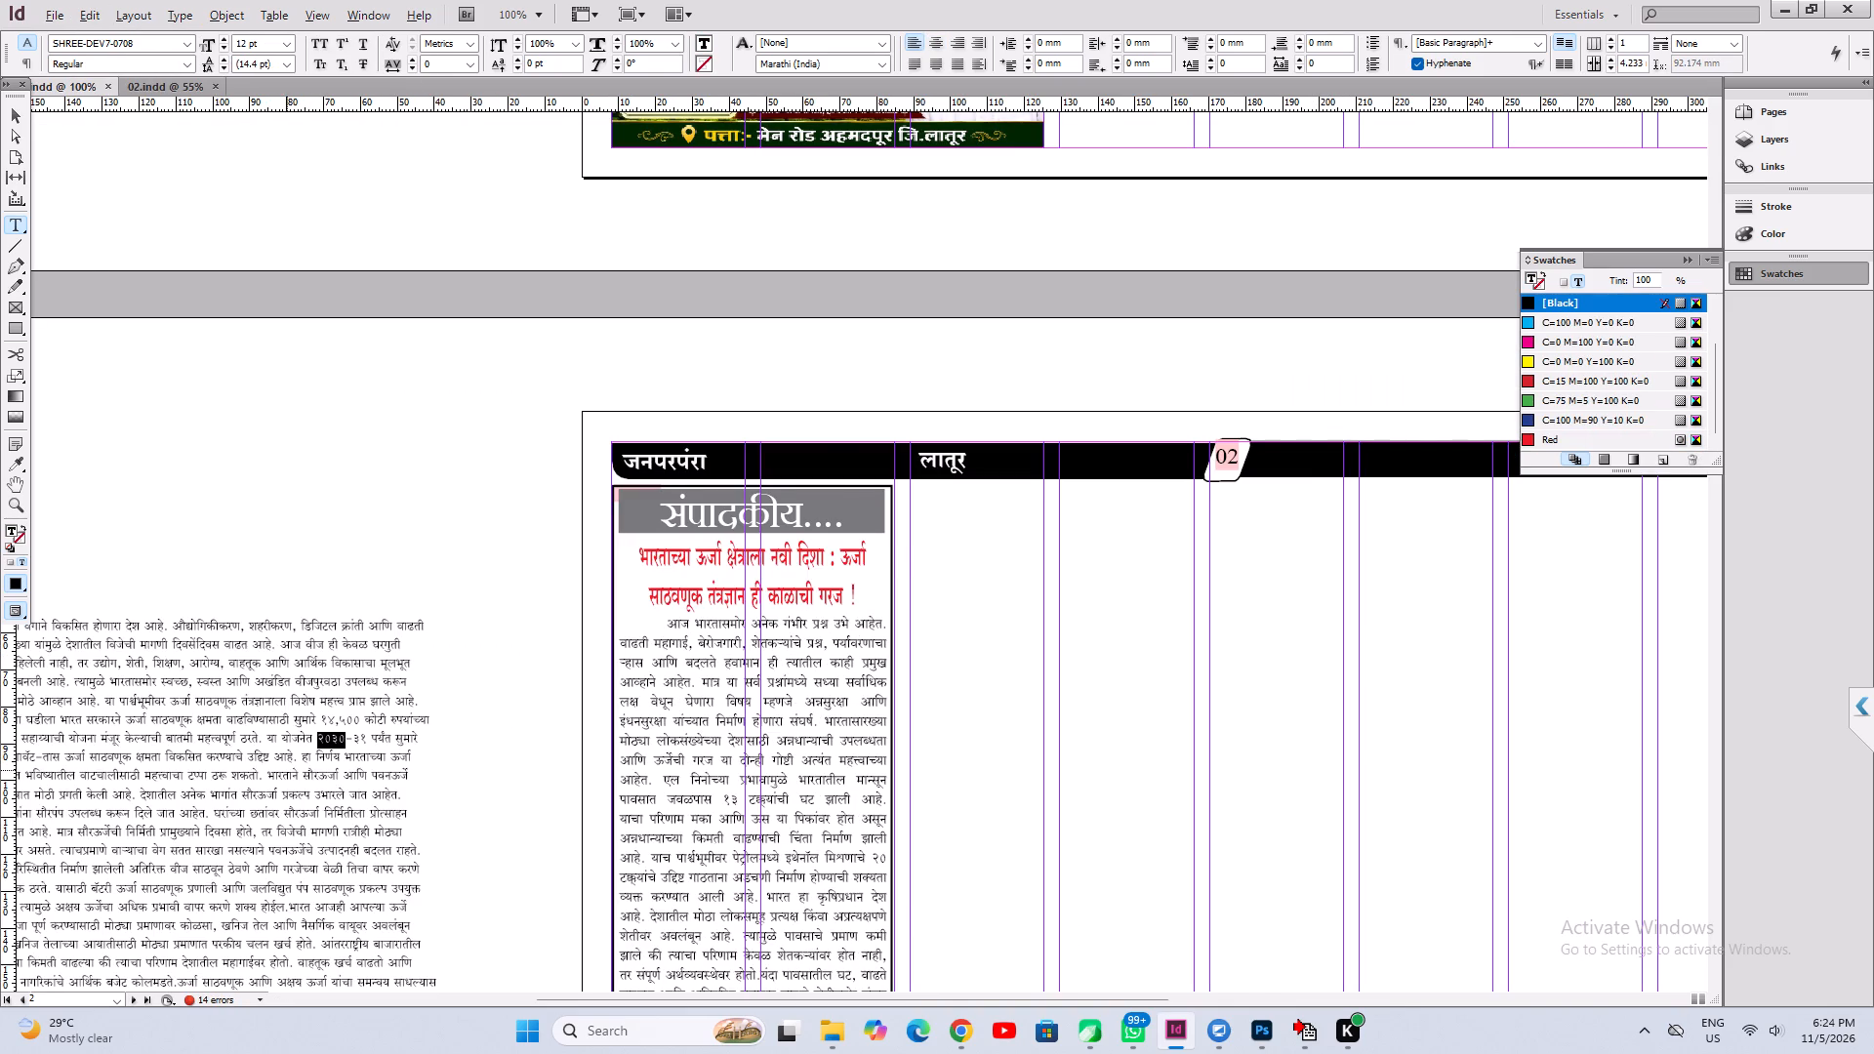
{"action": "left_click_drag", "start_coordinate": [294, 764], "coordinate": [872, 817], "text": "alt"}
{"action": "left_click", "coordinate": [619, 680]}
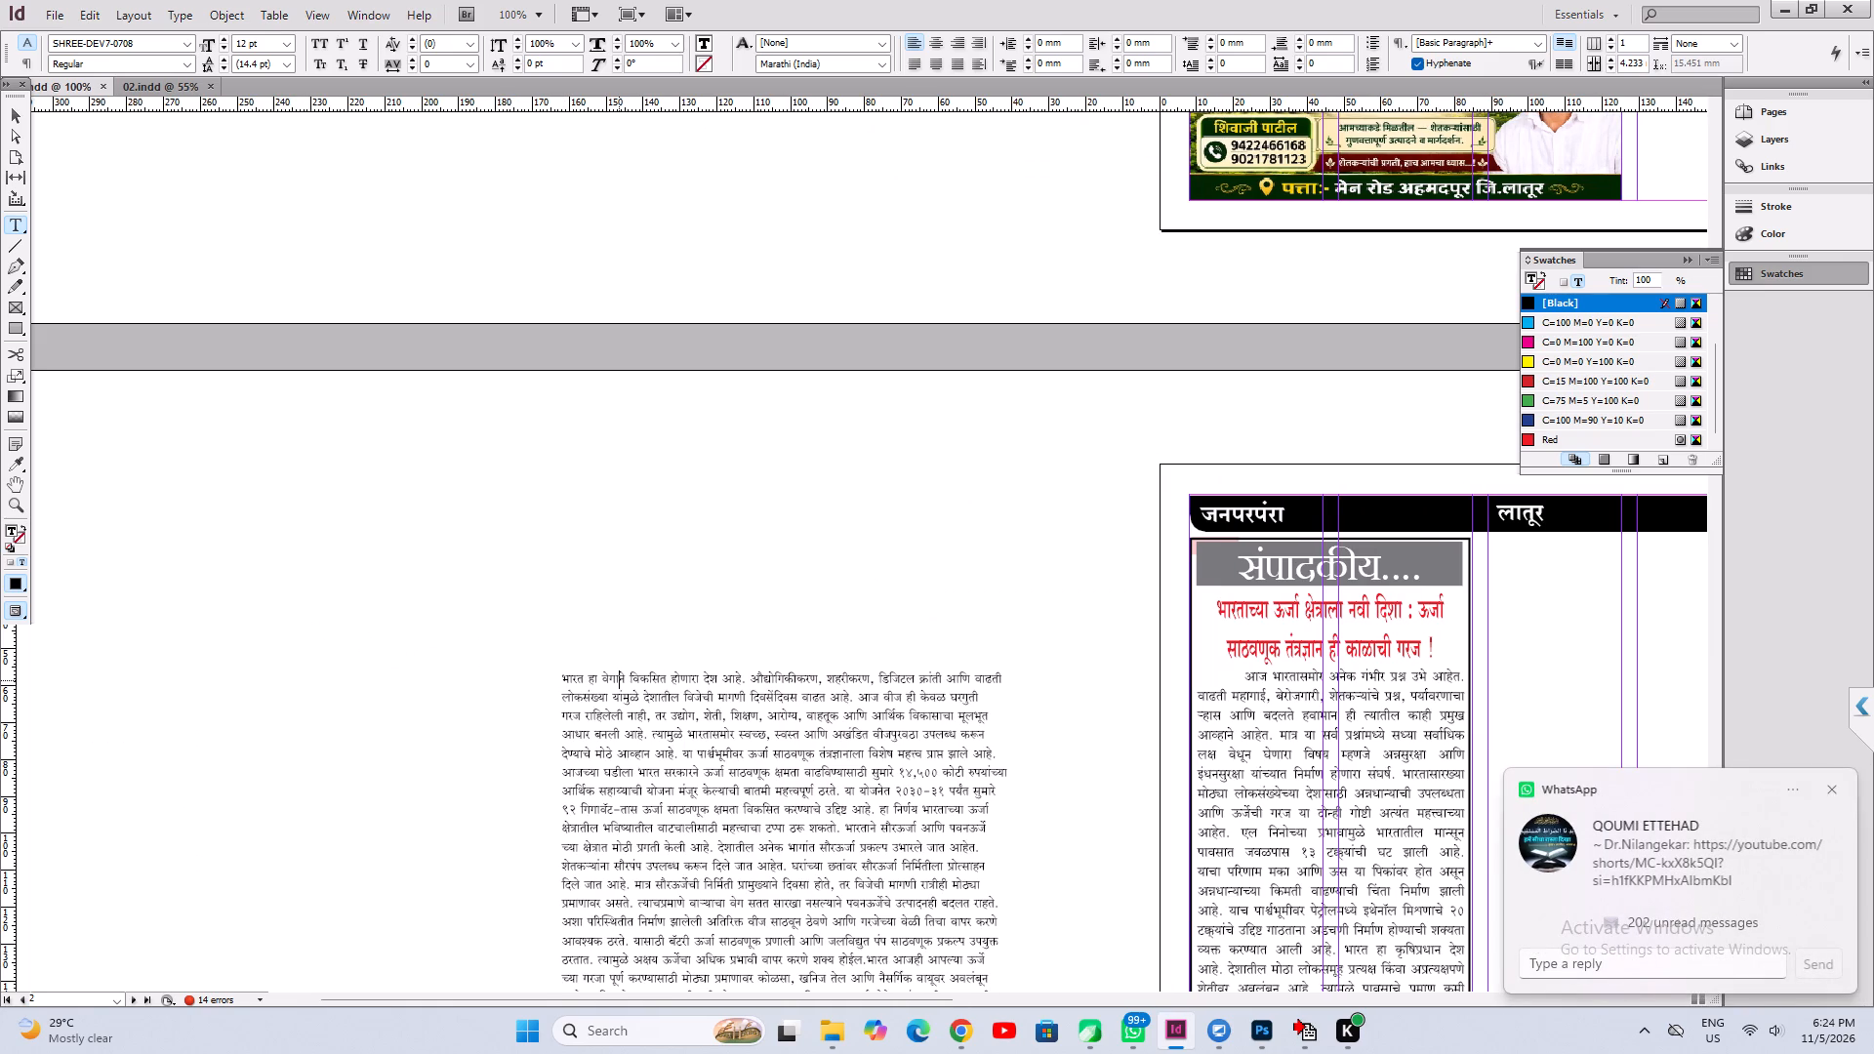
{"action": "key", "text": "Home"}
{"action": "key", "text": "BackSpace"}
{"action": "key", "text": "BackSpace"}
{"action": "key", "text": "BackSpace"}
{"action": "key", "text": "Tab"}
Justify the whole pasteboard article and move it into the editorial column on page 2, replacing the old body text.
{"action": "key", "text": "ctrl+a"}
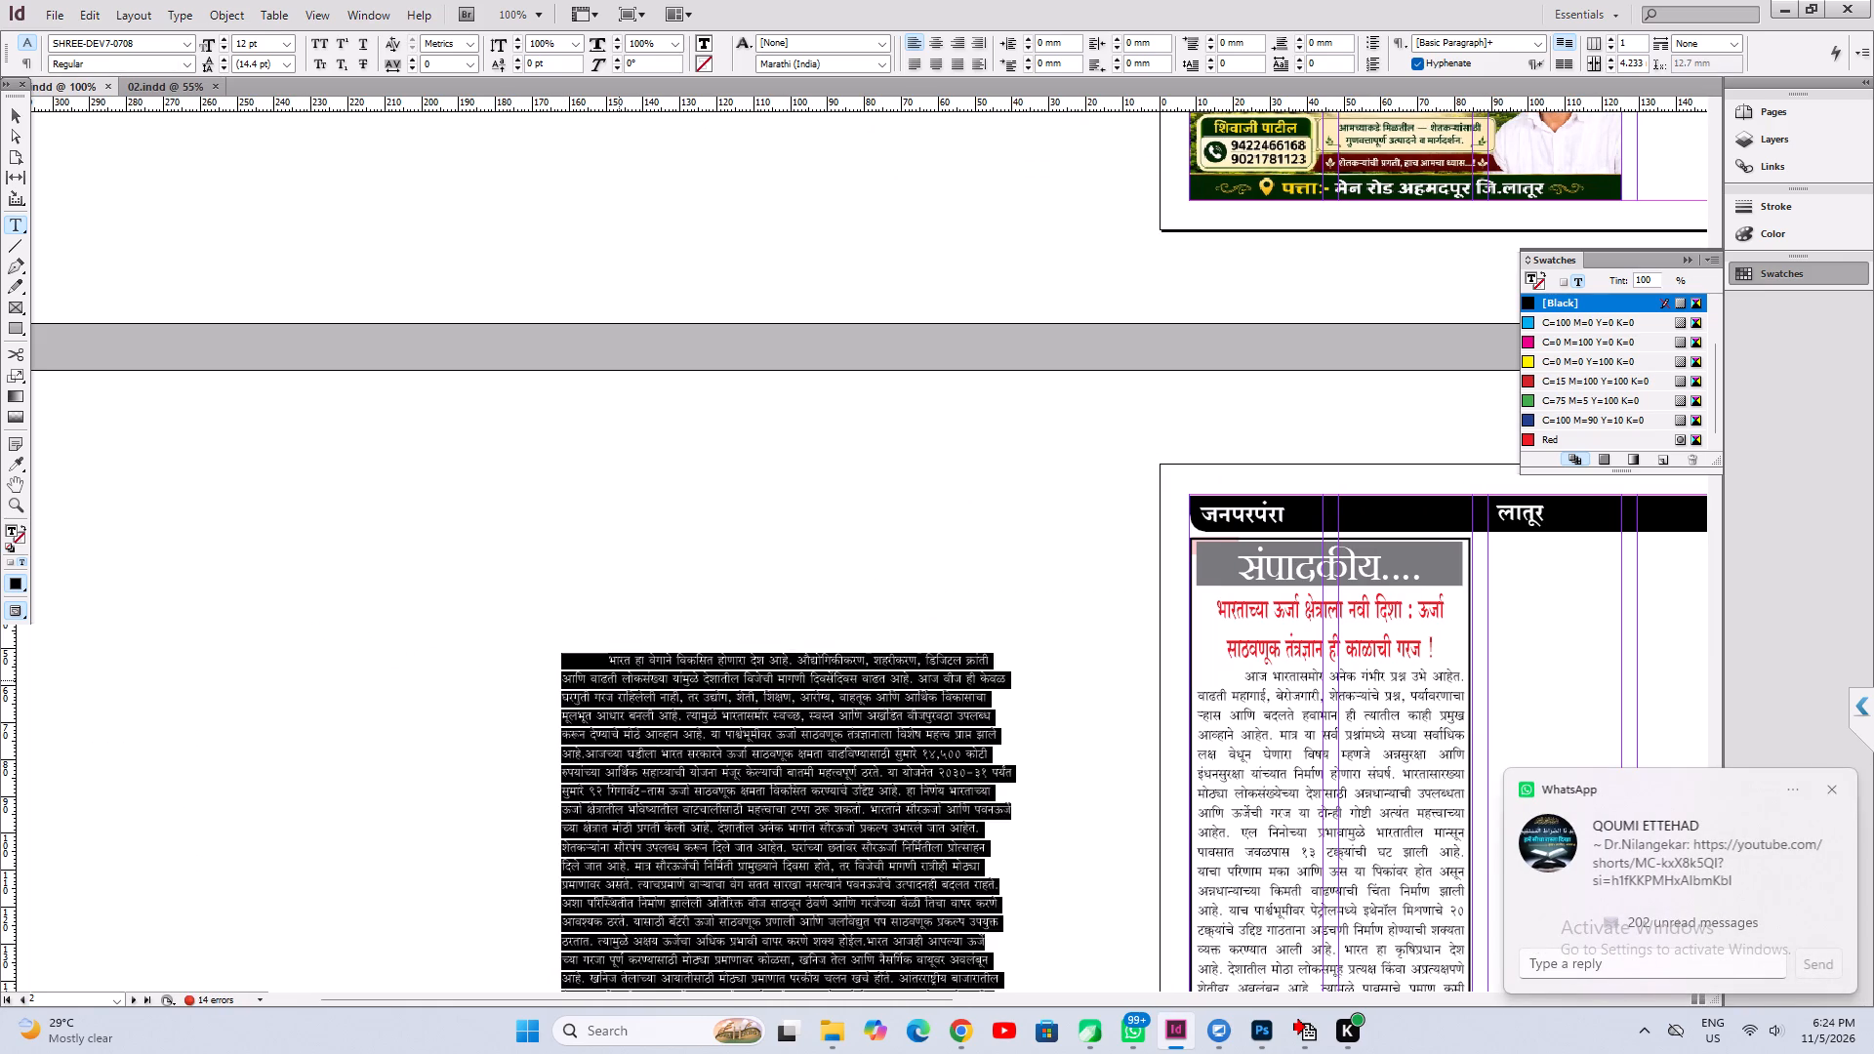
{"action": "key", "text": "ctrl+shift+j"}
{"action": "key", "text": "ctrl+x"}
{"action": "left_click", "coordinate": [1277, 794]}
{"action": "key", "text": "ctrl+a"}
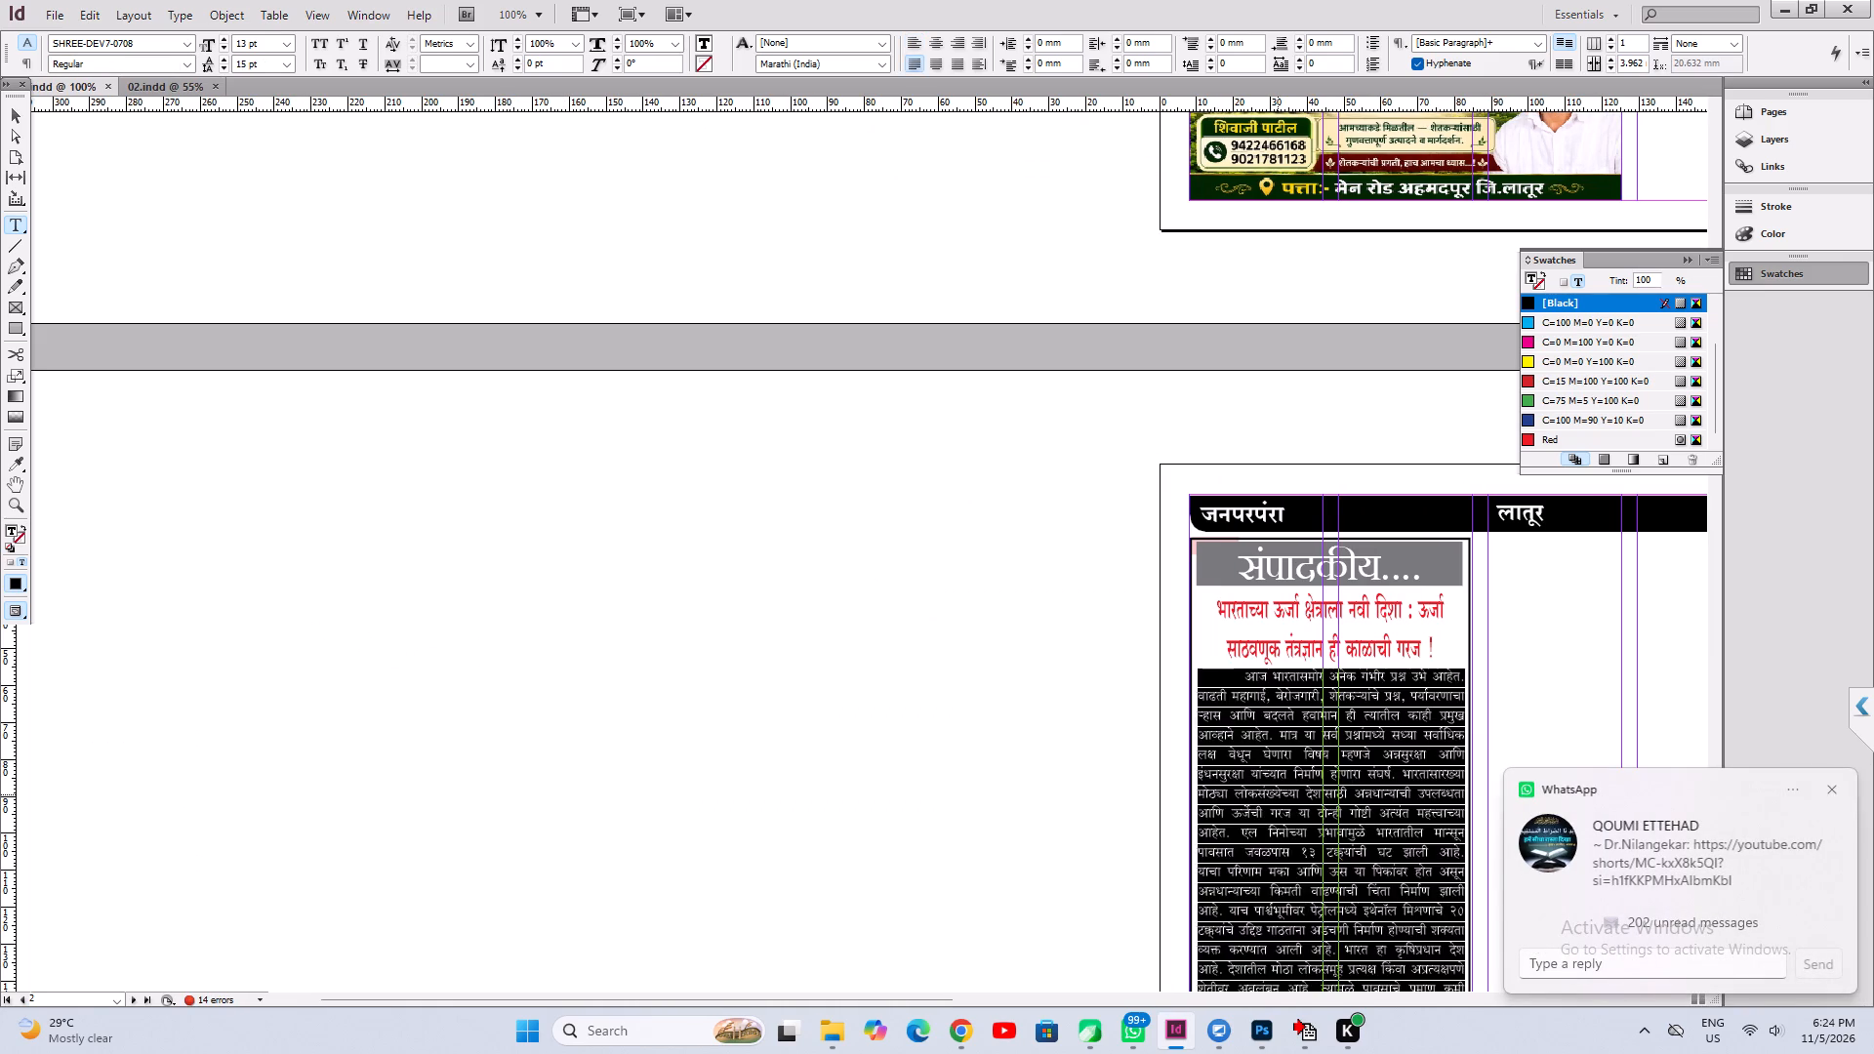
{"action": "key", "text": "ctrl+v"}
Go to the end of the editorial body text and fit its frame to the content.
{"action": "left_click", "coordinate": [1278, 794]}
{"action": "key", "text": "ctrl+a"}
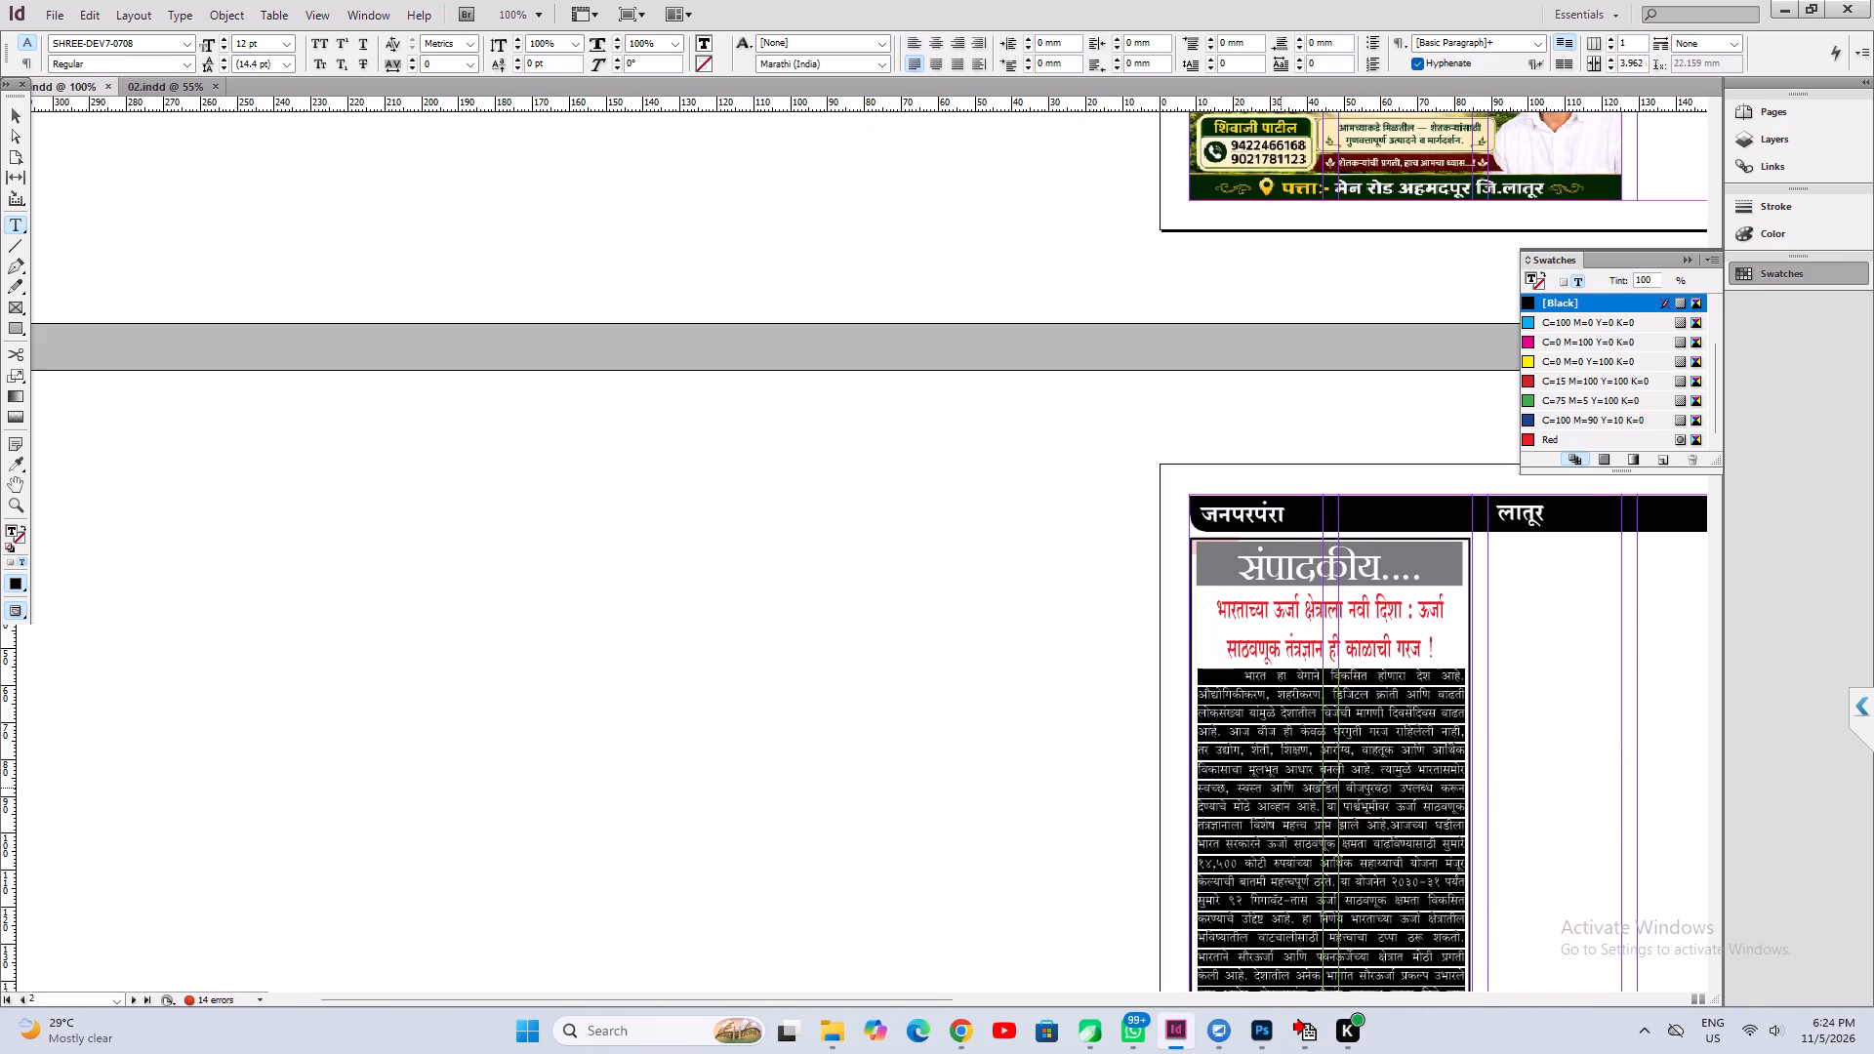
{"action": "left_click_drag", "start_coordinate": [1310, 859], "coordinate": [797, 333], "text": "alt"}
{"action": "left_click_drag", "start_coordinate": [917, 647], "coordinate": [980, 396], "text": "alt"}
{"action": "left_click_drag", "start_coordinate": [942, 592], "coordinate": [951, 403], "text": "alt"}
{"action": "left_click_drag", "start_coordinate": [950, 665], "coordinate": [961, 416], "text": "alt"}
{"action": "left_click_drag", "start_coordinate": [937, 654], "coordinate": [946, 436], "text": "alt"}
{"action": "left_click_drag", "start_coordinate": [938, 678], "coordinate": [939, 586], "text": "alt"}
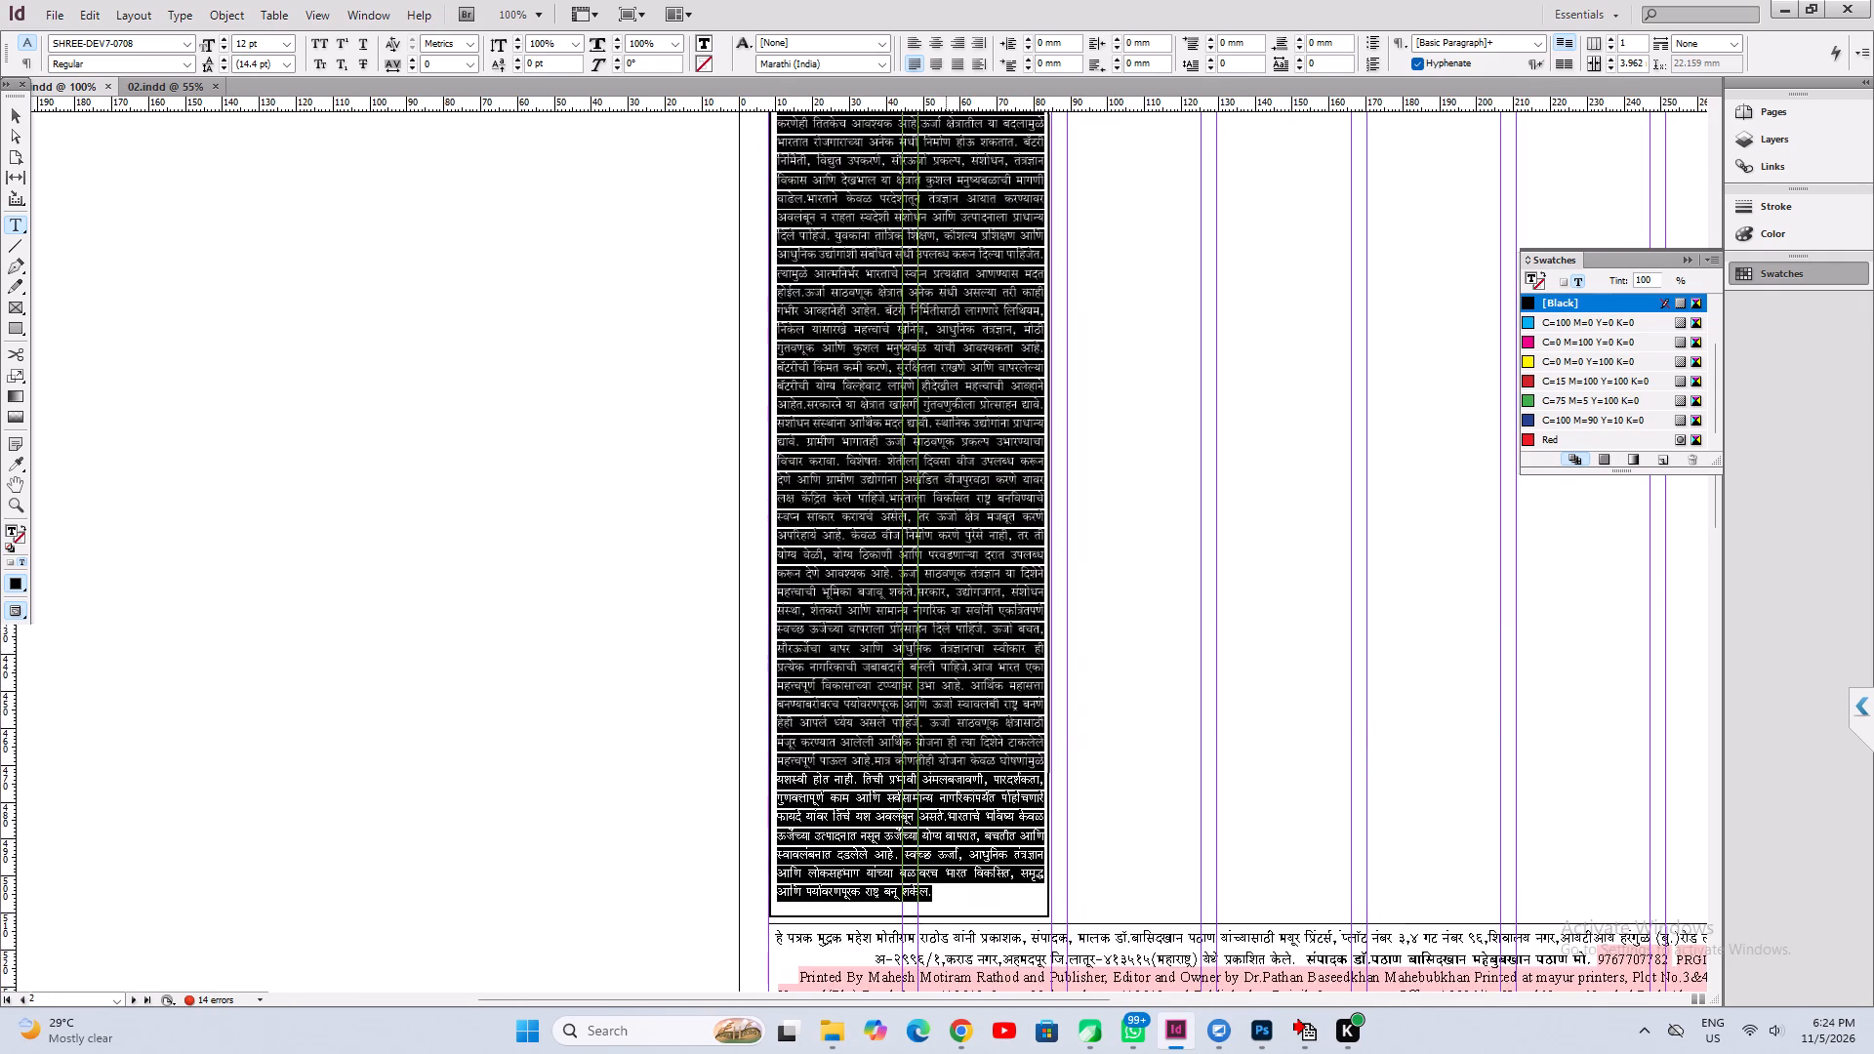
{"action": "left_click_drag", "start_coordinate": [939, 586], "coordinate": [938, 480], "text": "alt"}
{"action": "left_click", "coordinate": [917, 585]}
{"action": "key", "text": "ctrl+alt+c"}
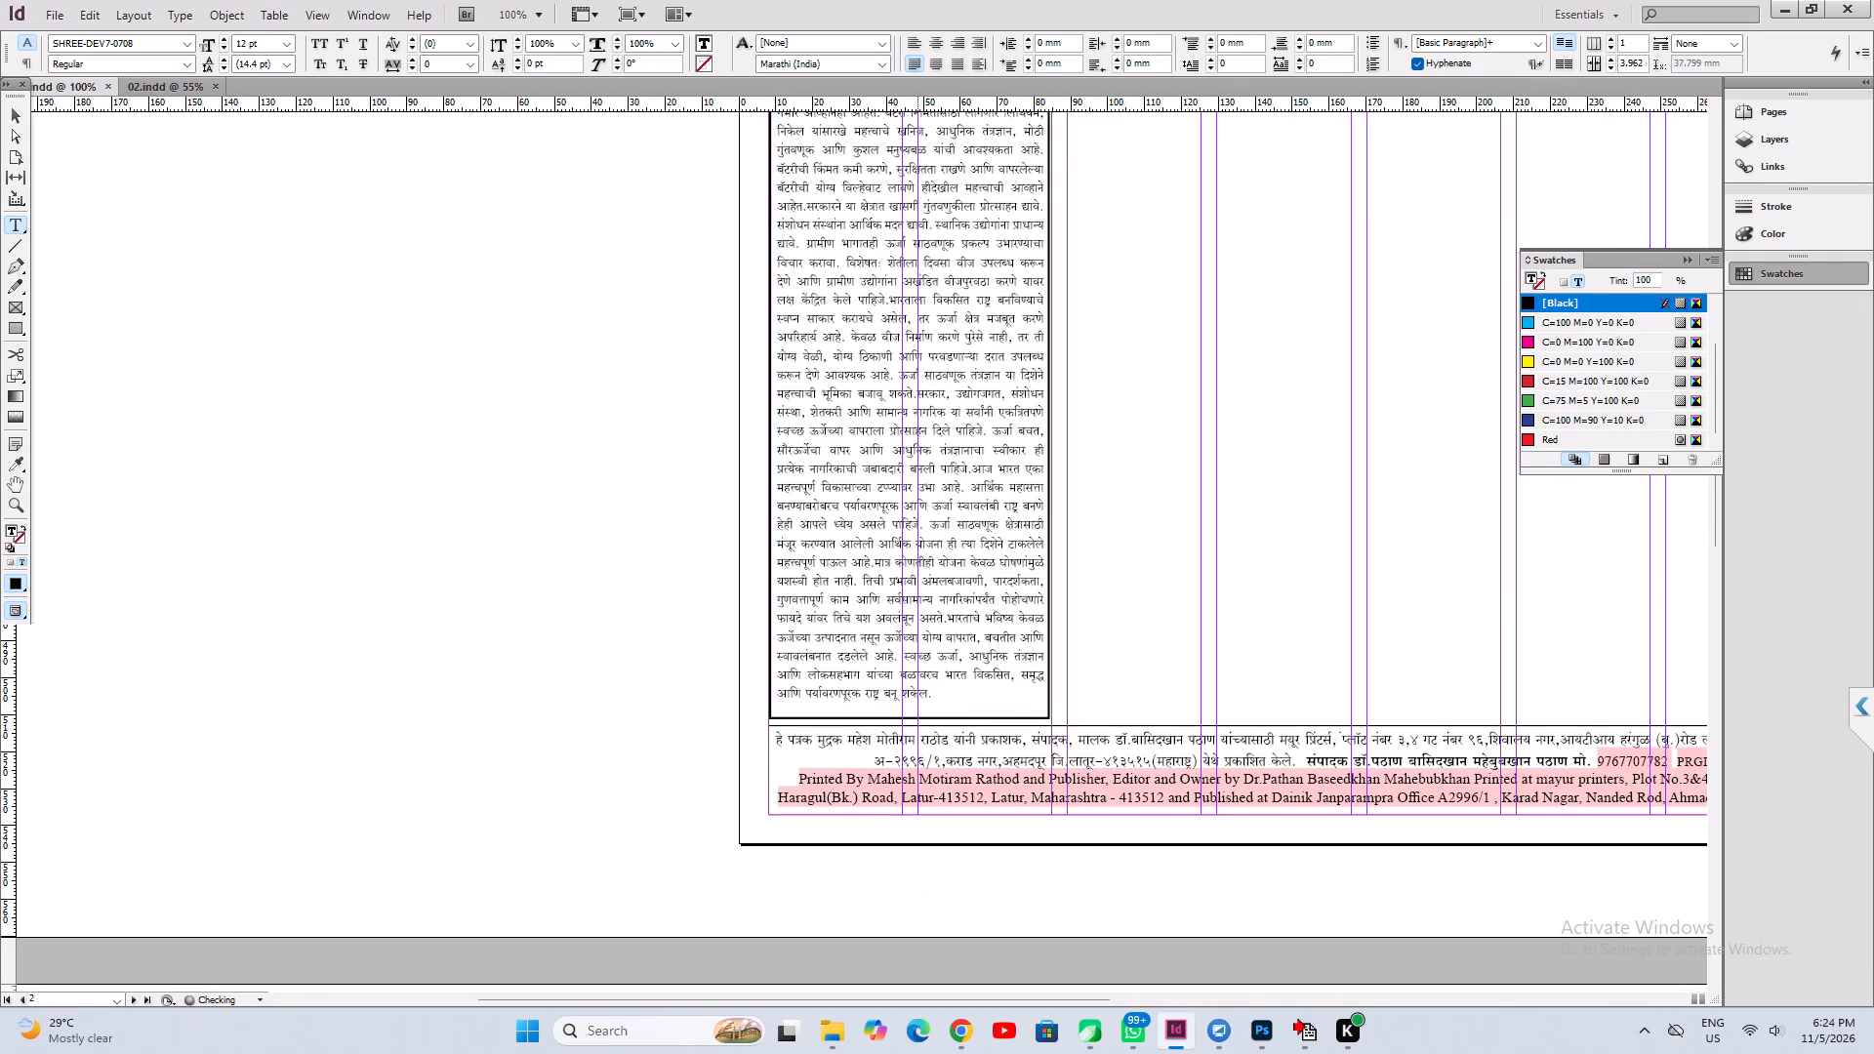
Extend the editorial body frame down to the column border, about 455 mm high, and nudge the frame up by about 0.7 mm.
{"action": "left_click", "coordinate": [18, 113]}
{"action": "left_click", "coordinate": [900, 547]}
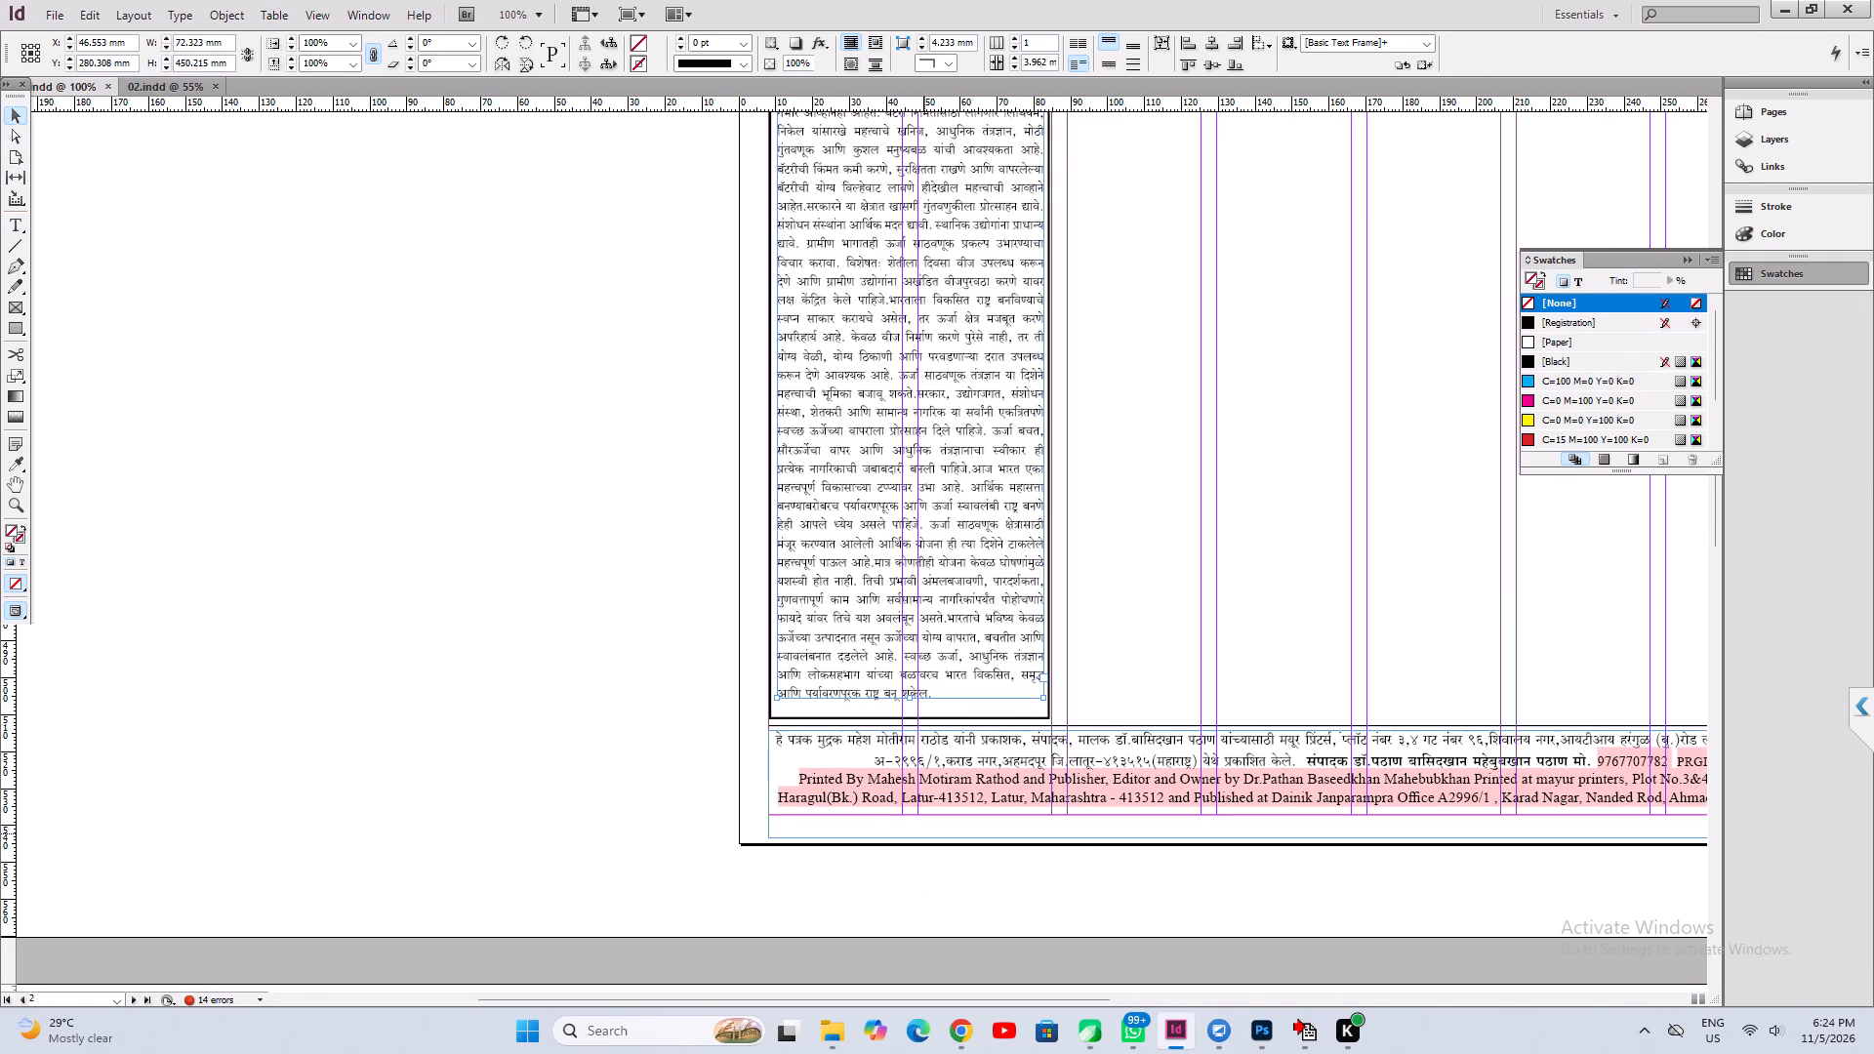
{"action": "left_click_drag", "start_coordinate": [909, 699], "coordinate": [909, 712]}
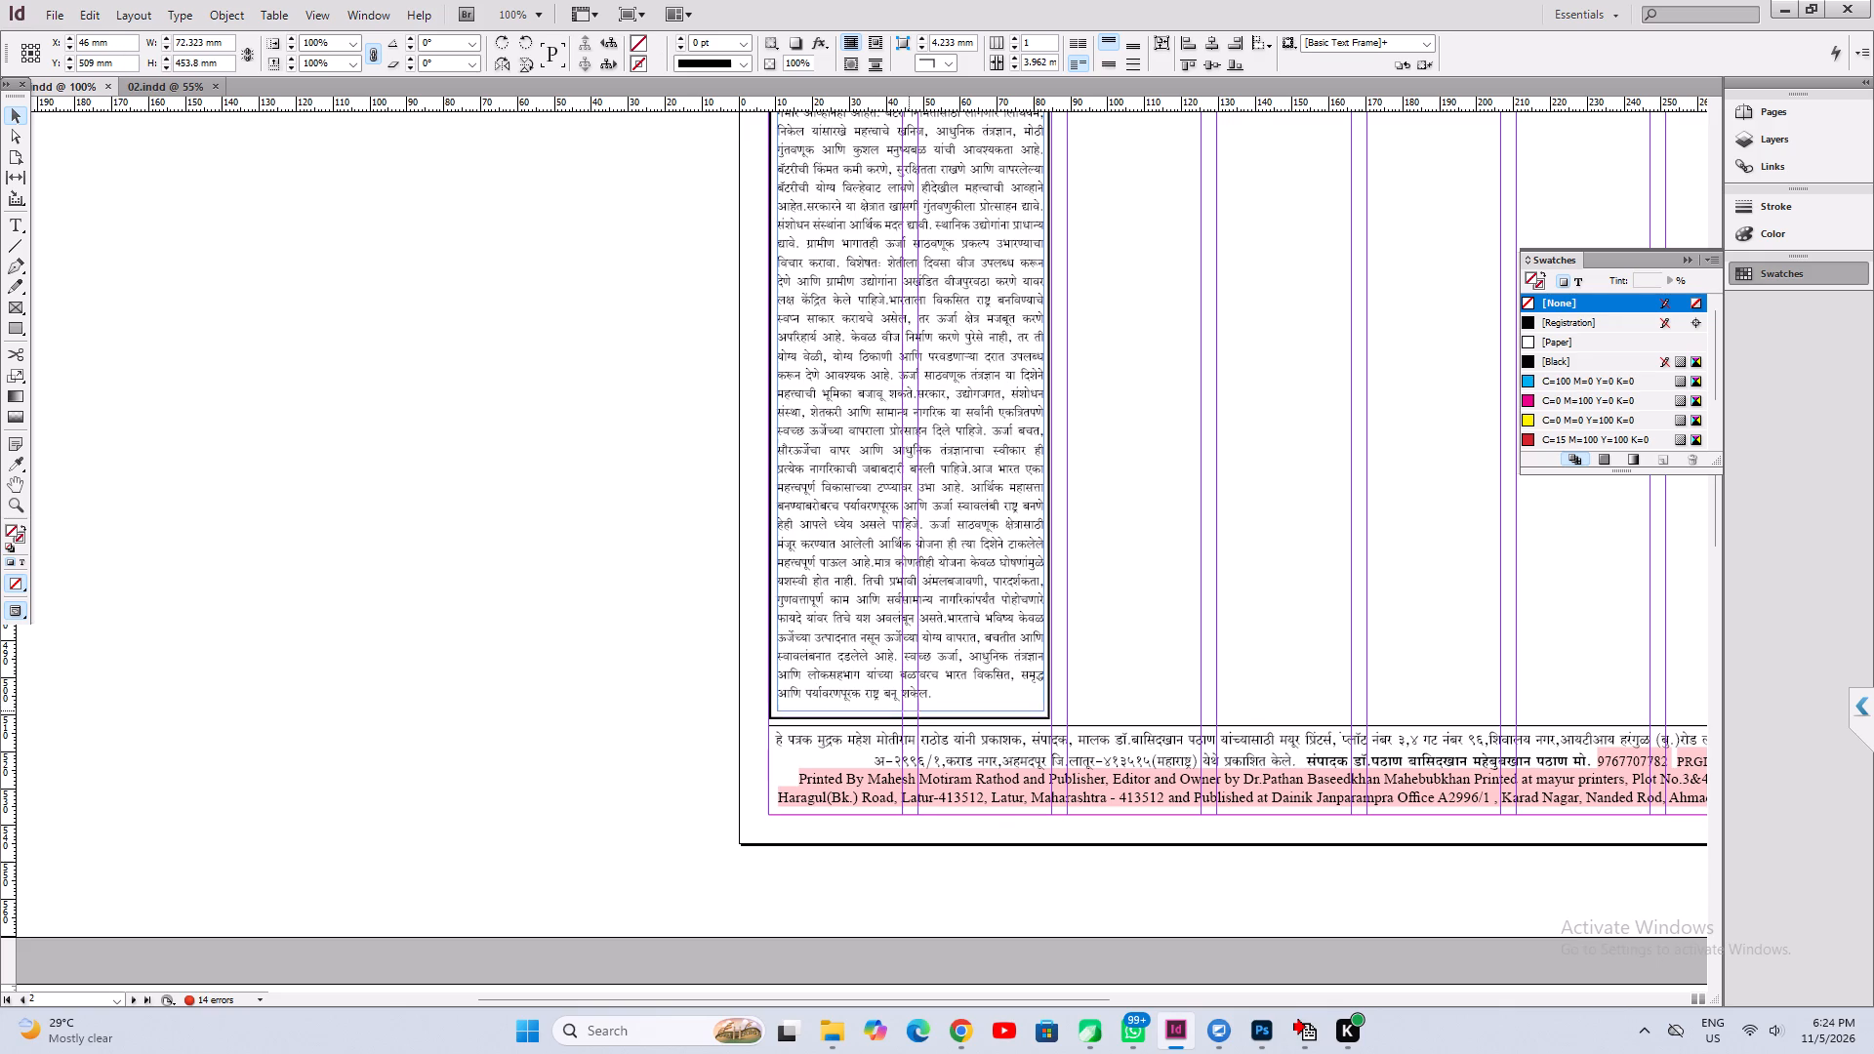
{"action": "left_click_drag", "start_coordinate": [909, 712], "coordinate": [909, 713]}
{"action": "scroll", "coordinate": [907, 713], "scroll_direction": "up", "scroll_amount": 18}
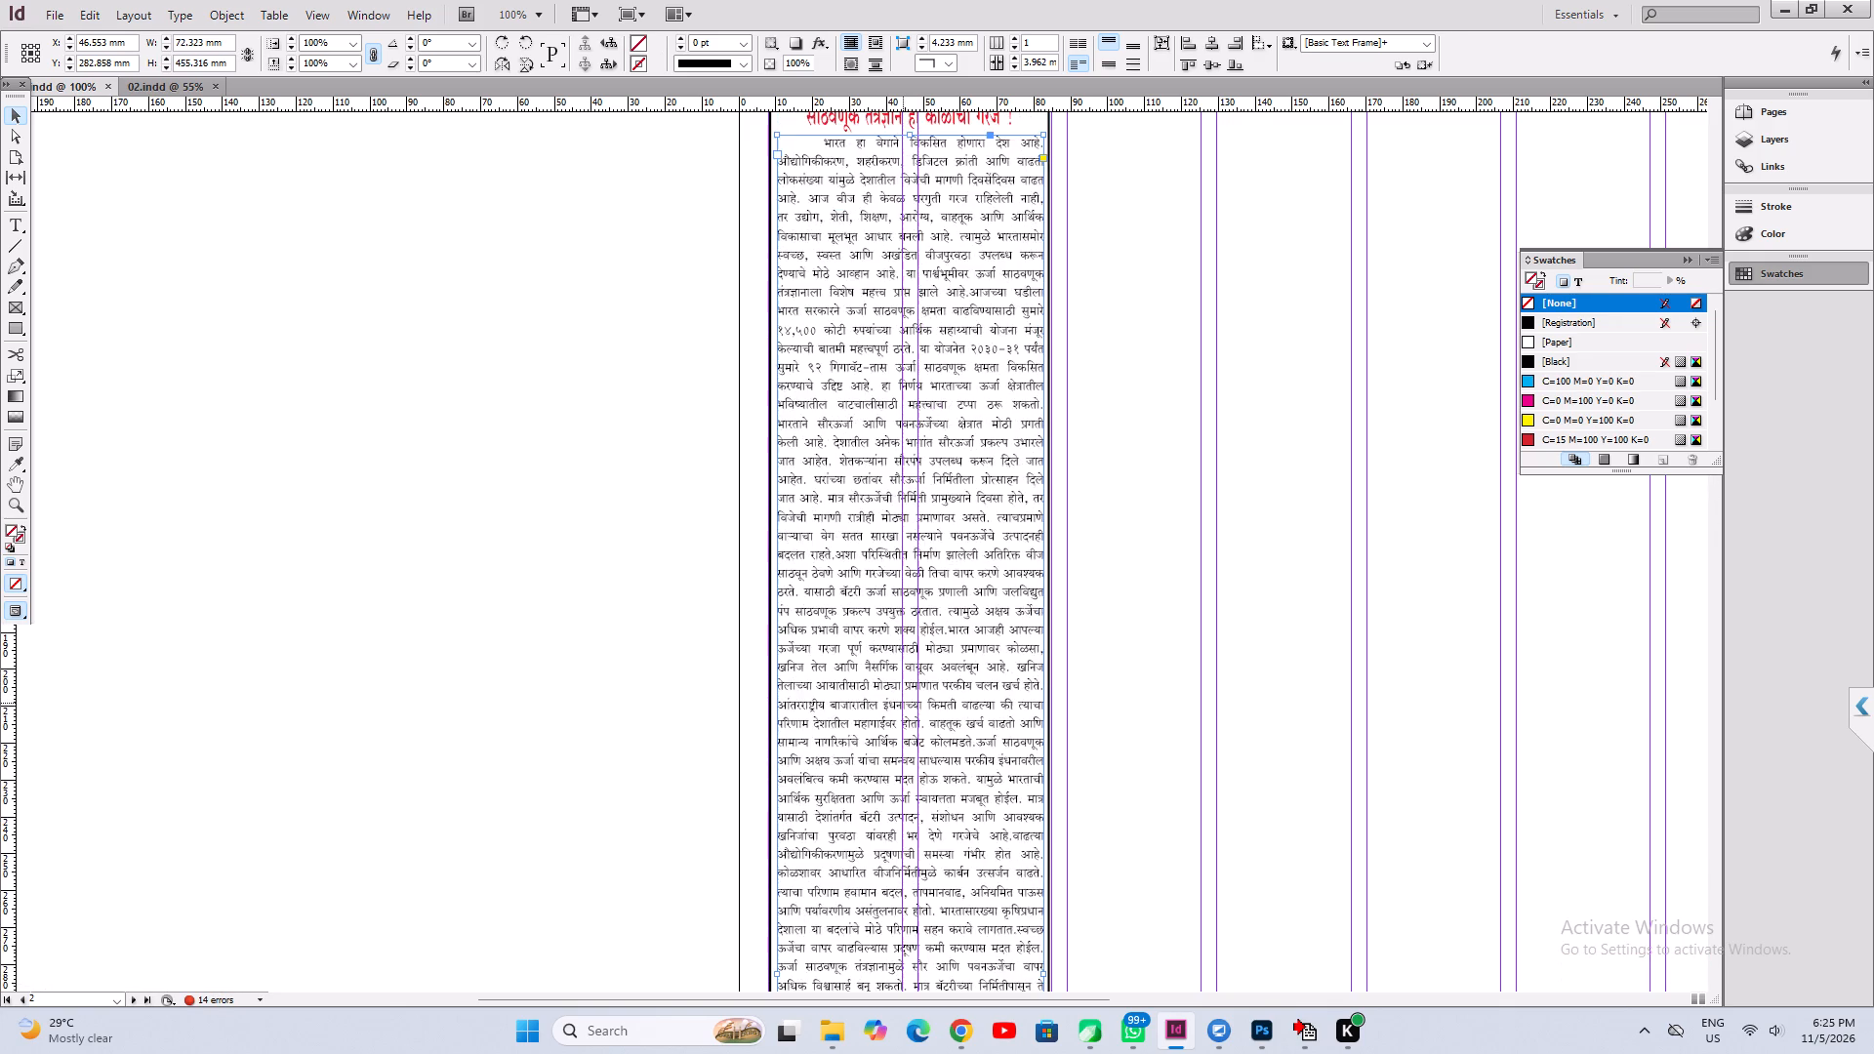
{"action": "scroll", "coordinate": [903, 703], "scroll_direction": "up", "scroll_amount": 2}
{"action": "key", "text": "Up"}
{"action": "key", "text": "Up"}
{"action": "scroll", "coordinate": [754, 705], "scroll_direction": "down", "scroll_amount": 2}
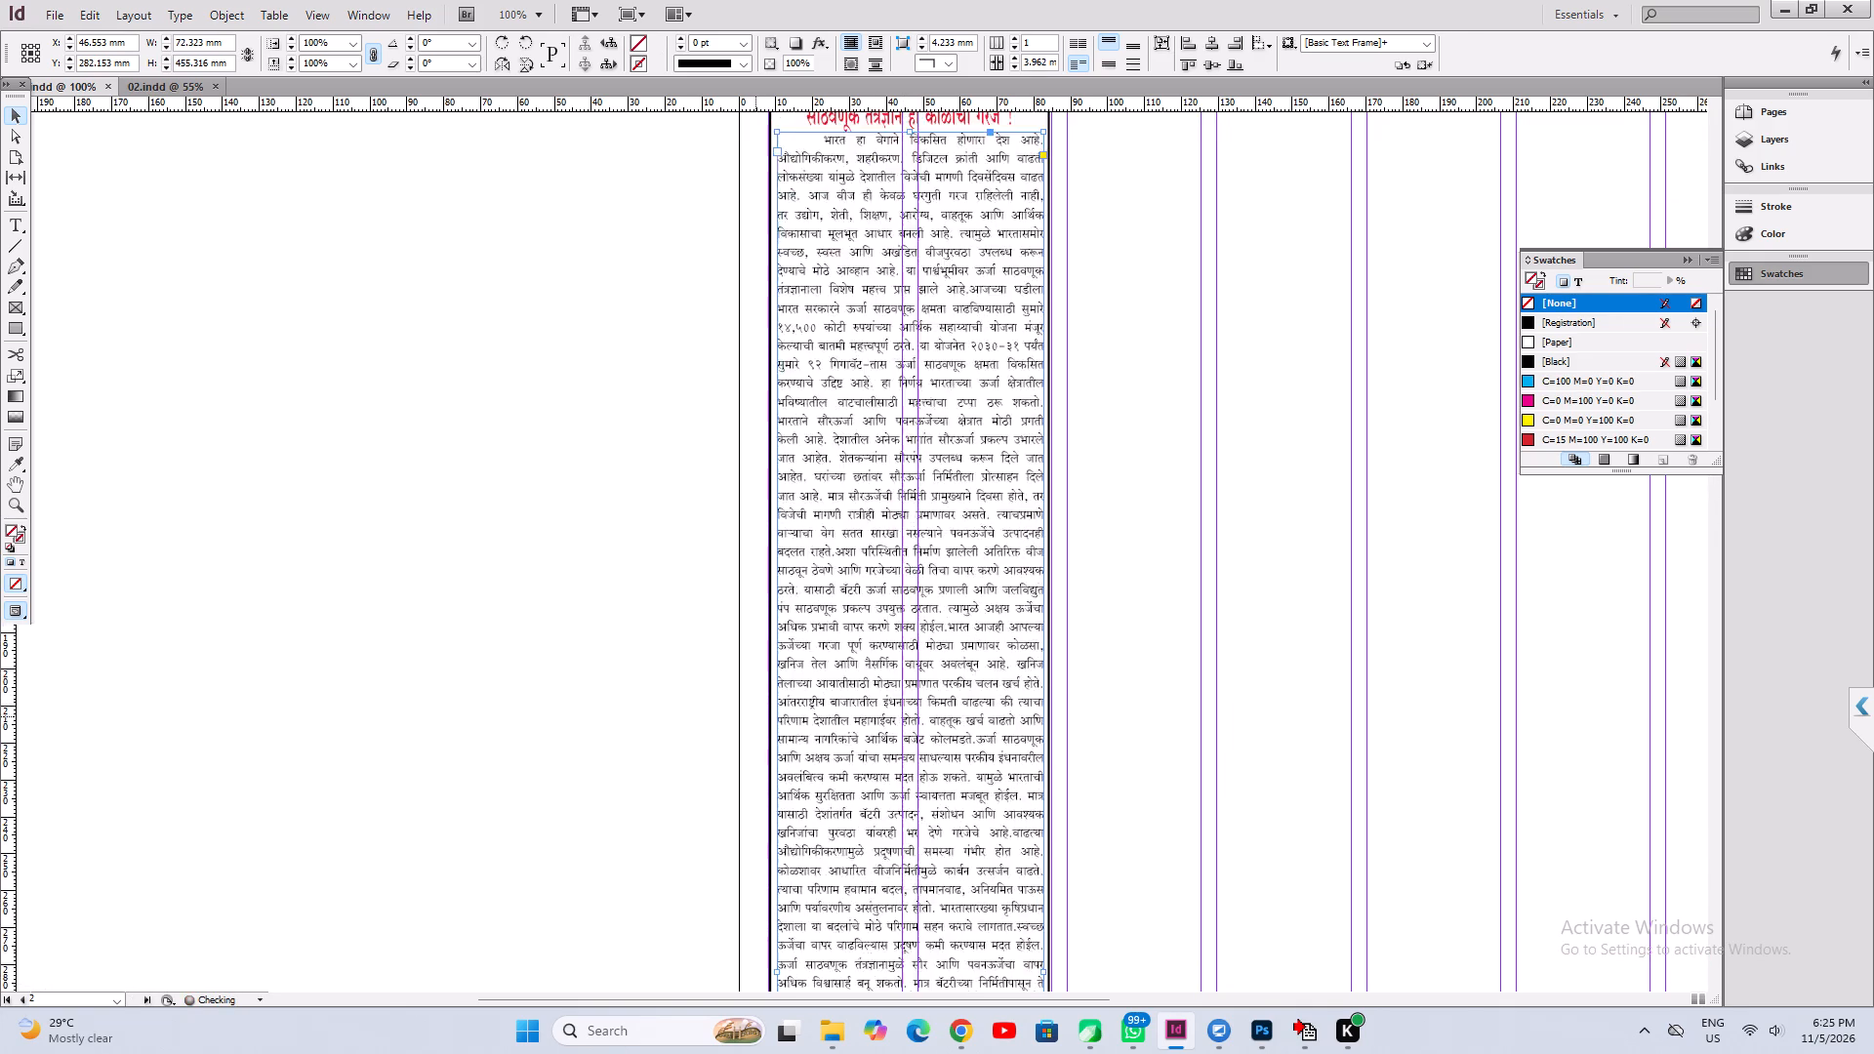
{"action": "scroll", "coordinate": [755, 718], "scroll_direction": "down", "scroll_amount": 13}
{"action": "scroll", "coordinate": [788, 727], "scroll_direction": "down", "scroll_amount": 9}
{"action": "left_click", "coordinate": [484, 630]}
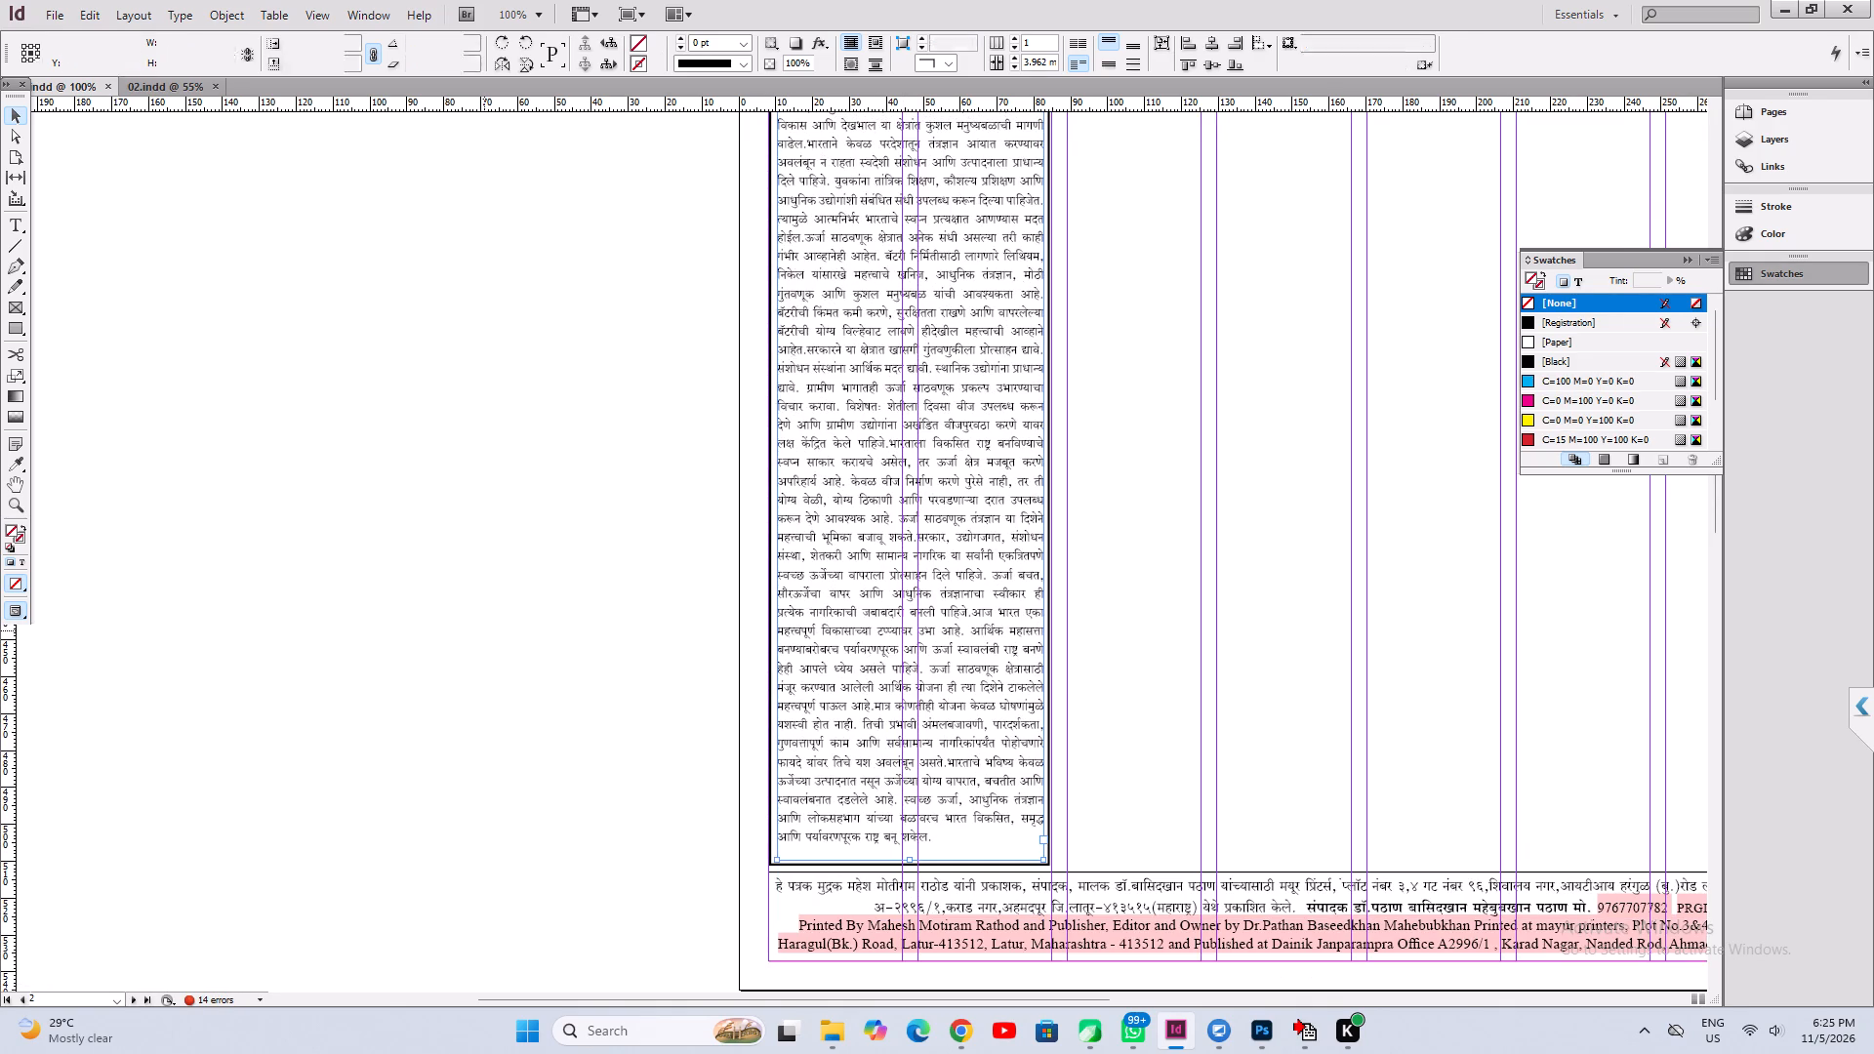
Set the tracking of about fourteen lines in the lower part of the editorial body text to 20 and save the document.
{"action": "left_click", "coordinate": [17, 226]}
{"action": "left_click_drag", "start_coordinate": [897, 289], "coordinate": [899, 532]}
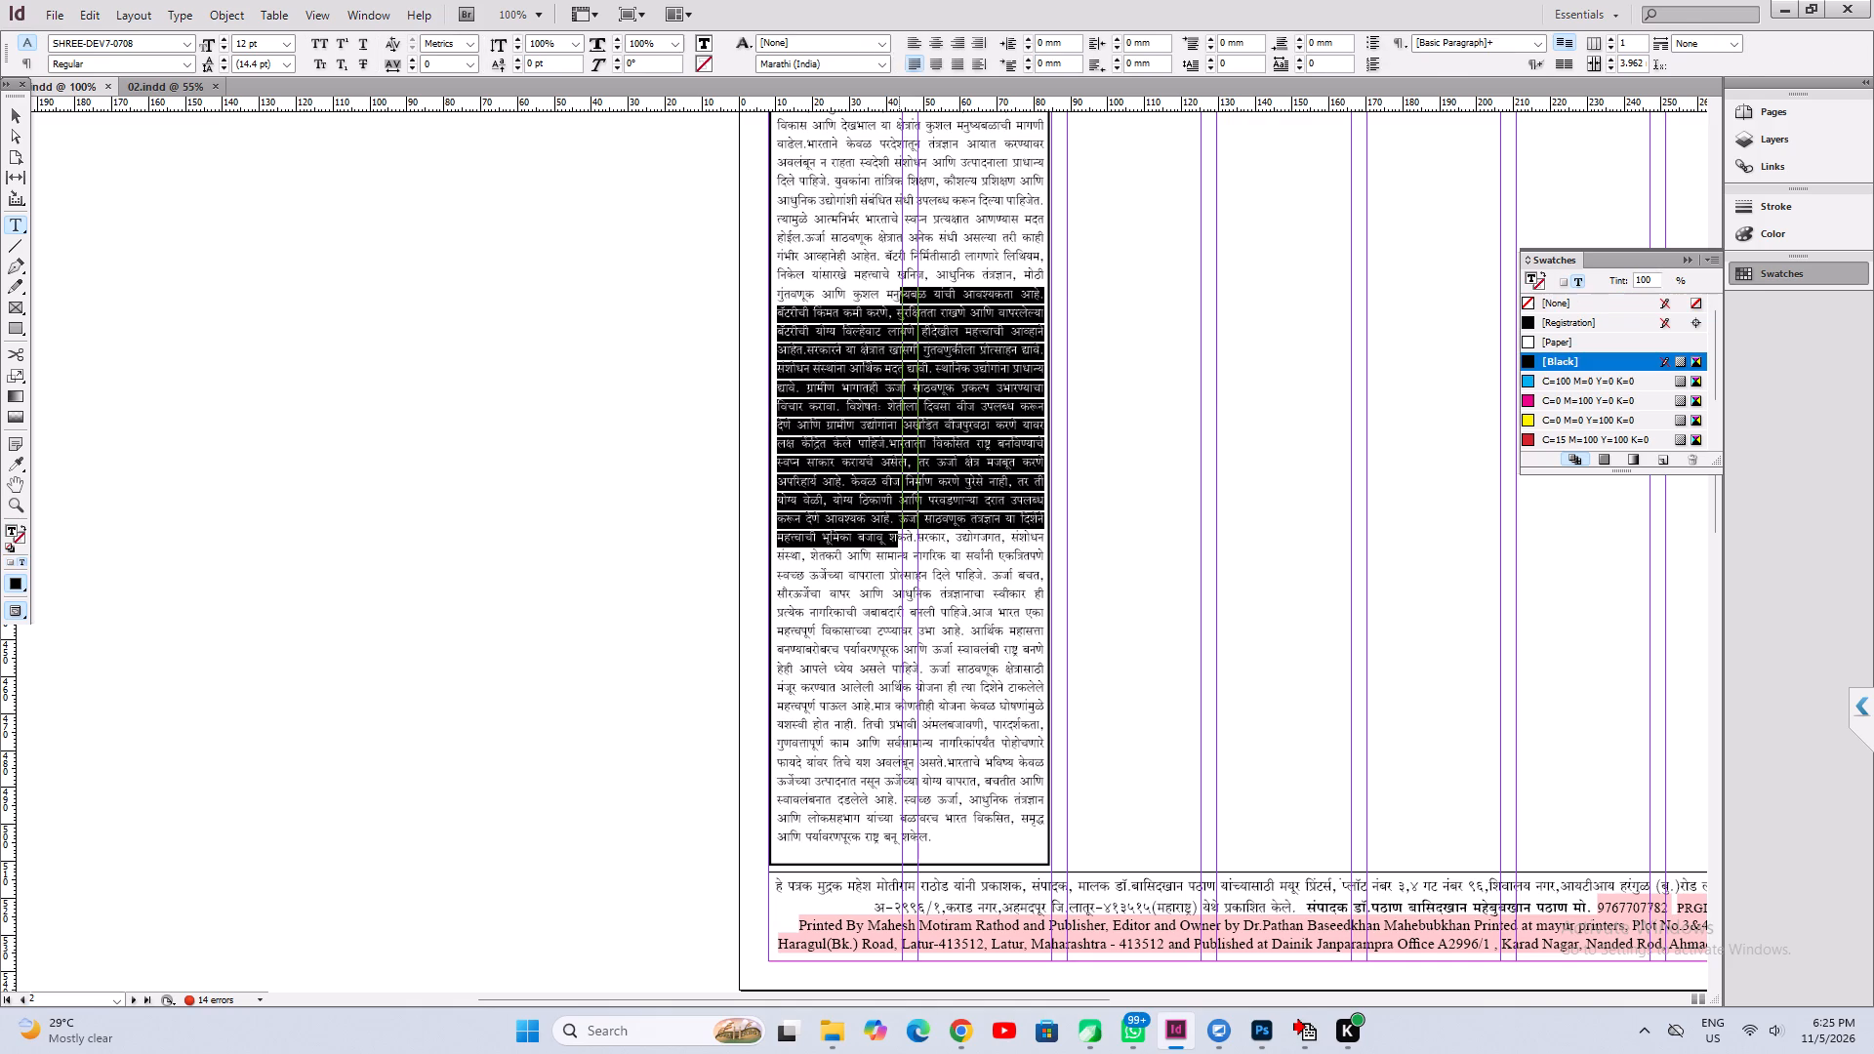
{"action": "key", "text": "alt+Right"}
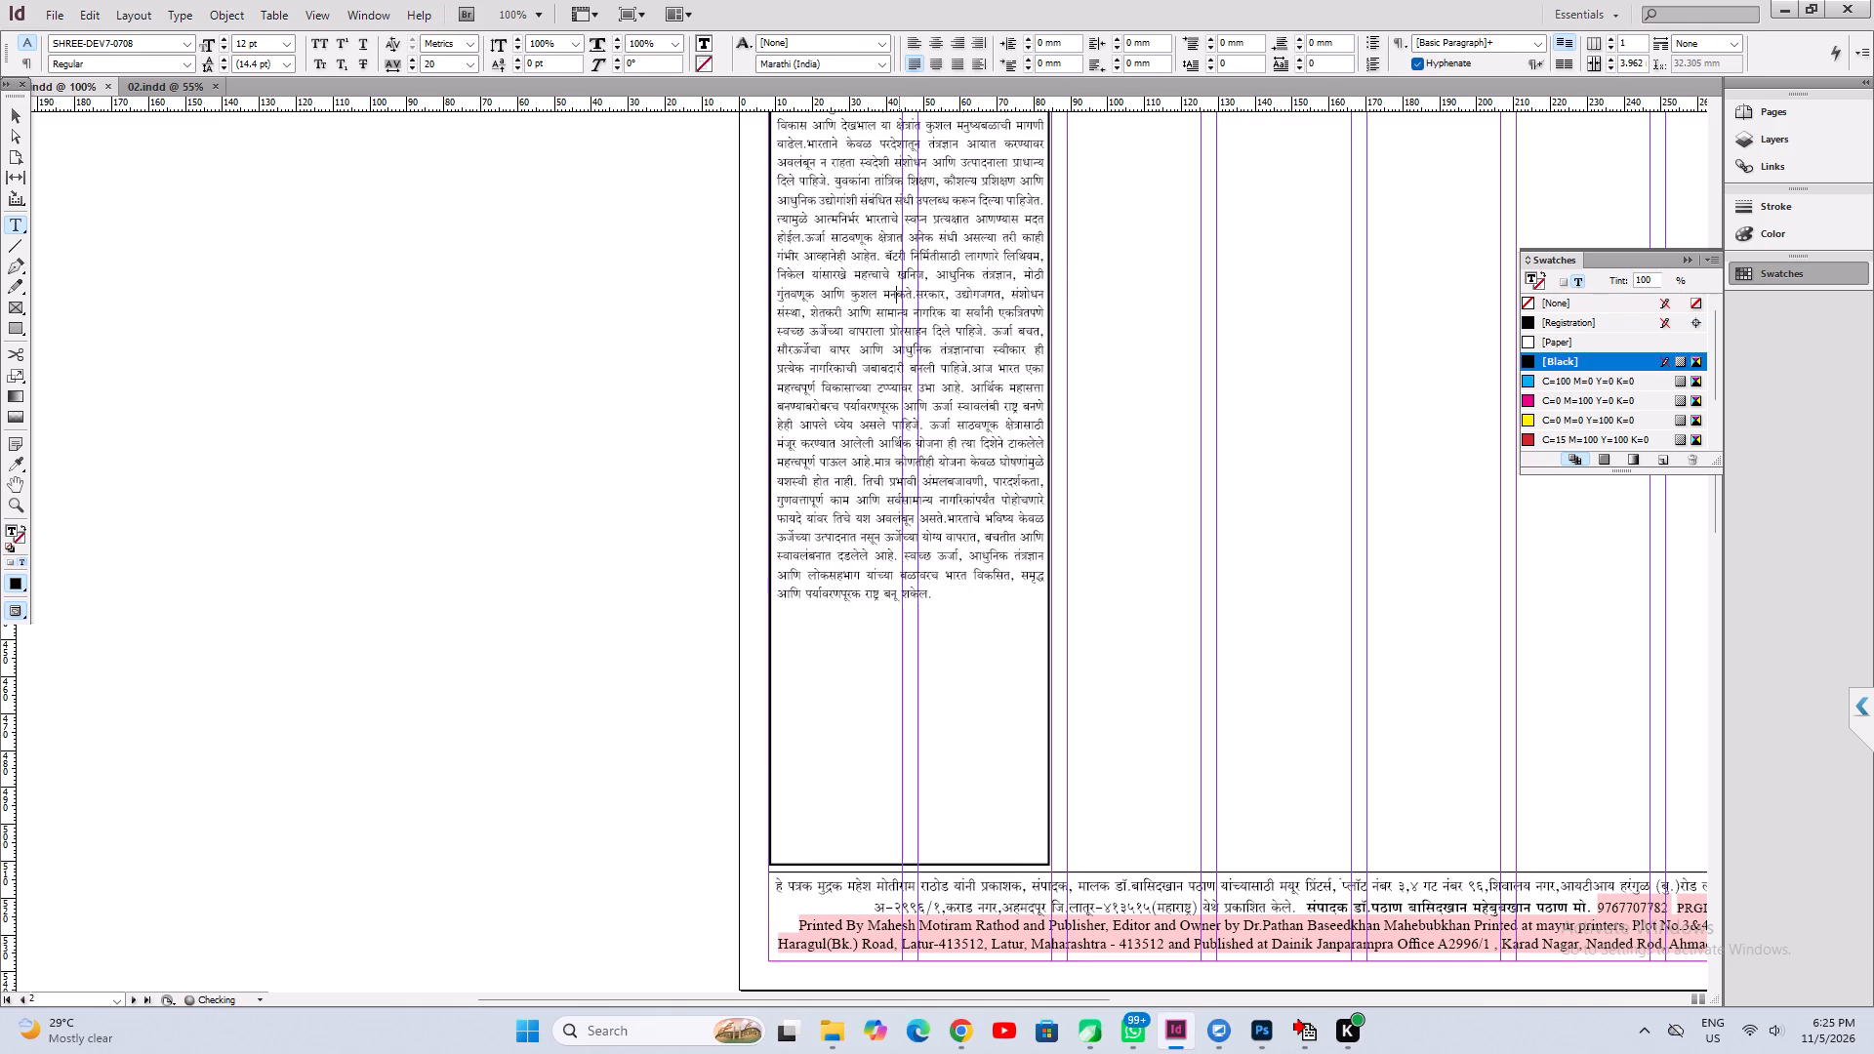
{"action": "key", "text": "ctrl+z"}
{"action": "key", "text": "ctrl+s"}
{"action": "key", "text": "ctrl+0"}
{"action": "key", "text": "ctrl+s"}
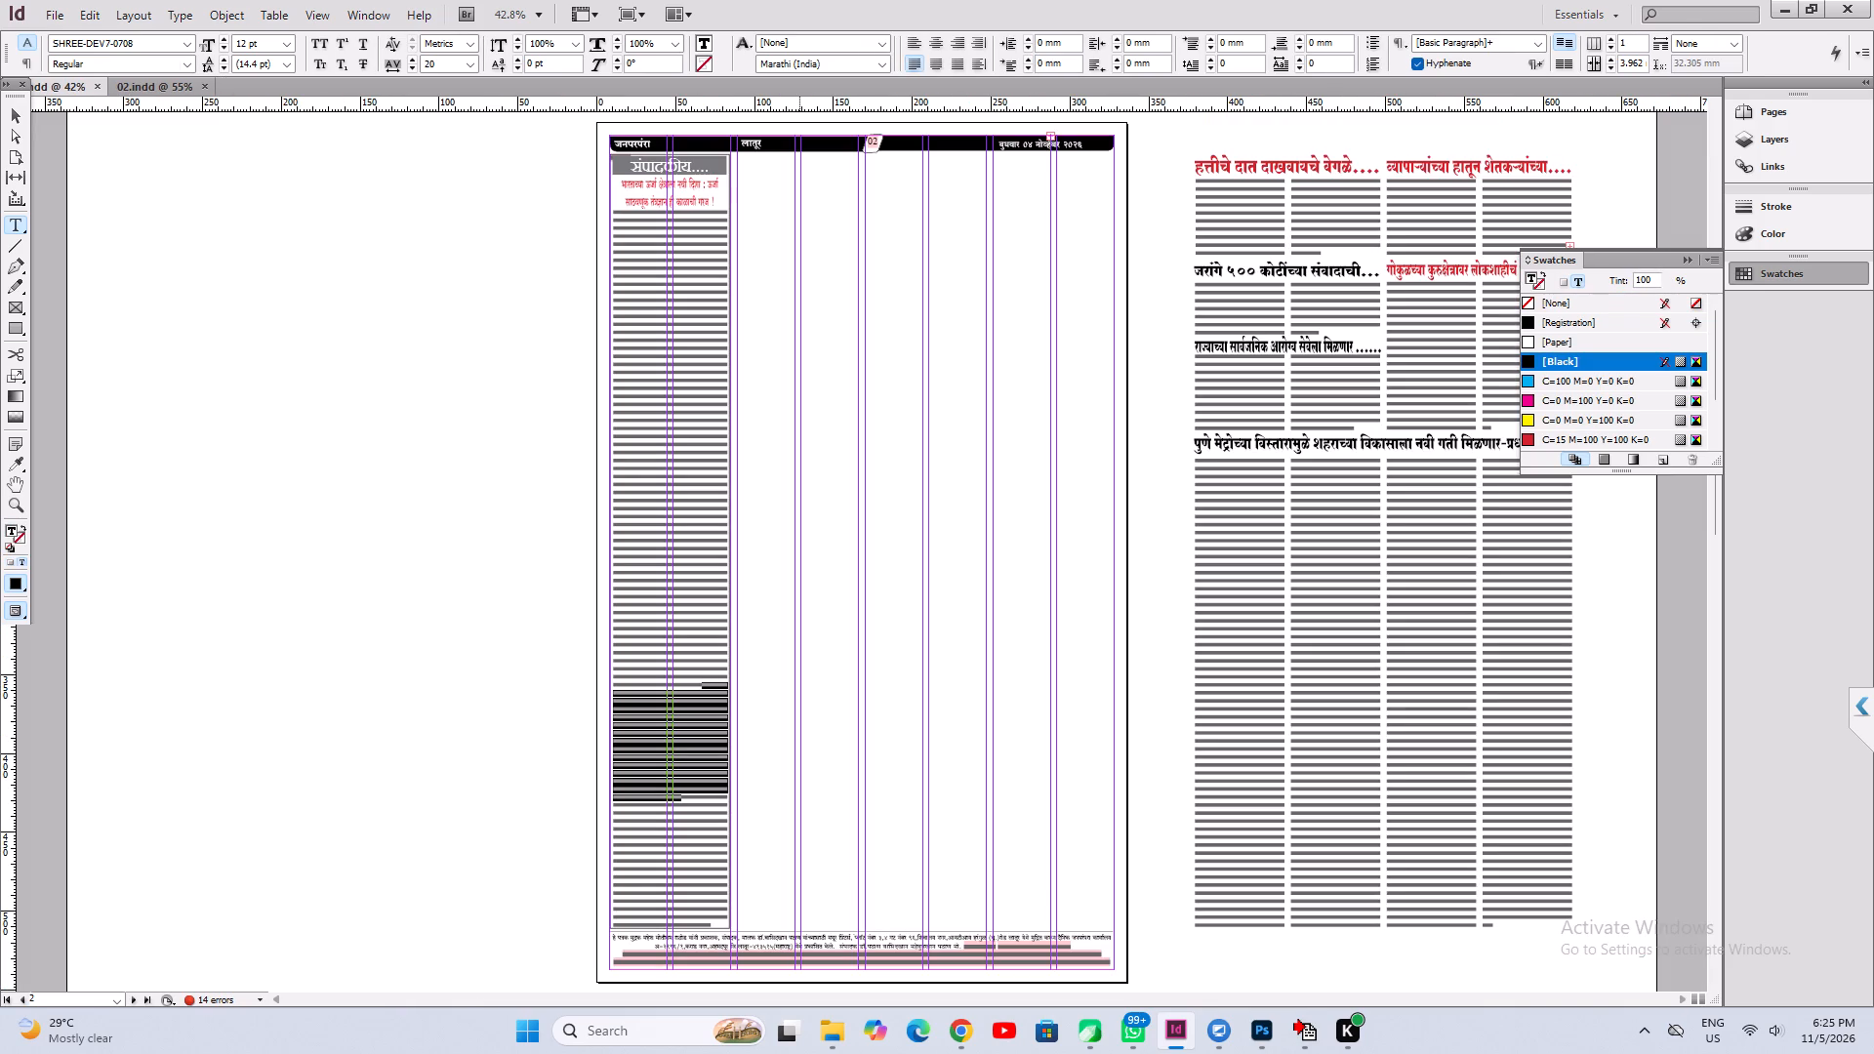
{"action": "key", "text": "ctrl+s"}
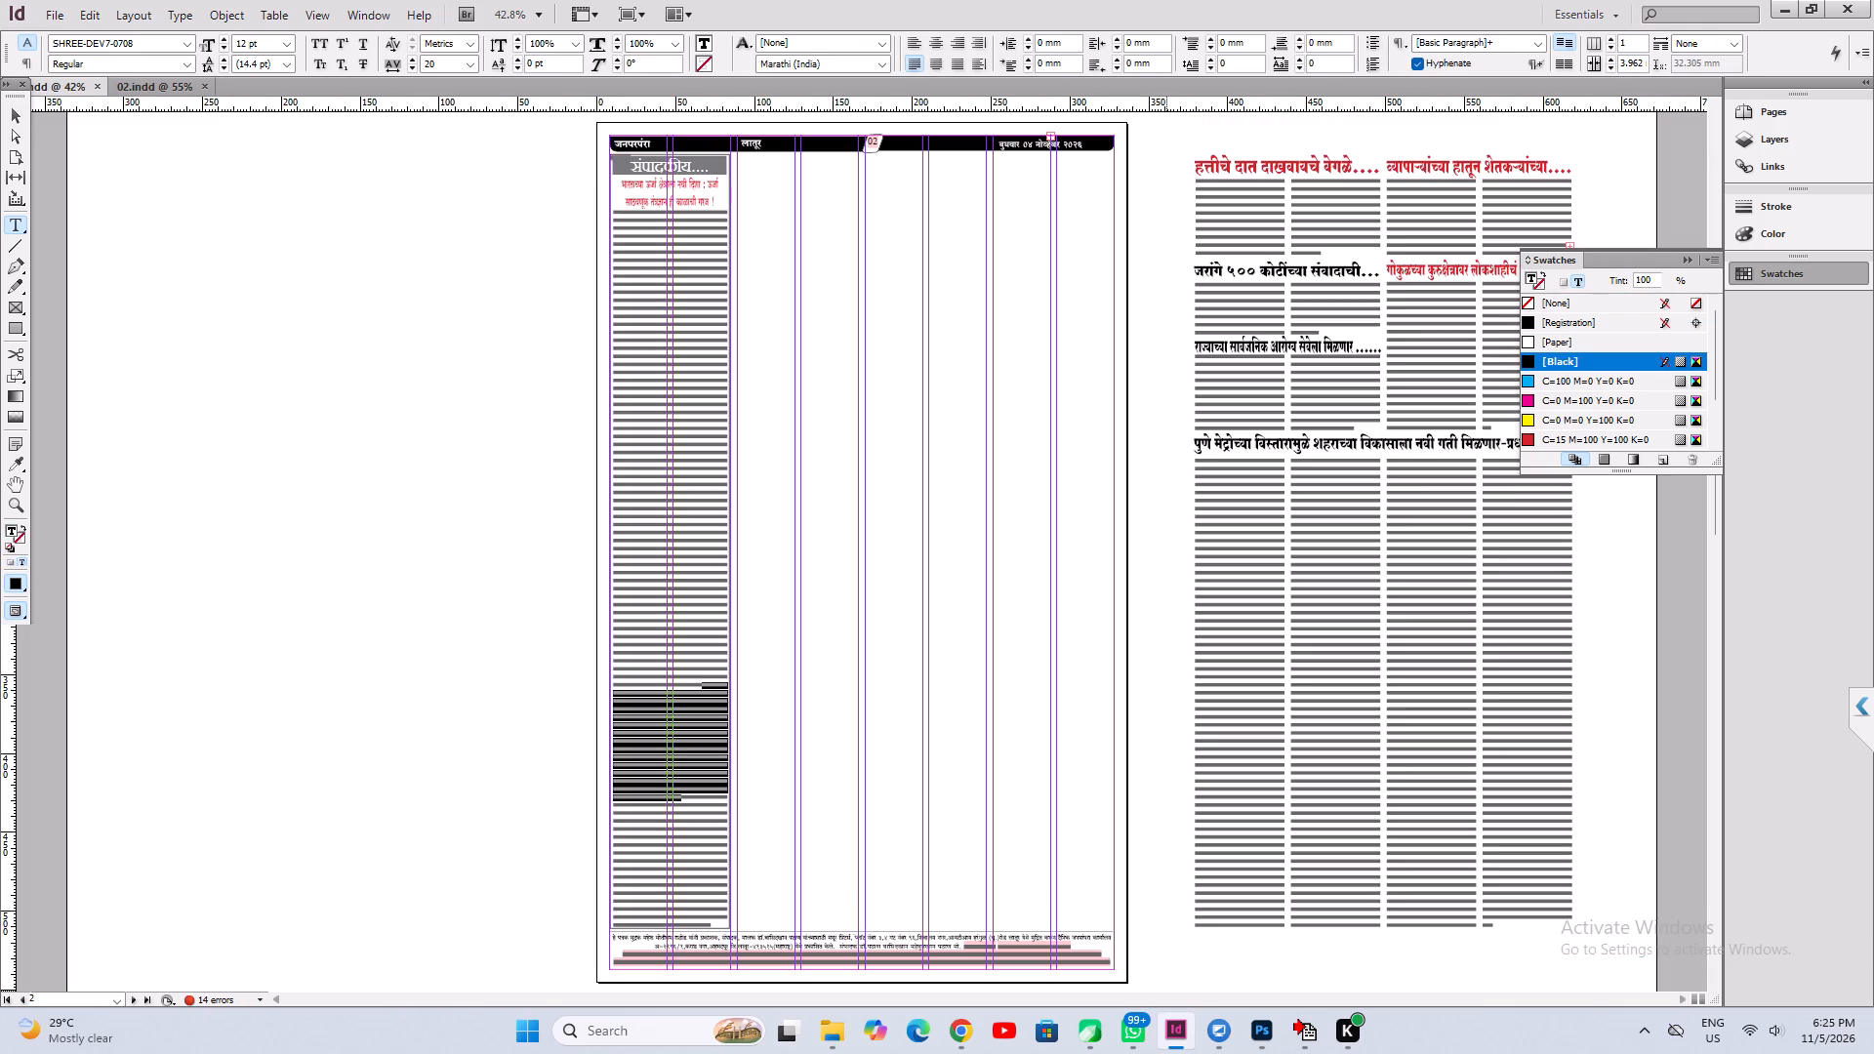
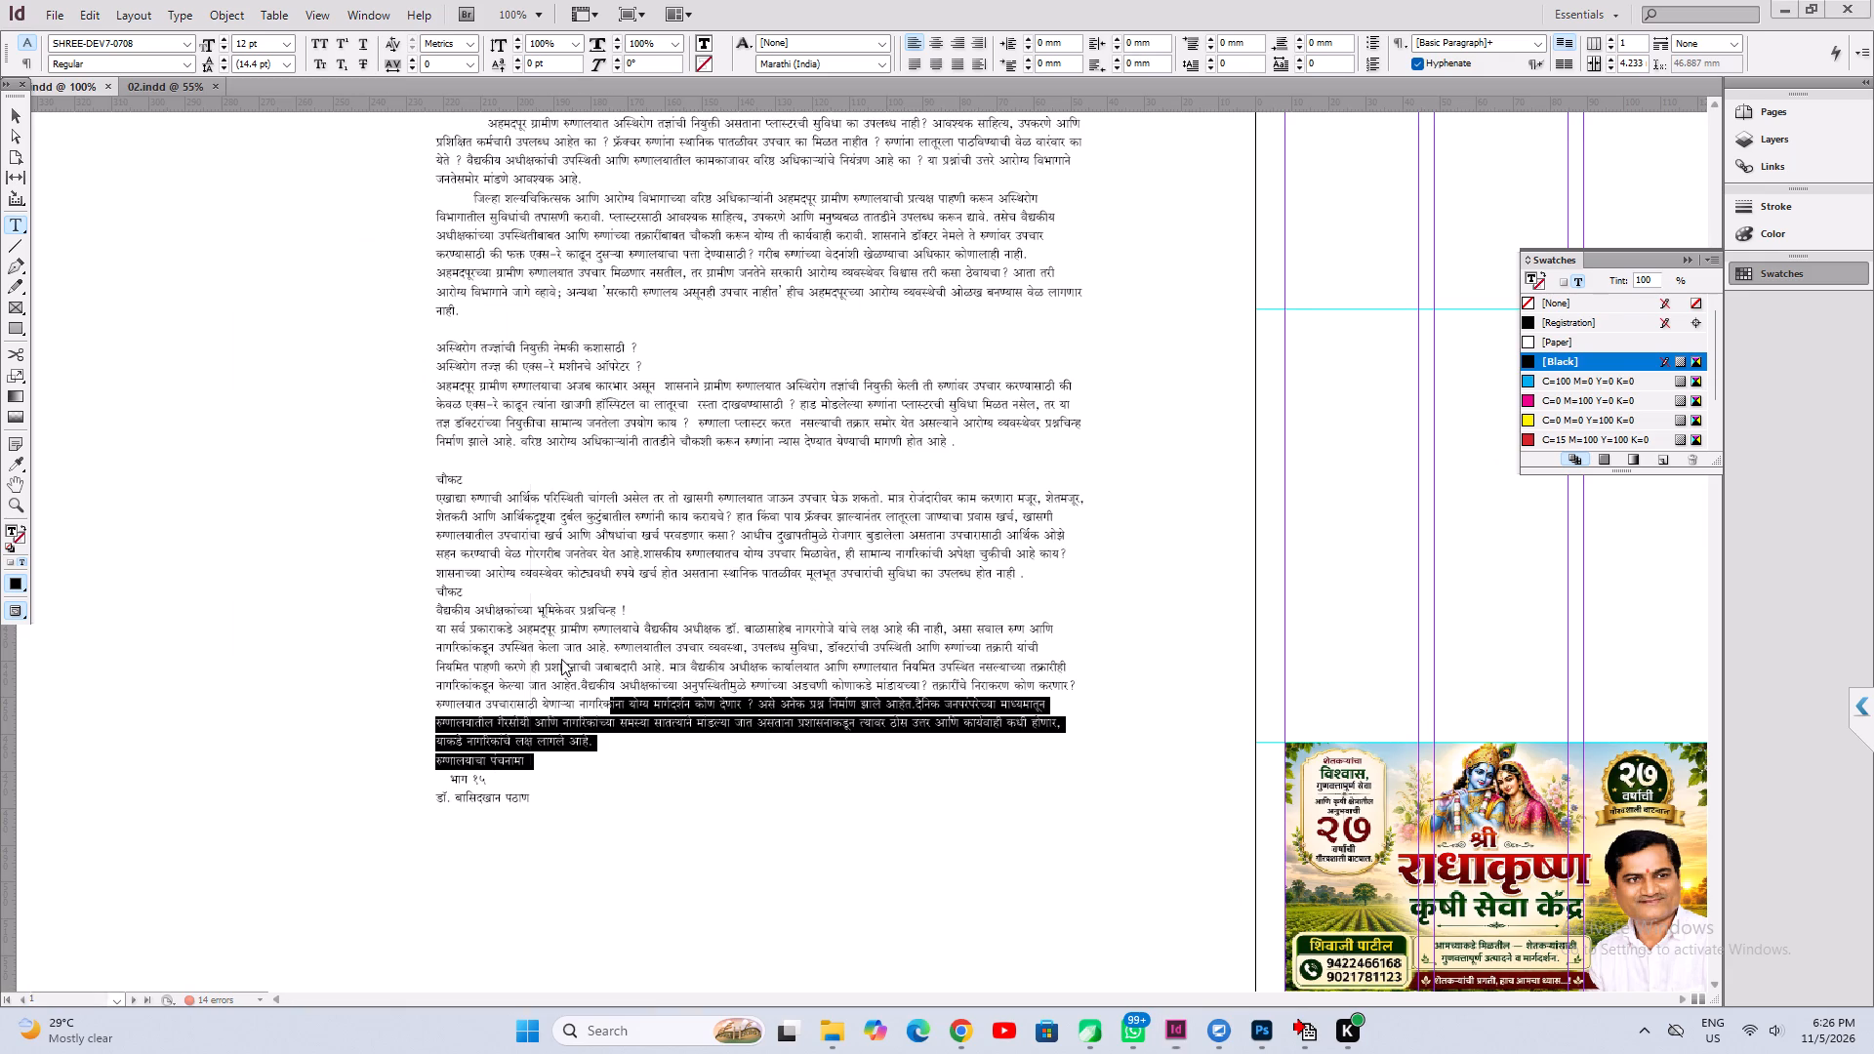
{"action": "left_click", "coordinate": [561, 659]}
{"action": "left_click", "coordinate": [474, 664]}
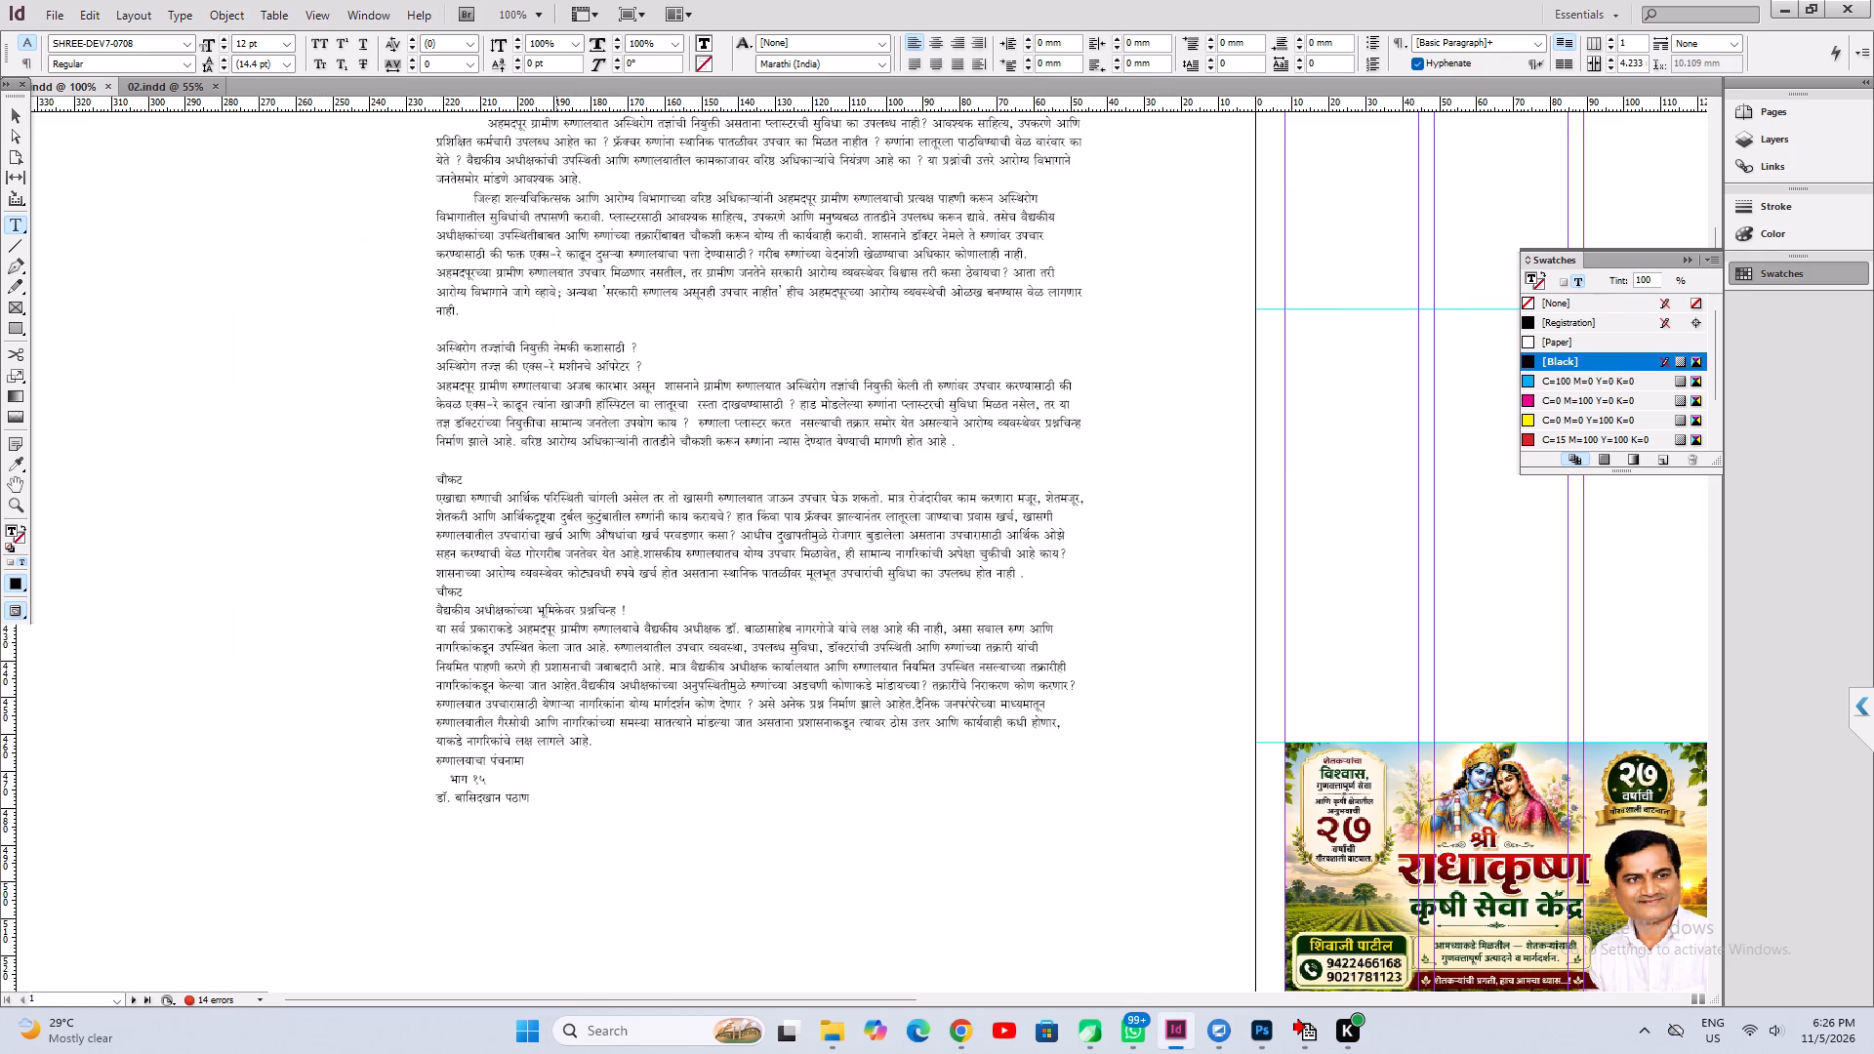
{"action": "left_click_drag", "start_coordinate": [594, 568], "coordinate": [592, 705]}
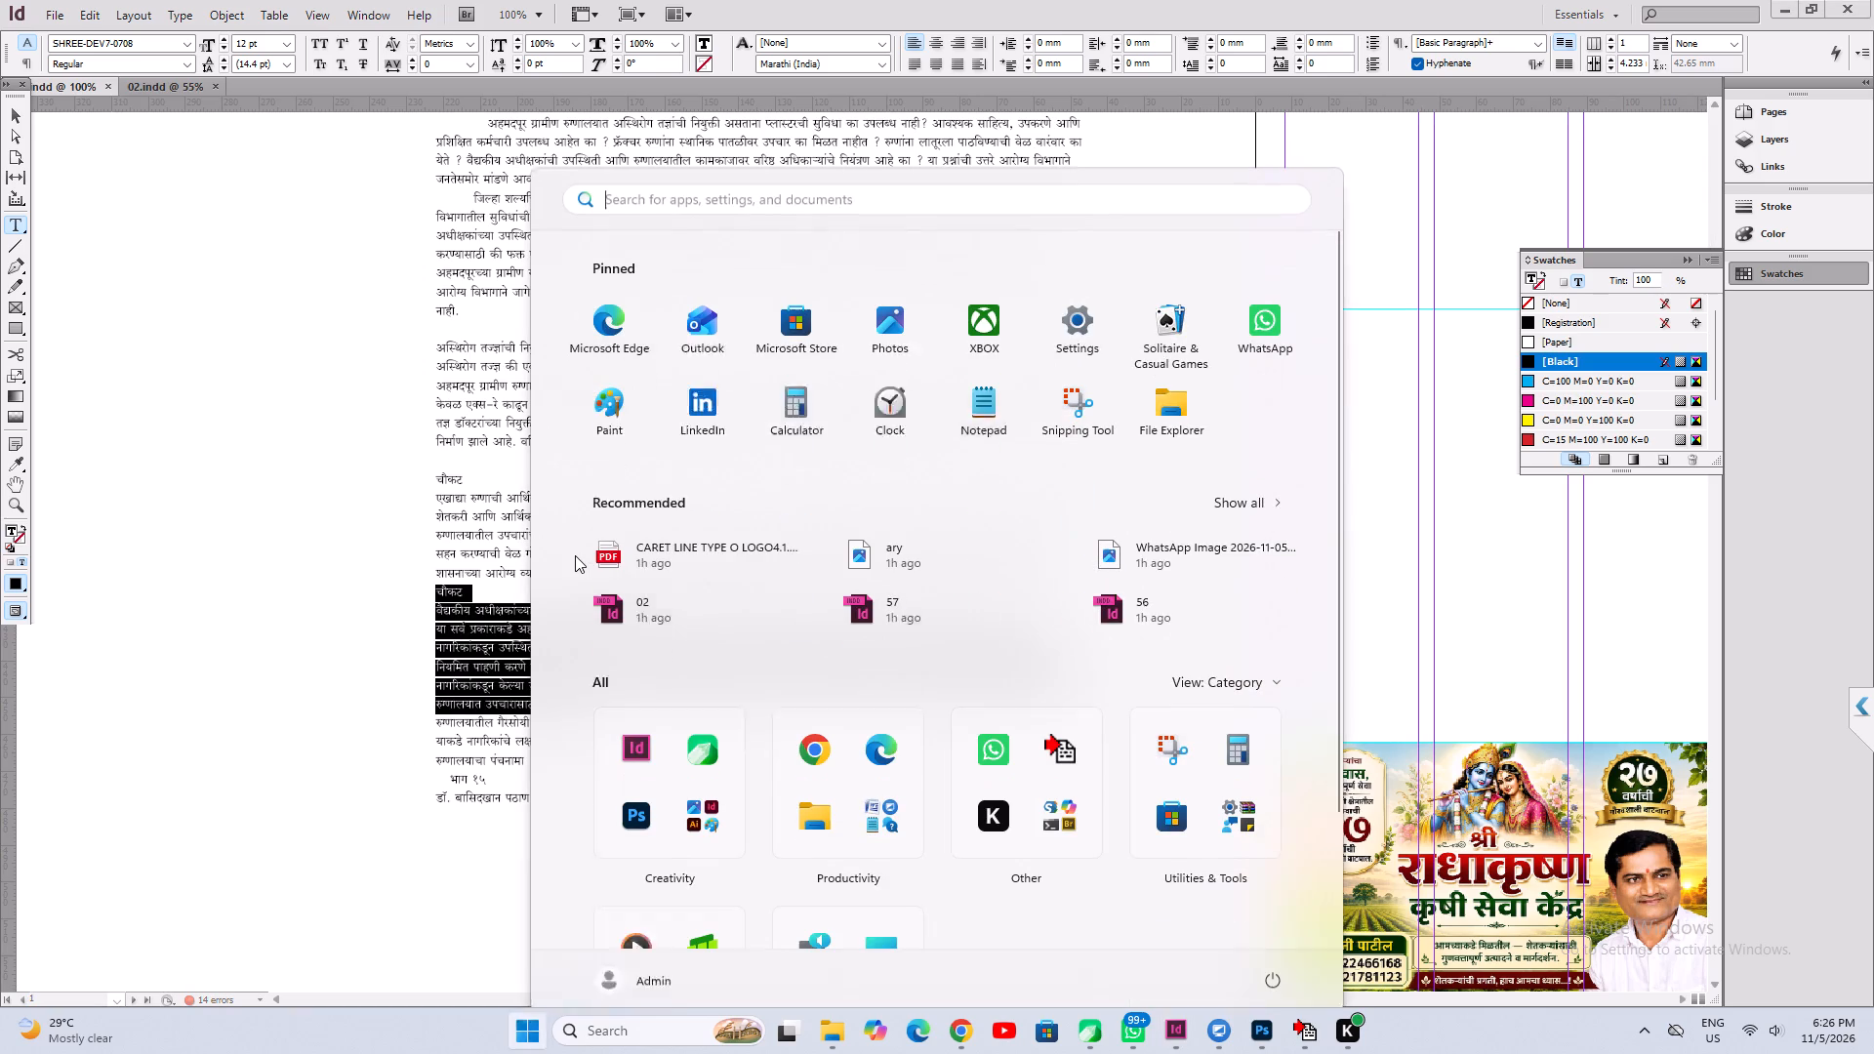
{"action": "left_click", "coordinate": [575, 555]}
{"action": "left_click", "coordinate": [441, 559]}
Start opening a document and browse up to the paper job folder, then into its JANPARMPARA folder.
{"action": "left_click", "coordinate": [57, 15]}
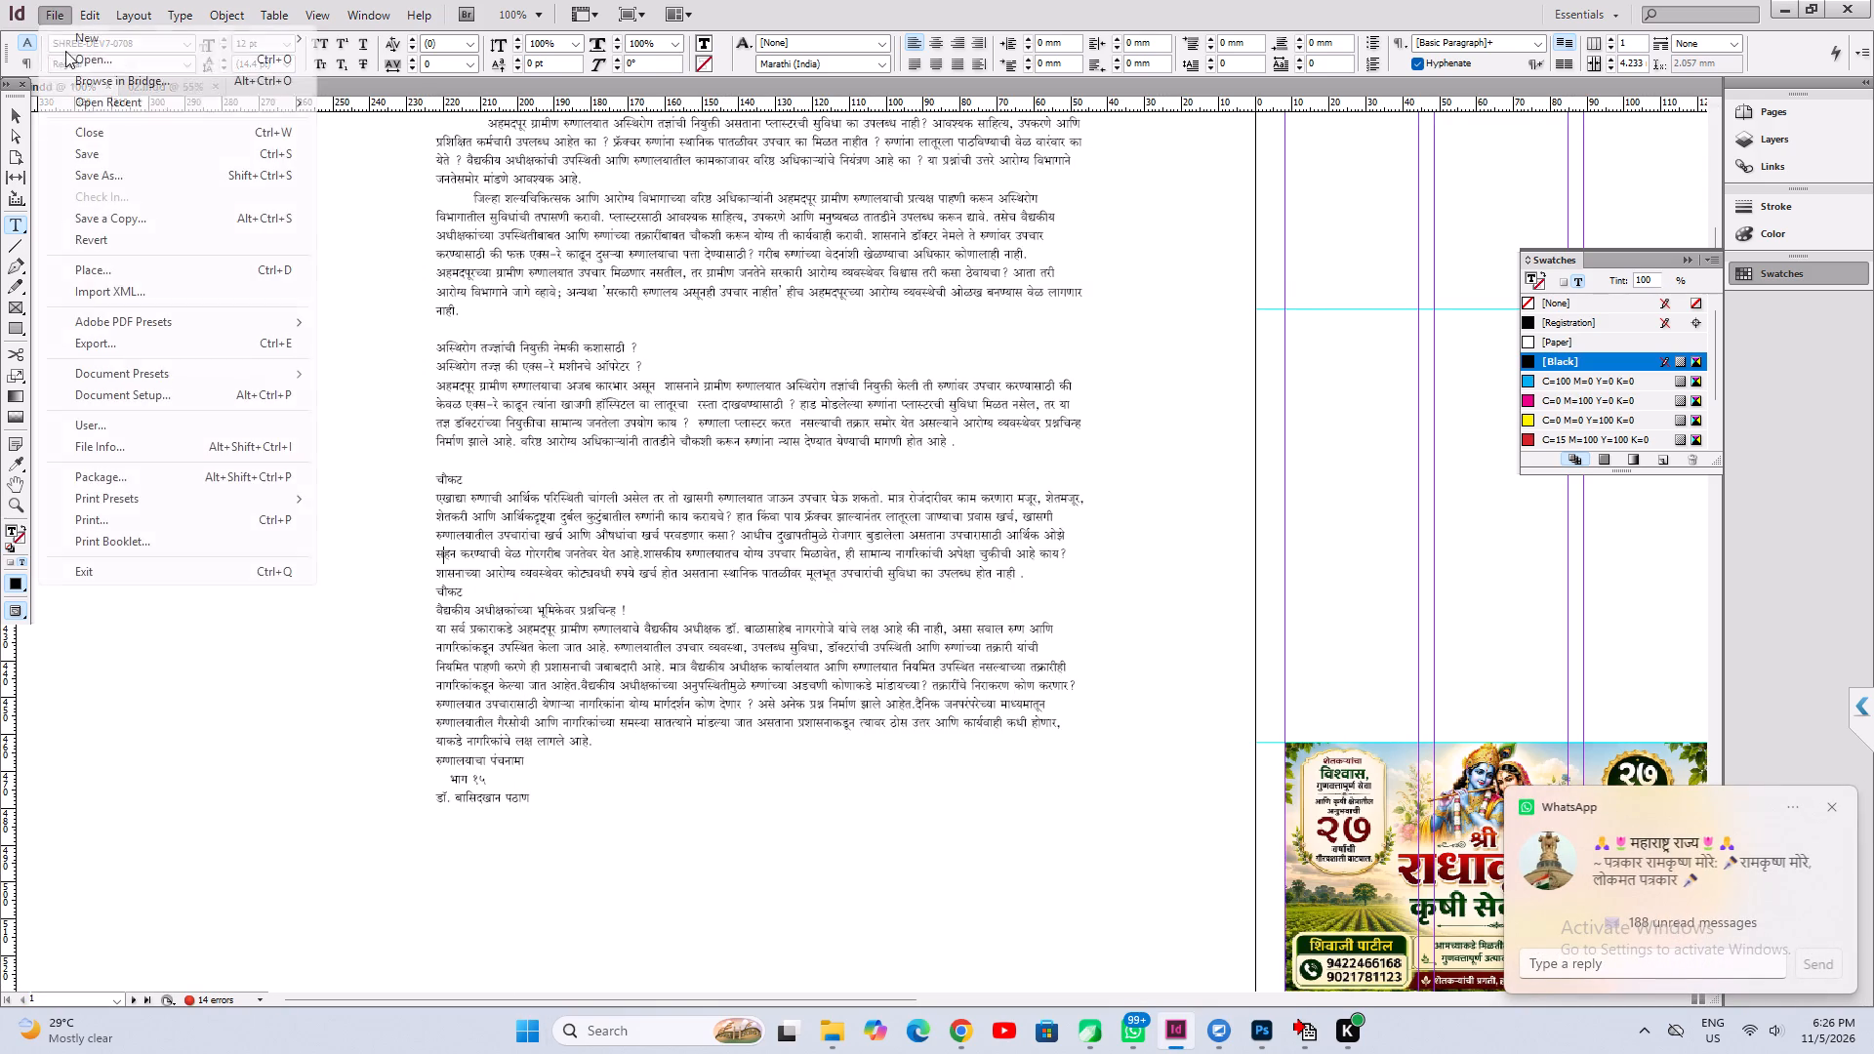
{"action": "left_click", "coordinate": [82, 58]}
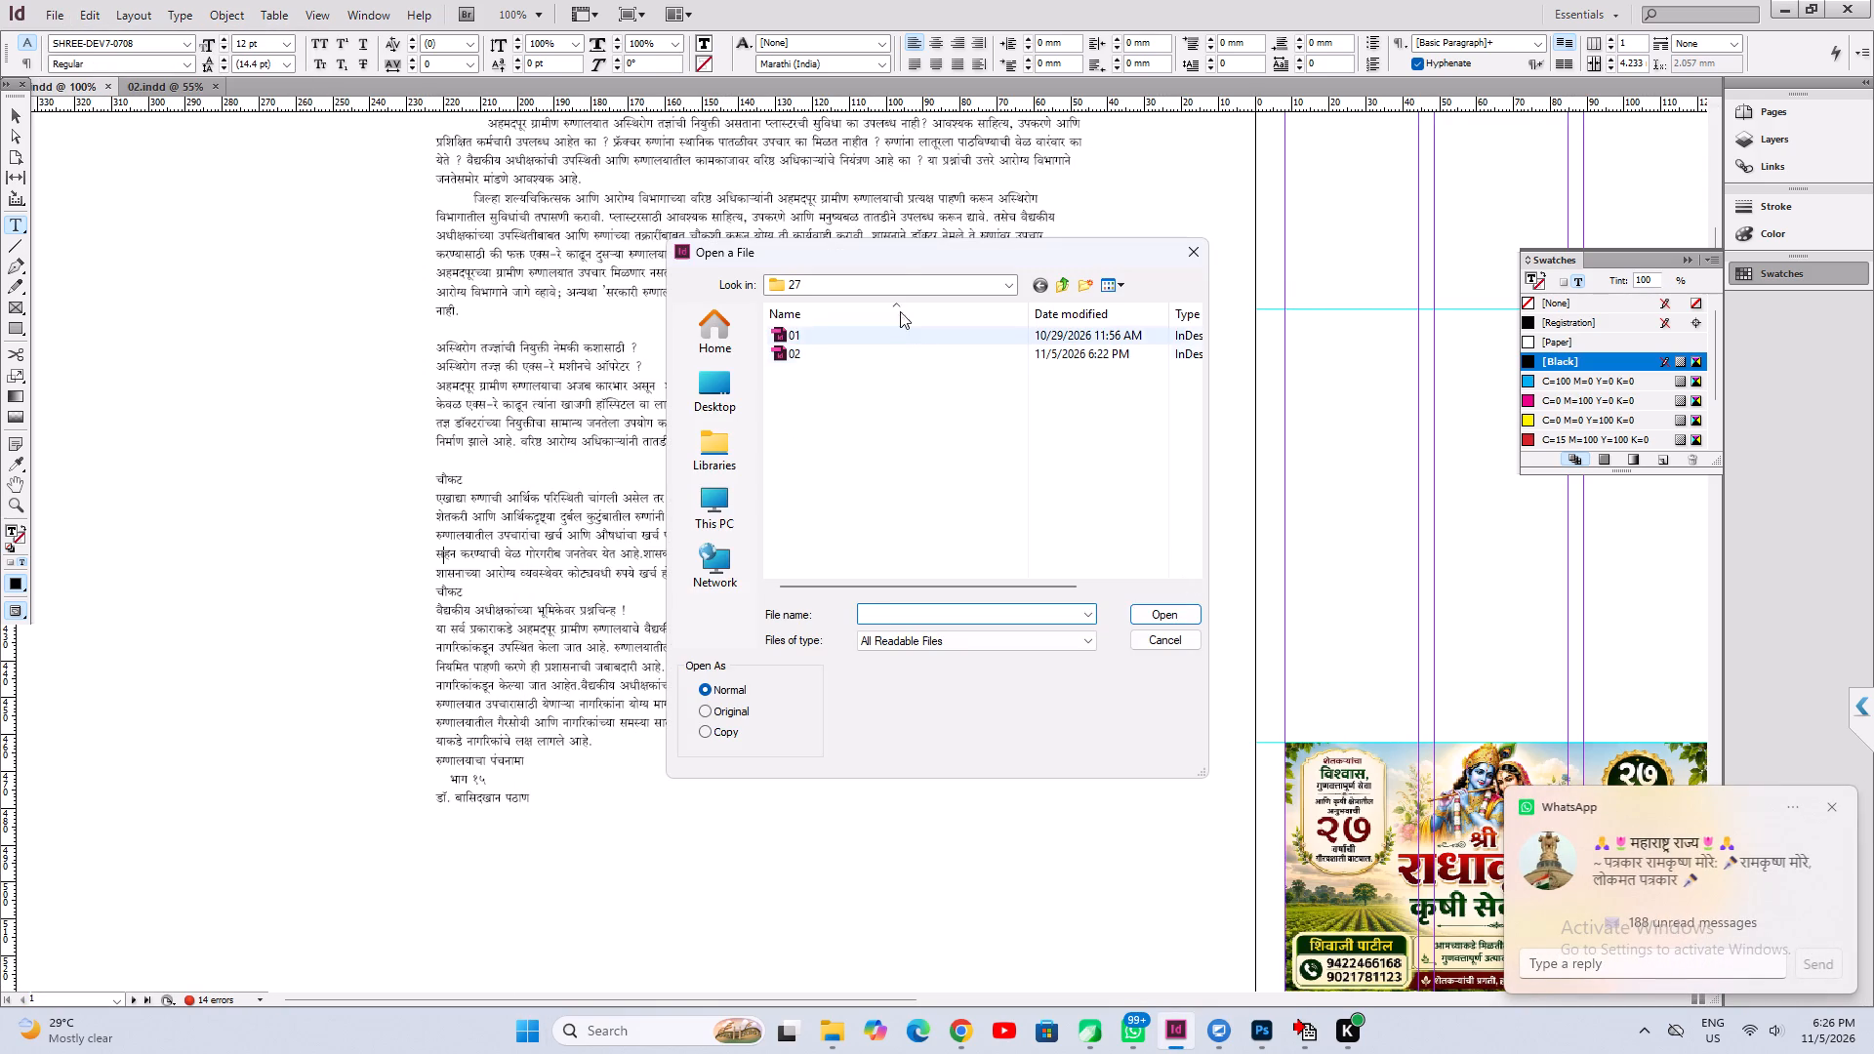
{"action": "left_click", "coordinate": [1060, 285]}
{"action": "left_click", "coordinate": [895, 290]}
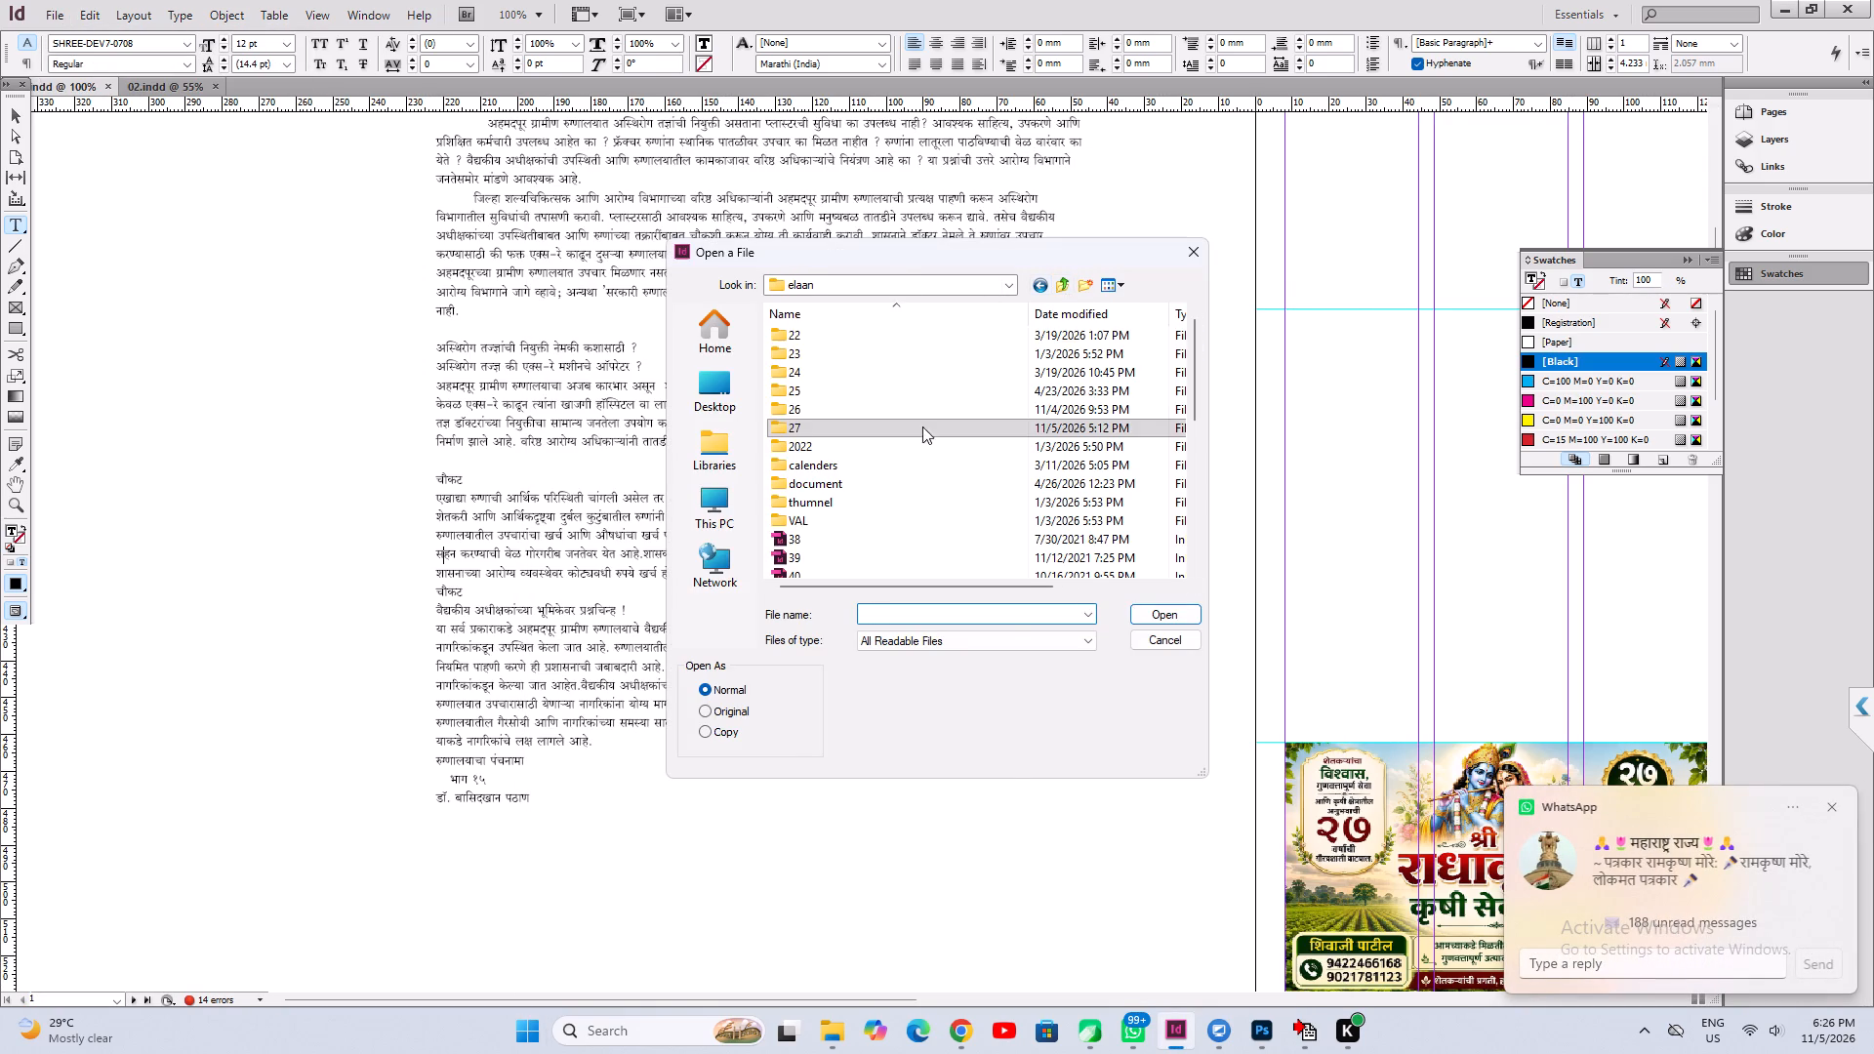
{"action": "left_click", "coordinate": [912, 488]}
{"action": "left_click", "coordinate": [824, 407]}
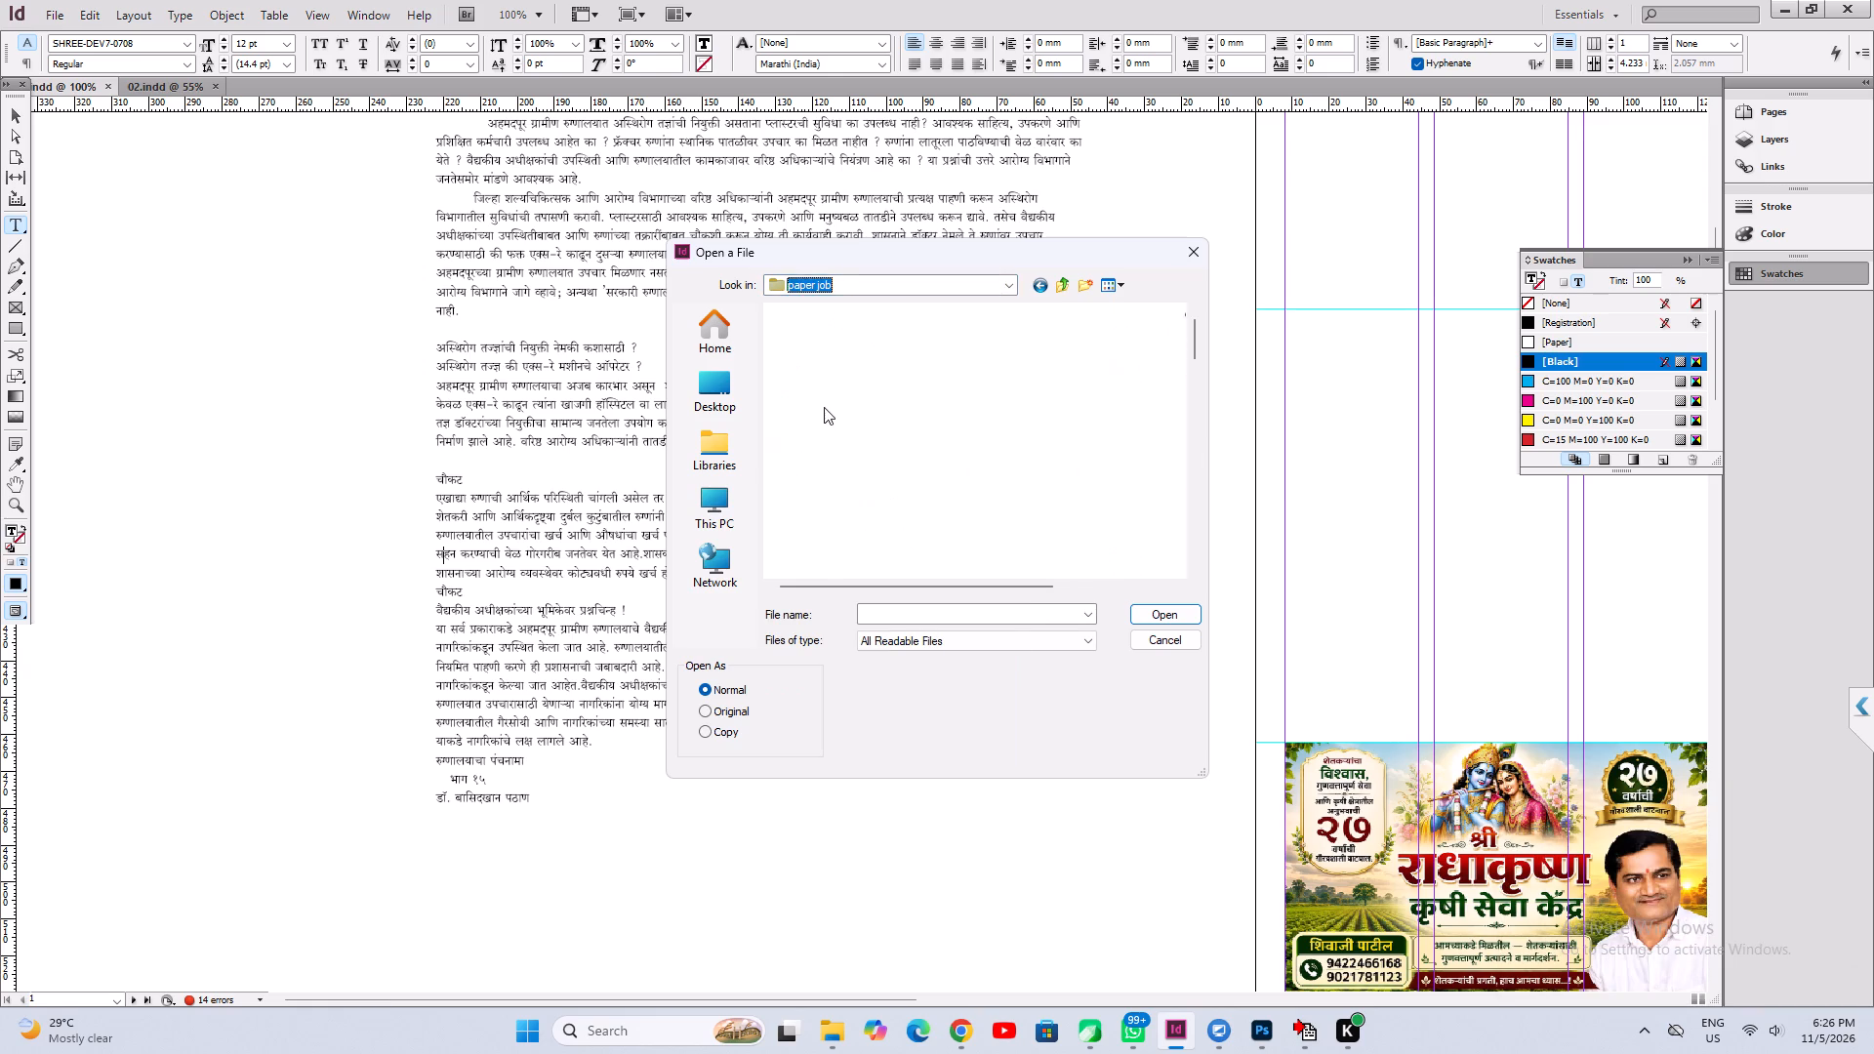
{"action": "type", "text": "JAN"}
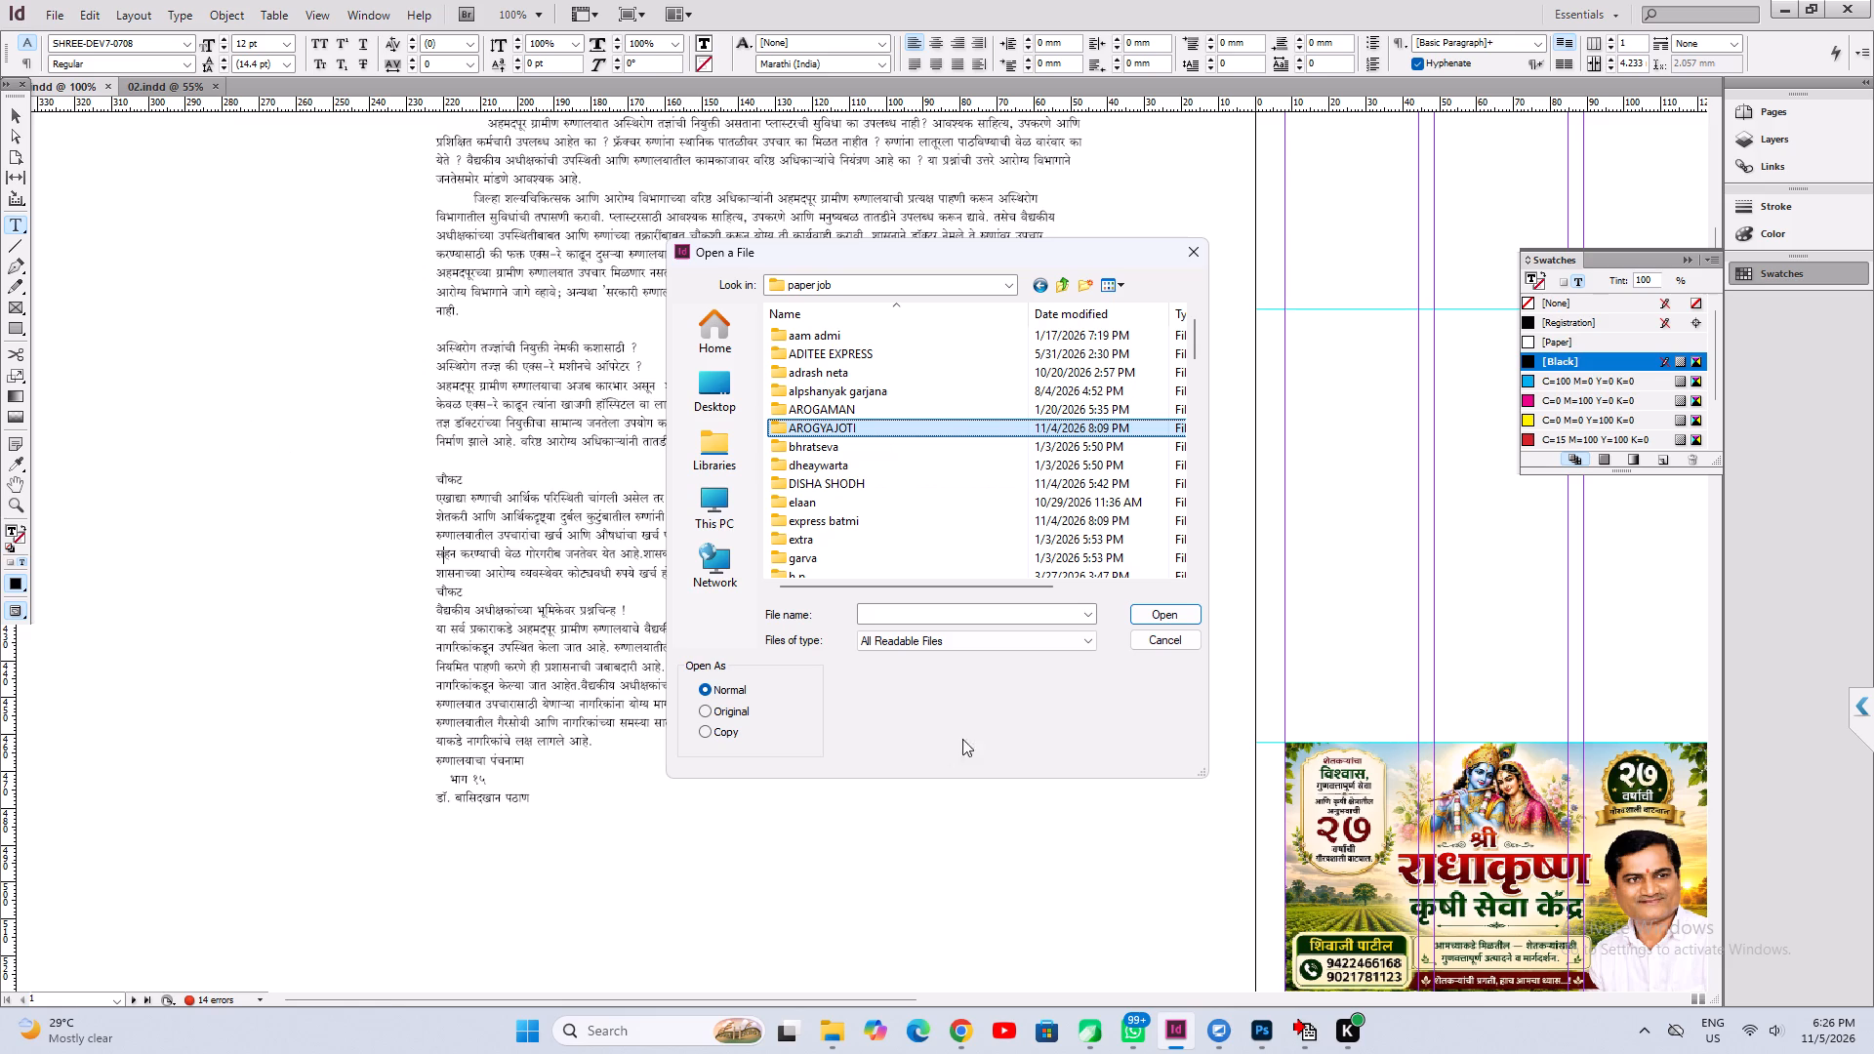
{"action": "left_click", "coordinate": [807, 485]}
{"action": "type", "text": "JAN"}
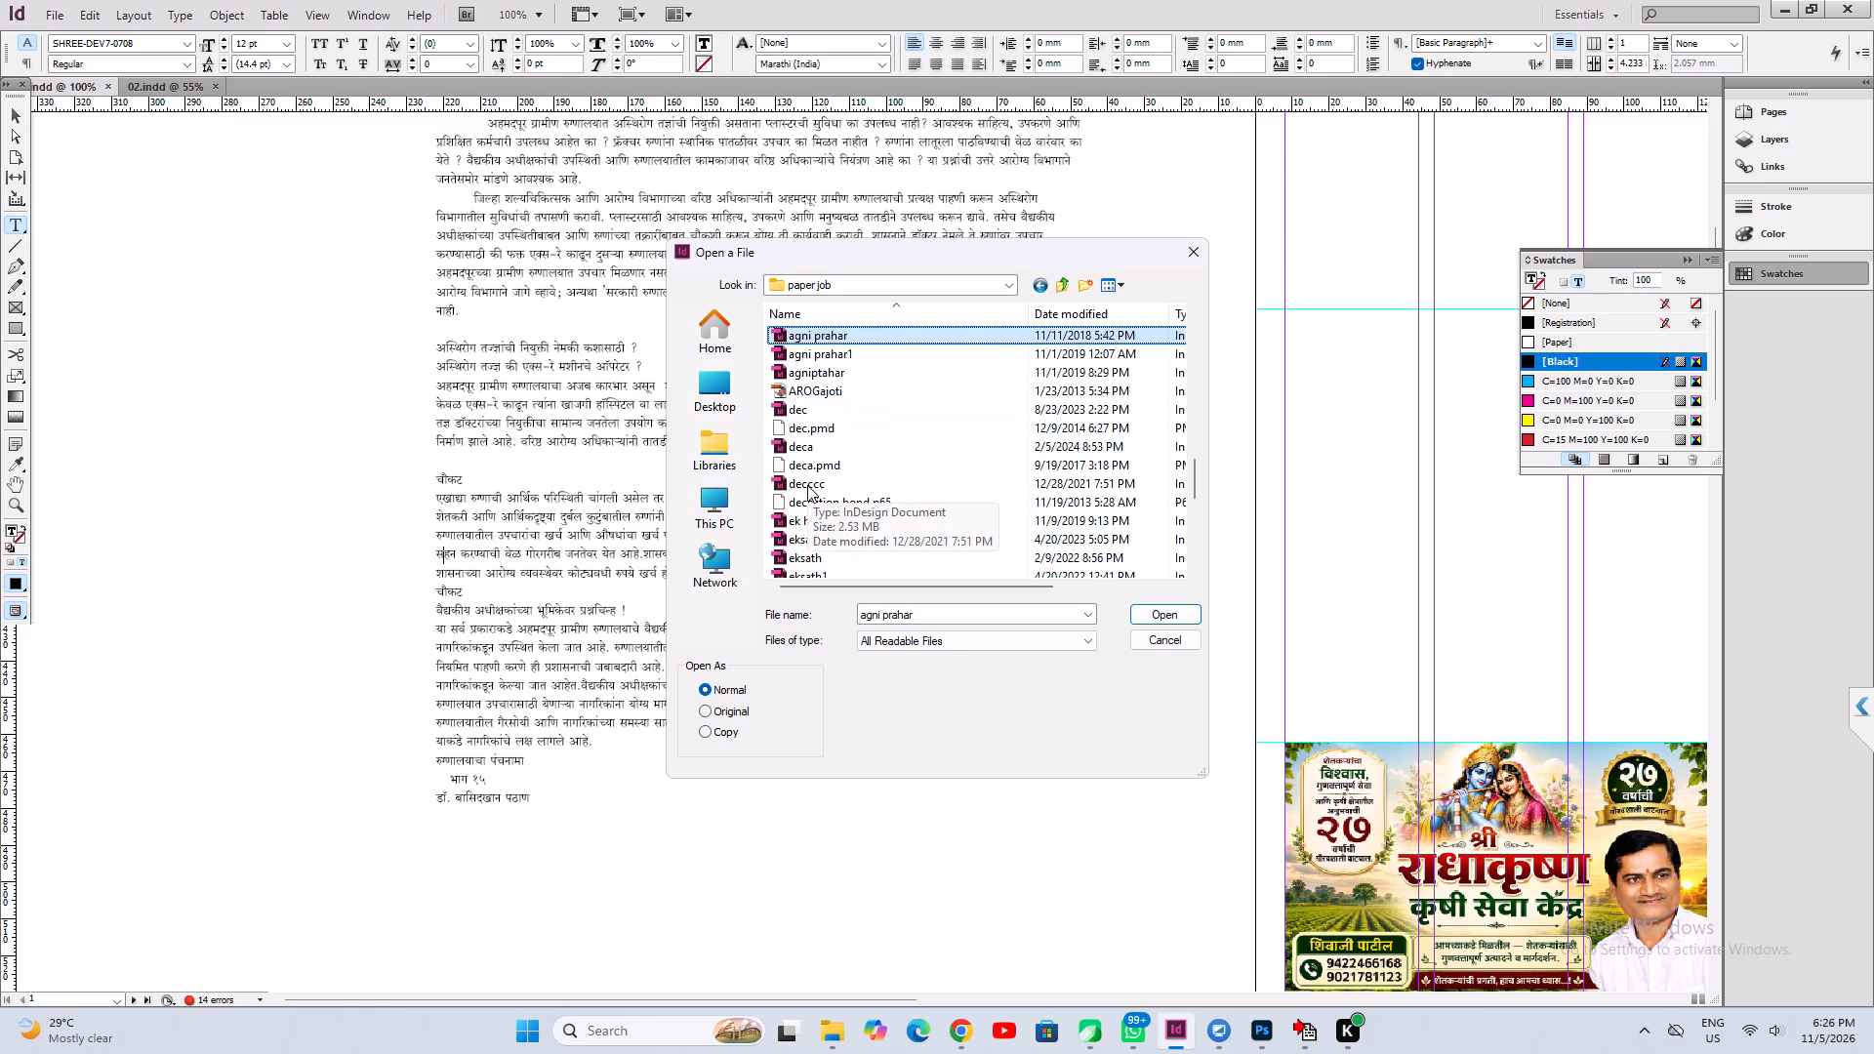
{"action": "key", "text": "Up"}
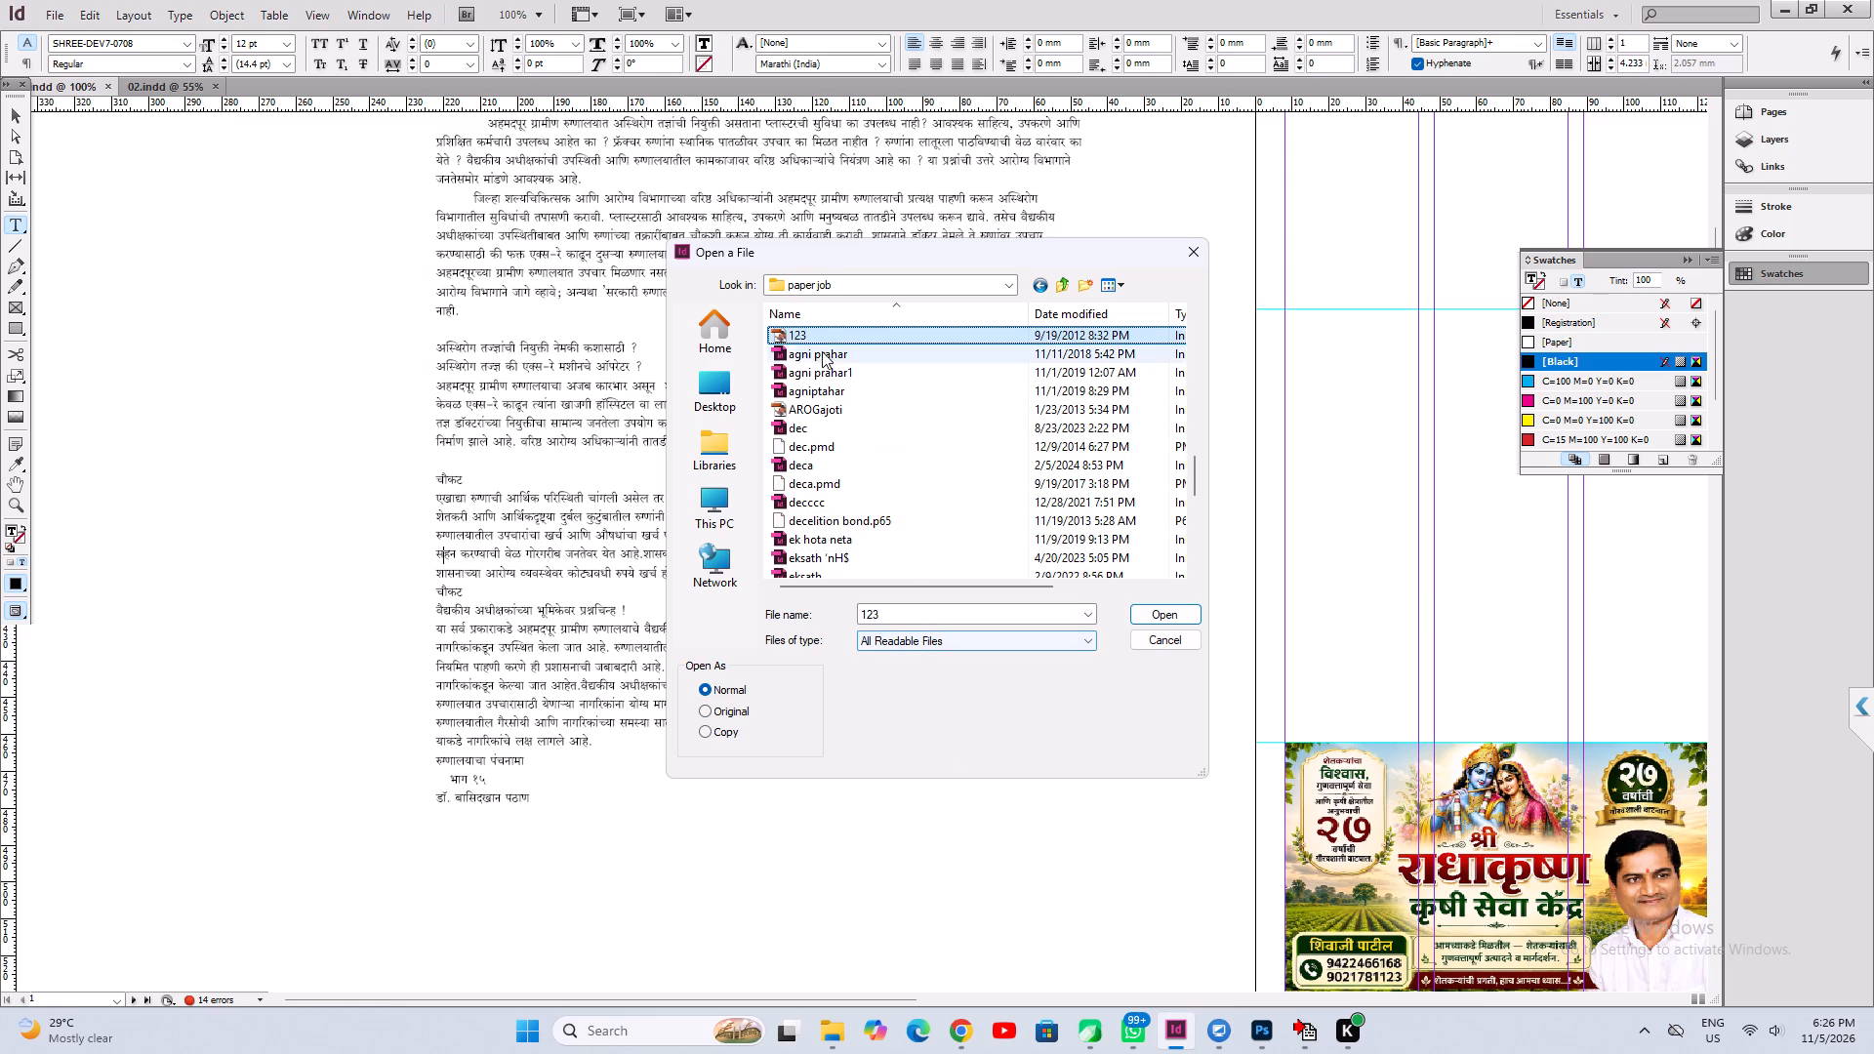
{"action": "left_click", "coordinate": [845, 275]}
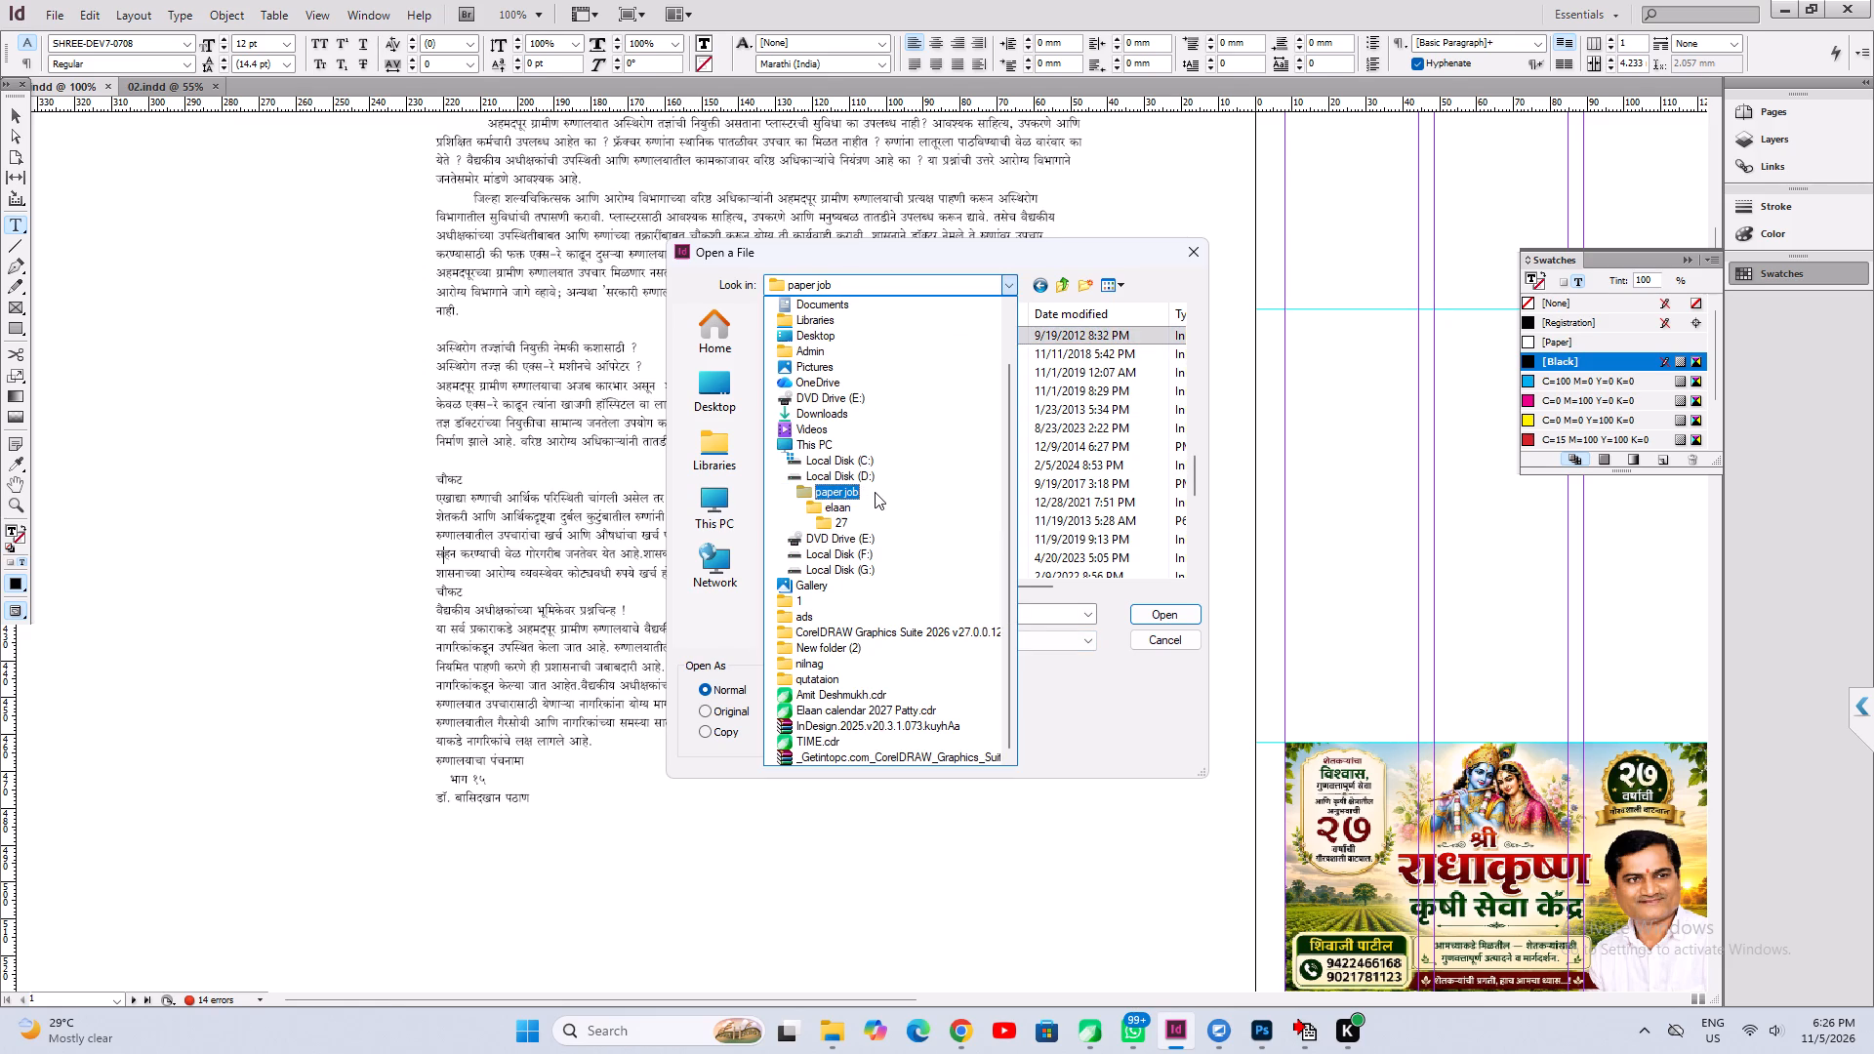
{"action": "left_click", "coordinate": [875, 492]}
{"action": "left_click", "coordinate": [842, 410]}
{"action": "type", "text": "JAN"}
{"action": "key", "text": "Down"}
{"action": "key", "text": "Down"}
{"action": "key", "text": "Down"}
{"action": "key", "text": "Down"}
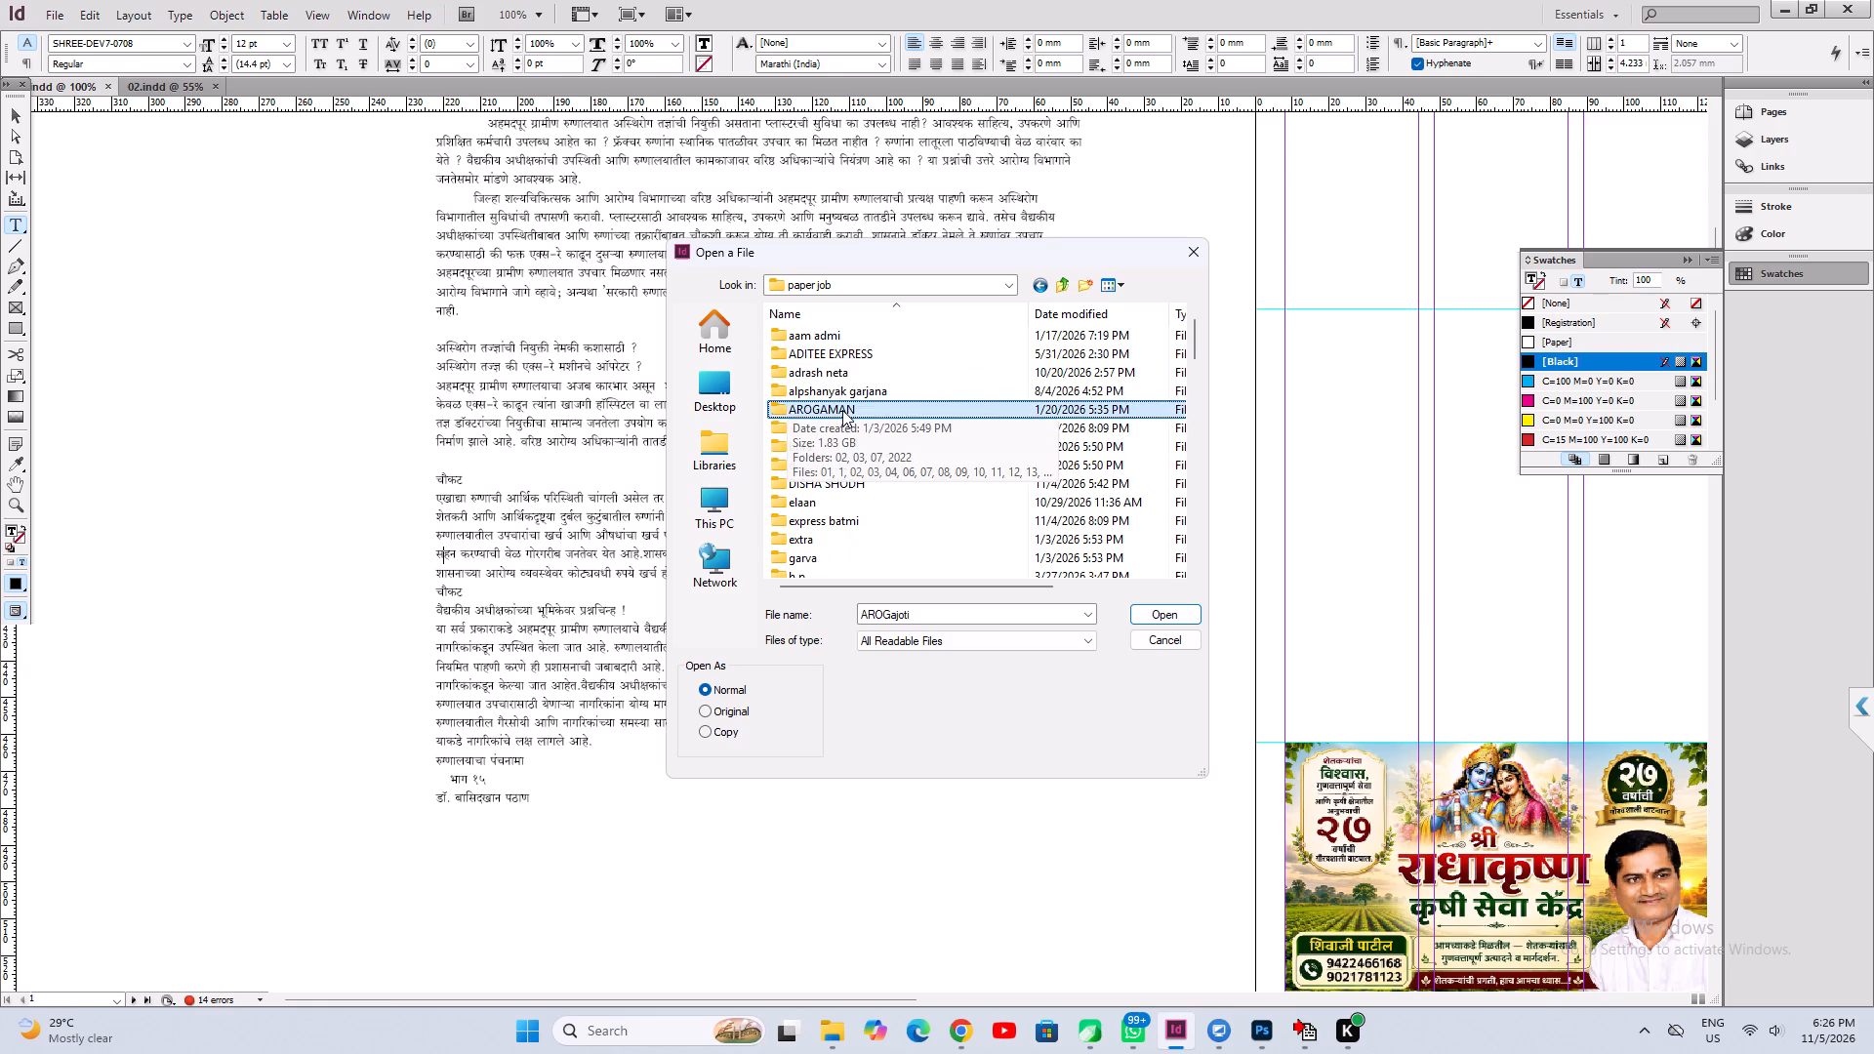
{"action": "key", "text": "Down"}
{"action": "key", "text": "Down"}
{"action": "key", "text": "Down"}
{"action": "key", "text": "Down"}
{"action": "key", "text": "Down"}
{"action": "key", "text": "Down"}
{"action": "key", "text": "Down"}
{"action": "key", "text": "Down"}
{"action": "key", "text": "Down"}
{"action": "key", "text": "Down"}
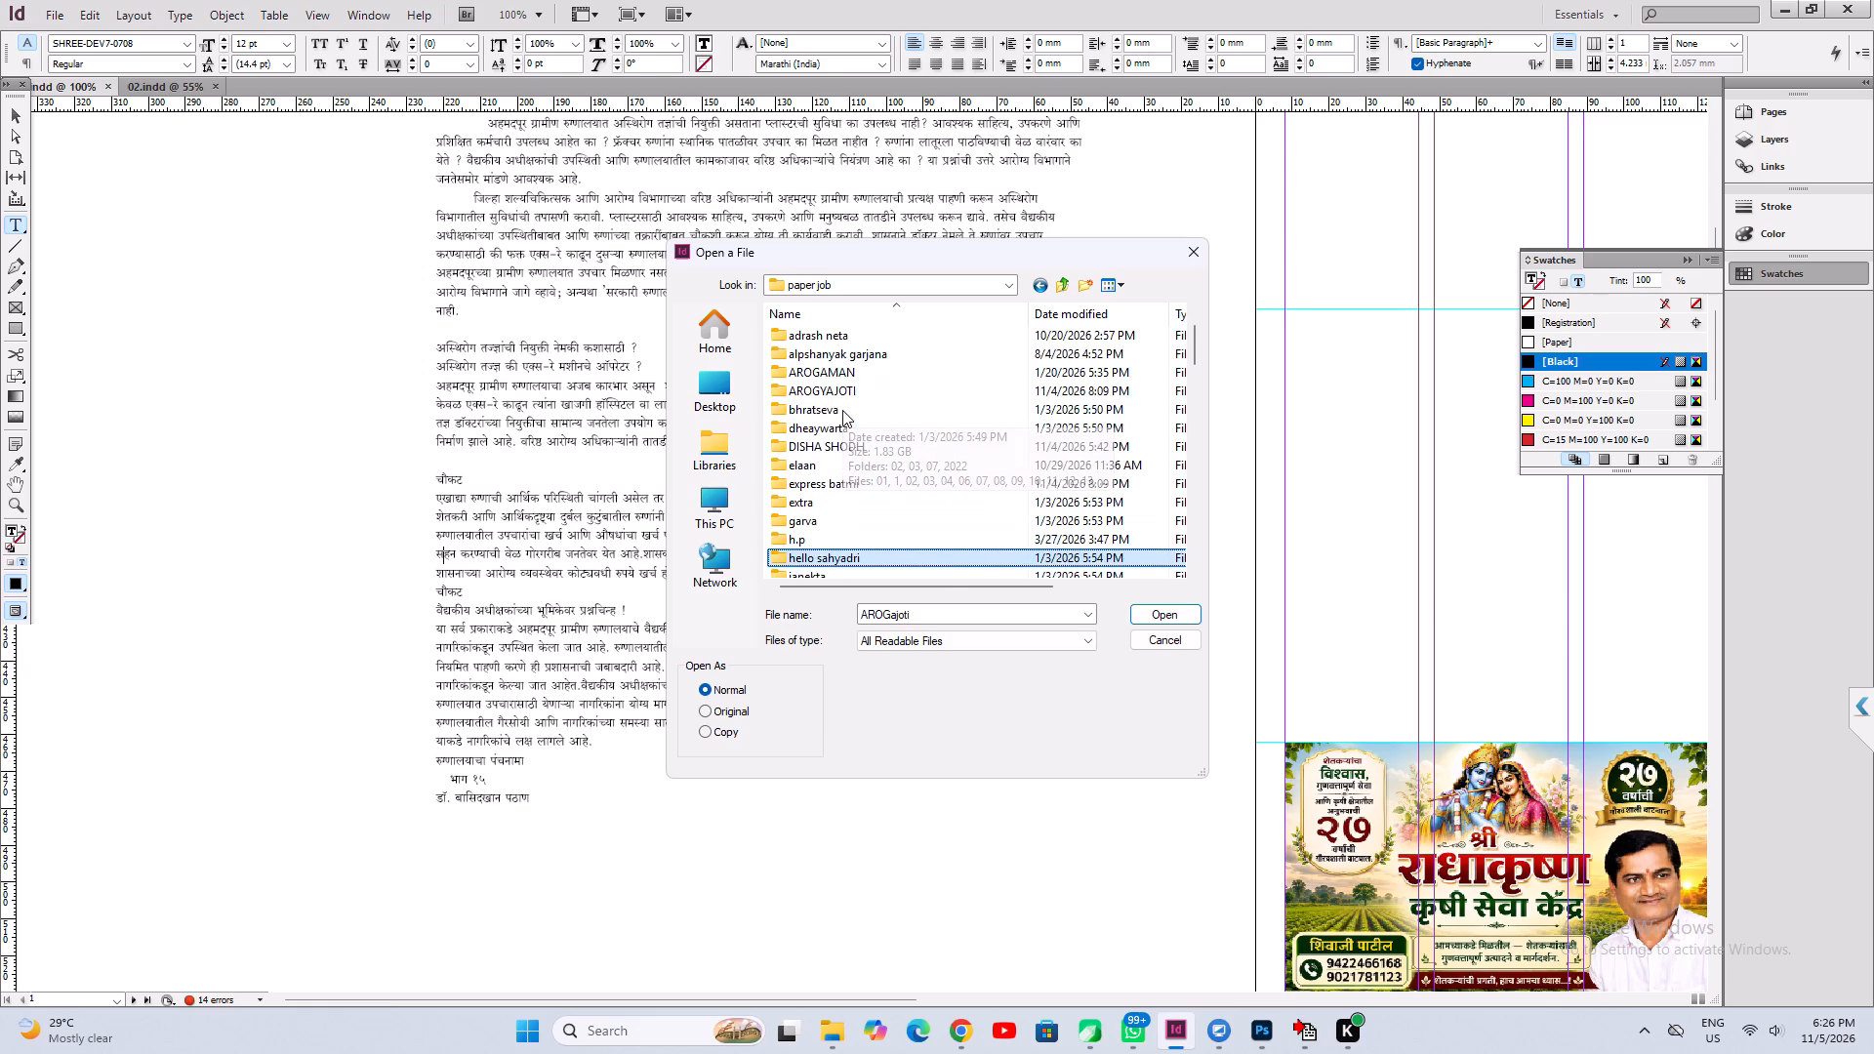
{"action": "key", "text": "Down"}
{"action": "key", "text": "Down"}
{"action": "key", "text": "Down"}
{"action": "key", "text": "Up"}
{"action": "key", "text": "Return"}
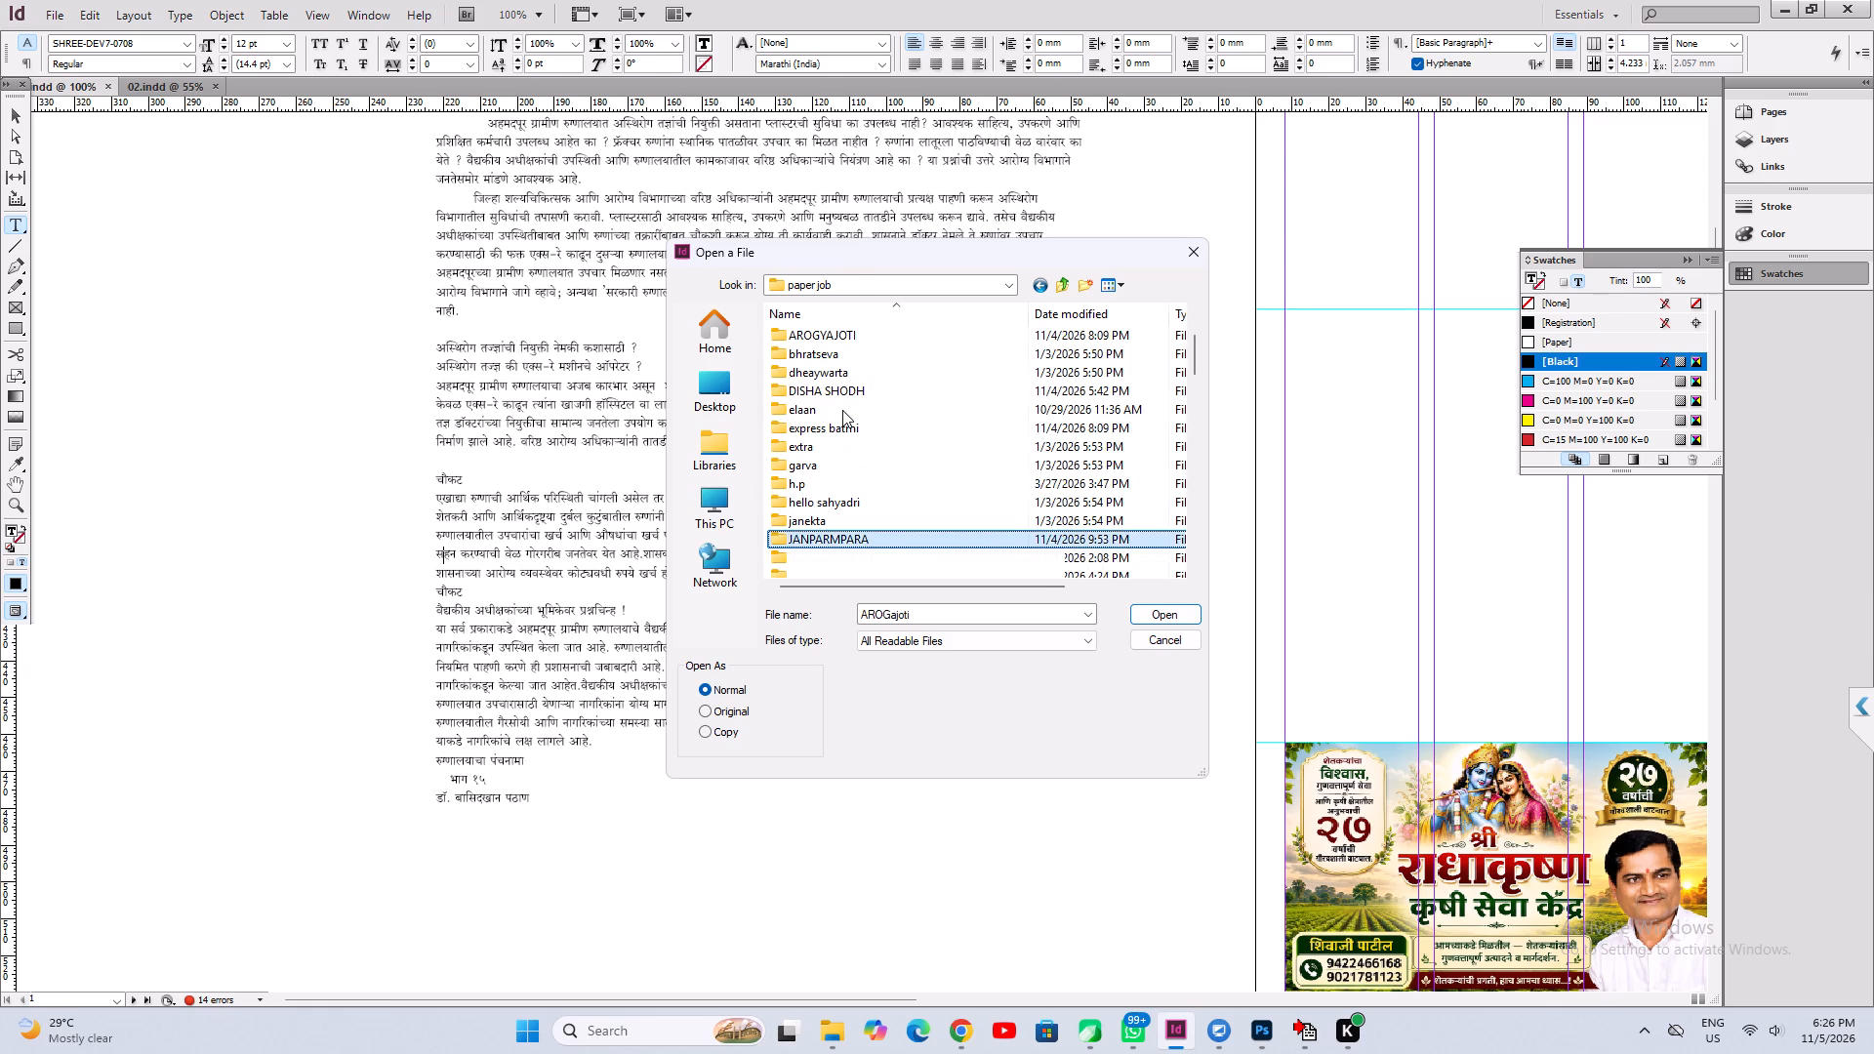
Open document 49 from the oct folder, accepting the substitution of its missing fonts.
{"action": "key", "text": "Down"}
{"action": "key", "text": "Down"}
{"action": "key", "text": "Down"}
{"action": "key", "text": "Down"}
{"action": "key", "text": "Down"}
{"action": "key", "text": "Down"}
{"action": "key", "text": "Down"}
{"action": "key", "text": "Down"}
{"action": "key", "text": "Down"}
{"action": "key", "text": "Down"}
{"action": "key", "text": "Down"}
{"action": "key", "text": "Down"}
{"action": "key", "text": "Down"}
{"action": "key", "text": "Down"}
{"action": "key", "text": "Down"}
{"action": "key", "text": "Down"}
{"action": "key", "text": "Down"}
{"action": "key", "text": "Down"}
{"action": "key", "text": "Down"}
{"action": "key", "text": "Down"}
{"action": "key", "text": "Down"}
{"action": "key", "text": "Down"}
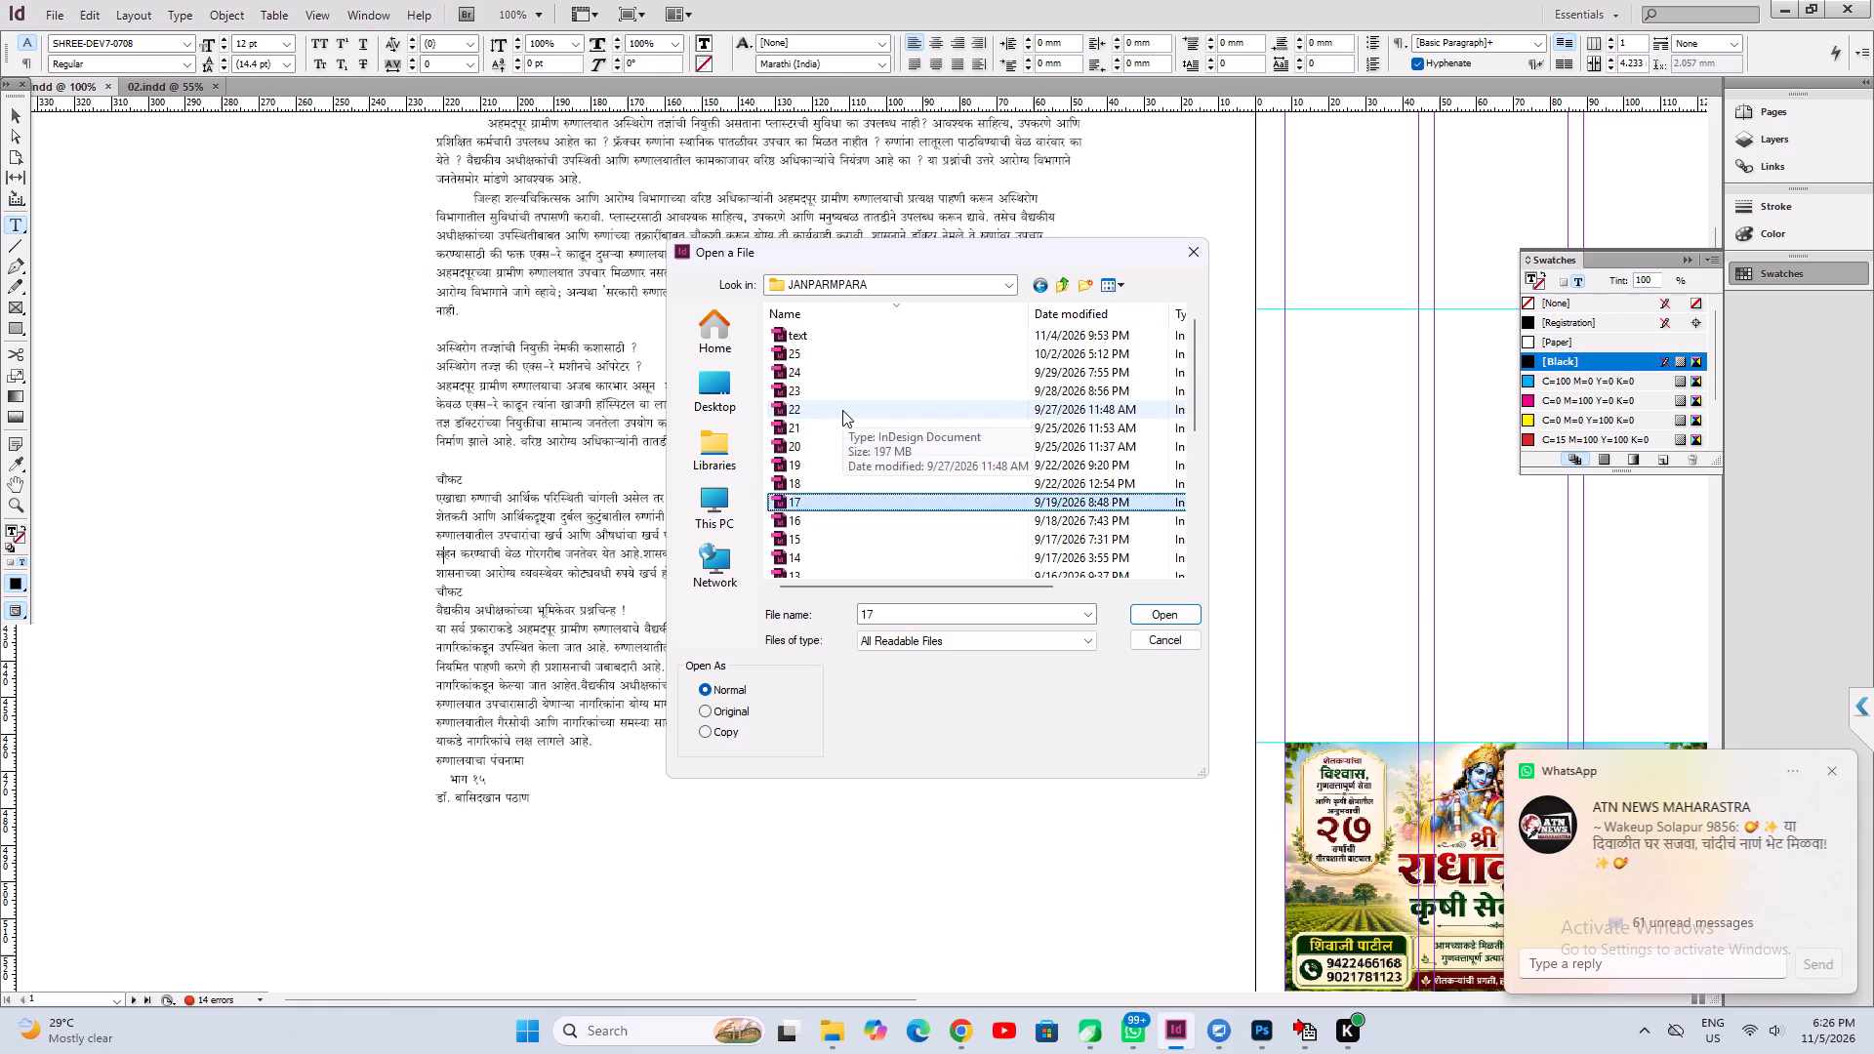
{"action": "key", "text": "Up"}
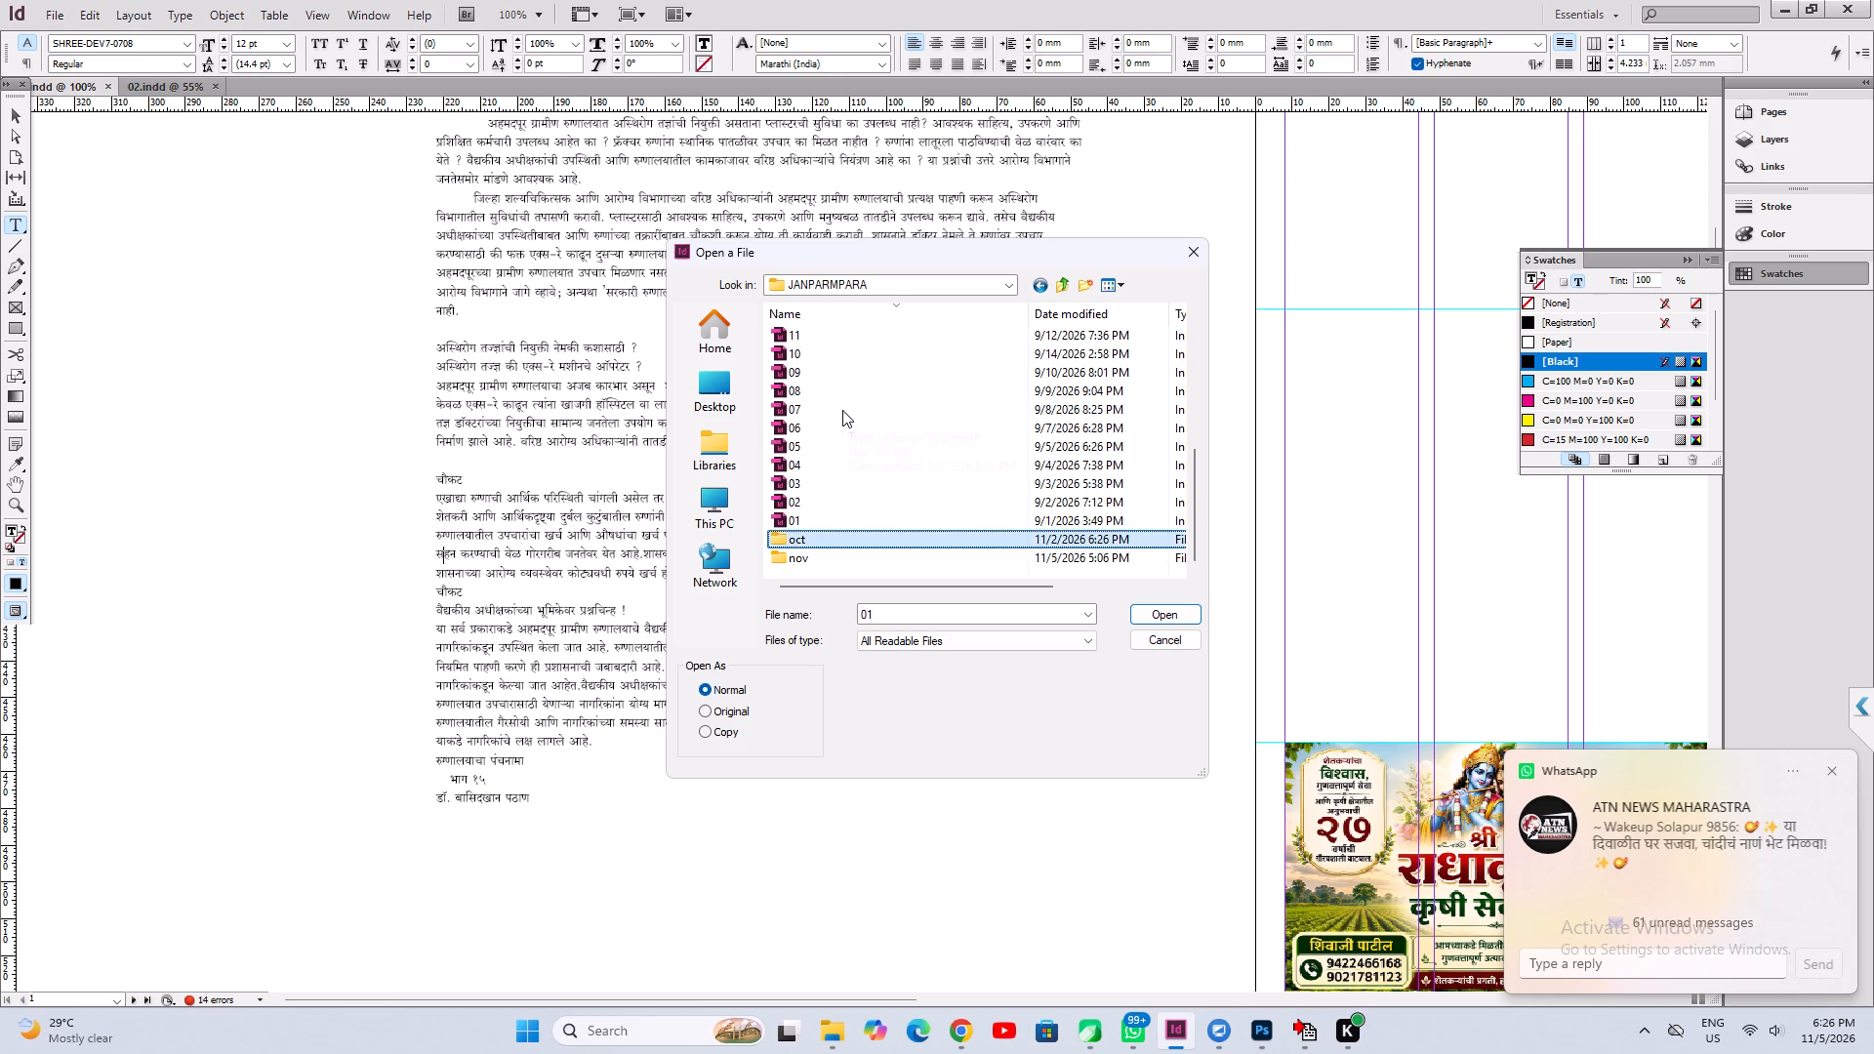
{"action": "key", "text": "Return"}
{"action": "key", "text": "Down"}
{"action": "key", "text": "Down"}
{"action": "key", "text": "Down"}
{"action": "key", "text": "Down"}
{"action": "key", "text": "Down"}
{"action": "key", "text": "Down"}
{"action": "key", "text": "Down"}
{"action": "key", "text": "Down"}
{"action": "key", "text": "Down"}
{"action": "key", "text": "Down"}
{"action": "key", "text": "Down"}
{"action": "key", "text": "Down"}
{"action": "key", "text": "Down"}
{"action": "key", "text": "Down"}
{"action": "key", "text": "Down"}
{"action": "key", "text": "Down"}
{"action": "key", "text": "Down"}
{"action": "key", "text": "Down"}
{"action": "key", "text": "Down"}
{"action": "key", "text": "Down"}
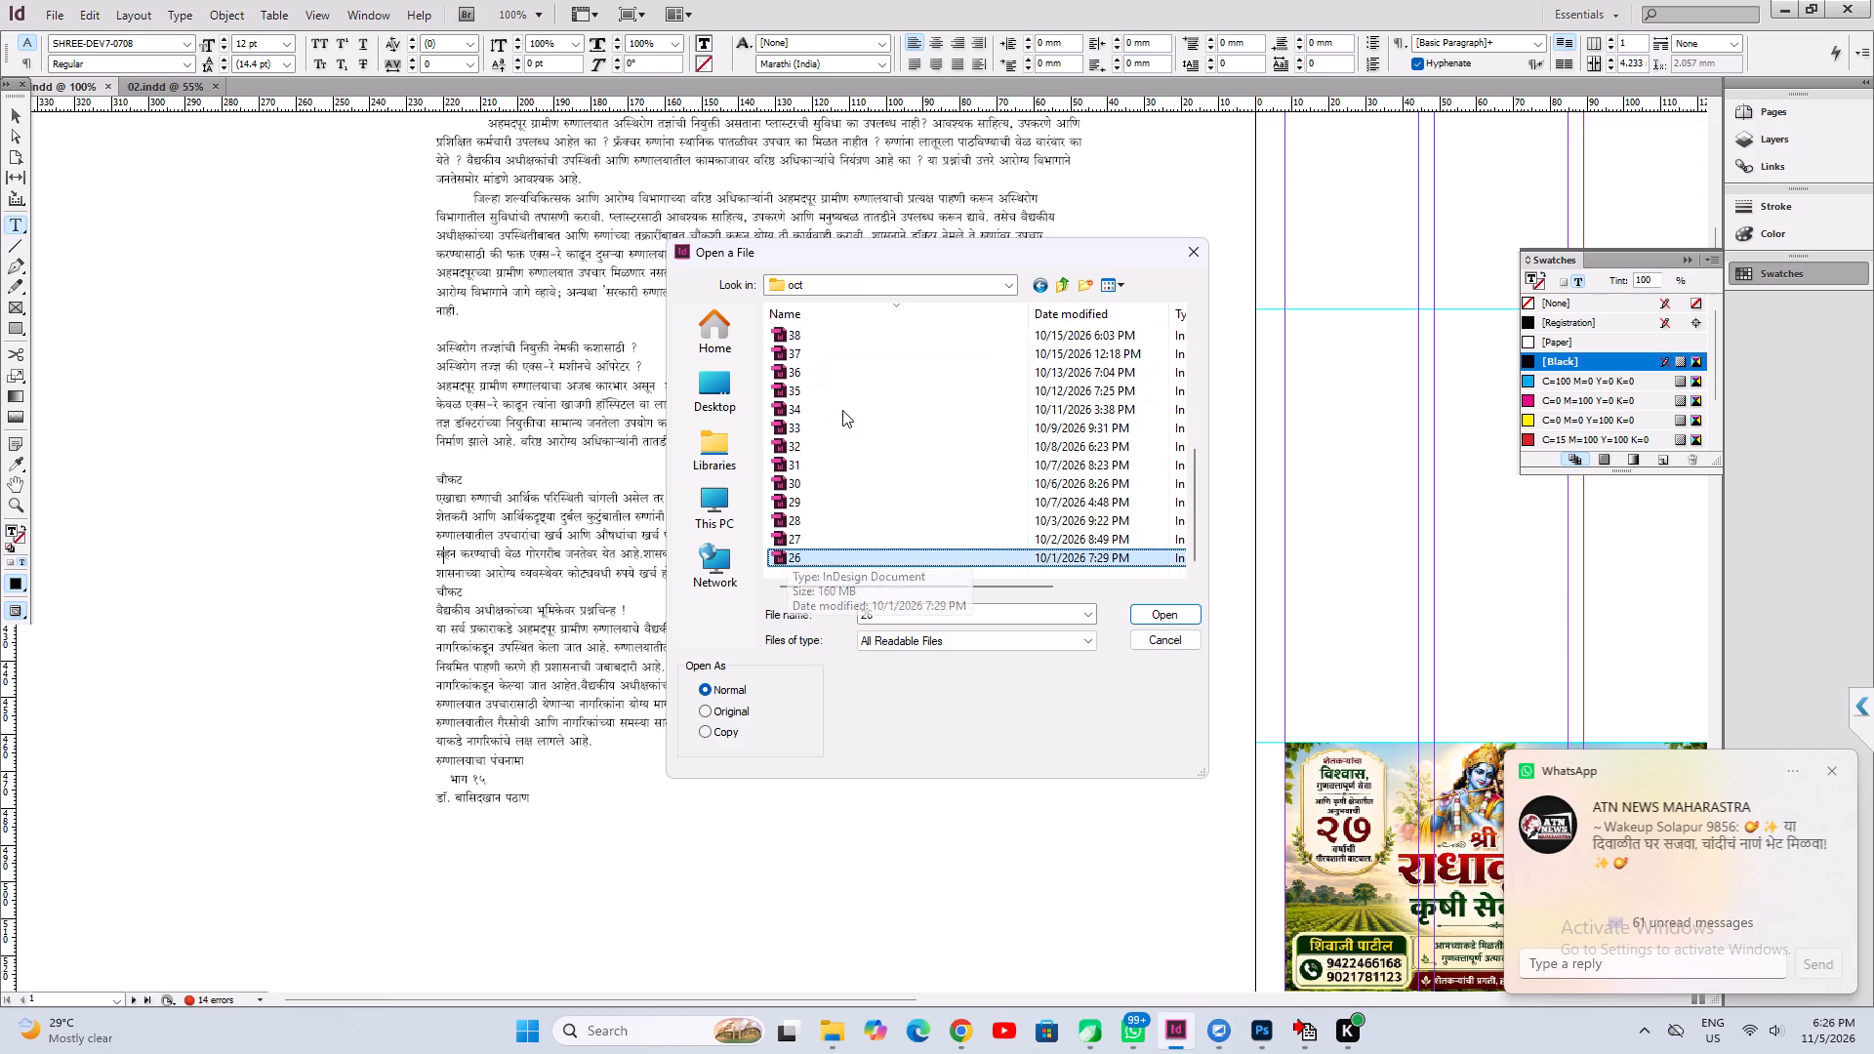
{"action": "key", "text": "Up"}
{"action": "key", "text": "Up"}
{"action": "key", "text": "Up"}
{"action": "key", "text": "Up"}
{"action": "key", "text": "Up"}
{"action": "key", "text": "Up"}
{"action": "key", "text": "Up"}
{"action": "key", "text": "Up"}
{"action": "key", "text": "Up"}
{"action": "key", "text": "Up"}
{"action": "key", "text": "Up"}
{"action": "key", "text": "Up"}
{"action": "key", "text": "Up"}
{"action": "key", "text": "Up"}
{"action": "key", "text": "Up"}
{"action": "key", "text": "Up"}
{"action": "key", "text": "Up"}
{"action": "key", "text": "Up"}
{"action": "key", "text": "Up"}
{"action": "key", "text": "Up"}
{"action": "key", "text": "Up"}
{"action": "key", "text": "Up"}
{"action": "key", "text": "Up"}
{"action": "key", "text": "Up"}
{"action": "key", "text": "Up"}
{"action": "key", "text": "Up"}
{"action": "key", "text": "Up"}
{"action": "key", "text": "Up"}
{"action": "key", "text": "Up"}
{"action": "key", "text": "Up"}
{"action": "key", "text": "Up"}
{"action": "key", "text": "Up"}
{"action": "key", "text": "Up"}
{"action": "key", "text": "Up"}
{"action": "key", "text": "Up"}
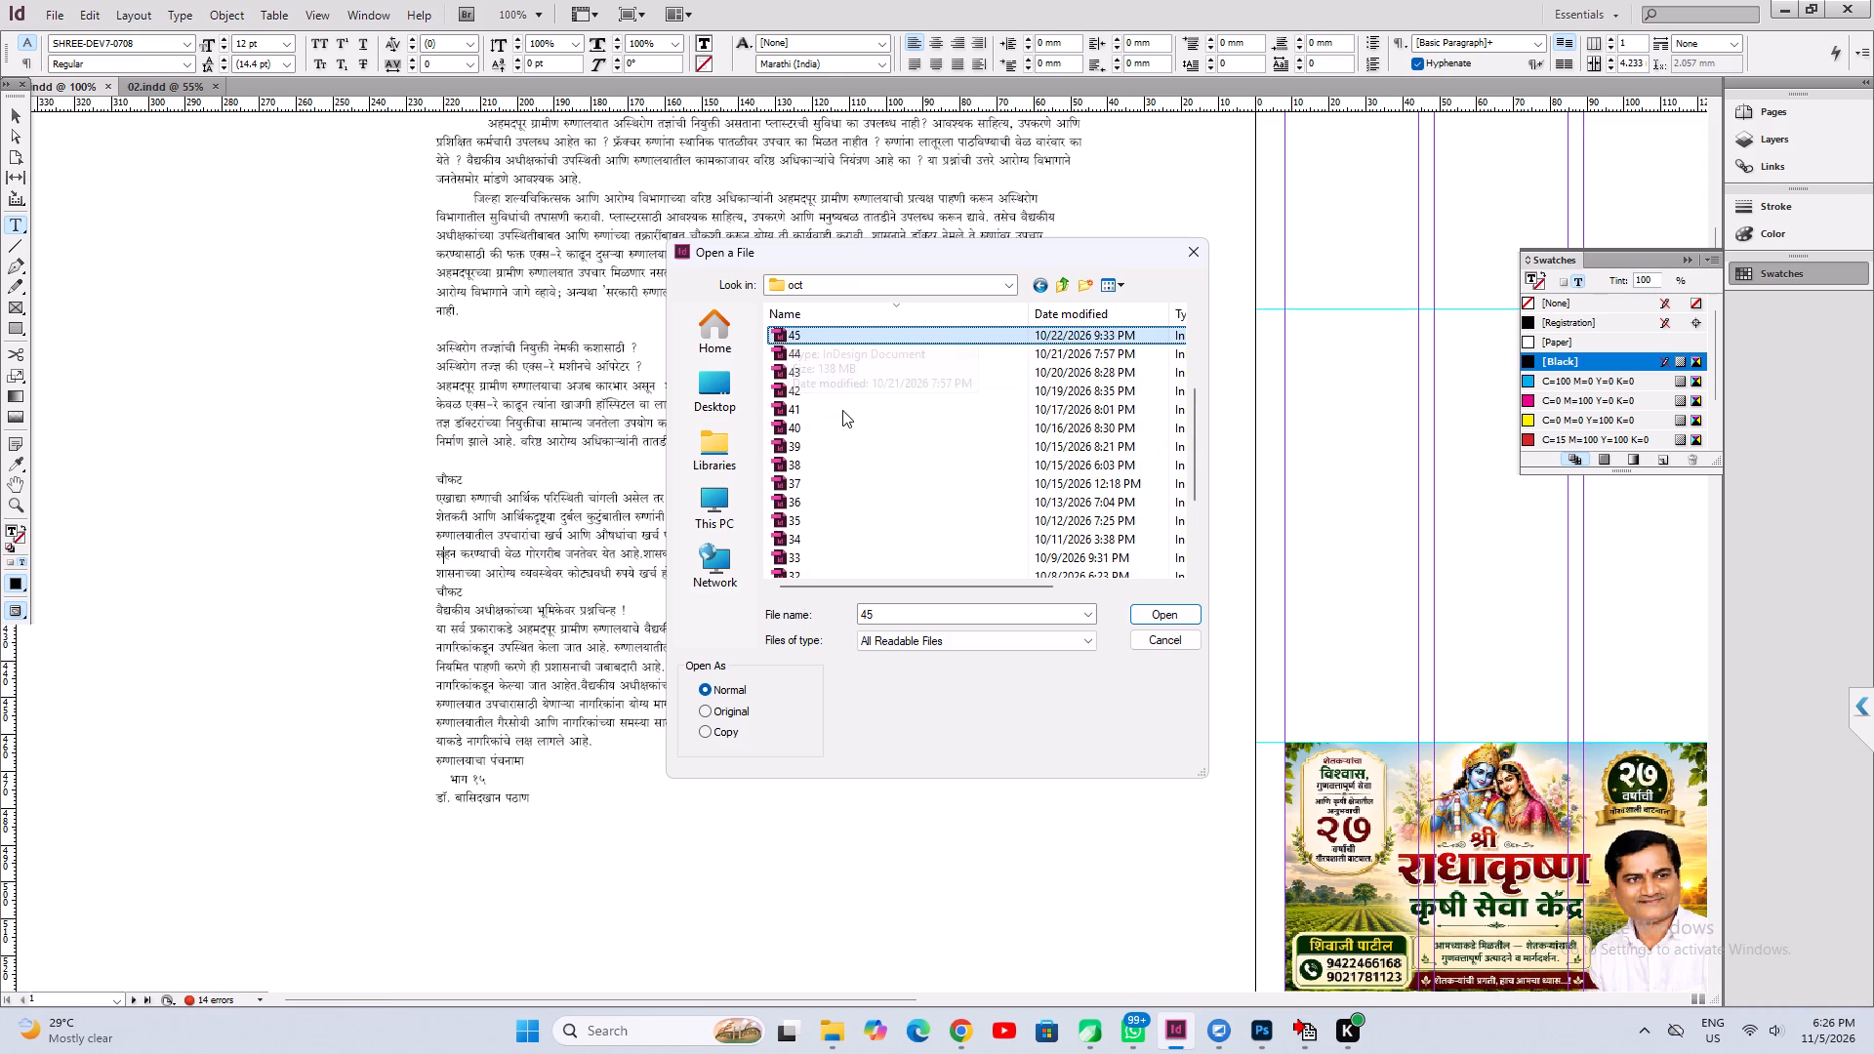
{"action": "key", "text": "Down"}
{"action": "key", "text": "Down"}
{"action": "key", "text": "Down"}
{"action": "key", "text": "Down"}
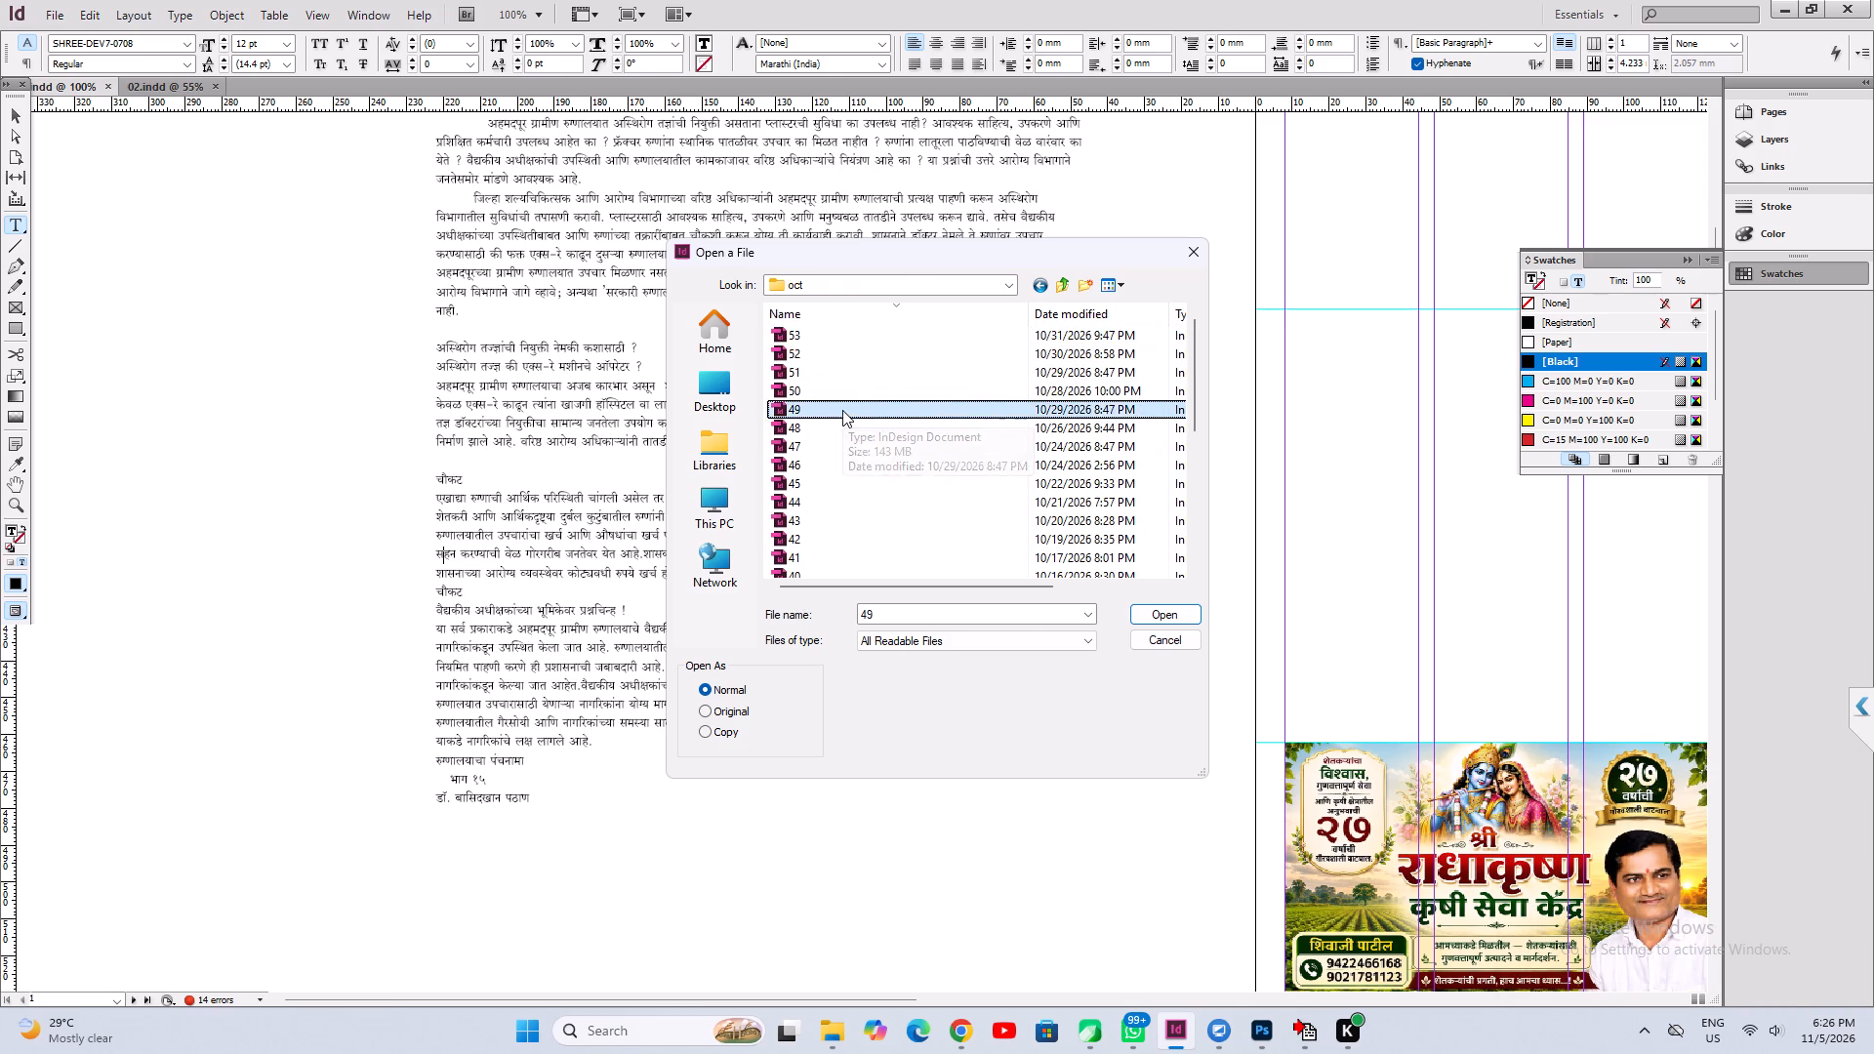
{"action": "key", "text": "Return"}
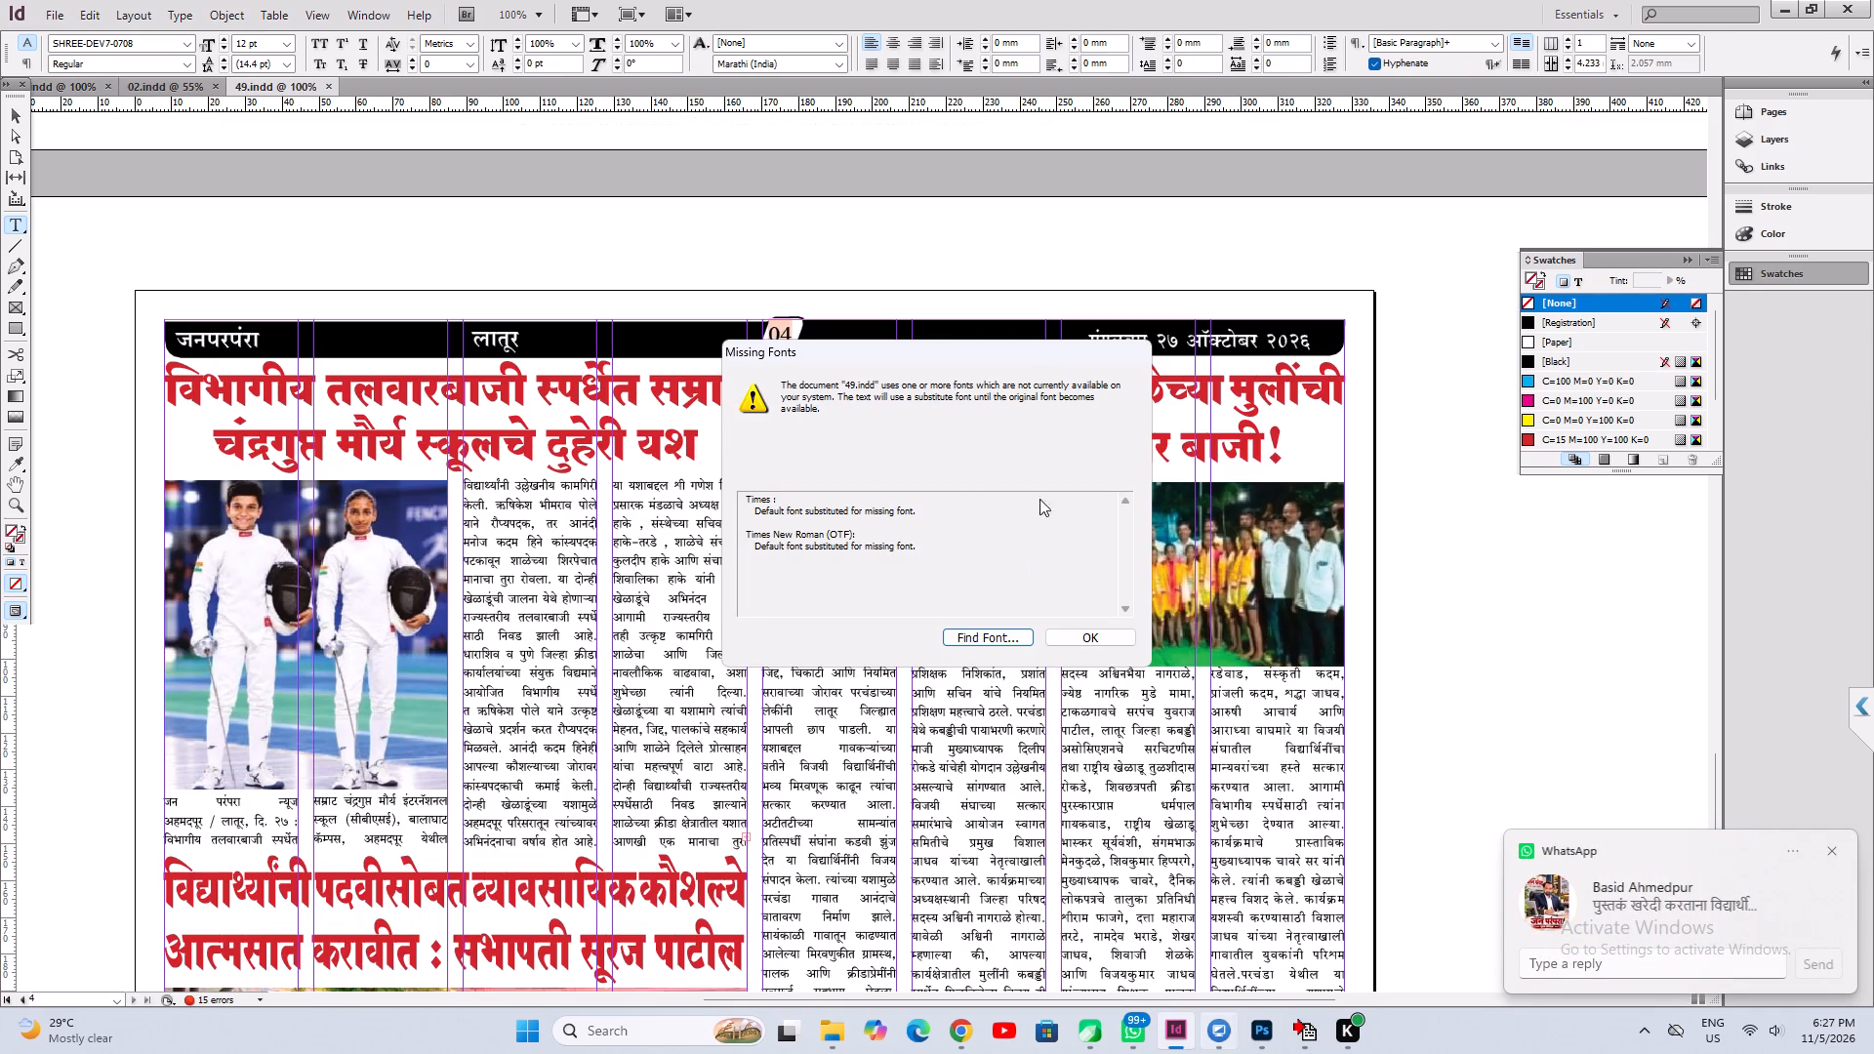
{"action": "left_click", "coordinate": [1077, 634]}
Look over the first pages and pasteboard of issue 49 for the earlier hospital story layout, and close the document.
{"action": "key", "text": "ctrl+0"}
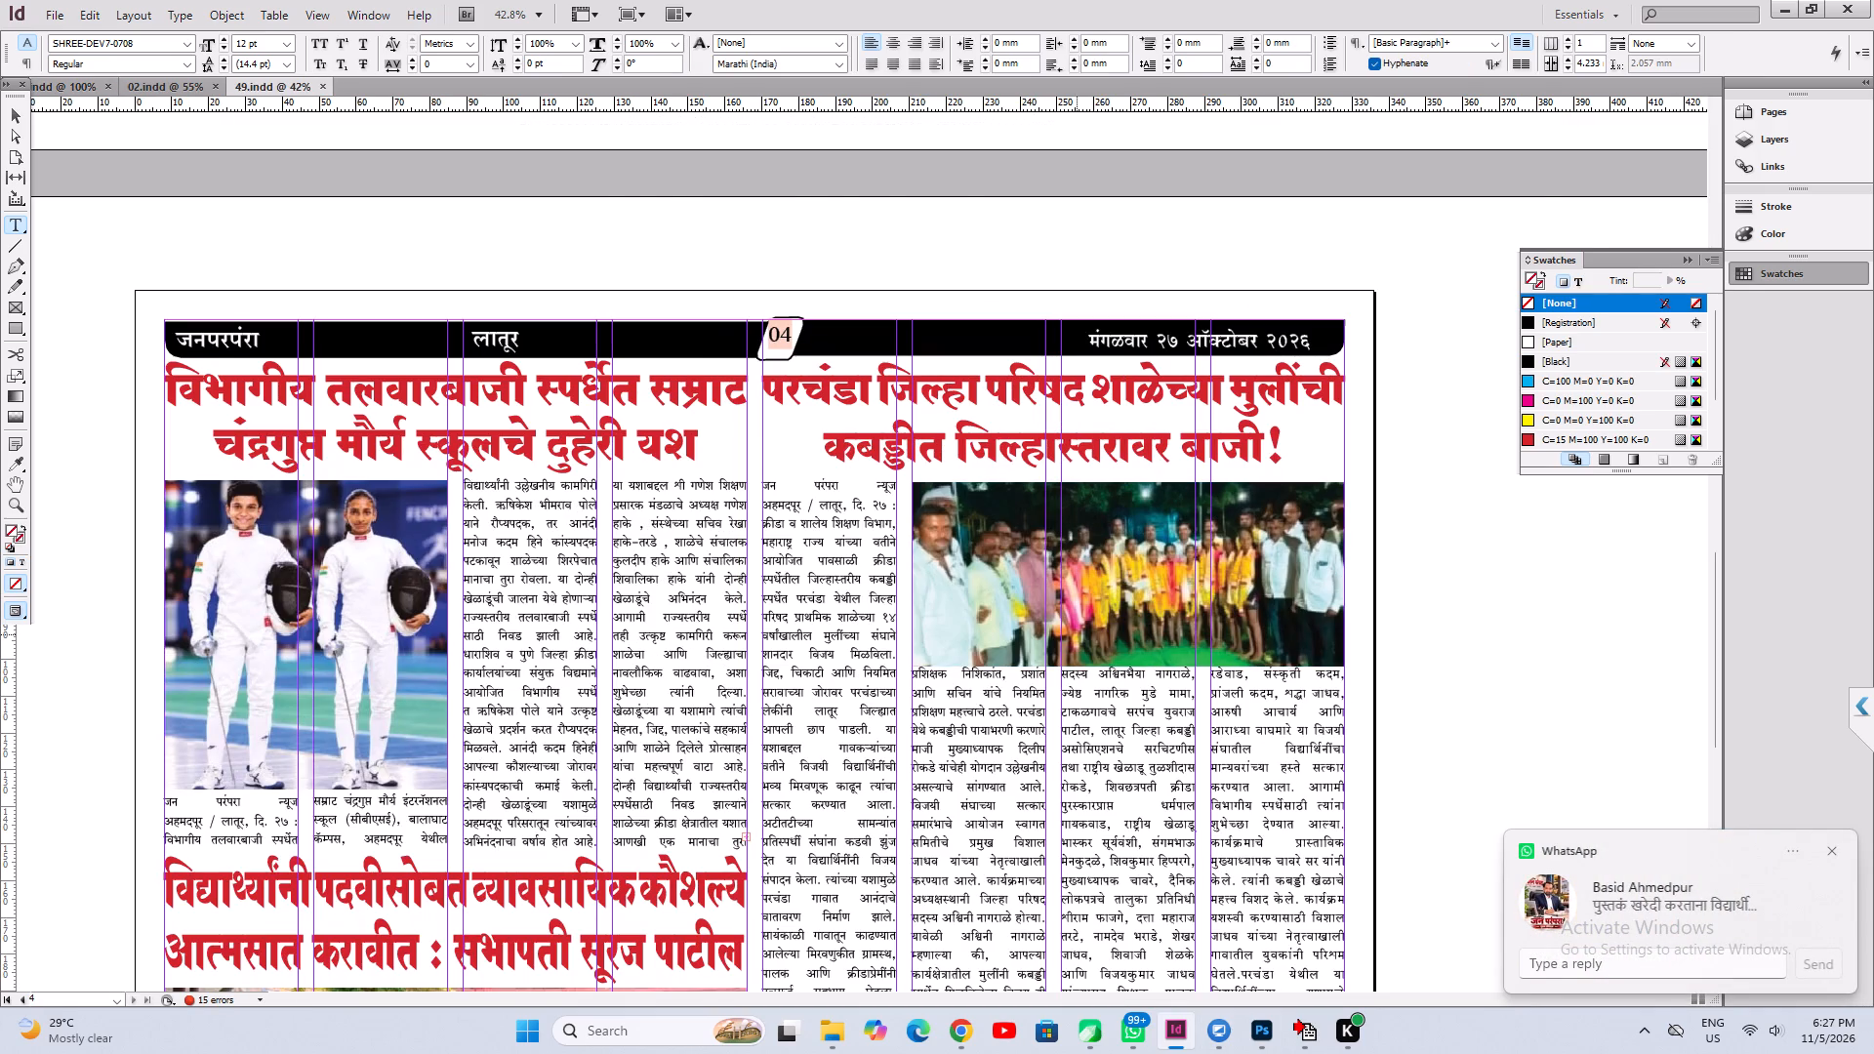
{"action": "scroll", "coordinate": [989, 806], "scroll_direction": "up", "scroll_amount": 14}
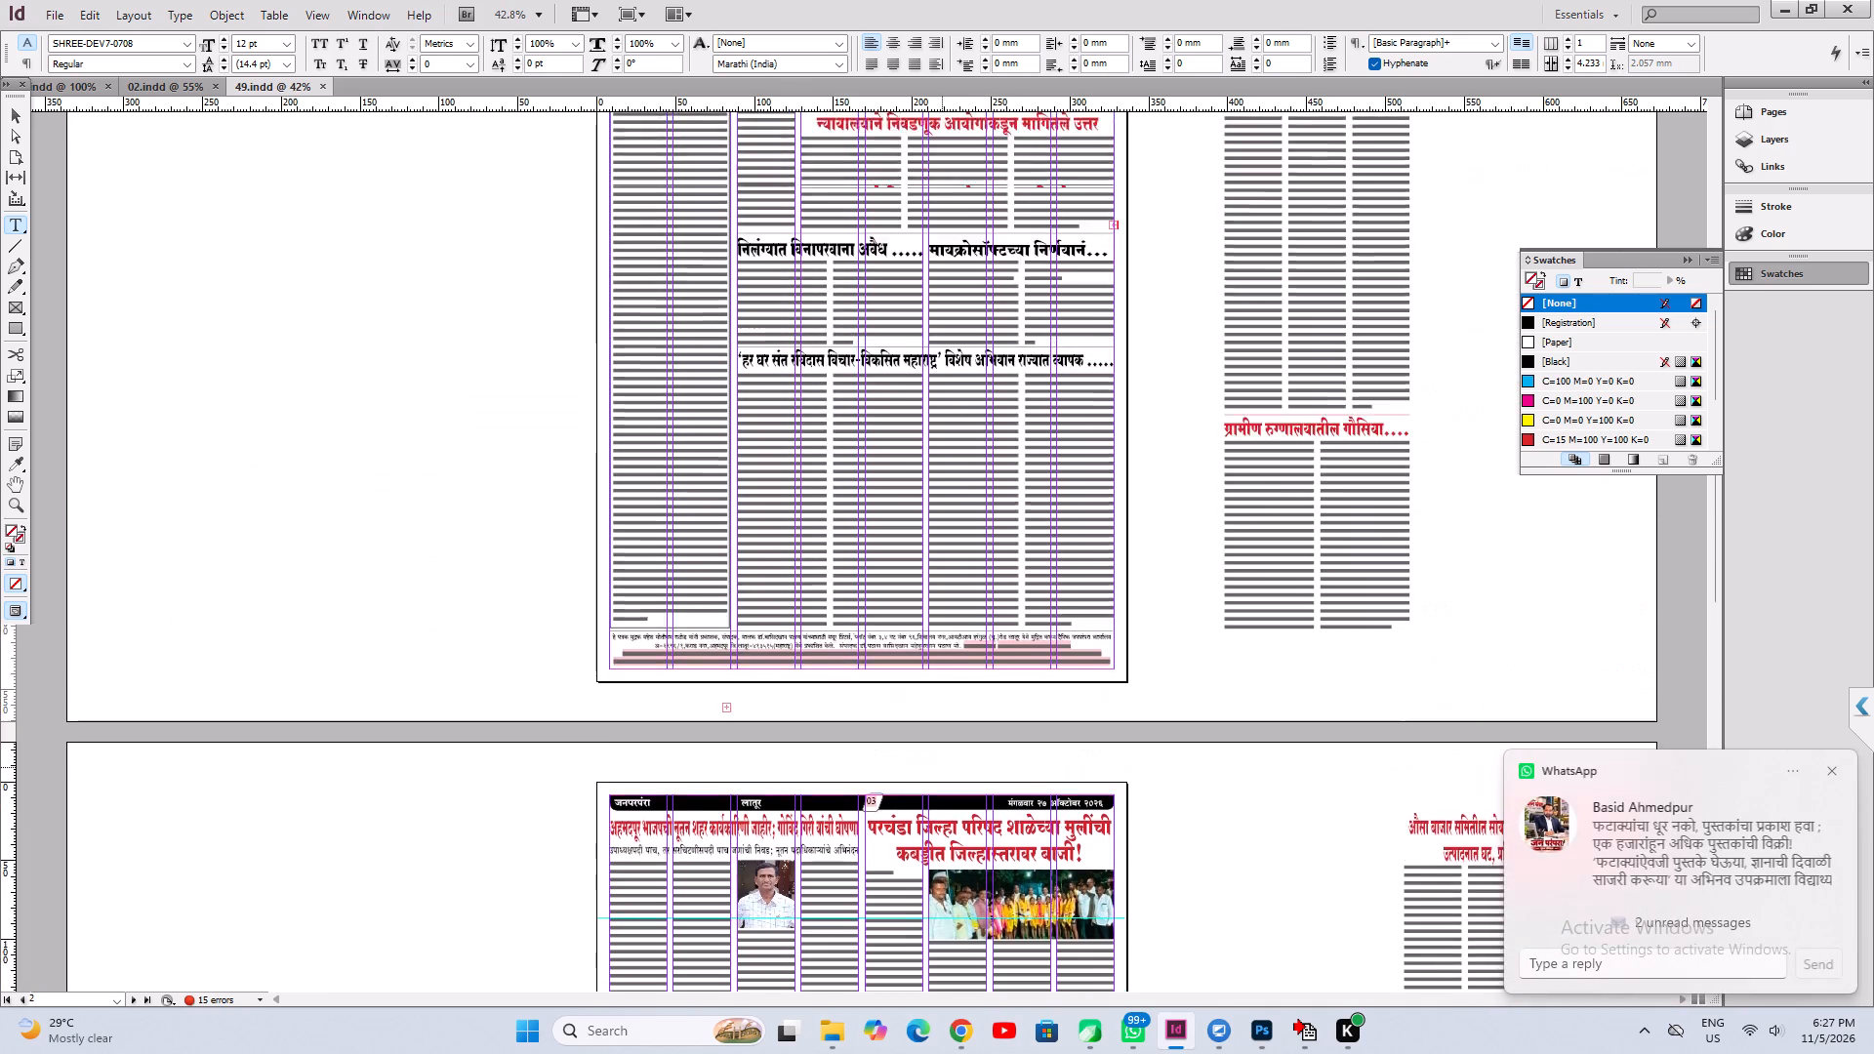
{"action": "scroll", "coordinate": [938, 753], "scroll_direction": "up", "scroll_amount": 14}
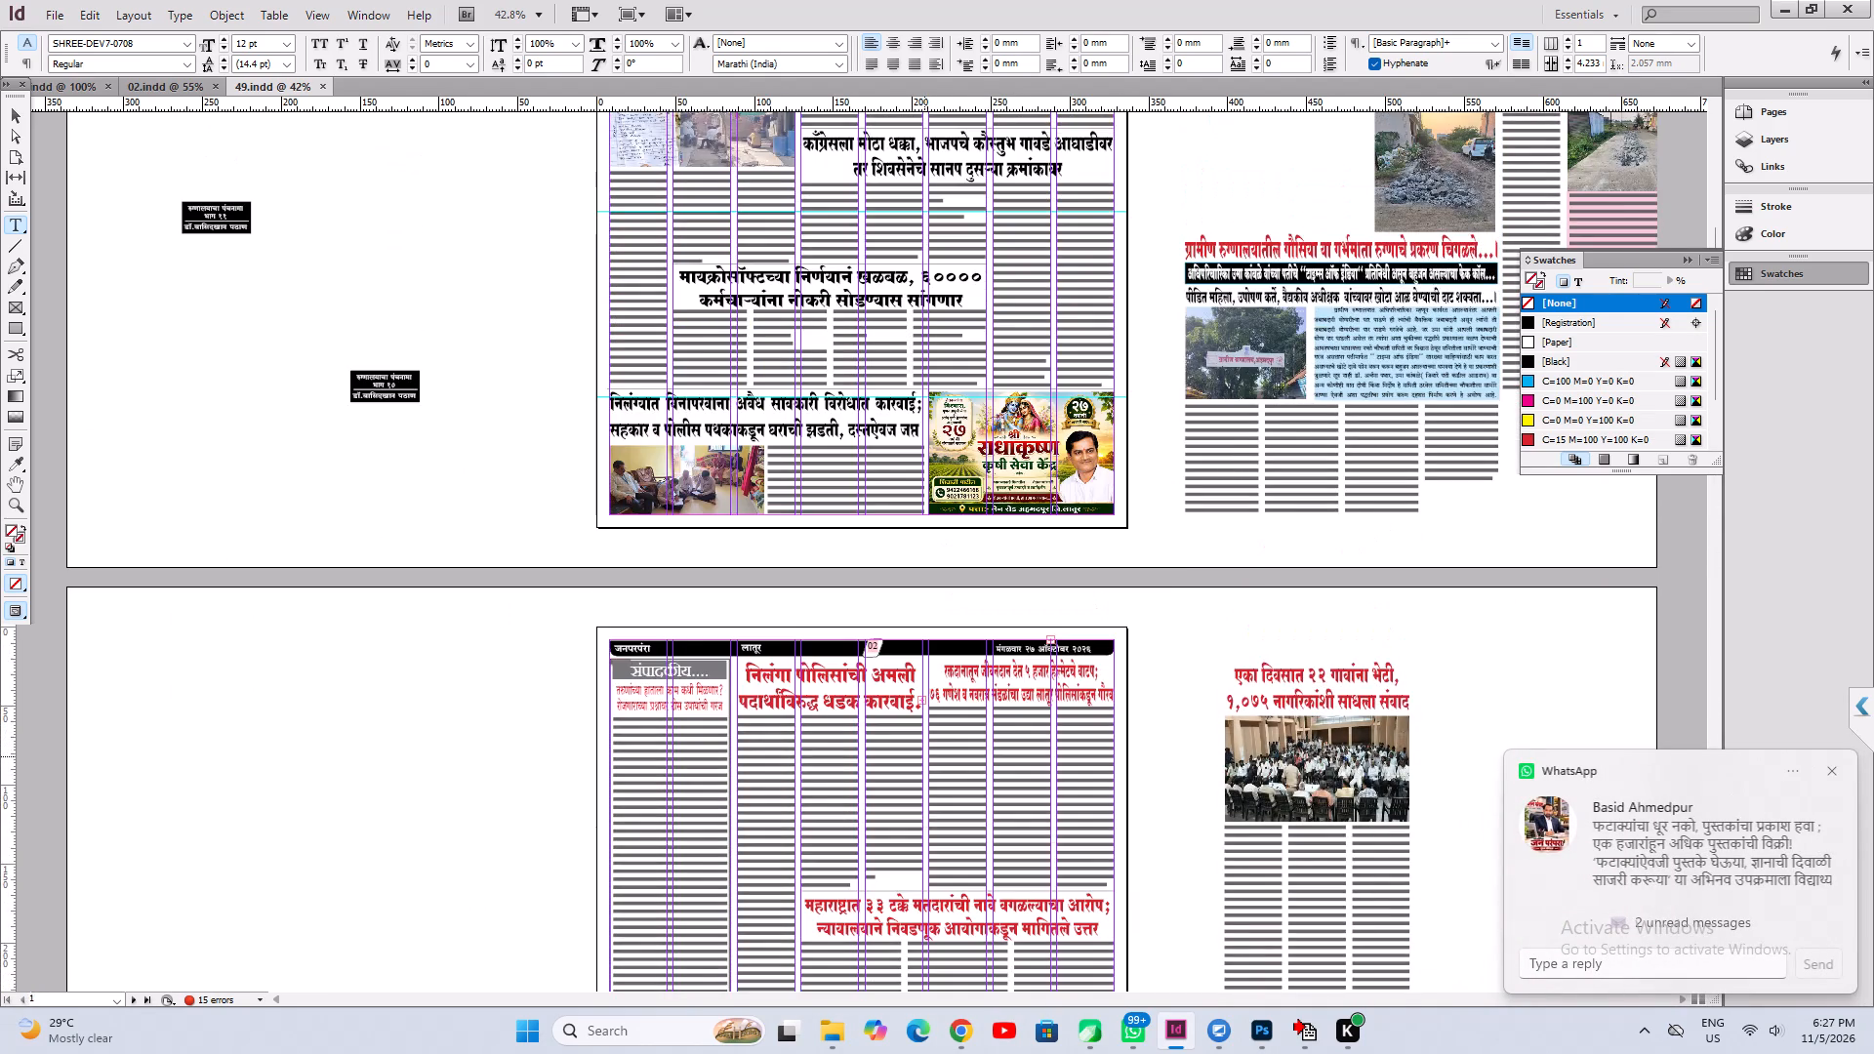
{"action": "scroll", "coordinate": [915, 761], "scroll_direction": "up", "scroll_amount": 4}
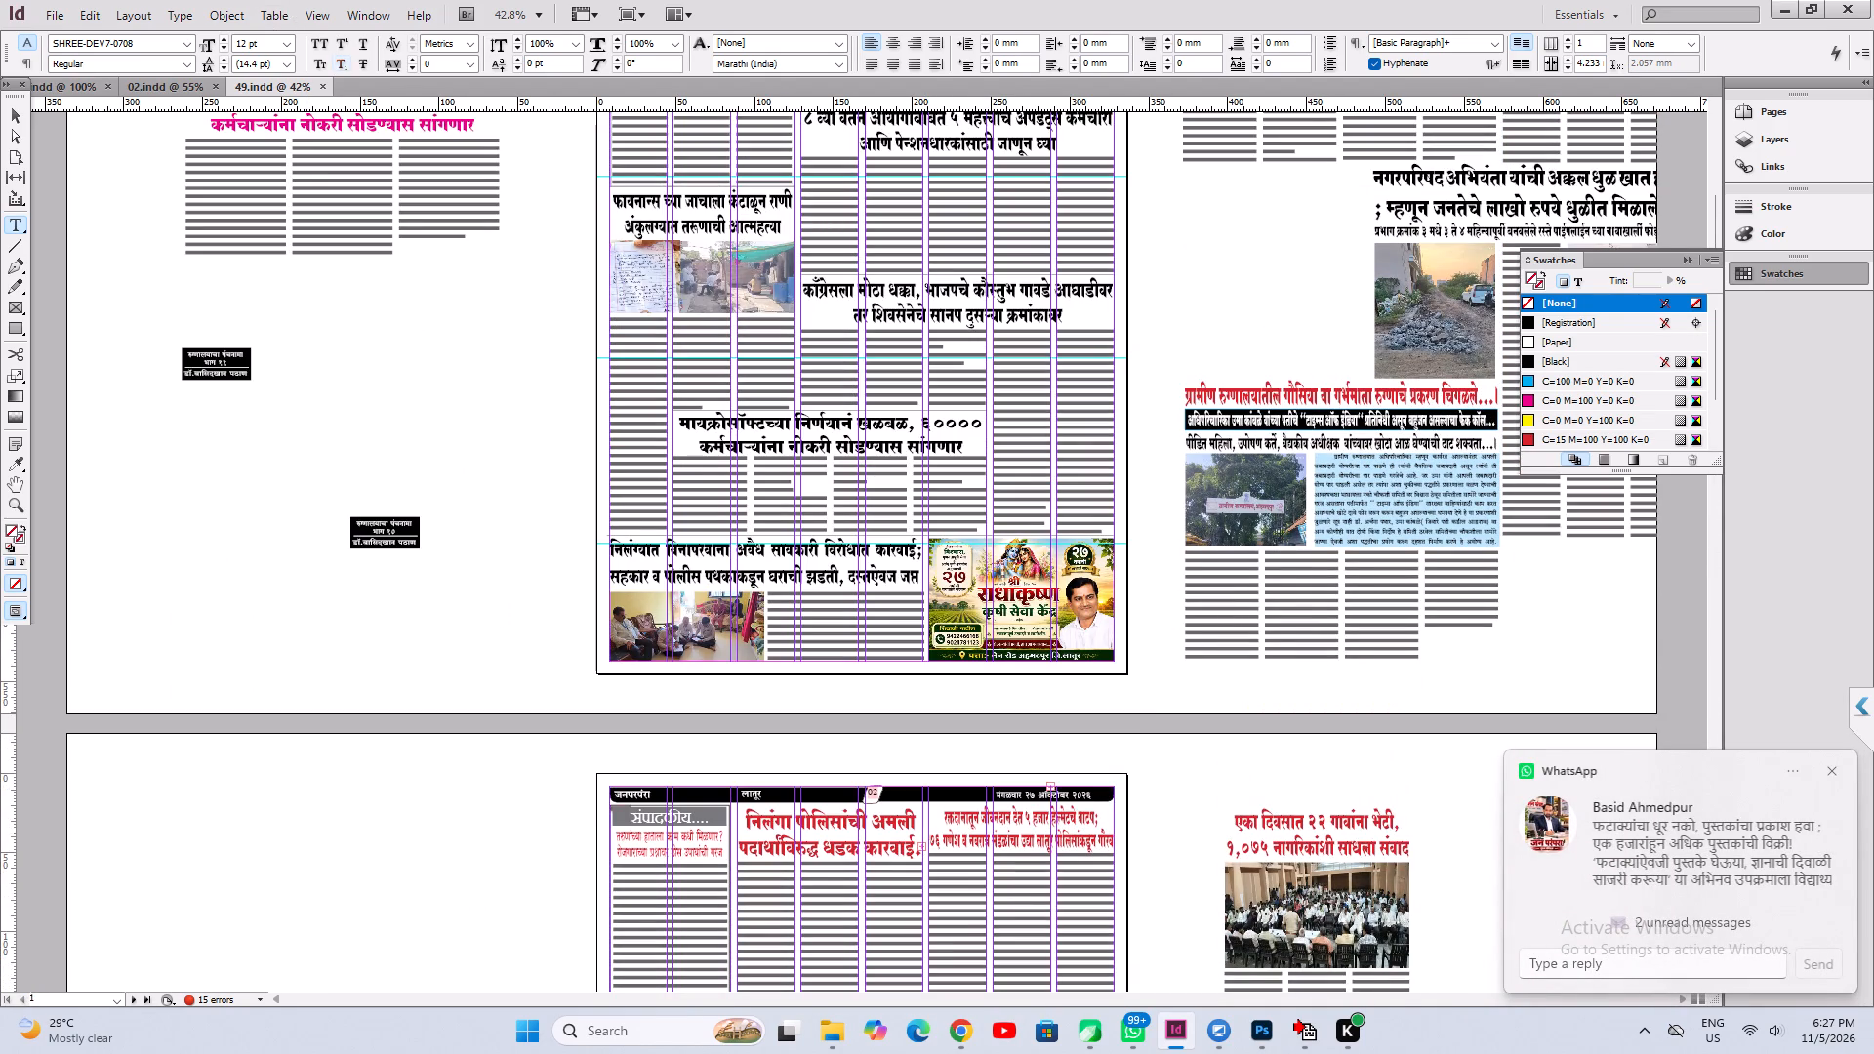
{"action": "left_click", "coordinate": [321, 89]}
Open past issue 43.indd from the oct folder, look over its front page layout, and close it.
{"action": "left_click", "coordinate": [54, 13]}
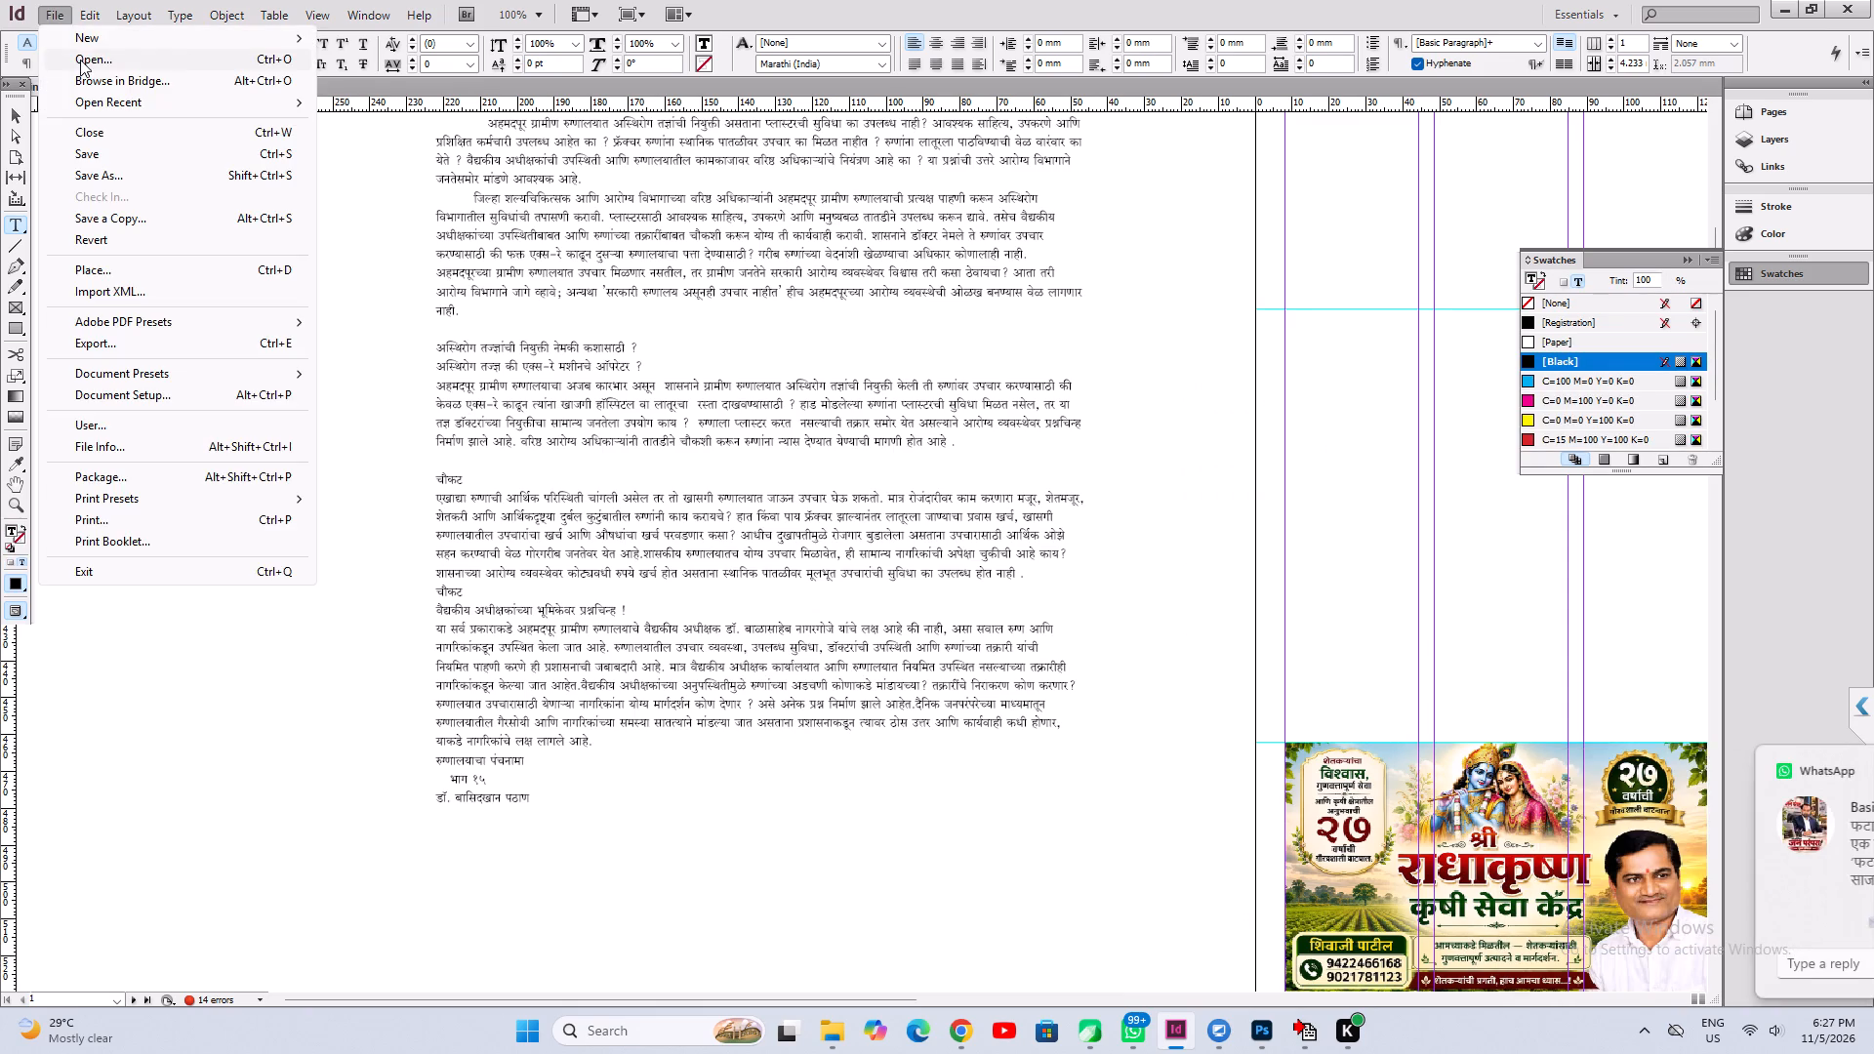
{"action": "left_click", "coordinate": [80, 60]}
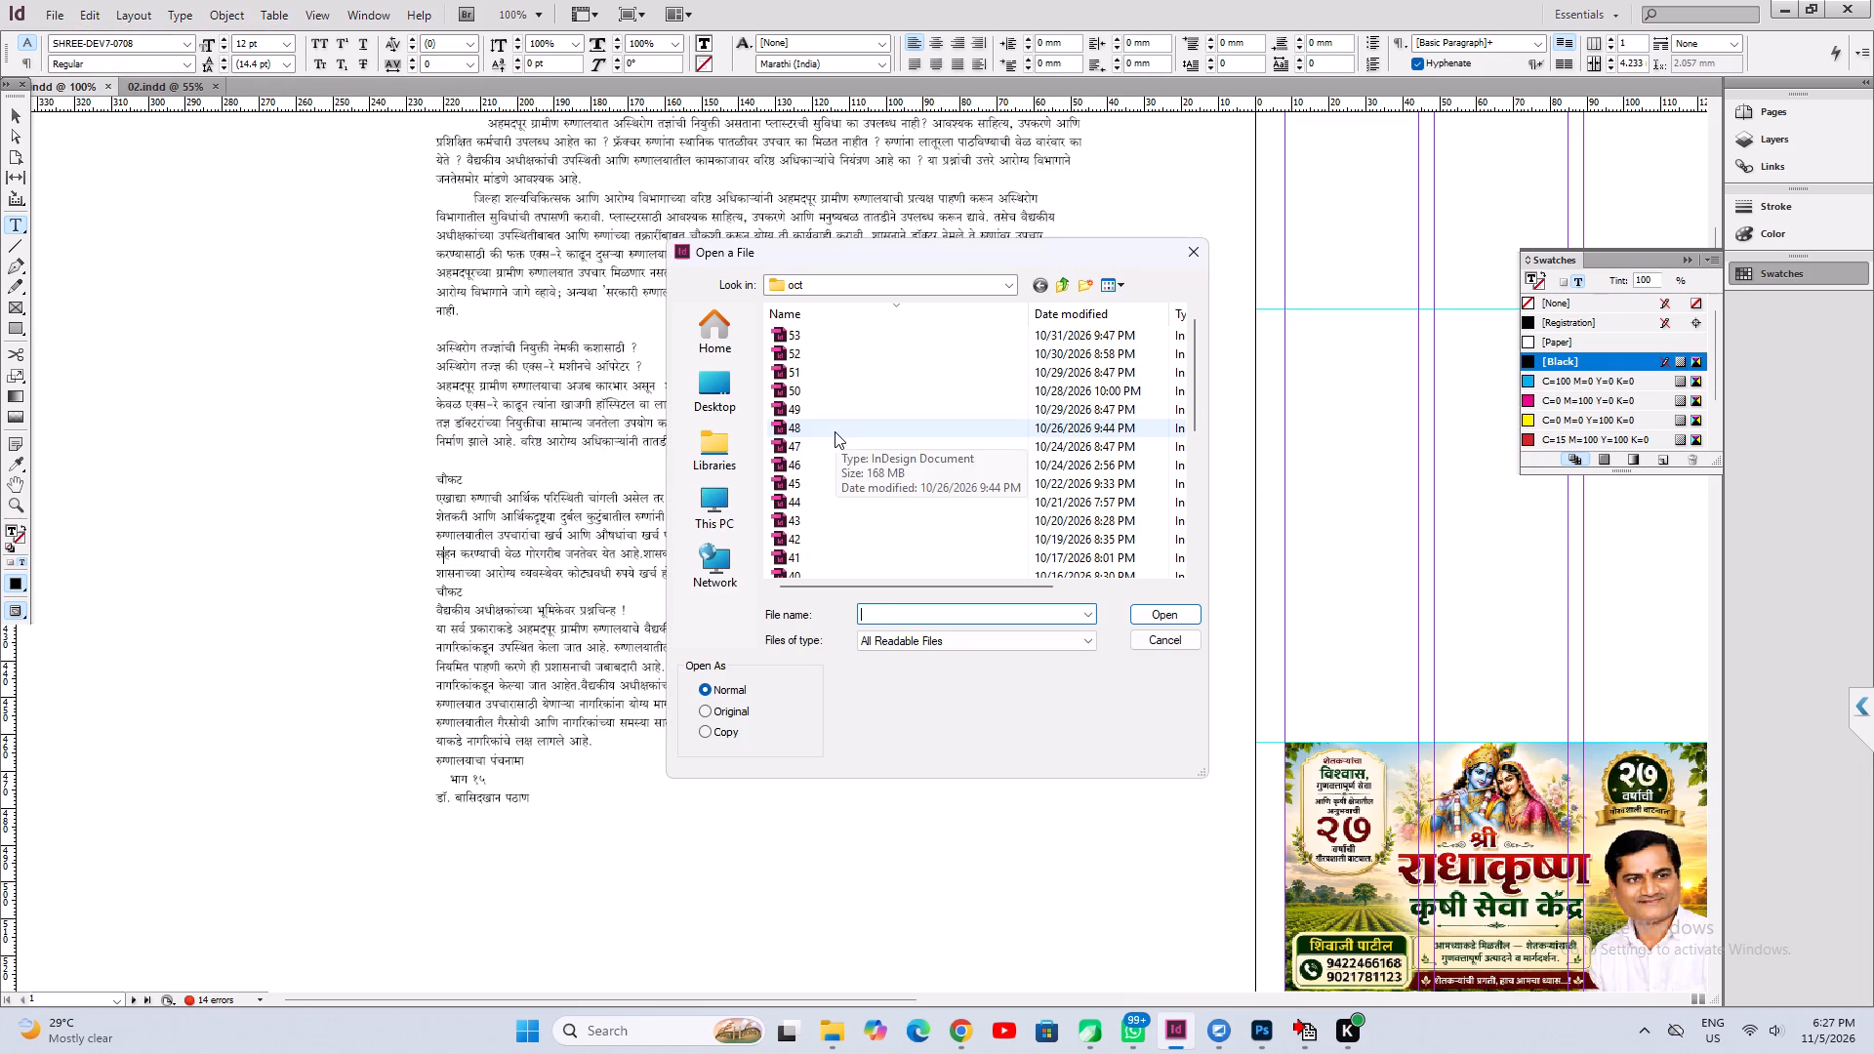
{"action": "double_click", "coordinate": [830, 514]}
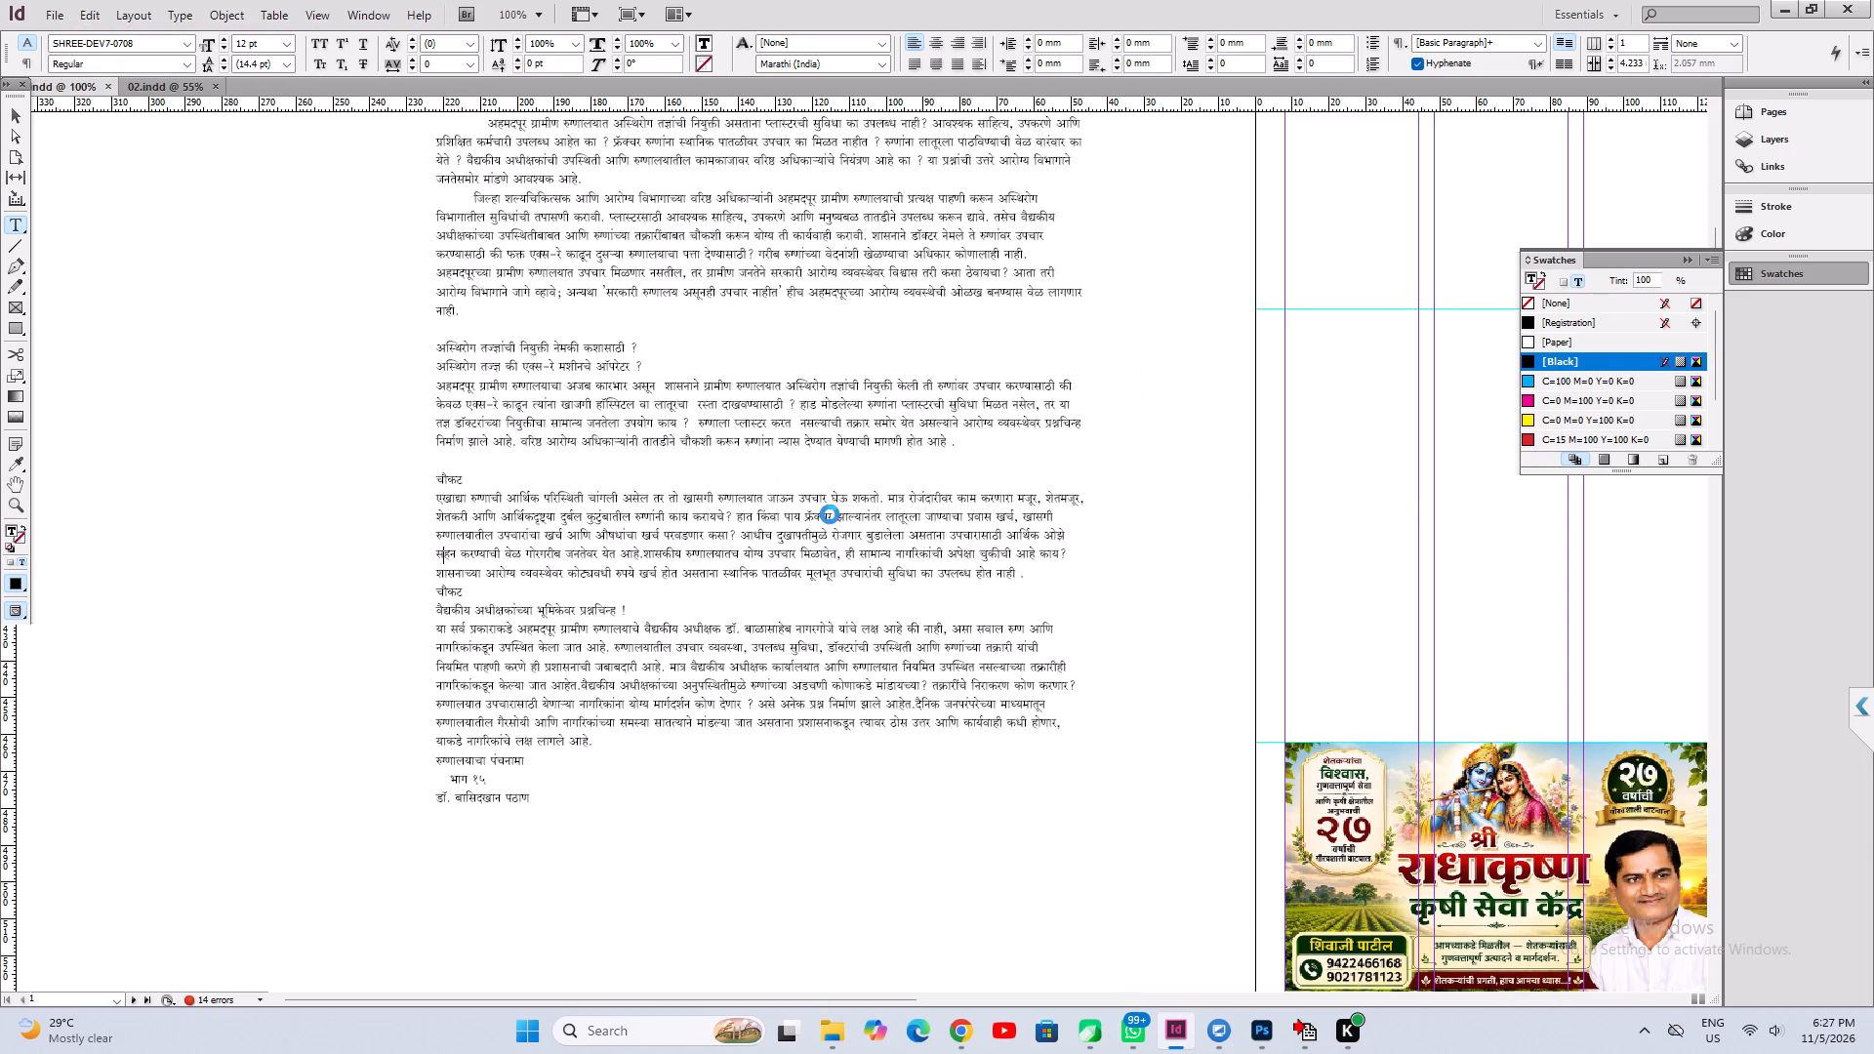
{"action": "left_click", "coordinate": [1090, 634]}
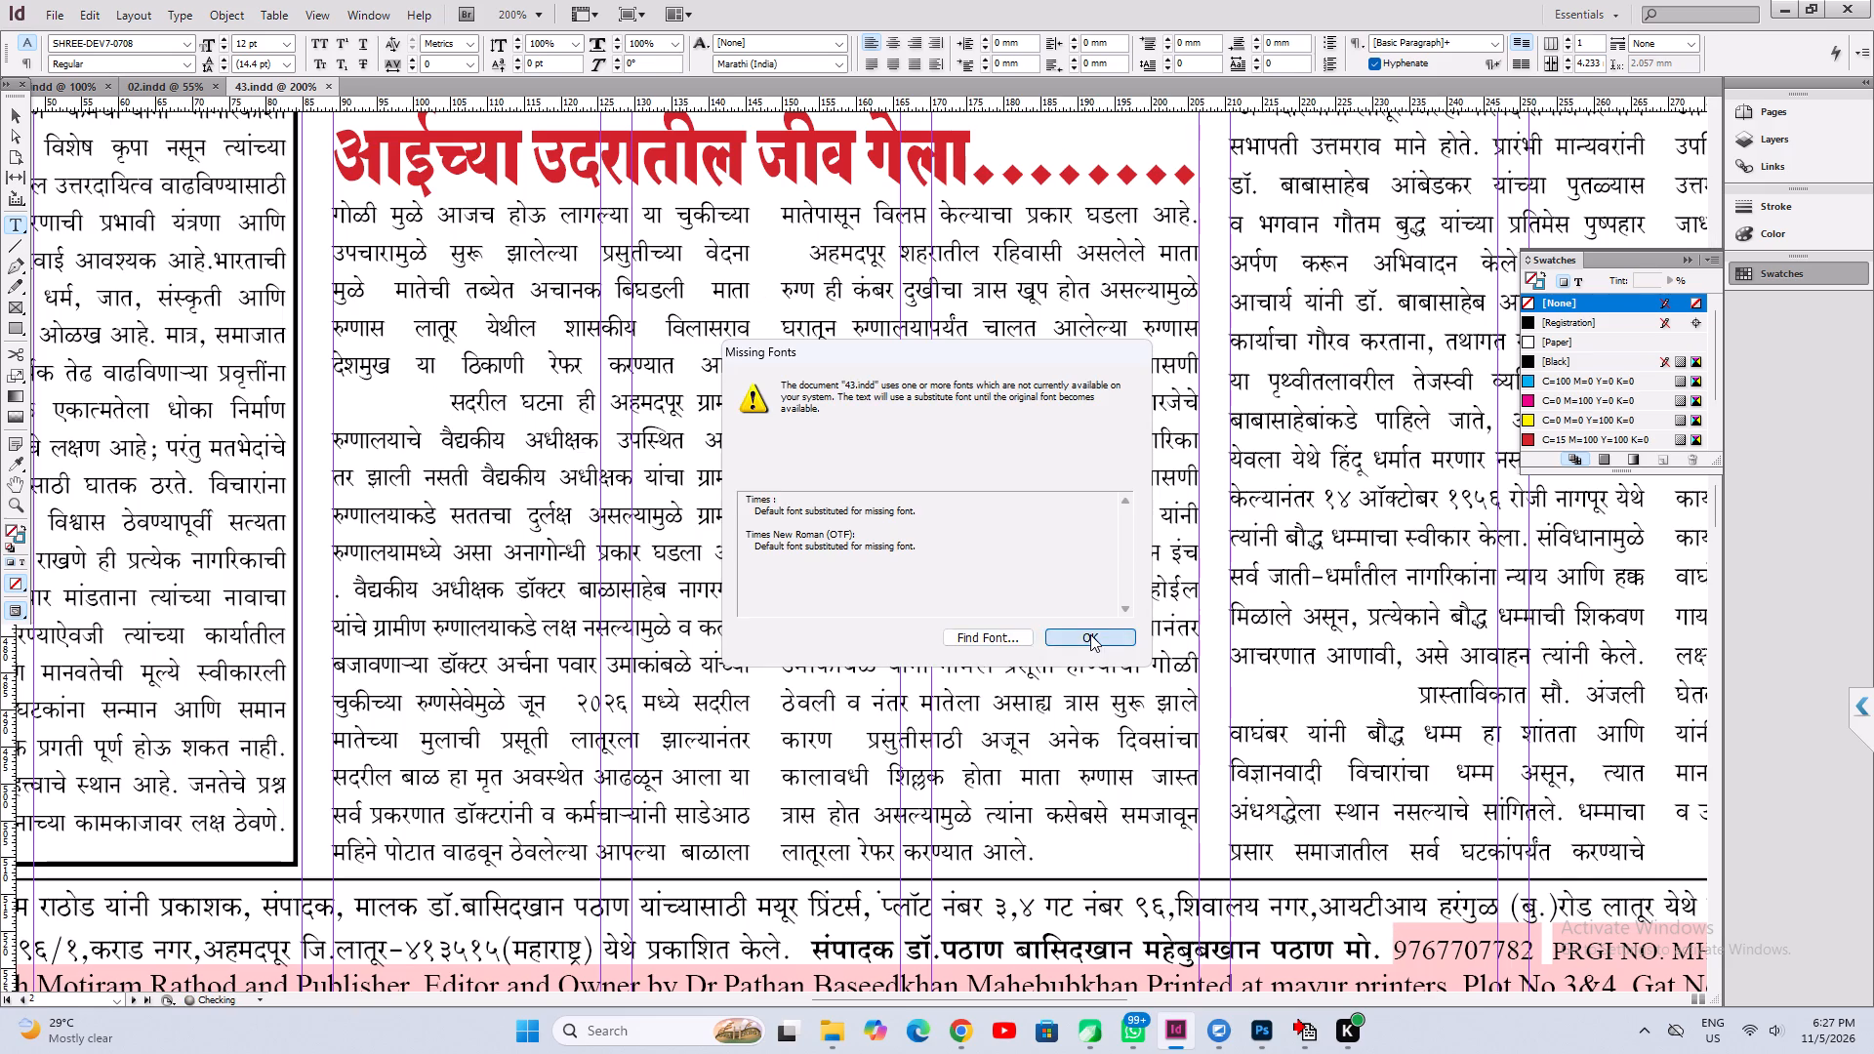
{"action": "key", "text": "ctrl+0"}
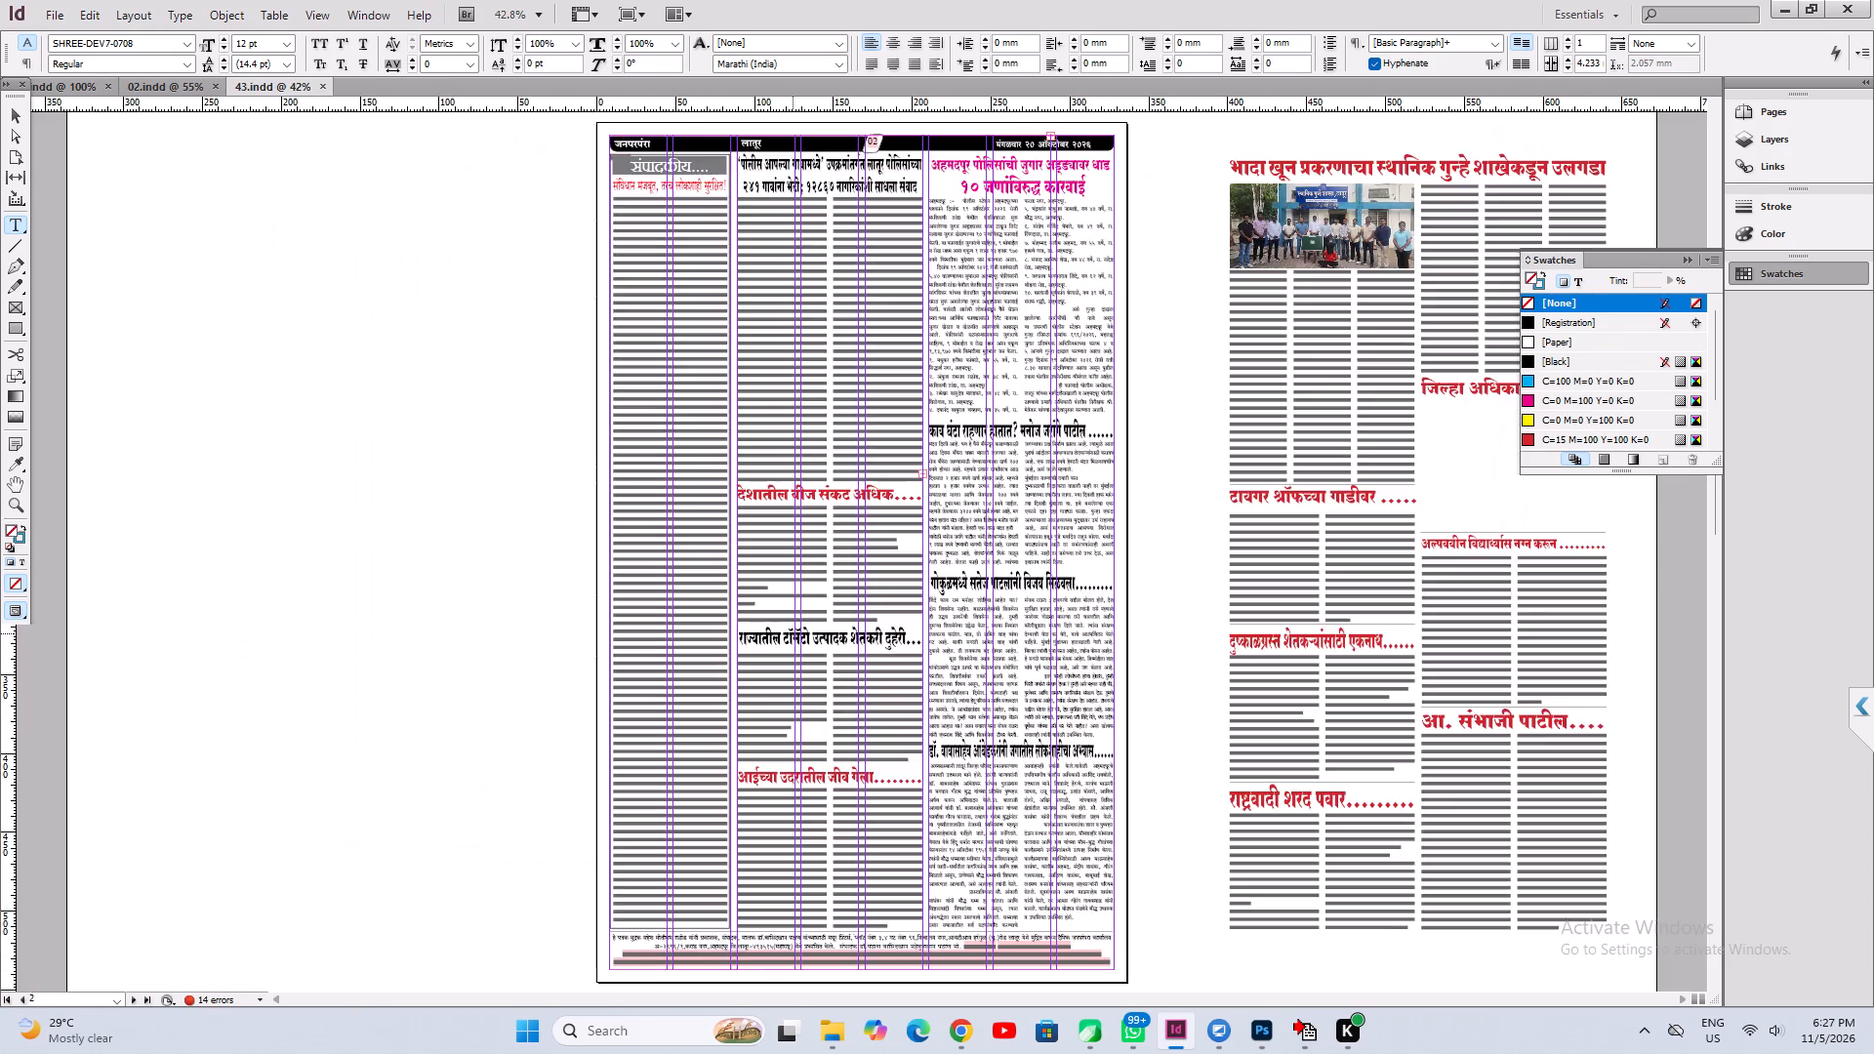
{"action": "scroll", "coordinate": [694, 685], "scroll_direction": "up", "scroll_amount": 11}
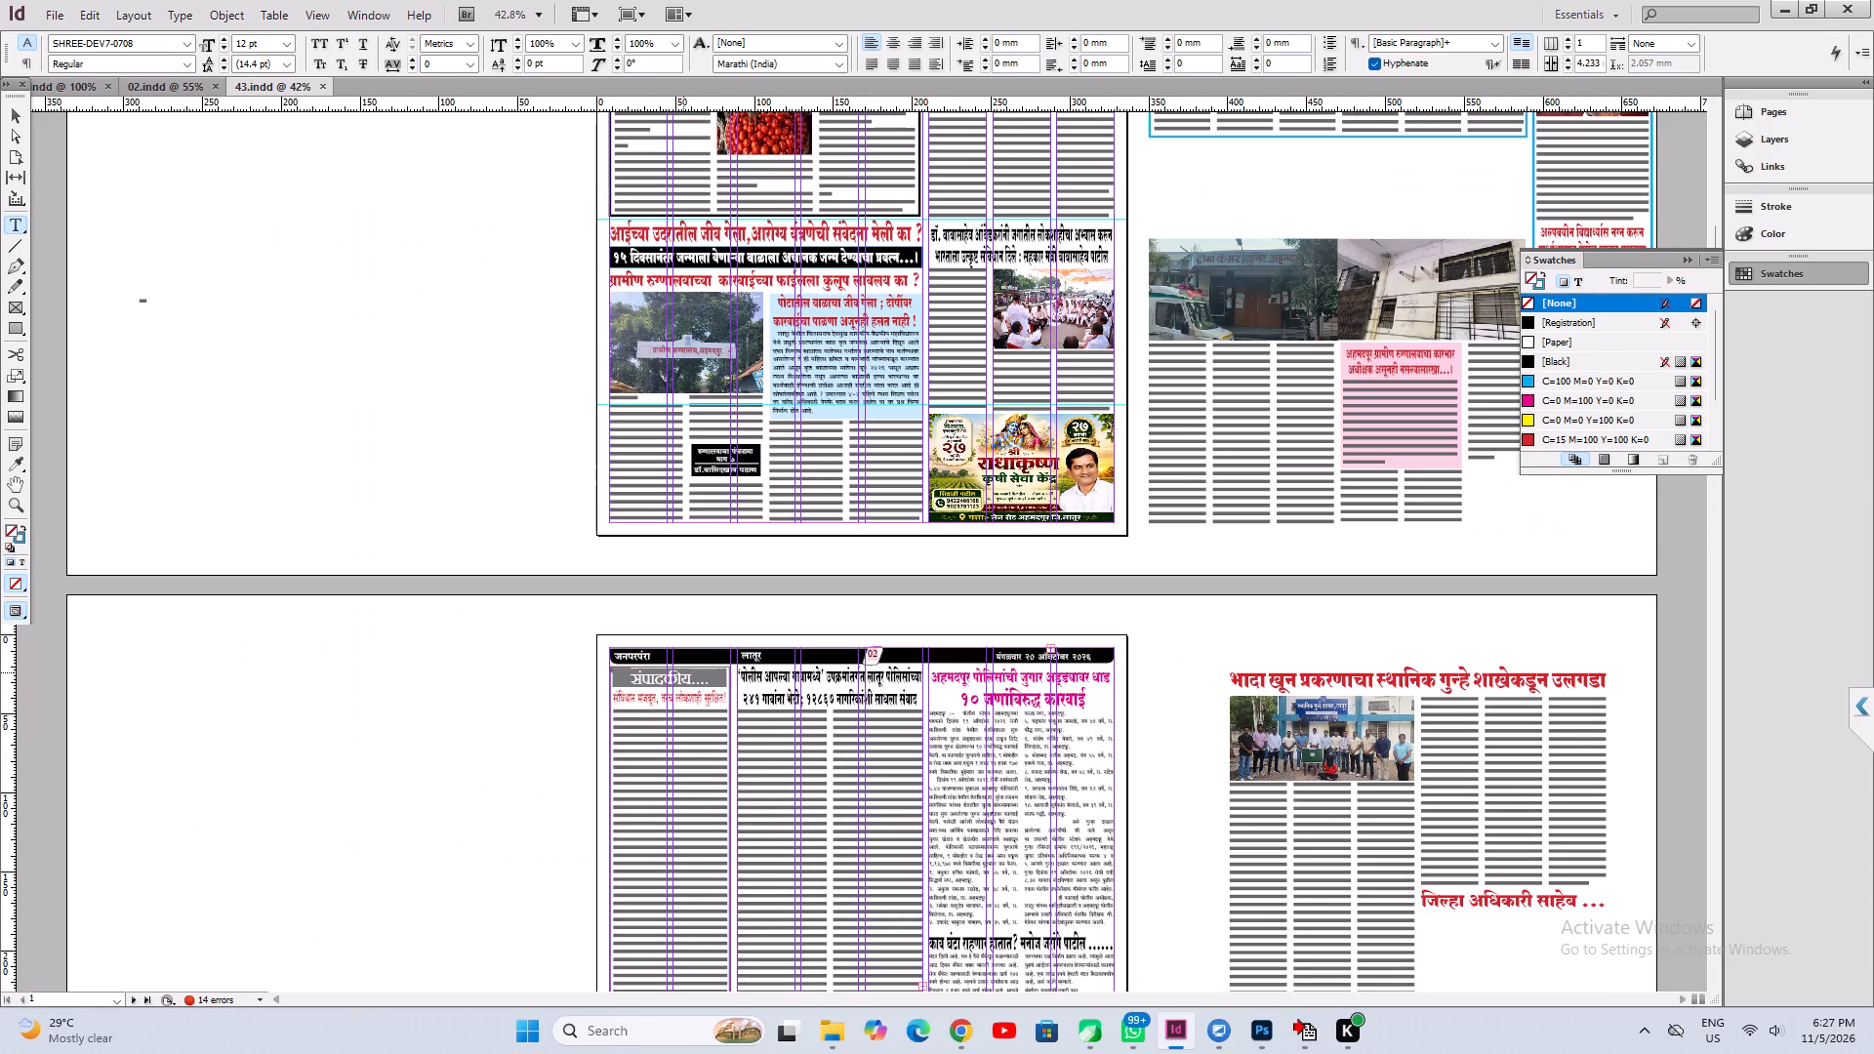
{"action": "left_click", "coordinate": [323, 86]}
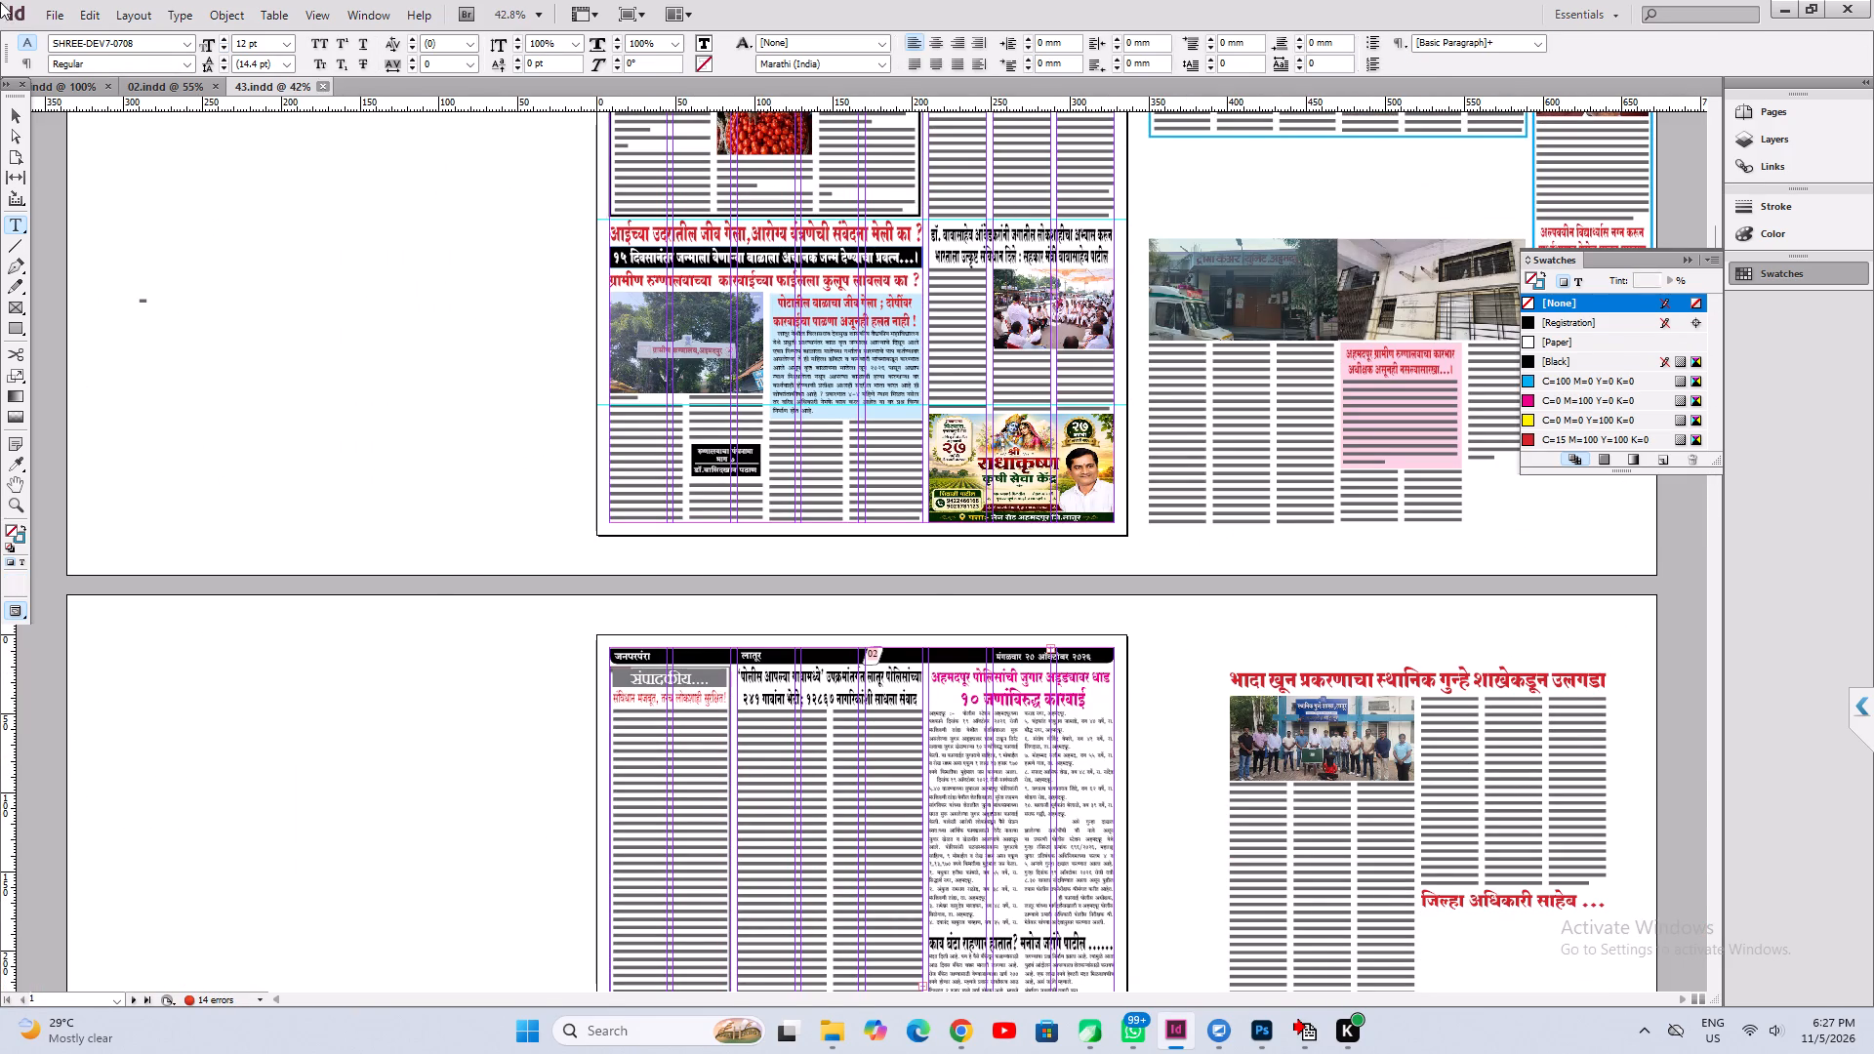
Open past issue 42.indd from the oct folder and dismiss the font replacement without changing any fonts.
{"action": "left_click", "coordinate": [48, 7]}
{"action": "left_click", "coordinate": [92, 59]}
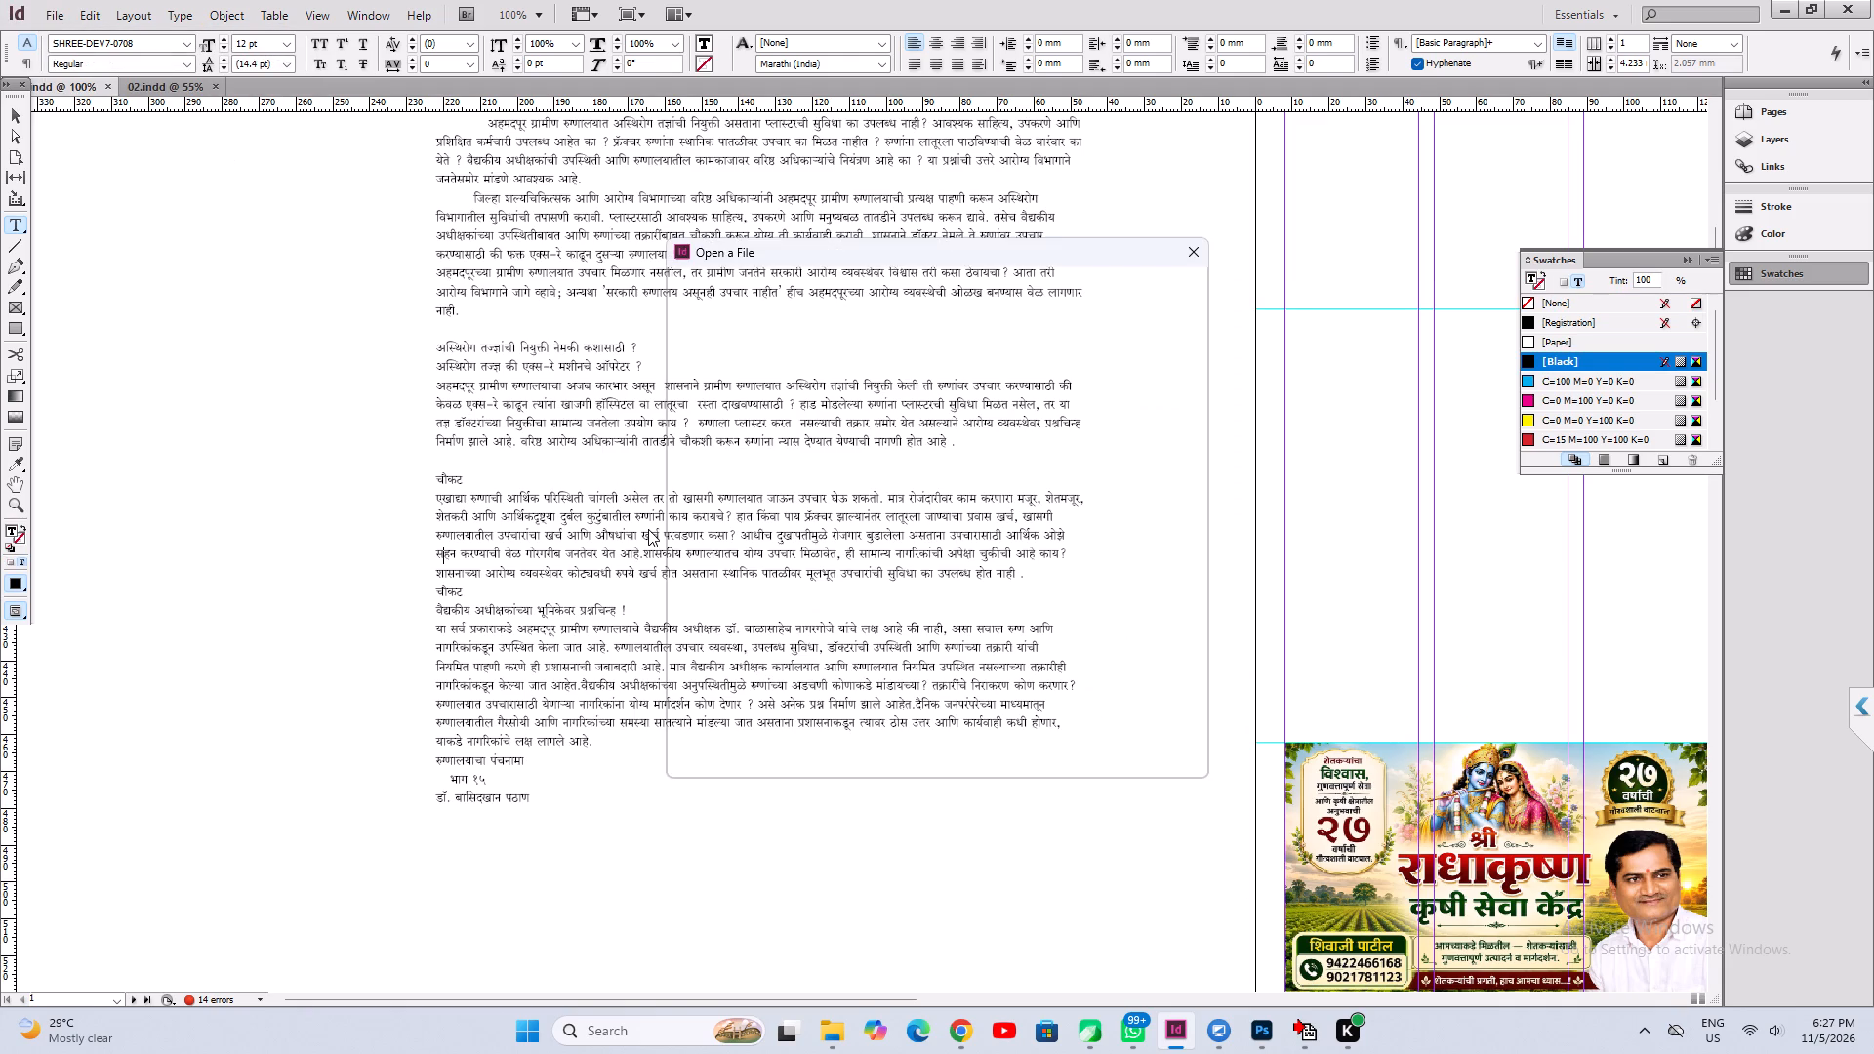
{"action": "type", "text": "42"}
{"action": "key", "text": "Return"}
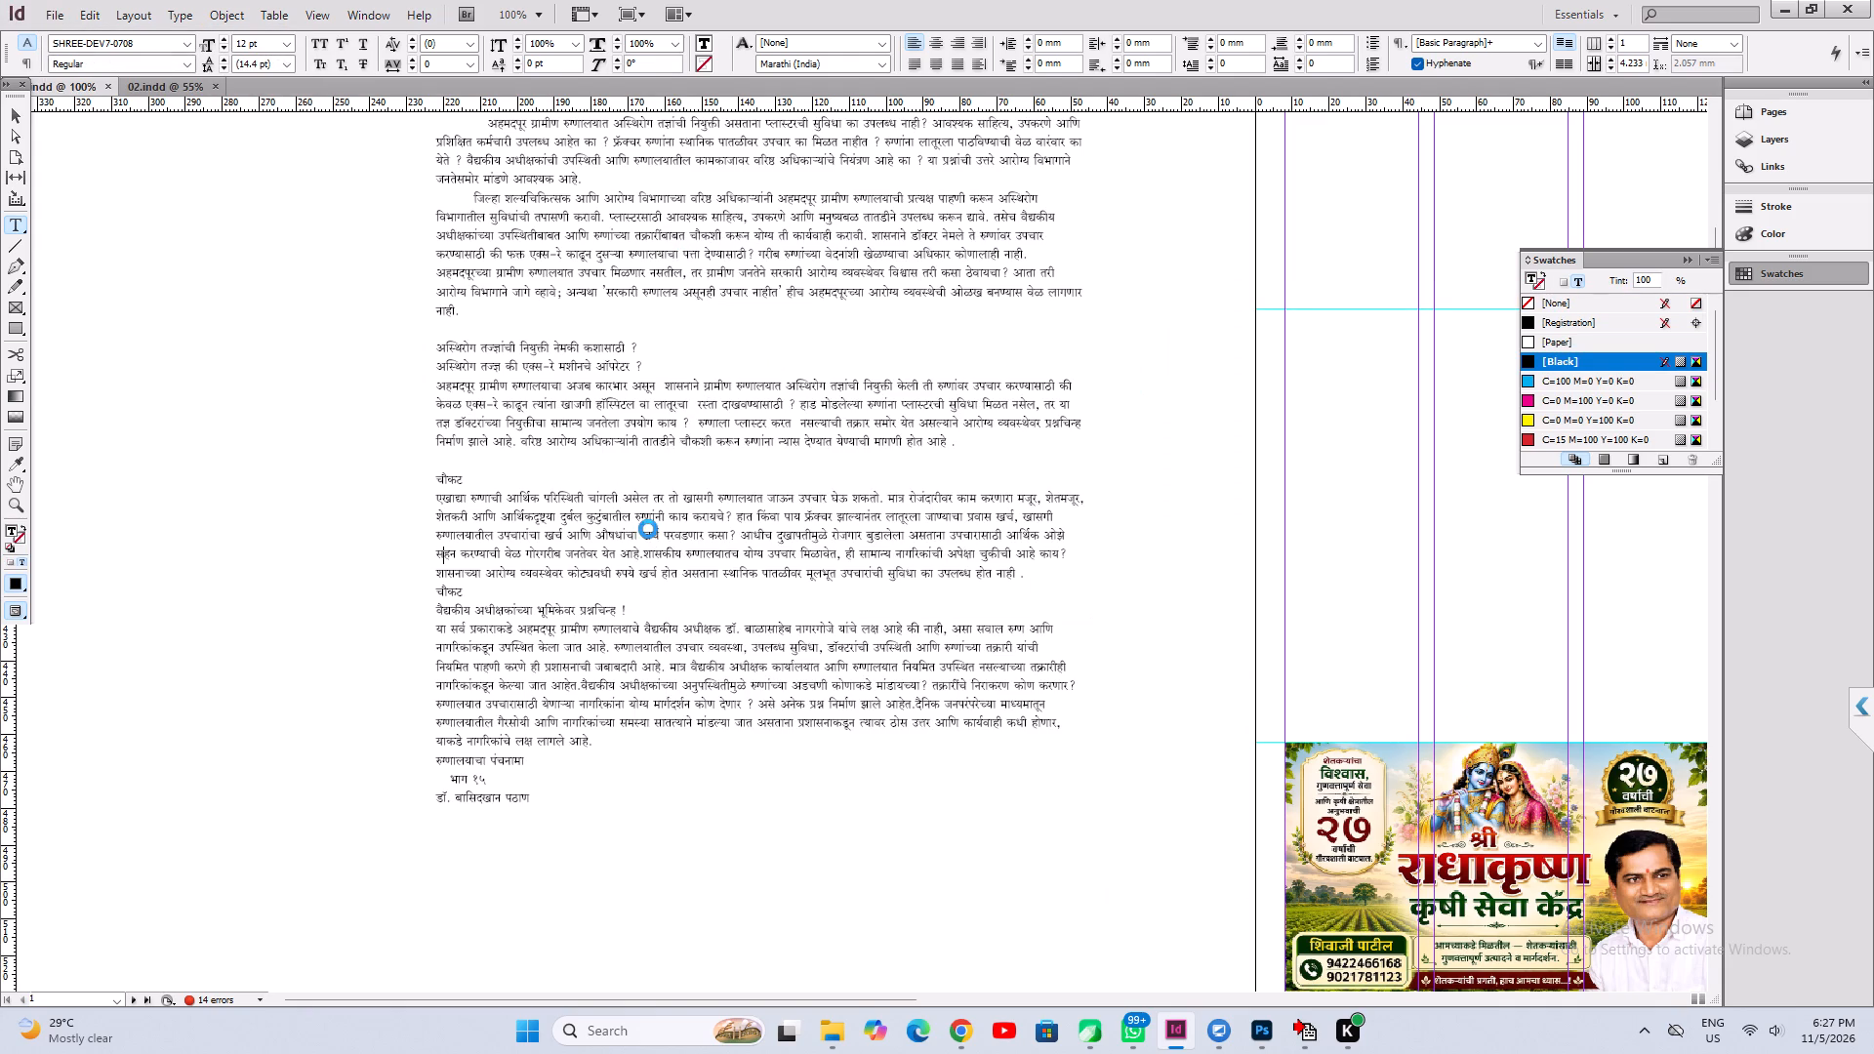
{"action": "key", "text": "Return"}
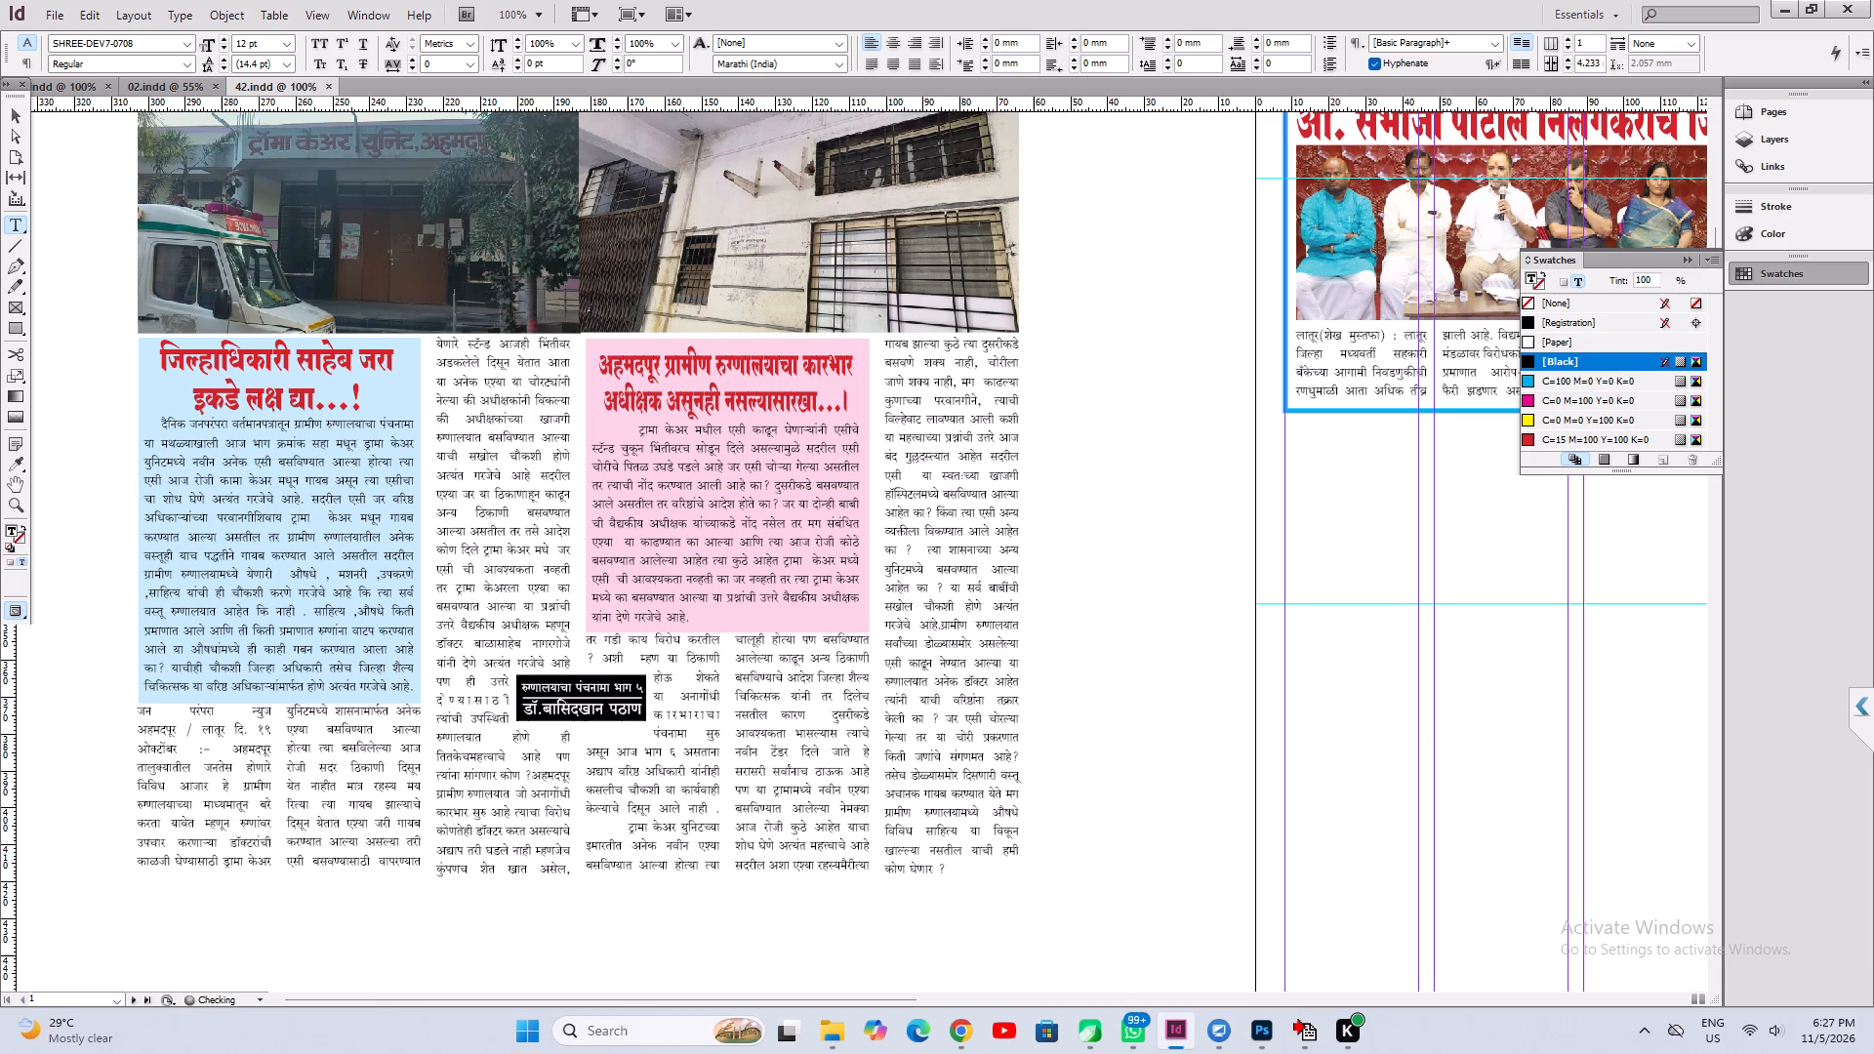
{"action": "scroll", "coordinate": [635, 529], "scroll_direction": "up", "scroll_amount": 15}
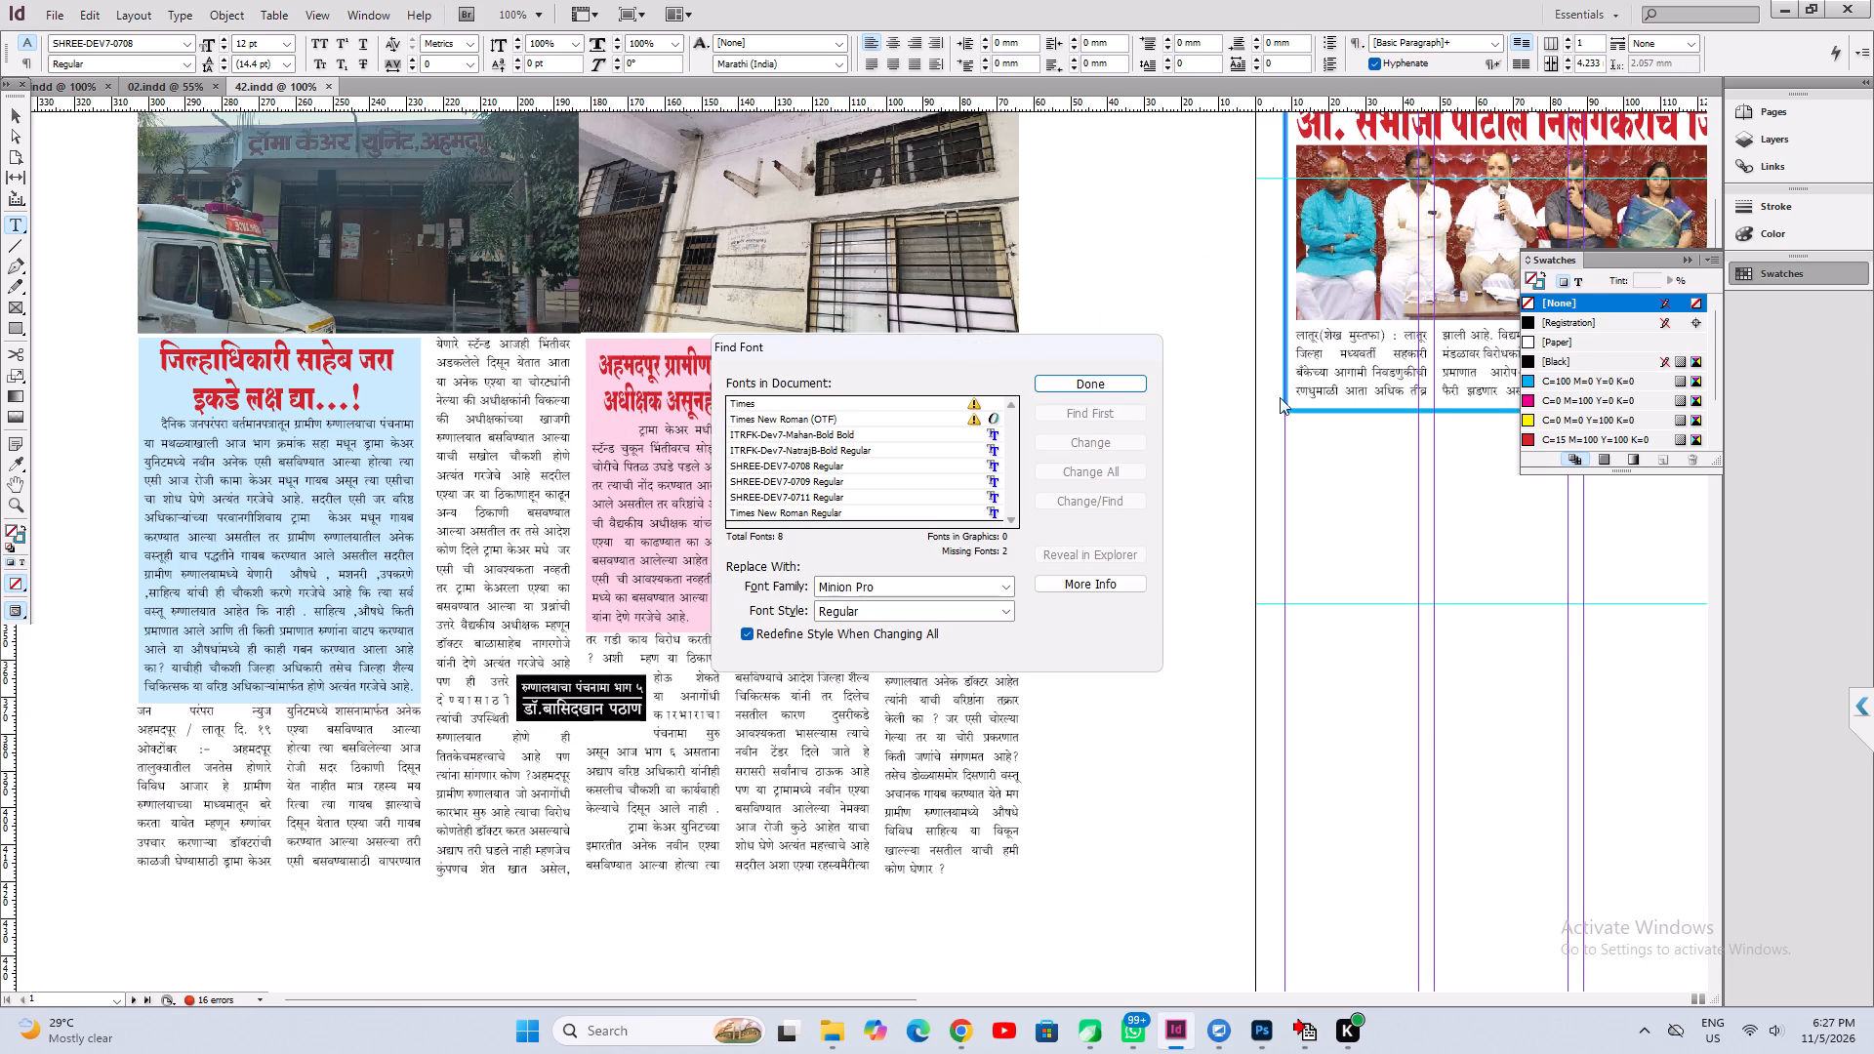
{"action": "left_click", "coordinate": [1107, 381]}
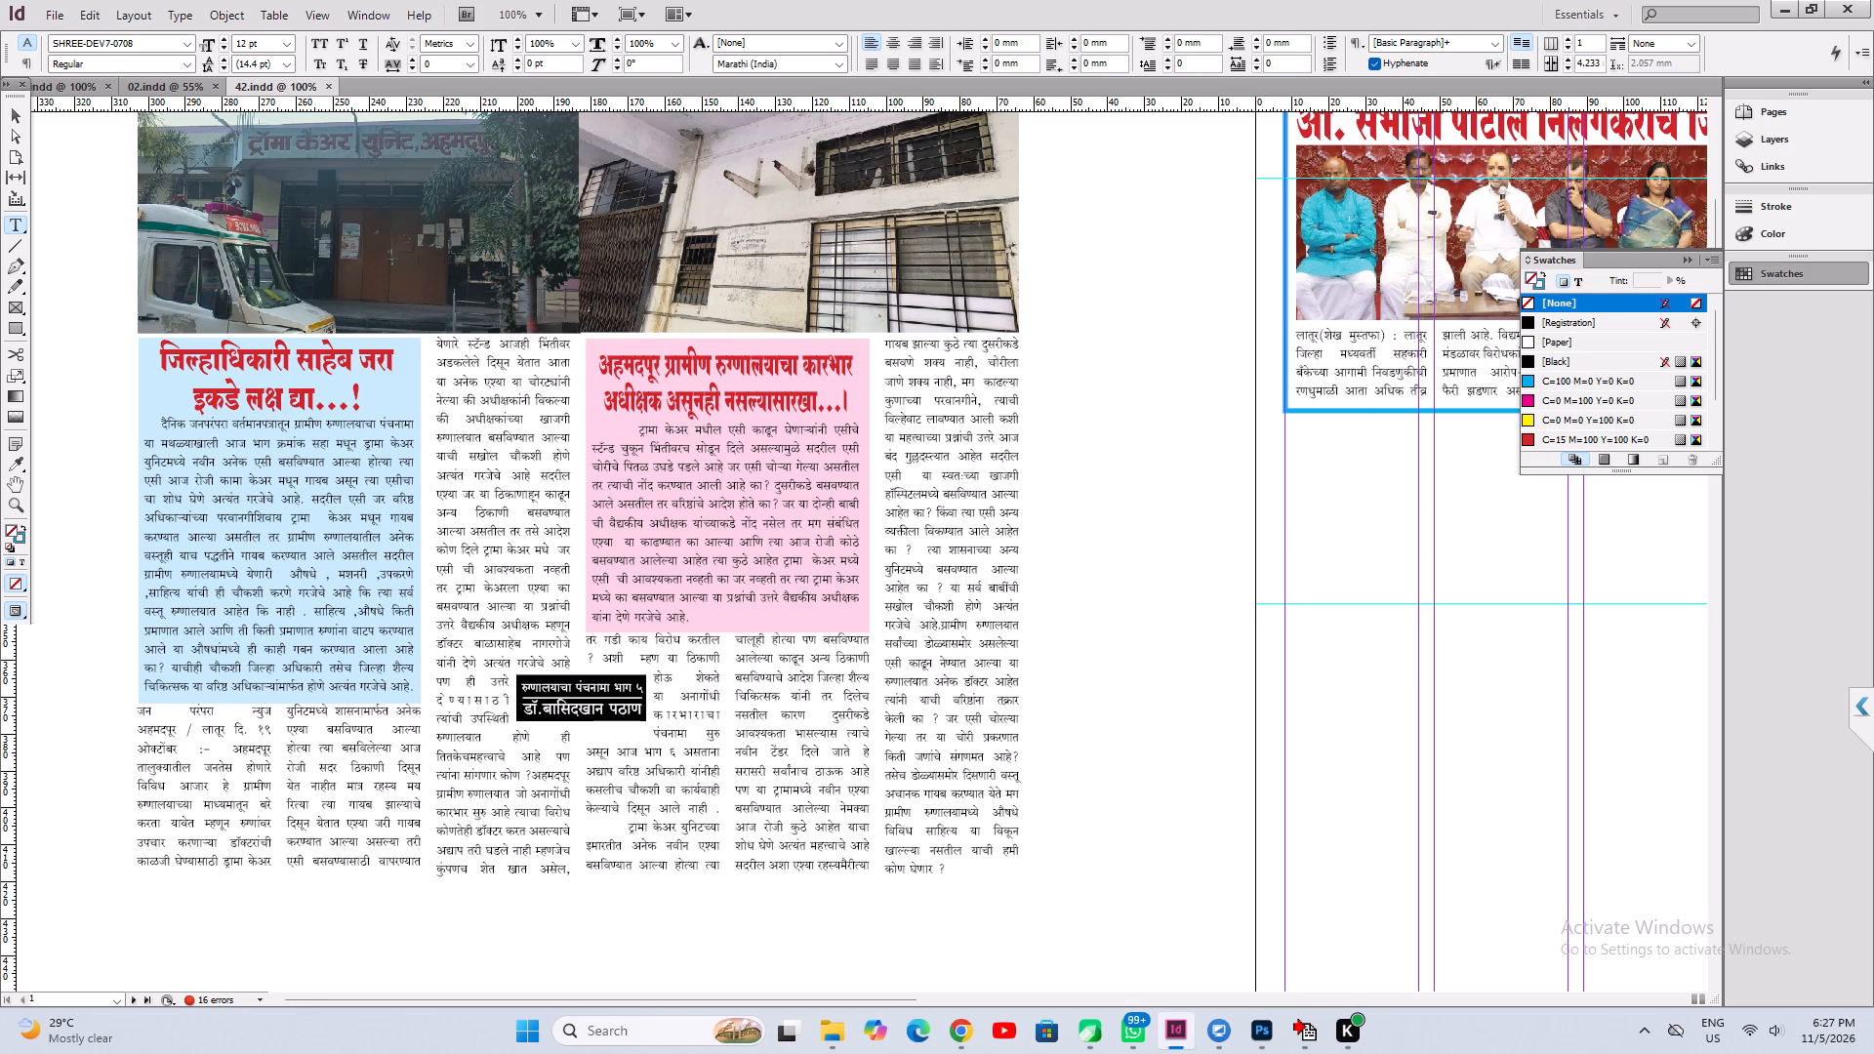
Move the six-column hospital article body text in 42.indd down, clear of the blue and pink headline boxes.
{"action": "left_click", "coordinate": [18, 115]}
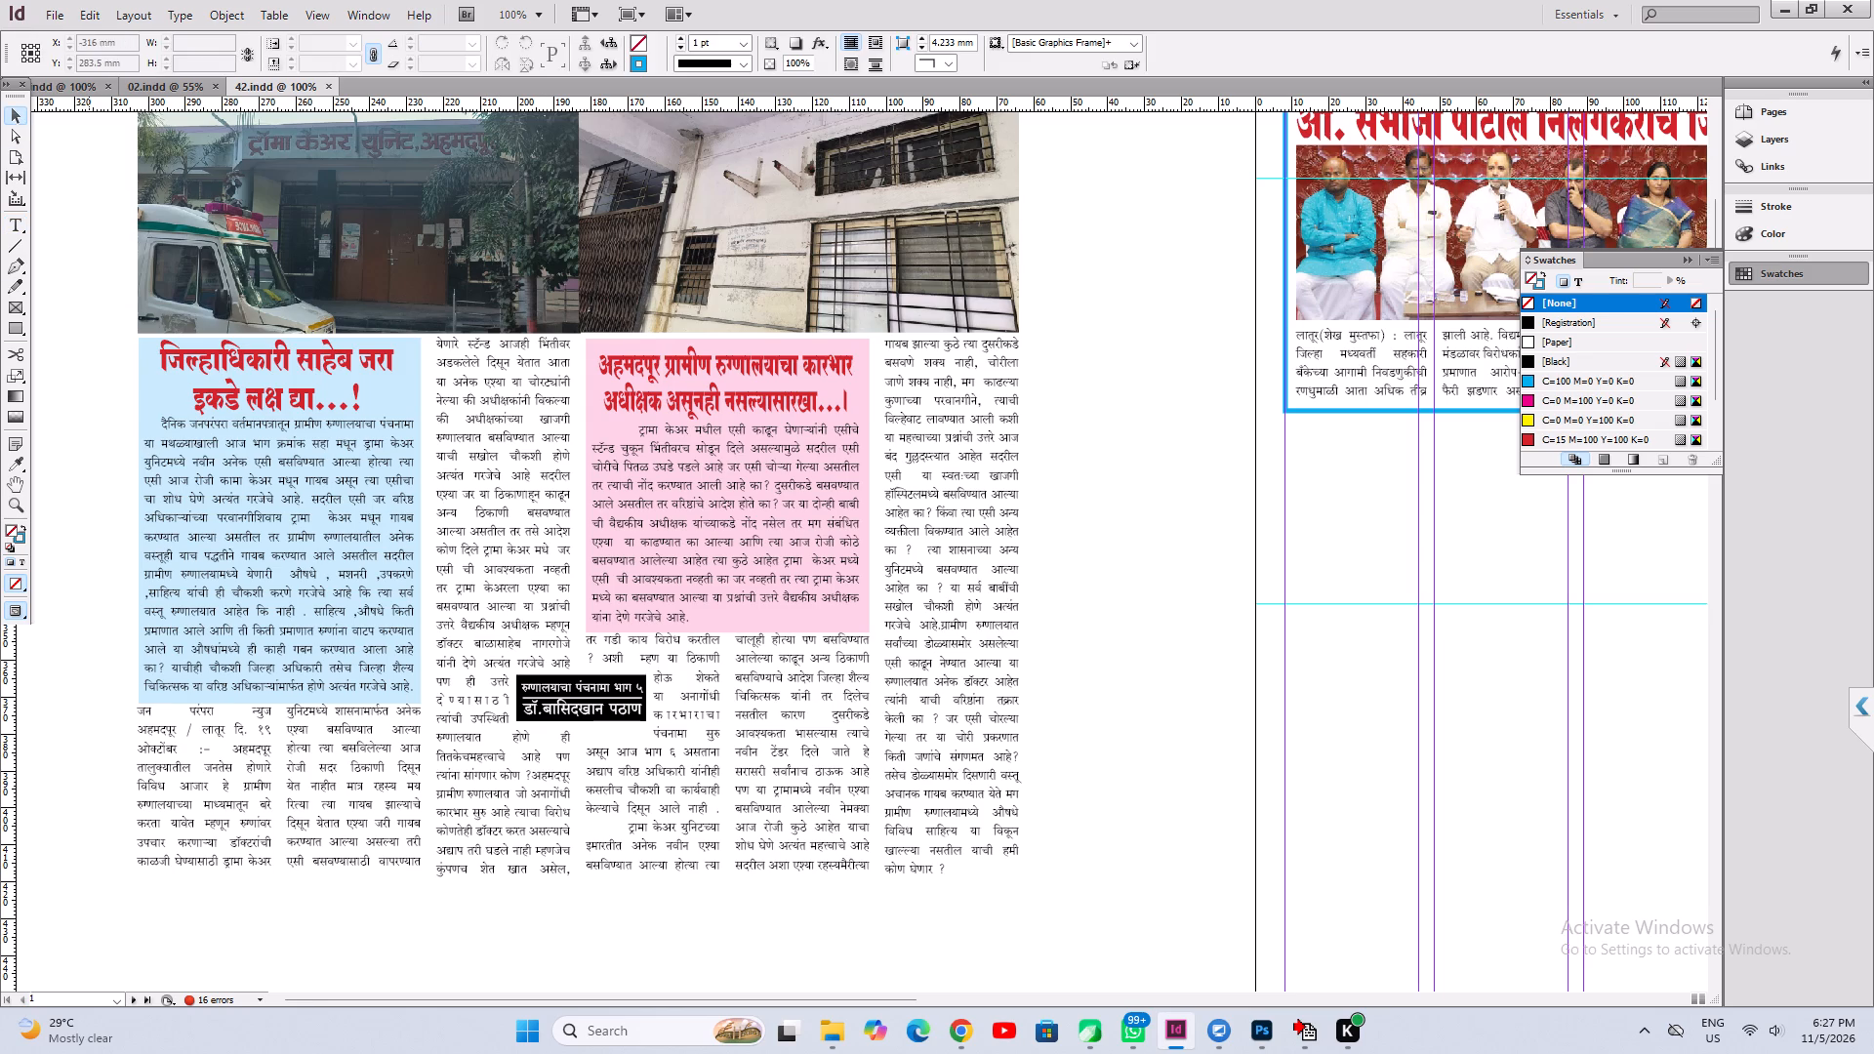
{"action": "left_click", "coordinate": [89, 381]}
{"action": "left_click_drag", "start_coordinate": [94, 383], "coordinate": [298, 497]}
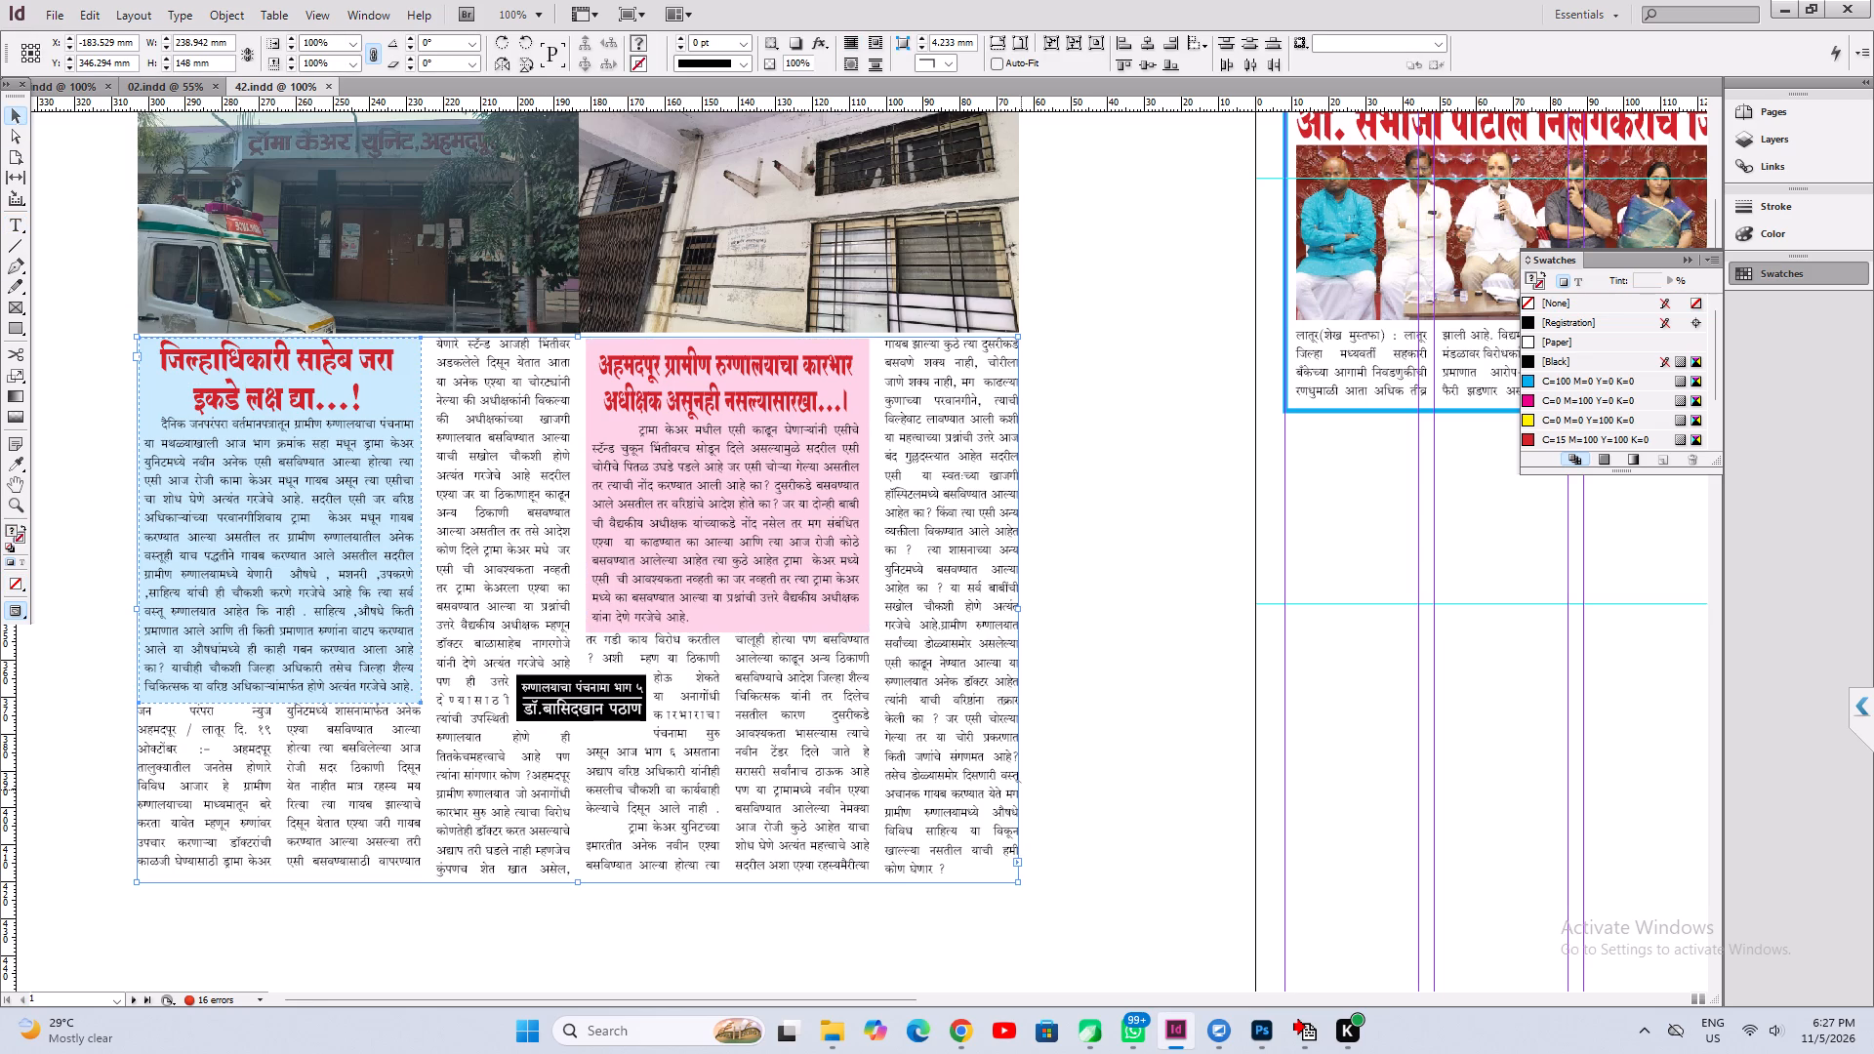
{"action": "left_click", "coordinate": [1108, 816]}
{"action": "left_click", "coordinate": [905, 795]}
{"action": "left_click_drag", "start_coordinate": [549, 457], "coordinate": [571, 883]}
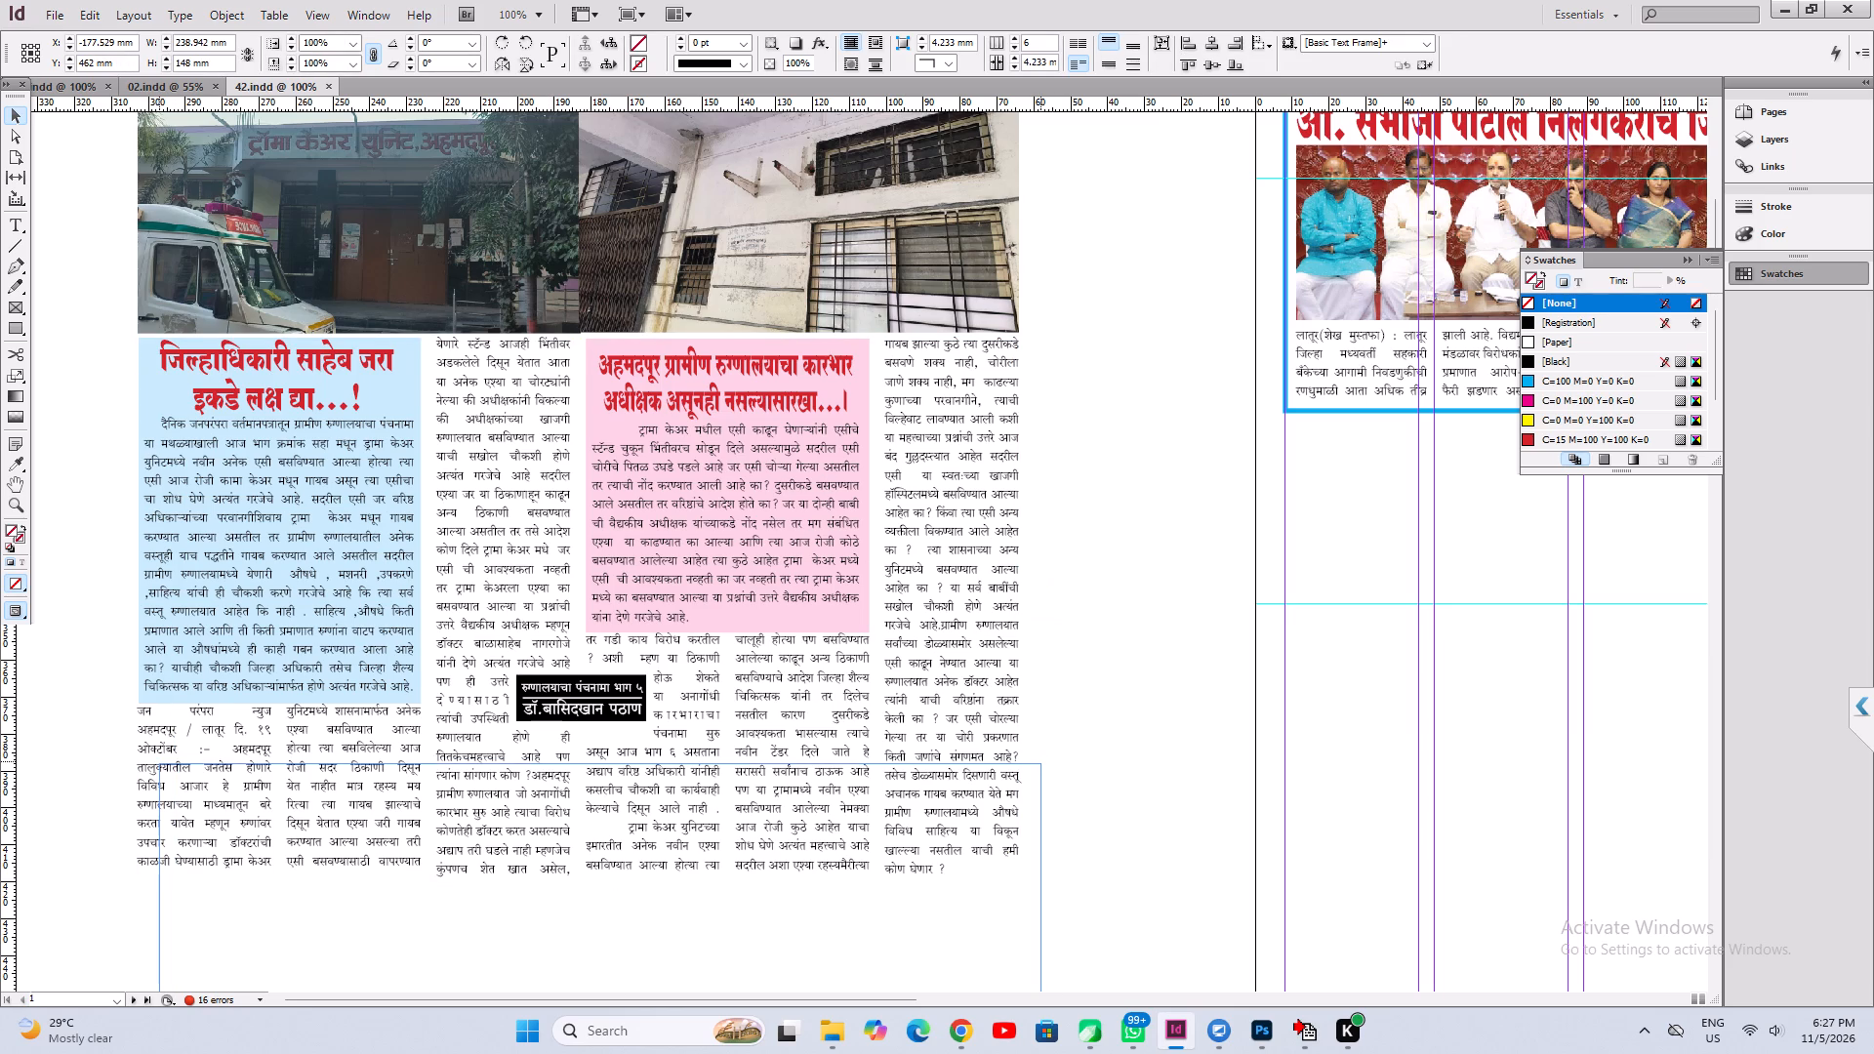
{"action": "left_click_drag", "start_coordinate": [571, 883], "coordinate": [570, 885]}
Copy the blue and pink story boxes together from the pasteboard of 42.indd.
{"action": "left_click", "coordinate": [102, 388]}
{"action": "left_click_drag", "start_coordinate": [87, 385], "coordinate": [929, 568]}
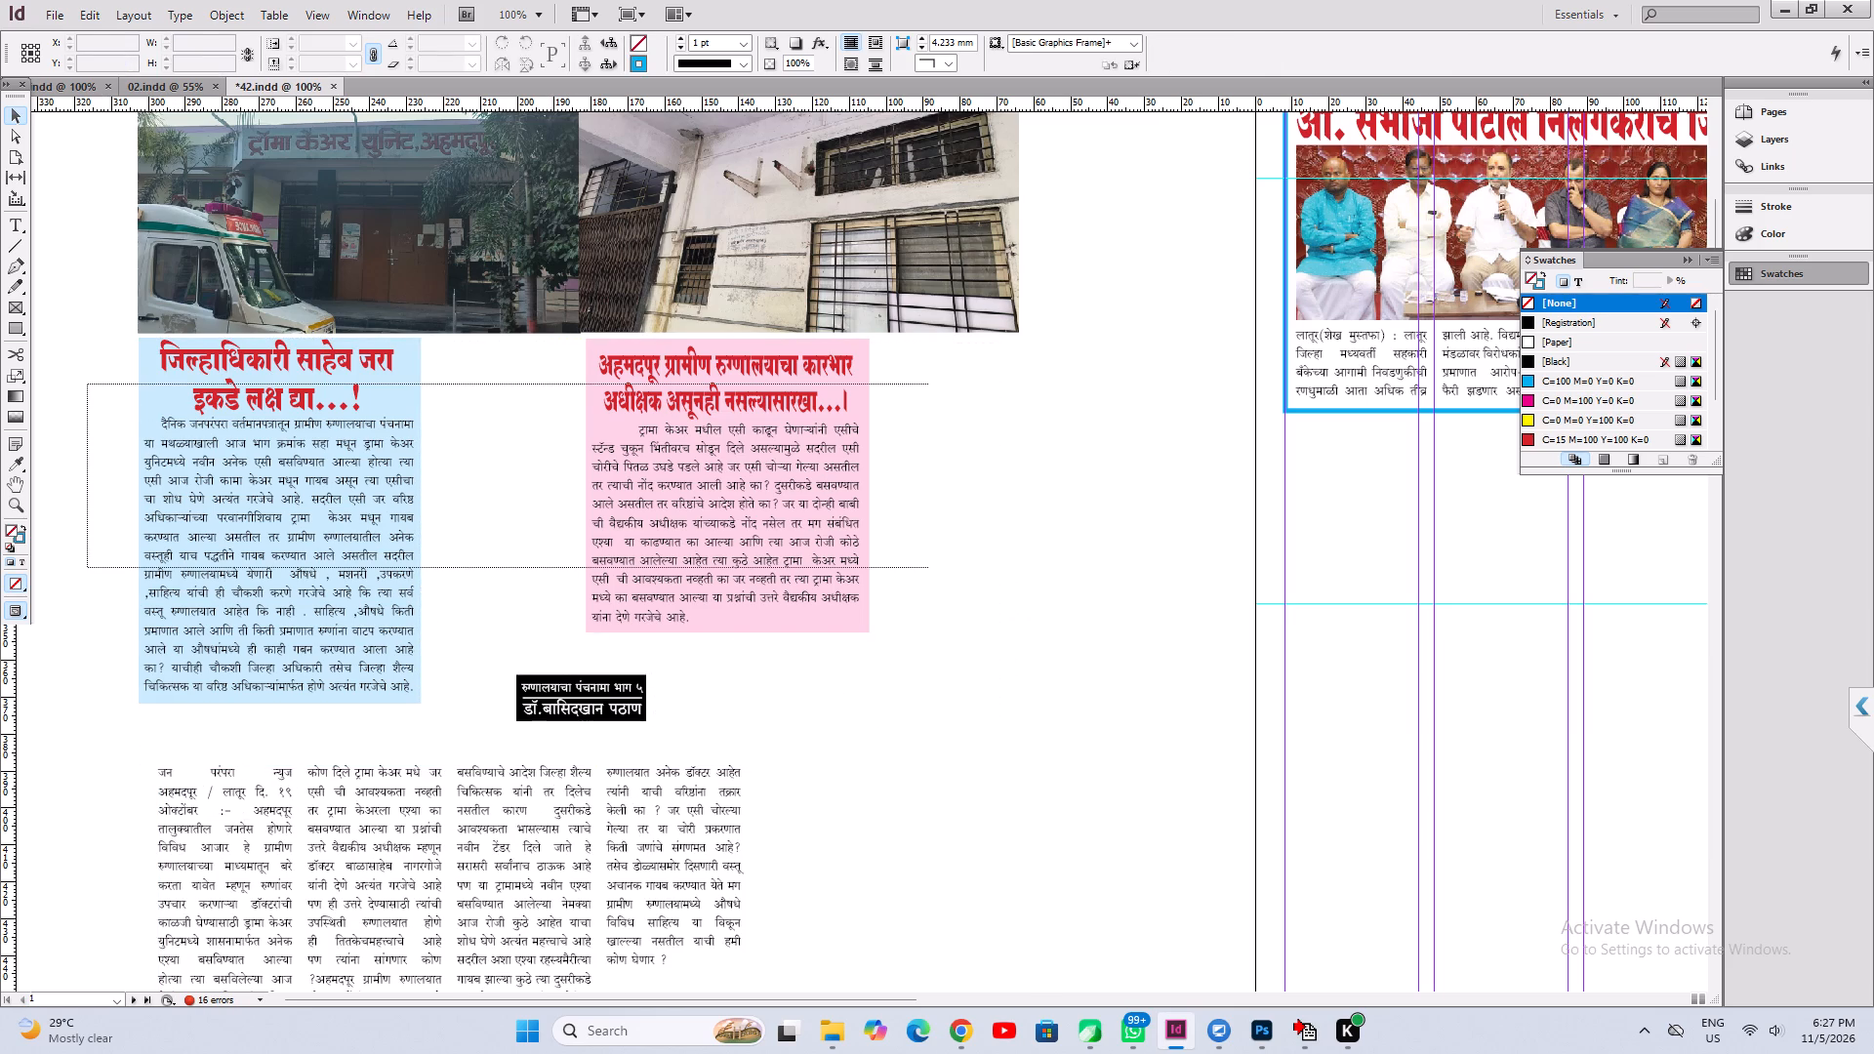
{"action": "left_click_drag", "start_coordinate": [929, 568], "coordinate": [931, 568]}
{"action": "key", "text": "ctrl+c"}
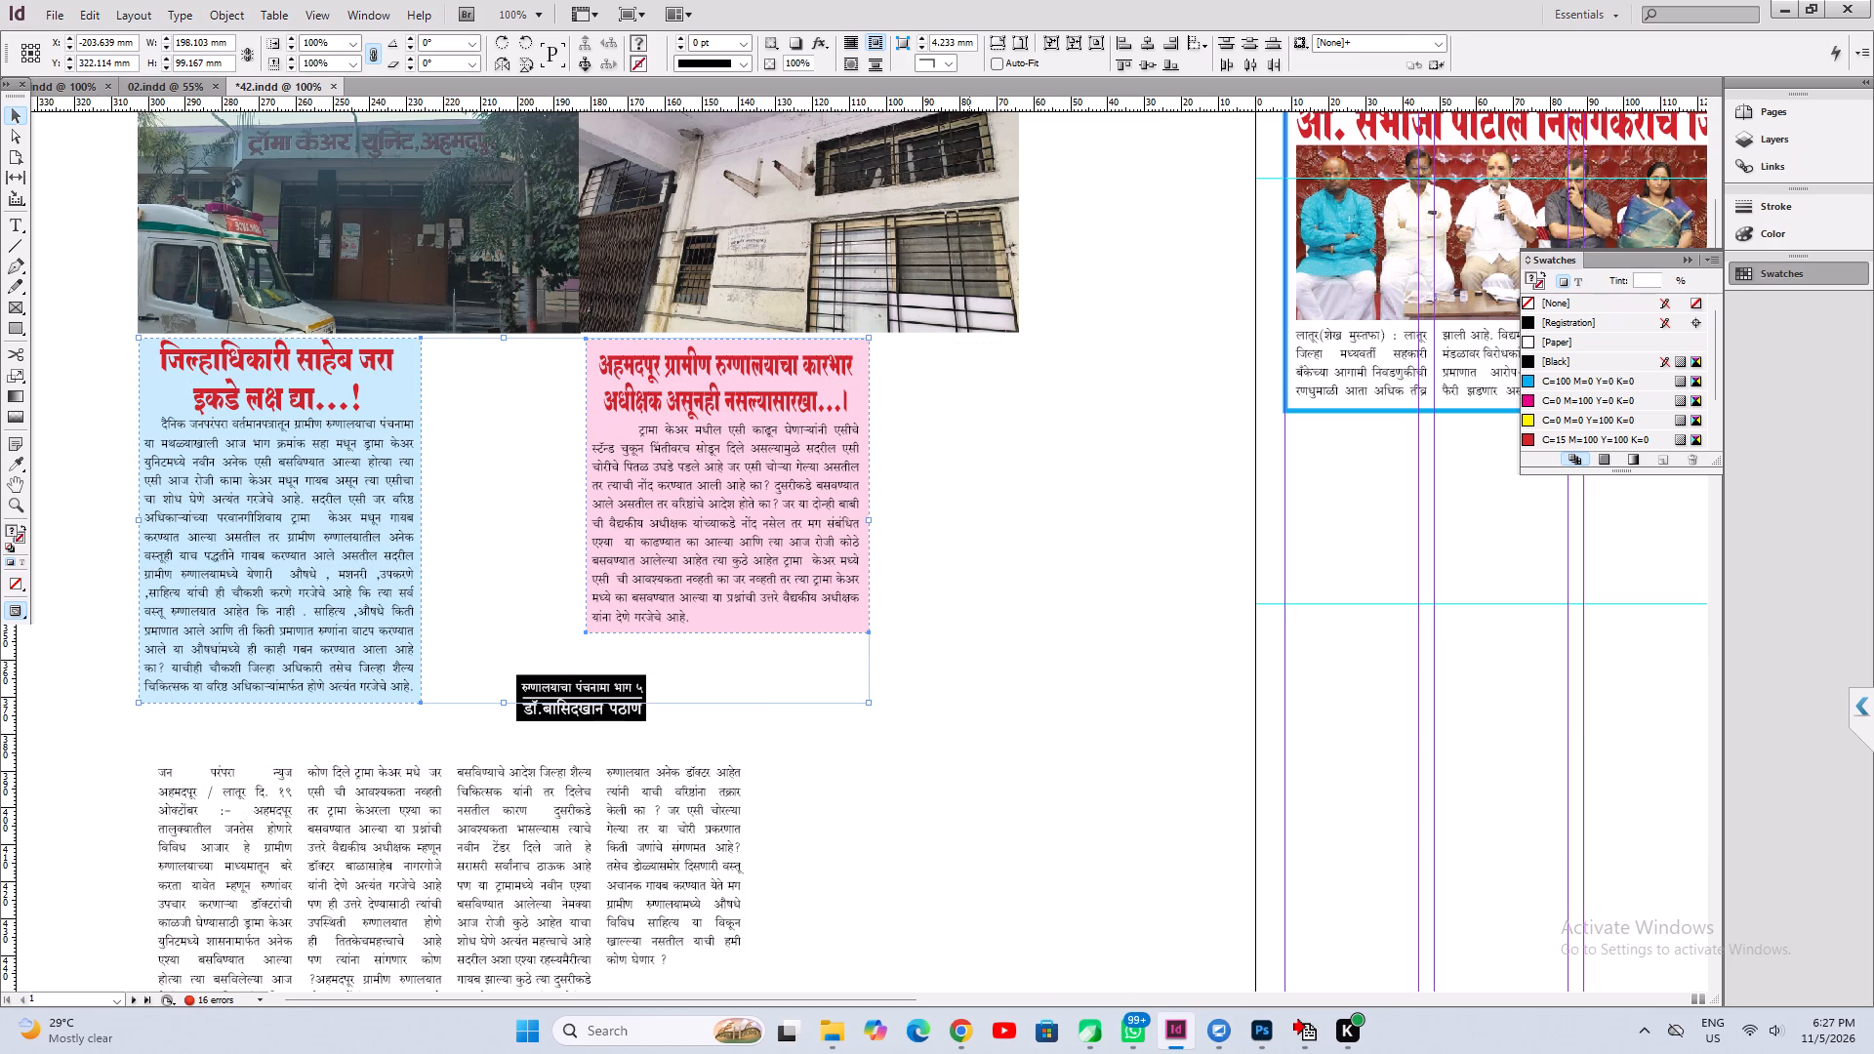
{"action": "left_click", "coordinate": [978, 511]}
Paste the blue and pink boxes onto the current newspaper's front page and move them down beside the राधाकृष्ण advertisement.
{"action": "left_click", "coordinate": [150, 85]}
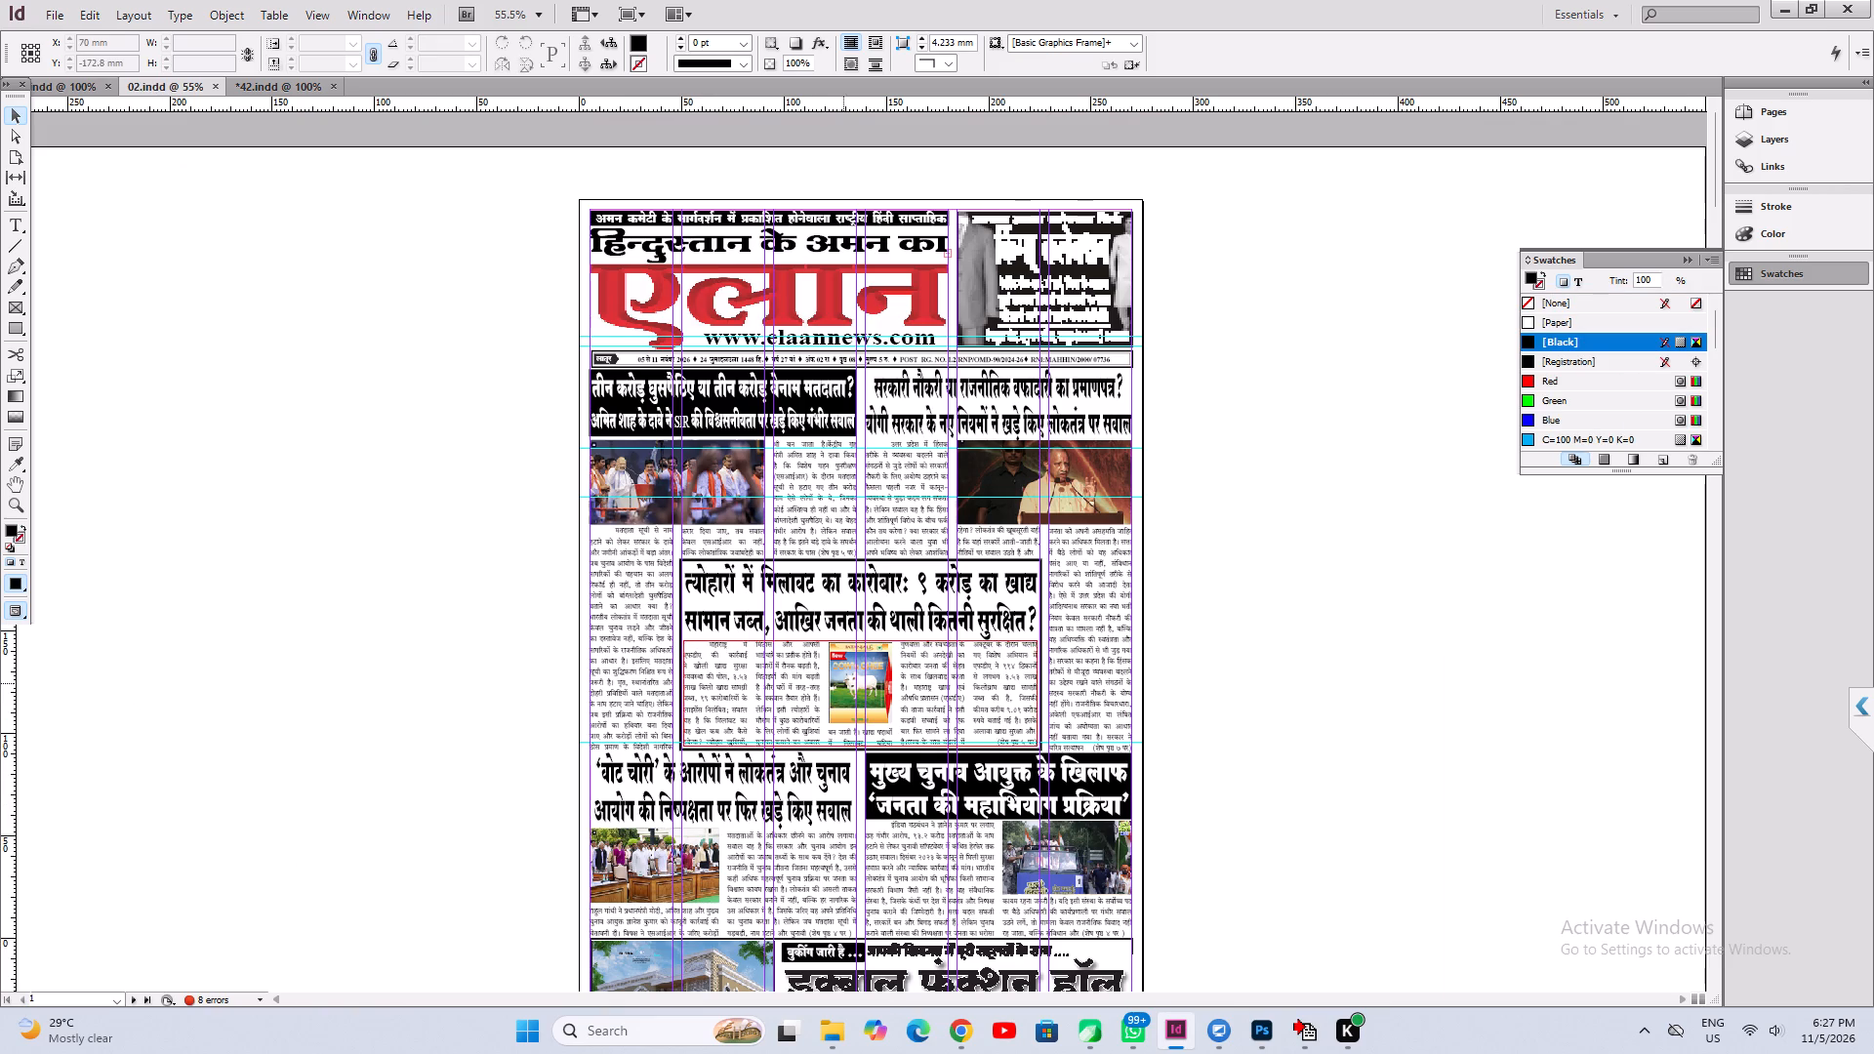
{"action": "left_click", "coordinate": [57, 91]}
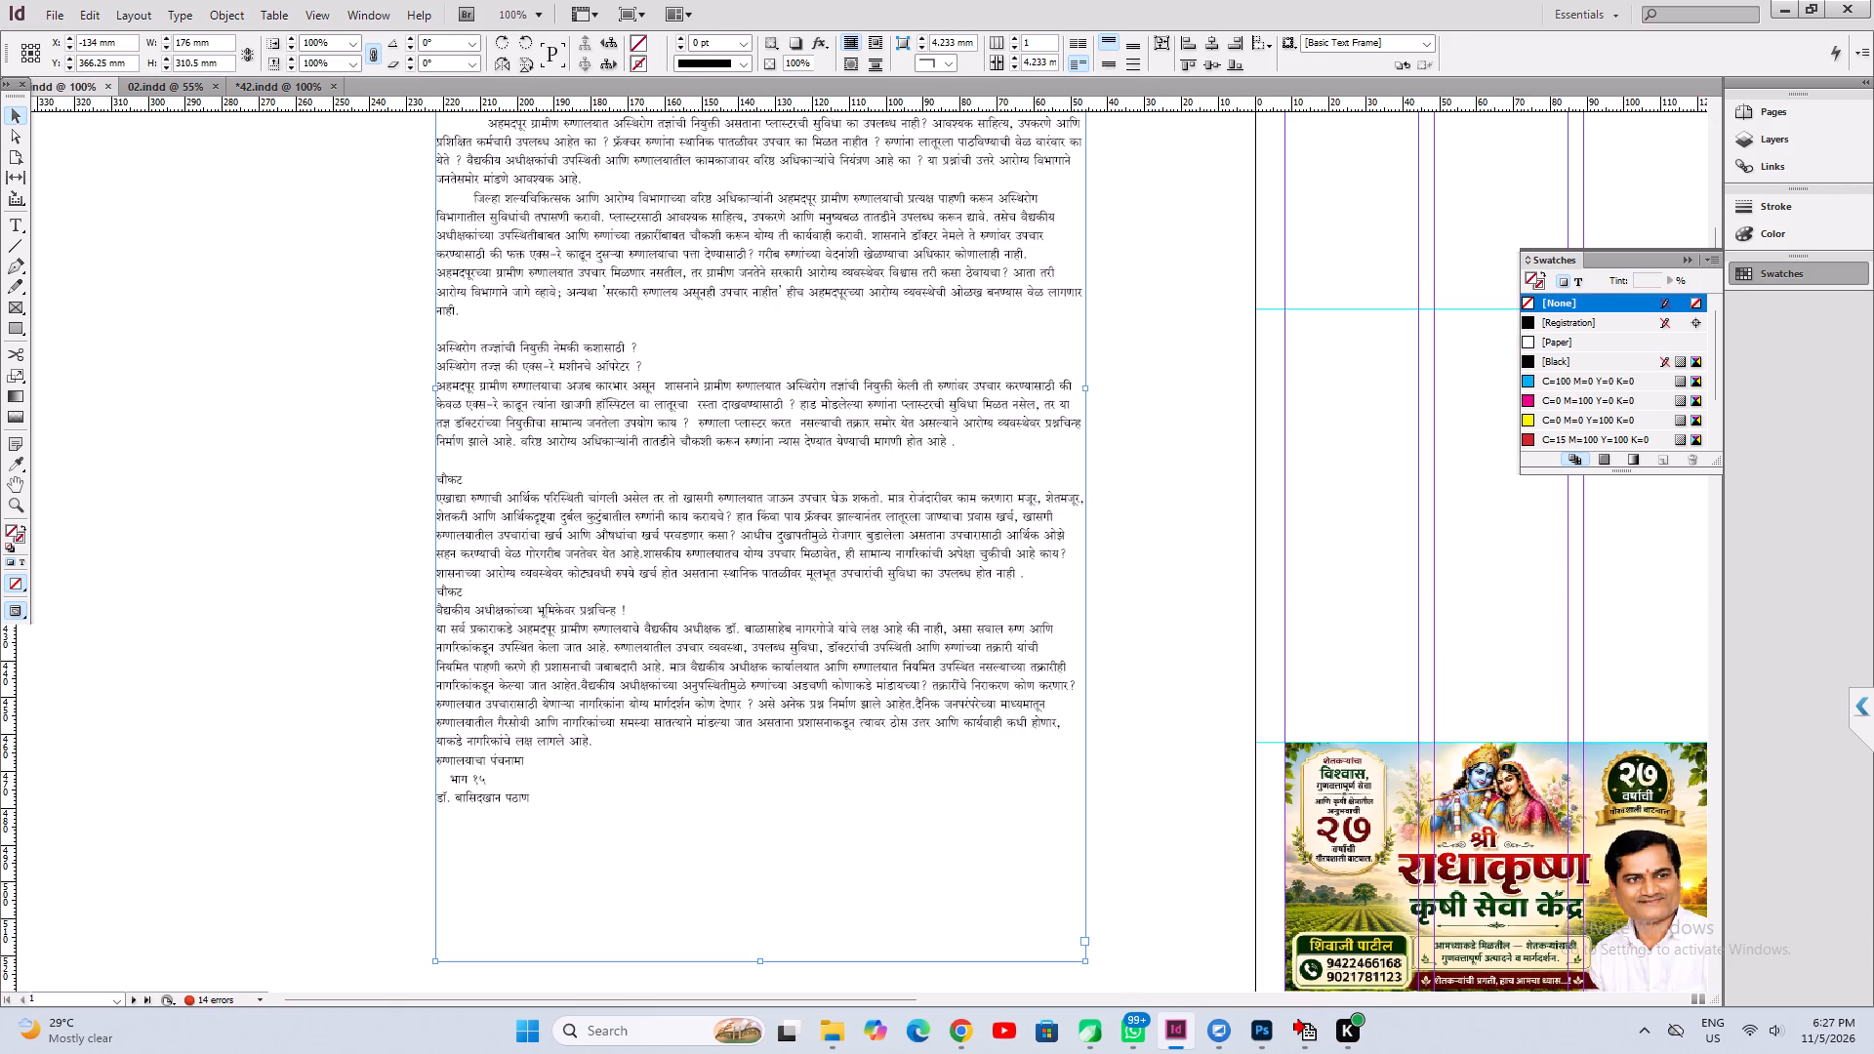
{"action": "key", "text": "space"}
{"action": "key", "text": "space"}
{"action": "key", "text": "space"}
{"action": "key", "text": "space"}
{"action": "key", "text": "space"}
{"action": "key", "text": "space"}
{"action": "key", "text": "space"}
{"action": "key", "text": "space"}
{"action": "key", "text": "space"}
{"action": "key", "text": "space"}
{"action": "key", "text": "space"}
{"action": "key", "text": "space"}
{"action": "key", "text": "space"}
{"action": "key", "text": "space"}
{"action": "key", "text": "space"}
{"action": "key", "text": "space"}
{"action": "key", "text": "space"}
{"action": "key", "text": "space"}
{"action": "key", "text": "space"}
{"action": "key", "text": "space"}
{"action": "left_click_drag", "start_coordinate": [1310, 736], "coordinate": [759, 815]}
{"action": "left_click_drag", "start_coordinate": [874, 700], "coordinate": [745, 741]}
{"action": "left_click_drag", "start_coordinate": [669, 758], "coordinate": [473, 788]}
{"action": "left_click_drag", "start_coordinate": [941, 602], "coordinate": [553, 551]}
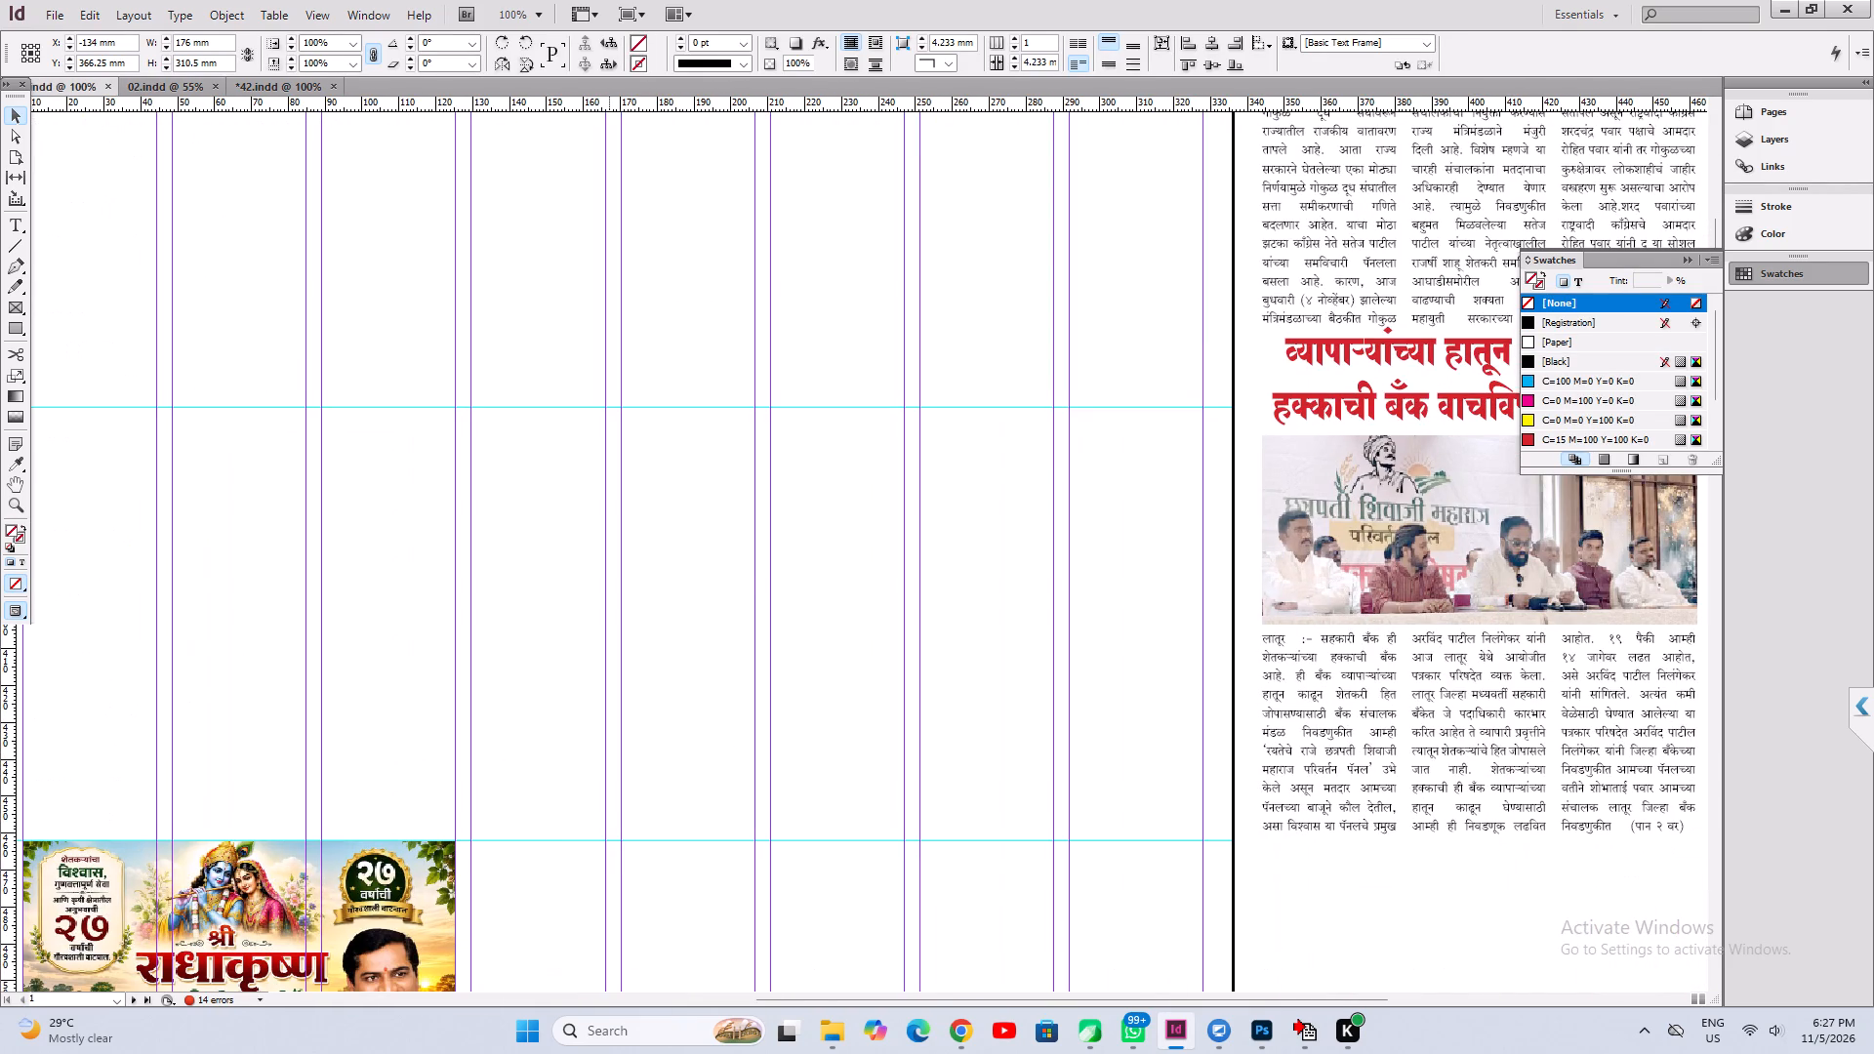
{"action": "right_click", "coordinate": [609, 509]}
{"action": "left_click", "coordinate": [695, 480]}
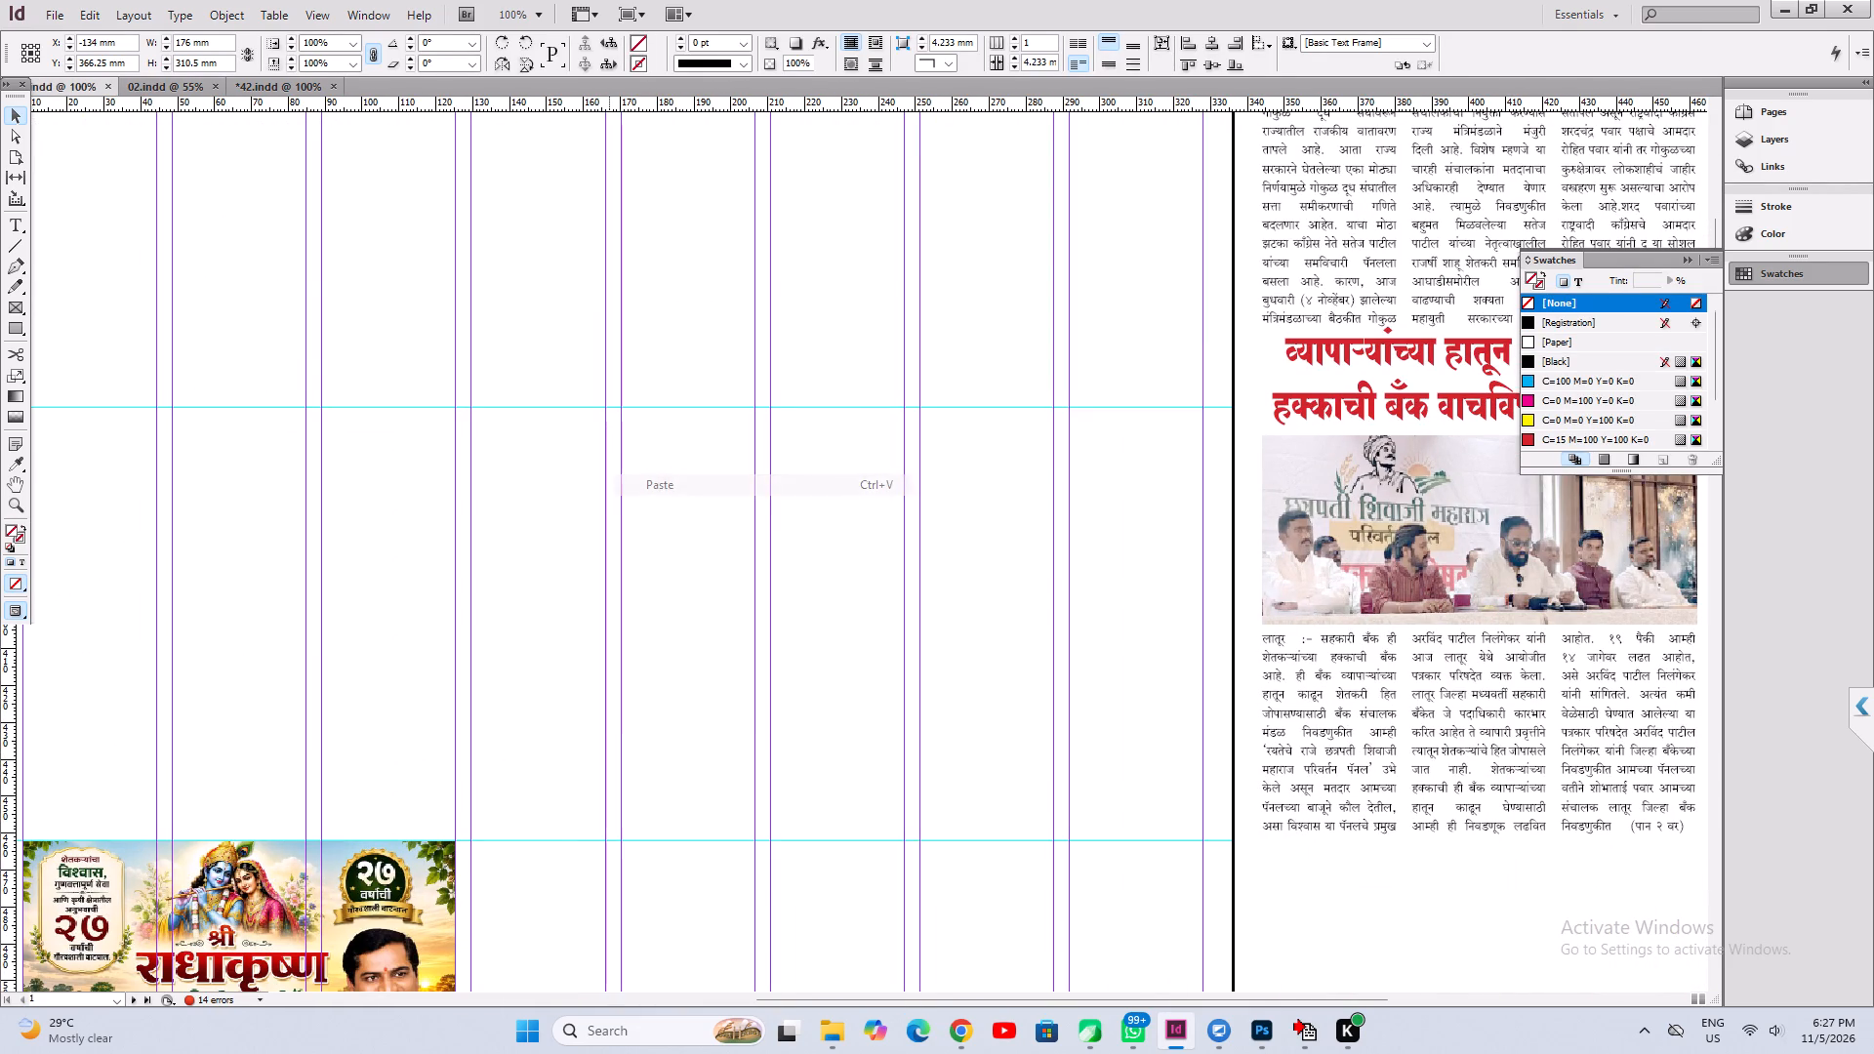
{"action": "left_click_drag", "start_coordinate": [989, 576], "coordinate": [989, 640], "text": "shift"}
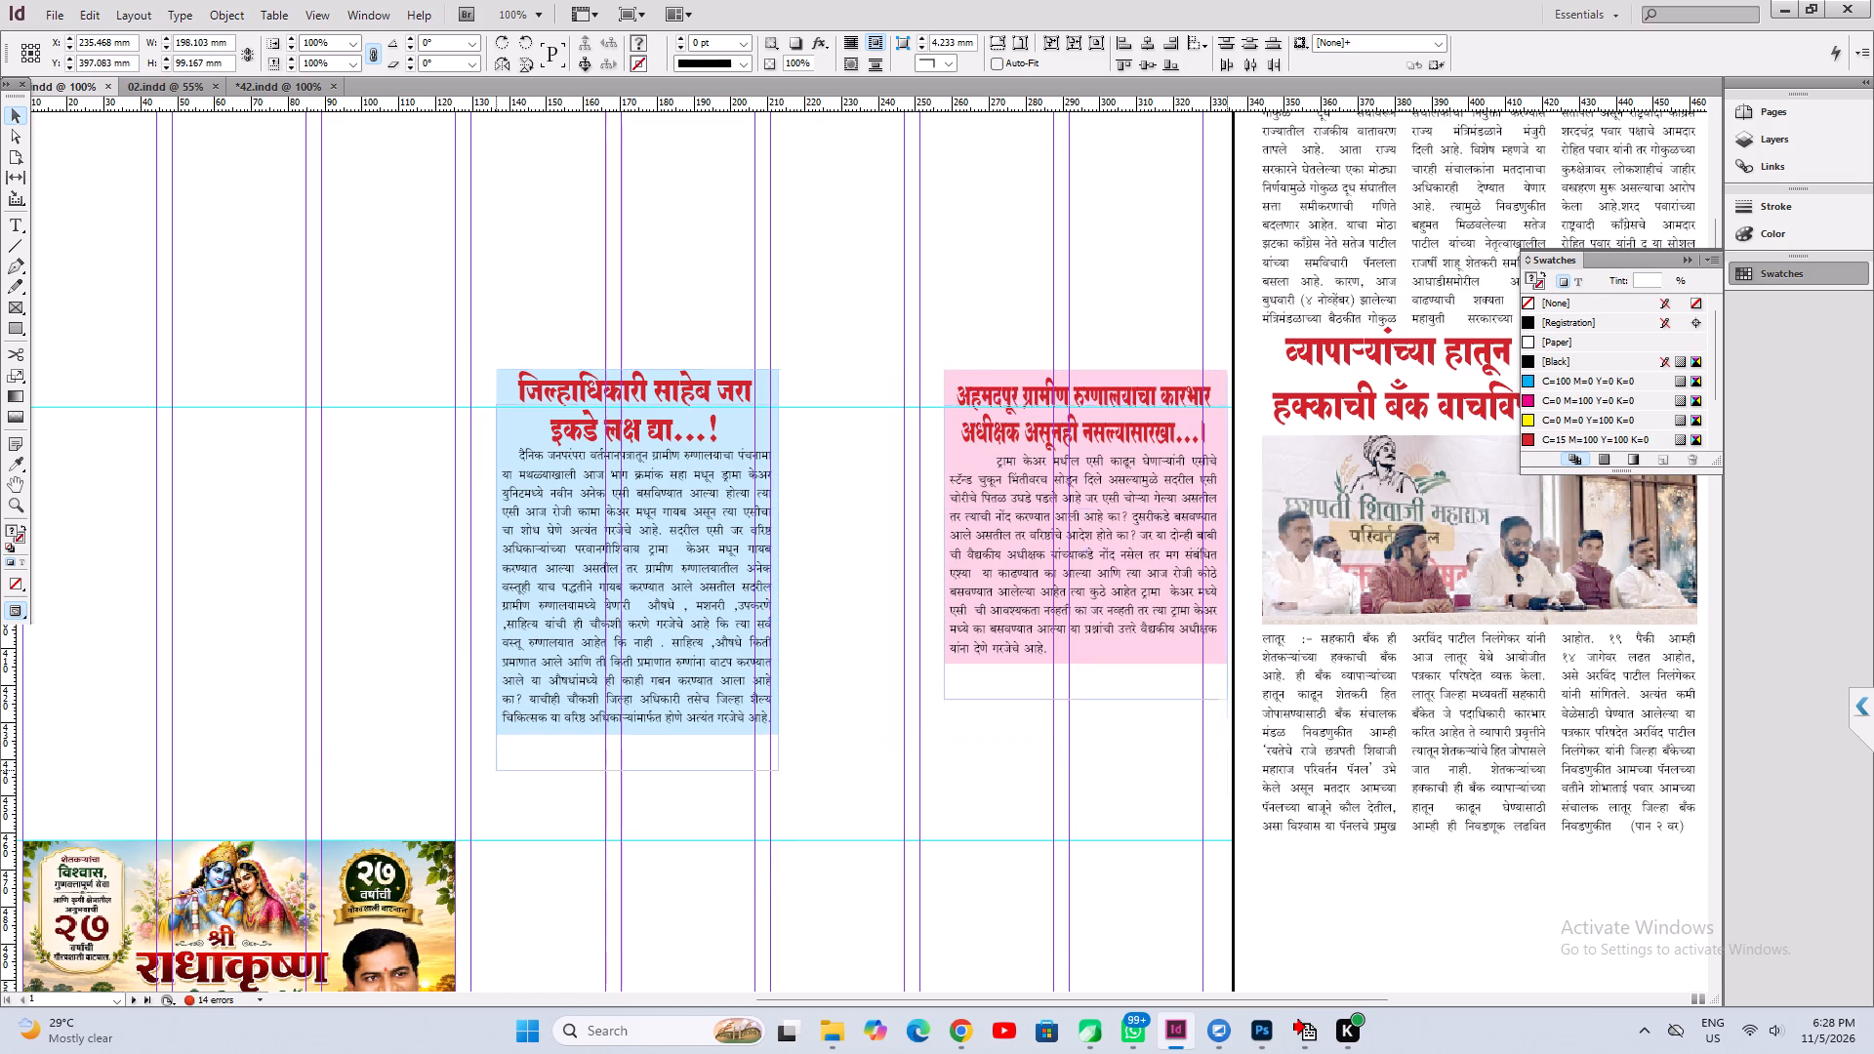
{"action": "left_click_drag", "start_coordinate": [989, 640], "coordinate": [1000, 865], "text": "shift"}
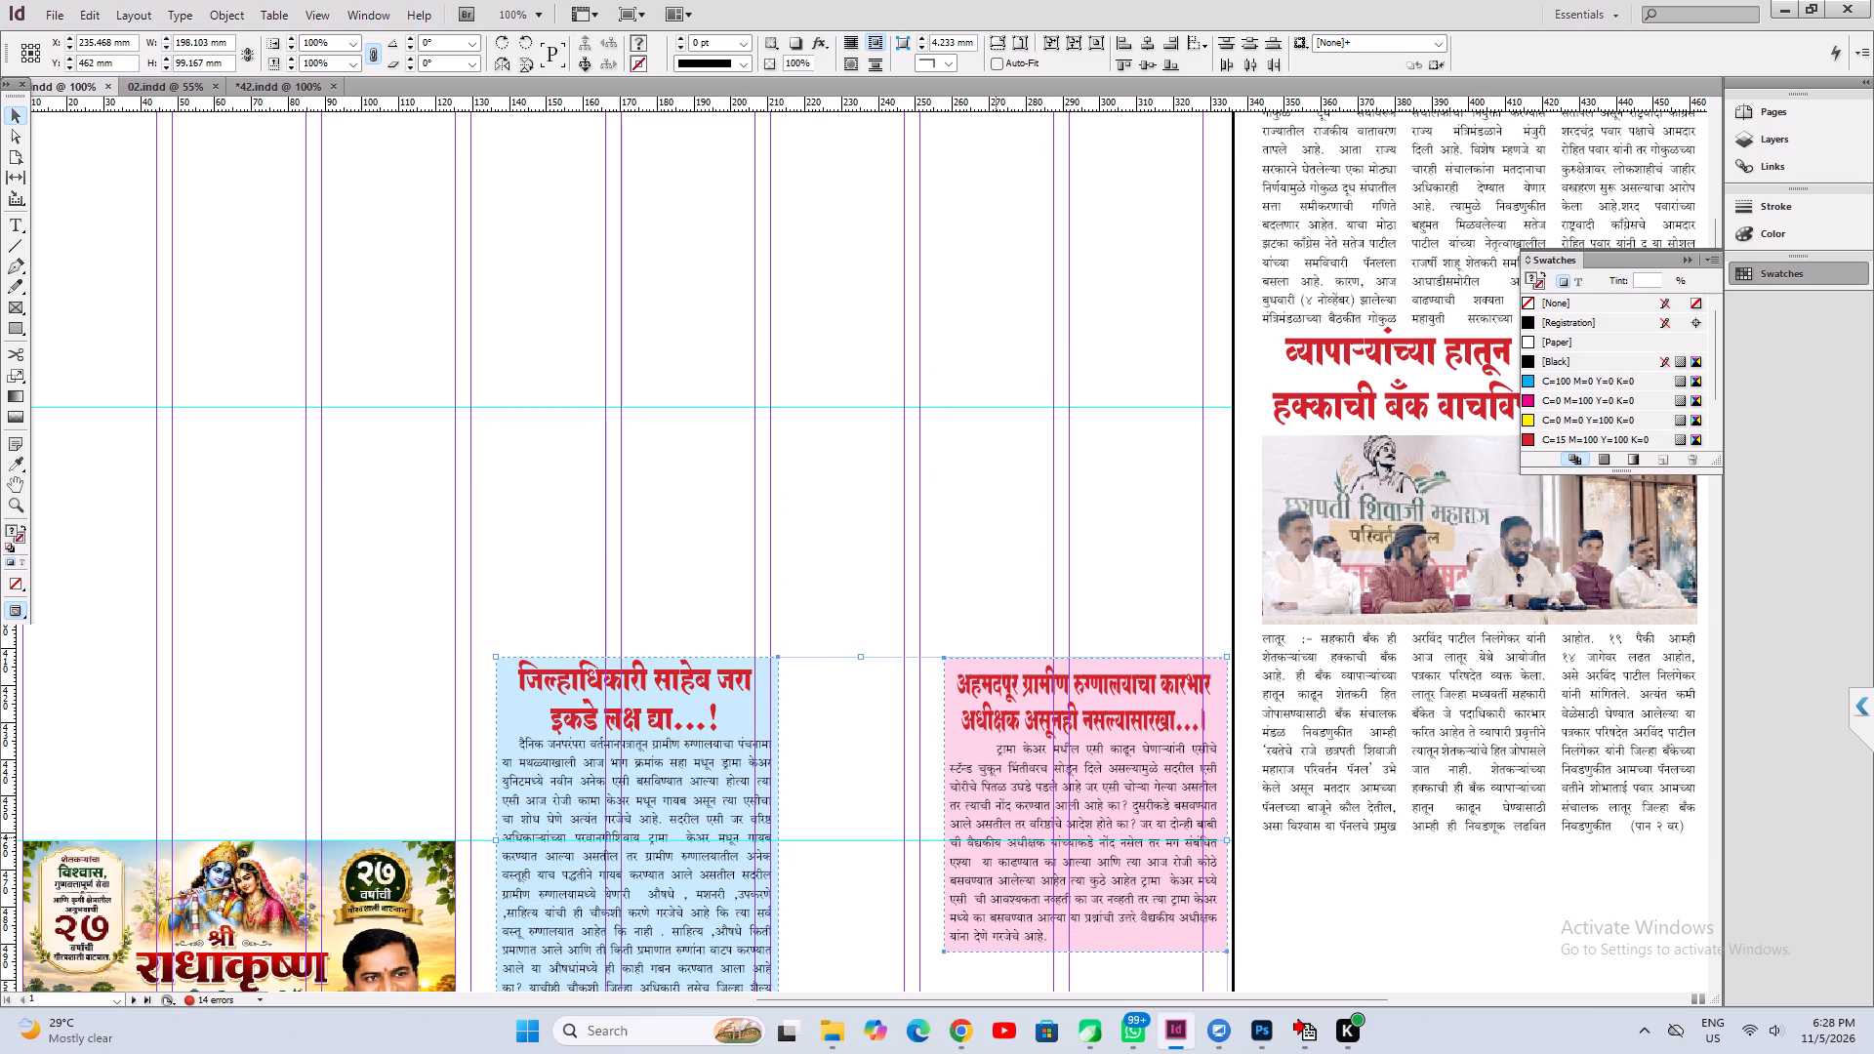
Move the red two-line "हत्तीचे दात दाखवायचे वेगळे" headline from the pasteboard onto the front page, above the blue and pink boxes.
{"action": "key", "text": "ctrl+0"}
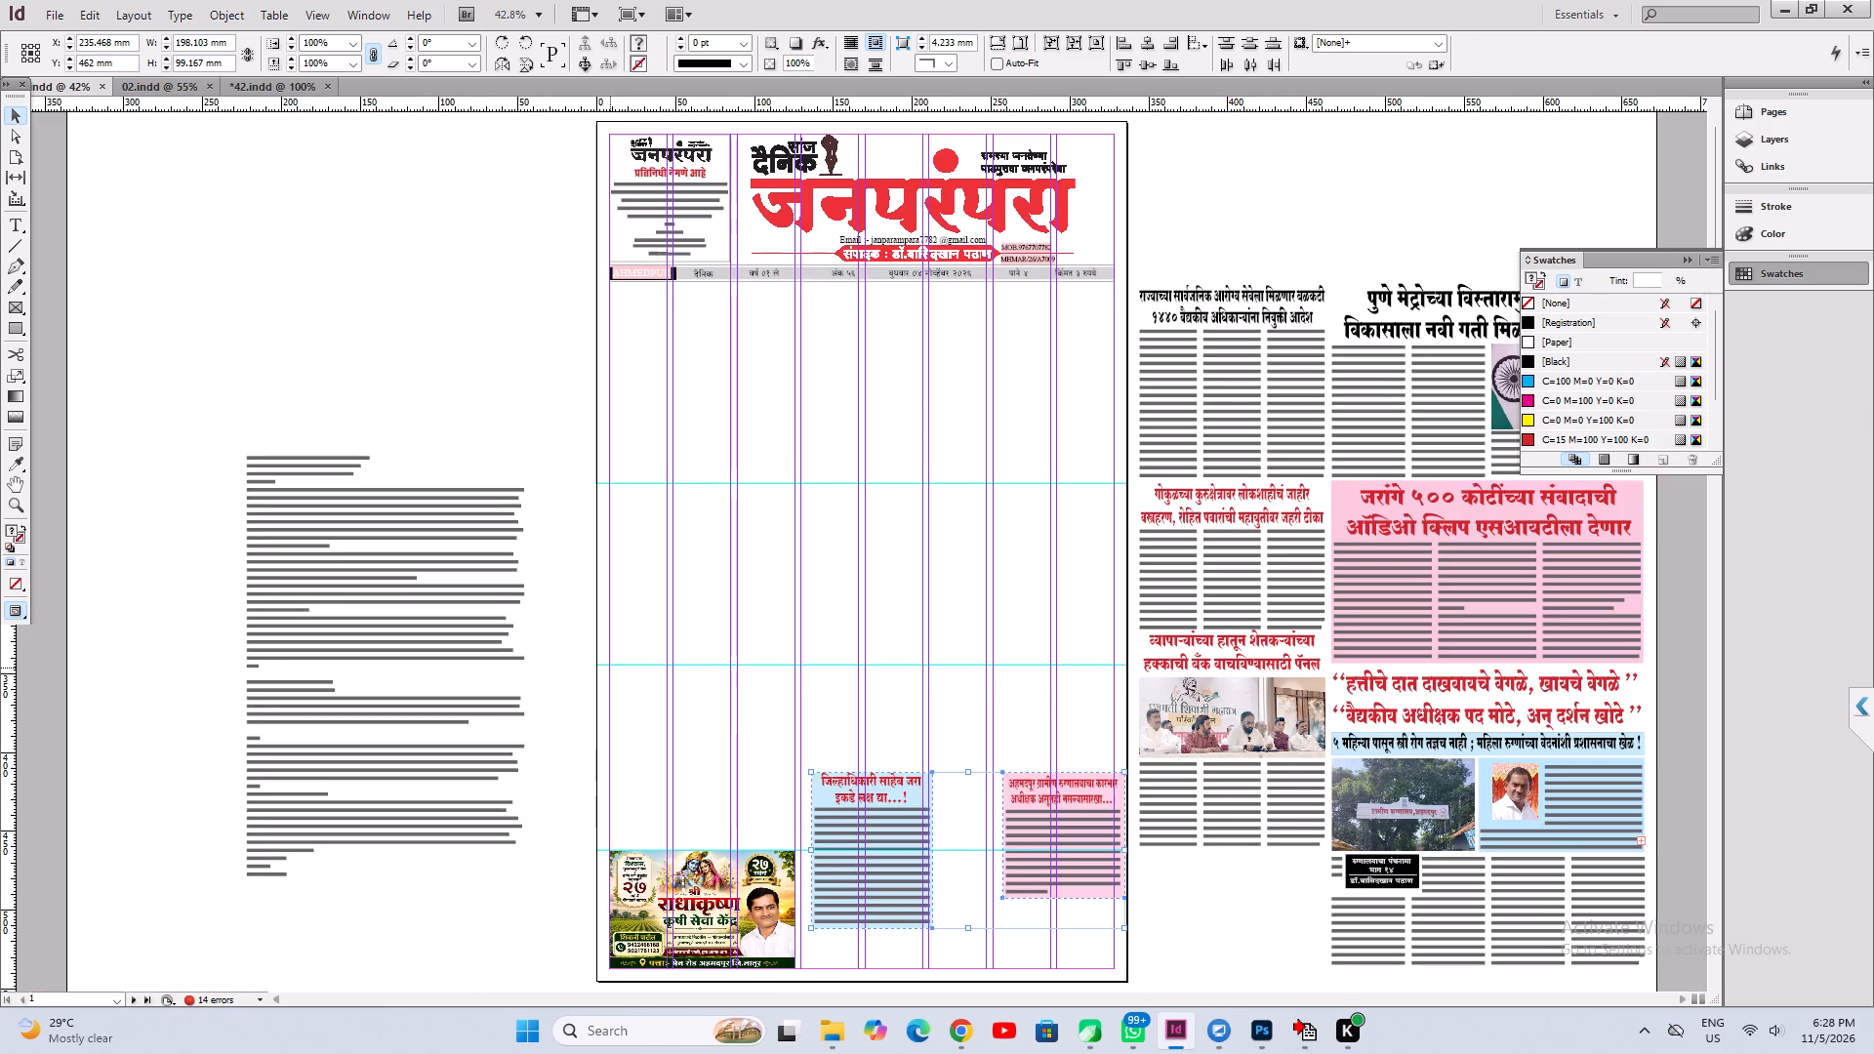
{"action": "left_click", "coordinate": [258, 508]}
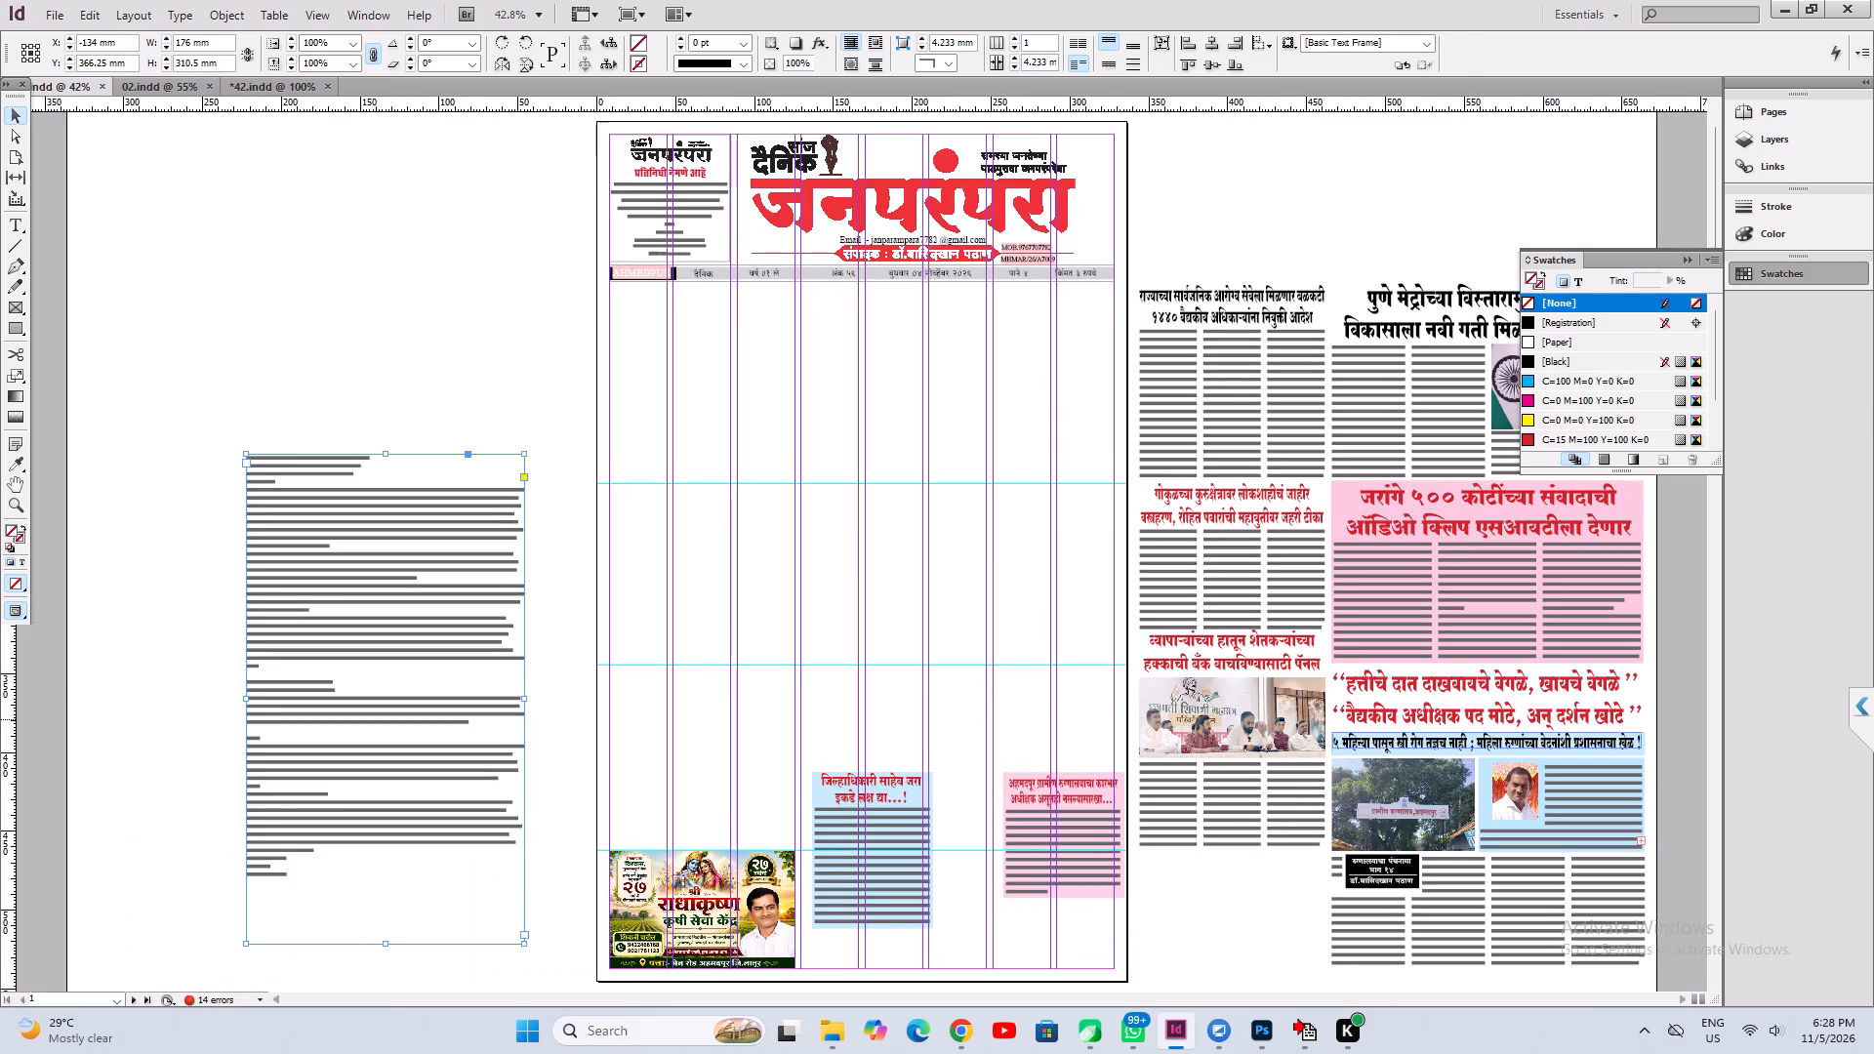
{"action": "left_click_drag", "start_coordinate": [1468, 709], "coordinate": [936, 772]}
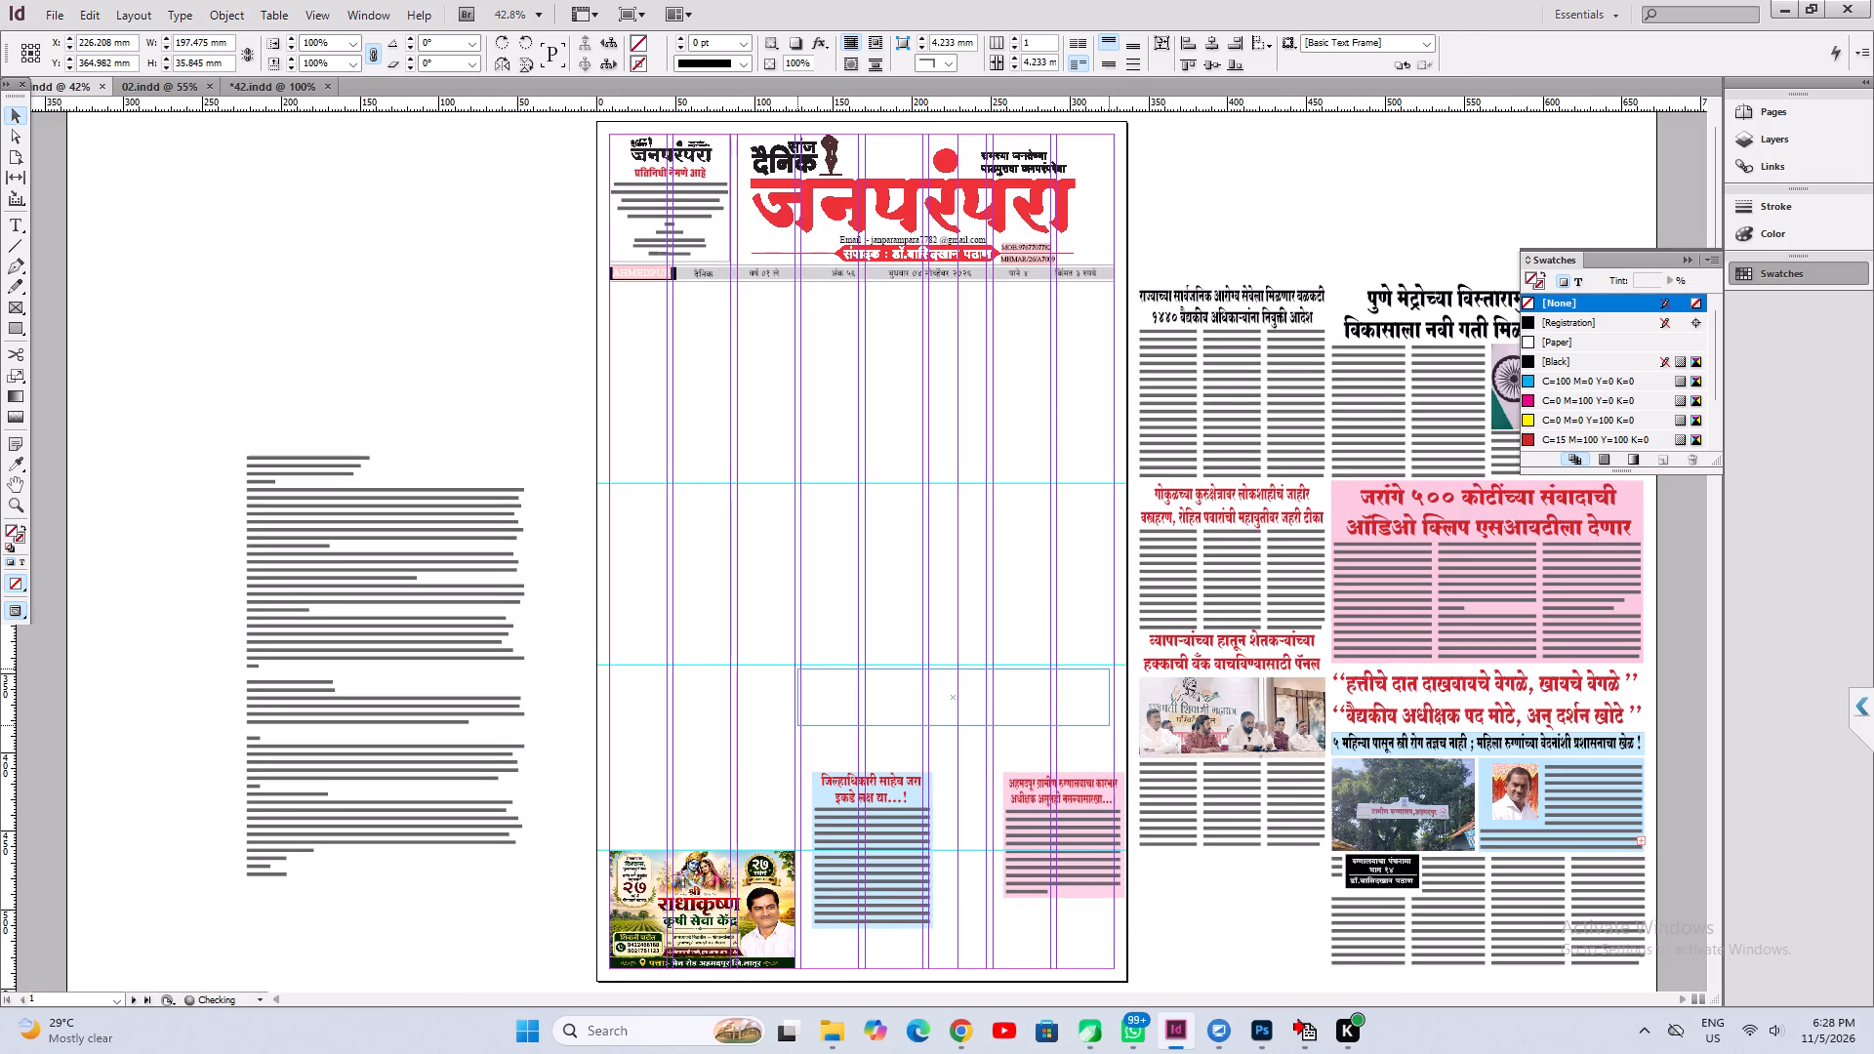
{"action": "left_click_drag", "start_coordinate": [936, 772], "coordinate": [939, 772]}
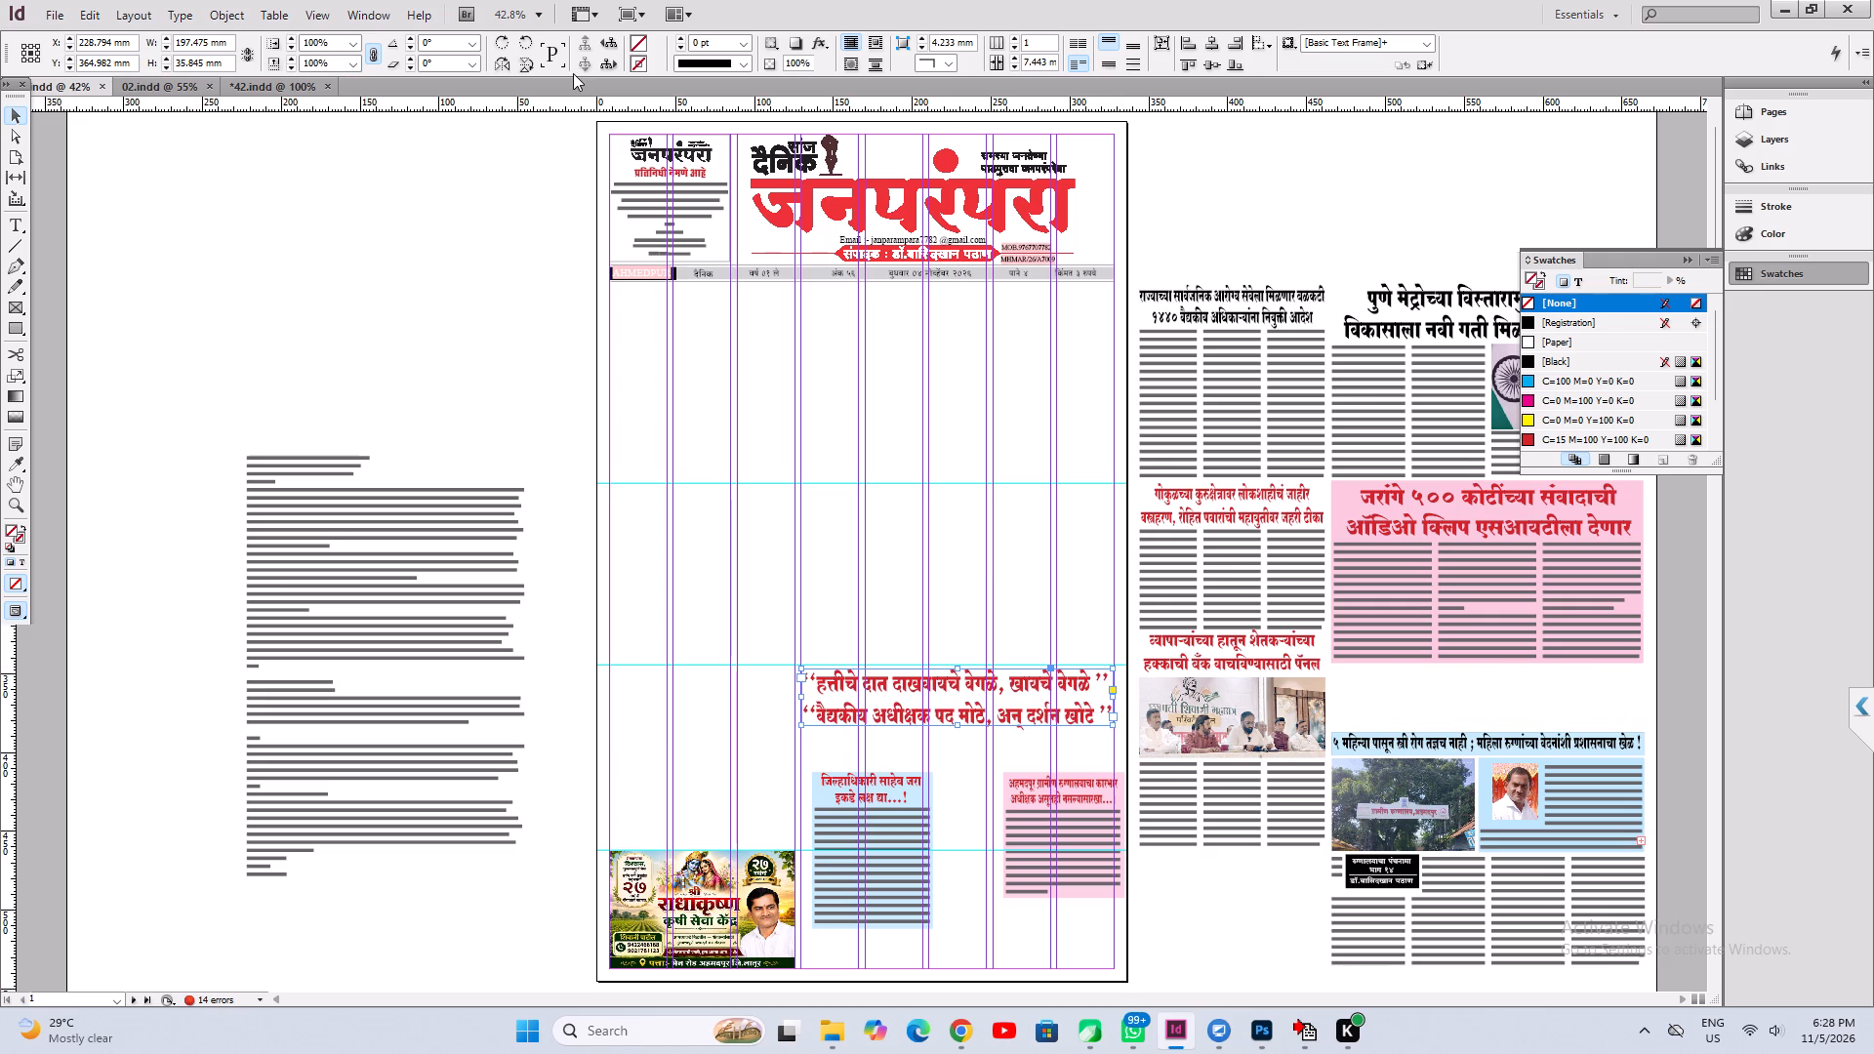
Cut the first two headline lines, about अस्थिरोग तज्ञांची खुर्ची and डॉक्टर आहेत, from the article text on the pasteboard.
{"action": "left_click", "coordinate": [457, 706]}
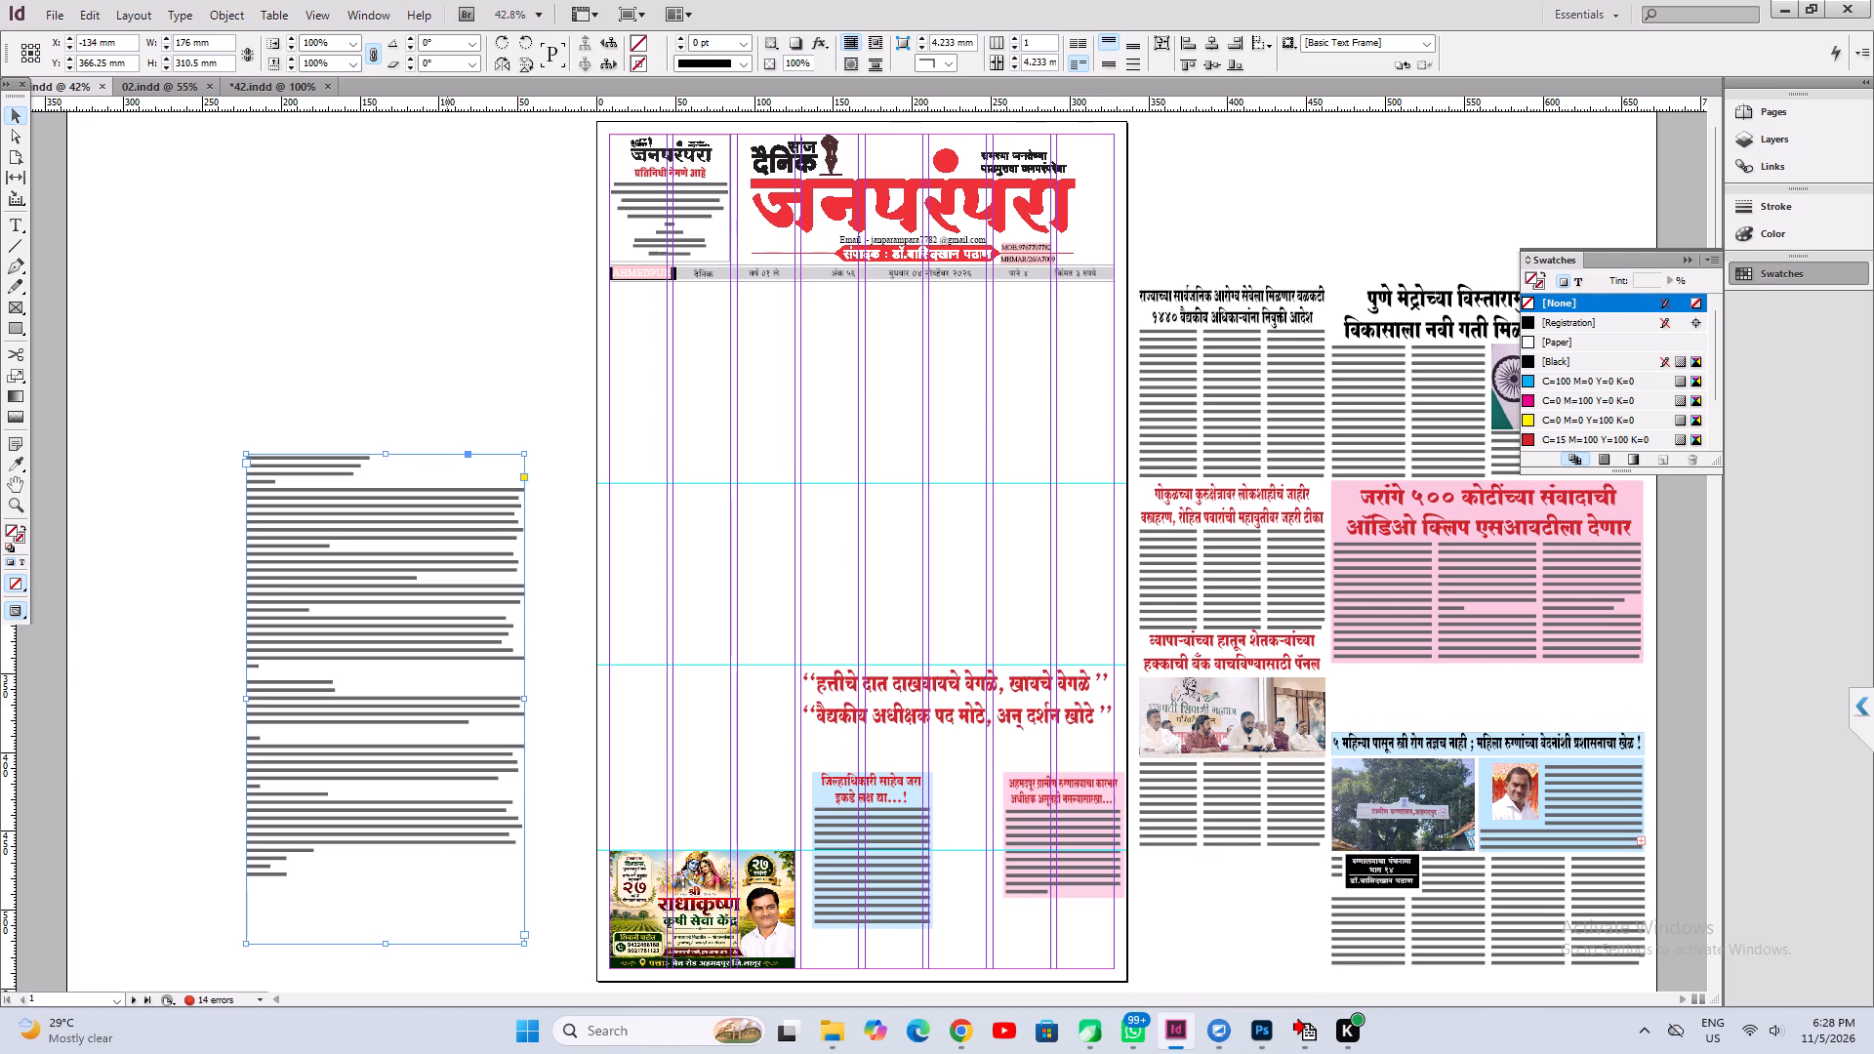
{"action": "key", "text": "ctrl+1"}
{"action": "key", "text": "space"}
{"action": "key", "text": "space"}
{"action": "key", "text": "space"}
{"action": "key", "text": "space"}
{"action": "key", "text": "space"}
{"action": "key", "text": "space"}
{"action": "key", "text": "space"}
{"action": "key", "text": "space"}
{"action": "key", "text": "space"}
{"action": "key", "text": "space"}
{"action": "key", "text": "space"}
{"action": "key", "text": "space"}
{"action": "key", "text": "space"}
{"action": "key", "text": "space"}
{"action": "key", "text": "space"}
{"action": "key", "text": "space"}
{"action": "left_click", "coordinate": [692, 315]}
{"action": "left_click_drag", "start_coordinate": [694, 301], "coordinate": [609, 854]}
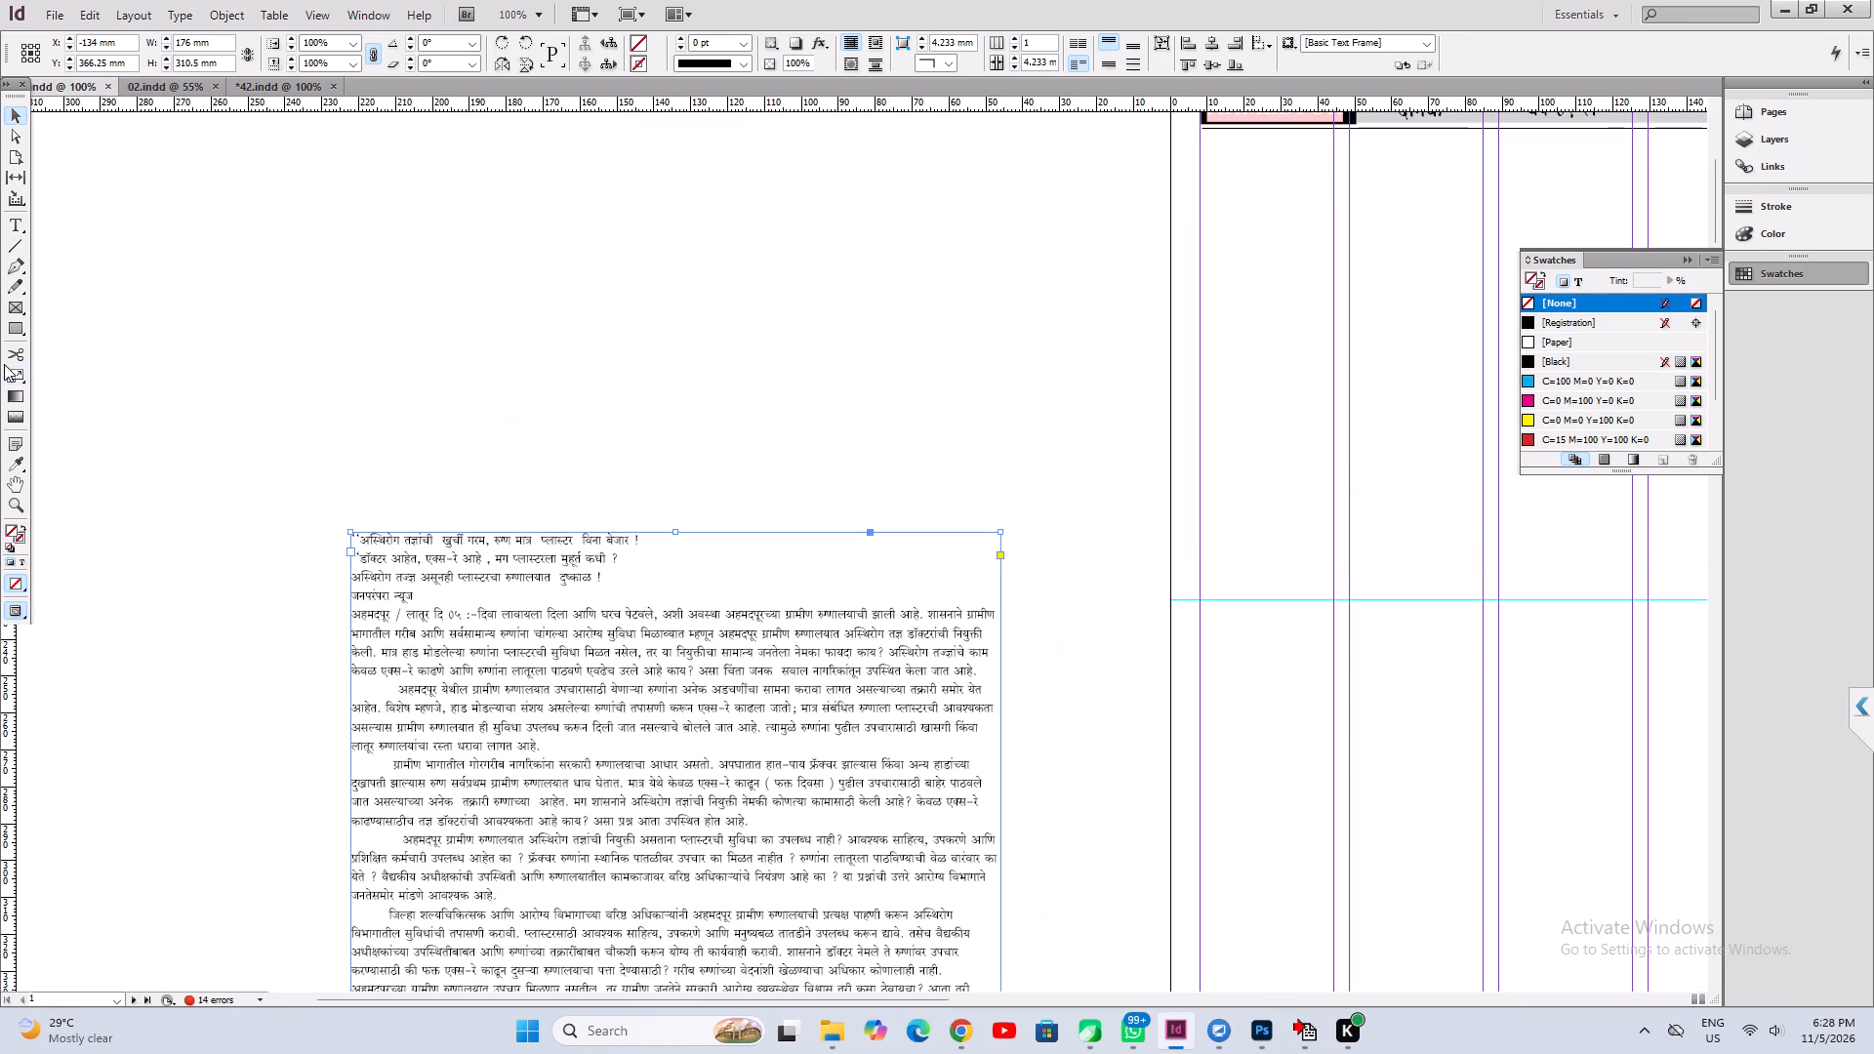
{"action": "left_click", "coordinate": [9, 223]}
{"action": "left_click", "coordinate": [624, 560]}
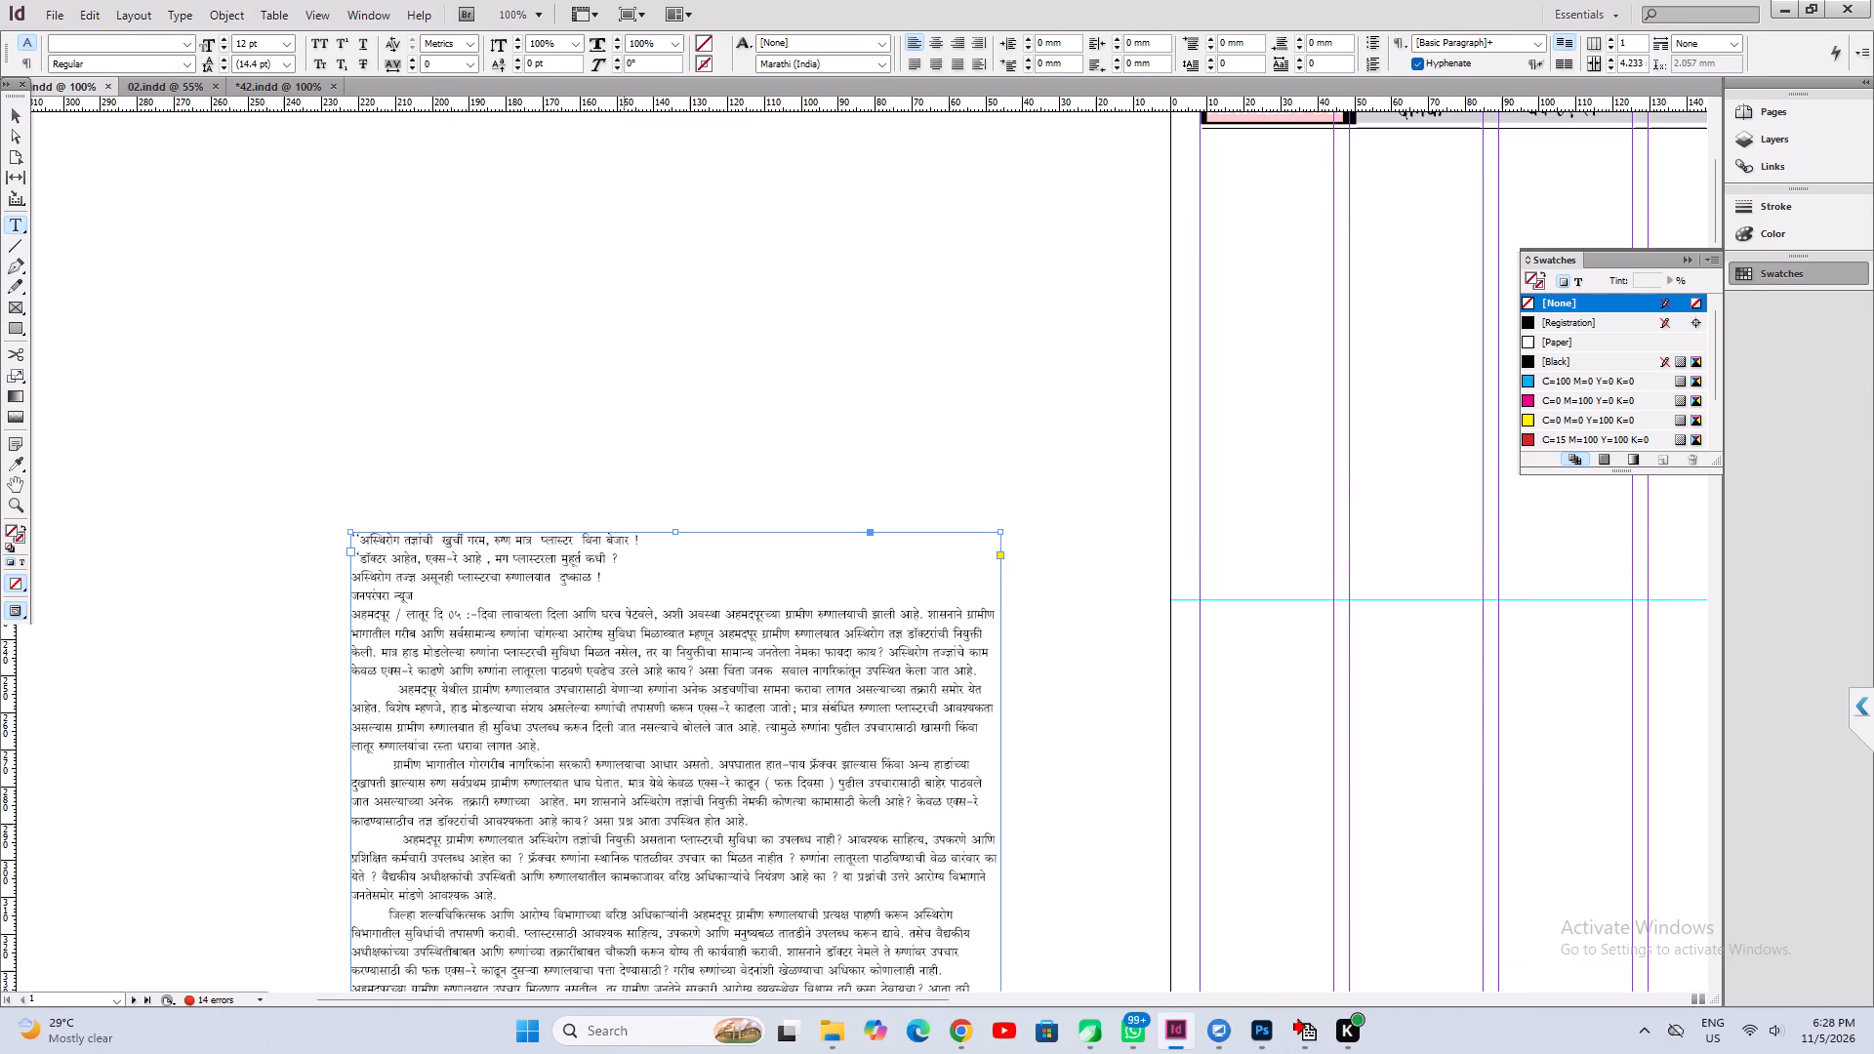
{"action": "left_click", "coordinate": [646, 544]}
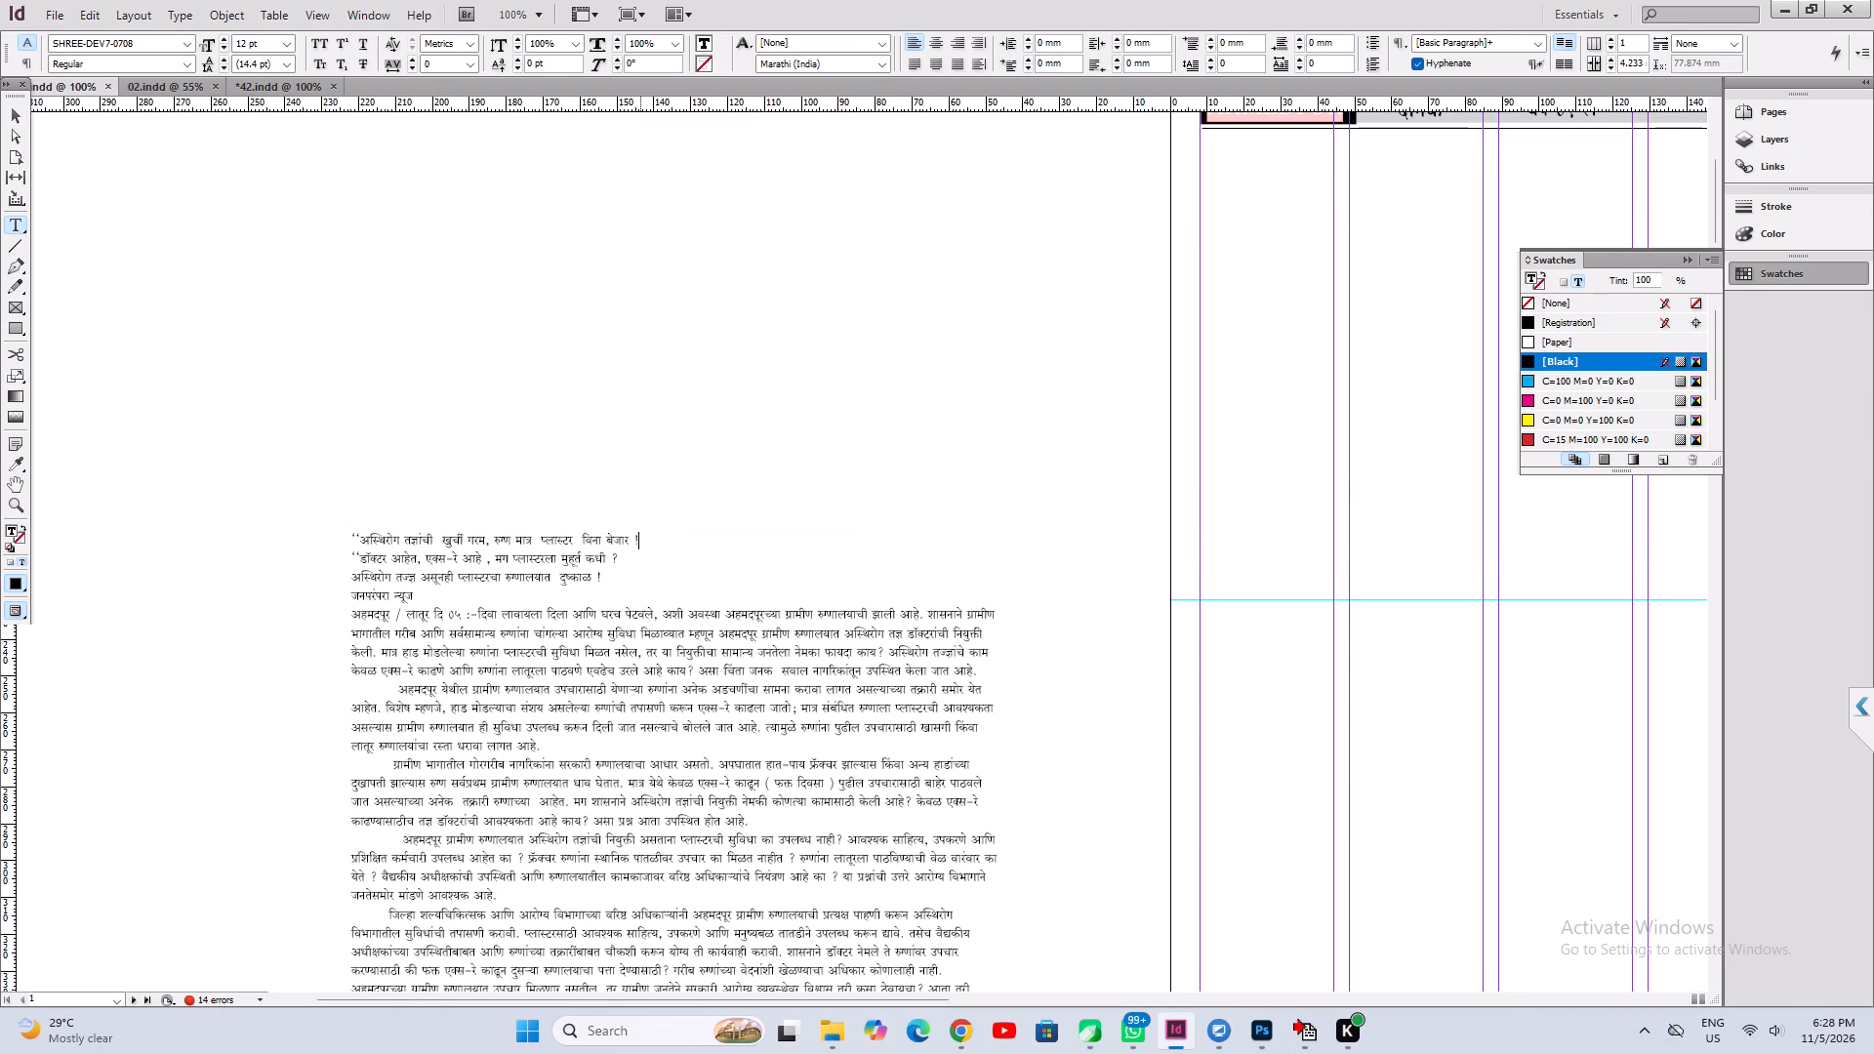
{"action": "left_click", "coordinate": [636, 559]}
{"action": "left_click_drag", "start_coordinate": [636, 559], "coordinate": [353, 519]}
{"action": "key", "text": "ctrl+x"}
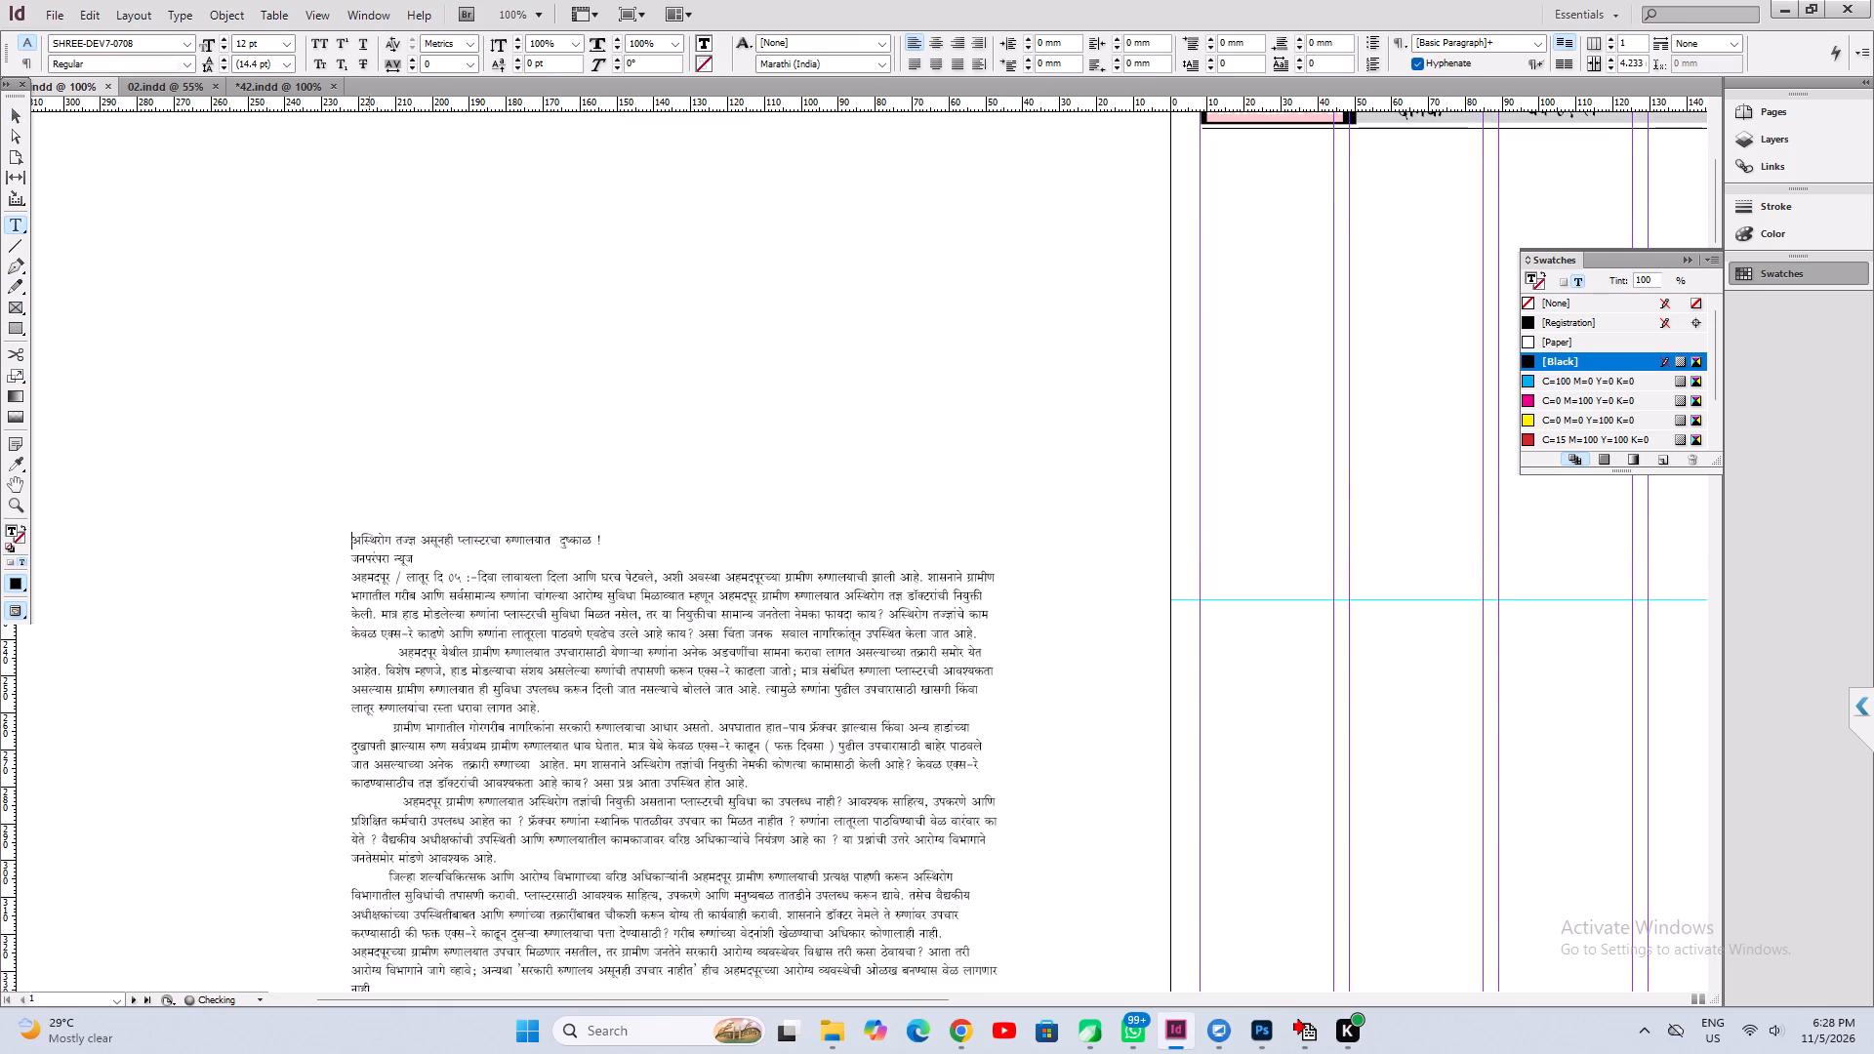
Replace all the text of the red two-line headline with the cut lines, pasted without their original formatting.
{"action": "key", "text": "ctrl+1"}
{"action": "left_click_drag", "start_coordinate": [1220, 714], "coordinate": [49, 435], "text": "alt"}
{"action": "left_click_drag", "start_coordinate": [867, 701], "coordinate": [745, 560], "text": "alt"}
{"action": "left_click", "coordinate": [628, 719]}
{"action": "key", "text": "ctrl+a"}
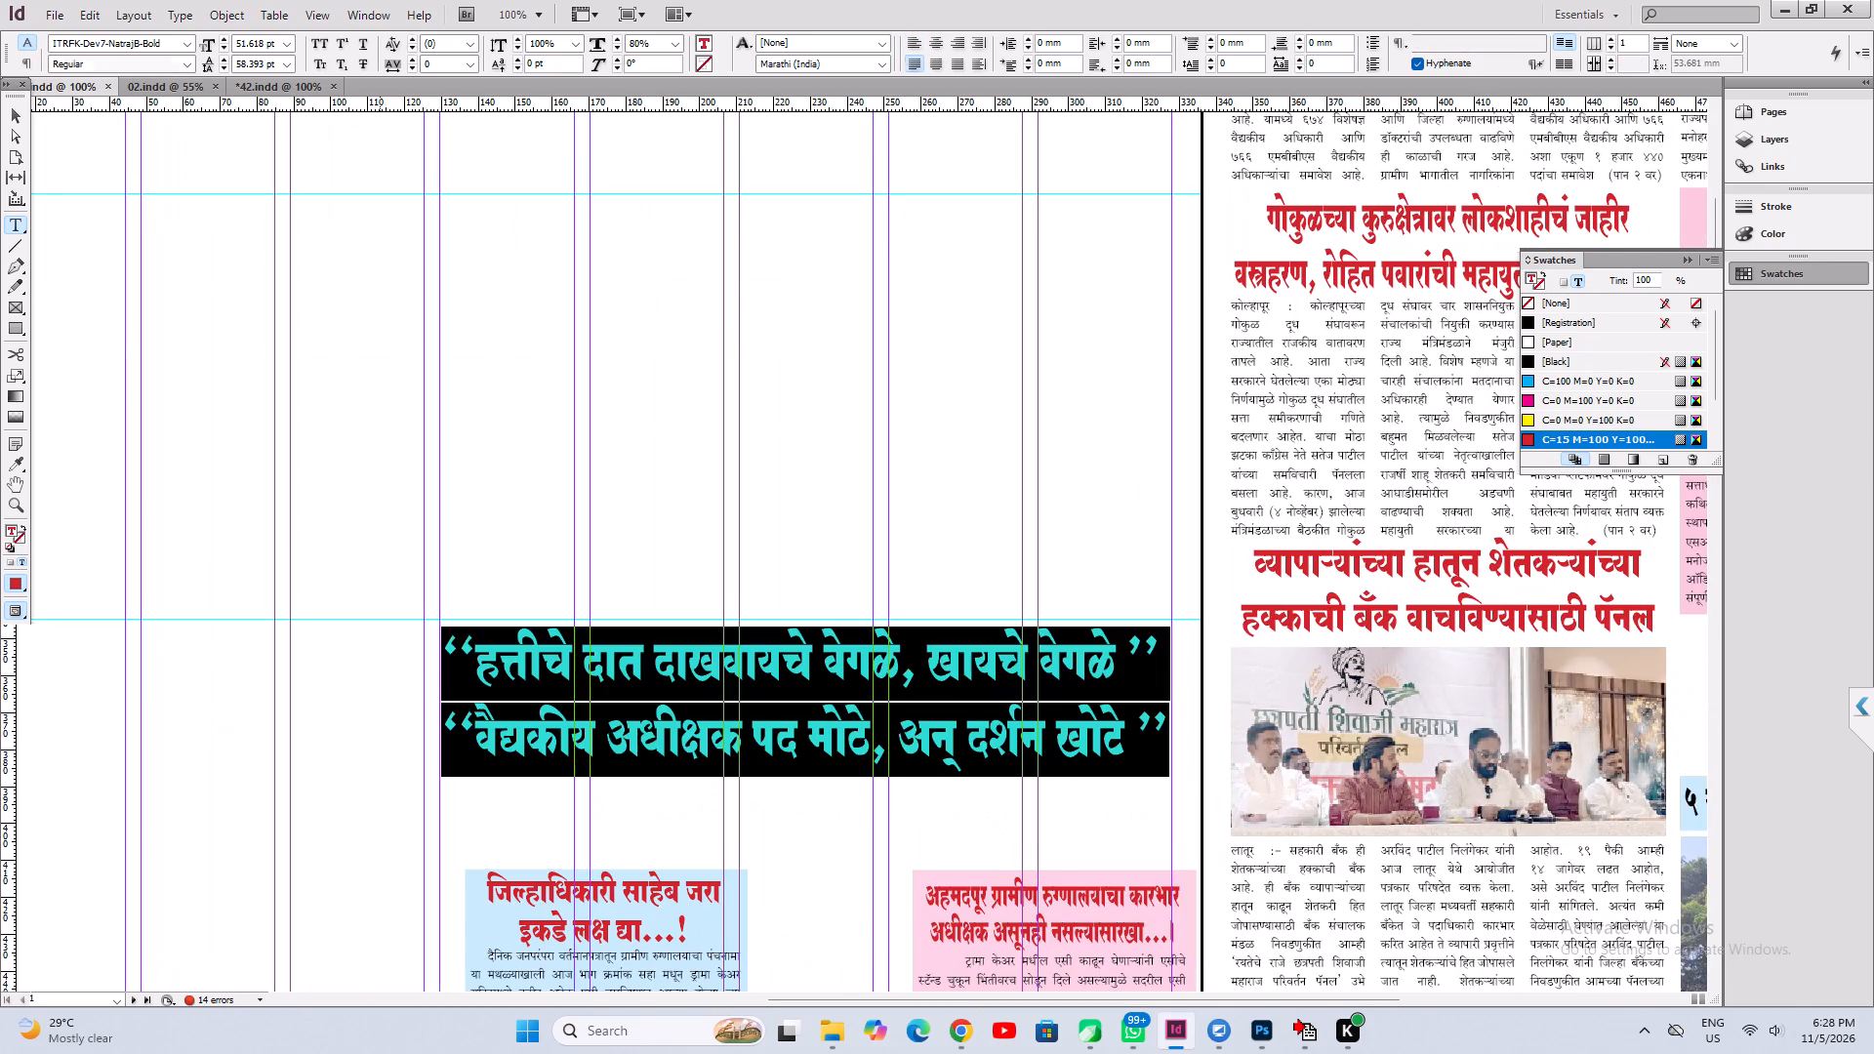
{"action": "left_click", "coordinate": [89, 19]}
{"action": "left_click", "coordinate": [166, 155]}
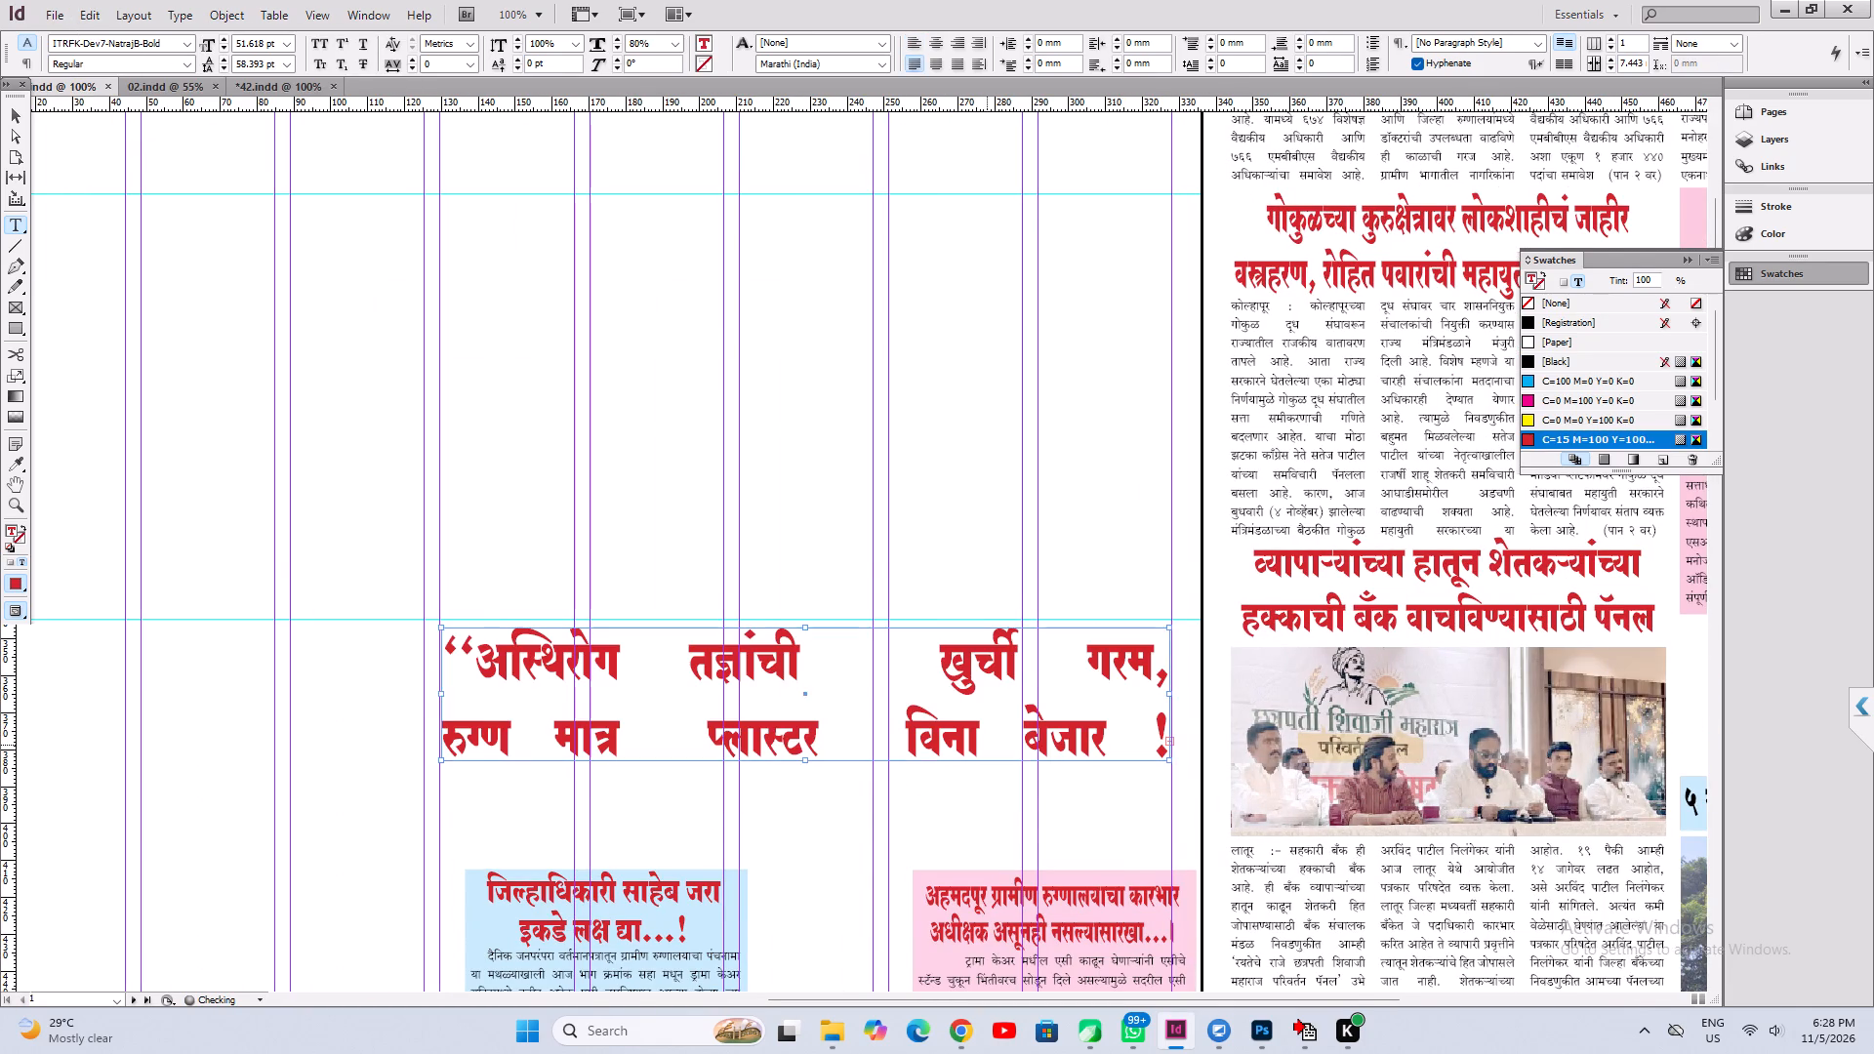
Fit the headline frame to its content and reduce the headline's font size to 39.618 pt so each sentence fits one line.
{"action": "key", "text": "ctrl+alt+c"}
{"action": "key", "text": "ctrl+a"}
{"action": "key", "text": "ctrl+shift+comma"}
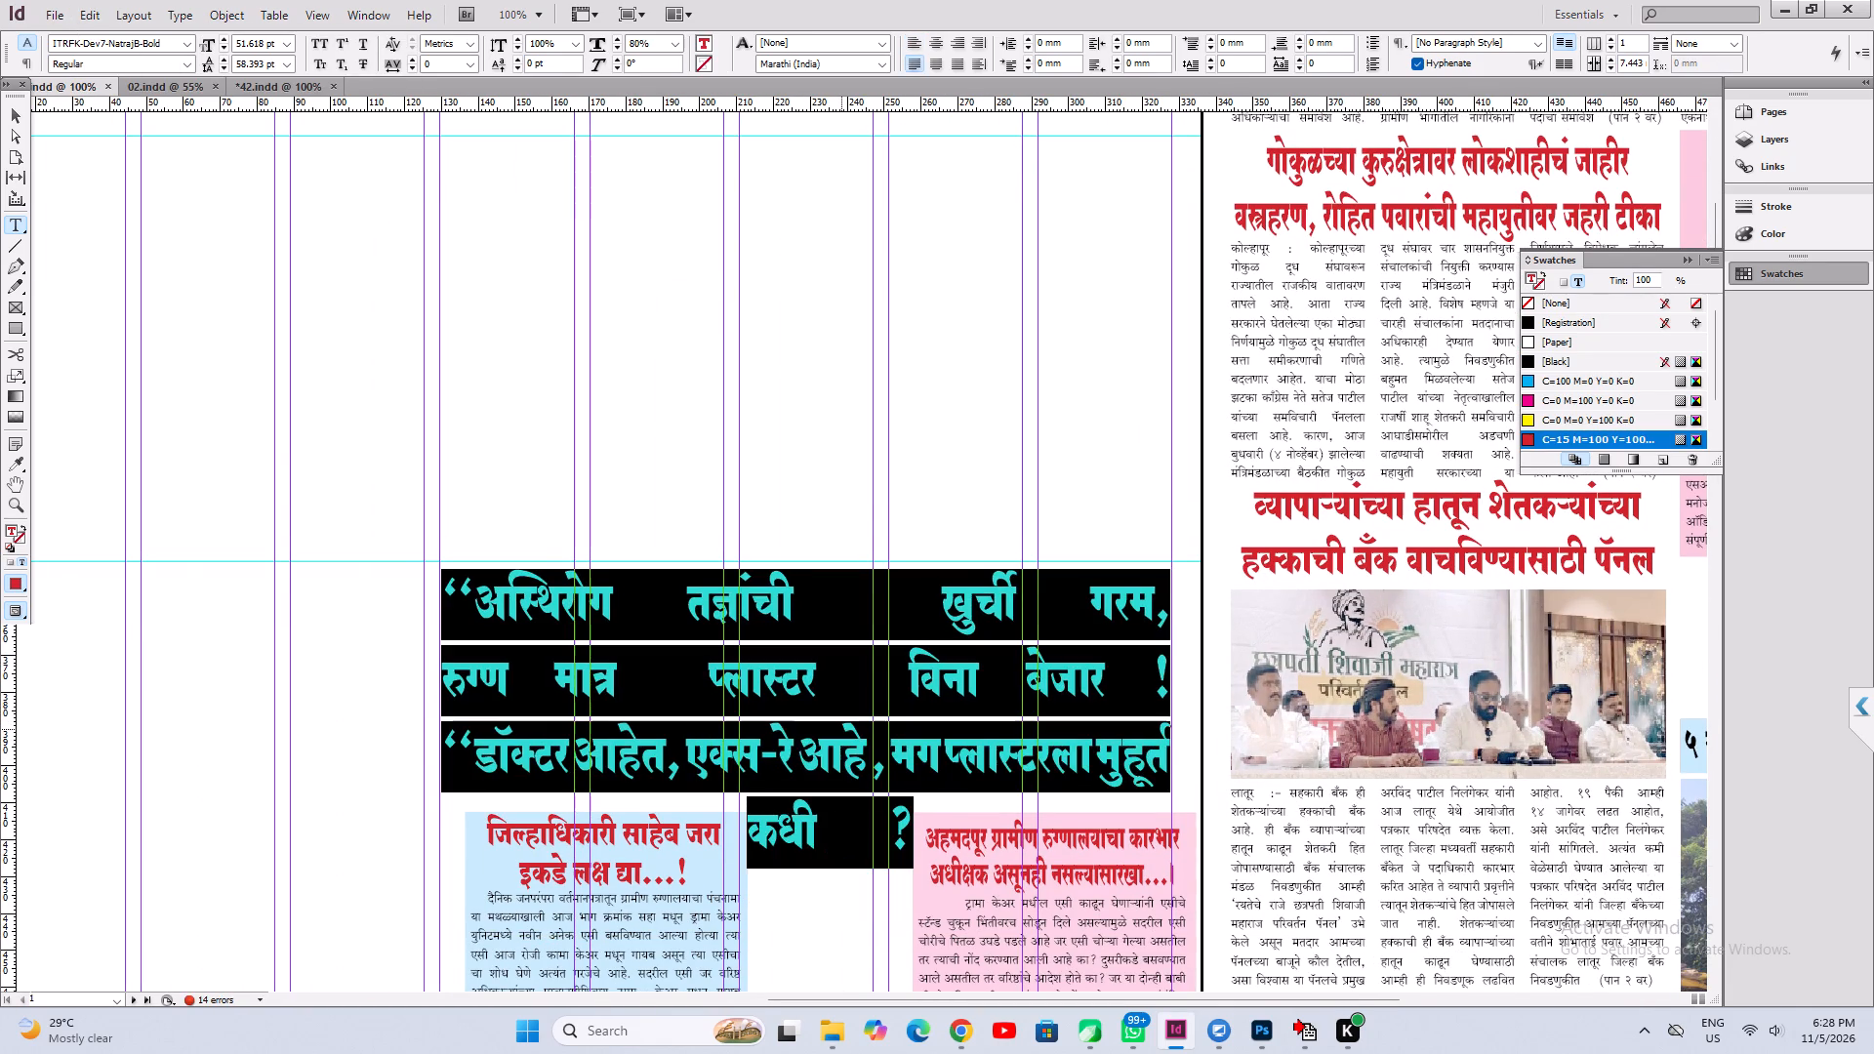
{"action": "key", "text": "ctrl+shift+comma"}
{"action": "key", "text": "ctrl+shift+comma"}
{"action": "key", "text": "ctrl+shift+comma"}
{"action": "key", "text": "ctrl+shift+comma"}
{"action": "key", "text": "ctrl+shift+comma"}
{"action": "key", "text": "ctrl+shift+comma"}
{"action": "key", "text": "ctrl+shift+period"}
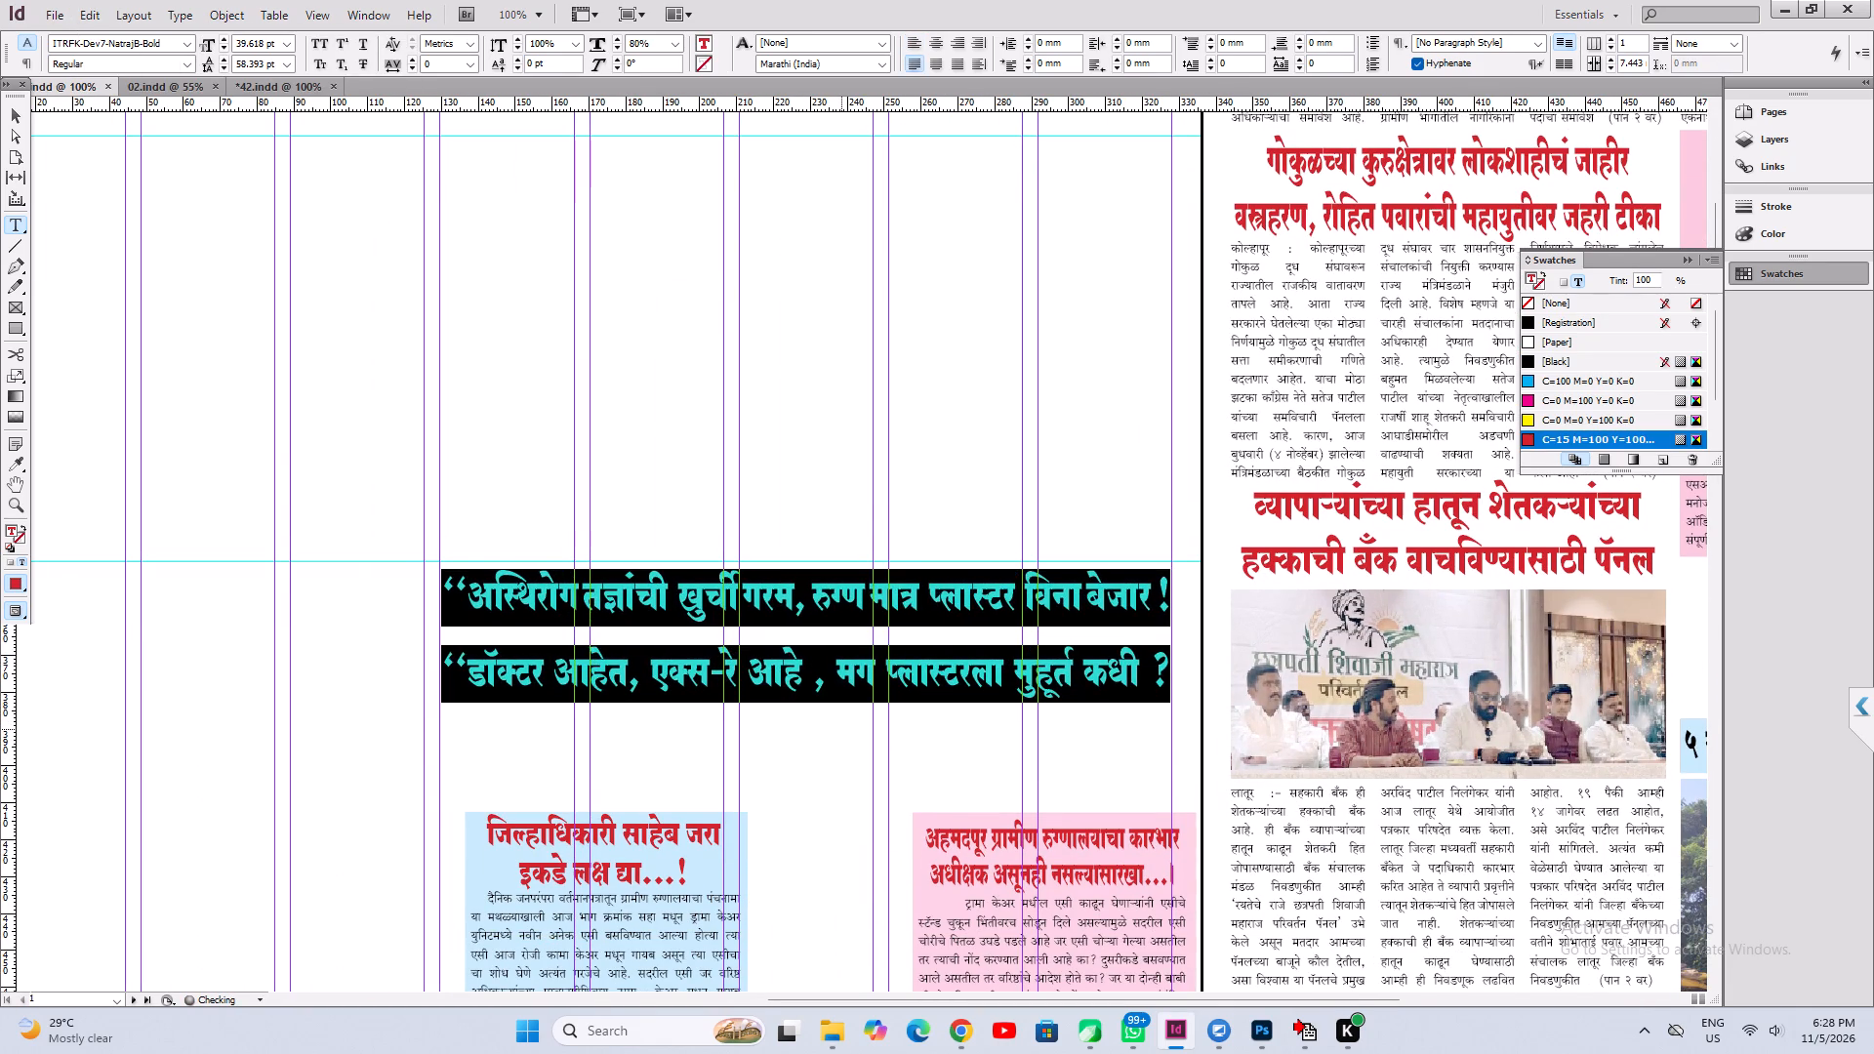
Delete the spaces before and after the comma following आहे in the headline's second line.
{"action": "key", "text": "Left"}
{"action": "key", "text": "Right"}
{"action": "key", "text": "Right"}
{"action": "key", "text": "Right"}
{"action": "key", "text": "Right"}
{"action": "key", "text": "Right"}
{"action": "key", "text": "Right"}
{"action": "key", "text": "Right"}
{"action": "key", "text": "Right"}
{"action": "key", "text": "Right"}
{"action": "key", "text": "Right"}
{"action": "key", "text": "Right"}
{"action": "key", "text": "Right"}
{"action": "key", "text": "Right"}
{"action": "key", "text": "Right"}
{"action": "key", "text": "Right"}
{"action": "key", "text": "Right"}
{"action": "key", "text": "Right"}
{"action": "key", "text": "Right"}
{"action": "key", "text": "Right"}
{"action": "key", "text": "Right"}
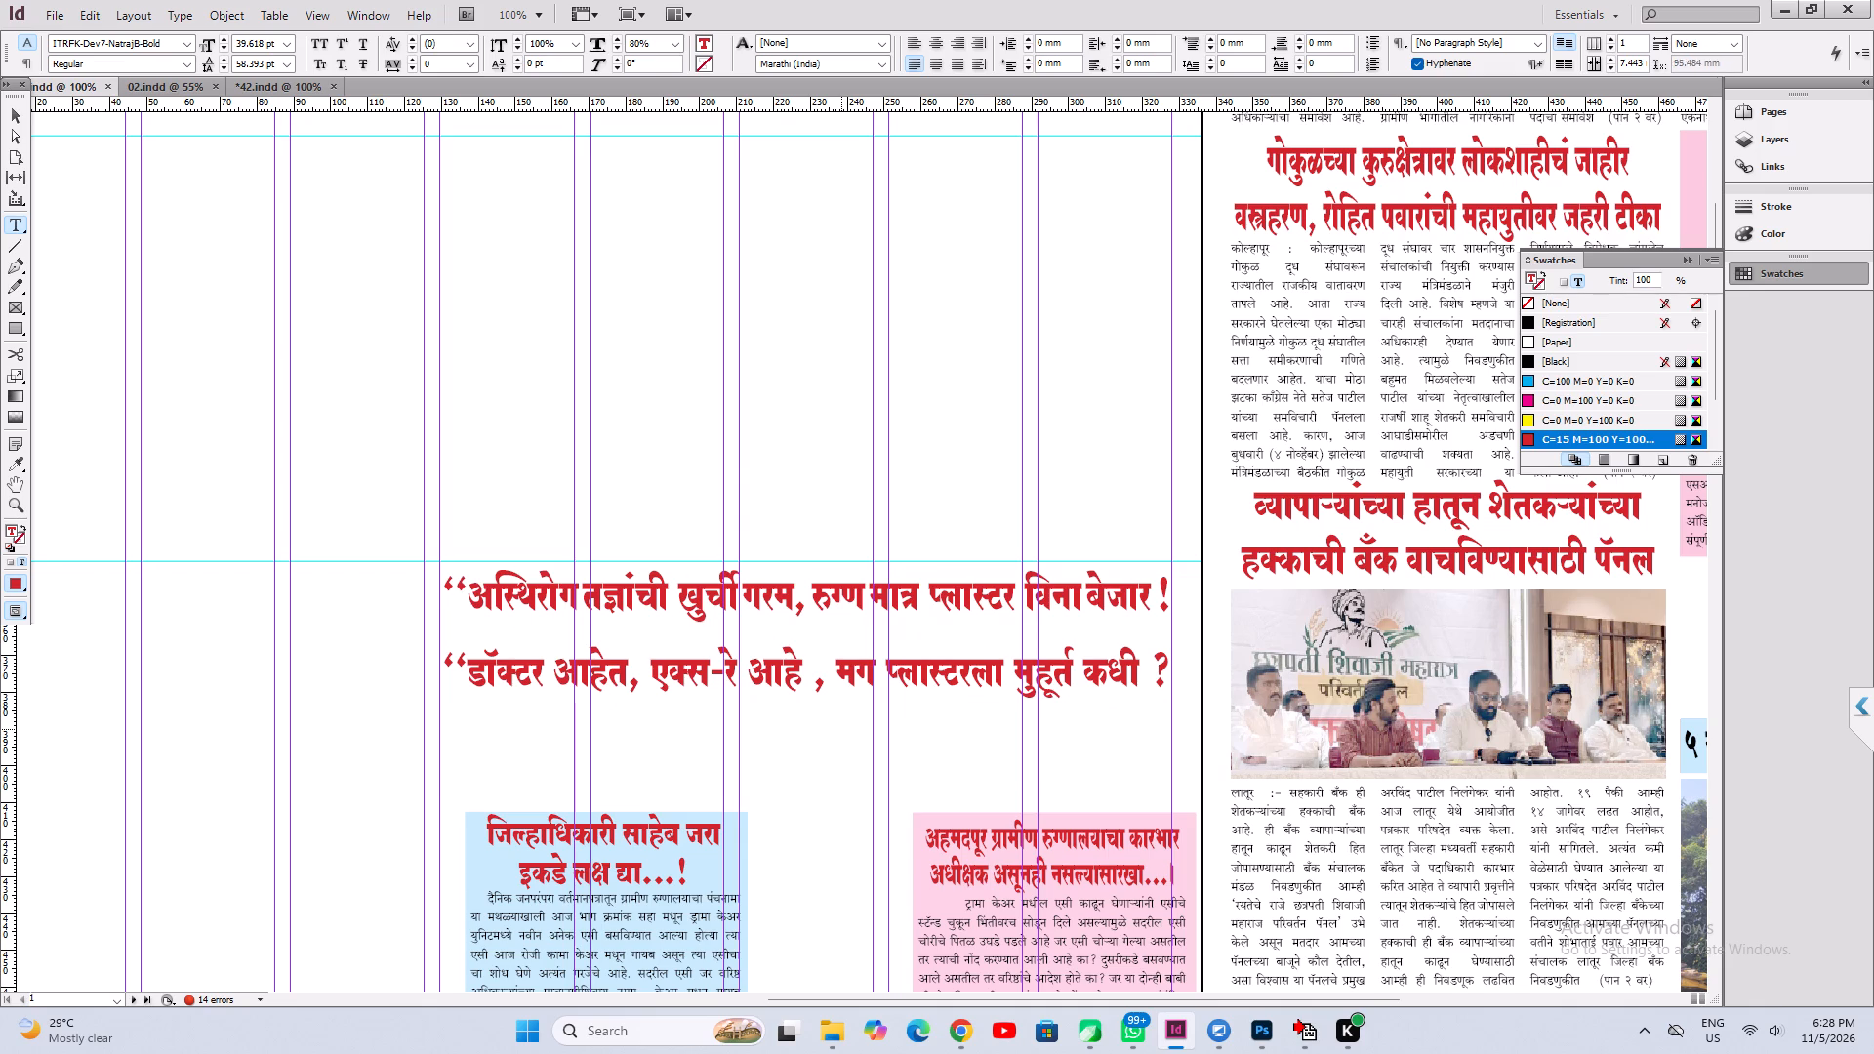
{"action": "key", "text": "Down"}
{"action": "key", "text": "Right"}
{"action": "key", "text": "Right"}
{"action": "key", "text": "BackSpace"}
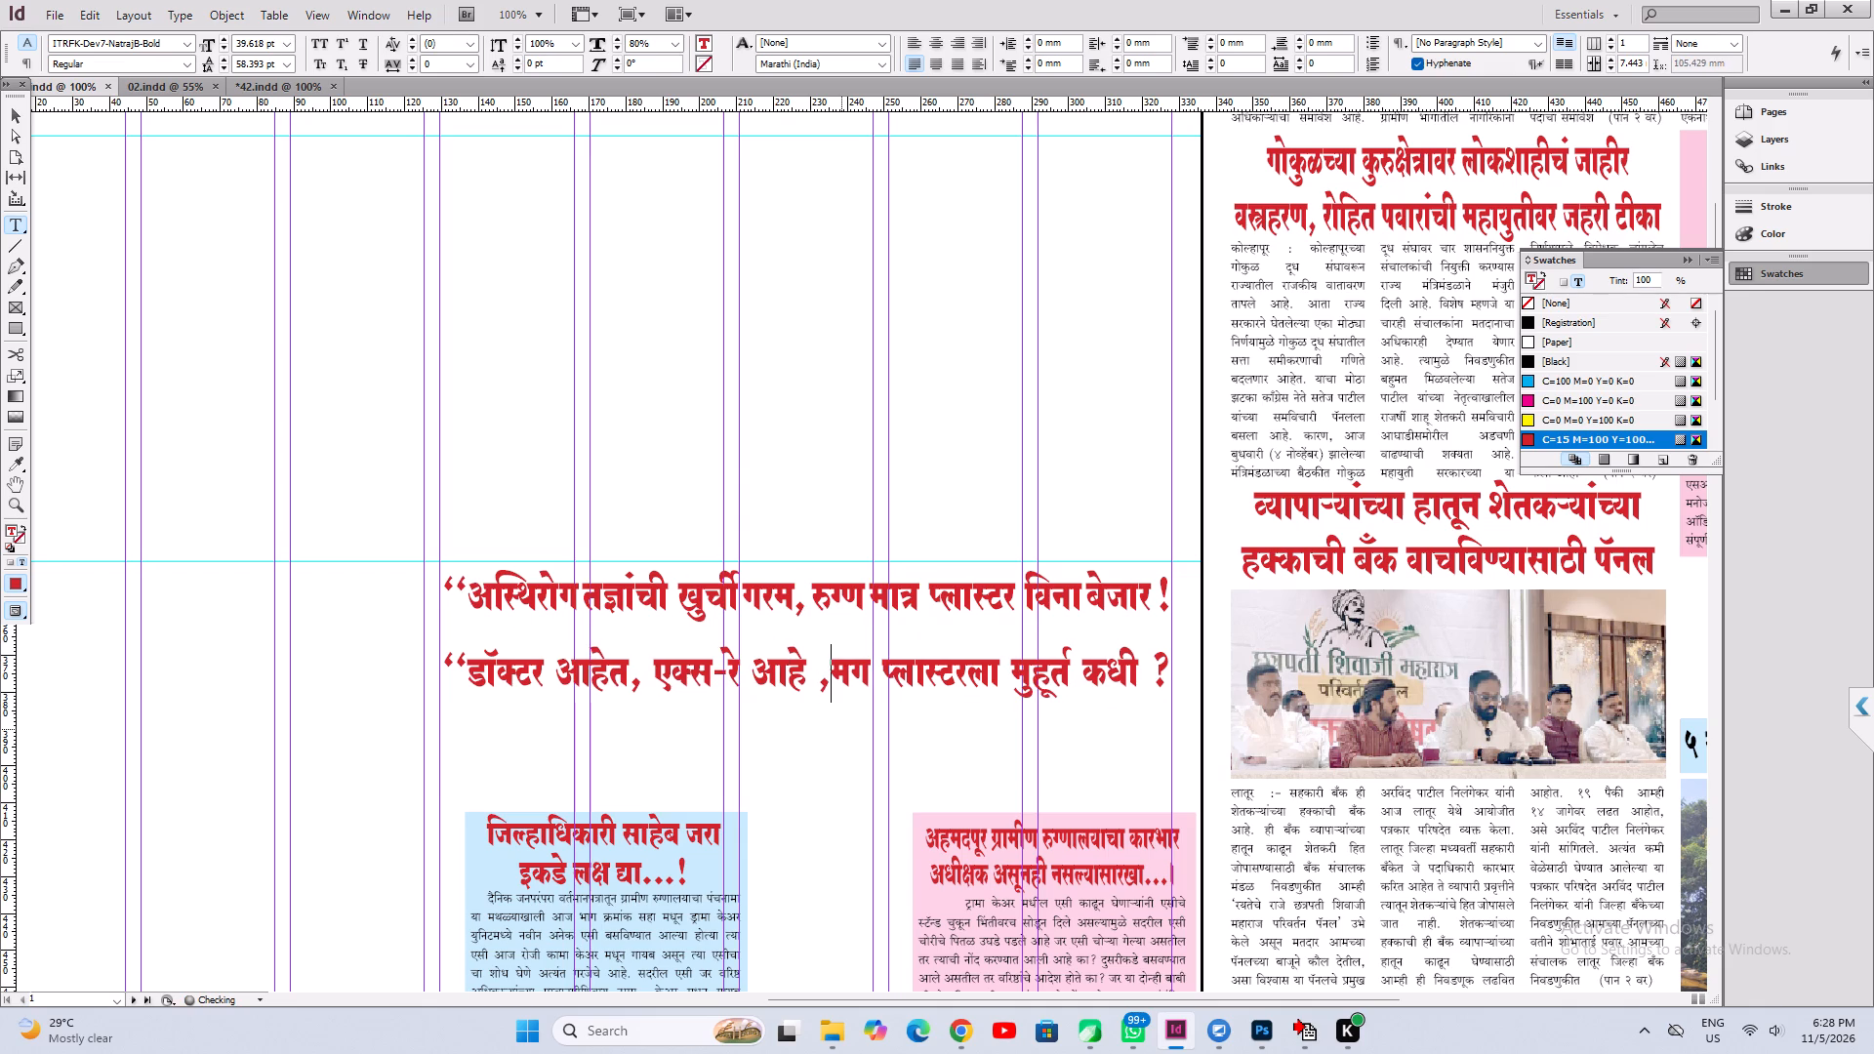
{"action": "key", "text": "Left"}
{"action": "key", "text": "BackSpace"}
Select all the text of the two-line अस्थिरोग headline.
{"action": "key", "text": "ctrl+a"}
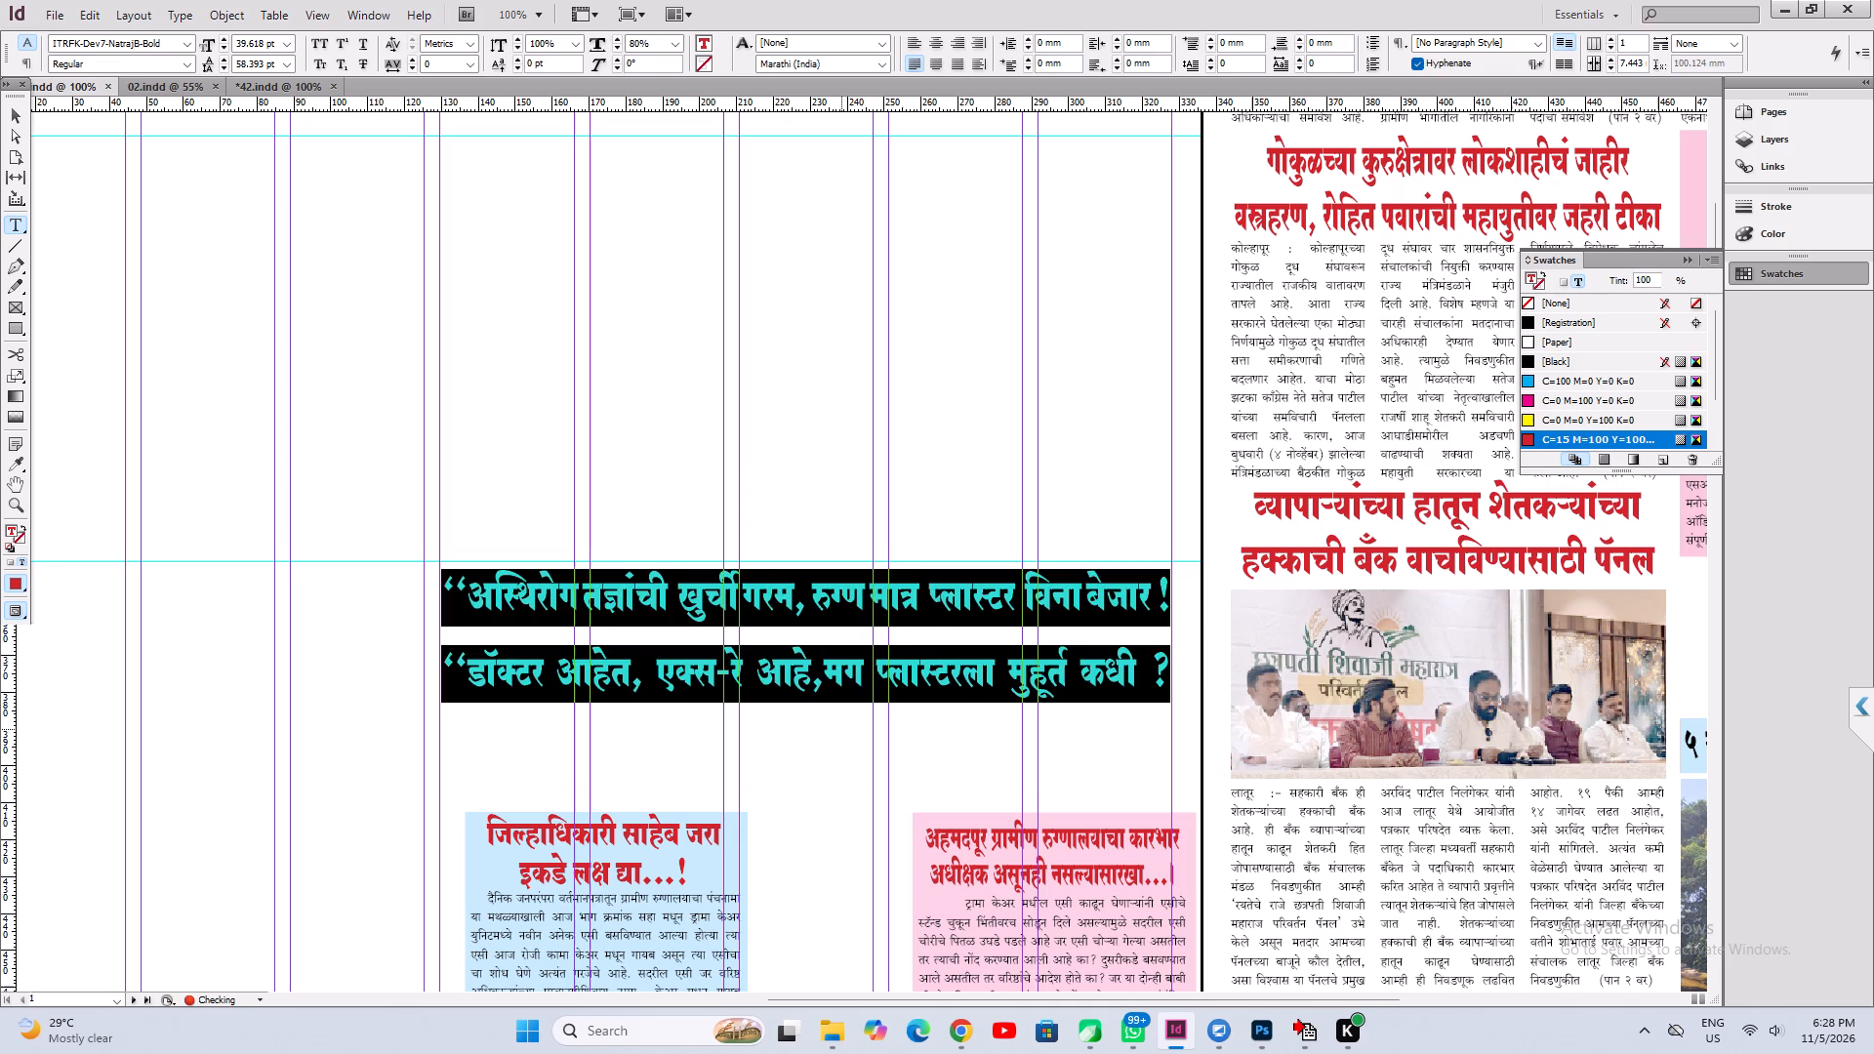
Centre both lines of the selected अस्थिरोग headline and reduce their font size to 37.618 pt.
{"action": "key", "text": "ctrl+shift+c"}
{"action": "key", "text": "ctrl+shift+comma"}
Tighten the leading of the two-line अस्थिरोग headline to 40.393 pt and save the document.
{"action": "key", "text": "alt+Up"}
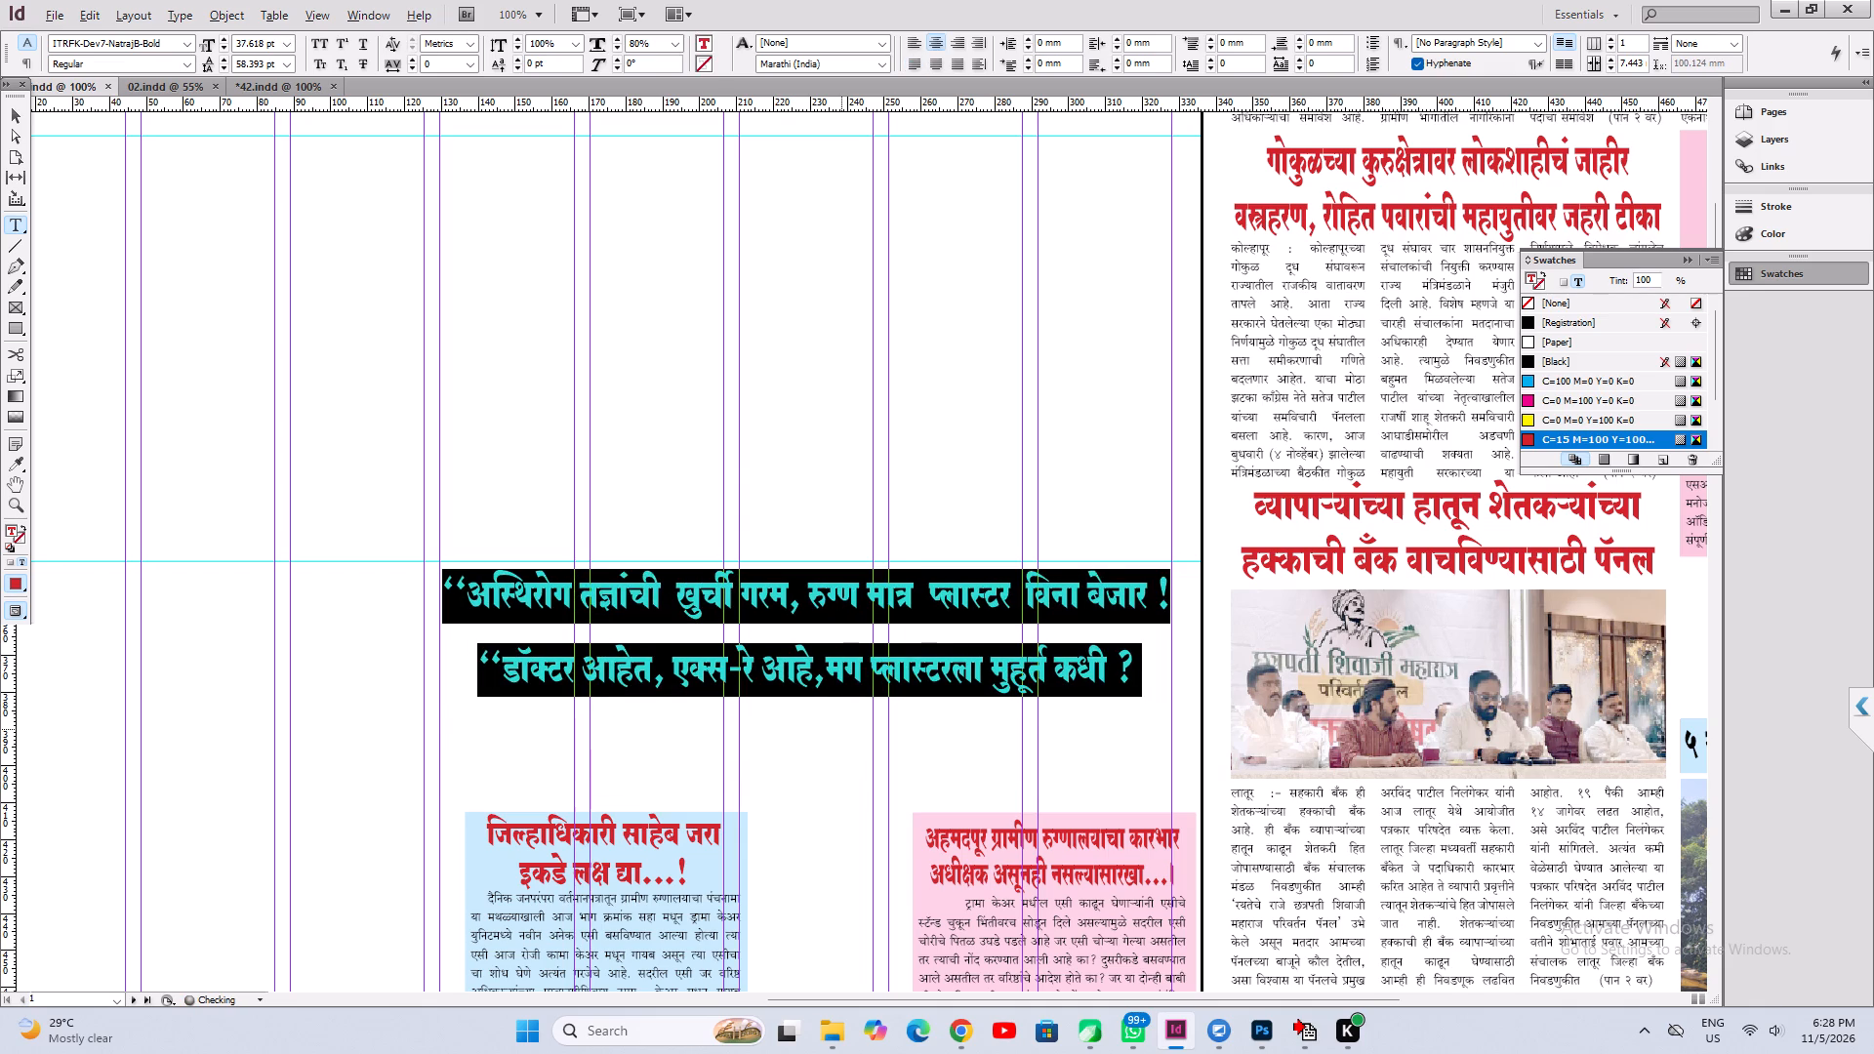
{"action": "key", "text": "alt+Up"}
{"action": "key", "text": "alt+Up"}
{"action": "key", "text": "alt+Up"}
{"action": "key", "text": "alt+Up"}
{"action": "key", "text": "alt+Up"}
{"action": "key", "text": "alt+Up"}
{"action": "key", "text": "alt+Up"}
{"action": "key", "text": "alt+Up"}
{"action": "key", "text": "alt+Up"}
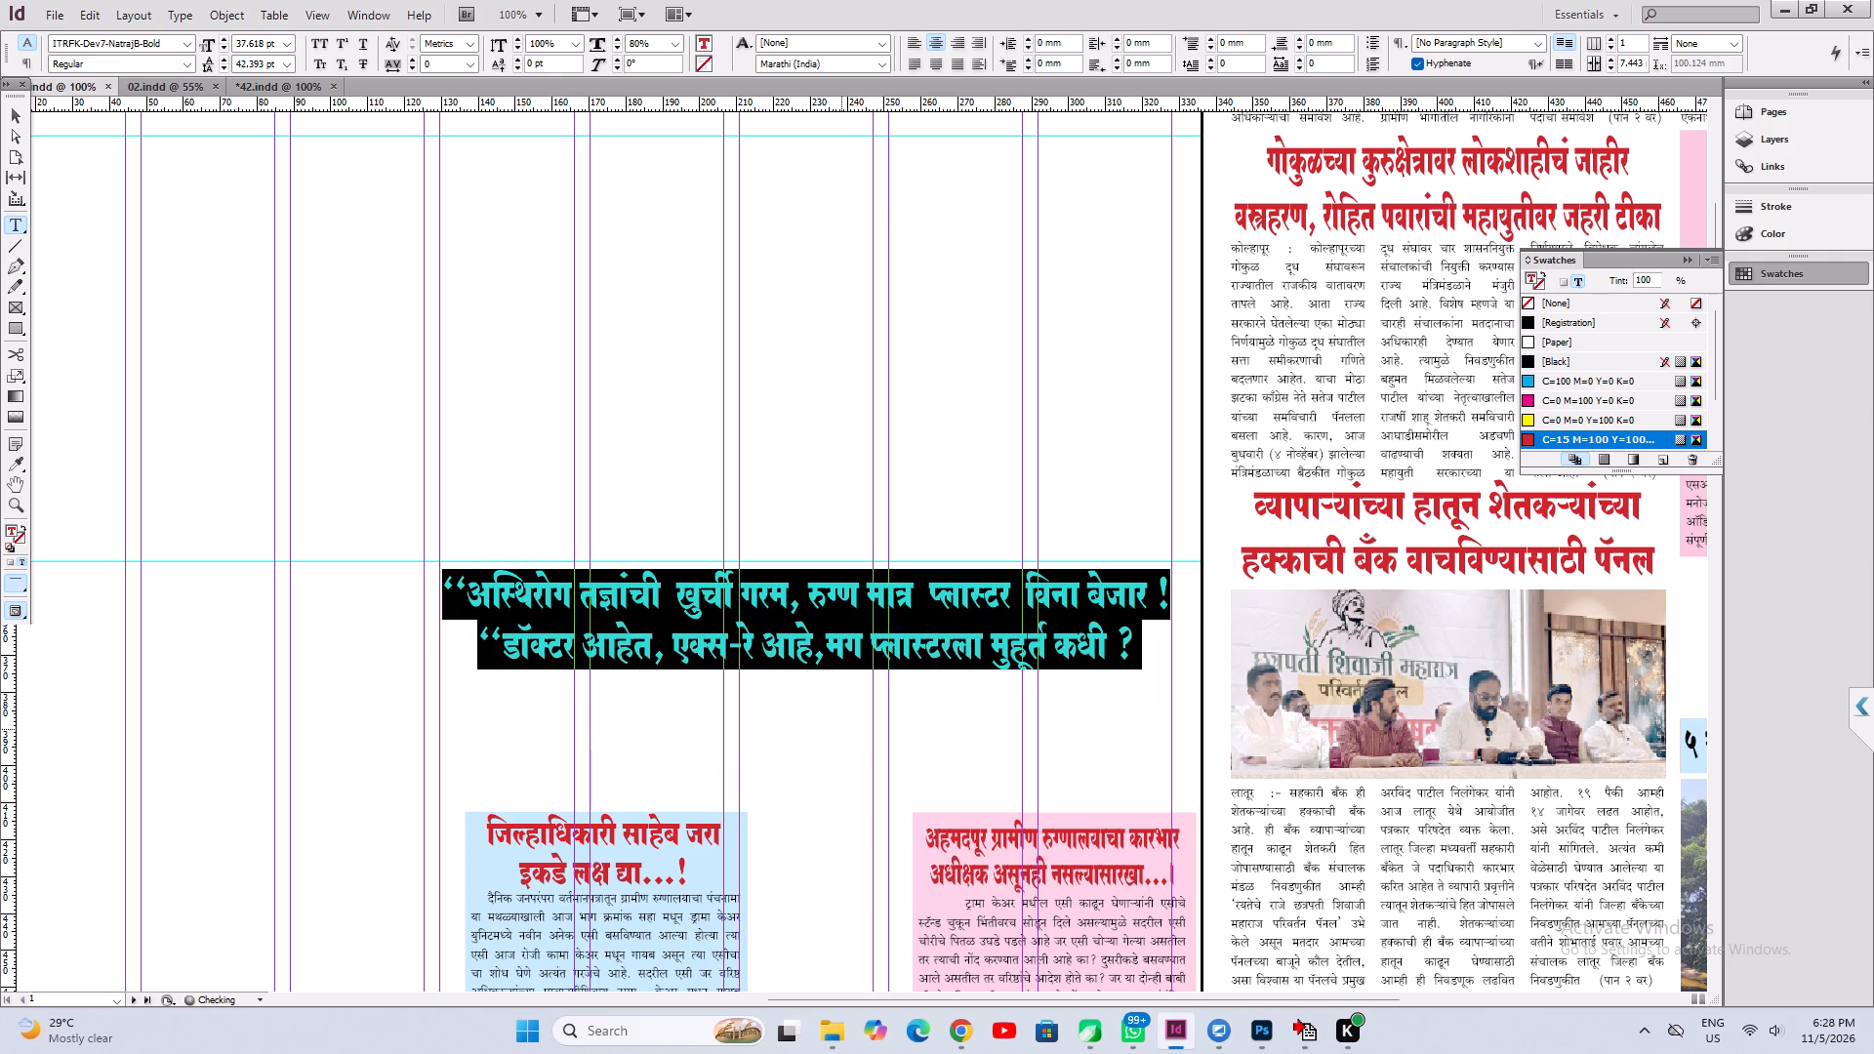
{"action": "key", "text": "alt+Down"}
{"action": "key", "text": "ctrl+z"}
{"action": "key", "text": "ctrl+s"}
{"action": "left_click", "coordinate": [831, 795]}
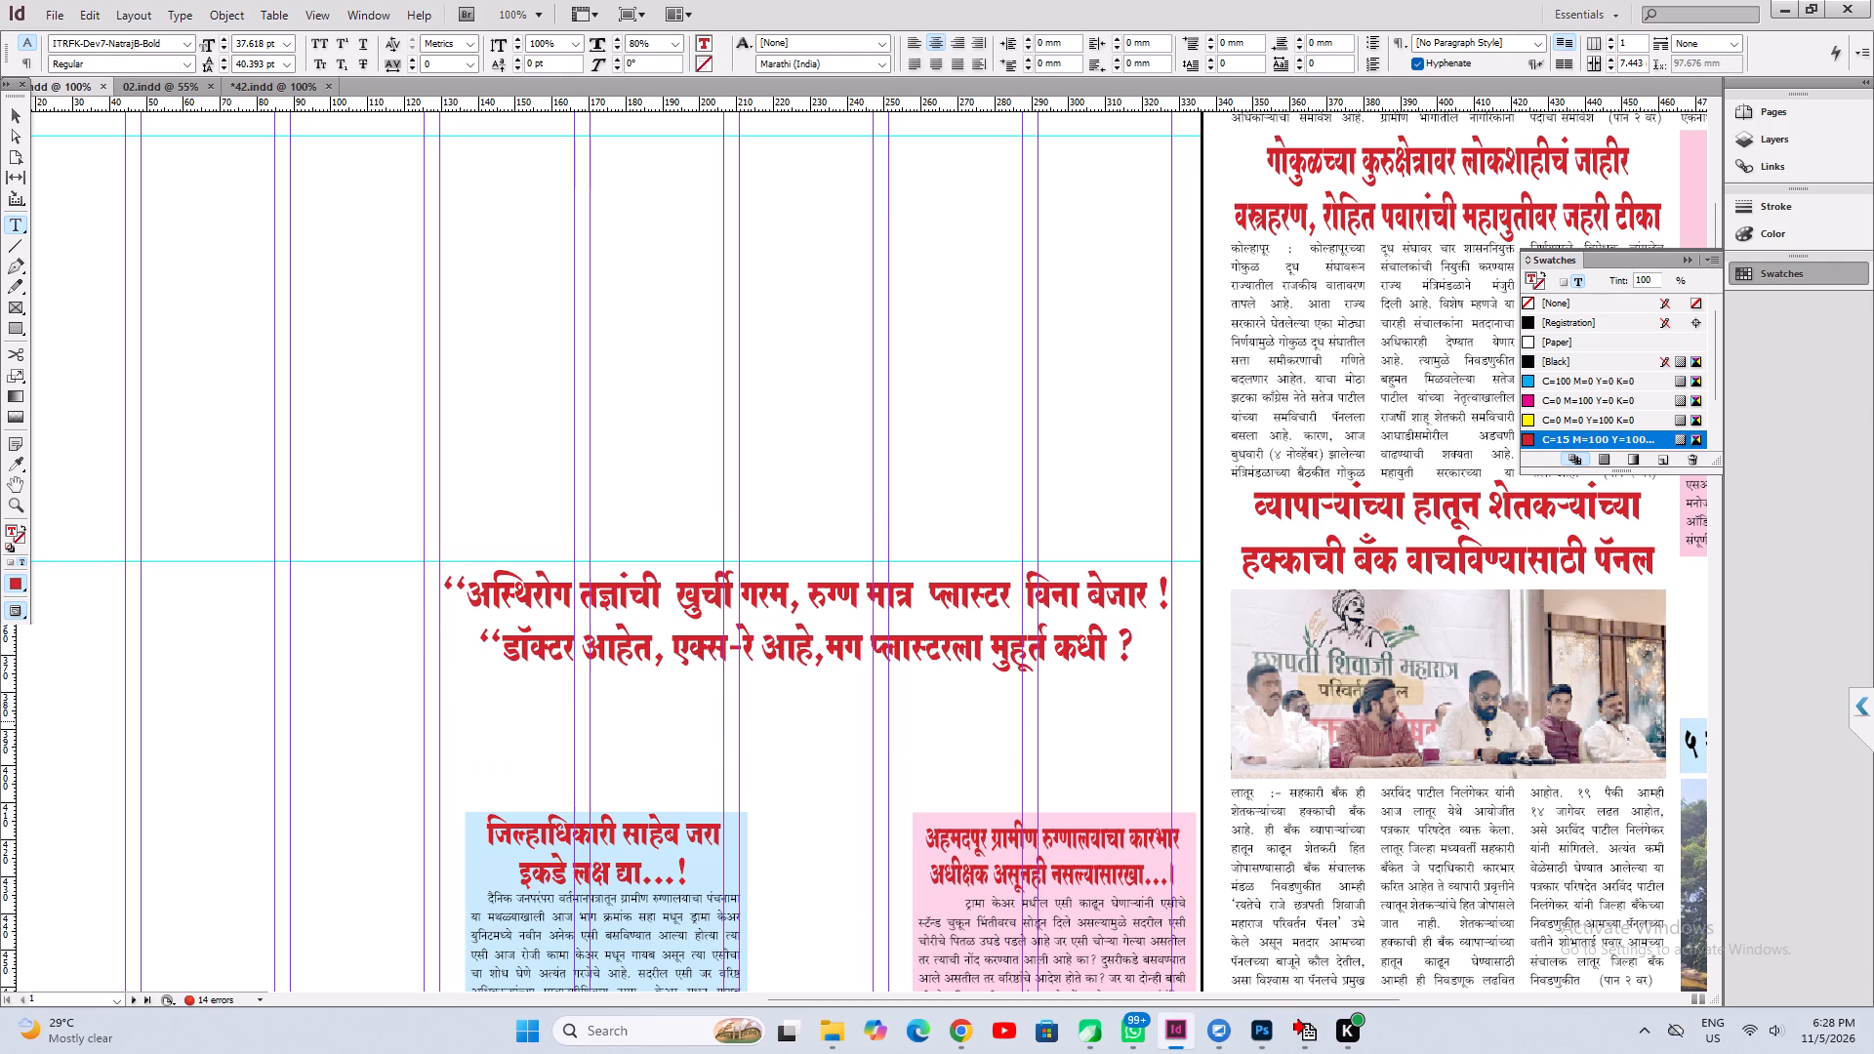
Fit the अस्थिरोग headline's frame to its content, leaving the frame selected as an object.
{"action": "left_click", "coordinate": [754, 649]}
{"action": "key", "text": "ctrl+a"}
{"action": "key", "text": "ctrl+alt+c"}
{"action": "left_click", "coordinate": [10, 110]}
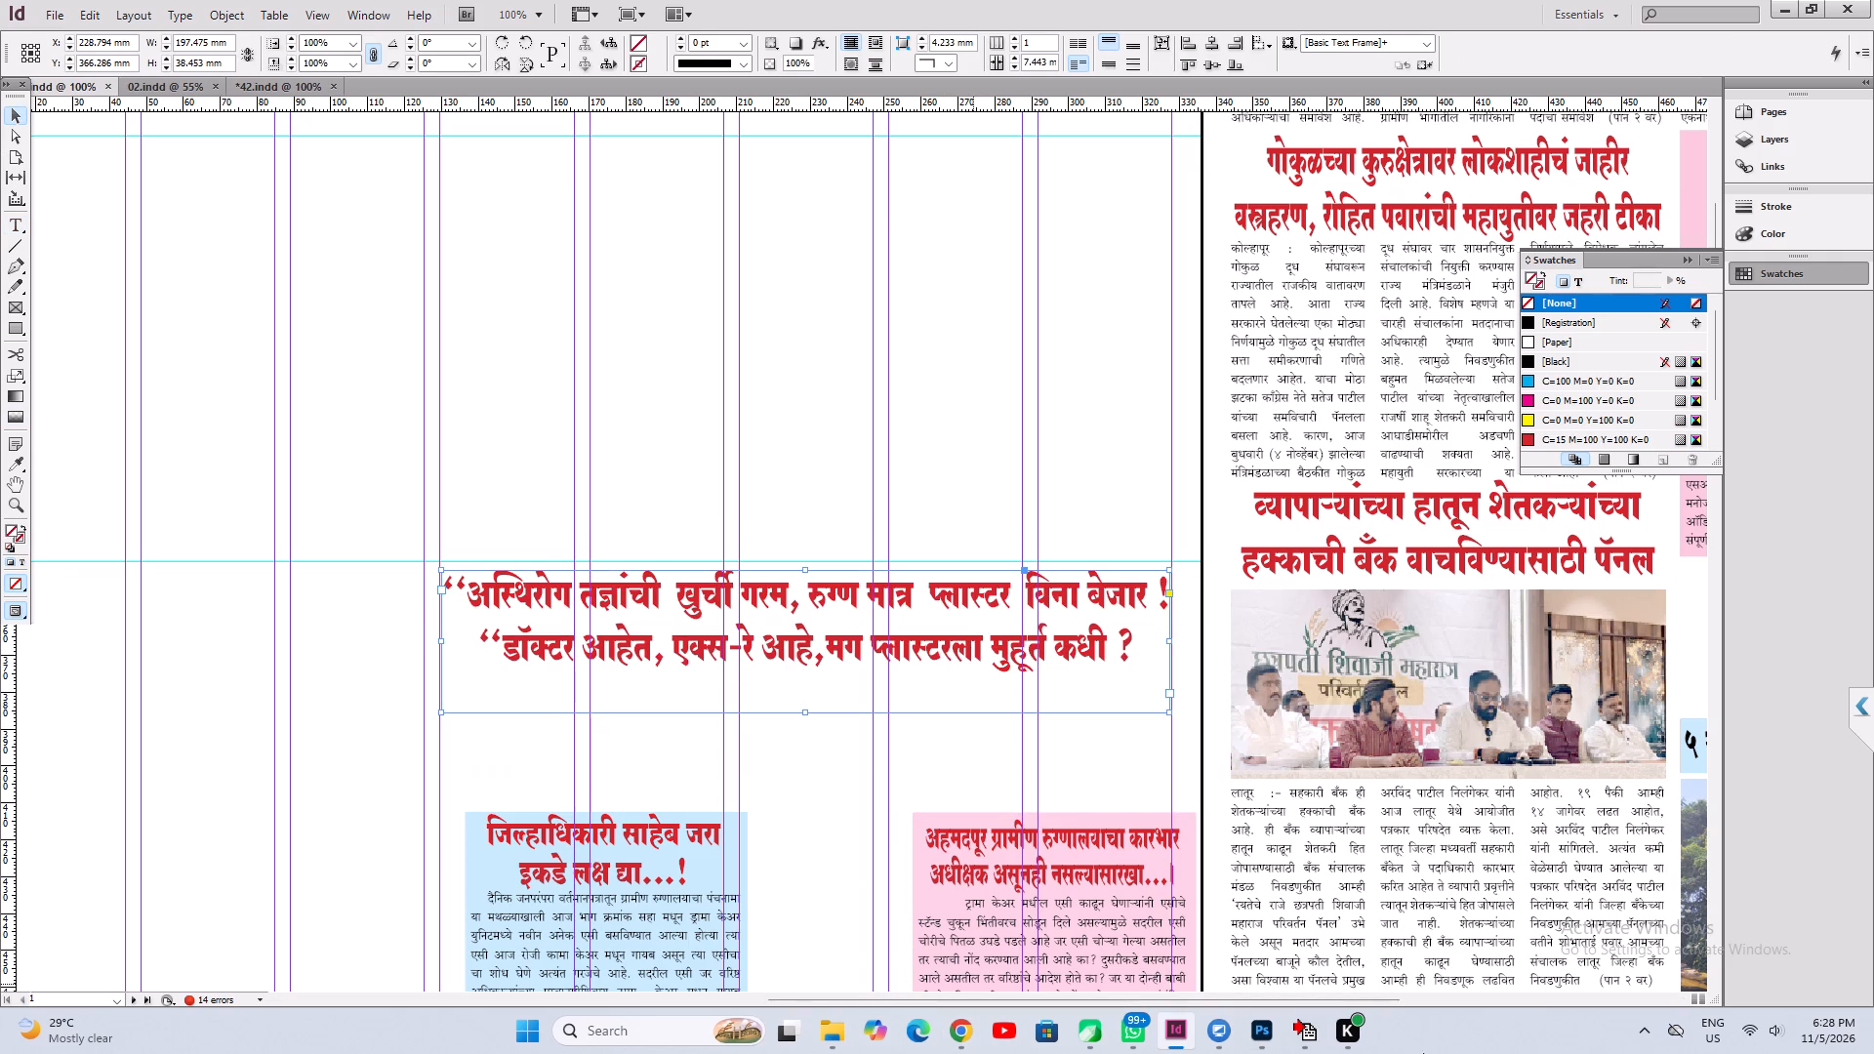
Switch from the page layout to the WhatsApp chat with the text-conversion utility.
{"action": "left_click", "coordinate": [1158, 1035]}
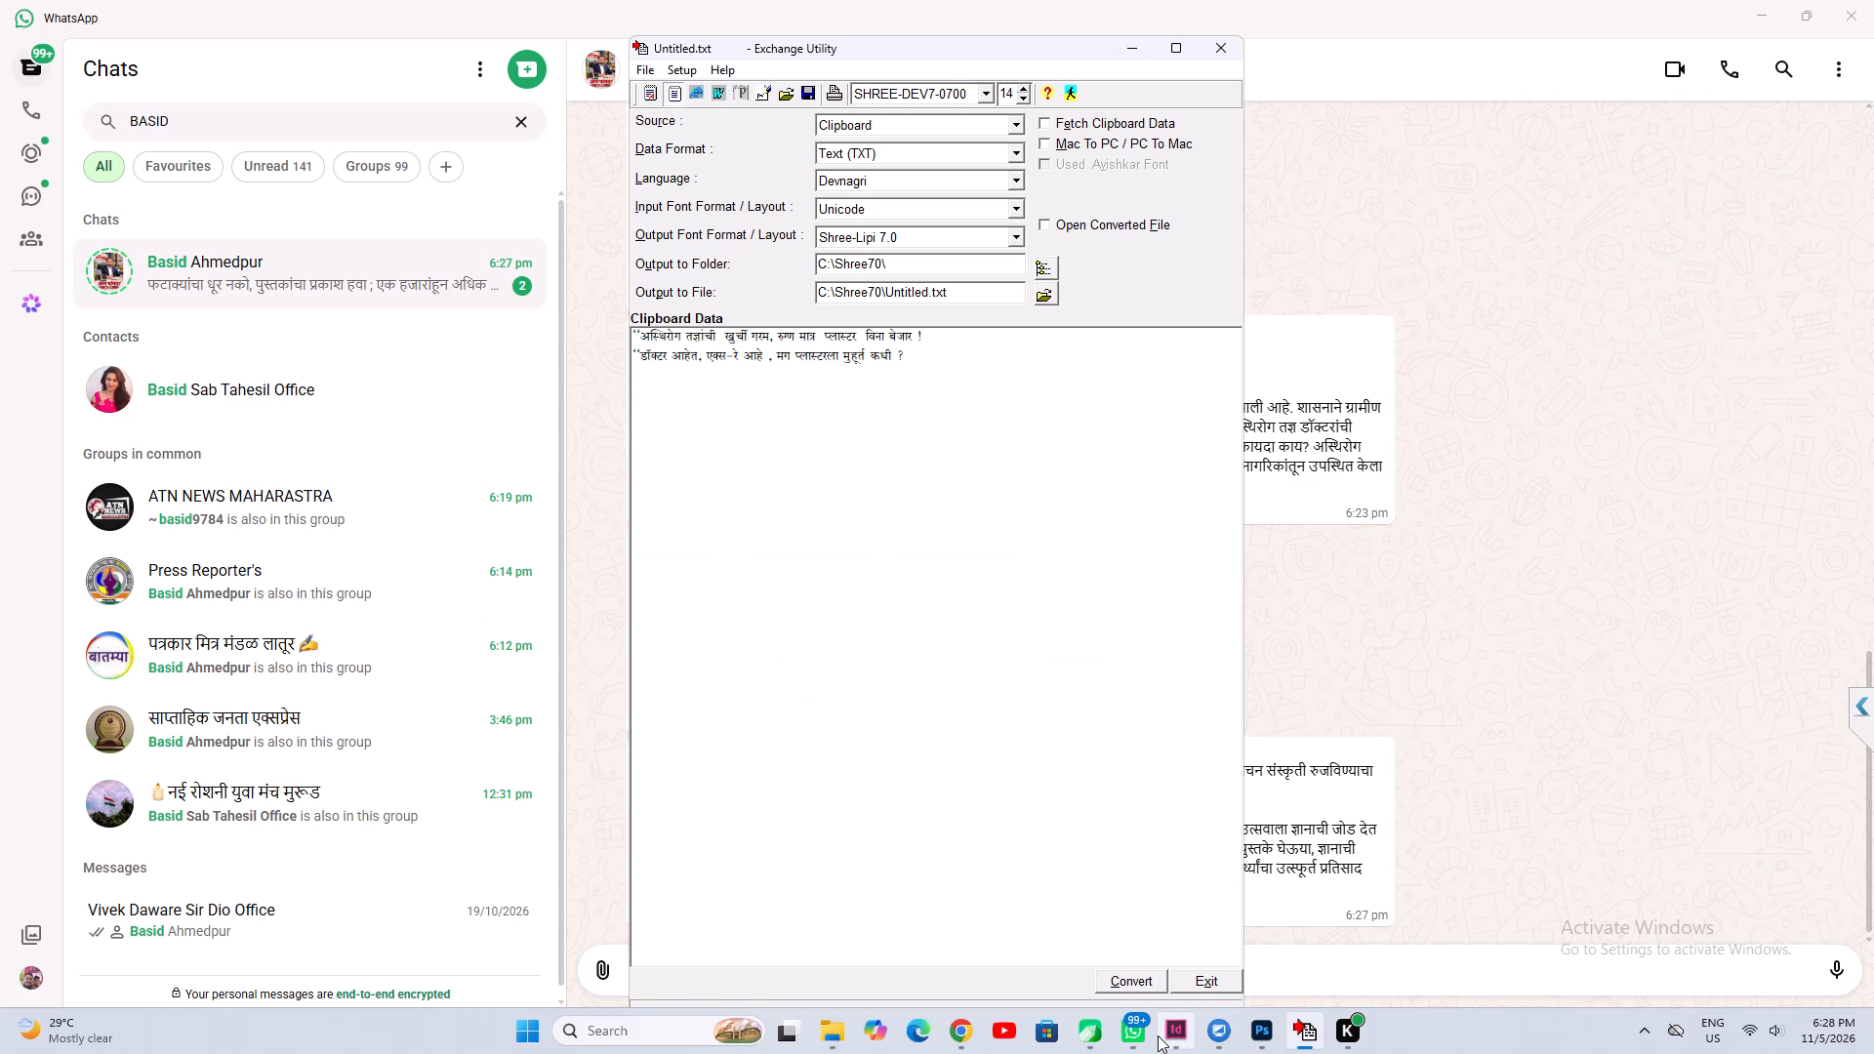
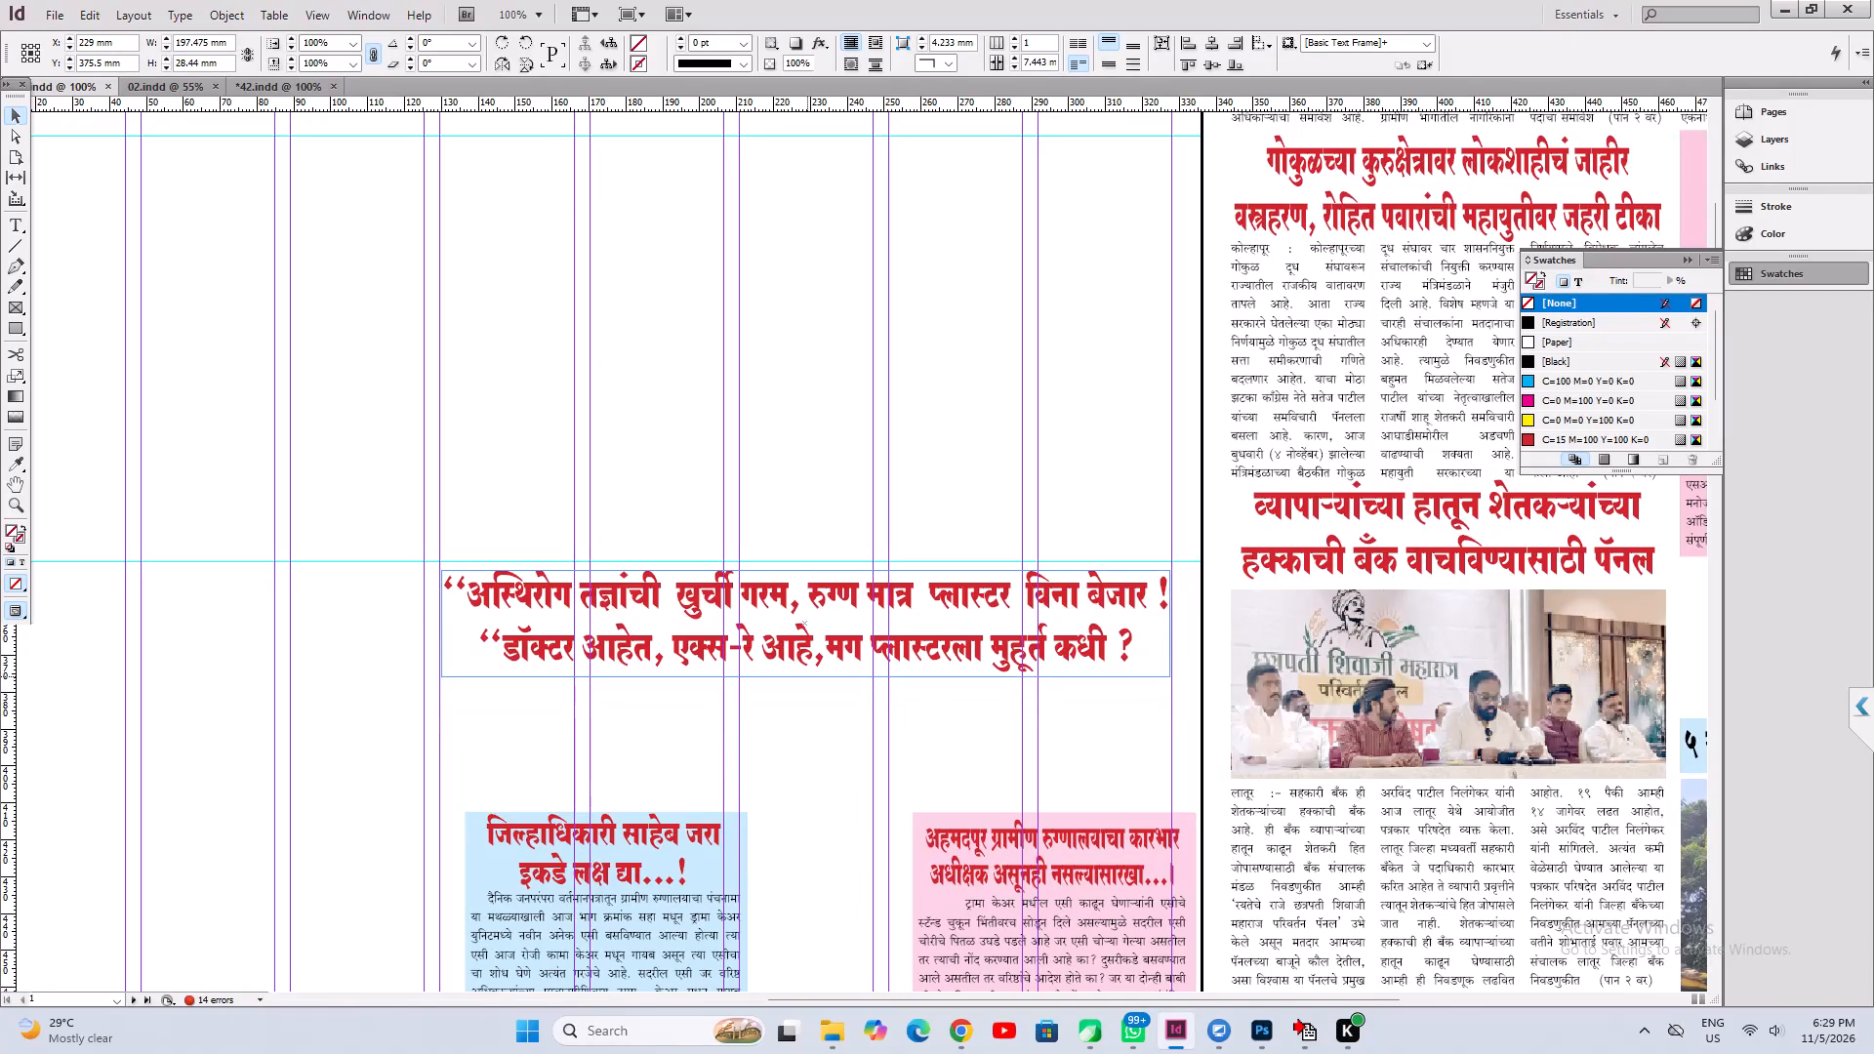
Extend the red अस्थिरोग headline frame slightly downward so its two lines spread further apart, and save the document.
{"action": "left_click_drag", "start_coordinate": [807, 676], "coordinate": [807, 701], "text": "ctrl"}
{"action": "left_click", "coordinate": [811, 758]}
{"action": "key", "text": "ctrl+s"}
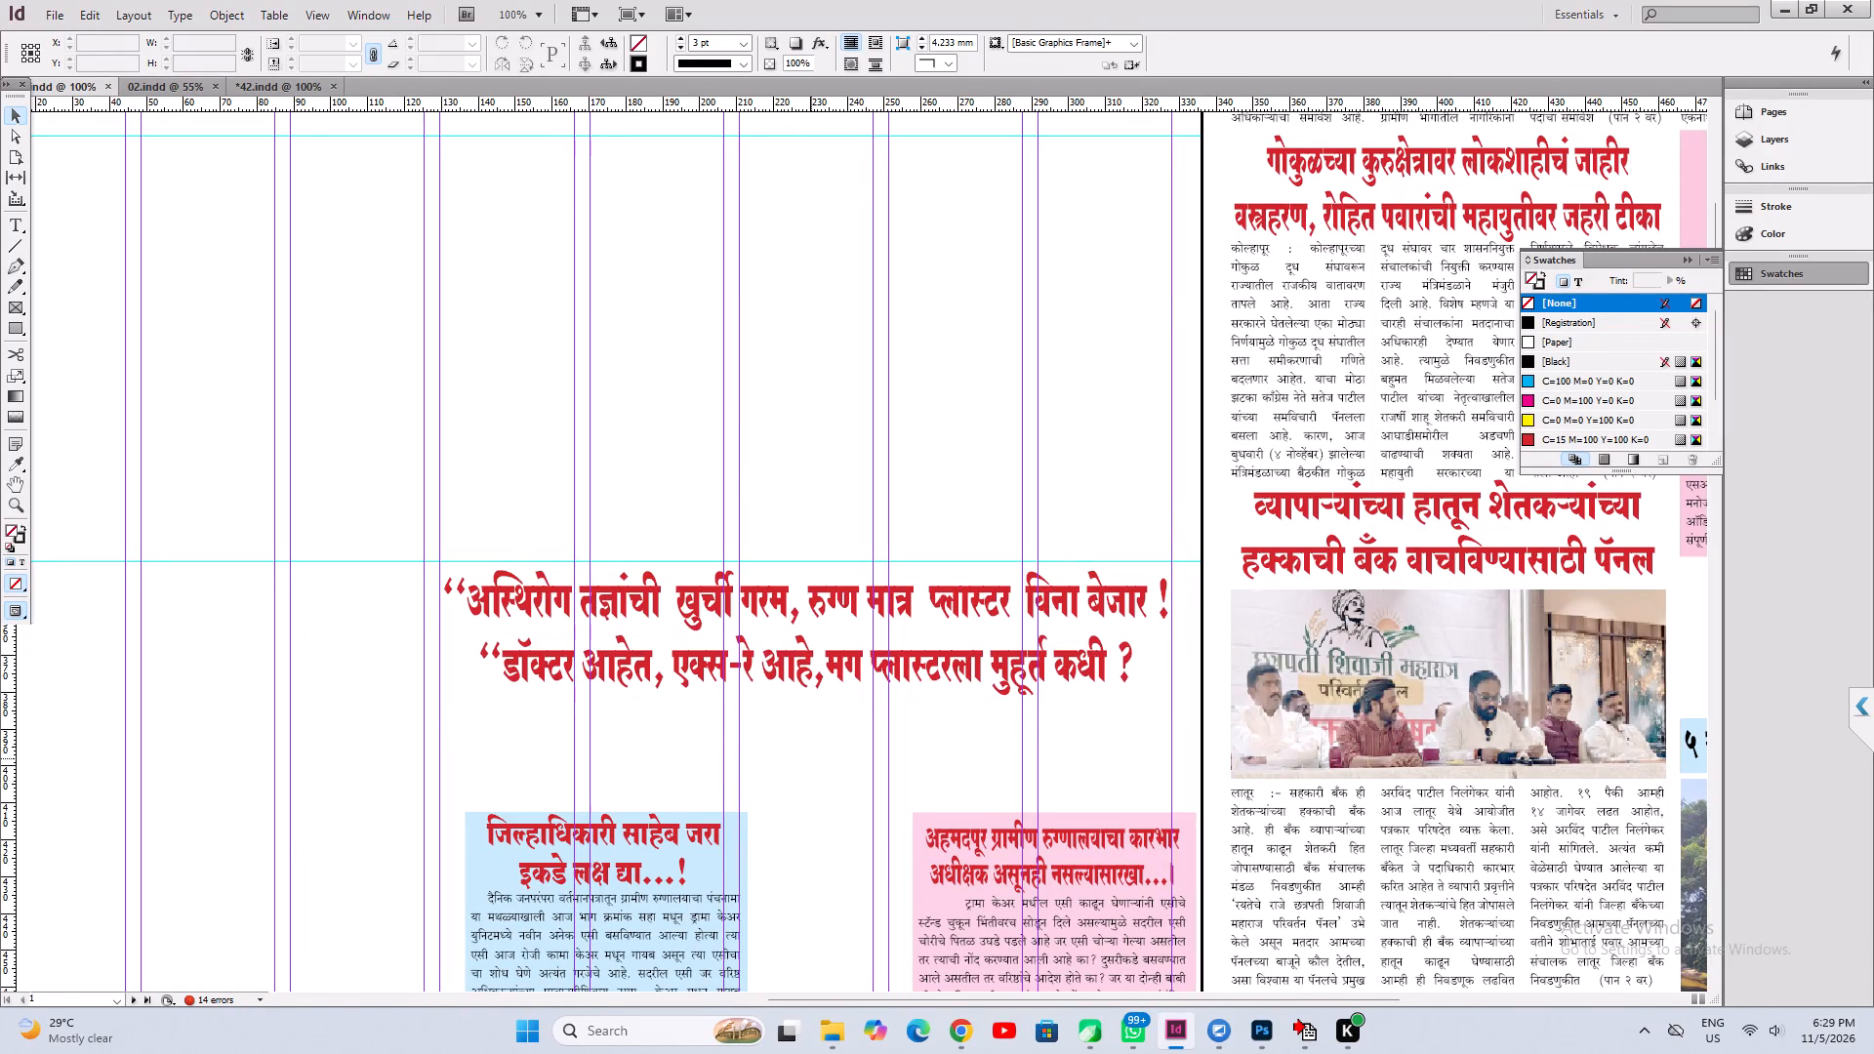
Cut the opening line beginning अस्थिरोग तज्ञ असूनही from the hospital article's text frame on the pasteboard.
{"action": "key", "text": "ctrl+0"}
{"action": "left_click", "coordinate": [385, 525]}
{"action": "key", "text": "ctrl+1"}
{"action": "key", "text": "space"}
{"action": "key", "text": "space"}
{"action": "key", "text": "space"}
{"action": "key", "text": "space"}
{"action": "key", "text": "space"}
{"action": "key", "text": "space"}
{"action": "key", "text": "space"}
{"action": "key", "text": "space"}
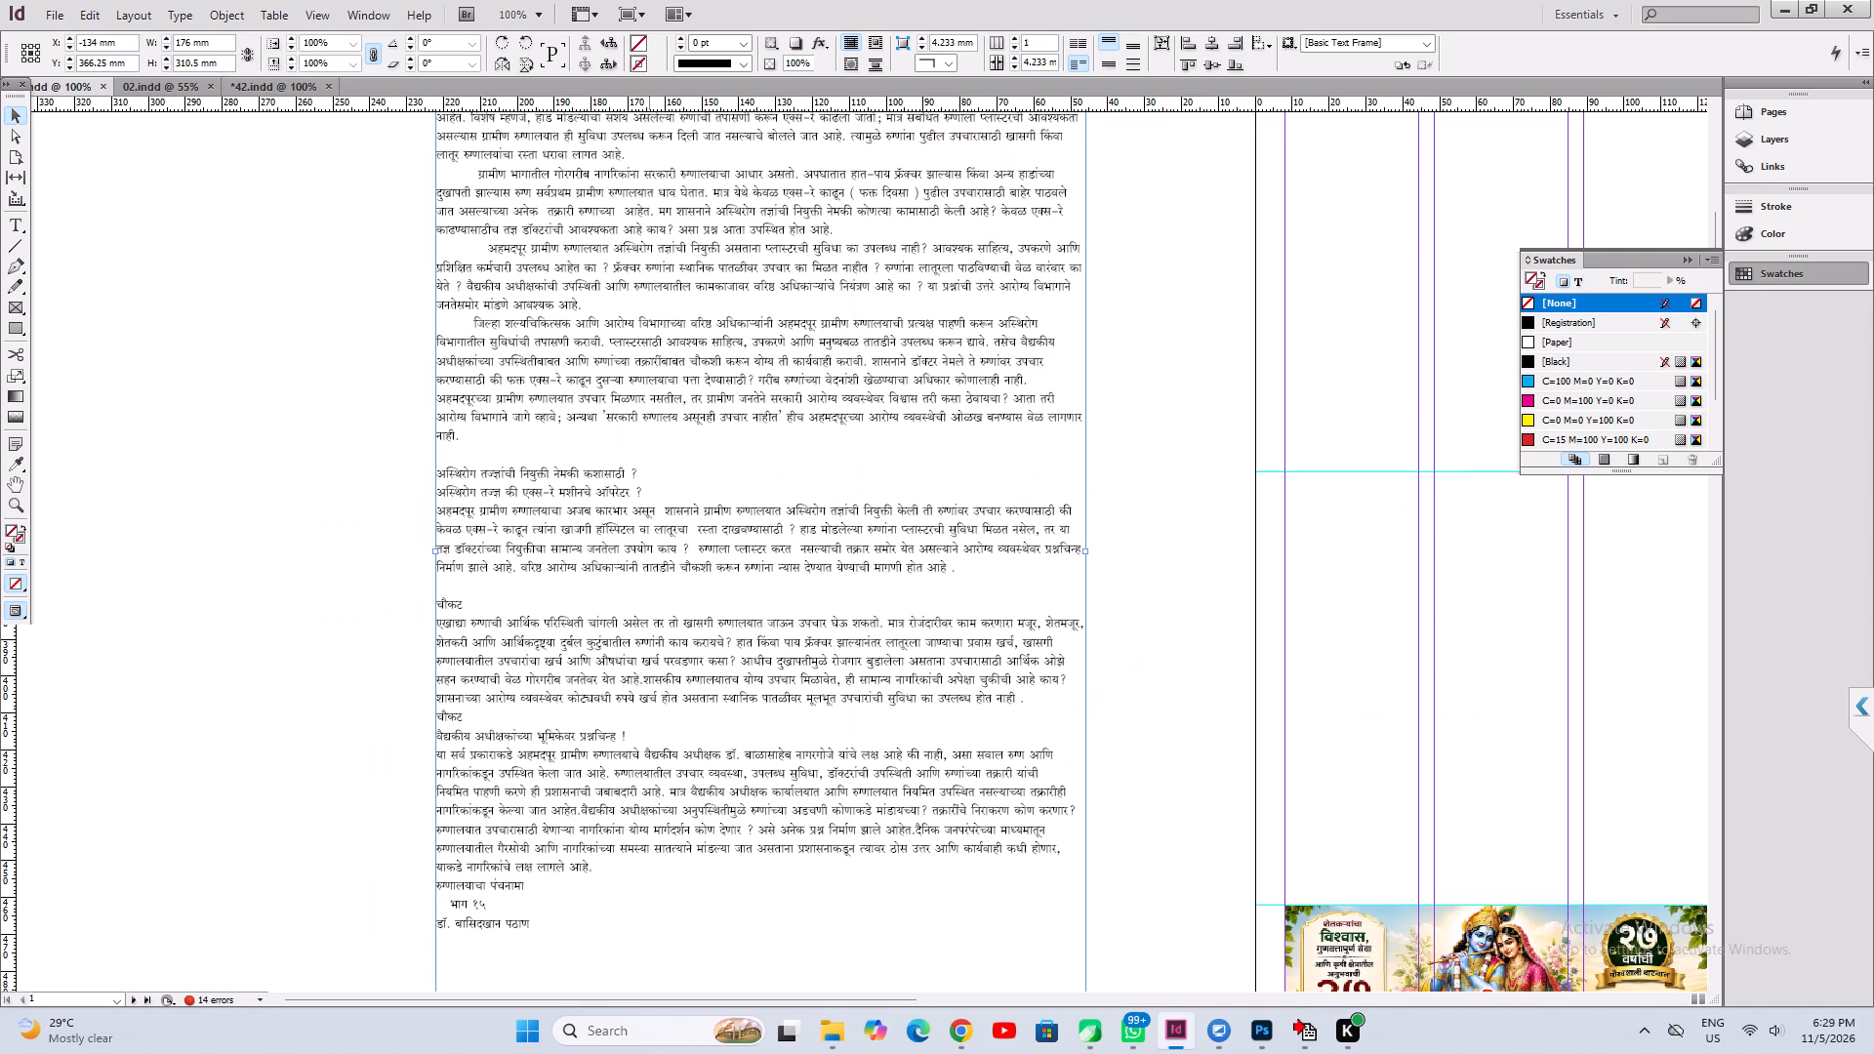
{"action": "left_click_drag", "start_coordinate": [677, 436], "coordinate": [701, 868]}
{"action": "left_click", "coordinate": [18, 227]}
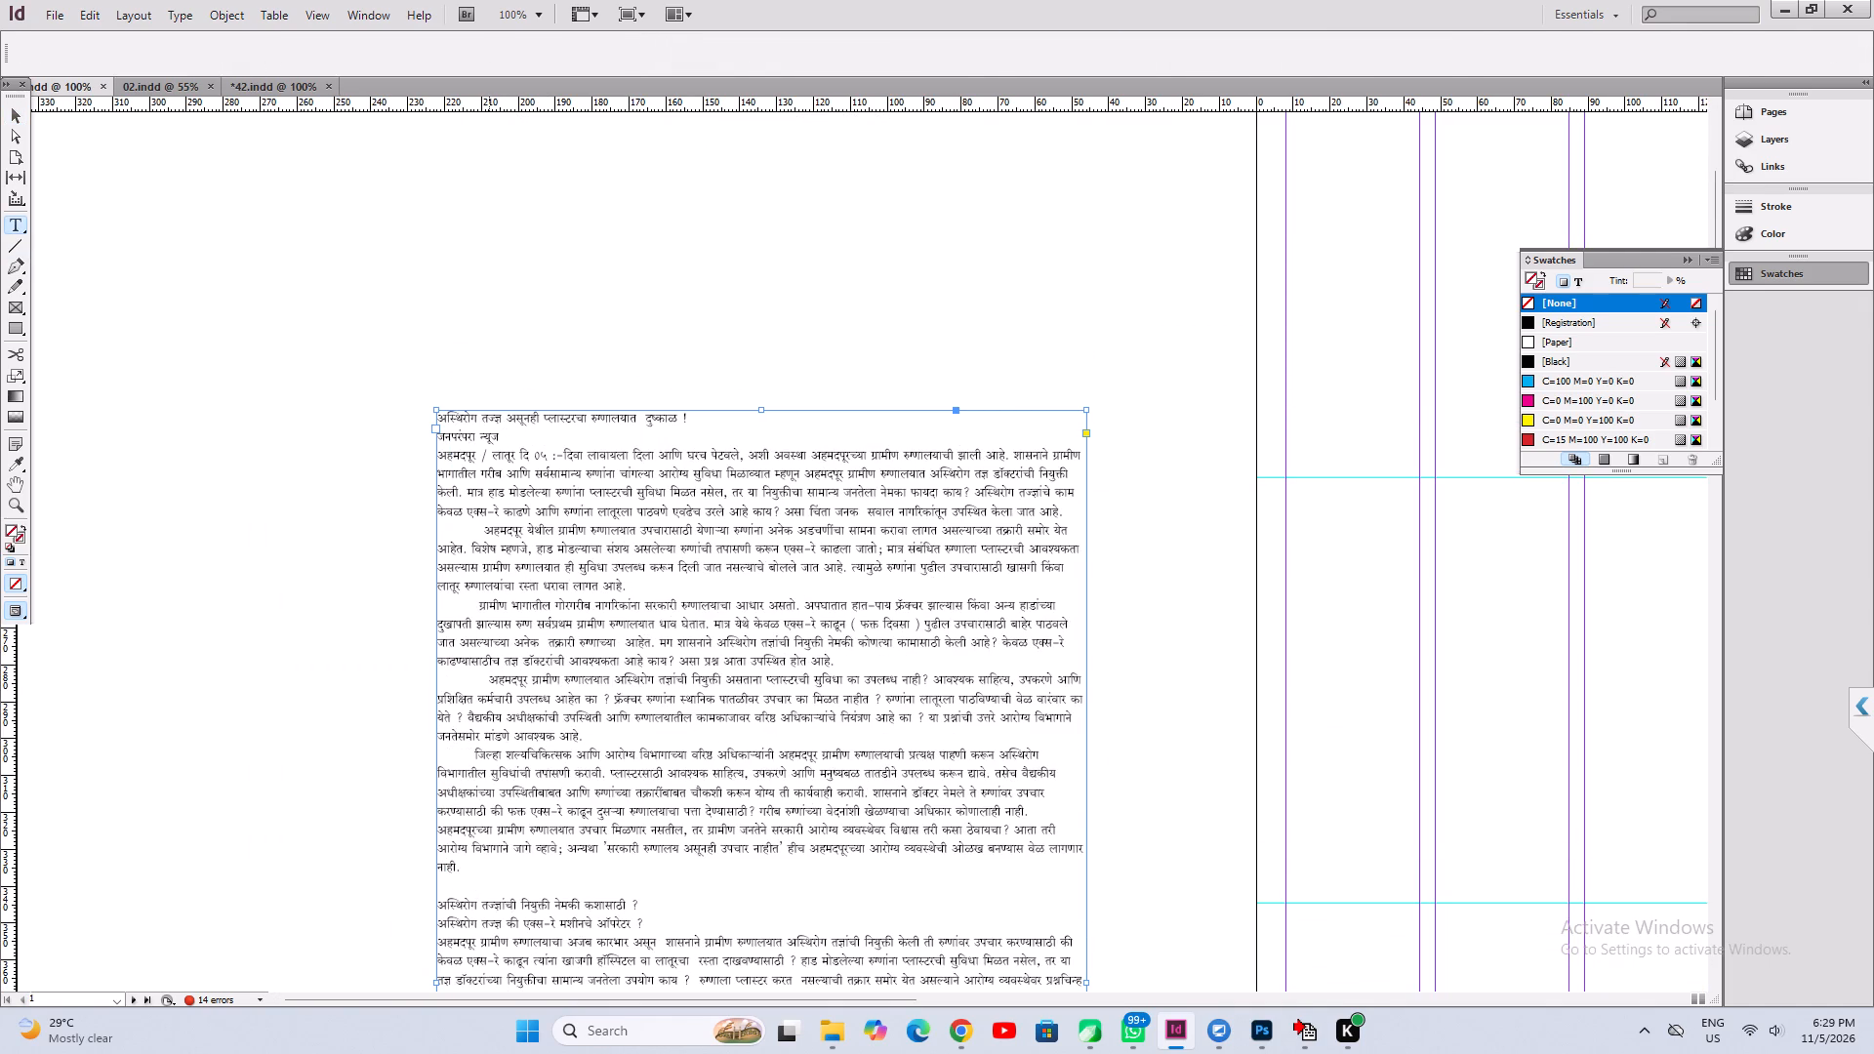
{"action": "left_click_drag", "start_coordinate": [721, 419], "coordinate": [383, 412]}
{"action": "key", "text": "ctrl+x"}
Draw a text frame about 198 by 38 mm directly beneath the two-line अस्थिरोग headline, spanning its width.
{"action": "key", "text": "ctrl+1"}
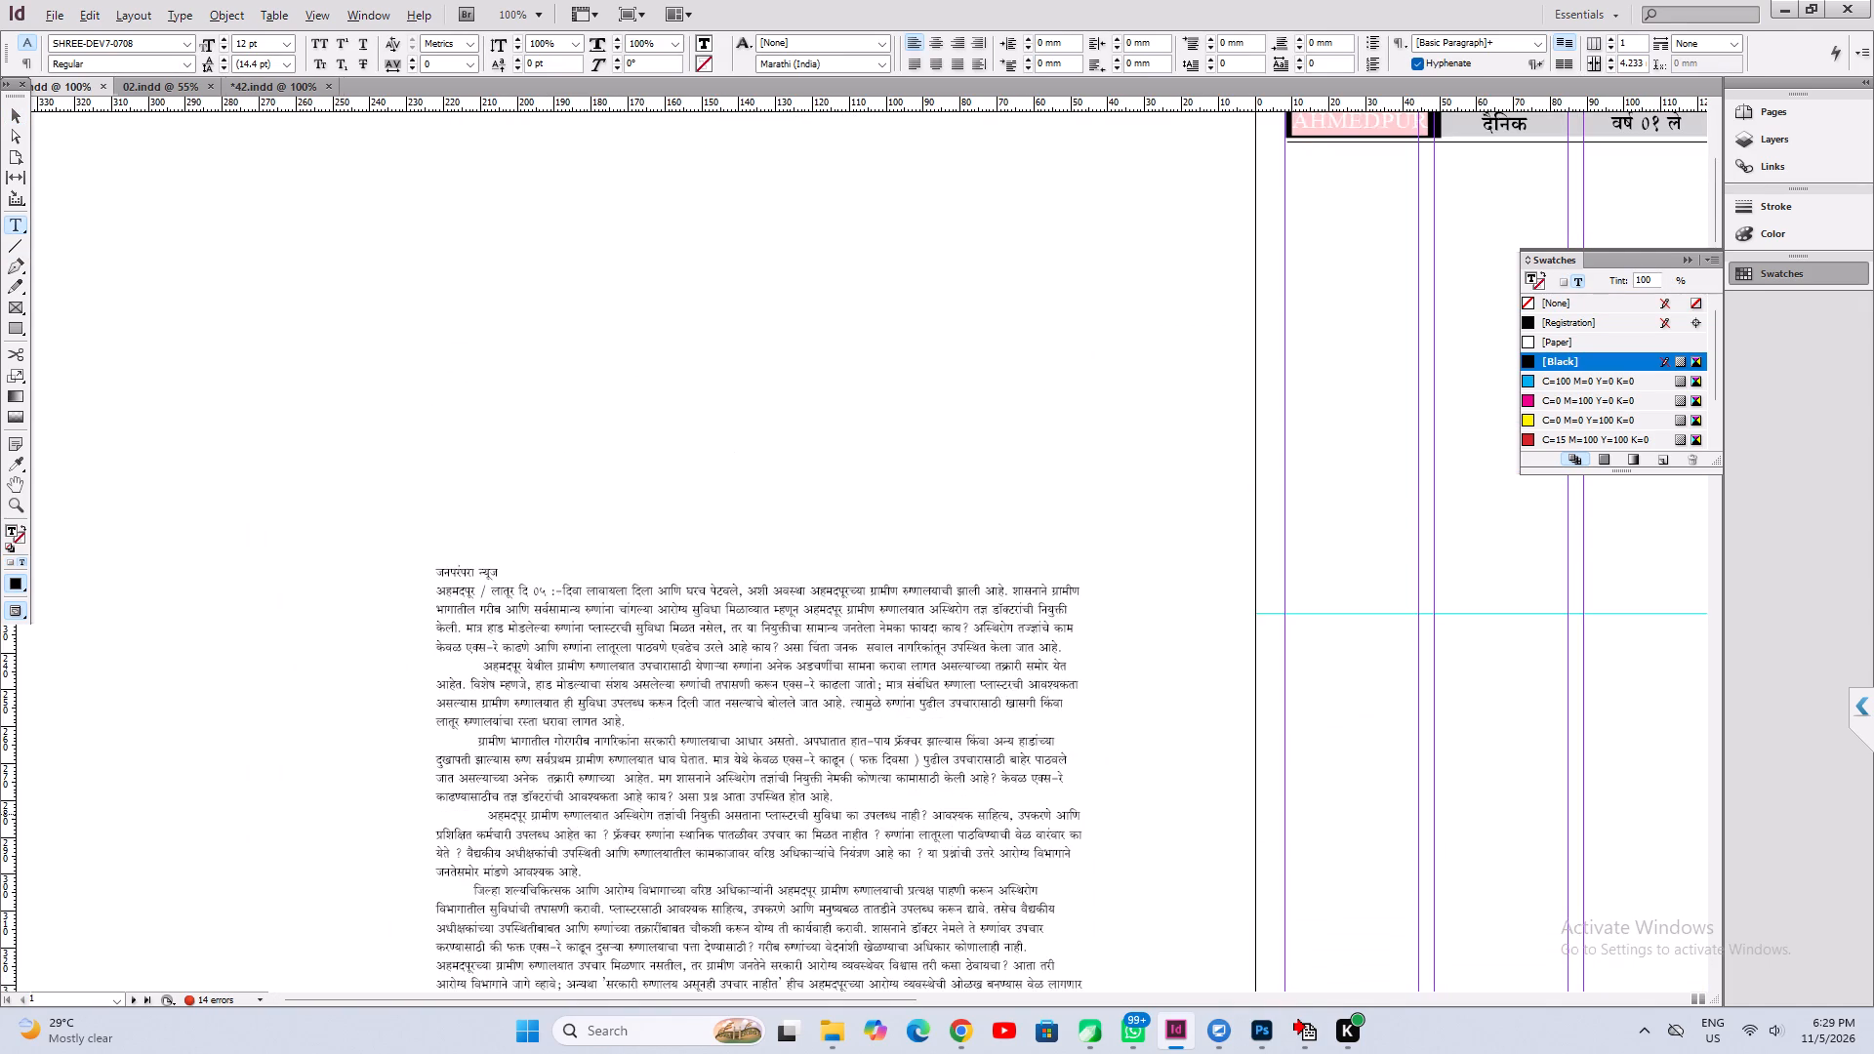
{"action": "left_click_drag", "start_coordinate": [1196, 706], "coordinate": [206, 168], "text": "alt"}
{"action": "left_click_drag", "start_coordinate": [670, 512], "coordinate": [349, 293], "text": "alt"}
{"action": "left_click_drag", "start_coordinate": [423, 422], "coordinate": [1161, 559]}
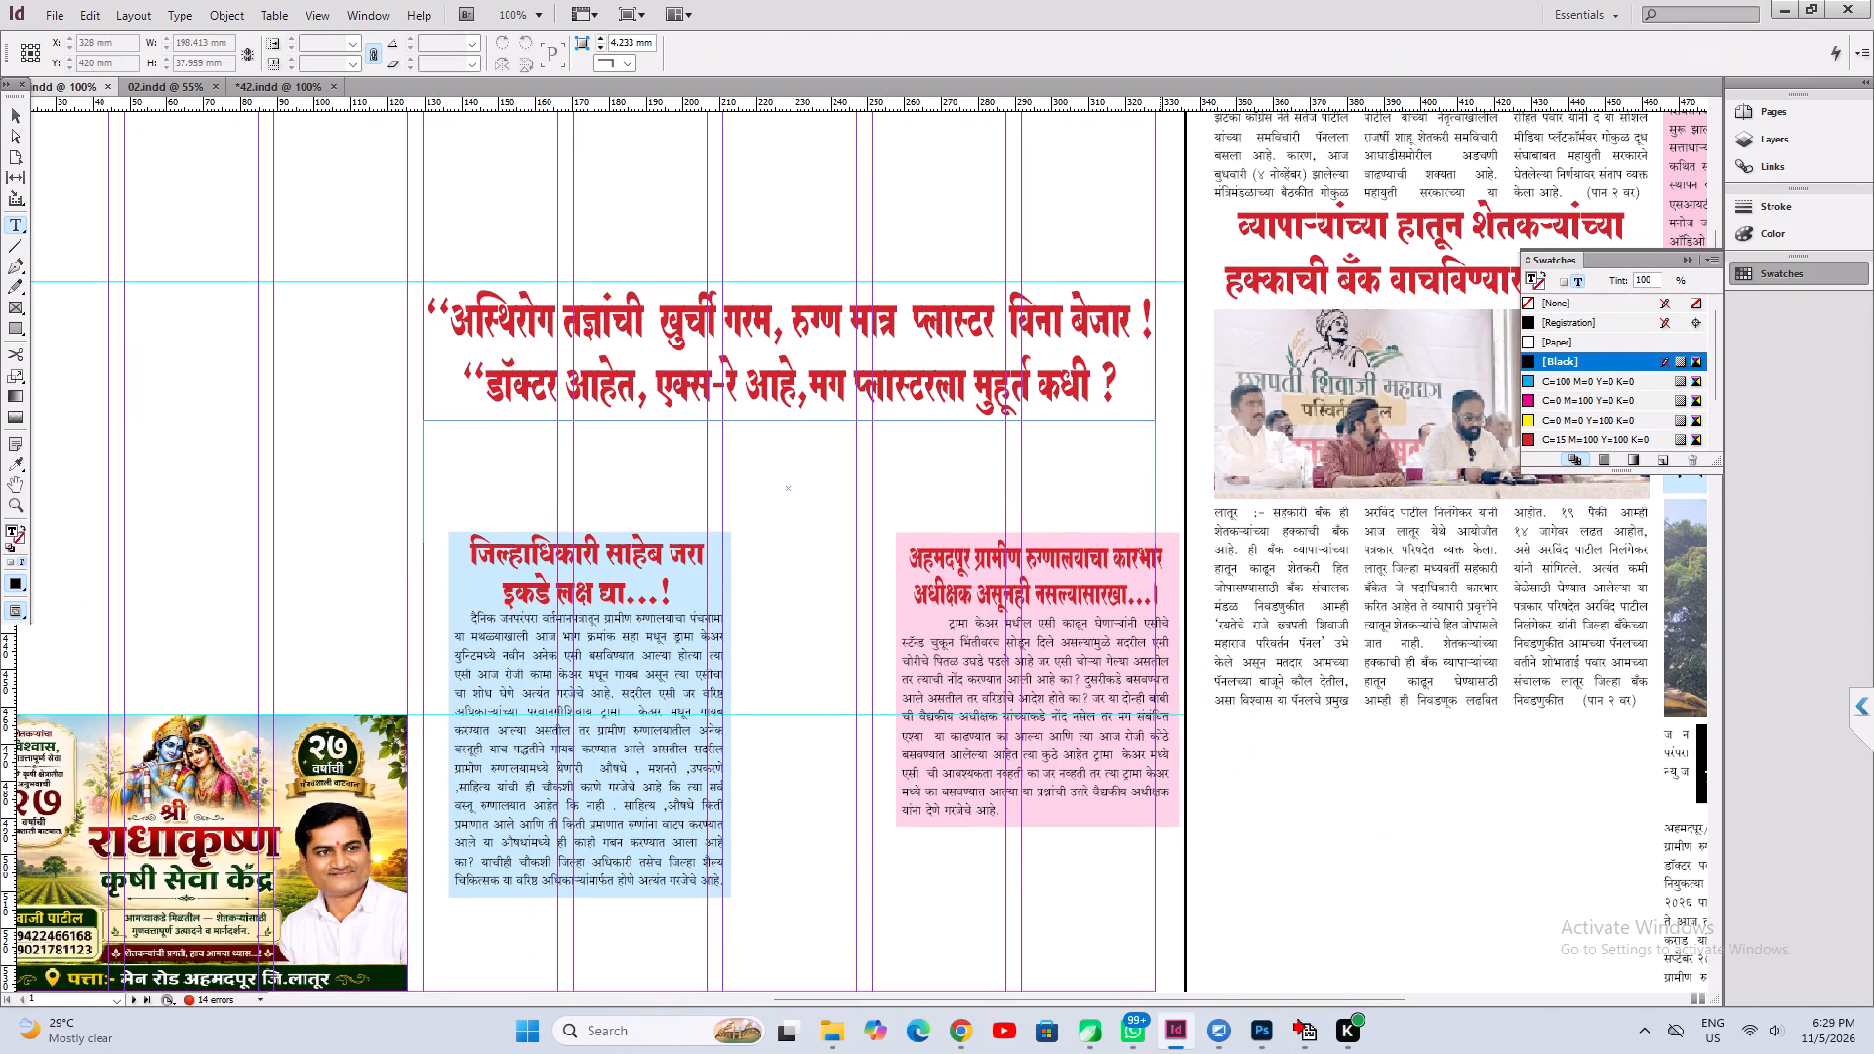
Draw a text frame about 198 by 21 mm beneath the red two-line headline and paste the copied दुष्काळ line into it.
{"action": "left_click_drag", "start_coordinate": [1161, 559], "coordinate": [1152, 502]}
{"action": "key", "text": "ctrl+v"}
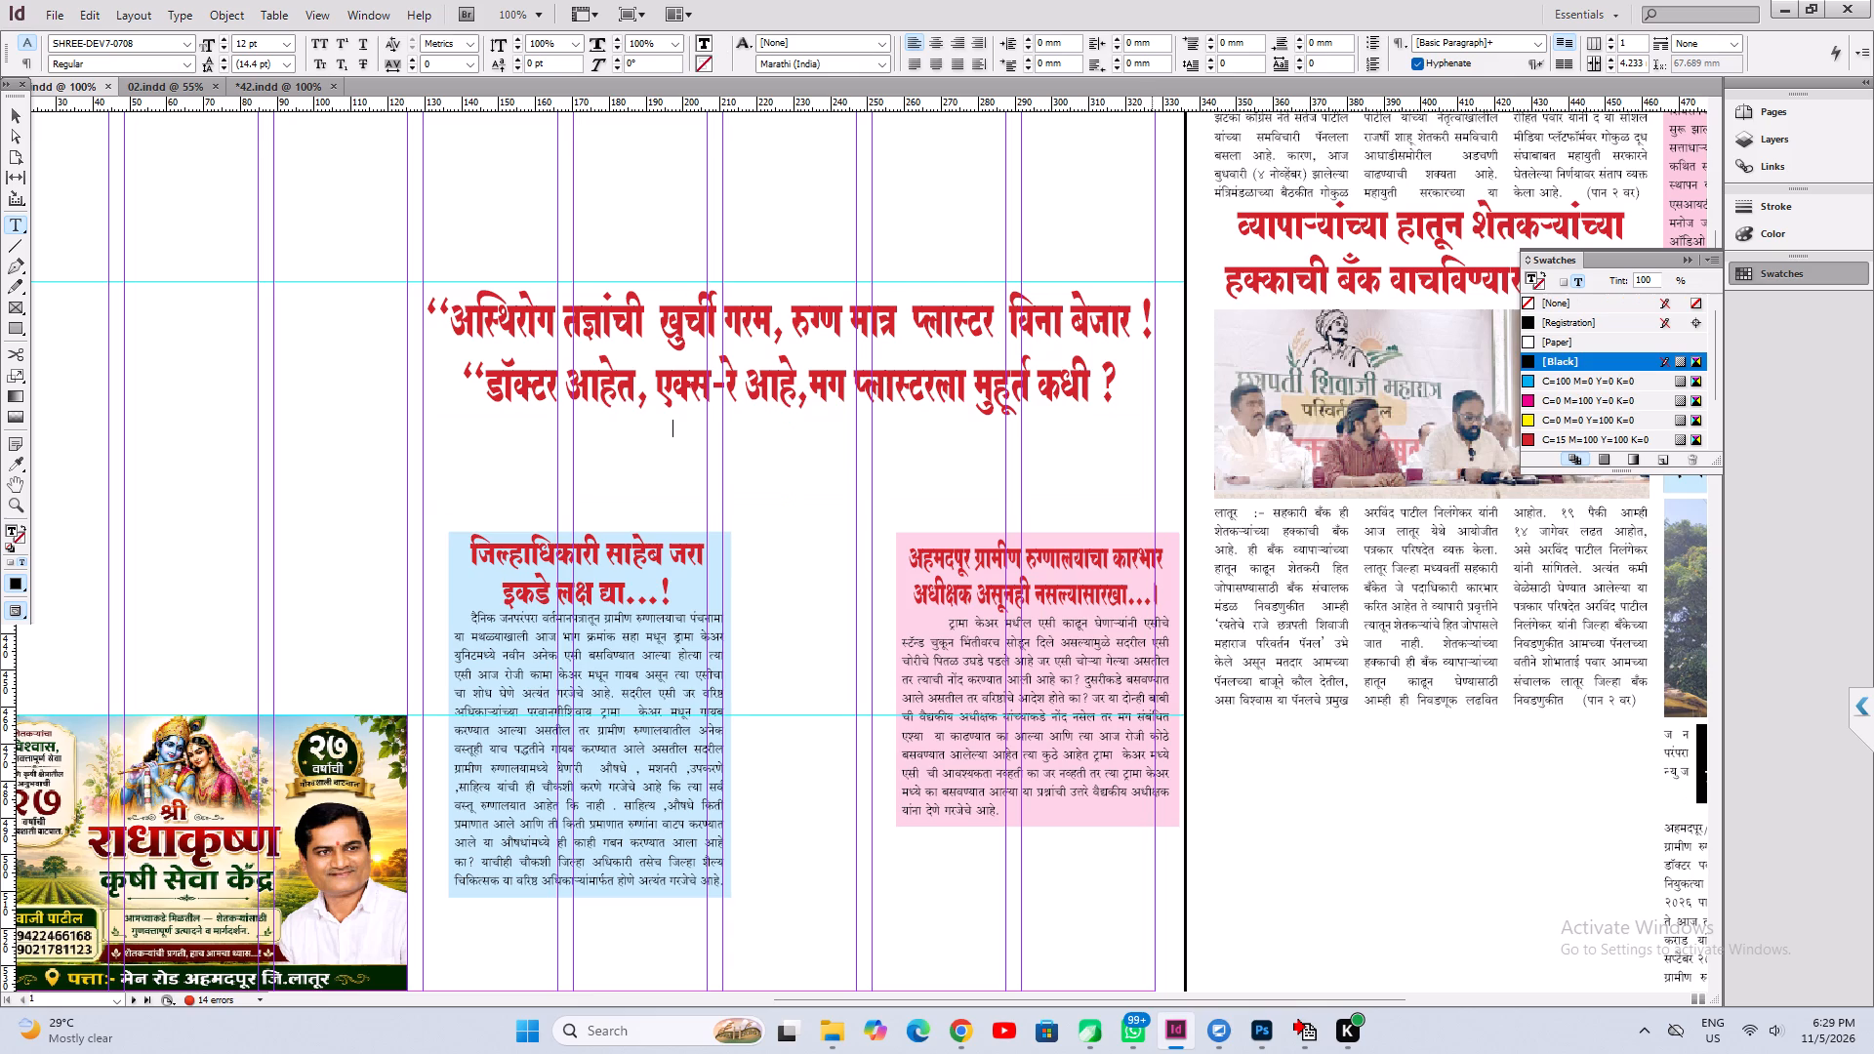
Style all of the pasted दुष्काळ line with the Eyedropper, sampling the red गोकुळच्या headline on the facing page.
{"action": "key", "text": "ctrl+a"}
{"action": "left_click_drag", "start_coordinate": [705, 599], "coordinate": [1252, 849], "text": "alt"}
{"action": "left_click_drag", "start_coordinate": [1063, 635], "coordinate": [1211, 607], "text": "alt"}
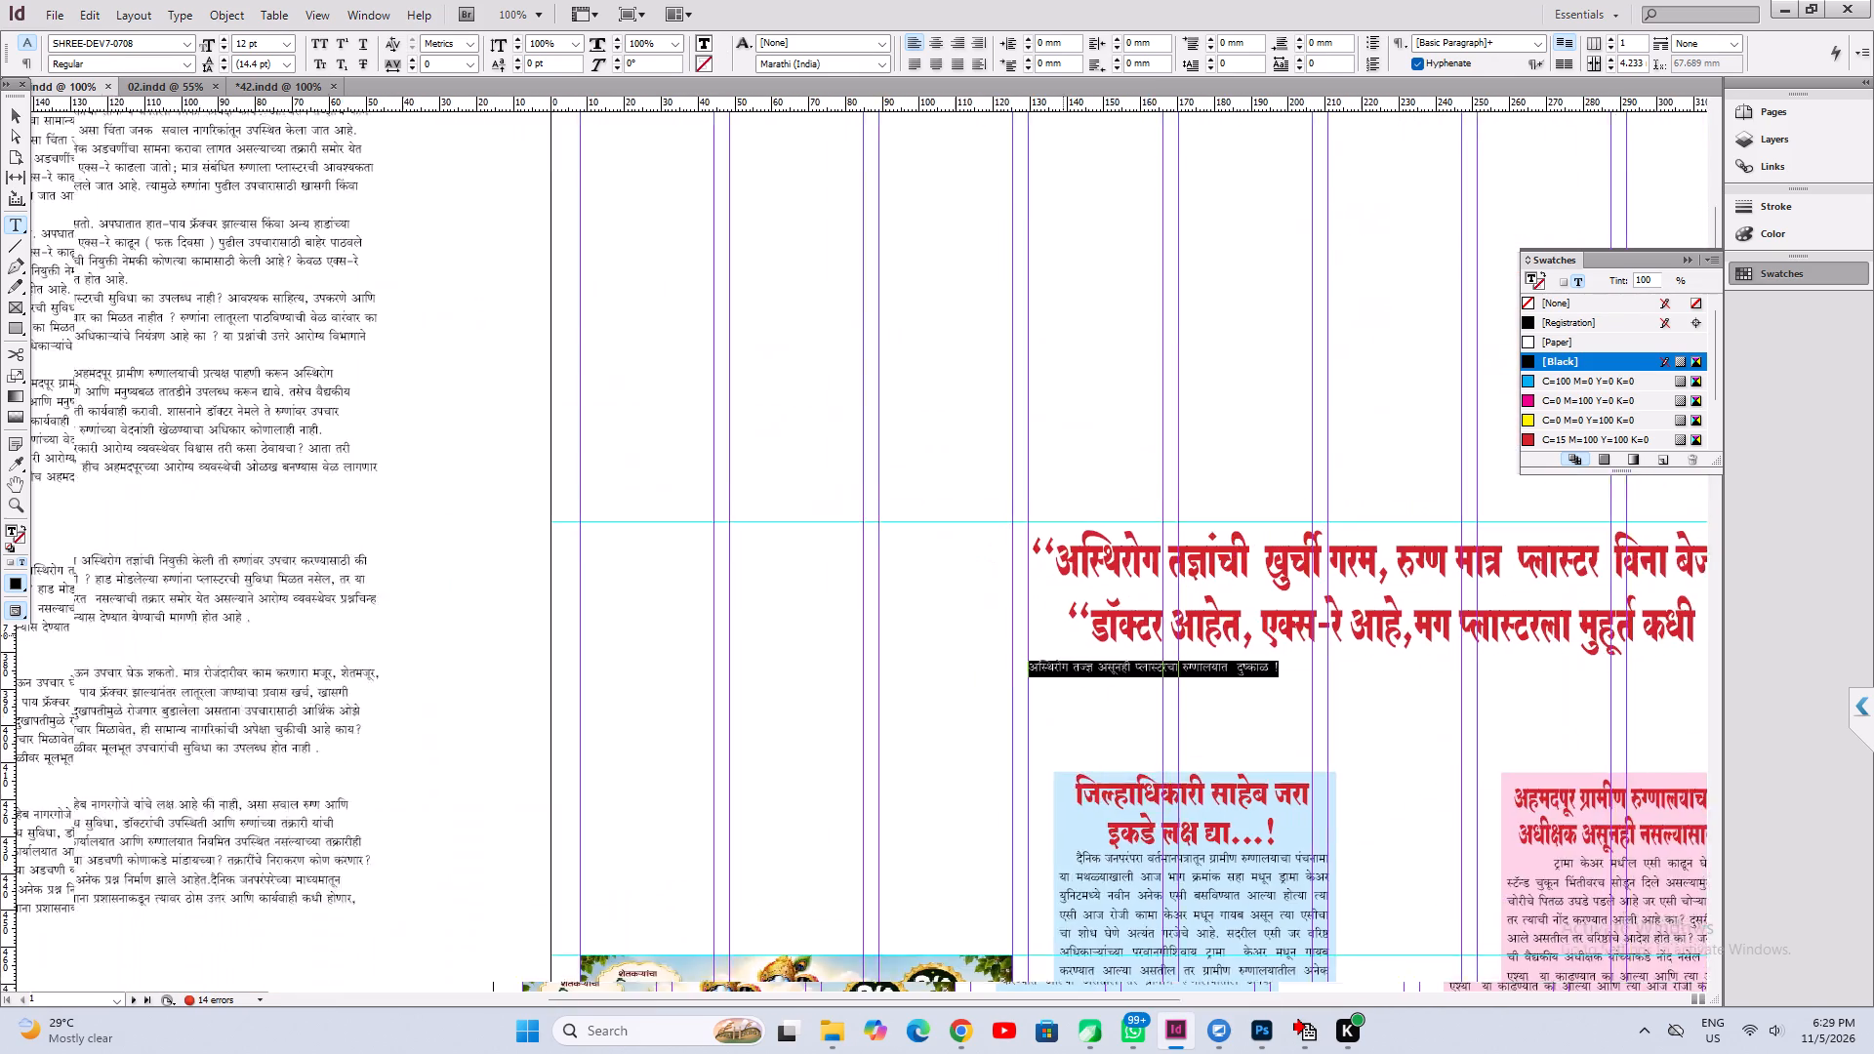
{"action": "left_click_drag", "start_coordinate": [1211, 607], "coordinate": [1285, 591], "text": "alt"}
{"action": "left_click_drag", "start_coordinate": [1128, 549], "coordinate": [342, 566], "text": "alt"}
{"action": "left_click_drag", "start_coordinate": [1176, 516], "coordinate": [440, 693], "text": "alt"}
{"action": "left_click_drag", "start_coordinate": [607, 608], "coordinate": [629, 752], "text": "alt"}
{"action": "left_click_drag", "start_coordinate": [640, 645], "coordinate": [678, 548], "text": "alt"}
{"action": "left_click_drag", "start_coordinate": [683, 527], "coordinate": [711, 366], "text": "alt"}
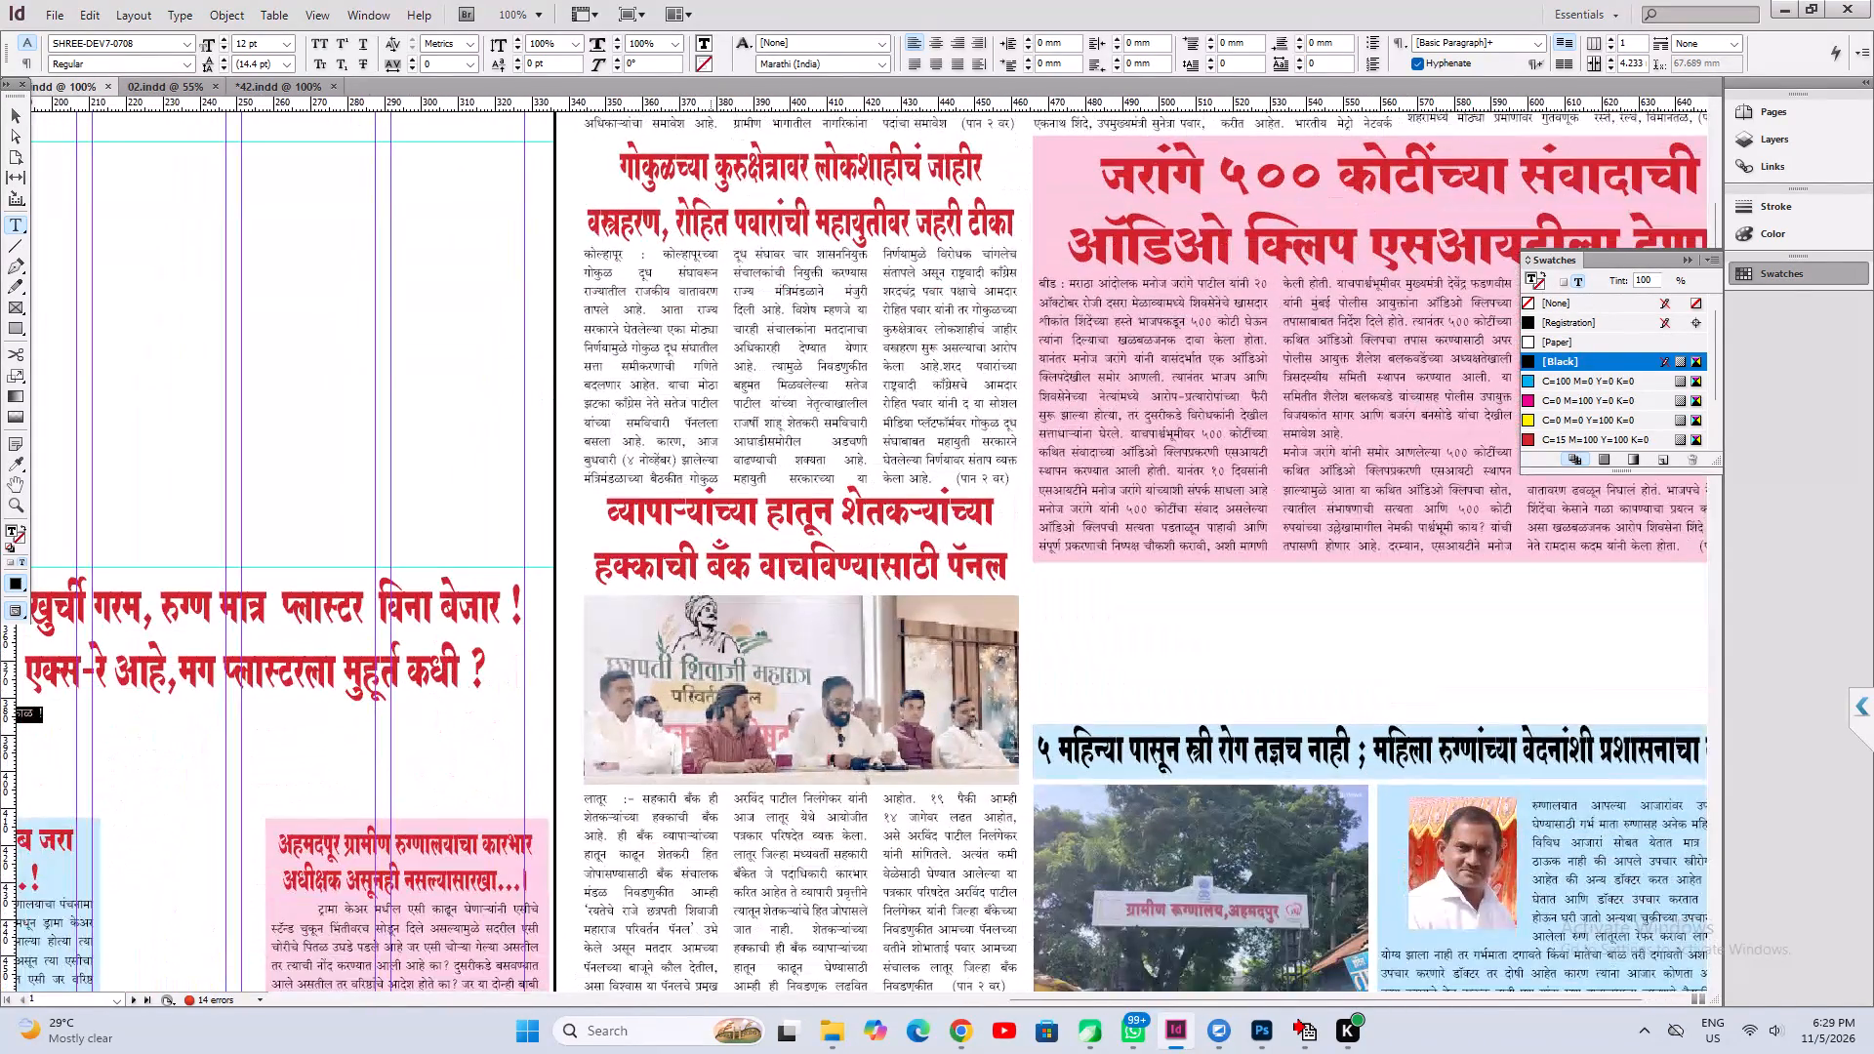
{"action": "left_click", "coordinate": [19, 458]}
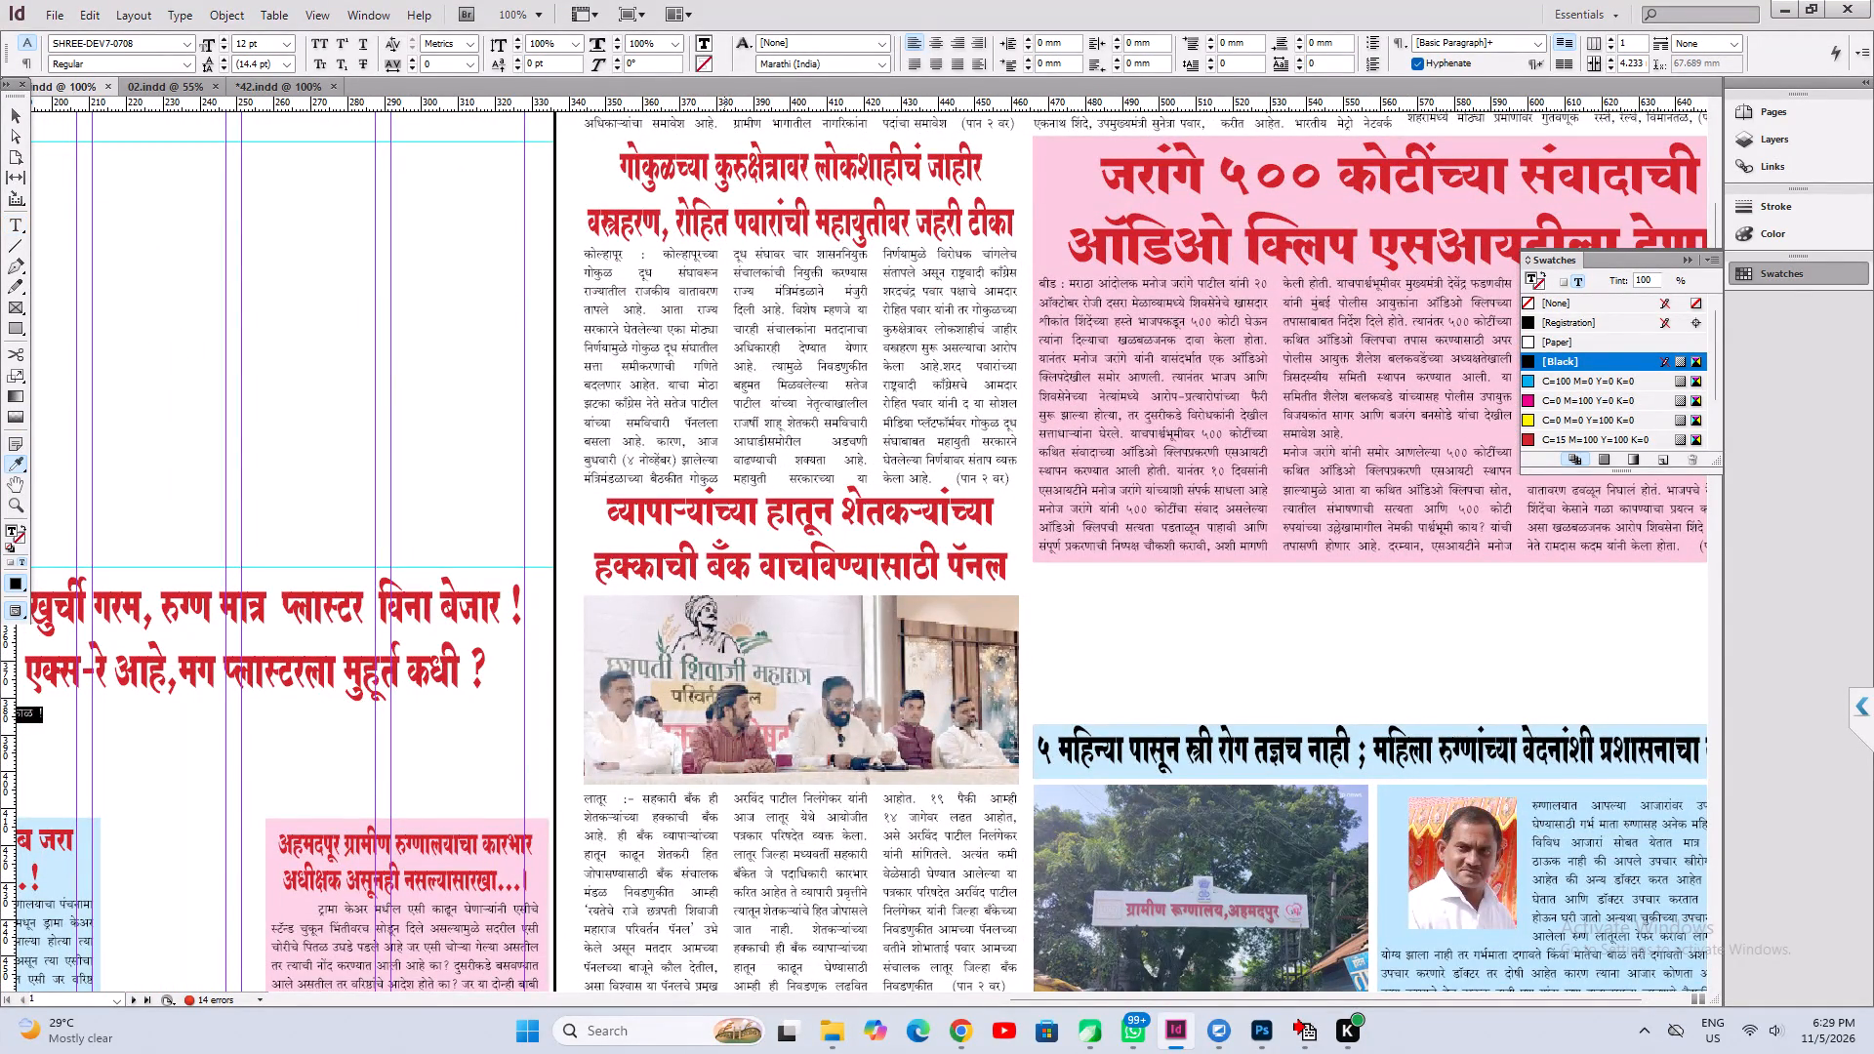
{"action": "left_click", "coordinate": [672, 154]}
{"action": "key", "text": "ctrl+1"}
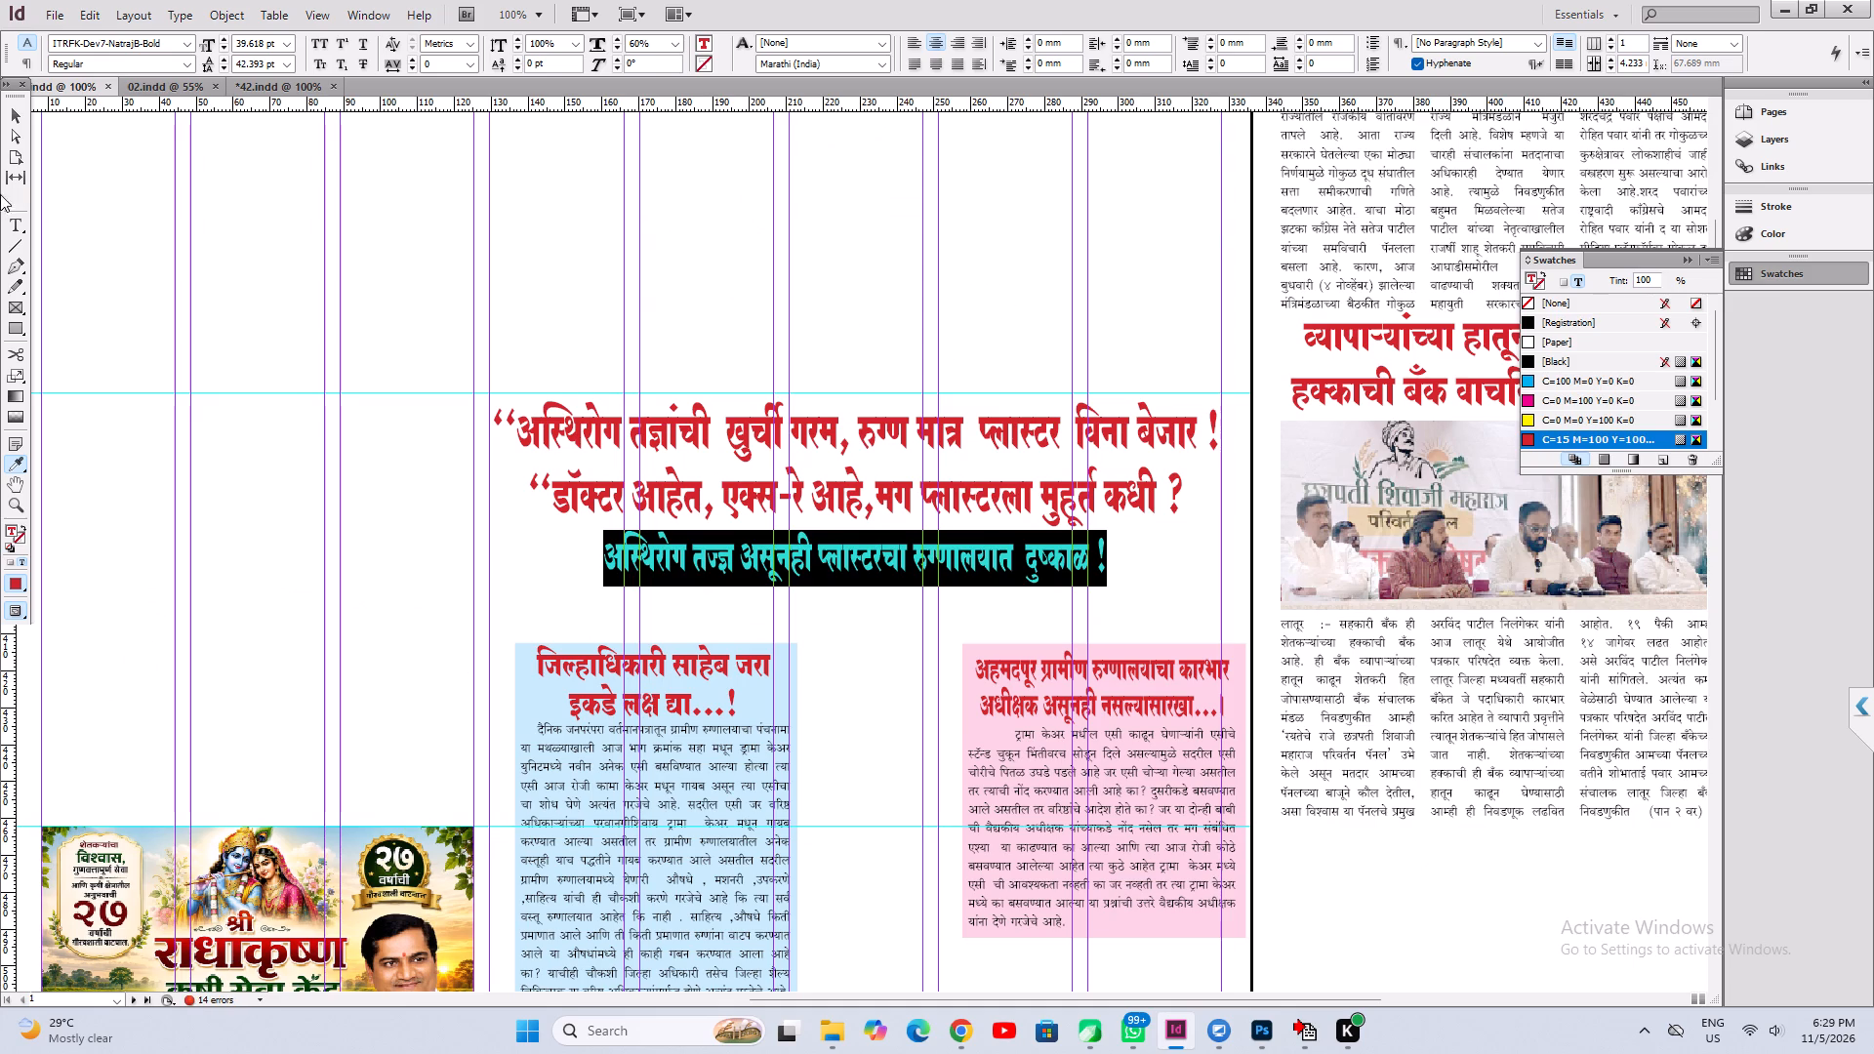
Widen the दुष्काळ line's characters, trying a horizontal scale of 80% and settling on 90%.
{"action": "left_click", "coordinate": [16, 223]}
{"action": "double_click", "coordinate": [664, 44]}
{"action": "type", "text": "80"}
{"action": "key", "text": "Return"}
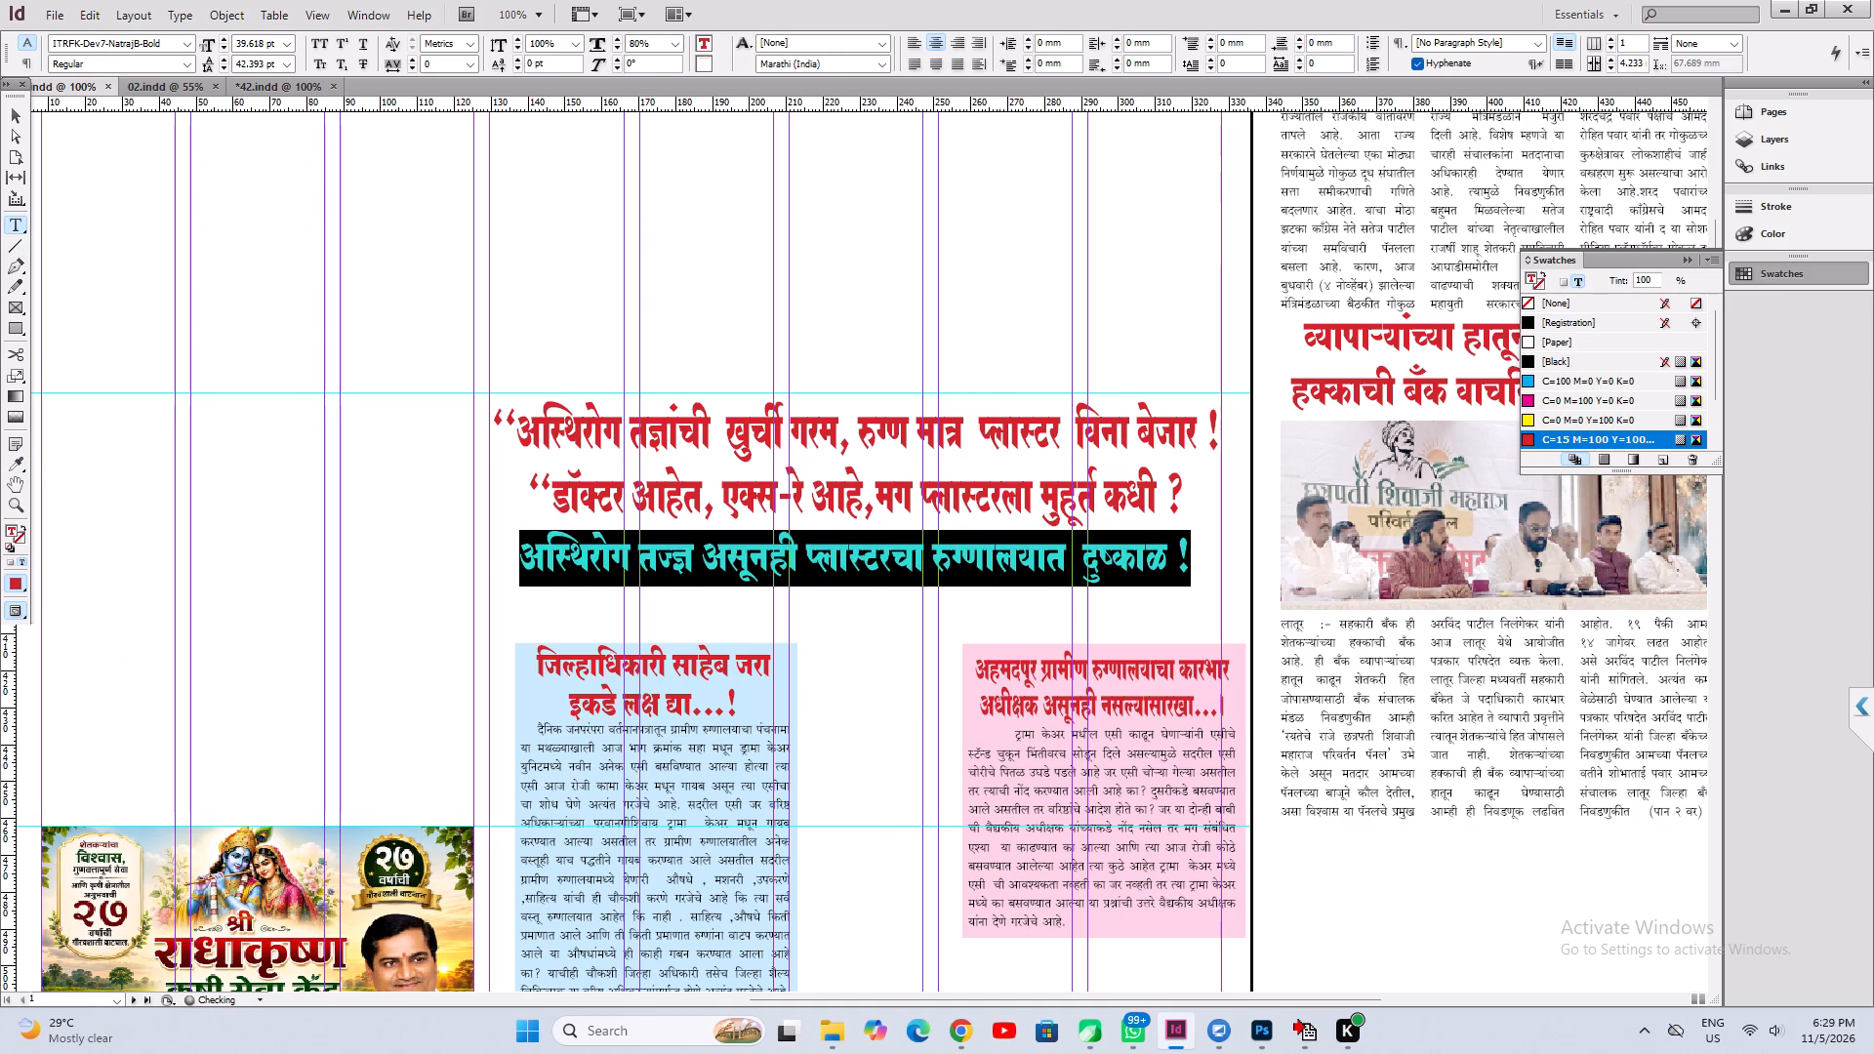
{"action": "left_click_drag", "start_coordinate": [663, 41], "coordinate": [0, 36]}
{"action": "type", "text": "90"}
{"action": "key", "text": "Return"}
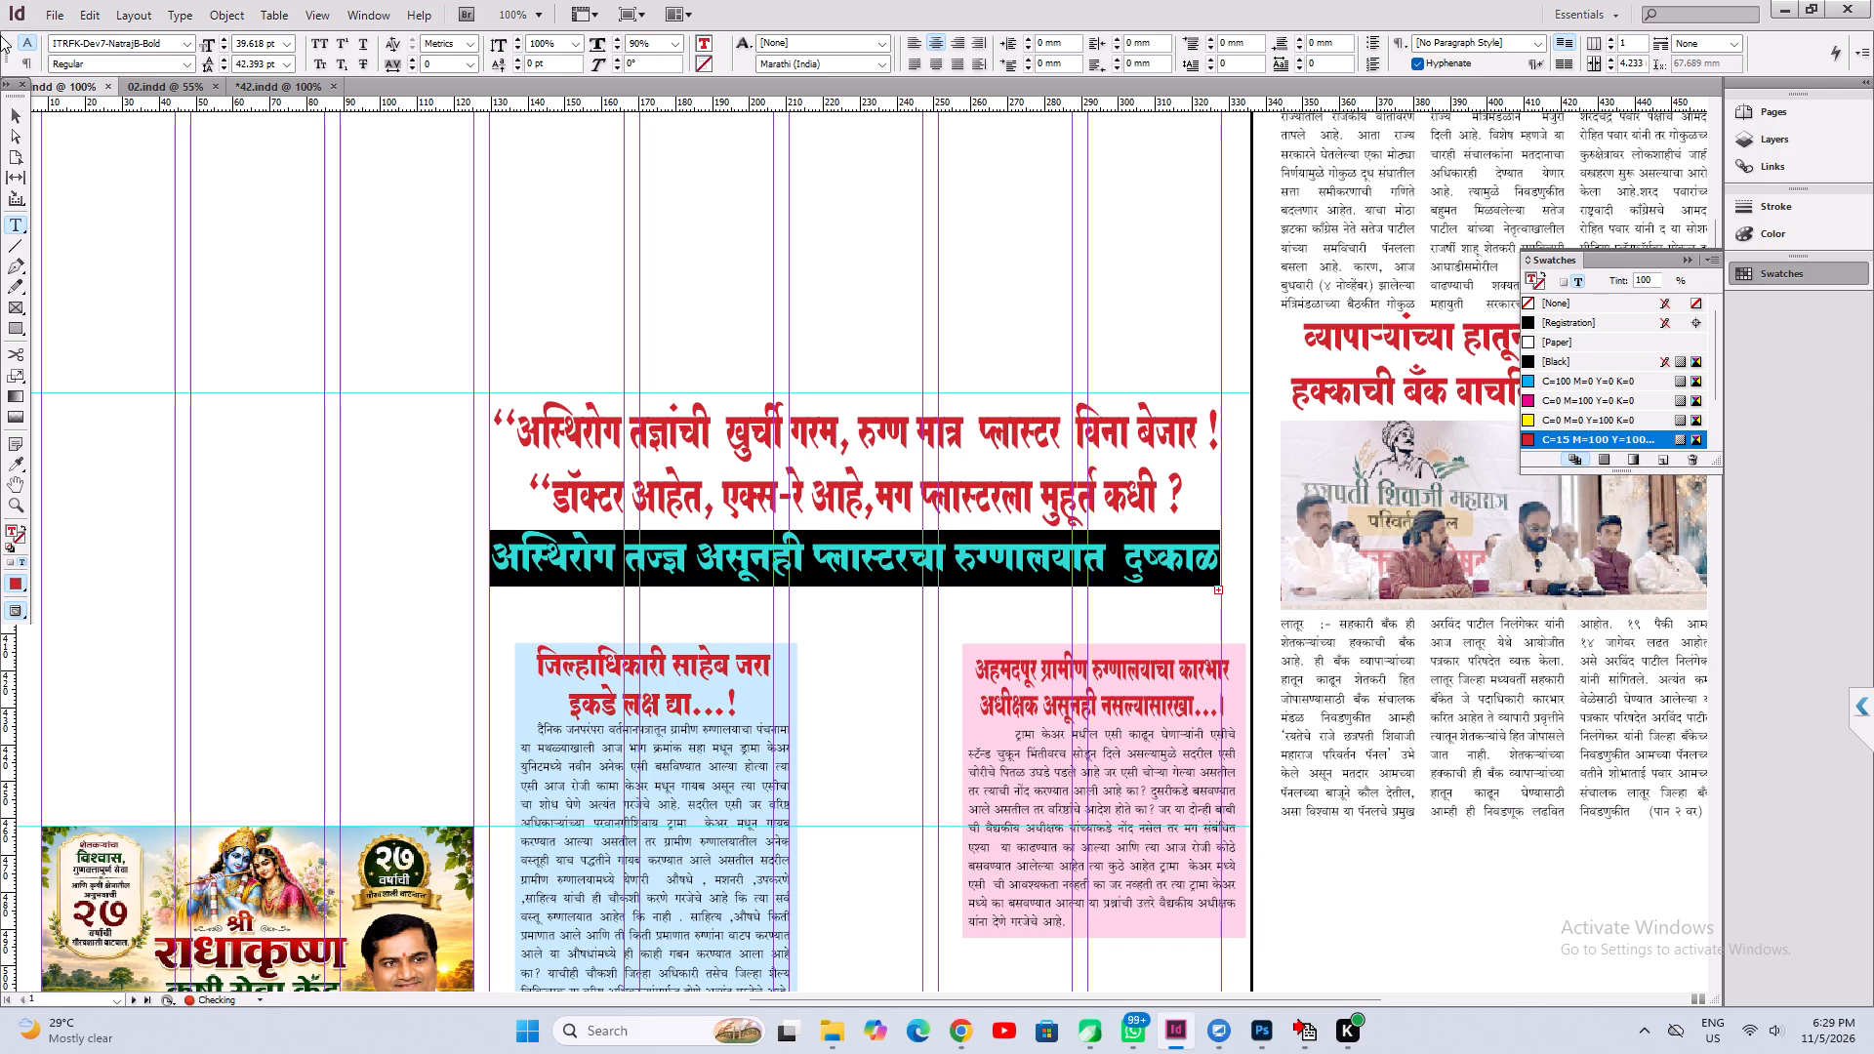
Reduce the दुष्काळ line's font size to 37.618 pt so it fits its frame on one line, and save.
{"action": "key", "text": "ctrl+shift+comma"}
{"action": "key", "text": "ctrl+shift+comma"}
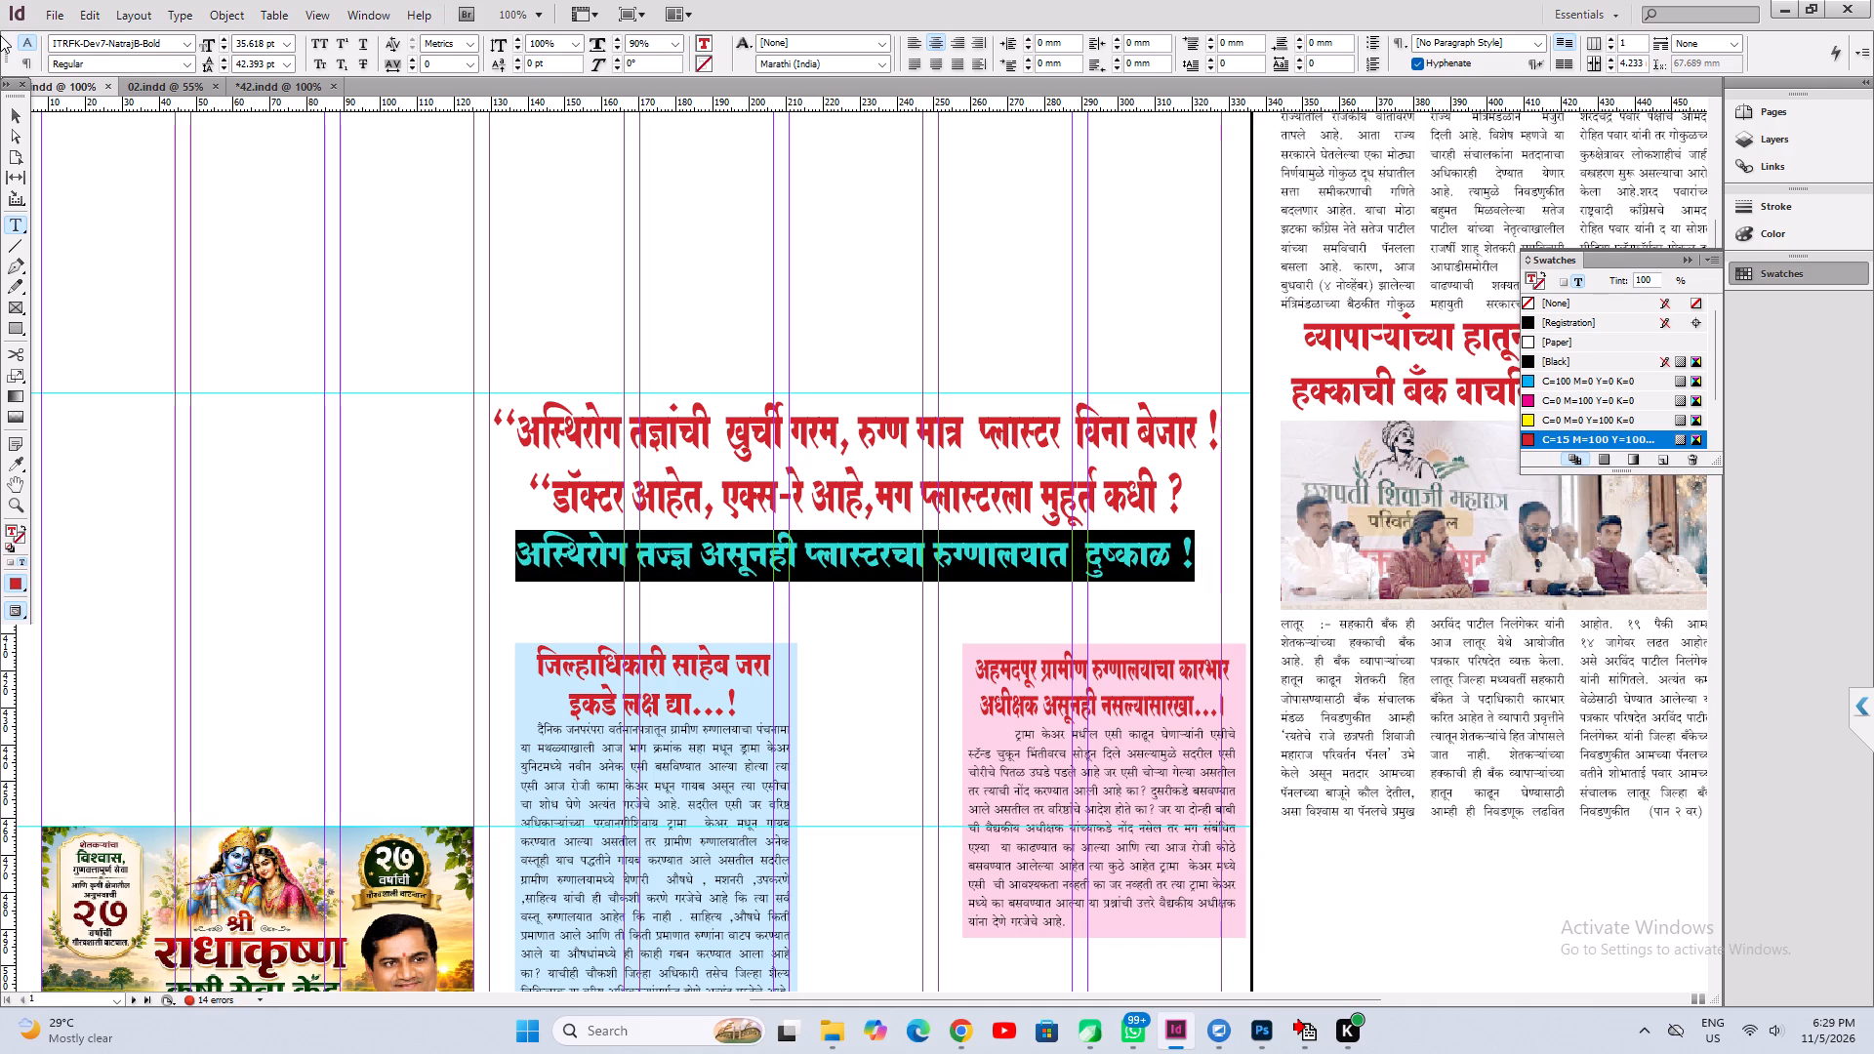
{"action": "key", "text": "ctrl+shift+period"}
{"action": "key", "text": "ctrl+s"}
{"action": "left_click", "coordinate": [846, 560]}
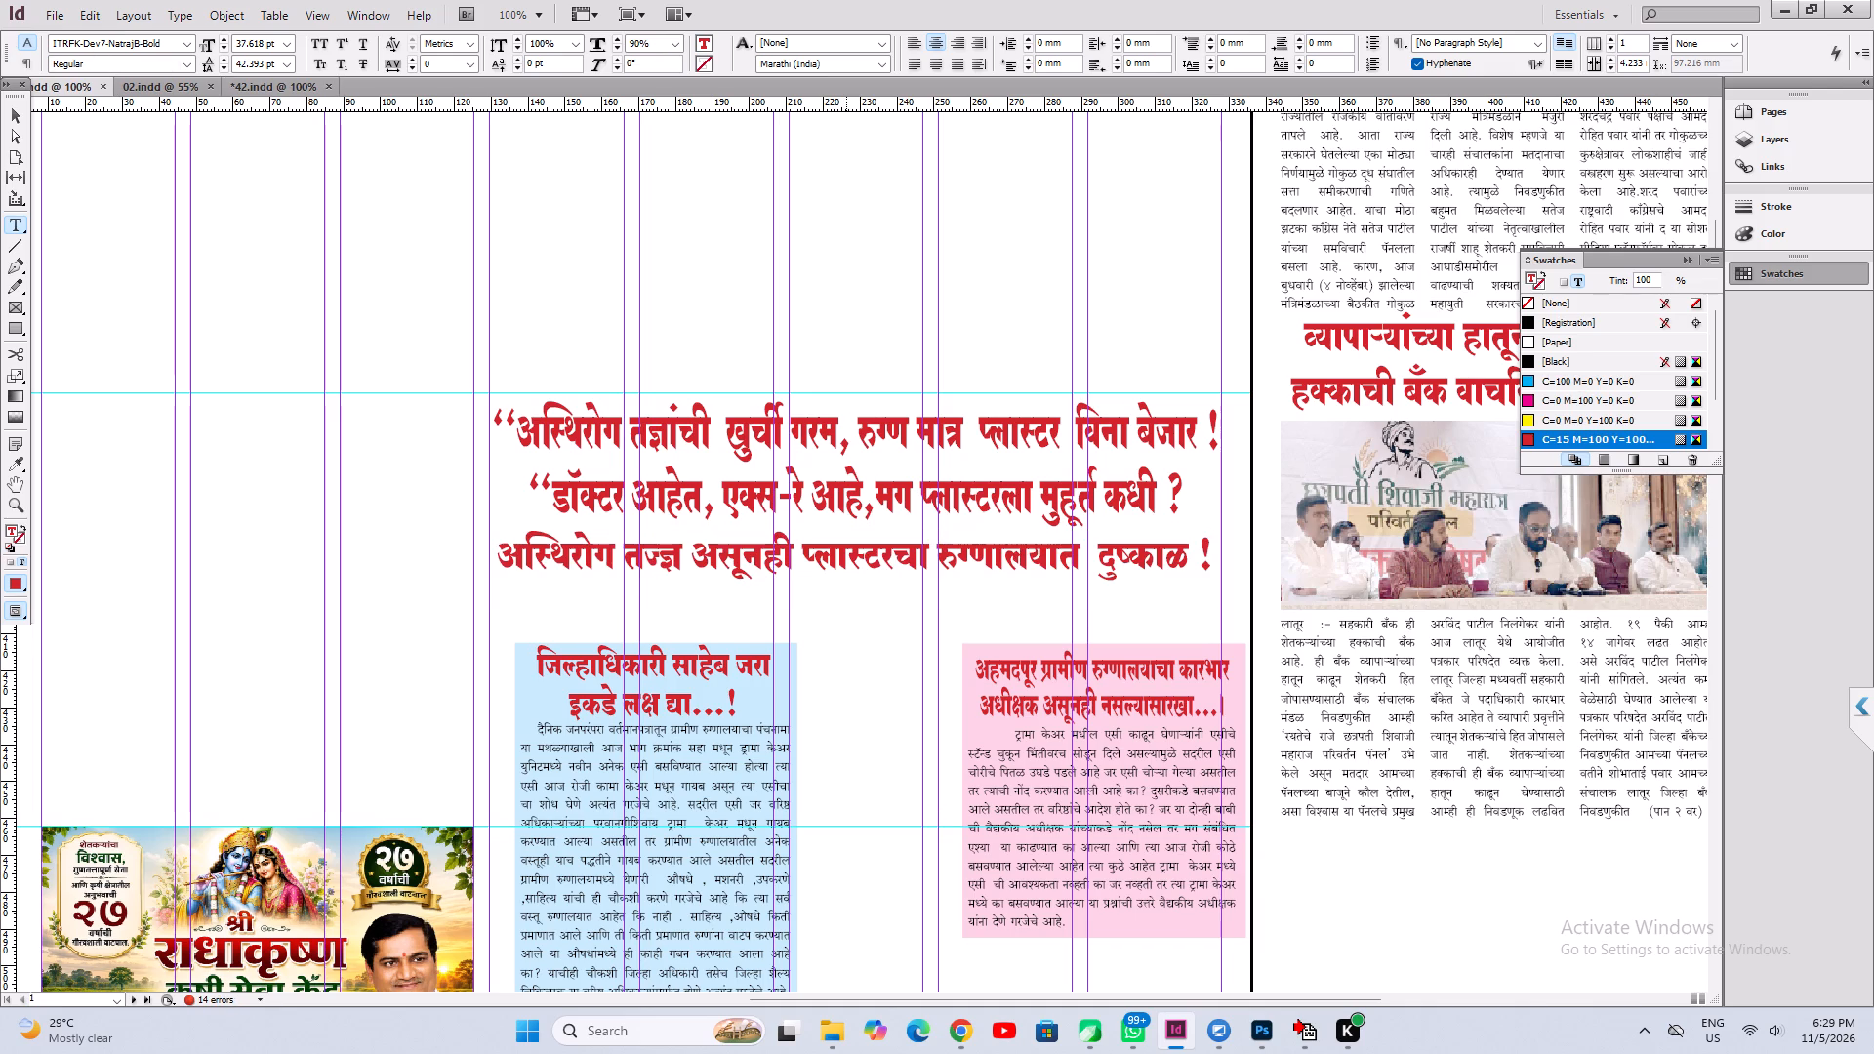
{"action": "key", "text": "ctrl+s"}
Colour all the text of the दुष्काळ line with the Paper swatch and save the document.
{"action": "key", "text": "ctrl+a"}
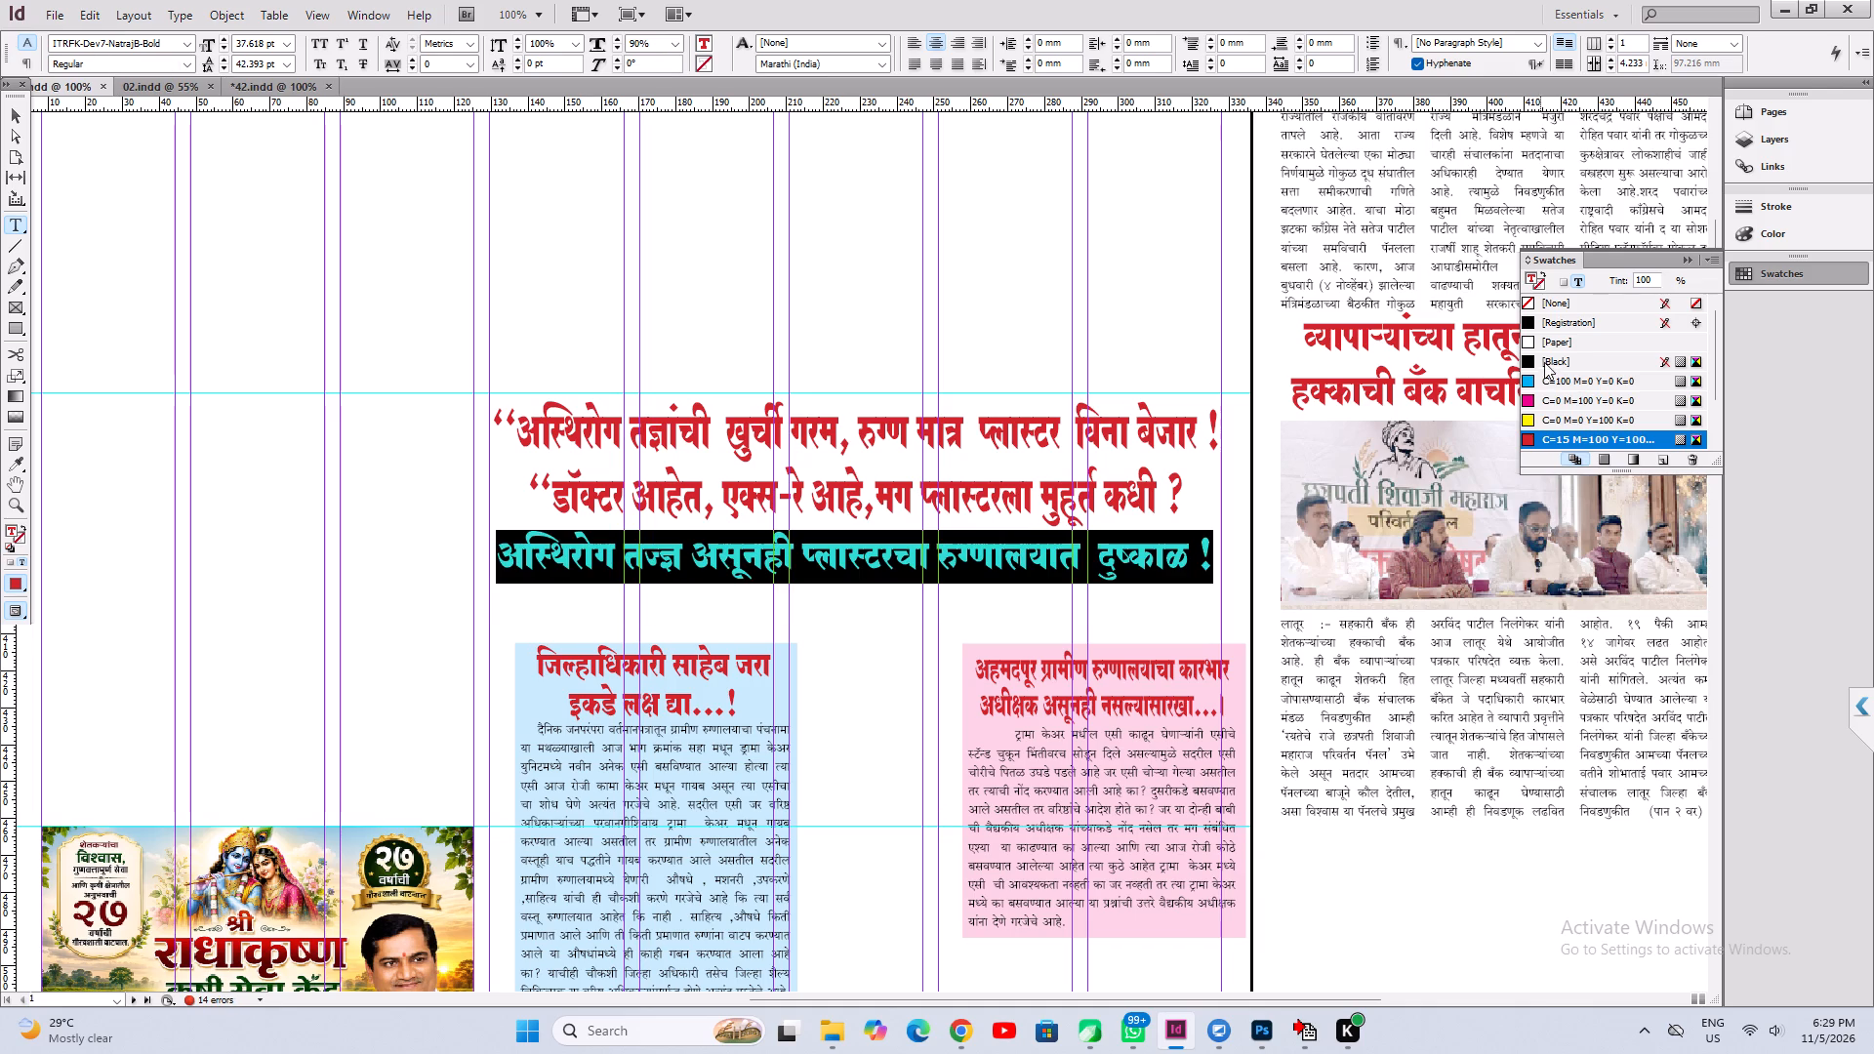
{"action": "left_click", "coordinate": [1557, 343]}
{"action": "left_click", "coordinate": [642, 561]}
{"action": "key", "text": "ctrl+s"}
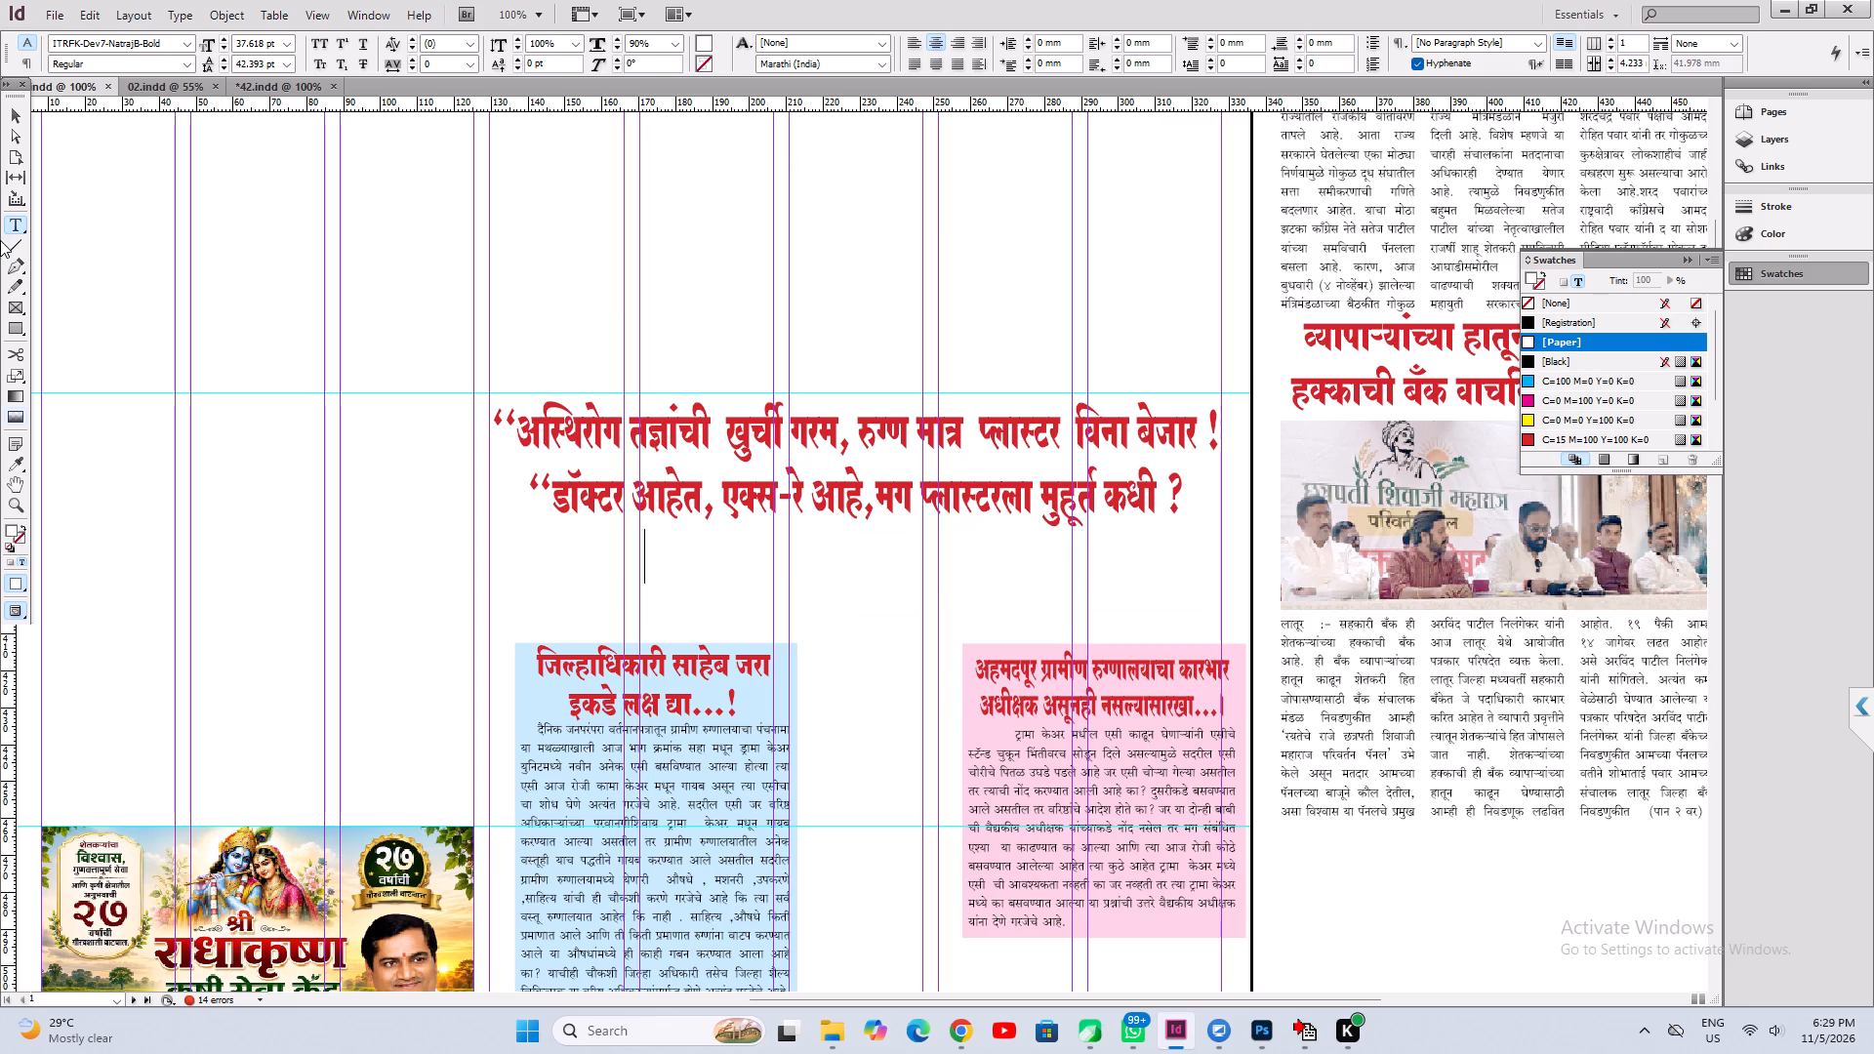
Activate the Rectangle tool.
{"action": "left_click", "coordinate": [18, 328]}
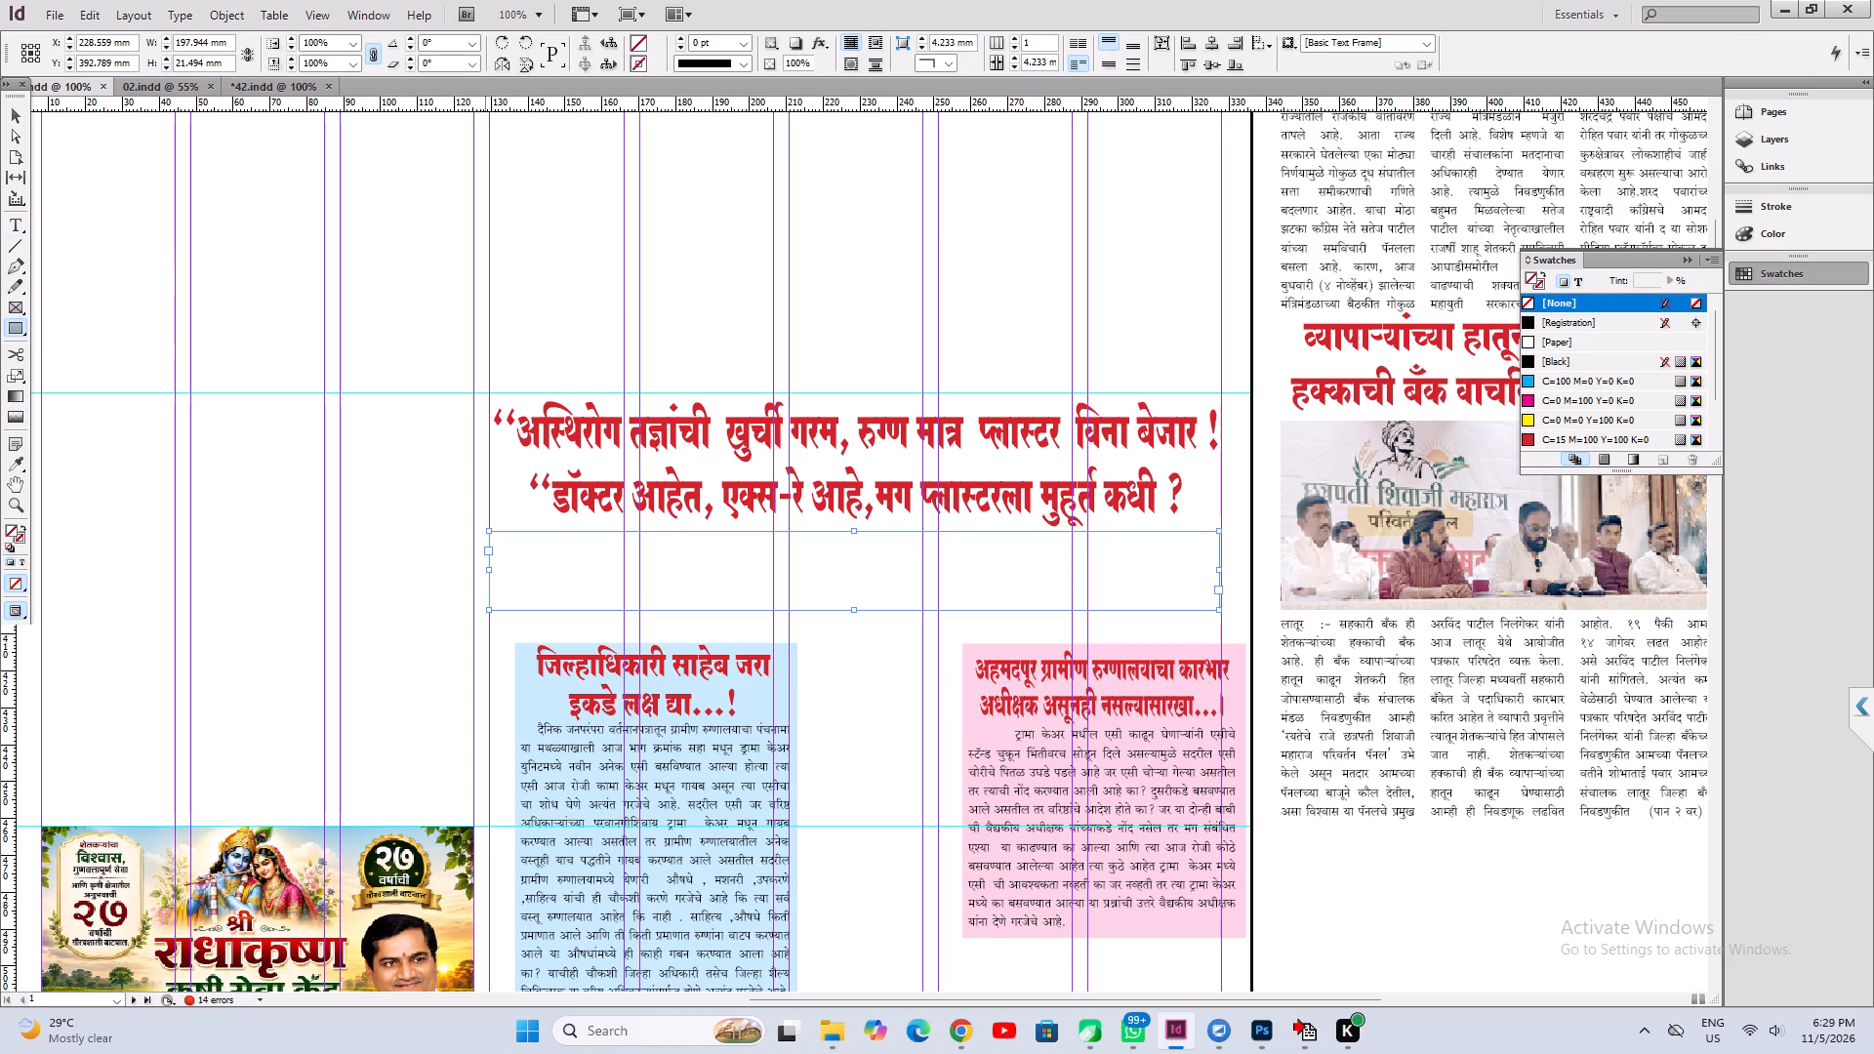
Draw a rectangle about 198 × 21 mm over the दुष्काळ line, fill it with Registration, send it behind the text, and save.
{"action": "left_click_drag", "start_coordinate": [488, 522], "coordinate": [1219, 596]}
{"action": "left_click", "coordinate": [1585, 321]}
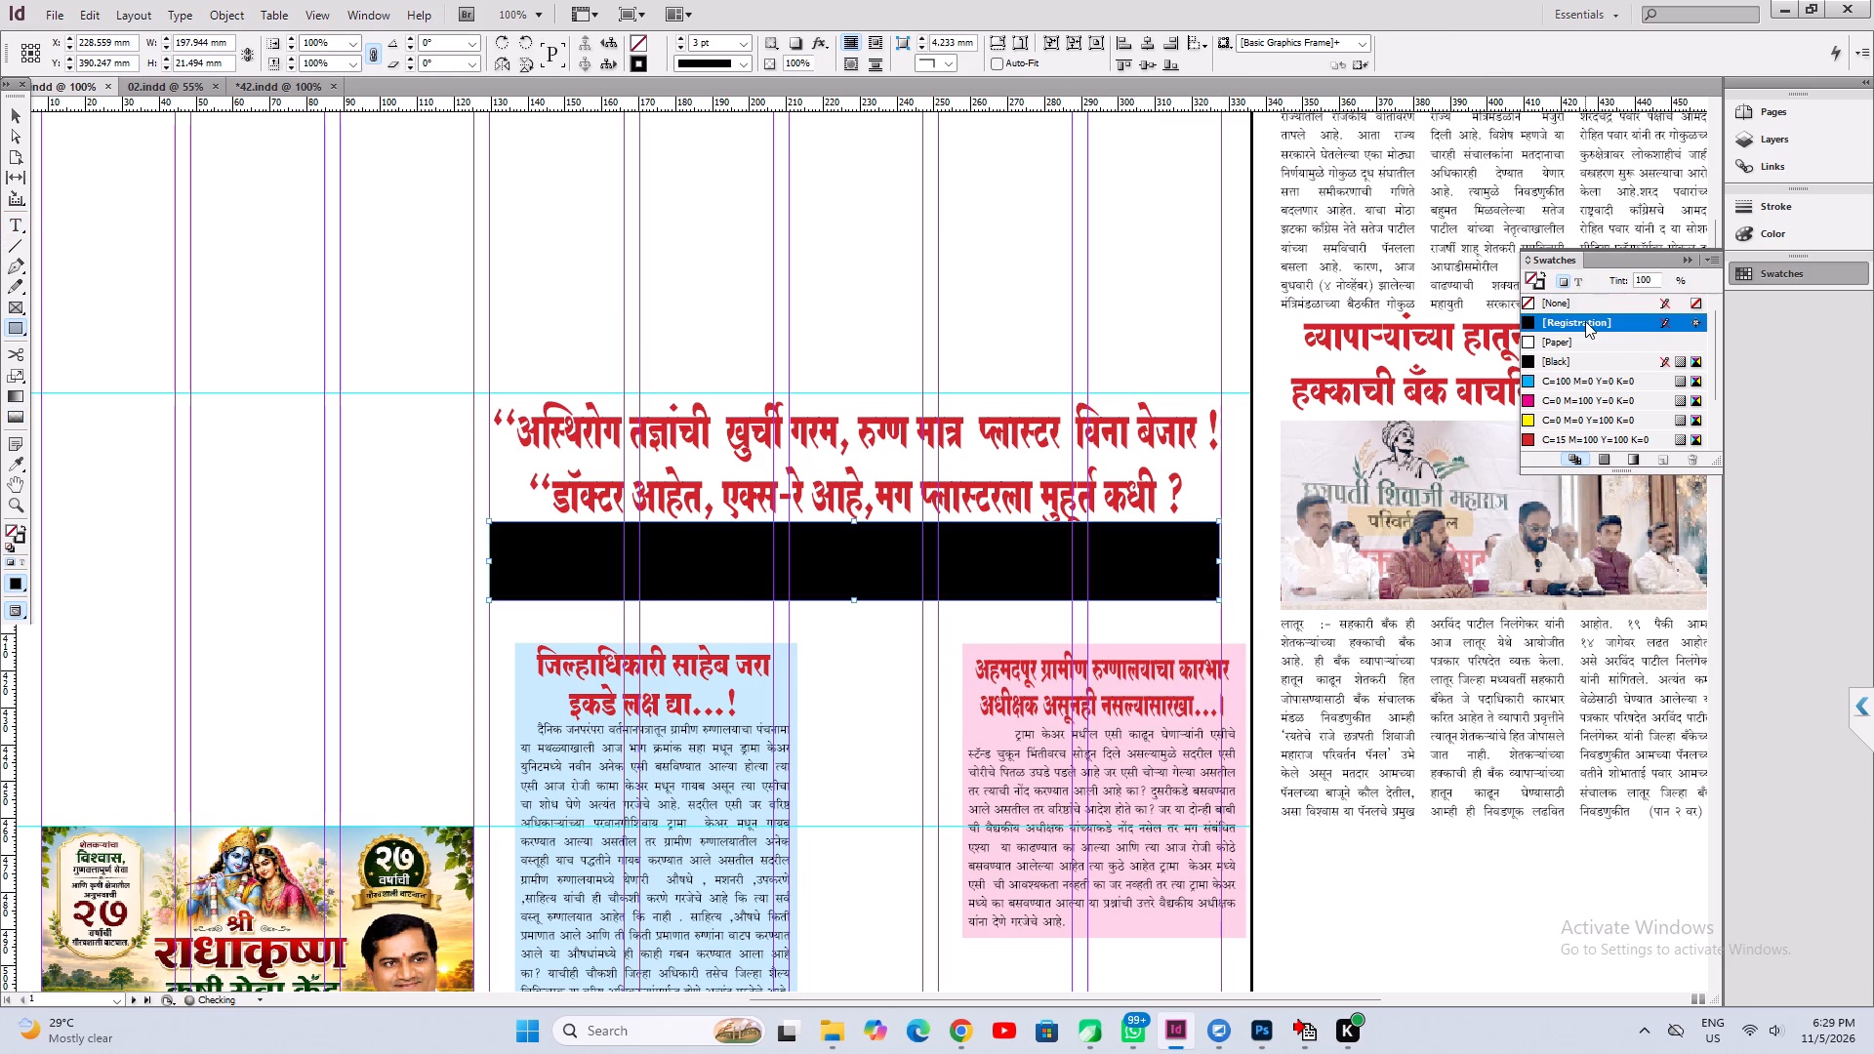
{"action": "key", "text": "ctrl+shift+bracketleft"}
{"action": "key", "text": "ctrl+s"}
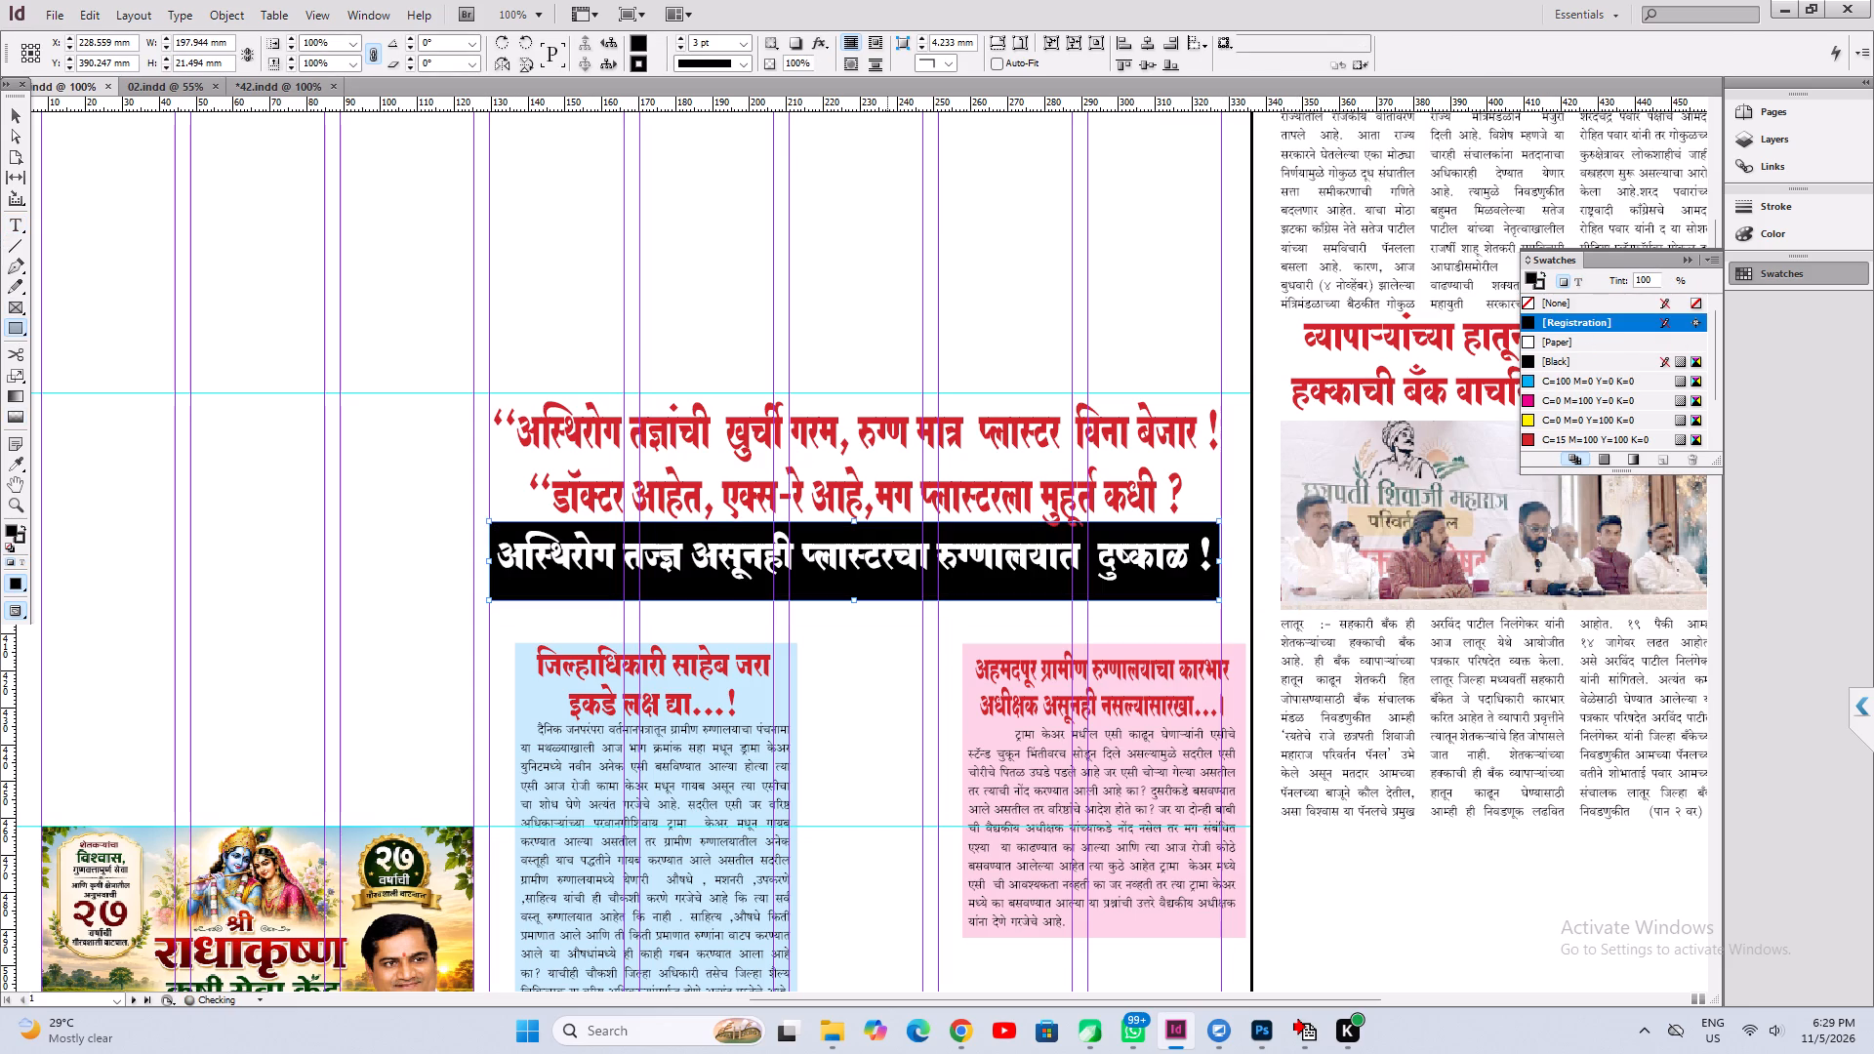
Nudge the दुष्काळ line and its black rectangle together about 1.8 mm down, away from the red headline.
{"action": "left_click", "coordinate": [3, 110]}
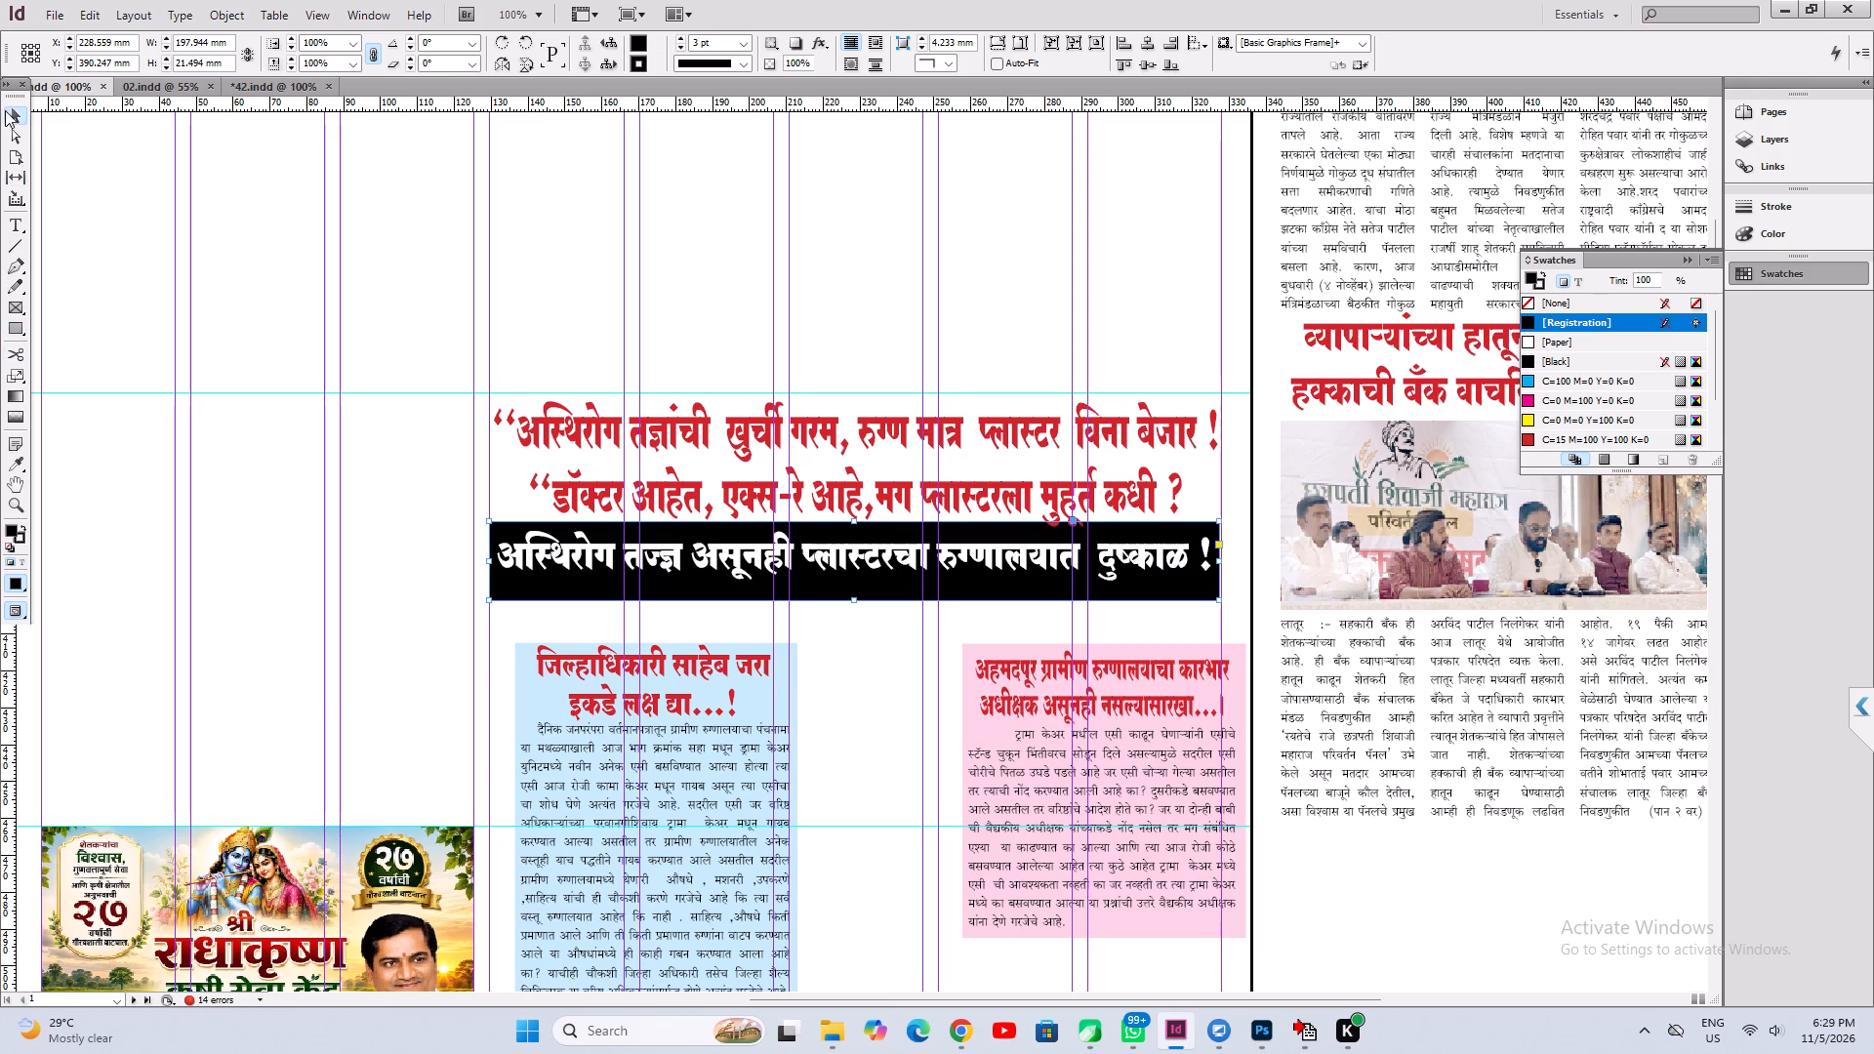
{"action": "left_click", "coordinate": [16, 118]}
{"action": "left_click", "coordinate": [352, 578]}
{"action": "left_click_drag", "start_coordinate": [412, 556], "coordinate": [697, 640]}
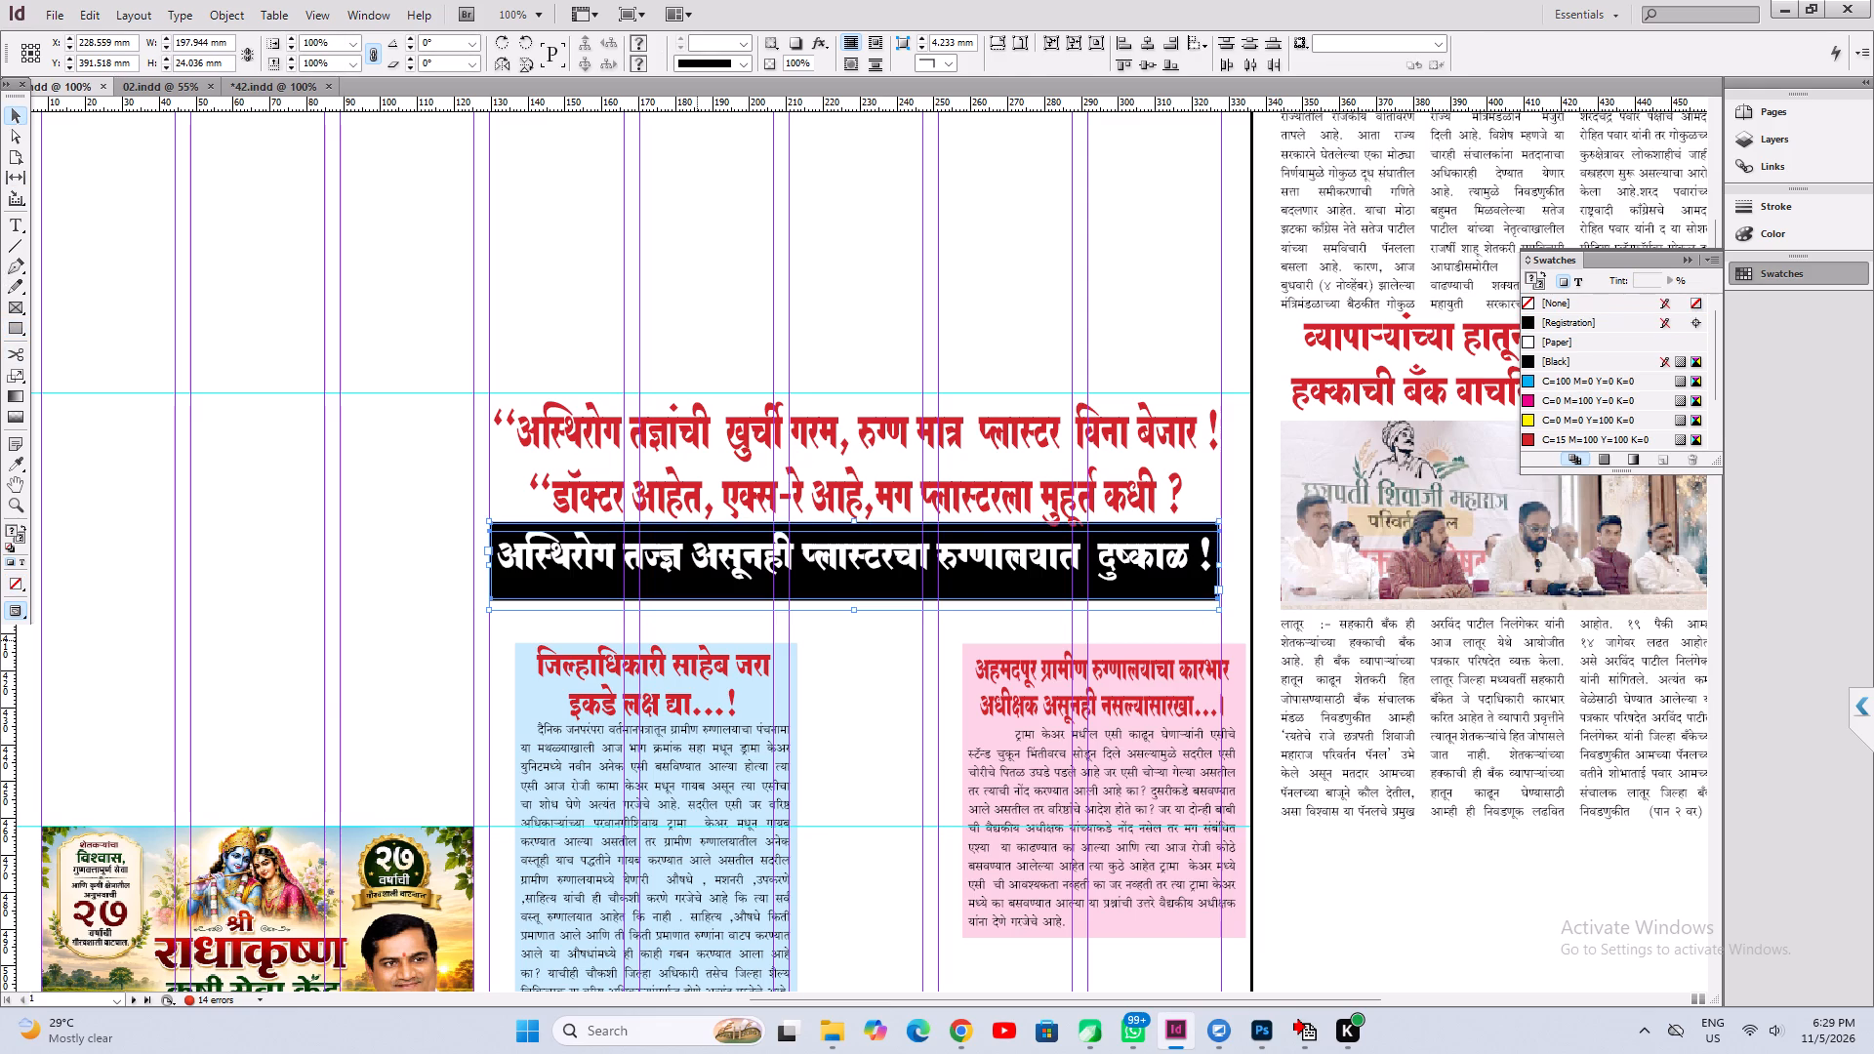
{"action": "key", "text": "Down"}
{"action": "key", "text": "Down"}
{"action": "key", "text": "Down"}
{"action": "key", "text": "Down"}
{"action": "key", "text": "Down"}
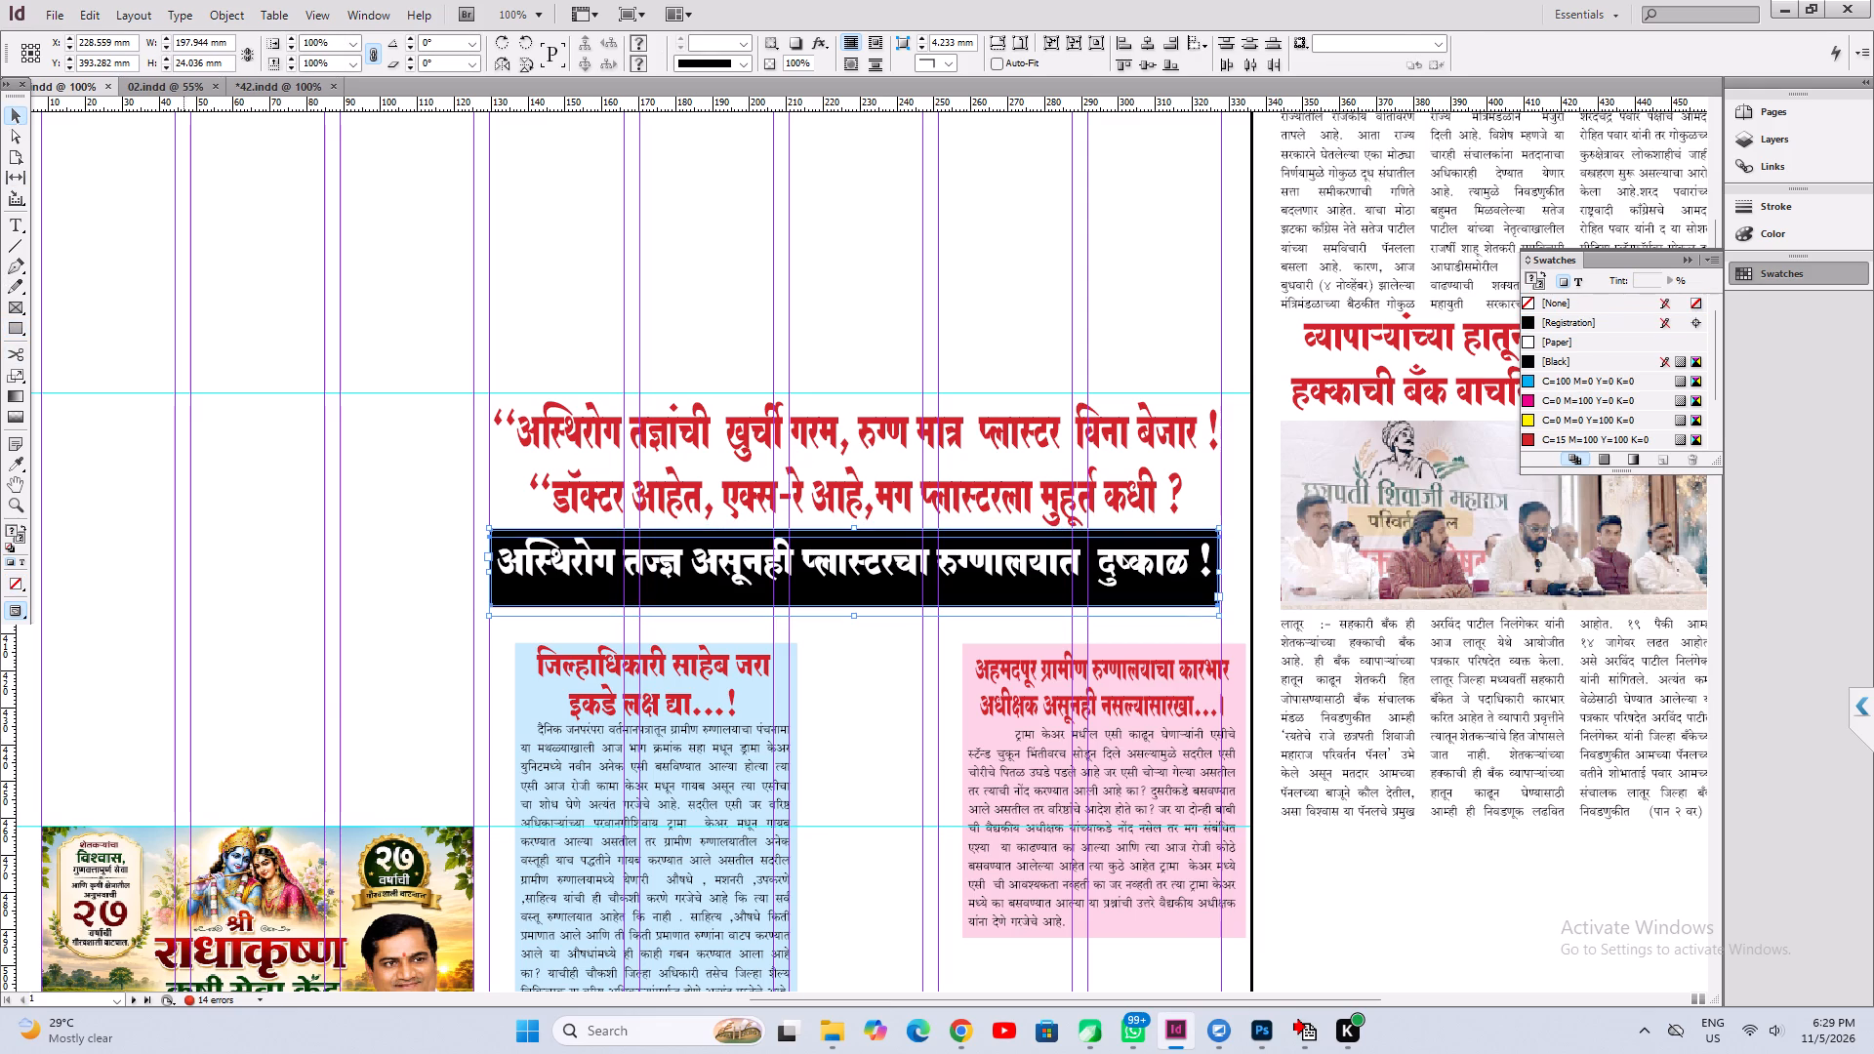
Raise the bottom edges of the दुष्काळ text frame and its black rectangle, making the rectangle about 18 mm high, and save.
{"action": "left_click", "coordinate": [167, 624]}
{"action": "left_click", "coordinate": [814, 592], "text": "ctrl"}
{"action": "left_click_drag", "start_coordinate": [854, 619], "coordinate": [858, 595]}
{"action": "left_click", "coordinate": [849, 604], "text": "ctrl"}
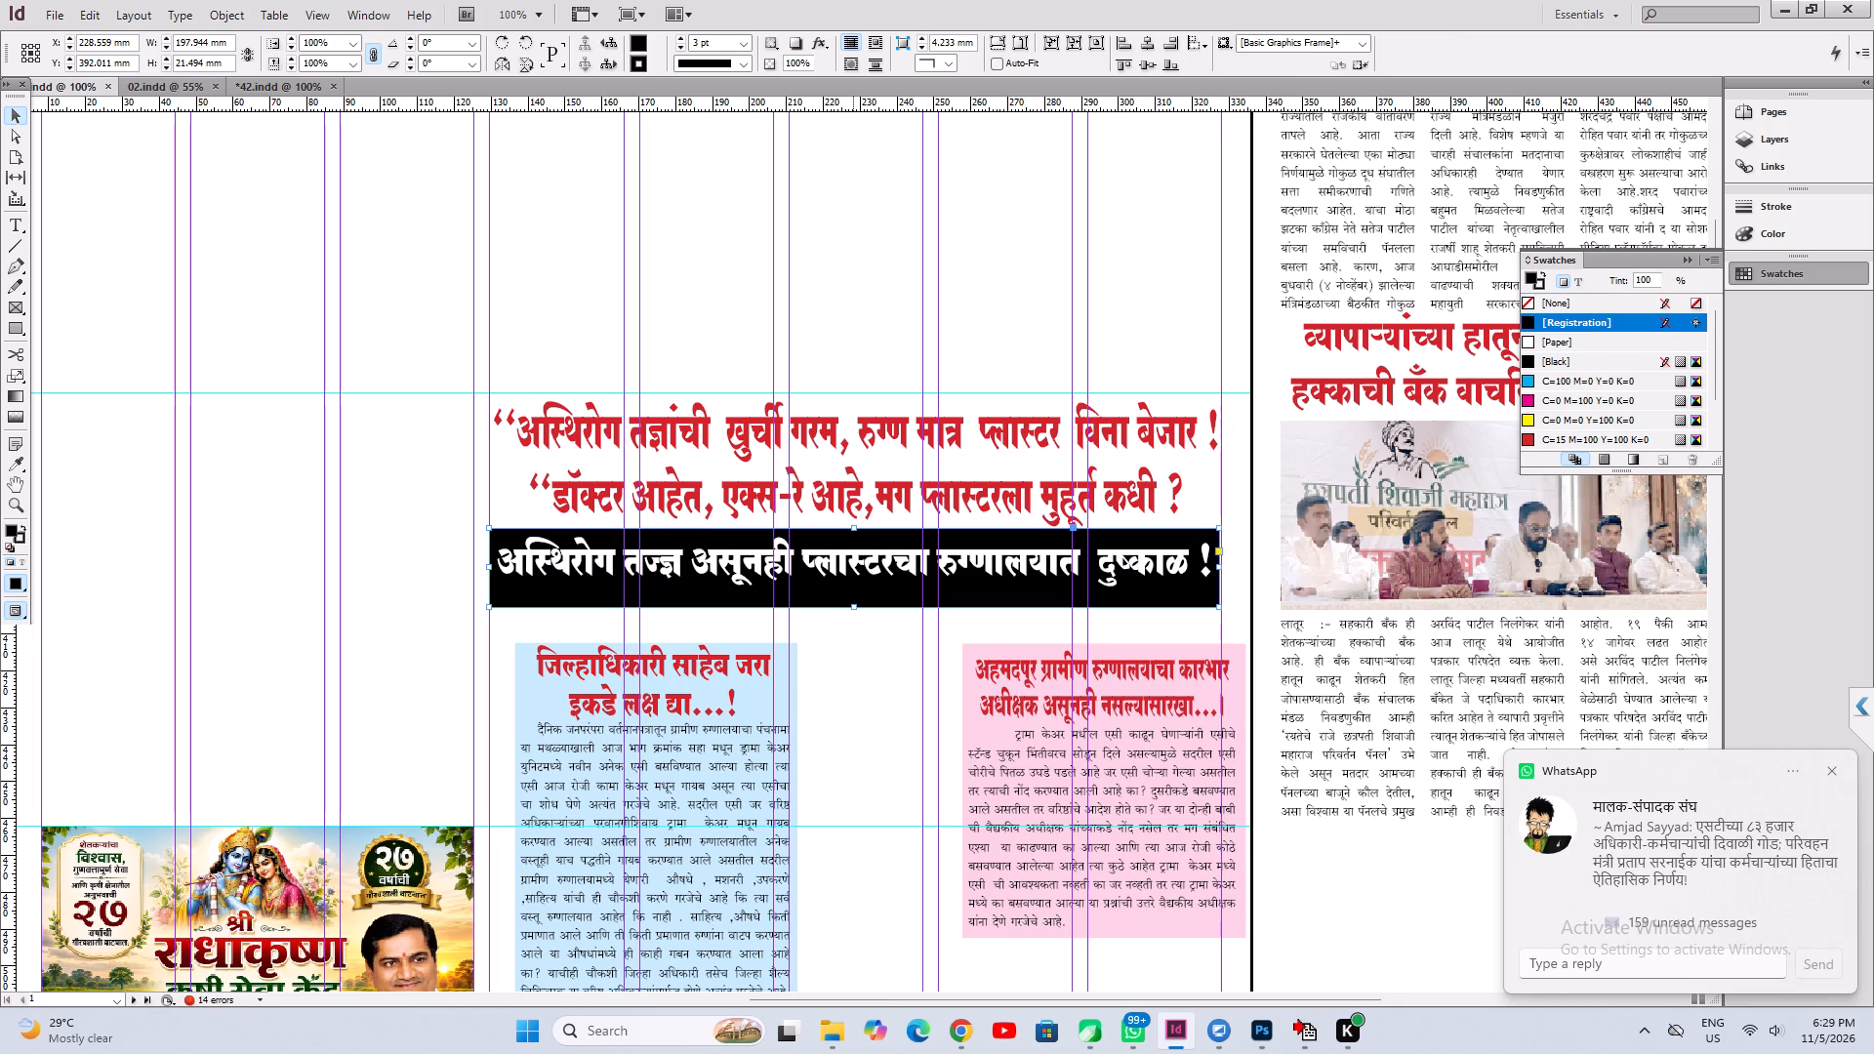
{"action": "left_click_drag", "start_coordinate": [855, 609], "coordinate": [858, 596]}
{"action": "key", "text": "ctrl+s"}
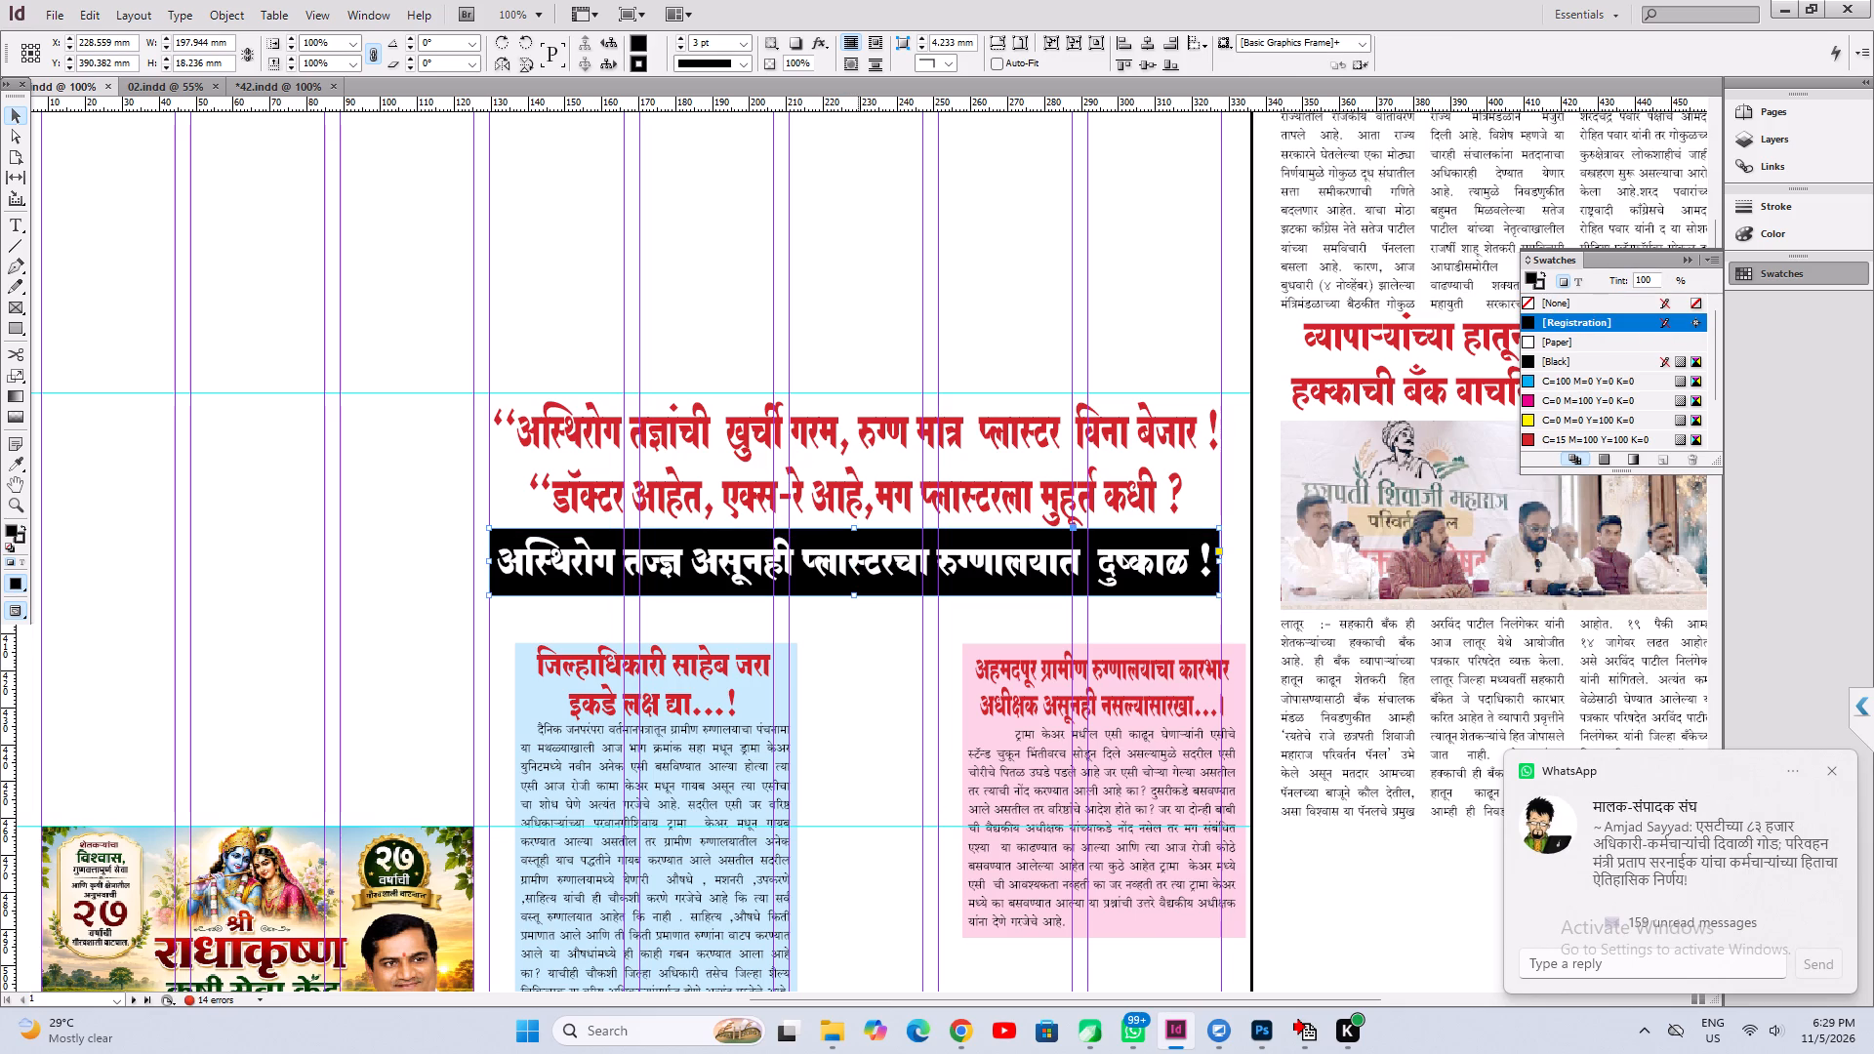
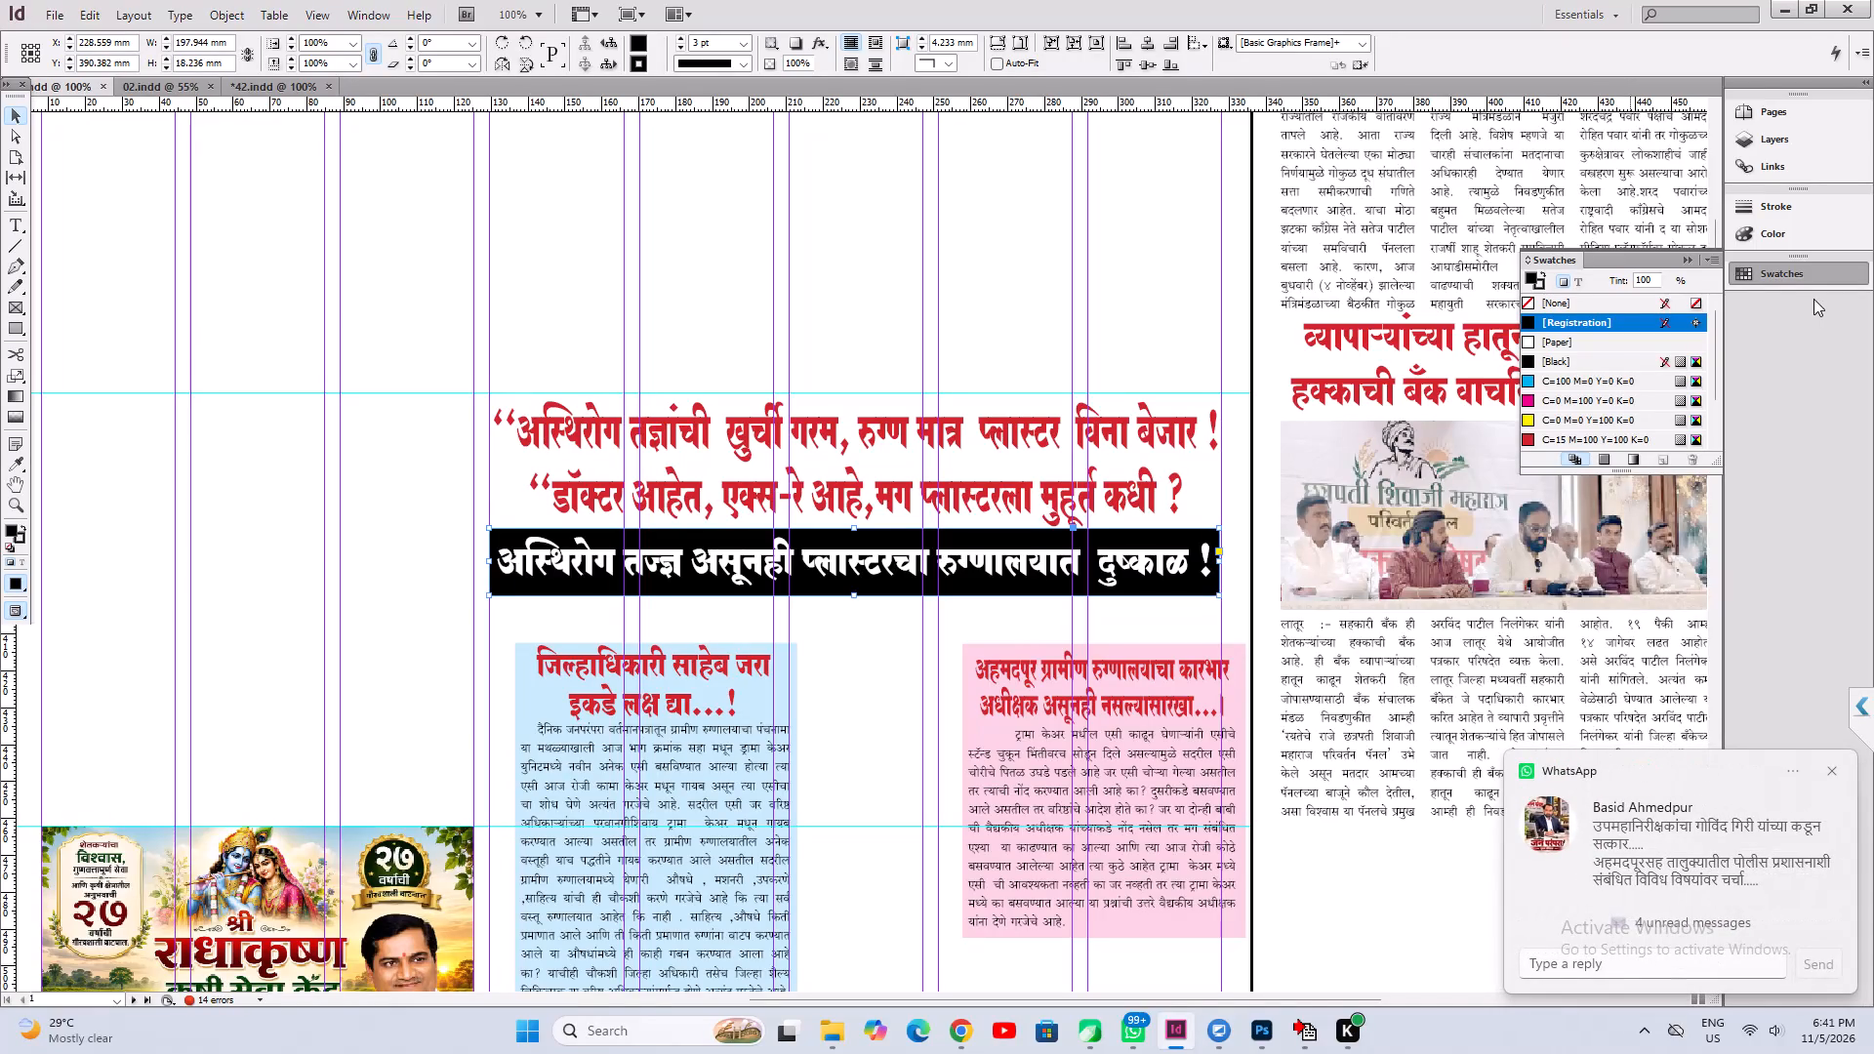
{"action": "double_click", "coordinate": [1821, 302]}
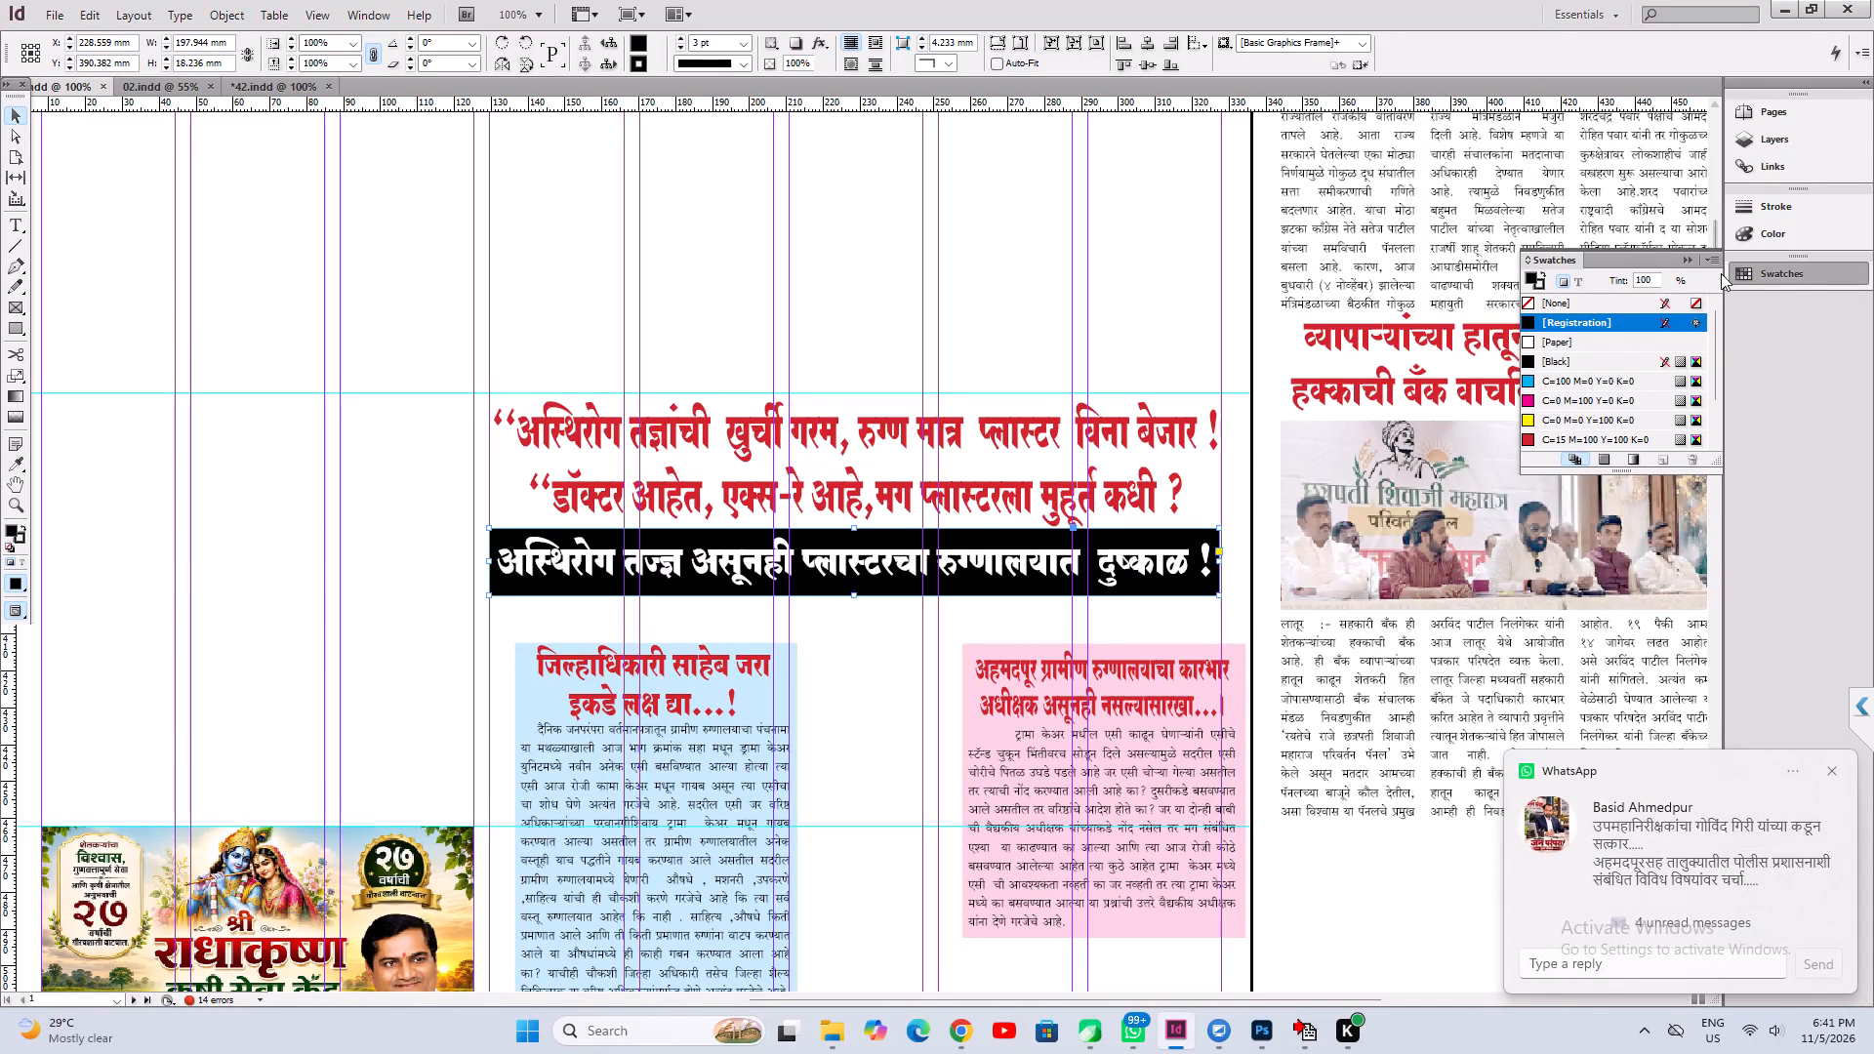
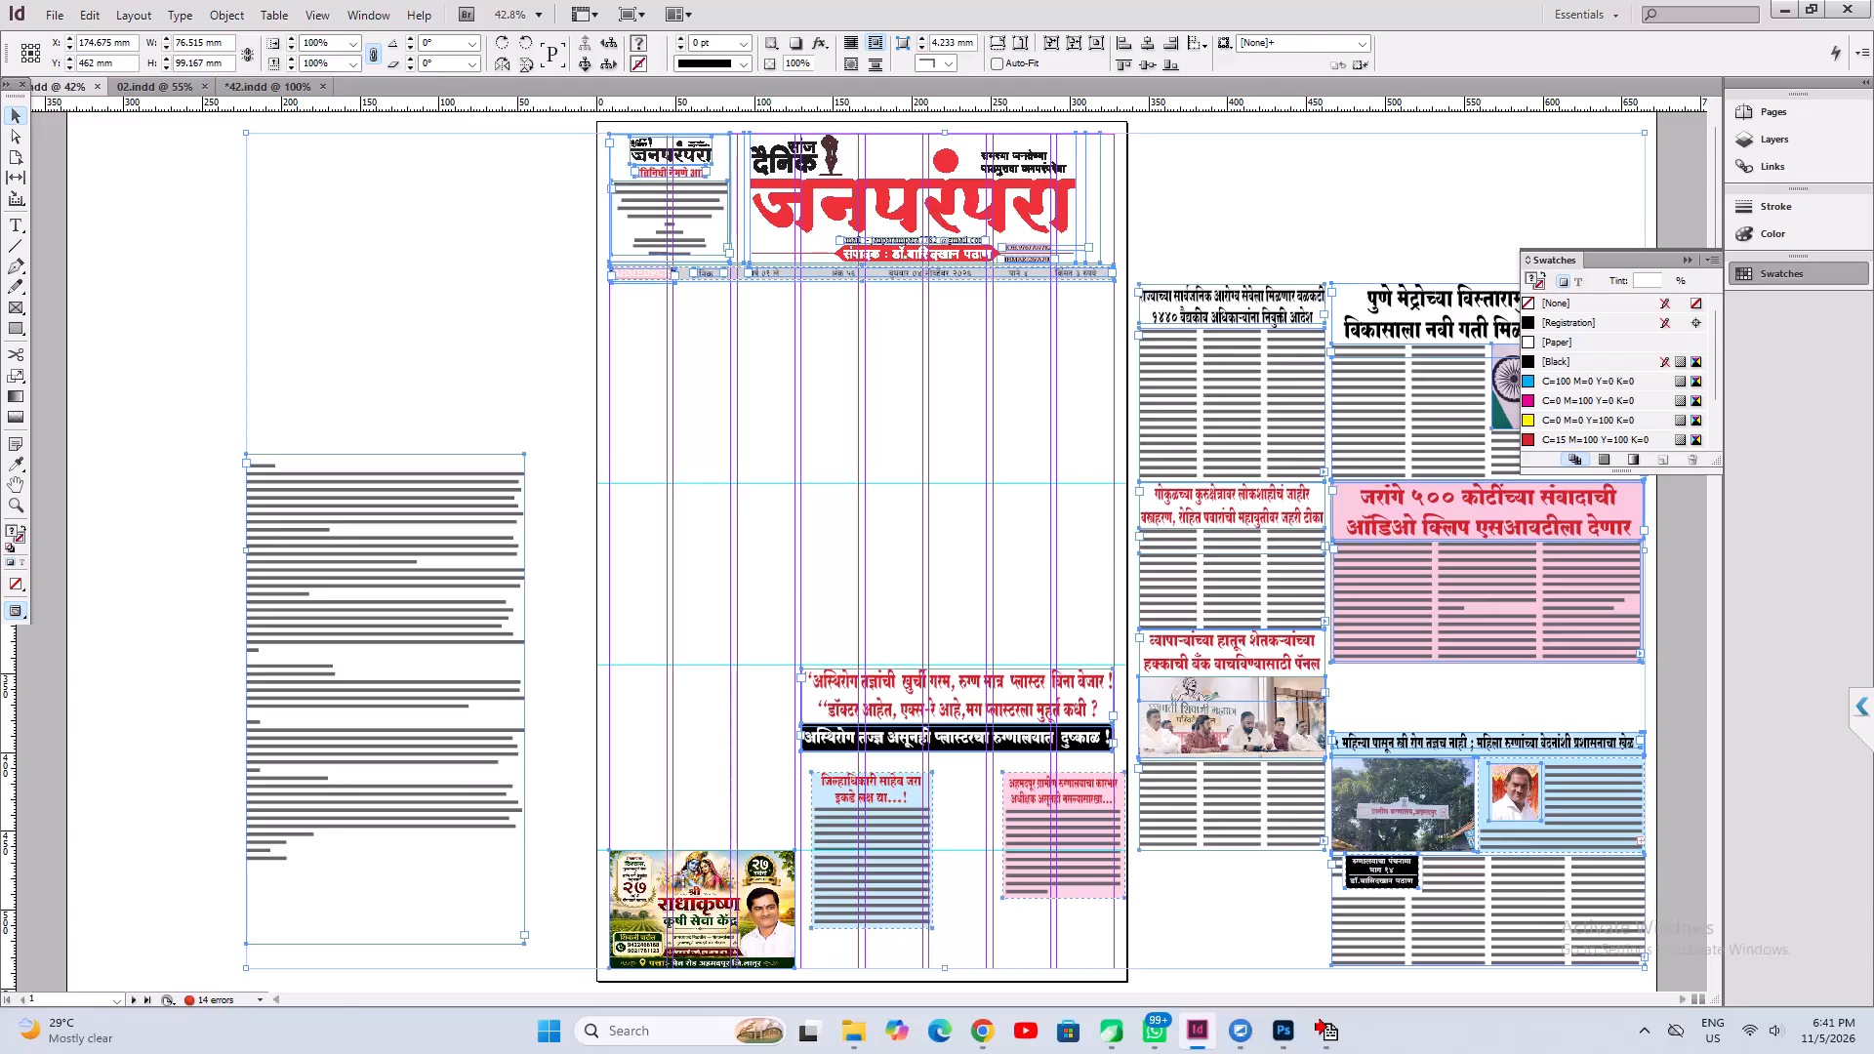
Deselect all the frames on the page and pasteboard.
{"action": "left_click", "coordinate": [665, 498]}
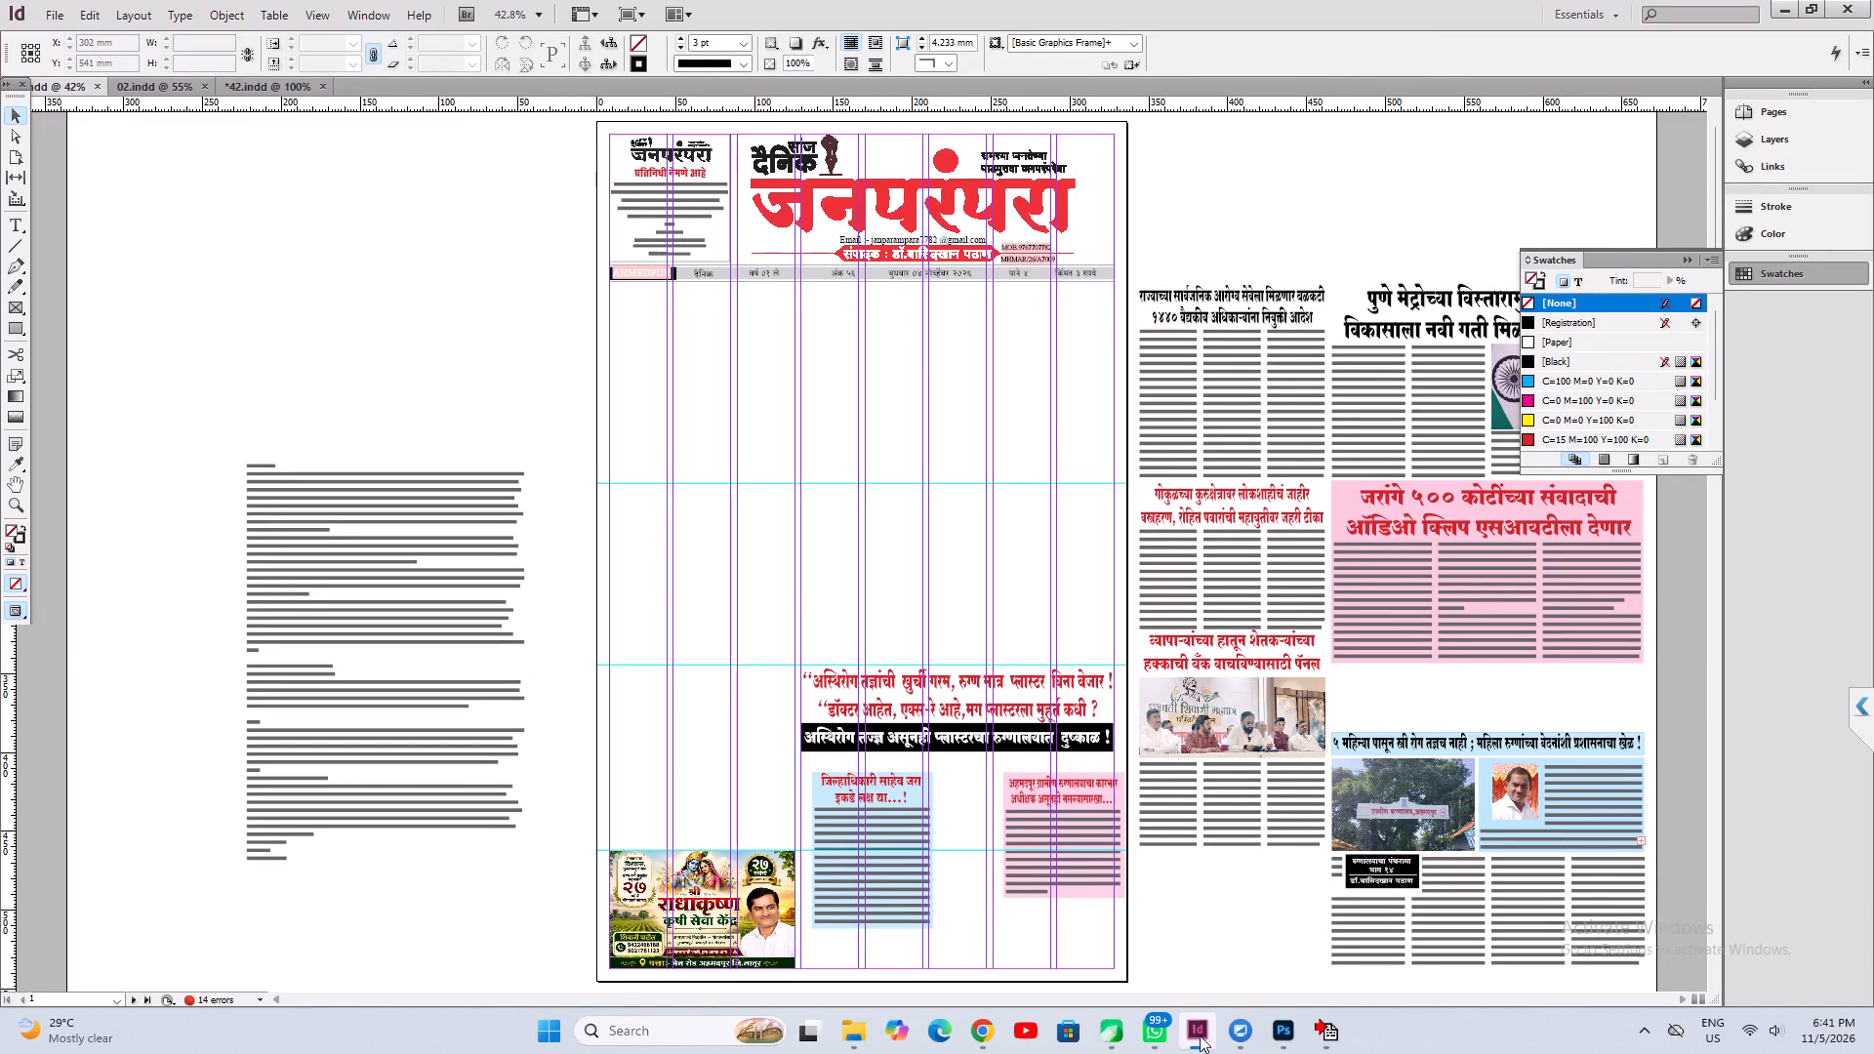
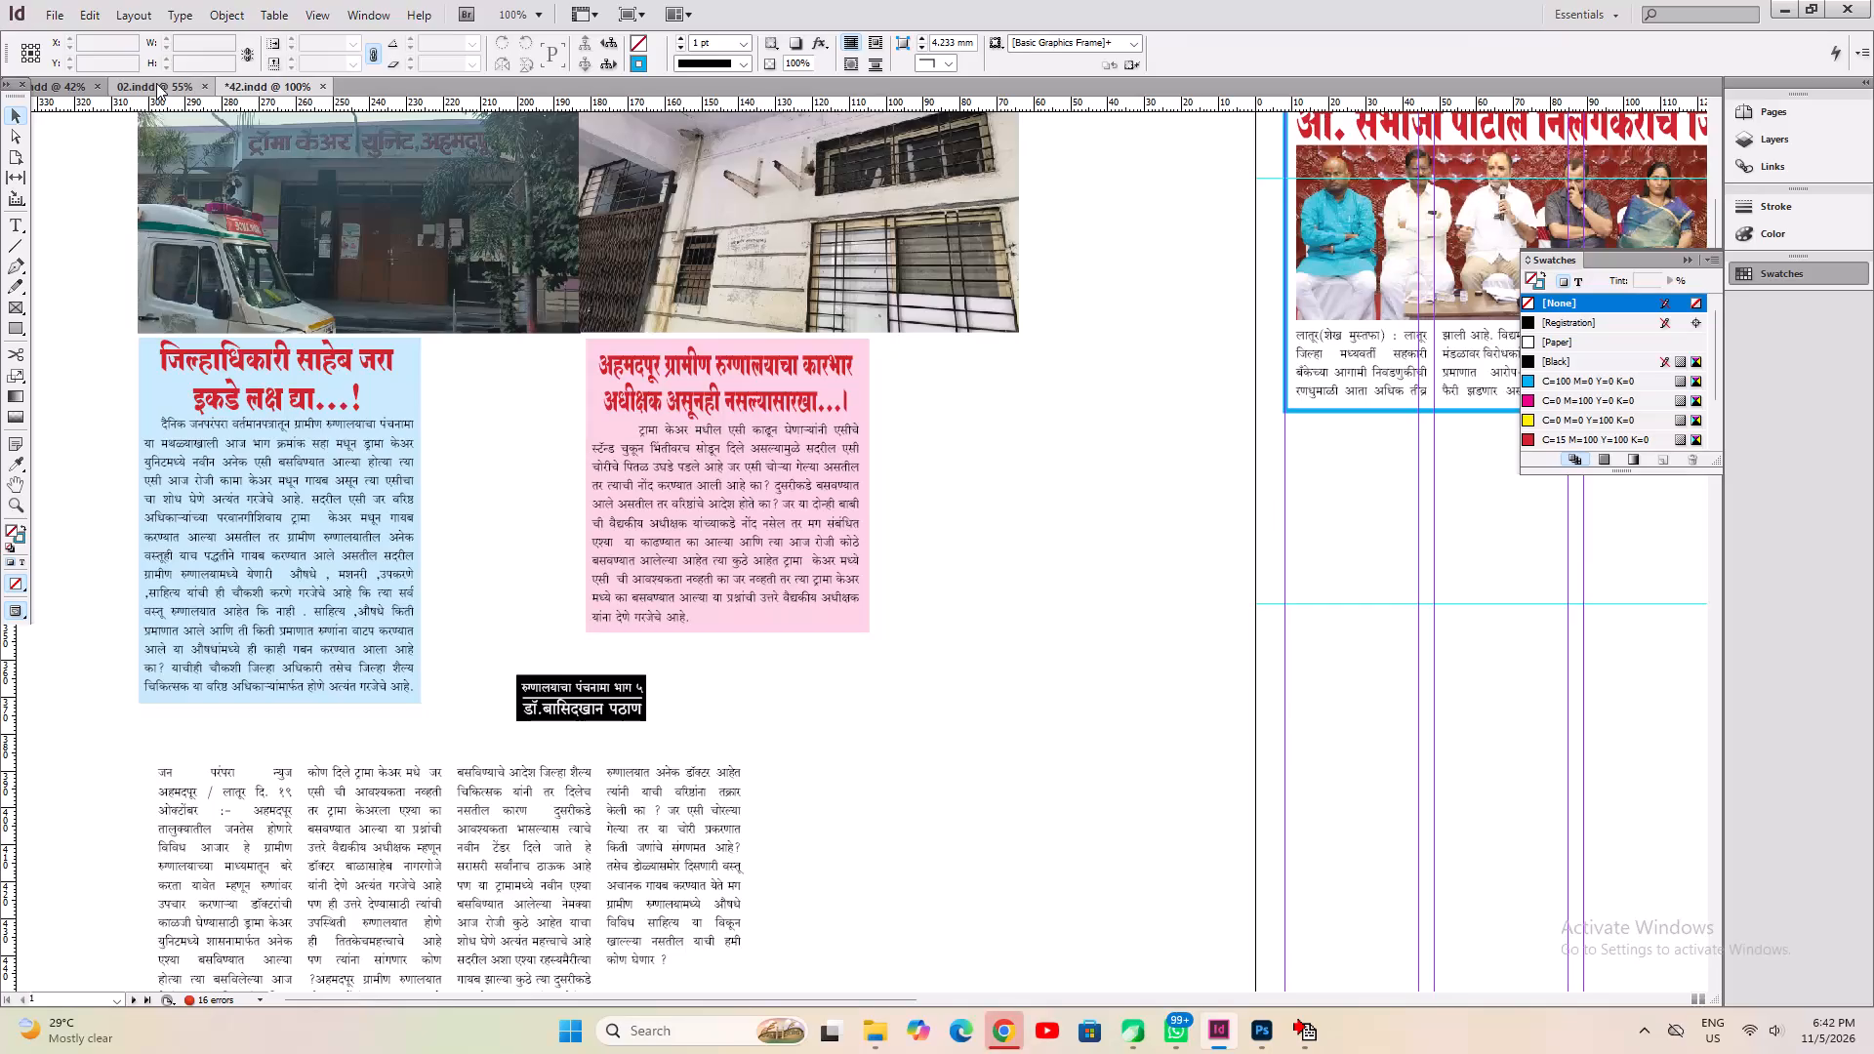
Switch to the 02.indd document and examine its front-page layout, from the upper news stories down to the function hall advertisement.
{"action": "left_click", "coordinate": [154, 76]}
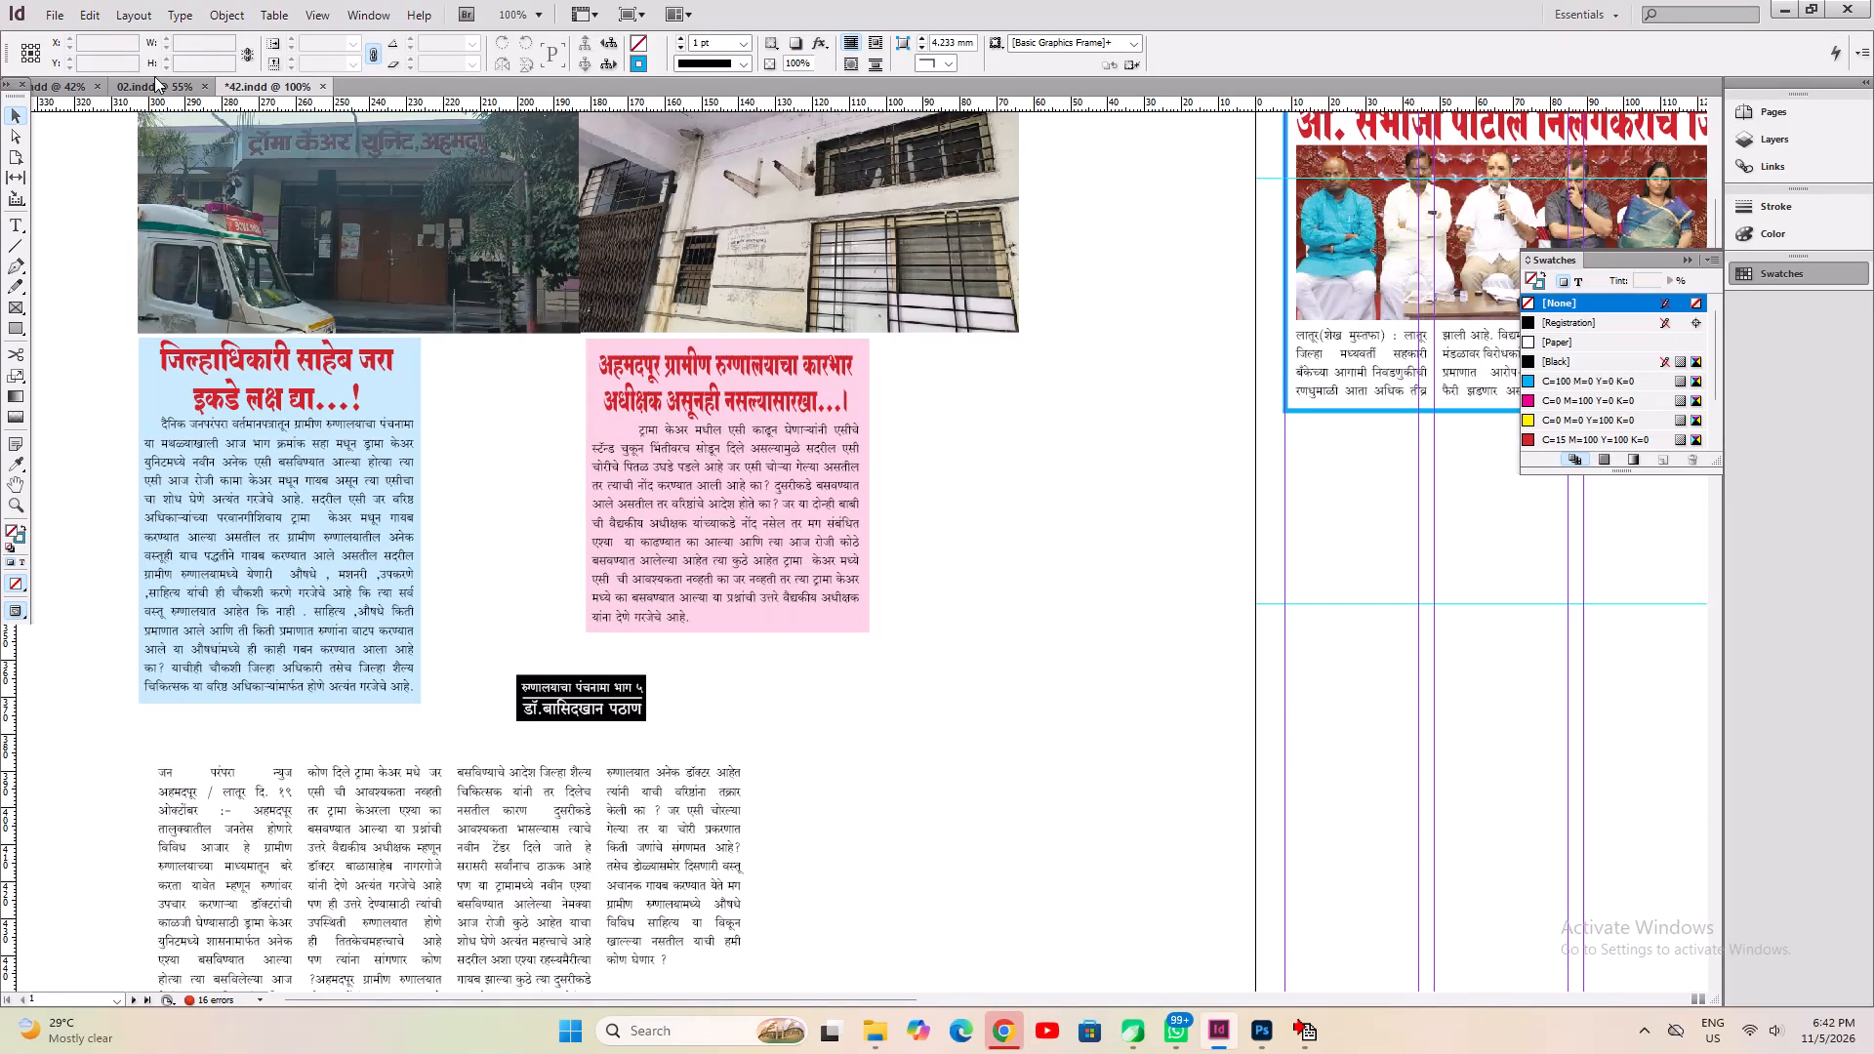
{"action": "left_click", "coordinate": [153, 78]}
{"action": "left_click", "coordinate": [1388, 695]}
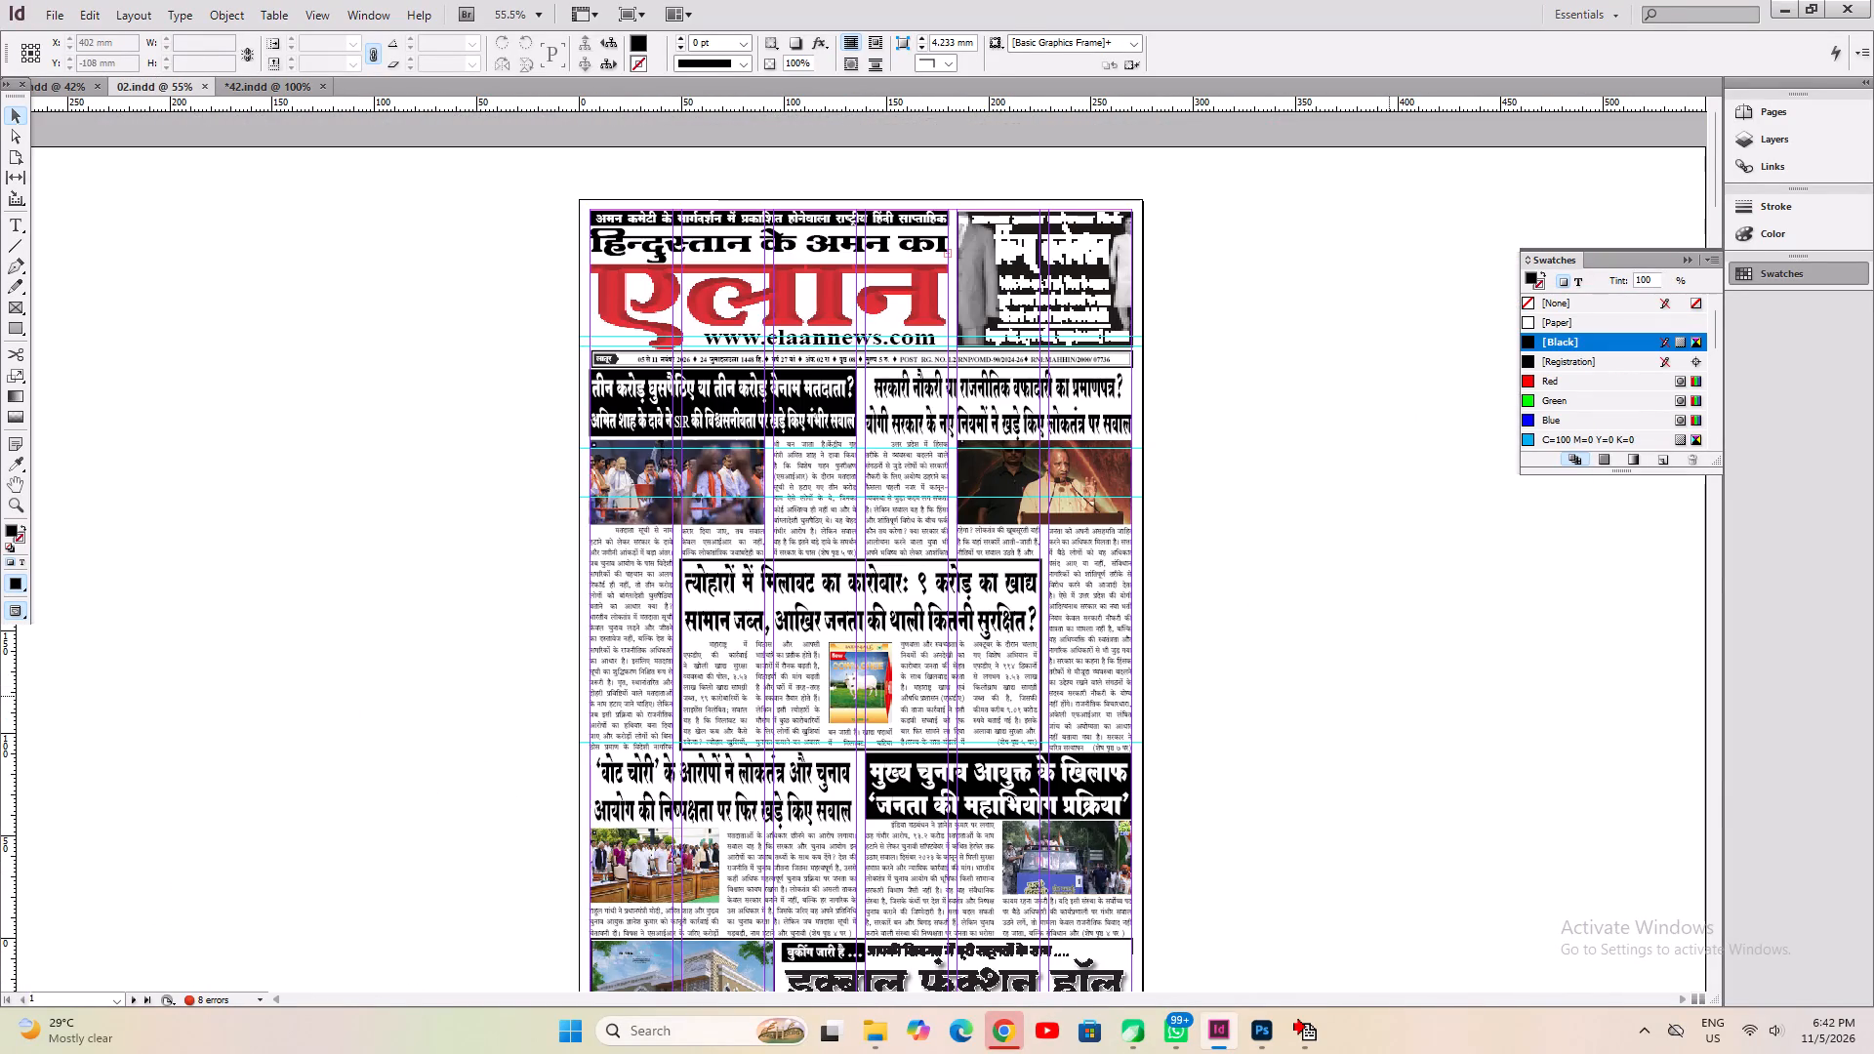
{"action": "left_click", "coordinate": [1077, 655]}
{"action": "key", "text": "ctrl+1"}
{"action": "left_click", "coordinate": [1320, 350]}
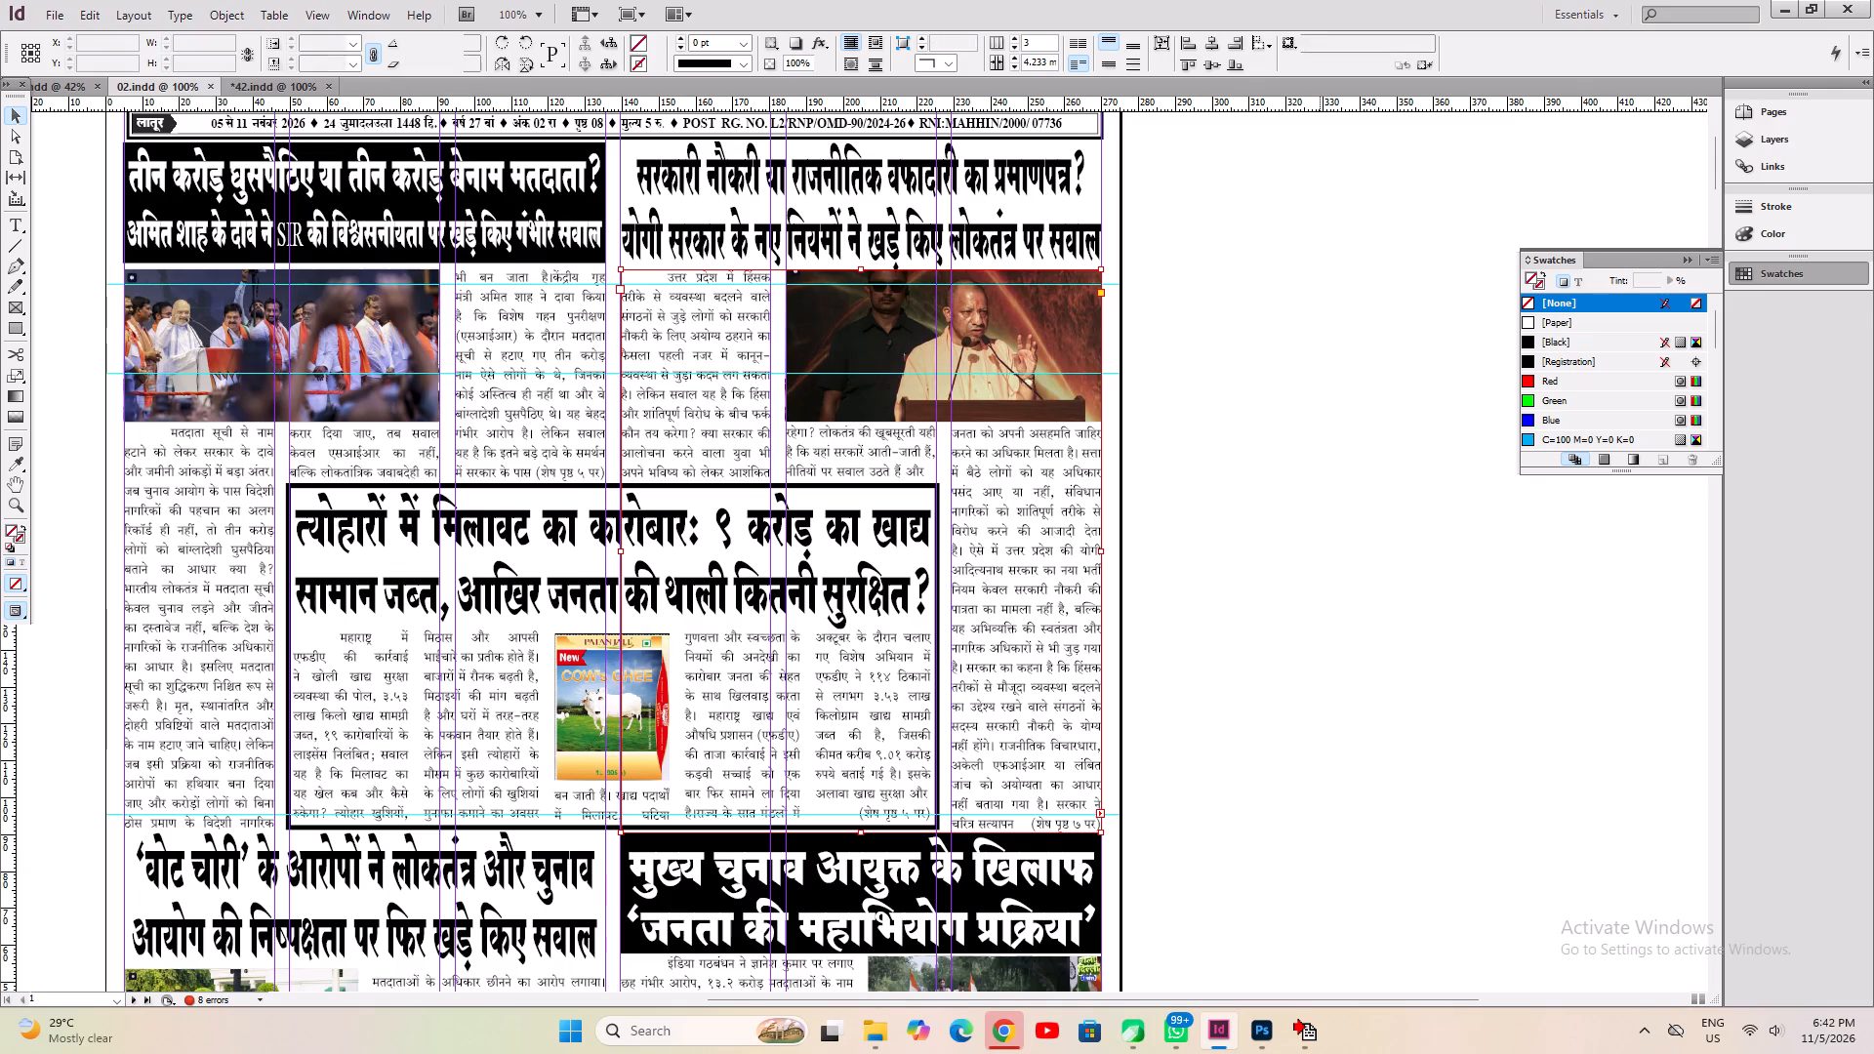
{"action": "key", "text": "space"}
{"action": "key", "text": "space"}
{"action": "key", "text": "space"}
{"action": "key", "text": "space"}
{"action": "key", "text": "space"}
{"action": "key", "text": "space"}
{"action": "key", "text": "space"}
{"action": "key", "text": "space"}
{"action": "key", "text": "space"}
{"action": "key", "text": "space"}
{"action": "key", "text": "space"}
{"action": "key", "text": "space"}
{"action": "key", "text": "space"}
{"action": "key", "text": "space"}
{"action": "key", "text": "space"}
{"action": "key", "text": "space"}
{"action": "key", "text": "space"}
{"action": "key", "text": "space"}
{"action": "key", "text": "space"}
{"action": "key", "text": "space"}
{"action": "left_click_drag", "start_coordinate": [1255, 667], "coordinate": [1325, 254]}
{"action": "left_click_drag", "start_coordinate": [1185, 444], "coordinate": [1181, 606]}
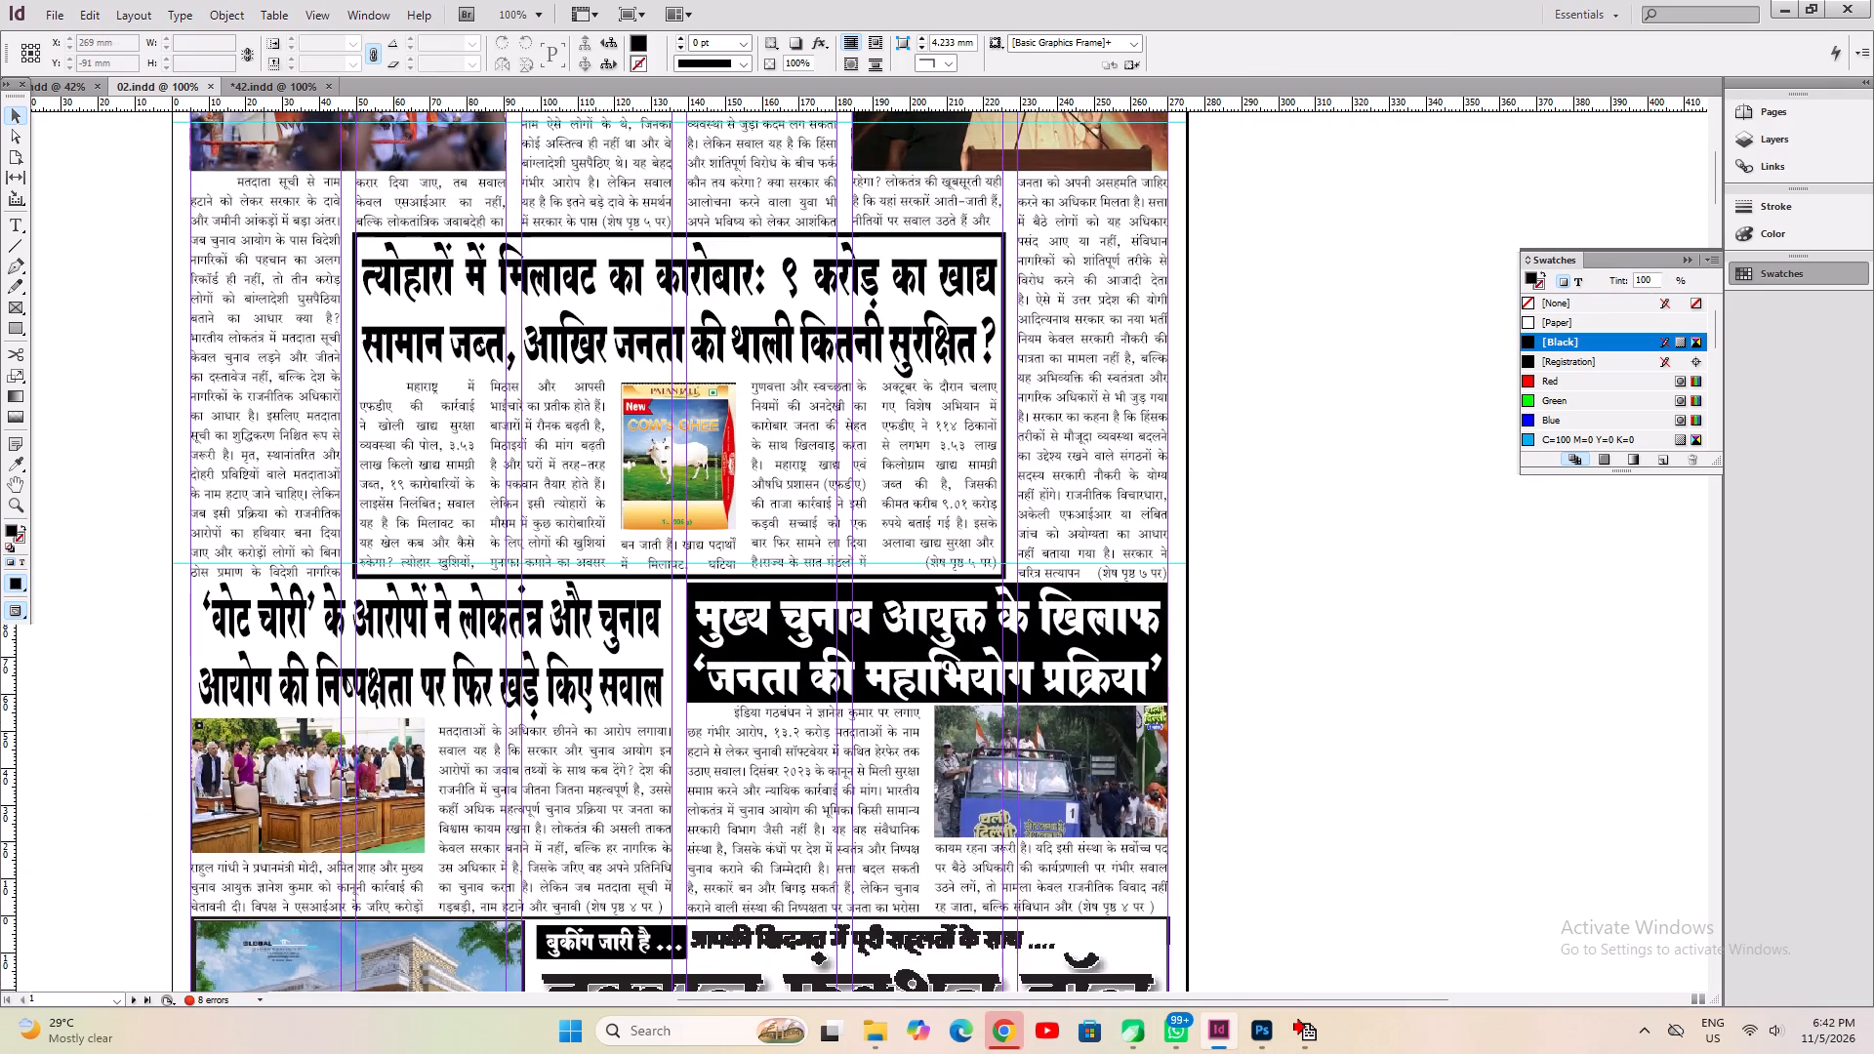
{"action": "left_click_drag", "start_coordinate": [1092, 532], "coordinate": [1090, 968]}
{"action": "left_click_drag", "start_coordinate": [727, 461], "coordinate": [727, 571]}
{"action": "left_click_drag", "start_coordinate": [693, 584], "coordinate": [714, 362]}
{"action": "left_click_drag", "start_coordinate": [677, 686], "coordinate": [687, 281]}
{"action": "left_click_drag", "start_coordinate": [752, 696], "coordinate": [758, 289]}
{"action": "left_click_drag", "start_coordinate": [773, 655], "coordinate": [775, 649]}
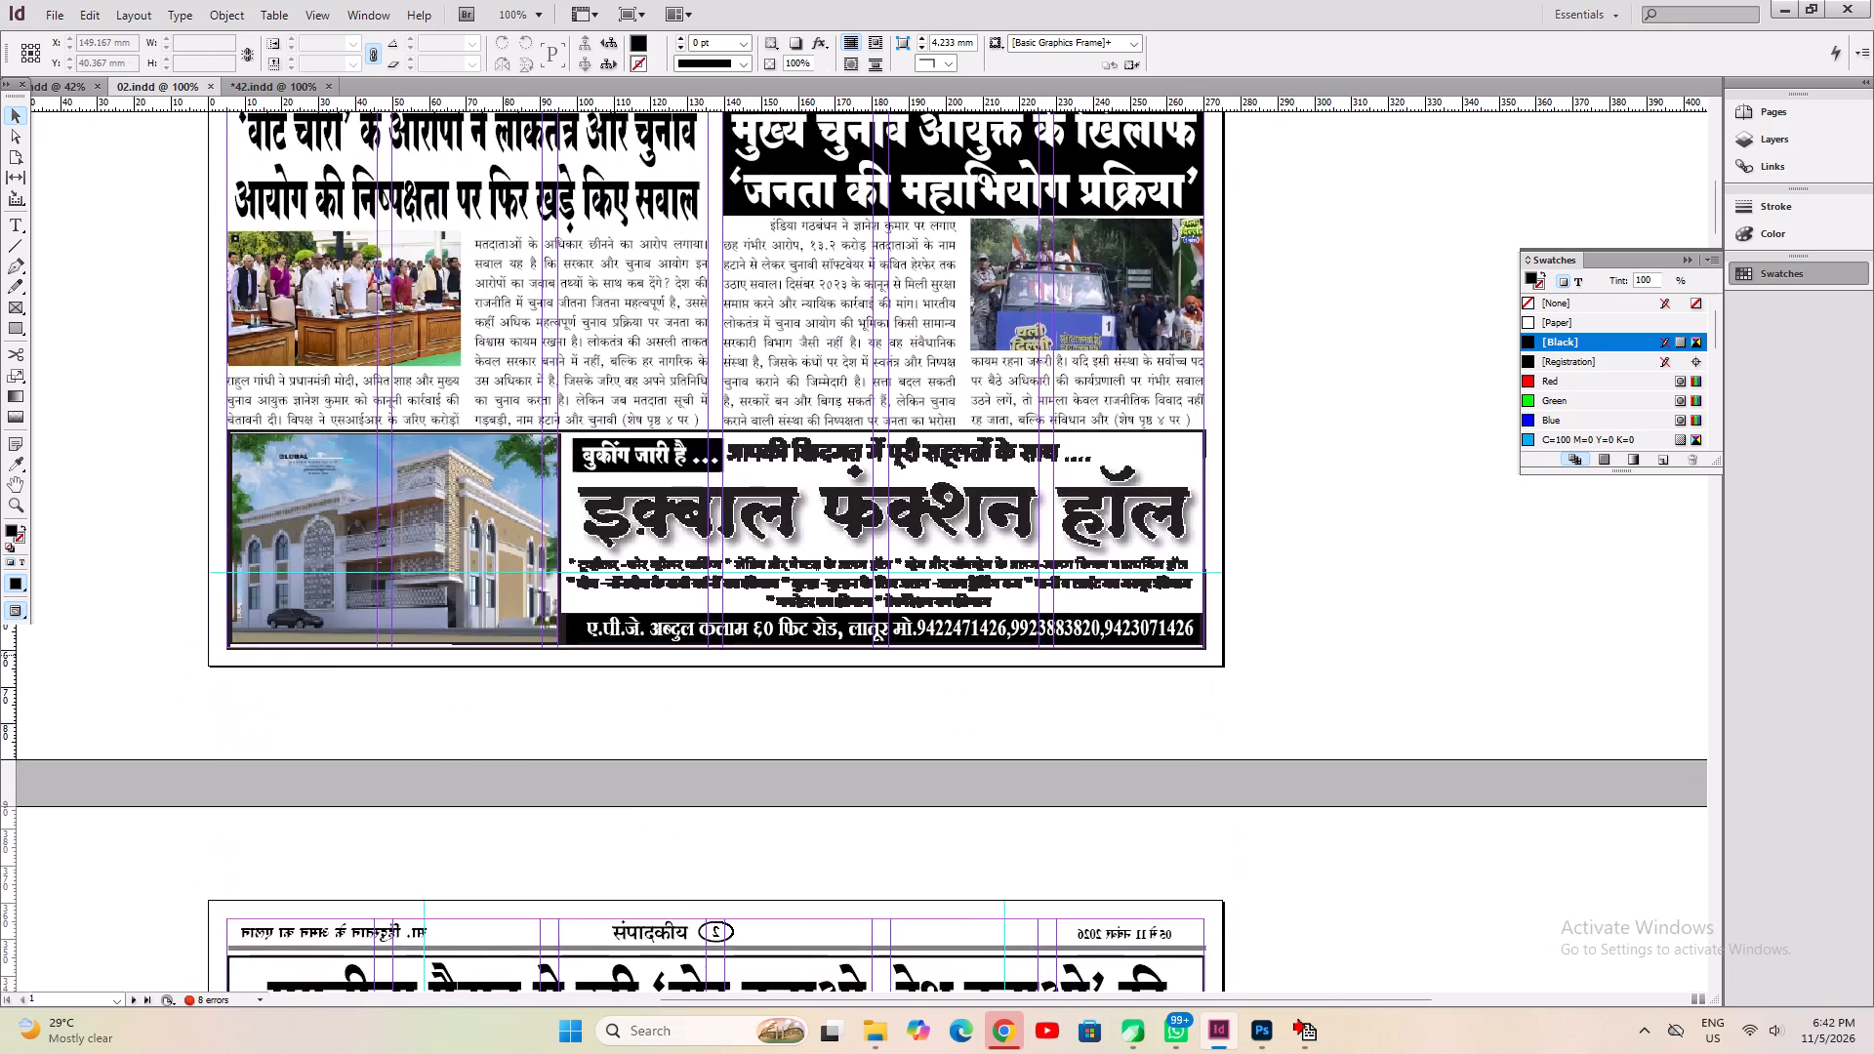
Look over the front page and the रामलीला मैदान lead article on the editorial page of 02.indd.
{"action": "left_click_drag", "start_coordinate": [775, 649], "coordinate": [772, 321]}
{"action": "left_click_drag", "start_coordinate": [677, 782], "coordinate": [687, 724]}
{"action": "left_click_drag", "start_coordinate": [732, 531], "coordinate": [753, 918]}
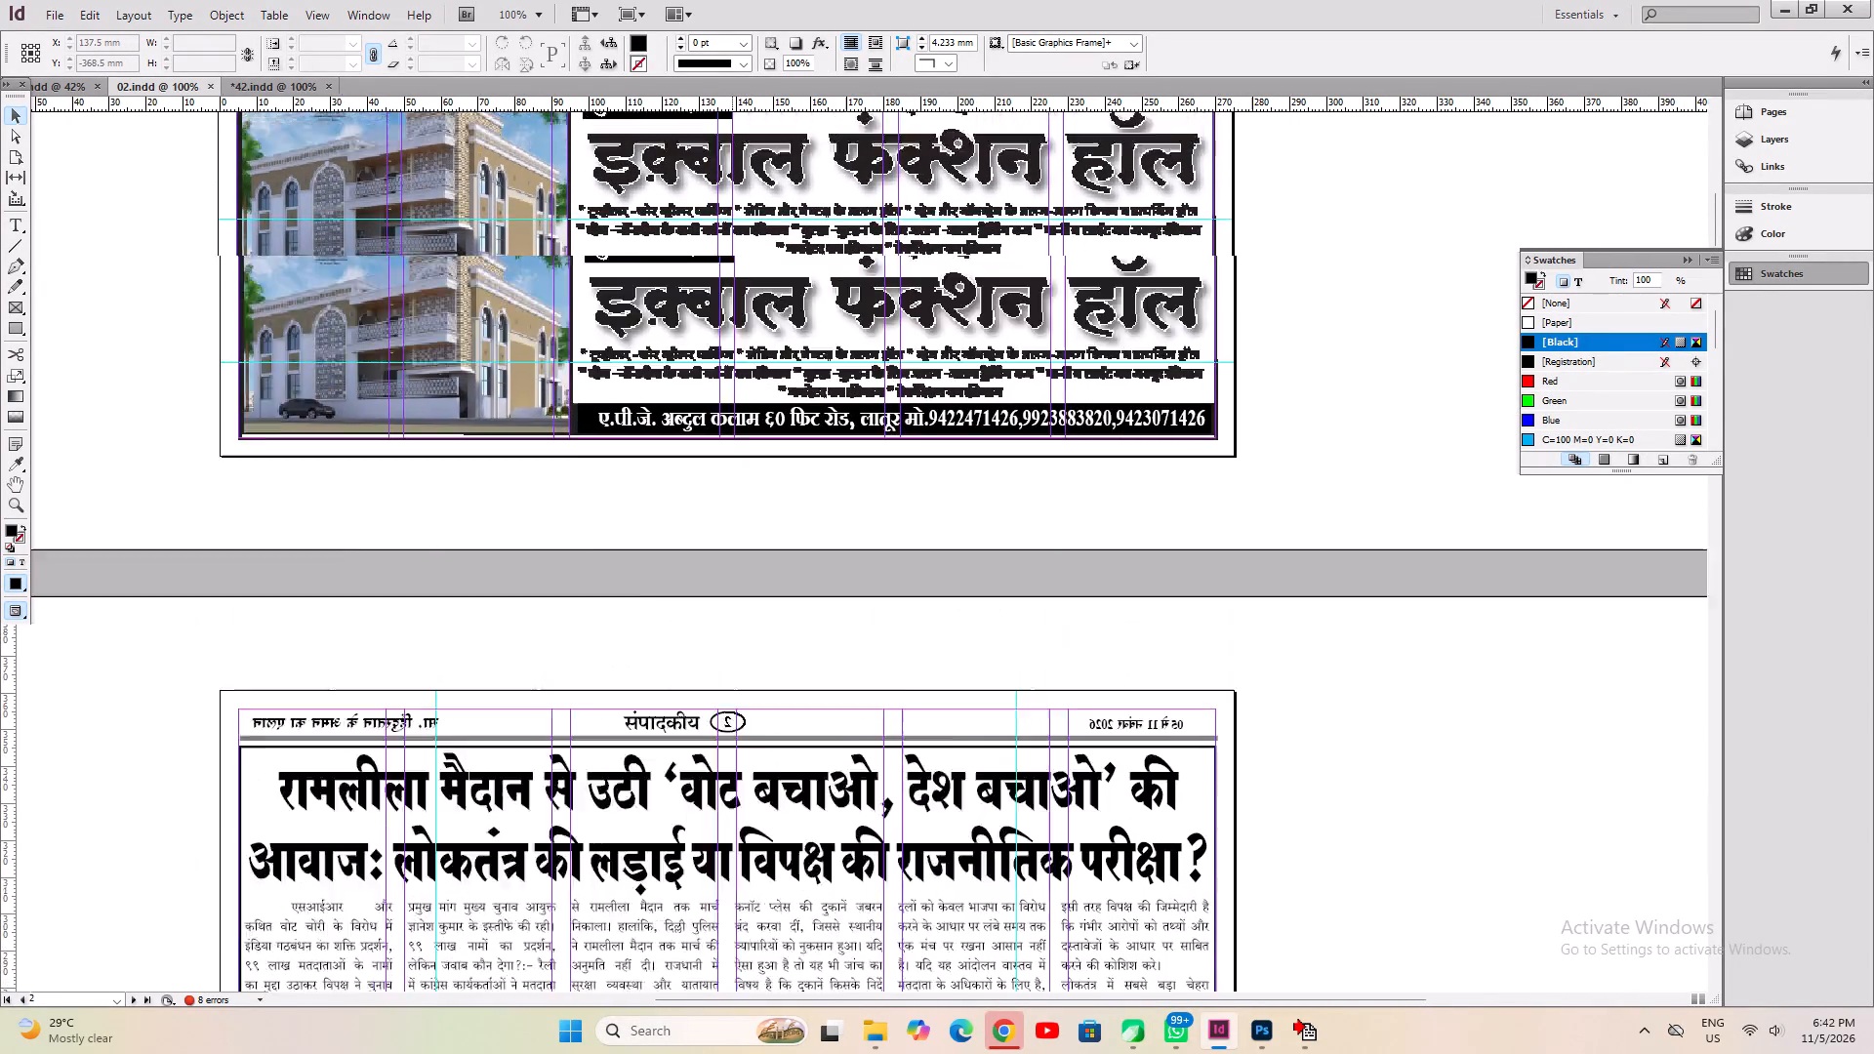
{"action": "left_click_drag", "start_coordinate": [753, 918], "coordinate": [806, 1053]}
{"action": "left_click_drag", "start_coordinate": [660, 468], "coordinate": [673, 869]}
{"action": "left_click_drag", "start_coordinate": [552, 596], "coordinate": [552, 726]}
{"action": "left_click", "coordinate": [405, 621]}
{"action": "key", "text": "ctrl+1"}
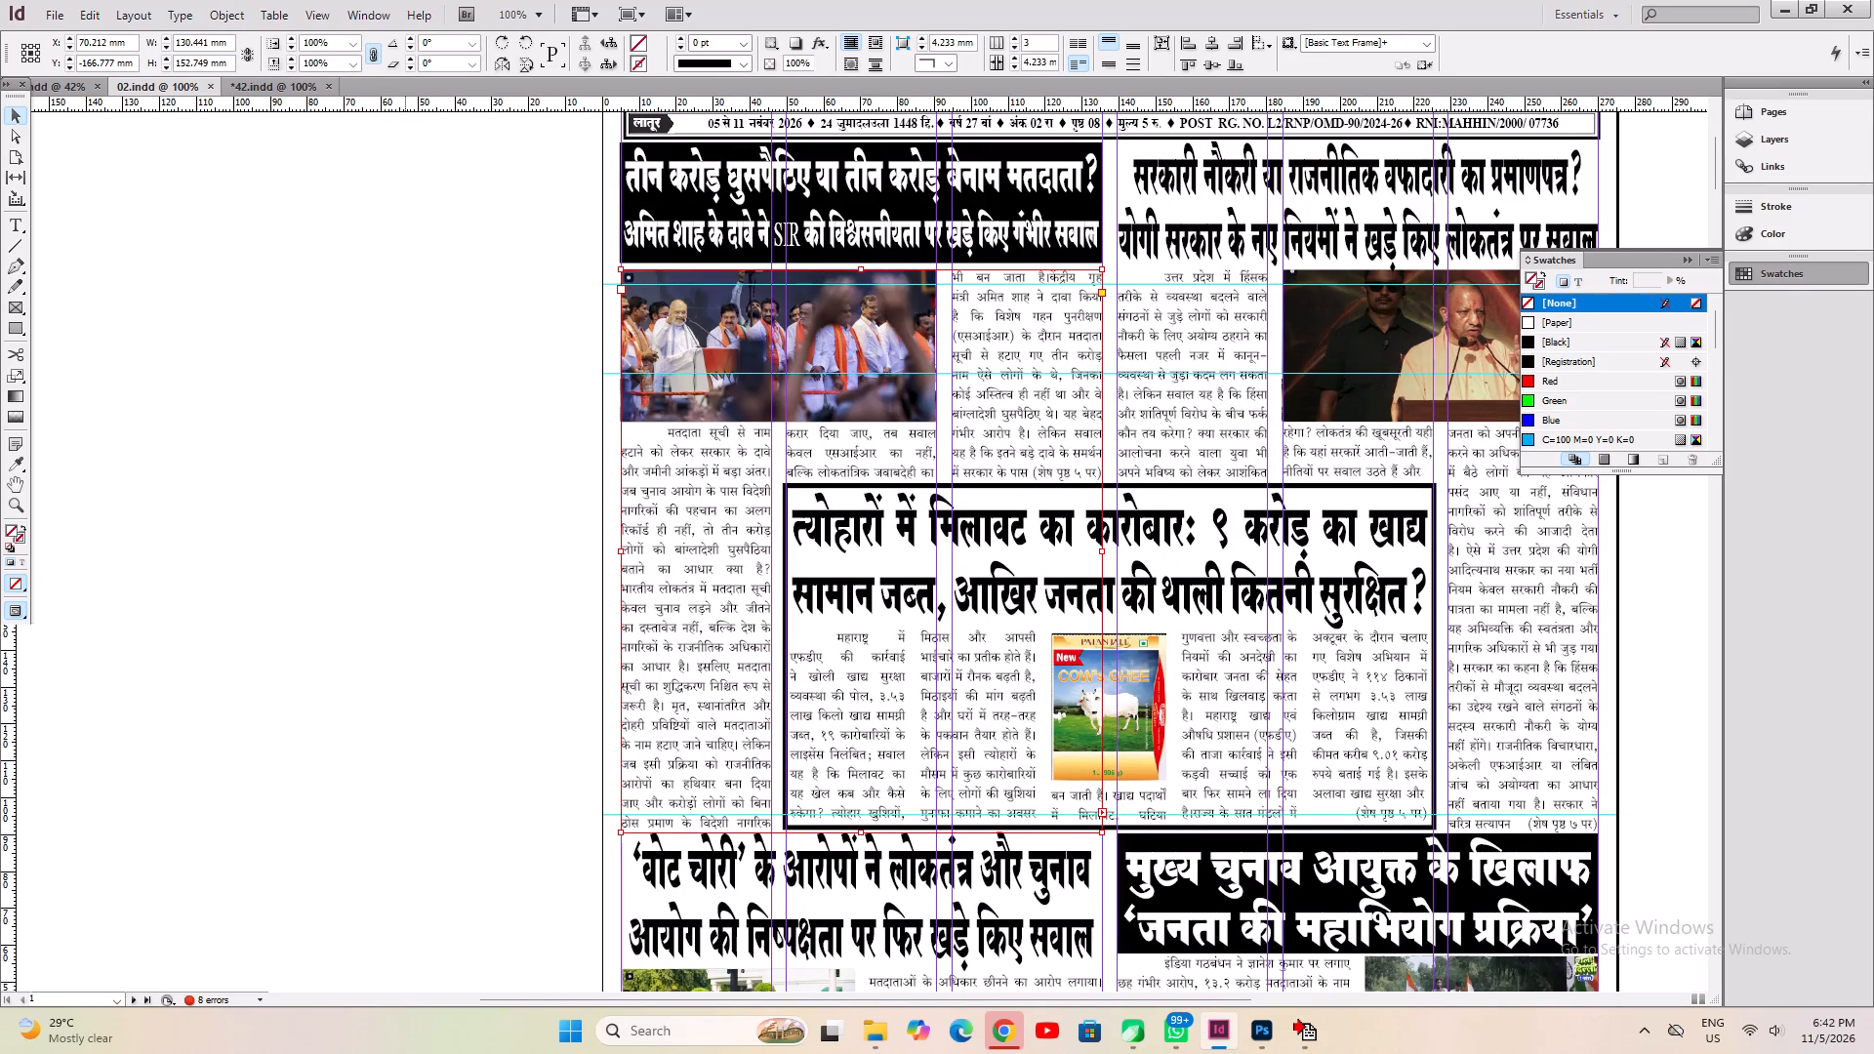
{"action": "key", "text": "space"}
{"action": "key", "text": "space"}
{"action": "key", "text": "space"}
{"action": "key", "text": "space"}
{"action": "key", "text": "space"}
{"action": "key", "text": "space"}
{"action": "key", "text": "space"}
{"action": "key", "text": "space"}
{"action": "key", "text": "space"}
{"action": "key", "text": "space"}
{"action": "key", "text": "space"}
{"action": "key", "text": "space"}
{"action": "key", "text": "space"}
{"action": "key", "text": "space"}
{"action": "key", "text": "space"}
{"action": "key", "text": "space"}
{"action": "key", "text": "space"}
{"action": "key", "text": "space"}
{"action": "key", "text": "space"}
{"action": "key", "text": "space"}
{"action": "left_click_drag", "start_coordinate": [699, 653], "coordinate": [595, 737]}
{"action": "left_click_drag", "start_coordinate": [593, 737], "coordinate": [478, 721]}
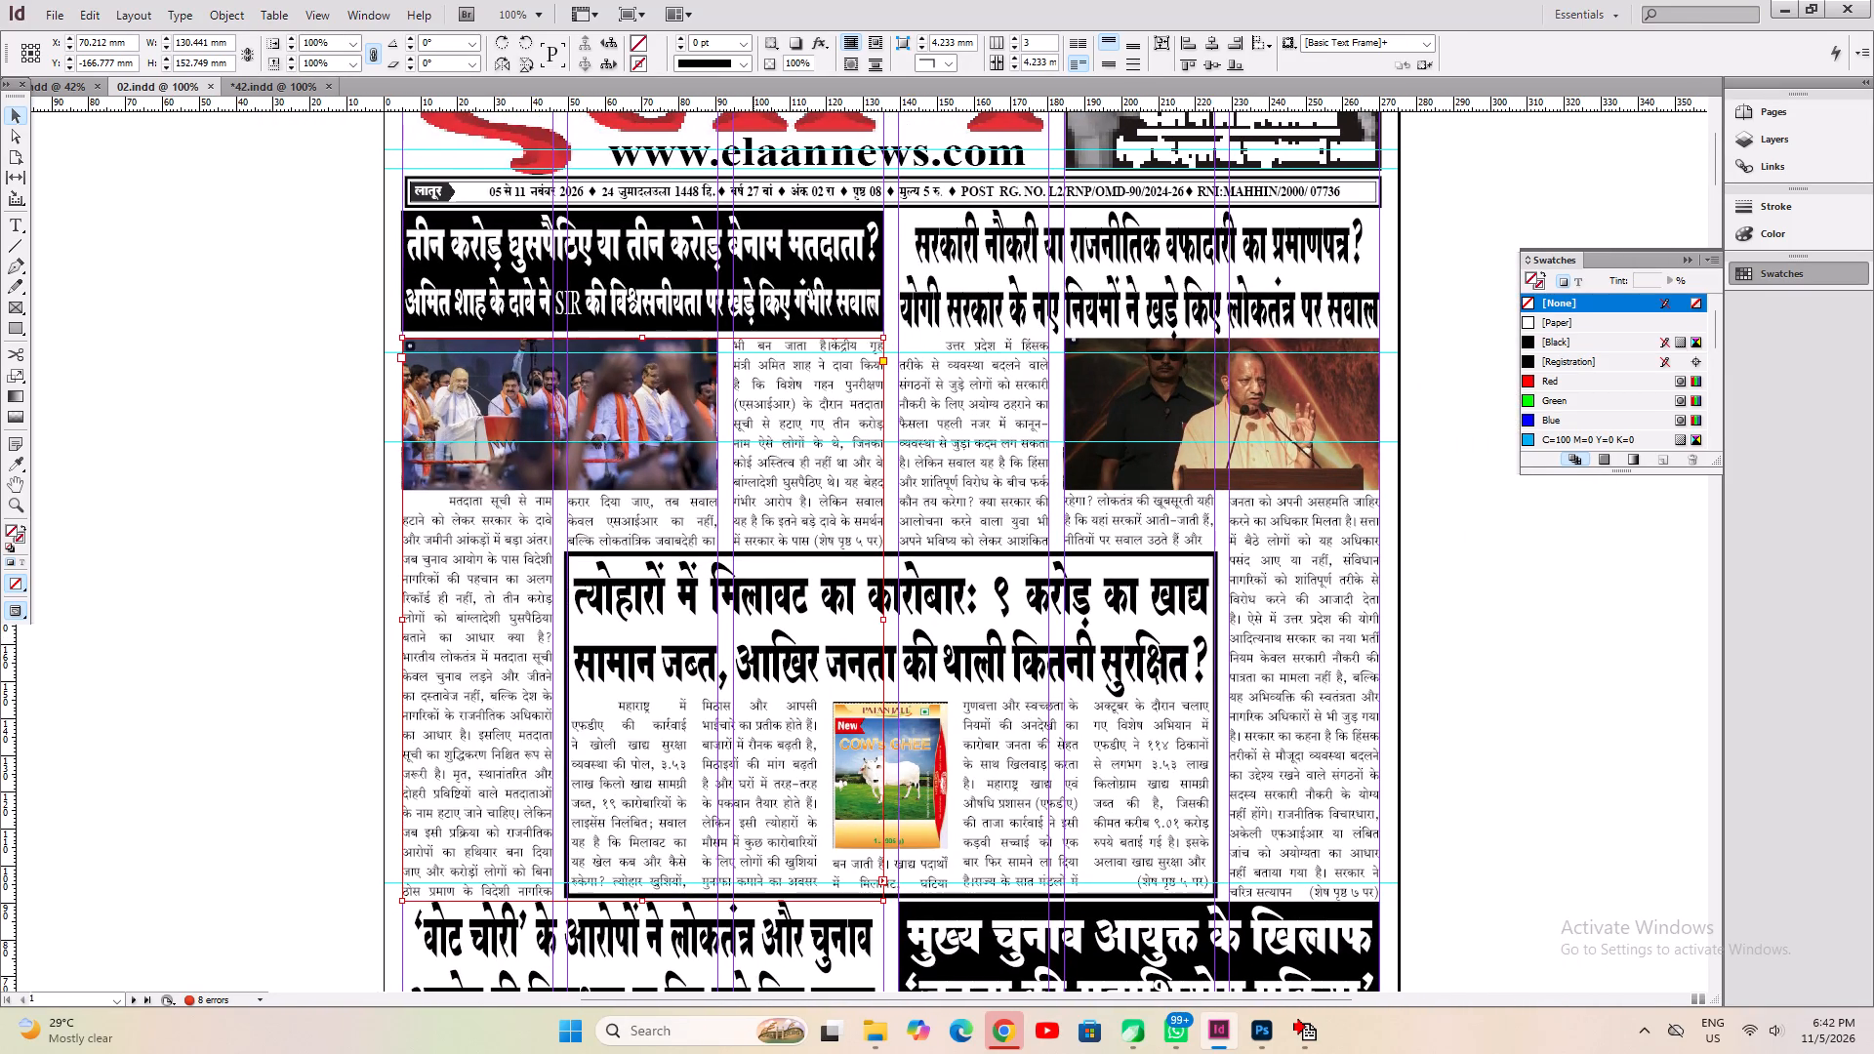
Indent the paragraph beginning विपक्षी एकता in the fourth column of the रामलीला मैदान article with a tab.
{"action": "left_click_drag", "start_coordinate": [904, 483], "coordinate": [702, 445]}
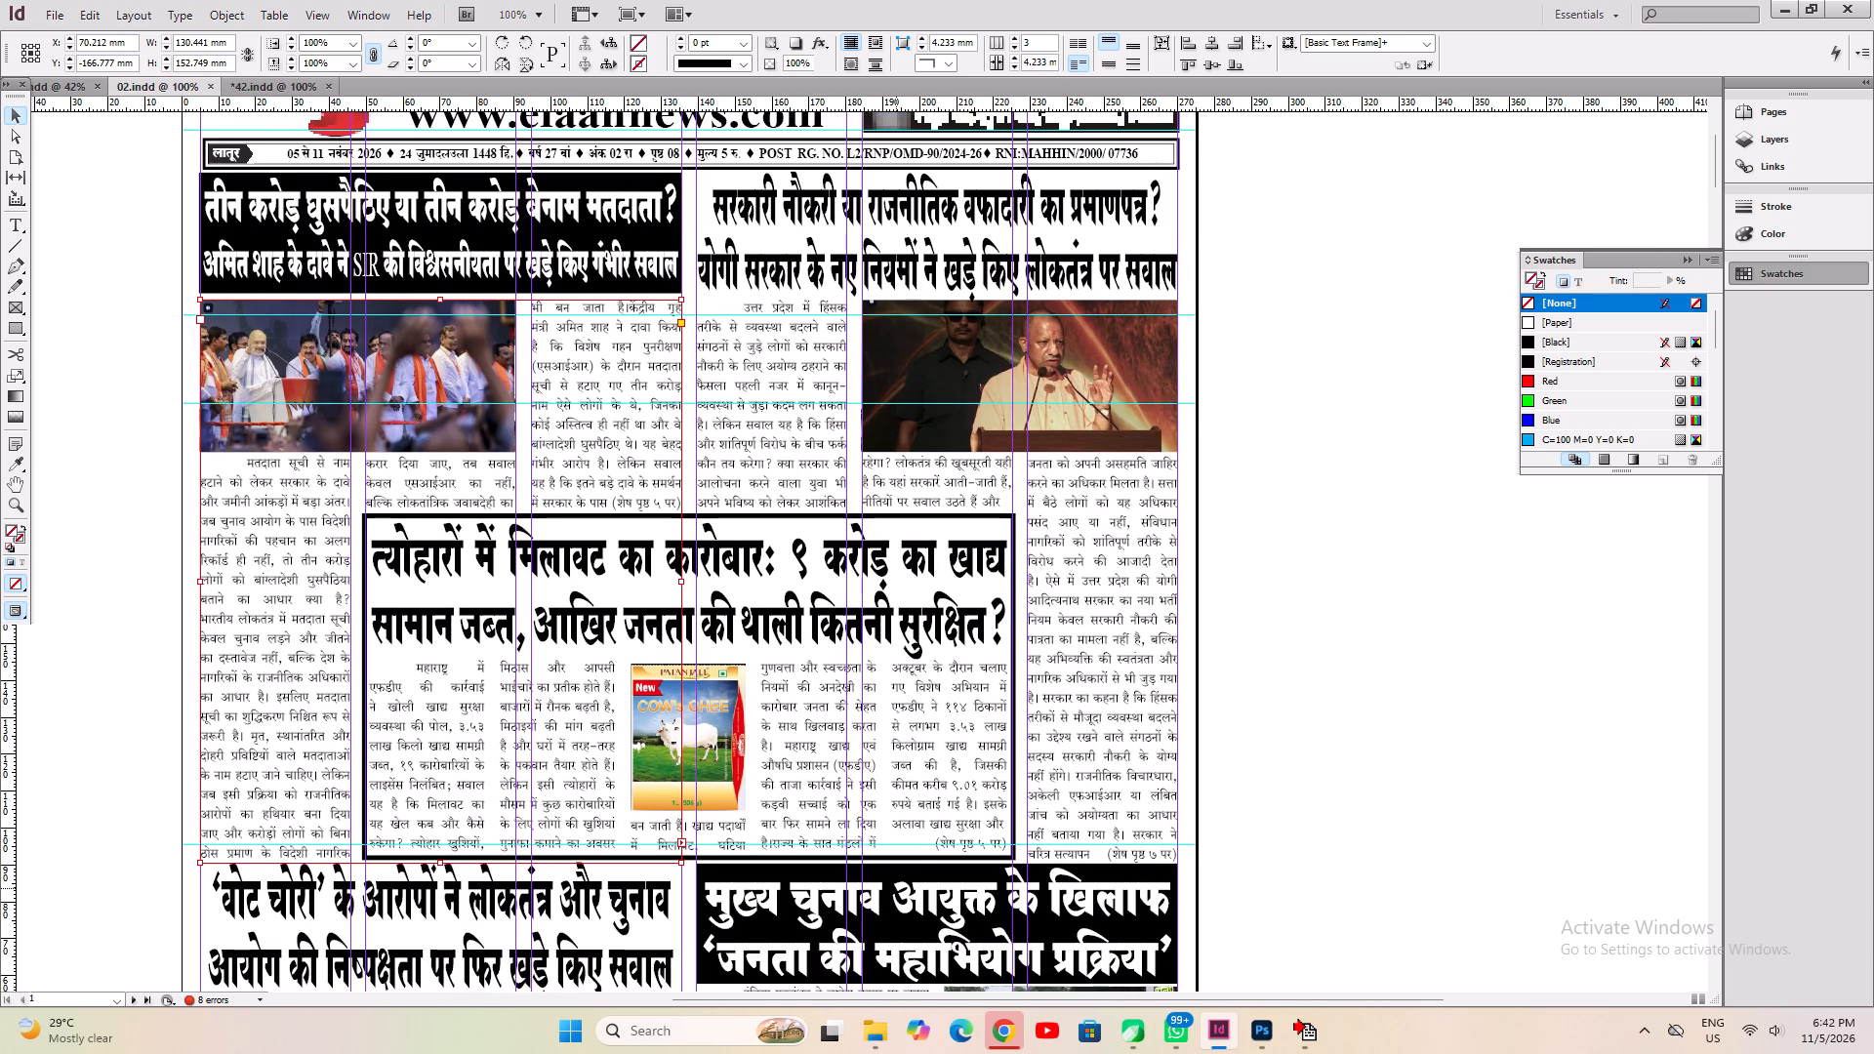
{"action": "left_click_drag", "start_coordinate": [548, 865], "coordinate": [599, 424]}
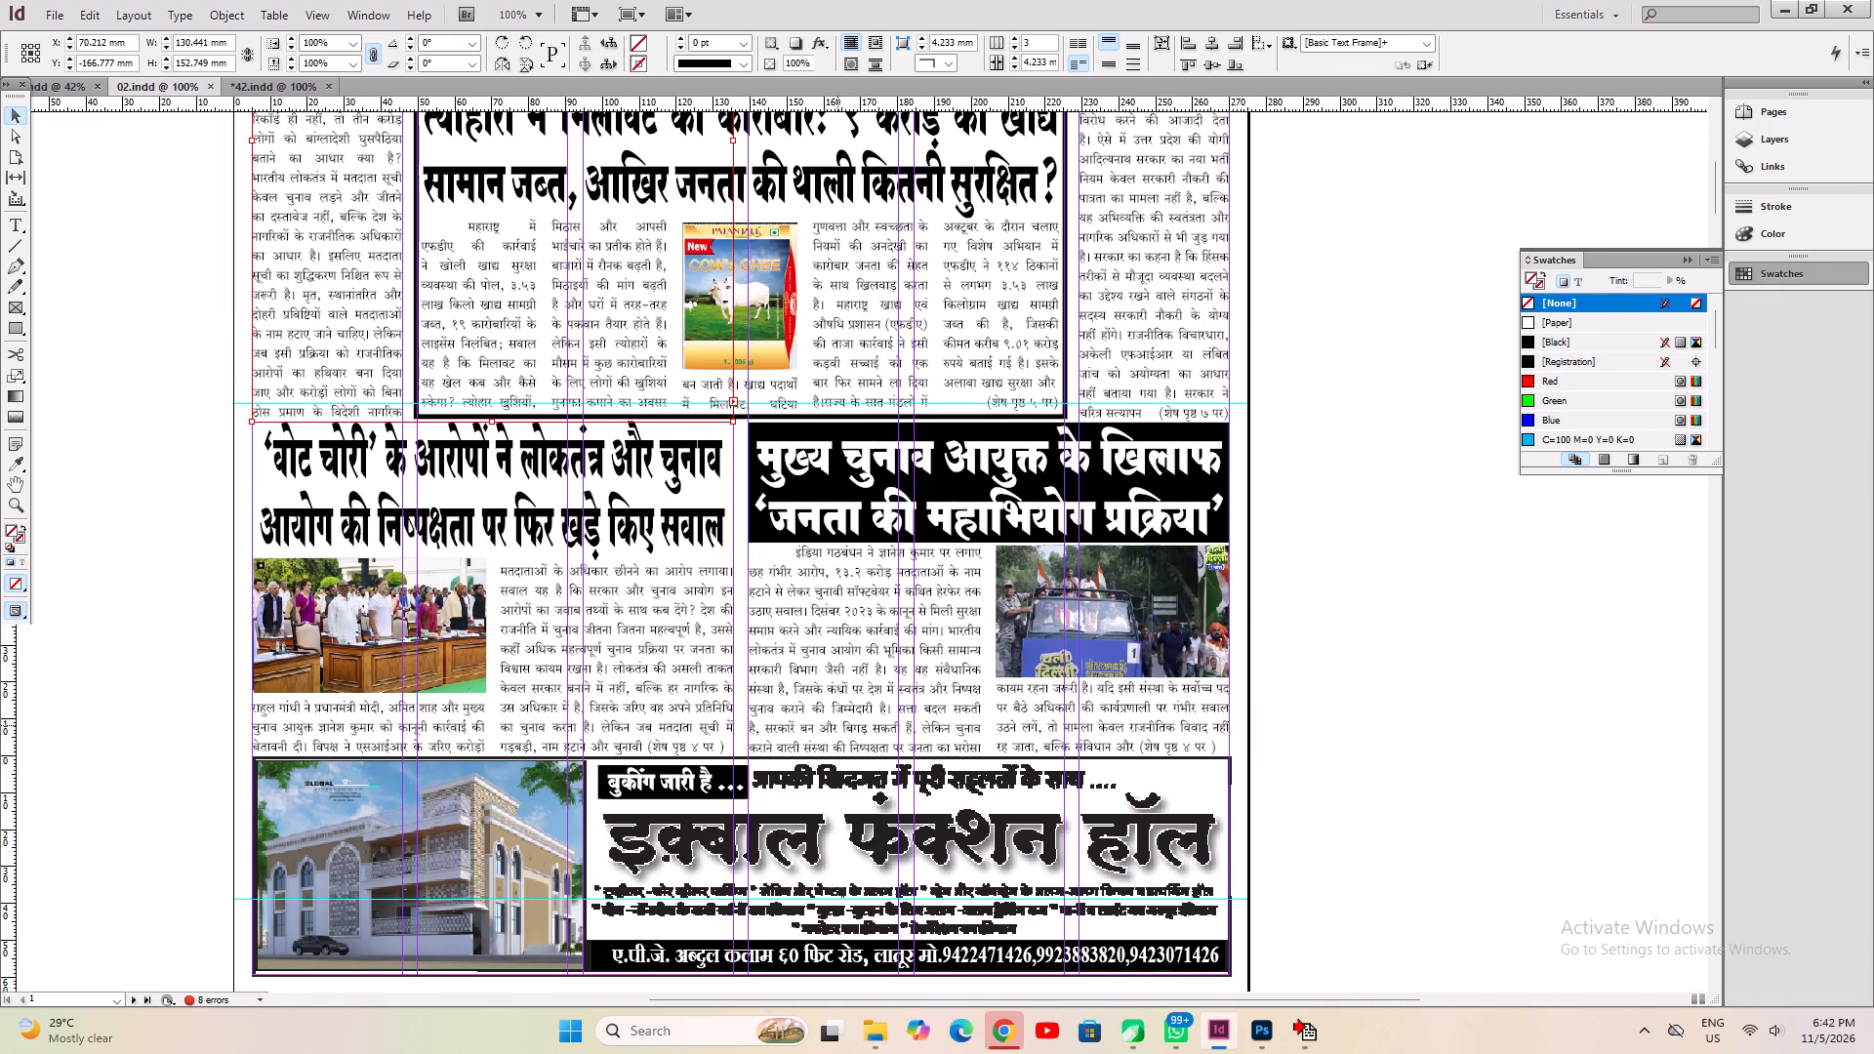
{"action": "left_click_drag", "start_coordinate": [761, 842], "coordinate": [836, 368]}
{"action": "left_click_drag", "start_coordinate": [707, 673], "coordinate": [734, 399]}
{"action": "left_click_drag", "start_coordinate": [721, 778], "coordinate": [685, 539]}
{"action": "left_click_drag", "start_coordinate": [672, 651], "coordinate": [683, 477]}
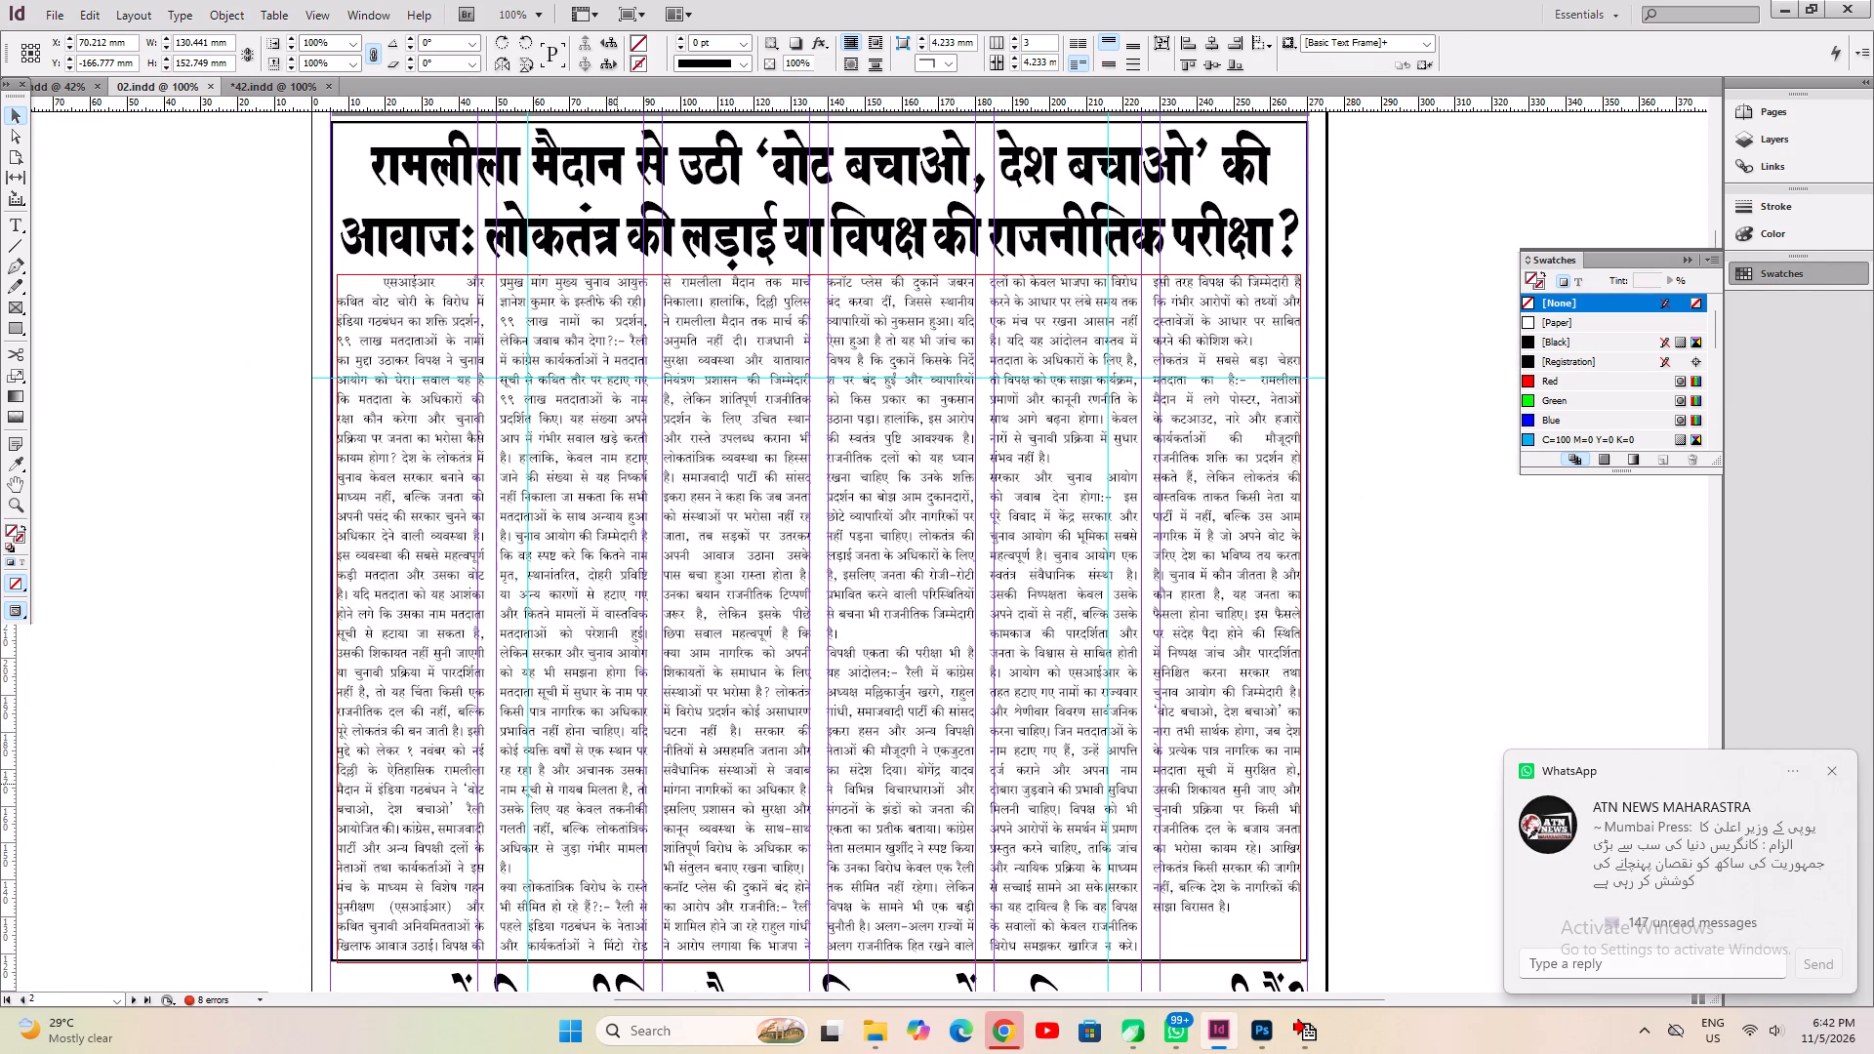
{"action": "left_click", "coordinate": [9, 225]}
{"action": "left_click", "coordinate": [842, 639]}
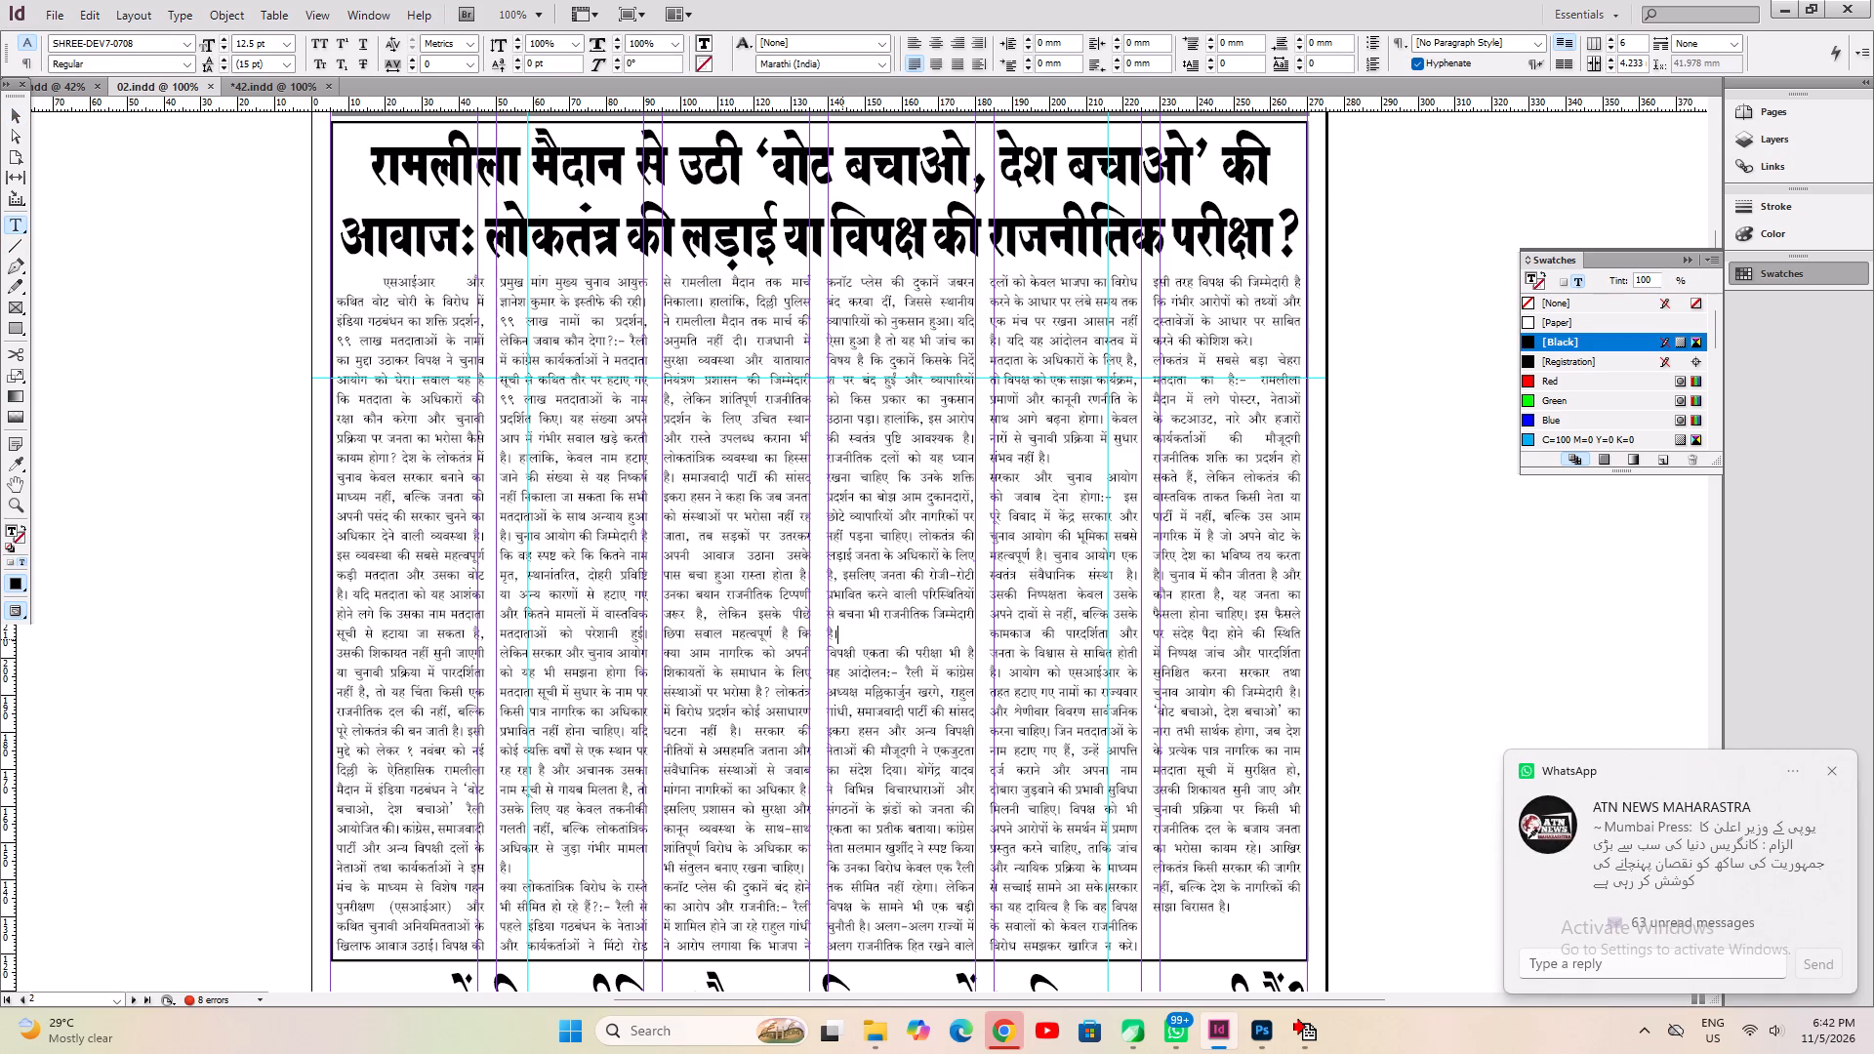
{"action": "key", "text": "Right"}
{"action": "key", "text": "Tab"}
Set the tracking to 20 for the lines from और नागरिकों through प्रभावित करना in the fourth column.
{"action": "left_click_drag", "start_coordinate": [885, 514], "coordinate": [889, 604]}
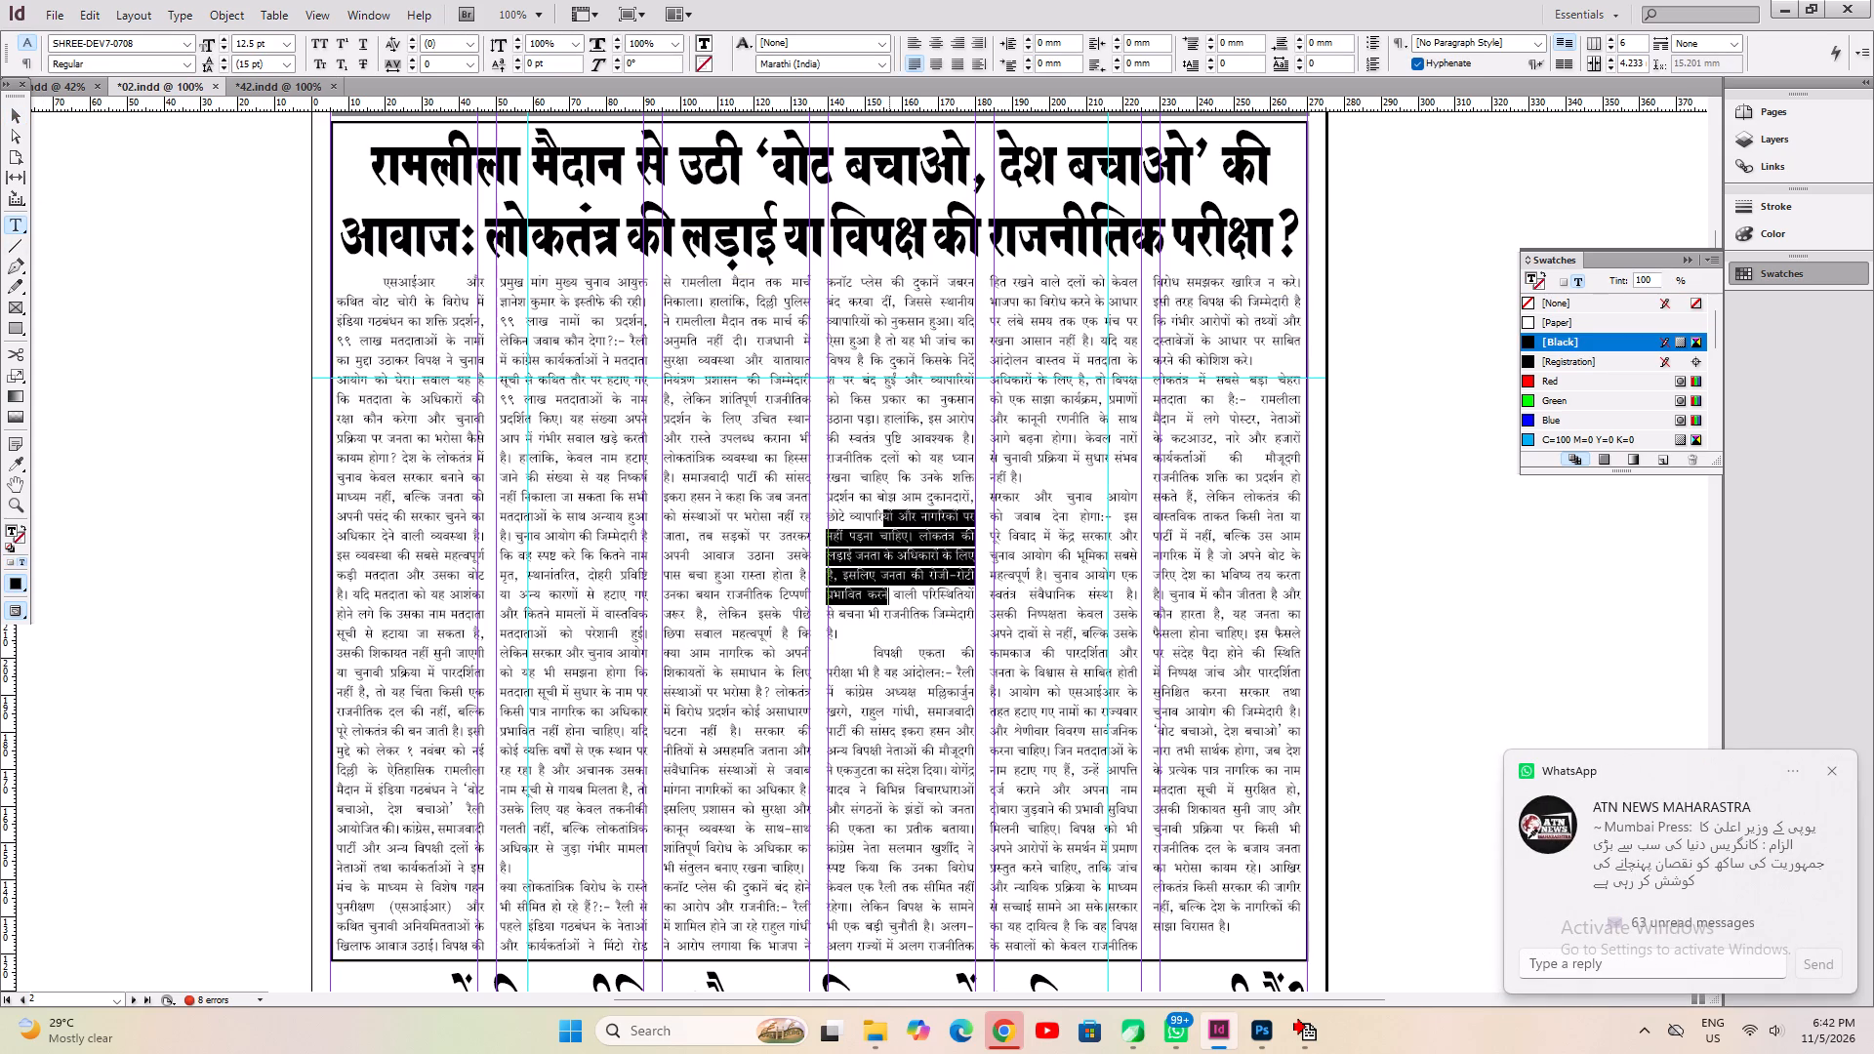
{"action": "key", "text": "alt+Right"}
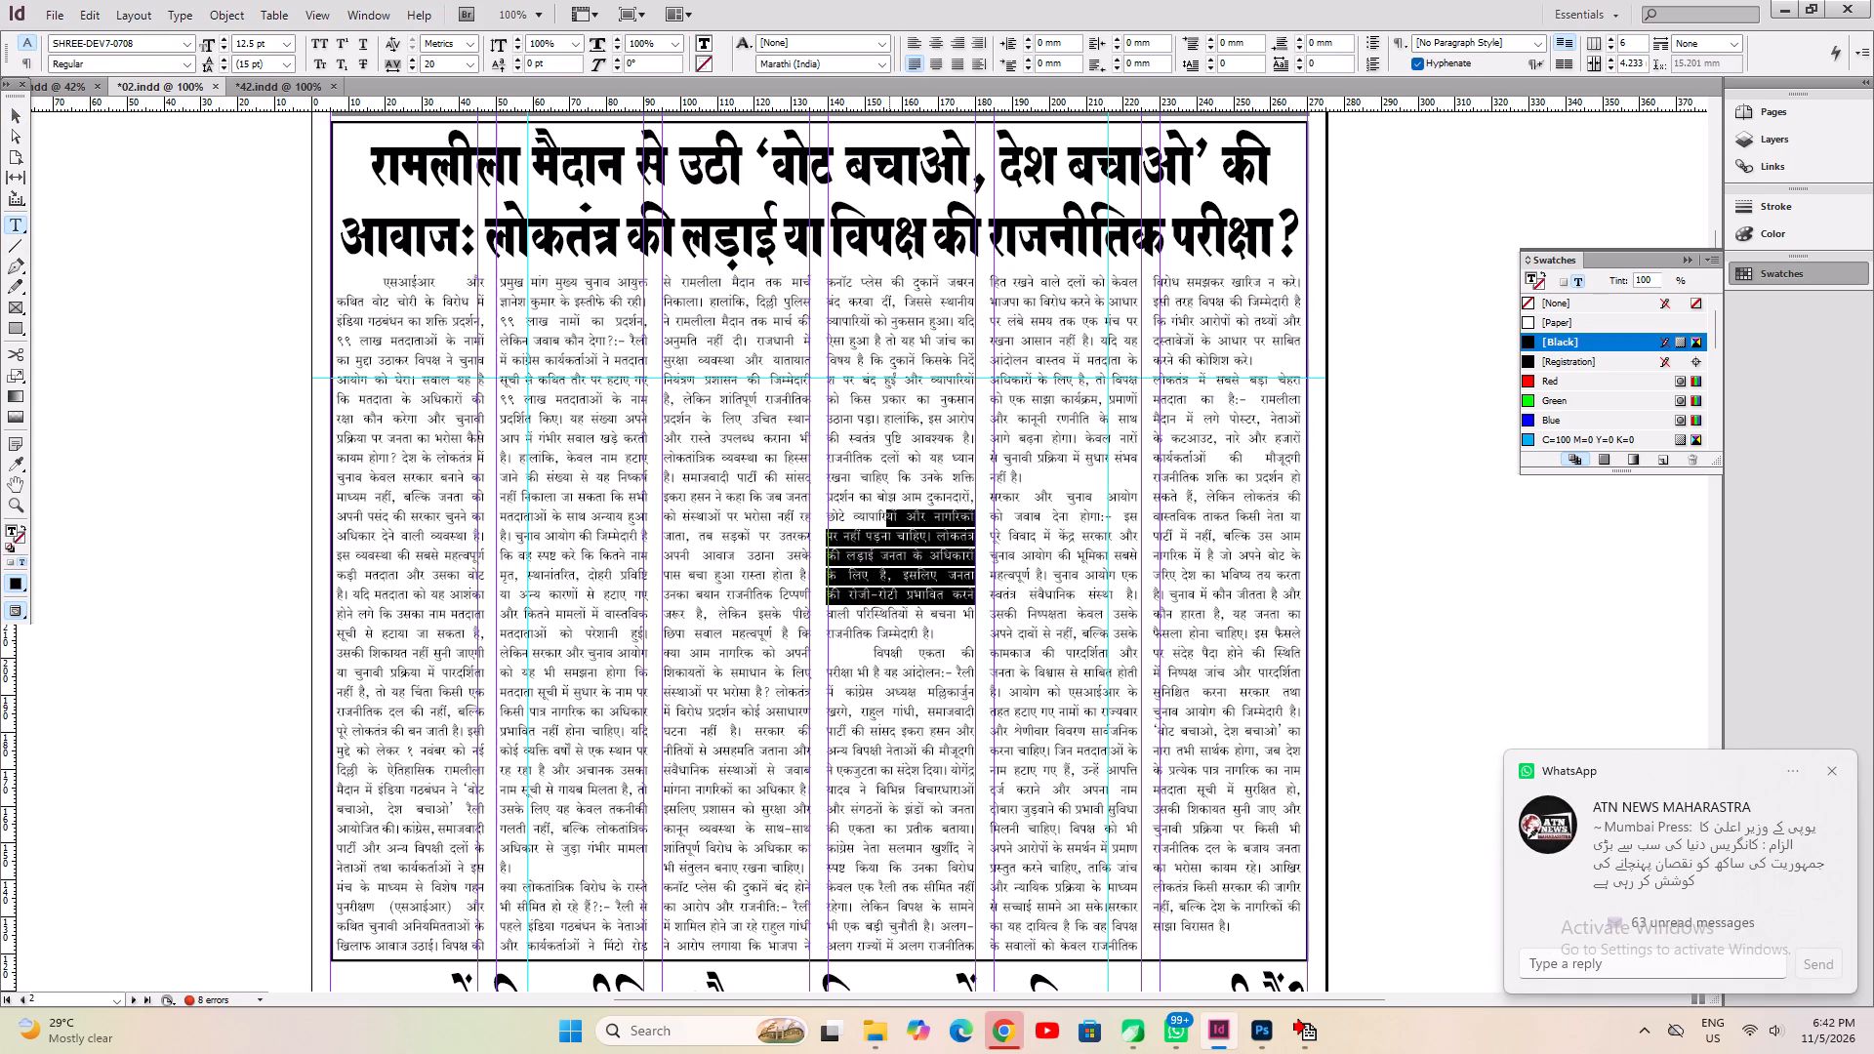
Undo the last change to the selected passage in the fourth column of the रामलीला मैदान article.
{"action": "key", "text": "ctrl+z"}
{"action": "left_click", "coordinate": [889, 604]}
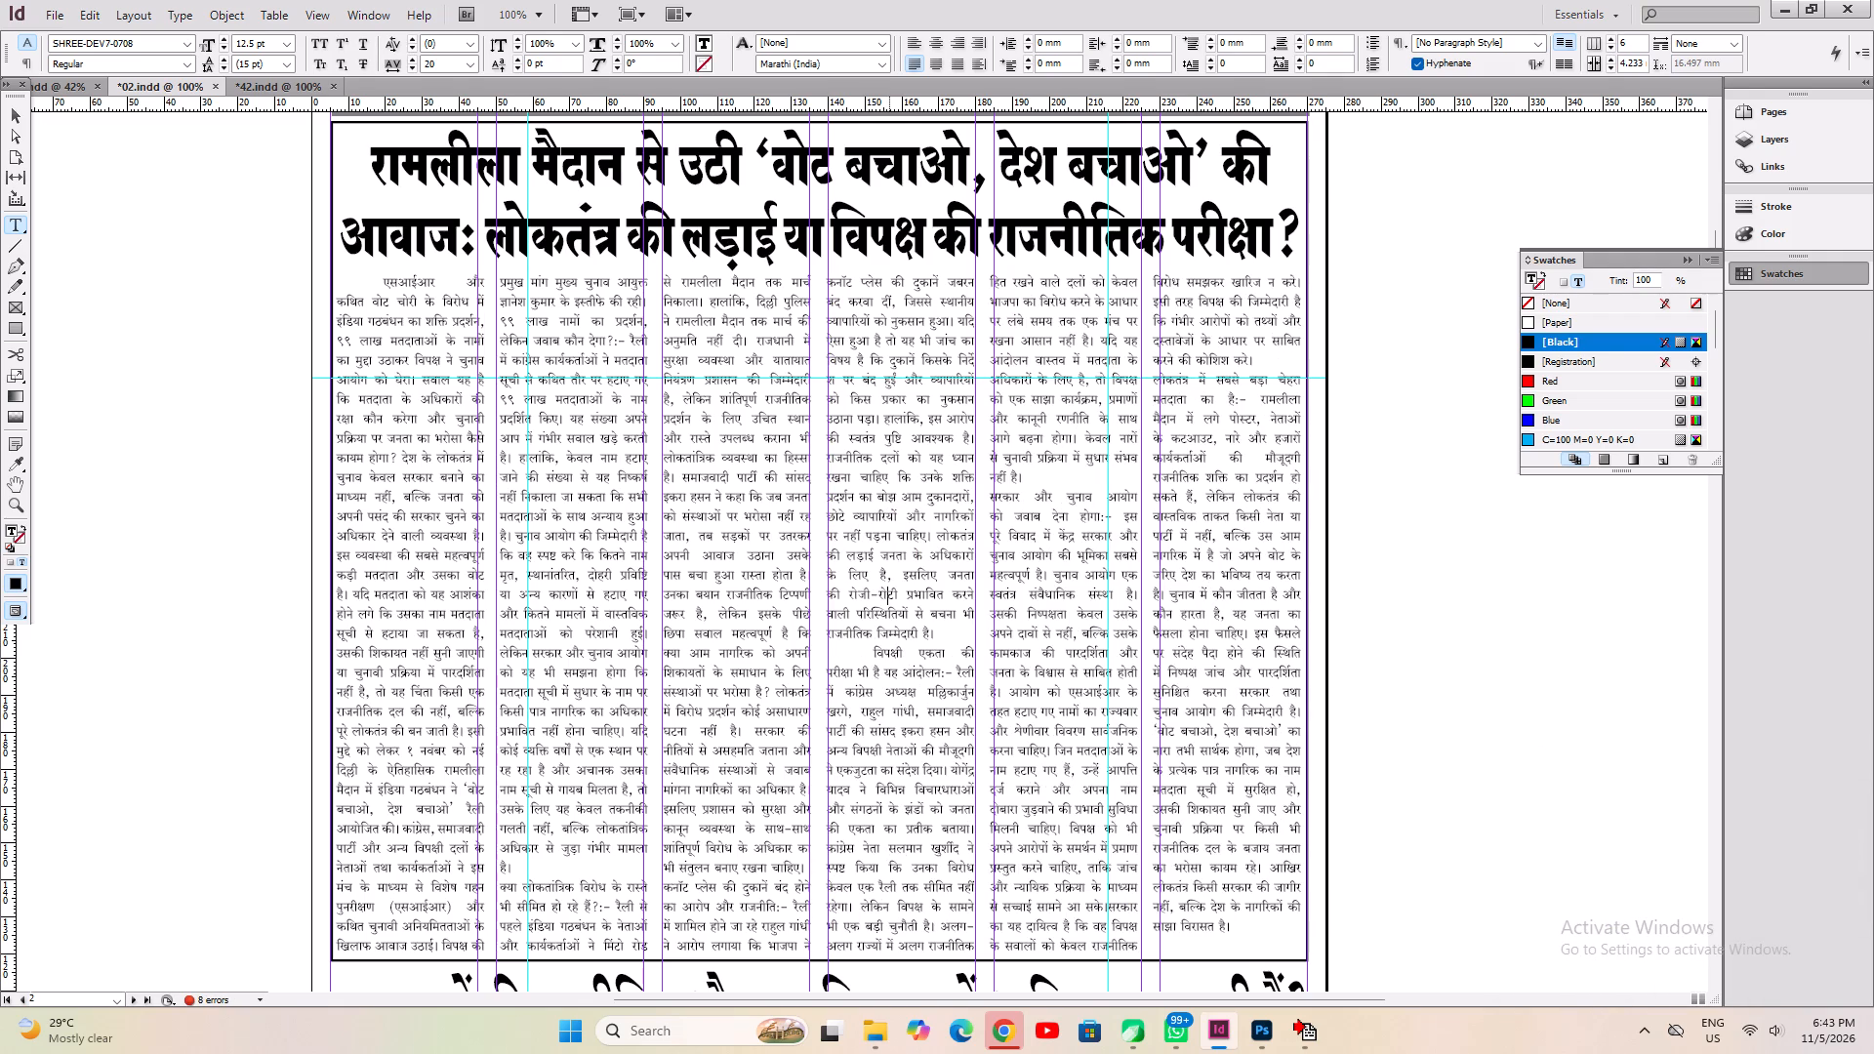
Insert a first-line tab indent in the सरकार और चुनाव paragraph and the लोकतंत्र में सबसे बड़ा चेहरा paragraph.
{"action": "left_click", "coordinate": [1025, 478]}
{"action": "key", "text": "Right"}
{"action": "key", "text": "Tab"}
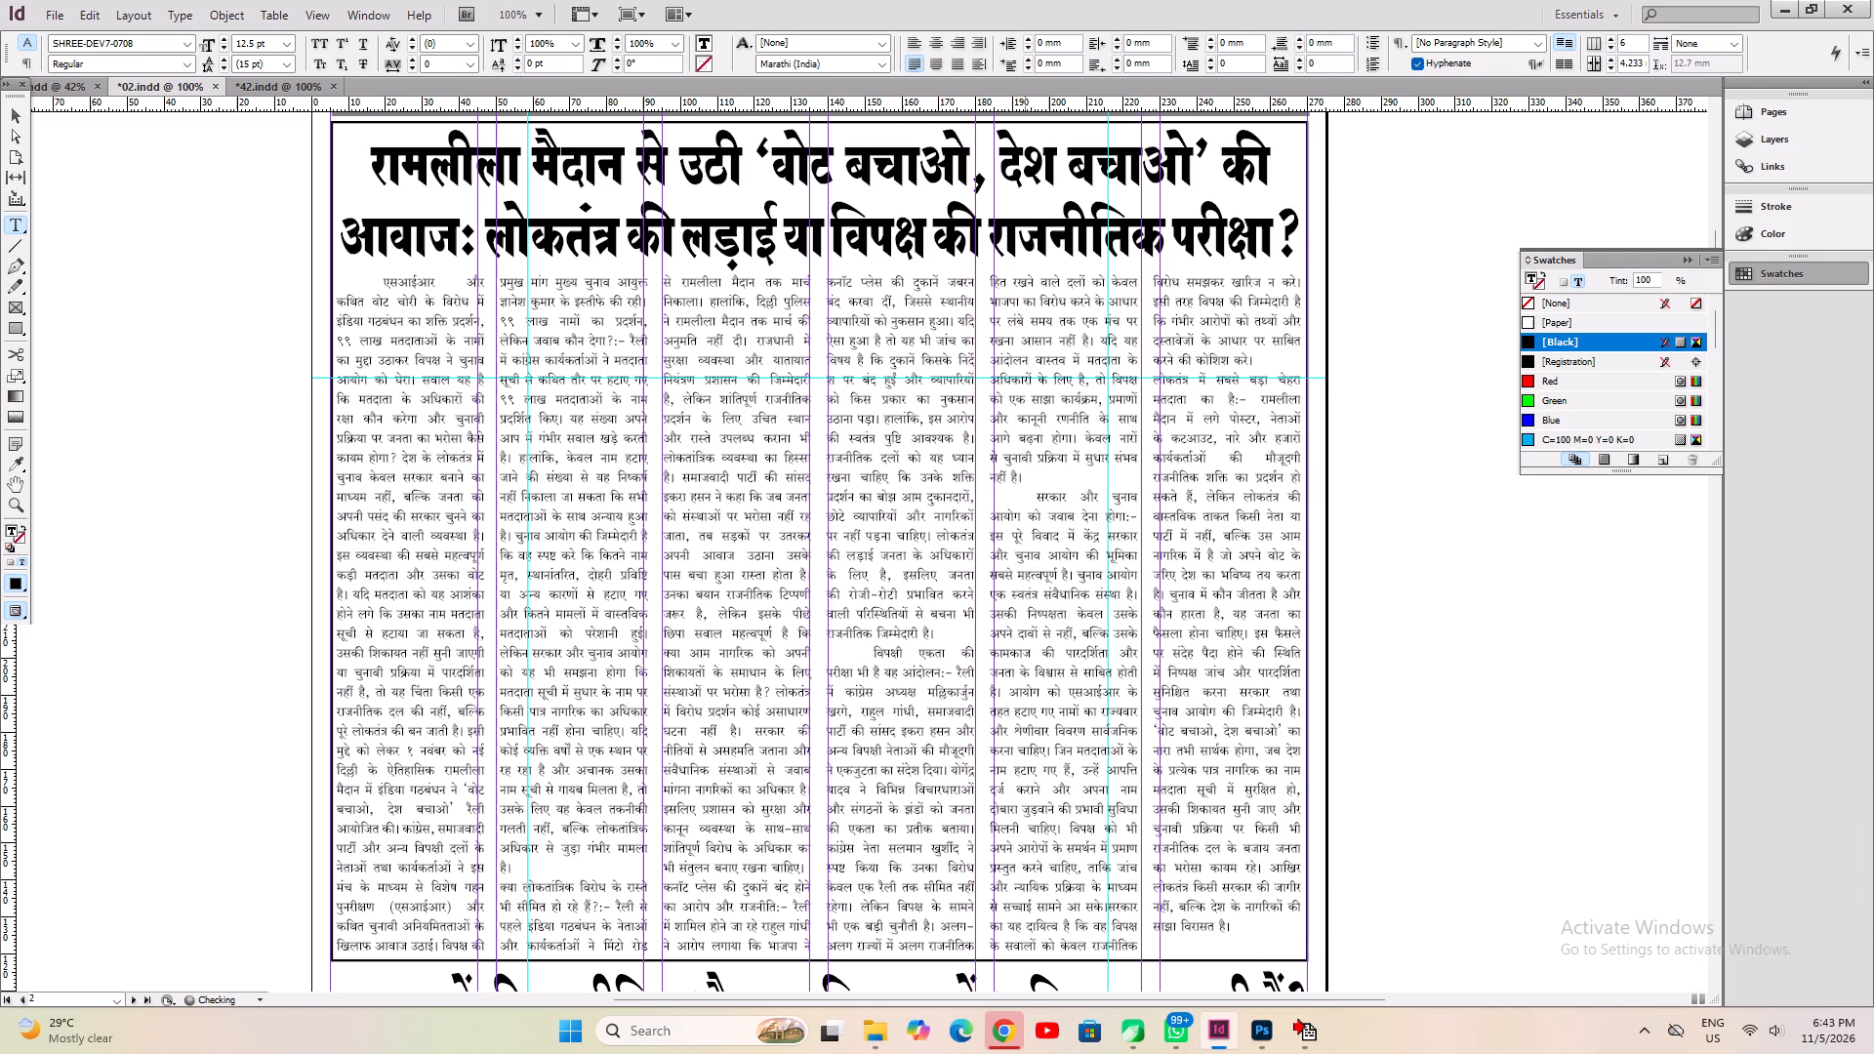
{"action": "left_click", "coordinate": [1266, 348]}
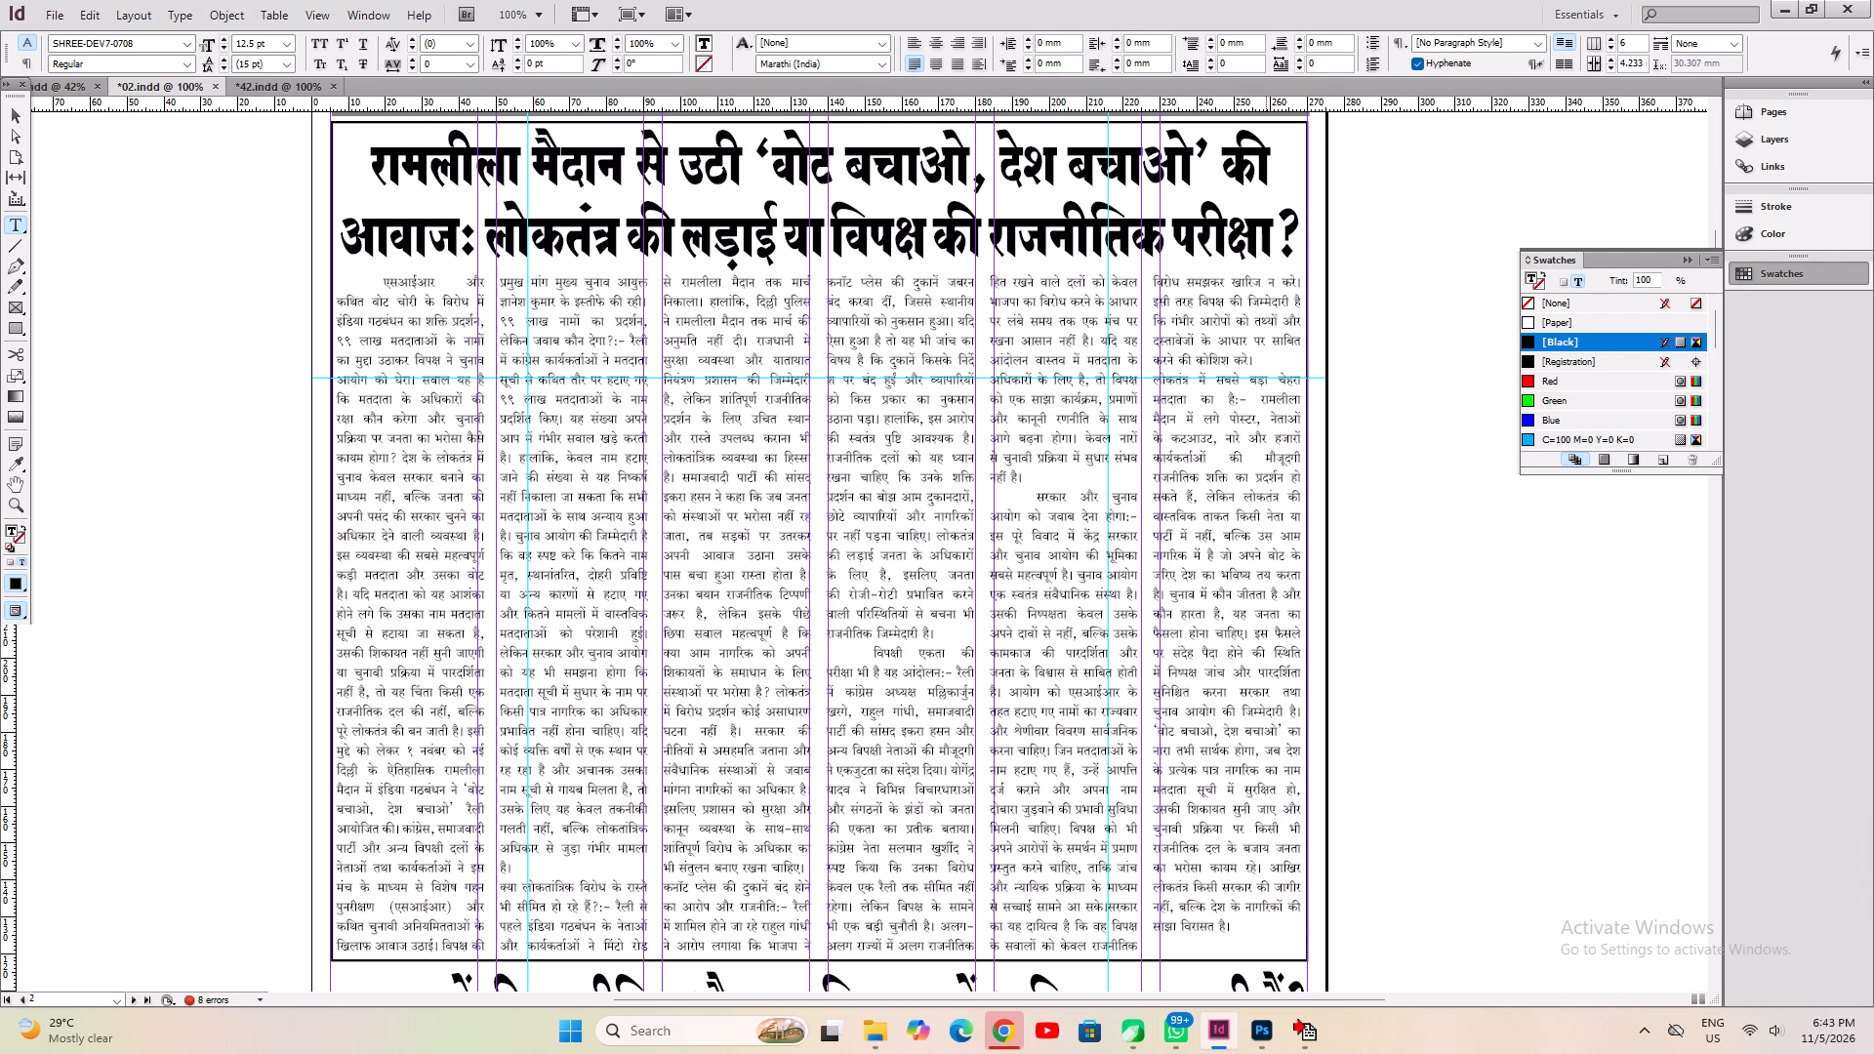
{"action": "key", "text": "Down"}
{"action": "key", "text": "Right"}
{"action": "key", "text": "Tab"}
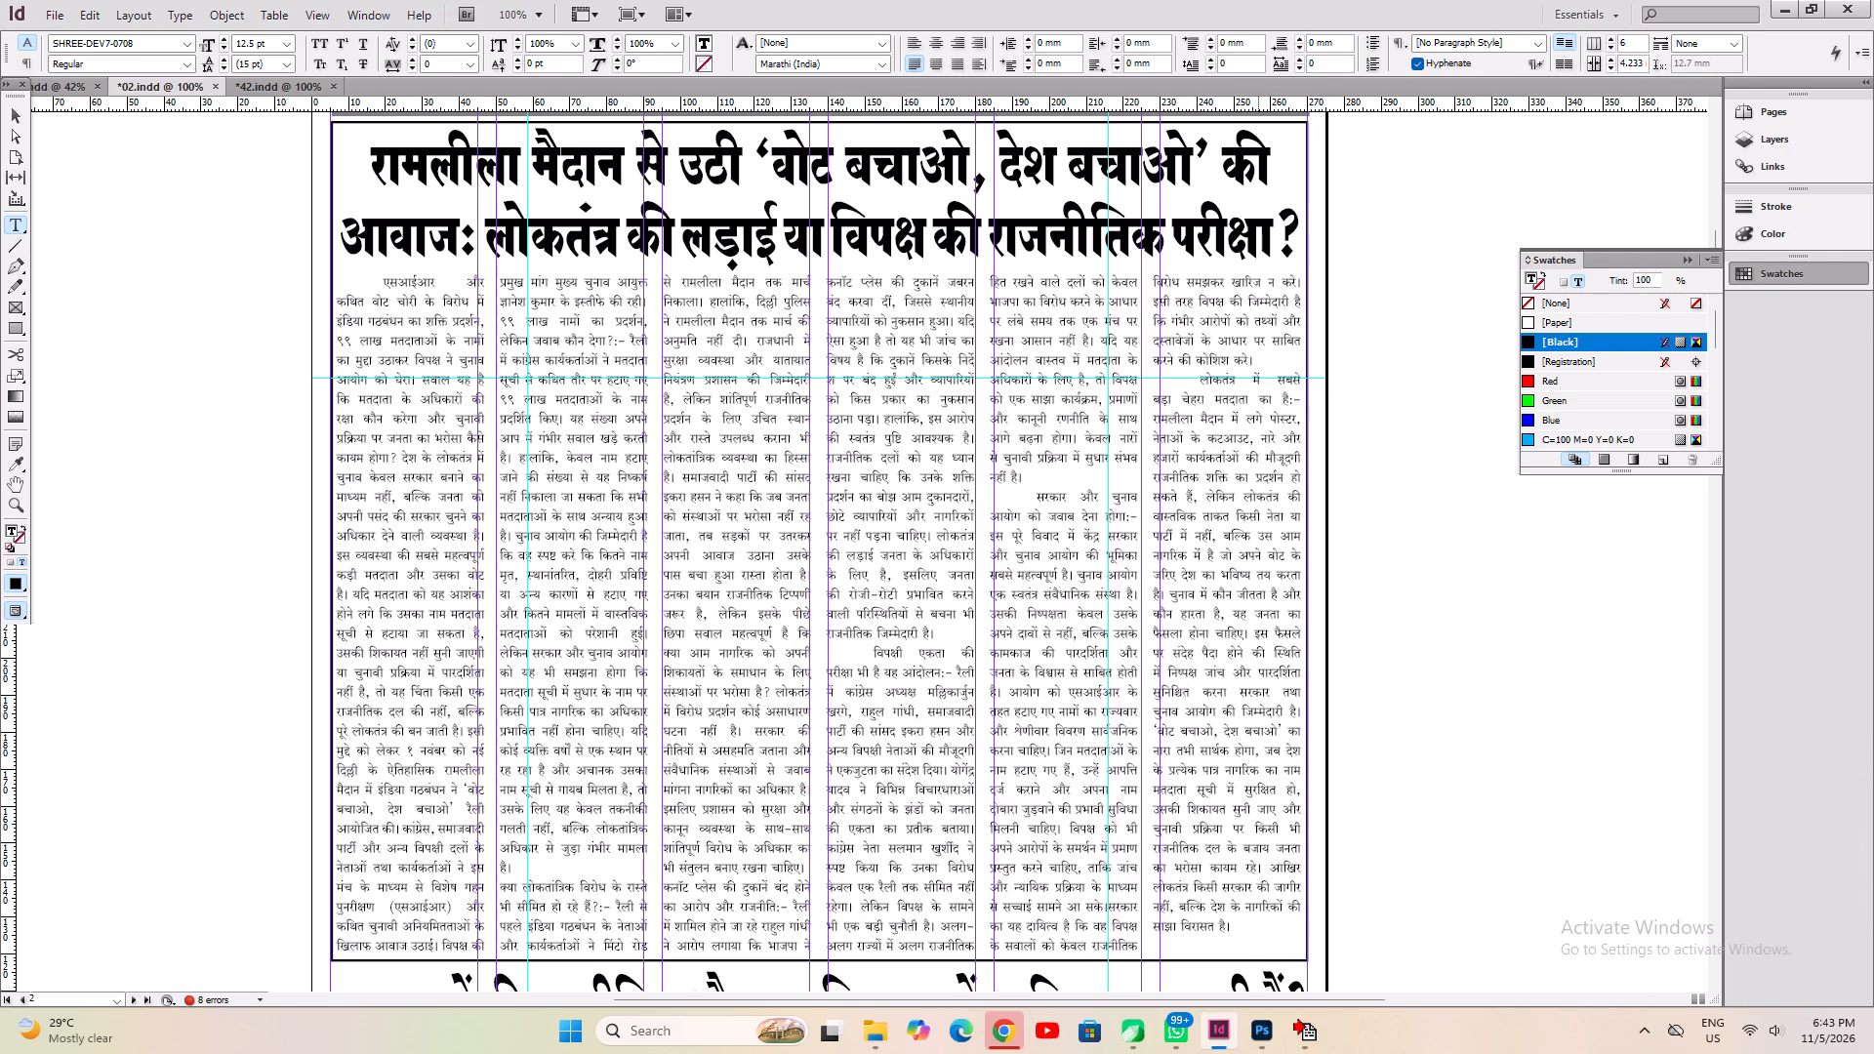
Loosen the tracking of most of the last column's closing text in two increments, and undo the last change.
{"action": "left_click_drag", "start_coordinate": [1257, 507], "coordinate": [1254, 837]}
{"action": "key", "text": "alt+Right"}
{"action": "key", "text": "alt+Right"}
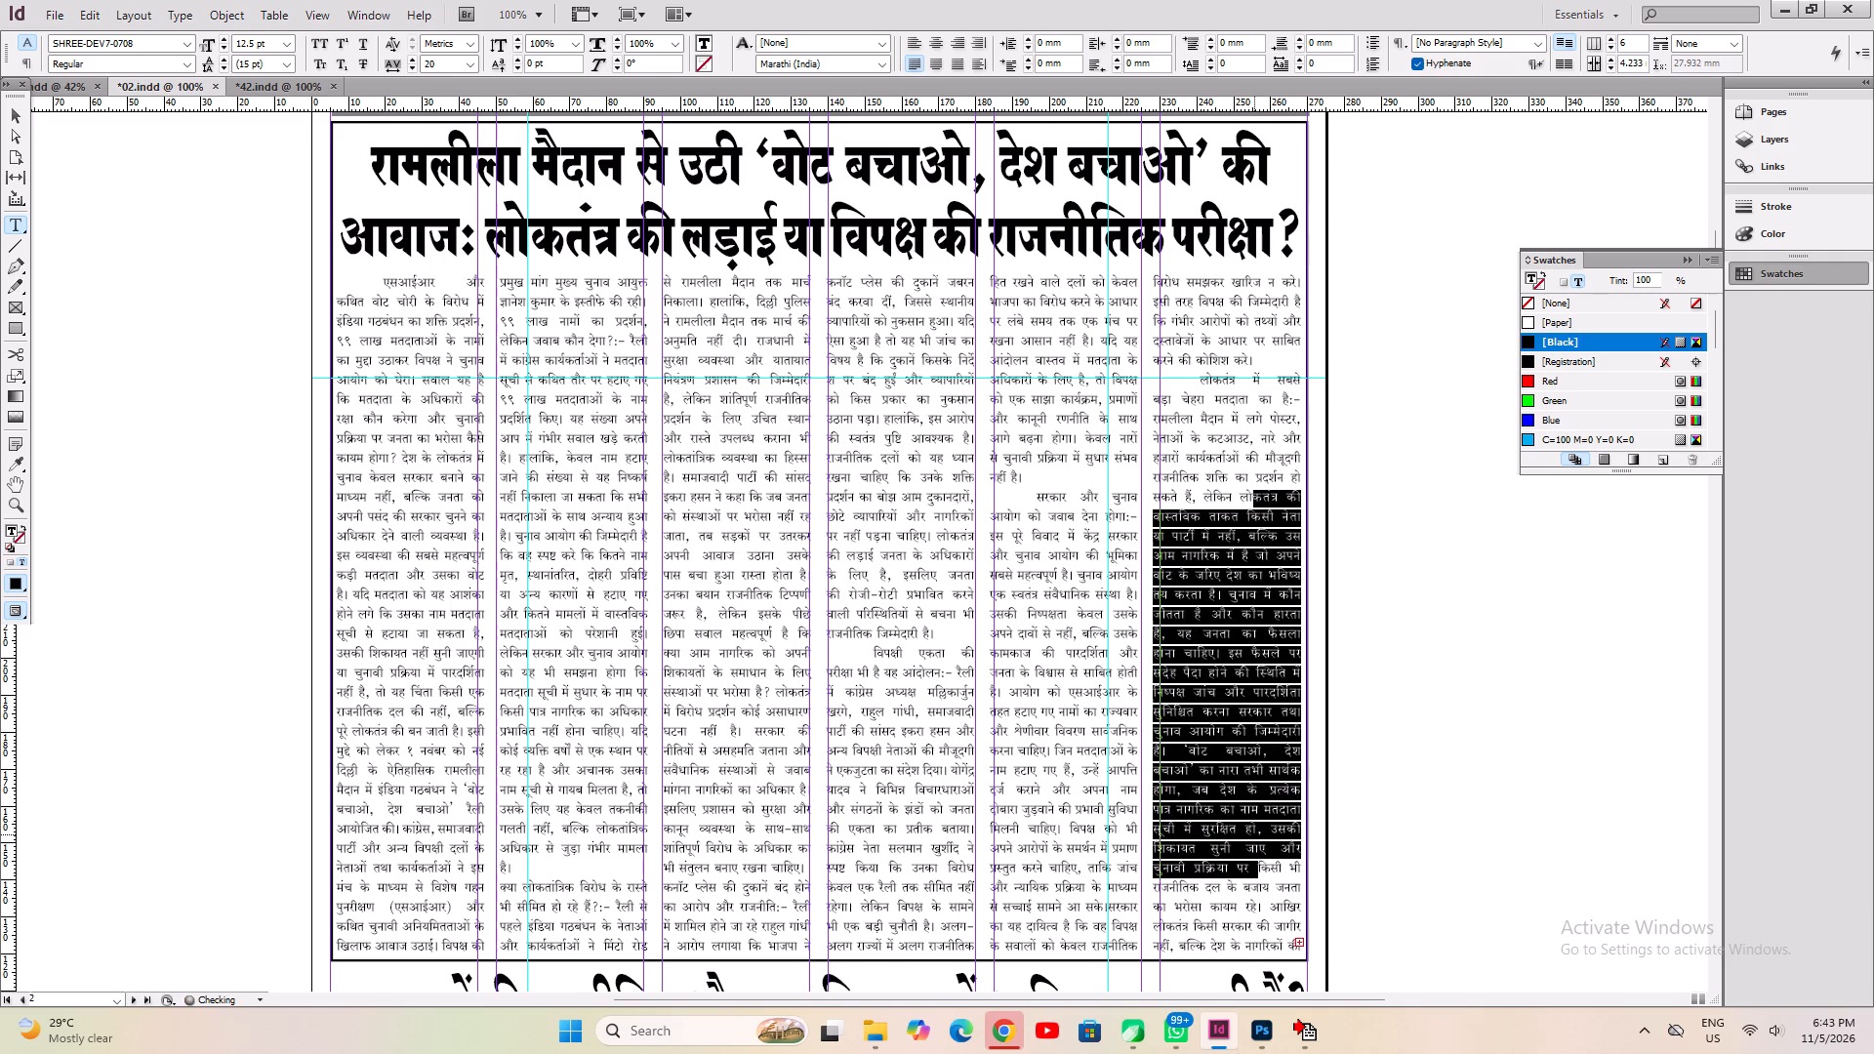
{"action": "key", "text": "ctrl+z"}
{"action": "left_click", "coordinate": [1255, 655]}
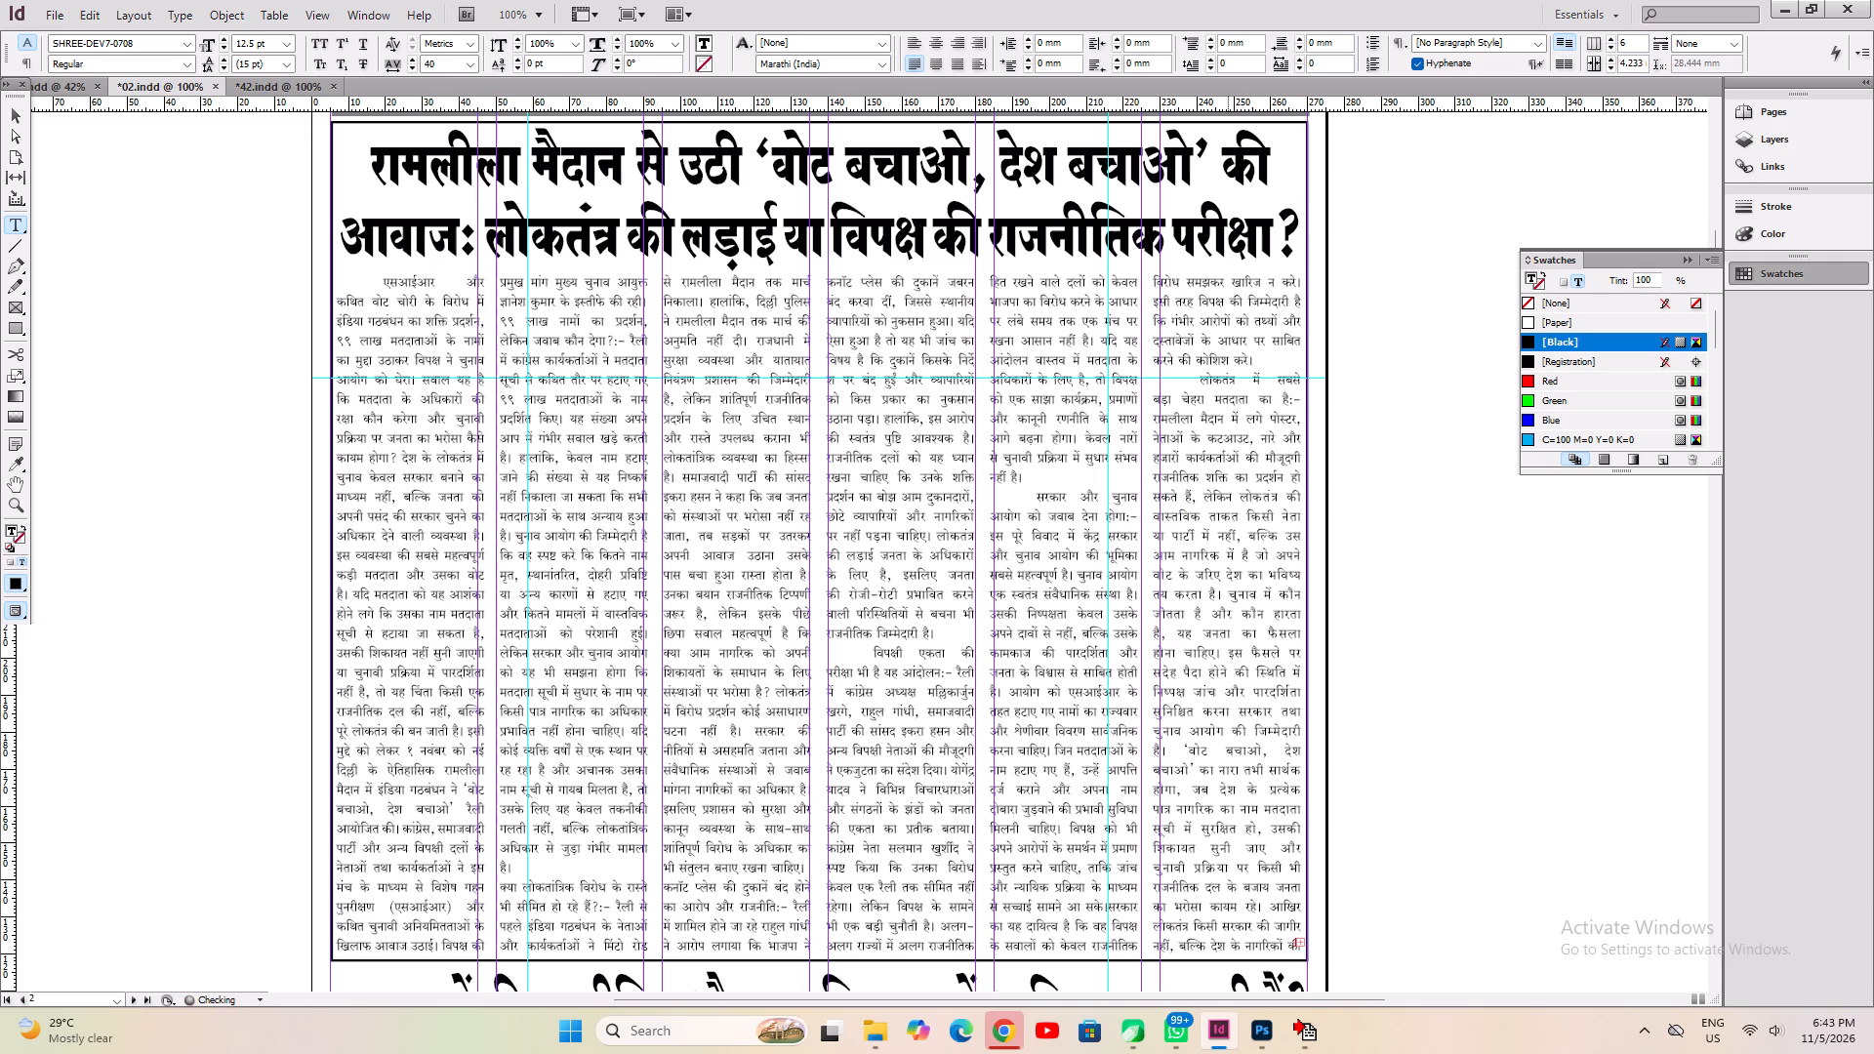
Tighten two successive passages in the lower half of the last column to a tracking of 20 and save the document.
{"action": "left_click_drag", "start_coordinate": [1228, 555], "coordinate": [1228, 704]}
{"action": "key", "text": "alt+Left"}
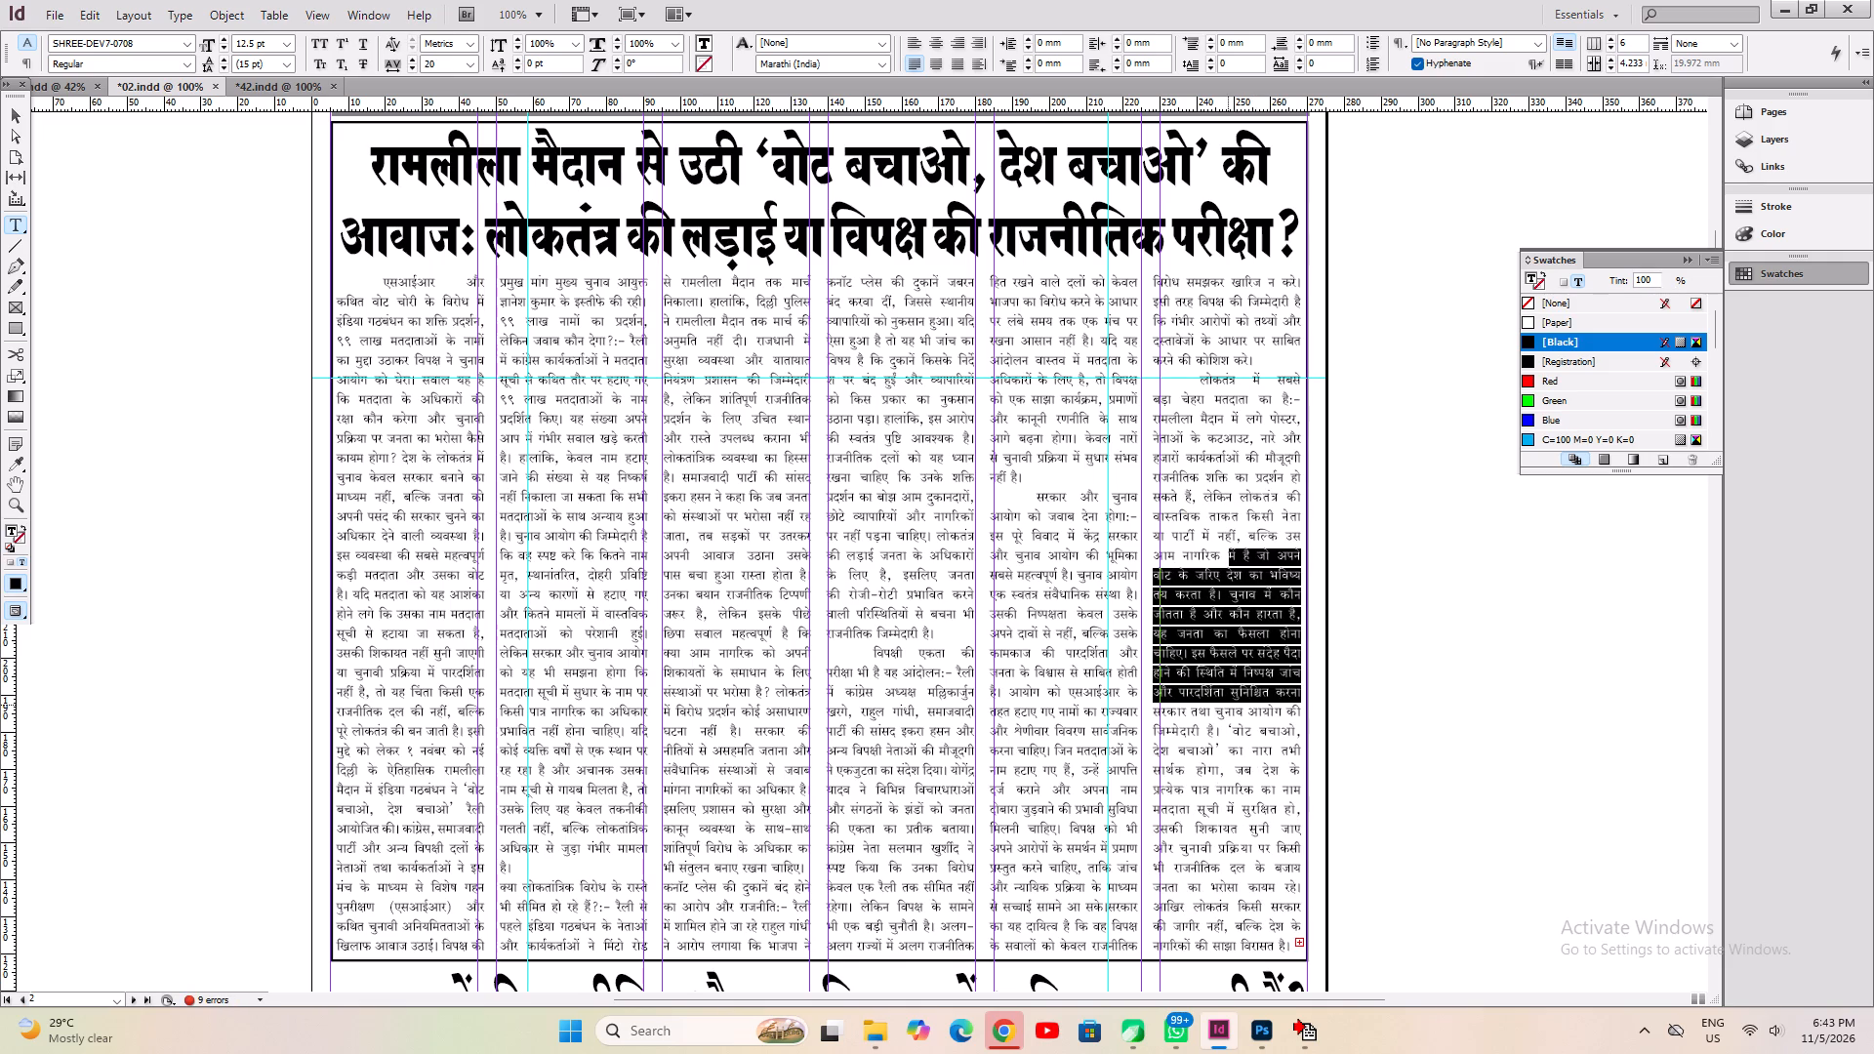
{"action": "left_click", "coordinate": [1228, 705]}
{"action": "left_click_drag", "start_coordinate": [1227, 718], "coordinate": [1207, 821]}
{"action": "key", "text": "alt+Left"}
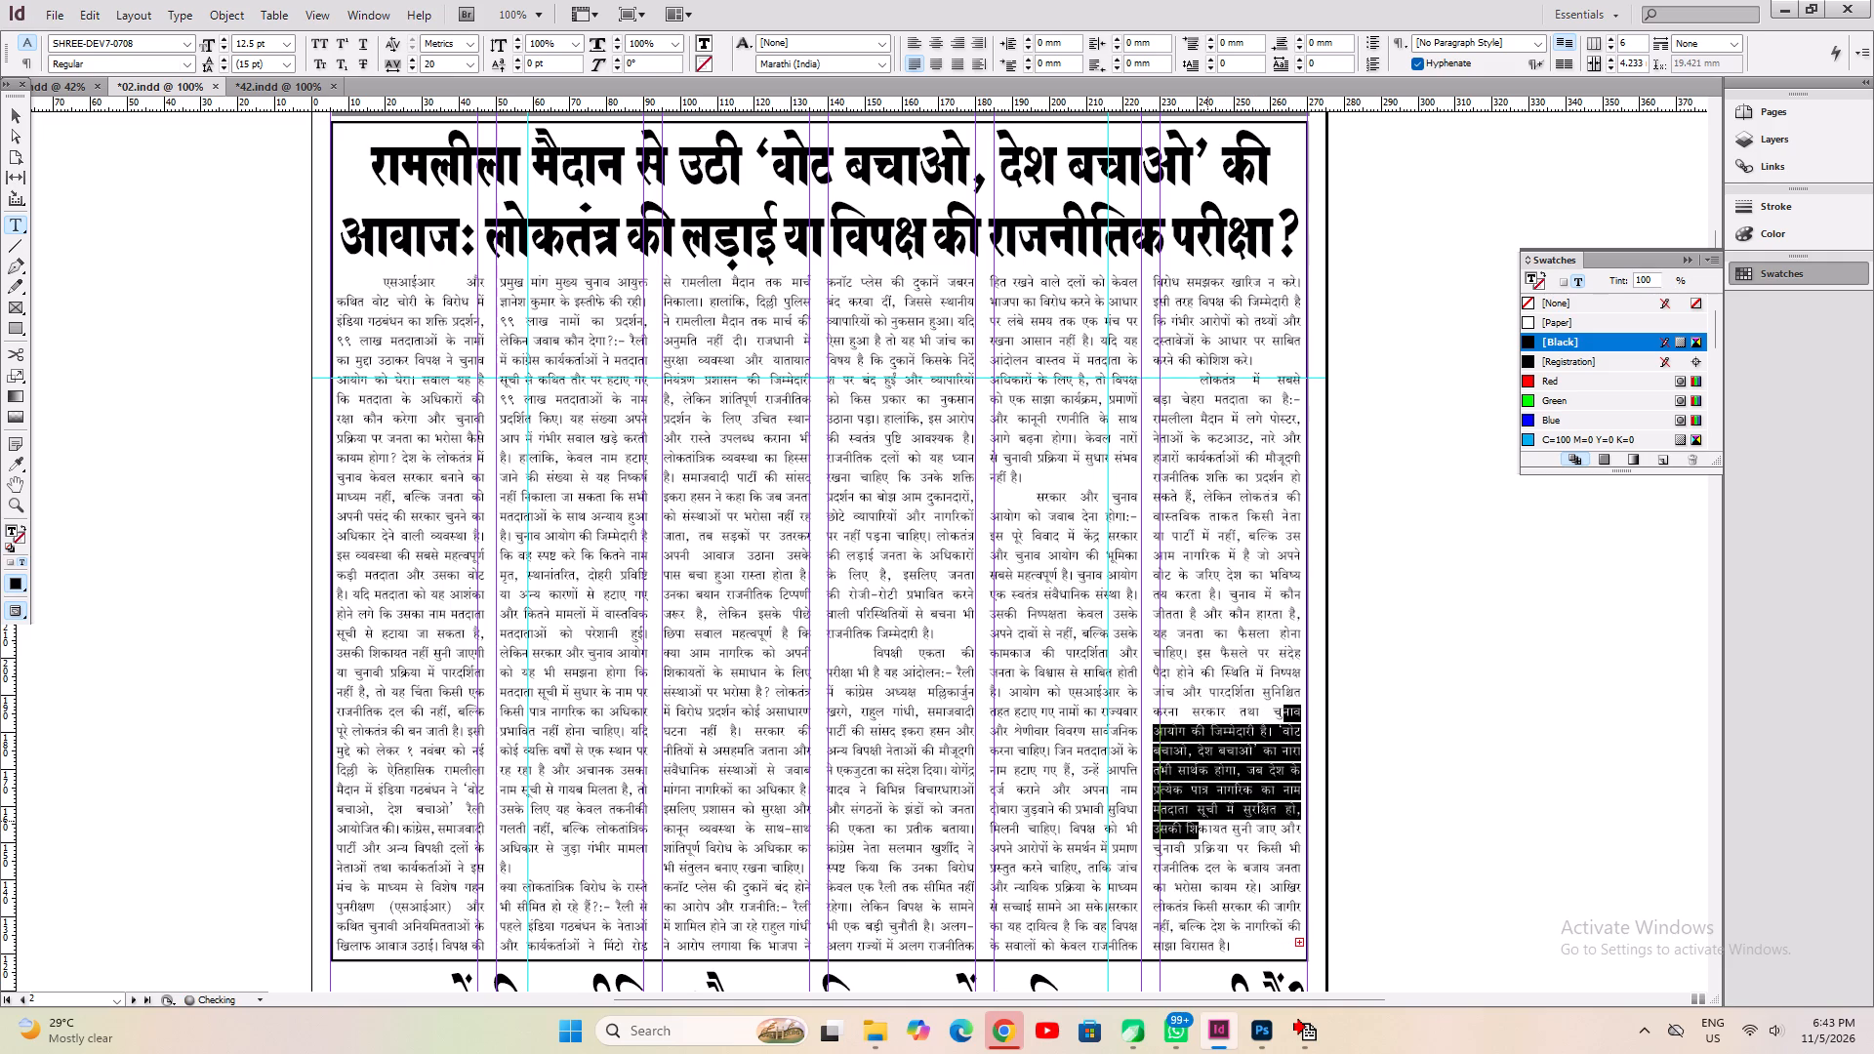
{"action": "key", "text": "ctrl+s"}
Look over the rest of page 2, page 3 and the two articles on page 4 for paragraphs needing attention.
{"action": "left_click", "coordinate": [1115, 669]}
{"action": "scroll", "coordinate": [1115, 669], "scroll_direction": "down", "scroll_amount": 5}
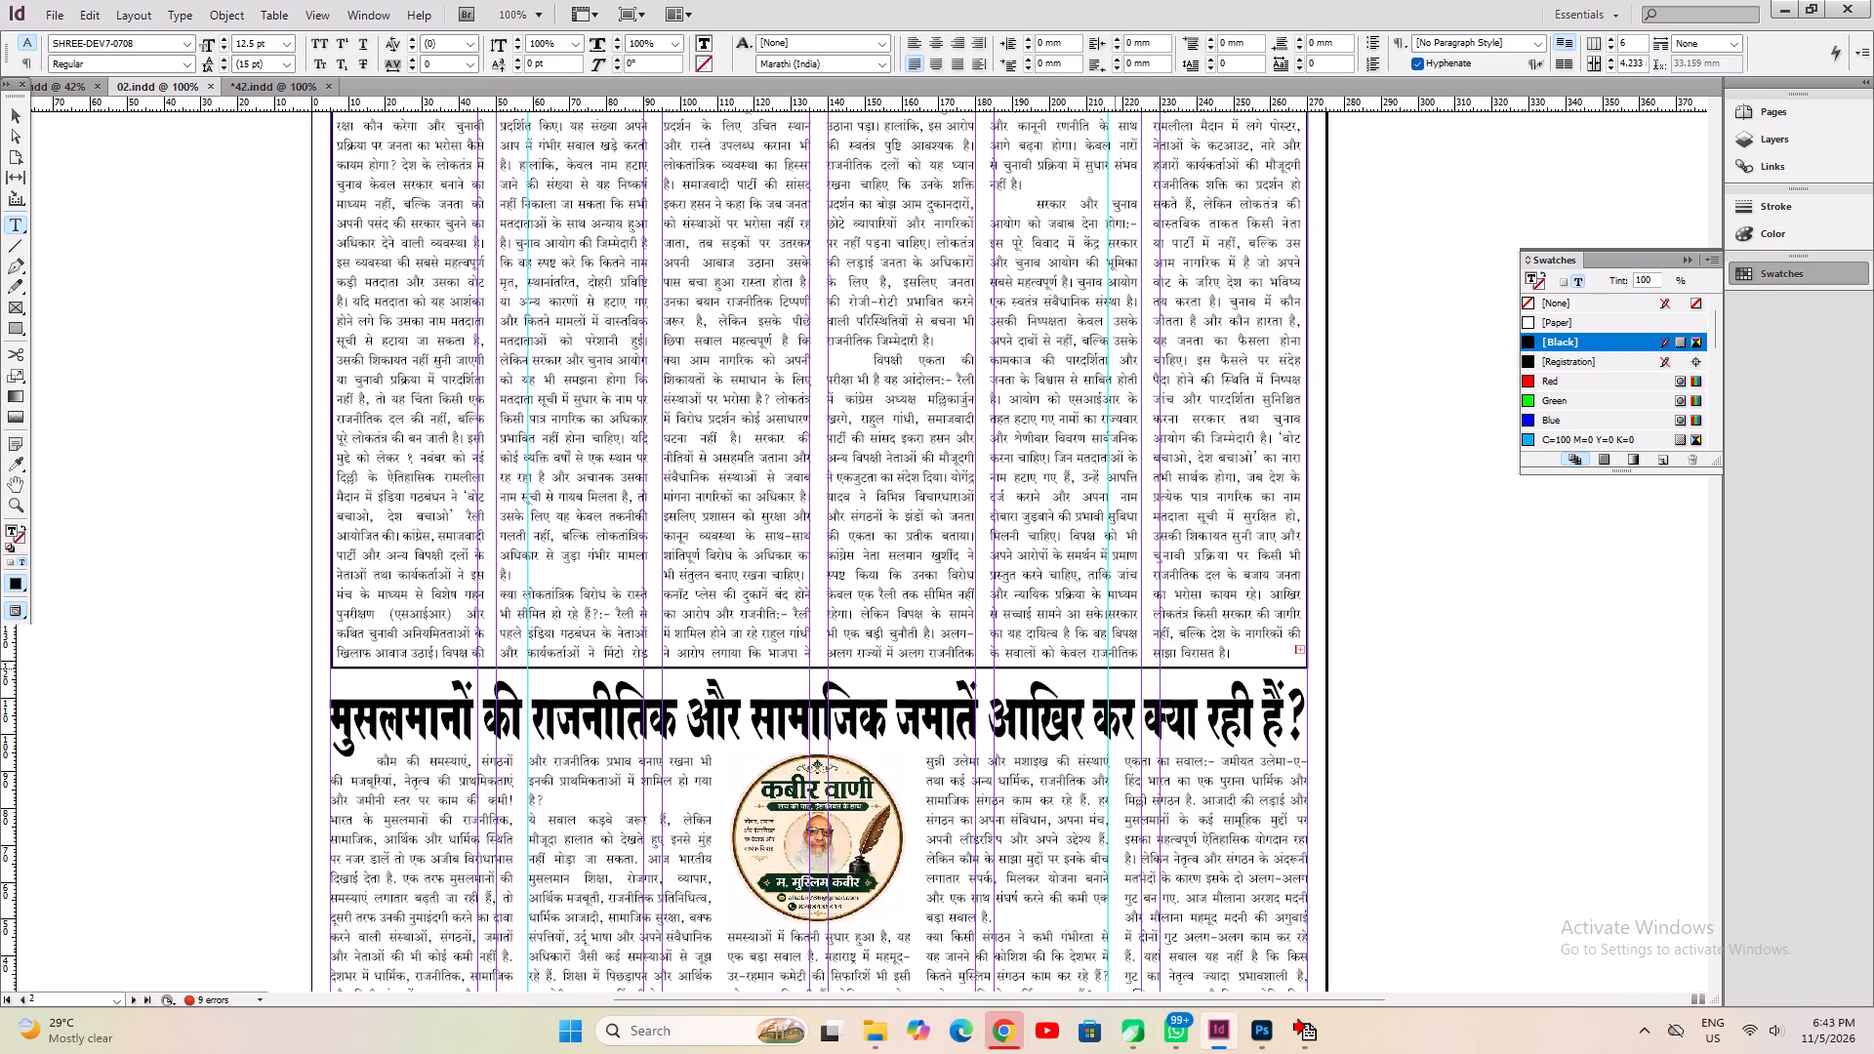
{"action": "scroll", "coordinate": [1113, 667], "scroll_direction": "down", "scroll_amount": 5}
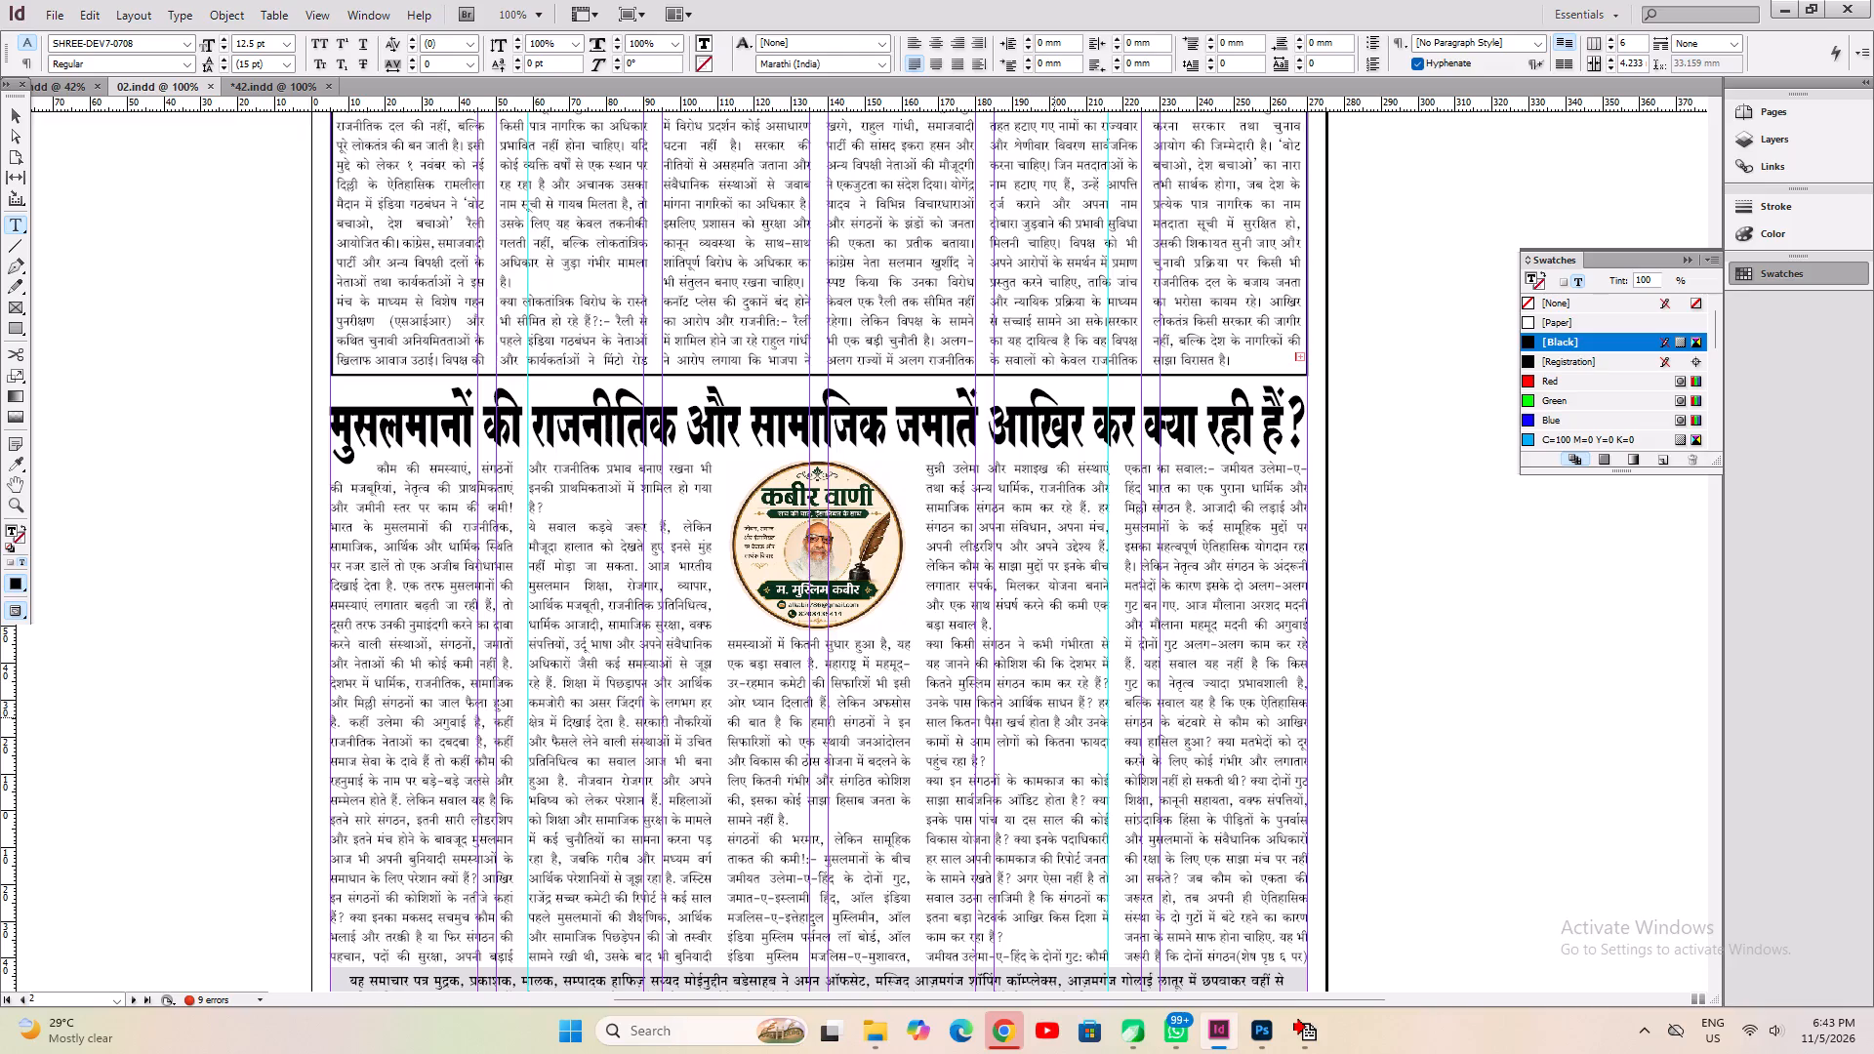
{"action": "left_click_drag", "start_coordinate": [1158, 911], "coordinate": [1177, 476], "text": "alt"}
{"action": "left_click_drag", "start_coordinate": [959, 586], "coordinate": [966, 412], "text": "alt"}
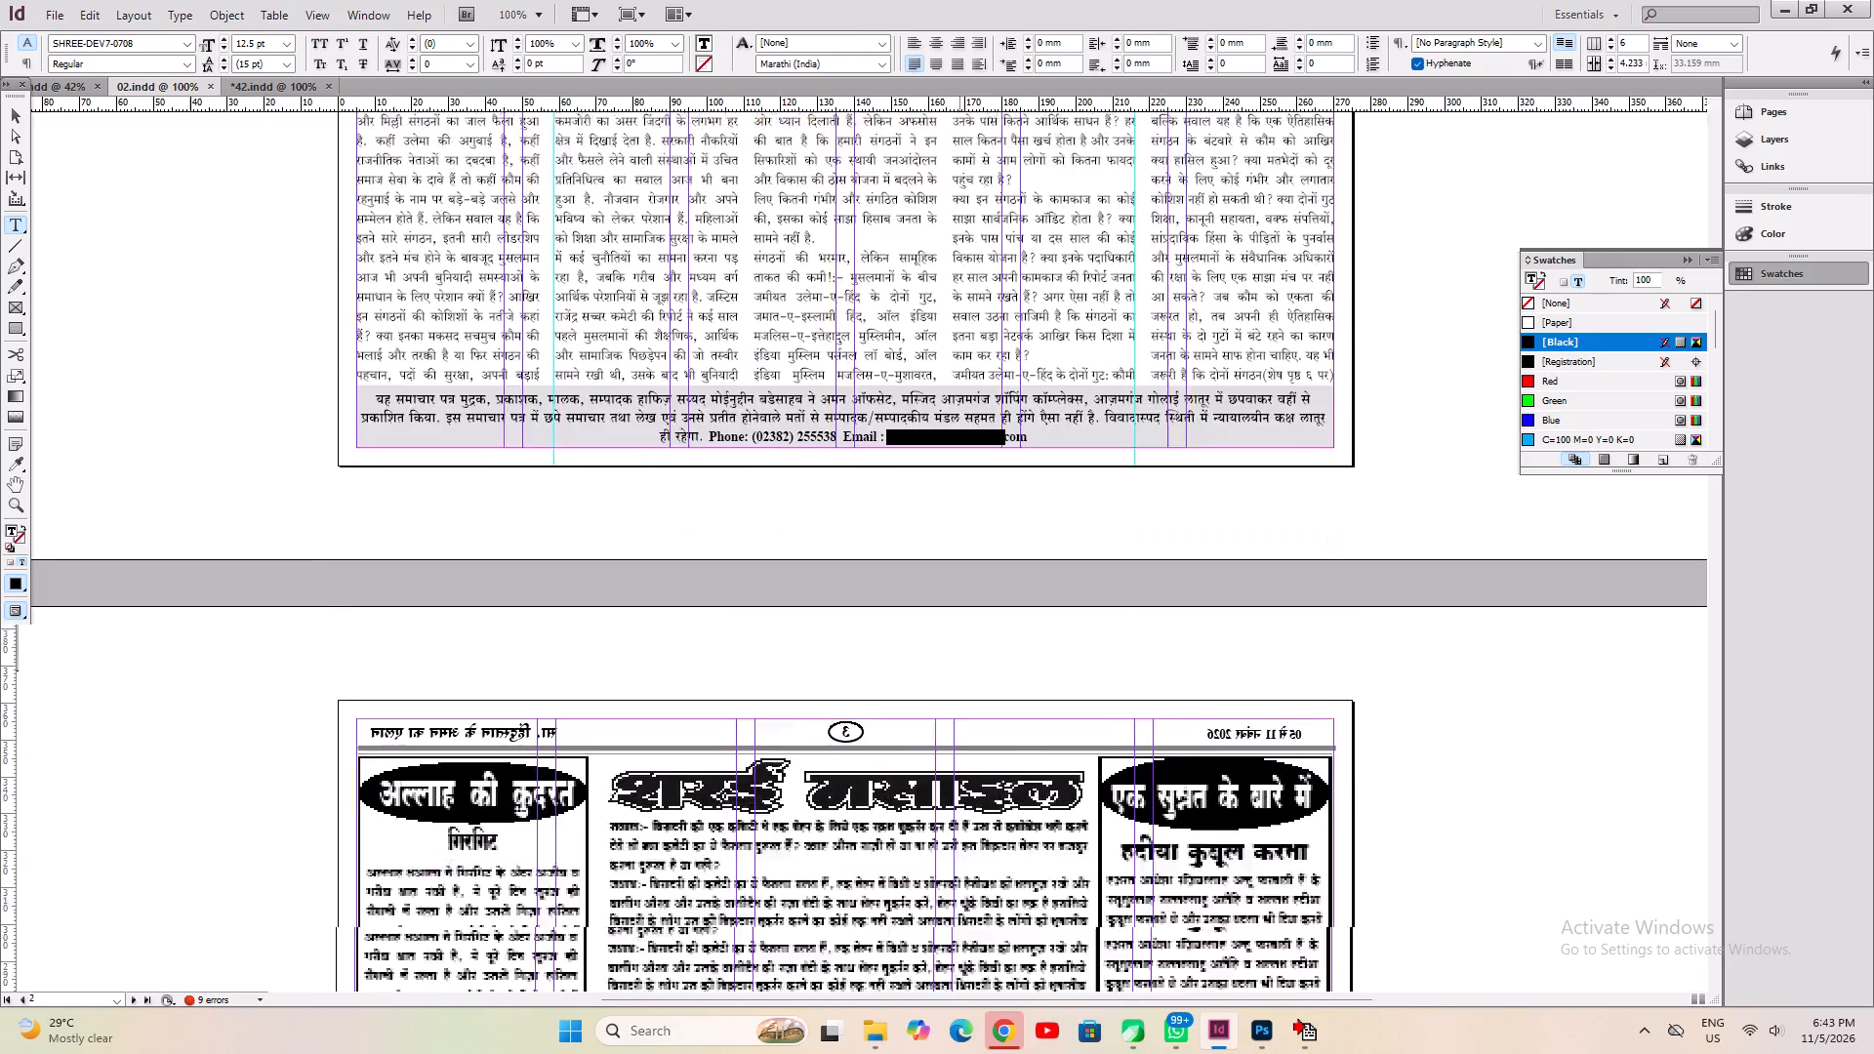
{"action": "left_click_drag", "start_coordinate": [966, 412], "coordinate": [971, 356], "text": "alt"}
{"action": "left_click_drag", "start_coordinate": [720, 745], "coordinate": [770, 365], "text": "alt"}
{"action": "left_click_drag", "start_coordinate": [714, 697], "coordinate": [740, 319], "text": "alt"}
{"action": "left_click_drag", "start_coordinate": [770, 655], "coordinate": [786, 243], "text": "alt"}
{"action": "left_click_drag", "start_coordinate": [794, 674], "coordinate": [814, 344], "text": "alt"}
{"action": "left_click_drag", "start_coordinate": [790, 711], "coordinate": [811, 337], "text": "alt"}
{"action": "left_click_drag", "start_coordinate": [806, 675], "coordinate": [790, 351], "text": "alt"}
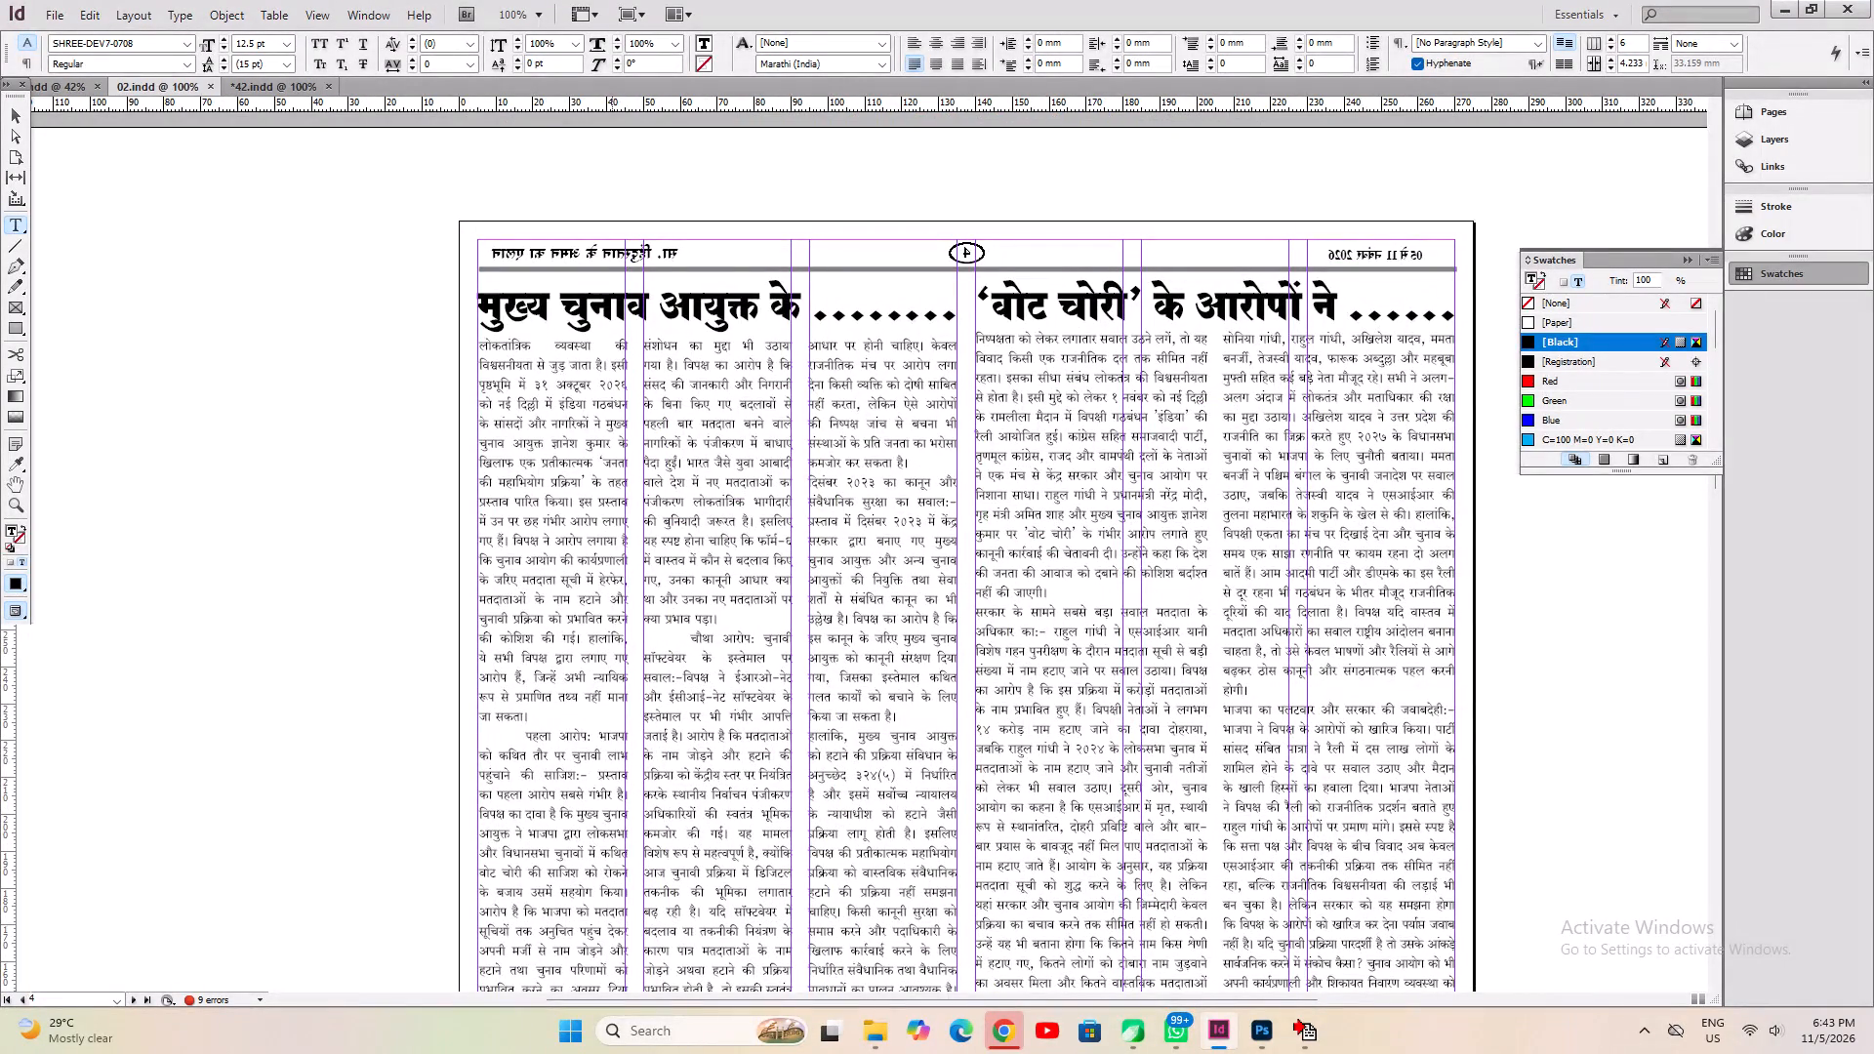
{"action": "left_click_drag", "start_coordinate": [608, 757], "coordinate": [590, 626], "text": "alt"}
{"action": "left_click_drag", "start_coordinate": [556, 790], "coordinate": [568, 618], "text": "alt"}
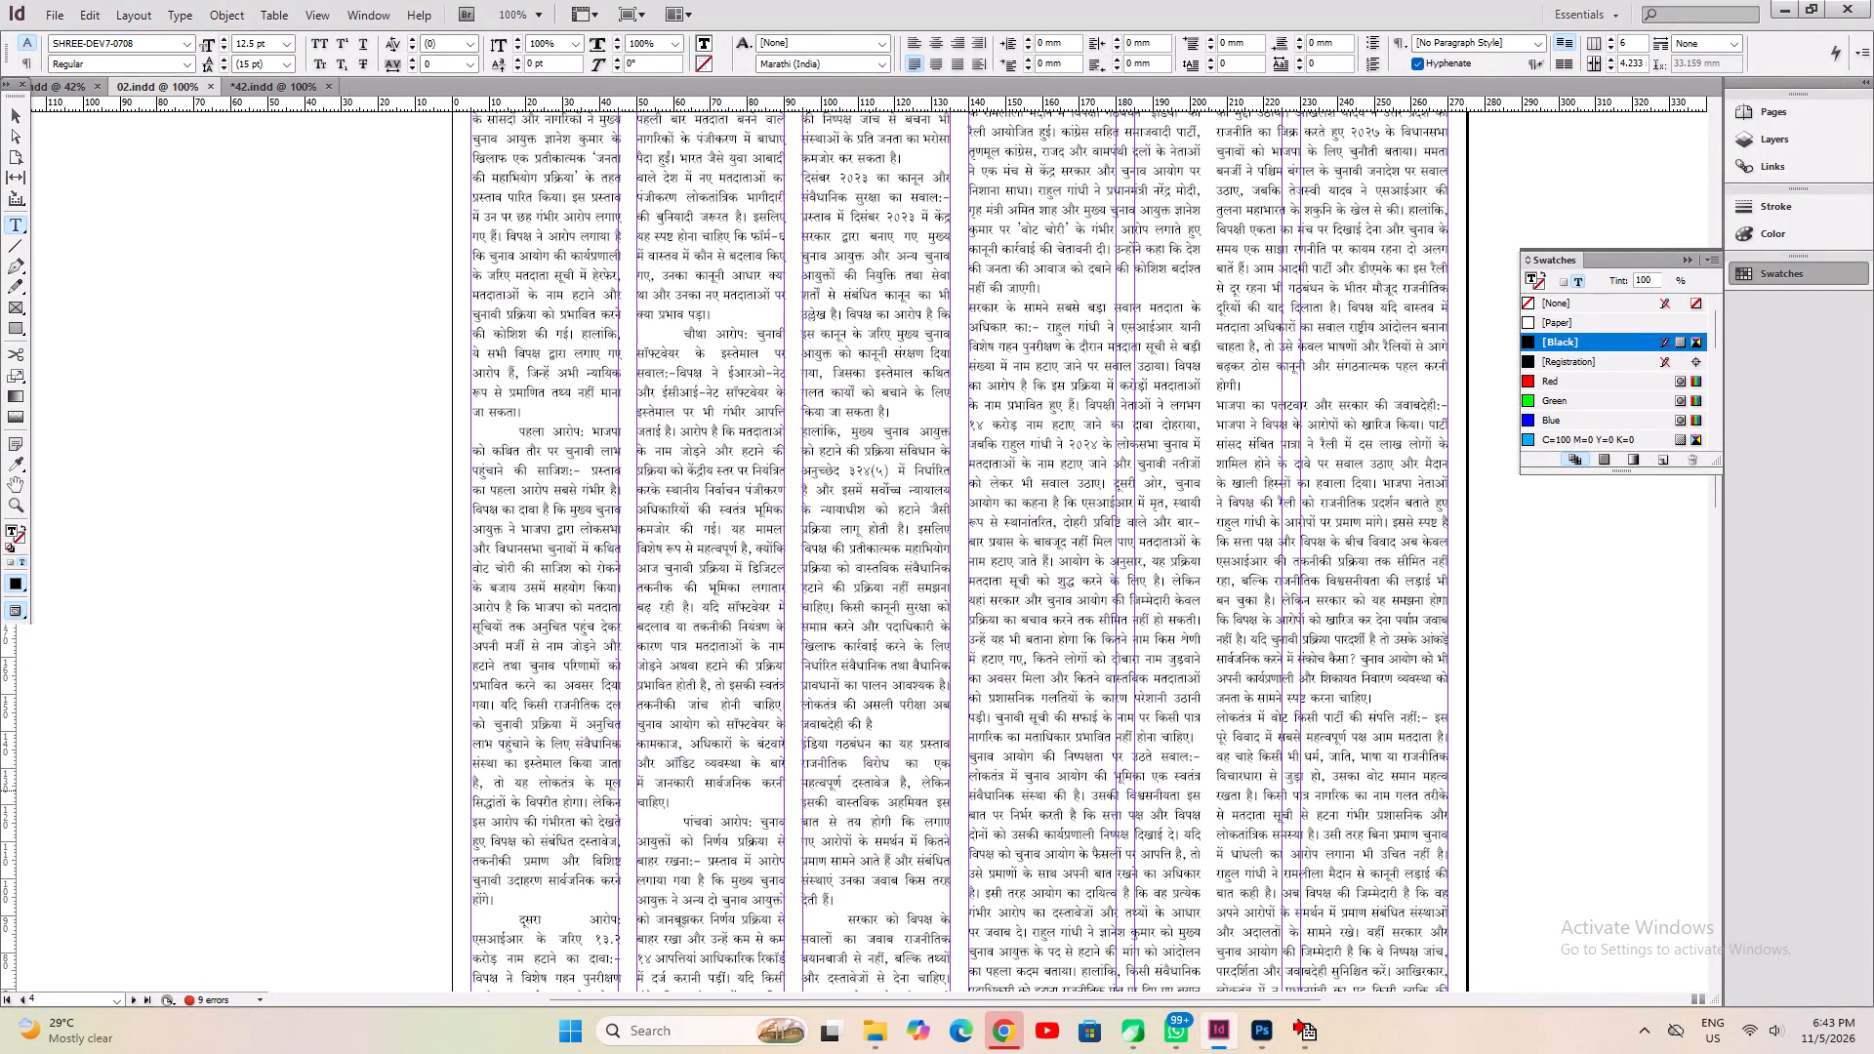
{"action": "left_click_drag", "start_coordinate": [566, 831], "coordinate": [561, 672], "text": "alt"}
{"action": "left_click_drag", "start_coordinate": [560, 781], "coordinate": [564, 599], "text": "alt"}
{"action": "left_click_drag", "start_coordinate": [572, 832], "coordinate": [580, 652], "text": "alt"}
{"action": "left_click_drag", "start_coordinate": [681, 625], "coordinate": [665, 726], "text": "alt"}
{"action": "left_click_drag", "start_coordinate": [697, 495], "coordinate": [690, 542], "text": "alt"}
{"action": "left_click_drag", "start_coordinate": [683, 438], "coordinate": [675, 559], "text": "alt"}
{"action": "left_click_drag", "start_coordinate": [676, 389], "coordinate": [686, 557], "text": "alt"}
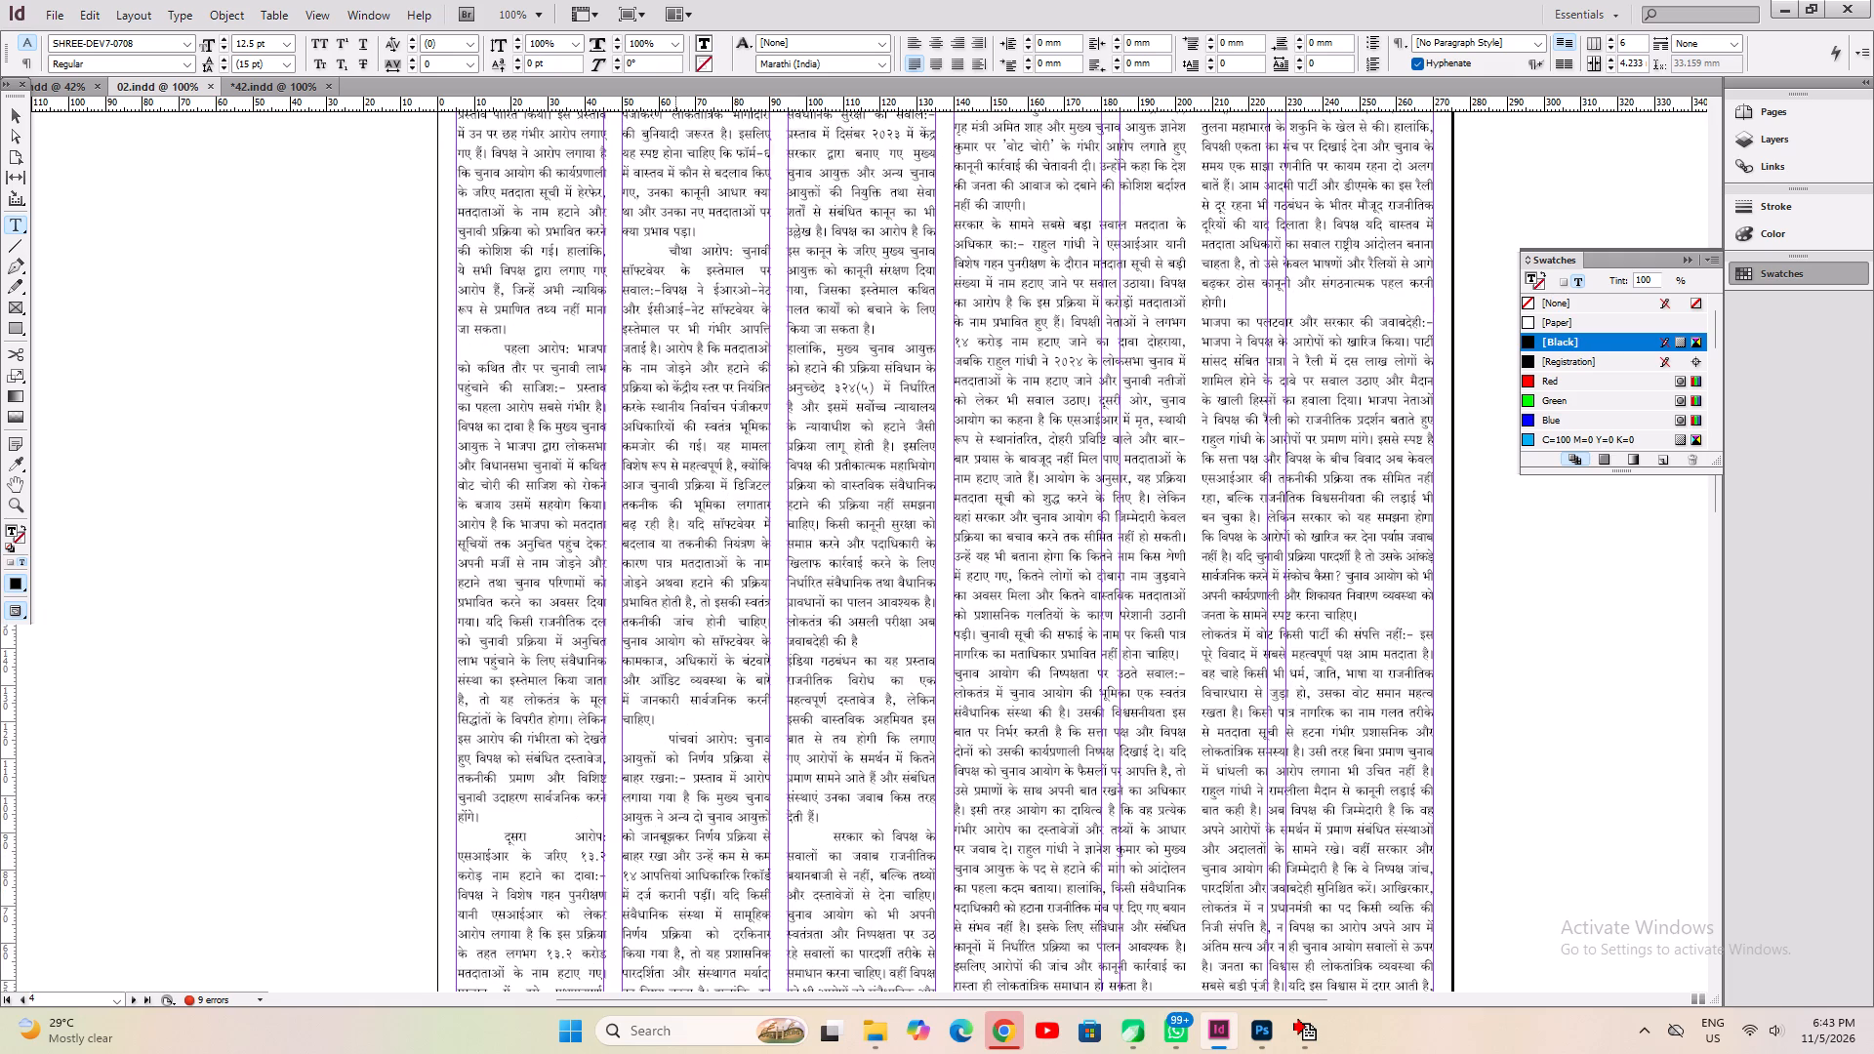
{"action": "left_click_drag", "start_coordinate": [675, 430], "coordinate": [668, 561], "text": "alt"}
{"action": "left_click_drag", "start_coordinate": [665, 399], "coordinate": [665, 532], "text": "alt"}
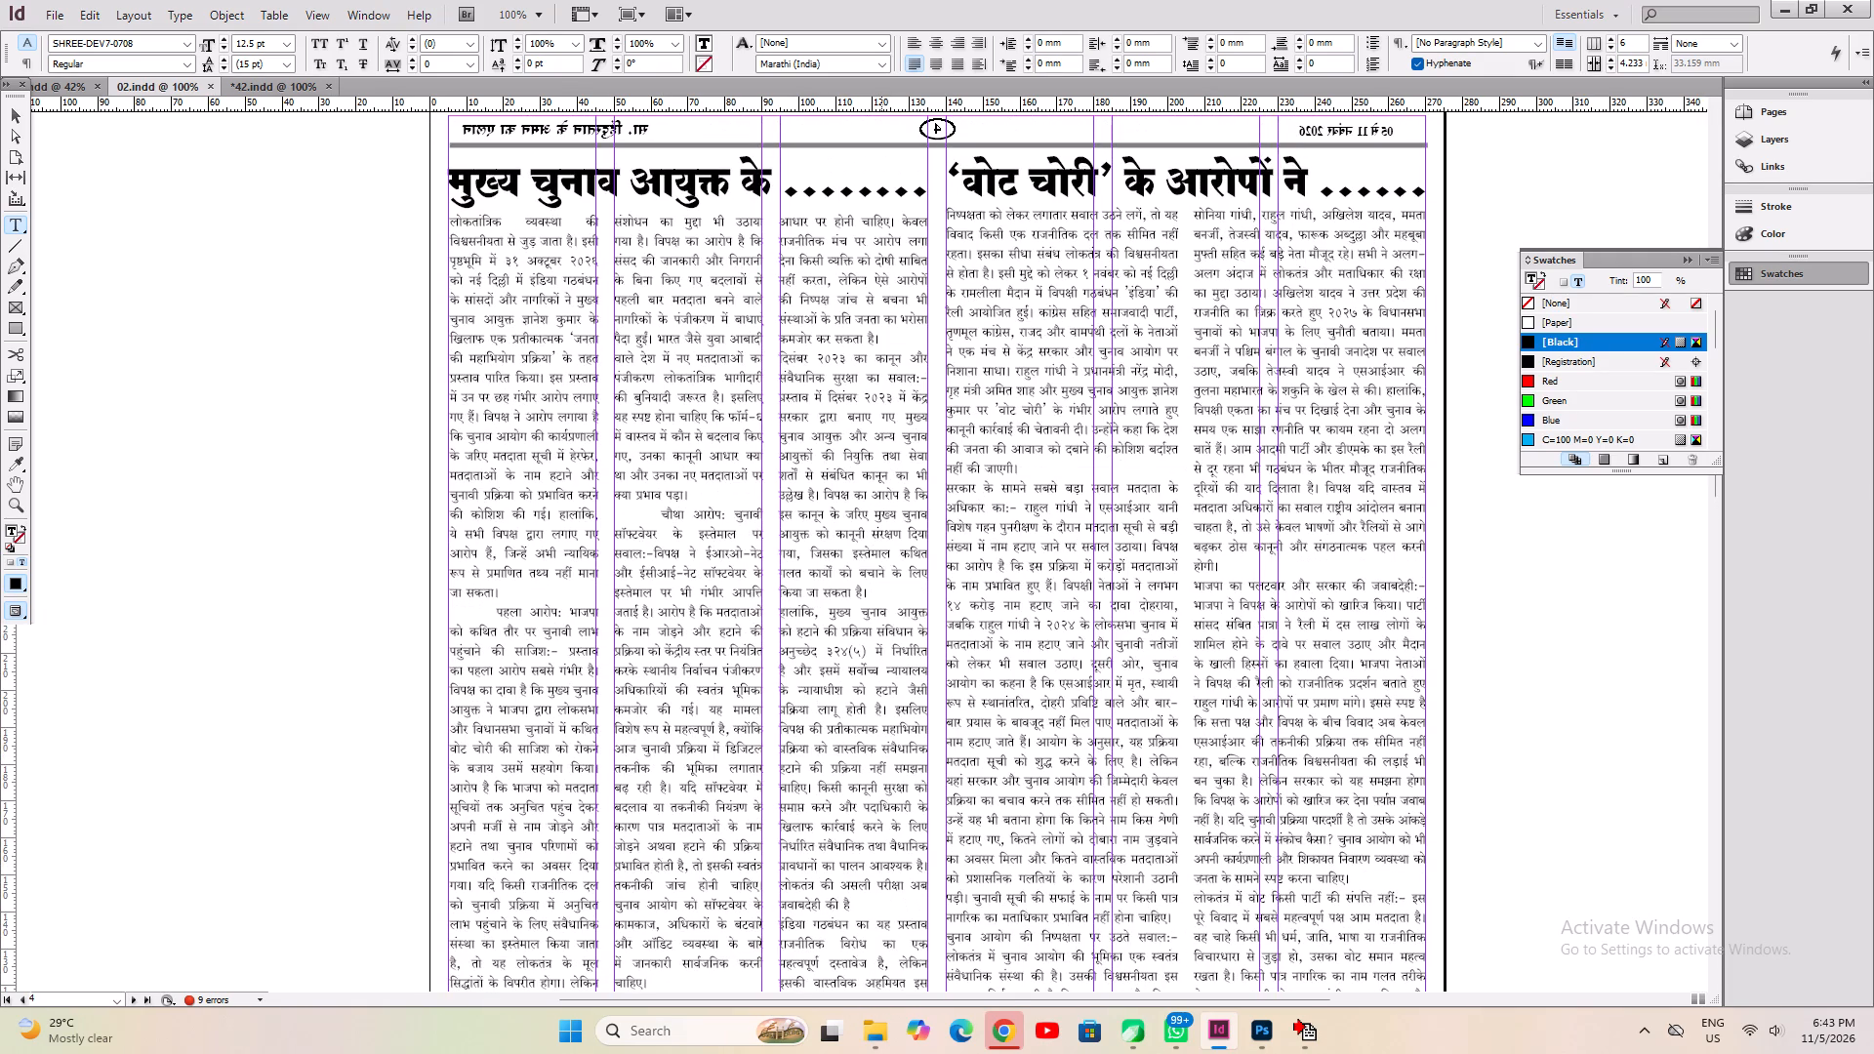
Insert first-line tab indents in the third-column paragraphs starting दिसंबर २०२३, हालांकि and लोकतंत्र की असली in the मुख्य चुनाव आयुक्त article.
{"action": "left_click", "coordinate": [902, 345]}
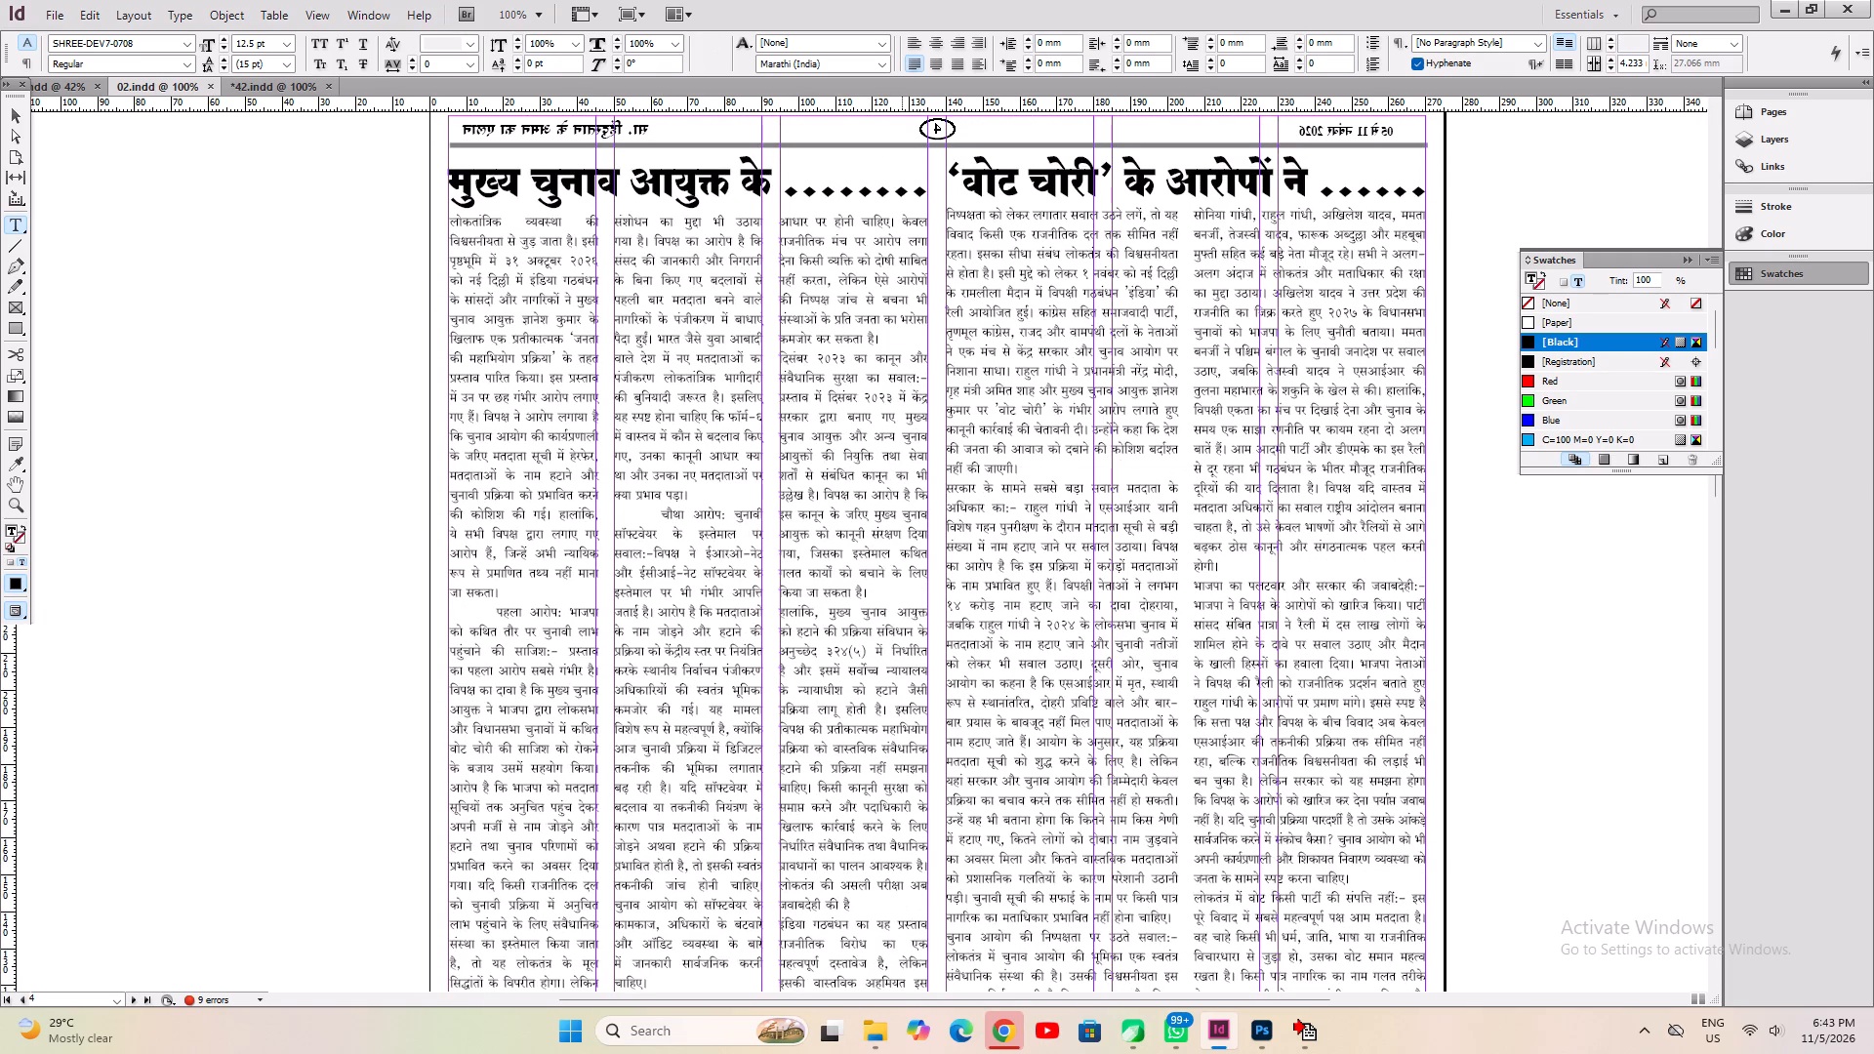
{"action": "key", "text": "Right"}
{"action": "key", "text": "Tab"}
{"action": "left_click", "coordinate": [918, 600]}
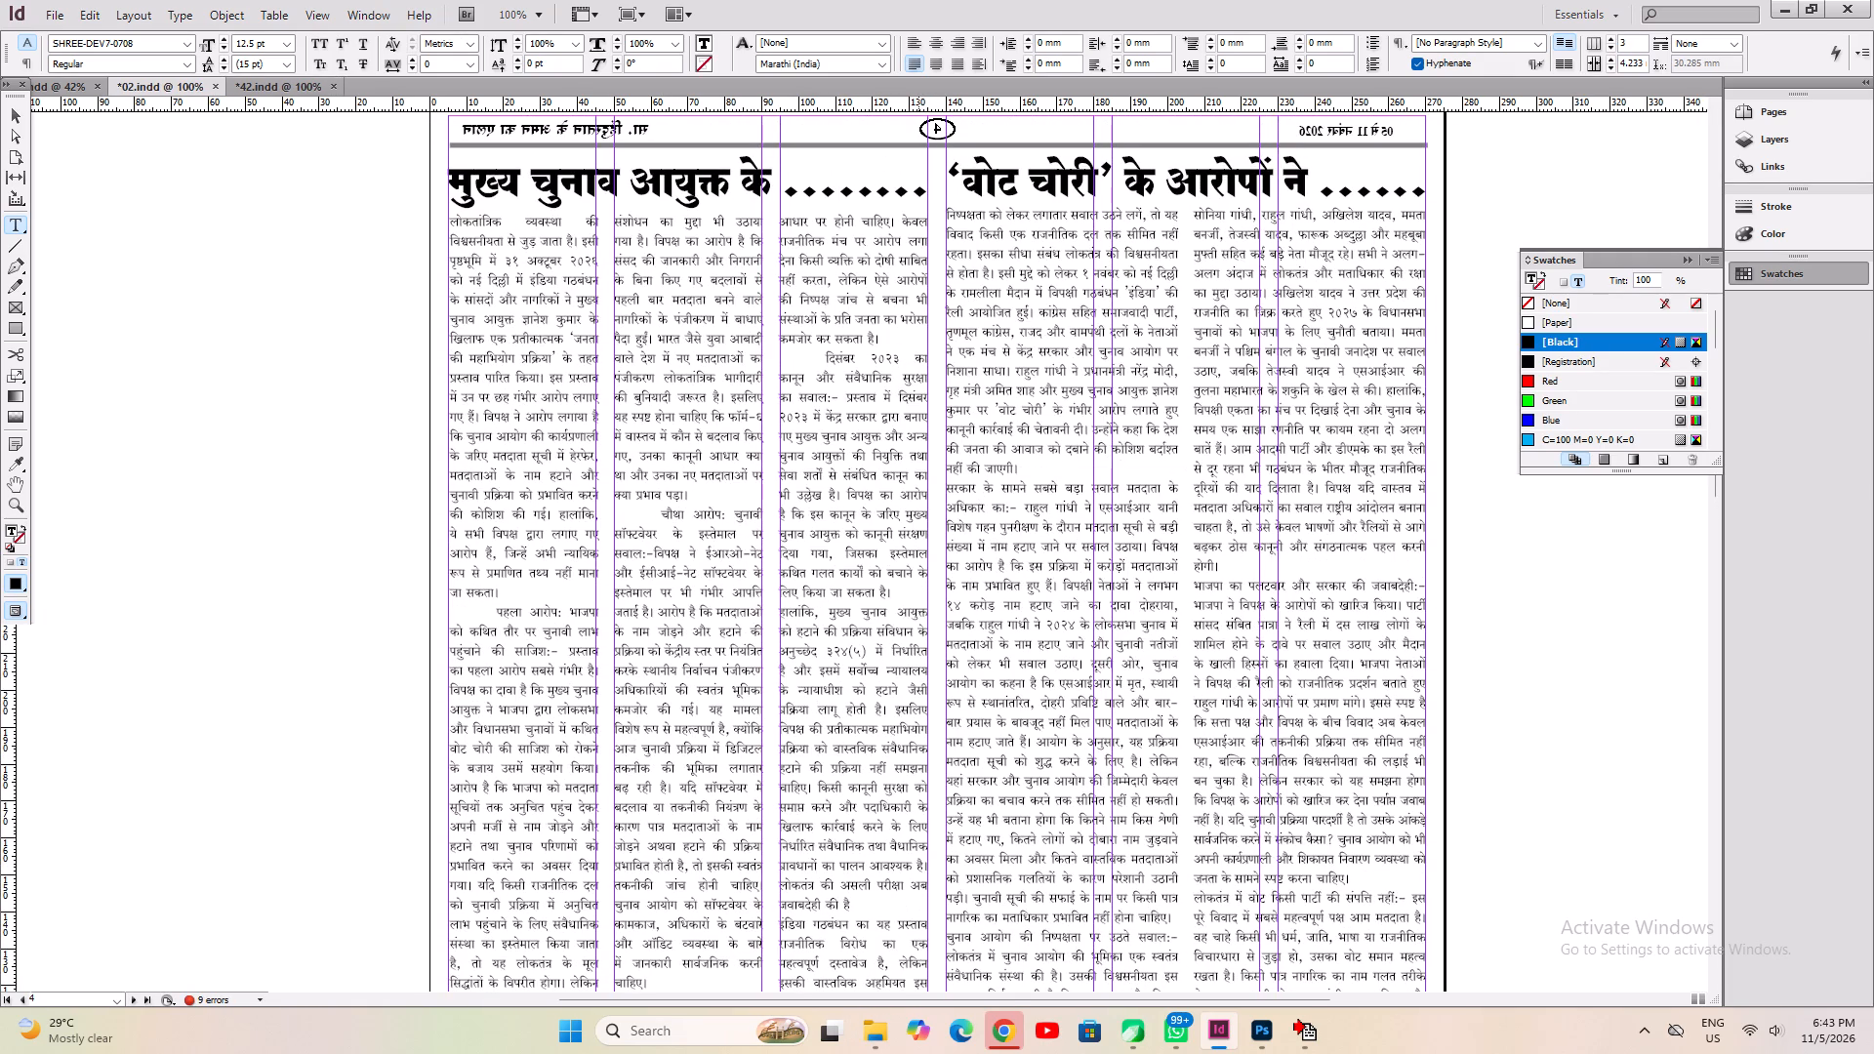
{"action": "key", "text": "Right"}
{"action": "key", "text": "Tab"}
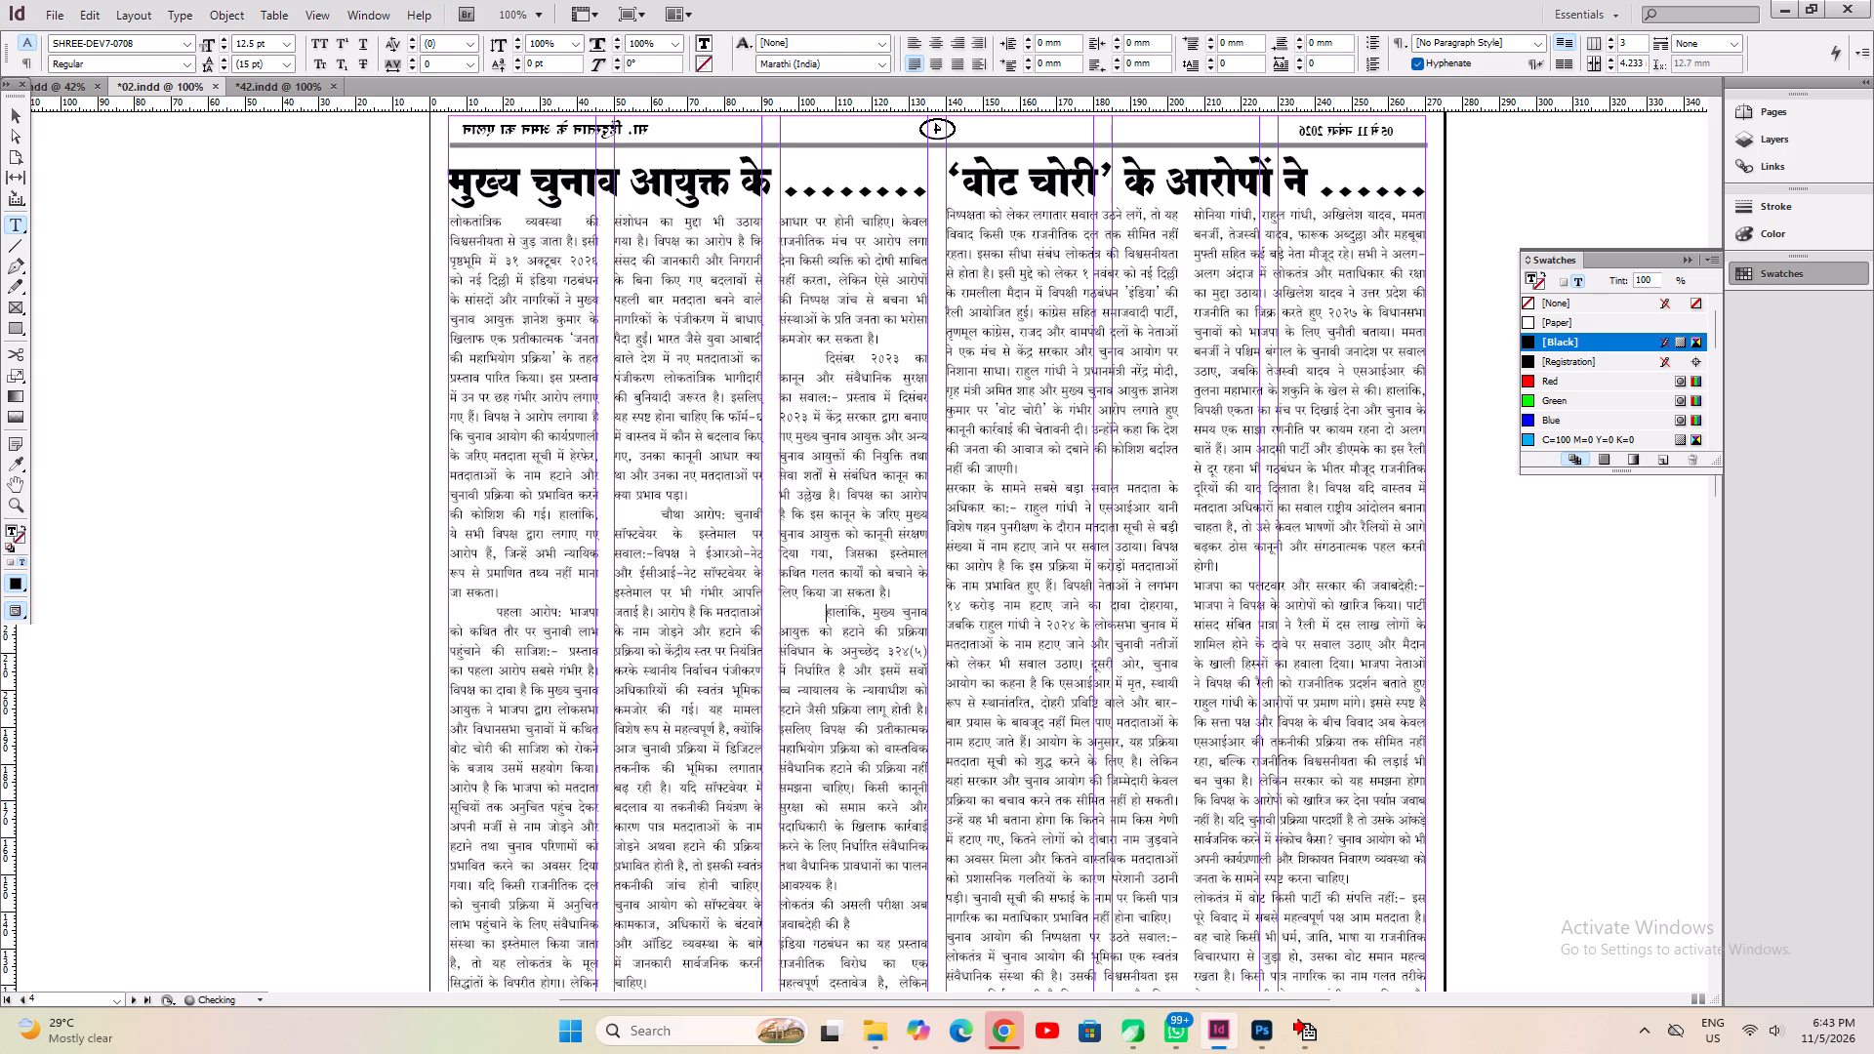
{"action": "scroll", "coordinate": [922, 691], "scroll_direction": "down", "scroll_amount": 1}
{"action": "left_click", "coordinate": [891, 824]}
{"action": "key", "text": "Up"}
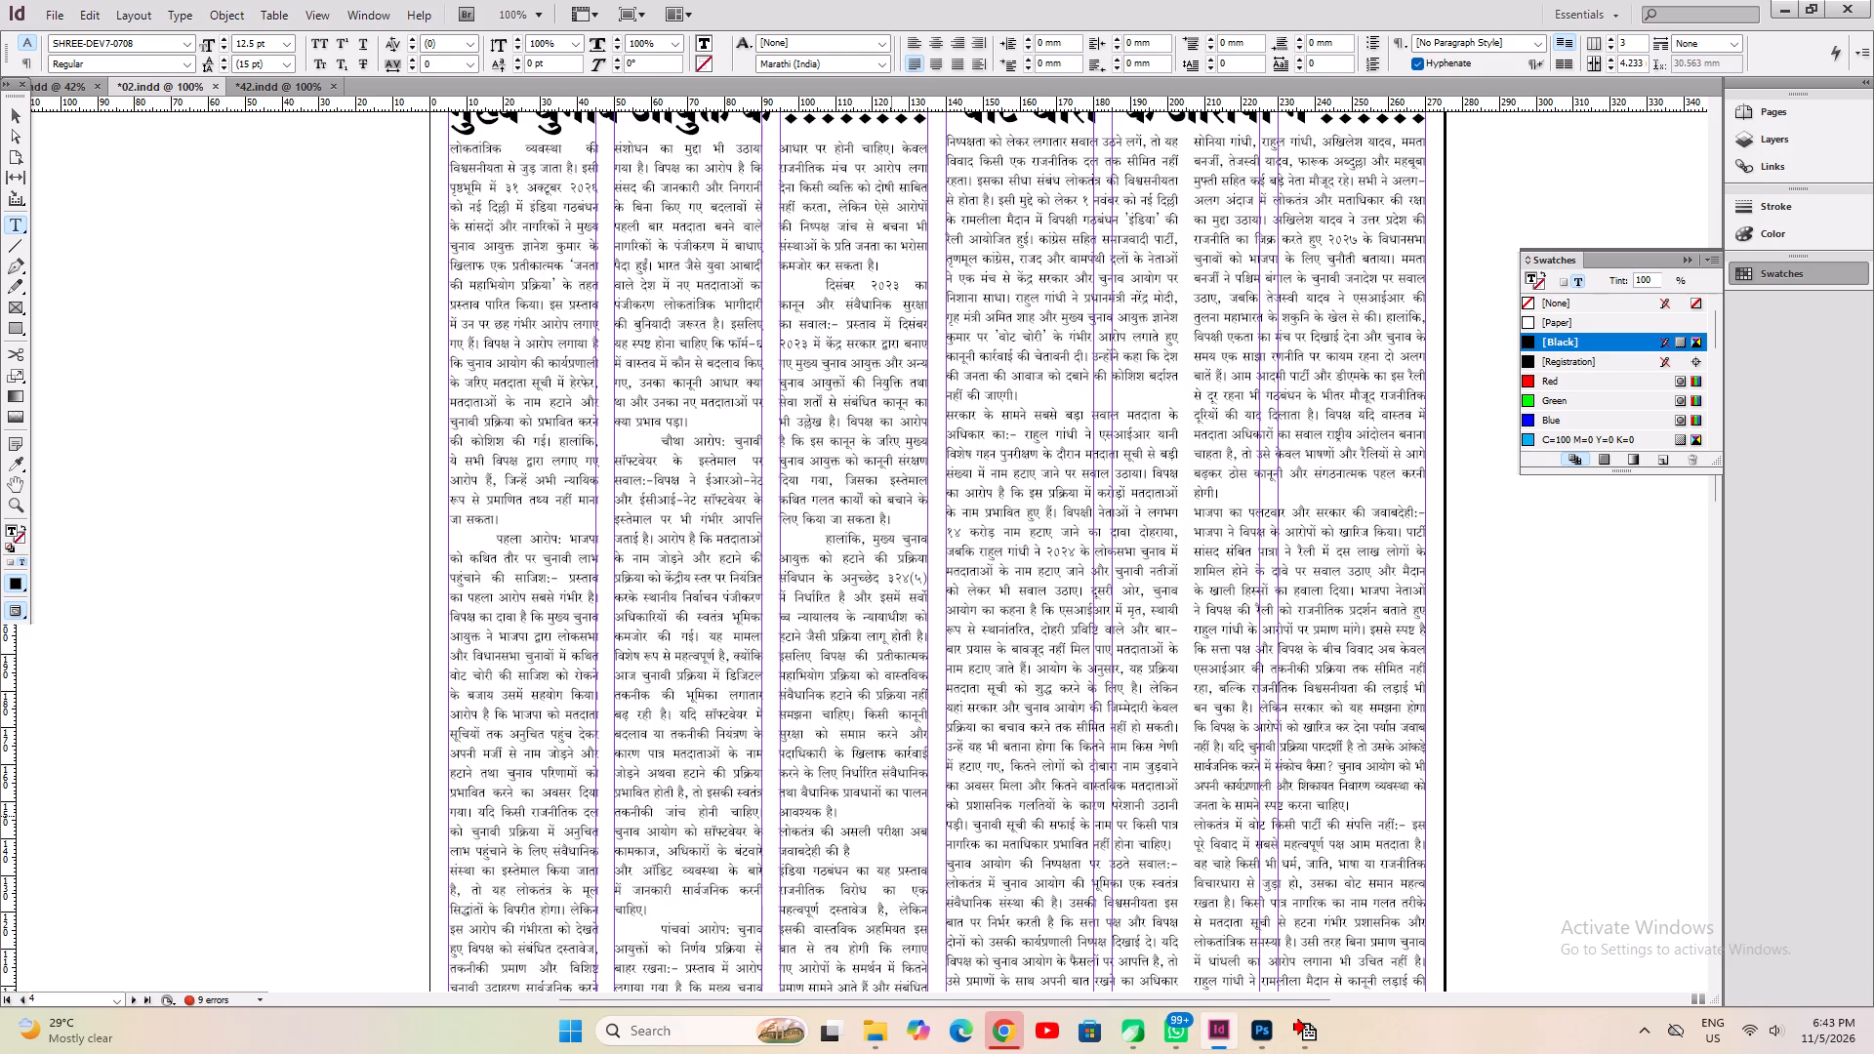
{"action": "key", "text": "Right"}
{"action": "key", "text": "Tab"}
Insert first-line tab indents in the third column's आखिरकार paragraph and the second column's छठा आरोप paragraph.
{"action": "scroll", "coordinate": [891, 812], "scroll_direction": "down", "scroll_amount": 4}
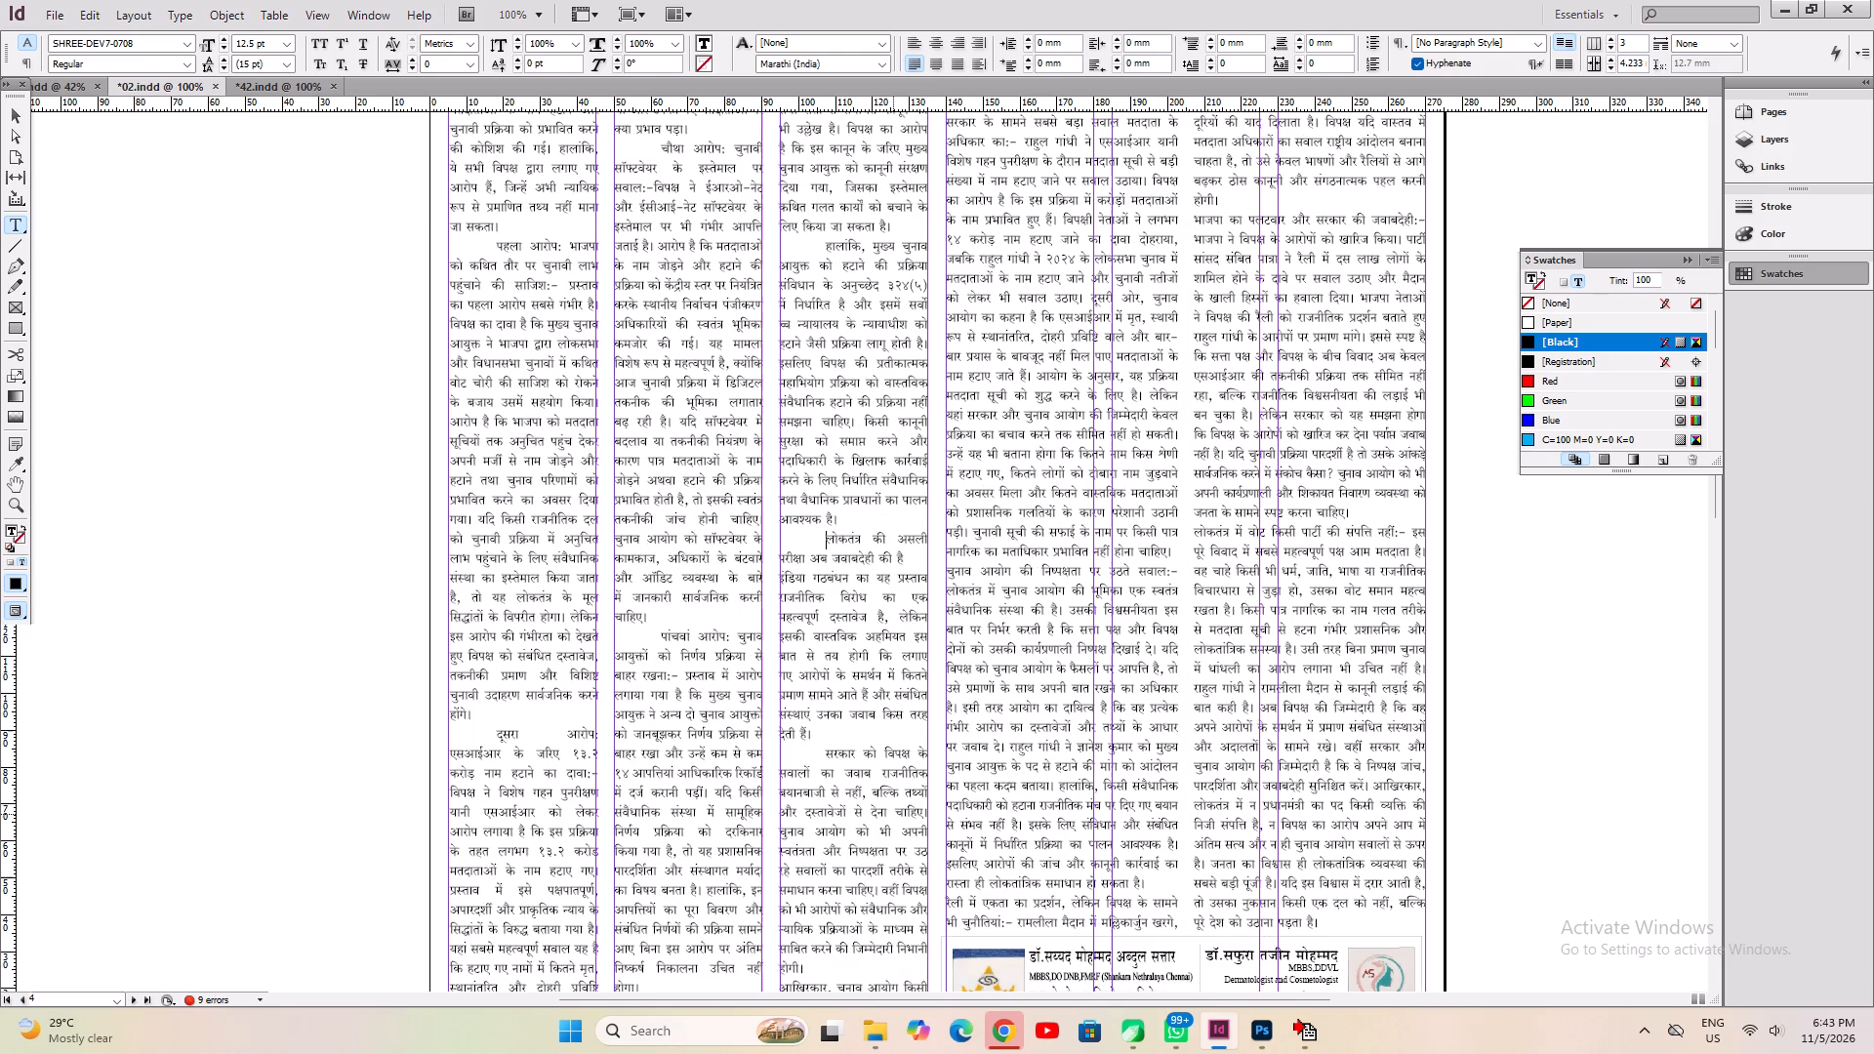
{"action": "key", "text": "Down"}
{"action": "key", "text": "Down"}
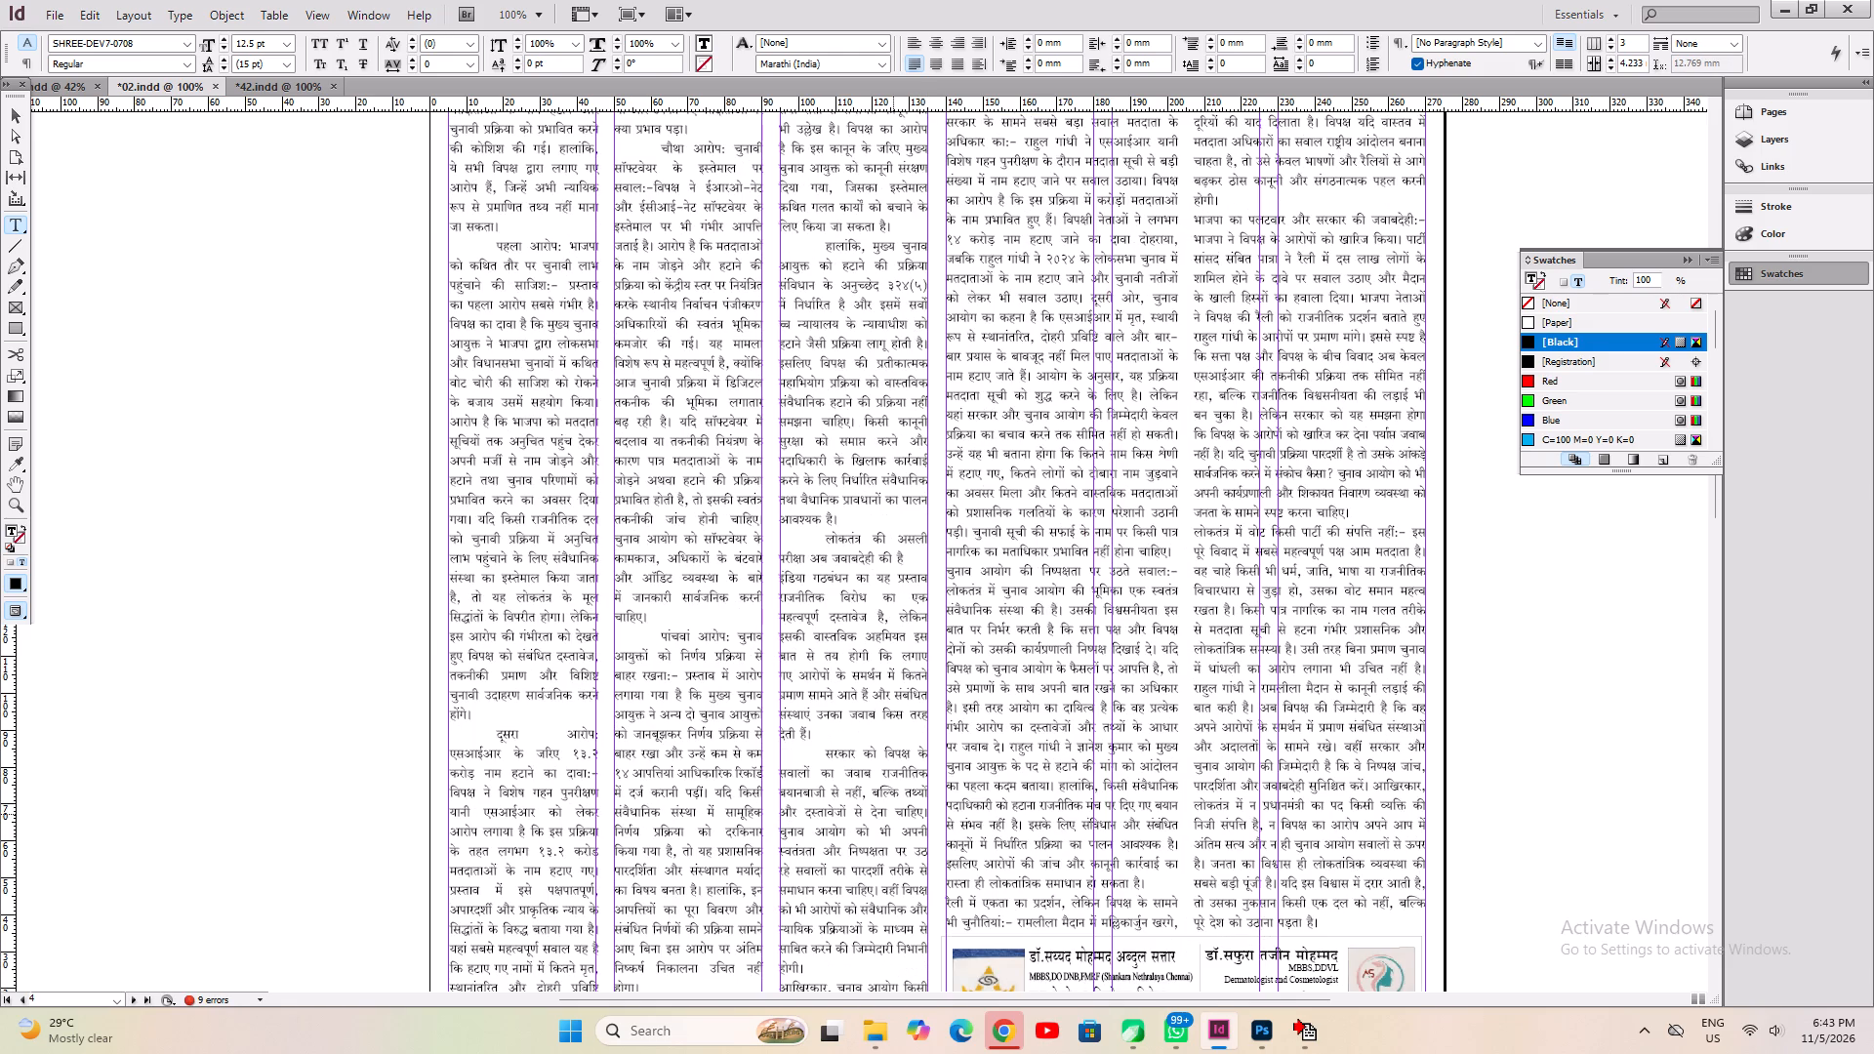
{"action": "key", "text": "Down"}
{"action": "scroll", "coordinate": [893, 814], "scroll_direction": "down", "scroll_amount": 5}
{"action": "left_click", "coordinate": [849, 607]}
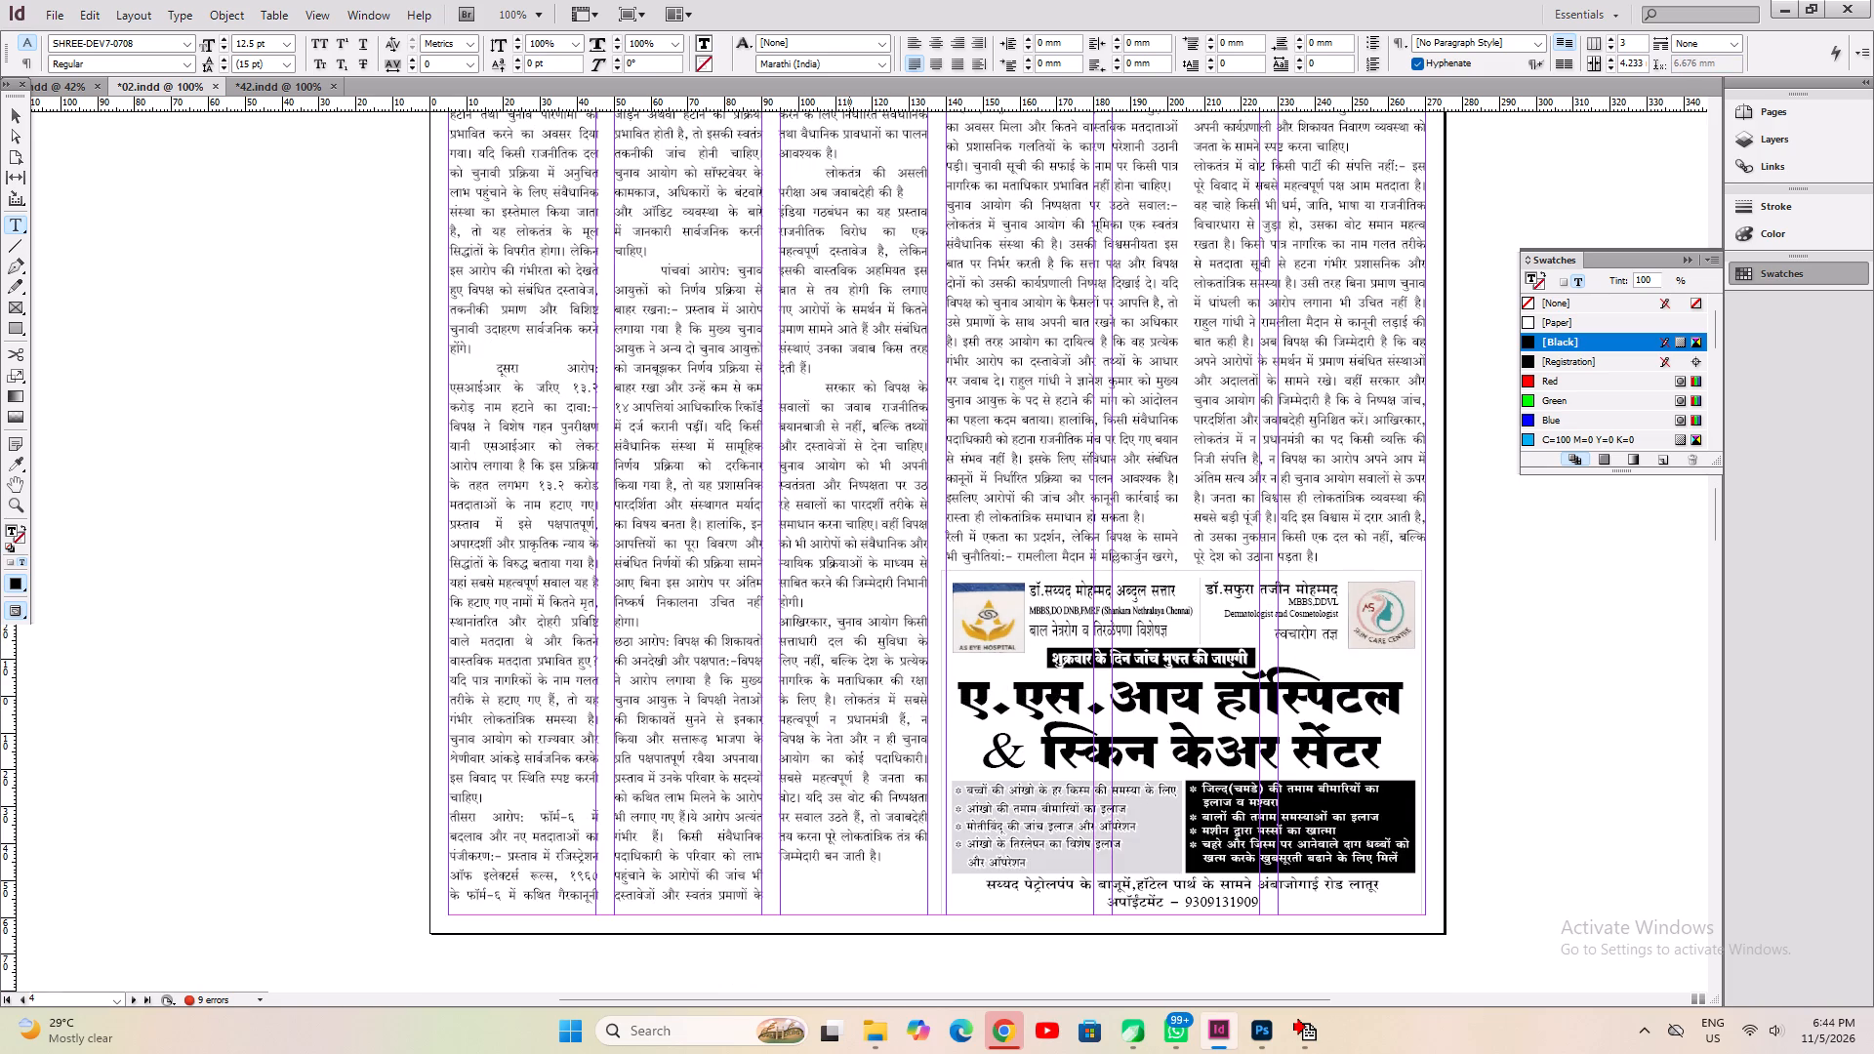
{"action": "key", "text": "Right"}
{"action": "key", "text": "Tab"}
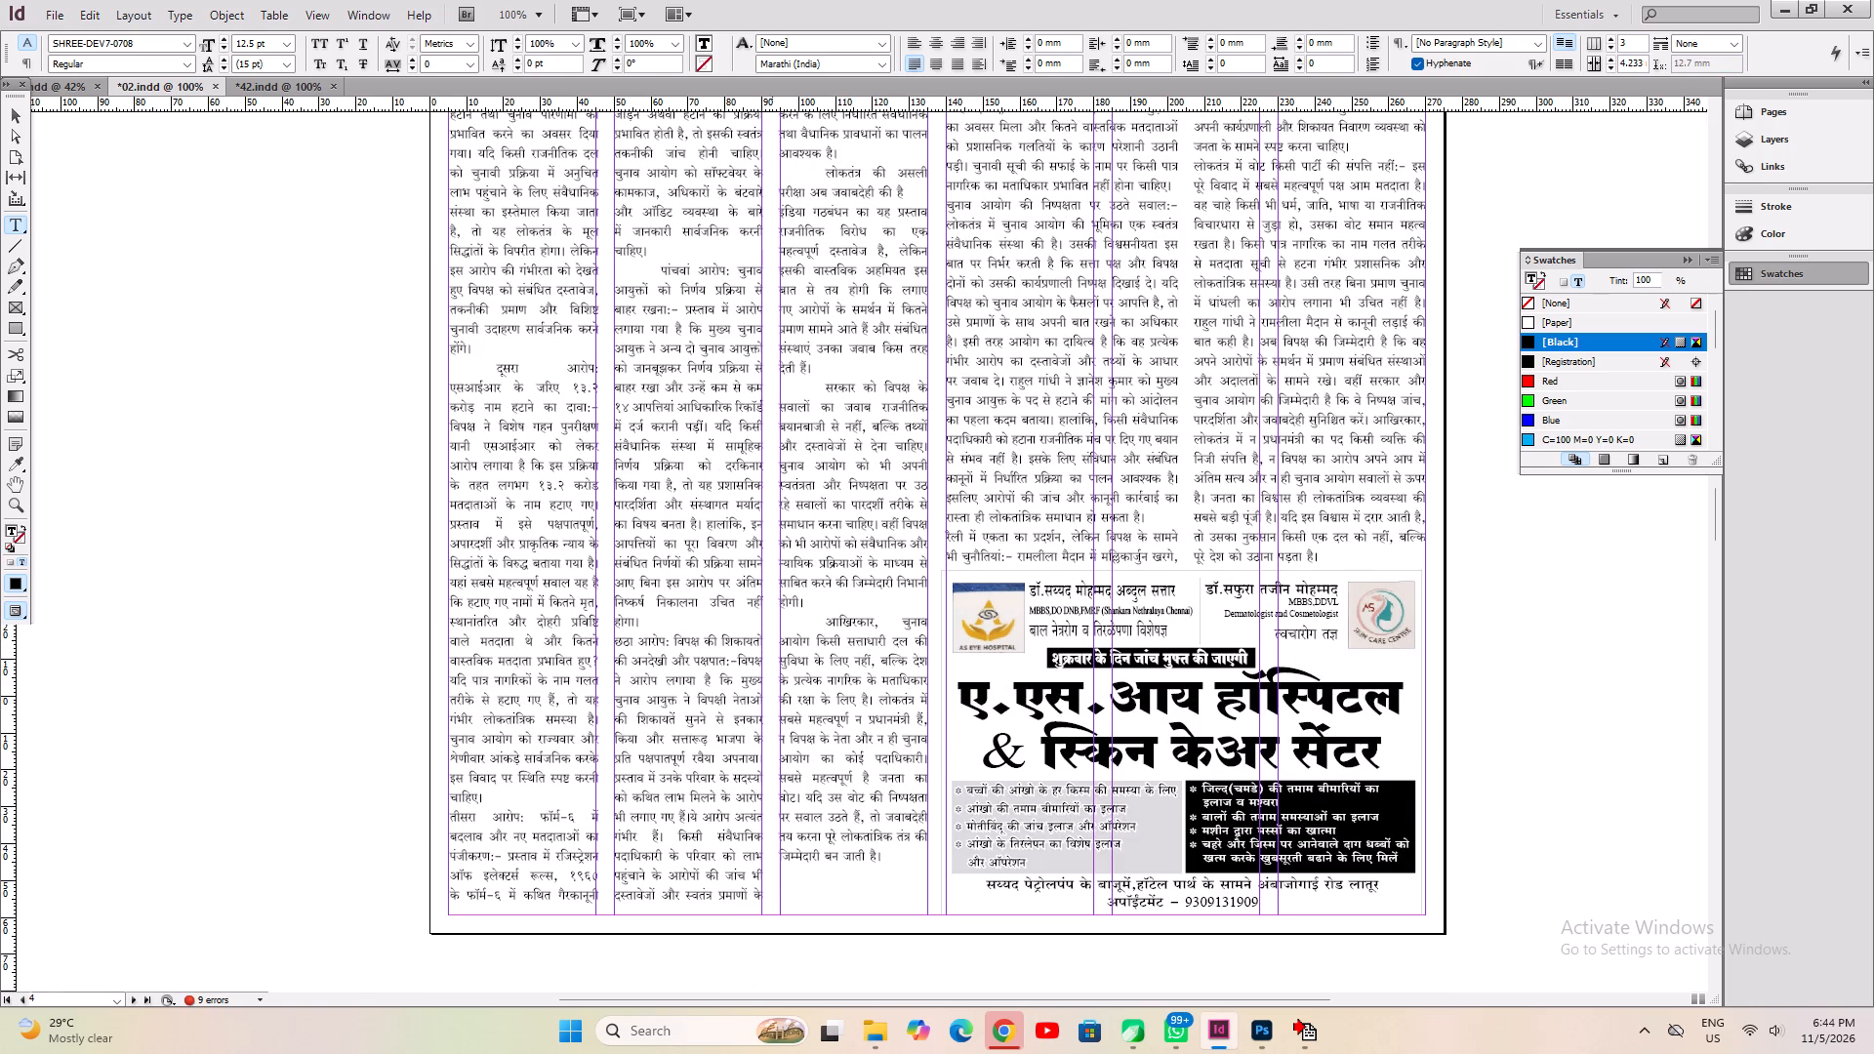
{"action": "left_click", "coordinate": [713, 618]}
{"action": "key", "text": "Right"}
{"action": "key", "text": "Tab"}
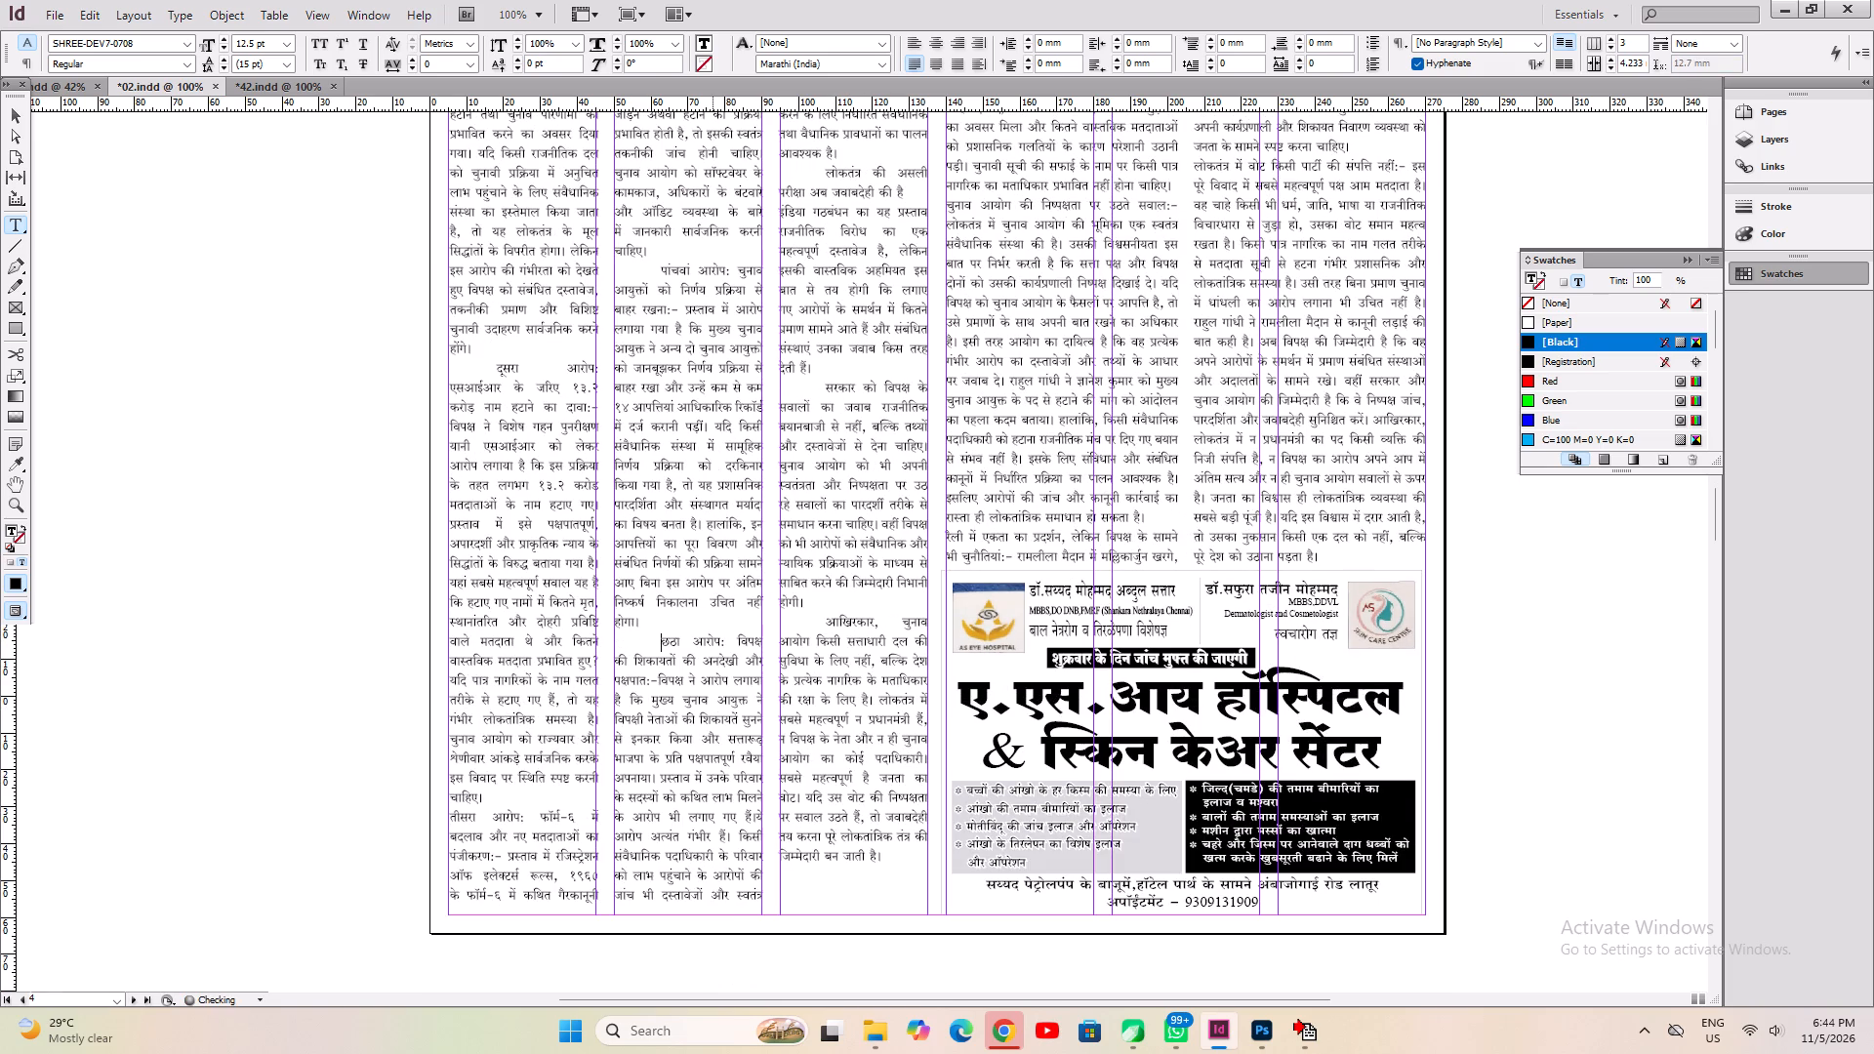
Loosen the passage running from the lower second column into the third to a tracking of 20, undoing the other attempted changes.
{"action": "left_click_drag", "start_coordinate": [683, 439], "coordinate": [812, 613]}
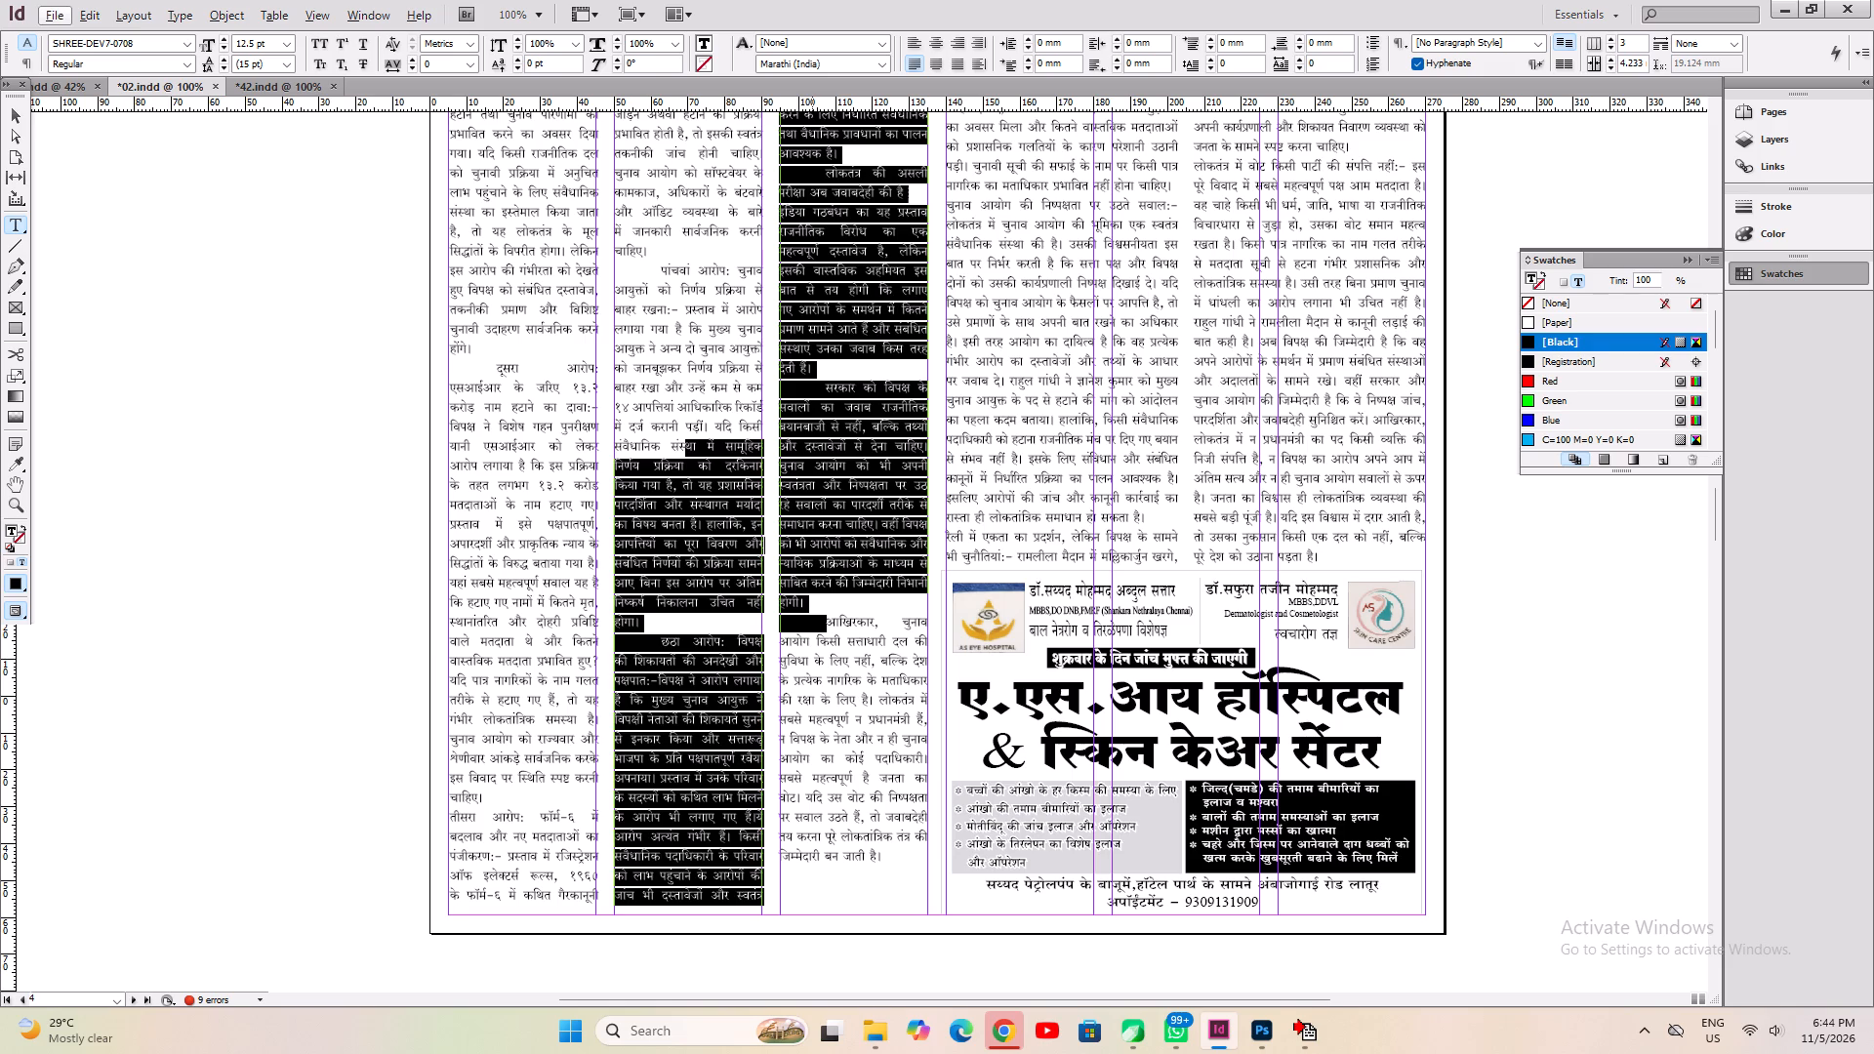
{"action": "key", "text": "alt+Right"}
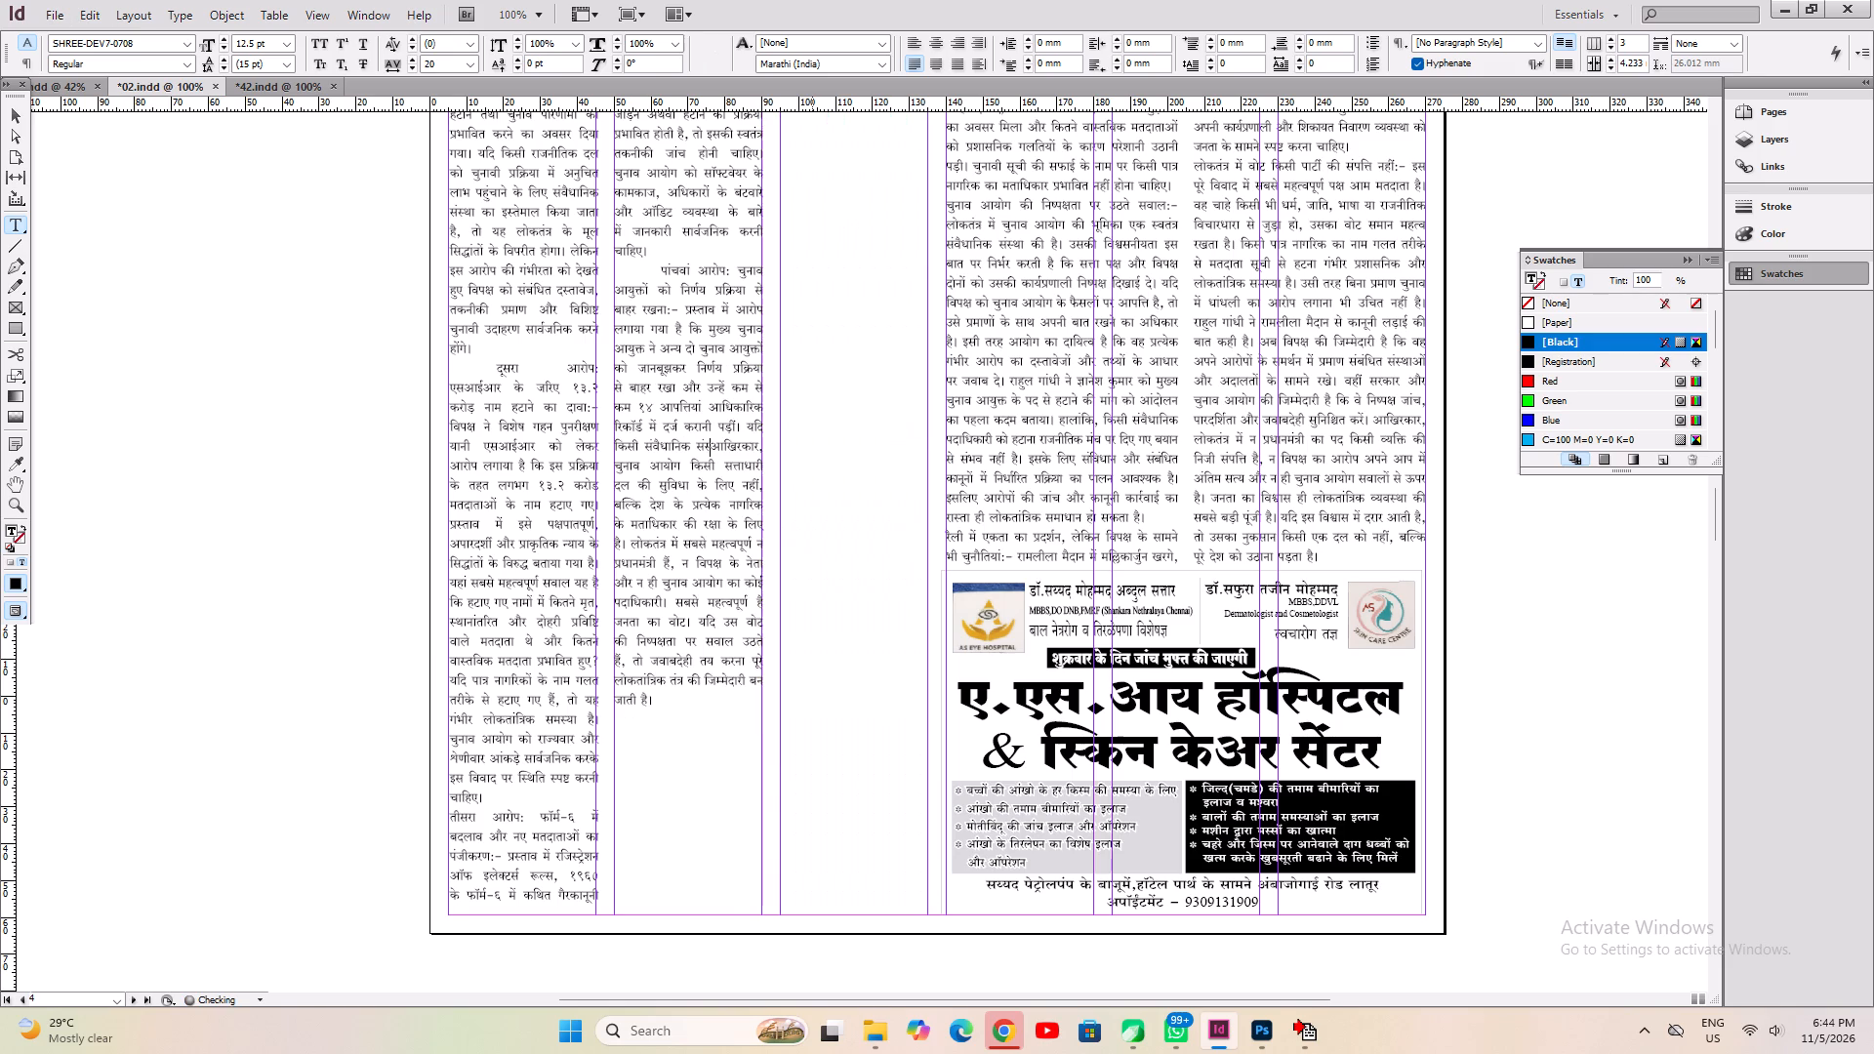
{"action": "key", "text": "ctrl+z"}
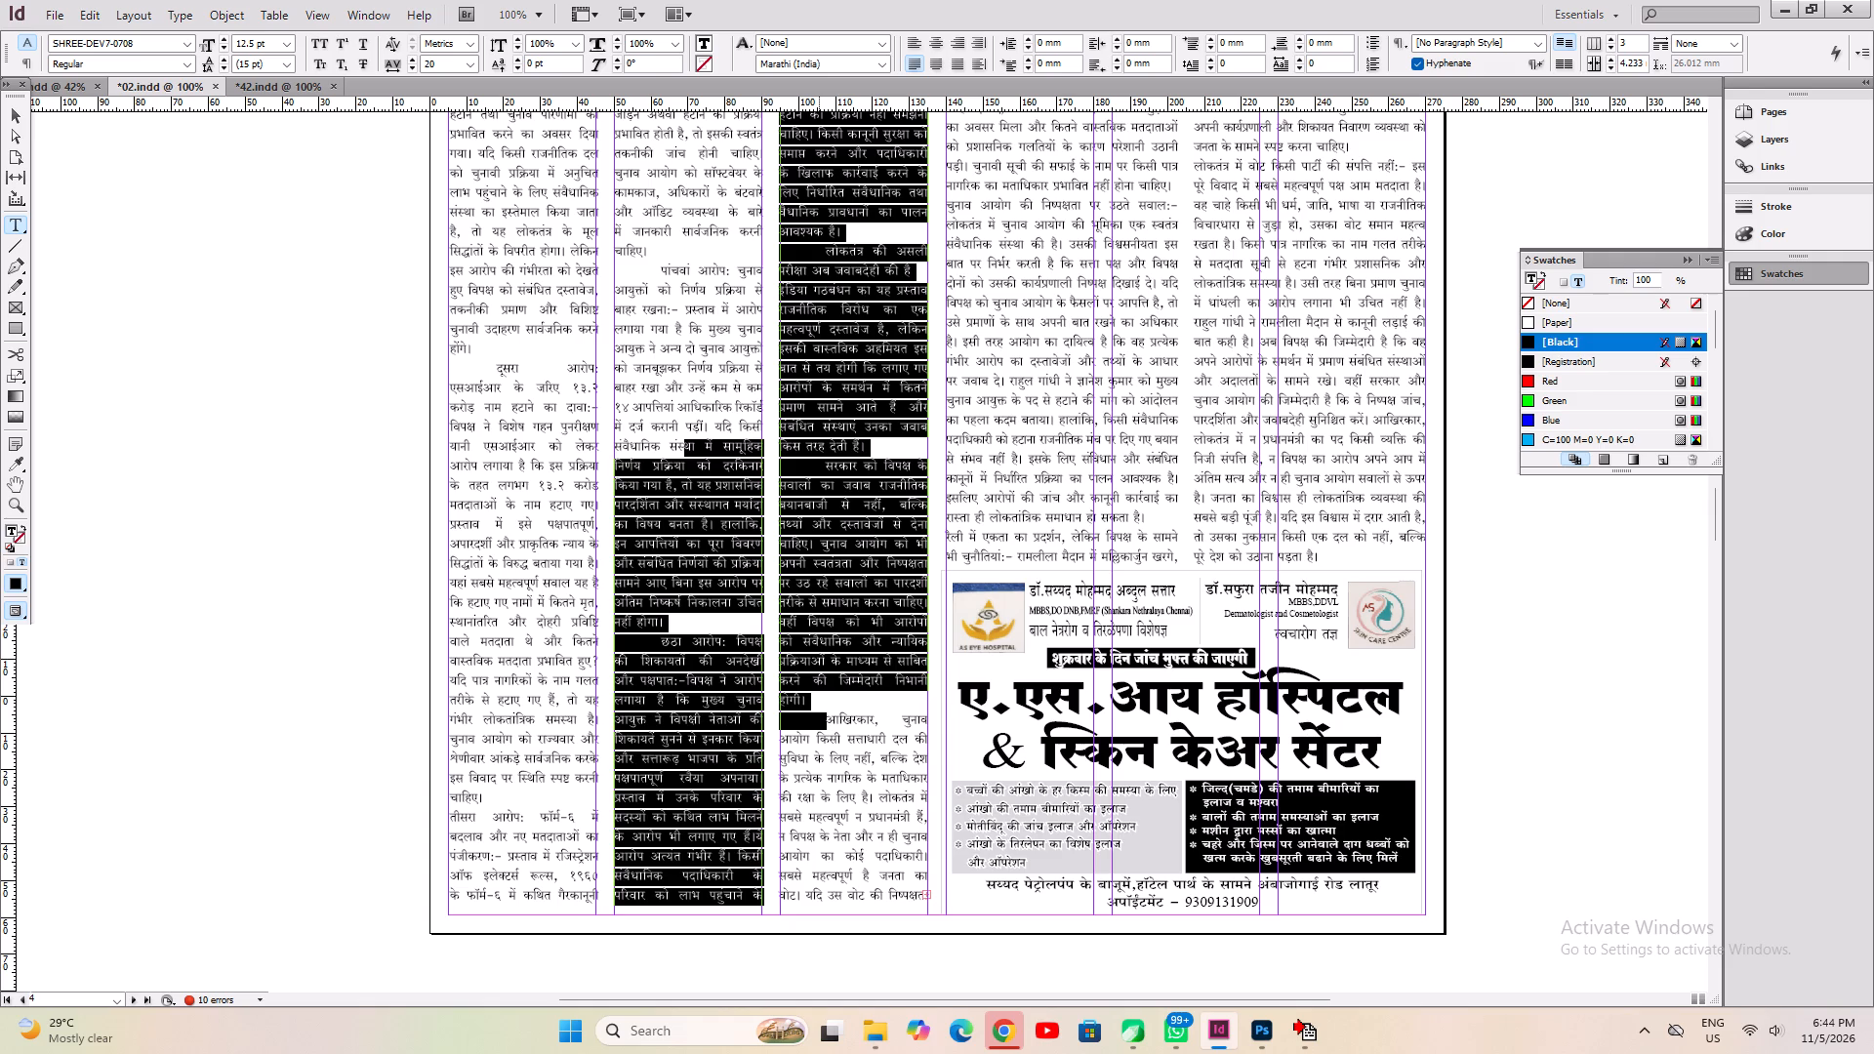
{"action": "key", "text": "alt+Left"}
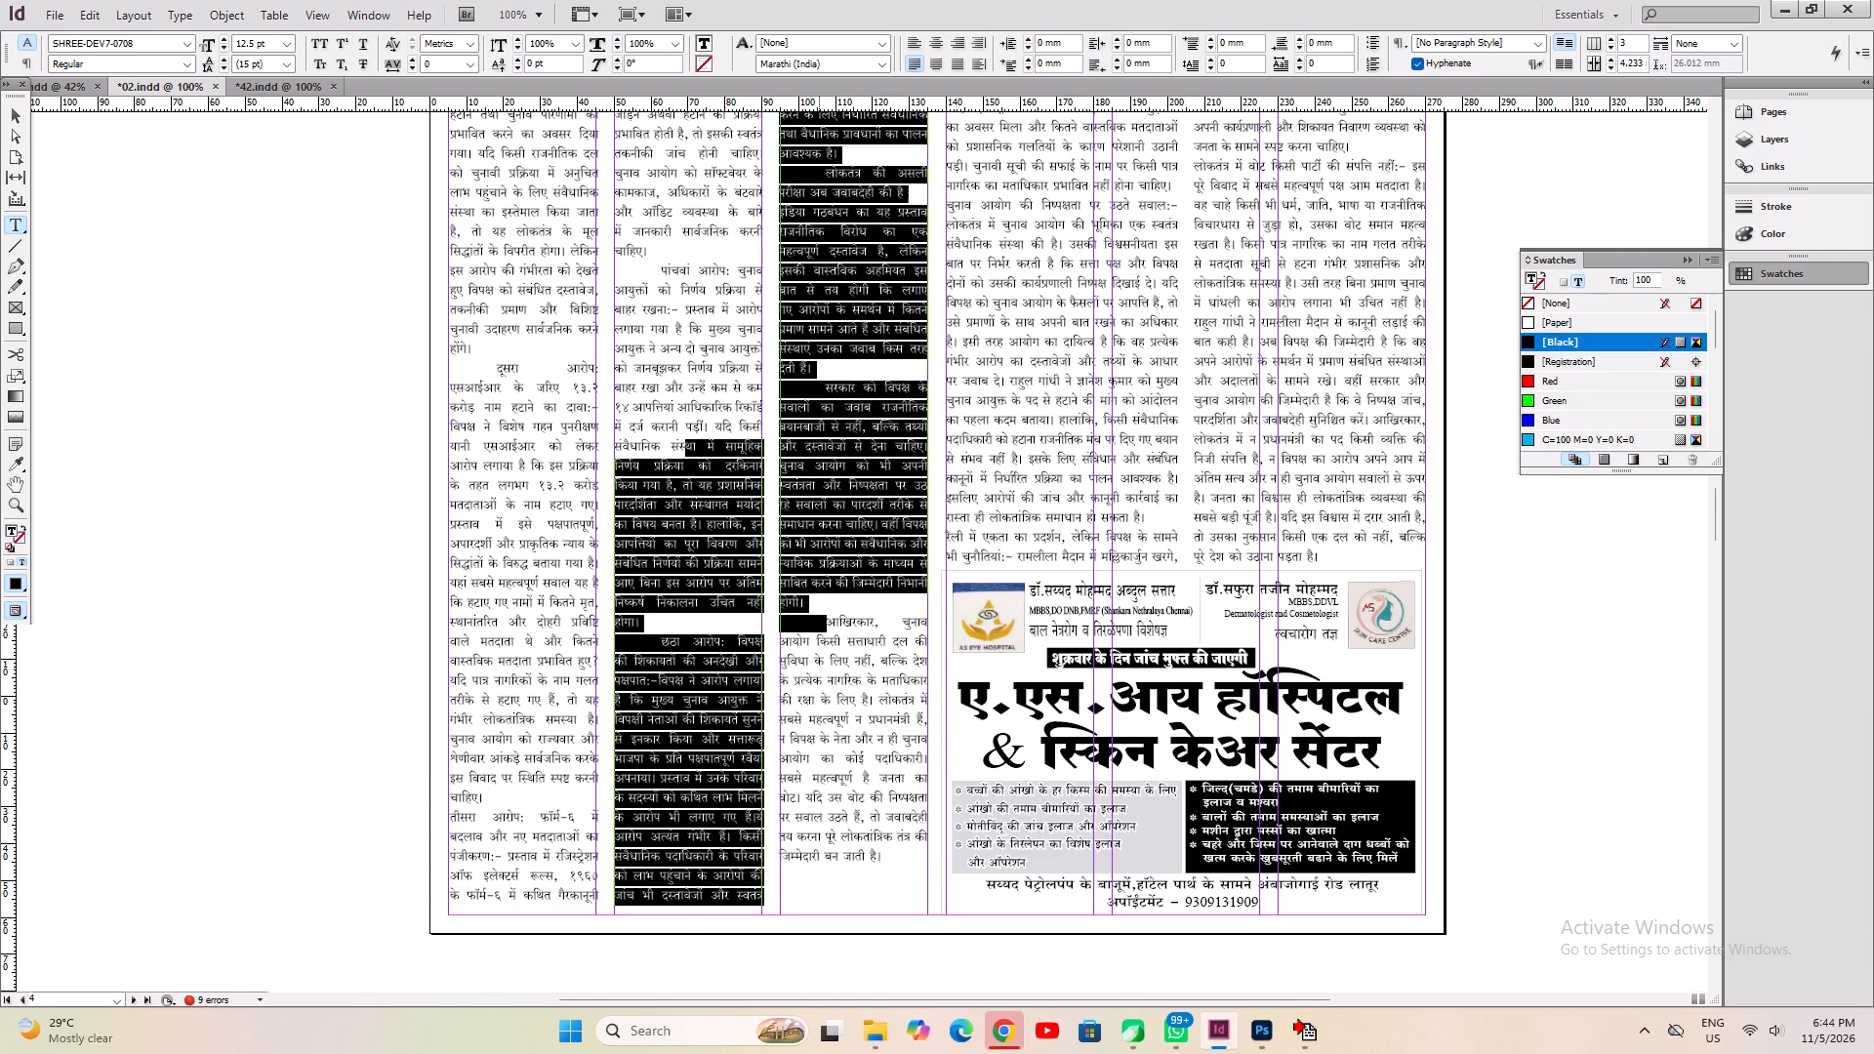
{"action": "key", "text": "ctrl+z"}
Tighten the tracking back to 0 for the third column's इंडिया गठबंधन passage and the second column's छठा आरोप passage.
{"action": "left_click", "coordinate": [885, 499]}
{"action": "left_click_drag", "start_coordinate": [832, 294], "coordinate": [833, 515]}
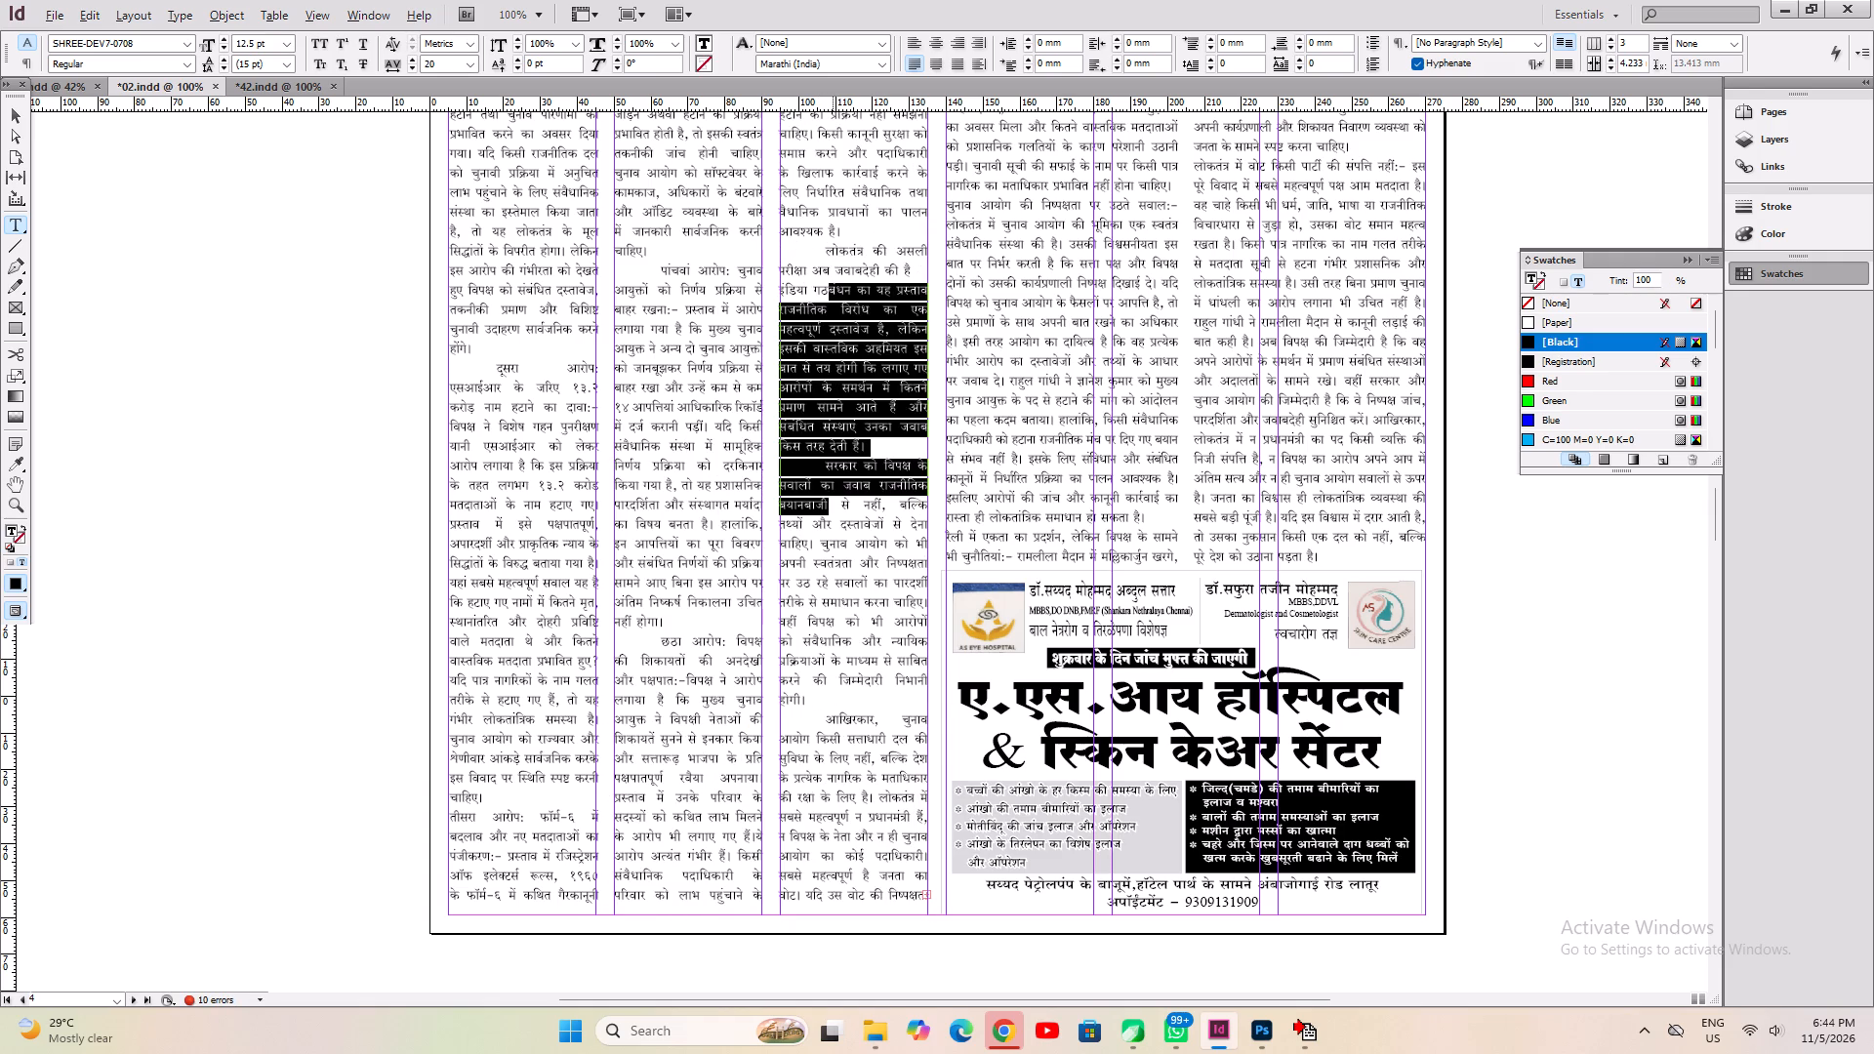
{"action": "key", "text": "alt+Left"}
{"action": "left_click_drag", "start_coordinate": [725, 647], "coordinate": [697, 866]}
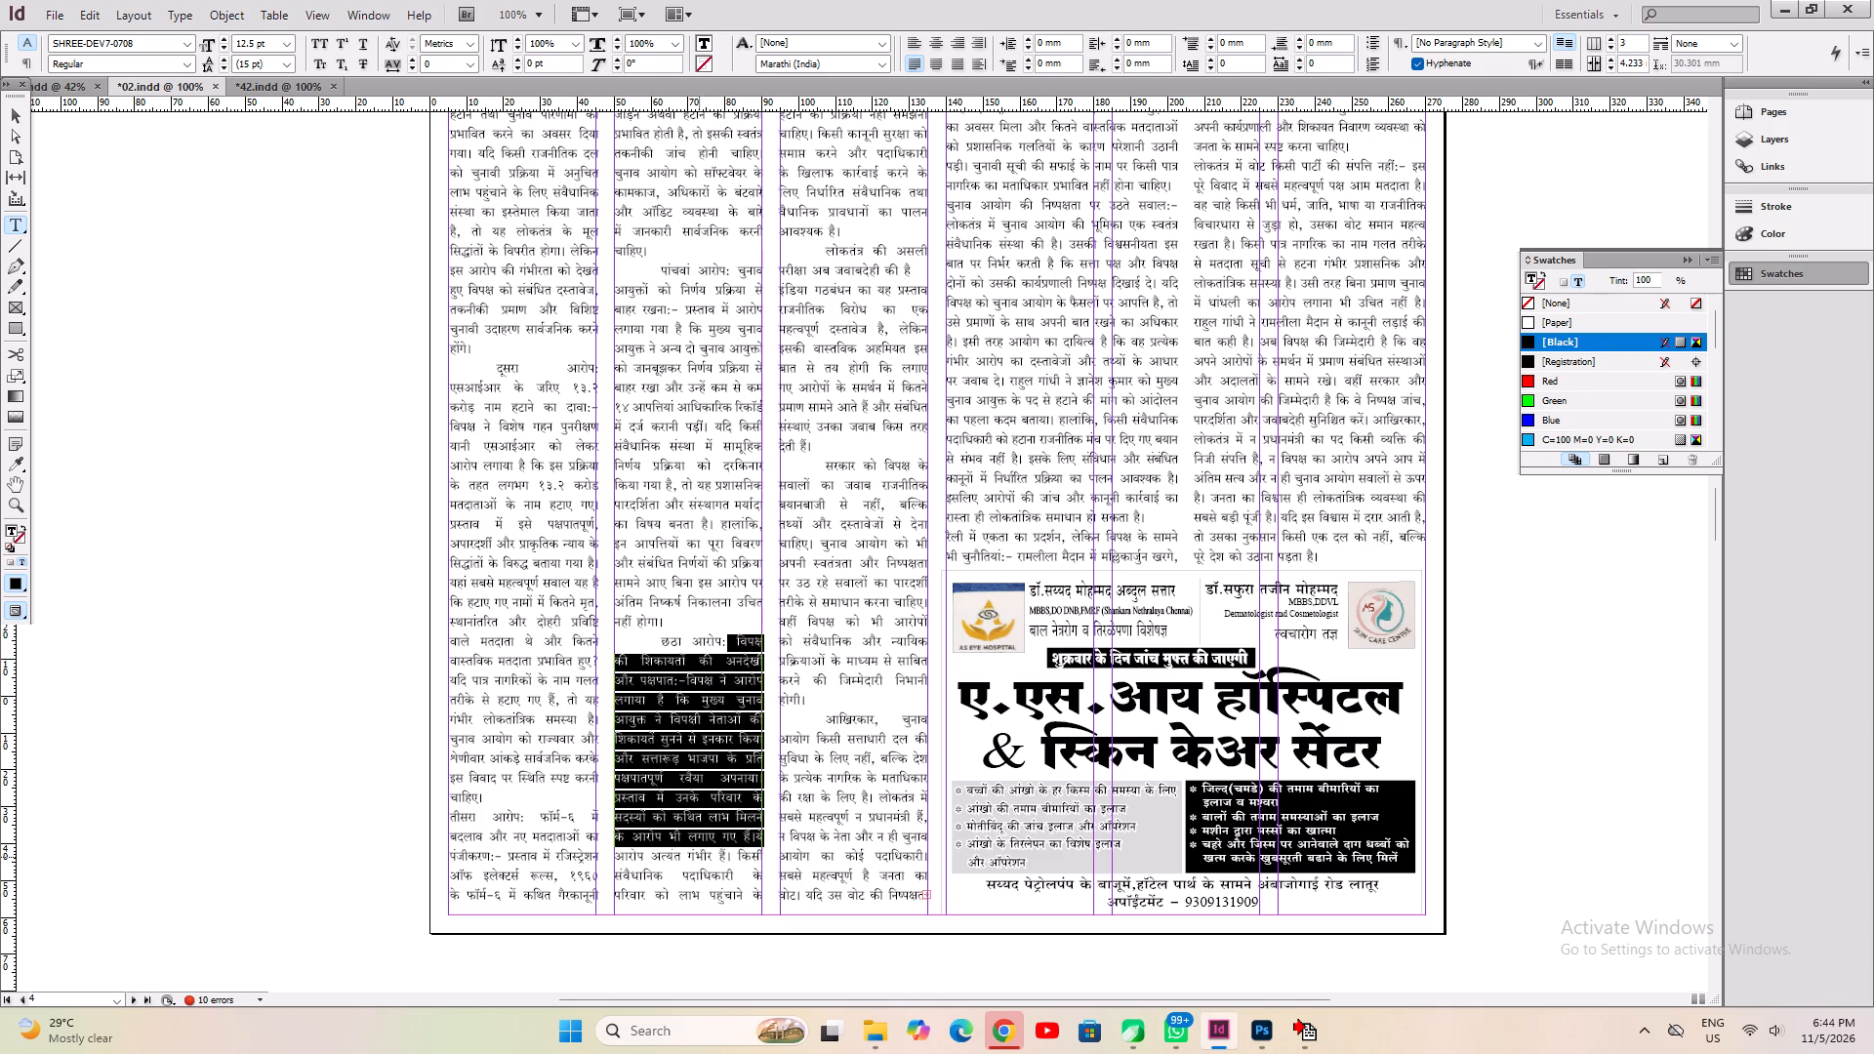
{"action": "left_click_drag", "start_coordinate": [697, 866], "coordinate": [692, 900]}
{"action": "key", "text": "alt+Left"}
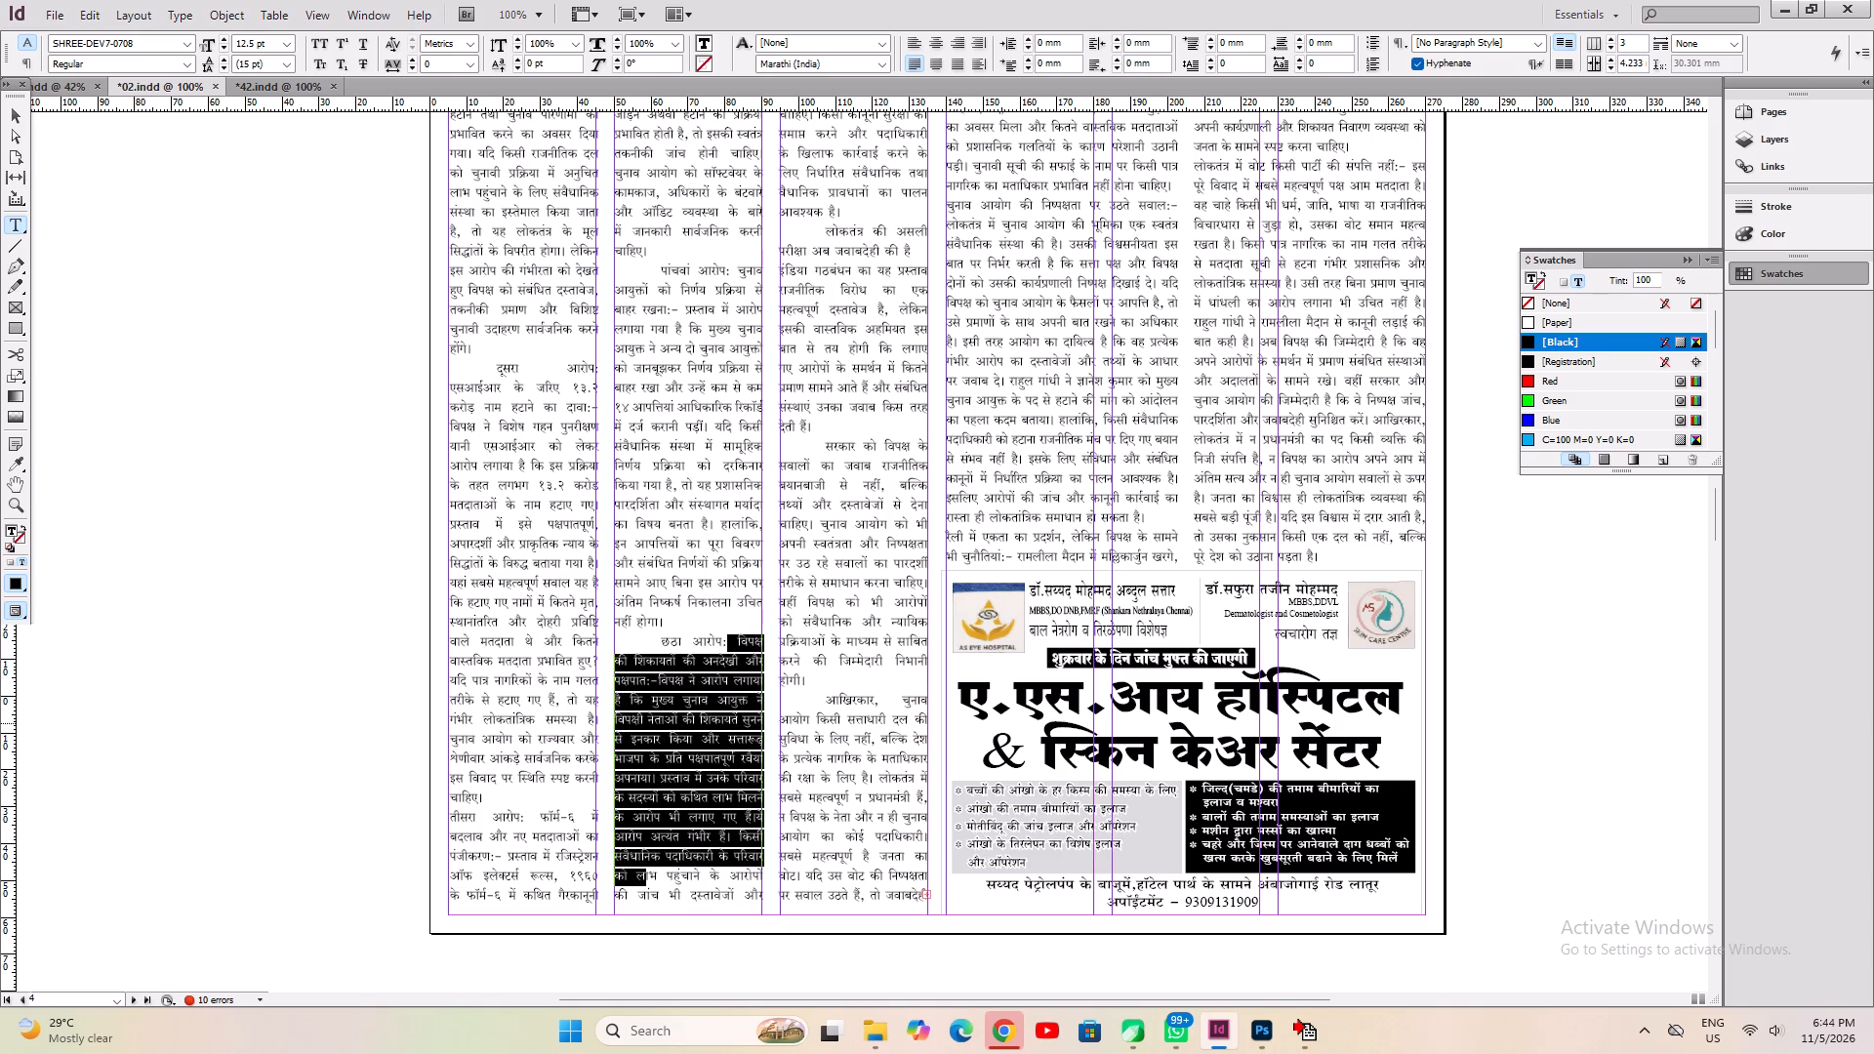
Tighten the third column's इंडिया गठबंधन passage to a tracking of -20, tighten the सरकार को विपक्ष passage below it too, and save.
{"action": "left_click", "coordinate": [792, 564]}
{"action": "left_click_drag", "start_coordinate": [890, 272], "coordinate": [867, 421]}
{"action": "key", "text": "alt+Left"}
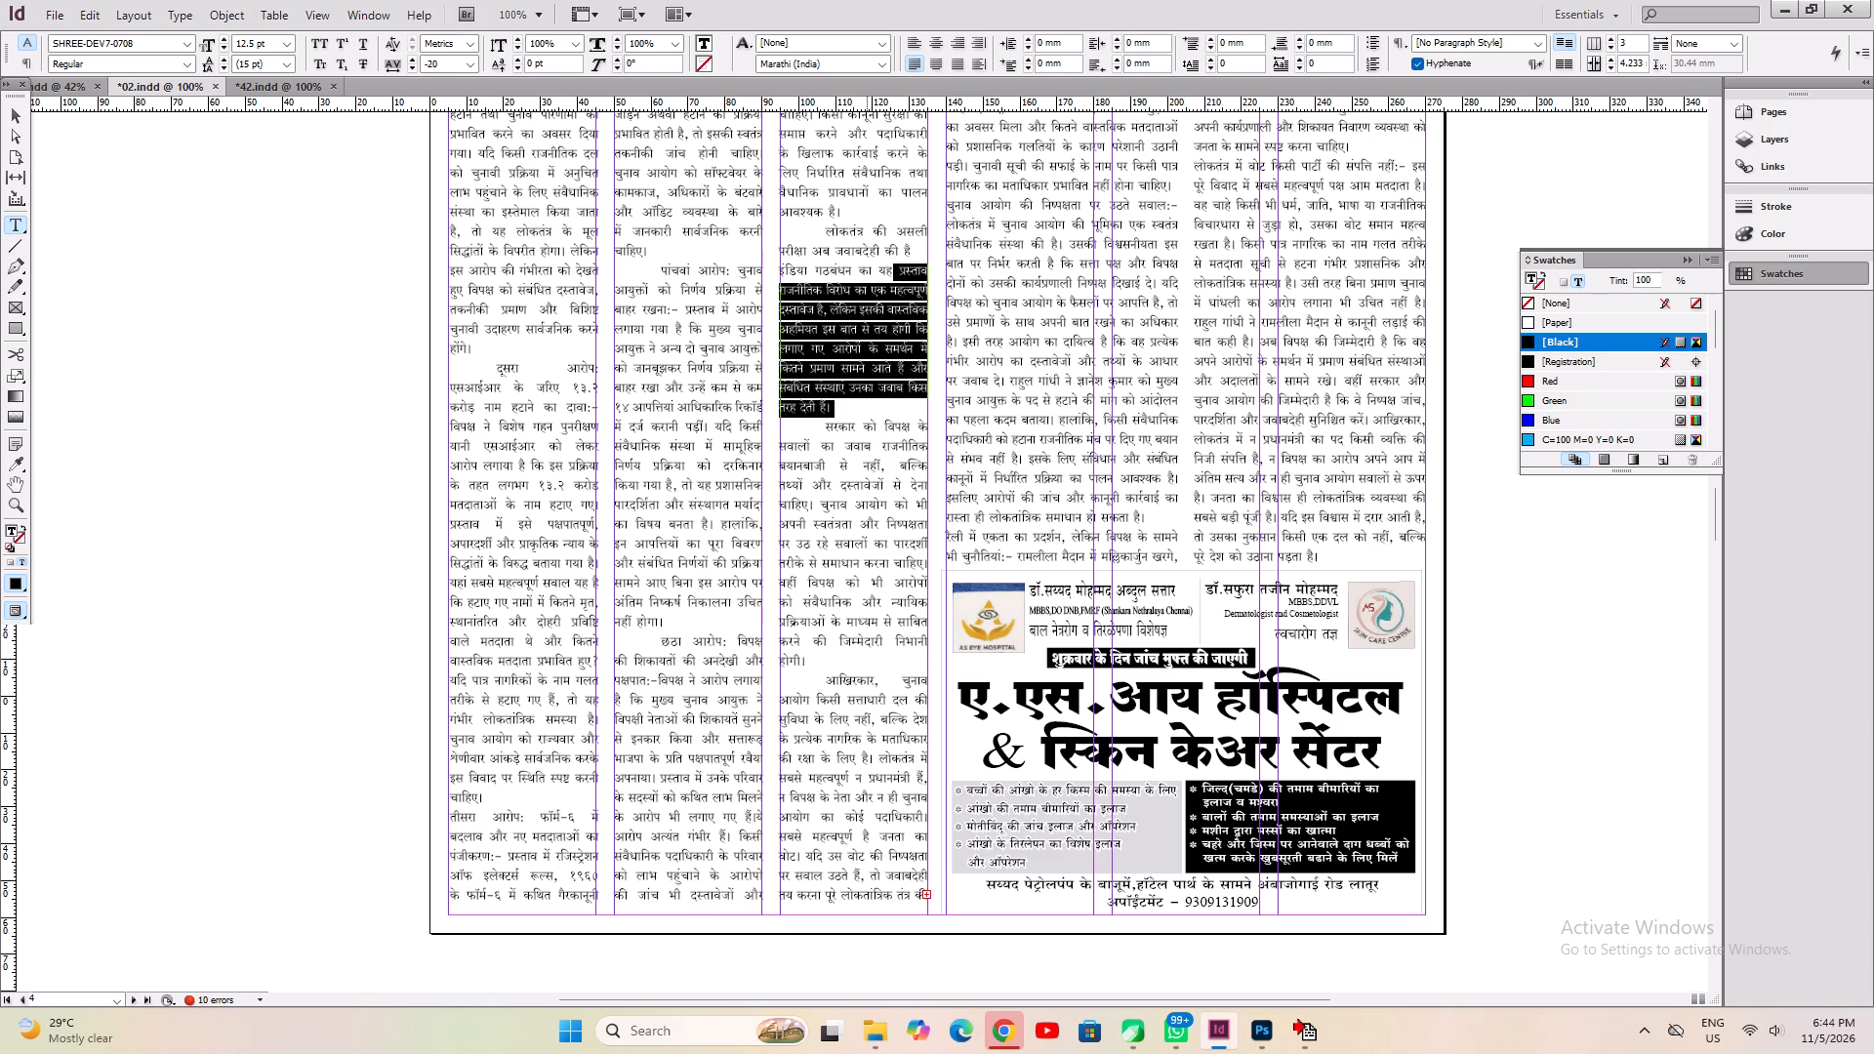
{"action": "left_click_drag", "start_coordinate": [810, 441], "coordinate": [838, 645]}
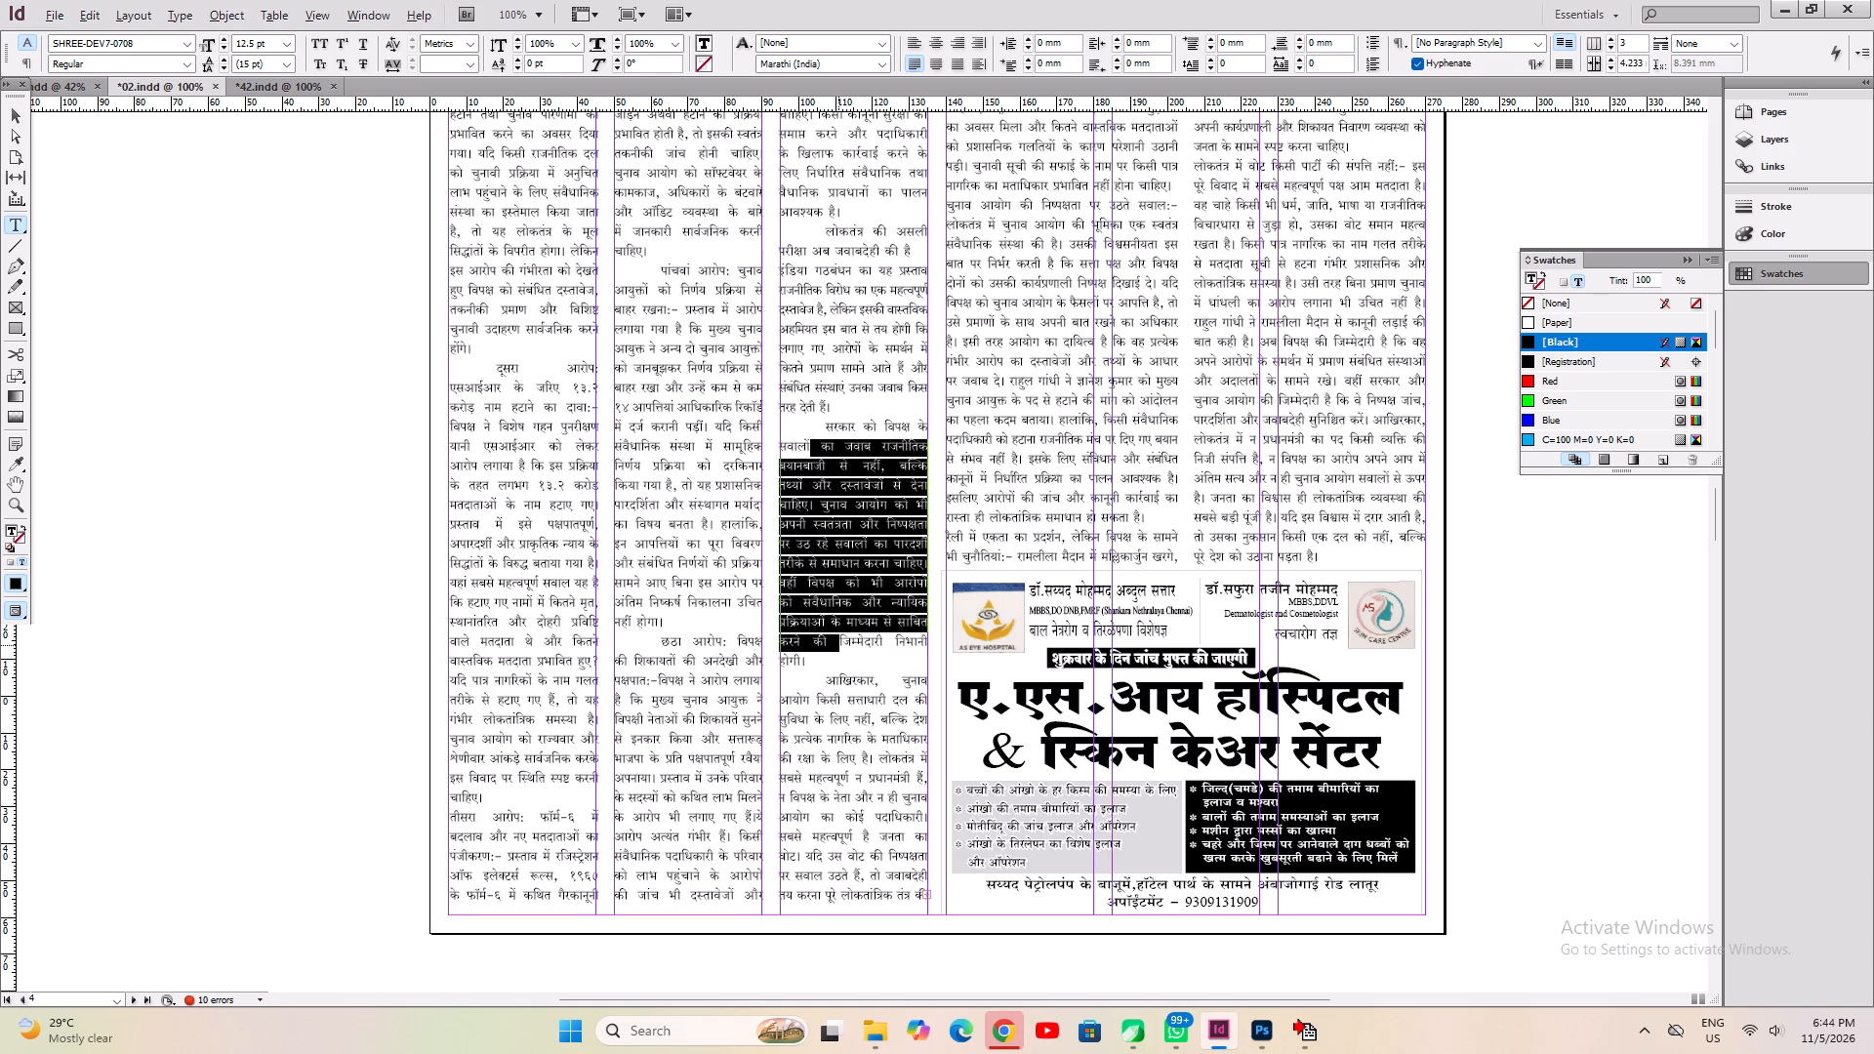
{"action": "key", "text": "alt+Left"}
{"action": "key", "text": "ctrl+s"}
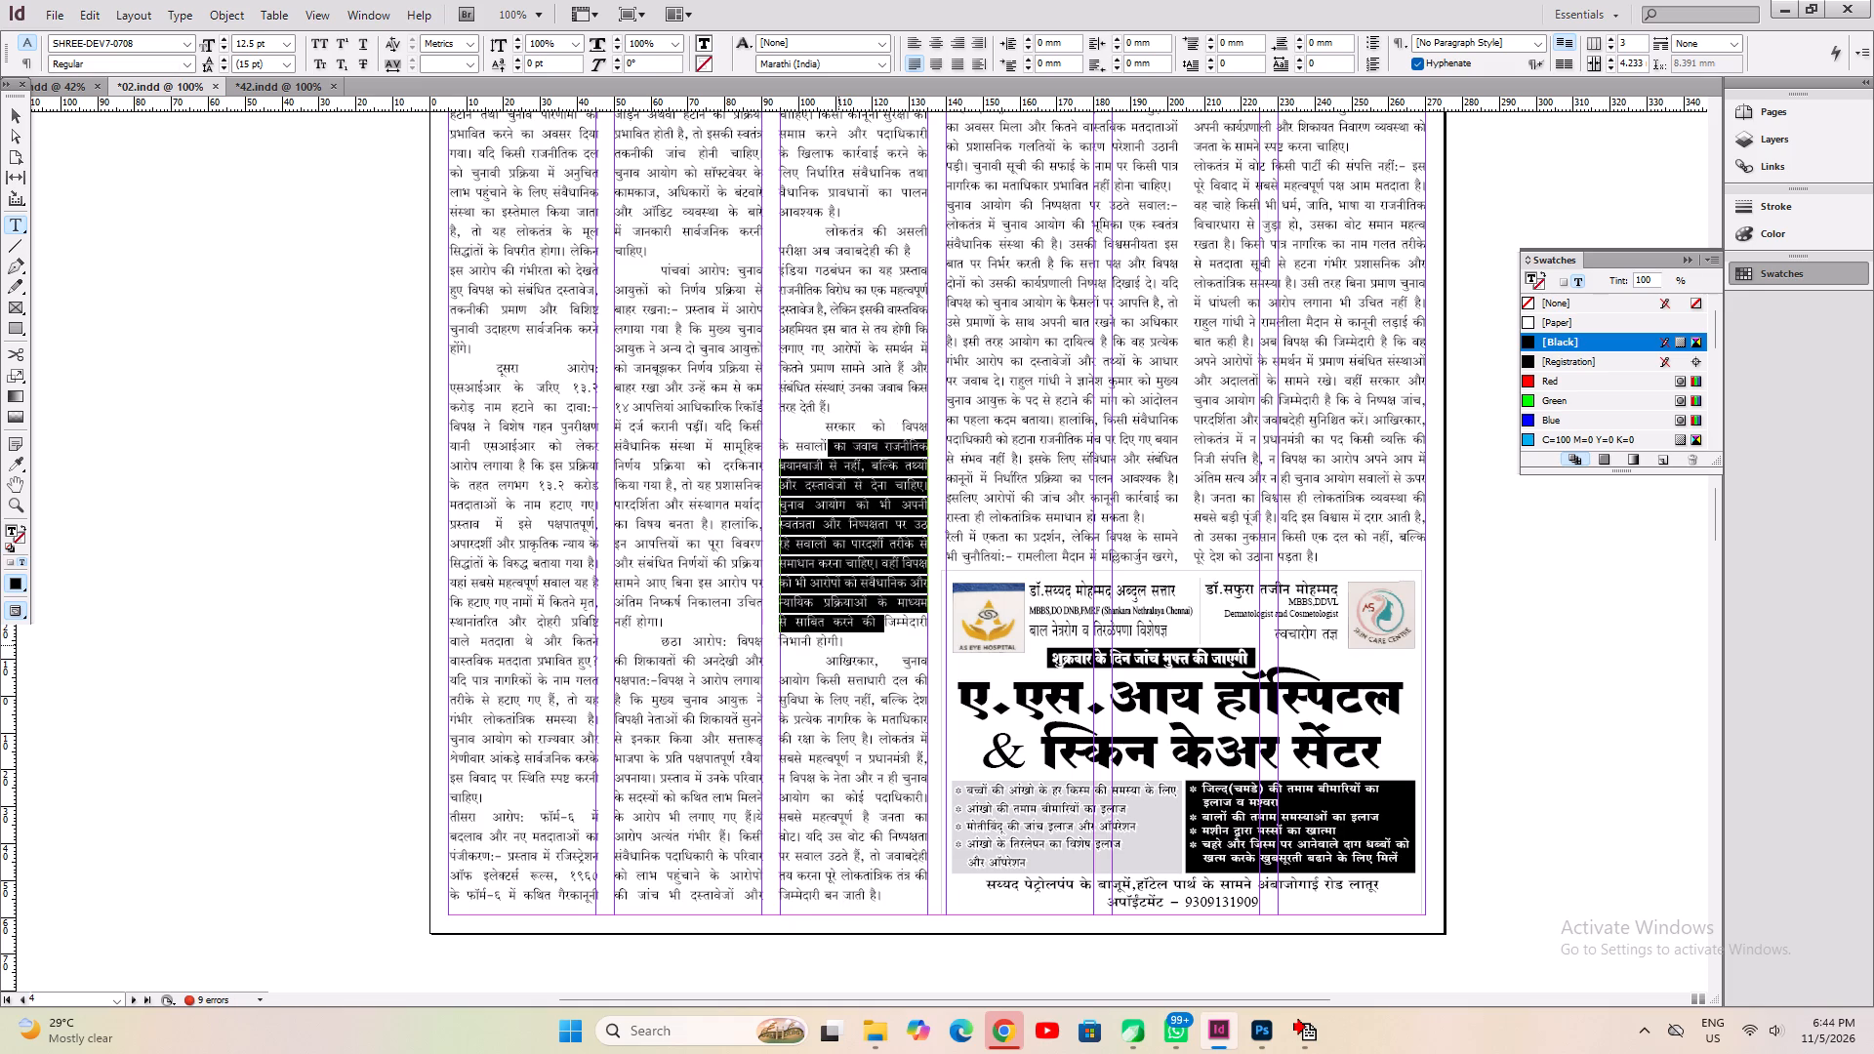
{"action": "key", "text": "ctrl+s"}
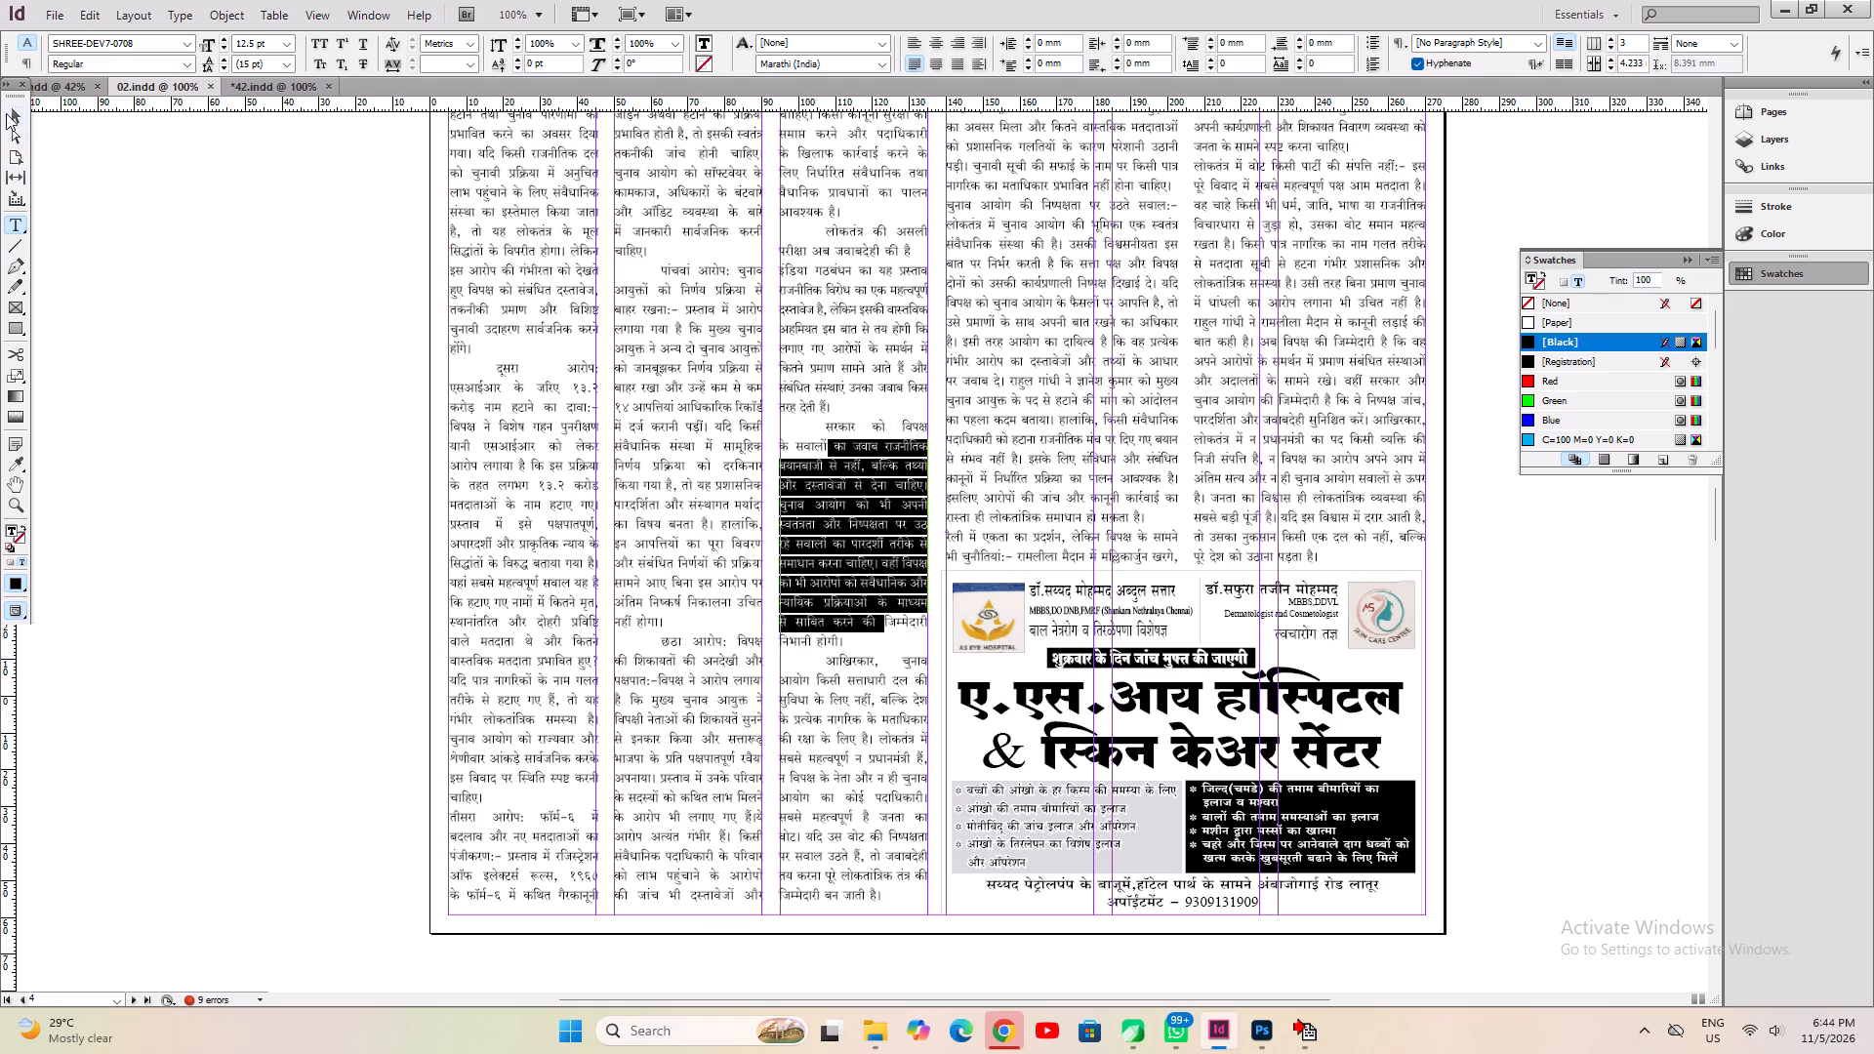
Examine the columns of the मुख्य चुनाव आयुक्त page and continue down to page 5.
{"action": "left_click", "coordinate": [8, 110]}
{"action": "left_click", "coordinate": [160, 519]}
{"action": "scroll", "coordinate": [584, 693], "scroll_direction": "up", "scroll_amount": 15}
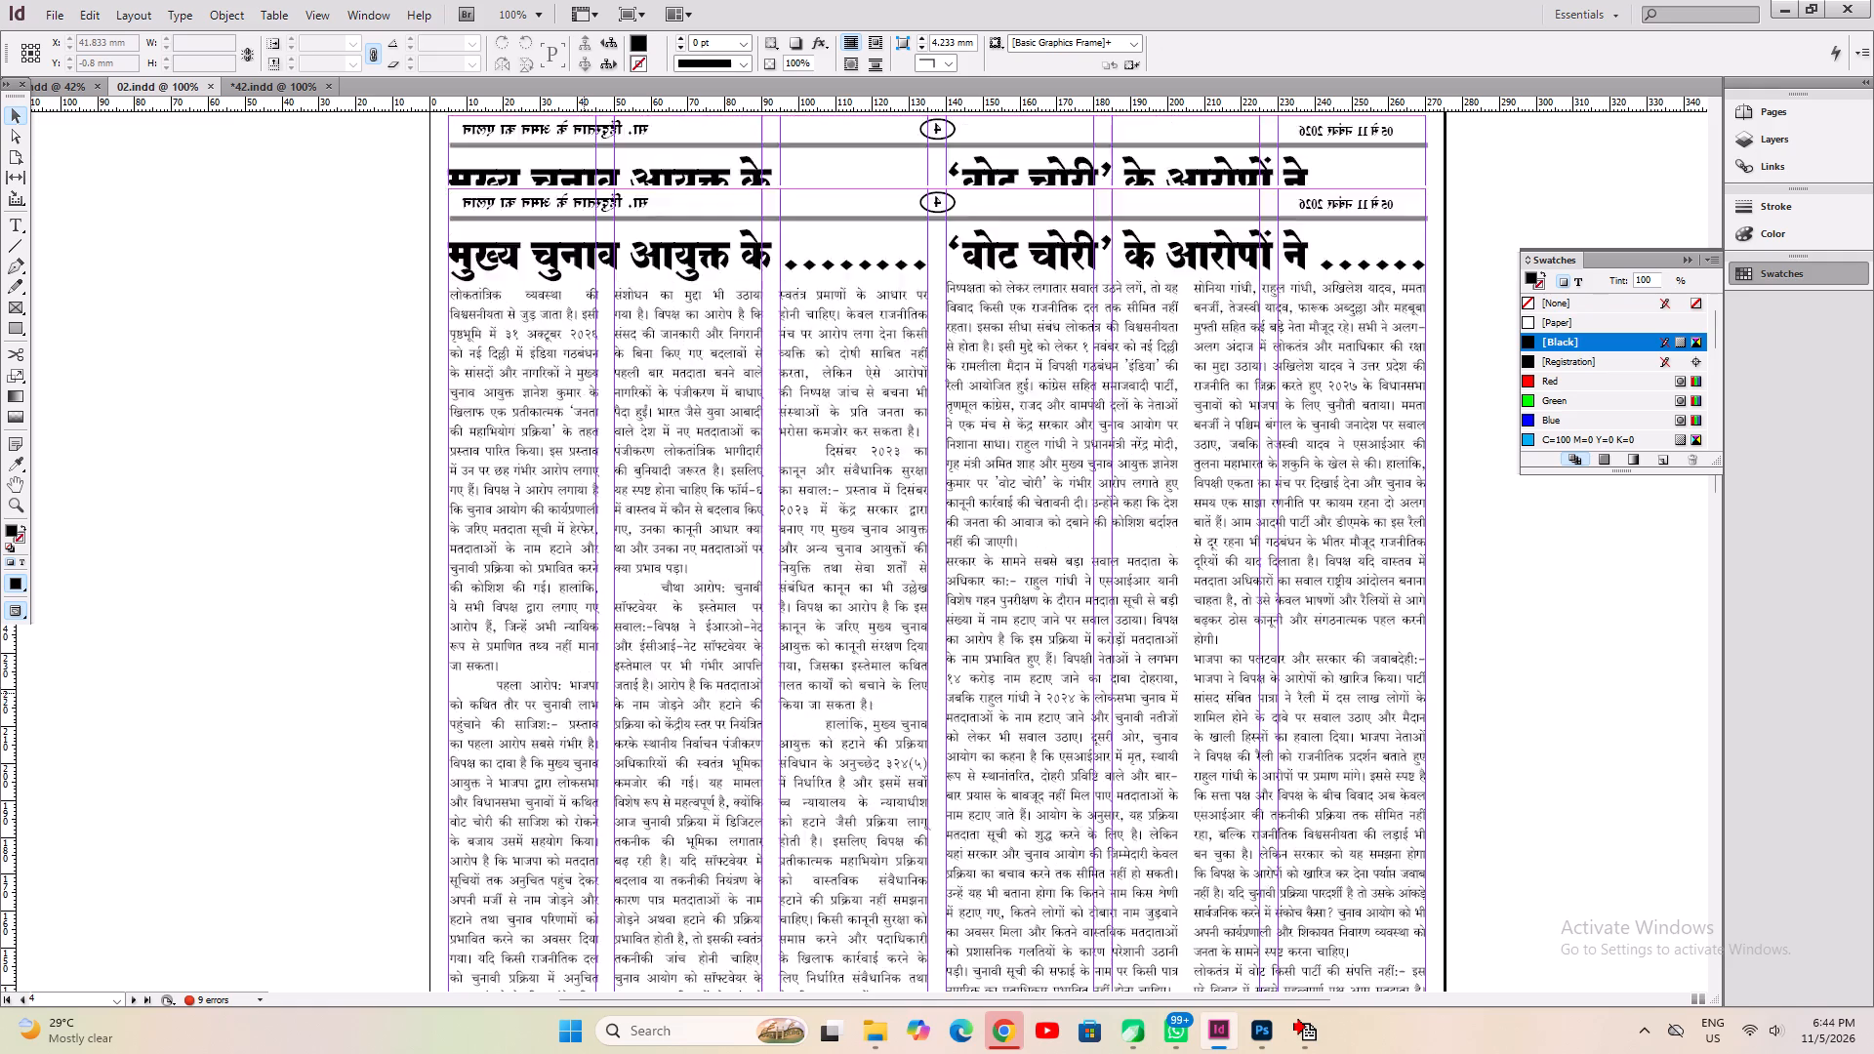
{"action": "scroll", "coordinate": [584, 693], "scroll_direction": "up", "scroll_amount": 2}
{"action": "key", "text": "space"}
{"action": "key", "text": "space"}
{"action": "key", "text": "space"}
{"action": "key", "text": "space"}
{"action": "key", "text": "space"}
{"action": "key", "text": "space"}
{"action": "key", "text": "space"}
{"action": "key", "text": "space"}
{"action": "key", "text": "space"}
{"action": "key", "text": "space"}
{"action": "key", "text": "space"}
{"action": "key", "text": "space"}
{"action": "key", "text": "space"}
{"action": "key", "text": "space"}
{"action": "key", "text": "space"}
{"action": "key", "text": "space"}
{"action": "key", "text": "space"}
{"action": "key", "text": "space"}
{"action": "key", "text": "space"}
{"action": "key", "text": "space"}
{"action": "left_click_drag", "start_coordinate": [1070, 808], "coordinate": [603, 287]}
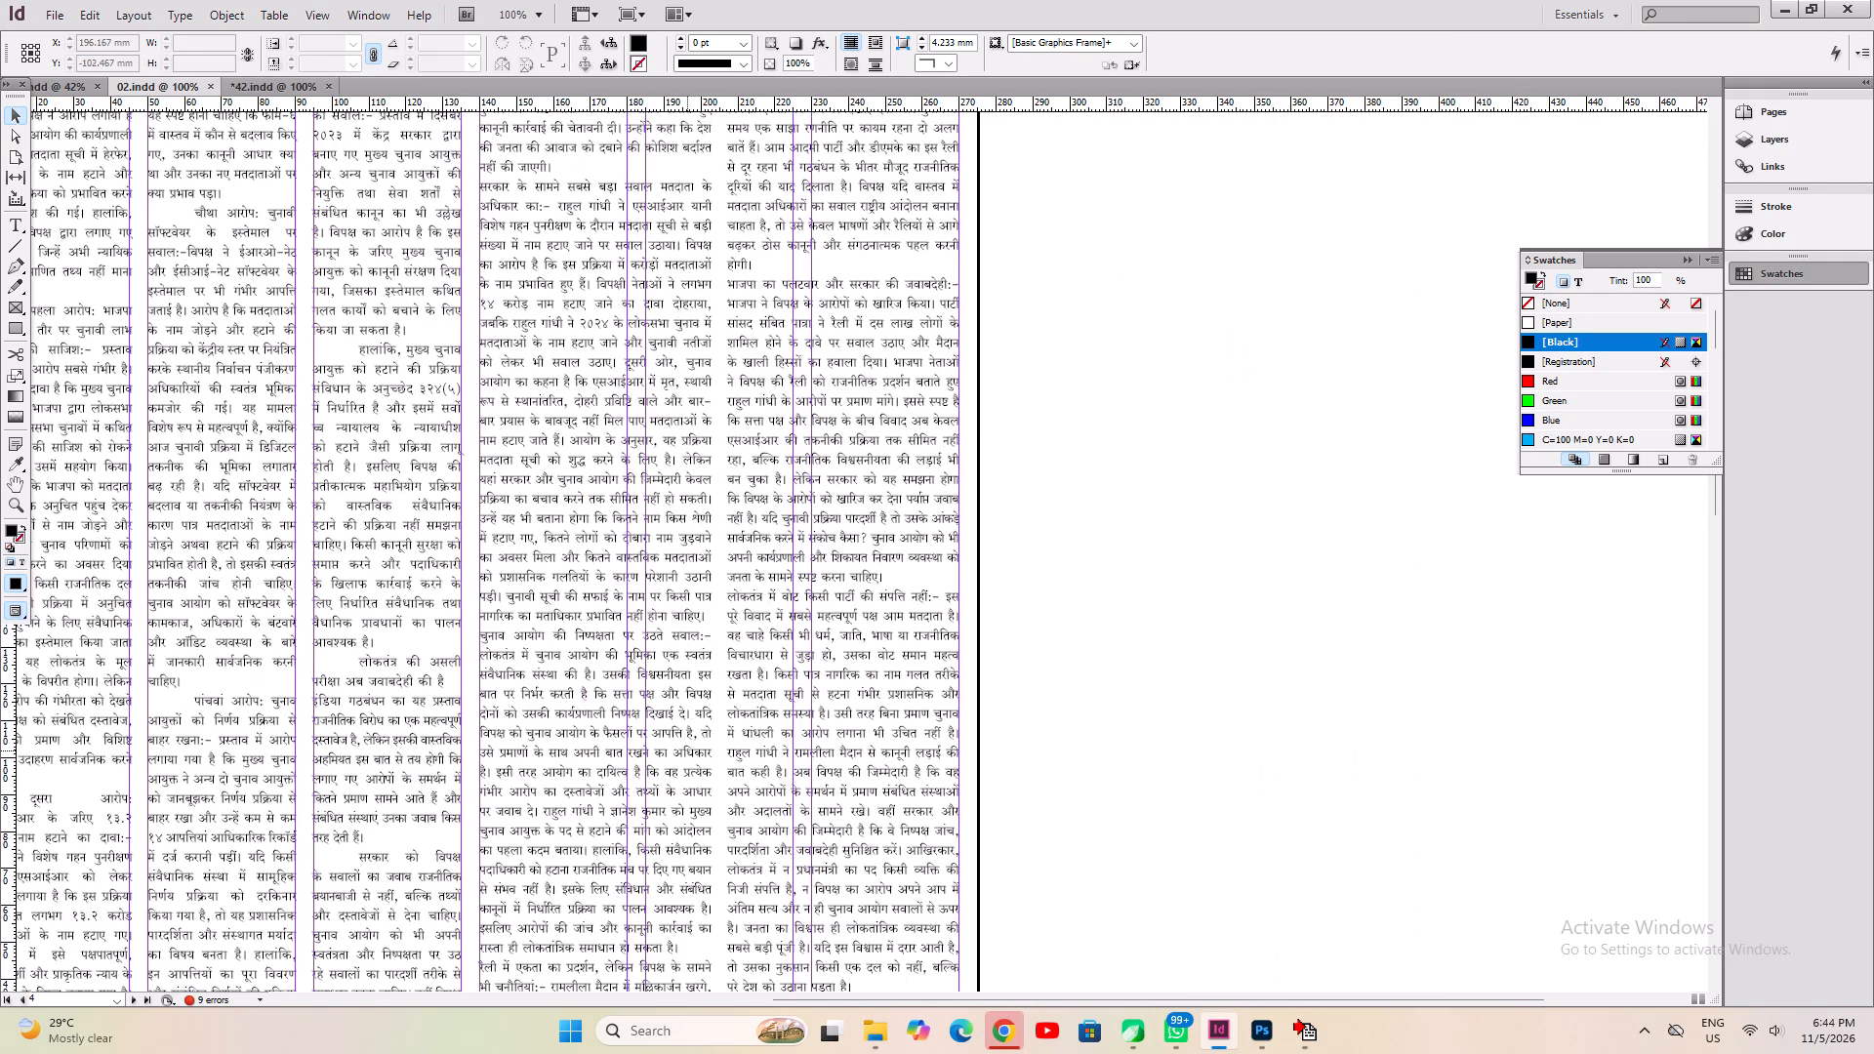
{"action": "left_click_drag", "start_coordinate": [699, 710], "coordinate": [768, 341]}
{"action": "left_click", "coordinate": [813, 527]}
{"action": "key", "text": "space"}
{"action": "key", "text": "space"}
{"action": "key", "text": "space"}
{"action": "key", "text": "space"}
{"action": "key", "text": "space"}
{"action": "key", "text": "space"}
{"action": "key", "text": "space"}
{"action": "key", "text": "space"}
{"action": "key", "text": "space"}
{"action": "key", "text": "space"}
{"action": "key", "text": "space"}
{"action": "key", "text": "space"}
{"action": "key", "text": "space"}
{"action": "key", "text": "space"}
{"action": "key", "text": "space"}
{"action": "key", "text": "space"}
{"action": "key", "text": "space"}
{"action": "key", "text": "space"}
{"action": "key", "text": "space"}
{"action": "key", "text": "space"}
{"action": "left_click_drag", "start_coordinate": [652, 737], "coordinate": [693, 358]}
{"action": "left_click_drag", "start_coordinate": [631, 695], "coordinate": [739, 203]}
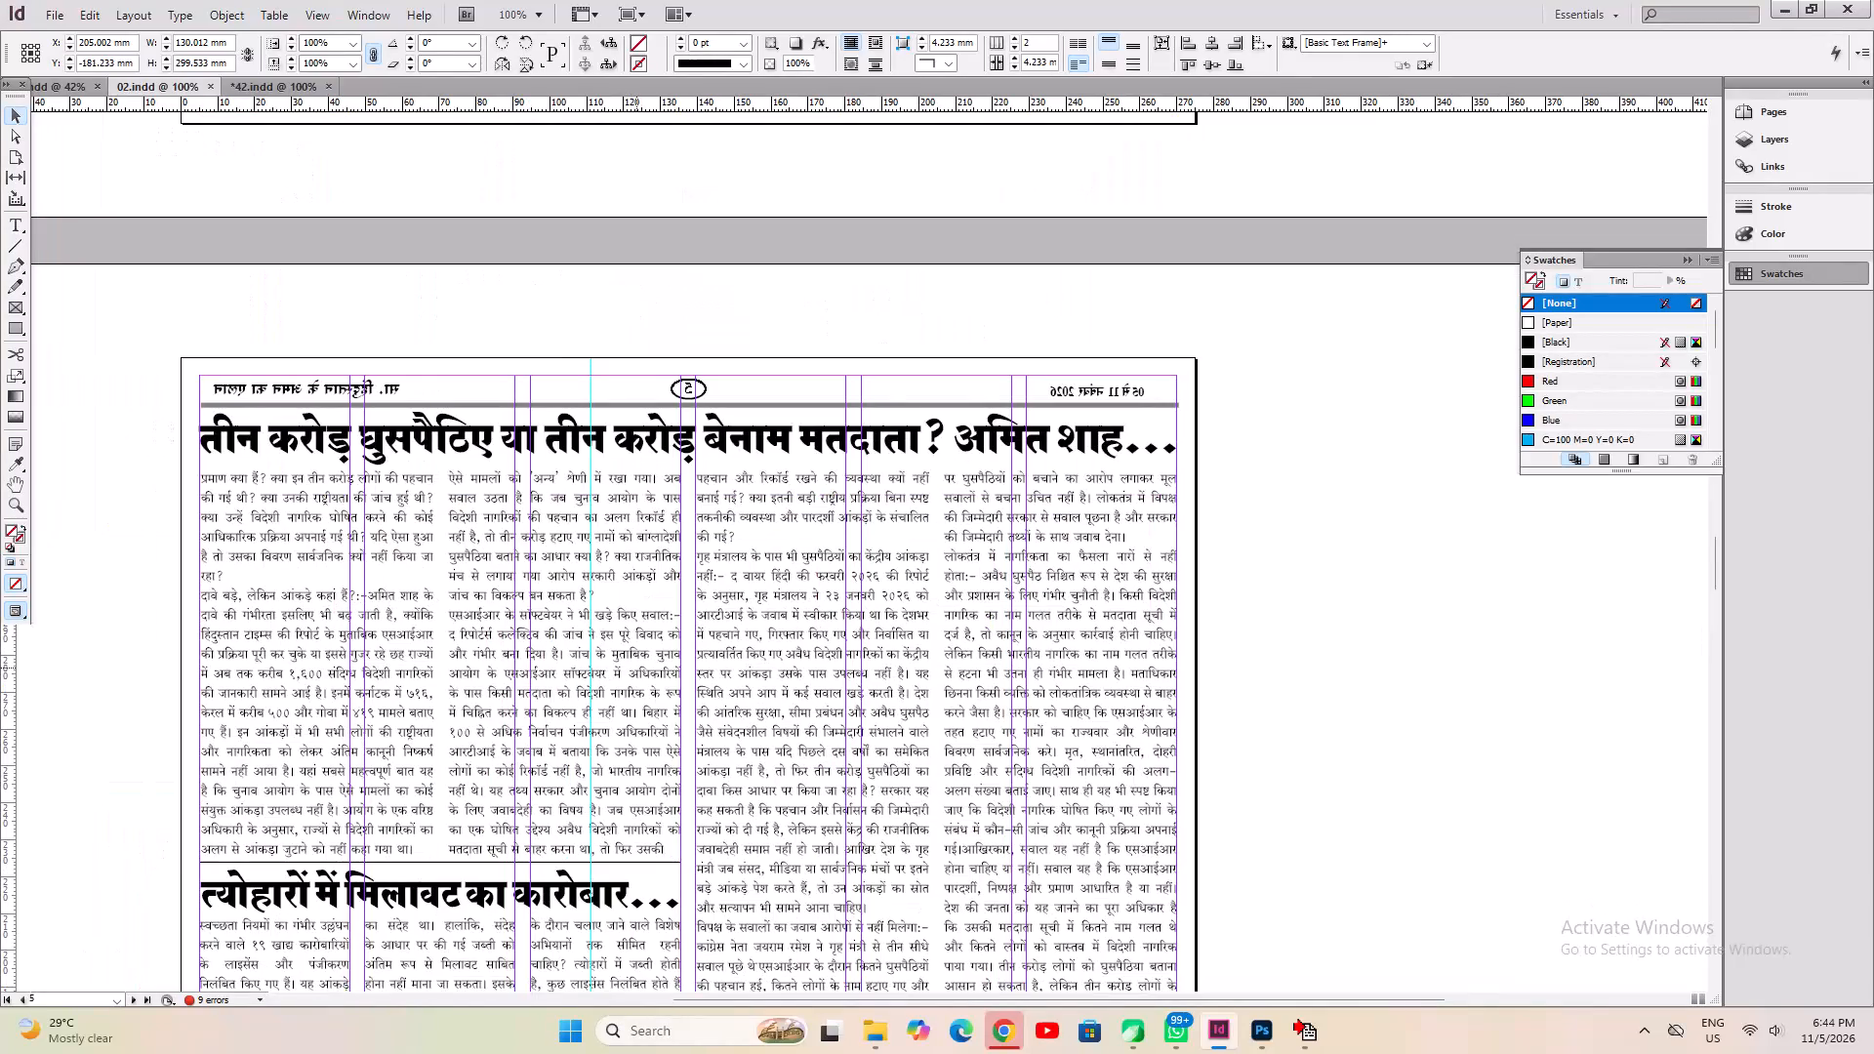
Examine the columns of page 5's तीन करोड़ घुसपैठिए article at 200% for unindented paragraphs and text fit.
{"action": "left_click", "coordinate": [379, 732]}
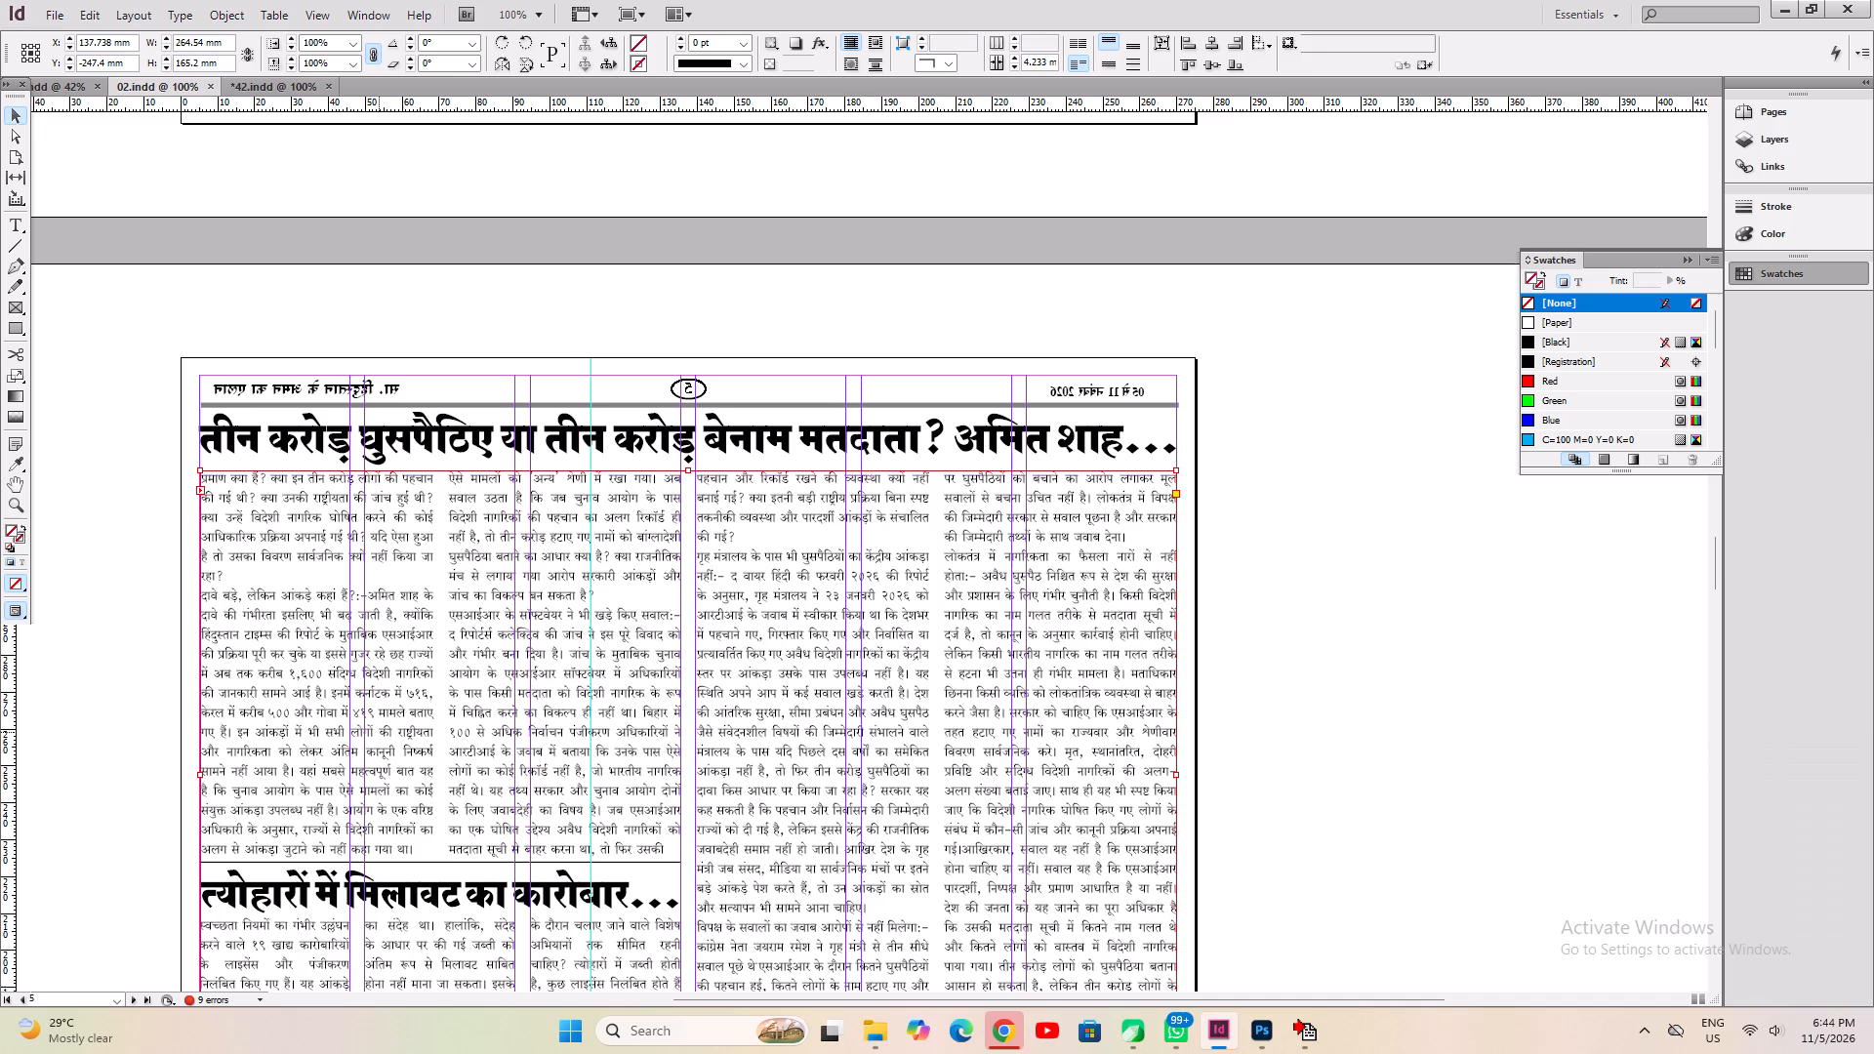
{"action": "key", "text": "ctrl+2"}
{"action": "key", "text": "space"}
{"action": "key", "text": "space"}
{"action": "key", "text": "space"}
{"action": "key", "text": "space"}
{"action": "key", "text": "space"}
{"action": "key", "text": "space"}
{"action": "key", "text": "space"}
{"action": "key", "text": "space"}
{"action": "key", "text": "space"}
{"action": "key", "text": "space"}
{"action": "key", "text": "space"}
{"action": "key", "text": "space"}
{"action": "key", "text": "space"}
{"action": "key", "text": "space"}
{"action": "key", "text": "space"}
{"action": "key", "text": "space"}
{"action": "key", "text": "space"}
{"action": "key", "text": "space"}
{"action": "key", "text": "space"}
{"action": "key", "text": "space"}
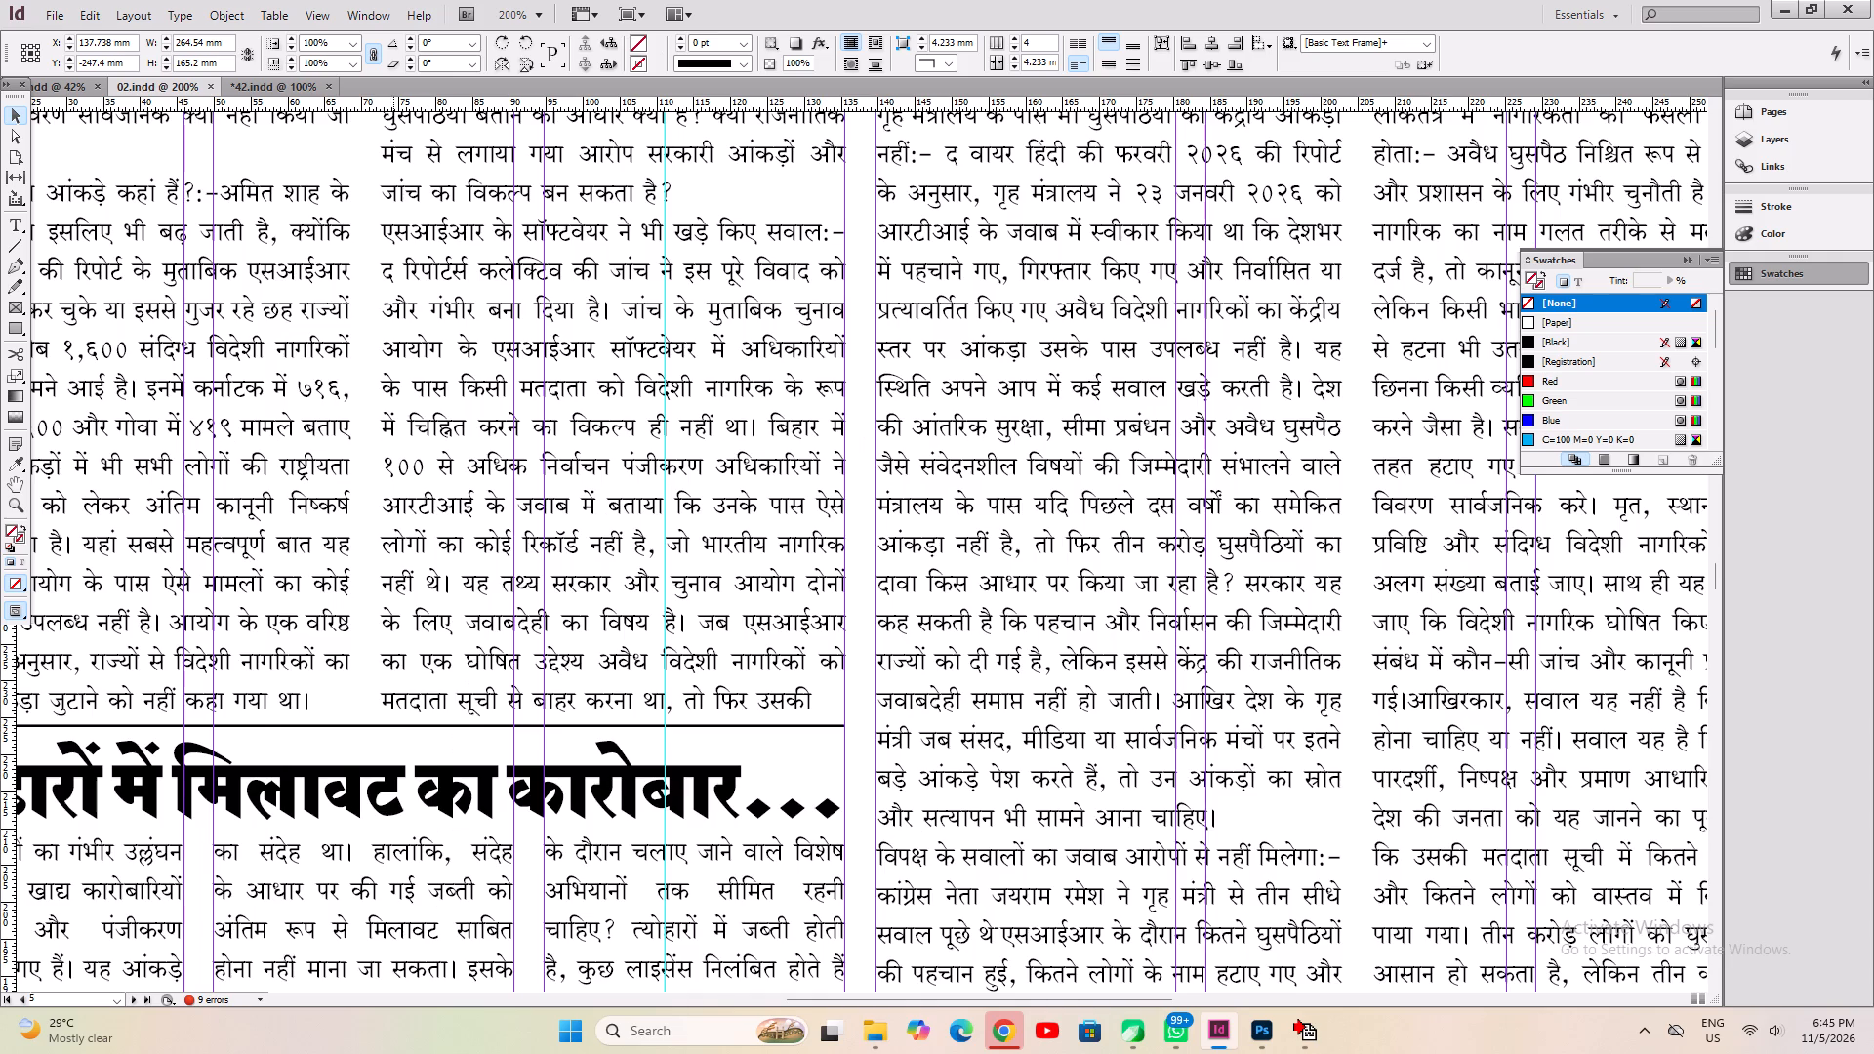
{"action": "left_click_drag", "start_coordinate": [401, 300], "coordinate": [611, 744]}
{"action": "left_click_drag", "start_coordinate": [611, 744], "coordinate": [624, 570]}
{"action": "left_click_drag", "start_coordinate": [602, 689], "coordinate": [604, 669]}
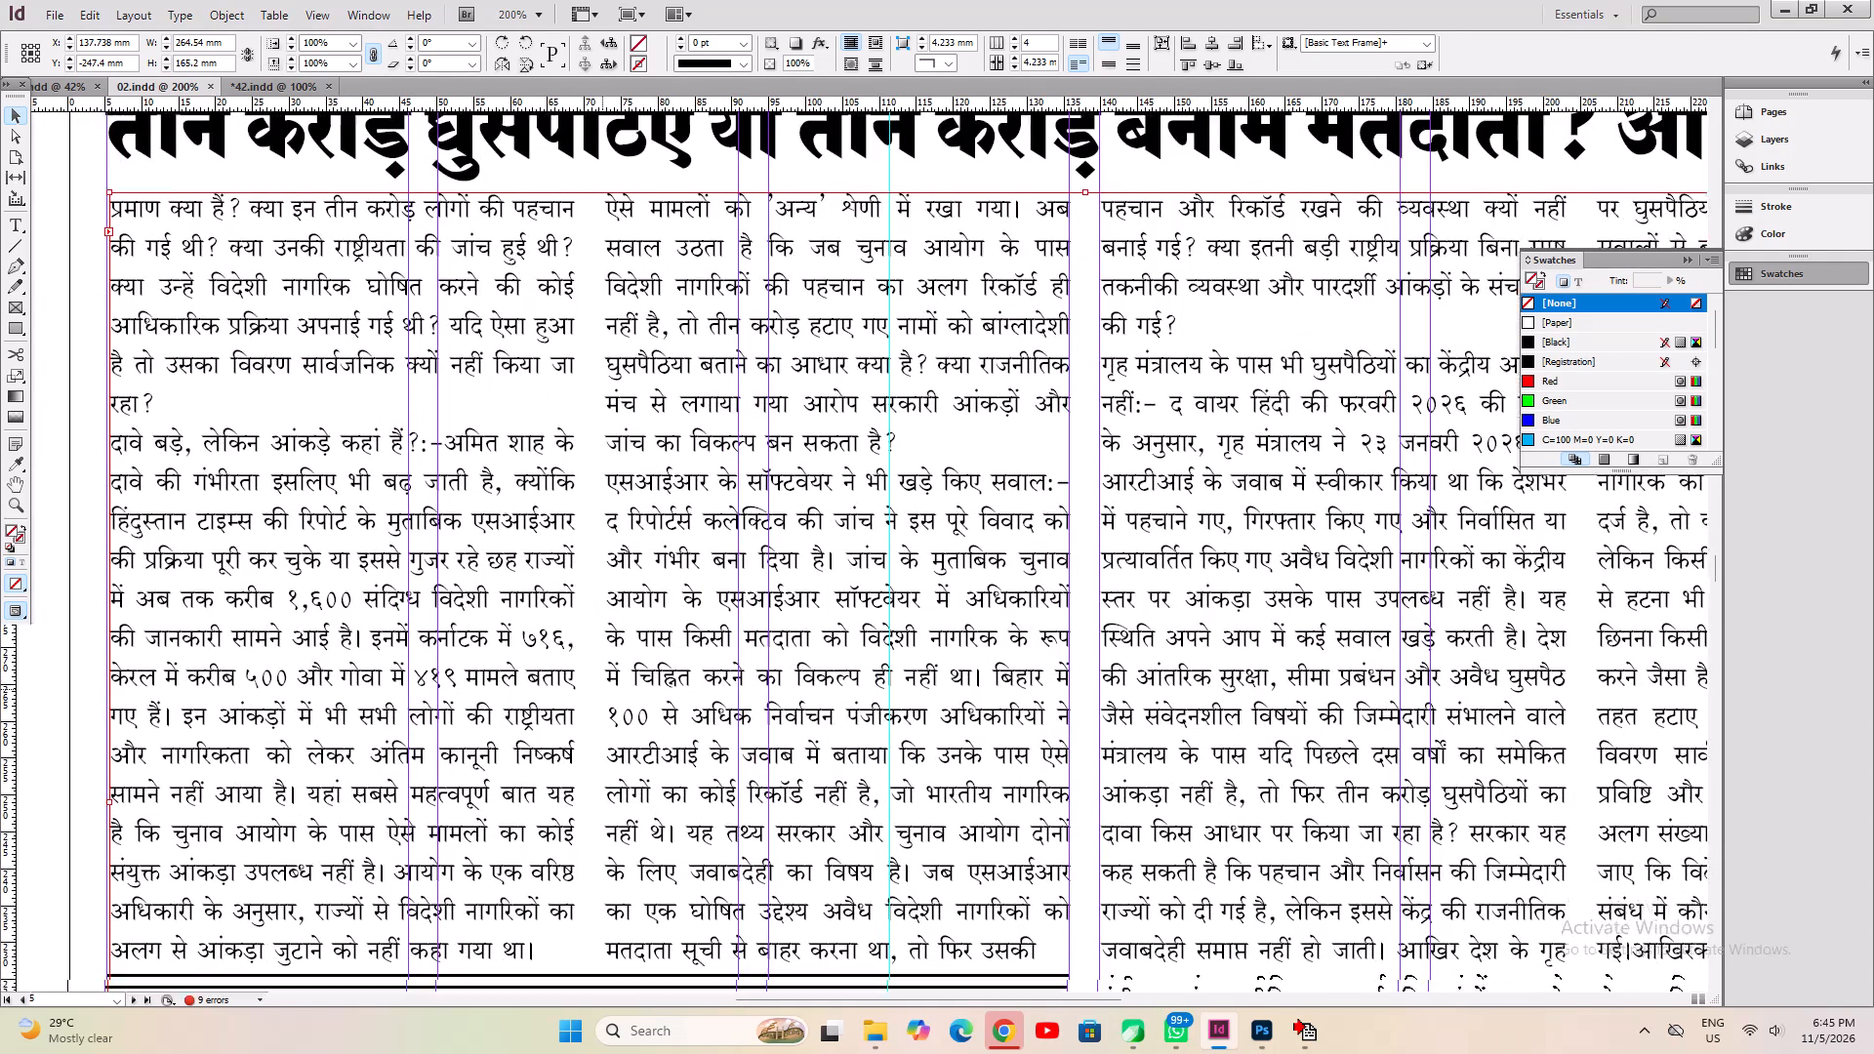
{"action": "left_click_drag", "start_coordinate": [604, 669], "coordinate": [611, 545]}
{"action": "left_click_drag", "start_coordinate": [899, 547], "coordinate": [576, 672]}
{"action": "left_click_drag", "start_coordinate": [1147, 604], "coordinate": [1129, 604]}
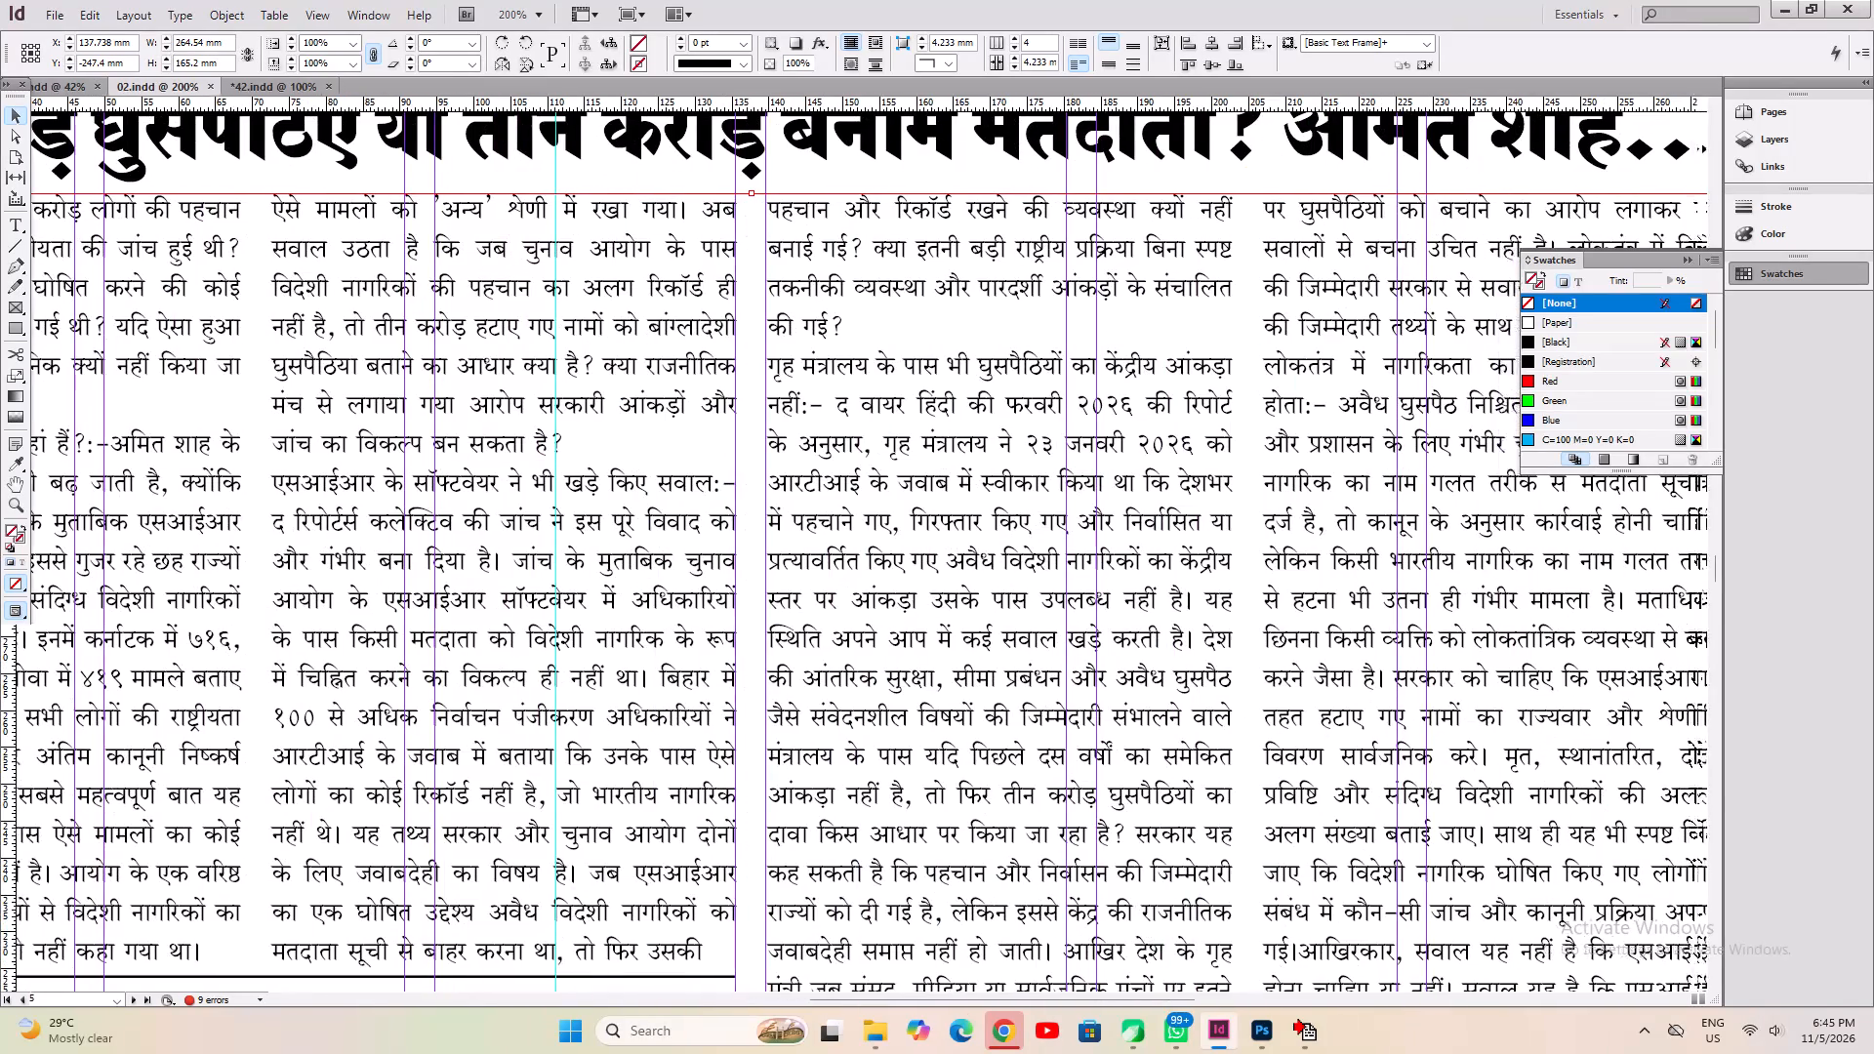
{"action": "left_click_drag", "start_coordinate": [1129, 604], "coordinate": [741, 587]}
{"action": "left_click_drag", "start_coordinate": [723, 624], "coordinate": [740, 526]}
{"action": "left_click_drag", "start_coordinate": [707, 687], "coordinate": [725, 573]}
{"action": "left_click_drag", "start_coordinate": [675, 694], "coordinate": [698, 521]}
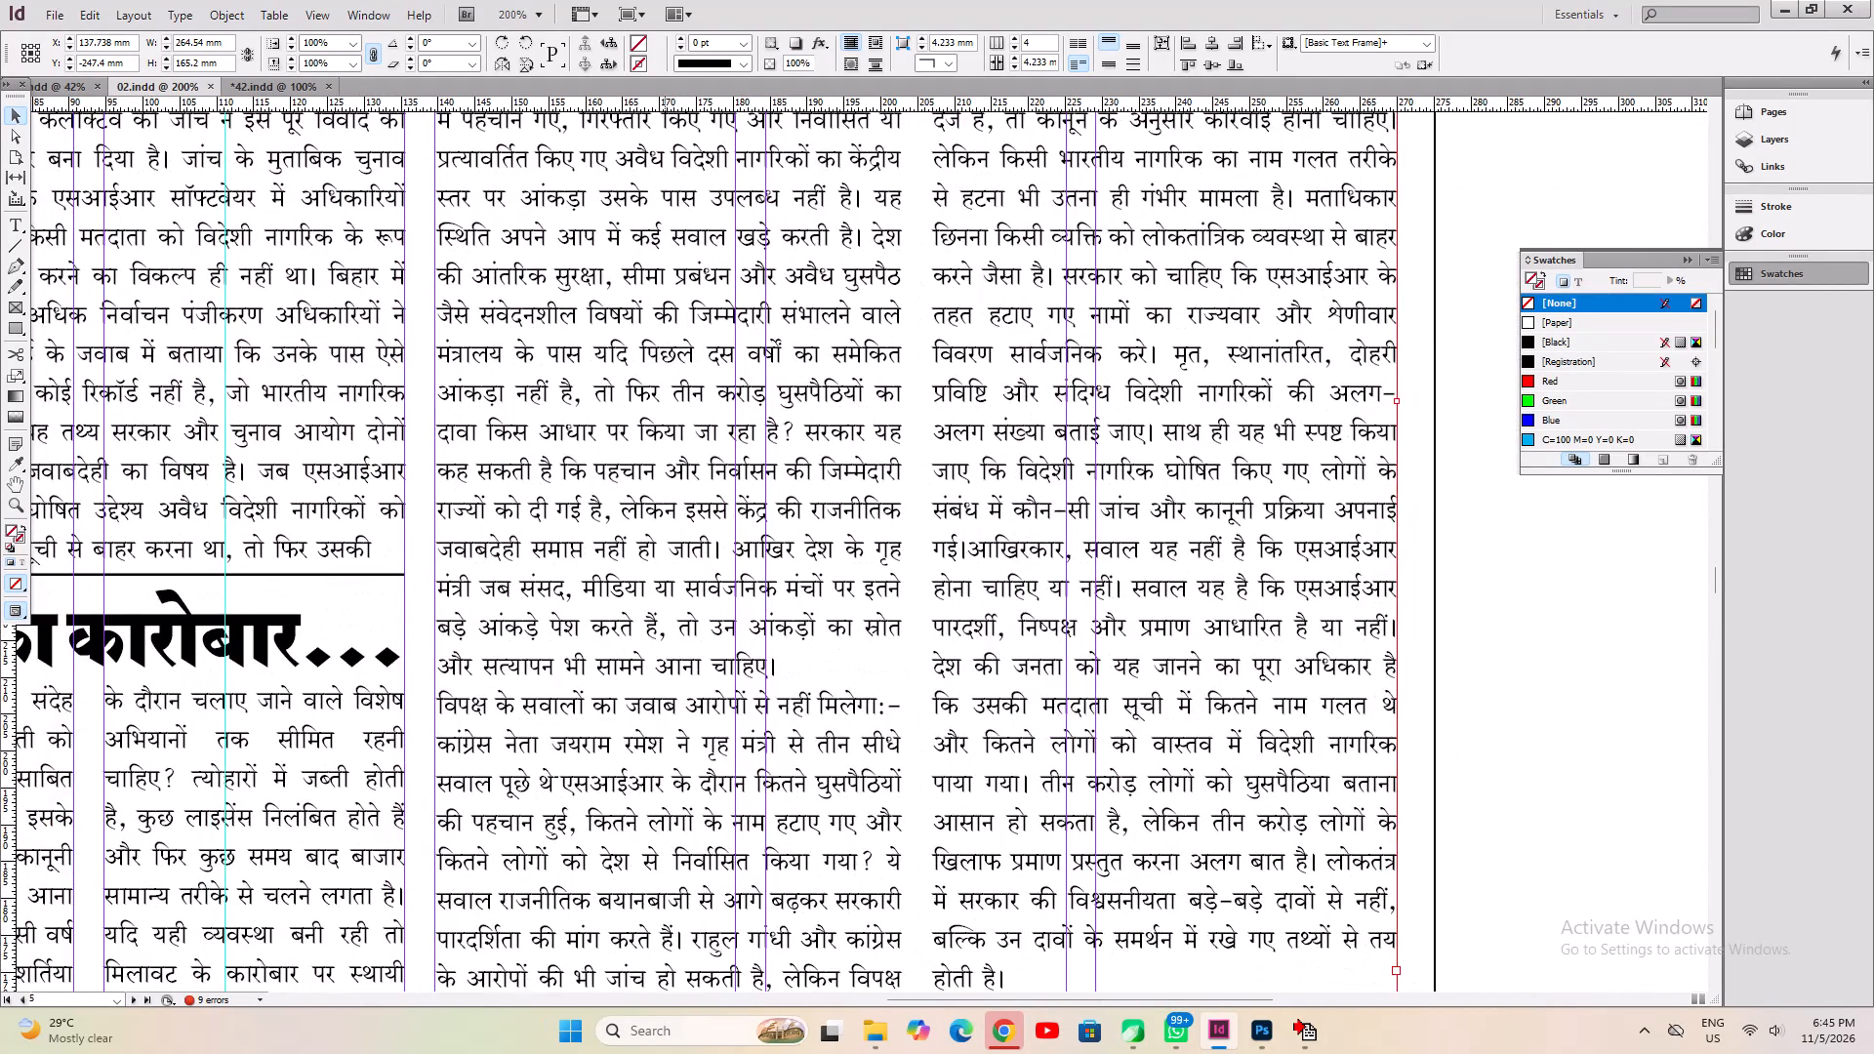
{"action": "left_click_drag", "start_coordinate": [657, 686], "coordinate": [666, 543]}
{"action": "left_click_drag", "start_coordinate": [632, 722], "coordinate": [633, 713]}
{"action": "left_click_drag", "start_coordinate": [555, 718], "coordinate": [362, 816]}
{"action": "left_click_drag", "start_coordinate": [776, 581], "coordinate": [740, 765]}
{"action": "left_click_drag", "start_coordinate": [849, 396], "coordinate": [859, 574]}
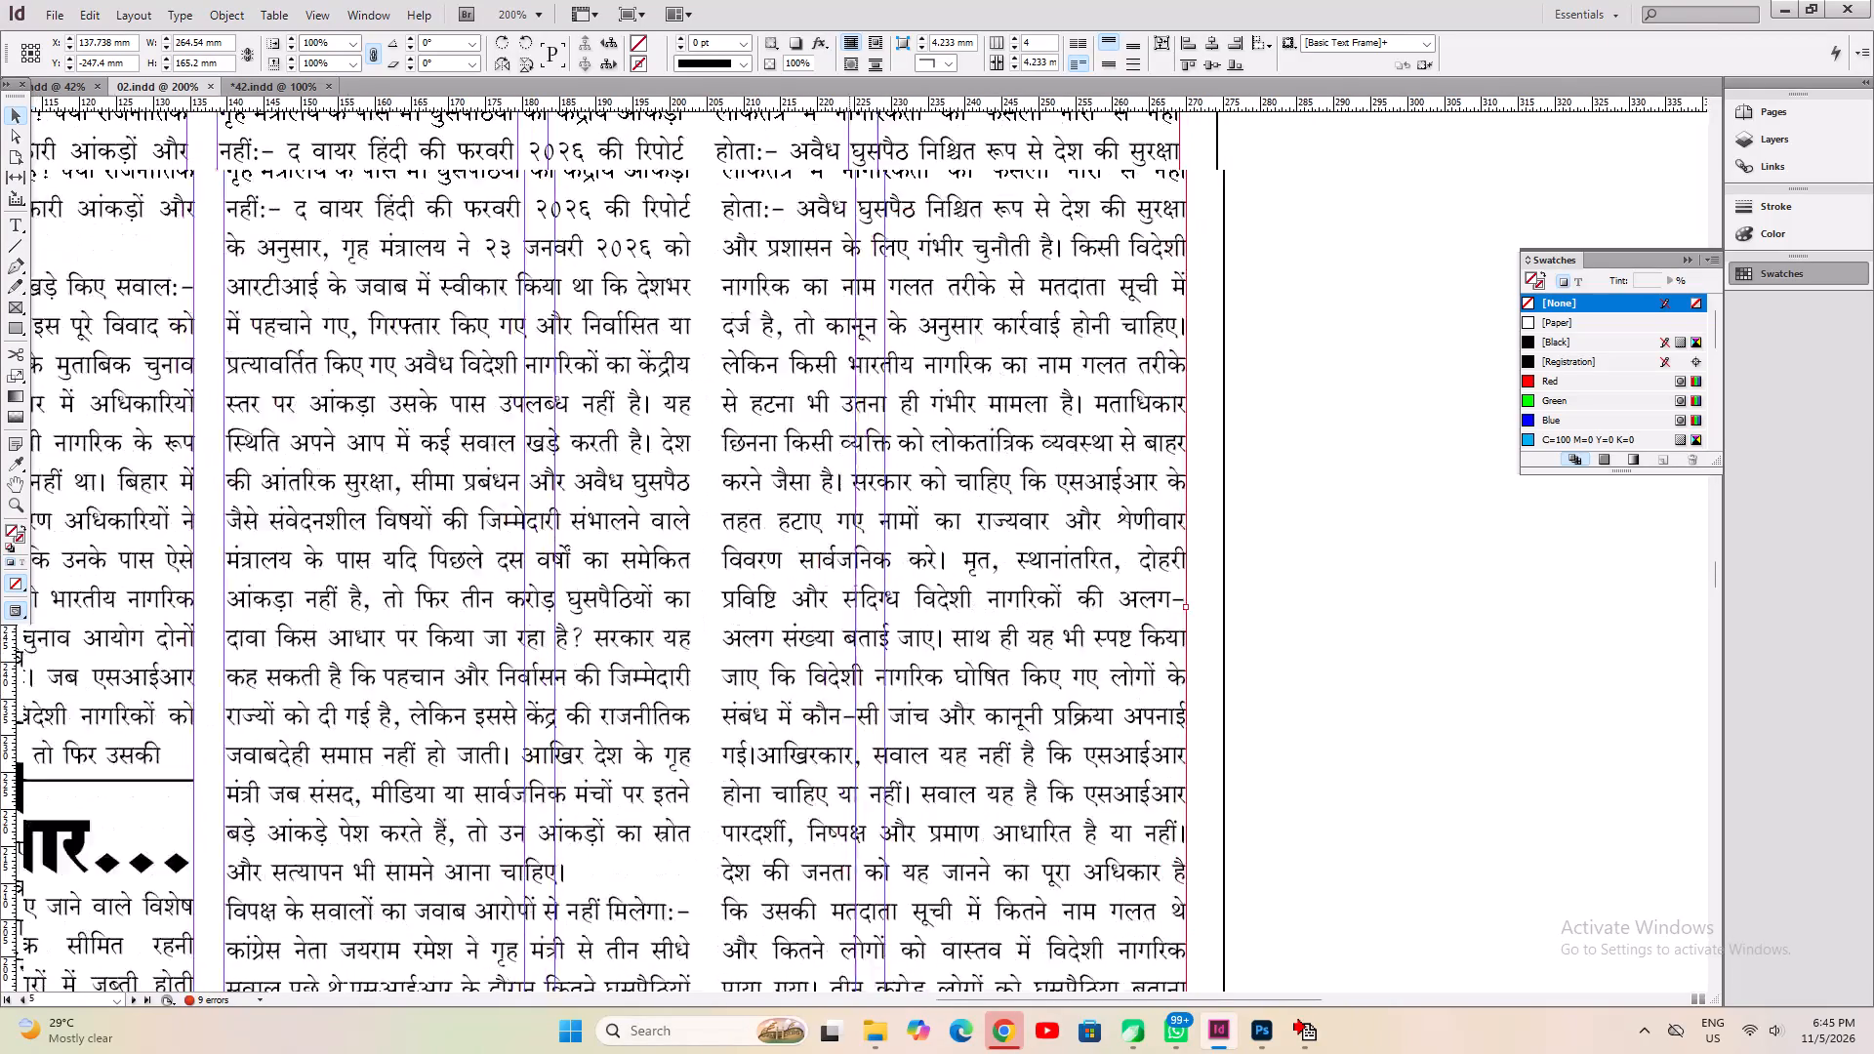
{"action": "left_click_drag", "start_coordinate": [859, 574], "coordinate": [849, 728]}
{"action": "left_click_drag", "start_coordinate": [901, 401], "coordinate": [896, 450]}
{"action": "left_click_drag", "start_coordinate": [673, 628], "coordinate": [1140, 54]}
{"action": "left_click_drag", "start_coordinate": [731, 577], "coordinate": [1169, 125]}
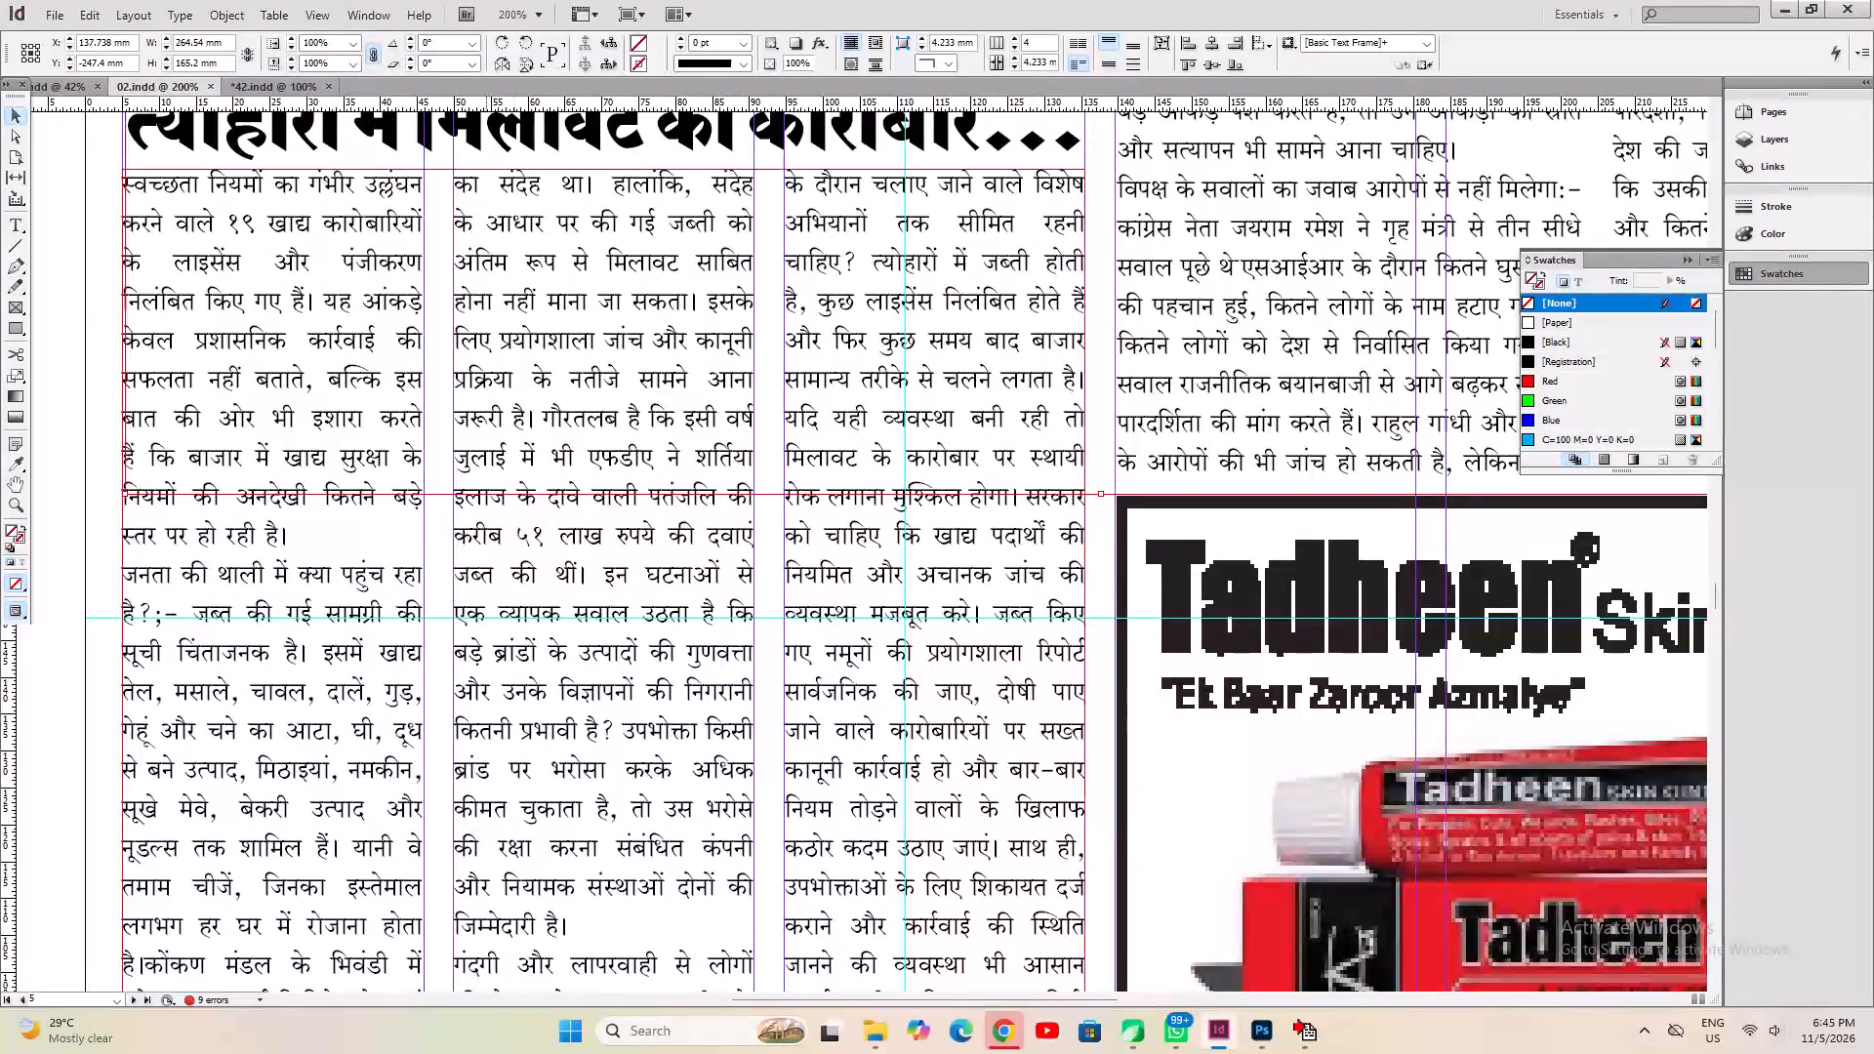
Examine the त्योहारों में मिलावट का कारोबार article on page 5 down to the end of its three columns.
{"action": "left_click", "coordinate": [490, 513]}
{"action": "key", "text": "space"}
{"action": "key", "text": "space"}
{"action": "key", "text": "space"}
{"action": "key", "text": "space"}
{"action": "key", "text": "space"}
{"action": "key", "text": "space"}
{"action": "key", "text": "space"}
{"action": "key", "text": "space"}
{"action": "key", "text": "space"}
{"action": "key", "text": "space"}
{"action": "key", "text": "space"}
{"action": "key", "text": "space"}
{"action": "key", "text": "space"}
{"action": "key", "text": "space"}
{"action": "key", "text": "space"}
{"action": "key", "text": "space"}
{"action": "key", "text": "space"}
{"action": "key", "text": "space"}
{"action": "key", "text": "space"}
{"action": "key", "text": "space"}
{"action": "left_click_drag", "start_coordinate": [543, 678], "coordinate": [565, 409]}
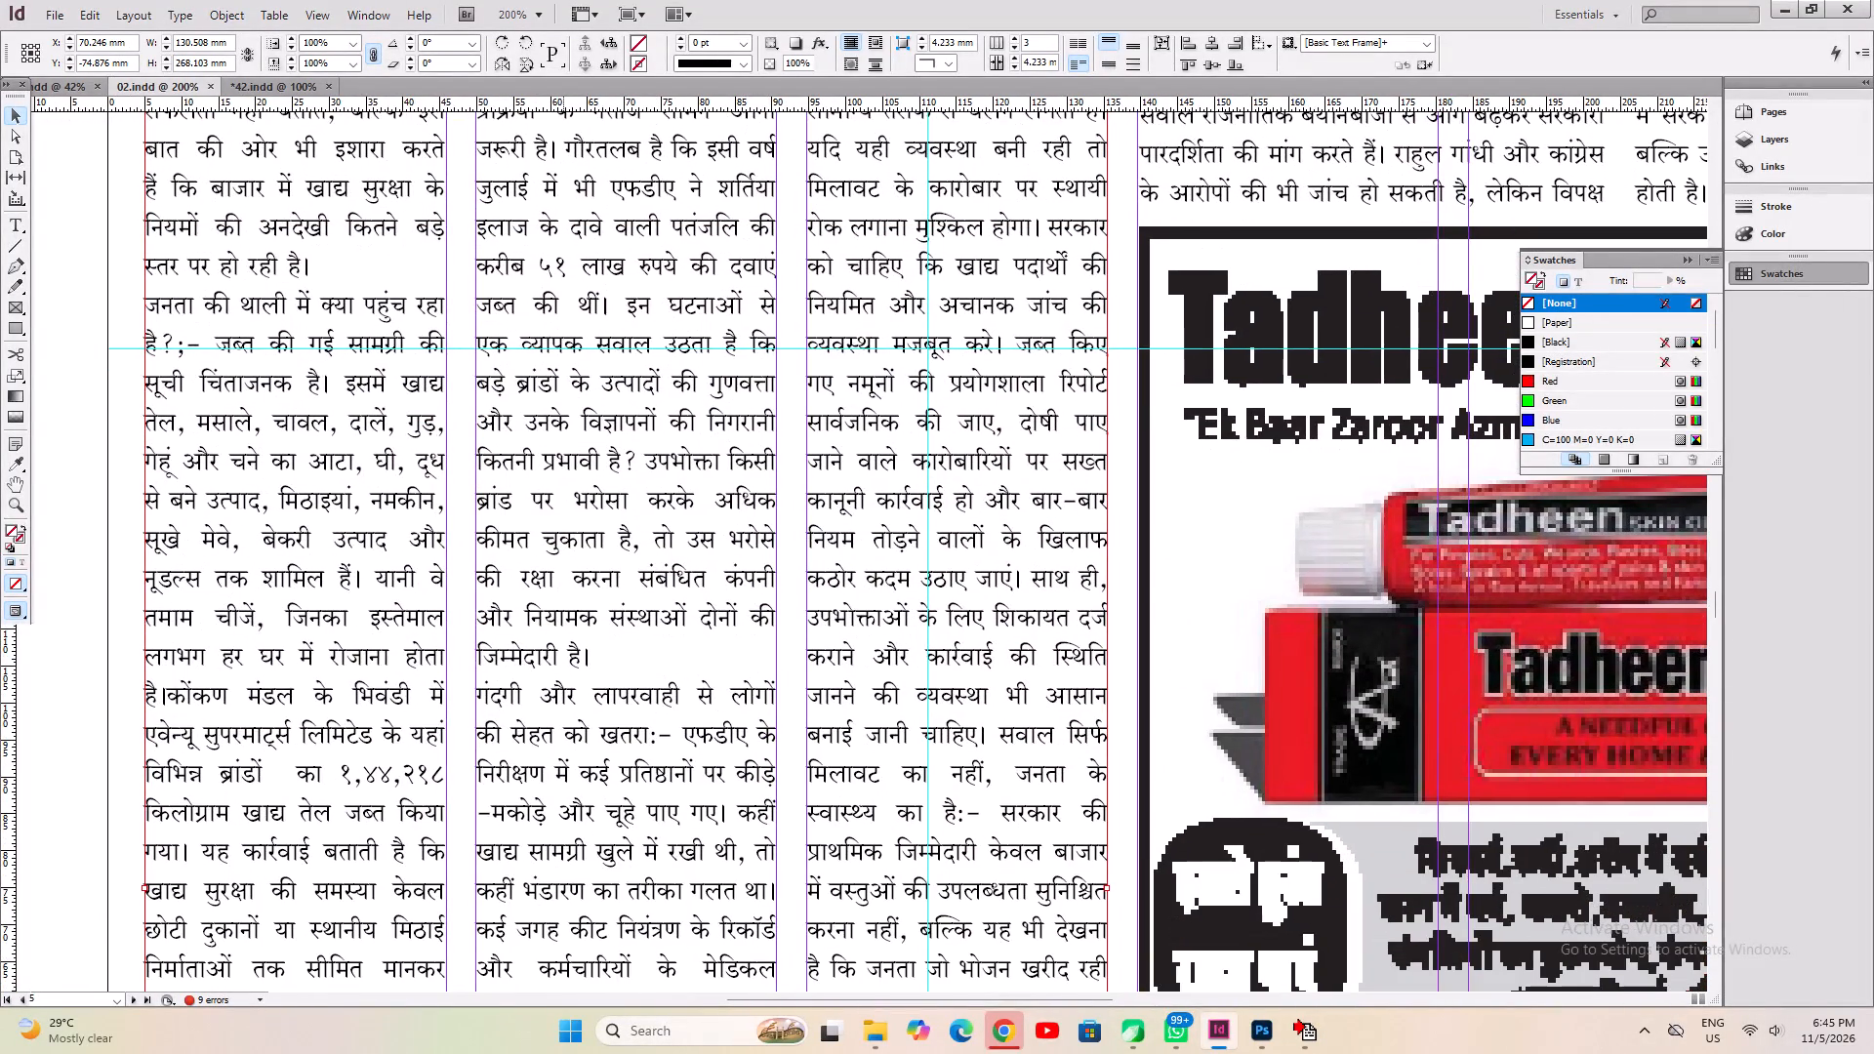
{"action": "left_click_drag", "start_coordinate": [585, 607], "coordinate": [565, 330]}
{"action": "left_click_drag", "start_coordinate": [566, 580], "coordinate": [537, 350]}
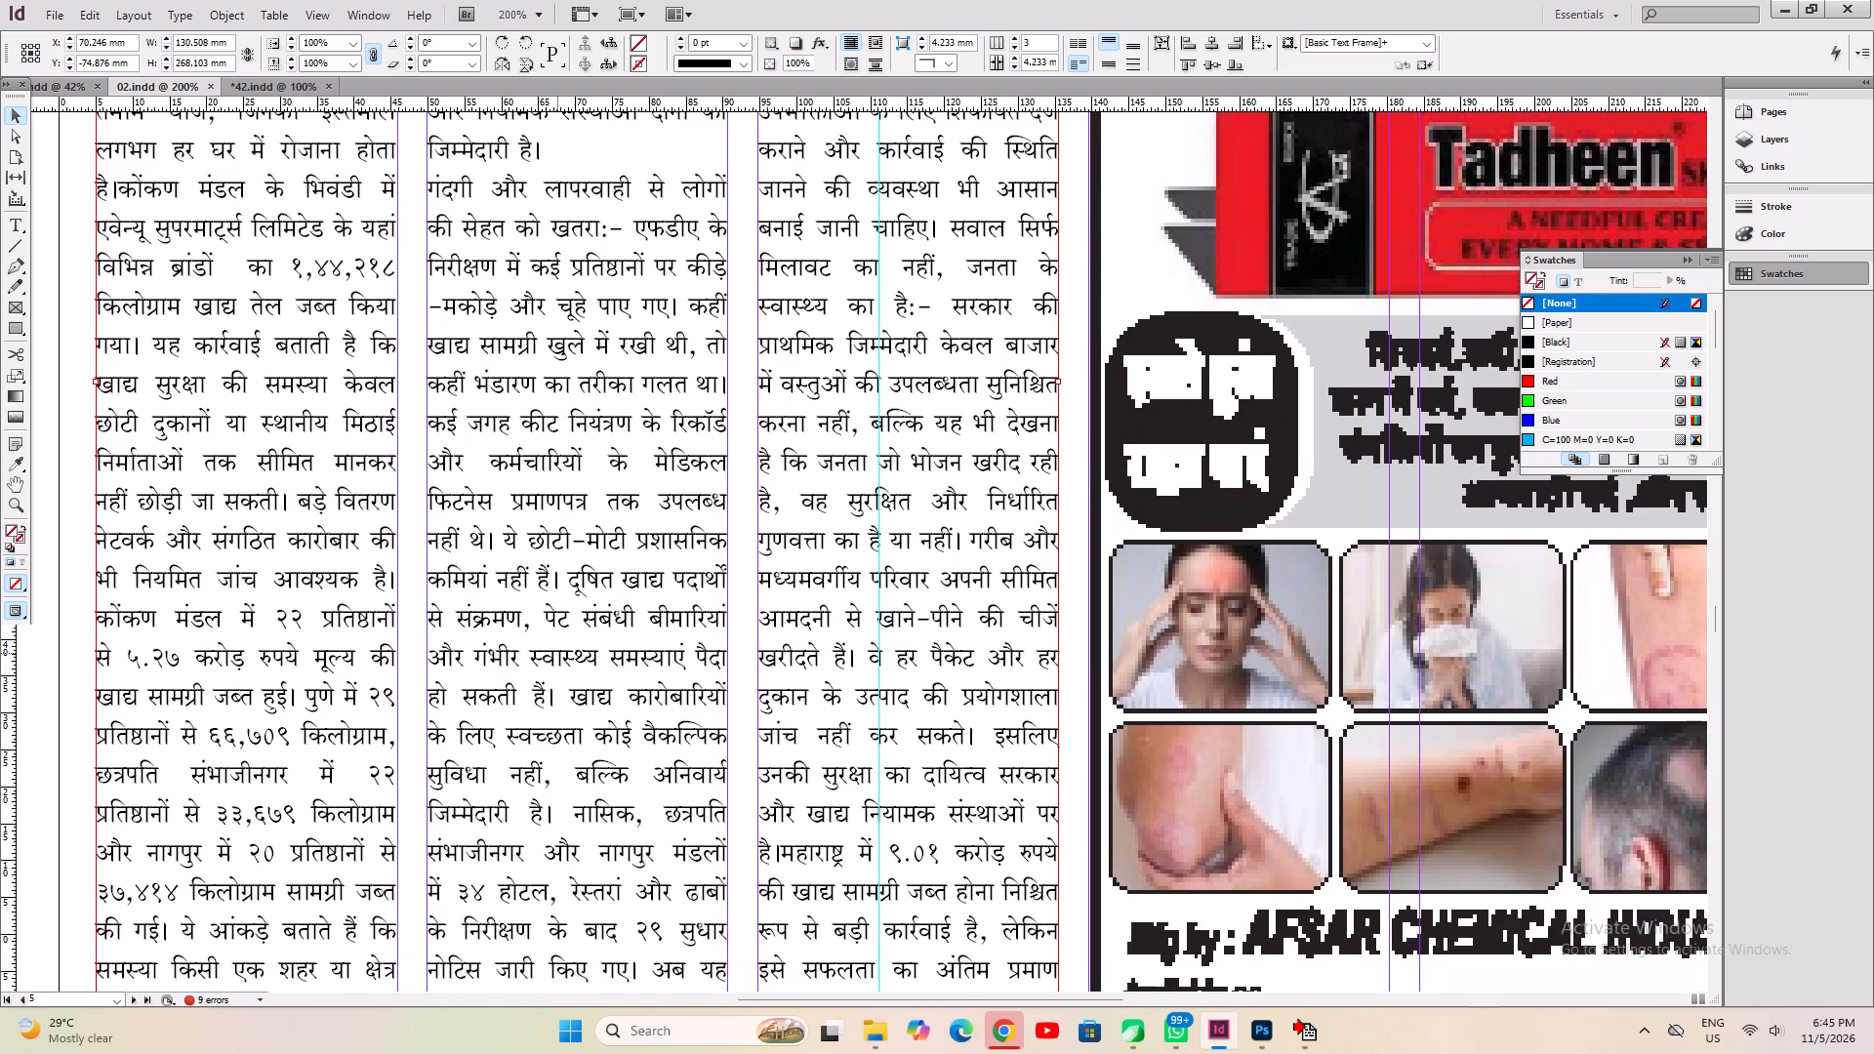
{"action": "left_click_drag", "start_coordinate": [558, 653], "coordinate": [530, 430]}
{"action": "left_click_drag", "start_coordinate": [580, 744], "coordinate": [582, 491]}
Save the 02.indd document and fit the page in the window.
{"action": "key", "text": "ctrl+s"}
{"action": "key", "text": "ctrl+0"}
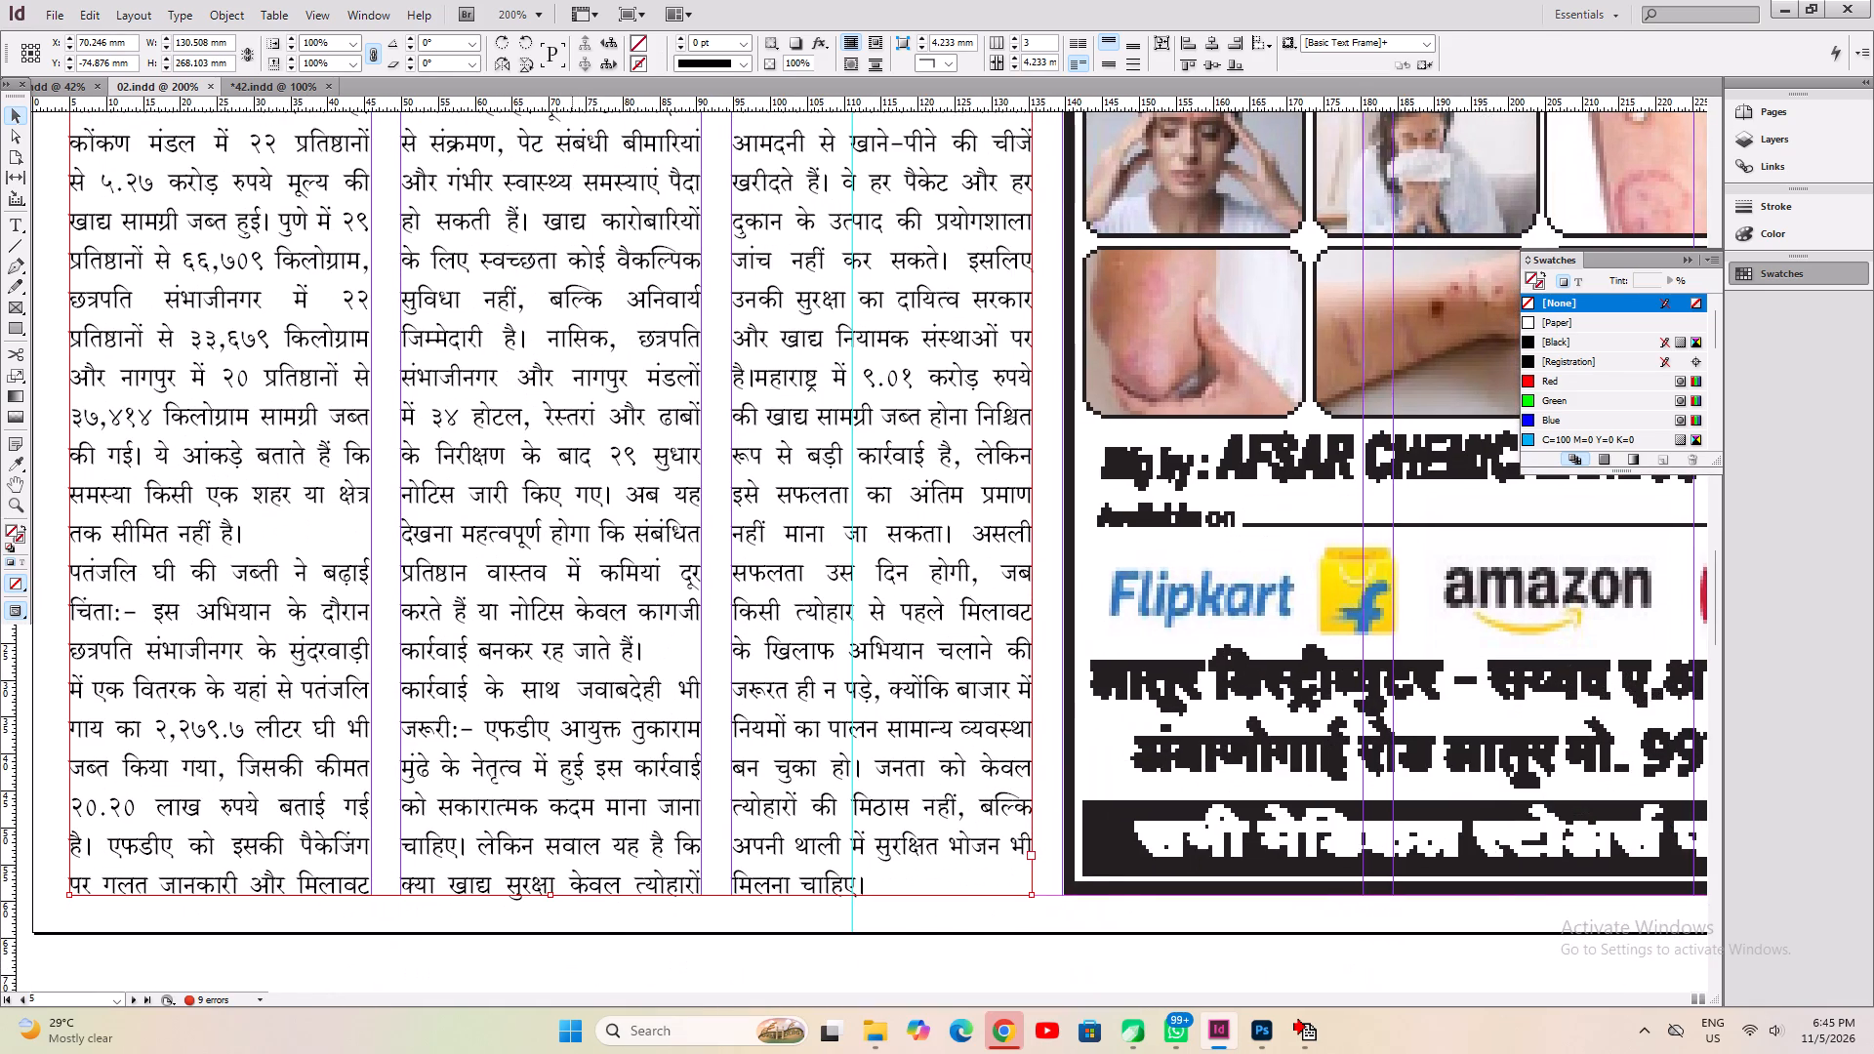
{"action": "key", "text": "ctrl+a"}
{"action": "key", "text": "ctrl+s"}
Examine page 6's मुसलमानों की राजनीतिक और सामाजिक जमातें article at 100% down to the ads at the end of its columns.
{"action": "left_click", "coordinate": [1206, 460]}
{"action": "key", "text": "space"}
{"action": "key", "text": "space"}
{"action": "key", "text": "space"}
{"action": "key", "text": "space"}
{"action": "key", "text": "space"}
{"action": "key", "text": "space"}
{"action": "key", "text": "space"}
{"action": "key", "text": "space"}
{"action": "key", "text": "space"}
{"action": "left_click_drag", "start_coordinate": [1207, 617], "coordinate": [1222, 143]}
{"action": "left_click_drag", "start_coordinate": [1172, 586], "coordinate": [1193, 302]}
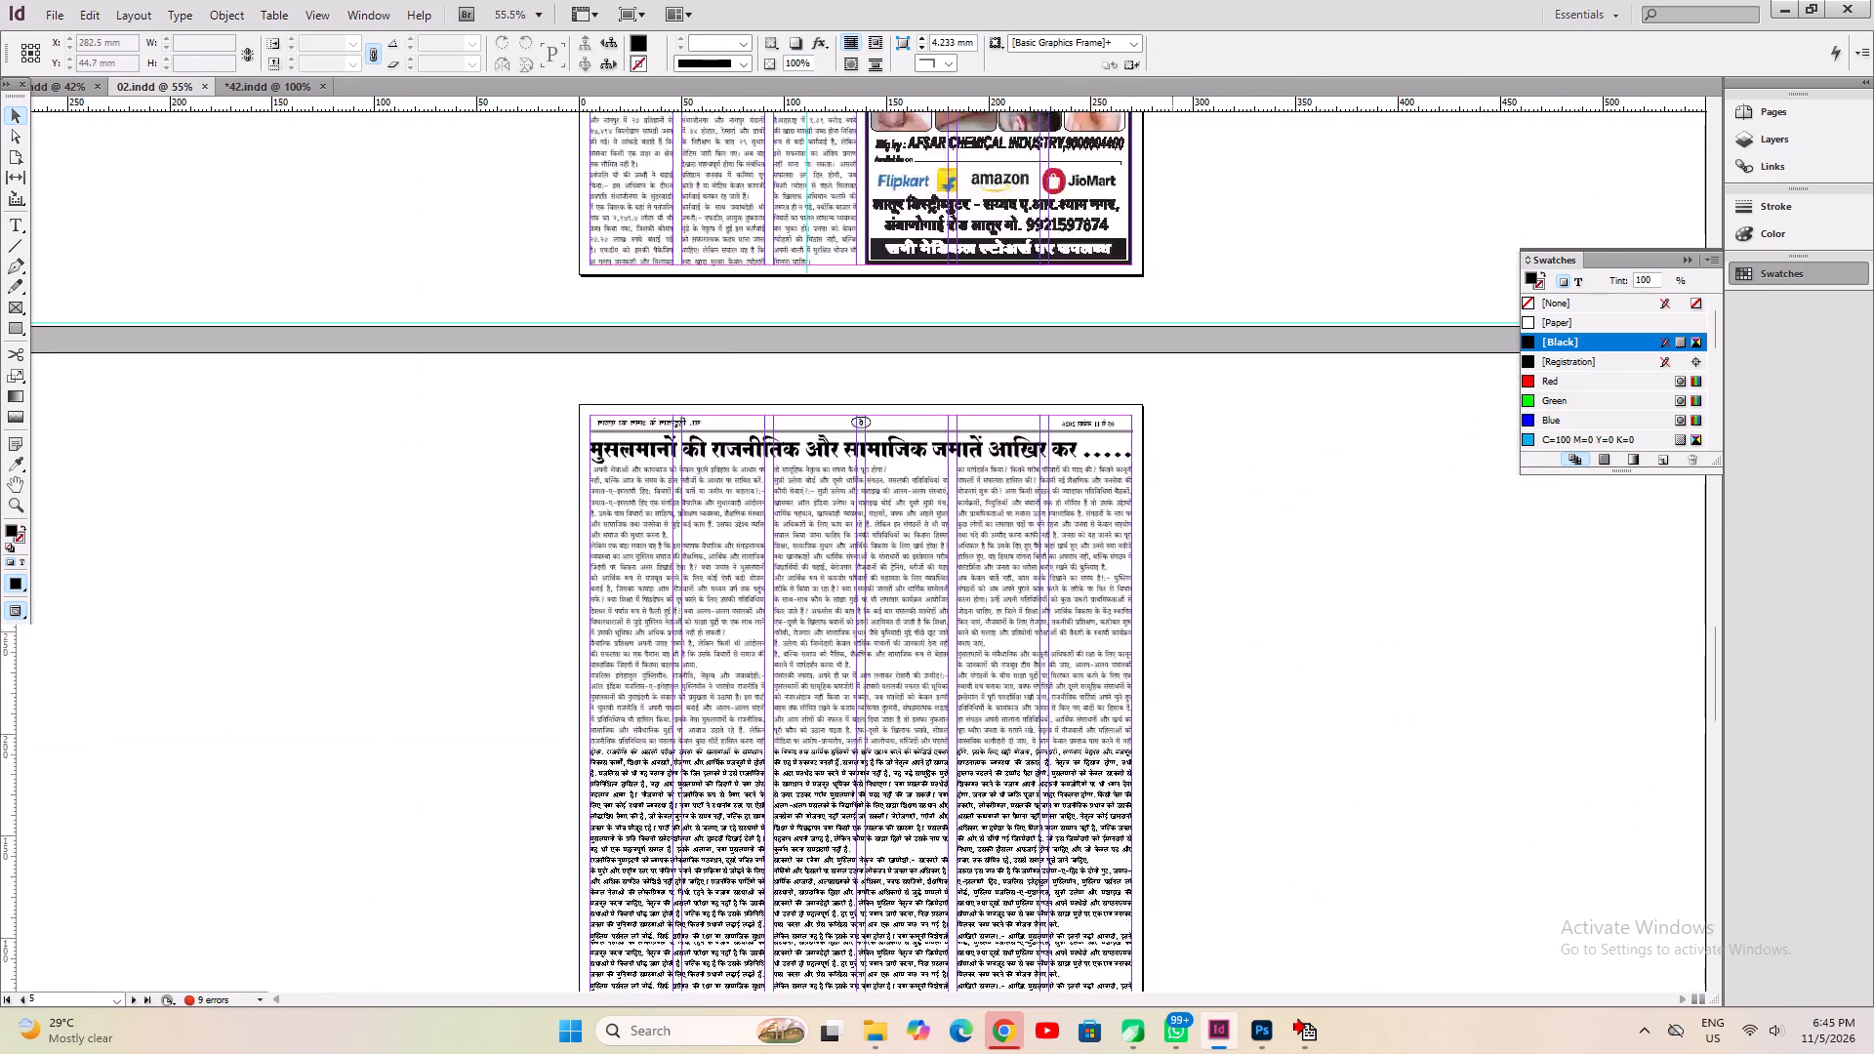
{"action": "left_click_drag", "start_coordinate": [1193, 302], "coordinate": [1169, 152]}
{"action": "left_click", "coordinate": [856, 493]}
{"action": "key", "text": "ctrl+1"}
{"action": "key", "text": "space"}
{"action": "key", "text": "space"}
{"action": "key", "text": "space"}
{"action": "key", "text": "space"}
{"action": "key", "text": "space"}
{"action": "key", "text": "space"}
{"action": "key", "text": "space"}
{"action": "key", "text": "space"}
{"action": "key", "text": "space"}
{"action": "key", "text": "space"}
{"action": "key", "text": "space"}
{"action": "key", "text": "space"}
{"action": "key", "text": "space"}
{"action": "key", "text": "space"}
{"action": "key", "text": "space"}
{"action": "key", "text": "space"}
{"action": "key", "text": "space"}
{"action": "key", "text": "space"}
{"action": "key", "text": "space"}
{"action": "key", "text": "space"}
{"action": "left_click_drag", "start_coordinate": [830, 232], "coordinate": [776, 608]}
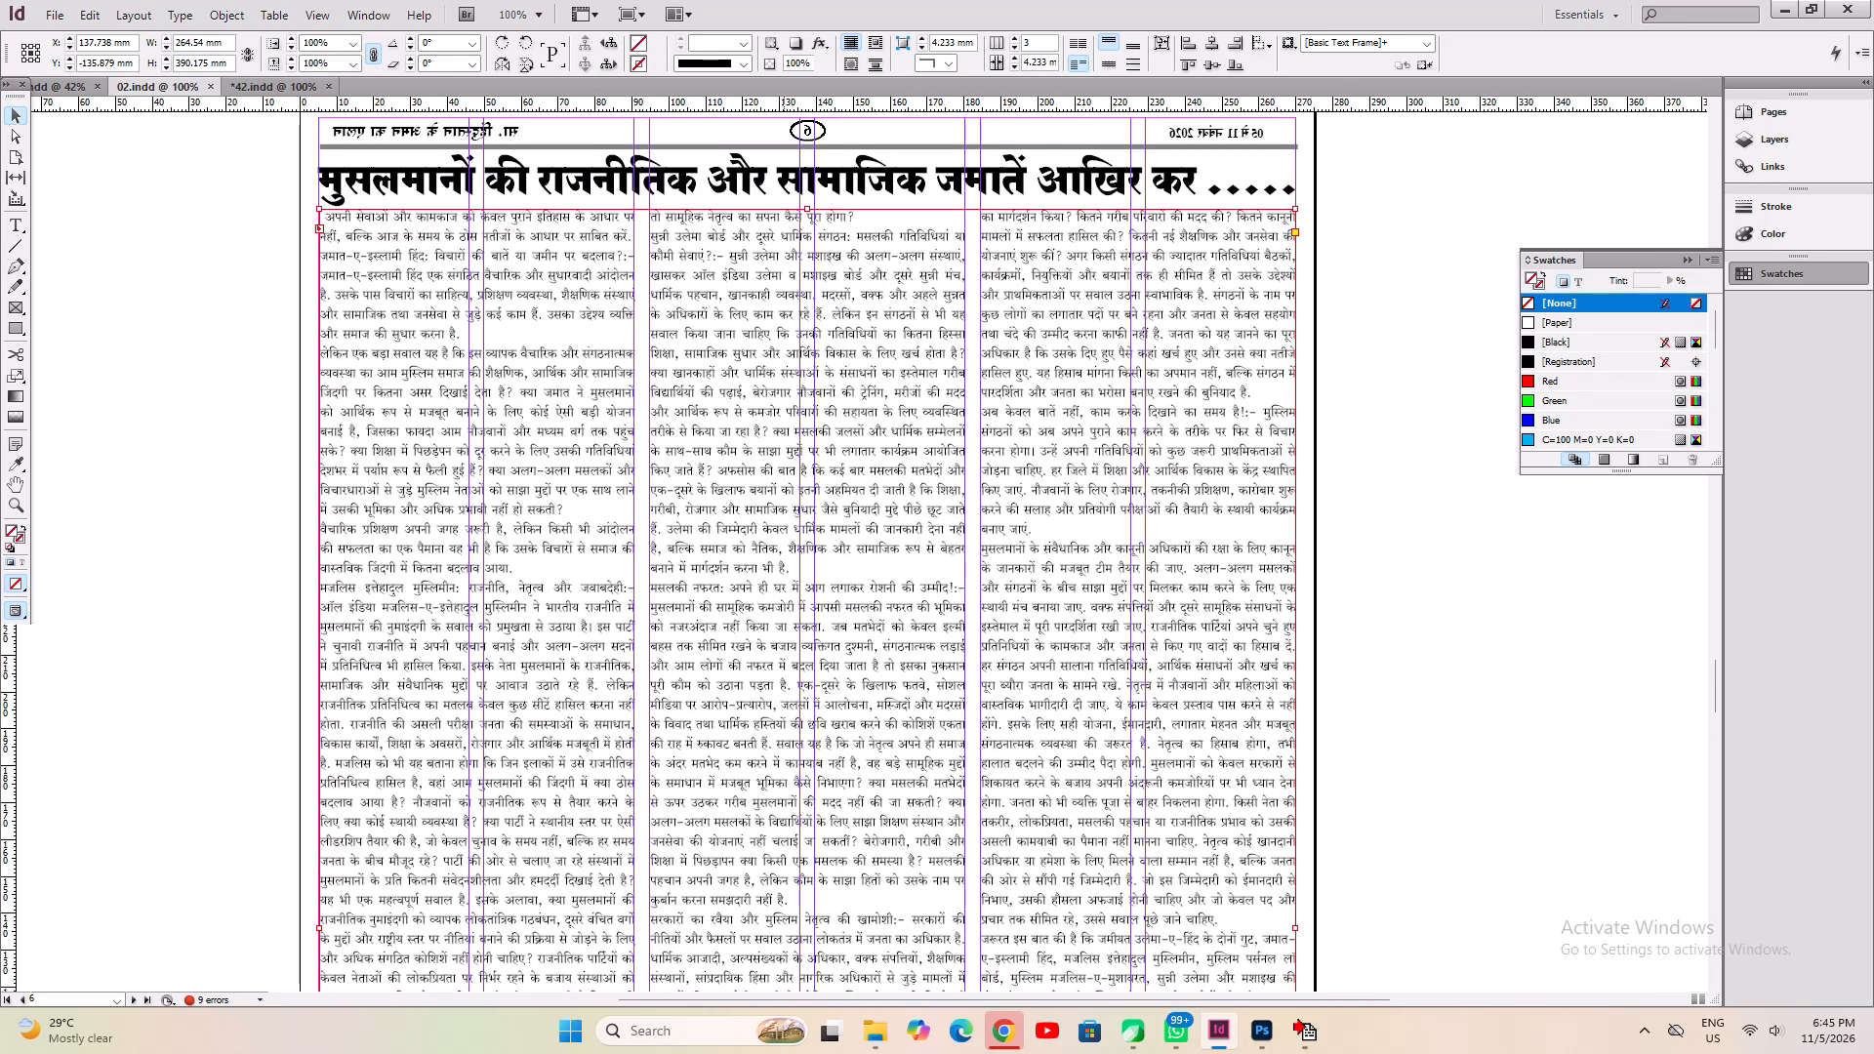
{"action": "left_click_drag", "start_coordinate": [738, 745], "coordinate": [766, 510]}
{"action": "left_click_drag", "start_coordinate": [762, 674], "coordinate": [788, 510]}
{"action": "left_click_drag", "start_coordinate": [758, 684], "coordinate": [764, 441]}
{"action": "left_click_drag", "start_coordinate": [743, 621], "coordinate": [748, 552]}
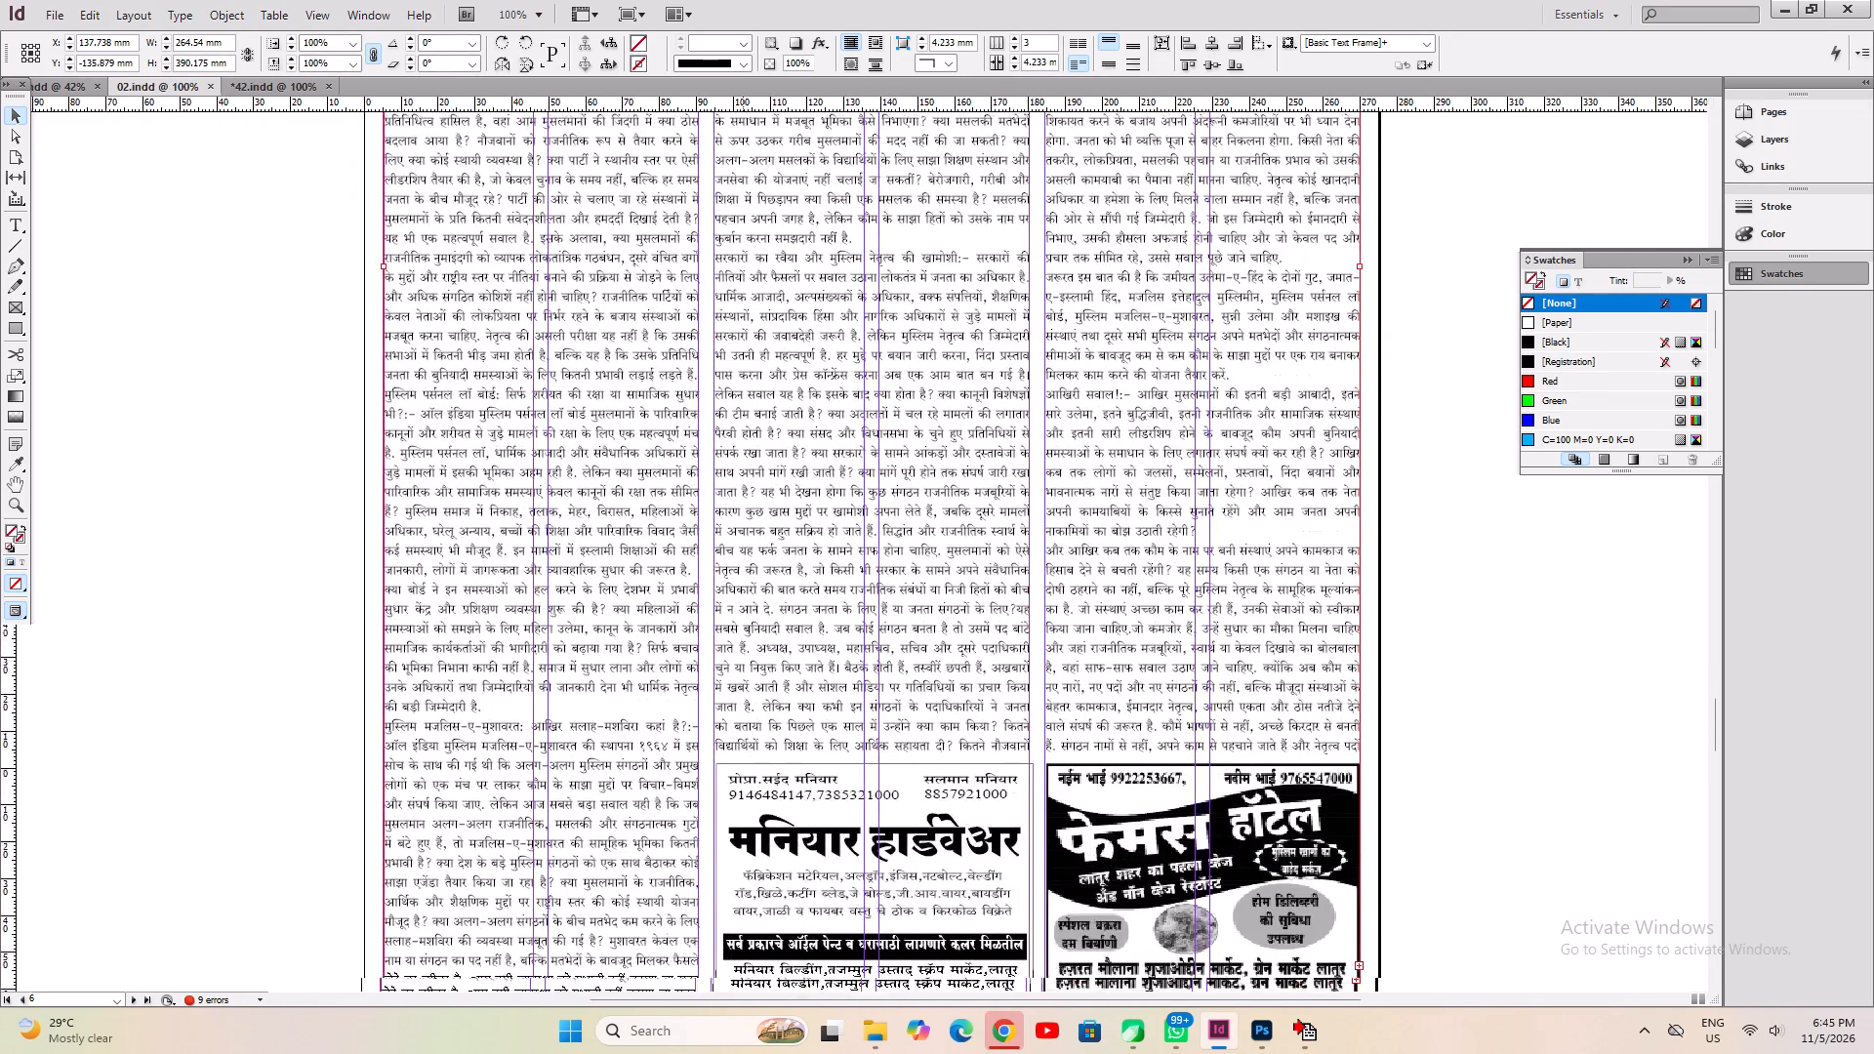
{"action": "left_click_drag", "start_coordinate": [748, 552], "coordinate": [745, 475]}
{"action": "key", "text": "space"}
{"action": "key", "text": "space"}
Flow the overset text of the page 6 article into a new frame about 67 × 90 mm on the pasteboard beside the page.
{"action": "left_click_drag", "start_coordinate": [1324, 837], "coordinate": [850, 837]}
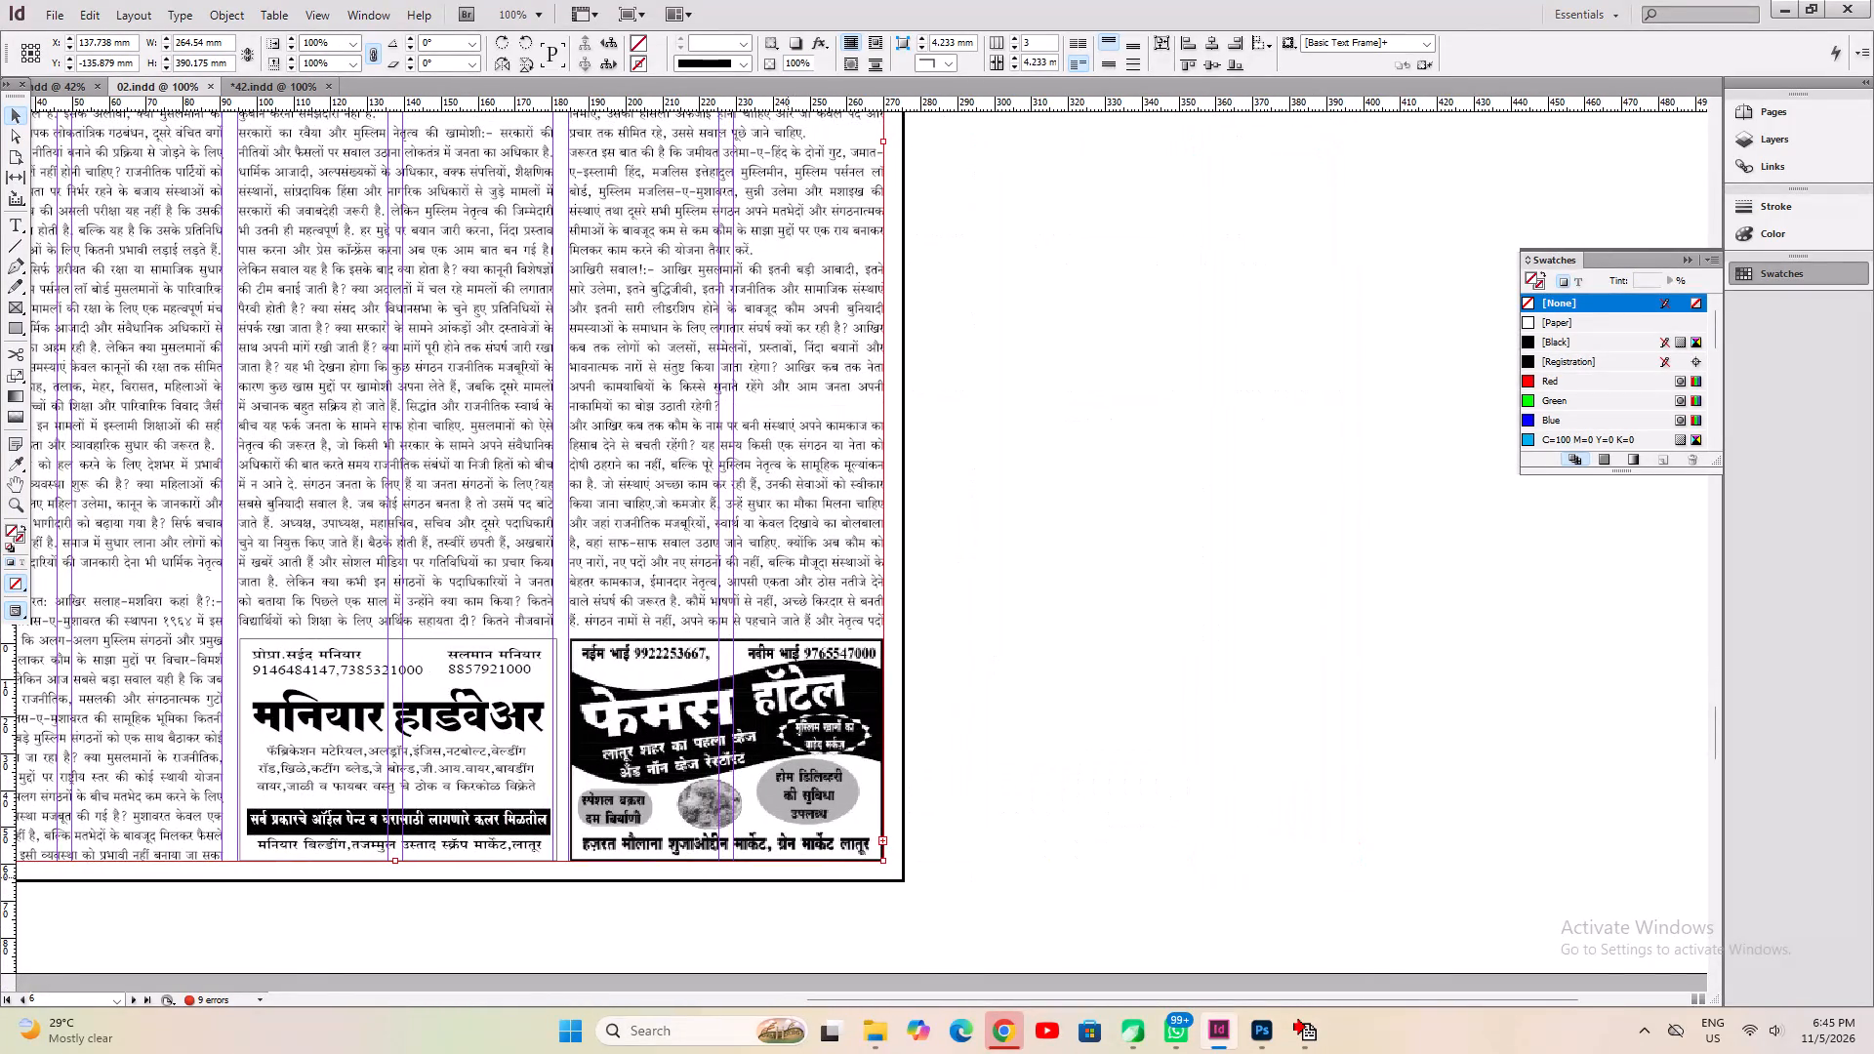
{"action": "left_click", "coordinate": [883, 842]}
{"action": "left_click_drag", "start_coordinate": [1003, 360], "coordinate": [1251, 692]}
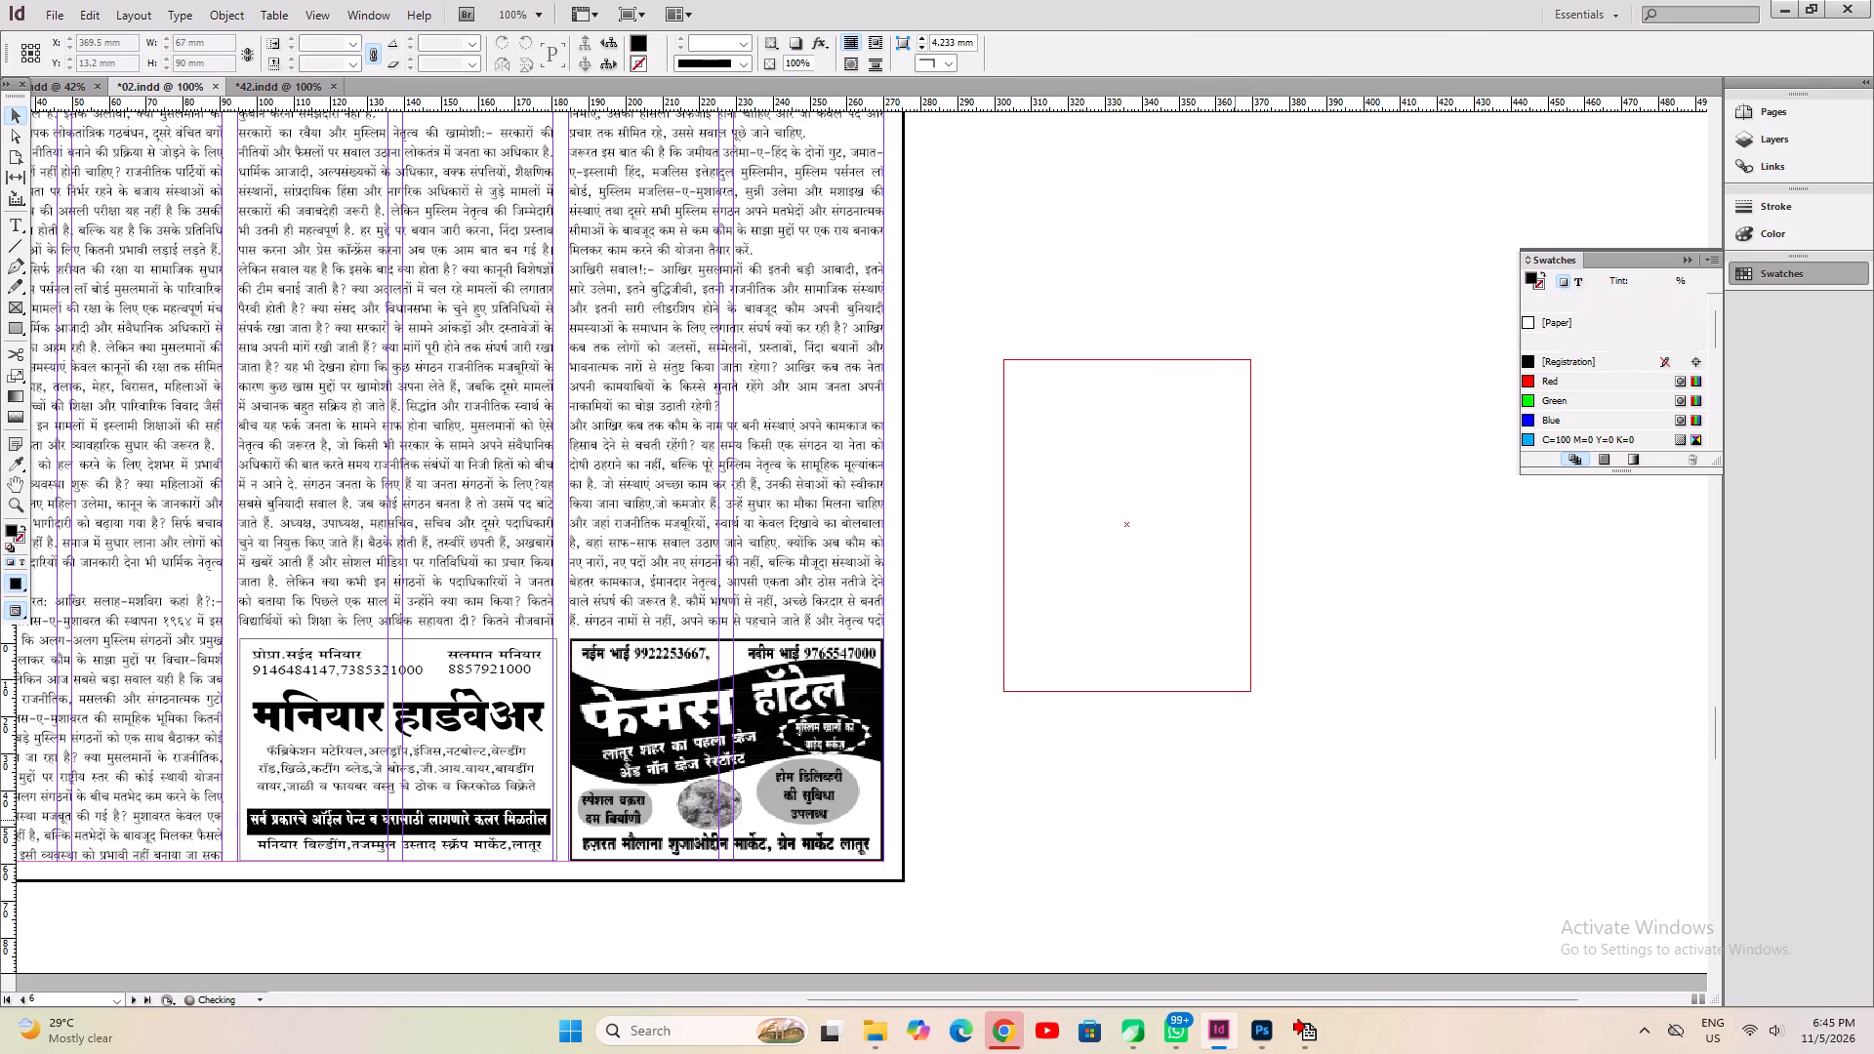
{"action": "left_click", "coordinate": [1231, 836]}
{"action": "left_click", "coordinate": [1179, 804]}
Set tracking to -20 for the third-column text on page 6 above the फेमस हॉटेल ad, and save 02.indd.
{"action": "key", "text": "space"}
{"action": "left_click_drag", "start_coordinate": [1120, 736], "coordinate": [1120, 826]}
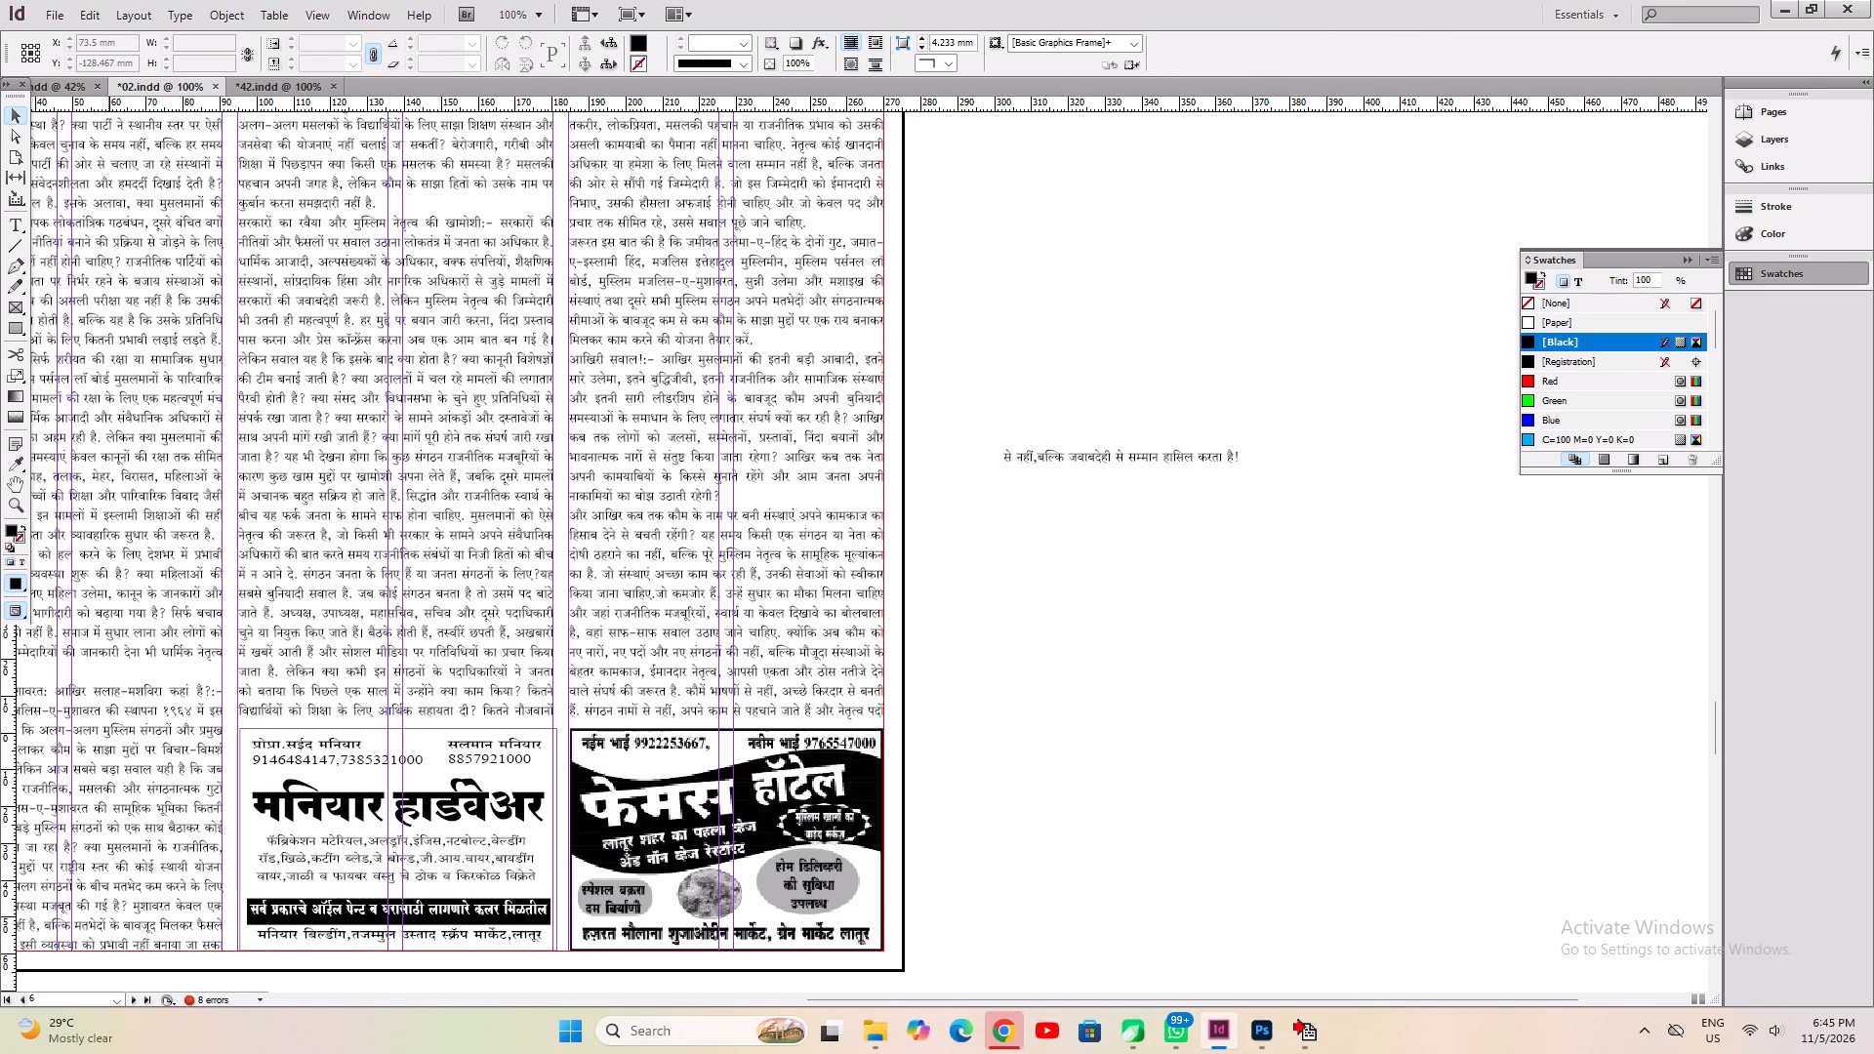
{"action": "left_click", "coordinate": [7, 218]}
{"action": "left_click_drag", "start_coordinate": [692, 271], "coordinate": [758, 647]}
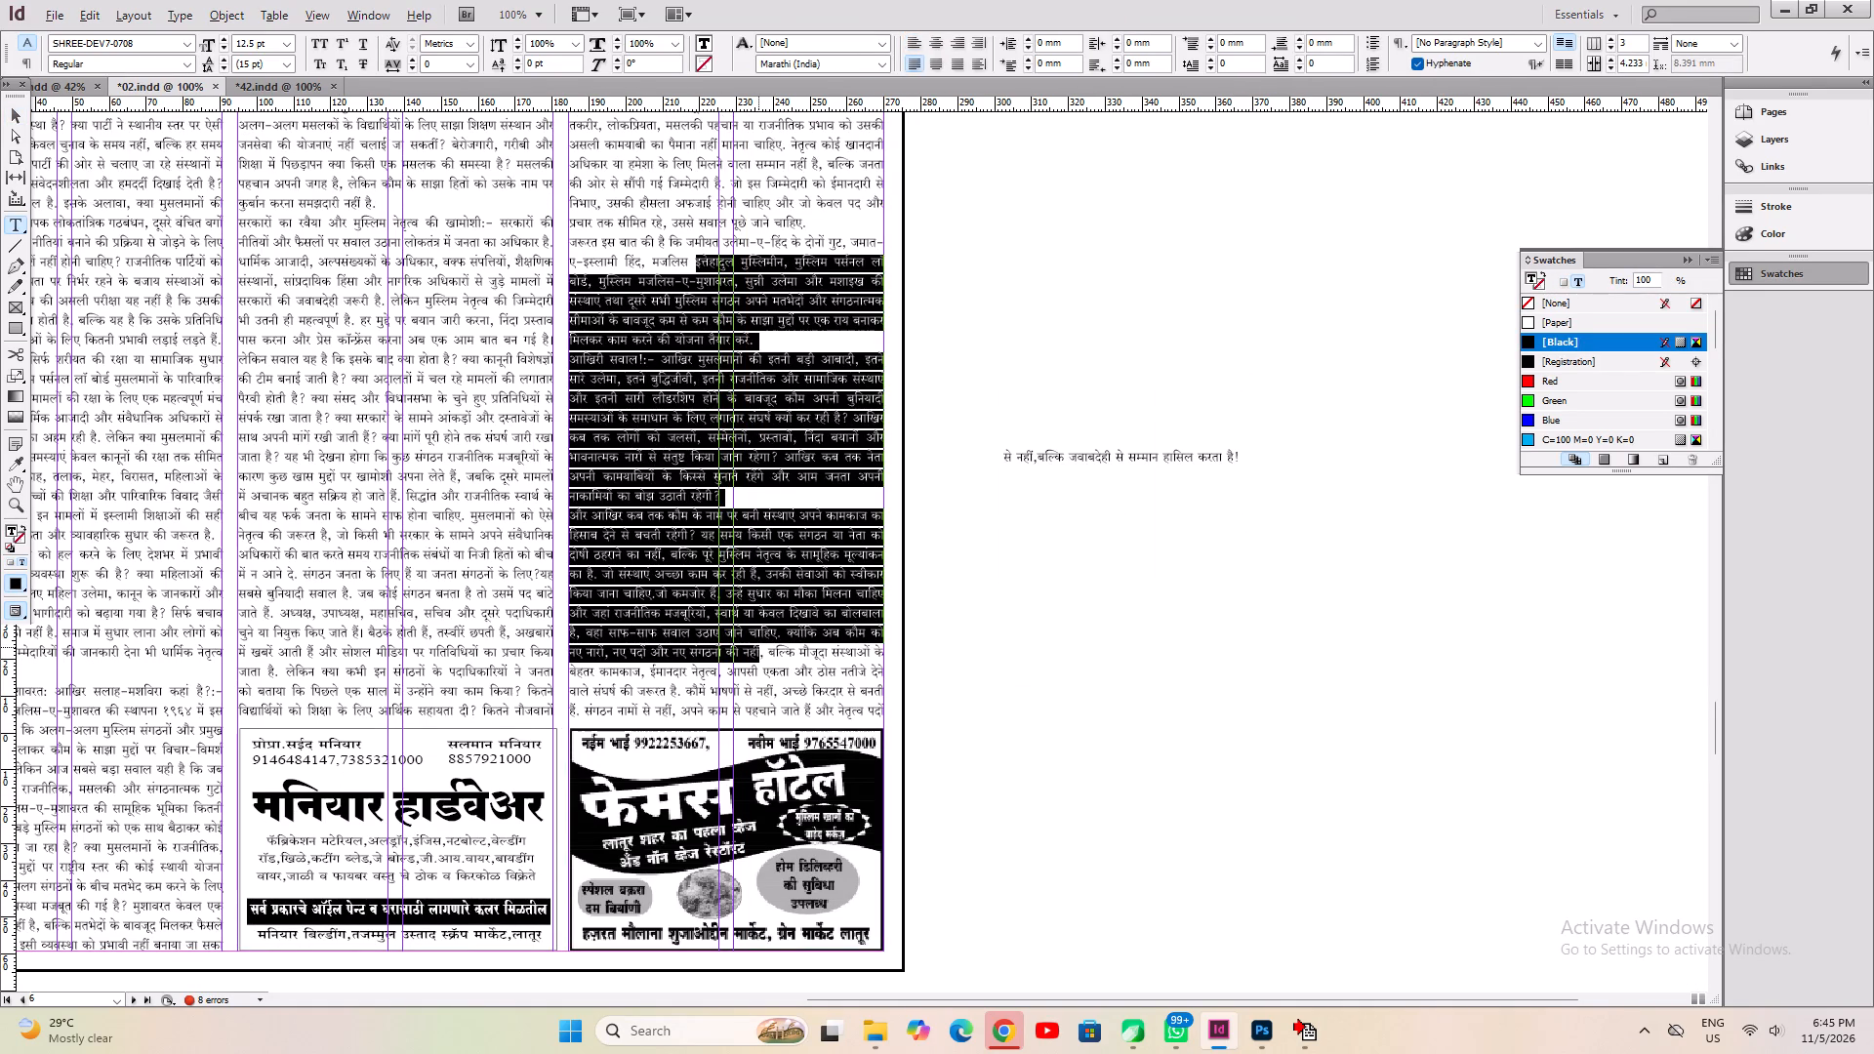
{"action": "key", "text": "alt+Left"}
{"action": "key", "text": "ctrl+s"}
{"action": "key", "text": "ctrl+0"}
{"action": "key", "text": "ctrl+s"}
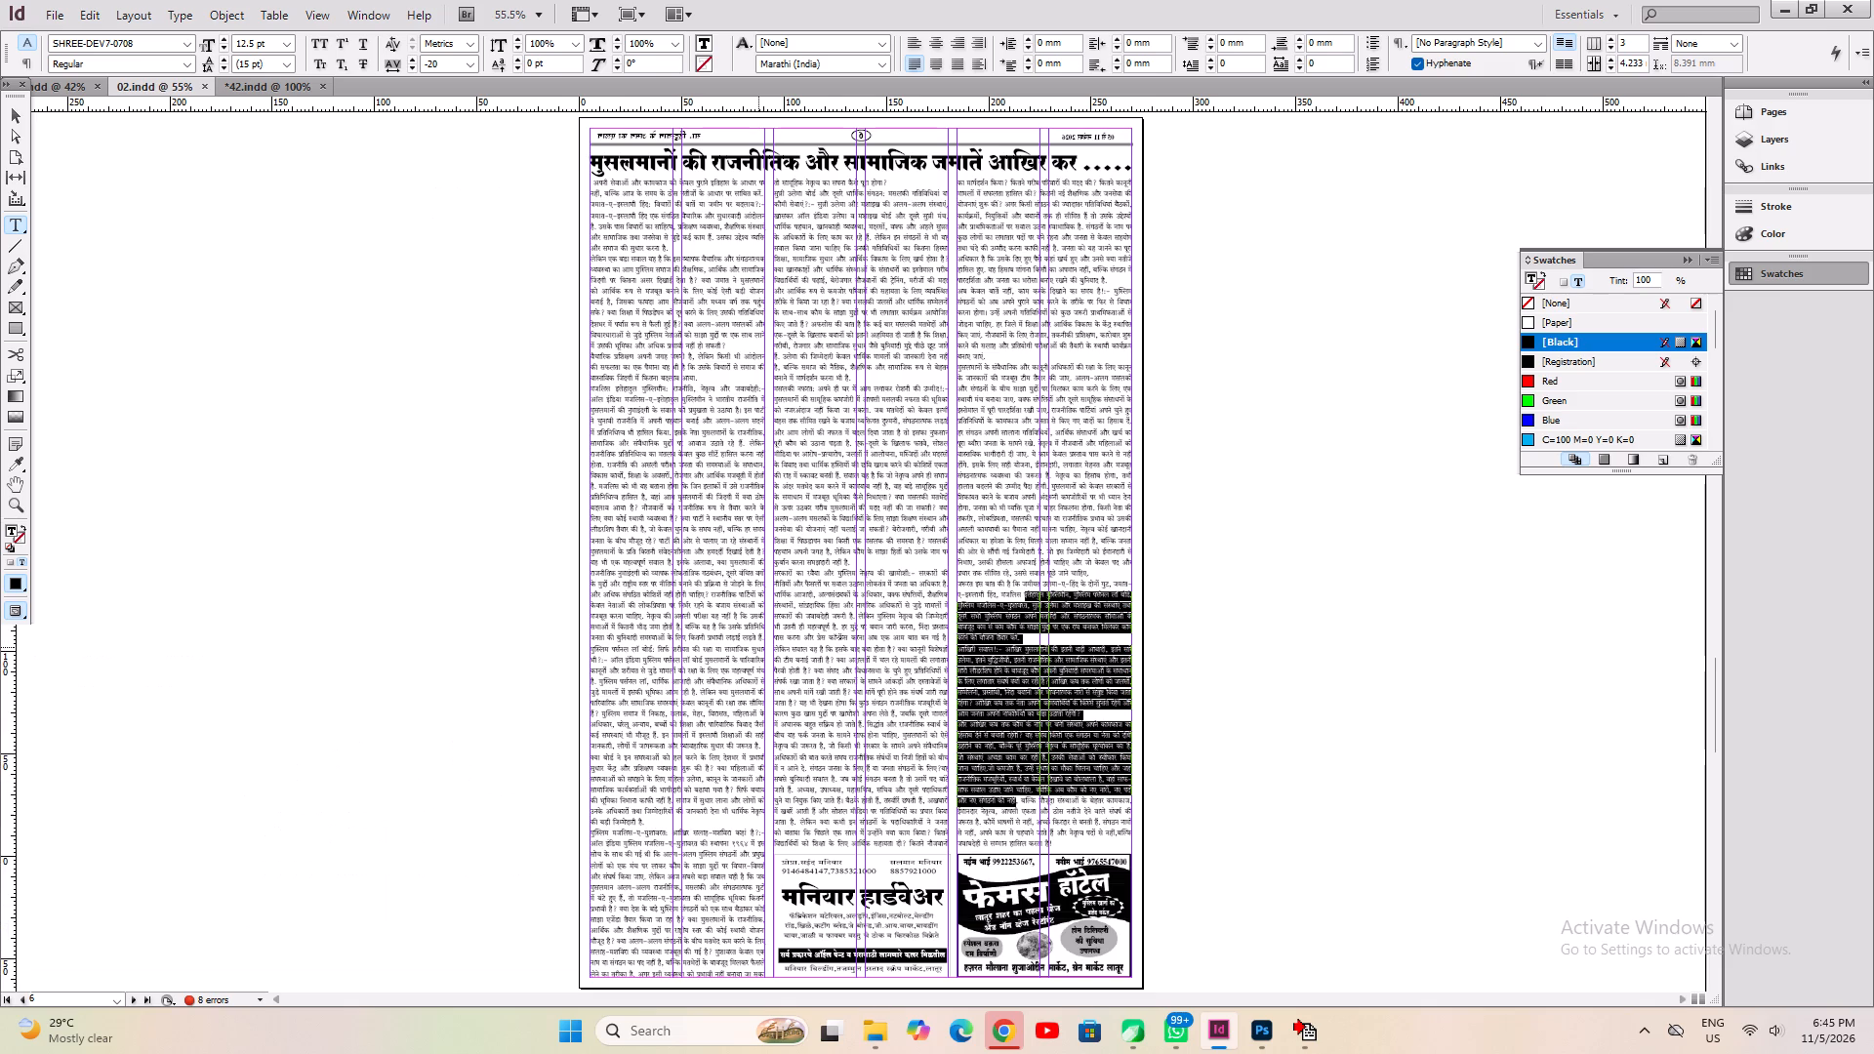
Examine page 7's सरकारी नौकरी या राजनीतिक article at 200% for indents and text fit down to the end of its three columns.
{"action": "scroll", "coordinate": [733, 566], "scroll_direction": "down", "scroll_amount": 13}
{"action": "left_click", "coordinate": [676, 616]}
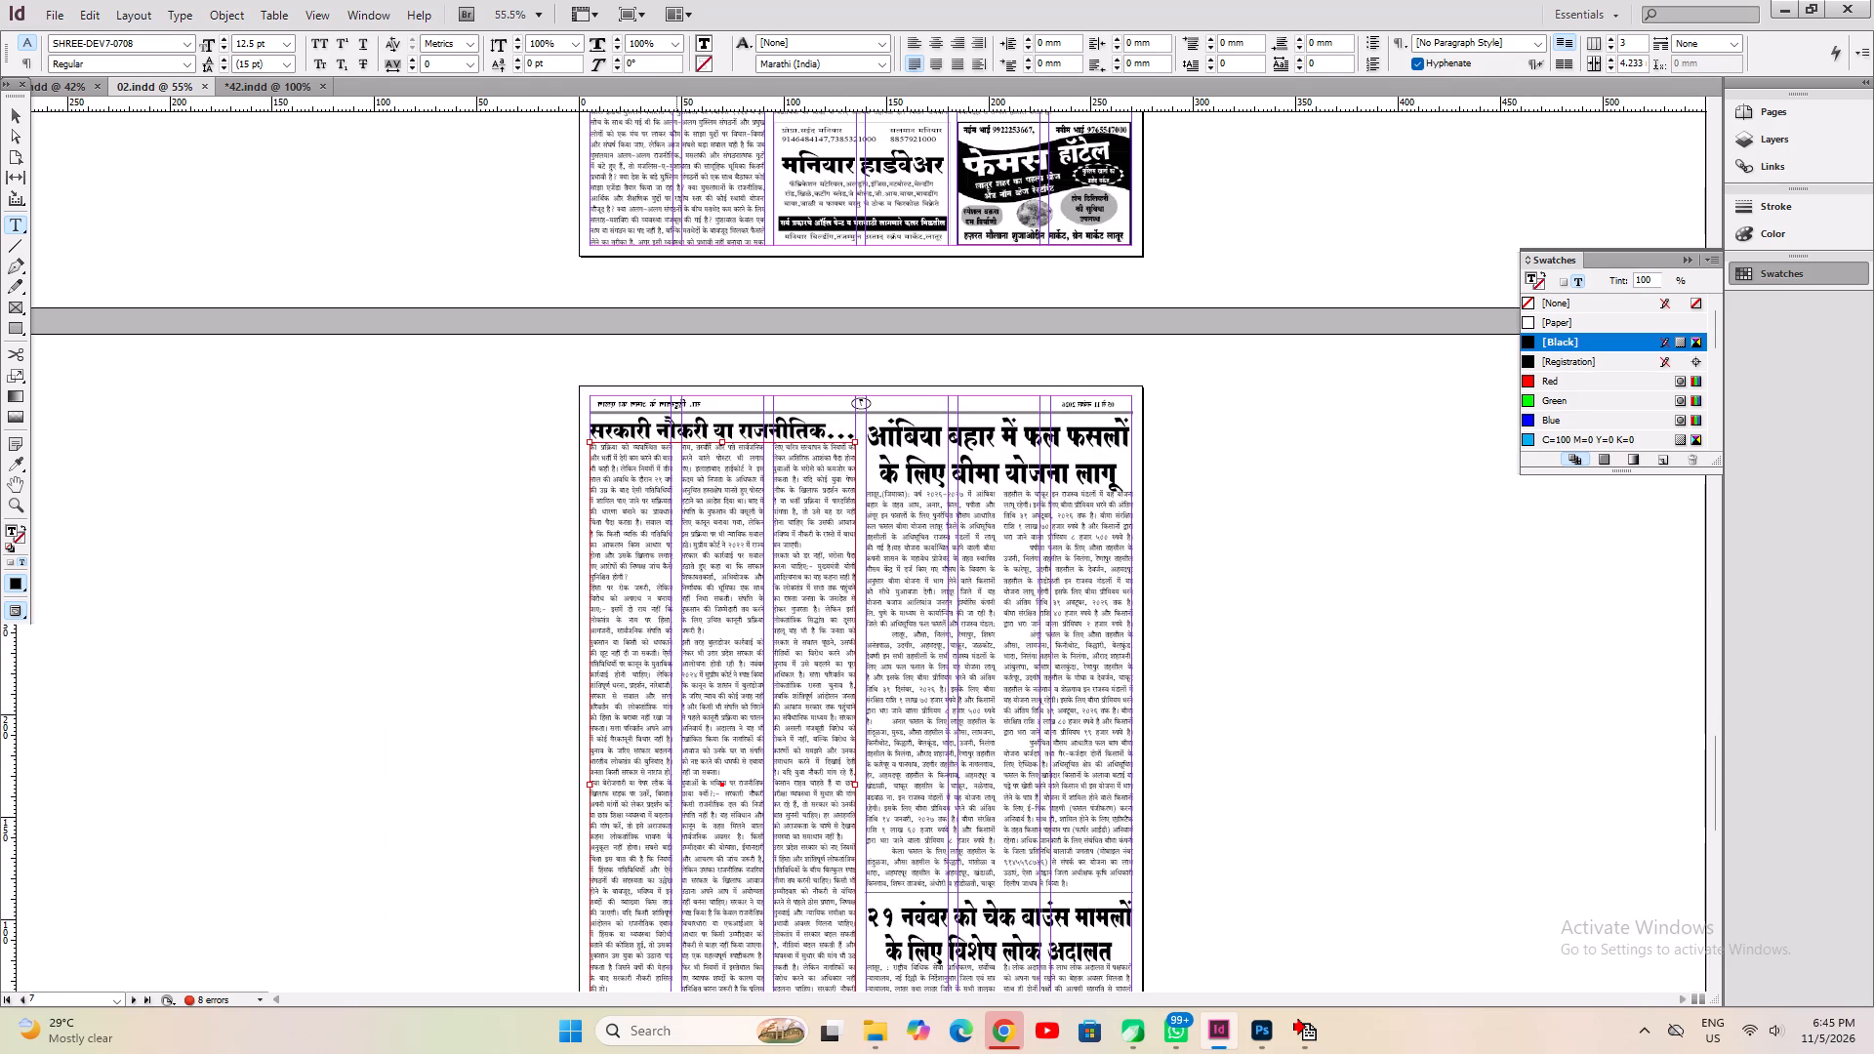
{"action": "key", "text": "ctrl+2"}
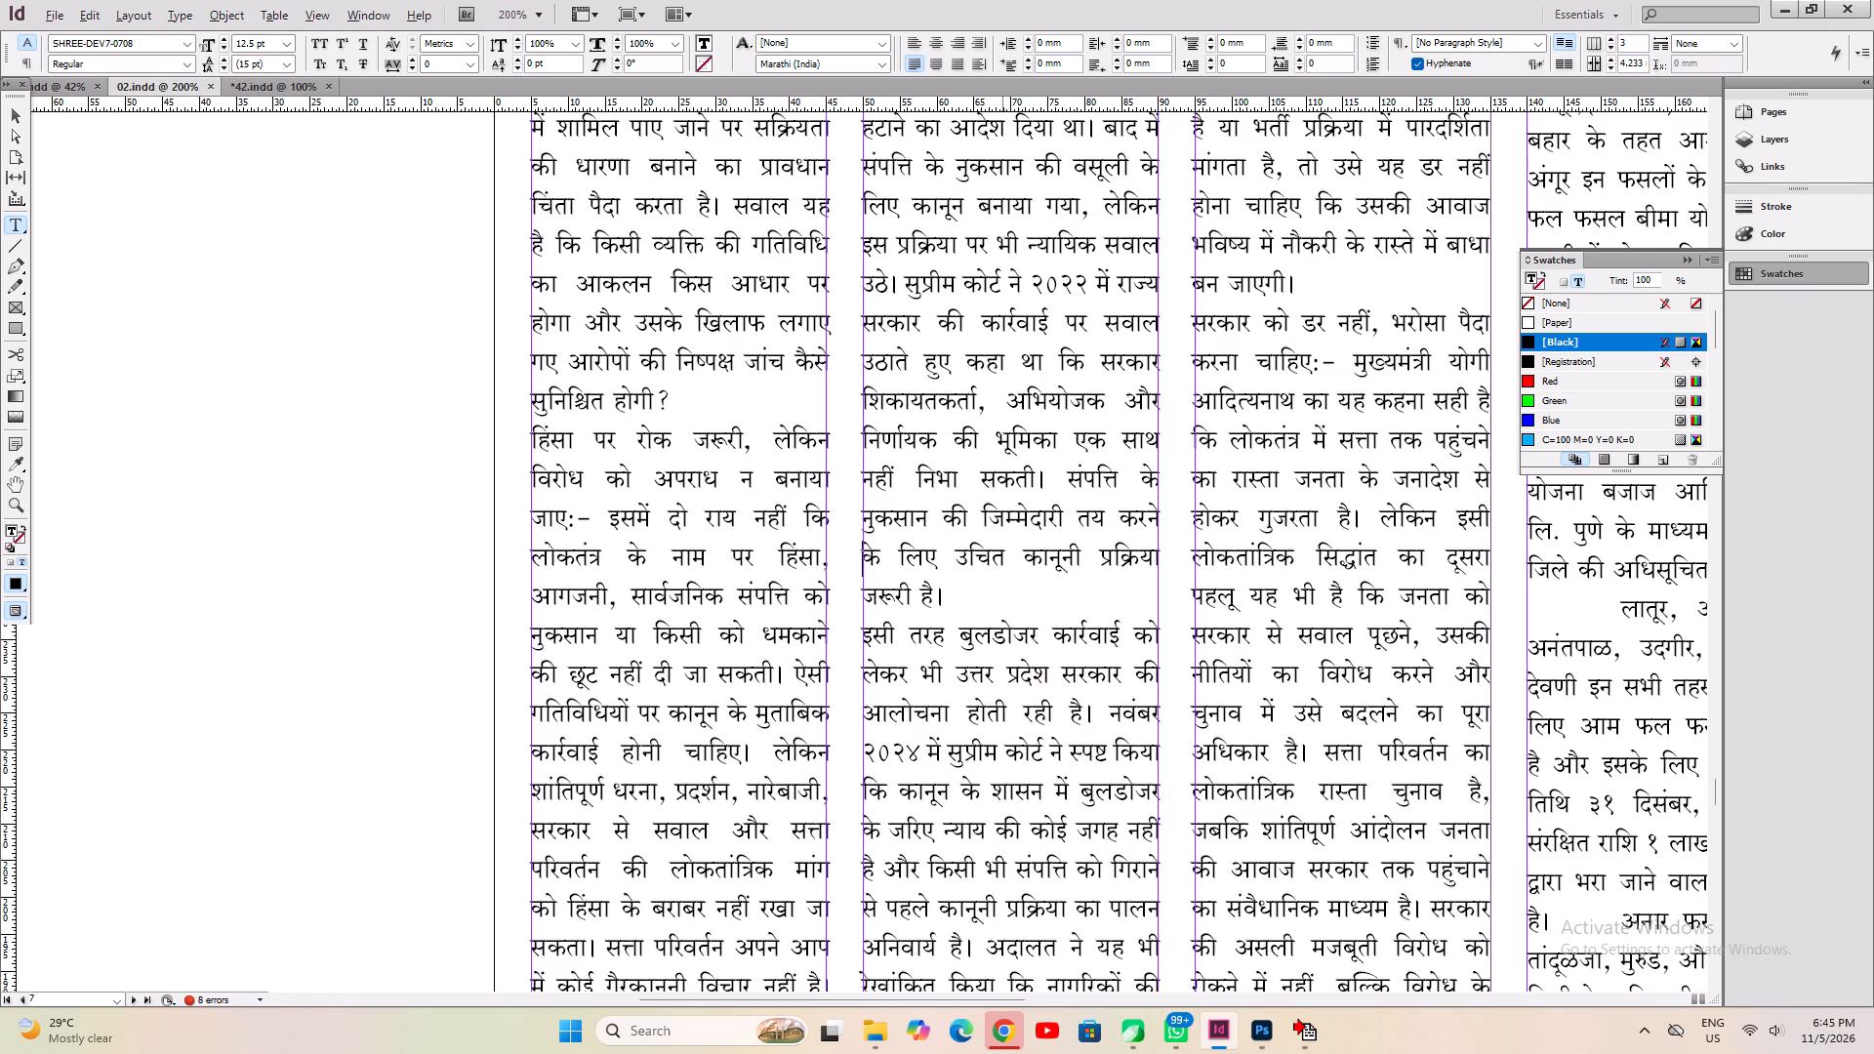
{"action": "left_click_drag", "start_coordinate": [1002, 403], "coordinate": [838, 774], "text": "alt"}
{"action": "left_click_drag", "start_coordinate": [942, 471], "coordinate": [944, 648], "text": "alt"}
{"action": "left_click_drag", "start_coordinate": [944, 647], "coordinate": [925, 400], "text": "alt"}
{"action": "left_click_drag", "start_coordinate": [904, 661], "coordinate": [912, 599], "text": "alt"}
{"action": "left_click_drag", "start_coordinate": [904, 651], "coordinate": [909, 541], "text": "alt"}
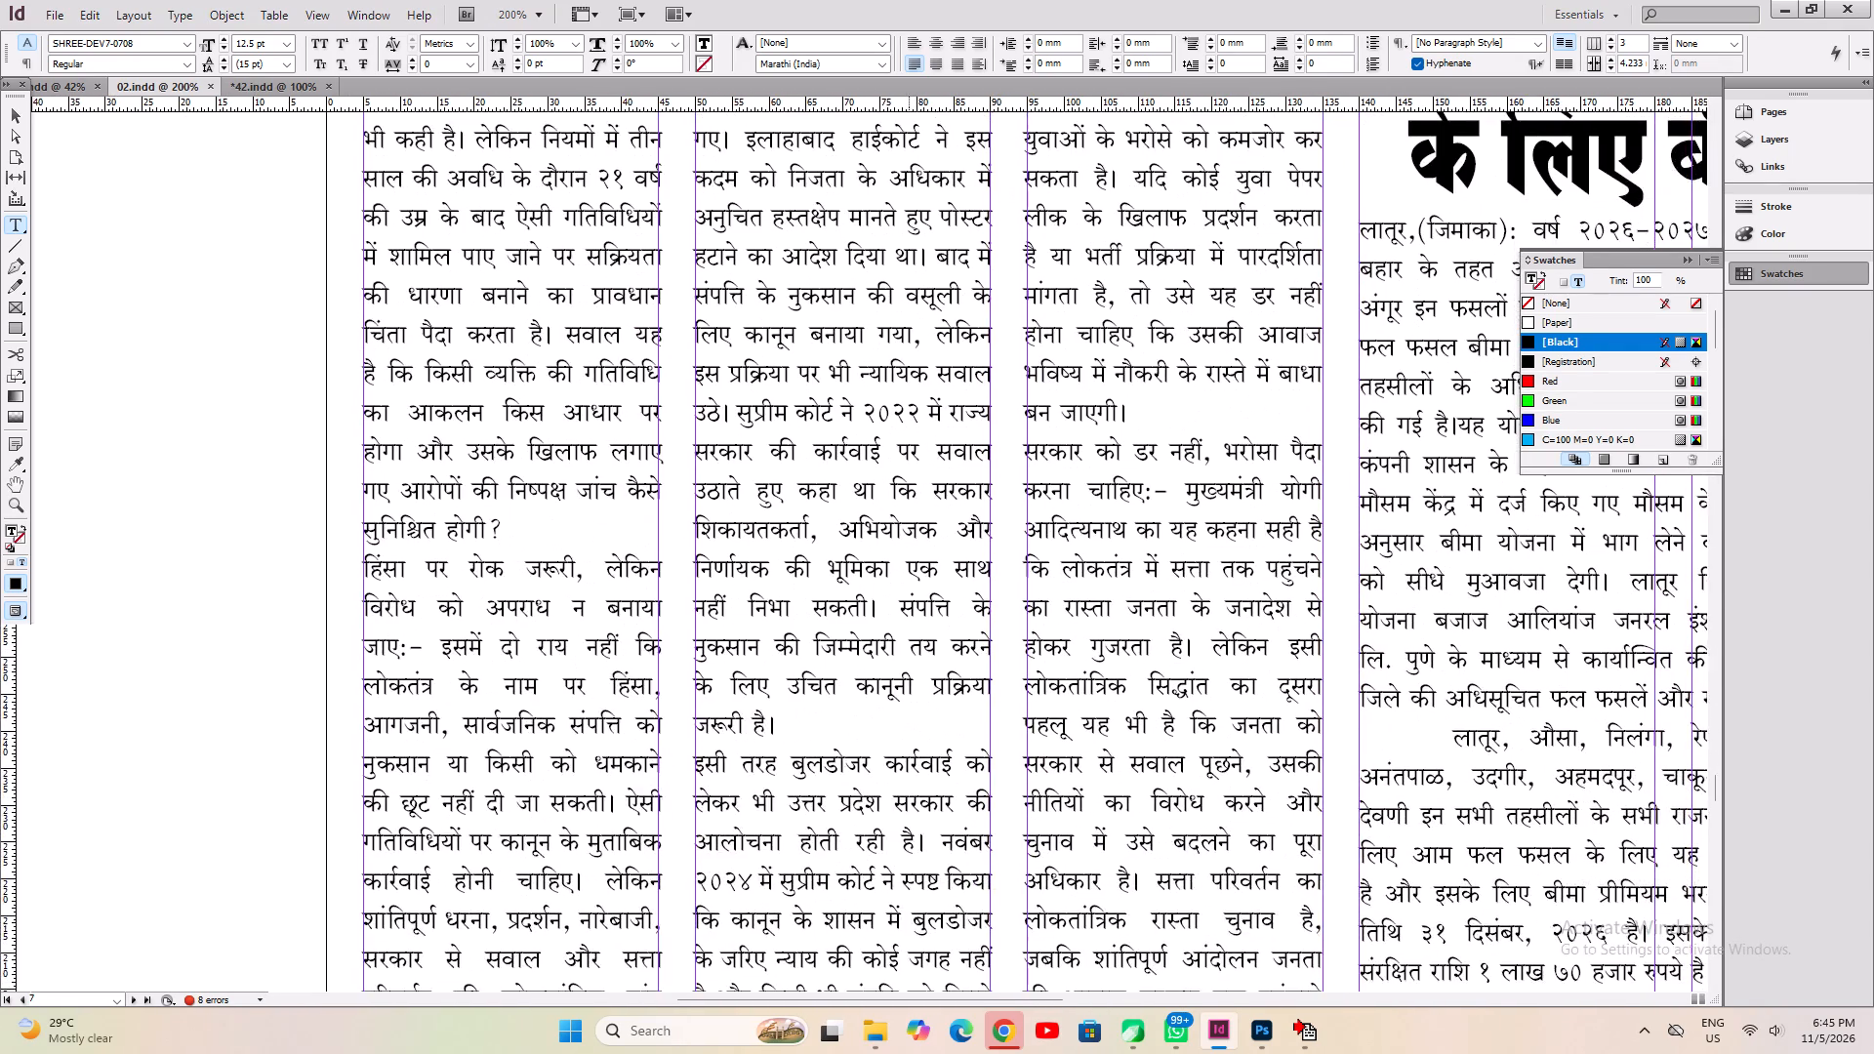
{"action": "left_click_drag", "start_coordinate": [883, 661], "coordinate": [887, 588], "text": "alt"}
{"action": "left_click_drag", "start_coordinate": [848, 704], "coordinate": [863, 477], "text": "alt"}
{"action": "left_click_drag", "start_coordinate": [844, 713], "coordinate": [838, 473], "text": "alt"}
{"action": "left_click_drag", "start_coordinate": [820, 717], "coordinate": [817, 509], "text": "alt"}
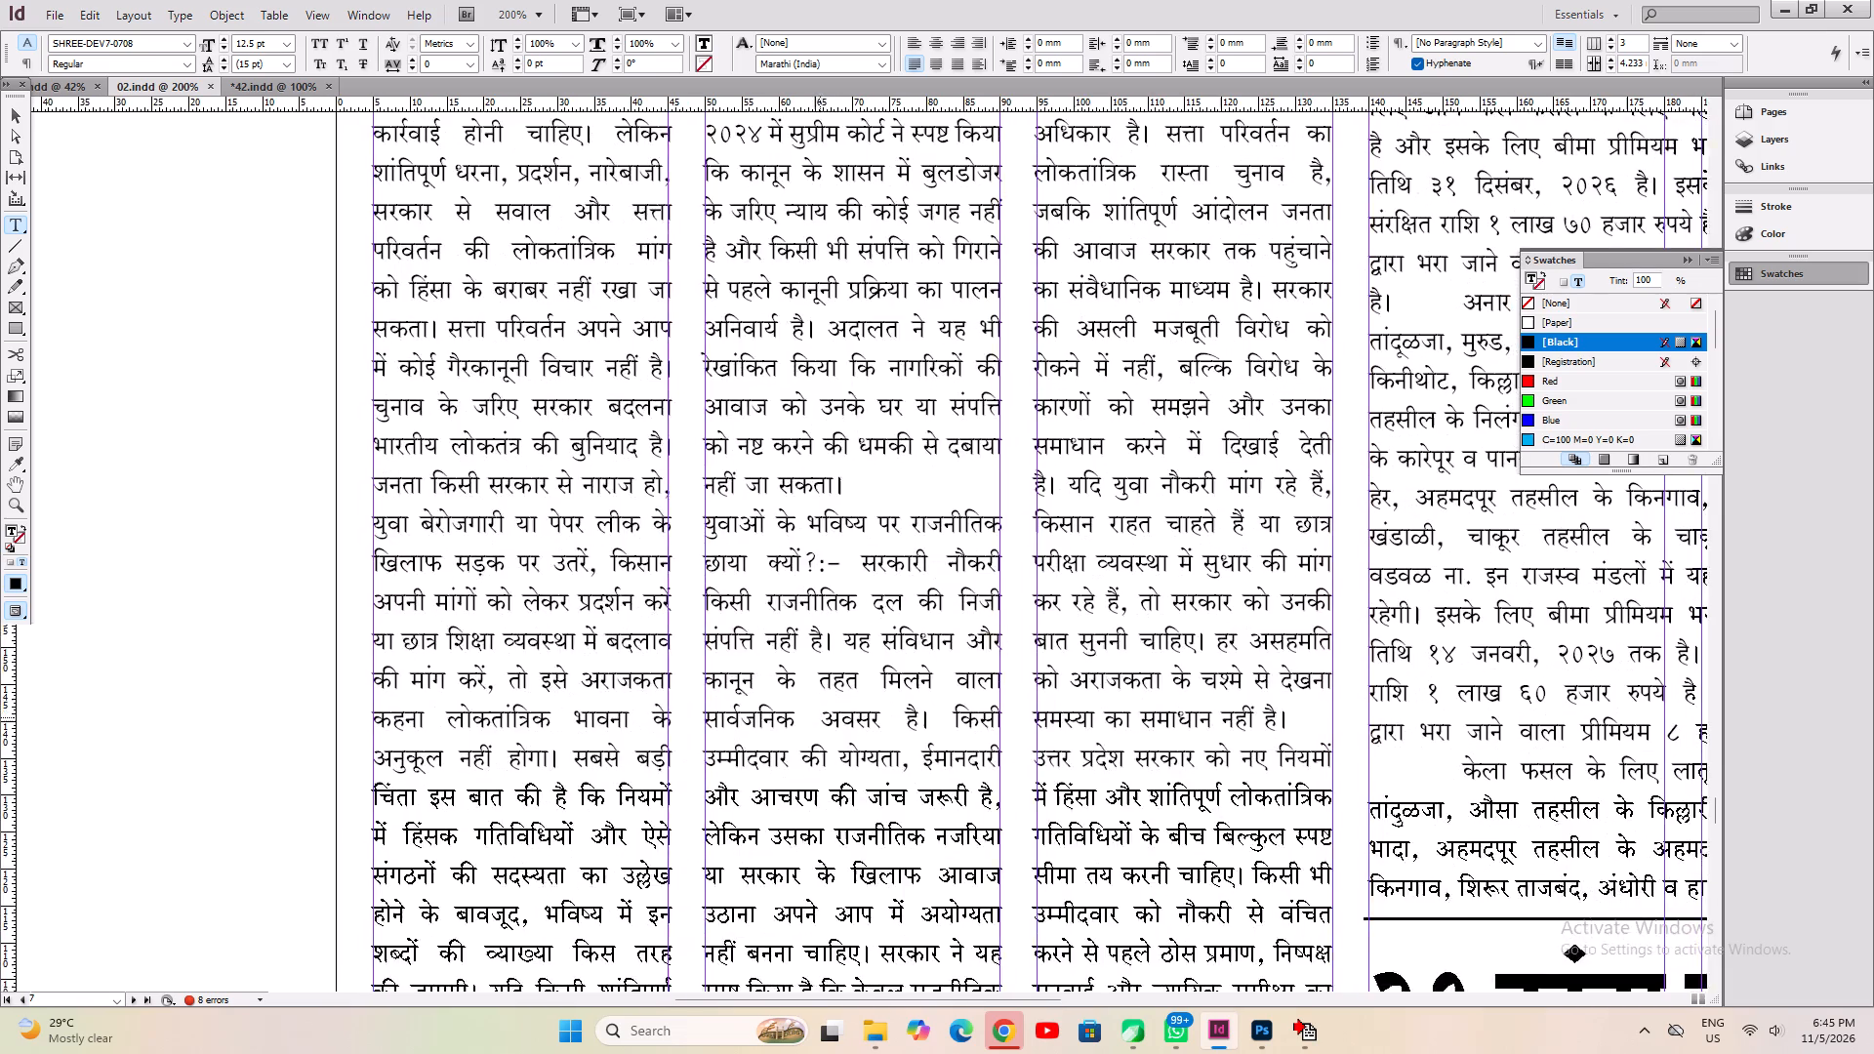
{"action": "left_click_drag", "start_coordinate": [817, 800], "coordinate": [801, 568], "text": "alt"}
{"action": "left_click_drag", "start_coordinate": [806, 802], "coordinate": [820, 557], "text": "alt"}
{"action": "left_click_drag", "start_coordinate": [813, 787], "coordinate": [827, 507], "text": "alt"}
{"action": "left_click_drag", "start_coordinate": [842, 727], "coordinate": [882, 464], "text": "alt"}
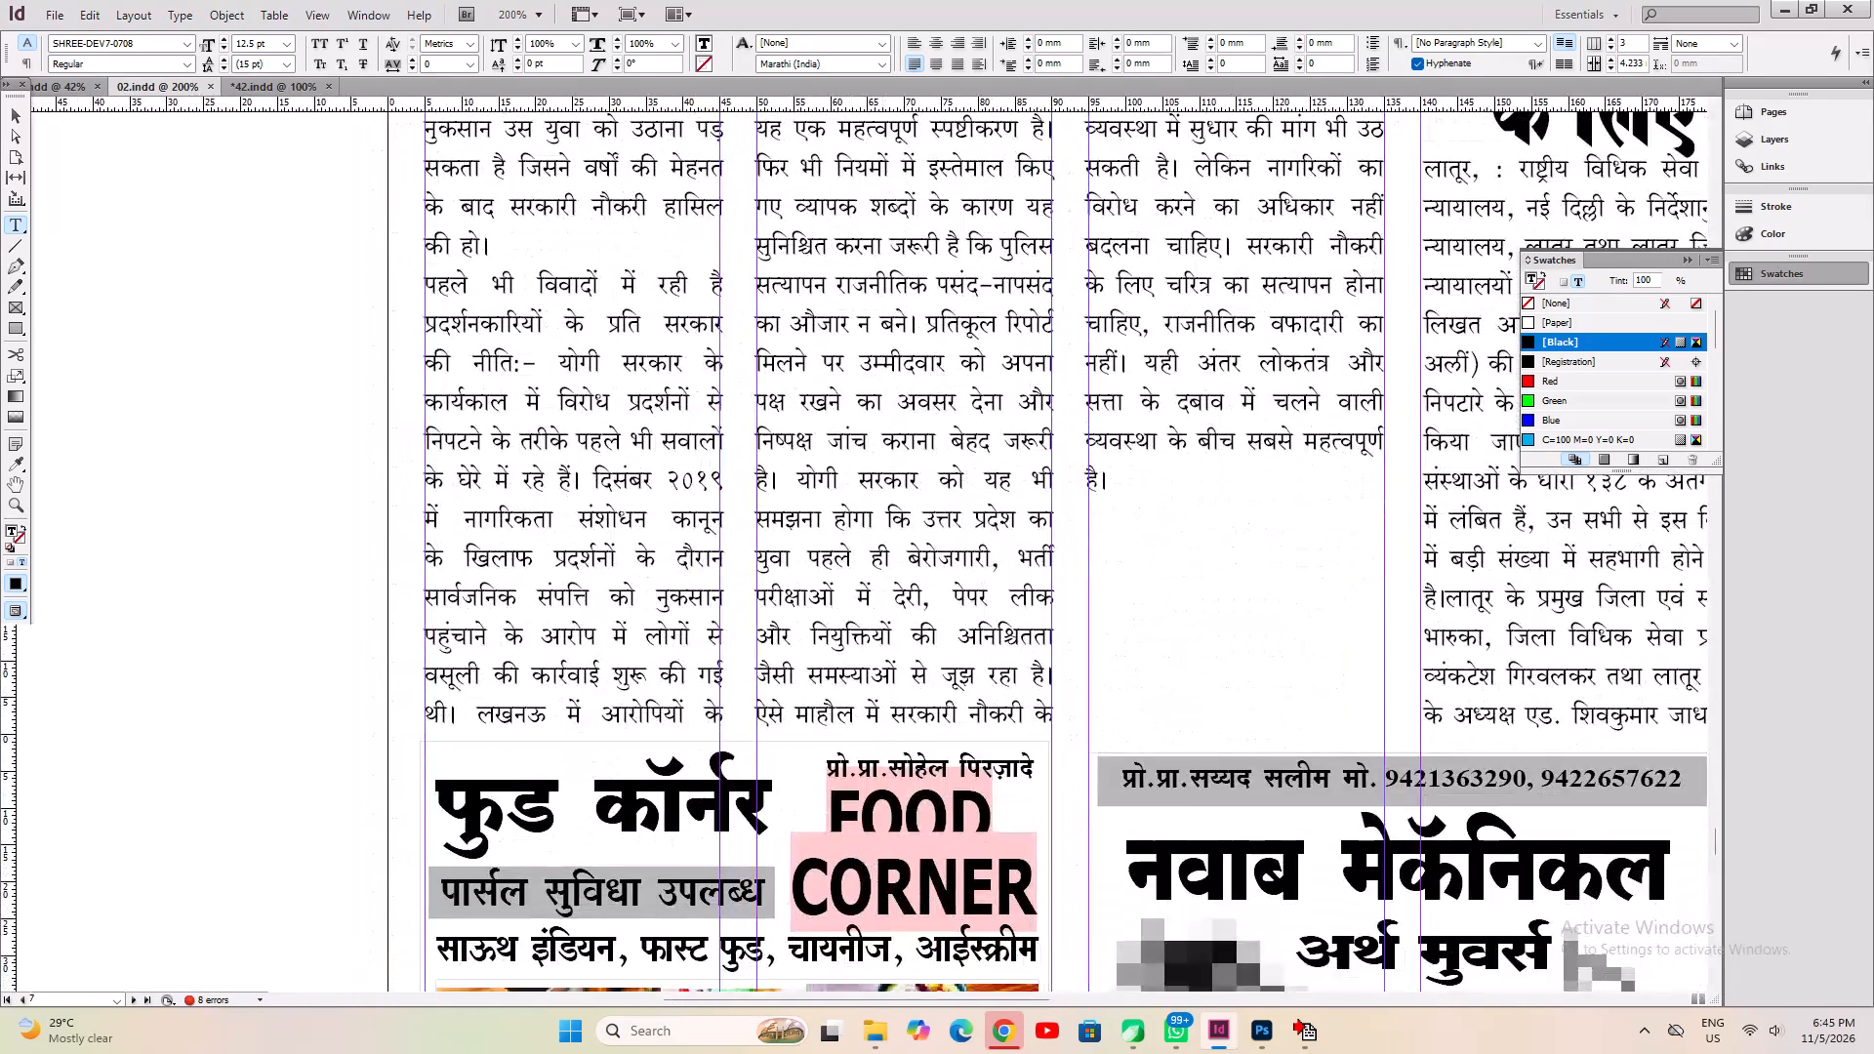
Examine the आंबिया बहार में फल फसलों के लिए बीमा योजना लागू article on page 7.
{"action": "left_click_drag", "start_coordinate": [1001, 488], "coordinate": [39, 945], "text": "alt"}
{"action": "left_click_drag", "start_coordinate": [947, 550], "coordinate": [833, 1053], "text": "alt"}
{"action": "left_click_drag", "start_coordinate": [894, 527], "coordinate": [853, 959], "text": "alt"}
{"action": "left_click_drag", "start_coordinate": [885, 572], "coordinate": [890, 1052], "text": "alt"}
{"action": "left_click_drag", "start_coordinate": [885, 870], "coordinate": [913, 699], "text": "alt"}
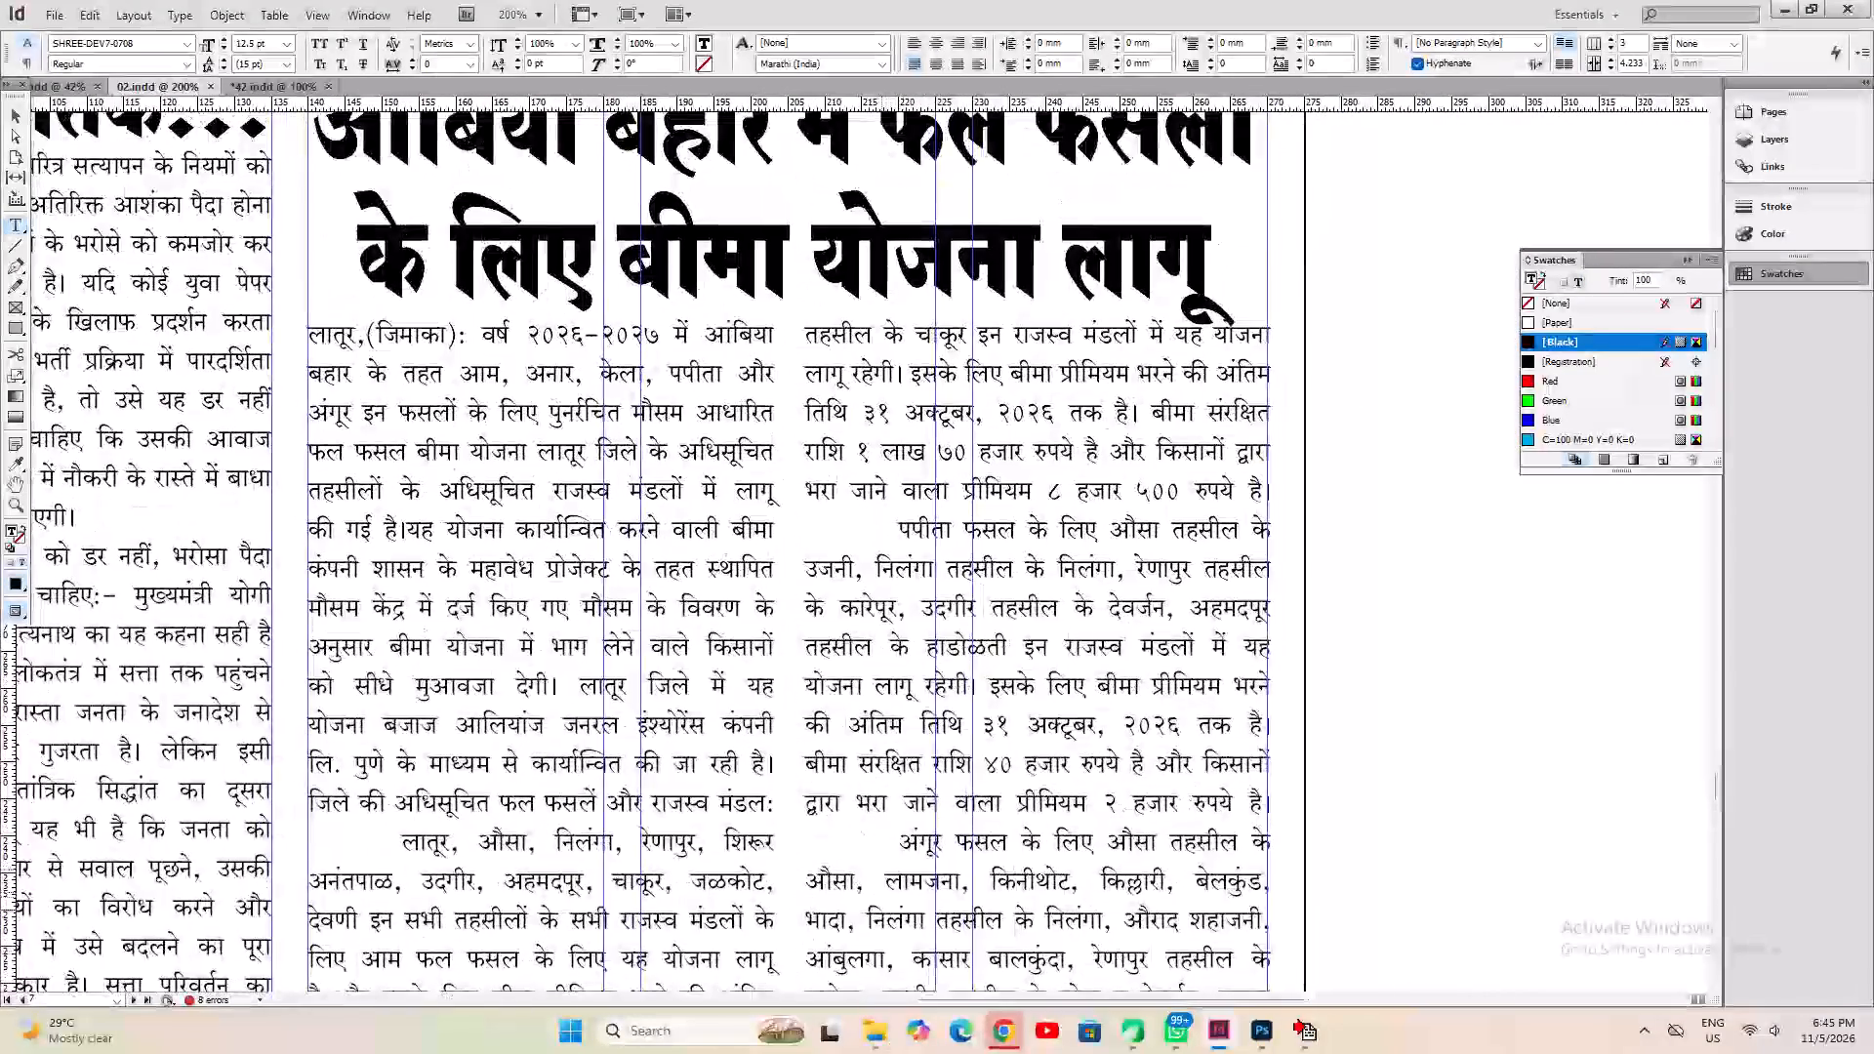
{"action": "left_click_drag", "start_coordinate": [913, 699], "coordinate": [913, 538], "text": "alt"}
{"action": "left_click_drag", "start_coordinate": [745, 941], "coordinate": [790, 477], "text": "alt"}
{"action": "left_click_drag", "start_coordinate": [740, 747], "coordinate": [815, 398], "text": "alt"}
Save the 02.indd document and fit page 7 in the window.
{"action": "key", "text": "ctrl+s"}
{"action": "key", "text": "ctrl+0"}
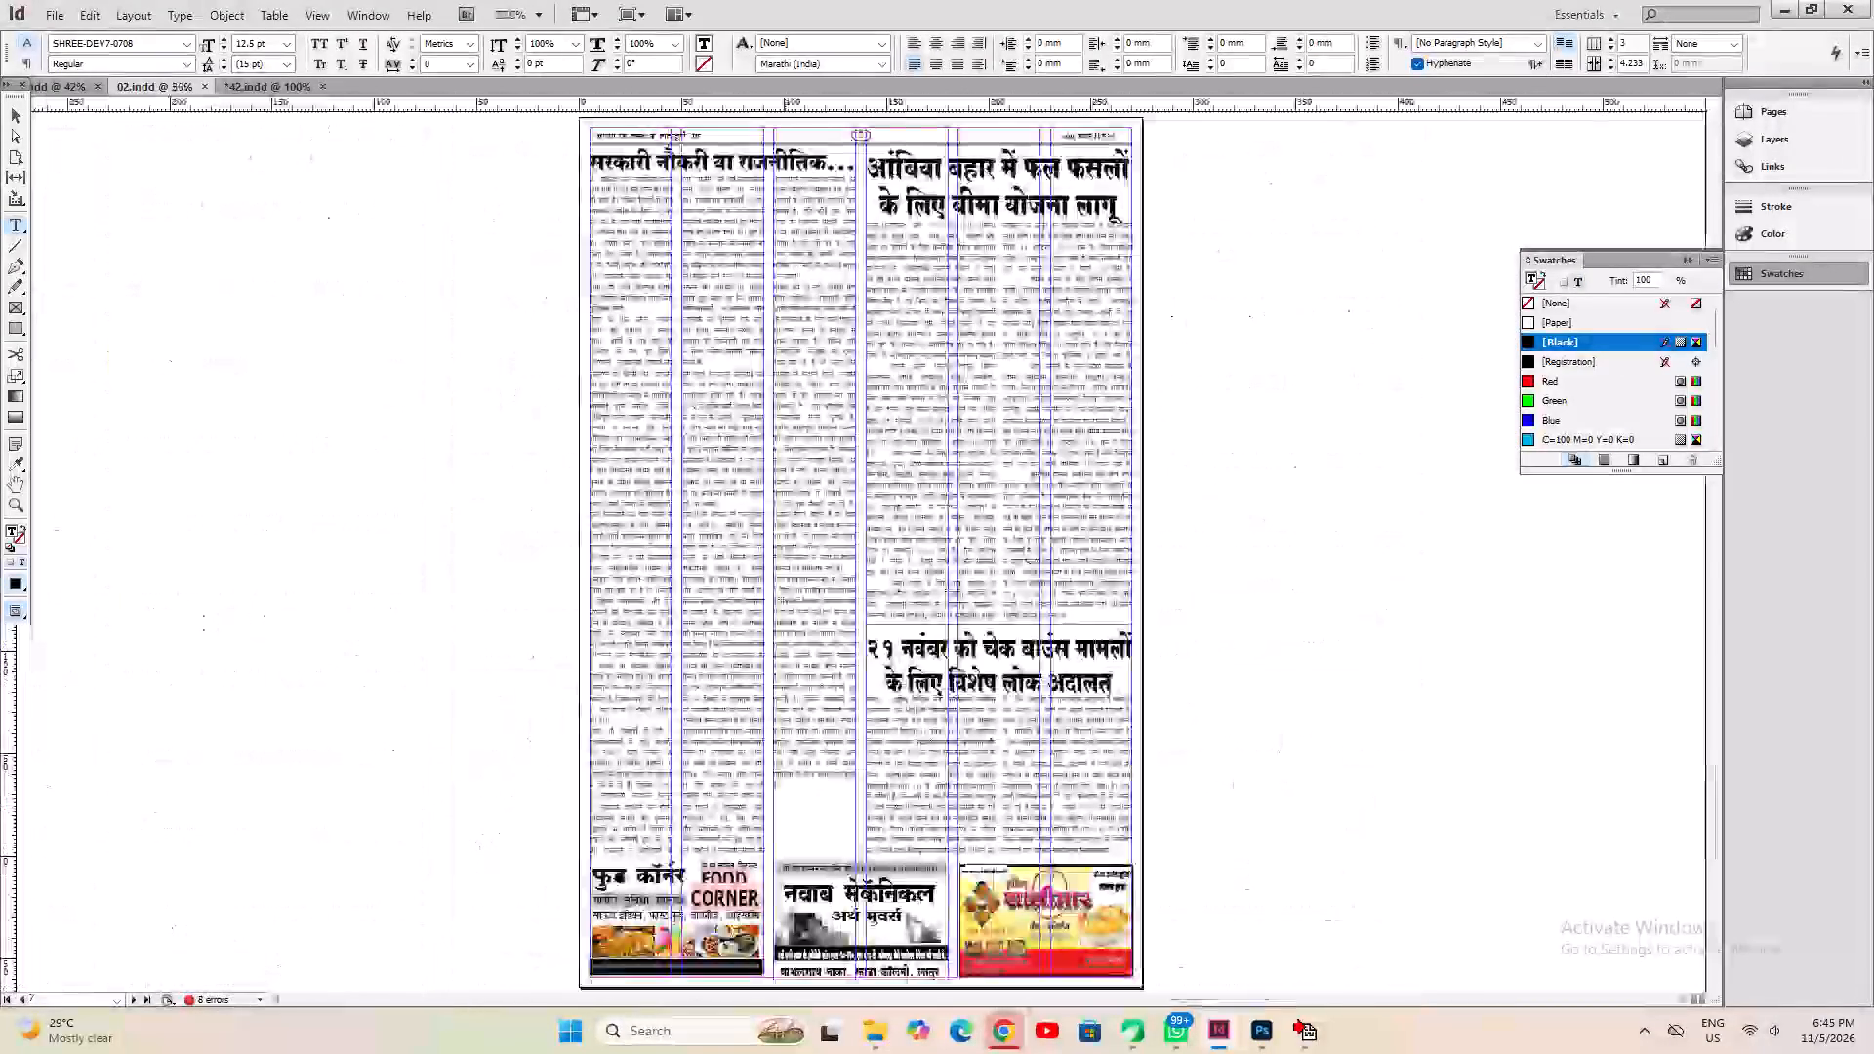
Examine both columns of page 7's आंबिया बहार article at 200% for indents and text fit.
{"action": "left_click", "coordinate": [1155, 282]}
{"action": "left_click", "coordinate": [1057, 295]}
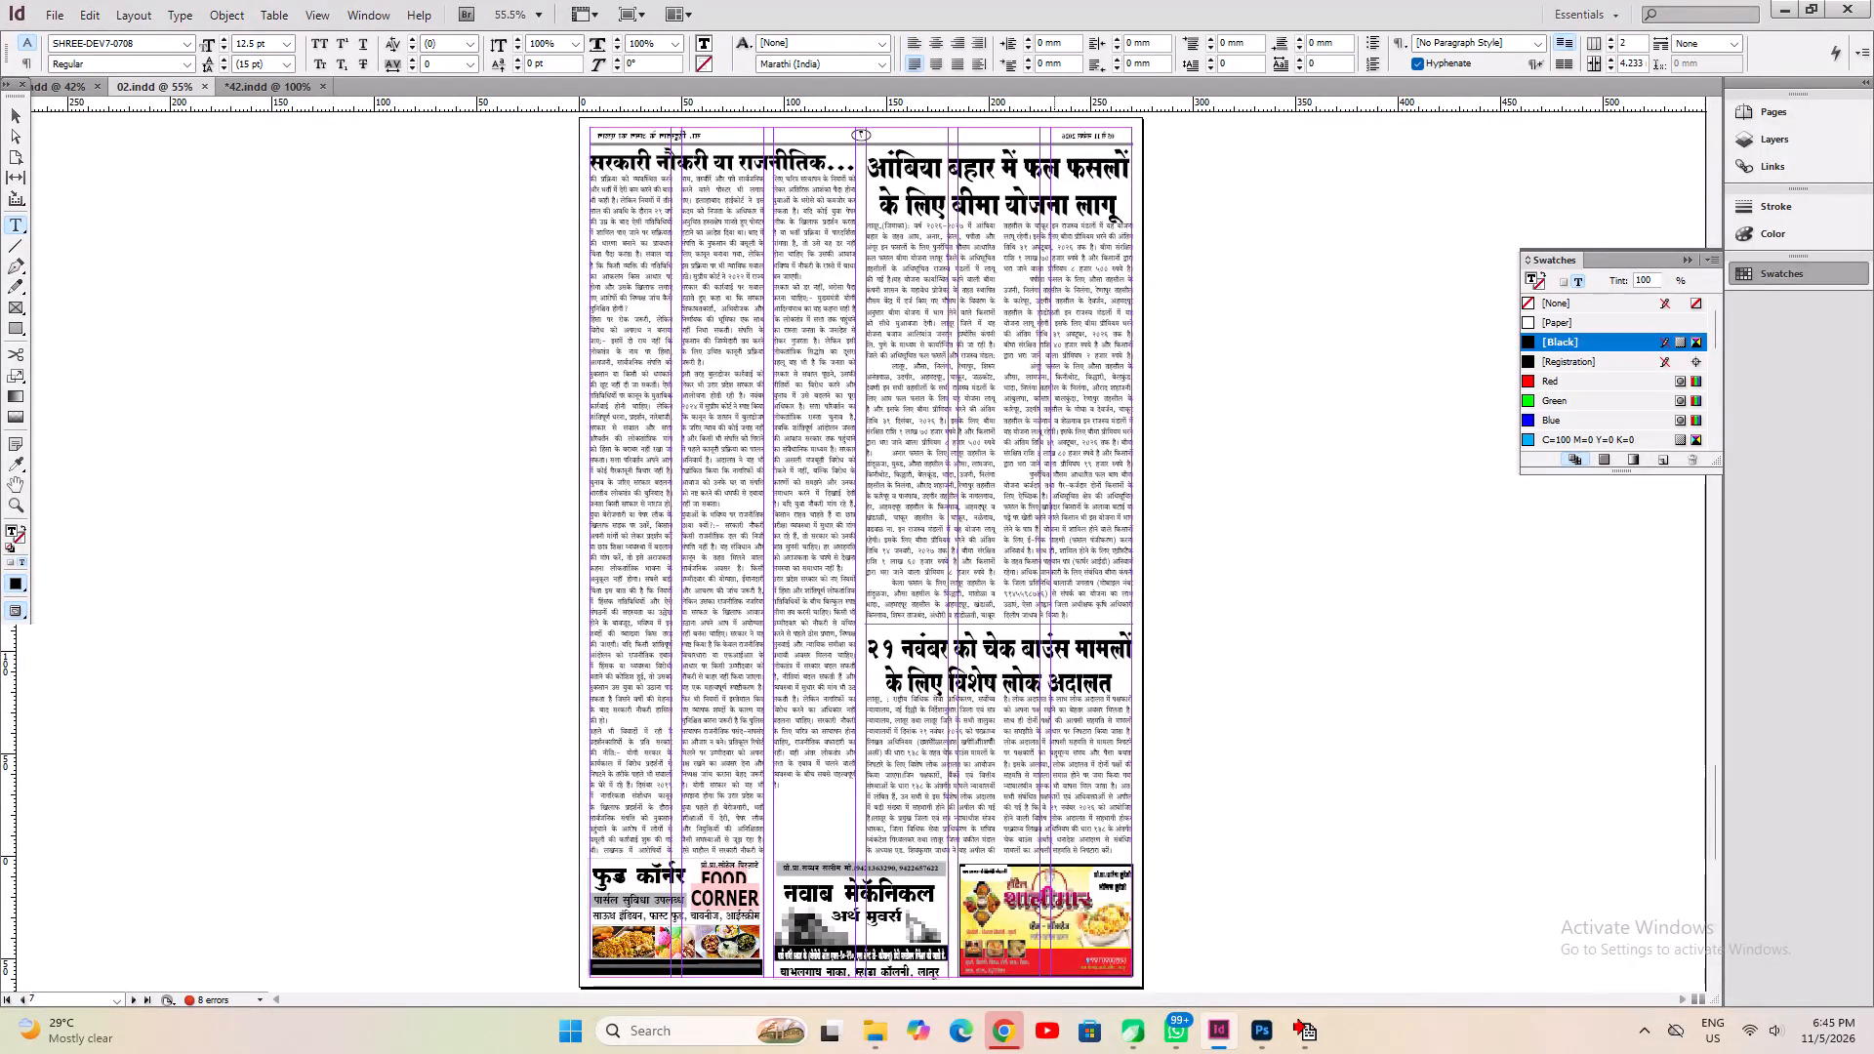
{"action": "key", "text": "ctrl+2"}
{"action": "left_click_drag", "start_coordinate": [793, 870], "coordinate": [833, 667], "text": "alt"}
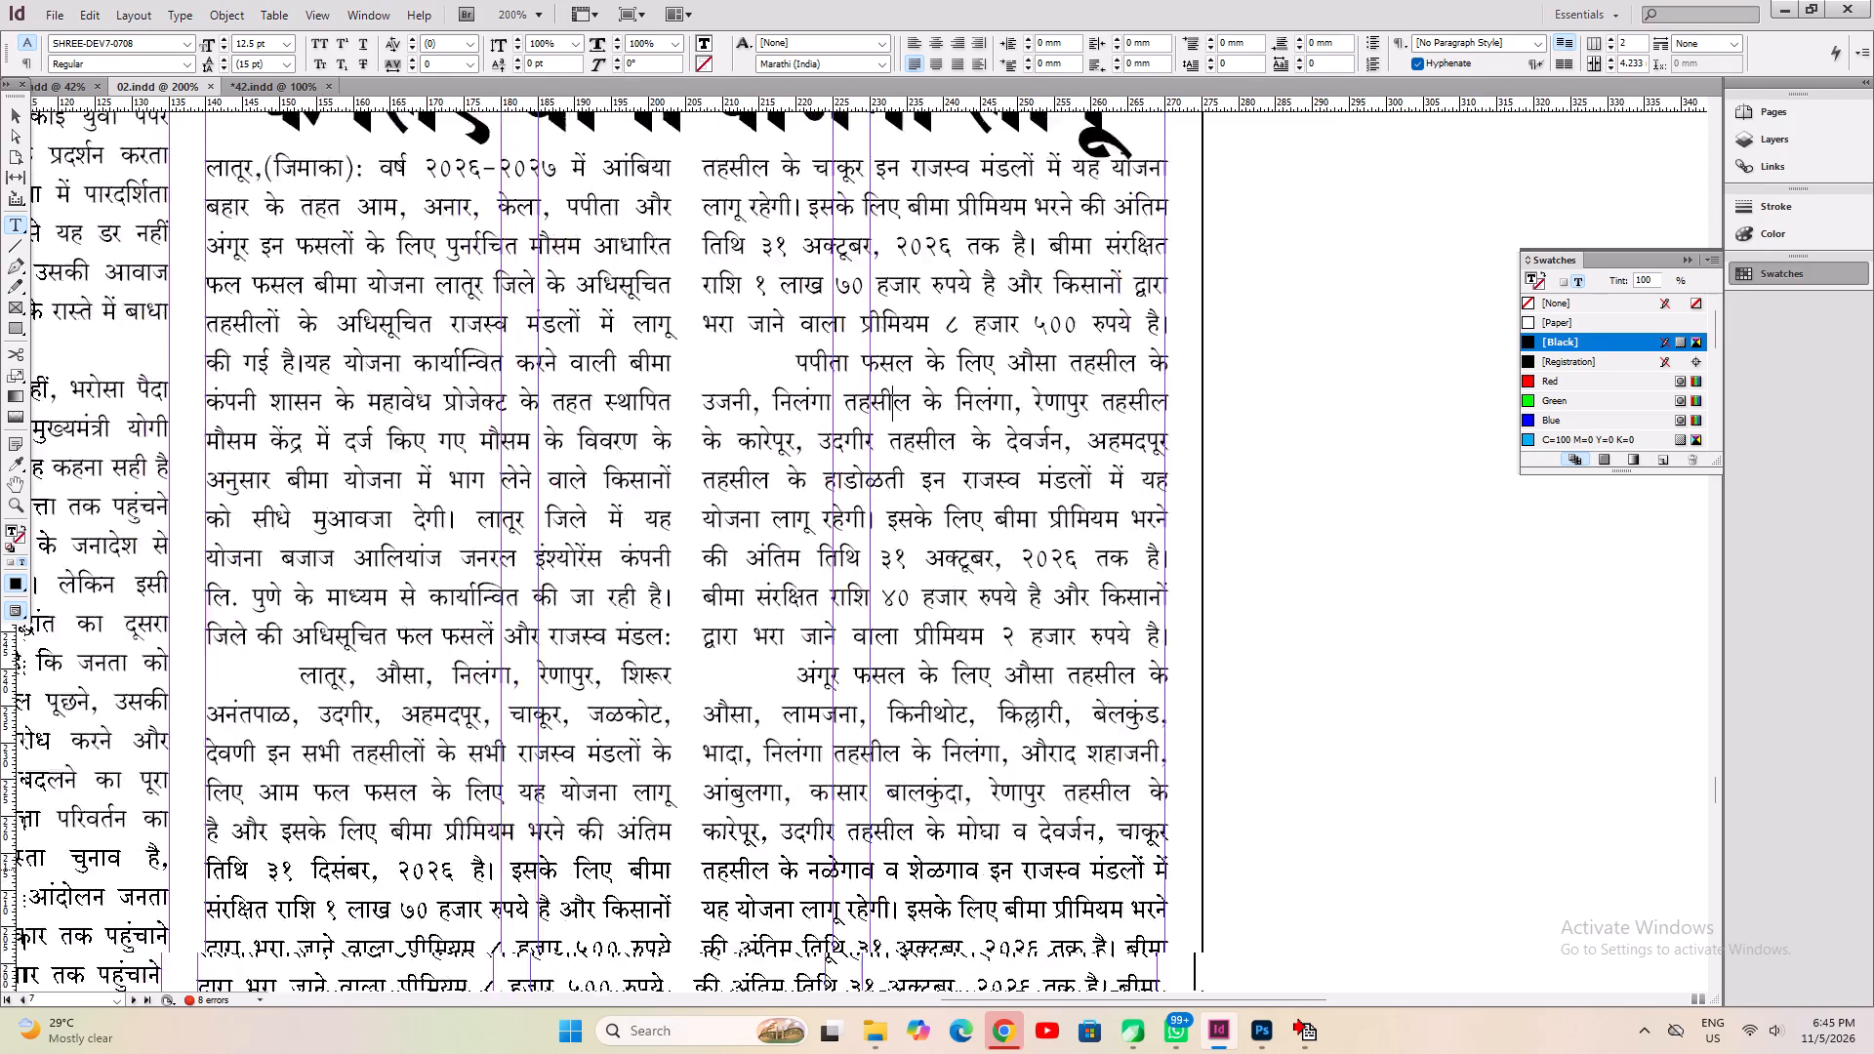
{"action": "left_click_drag", "start_coordinate": [833, 667], "coordinate": [840, 570], "text": "alt"}
{"action": "left_click_drag", "start_coordinate": [842, 806], "coordinate": [857, 464], "text": "alt"}
{"action": "left_click_drag", "start_coordinate": [835, 780], "coordinate": [859, 446], "text": "alt"}
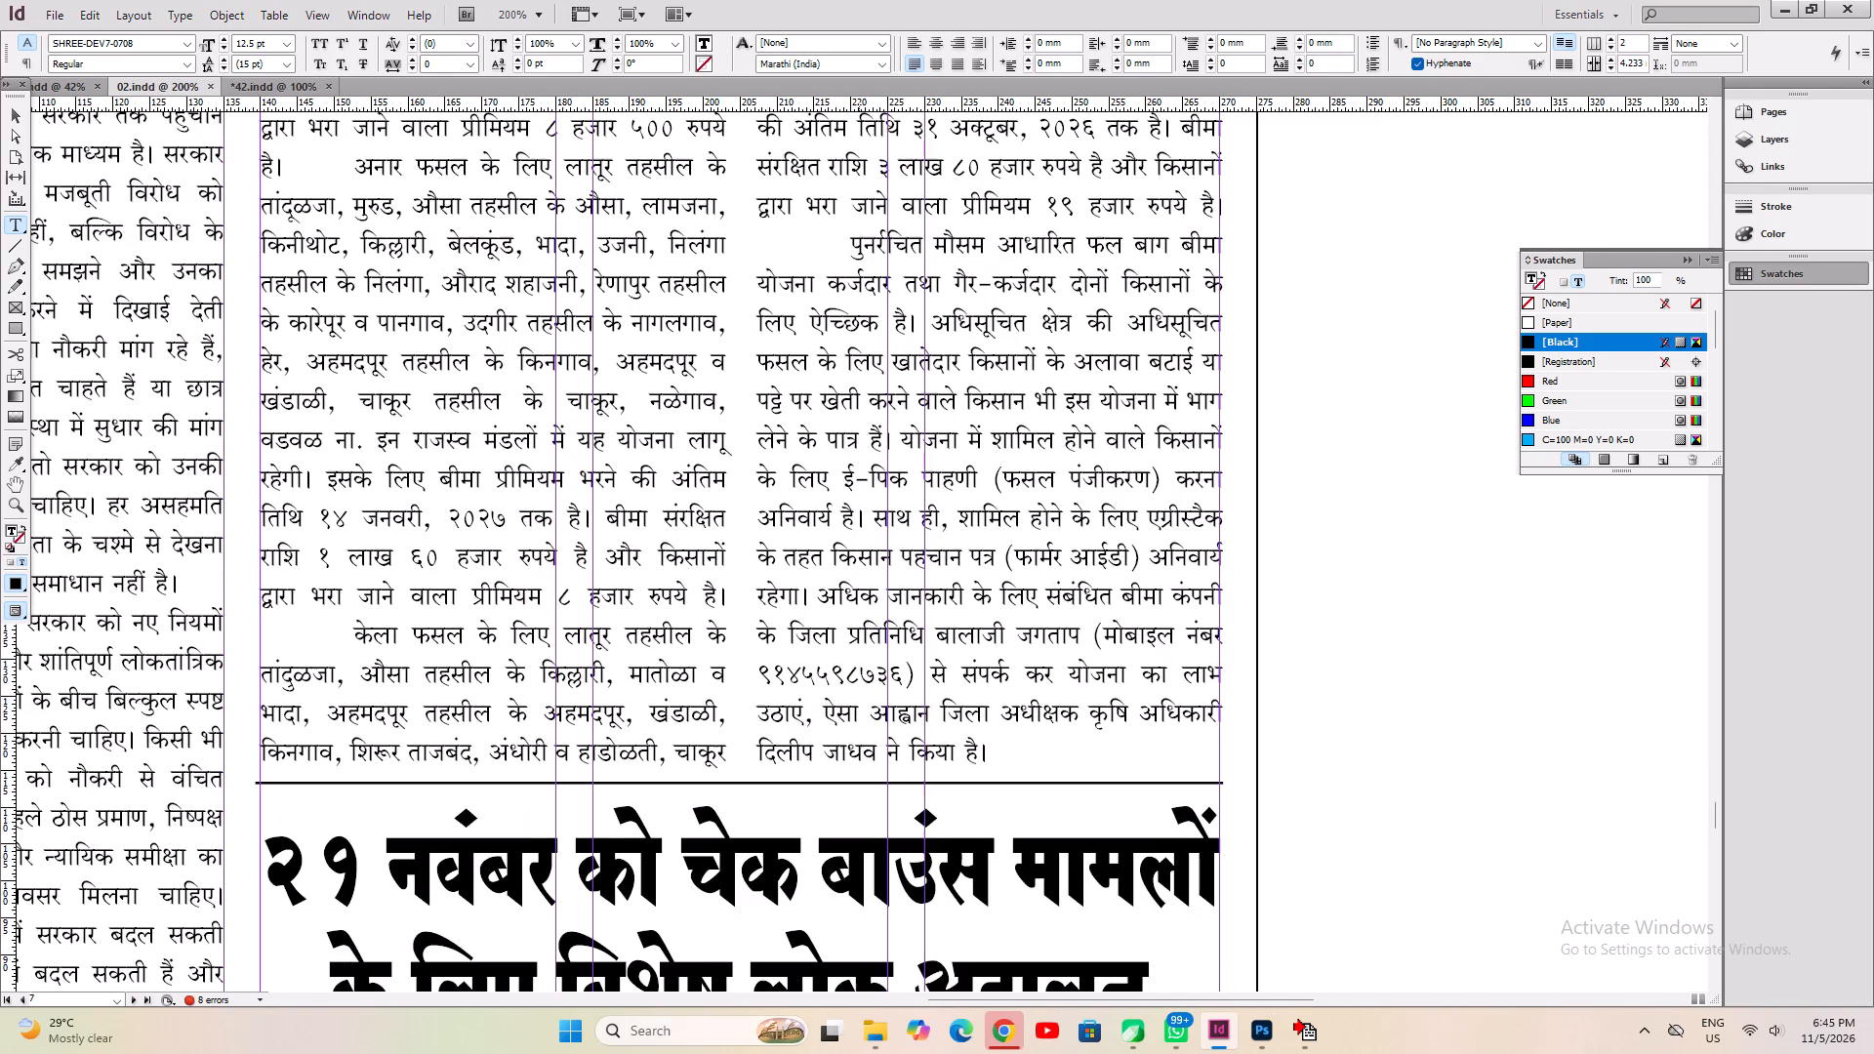
{"action": "left_click_drag", "start_coordinate": [861, 448], "coordinate": [882, 613], "text": "alt"}
{"action": "left_click_drag", "start_coordinate": [886, 408], "coordinate": [893, 491], "text": "alt"}
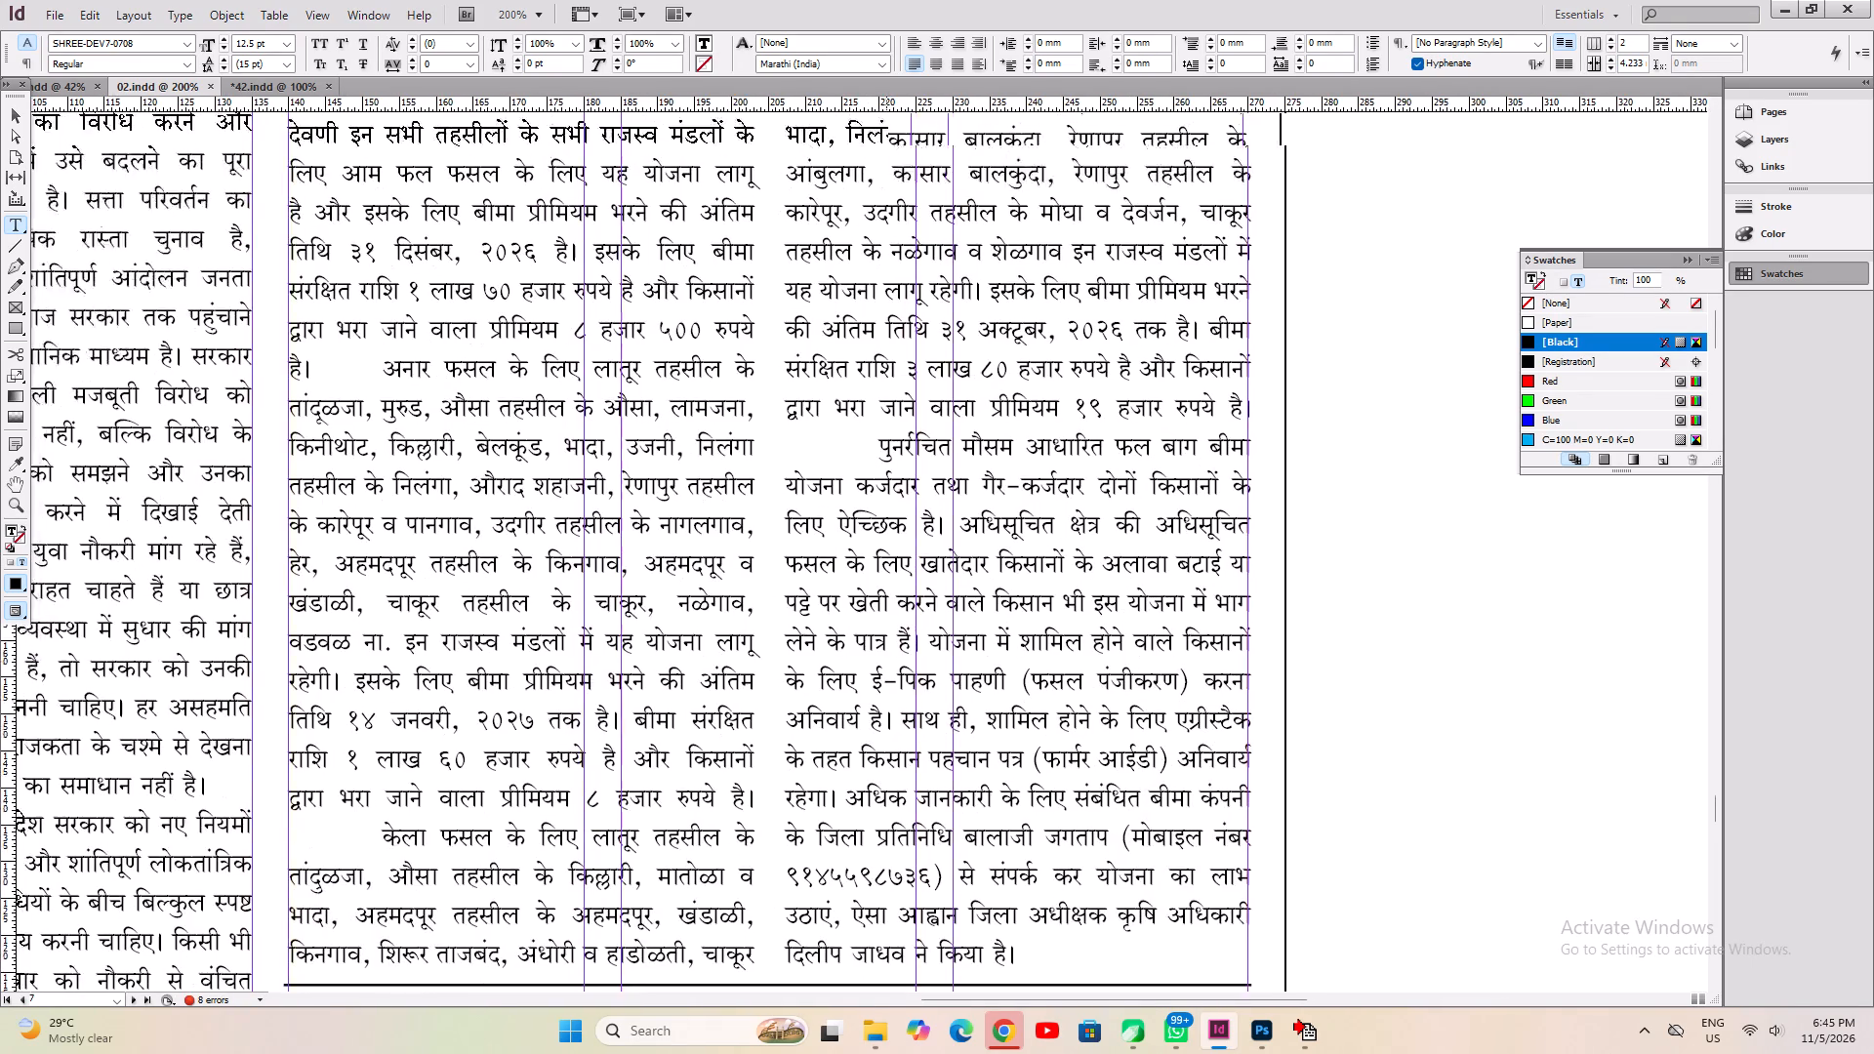
{"action": "left_click_drag", "start_coordinate": [893, 491], "coordinate": [893, 624], "text": "alt"}
{"action": "left_click_drag", "start_coordinate": [860, 405], "coordinate": [869, 608], "text": "alt"}
{"action": "left_click_drag", "start_coordinate": [869, 446], "coordinate": [867, 734], "text": "alt"}
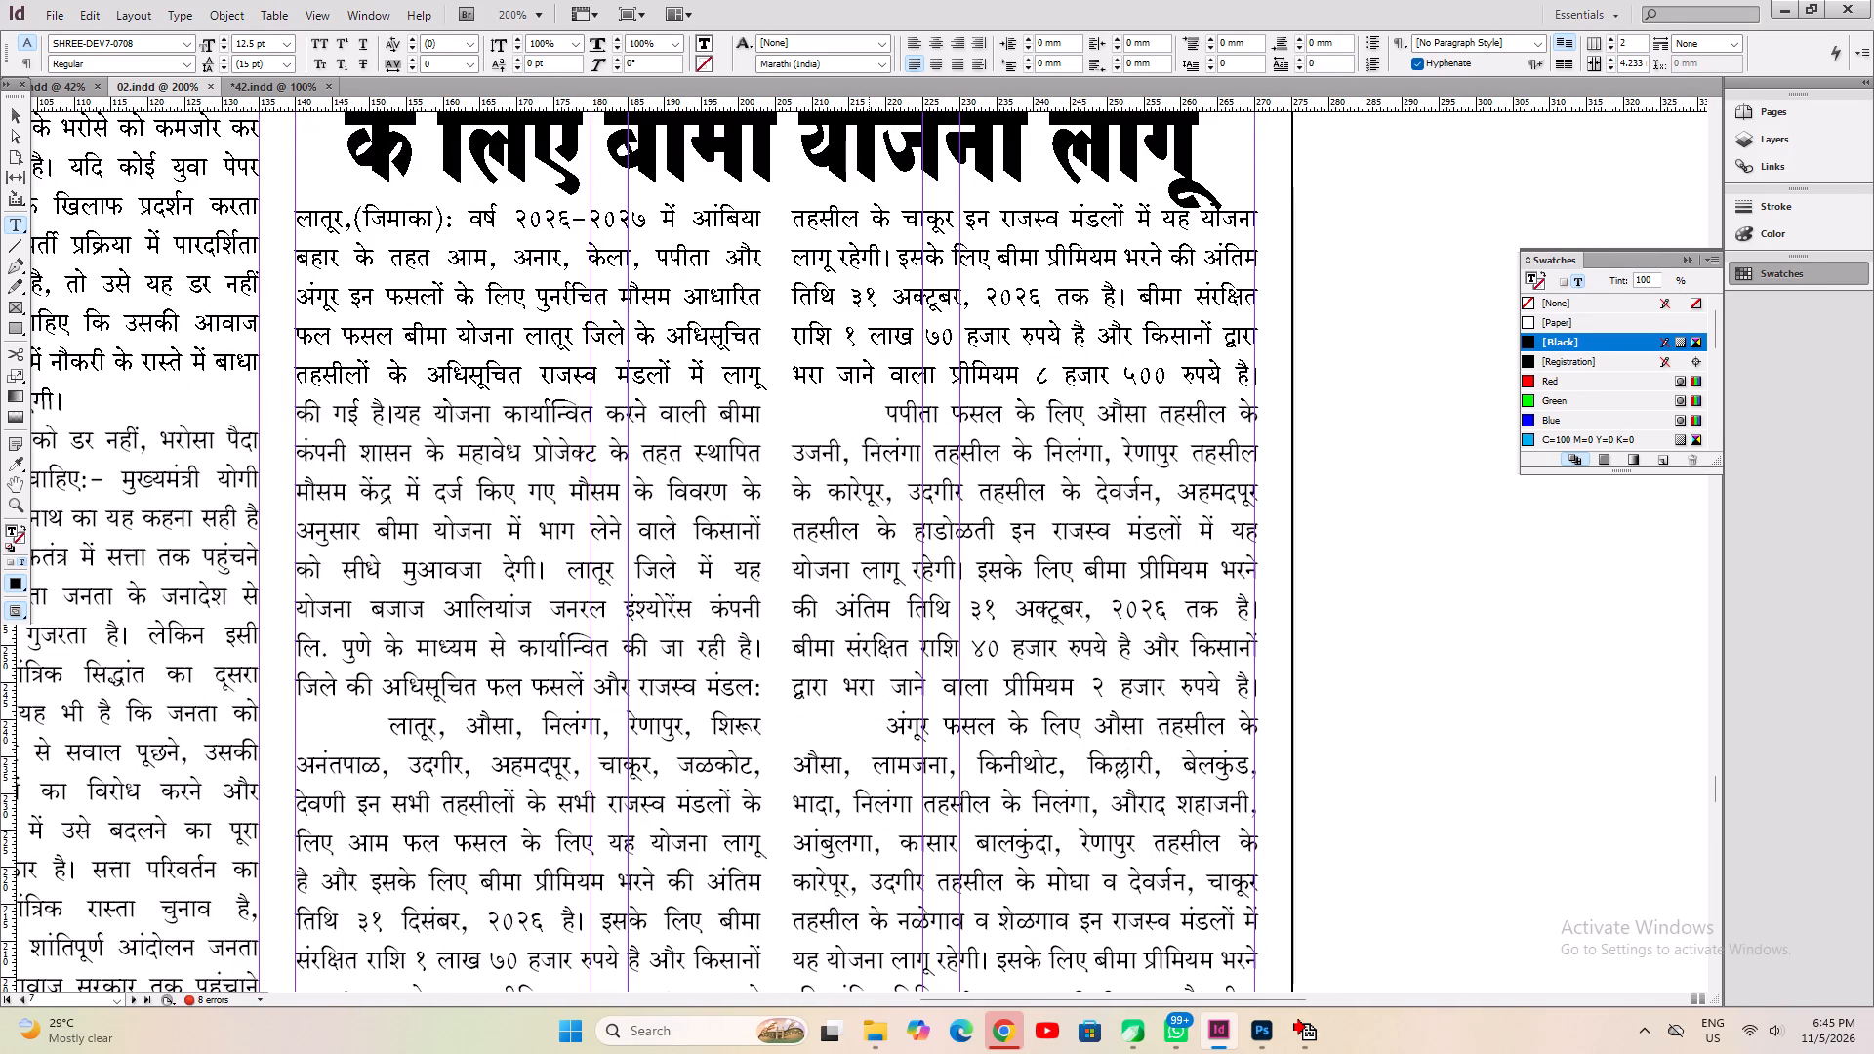
Stretch the top edge of the FOOD CORNER ad at the foot of page 7 upward to a height of about 74 mm.
{"action": "left_click_drag", "start_coordinate": [698, 796], "coordinate": [1079, 196], "text": "alt"}
{"action": "left_click_drag", "start_coordinate": [684, 616], "coordinate": [1027, 25], "text": "alt"}
{"action": "left_click_drag", "start_coordinate": [764, 464], "coordinate": [876, 20], "text": "alt"}
{"action": "left_click_drag", "start_coordinate": [744, 532], "coordinate": [781, 239], "text": "alt"}
{"action": "left_click_drag", "start_coordinate": [761, 393], "coordinate": [761, 526], "text": "alt"}
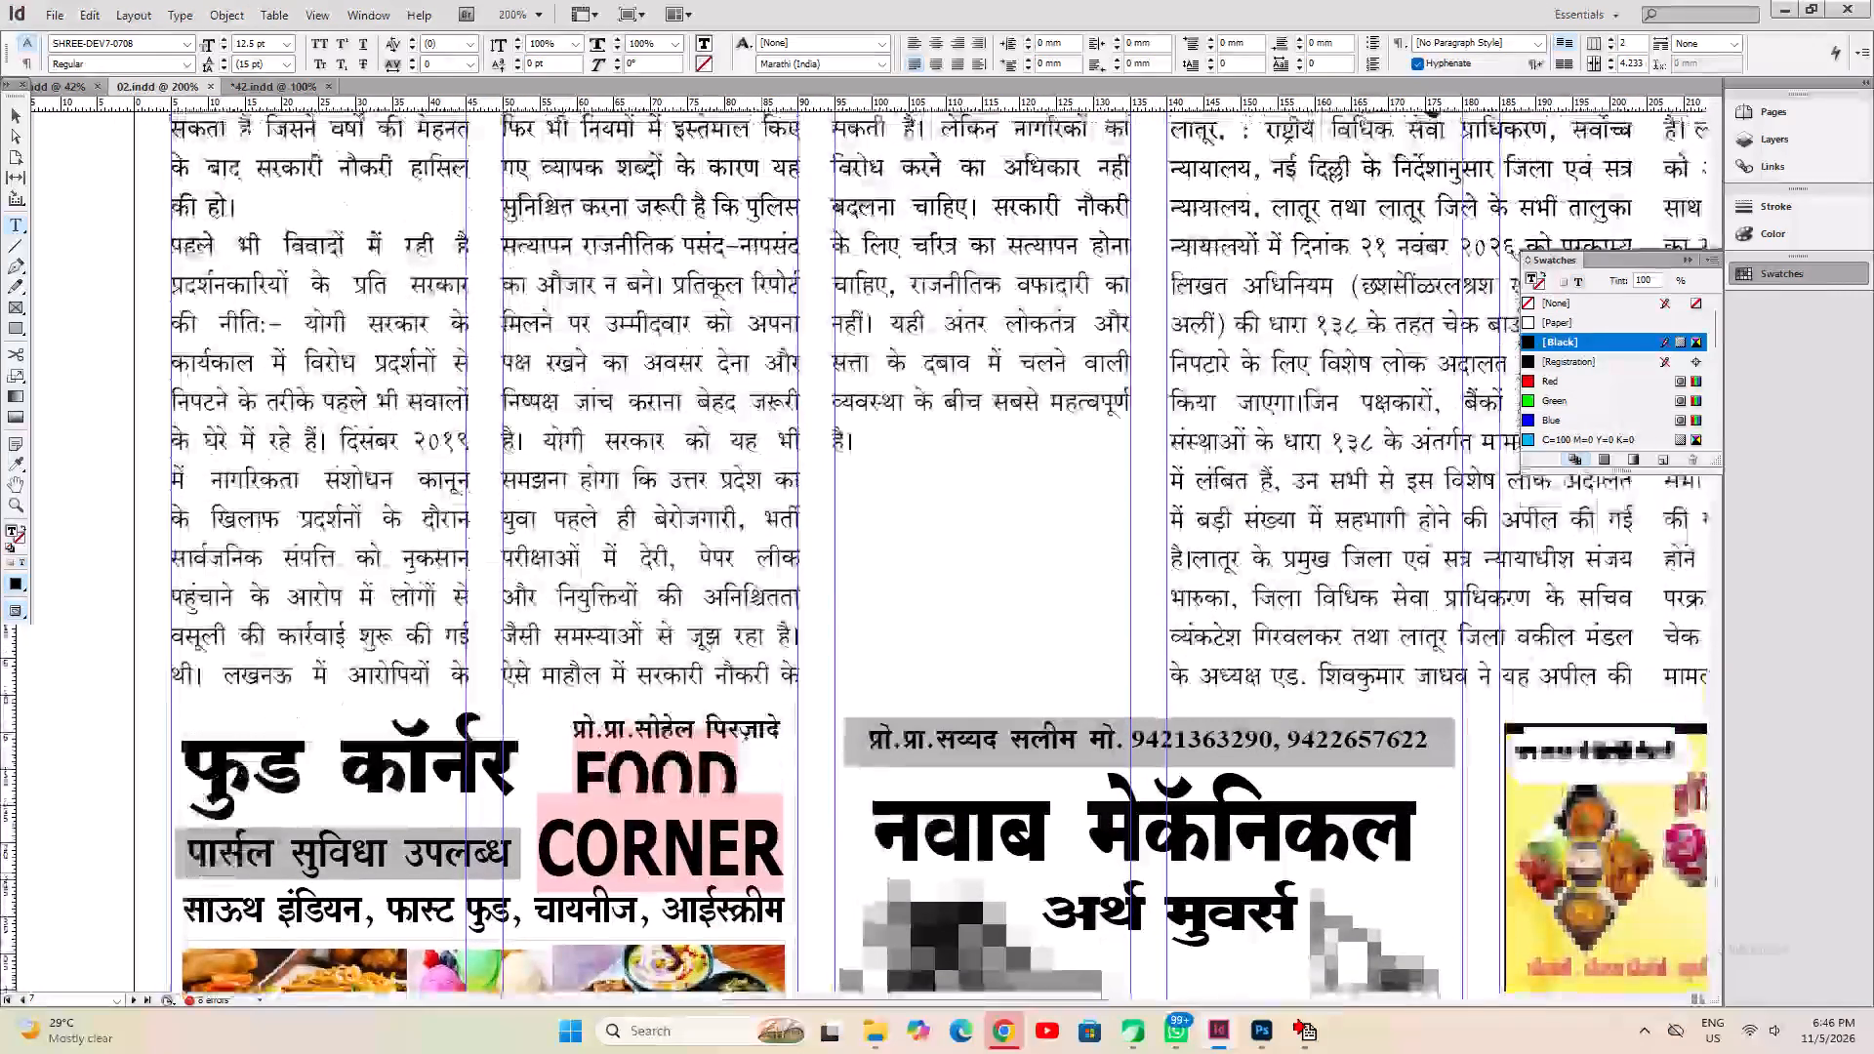
{"action": "left_click_drag", "start_coordinate": [804, 337], "coordinate": [859, 210], "text": "alt"}
{"action": "left_click_drag", "start_coordinate": [740, 396], "coordinate": [765, 307], "text": "alt"}
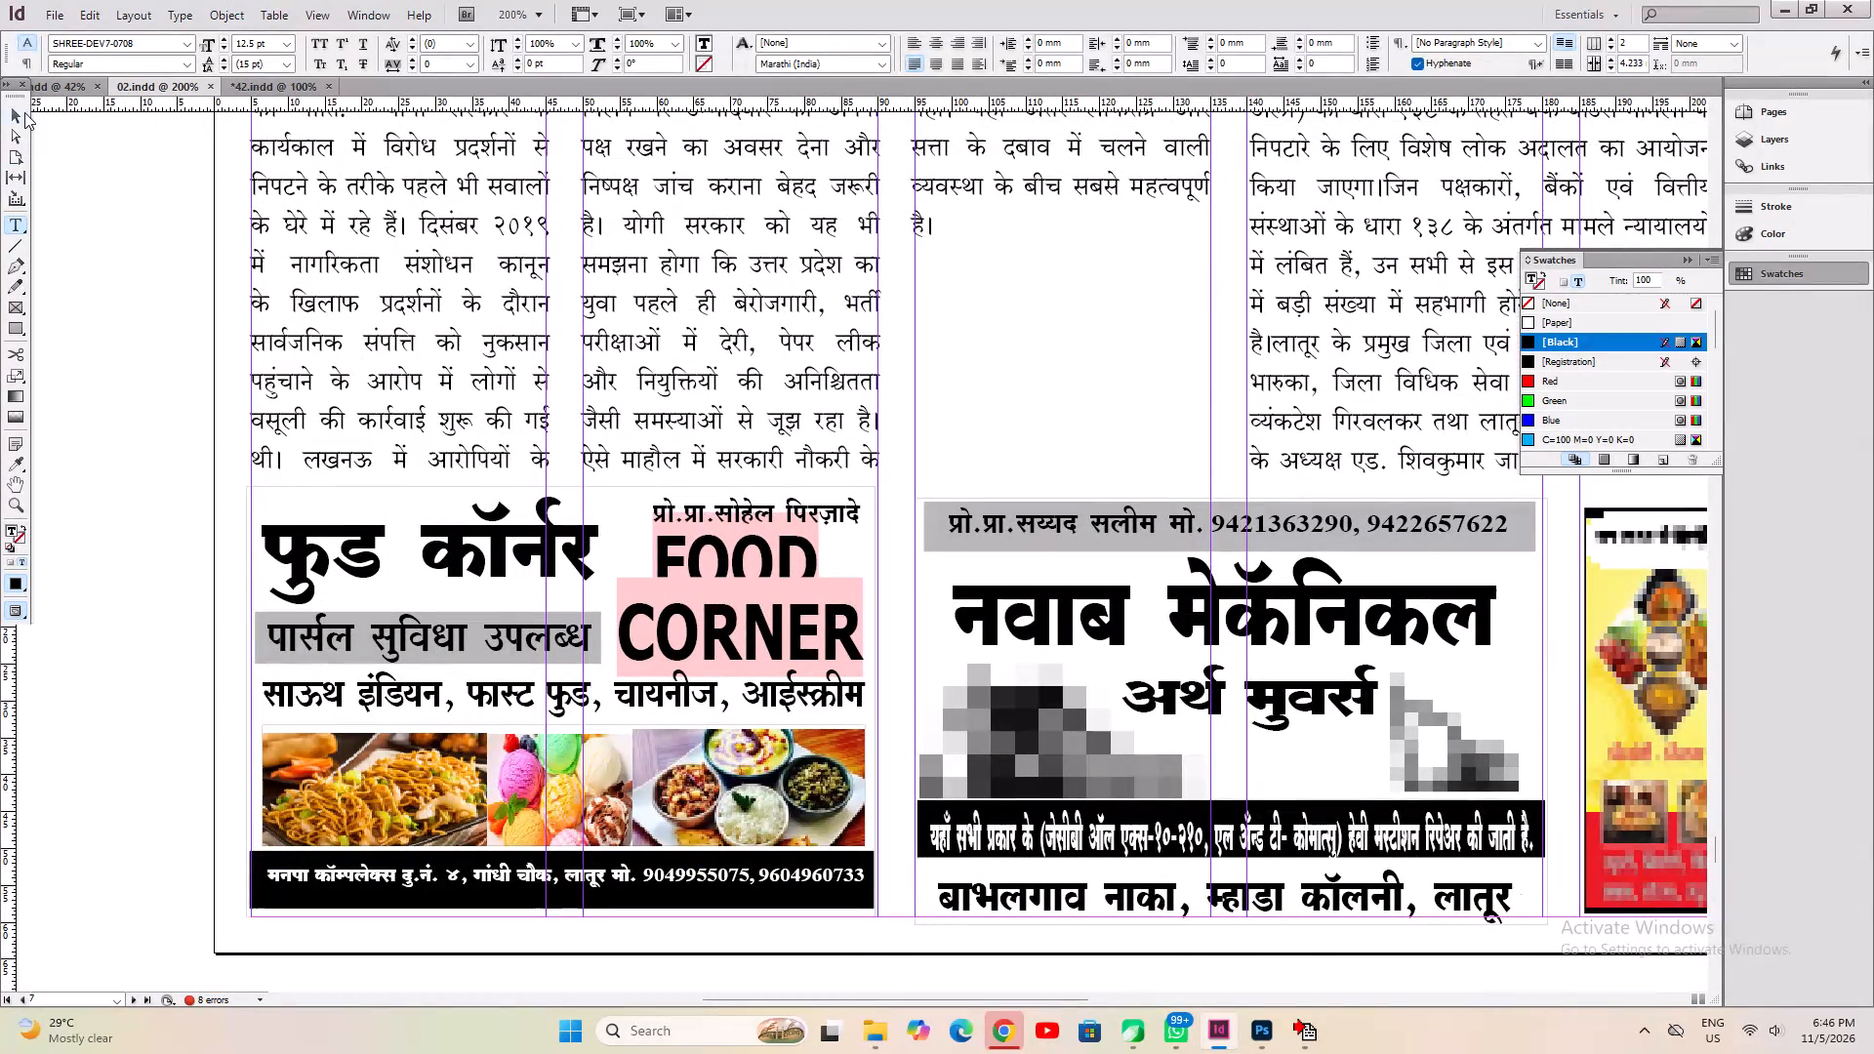
{"action": "left_click", "coordinate": [24, 112]}
{"action": "left_click", "coordinate": [75, 517]}
{"action": "left_click_drag", "start_coordinate": [117, 547], "coordinate": [728, 798]}
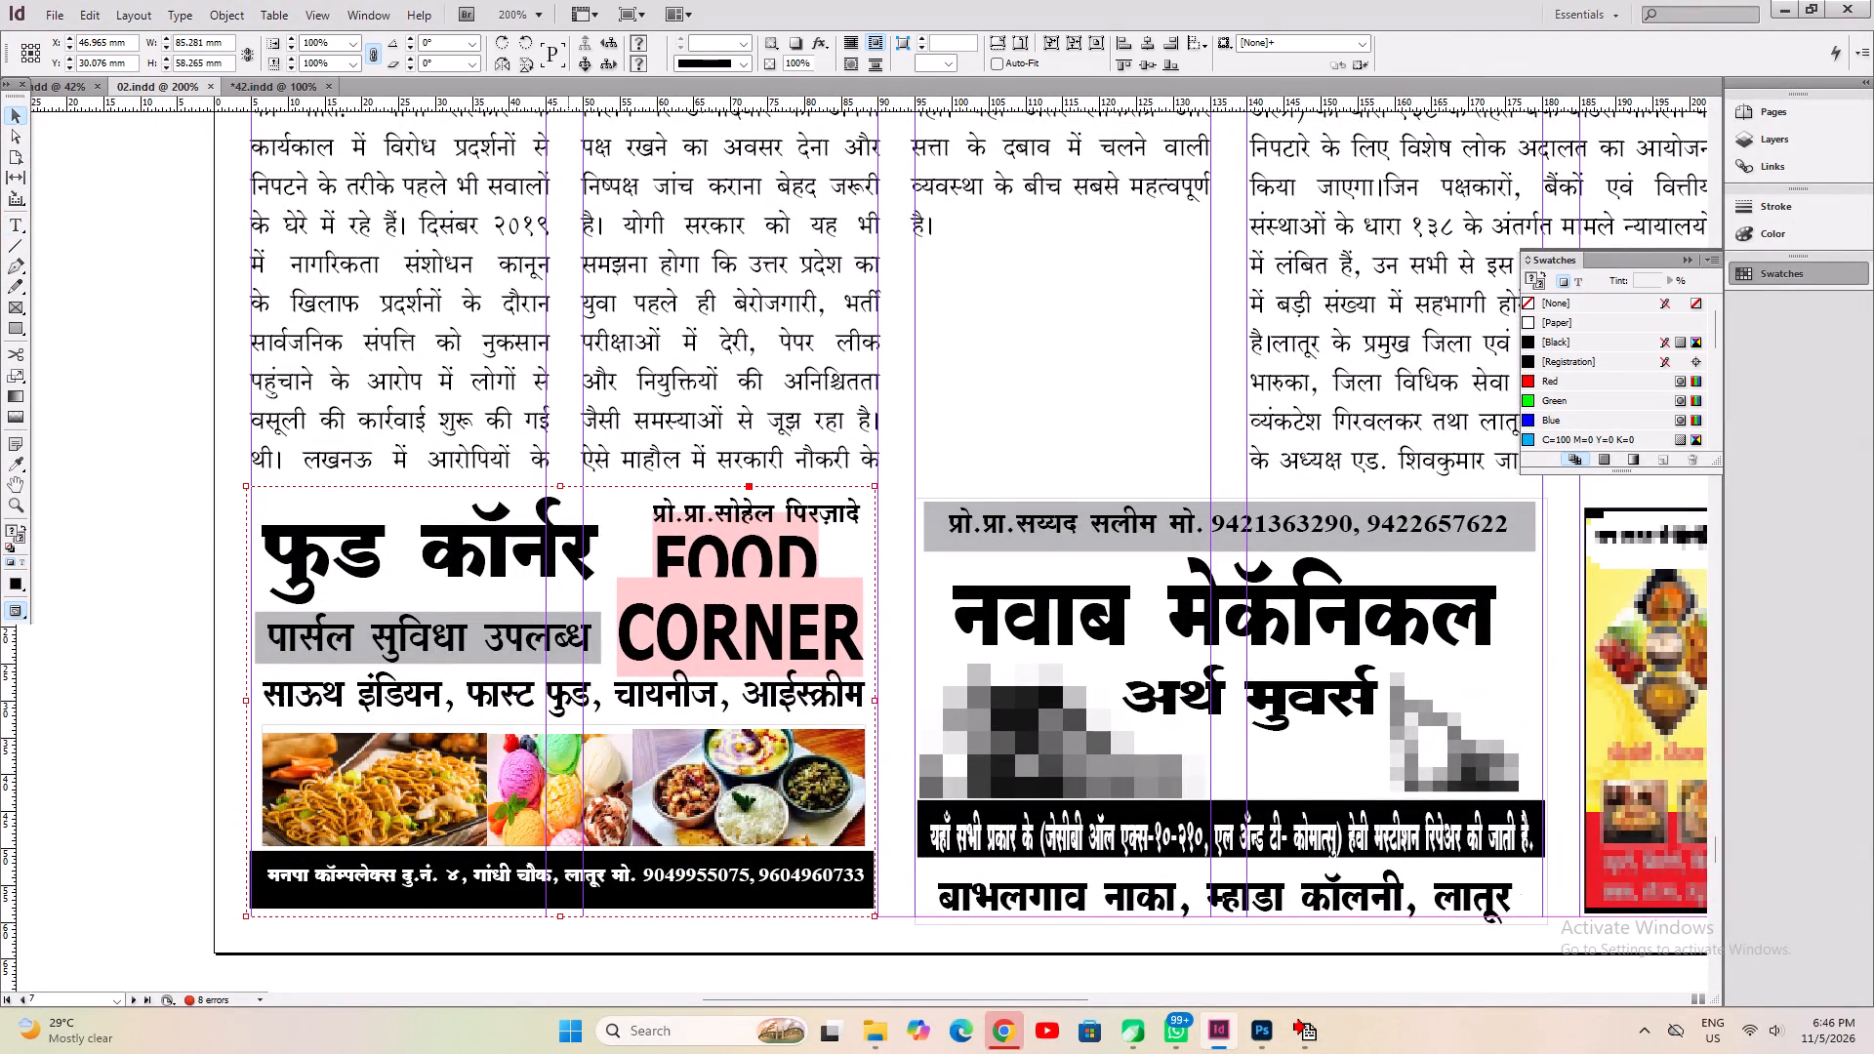
{"action": "left_click_drag", "start_coordinate": [564, 487], "coordinate": [576, 371], "text": "ctrl"}
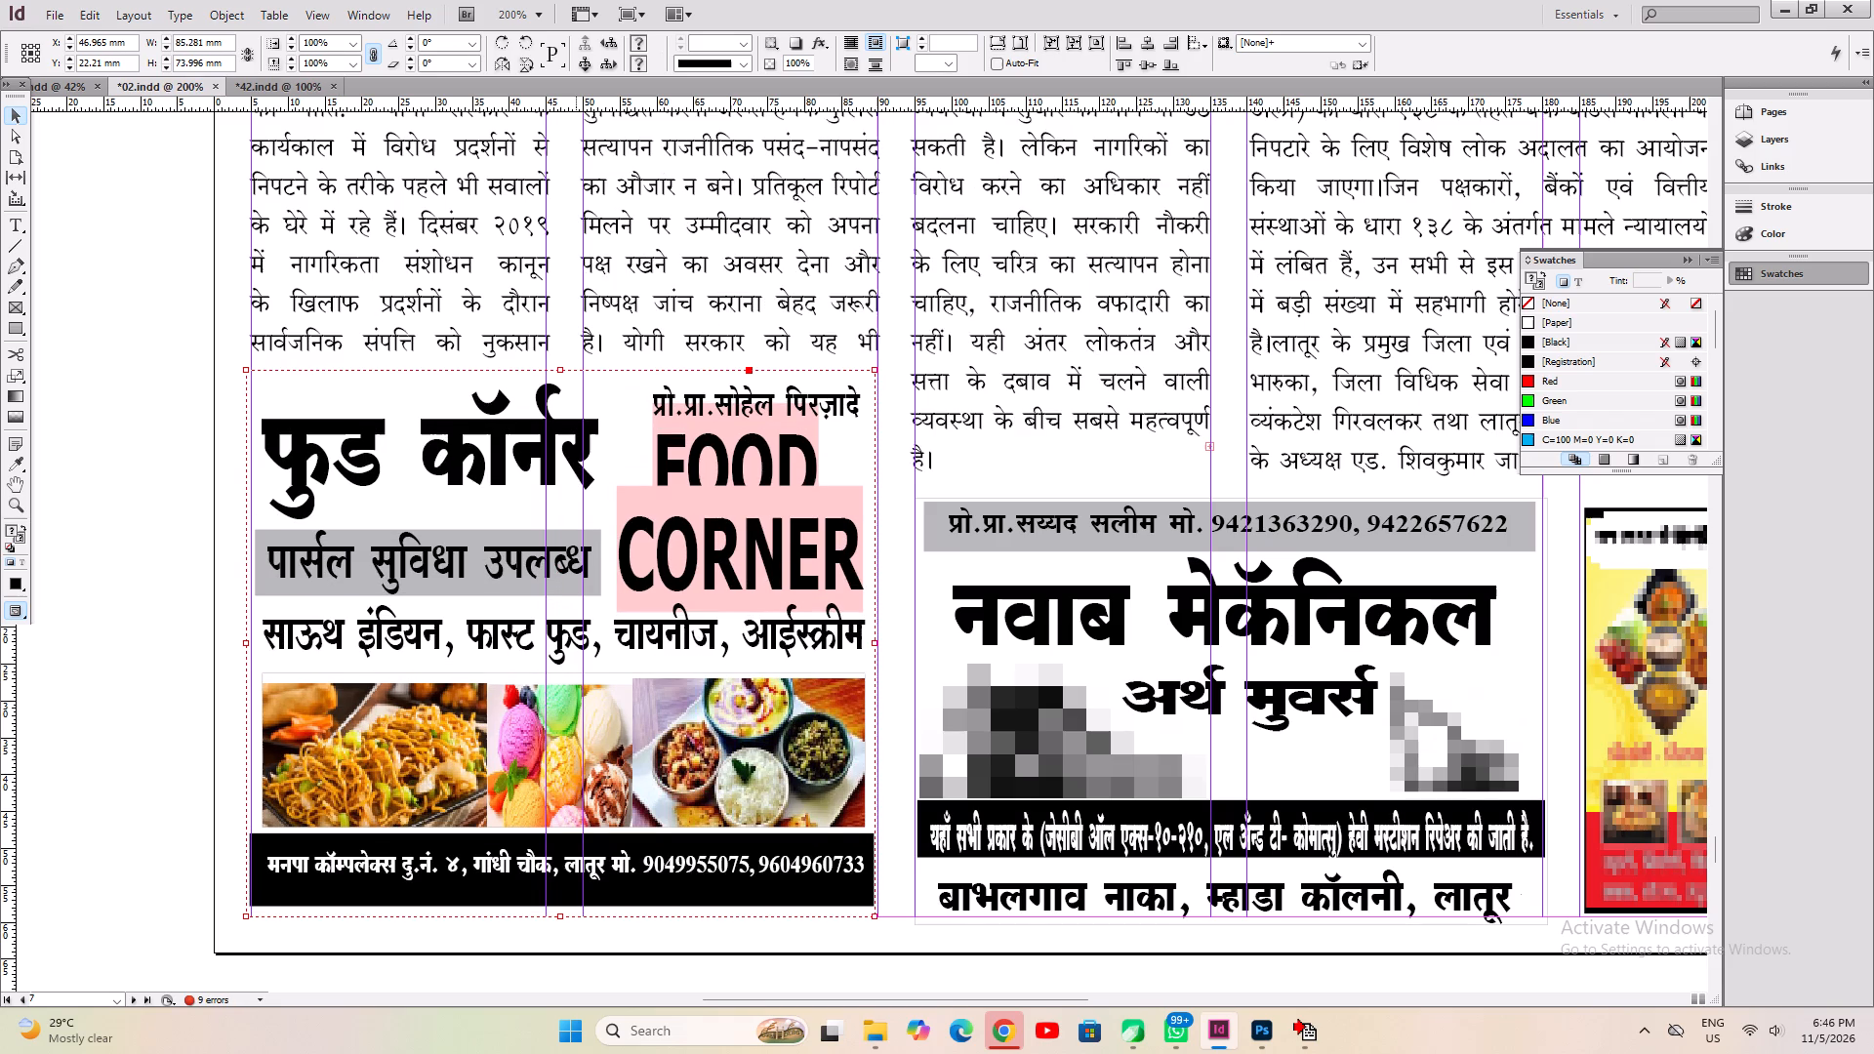
Nudge the FOOD CORNER ad down about 1.4 mm to the bottom margin and stretch its top edge slightly further upward.
{"action": "key", "text": "Down"}
{"action": "key", "text": "Down"}
{"action": "key", "text": "Down"}
{"action": "key", "text": "Down"}
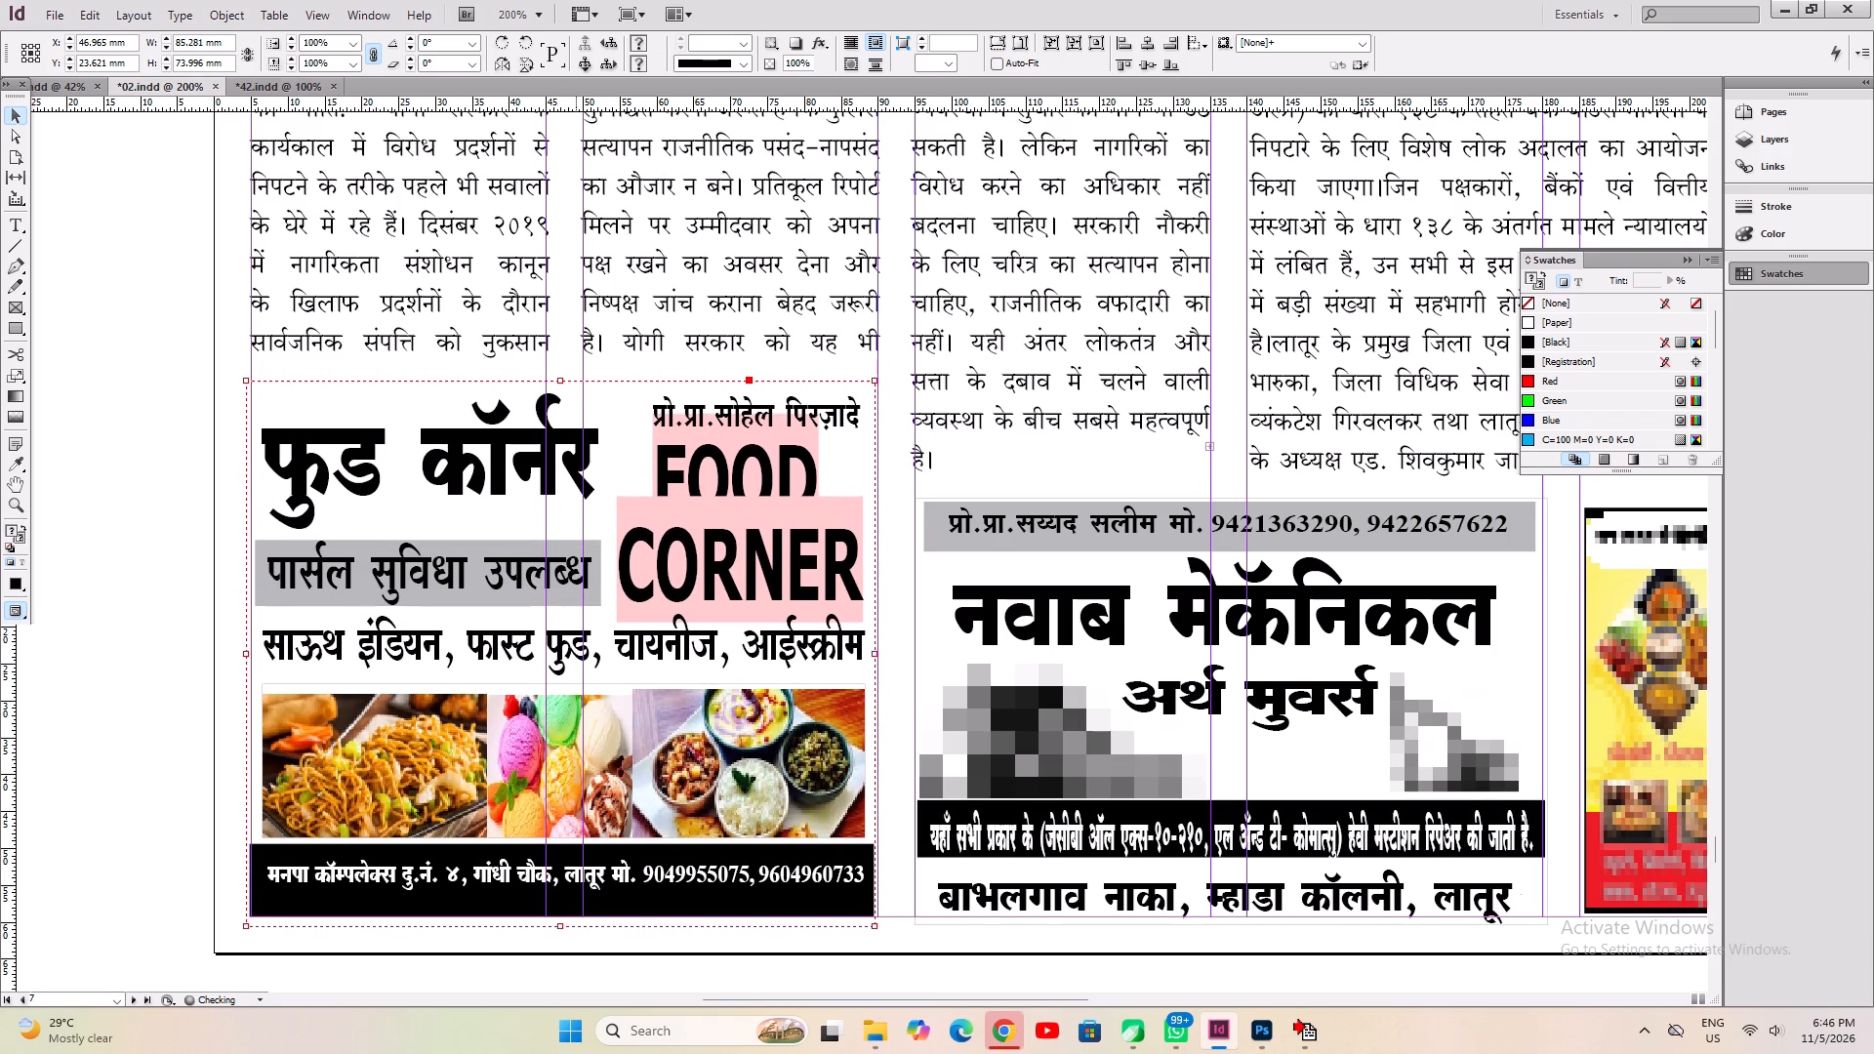
{"action": "left_click_drag", "start_coordinate": [563, 380], "coordinate": [563, 367], "text": "ctrl"}
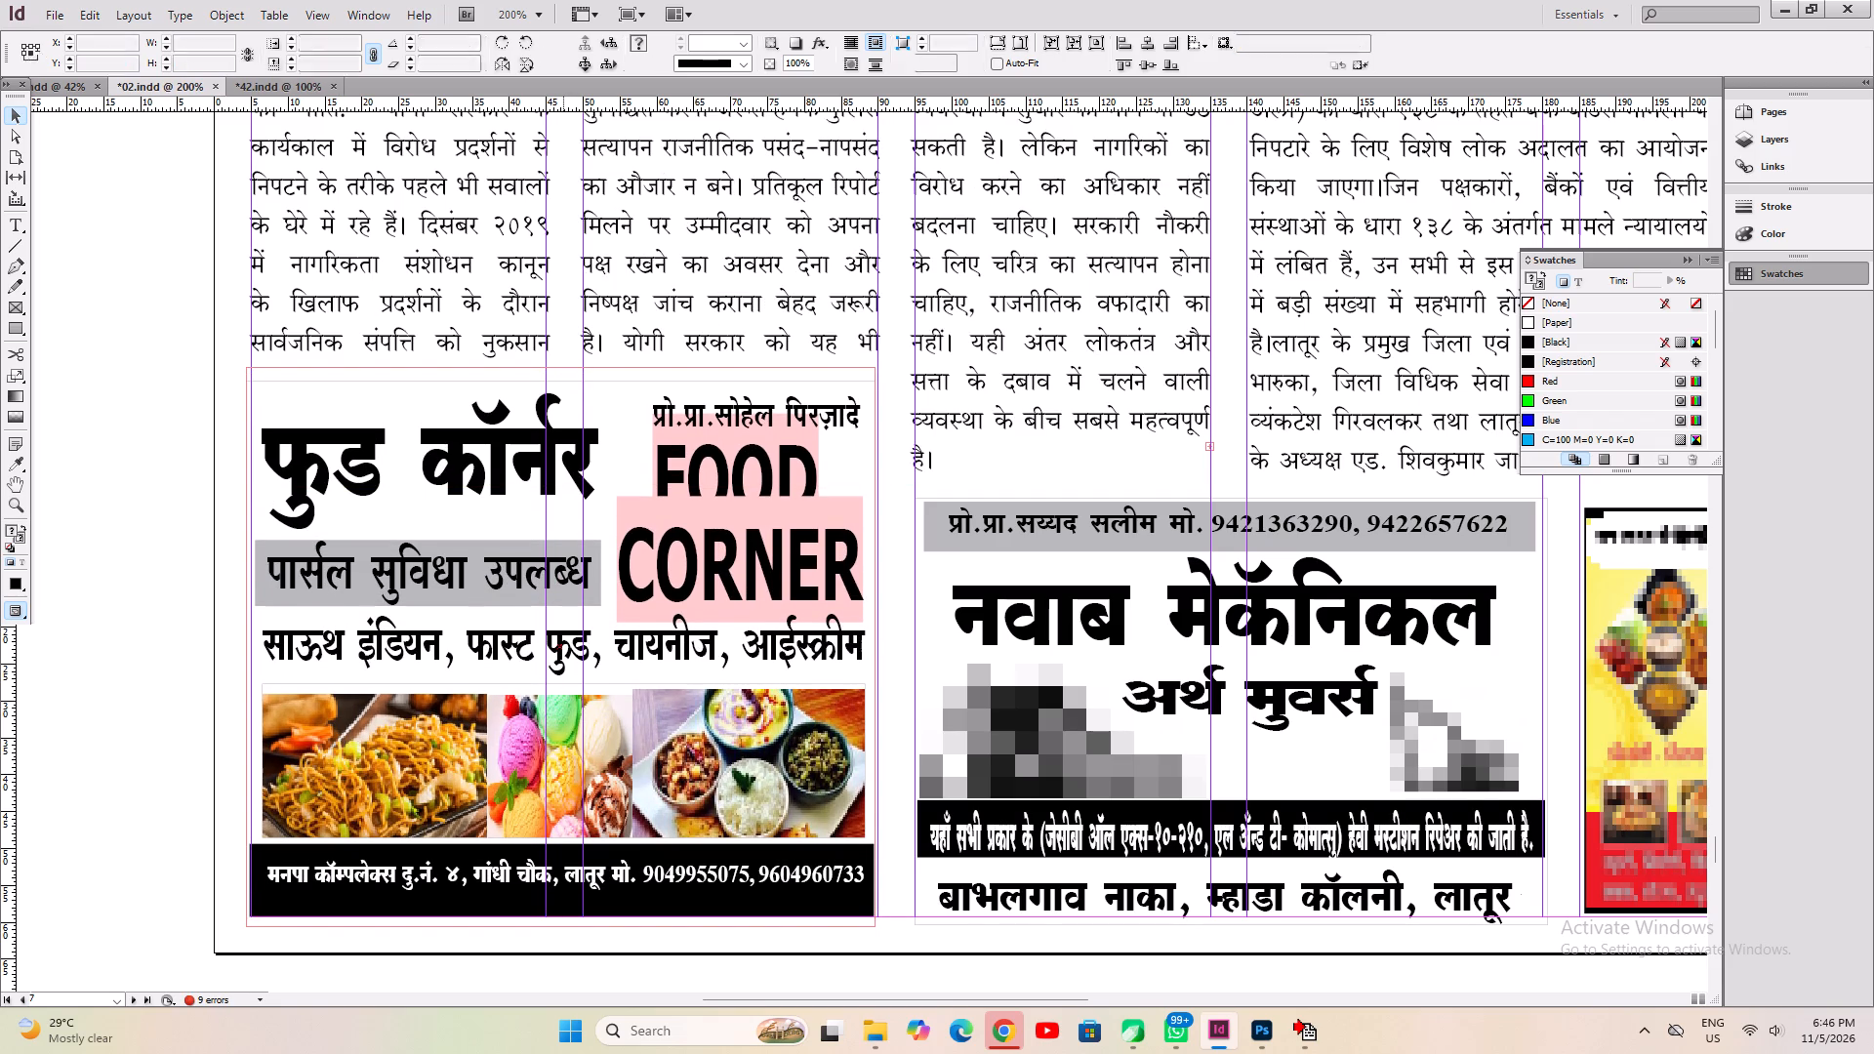
Nudge the नवाब मेकॅनिकल ad up about 1 mm so its base meets page 7's bottom margin.
{"action": "left_click", "coordinate": [1006, 837]}
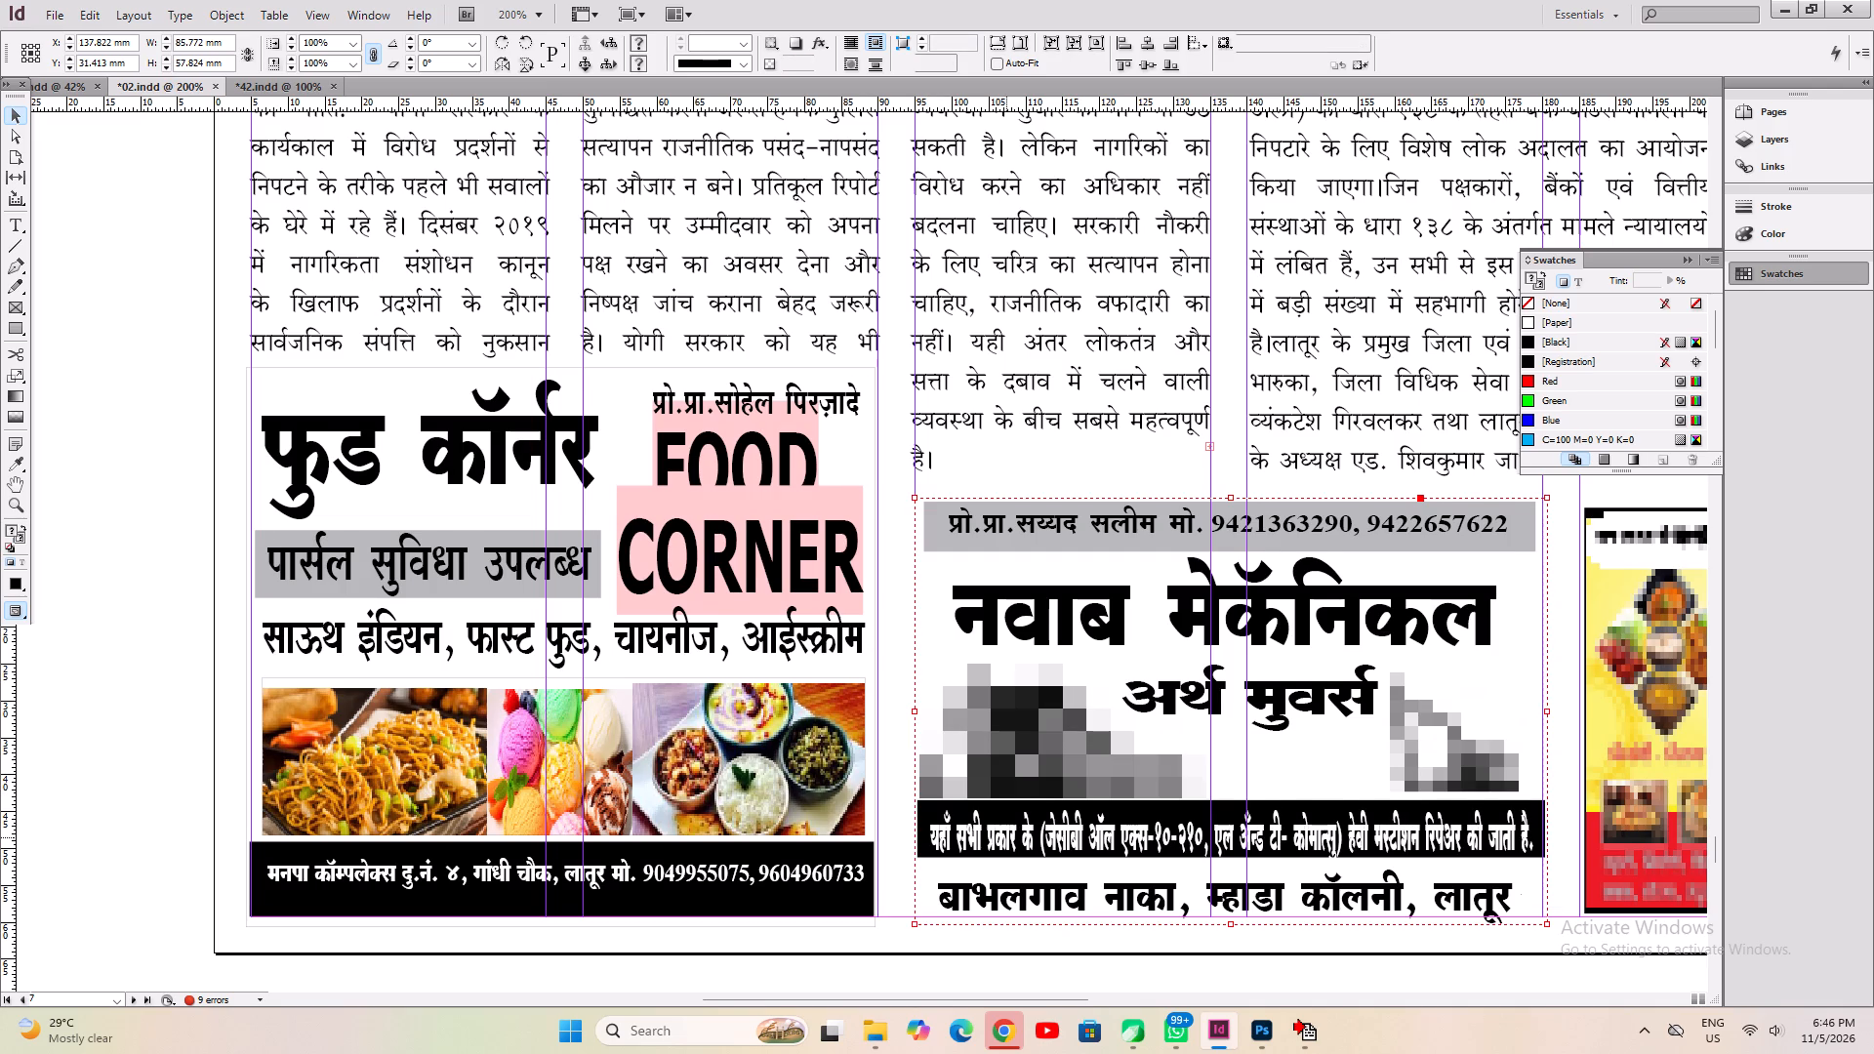
{"action": "key", "text": "Up"}
{"action": "key", "text": "Up"}
{"action": "key", "text": "Up"}
{"action": "key", "text": "Up"}
{"action": "key", "text": "Down"}
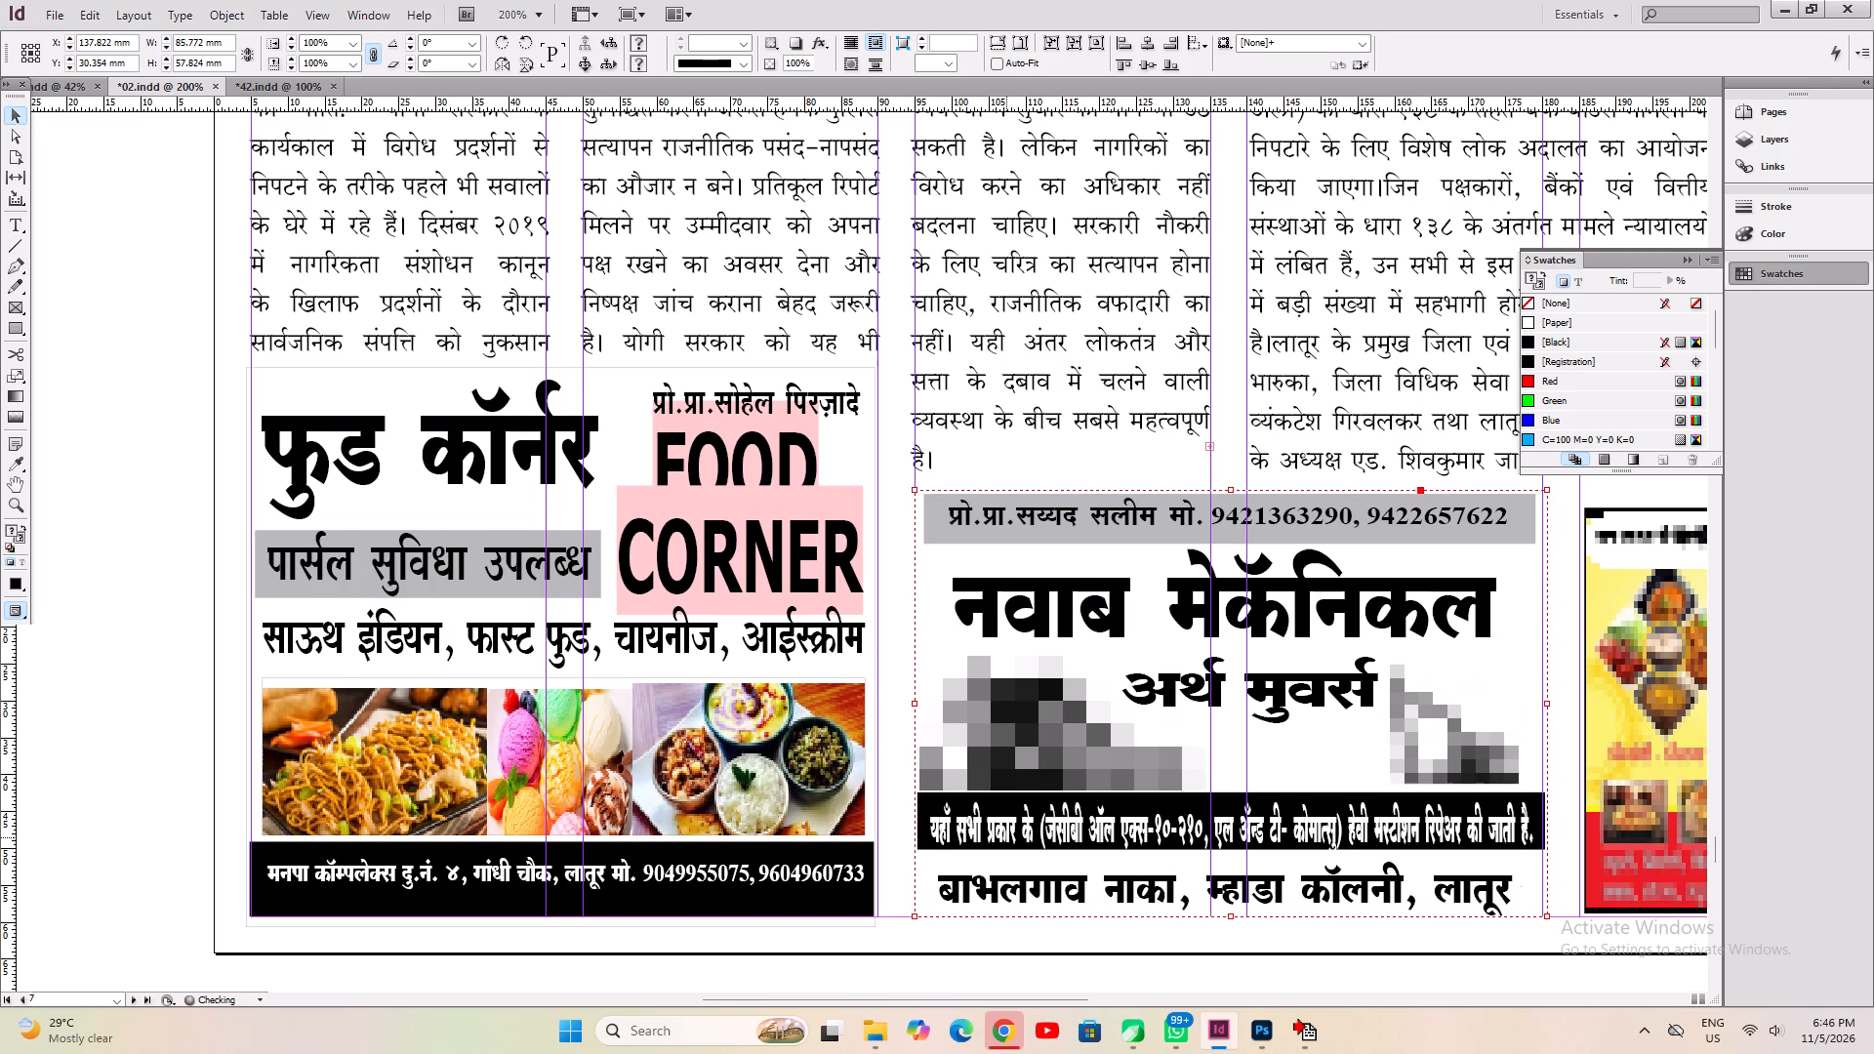
Stretch the top edge of the हॉटेल शालीमार ad on page 7 upward to a height of about 57.8 mm.
{"action": "key", "text": "space"}
{"action": "left_click_drag", "start_coordinate": [1289, 750], "coordinate": [654, 773]}
{"action": "left_click", "coordinate": [1113, 733]}
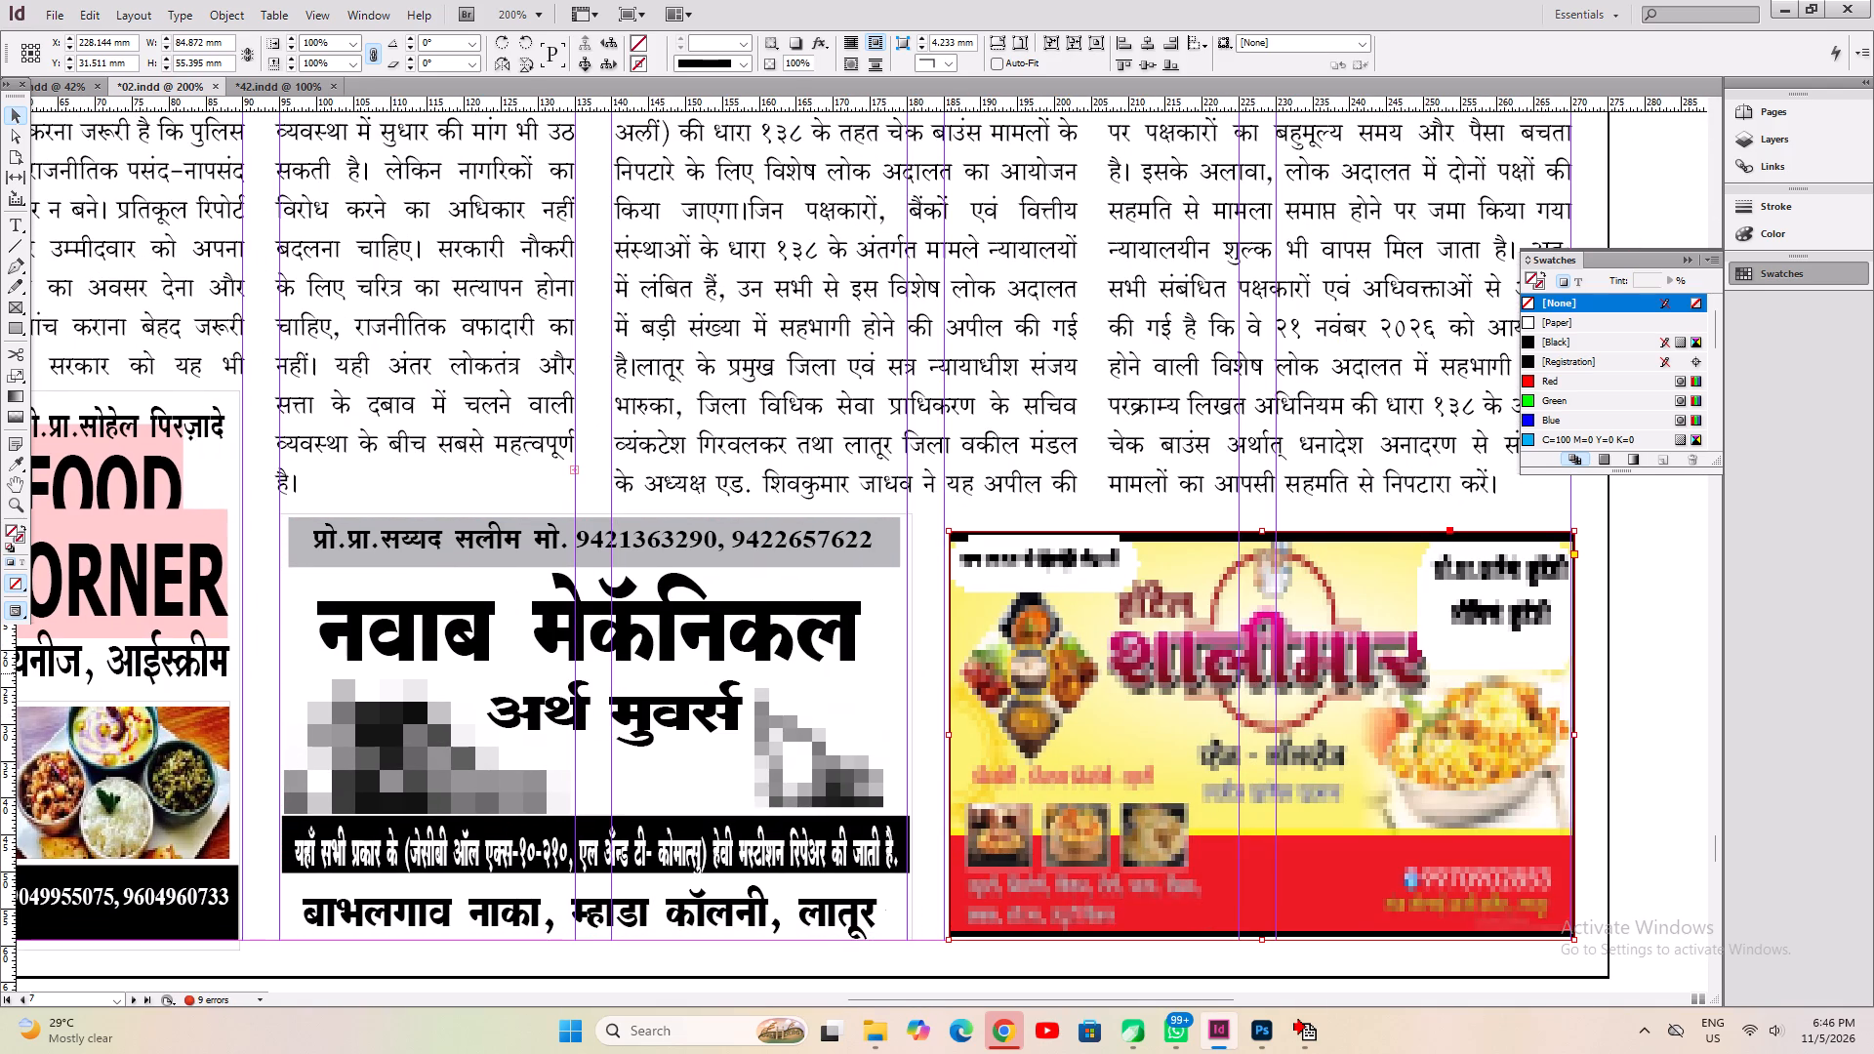
{"action": "left_click_drag", "start_coordinate": [1264, 534], "coordinate": [1264, 515], "text": "ctrl"}
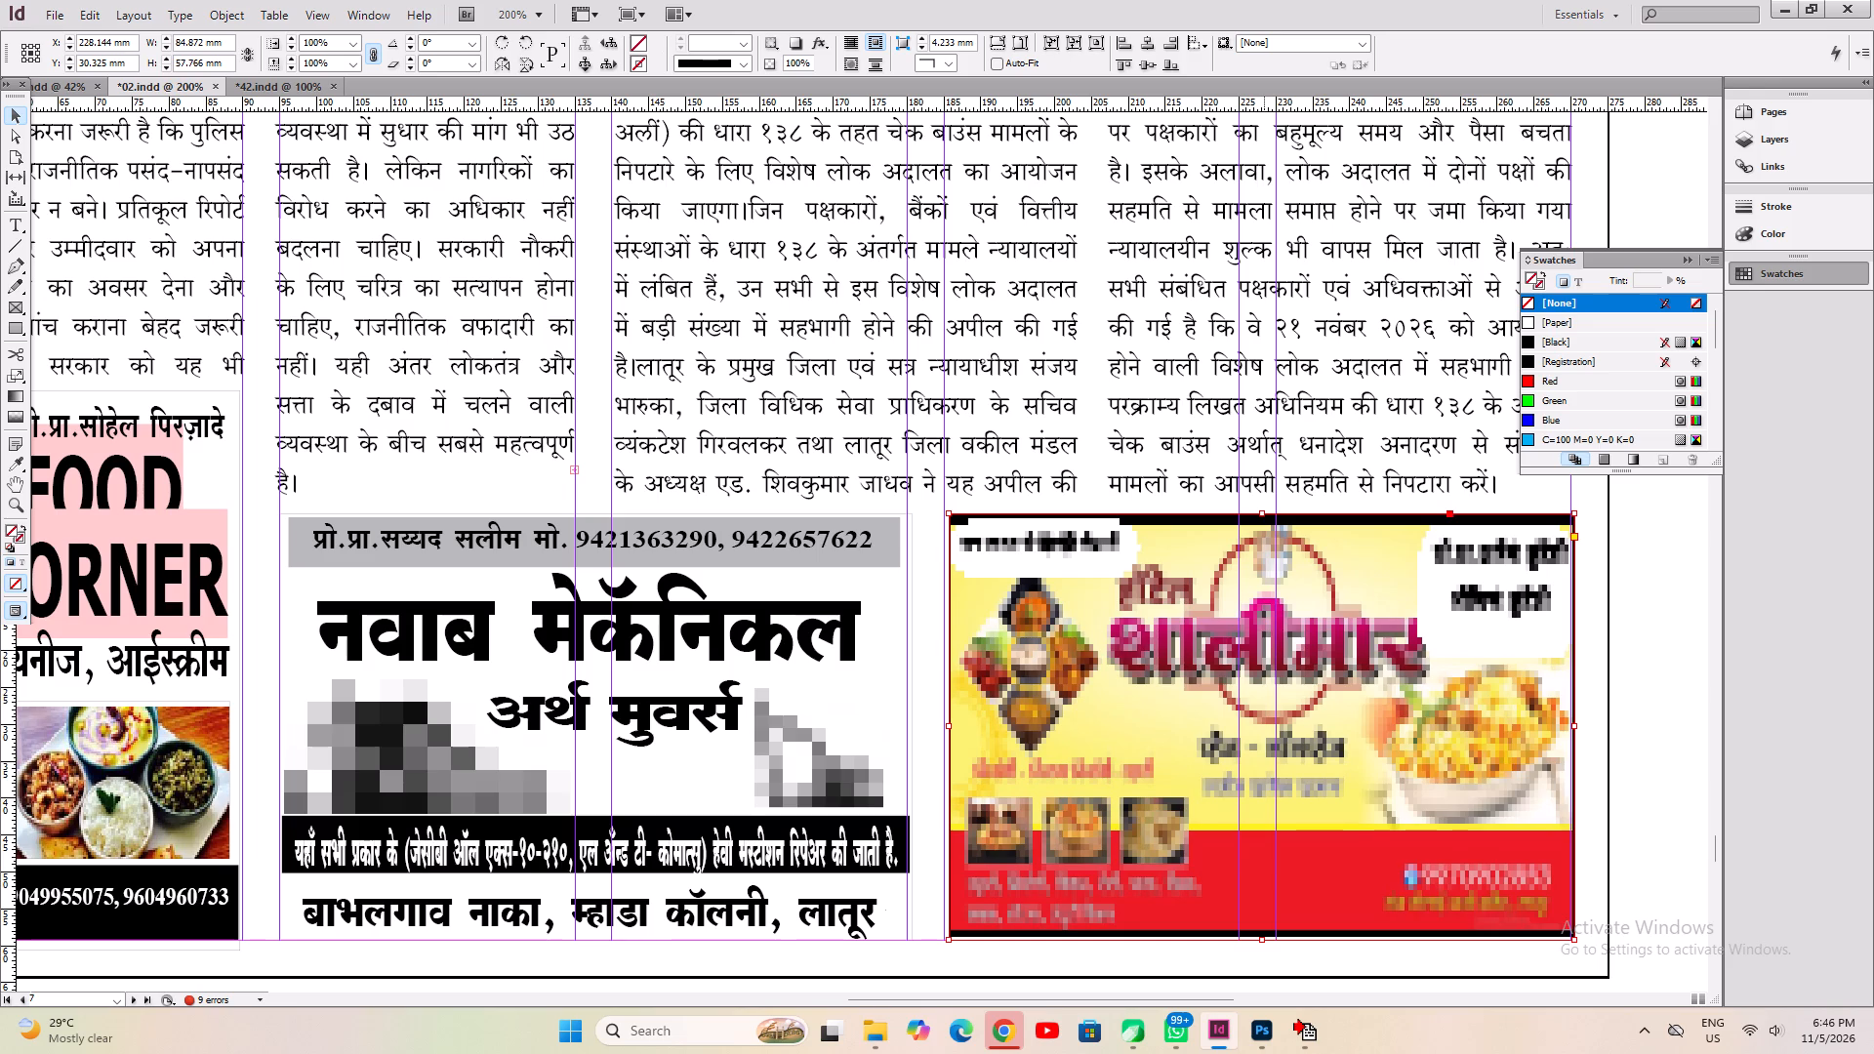
Fit page 7 in the window, select all its objects and save the 02.indd document.
{"action": "key", "text": "ctrl+s"}
{"action": "key", "text": "ctrl+0"}
{"action": "key", "text": "ctrl+a"}
{"action": "key", "text": "ctrl+s"}
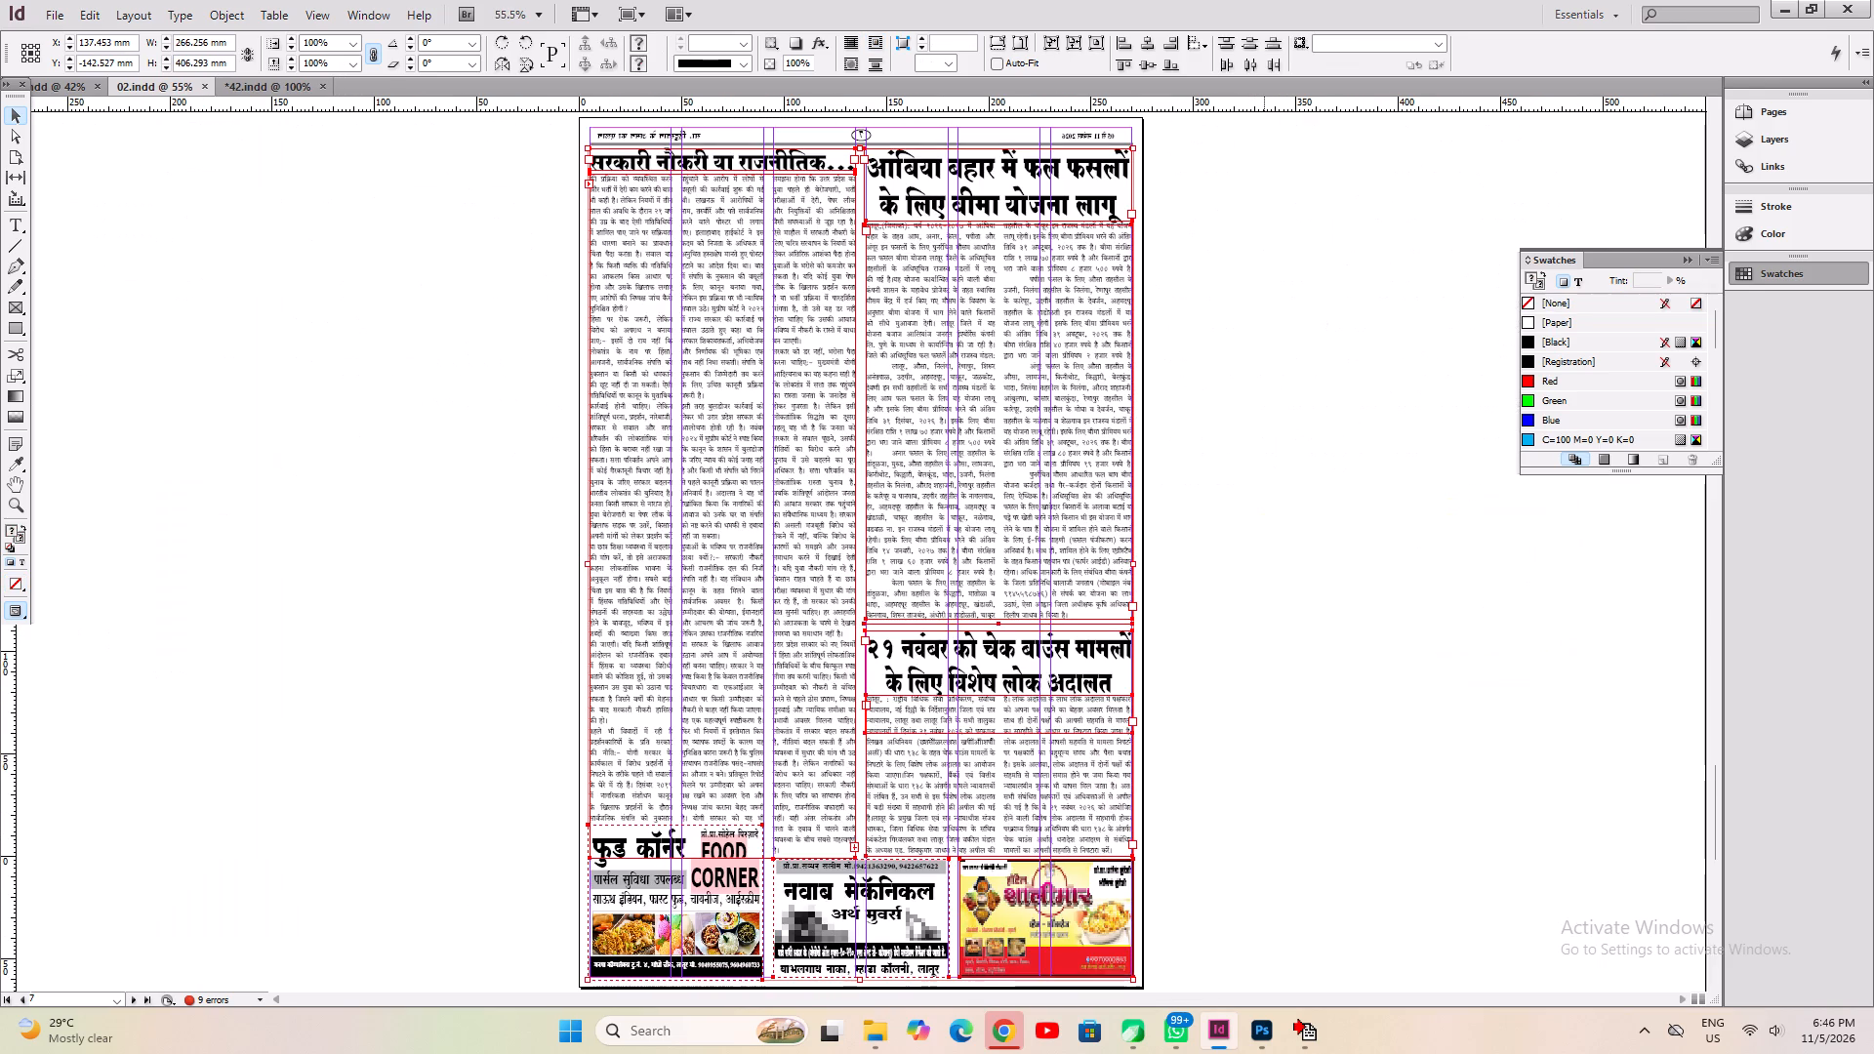
{"action": "key", "text": "ctrl+a"}
{"action": "key", "text": "ctrl+s"}
{"action": "double_click", "coordinate": [1313, 704]}
{"action": "key", "text": "ctrl+a"}
{"action": "key", "text": "ctrl+s"}
{"action": "left_click", "coordinate": [1313, 704]}
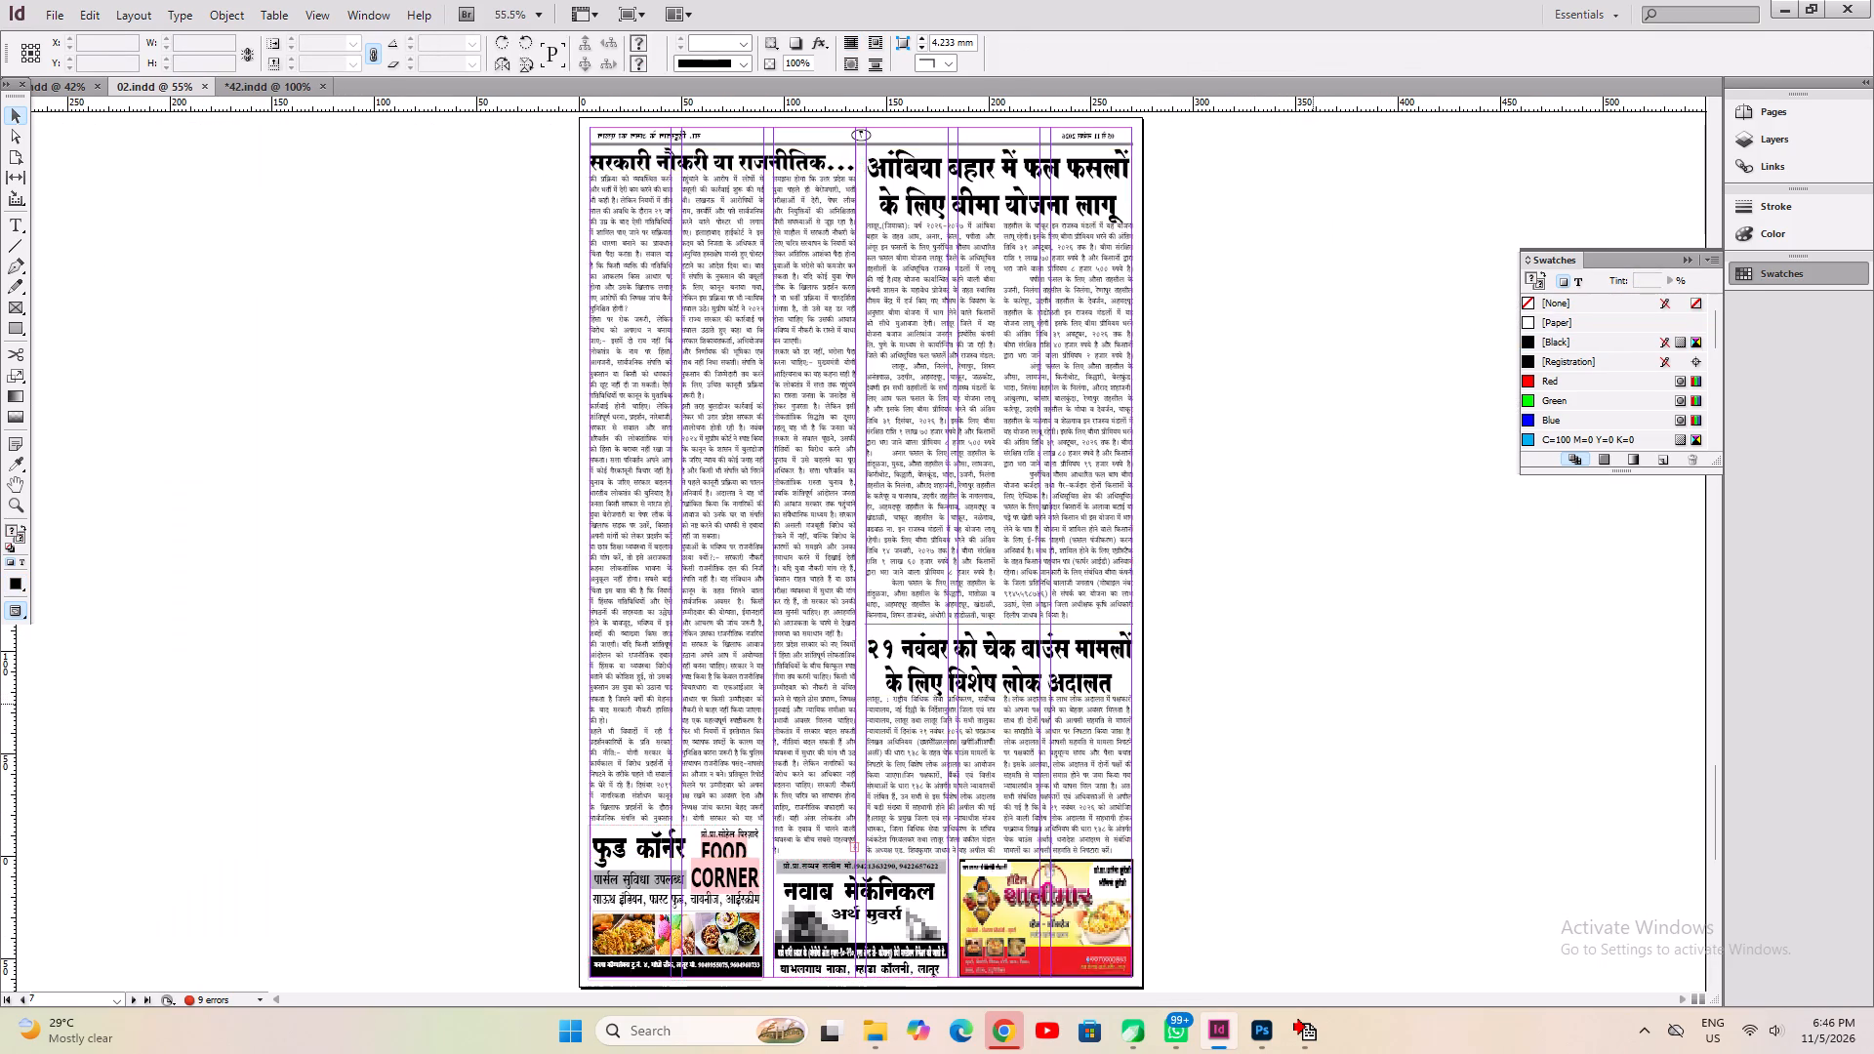
Go to page 8 and examine its articles at 100% from the top headlines down to the bus-fare inspection story.
{"action": "key", "text": "space"}
{"action": "key", "text": "space"}
{"action": "key", "text": "space"}
{"action": "key", "text": "space"}
{"action": "key", "text": "space"}
{"action": "key", "text": "space"}
{"action": "key", "text": "space"}
{"action": "key", "text": "space"}
{"action": "key", "text": "space"}
{"action": "key", "text": "space"}
{"action": "key", "text": "space"}
{"action": "key", "text": "space"}
{"action": "key", "text": "space"}
{"action": "key", "text": "space"}
{"action": "key", "text": "space"}
{"action": "key", "text": "space"}
{"action": "key", "text": "space"}
{"action": "key", "text": "space"}
{"action": "key", "text": "space"}
{"action": "key", "text": "space"}
{"action": "left_click_drag", "start_coordinate": [1282, 857], "coordinate": [1191, 368]}
{"action": "left_click_drag", "start_coordinate": [1183, 630], "coordinate": [1161, 238]}
{"action": "left_click", "coordinate": [799, 511]}
{"action": "key", "text": "ctrl+1"}
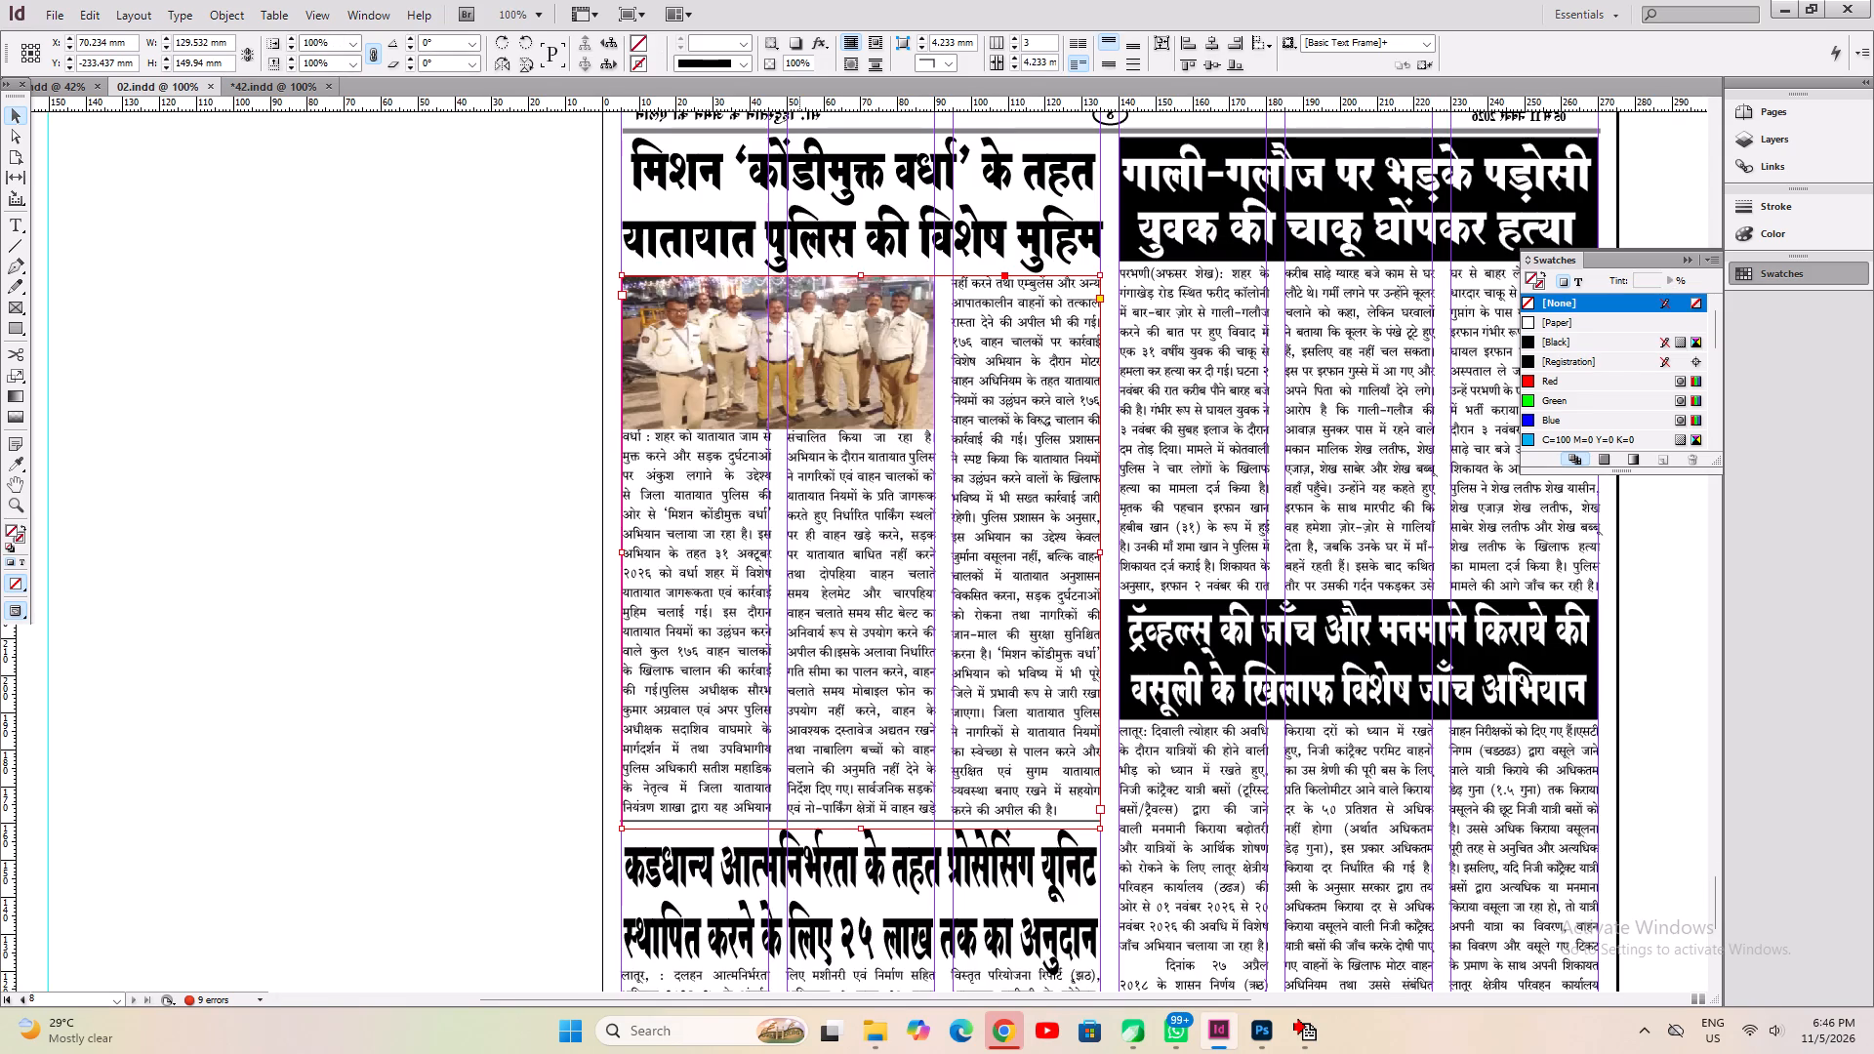
{"action": "key", "text": "space"}
{"action": "key", "text": "space"}
{"action": "key", "text": "space"}
{"action": "key", "text": "space"}
{"action": "key", "text": "space"}
{"action": "key", "text": "space"}
{"action": "key", "text": "space"}
{"action": "key", "text": "space"}
{"action": "key", "text": "space"}
{"action": "key", "text": "space"}
{"action": "key", "text": "space"}
{"action": "key", "text": "space"}
{"action": "key", "text": "space"}
{"action": "key", "text": "space"}
{"action": "key", "text": "space"}
{"action": "key", "text": "space"}
{"action": "key", "text": "space"}
{"action": "key", "text": "space"}
{"action": "key", "text": "space"}
{"action": "key", "text": "space"}
{"action": "left_click_drag", "start_coordinate": [1243, 522], "coordinate": [906, 489]}
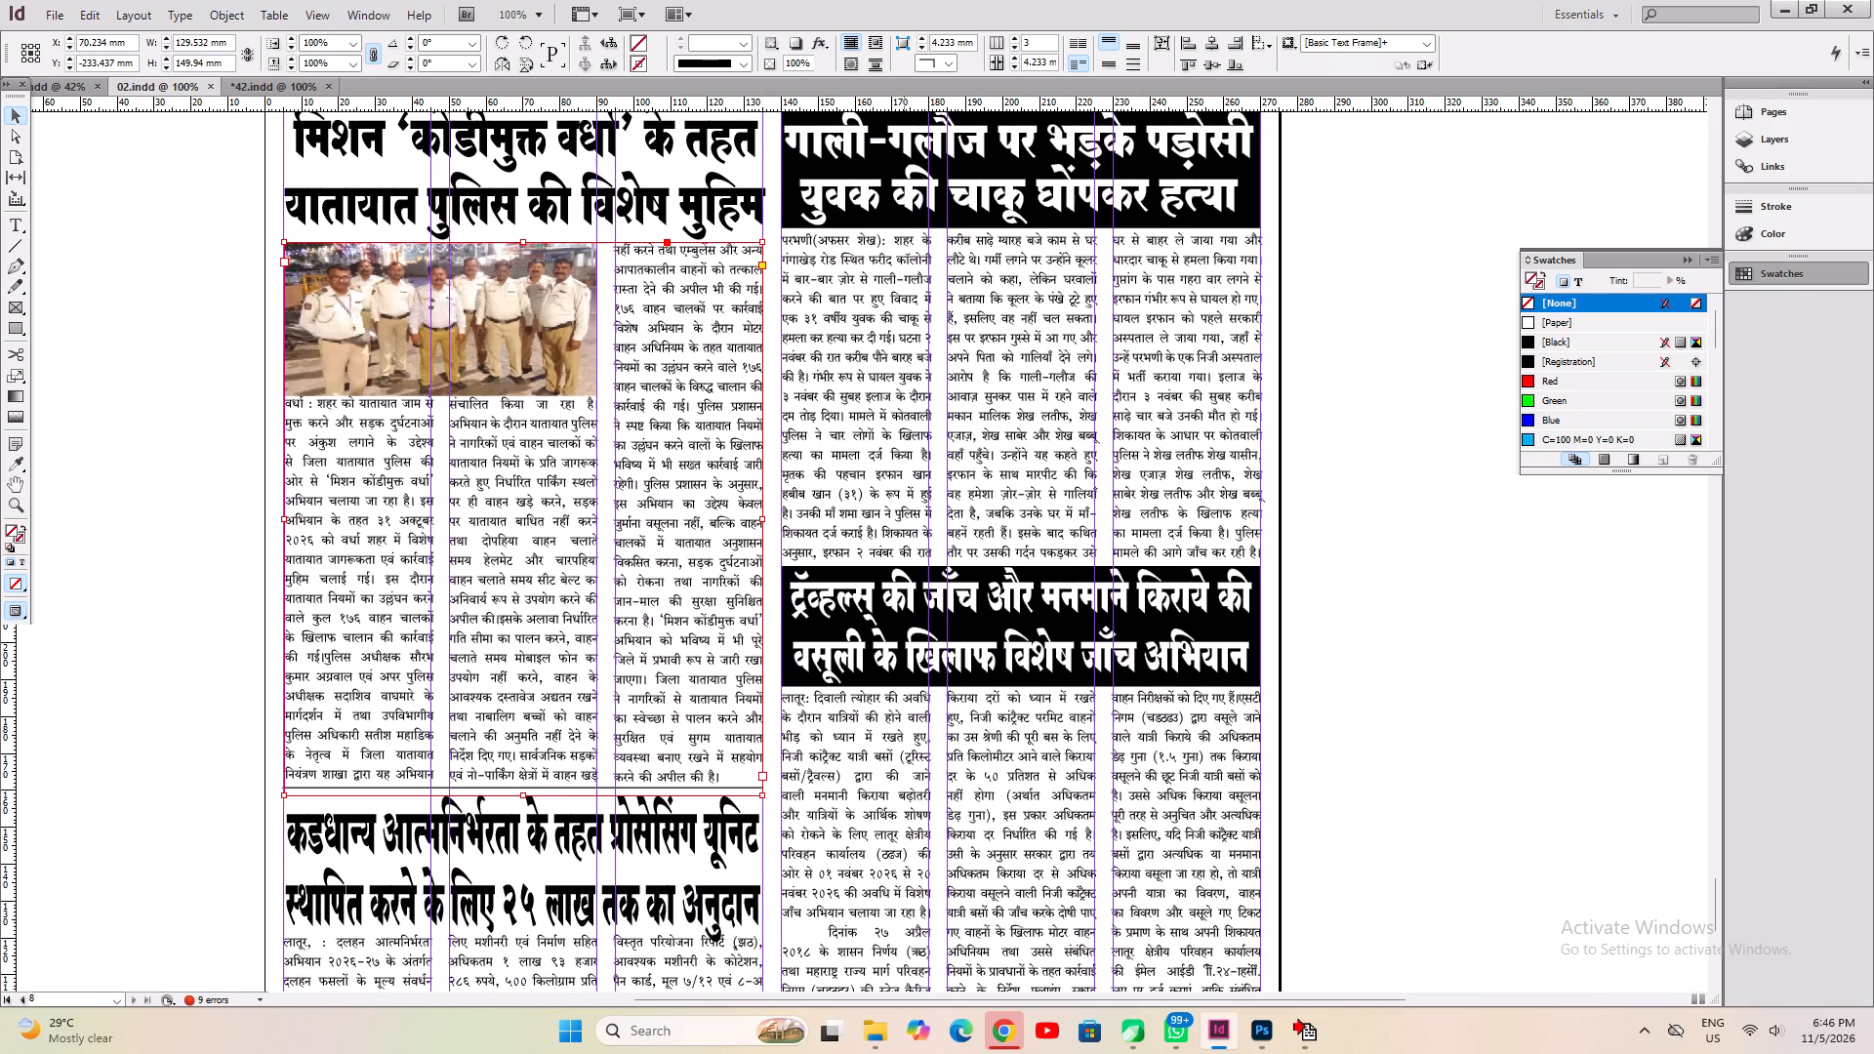
{"action": "left_click_drag", "start_coordinate": [997, 618], "coordinate": [940, 293]}
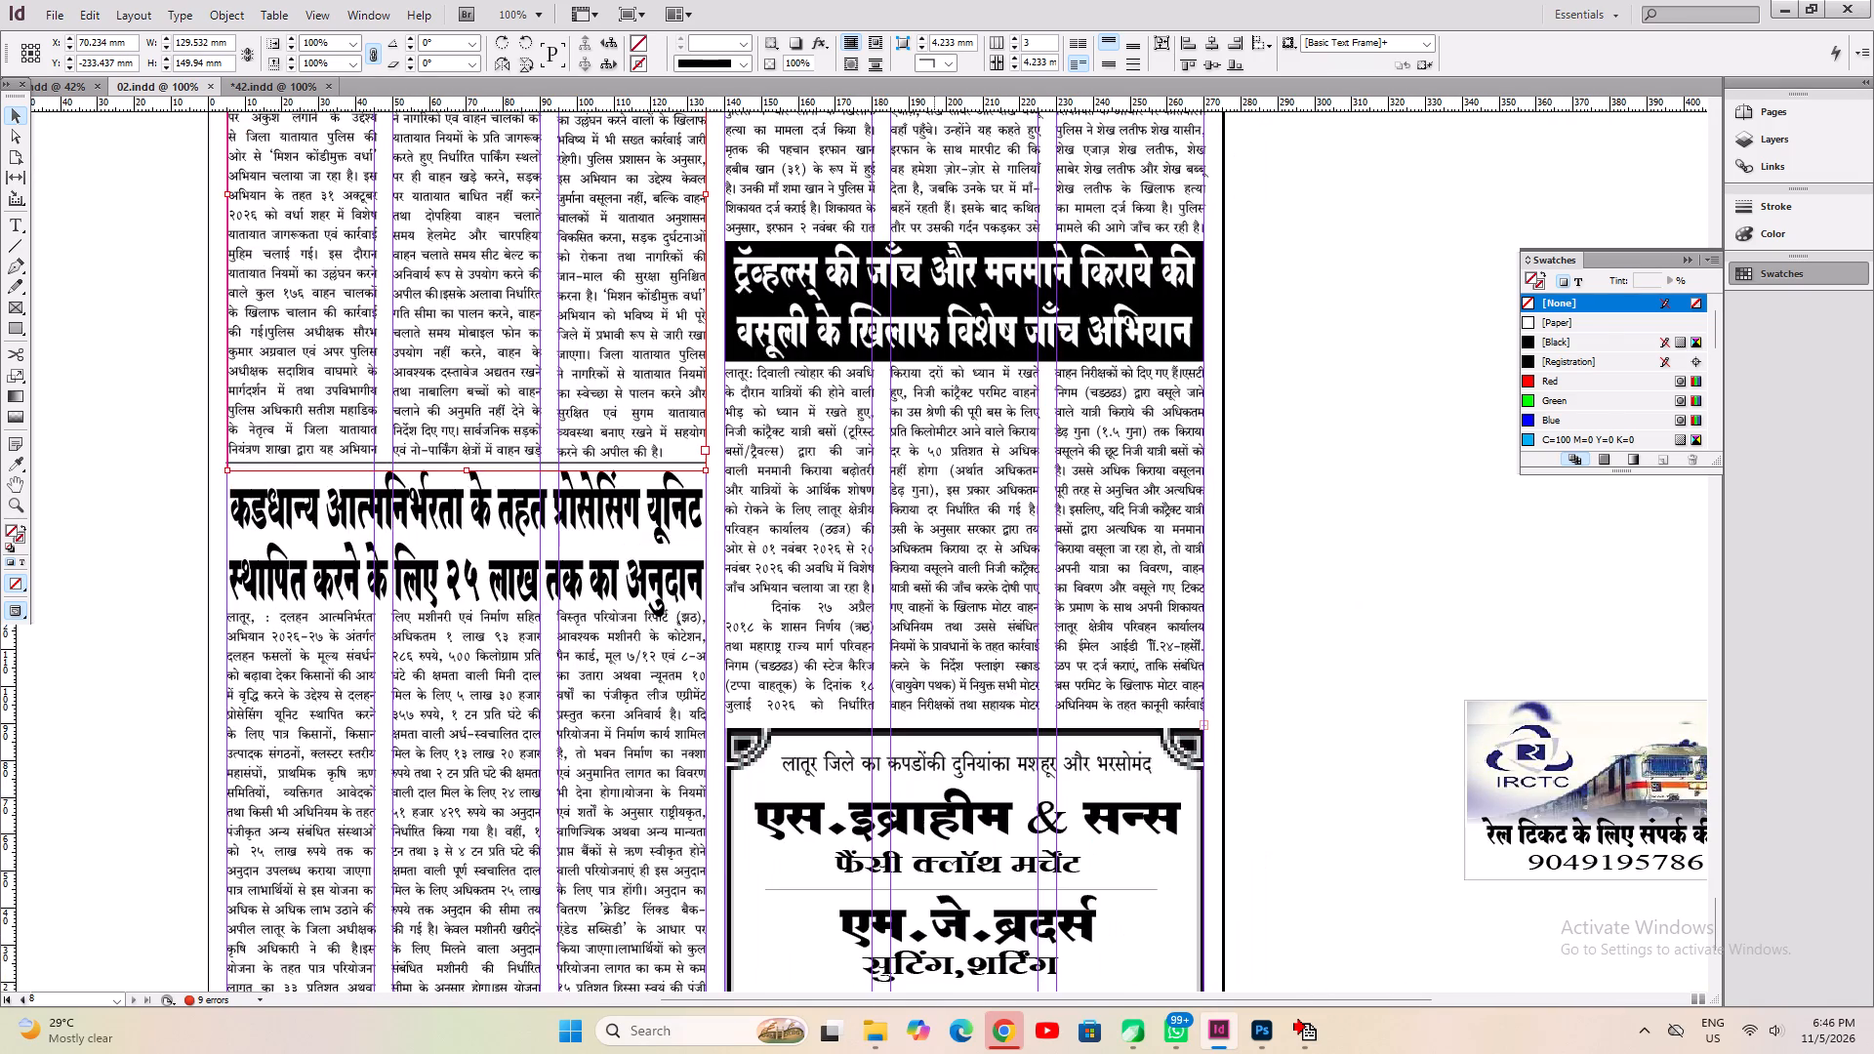
Delete the garbled bracketed abbreviations after कार्यालय, निर्णय and both mentions of निगम in the bus-fare article on page 8.
{"action": "left_click", "coordinate": [820, 492]}
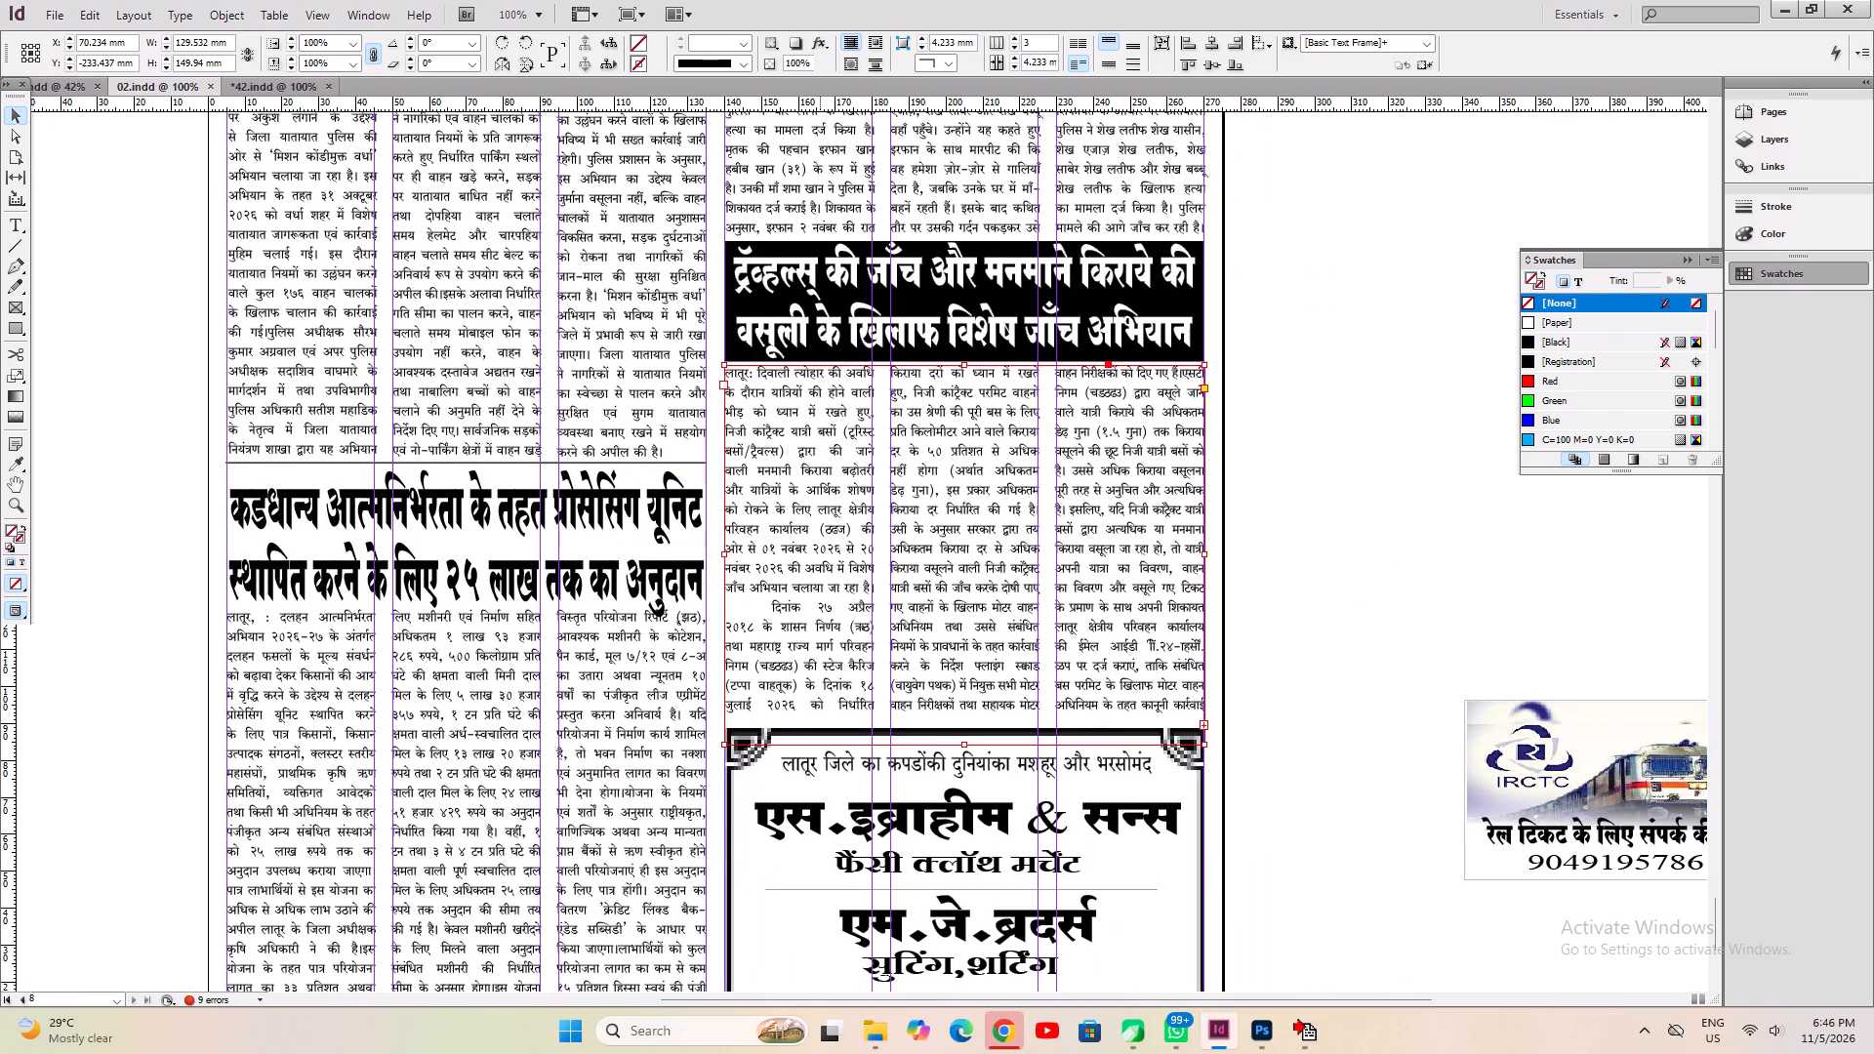
{"action": "key", "text": "ctrl+2"}
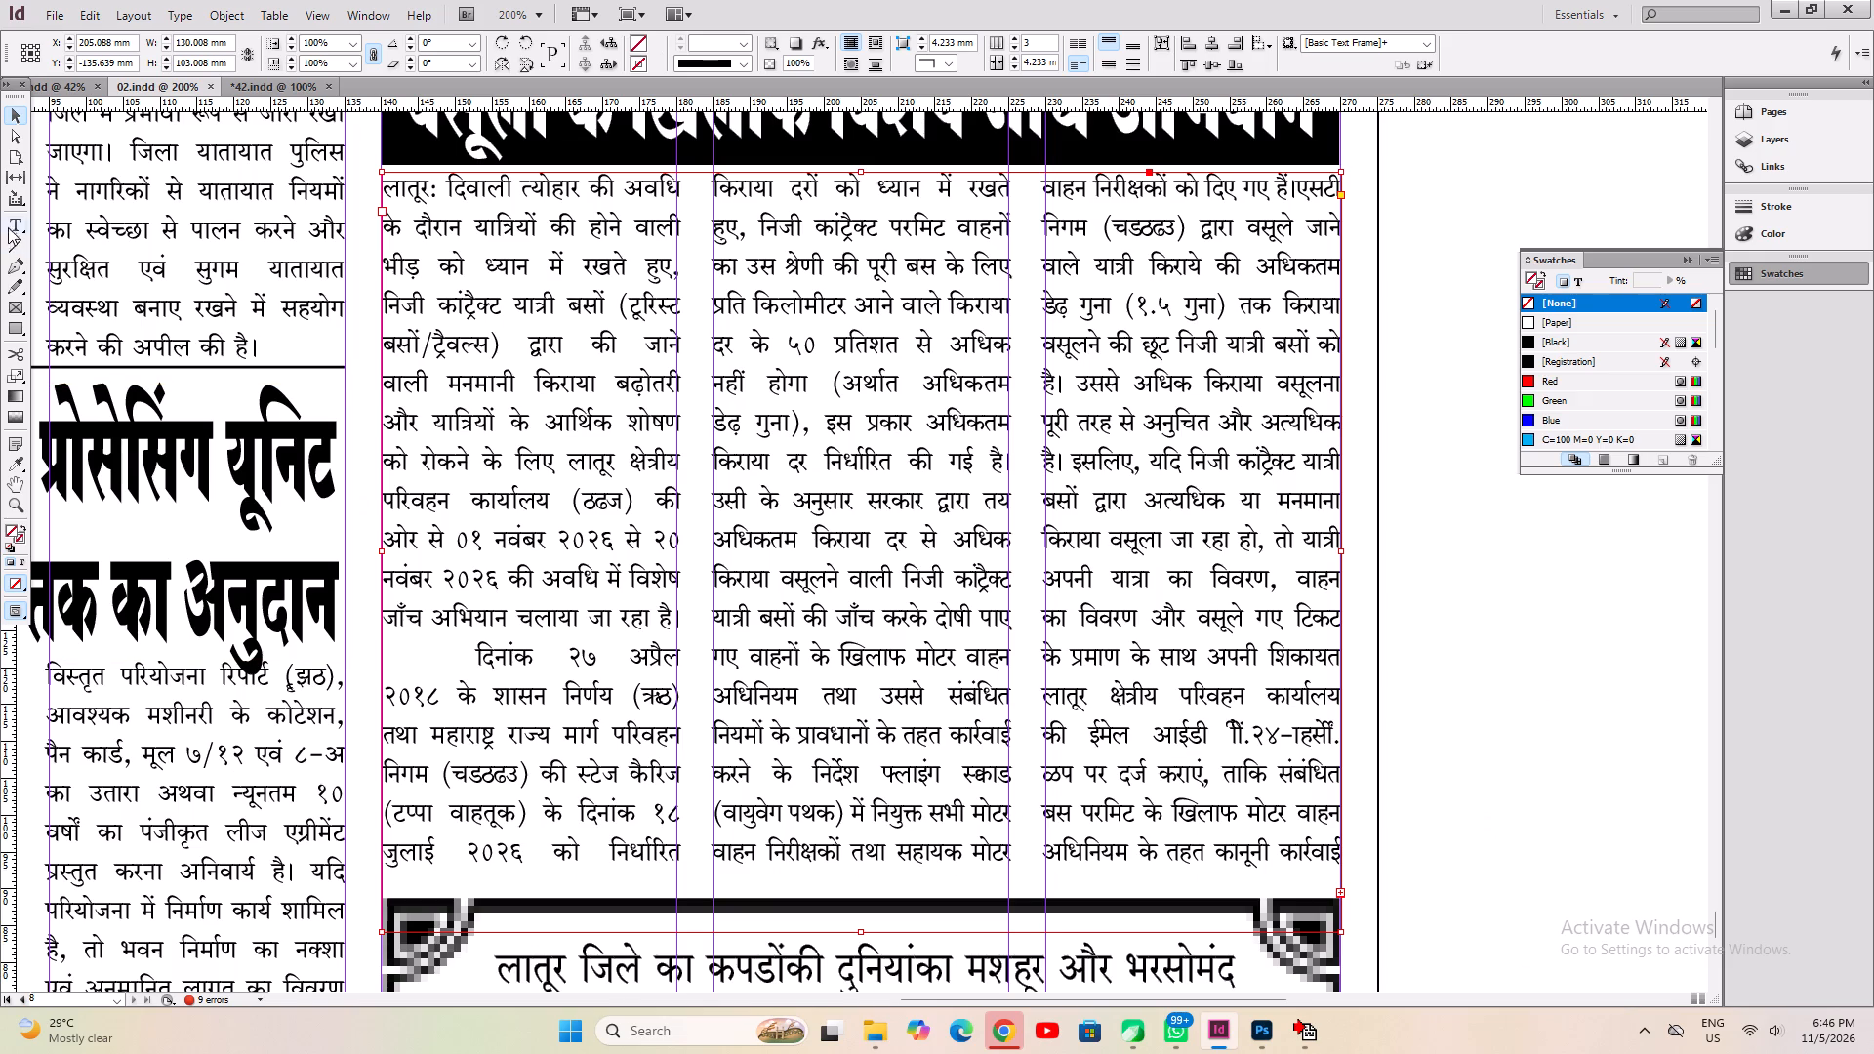
{"action": "left_click", "coordinate": [10, 226]}
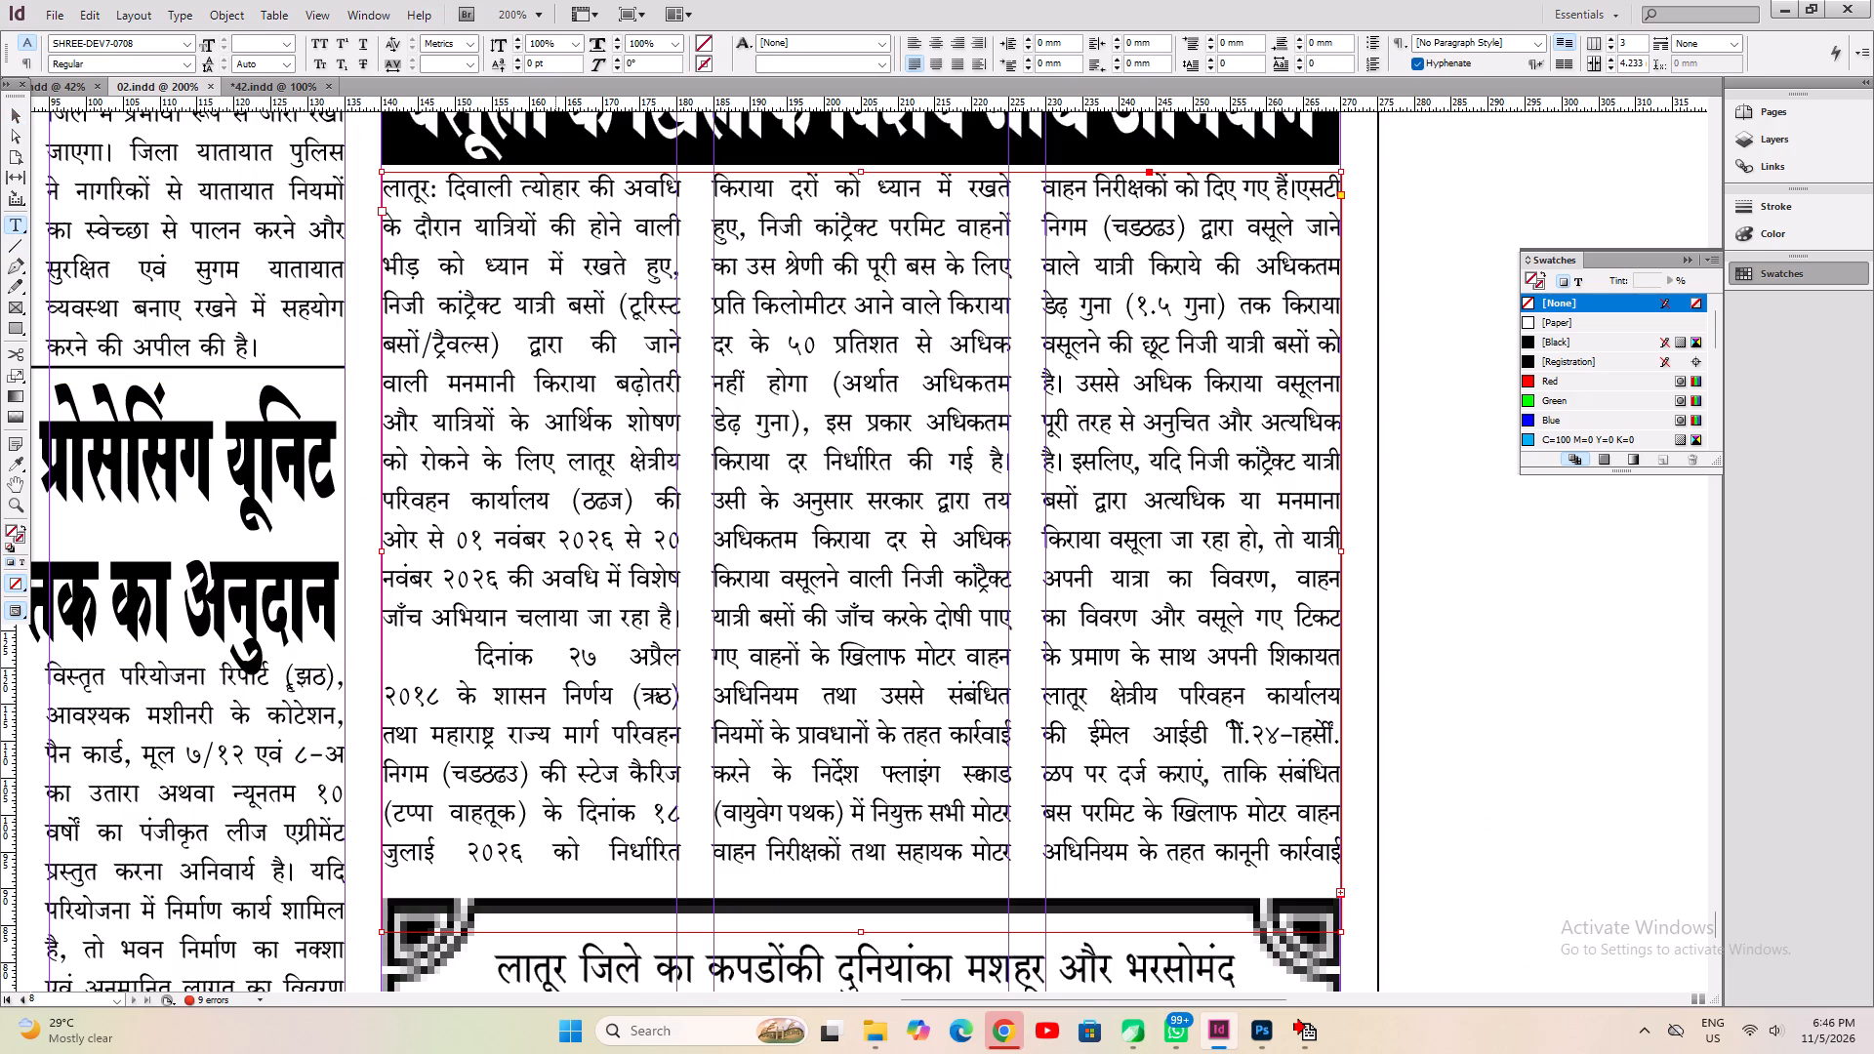
{"action": "left_click_drag", "start_coordinate": [555, 506], "coordinate": [633, 510]}
{"action": "key", "text": "BackSpace"}
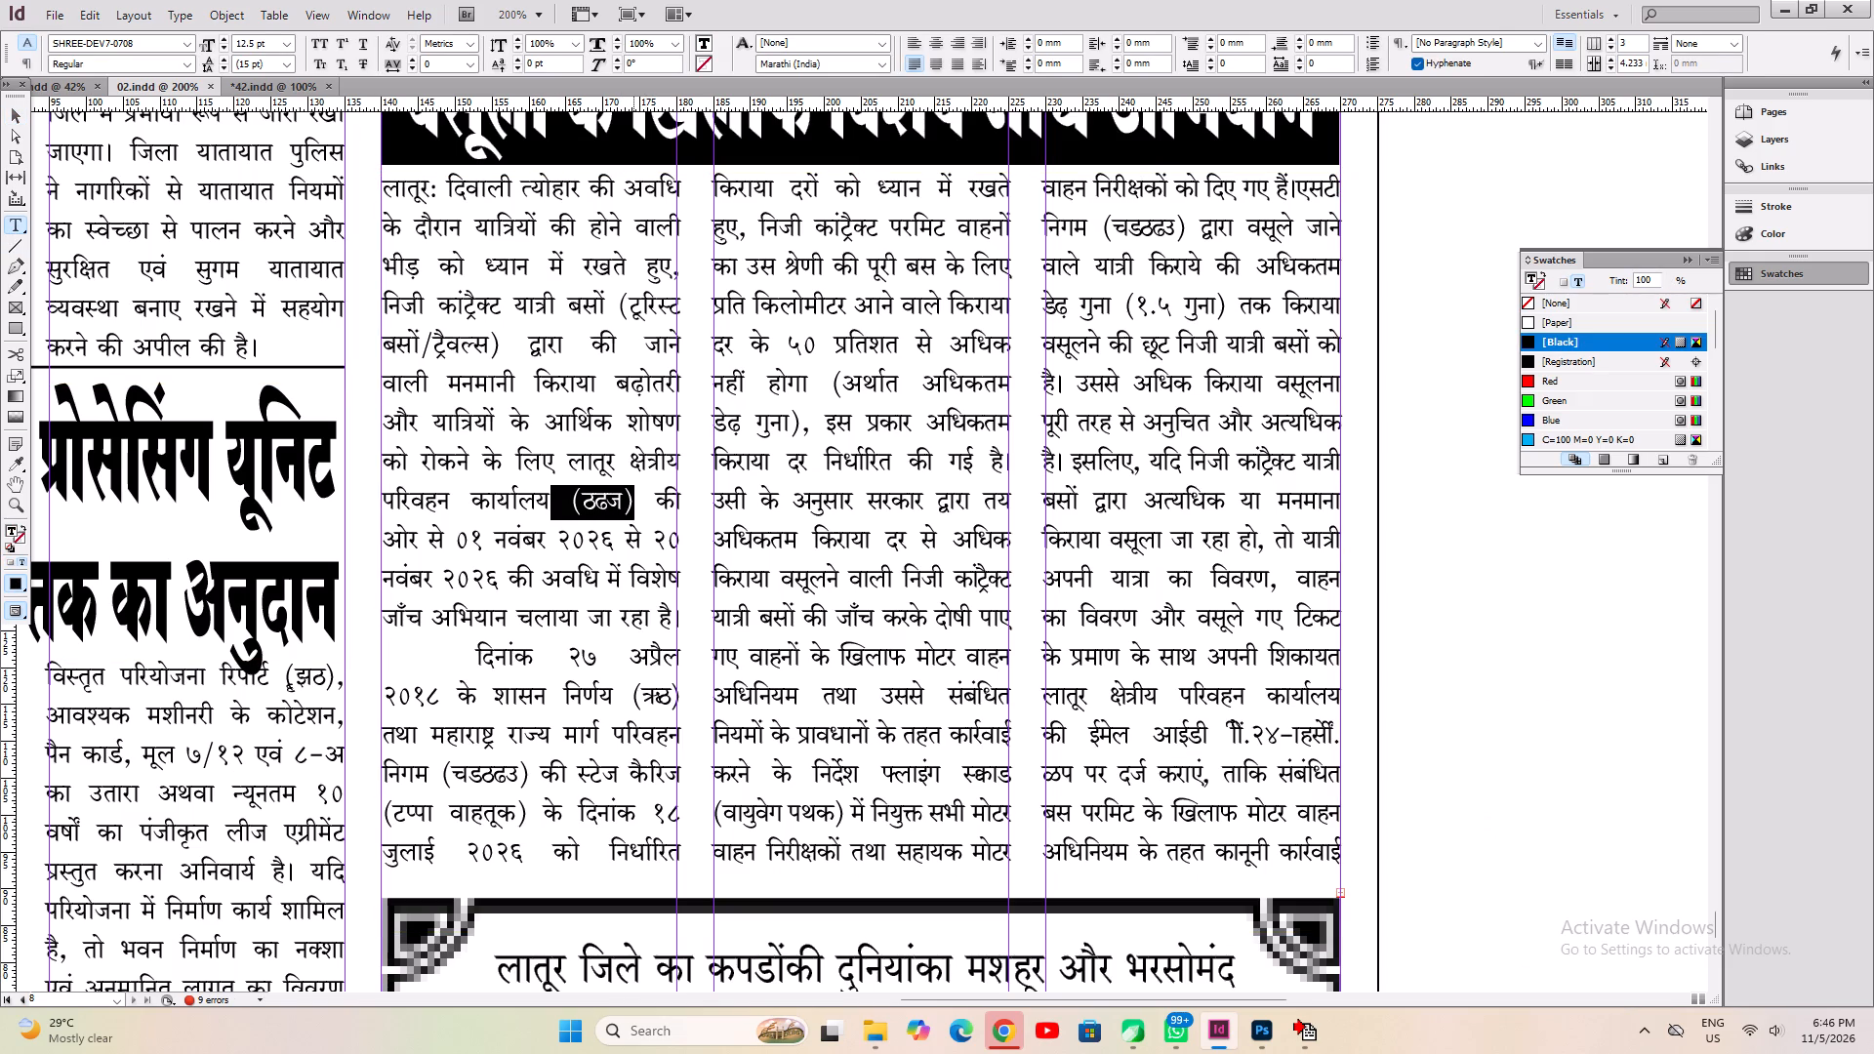
{"action": "left_click_drag", "start_coordinate": [624, 694], "coordinate": [645, 700]}
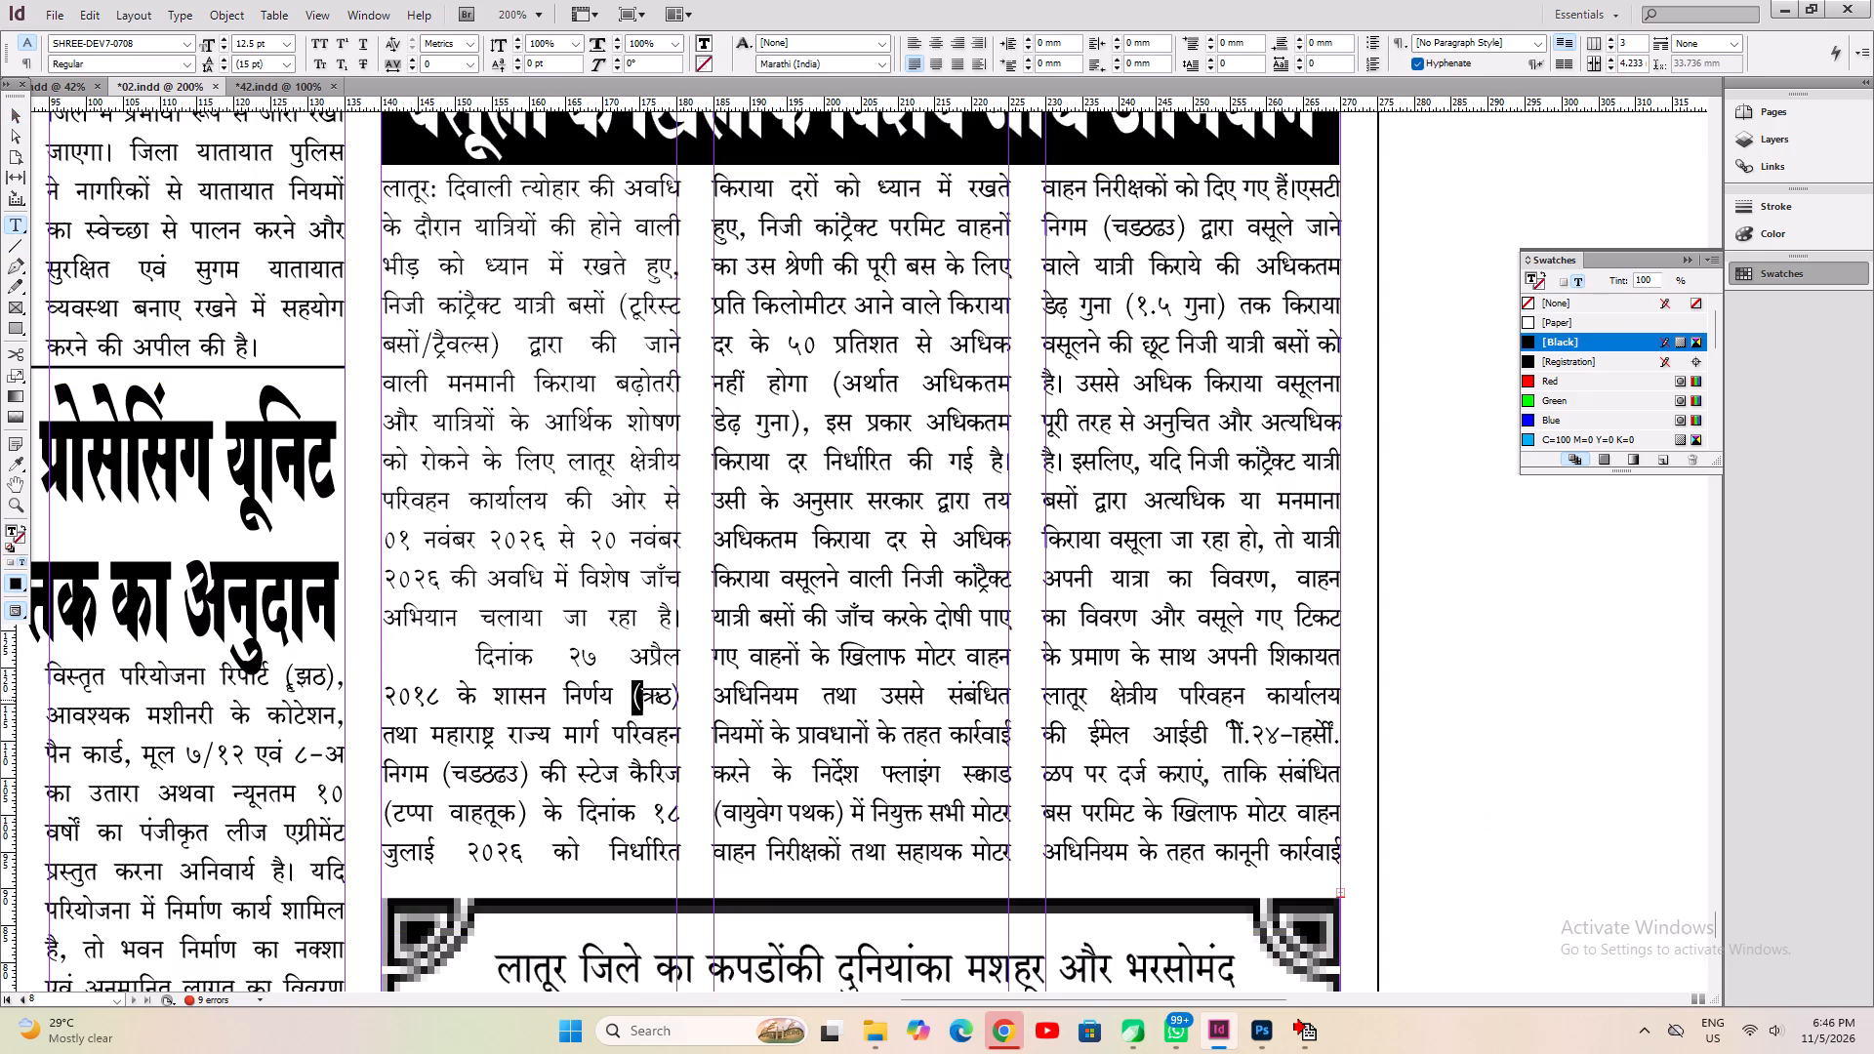
{"action": "left_click_drag", "start_coordinate": [645, 700], "coordinate": [678, 708]}
{"action": "key", "text": "BackSpace"}
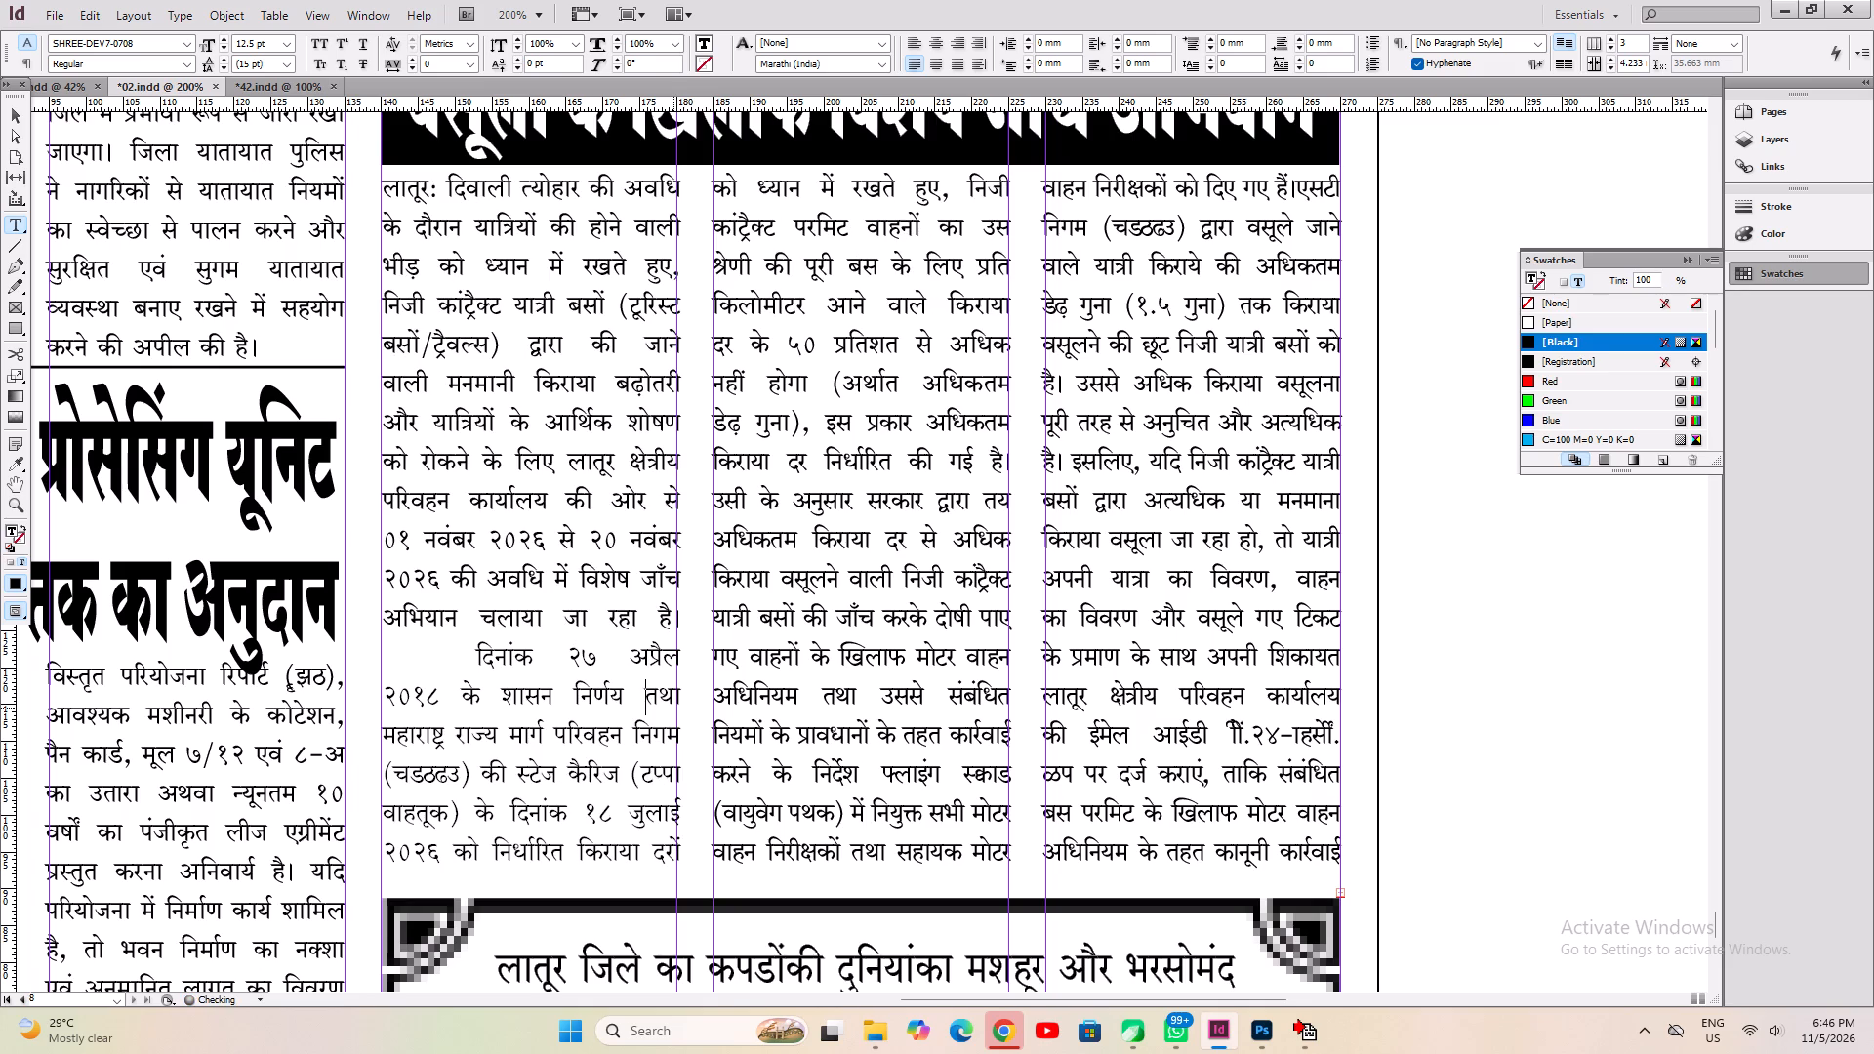
{"action": "left_click_drag", "start_coordinate": [468, 785], "coordinate": [385, 786]}
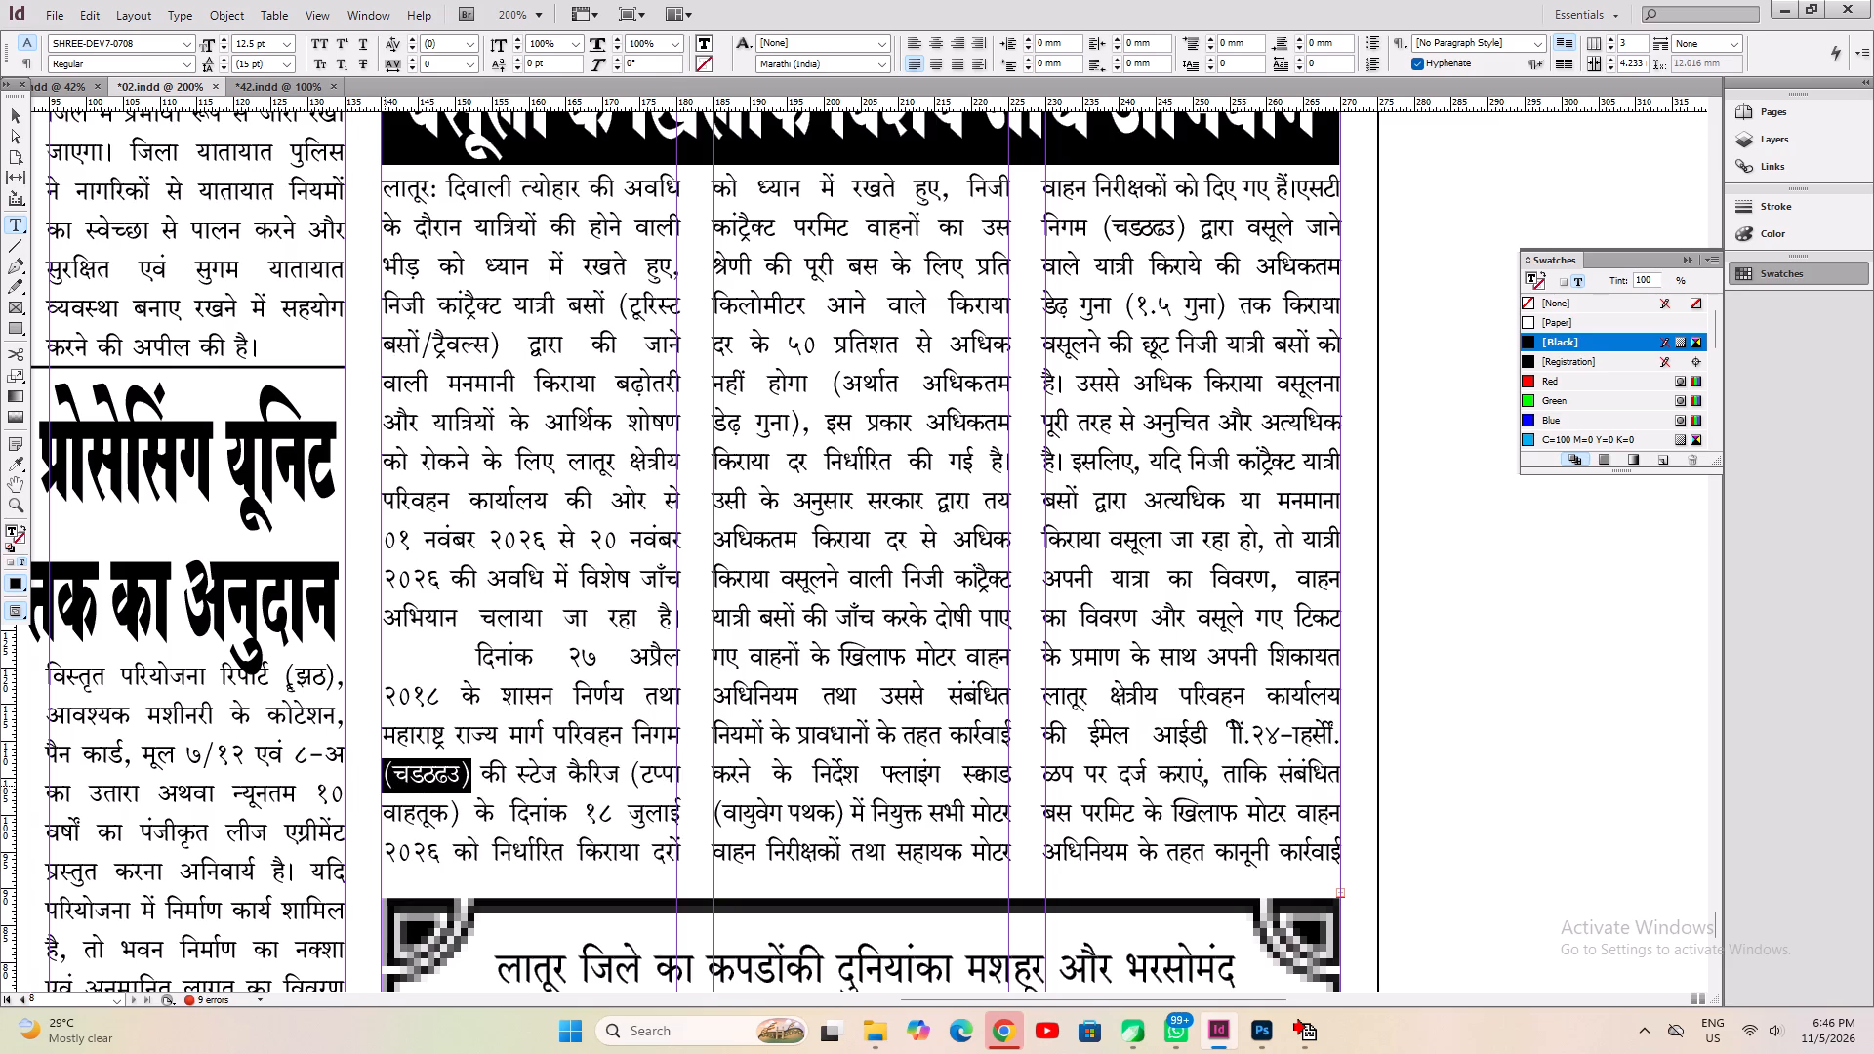
{"action": "key", "text": "BackSpace"}
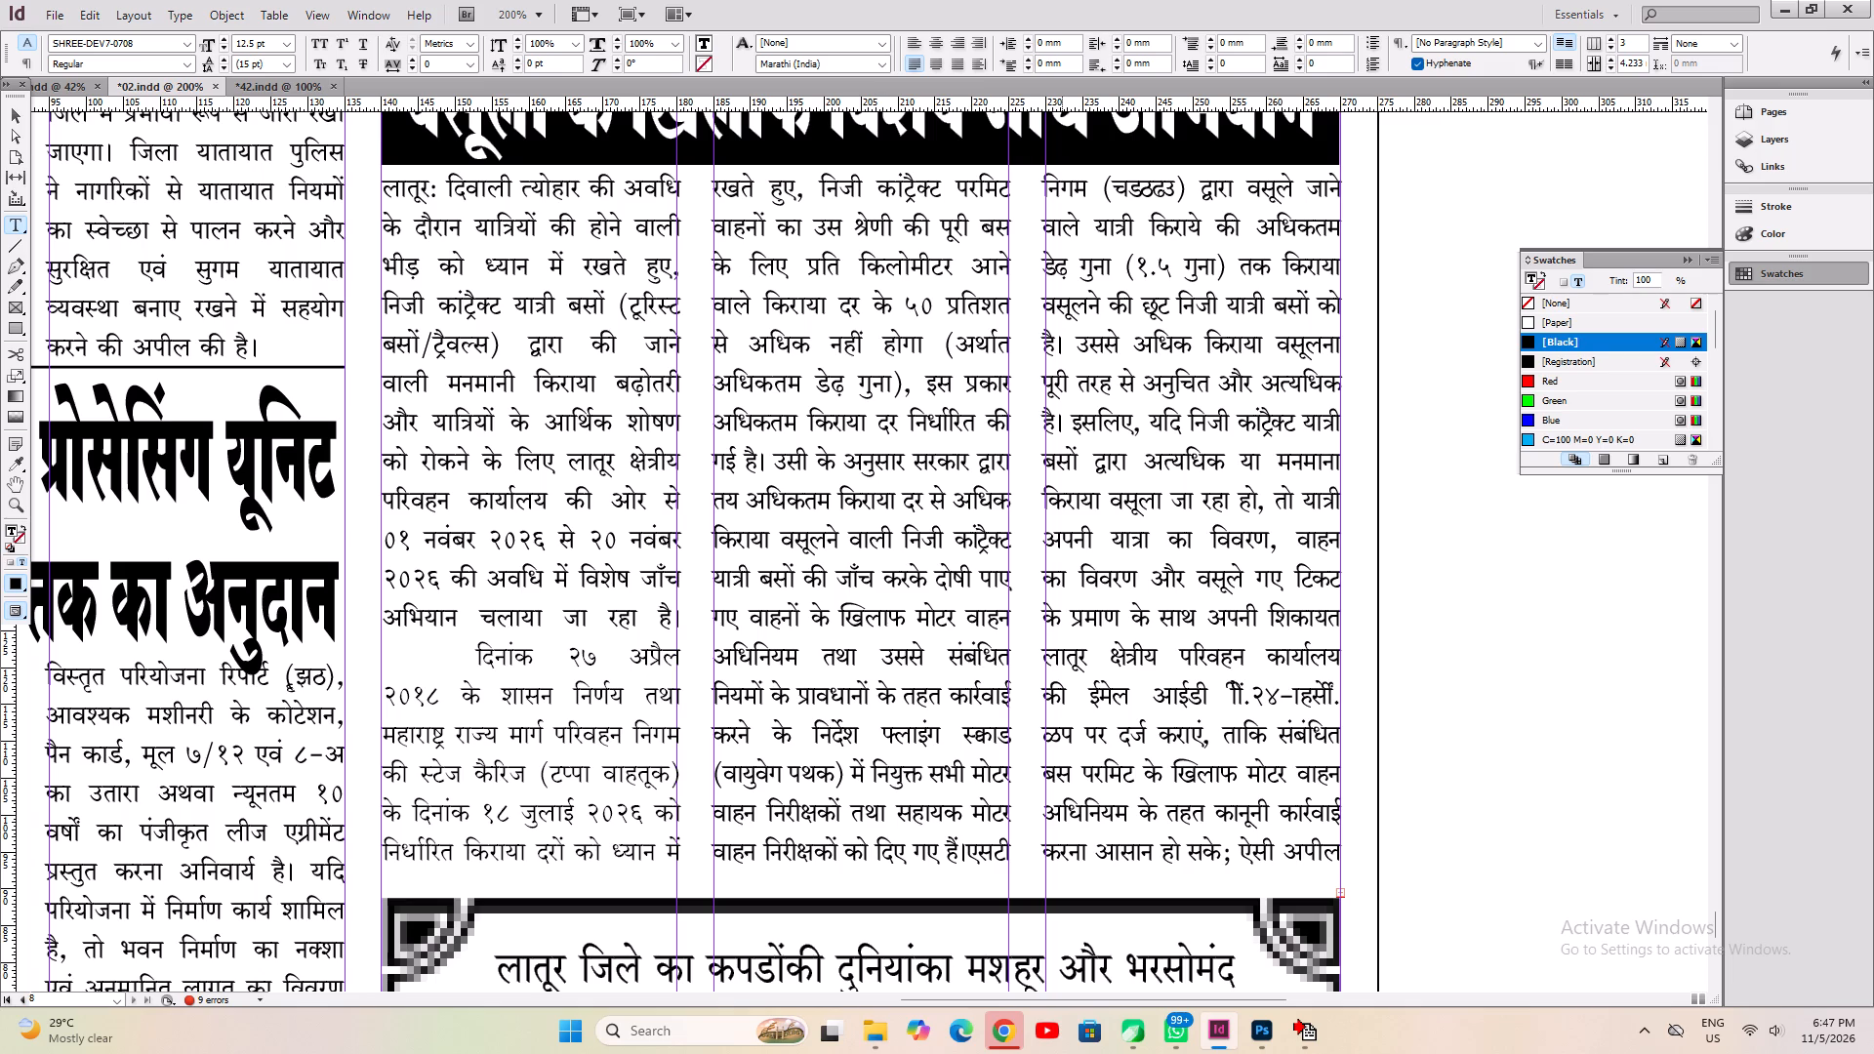
{"action": "left_click_drag", "start_coordinate": [1098, 188], "coordinate": [1184, 201]}
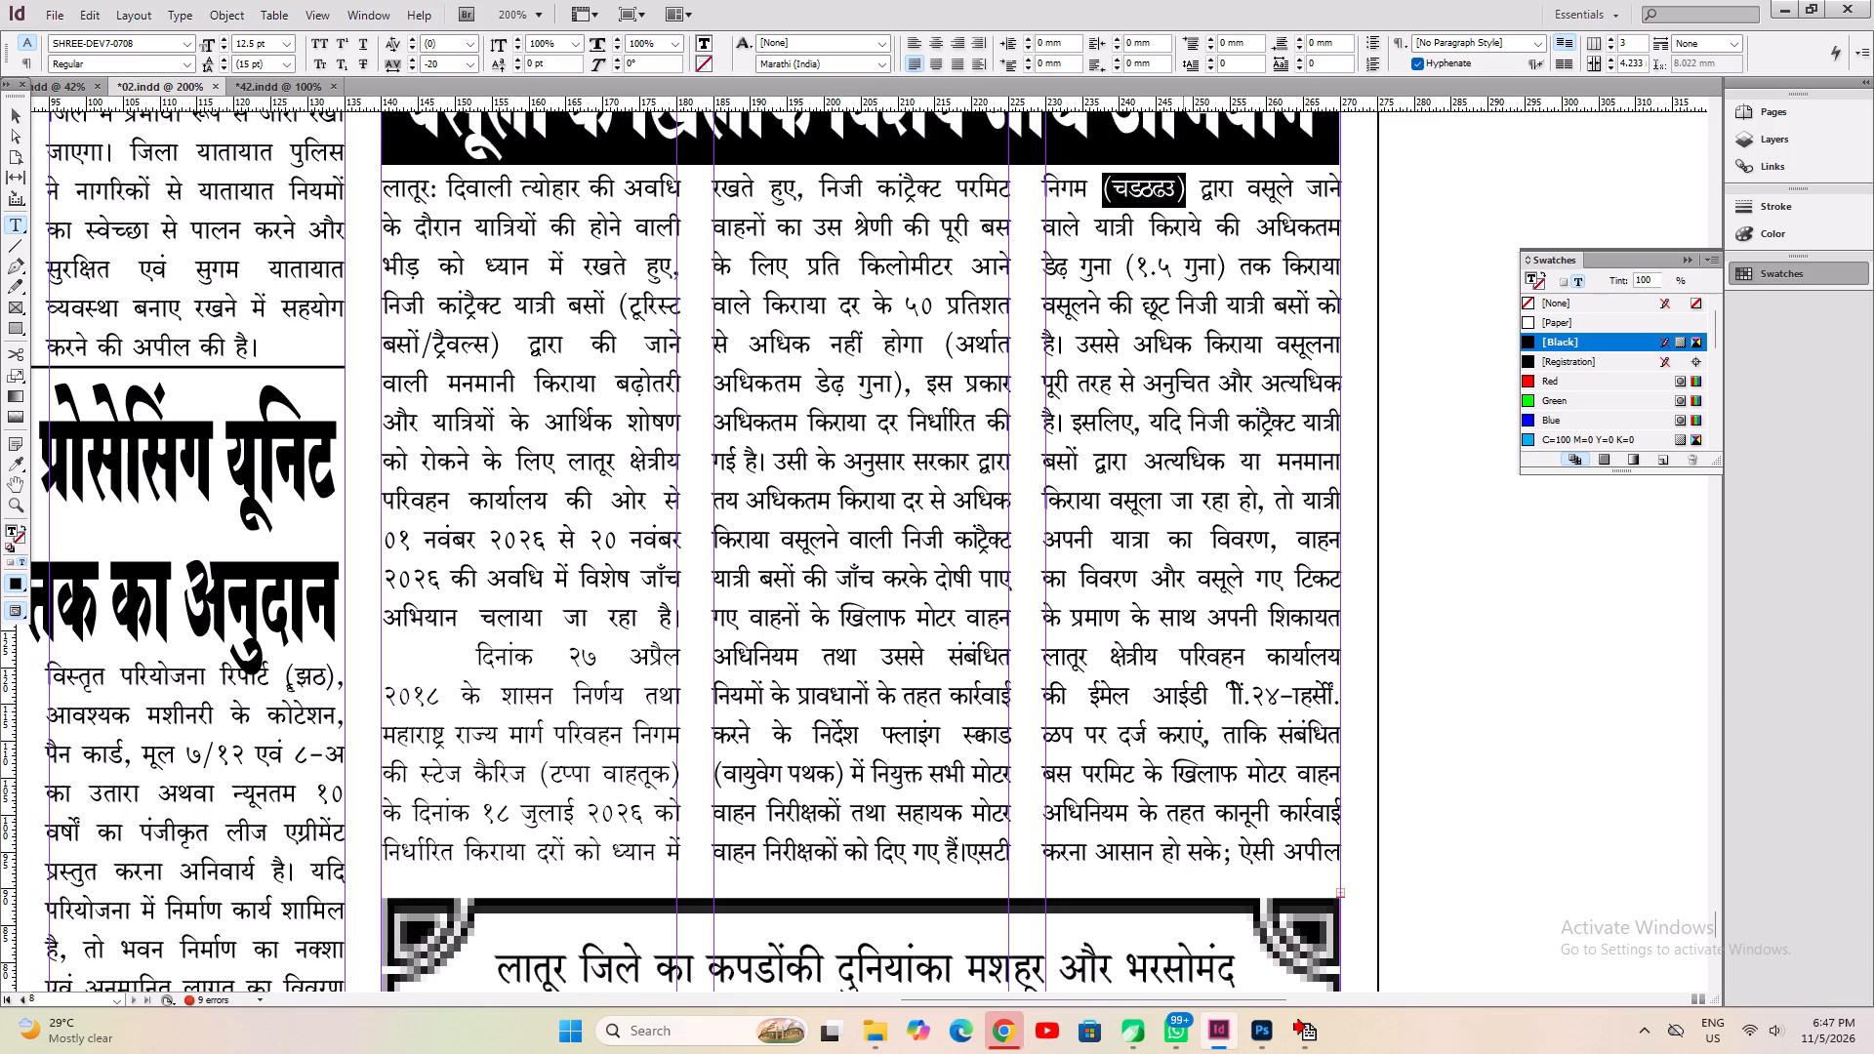
{"action": "left_click_drag", "start_coordinate": [1184, 201], "coordinate": [1189, 202]}
{"action": "key", "text": "BackSpace"}
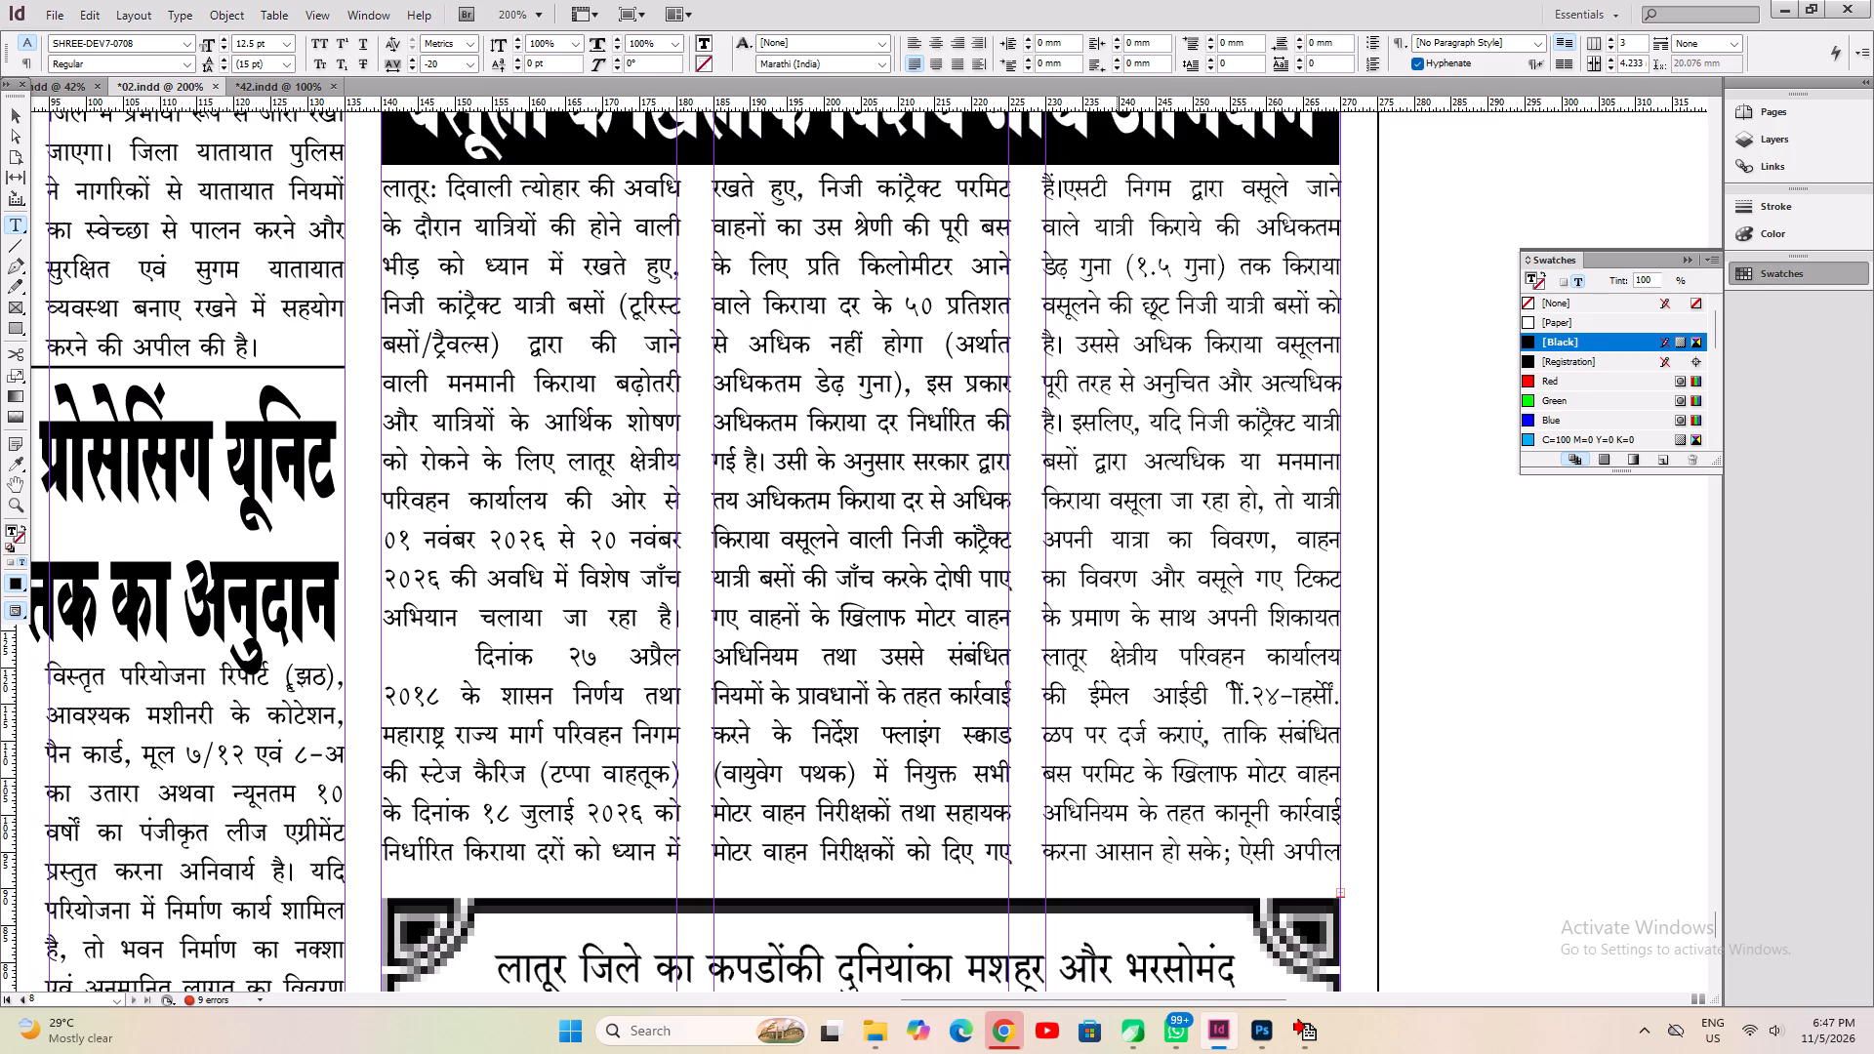
Set the garbled e-mail ID in the bus-fare article's third column to Tahoma at 10.5 pt.
{"action": "left_click", "coordinate": [1216, 691]}
{"action": "key", "text": "Right"}
{"action": "key", "text": "Left"}
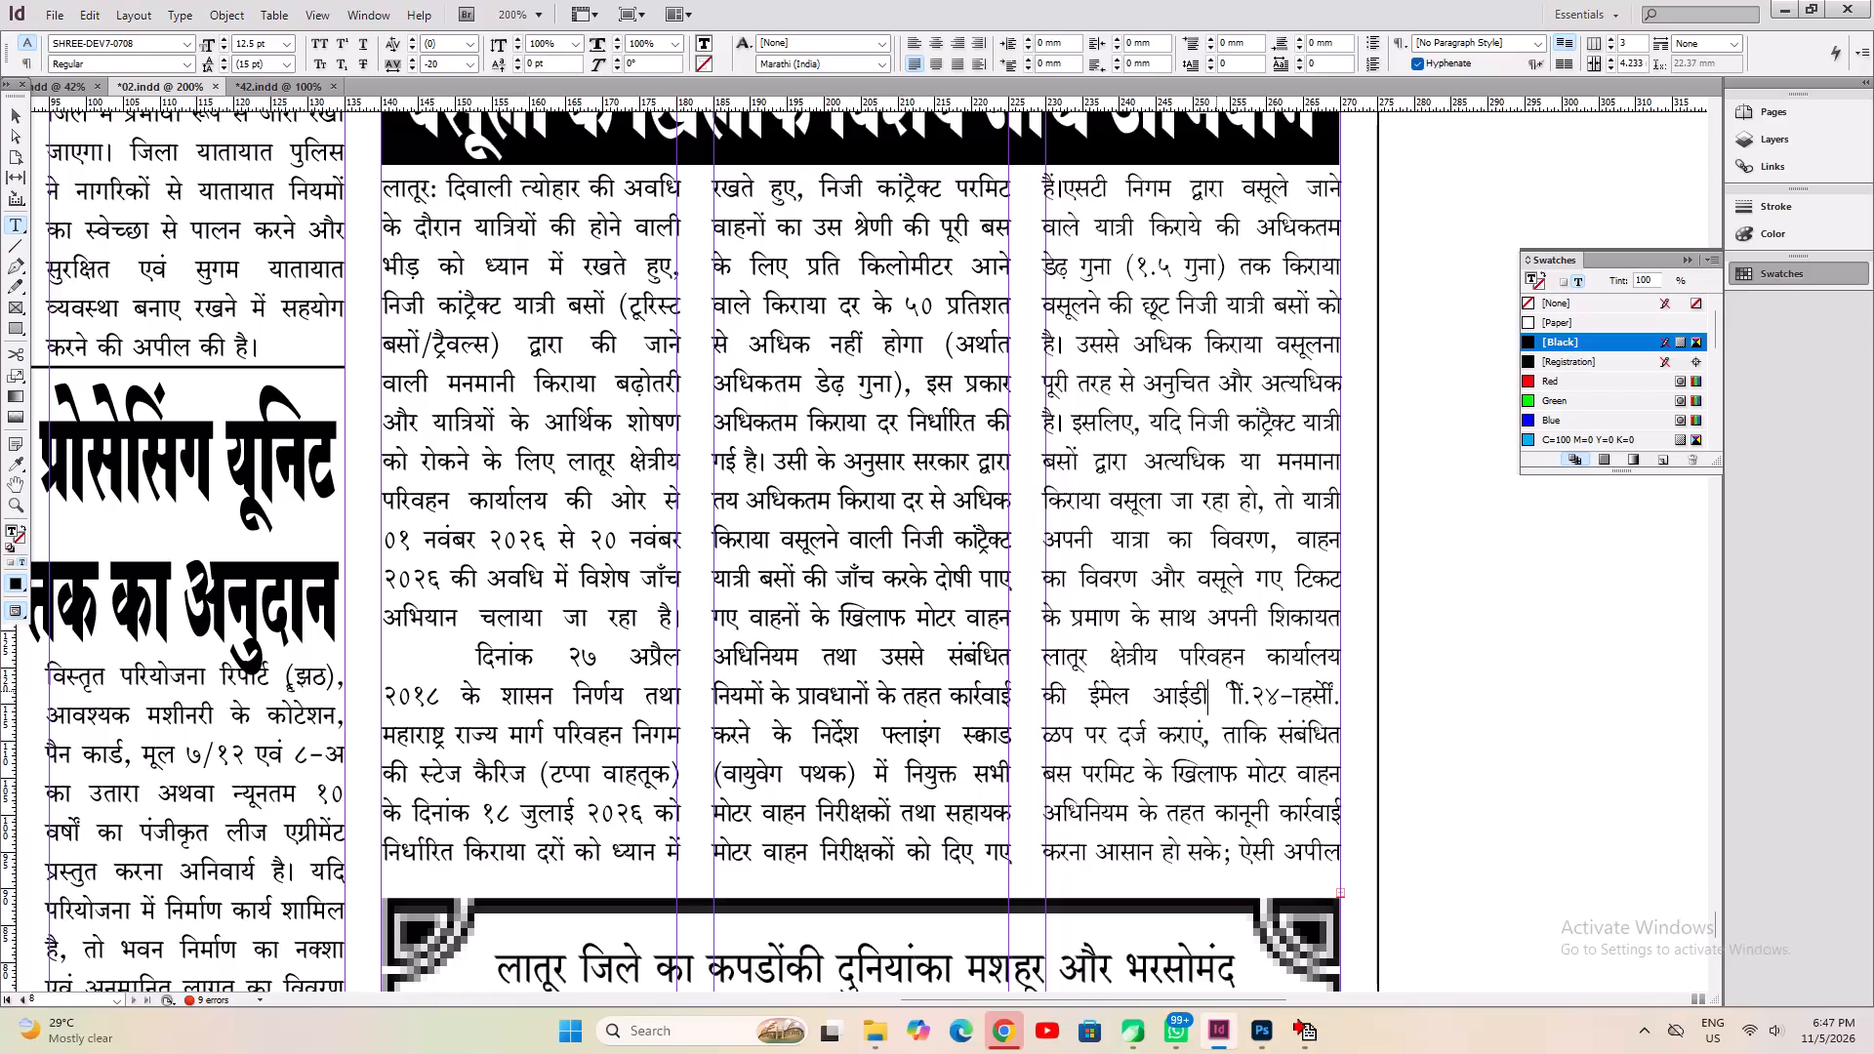
{"action": "key", "text": "Right"}
{"action": "key", "text": "shift+Right"}
{"action": "key", "text": "shift+Right"}
{"action": "key", "text": "shift+Right"}
{"action": "key", "text": "shift+Right"}
{"action": "key", "text": "shift+Right"}
{"action": "key", "text": "shift+Right"}
{"action": "key", "text": "shift+Right"}
{"action": "key", "text": "shift+Right"}
{"action": "key", "text": "shift+Right"}
{"action": "key", "text": "shift+Right"}
{"action": "key", "text": "shift+Right"}
{"action": "key", "text": "shift+Right"}
{"action": "key", "text": "shift+Right"}
{"action": "key", "text": "shift+Right"}
{"action": "key", "text": "shift+Right"}
{"action": "key", "text": "shift+Right"}
{"action": "key", "text": "shift+Right"}
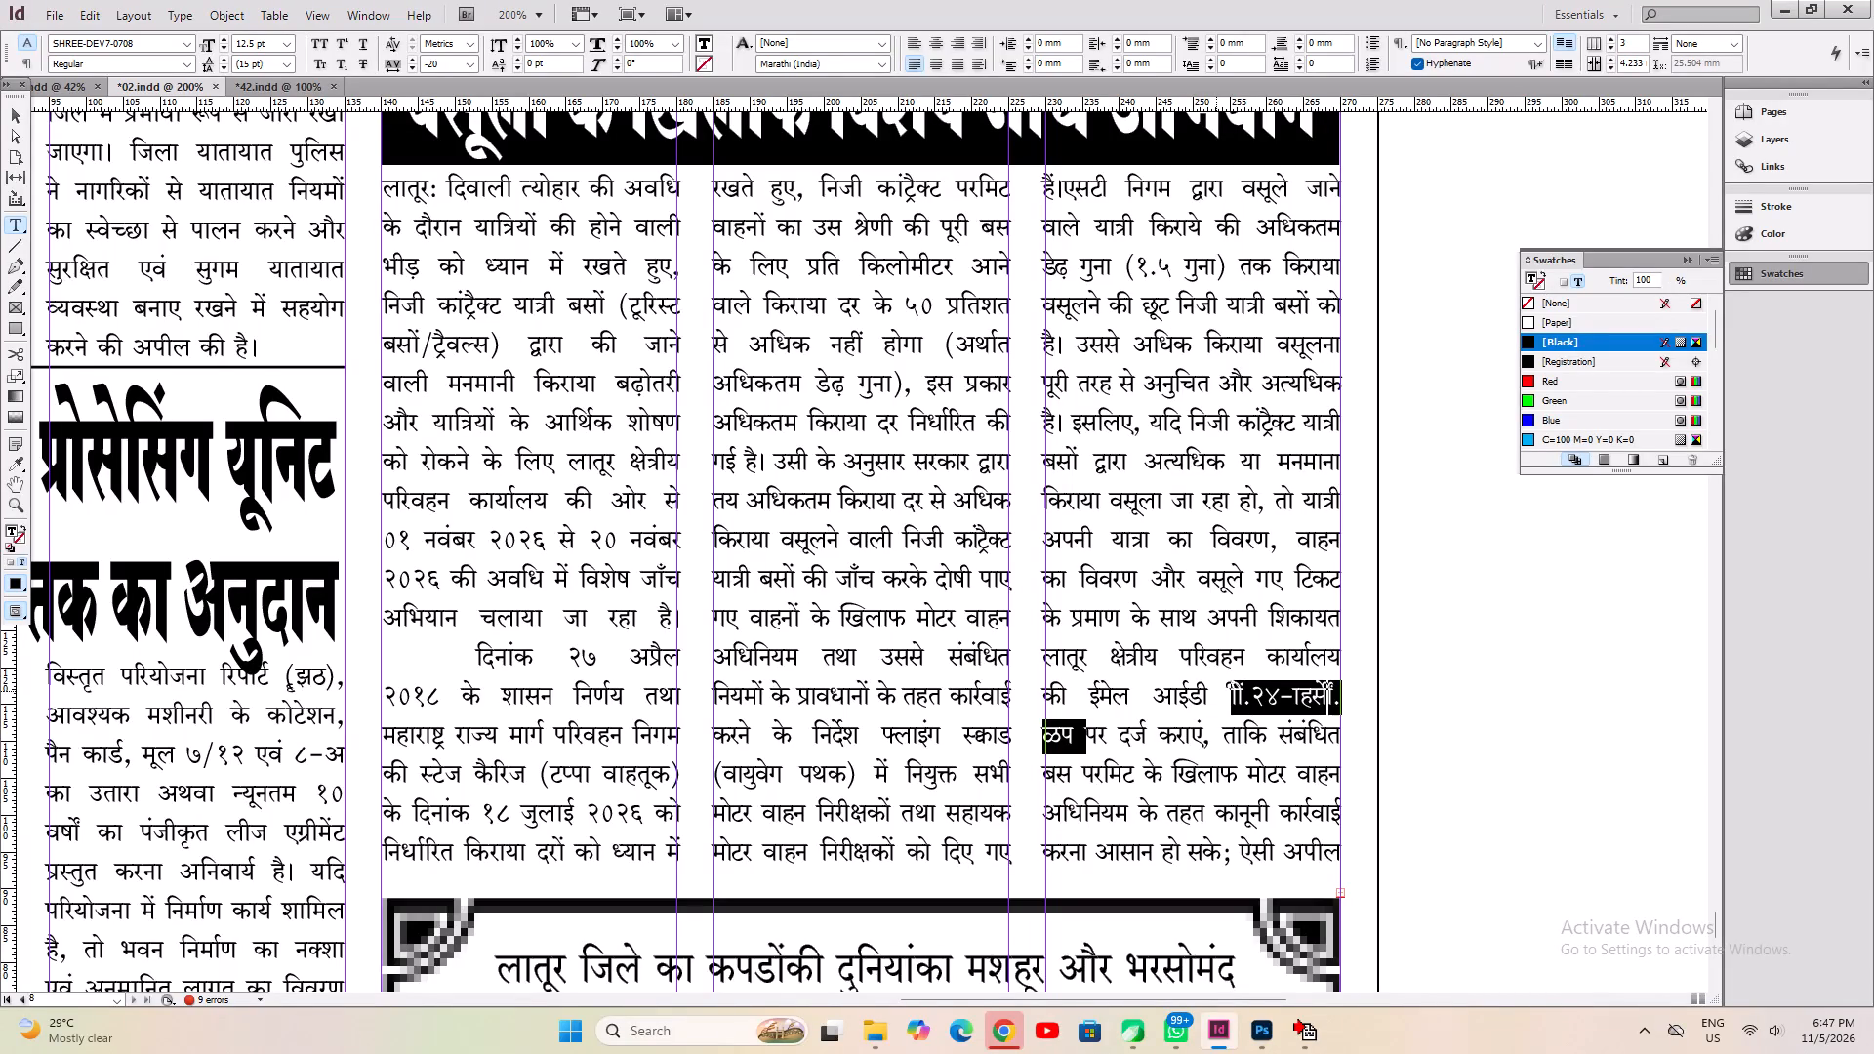
{"action": "key", "text": "shift+Left"}
{"action": "key", "text": "shift+Left"}
{"action": "key", "text": "ctrl+t"}
{"action": "key", "text": "t"}
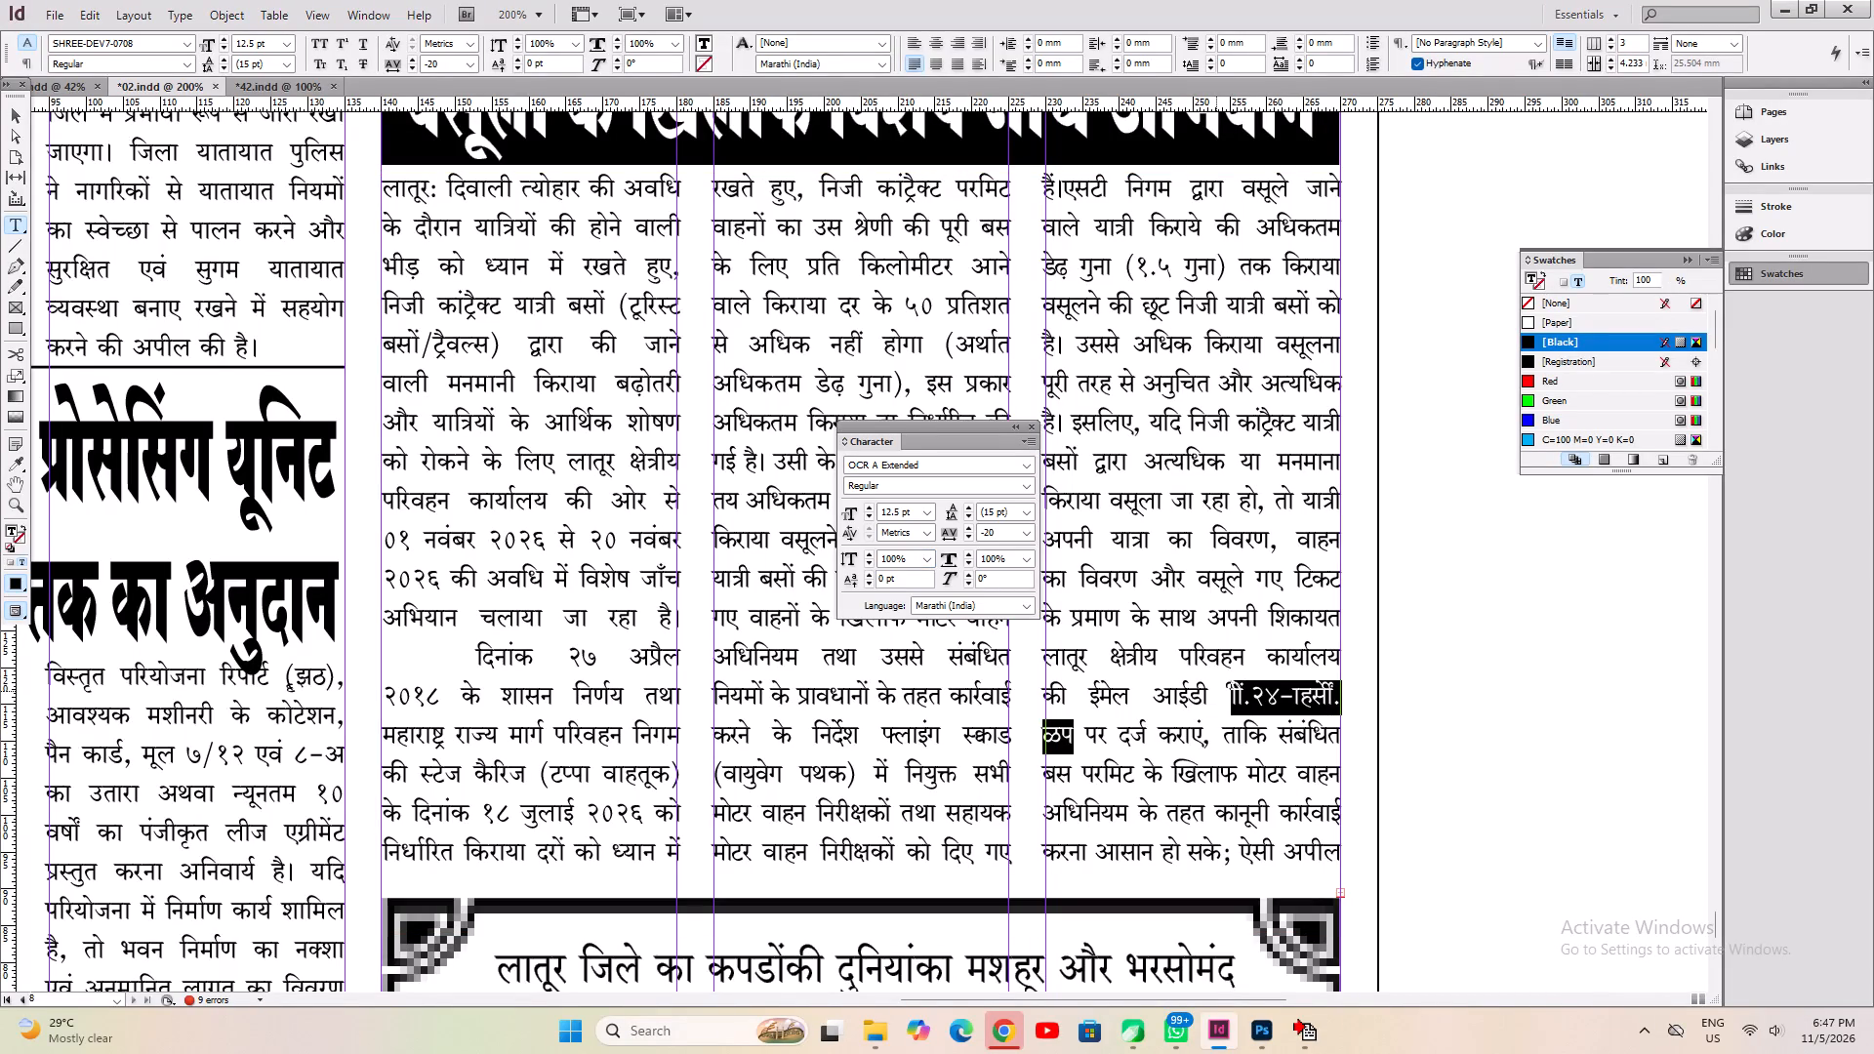
{"action": "key", "text": "shift+Left"}
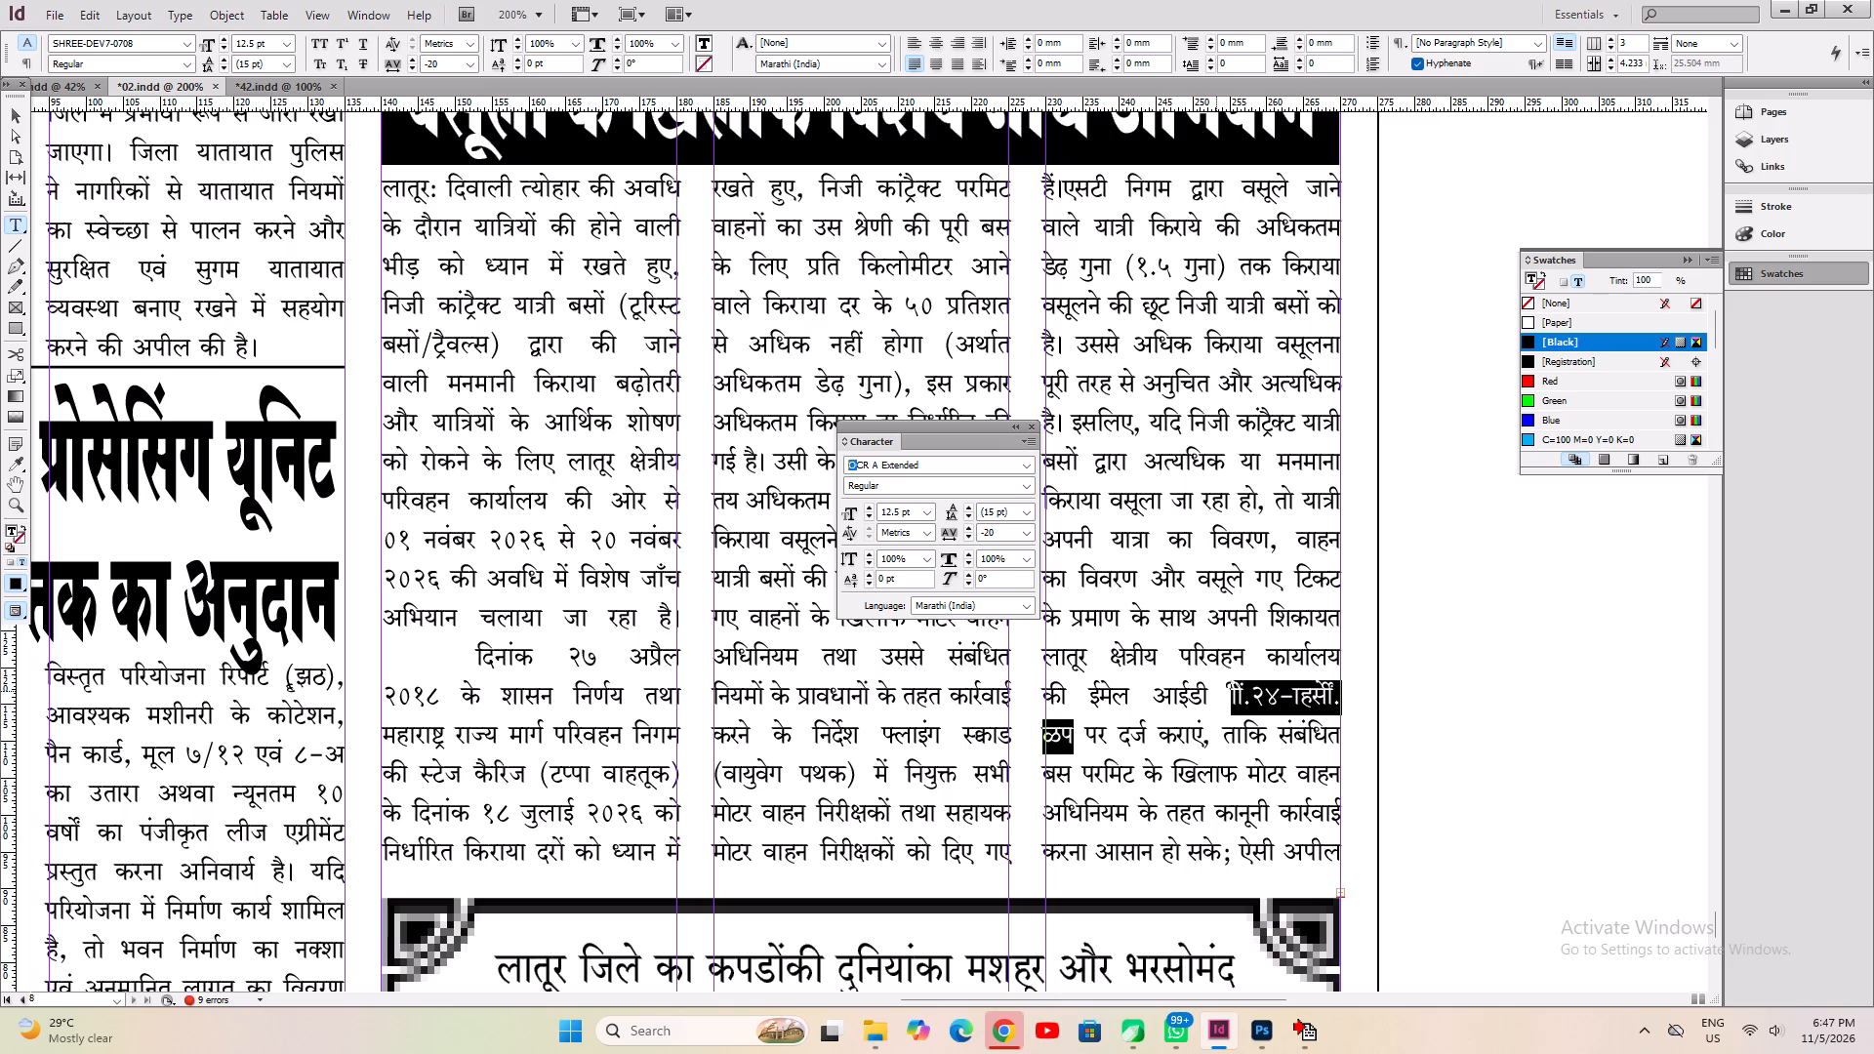
{"action": "key", "text": "t"}
{"action": "key", "text": "Return"}
{"action": "key", "text": "ctrl+t"}
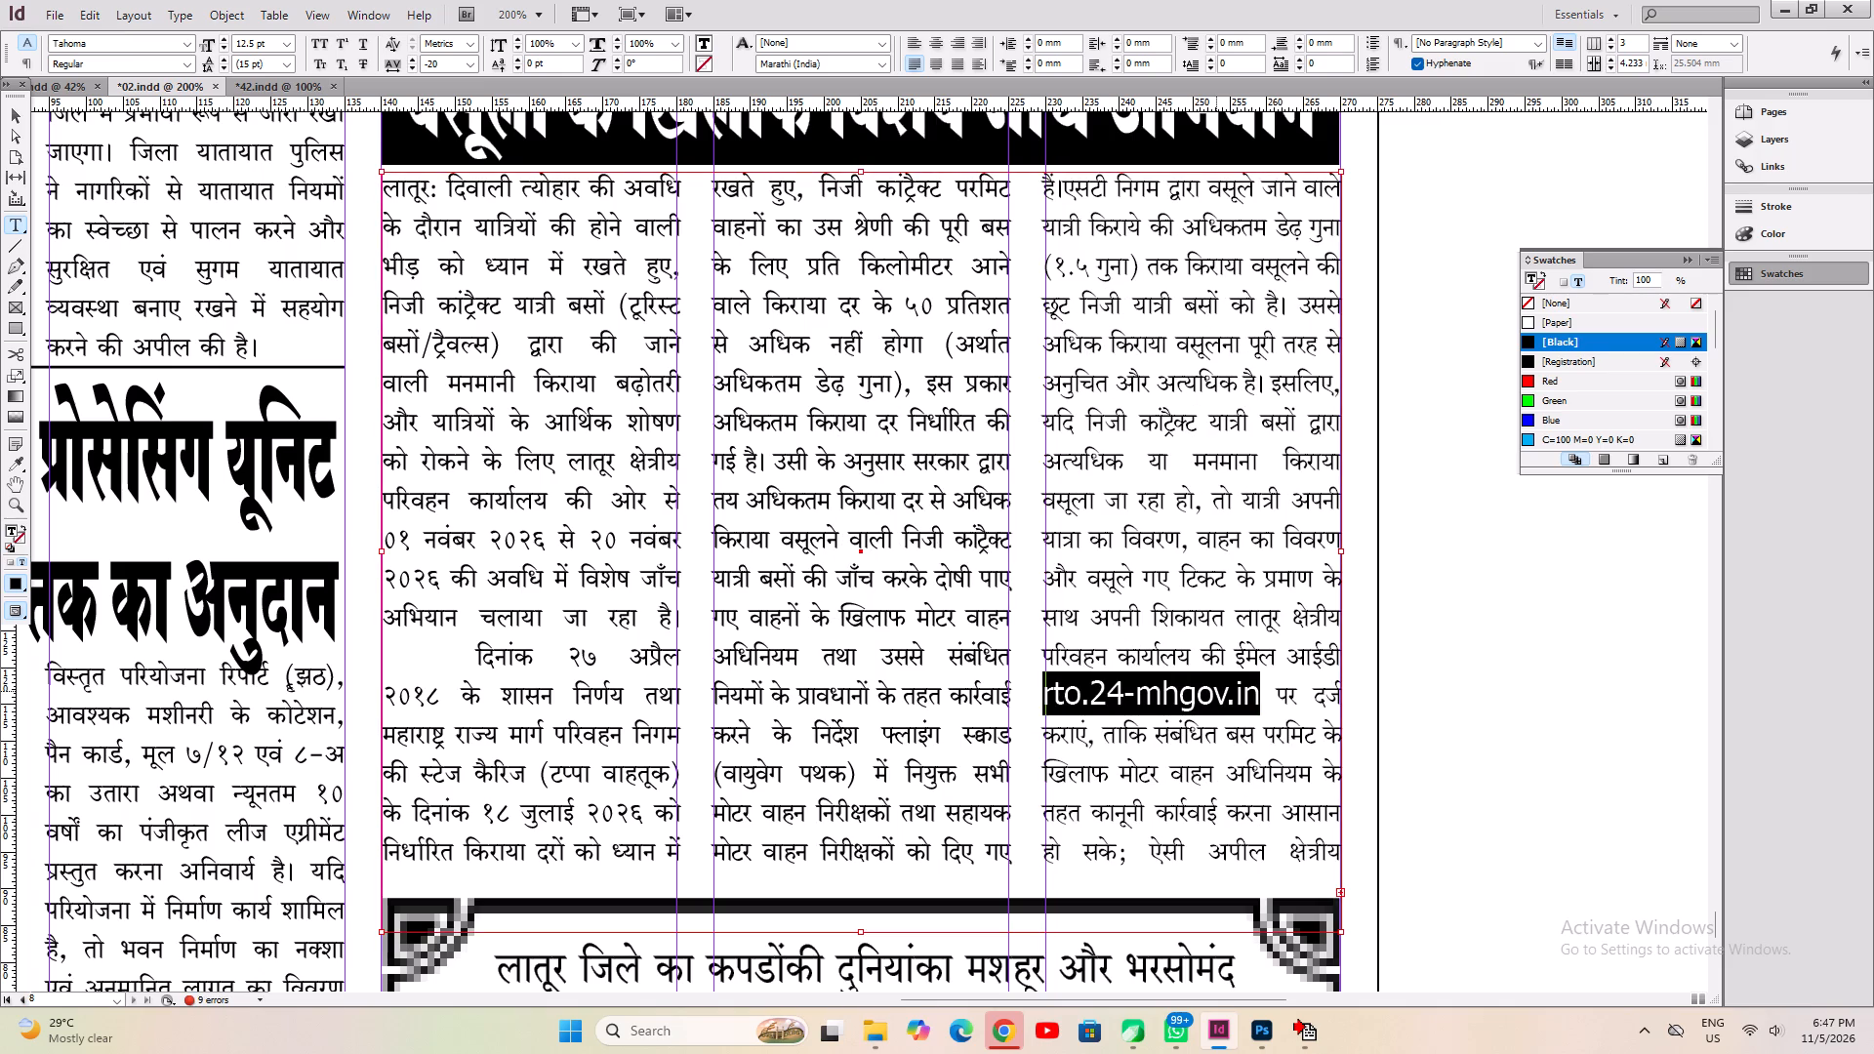
{"action": "key", "text": "ctrl+shift+comma"}
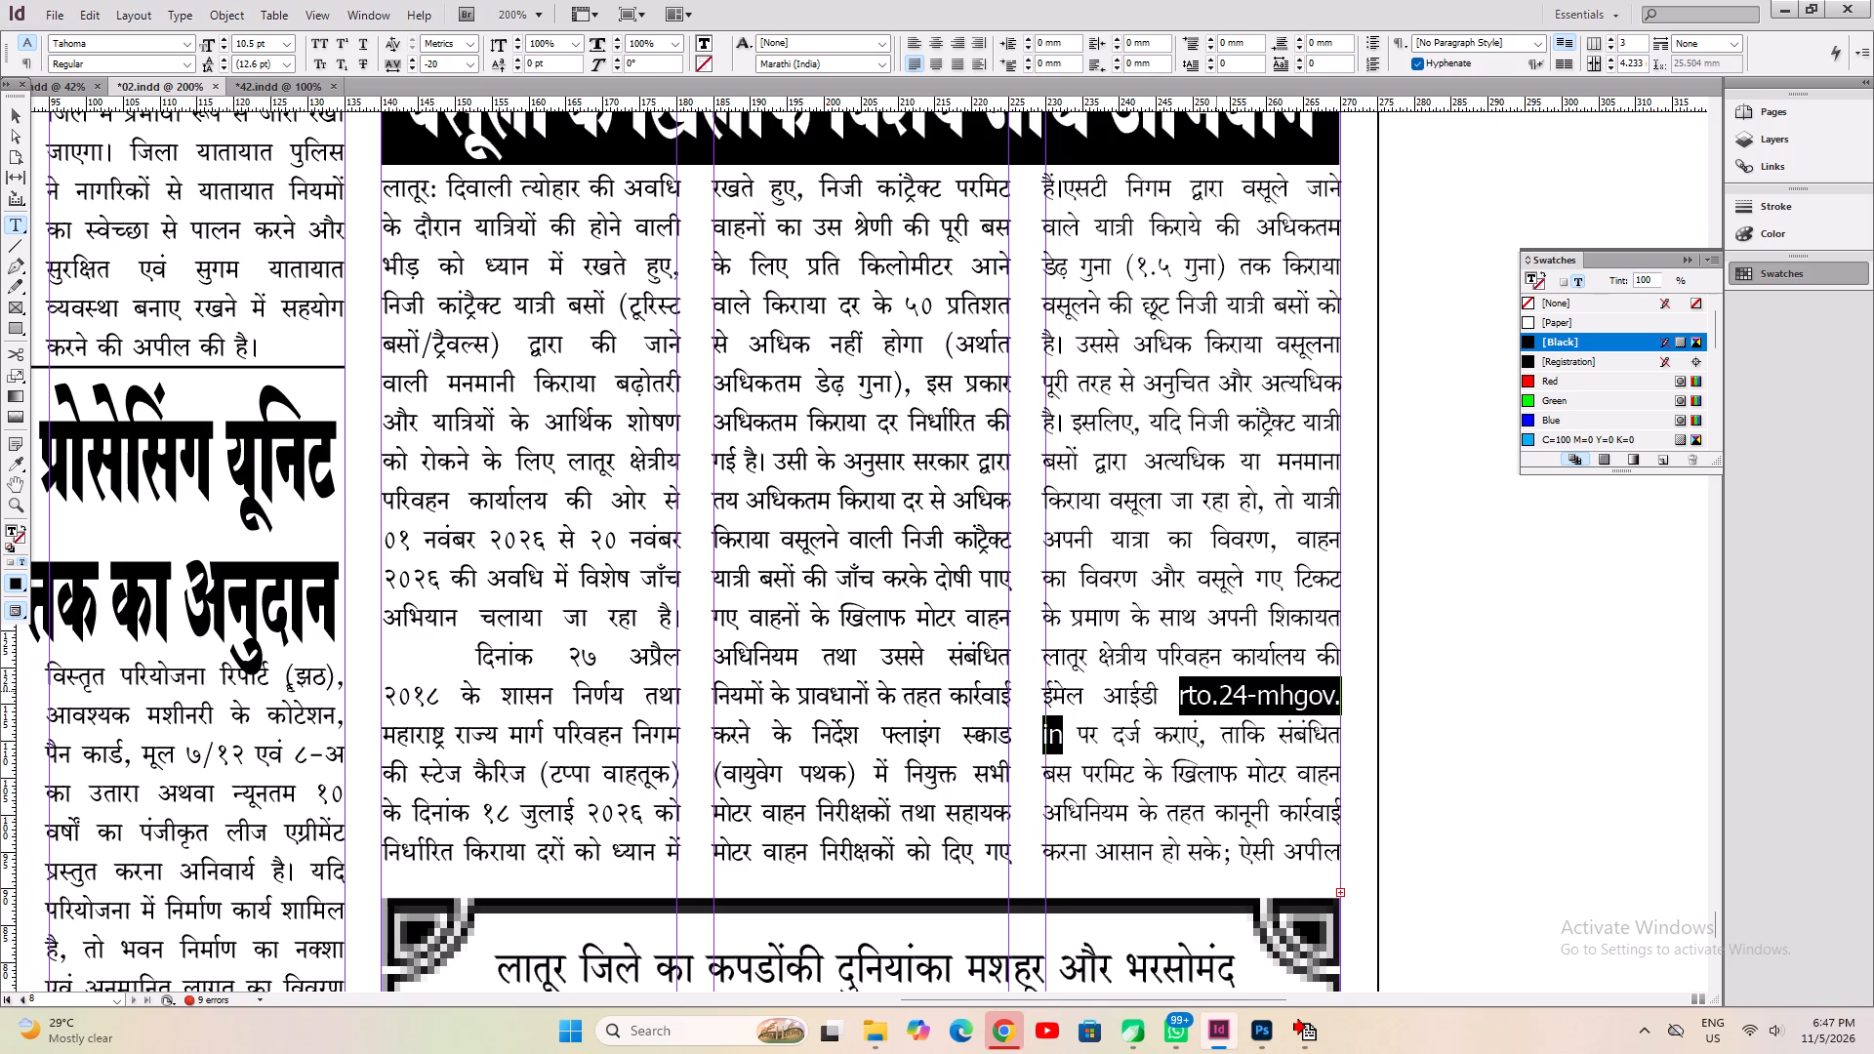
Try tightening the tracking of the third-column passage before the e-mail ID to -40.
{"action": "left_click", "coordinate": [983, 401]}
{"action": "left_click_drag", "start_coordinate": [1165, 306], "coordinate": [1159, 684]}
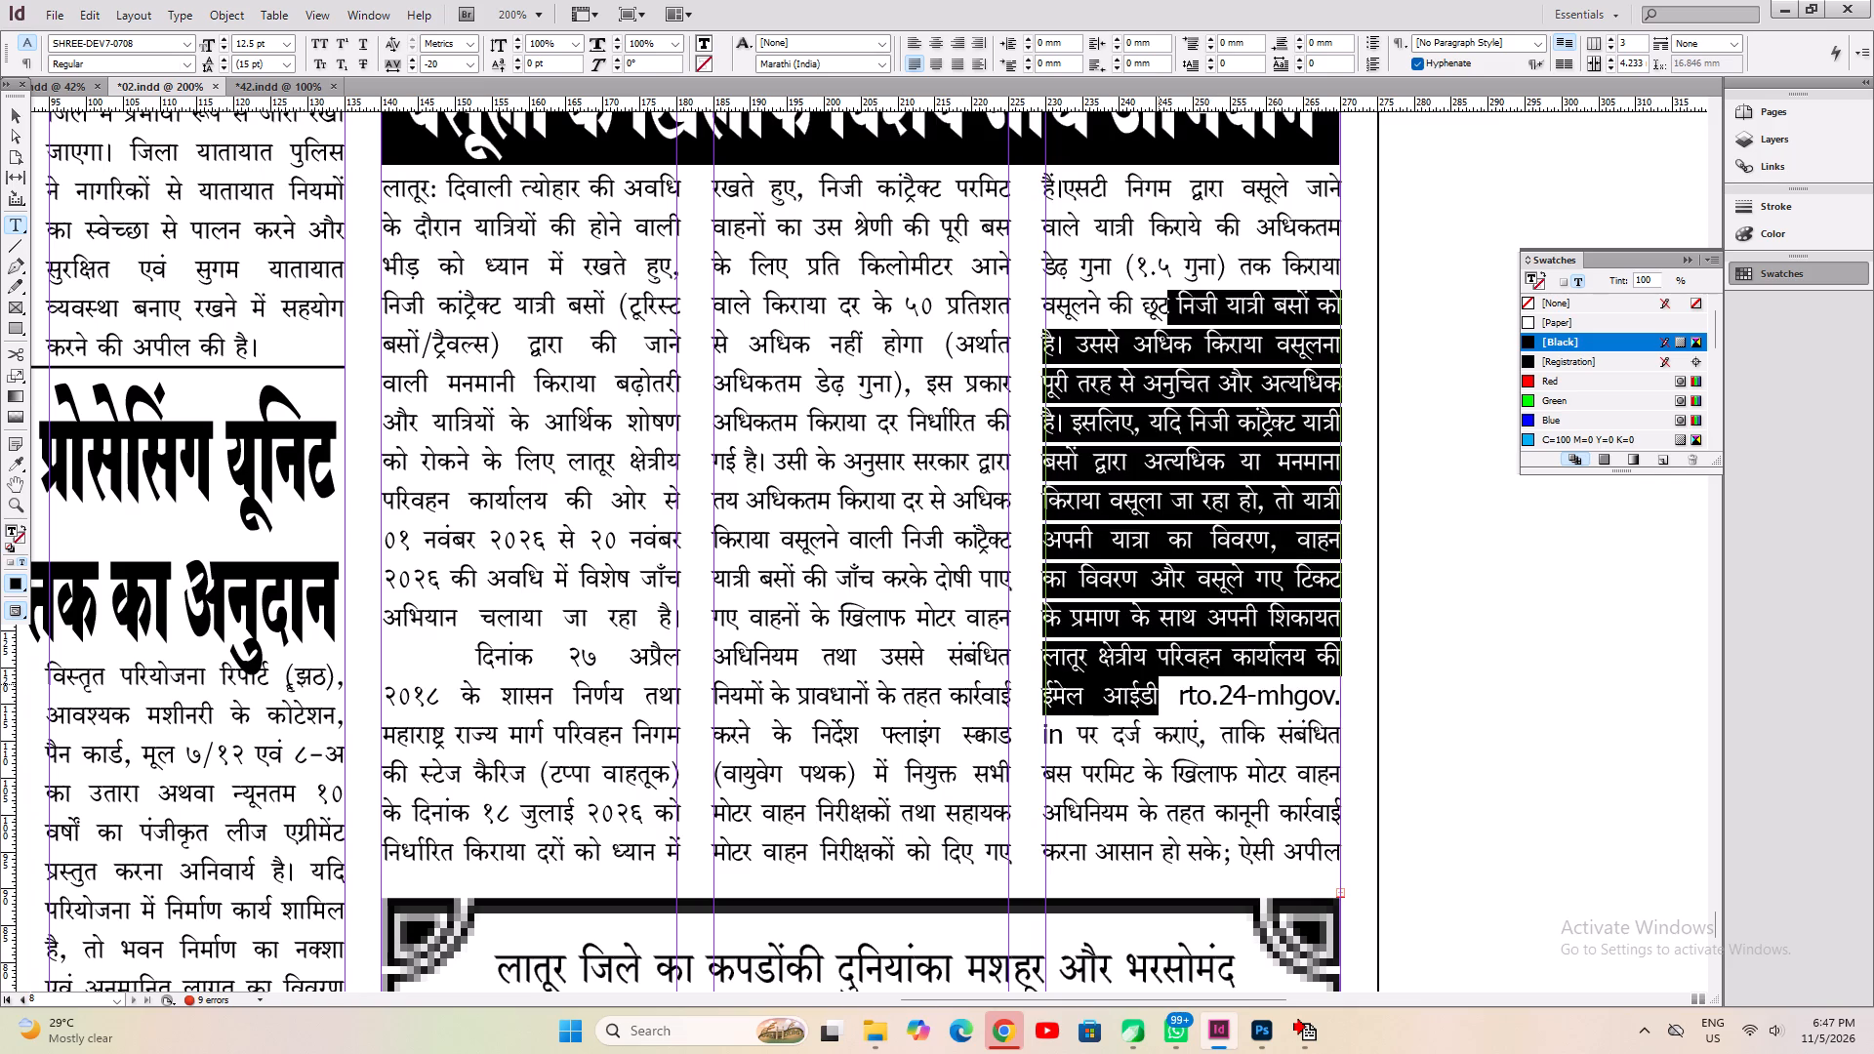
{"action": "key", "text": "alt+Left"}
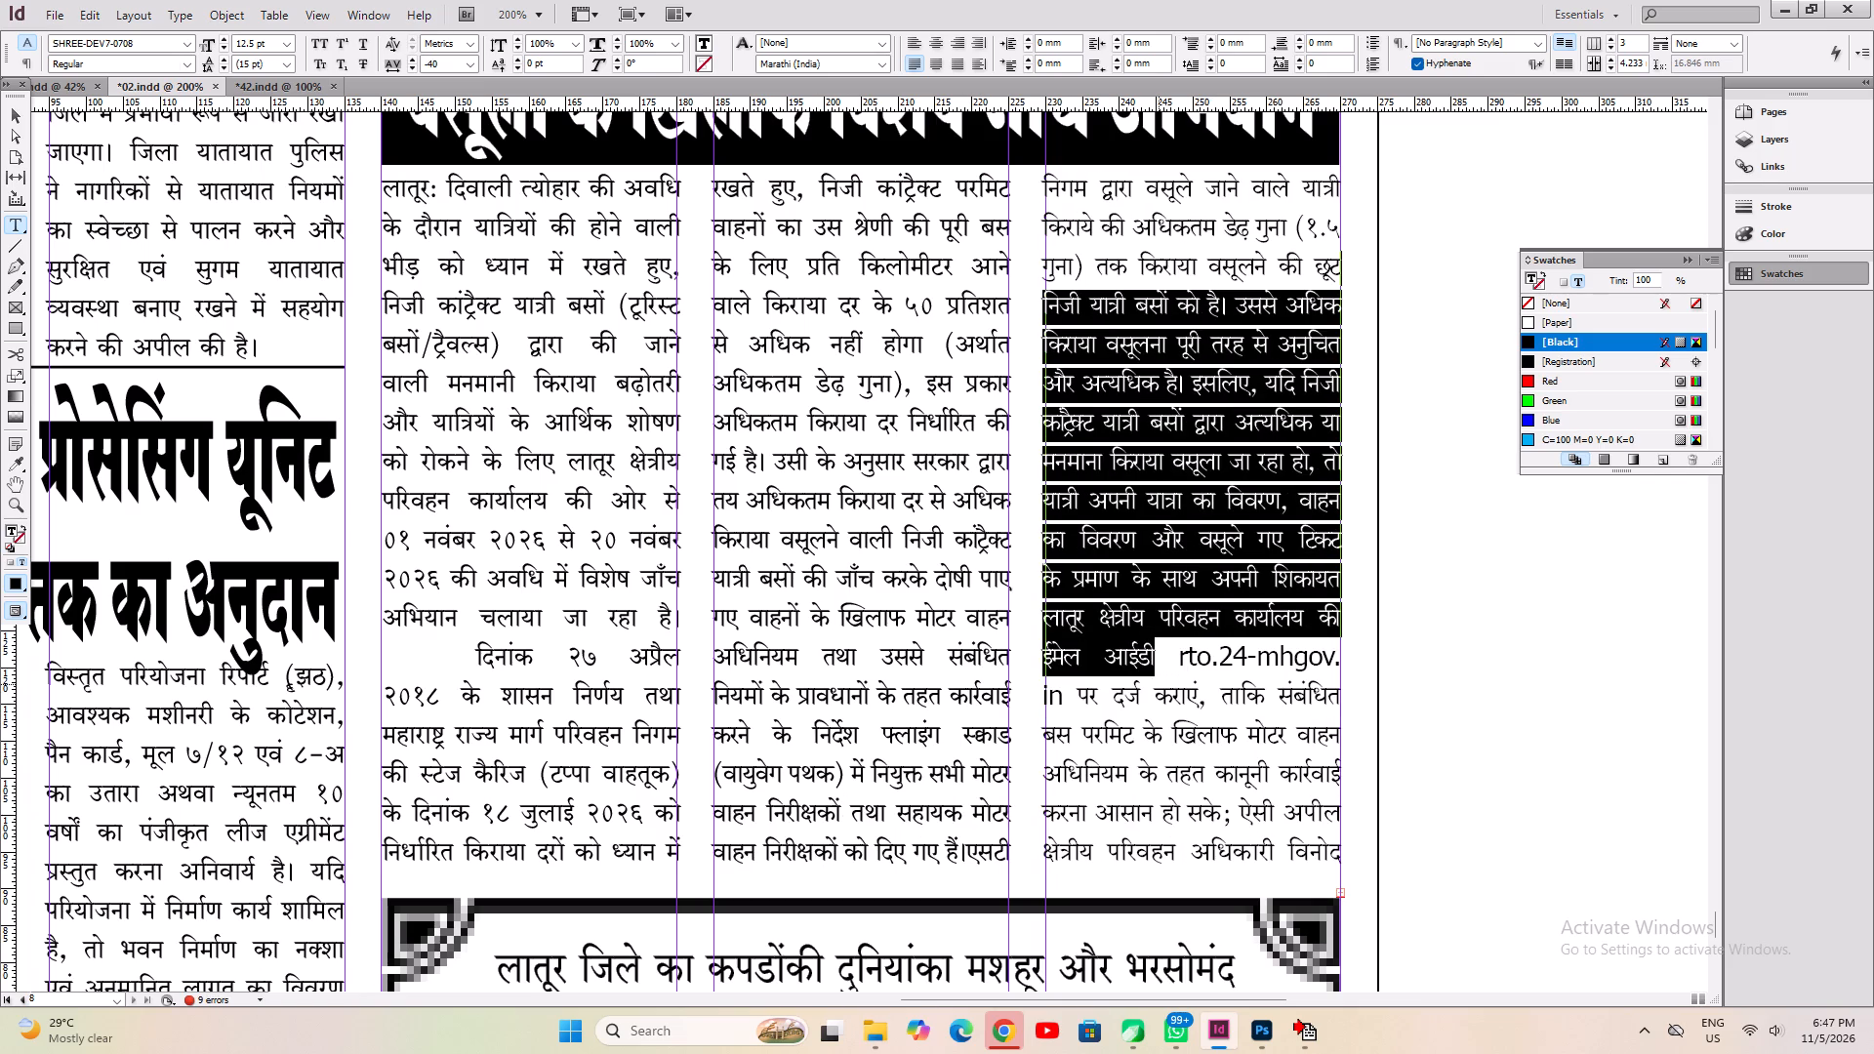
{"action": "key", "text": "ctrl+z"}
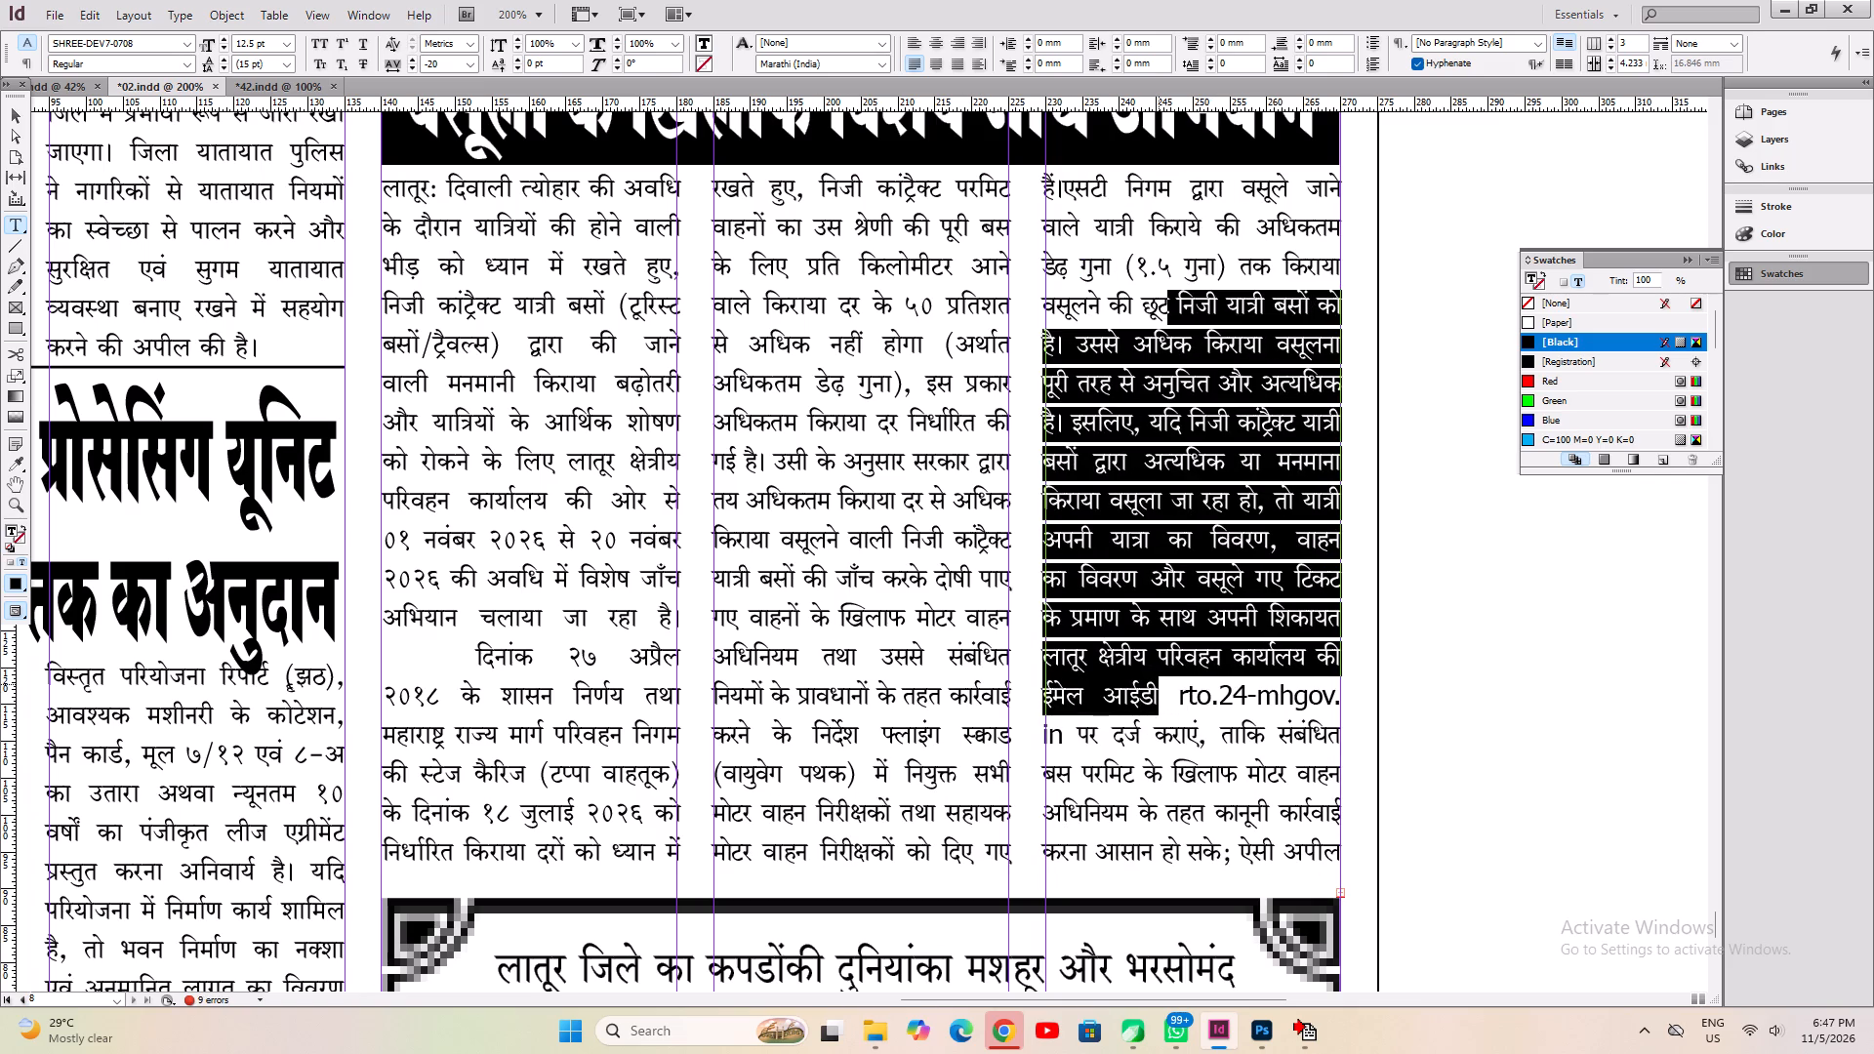
Save the 02.indd document.
{"action": "key", "text": "ctrl+s"}
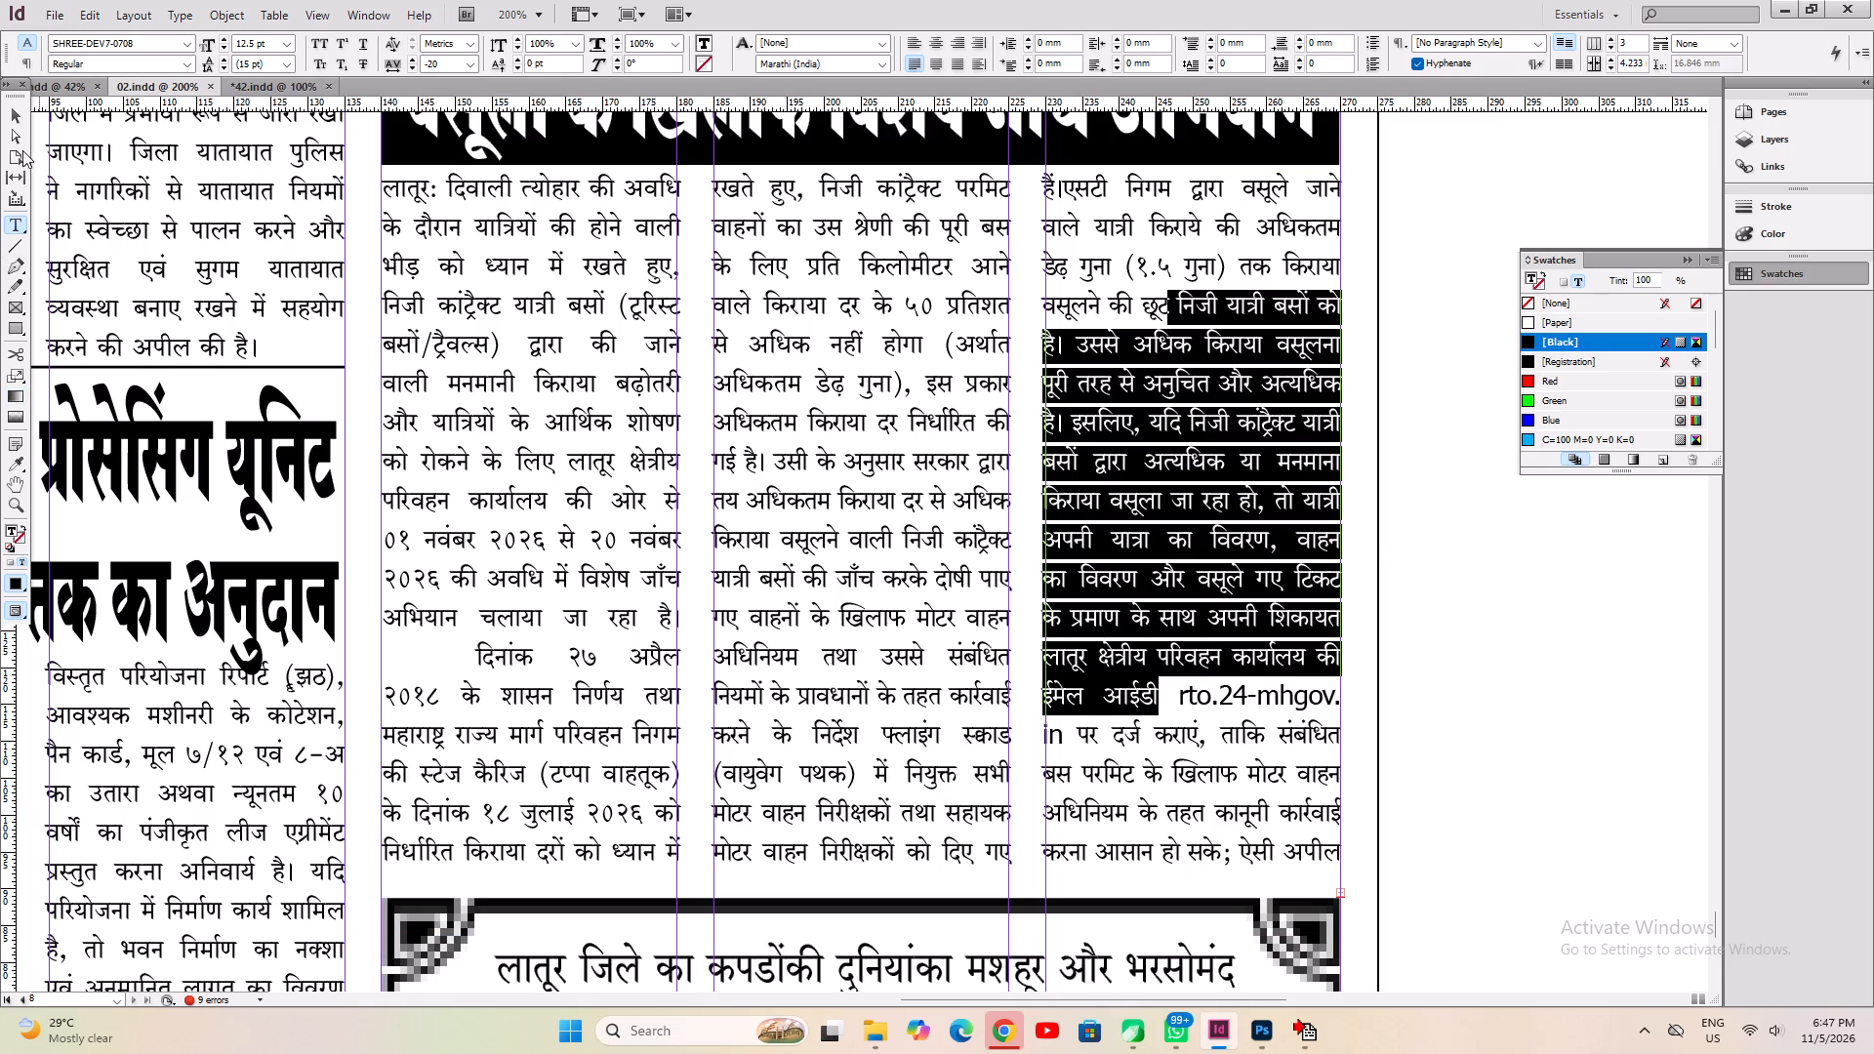
Lower the top edge of the एस.इब्राहीम & सन्स ad to a height of about 145.5 mm, making room for the bus-fare article's last lines.
{"action": "left_click", "coordinate": [12, 113]}
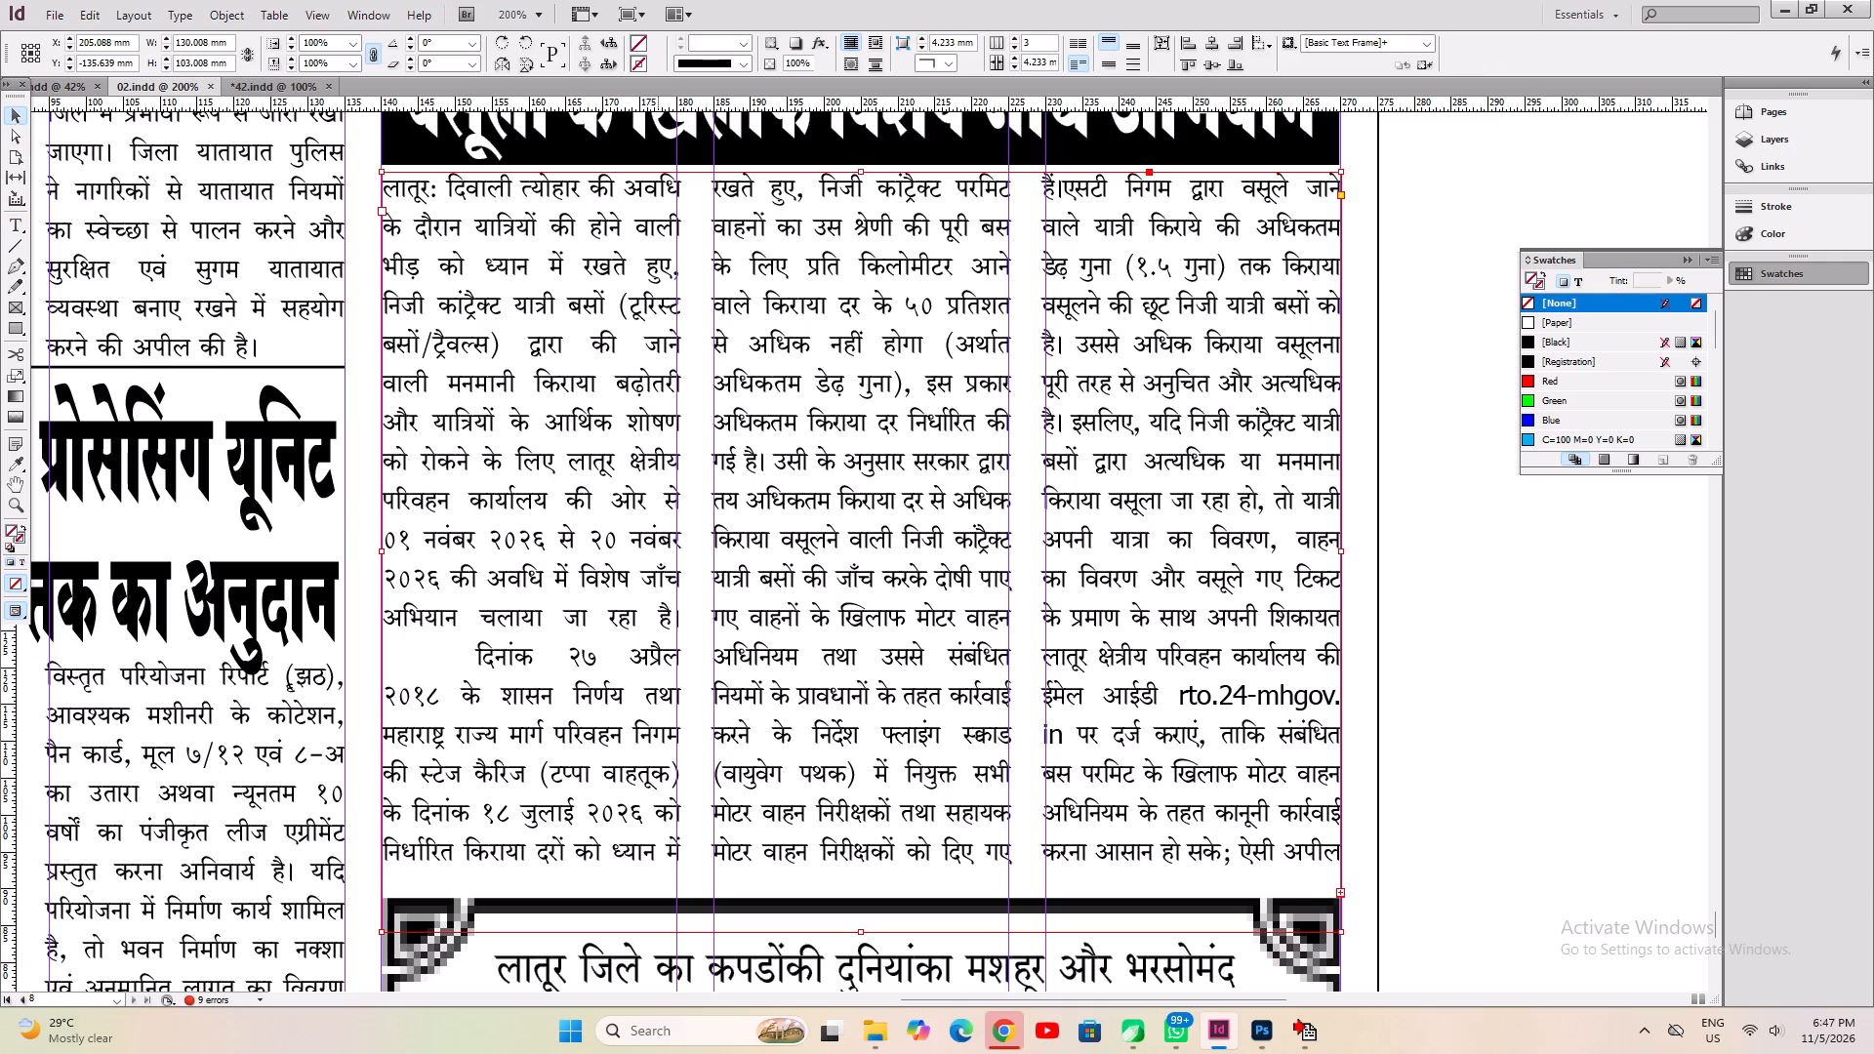
{"action": "scroll", "coordinate": [884, 636], "scroll_direction": "down", "scroll_amount": 7}
{"action": "left_click", "coordinate": [1044, 884]}
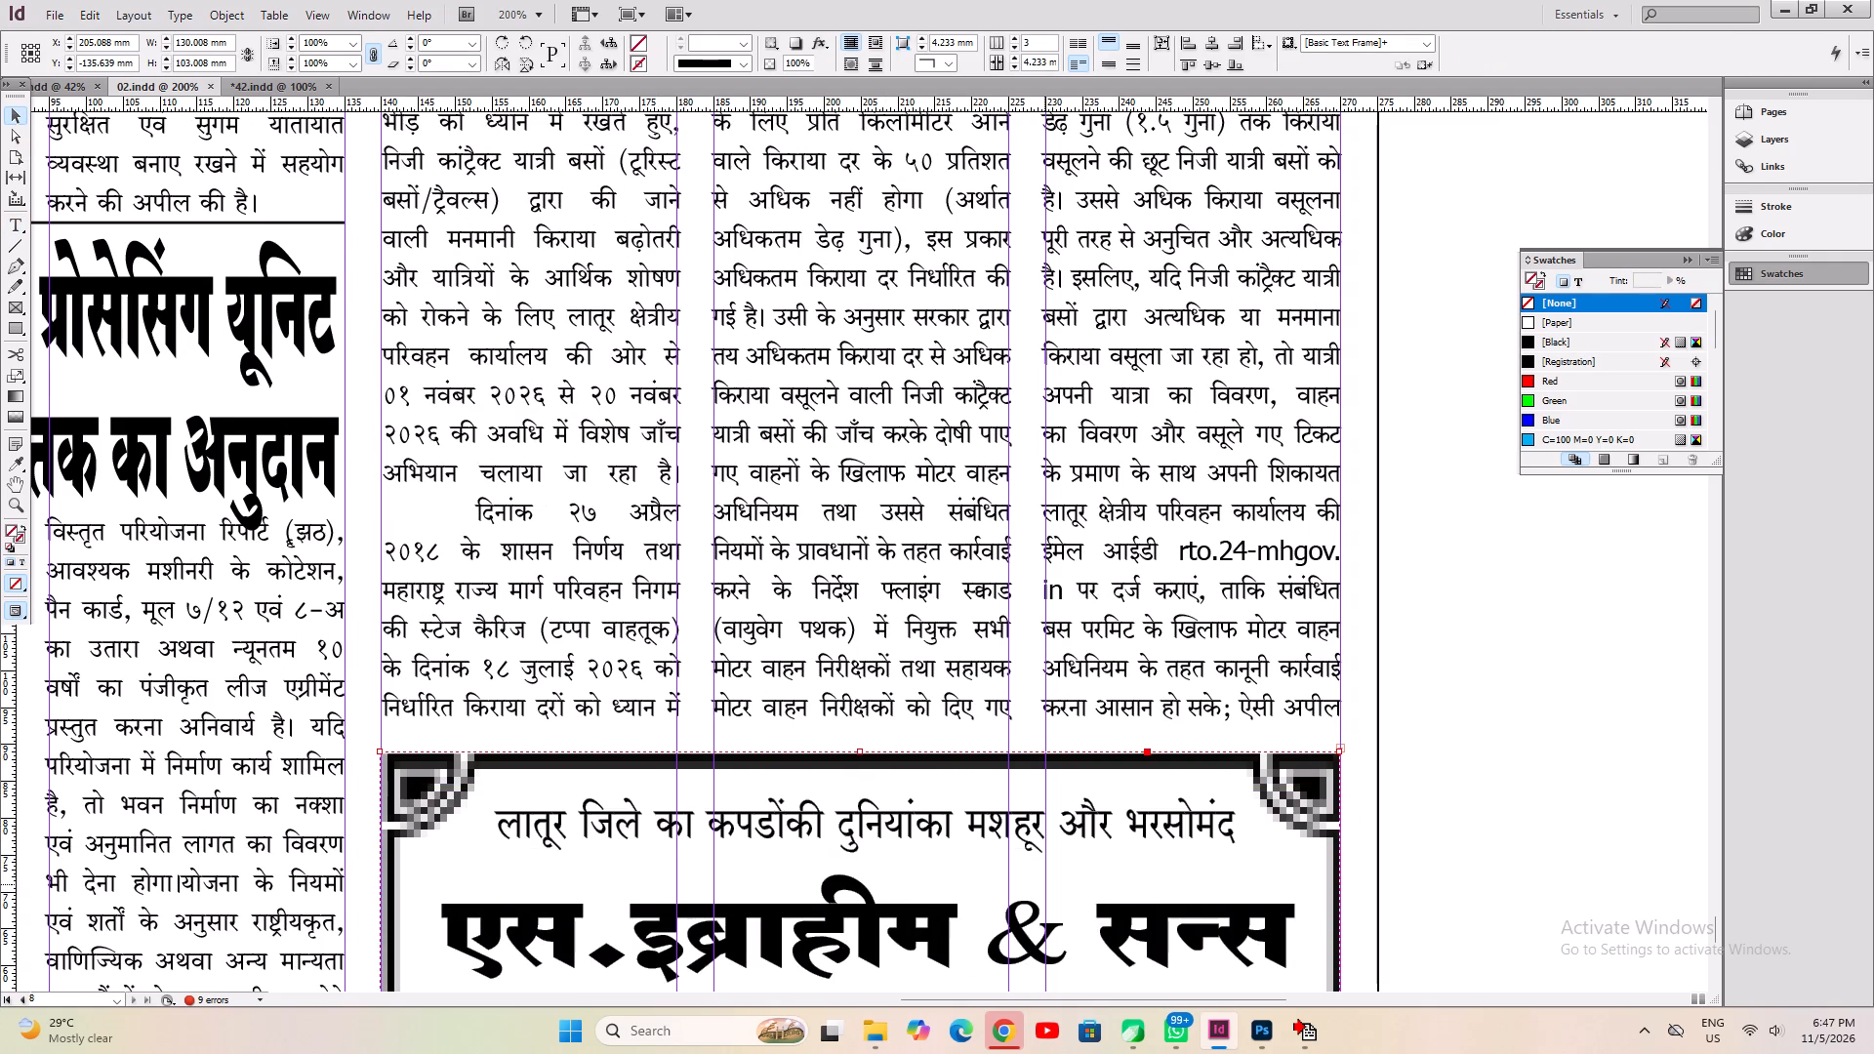
{"action": "left_click_drag", "start_coordinate": [858, 752], "coordinate": [859, 780], "text": "ctrl"}
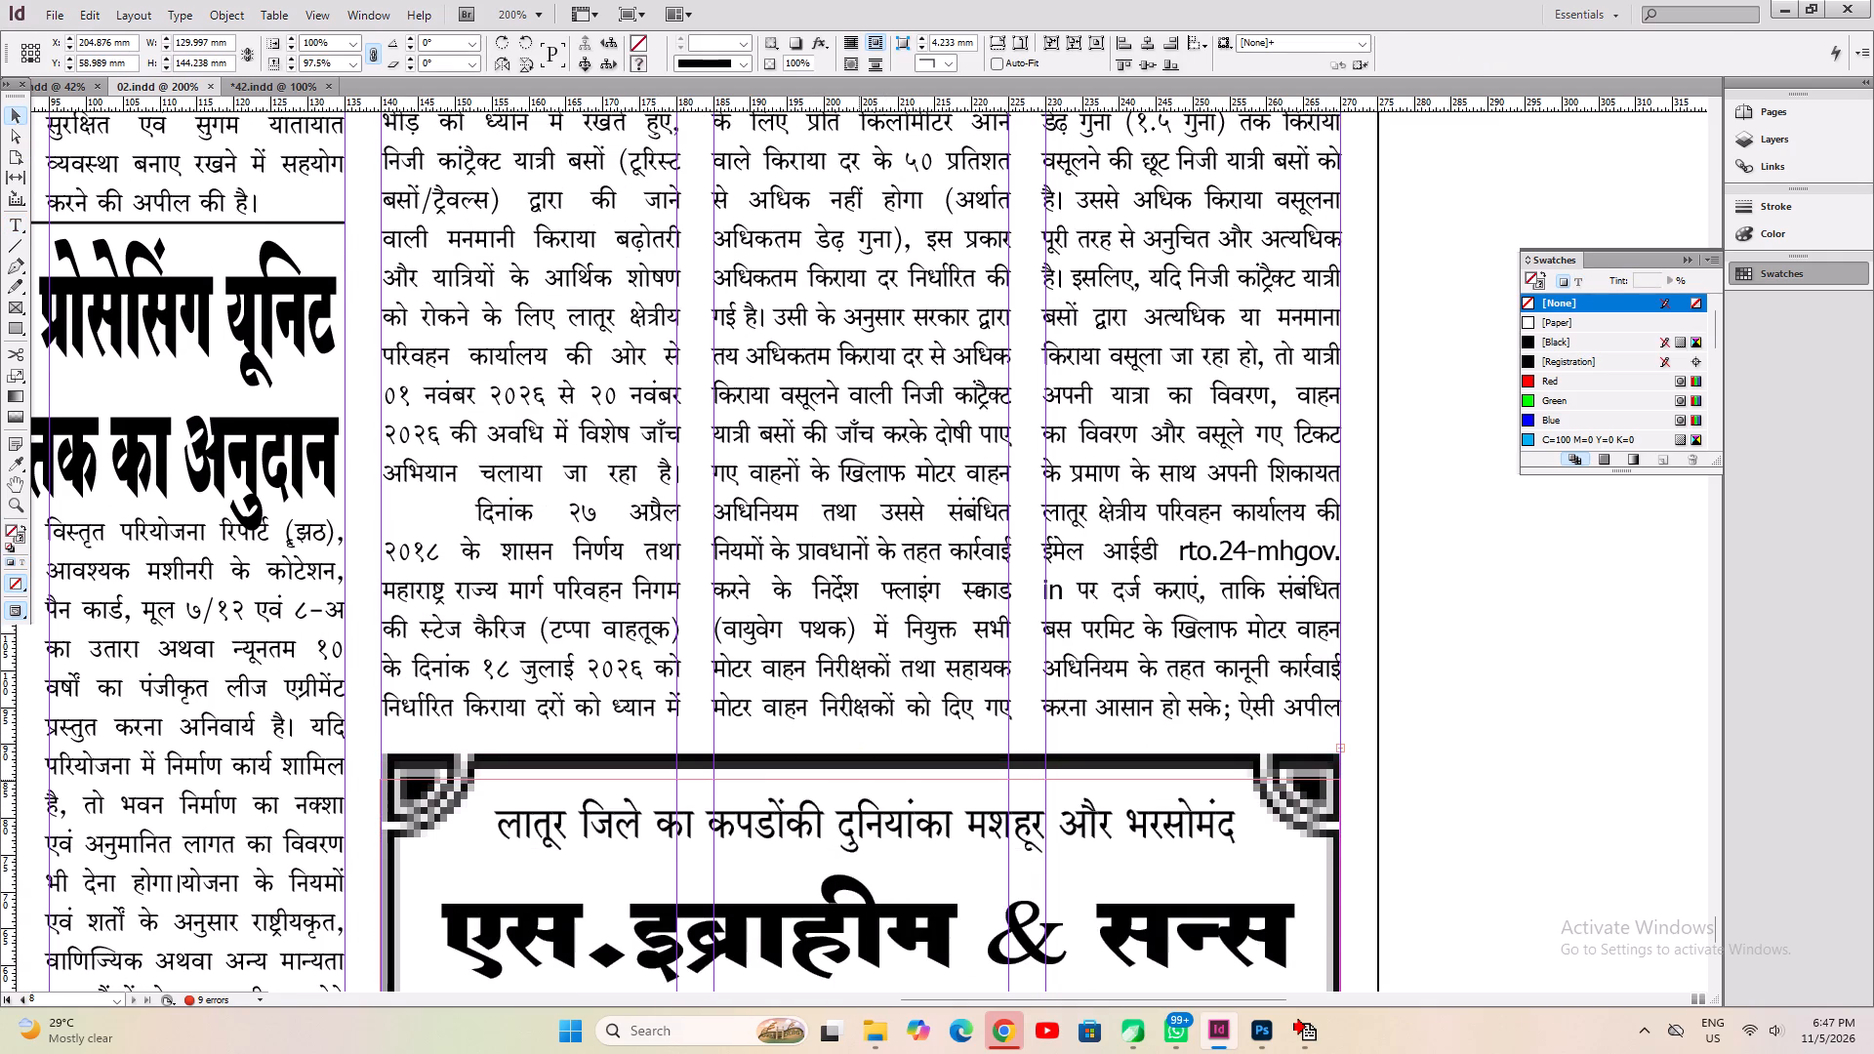
{"action": "left_click", "coordinate": [857, 676], "text": "ctrl"}
{"action": "left_click", "coordinate": [862, 729], "text": "ctrl"}
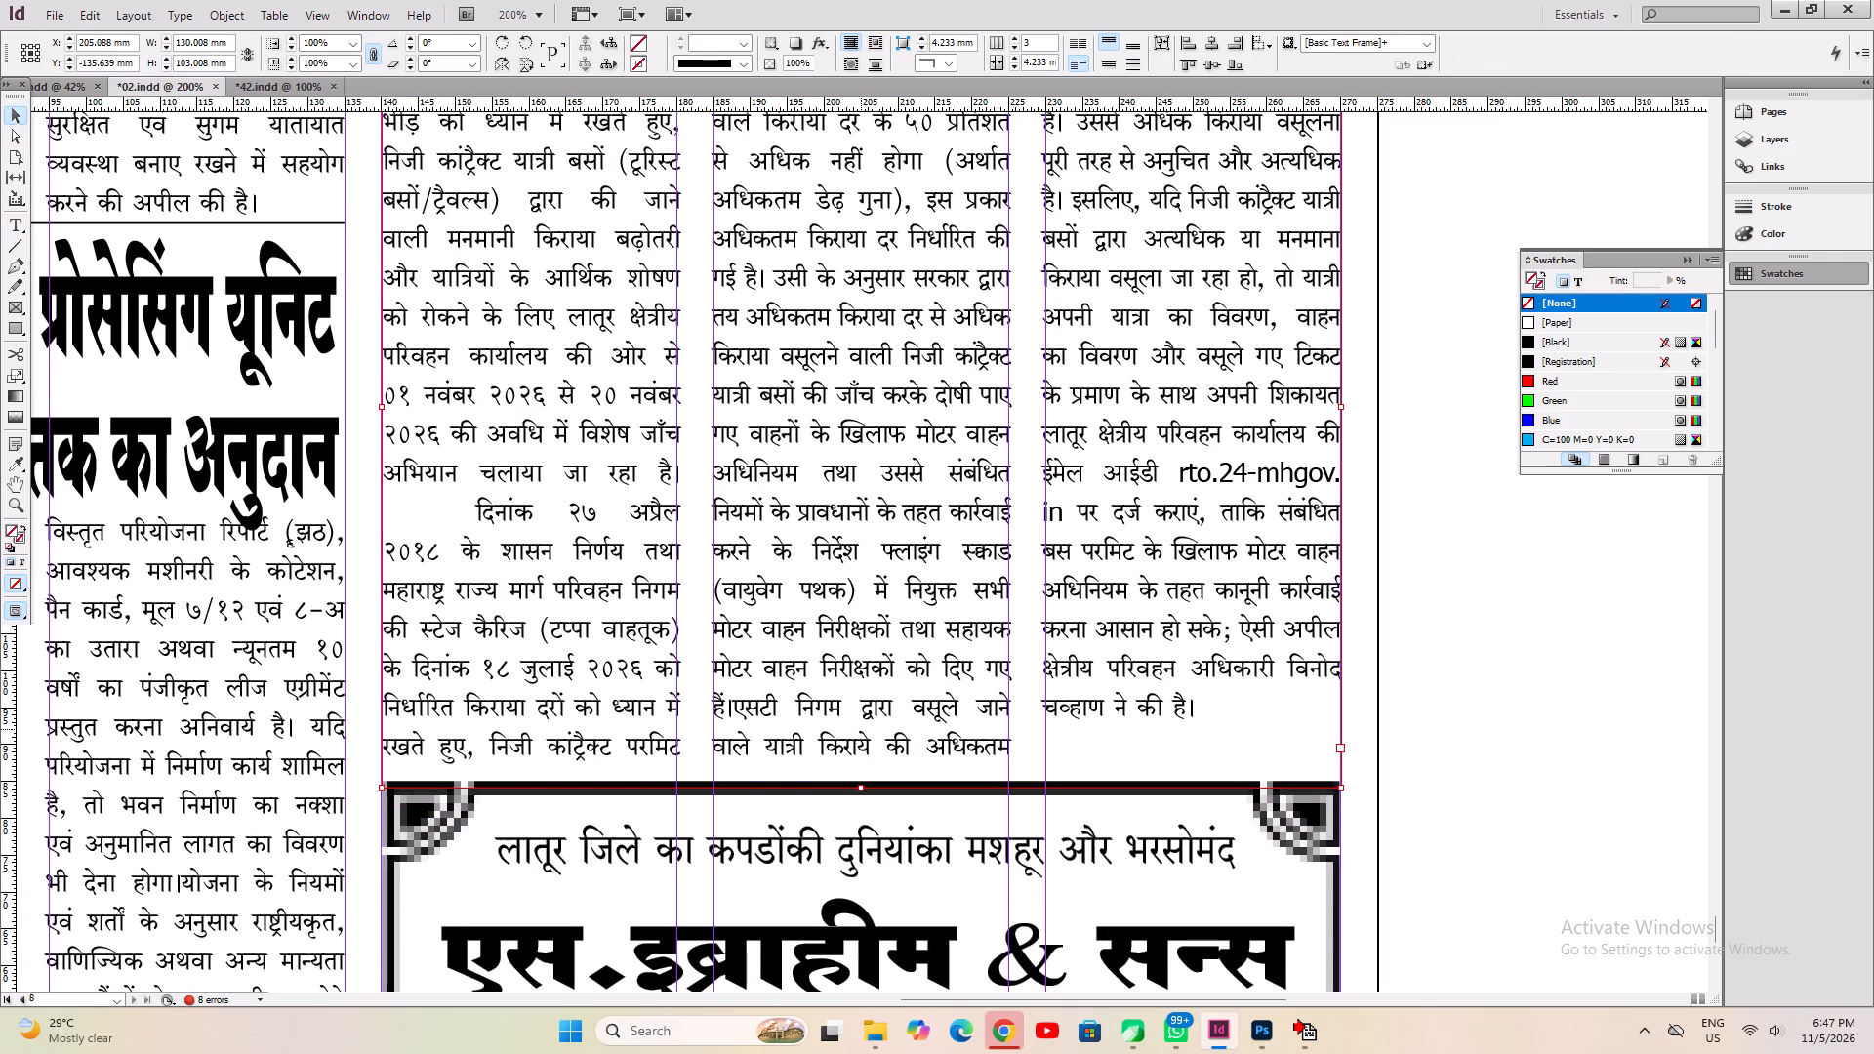
{"action": "left_click", "coordinate": [886, 870], "text": "ctrl"}
{"action": "left_click", "coordinate": [857, 778], "text": "ctrl"}
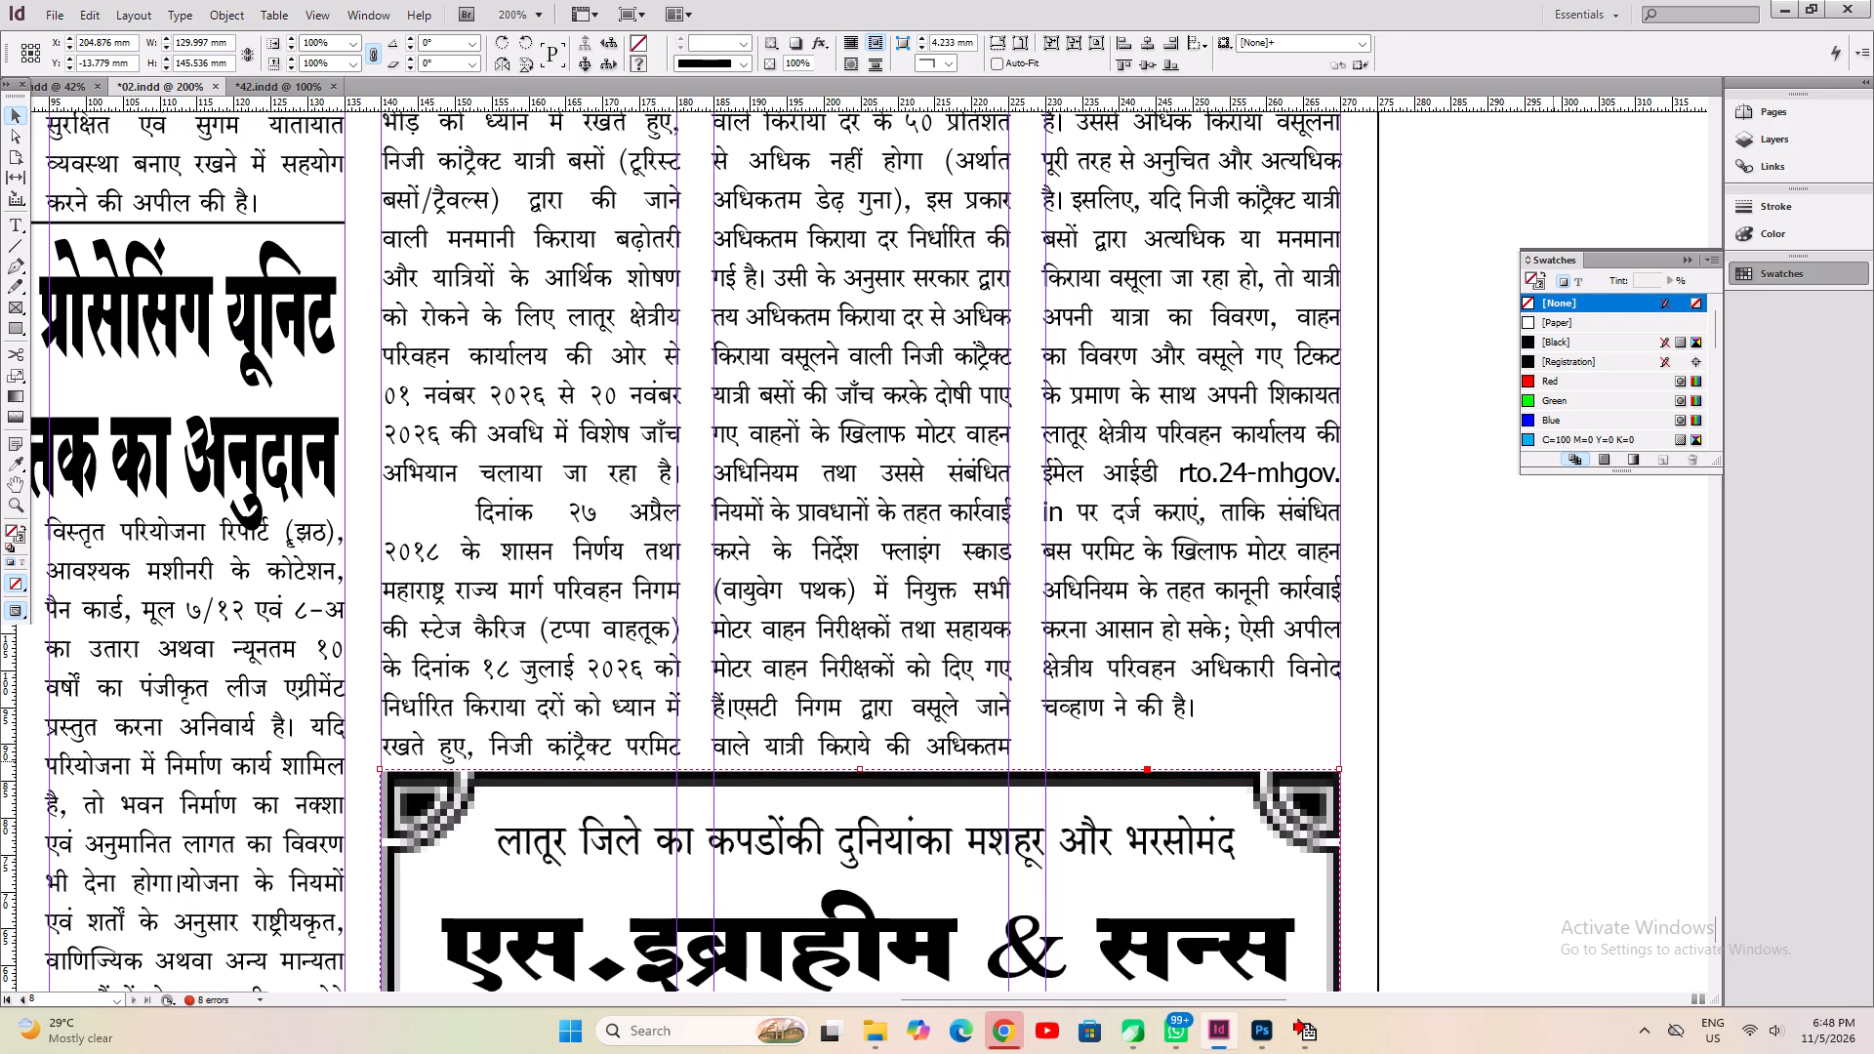
Loosen the tracking of the middle-column passage in the bus-fare article to even out the column ends, and save the document.
{"action": "left_click", "coordinate": [1553, 761]}
{"action": "key", "text": "space"}
{"action": "key", "text": "space"}
{"action": "key", "text": "space"}
{"action": "left_click_drag", "start_coordinate": [1536, 711], "coordinate": [1339, 886]}
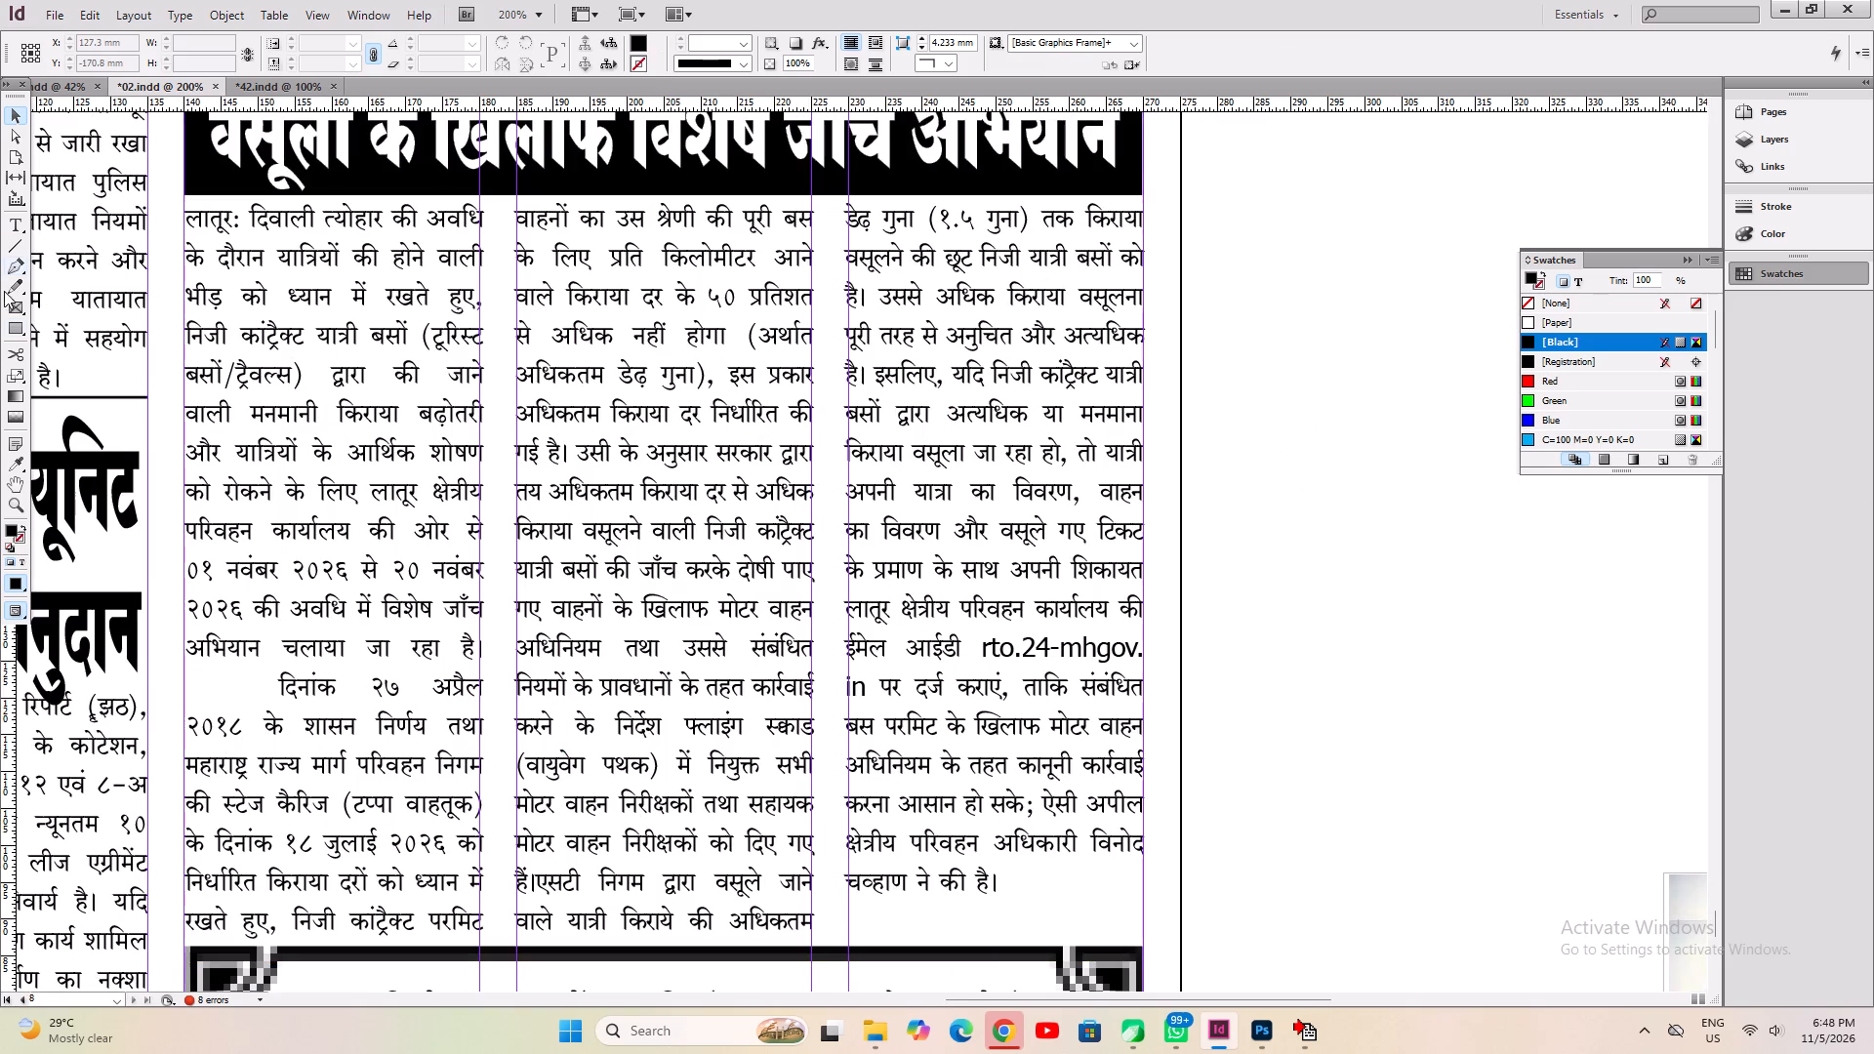
{"action": "left_click", "coordinate": [10, 227]}
{"action": "left_click_drag", "start_coordinate": [983, 309], "coordinate": [995, 639]}
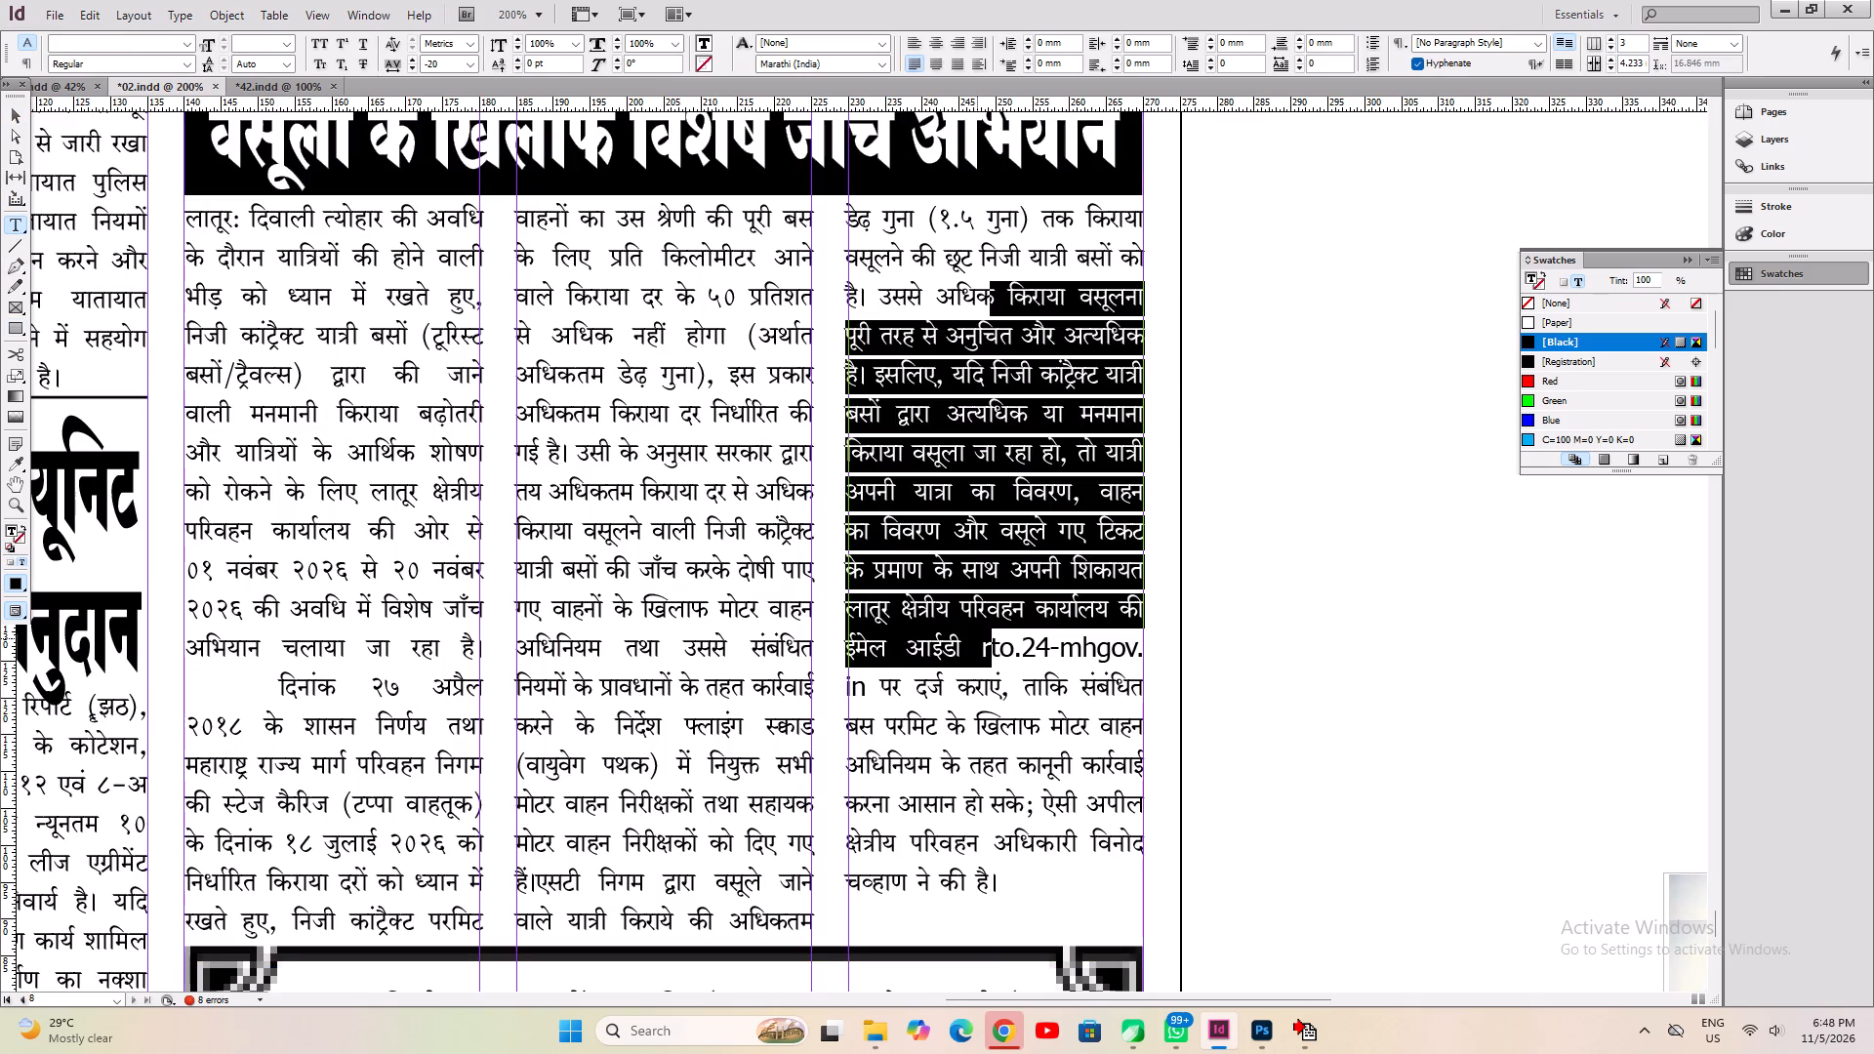
{"action": "left_click_drag", "start_coordinate": [680, 374], "coordinate": [726, 710]}
{"action": "key", "text": "alt+Right"}
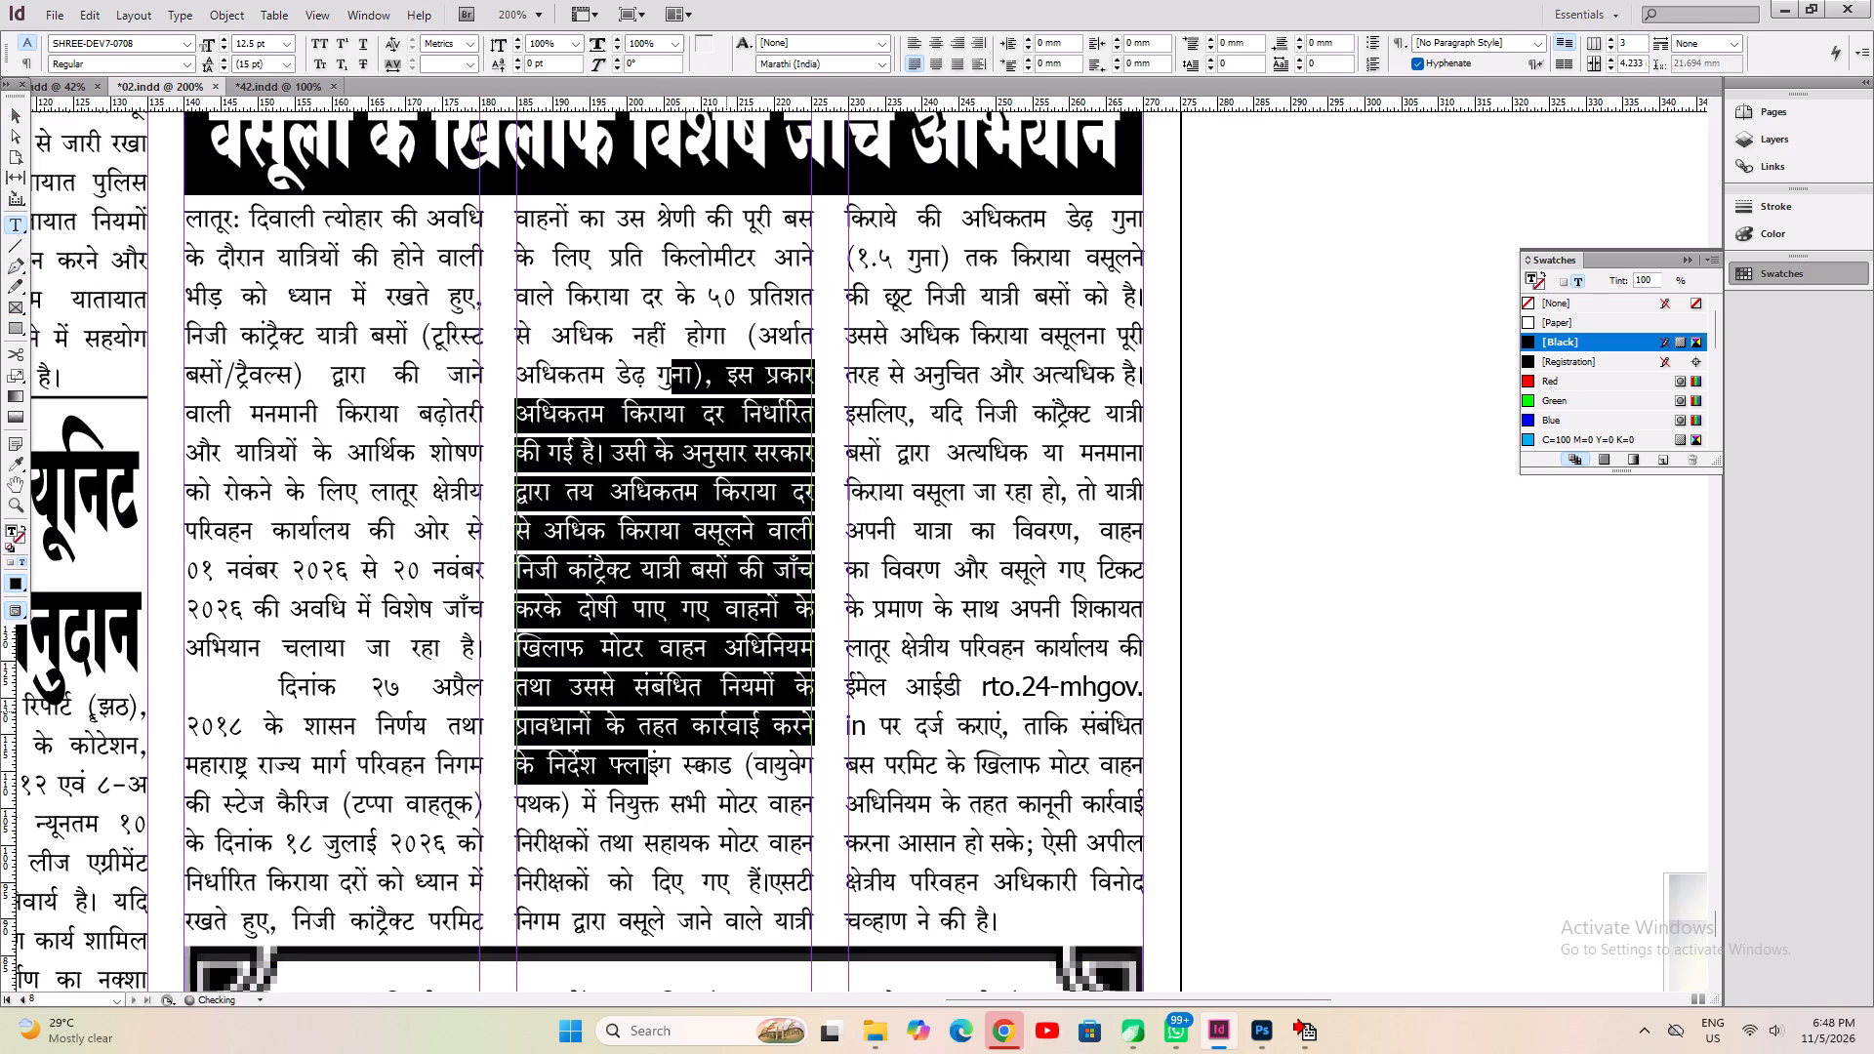
{"action": "key", "text": "ctrl+z"}
{"action": "key", "text": "ctrl+s"}
{"action": "key", "text": "ctrl+s"}
{"action": "key", "text": "ctrl+0"}
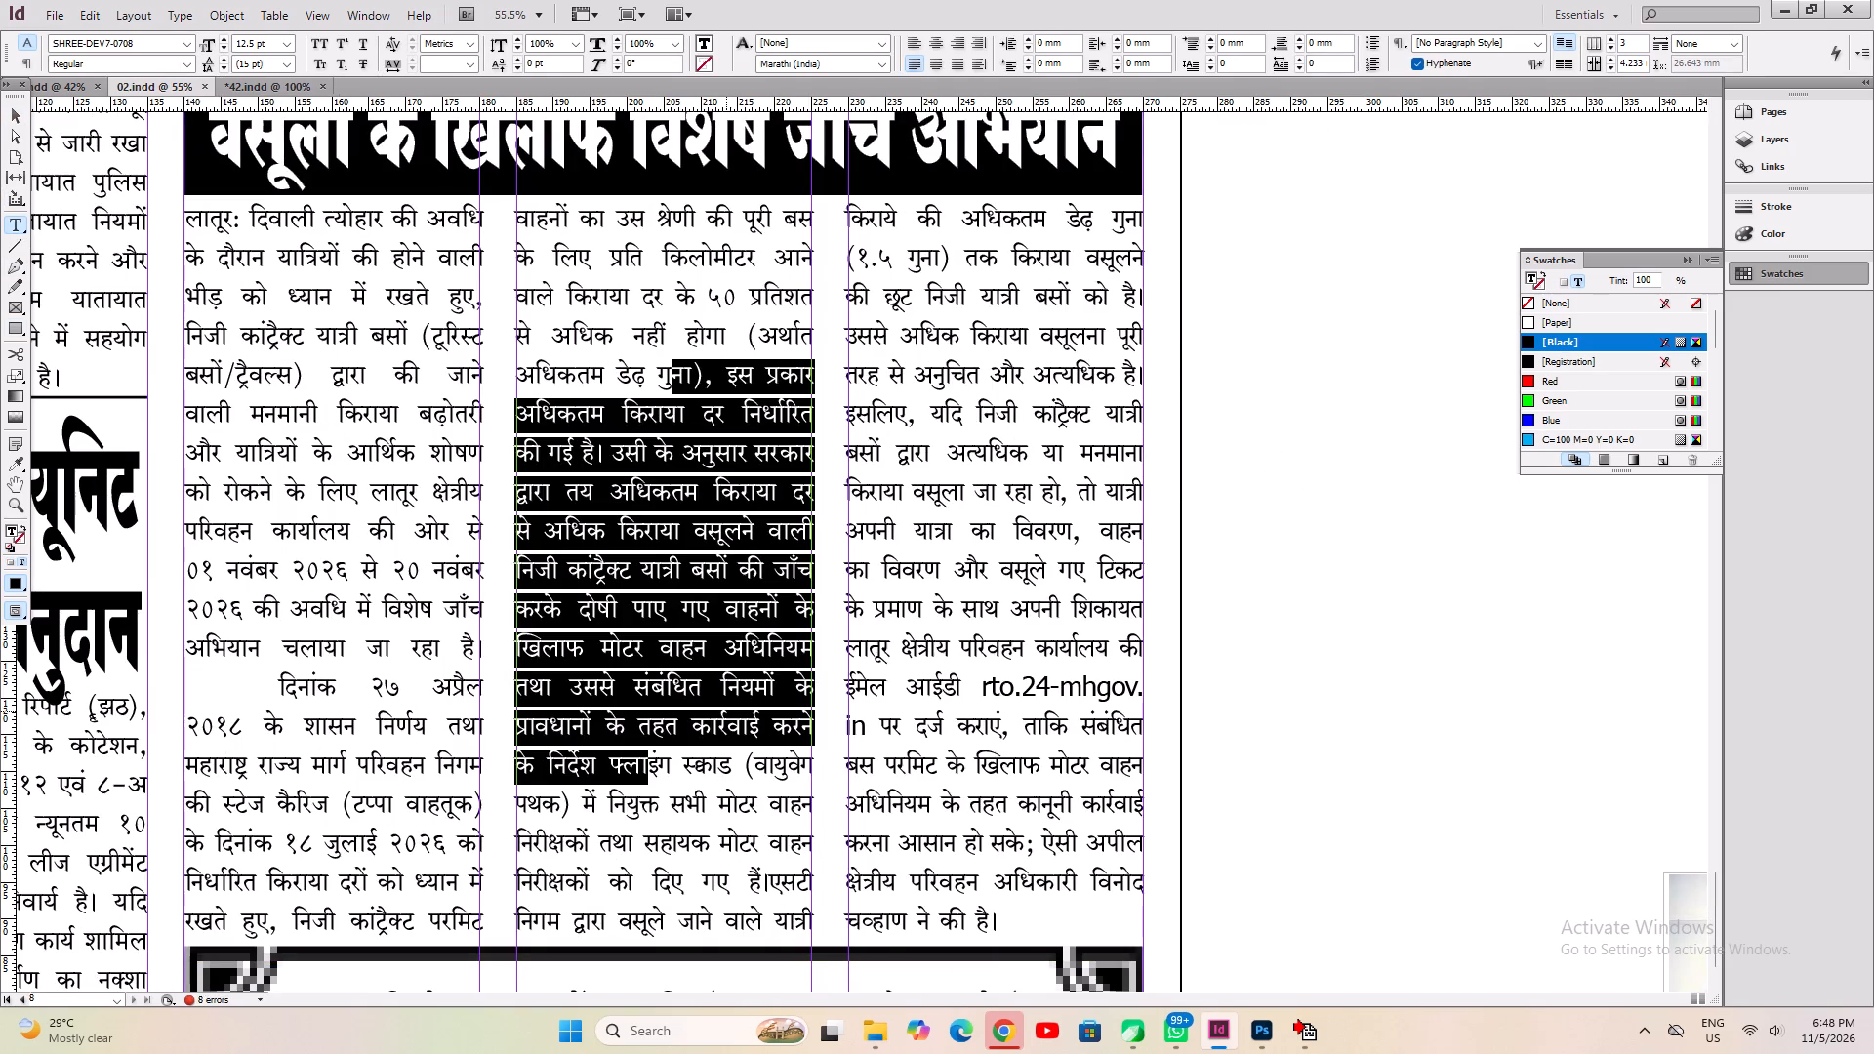
{"action": "key", "text": "ctrl+s"}
Examine page 8's articles and ads at 200% zoom, from the bottom ads up to the headlines and page number.
{"action": "left_click", "coordinate": [743, 685]}
{"action": "key", "text": "ctrl+1"}
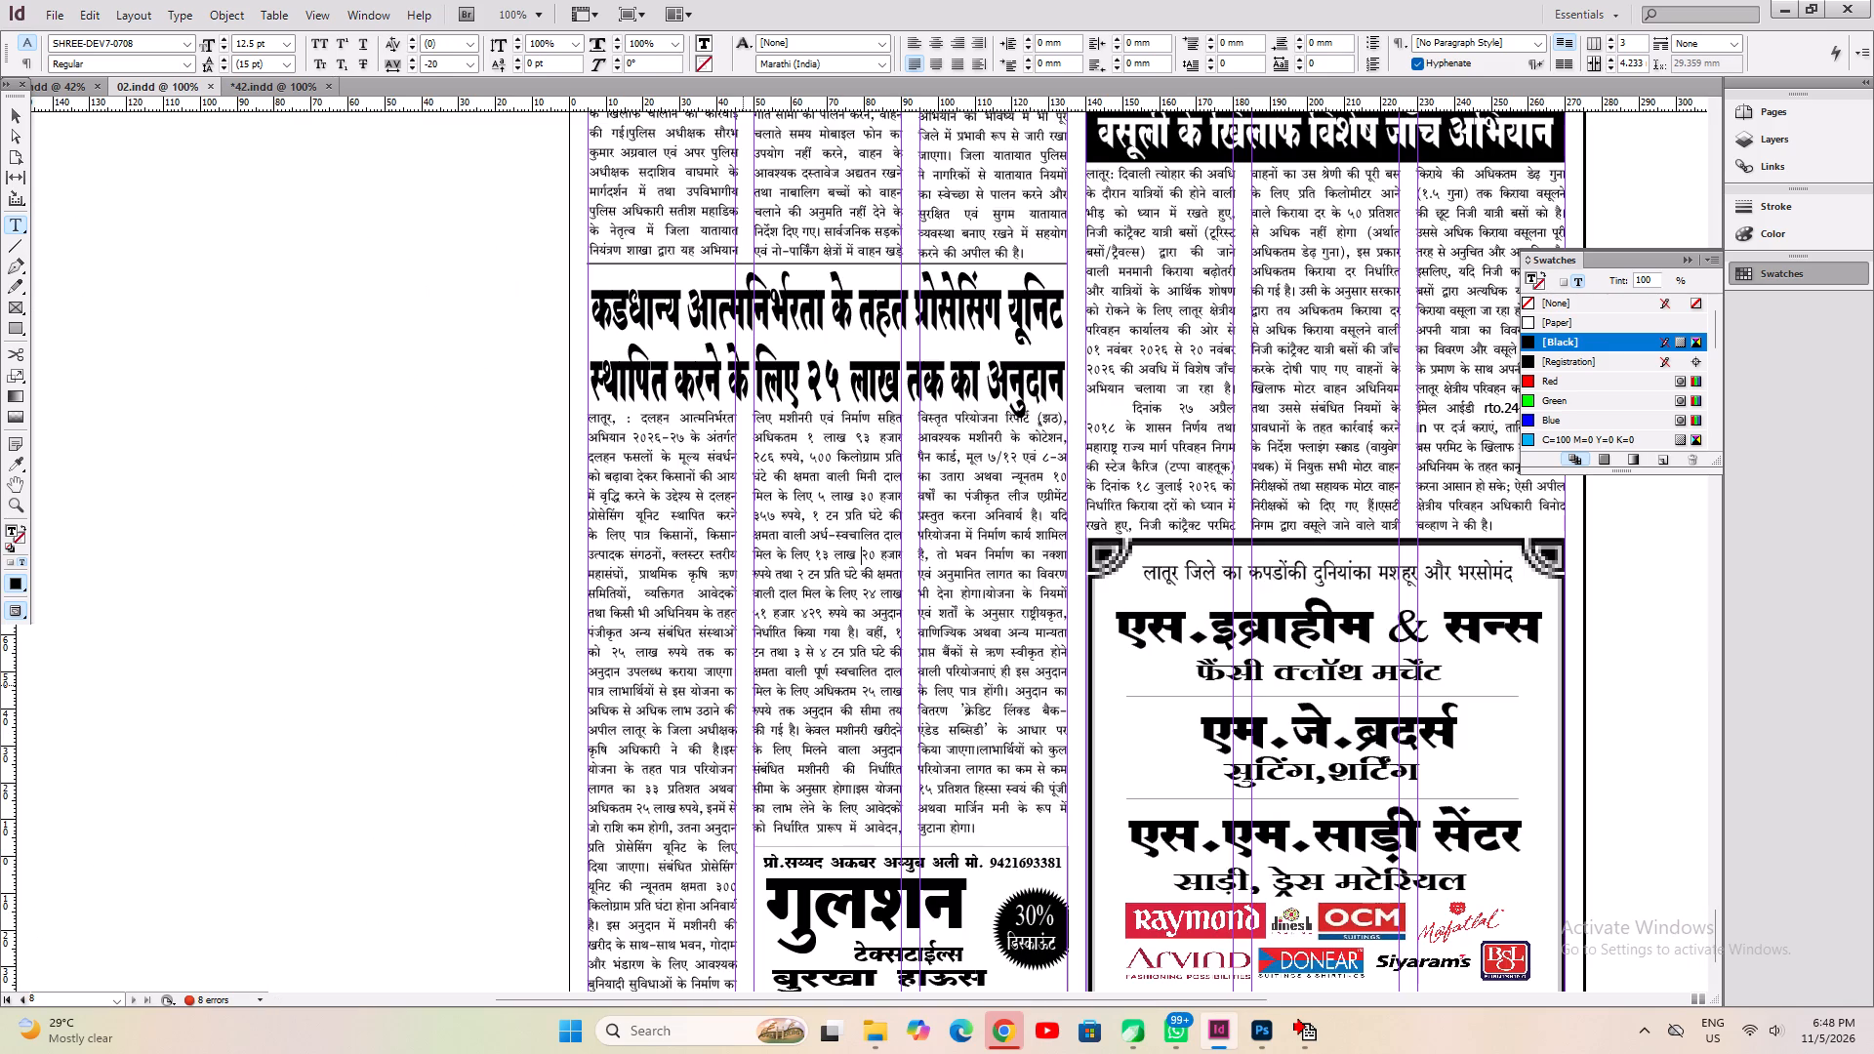
{"action": "key", "text": "ctrl+2"}
{"action": "left_click_drag", "start_coordinate": [721, 772], "coordinate": [703, 547], "text": "alt"}
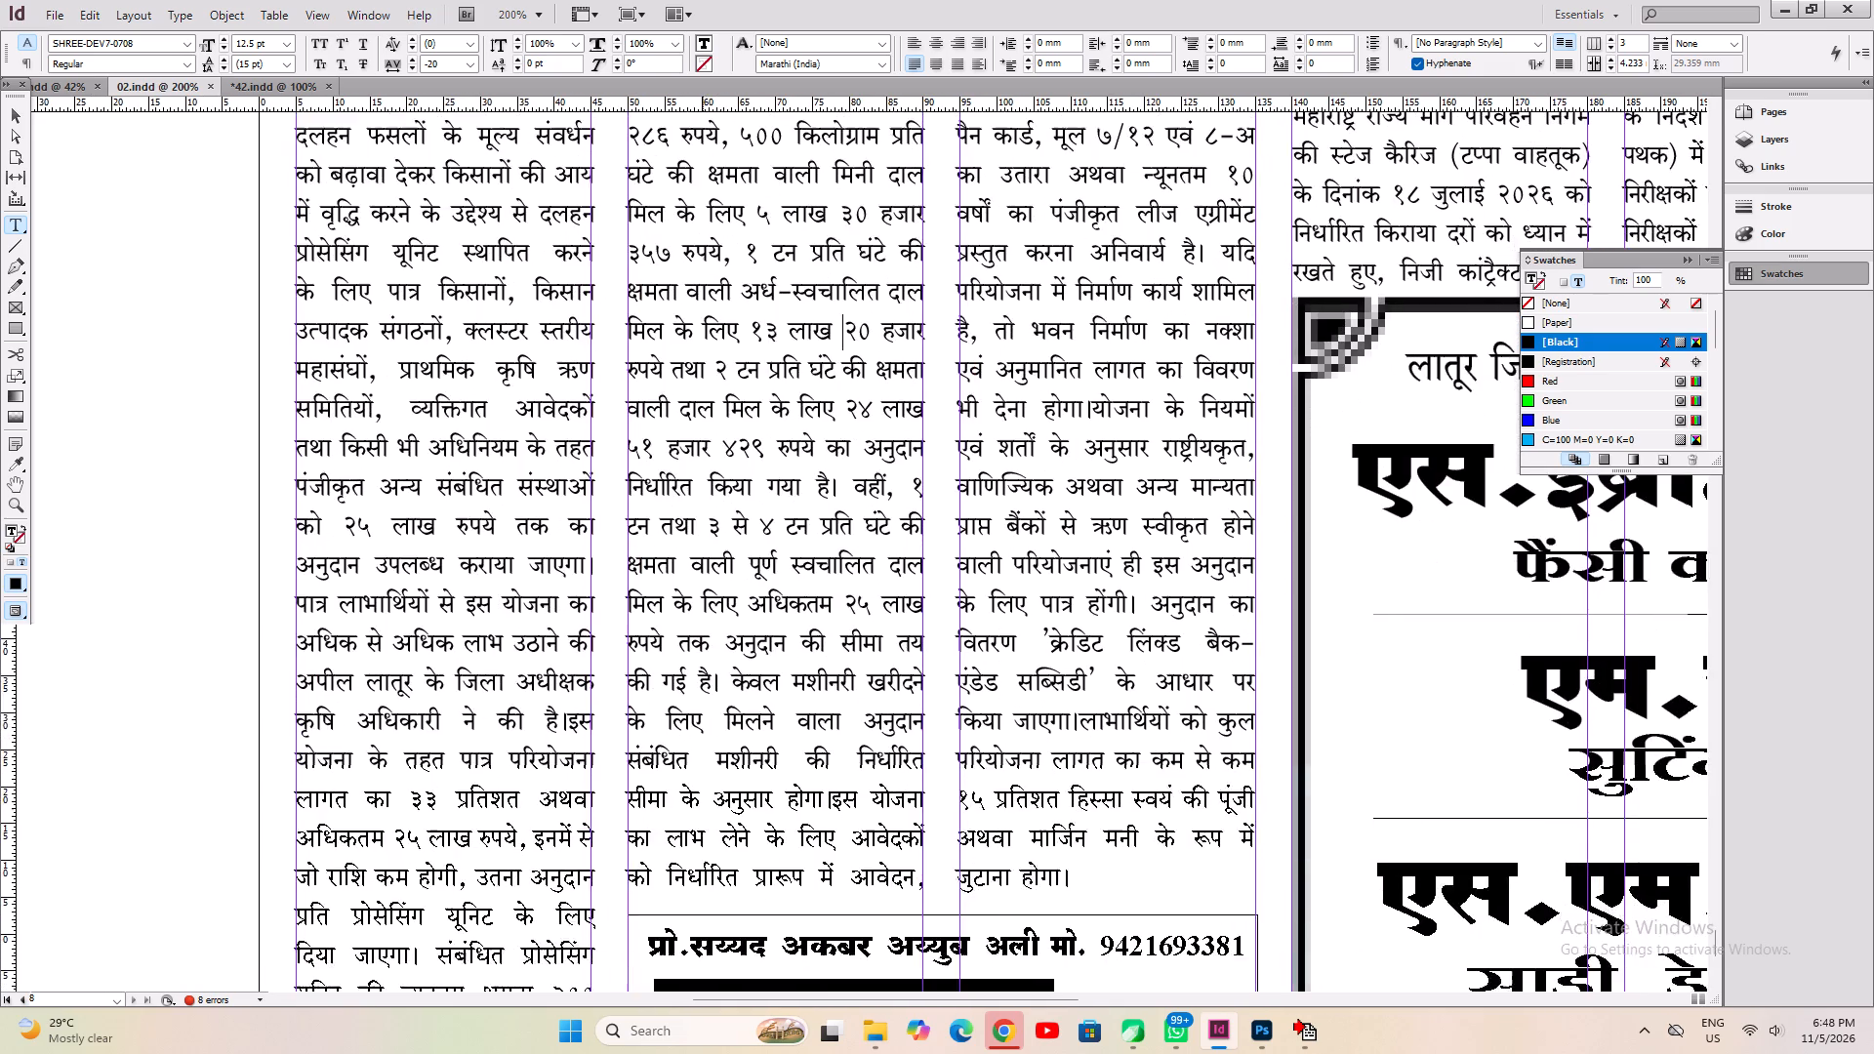
{"action": "left_click_drag", "start_coordinate": [711, 699], "coordinate": [713, 460], "text": "alt"}
{"action": "left_click_drag", "start_coordinate": [709, 714], "coordinate": [758, 326], "text": "alt"}
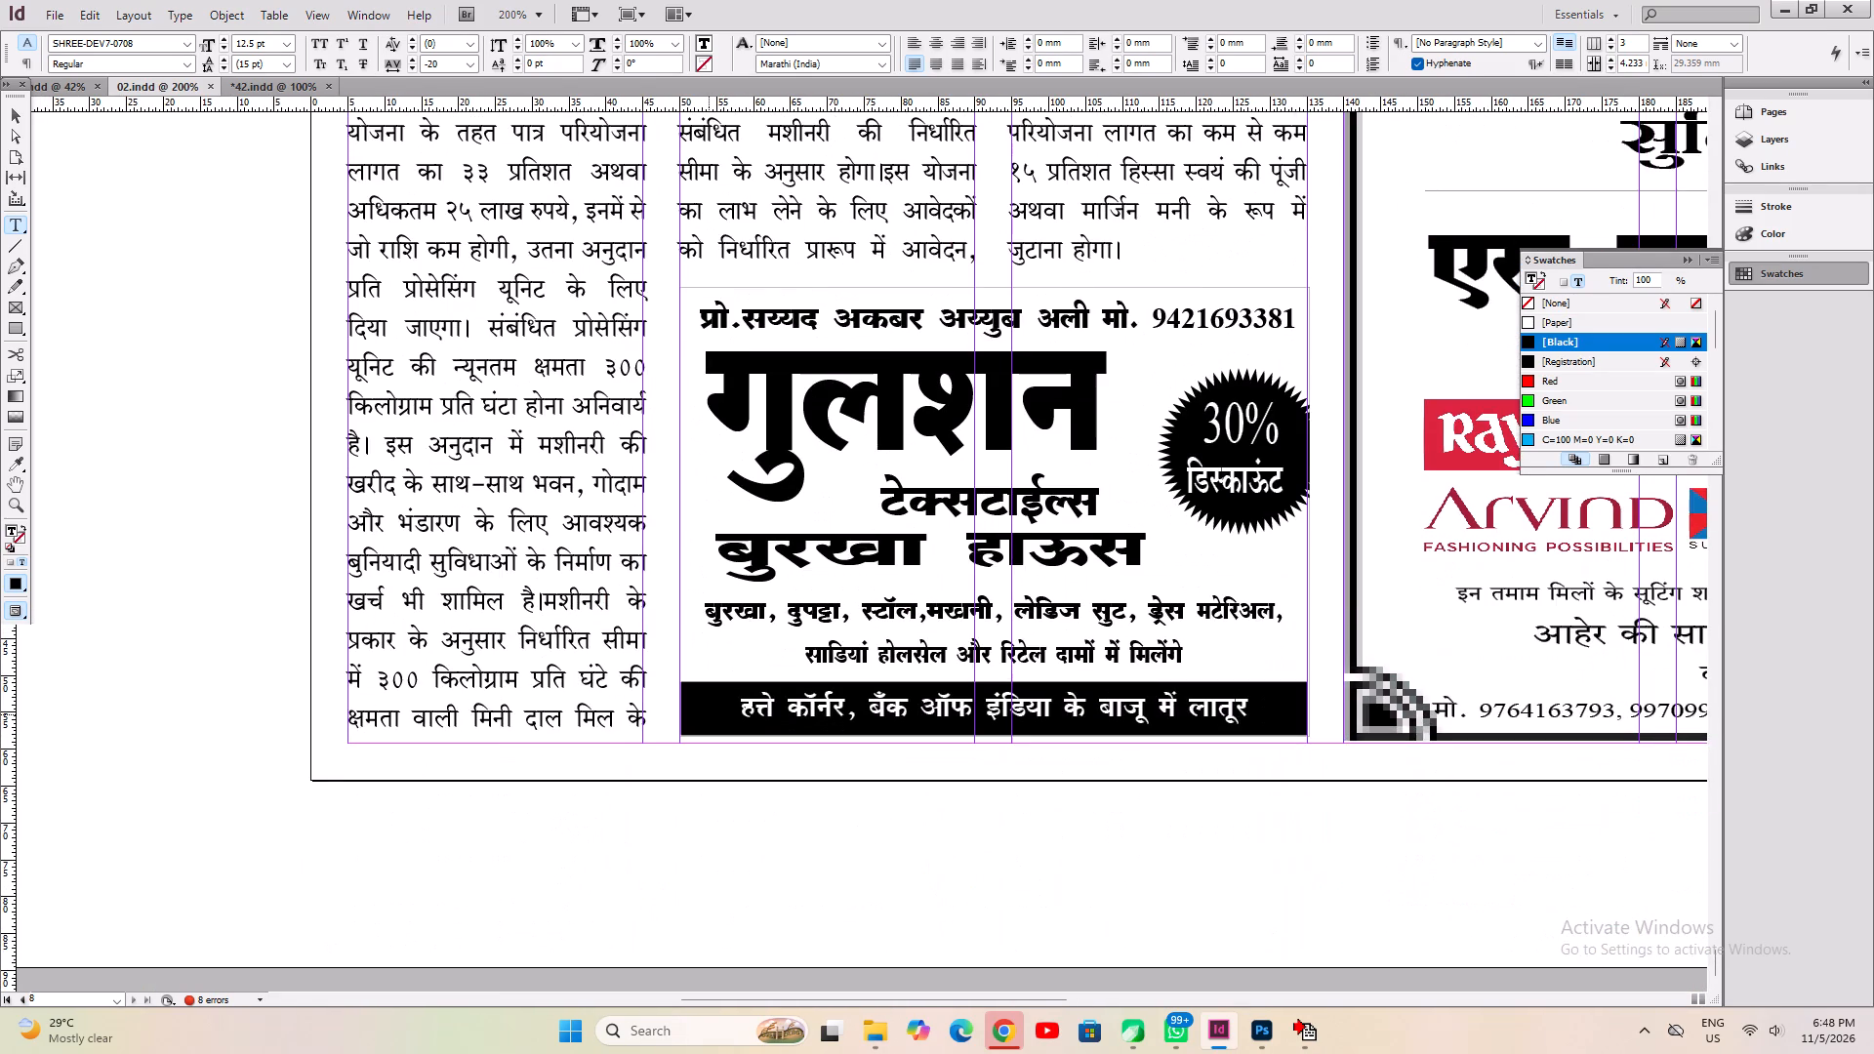
{"action": "left_click_drag", "start_coordinate": [759, 327], "coordinate": [295, 867], "text": "alt"}
{"action": "left_click_drag", "start_coordinate": [805, 518], "coordinate": [681, 975], "text": "alt"}
{"action": "left_click_drag", "start_coordinate": [820, 576], "coordinate": [833, 1024], "text": "alt"}
{"action": "left_click_drag", "start_coordinate": [782, 609], "coordinate": [819, 1033], "text": "alt"}
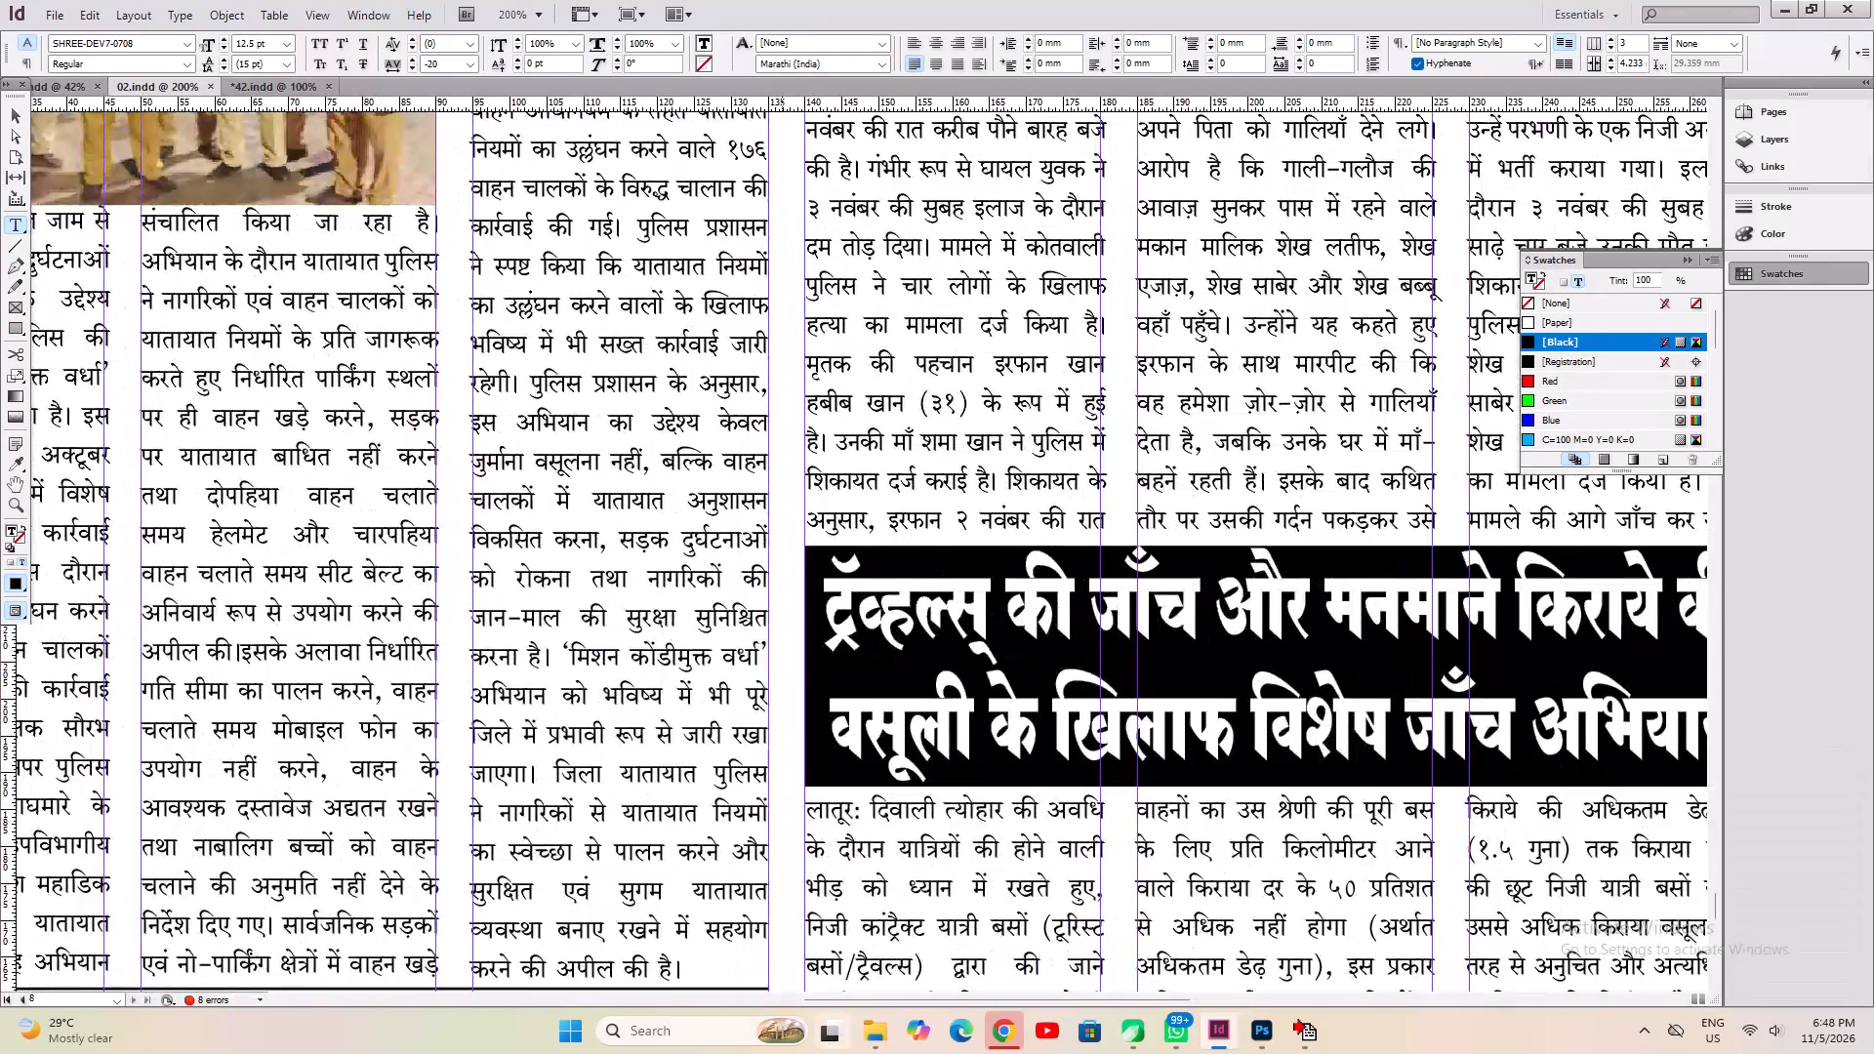
{"action": "left_click_drag", "start_coordinate": [684, 652], "coordinate": [756, 903], "text": "alt"}
{"action": "left_click_drag", "start_coordinate": [847, 588], "coordinate": [922, 950], "text": "alt"}
{"action": "left_click_drag", "start_coordinate": [964, 547], "coordinate": [1006, 757], "text": "alt"}
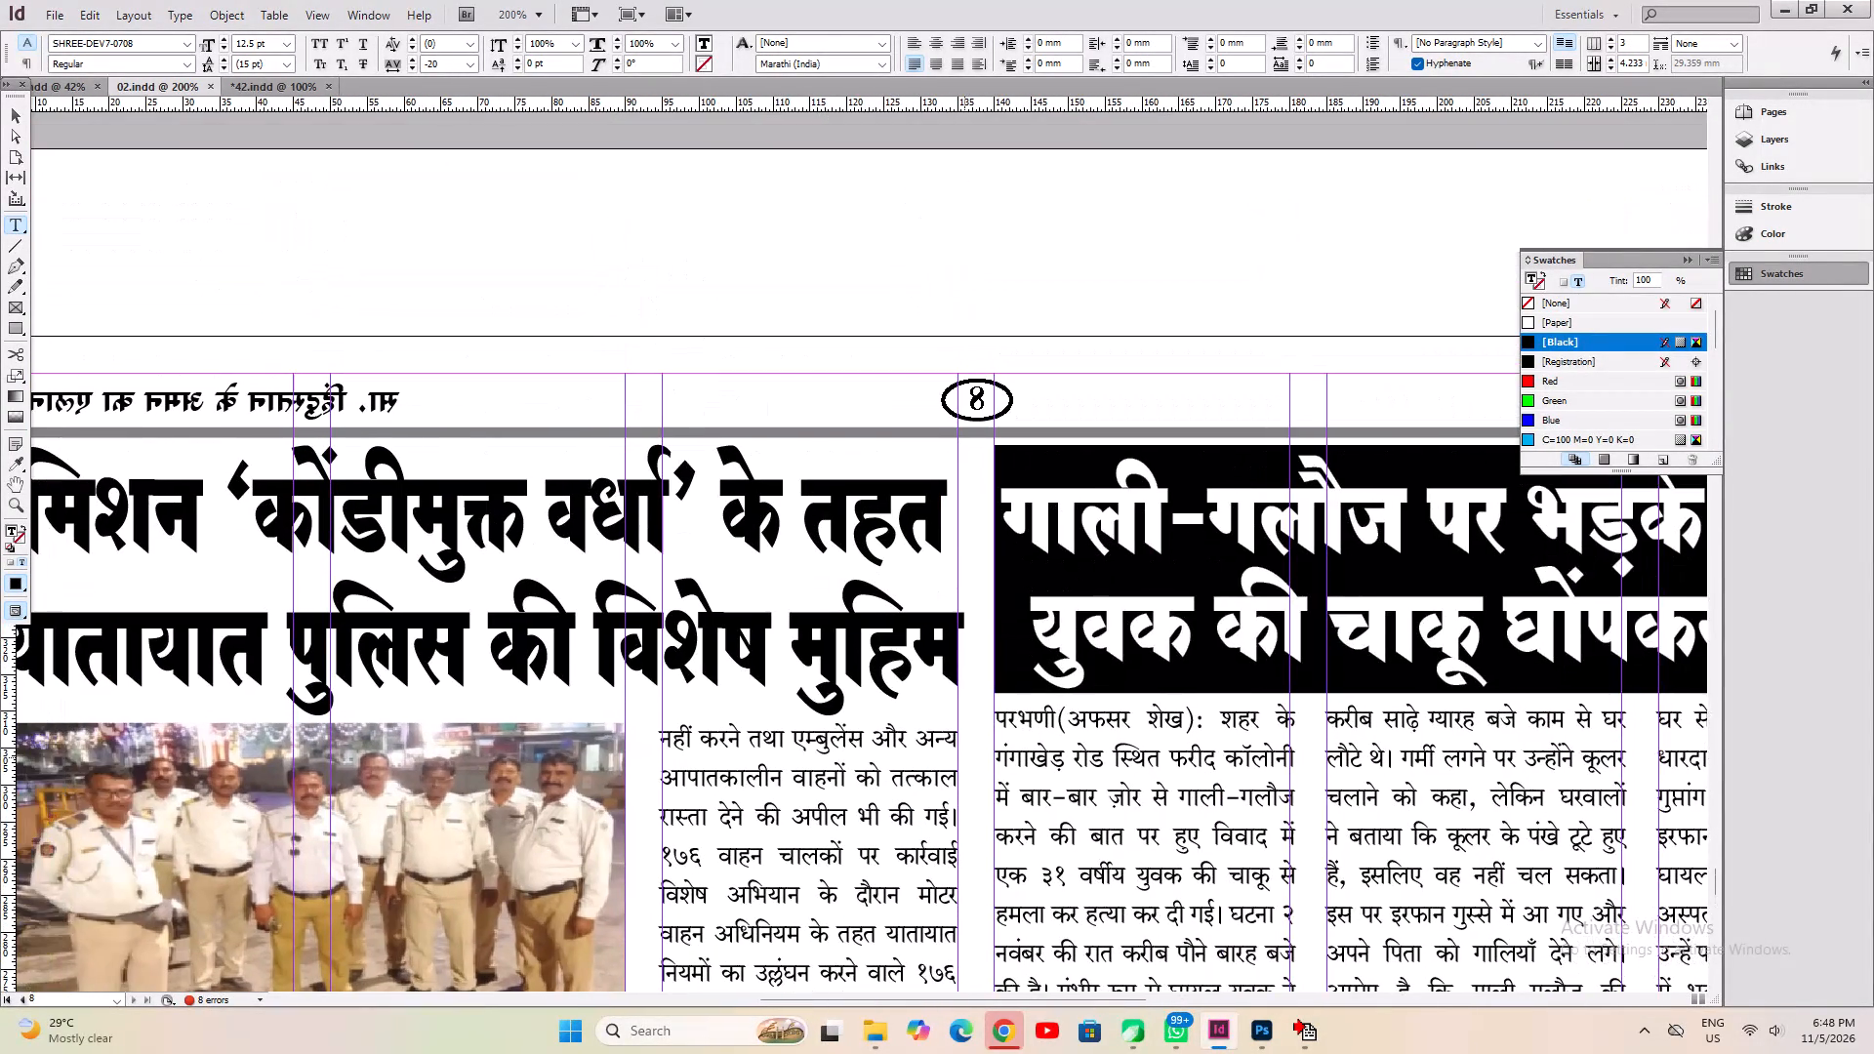
Save the 02.indd document.
{"action": "key", "text": "ctrl+s"}
Look back through the newspaper from page 8 to the front page, and check page 2's editorial layout.
{"action": "key", "text": "ctrl+0"}
{"action": "scroll", "coordinate": [1313, 682], "scroll_direction": "down", "scroll_amount": 3}
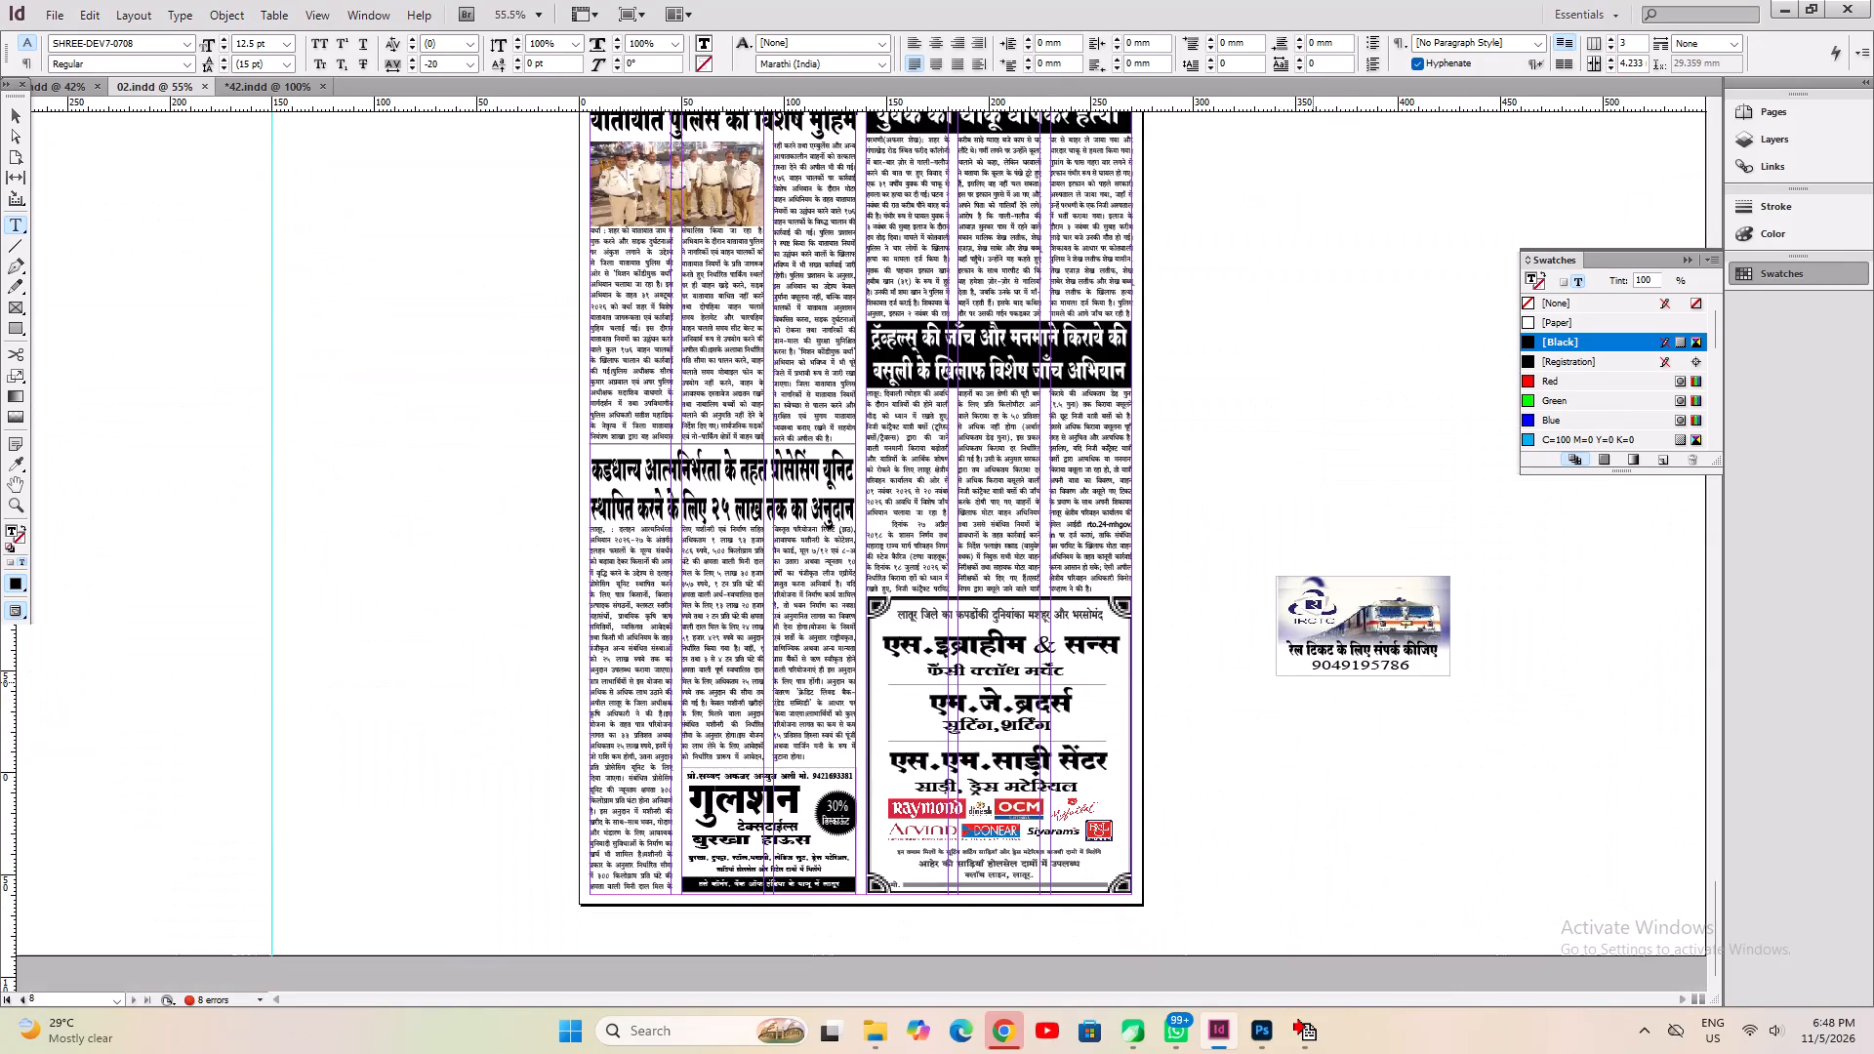
{"action": "left_click", "coordinate": [17, 118]}
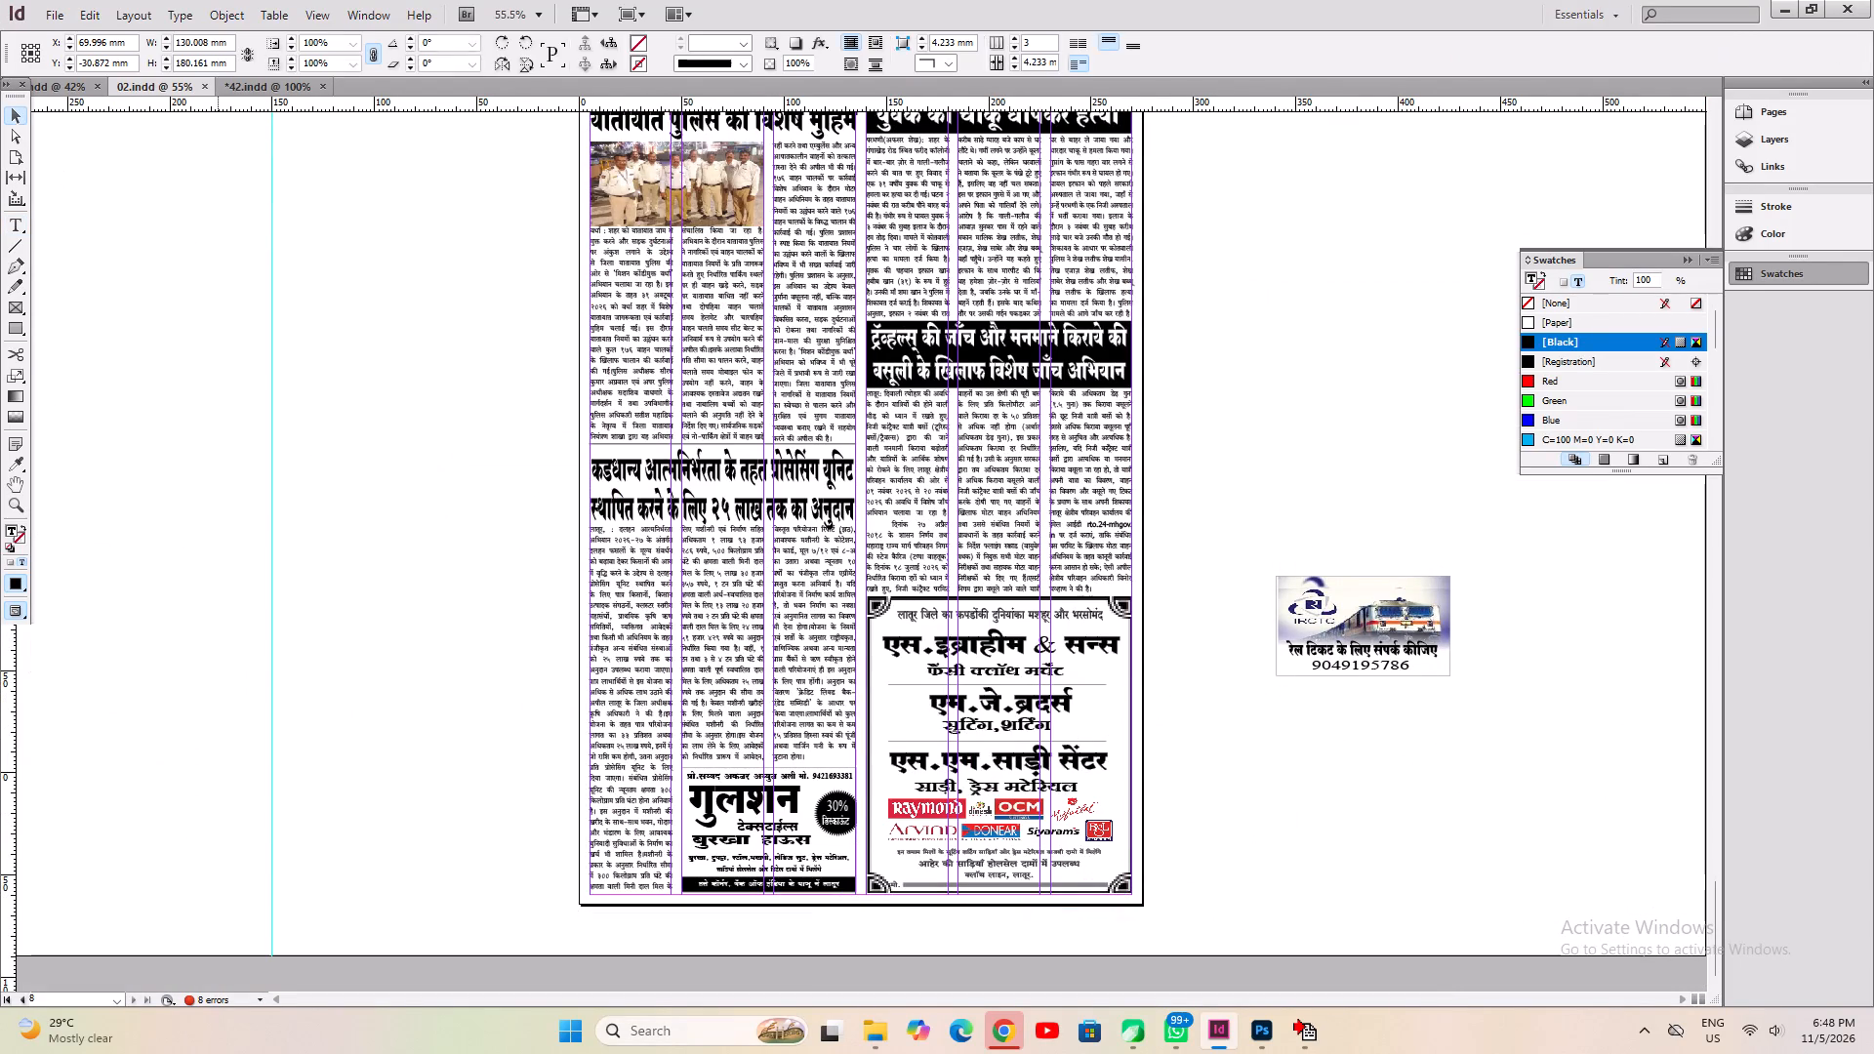
{"action": "left_click", "coordinate": [384, 465]}
{"action": "key", "text": "space"}
{"action": "key", "text": "space"}
{"action": "key", "text": "space"}
{"action": "key", "text": "space"}
{"action": "key", "text": "space"}
{"action": "key", "text": "space"}
{"action": "key", "text": "space"}
{"action": "key", "text": "space"}
{"action": "key", "text": "space"}
{"action": "key", "text": "space"}
{"action": "key", "text": "space"}
{"action": "key", "text": "space"}
{"action": "key", "text": "space"}
{"action": "key", "text": "space"}
{"action": "key", "text": "space"}
{"action": "key", "text": "space"}
{"action": "key", "text": "space"}
{"action": "key", "text": "space"}
{"action": "key", "text": "space"}
{"action": "key", "text": "space"}
{"action": "left_click_drag", "start_coordinate": [403, 374], "coordinate": [356, 829]}
{"action": "left_click_drag", "start_coordinate": [561, 343], "coordinate": [561, 909]}
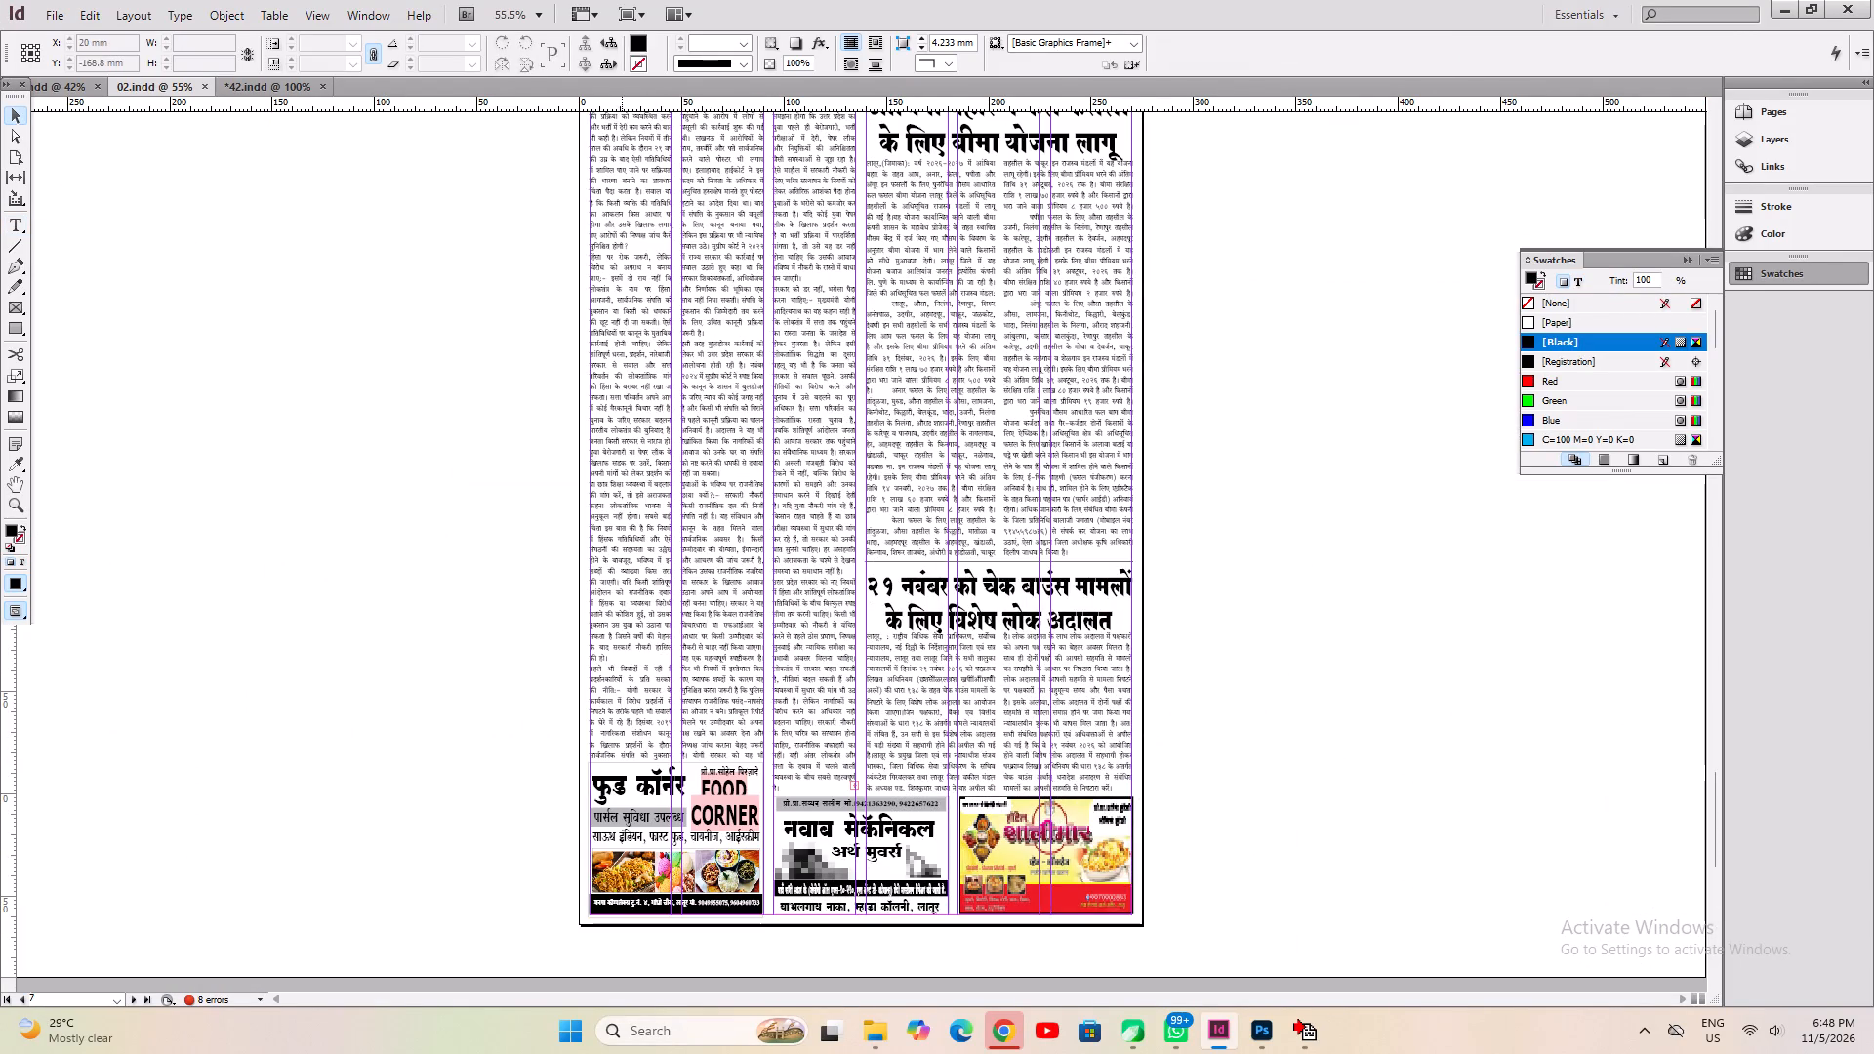
{"action": "left_click_drag", "start_coordinate": [634, 372], "coordinate": [552, 985]}
{"action": "left_click_drag", "start_coordinate": [661, 420], "coordinate": [574, 968]}
{"action": "left_click_drag", "start_coordinate": [663, 453], "coordinate": [645, 627]}
{"action": "left_click_drag", "start_coordinate": [647, 368], "coordinate": [572, 902]}
{"action": "left_click_drag", "start_coordinate": [675, 446], "coordinate": [593, 848]}
{"action": "left_click_drag", "start_coordinate": [621, 450], "coordinate": [449, 932]}
{"action": "left_click_drag", "start_coordinate": [631, 480], "coordinate": [566, 822]}
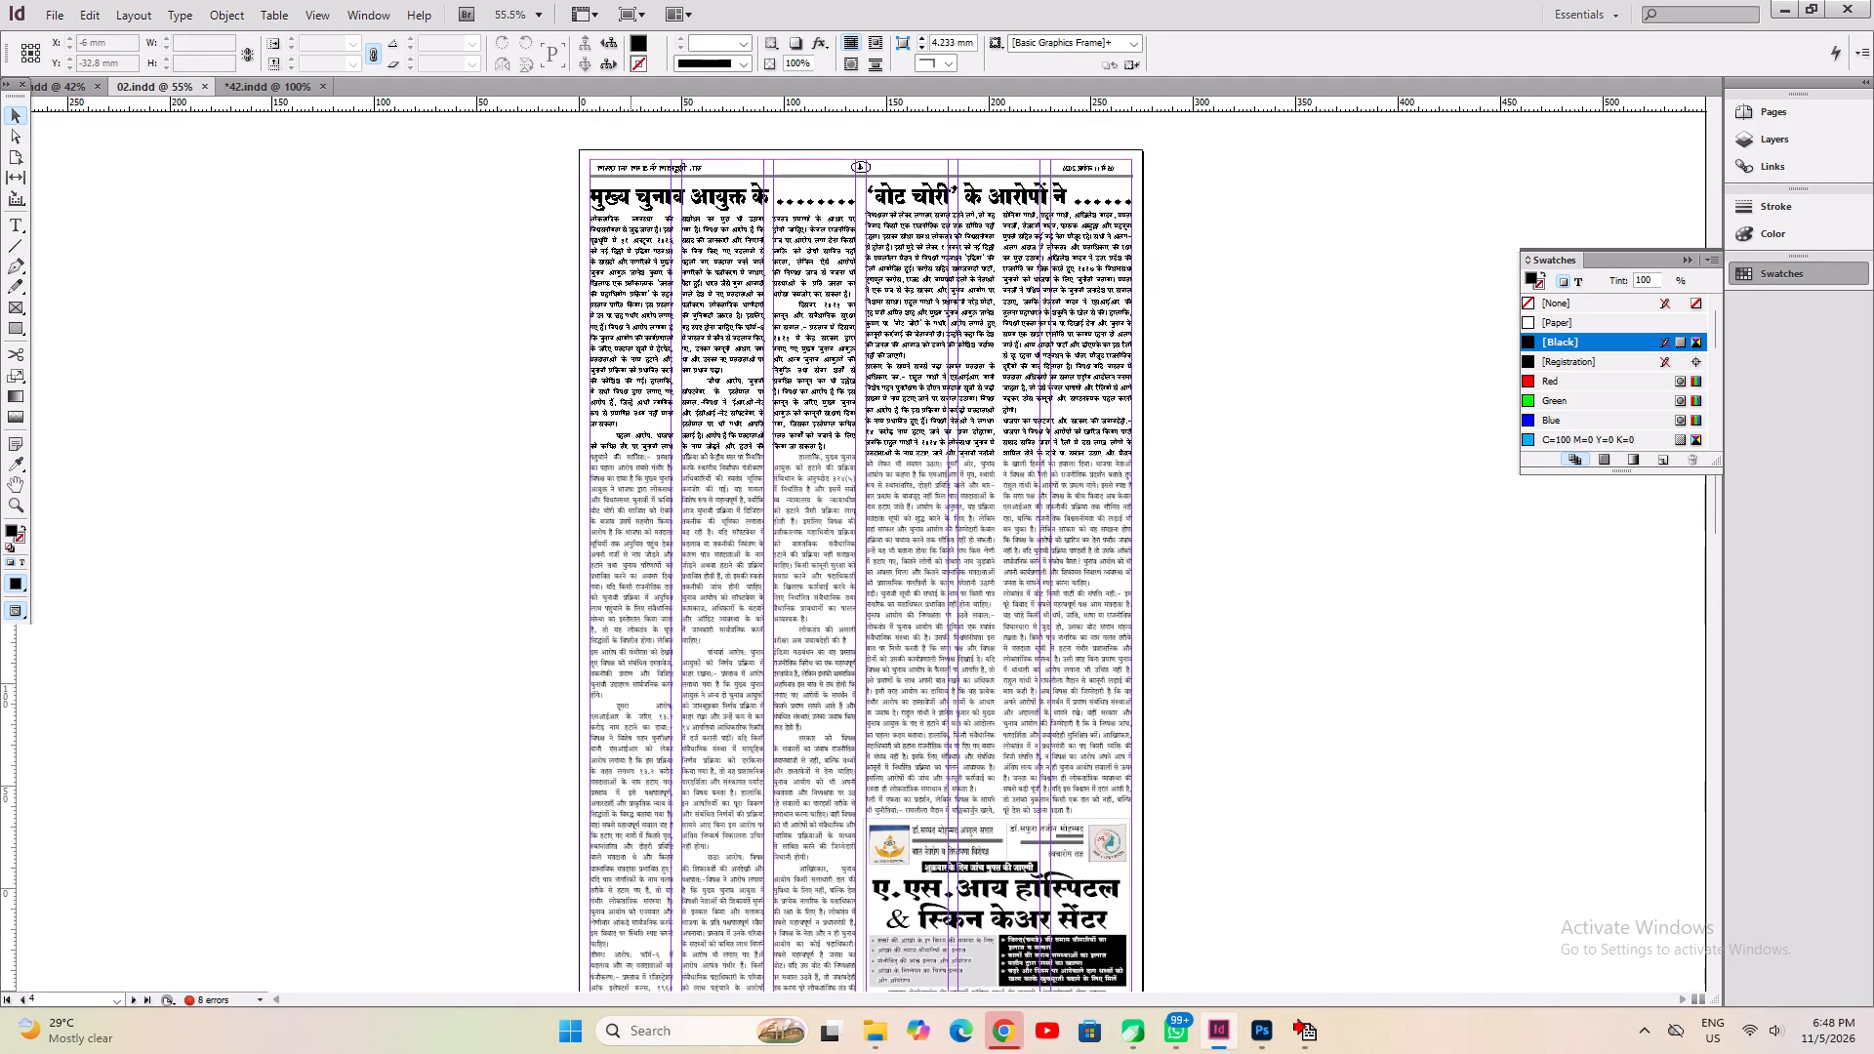
{"action": "left_click_drag", "start_coordinate": [620, 523], "coordinate": [432, 1036]}
{"action": "left_click_drag", "start_coordinate": [540, 483], "coordinate": [441, 928]}
{"action": "left_click_drag", "start_coordinate": [591, 505], "coordinate": [572, 884]}
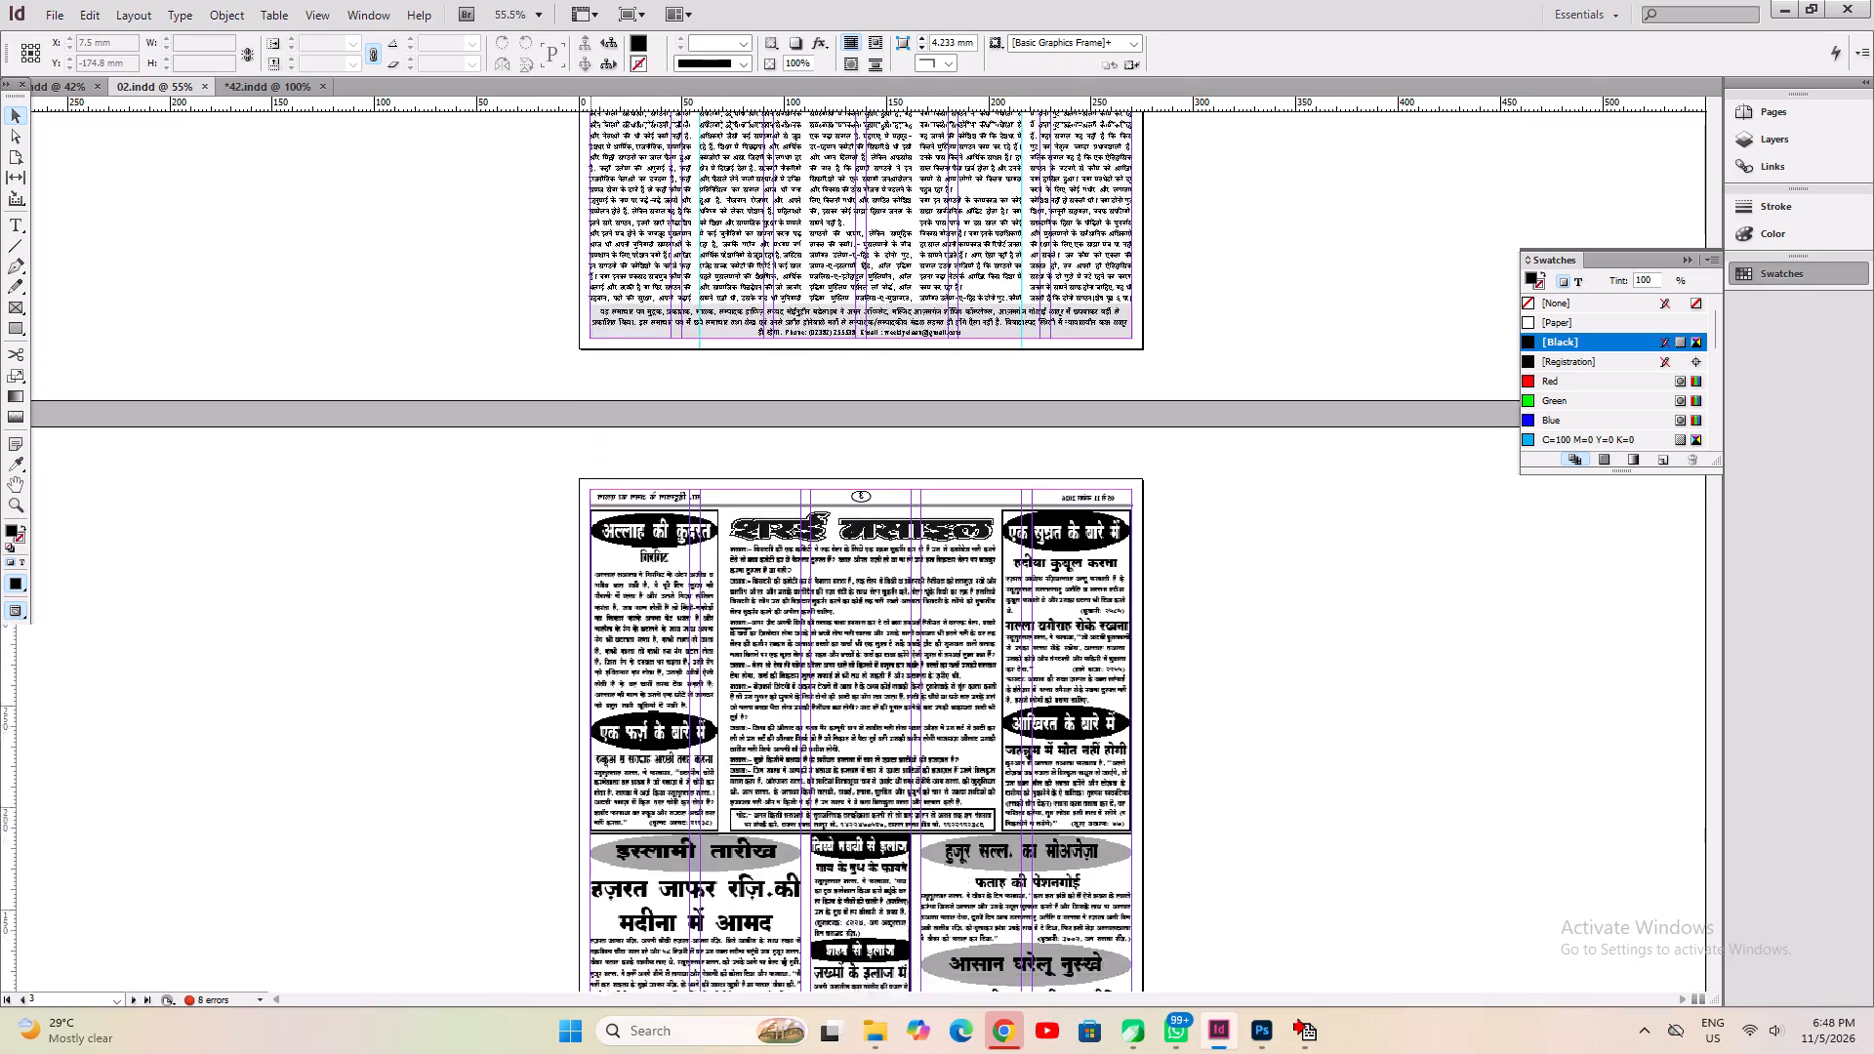
{"action": "left_click_drag", "start_coordinate": [572, 884], "coordinate": [572, 896]}
{"action": "left_click_drag", "start_coordinate": [647, 414], "coordinate": [626, 858]}
{"action": "left_click_drag", "start_coordinate": [757, 334], "coordinate": [720, 831]}
{"action": "left_click_drag", "start_coordinate": [811, 371], "coordinate": [752, 669]}
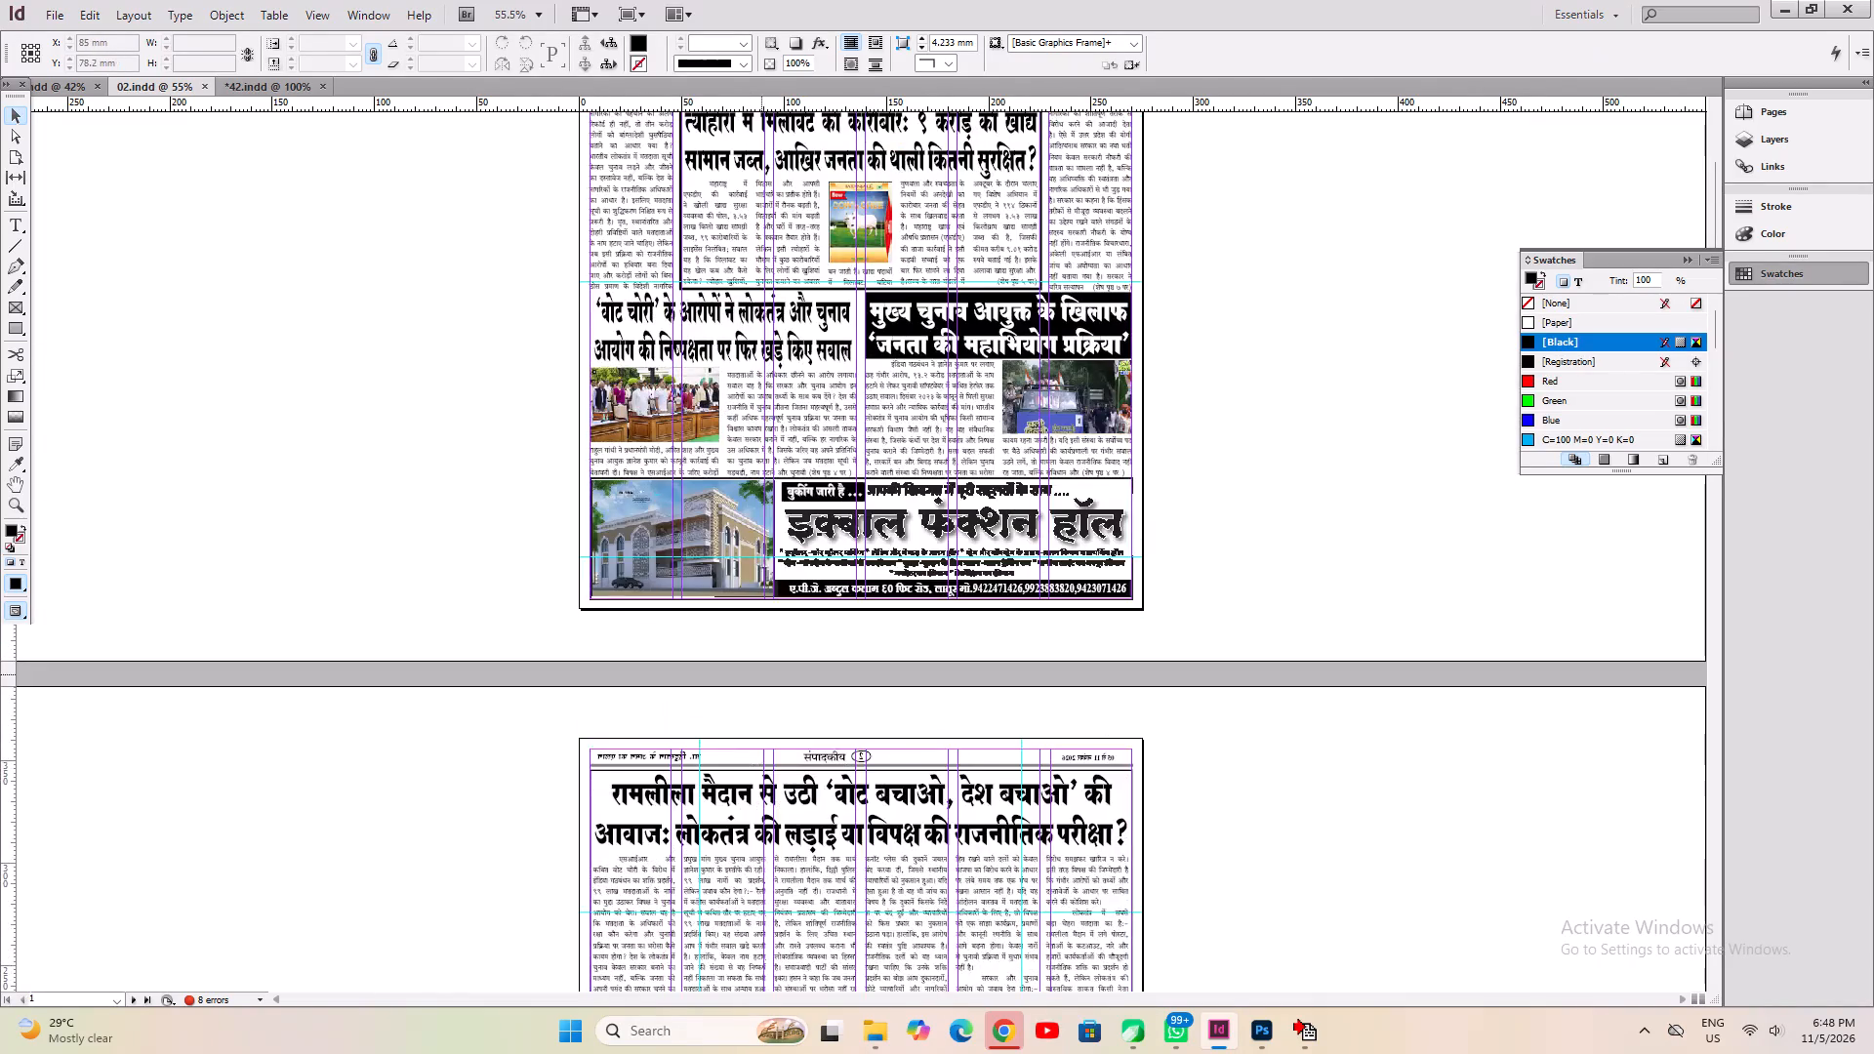
{"action": "left_click_drag", "start_coordinate": [761, 677], "coordinate": [756, 308]}
{"action": "left_click_drag", "start_coordinate": [805, 642], "coordinate": [820, 313]}
{"action": "left_click_drag", "start_coordinate": [817, 651], "coordinate": [817, 641]}
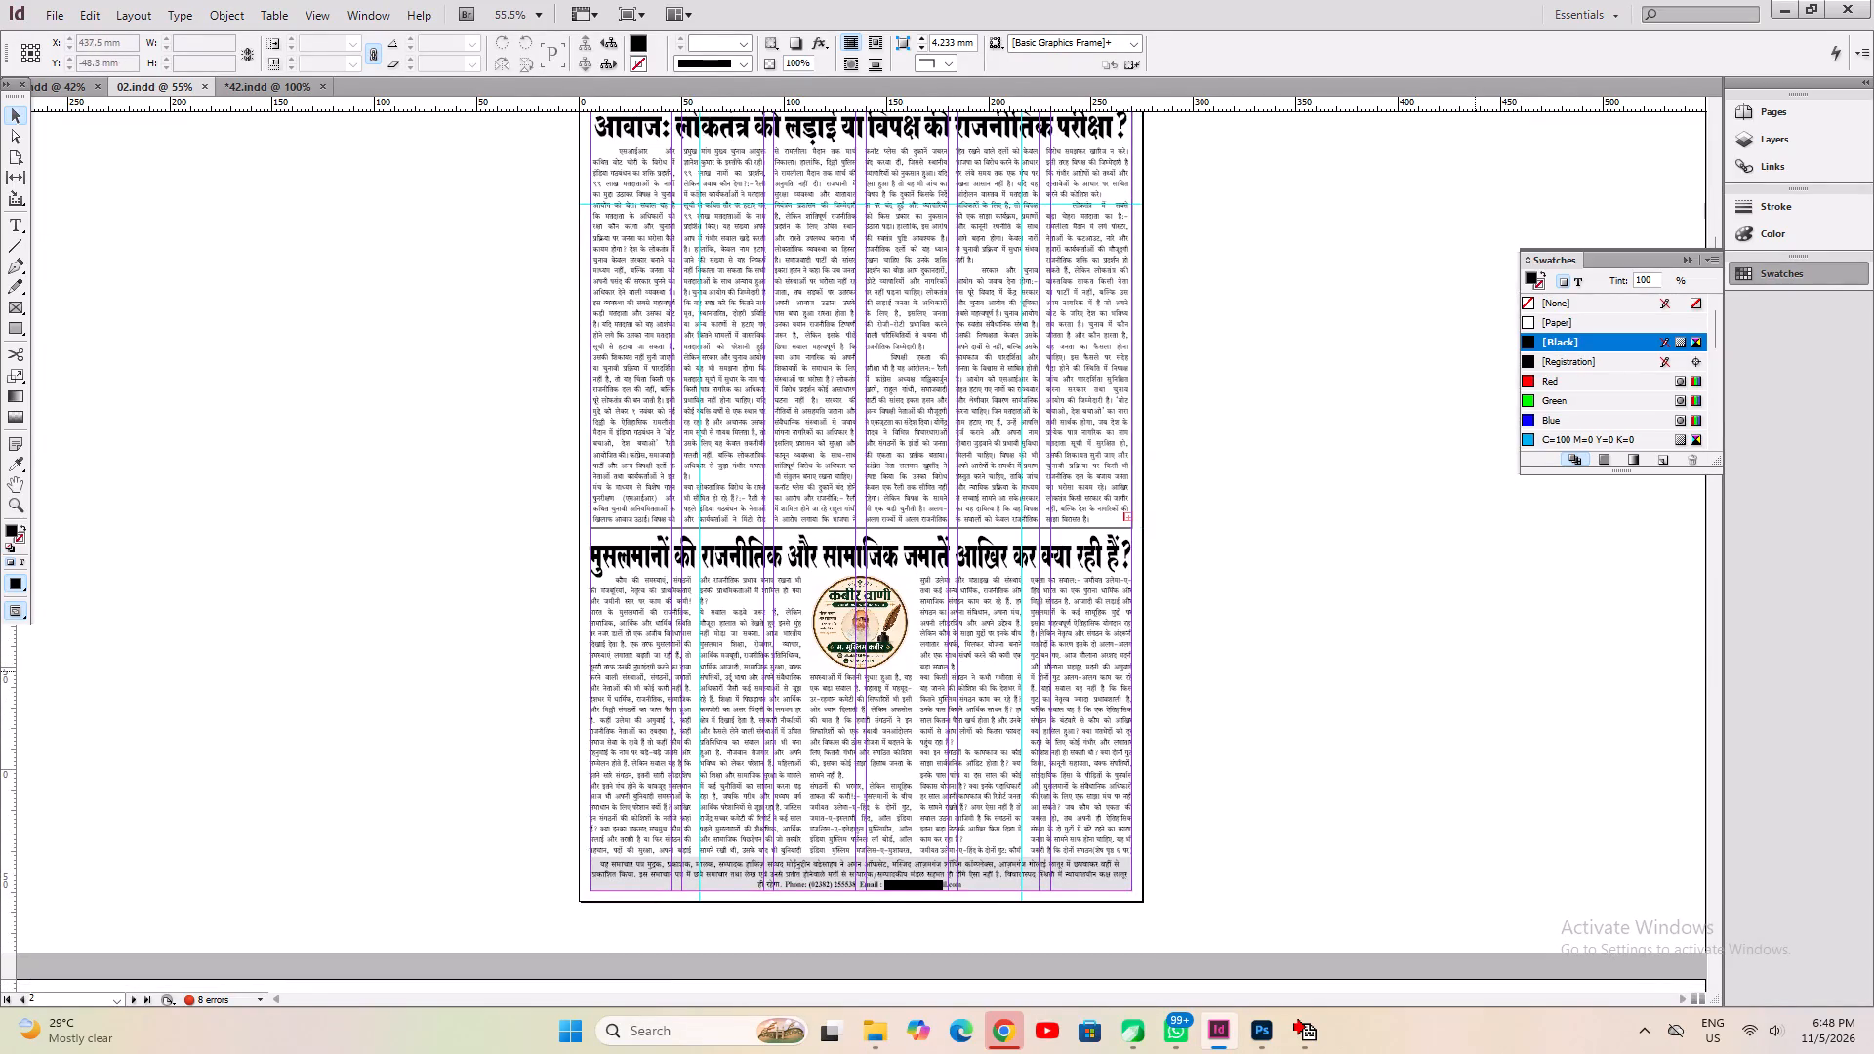
Save the 02.indd document with nothing selected and open the stroke settings.
{"action": "left_click", "coordinate": [1474, 671]}
{"action": "key", "text": "ctrl+s"}
{"action": "key", "text": "ctrl+F10"}
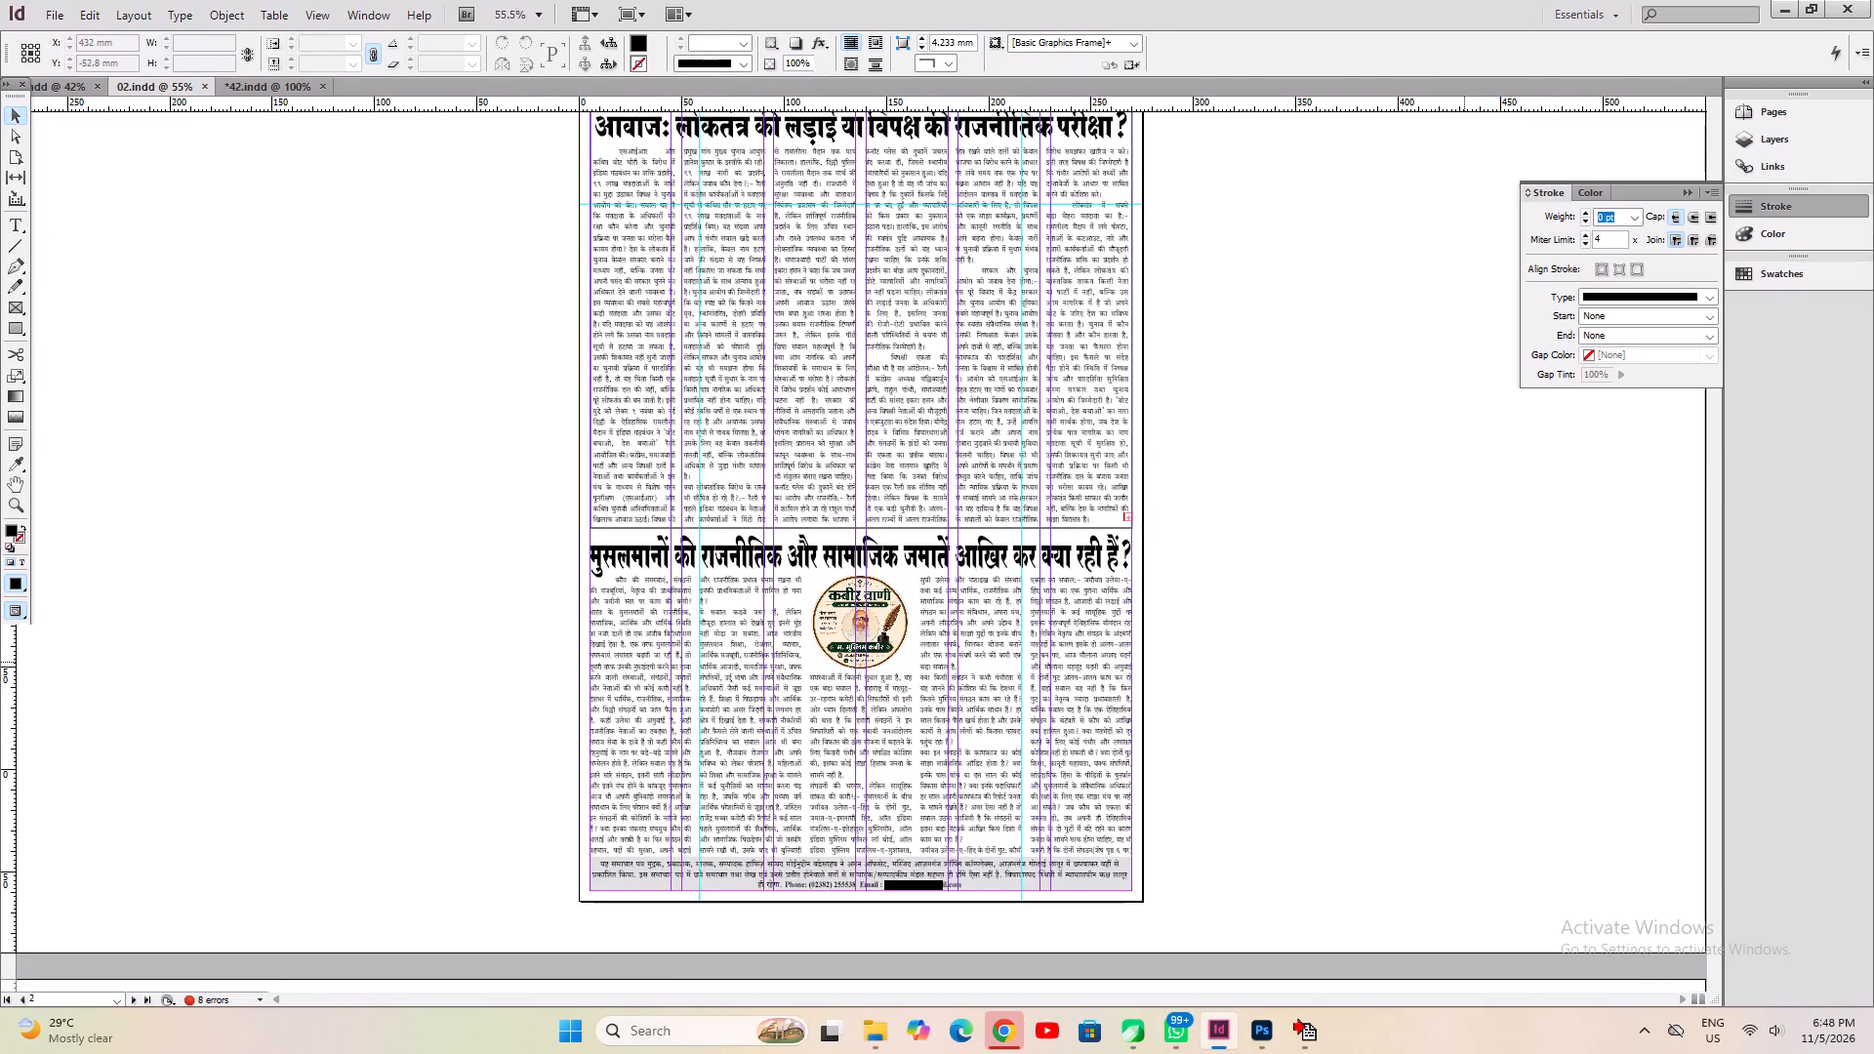
Export pages 1-8 as a High Quality Print PDF named "weeklyelaan vol 02" on the Desktop.
{"action": "key", "text": "ctrl+0"}
{"action": "scroll", "coordinate": [1324, 586], "scroll_direction": "up", "scroll_amount": 16}
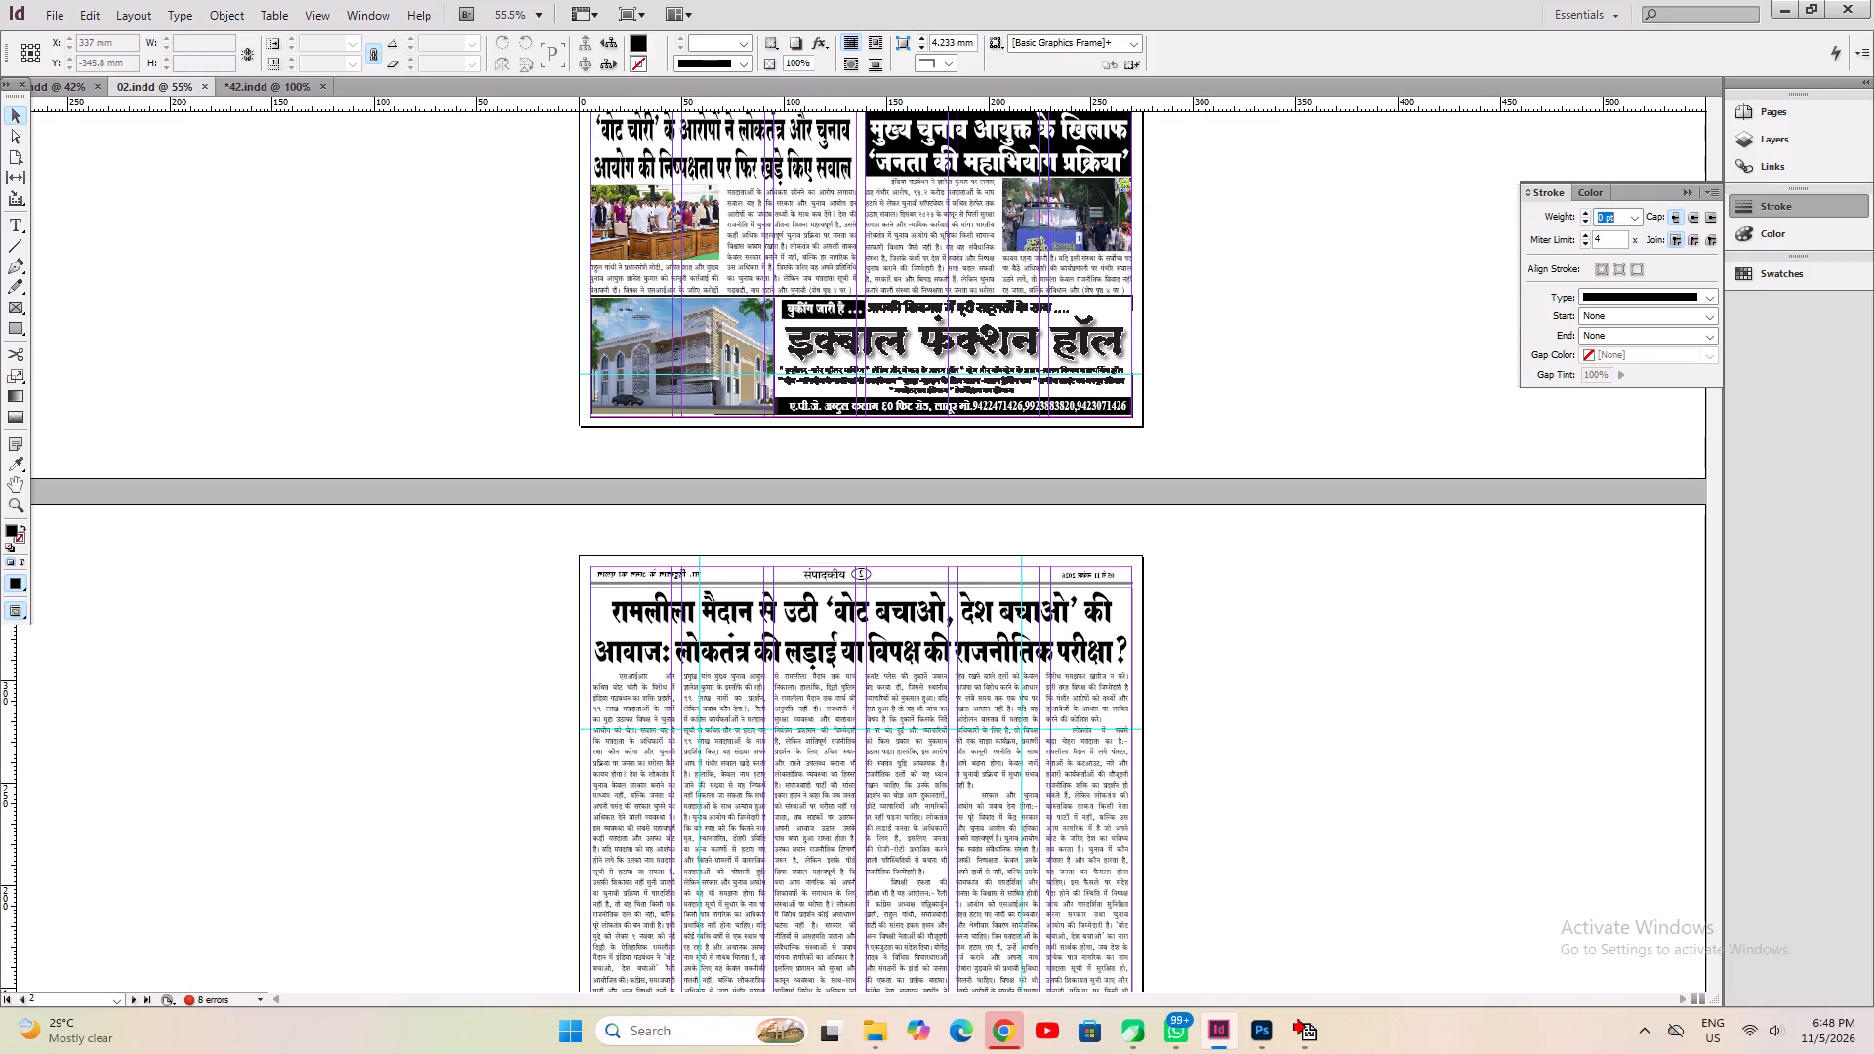
{"action": "scroll", "coordinate": [676, 1024], "scroll_direction": "up", "scroll_amount": 20}
{"action": "scroll", "coordinate": [676, 1024], "scroll_direction": "up", "scroll_amount": 13}
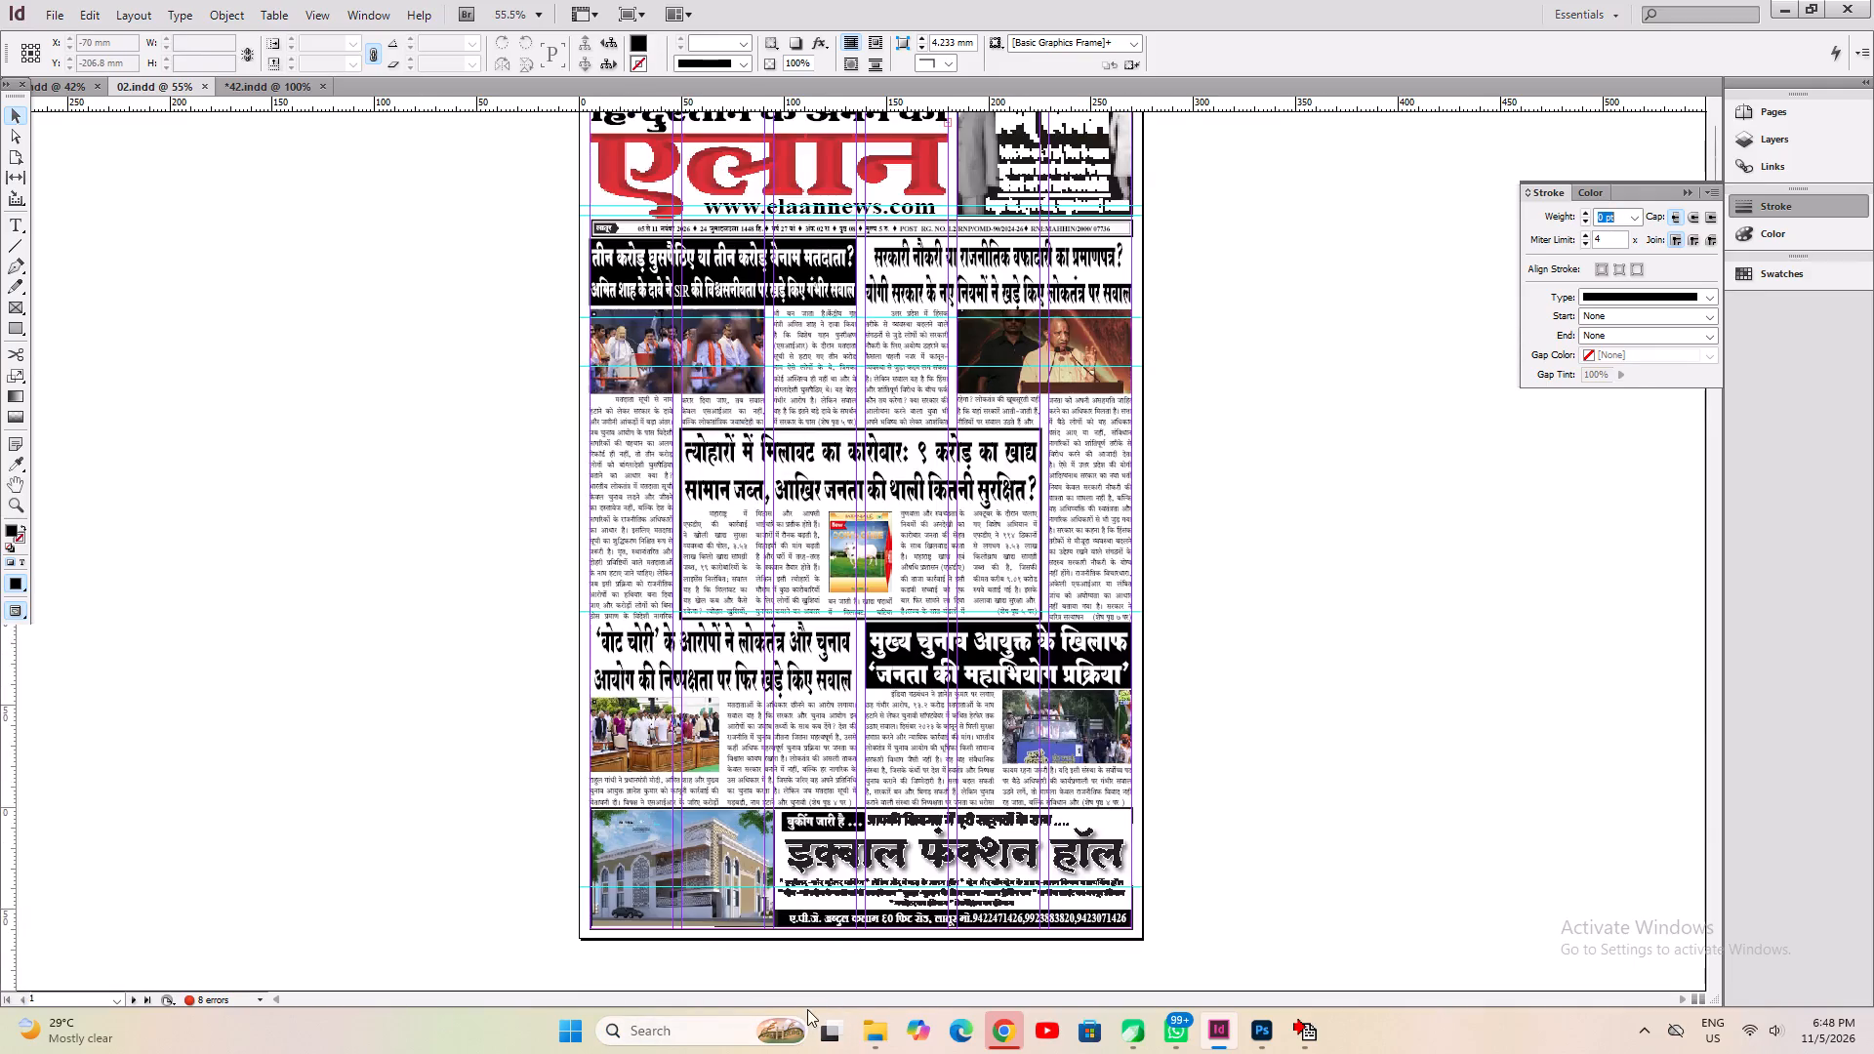
{"action": "scroll", "coordinate": [632, 541], "scroll_direction": "up", "scroll_amount": 3}
{"action": "key", "text": "ctrl+e"}
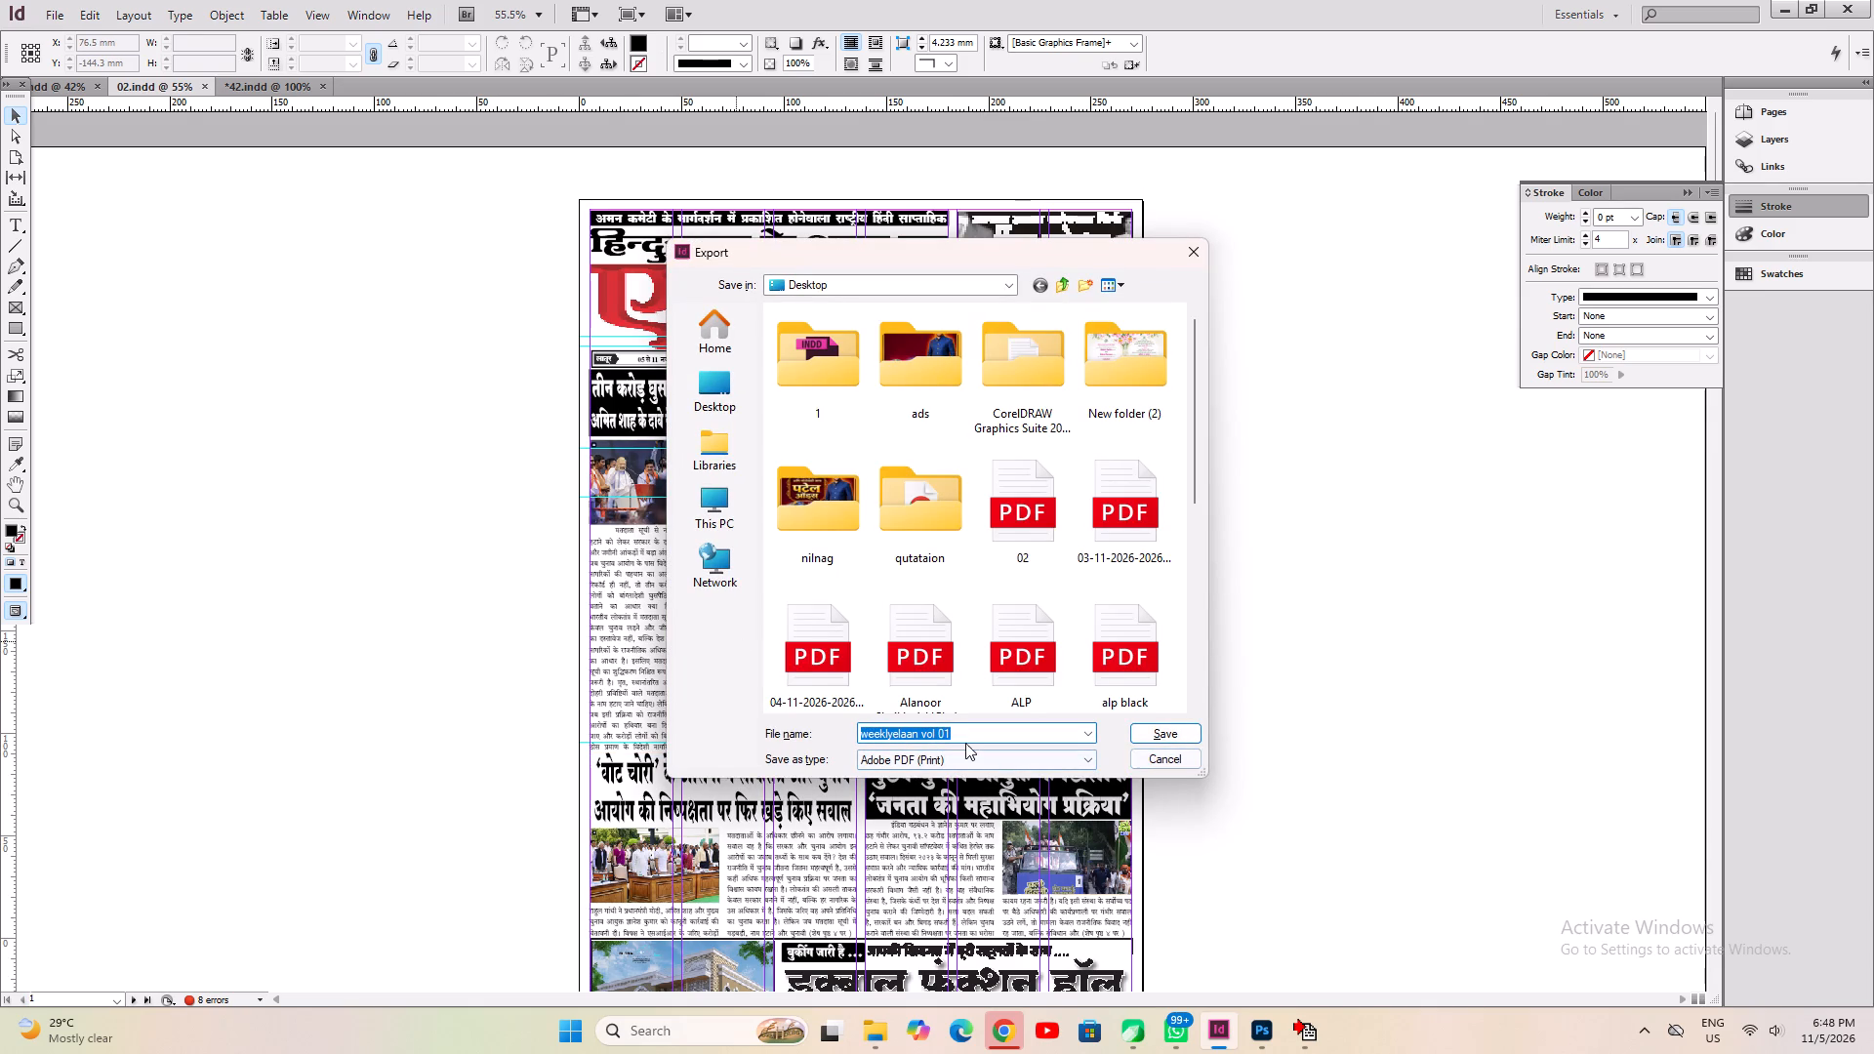
{"action": "left_click", "coordinate": [978, 736]}
{"action": "key", "text": "shift+Left"}
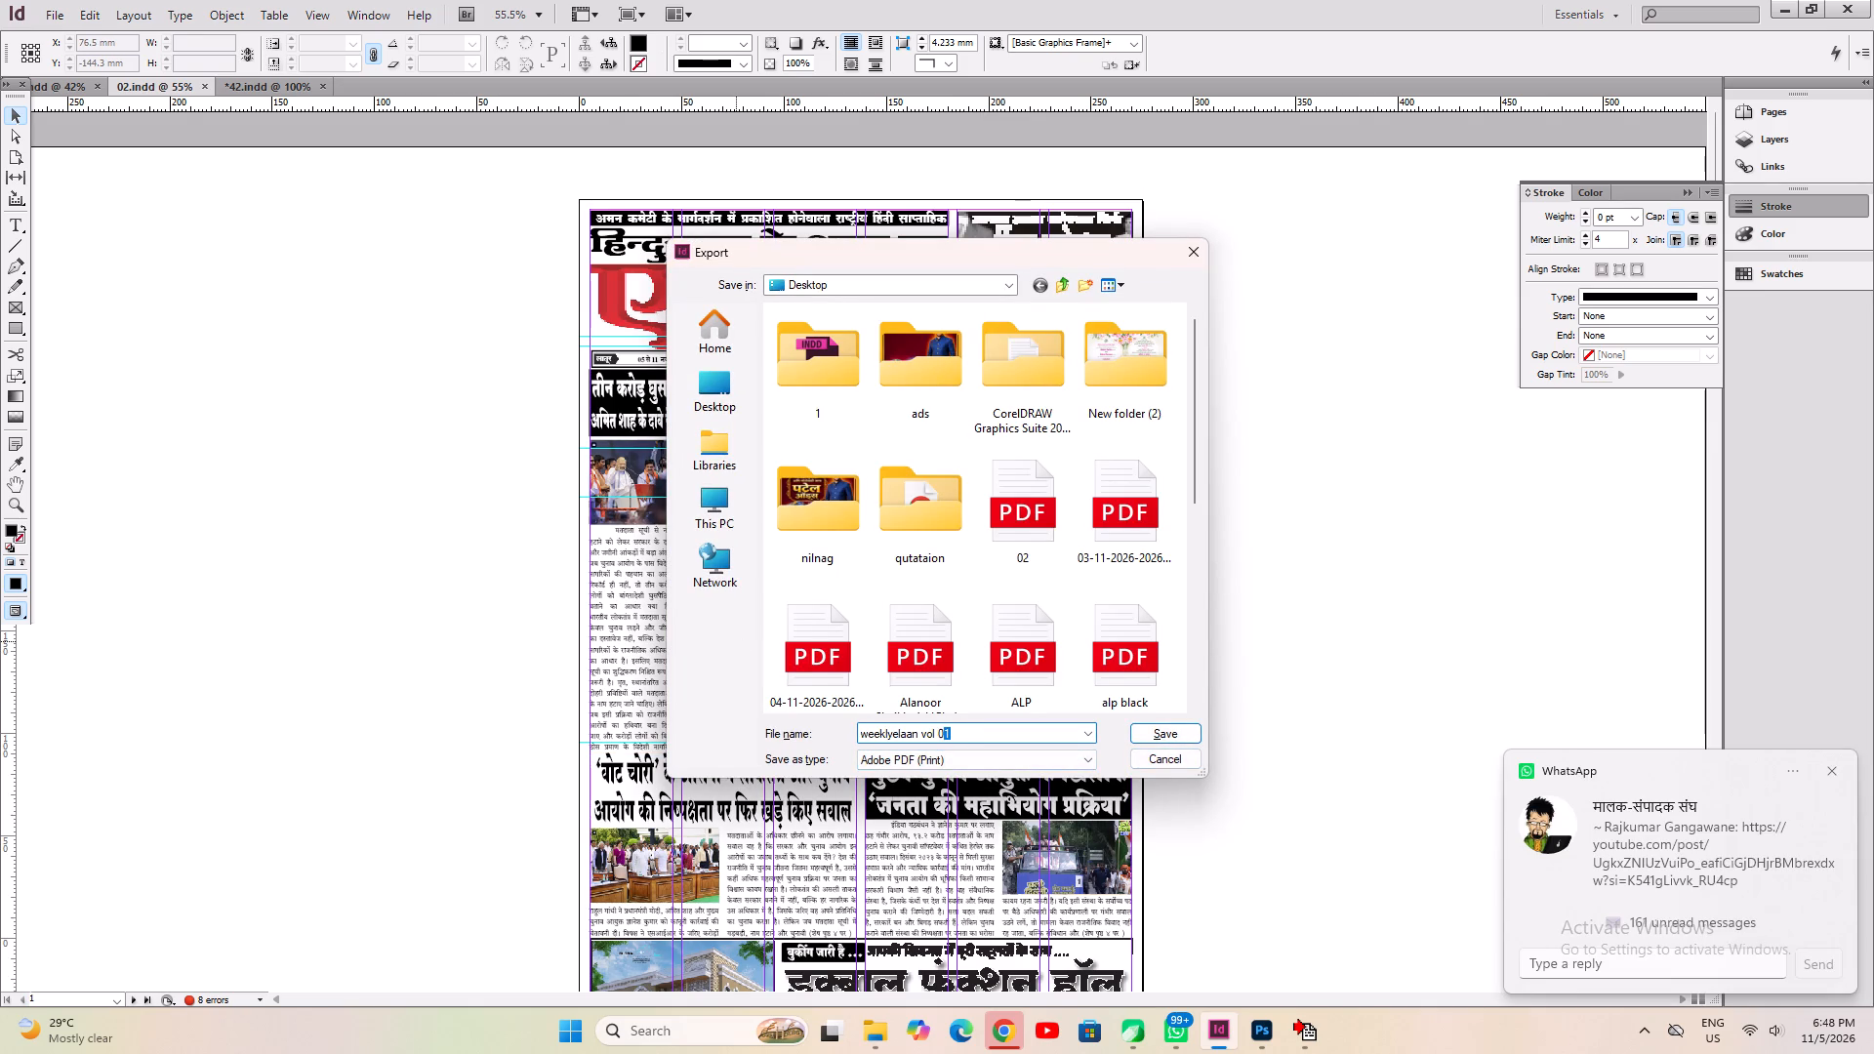
{"action": "key", "text": "2"}
{"action": "key", "text": "Return"}
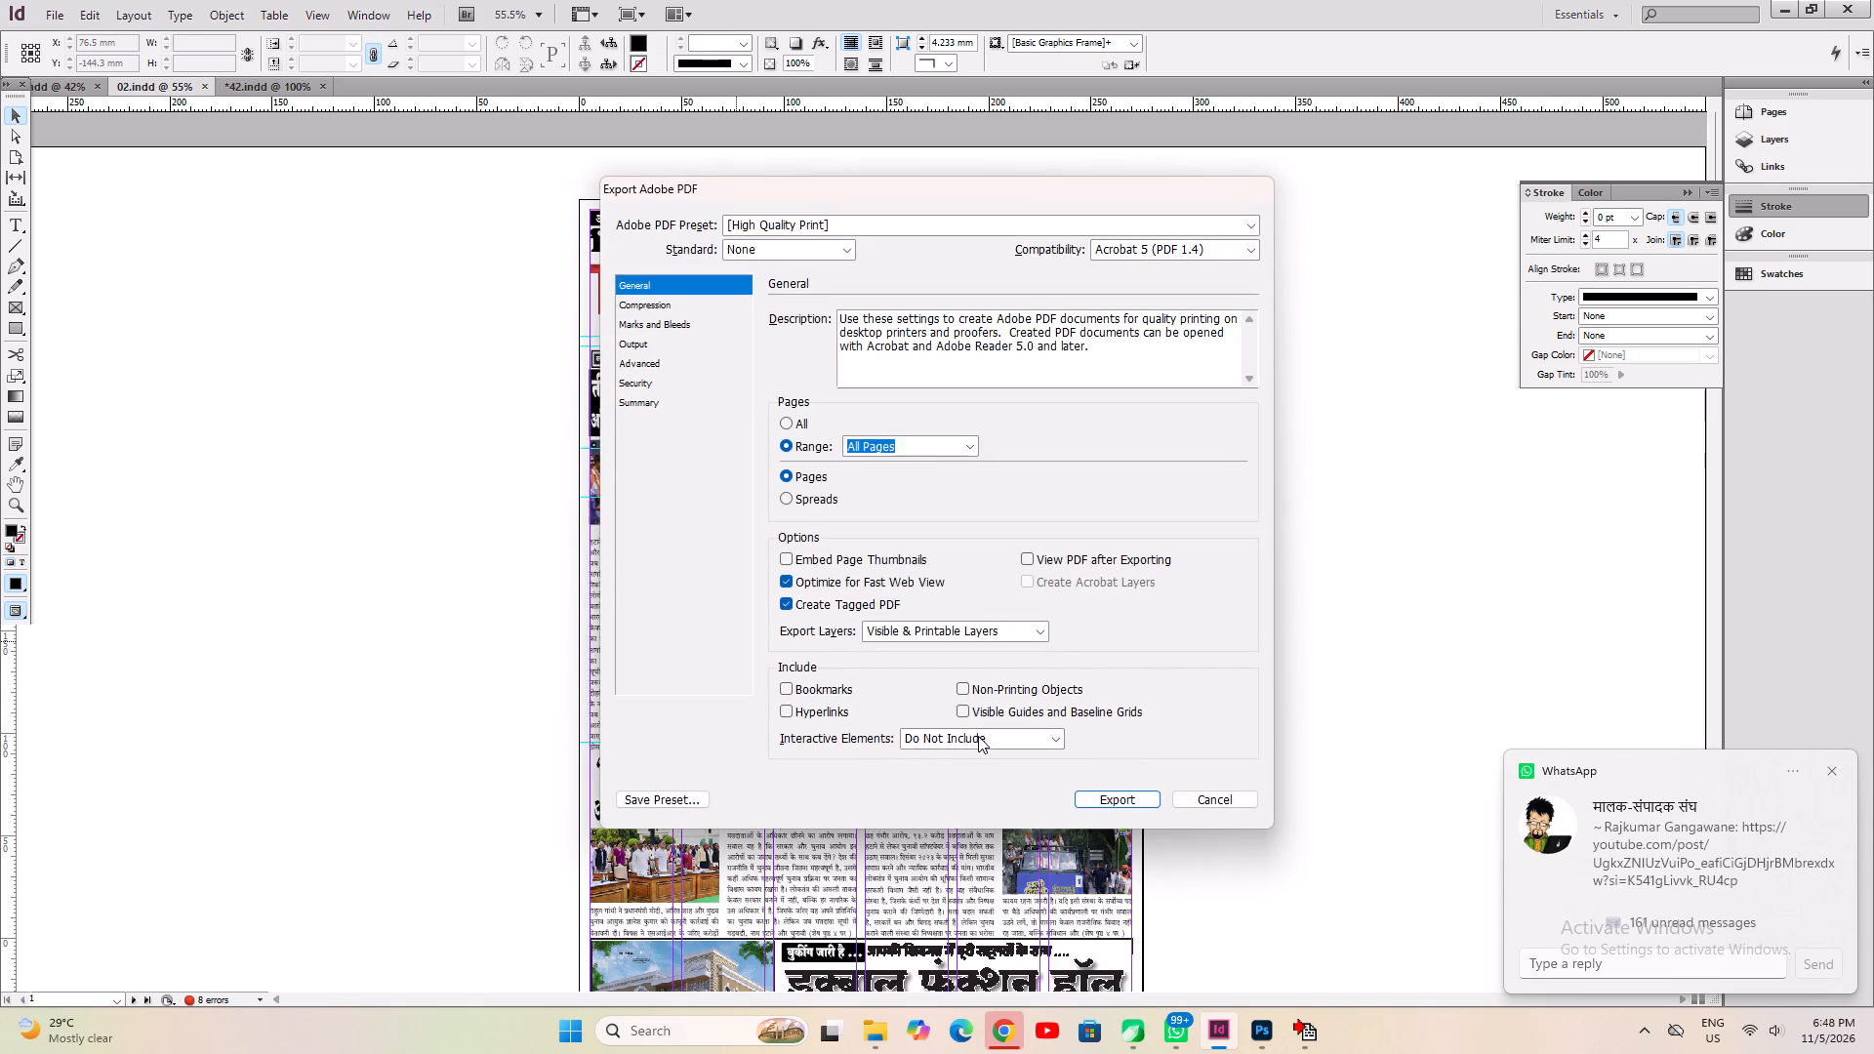
{"action": "type", "text": "1-8"}
{"action": "key", "text": "Return"}
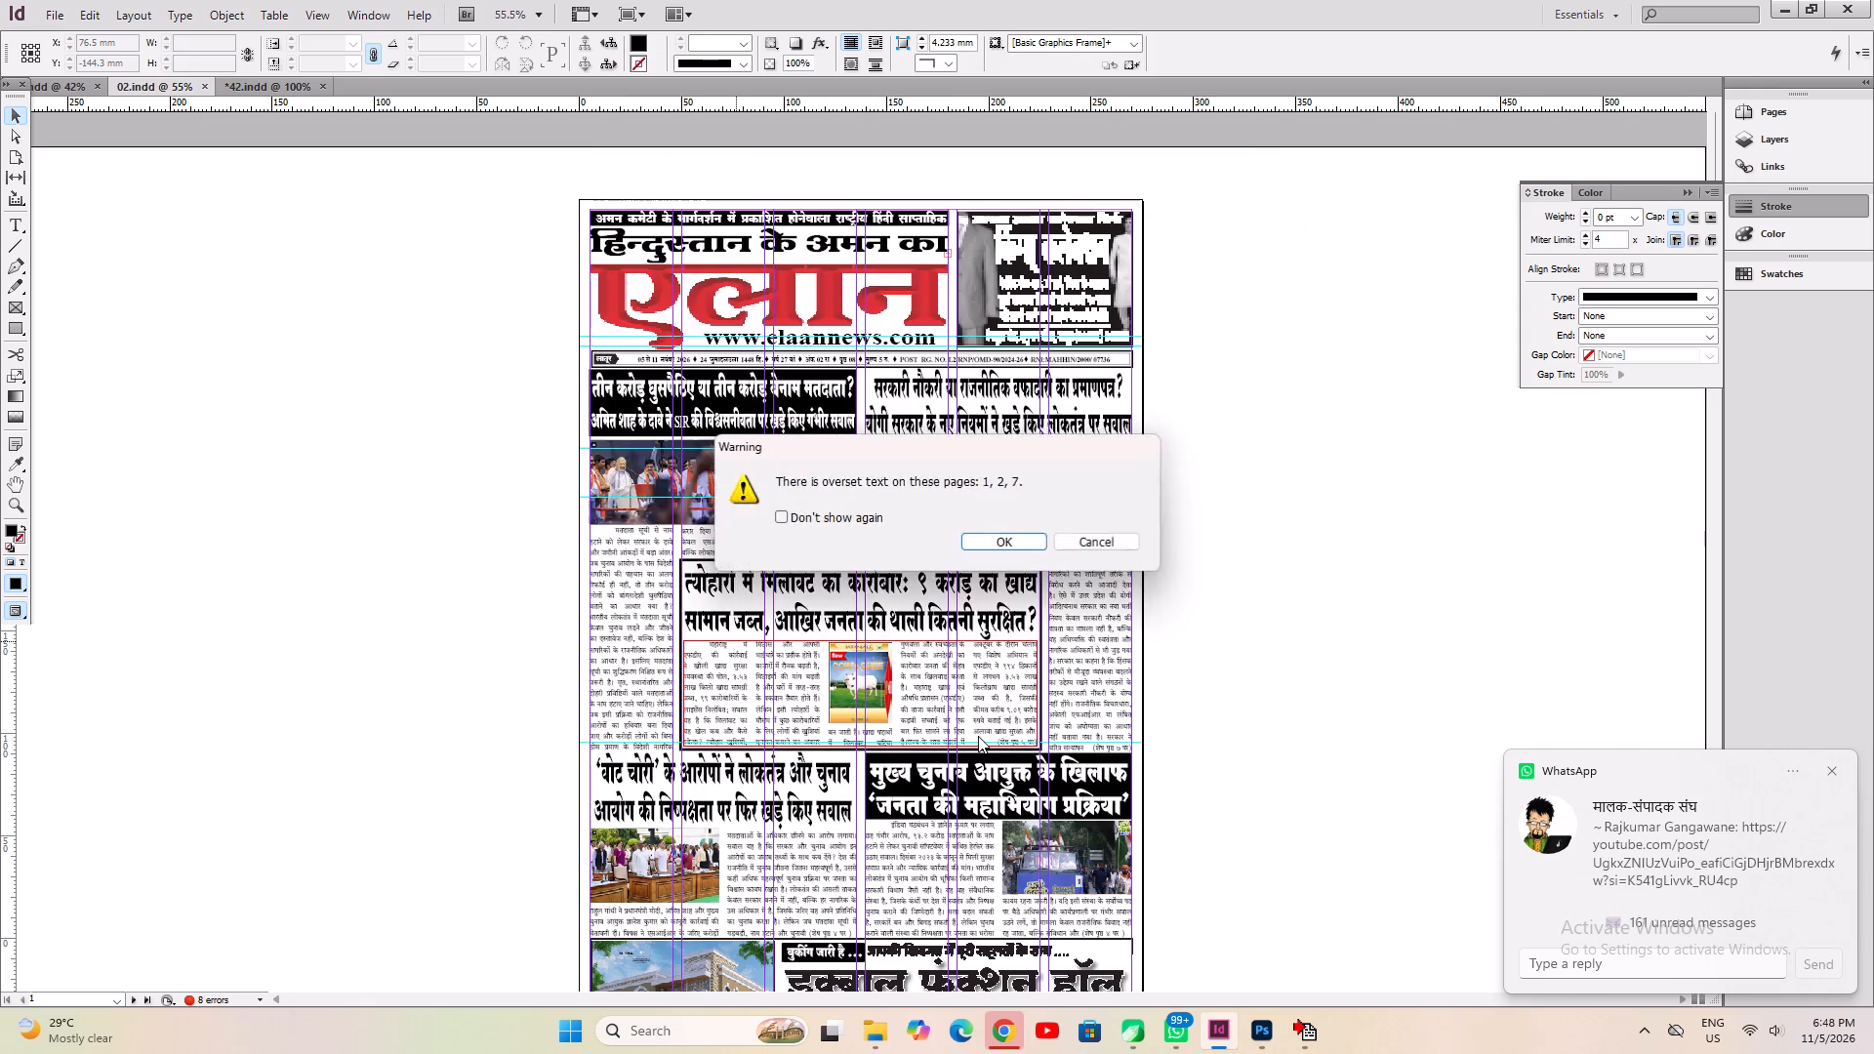
{"action": "key", "text": "Return"}
{"action": "key", "text": "Return"}
{"action": "key", "text": "Return"}
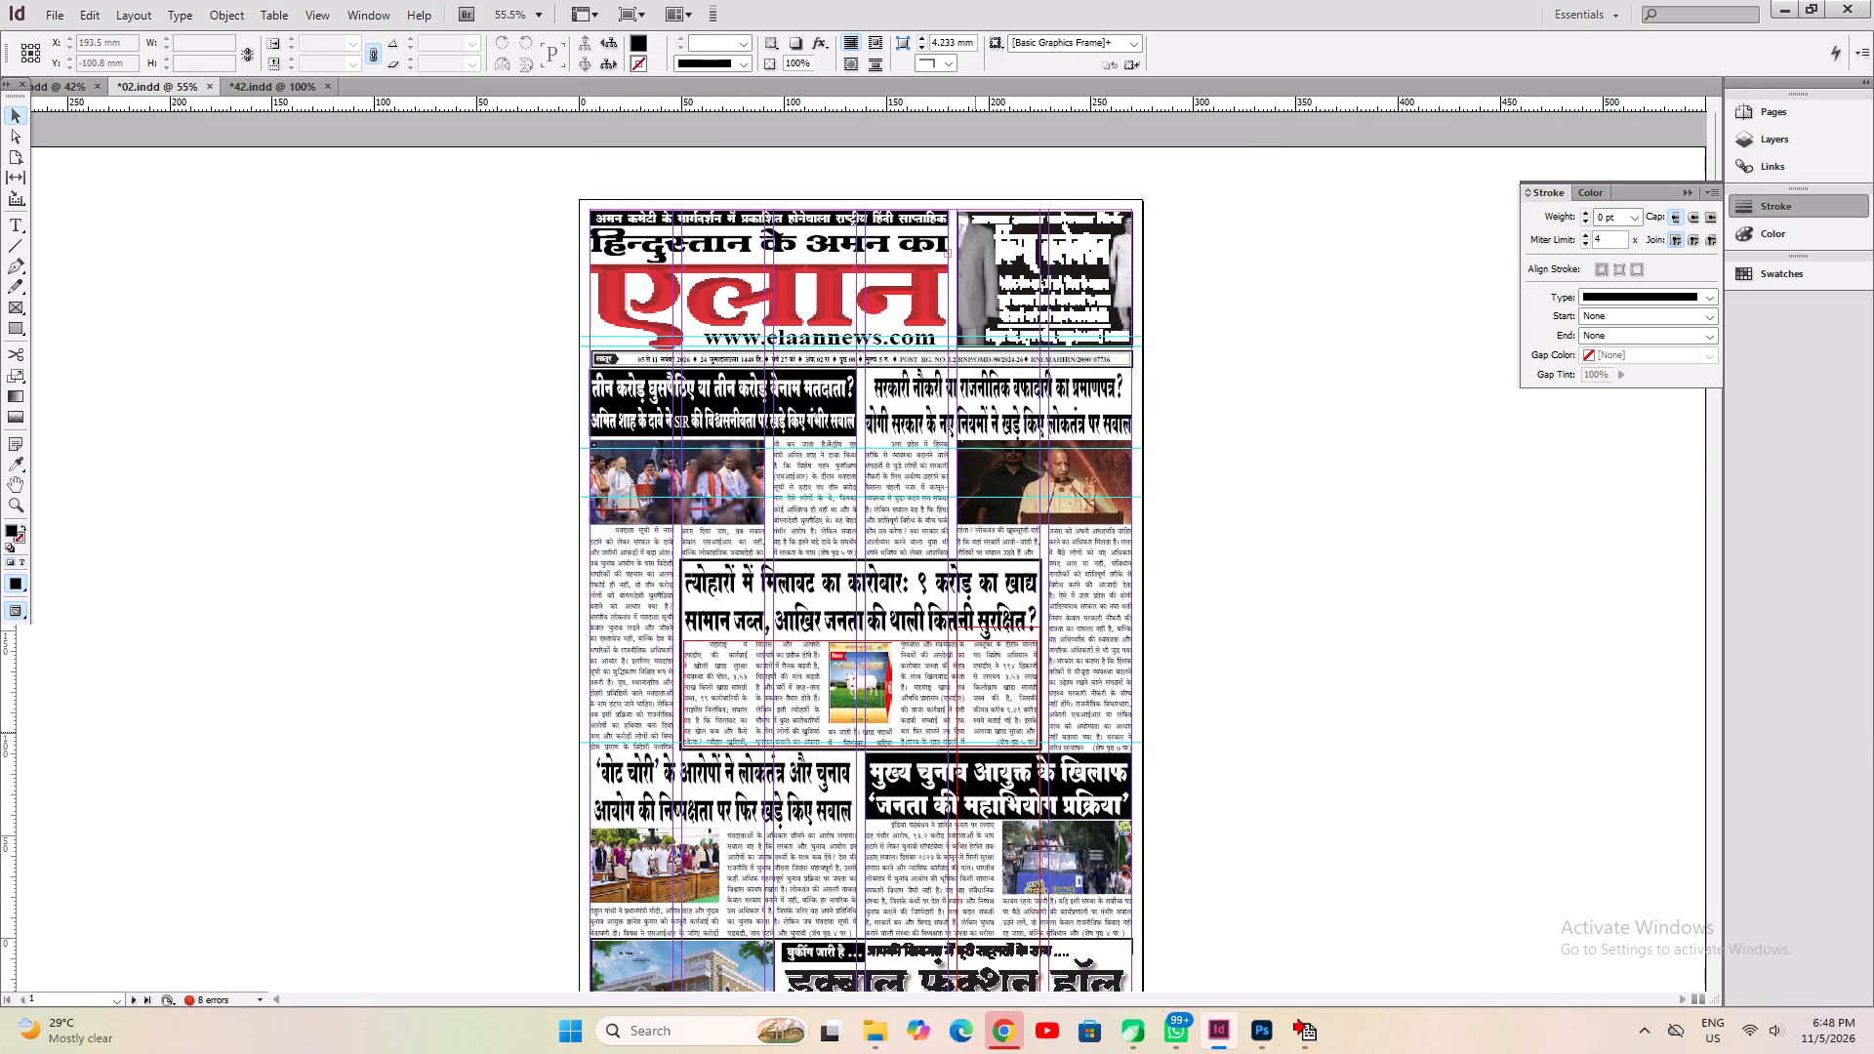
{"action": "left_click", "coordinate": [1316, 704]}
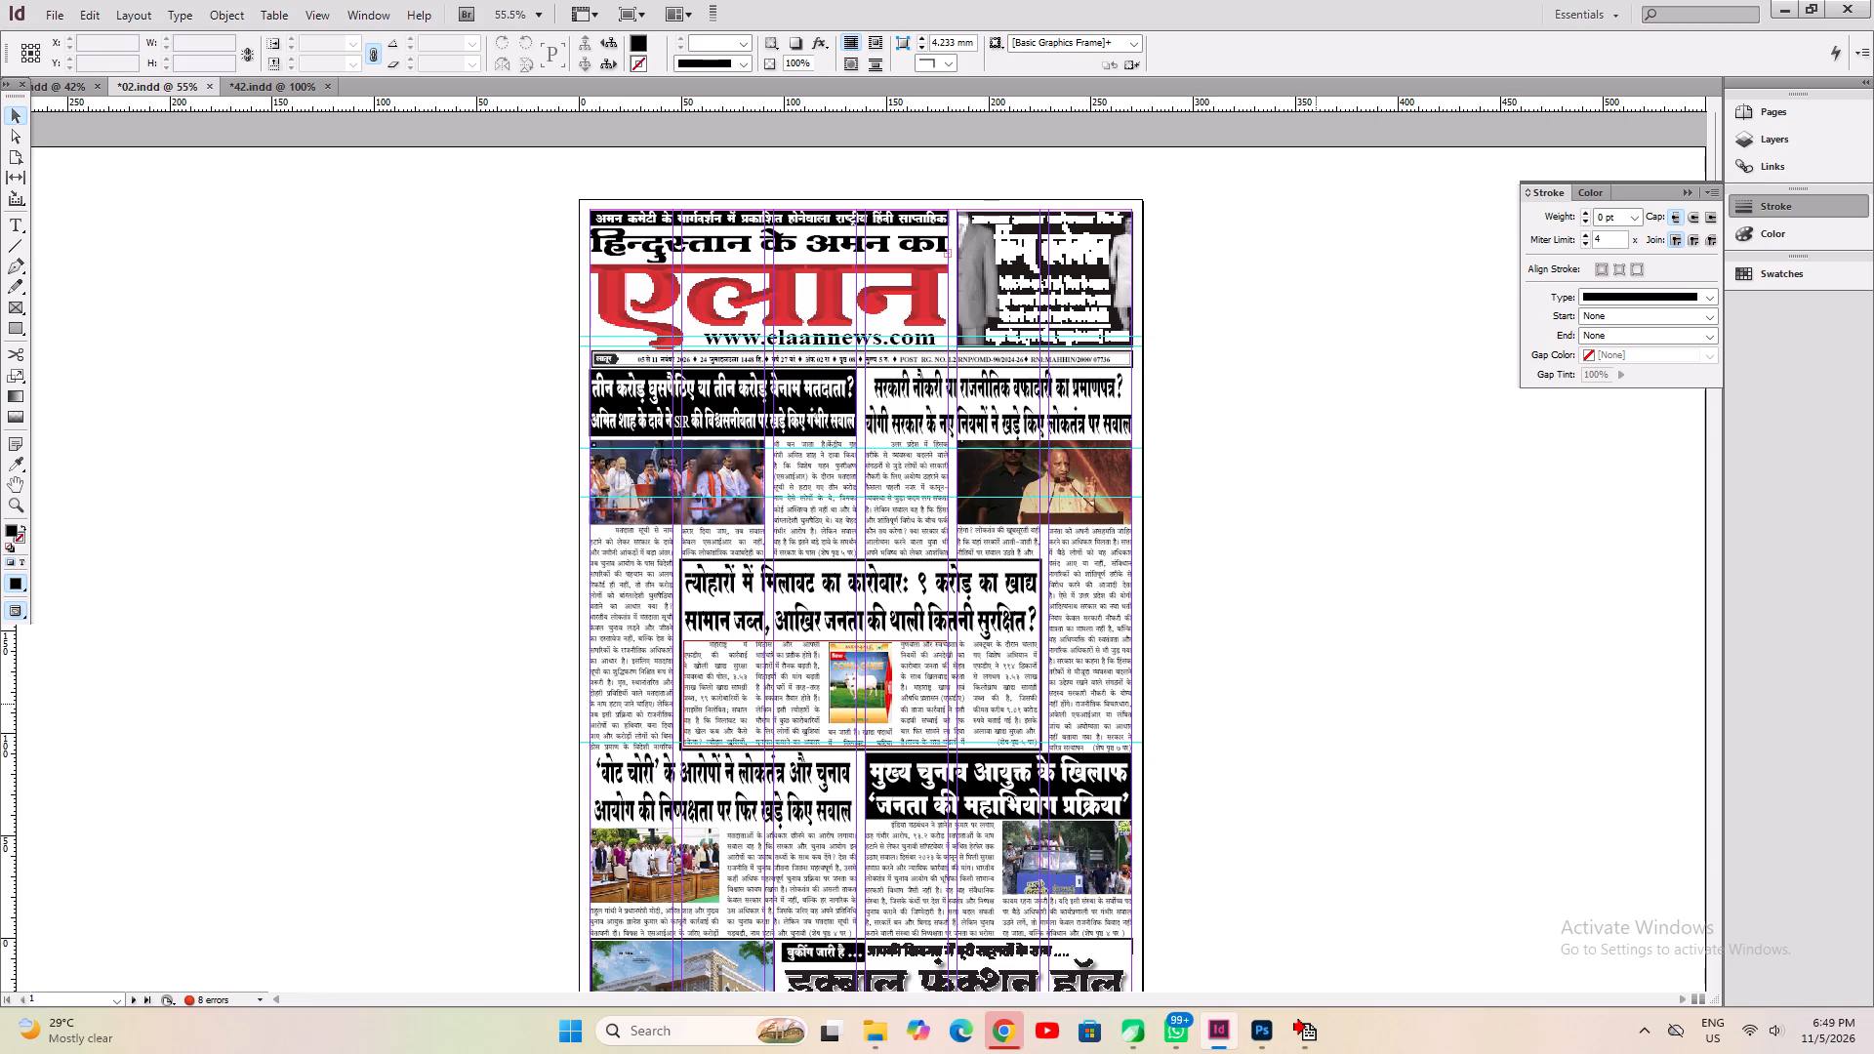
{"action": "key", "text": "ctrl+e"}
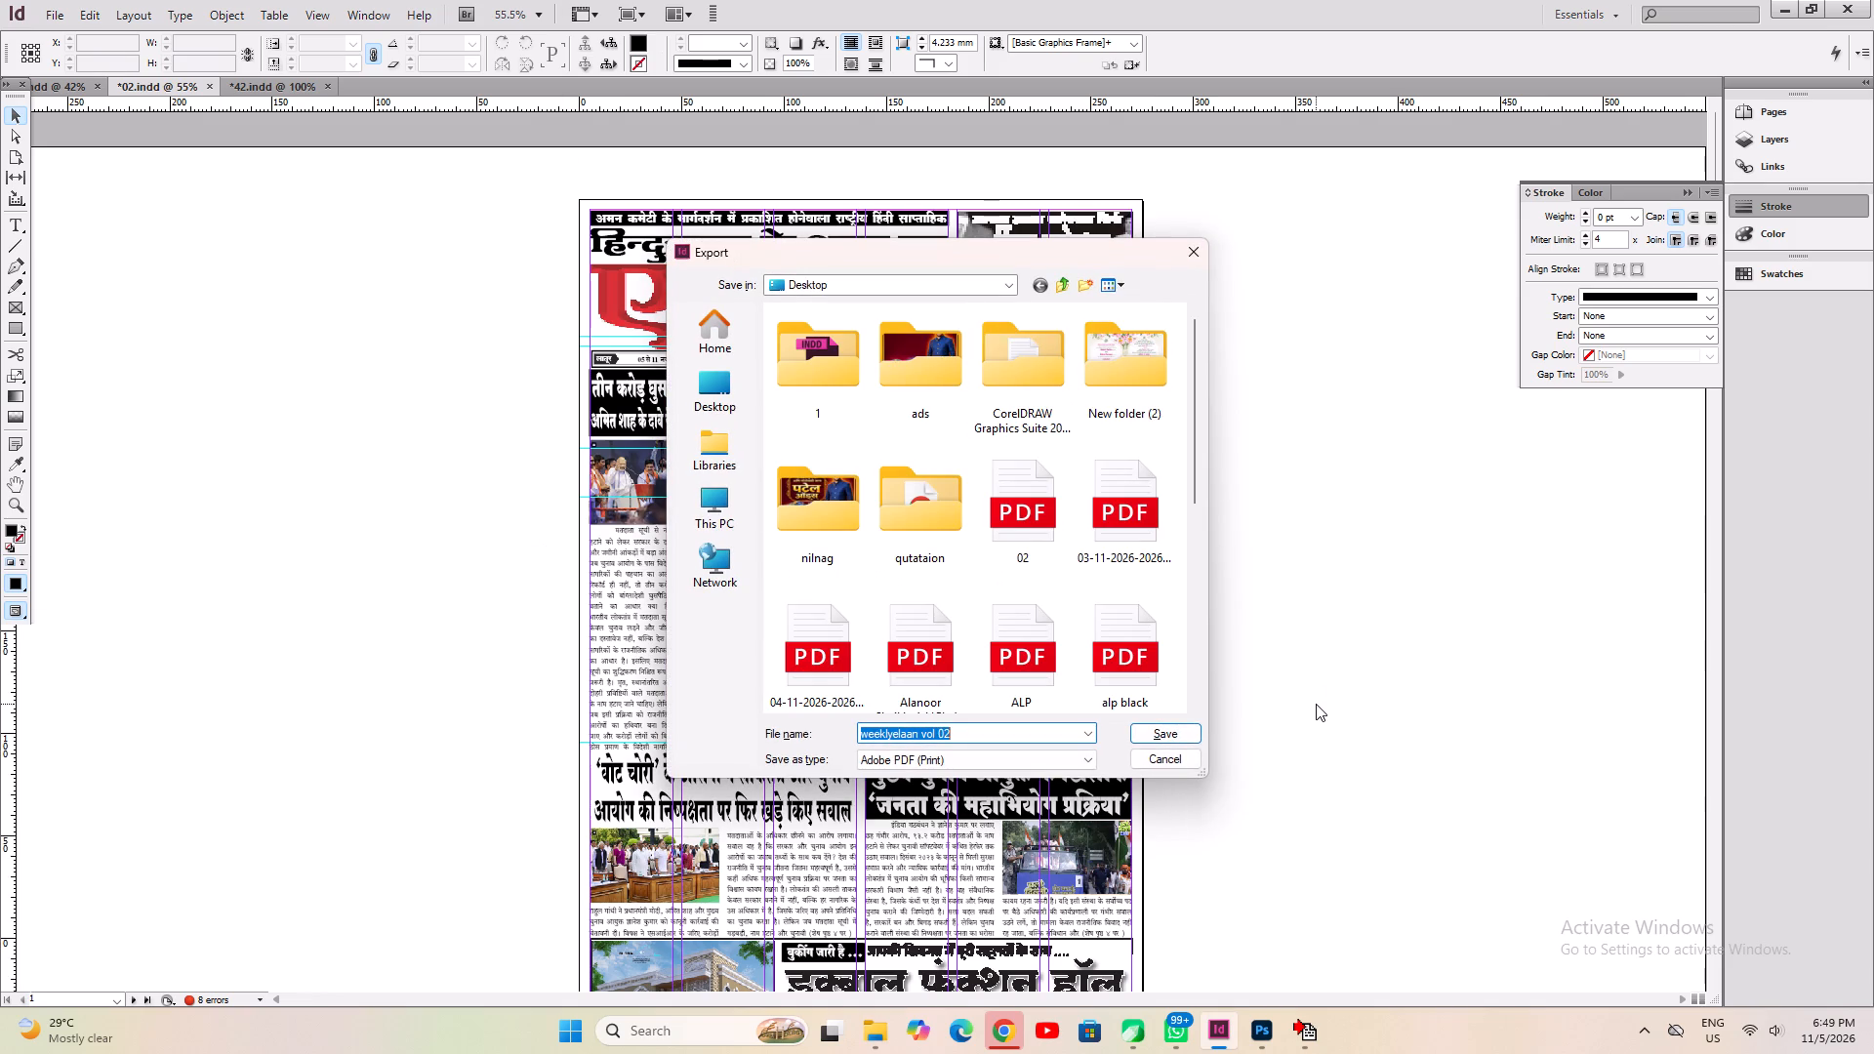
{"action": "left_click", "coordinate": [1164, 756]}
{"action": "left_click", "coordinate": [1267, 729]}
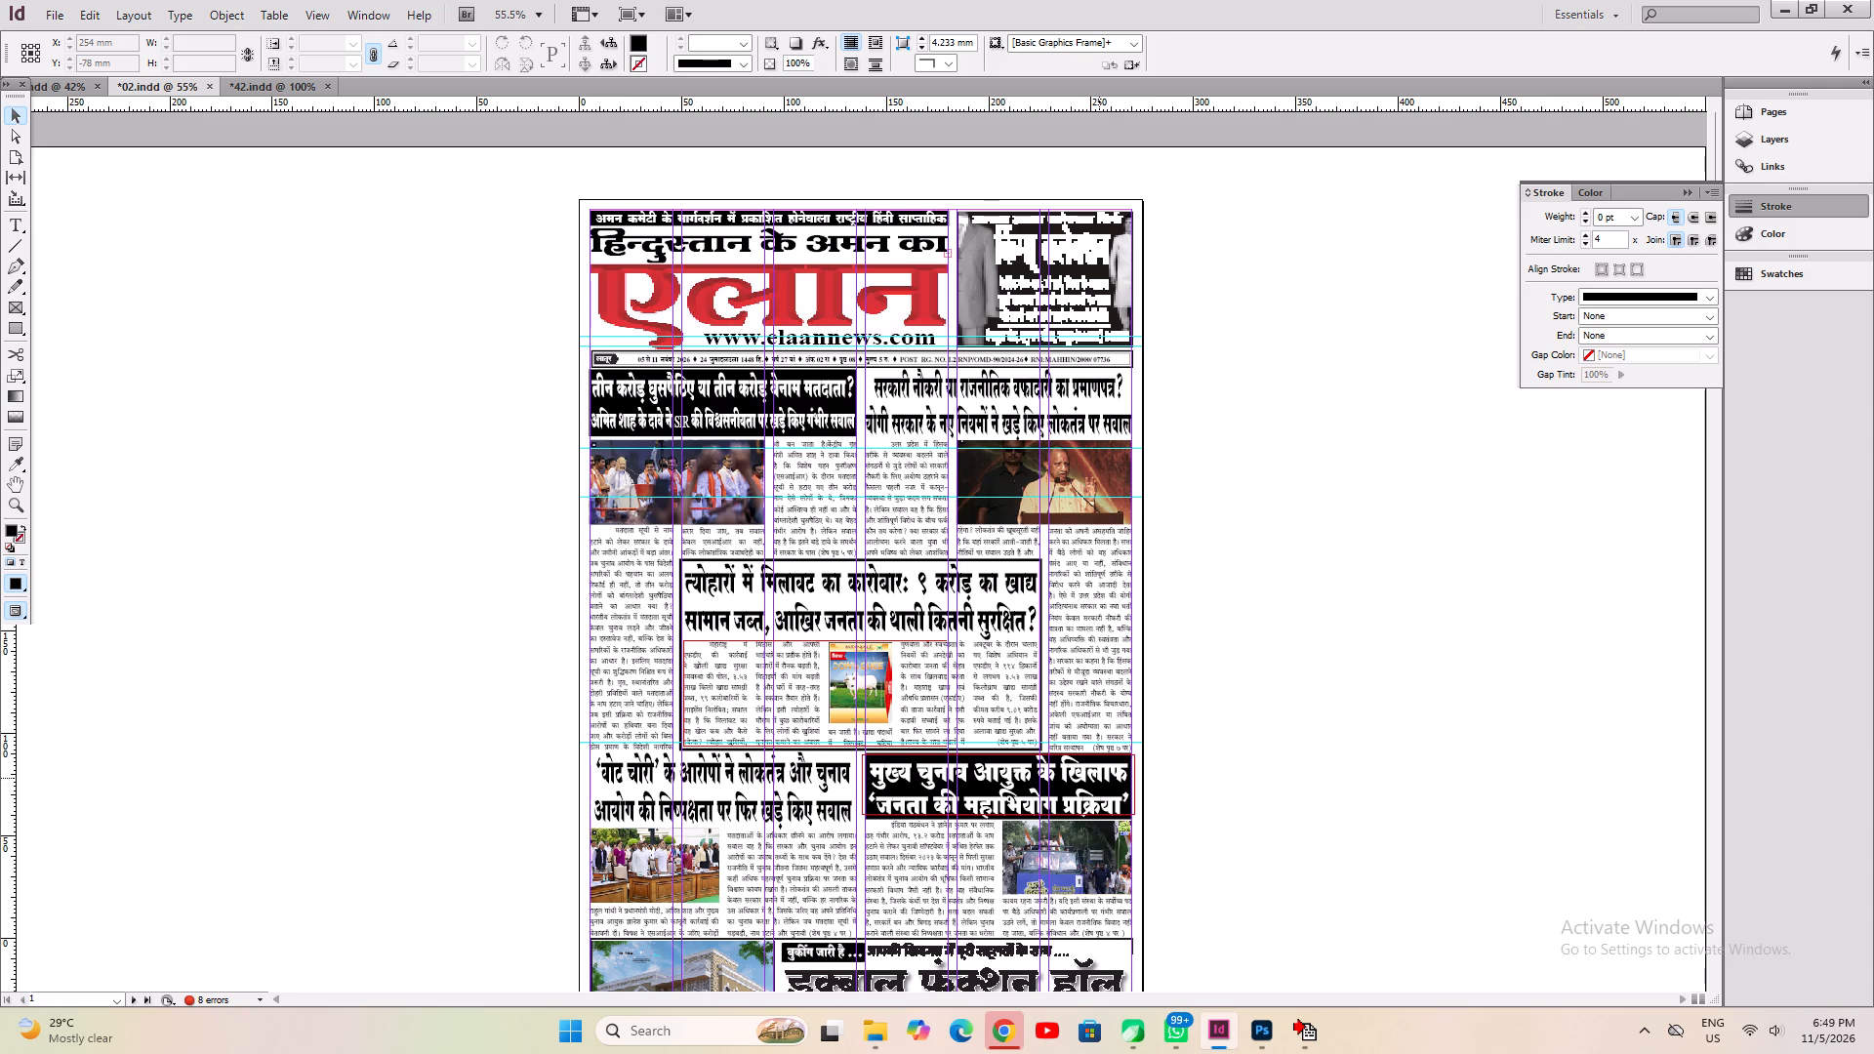
Save the 02.indd document after the PDF export.
{"action": "key", "text": "ctrl+s"}
{"action": "double_click", "coordinate": [1284, 592]}
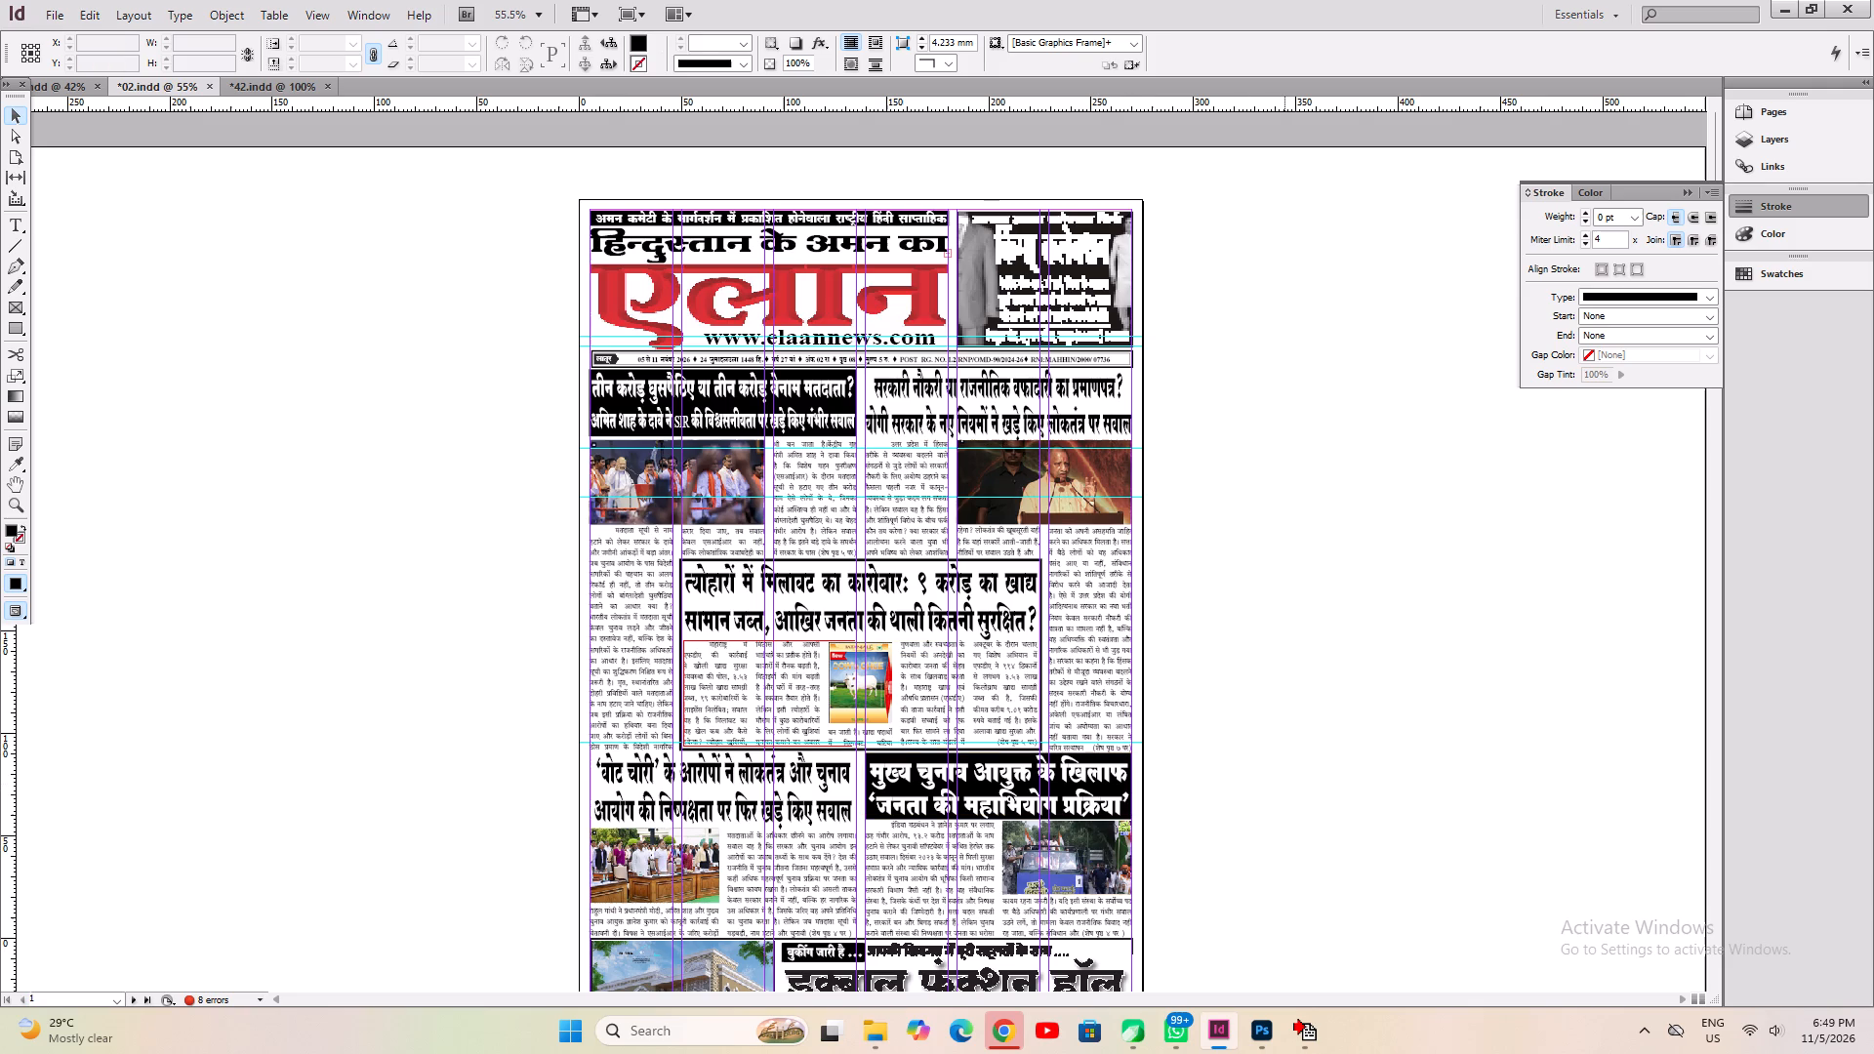
Move the red एलान masthead title off page 1 onto the pasteboard, leaving the black version in place.
{"action": "left_click", "coordinate": [733, 320]}
{"action": "left_click_drag", "start_coordinate": [796, 318], "coordinate": [404, 323]}
{"action": "left_click", "coordinate": [432, 575]}
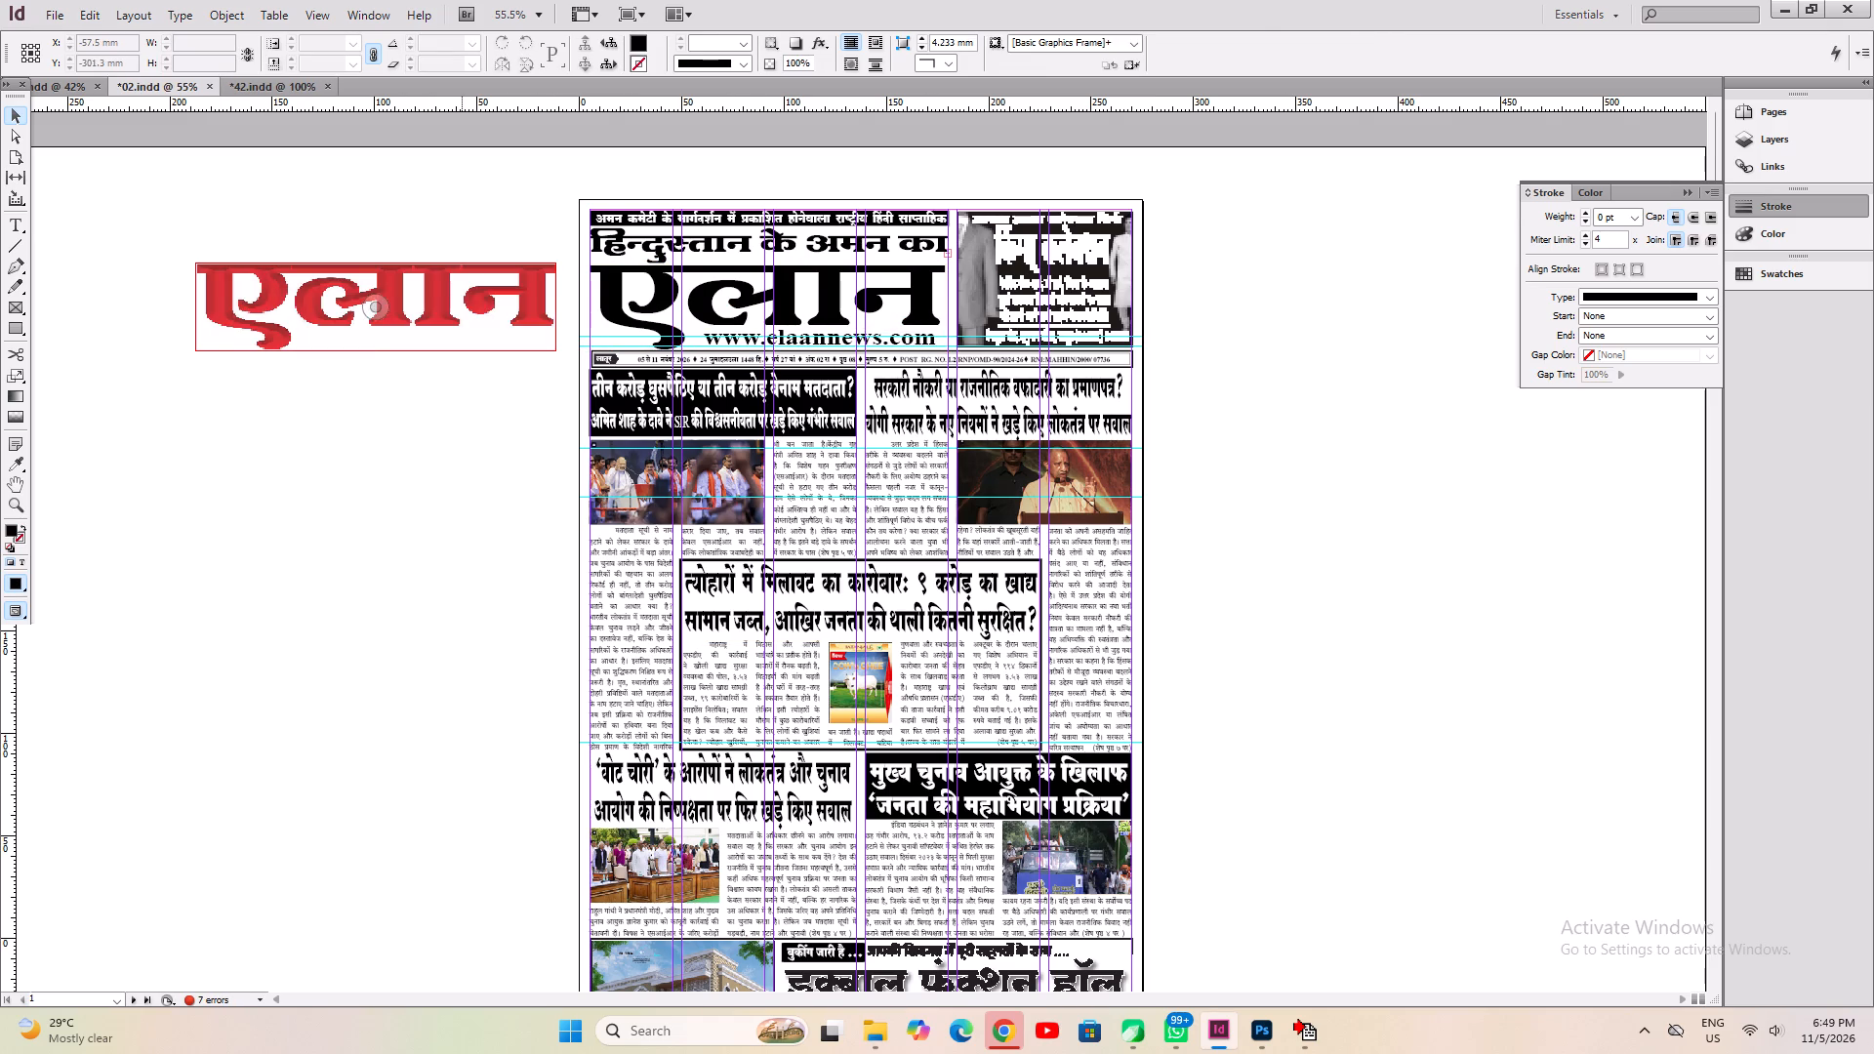
{"action": "left_click", "coordinate": [462, 318]}
{"action": "left_click_drag", "start_coordinate": [410, 323], "coordinate": [316, 322], "text": "shift"}
{"action": "double_click", "coordinate": [402, 517]}
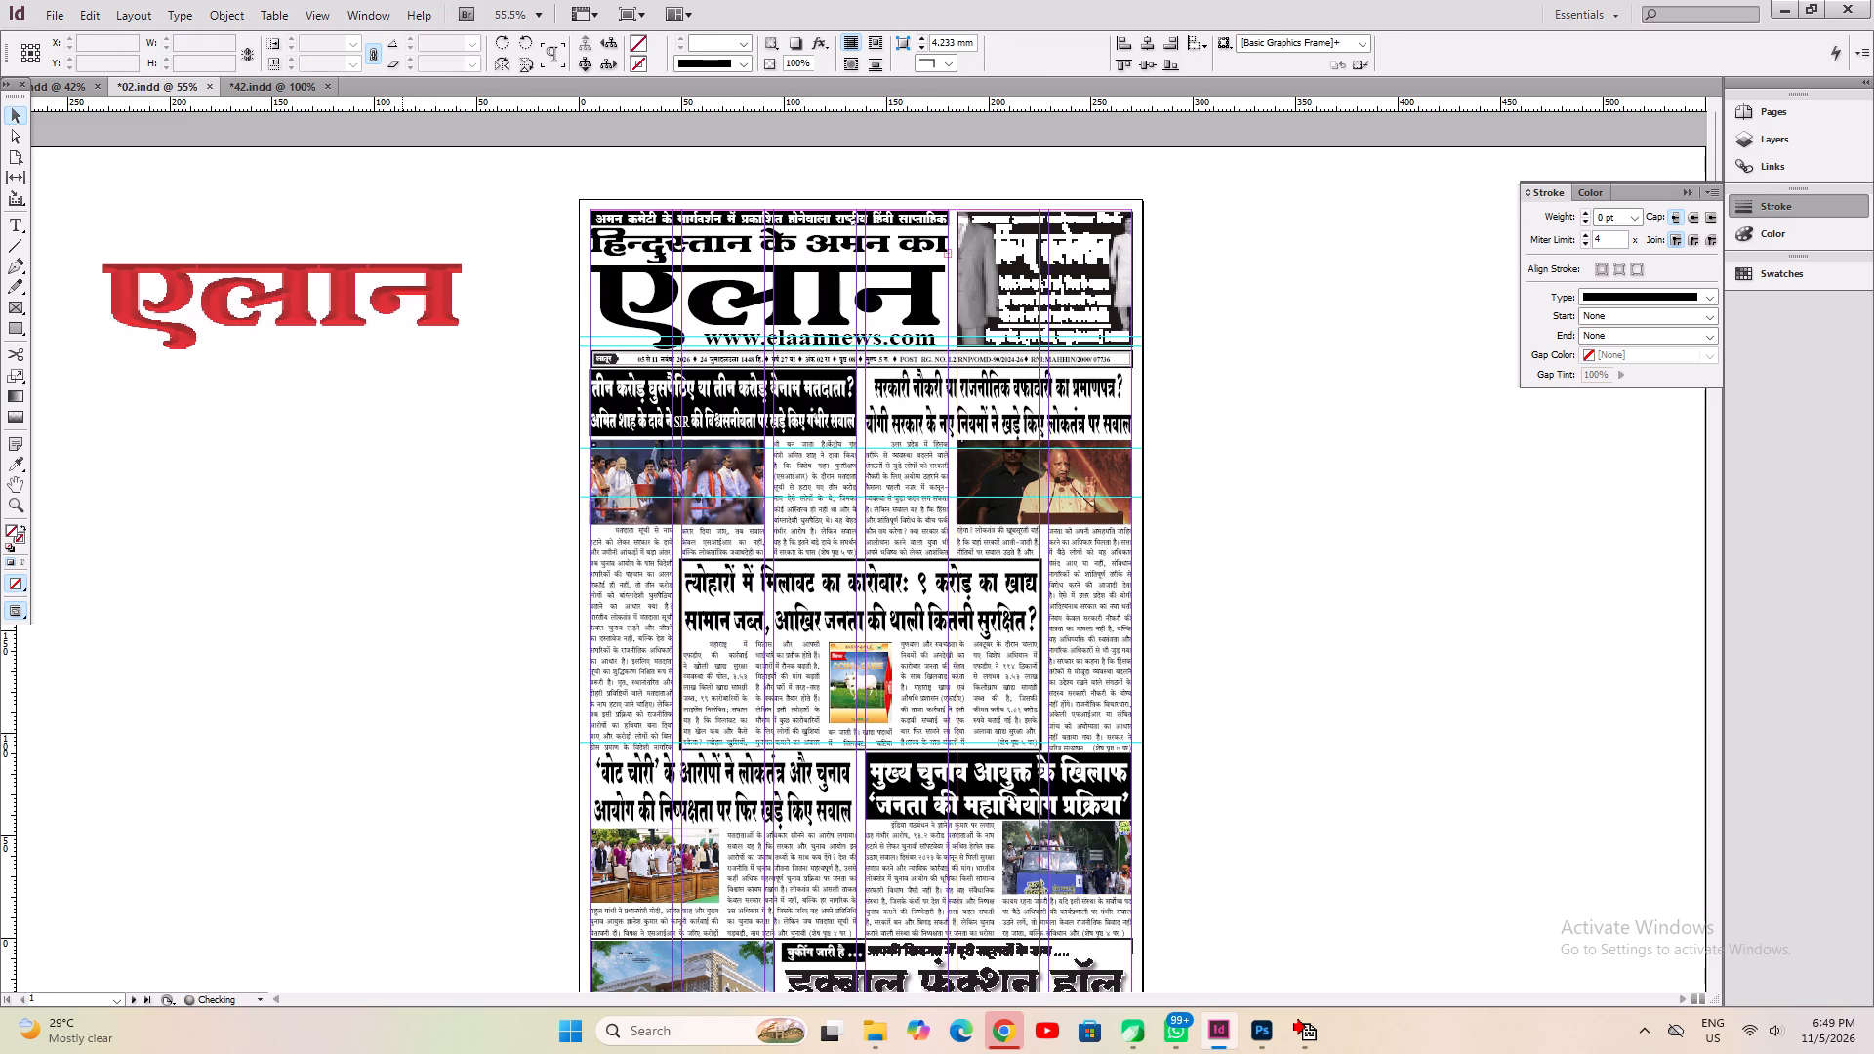
Select all of page 1's artwork, from the masthead to the bottom ad, and flip it horizontally.
{"action": "left_click_drag", "start_coordinate": [527, 162], "coordinate": [955, 459]}
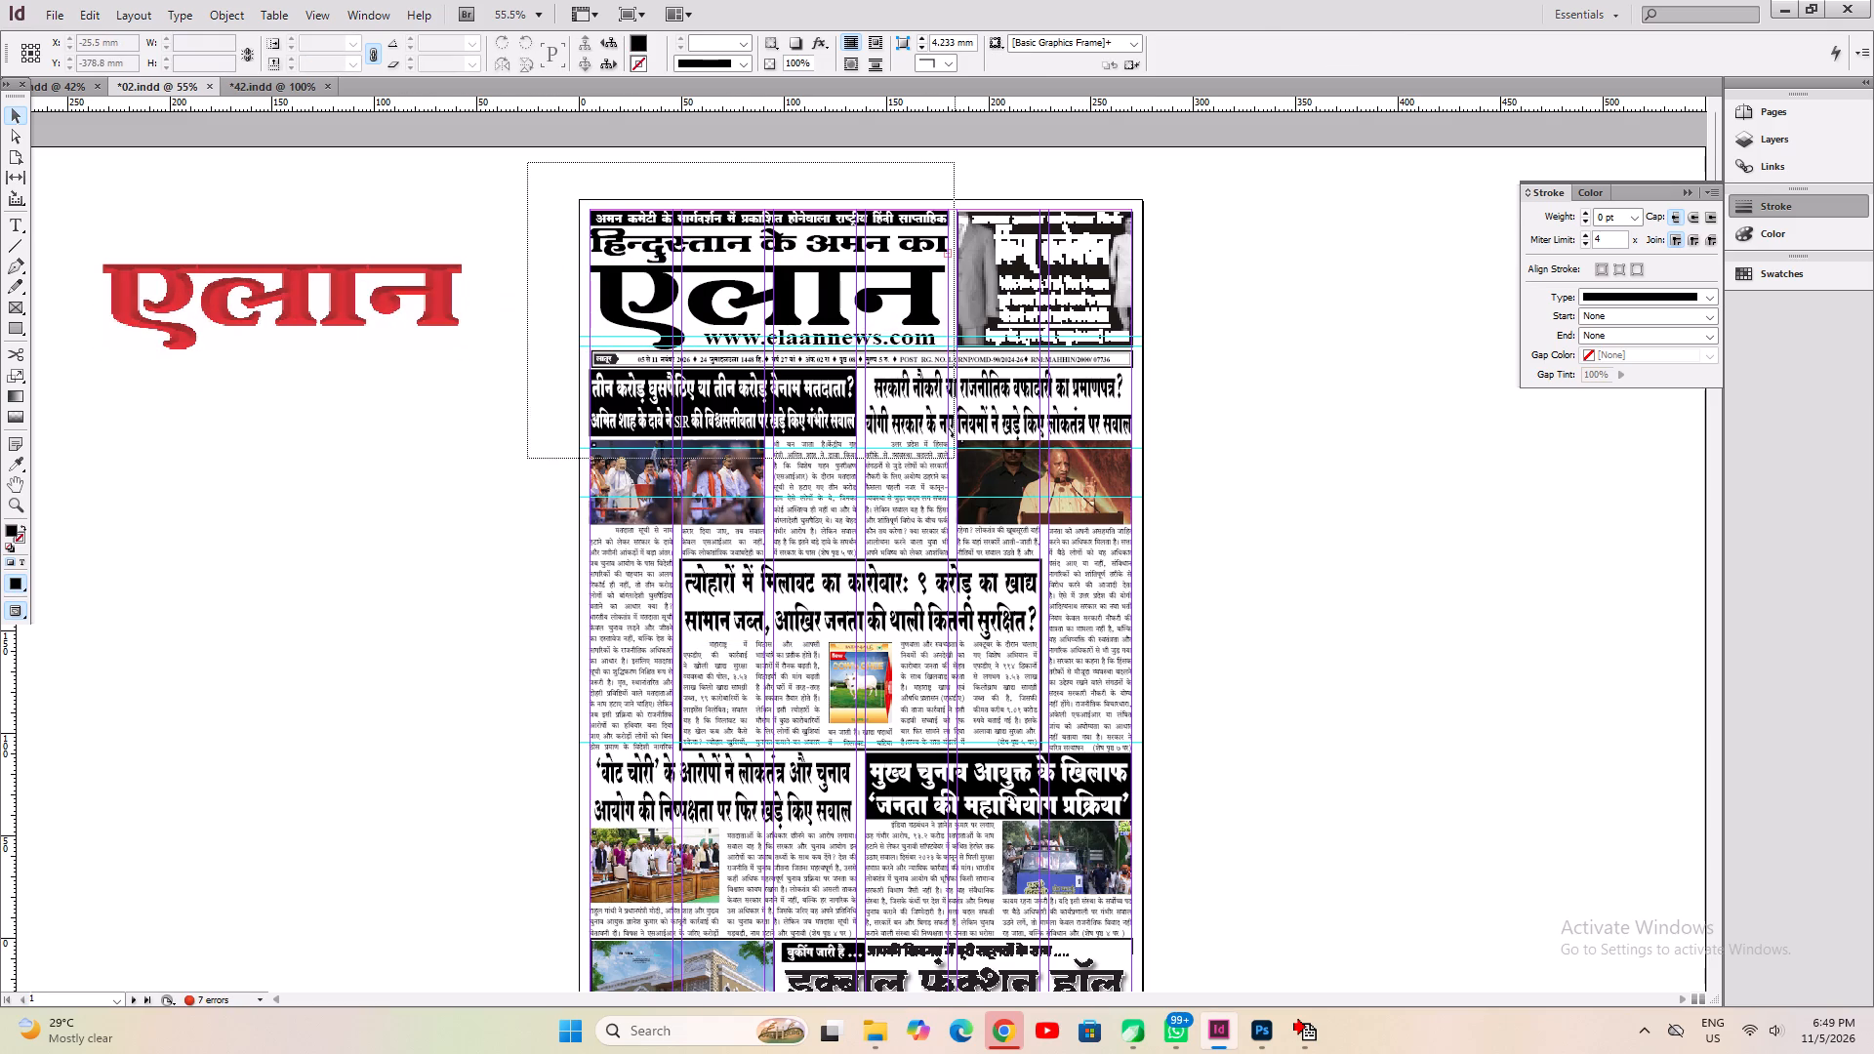
{"action": "left_click_drag", "start_coordinate": [955, 459], "coordinate": [1250, 784]}
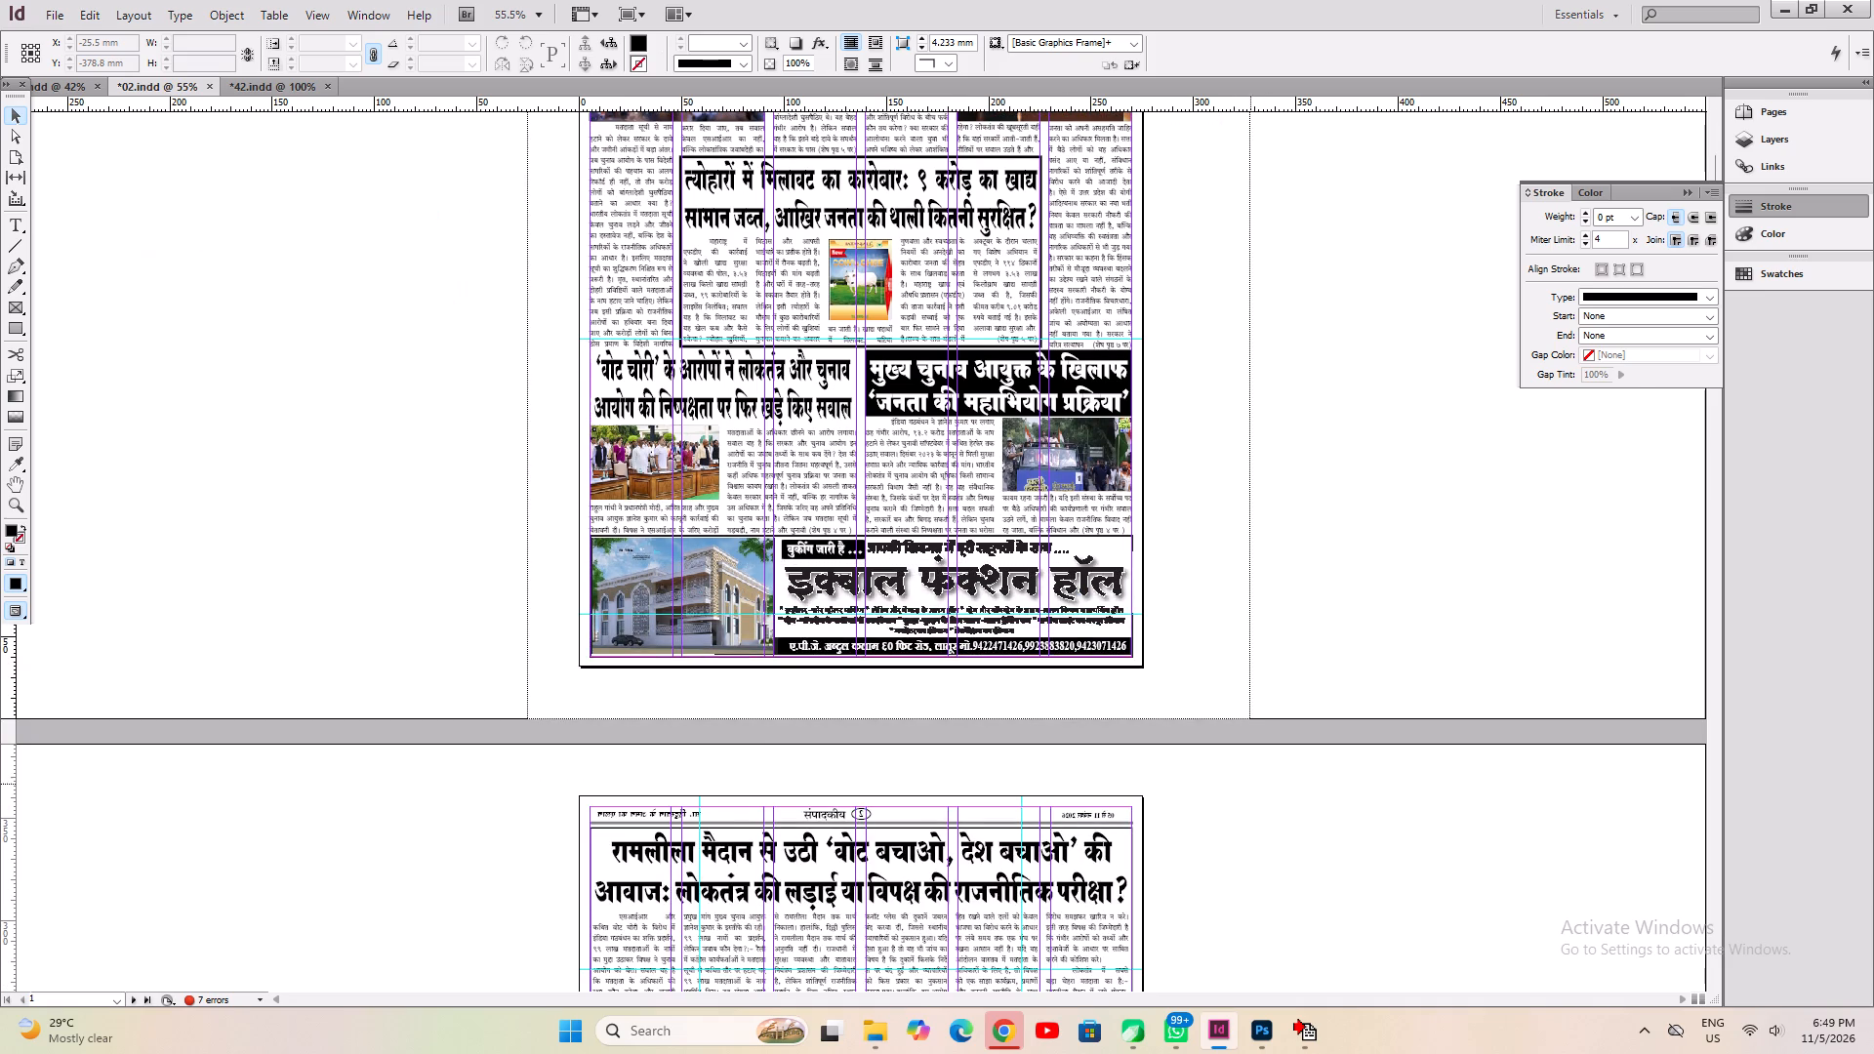
{"action": "left_click_drag", "start_coordinate": [1250, 784], "coordinate": [1251, 709]}
{"action": "scroll", "coordinate": [1243, 756], "scroll_direction": "up", "scroll_amount": 3}
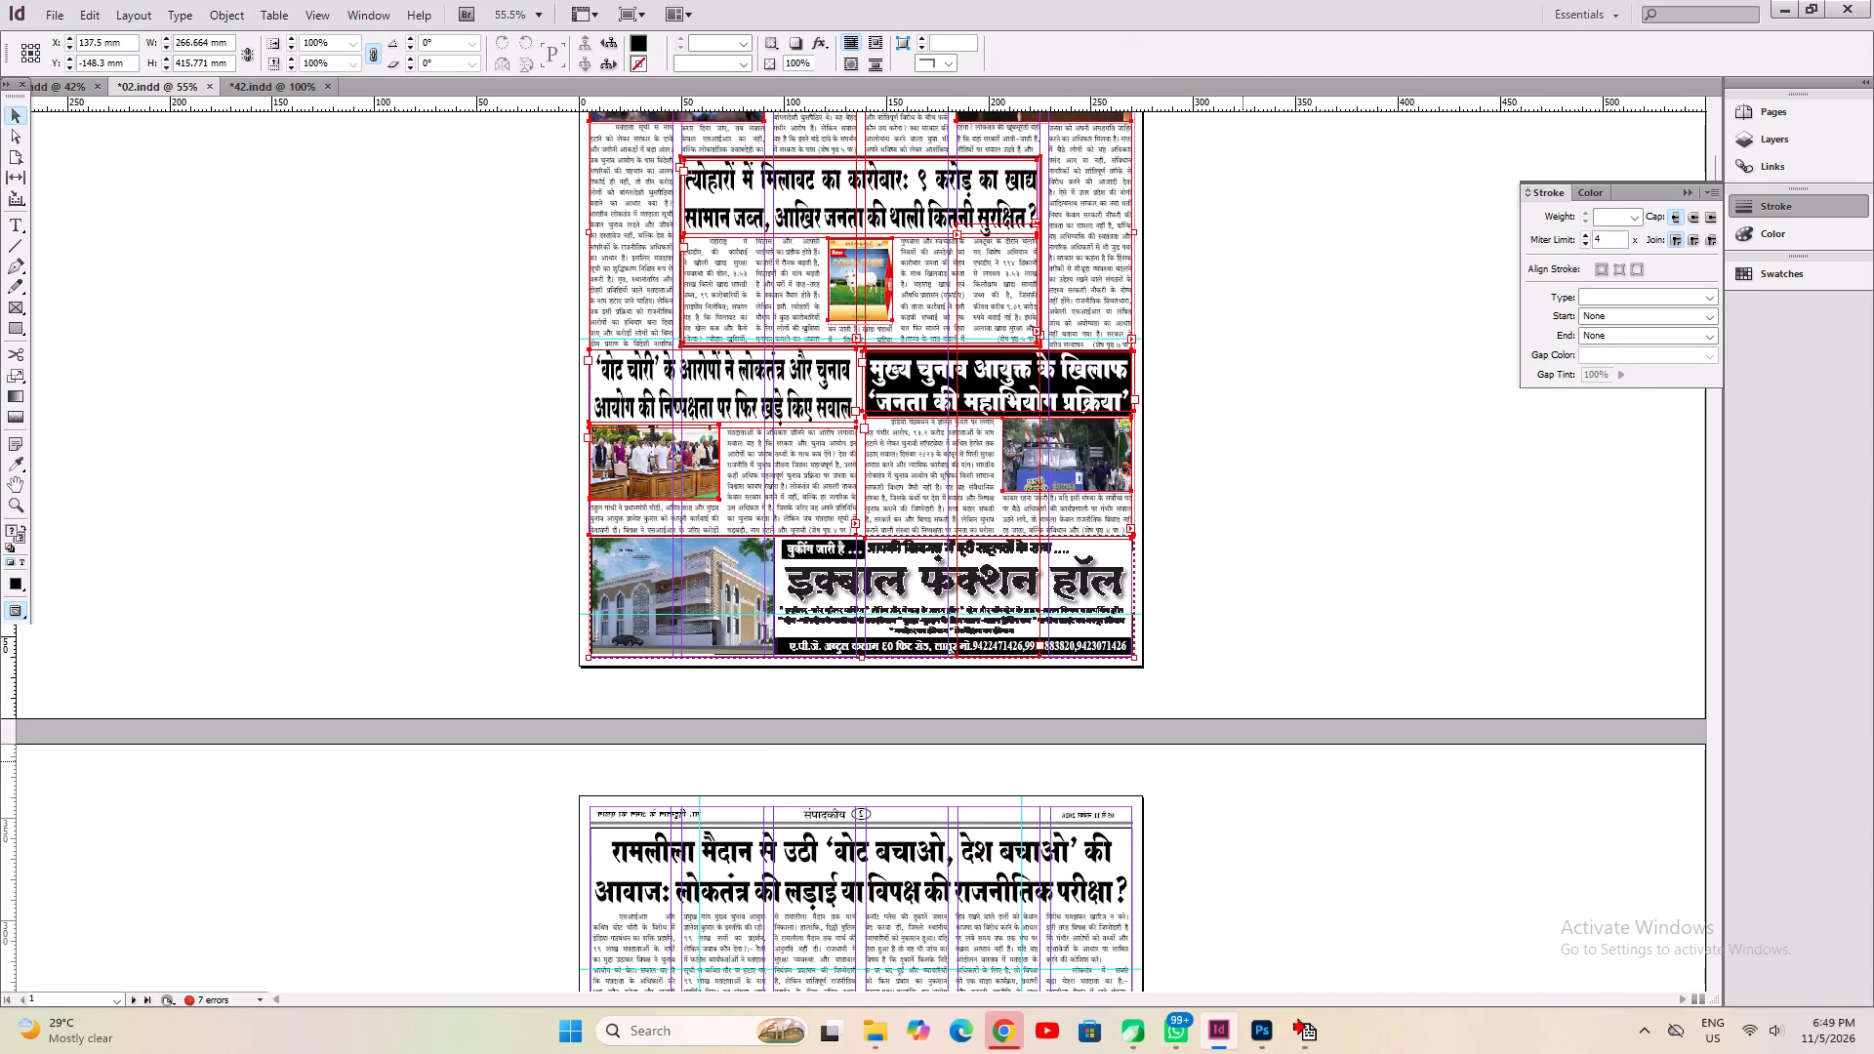
{"action": "scroll", "coordinate": [1243, 750], "scroll_direction": "up", "scroll_amount": 5}
{"action": "left_click", "coordinate": [506, 63]}
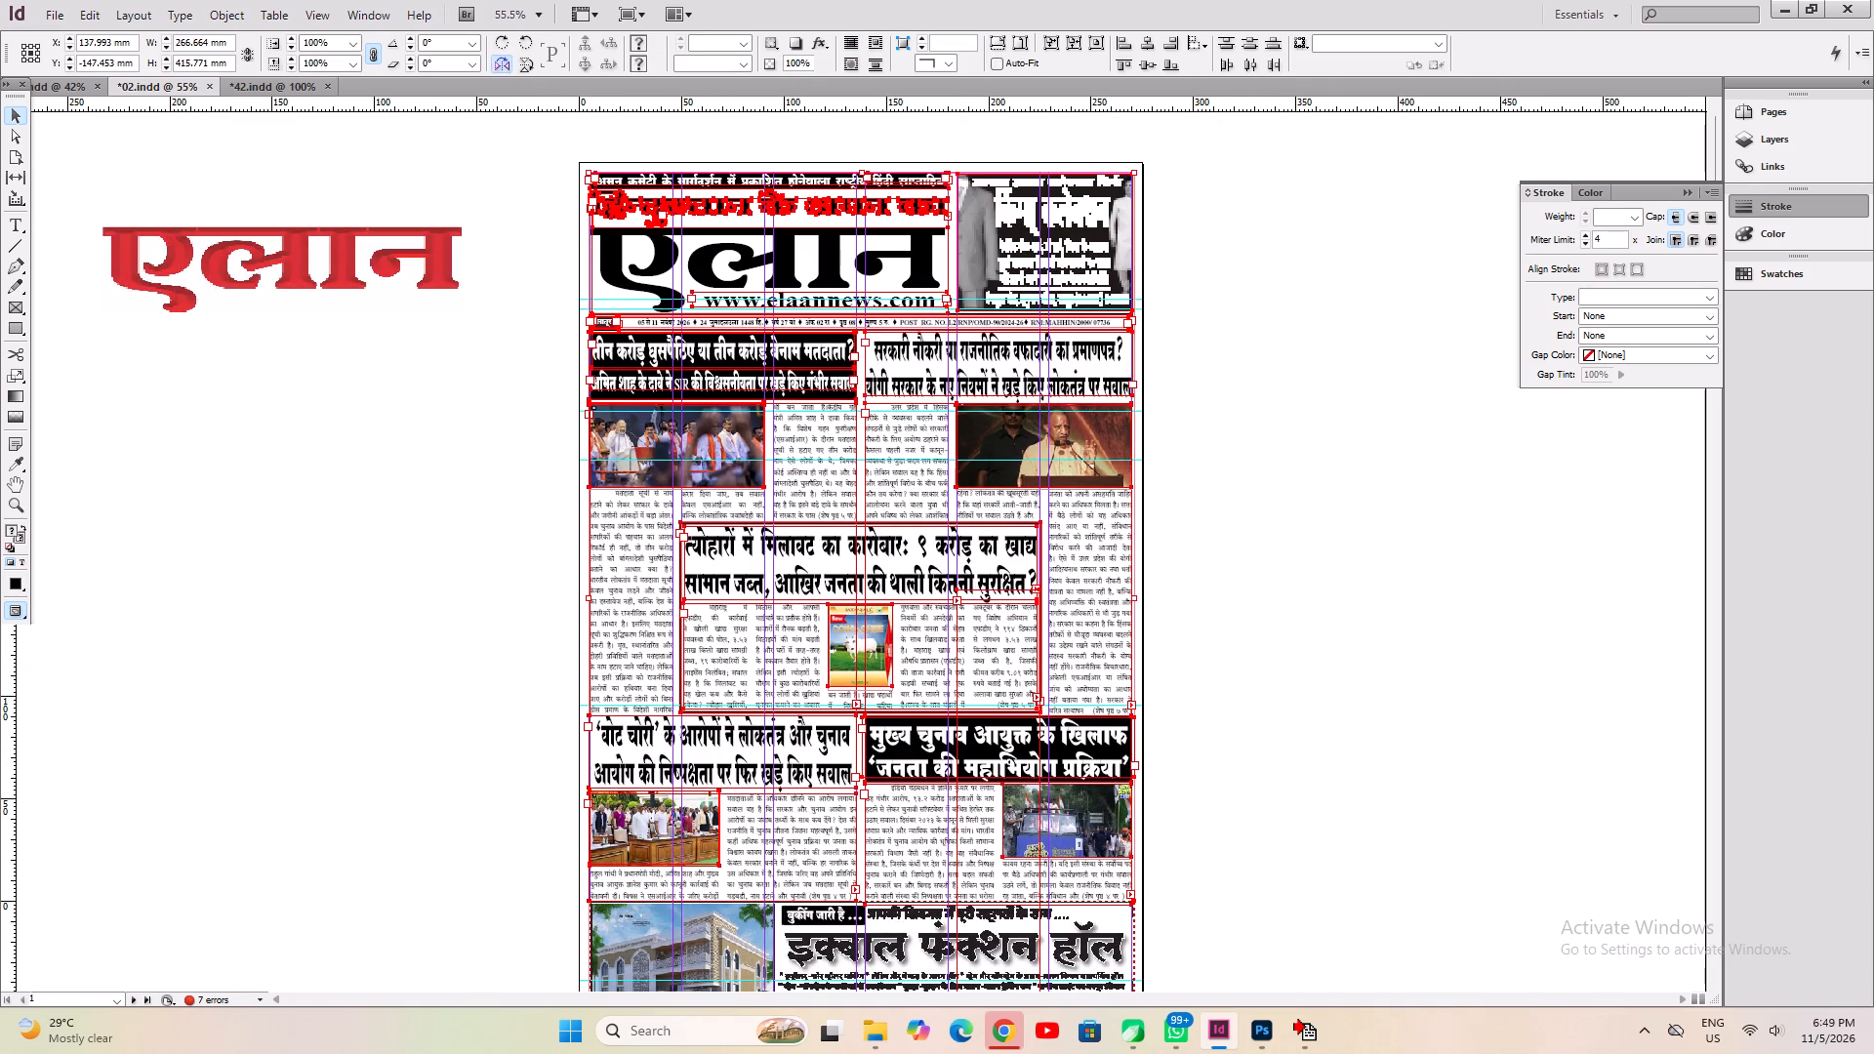
{"action": "left_click", "coordinate": [1200, 516]}
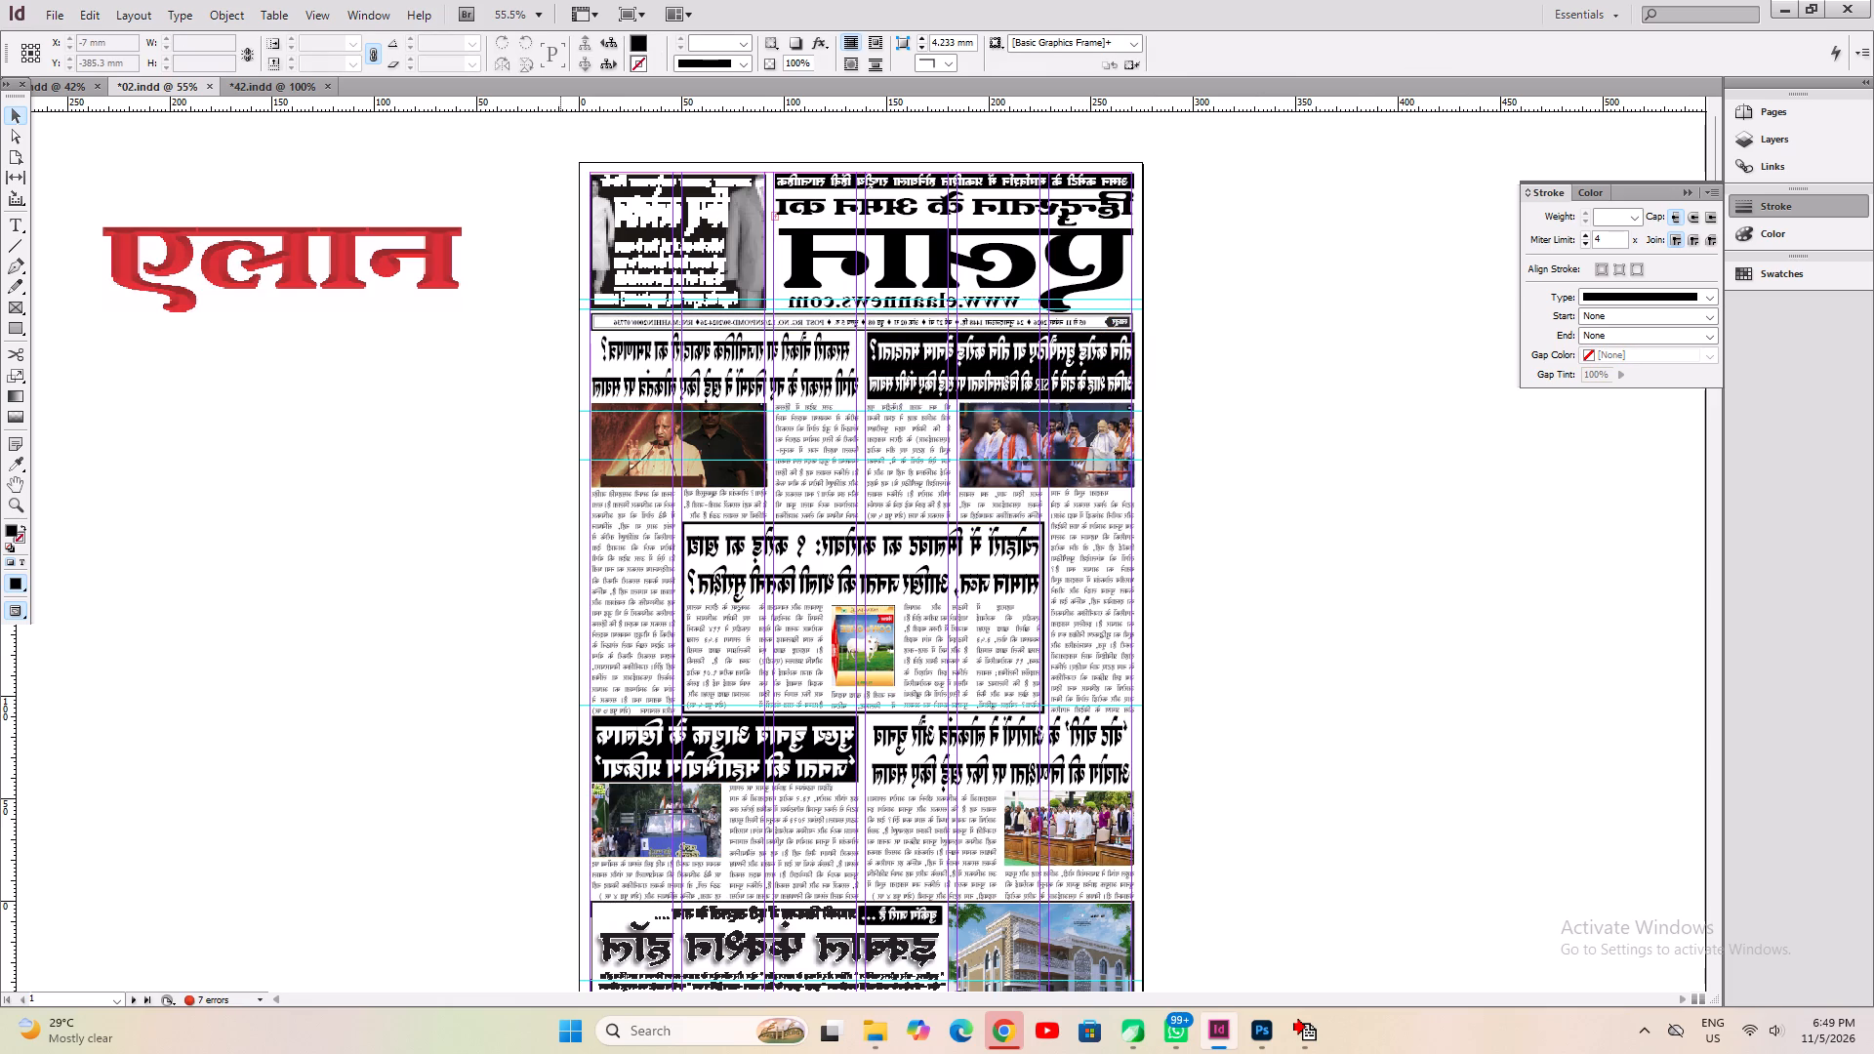
Nudge all the mirrored page 1 artwork left to X 137.287 mm, in line with the margins, and save the document.
{"action": "left_click_drag", "start_coordinate": [551, 147], "coordinate": [1248, 928]}
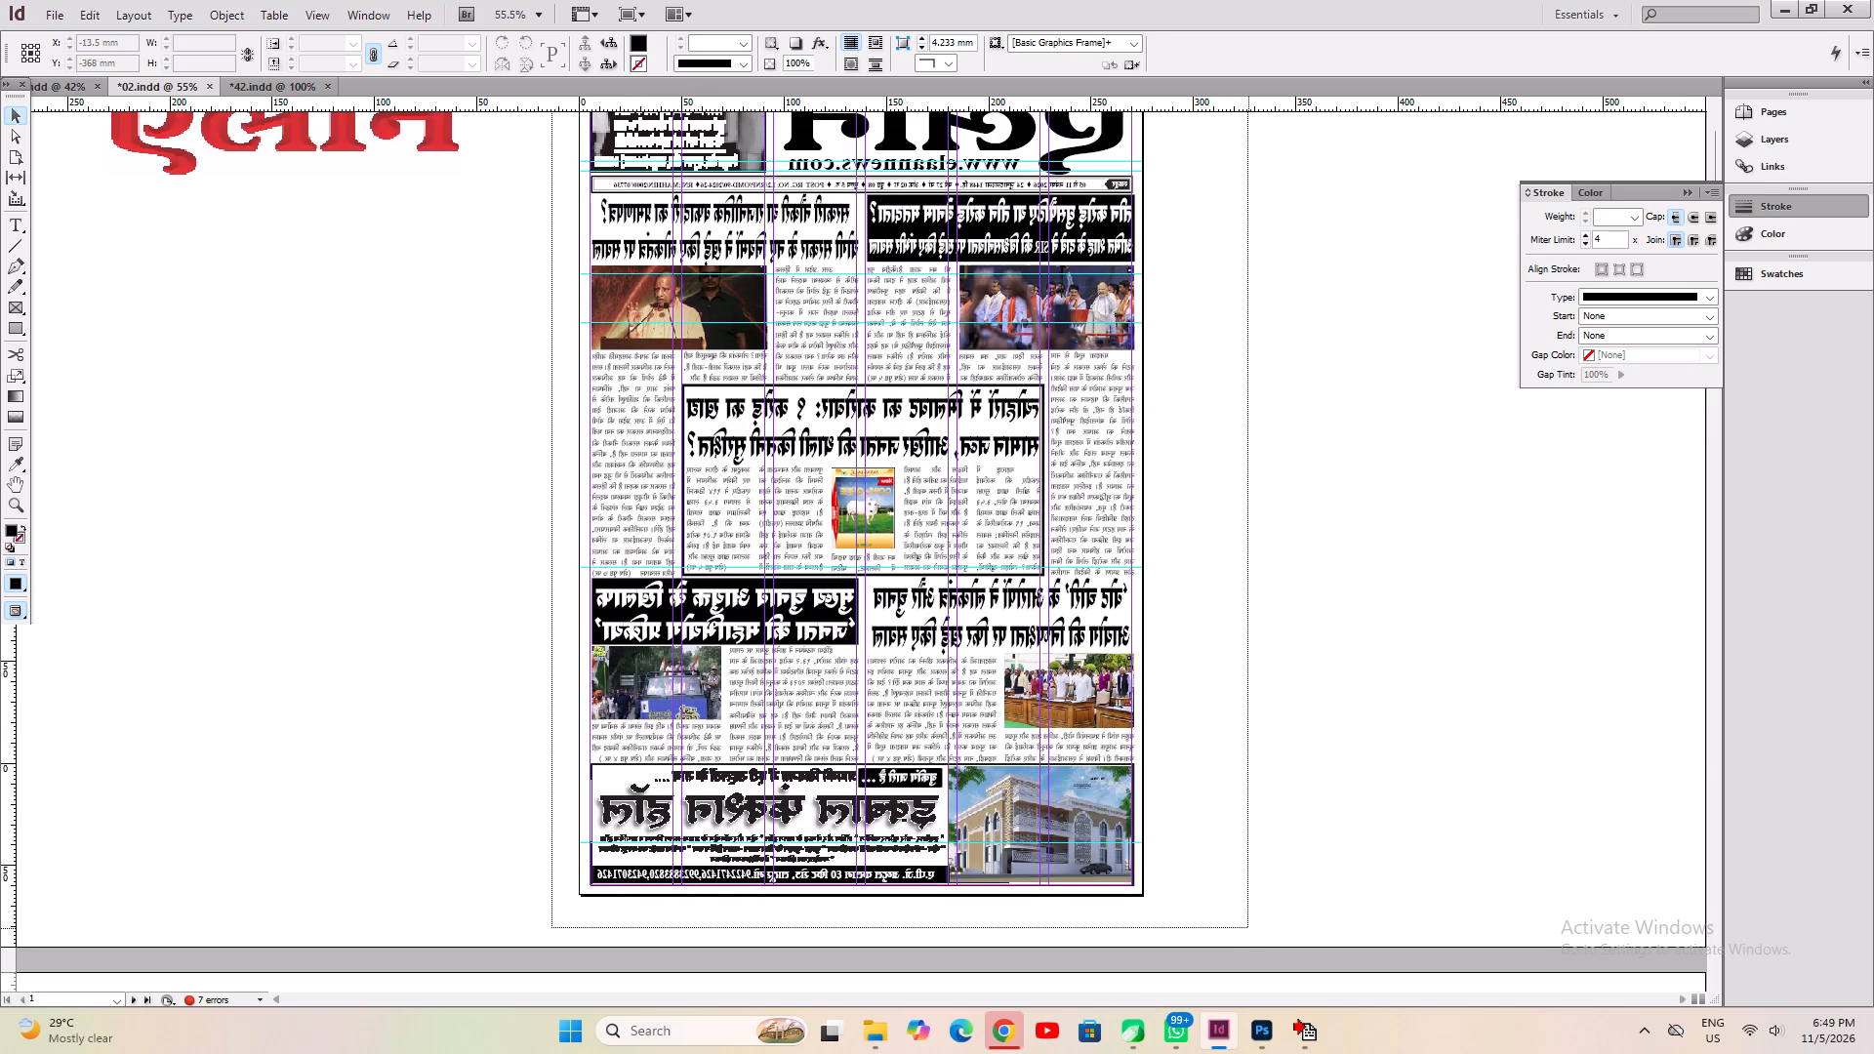
{"action": "left_click_drag", "start_coordinate": [1248, 928], "coordinate": [1248, 951]}
{"action": "key", "text": "Left"}
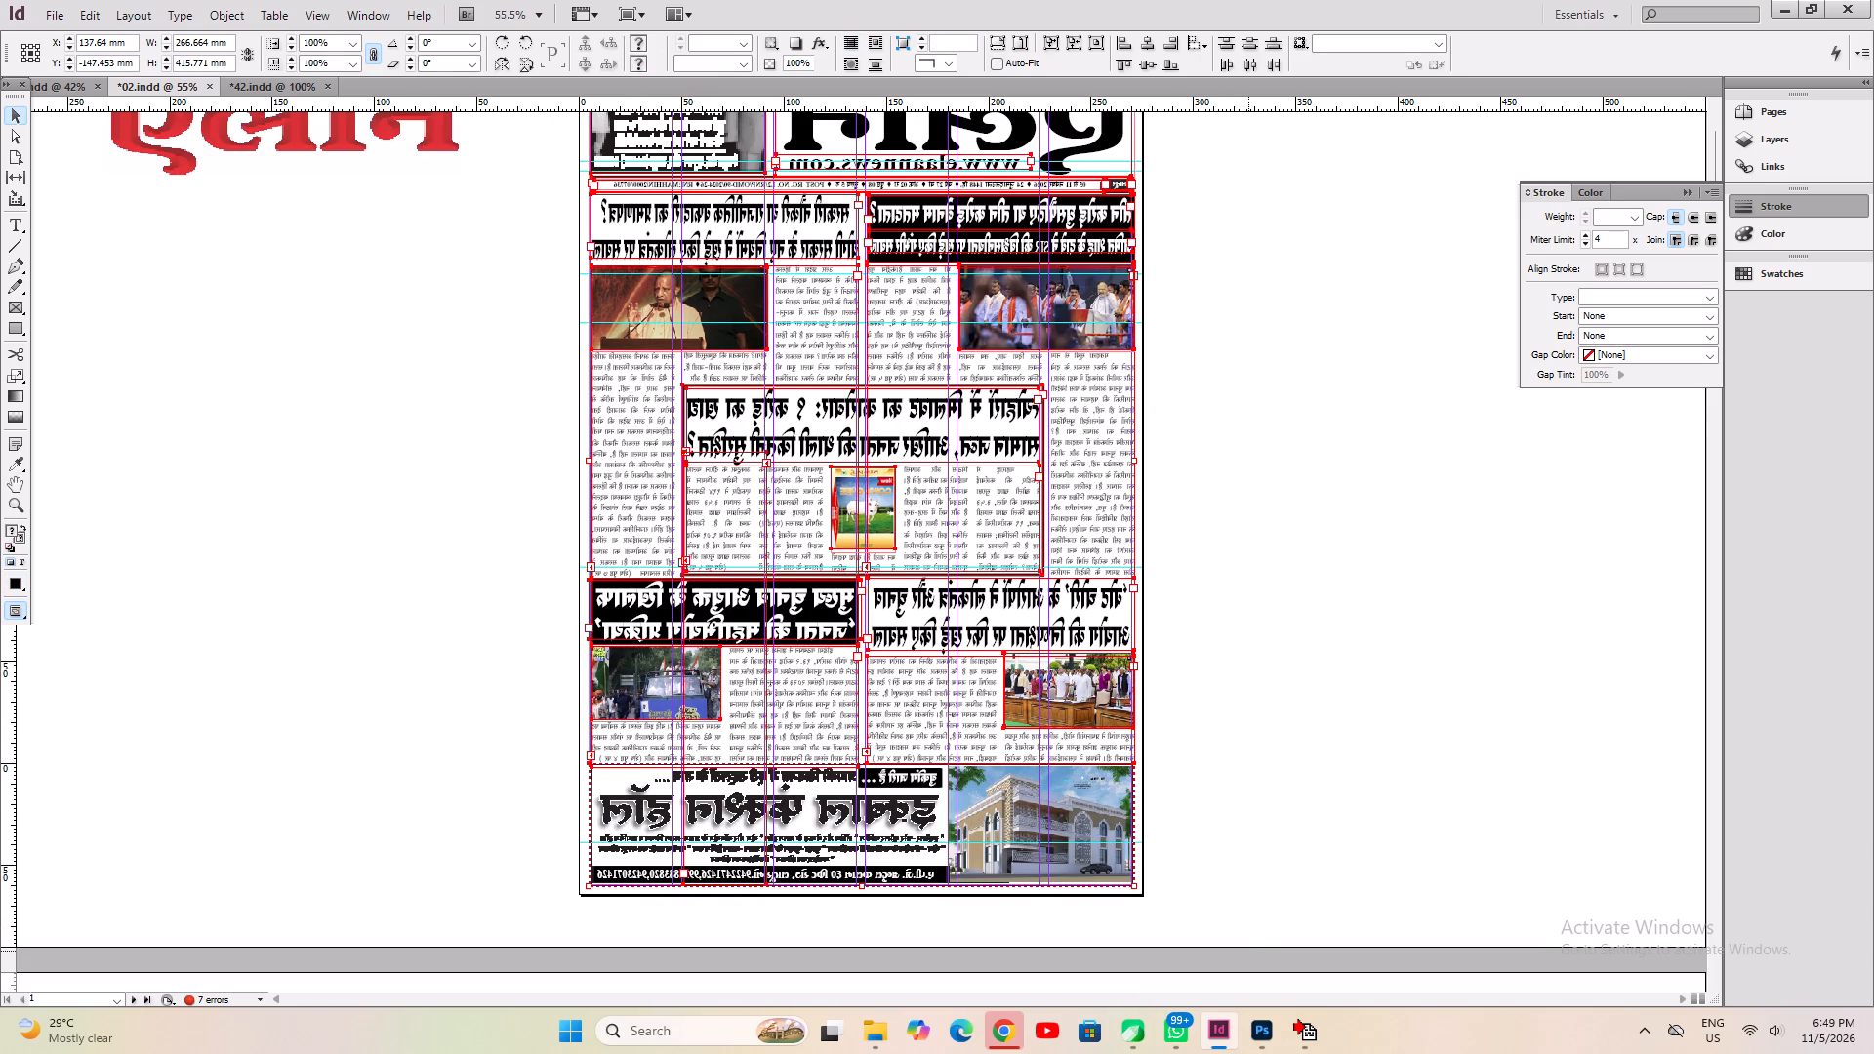
{"action": "key", "text": "Left"}
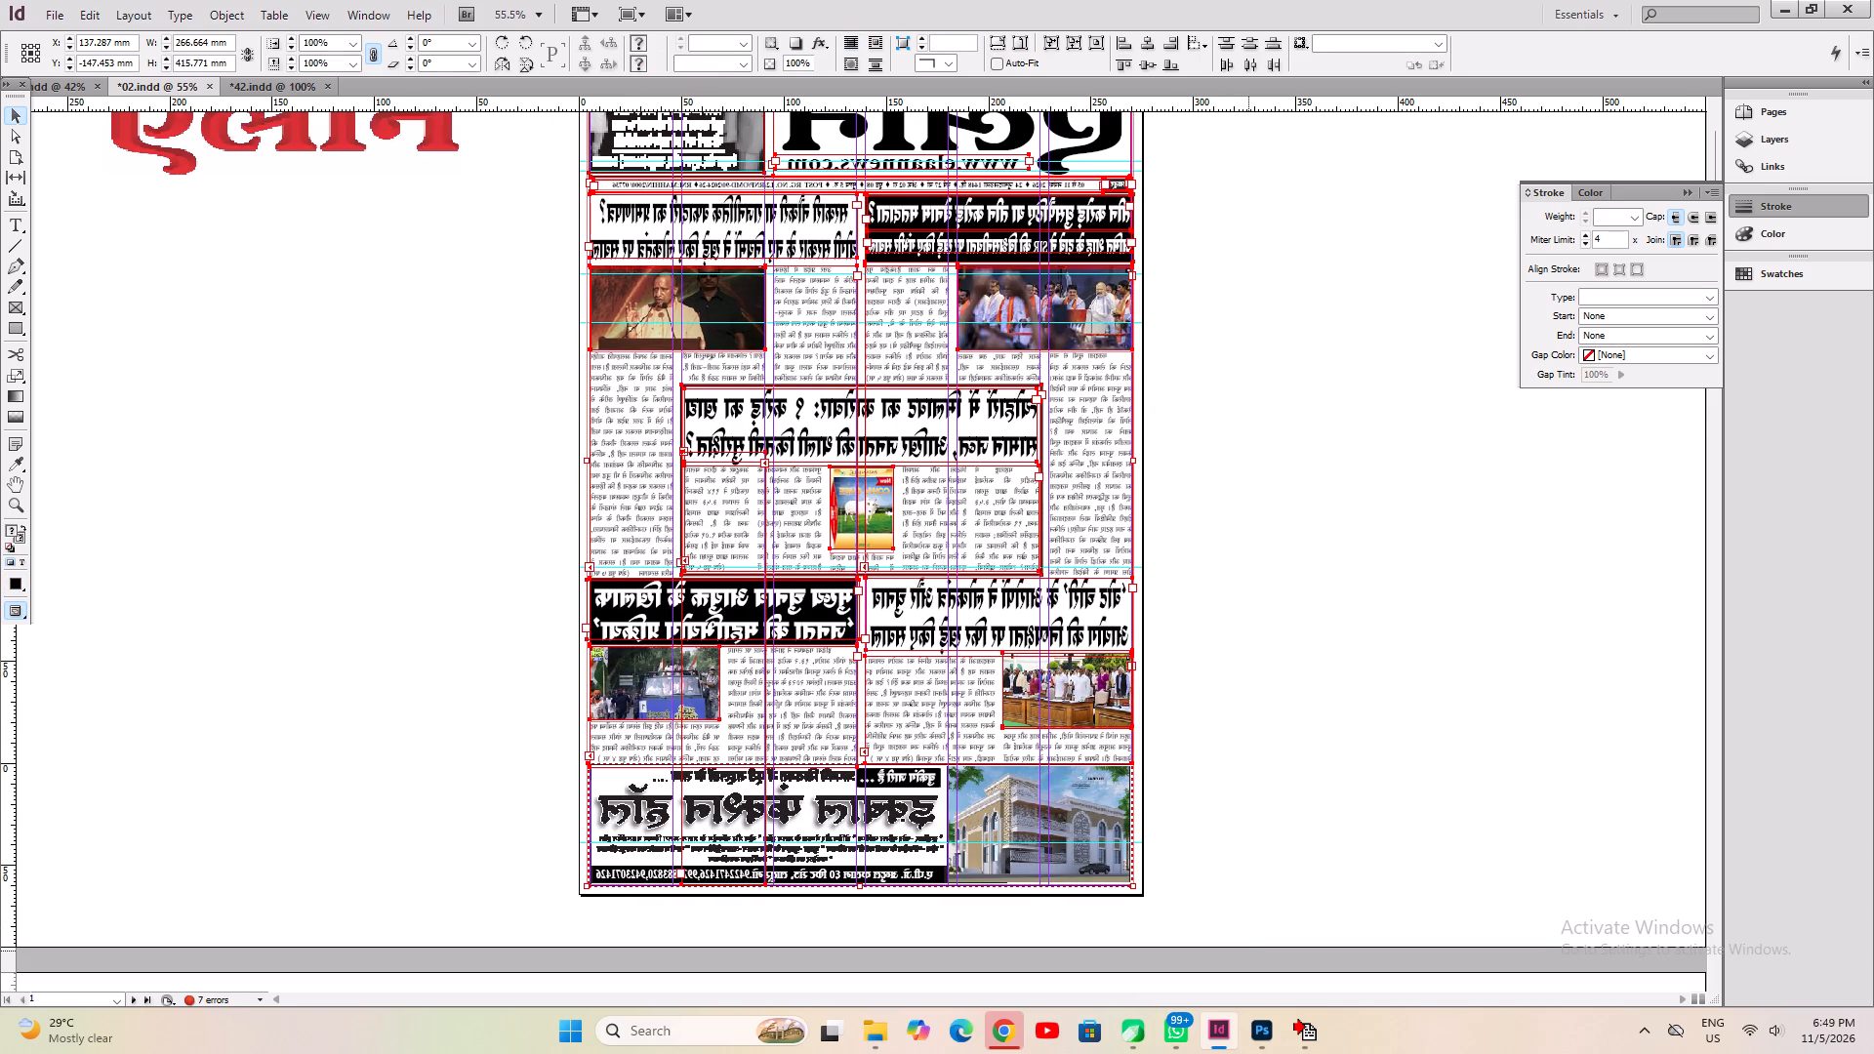
{"action": "key", "text": "ctrl+s"}
{"action": "key", "text": "ctrl+0"}
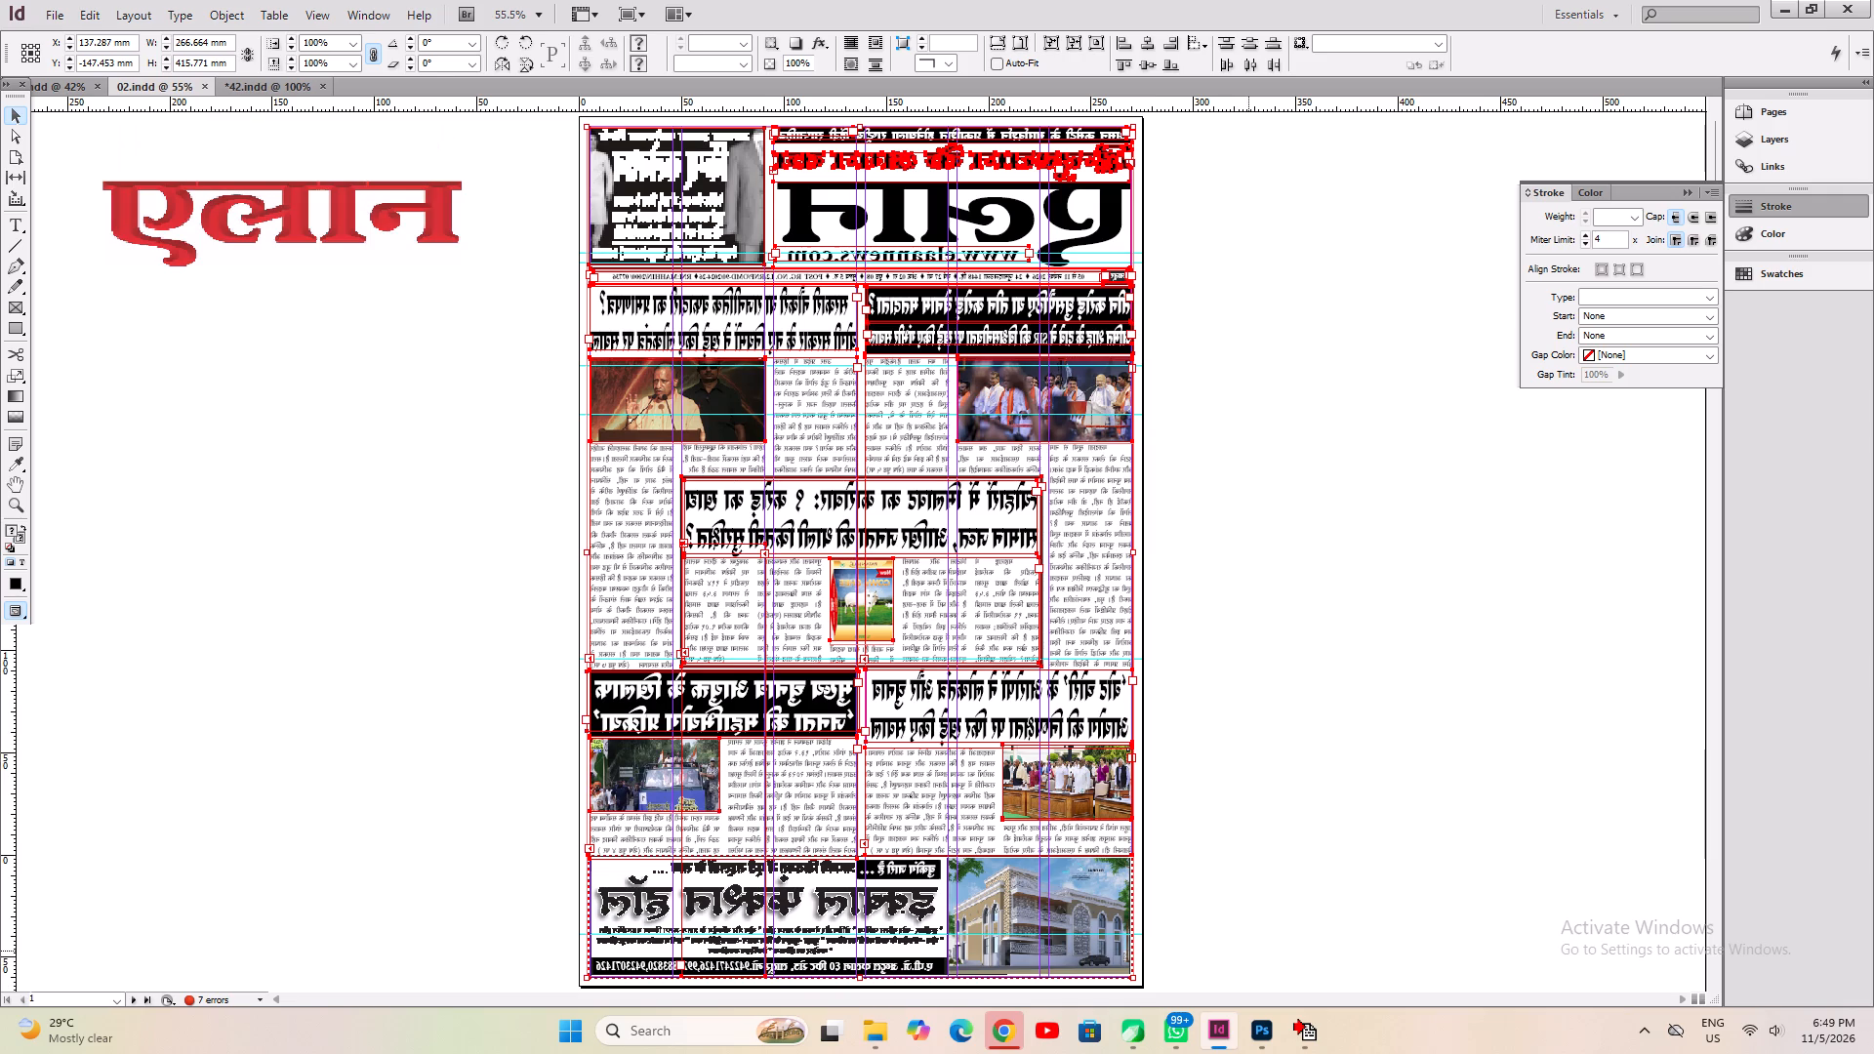
Select all of page 2's artwork, flip it horizontally, nudge it sideways against the margins, and save the document.
{"action": "scroll", "coordinate": [1248, 938], "scroll_direction": "down", "scroll_amount": 13}
{"action": "left_click", "coordinate": [523, 741]}
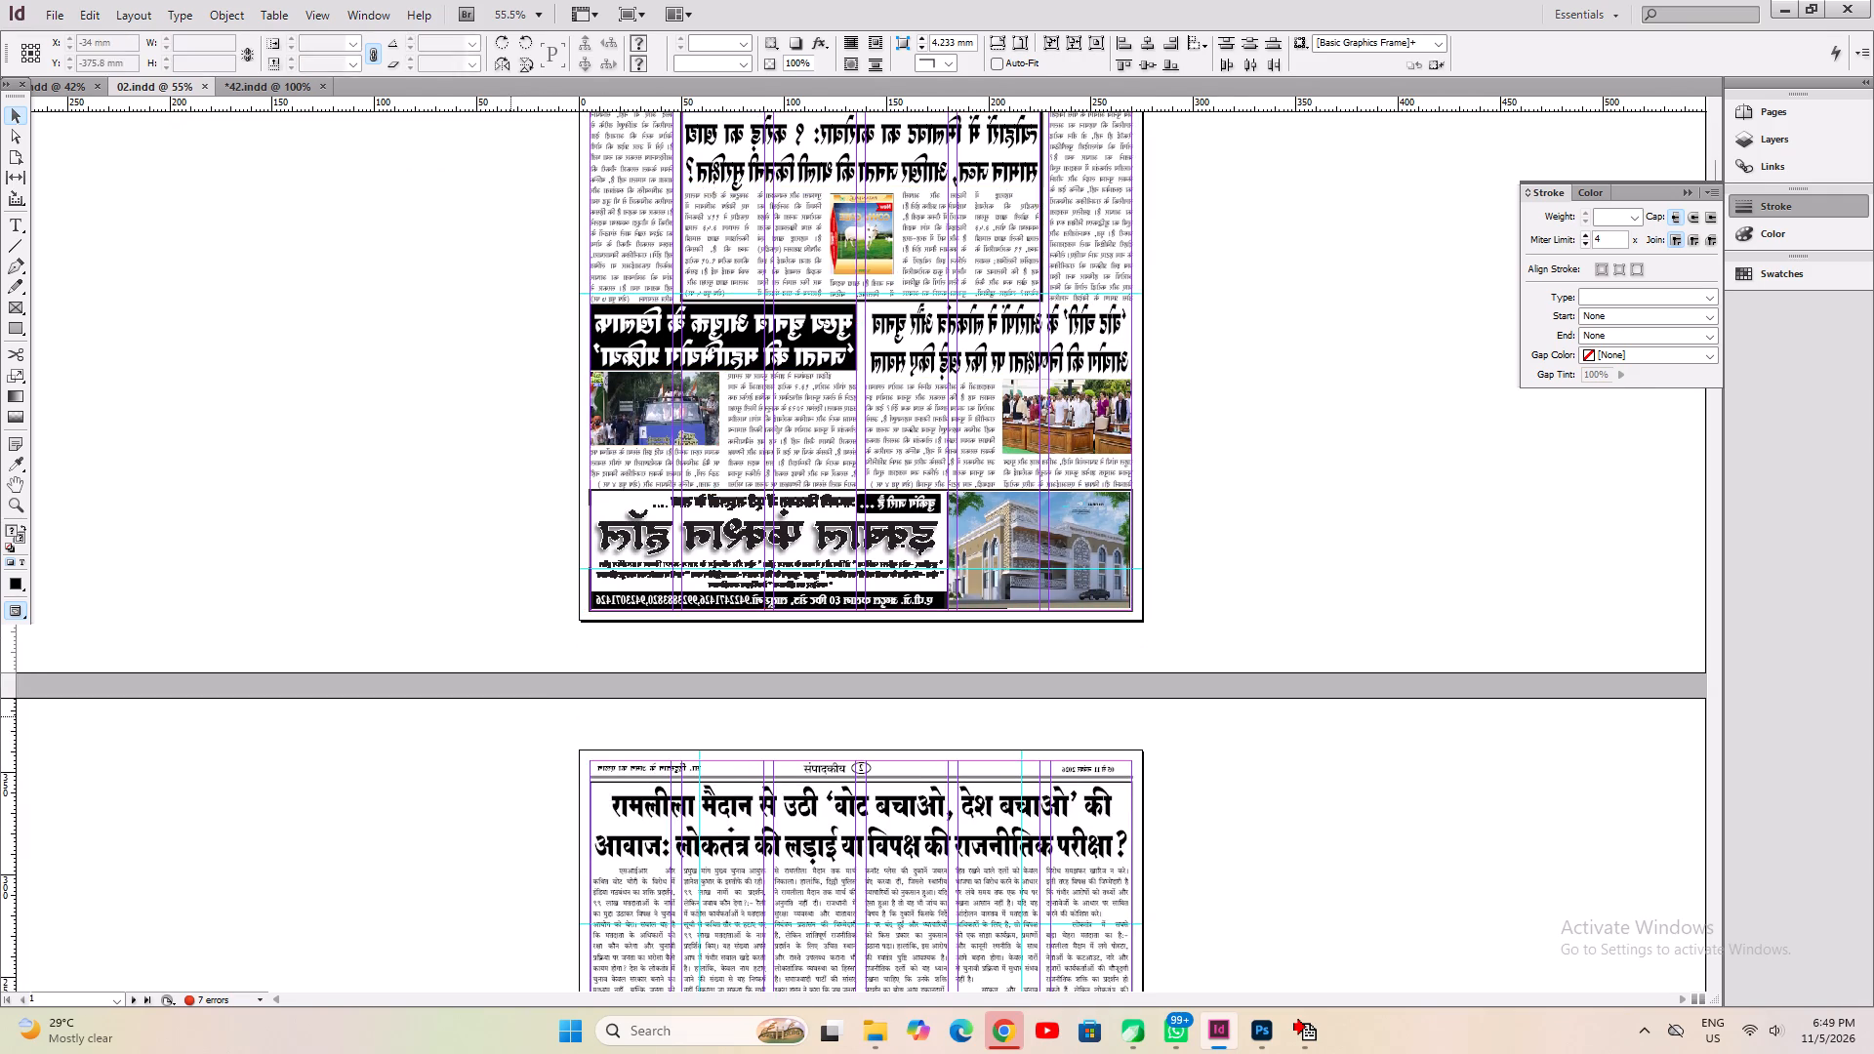
{"action": "left_click_drag", "start_coordinate": [510, 715], "coordinate": [1224, 849]}
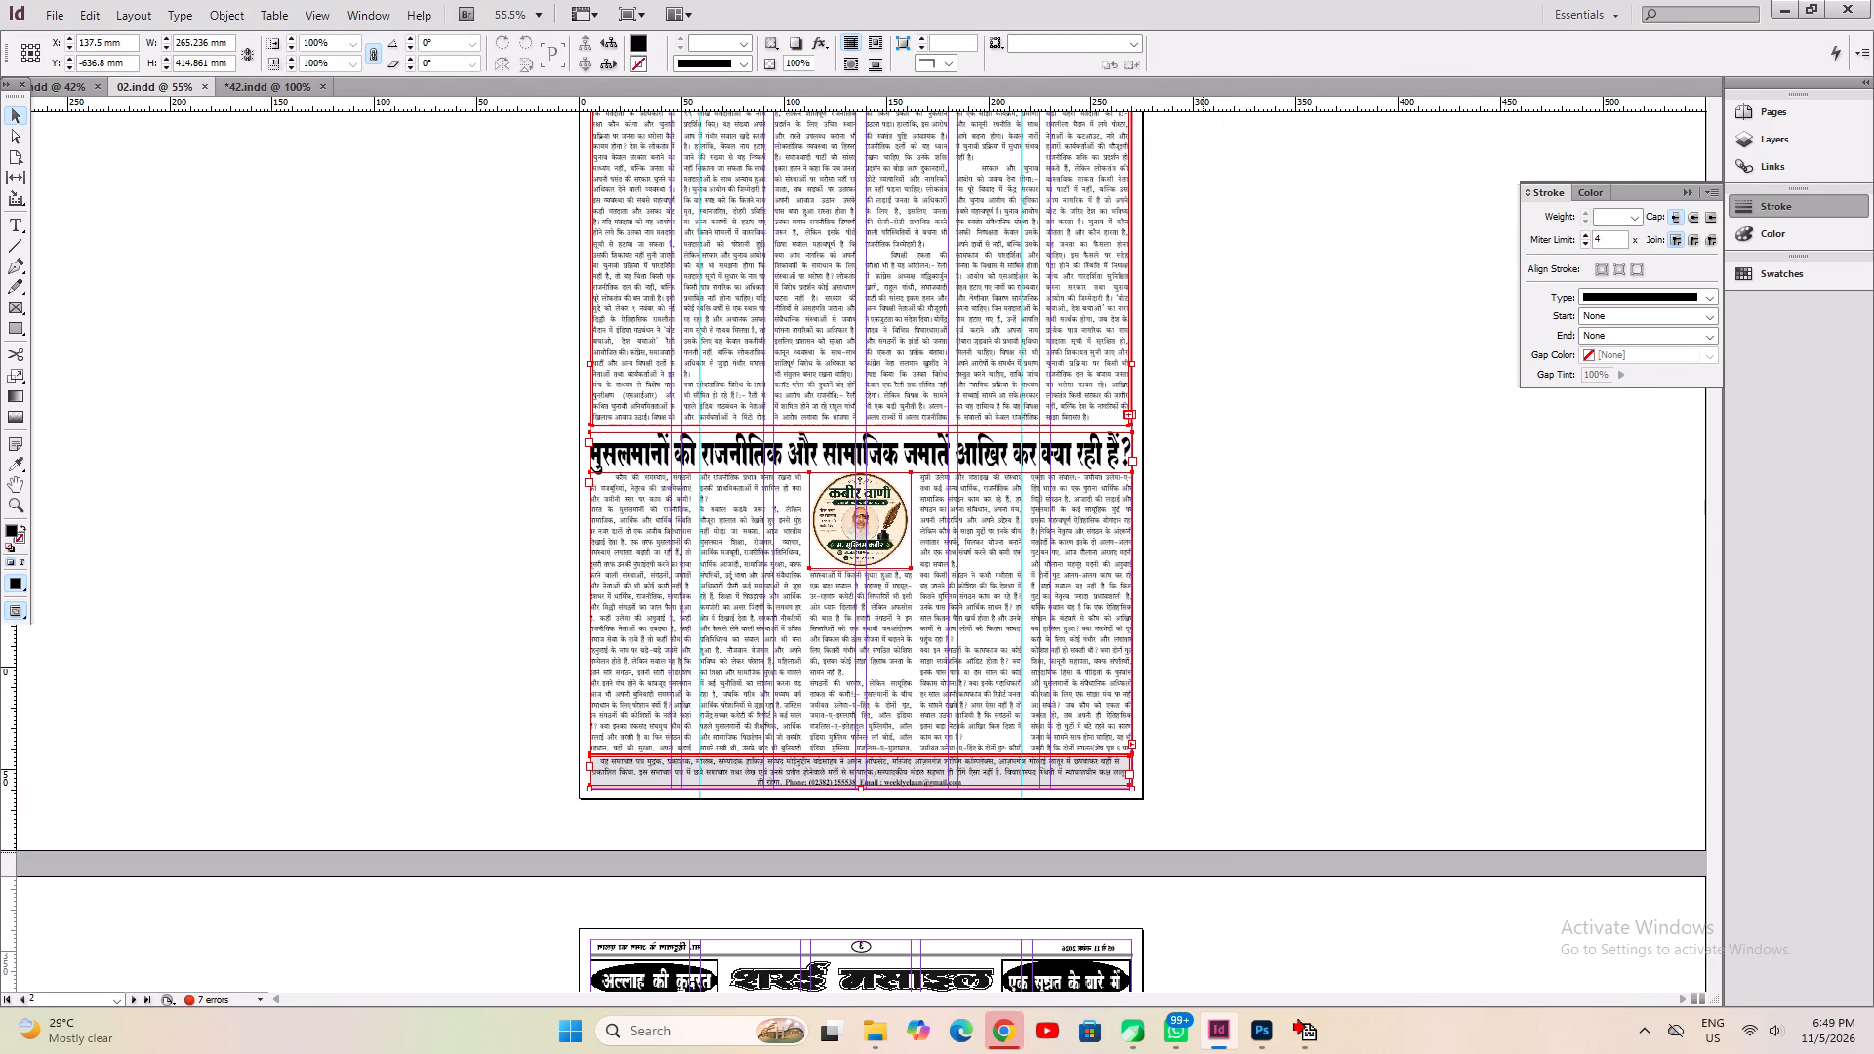
{"action": "left_click", "coordinate": [508, 67]}
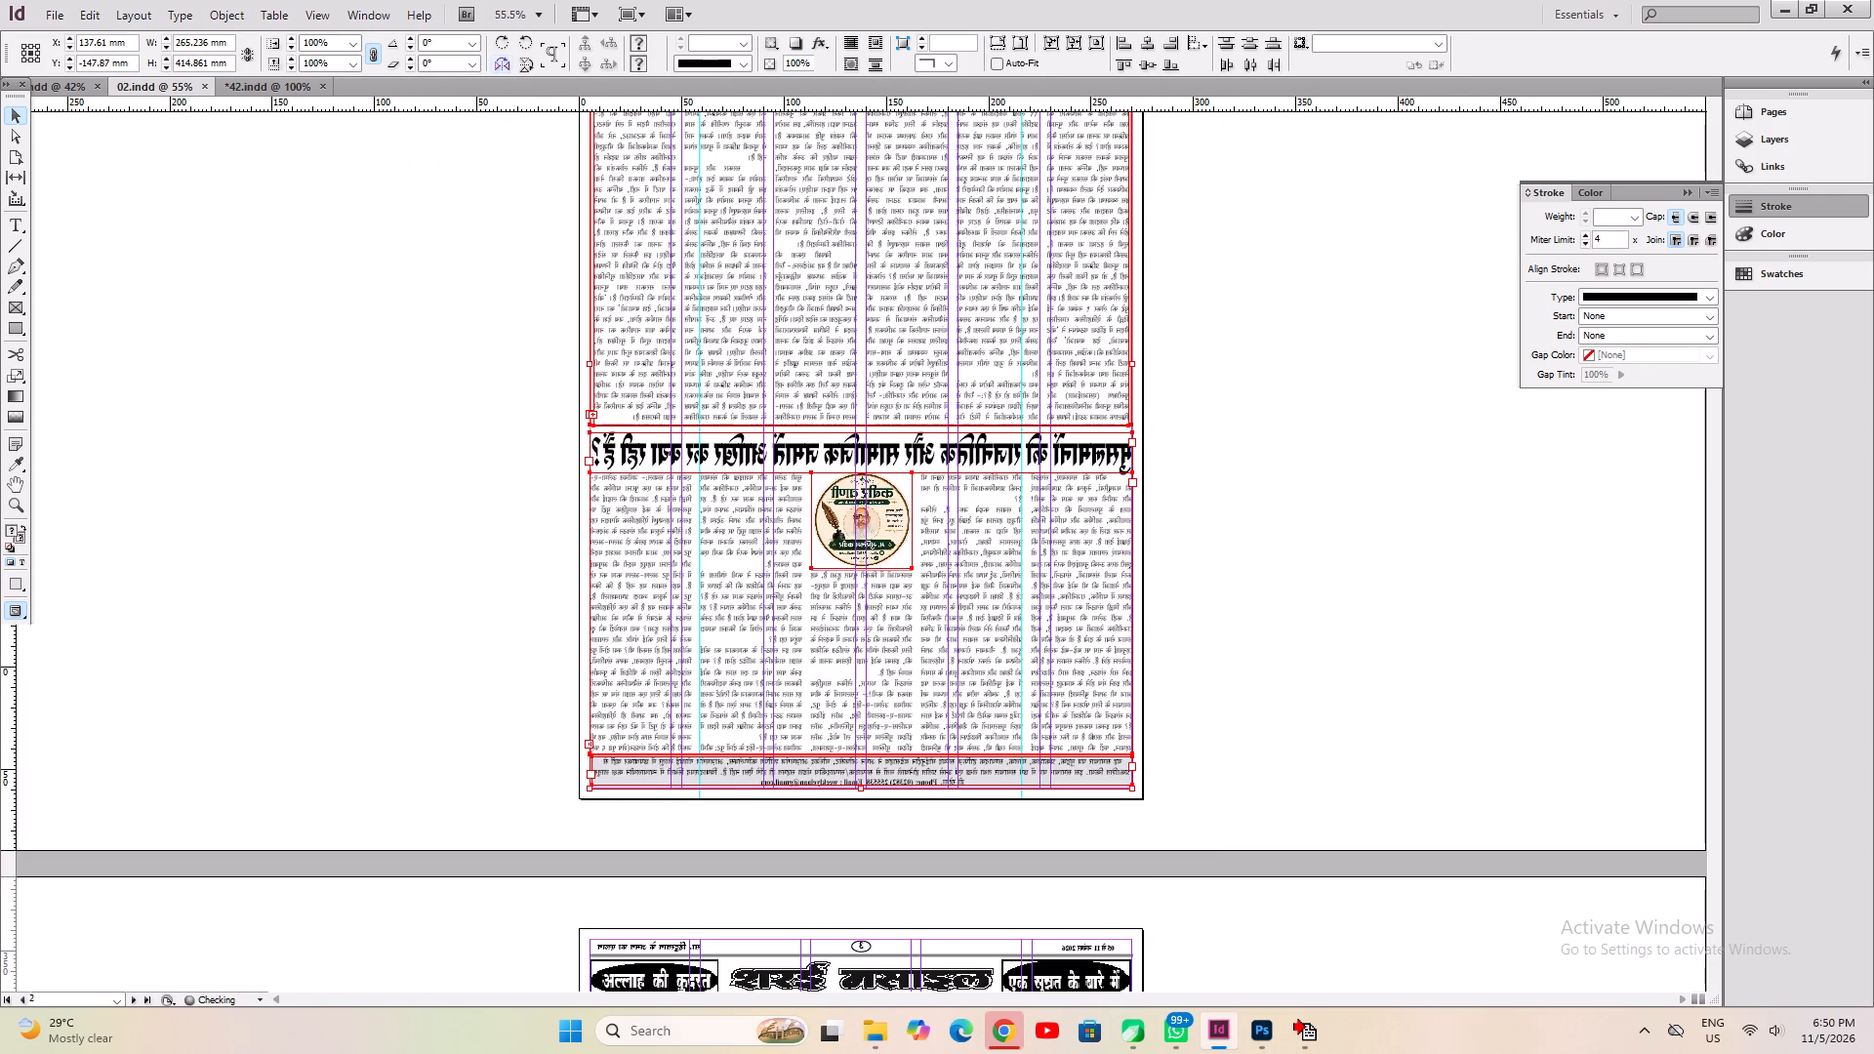
{"action": "key", "text": "Left"}
{"action": "key", "text": "Right"}
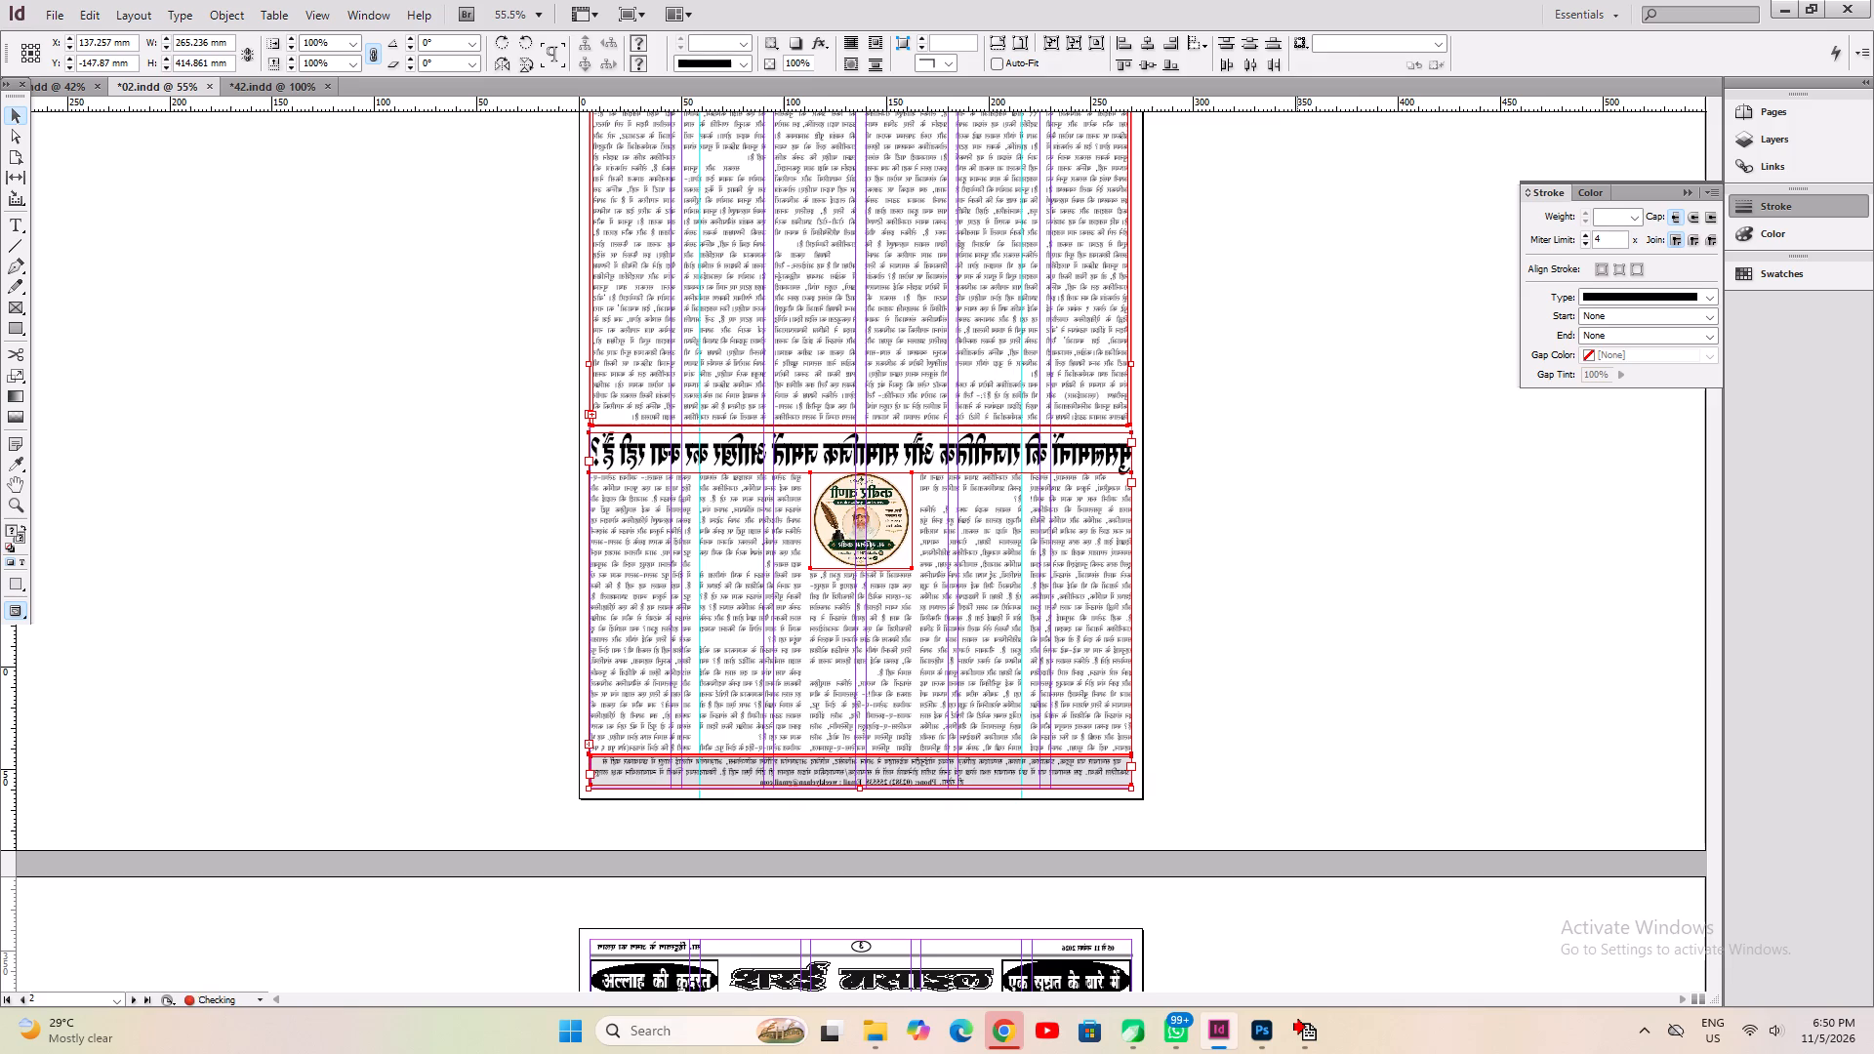
{"action": "key", "text": "ctrl+s"}
{"action": "left_click", "coordinate": [1306, 541]}
Select all of page 3's artwork, from the page header to the three bottom ads, and flip it horizontally.
{"action": "scroll", "coordinate": [1306, 541], "scroll_direction": "down", "scroll_amount": 8}
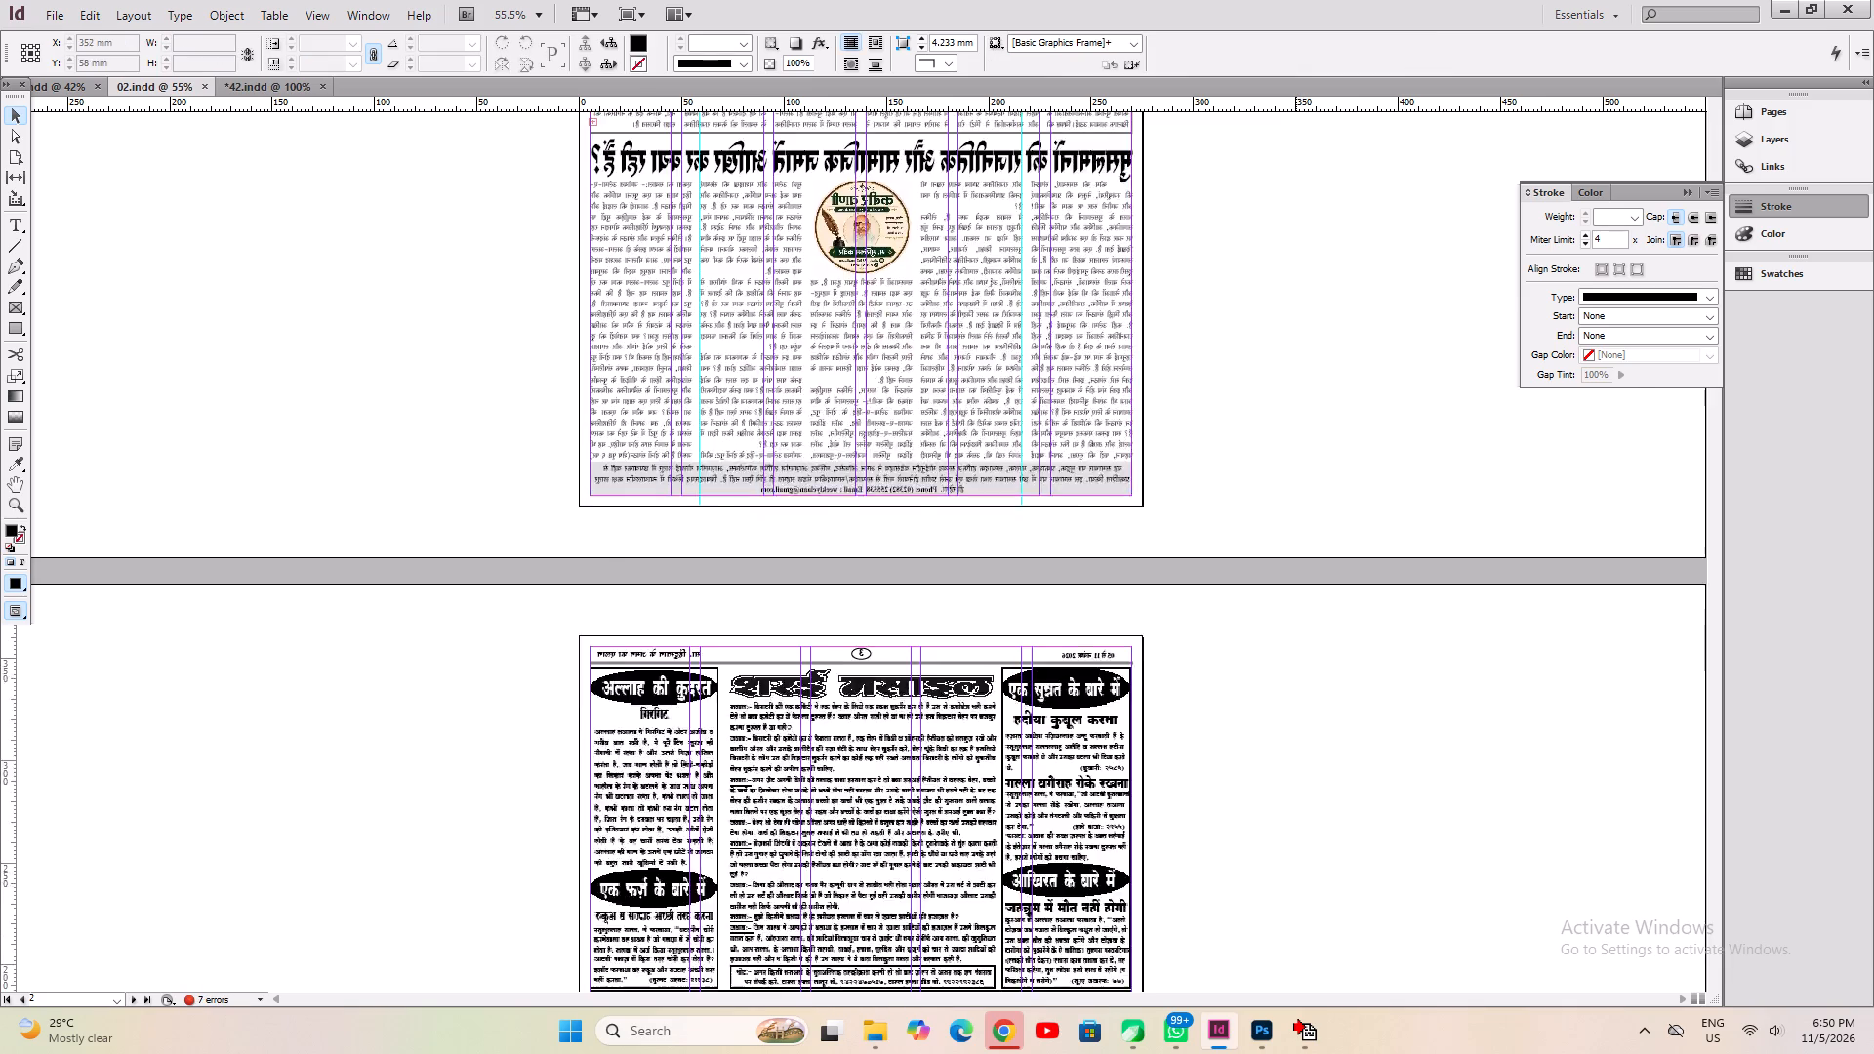
{"action": "scroll", "coordinate": [1296, 588], "scroll_direction": "down", "scroll_amount": 3}
{"action": "left_click_drag", "start_coordinate": [503, 468], "coordinate": [1165, 946]}
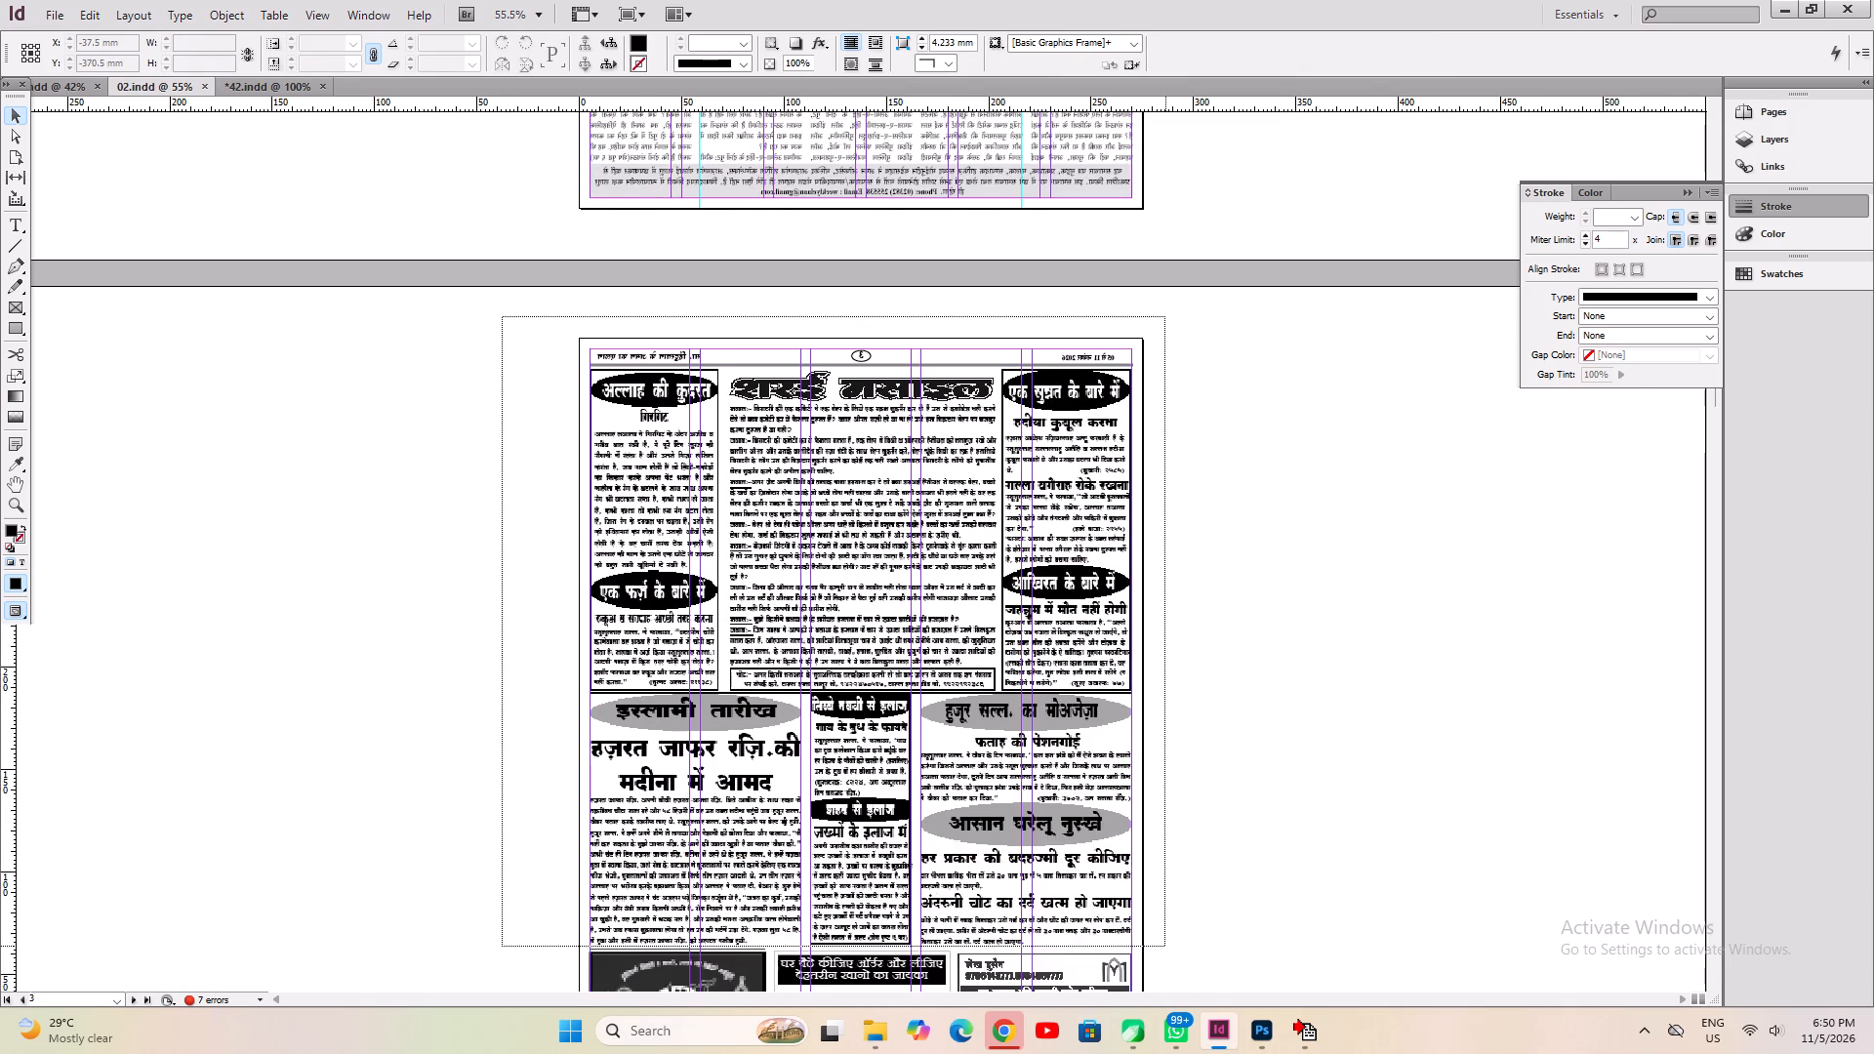
{"action": "left_click_drag", "start_coordinate": [1165, 946], "coordinate": [1201, 669]}
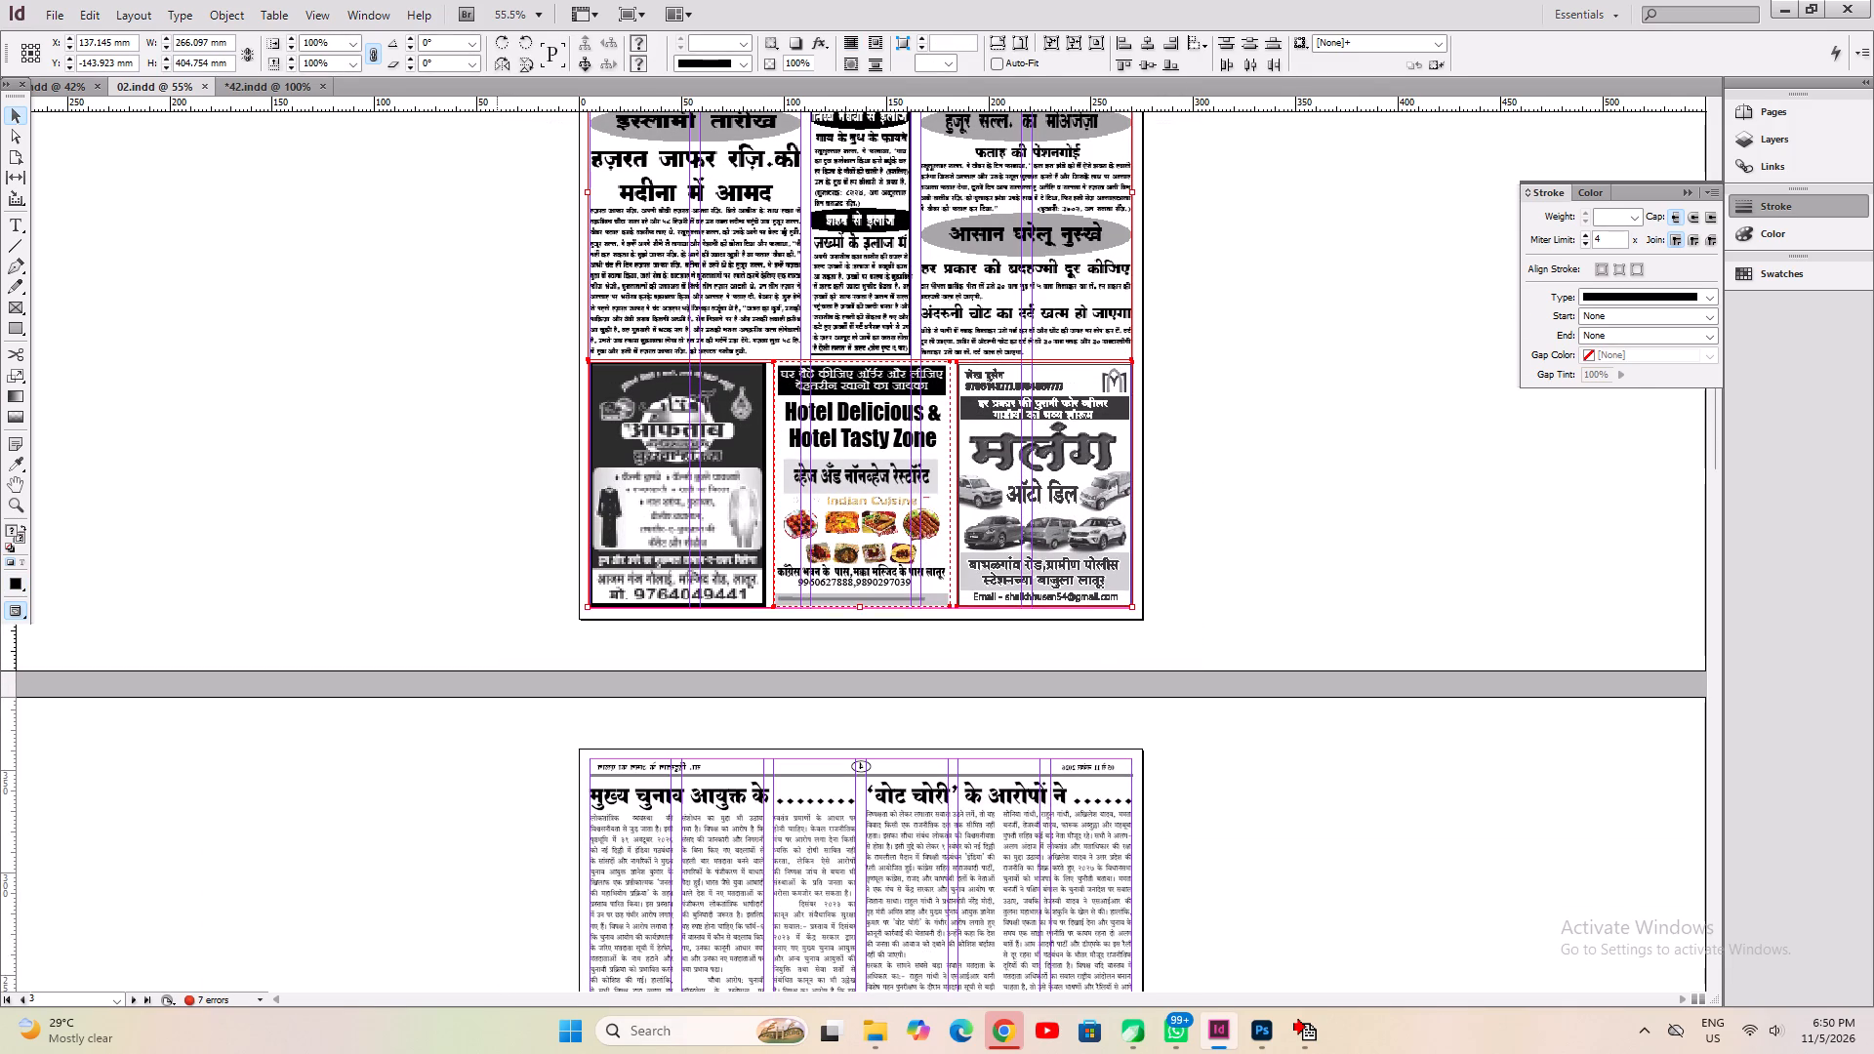
{"action": "left_click", "coordinate": [508, 69]}
{"action": "left_click", "coordinate": [1232, 475]}
Select all of page 4's artwork, from the page header to the ए.एस.आय हॉस्पिटल ad, and flip it horizontally.
{"action": "scroll", "coordinate": [1195, 468], "scroll_direction": "down", "scroll_amount": 3}
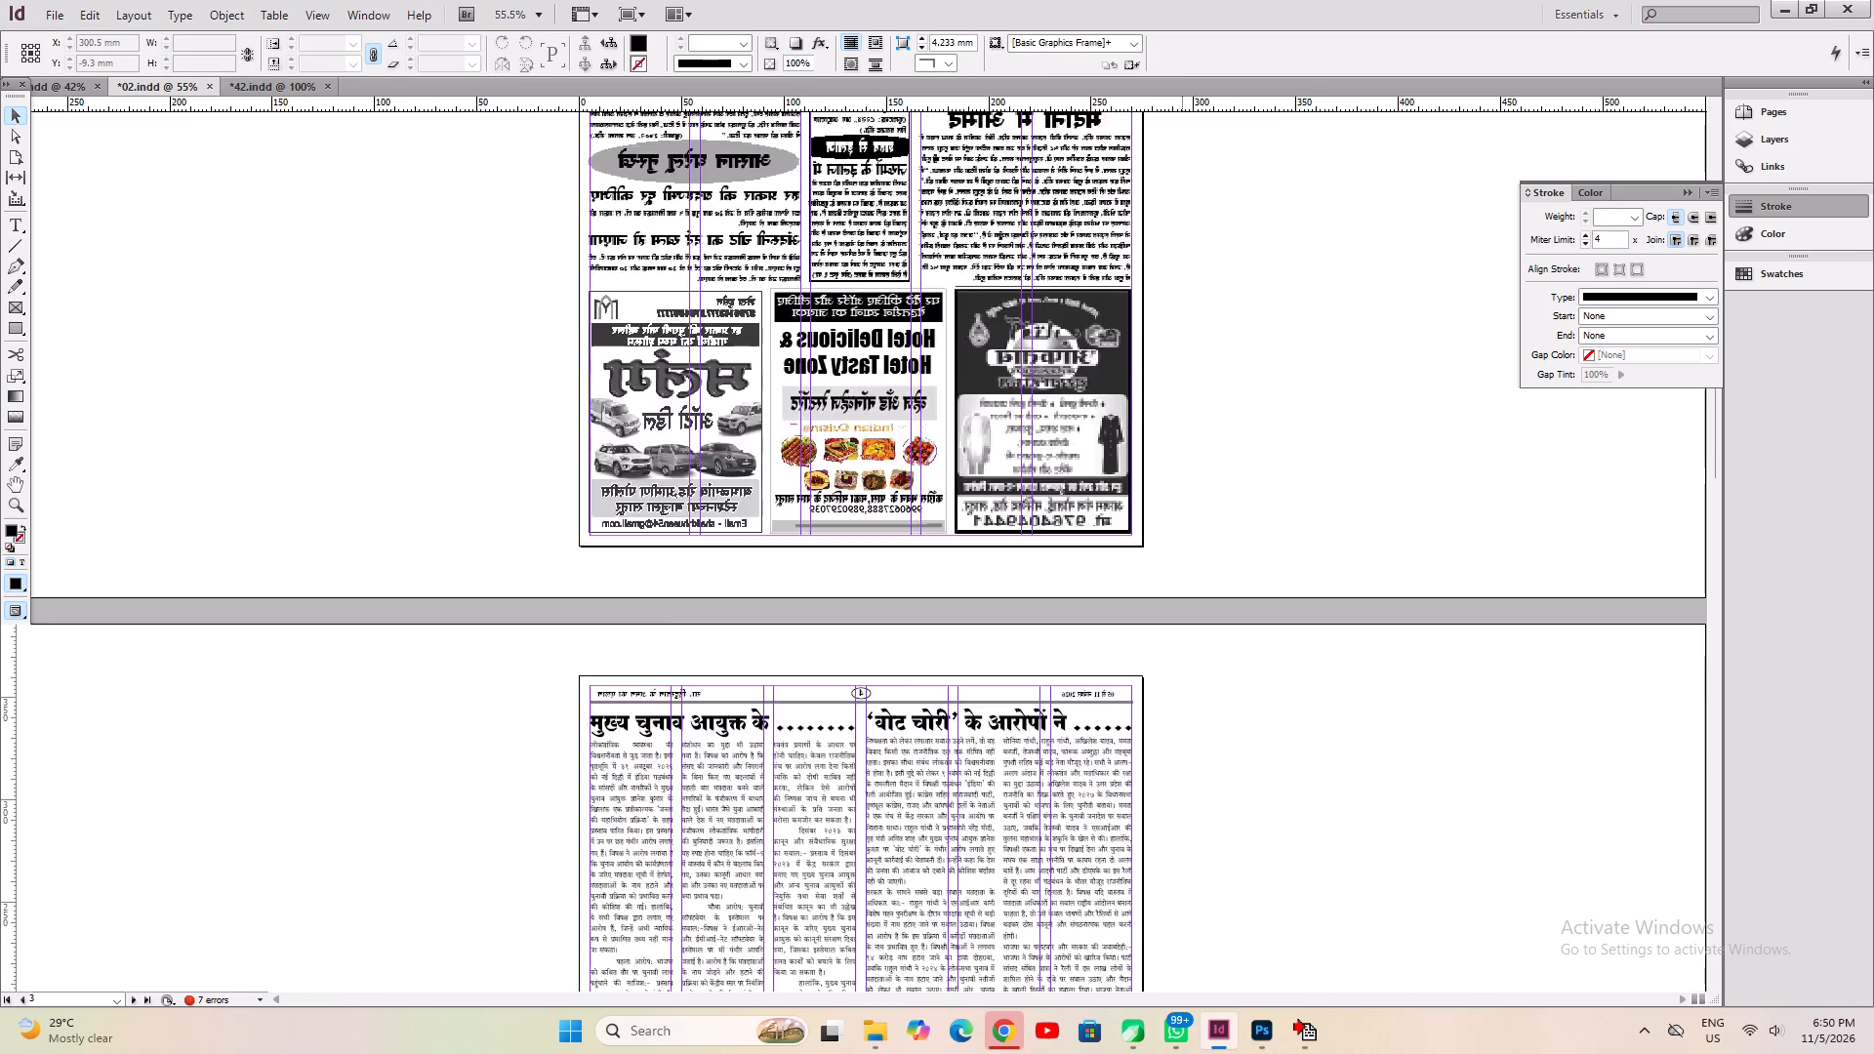
{"action": "scroll", "coordinate": [1176, 542], "scroll_direction": "down", "scroll_amount": 6}
{"action": "left_click_drag", "start_coordinate": [510, 279], "coordinate": [1167, 932]}
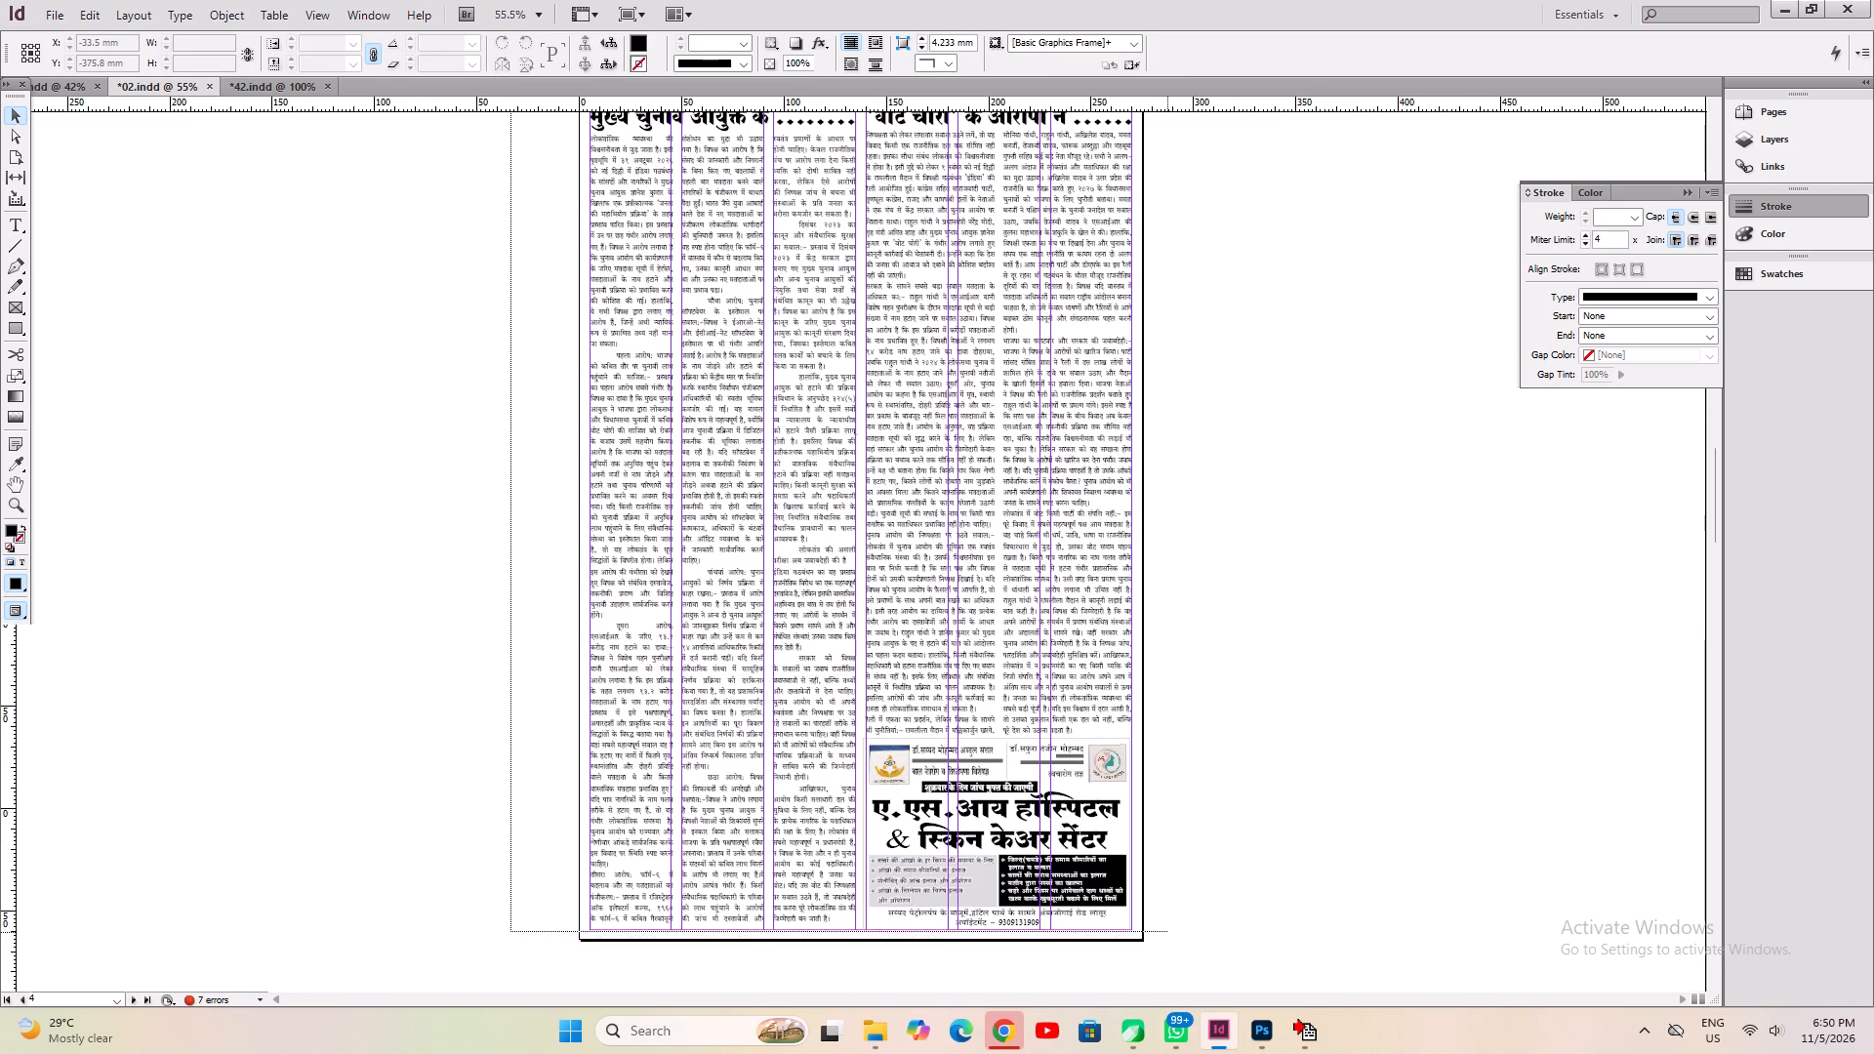
{"action": "left_click_drag", "start_coordinate": [1167, 932], "coordinate": [1174, 972]}
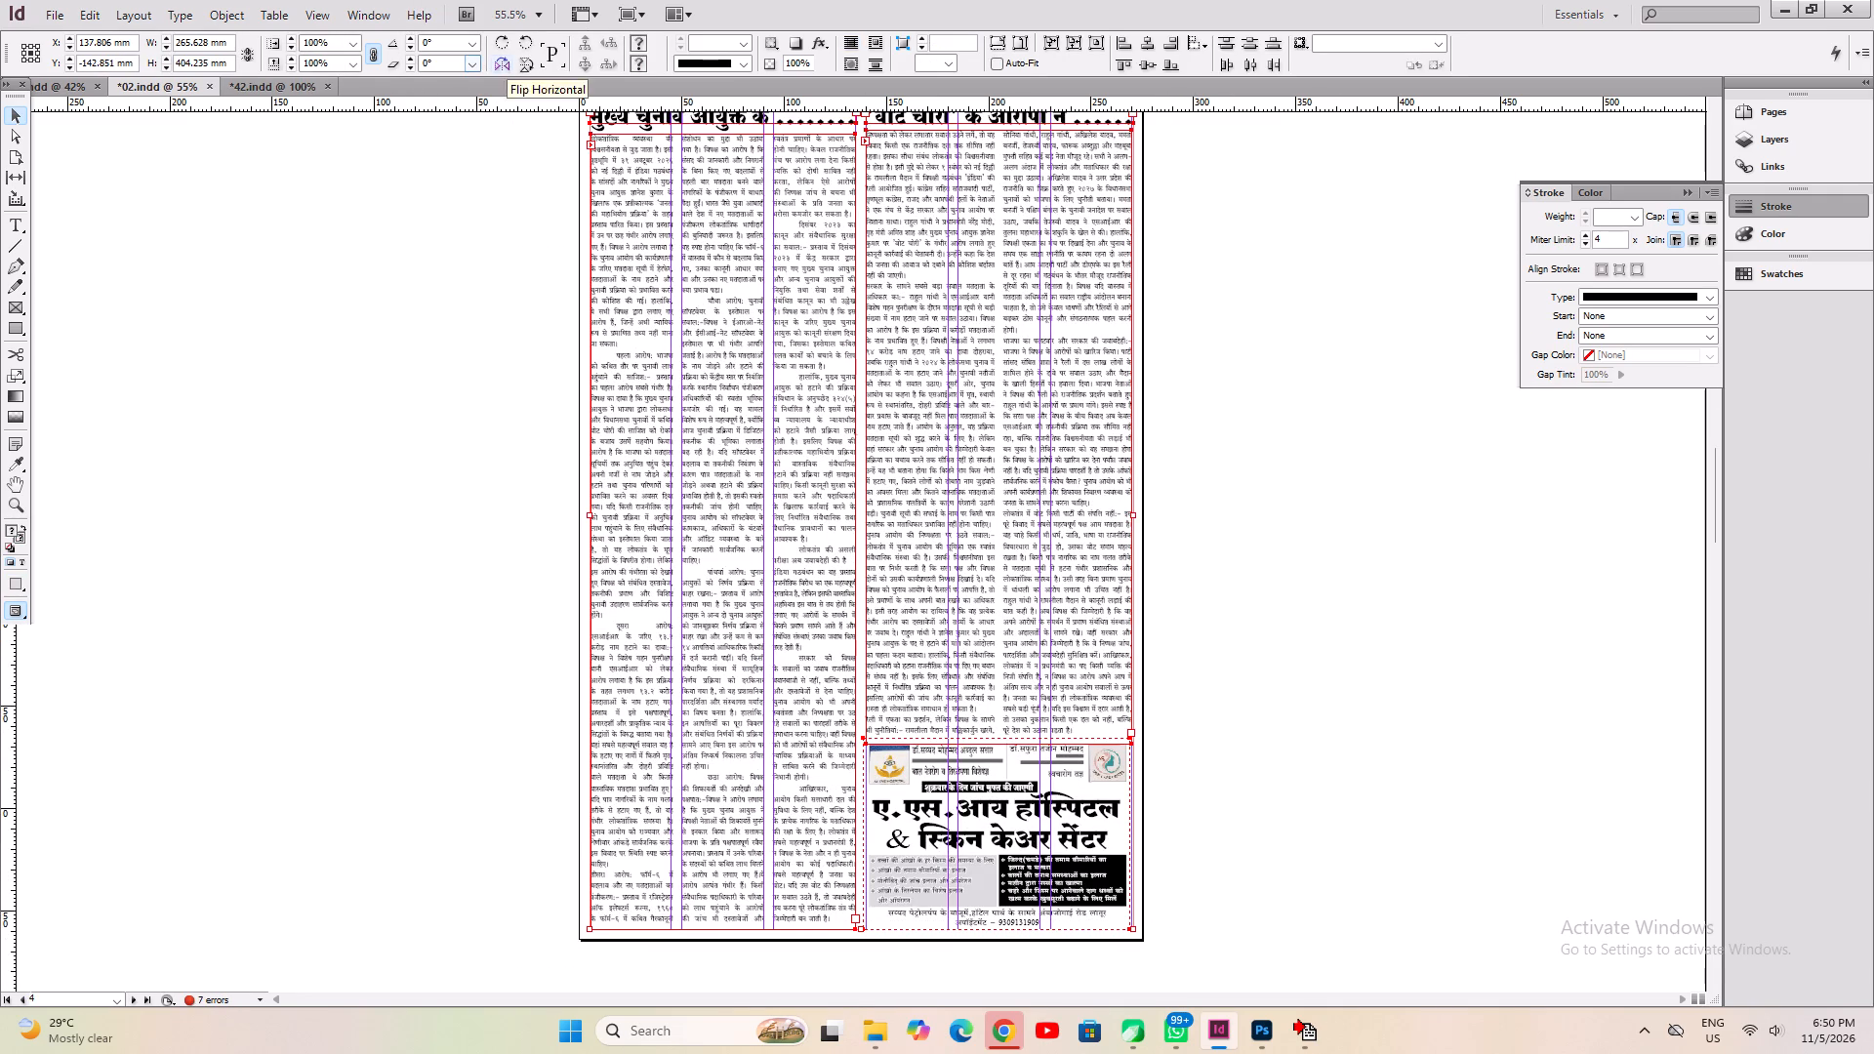
{"action": "left_click", "coordinate": [504, 65]}
{"action": "left_click", "coordinate": [1394, 552]}
Select all of page 5's artwork, from the page header to the Tadheen Skin Ointment ad, and flip it horizontally.
{"action": "scroll", "coordinate": [1372, 550], "scroll_direction": "down", "scroll_amount": 12}
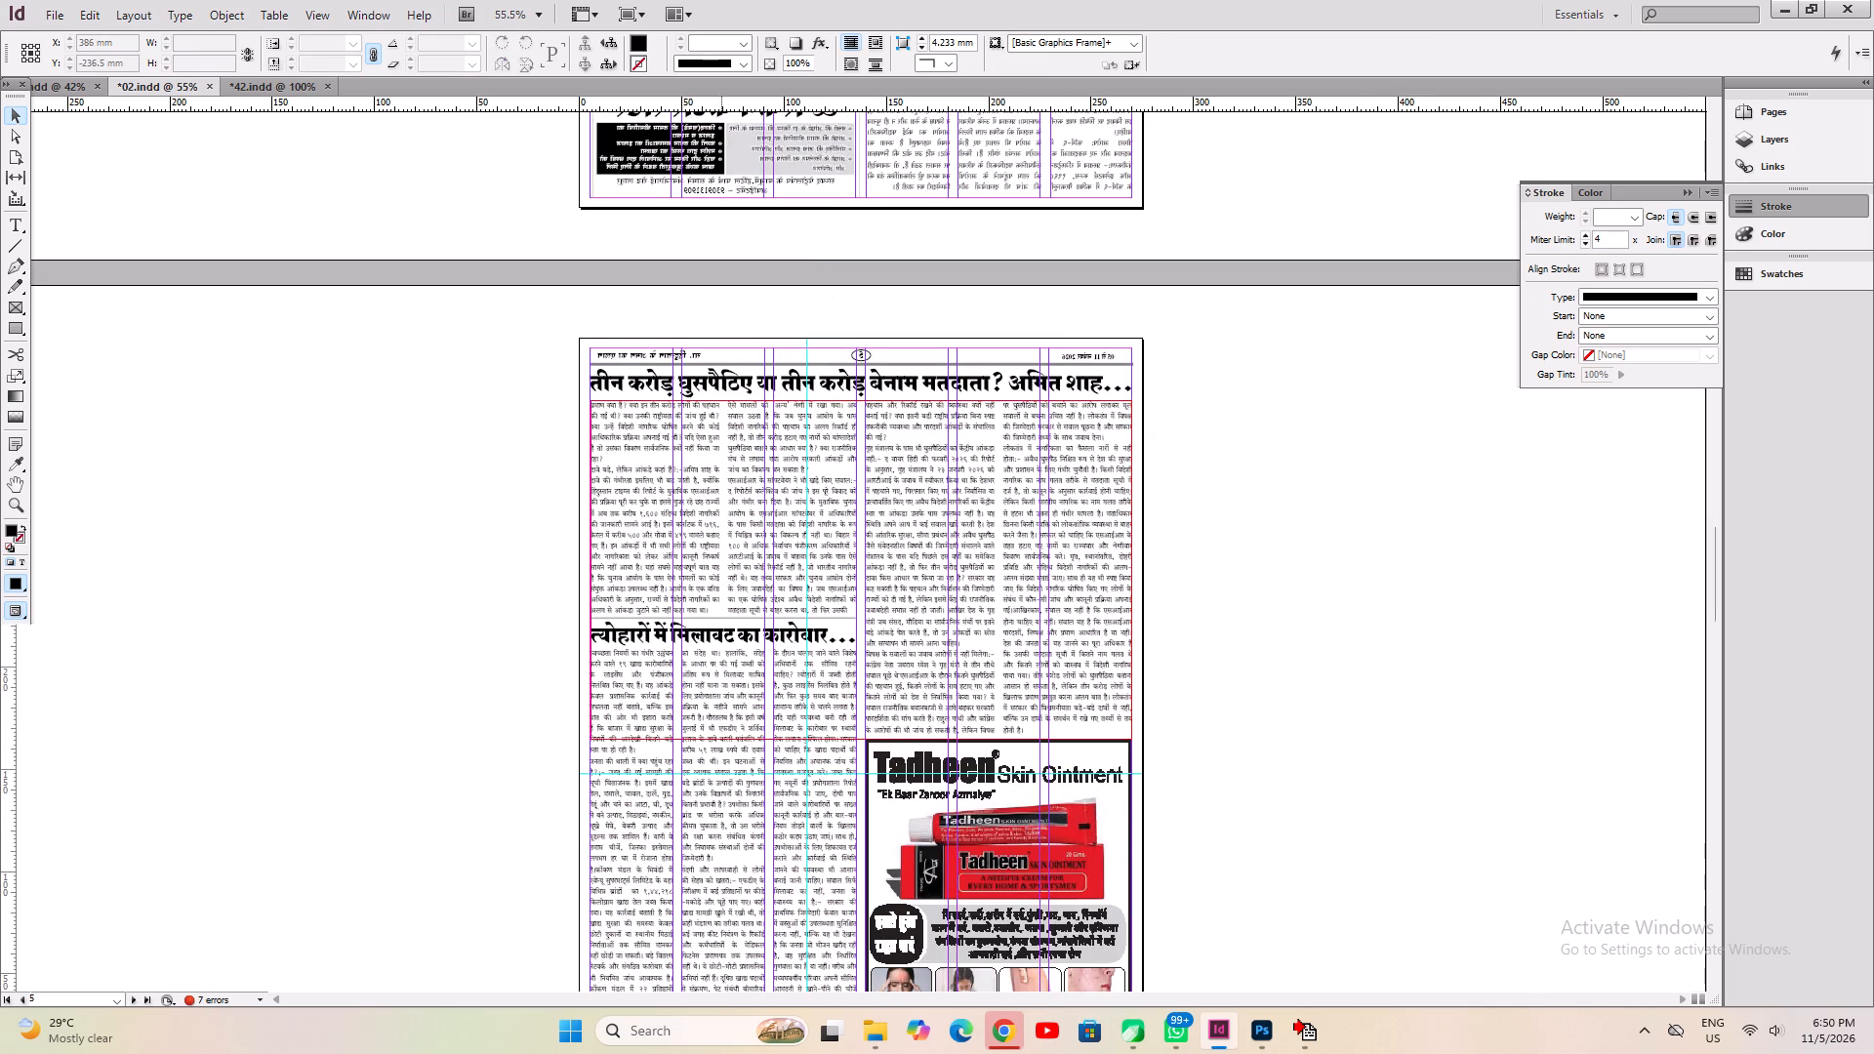
{"action": "left_click_drag", "start_coordinate": [509, 310], "coordinate": [1266, 278]}
{"action": "scroll", "coordinate": [1261, 312], "scroll_direction": "up", "scroll_amount": 2}
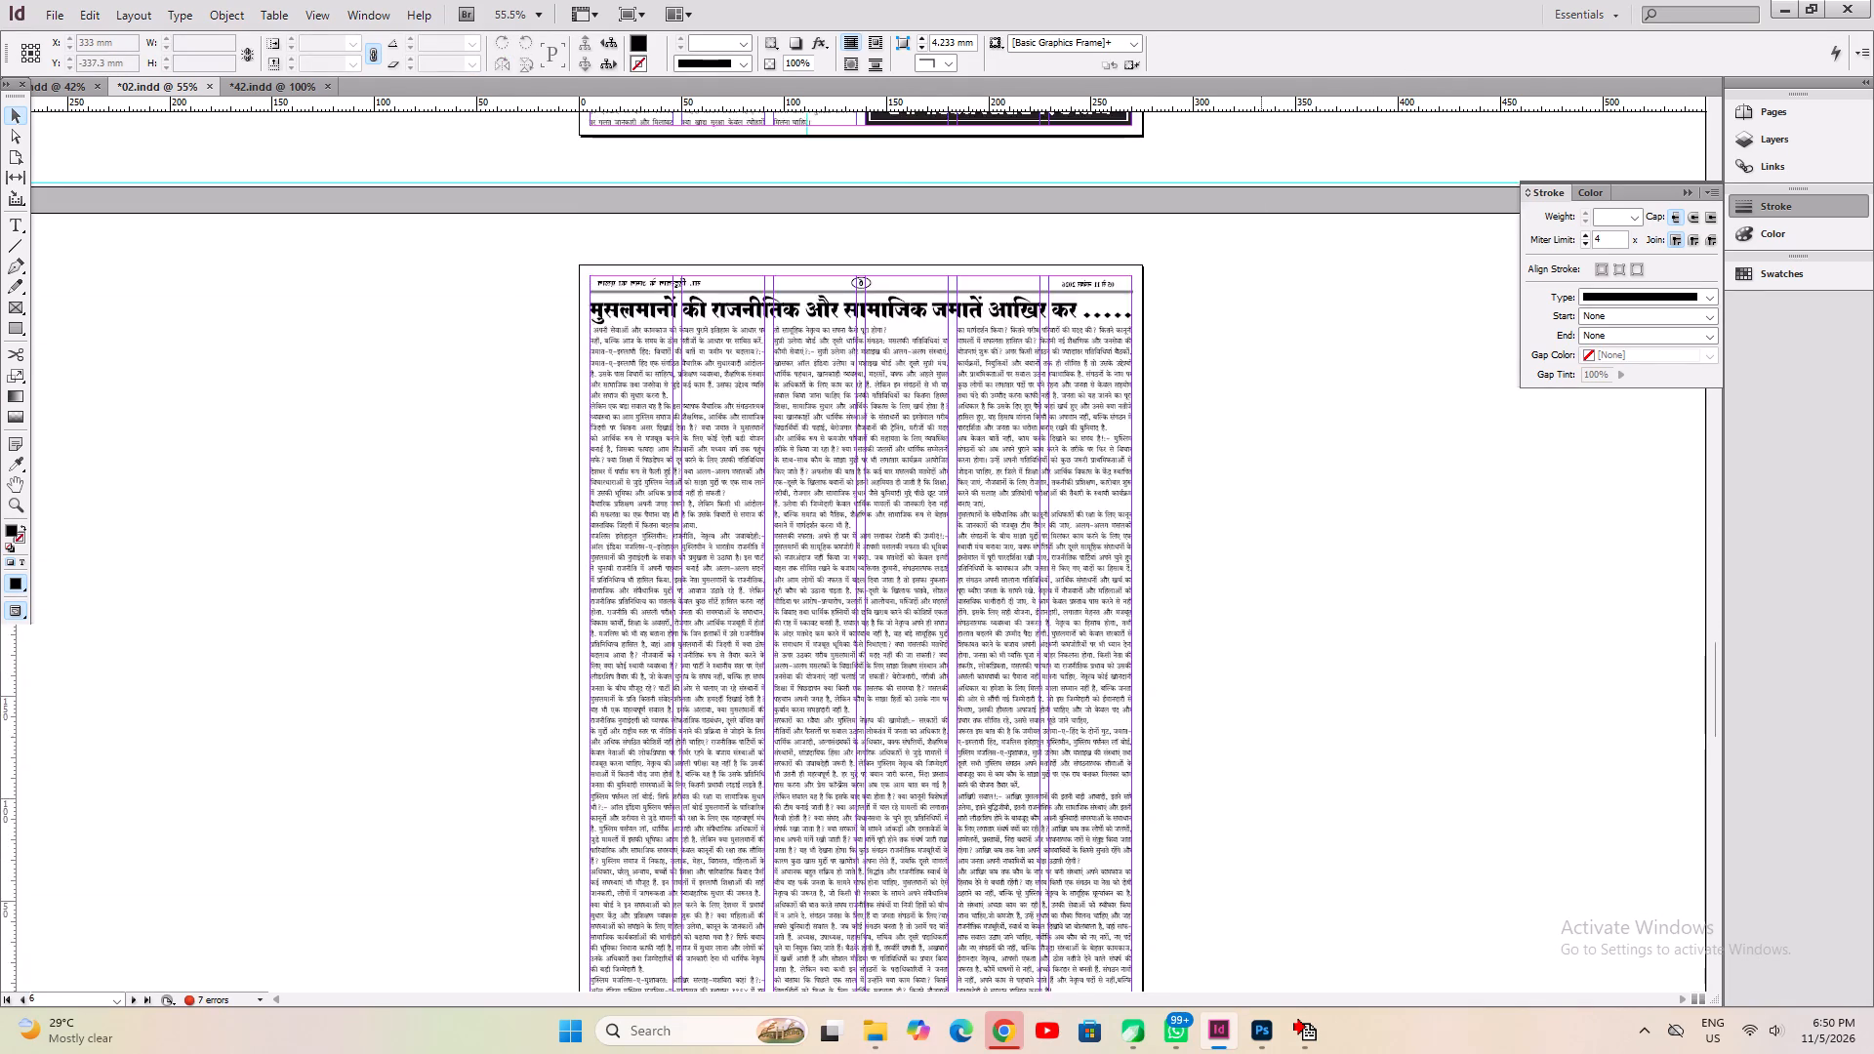
{"action": "scroll", "coordinate": [1261, 369], "scroll_direction": "up", "scroll_amount": 11}
{"action": "scroll", "coordinate": [1260, 515], "scroll_direction": "up", "scroll_amount": 2}
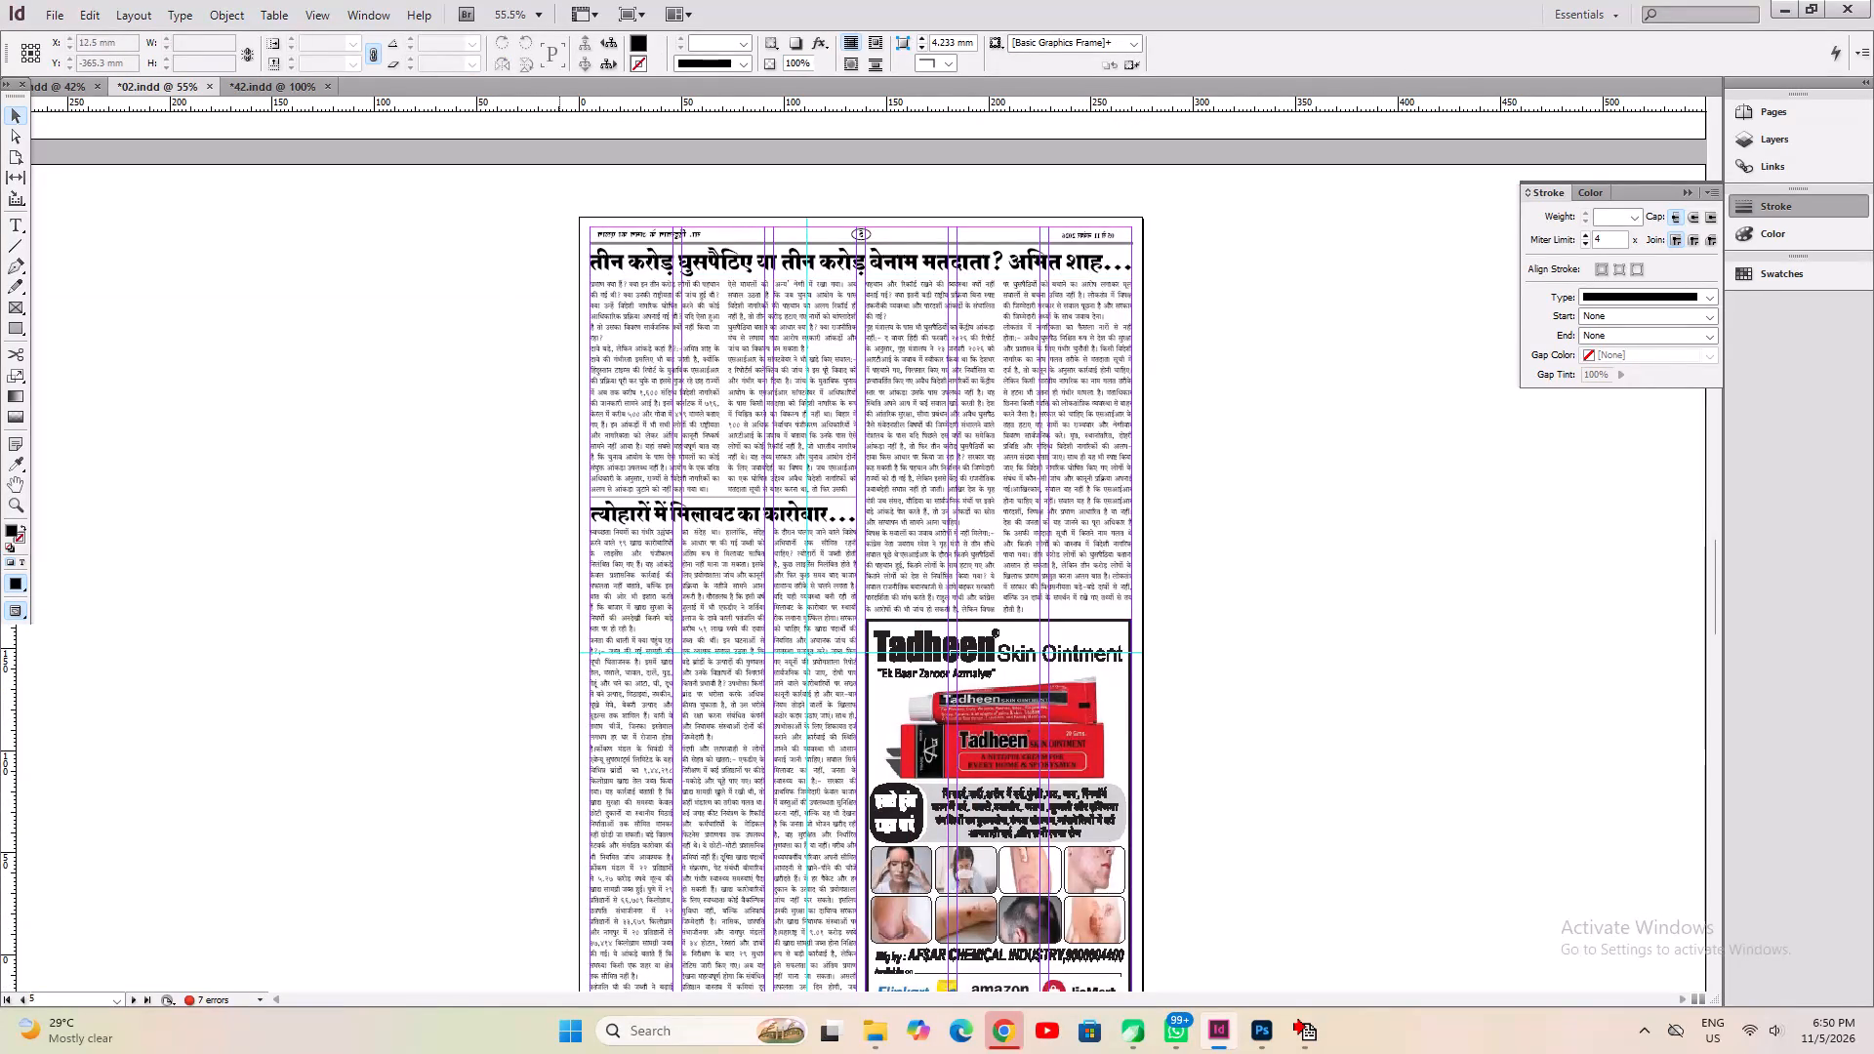
{"action": "left_click", "coordinate": [559, 184]}
{"action": "left_click_drag", "start_coordinate": [532, 193], "coordinate": [1190, 851]}
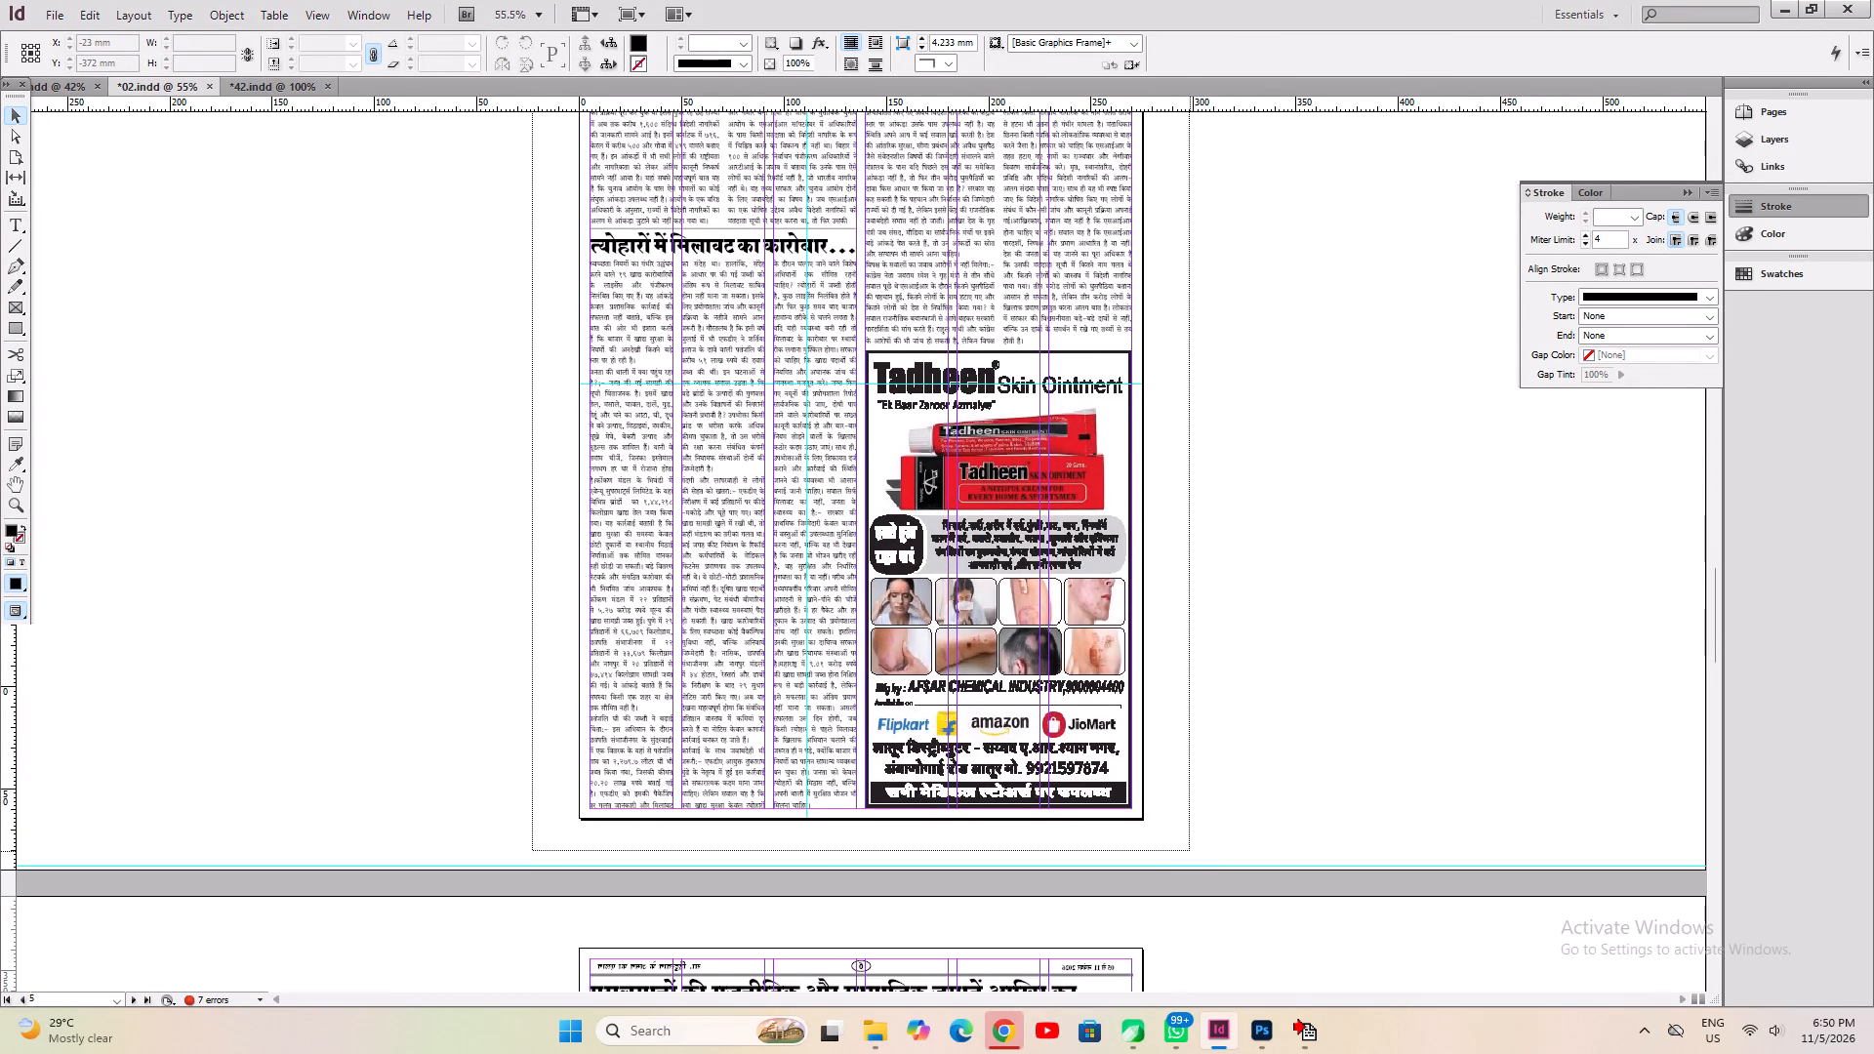
{"action": "left_click_drag", "start_coordinate": [1190, 851], "coordinate": [1191, 854]}
{"action": "left_click", "coordinate": [508, 69]}
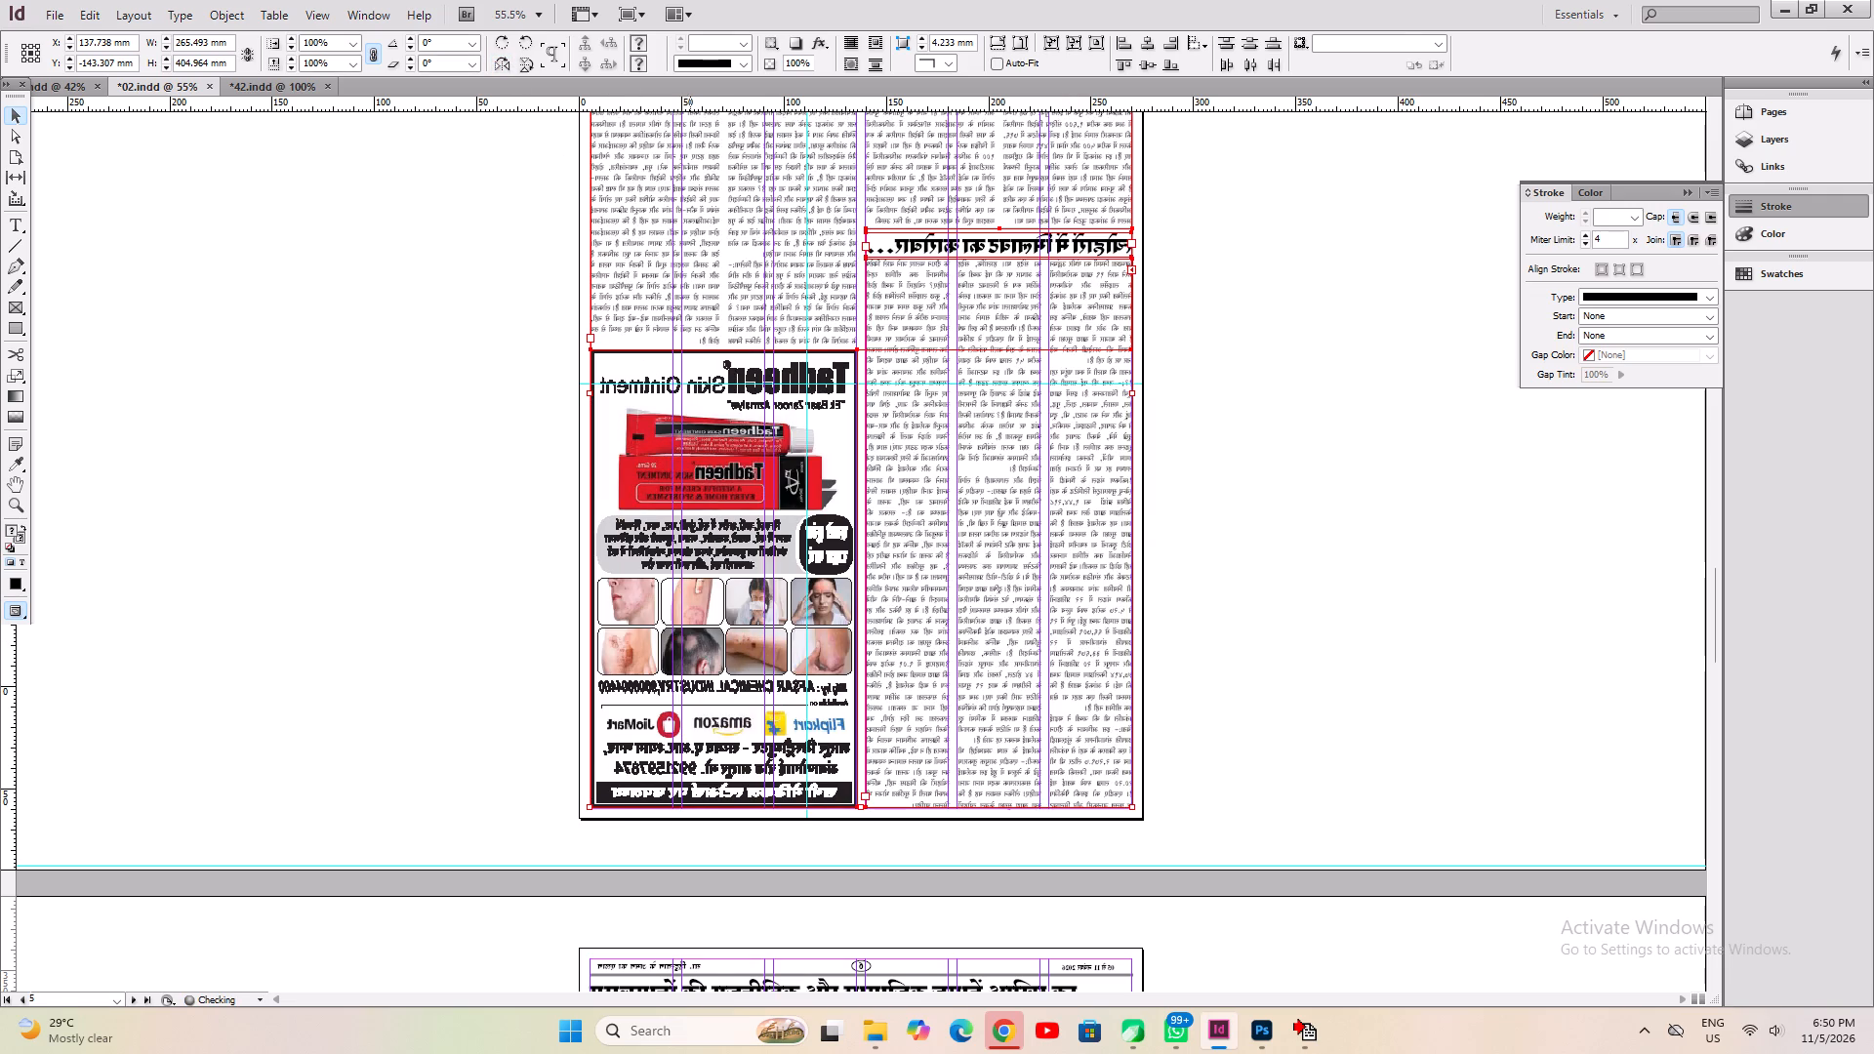
{"action": "left_click", "coordinate": [1248, 541]}
Delete the stray empty frame on the pasteboard beside page 6.
{"action": "scroll", "coordinate": [1228, 546], "scroll_direction": "down", "scroll_amount": 9}
{"action": "left_click_drag", "start_coordinate": [493, 341], "coordinate": [1263, 854]}
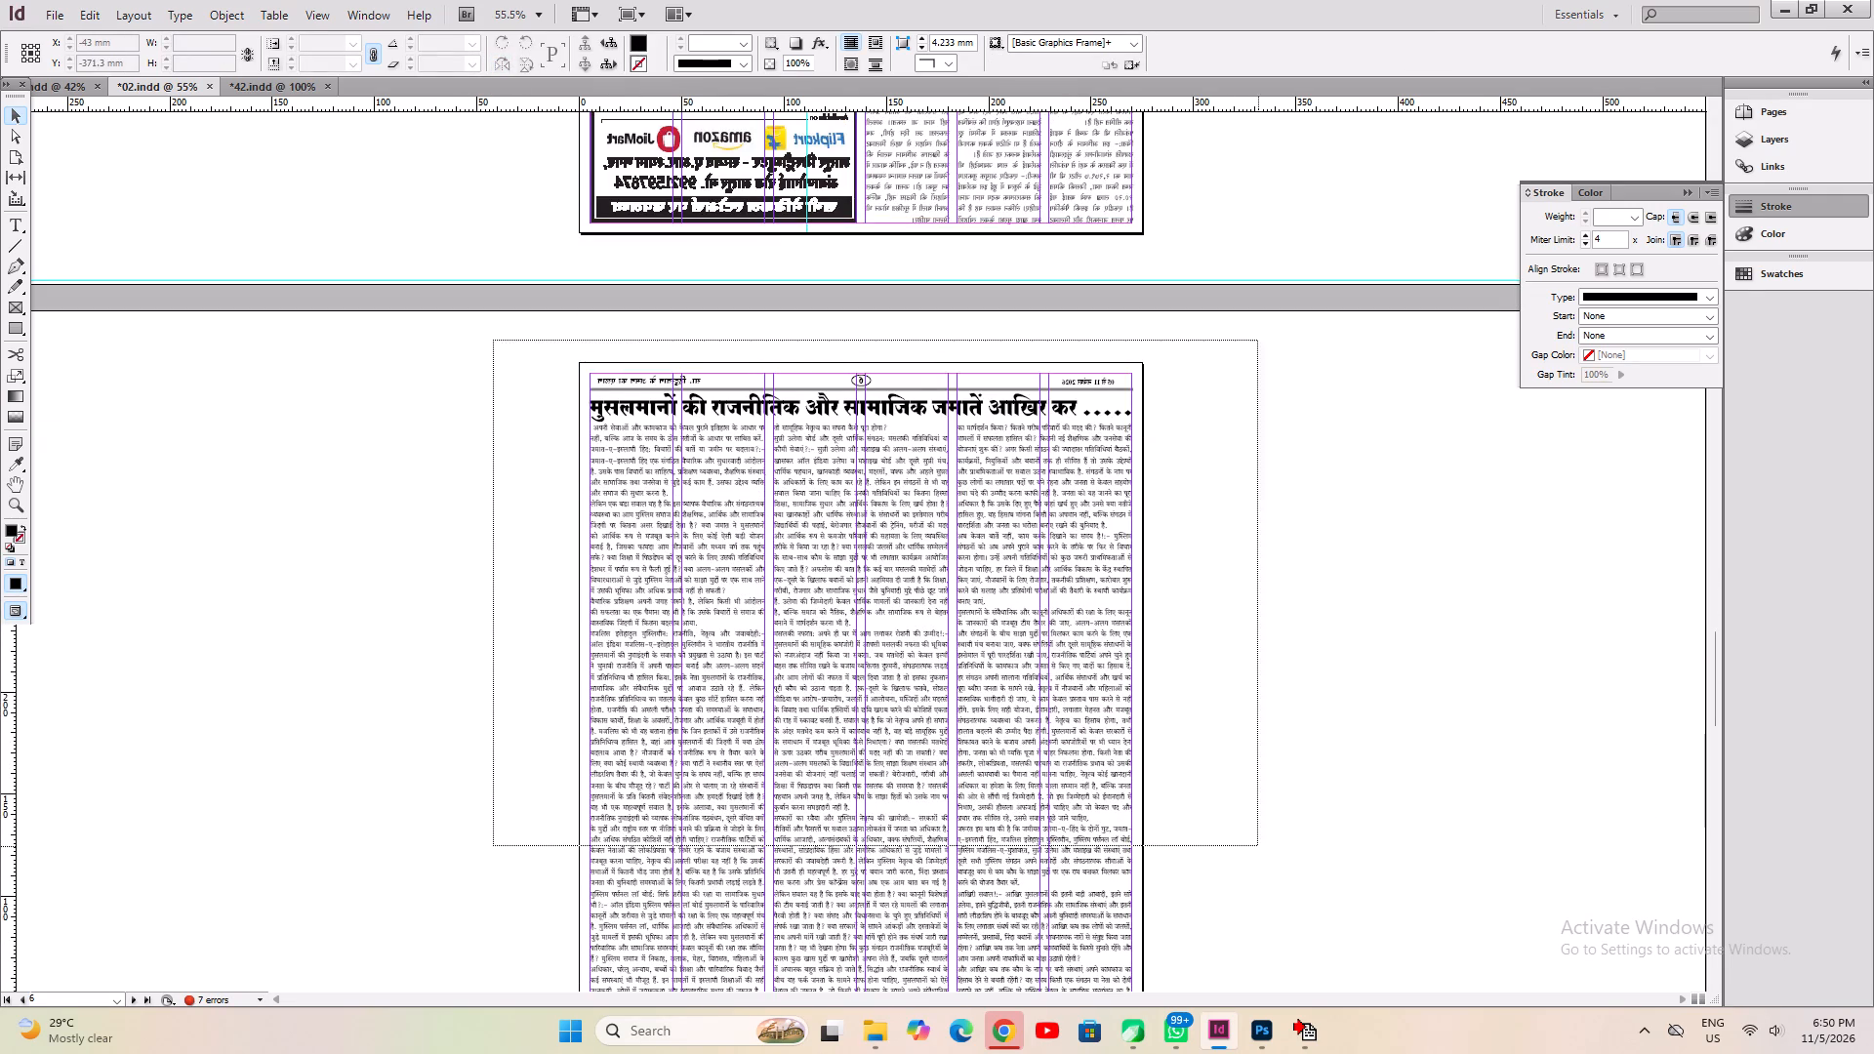
{"action": "left_click_drag", "start_coordinate": [1263, 854], "coordinate": [1202, 820]}
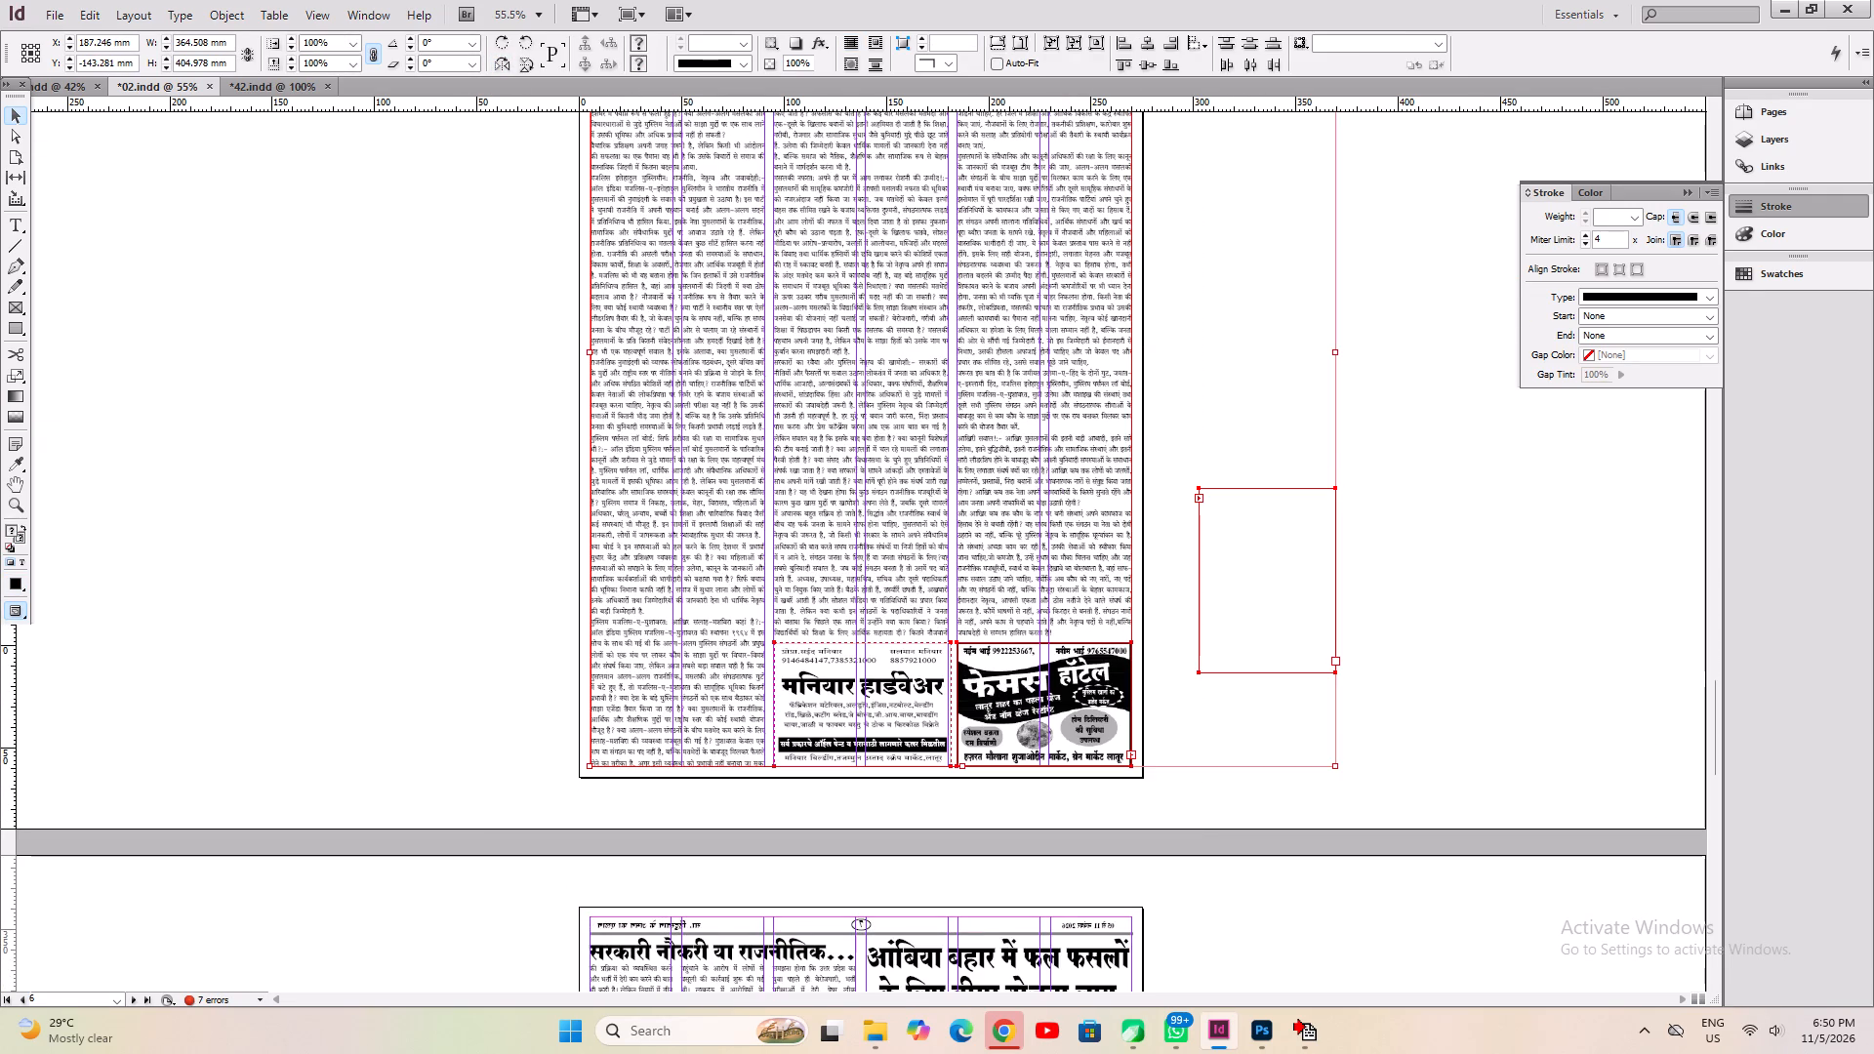
{"action": "left_click_drag", "start_coordinate": [1467, 576], "coordinate": [1472, 605]}
{"action": "left_click_drag", "start_coordinate": [1445, 717], "coordinate": [1255, 272]}
{"action": "key", "text": "Delete"}
Select all of page 6's artwork, from the page header to the two bottom ads, and flip it horizontally.
{"action": "scroll", "coordinate": [1088, 466], "scroll_direction": "up", "scroll_amount": 5}
{"action": "left_click_drag", "start_coordinate": [487, 259], "coordinate": [511, 270]}
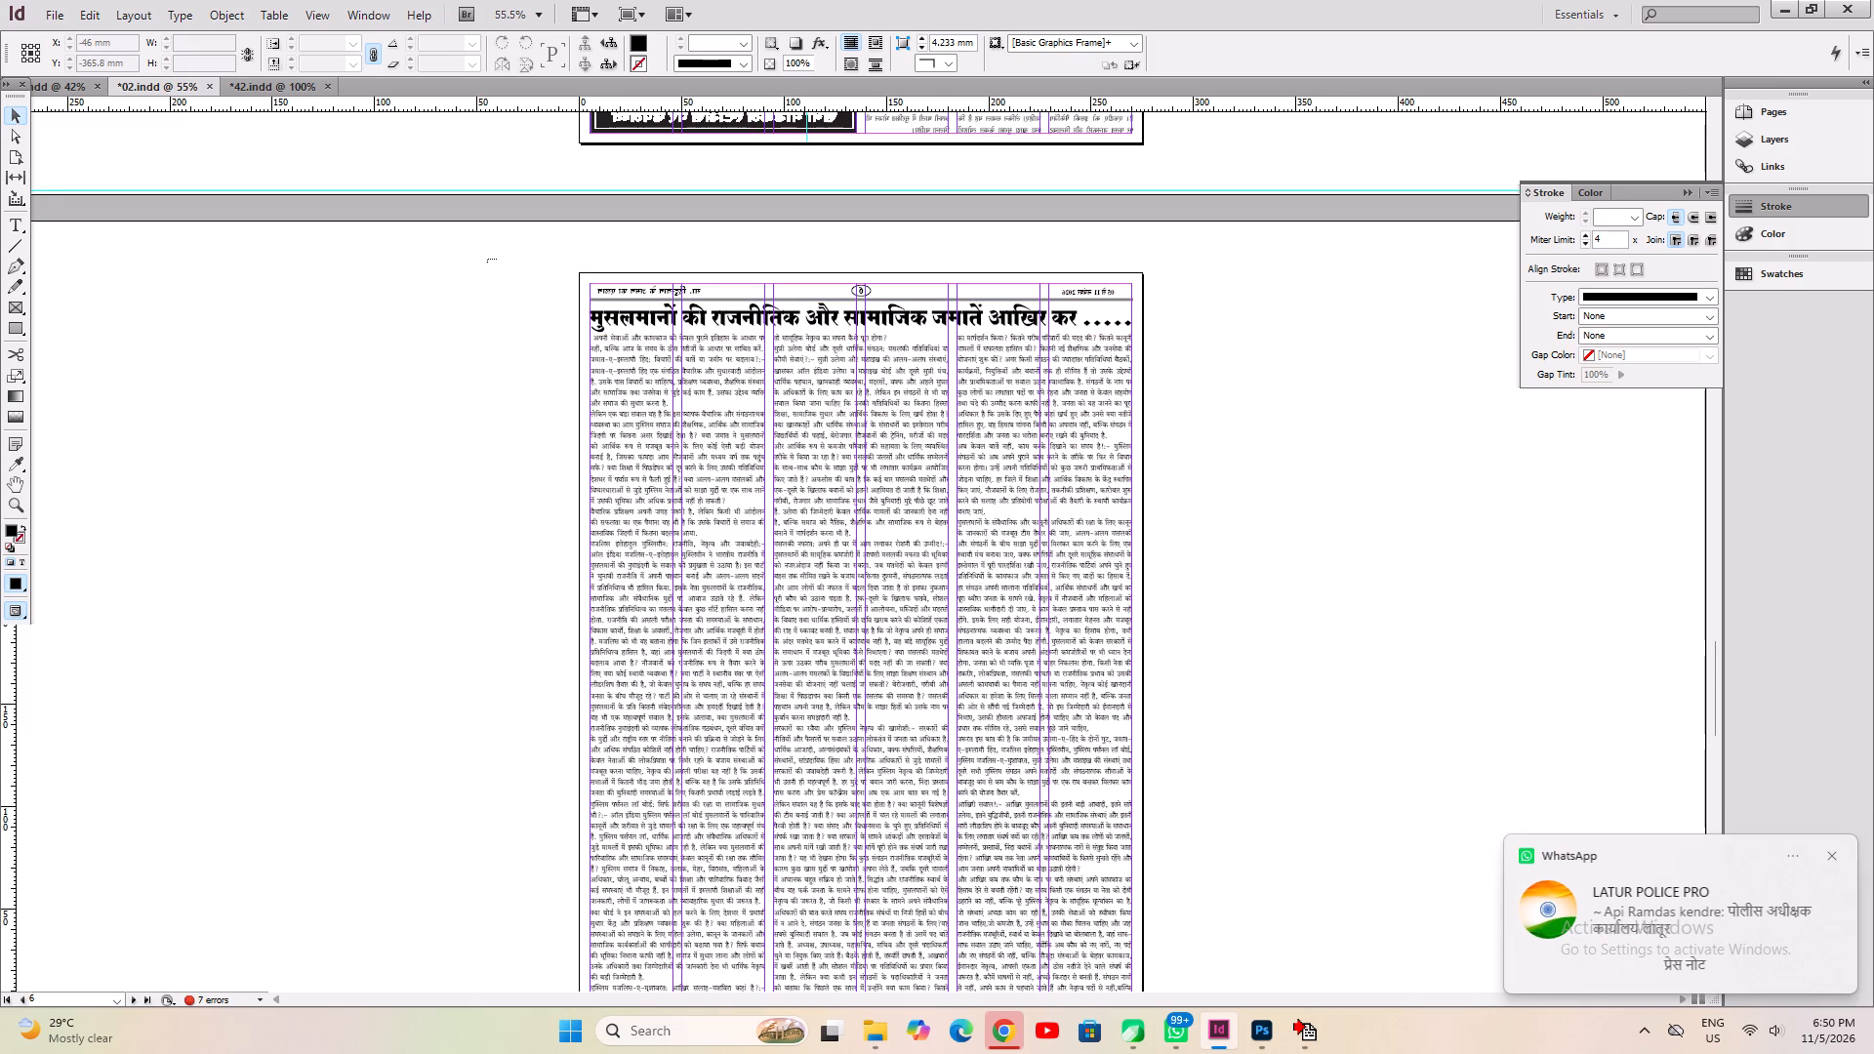
{"action": "left_click_drag", "start_coordinate": [511, 270], "coordinate": [1162, 901]}
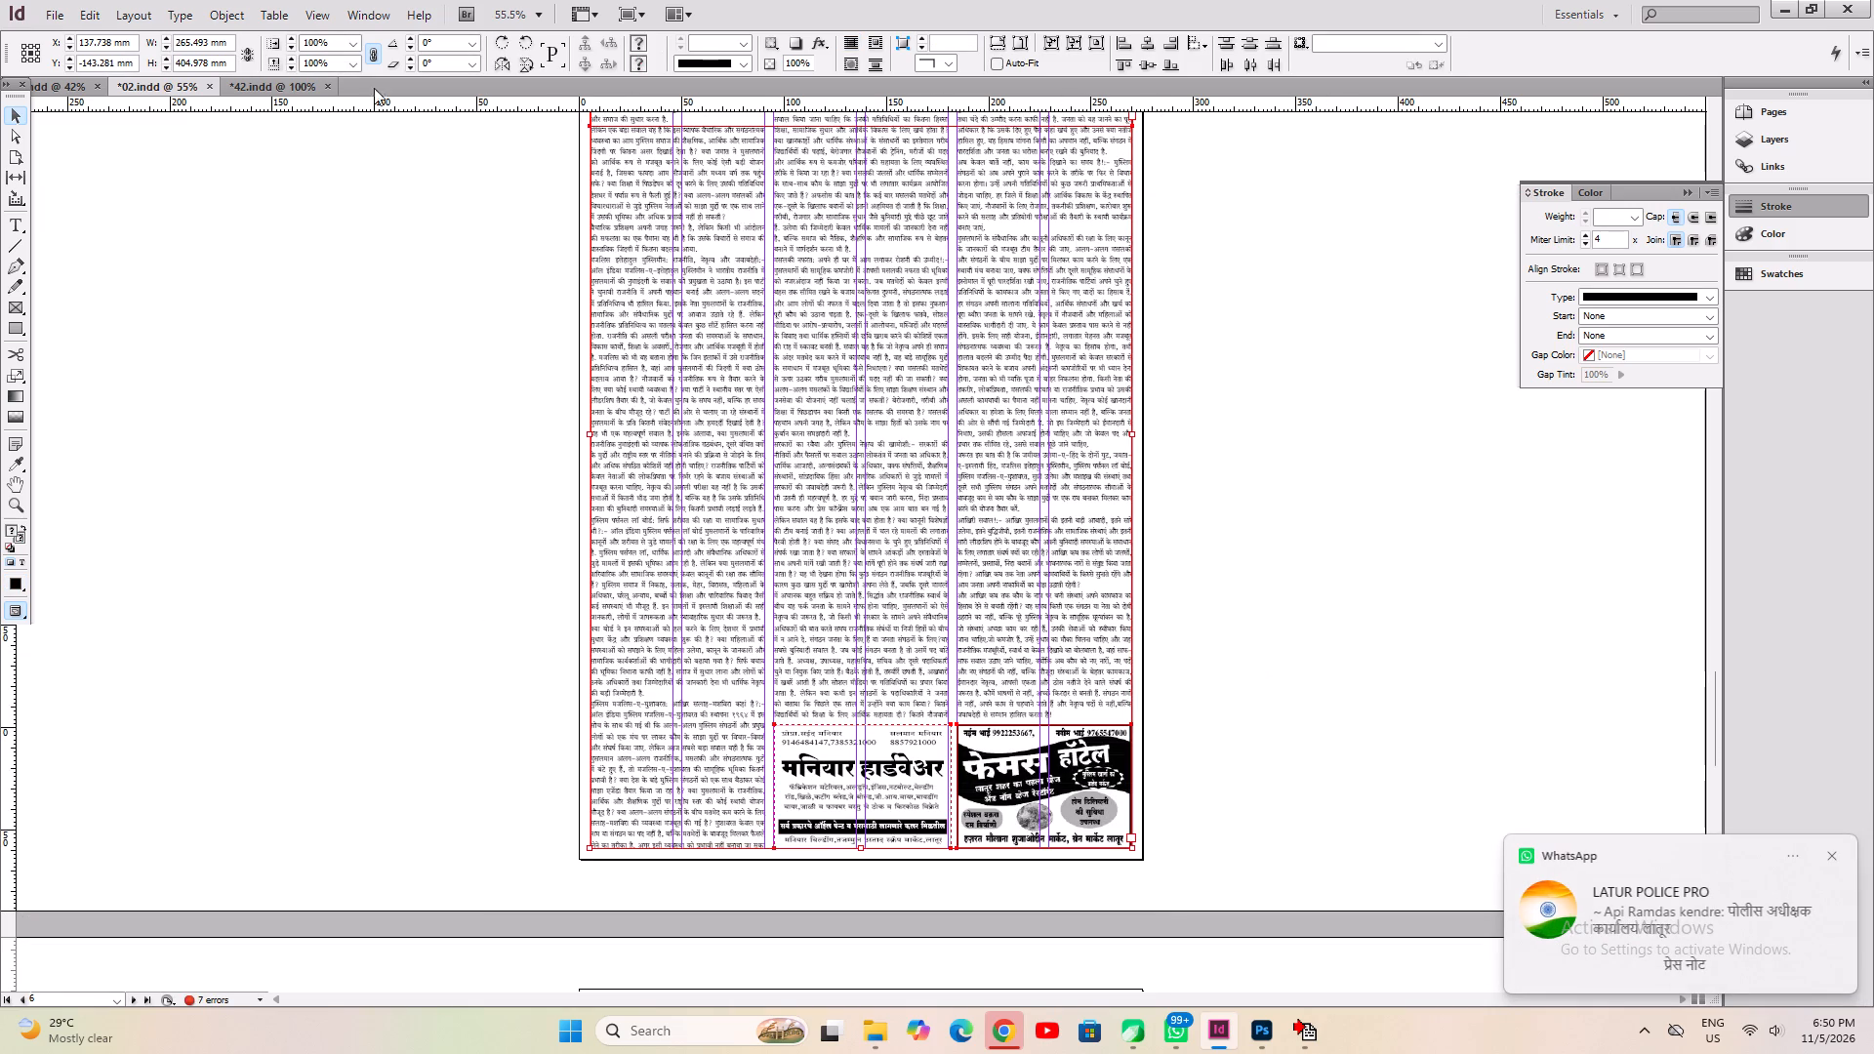
{"action": "left_click", "coordinate": [508, 67]}
Select all of page 7's artwork, from the page header to the three bottom ads, and flip it horizontally.
{"action": "scroll", "coordinate": [870, 439], "scroll_direction": "down", "scroll_amount": 4}
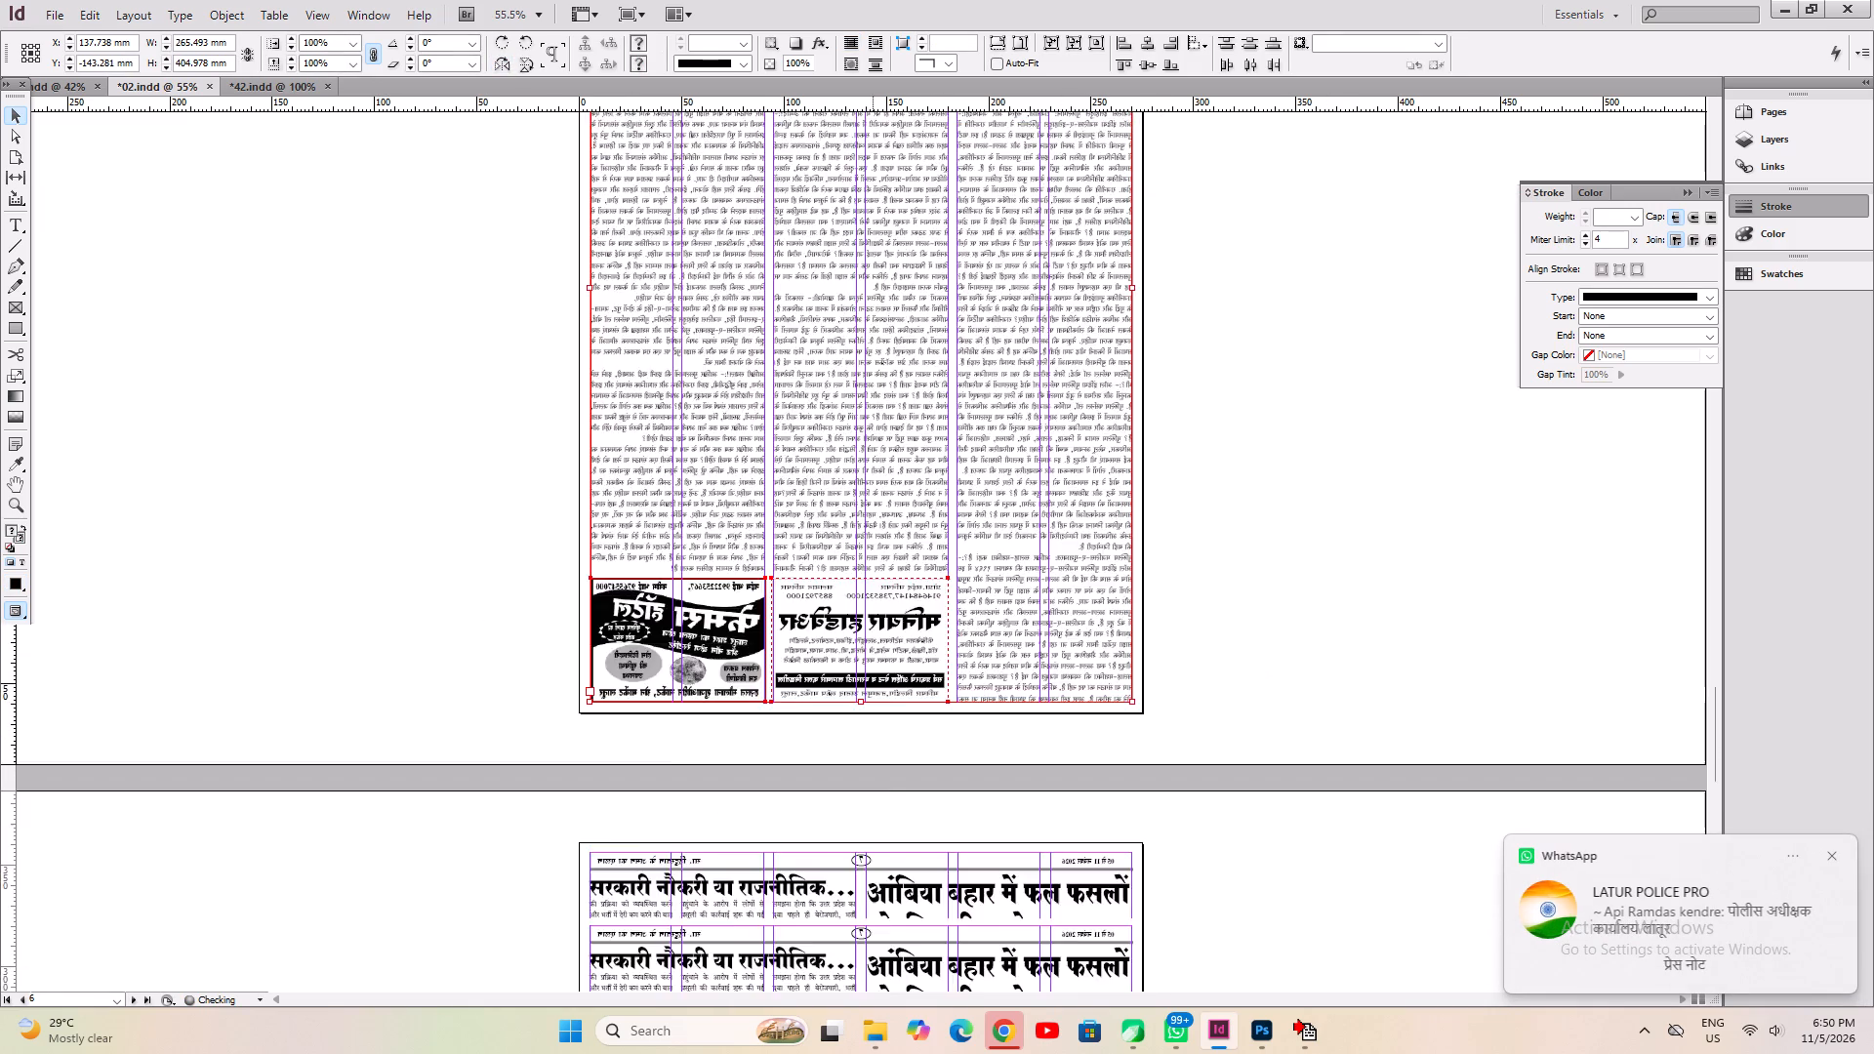
{"action": "scroll", "coordinate": [897, 505], "scroll_direction": "down", "scroll_amount": 8}
{"action": "left_click_drag", "start_coordinate": [527, 452], "coordinate": [1116, 750]}
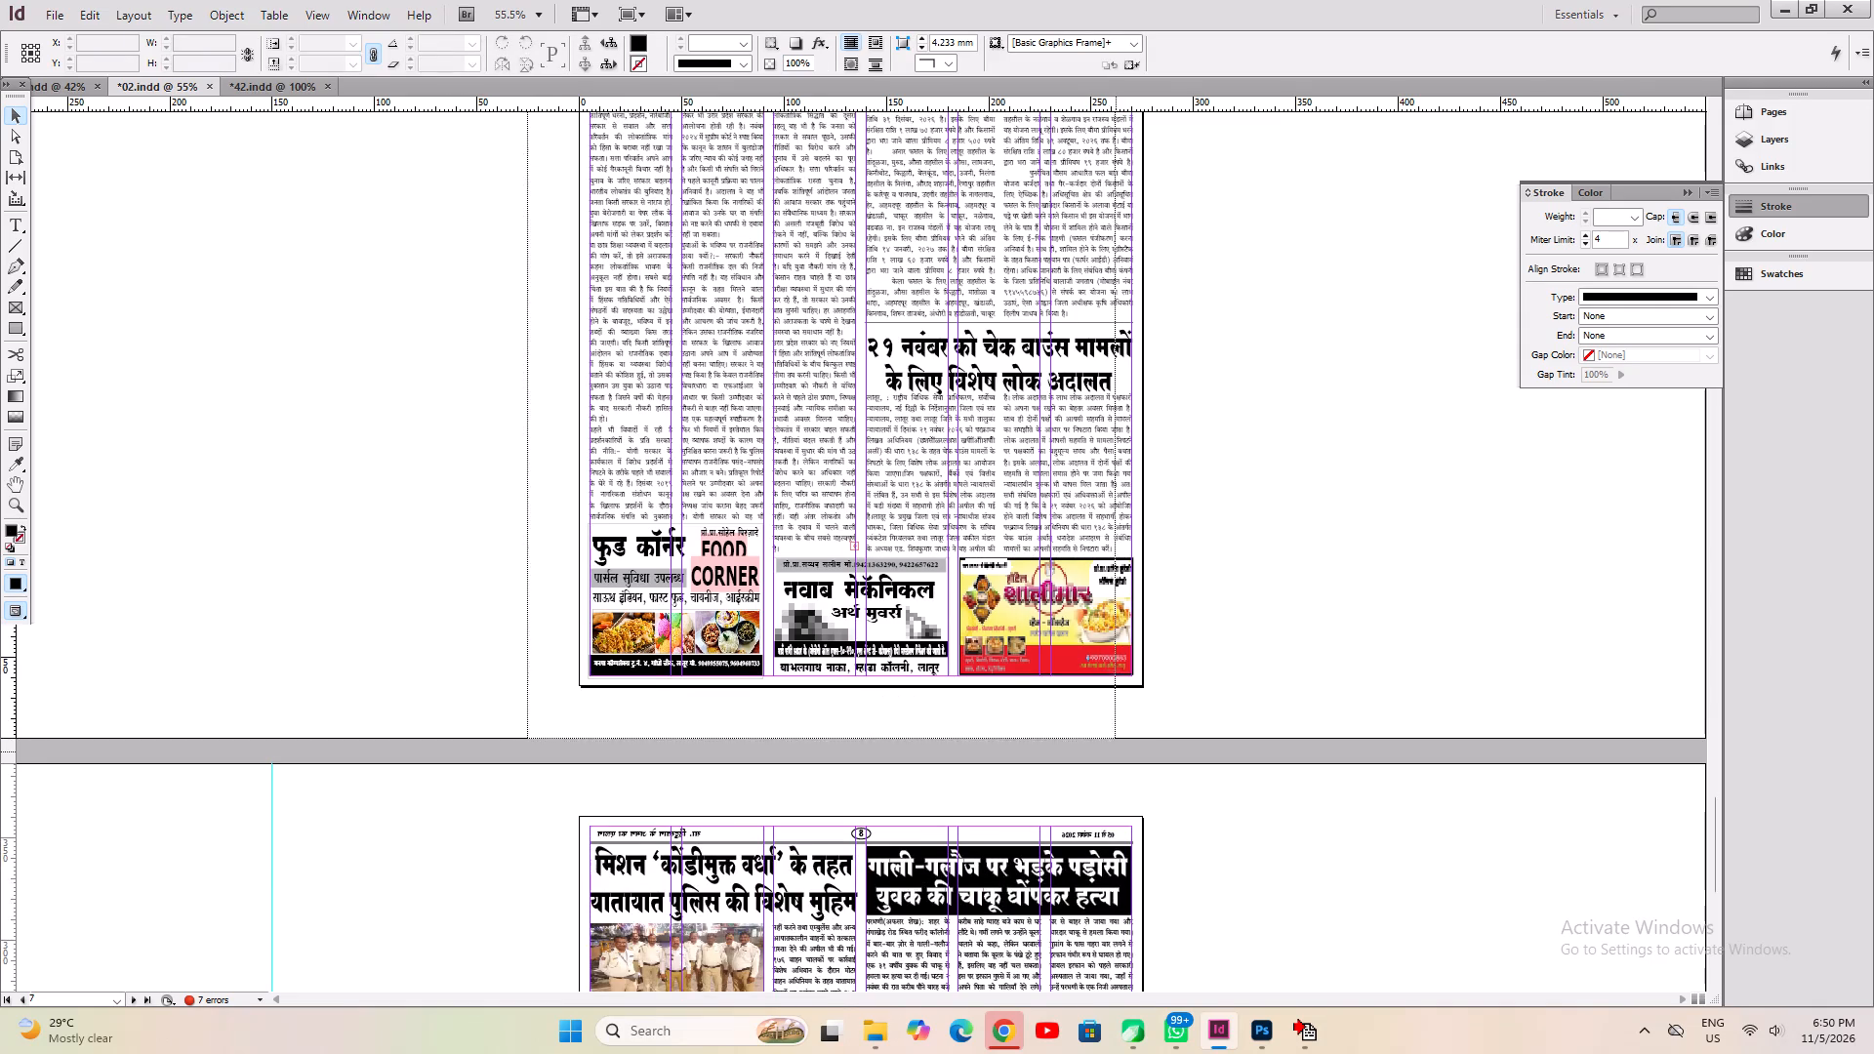
{"action": "left_click_drag", "start_coordinate": [1116, 750], "coordinate": [1172, 726]}
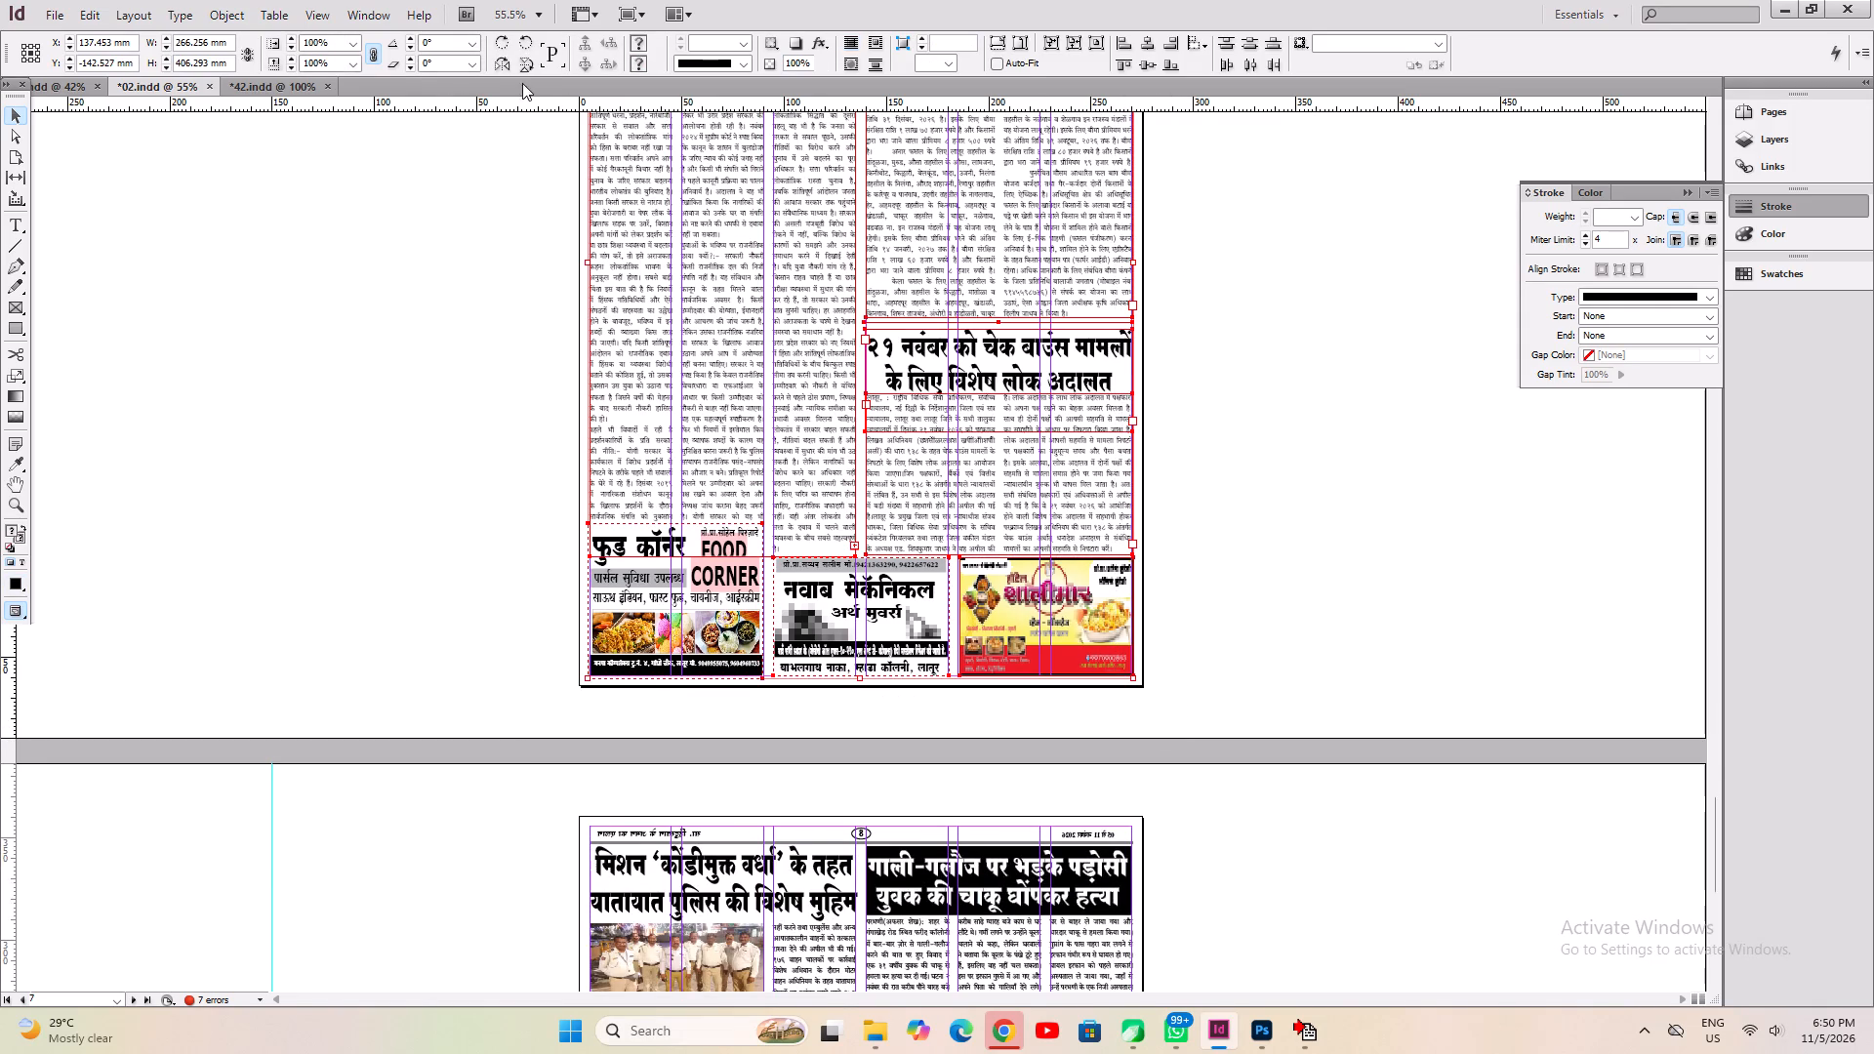
{"action": "left_click", "coordinate": [507, 65]}
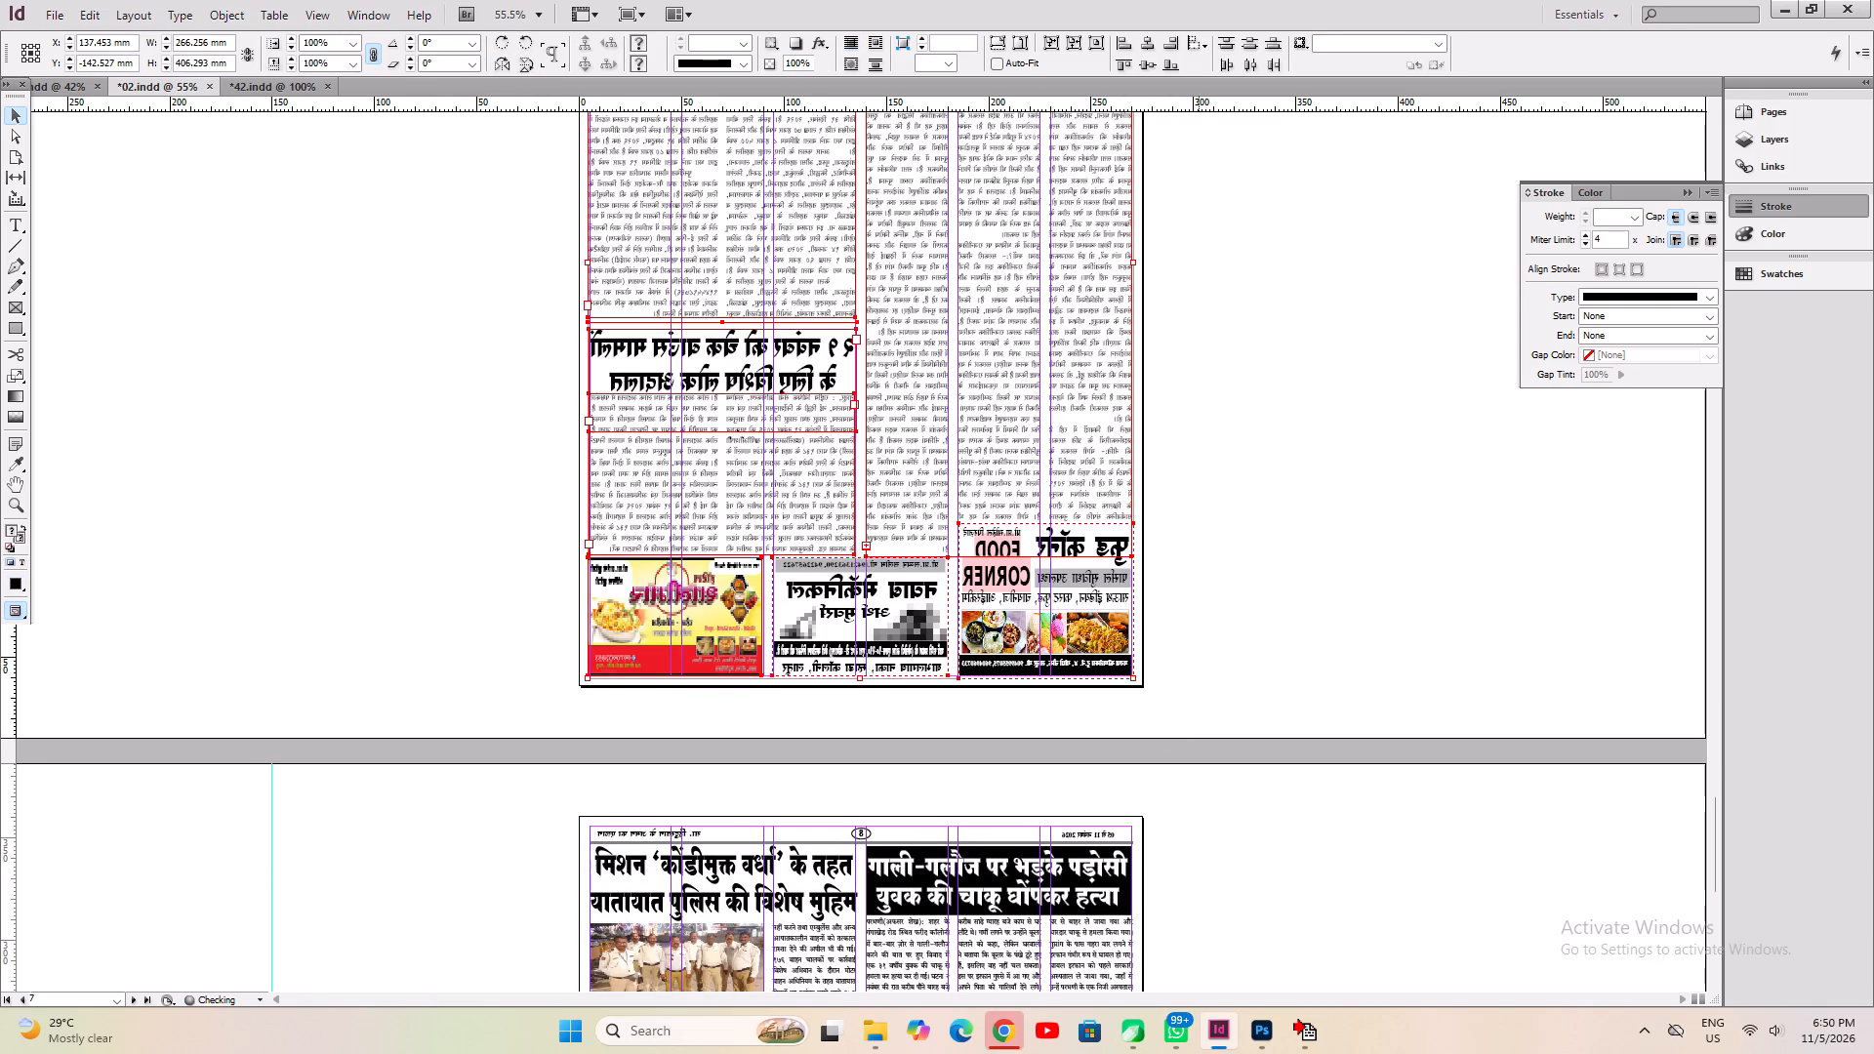
{"action": "left_click", "coordinate": [1199, 581]}
Flip all of page 8's artwork horizontally, leaving the railway ticket ad on the pasteboard alone, and save the document.
{"action": "scroll", "coordinate": [1199, 581], "scroll_direction": "down", "scroll_amount": 13}
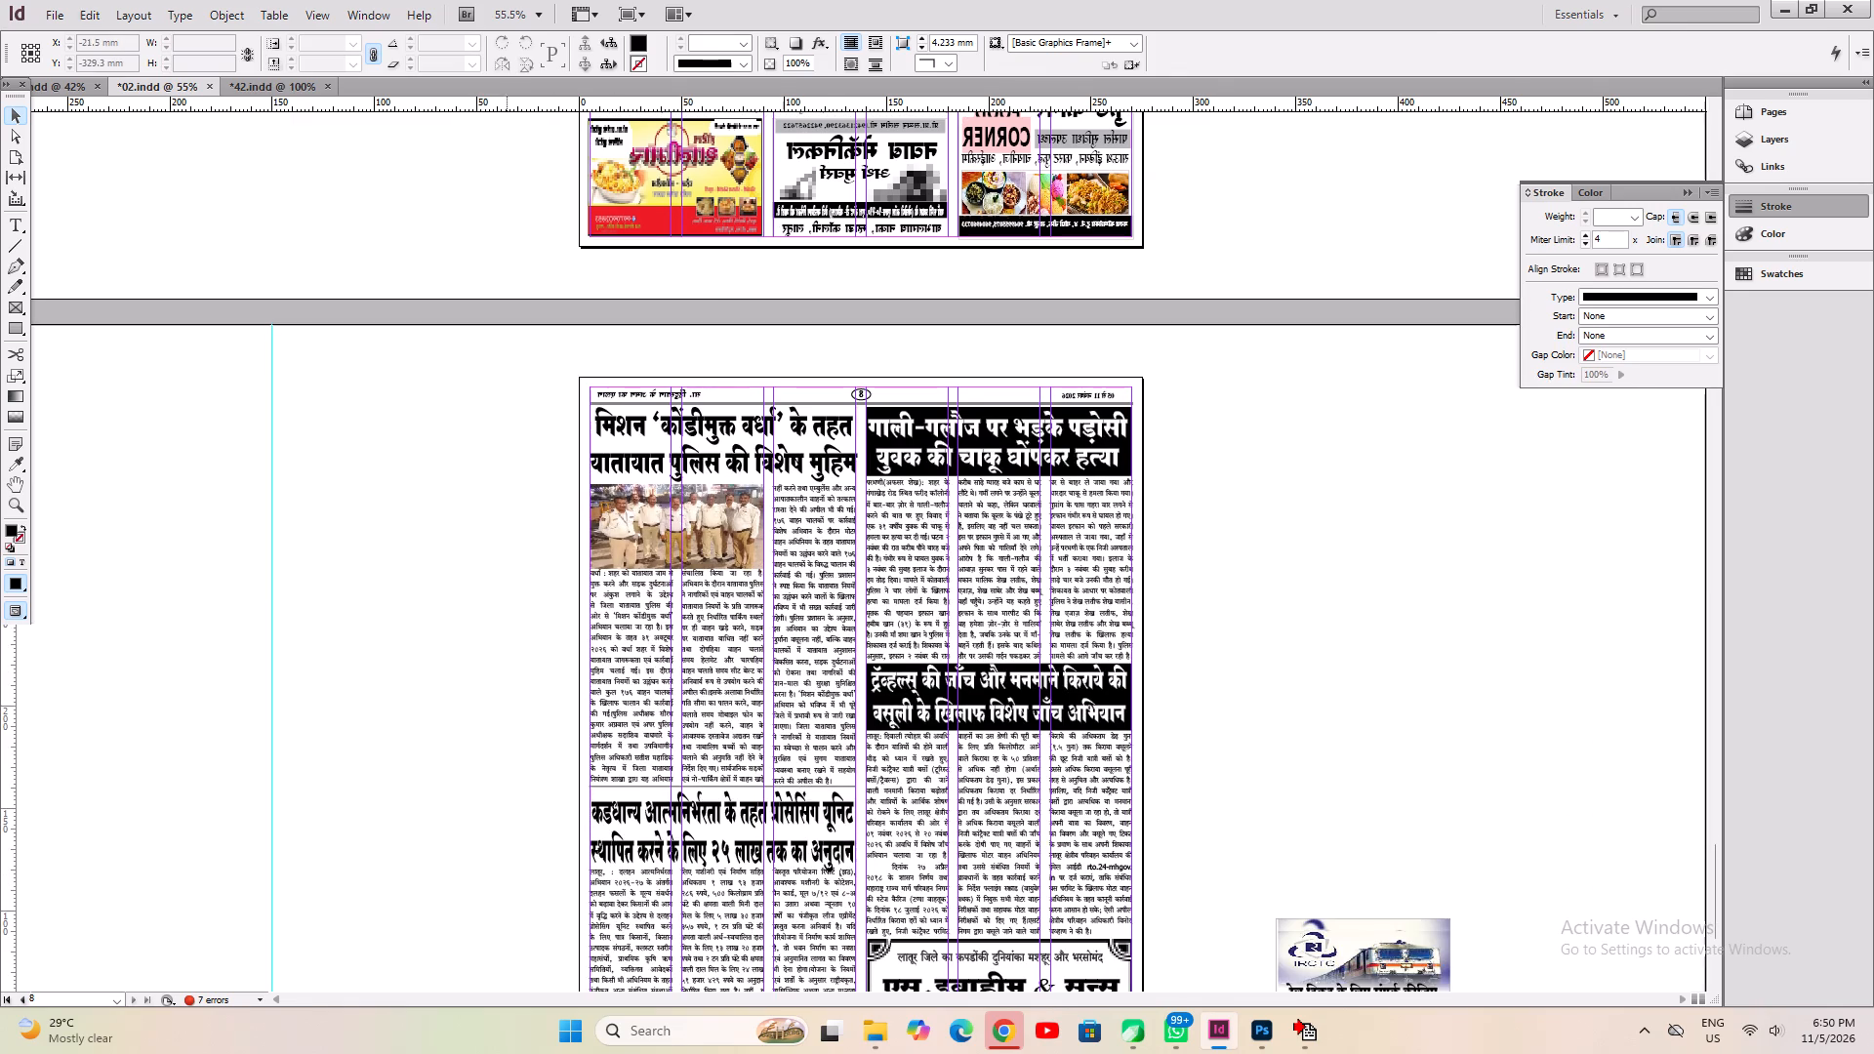
{"action": "left_click_drag", "start_coordinate": [508, 354], "coordinate": [1181, 892]}
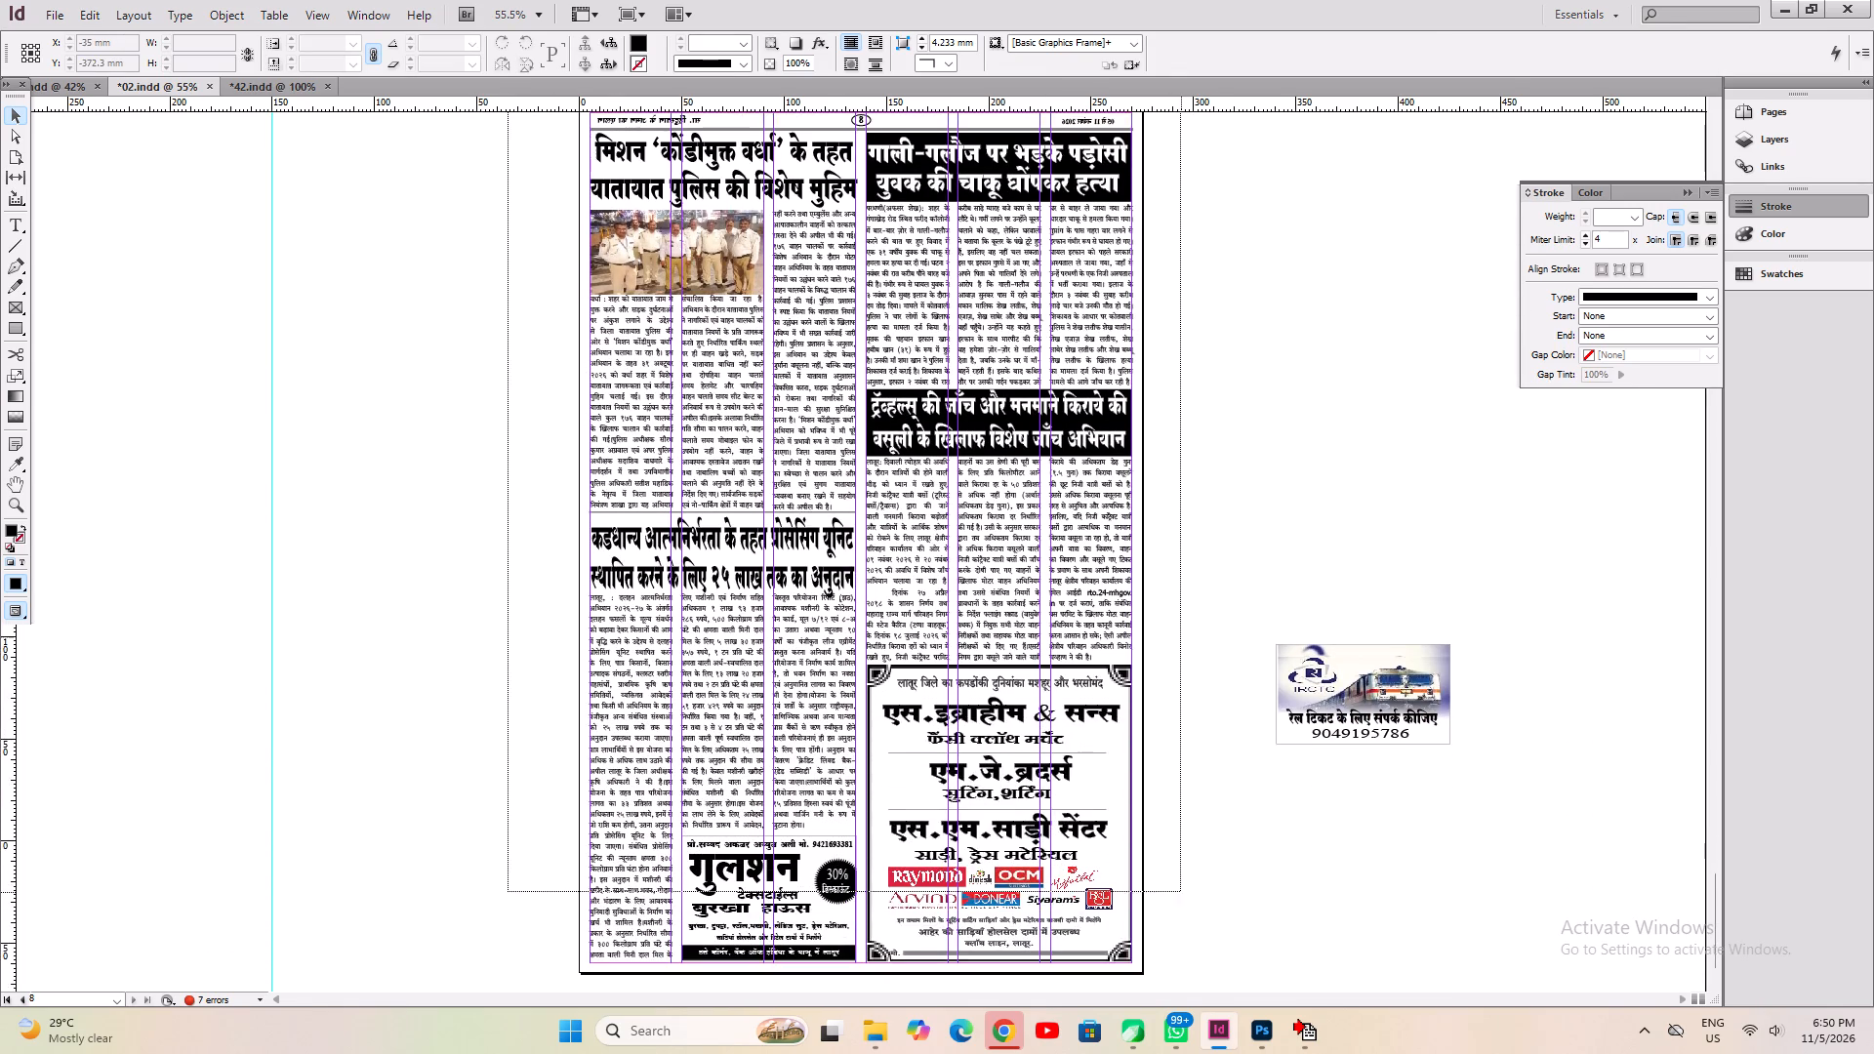
{"action": "left_click_drag", "start_coordinate": [1181, 892], "coordinate": [1175, 936]}
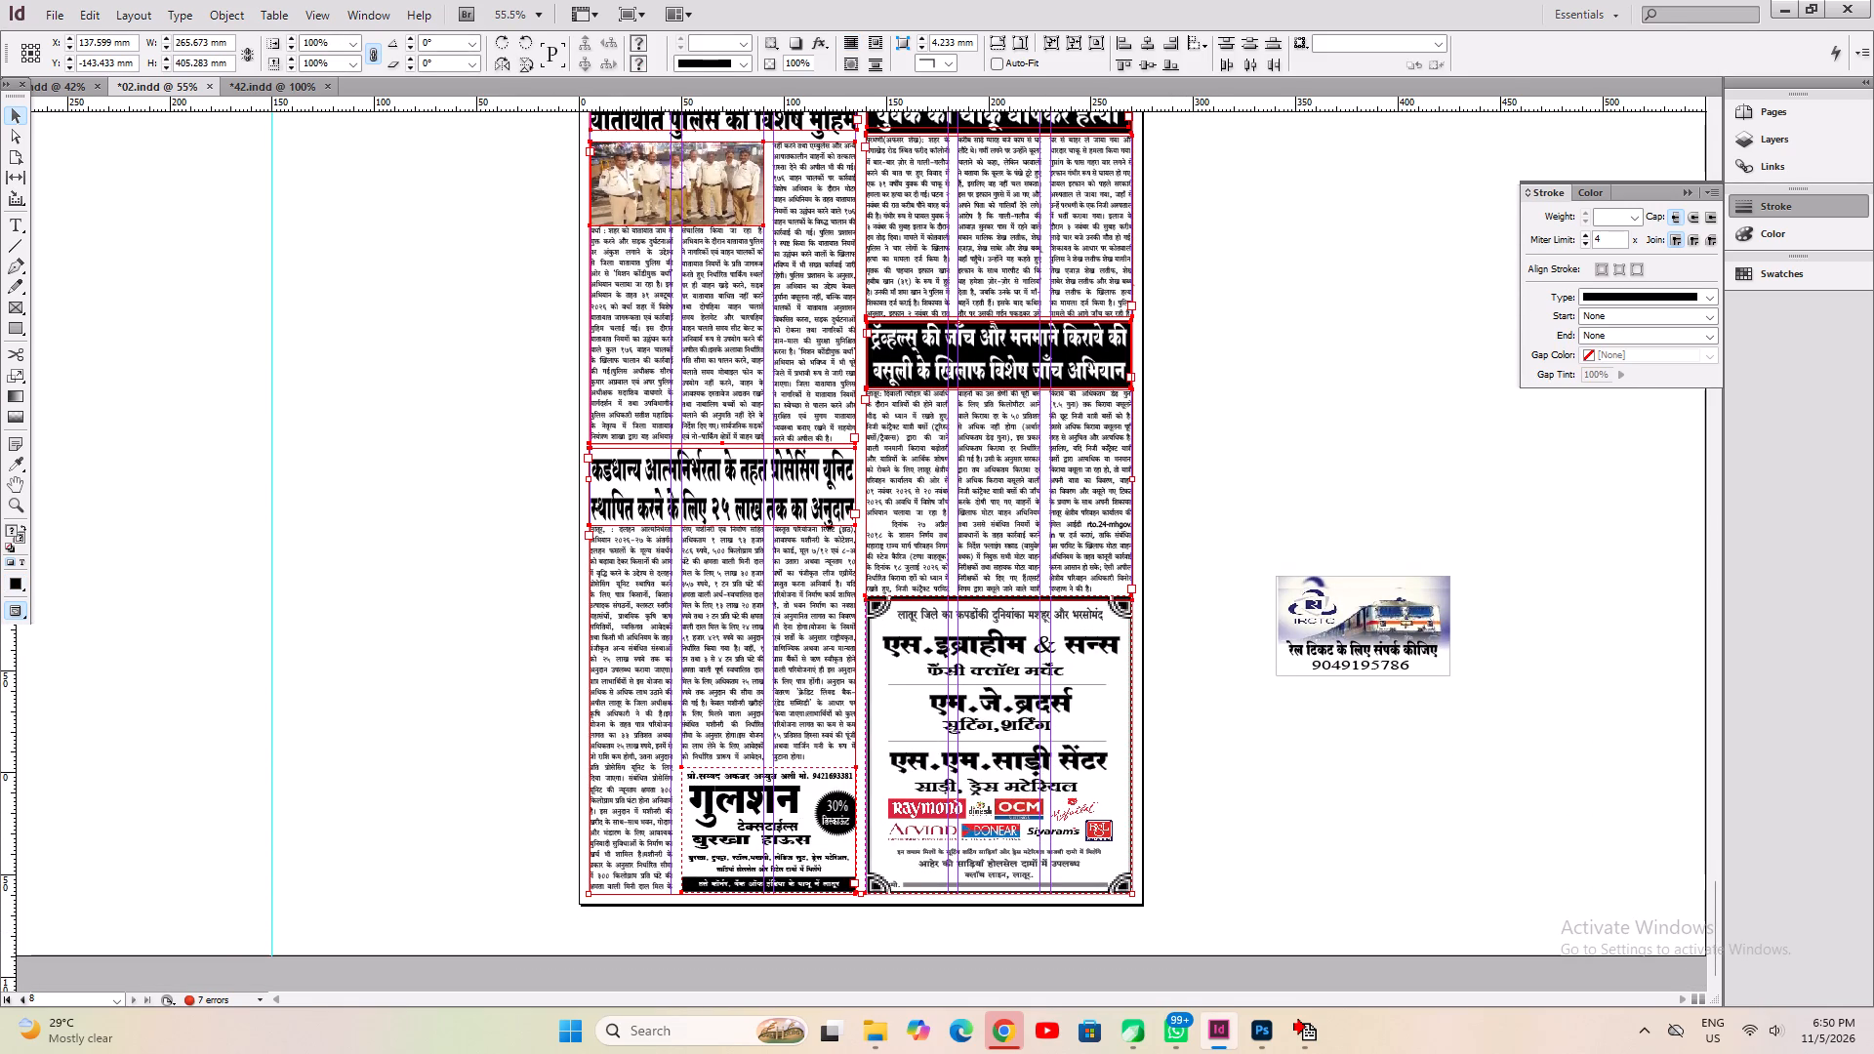
{"action": "left_click", "coordinate": [509, 68]}
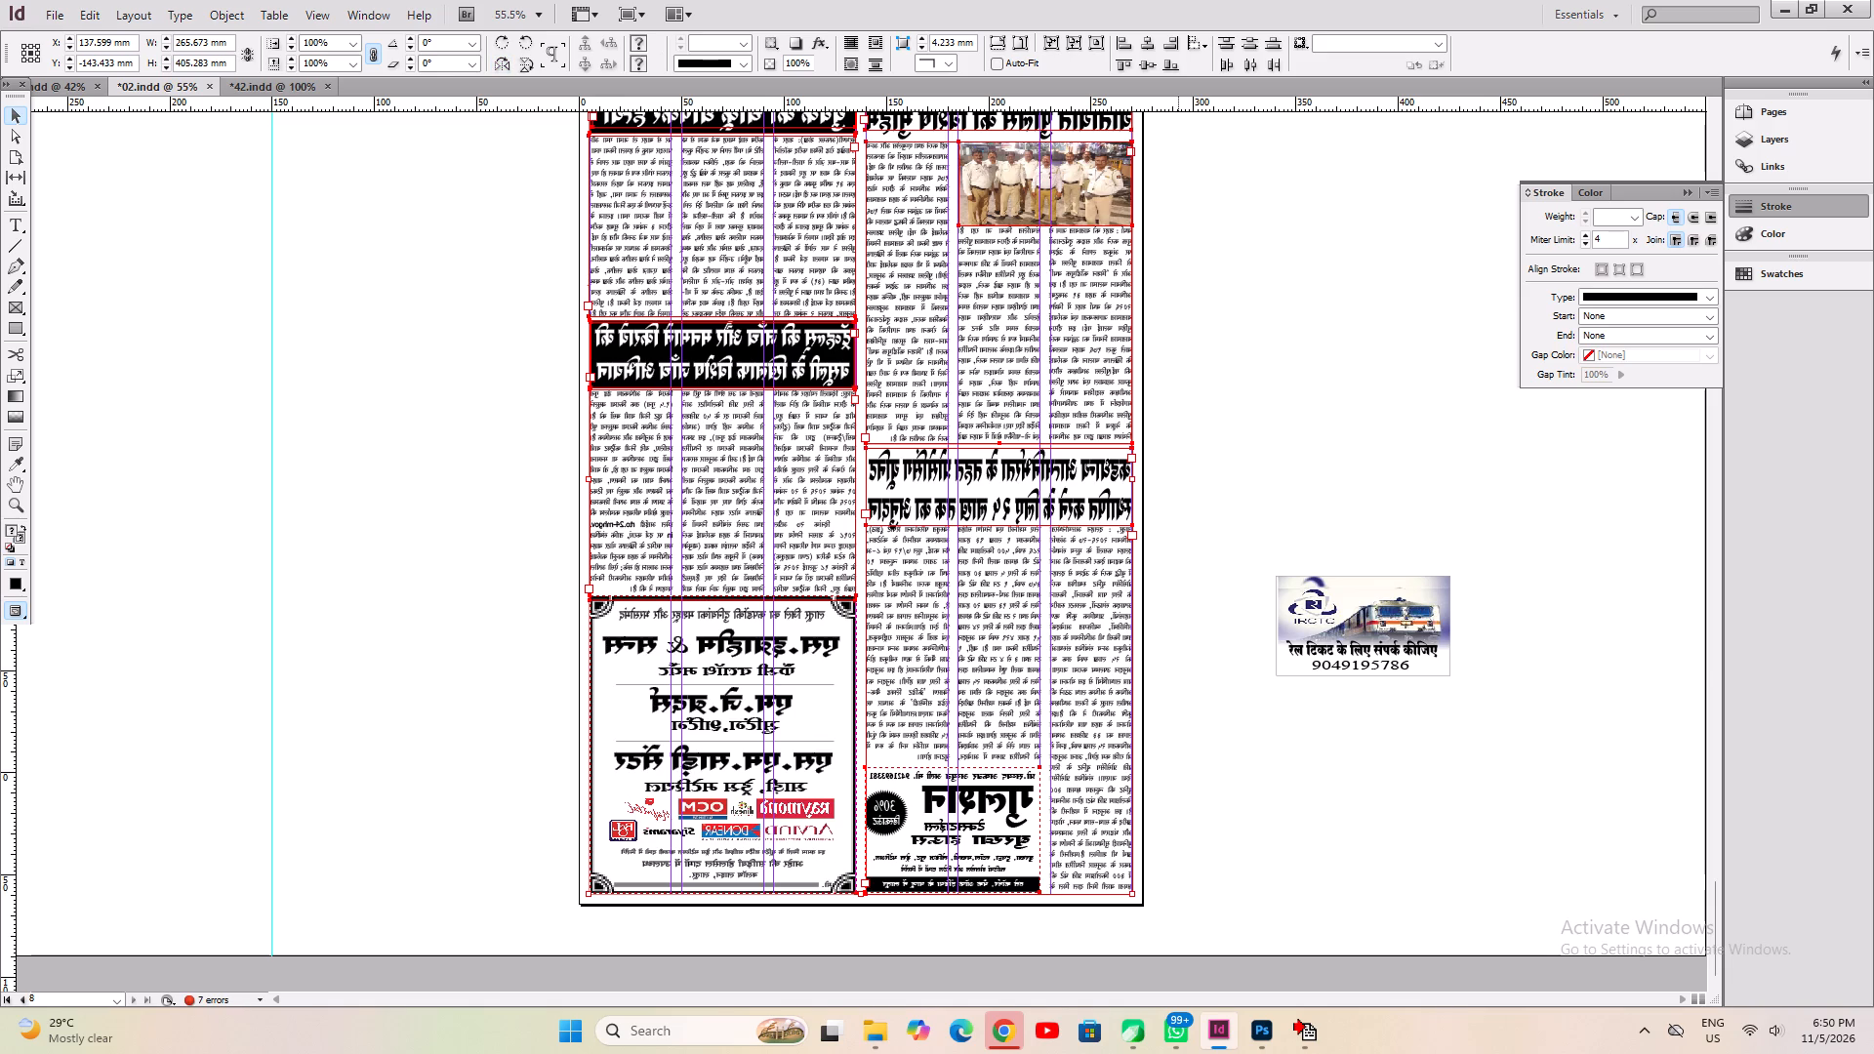
{"action": "left_click", "coordinate": [1178, 378]}
{"action": "scroll", "coordinate": [1180, 378], "scroll_direction": "down", "scroll_amount": 15}
{"action": "scroll", "coordinate": [1019, 553], "scroll_direction": "up", "scroll_amount": 11}
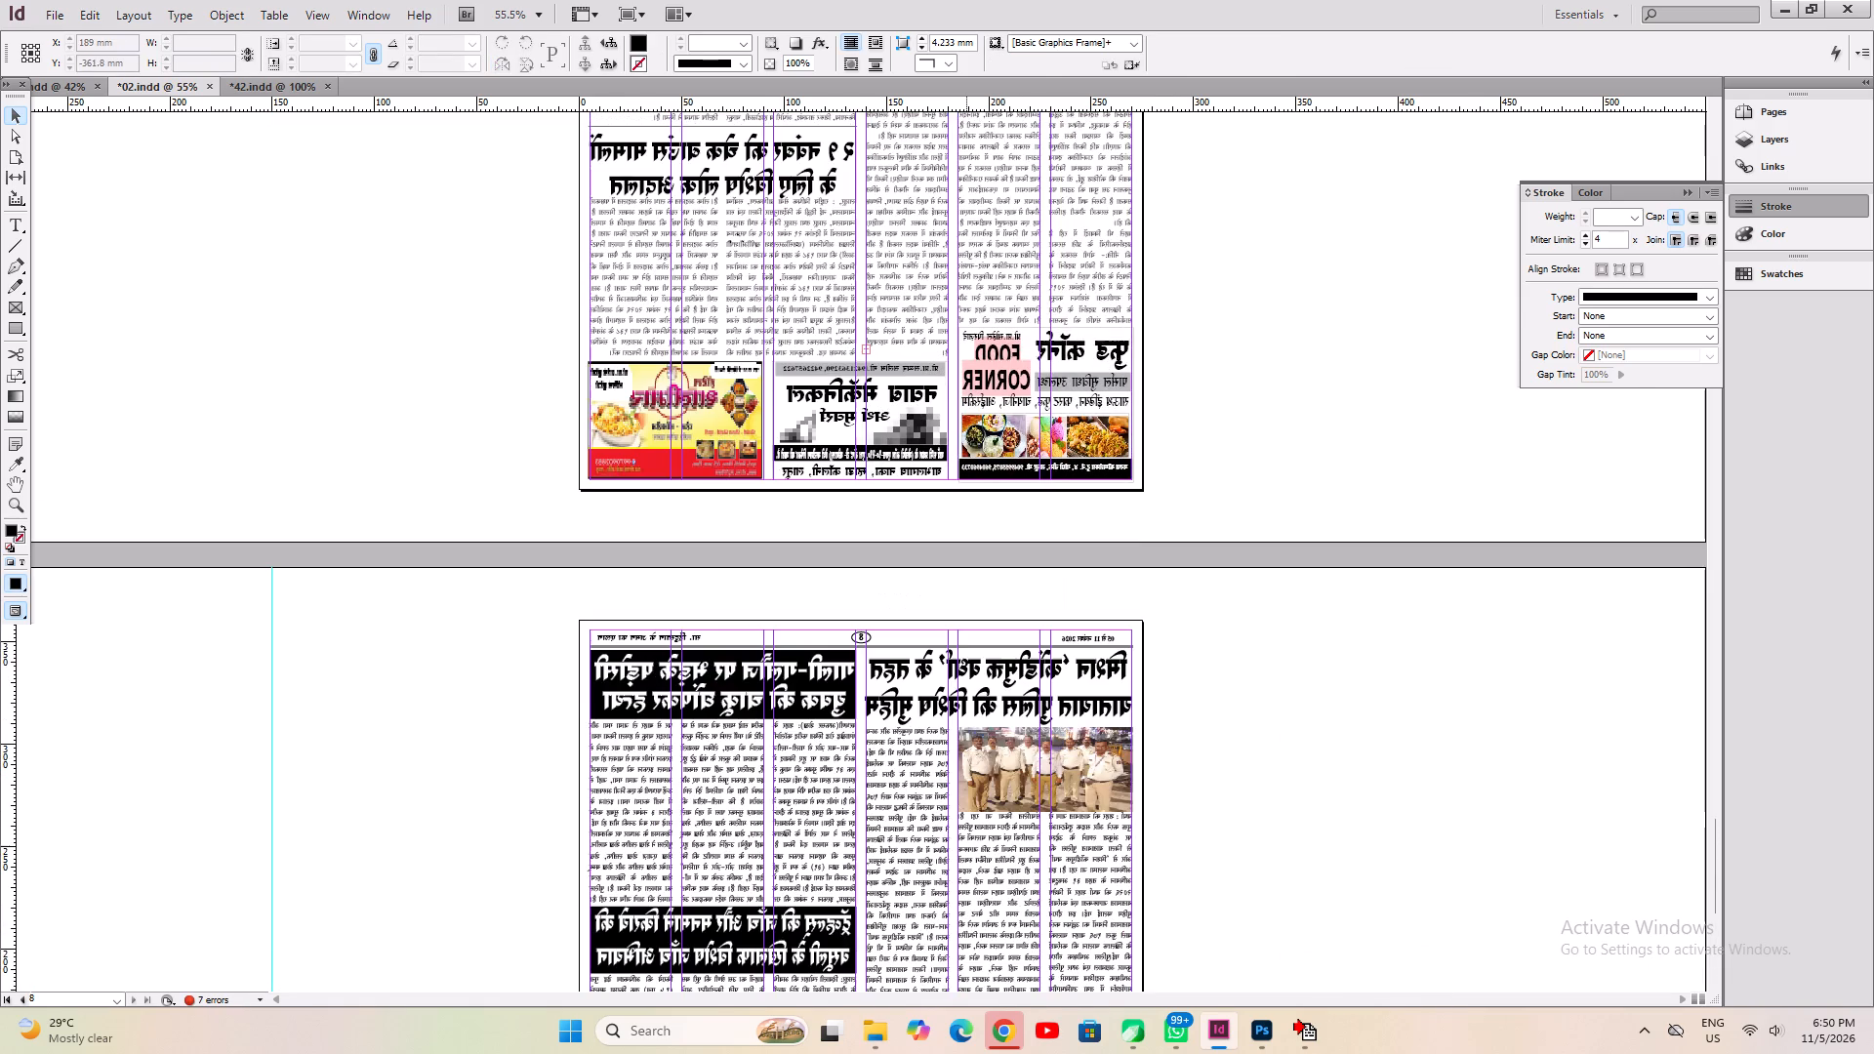
{"action": "key", "text": "ctrl+s"}
{"action": "key", "text": "ctrl+0"}
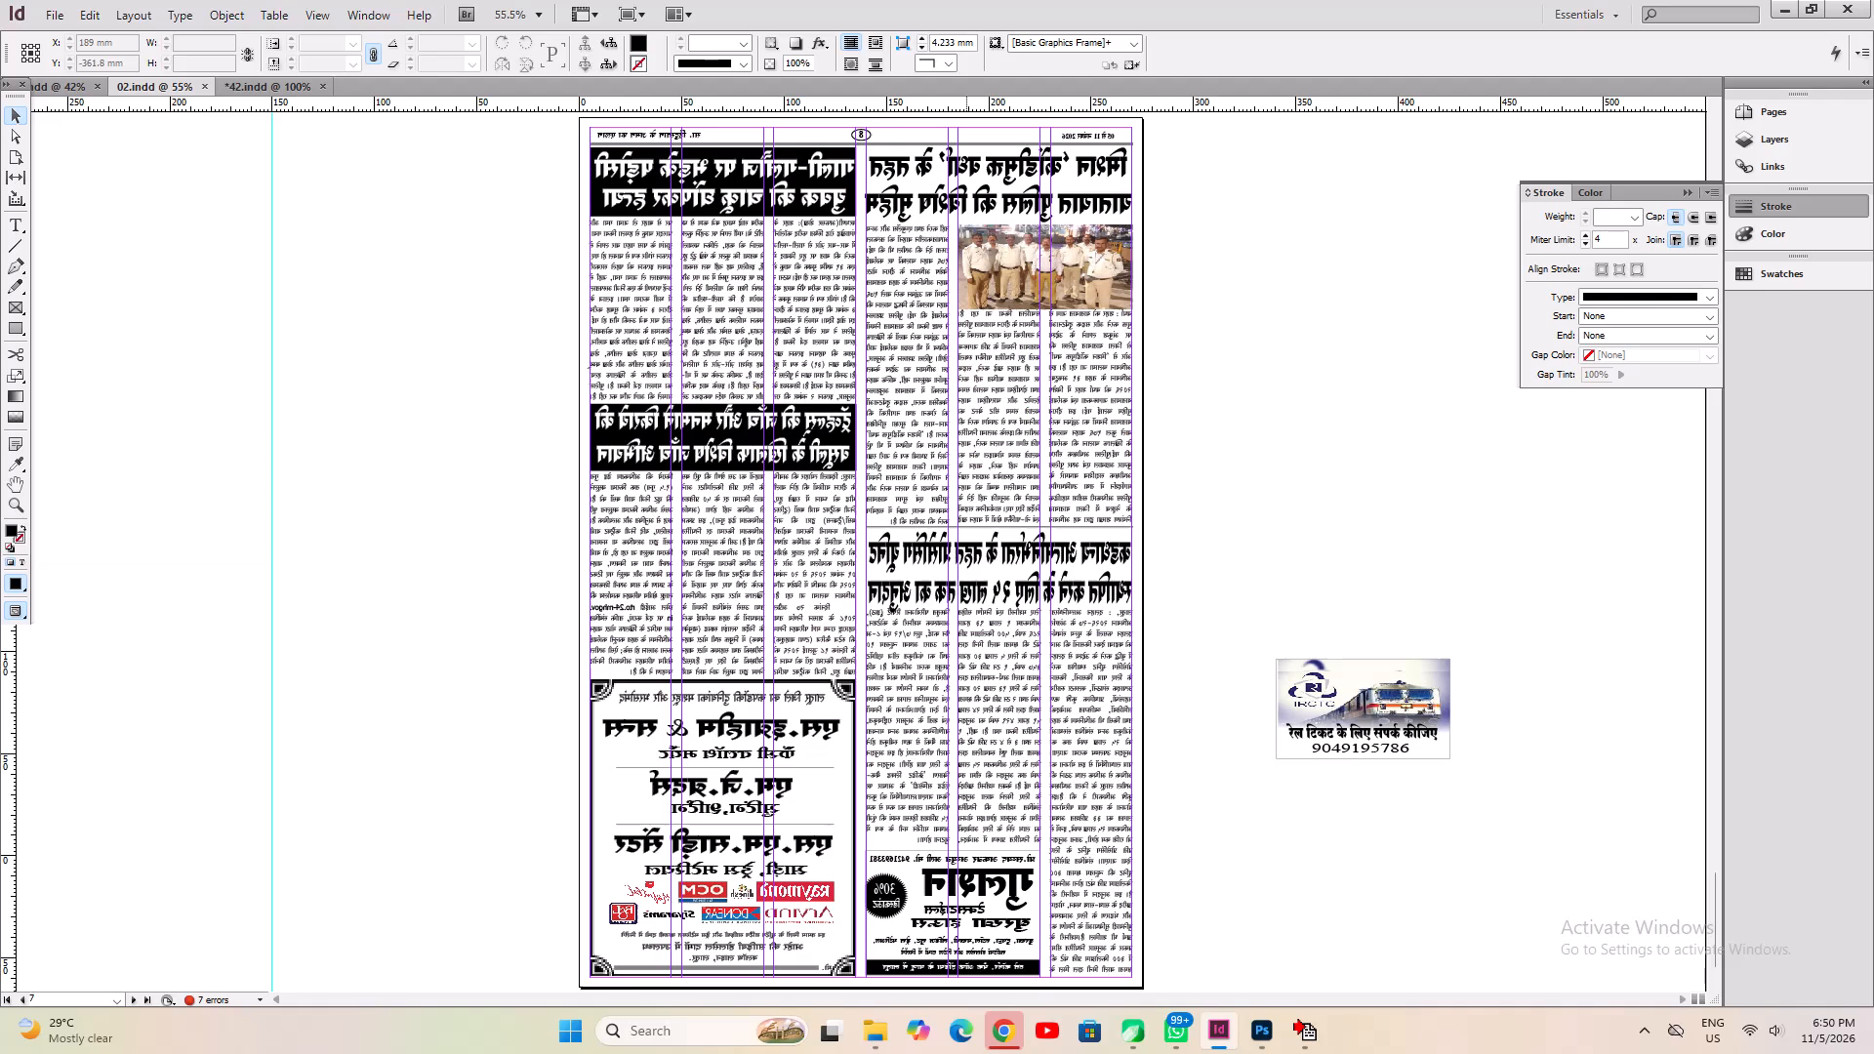
Set the print range to pages 2-8 and try to print on the Hewlett-Packard HP LaserJet 3055.
{"action": "key", "text": "ctrl+p"}
{"action": "left_click", "coordinate": [939, 464]}
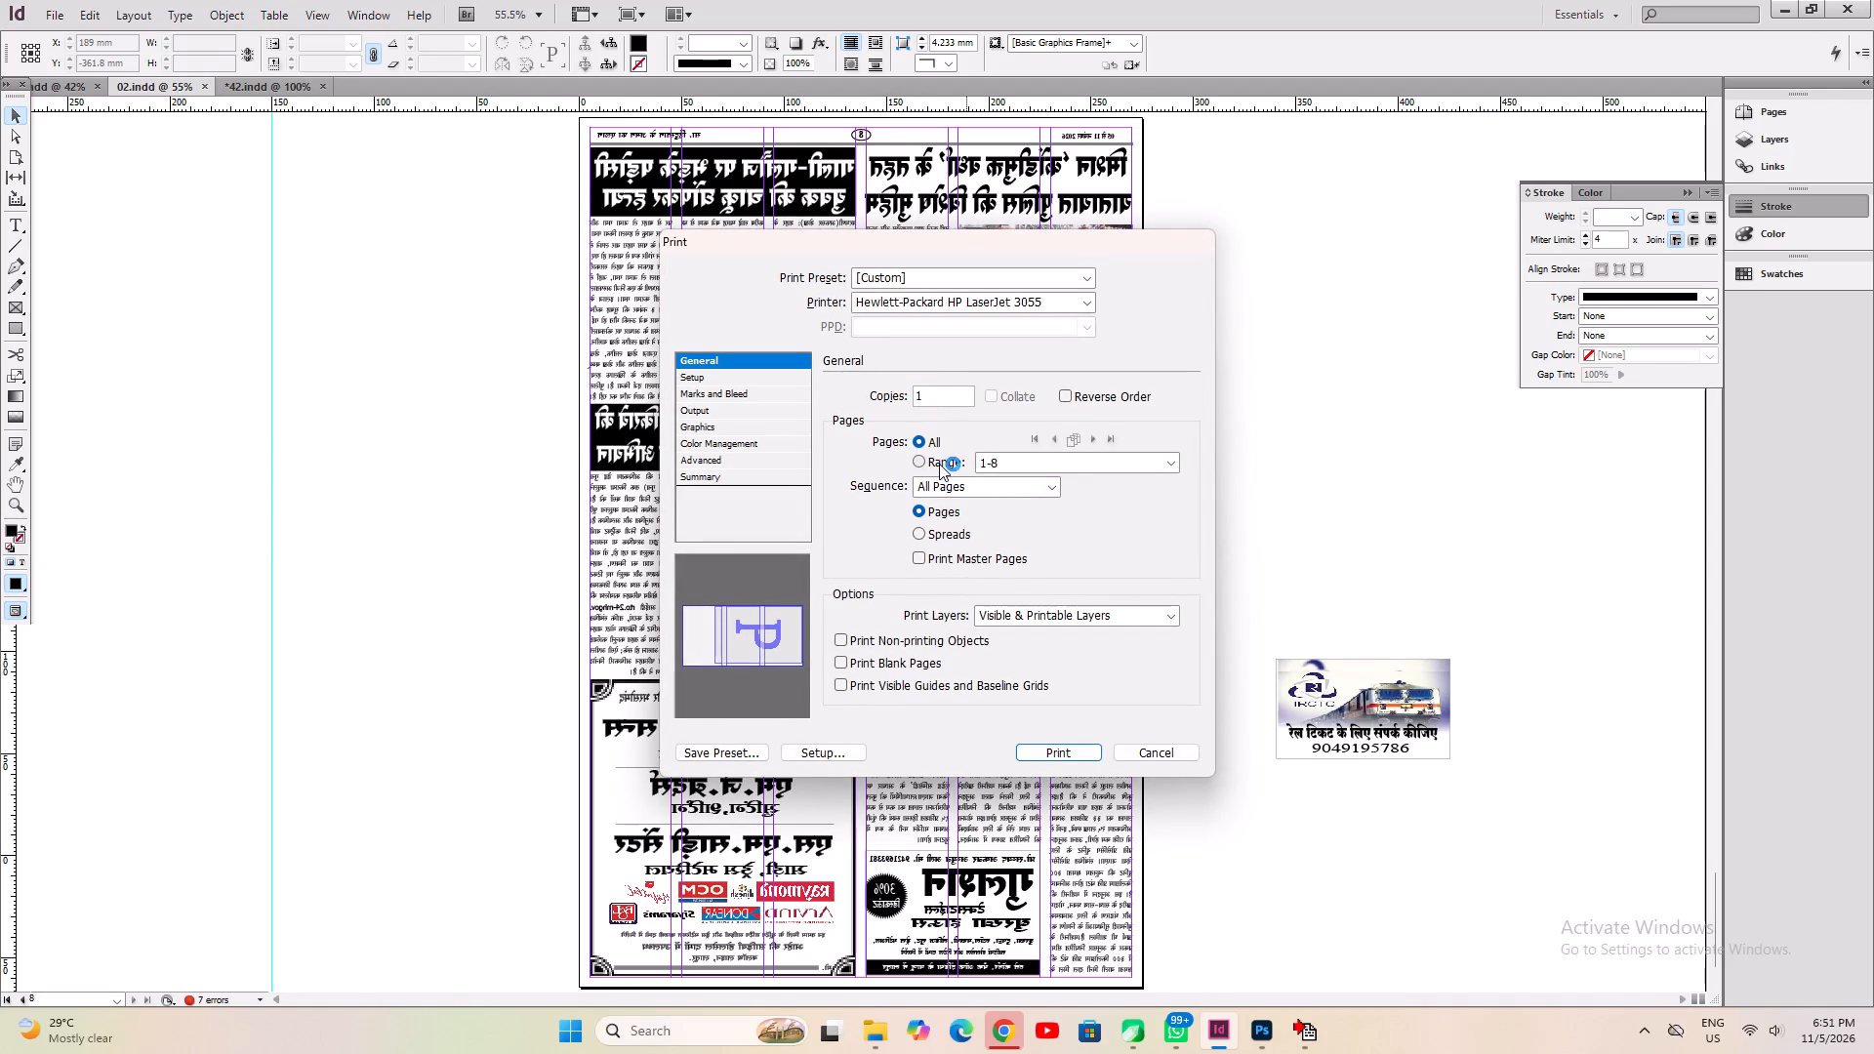
{"action": "left_click", "coordinate": [1037, 466]}
{"action": "key", "text": "Left"}
{"action": "key", "text": "Left"}
{"action": "key", "text": "Left"}
{"action": "key", "text": "shift+Right"}
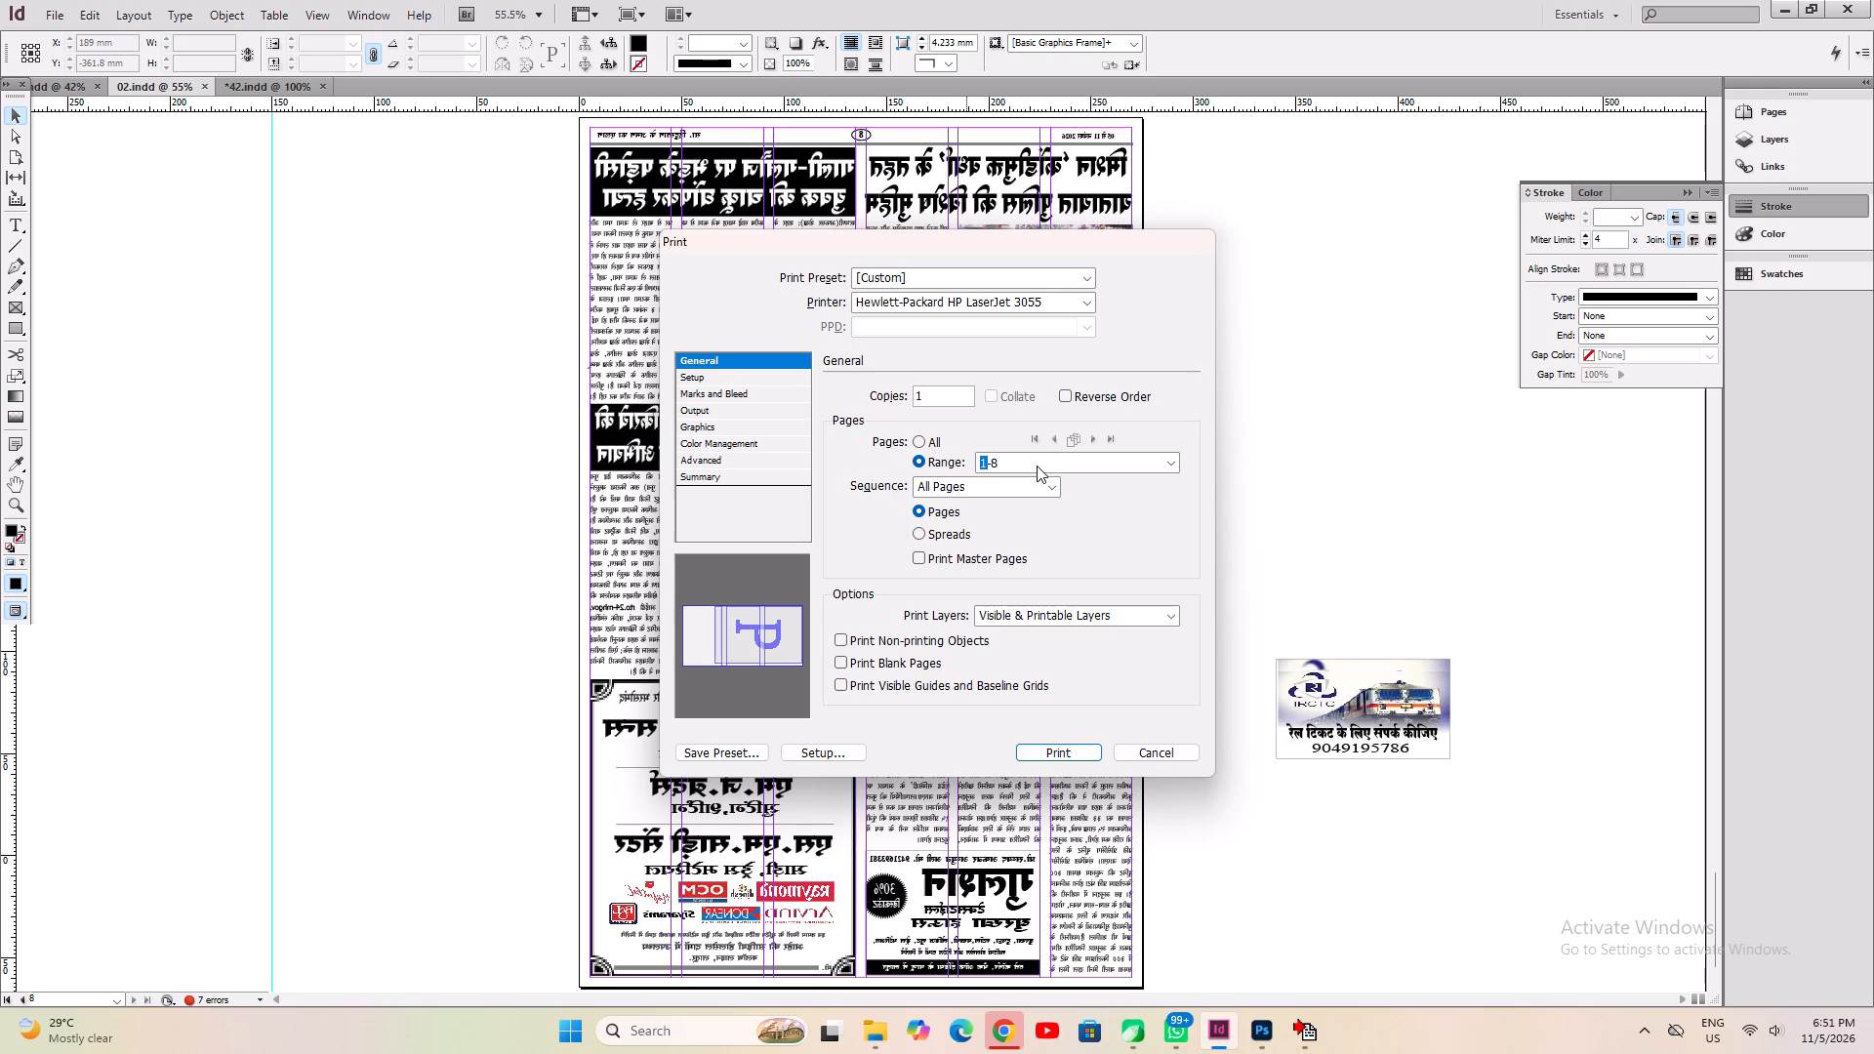
{"action": "key", "text": "2"}
{"action": "left_click", "coordinate": [1045, 752]}
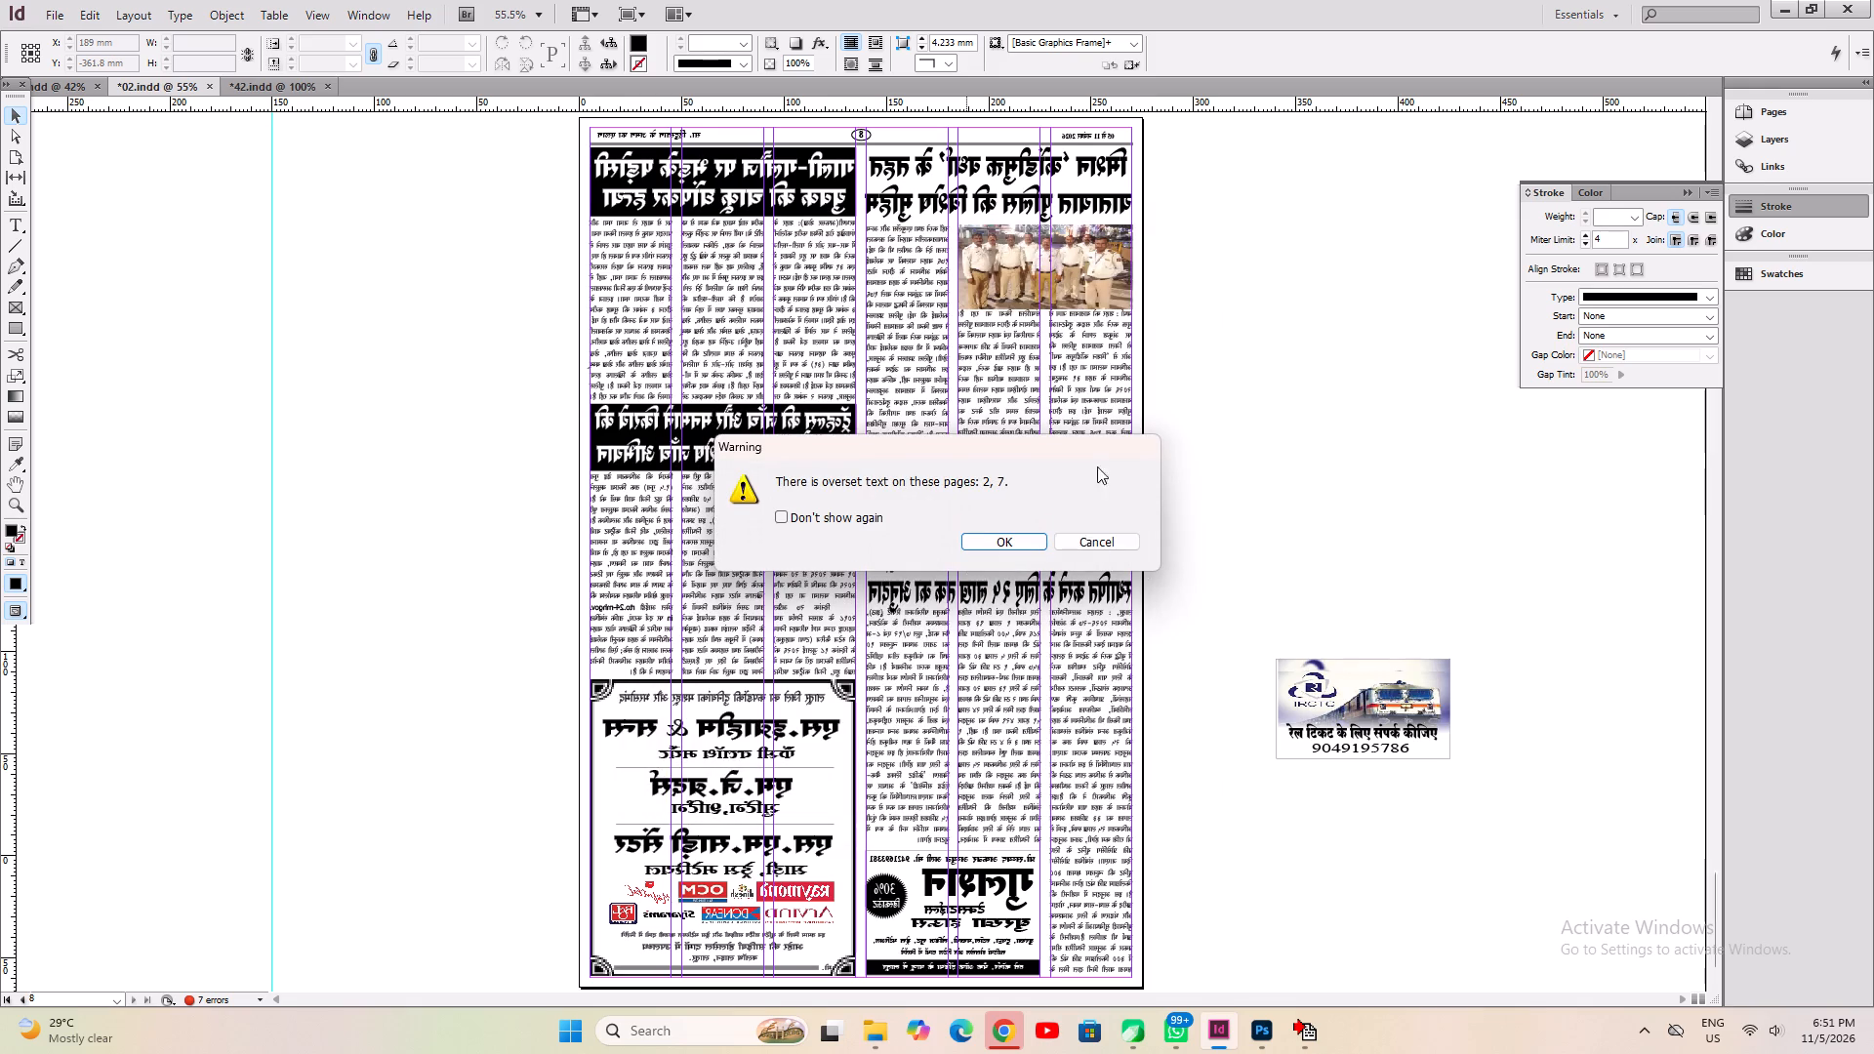
{"action": "left_click", "coordinate": [1097, 543]}
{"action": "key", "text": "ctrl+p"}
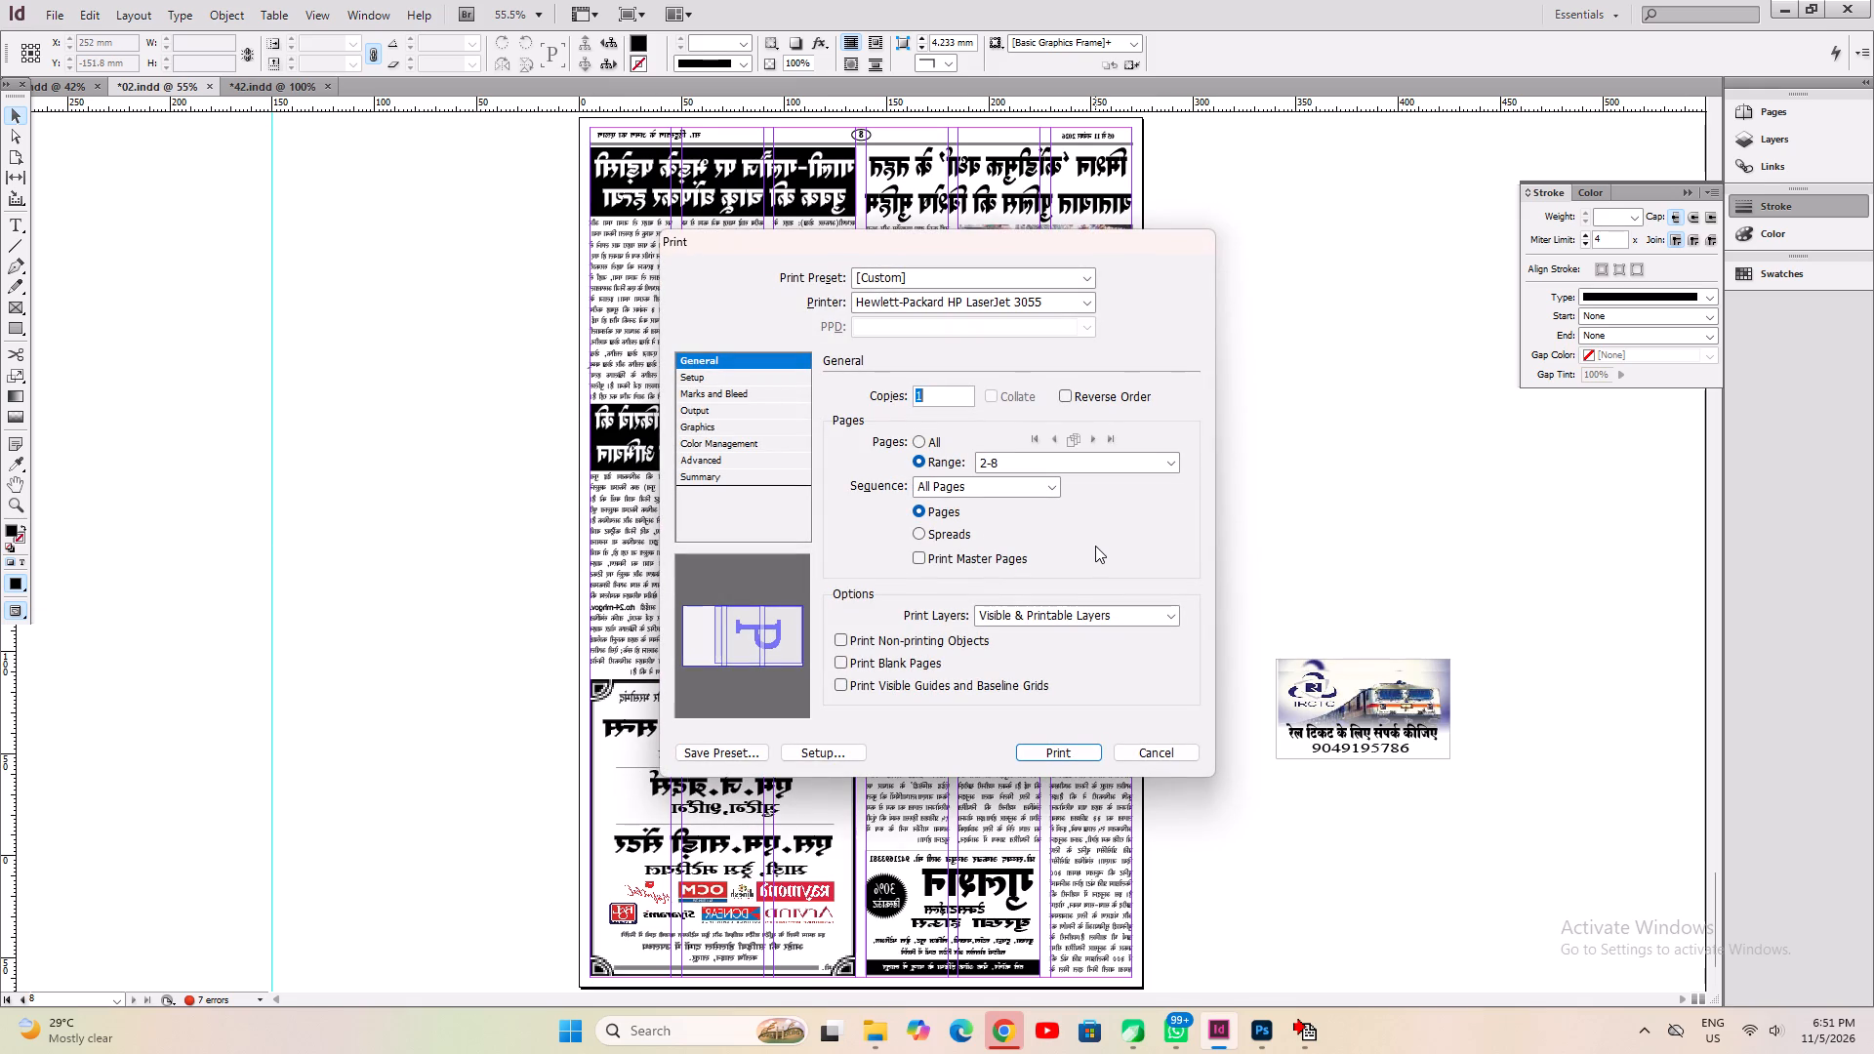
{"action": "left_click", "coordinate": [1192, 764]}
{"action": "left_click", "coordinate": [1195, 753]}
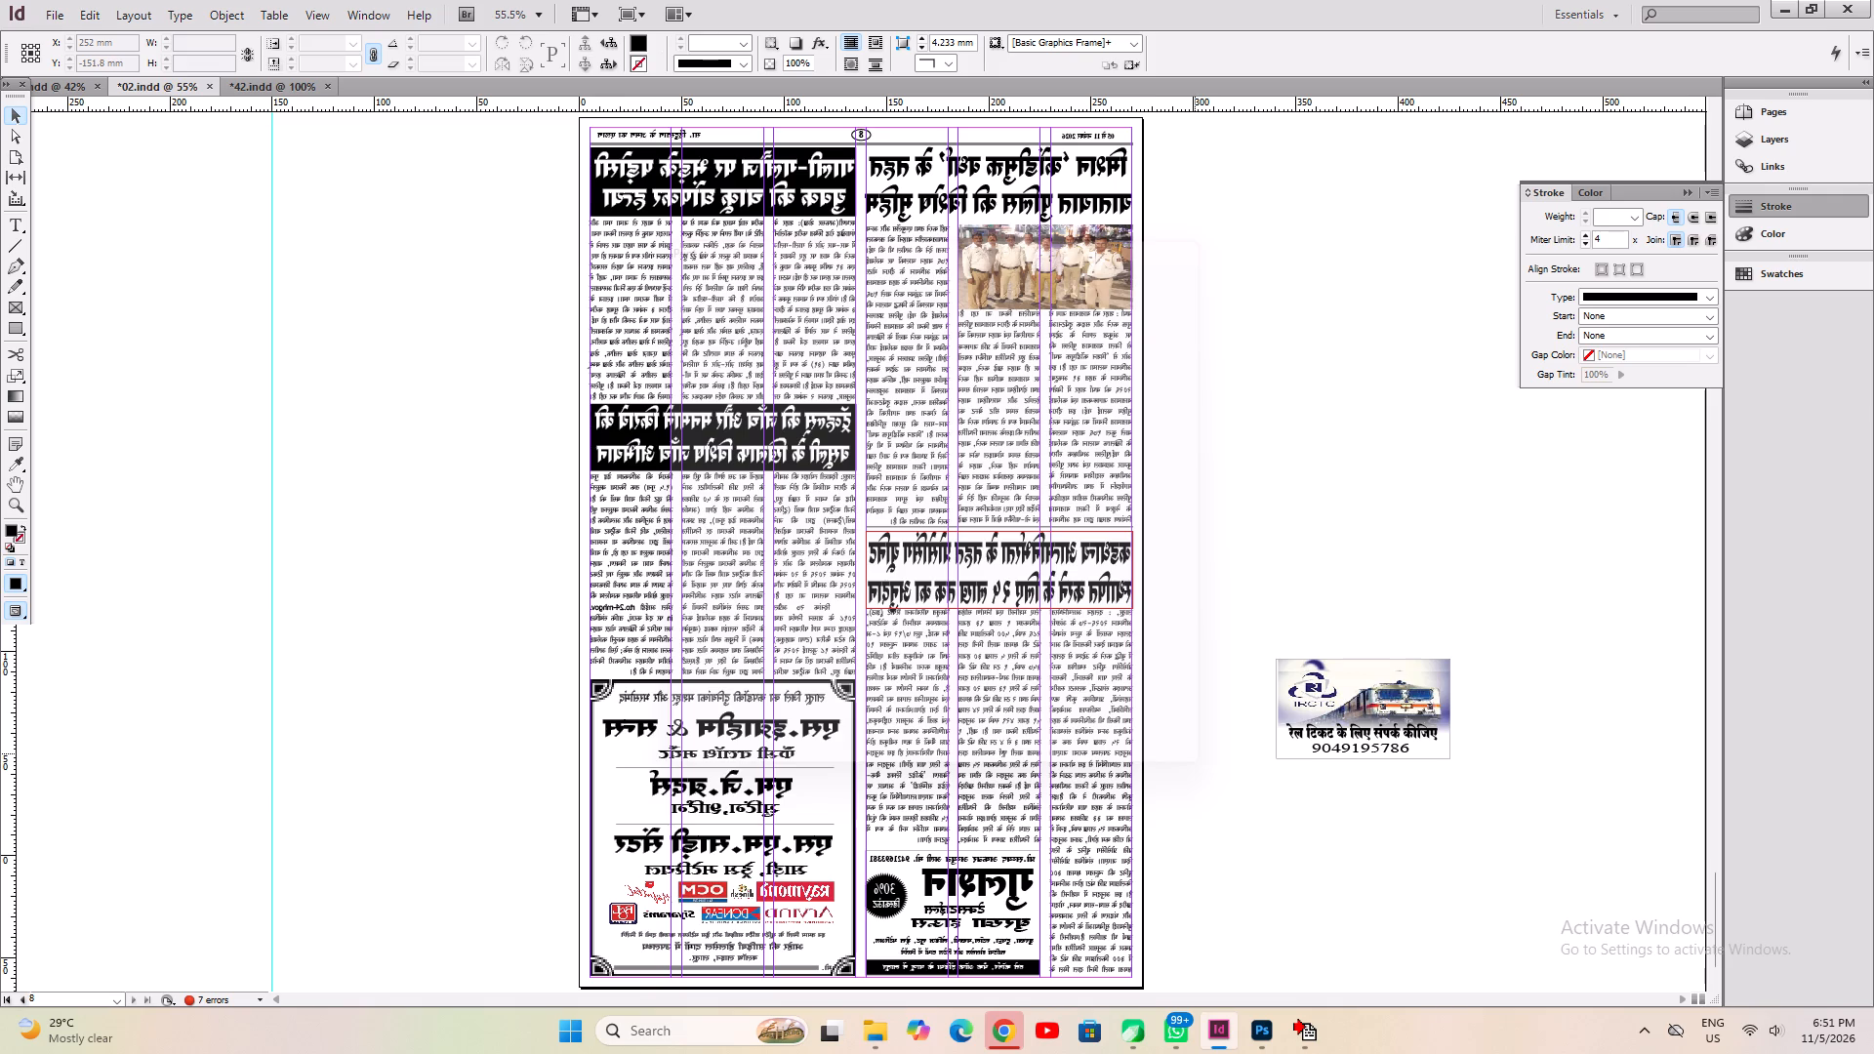
Switch to Windows Settings and check the installed printers and scanners.
{"action": "key", "text": "super+d"}
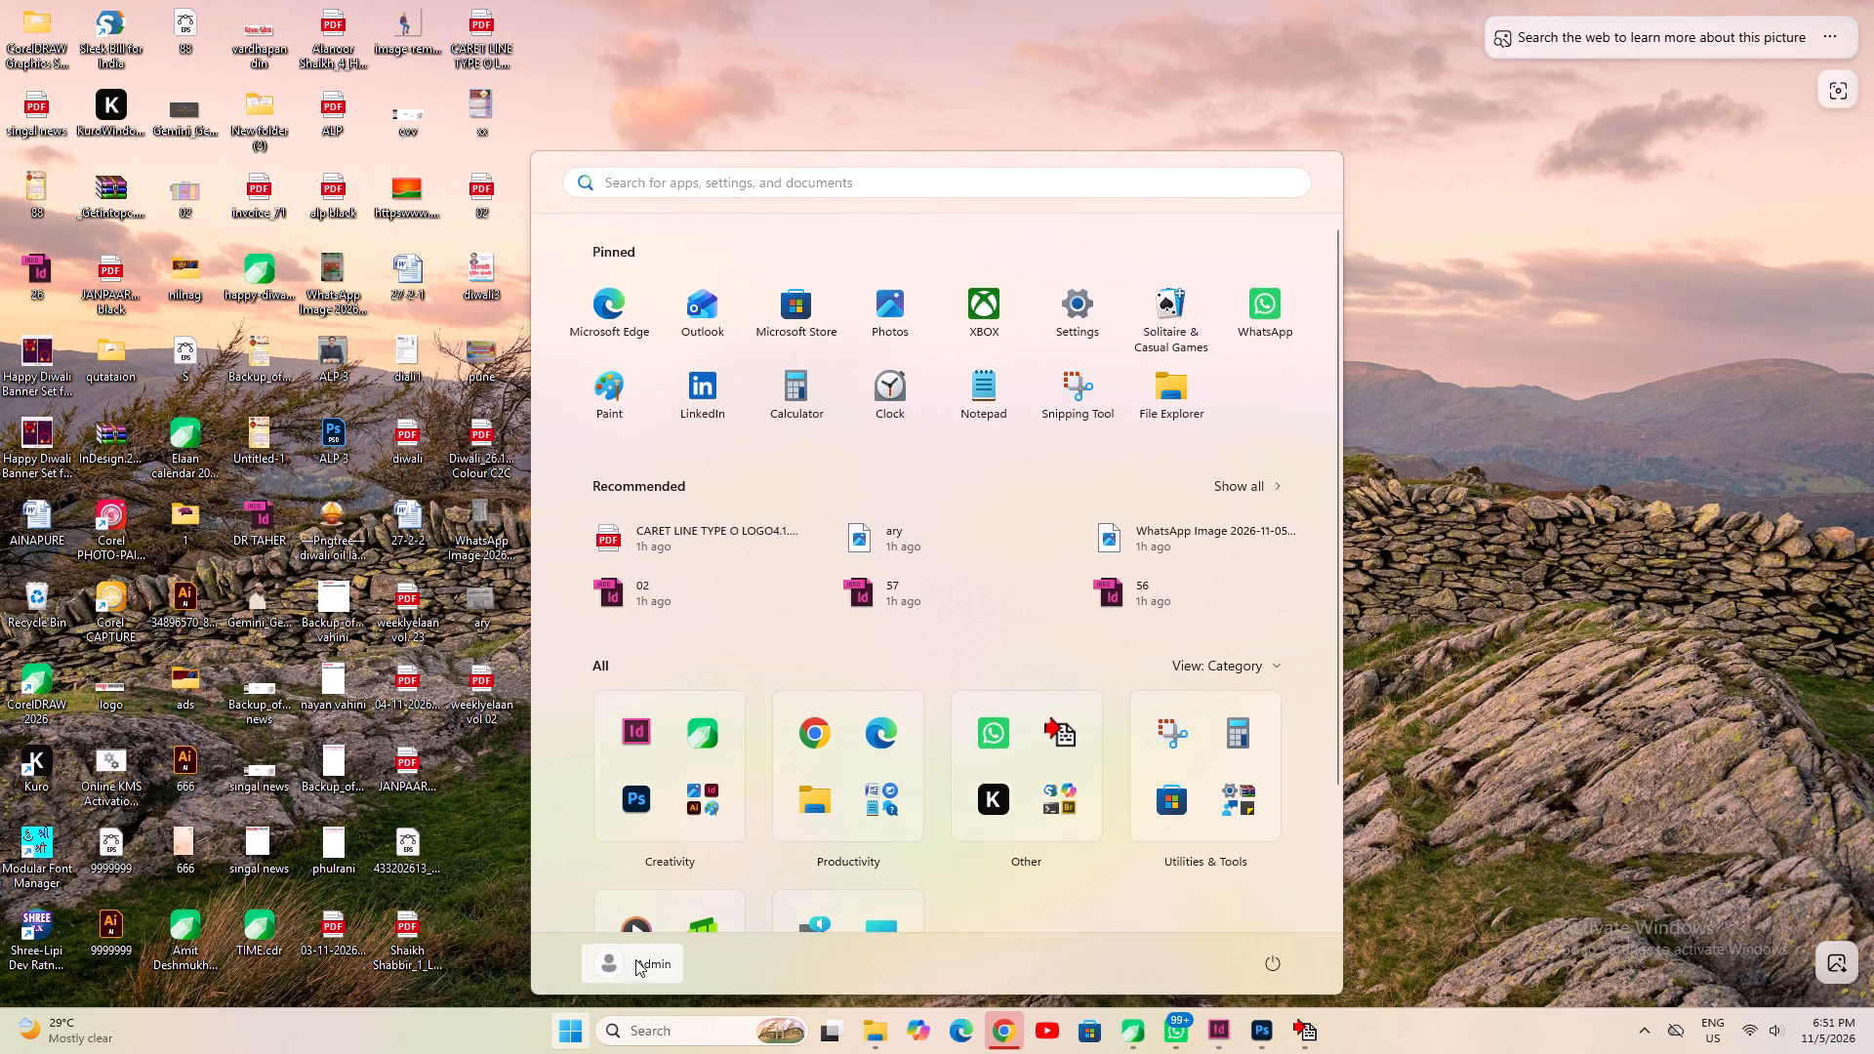
{"action": "left_click", "coordinate": [1056, 301]}
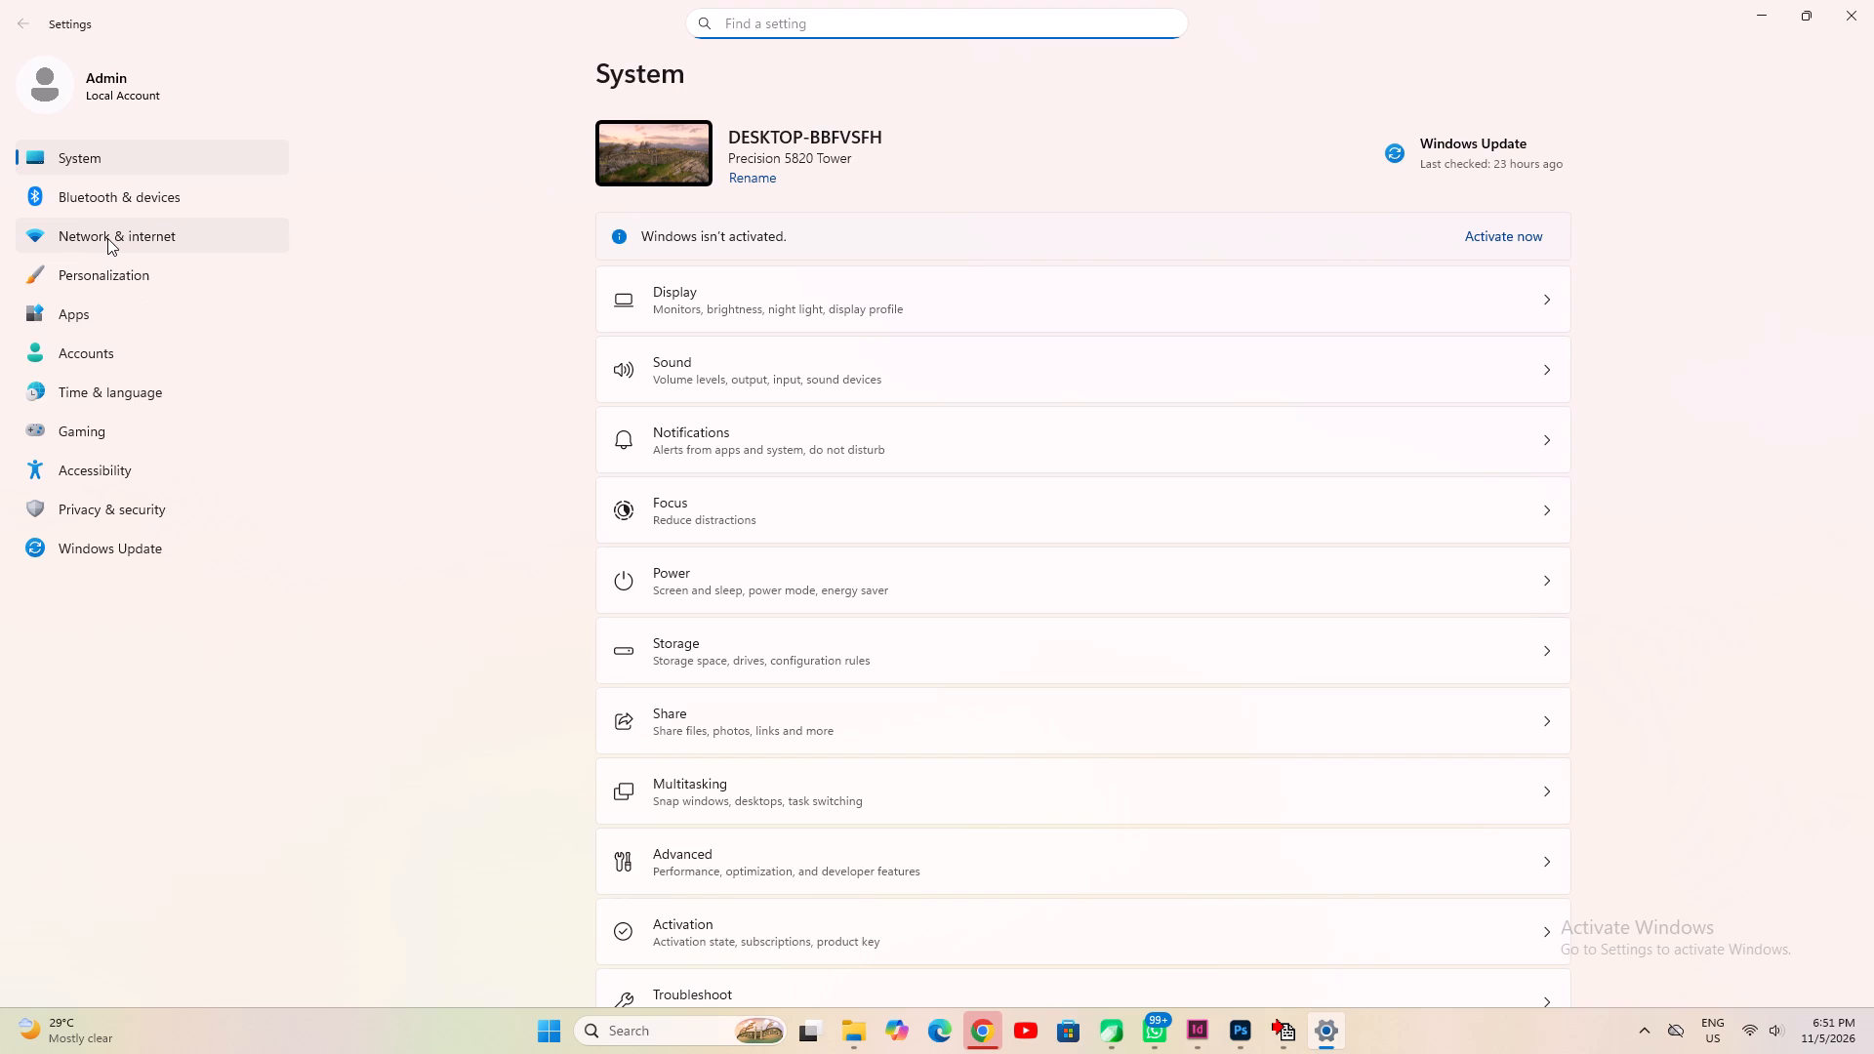
{"action": "left_click", "coordinate": [124, 205]}
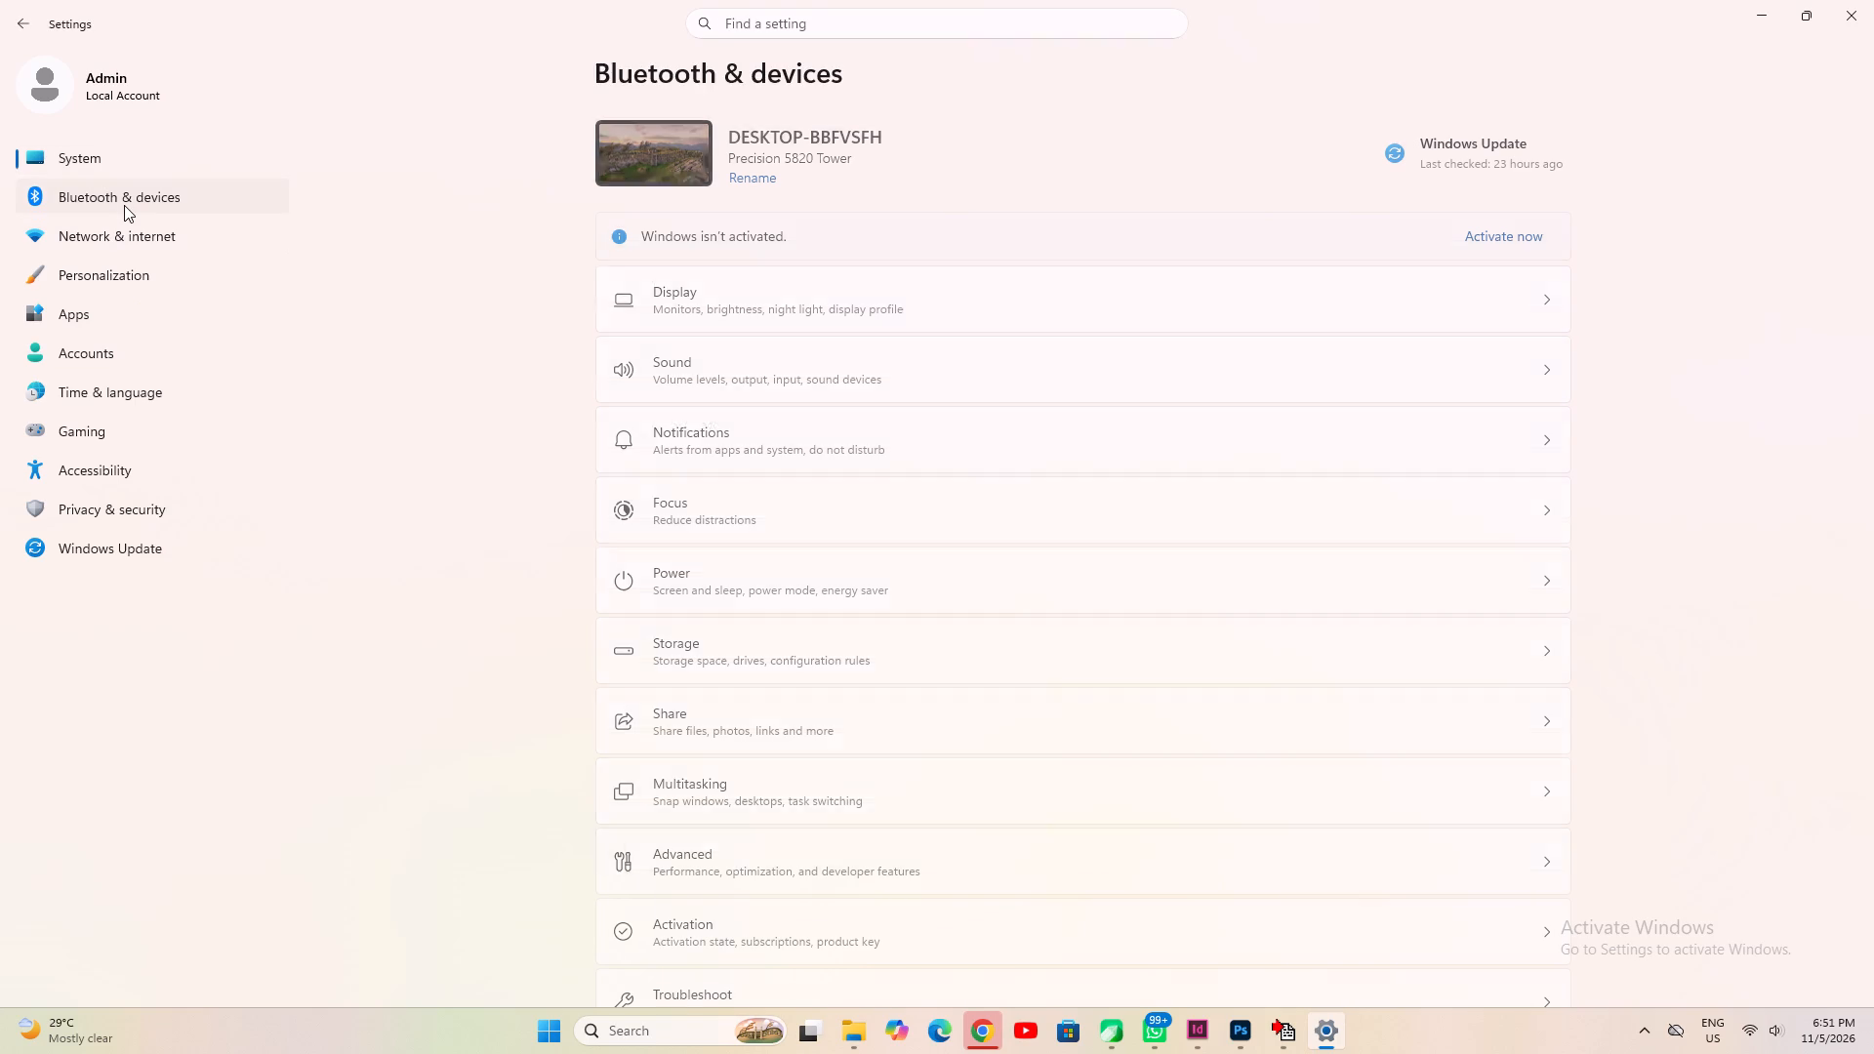
{"action": "left_click", "coordinate": [685, 242]}
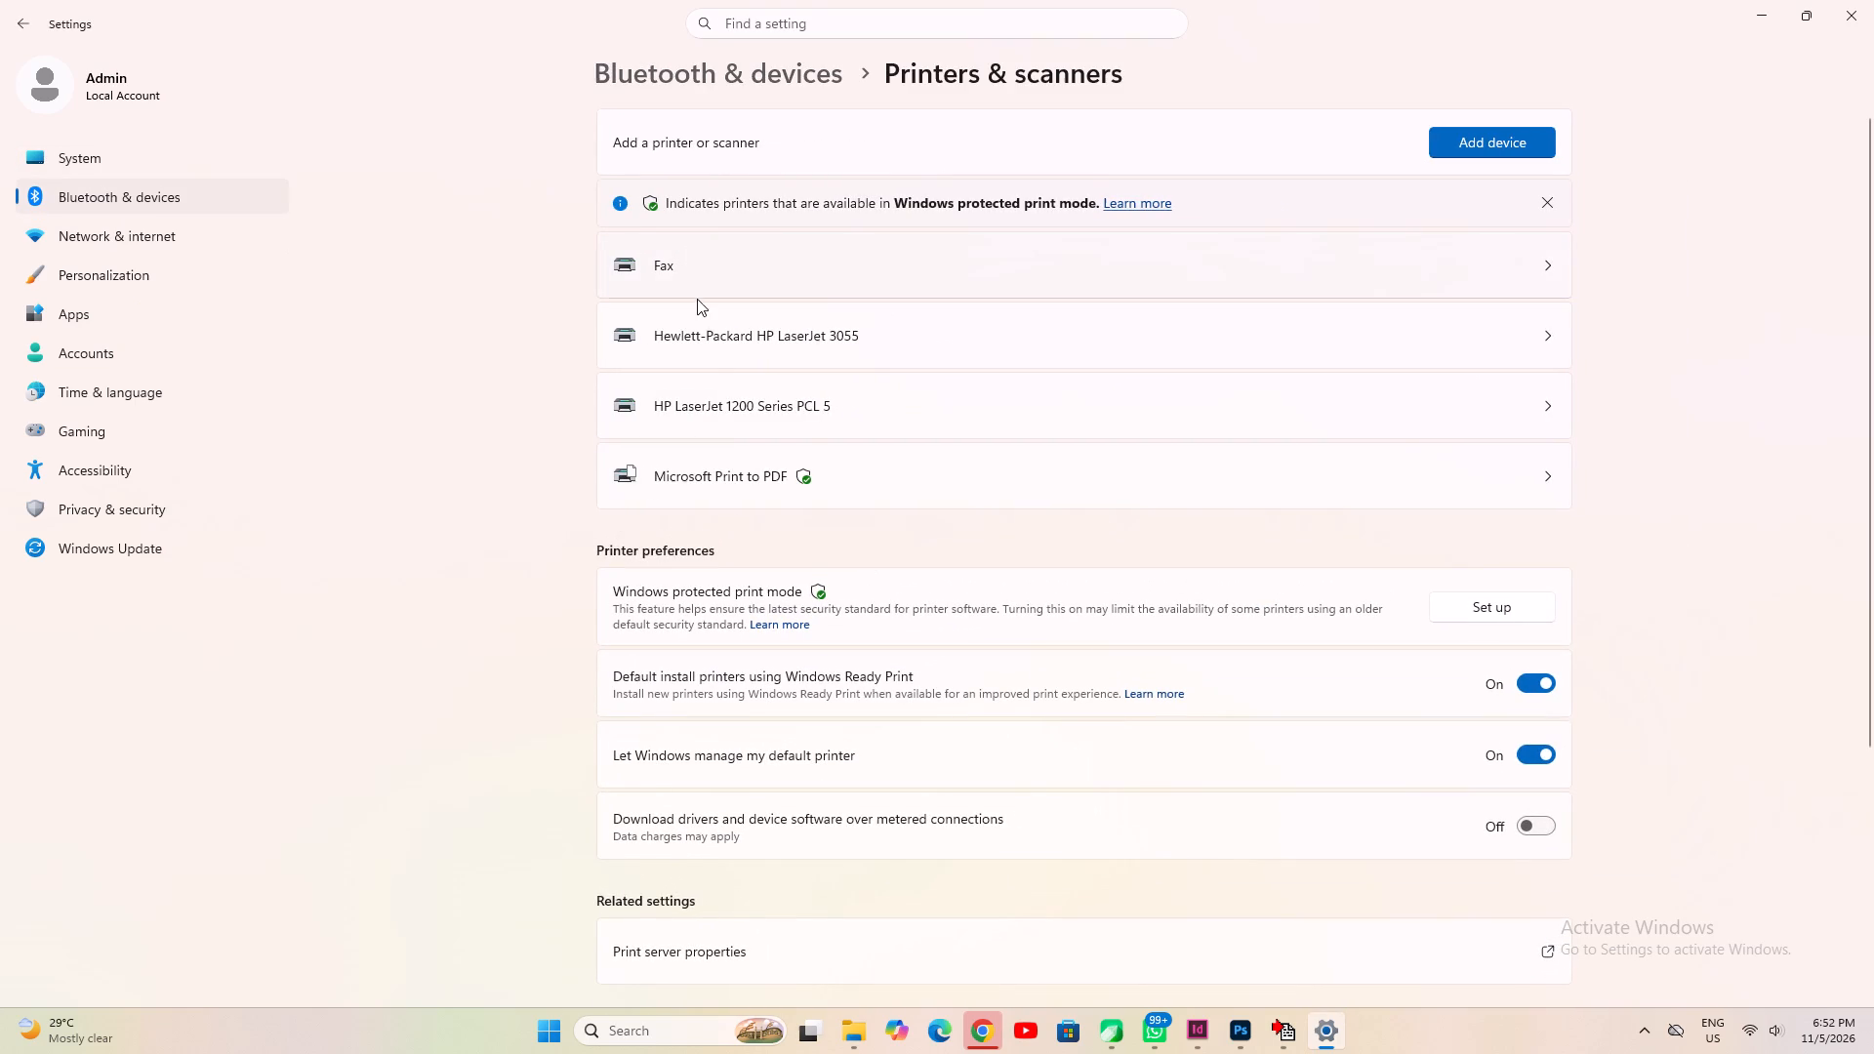
{"action": "left_click", "coordinate": [1862, 7]}
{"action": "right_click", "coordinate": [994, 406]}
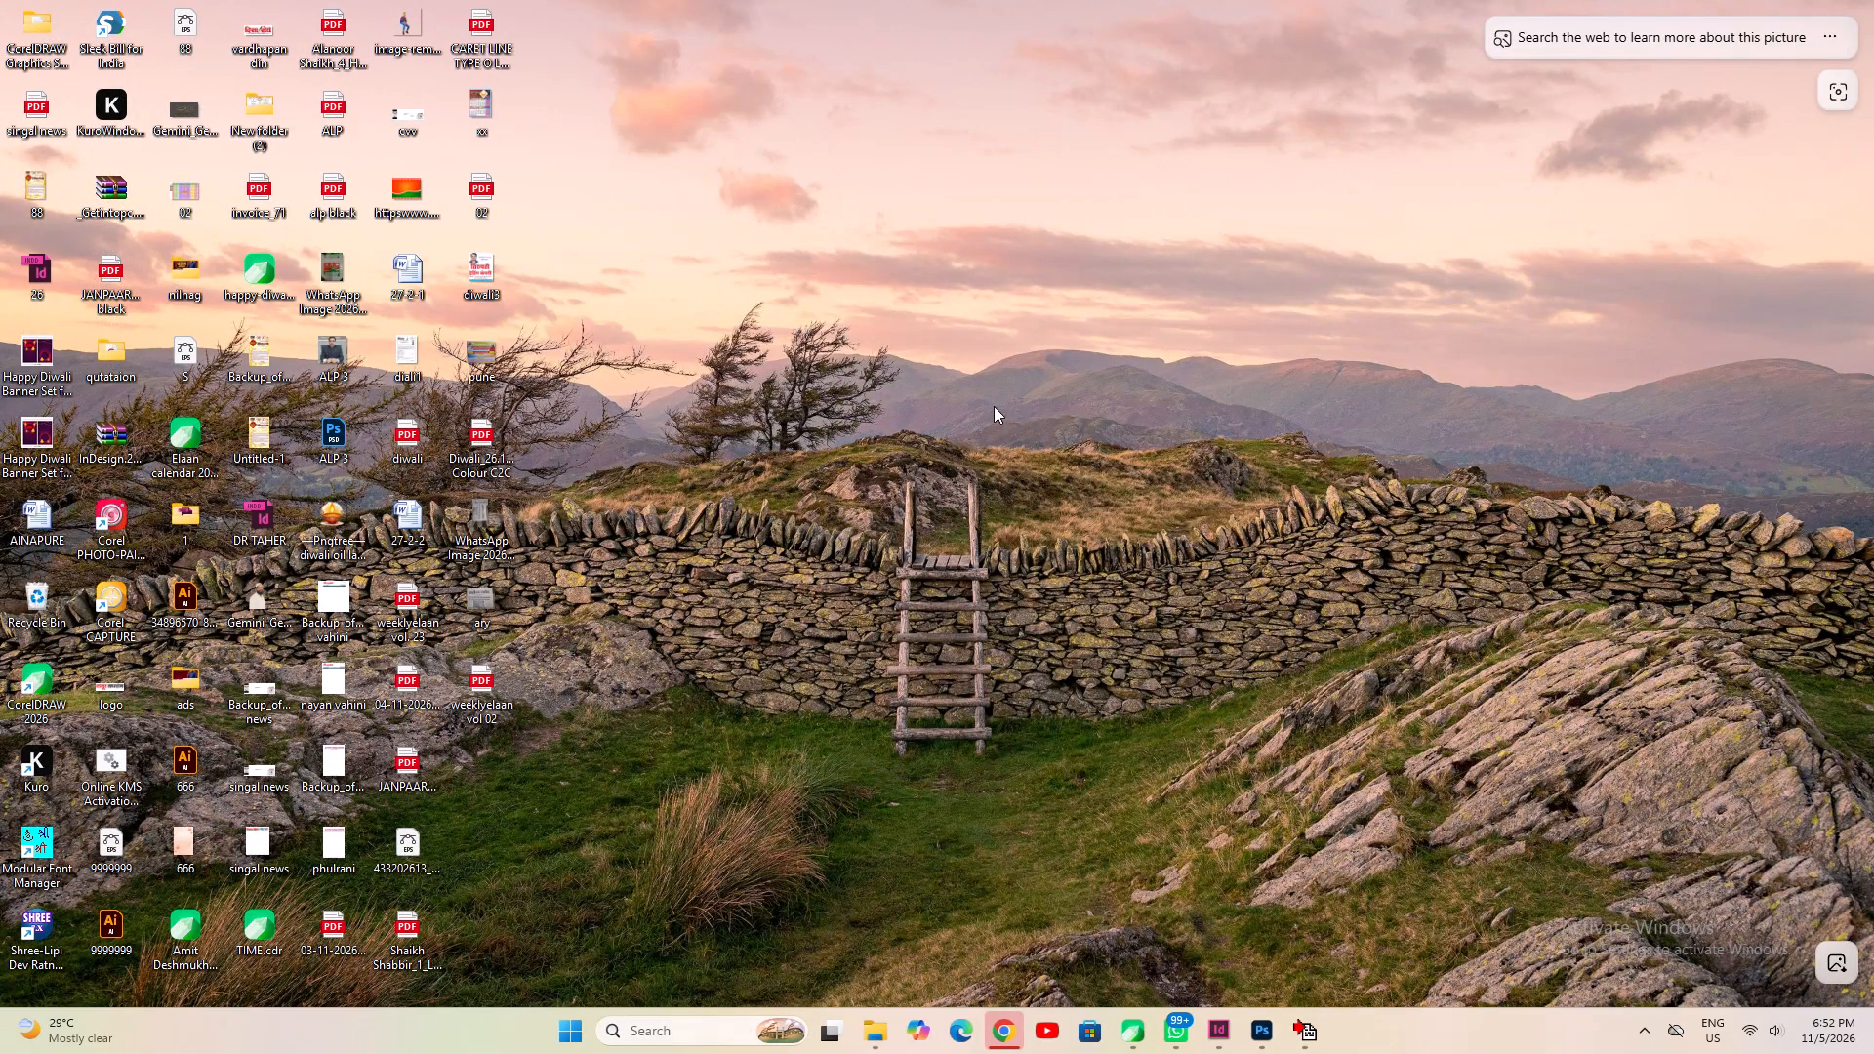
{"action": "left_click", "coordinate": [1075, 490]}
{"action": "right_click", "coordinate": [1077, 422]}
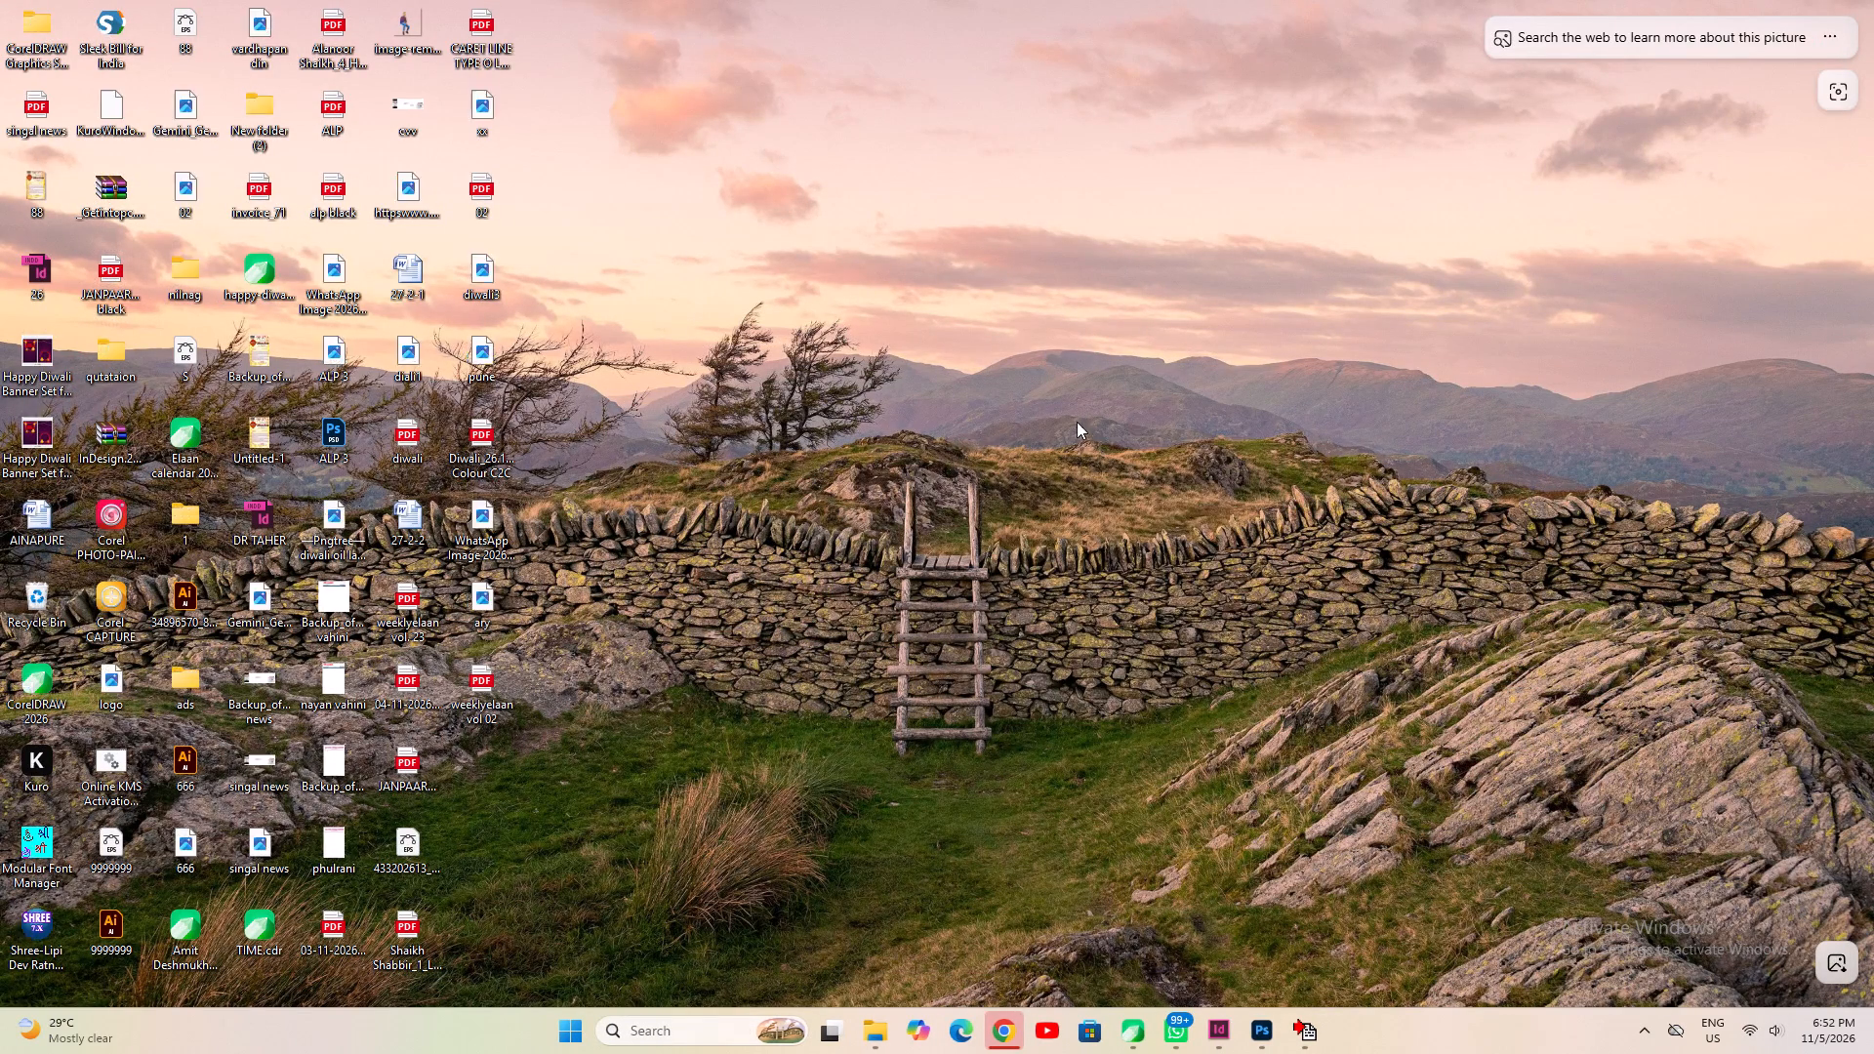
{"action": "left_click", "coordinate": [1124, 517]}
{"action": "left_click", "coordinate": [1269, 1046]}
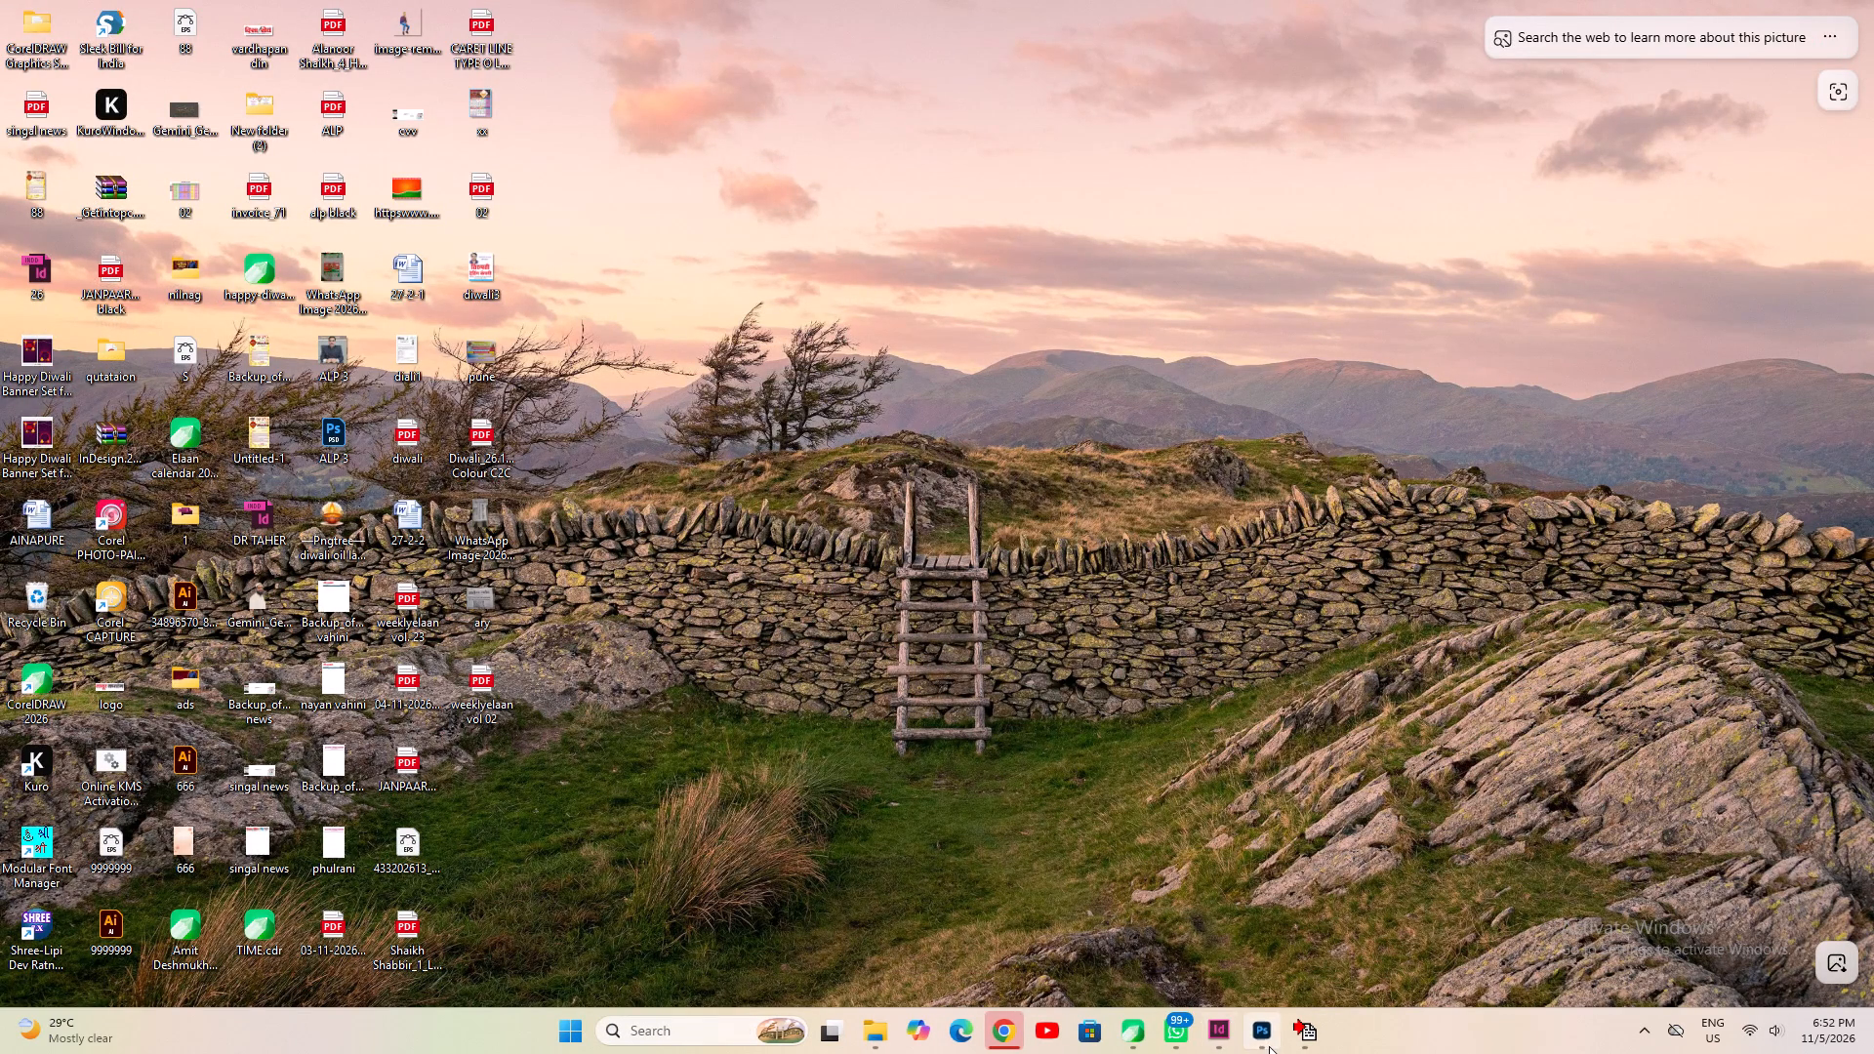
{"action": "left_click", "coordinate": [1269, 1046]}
Return to InDesign and set up printing on the HP LaserJet 1200 Series PCL 5 with Composite Gray colour output.
{"action": "left_click", "coordinate": [1218, 1041]}
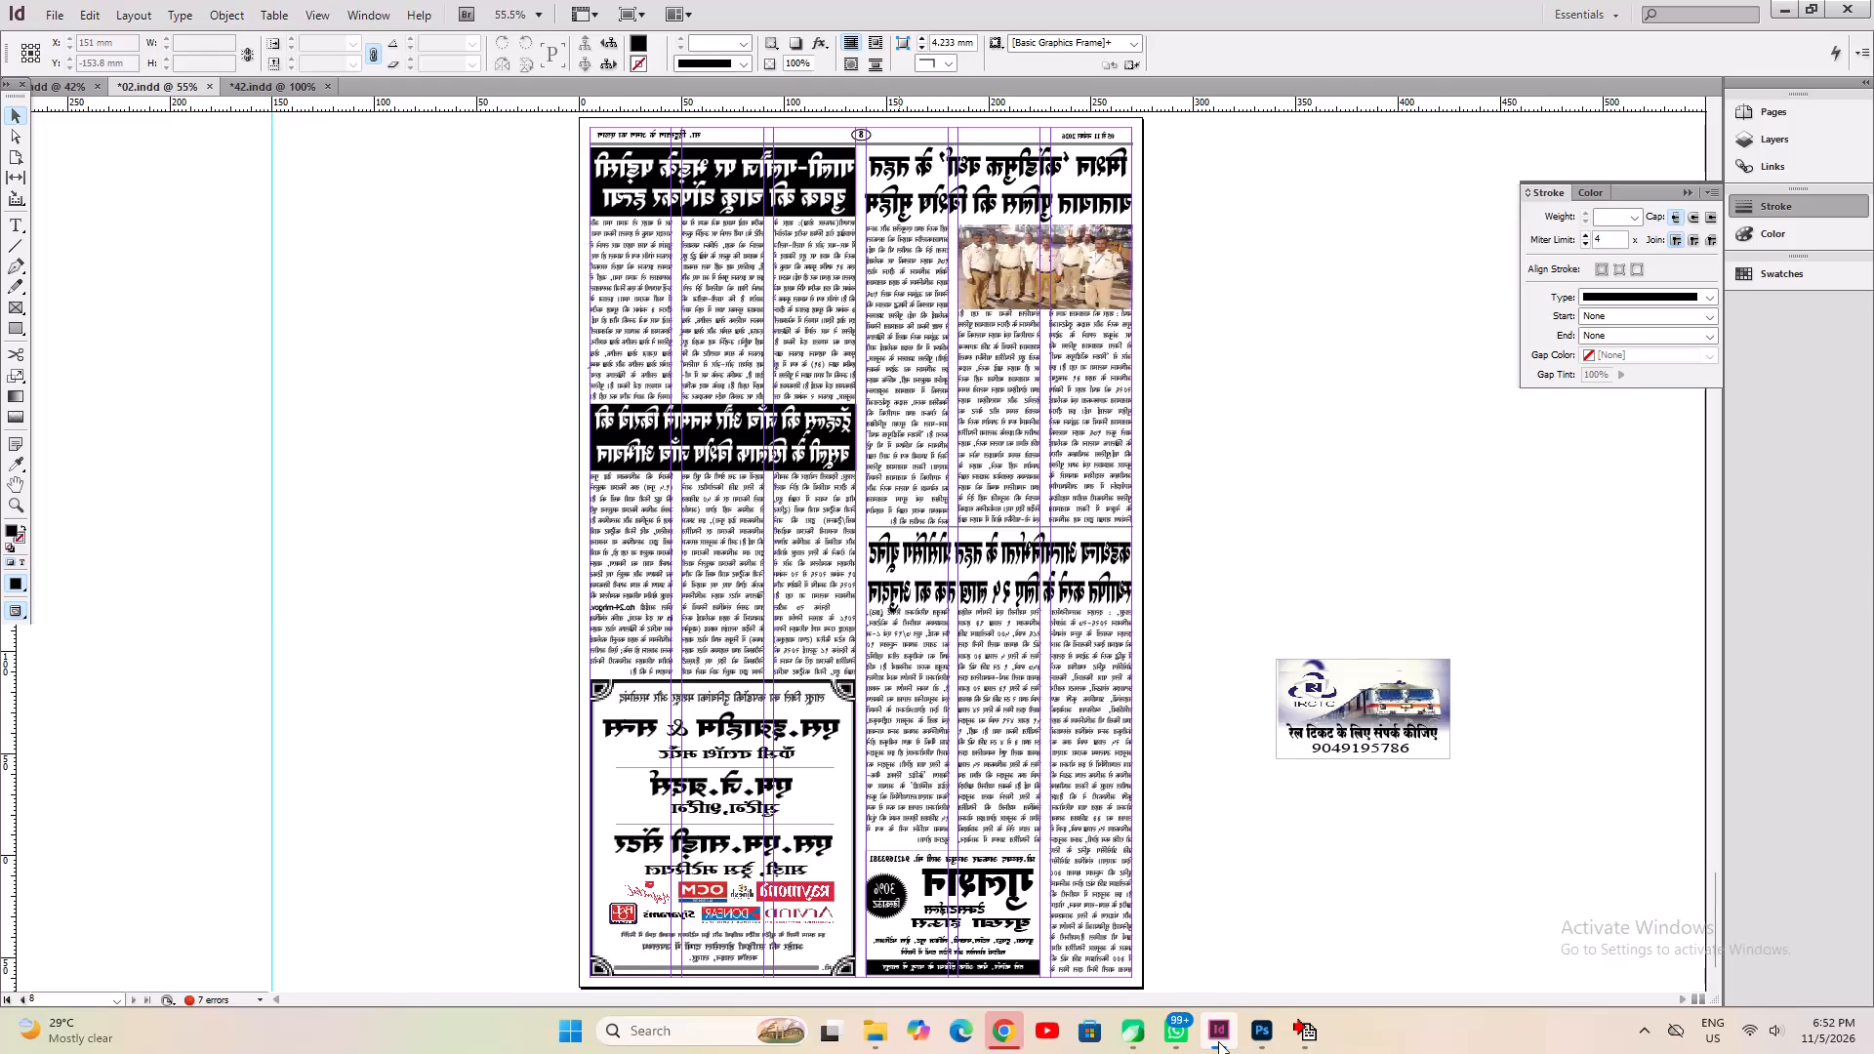
{"action": "key", "text": "ctrl+p"}
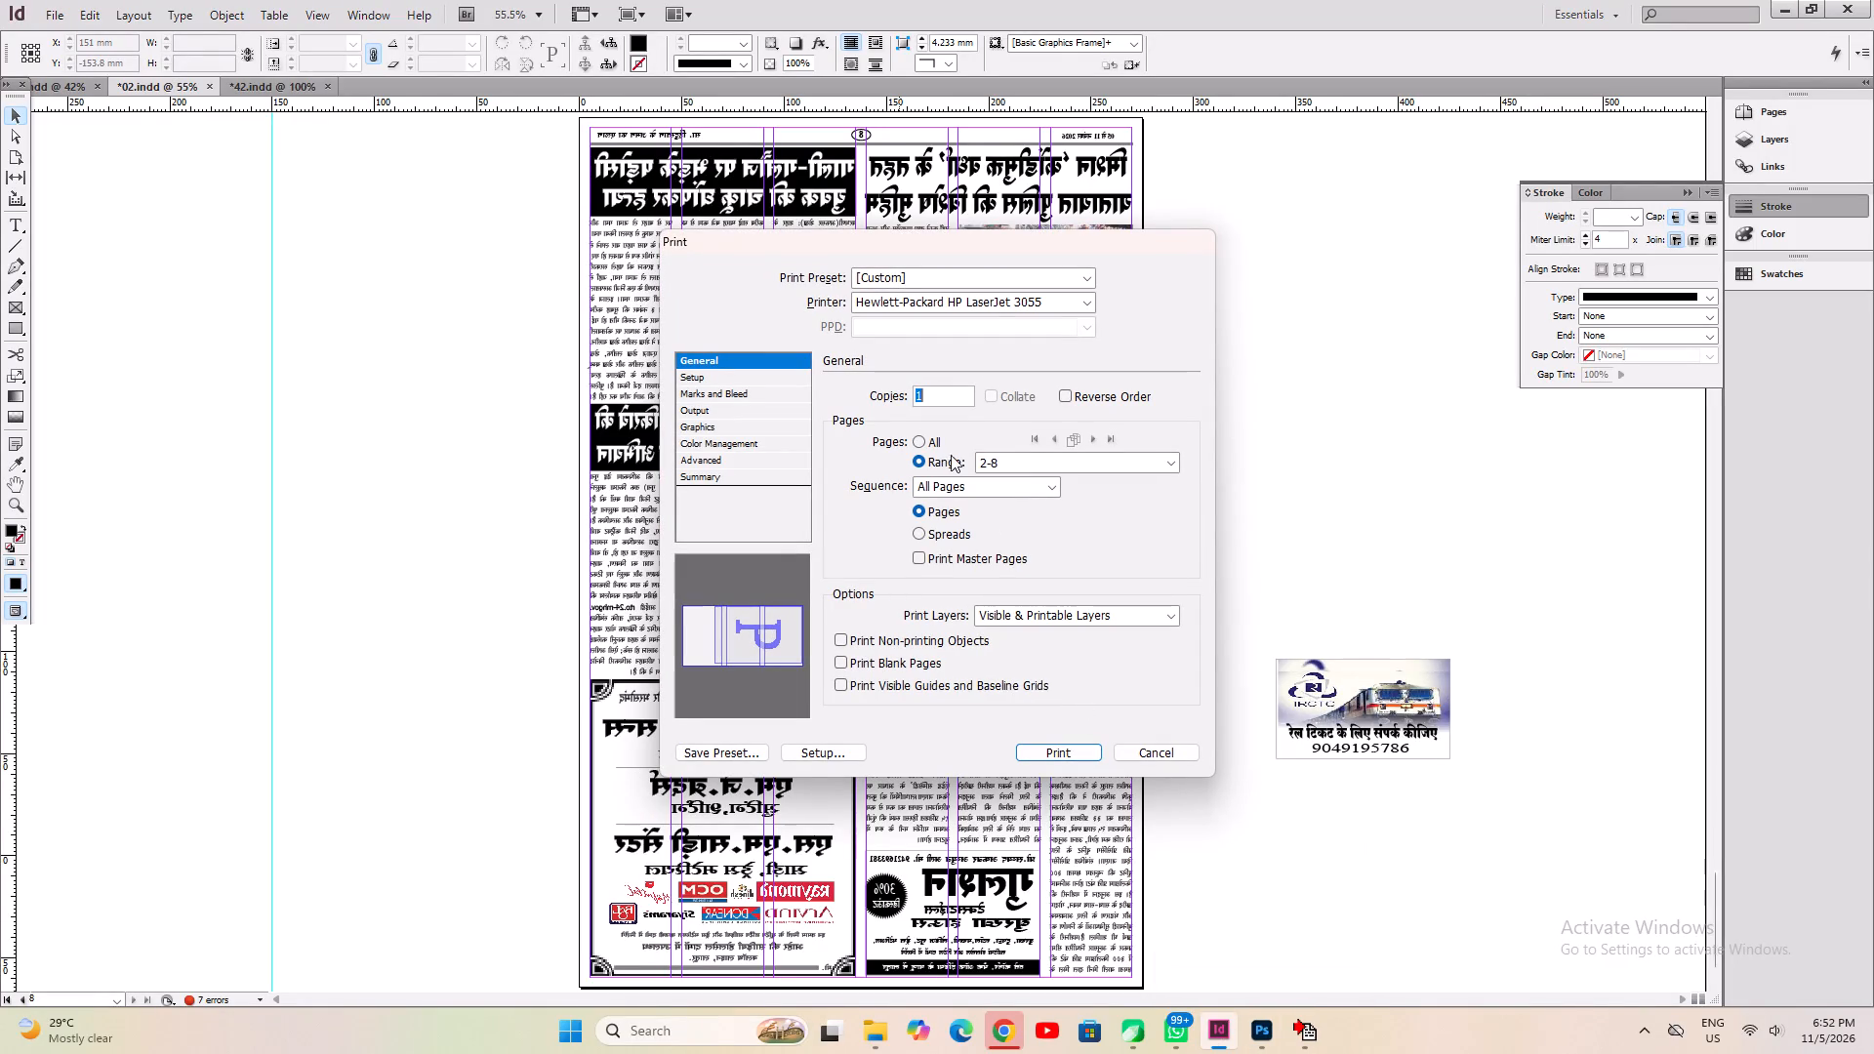
{"action": "left_click", "coordinate": [989, 301]}
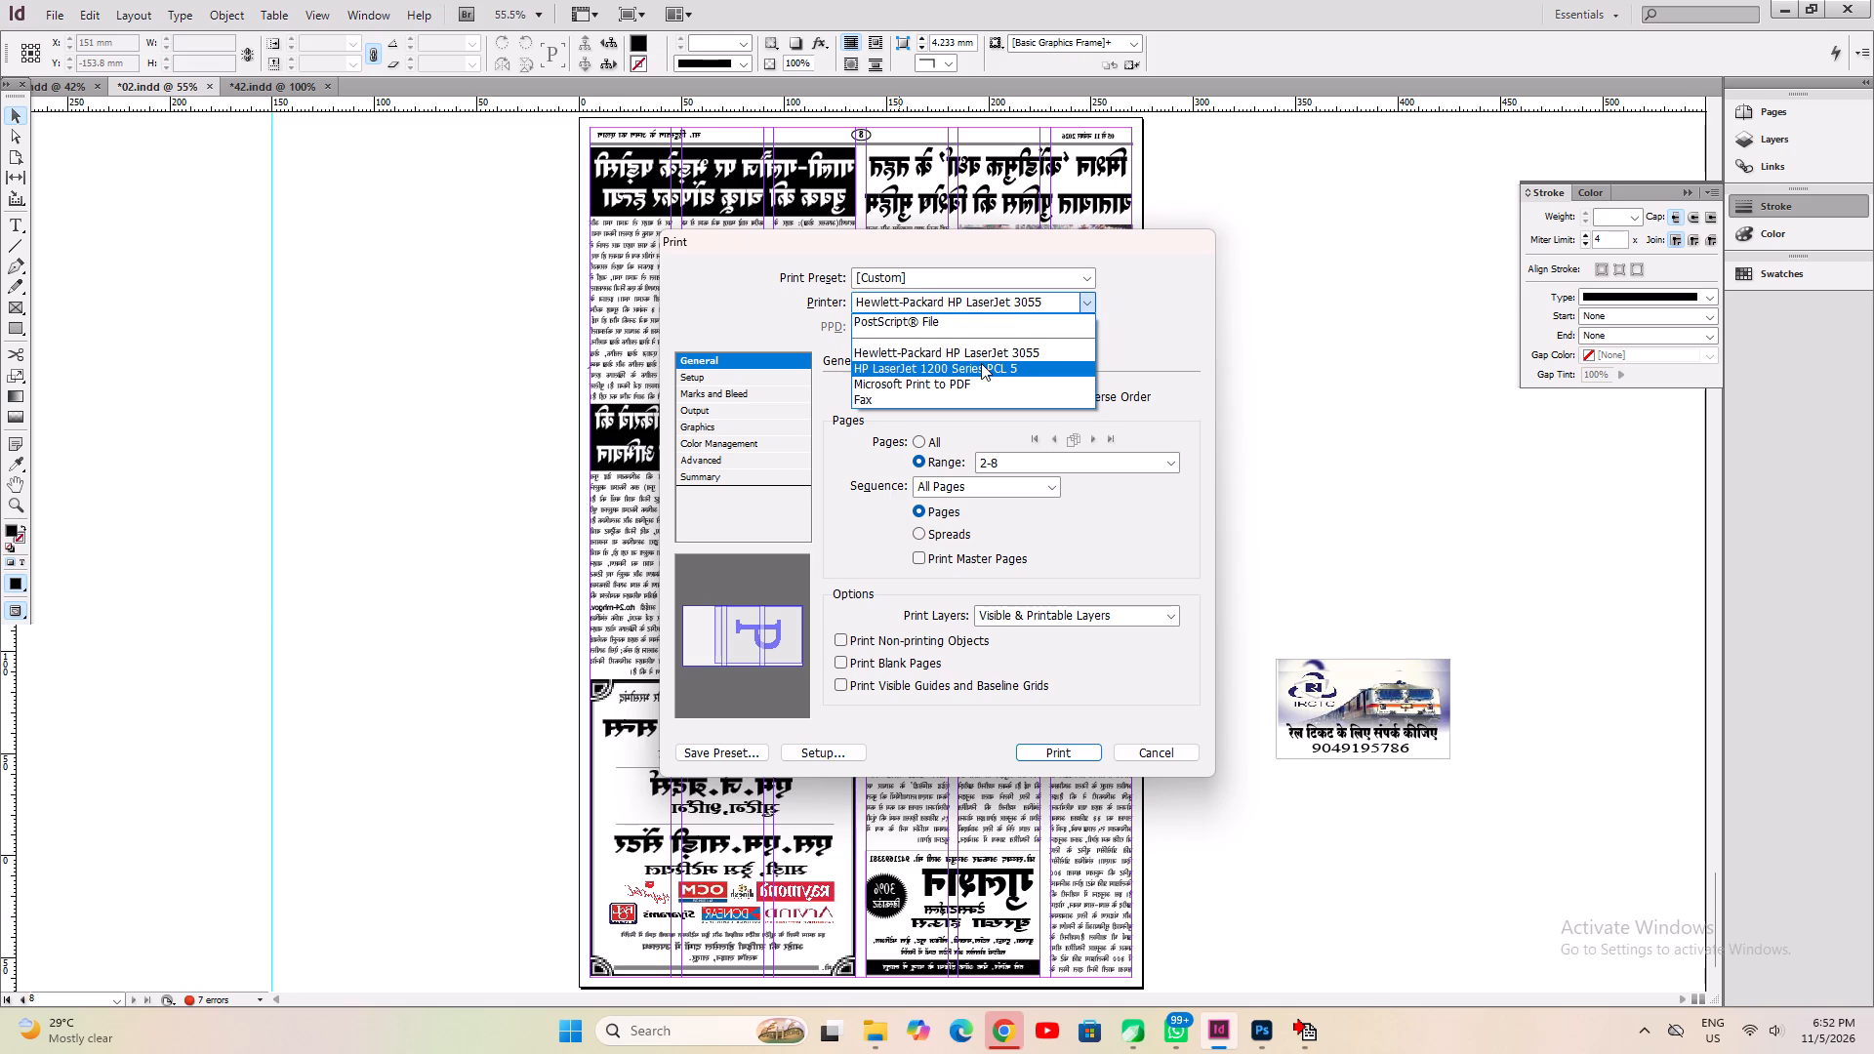
{"action": "left_click", "coordinate": [981, 363]}
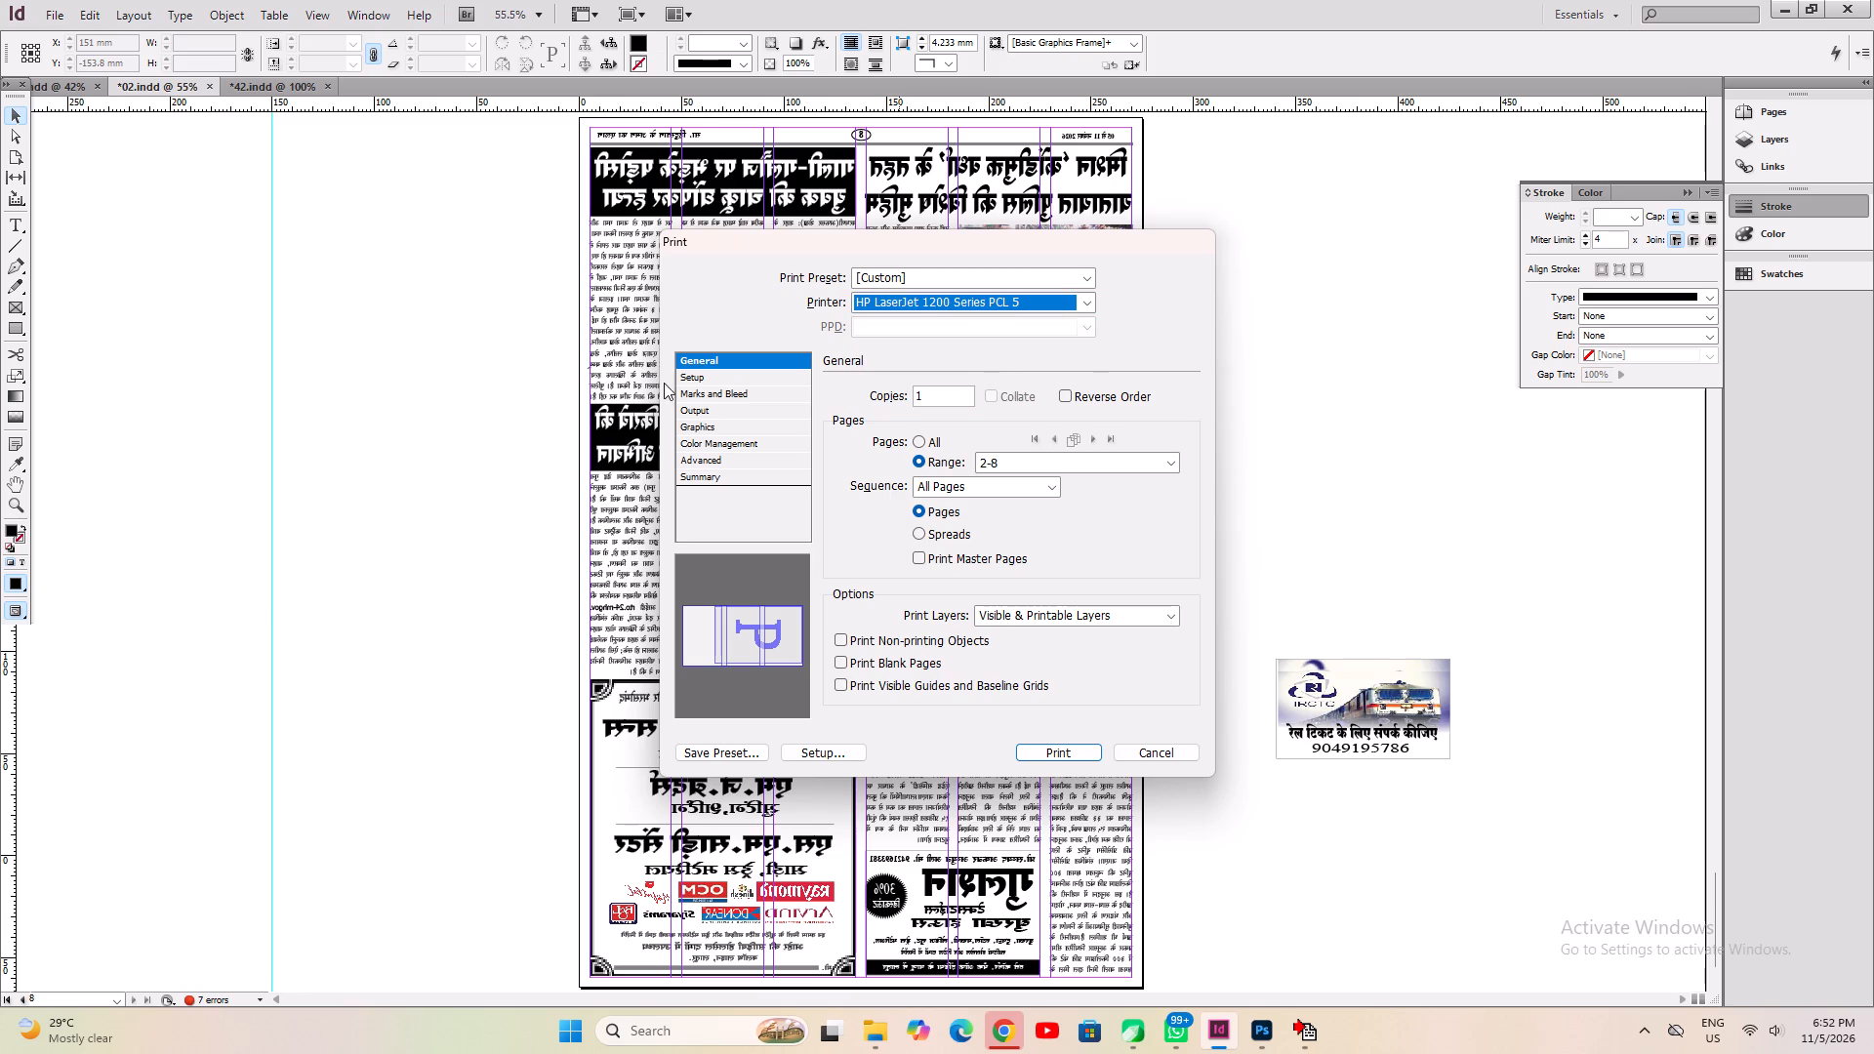
{"action": "left_click", "coordinate": [684, 375]}
{"action": "left_click", "coordinate": [958, 392]}
{"action": "left_click", "coordinate": [958, 392]}
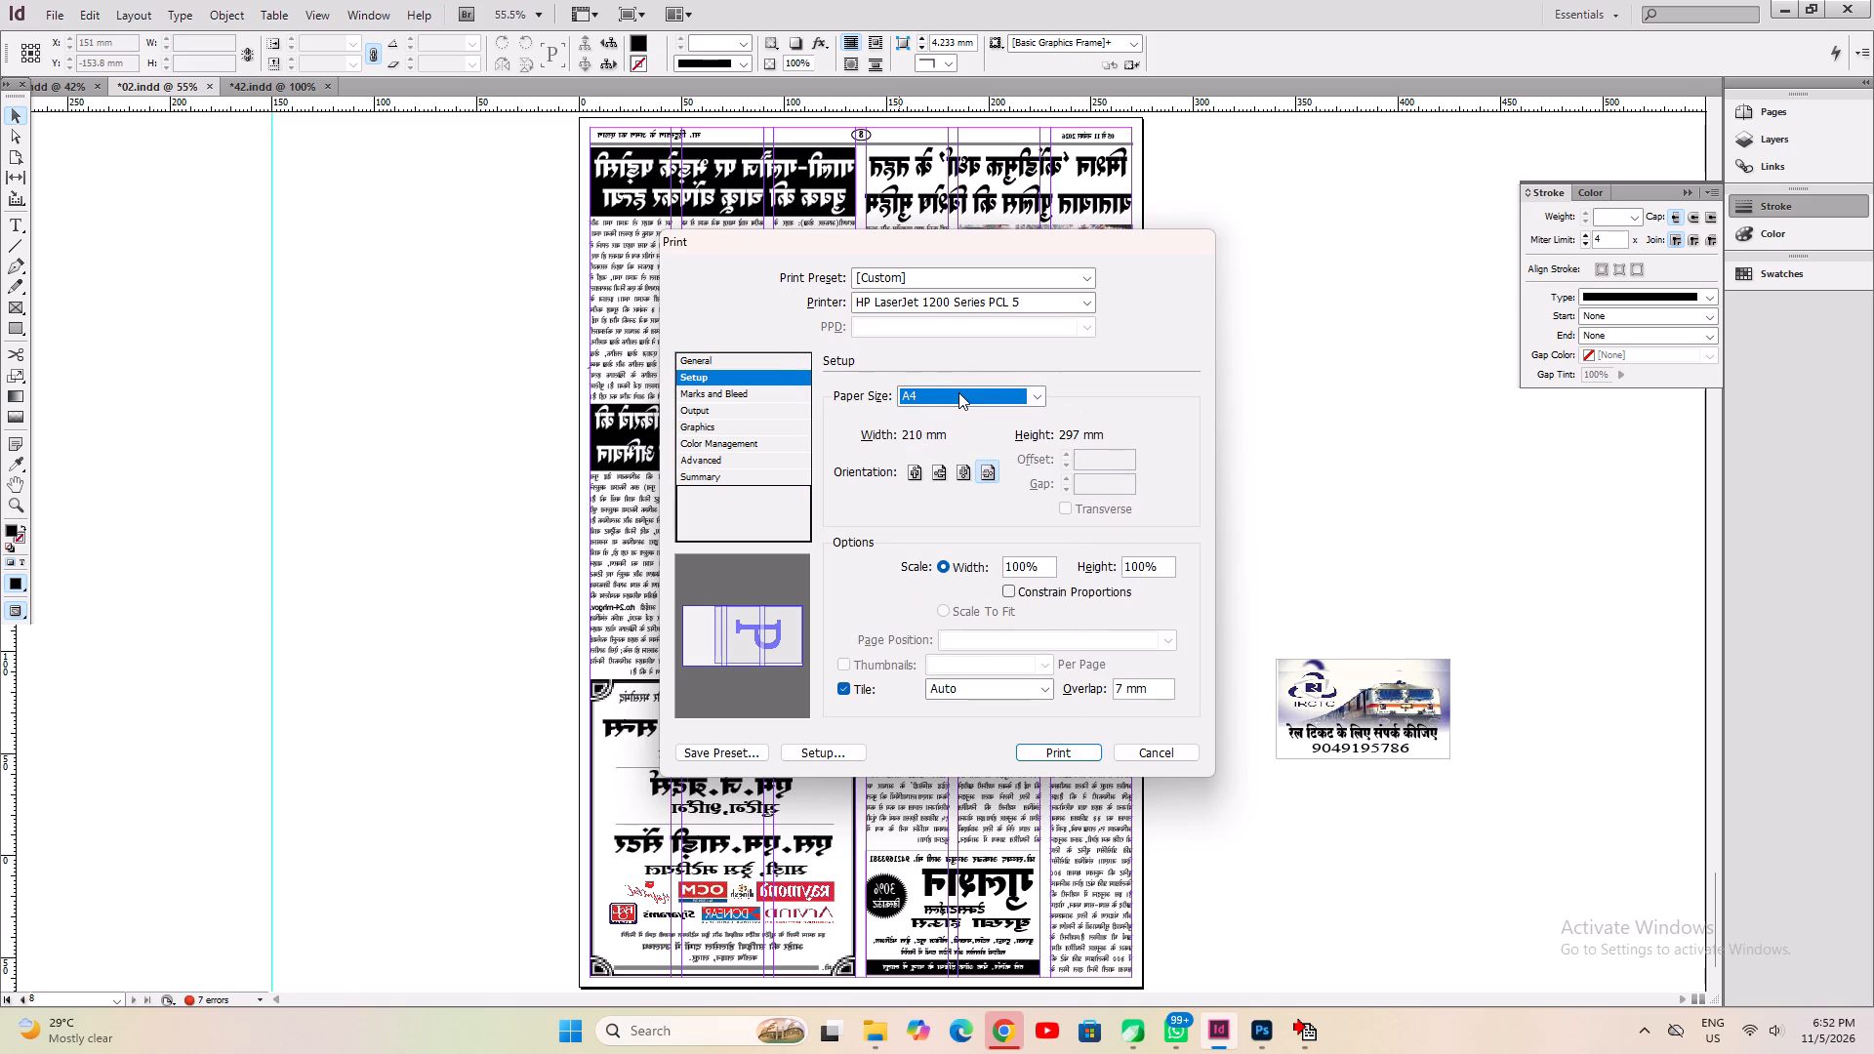
{"action": "left_click", "coordinate": [724, 389]}
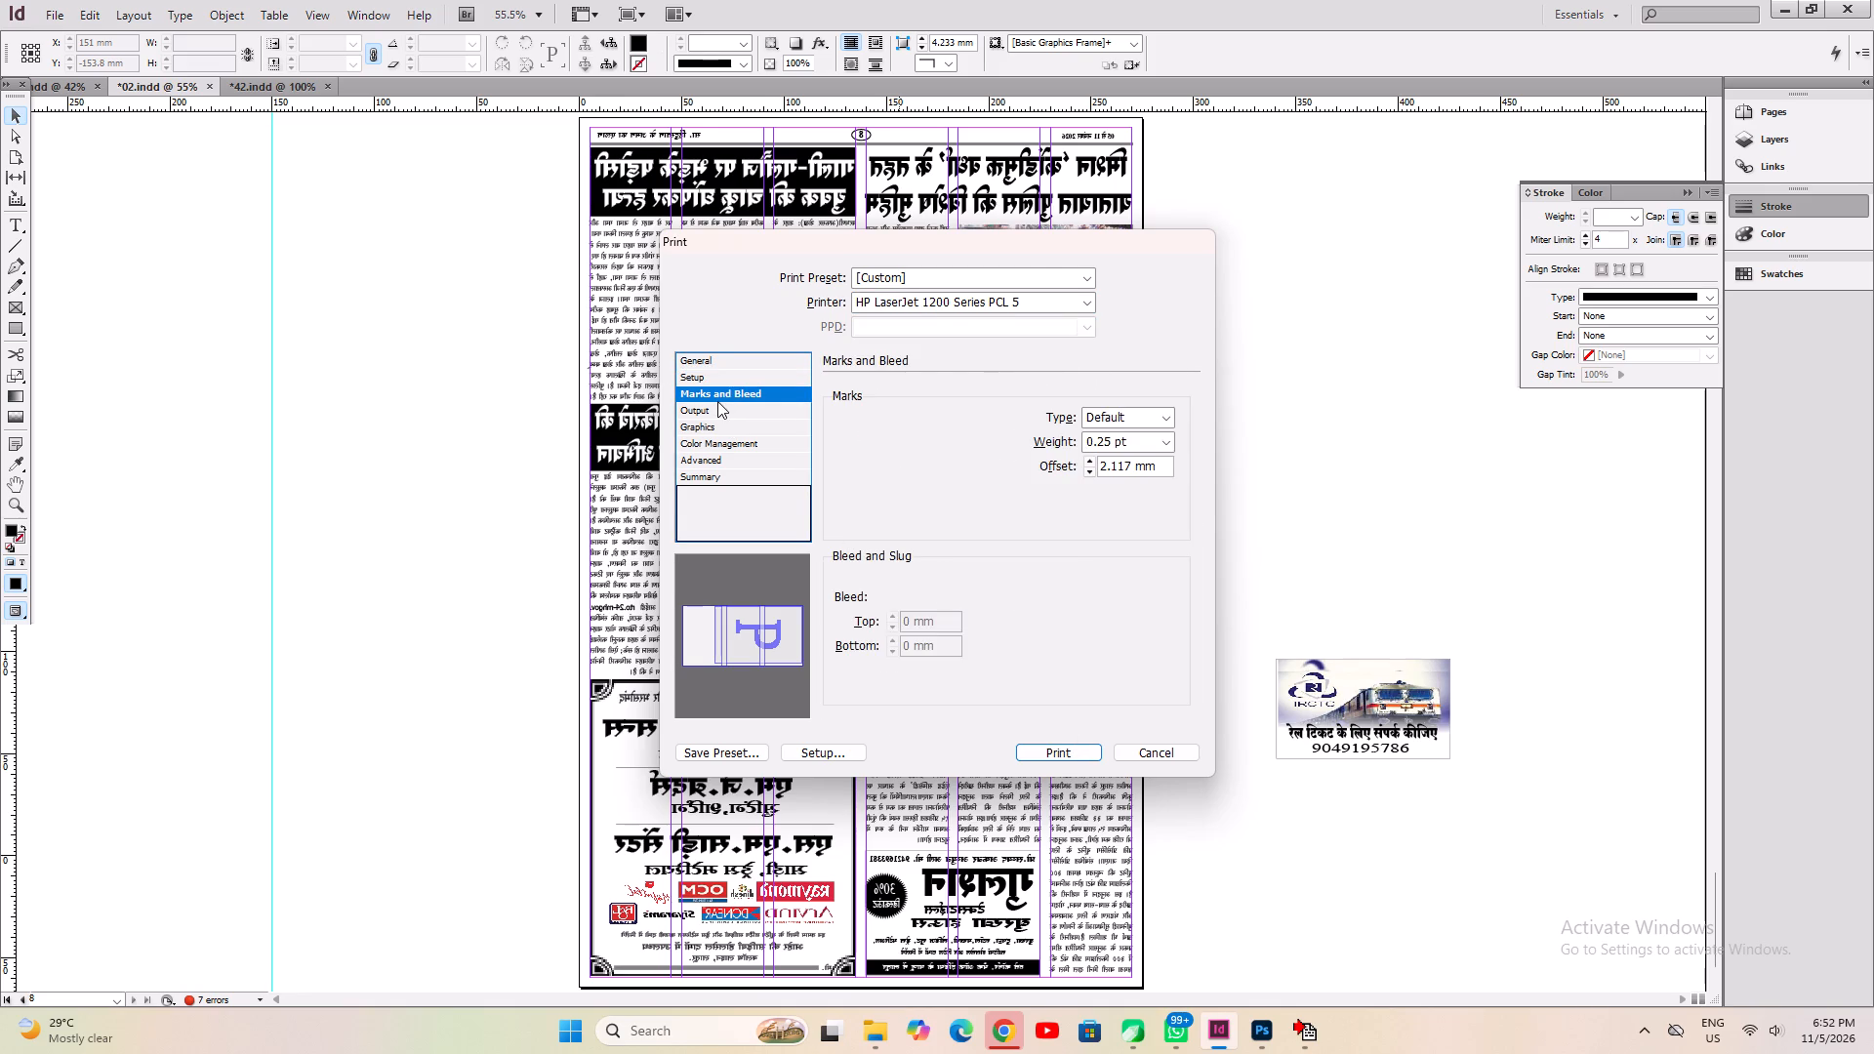
{"action": "left_click", "coordinate": [716, 405]}
{"action": "left_click", "coordinate": [1039, 396]}
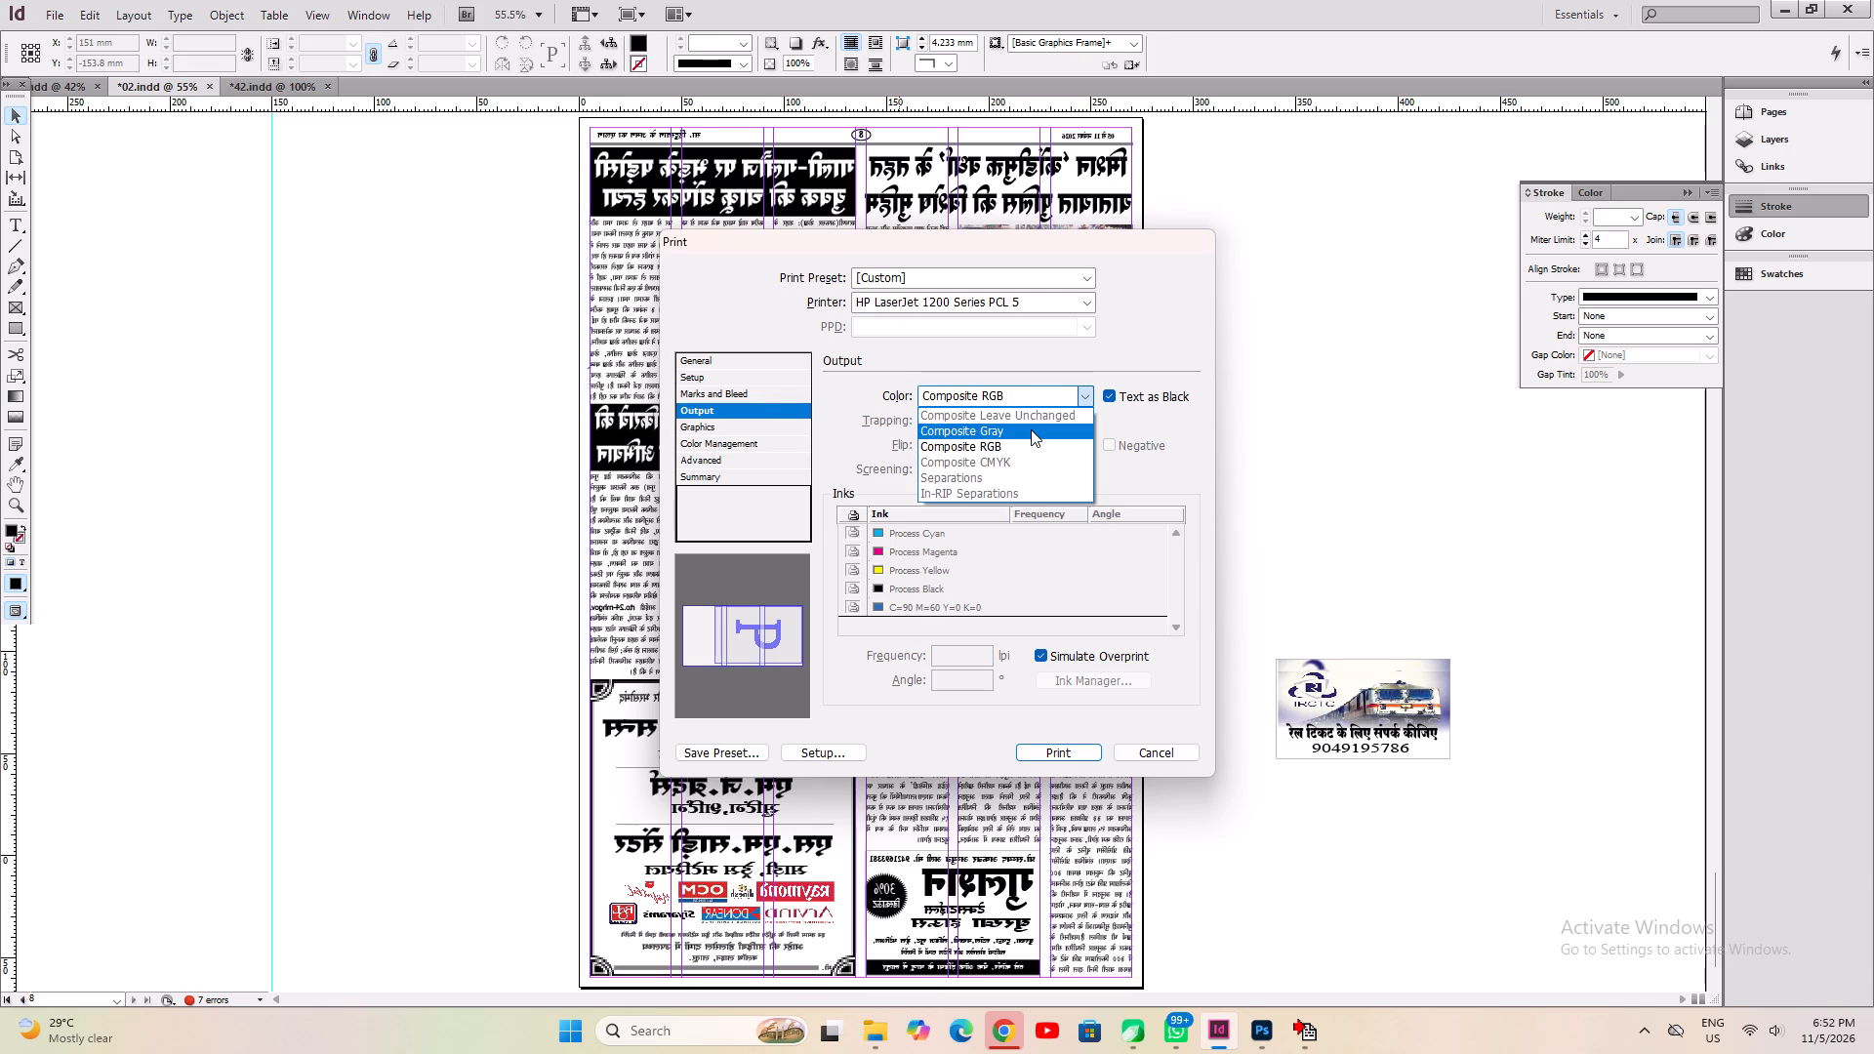
{"action": "left_click", "coordinate": [1031, 435]}
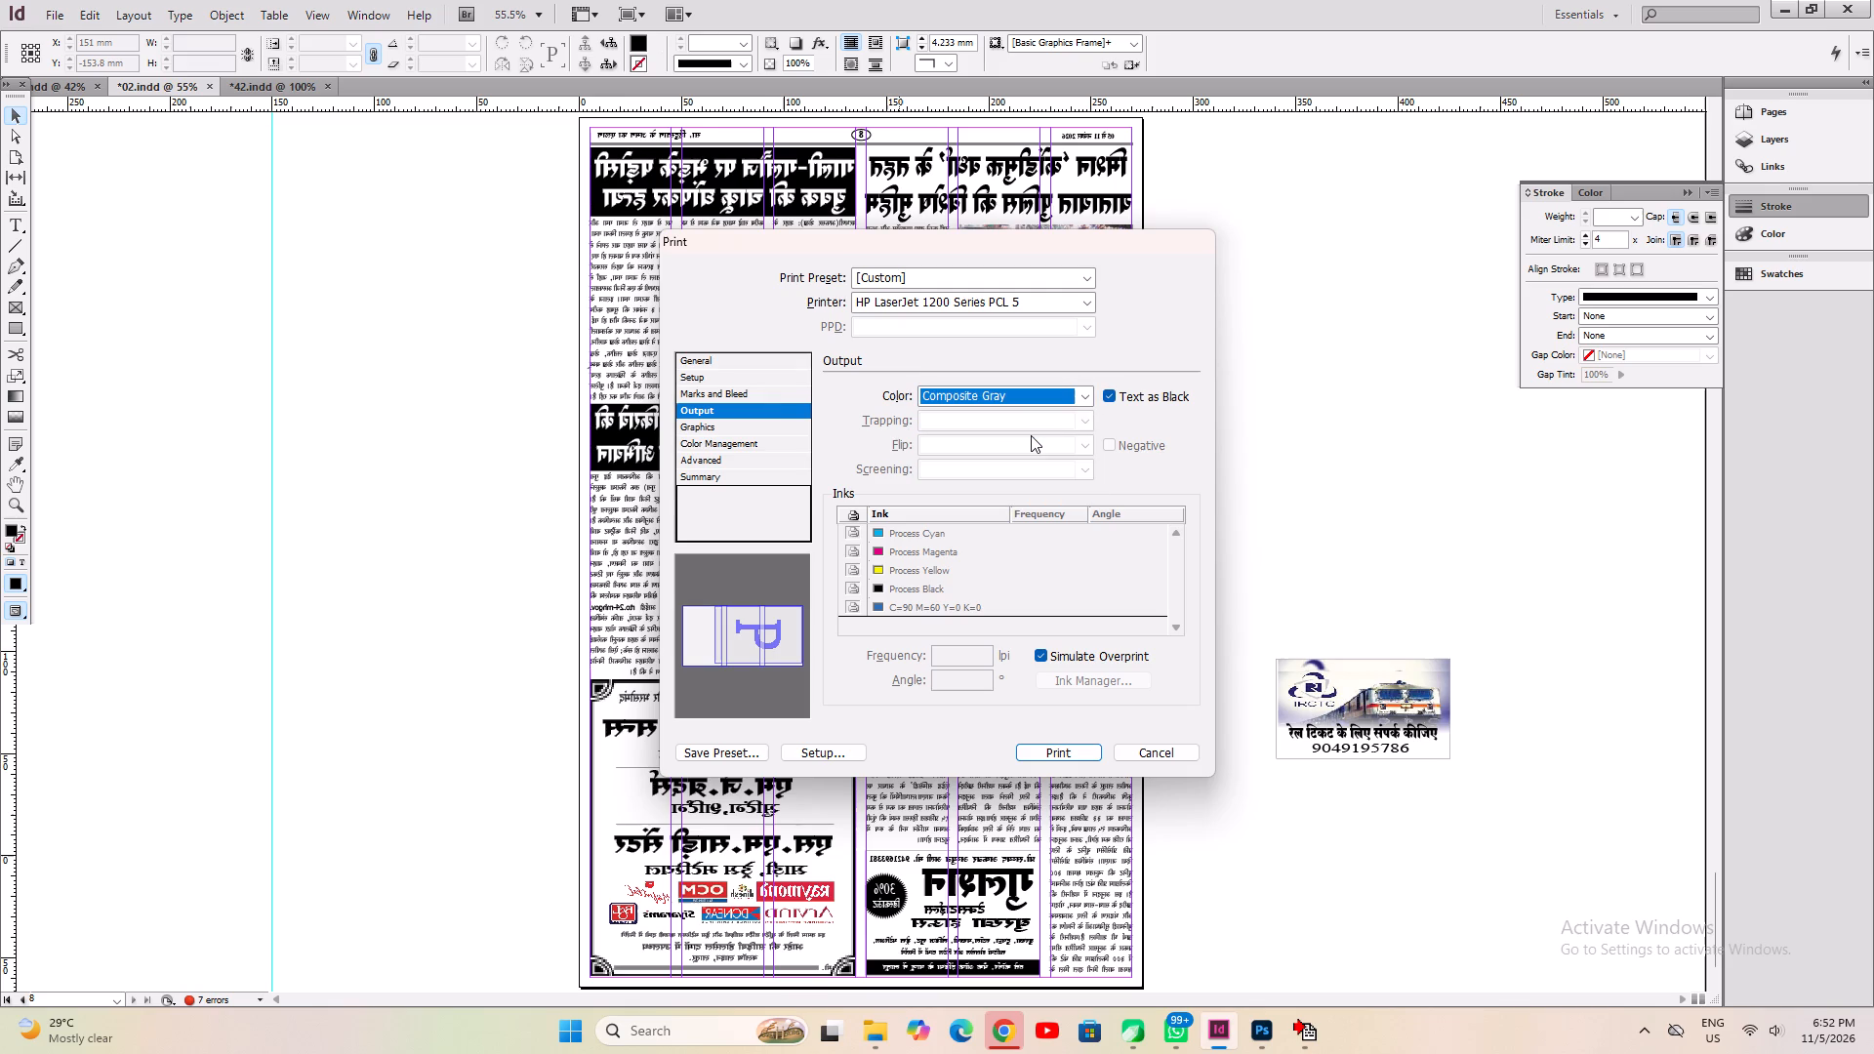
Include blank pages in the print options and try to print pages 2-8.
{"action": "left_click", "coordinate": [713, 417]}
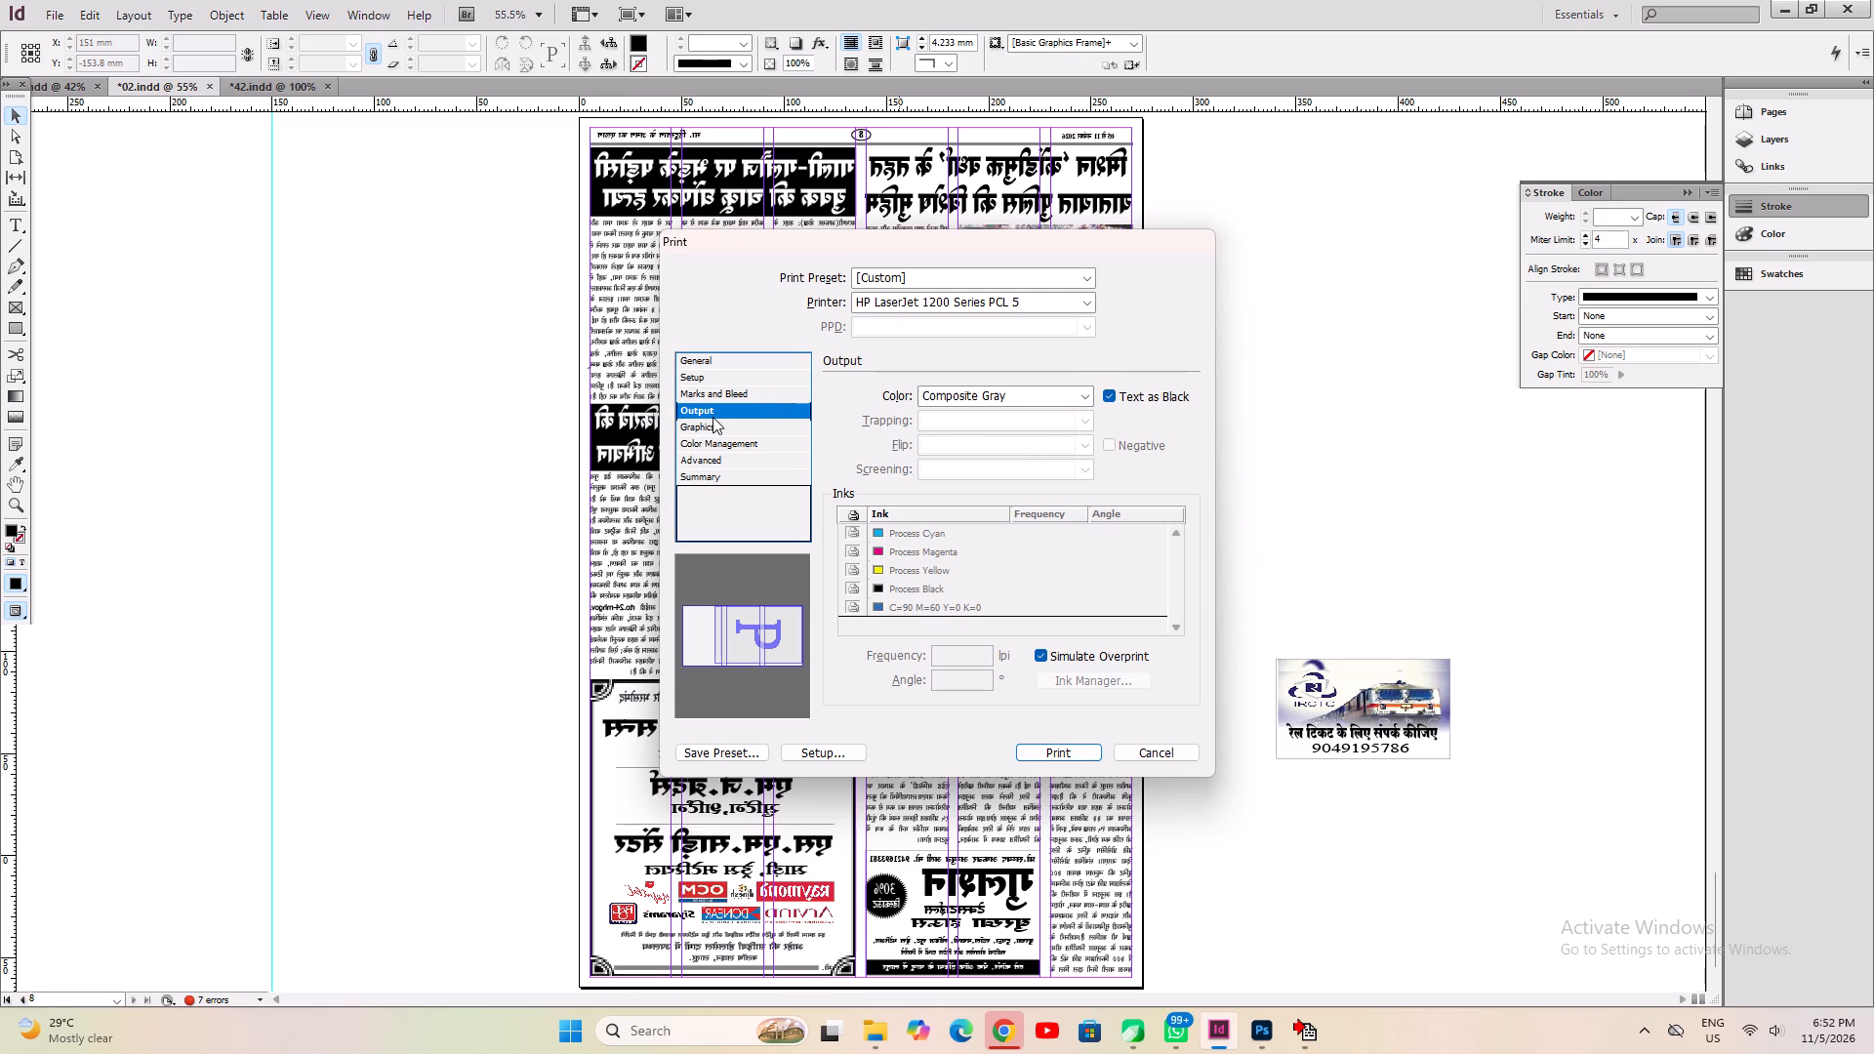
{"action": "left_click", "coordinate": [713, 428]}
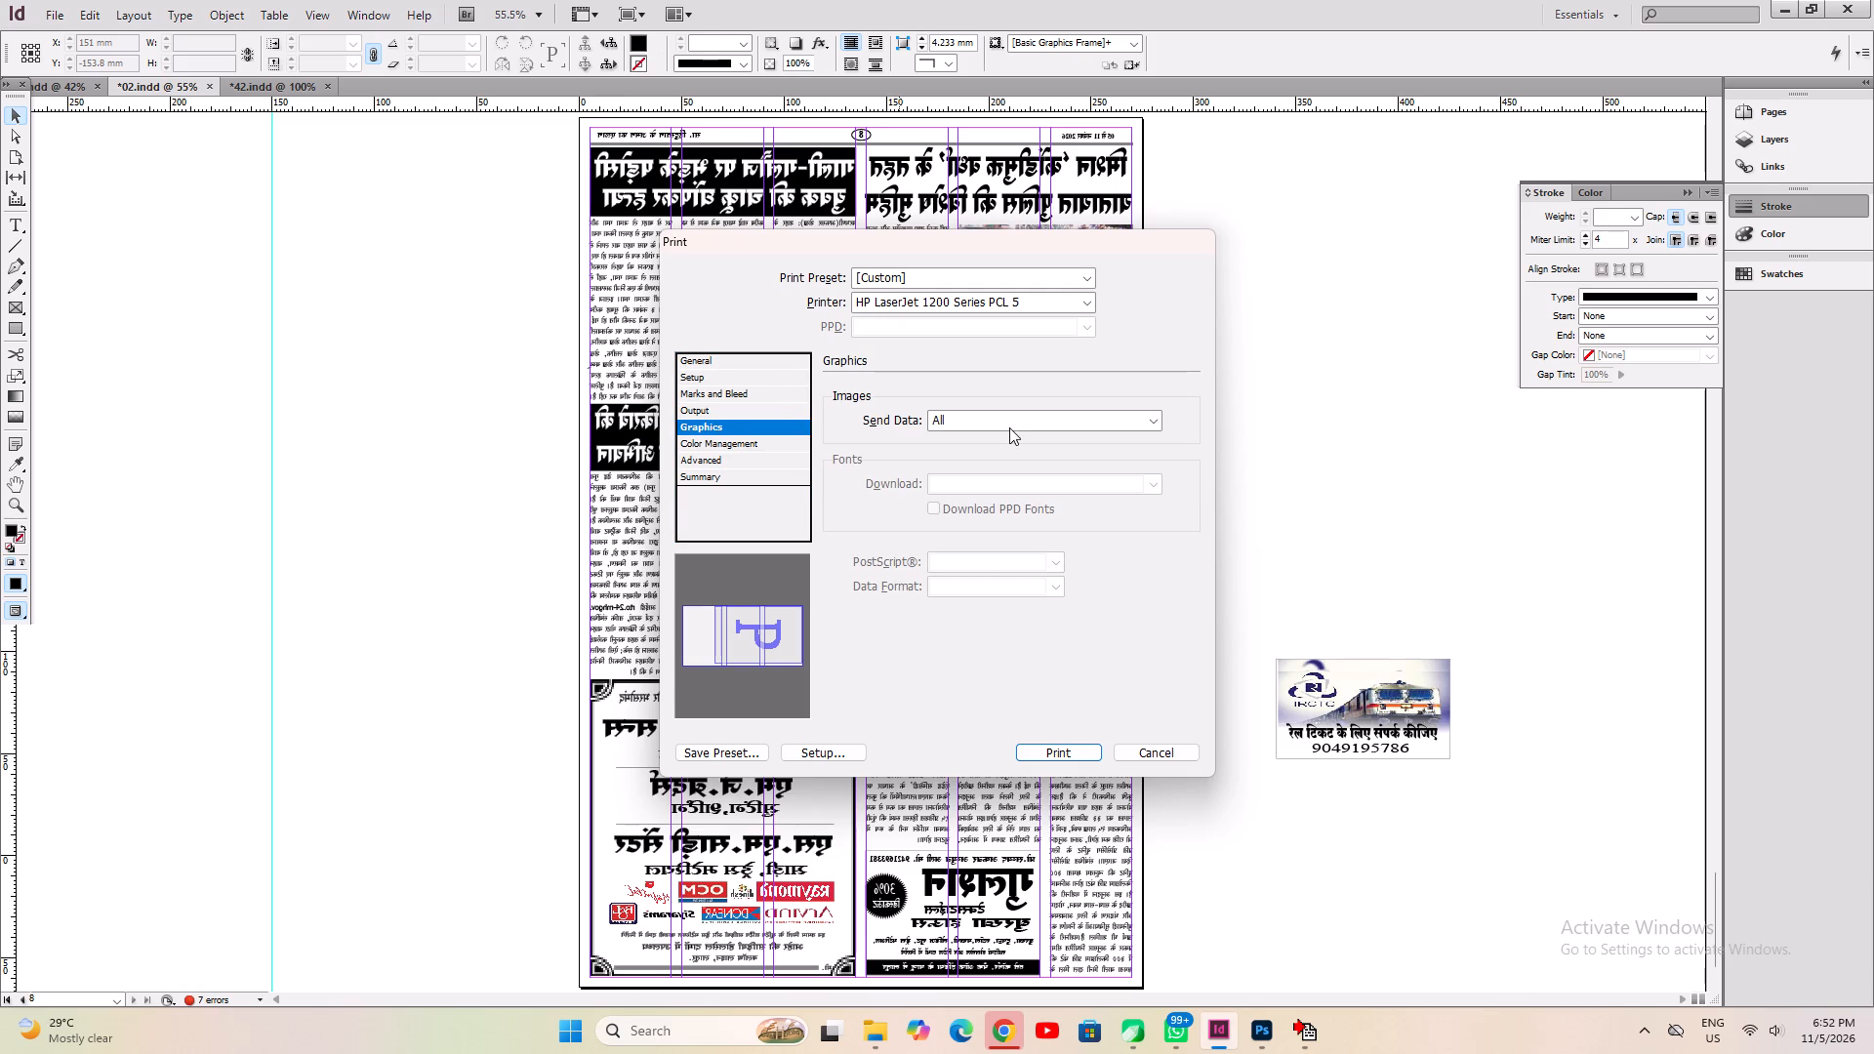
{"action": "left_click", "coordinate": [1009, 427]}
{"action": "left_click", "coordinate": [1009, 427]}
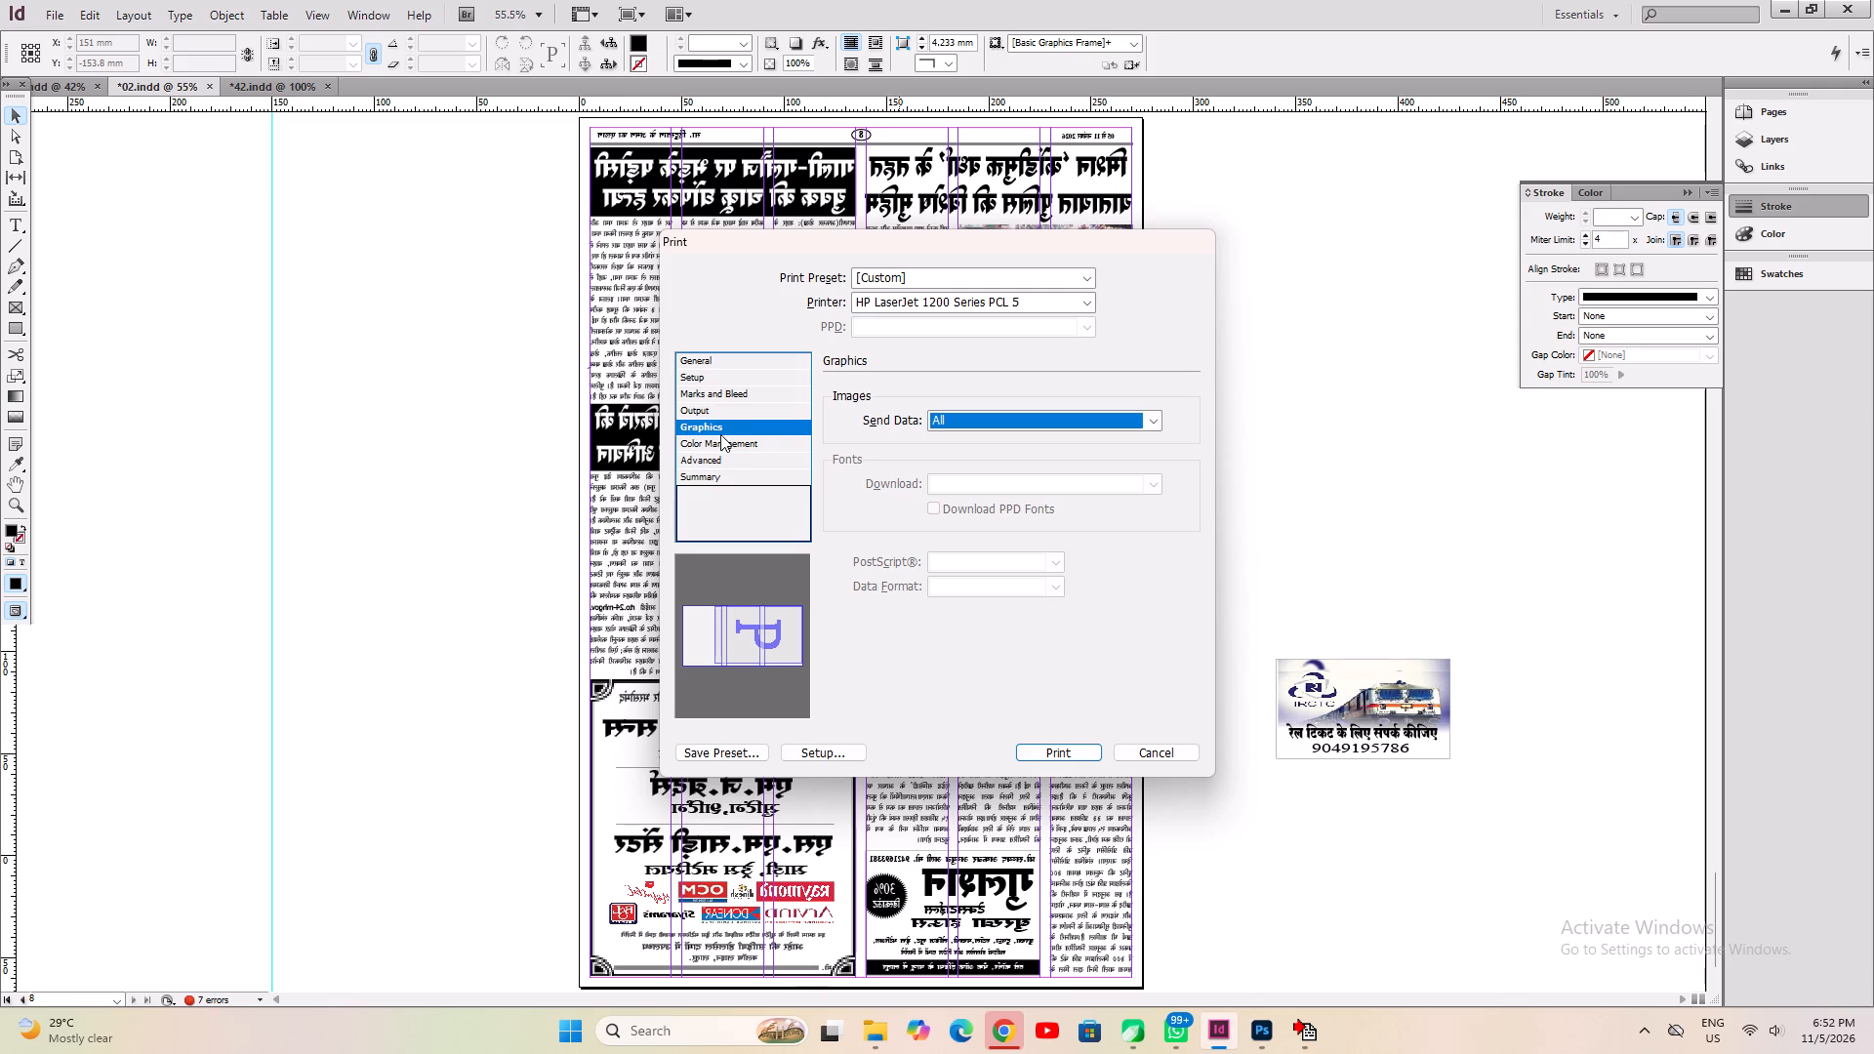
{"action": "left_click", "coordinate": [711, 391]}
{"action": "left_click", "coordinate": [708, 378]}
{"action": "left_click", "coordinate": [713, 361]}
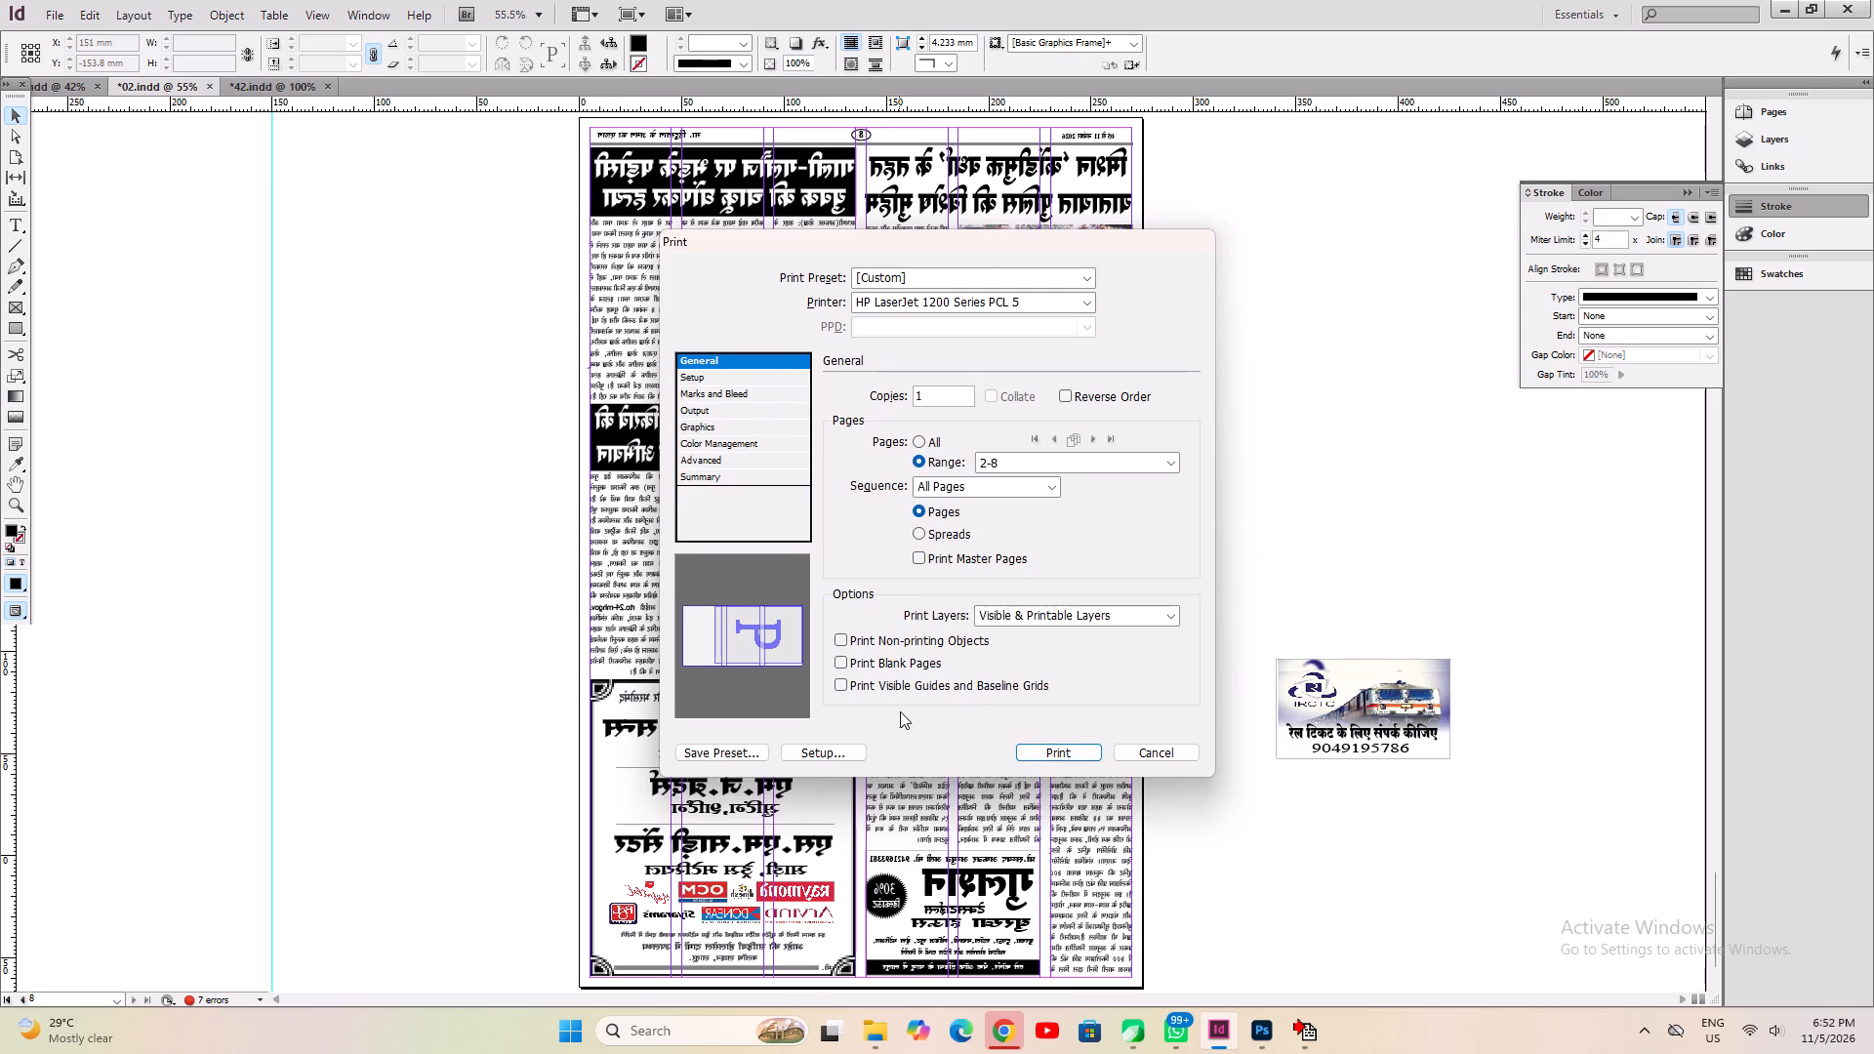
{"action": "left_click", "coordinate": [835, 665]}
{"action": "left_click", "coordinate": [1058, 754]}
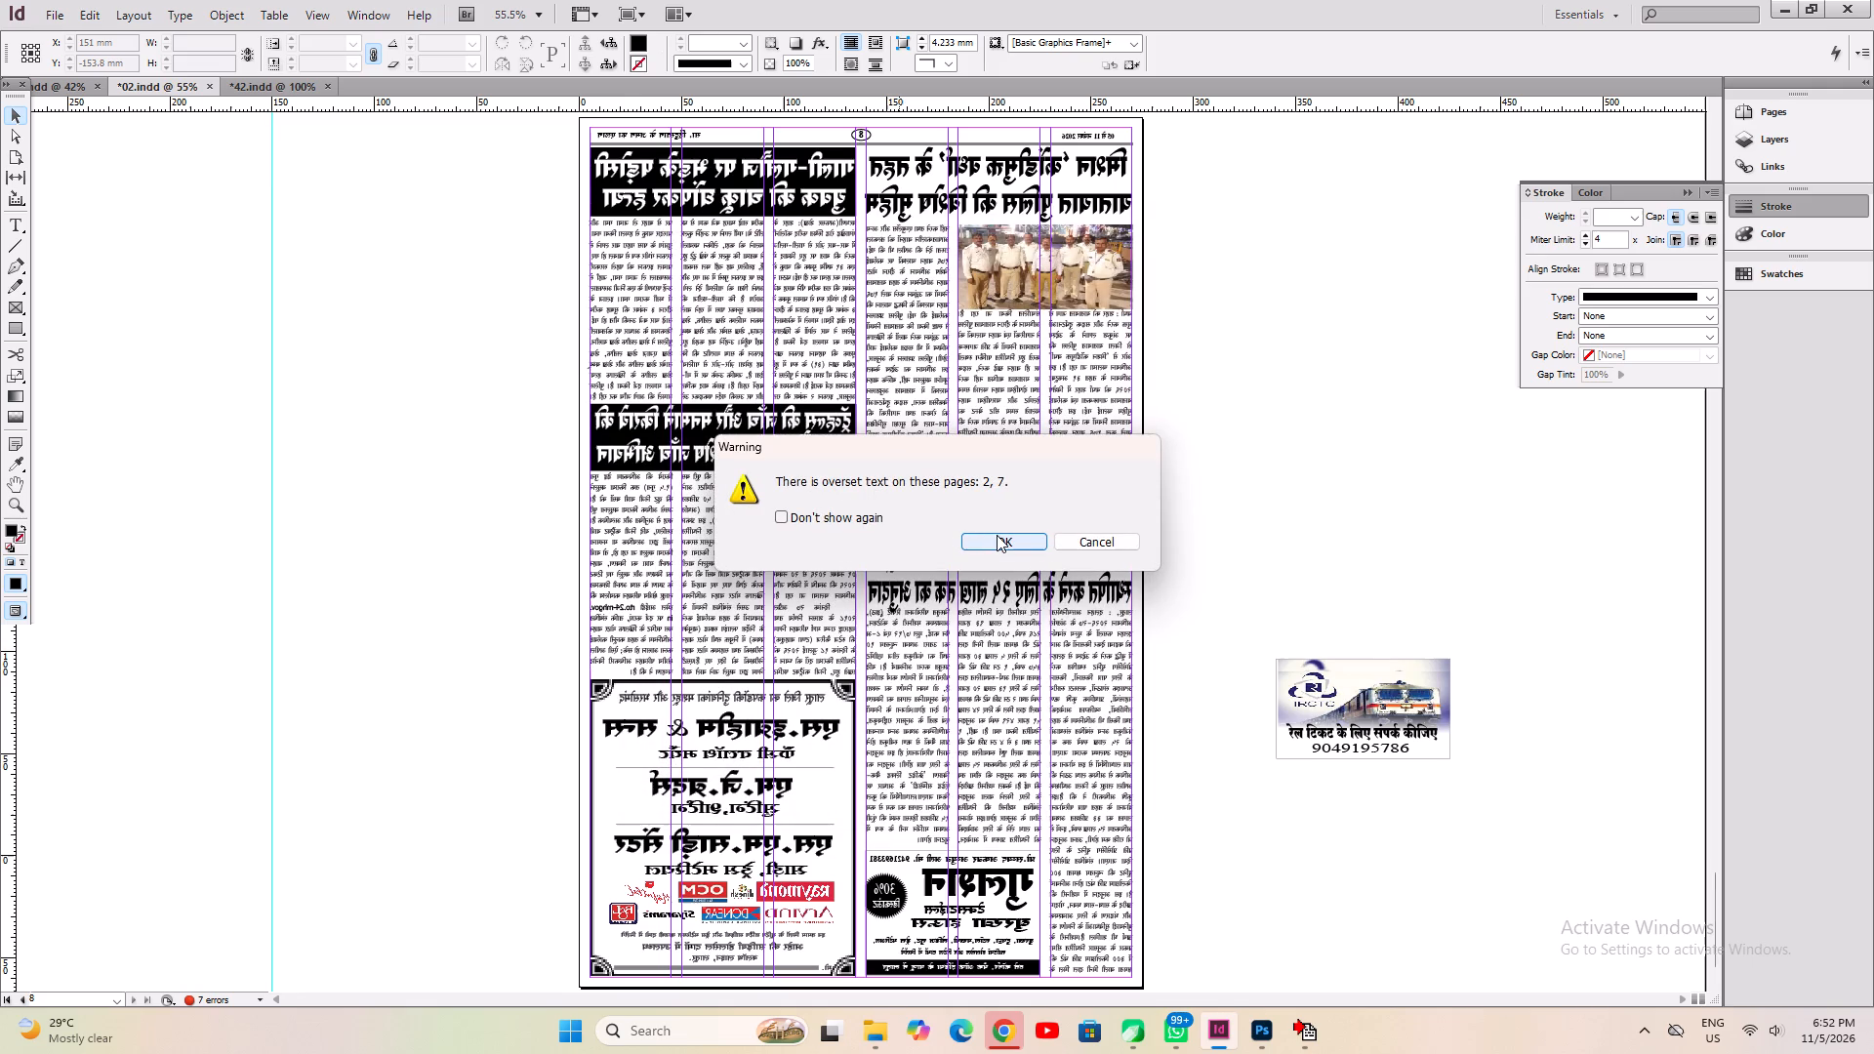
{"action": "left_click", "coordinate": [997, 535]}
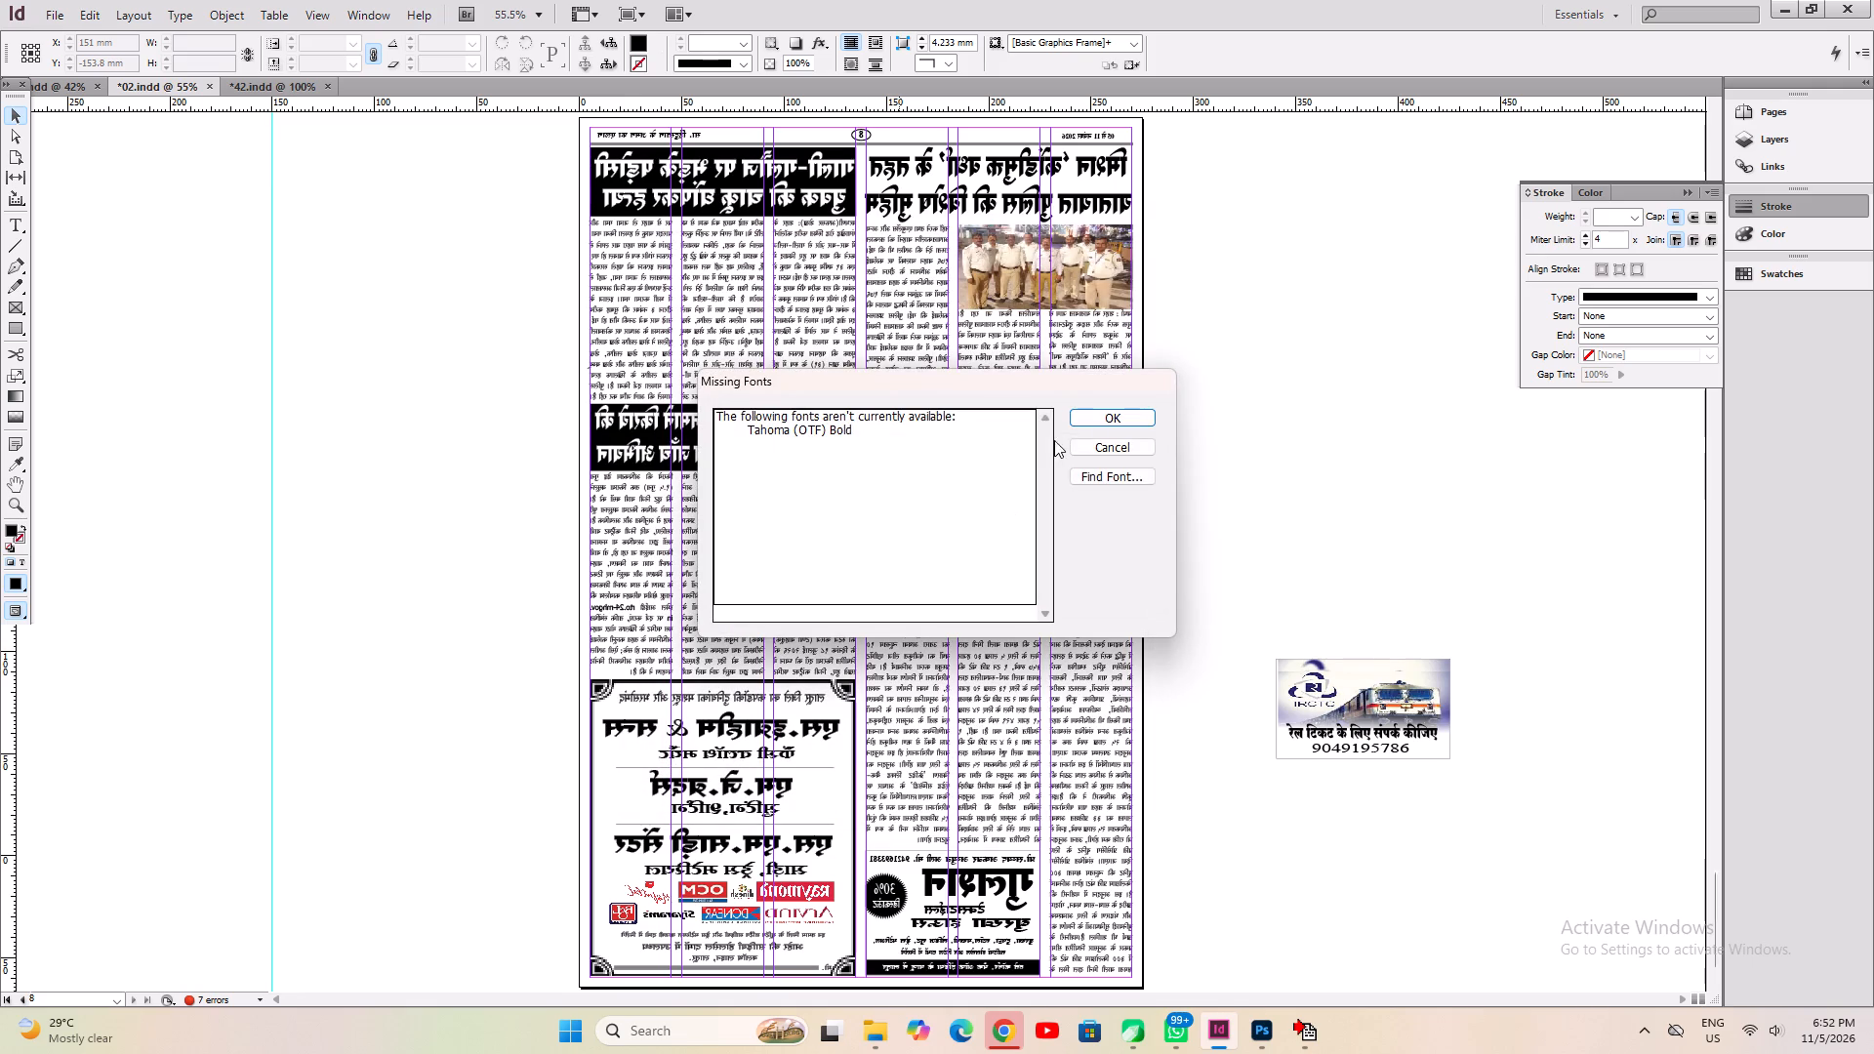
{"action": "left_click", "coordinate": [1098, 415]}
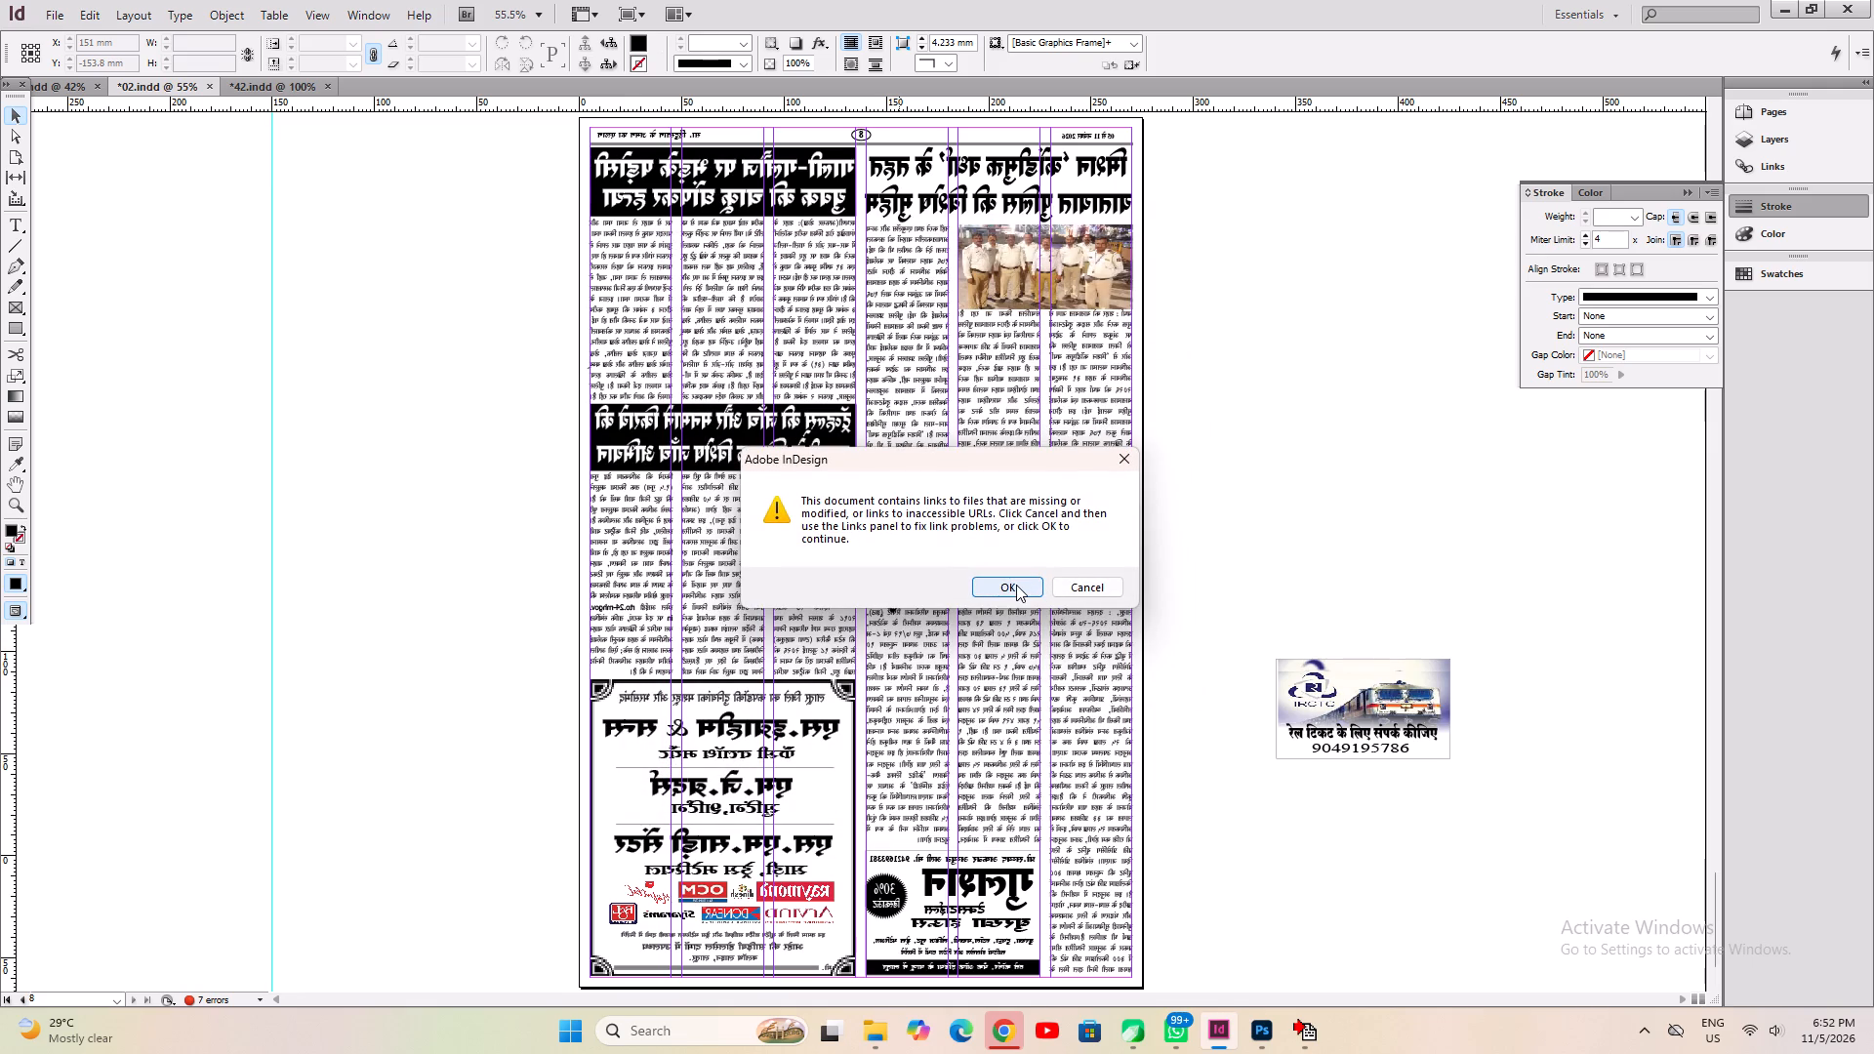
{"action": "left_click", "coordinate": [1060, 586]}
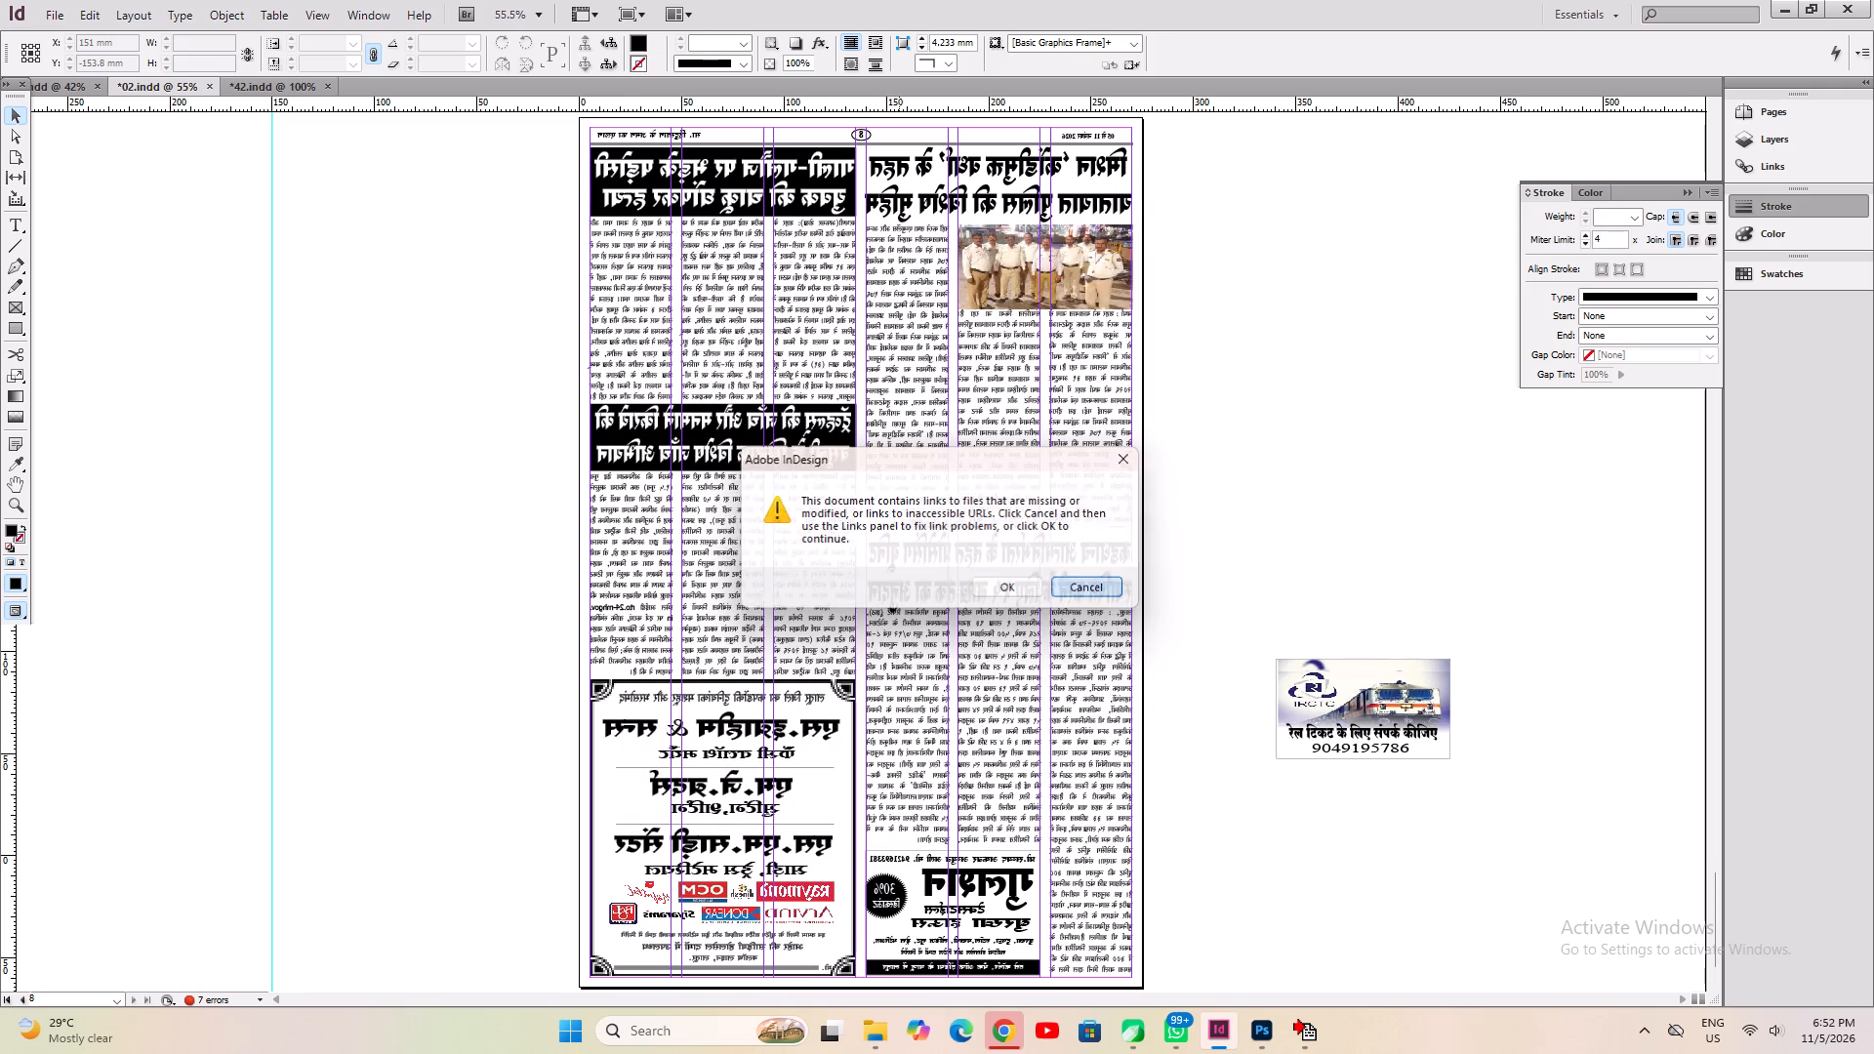
Reopen the print settings, exclude blank pages, and choose HP LaserJet 1200 Series PCL 5 in the system printer setup.
{"action": "key", "text": "ctrl+p"}
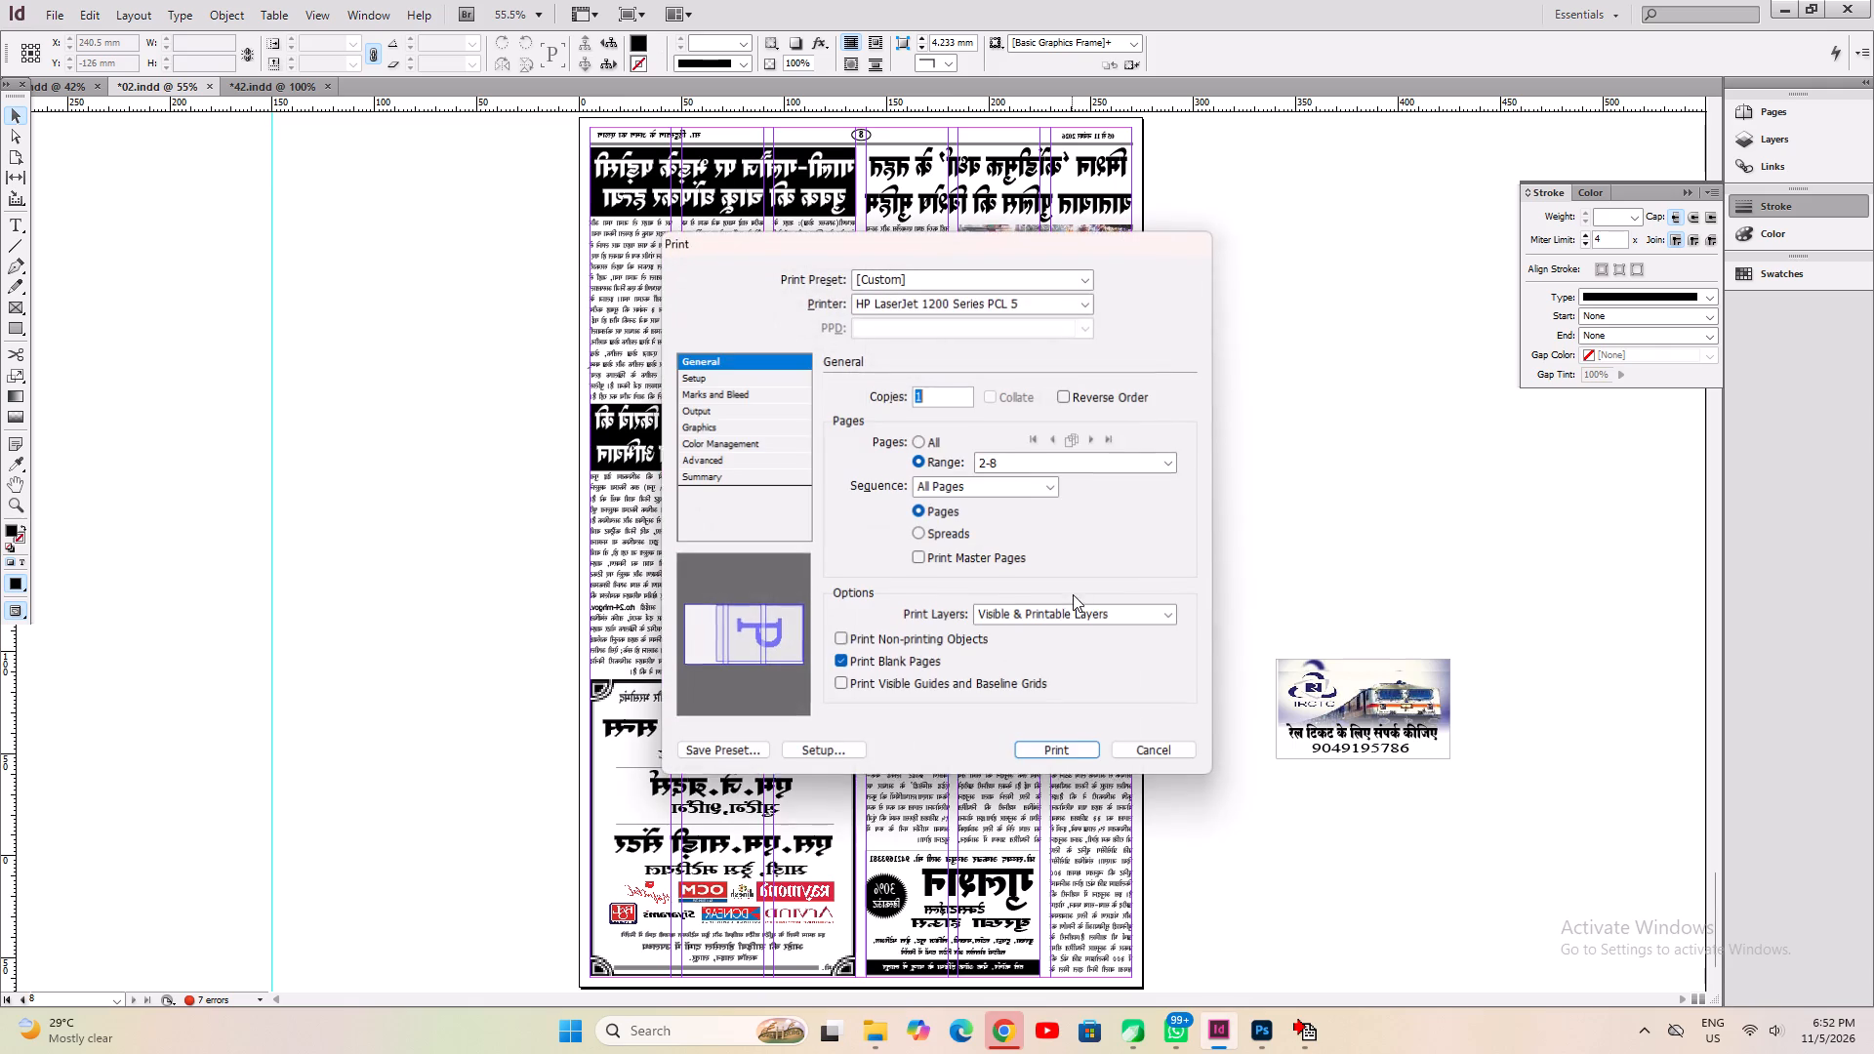
{"action": "left_click", "coordinate": [876, 663]}
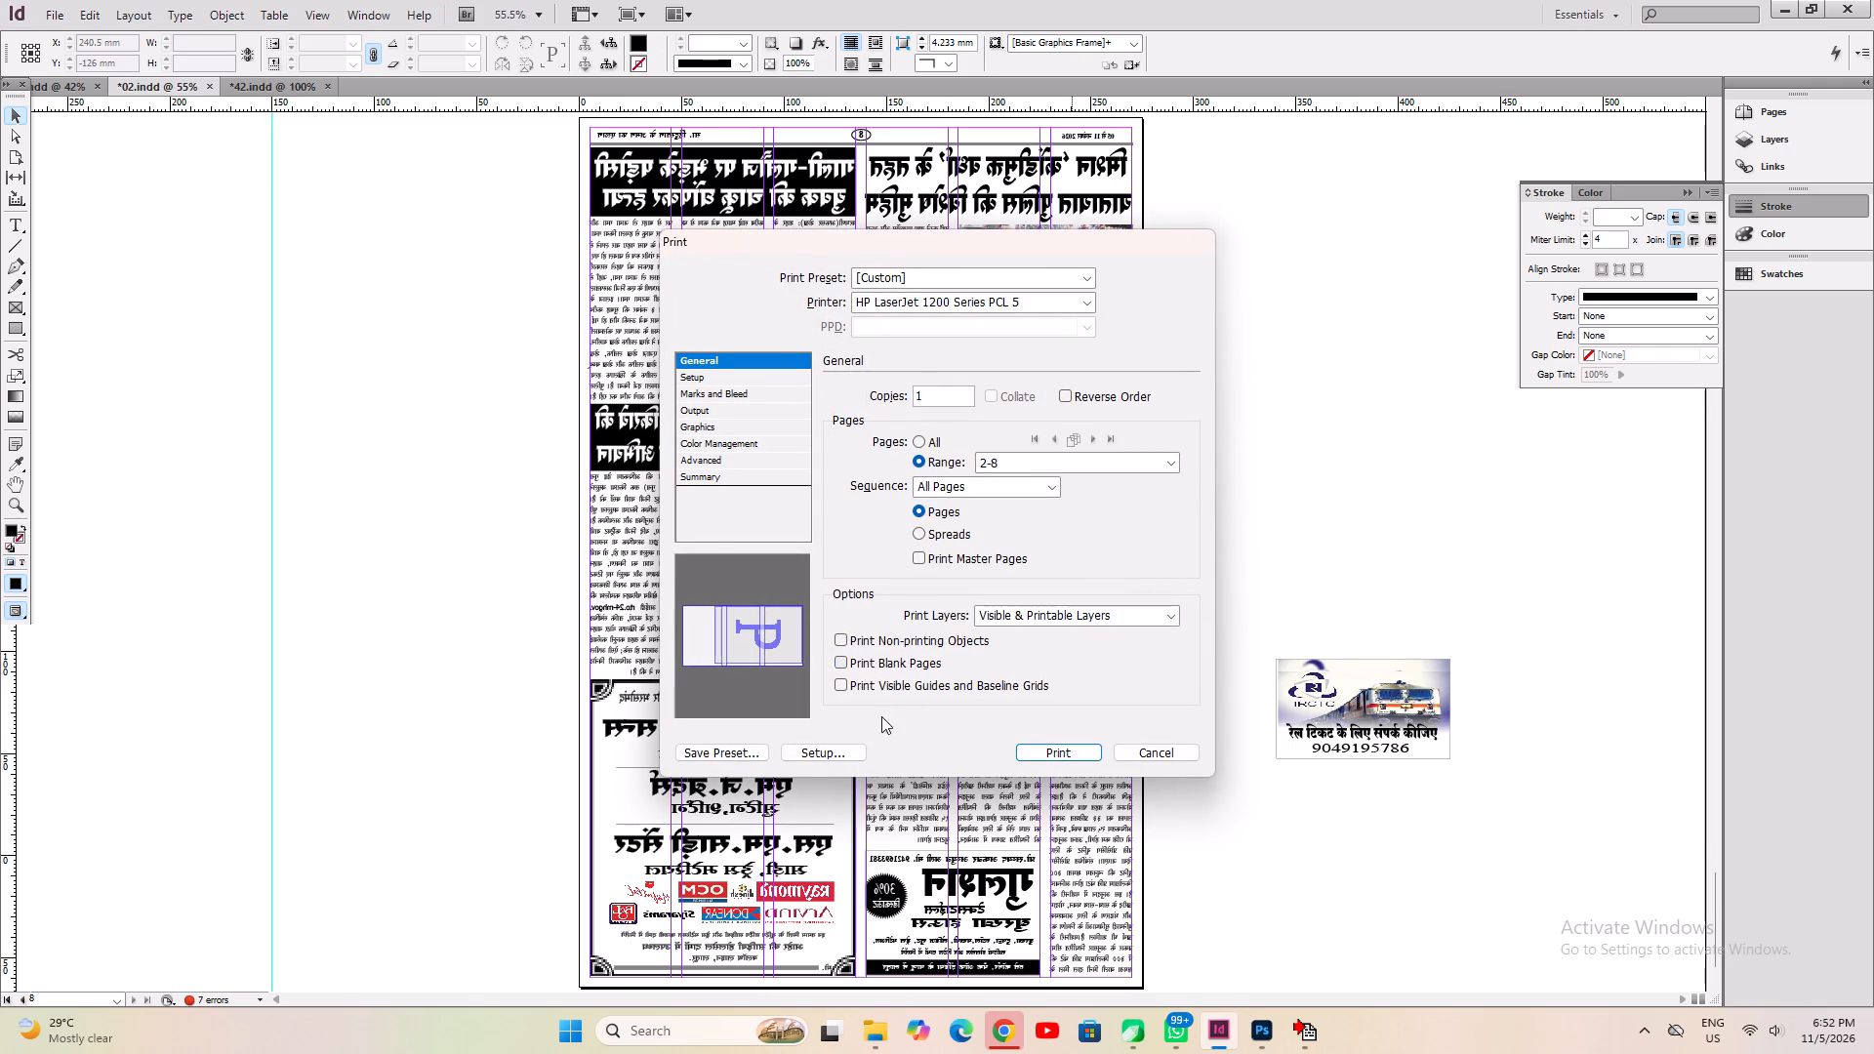
{"action": "left_click", "coordinate": [827, 752]}
{"action": "left_click", "coordinate": [1080, 541]}
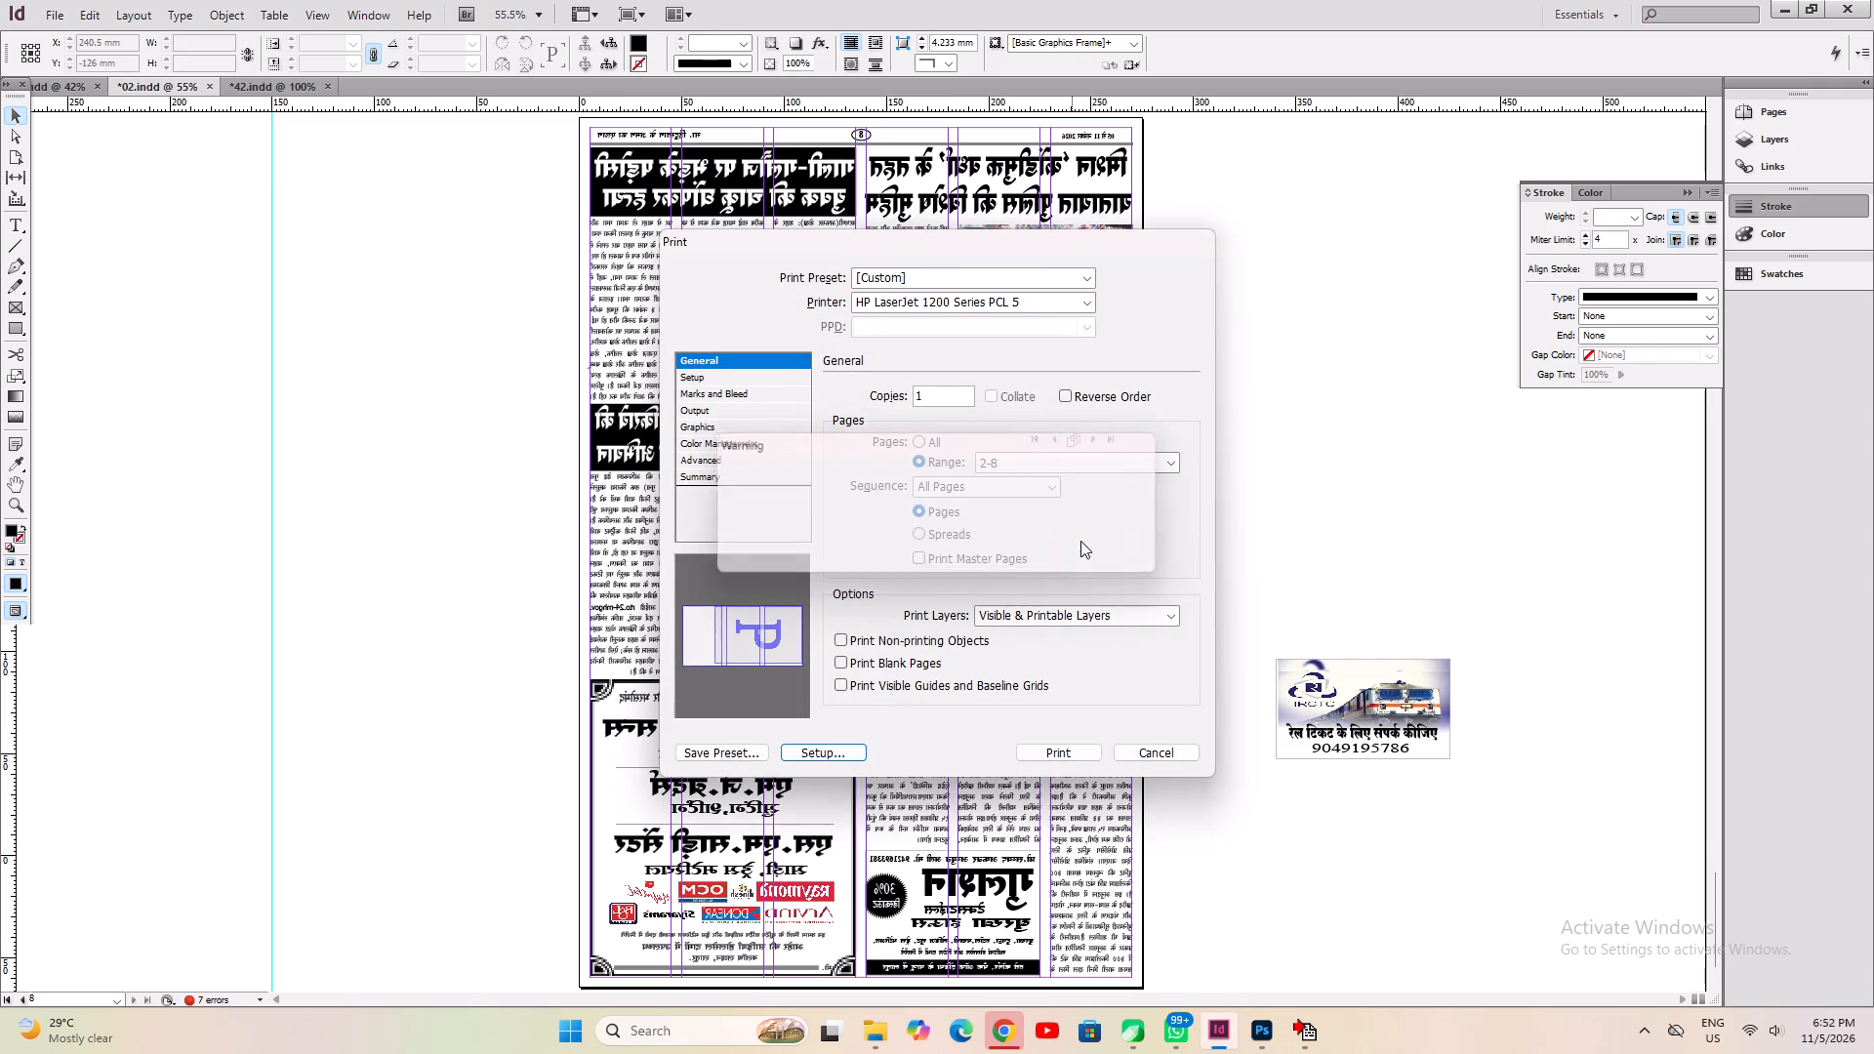
{"action": "left_click", "coordinate": [688, 250]}
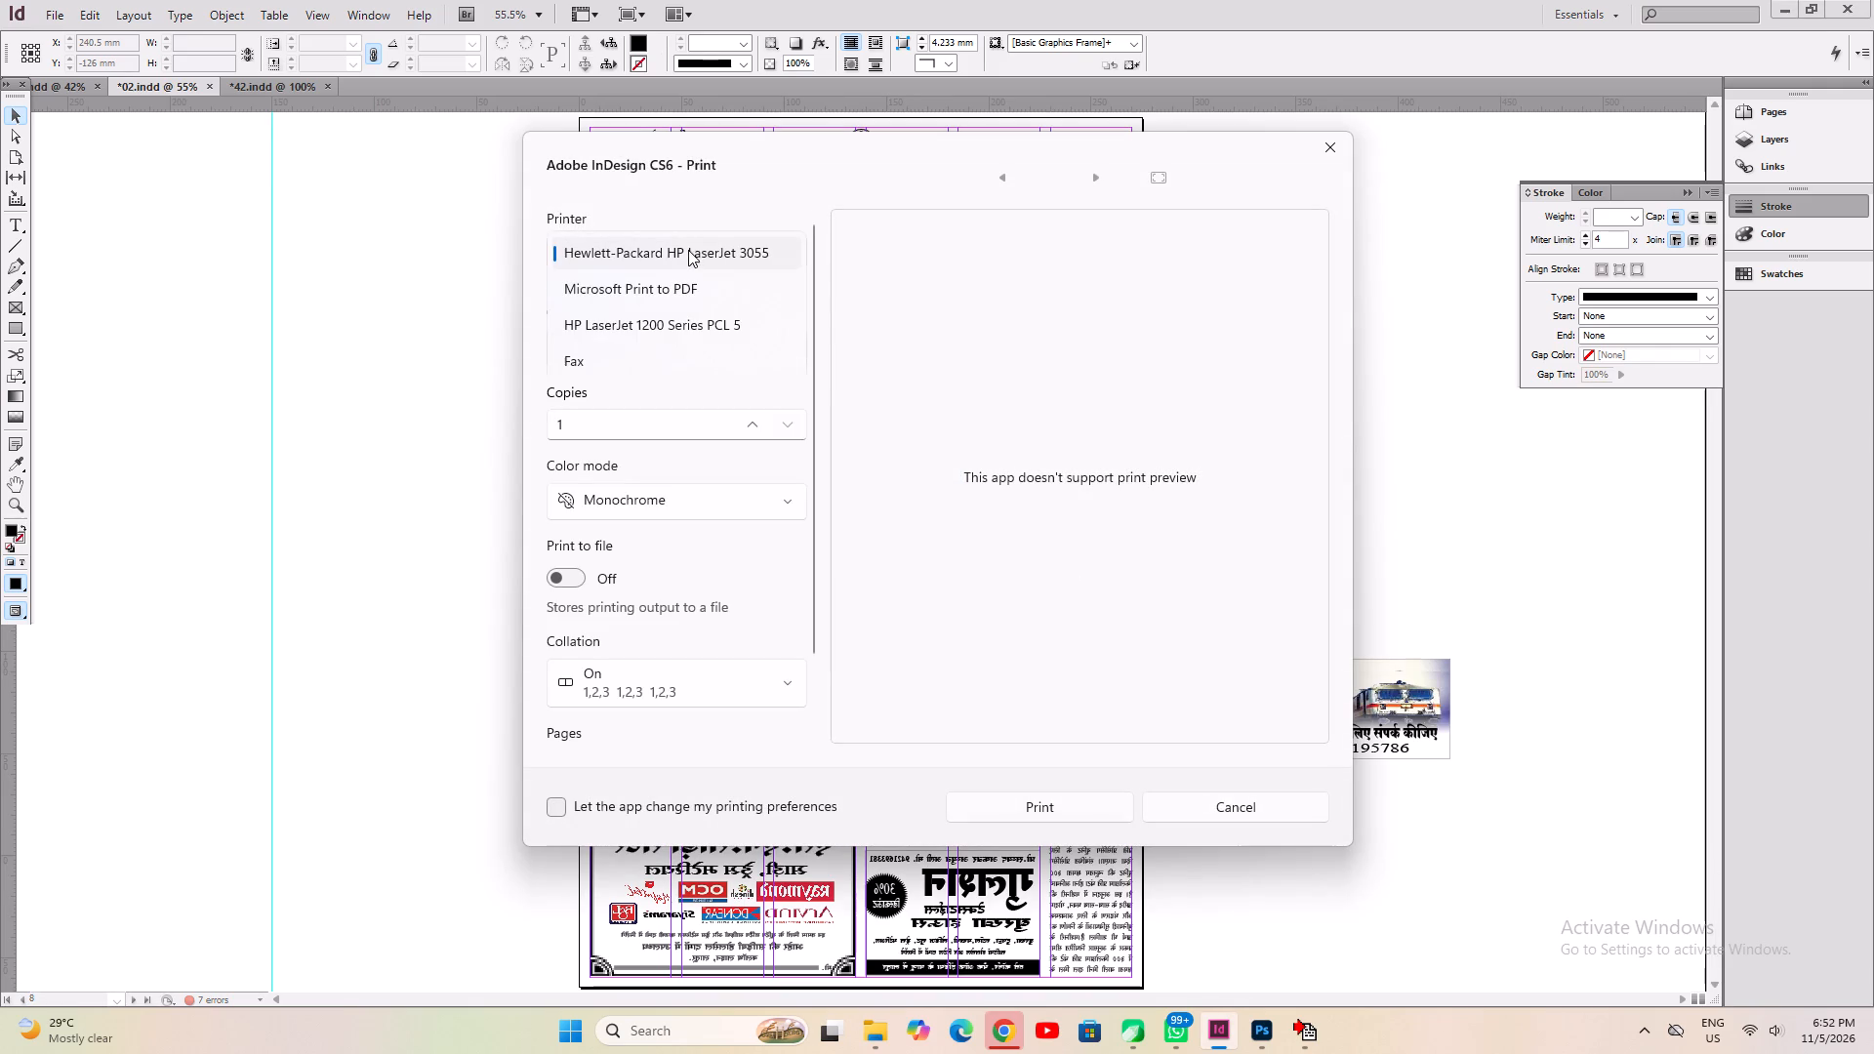
{"action": "left_click", "coordinate": [670, 326]}
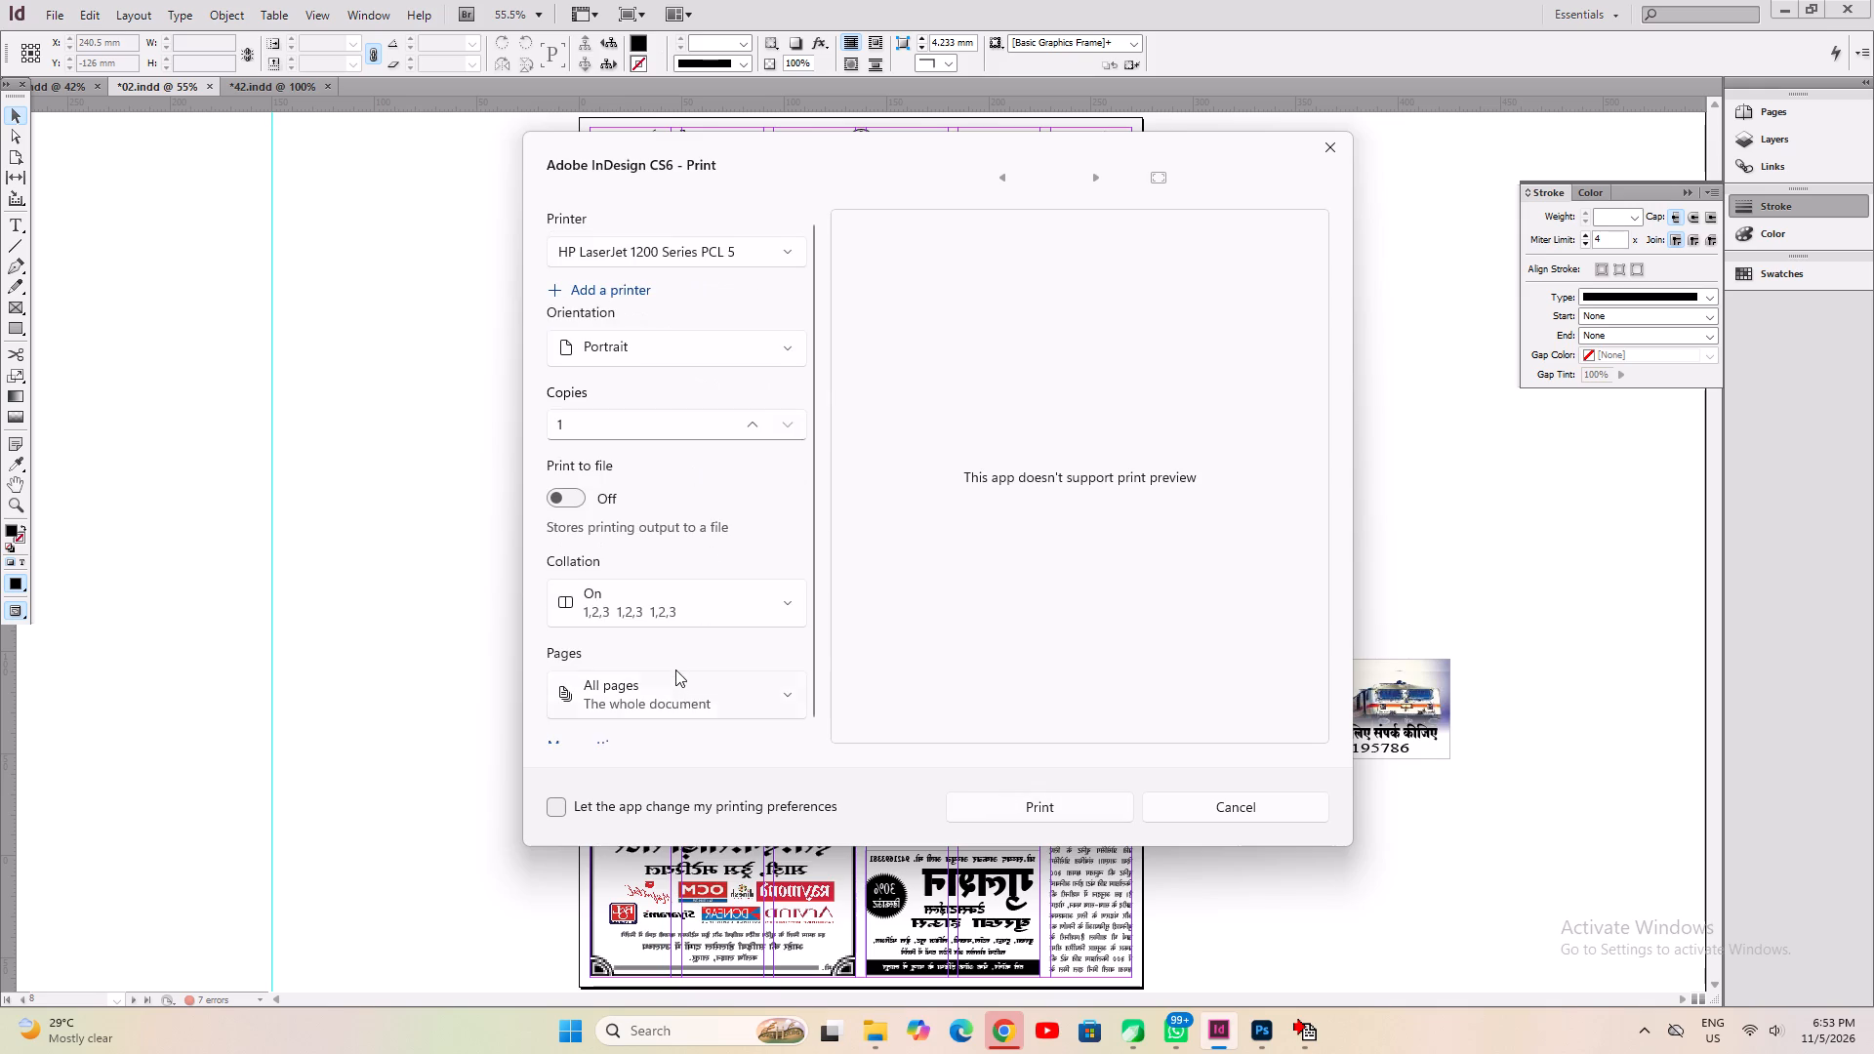
In the printer's preferences, set print quality to 300 dpi, landscape orientation and A4 paper.
{"action": "scroll", "coordinate": [674, 585], "scroll_direction": "down", "scroll_amount": 4}
{"action": "scroll", "coordinate": [684, 668], "scroll_direction": "down", "scroll_amount": 6}
{"action": "left_click", "coordinate": [562, 738]}
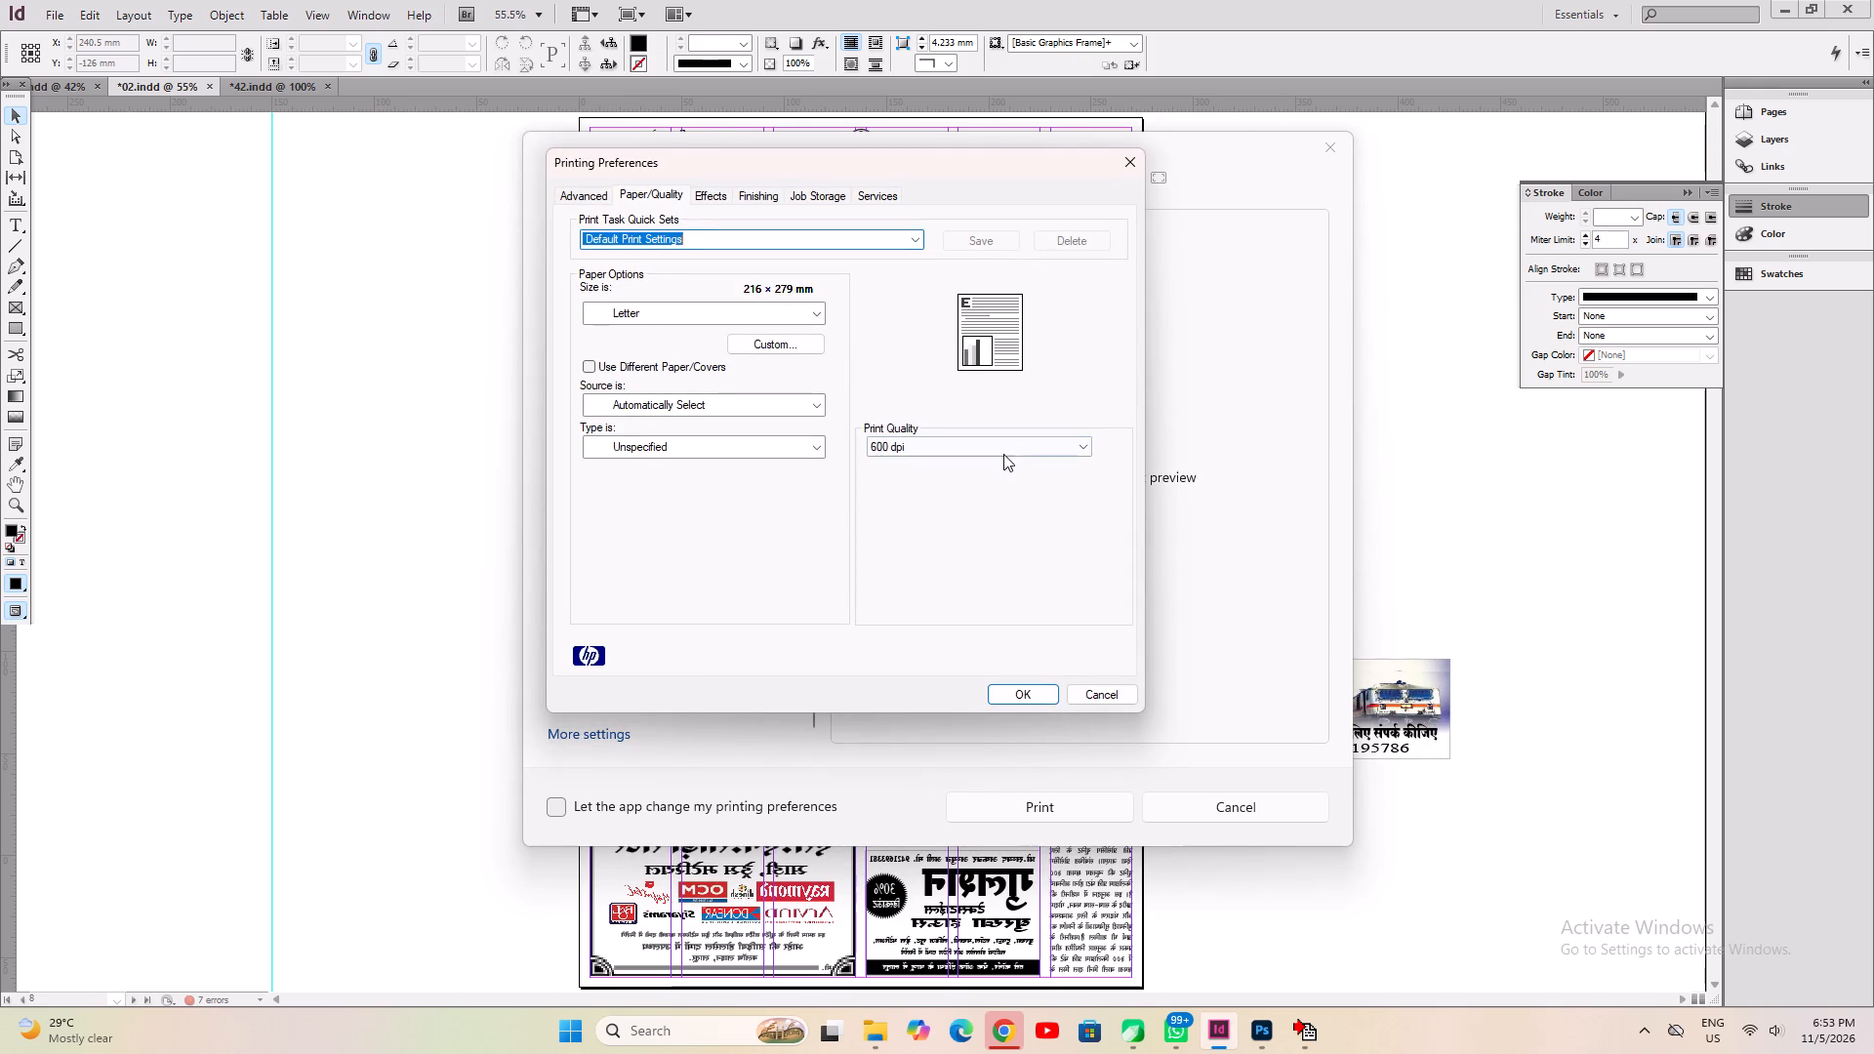
{"action": "left_click", "coordinate": [1003, 453]}
{"action": "left_click", "coordinate": [997, 479]}
{"action": "left_click", "coordinate": [953, 340]}
{"action": "left_click", "coordinate": [700, 317]}
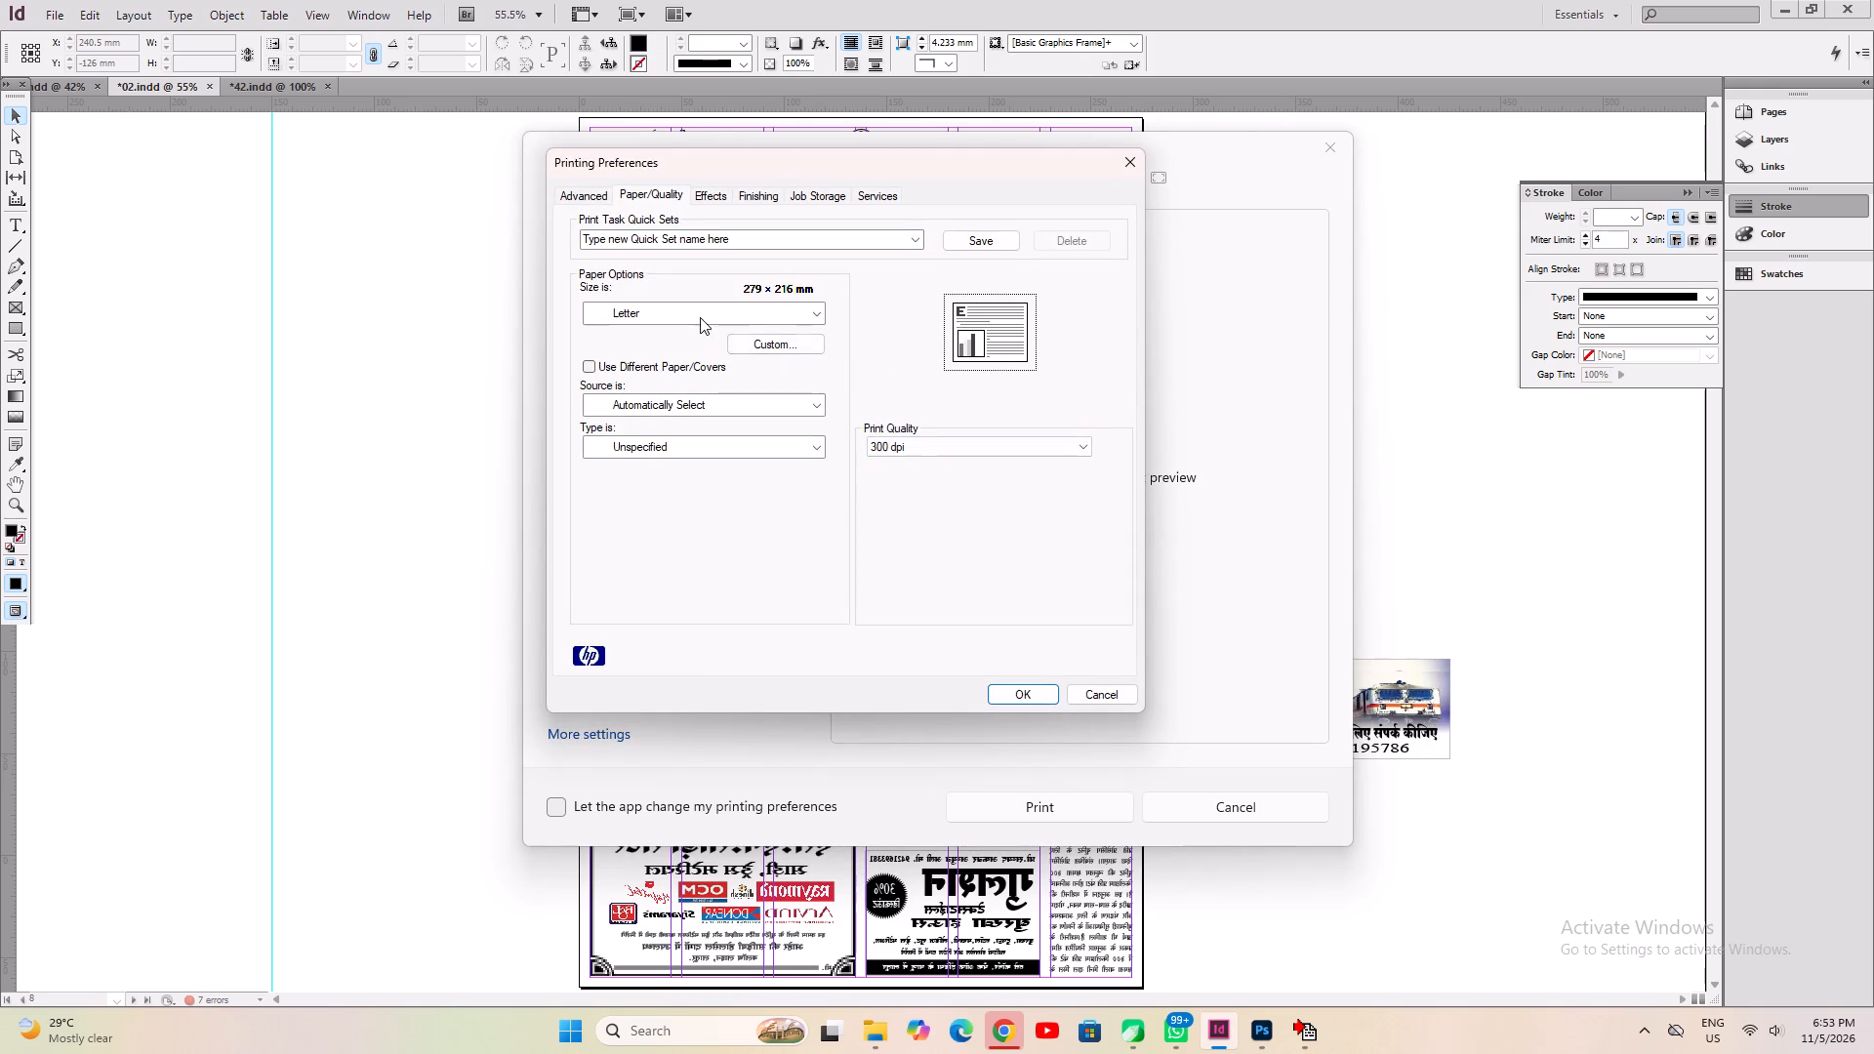
{"action": "left_click", "coordinate": [676, 414]}
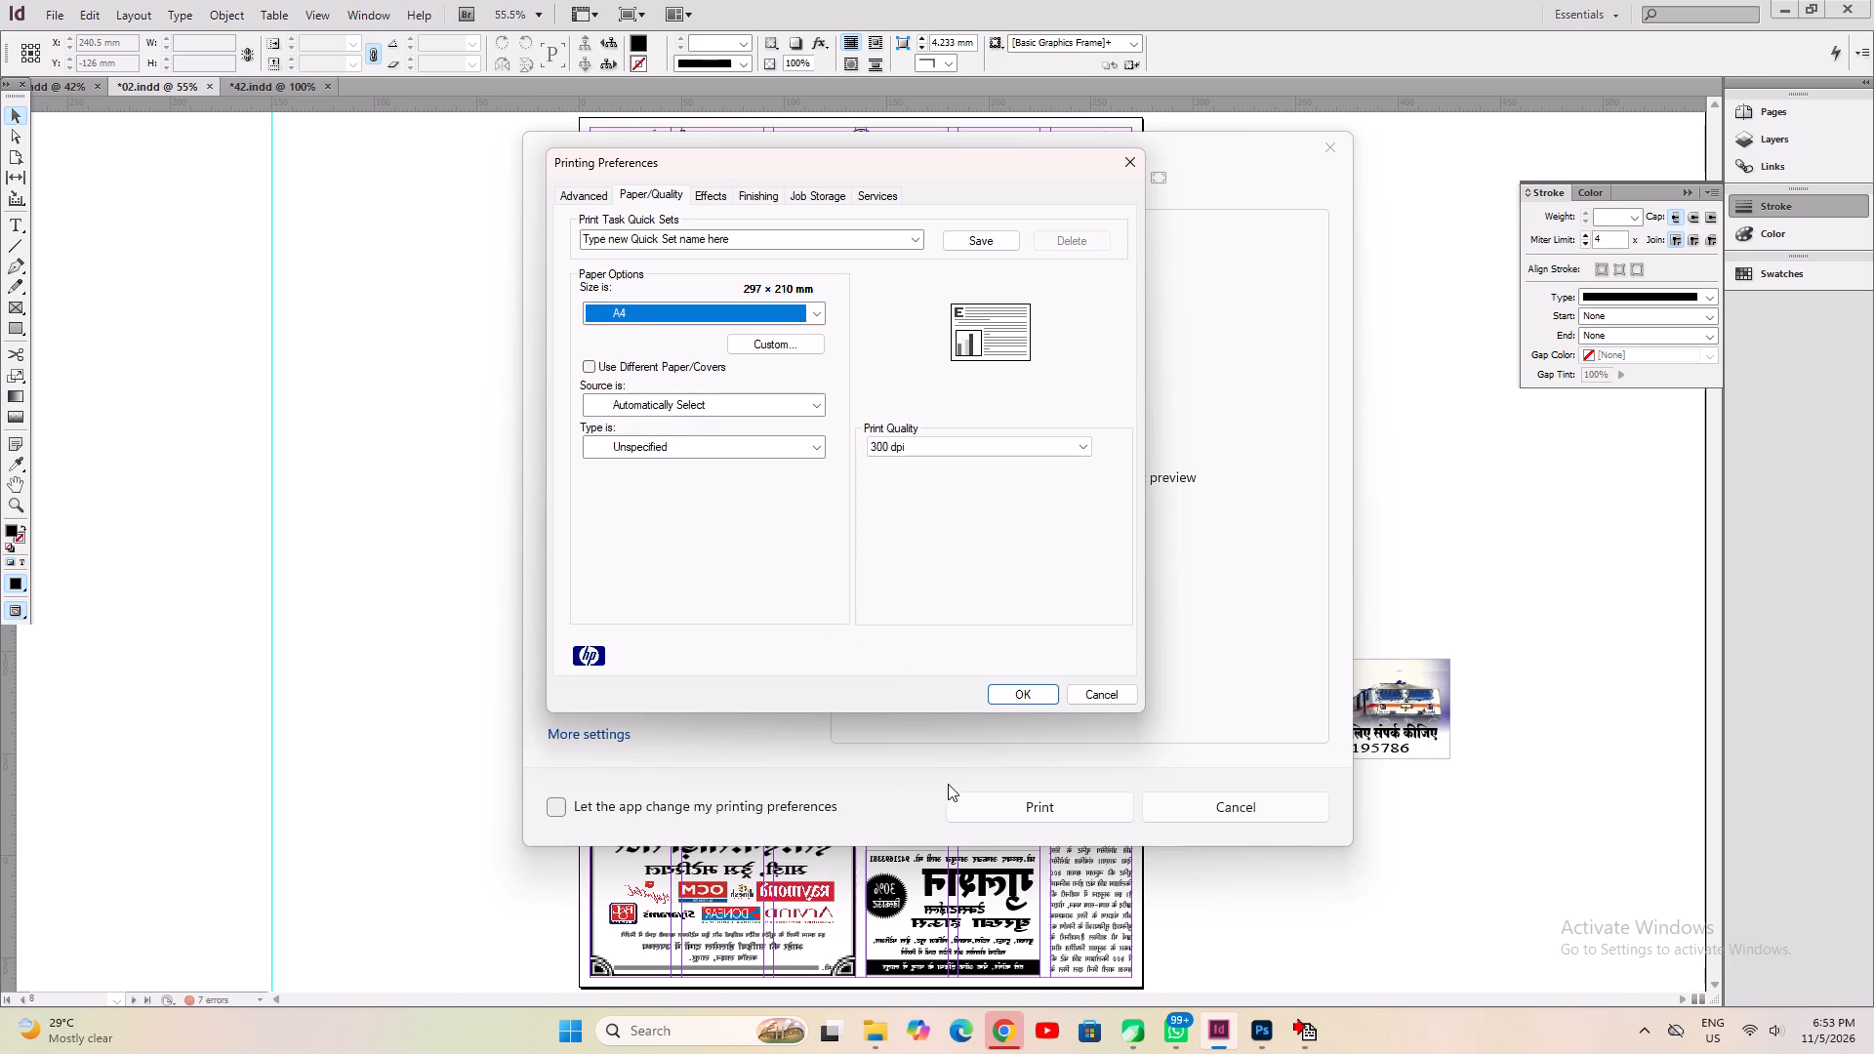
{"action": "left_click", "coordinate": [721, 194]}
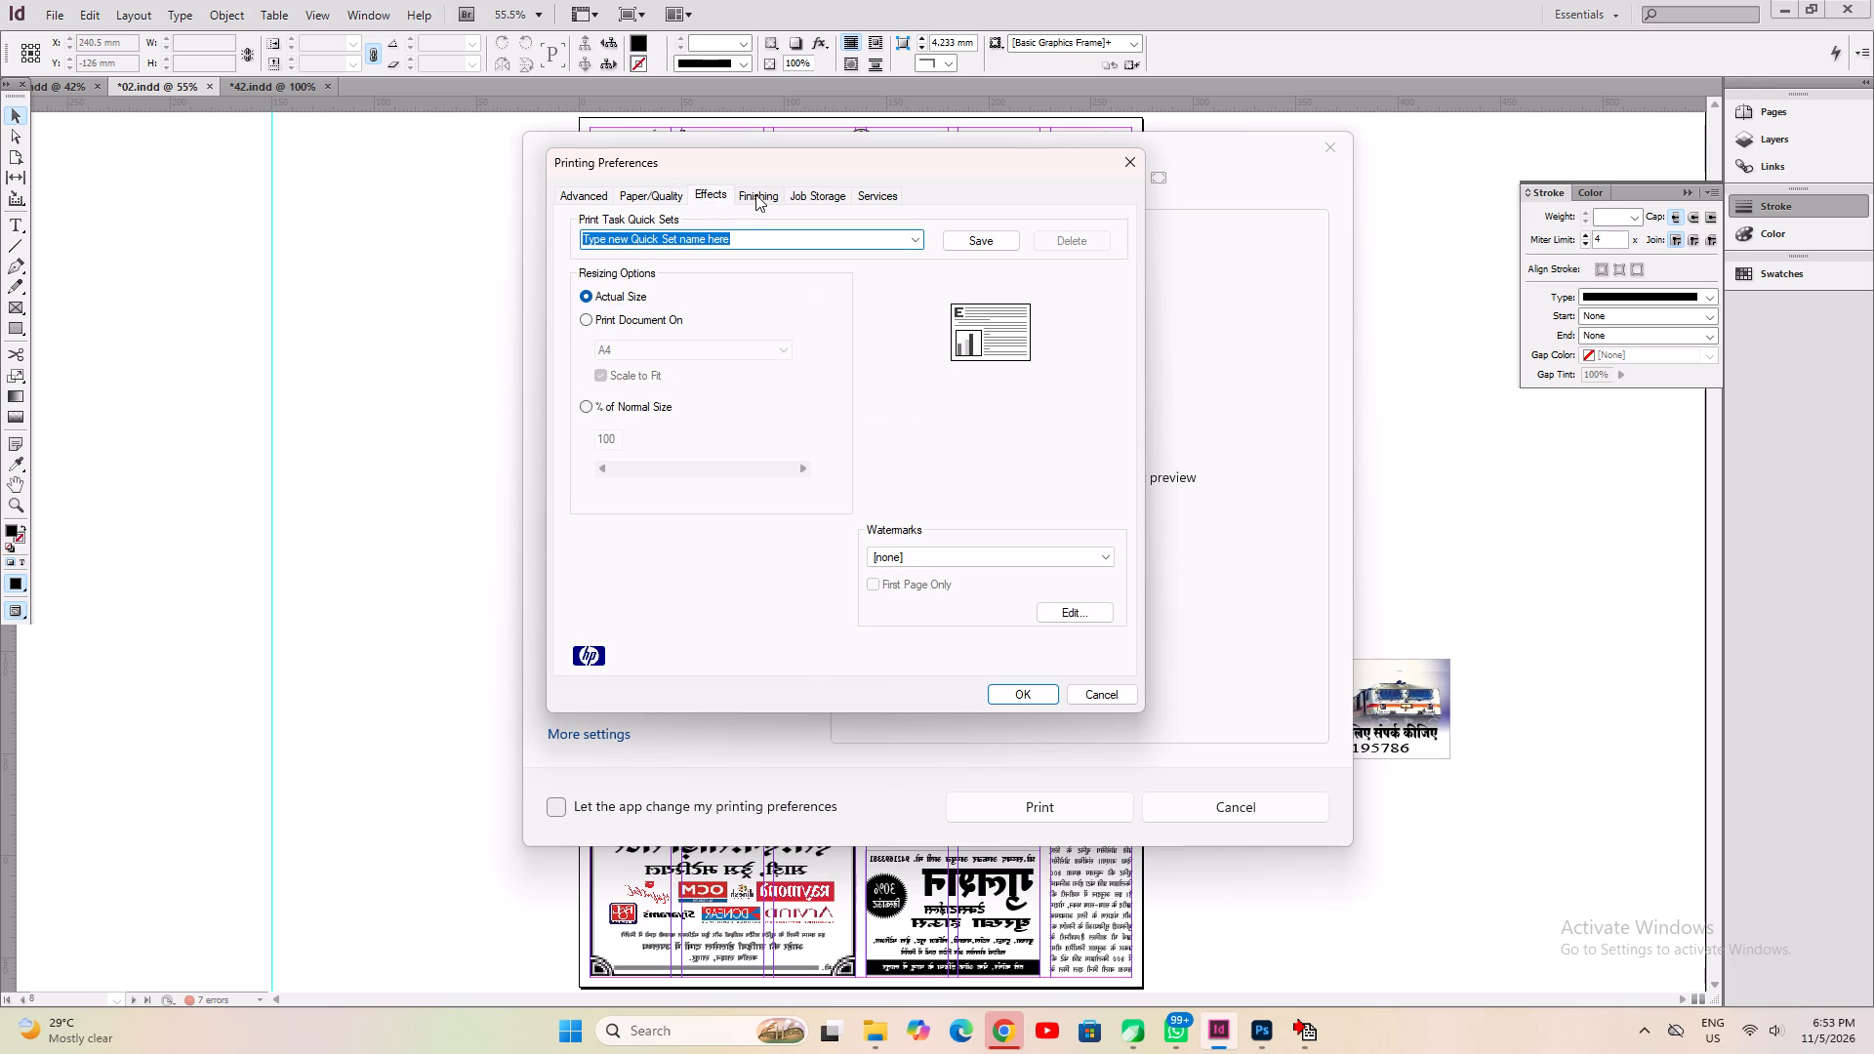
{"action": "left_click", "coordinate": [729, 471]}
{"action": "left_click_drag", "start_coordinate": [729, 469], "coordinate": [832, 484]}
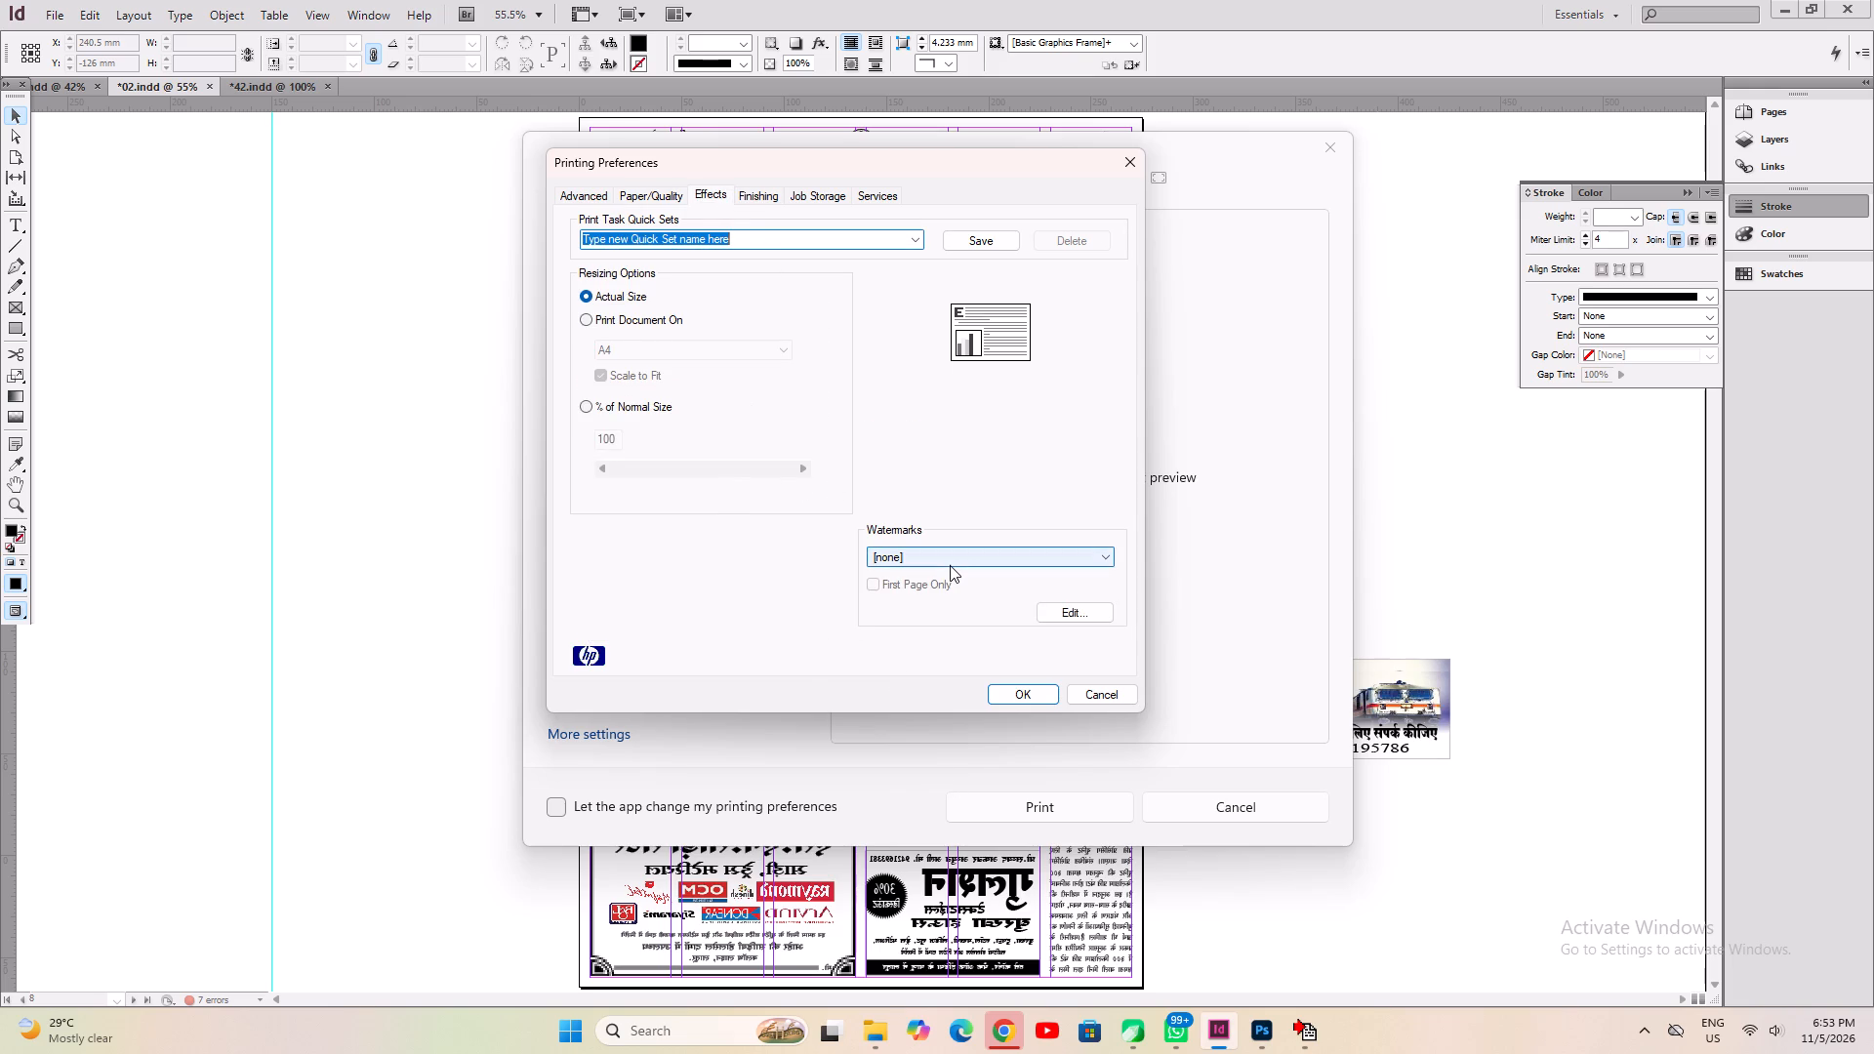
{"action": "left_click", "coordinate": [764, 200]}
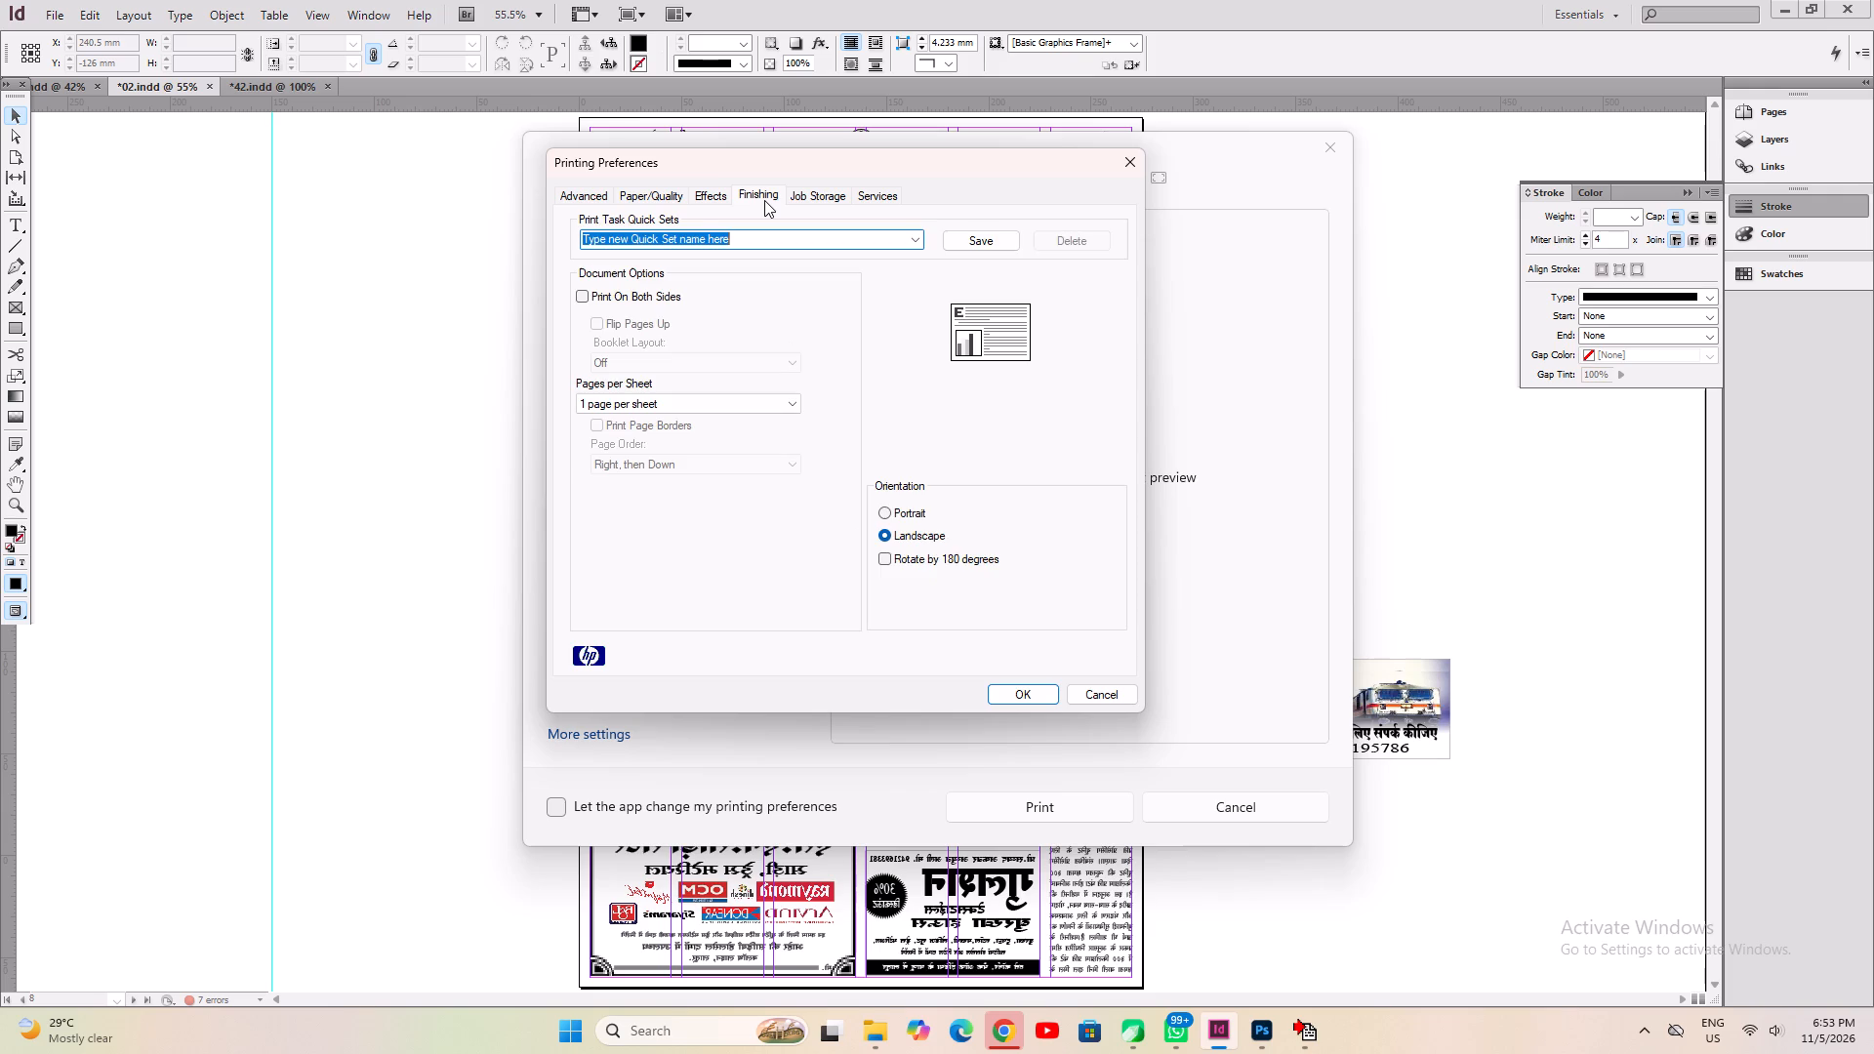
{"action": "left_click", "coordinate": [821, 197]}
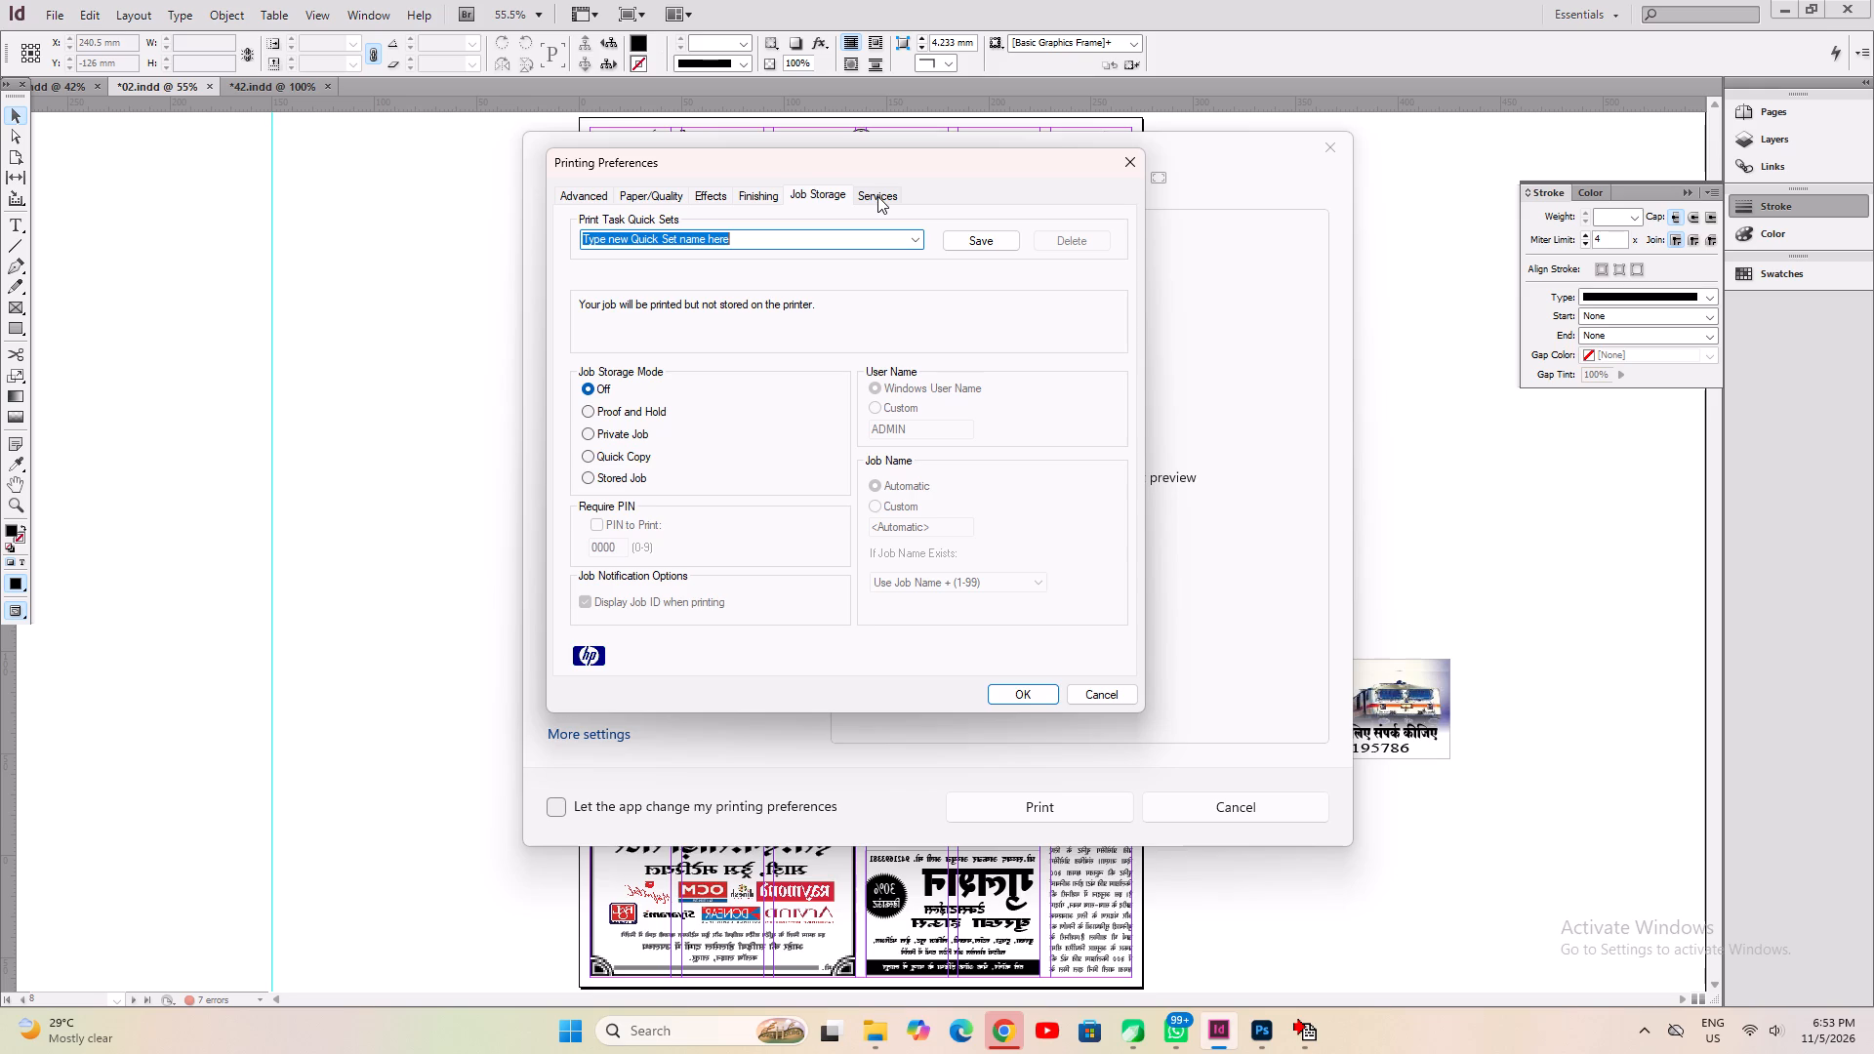
In the printer's advanced document settings, enable Print All Text as Black.
{"action": "left_click", "coordinate": [585, 196]}
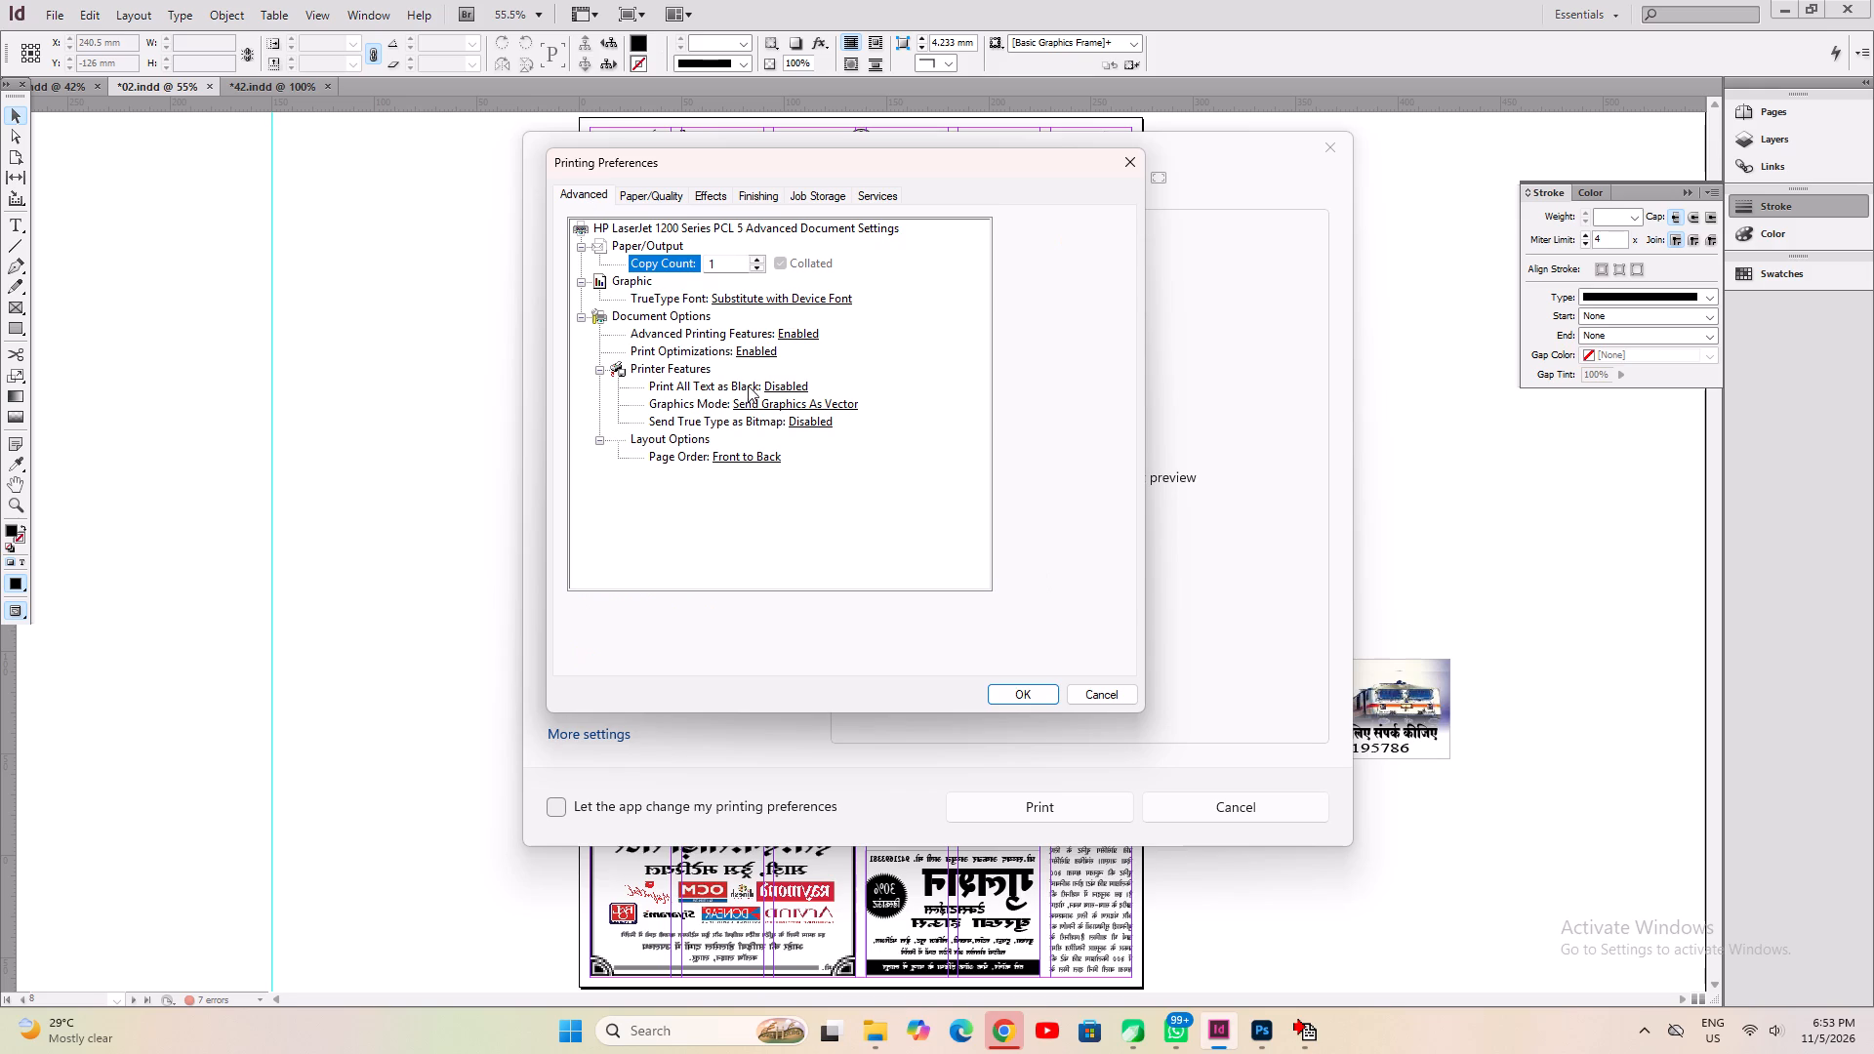
{"action": "left_click", "coordinate": [784, 385]}
{"action": "left_click", "coordinate": [788, 390]}
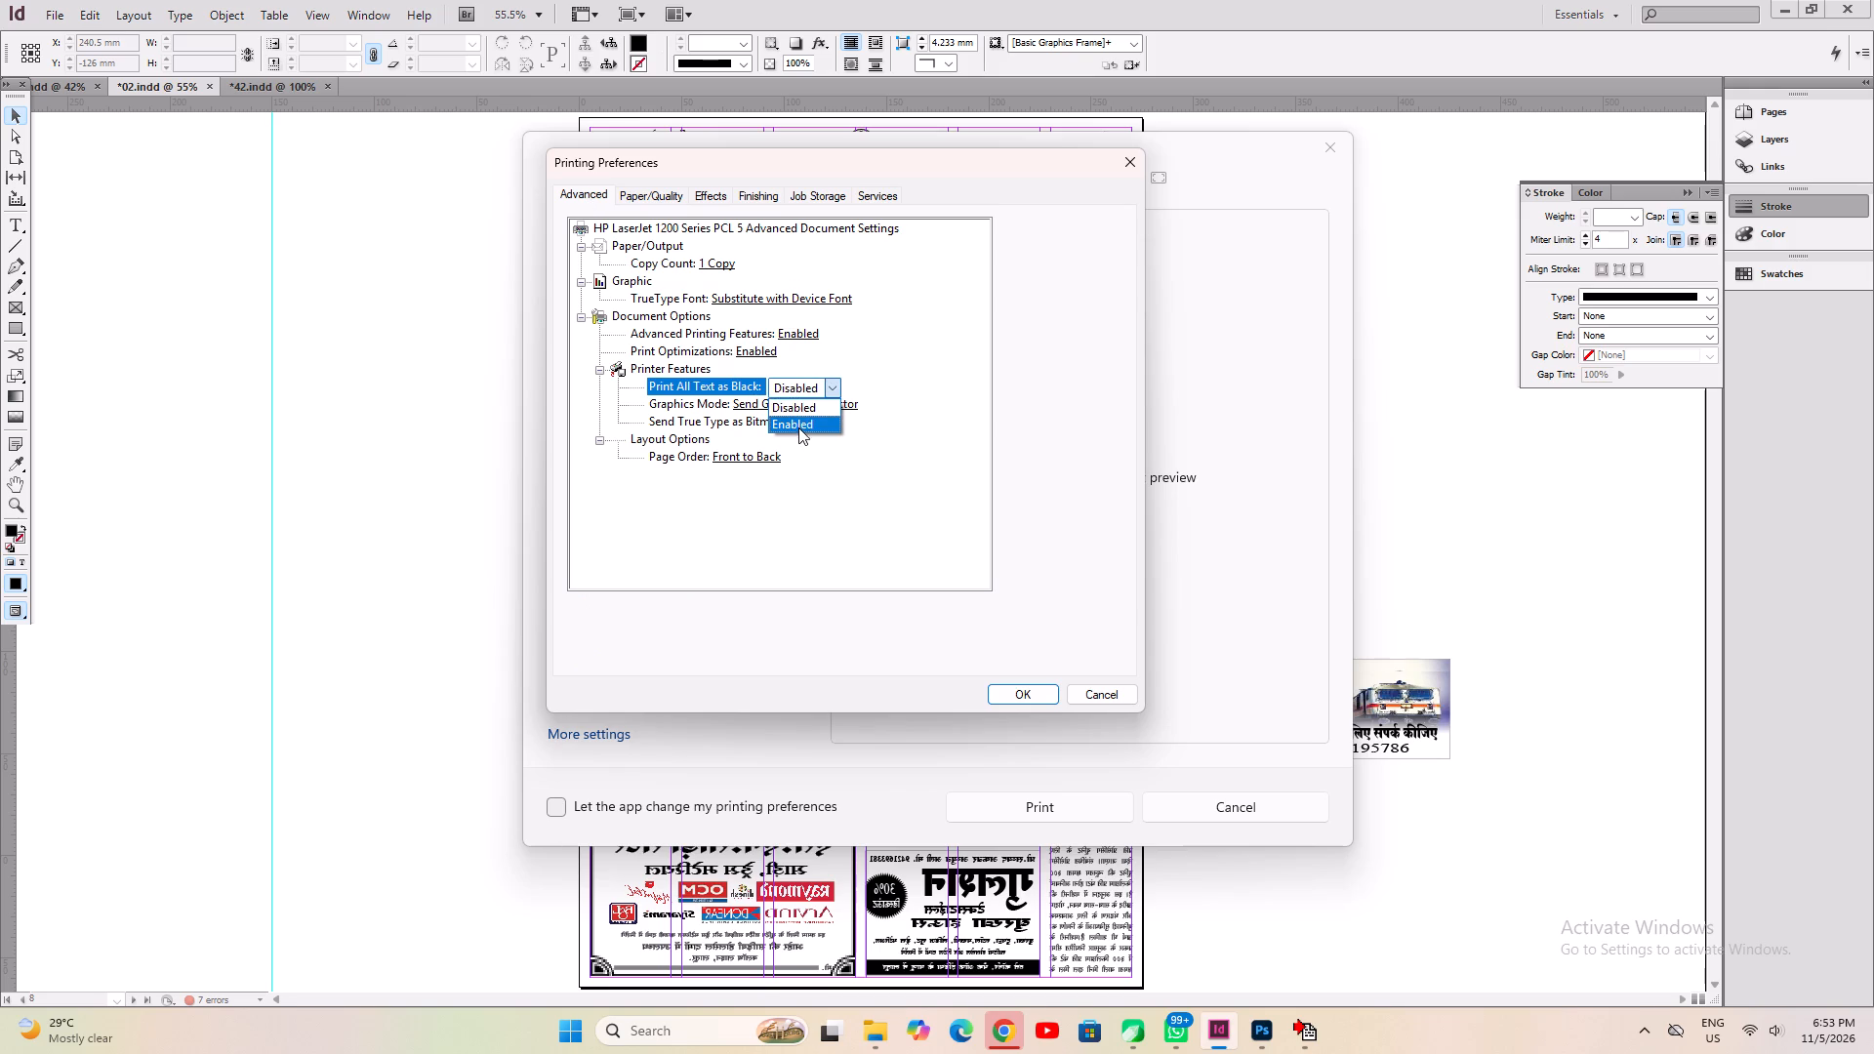
{"action": "left_click", "coordinate": [798, 419]}
{"action": "left_click", "coordinate": [894, 518]}
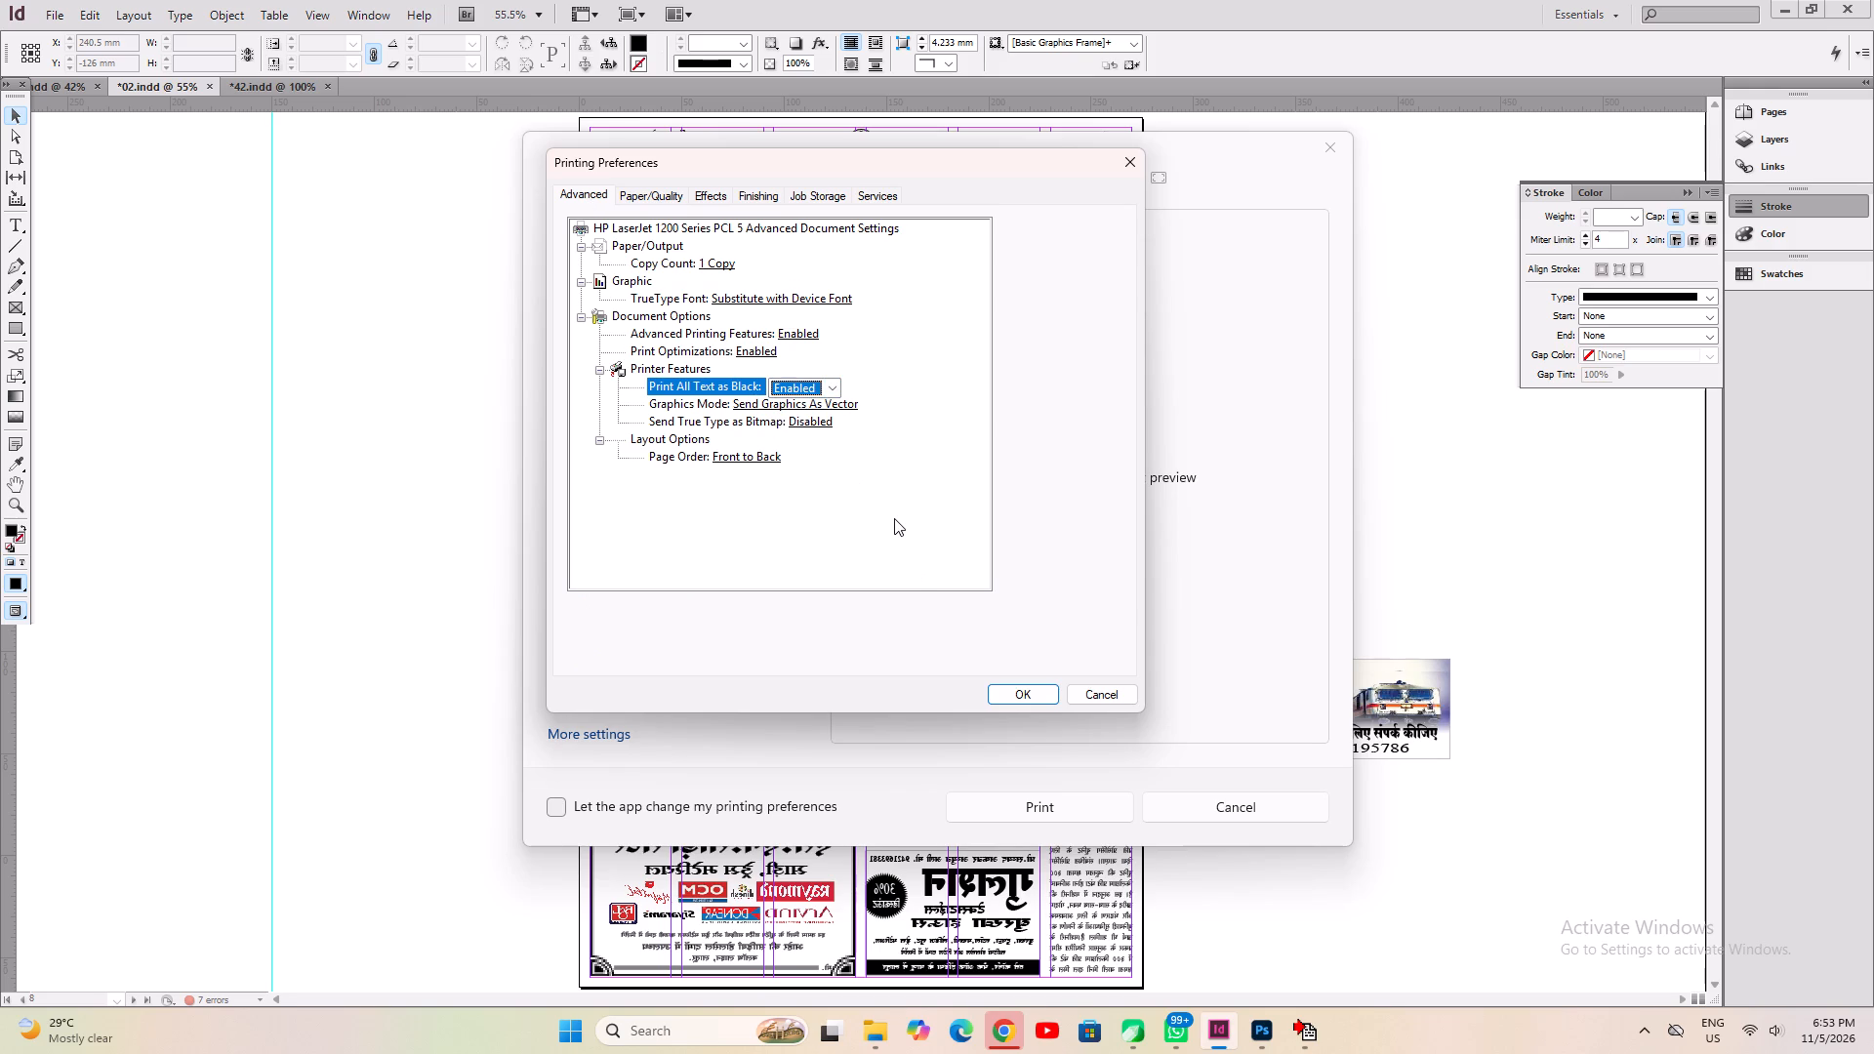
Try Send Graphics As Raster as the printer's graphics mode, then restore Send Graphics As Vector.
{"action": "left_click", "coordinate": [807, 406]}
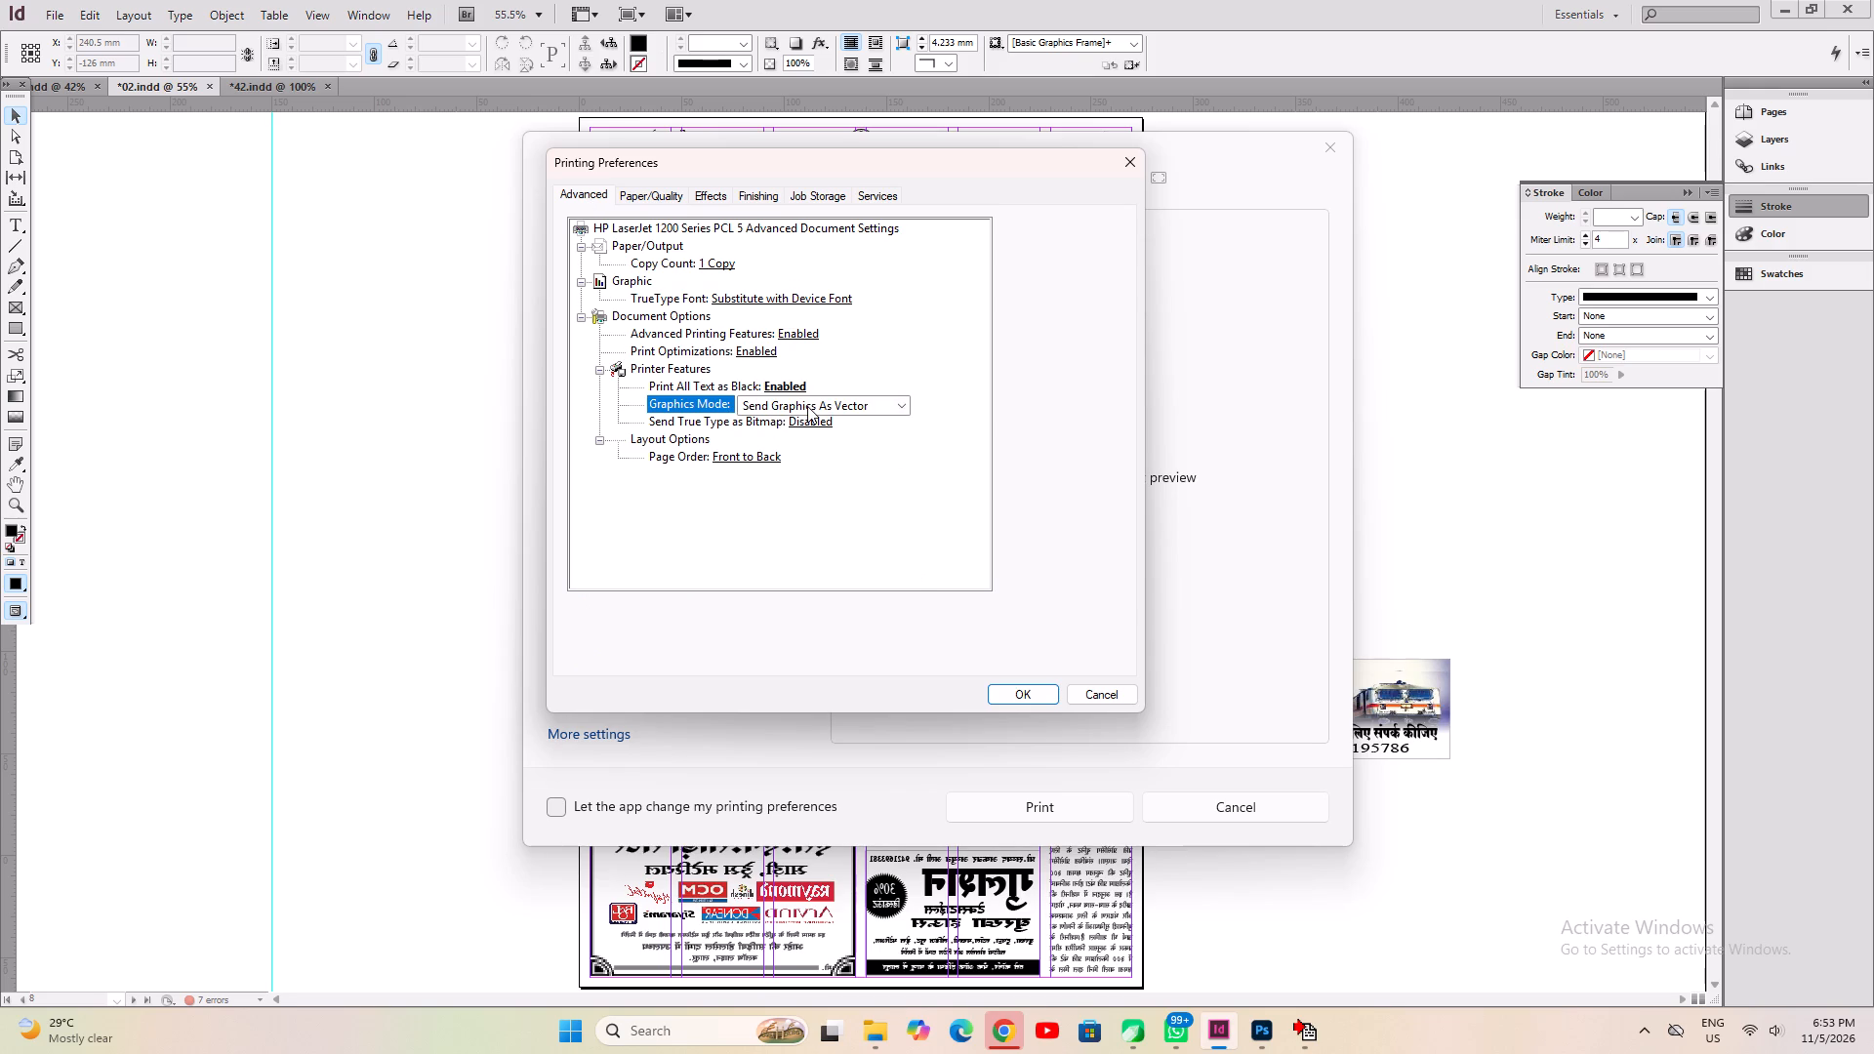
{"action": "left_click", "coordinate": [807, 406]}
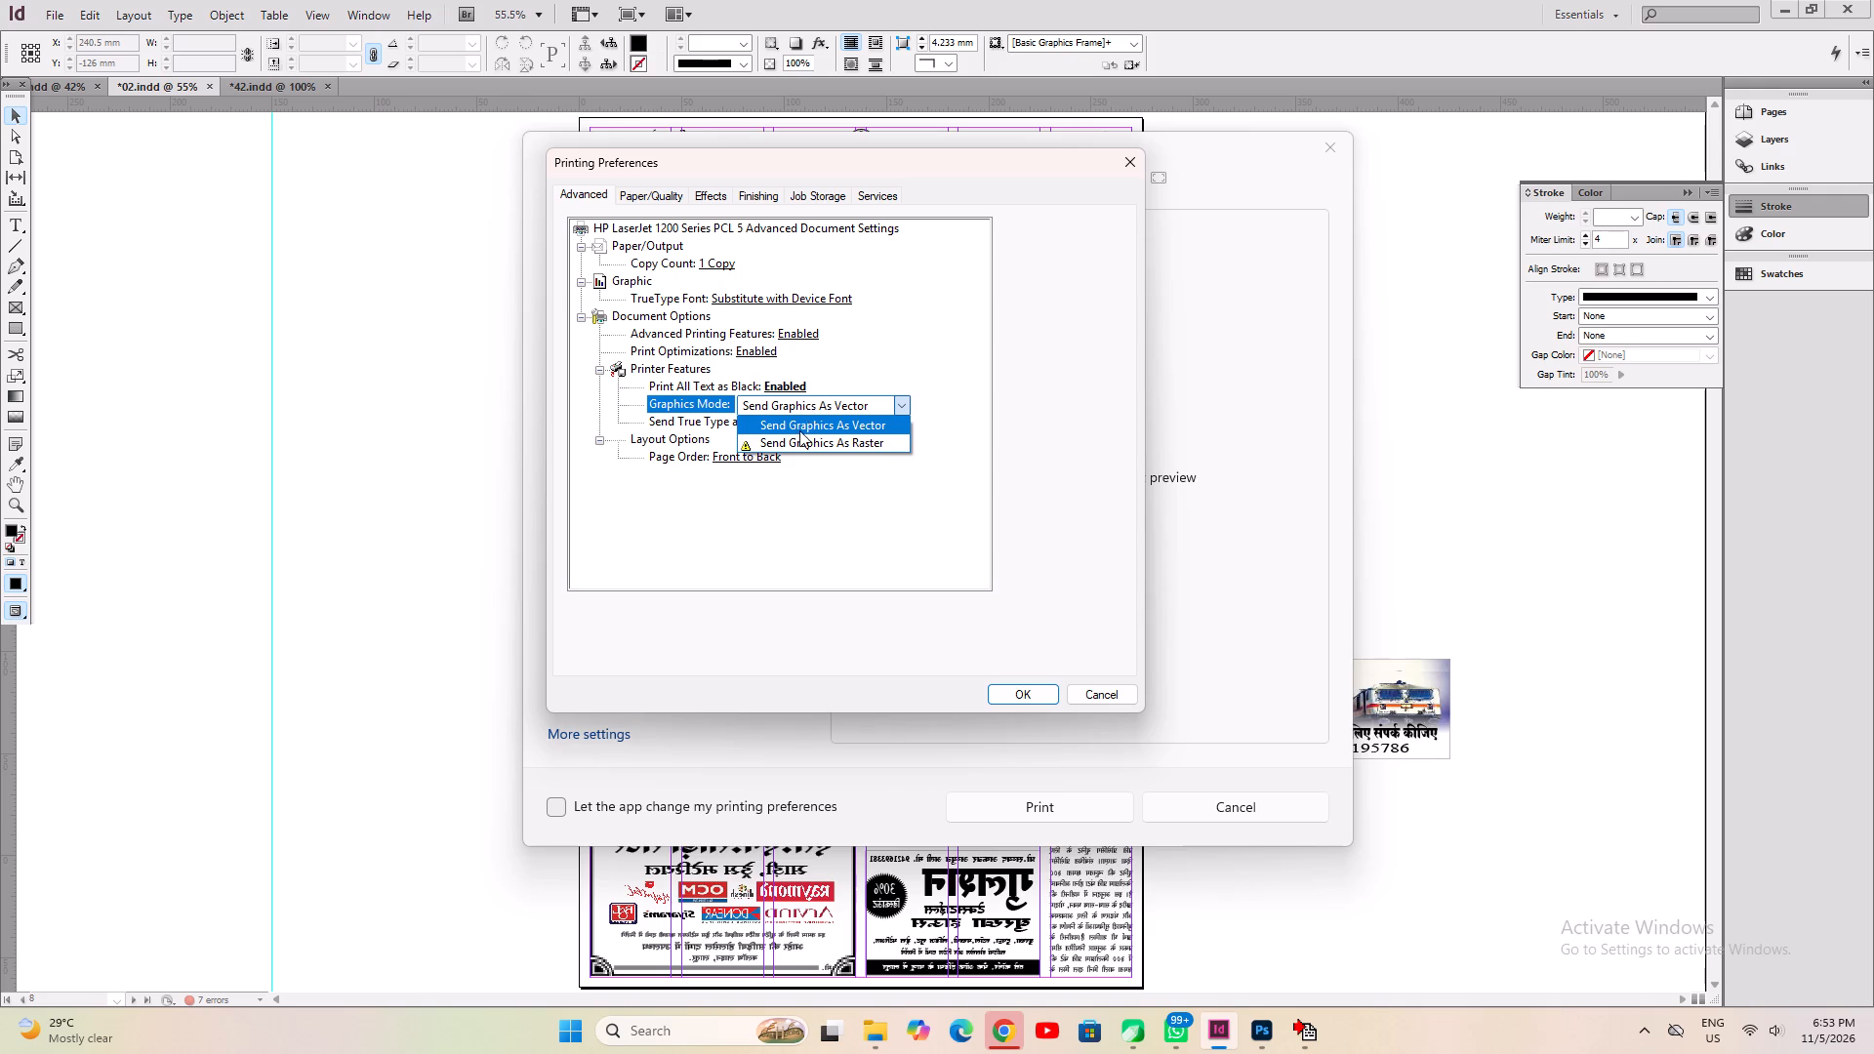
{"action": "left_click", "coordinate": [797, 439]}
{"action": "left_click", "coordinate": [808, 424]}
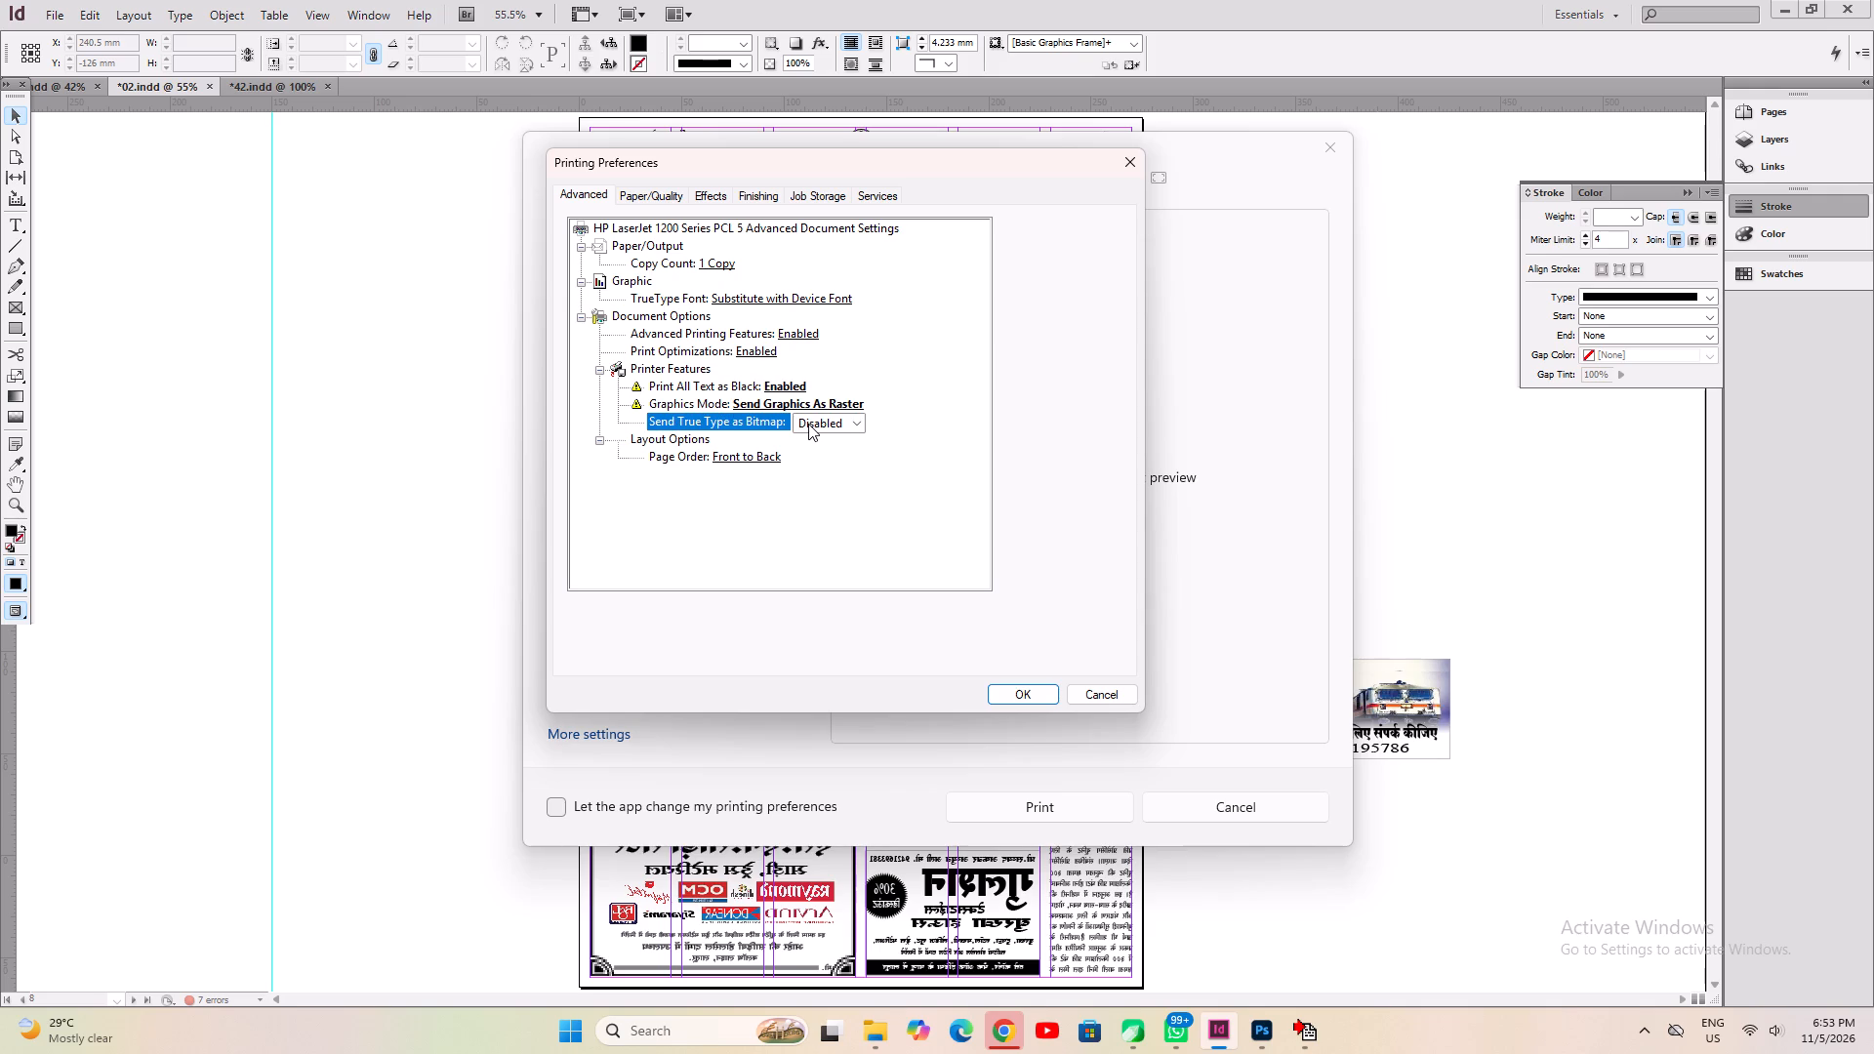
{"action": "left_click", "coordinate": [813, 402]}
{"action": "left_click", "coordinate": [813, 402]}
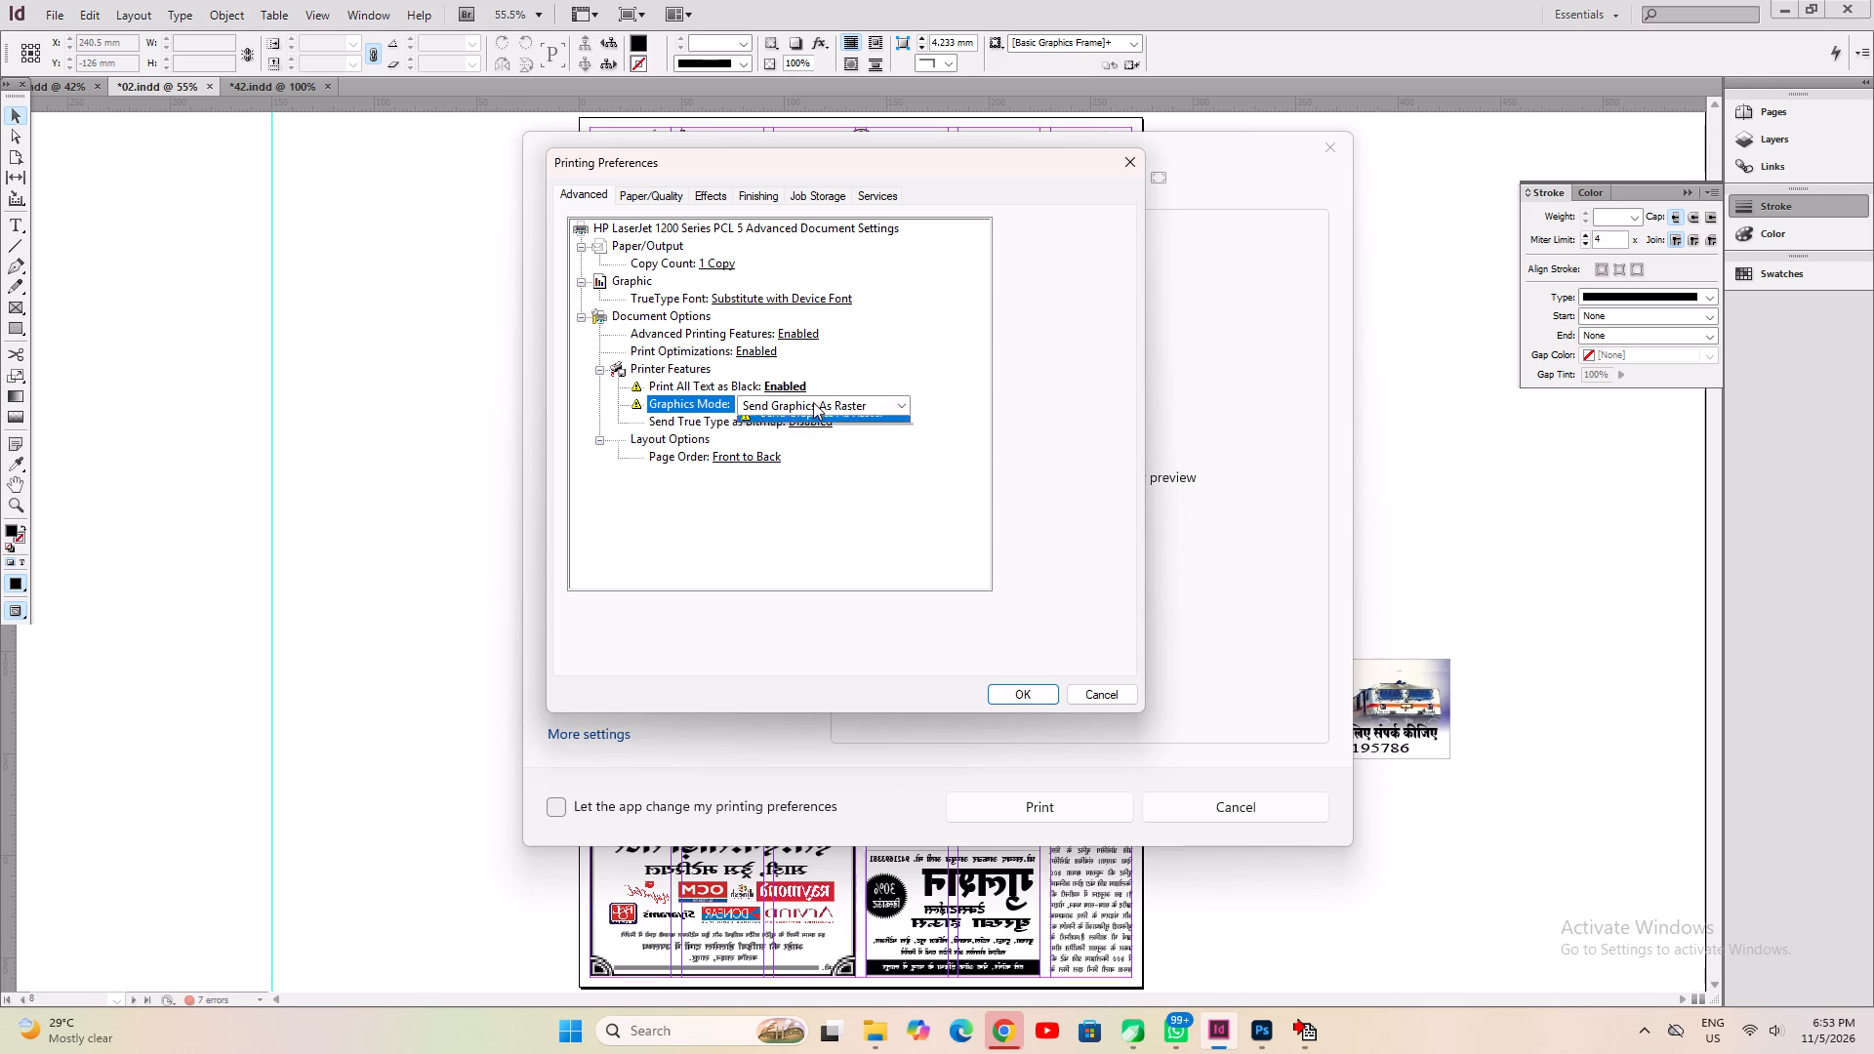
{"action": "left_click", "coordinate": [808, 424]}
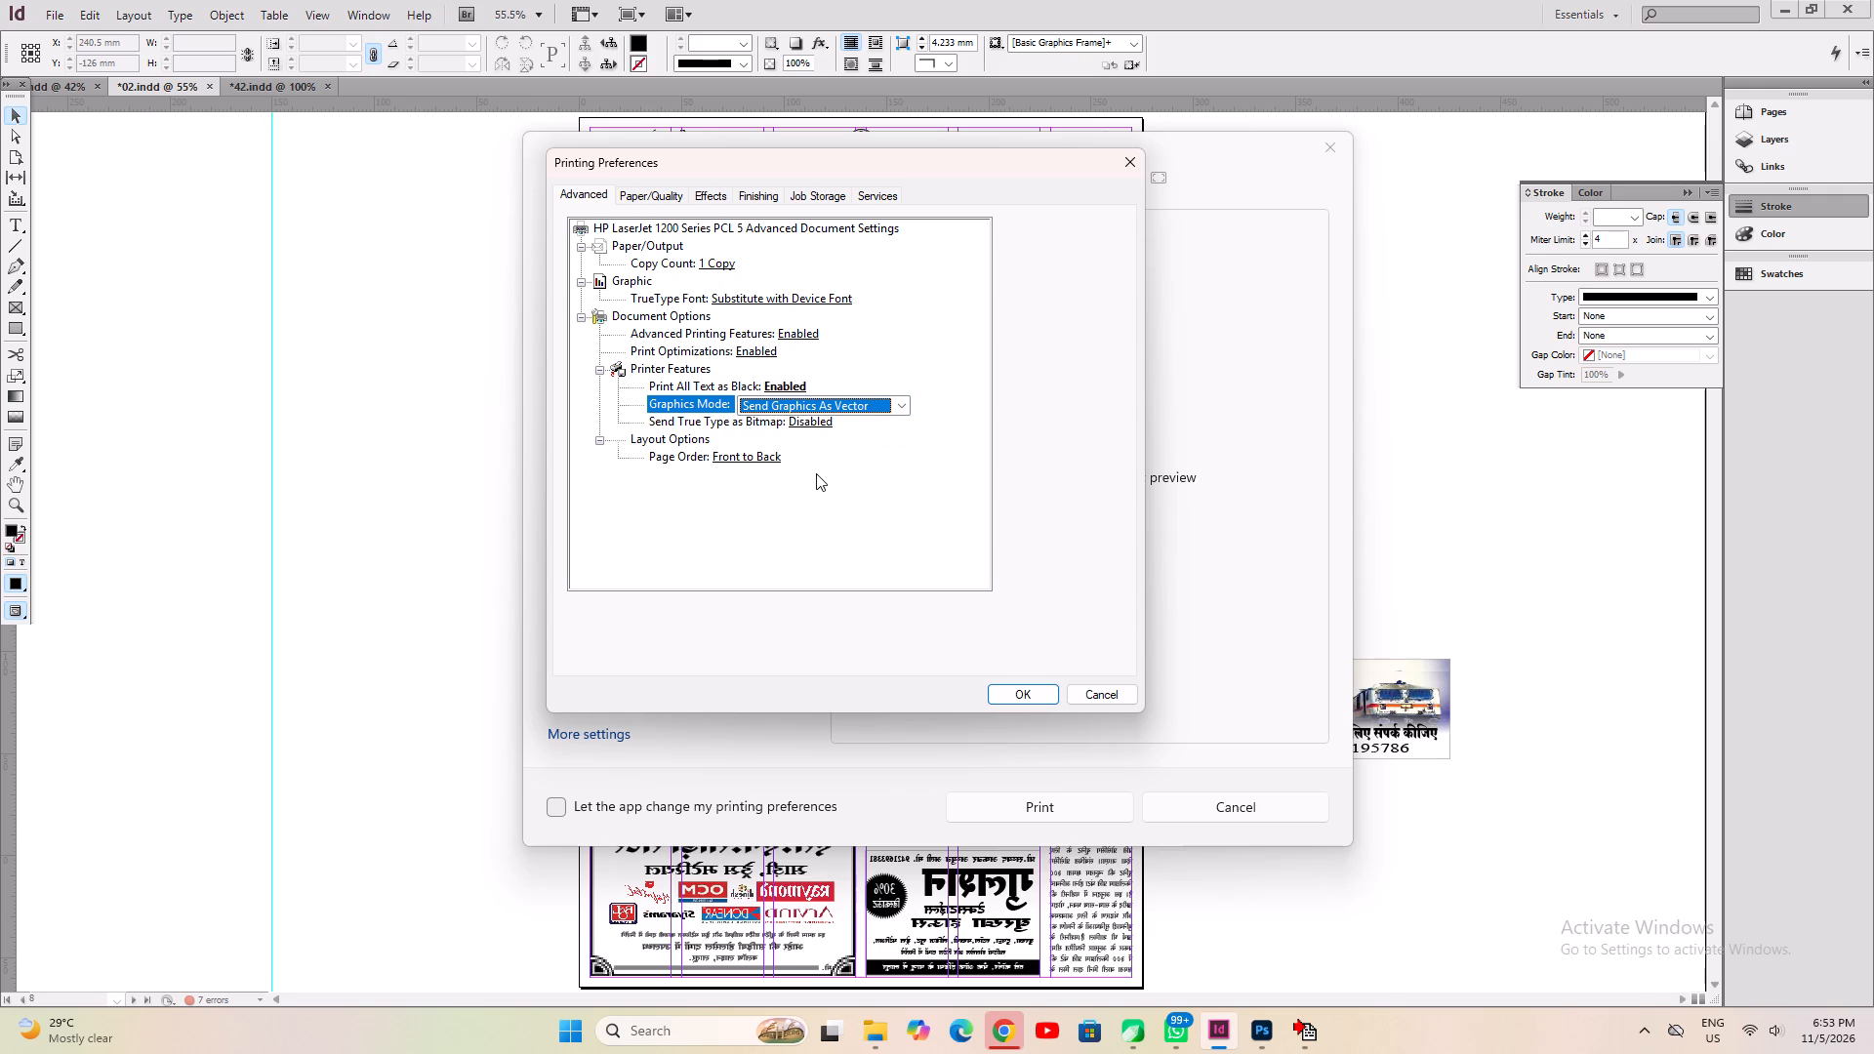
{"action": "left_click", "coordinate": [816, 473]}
Review the TrueType Font, Advanced Printing Features and Print Optimizations options in the printer's advanced settings.
{"action": "left_click", "coordinate": [783, 289]}
{"action": "left_click", "coordinate": [784, 302]}
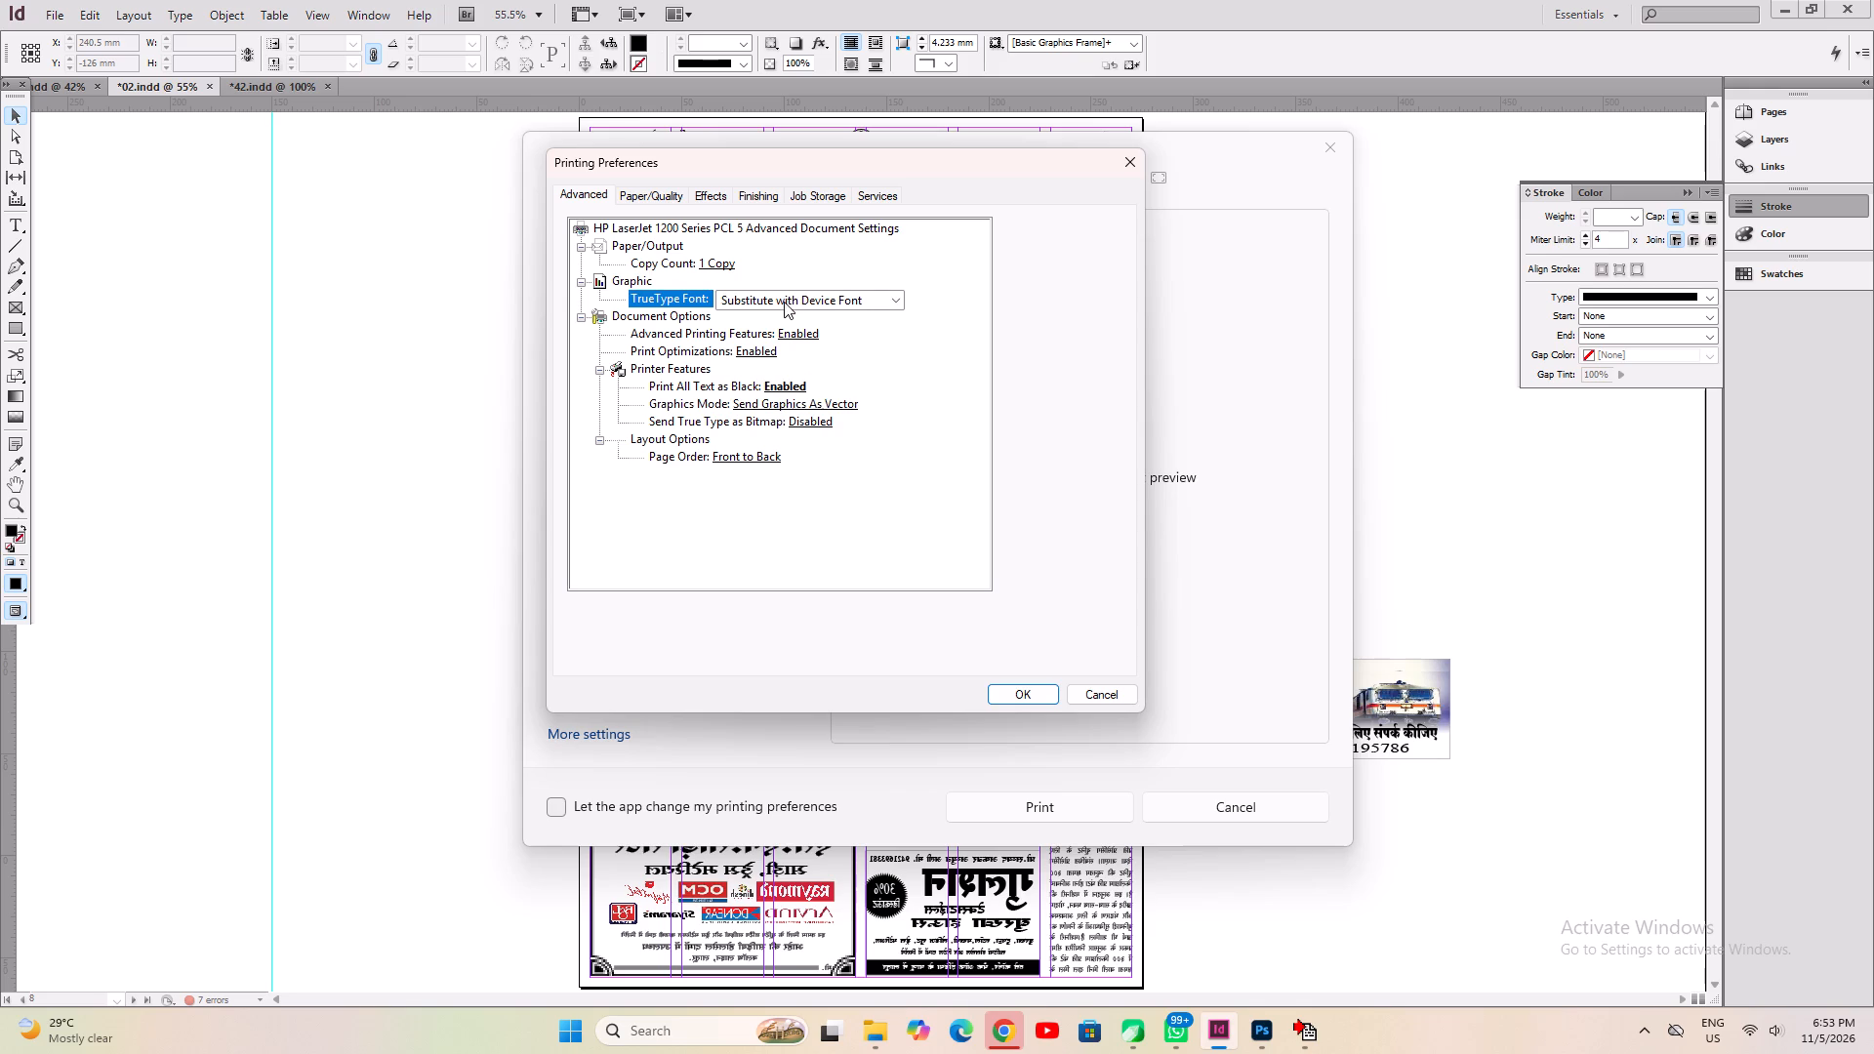
{"action": "left_click", "coordinate": [784, 302]}
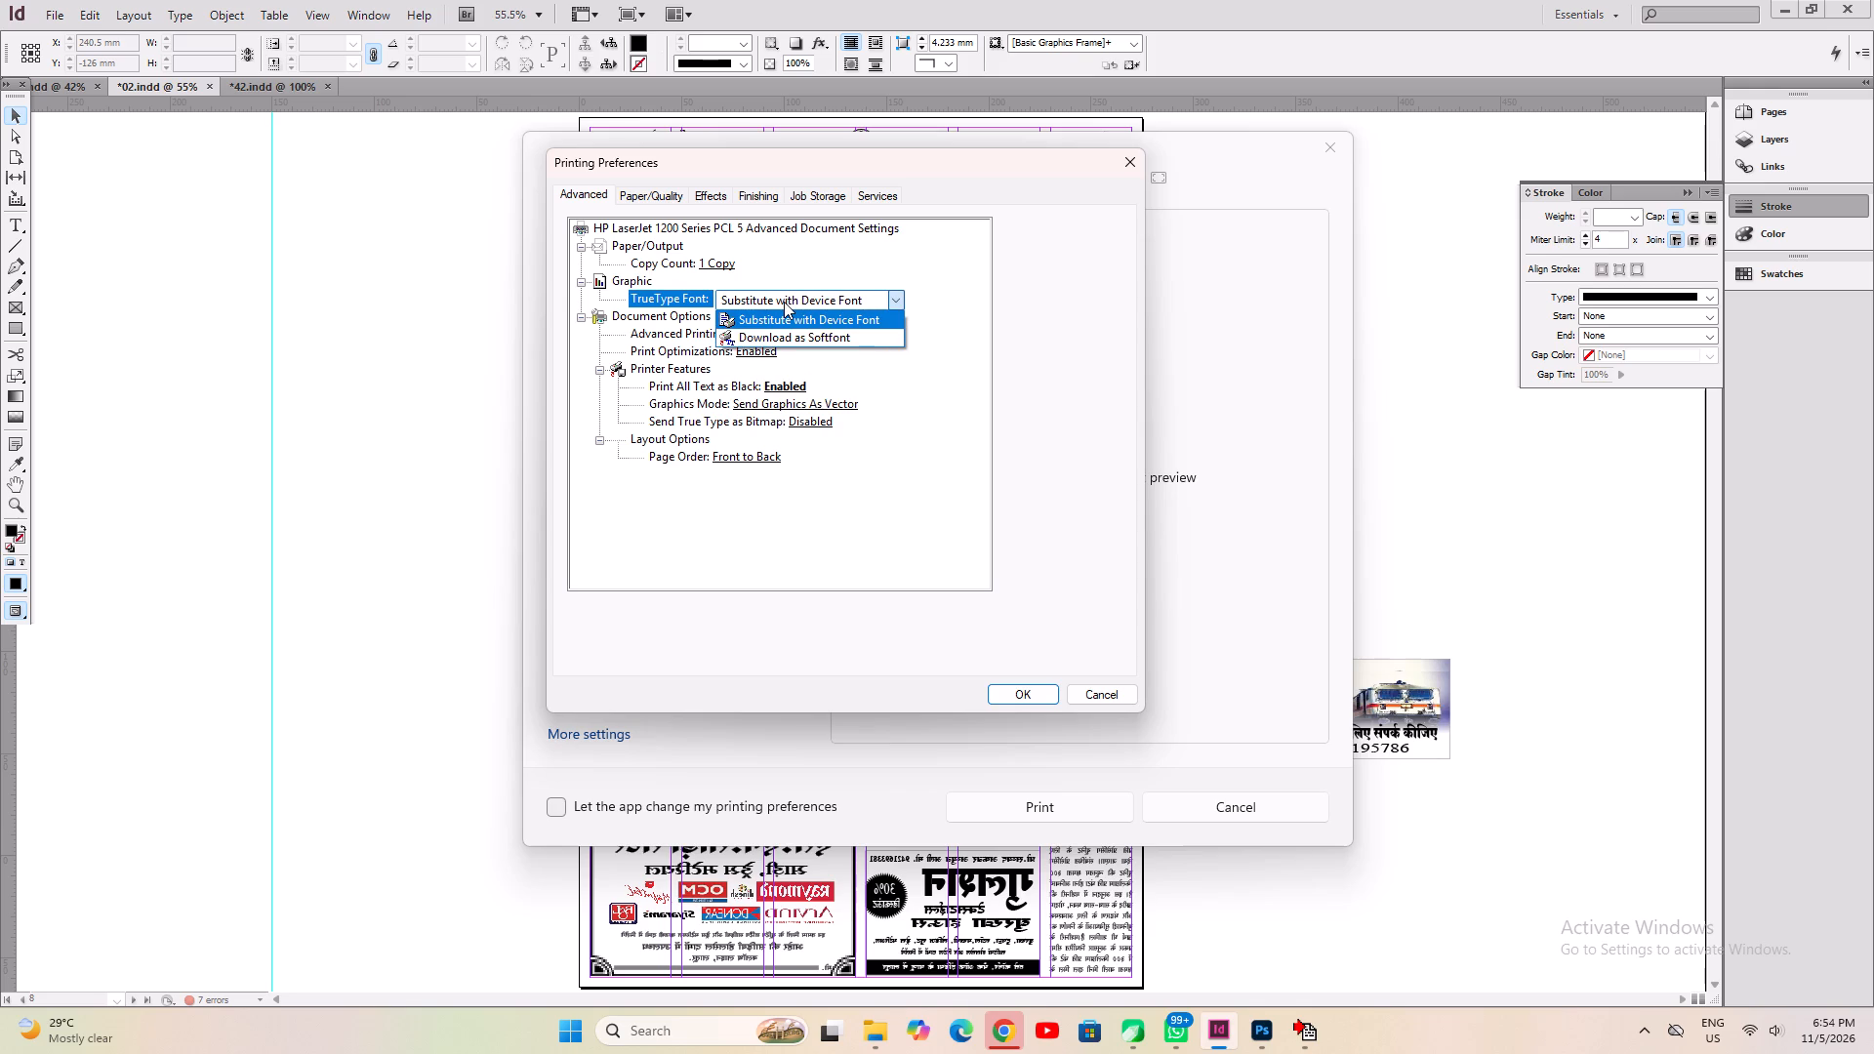
{"action": "left_click", "coordinate": [784, 302]}
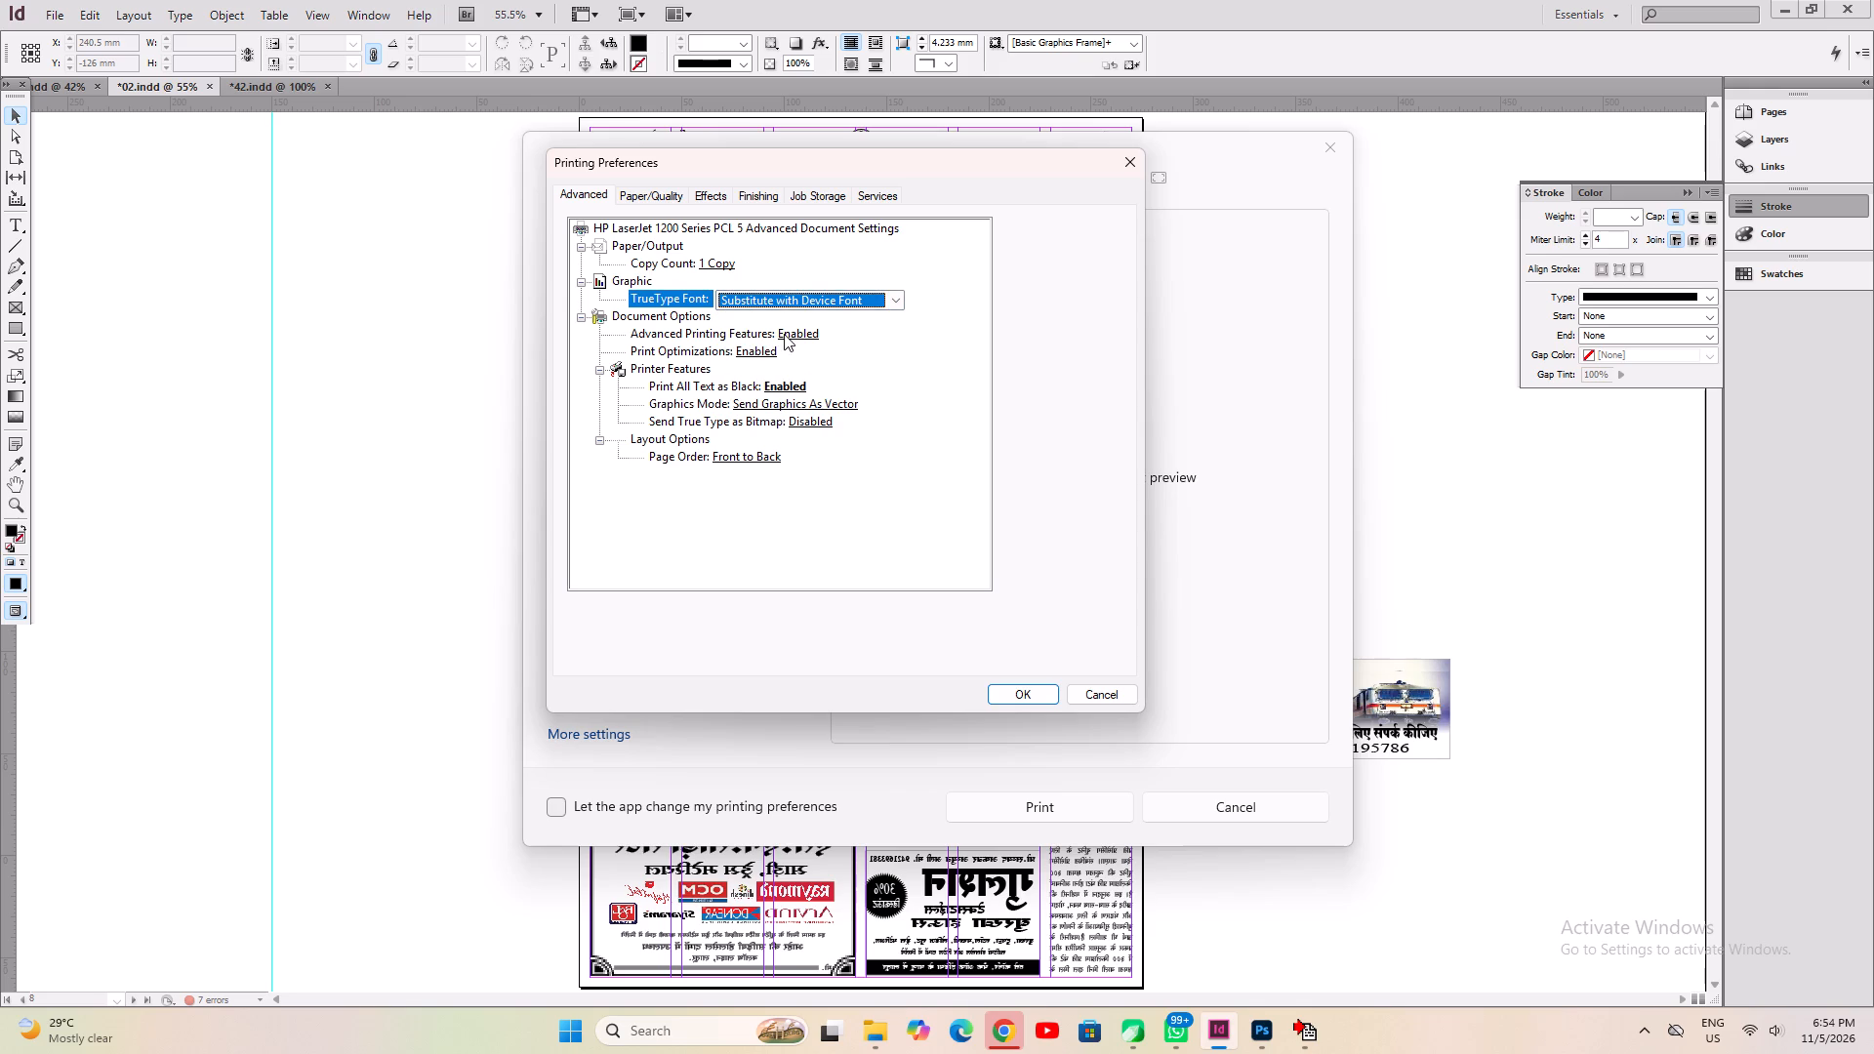
{"action": "left_click", "coordinate": [805, 330]}
{"action": "left_click", "coordinate": [805, 330]}
{"action": "left_click", "coordinate": [805, 330]}
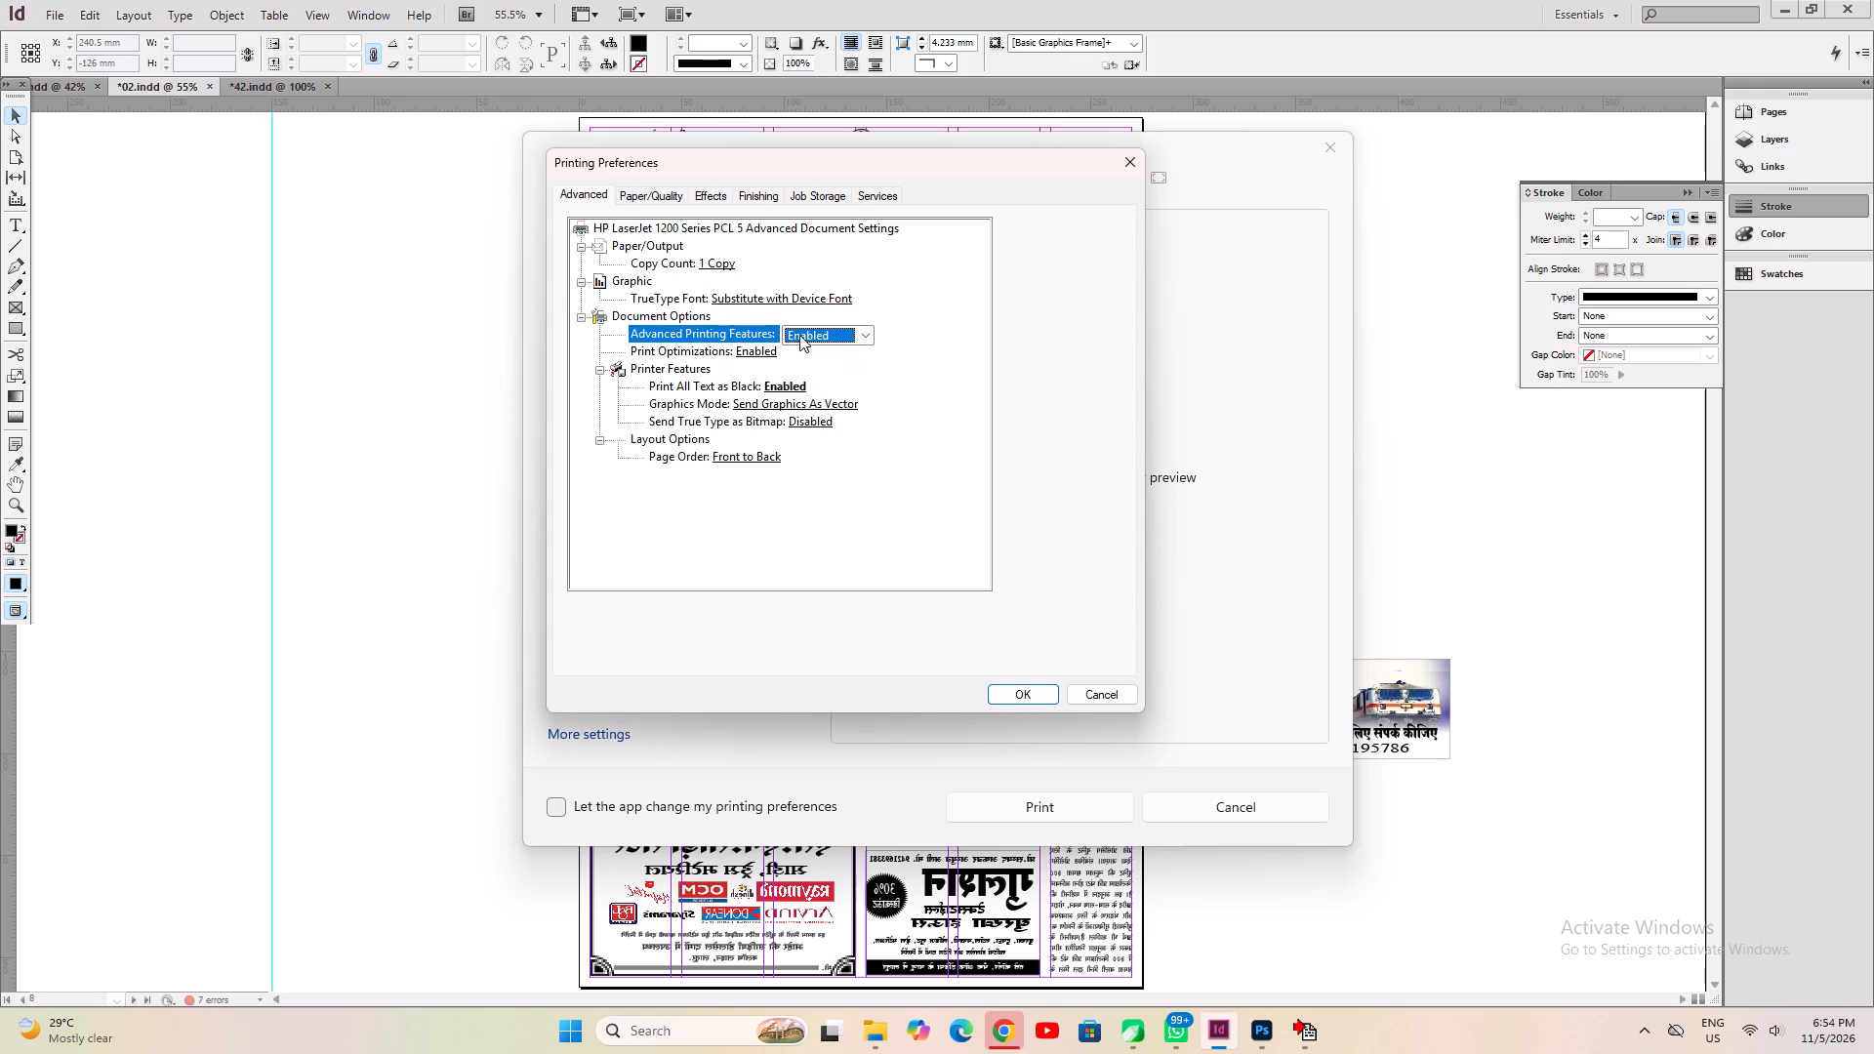
{"action": "left_click", "coordinate": [764, 351]}
{"action": "left_click", "coordinate": [764, 351]}
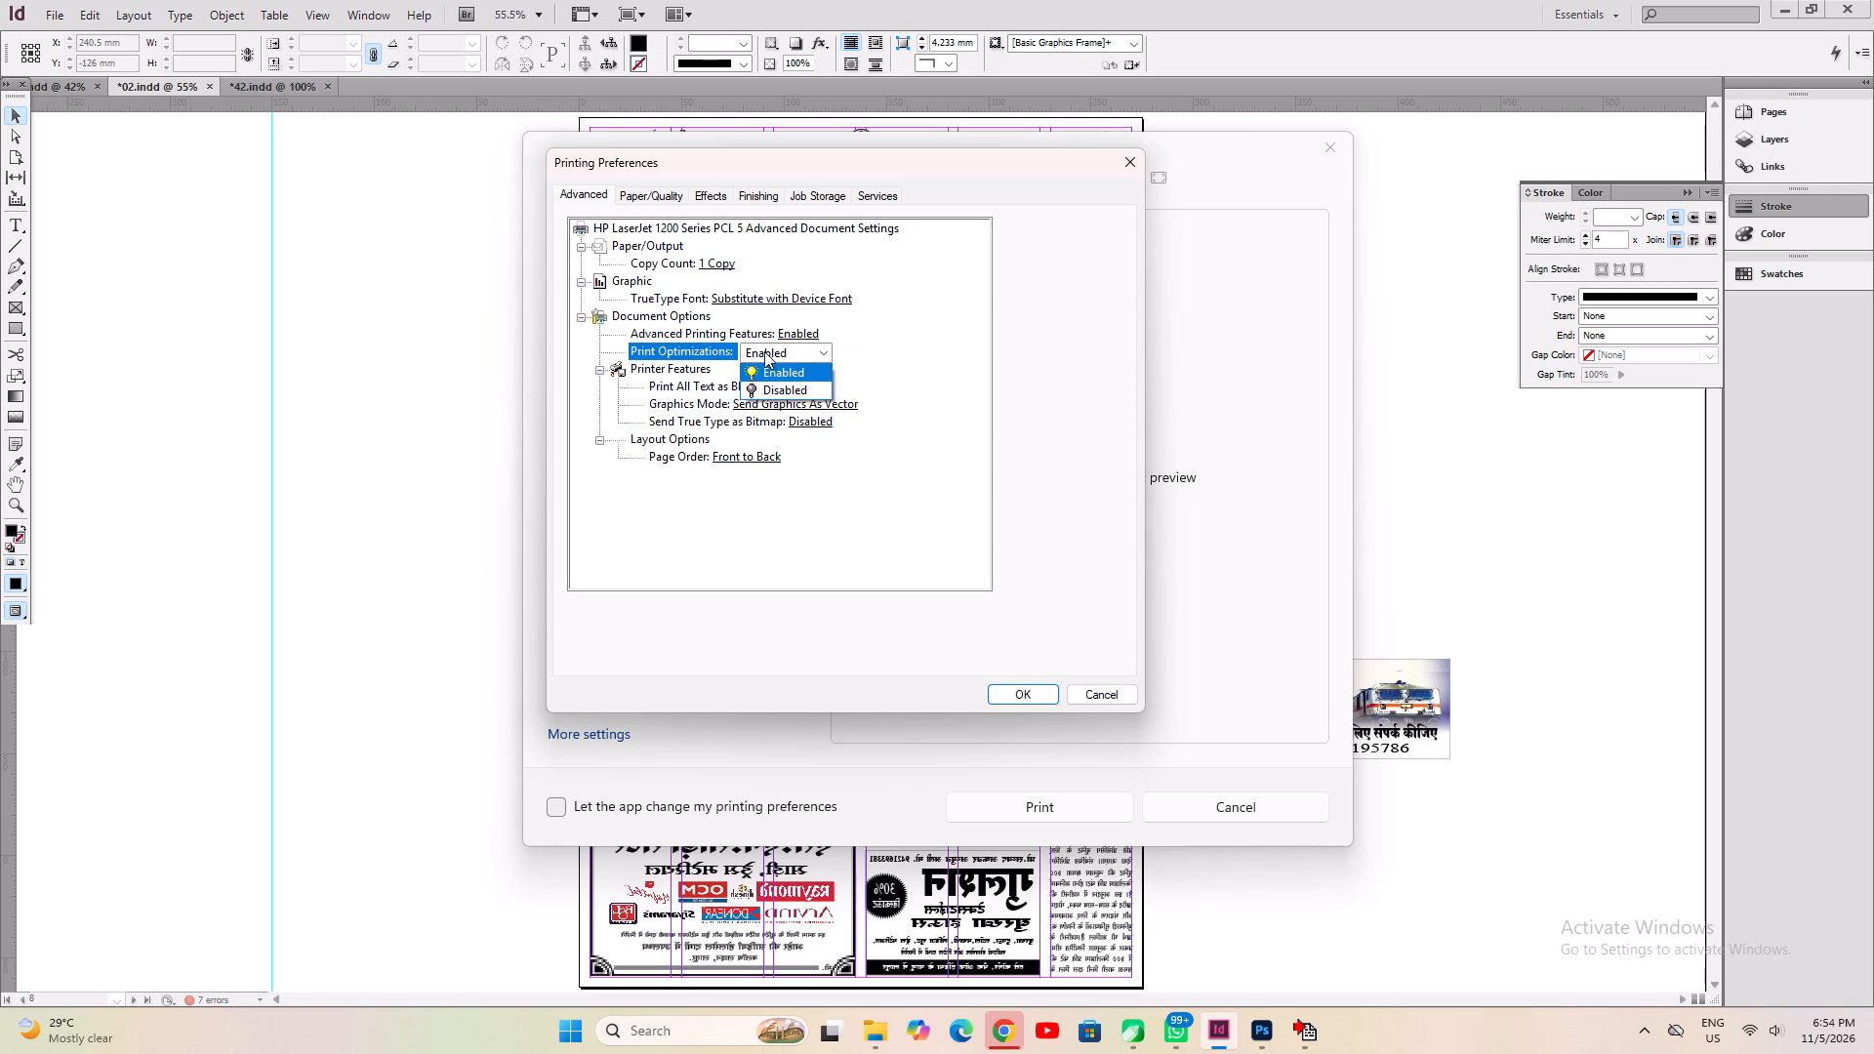
{"action": "left_click", "coordinate": [764, 351]}
{"action": "left_click", "coordinate": [859, 336]}
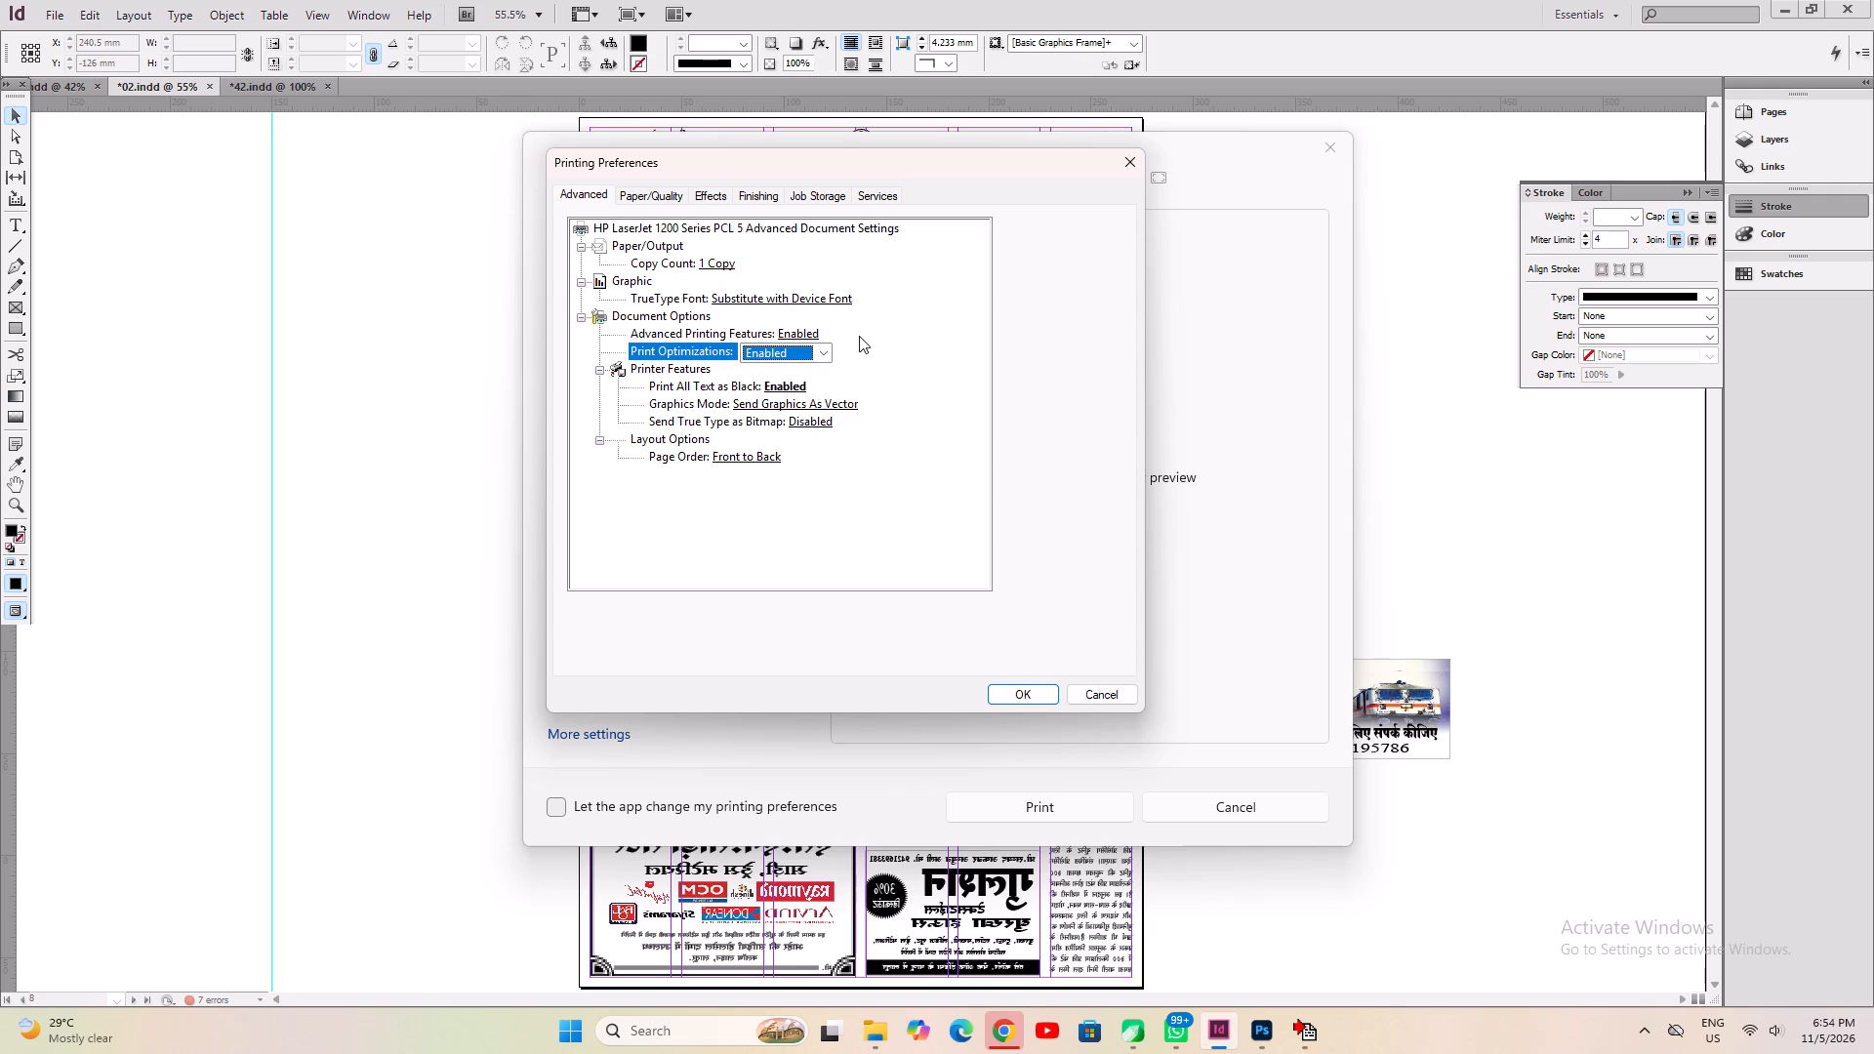
Apply the printer preferences and send the selected mirrored pages to the HP LaserJet 1200 Series PCL 5.
{"action": "left_click", "coordinate": [1004, 700]}
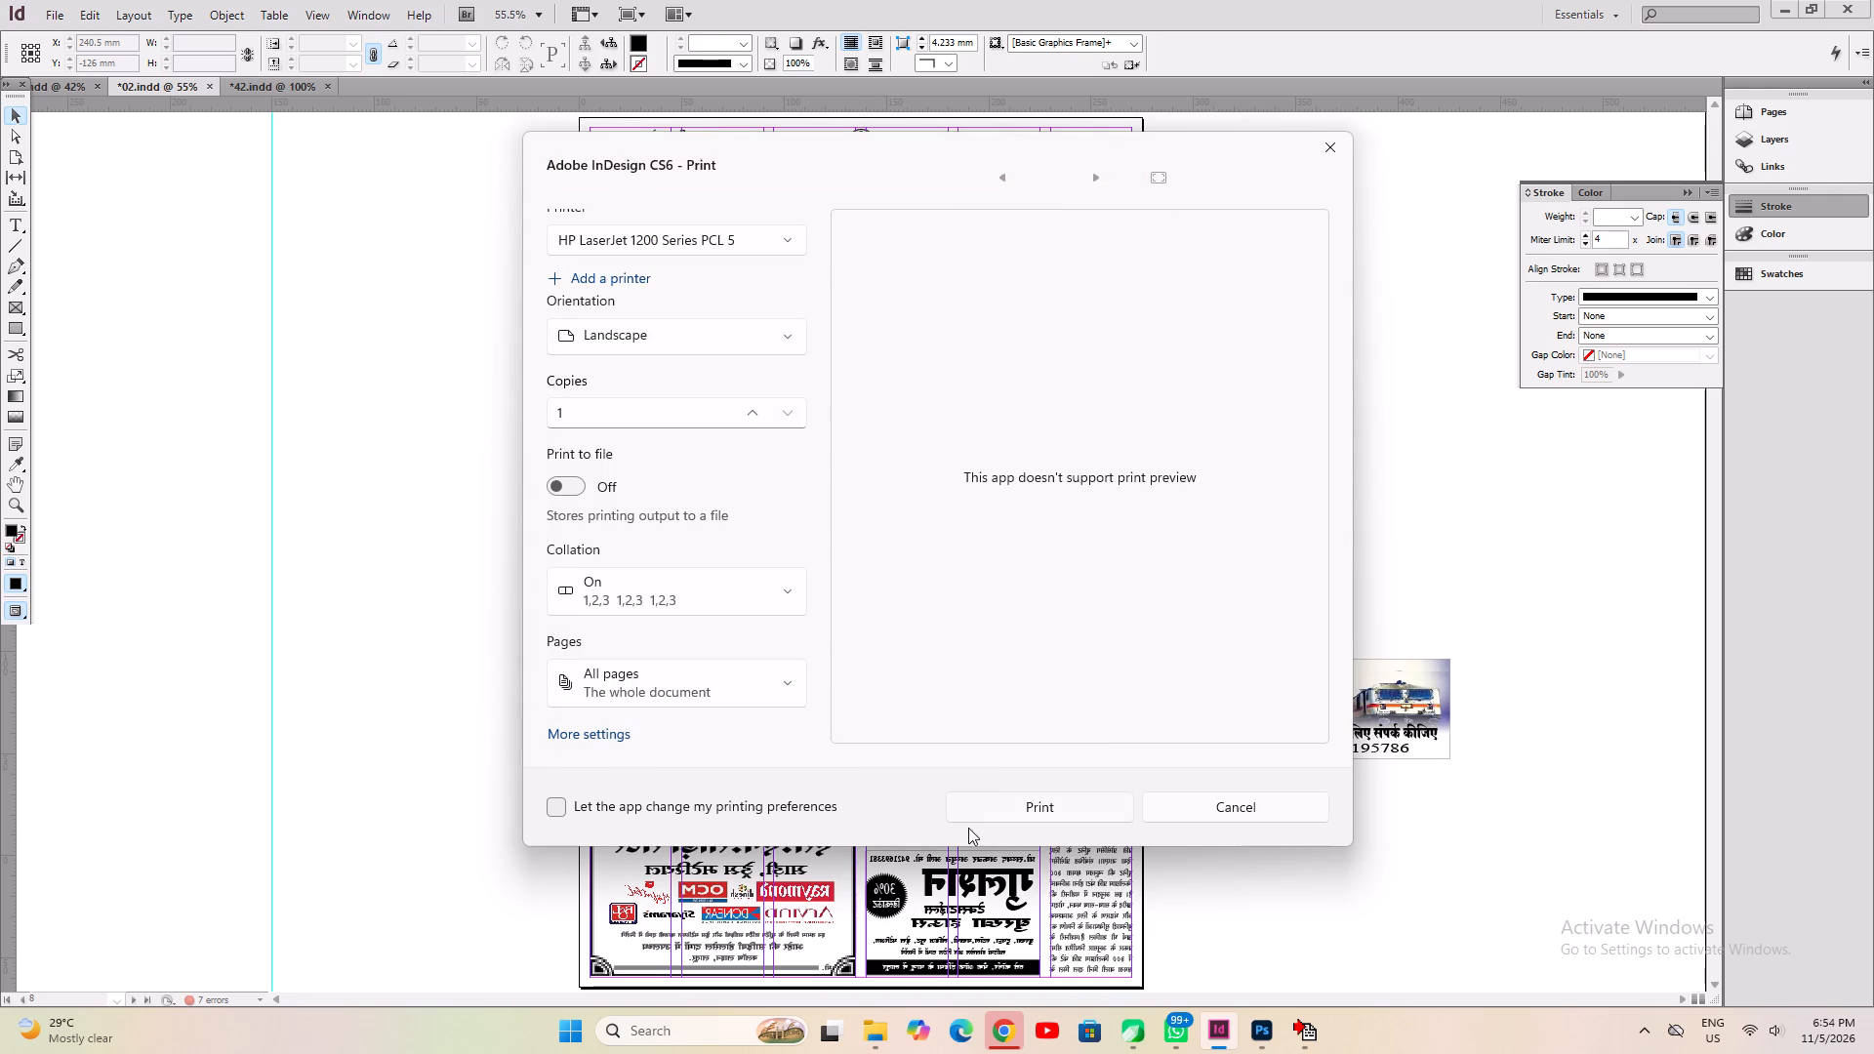
{"action": "left_click", "coordinate": [1046, 811]}
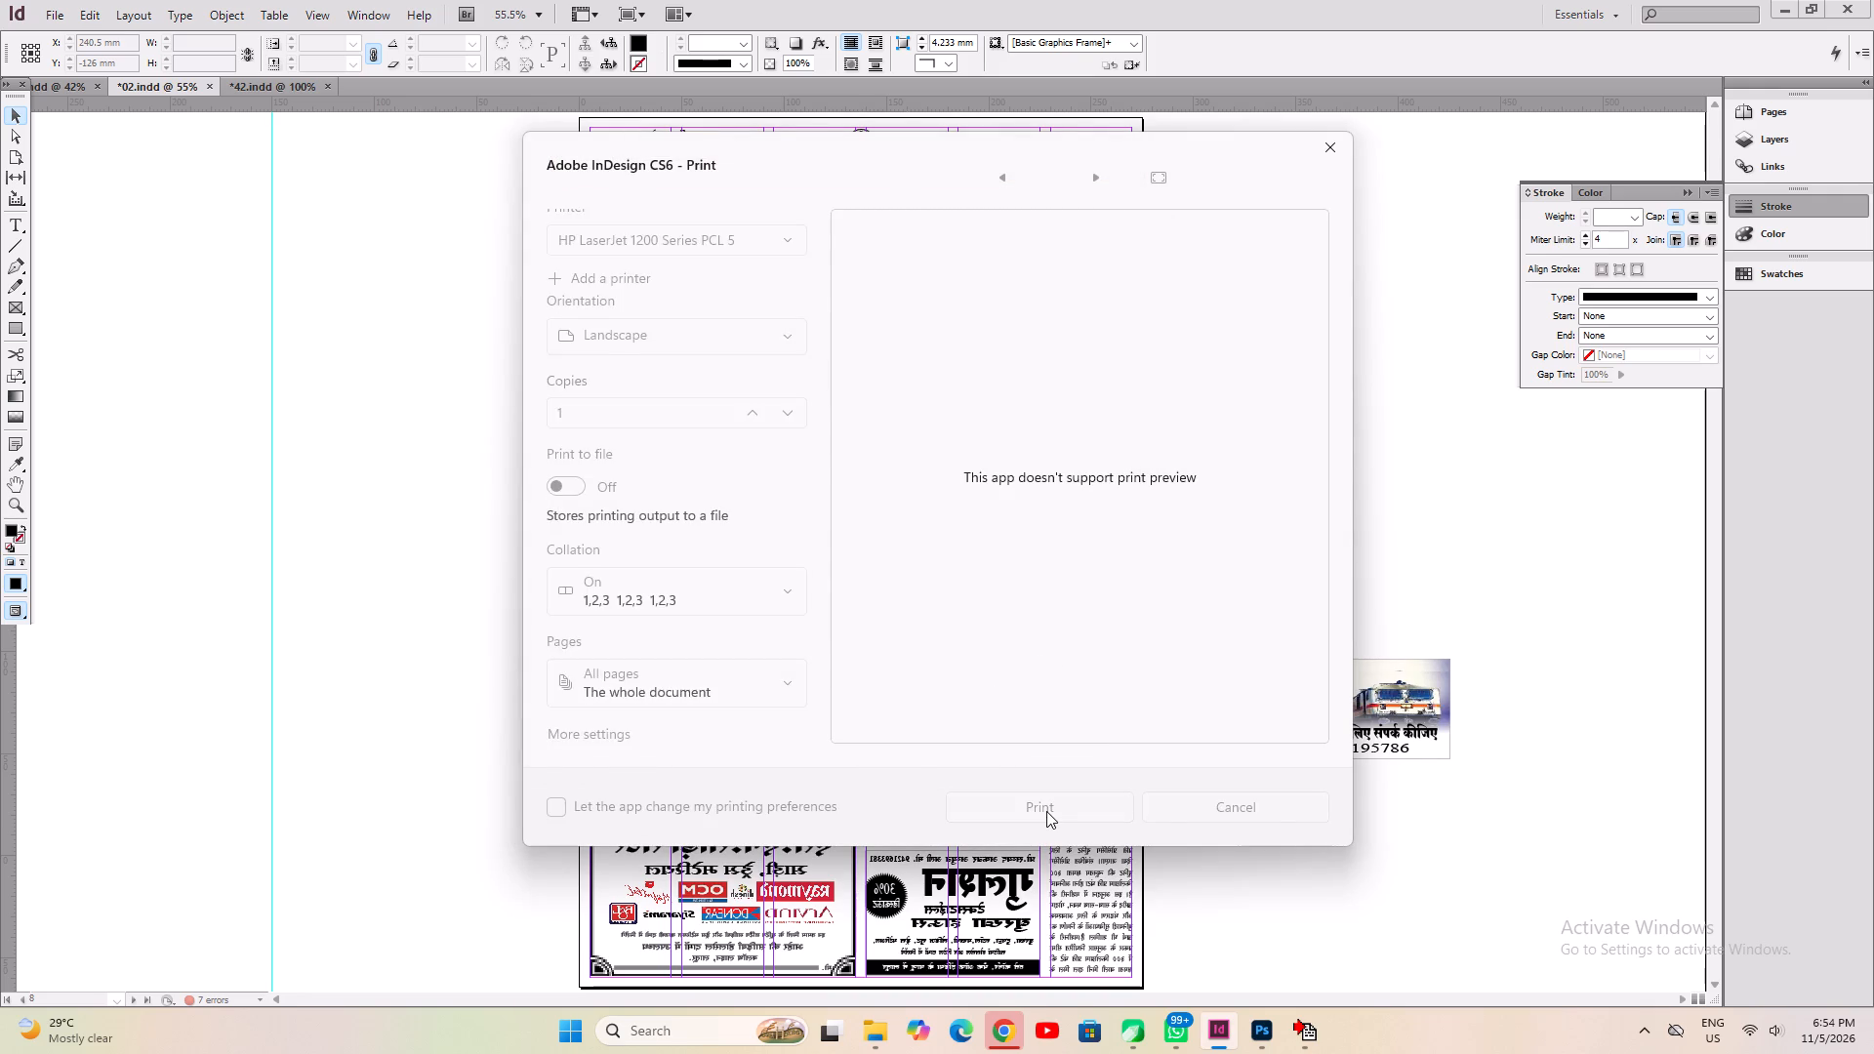
{"action": "left_click", "coordinate": [1038, 751]}
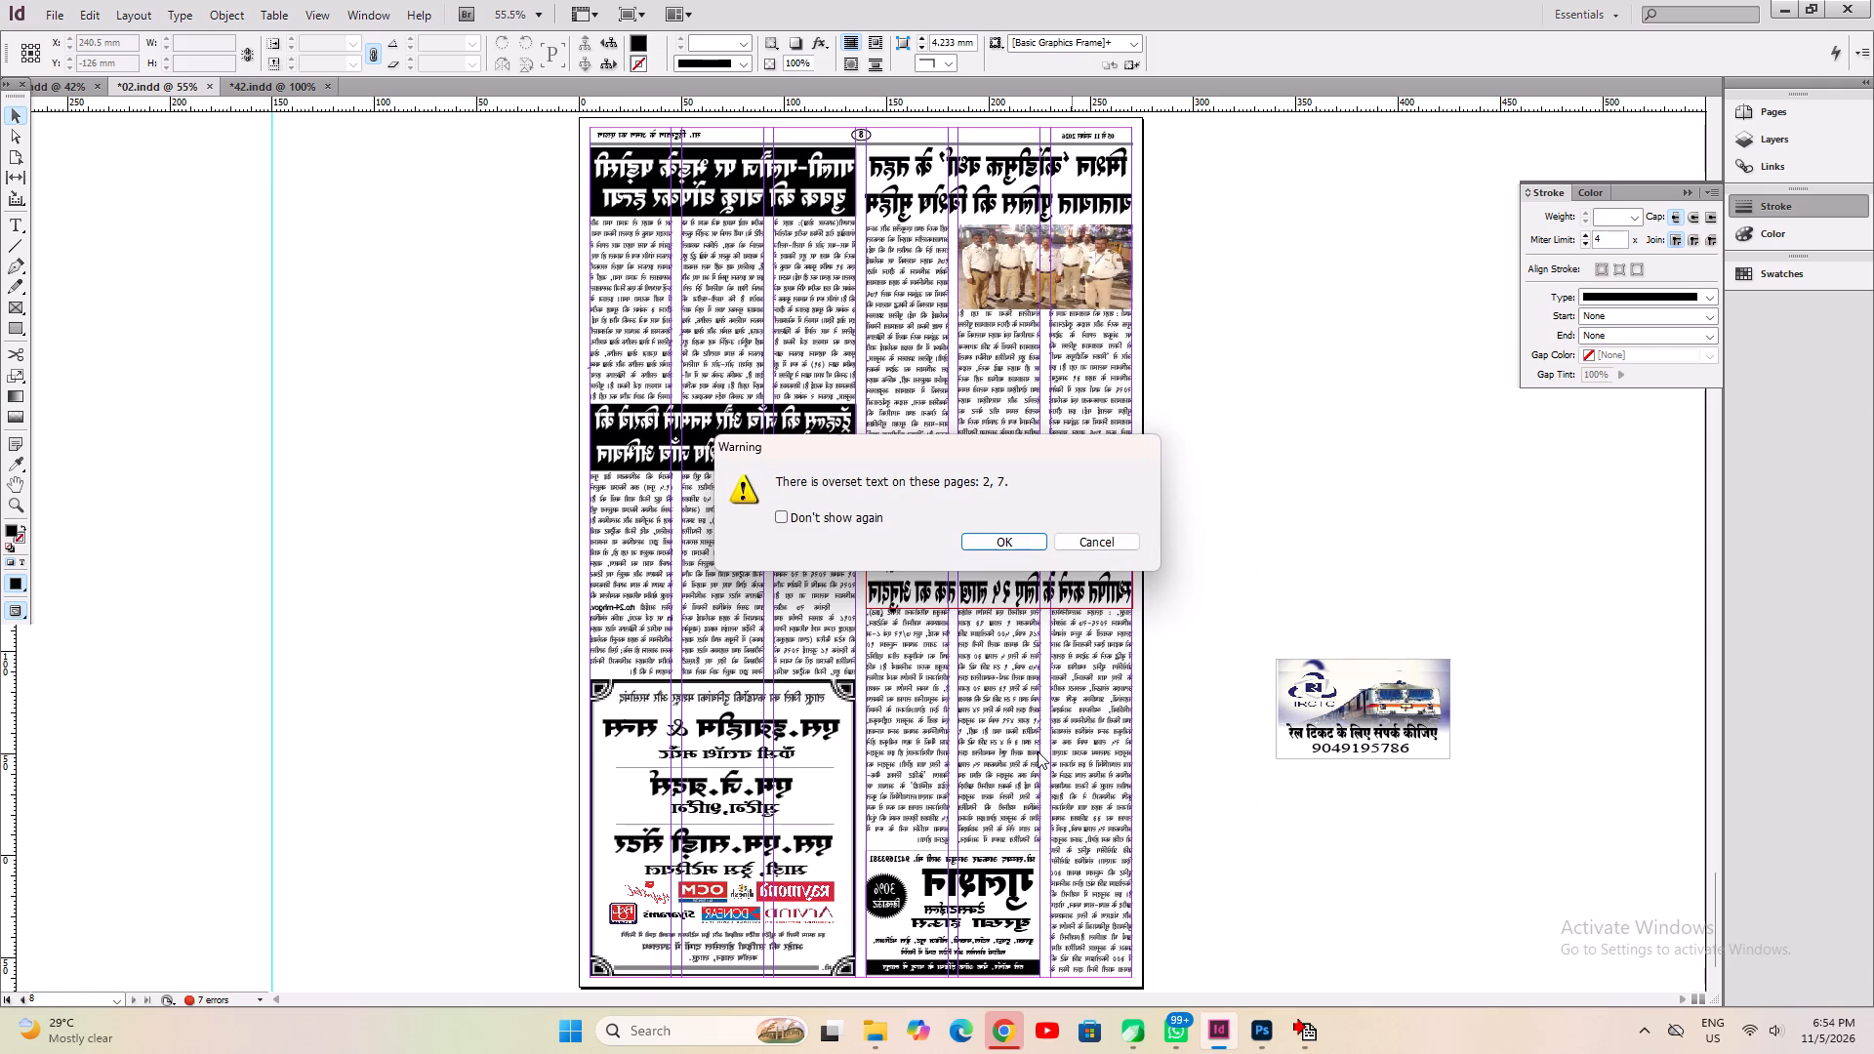
{"action": "left_click", "coordinate": [1011, 554]}
{"action": "left_click", "coordinate": [1011, 544]}
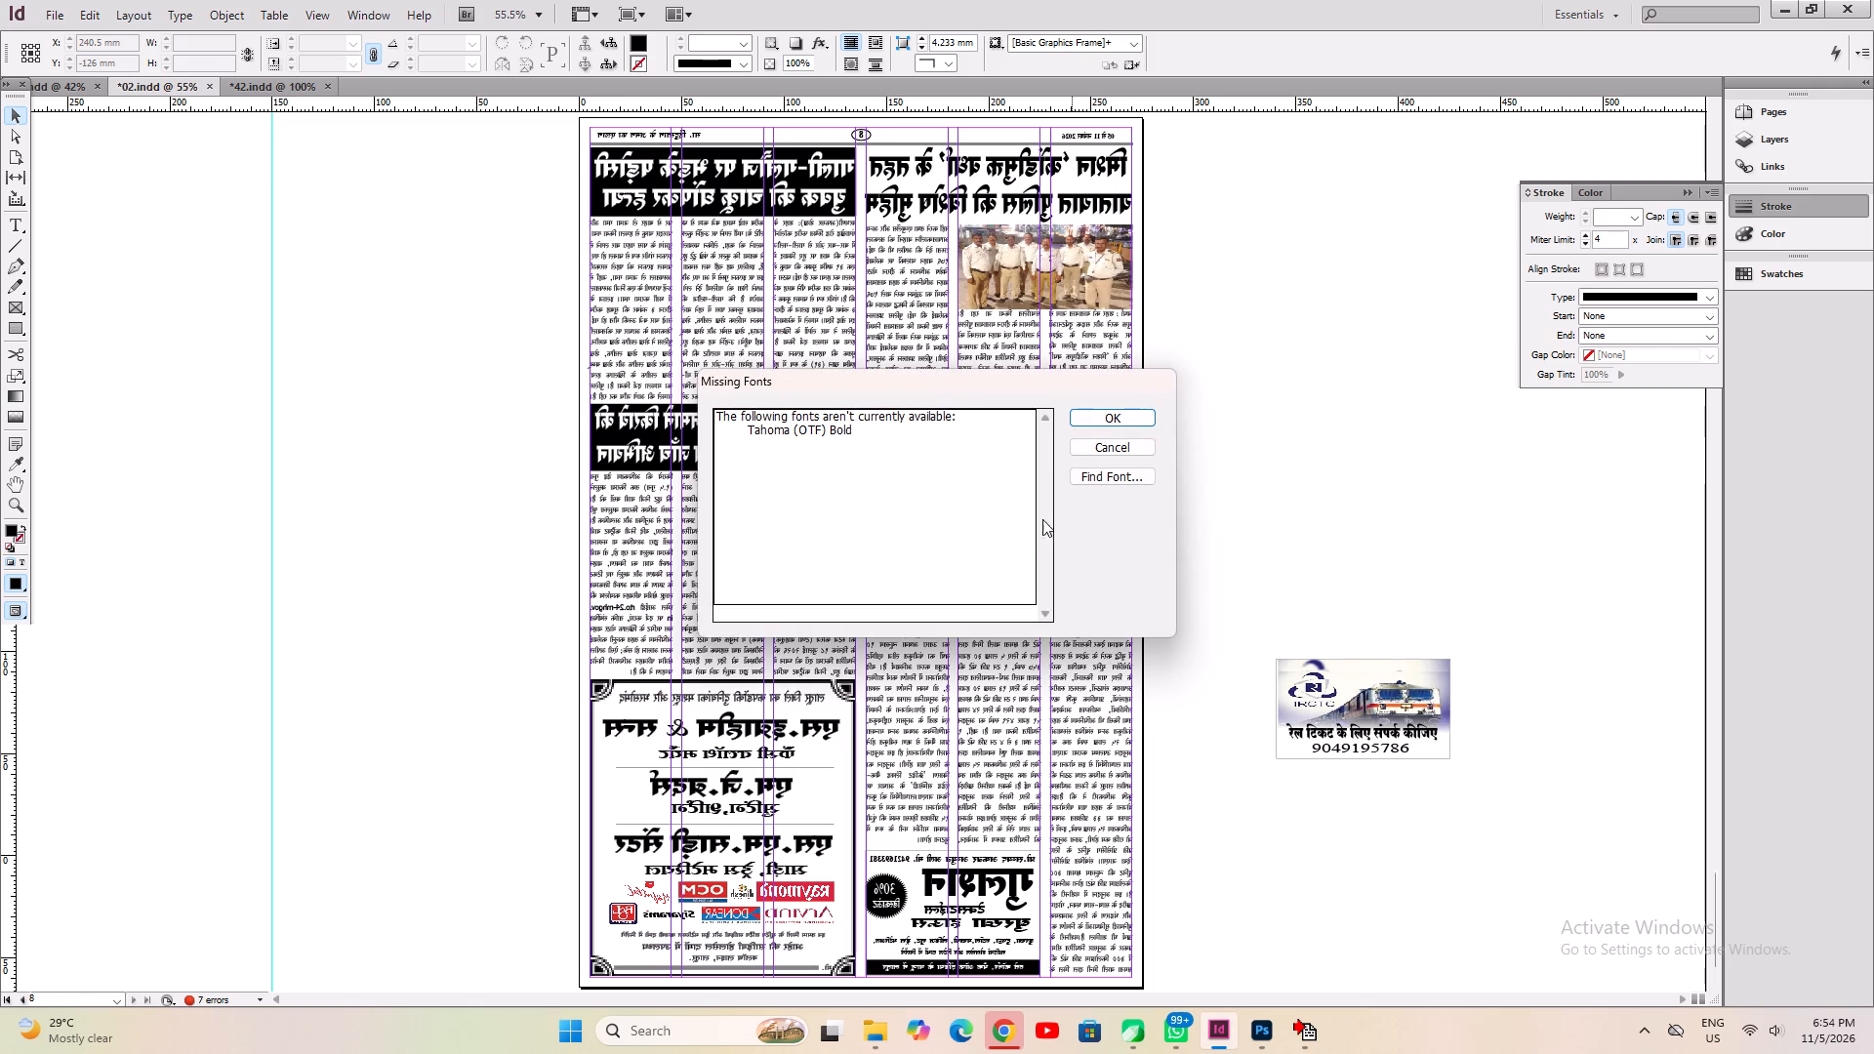
{"action": "left_click", "coordinate": [1085, 417]}
{"action": "left_click", "coordinate": [998, 581]}
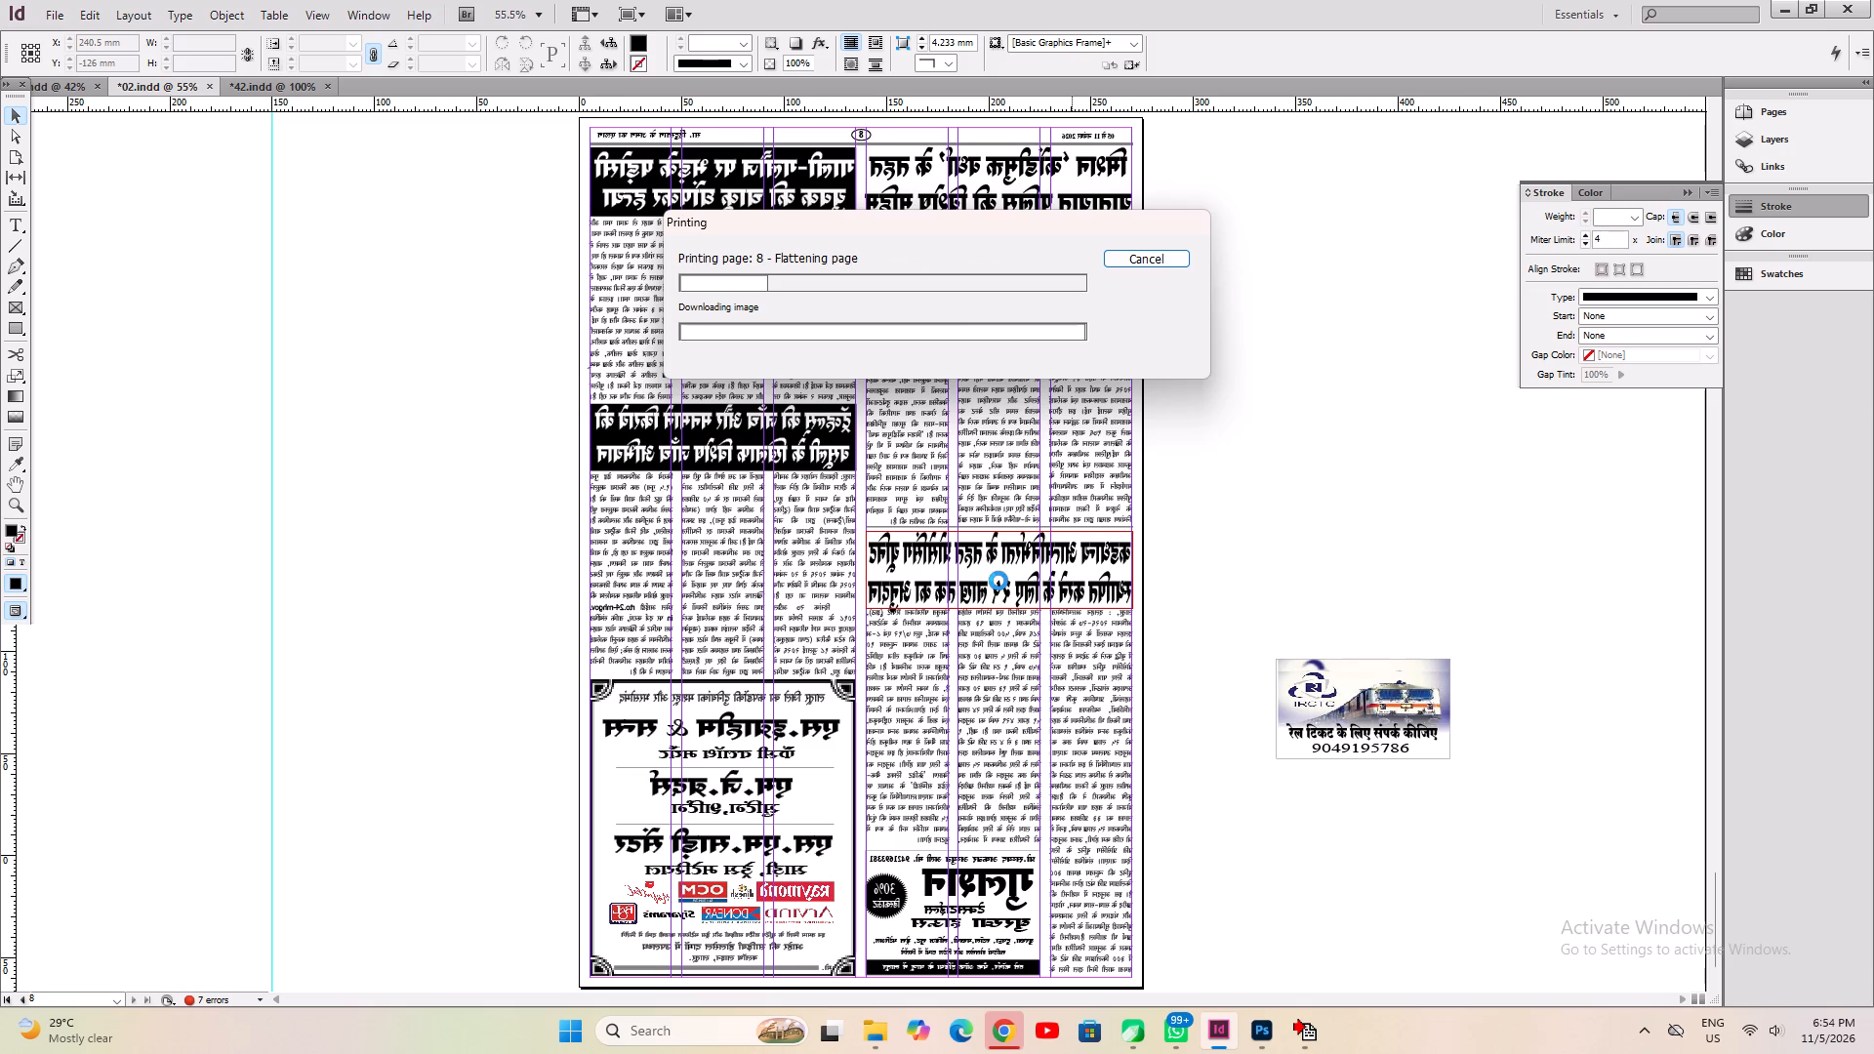
Start another print of the newspaper with the page range set to 1.
{"action": "key", "text": "ctrl+p"}
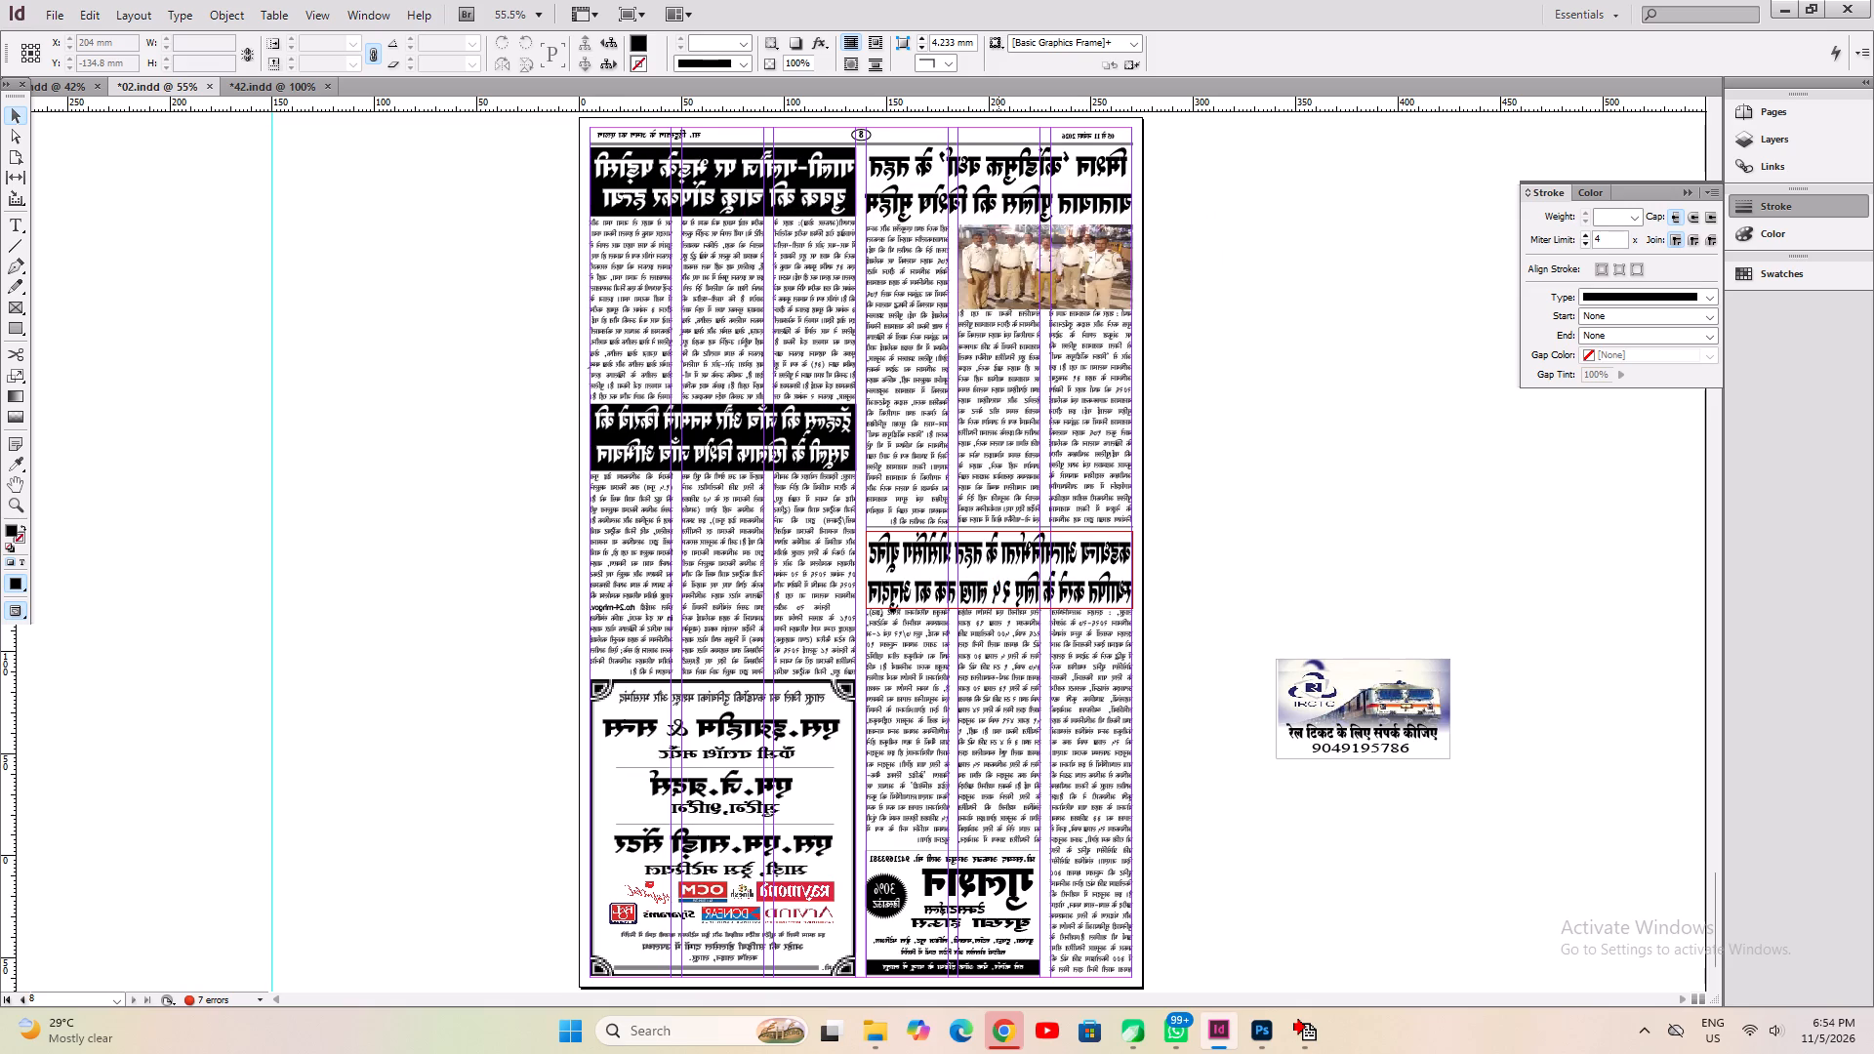
{"action": "left_click_drag", "start_coordinate": [1025, 467], "coordinate": [838, 466]}
{"action": "key", "text": "1"}
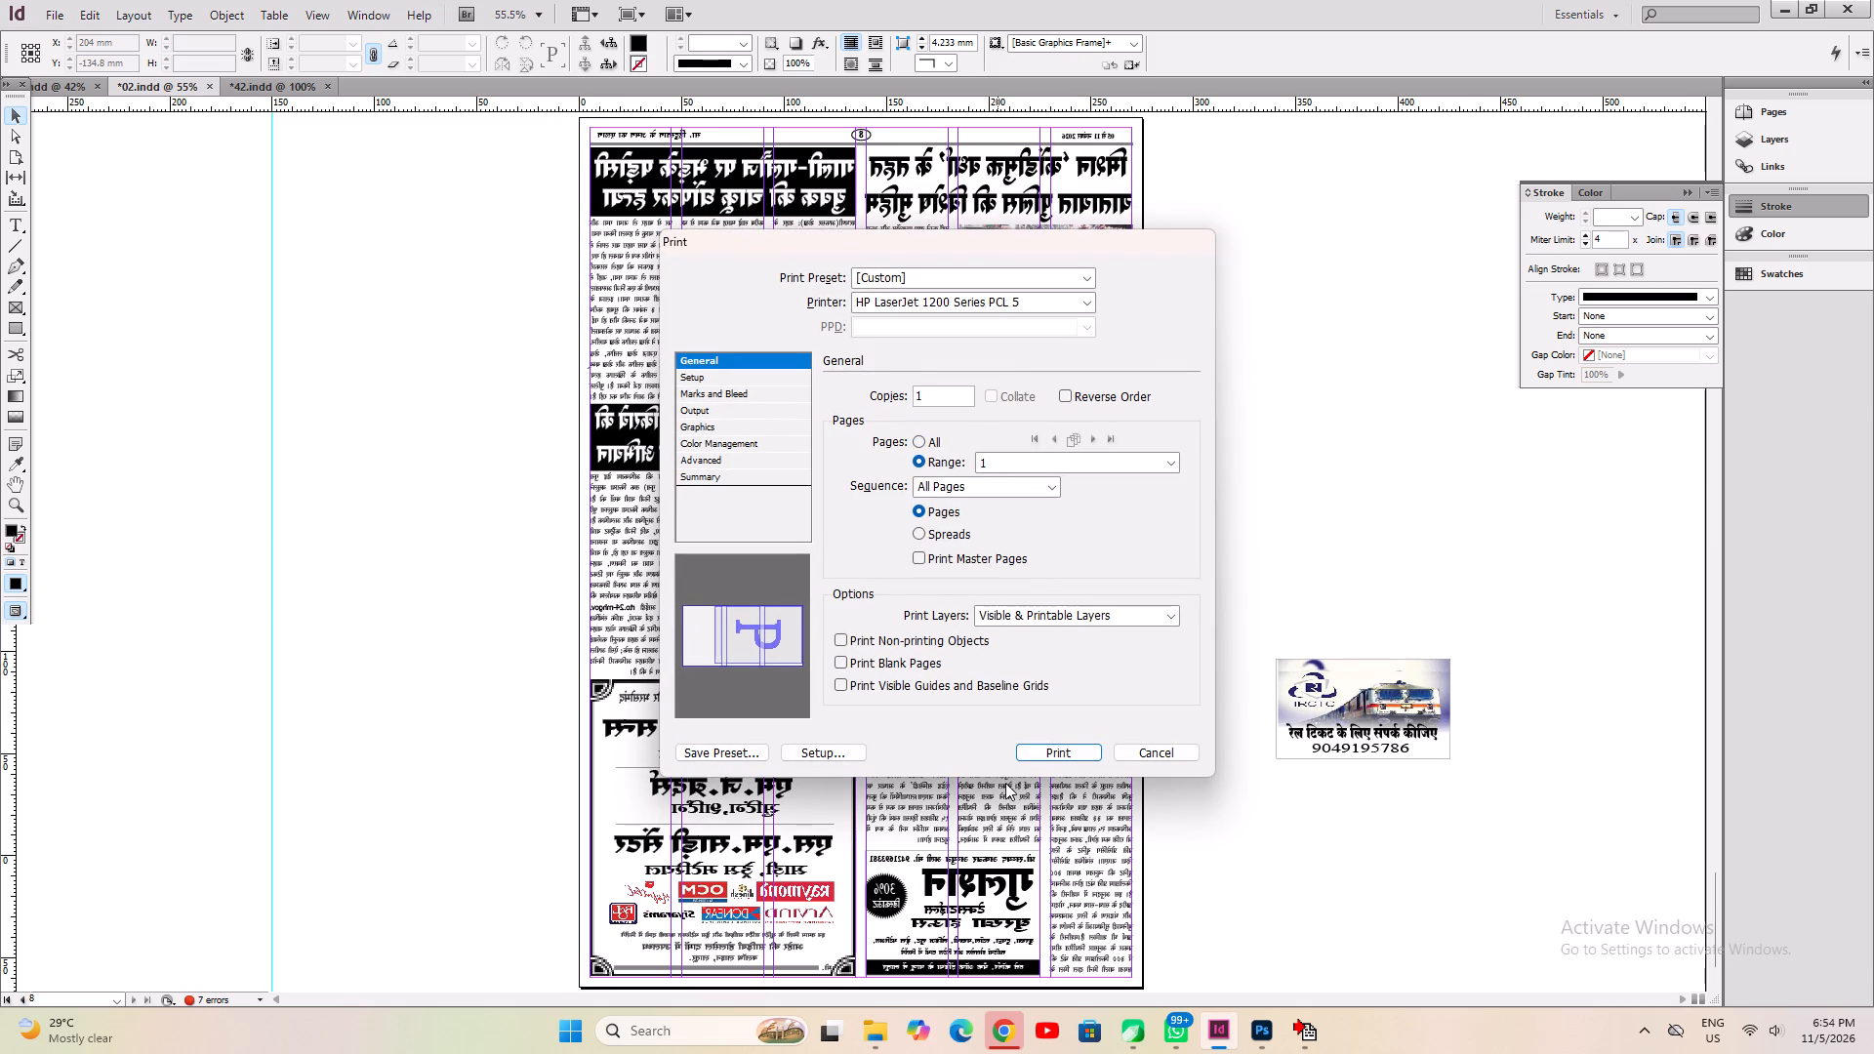
Send page 1 of the mirrored newspaper to the HP LaserJet 1200 Series PCL 5 as a single copy.
{"action": "left_click", "coordinate": [1064, 759]}
{"action": "left_click", "coordinate": [1034, 550]}
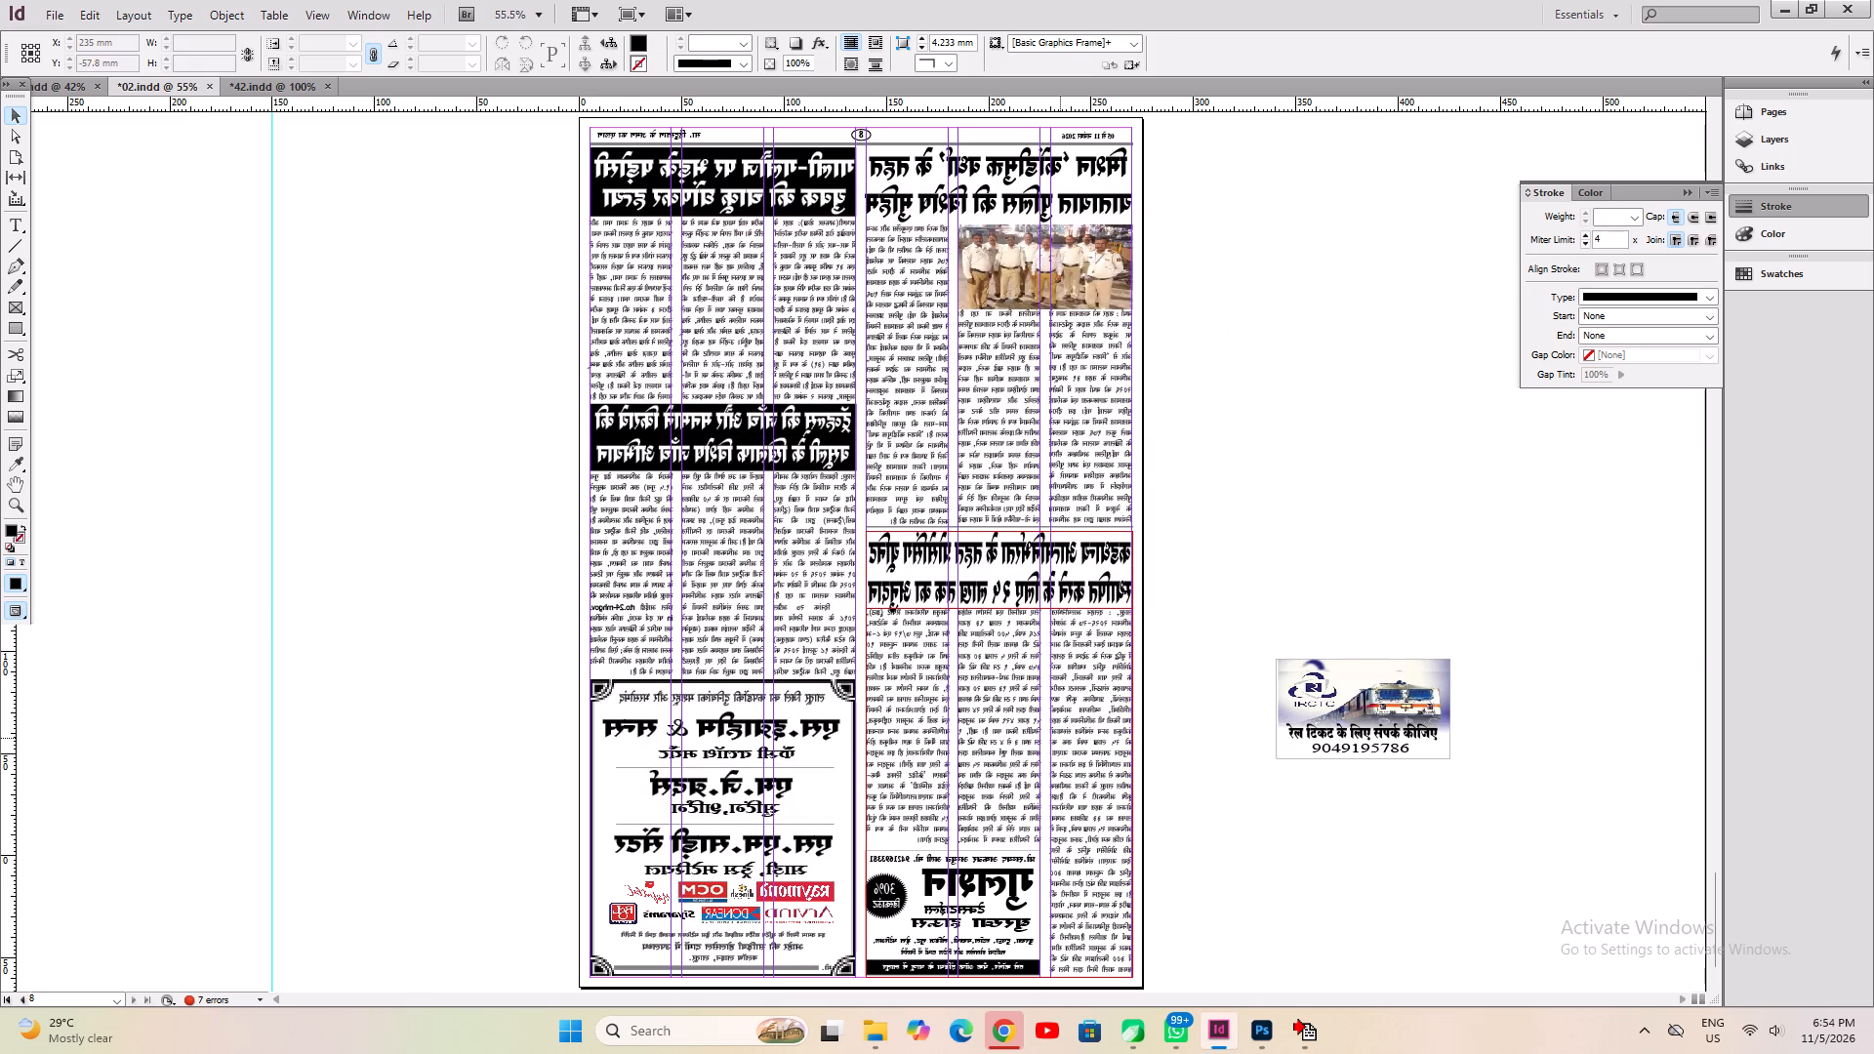
Select all objects on the mirrored page and its pasteboard, and save 02.indd.
{"action": "left_click", "coordinate": [1242, 482]}
{"action": "key", "text": "ctrl+a"}
{"action": "key", "text": "ctrl+s"}
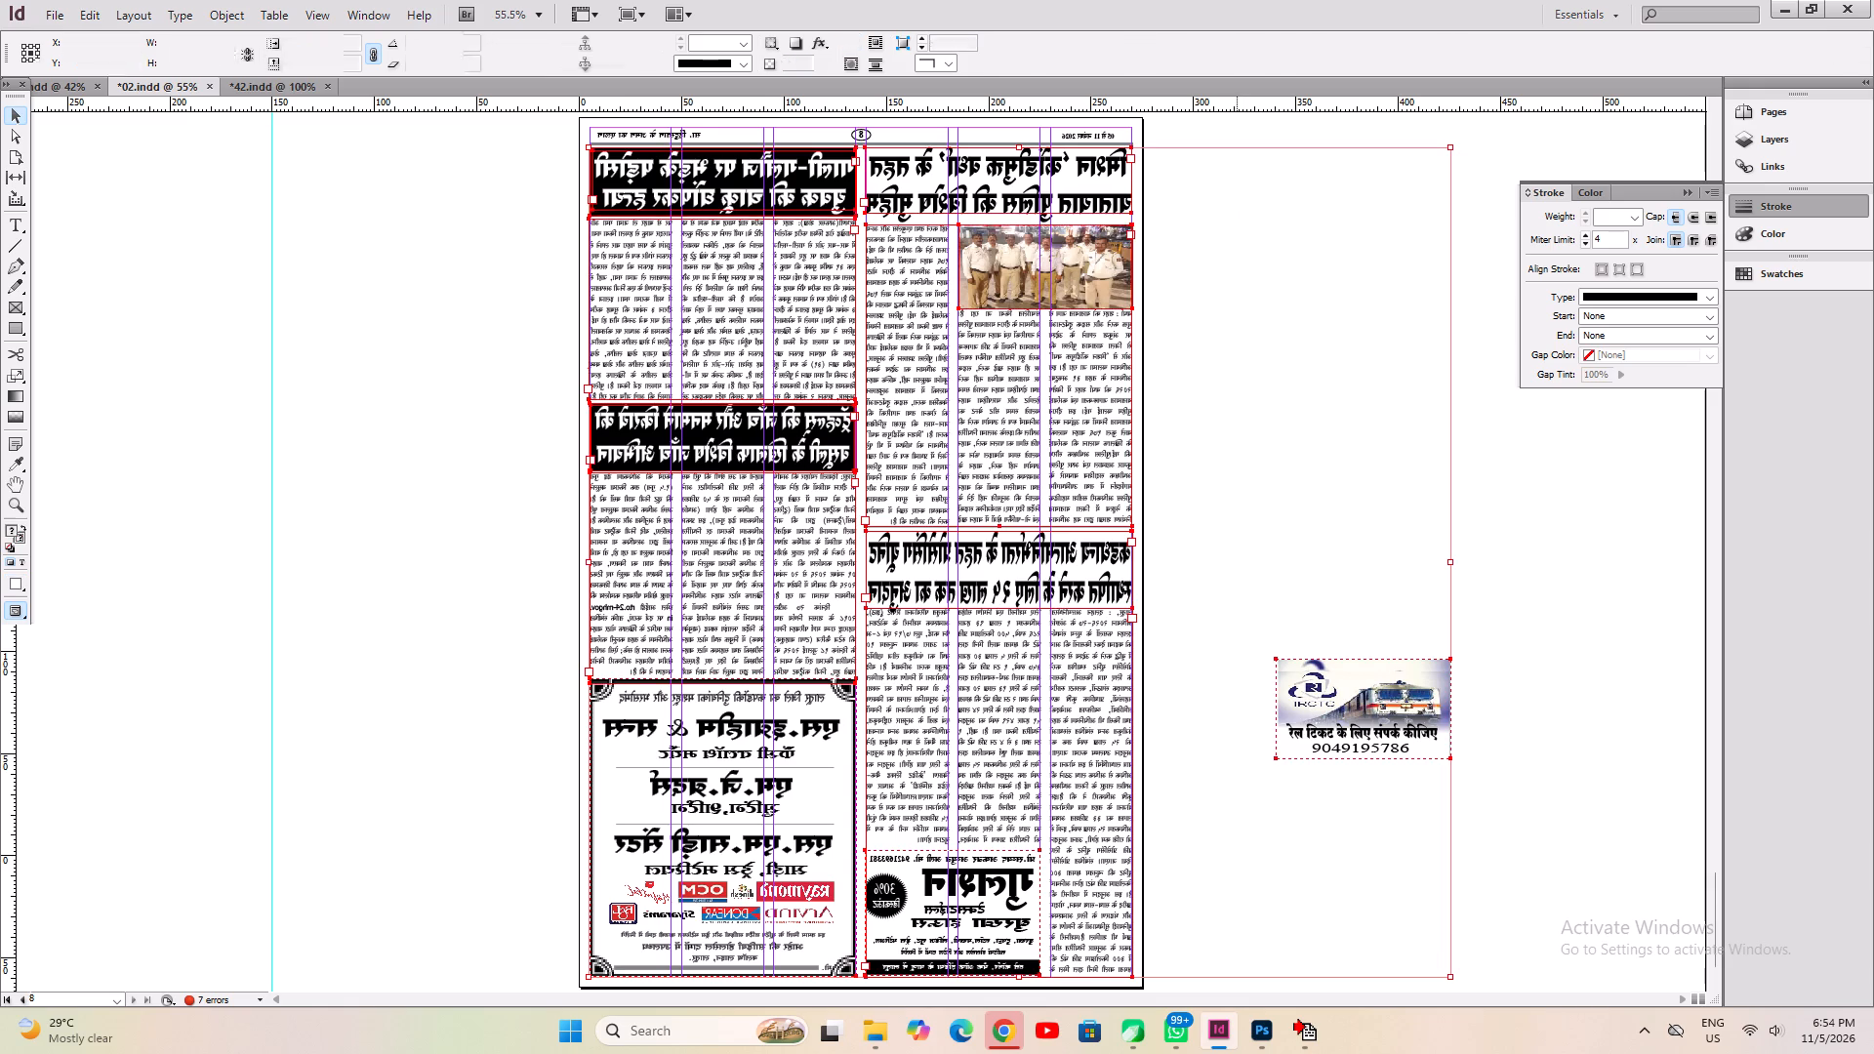
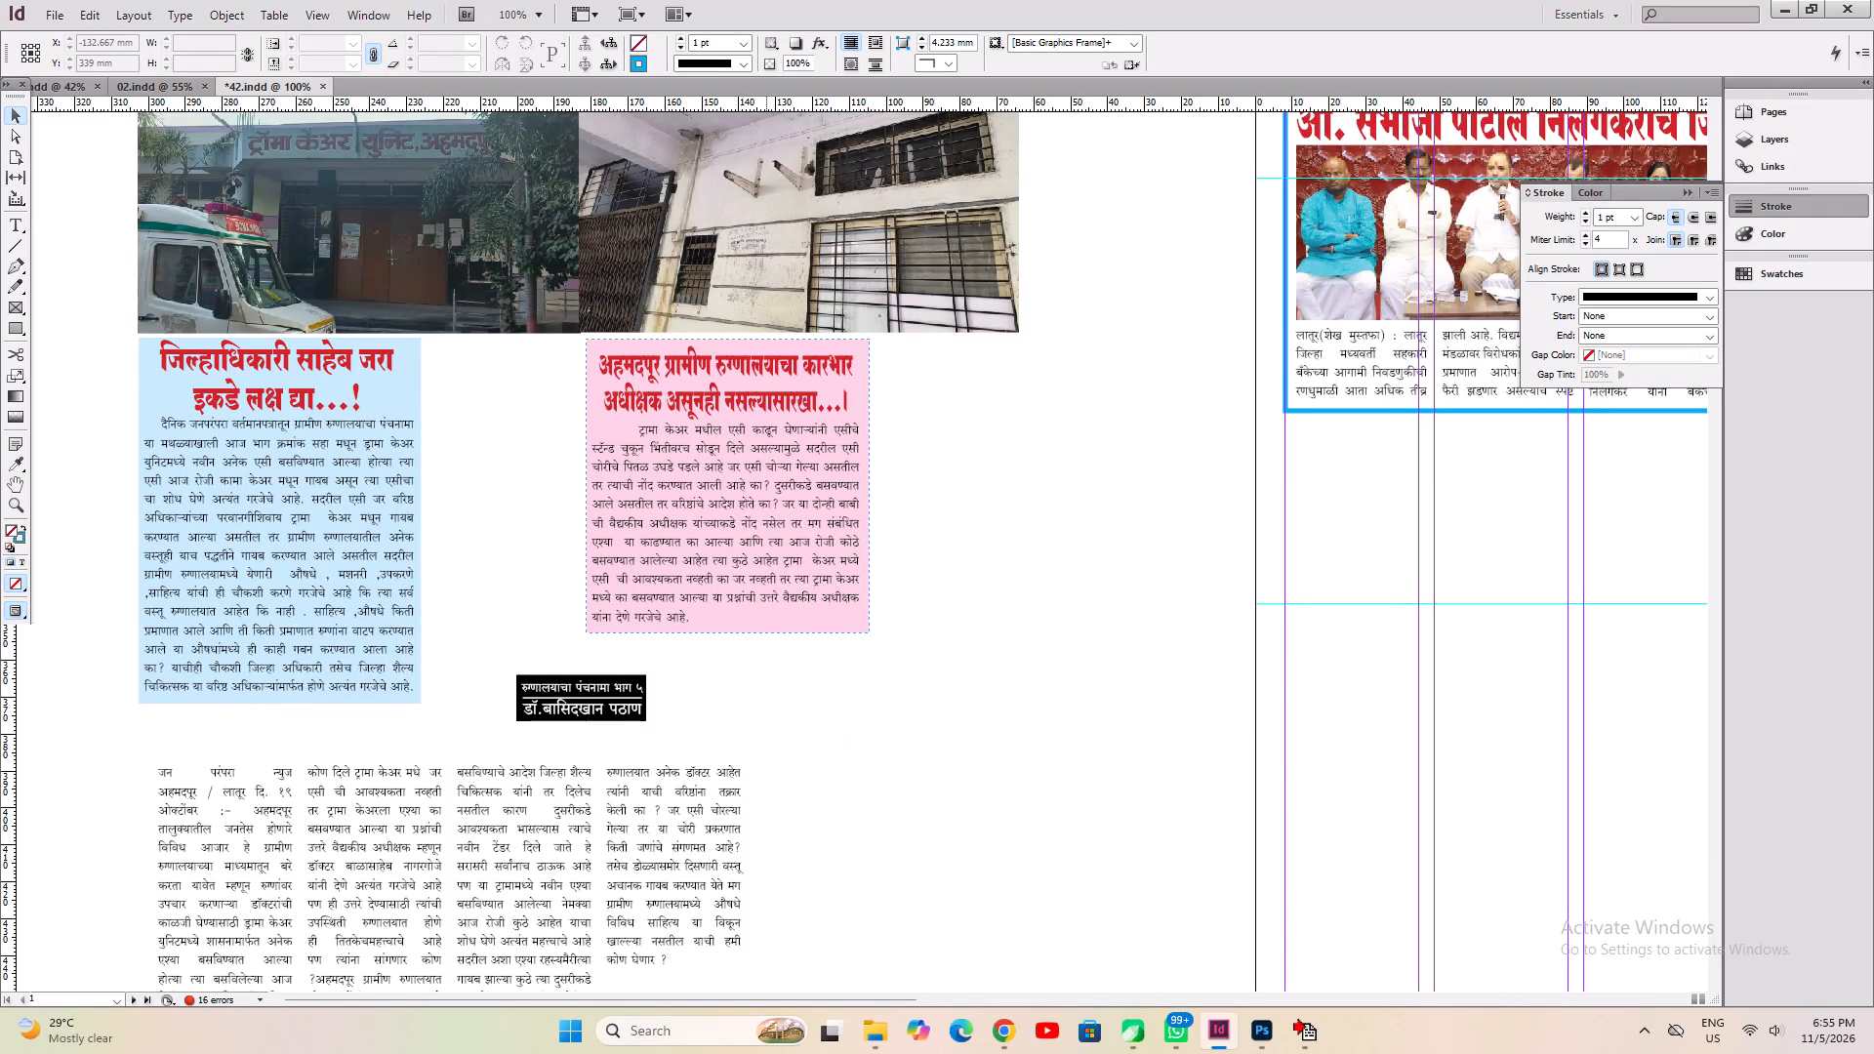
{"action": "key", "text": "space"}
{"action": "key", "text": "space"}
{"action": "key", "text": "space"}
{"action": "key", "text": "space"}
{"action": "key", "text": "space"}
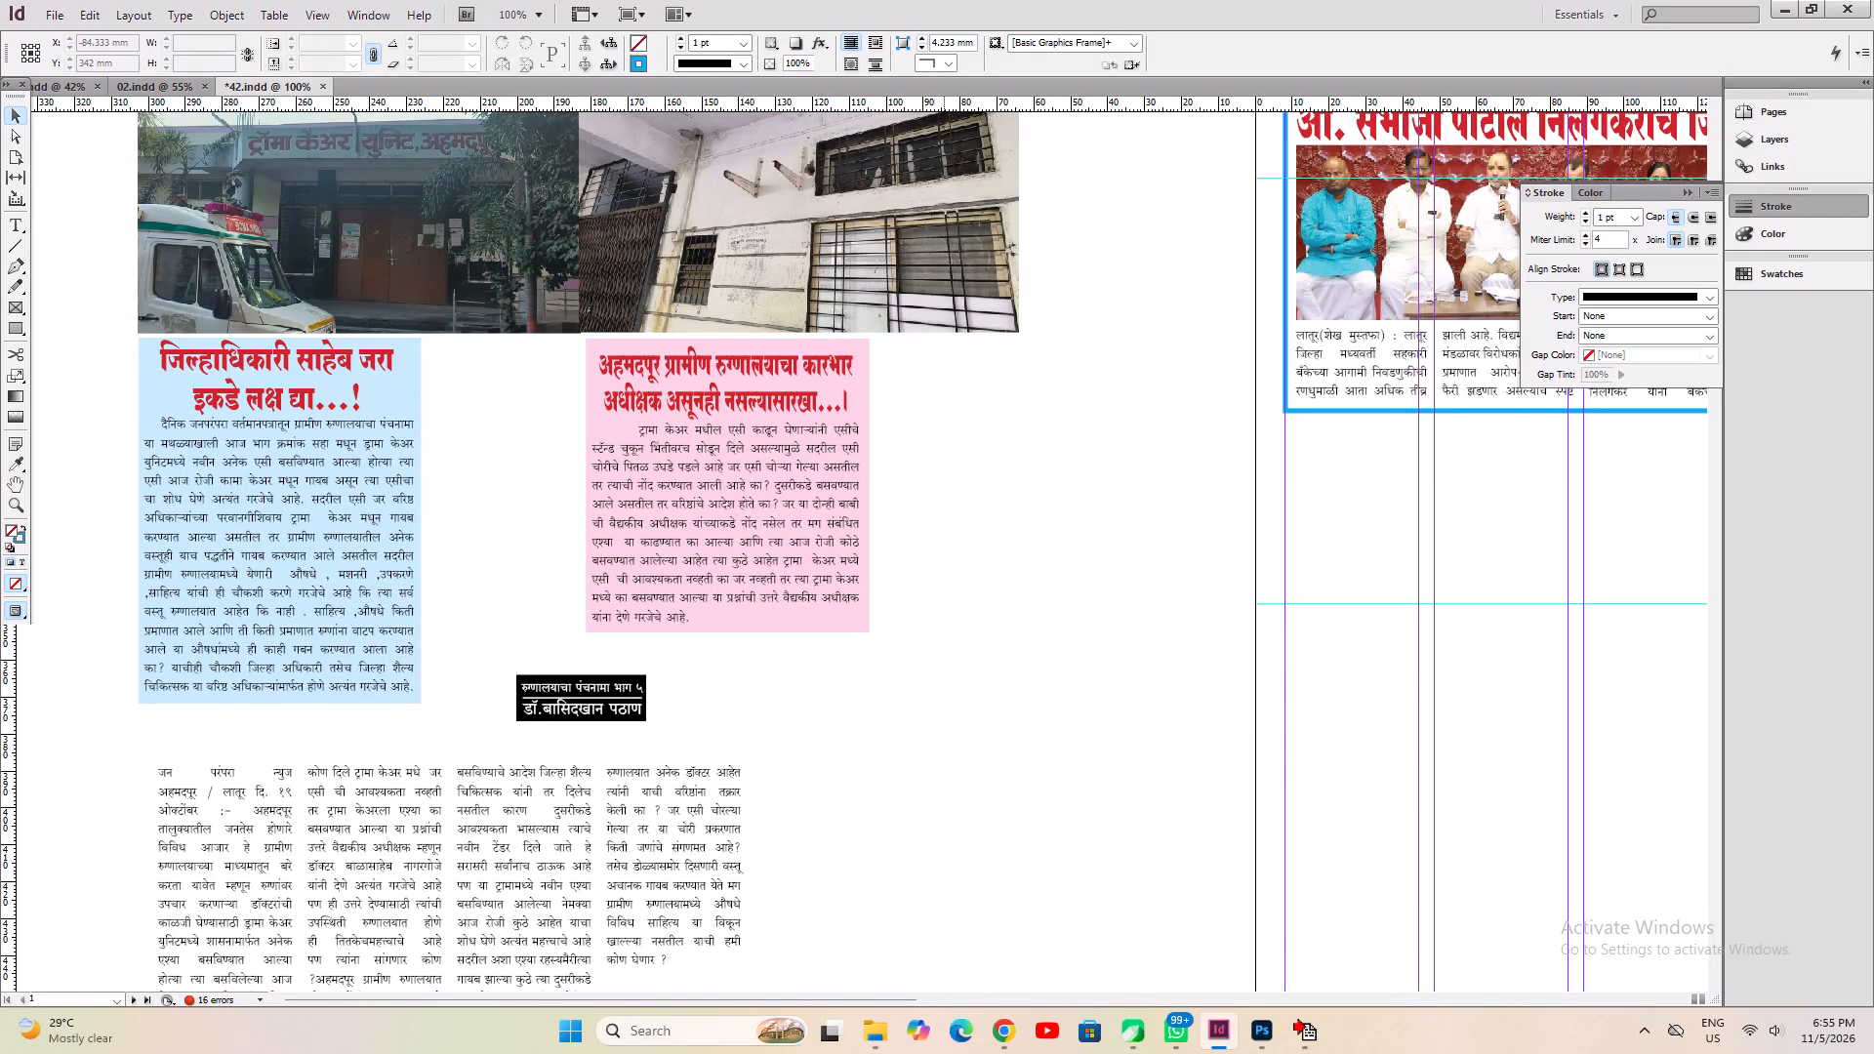
Select the blue and pink text boxes with their headlines beneath the hospital photos on the pasteboard of 42.indd.
{"action": "left_click", "coordinate": [944, 593]}
{"action": "key", "text": "ctrl+0"}
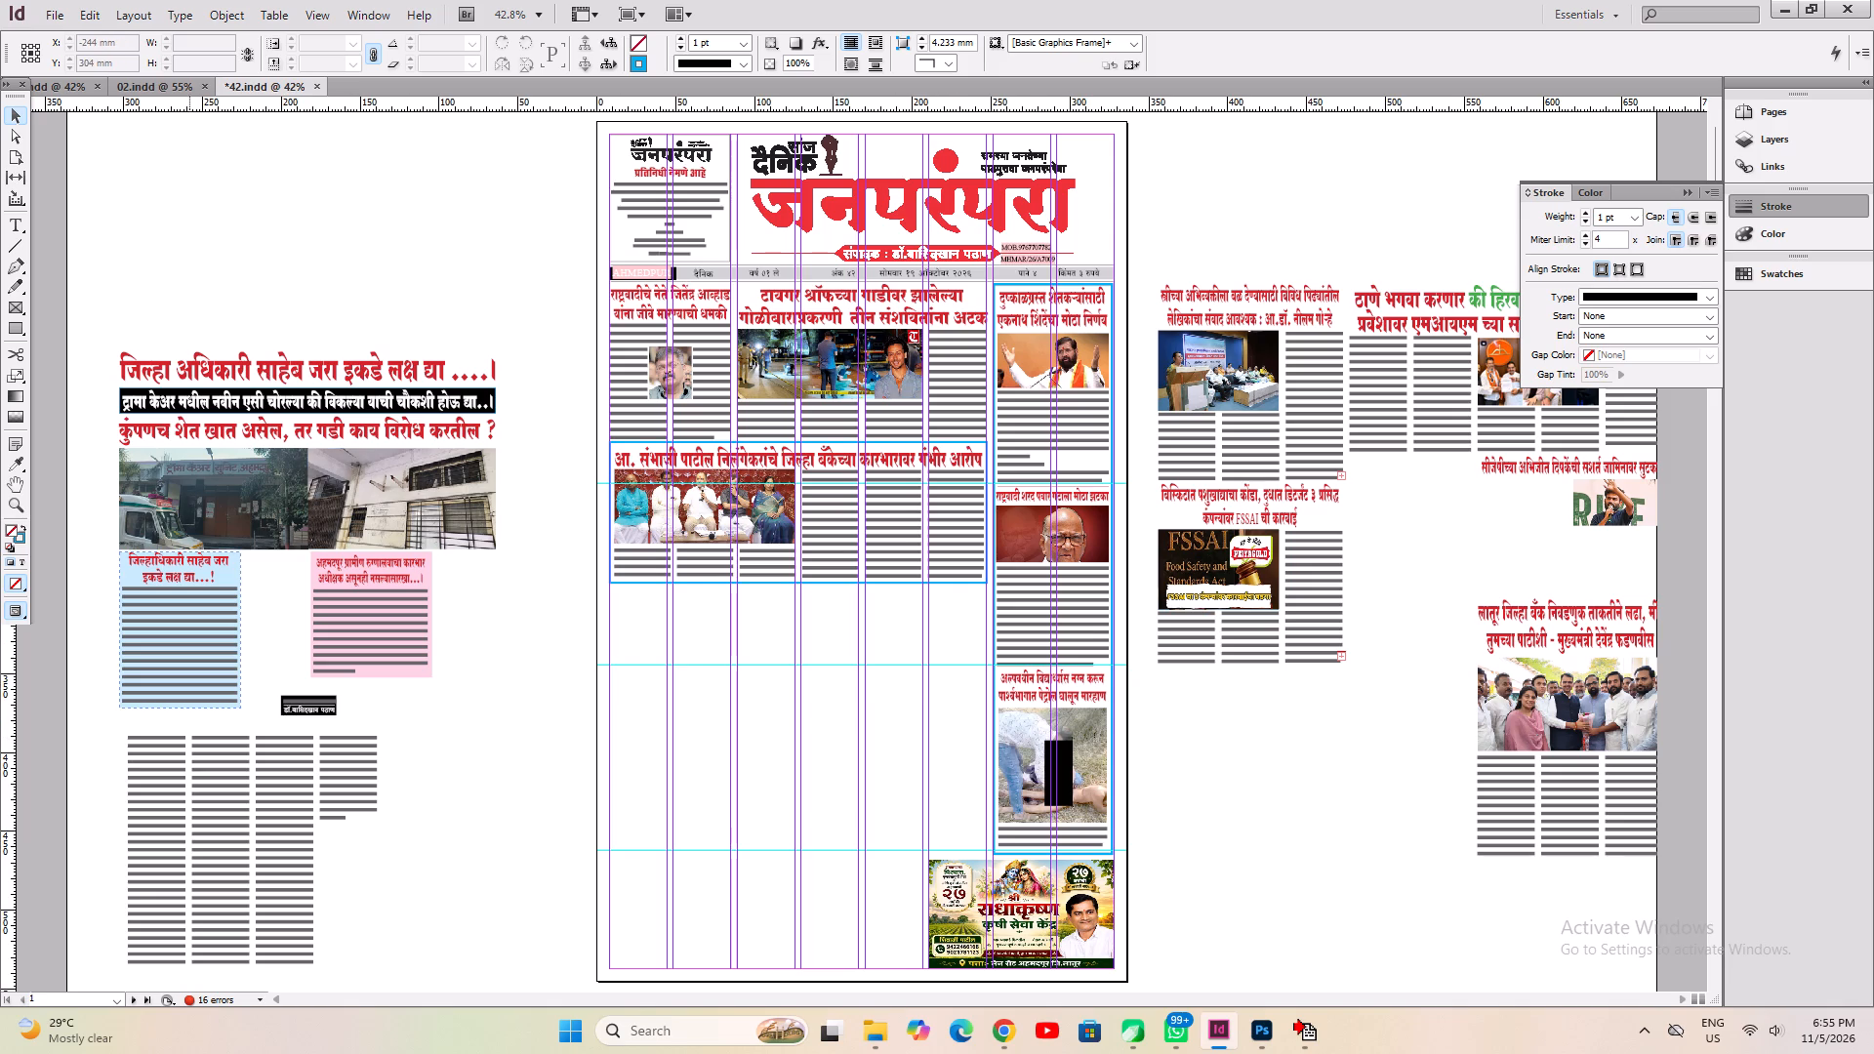
{"action": "left_click_drag", "start_coordinate": [81, 569], "coordinate": [469, 682]}
{"action": "left_click", "coordinate": [469, 682]}
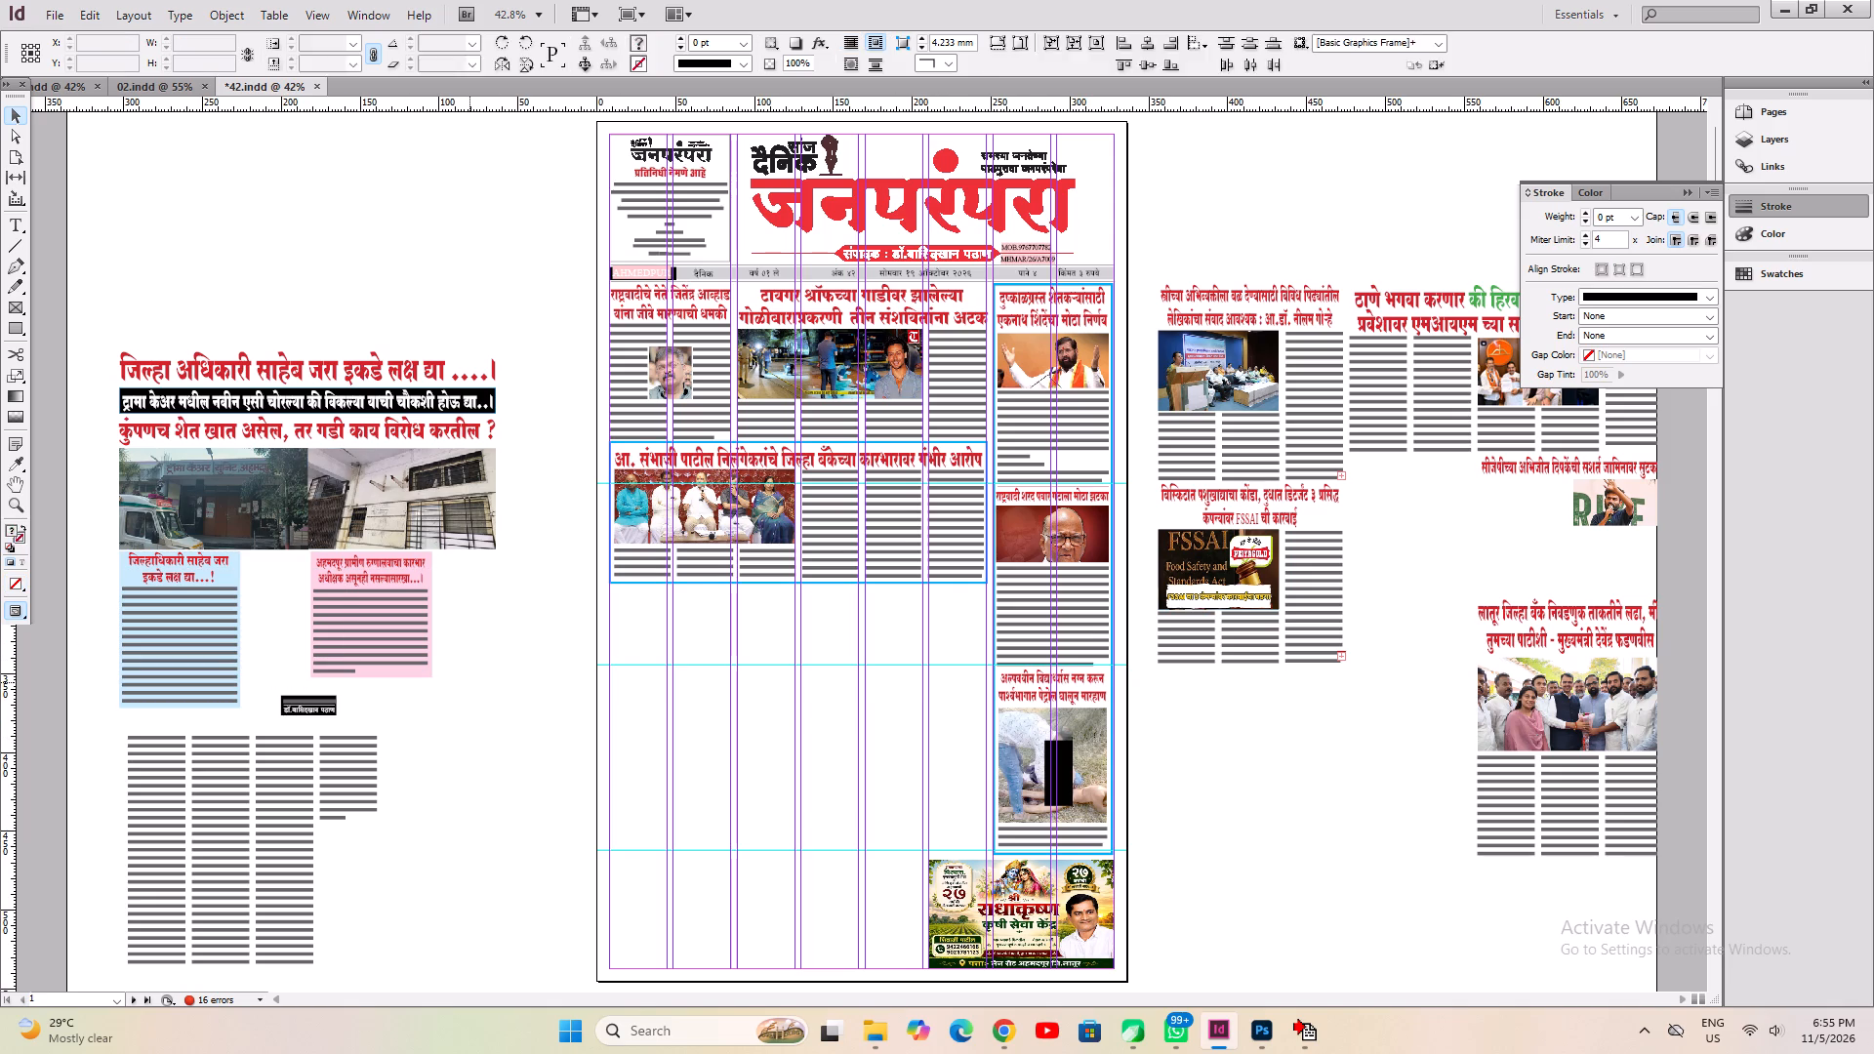
{"action": "left_click_drag", "start_coordinate": [492, 631], "coordinate": [118, 549]}
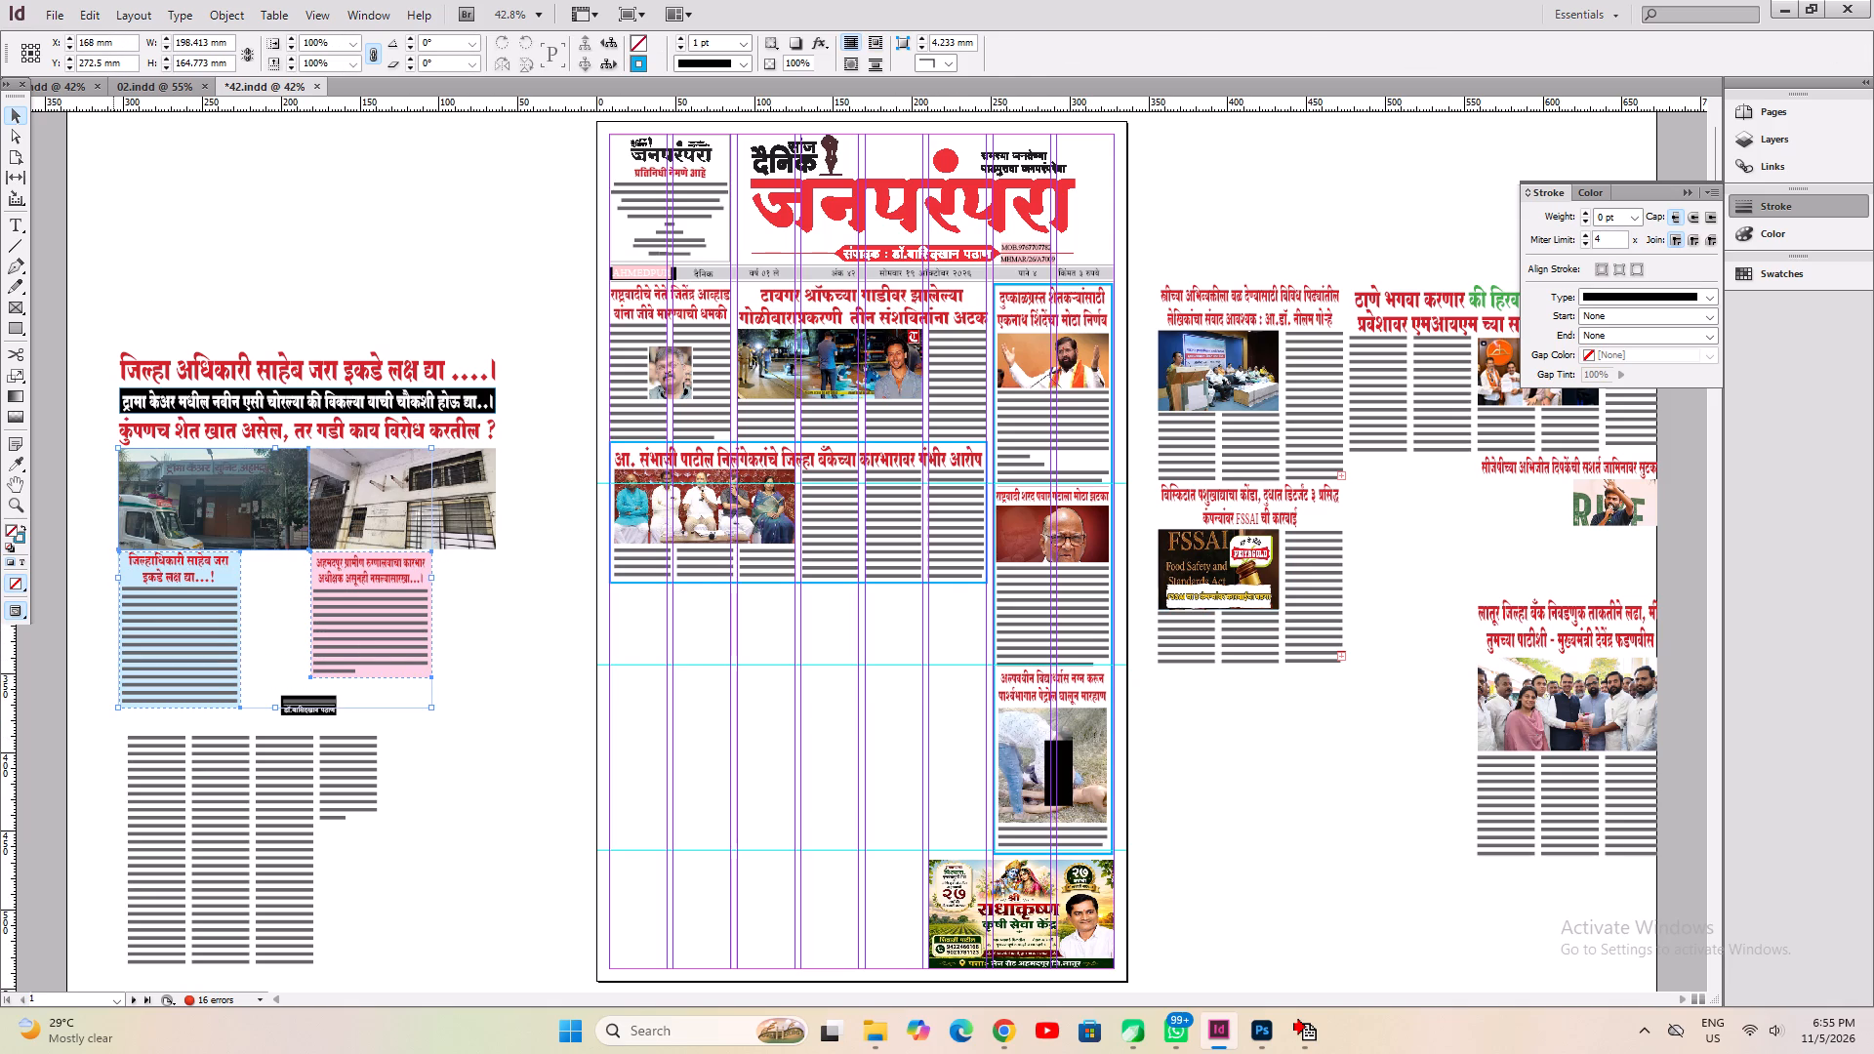
Copy the selected blue and pink sidebar boxes from 42.indd into the front page of the first open document.
{"action": "key", "text": "ctrl+c"}
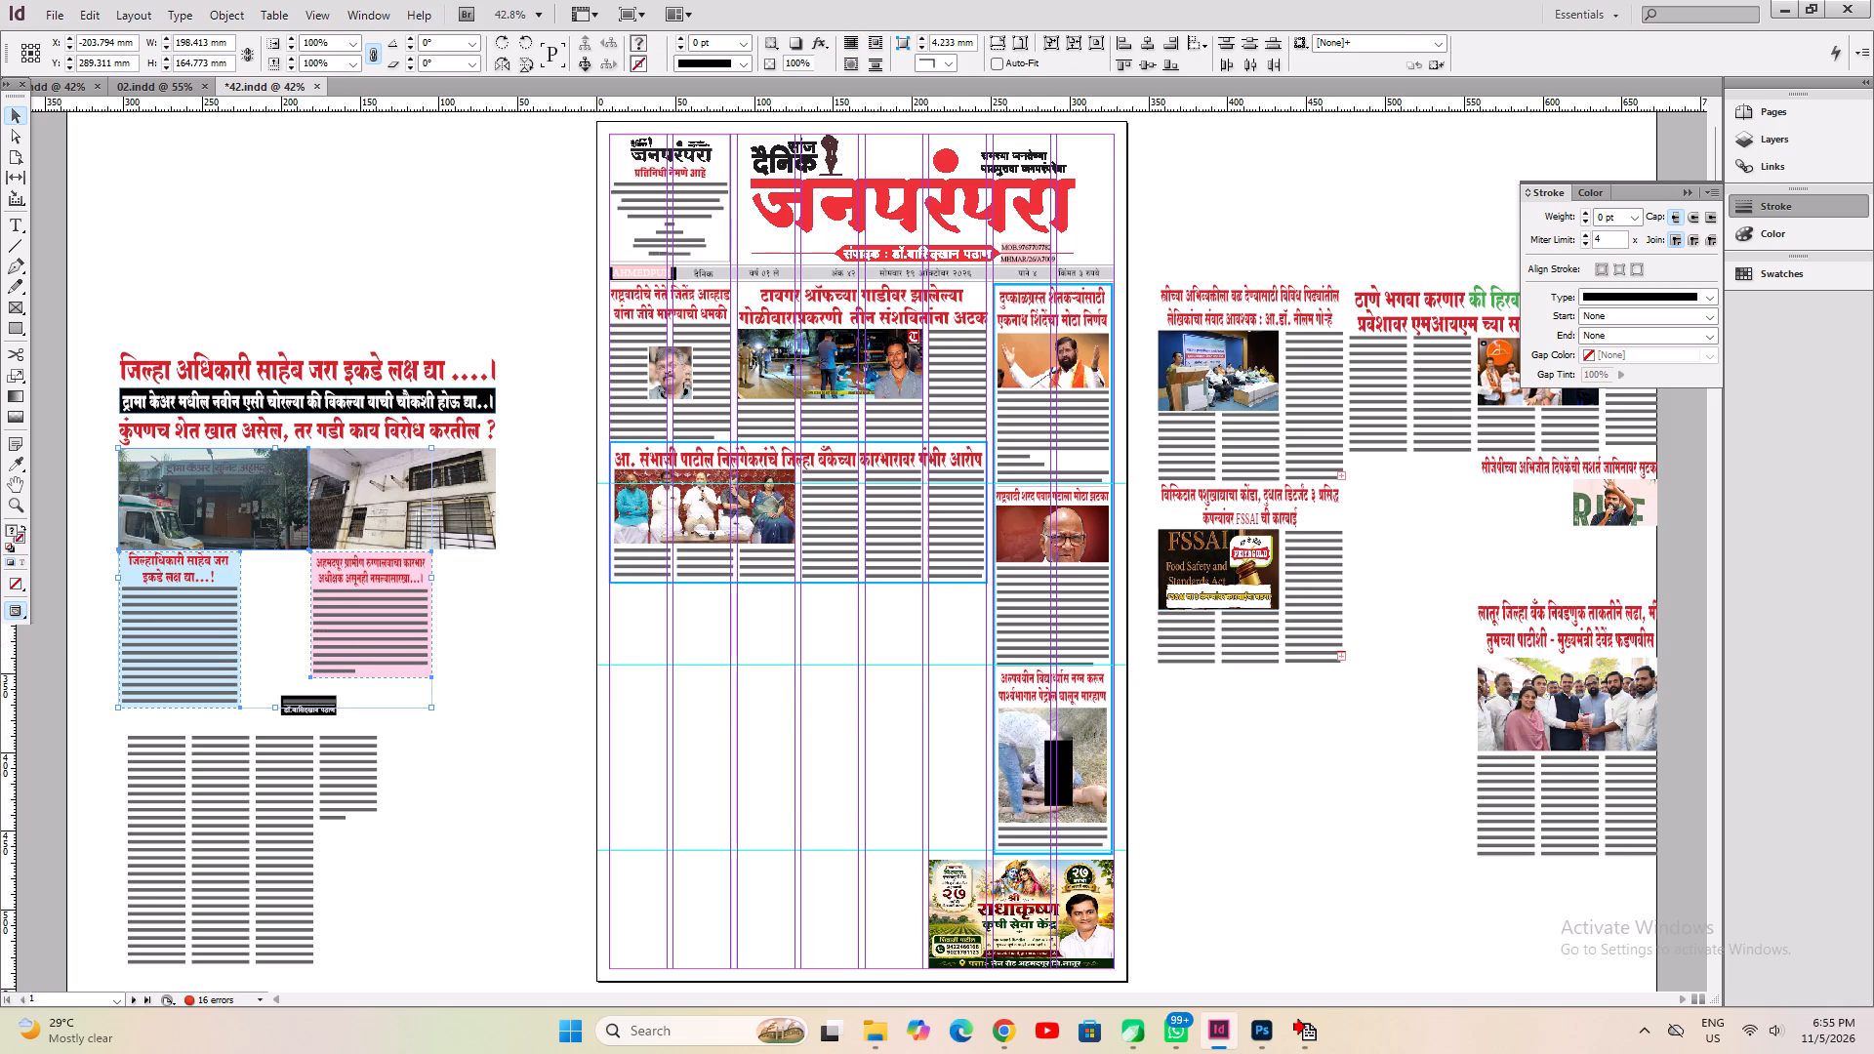
{"action": "left_click", "coordinate": [555, 645]}
{"action": "left_click", "coordinate": [65, 86]}
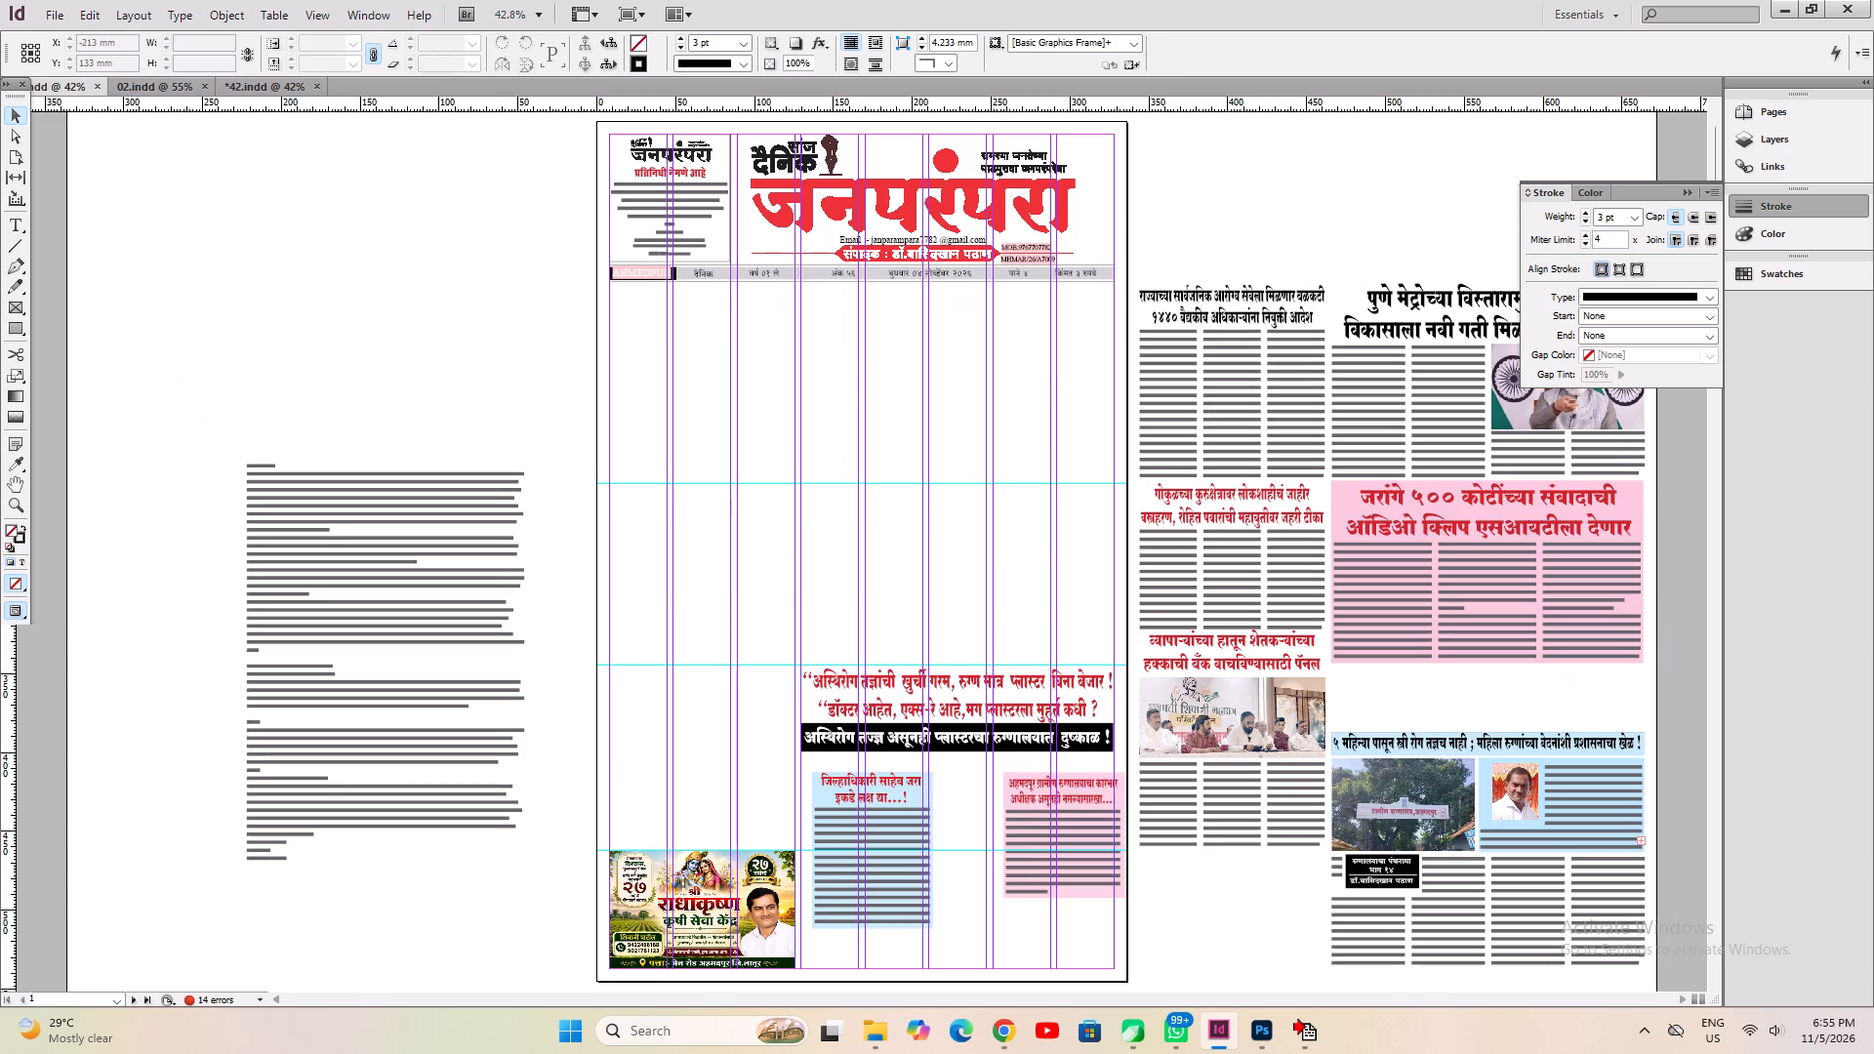
{"action": "left_click", "coordinate": [715, 405]}
Move the blue box directly beneath the black headline band, aligned with the band's left end.
{"action": "left_click", "coordinate": [435, 494]}
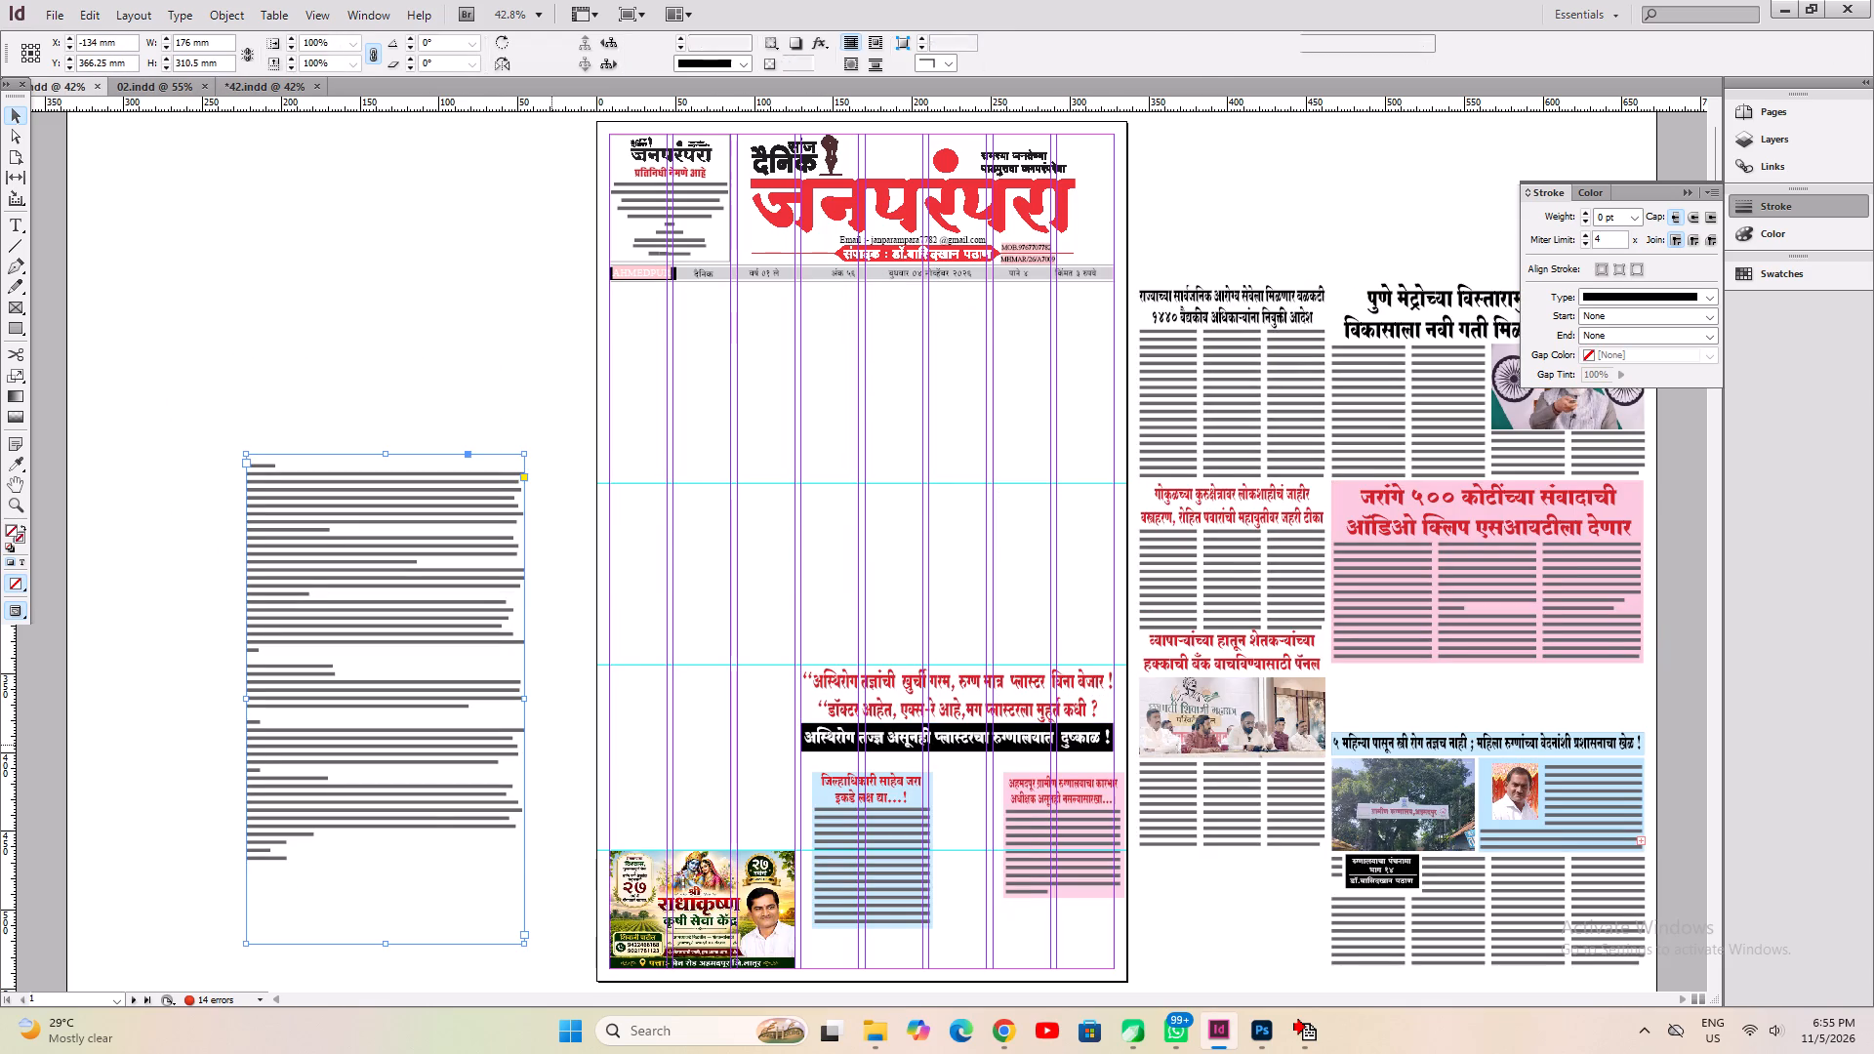
{"action": "key", "text": "ctrl+1"}
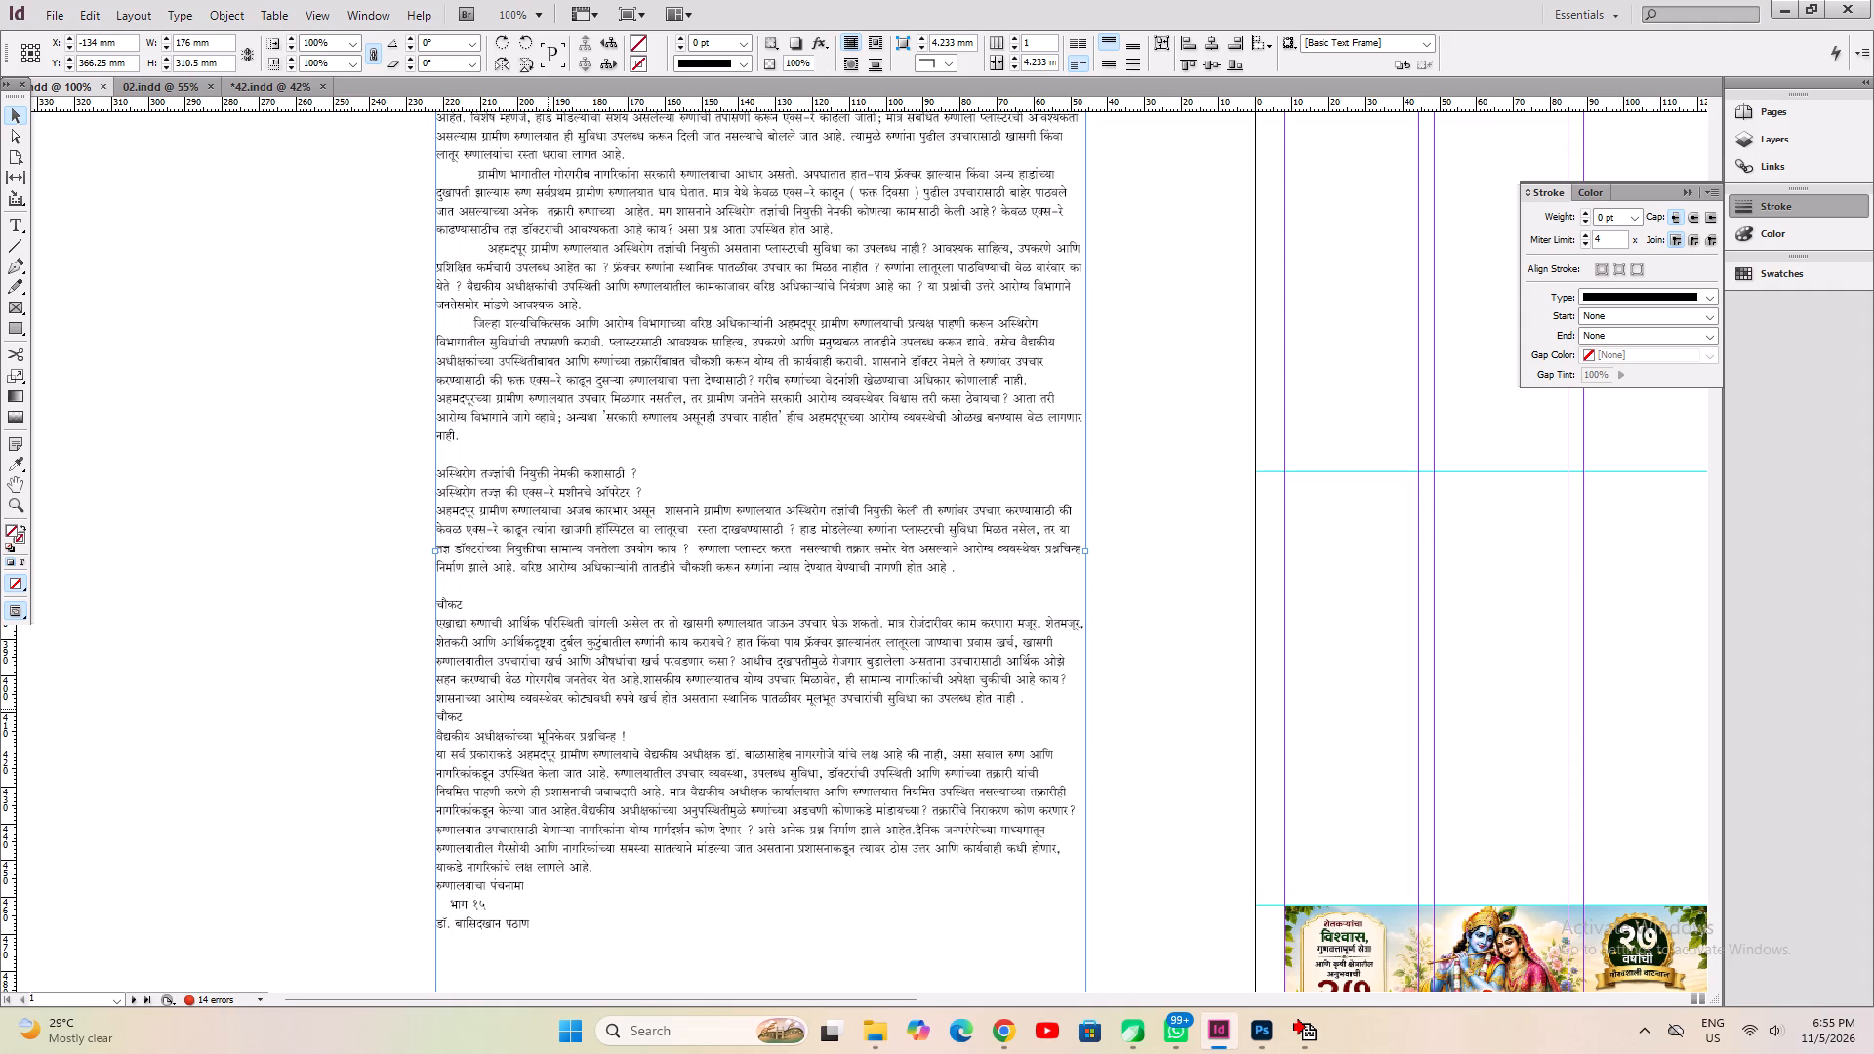
{"action": "key", "text": "space"}
{"action": "key", "text": "space"}
{"action": "key", "text": "space"}
{"action": "key", "text": "space"}
{"action": "key", "text": "space"}
{"action": "key", "text": "space"}
{"action": "key", "text": "space"}
{"action": "key", "text": "space"}
{"action": "key", "text": "space"}
{"action": "key", "text": "space"}
{"action": "key", "text": "space"}
{"action": "key", "text": "space"}
{"action": "key", "text": "space"}
{"action": "key", "text": "space"}
{"action": "key", "text": "space"}
{"action": "key", "text": "space"}
{"action": "key", "text": "space"}
{"action": "key", "text": "space"}
{"action": "key", "text": "space"}
{"action": "key", "text": "space"}
{"action": "left_click_drag", "start_coordinate": [1168, 753], "coordinate": [455, 488]}
{"action": "left_click_drag", "start_coordinate": [914, 616], "coordinate": [392, 417]}
{"action": "left_click_drag", "start_coordinate": [811, 632], "coordinate": [822, 718]}
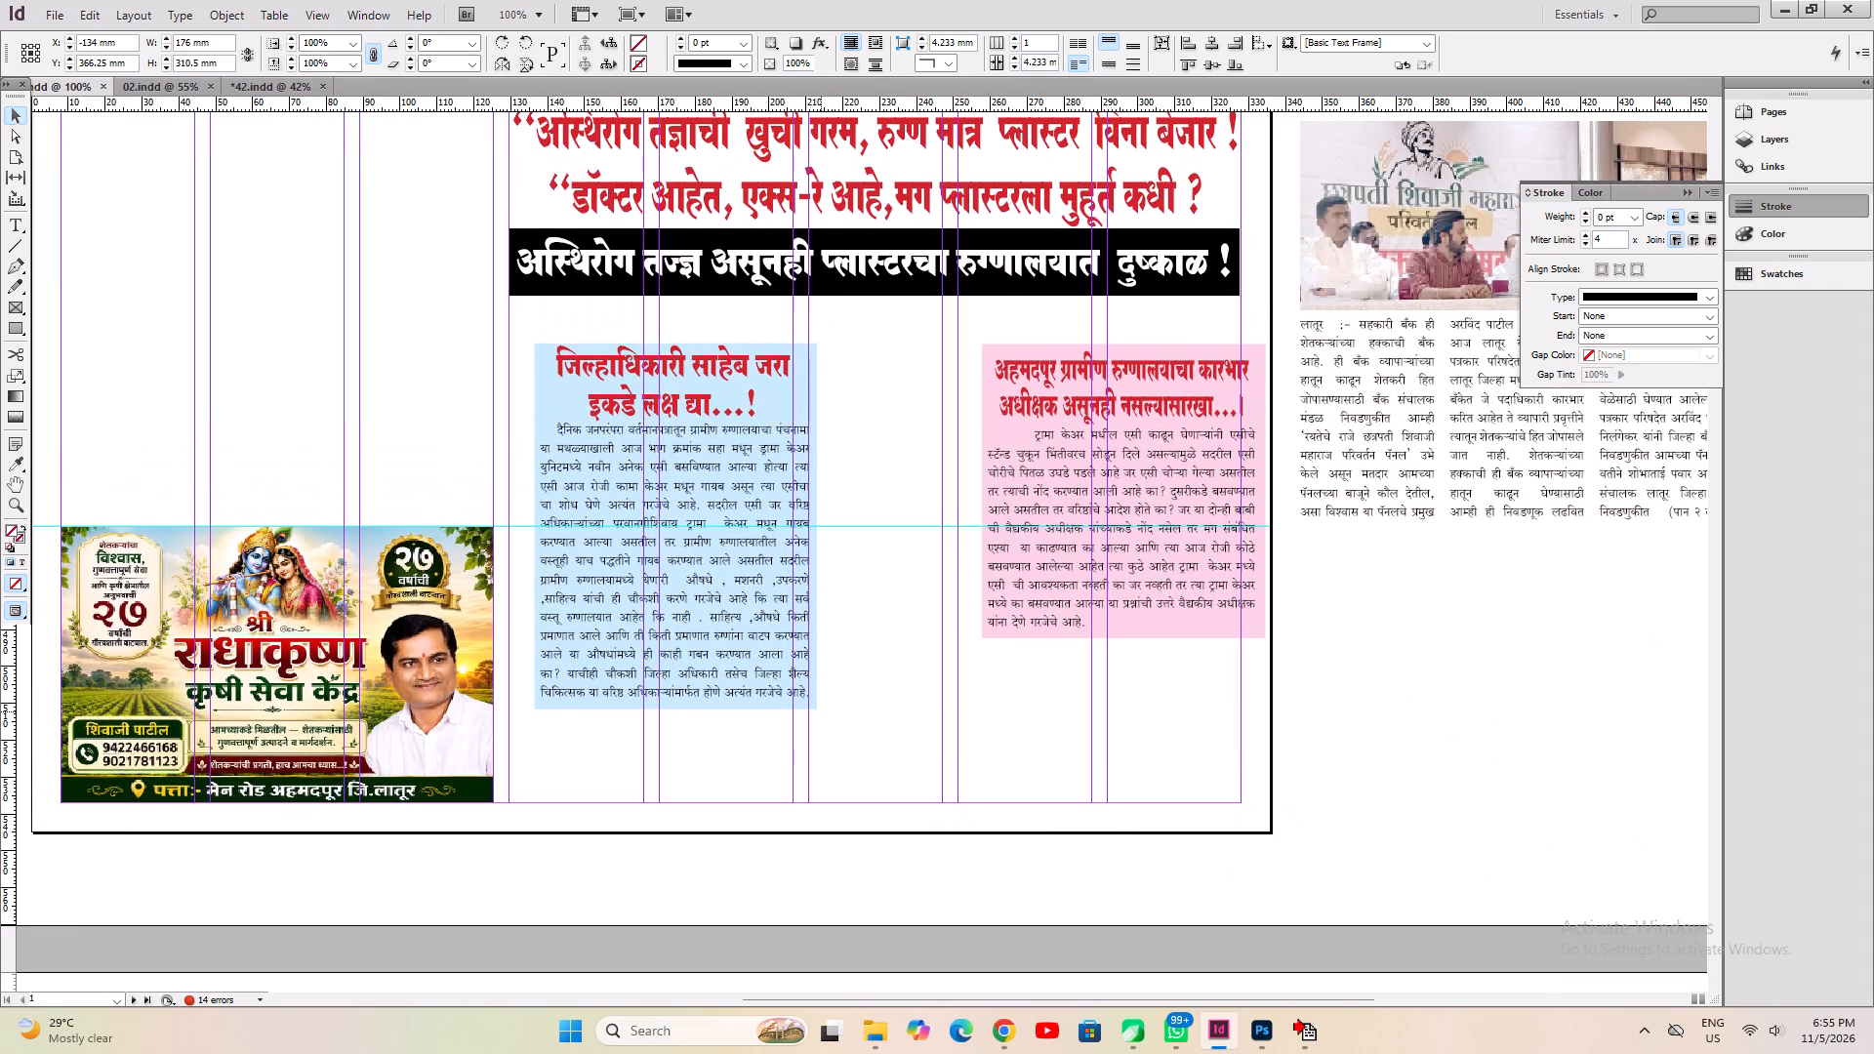
{"action": "left_click_drag", "start_coordinate": [868, 752], "coordinate": [537, 324]}
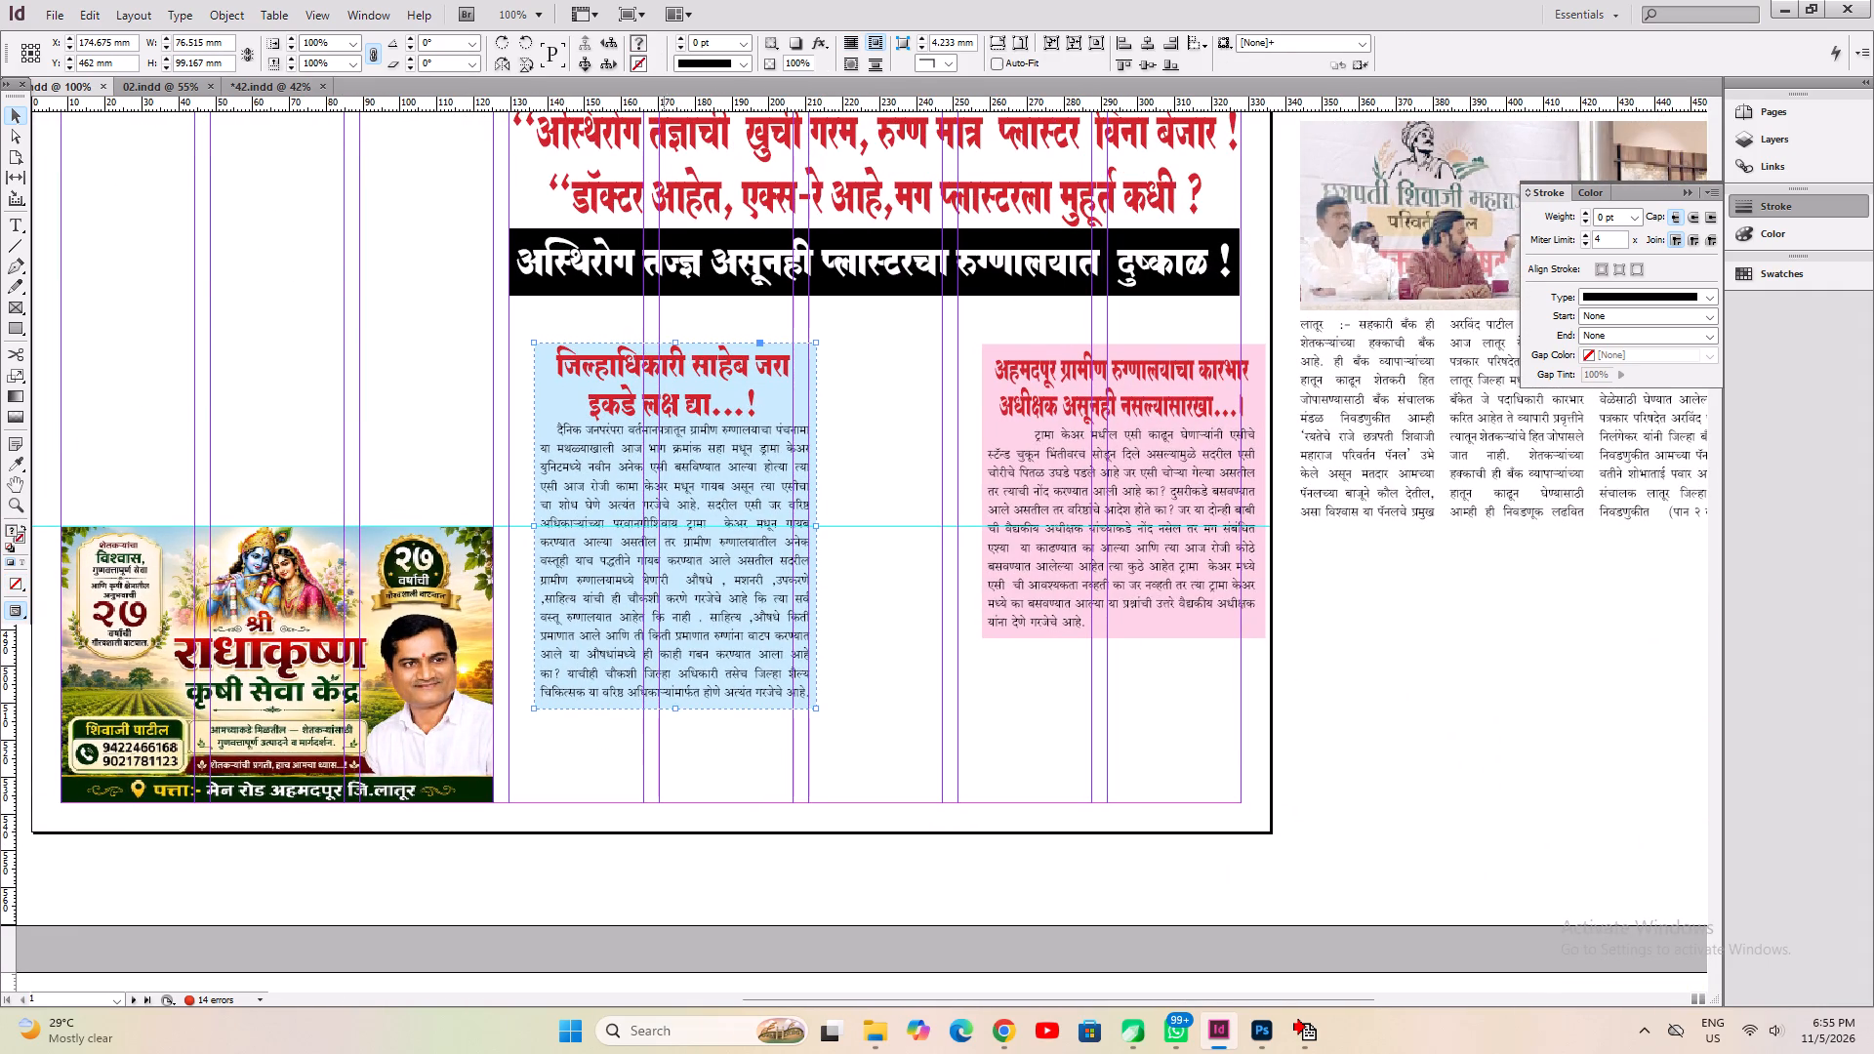
{"action": "left_click", "coordinate": [723, 747]}
{"action": "left_click_drag", "start_coordinate": [694, 599], "coordinate": [666, 555]}
Place the pink box directly beneath the black headline band, in the column beside the blue box.
{"action": "left_click", "coordinate": [1111, 518]}
{"action": "left_click_drag", "start_coordinate": [1121, 585], "coordinate": [1030, 565]}
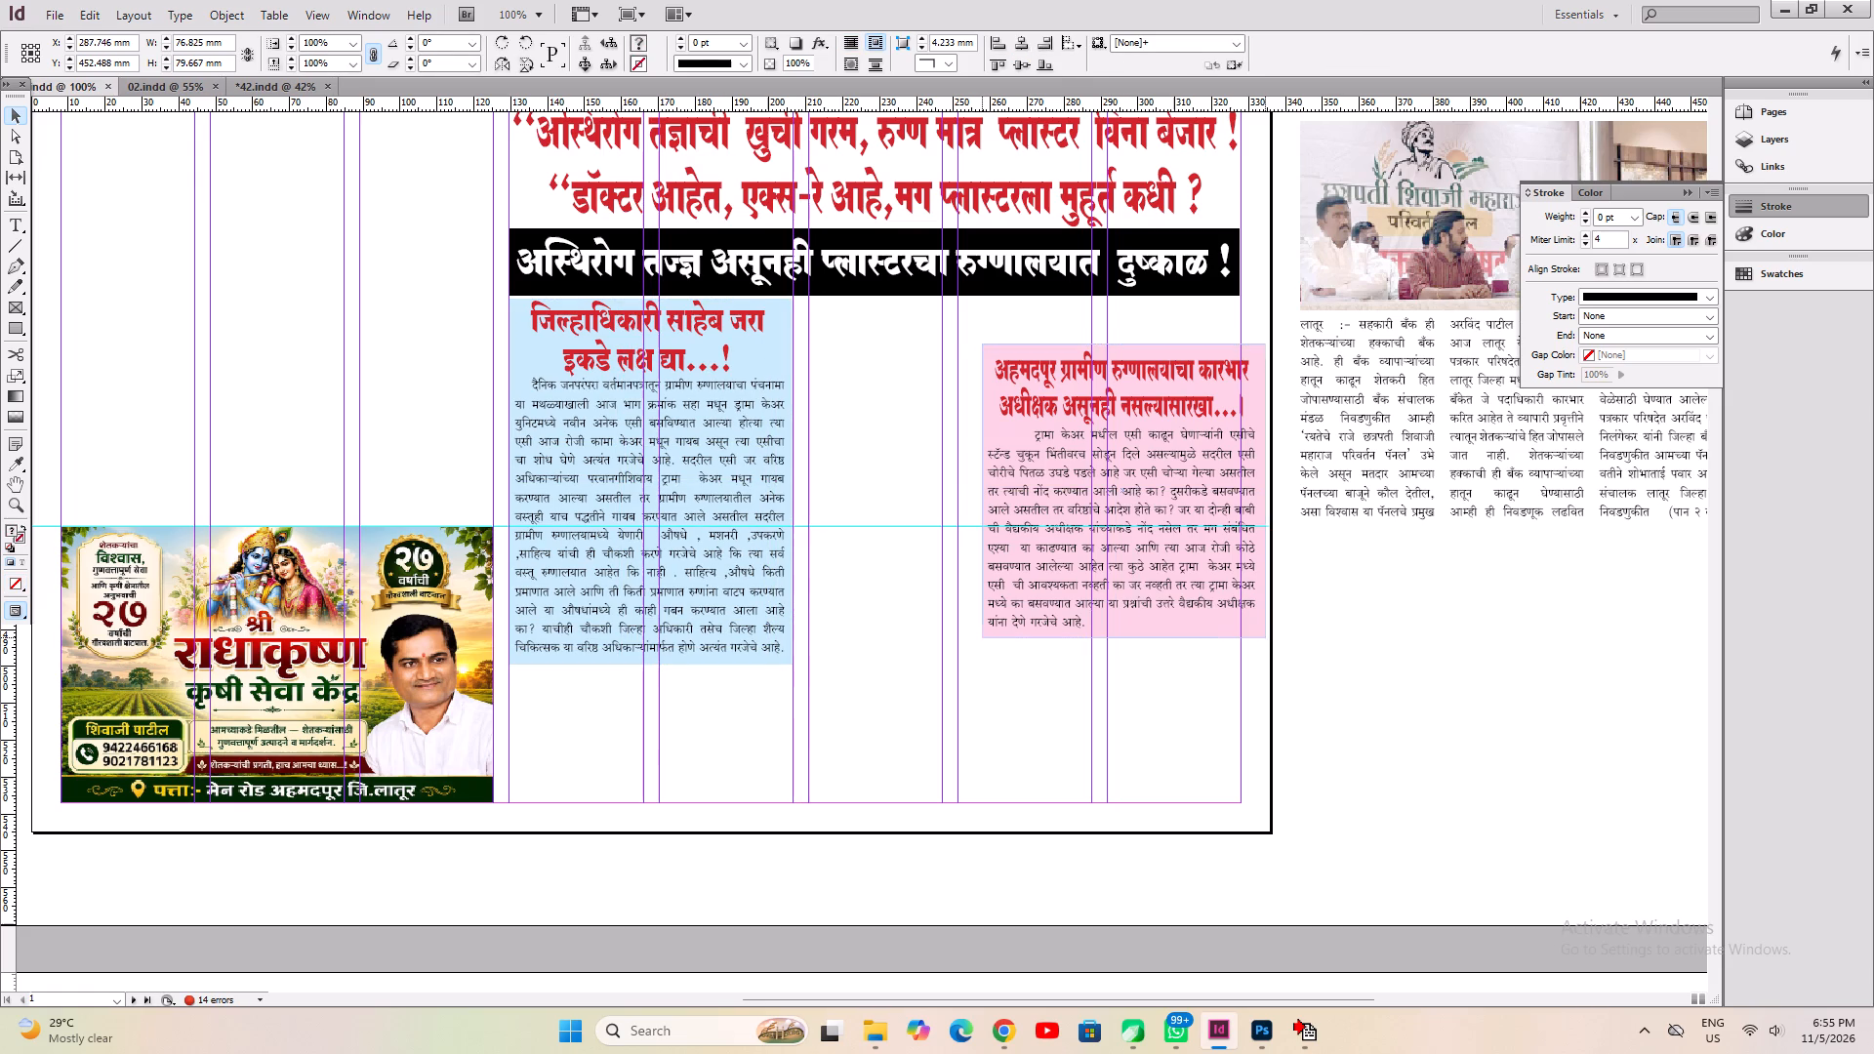
{"action": "left_click_drag", "start_coordinate": [1030, 565], "coordinate": [947, 543]}
{"action": "left_click_drag", "start_coordinate": [947, 543], "coordinate": [996, 622]}
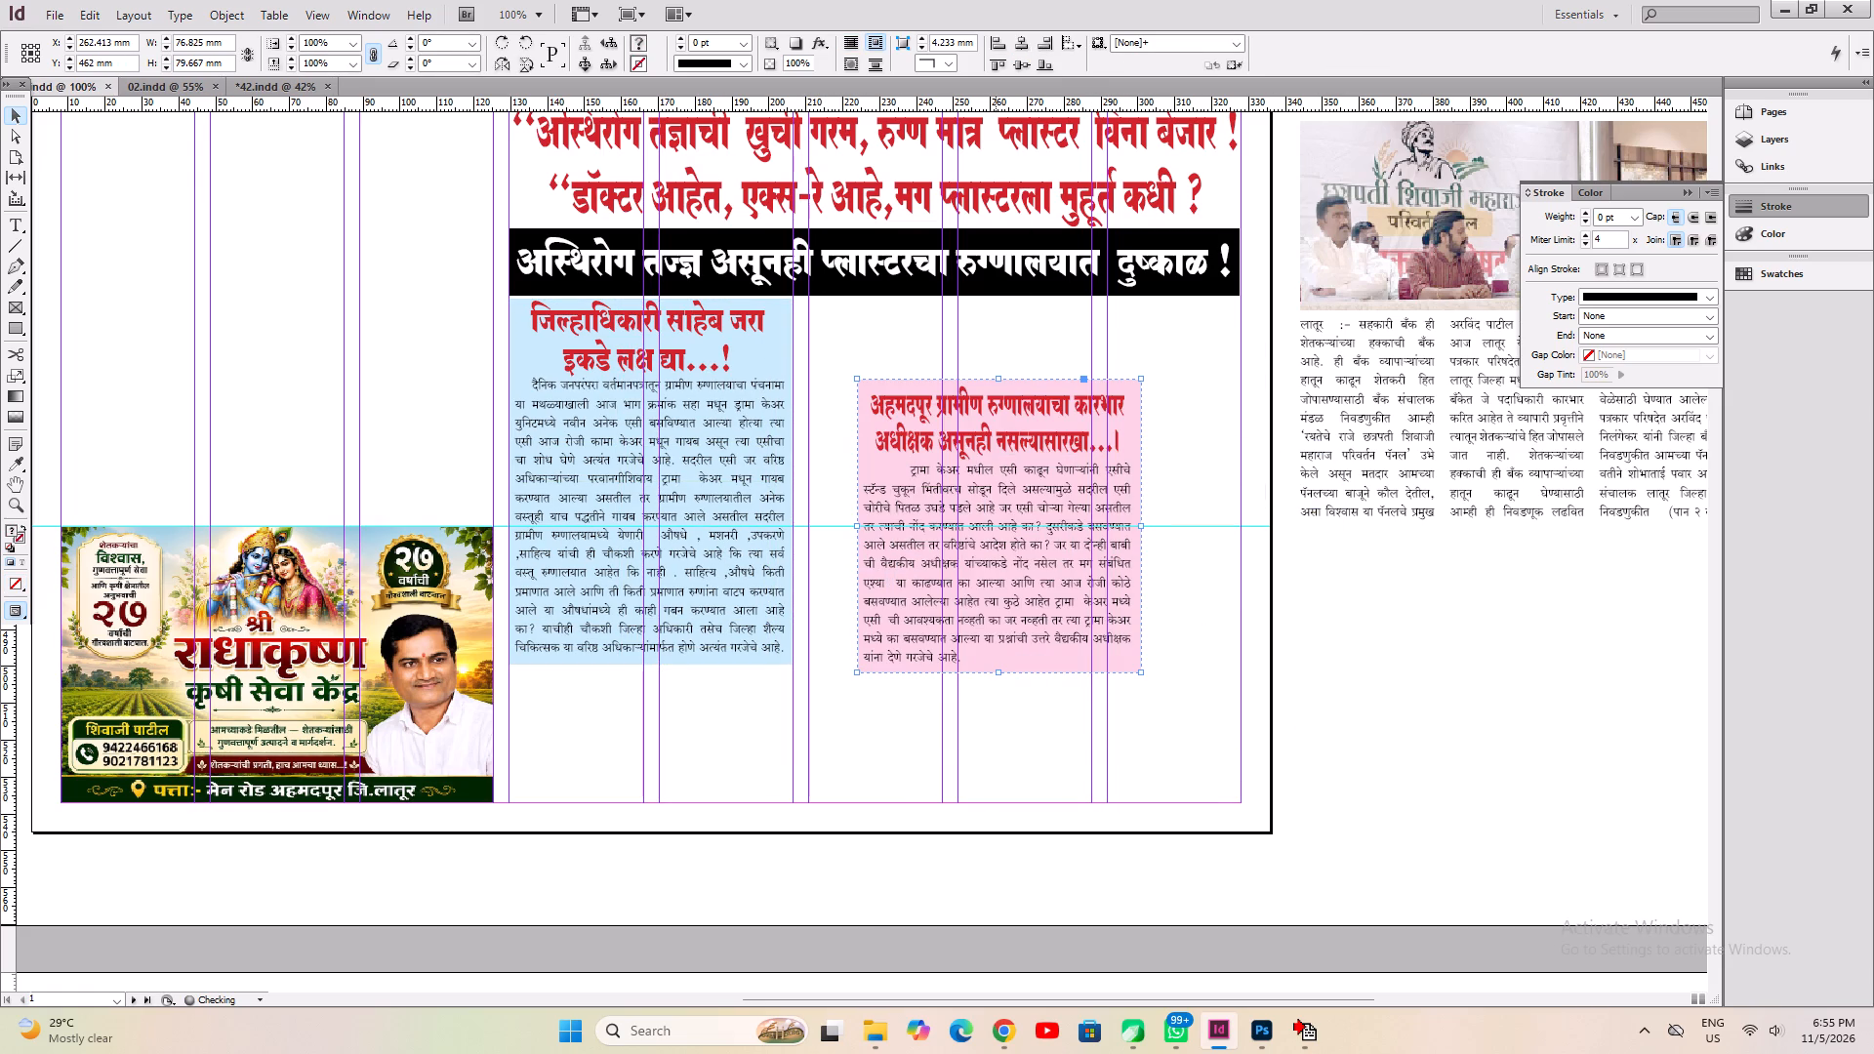
{"action": "key", "text": "ctrl+z"}
{"action": "left_click", "coordinate": [967, 502]}
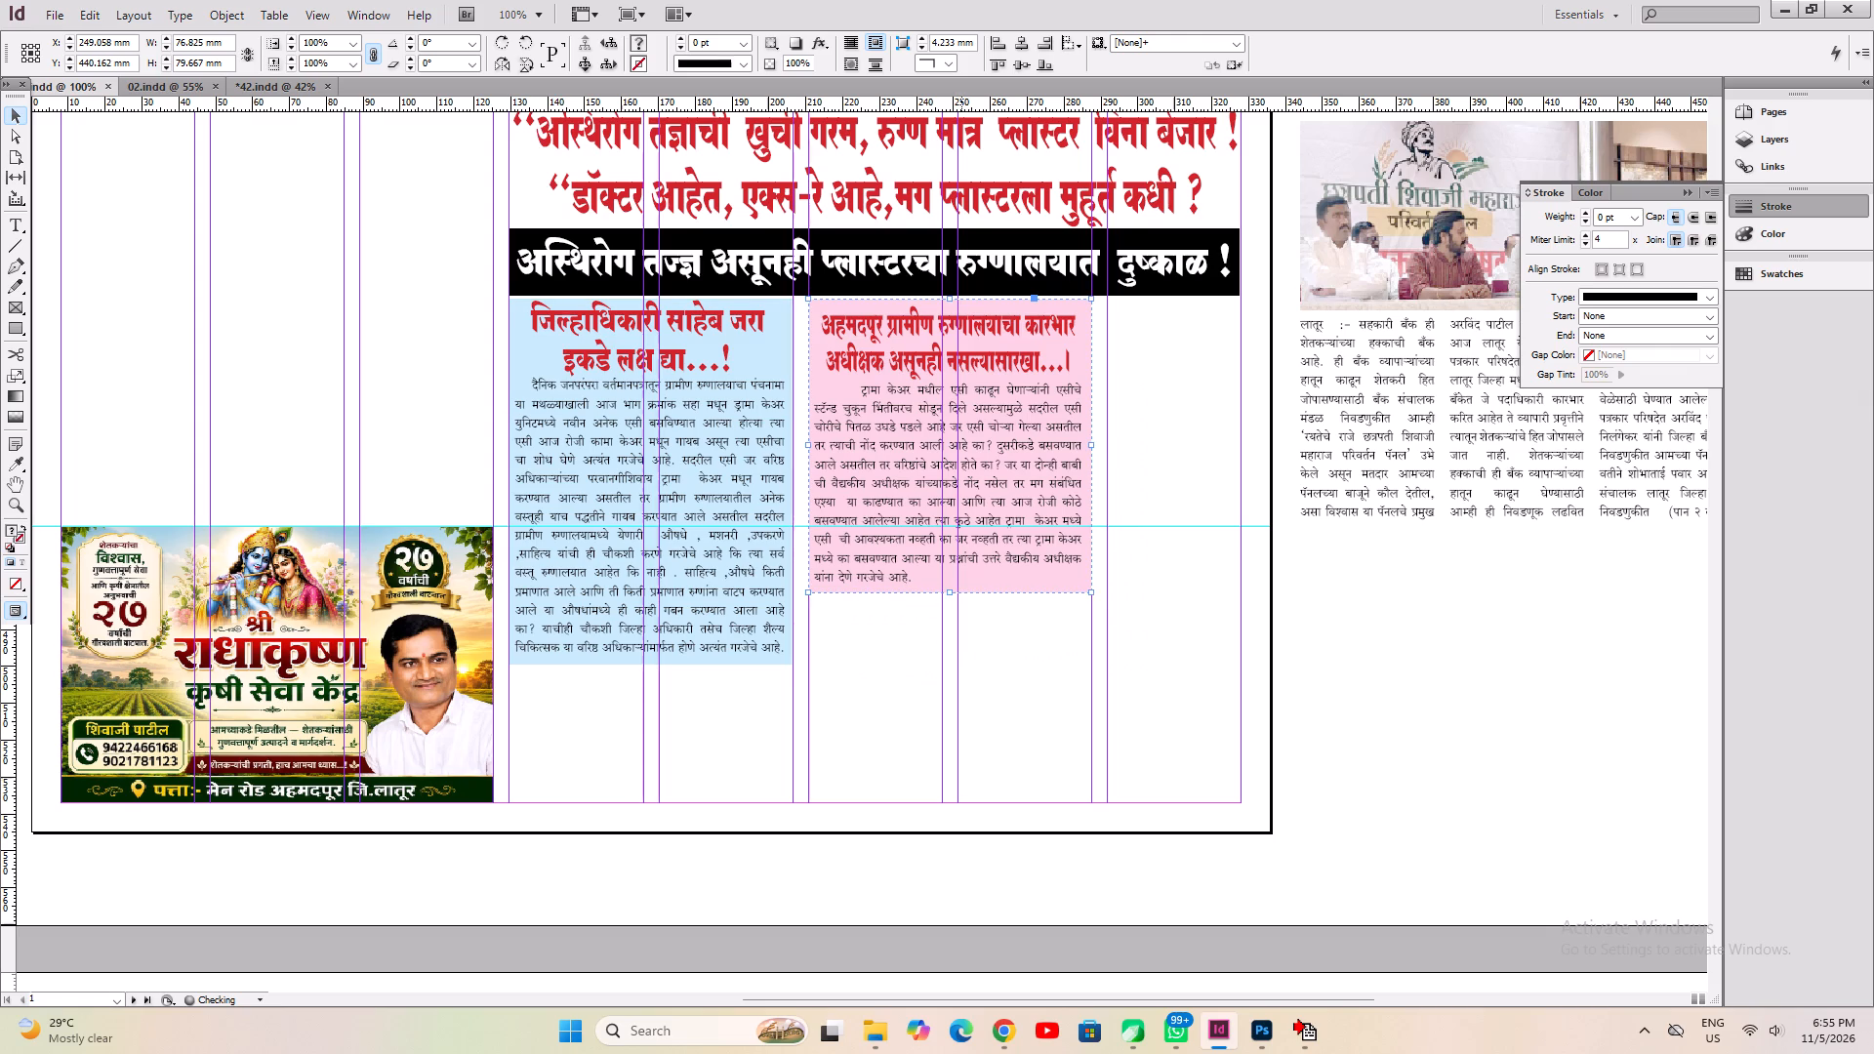
{"action": "left_click", "coordinate": [929, 681]}
Duplicate the blue box horizontally onto the far side of the pink box.
{"action": "left_click", "coordinate": [649, 592]}
{"action": "left_click_drag", "start_coordinate": [591, 631], "coordinate": [606, 631], "text": "ctrl+alt+shift"}
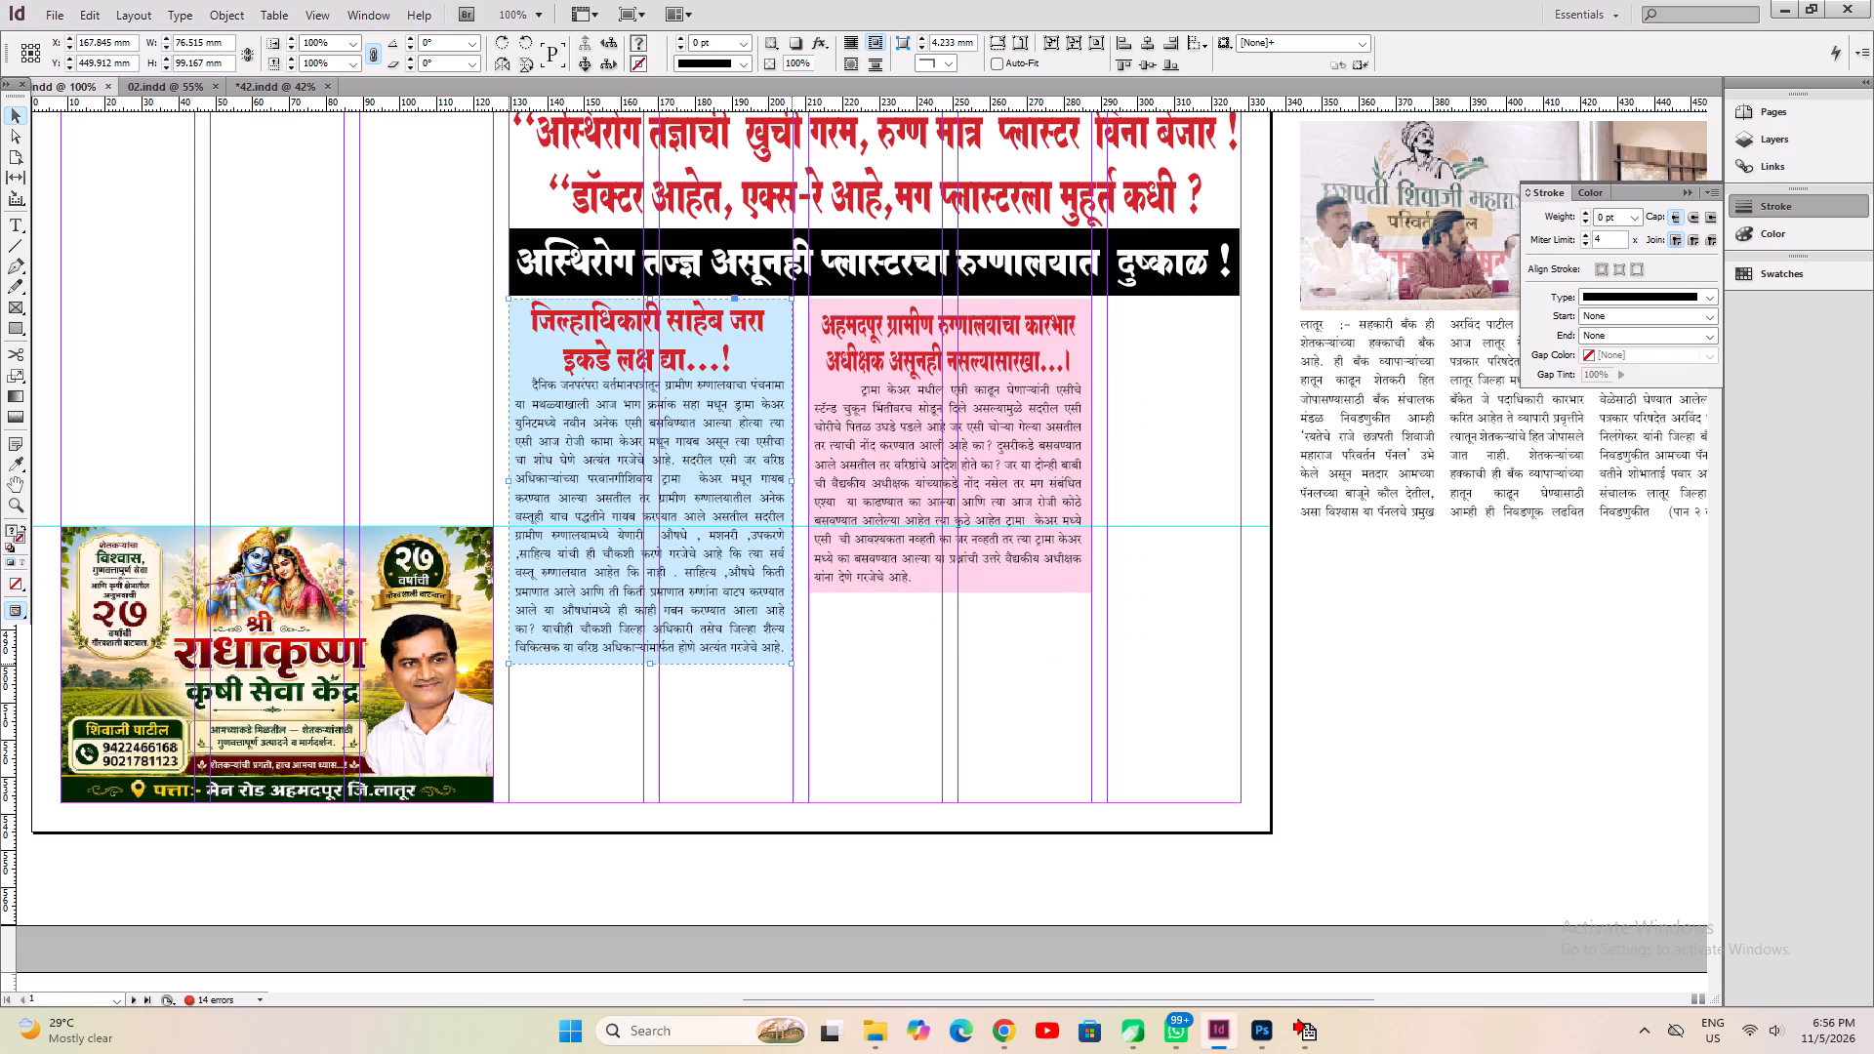
{"action": "left_click_drag", "start_coordinate": [606, 631], "coordinate": [1198, 734], "text": "ctrl+alt+shift"}
{"action": "double_click", "coordinate": [1202, 735], "text": "ctrl+alt+shift"}
{"action": "left_click", "coordinate": [1252, 798]}
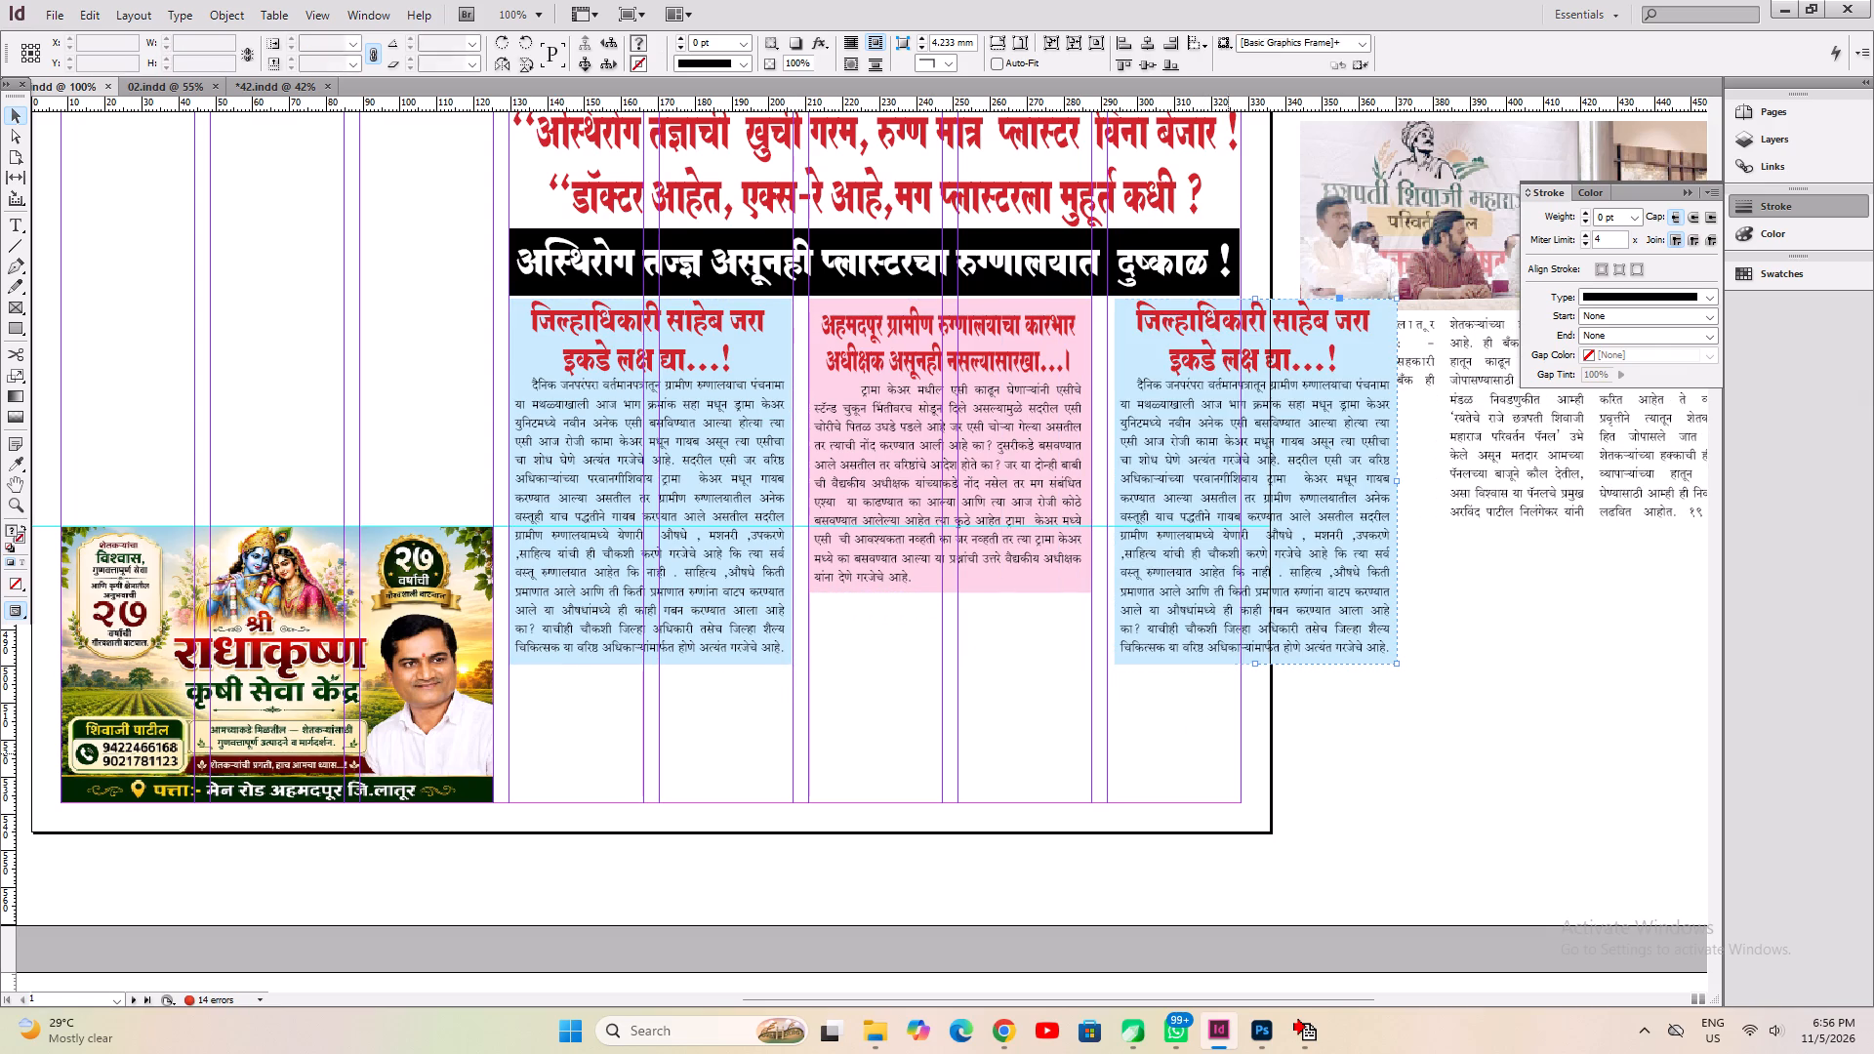
Narrow the three boxes together to about 198 mm total width so the row matches the black headline band.
{"action": "left_click_drag", "start_coordinate": [1190, 761], "coordinate": [1209, 589]}
{"action": "key", "text": "ctrl+1"}
{"action": "left_click", "coordinate": [869, 608]}
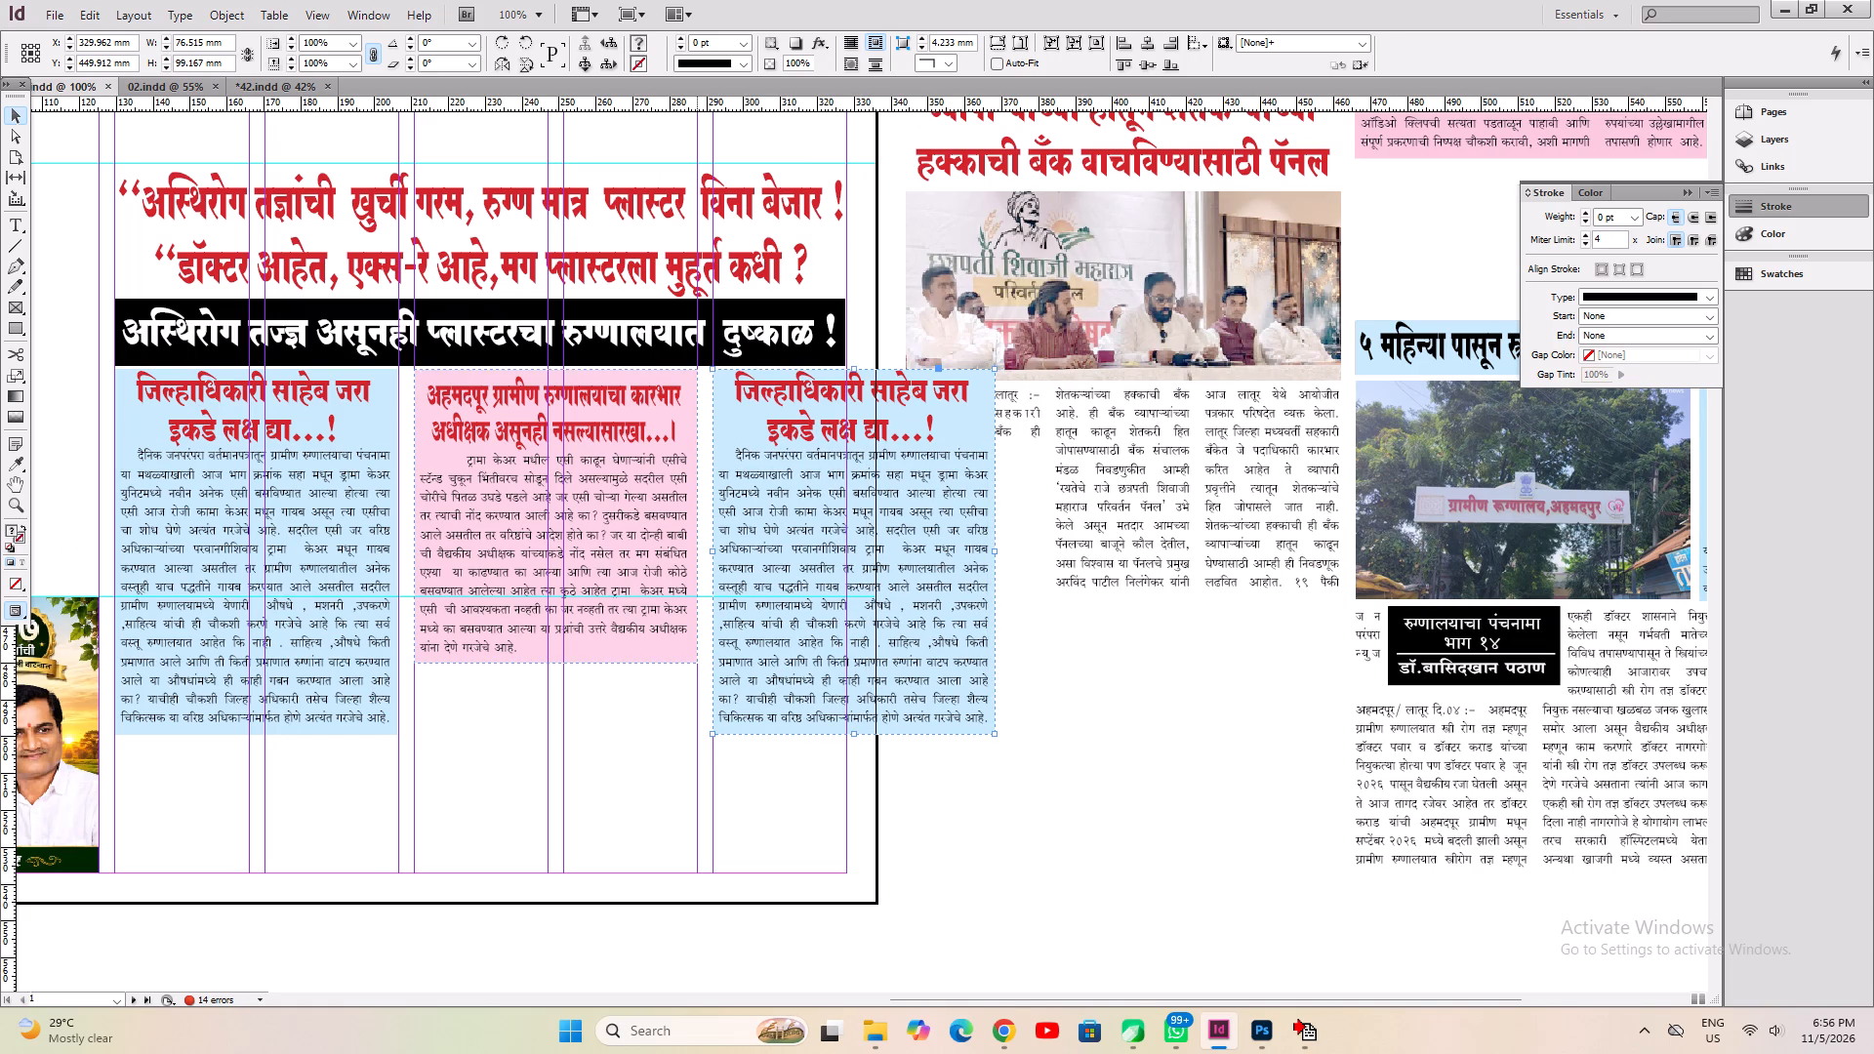
{"action": "left_click", "coordinate": [900, 848]}
{"action": "left_click_drag", "start_coordinate": [995, 861], "coordinate": [322, 607]}
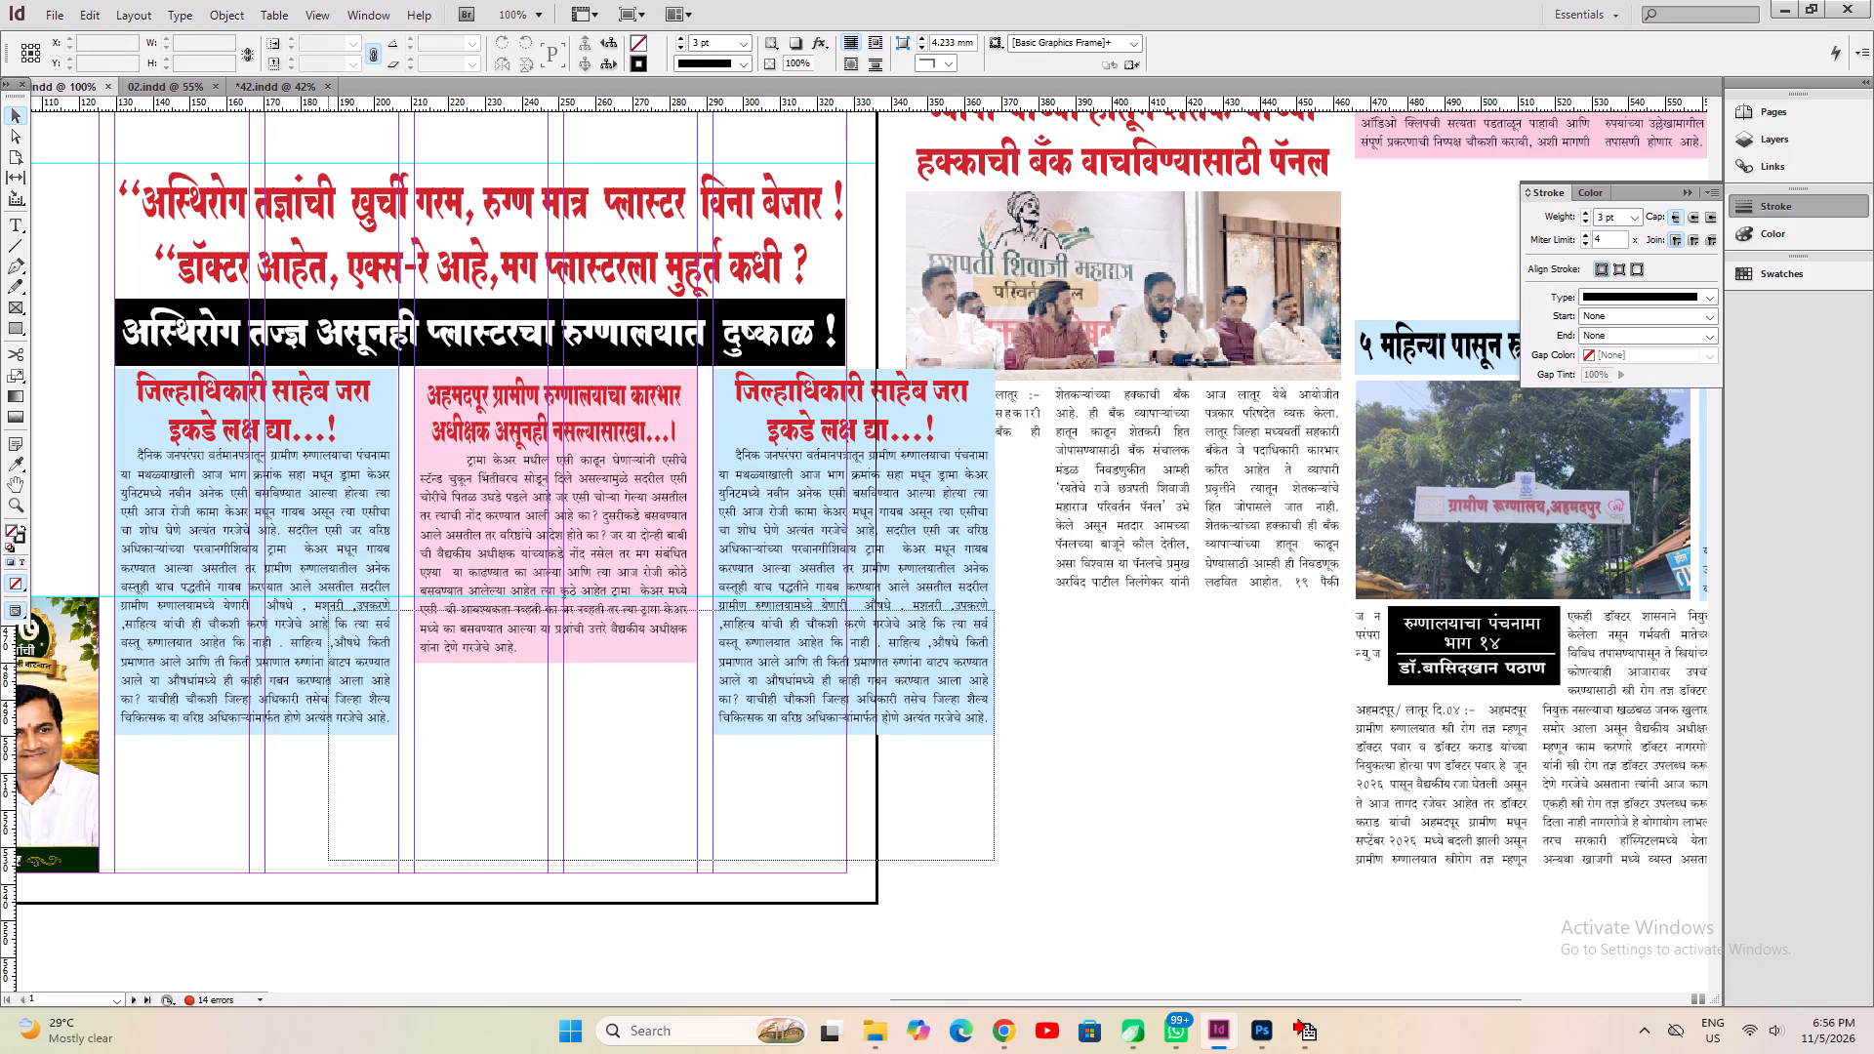
{"action": "left_click_drag", "start_coordinate": [322, 607], "coordinate": [301, 596]}
{"action": "left_click", "coordinate": [994, 835]}
{"action": "left_click_drag", "start_coordinate": [861, 898], "coordinate": [296, 636]}
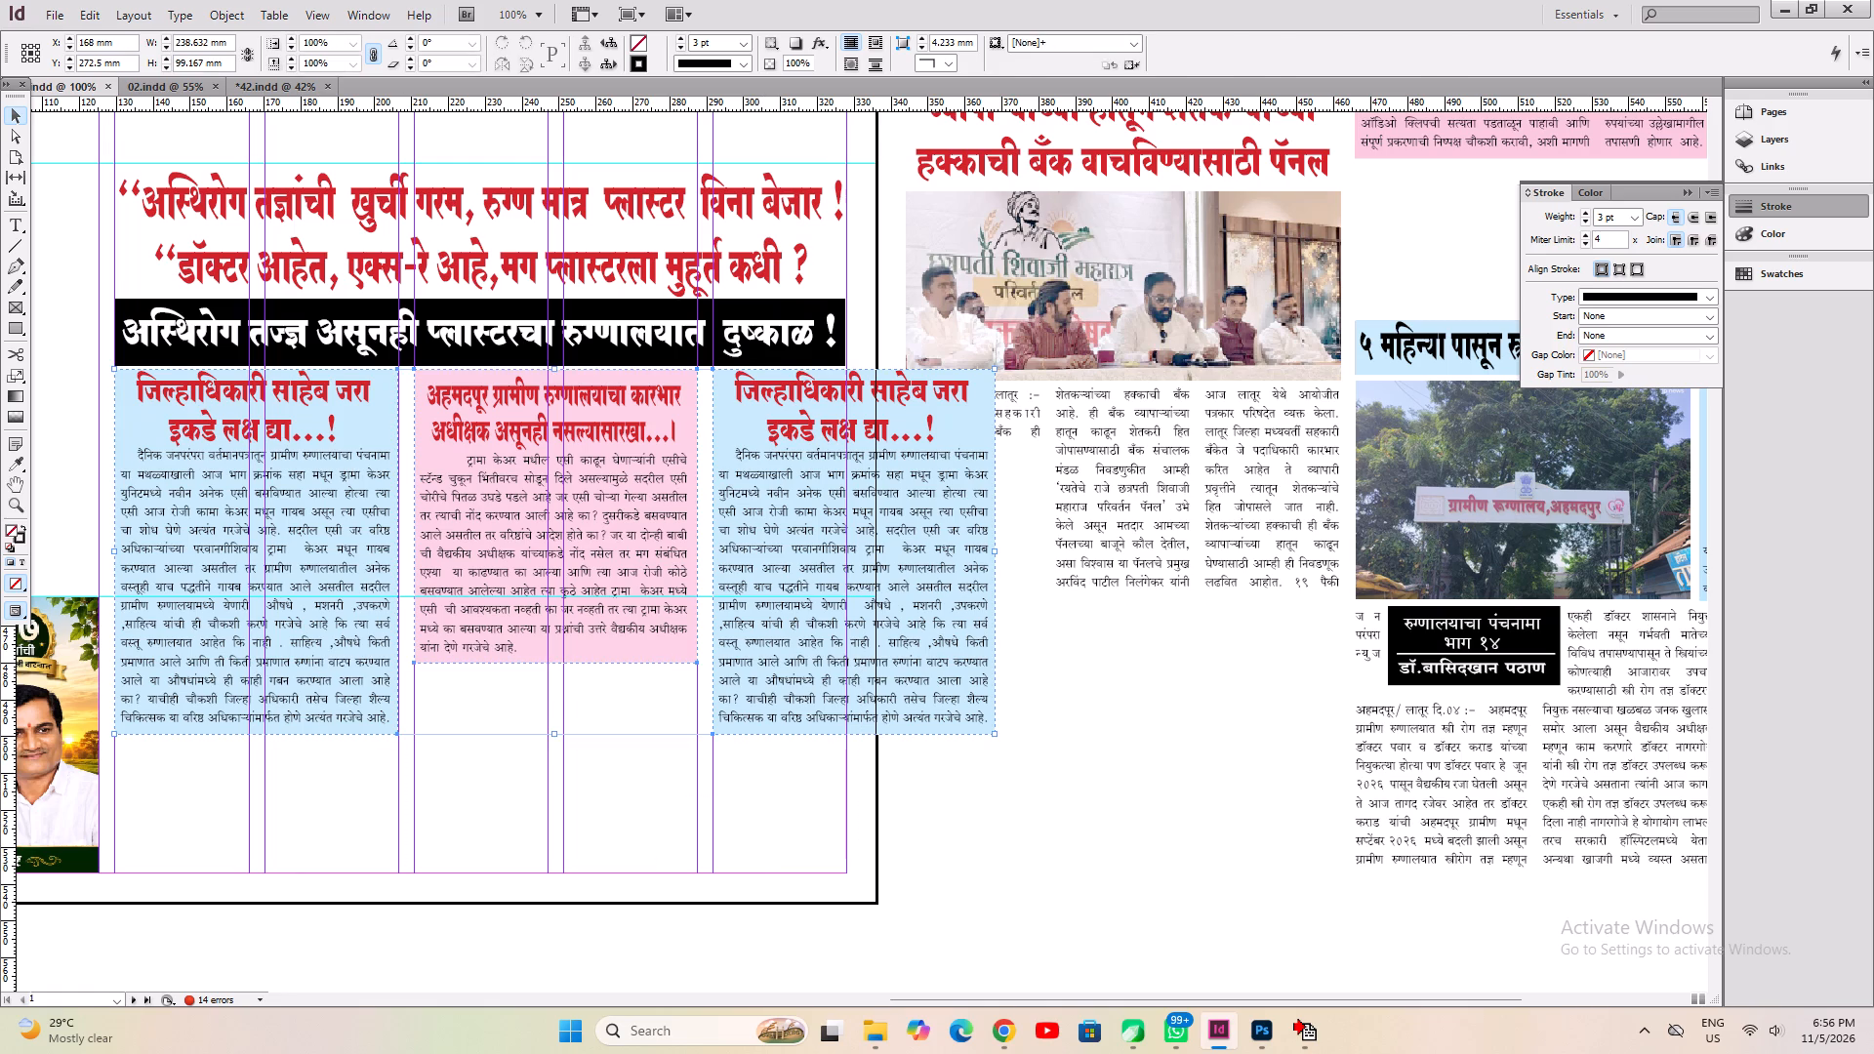
{"action": "left_click_drag", "start_coordinate": [998, 551], "coordinate": [849, 557]}
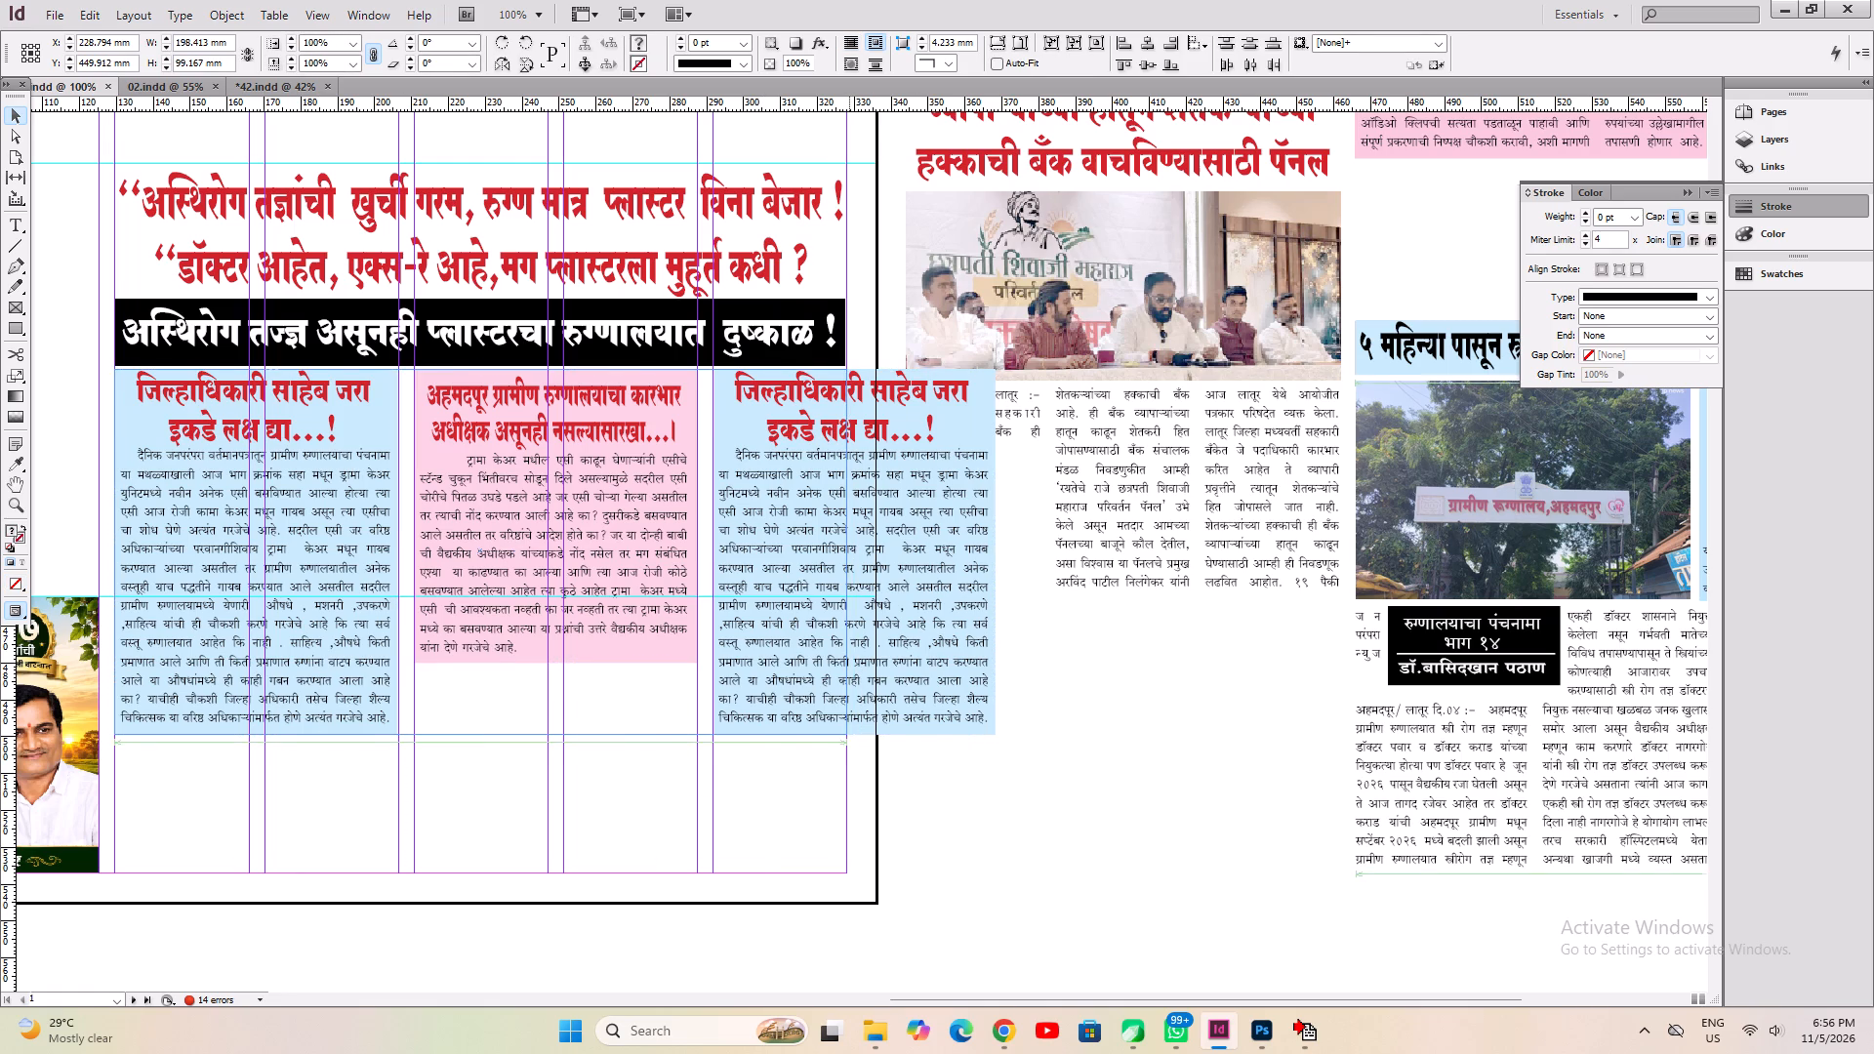
{"action": "triple_click", "coordinate": [1004, 872]}
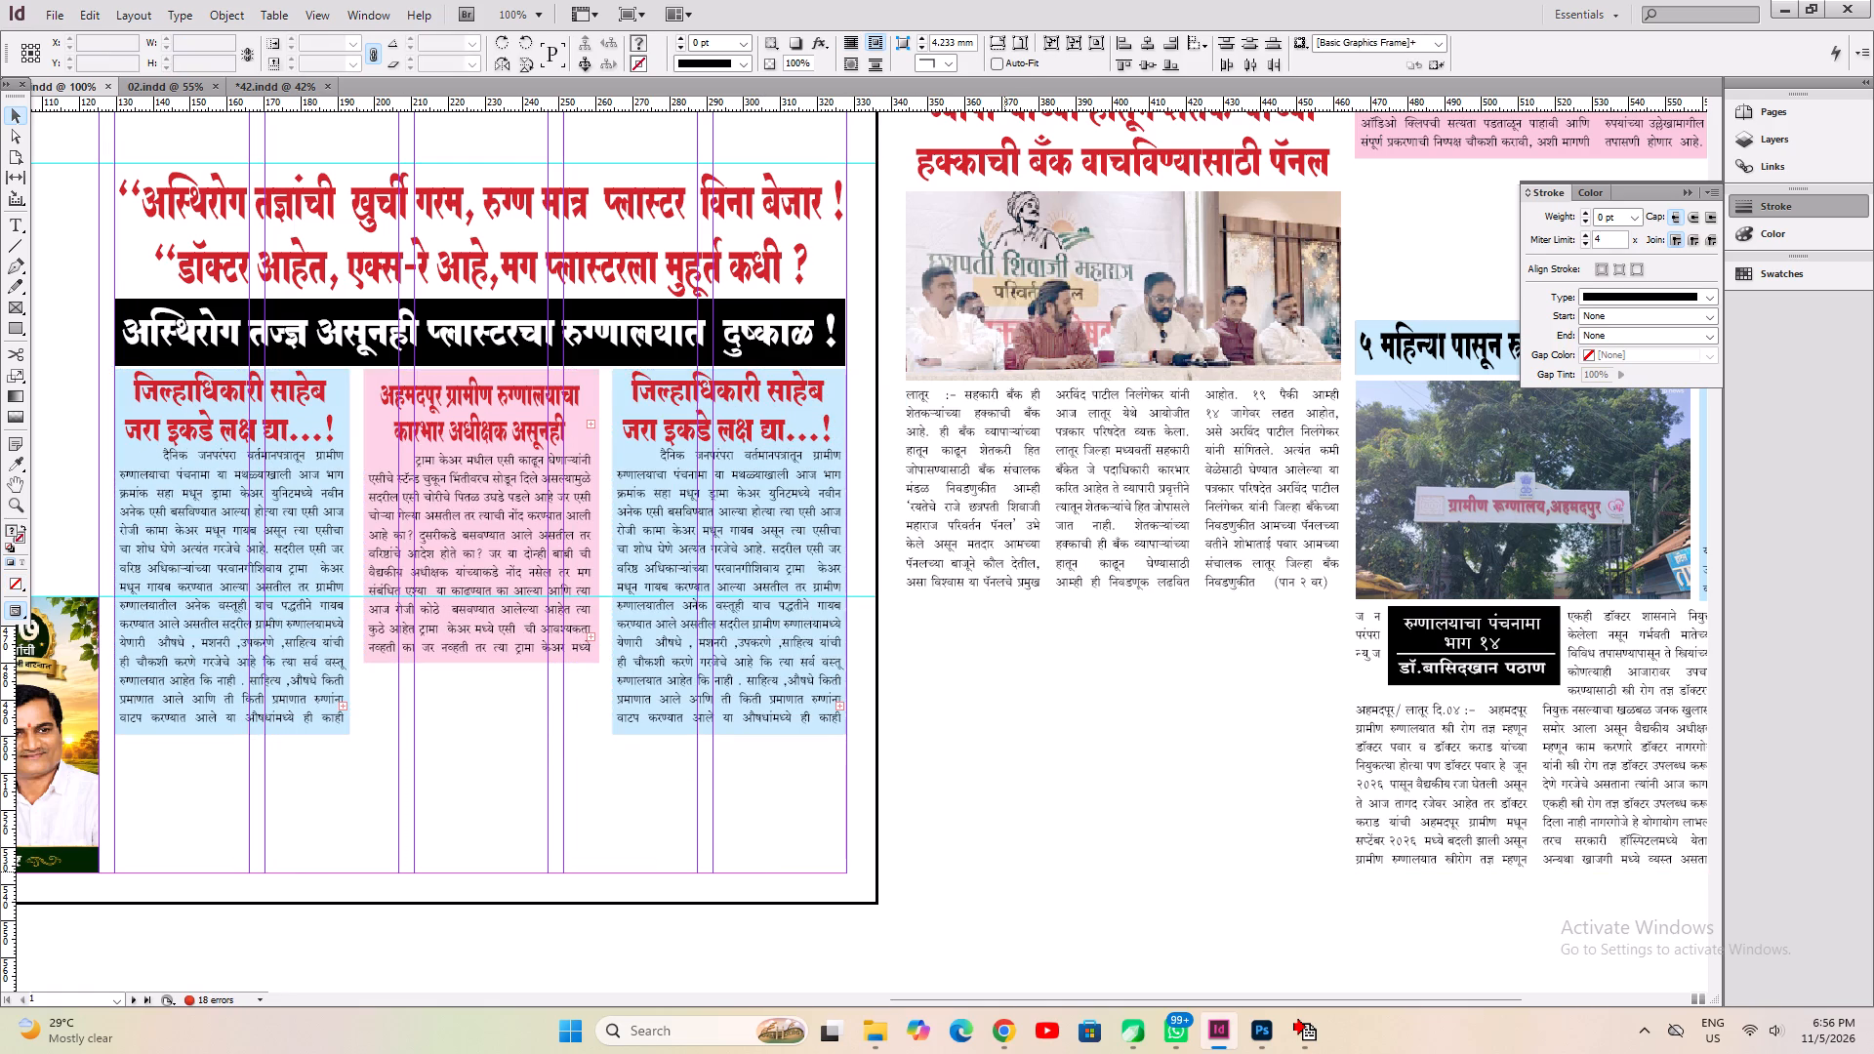
{"action": "left_click", "coordinate": [1004, 870]}
Cut the paragraph under the article's first चौकट label and paste it over the left blue box's body text.
{"action": "key", "text": "space"}
{"action": "key", "text": "space"}
{"action": "key", "text": "space"}
{"action": "key", "text": "space"}
{"action": "key", "text": "space"}
{"action": "key", "text": "space"}
{"action": "key", "text": "space"}
{"action": "key", "text": "space"}
{"action": "key", "text": "space"}
{"action": "key", "text": "space"}
{"action": "key", "text": "space"}
{"action": "key", "text": "space"}
{"action": "left_click_drag", "start_coordinate": [351, 722], "coordinate": [1160, 688]}
{"action": "left_click_drag", "start_coordinate": [418, 723], "coordinate": [913, 957]}
{"action": "left_click", "coordinate": [393, 717]}
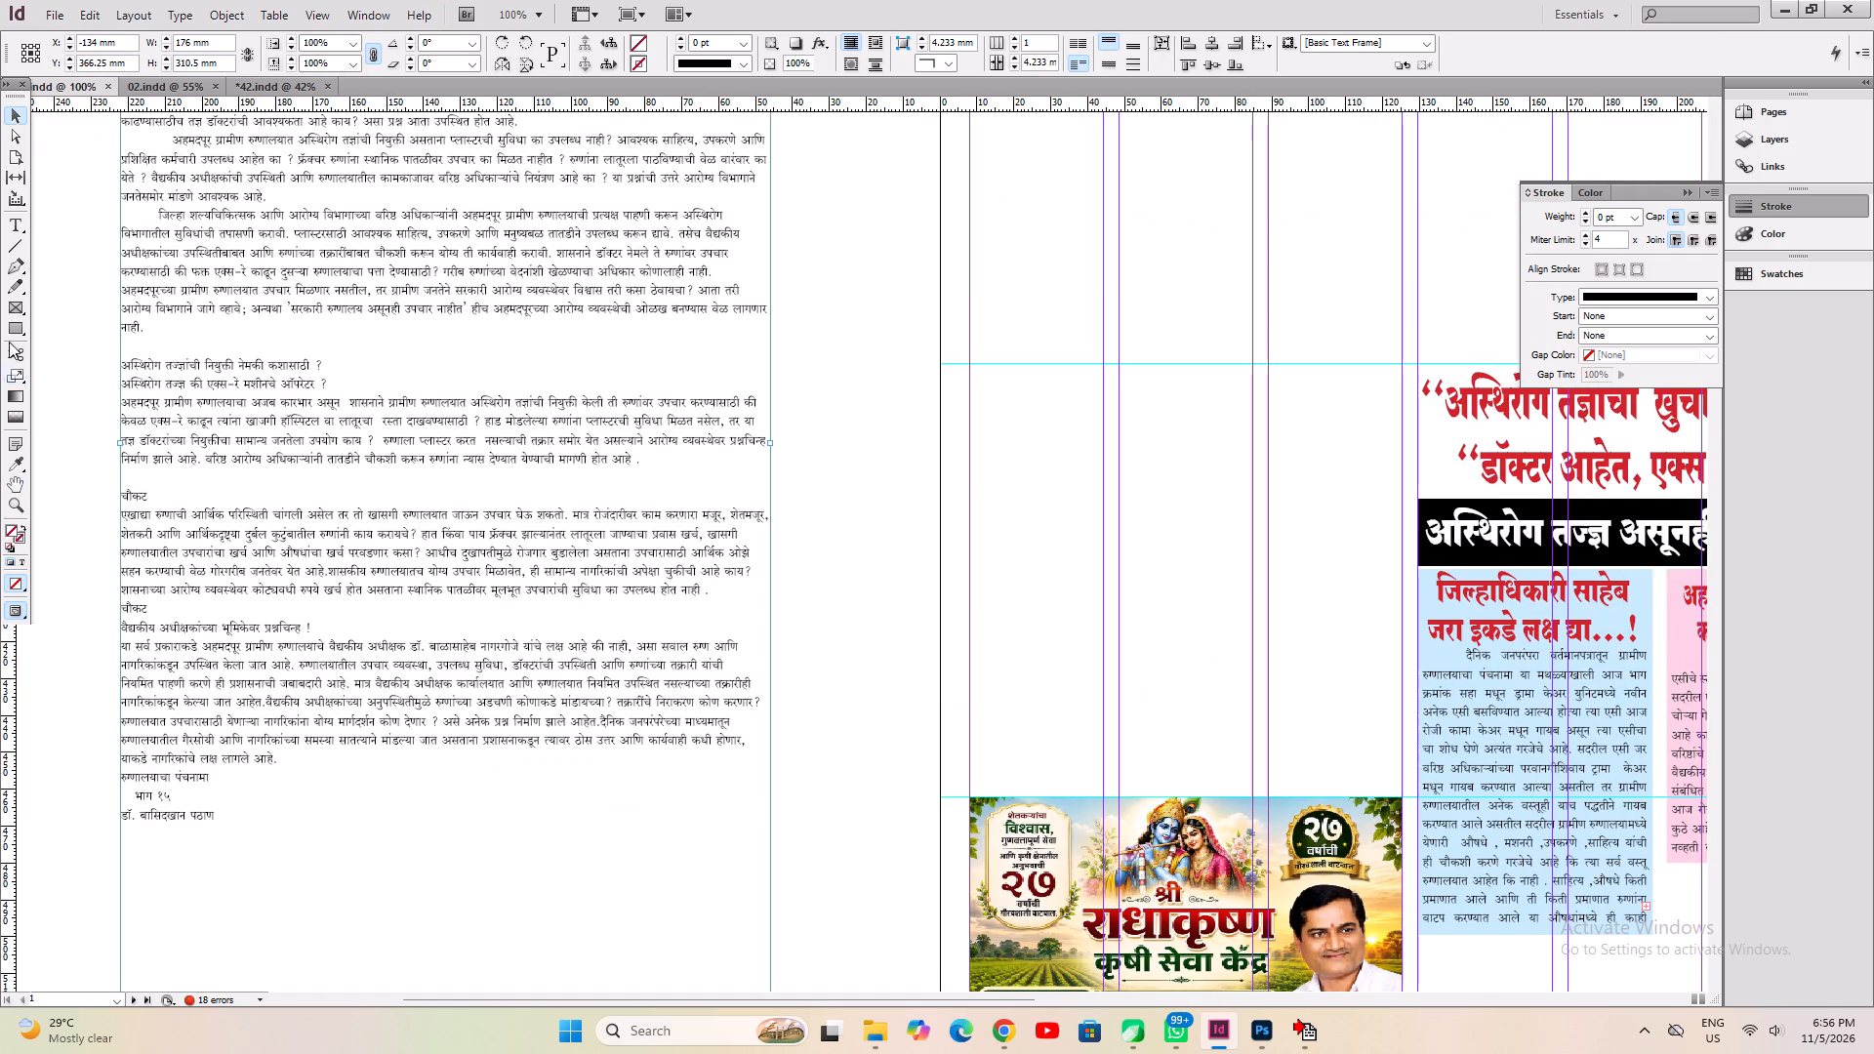
{"action": "left_click", "coordinate": [15, 233]}
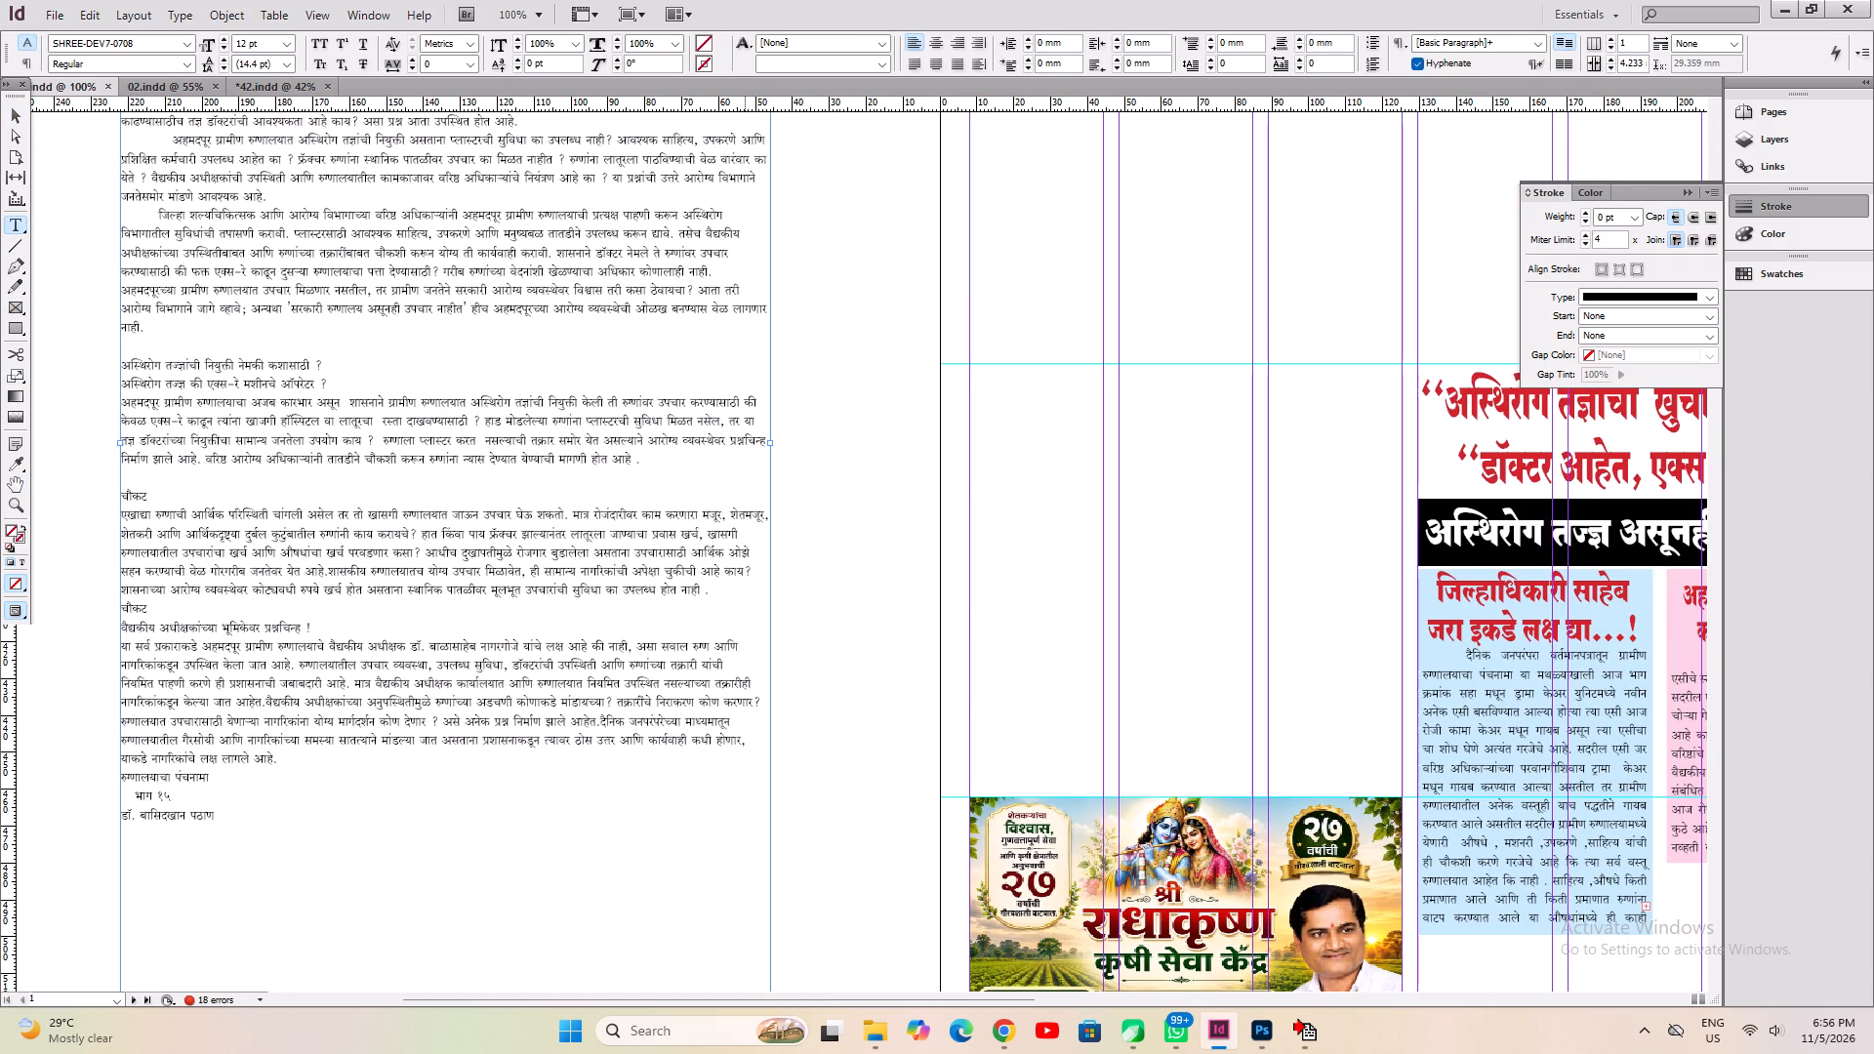
{"action": "left_click_drag", "start_coordinate": [745, 594], "coordinate": [83, 517]}
{"action": "key", "text": "ctrl+x"}
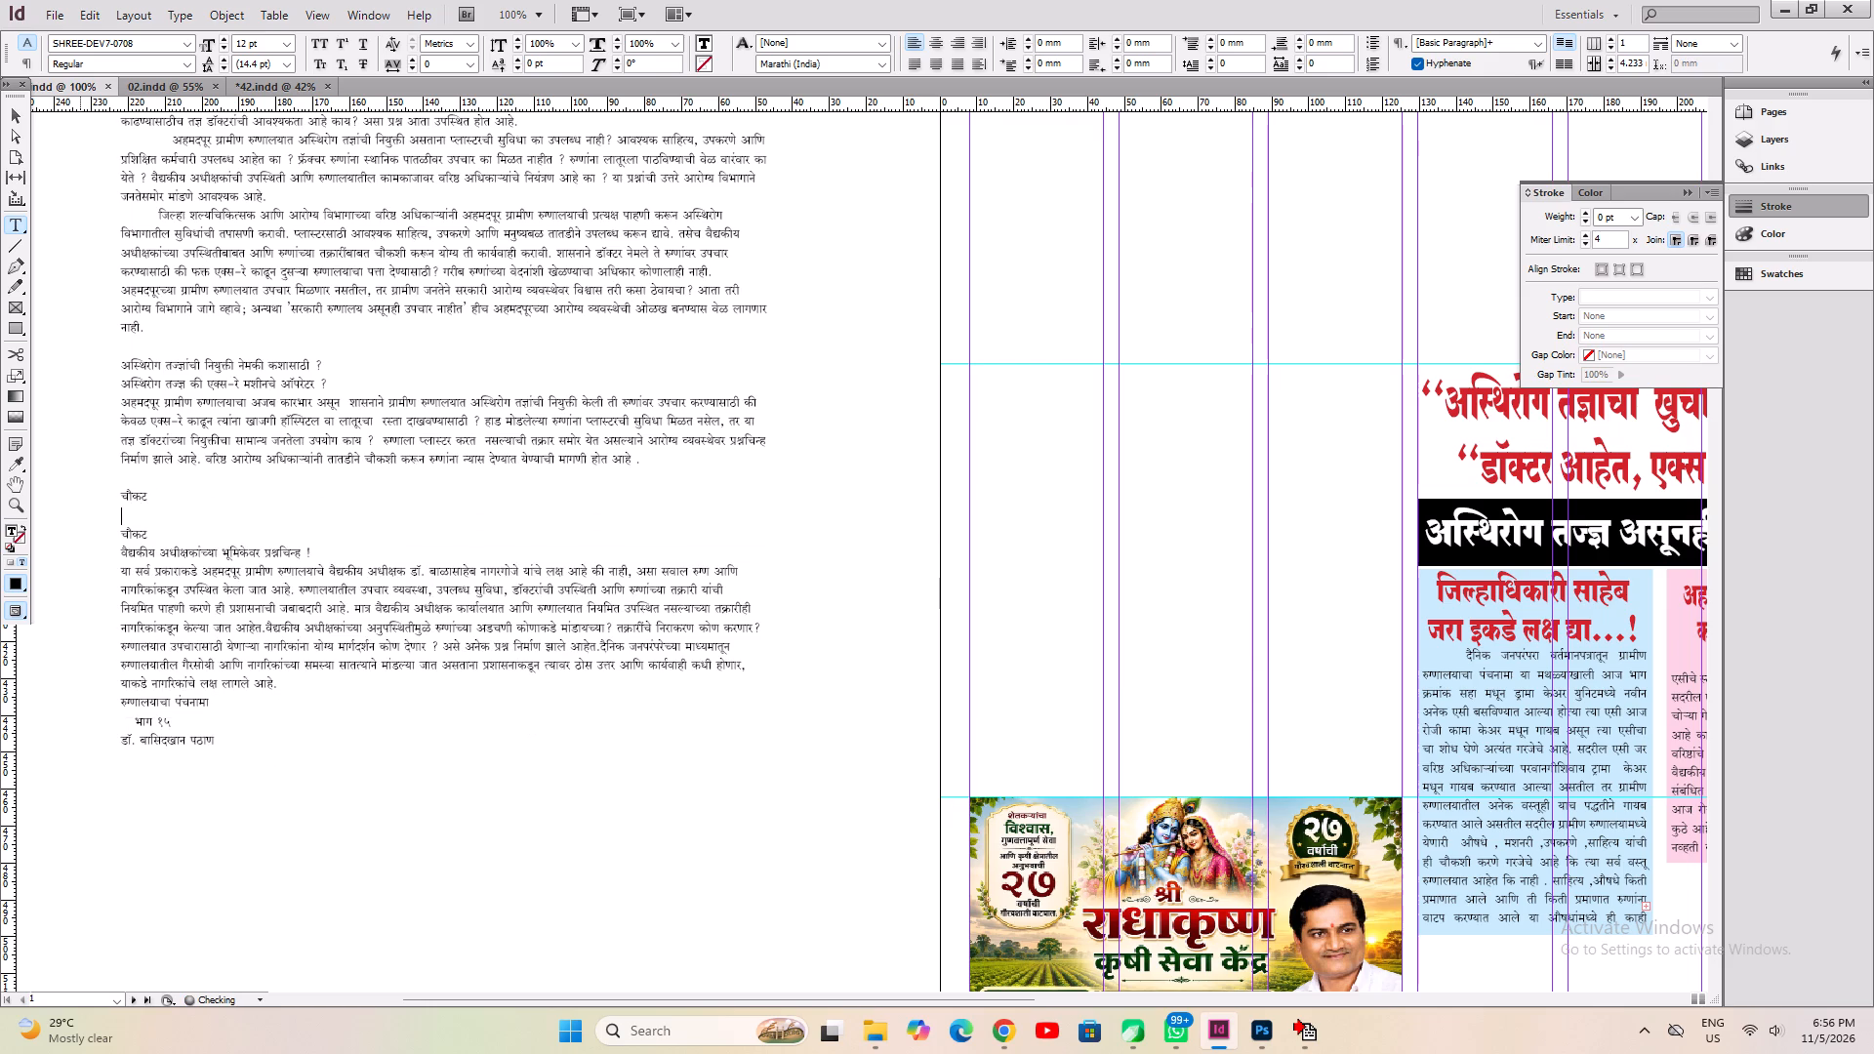
{"action": "left_click_drag", "start_coordinate": [1262, 765], "coordinate": [338, 552], "text": "alt"}
{"action": "left_click", "coordinate": [657, 523]}
{"action": "key", "text": "ctrl+a"}
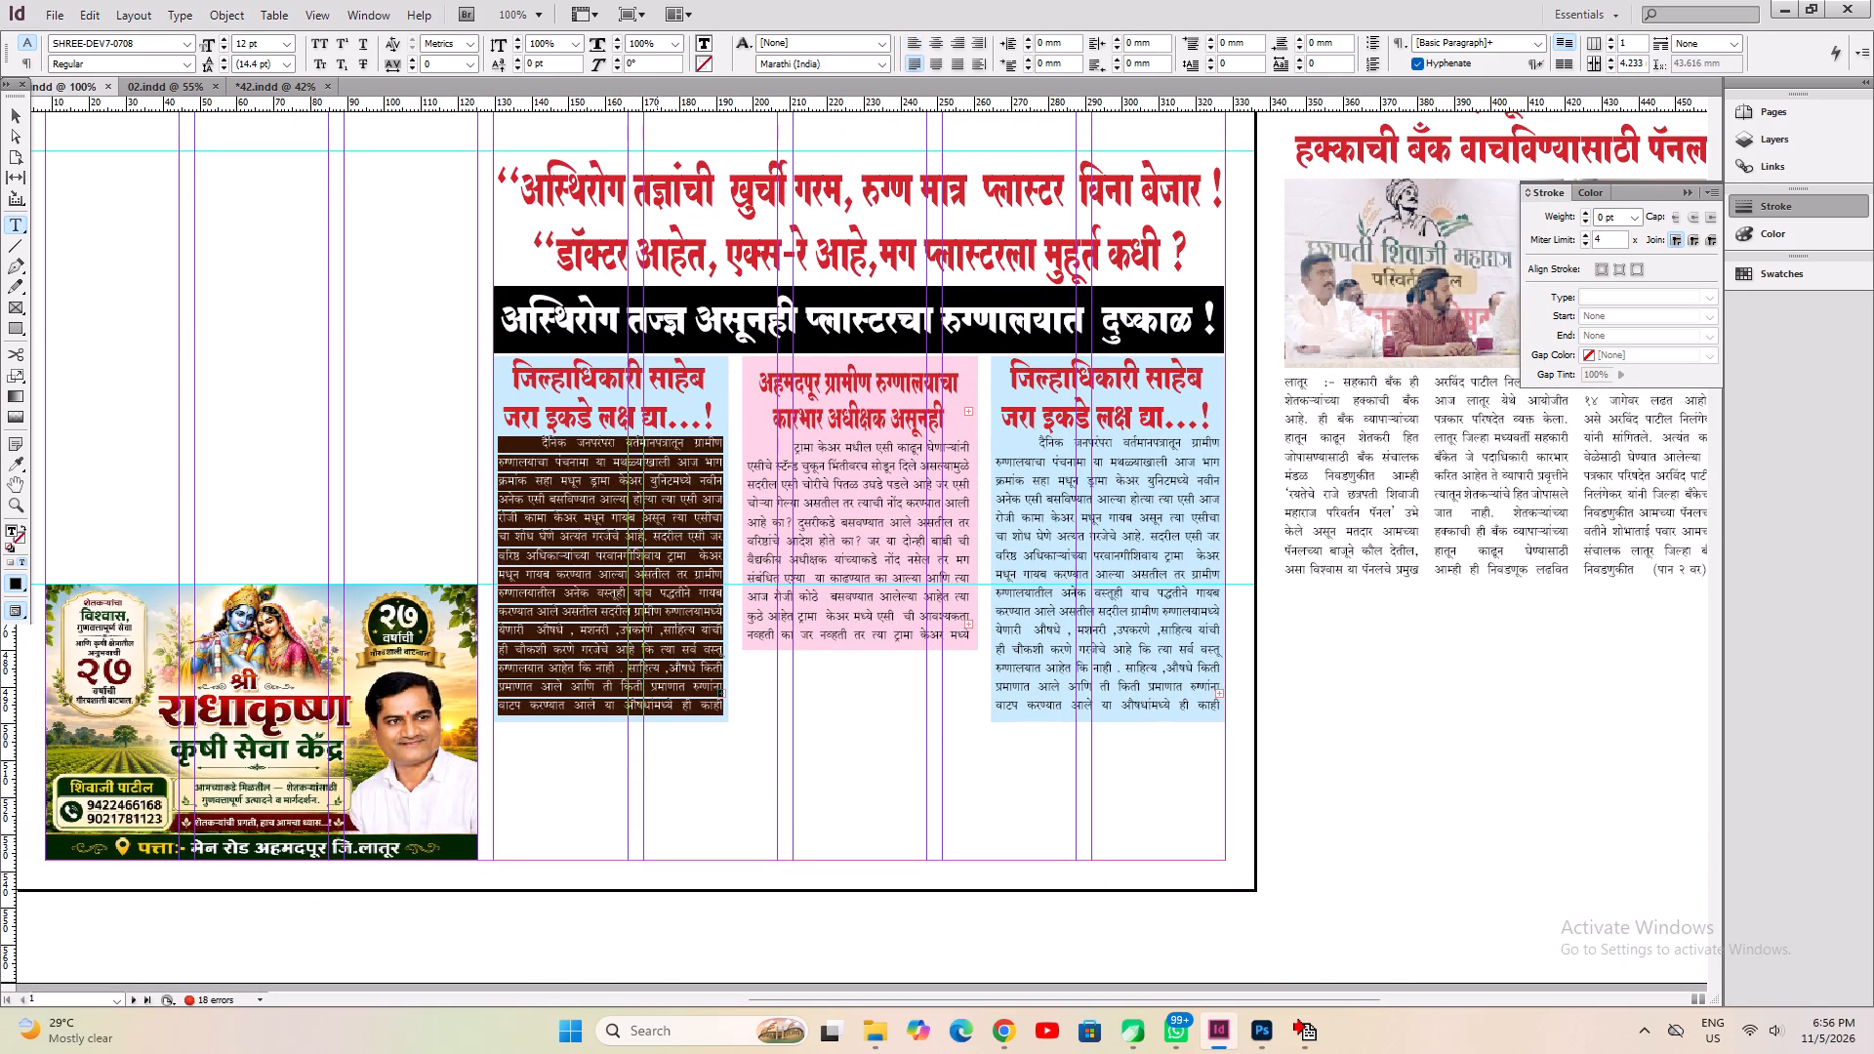
{"action": "key", "text": "ctrl+v"}
Fit the left blue box's text frame to its content, justify the text with the last line left-aligned, and save.
{"action": "key", "text": "ctrl+alt+c"}
{"action": "key", "text": "ctrl+a"}
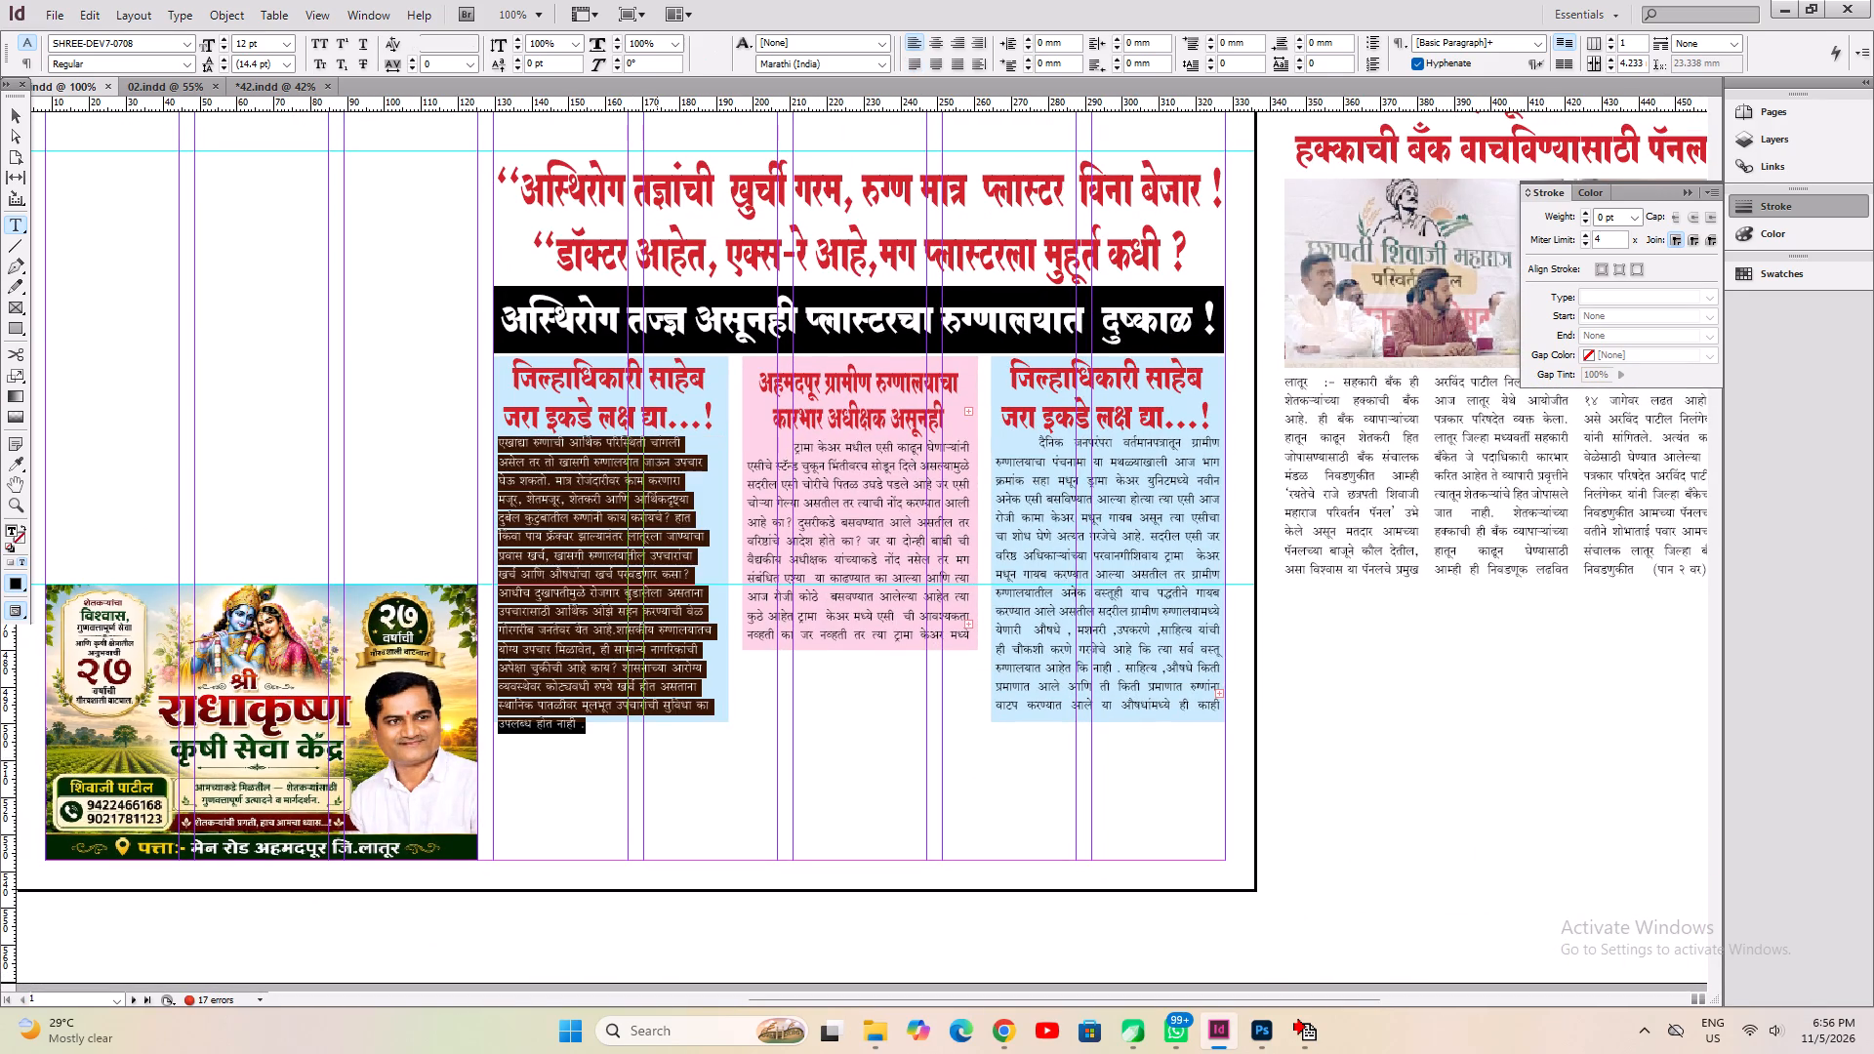
{"action": "key", "text": "ctrl+shift+j"}
{"action": "key", "text": "ctrl+s"}
{"action": "key", "text": "ctrl+s"}
{"action": "left_click", "coordinate": [668, 575]}
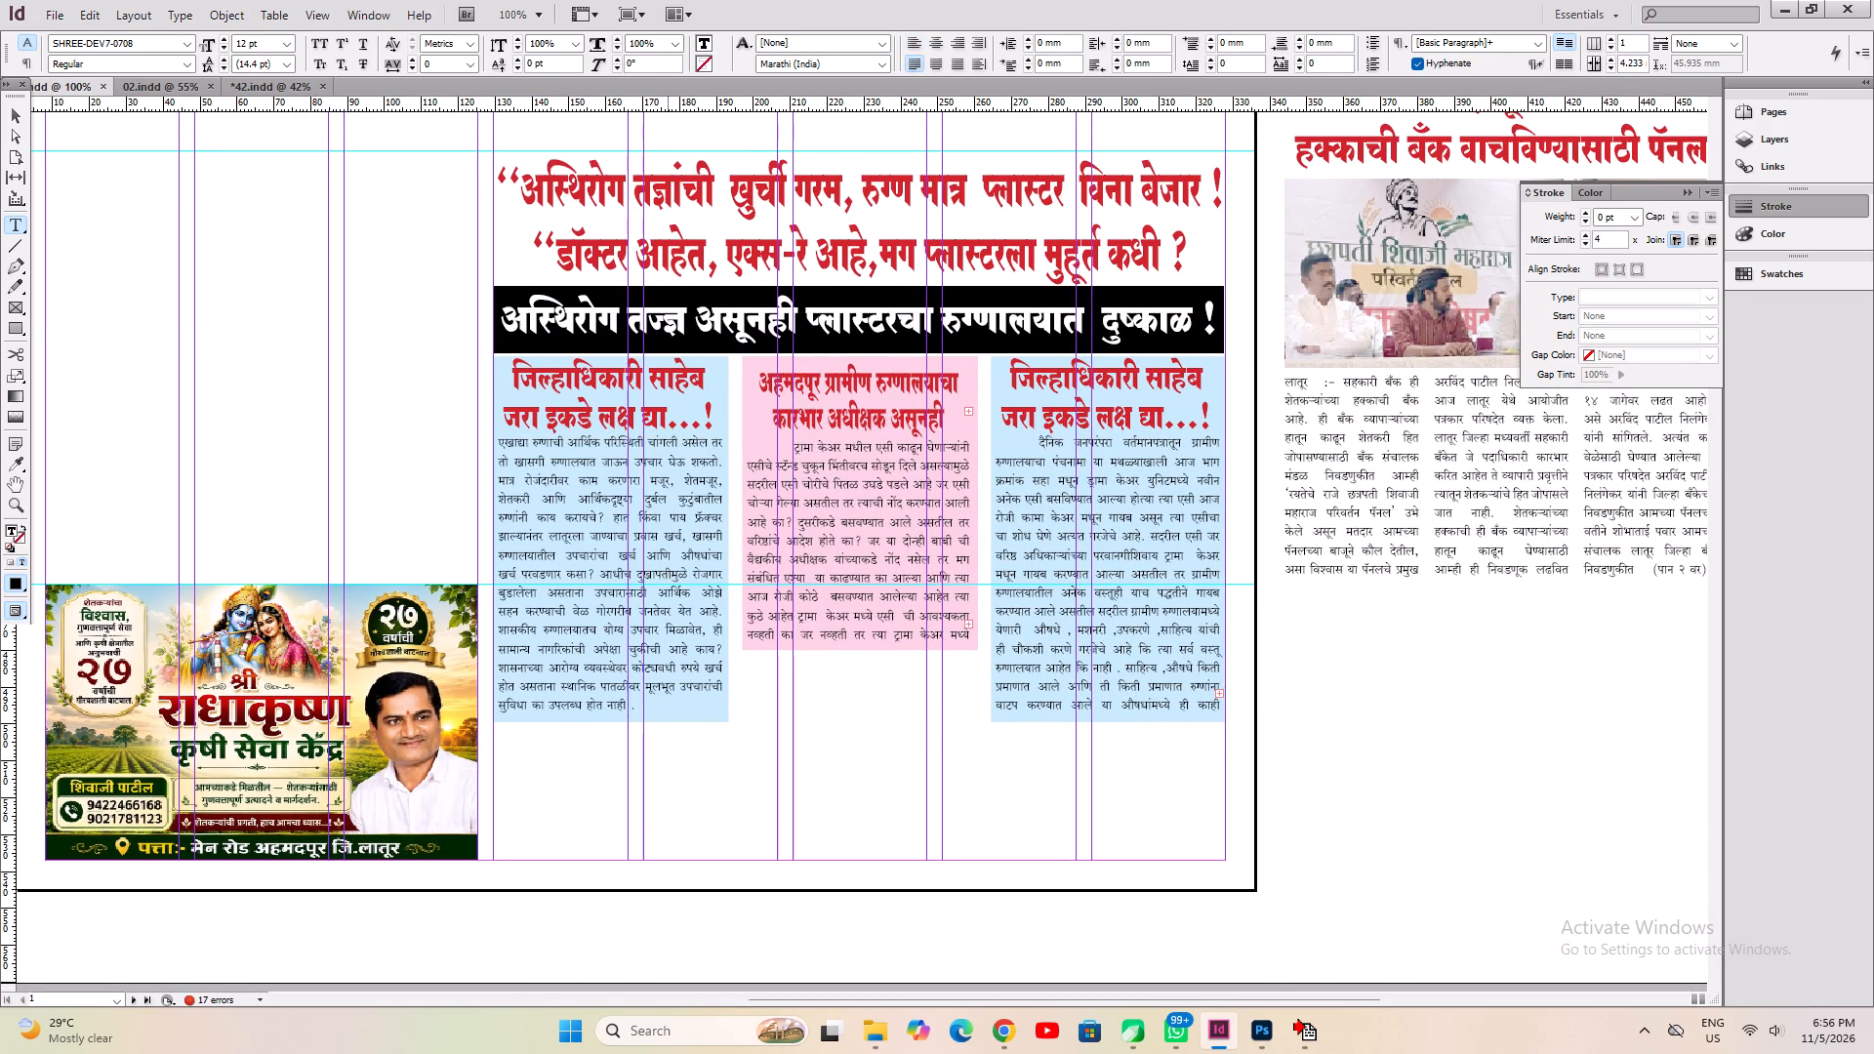
Delete the red headline frame from the left blue box.
{"action": "left_click", "coordinate": [16, 116]}
{"action": "left_click", "coordinate": [584, 394], "text": "ctrl"}
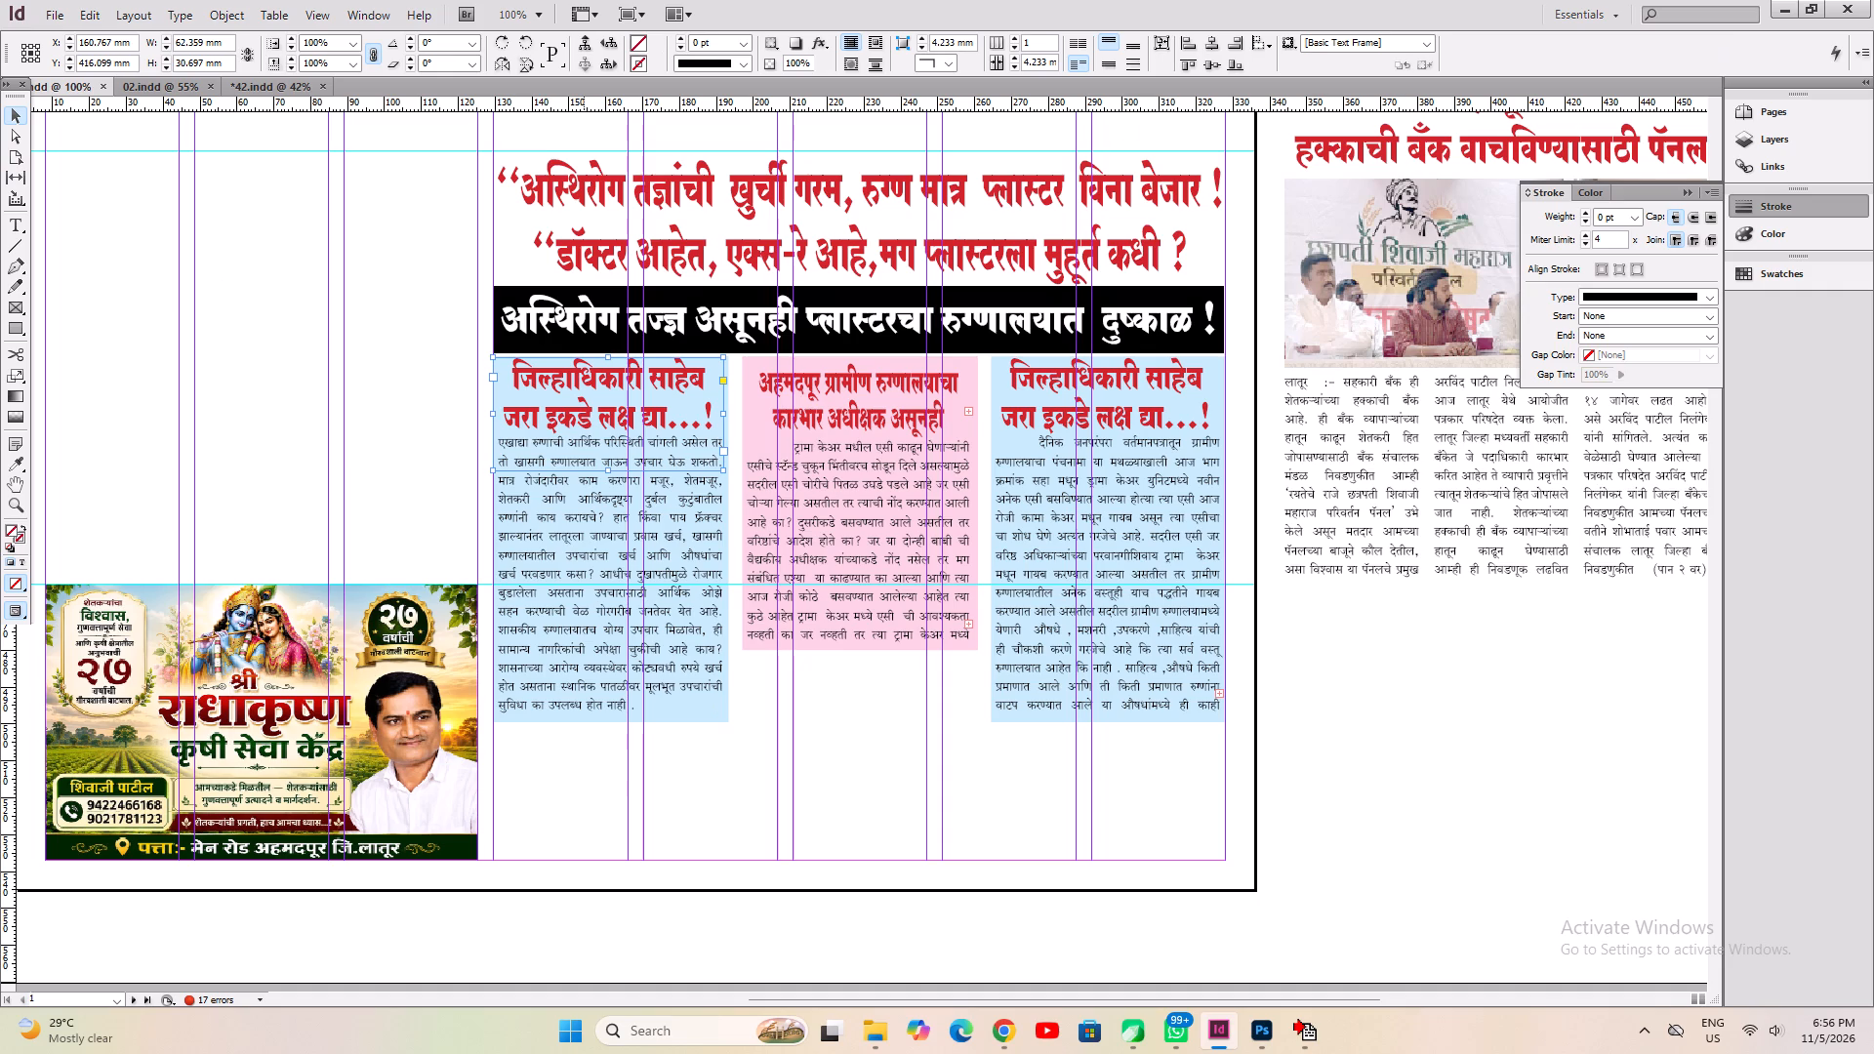
{"action": "key", "text": "Delete"}
Ungroup the left blue box, move its text to the top, and shorten the blue background to fit the text.
{"action": "left_click", "coordinate": [710, 538], "text": "ctrl"}
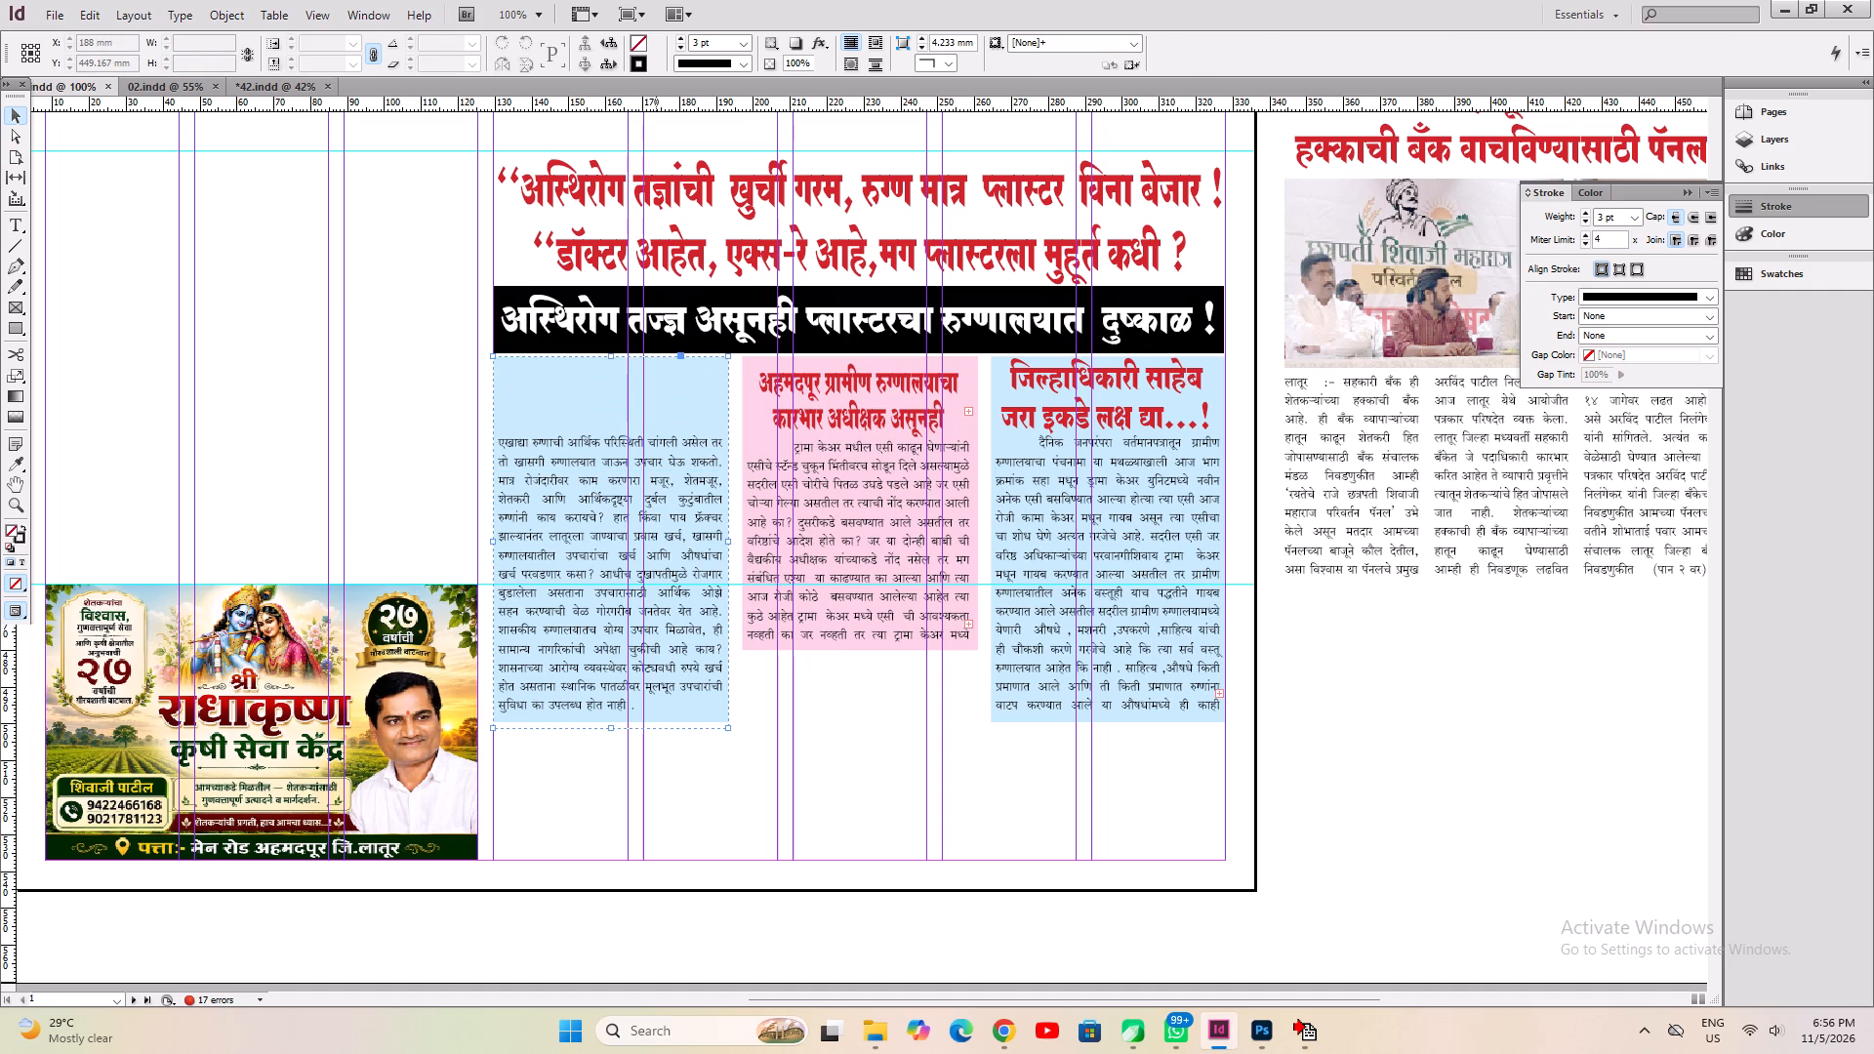
{"action": "key", "text": "ctrl+shift+g"}
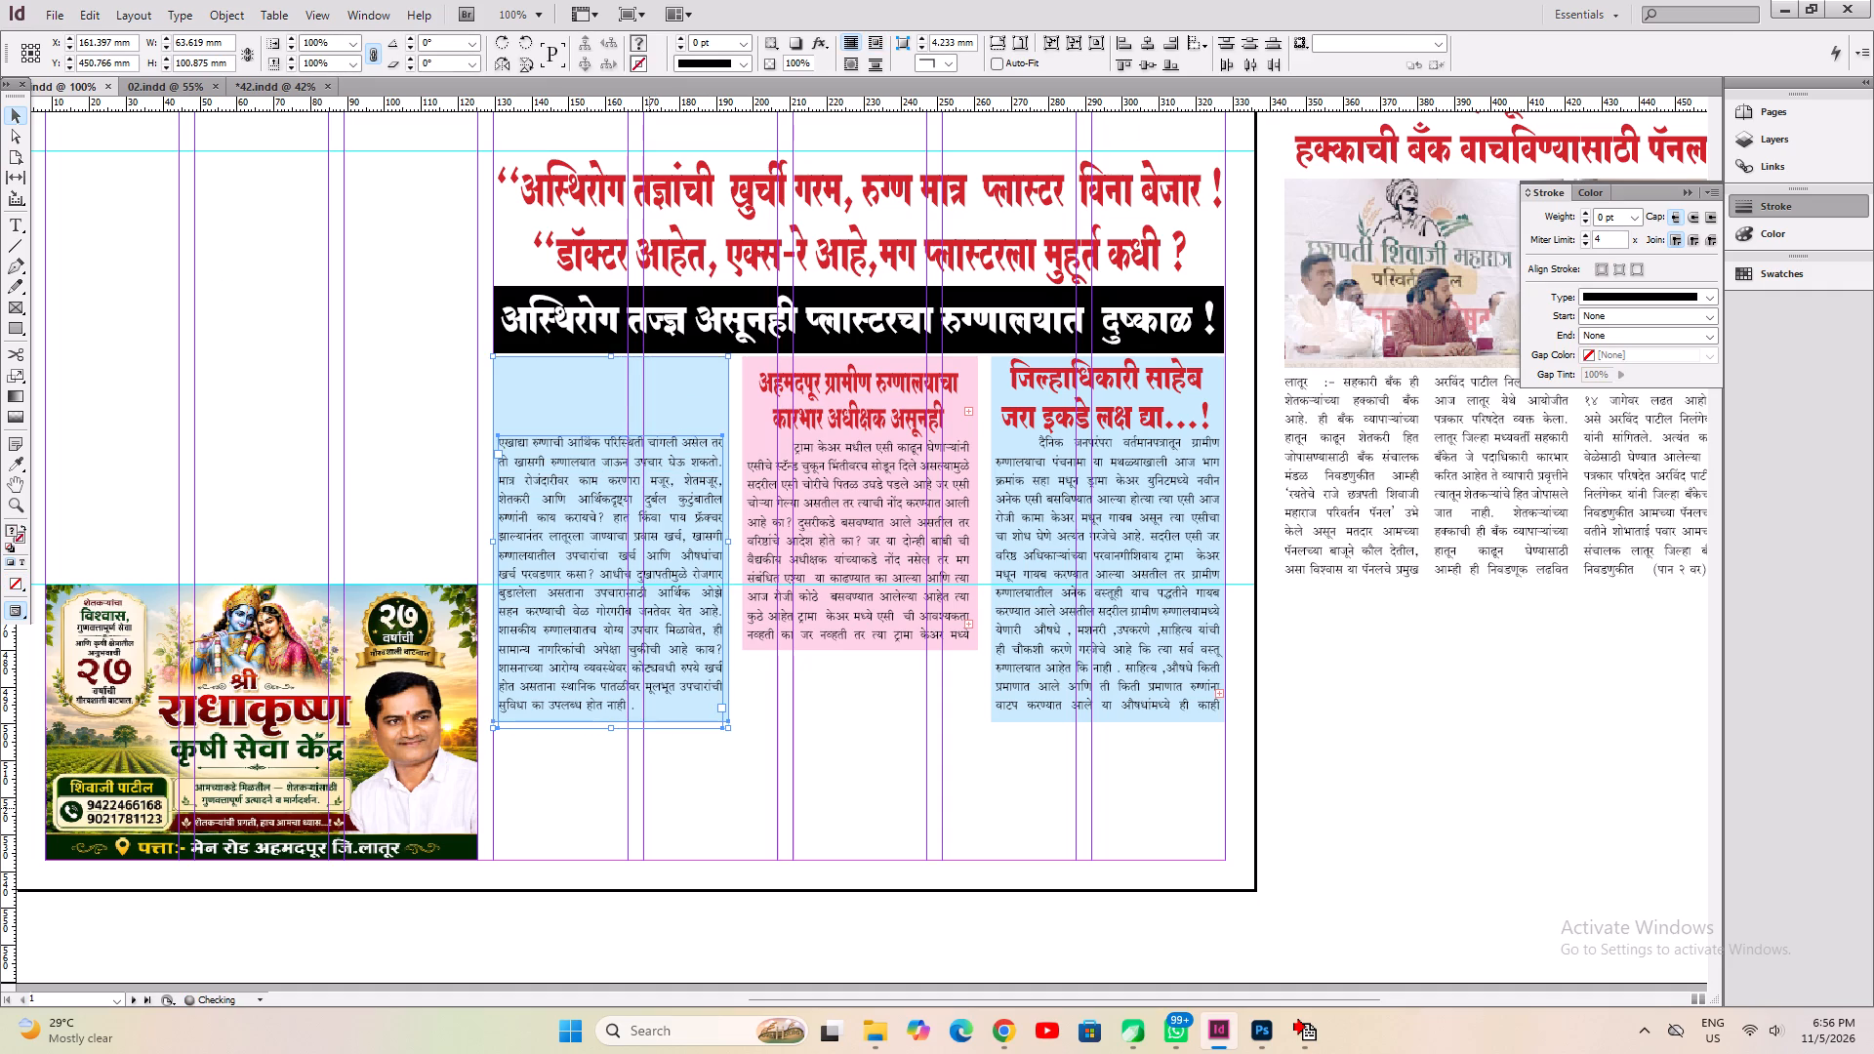
{"action": "double_click", "coordinate": [649, 808]}
{"action": "left_click", "coordinate": [660, 628]}
{"action": "left_click_drag", "start_coordinate": [655, 556], "coordinate": [654, 488], "text": "shift"}
{"action": "left_click", "coordinate": [599, 710], "text": "ctrl"}
{"action": "left_click_drag", "start_coordinate": [611, 725], "coordinate": [622, 653]}
{"action": "double_click", "coordinate": [616, 758]}
Move the heading and paragraph under the article's second चौकट label into a new text frame drawn below the pink box.
{"action": "left_click", "coordinate": [842, 507]}
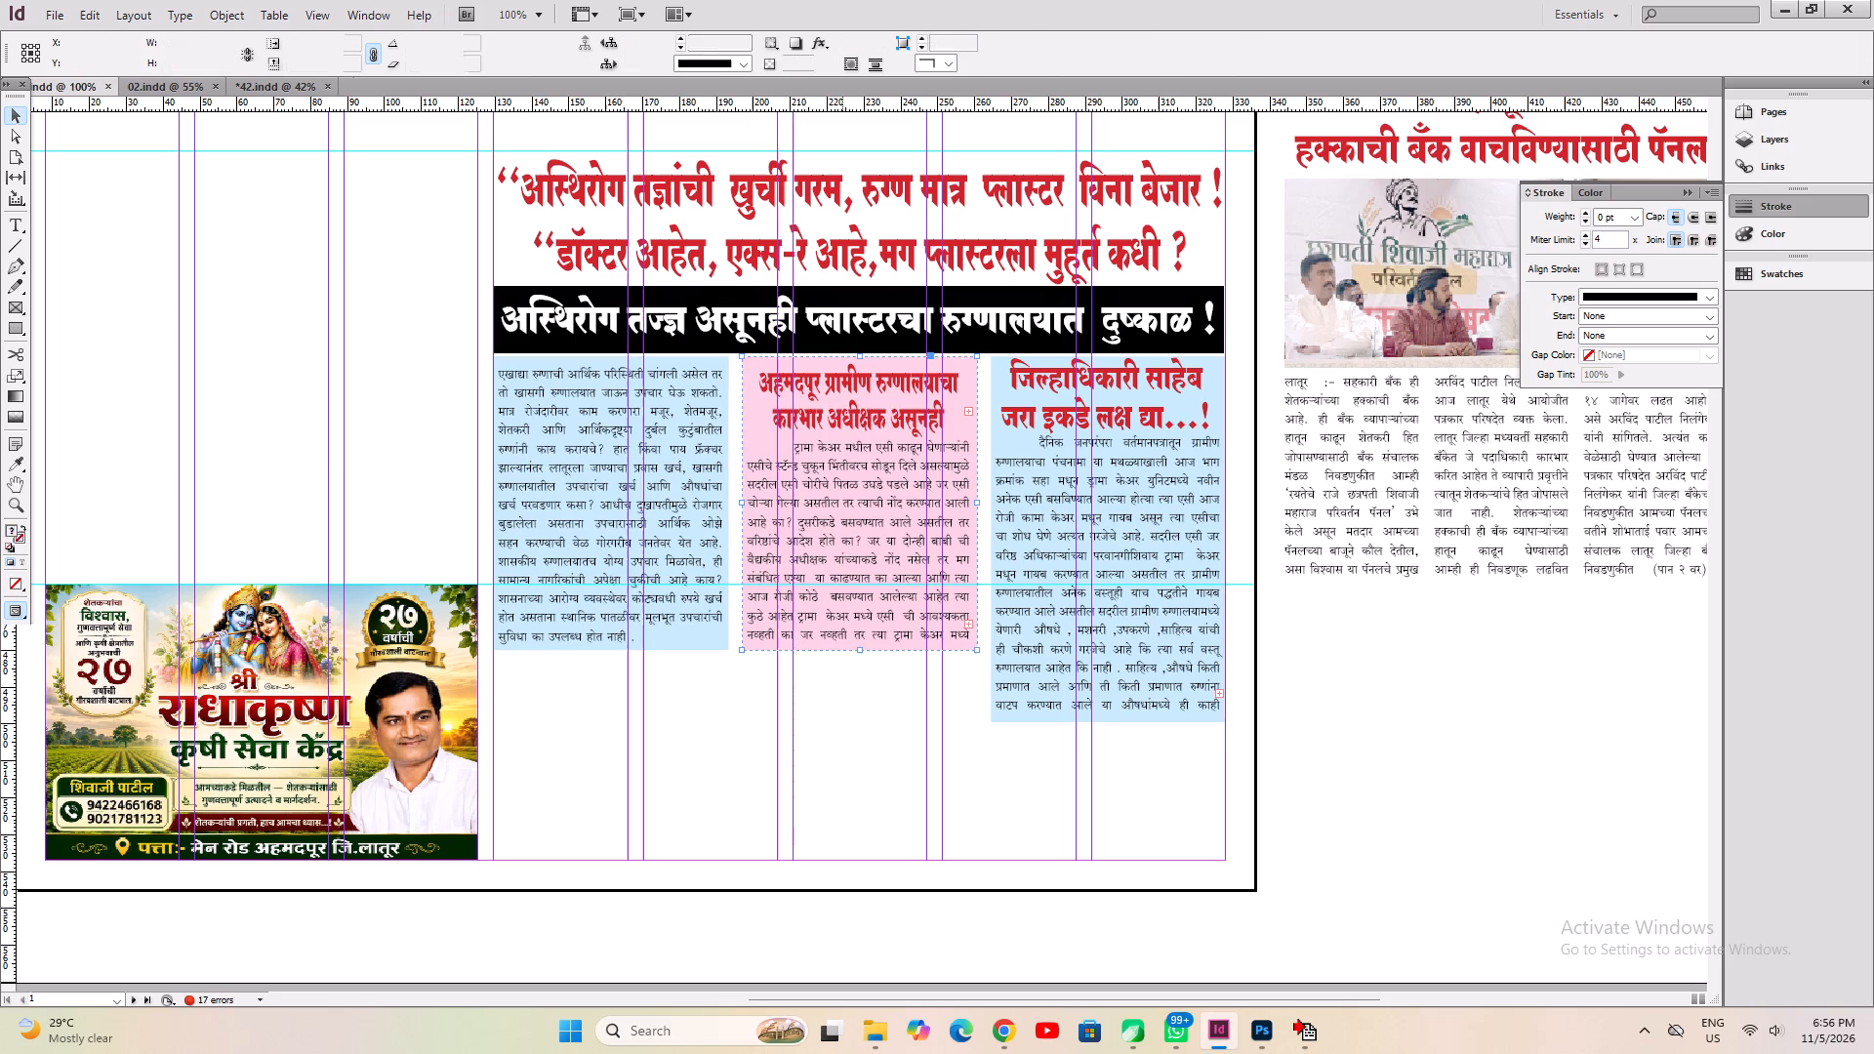
{"action": "key", "text": "ctrl+0"}
{"action": "left_click", "coordinate": [312, 738]}
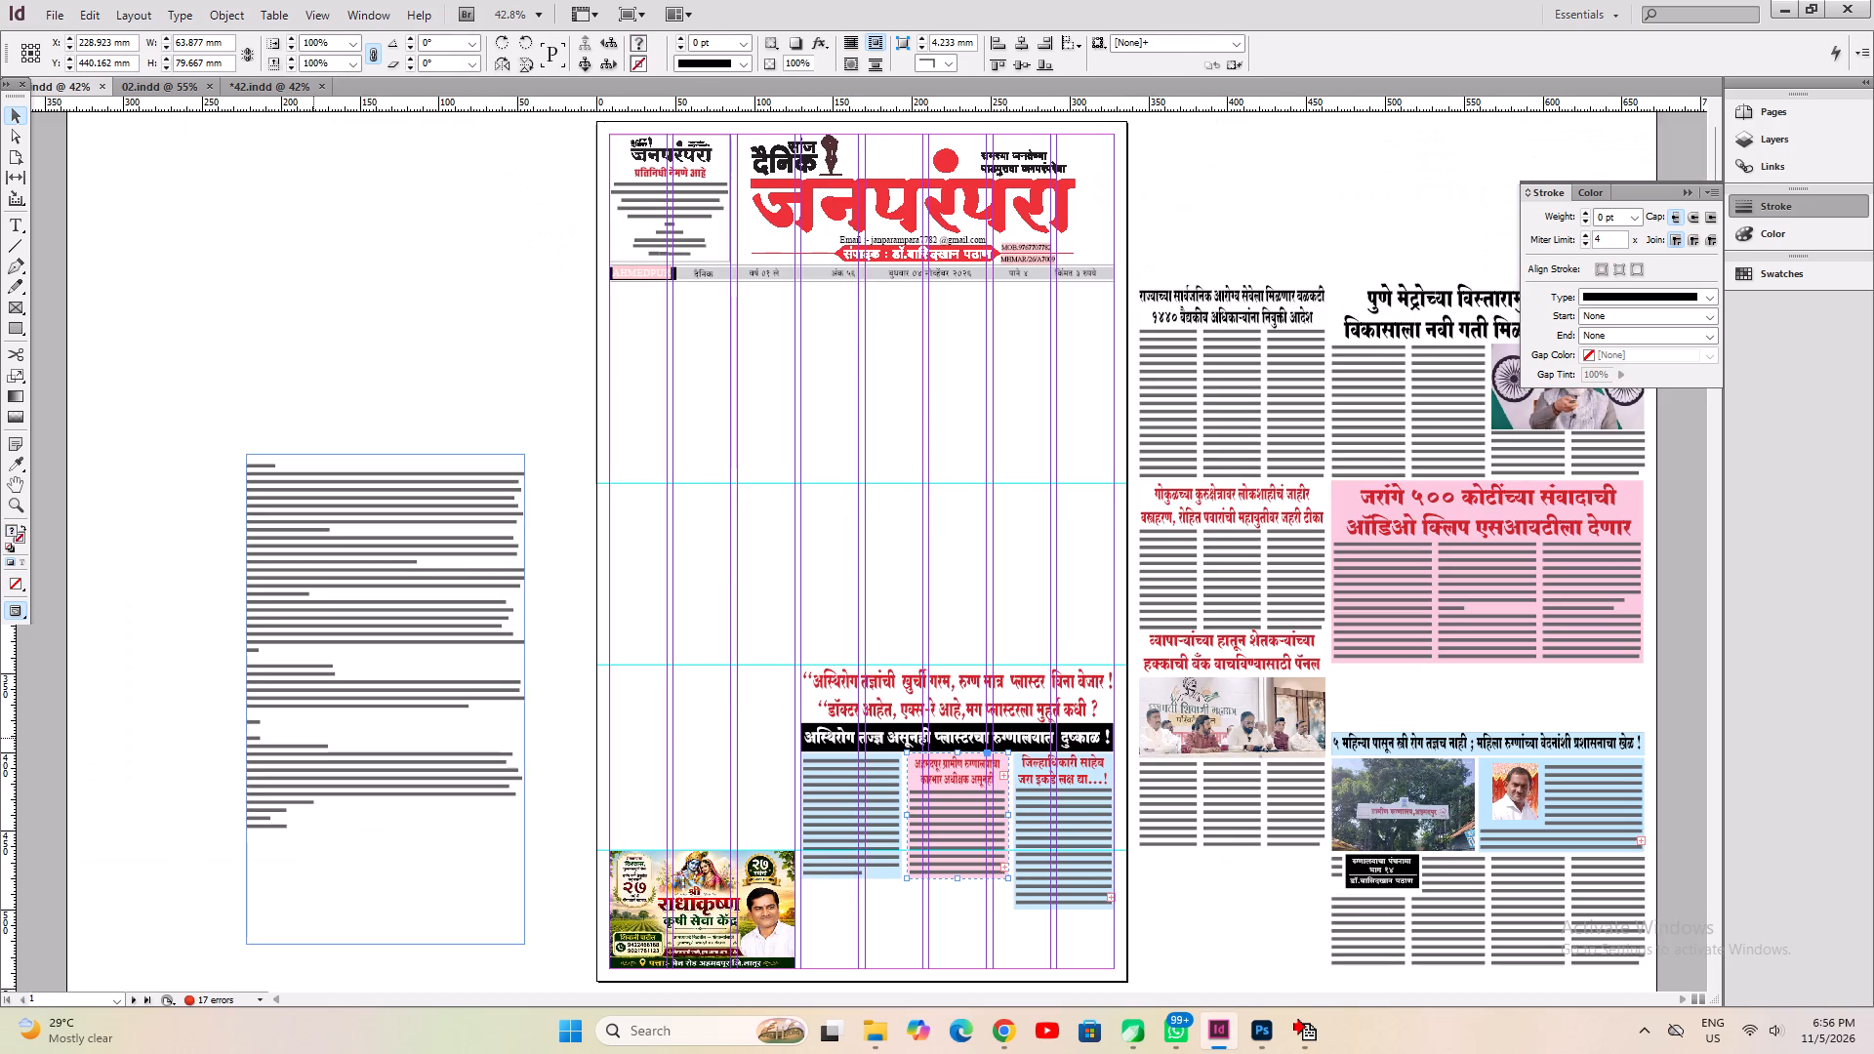
{"action": "key", "text": "ctrl+1"}
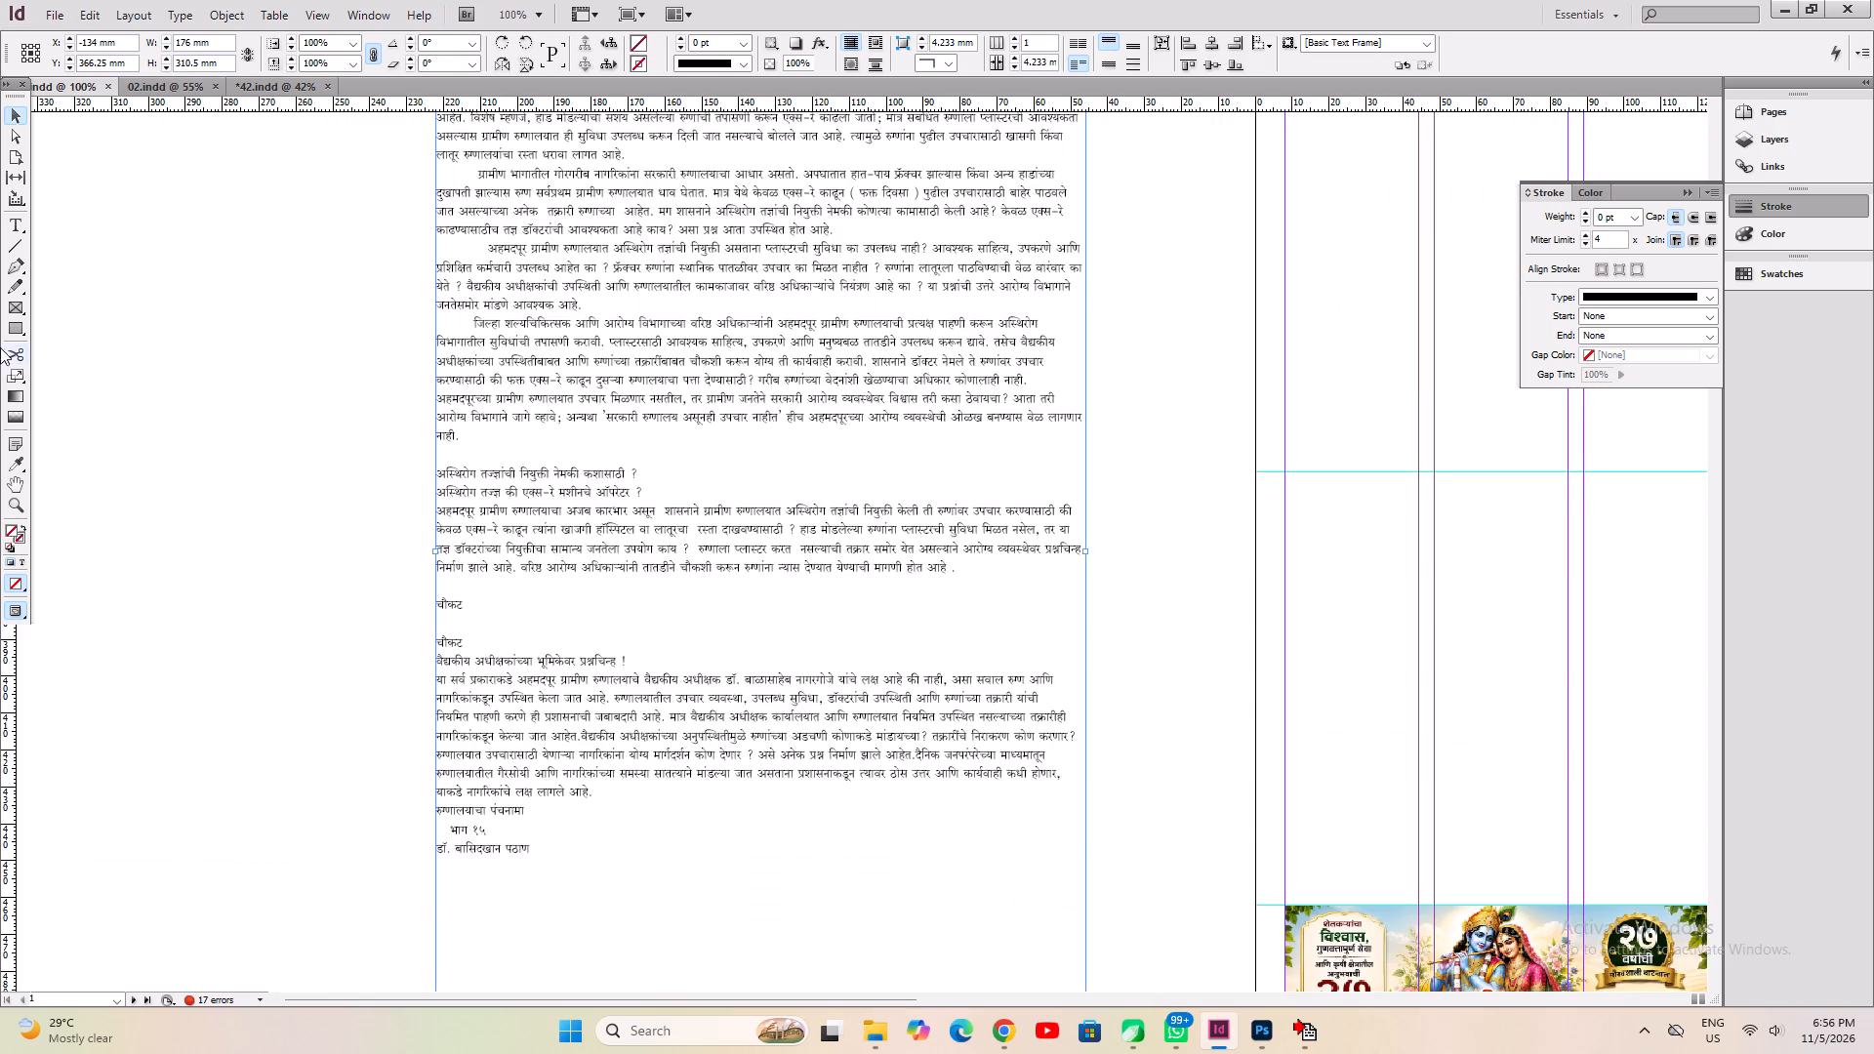
{"action": "double_click", "coordinate": [22, 232]}
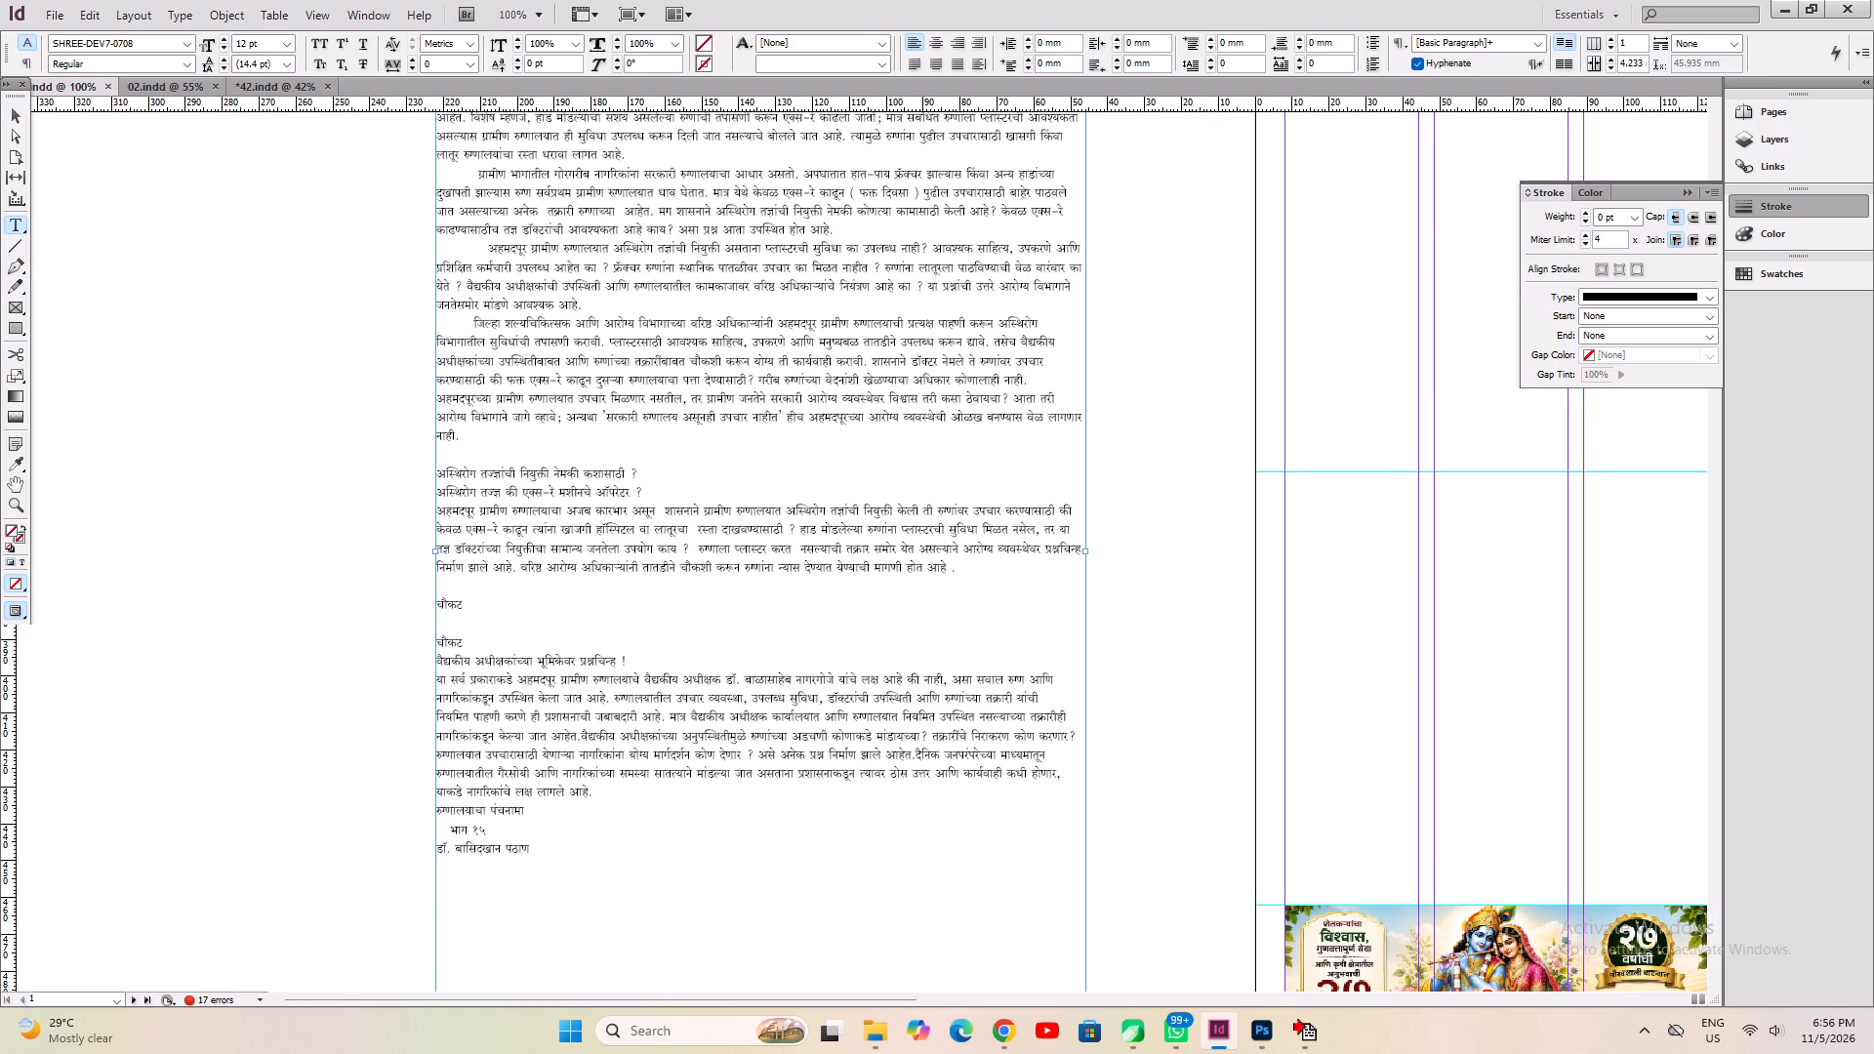
{"action": "left_click_drag", "start_coordinate": [599, 797], "coordinate": [375, 676]}
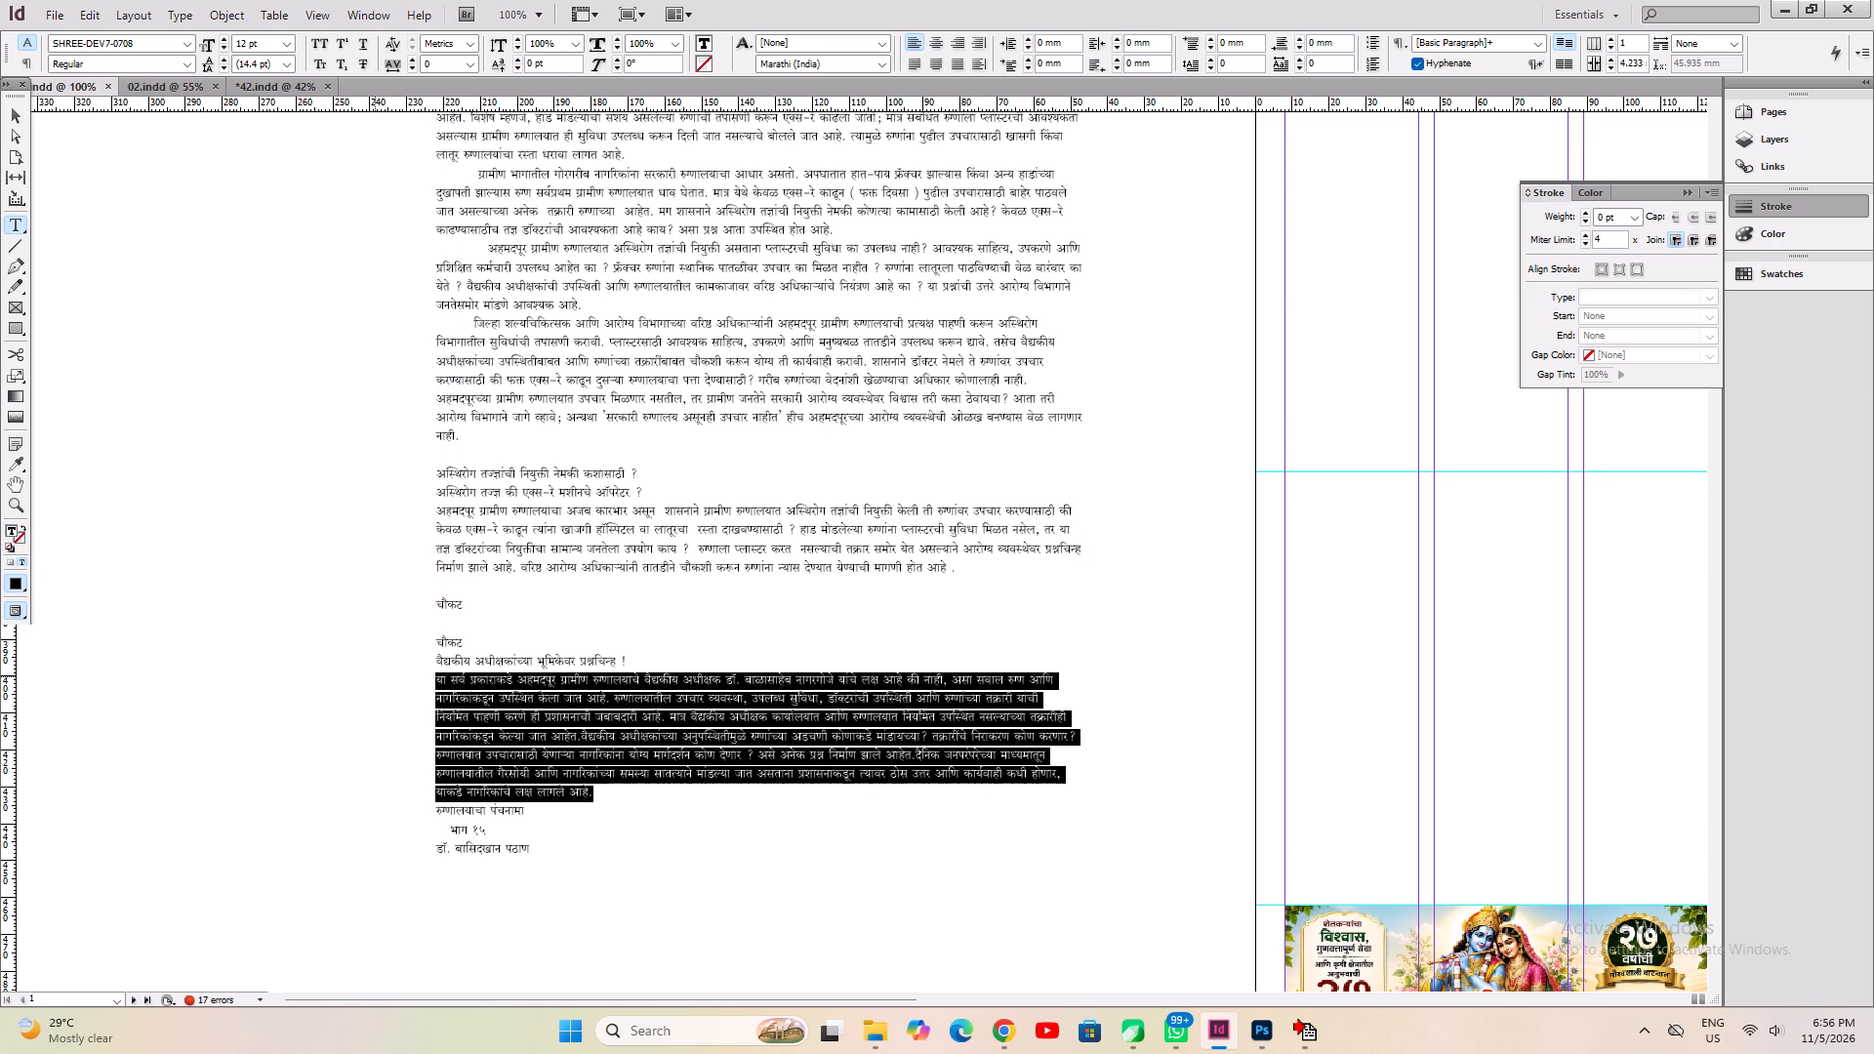
{"action": "left_click_drag", "start_coordinate": [375, 676], "coordinate": [376, 667]}
{"action": "key", "text": "ctrl+x"}
{"action": "left_click_drag", "start_coordinate": [904, 651], "coordinate": [0, 370], "text": "alt"}
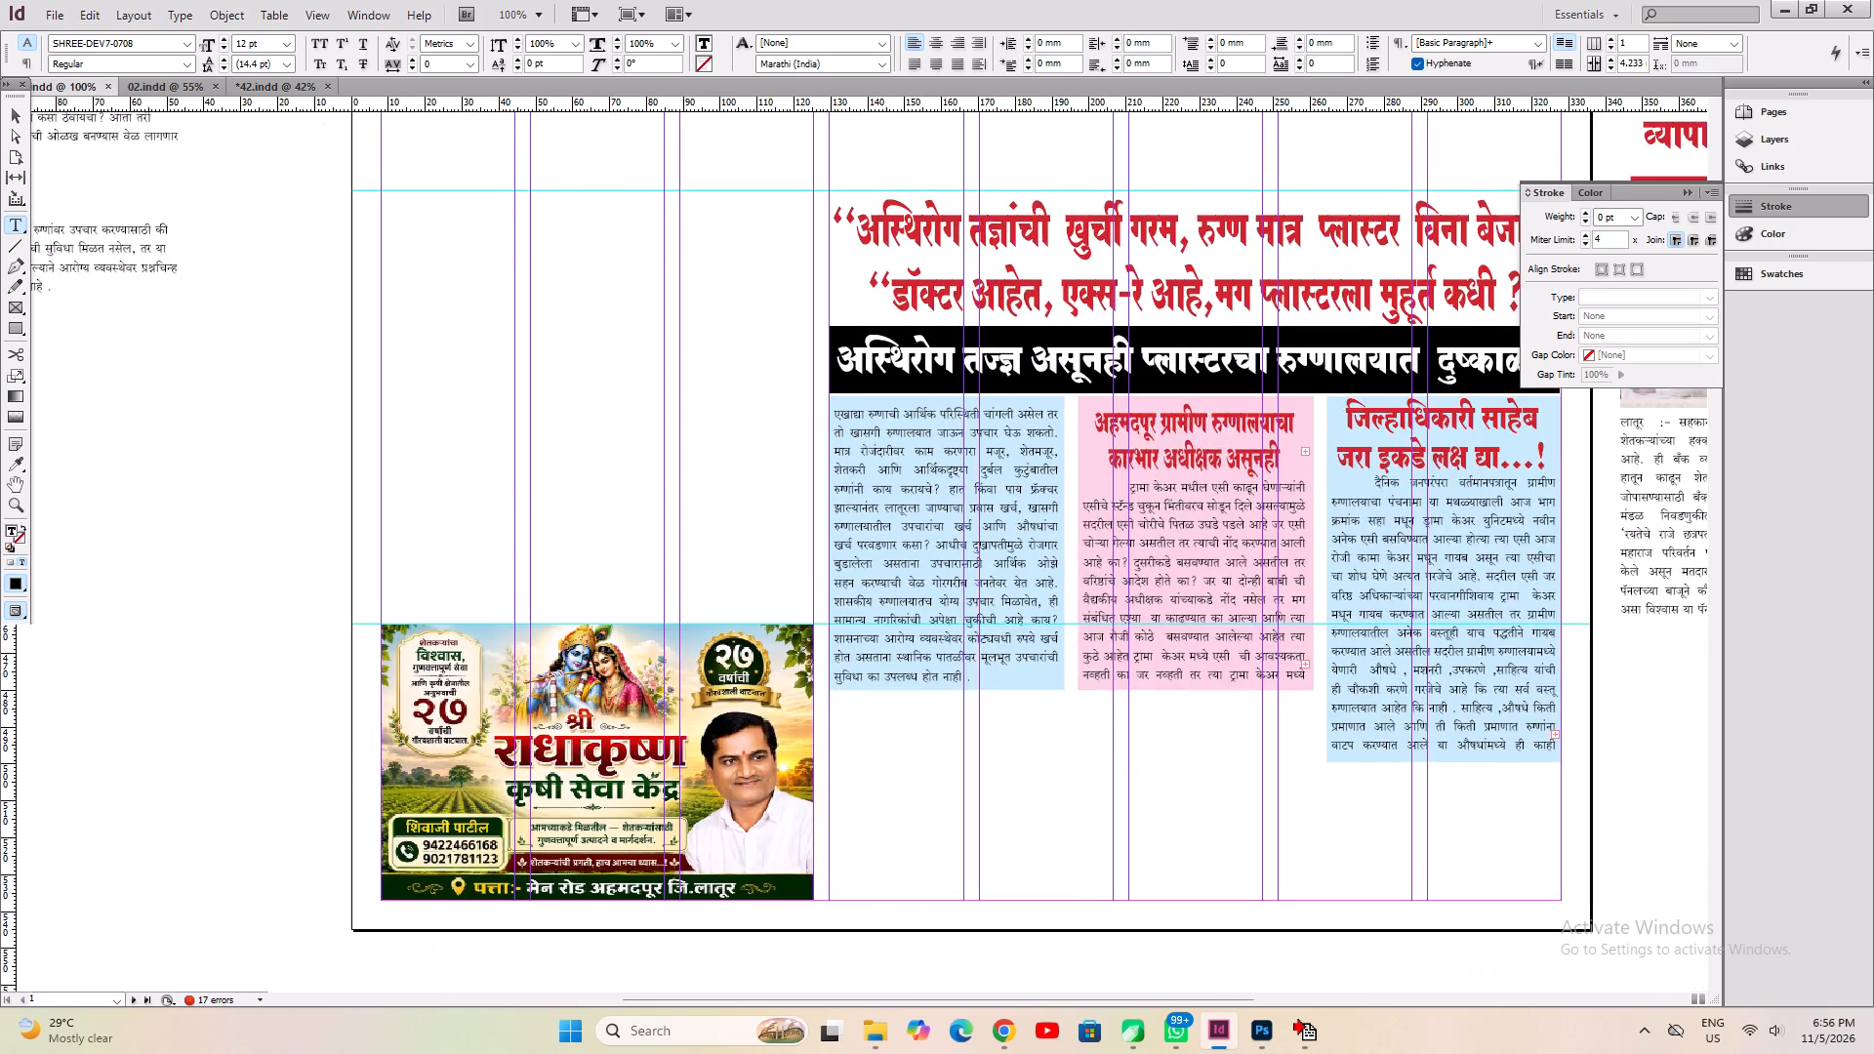
{"action": "left_click_drag", "start_coordinate": [705, 596], "coordinate": [87, 369], "text": "alt"}
{"action": "left_click_drag", "start_coordinate": [459, 552], "coordinate": [747, 797]}
{"action": "key", "text": "ctrl+v"}
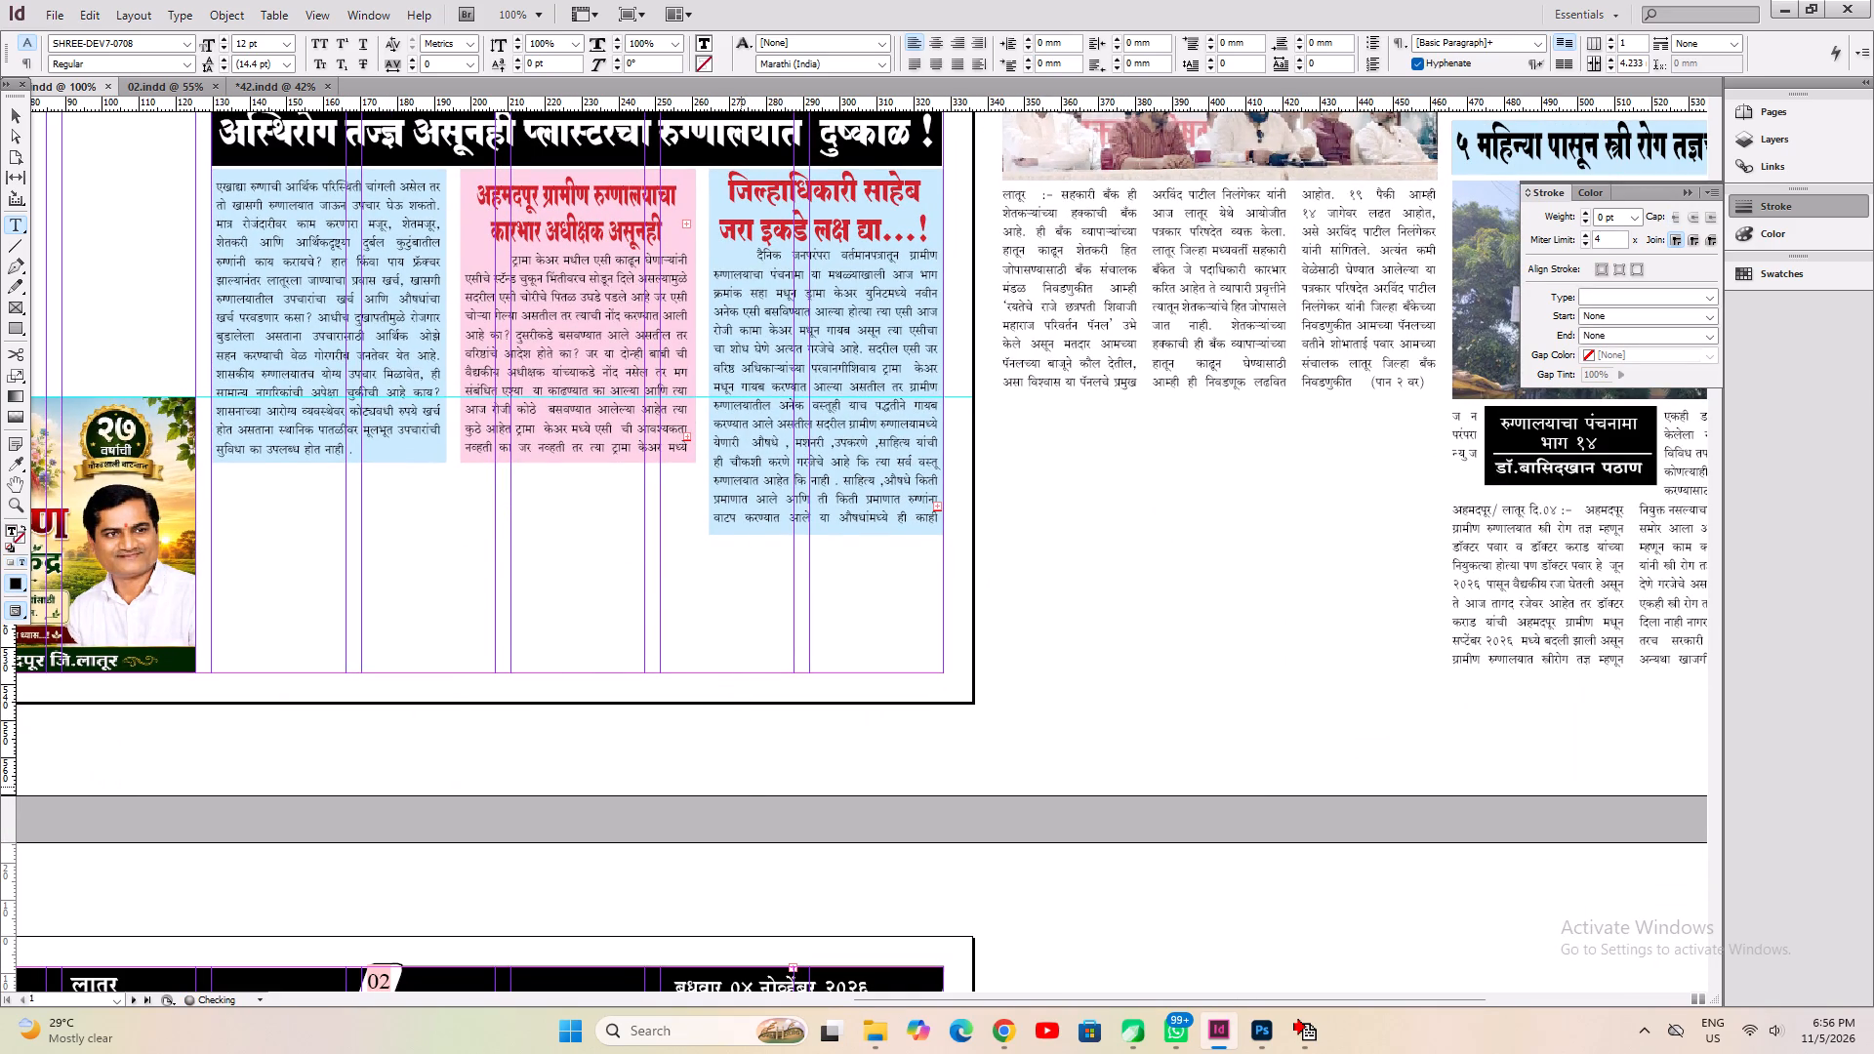
Replace the right blue box's headline with the new frame's heading, वैद्यकीय अधीक्षकांच्या भूमिकेवर प्रश्नचिन्ह !, pasted without its source formatting.
{"action": "left_click_drag", "start_coordinate": [696, 565], "coordinate": [0, 564]}
{"action": "key", "text": "ctrl+x"}
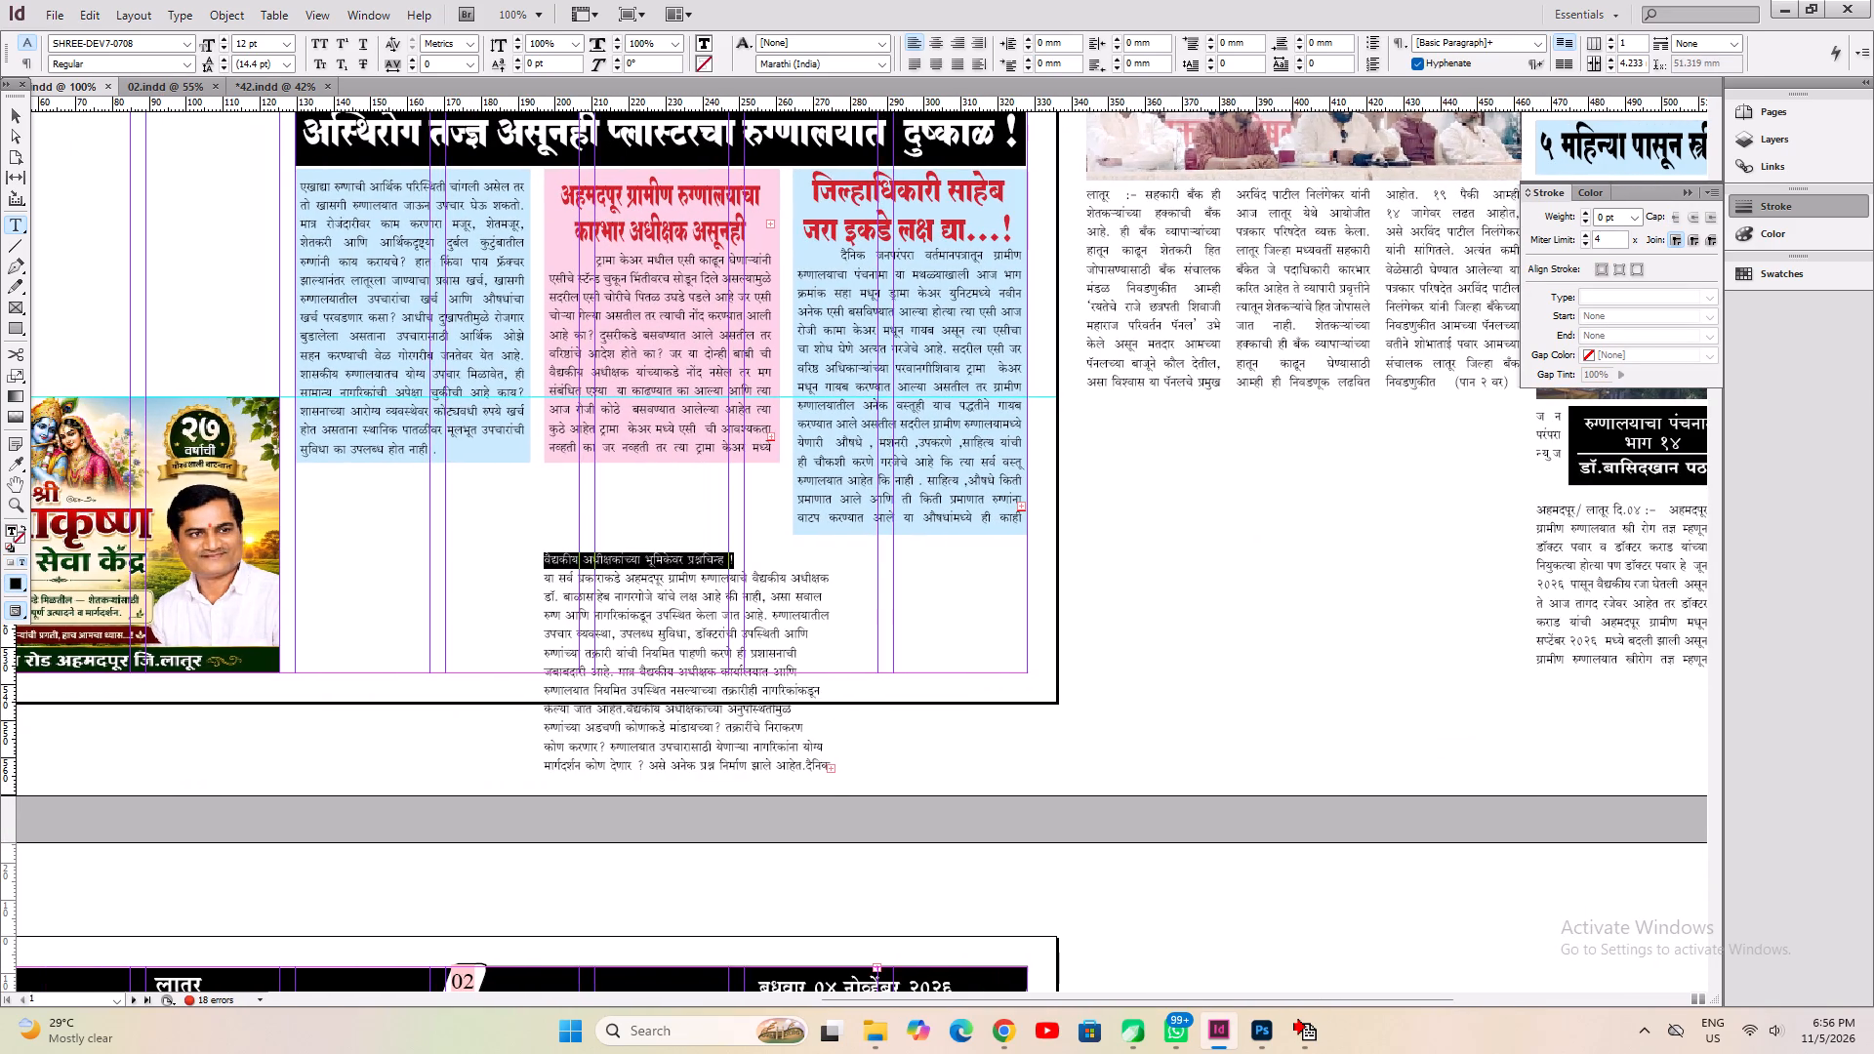
{"action": "left_click", "coordinate": [897, 246]}
{"action": "key", "text": "ctrl+a"}
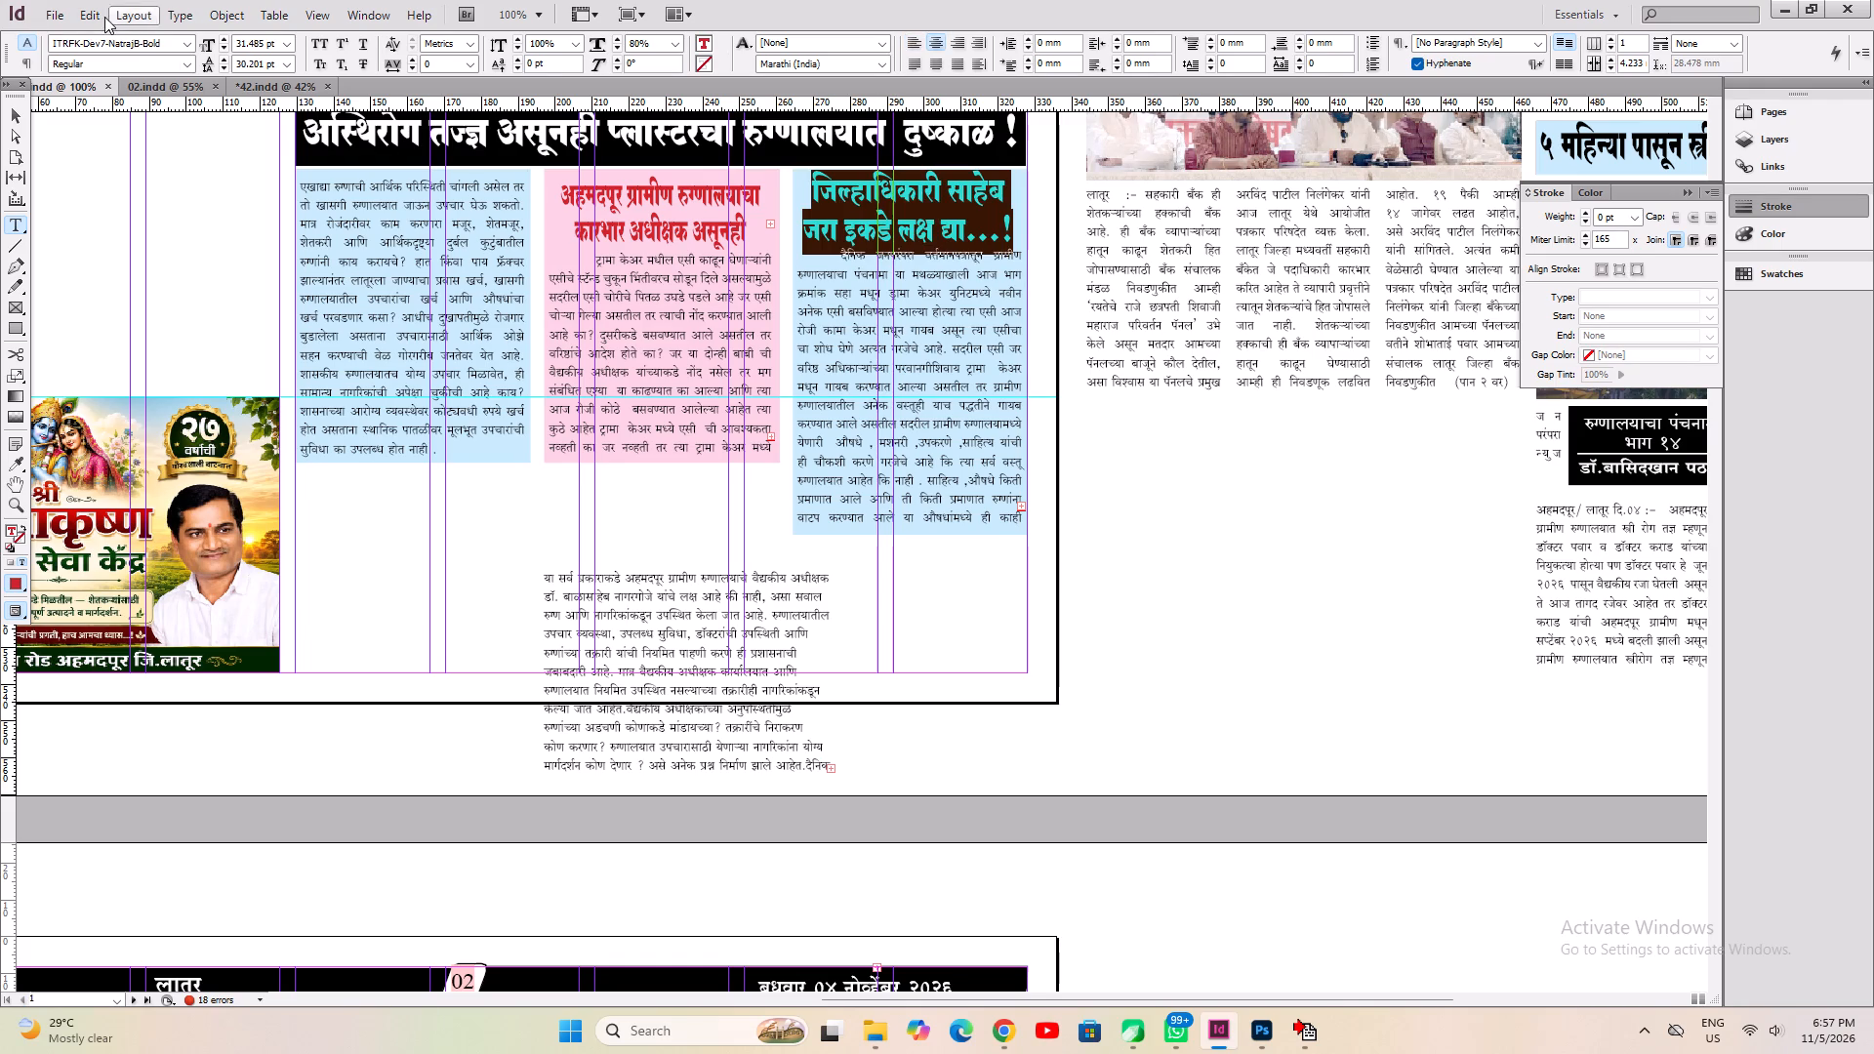
{"action": "left_click", "coordinate": [103, 17]}
{"action": "left_click", "coordinate": [156, 159]}
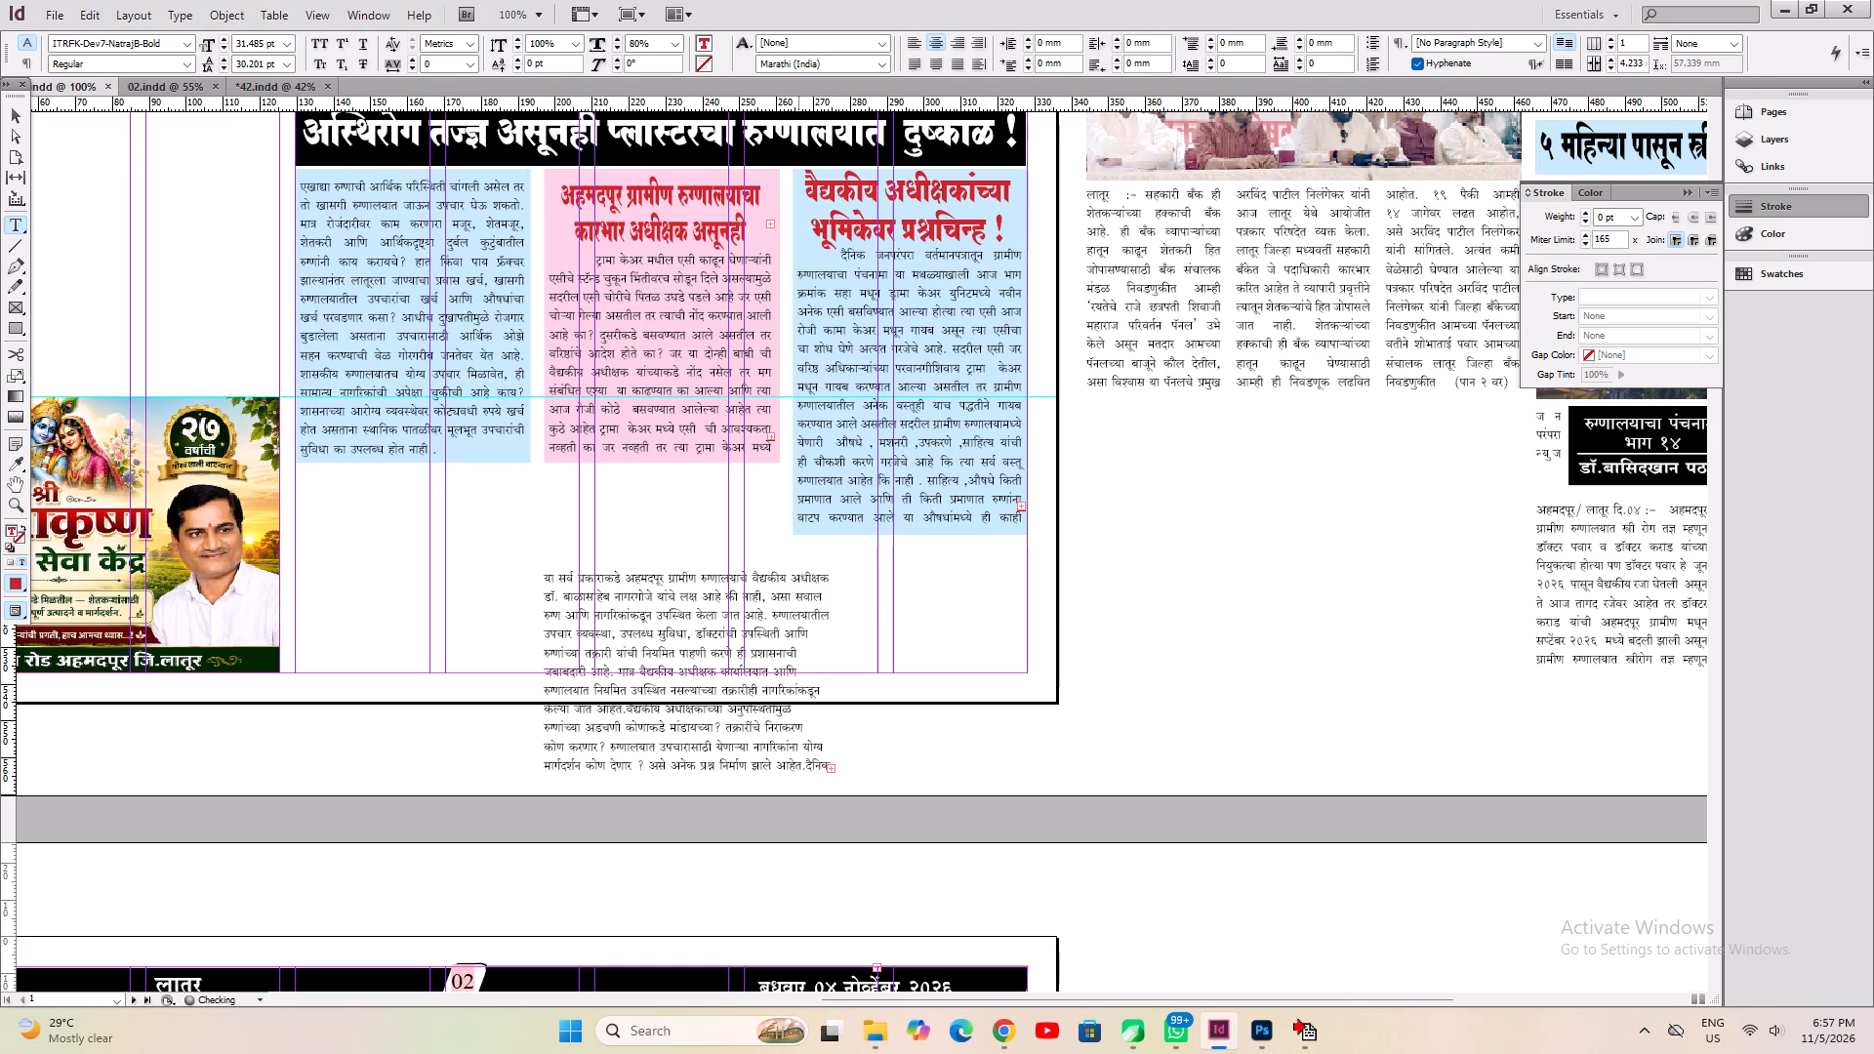
Indent and justify the paragraph in the frame below the pink box, and move it into the right blue box, replacing its body text.
{"action": "left_click", "coordinate": [736, 642]}
{"action": "left_click", "coordinate": [714, 570]}
{"action": "key", "text": "Home"}
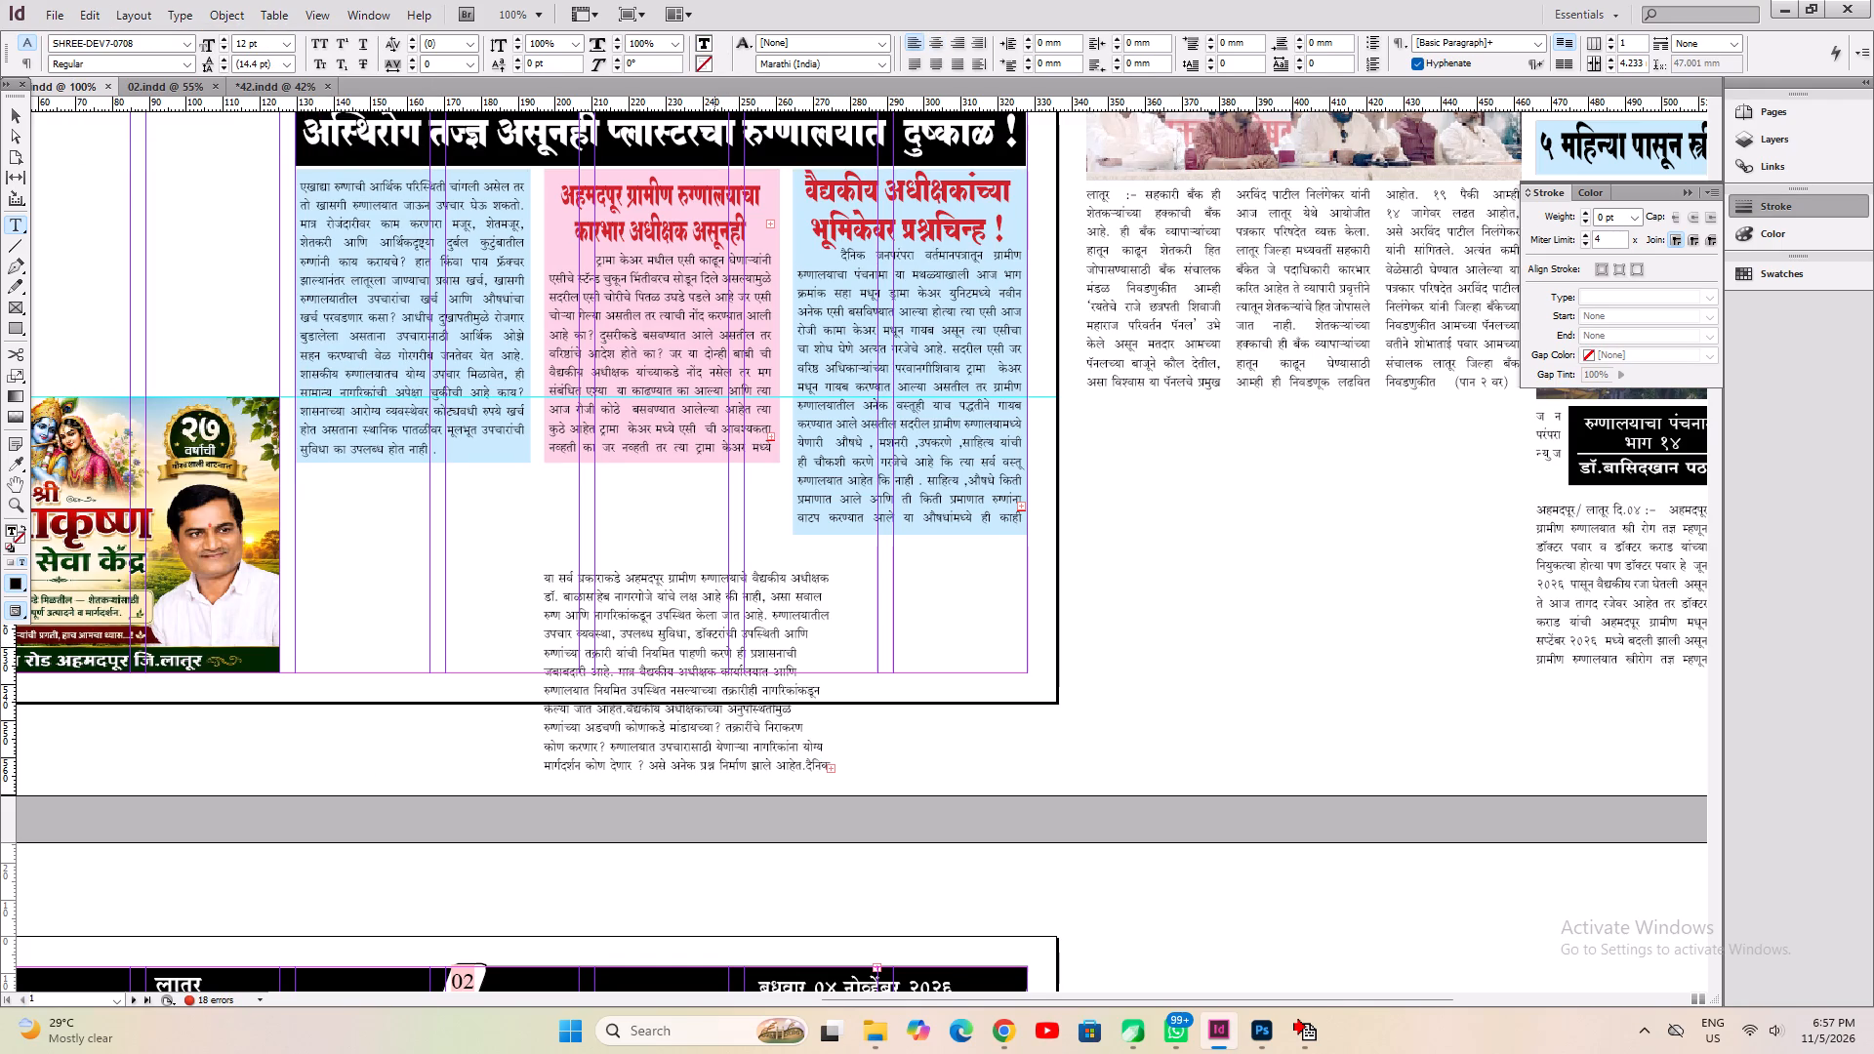
{"action": "key", "text": "BackSpace"}
{"action": "key", "text": "BackSpace"}
{"action": "key", "text": "BackSpace"}
{"action": "key", "text": "Tab"}
{"action": "key", "text": "ctrl+a"}
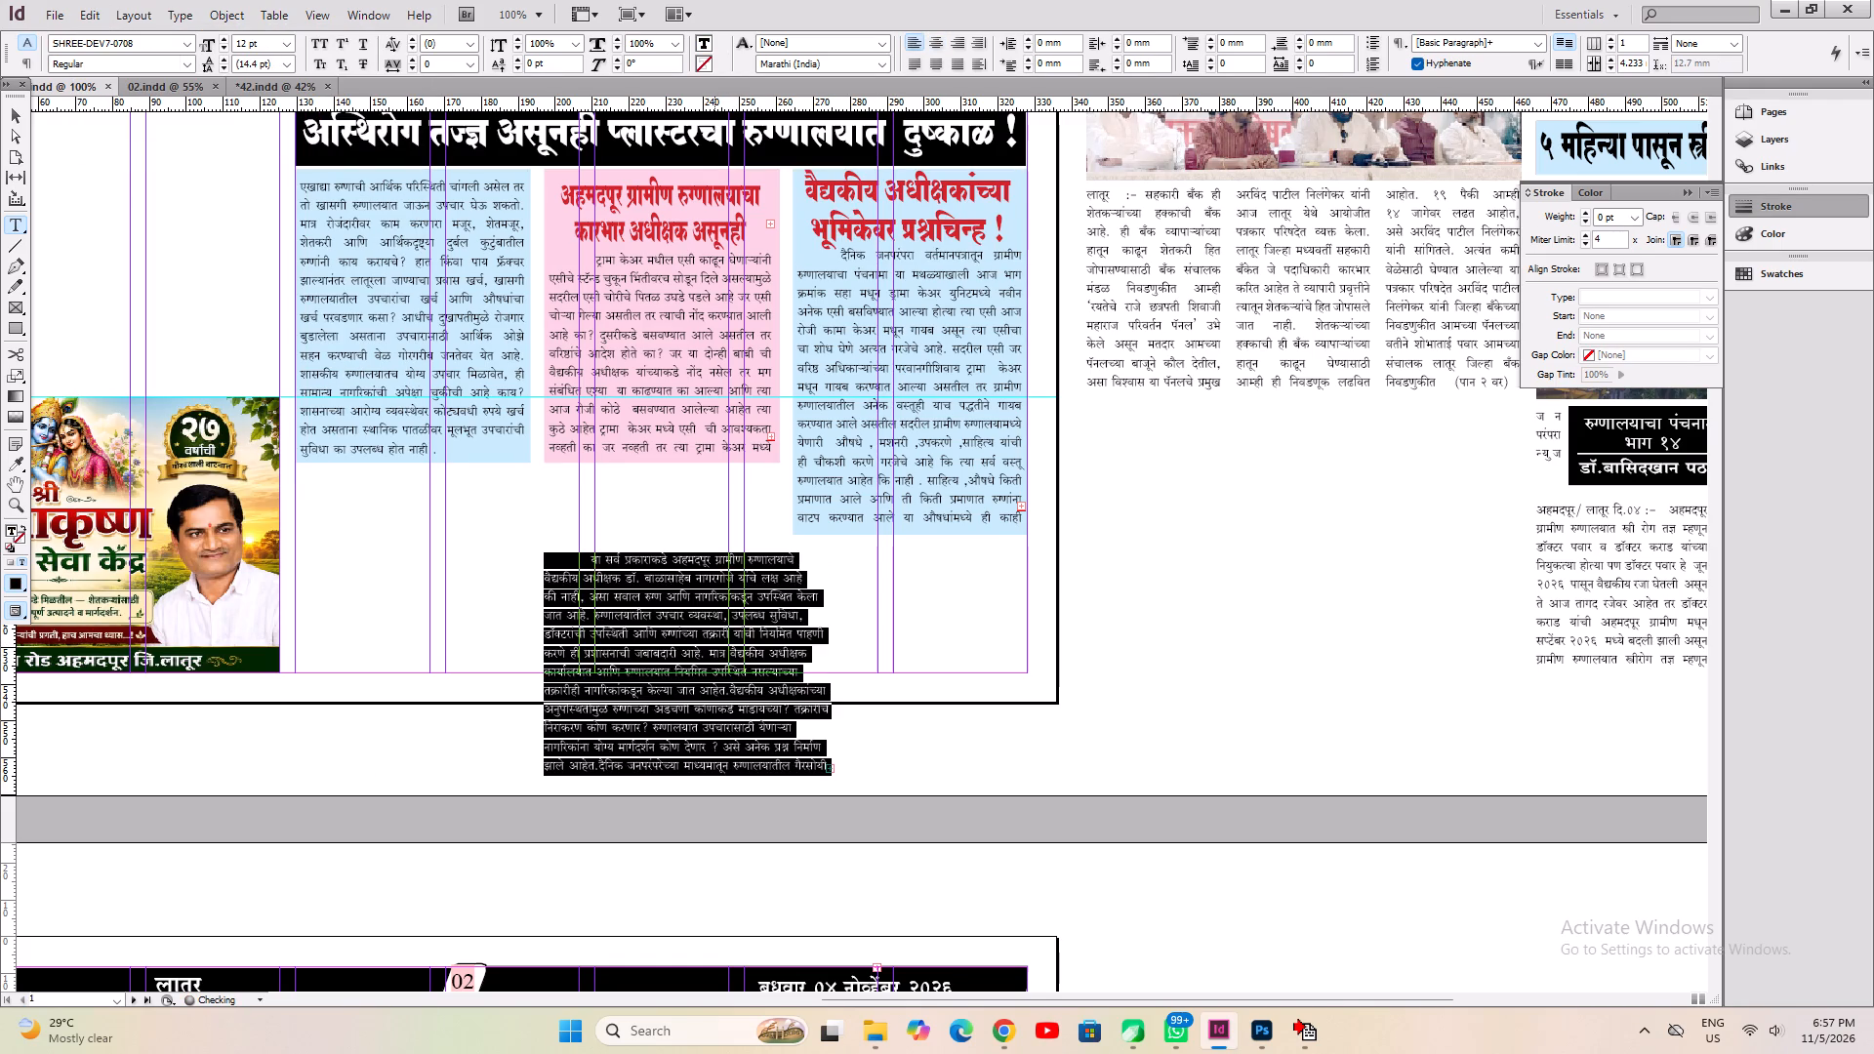
{"action": "key", "text": "ctrl+shift+j"}
{"action": "key", "text": "ctrl+x"}
{"action": "left_click", "coordinate": [929, 427]}
{"action": "key", "text": "ctrl+a"}
{"action": "key", "text": "ctrl+v"}
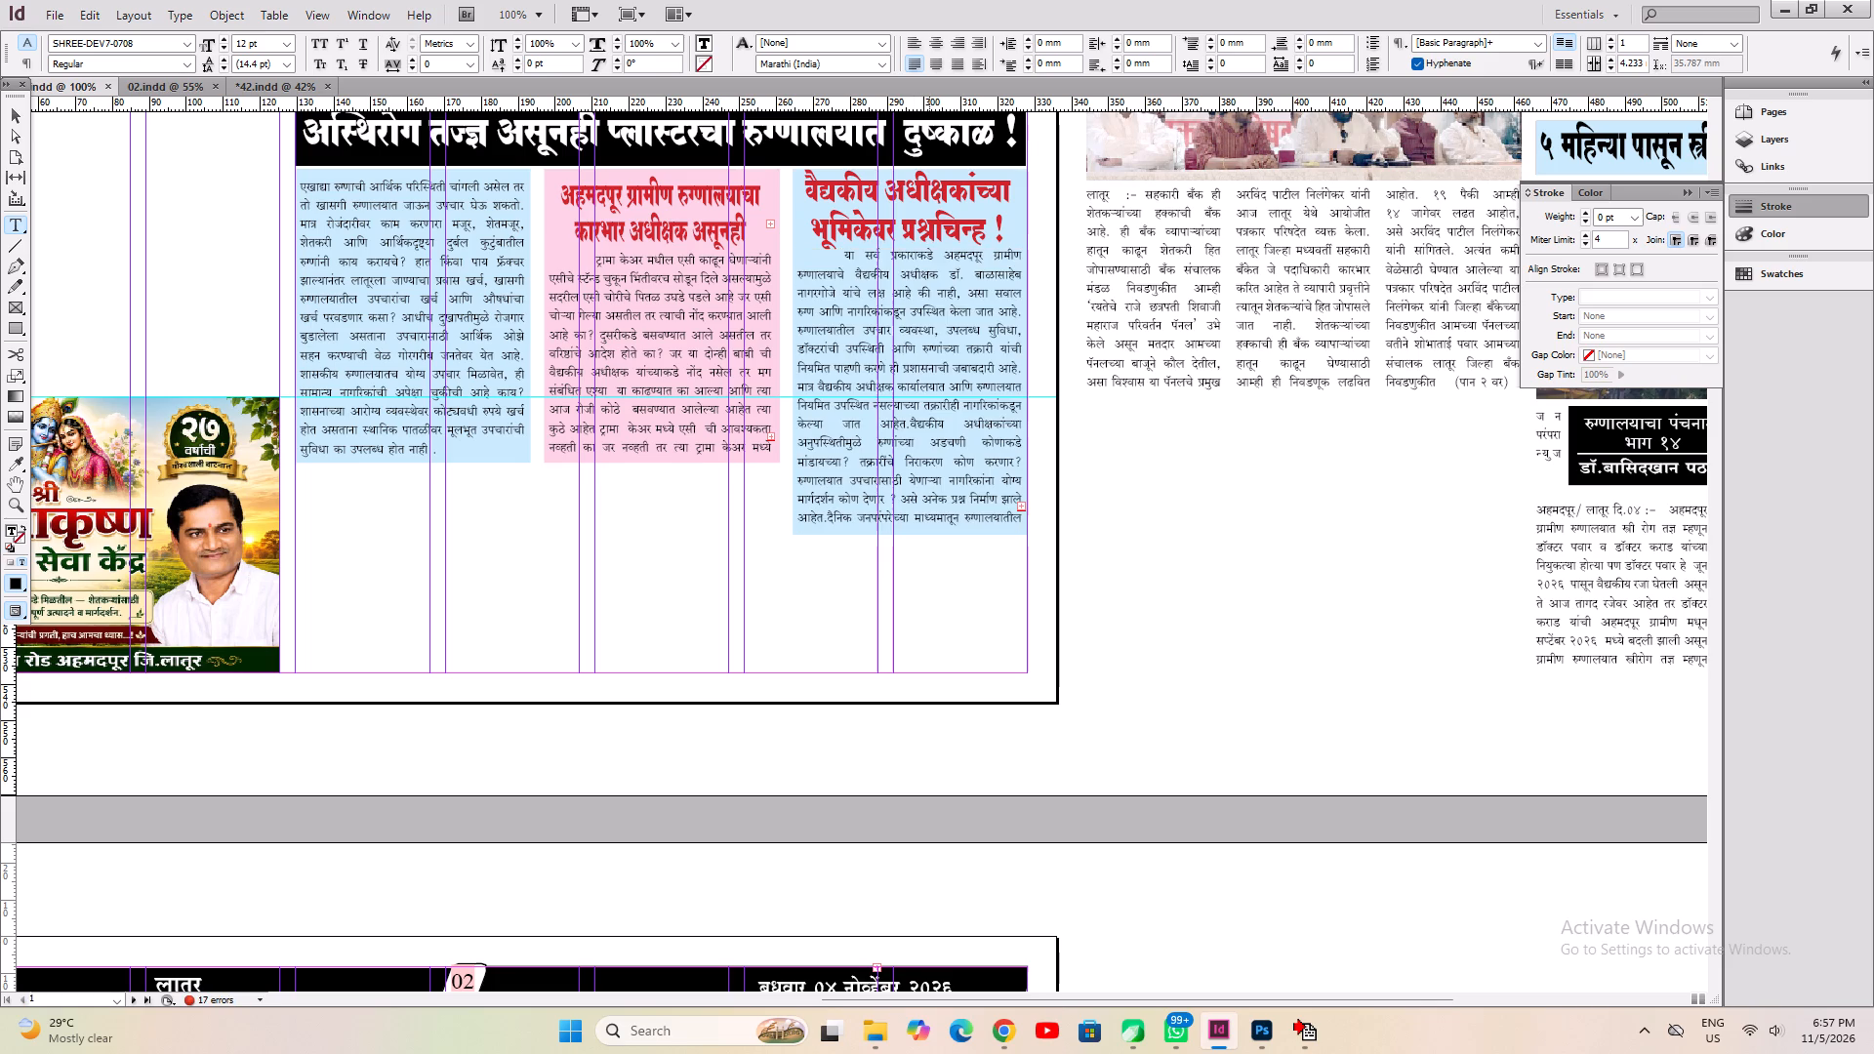
Fit the right blue box's body text frame to its content and save the document.
{"action": "key", "text": "ctrl+alt+c"}
{"action": "key", "text": "ctrl+s"}
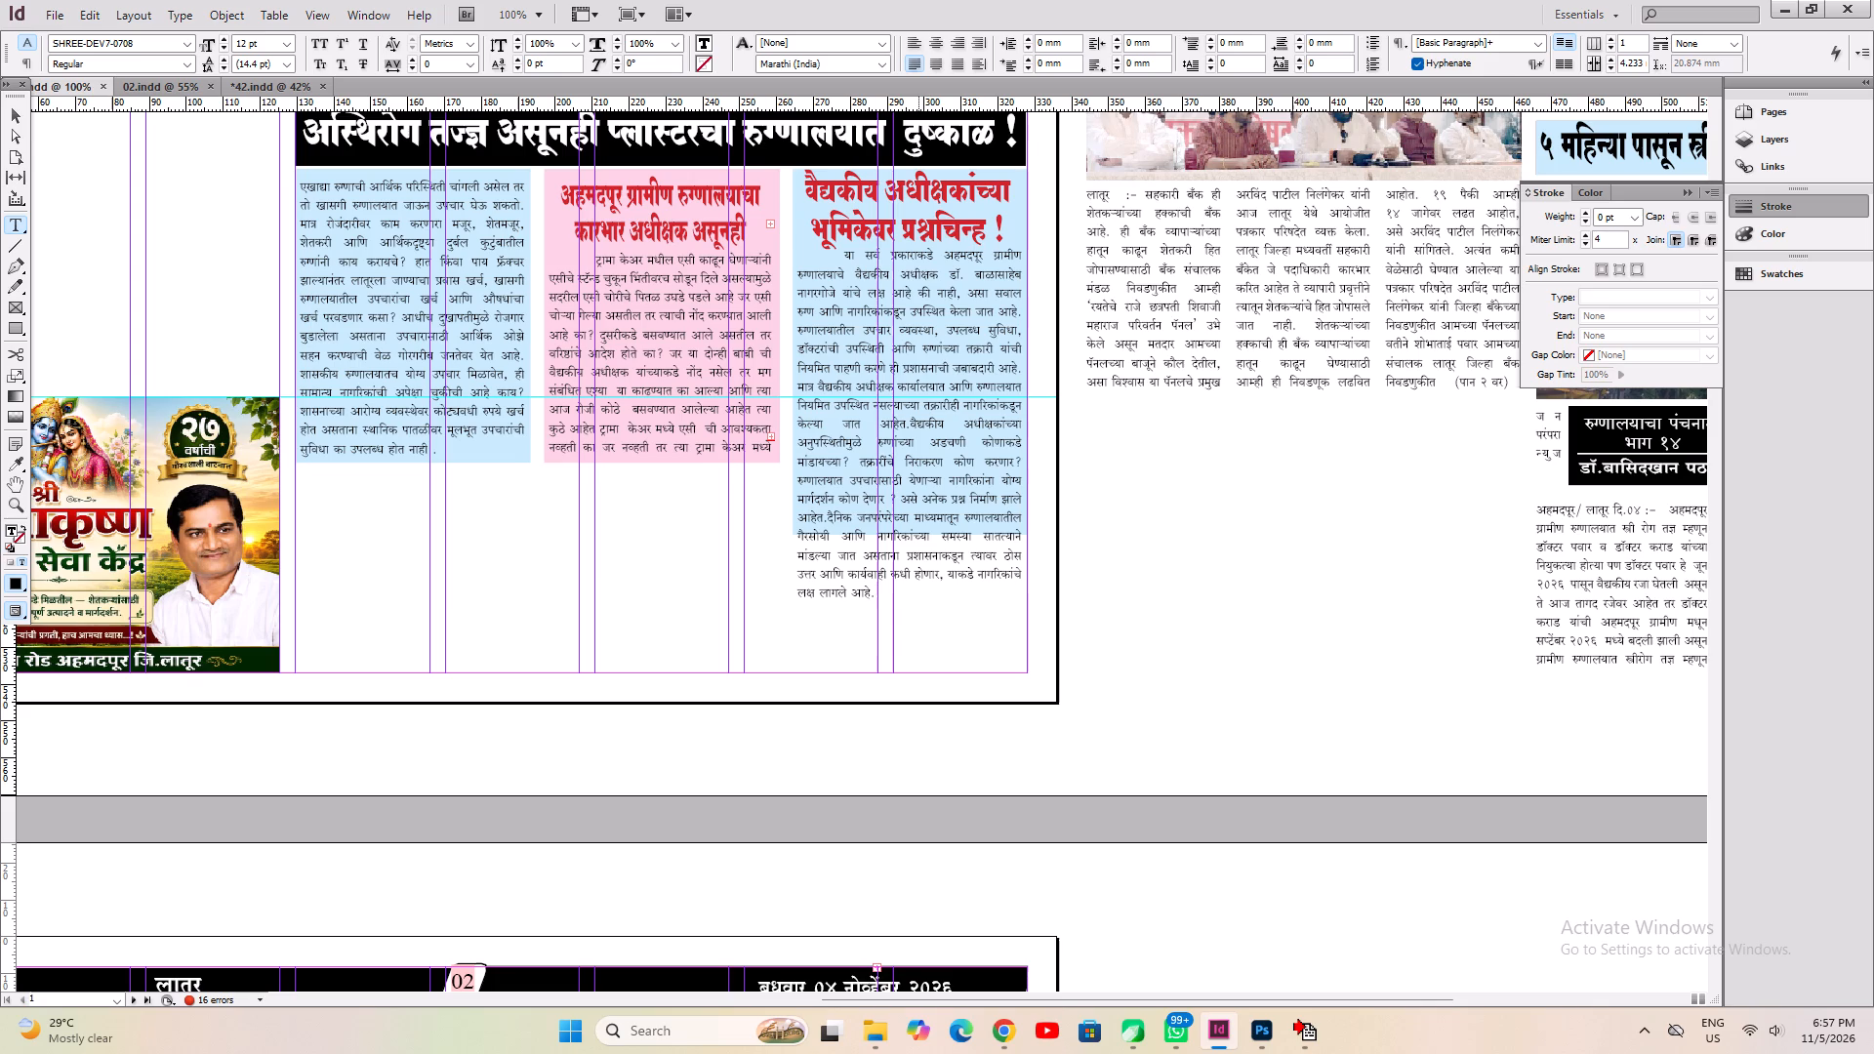
{"action": "key", "text": "ctrl+s"}
Fit the right blue box's red headline frame to its content.
{"action": "left_click", "coordinate": [7, 120]}
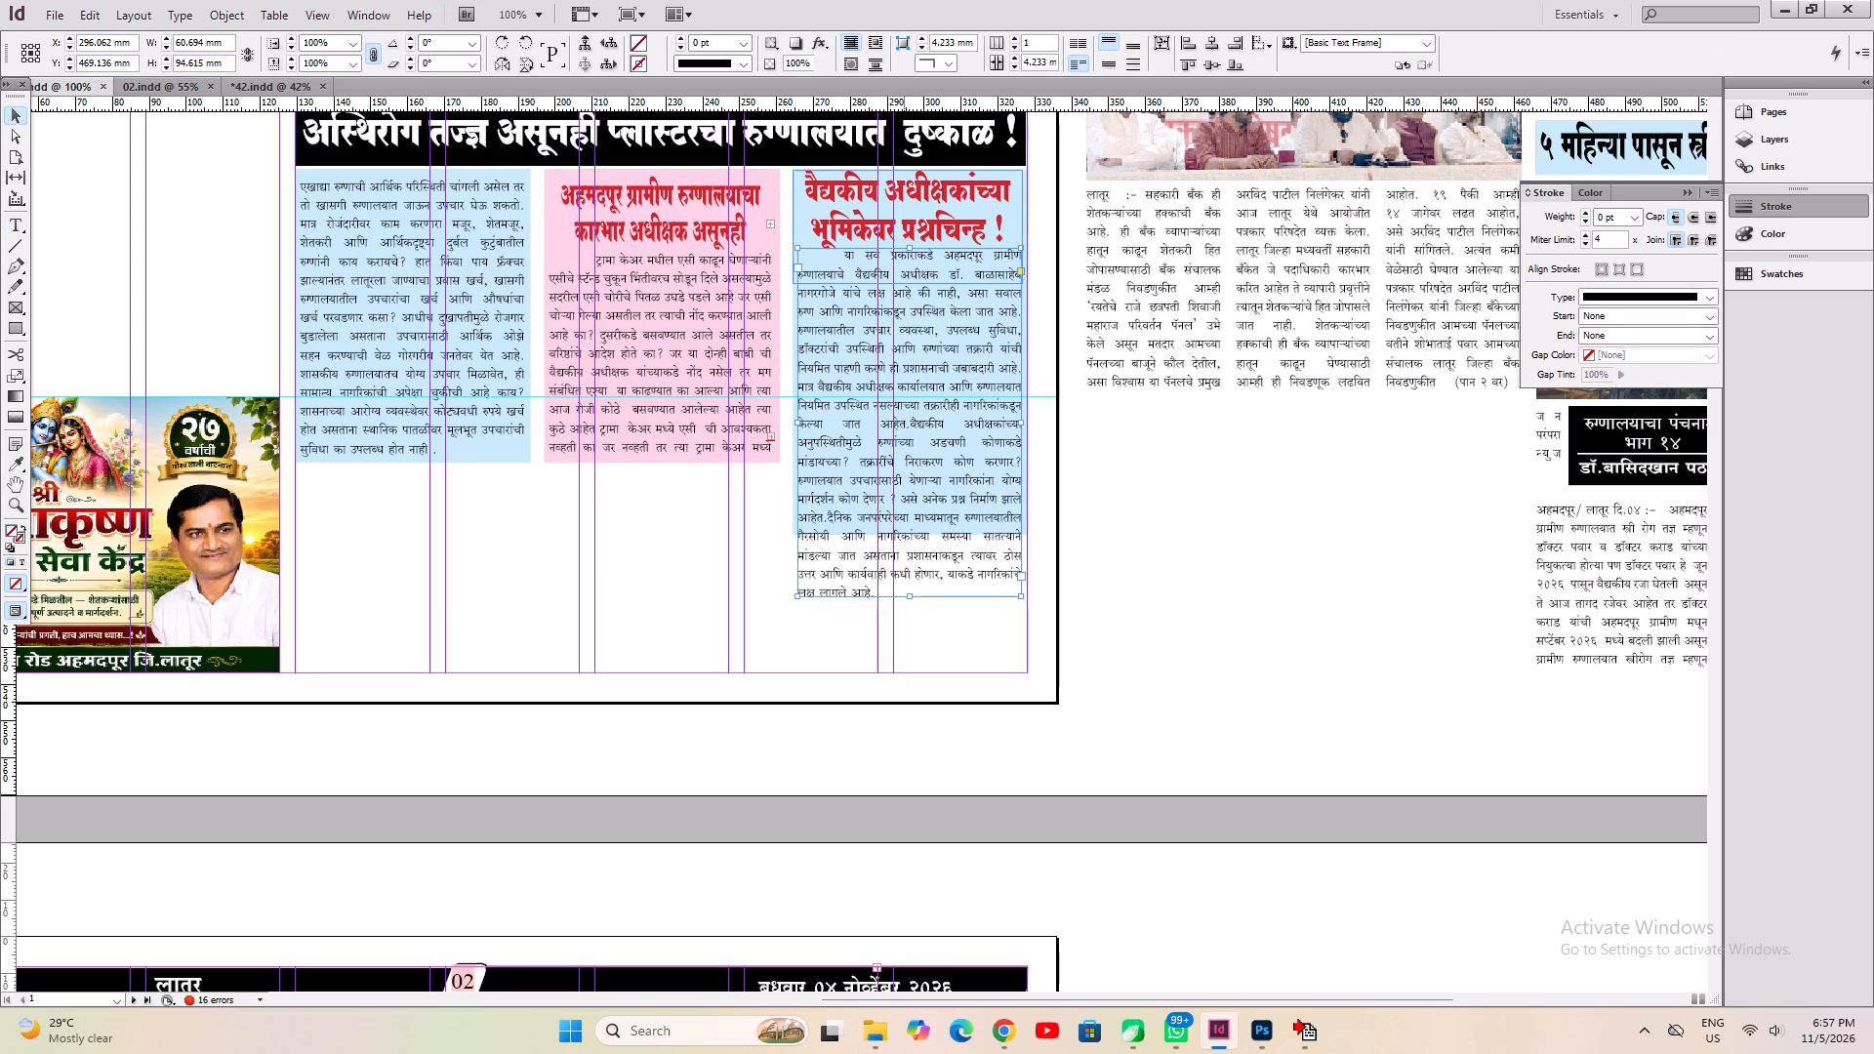
{"action": "left_click", "coordinate": [911, 180], "text": "ctrl"}
{"action": "left_click", "coordinate": [902, 182], "text": "ctrl"}
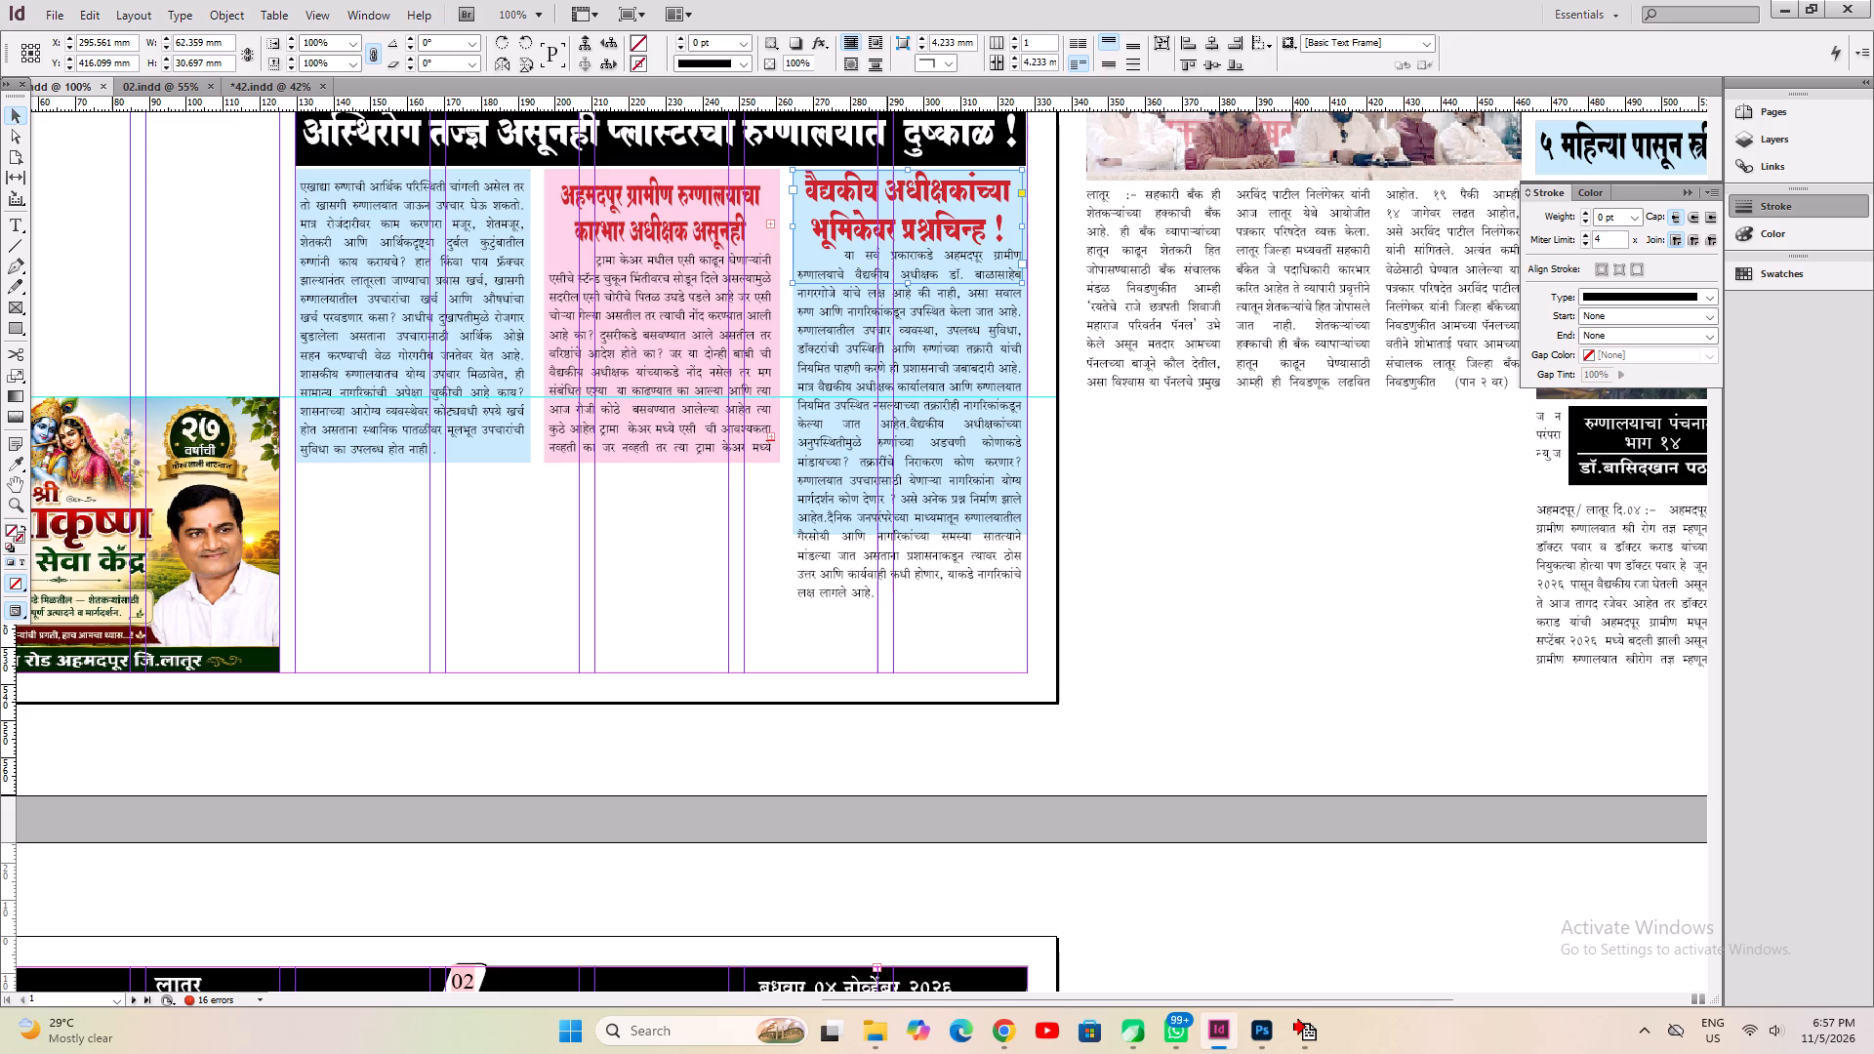
{"action": "double_click", "coordinate": [886, 229], "text": "ctrl"}
{"action": "left_click", "coordinate": [13, 113]}
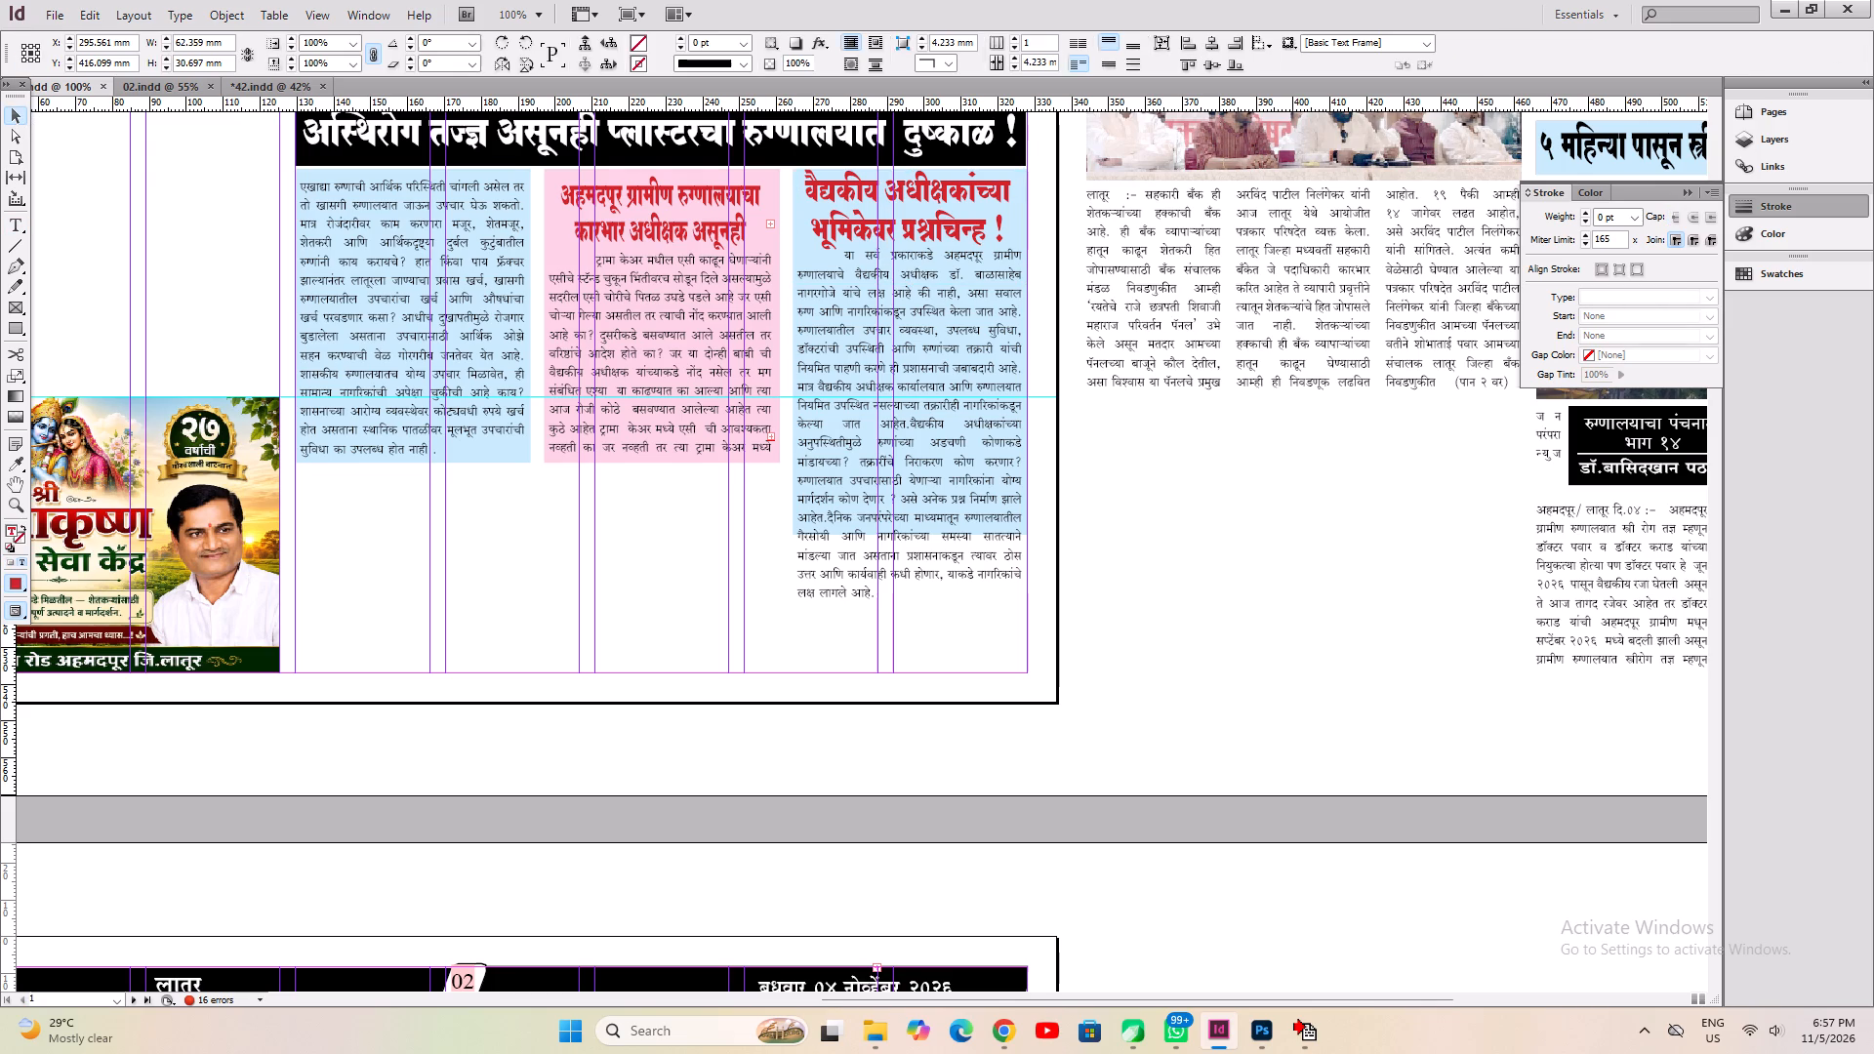
{"action": "left_click", "coordinate": [814, 424], "text": "ctrl"}
{"action": "left_click", "coordinate": [794, 428], "text": "ctrl"}
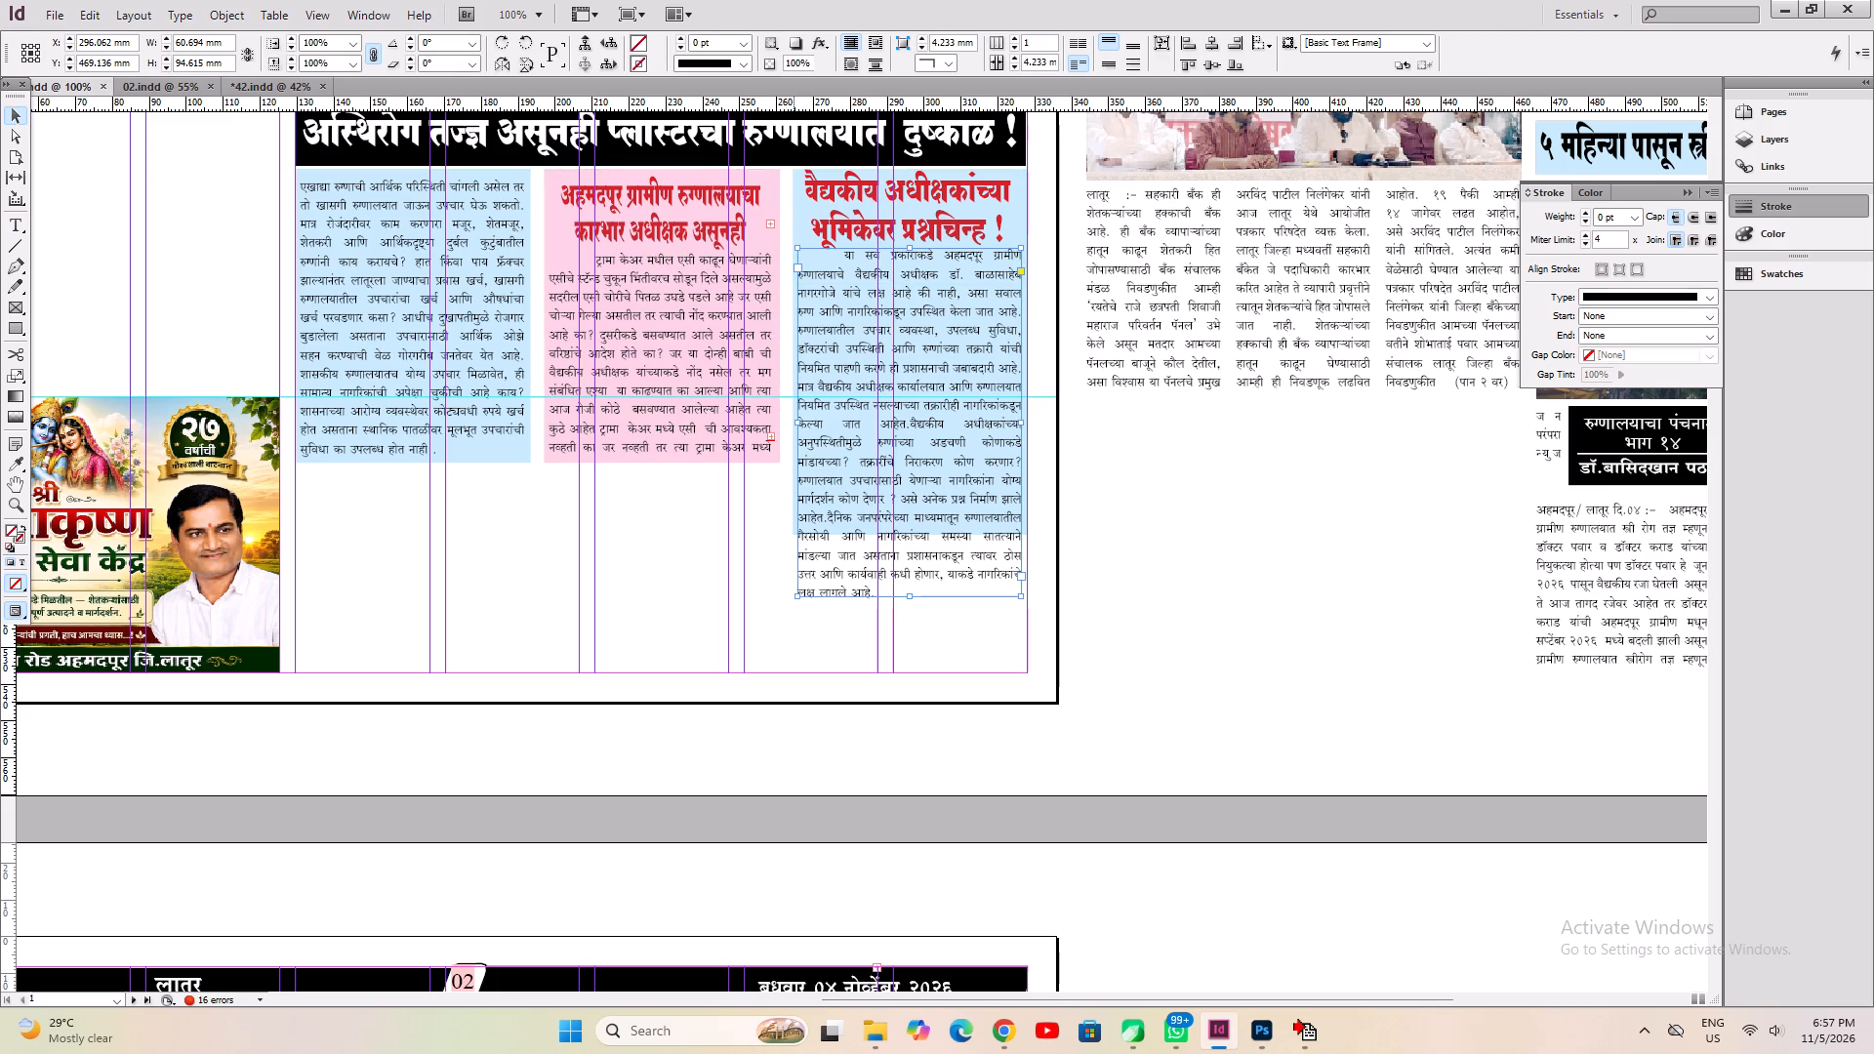
{"action": "left_click", "coordinate": [794, 428], "text": "ctrl"}
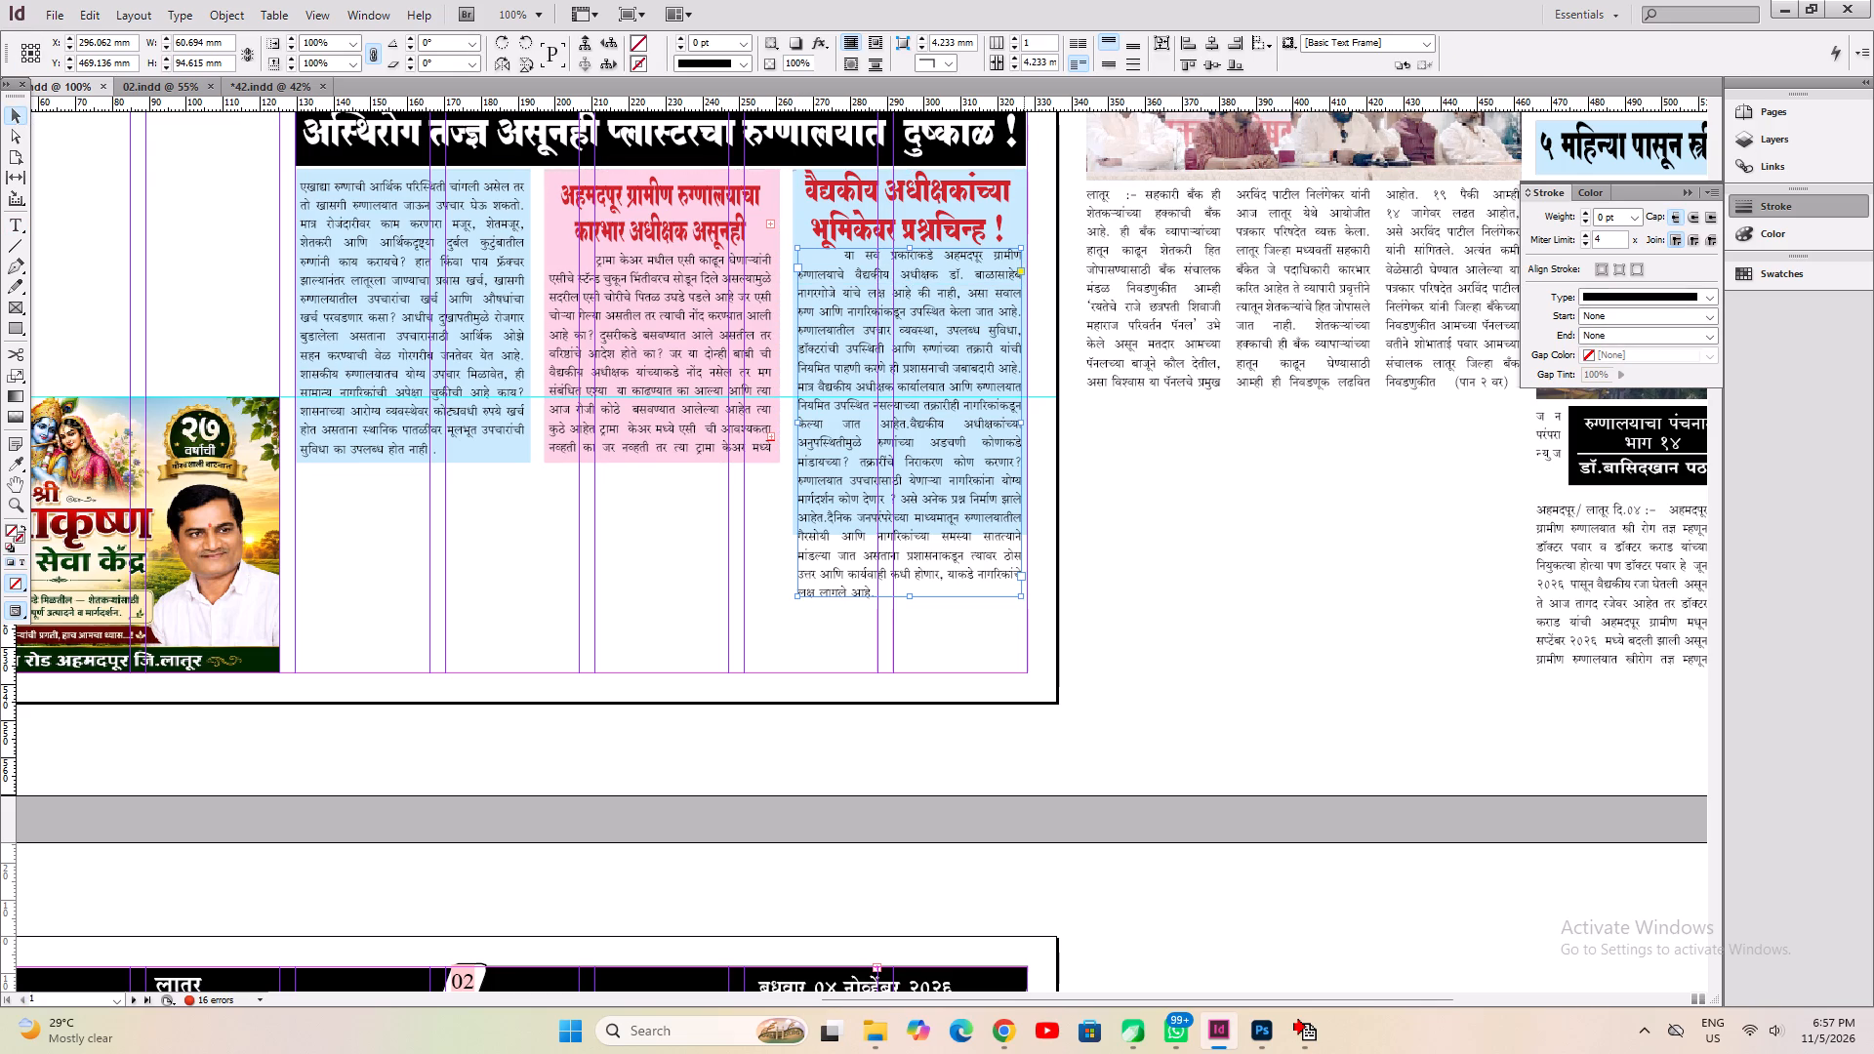
{"action": "left_click", "coordinate": [1024, 218], "text": "ctrl"}
{"action": "double_click", "coordinate": [1024, 322], "text": "ctrl"}
{"action": "left_click", "coordinate": [1027, 372], "text": "ctrl"}
{"action": "double_click", "coordinate": [1027, 372], "text": "ctrl"}
{"action": "left_click", "coordinate": [1009, 176]}
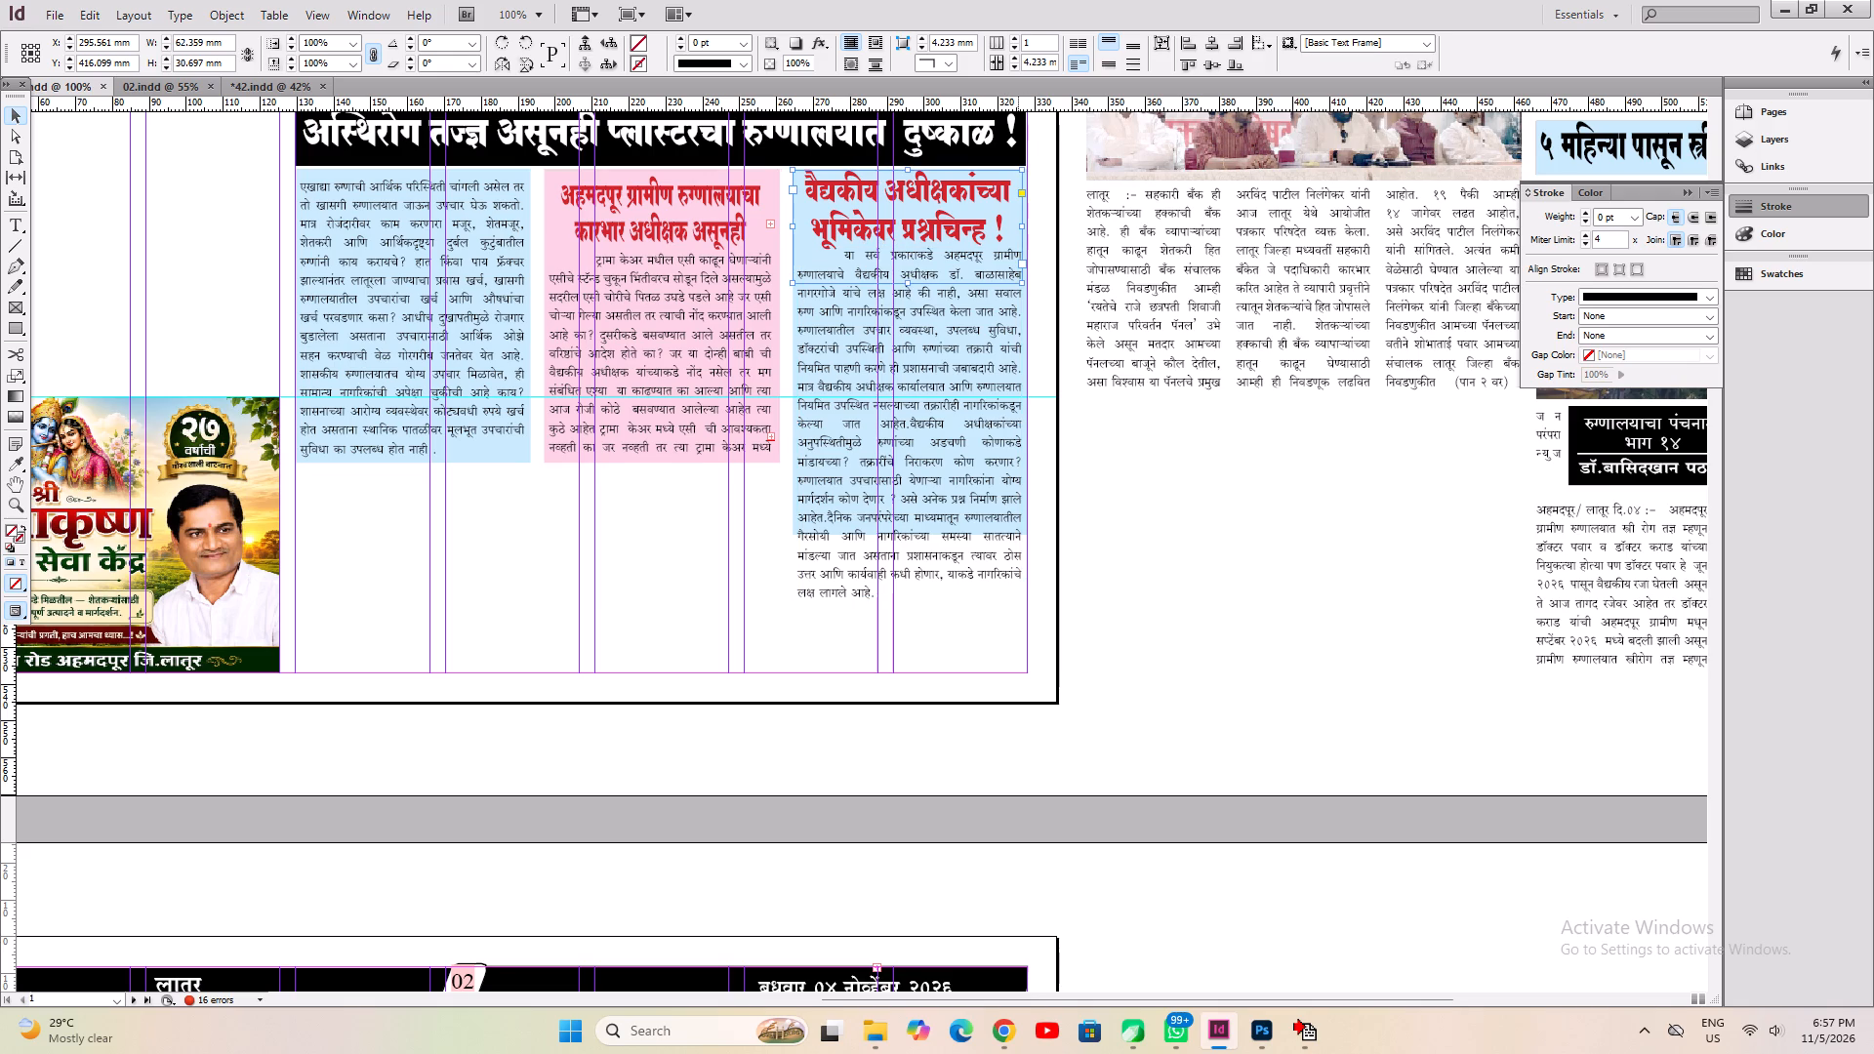
{"action": "key", "text": "ctrl+alt+c"}
Ungroup the right blue box and extend its blue background down to just below the last text line, about 119 mm high.
{"action": "left_click", "coordinate": [1059, 422]}
{"action": "left_click", "coordinate": [879, 412]}
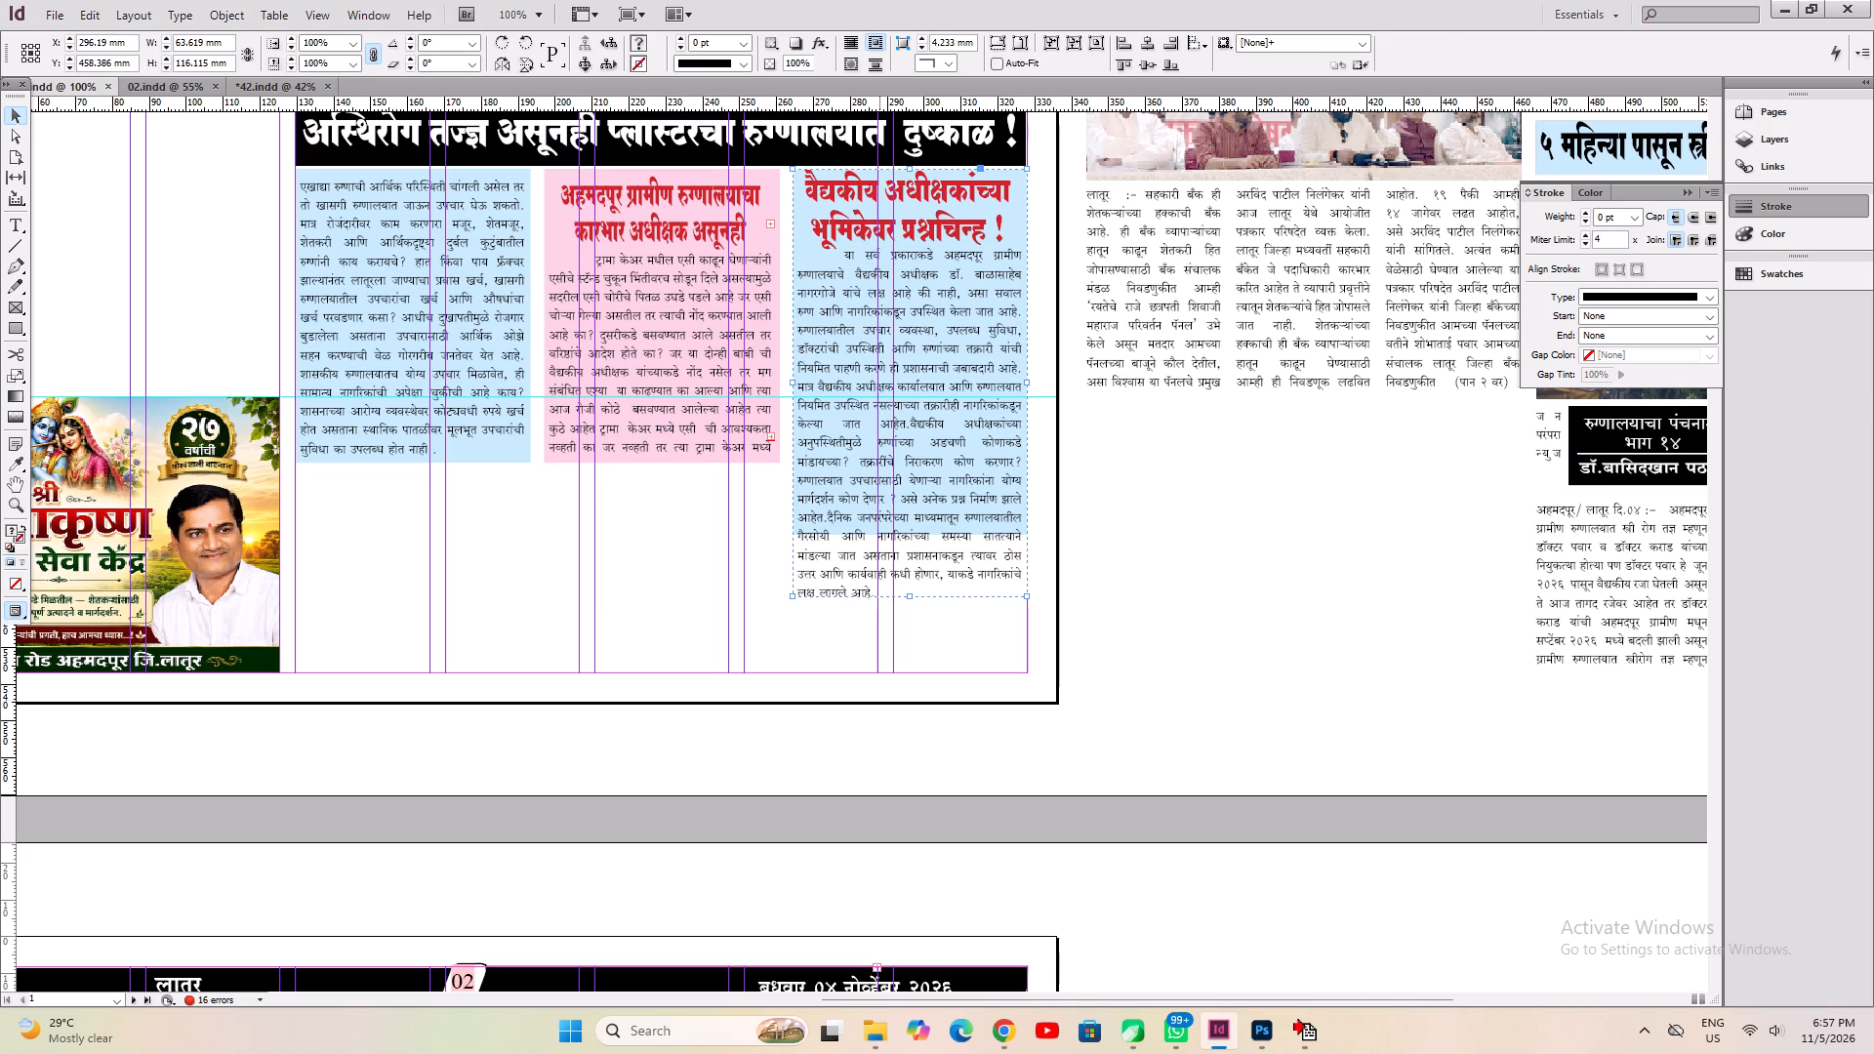
{"action": "left_click", "coordinate": [879, 412], "text": "ctrl"}
{"action": "left_click", "coordinate": [879, 412], "text": "ctrl"}
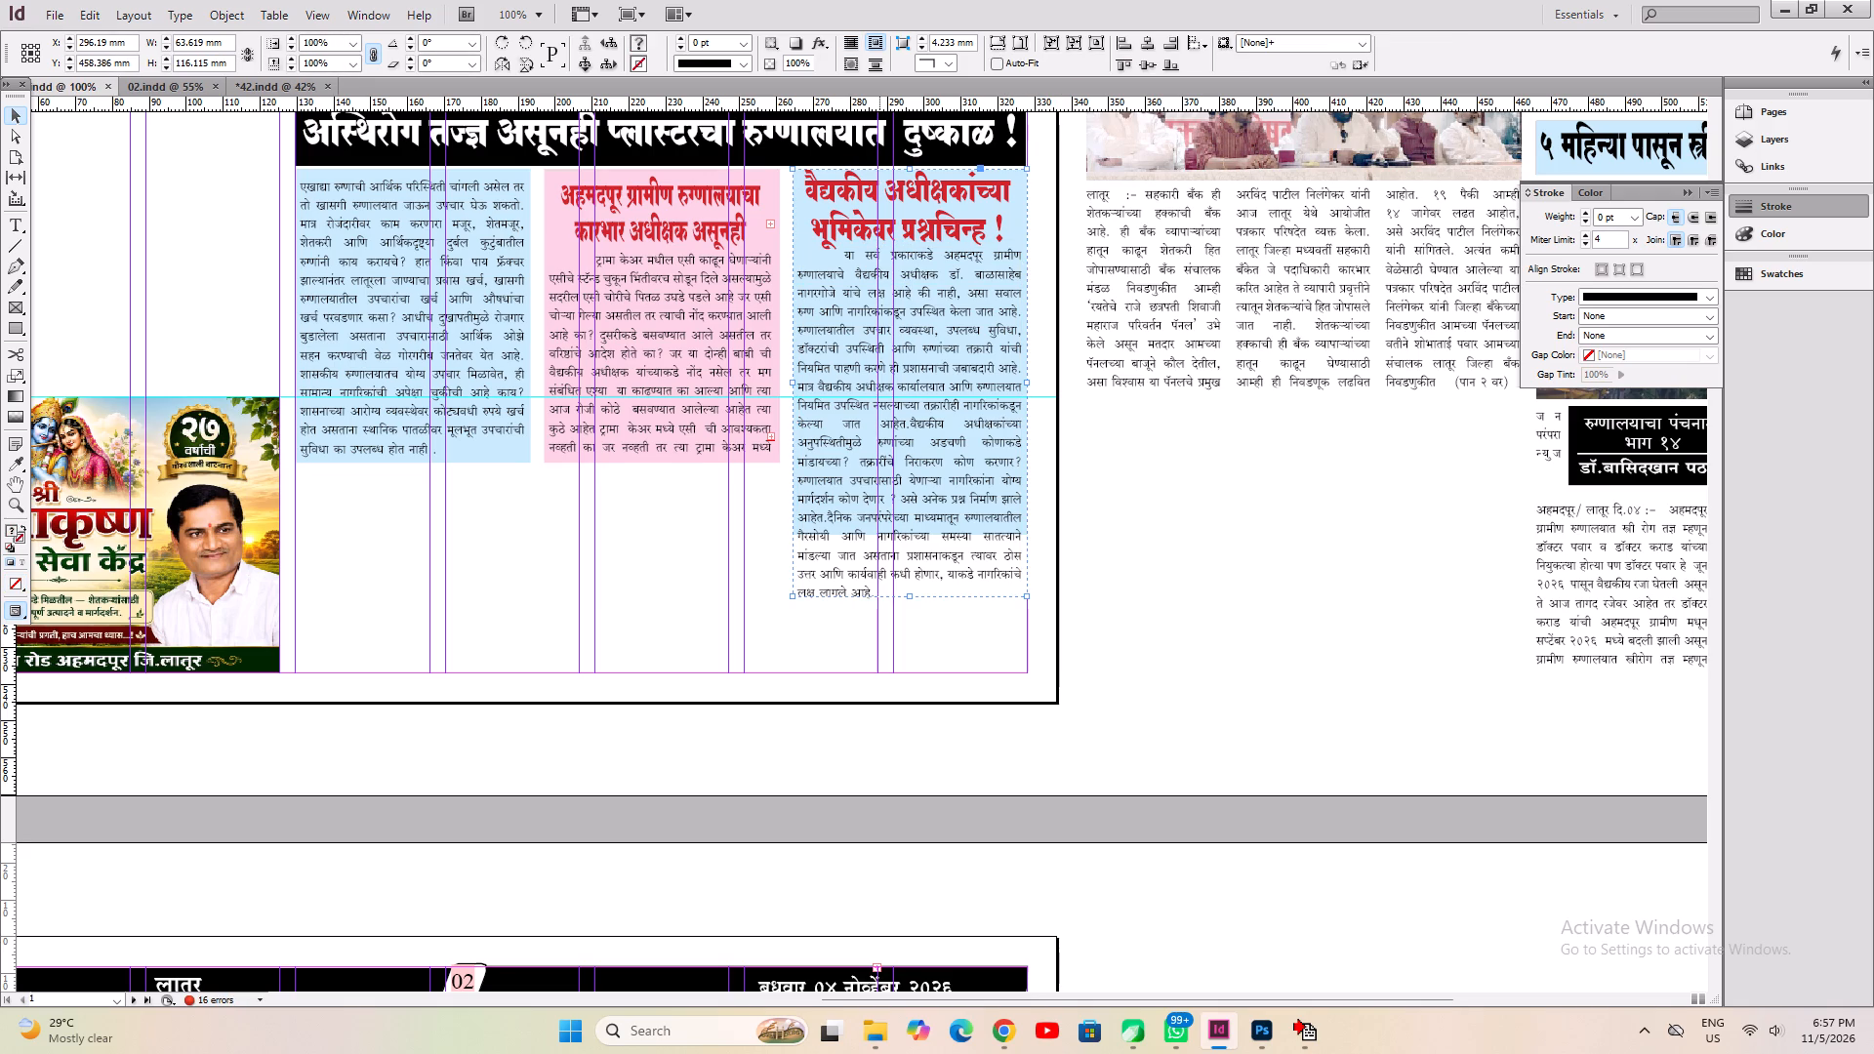
{"action": "double_click", "coordinate": [879, 412], "text": "ctrl"}
{"action": "left_click", "coordinate": [879, 412], "text": "ctrl"}
{"action": "double_click", "coordinate": [879, 412], "text": "ctrl"}
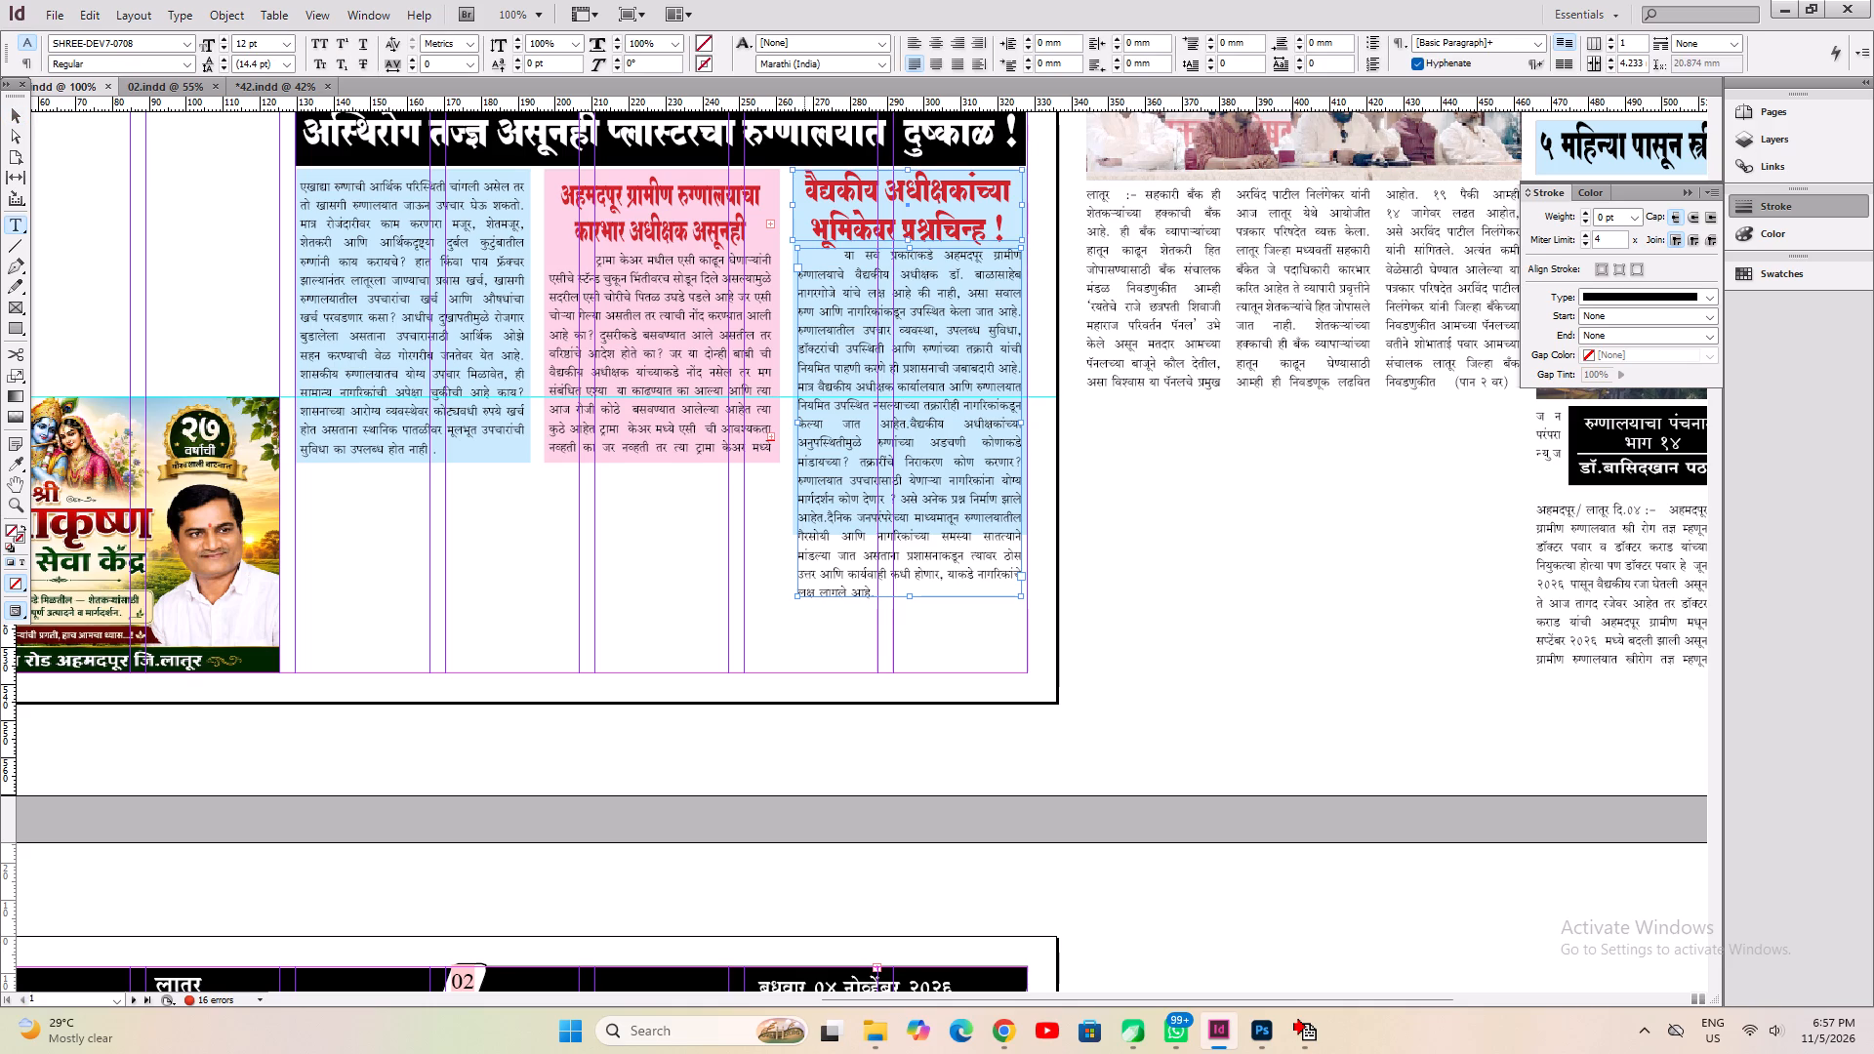
{"action": "left_click", "coordinate": [802, 223], "text": "ctrl"}
{"action": "left_click", "coordinate": [805, 244], "text": "ctrl"}
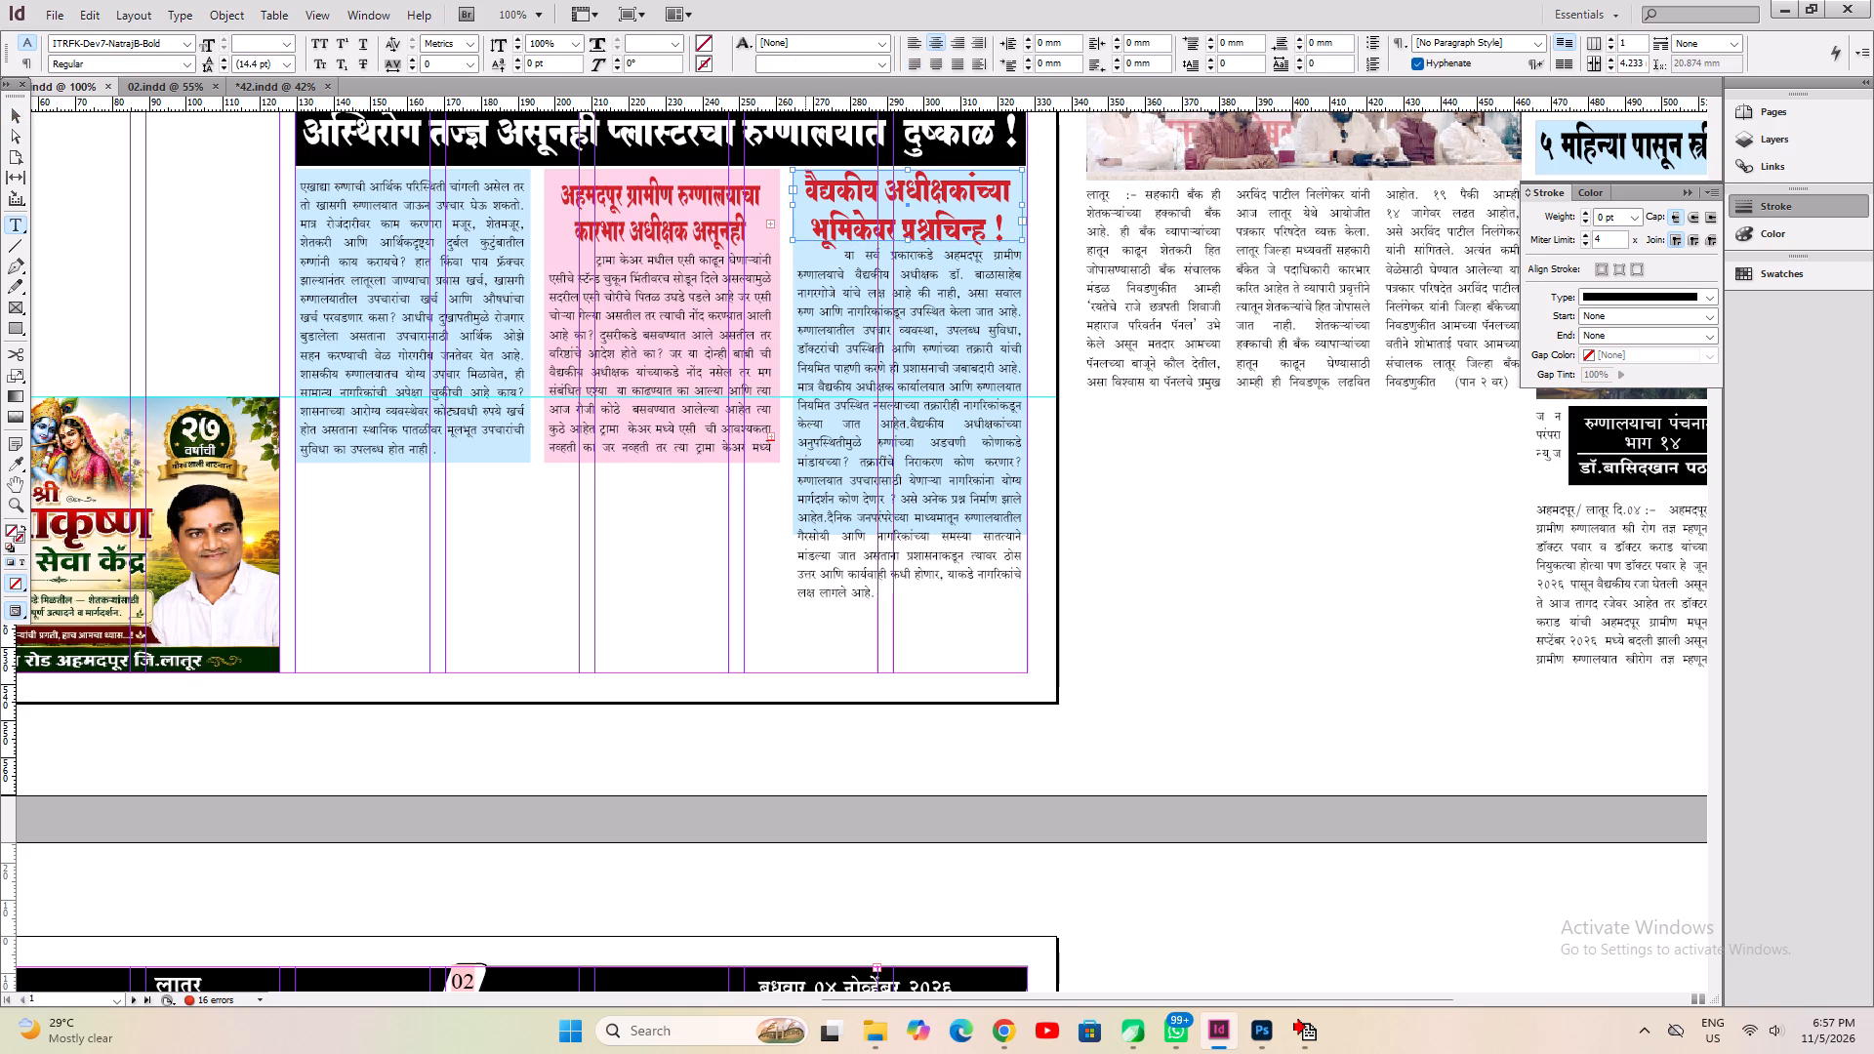
{"action": "left_click", "coordinate": [805, 244], "text": "ctrl"}
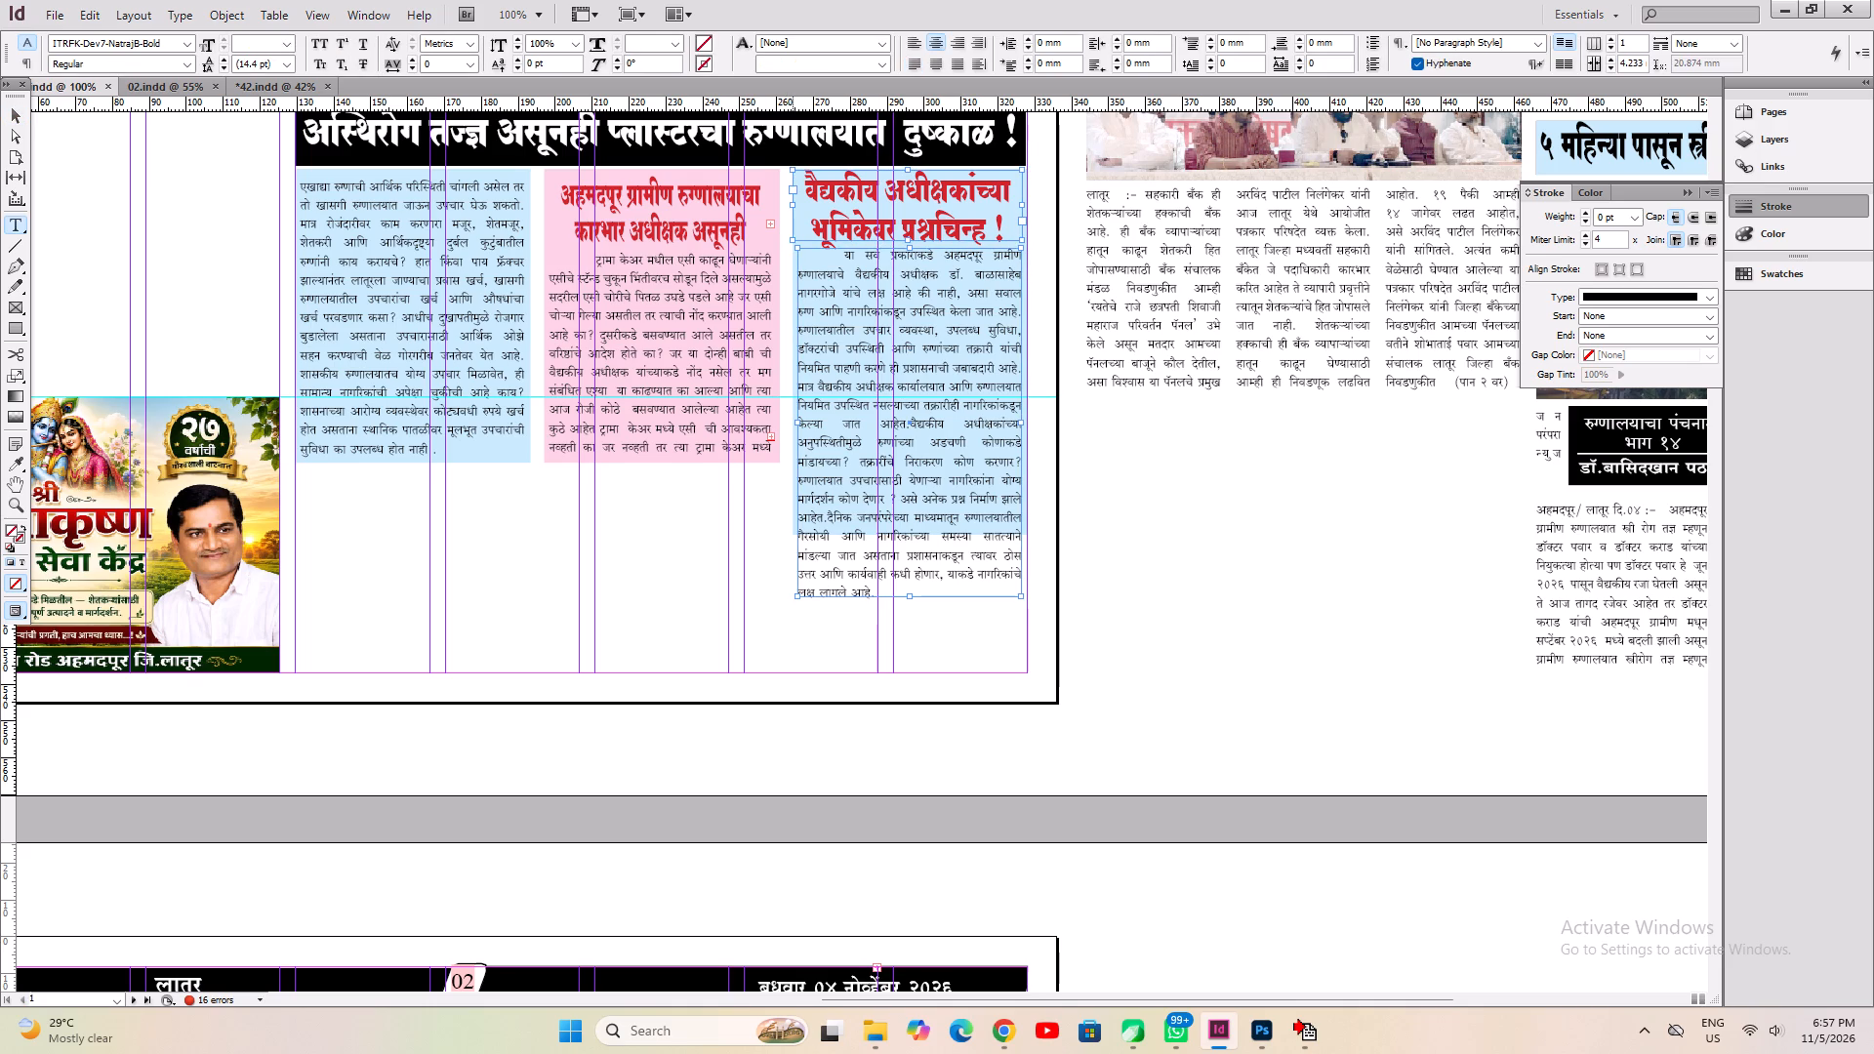
{"action": "left_click", "coordinate": [20, 116]}
{"action": "left_click_drag", "start_coordinate": [397, 657], "coordinate": [408, 650]}
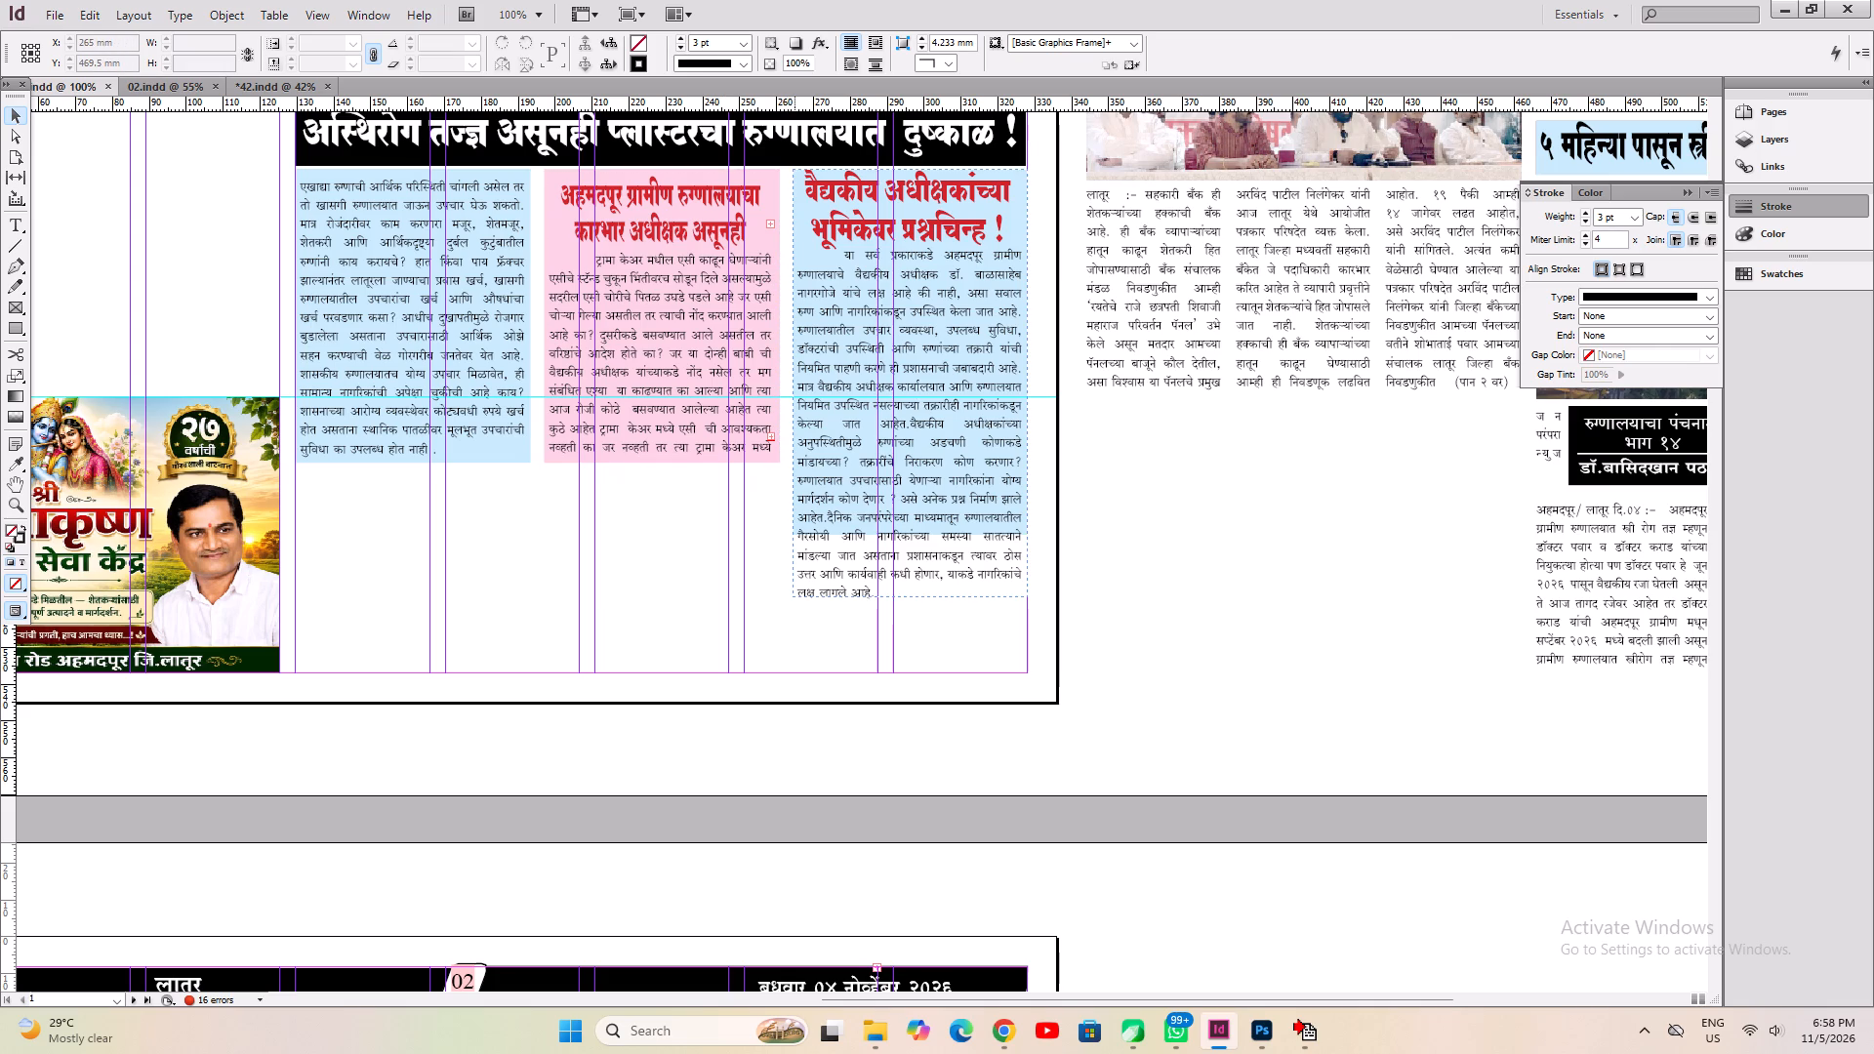
{"action": "key", "text": "ctrl+shift+g"}
{"action": "left_click", "coordinate": [1185, 640]}
{"action": "left_click", "coordinate": [945, 496]}
{"action": "key", "text": "ctrl+shift+g"}
{"action": "left_click", "coordinate": [1076, 556]}
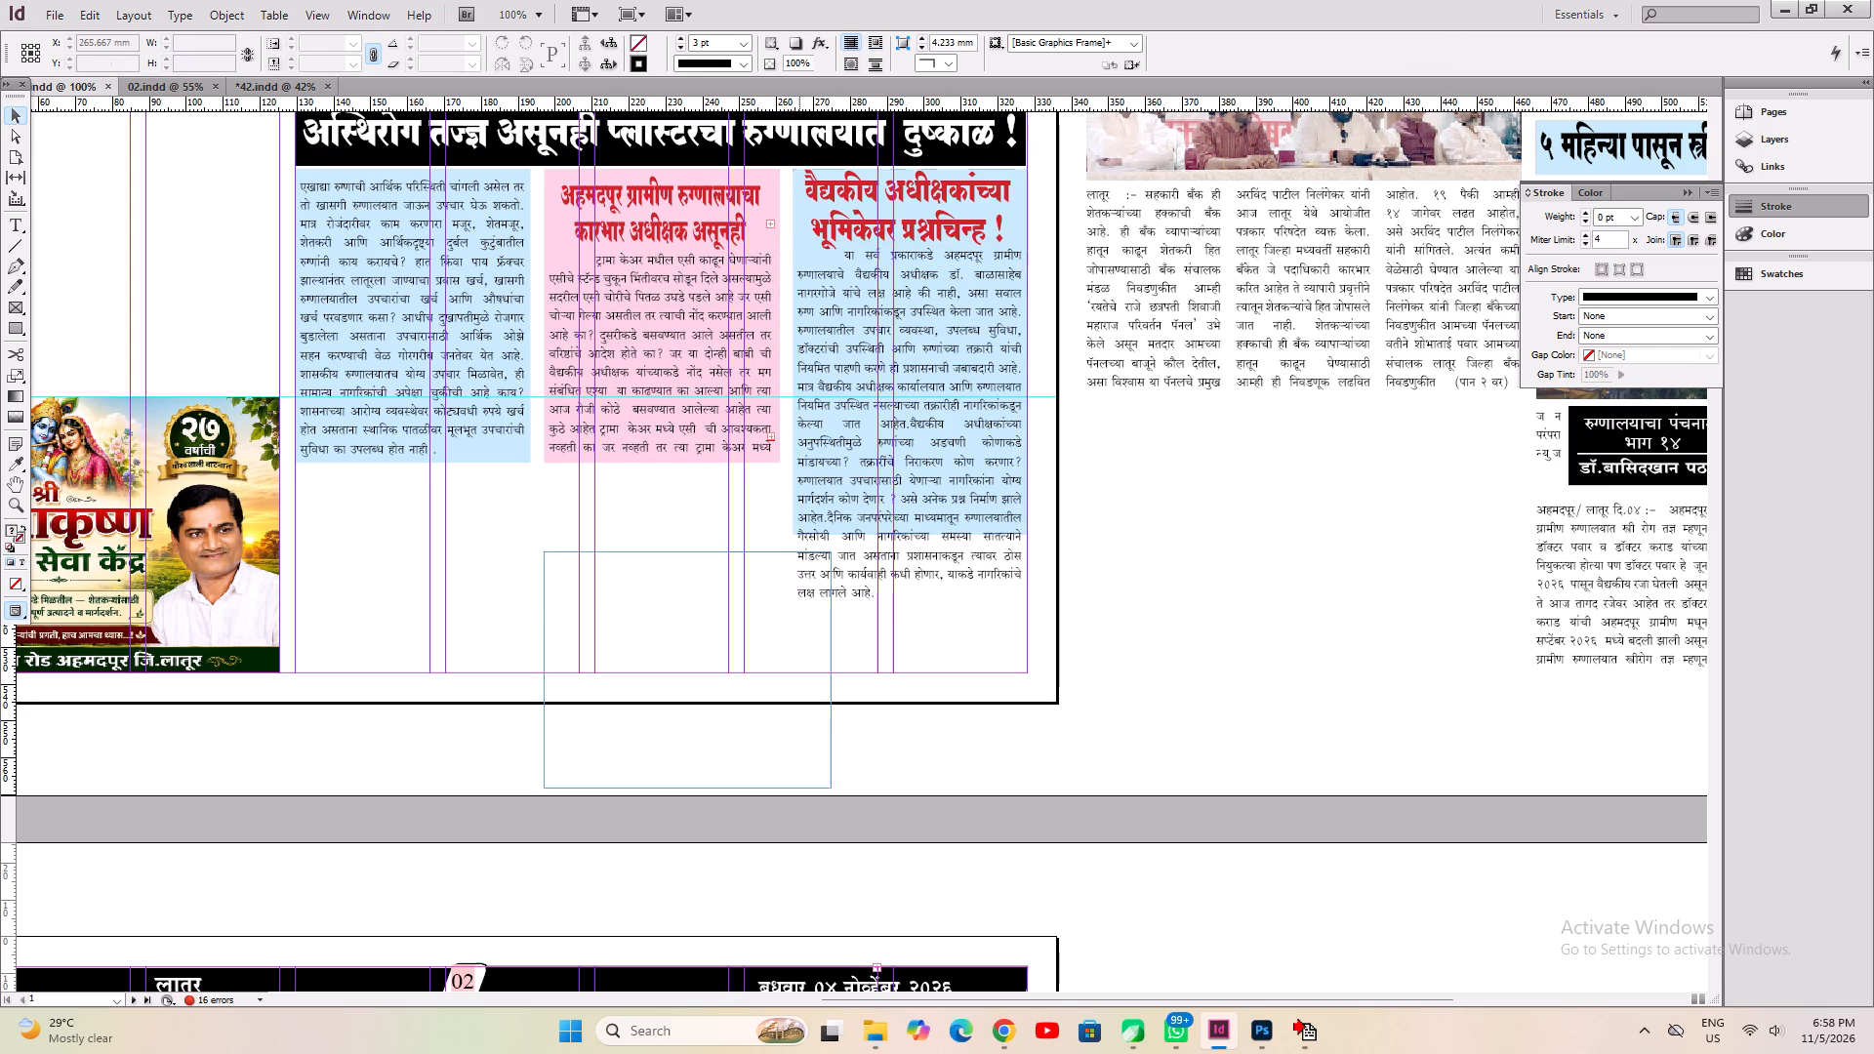
{"action": "double_click", "coordinate": [793, 527]}
{"action": "left_click_drag", "start_coordinate": [910, 533], "coordinate": [910, 595]}
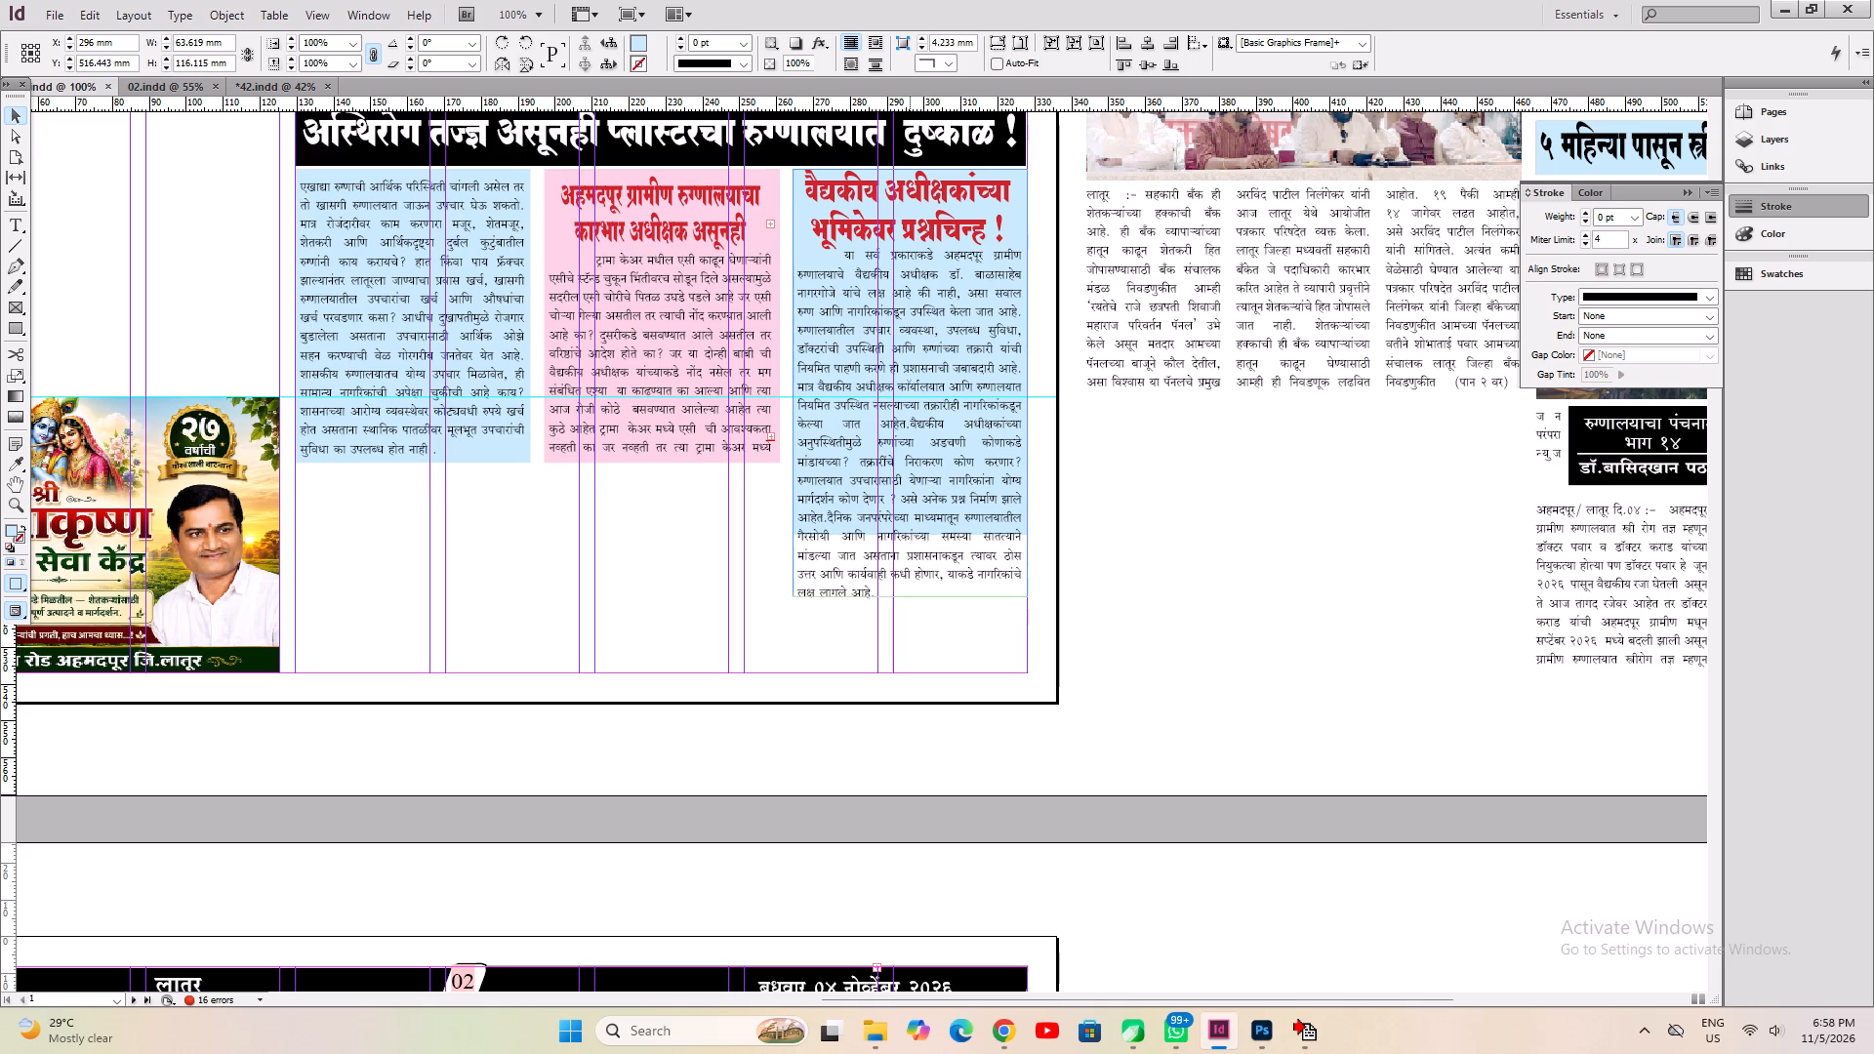
{"action": "left_click_drag", "start_coordinate": [910, 595], "coordinate": [909, 608]}
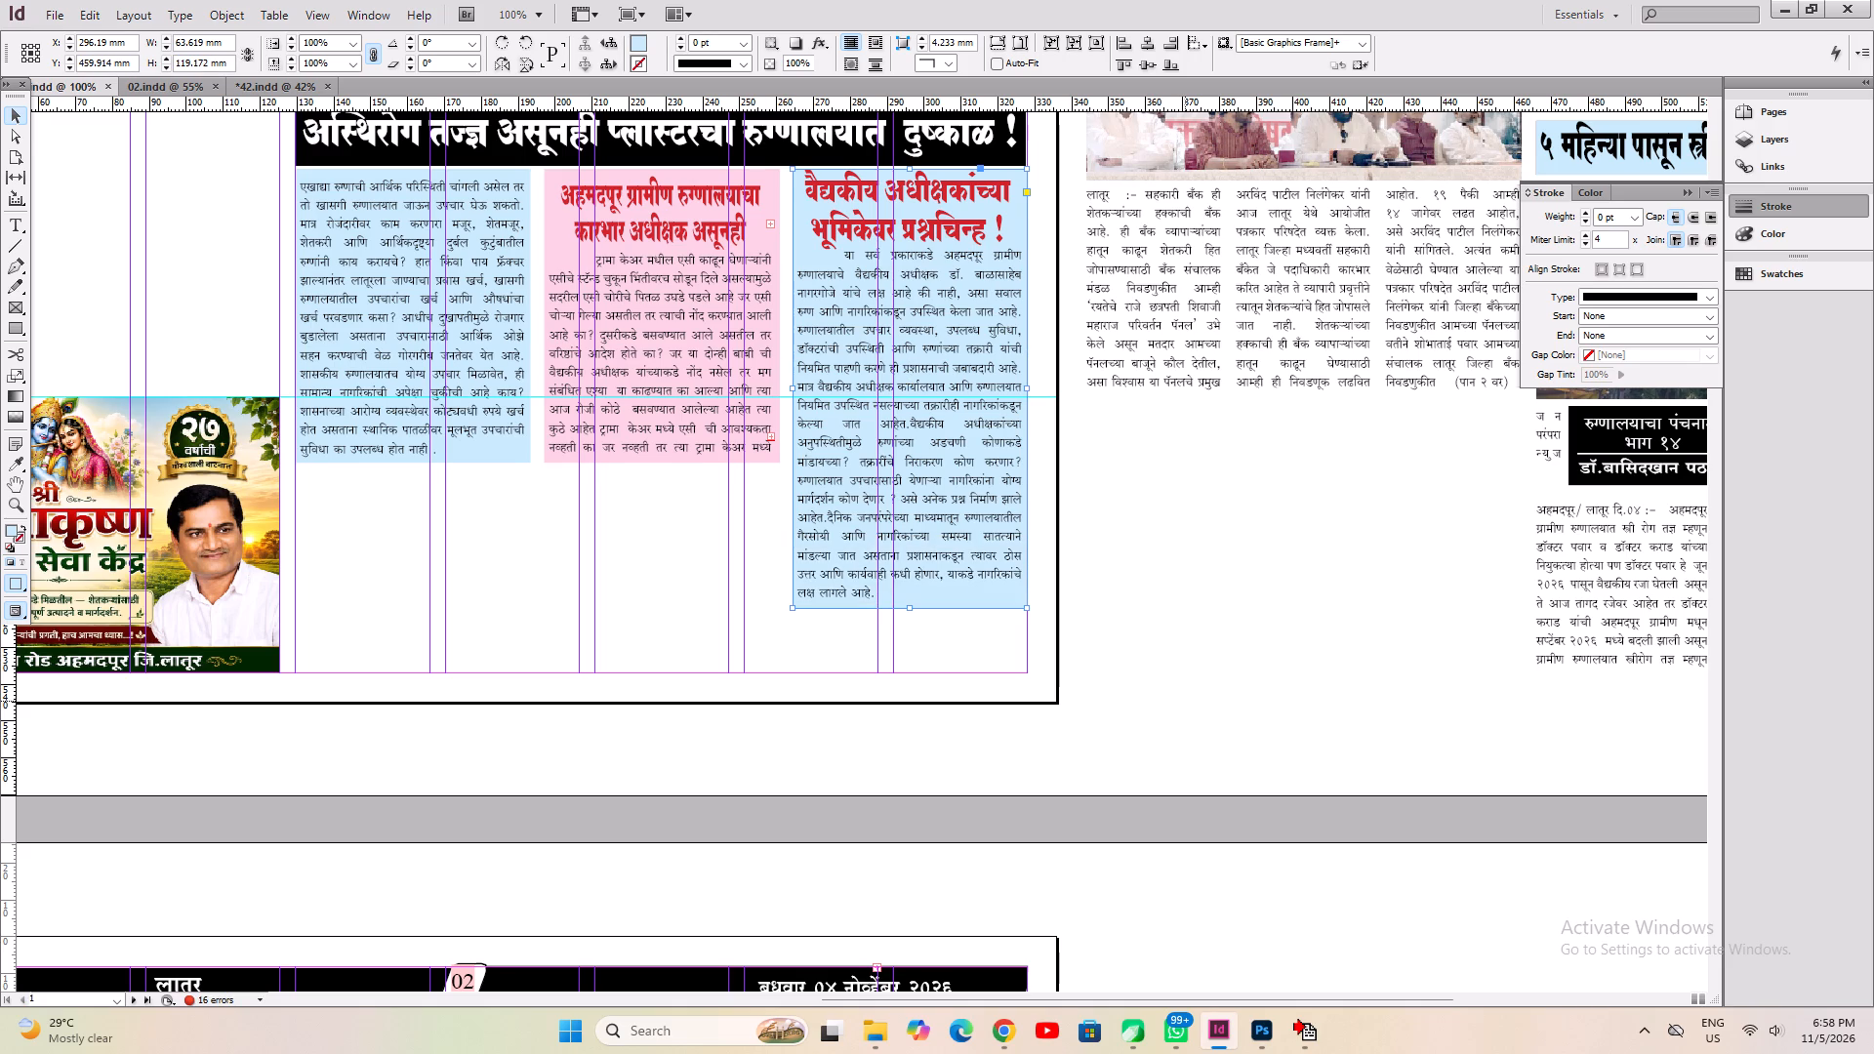
Group the right blue box's headline, body text and blue background together.
{"action": "left_click", "coordinate": [1044, 603]}
{"action": "left_click_drag", "start_coordinate": [1127, 674], "coordinate": [870, 279]}
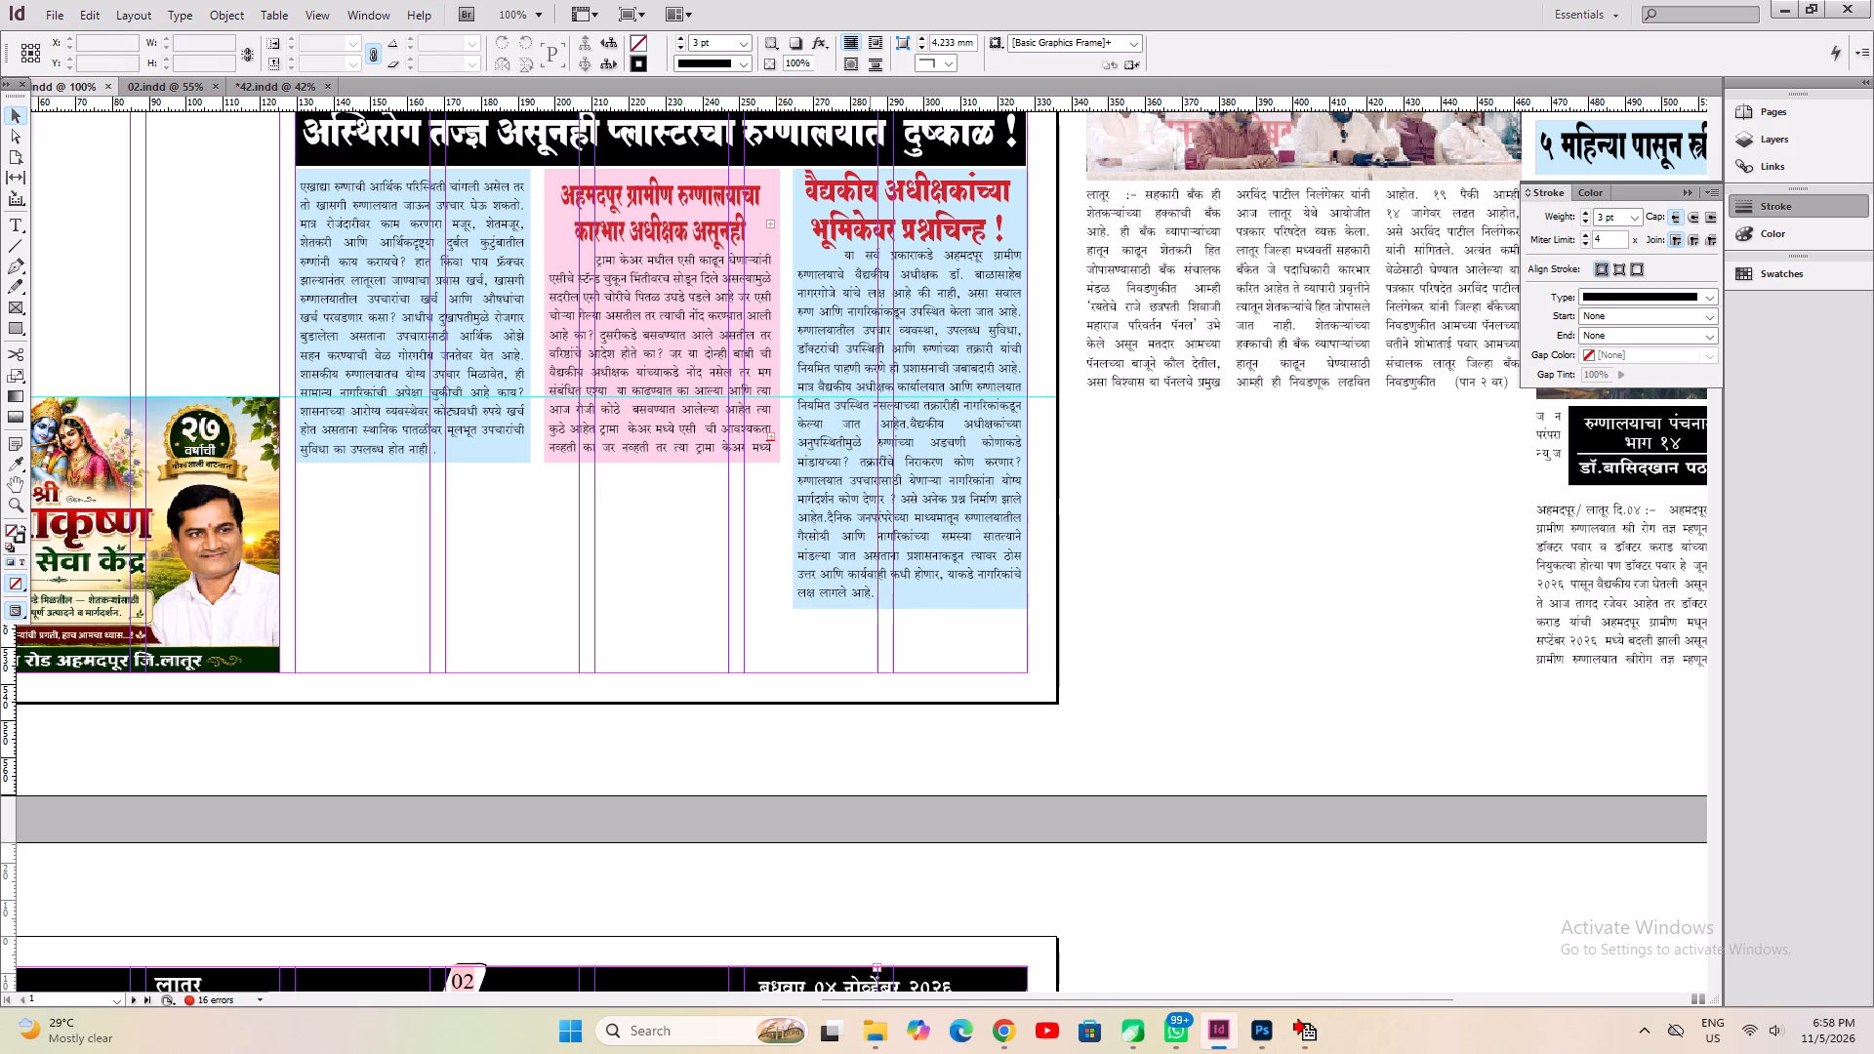
{"action": "left_click_drag", "start_coordinate": [870, 279], "coordinate": [870, 239]}
{"action": "left_click", "coordinate": [1083, 715]}
{"action": "left_click_drag", "start_coordinate": [871, 655], "coordinate": [940, 214]}
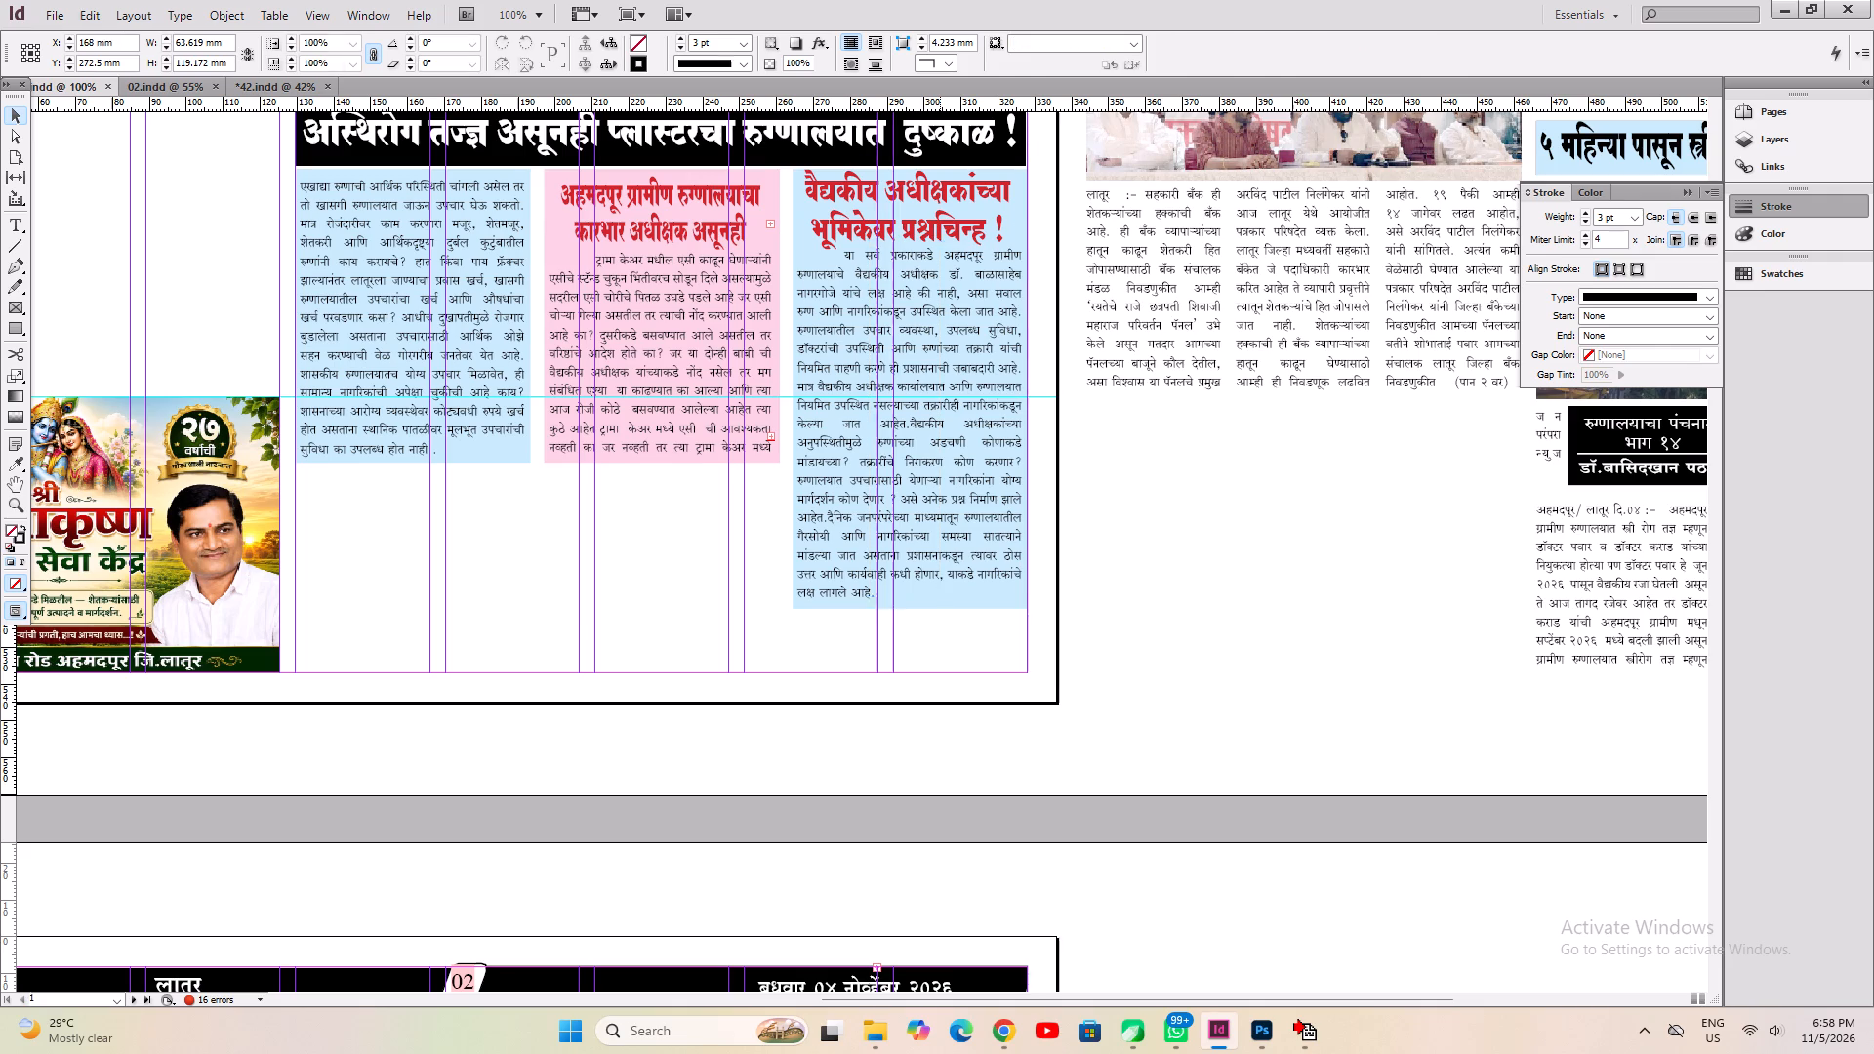
{"action": "key", "text": "ctrl+g"}
Delete the emptied text frame below the pink box.
{"action": "left_click_drag", "start_coordinate": [648, 706], "coordinate": [652, 696]}
{"action": "left_click", "coordinate": [701, 467]}
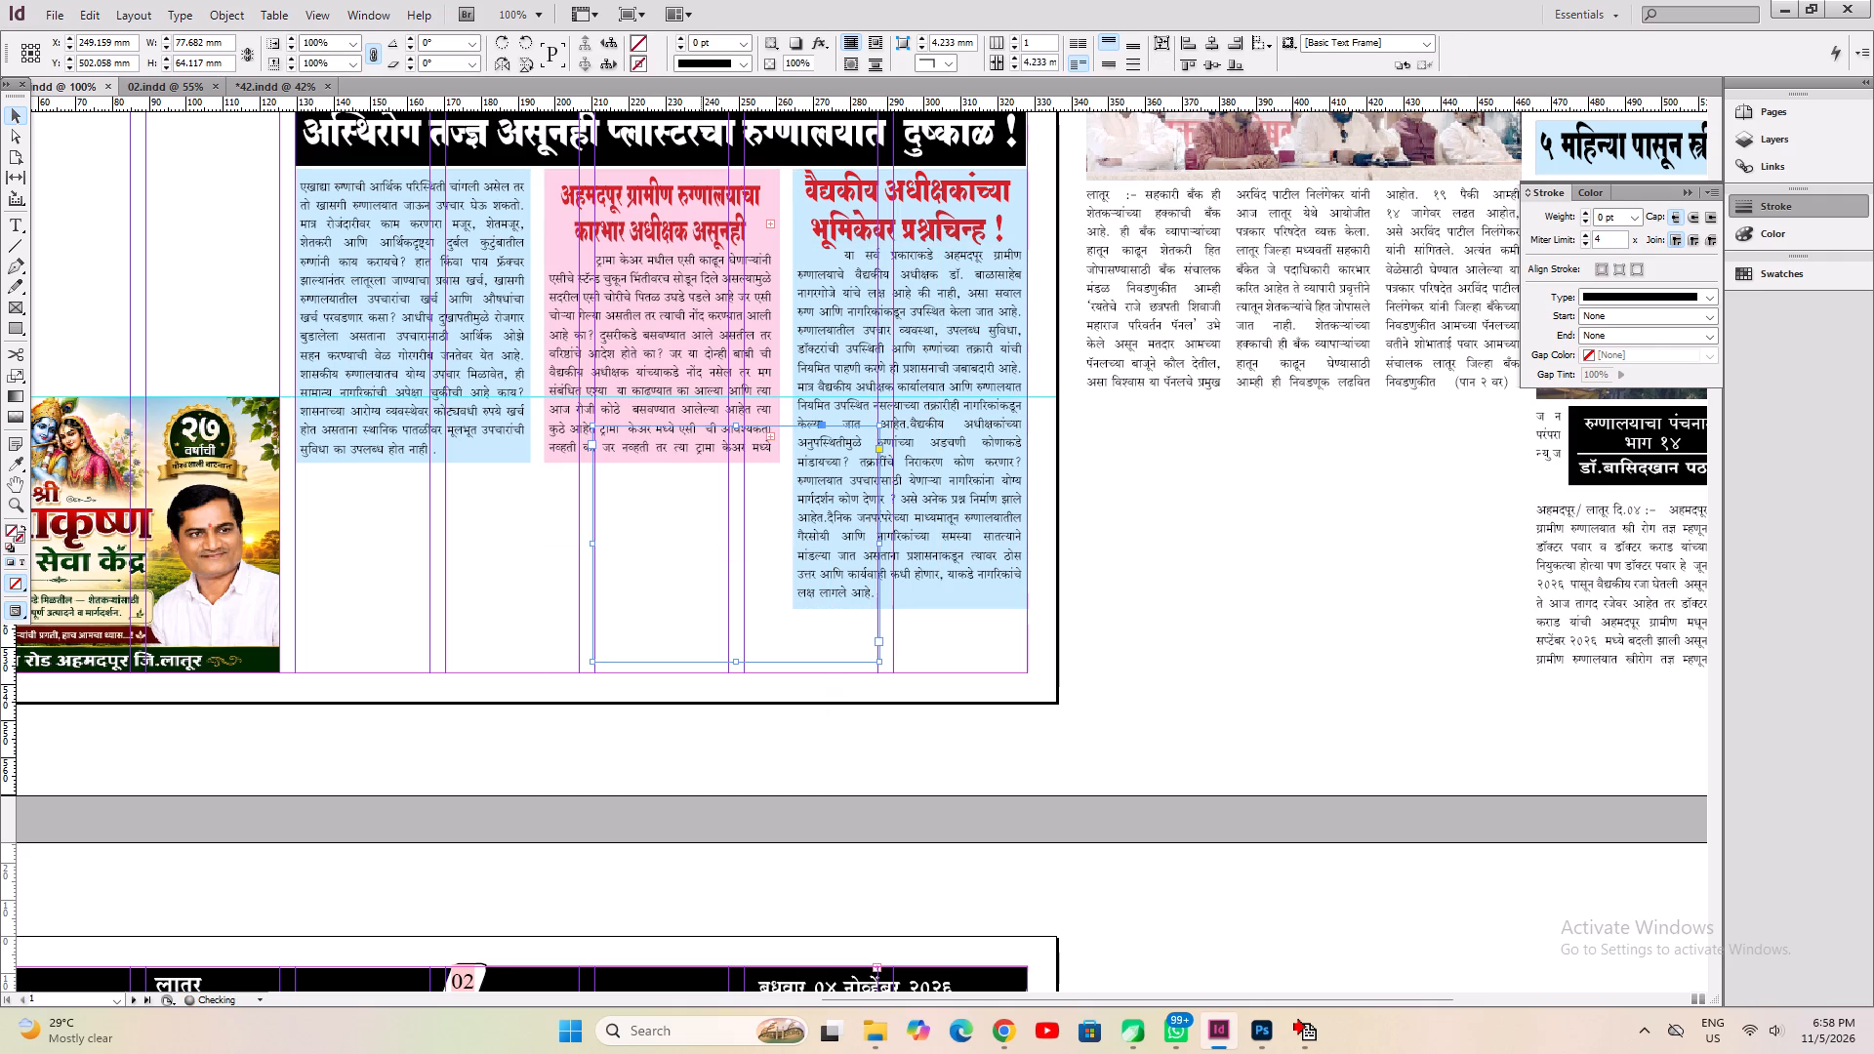
{"action": "key", "text": "Delete"}
Ungroup the pink box, fit its body text frame to the content, and save the document.
{"action": "left_click", "coordinate": [647, 441]}
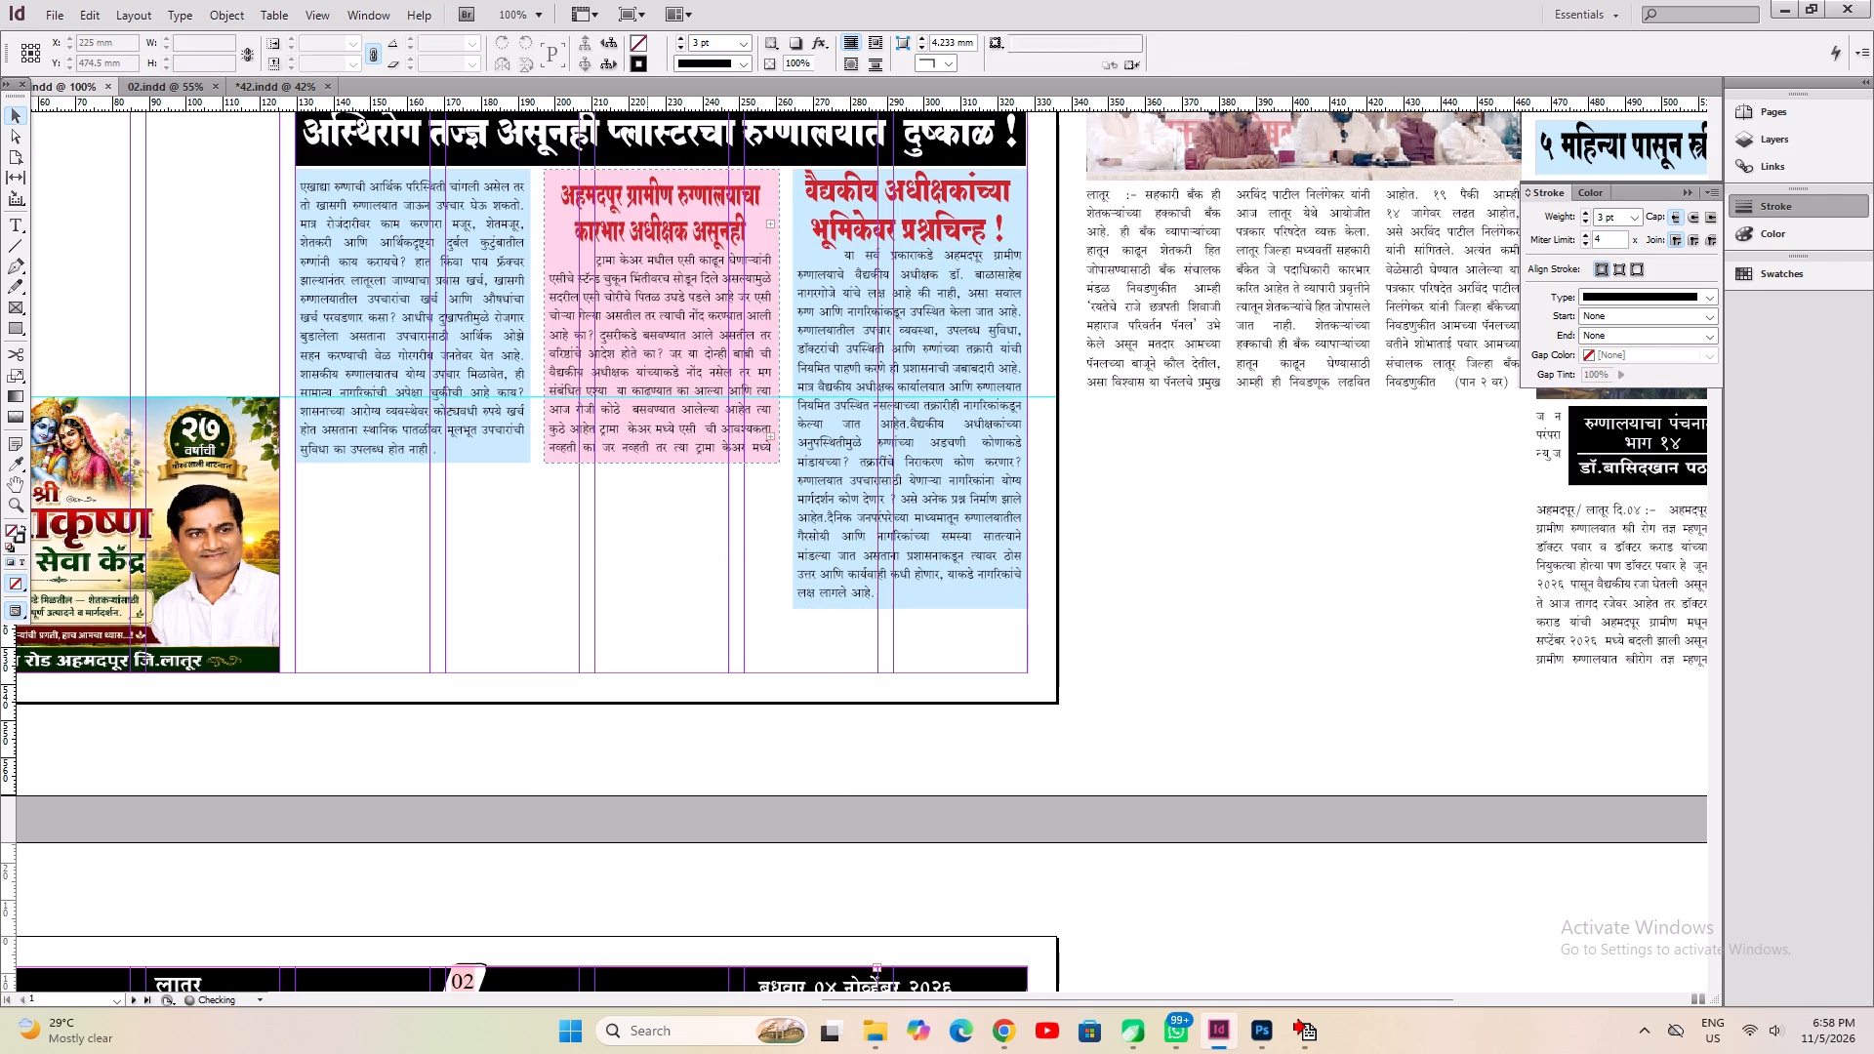
{"action": "key", "text": "ctrl+shift+g"}
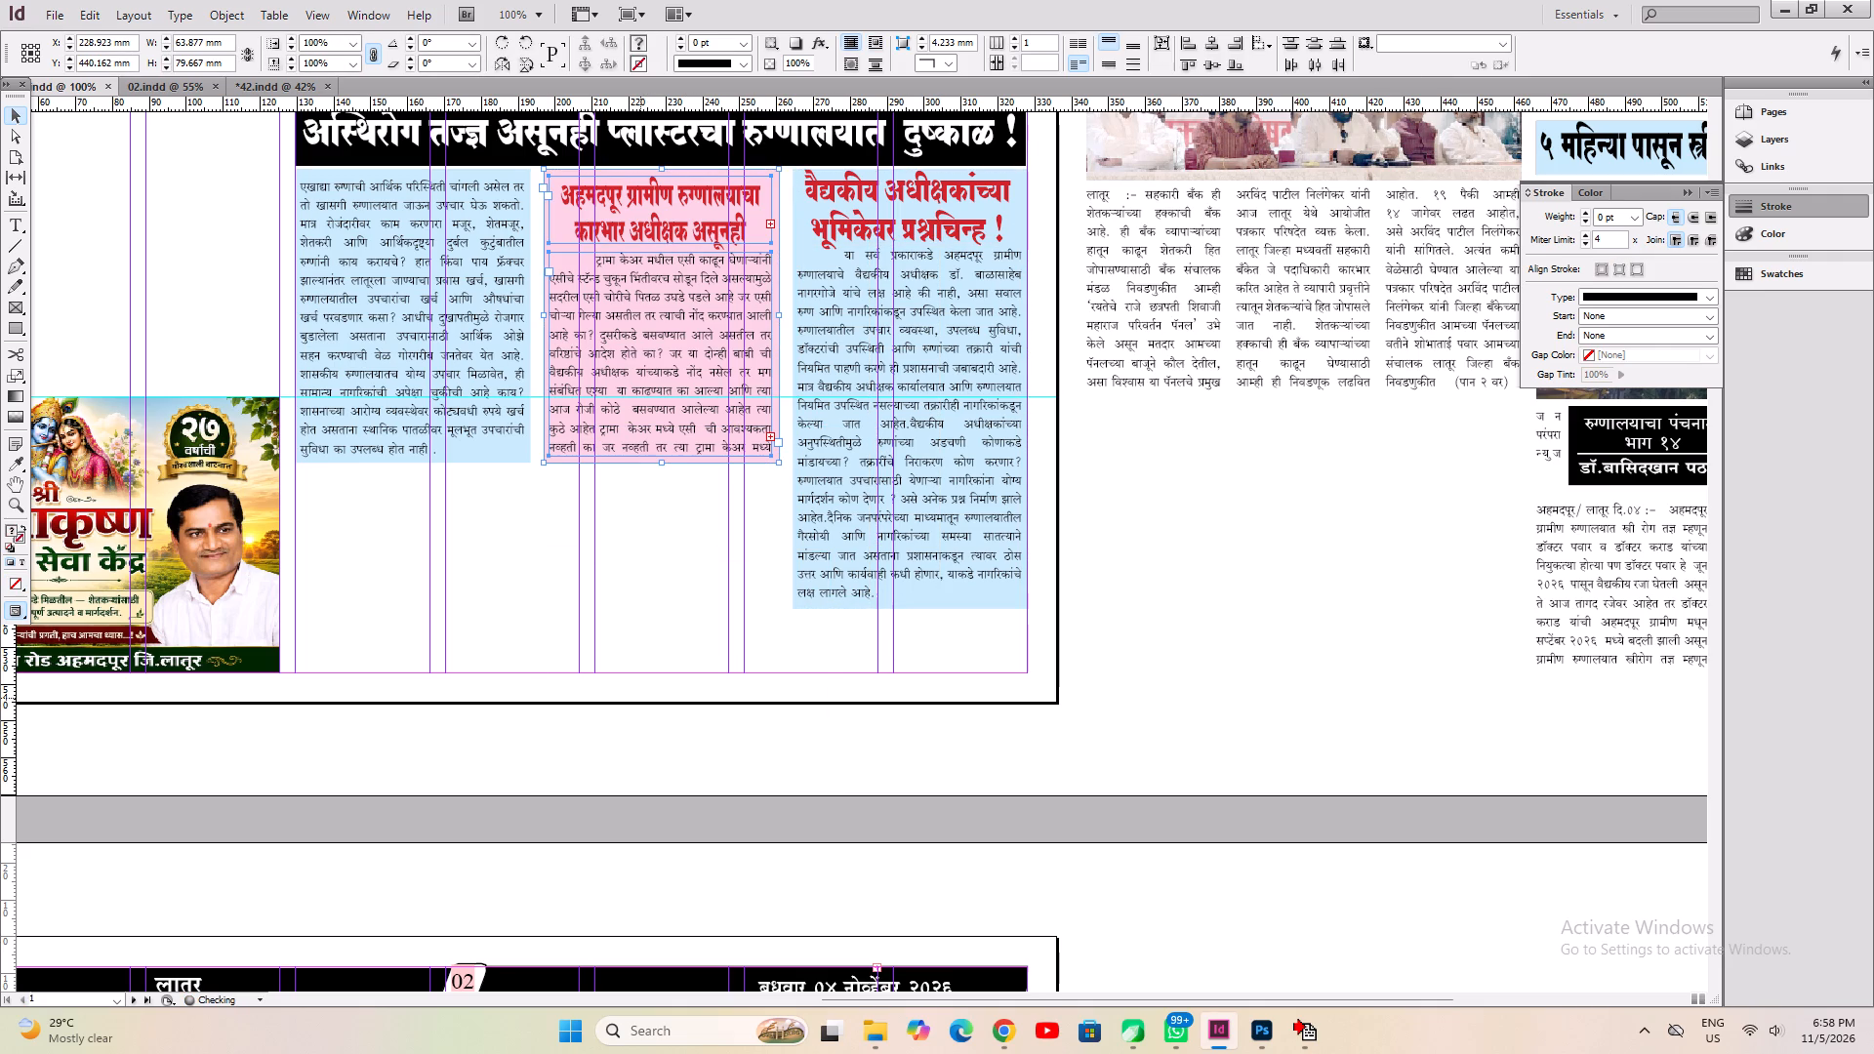
{"action": "left_click", "coordinate": [663, 603]}
{"action": "left_click", "coordinate": [672, 403]}
{"action": "key", "text": "ctrl+alt+c"}
{"action": "key", "text": "ctrl+s"}
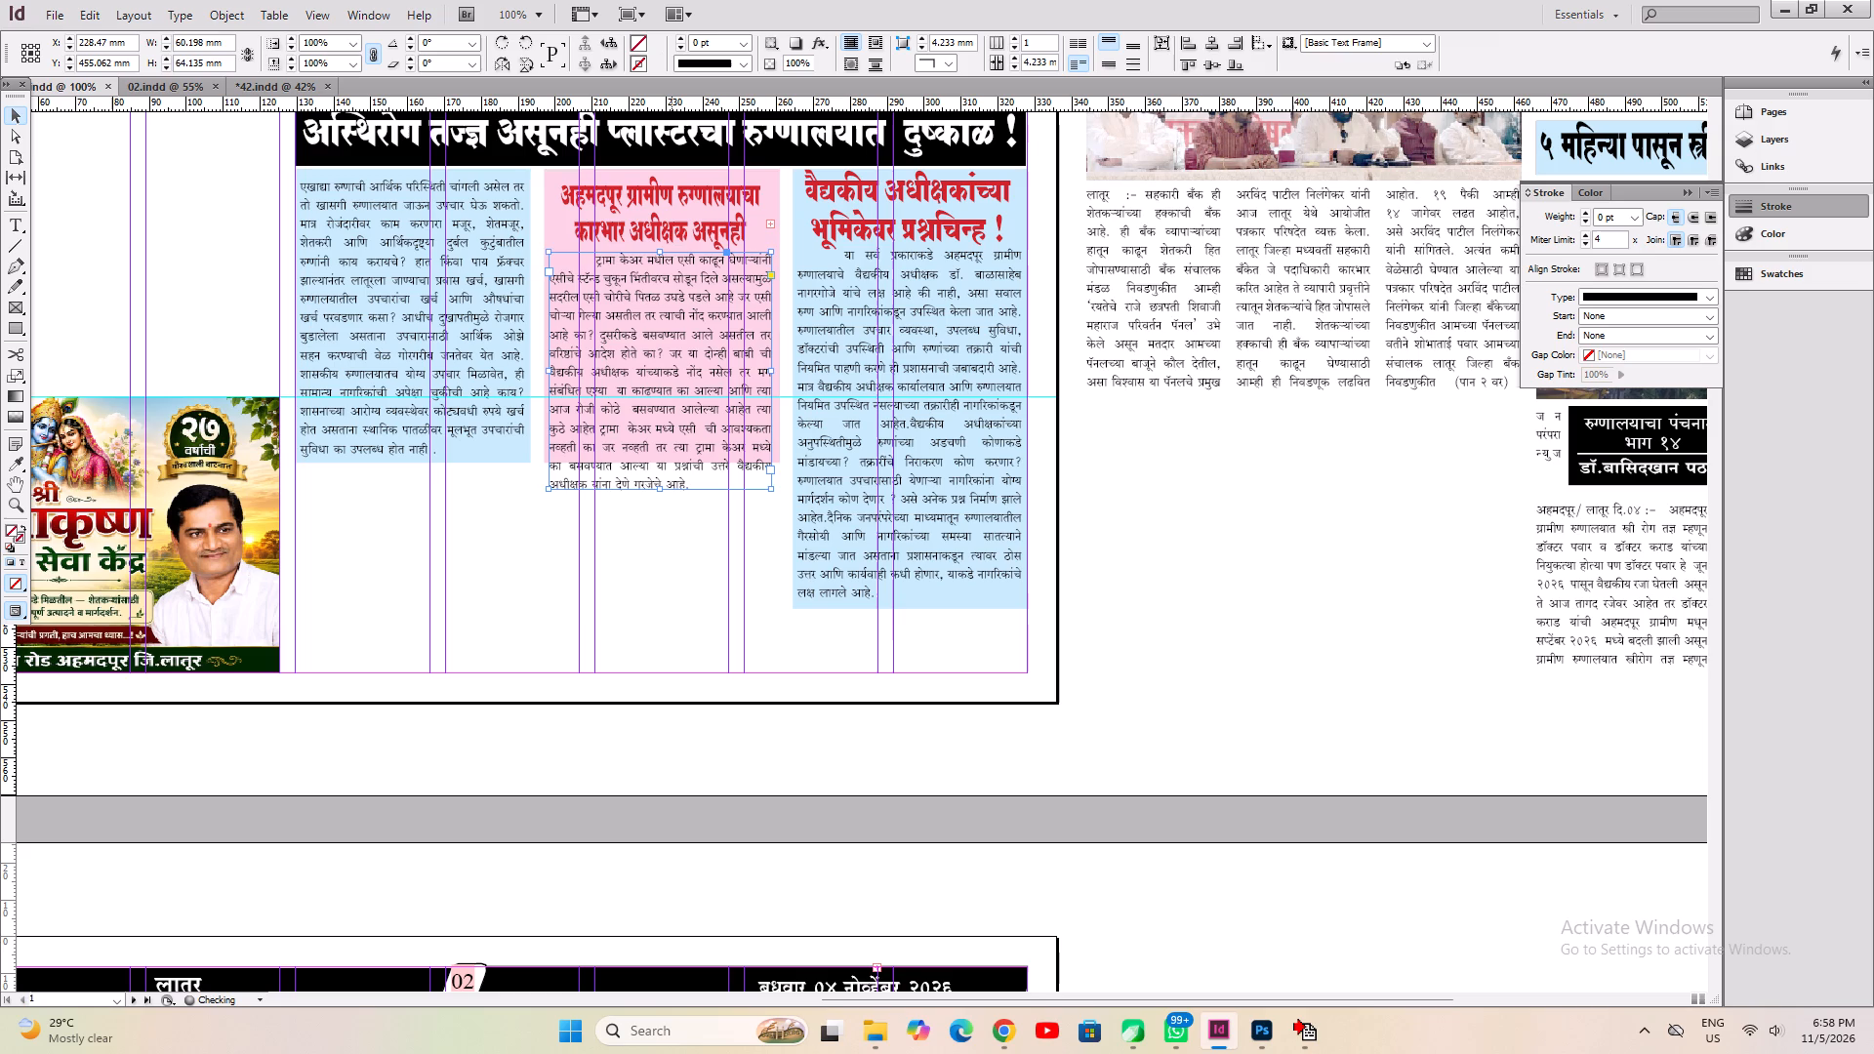
Delete the line अस्थिरोग तज्ञांची नियुक्ती नेमकी कशासाठी ? and its line break from the source article beside the page.
{"action": "left_click", "coordinate": [672, 604]}
{"action": "left_click", "coordinate": [385, 340]}
{"action": "key", "text": "space"}
{"action": "key", "text": "space"}
{"action": "key", "text": "space"}
{"action": "key", "text": "space"}
{"action": "key", "text": "space"}
{"action": "key", "text": "space"}
{"action": "key", "text": "space"}
{"action": "key", "text": "space"}
{"action": "key", "text": "space"}
{"action": "key", "text": "space"}
{"action": "key", "text": "space"}
{"action": "key", "text": "space"}
{"action": "key", "text": "space"}
{"action": "key", "text": "space"}
{"action": "key", "text": "space"}
{"action": "key", "text": "space"}
{"action": "key", "text": "space"}
{"action": "key", "text": "space"}
{"action": "key", "text": "space"}
{"action": "key", "text": "space"}
{"action": "left_click_drag", "start_coordinate": [354, 650], "coordinate": [733, 757]}
{"action": "left_click_drag", "start_coordinate": [366, 522], "coordinate": [930, 836]}
{"action": "left_click_drag", "start_coordinate": [410, 702], "coordinate": [650, 862]}
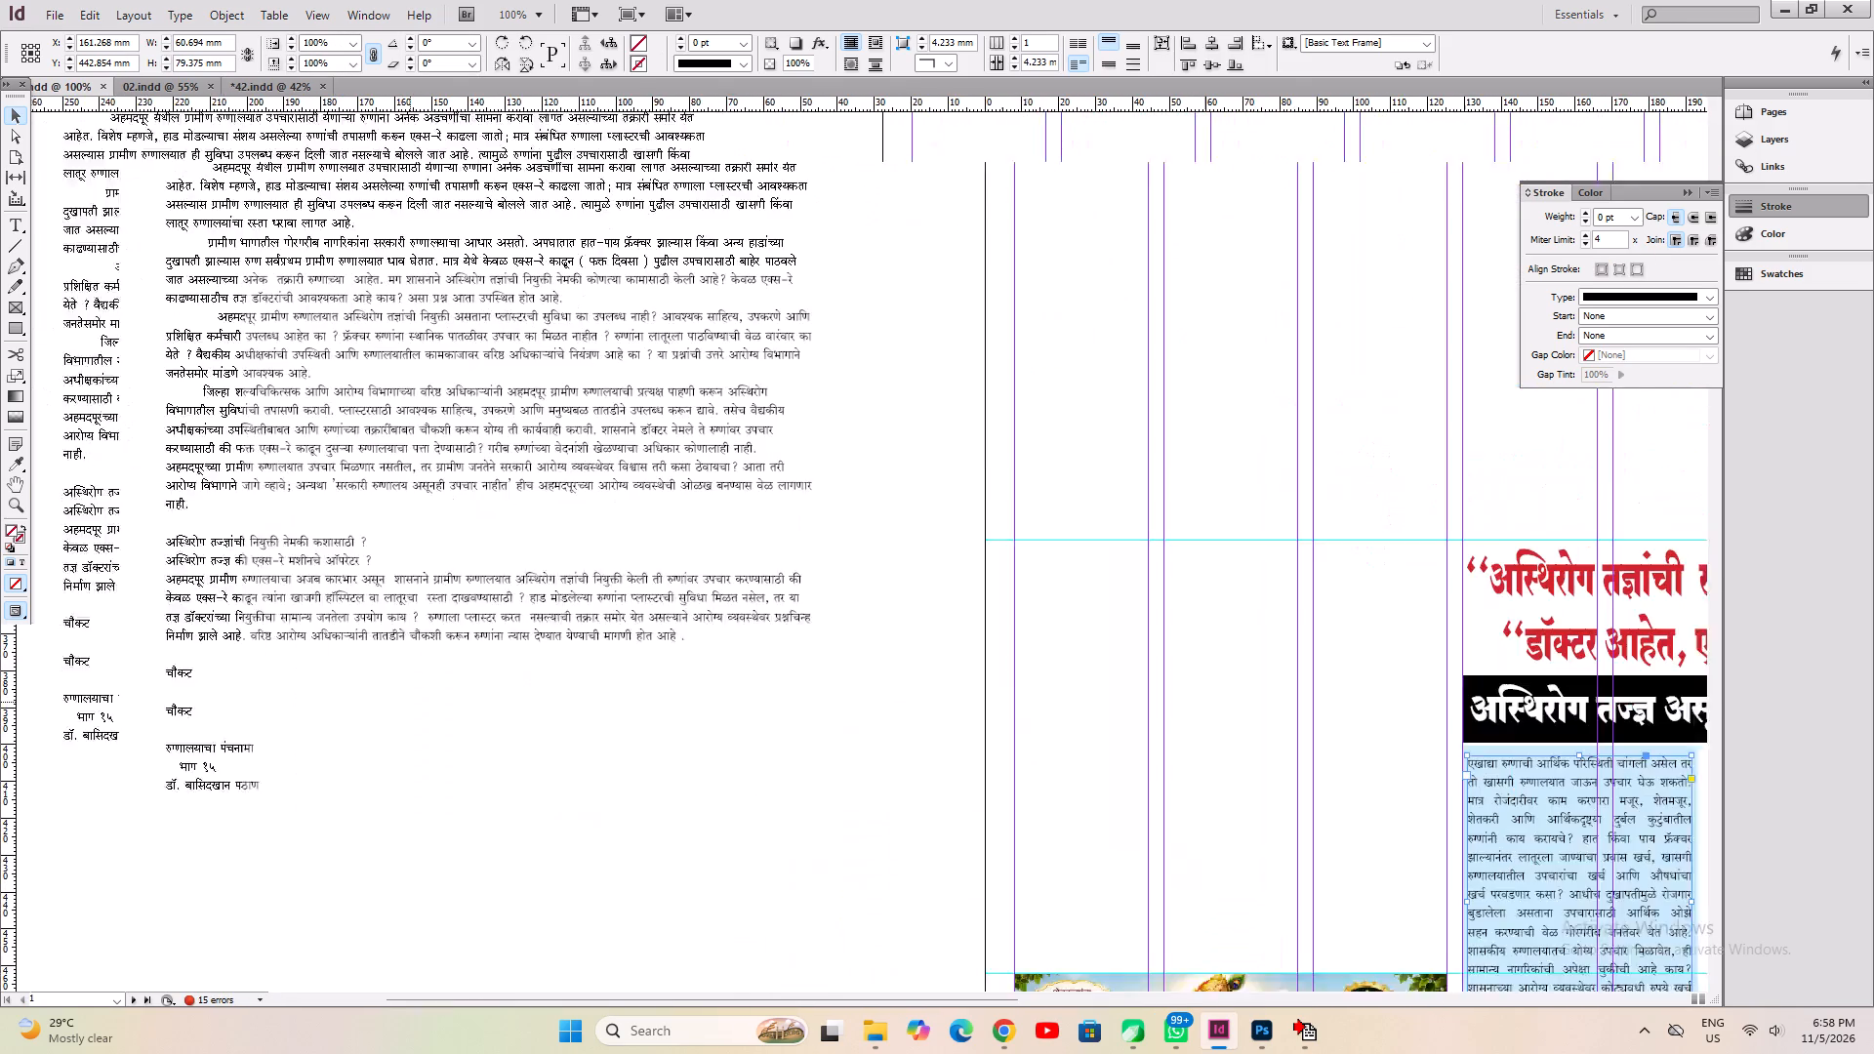
{"action": "left_click_drag", "start_coordinate": [650, 862], "coordinate": [667, 865]}
{"action": "left_click", "coordinate": [405, 754]}
{"action": "left_click", "coordinate": [10, 231]}
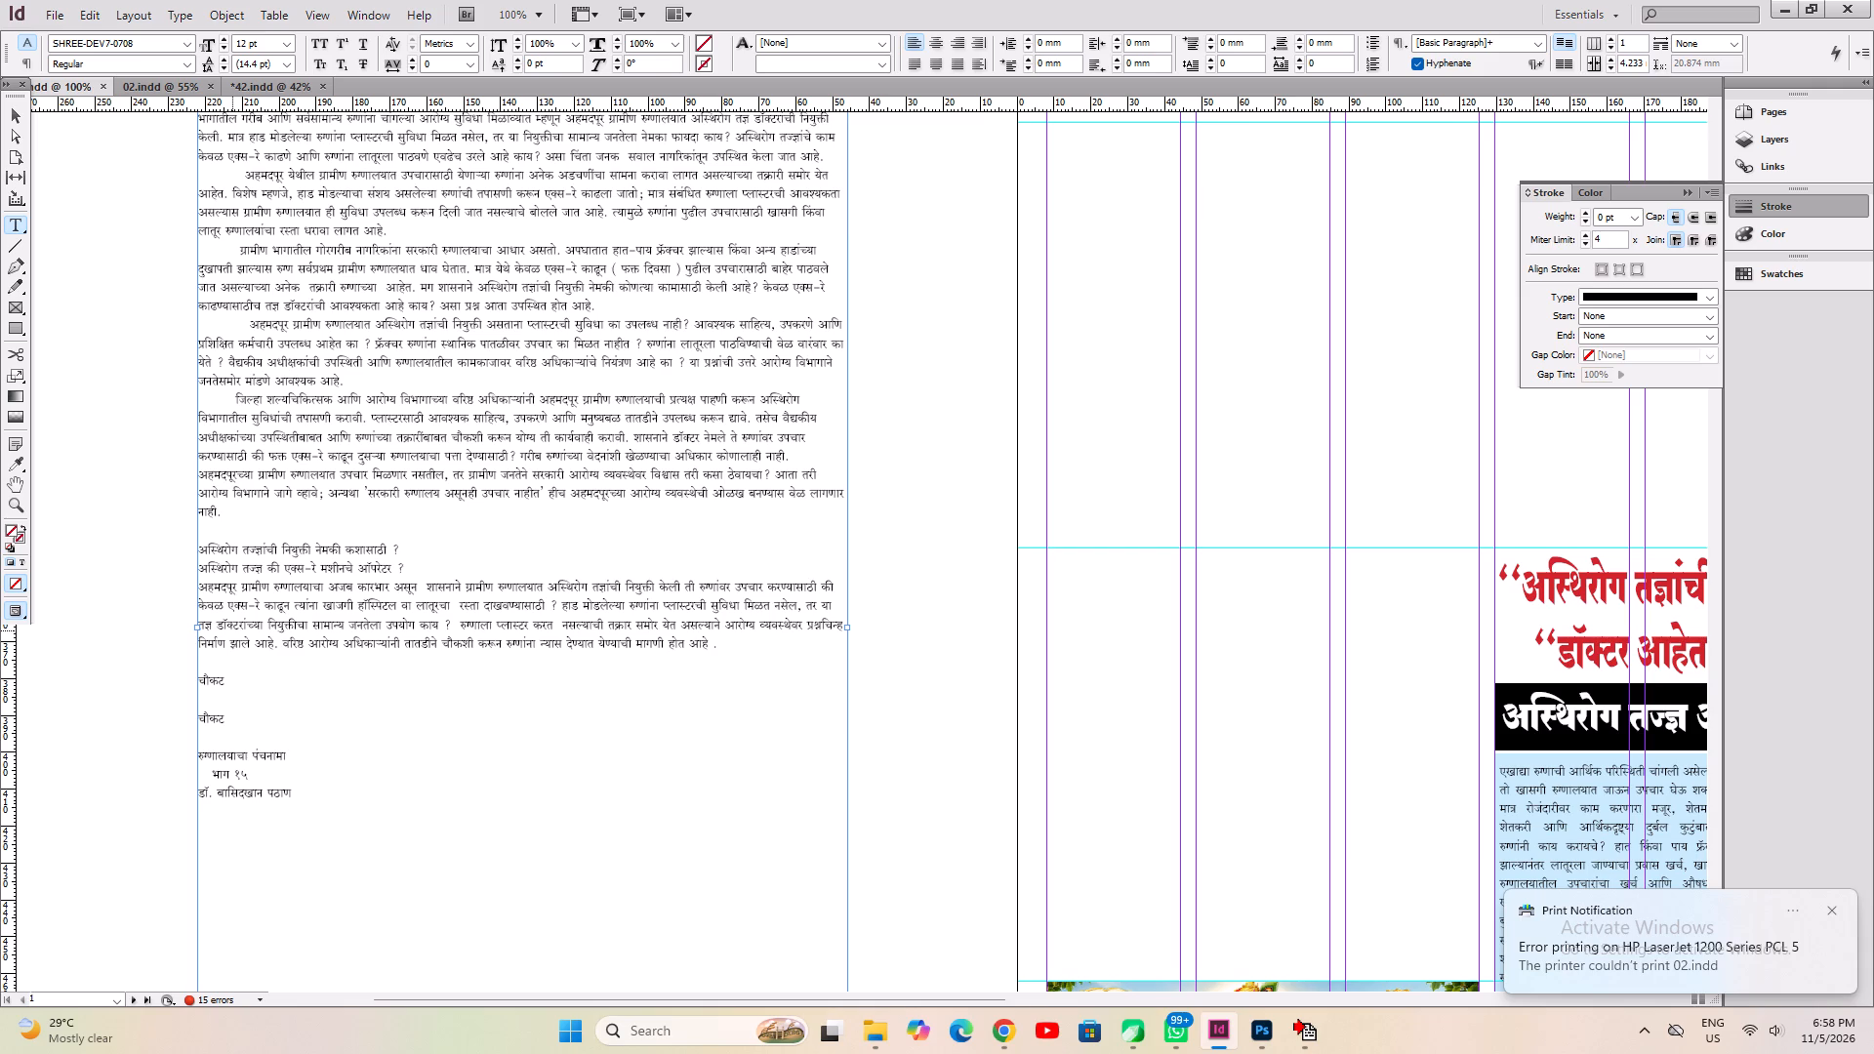
{"action": "left_click", "coordinate": [434, 550]}
{"action": "left_click_drag", "start_coordinate": [413, 547], "coordinate": [230, 547]}
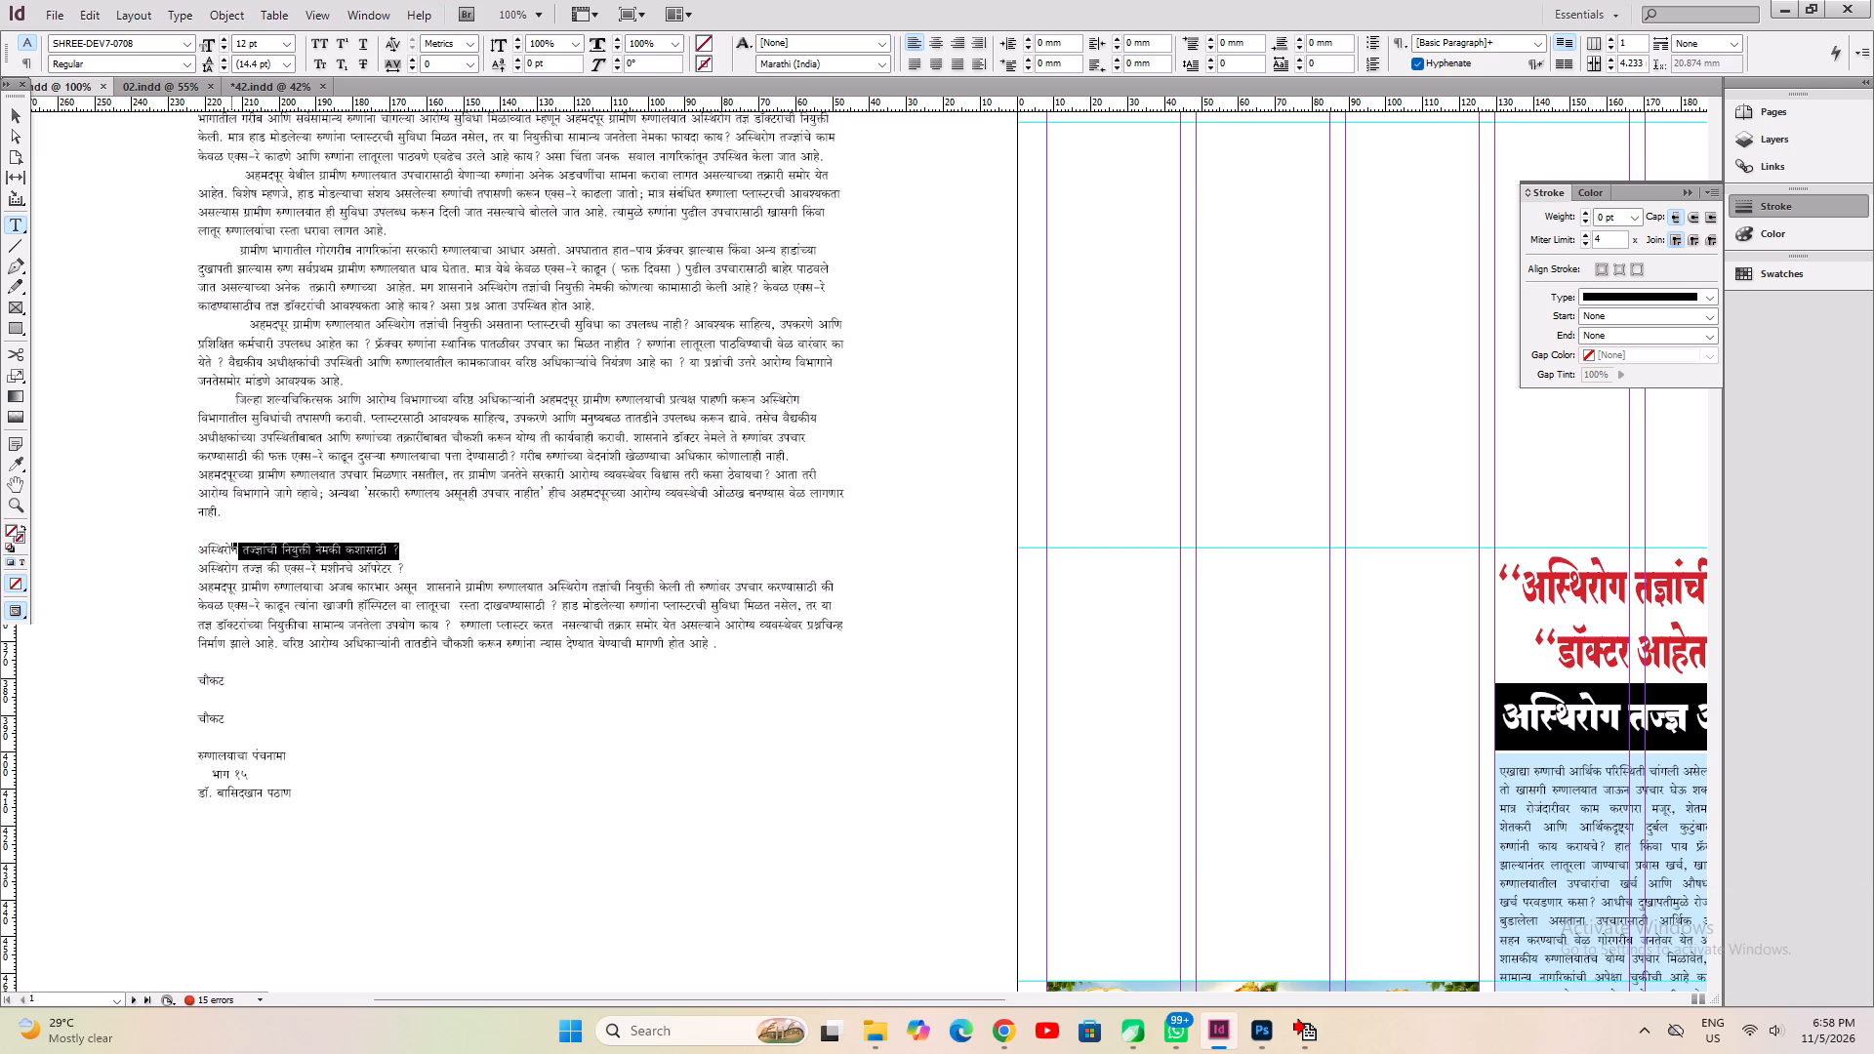
{"action": "left_click_drag", "start_coordinate": [230, 547], "coordinate": [125, 553]}
{"action": "key", "text": "bracketright"}
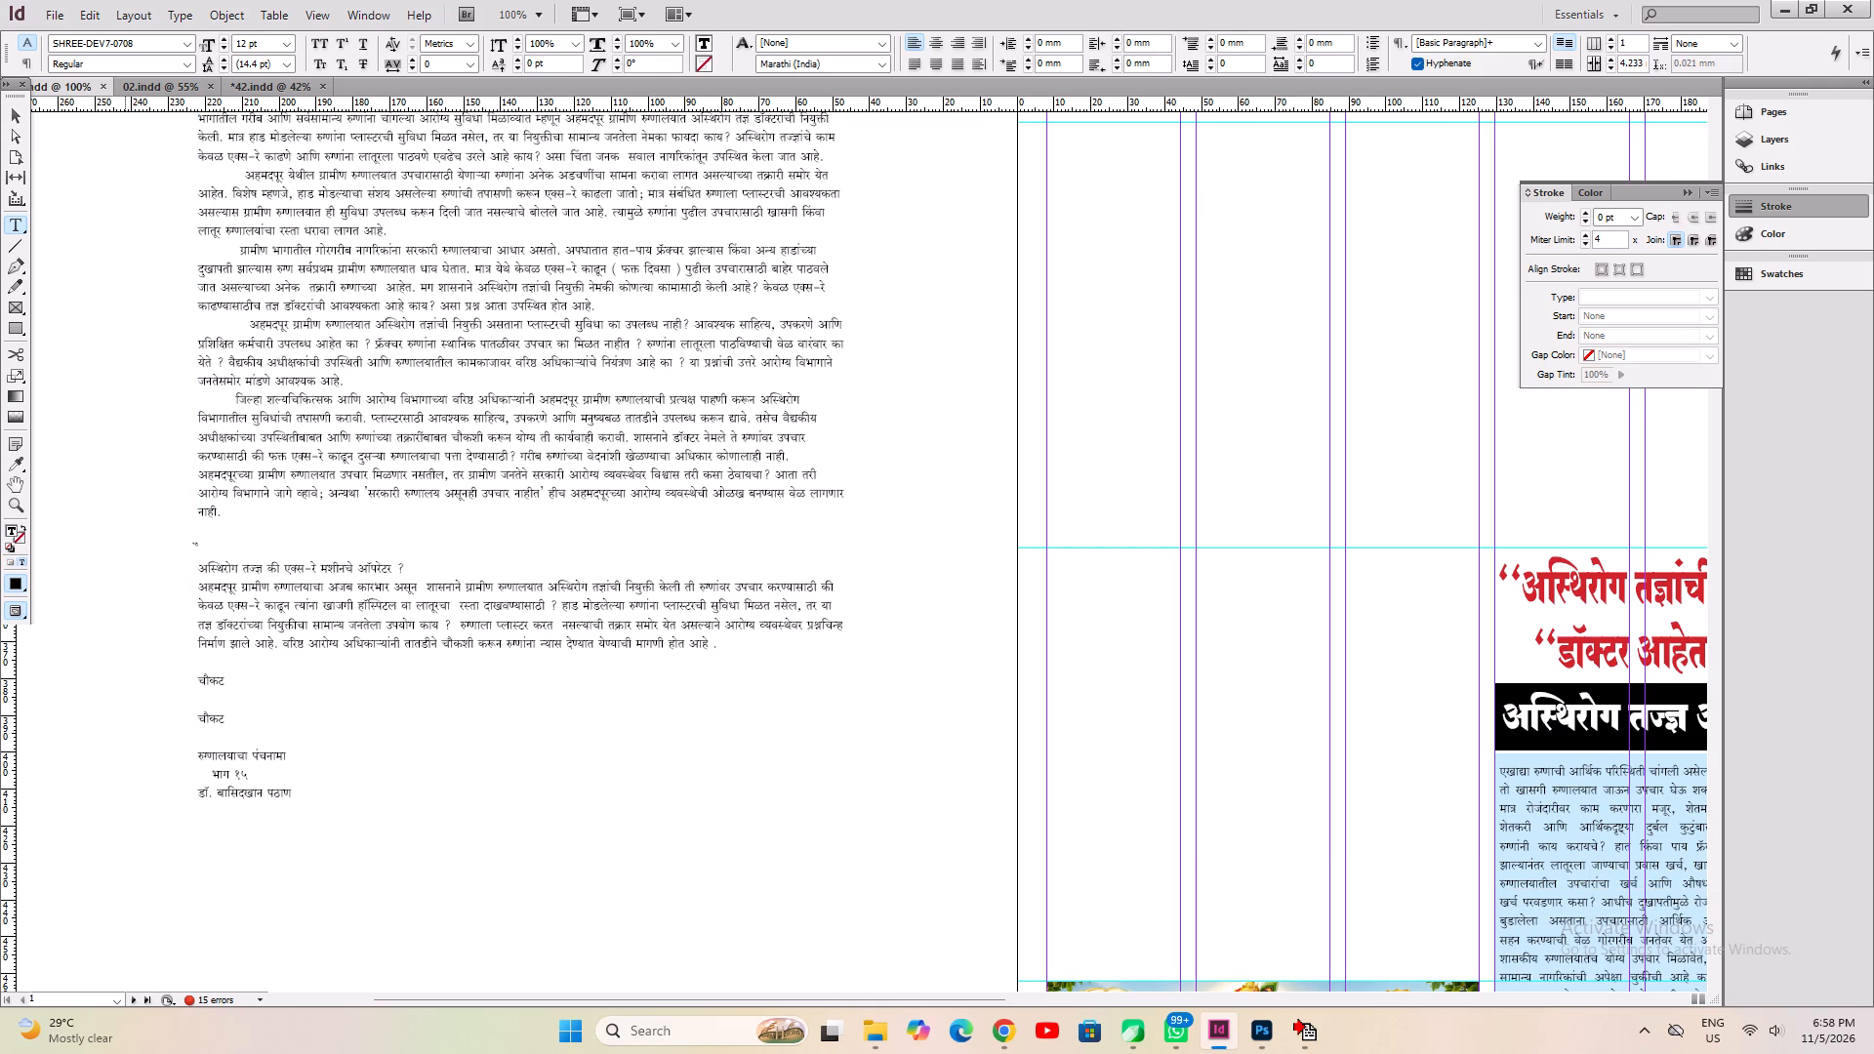
{"action": "key", "text": "BackSpace"}
{"action": "key", "text": "BackSpace"}
Move the passage headed अस्थिरोग तज्ज्ञ की एक्स-रे मशीनचे ऑपरेटर ? from the source article into a new text frame above the advertisement.
{"action": "key", "text": "Down"}
{"action": "key", "text": "shift+Down"}
{"action": "key", "text": "shift+Down"}
{"action": "key", "text": "shift+Down"}
{"action": "key", "text": "shift+Down"}
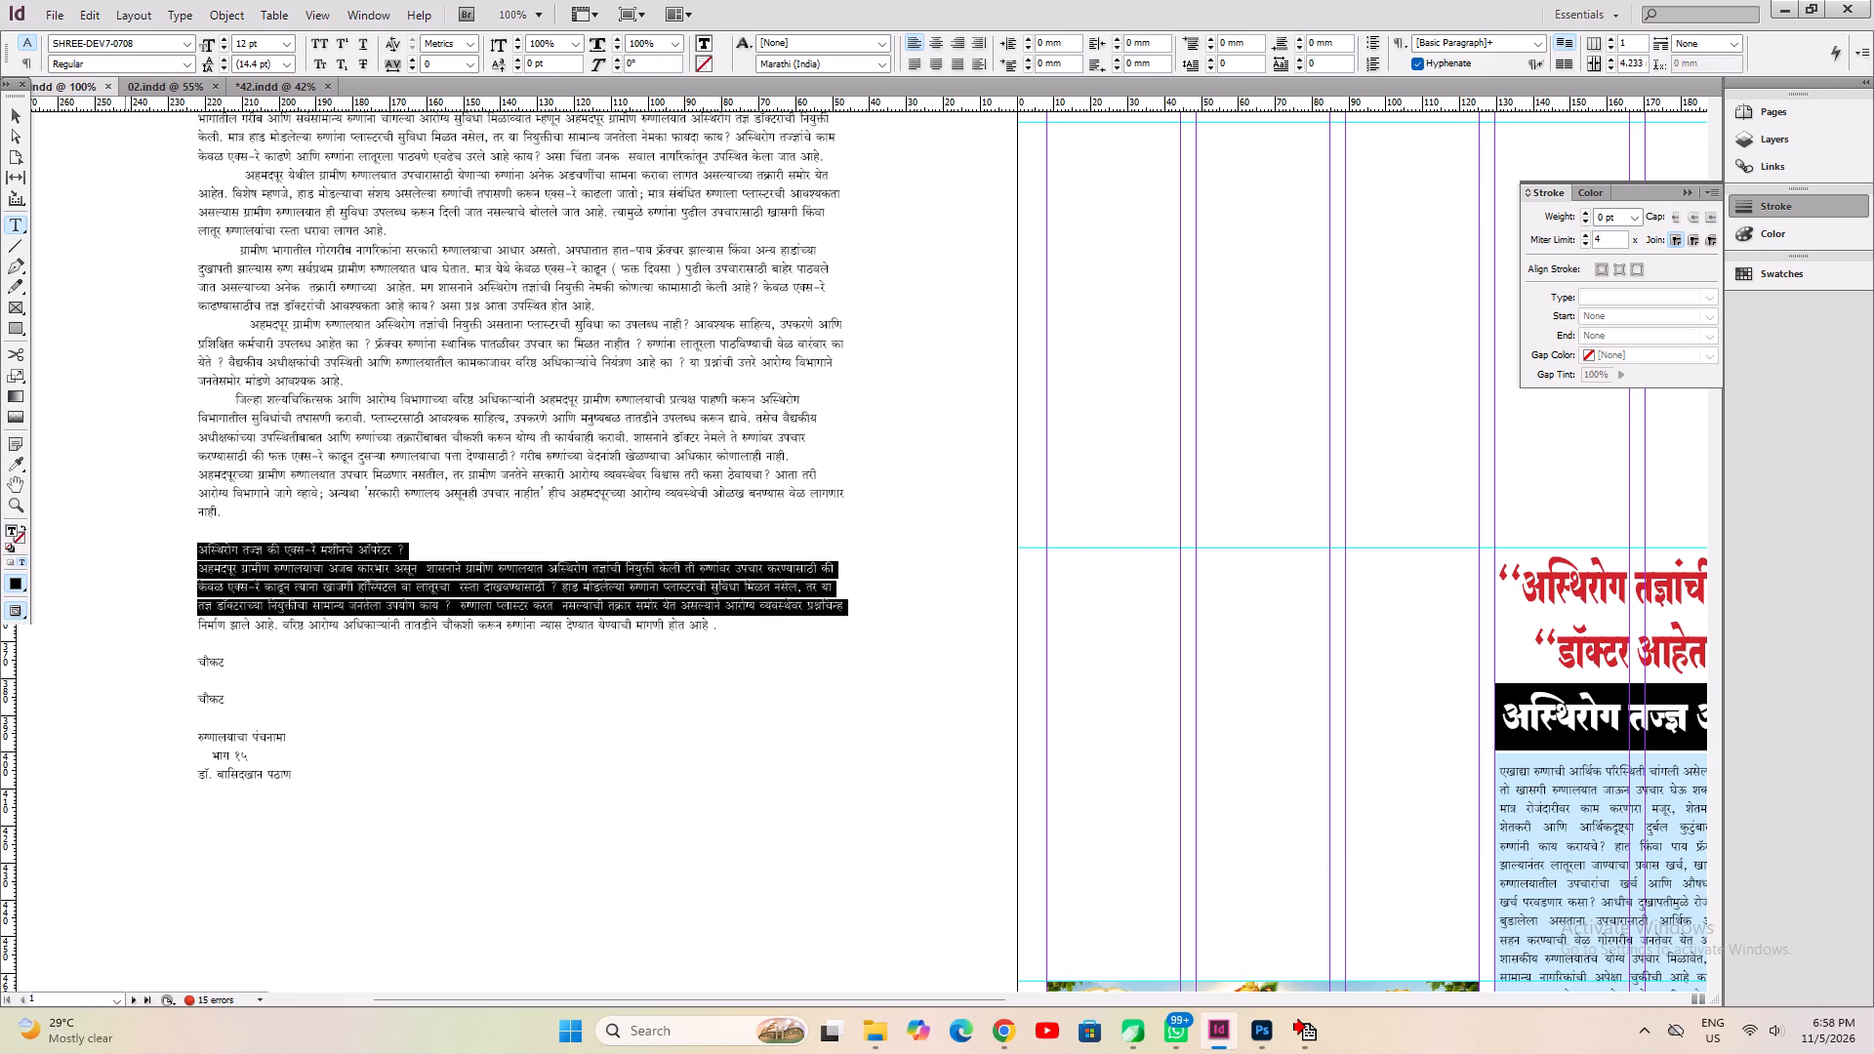
{"action": "key", "text": "shift+Down"}
{"action": "key", "text": "ctrl+x"}
{"action": "key", "text": "ctrl+1"}
{"action": "left_click_drag", "start_coordinate": [830, 631], "coordinate": [713, 579], "text": "alt"}
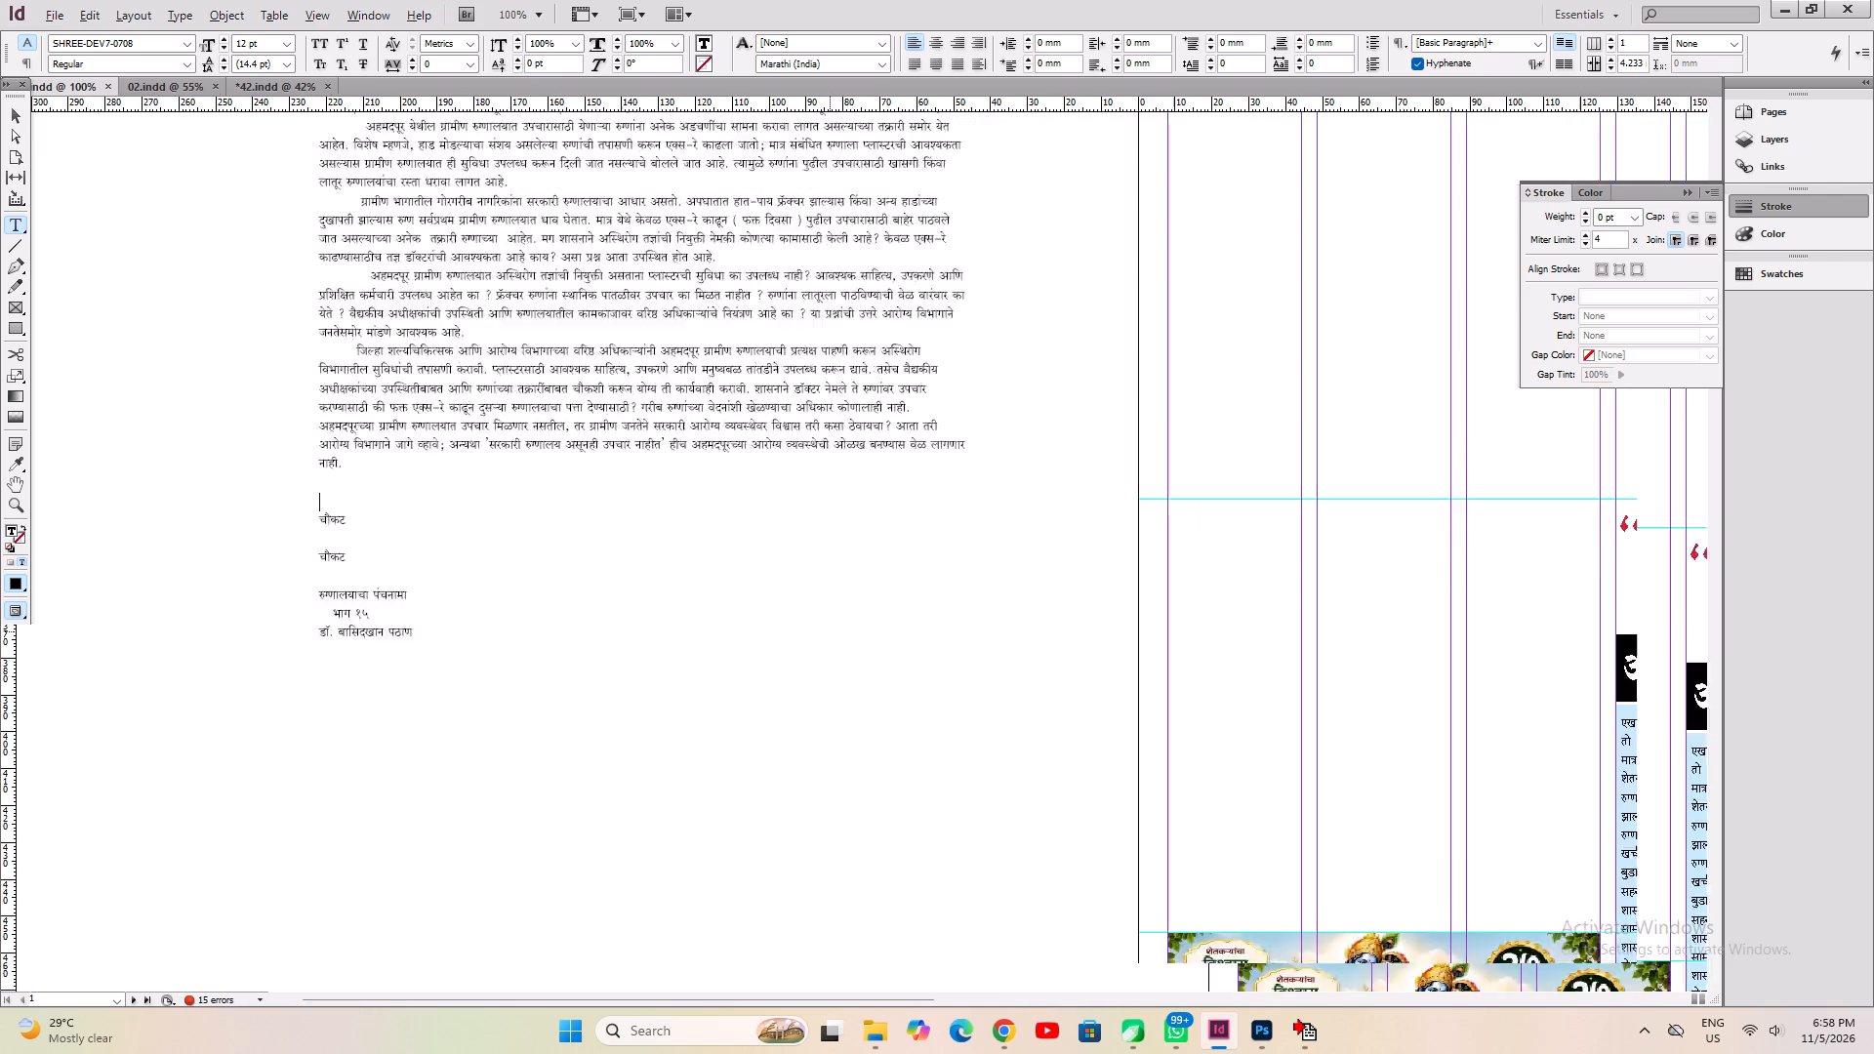
{"action": "left_click_drag", "start_coordinate": [713, 579], "coordinate": [58, 354], "text": "alt"}
{"action": "left_click_drag", "start_coordinate": [665, 607], "coordinate": [233, 527], "text": "alt"}
{"action": "left_click_drag", "start_coordinate": [232, 266], "coordinate": [423, 560]}
{"action": "key", "text": "ctrl+v"}
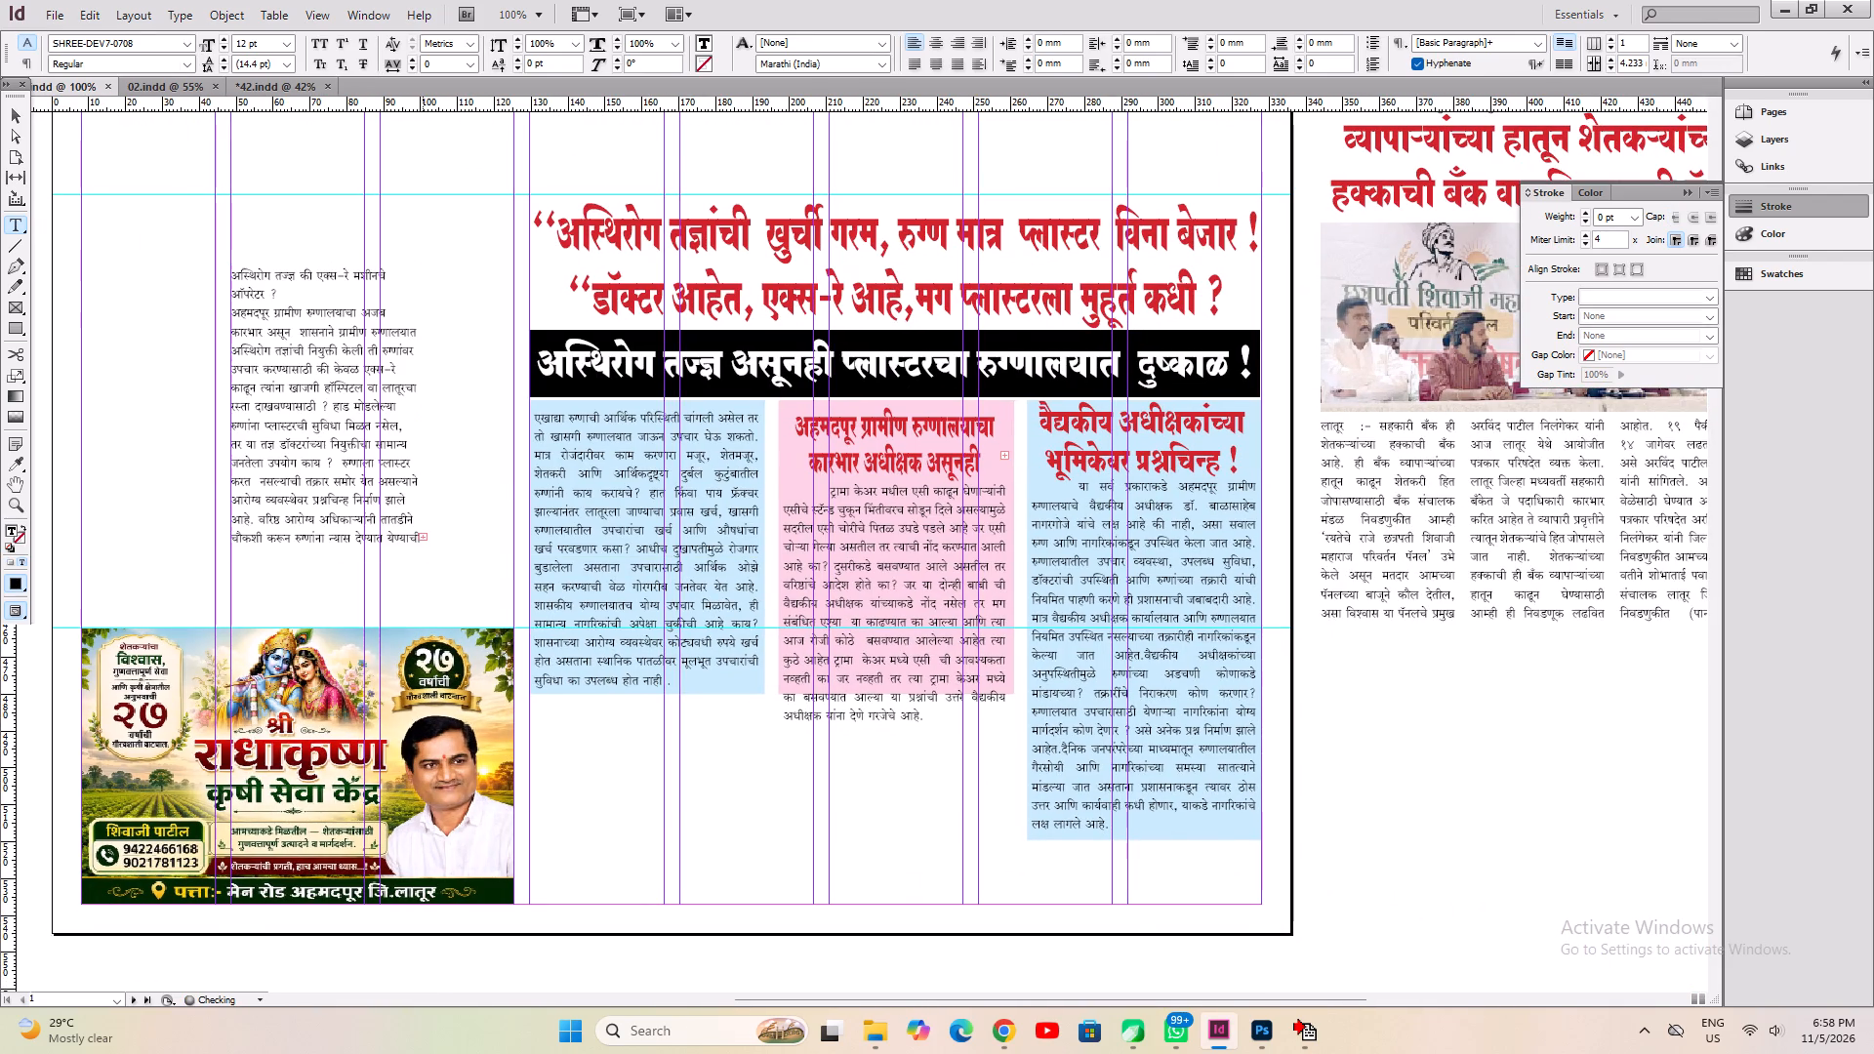
Cut the heading अस्थिरोग तज्ज्ञ की एक्स-रे मशीनचे ऑपरेटर ? from the new frame and replace the pink box's headline with it.
{"action": "left_click_drag", "start_coordinate": [307, 287], "coordinate": [0, 212]}
{"action": "key", "text": "ctrl+x"}
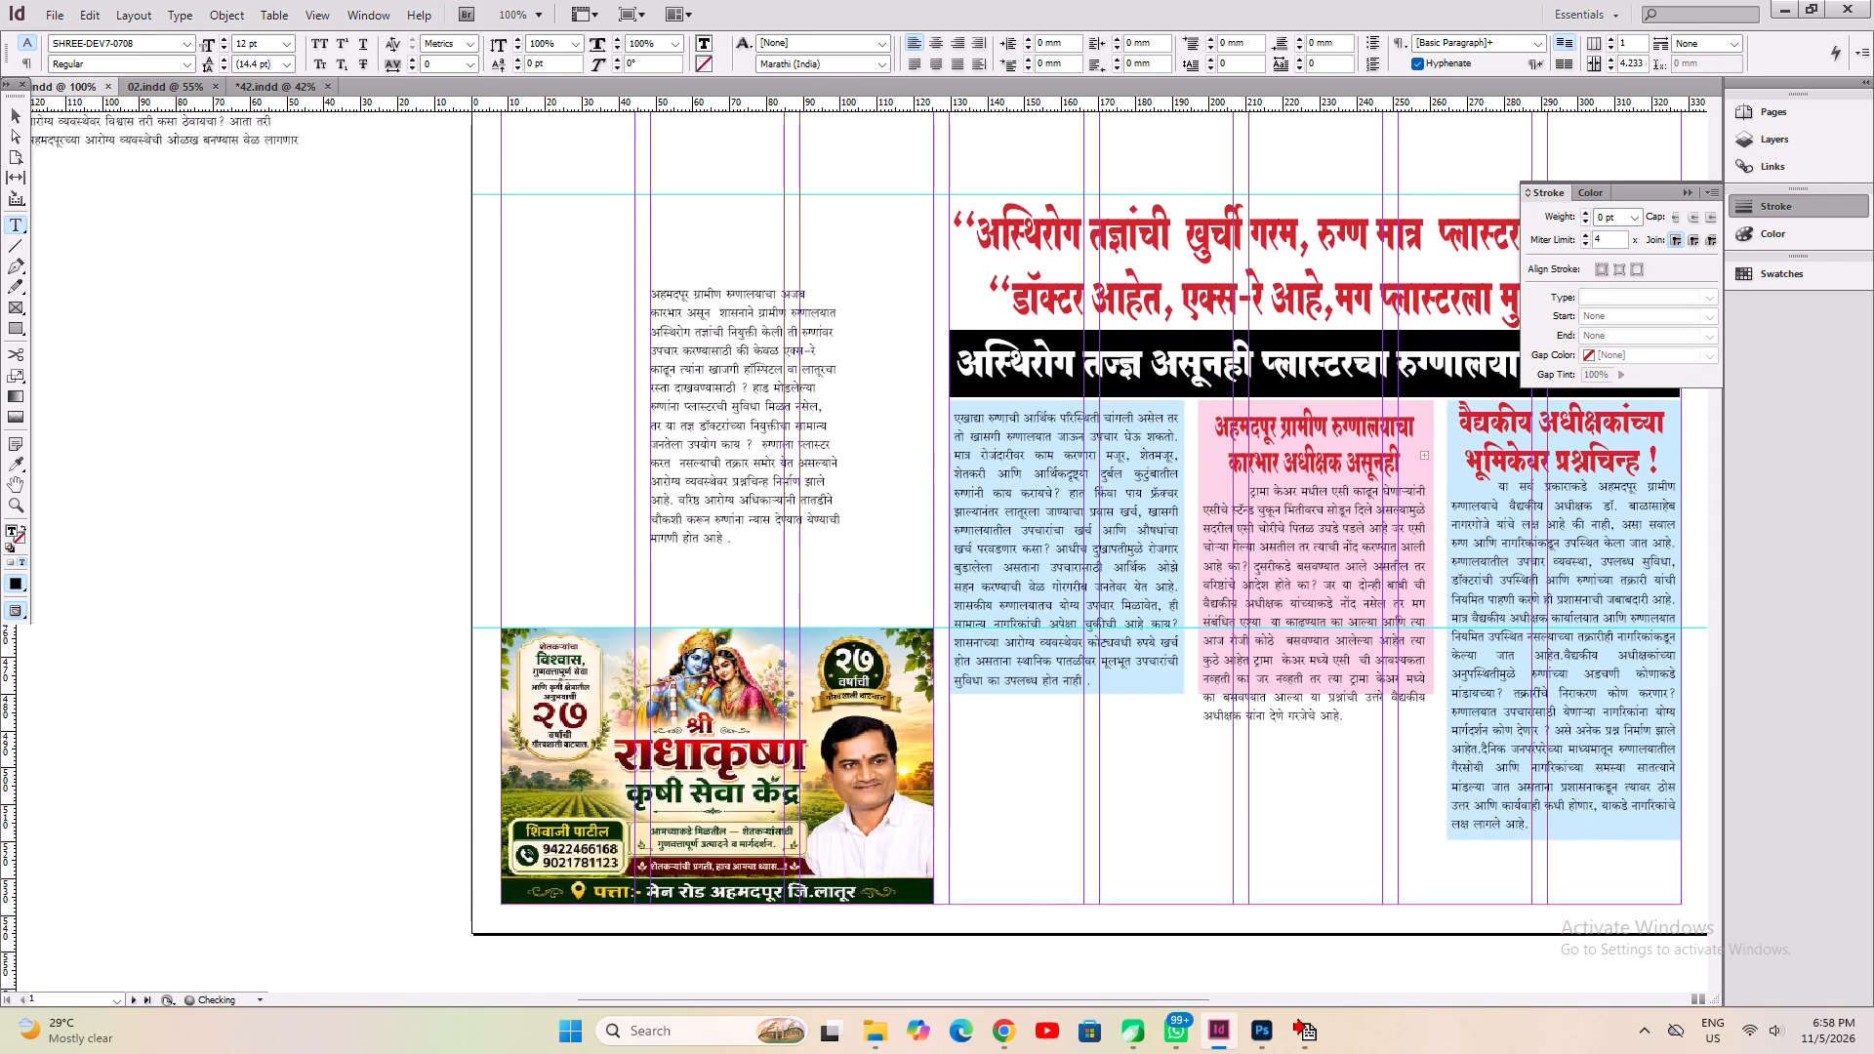
{"action": "left_click", "coordinate": [1321, 451]}
{"action": "key", "text": "ctrl+a"}
{"action": "left_click", "coordinate": [100, 5]}
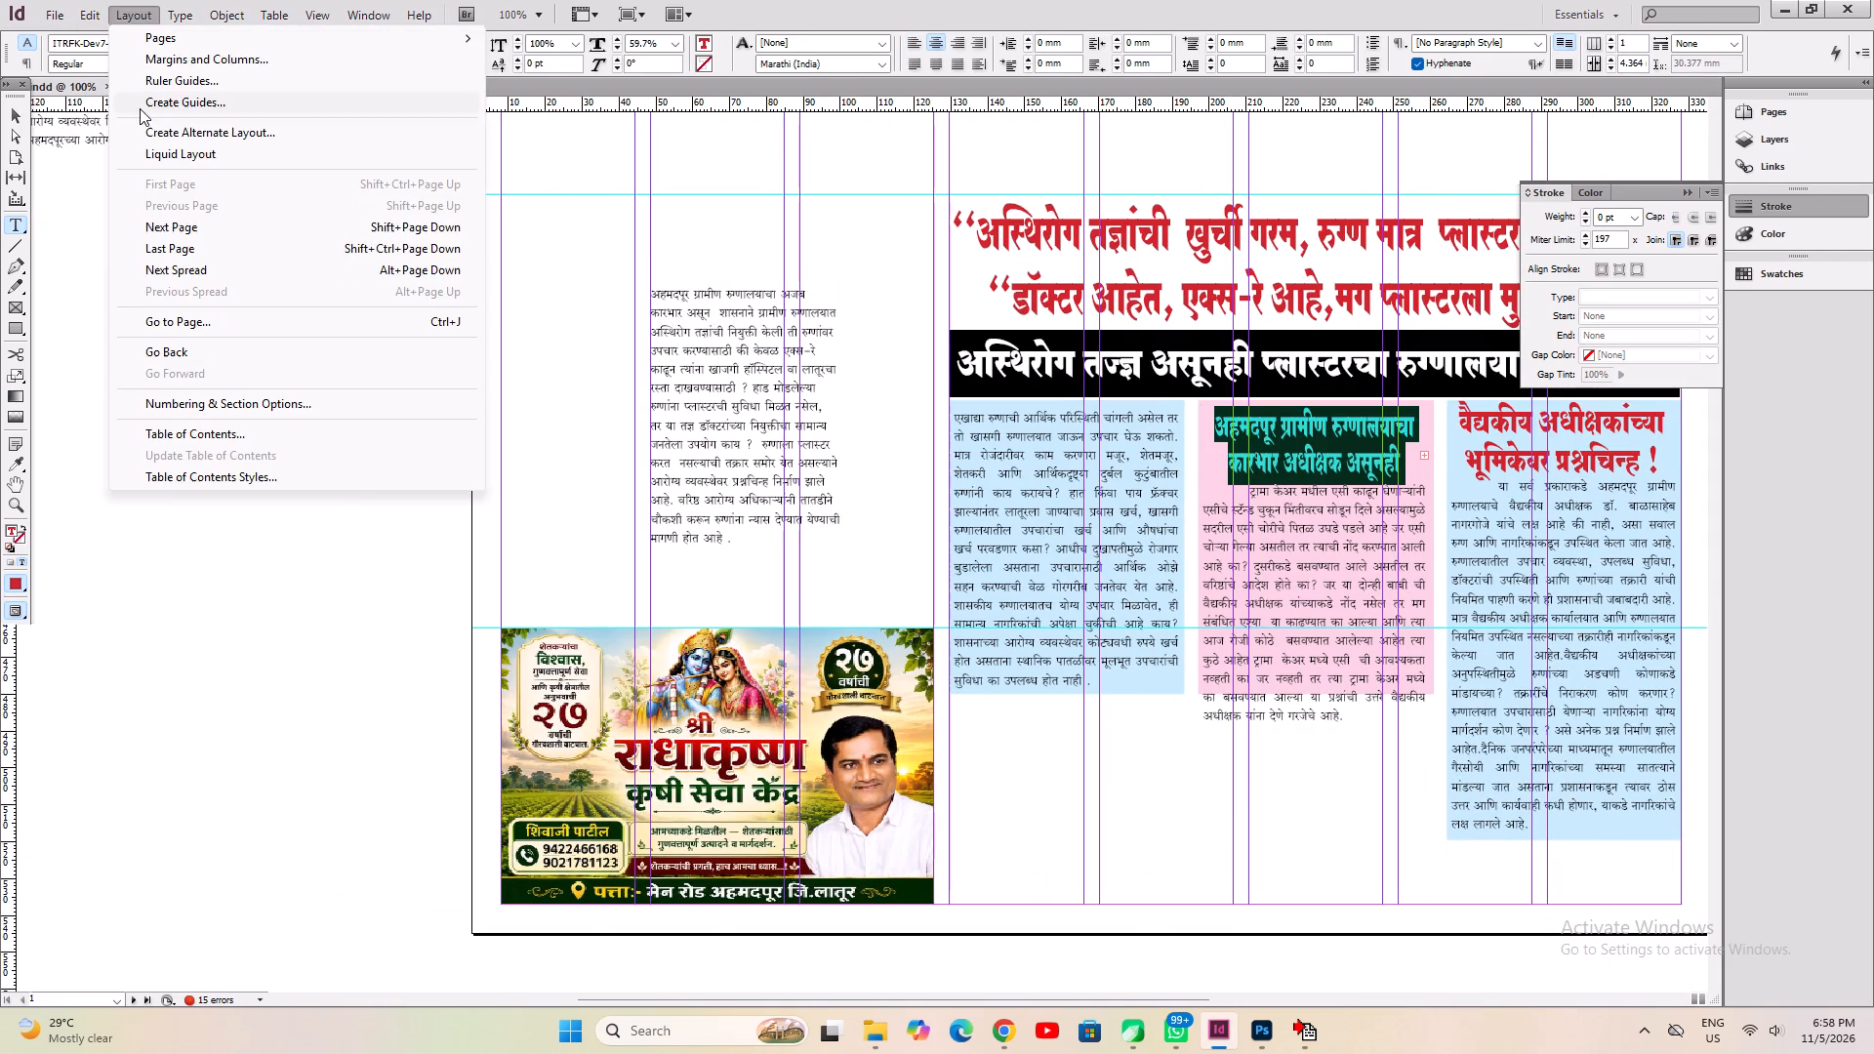
{"action": "left_click", "coordinate": [123, 146]}
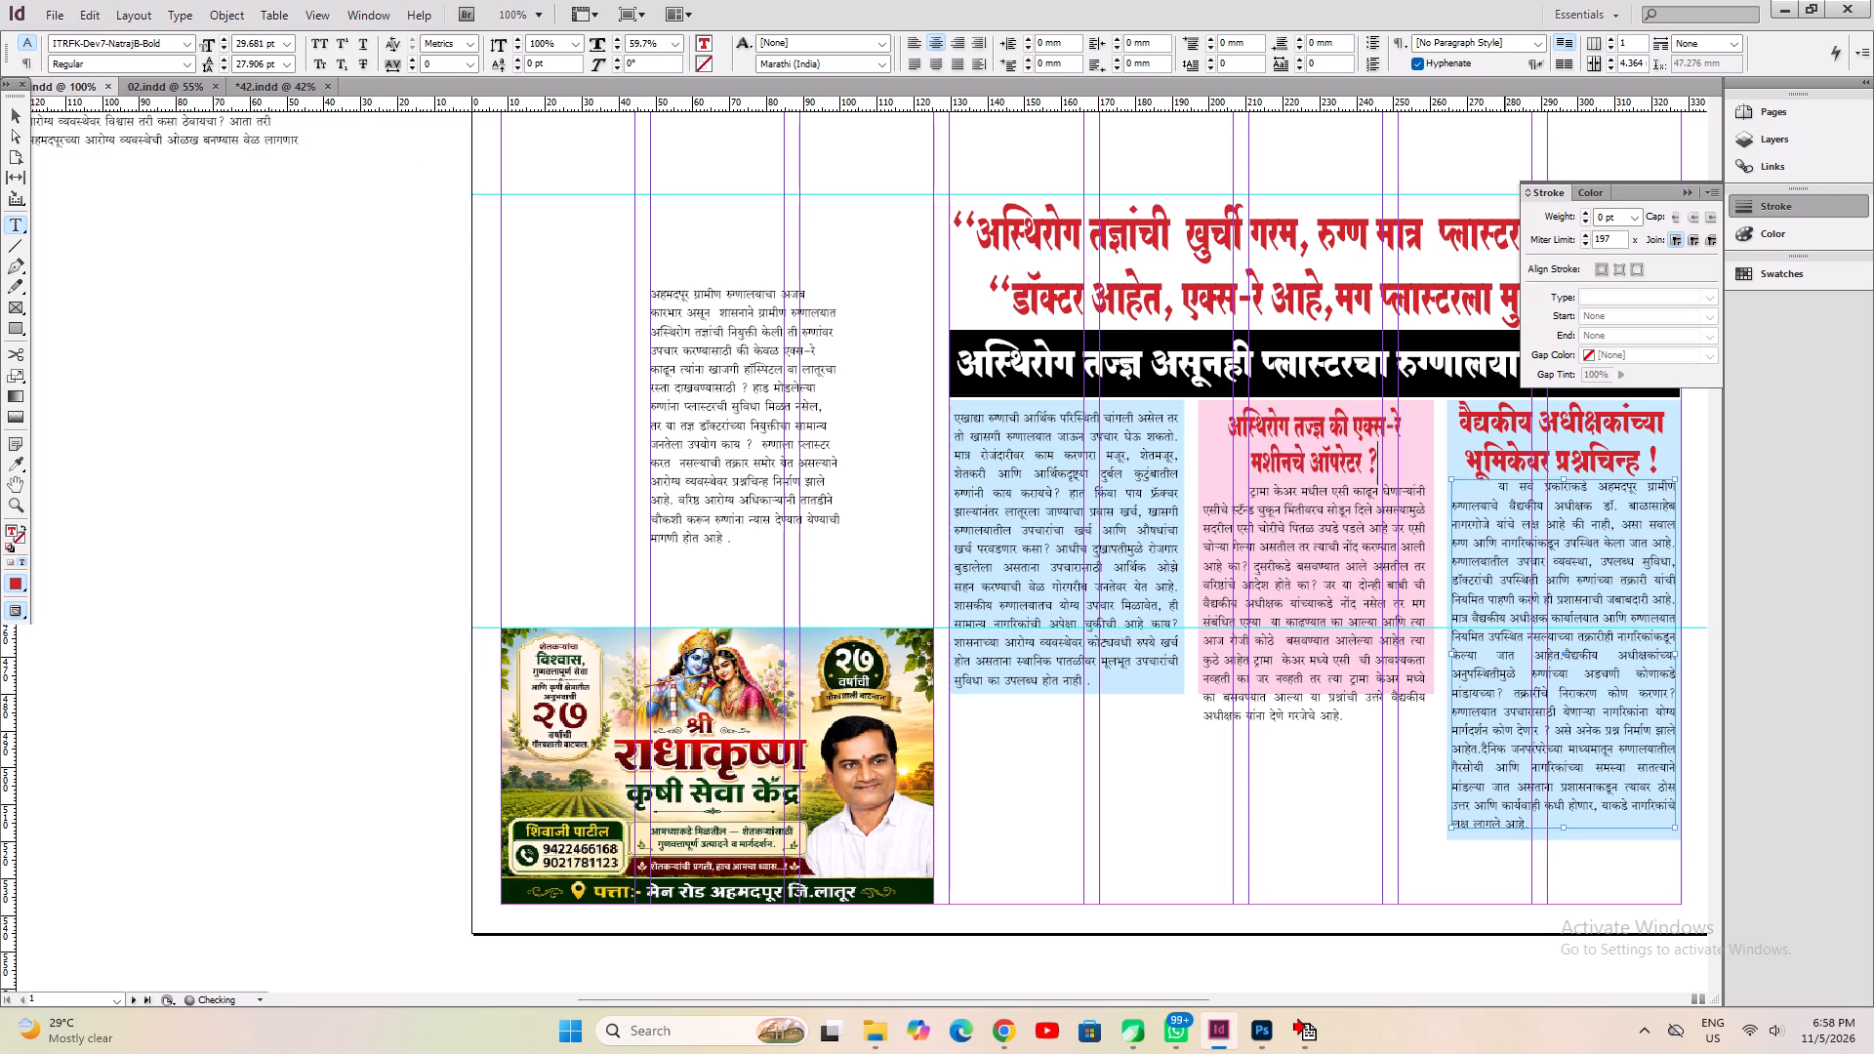
Stretch the pink box's new headline so its lettering fills a frame about 60 mm wide.
{"action": "key", "text": "ctrl+a"}
{"action": "key", "text": "ctrl+2"}
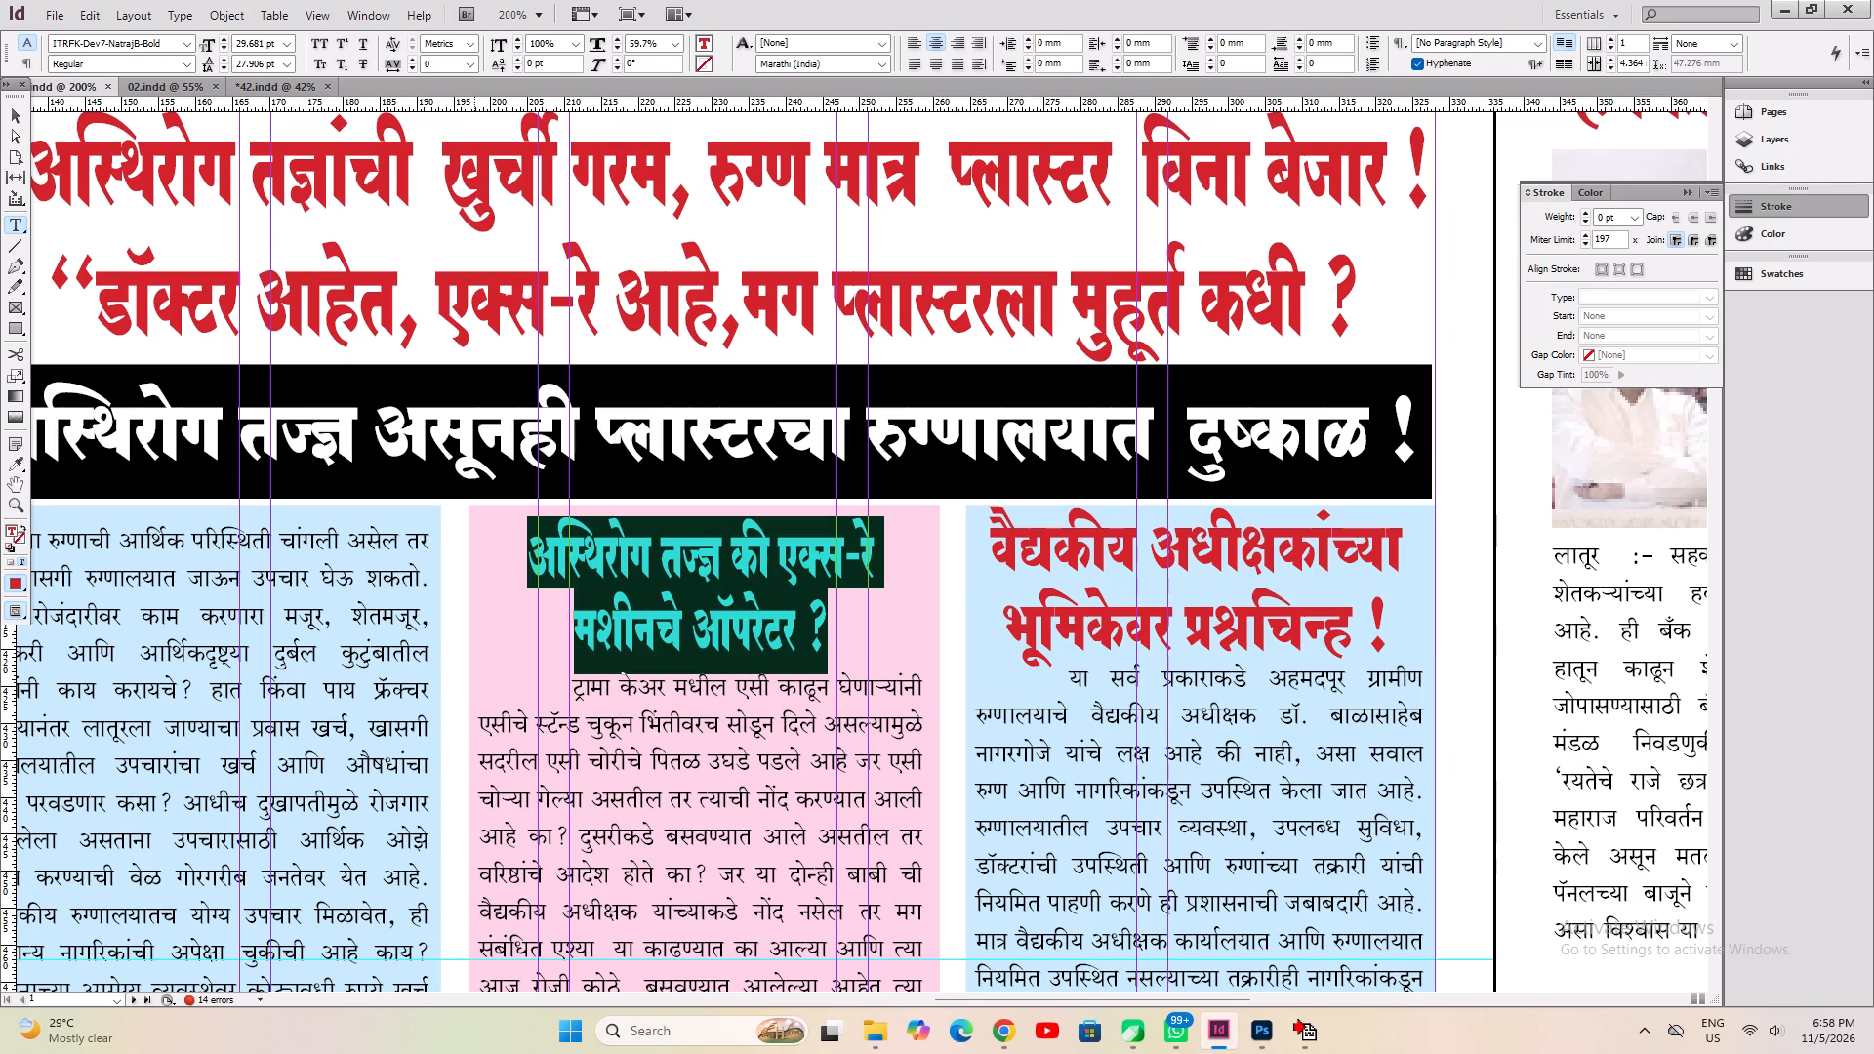
{"action": "left_click", "coordinate": [16, 113]}
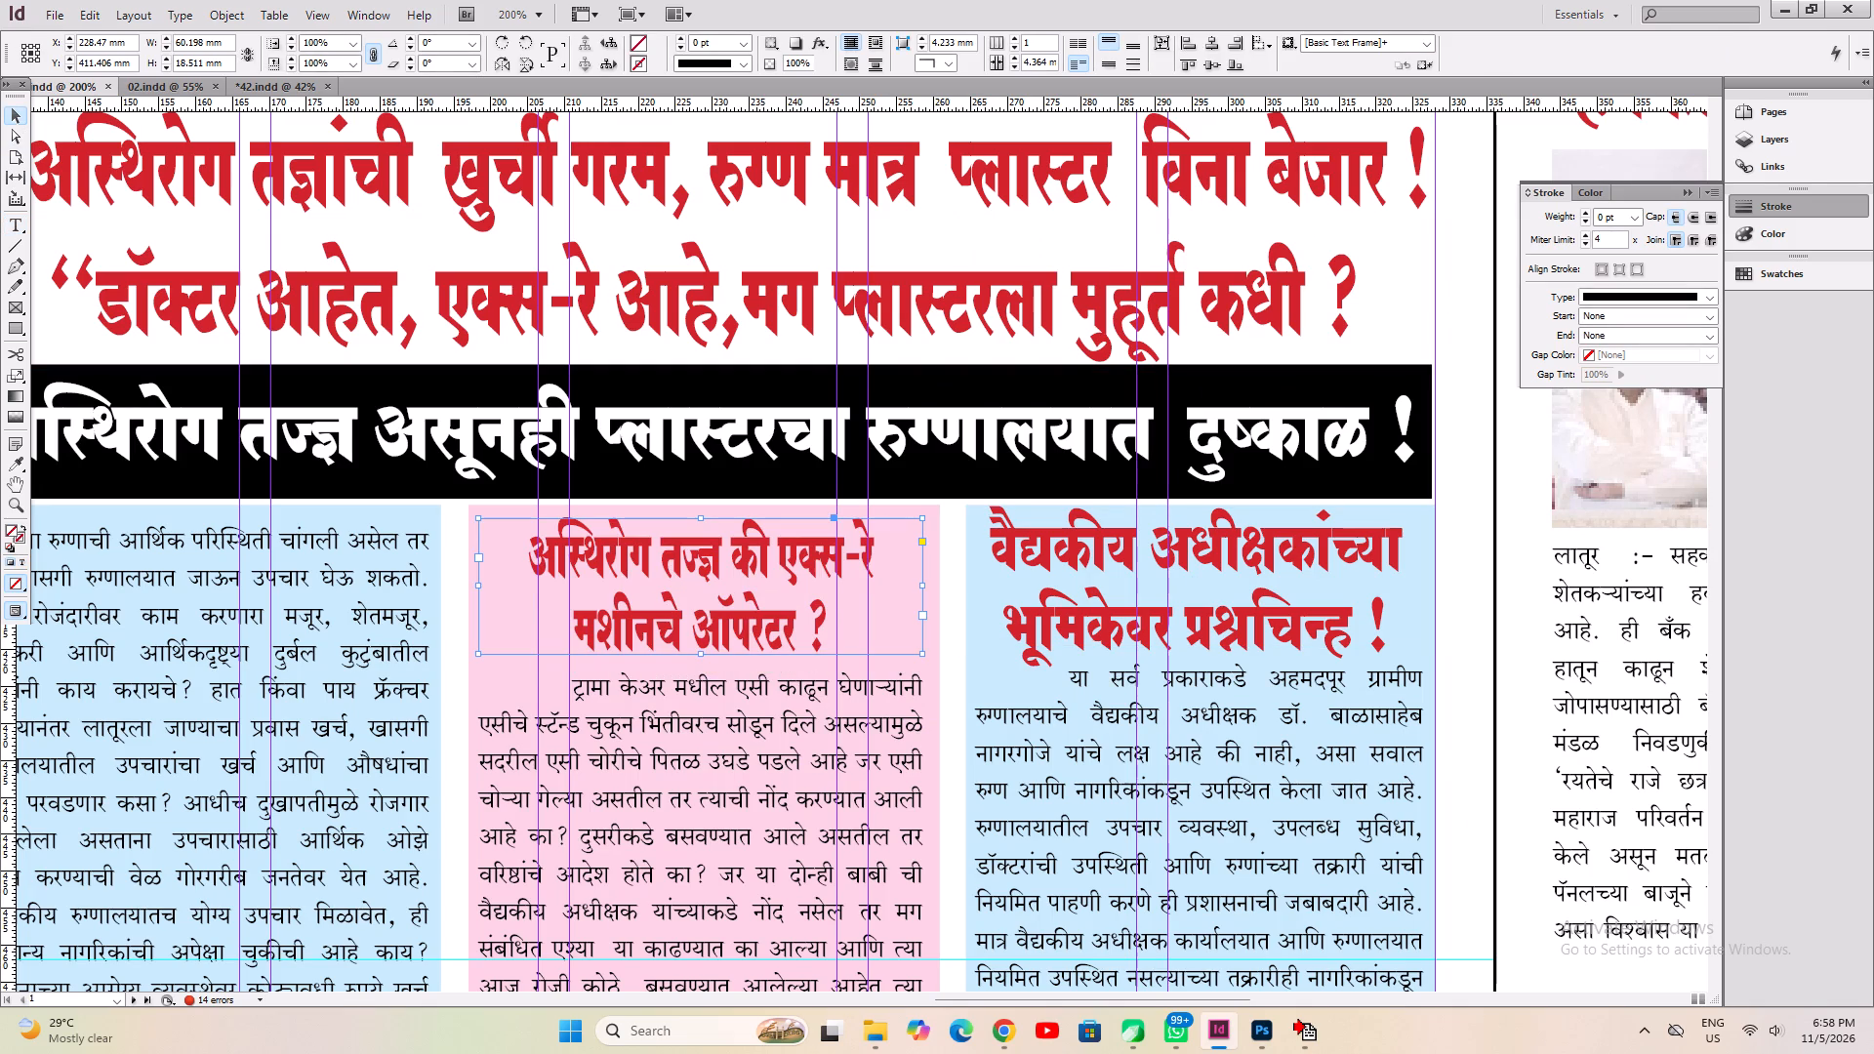
{"action": "left_click_drag", "start_coordinate": [922, 583], "coordinate": [884, 581]}
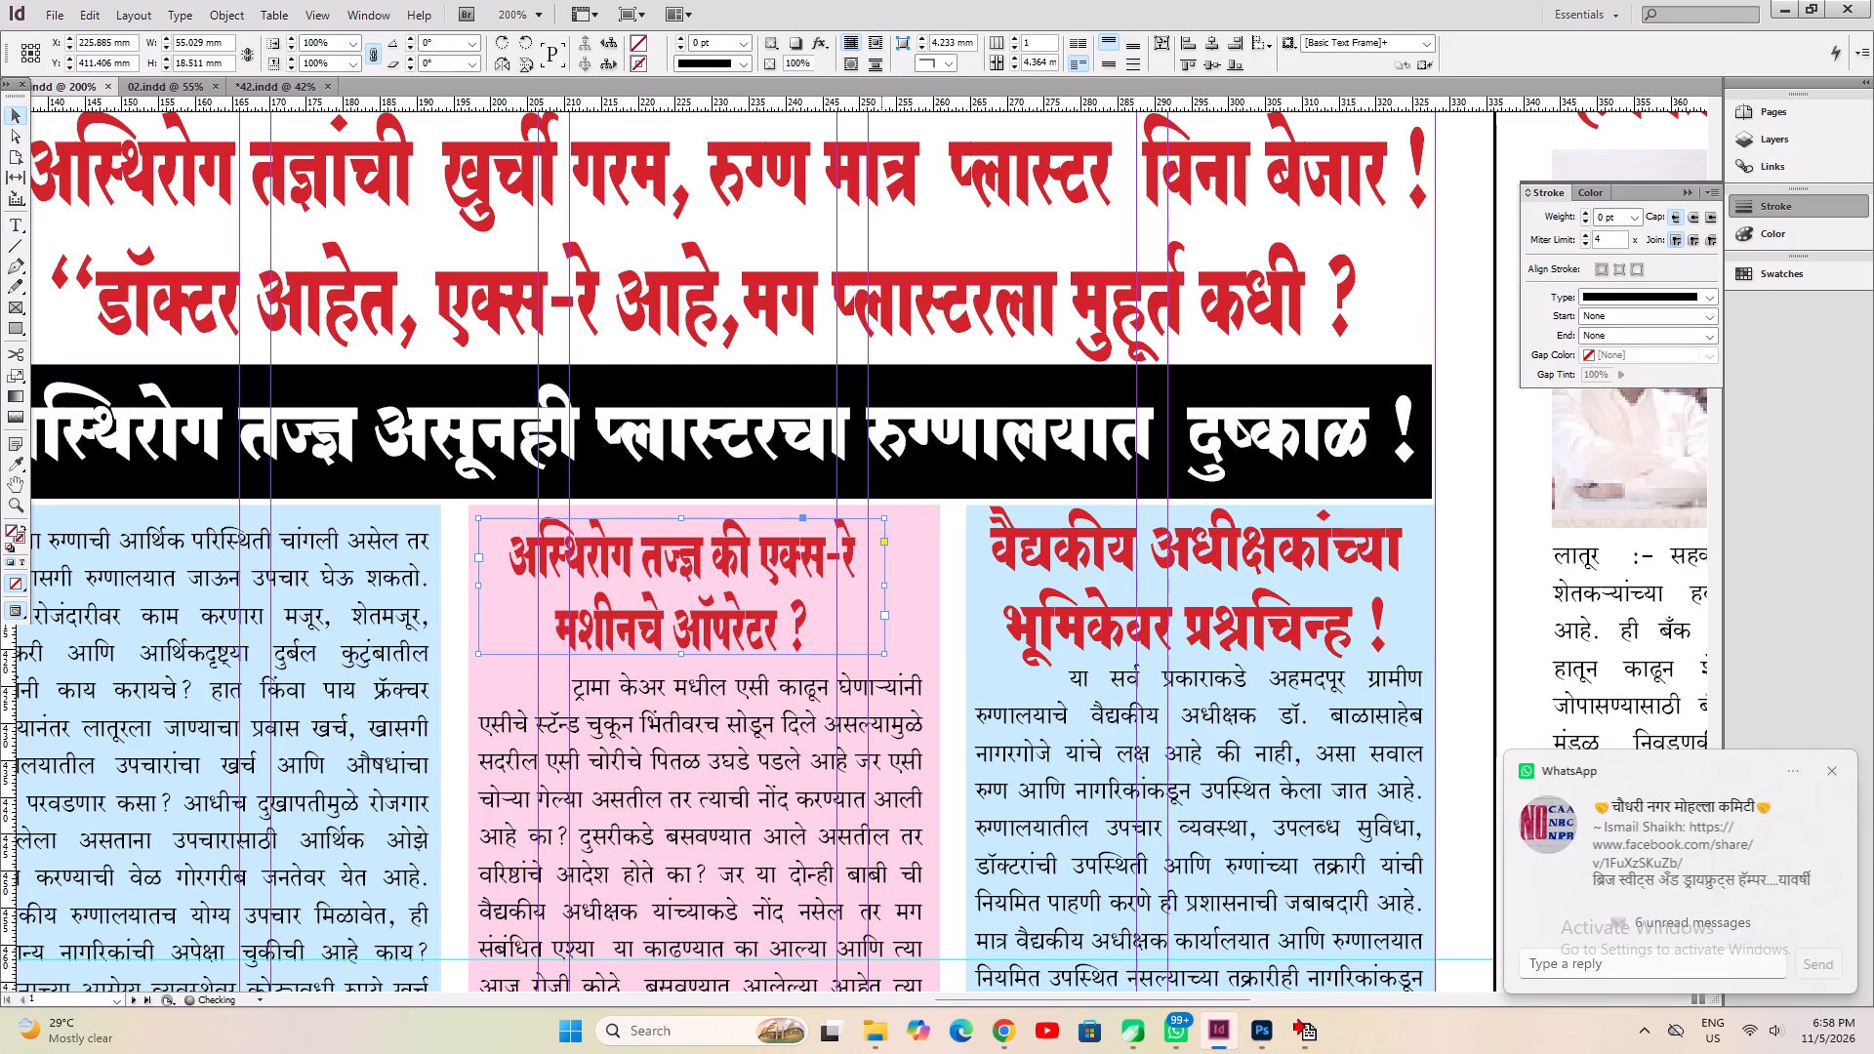
{"action": "left_click_drag", "start_coordinate": [892, 588], "coordinate": [864, 588]}
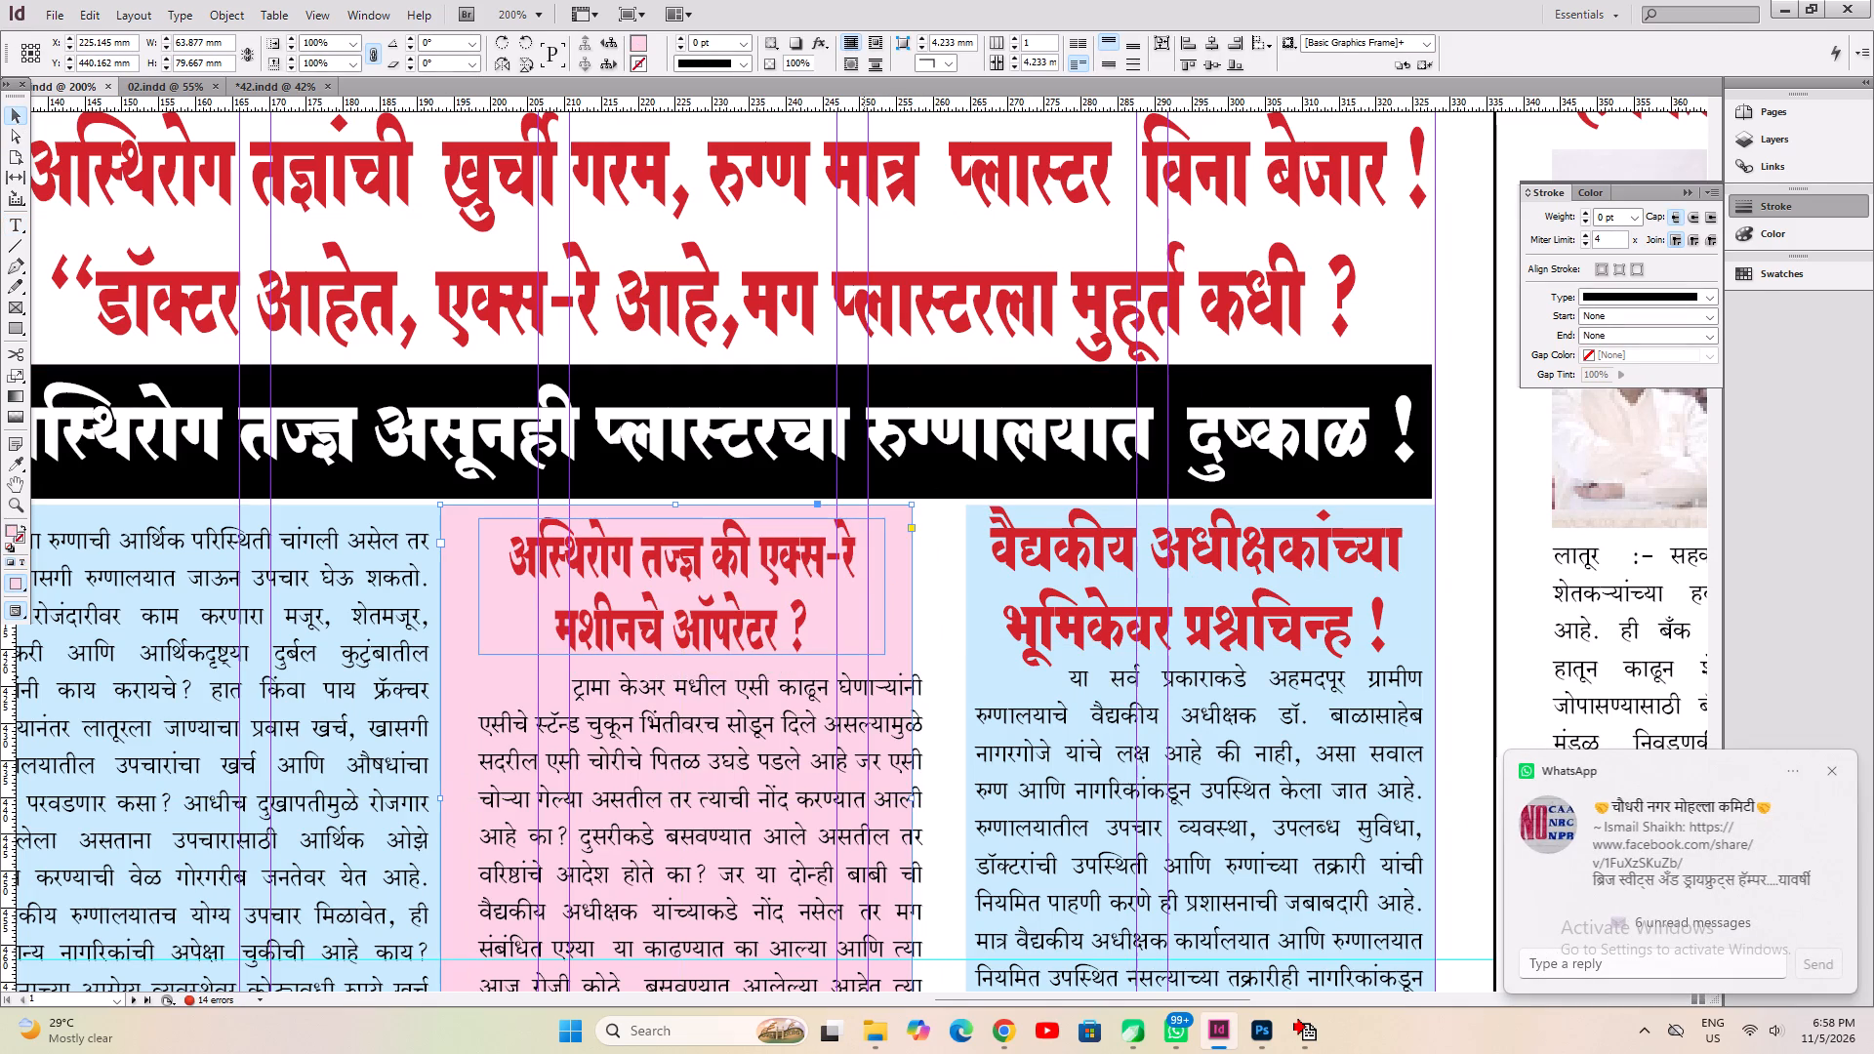
{"action": "key", "text": "ctrl+z"}
{"action": "left_click", "coordinate": [754, 631], "text": "ctrl"}
{"action": "left_click_drag", "start_coordinate": [885, 583], "coordinate": [858, 584]}
{"action": "left_click_drag", "start_coordinate": [858, 584], "coordinate": [922, 594], "text": "ctrl"}
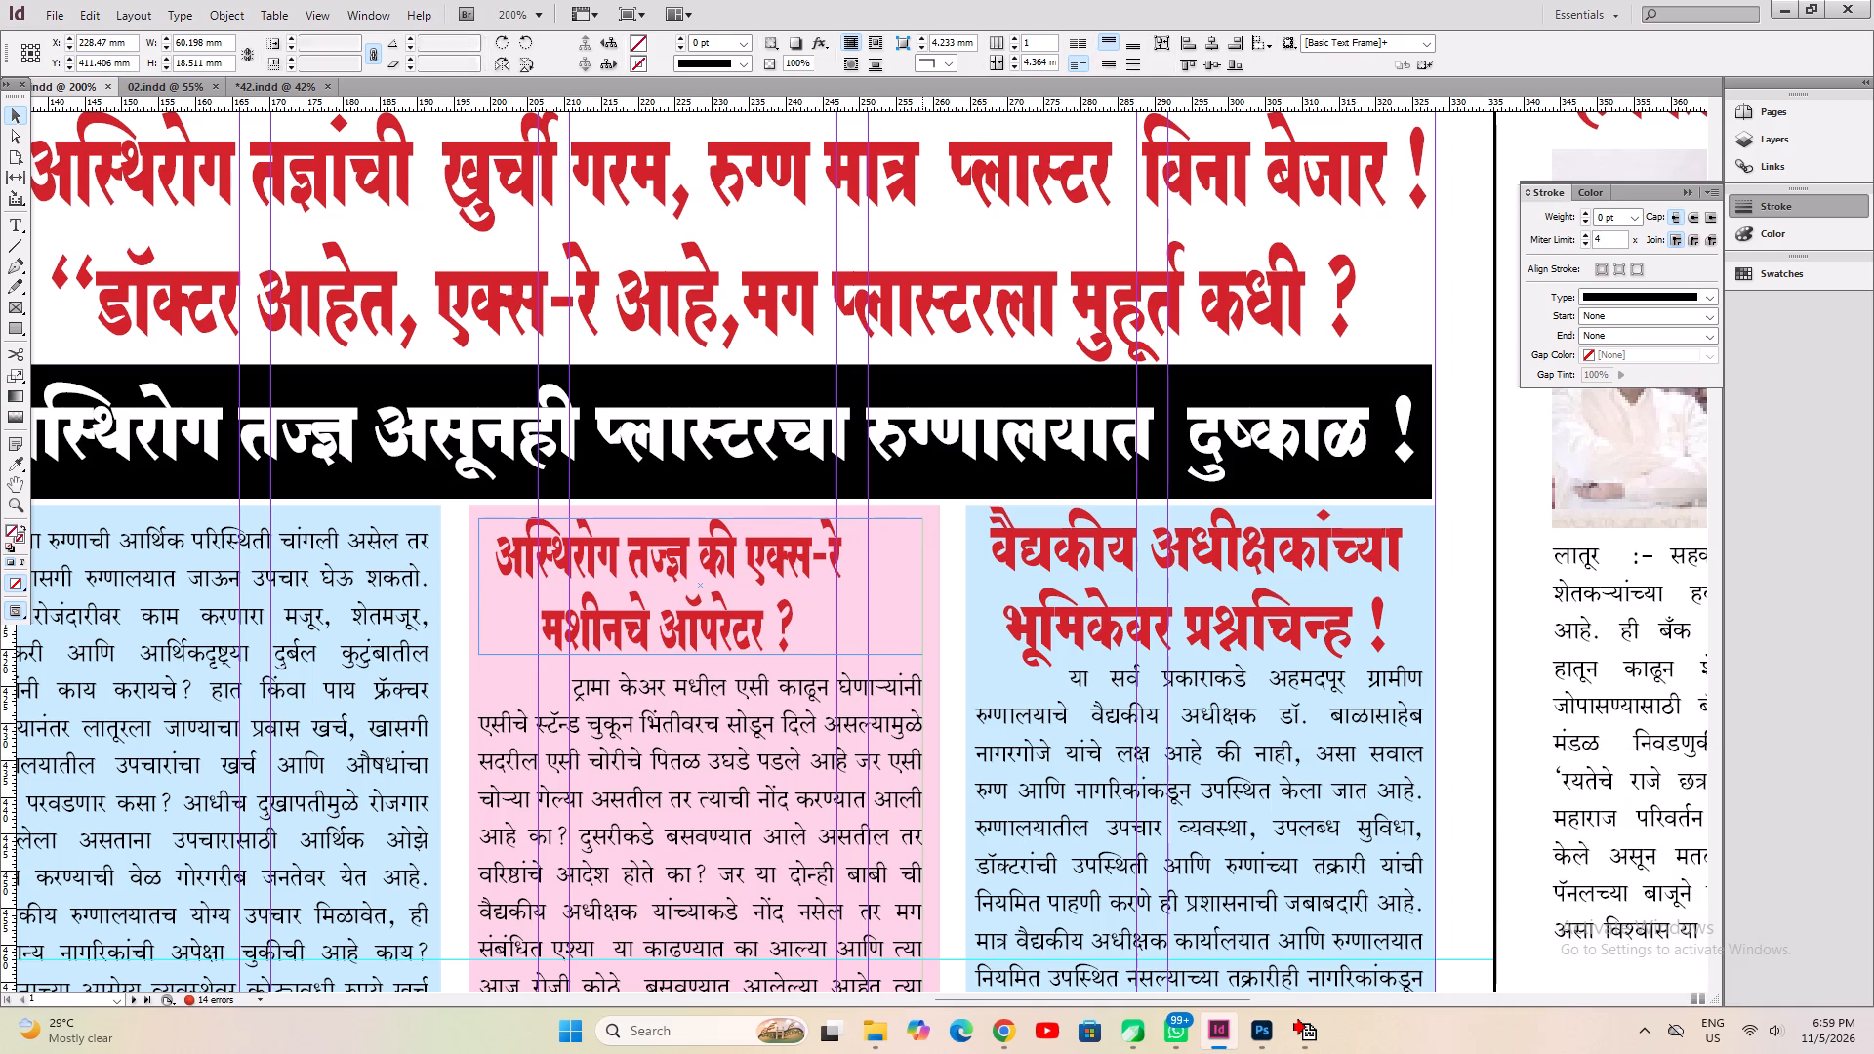
Replace the pink box's body text with the cut passage beginning अहमदपूर ग्रामीण रुग्णालयाचा अजब कारभार.
{"action": "double_click", "coordinate": [770, 828], "text": "ctrl"}
{"action": "key", "text": "Up"}
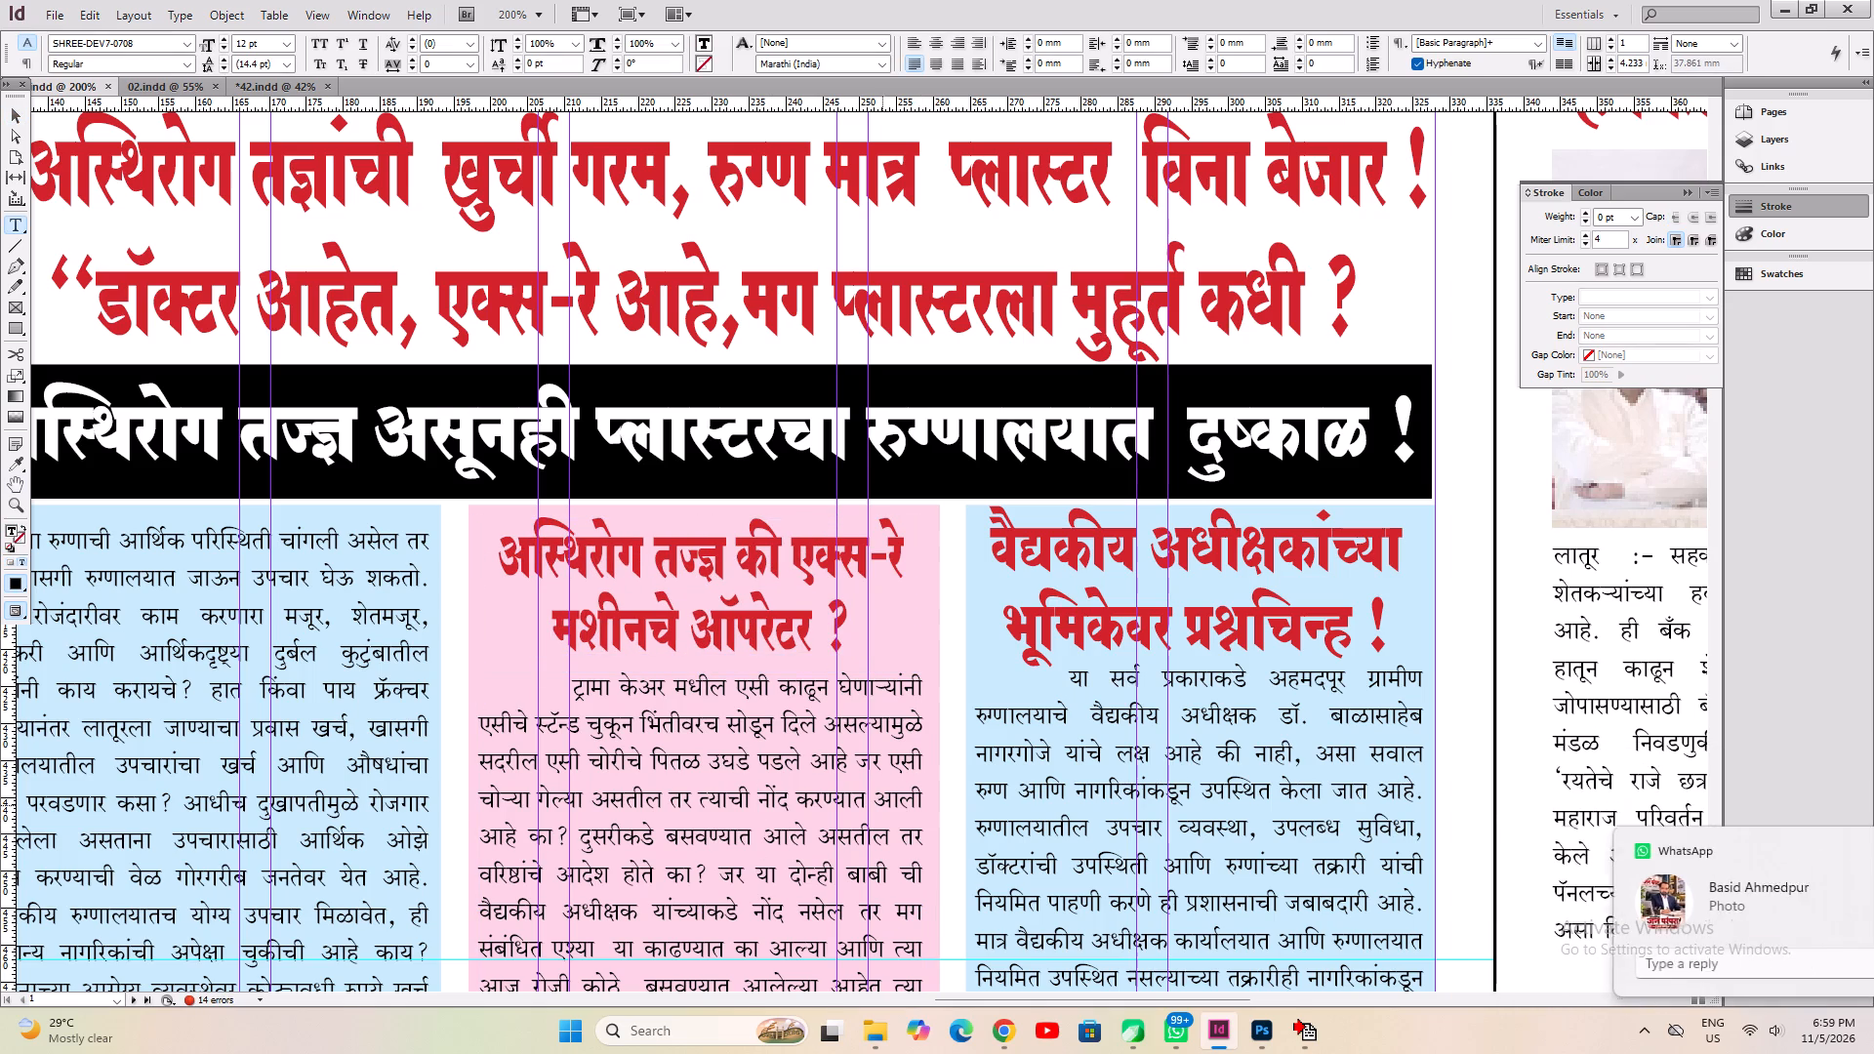
{"action": "left_click", "coordinate": [12, 113]}
{"action": "left_click", "coordinate": [703, 777], "text": "ctrl"}
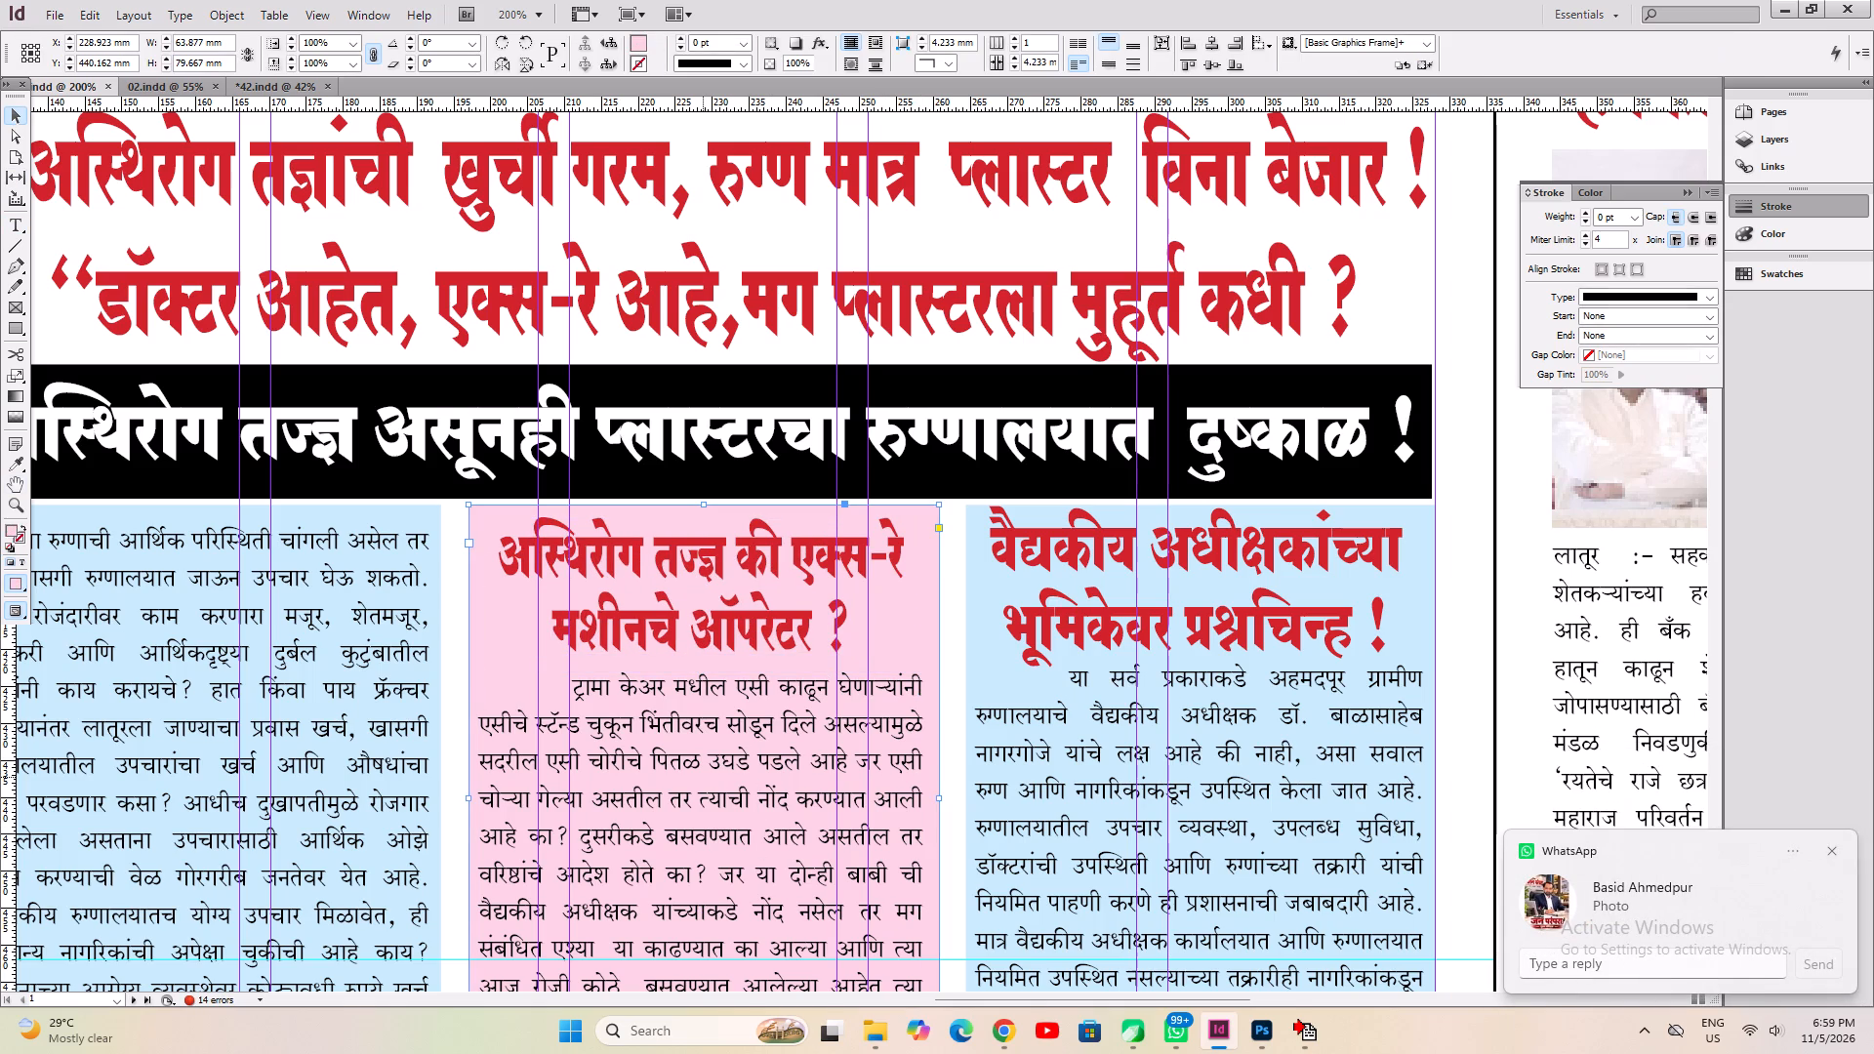
{"action": "left_click", "coordinate": [672, 790], "text": "ctrl"}
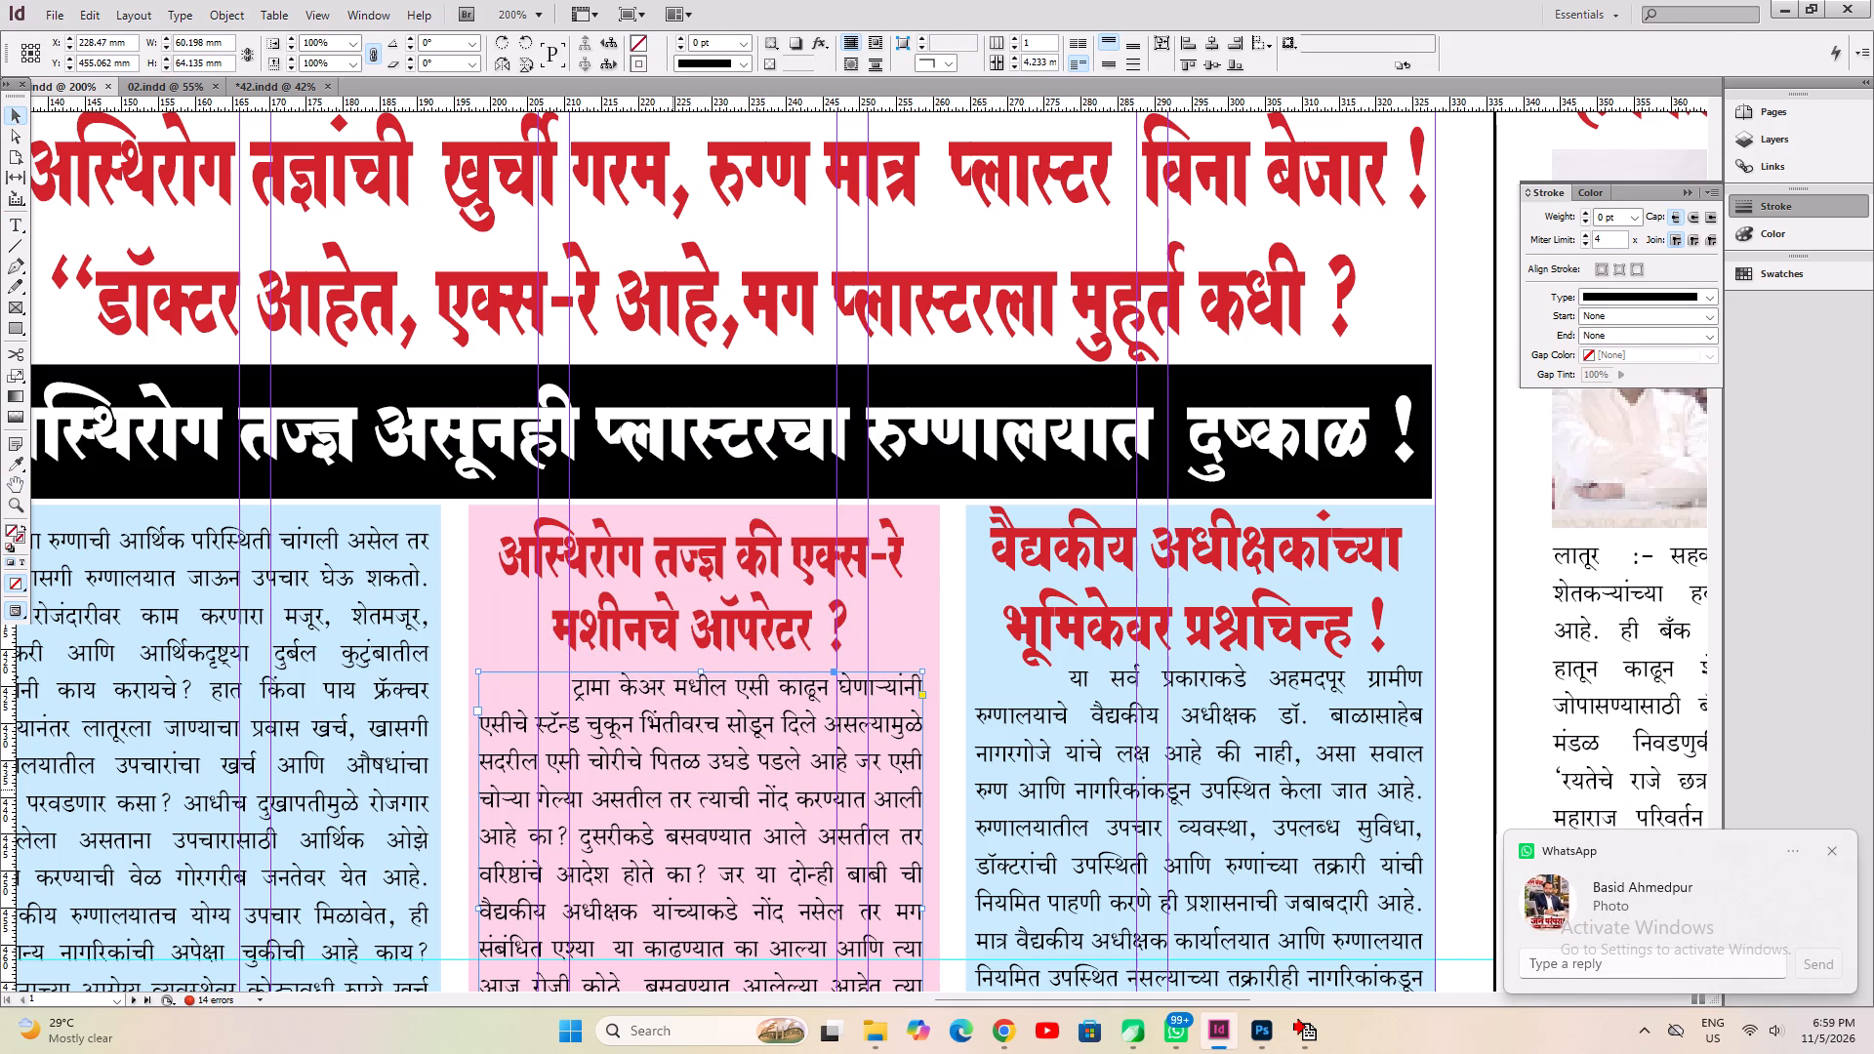
Nudge the pink box's body text frame slightly upward and save the document.
{"action": "key", "text": "Up"}
{"action": "key", "text": "Up"}
{"action": "key", "text": "Up"}
{"action": "key", "text": "ctrl+s"}
{"action": "key", "text": "ctrl+0"}
{"action": "key", "text": "ctrl+s"}
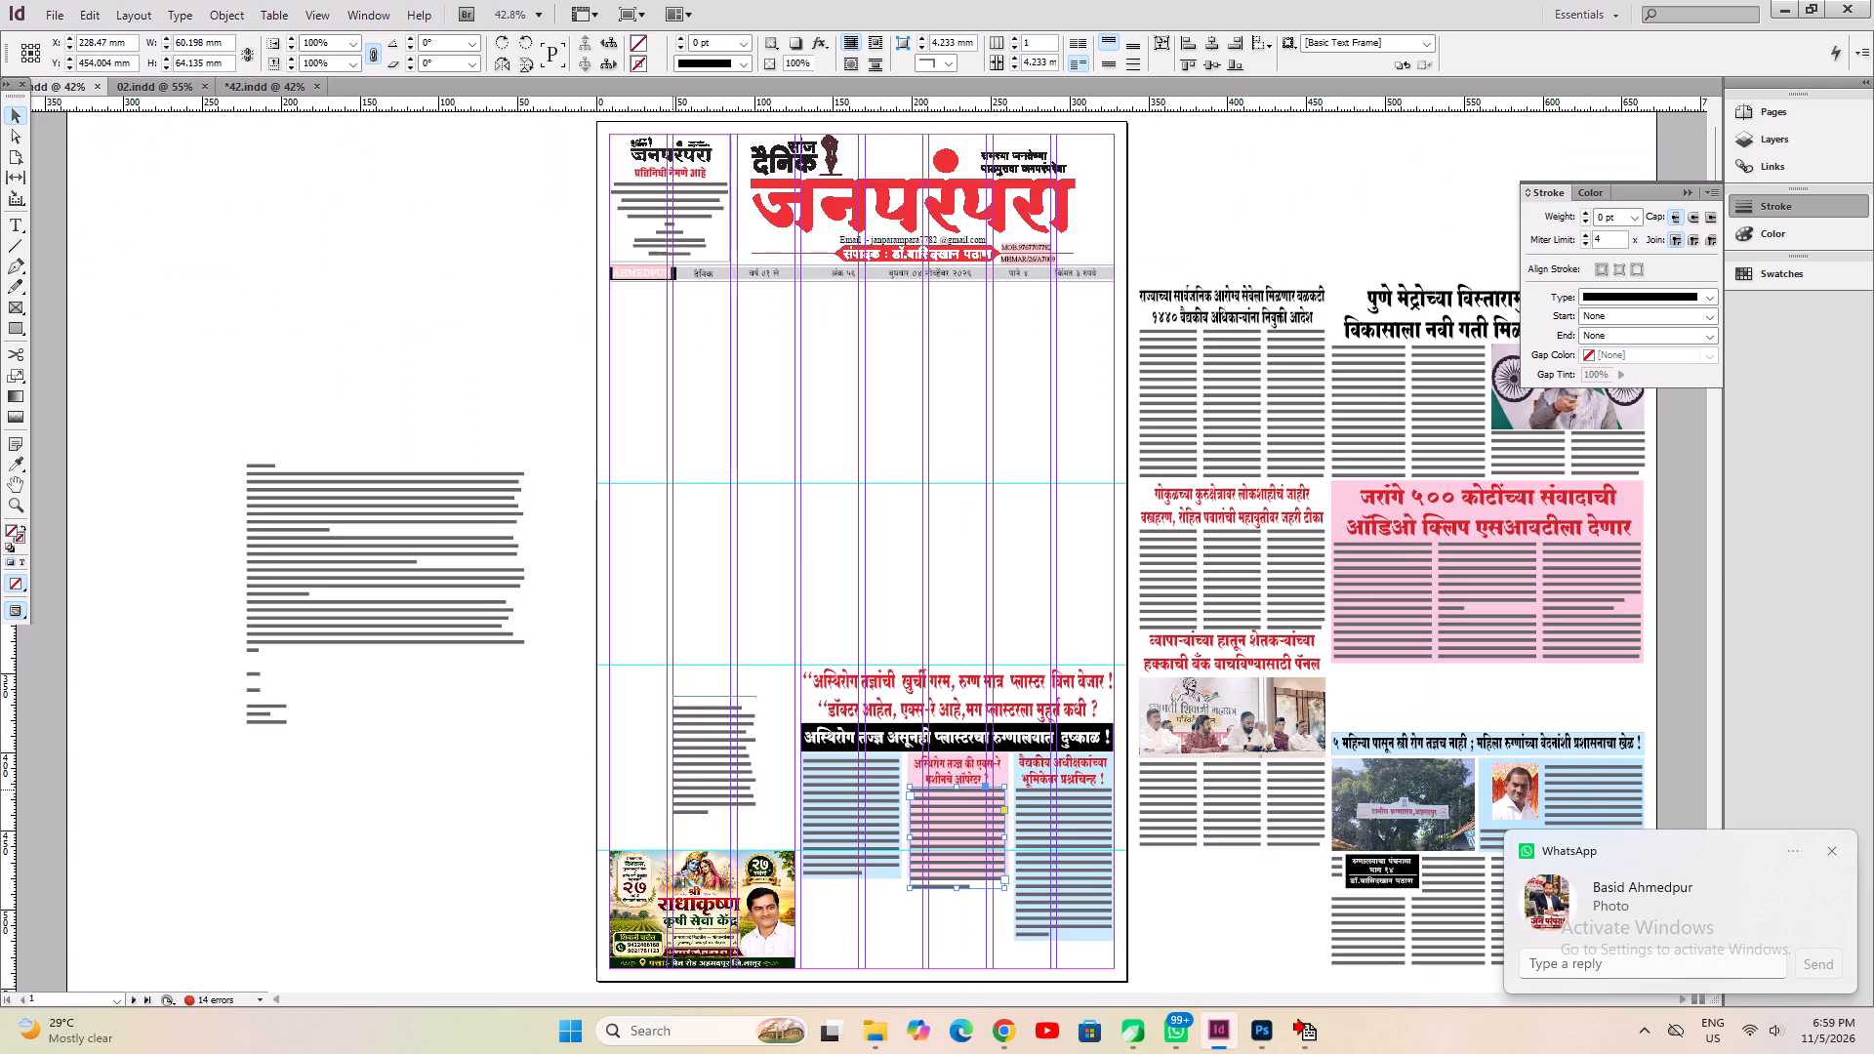
Remove the blank space before the passage beginning अहमदपूर ग्रामीण रुग्णालयाचा above the advertisement, indent it with a tab, and cut it whole.
{"action": "left_click", "coordinate": [402, 601]}
{"action": "left_click", "coordinate": [730, 751]}
{"action": "key", "text": "ctrl+1"}
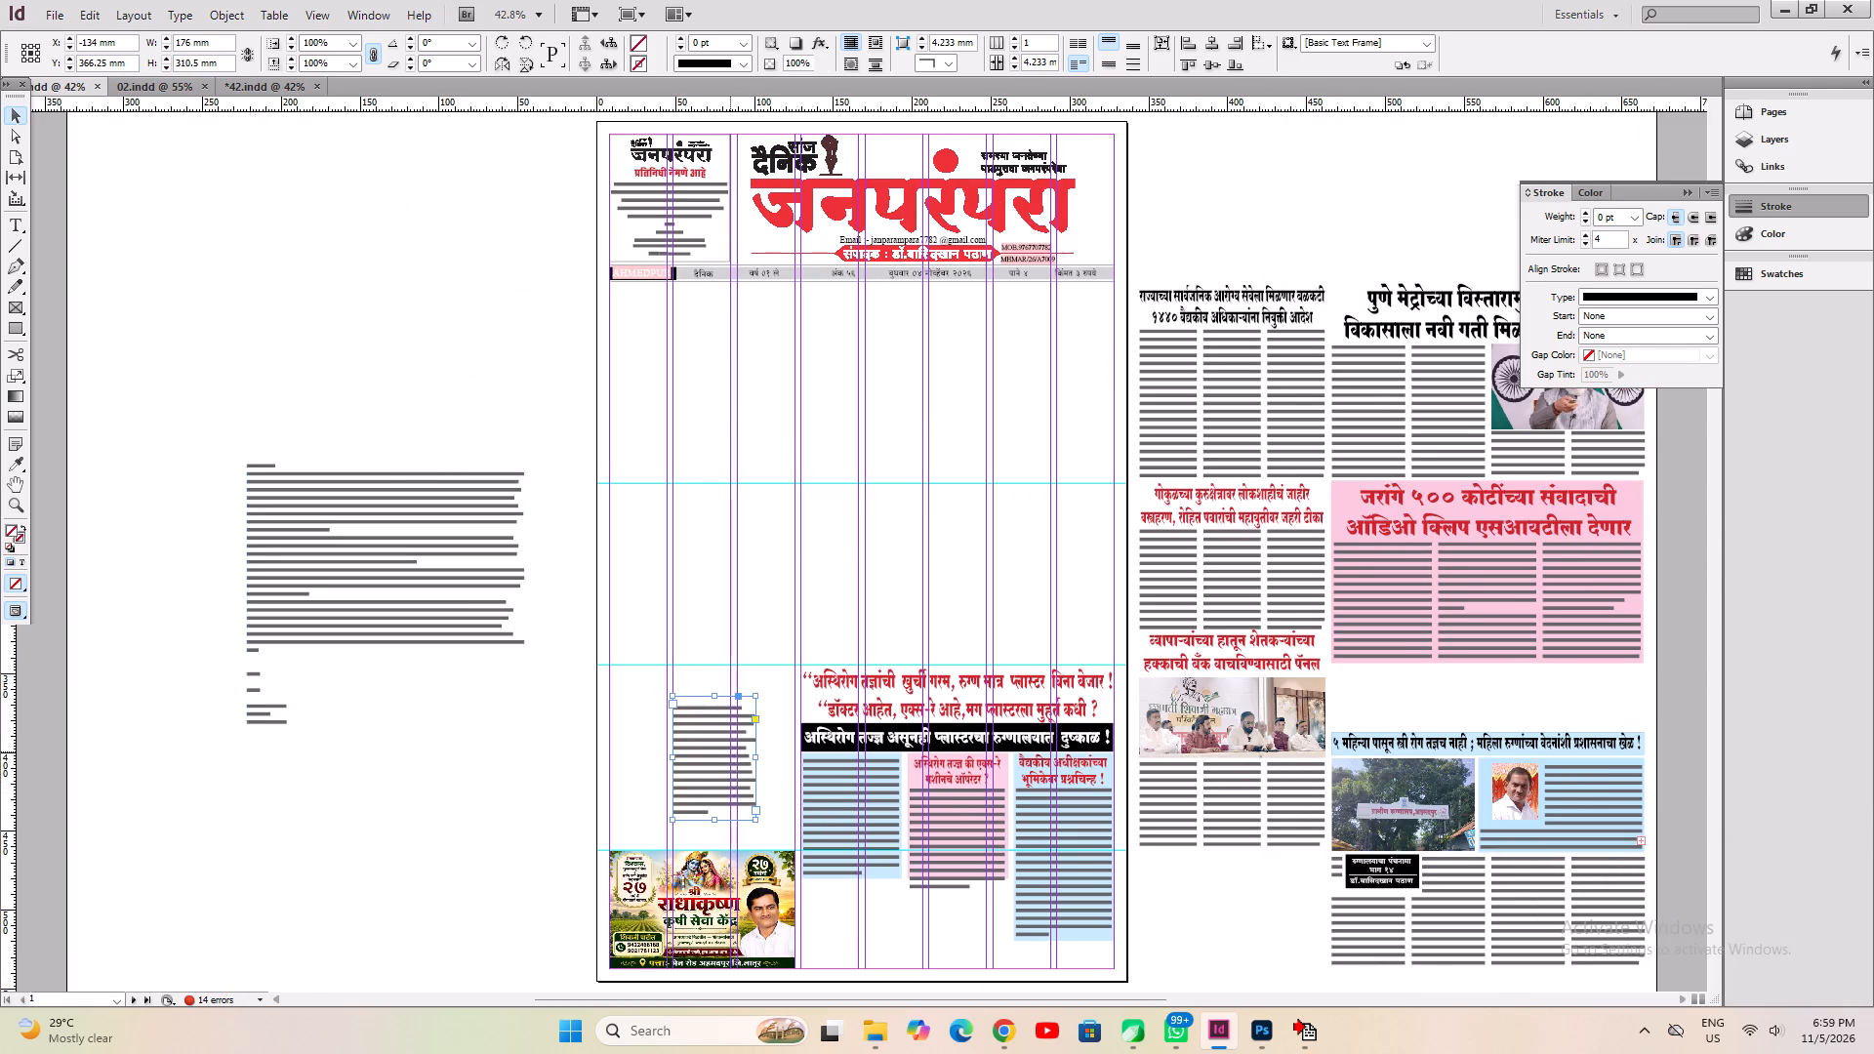
{"action": "key", "text": "ctrl+2"}
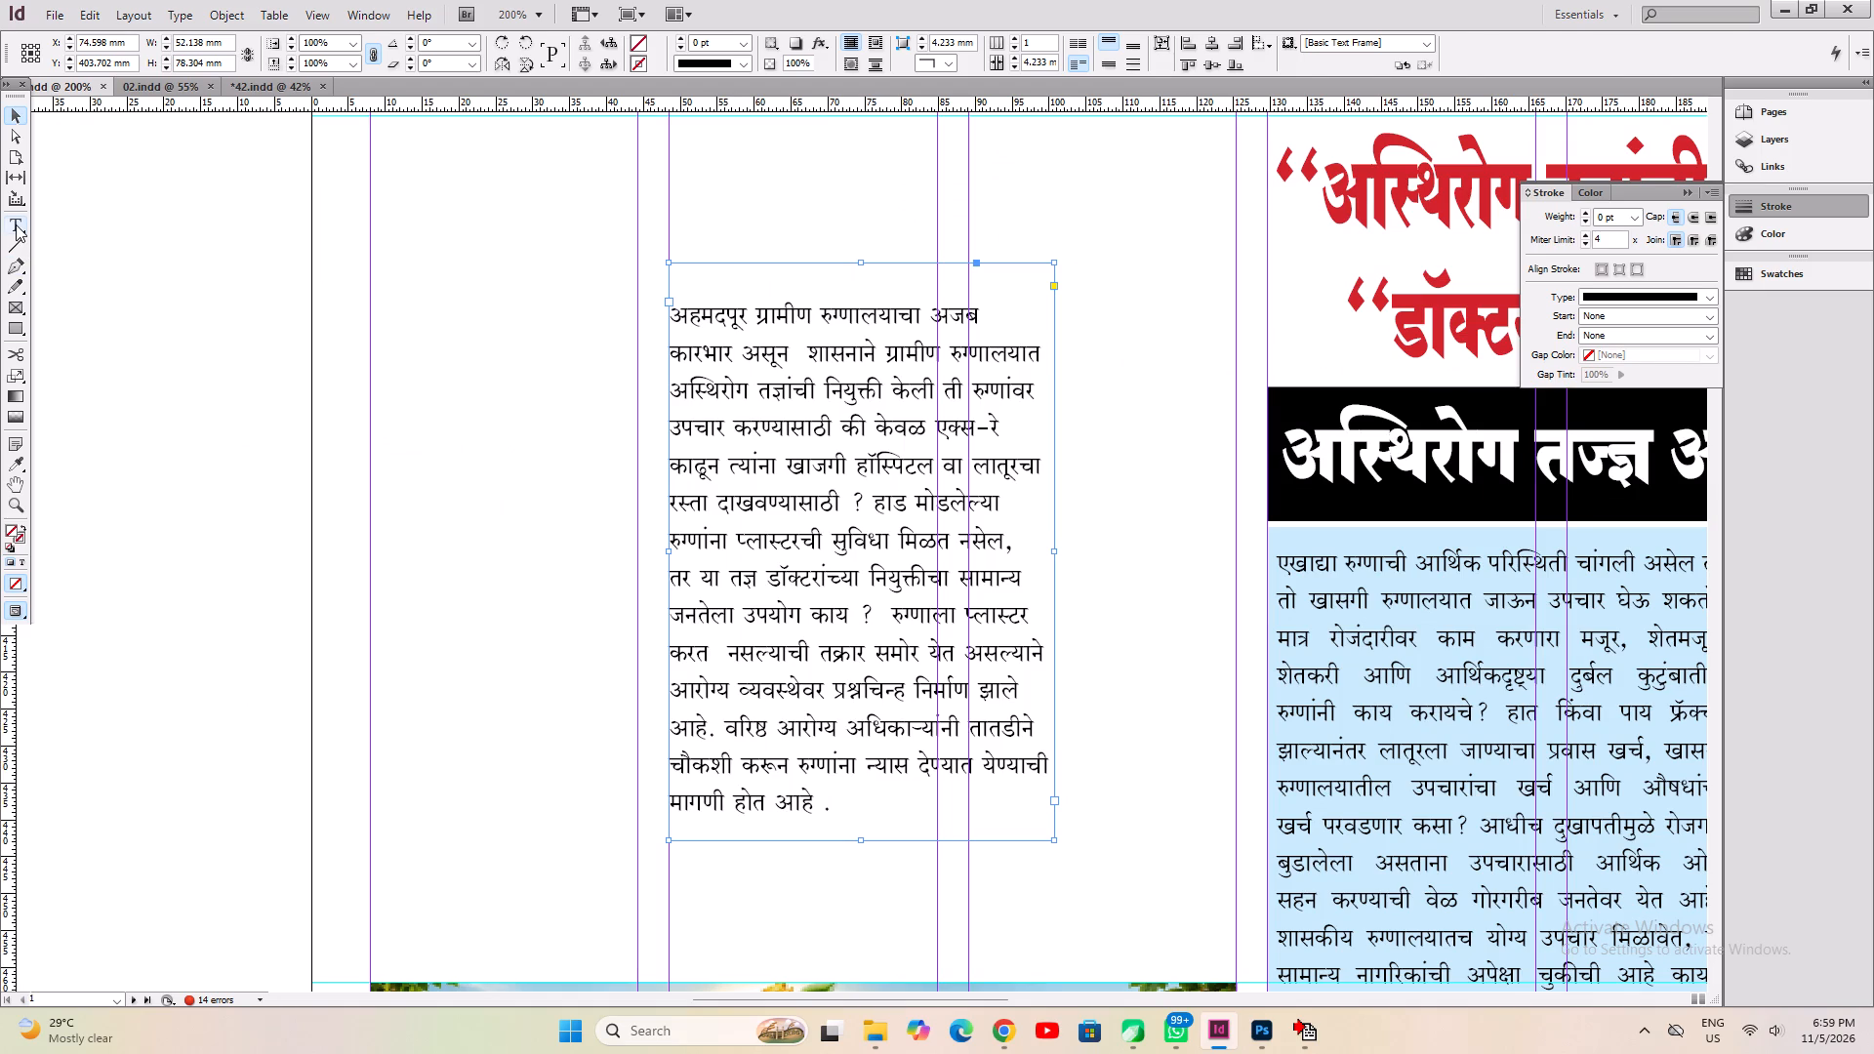
{"action": "left_click", "coordinate": [16, 224]}
{"action": "left_click", "coordinate": [753, 342]}
{"action": "left_click", "coordinate": [753, 328]}
{"action": "key", "text": "Home"}
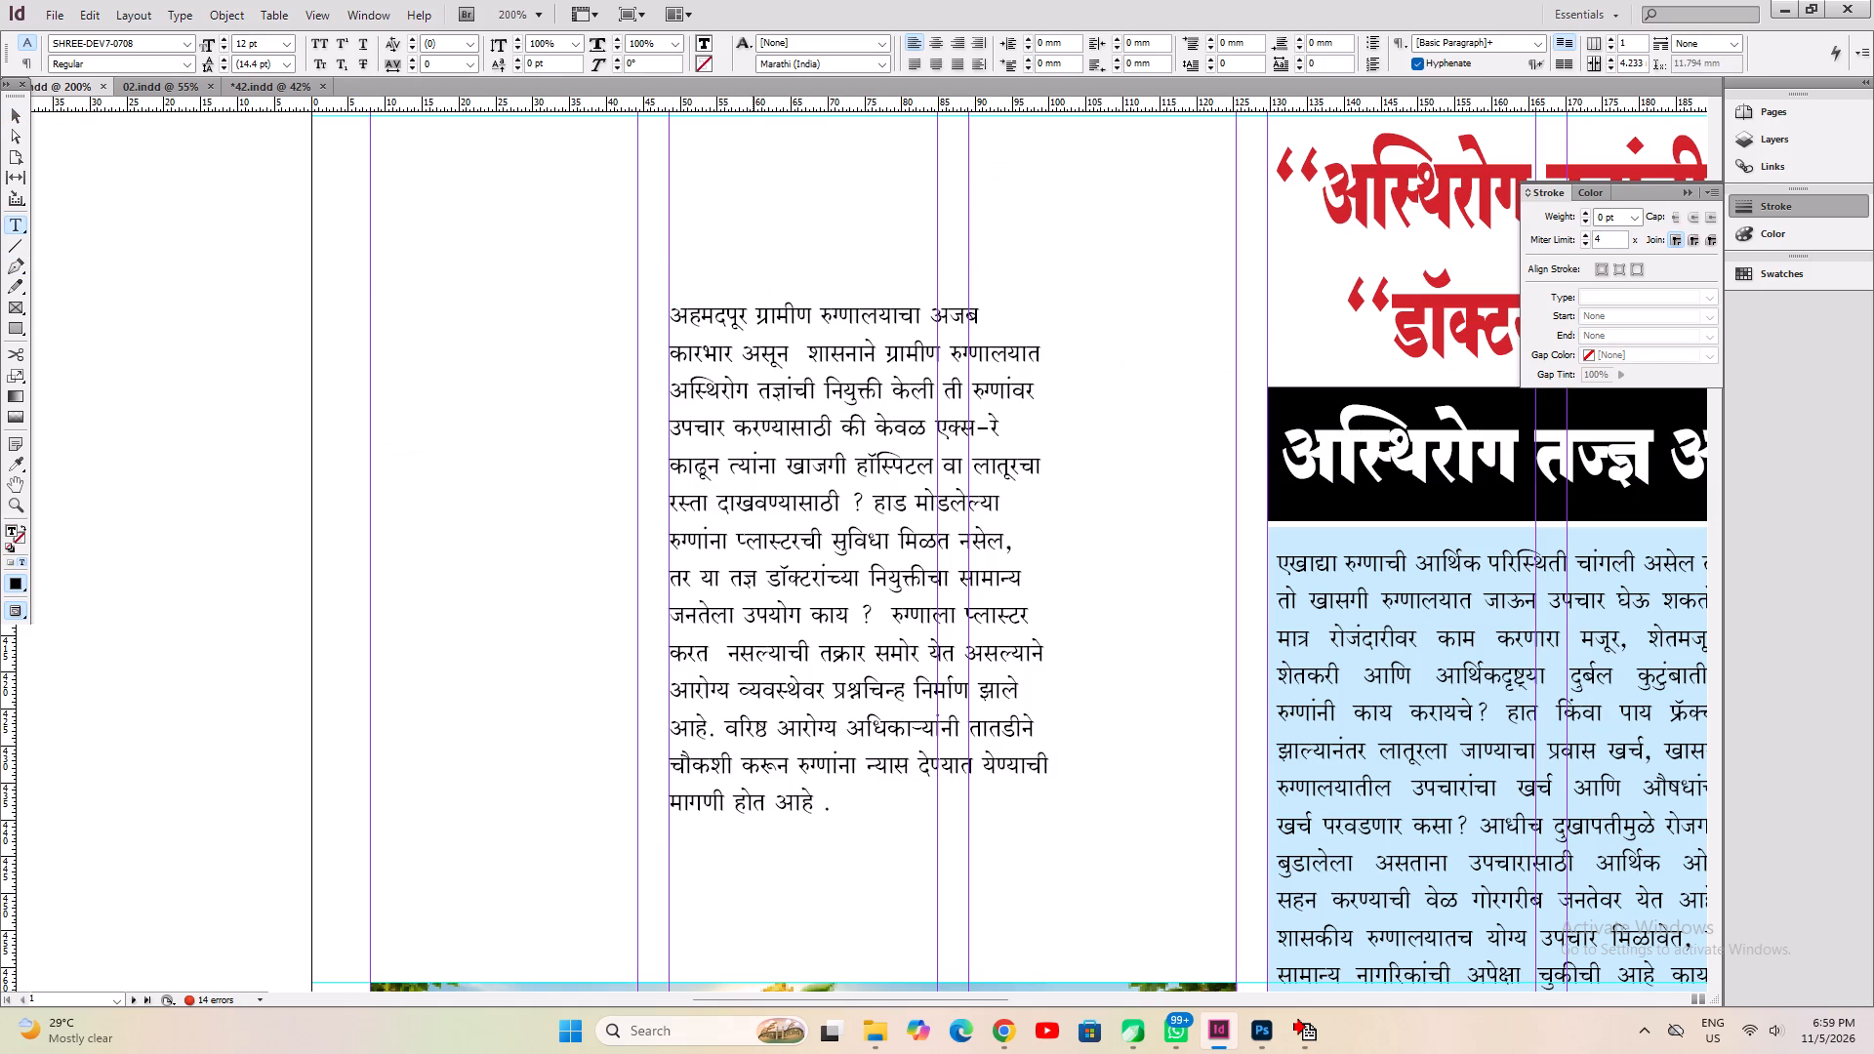
{"action": "key", "text": "BackSpace"}
{"action": "key", "text": "BackSpace"}
{"action": "key", "text": "BackSpace"}
{"action": "key", "text": "Tab"}
{"action": "key", "text": "ctrl+a"}
{"action": "key", "text": "ctrl+x"}
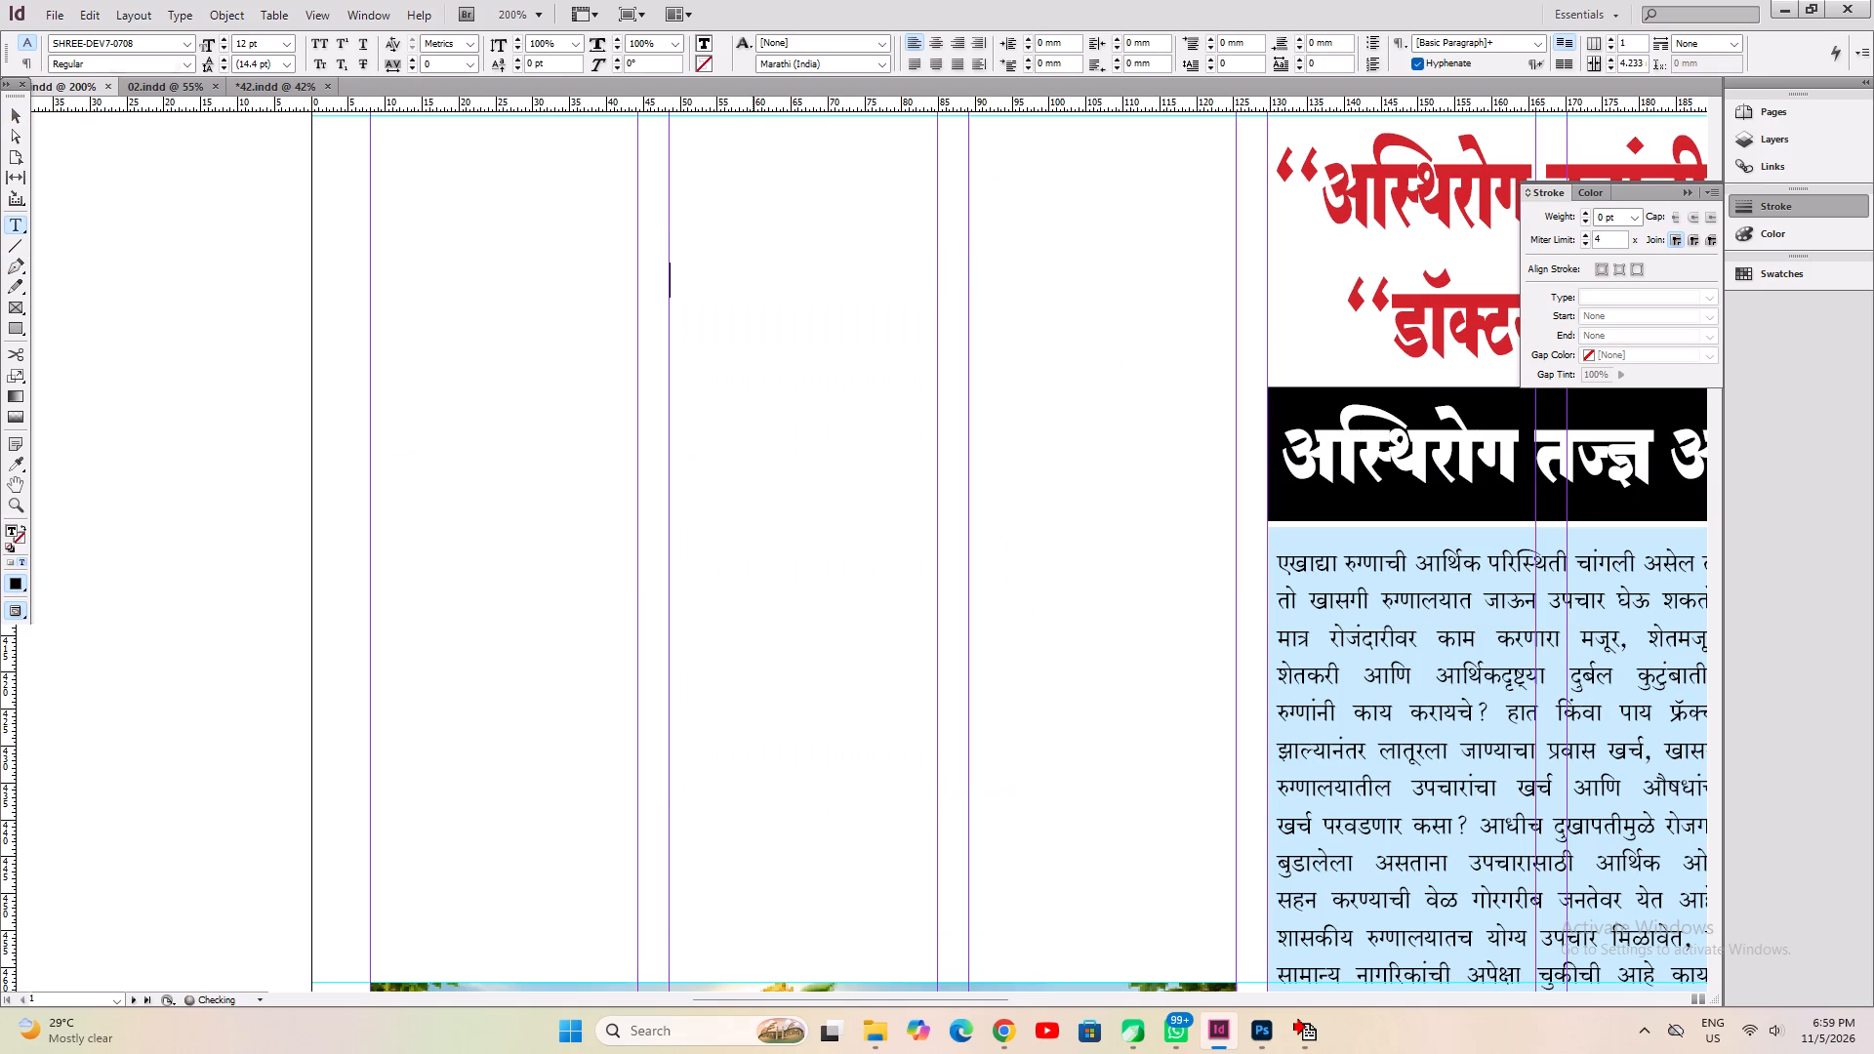
Replace the pink box's body text with the cut passage, justify it, fit its frame to the content, and save.
{"action": "left_click_drag", "start_coordinate": [1043, 427], "coordinate": [23, 153], "text": "alt"}
{"action": "left_click_drag", "start_coordinate": [799, 719], "coordinate": [503, 442], "text": "alt"}
{"action": "left_click", "coordinate": [546, 453]}
{"action": "key", "text": "ctrl+a"}
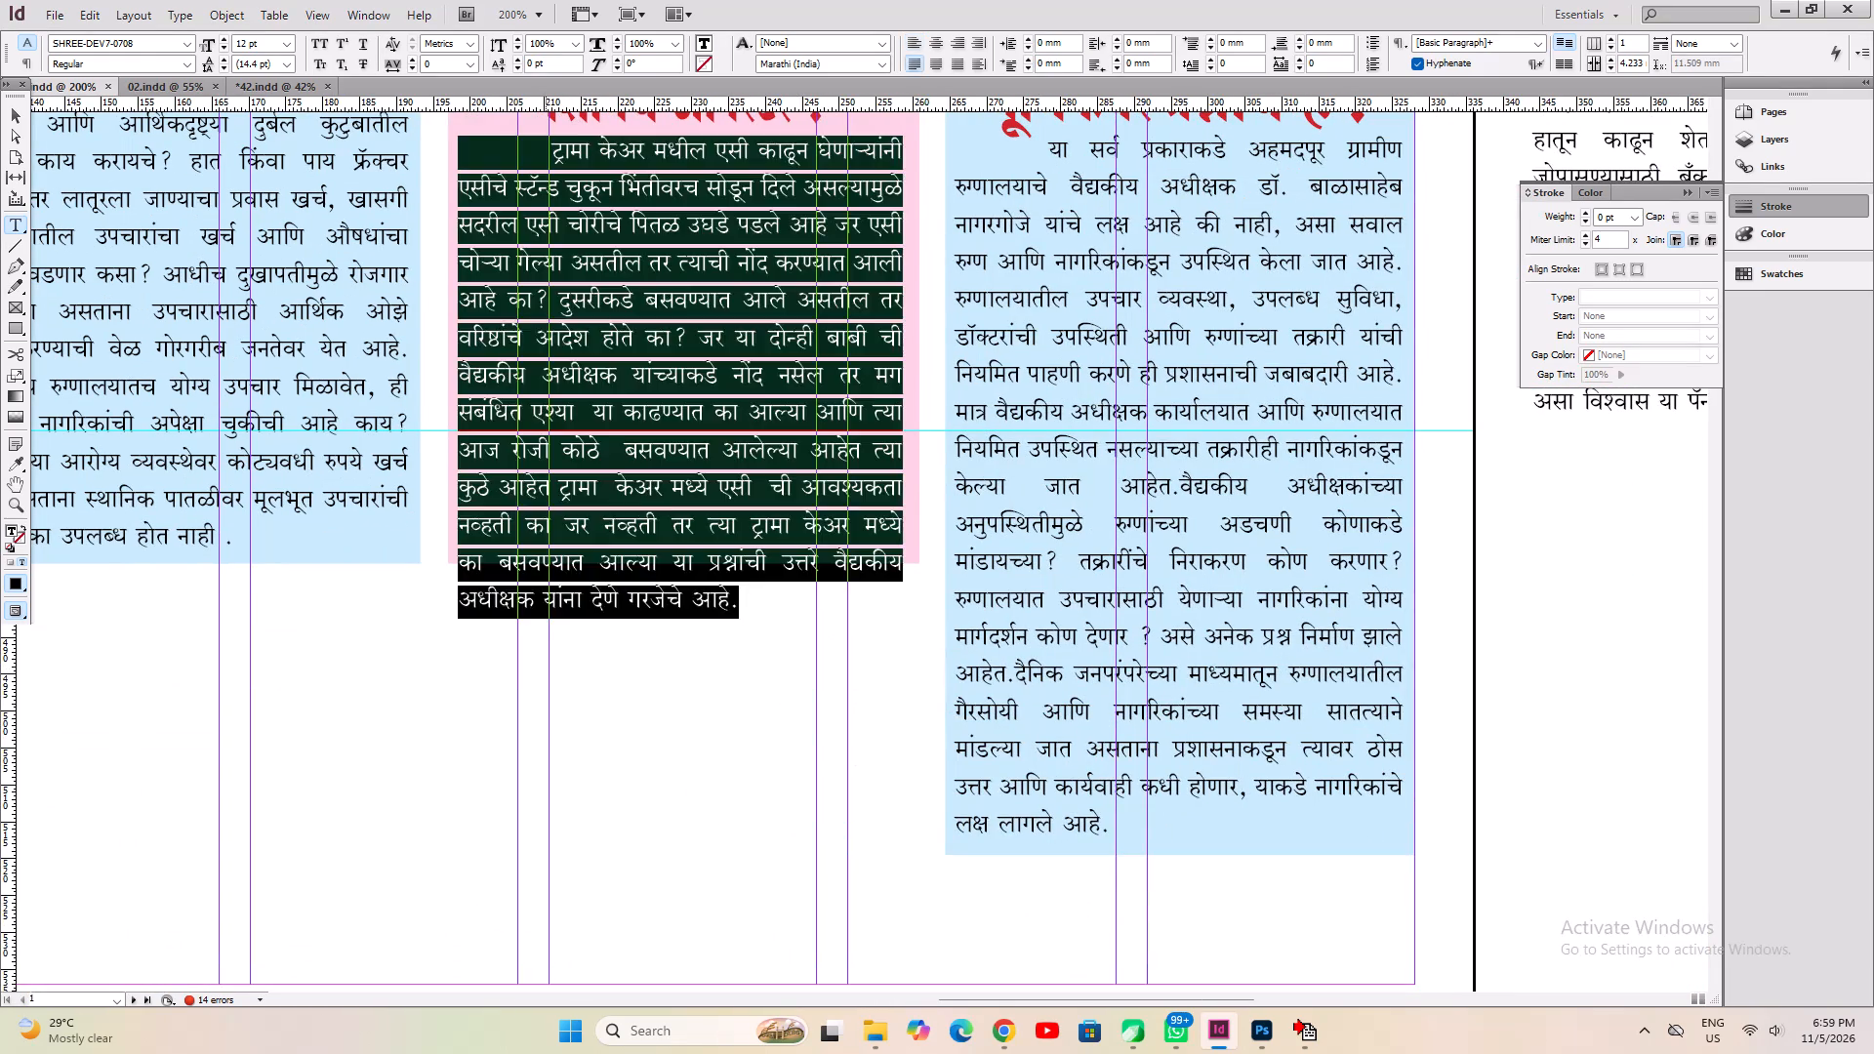
{"action": "key", "text": "ctrl+v"}
{"action": "key", "text": "ctrl+alt+c"}
{"action": "key", "text": "ctrl+a"}
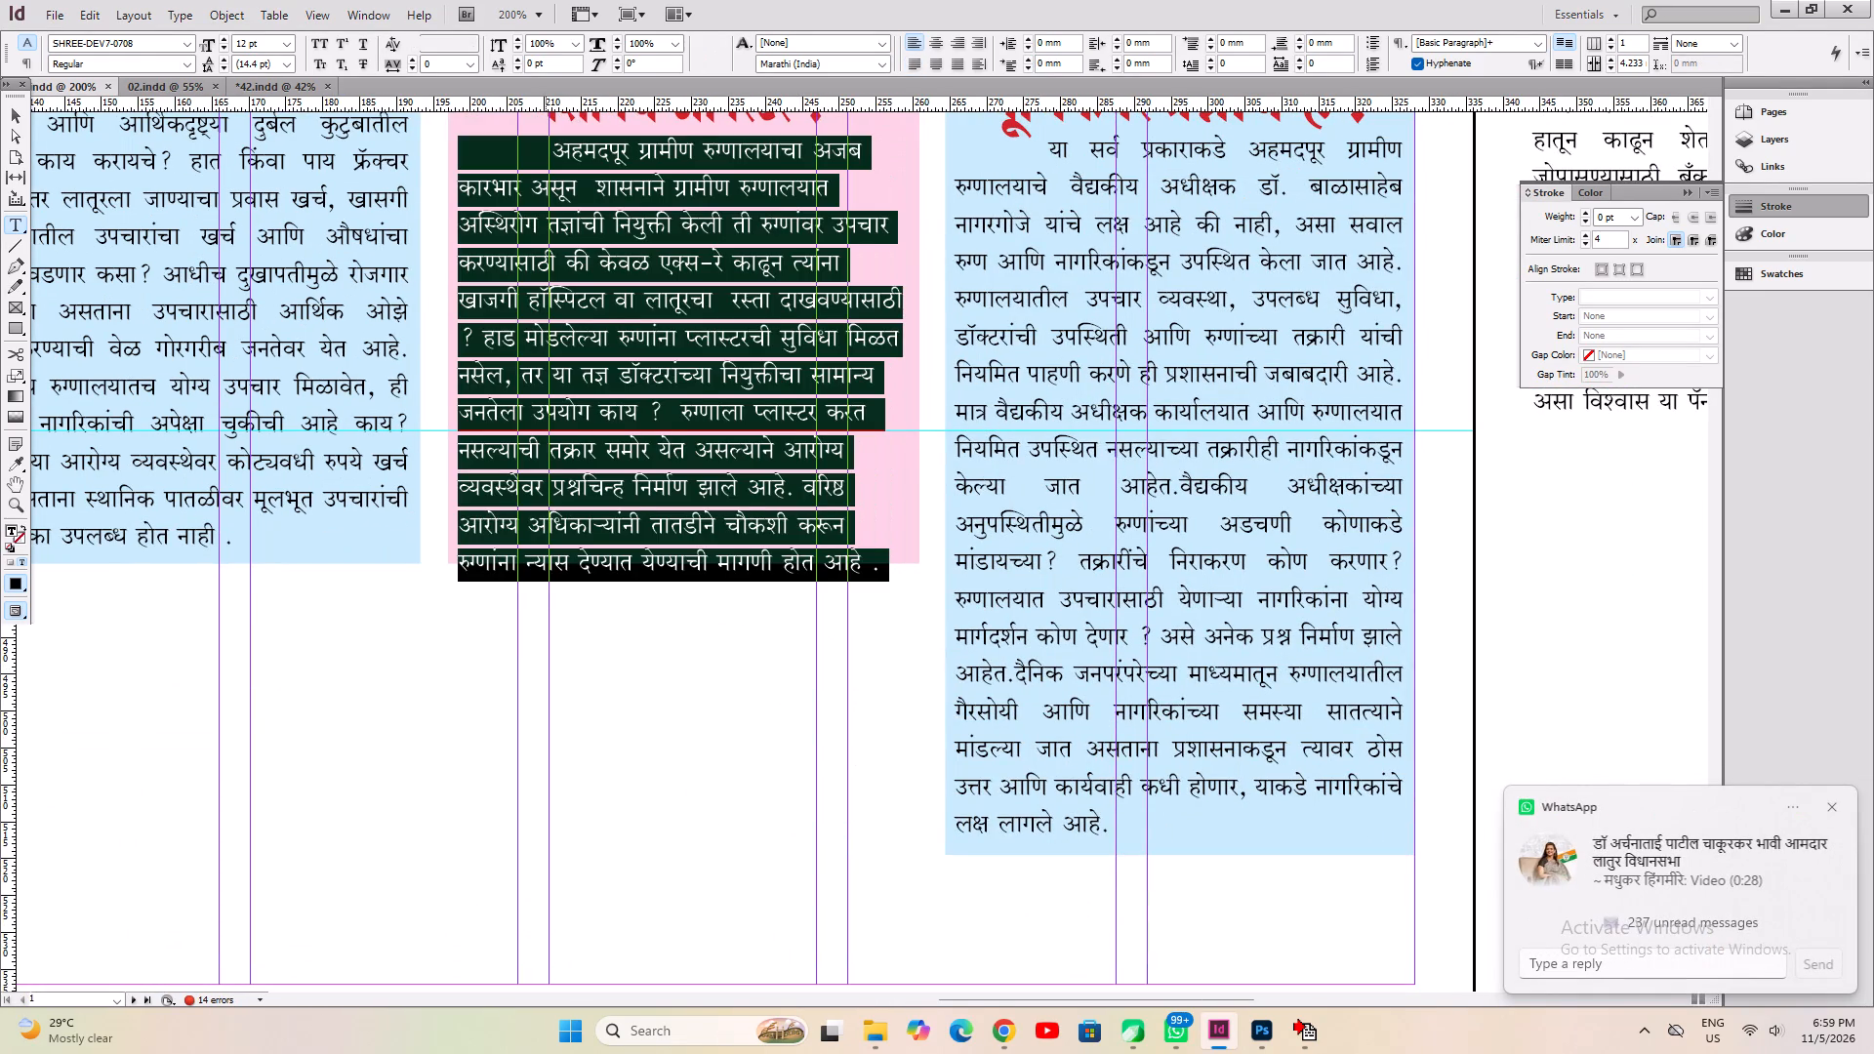
{"action": "key", "text": "ctrl+shift+j"}
{"action": "key", "text": "ctrl+alt+c"}
{"action": "left_click", "coordinate": [571, 456]}
{"action": "key", "text": "ctrl+s"}
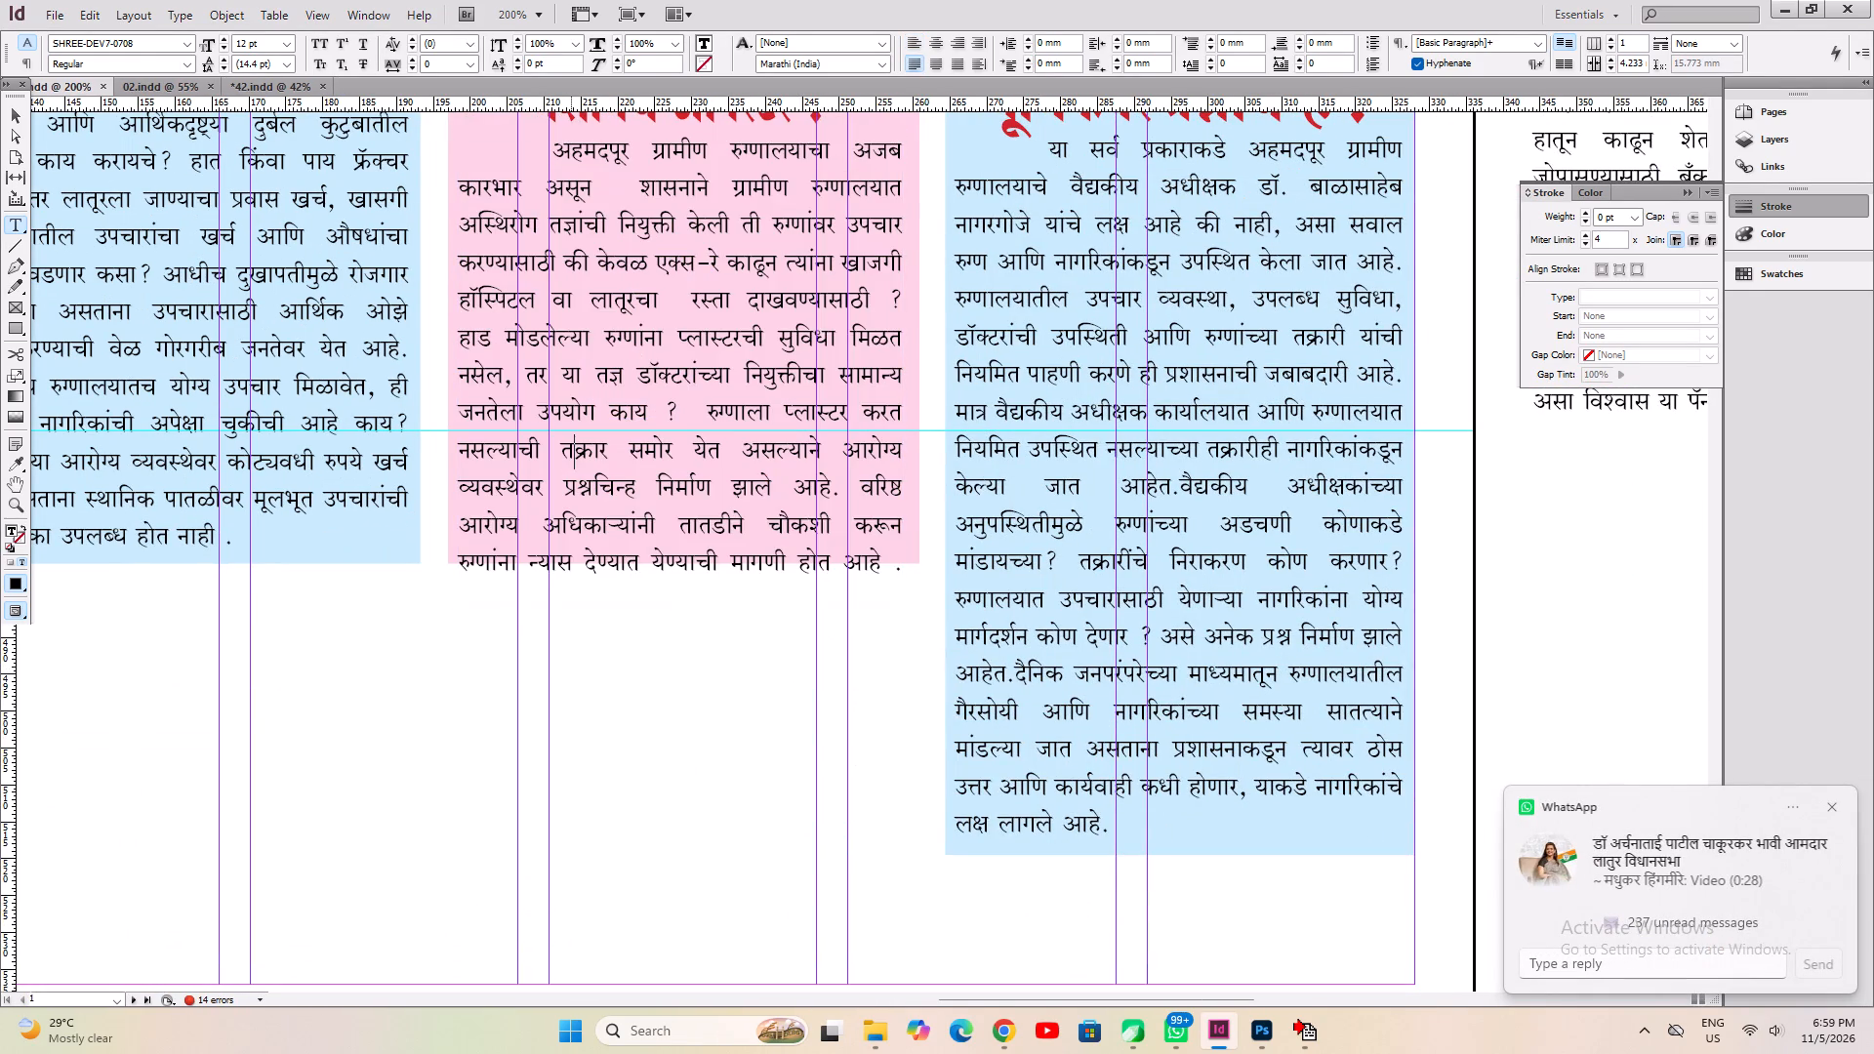
Nudge the pink box's headline अस्थिरोग तज्ज्ञ की एक्स-रे मशीनचे ऑपरेटर ? slightly upward within the box.
{"action": "left_click", "coordinate": [15, 117]}
{"action": "scroll", "coordinate": [769, 617], "scroll_direction": "up", "scroll_amount": 4}
{"action": "left_click", "coordinate": [755, 742], "text": "ctrl"}
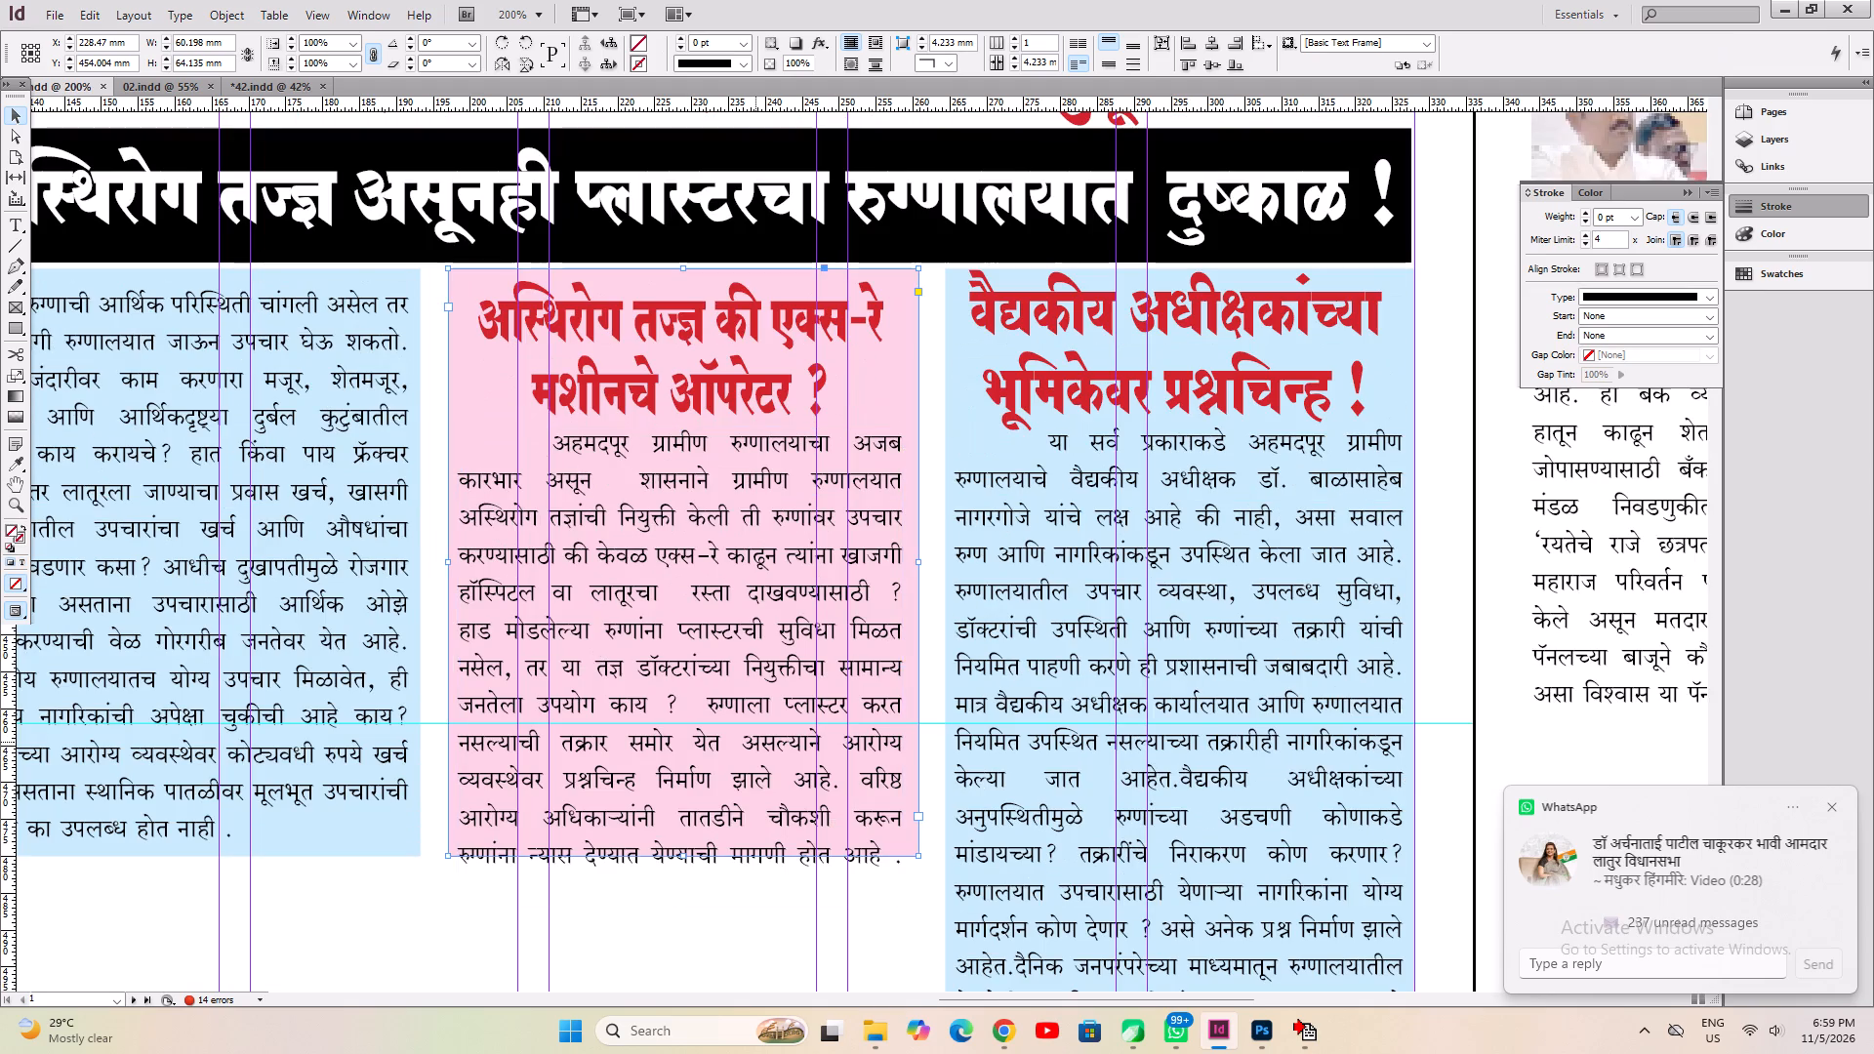
{"action": "left_click", "coordinate": [758, 726], "text": "ctrl"}
{"action": "left_click", "coordinate": [906, 367], "text": "ctrl"}
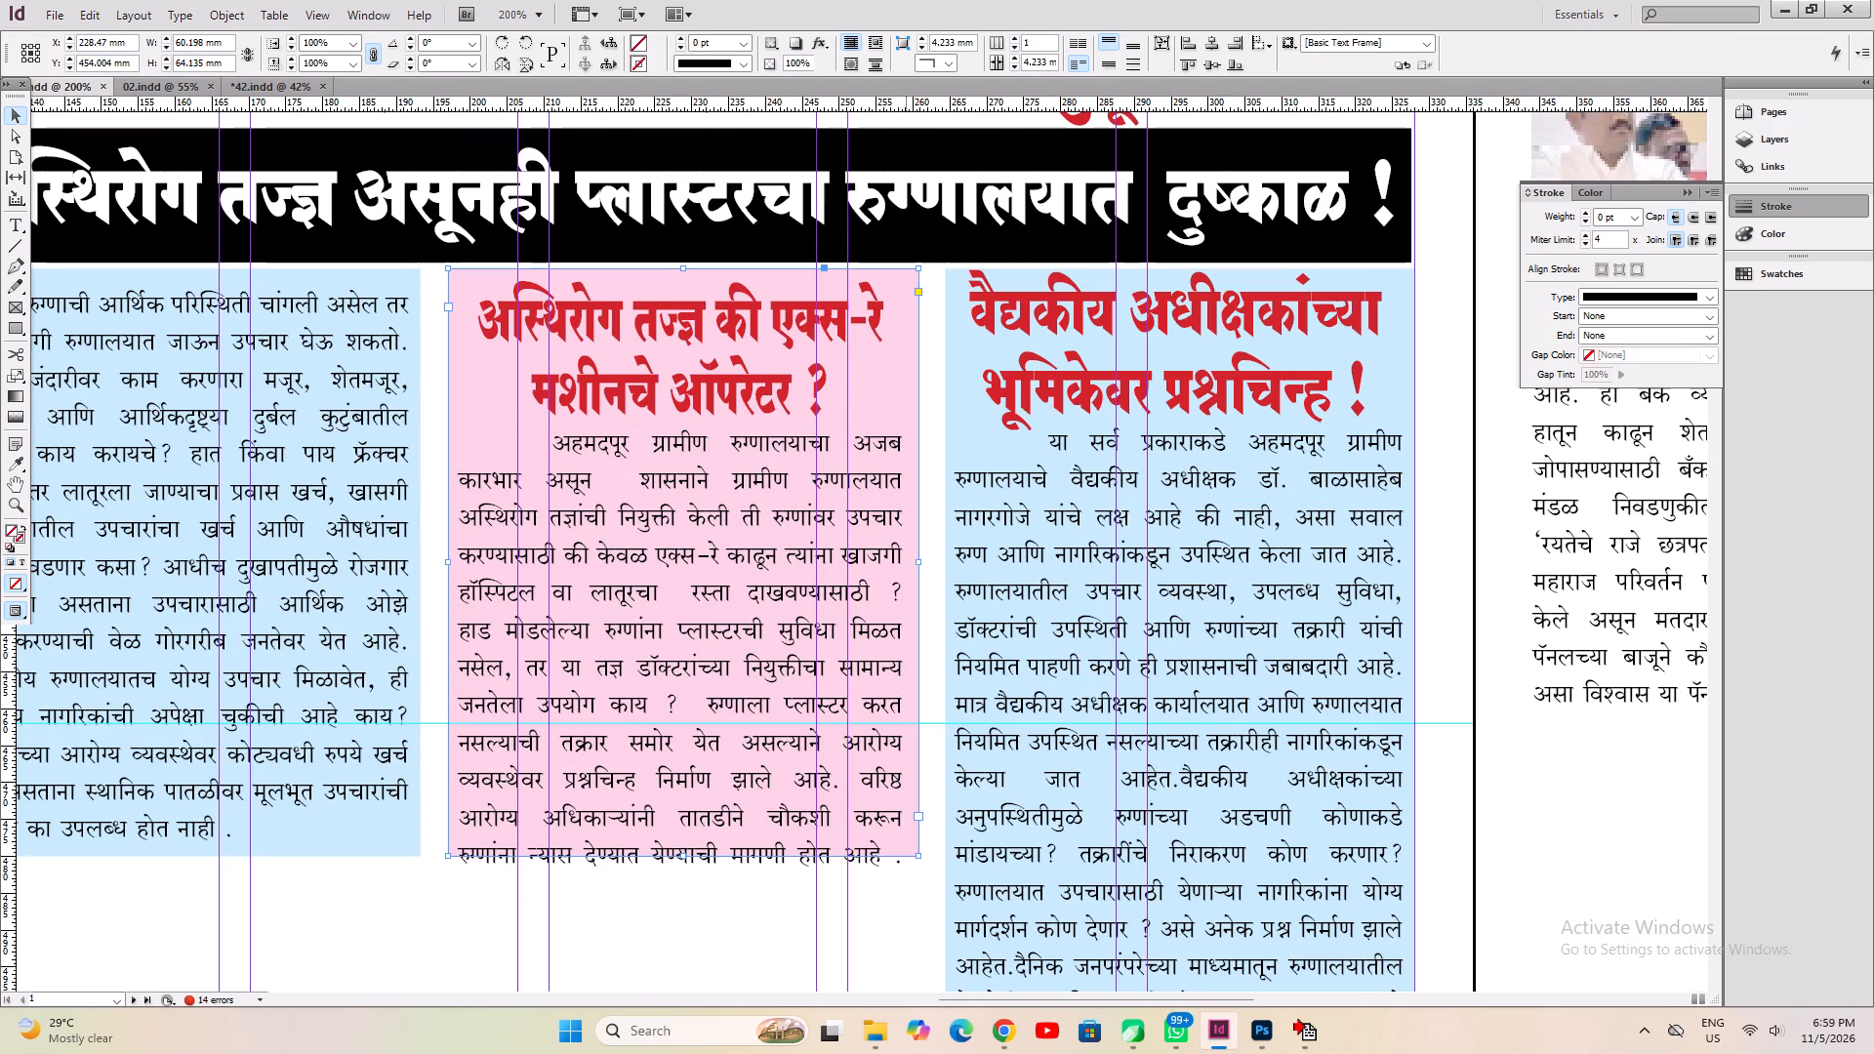
{"action": "left_click", "coordinate": [669, 750], "text": "ctrl"}
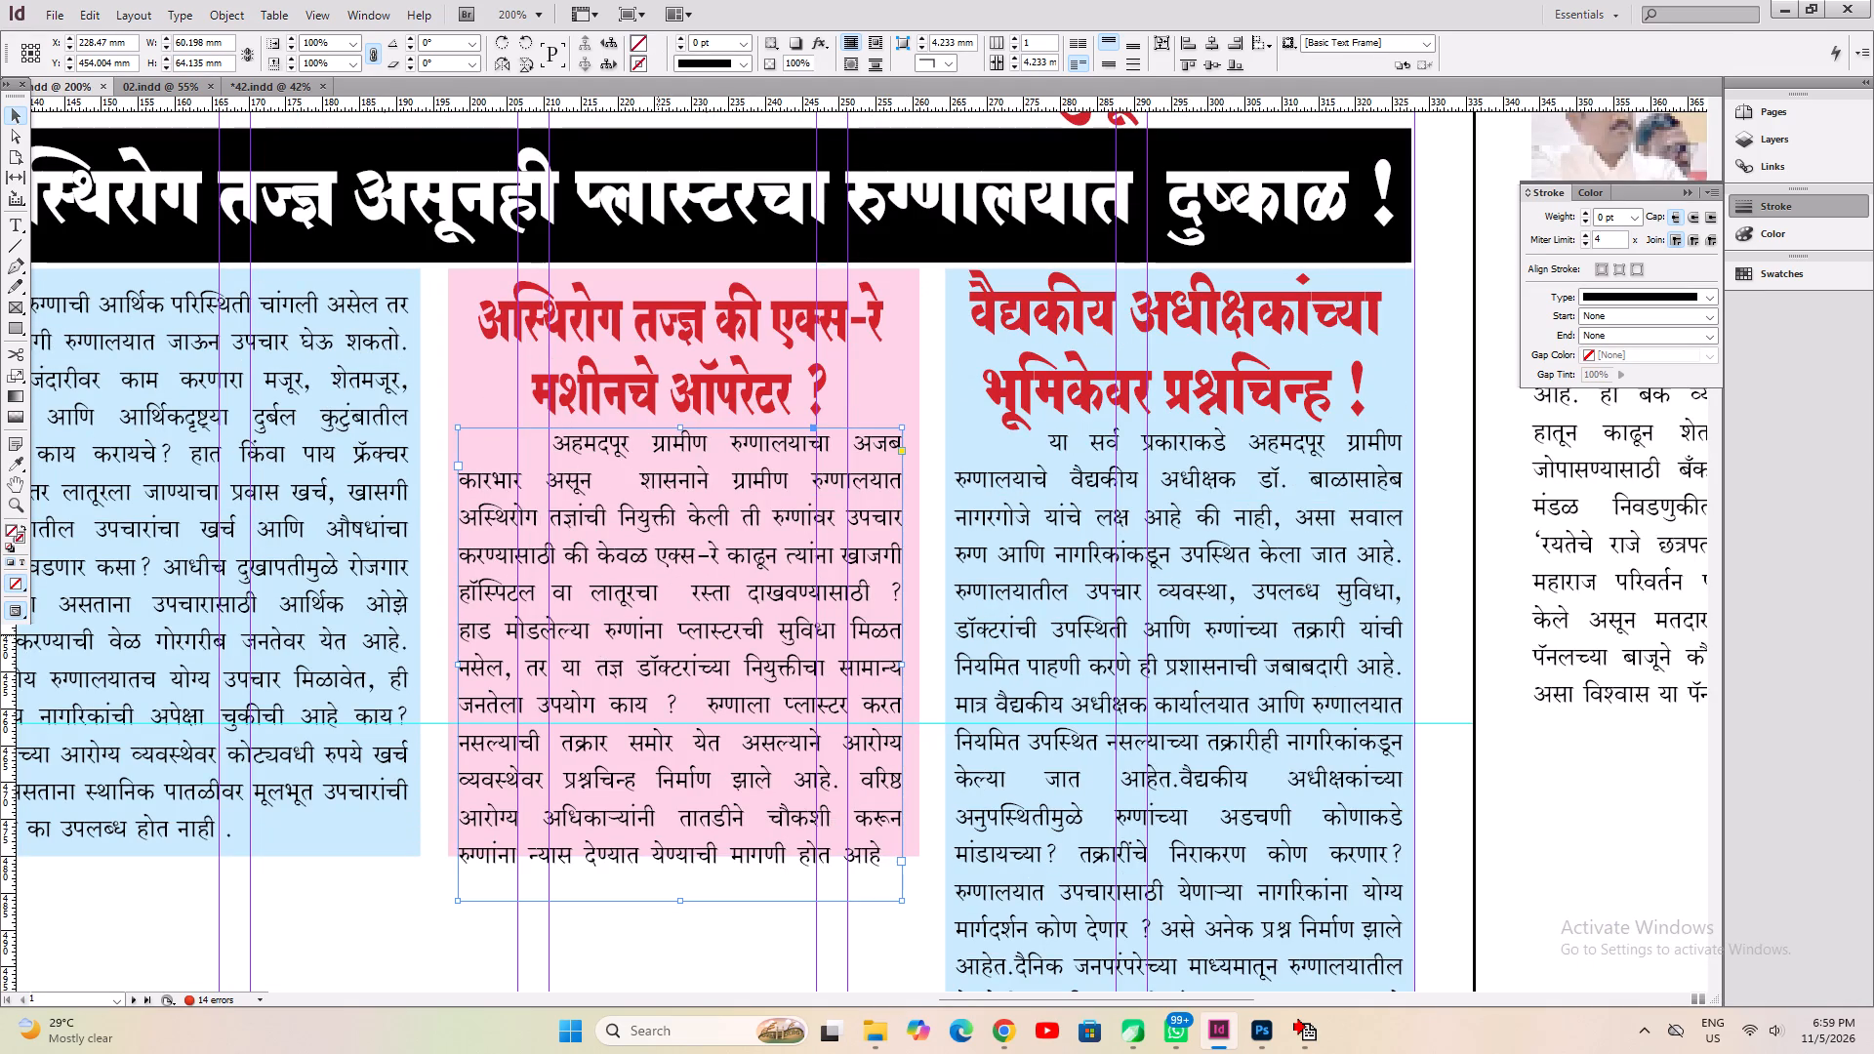
{"action": "left_click", "coordinate": [688, 372], "text": "ctrl"}
{"action": "key", "text": "Up"}
{"action": "key", "text": "Up"}
{"action": "key", "text": "Up"}
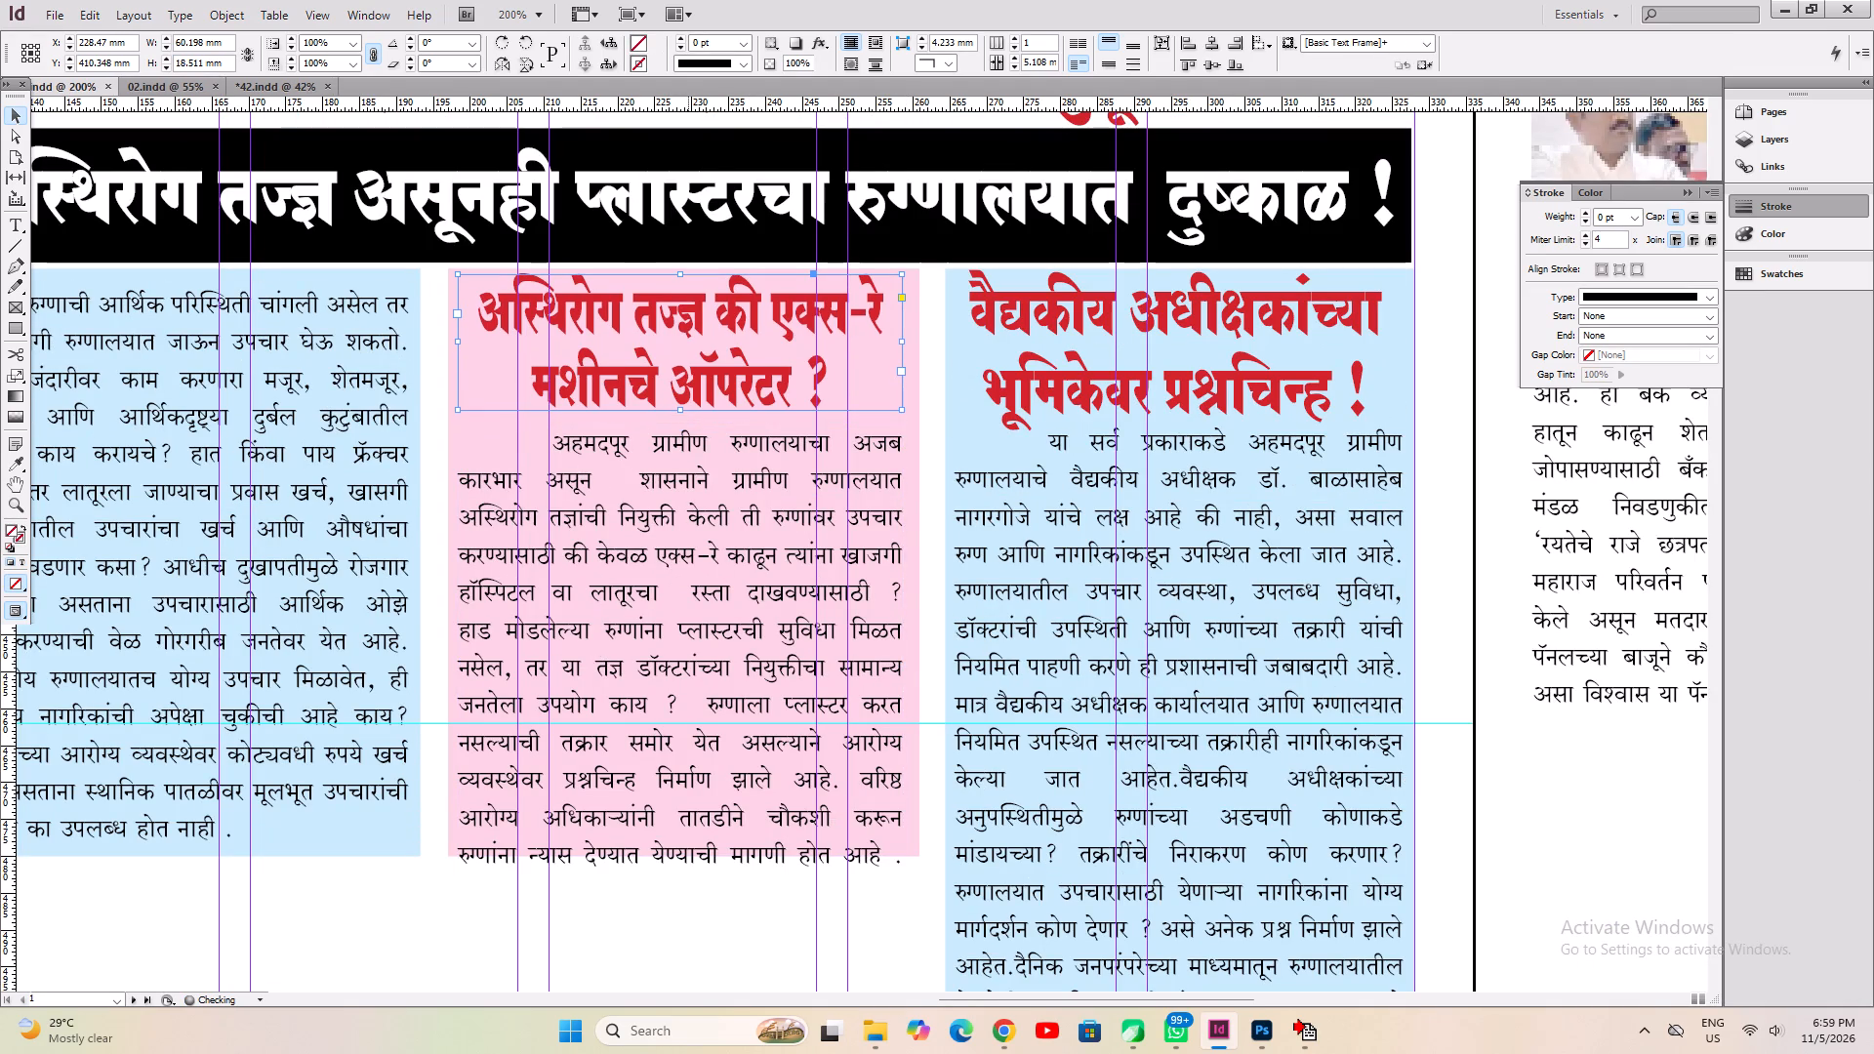
Move the pink box's body text up about 2.5 mm and shorten its frame to about 60.5 mm, ending at the box's lower edge.
{"action": "left_click", "coordinate": [686, 612], "text": "ctrl"}
{"action": "key", "text": "Up"}
{"action": "key", "text": "Up"}
{"action": "key", "text": "Up"}
{"action": "key", "text": "Up"}
{"action": "key", "text": "Up"}
{"action": "key", "text": "Up"}
{"action": "key", "text": "Up"}
{"action": "key", "text": "Up"}
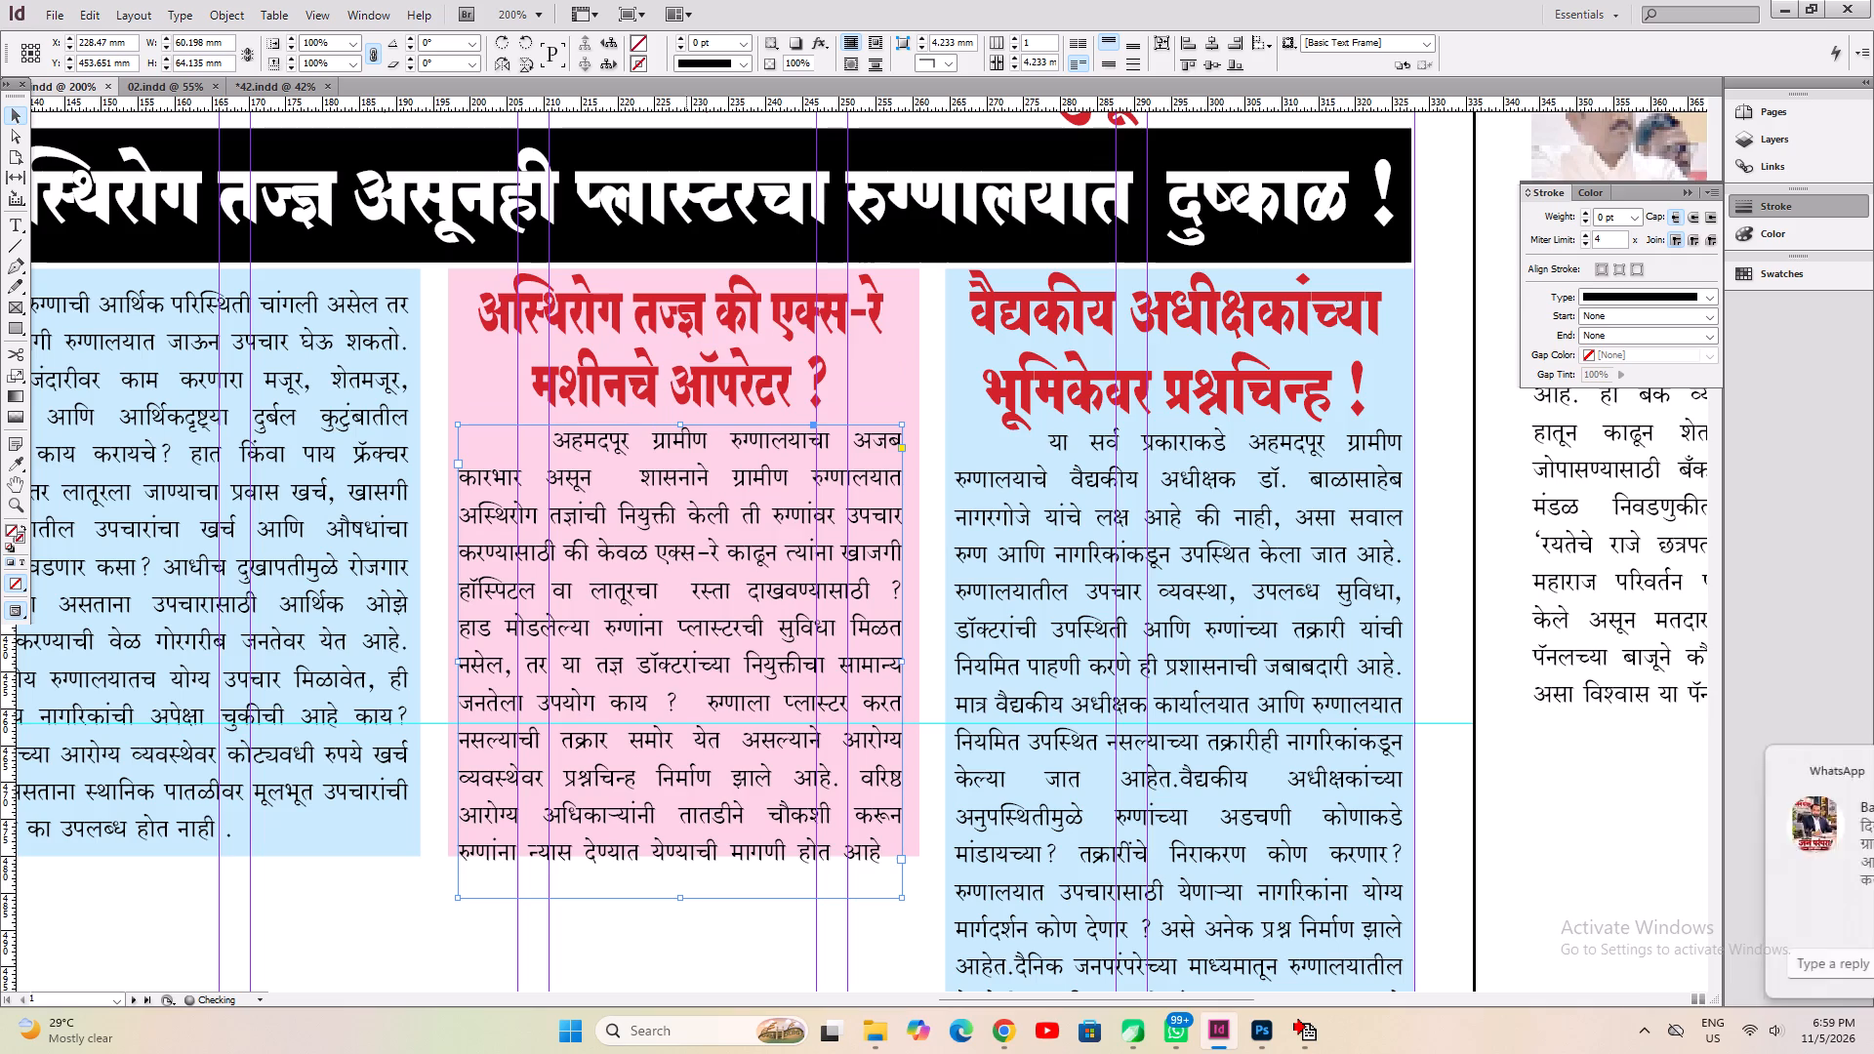
{"action": "key", "text": "Up"}
{"action": "key", "text": "Down"}
{"action": "key", "text": "Down"}
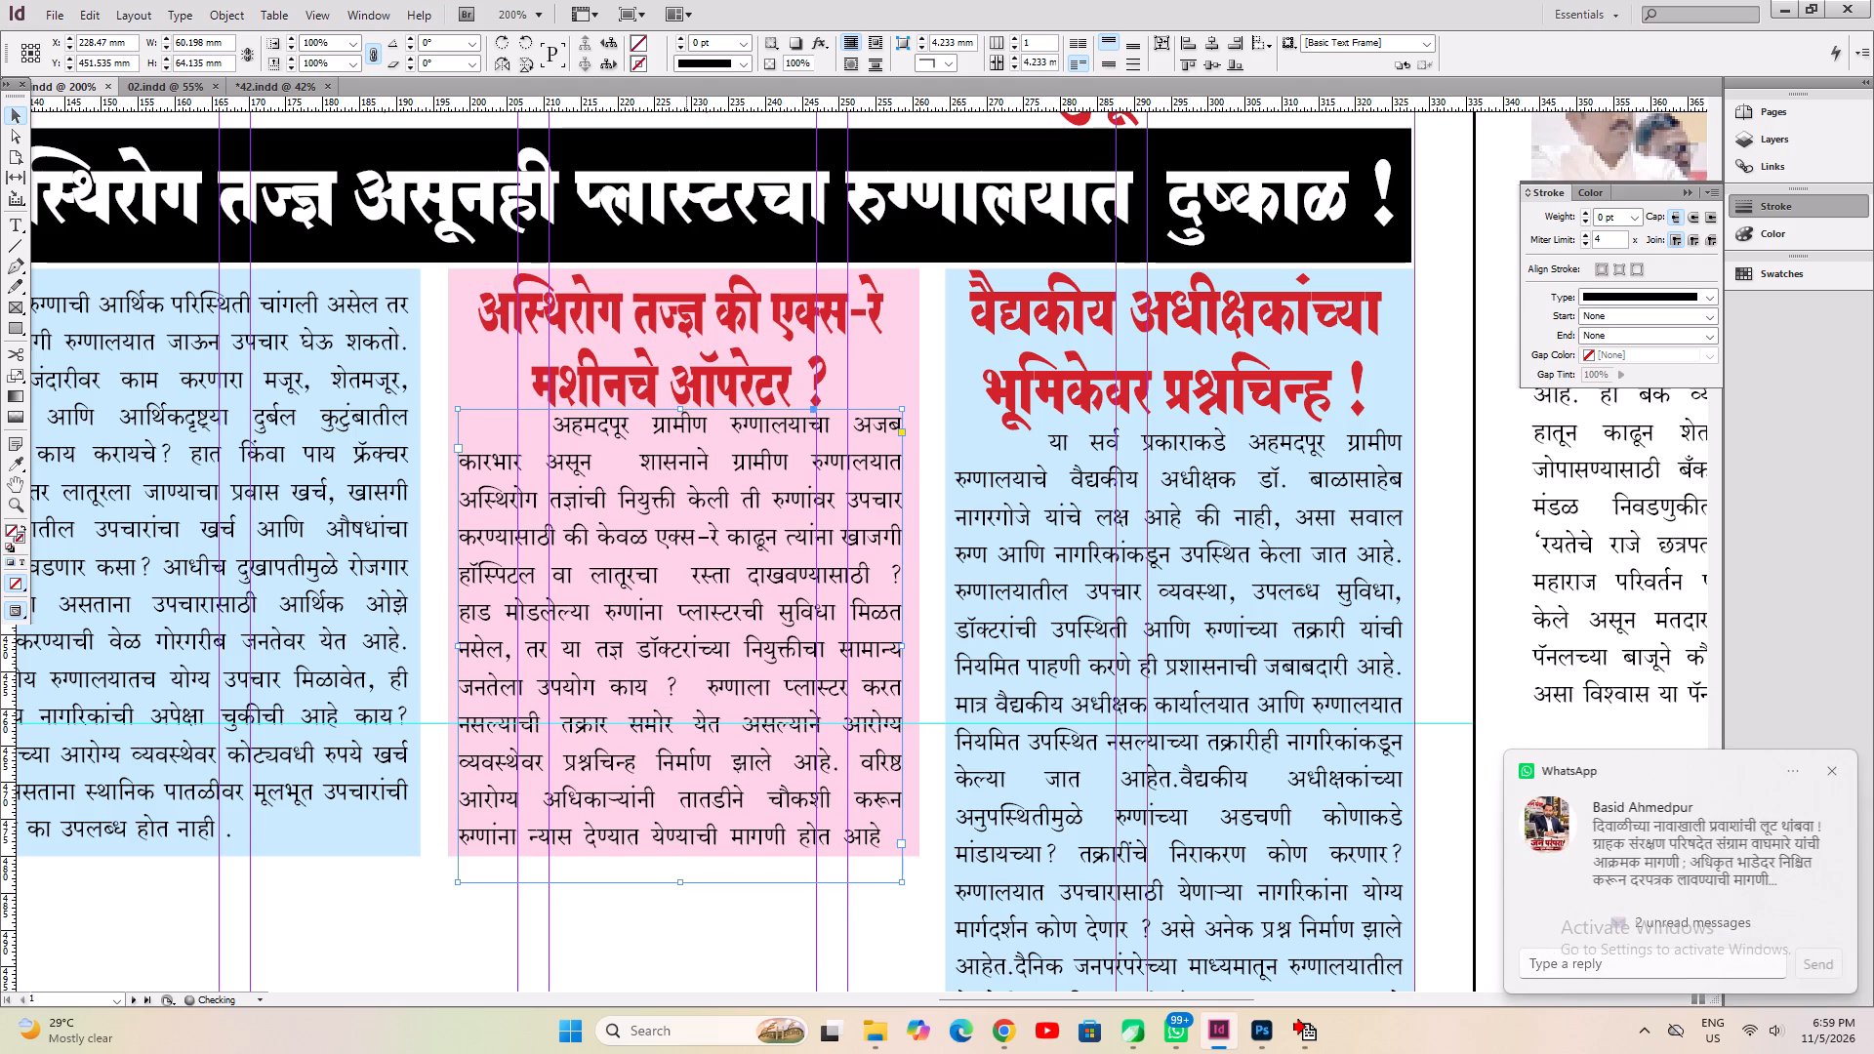
{"action": "key", "text": "ctrl+alt+c"}
{"action": "left_click_drag", "start_coordinate": [683, 883], "coordinate": [686, 855]}
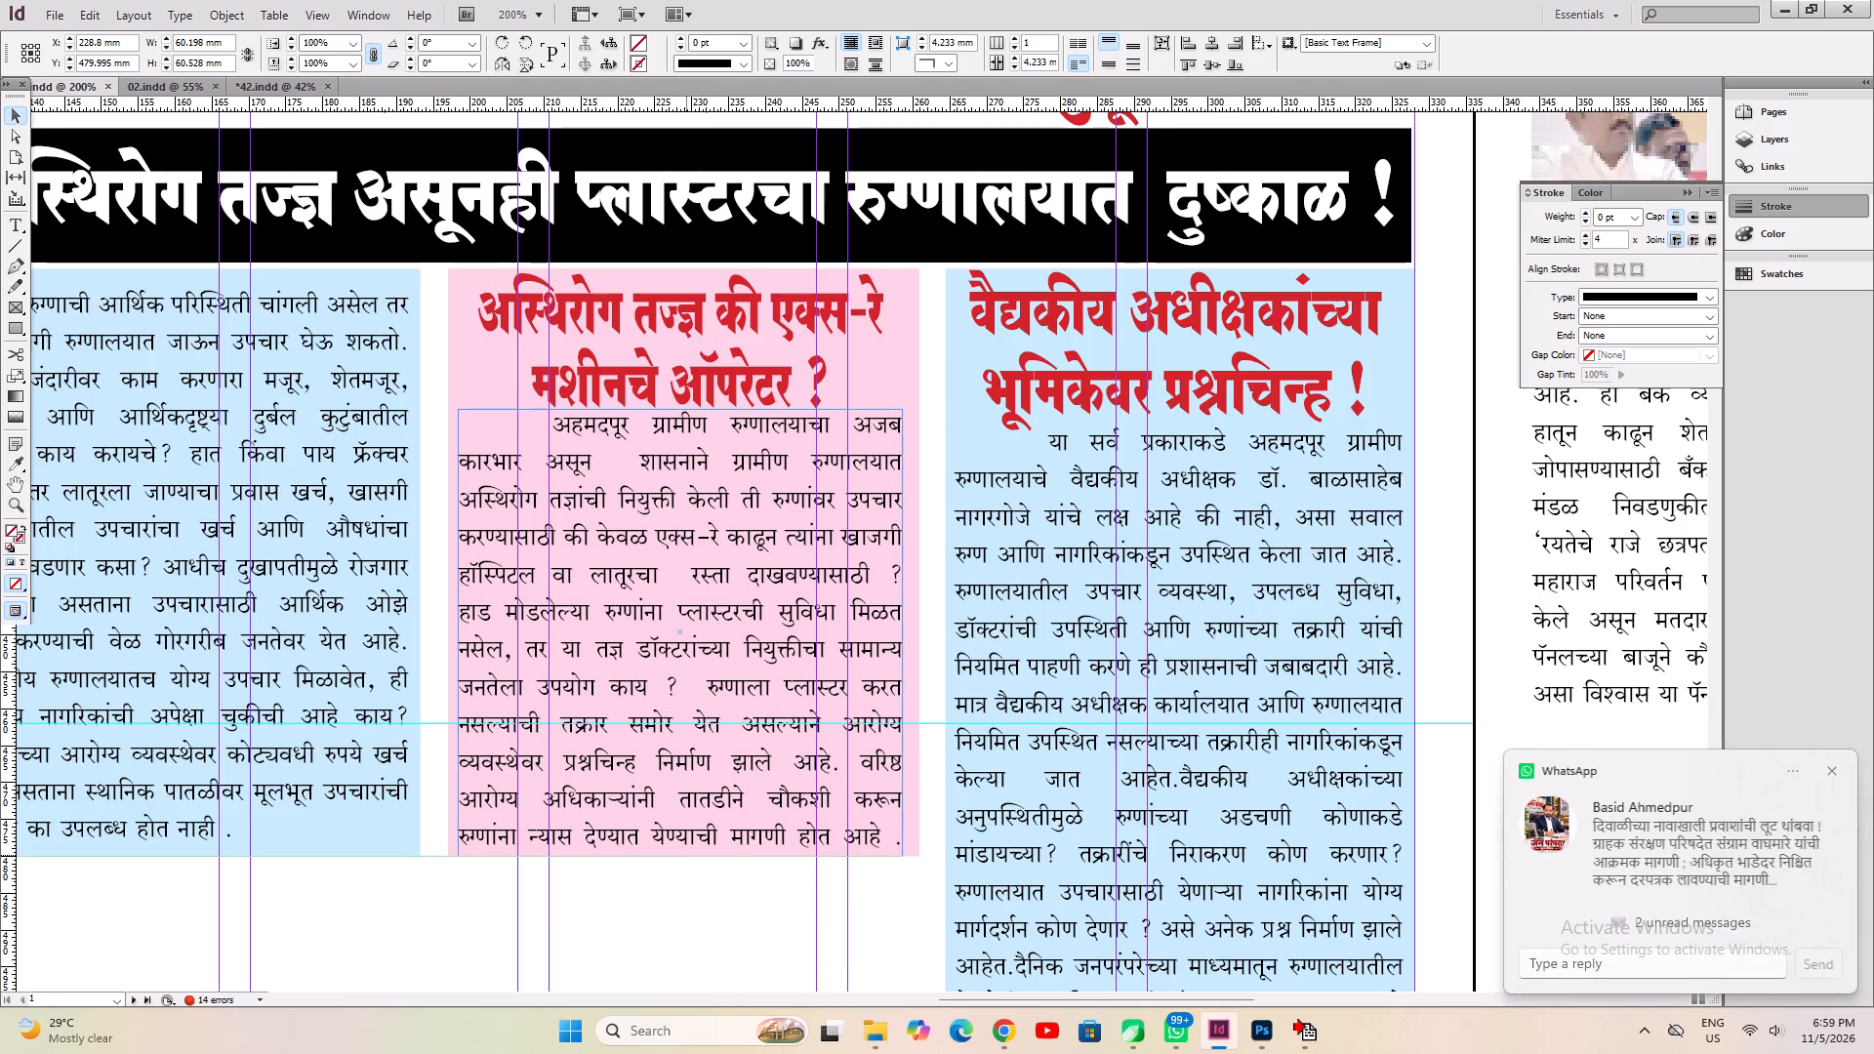
Group the pink box's headline, body text and background, and apply bounding-box text wrap to the group.
{"action": "left_click", "coordinate": [20, 121]}
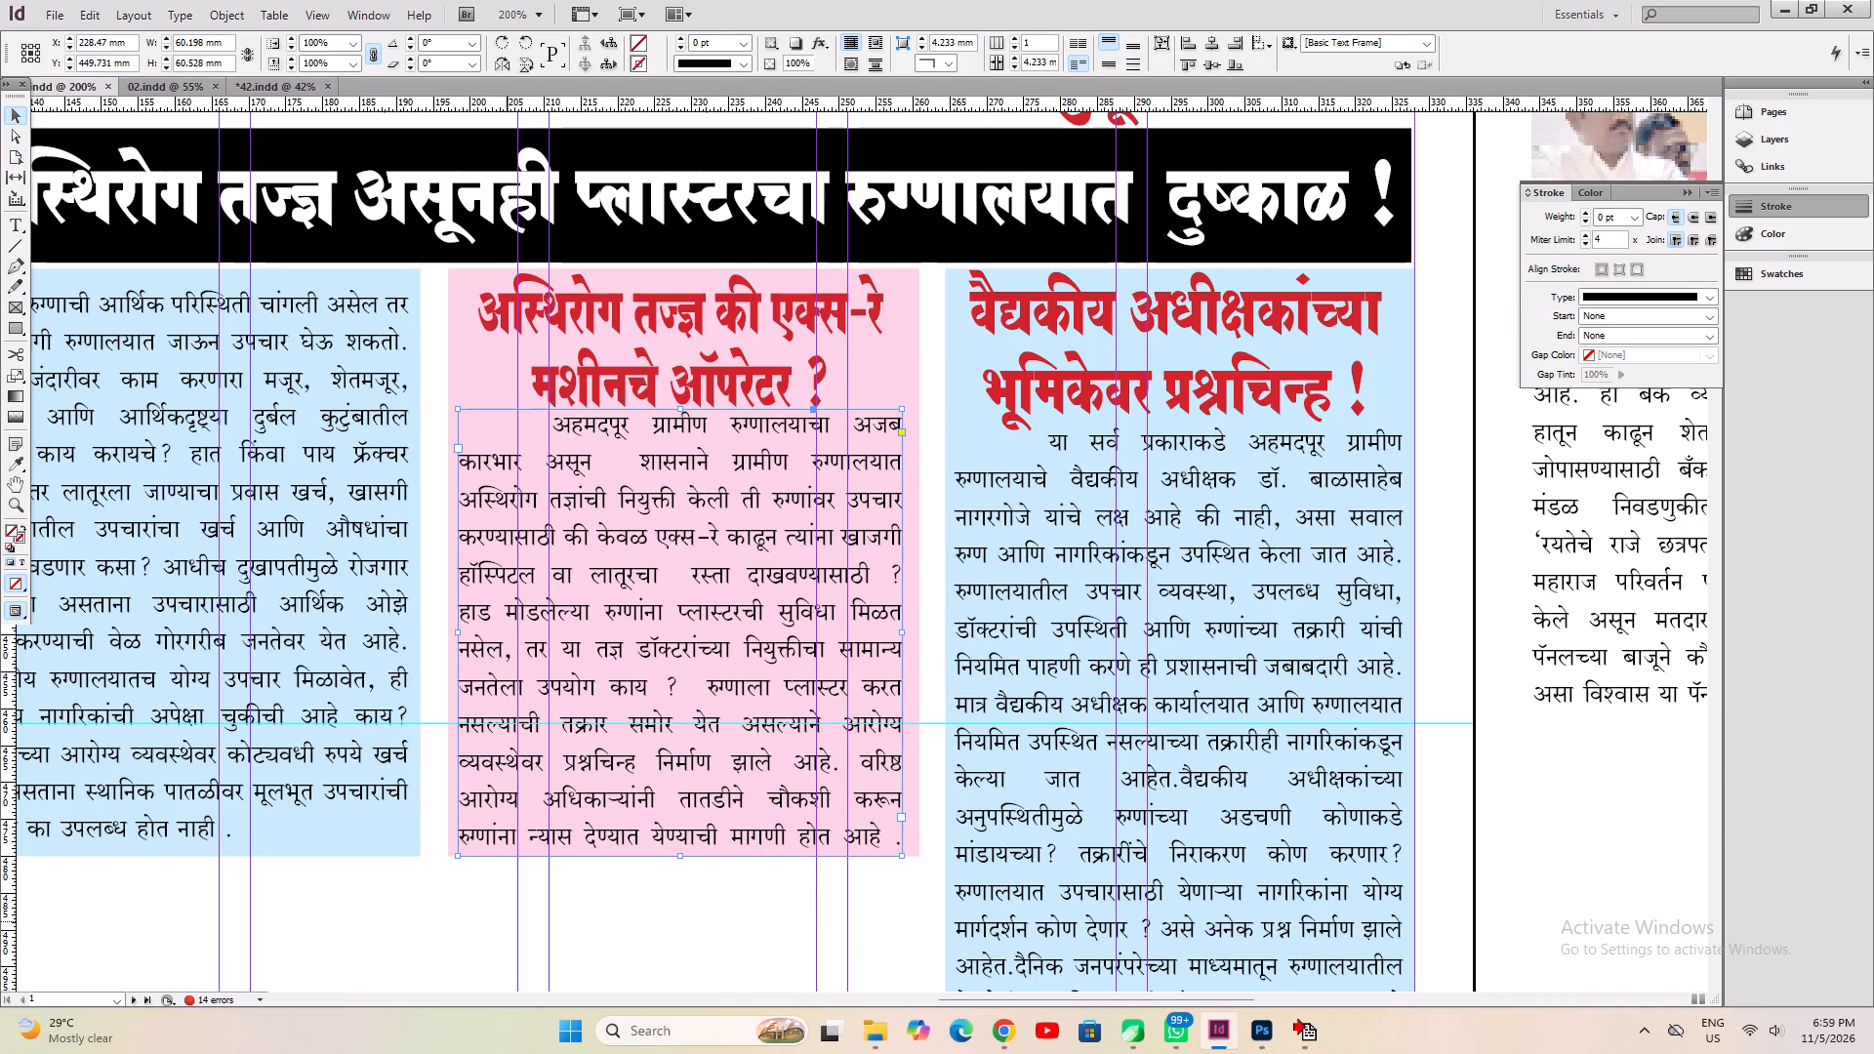
{"action": "left_click", "coordinate": [508, 921]}
{"action": "left_click_drag", "start_coordinate": [585, 917], "coordinate": [808, 328]}
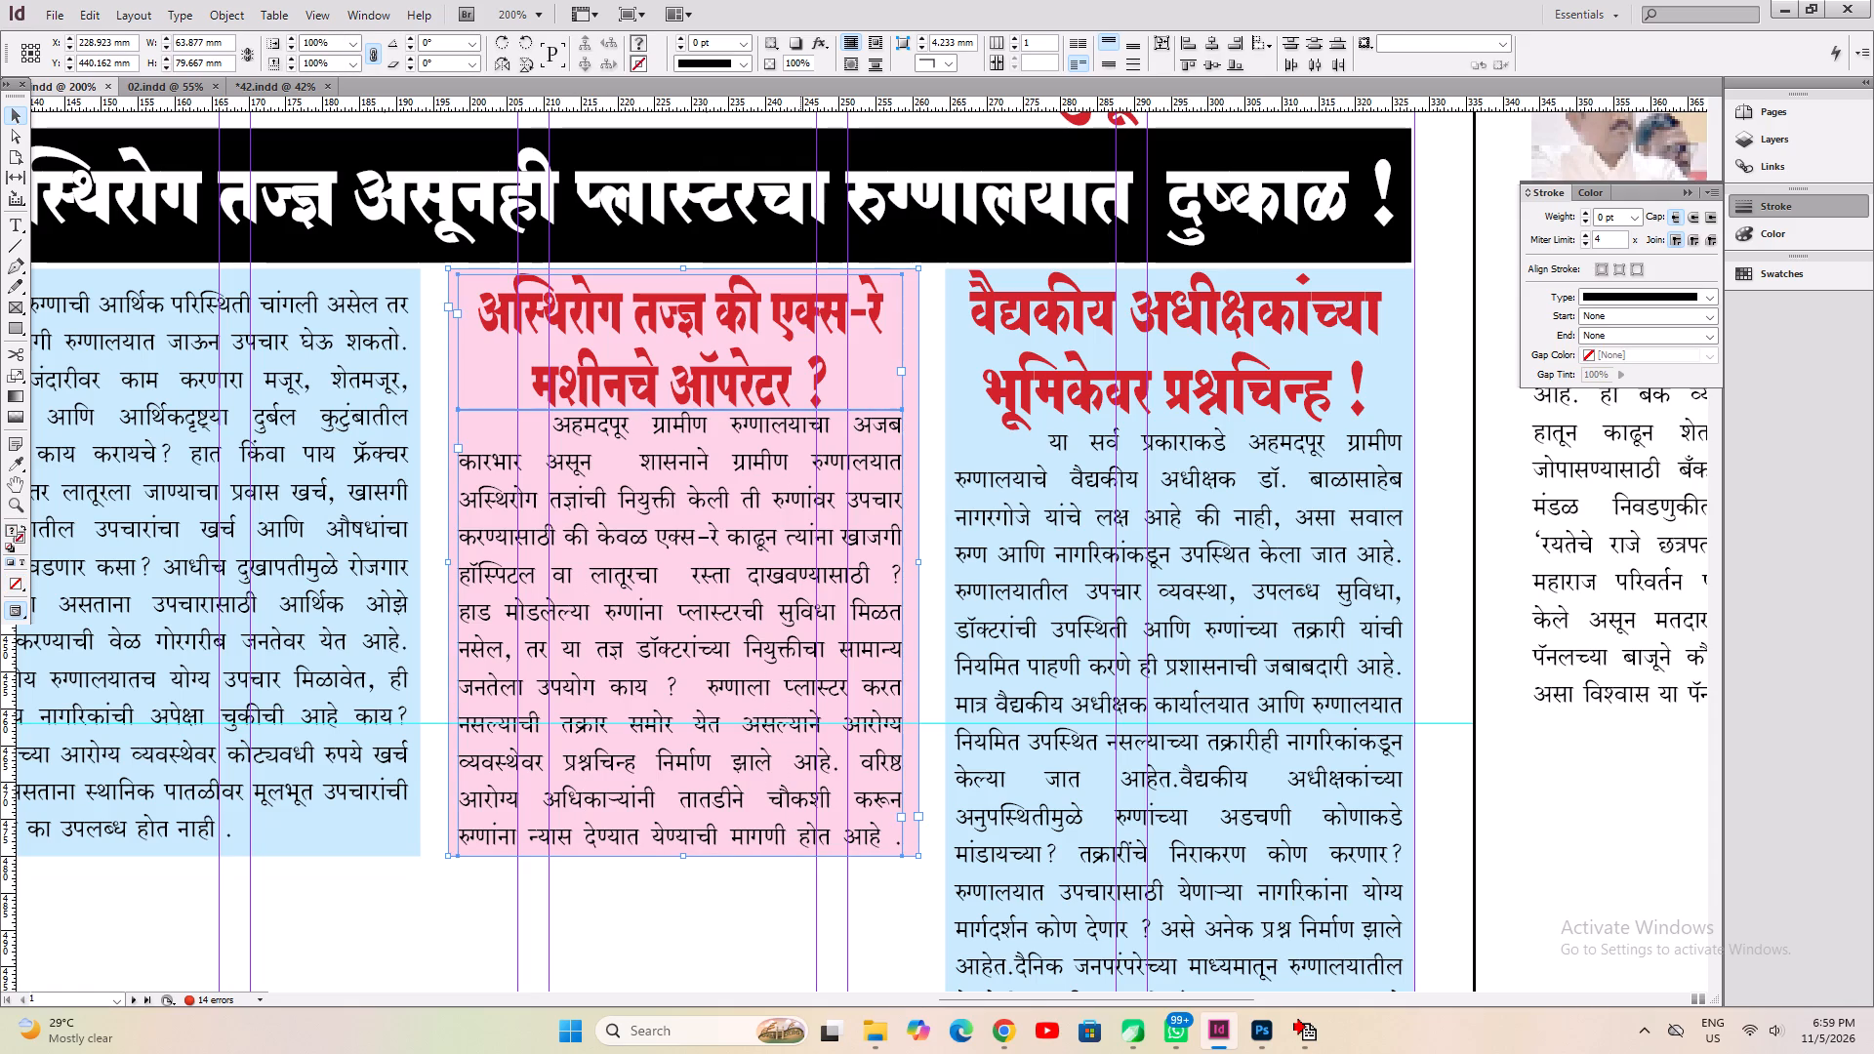
{"action": "key", "text": "ctrl+g"}
{"action": "key", "text": "ctrl+alt+w"}
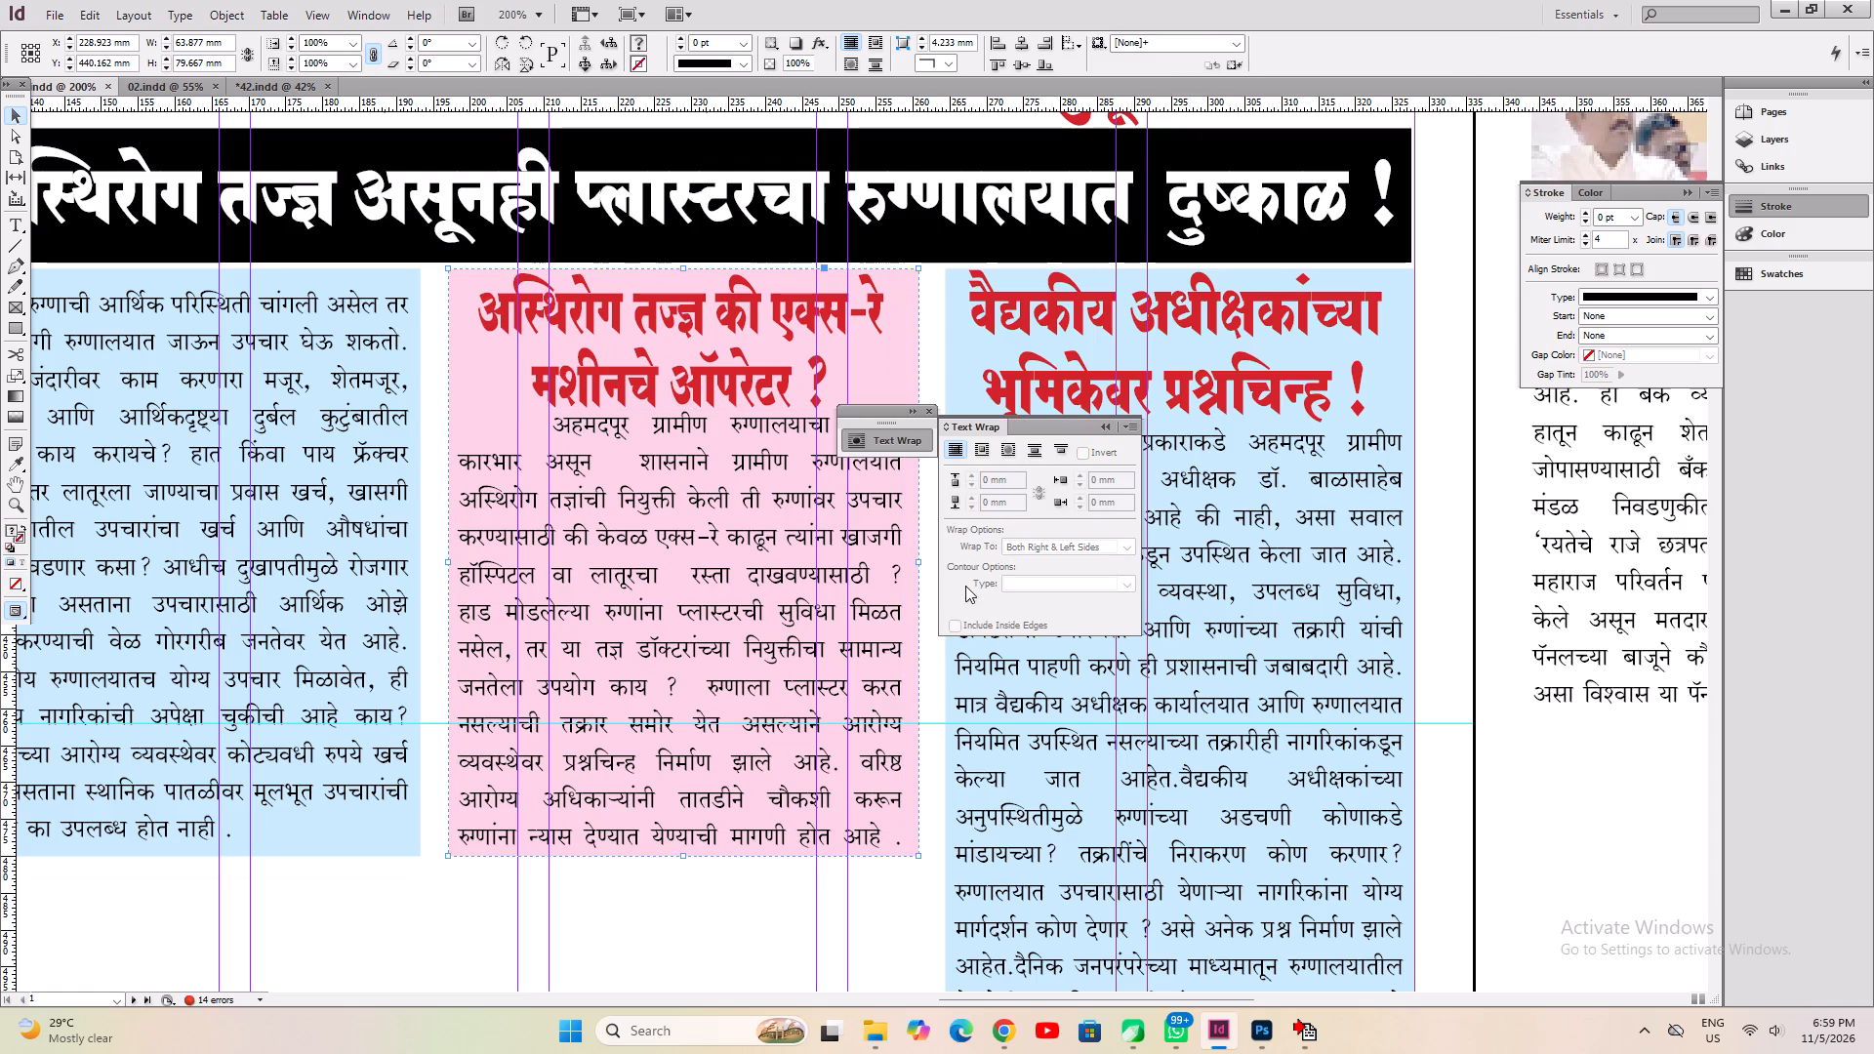
{"action": "left_click", "coordinate": [981, 451]}
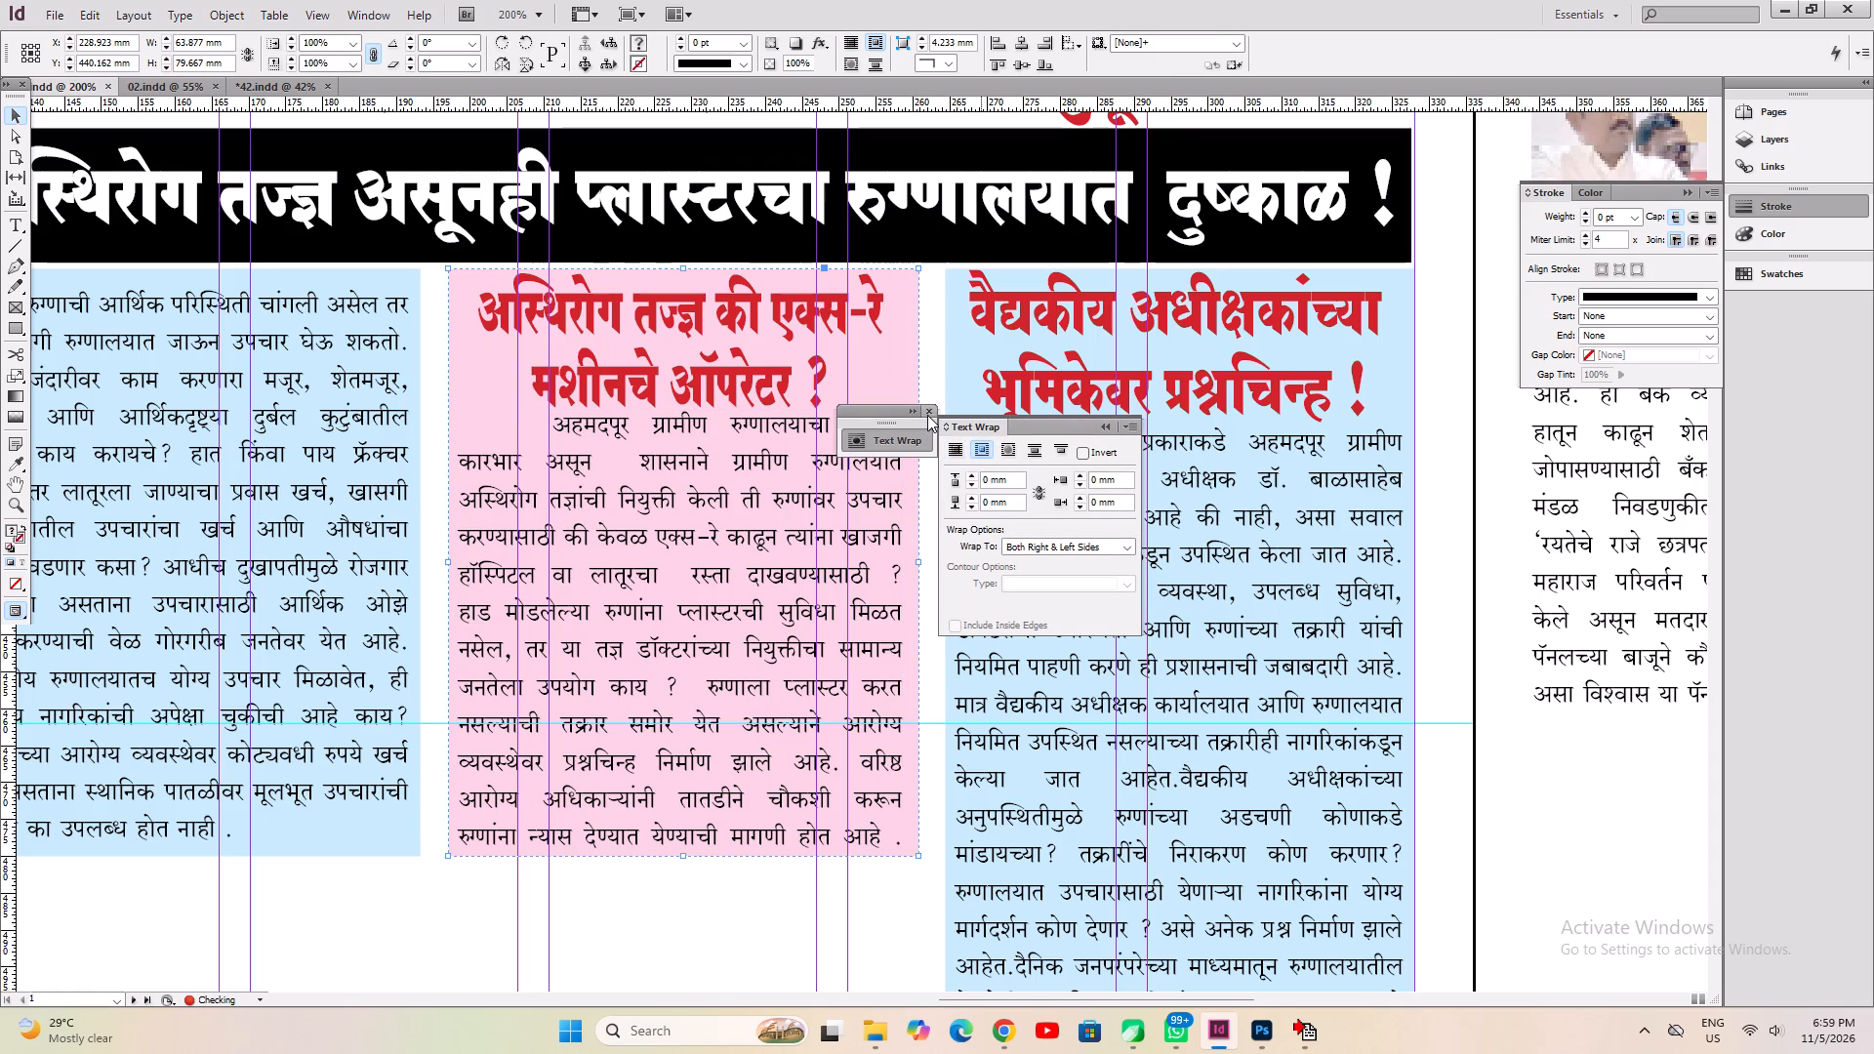
{"action": "left_click", "coordinate": [927, 415]}
Group the right blue box headed वैद्यकीय अधीक्षकांच्या भूमिकेवर प्रश्नचिन्ह ! and apply bounding-box text wrap to it.
{"action": "key", "text": "ctrl+1"}
{"action": "left_click", "coordinate": [923, 847]}
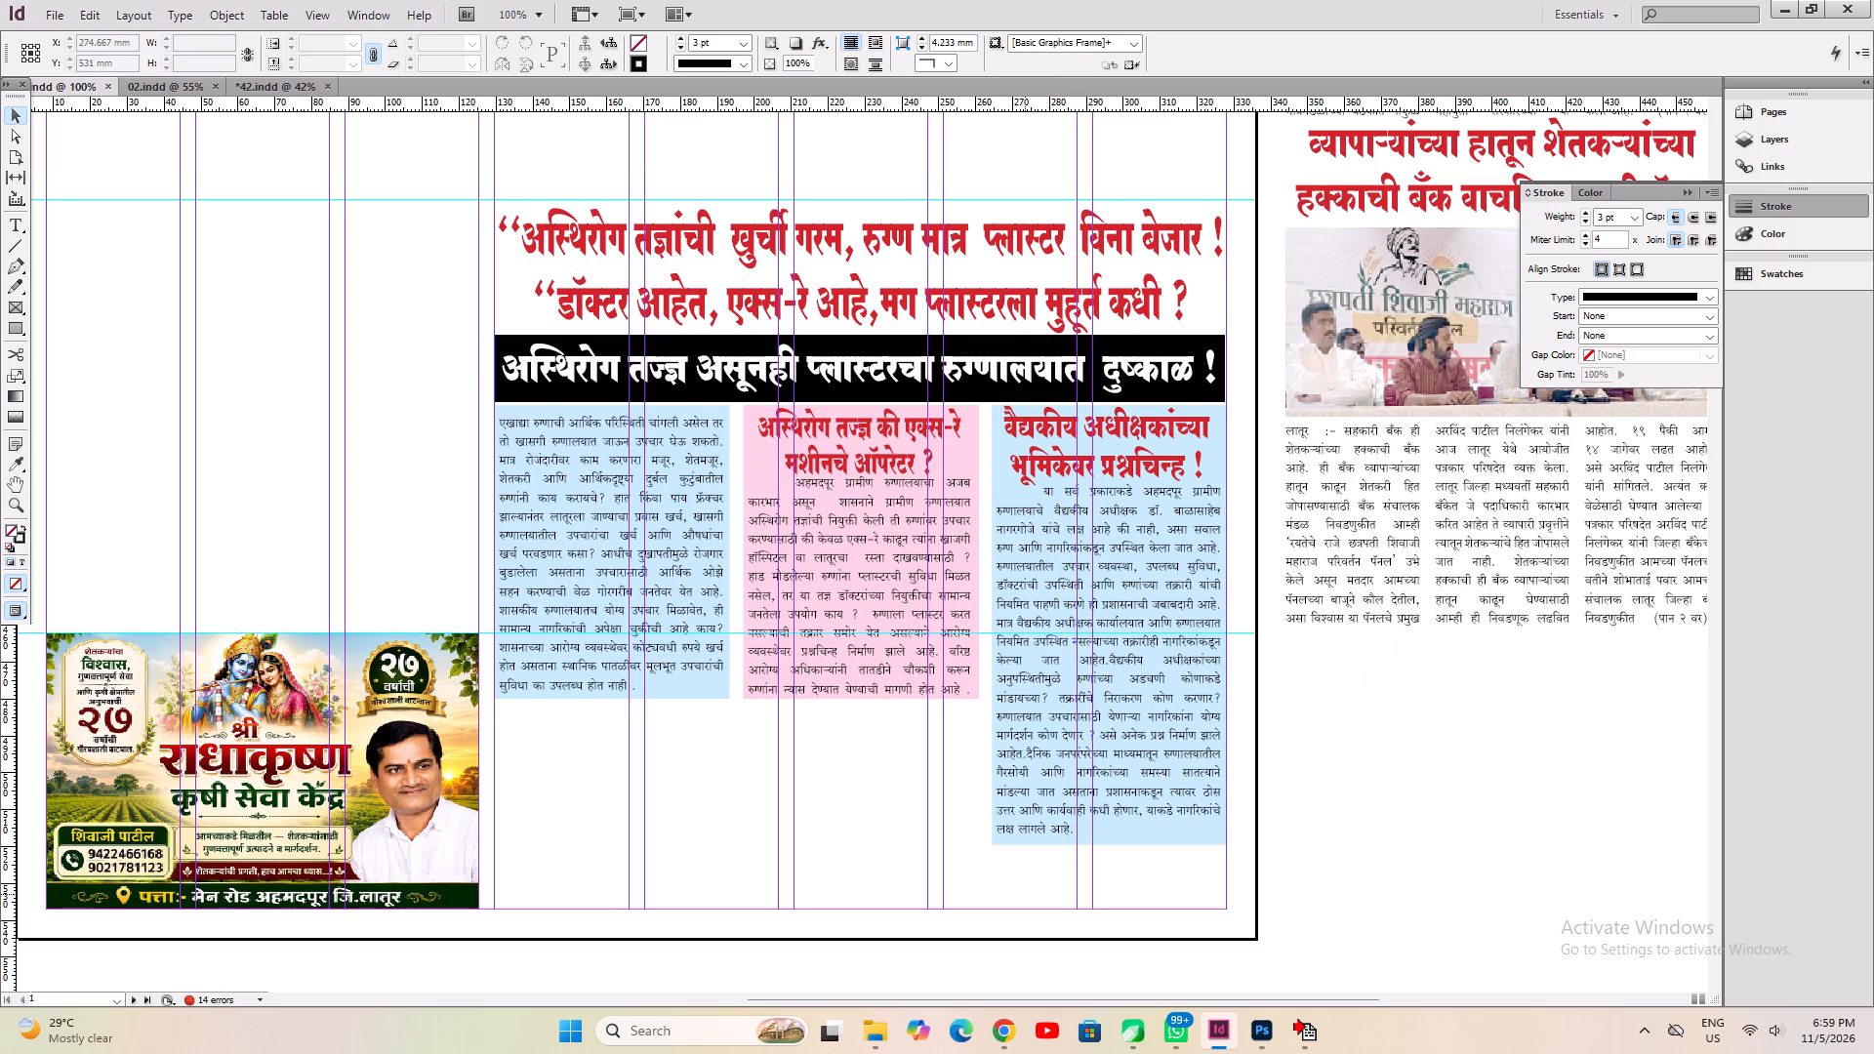
{"action": "left_click_drag", "start_coordinate": [1025, 894], "coordinate": [1158, 411]}
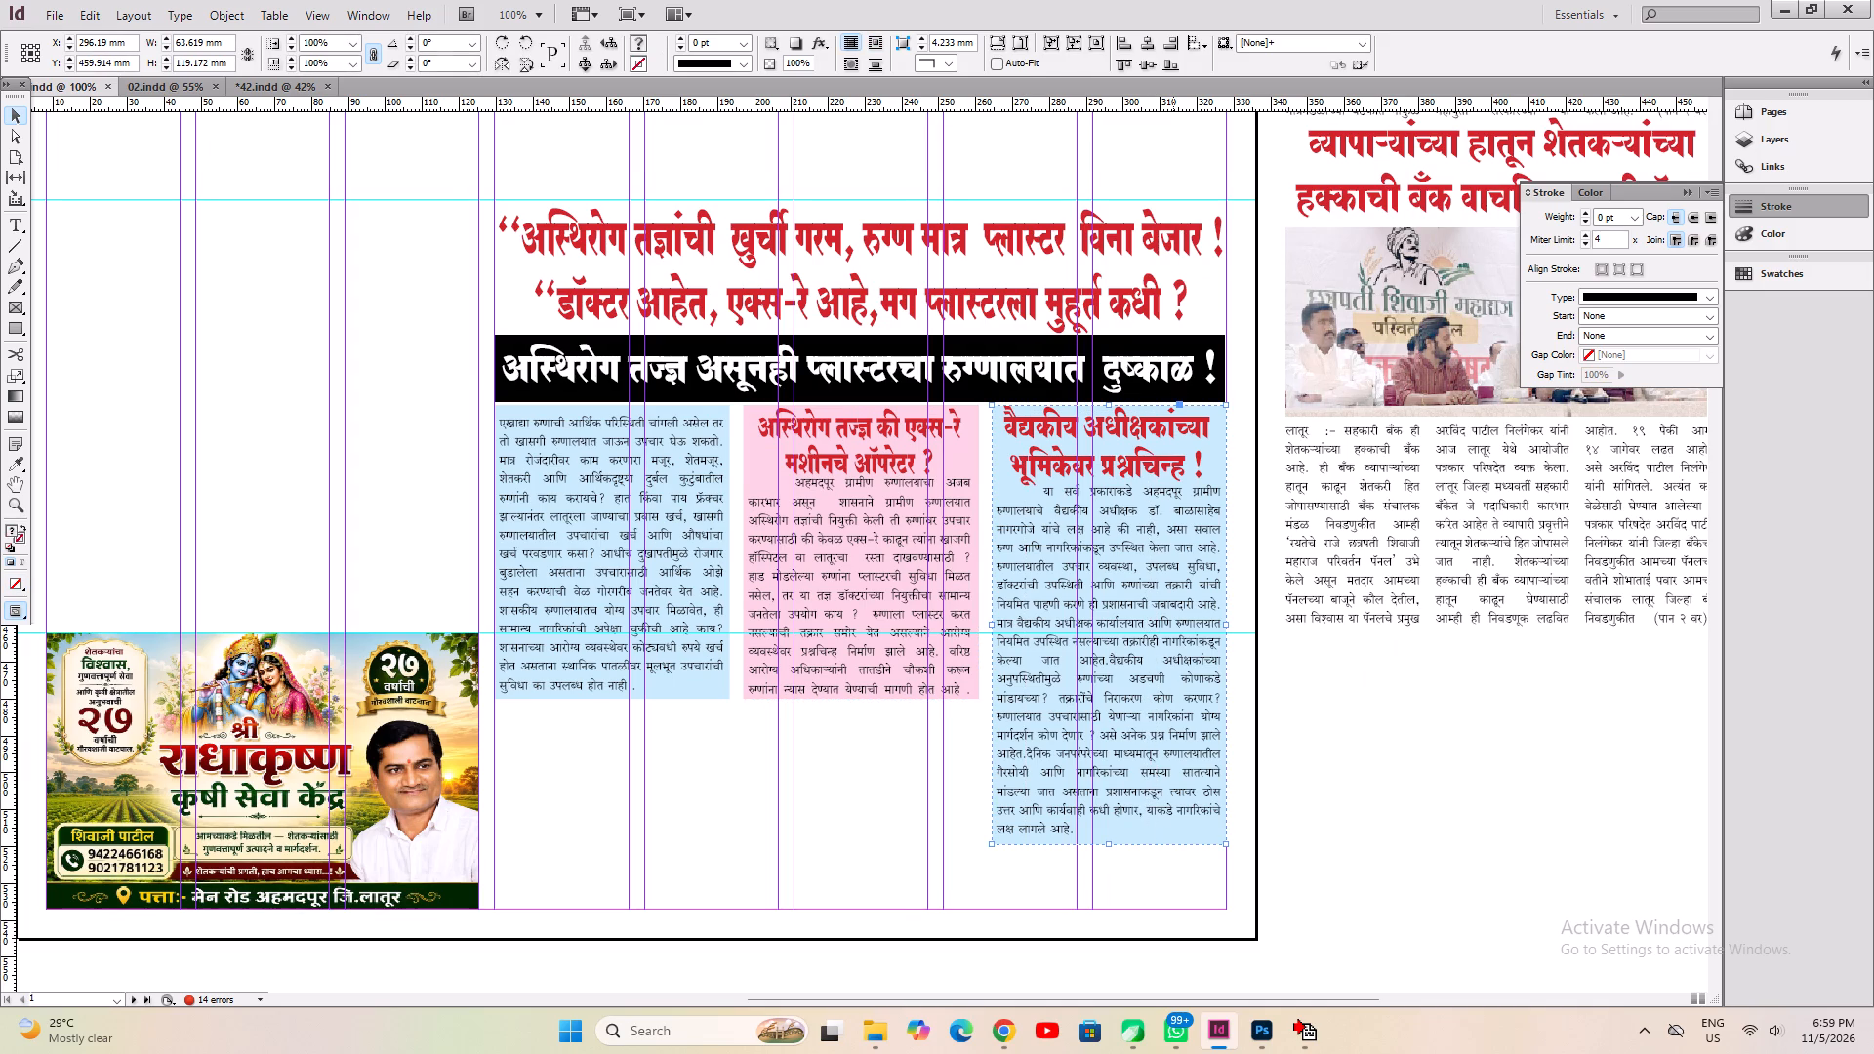
{"action": "key", "text": "ctrl+g"}
{"action": "key", "text": "ctrl+alt+e"}
{"action": "key", "text": "ctrl+alt+w"}
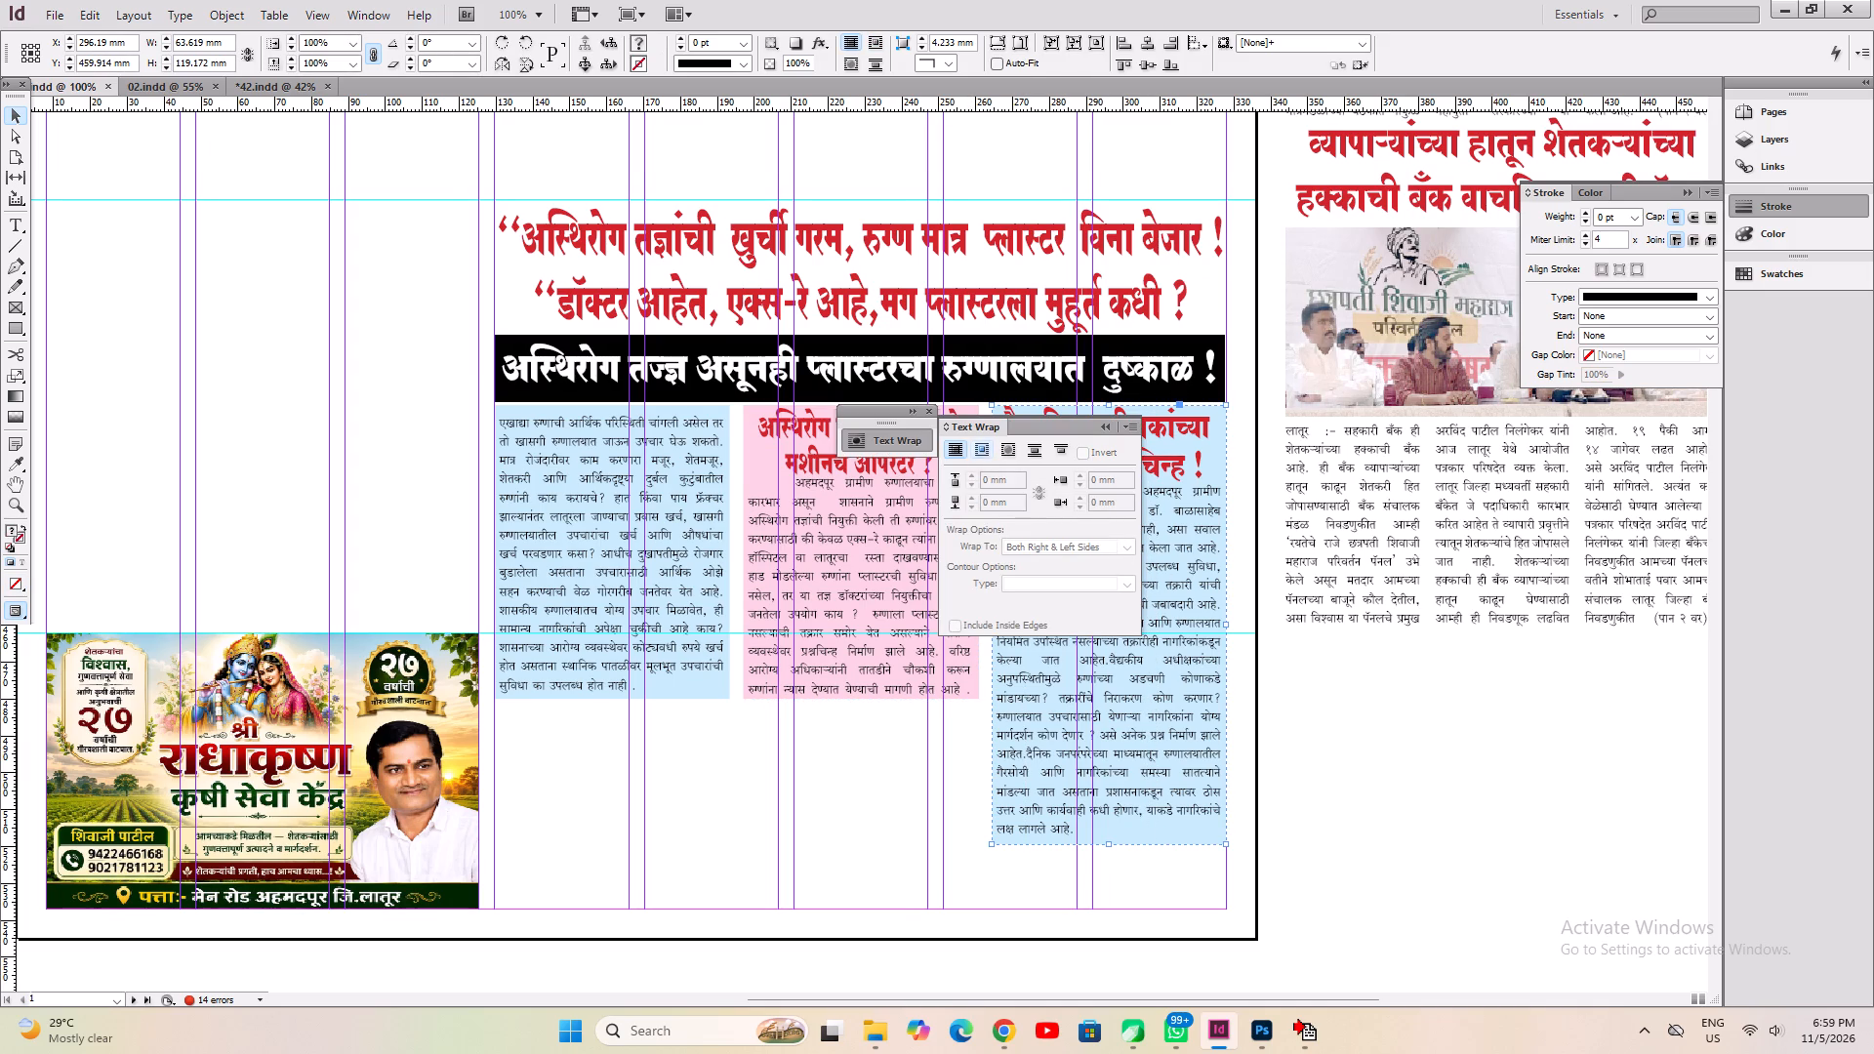
{"action": "left_click", "coordinate": [987, 451]}
{"action": "left_click", "coordinate": [926, 407]}
Group the left blue box's text and background, apply bounding-box text wrap to the group, and save the document.
{"action": "left_click", "coordinate": [739, 787]}
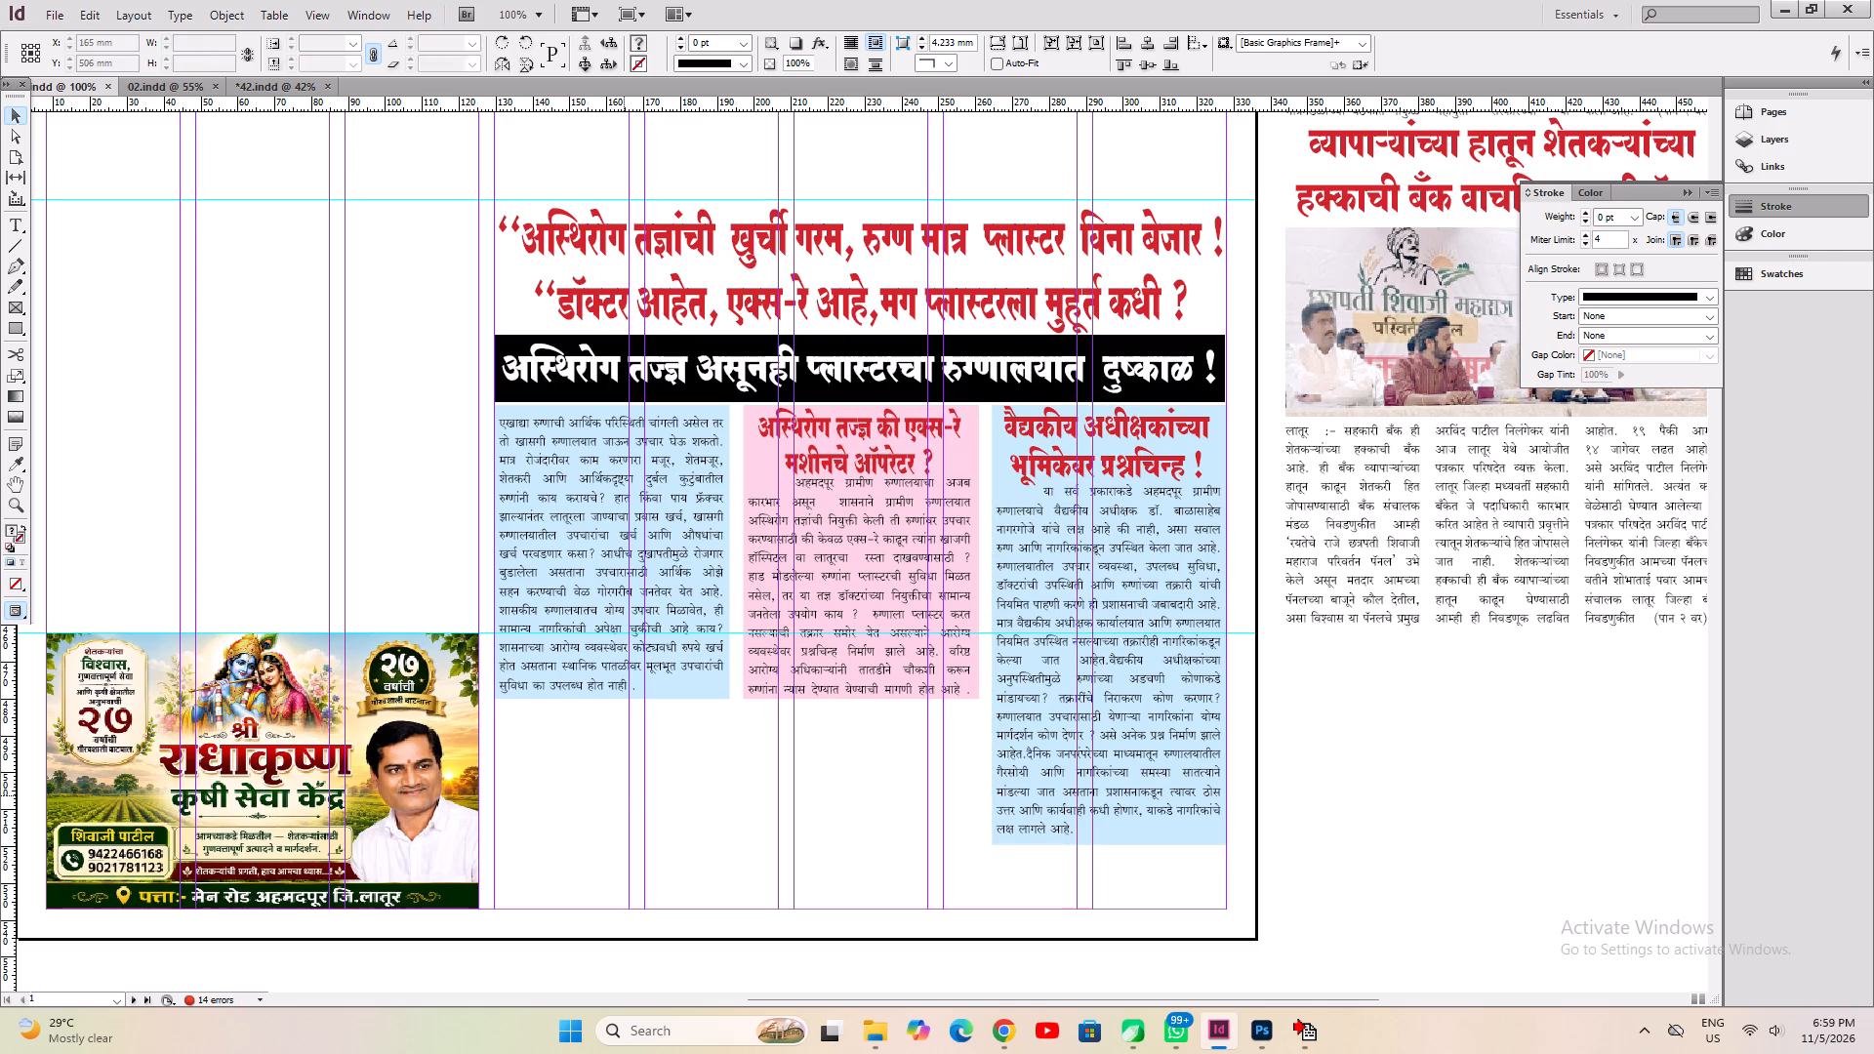
{"action": "left_click_drag", "start_coordinate": [624, 795], "coordinate": [698, 518]}
{"action": "key", "text": "ctrl+g"}
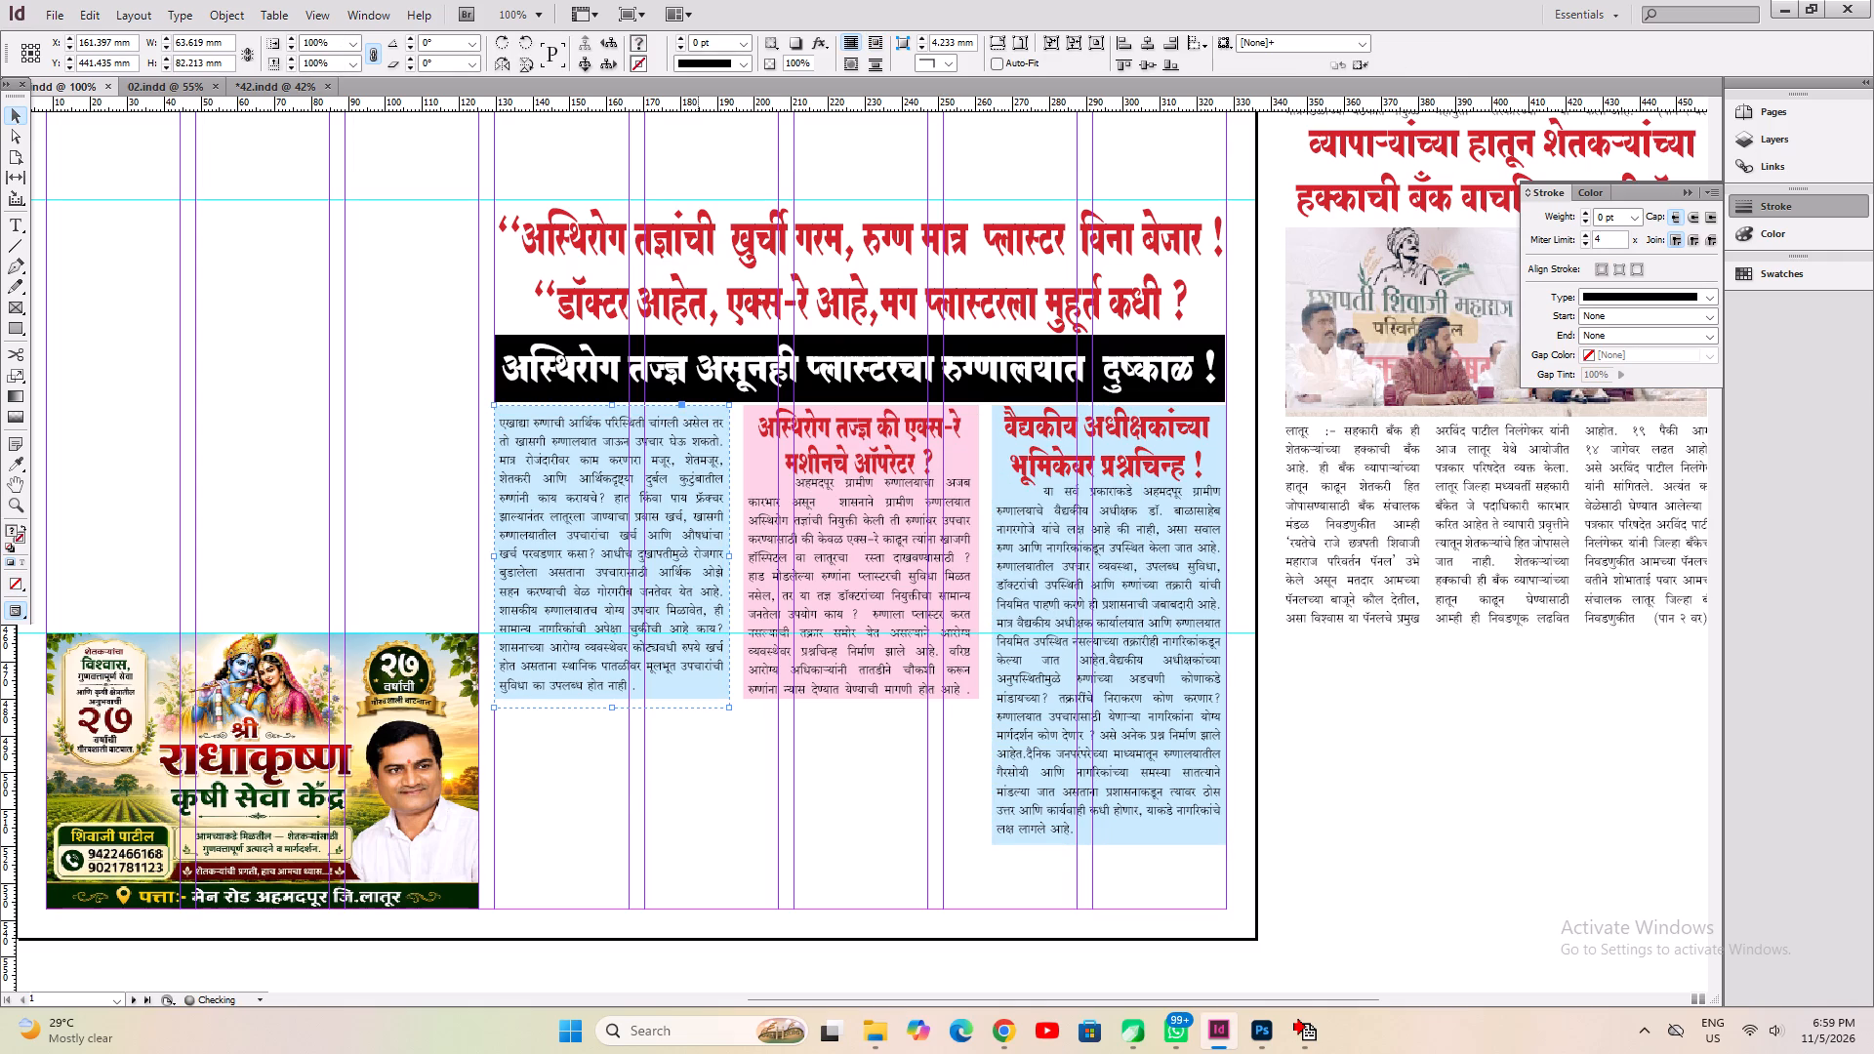
{"action": "key", "text": "ctrl+alt+w"}
{"action": "left_click", "coordinate": [982, 453]}
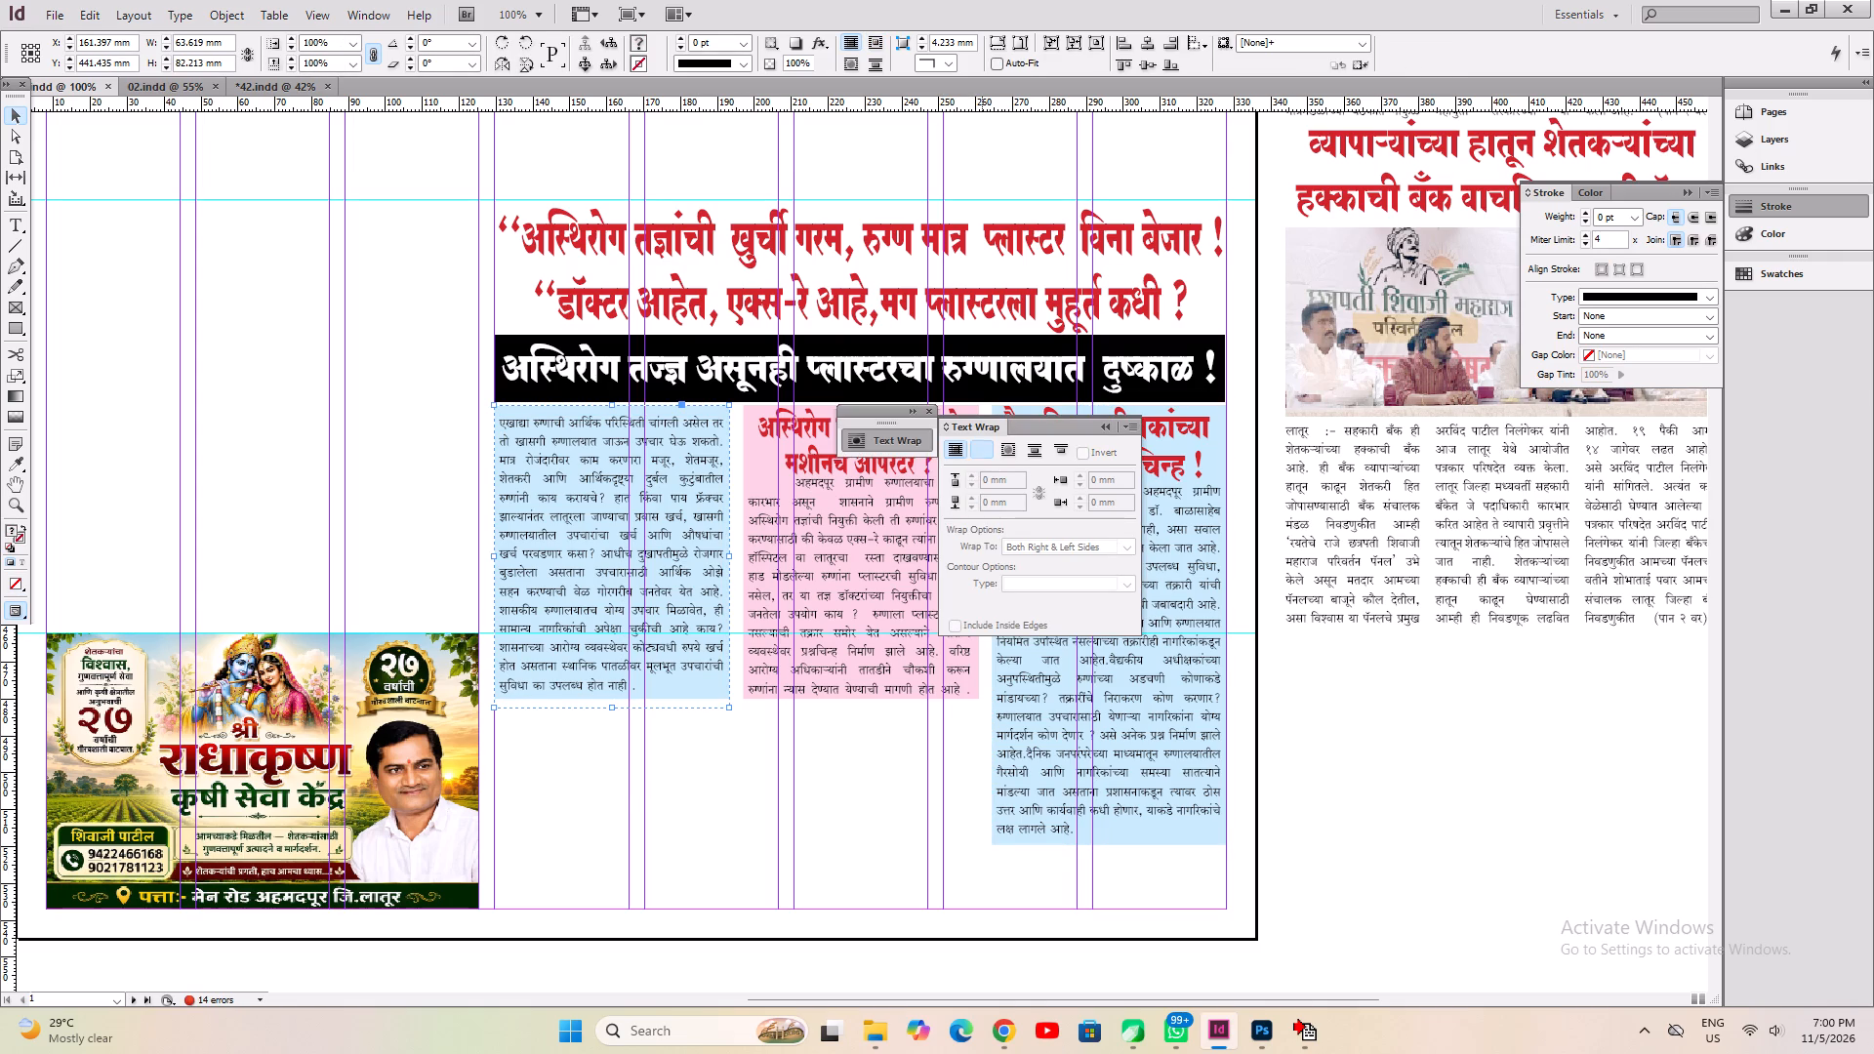
{"action": "left_click", "coordinate": [926, 407]}
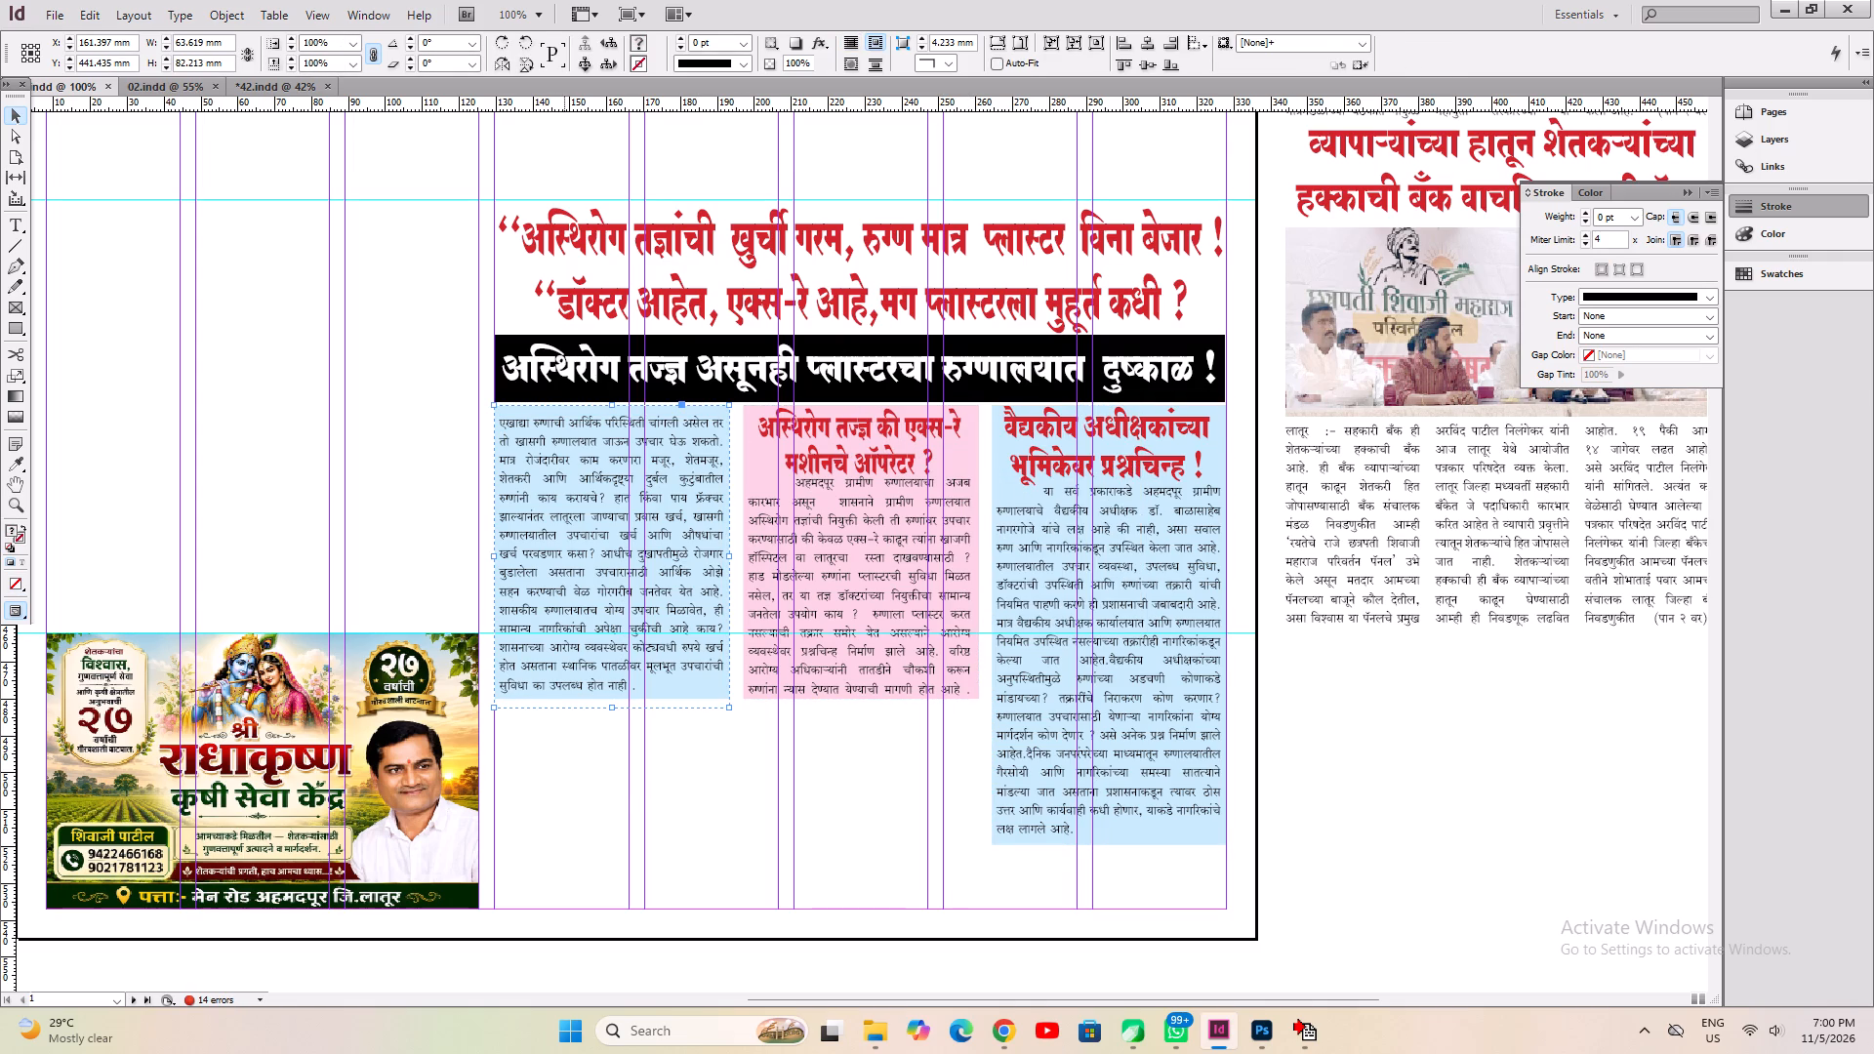
{"action": "left_click", "coordinate": [556, 767]}
{"action": "left_click", "coordinate": [856, 638]}
{"action": "left_click", "coordinate": [708, 779]}
{"action": "key", "text": "ctrl+s"}
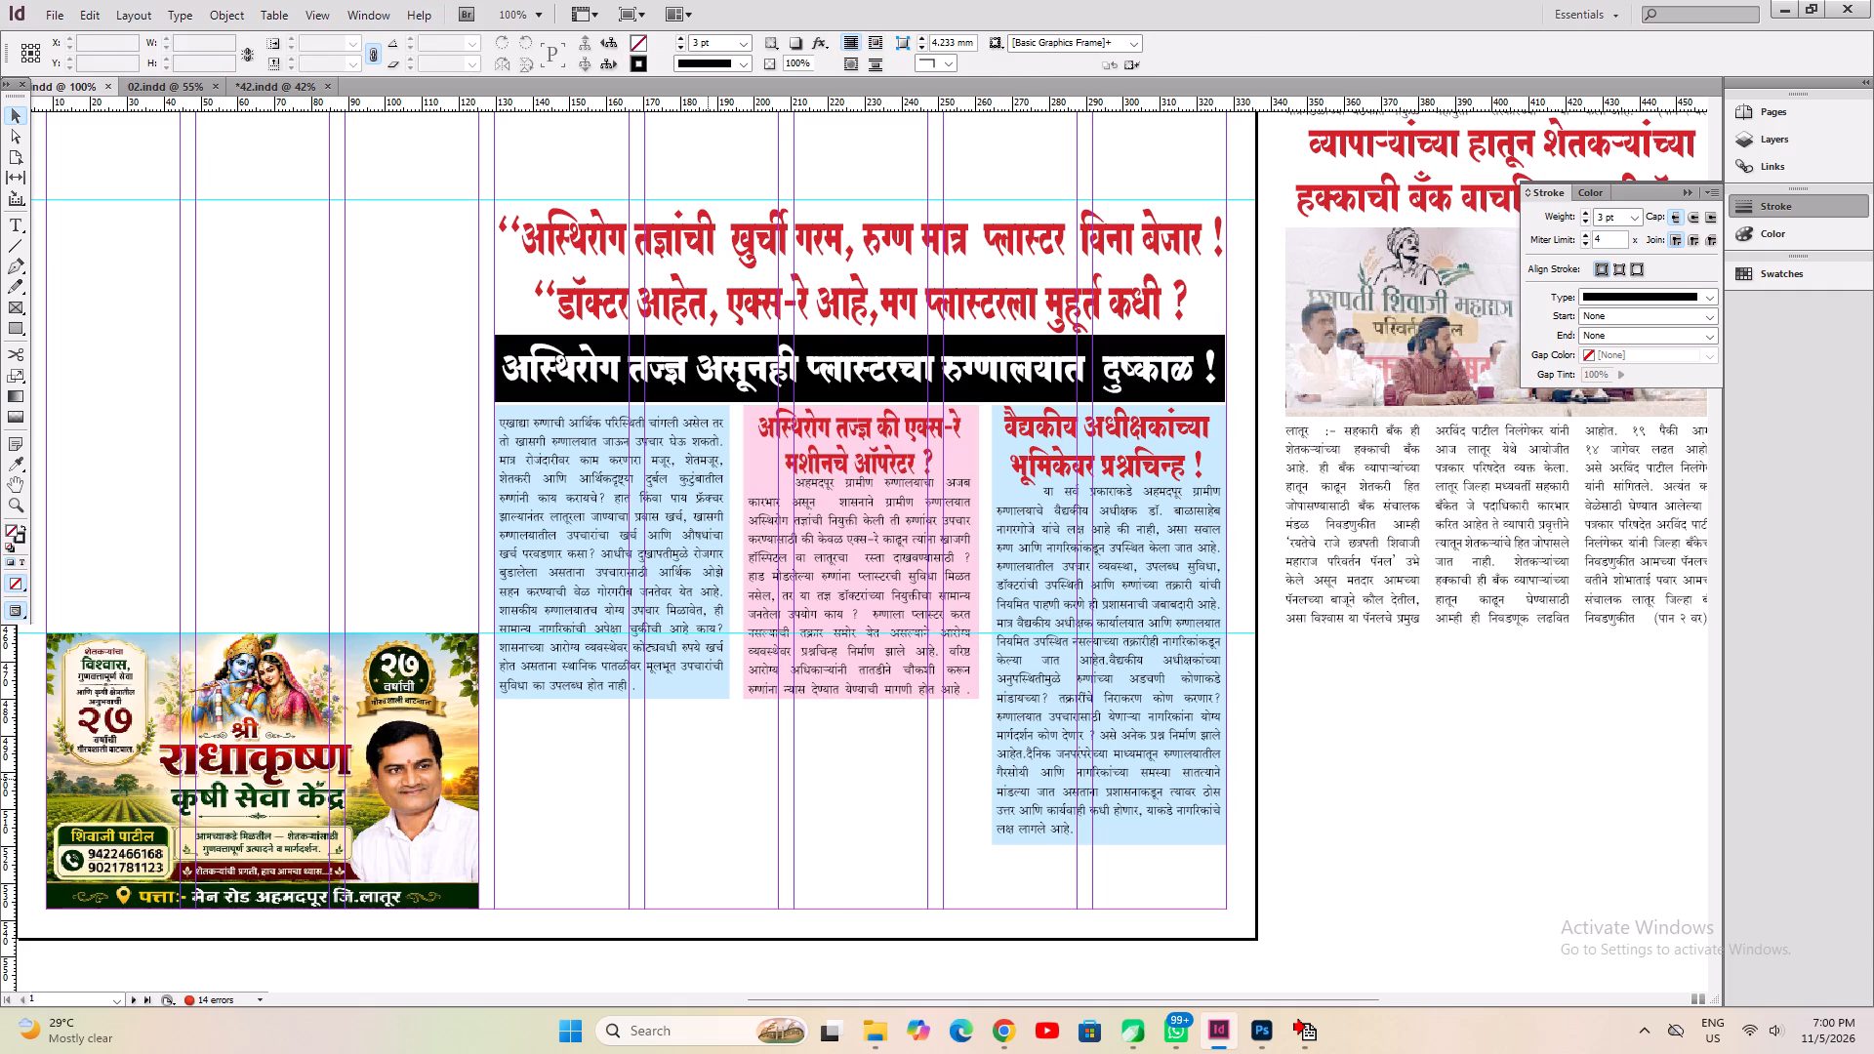
Delete the two चौकट labels, the रुग्णालयाचा पंचनामा भाग १५ lines and the author line from the source article's end.
{"action": "key", "text": "ctrl+0"}
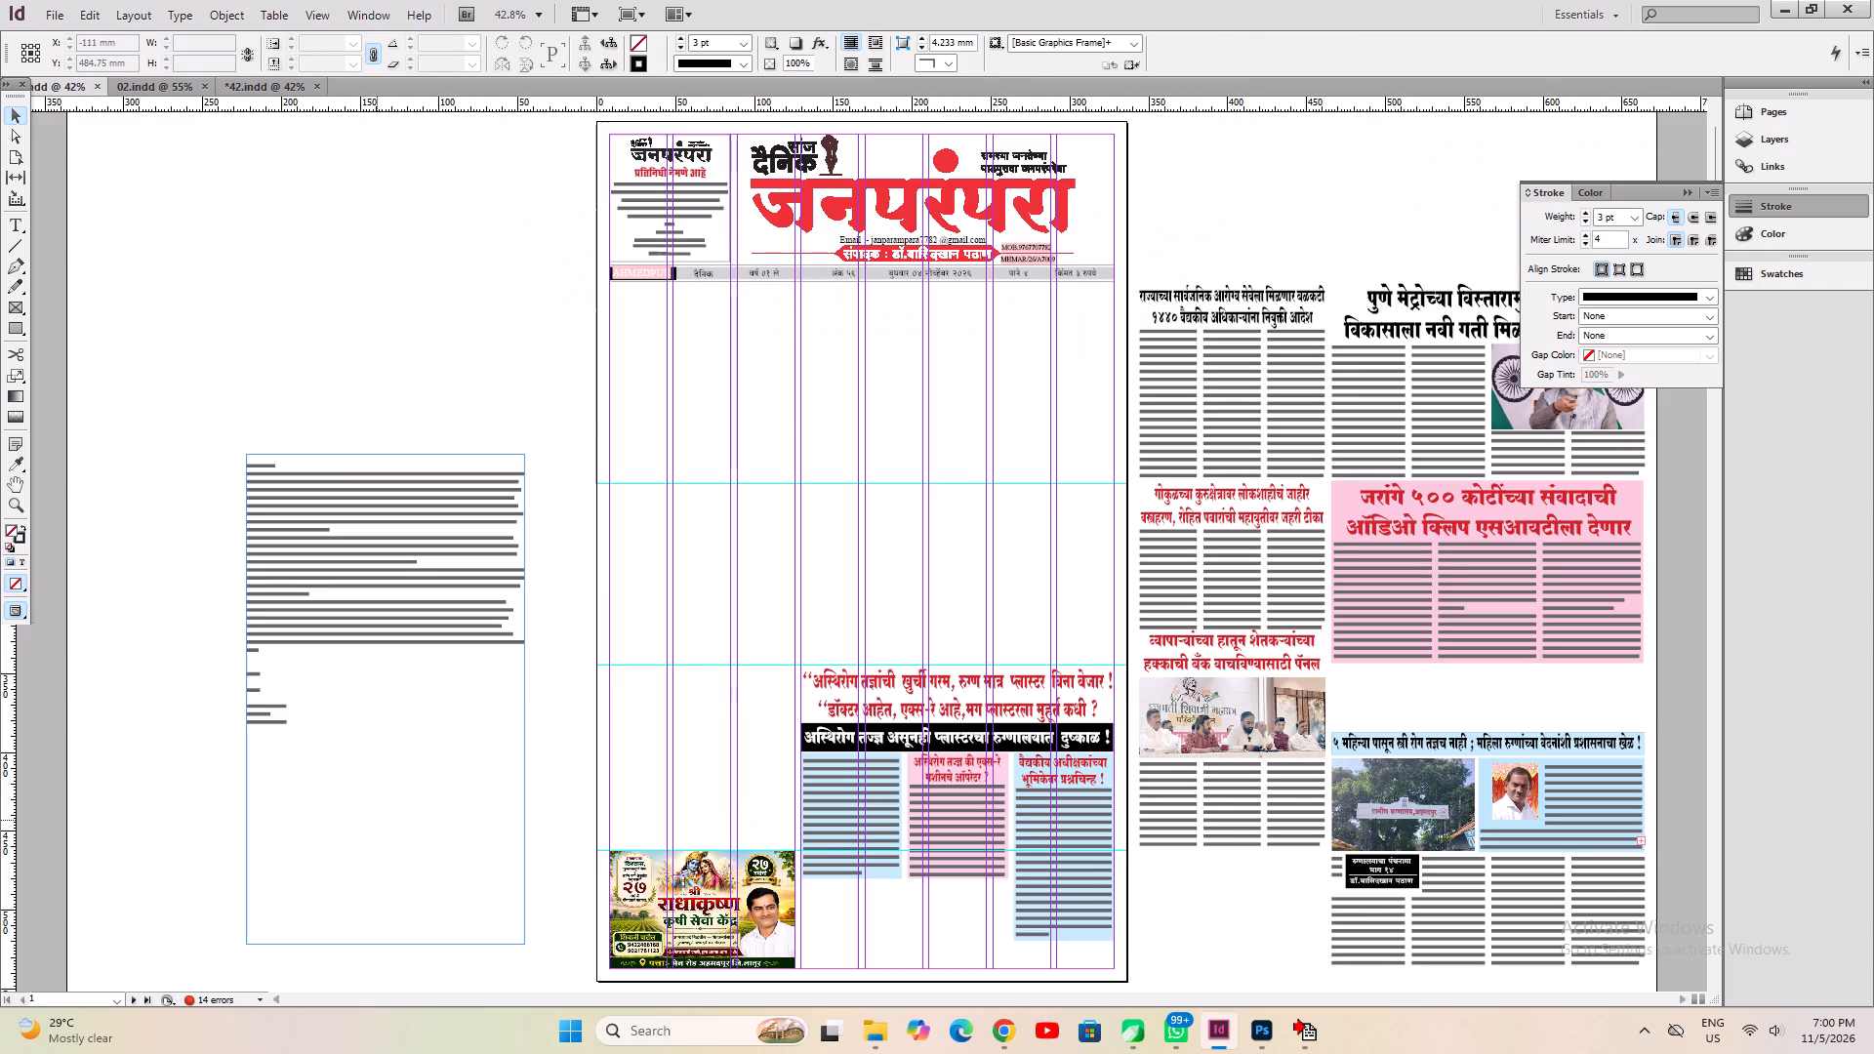
{"action": "left_click", "coordinate": [319, 713]}
{"action": "key", "text": "ctrl+1"}
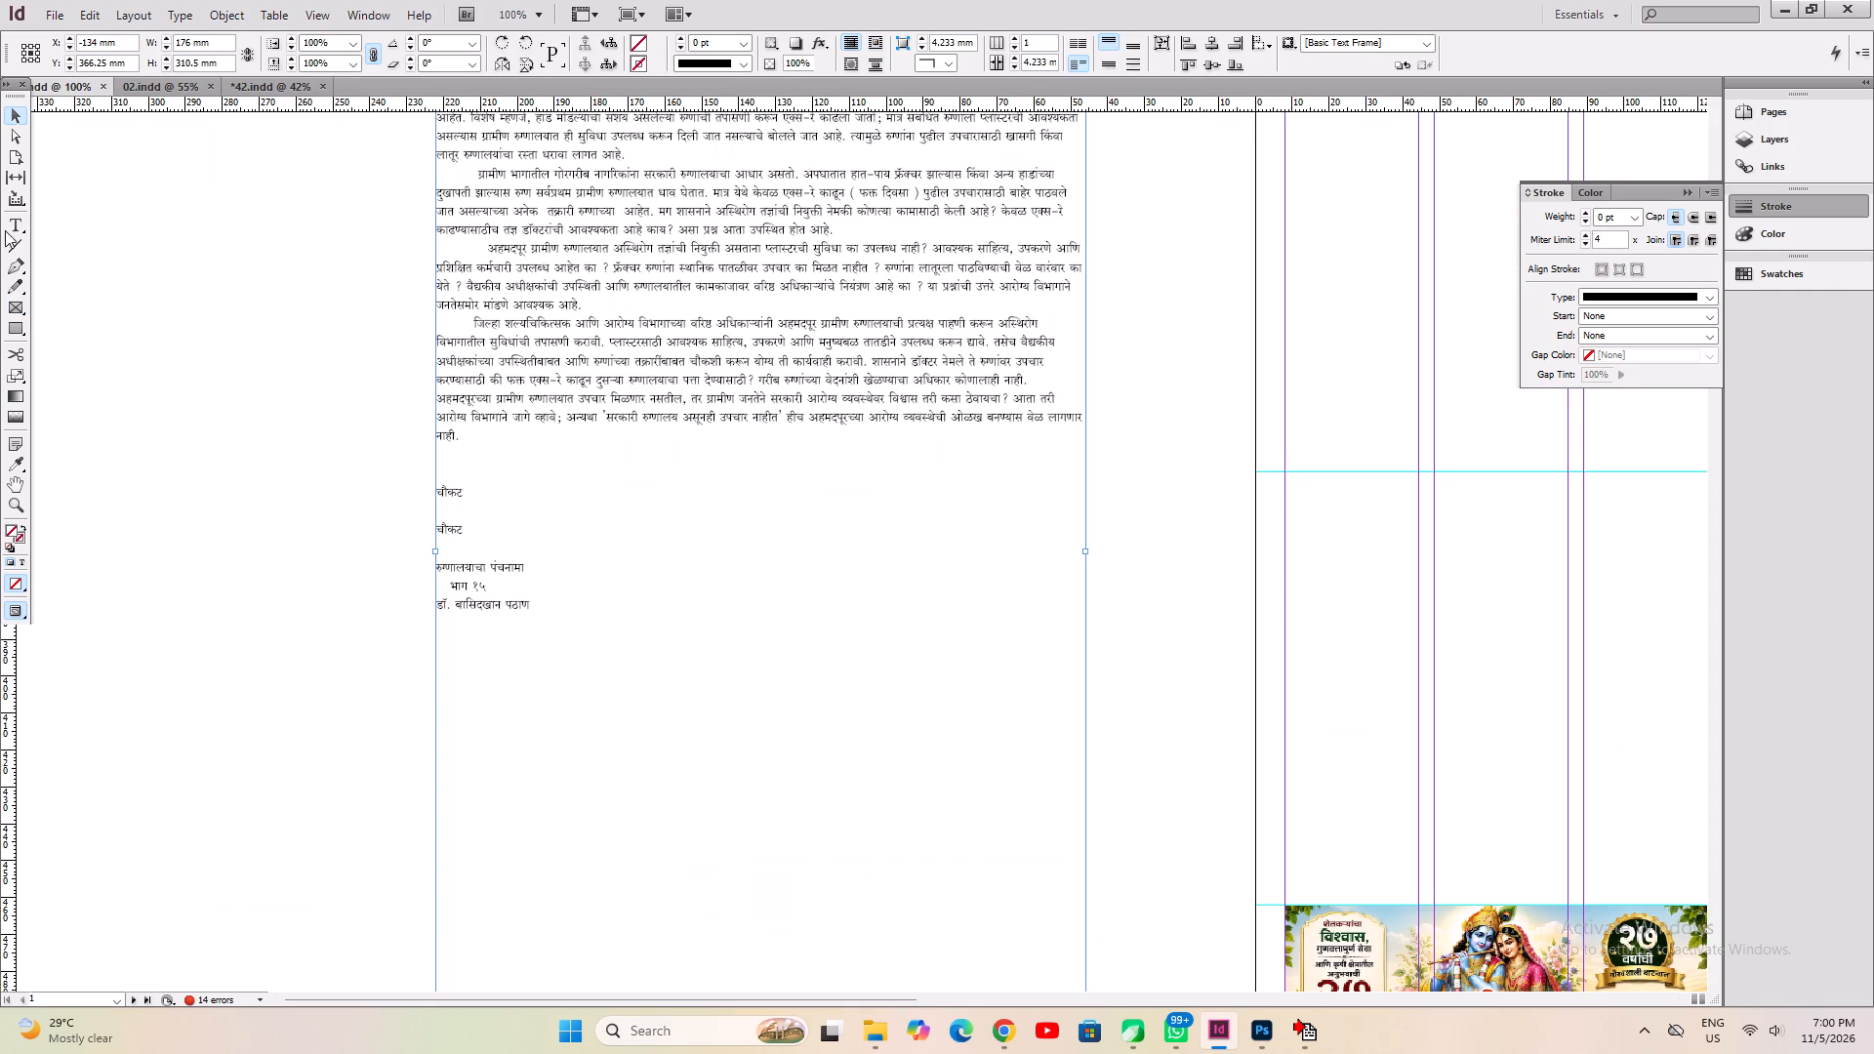
{"action": "left_click", "coordinate": [16, 226]}
{"action": "left_click_drag", "start_coordinate": [541, 617], "coordinate": [417, 544]}
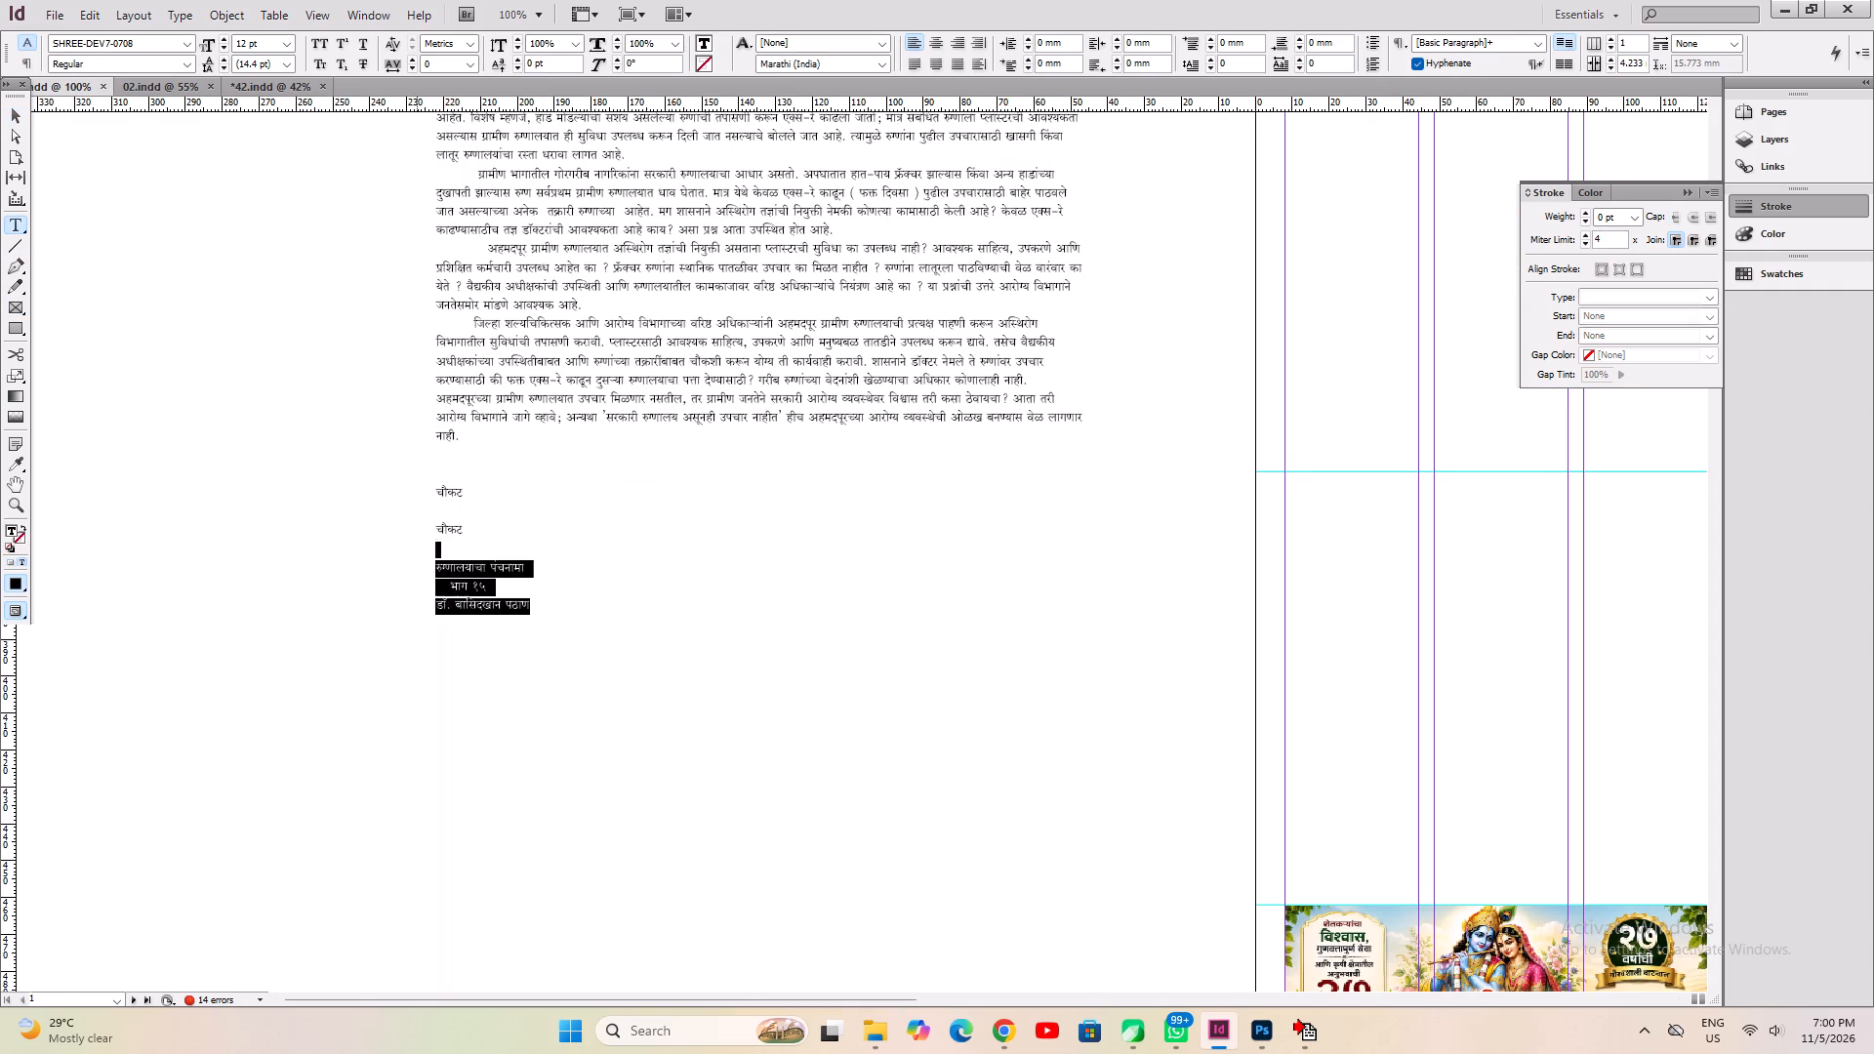
{"action": "left_click_drag", "start_coordinate": [417, 544], "coordinate": [402, 493]}
{"action": "left_click_drag", "start_coordinate": [400, 484], "coordinate": [400, 474]}
{"action": "double_click", "coordinate": [400, 474]}
{"action": "left_click_drag", "start_coordinate": [471, 434], "coordinate": [623, 821]}
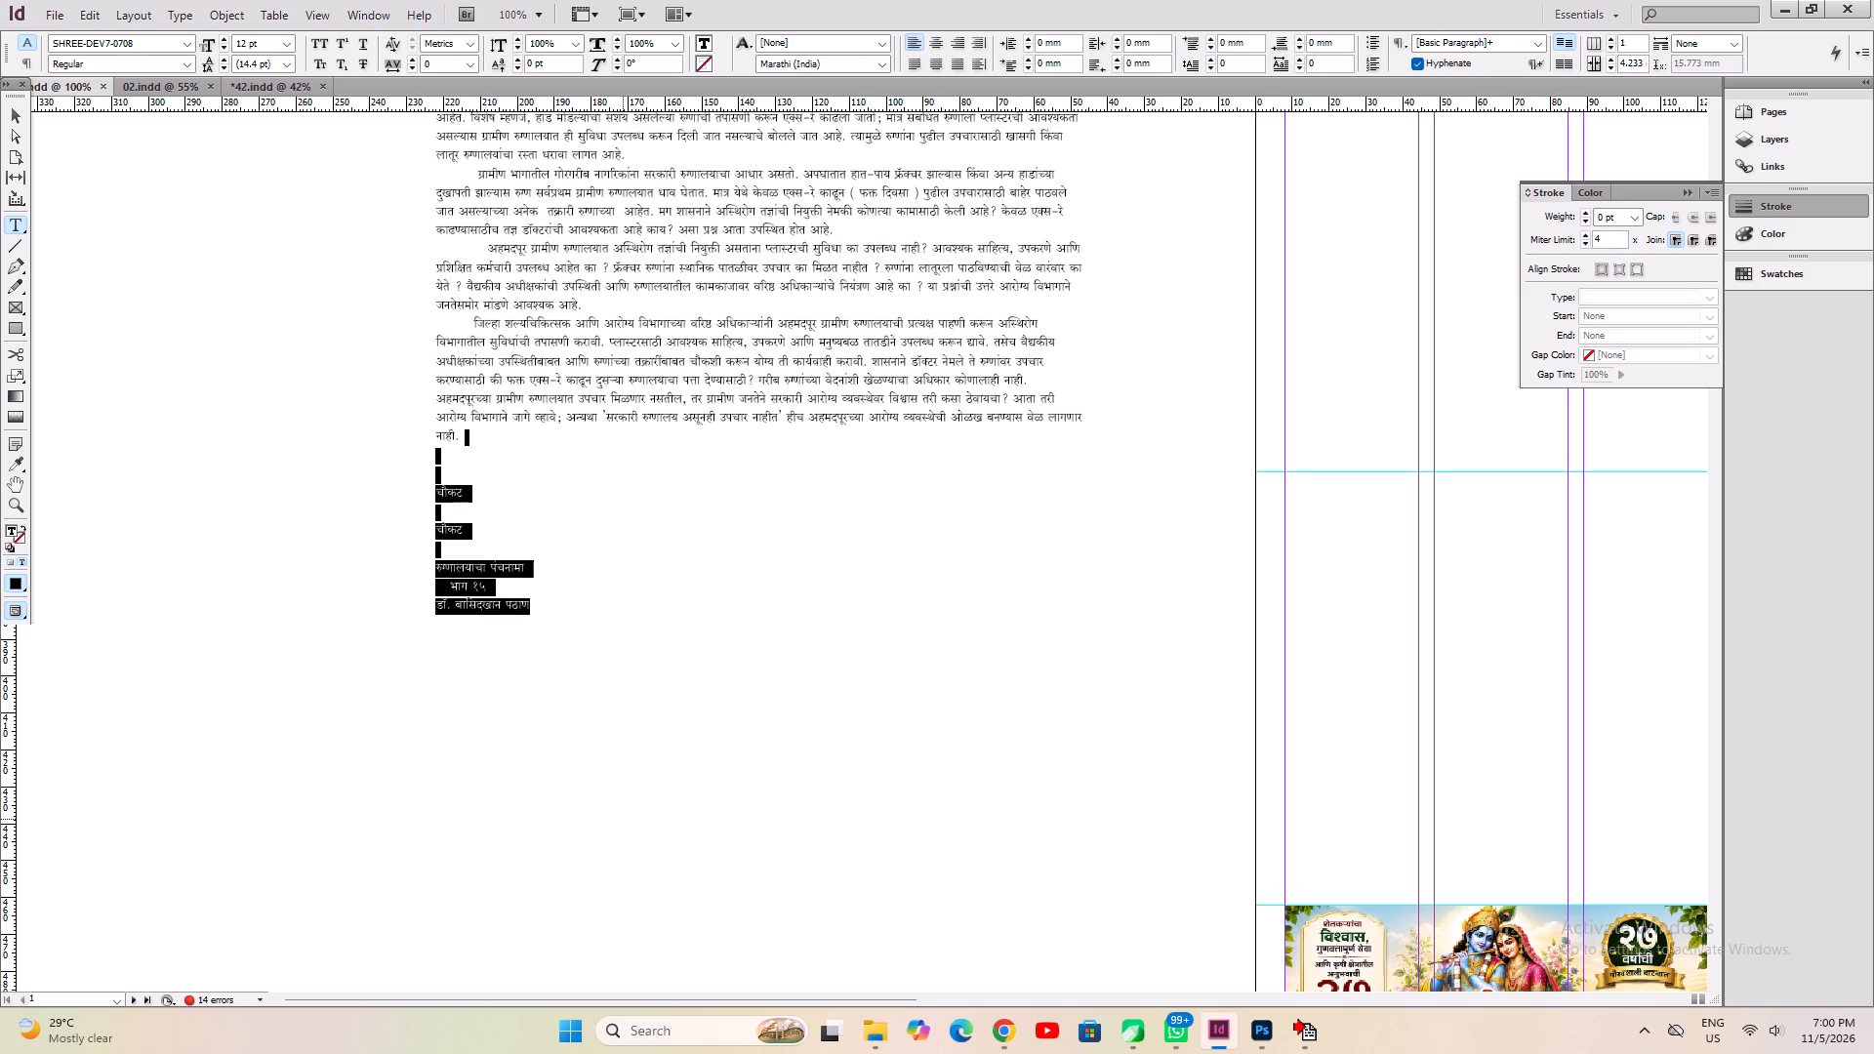
{"action": "key", "text": "BackSpace"}
Justify all of the source article's remaining text.
{"action": "key", "text": "ctrl+a"}
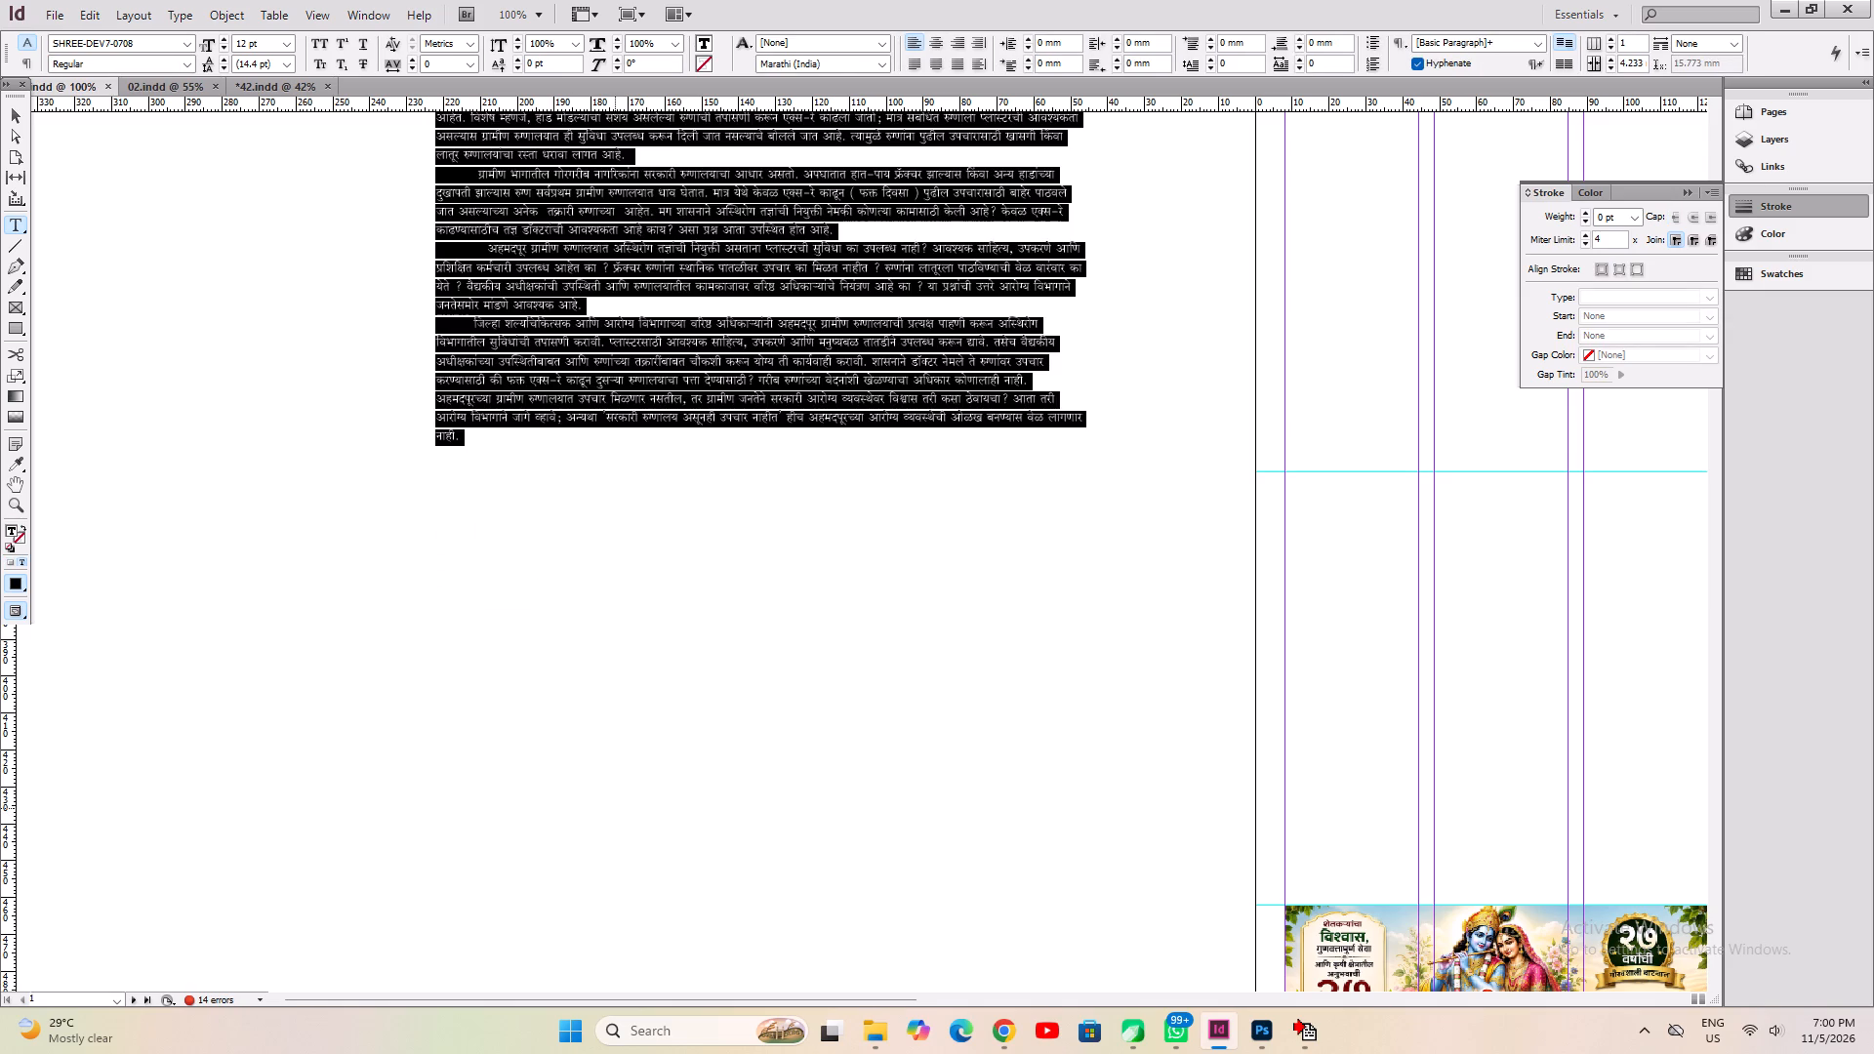
{"action": "key", "text": "ctrl+shift+j"}
Delete the blank space before the जनपरंपरा न्यूज line at the start of the source article.
{"action": "key", "text": "ctrl+0"}
{"action": "key", "text": "ctrl+1"}
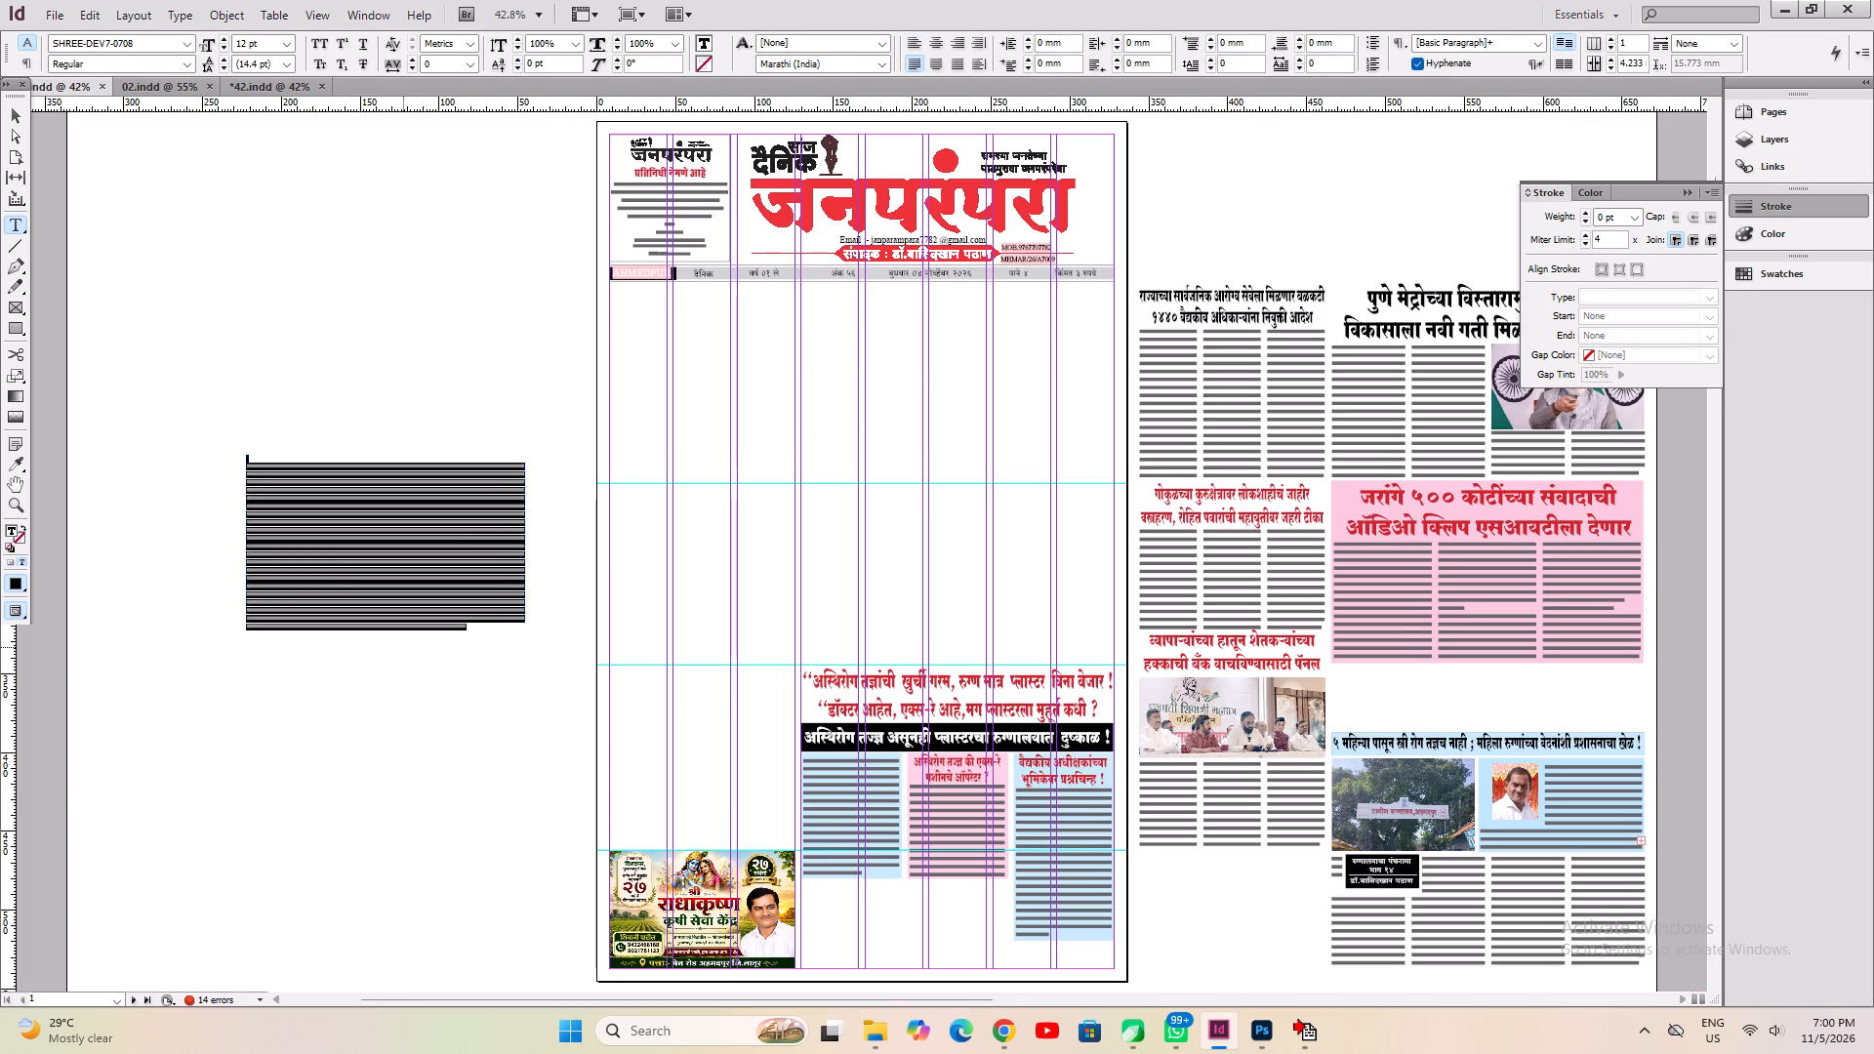
{"action": "scroll", "coordinate": [414, 605], "scroll_direction": "up", "scroll_amount": 4}
{"action": "double_click", "coordinate": [260, 666]}
{"action": "key", "text": "Left"}
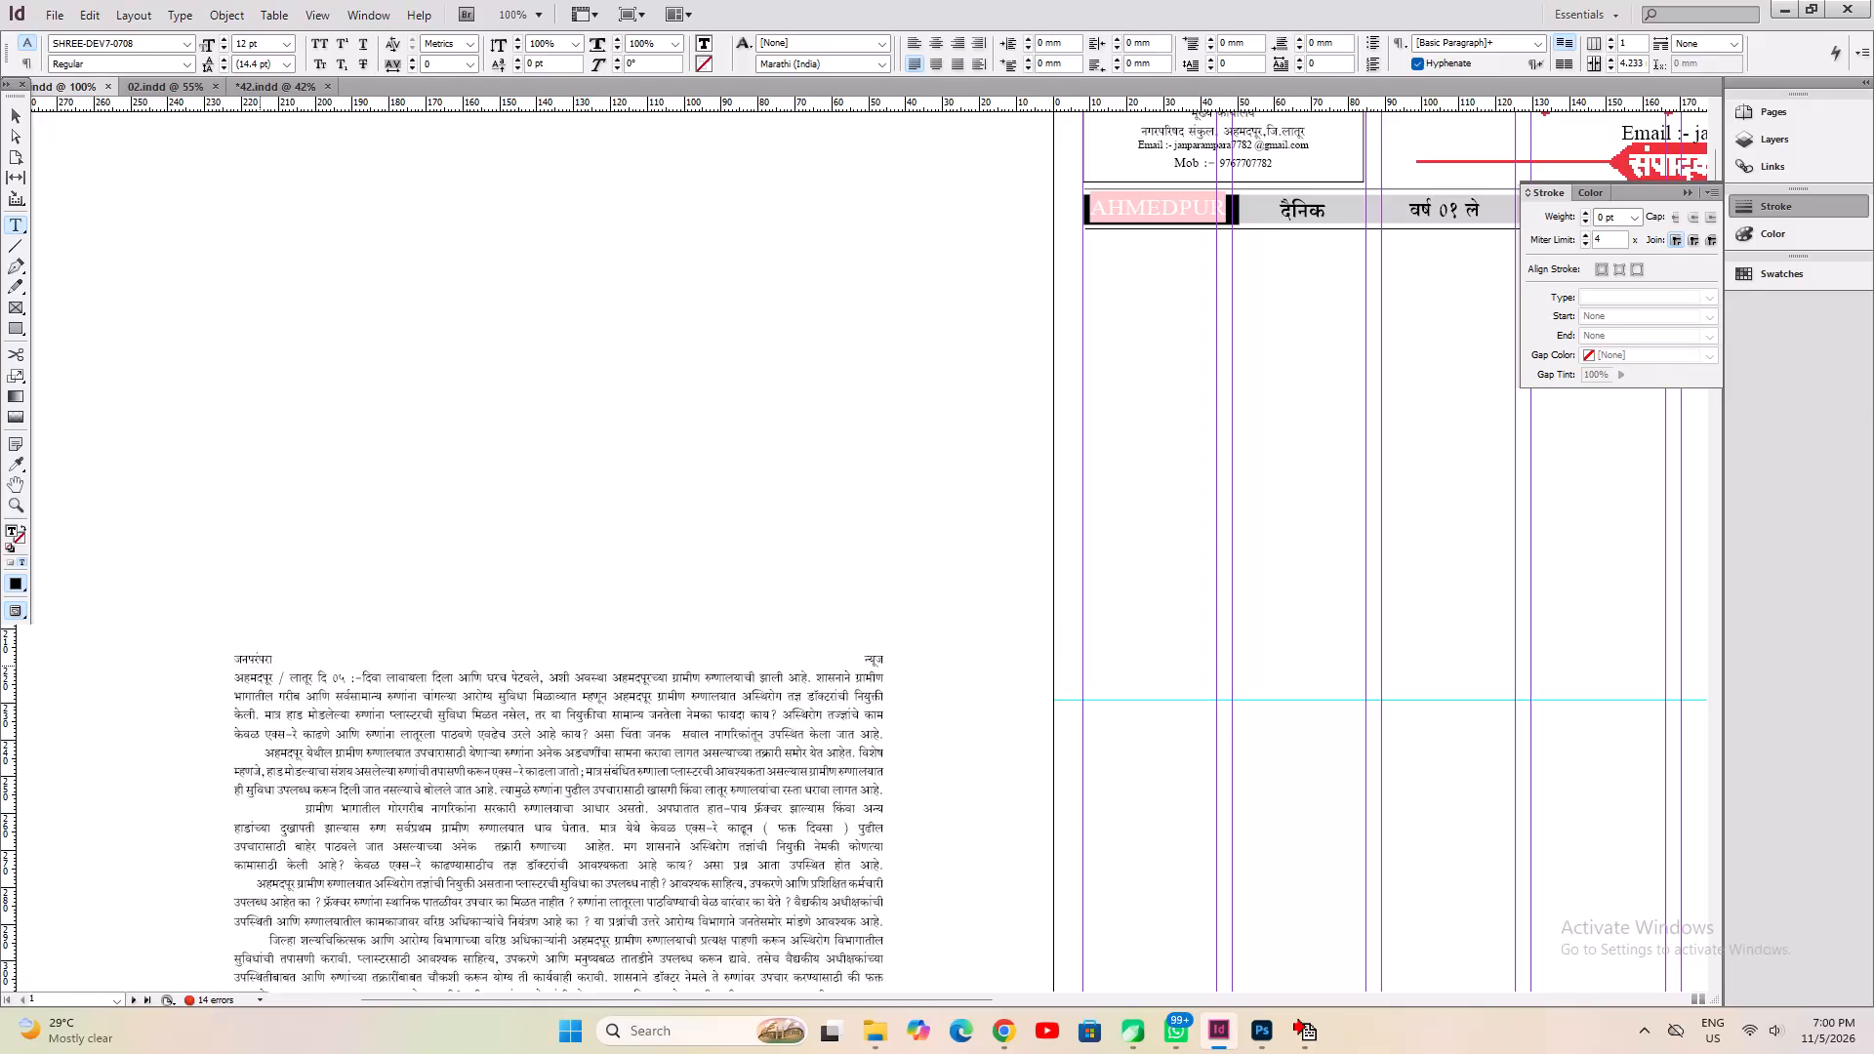
{"action": "key", "text": "BackSpace"}
{"action": "key", "text": "BackSpace"}
{"action": "key", "text": "BackSpace"}
{"action": "key", "text": "BackSpace"}
{"action": "key", "text": "BackSpace"}
{"action": "key", "text": "BackSpace"}
{"action": "key", "text": "BackSpace"}
{"action": "key", "text": "BackSpace"}
{"action": "key", "text": "BackSpace"}
{"action": "key", "text": "BackSpace"}
{"action": "key", "text": "BackSpace"}
{"action": "key", "text": "BackSpace"}
{"action": "key", "text": "BackSpace"}
{"action": "key", "text": "BackSpace"}
{"action": "key", "text": "BackSpace"}
{"action": "key", "text": "BackSpace"}
{"action": "key", "text": "BackSpace"}
Fit the source article's text frame to its content.
{"action": "key", "text": "ctrl+a"}
{"action": "key", "text": "ctrl+0"}
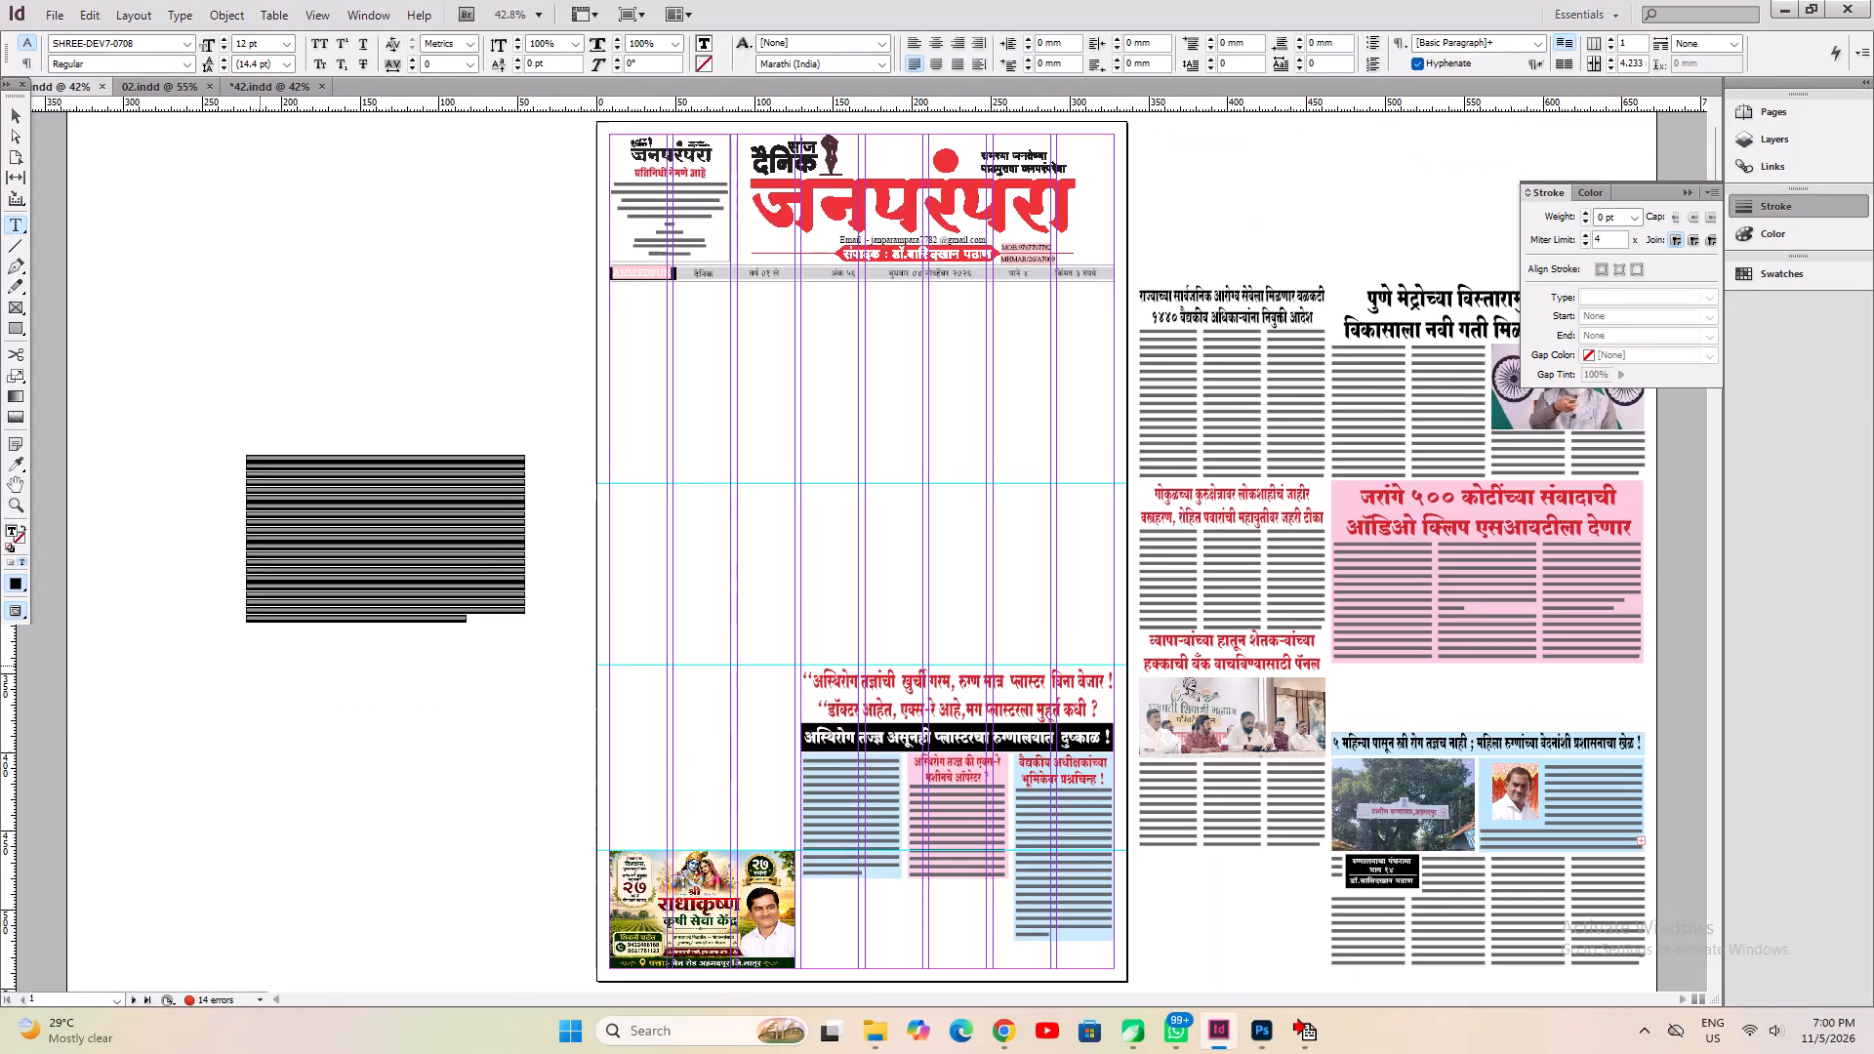
{"action": "key", "text": "ctrl+alt+c"}
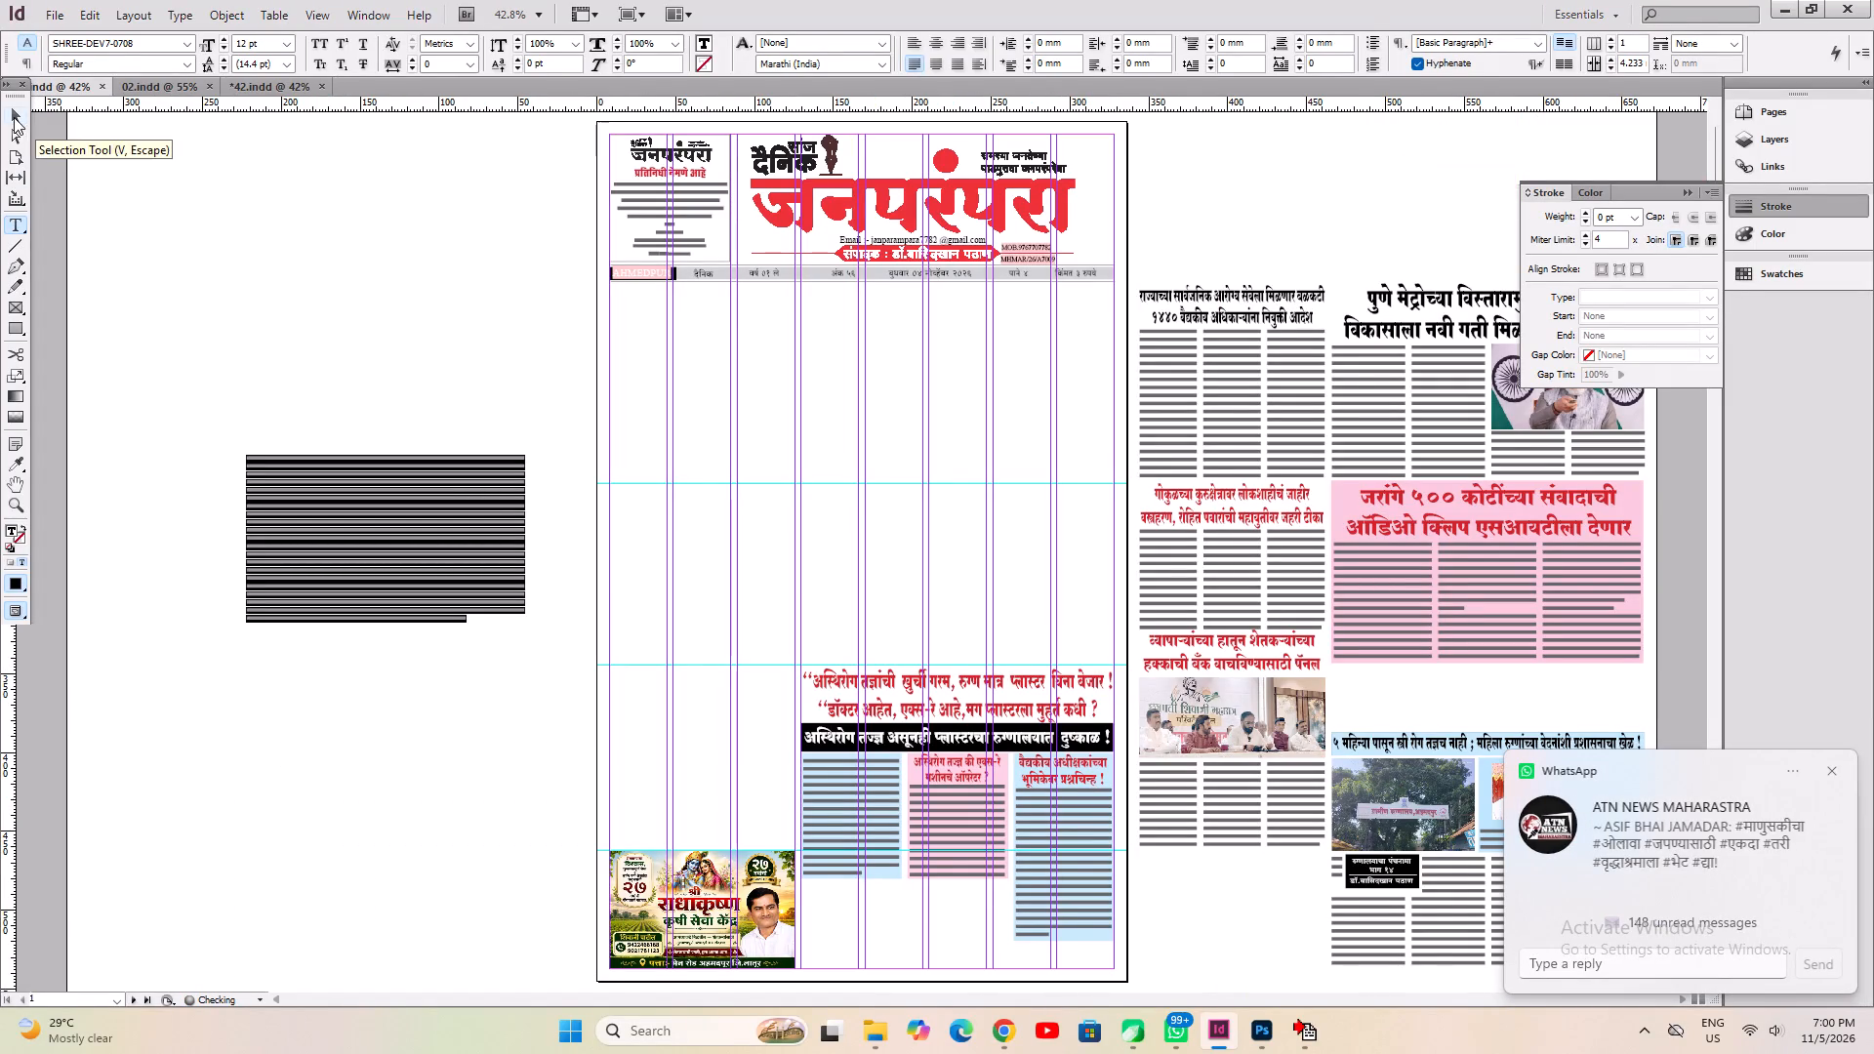
Move the source article's frame onto the front page, directly below the left blue and middle pink sidebar boxes.
{"action": "left_click", "coordinate": [14, 117]}
{"action": "scroll", "coordinate": [697, 838], "scroll_direction": "down", "scroll_amount": 3}
{"action": "left_click_drag", "start_coordinate": [339, 336], "coordinate": [858, 915]}
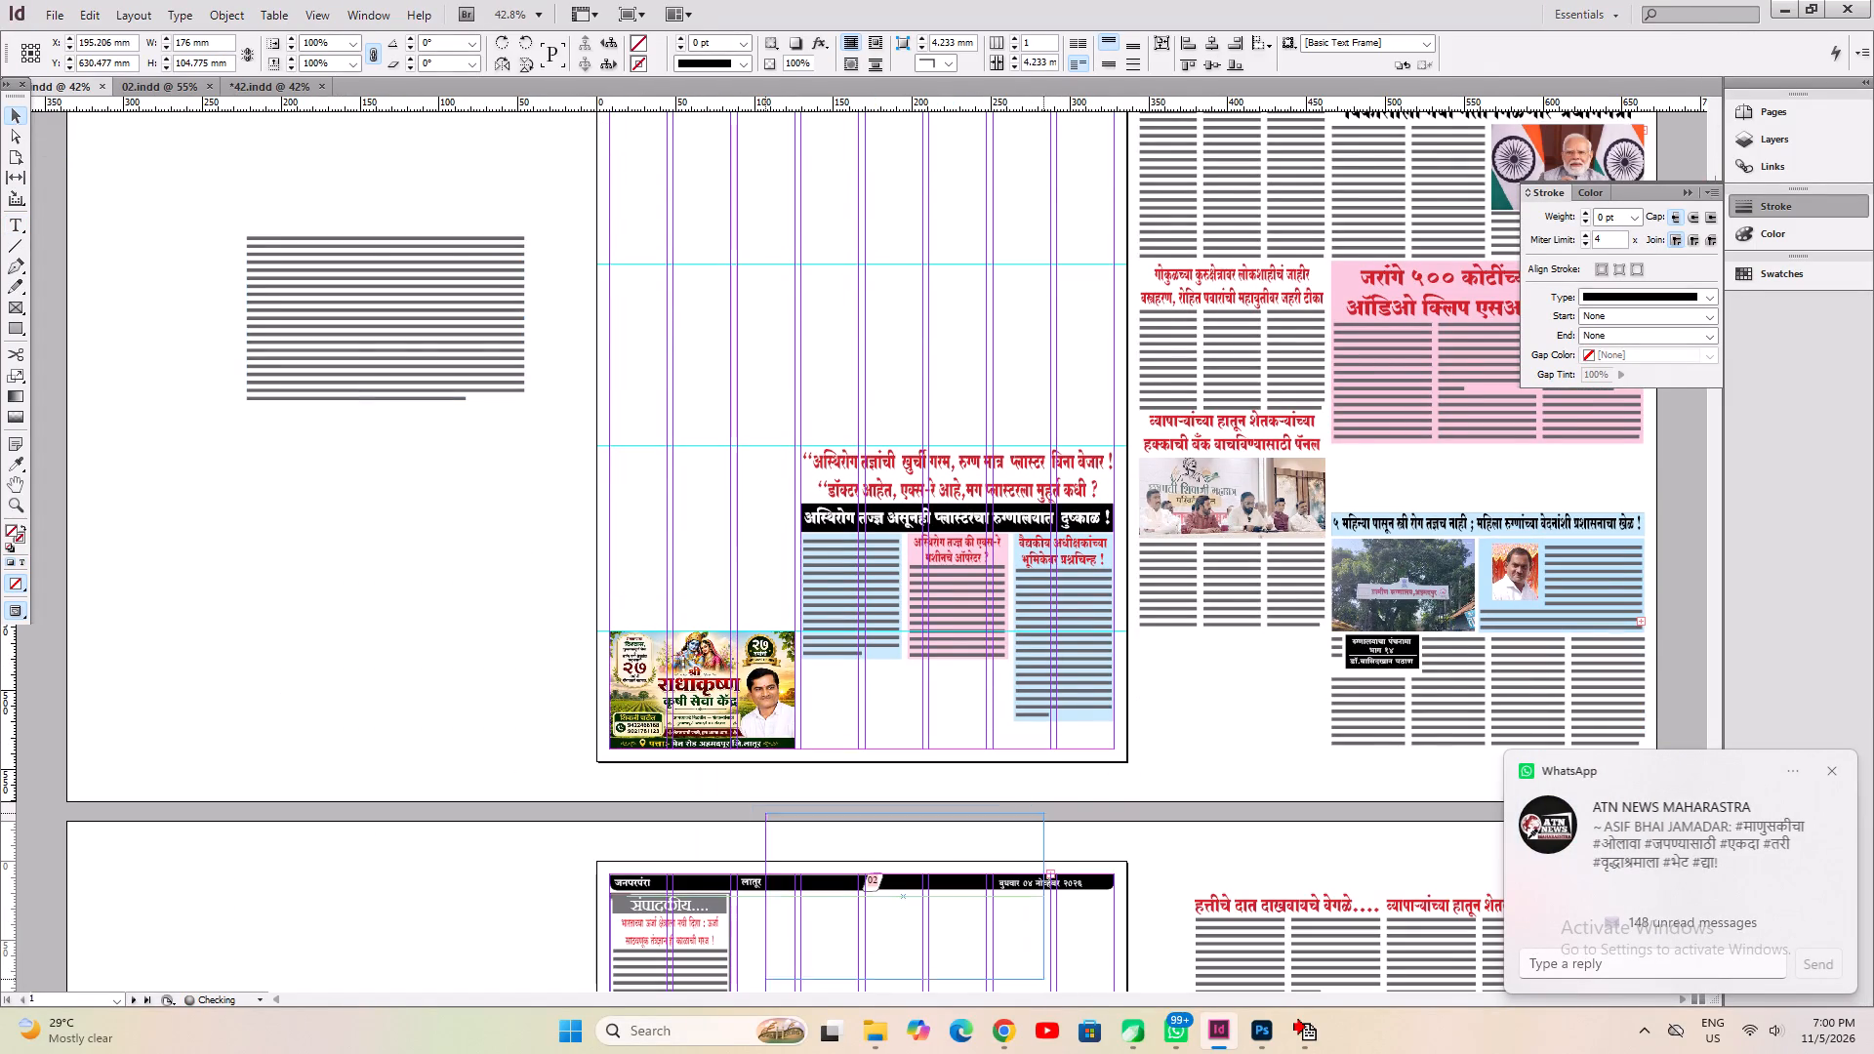
{"action": "left_click_drag", "start_coordinate": [858, 915], "coordinate": [894, 764]}
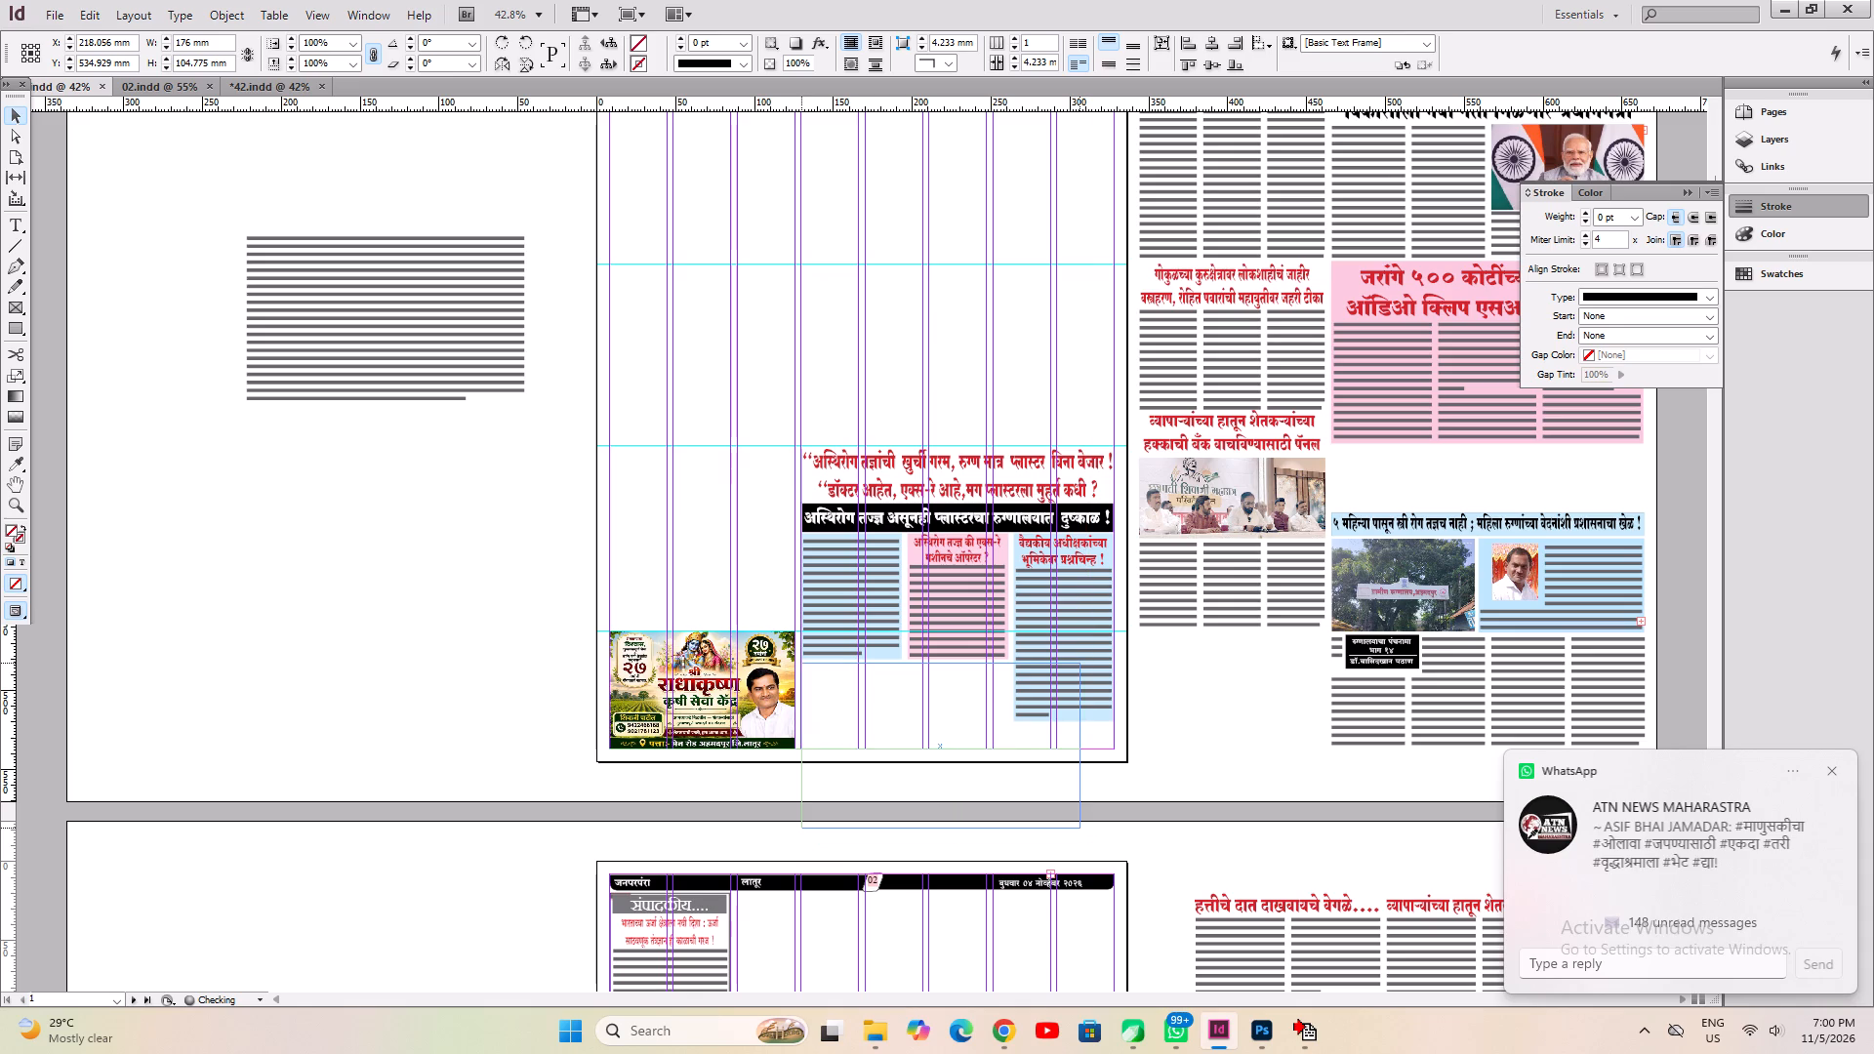
{"action": "left_click_drag", "start_coordinate": [894, 764], "coordinate": [893, 764]}
Widen the placed article's frame to the front page's right margin, about 198 mm wide.
{"action": "key", "text": "ctrl+1"}
{"action": "key", "text": "space"}
{"action": "key", "text": "space"}
{"action": "left_click_drag", "start_coordinate": [1146, 651], "coordinate": [939, 734]}
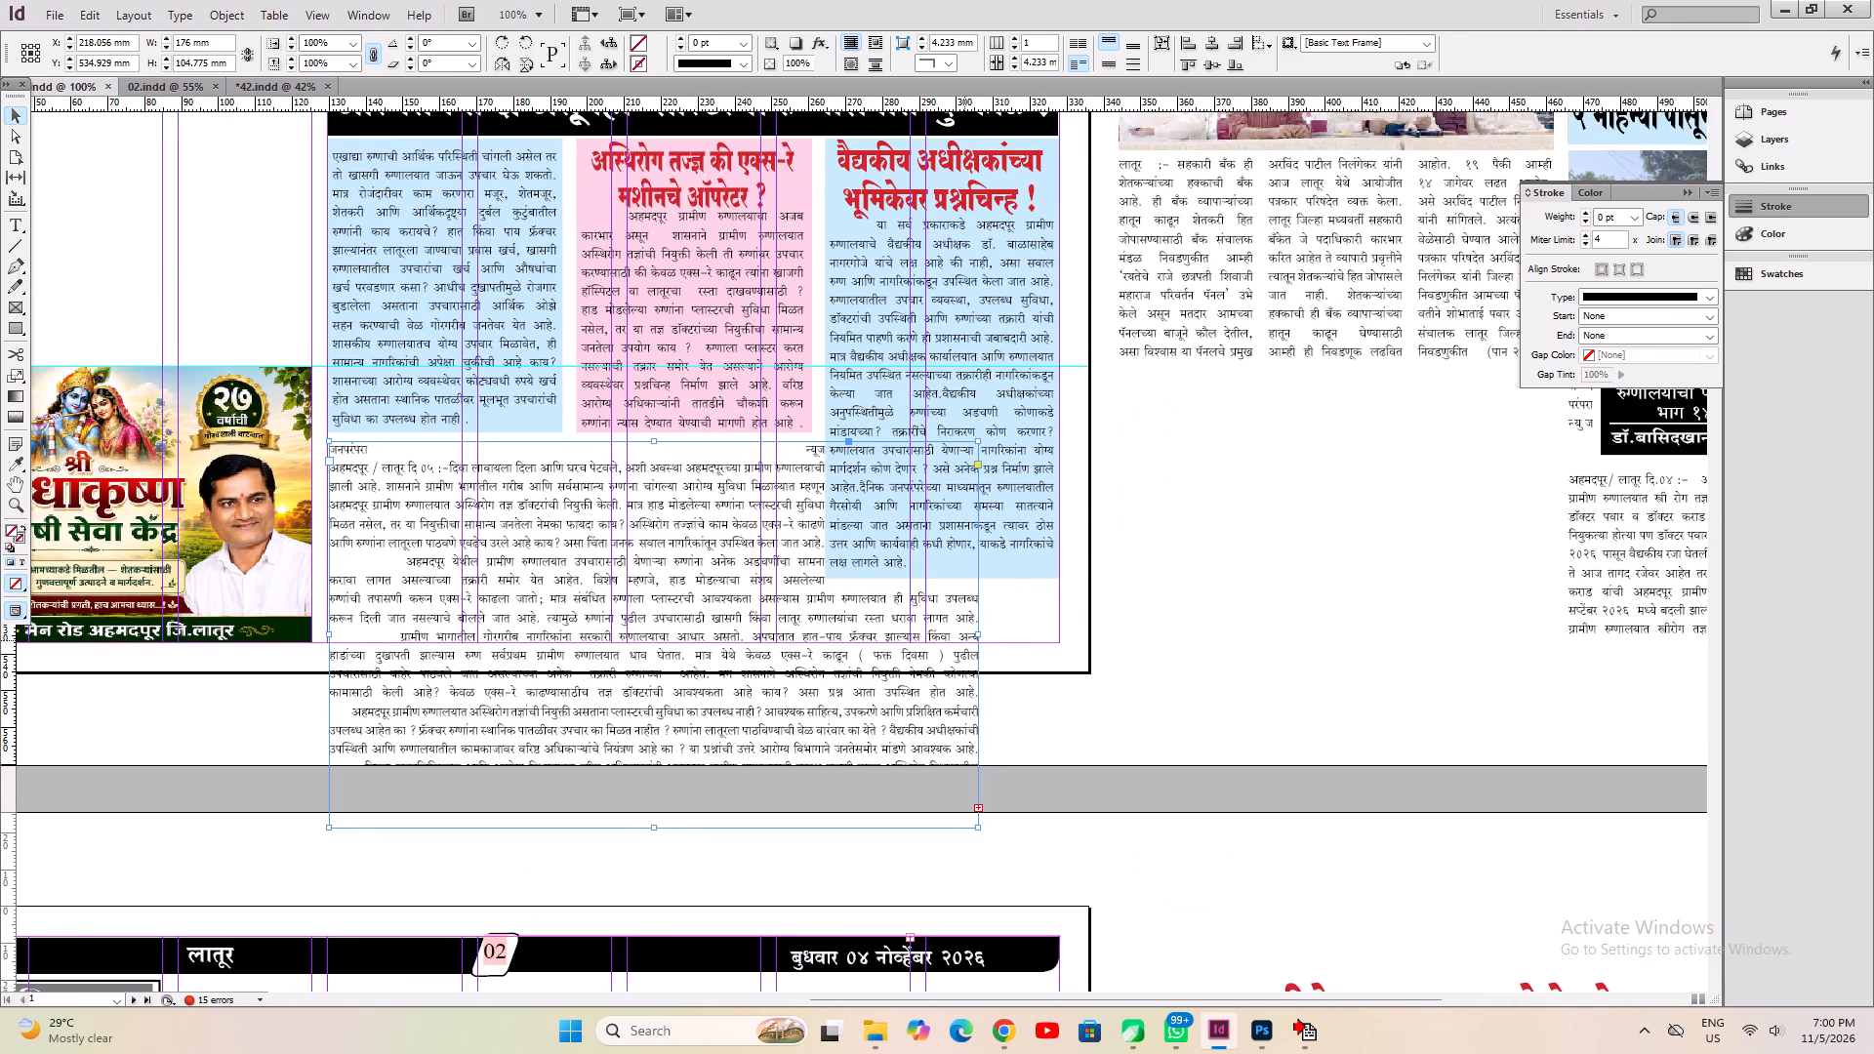
{"action": "left_click_drag", "start_coordinate": [977, 637], "coordinate": [1029, 645]}
{"action": "left_click_drag", "start_coordinate": [1032, 647], "coordinate": [1062, 661]}
{"action": "key", "text": "ctrl+z"}
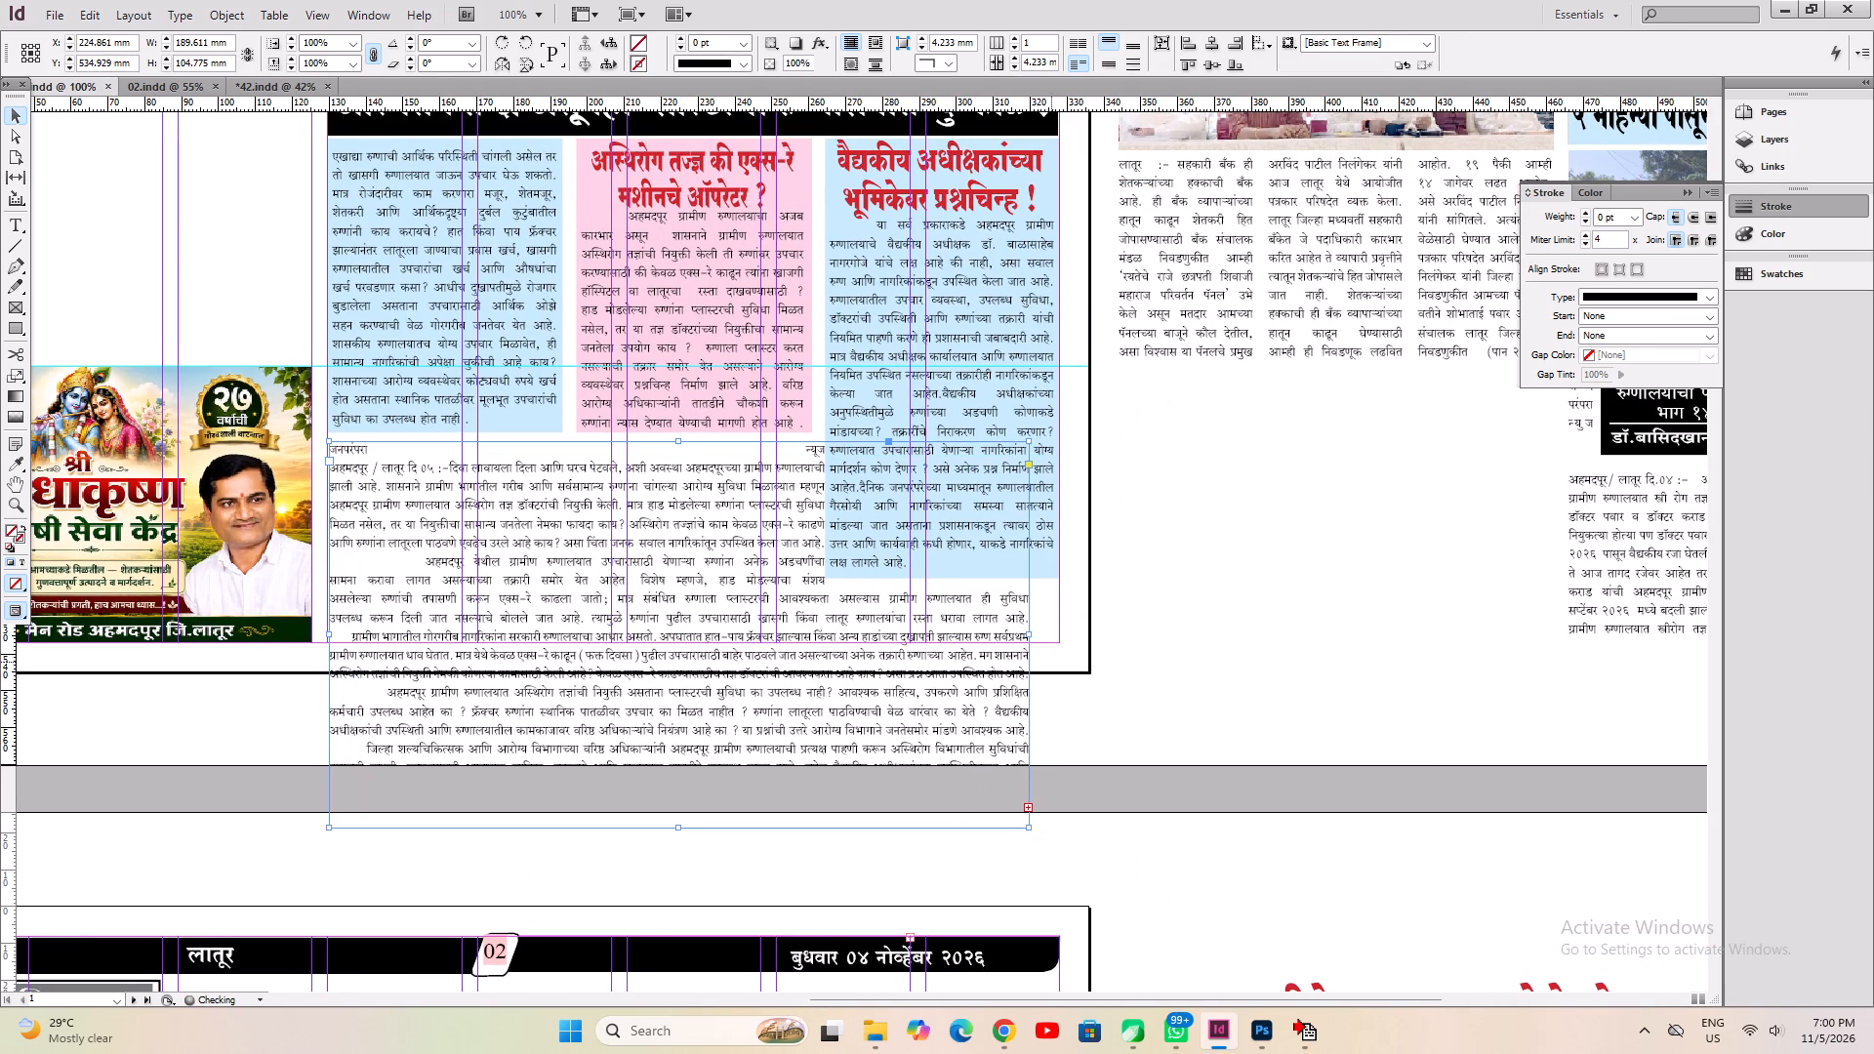
{"action": "left_click_drag", "start_coordinate": [1031, 635], "coordinate": [1060, 673]}
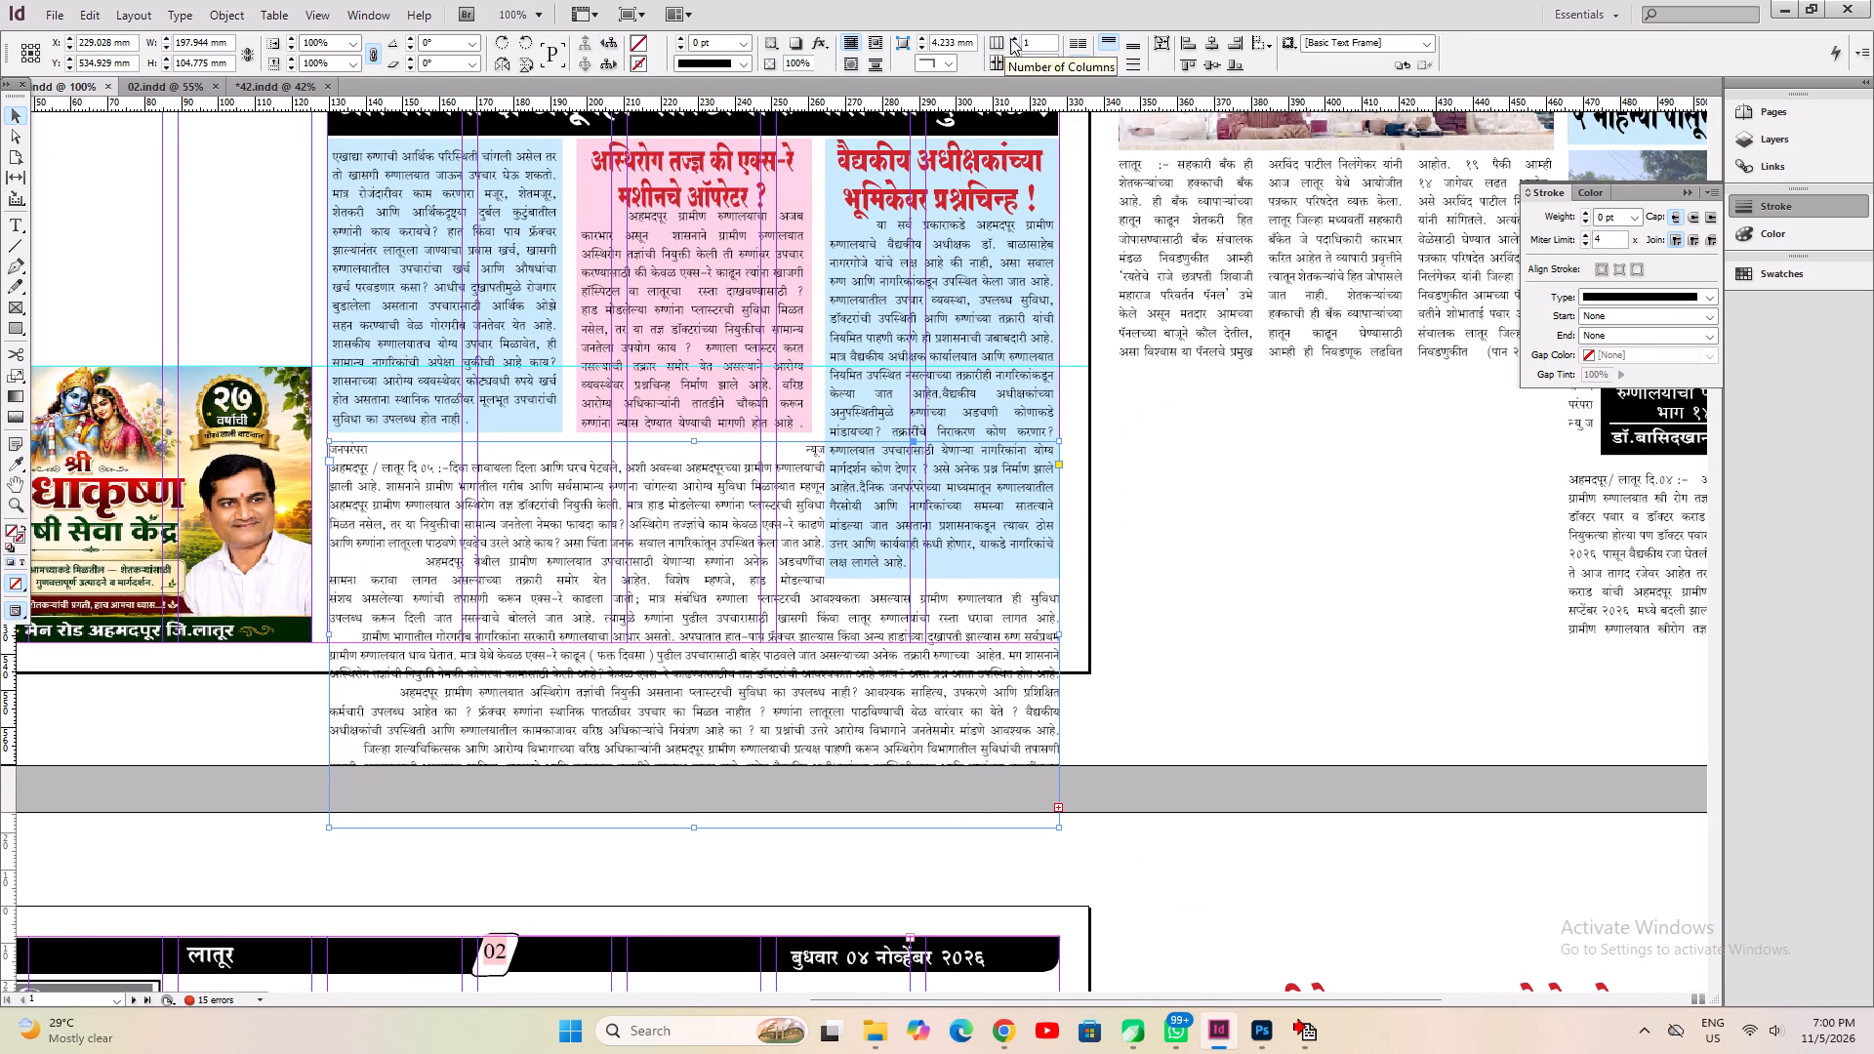
Divide the placed article's frame into 3 columns.
{"action": "double_click", "coordinate": [1015, 36]}
Shorten the three-column article frame from its lower edge to the page's bottom margin, about 54 mm high.
{"action": "scroll", "coordinate": [908, 298], "scroll_direction": "down", "scroll_amount": 1}
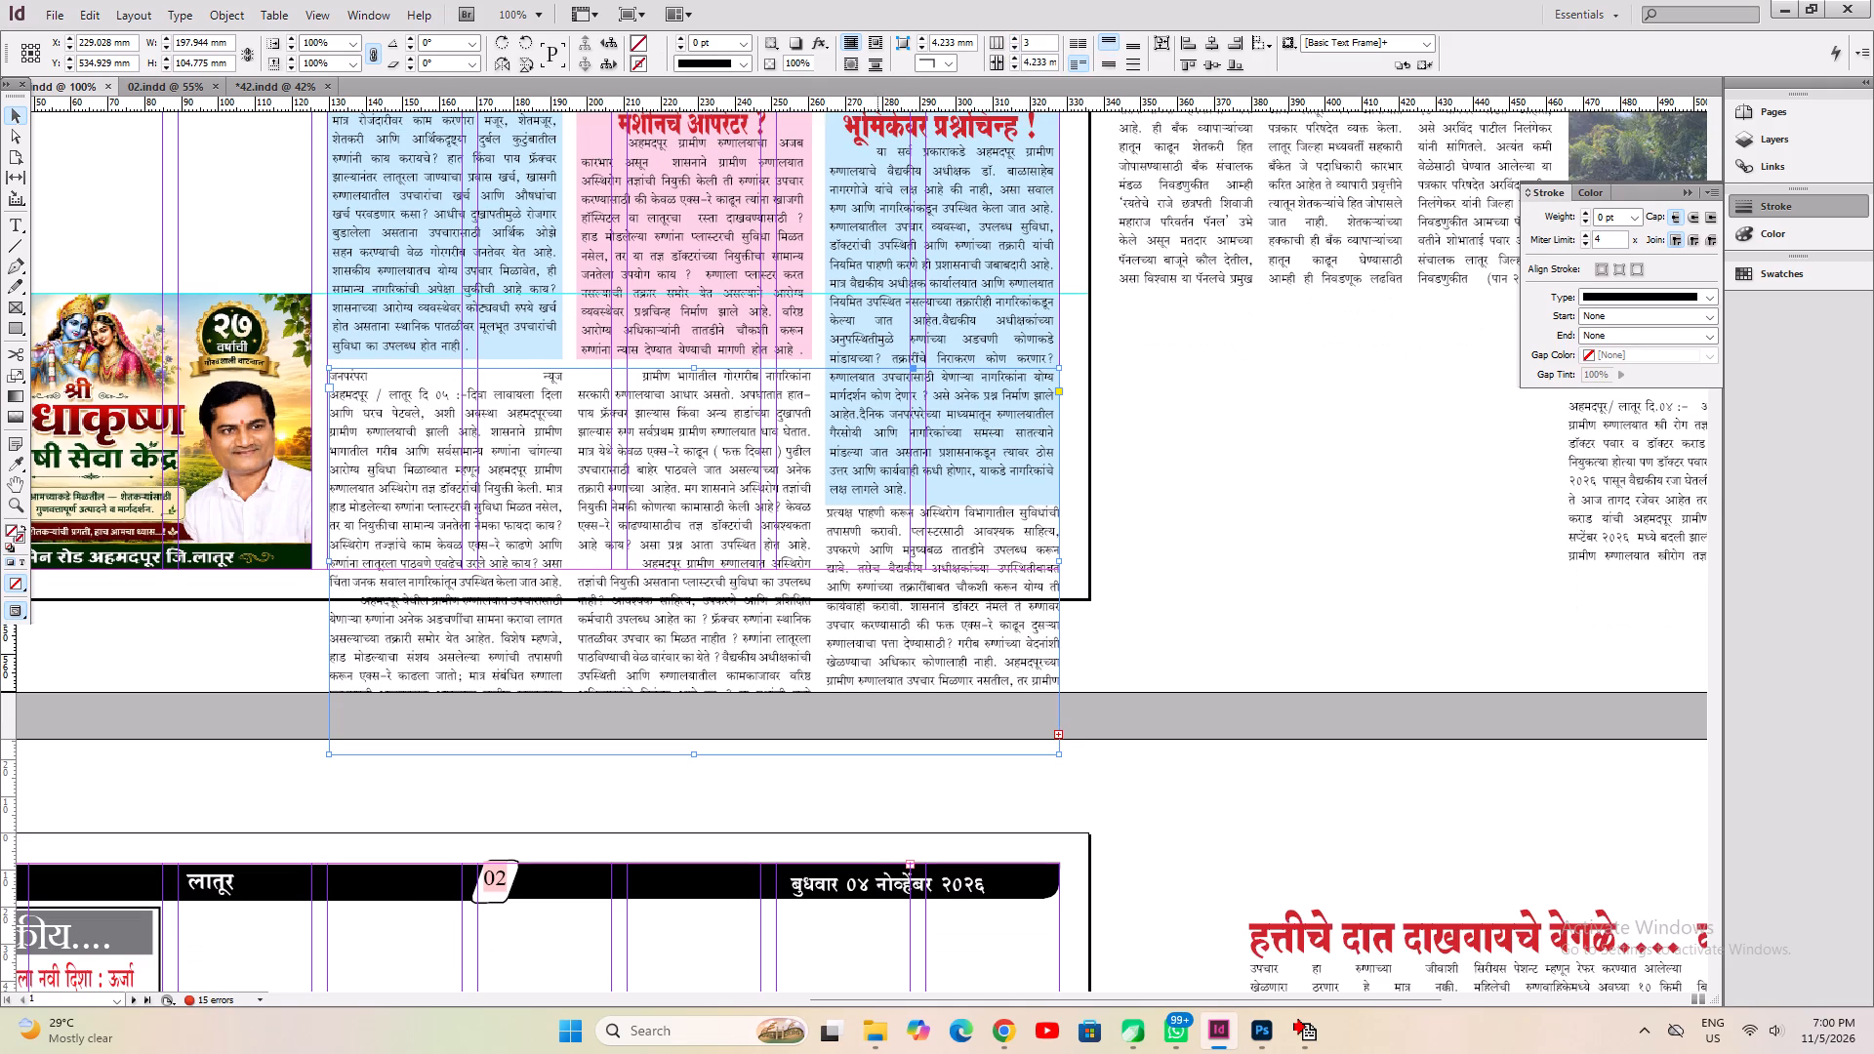
{"action": "left_click", "coordinate": [693, 756]}
{"action": "left_click_drag", "start_coordinate": [693, 756], "coordinate": [683, 597]}
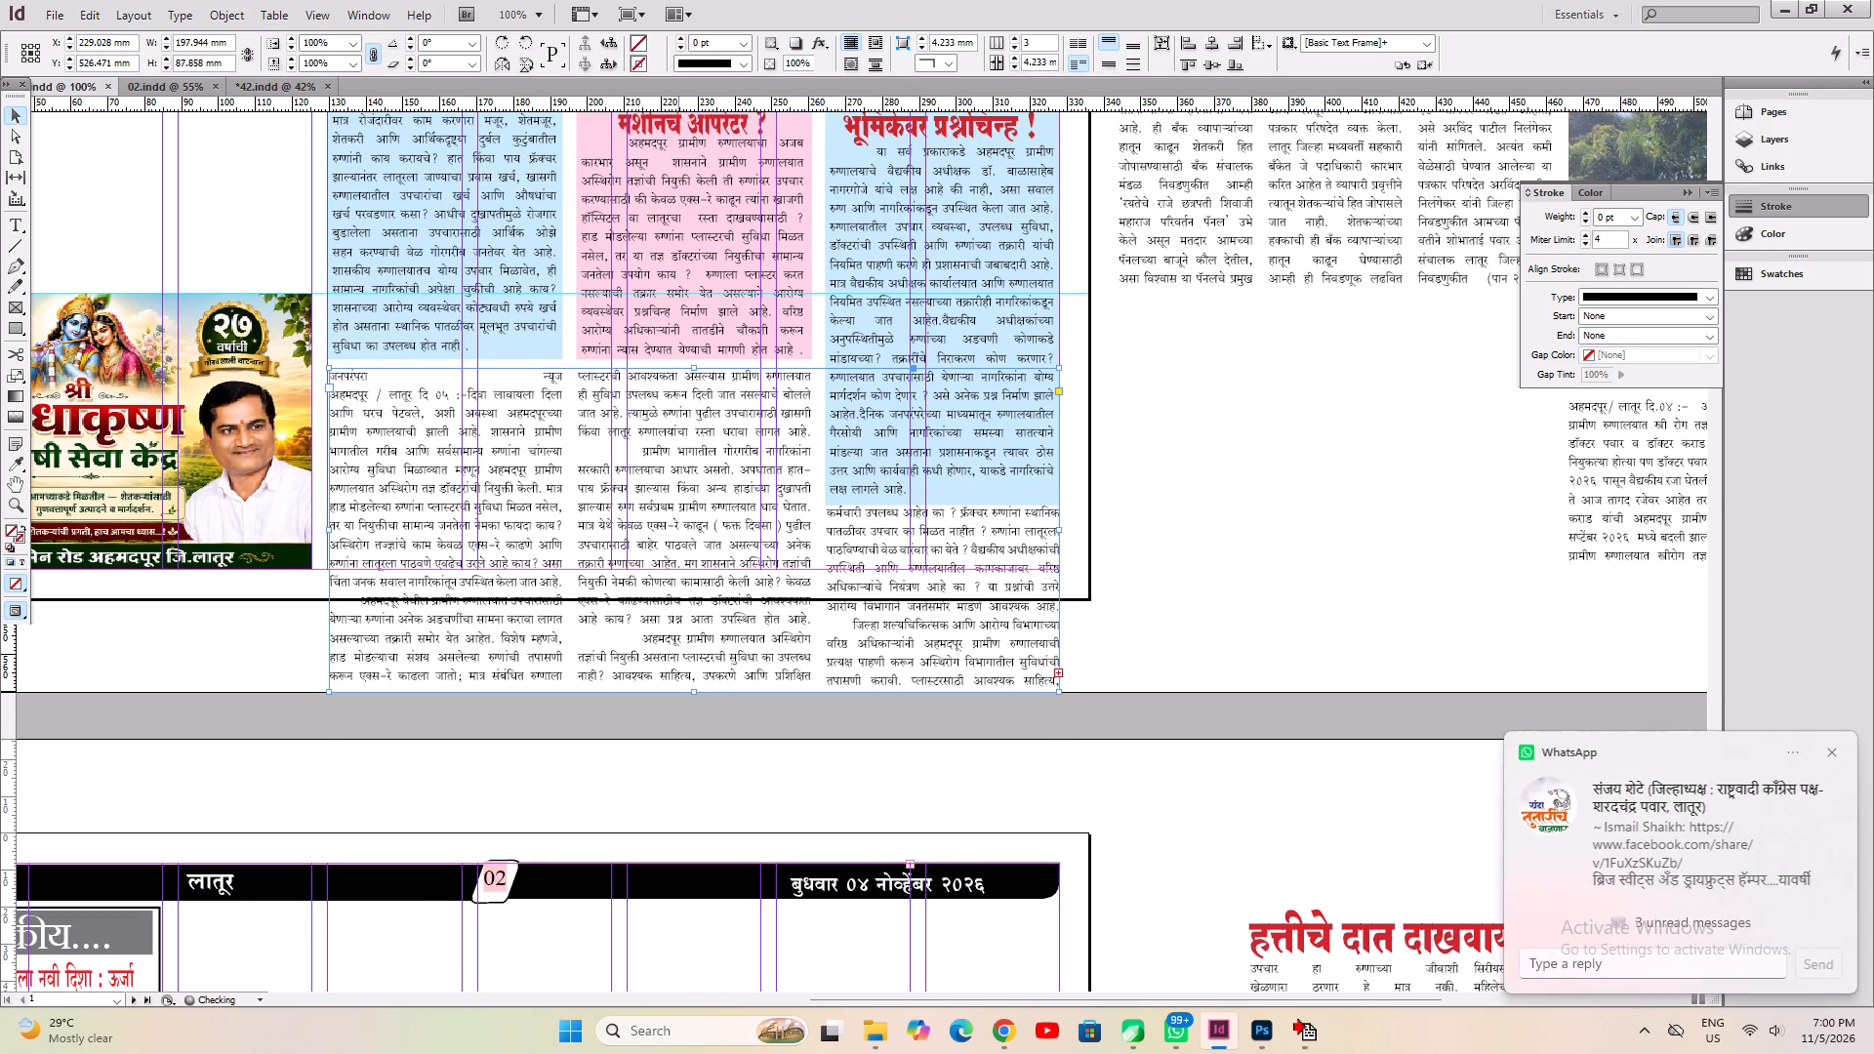
{"action": "left_click_drag", "start_coordinate": [695, 694], "coordinate": [700, 573]}
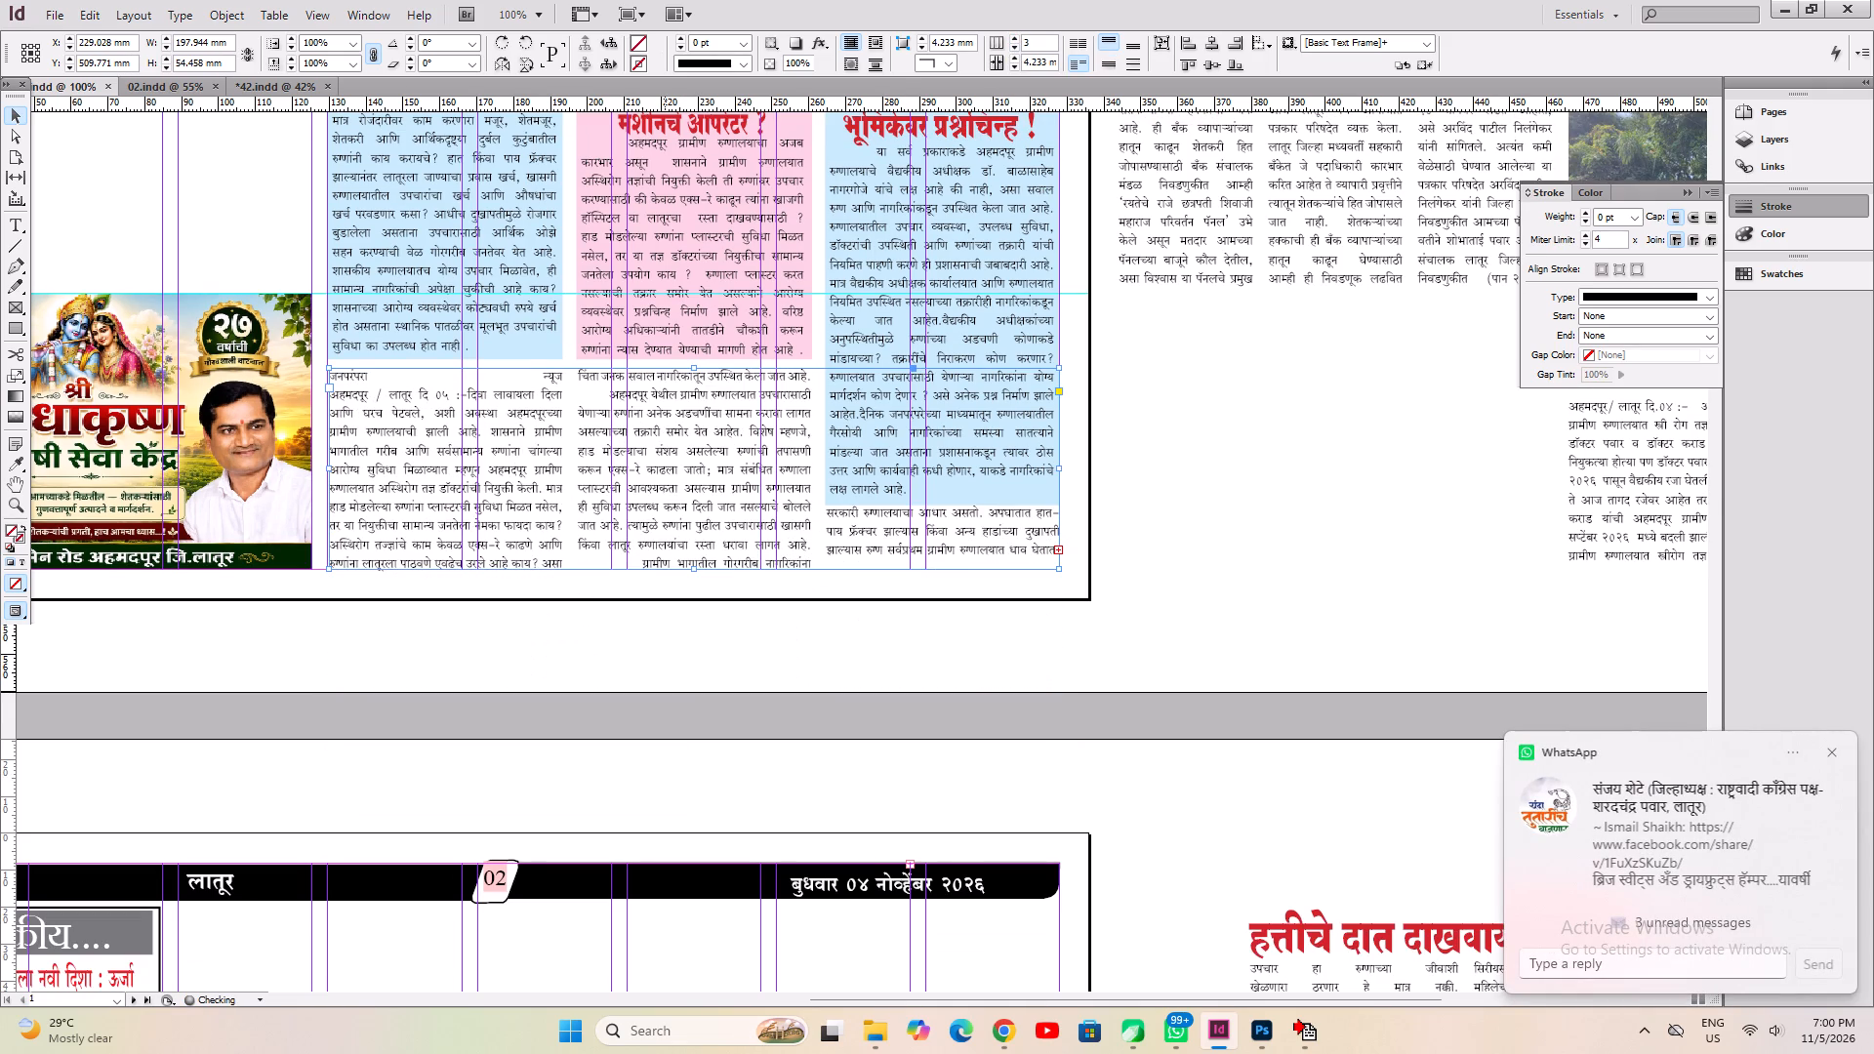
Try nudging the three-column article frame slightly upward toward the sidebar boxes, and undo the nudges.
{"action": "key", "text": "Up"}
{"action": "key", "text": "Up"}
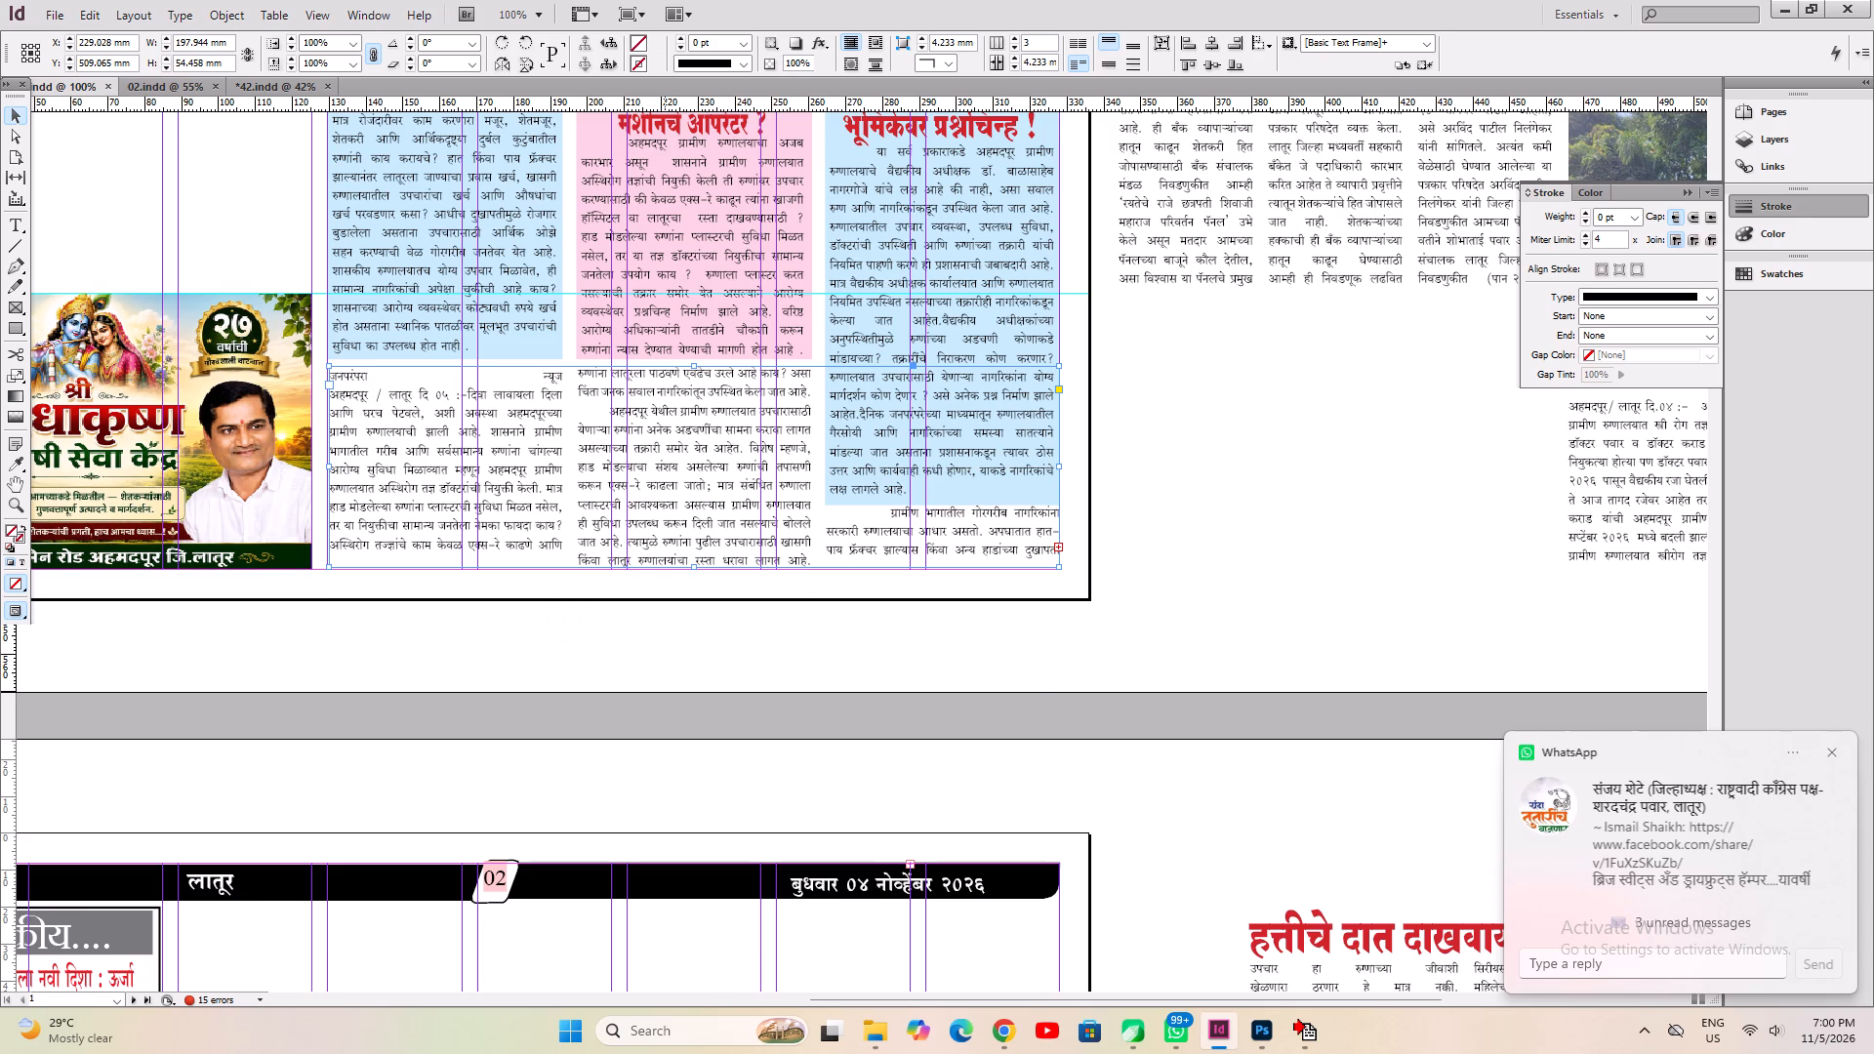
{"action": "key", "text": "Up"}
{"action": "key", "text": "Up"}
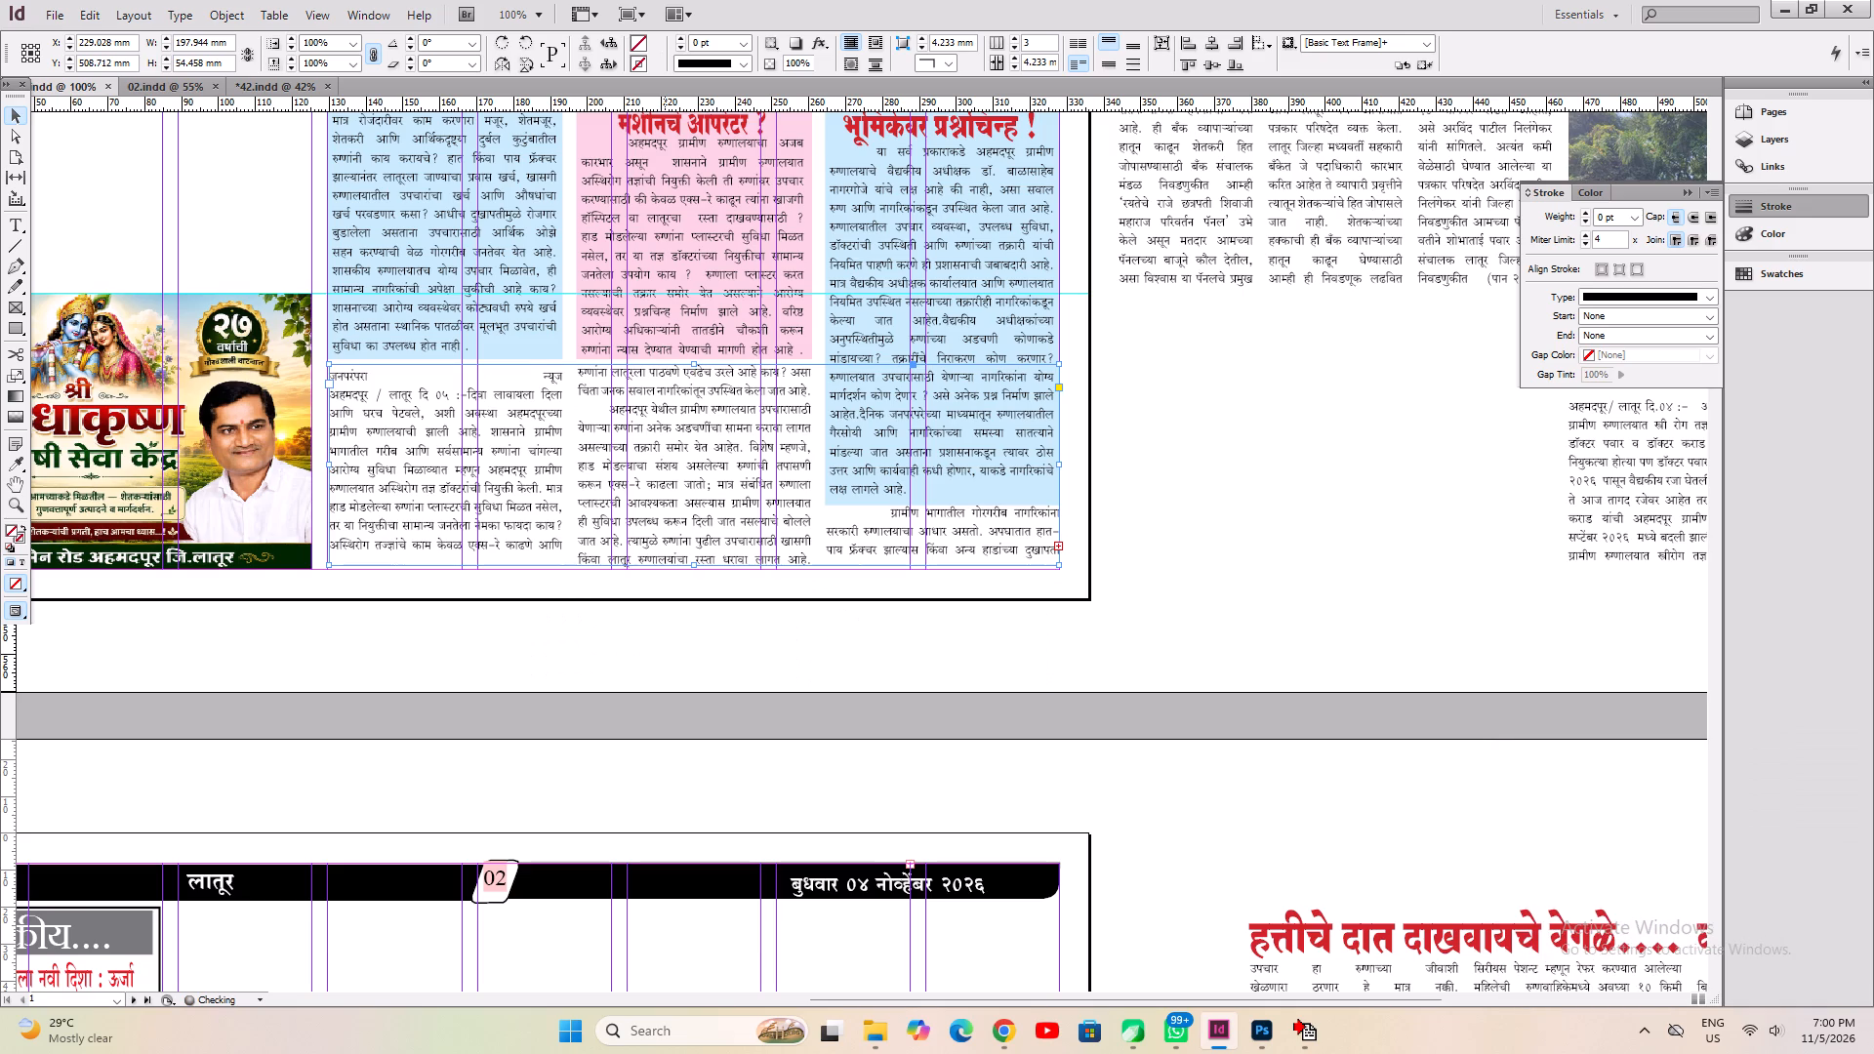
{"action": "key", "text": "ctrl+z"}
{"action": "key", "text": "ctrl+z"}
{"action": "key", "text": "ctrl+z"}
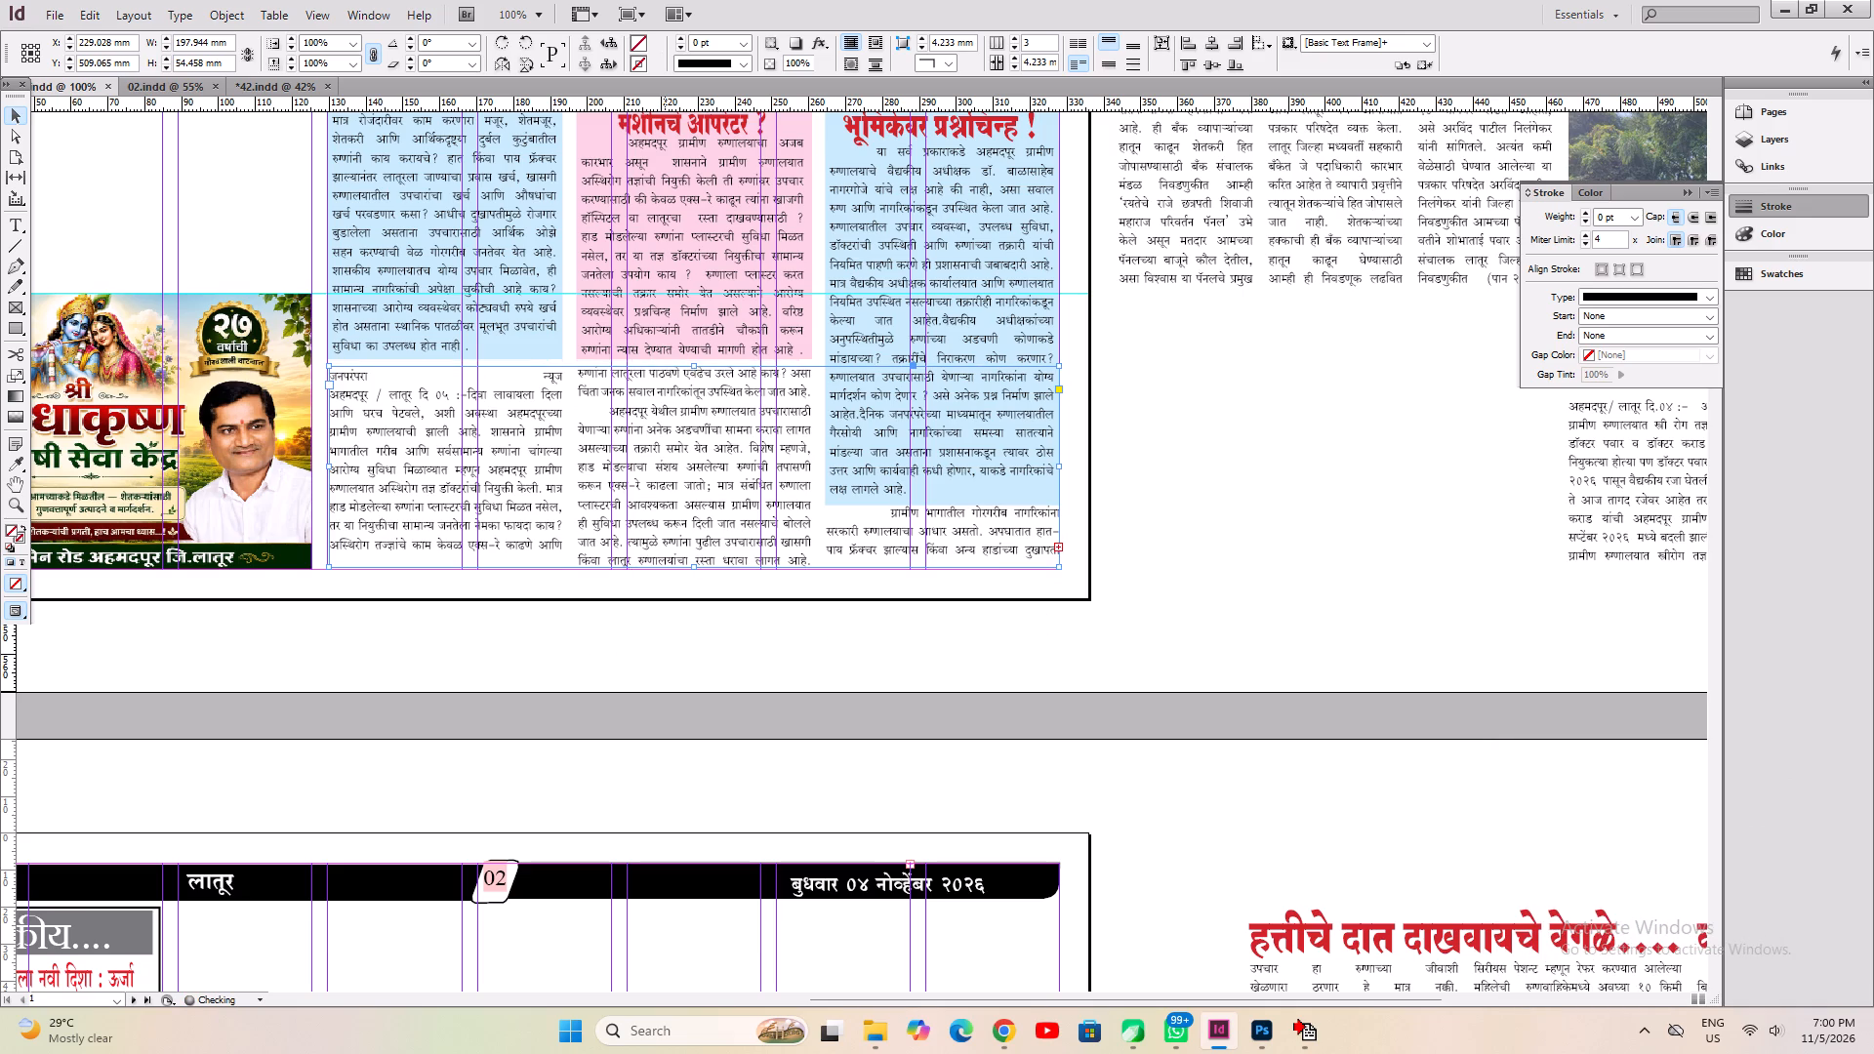
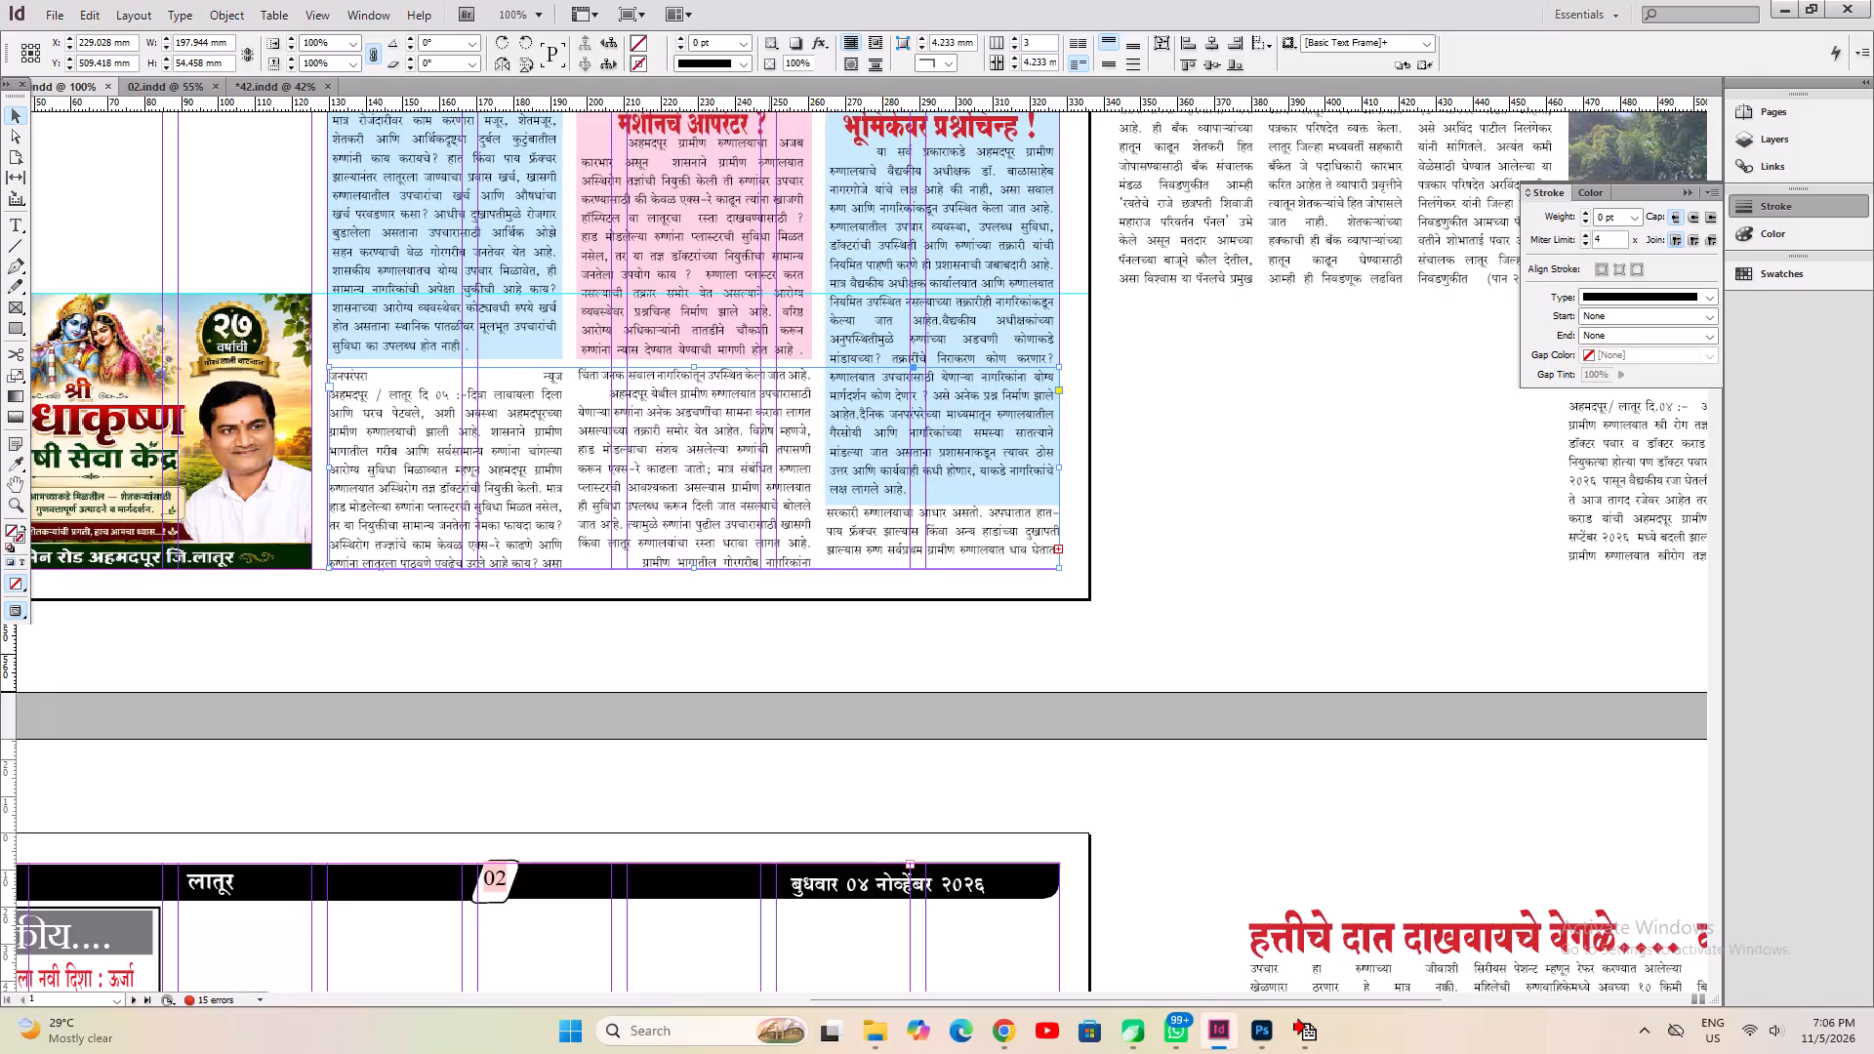
Enter text editing in the middle column of the three-column hospital article on the front page.
{"action": "double_click", "coordinate": [773, 525]}
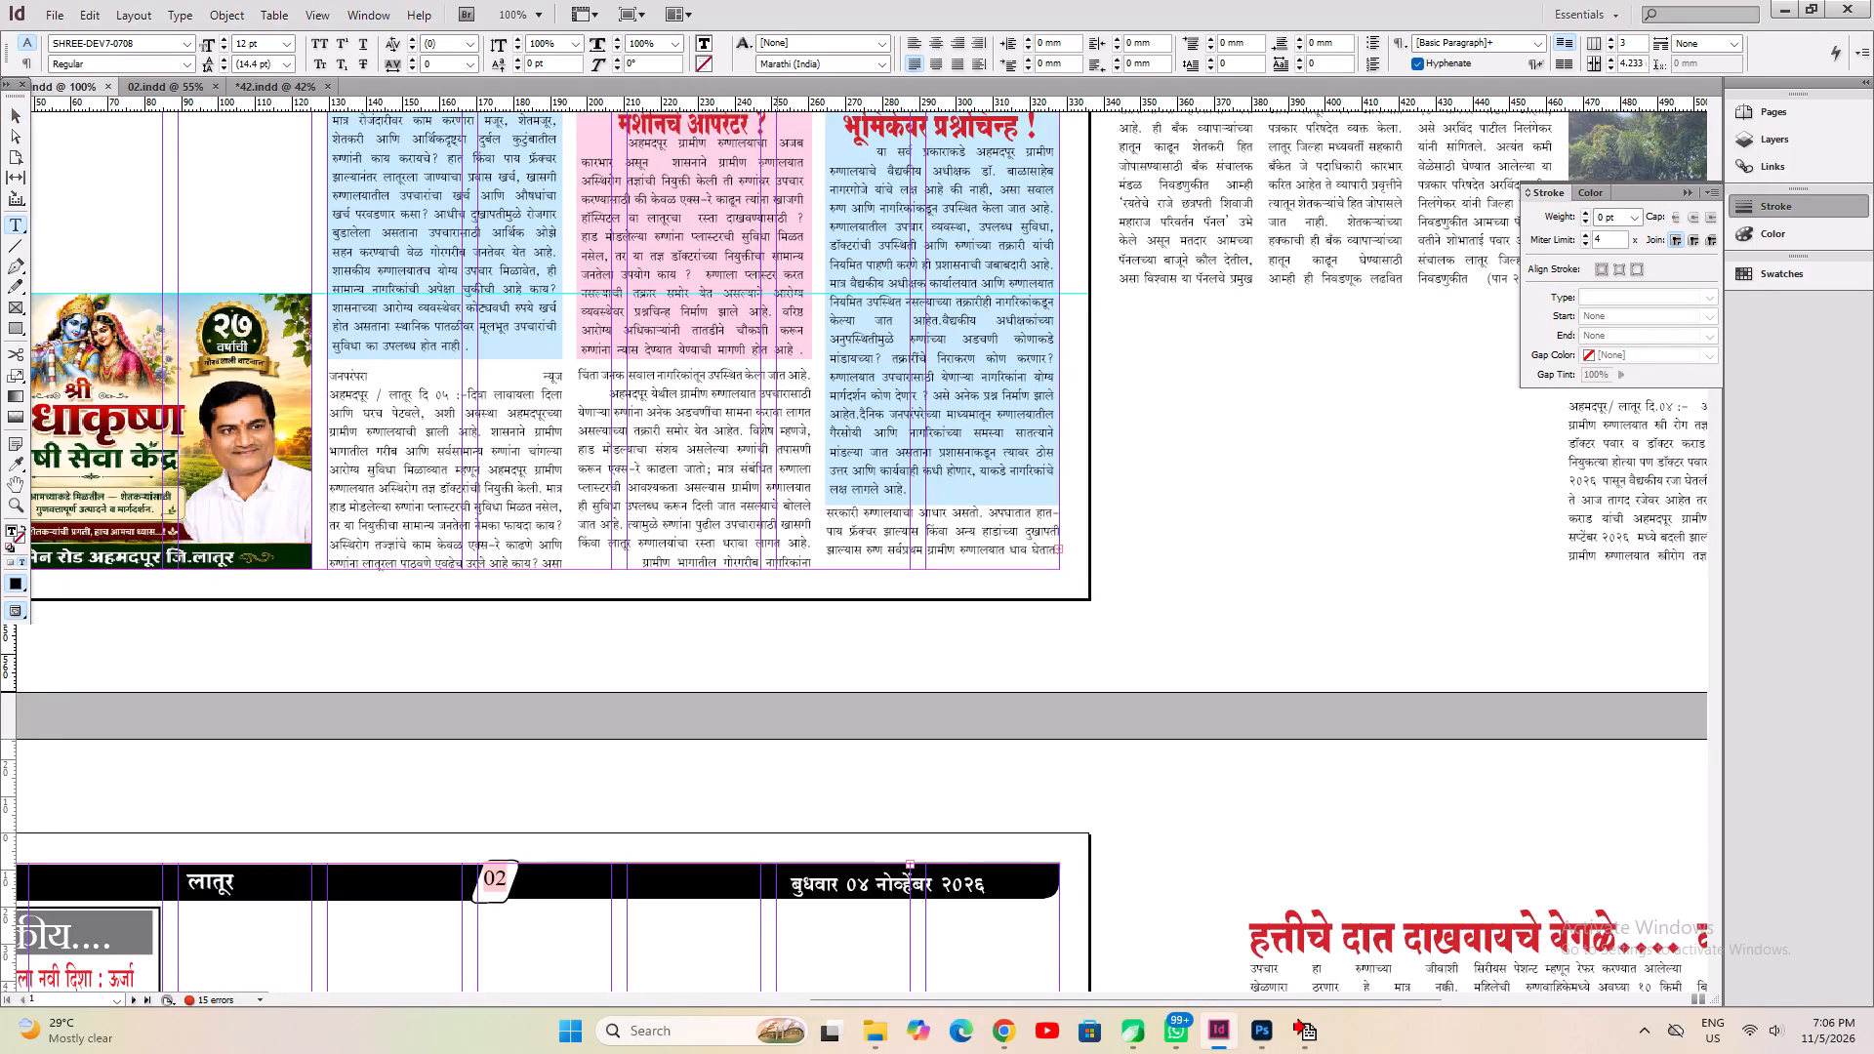
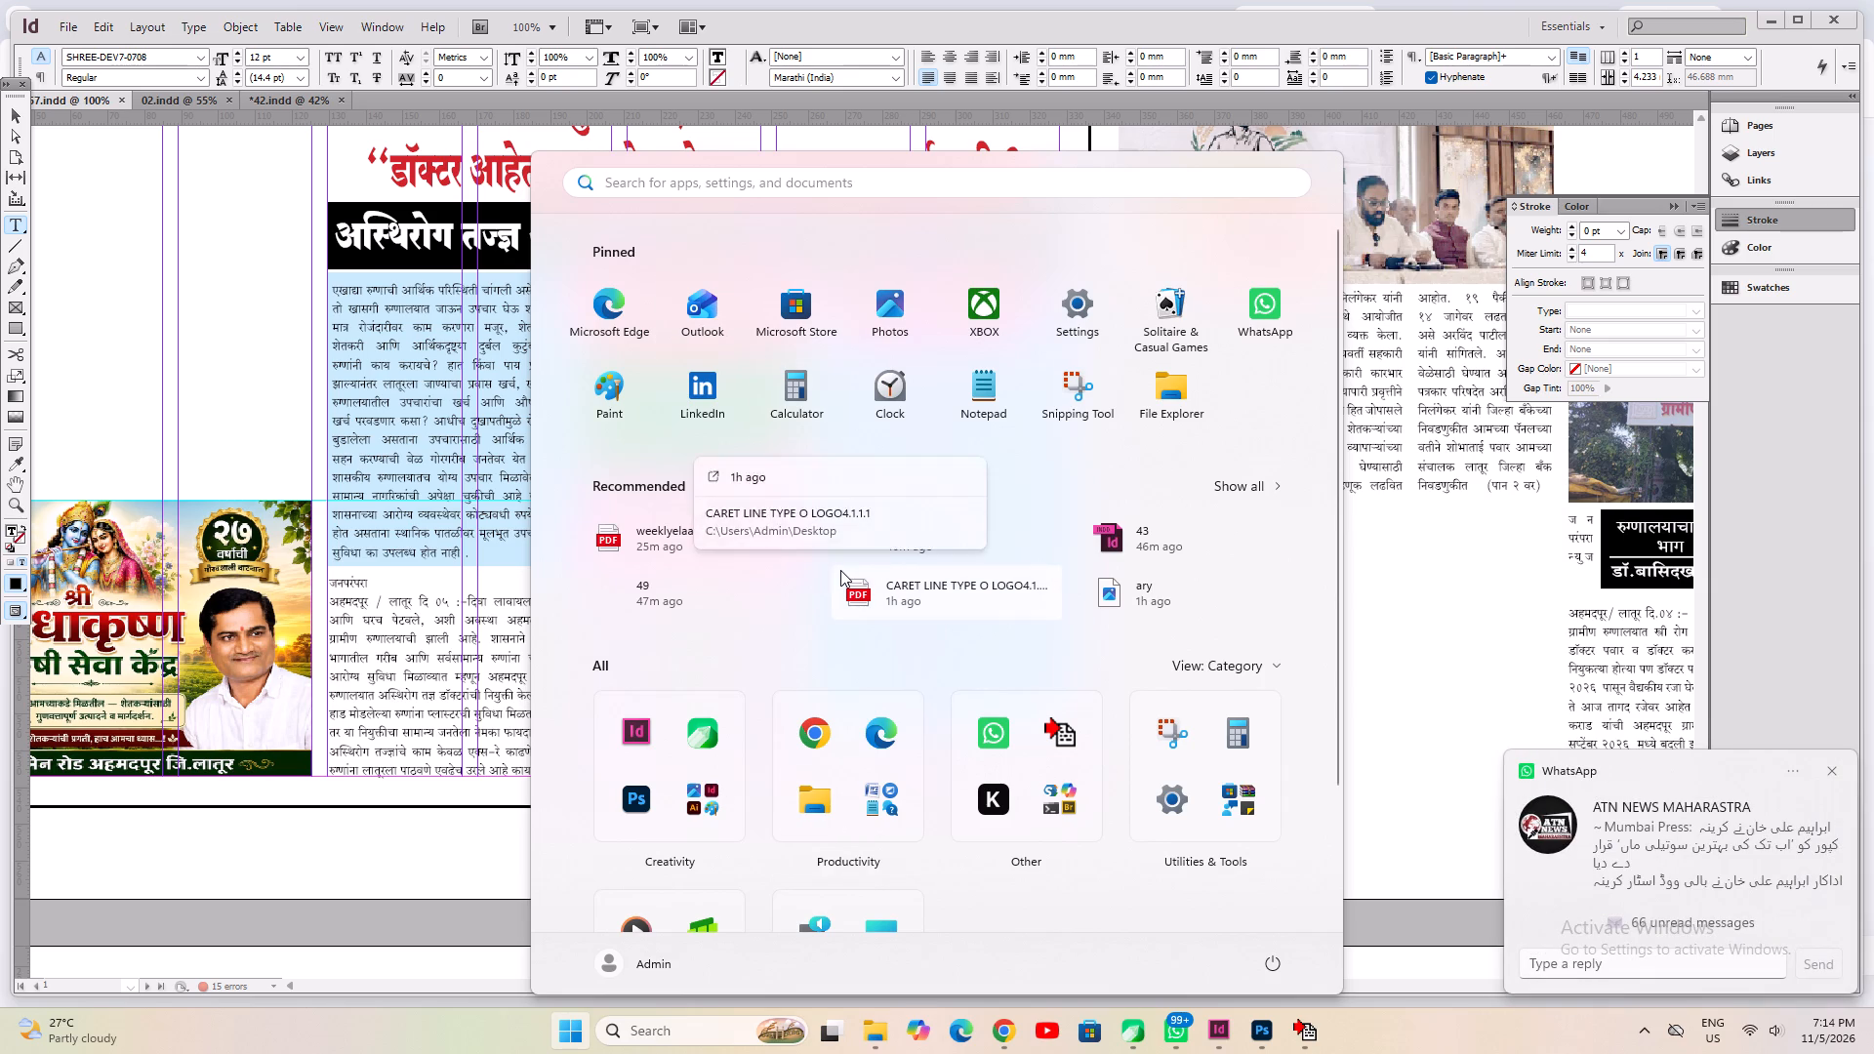
Switch to Google Chrome, search Google for amazon, and open the Amazon.in shopping site from the results.
{"action": "left_click", "coordinate": [806, 737]}
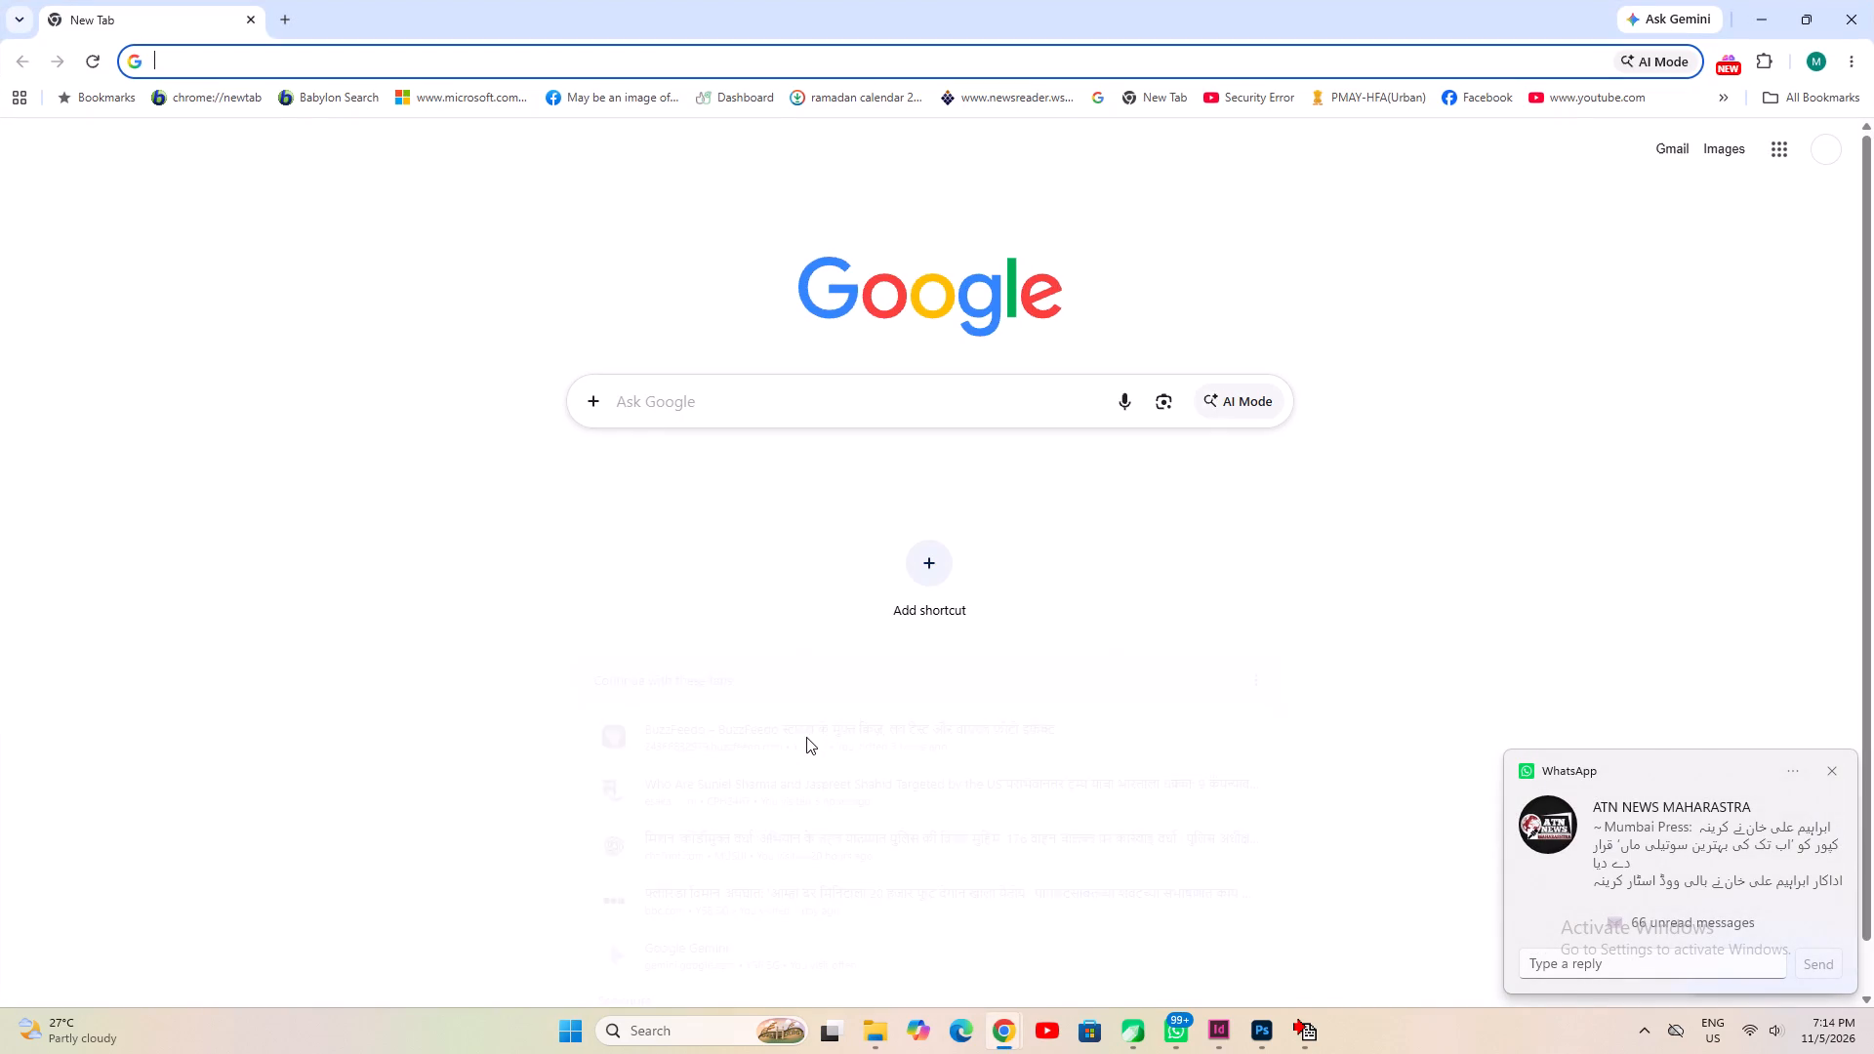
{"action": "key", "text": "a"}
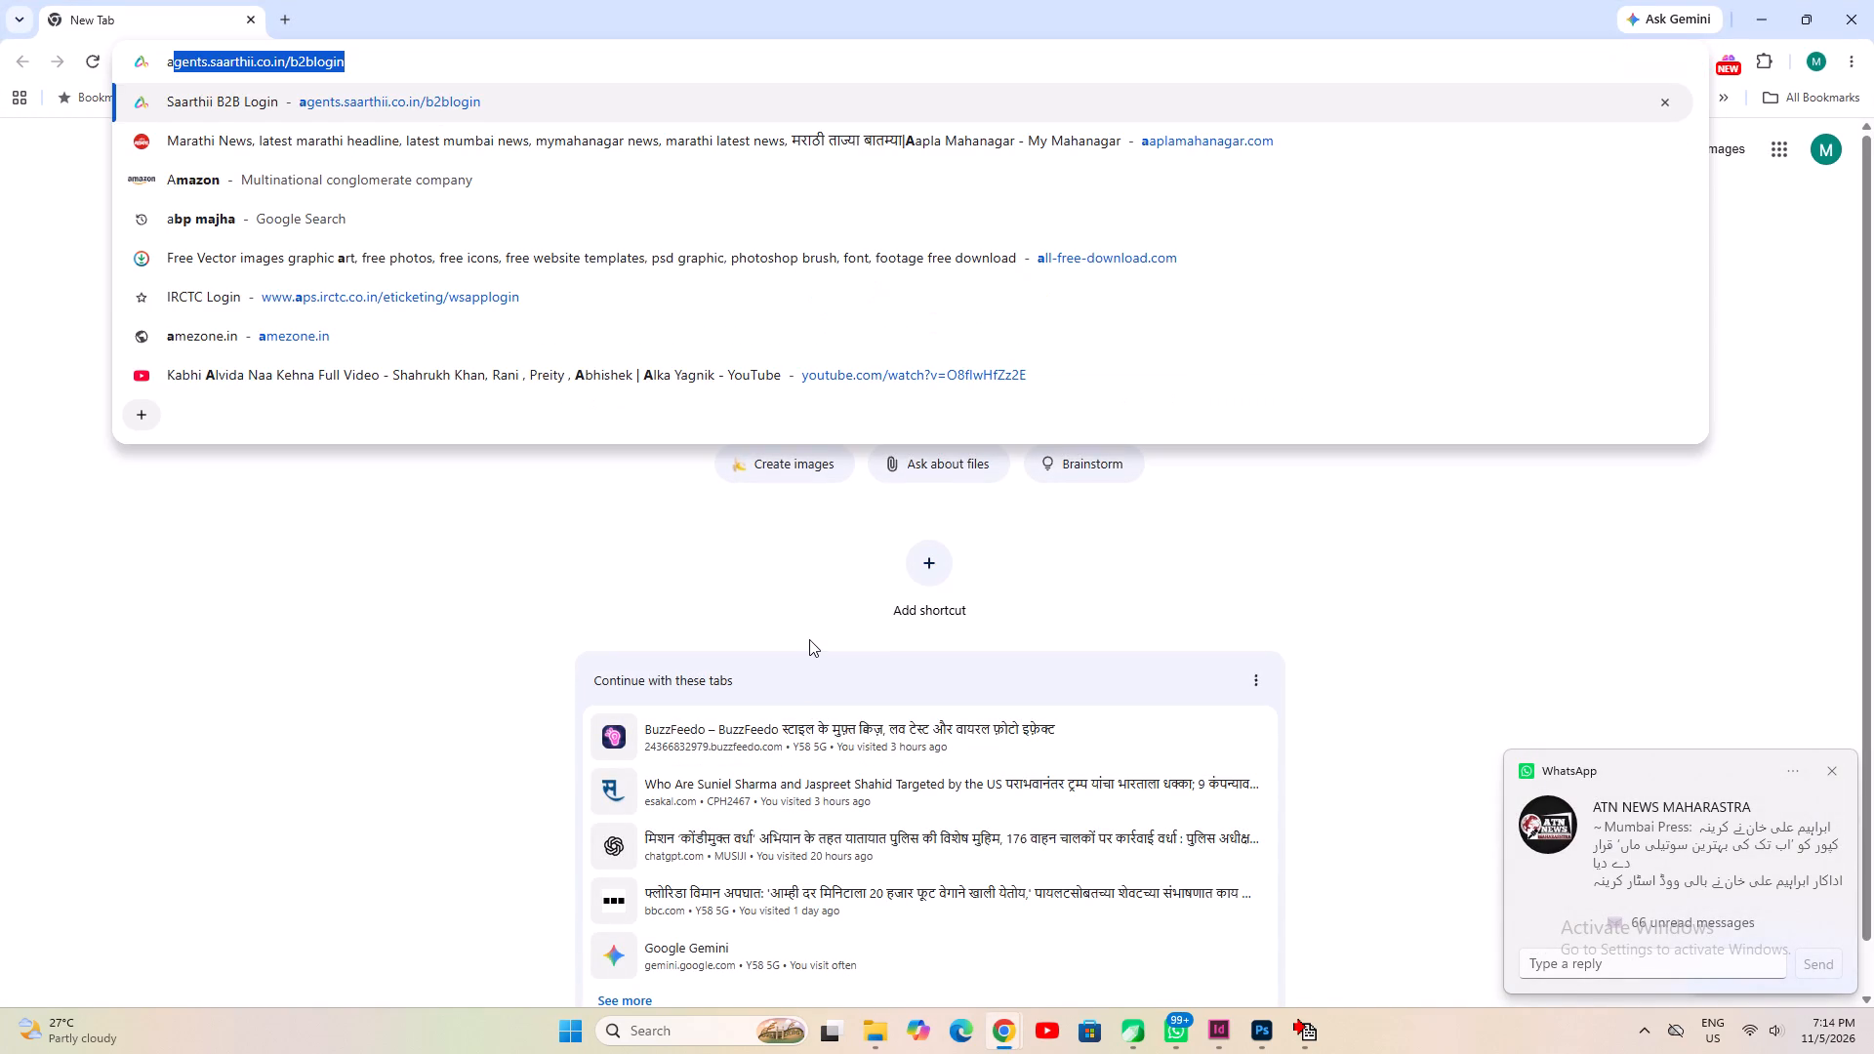
{"action": "left_click", "coordinate": [400, 184]}
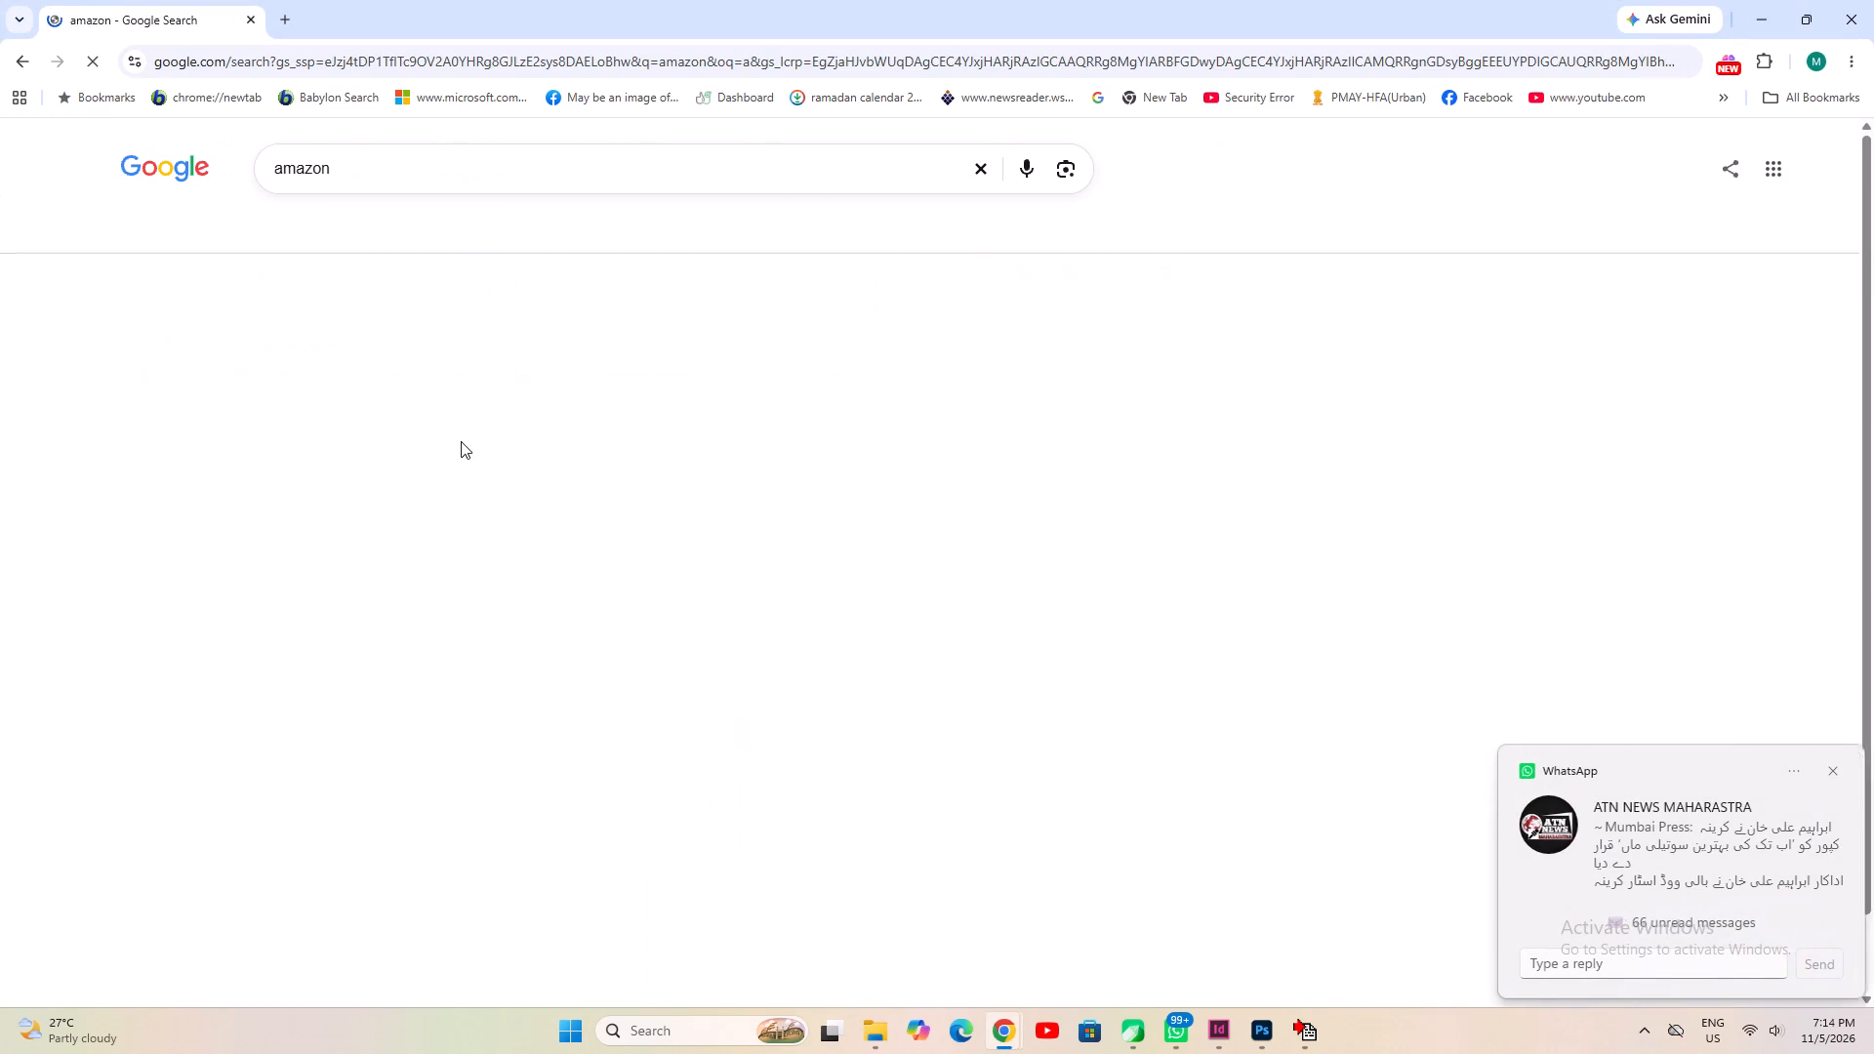
{"action": "left_click", "coordinate": [322, 404]}
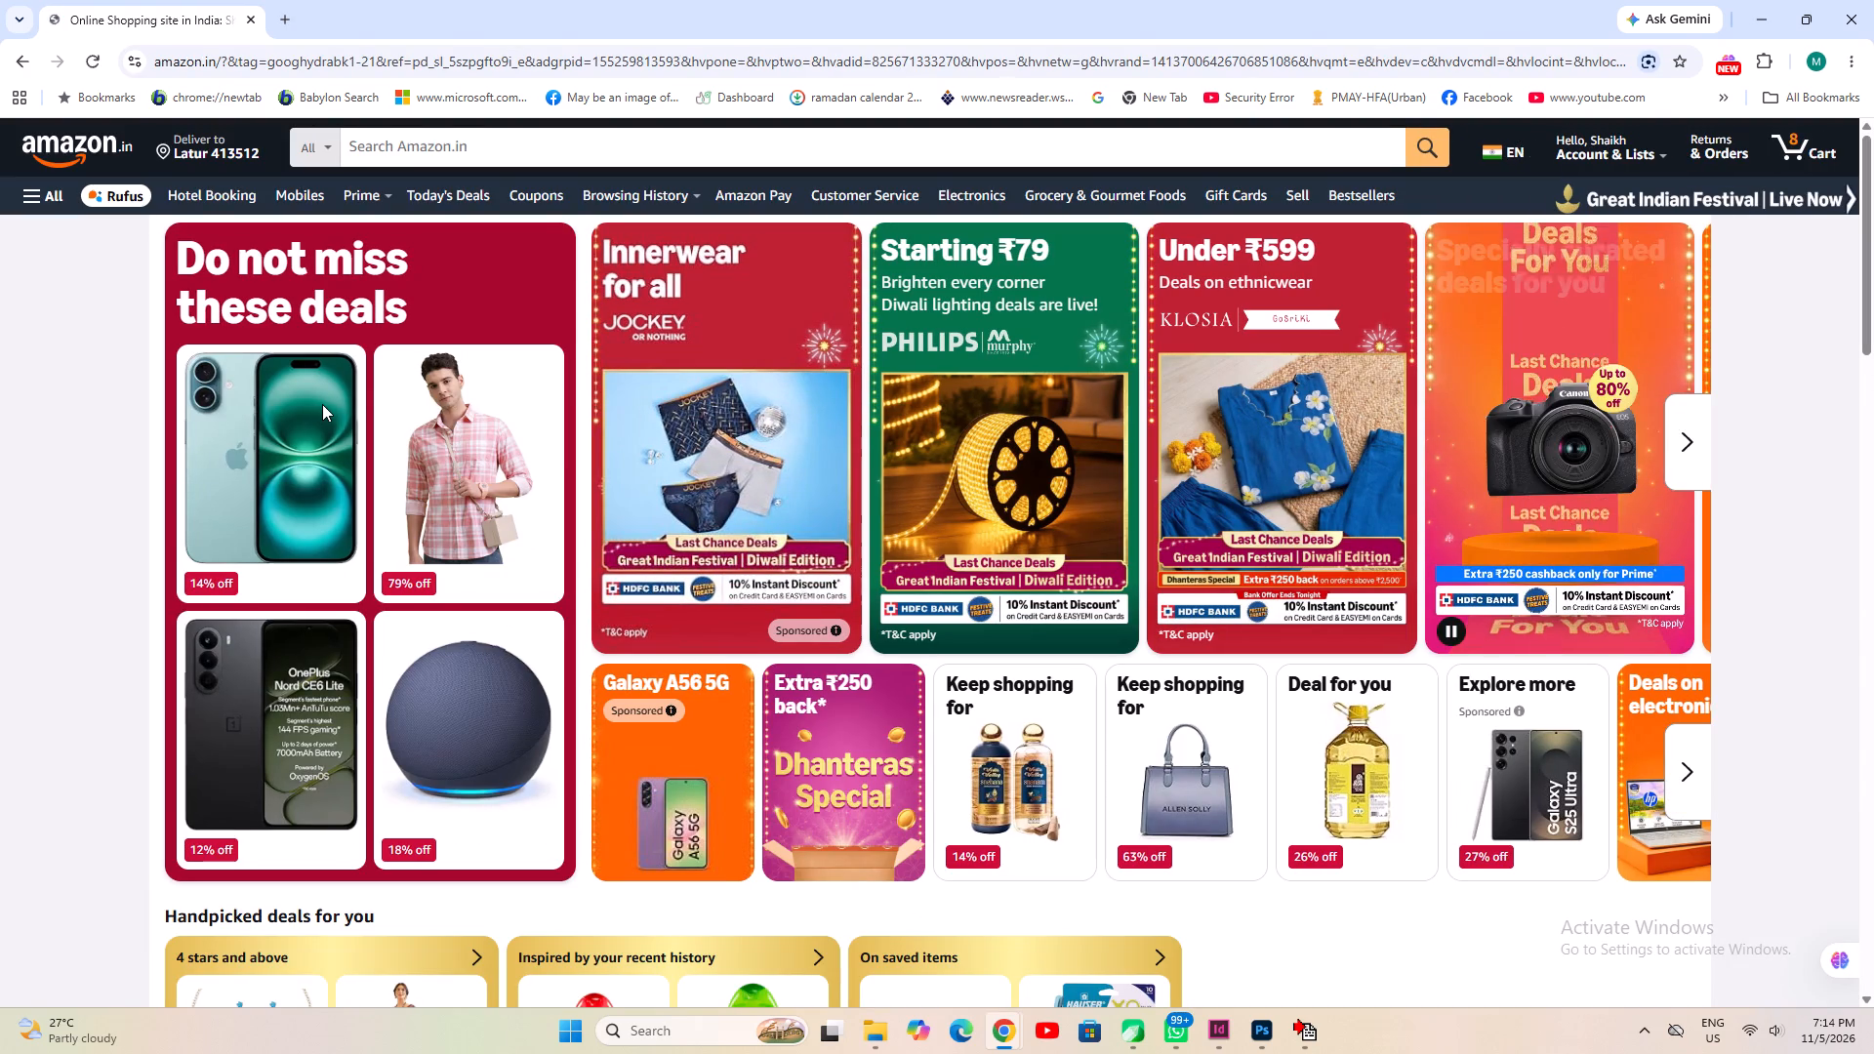
Open the account overview page on the Amazon shopping site.
{"action": "left_click", "coordinate": [1622, 154]}
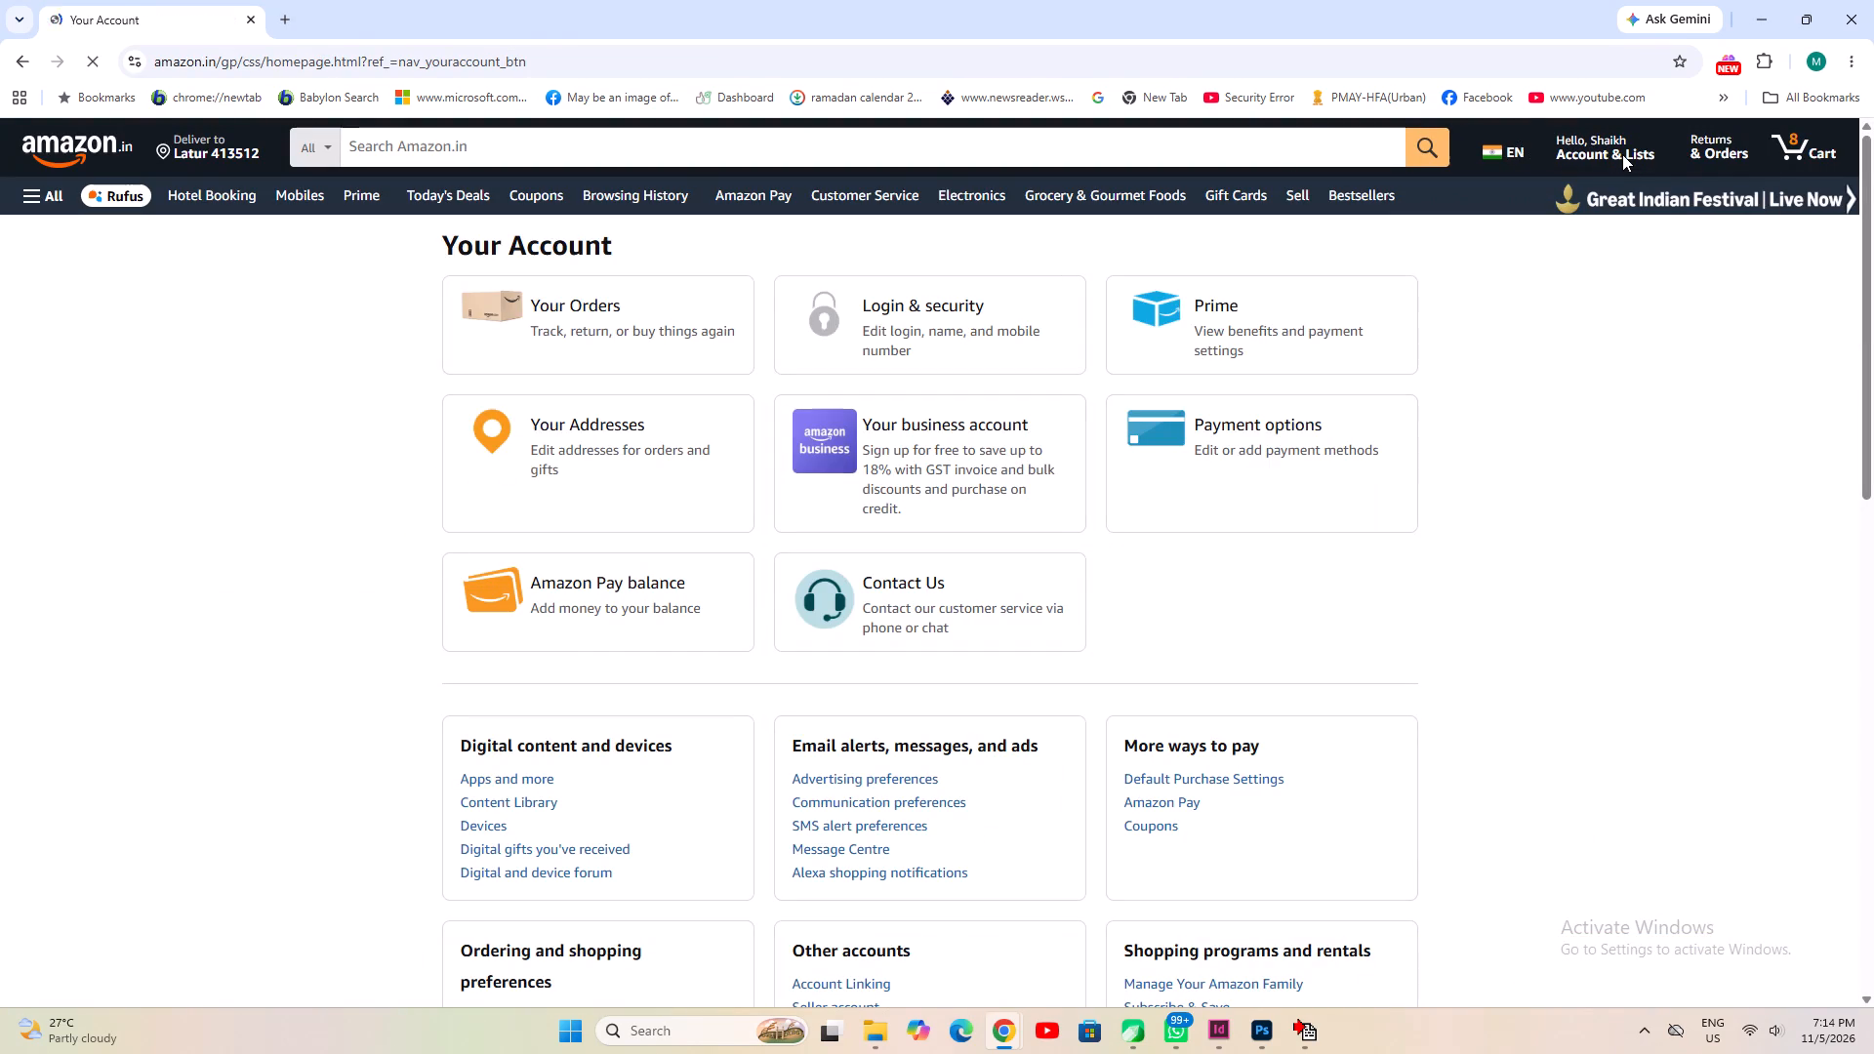
Find the RT 15A toner cartridge for the HP 1000/1200/1220 in the past orders and open its product page.
{"action": "left_click", "coordinate": [570, 305]}
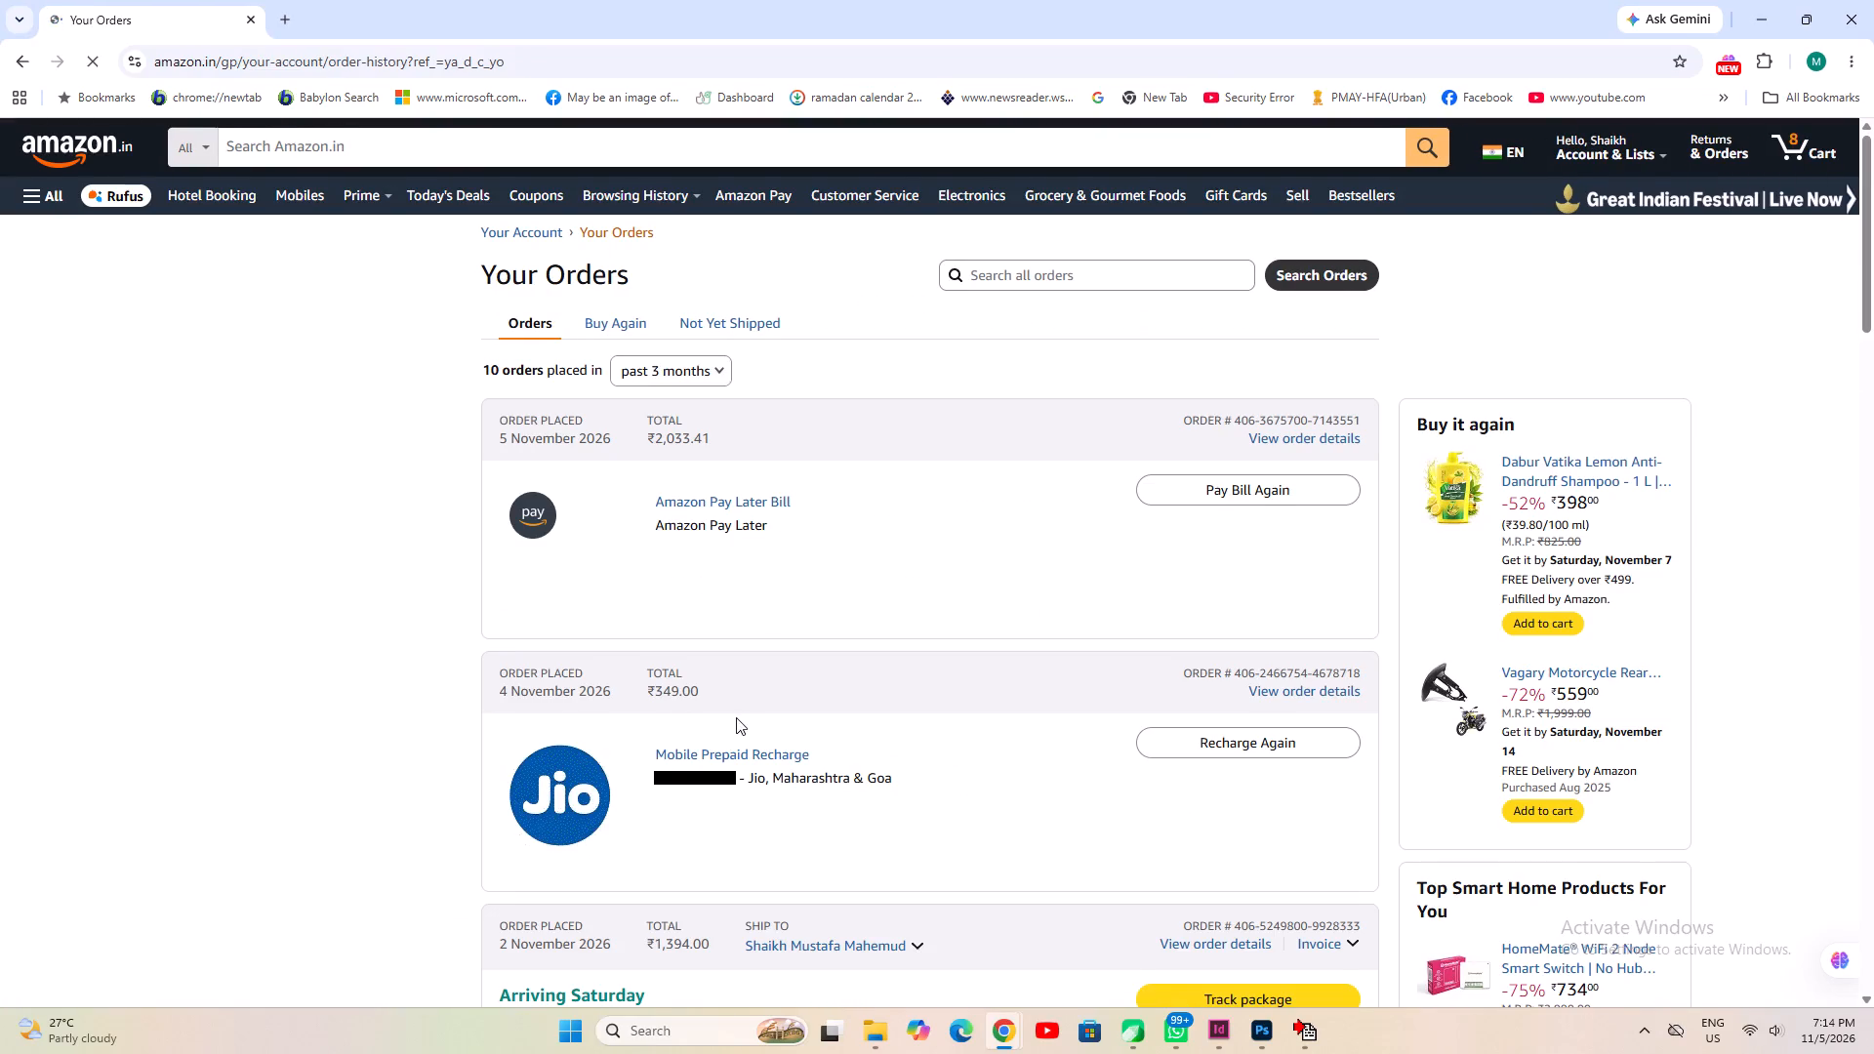
{"action": "scroll", "coordinate": [736, 717], "scroll_direction": "down", "scroll_amount": 5}
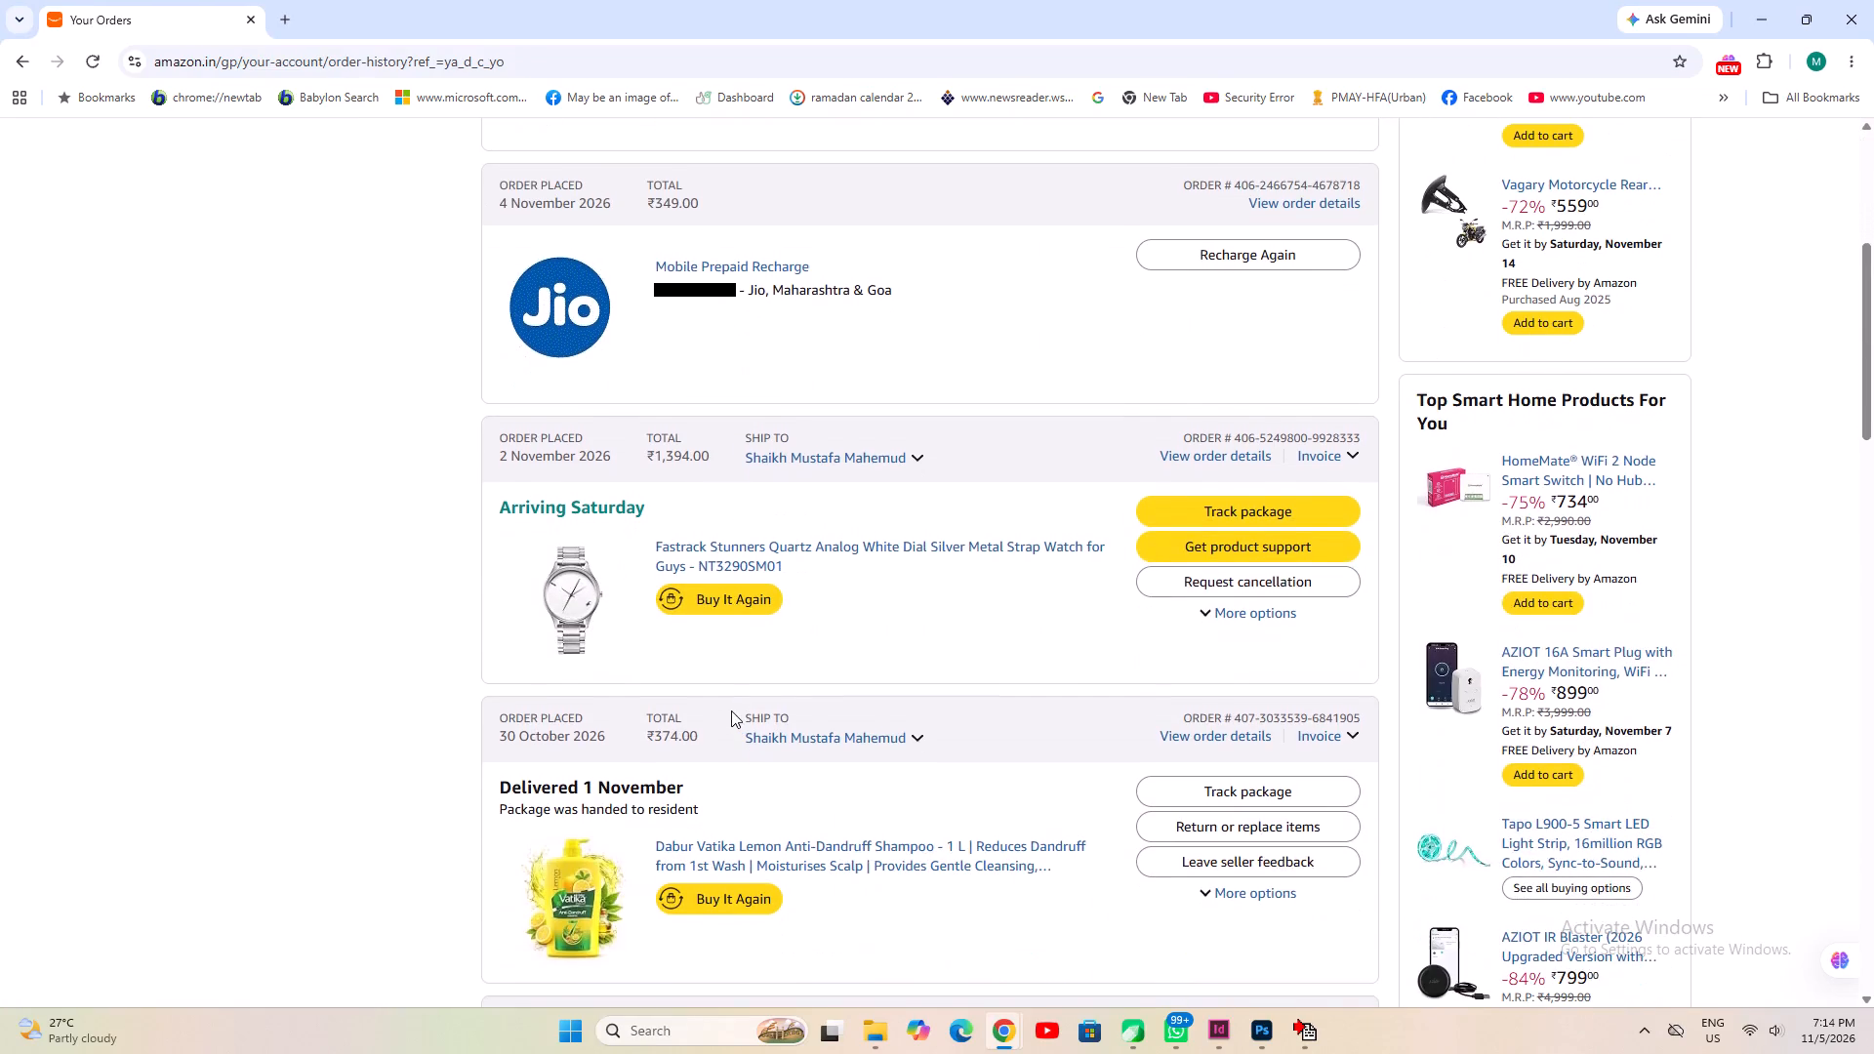
{"action": "scroll", "coordinate": [731, 710], "scroll_direction": "down", "scroll_amount": 11}
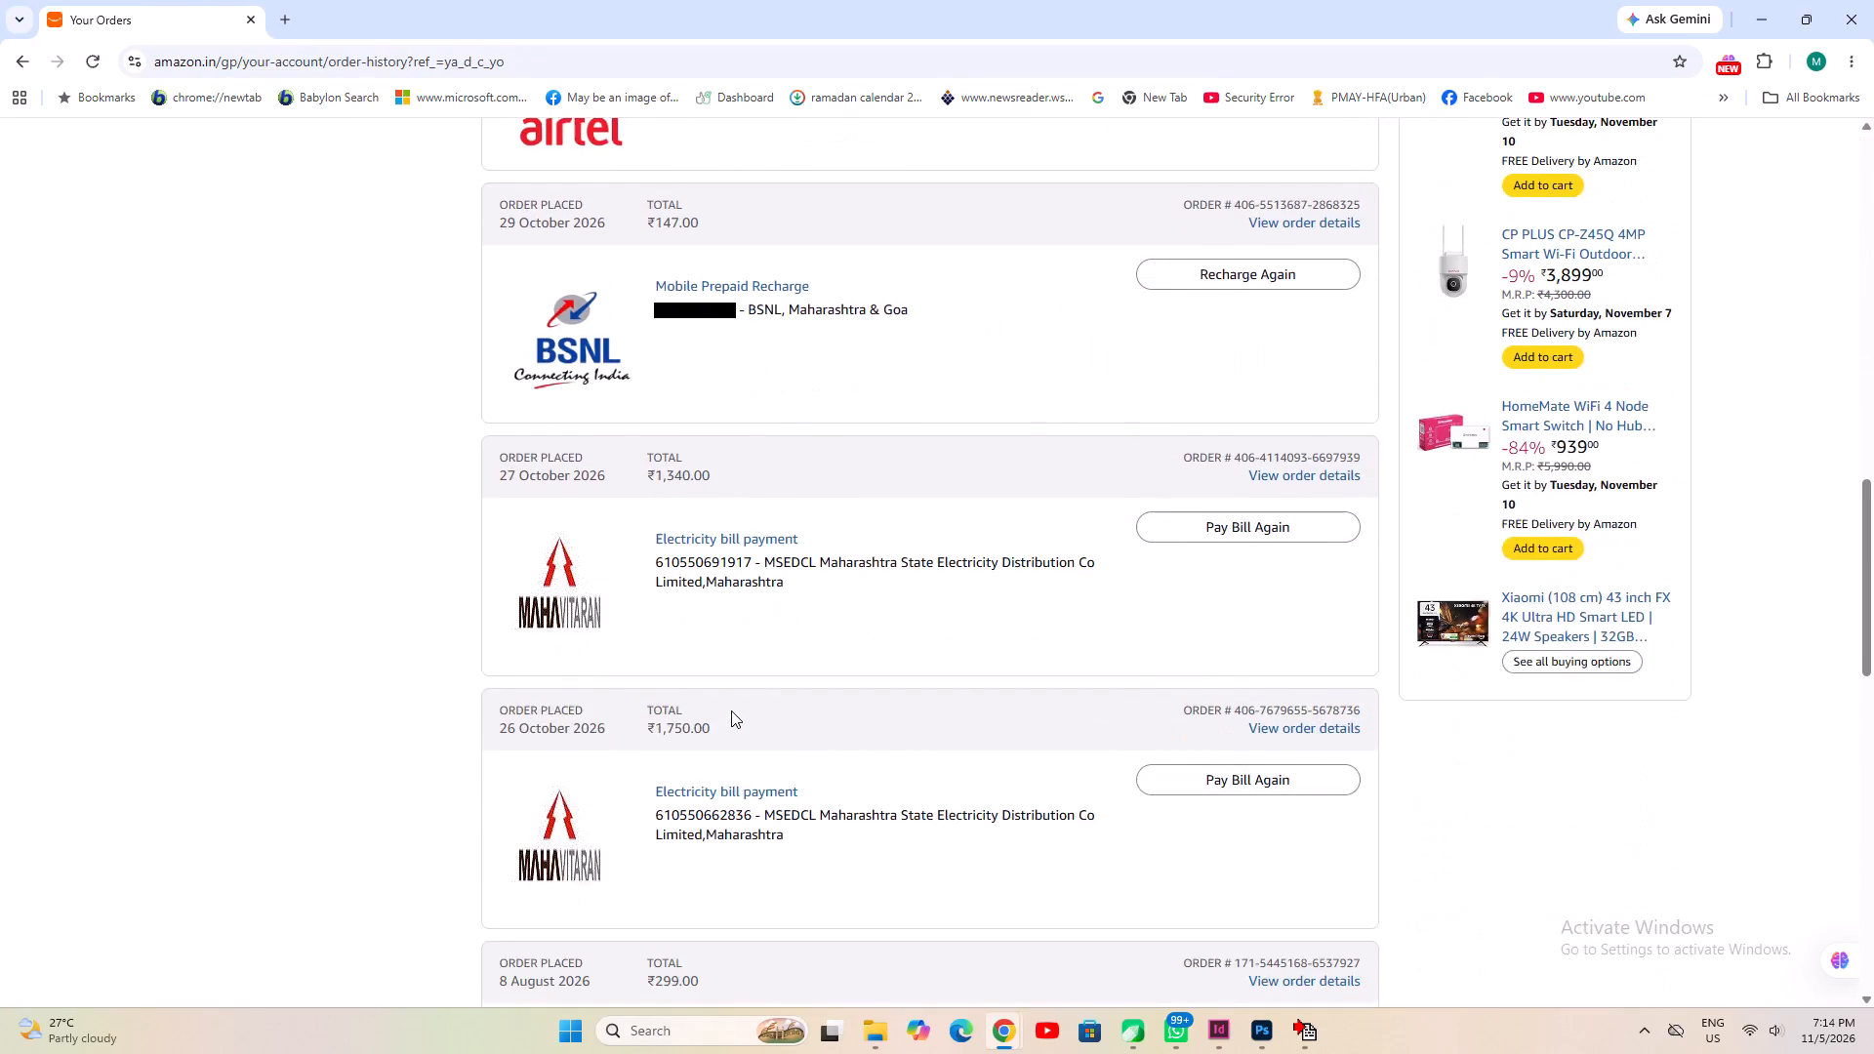
{"action": "scroll", "coordinate": [731, 710], "scroll_direction": "down", "scroll_amount": 8}
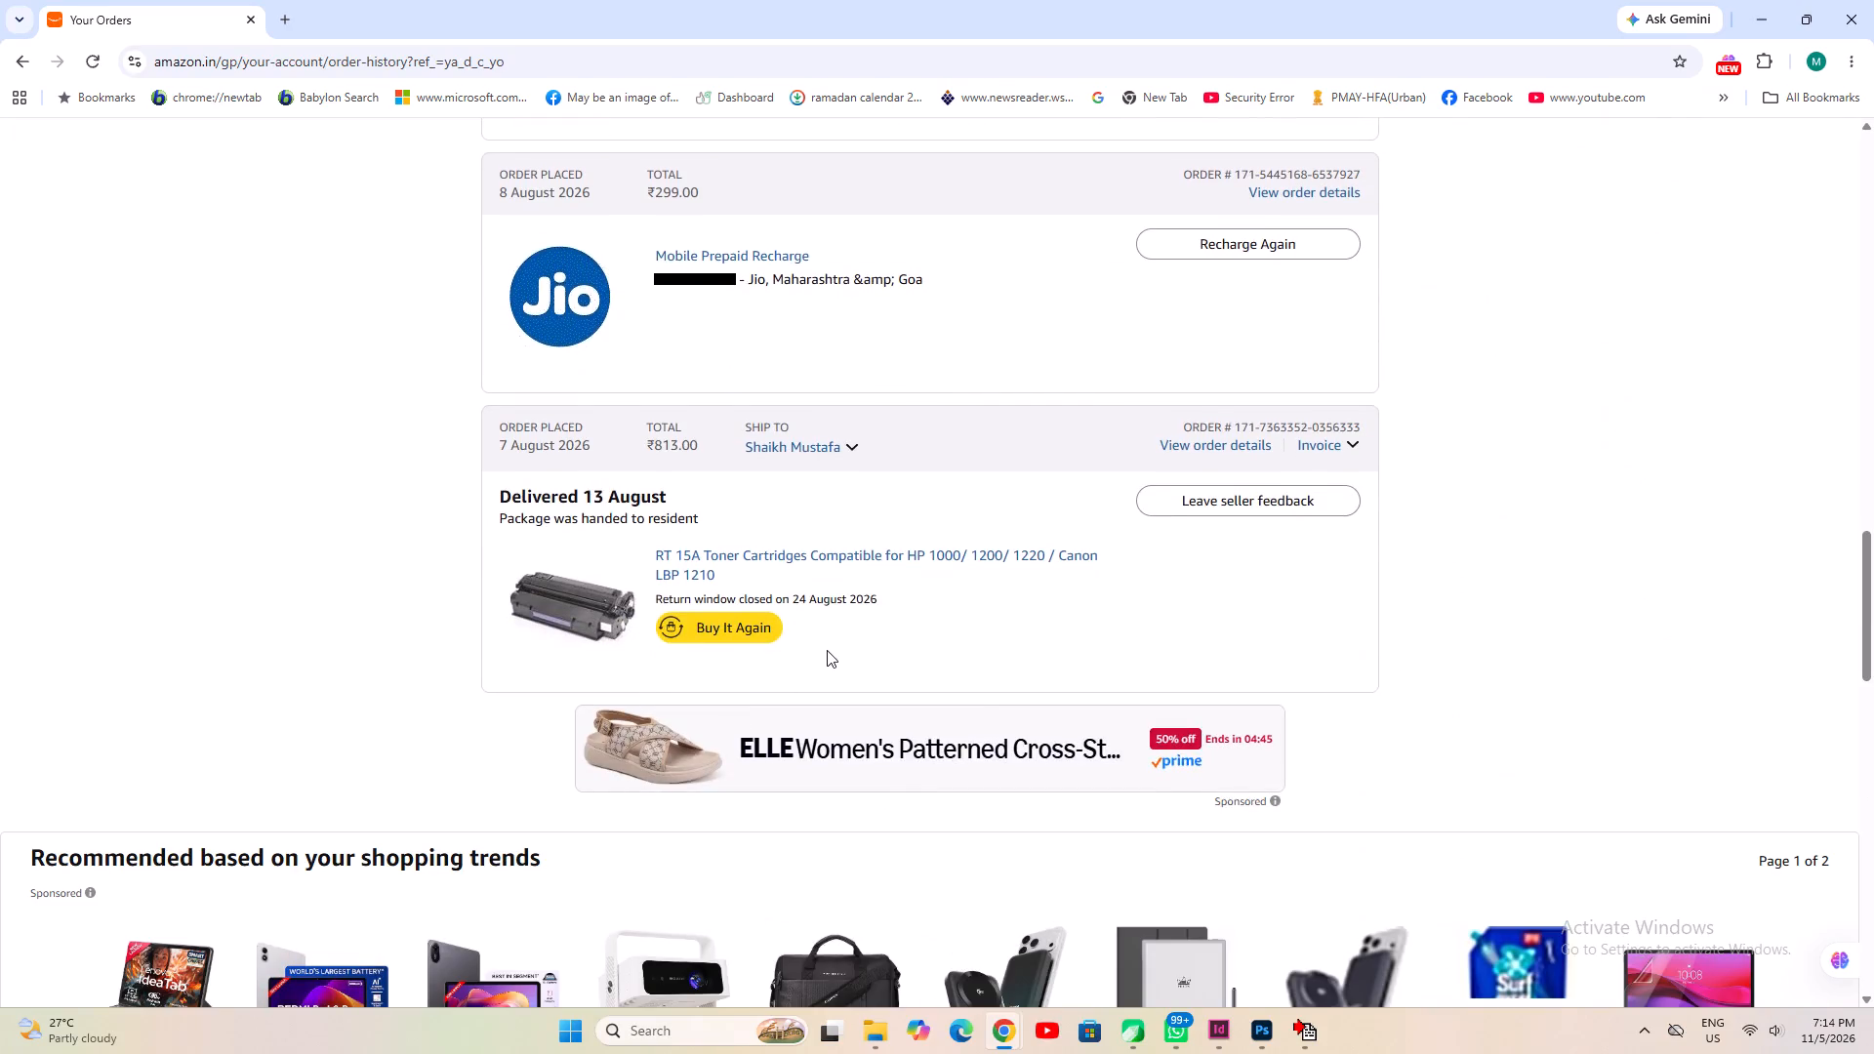
{"action": "left_click", "coordinate": [763, 571]}
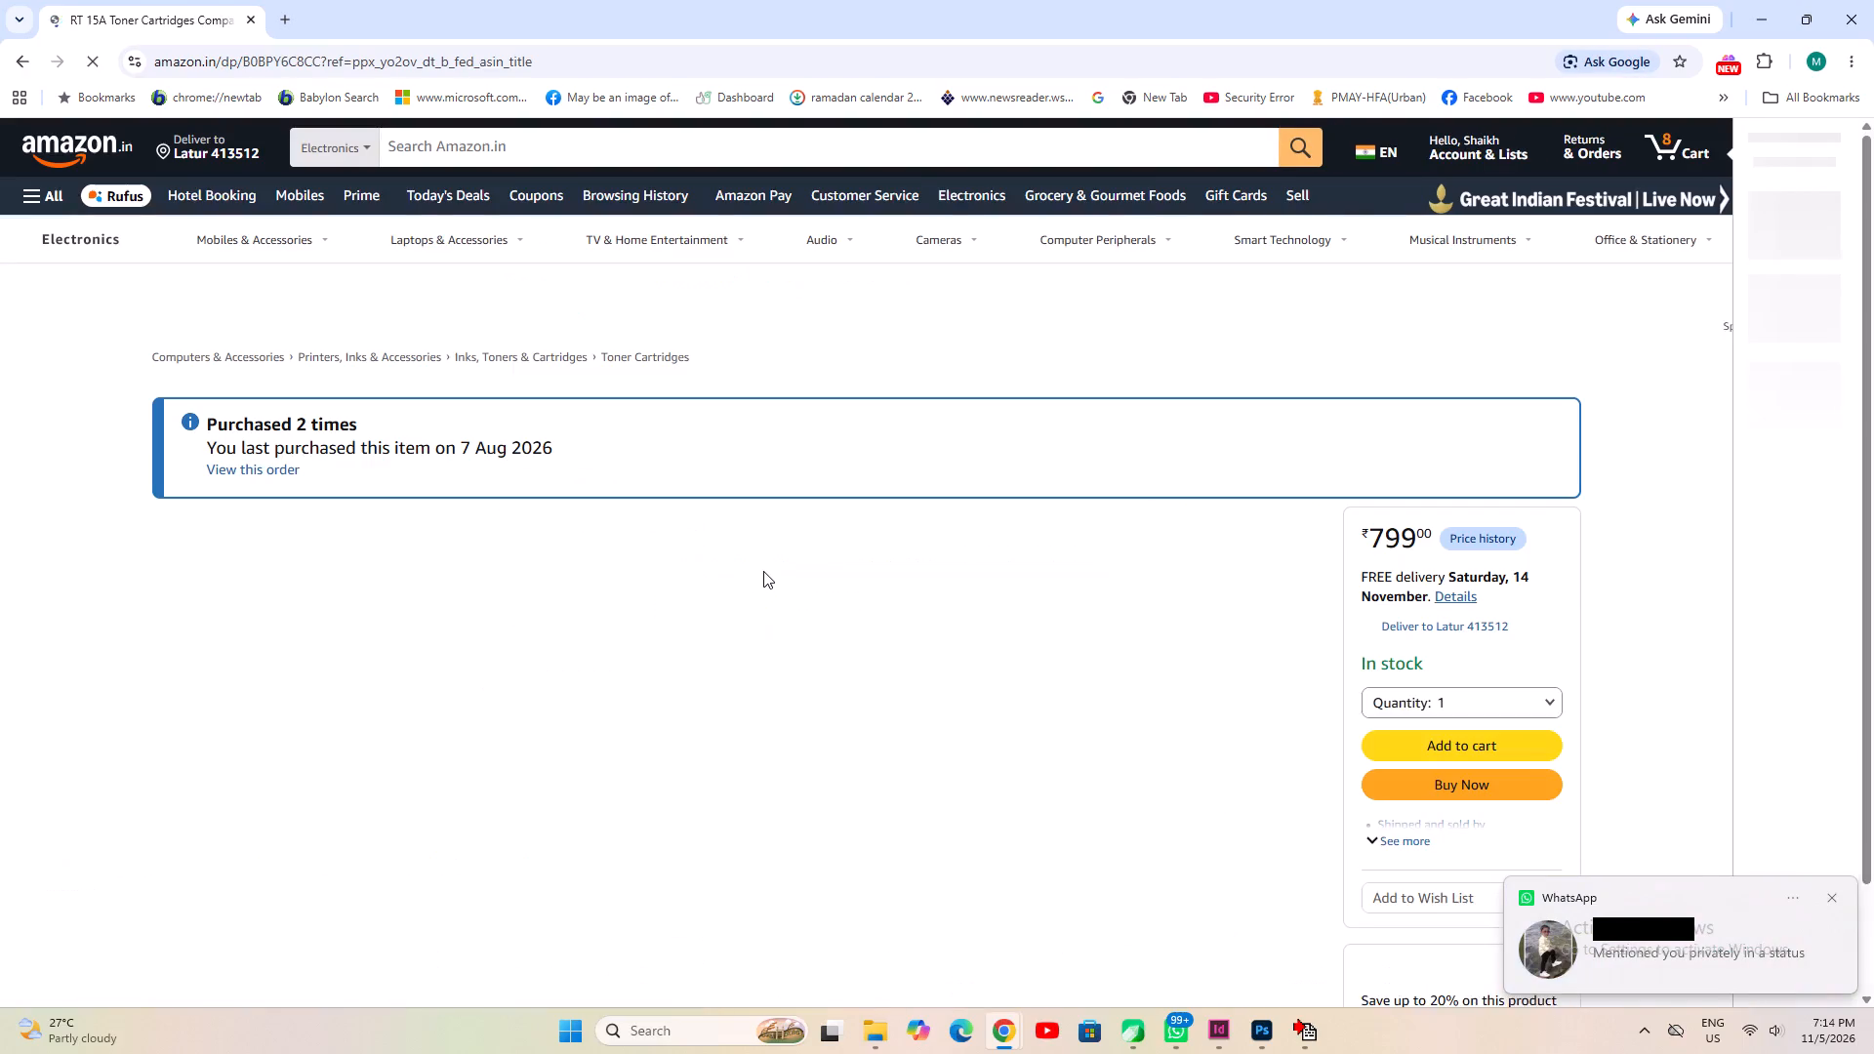
Start a direct purchase of one RT 15A toner cartridge, bypassing the cart.
{"action": "left_click", "coordinate": [1450, 788]}
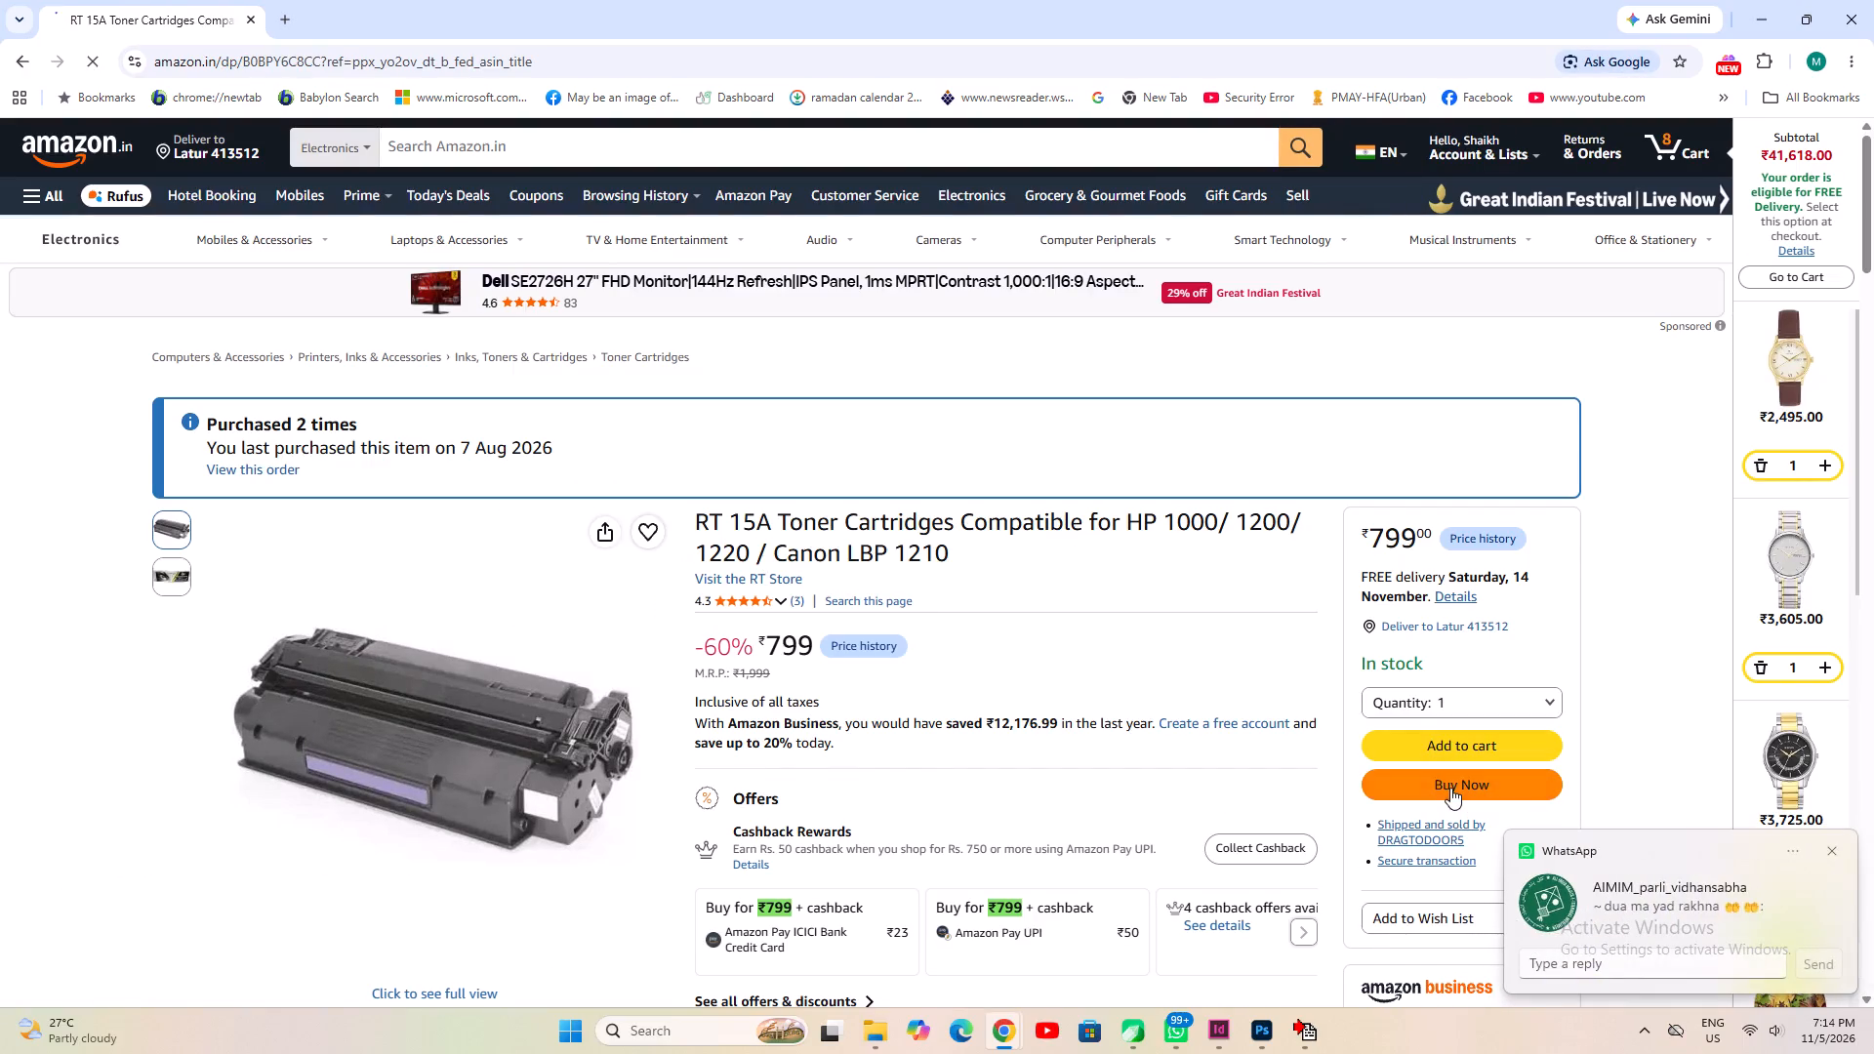
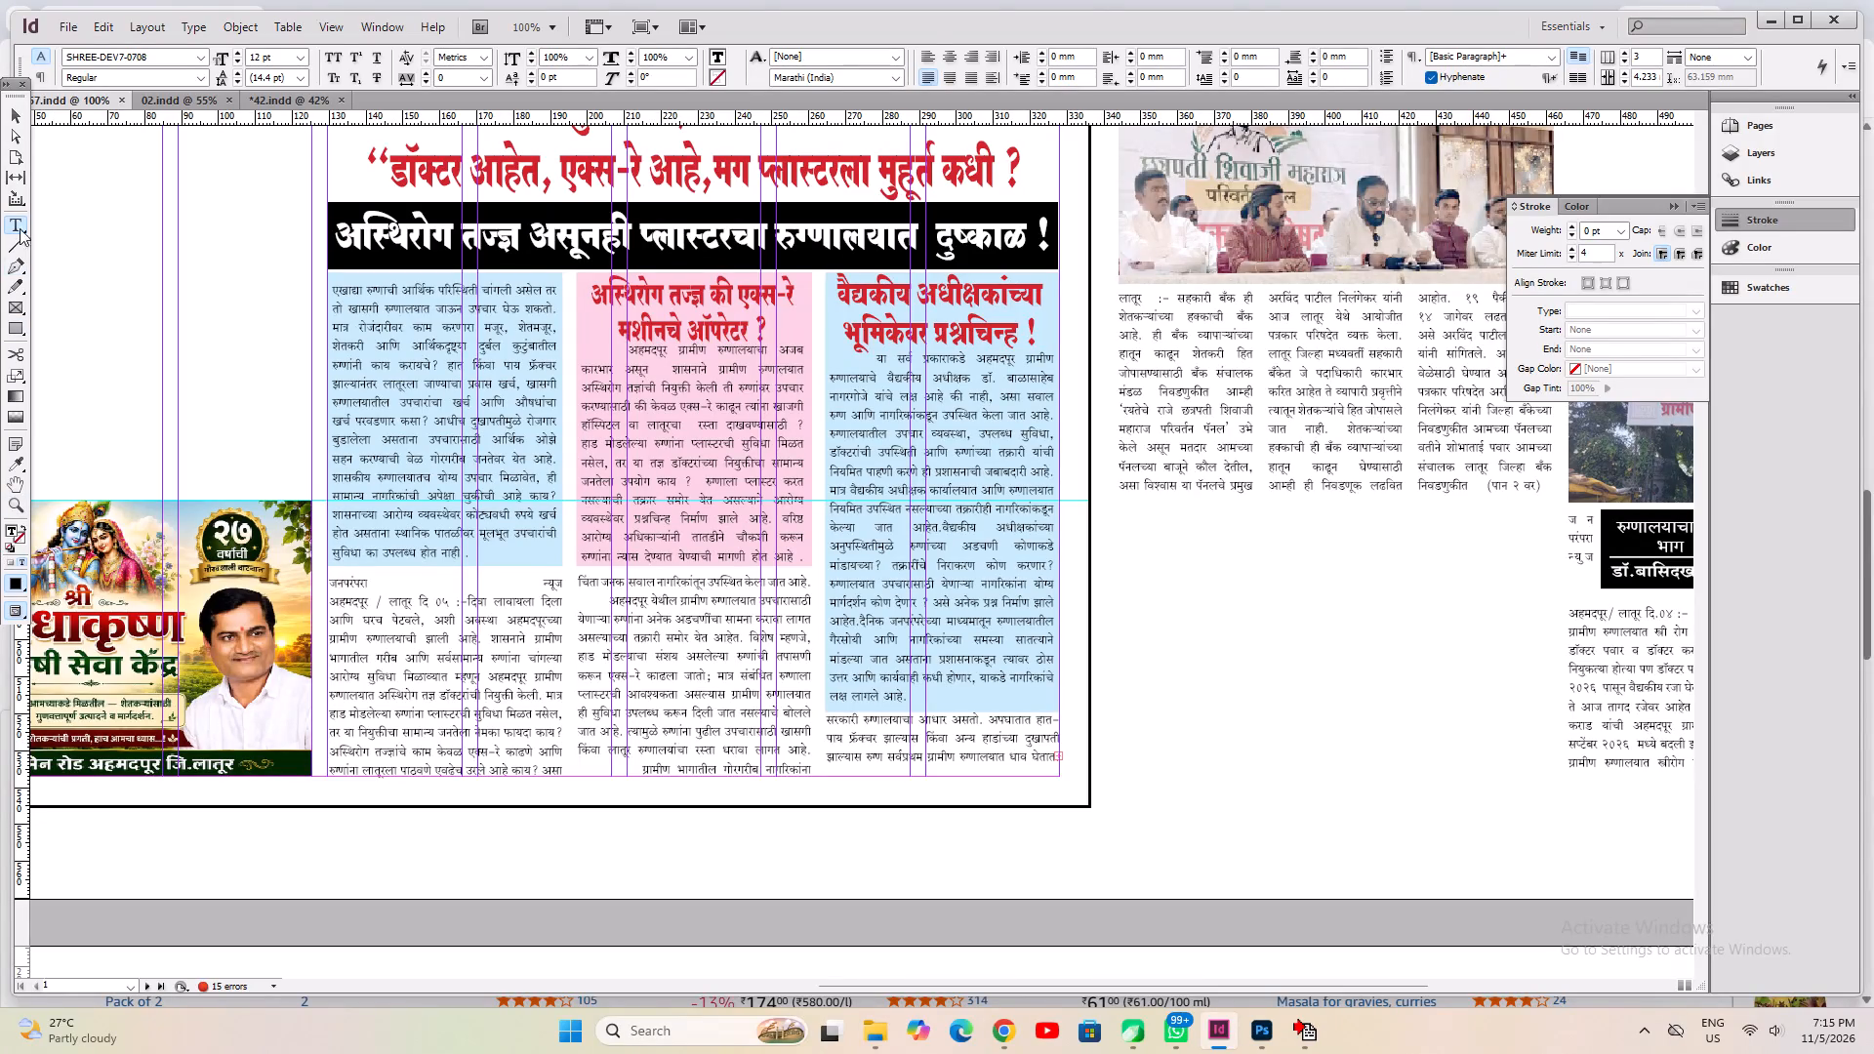
Fine-tune the three-column hospital article frame's position beneath the coloured sidebar boxes with small nudges, to about X 229 mm, Y 508.9 mm.
{"action": "left_click", "coordinate": [17, 118]}
{"action": "left_click", "coordinate": [306, 696]}
{"action": "left_click", "coordinate": [408, 725]}
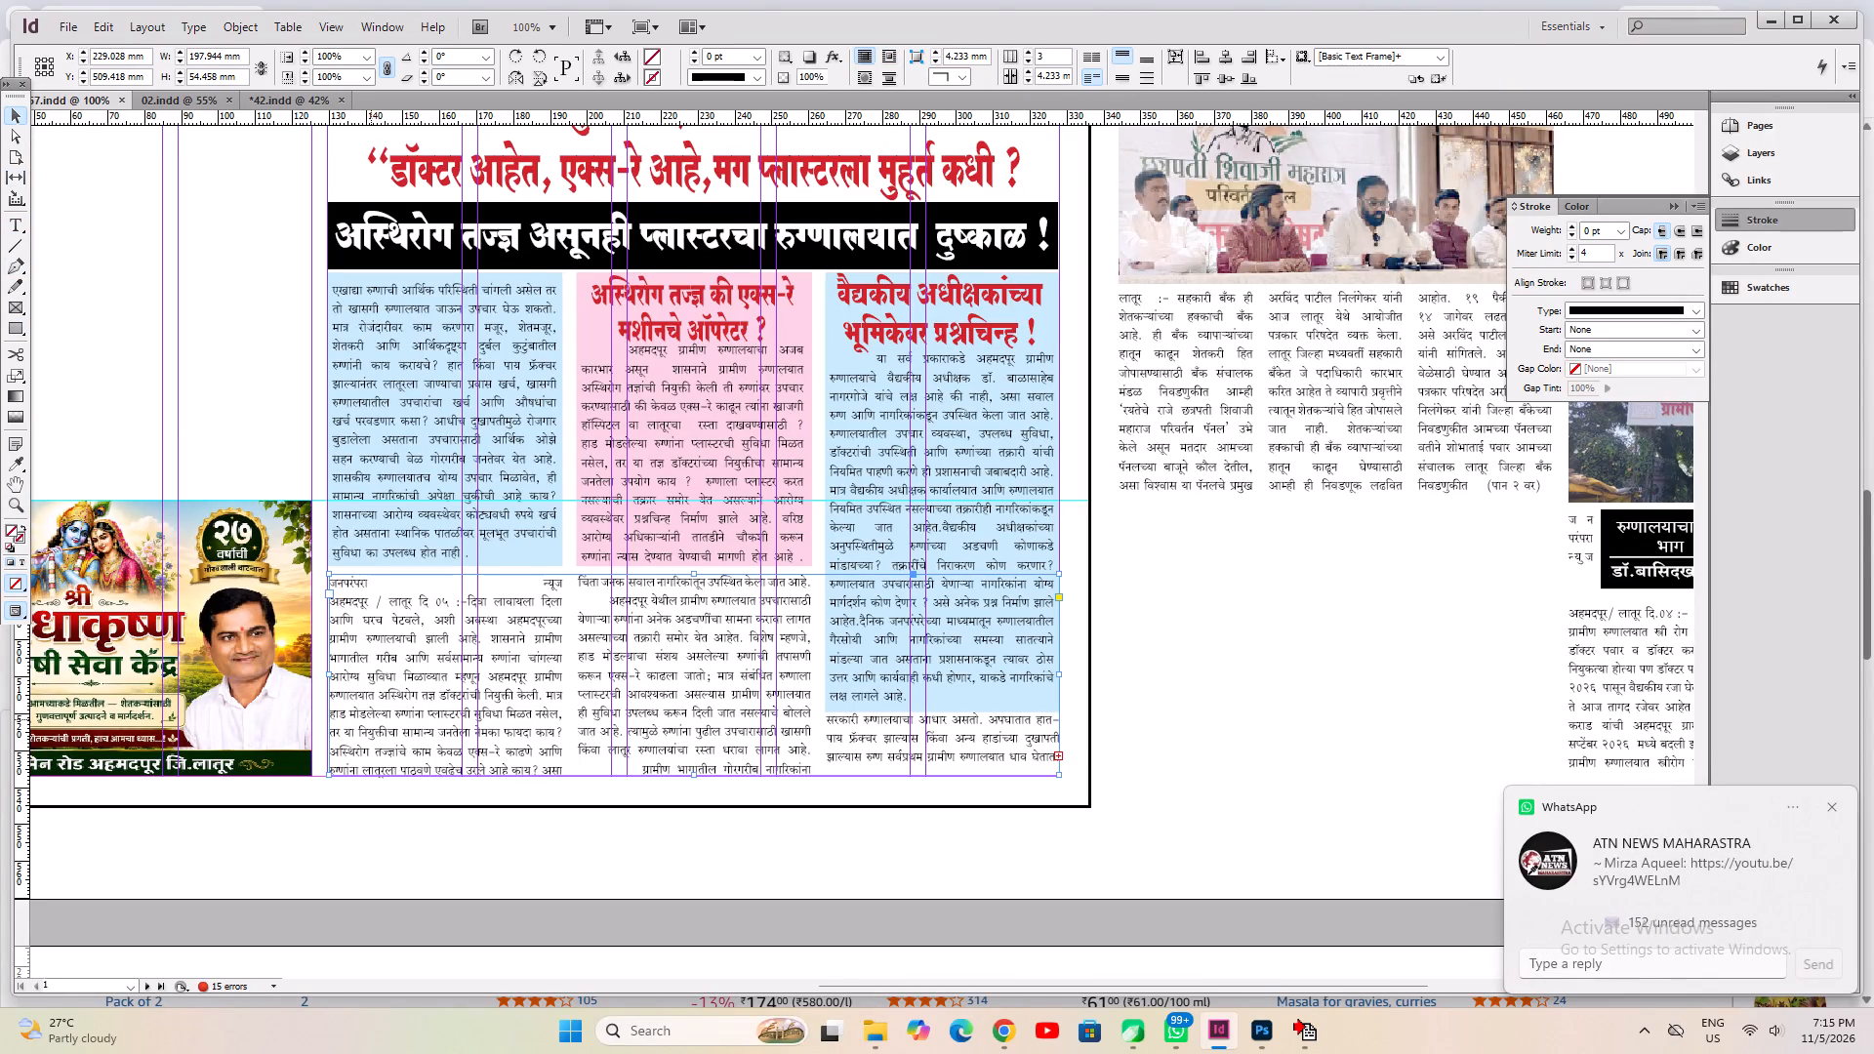
{"action": "key", "text": "Left"}
{"action": "key", "text": "Up"}
{"action": "key", "text": "Up"}
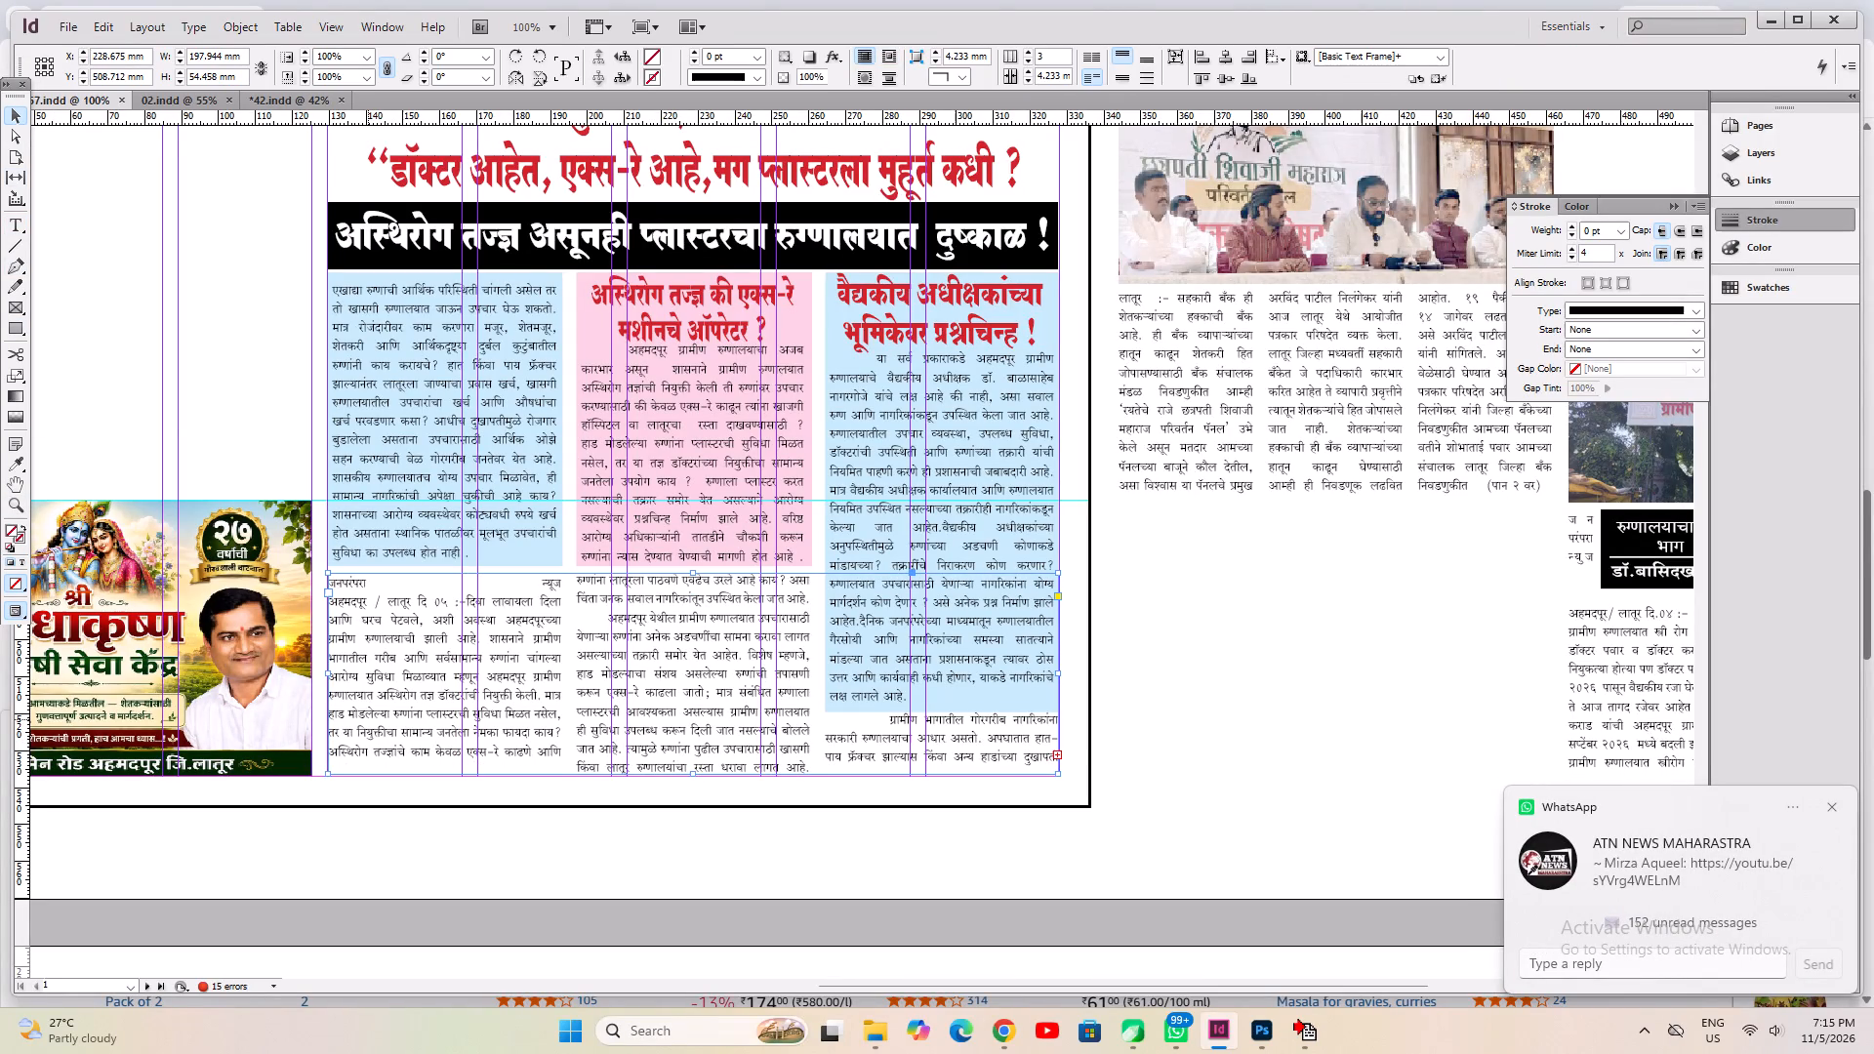
{"action": "key", "text": "Up"}
{"action": "key", "text": "Up"}
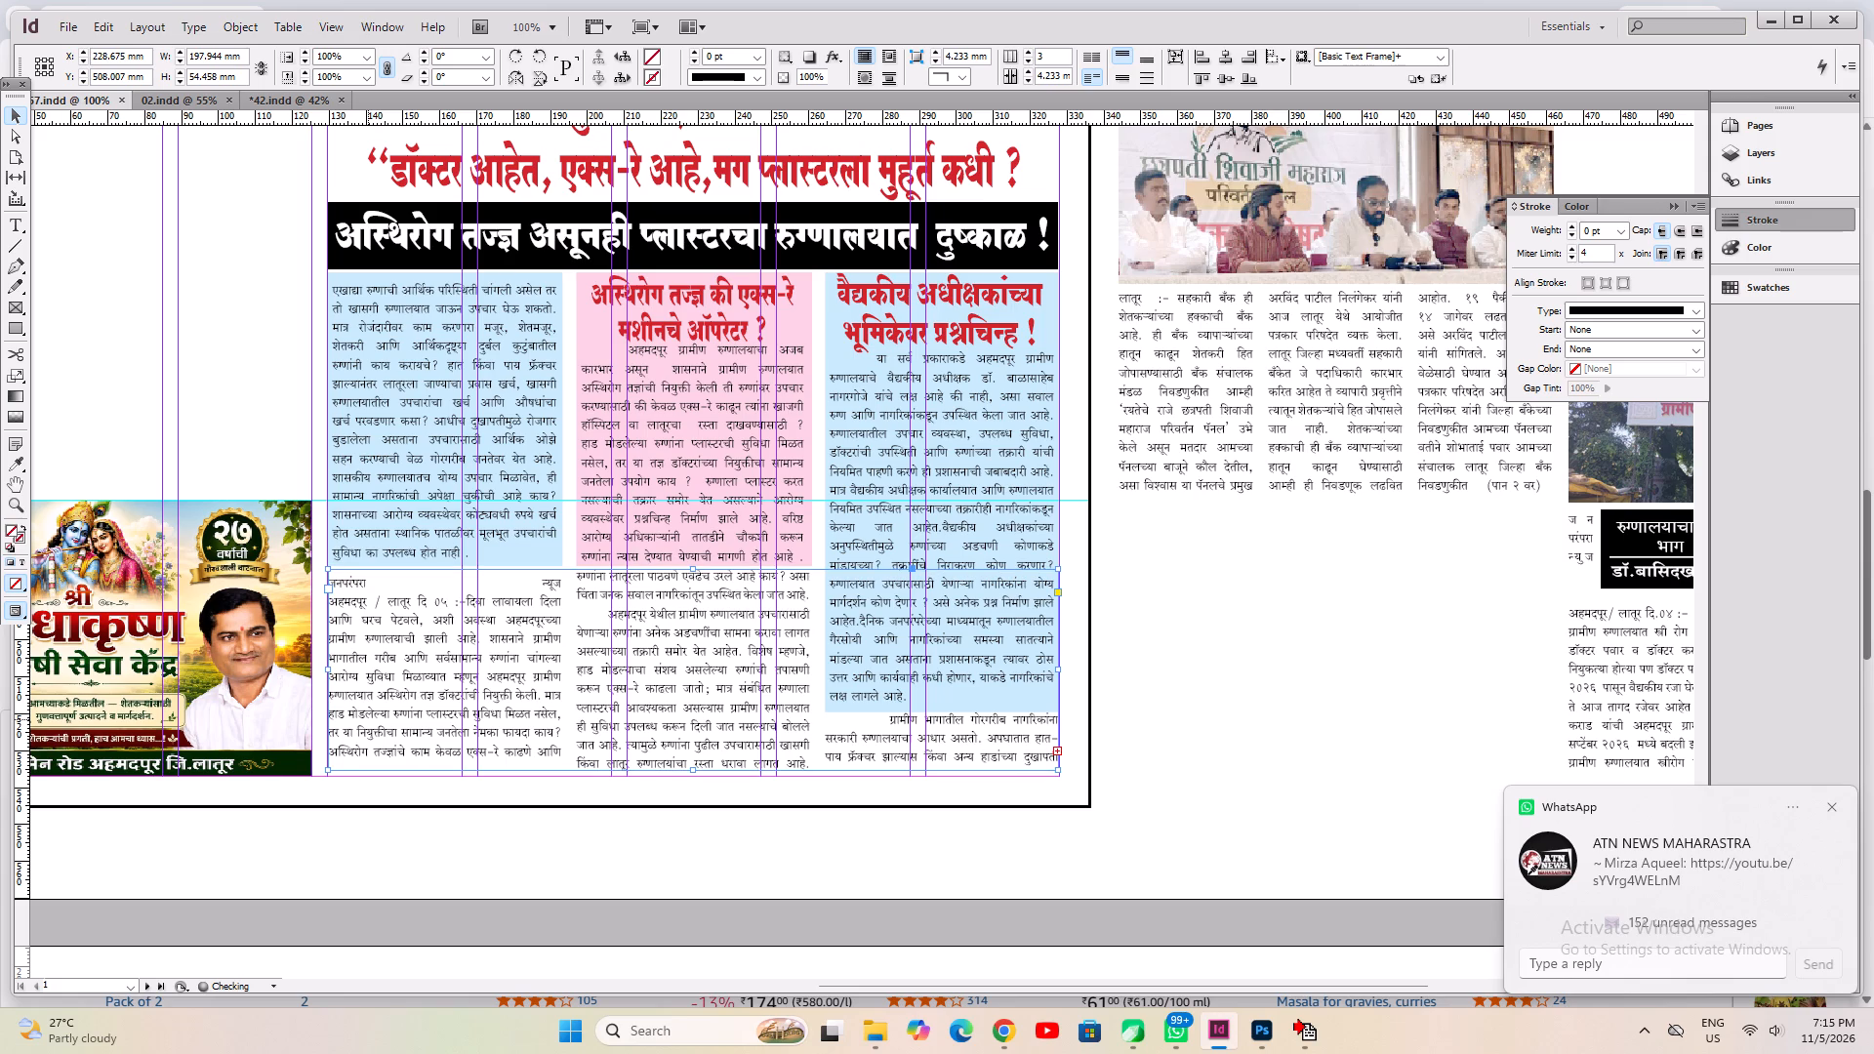
{"action": "key", "text": "Up"}
{"action": "key", "text": "Down"}
{"action": "key", "text": "Down"}
{"action": "key", "text": "Down"}
{"action": "key", "text": "Down"}
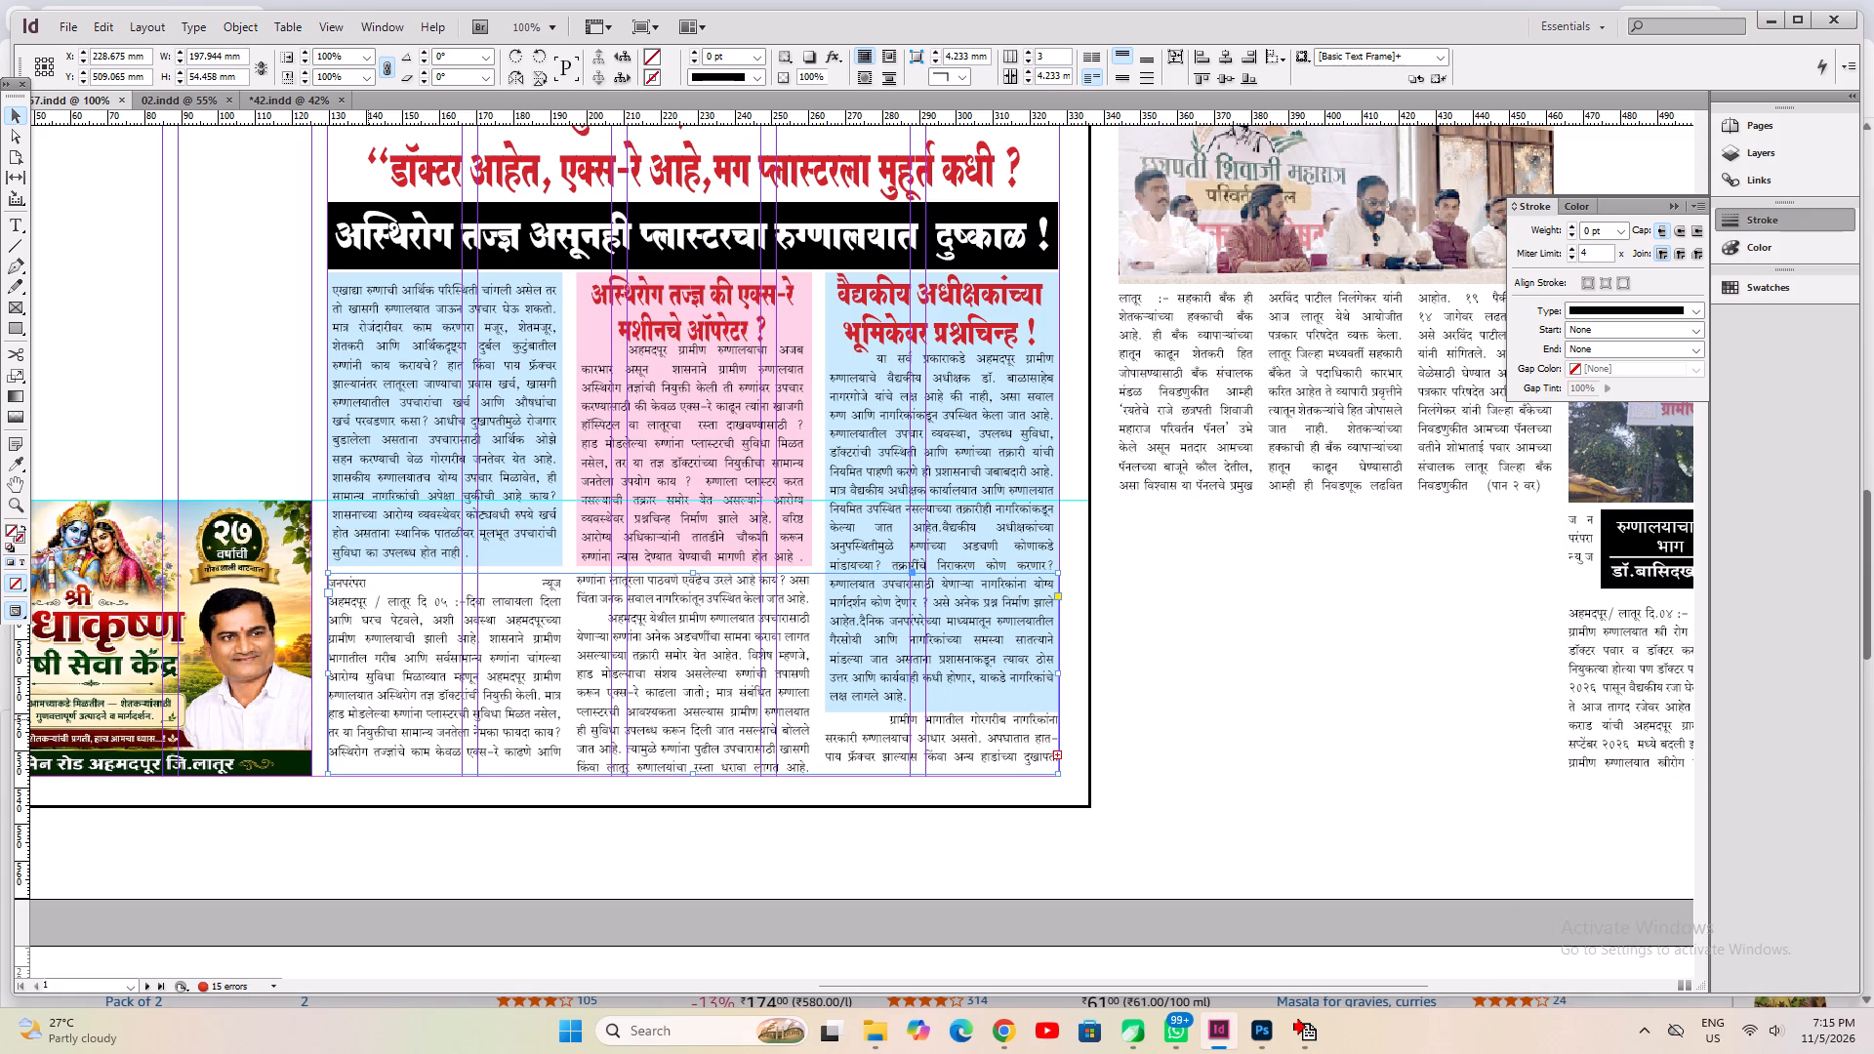
{"action": "key", "text": "Down"}
{"action": "key", "text": "Up"}
{"action": "key", "text": "Up"}
{"action": "key", "text": "Down"}
{"action": "left_click", "coordinate": [464, 692]}
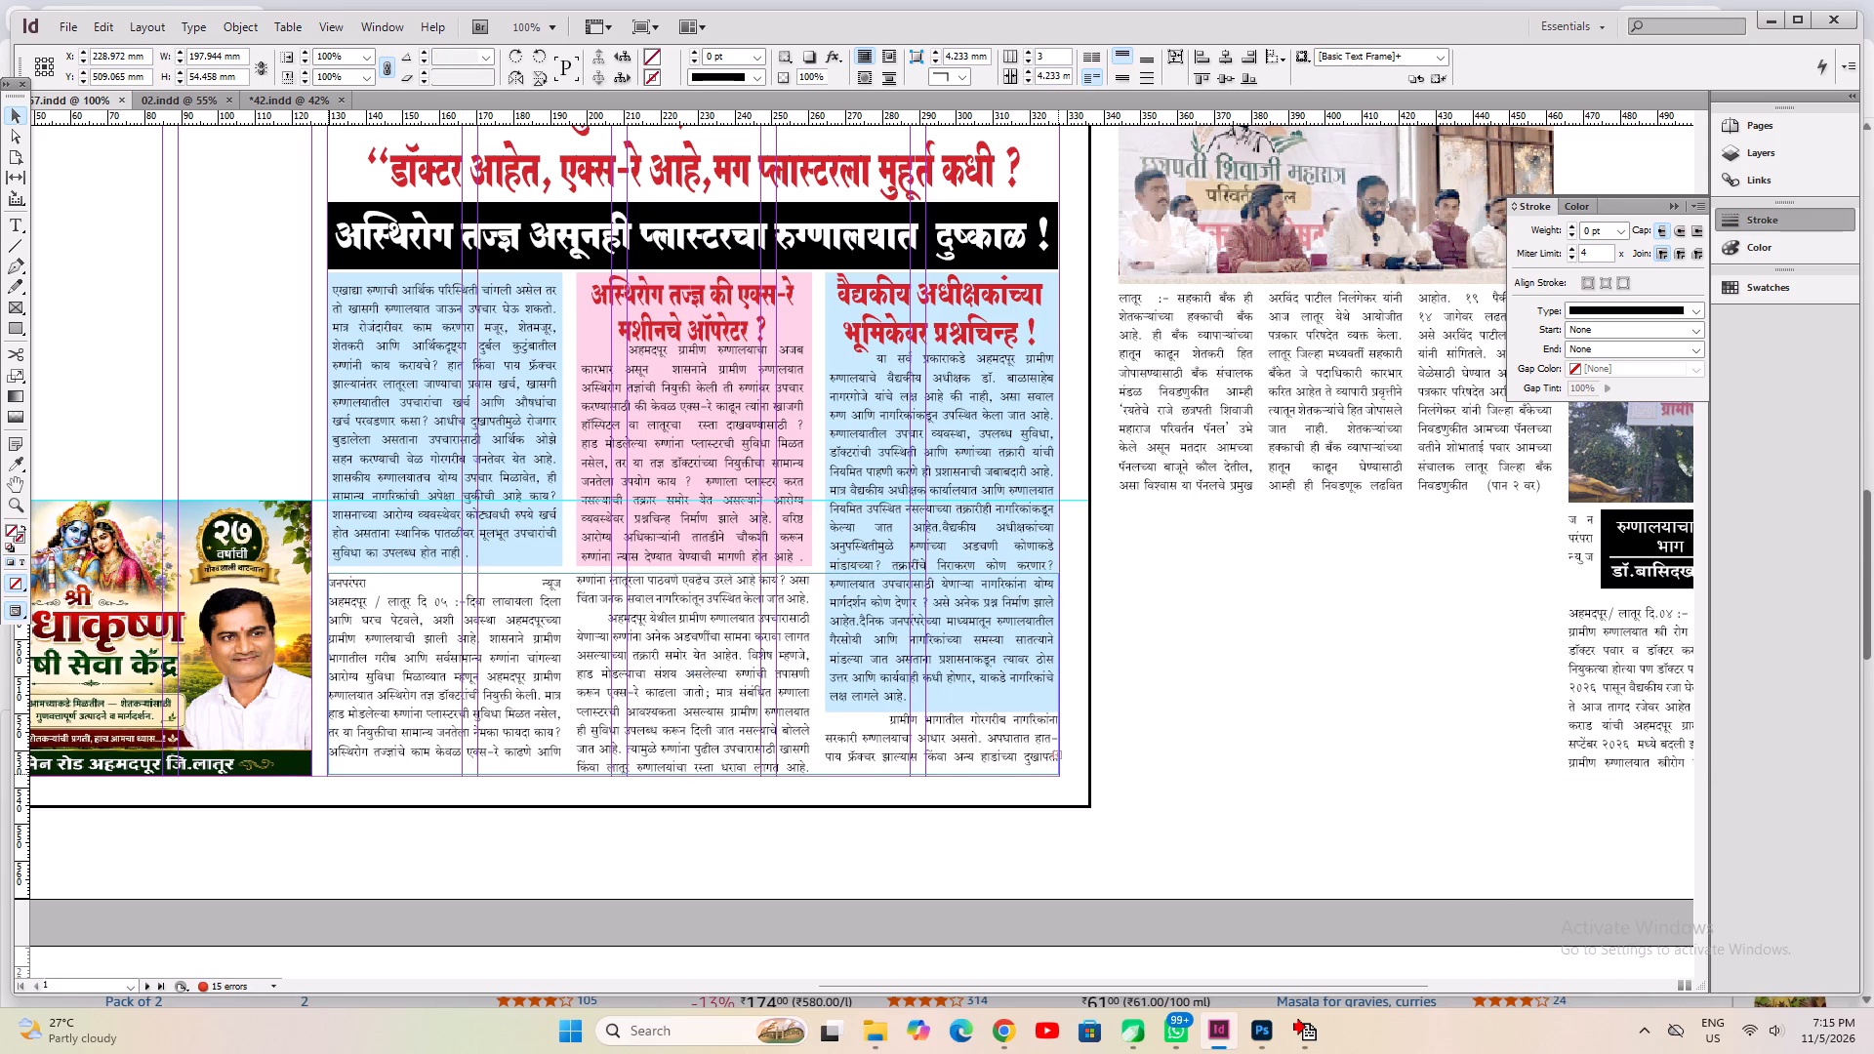
{"action": "key", "text": "Down"}
{"action": "key", "text": "Down"}
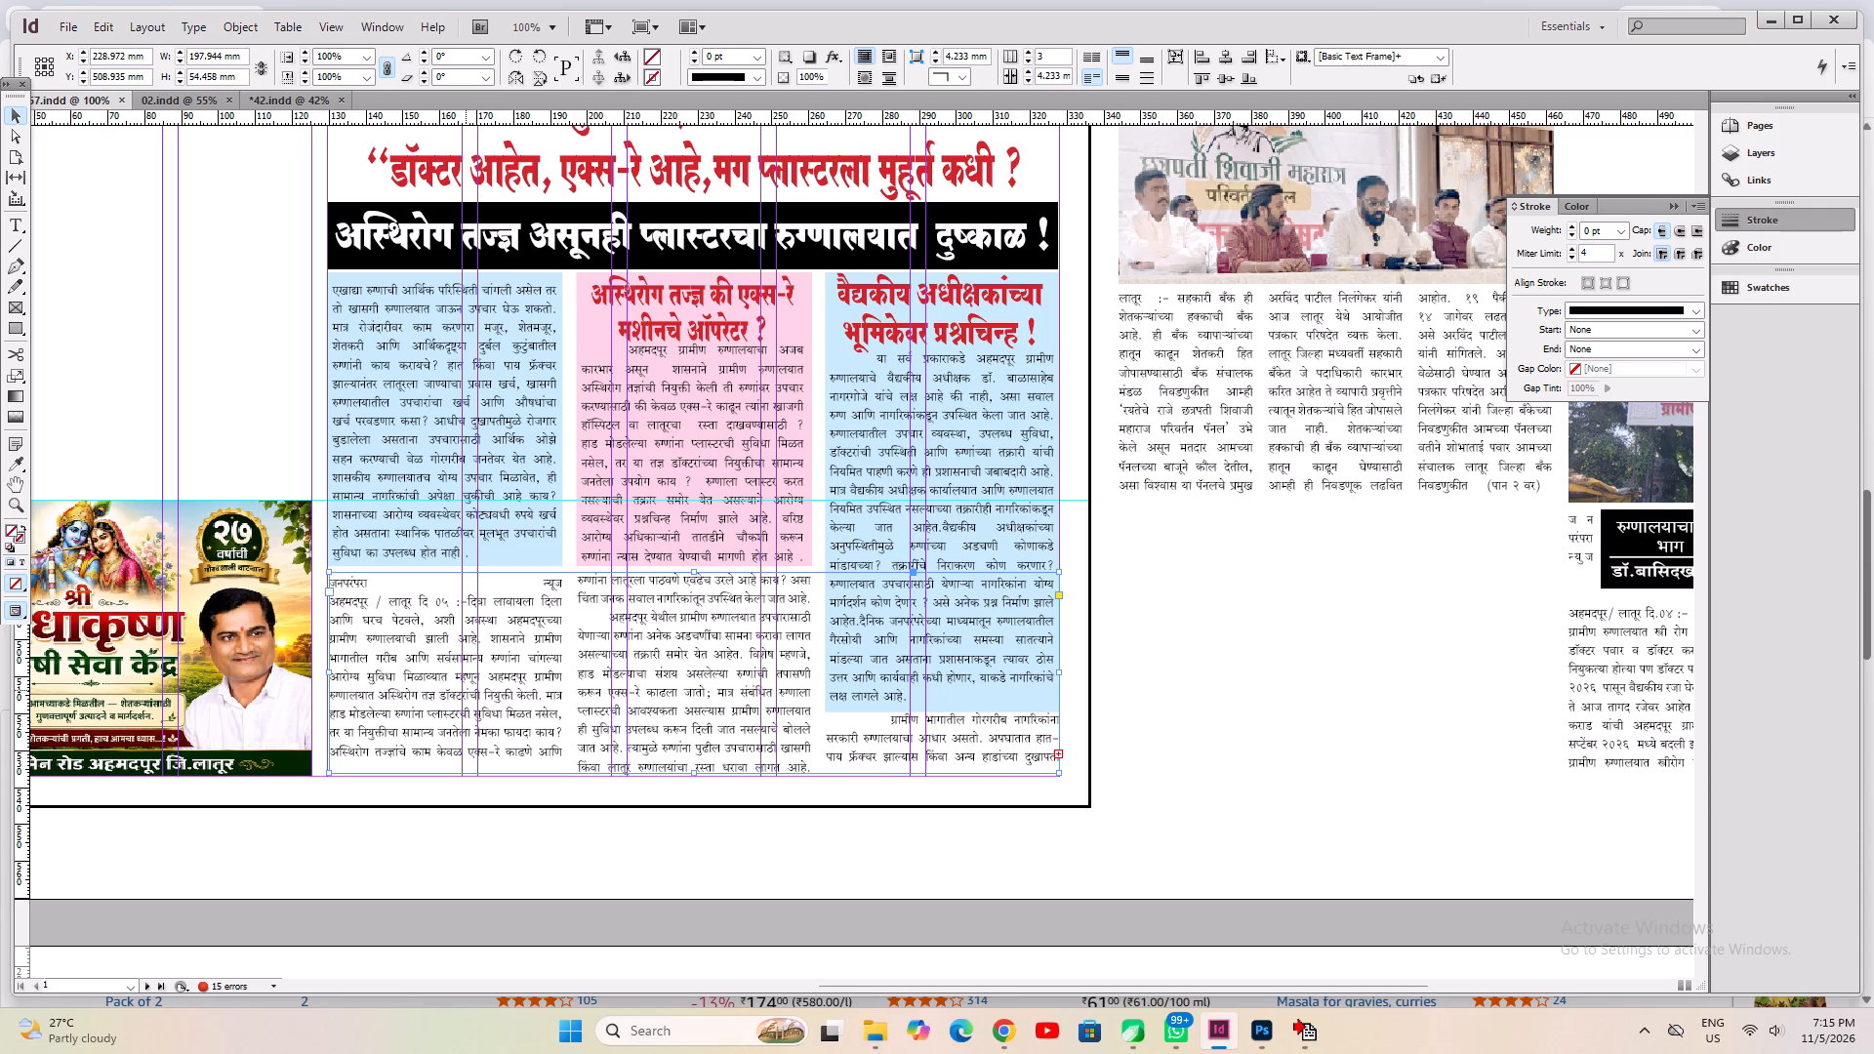
Resize the hospital story's lower three-column text frame to about 198.4 mm wide and 55.7 mm high, aligning it with the column guides.
{"action": "key", "text": "Up"}
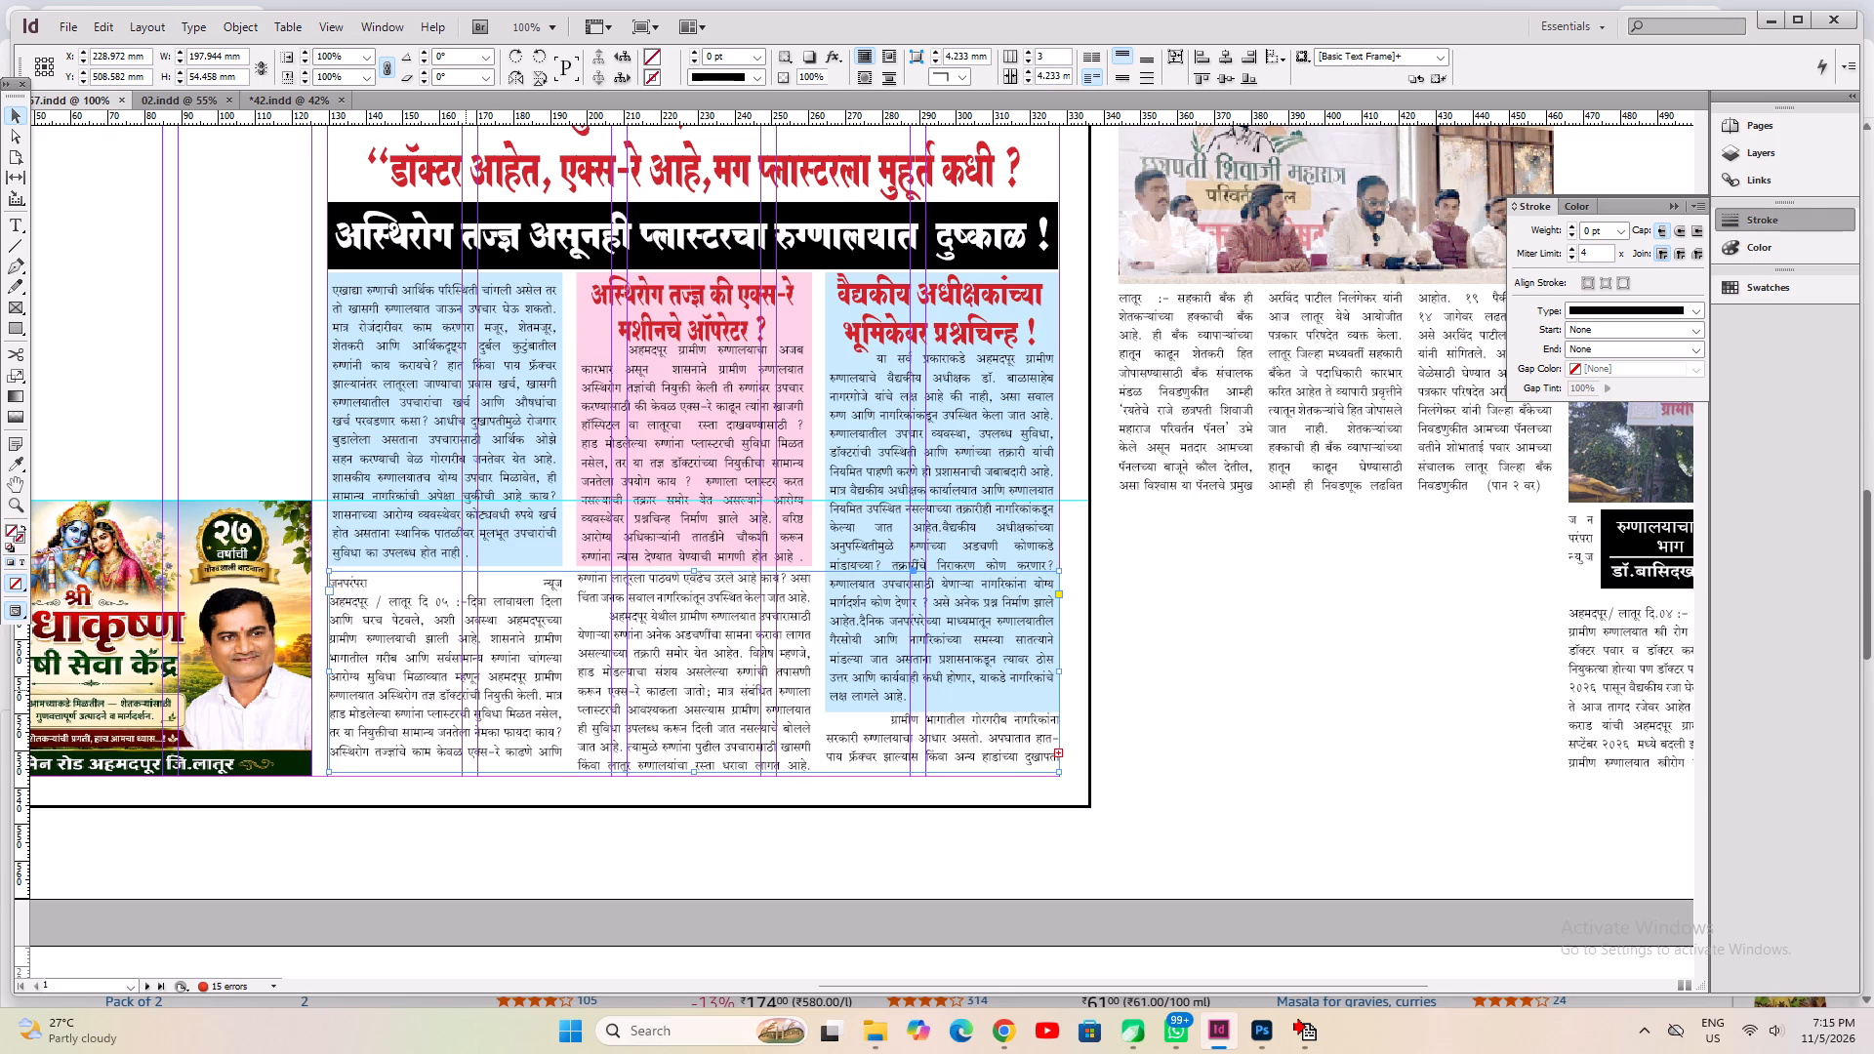
{"action": "key", "text": "Down"}
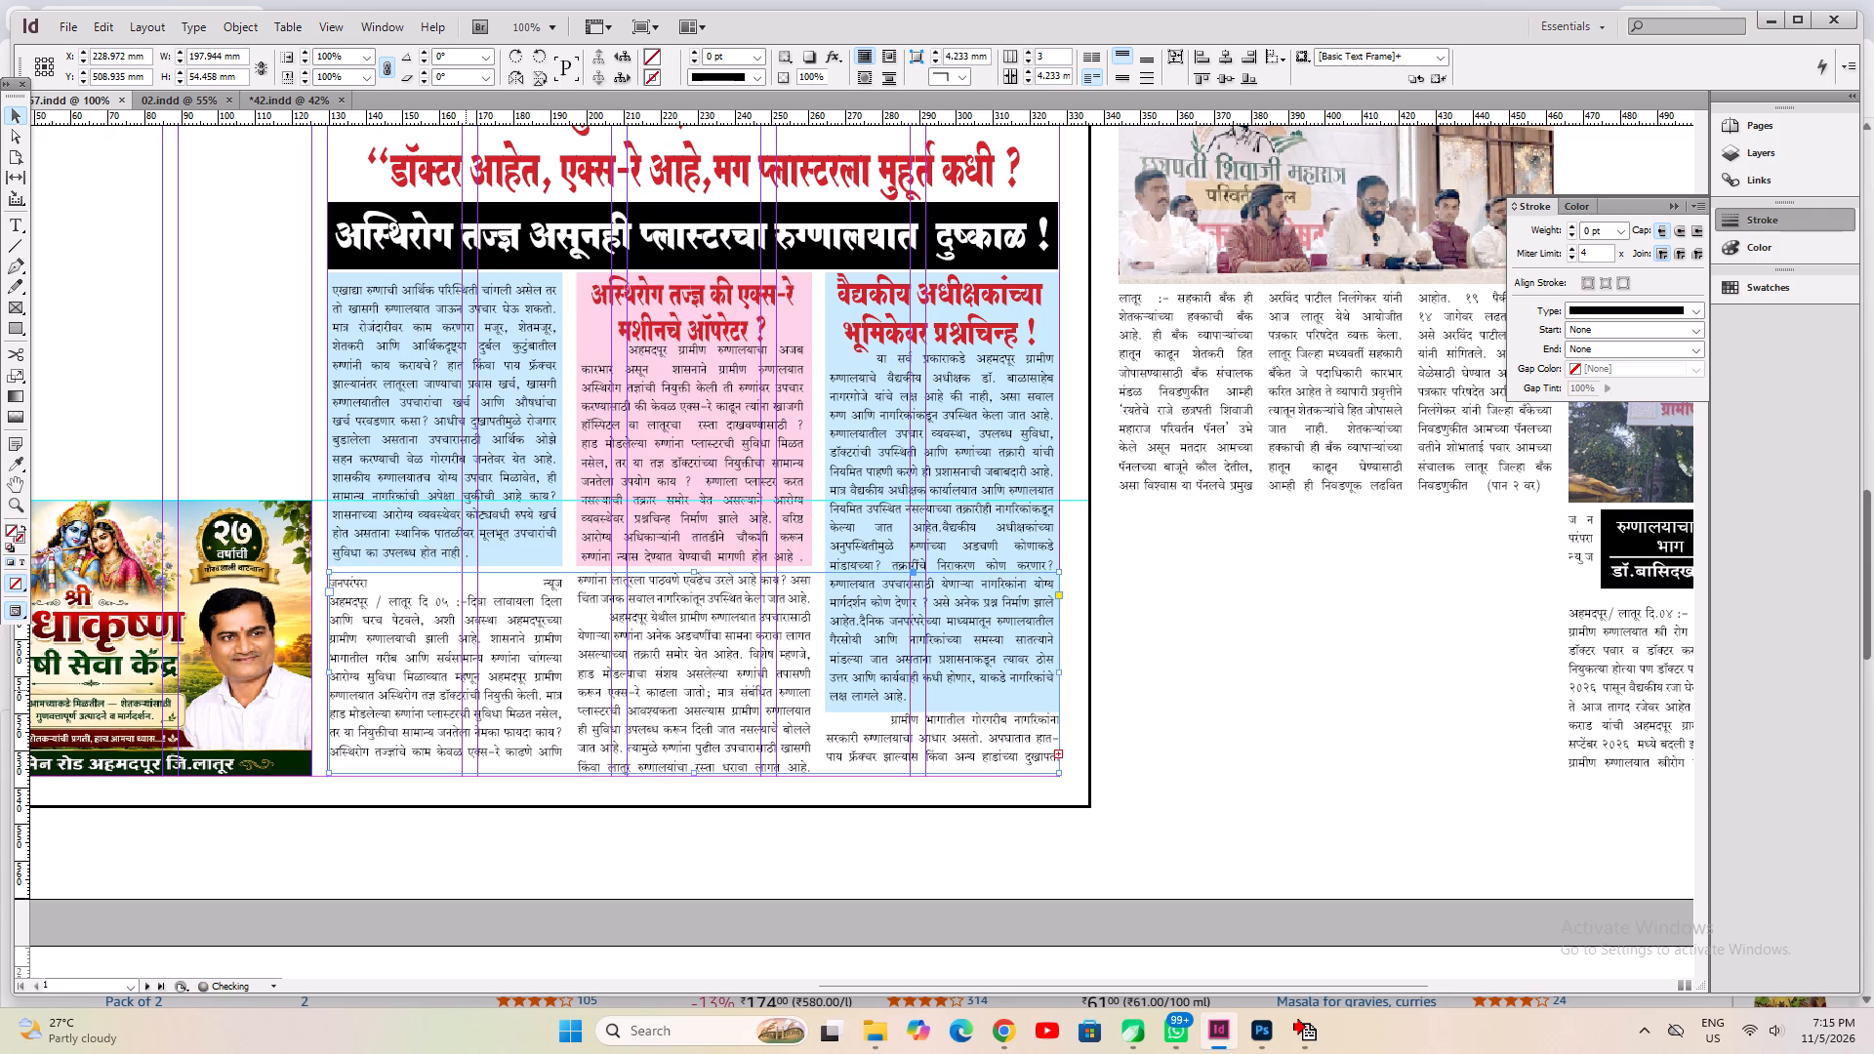
{"action": "key", "text": "ctrl+2"}
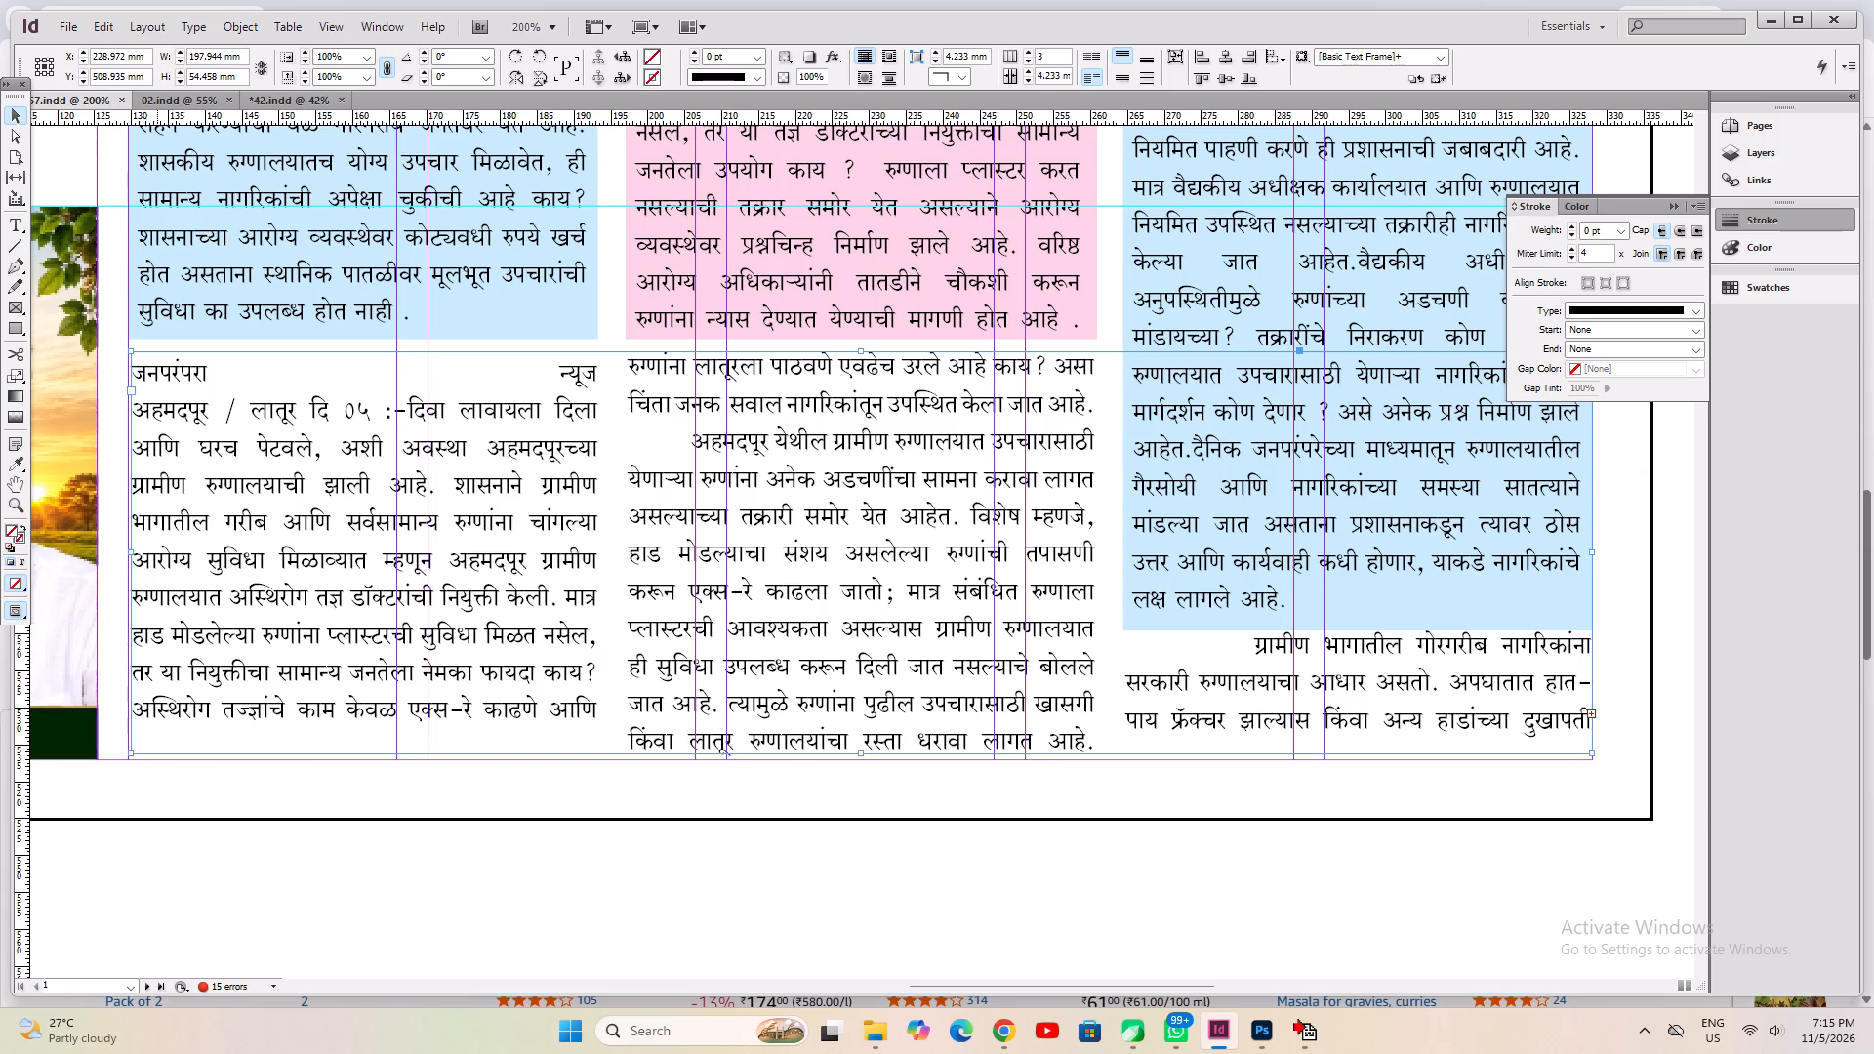
{"action": "left_click_drag", "start_coordinate": [132, 553], "coordinate": [131, 568]}
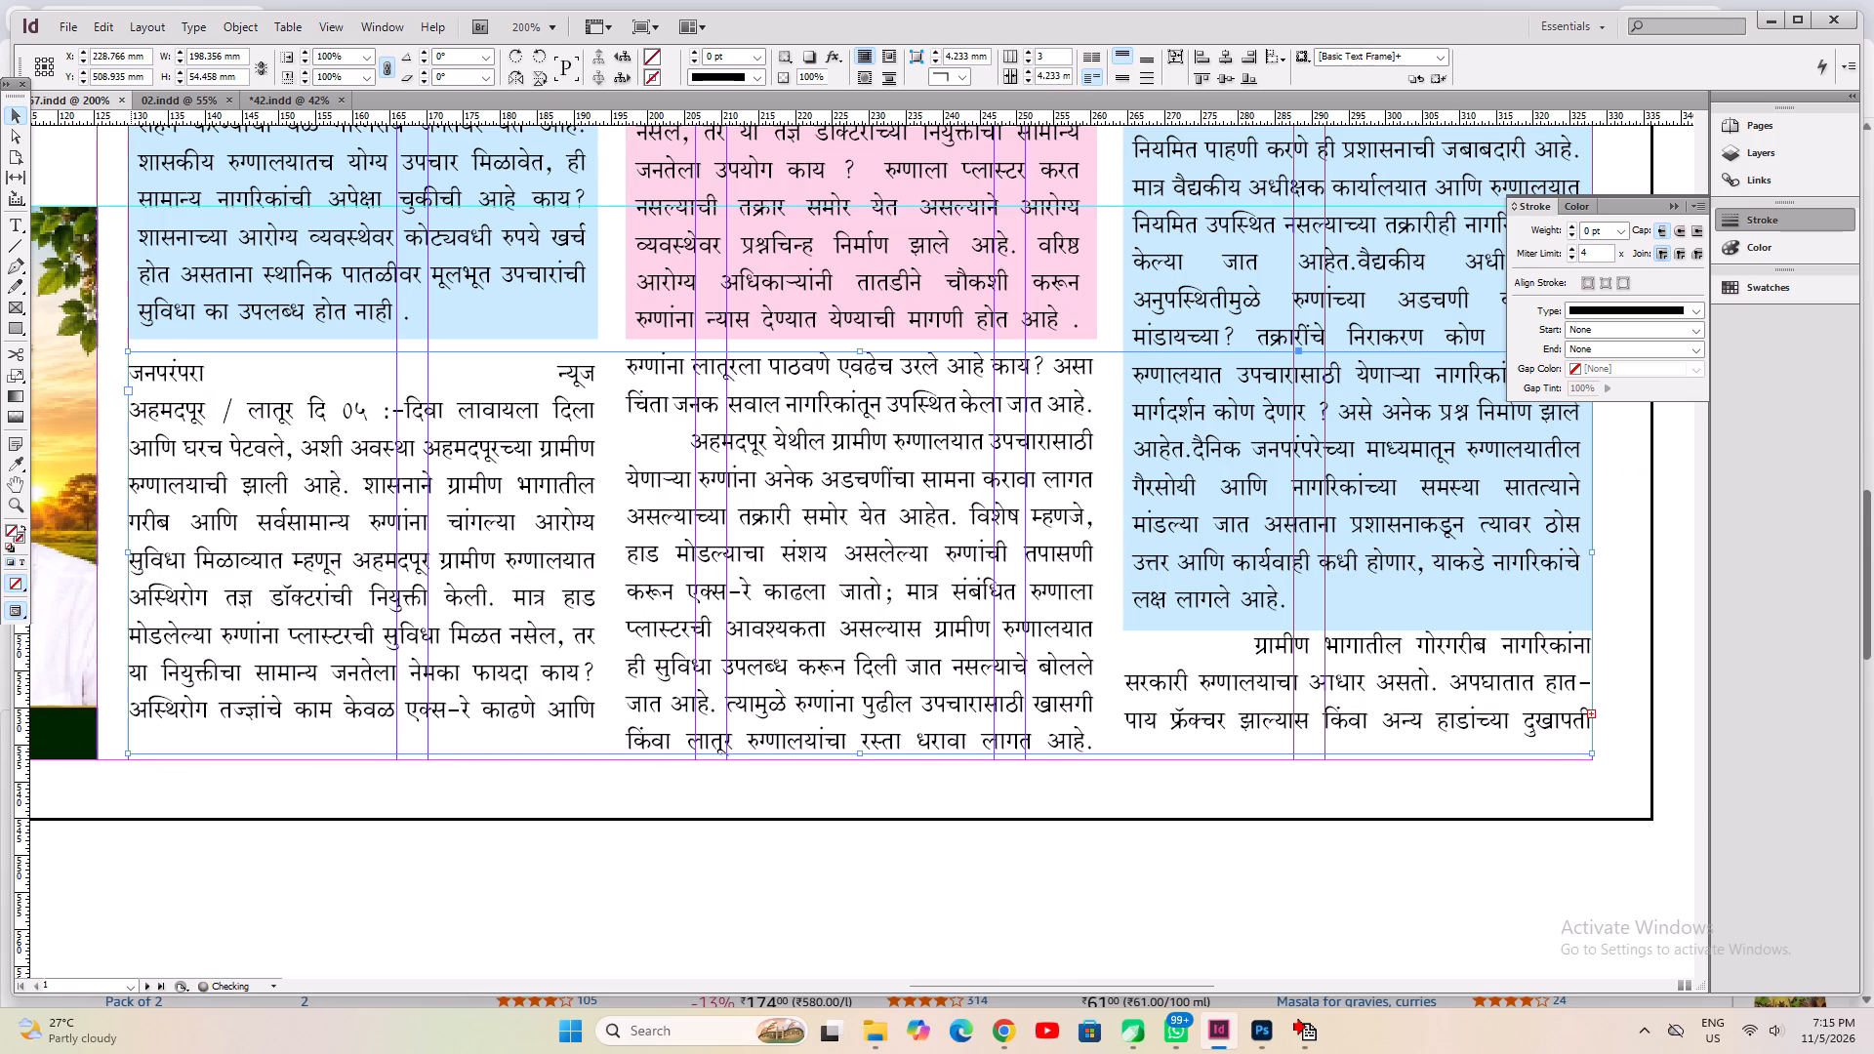
{"action": "left_click", "coordinate": [271, 533]}
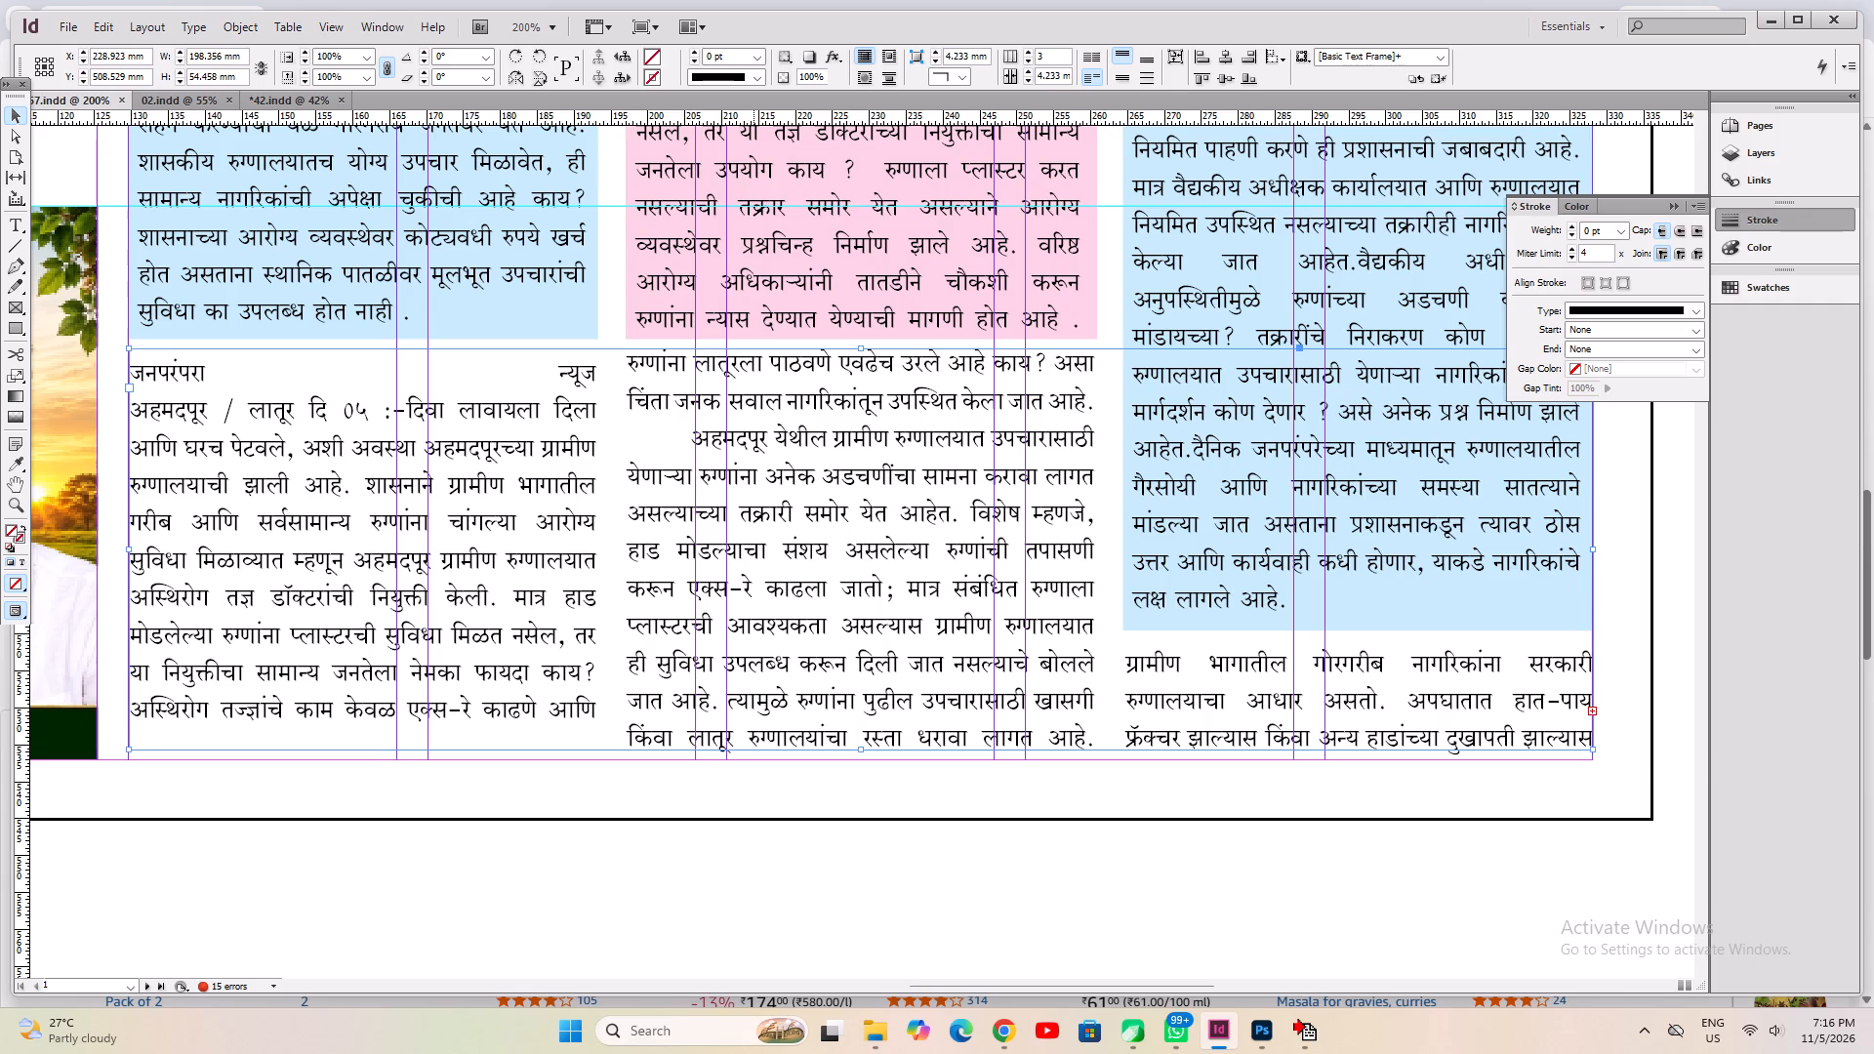
{"action": "left_click", "coordinate": [858, 752]}
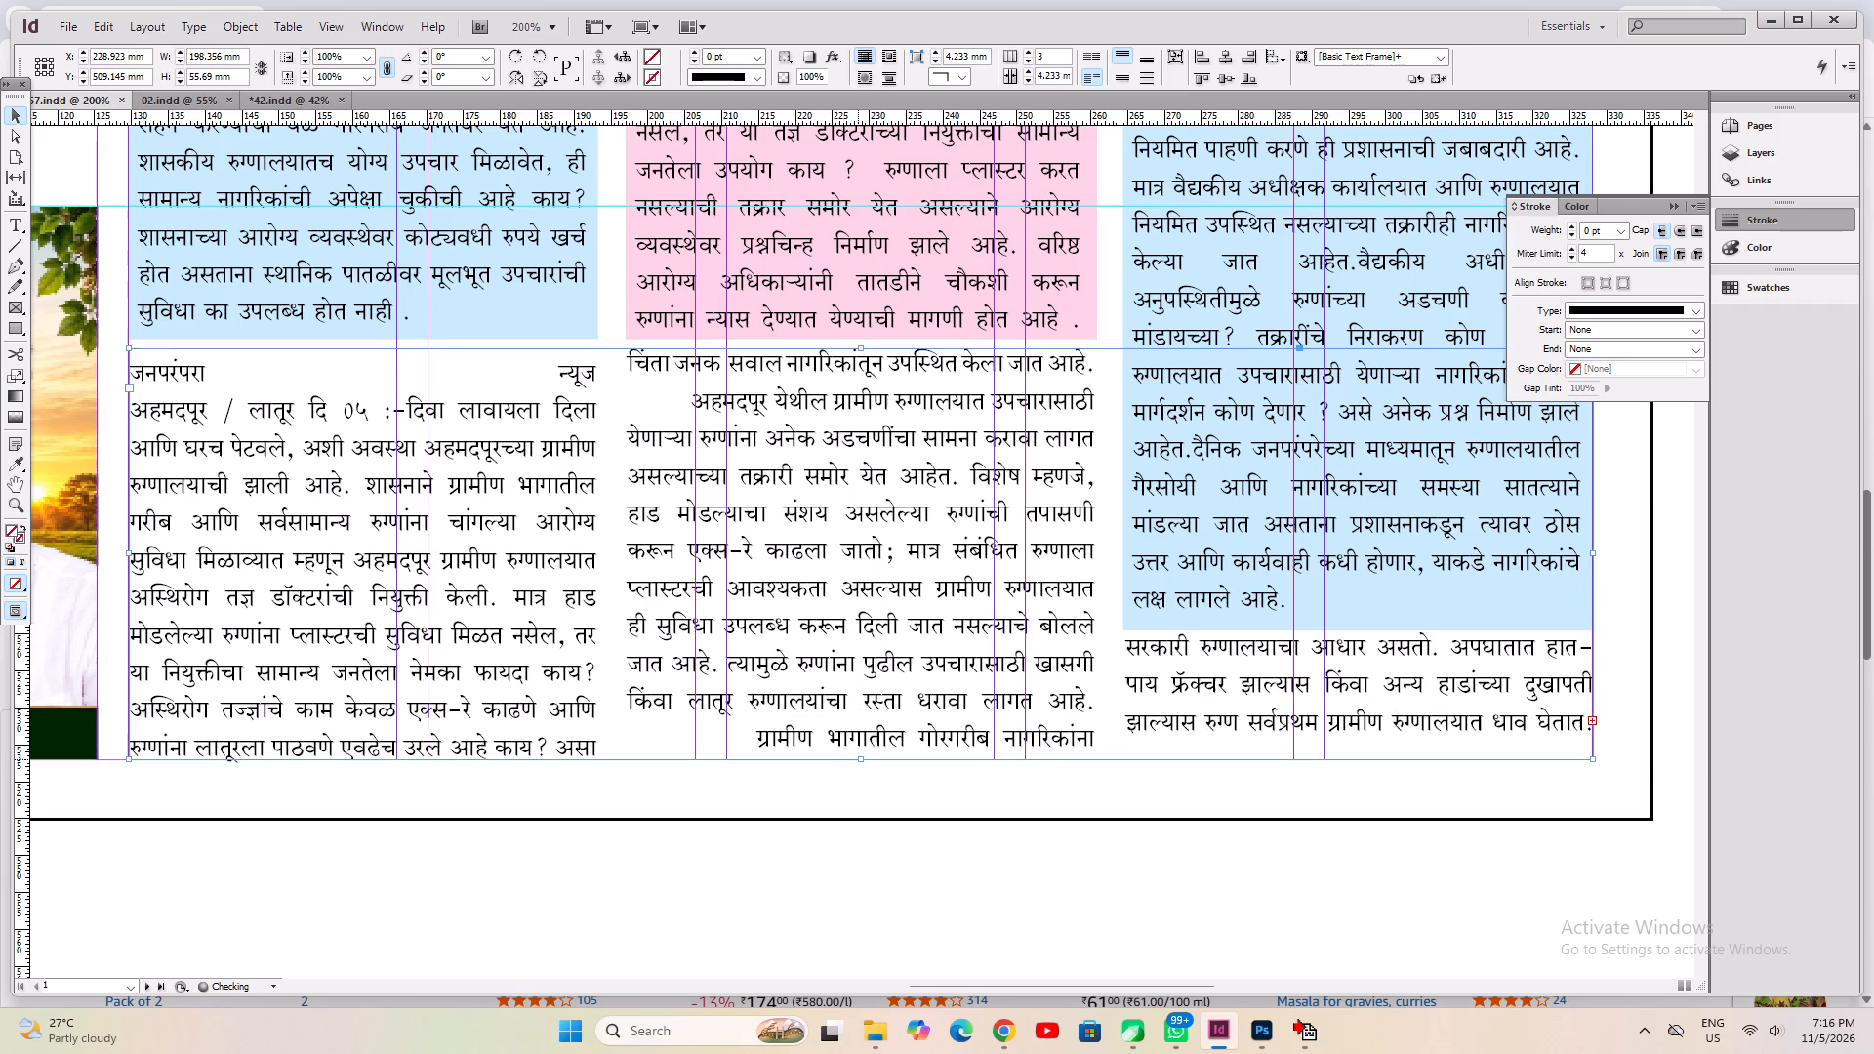
{"action": "left_click", "coordinate": [828, 806]}
{"action": "left_click", "coordinate": [714, 695]}
{"action": "key", "text": "Up"}
{"action": "key", "text": "Down"}
End the paragraph after the byline जनपरंपरा न्यूज and remove the extra line break before the dateline.
{"action": "left_click", "coordinate": [14, 216]}
{"action": "left_click", "coordinate": [196, 367]}
{"action": "key", "text": "End"}
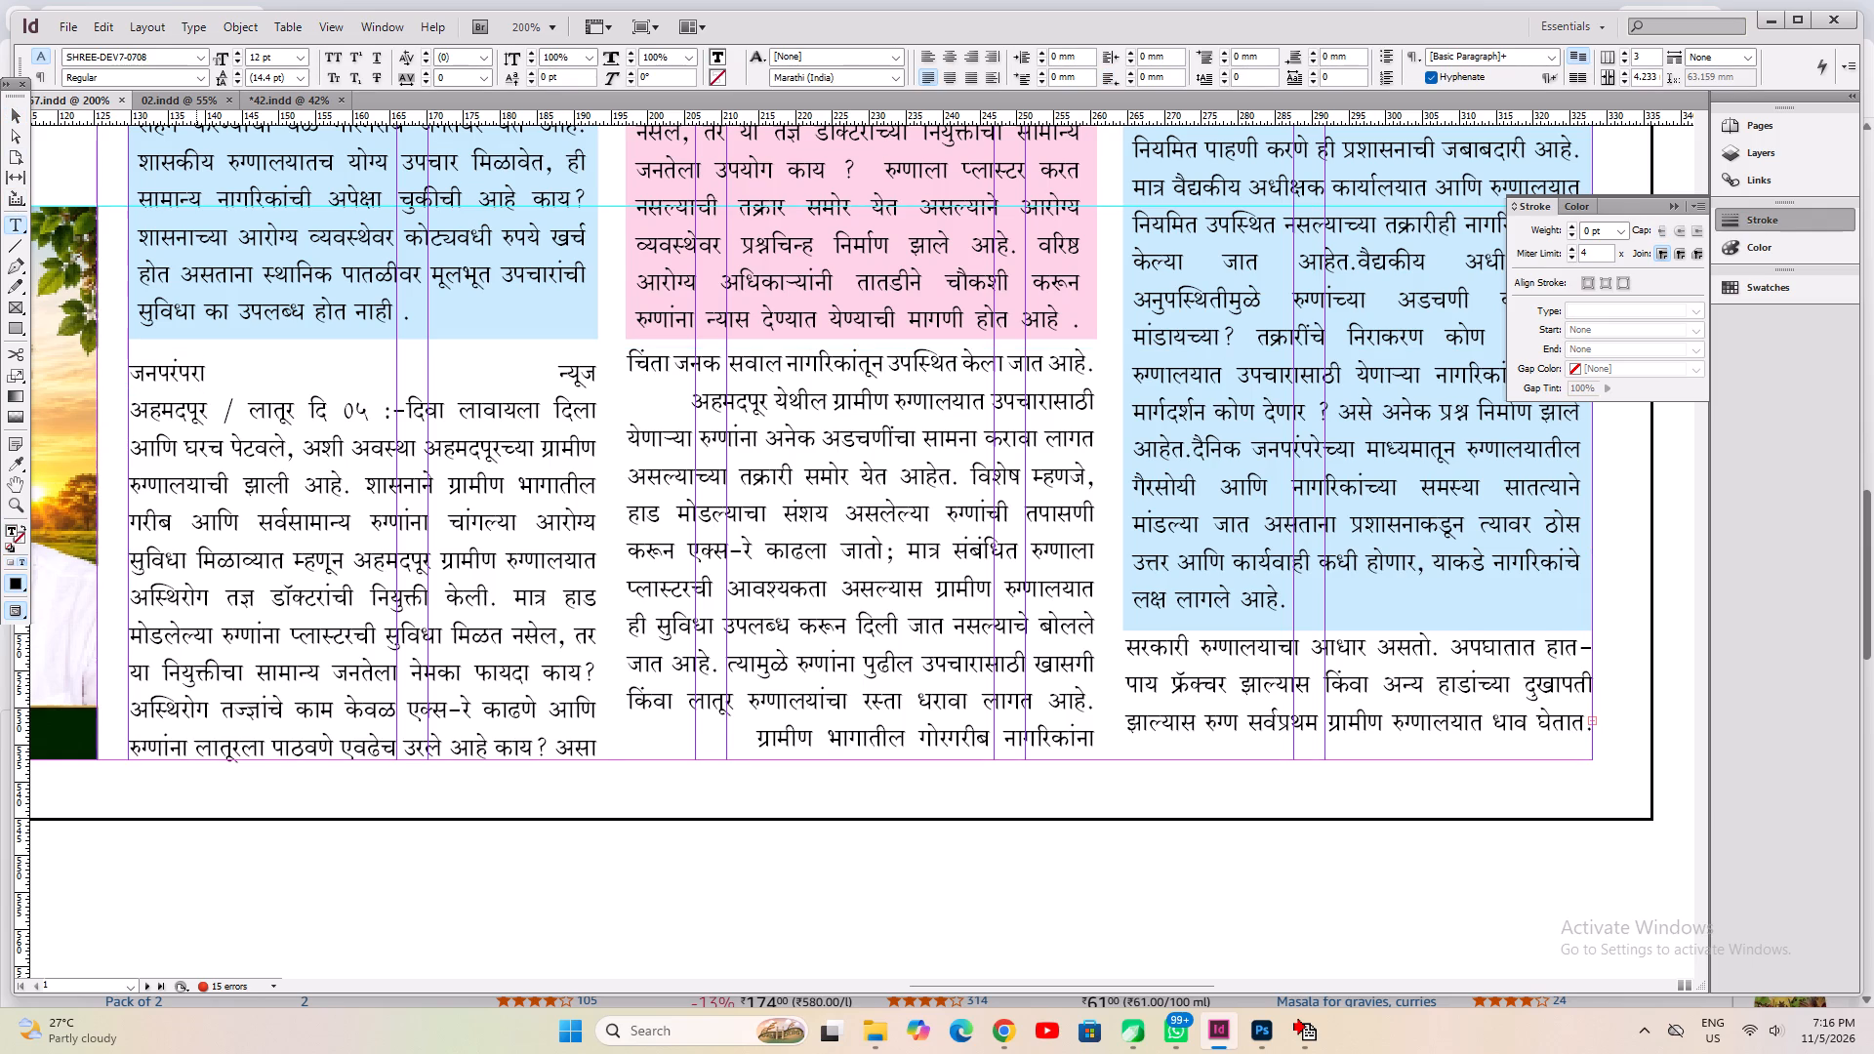
{"action": "key", "text": "Return"}
{"action": "key", "text": "Down"}
{"action": "key", "text": "BackSpace"}
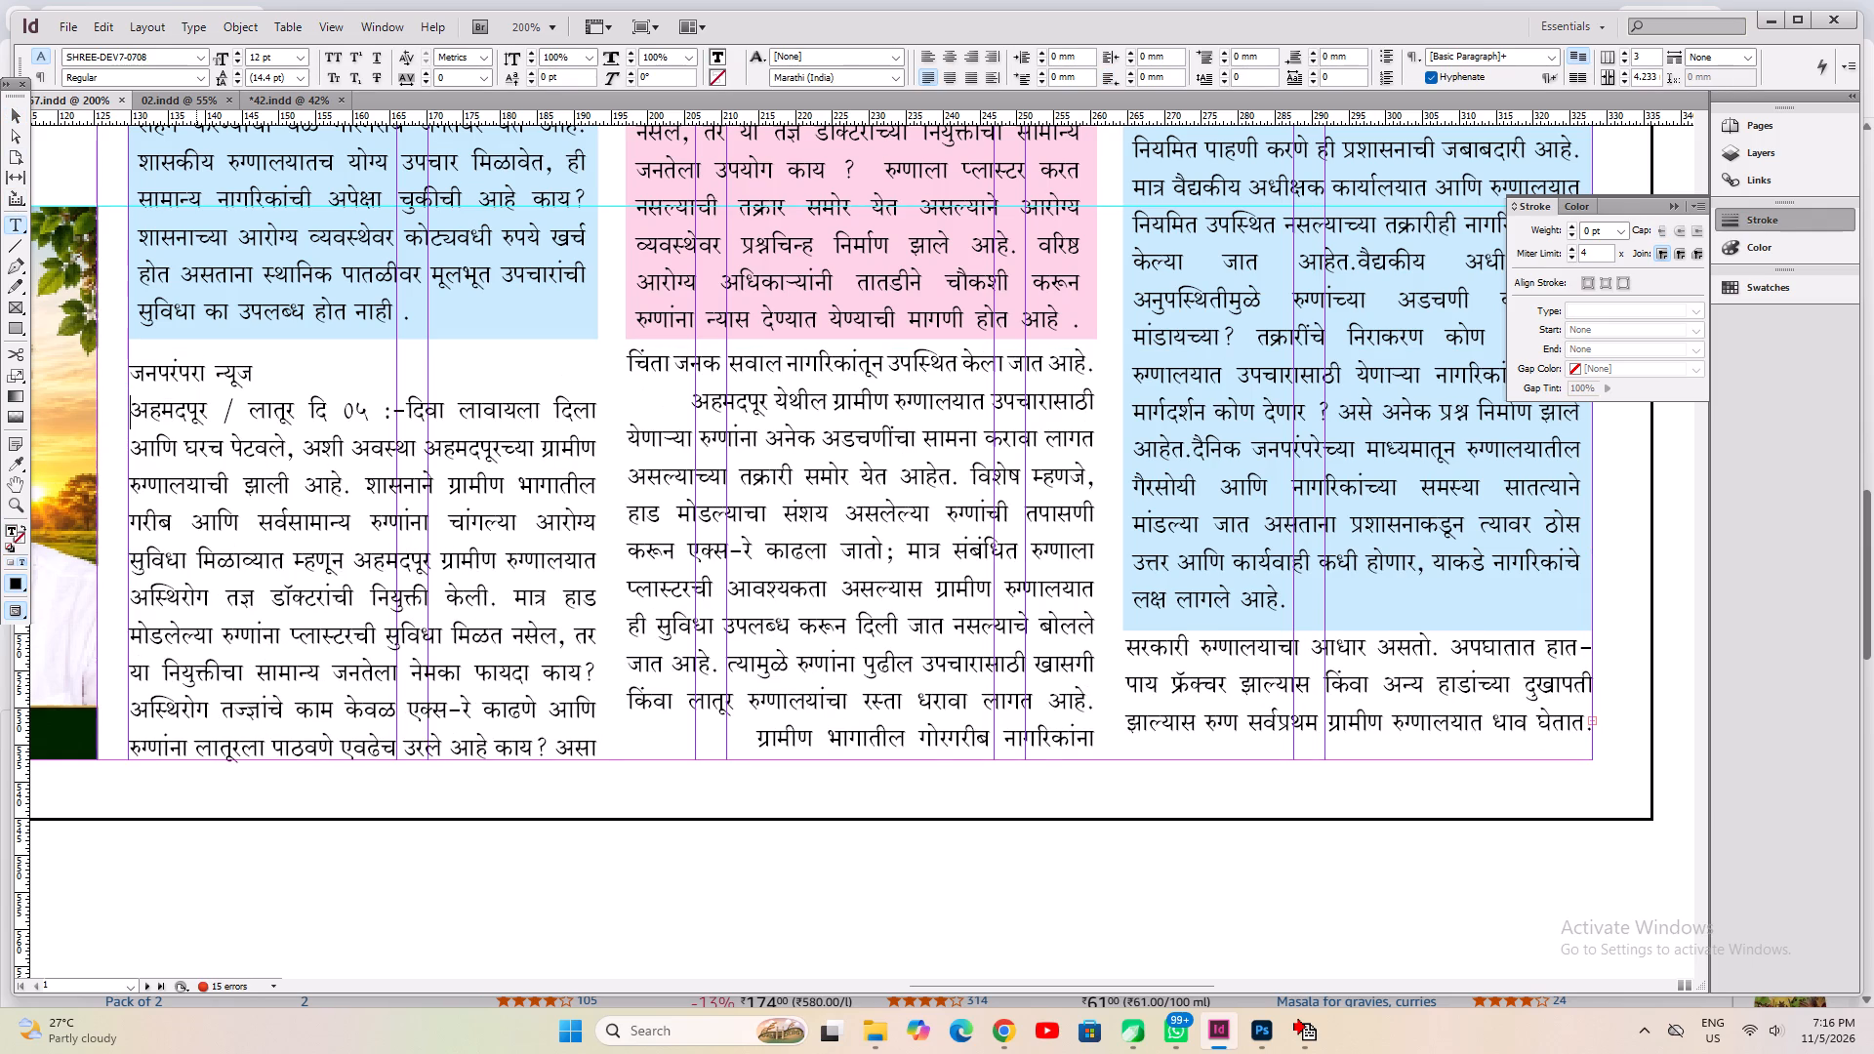
Select all the text in the three-column story and save the document.
{"action": "left_click", "coordinate": [1169, 647]}
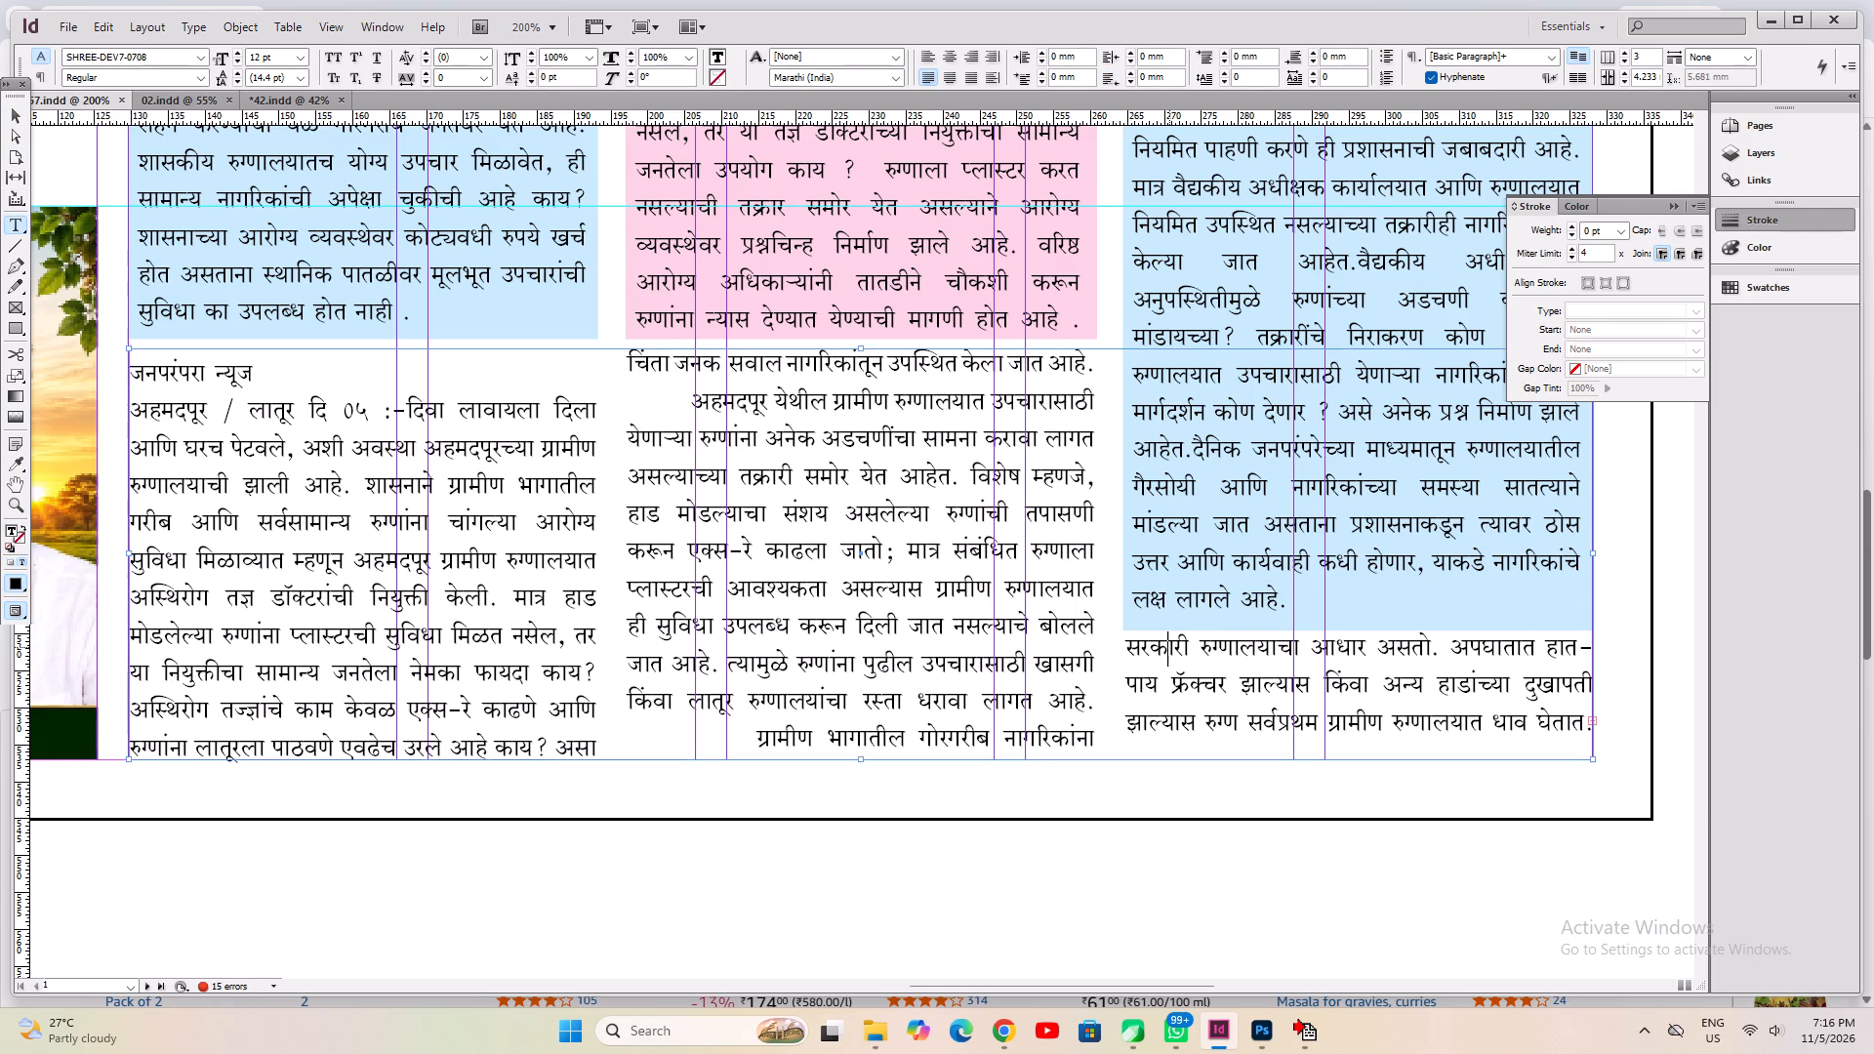
{"action": "key", "text": "ctrl+s"}
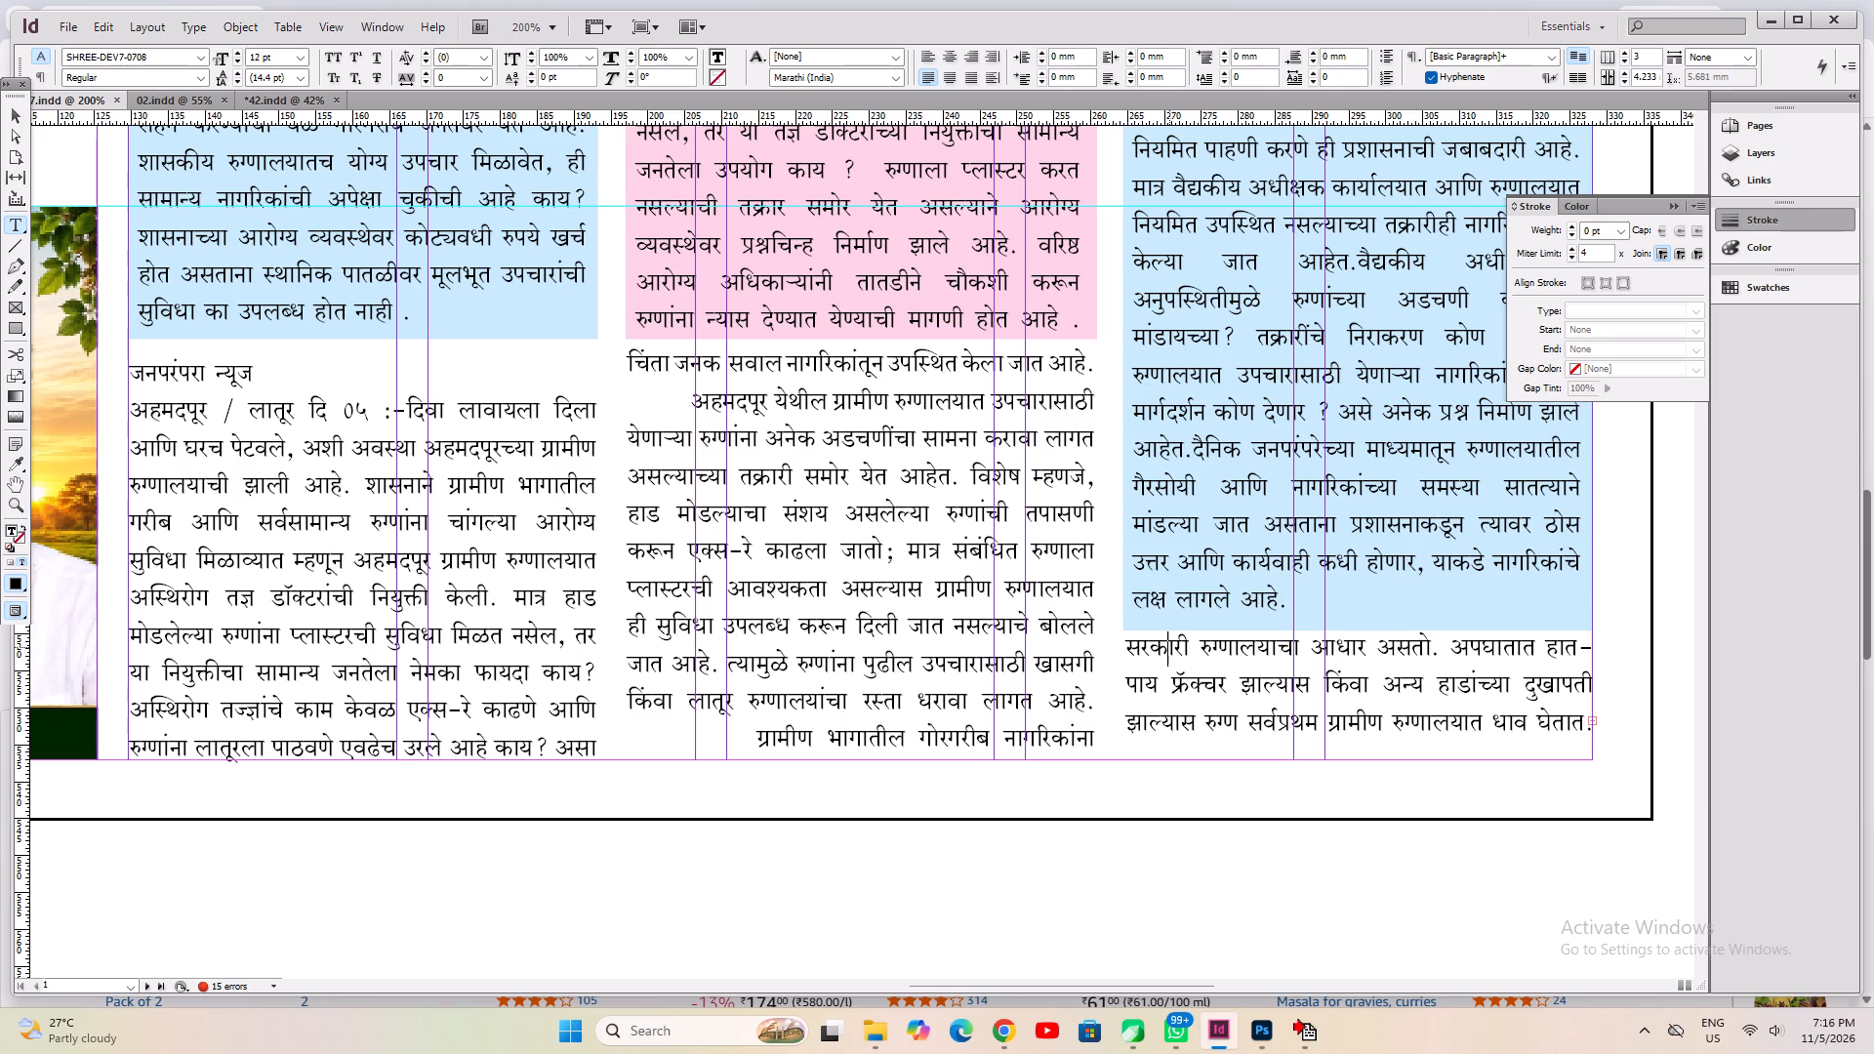
{"action": "left_click", "coordinate": [938, 720]}
{"action": "key", "text": "ctrl+a"}
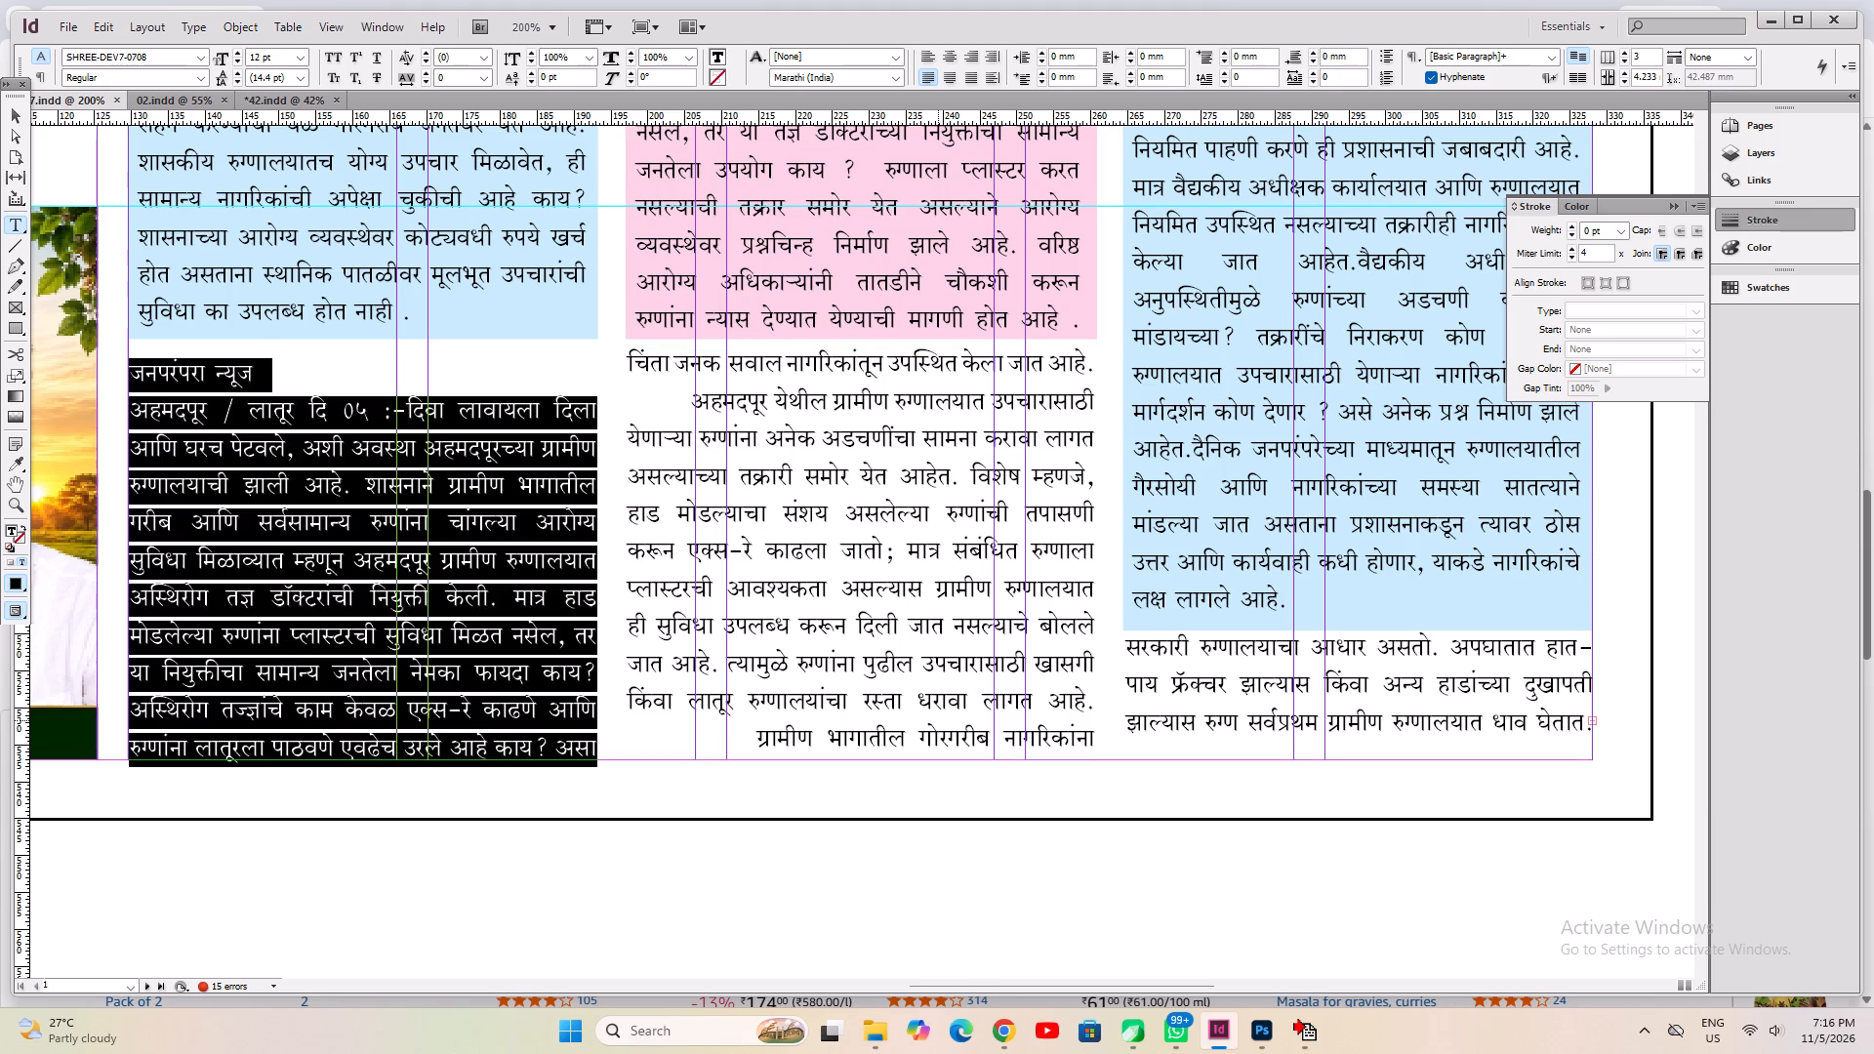
{"action": "key", "text": "ctrl+s"}
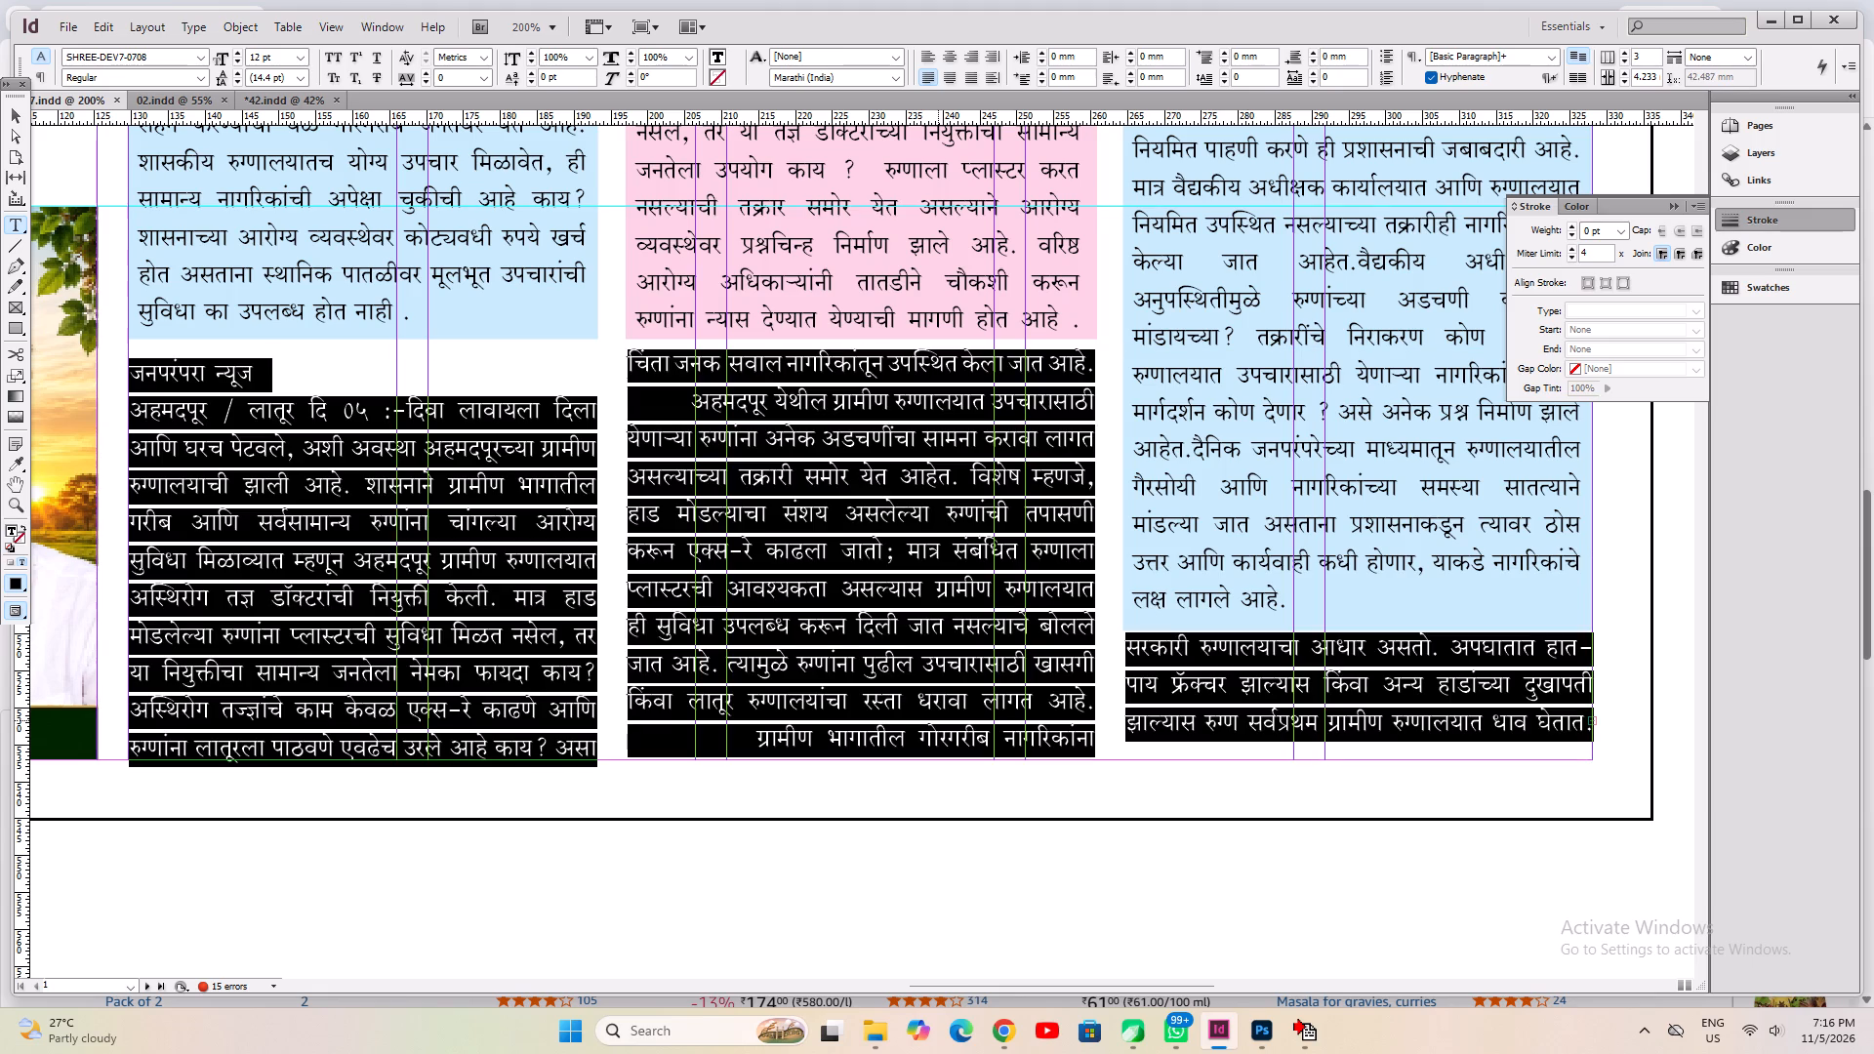
{"action": "left_click", "coordinate": [844, 589]}
{"action": "left_click", "coordinate": [26, 115]}
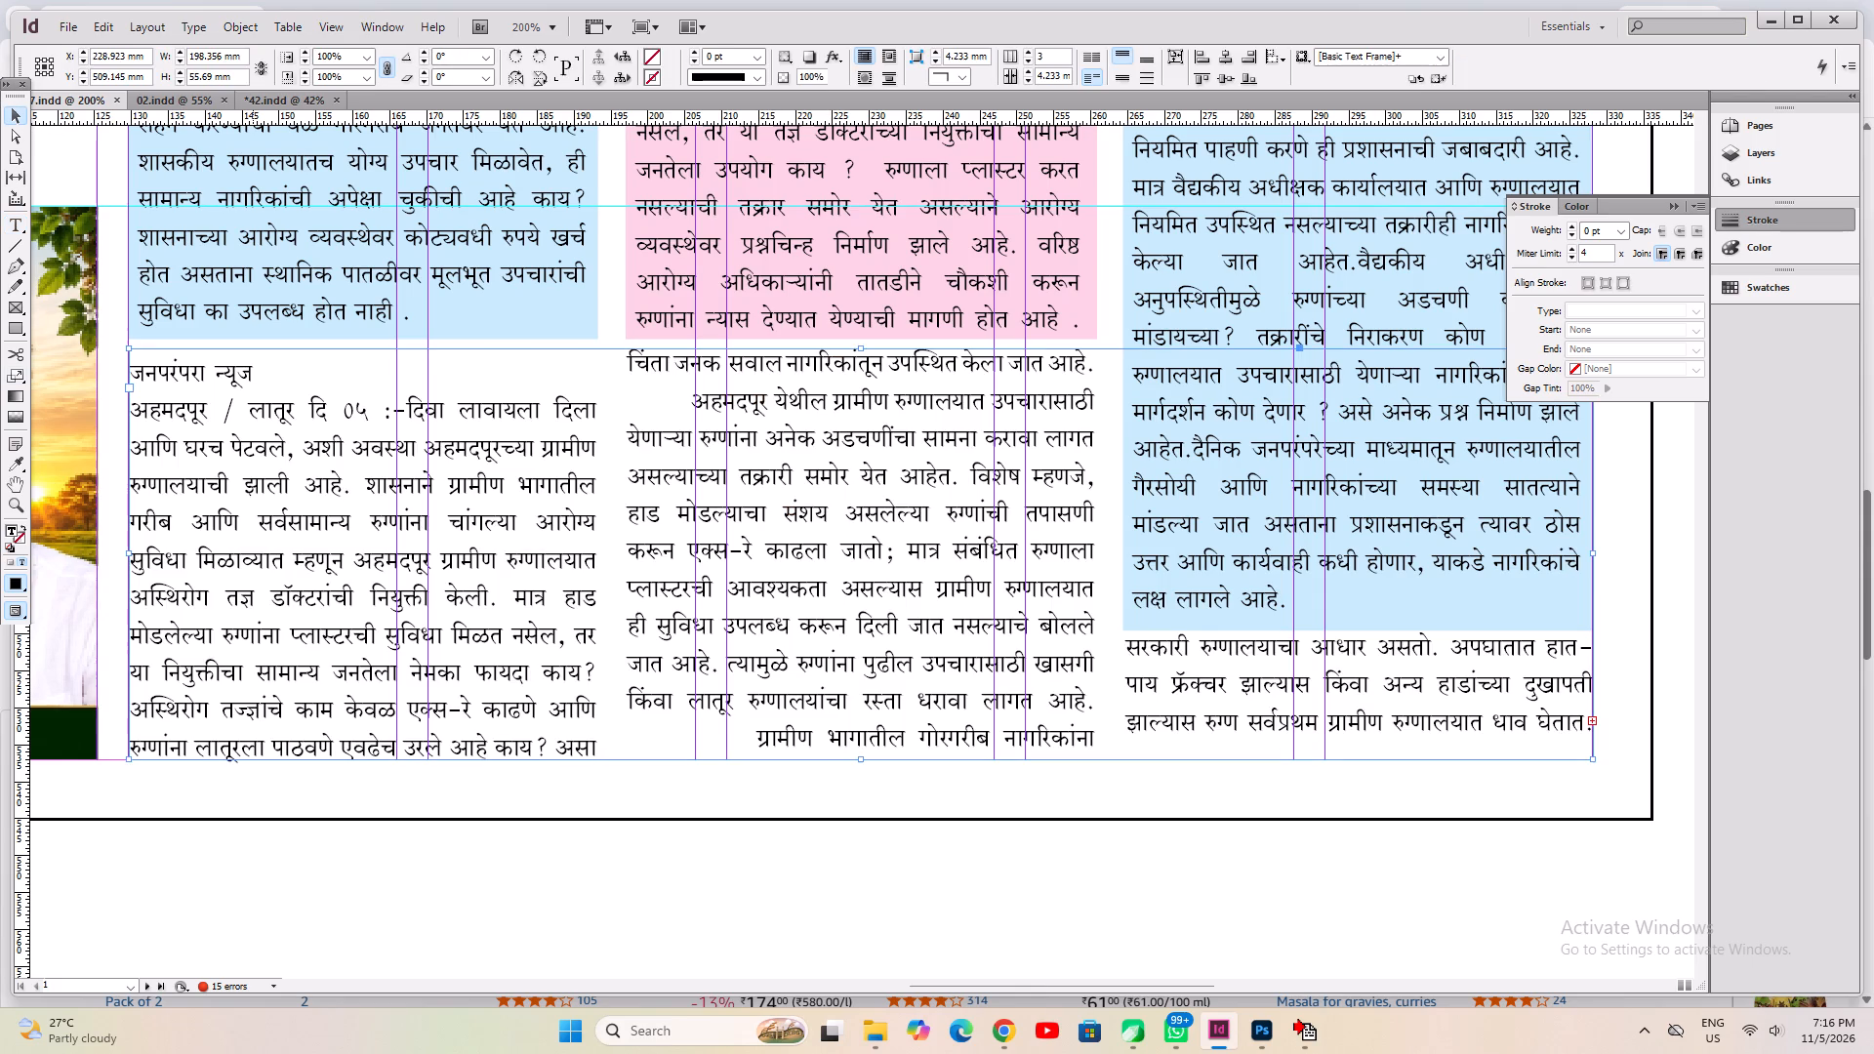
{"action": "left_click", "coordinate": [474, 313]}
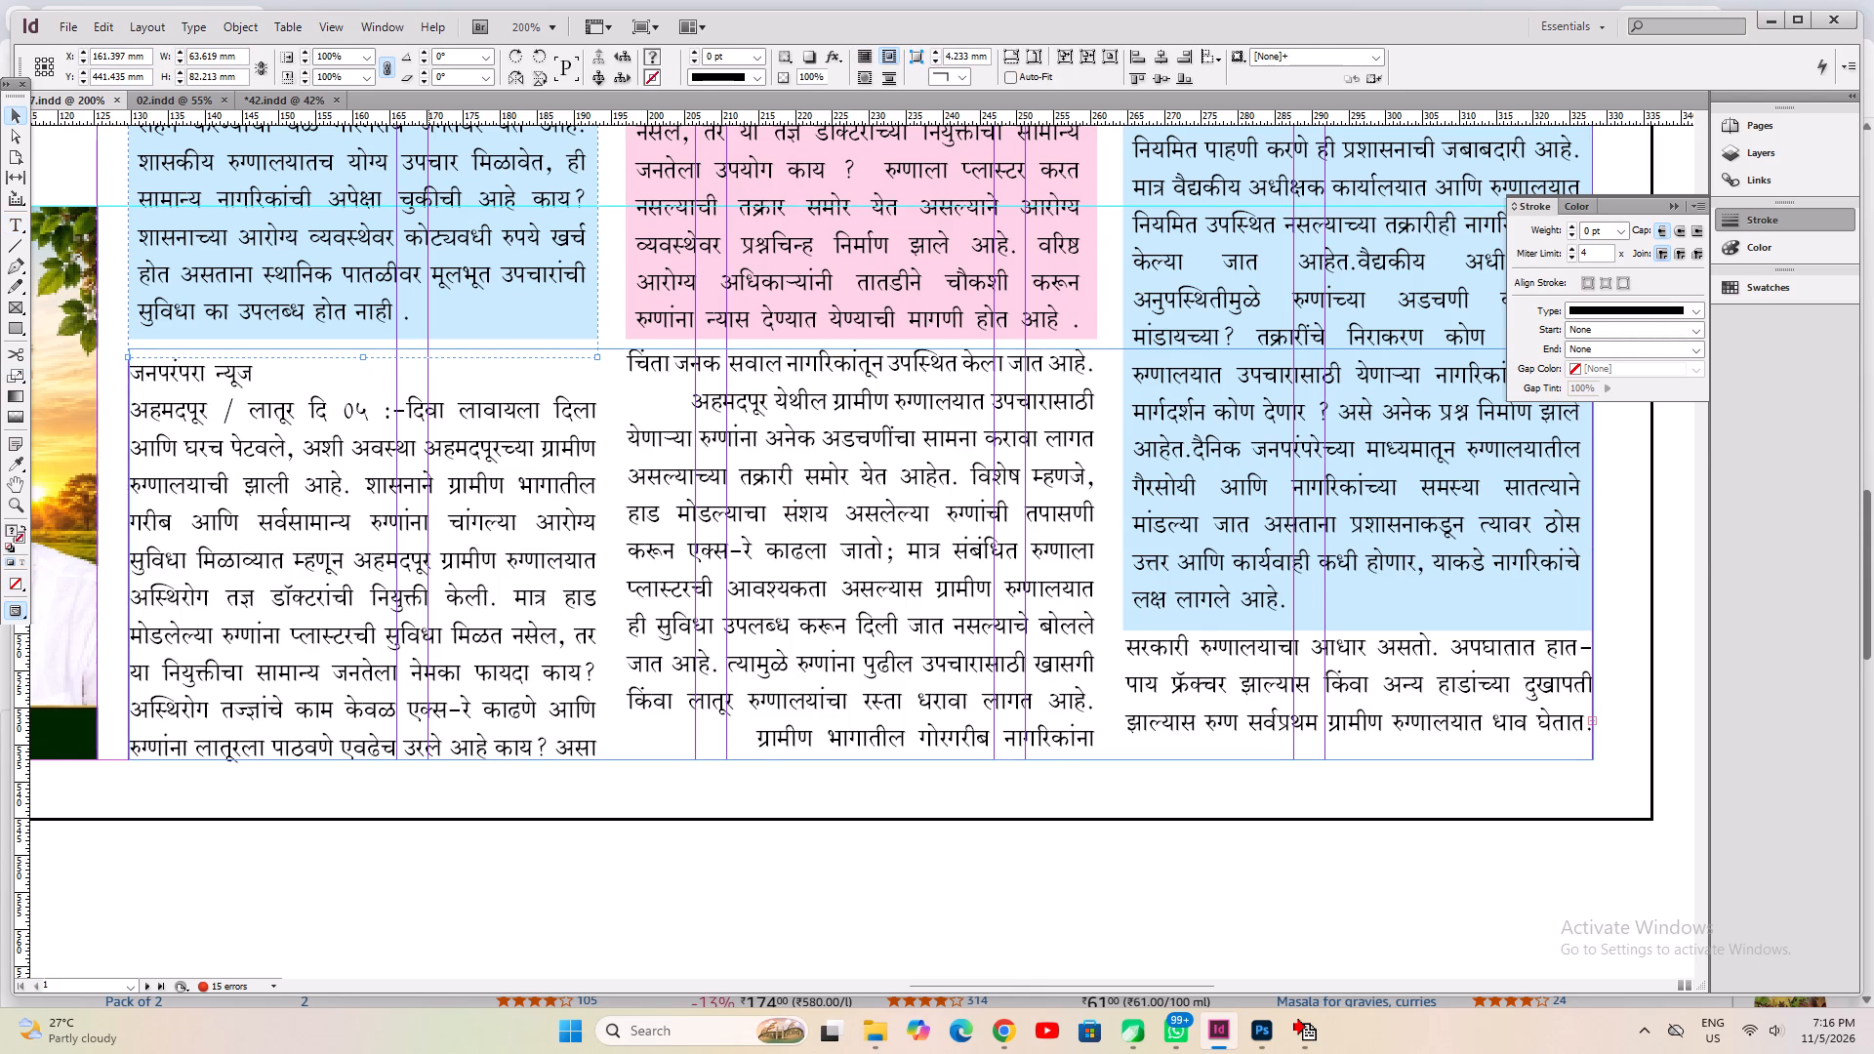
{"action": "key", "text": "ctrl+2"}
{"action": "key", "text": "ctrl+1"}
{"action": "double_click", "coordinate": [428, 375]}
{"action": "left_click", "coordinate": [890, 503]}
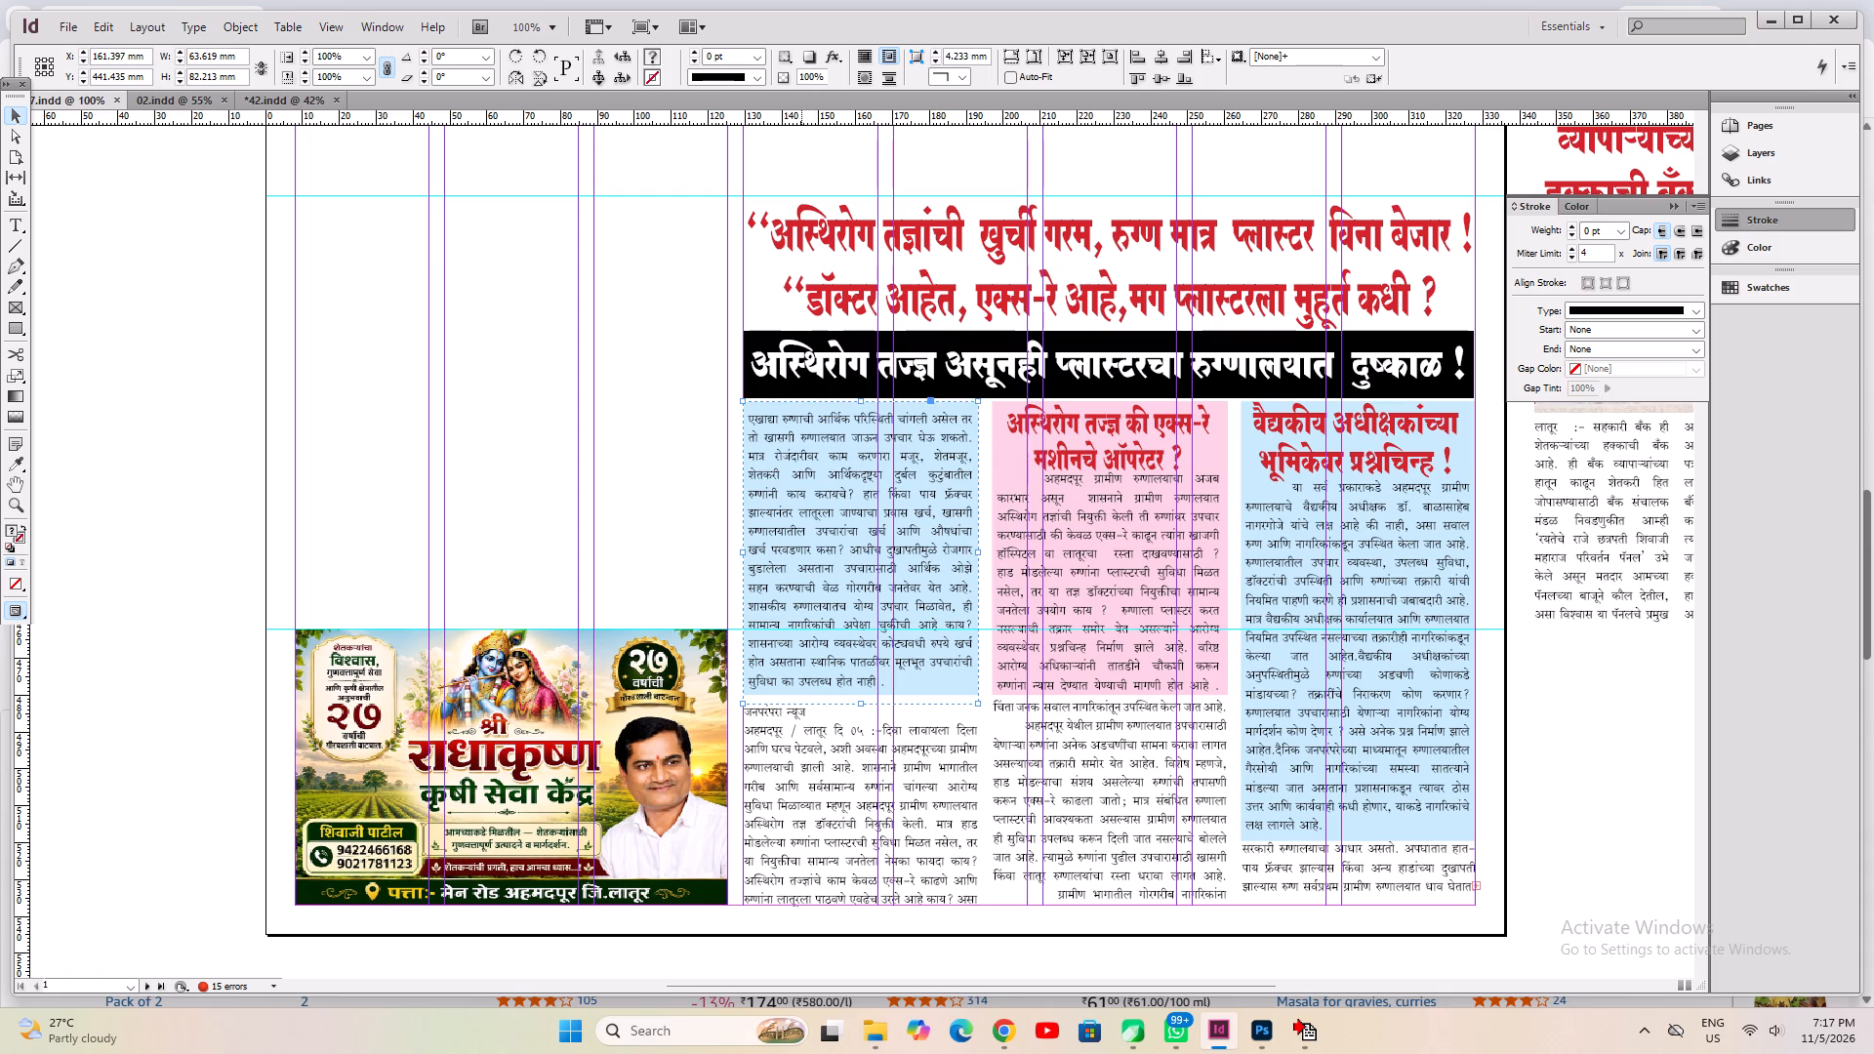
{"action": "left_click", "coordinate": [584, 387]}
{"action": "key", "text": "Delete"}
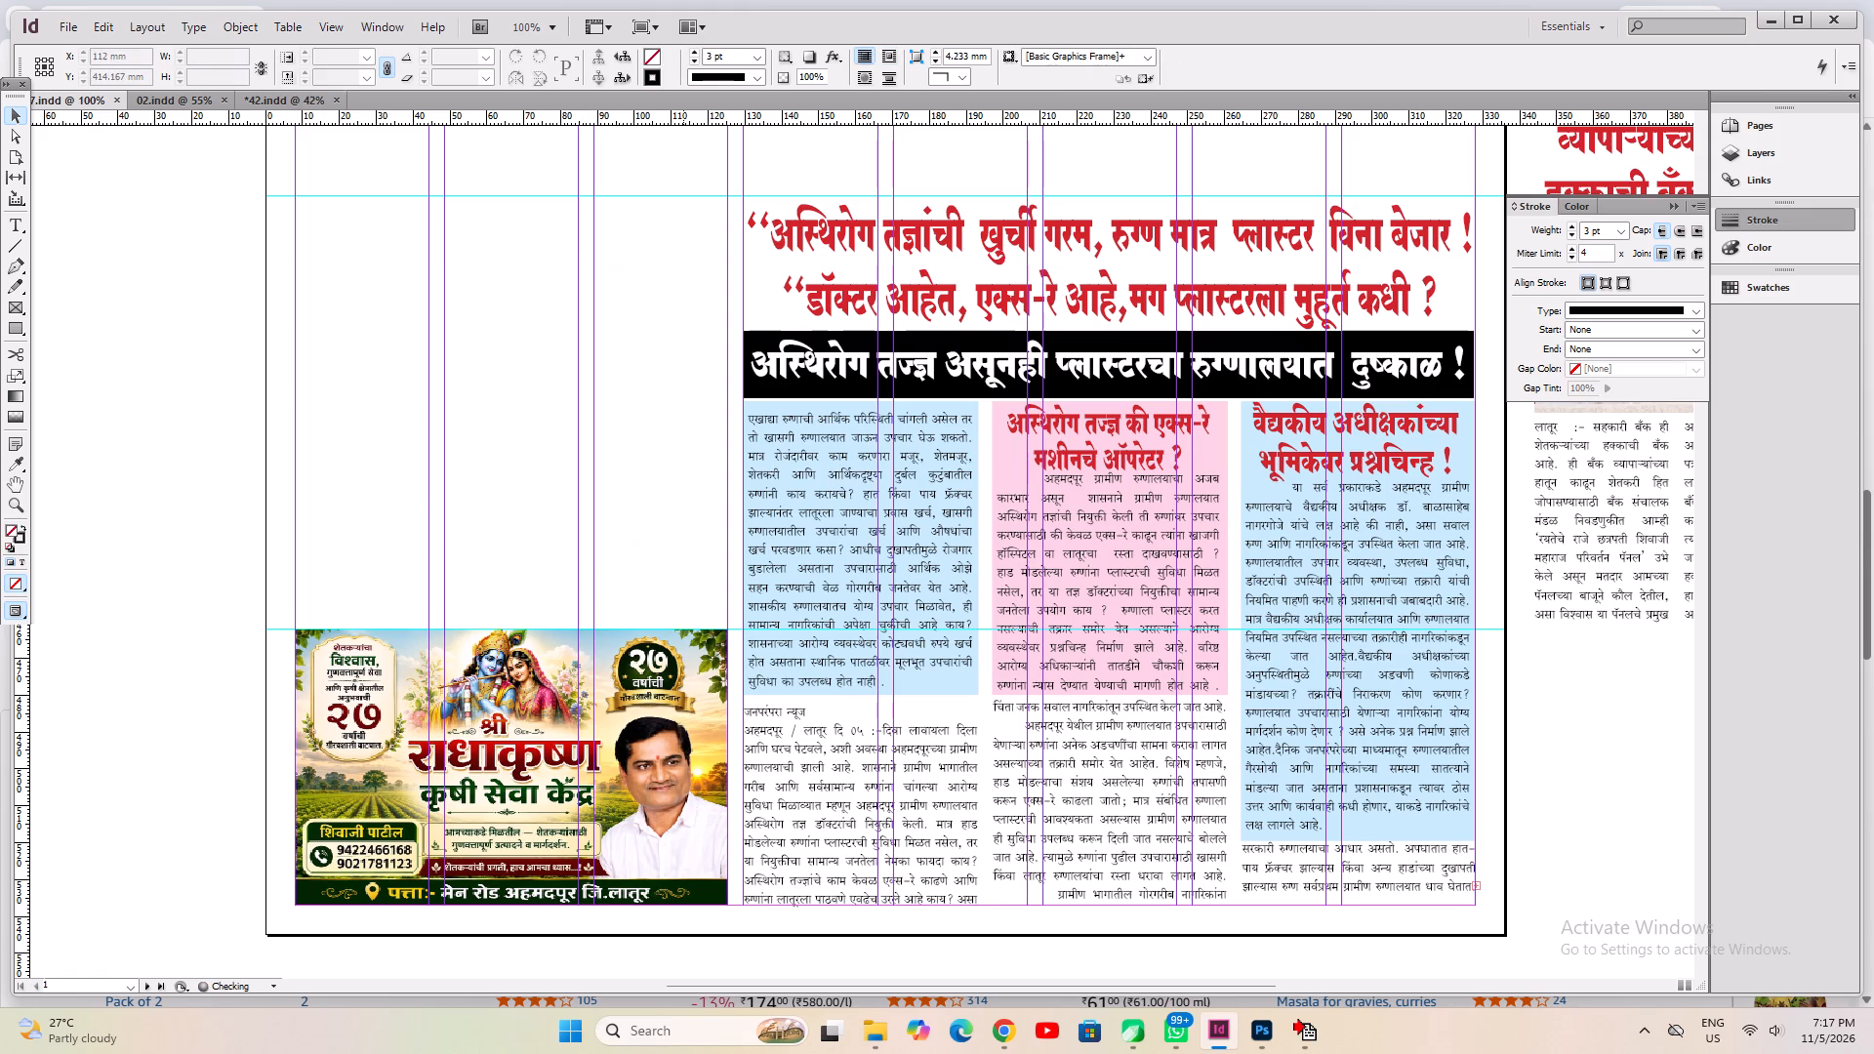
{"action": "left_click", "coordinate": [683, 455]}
Shorten the text frame inside the blue box under the black headline to about 76.8 mm high.
{"action": "left_click", "coordinate": [802, 487]}
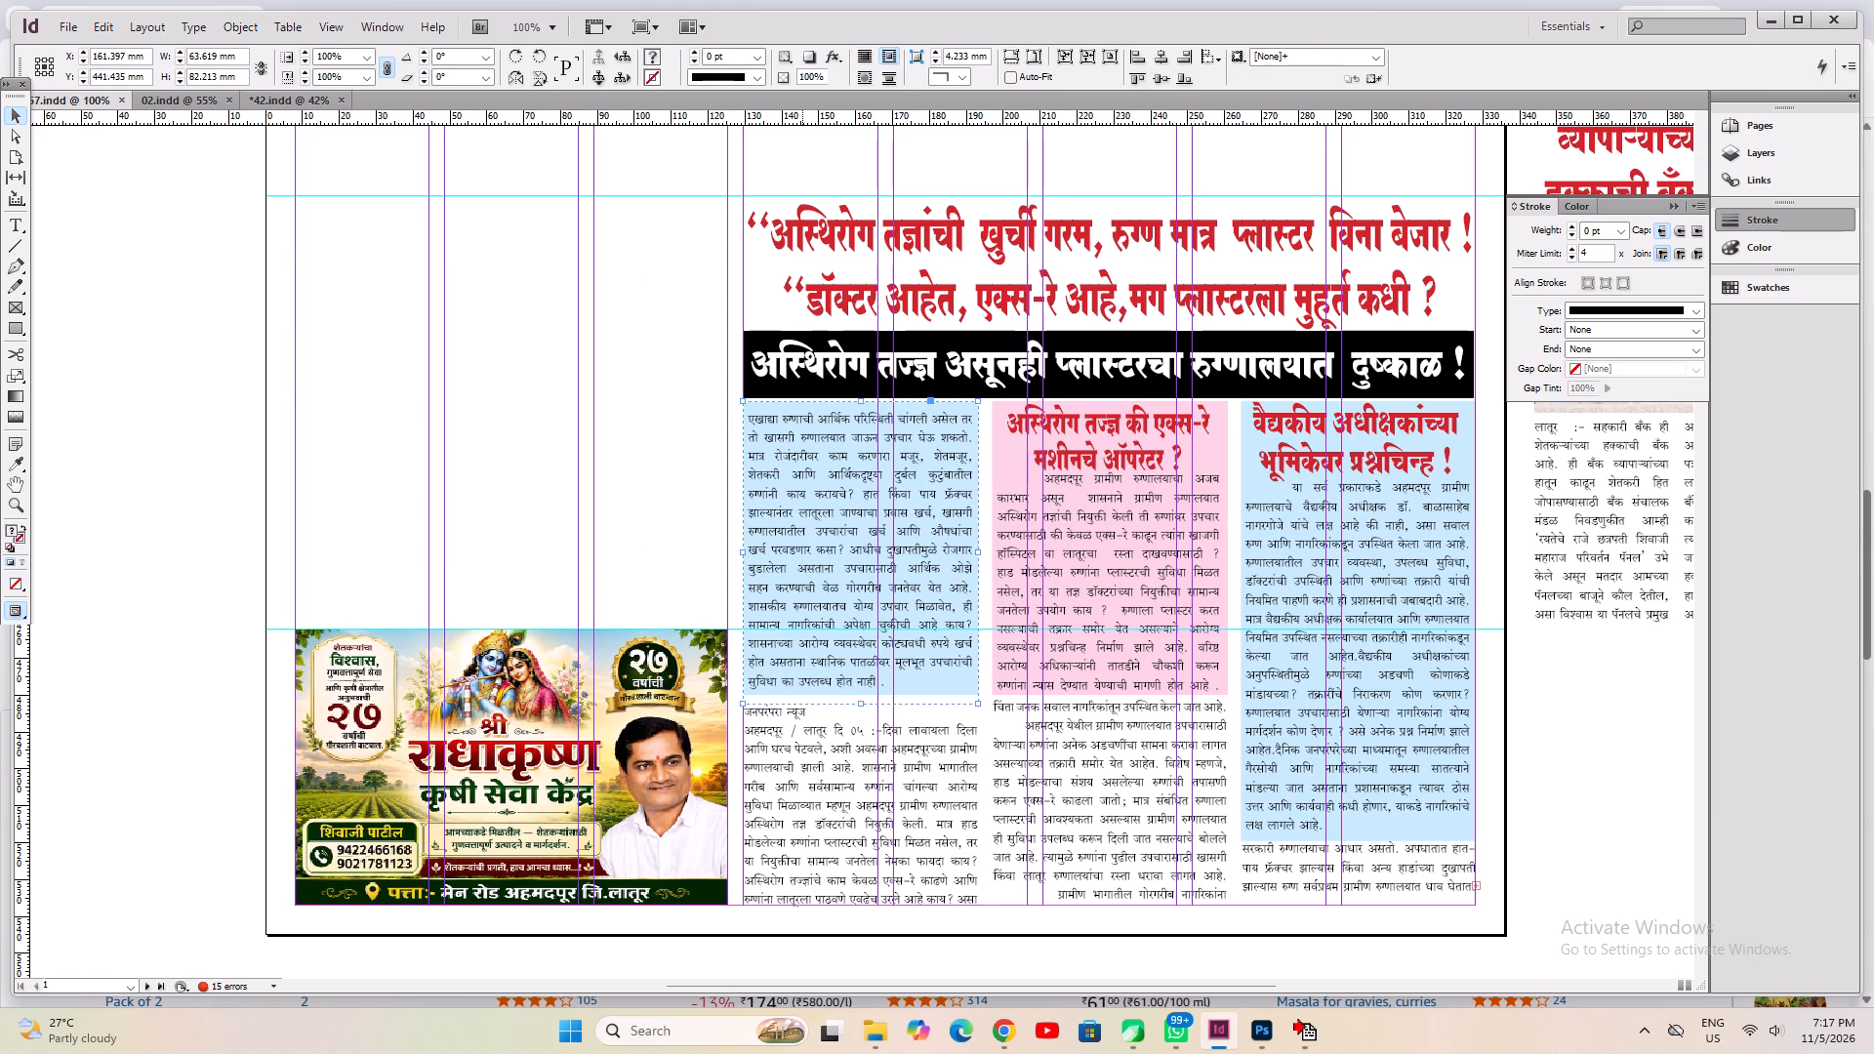
{"action": "left_click", "coordinate": [882, 587], "text": "ctrl"}
{"action": "left_click", "coordinate": [882, 587], "text": "ctrl"}
{"action": "left_click", "coordinate": [16, 113]}
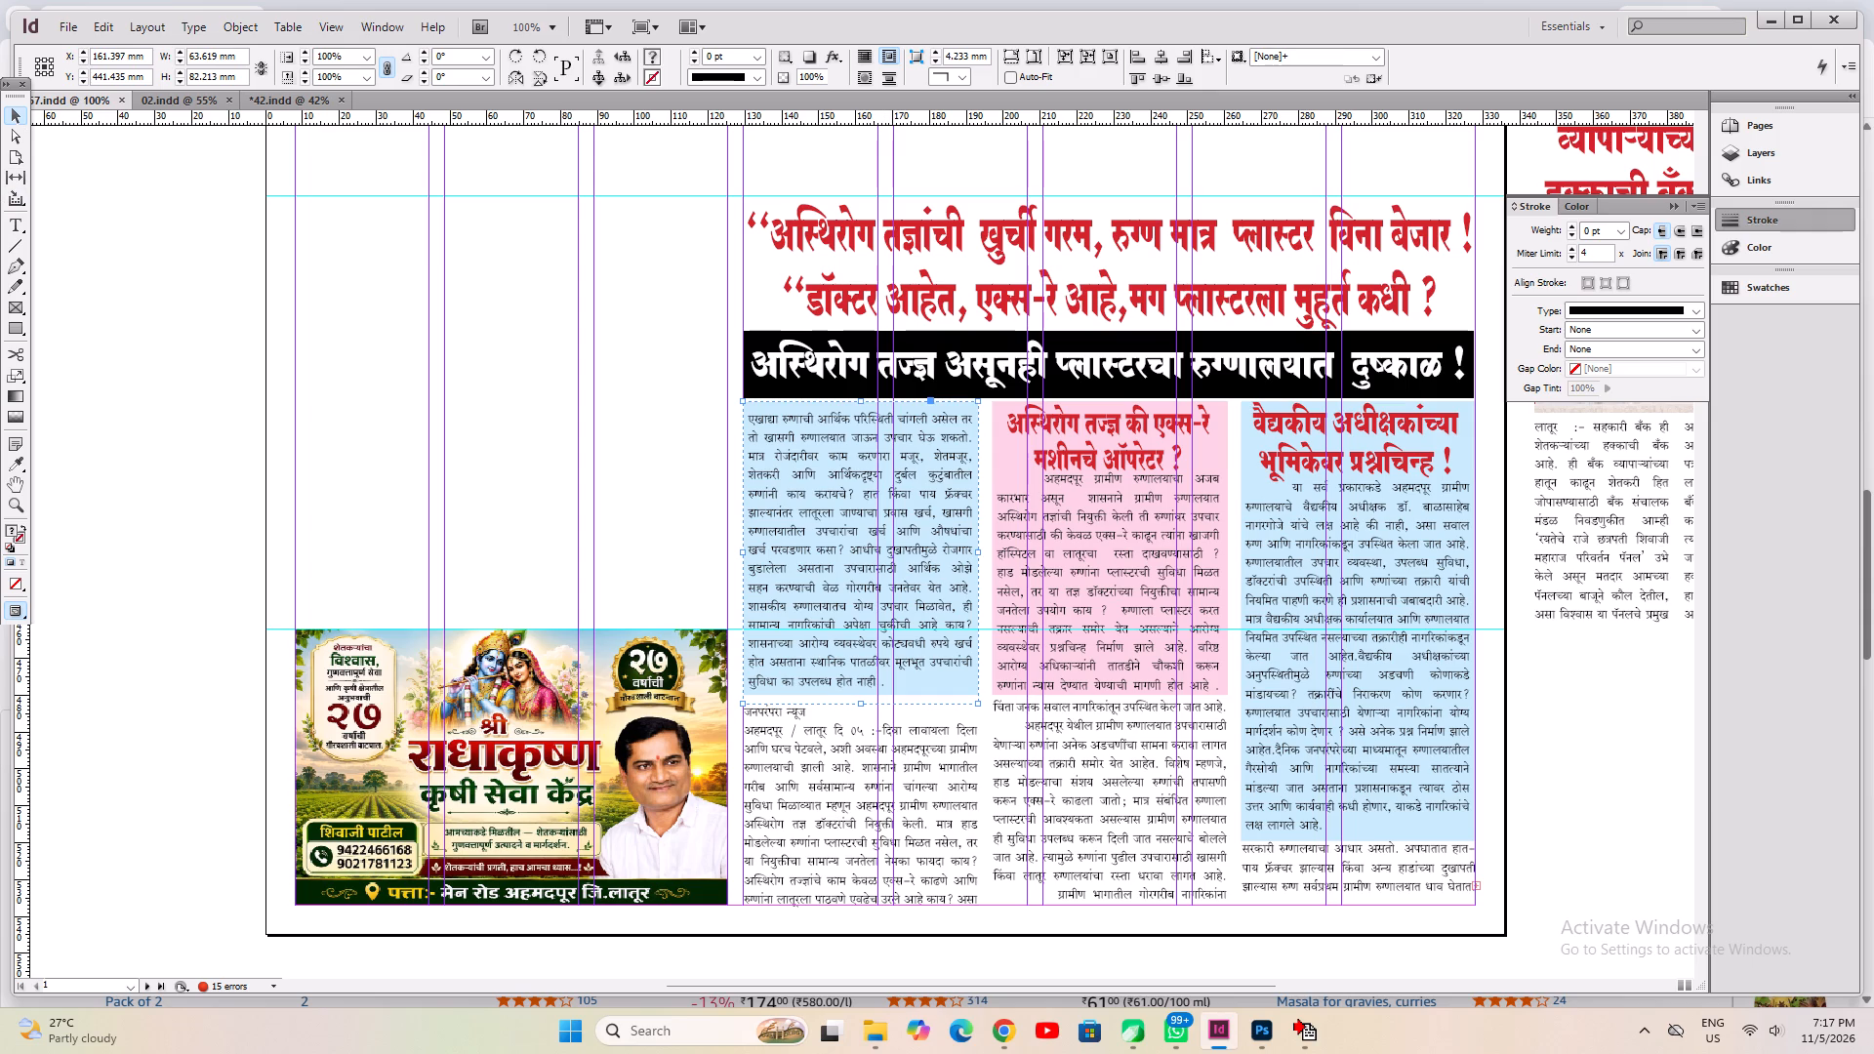
{"action": "left_click", "coordinate": [842, 534], "text": "ctrl"}
{"action": "left_click", "coordinate": [842, 534], "text": "ctrl"}
{"action": "double_click", "coordinate": [842, 534], "text": "ctrl"}
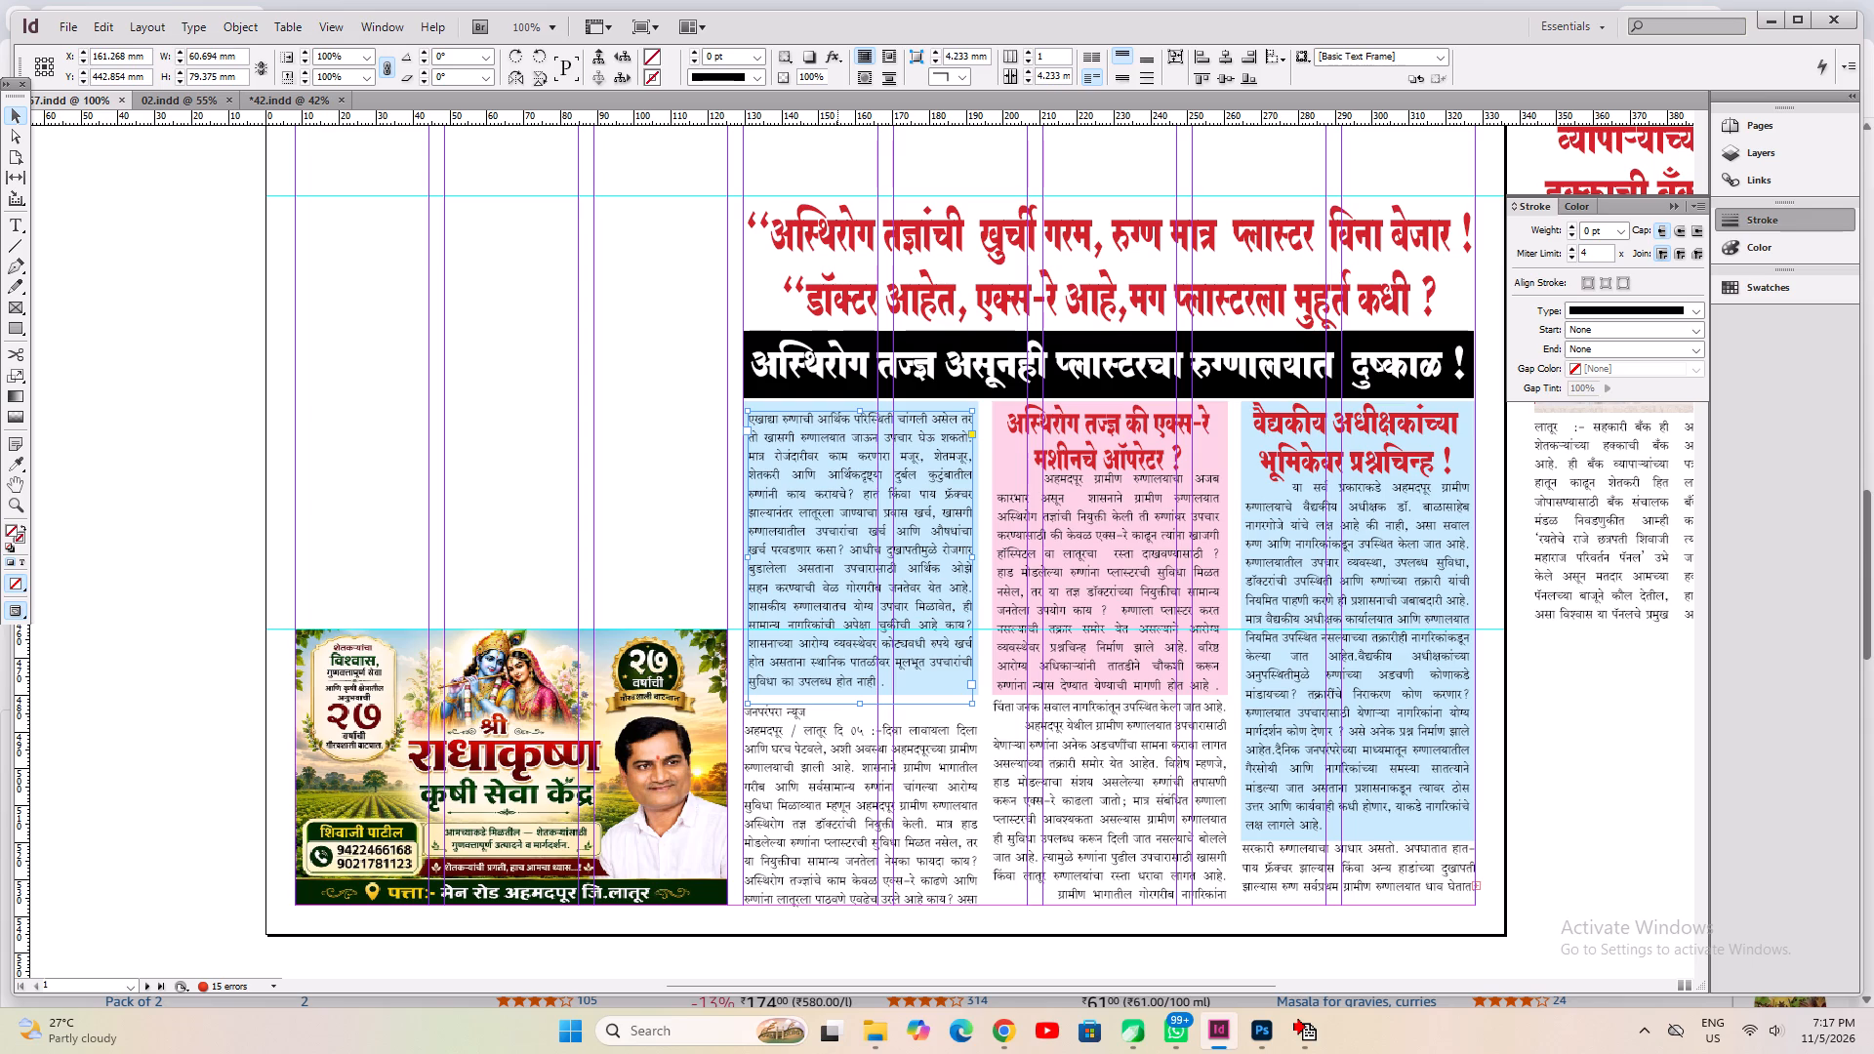
{"action": "left_click", "coordinate": [861, 707]}
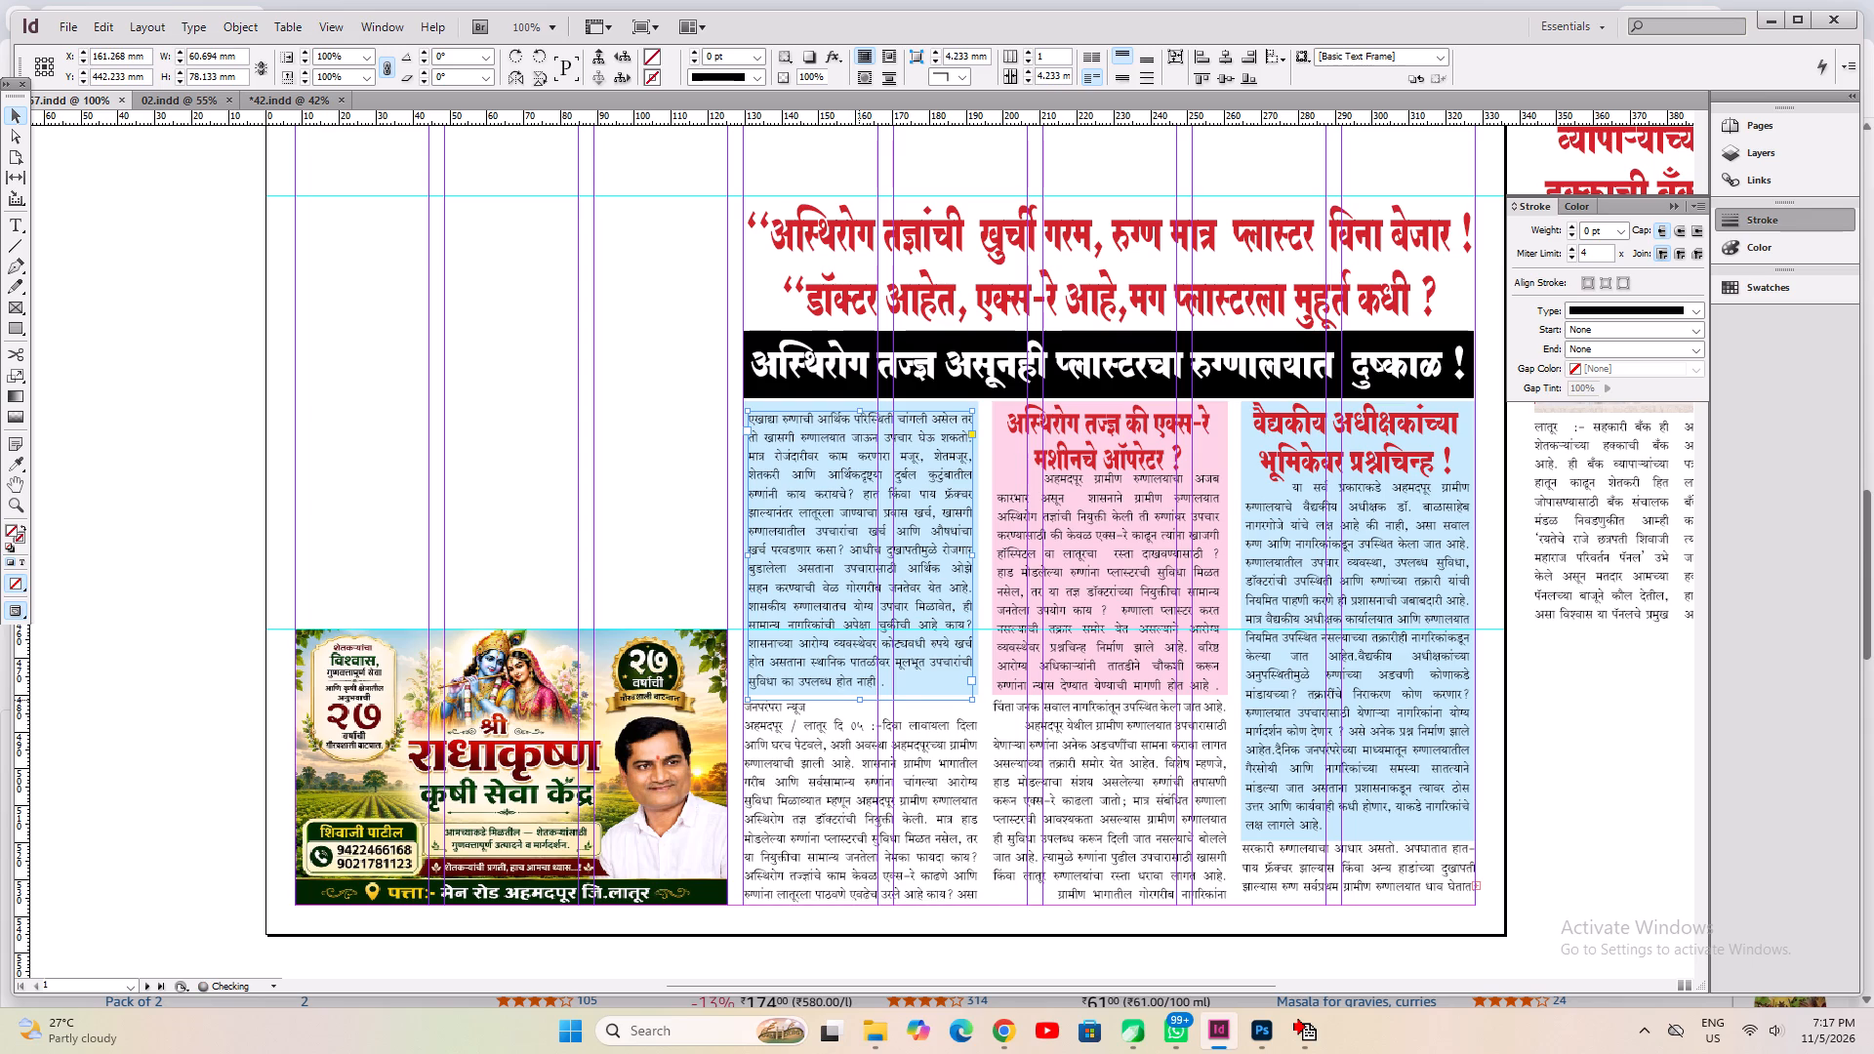
{"action": "left_click", "coordinate": [859, 700]}
Nudge the lower three-column text frame up and down to test its spacing below the coloured boxes, and save the document.
{"action": "left_click", "coordinate": [843, 736]}
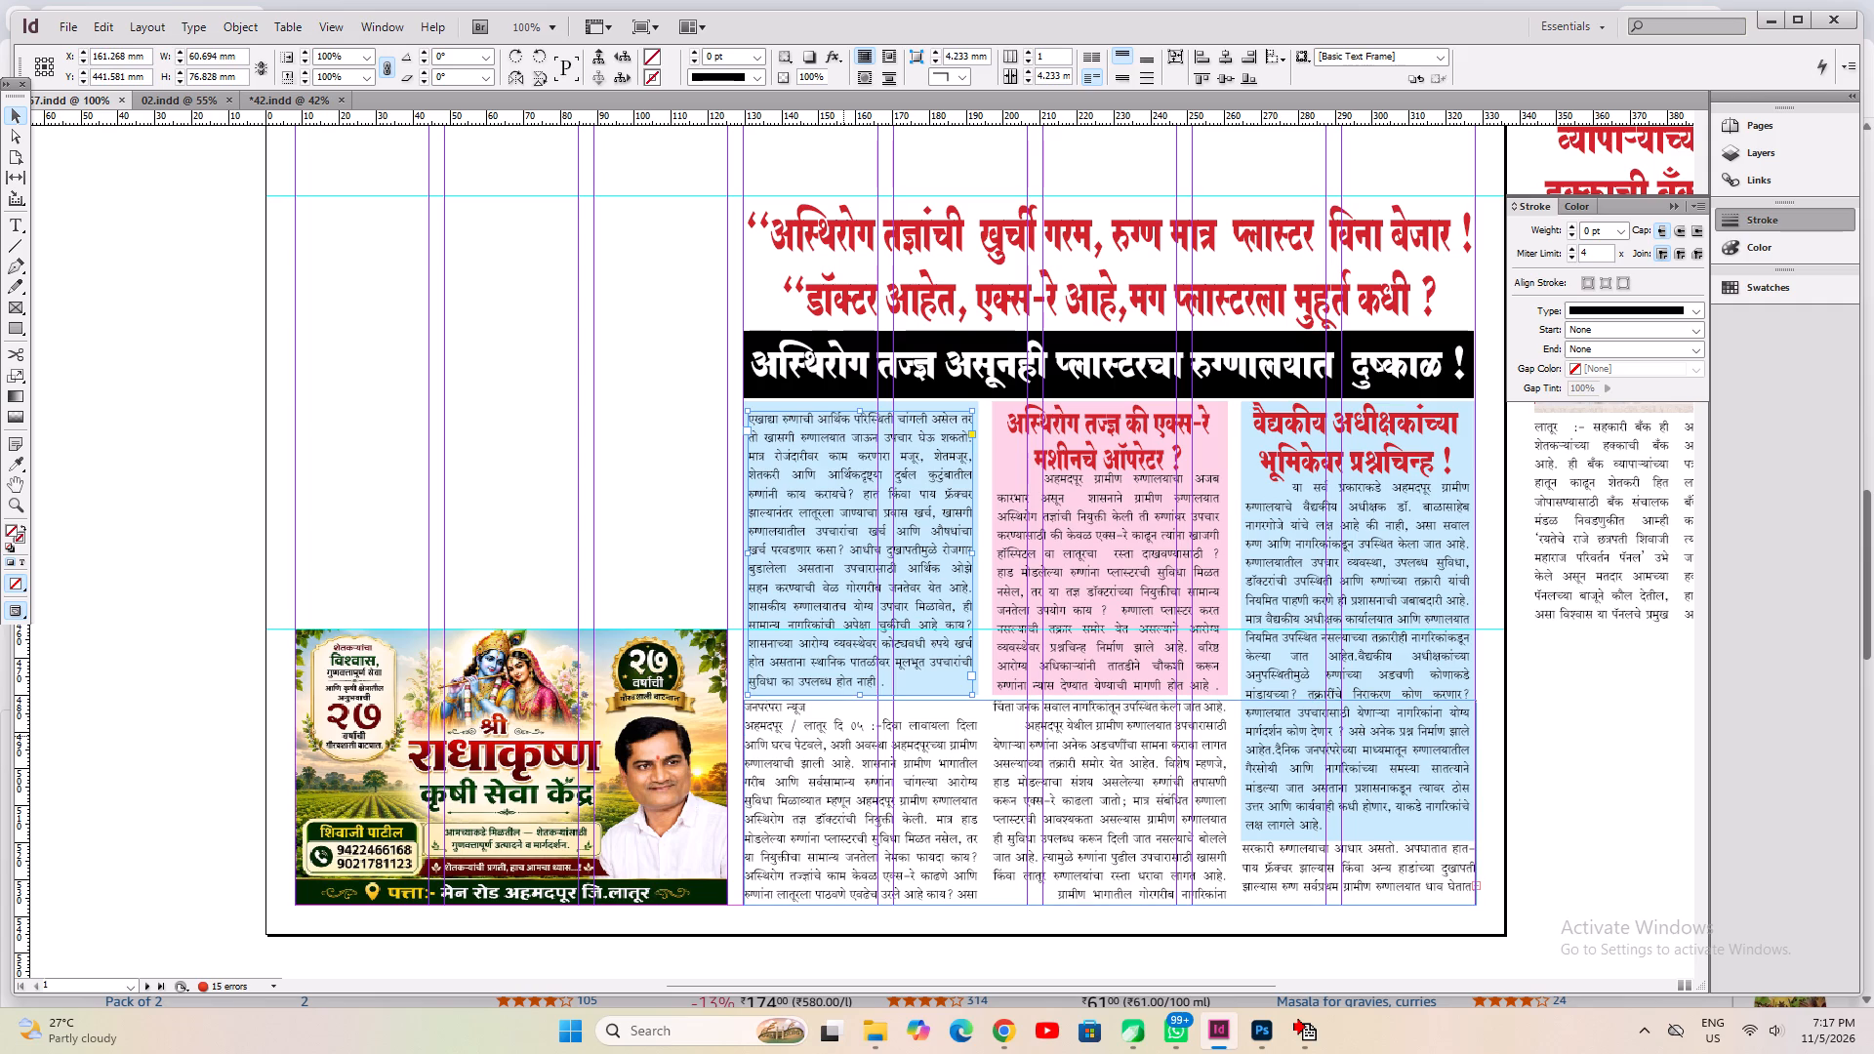
{"action": "key", "text": "Up"}
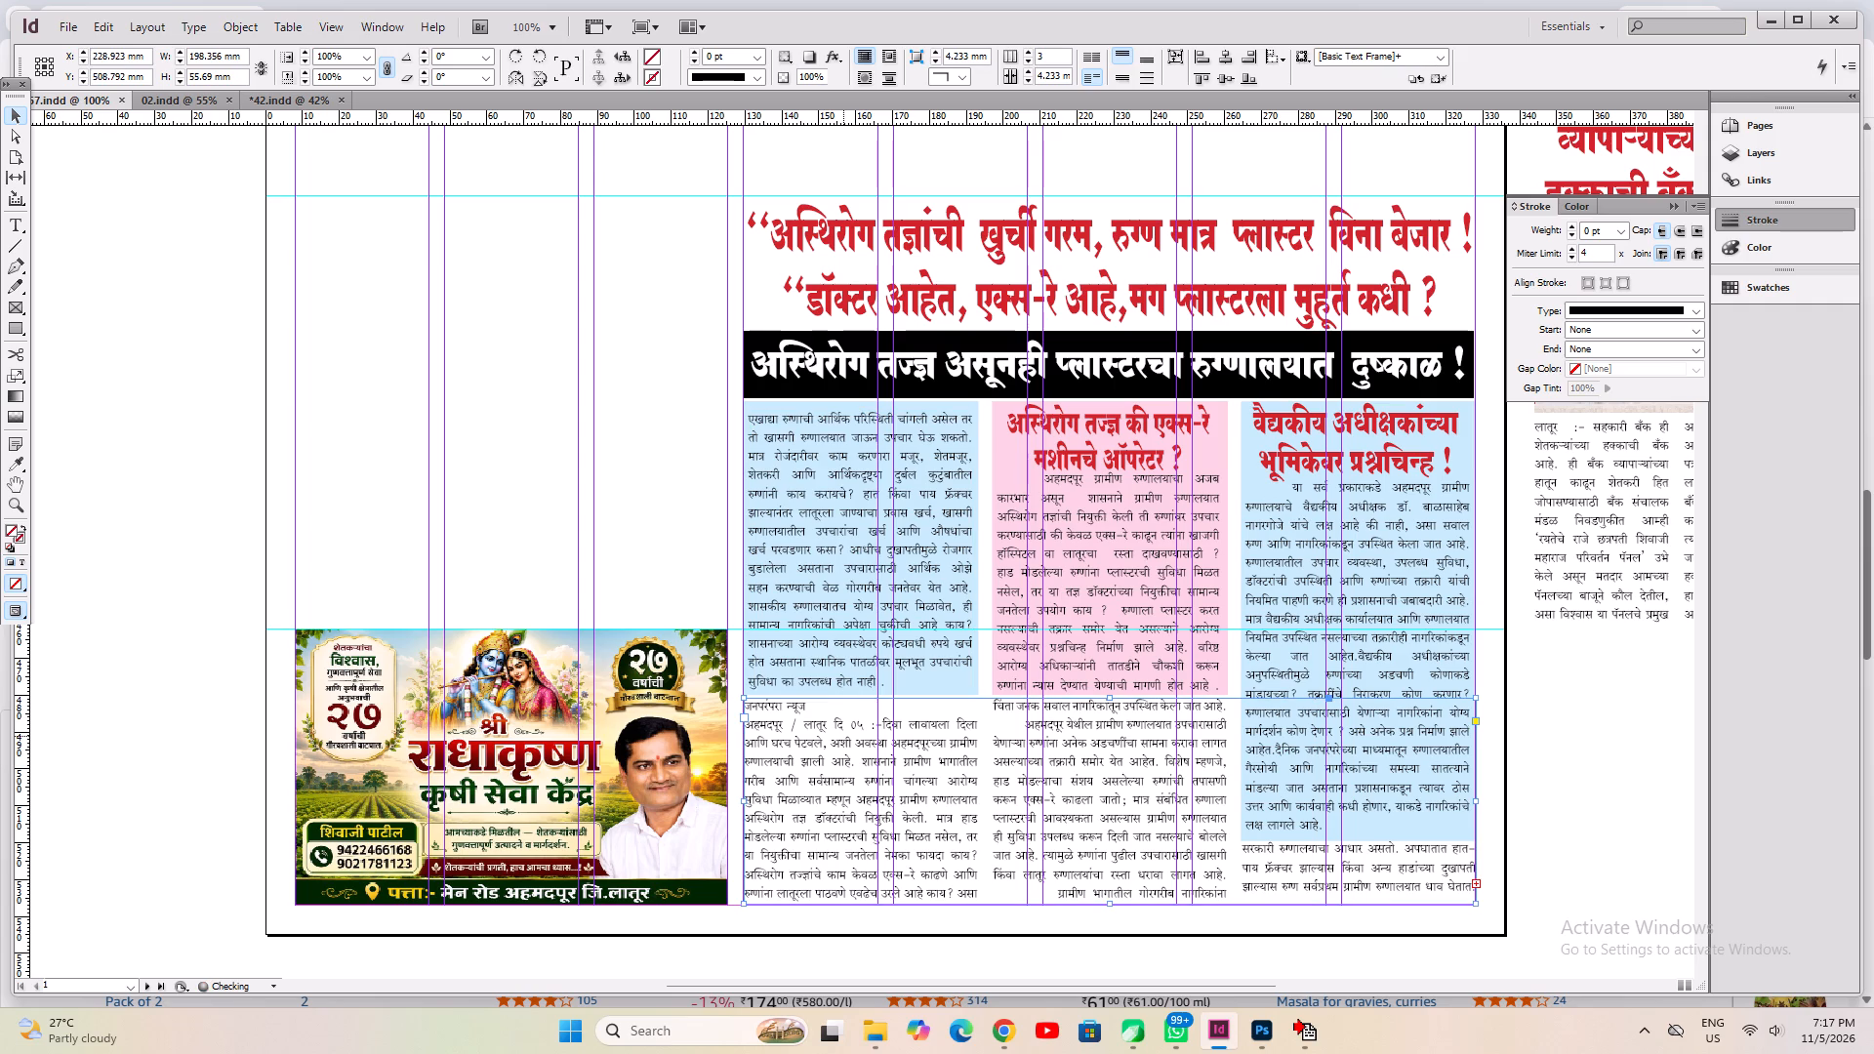
{"action": "key", "text": "Down"}
{"action": "key", "text": "Down"}
{"action": "key", "text": "Up"}
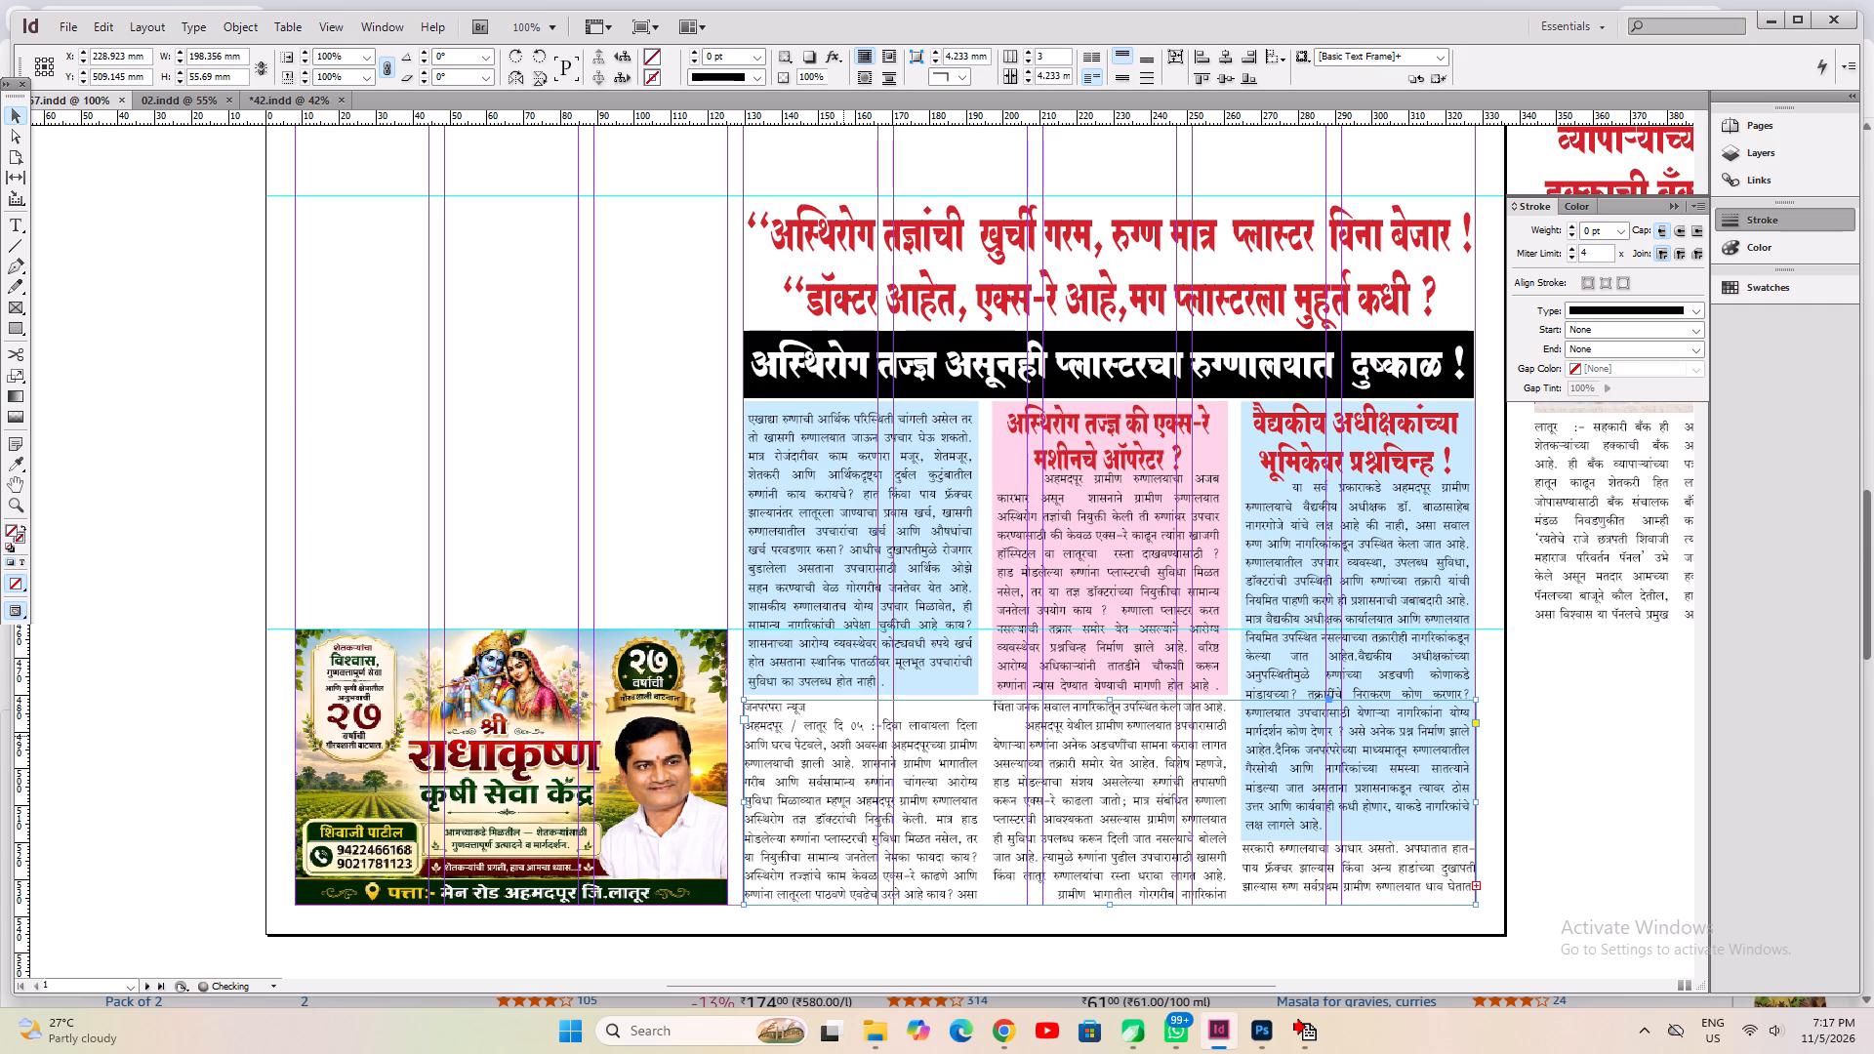
{"action": "key", "text": "Up"}
{"action": "key", "text": "Up"}
{"action": "key", "text": "Down"}
{"action": "key", "text": "Down"}
{"action": "key", "text": "ctrl+s"}
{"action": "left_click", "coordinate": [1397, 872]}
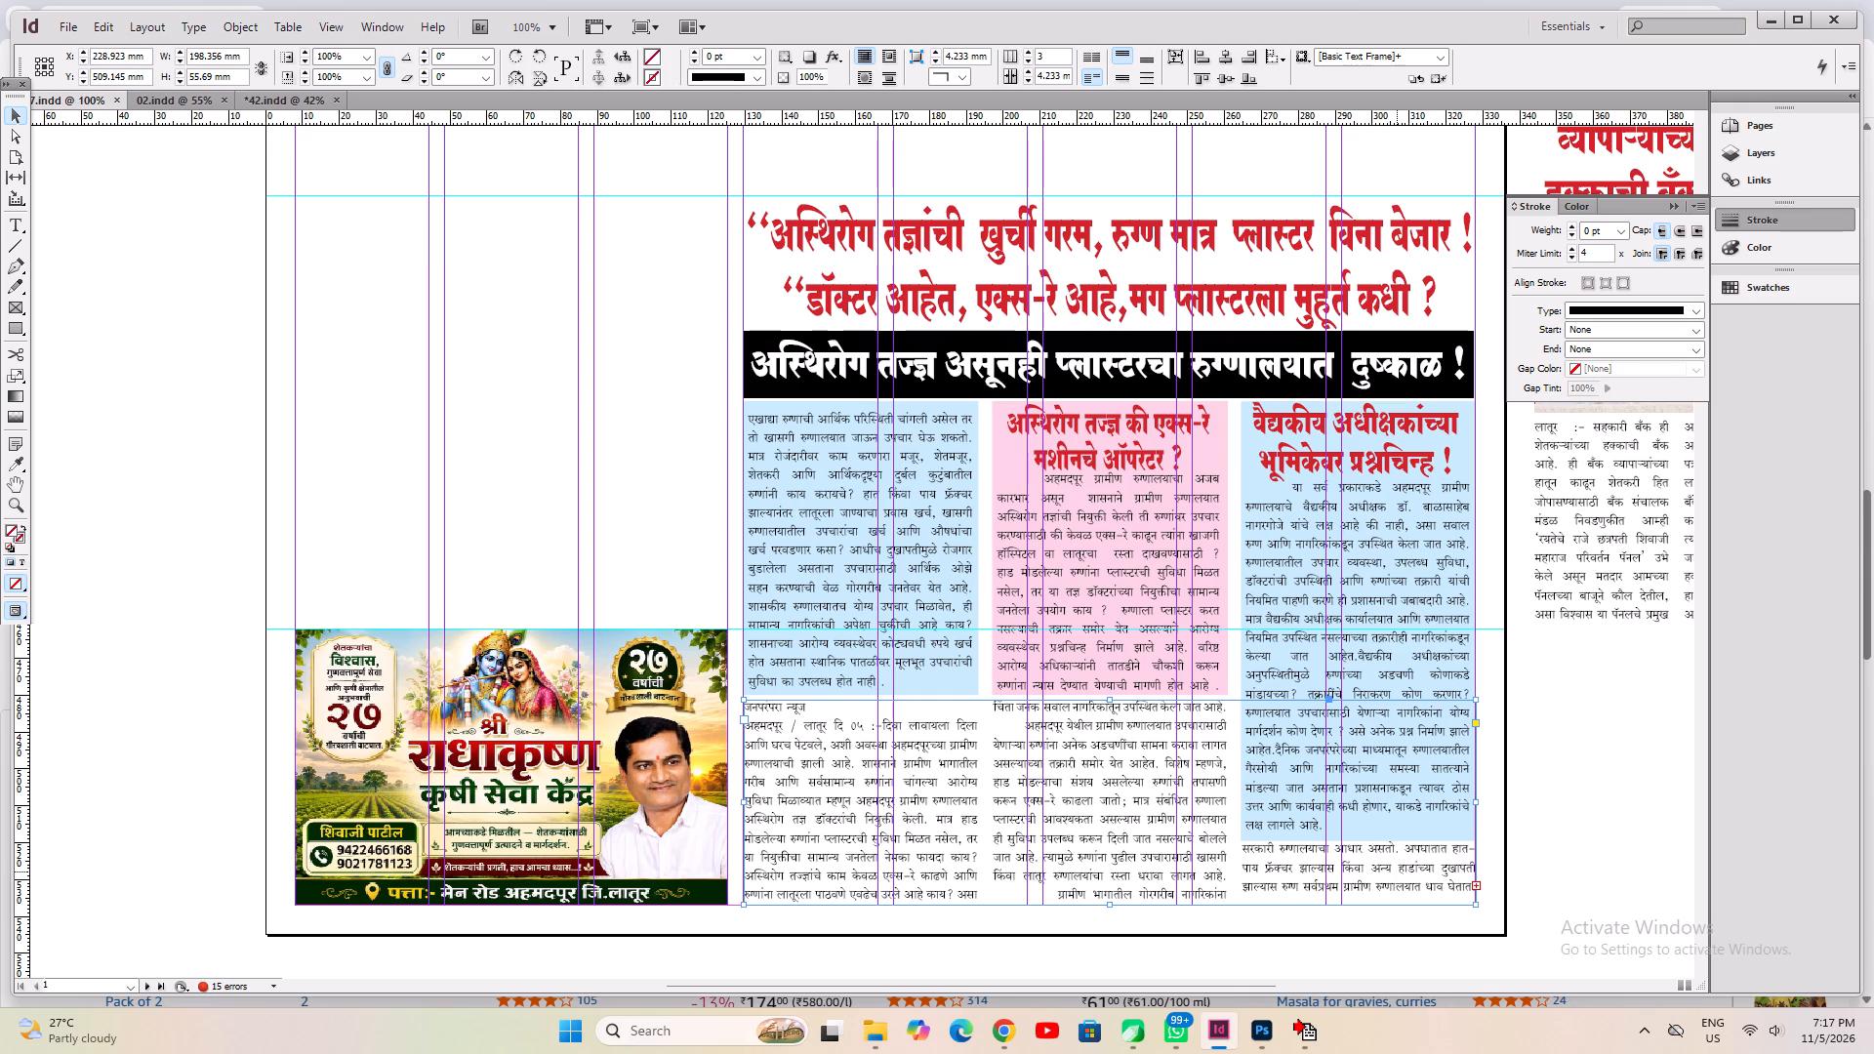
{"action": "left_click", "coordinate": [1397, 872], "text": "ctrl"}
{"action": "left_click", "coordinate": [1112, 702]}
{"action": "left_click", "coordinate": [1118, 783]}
Nudge the lower three-column text frame slightly up to a Y position of 508.792 mm.
{"action": "key", "text": "space"}
{"action": "key", "text": "space"}
{"action": "key", "text": "space"}
{"action": "left_click_drag", "start_coordinate": [1196, 895], "coordinate": [763, 827]}
{"action": "left_click_drag", "start_coordinate": [1147, 792], "coordinate": [1133, 798]}
{"action": "left_click", "coordinate": [846, 794]}
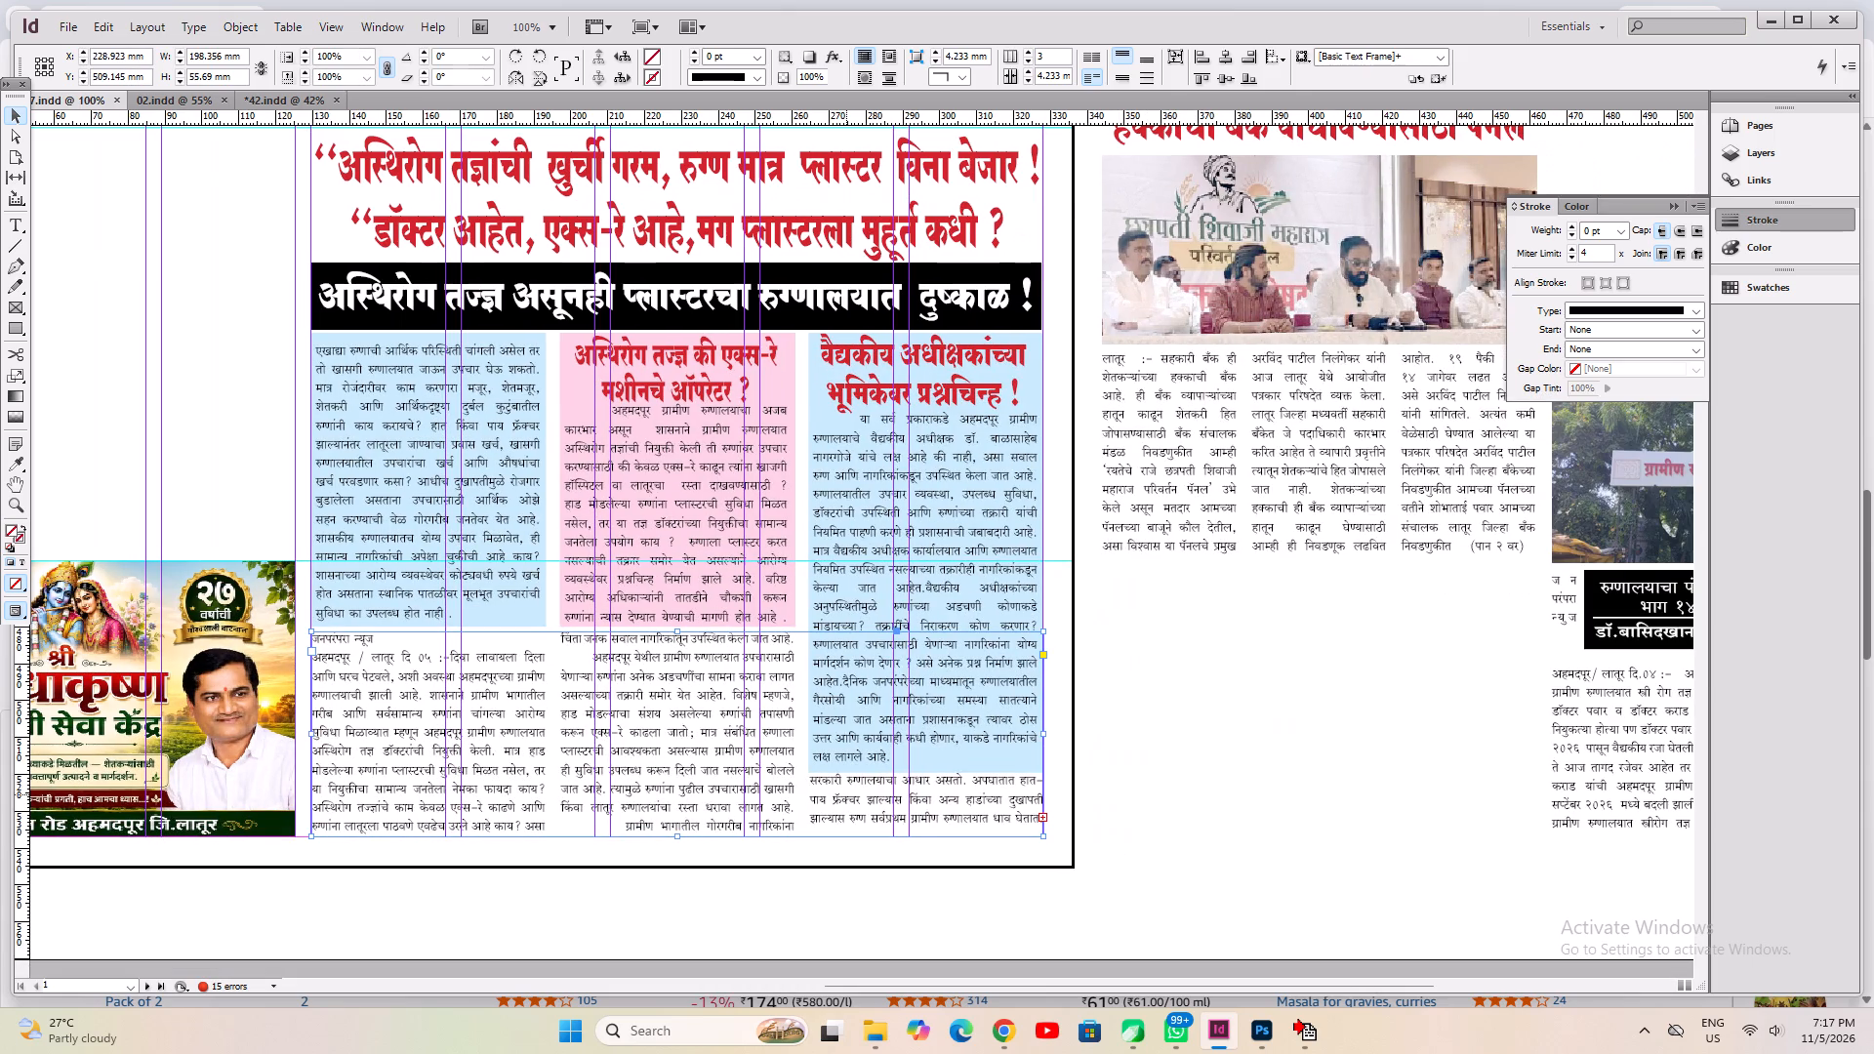
{"action": "key", "text": "Down"}
{"action": "key", "text": "Down"}
{"action": "key", "text": "Up"}
{"action": "key", "text": "Up"}
{"action": "key", "text": "Up"}
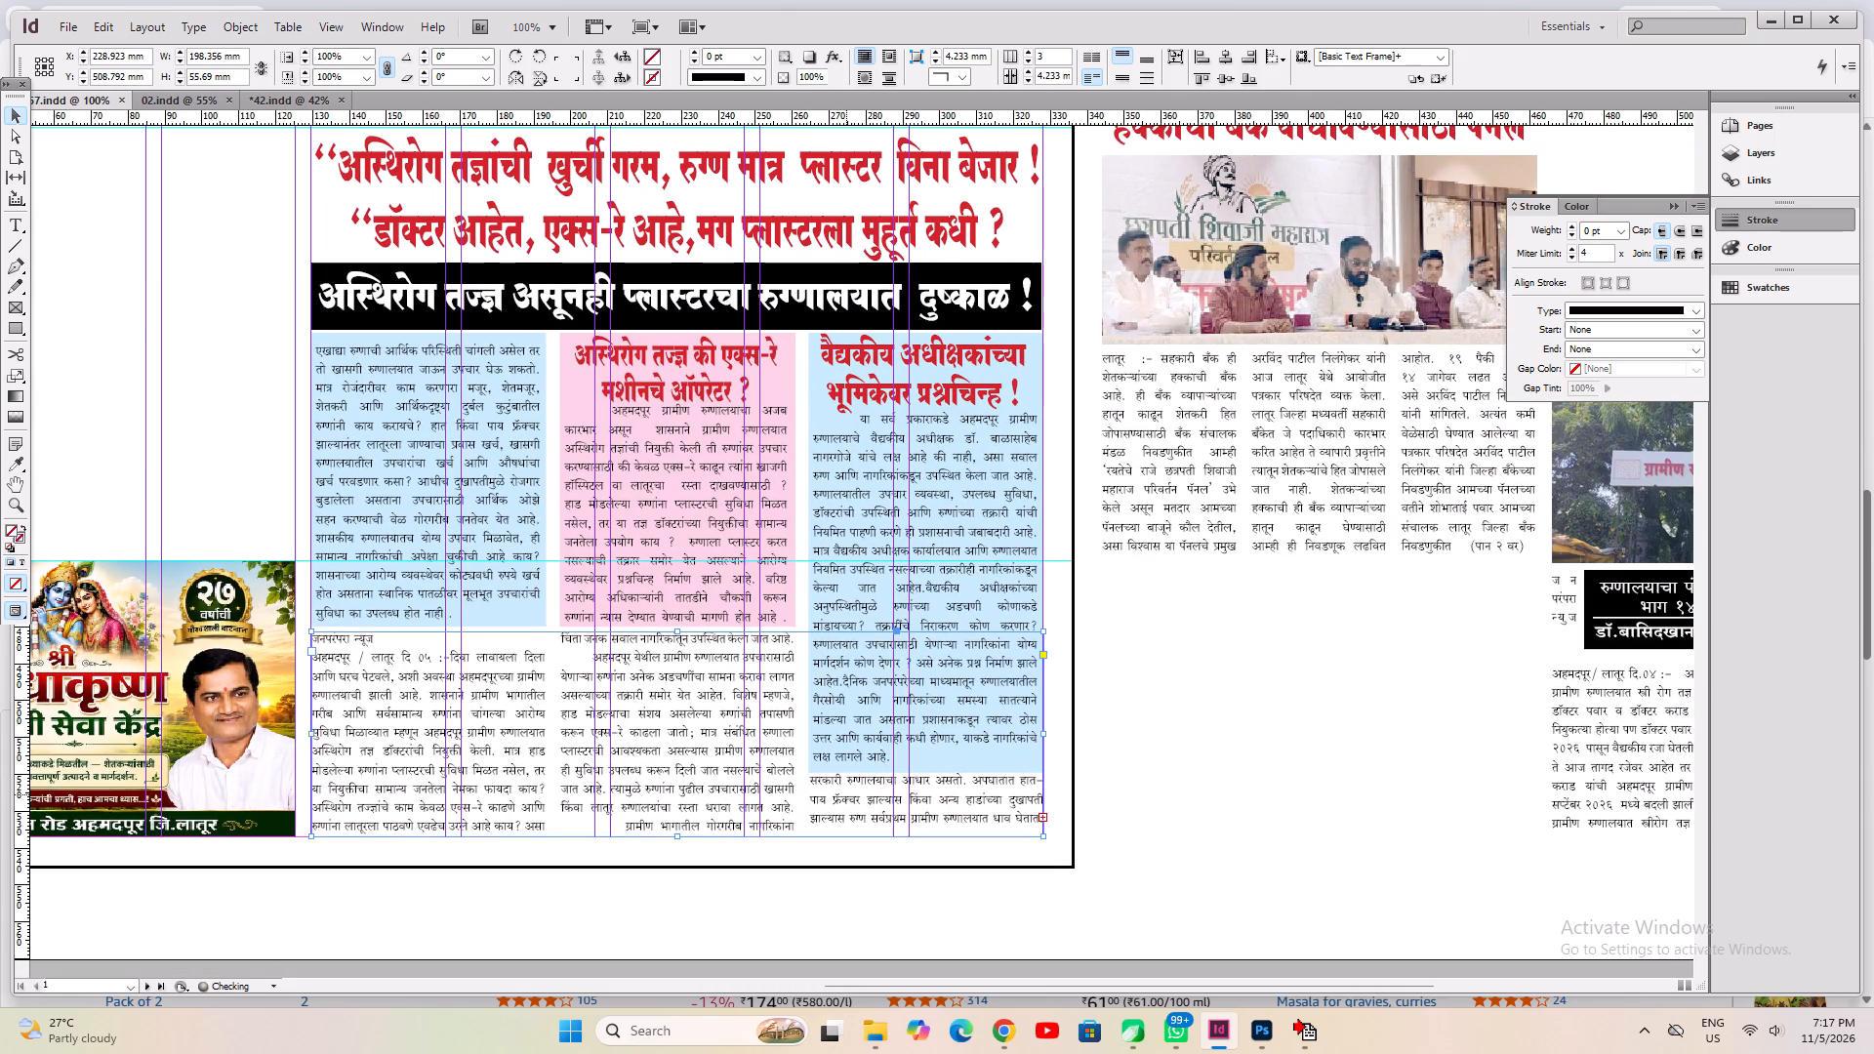
{"action": "key", "text": "Up"}
{"action": "key", "text": "Down"}
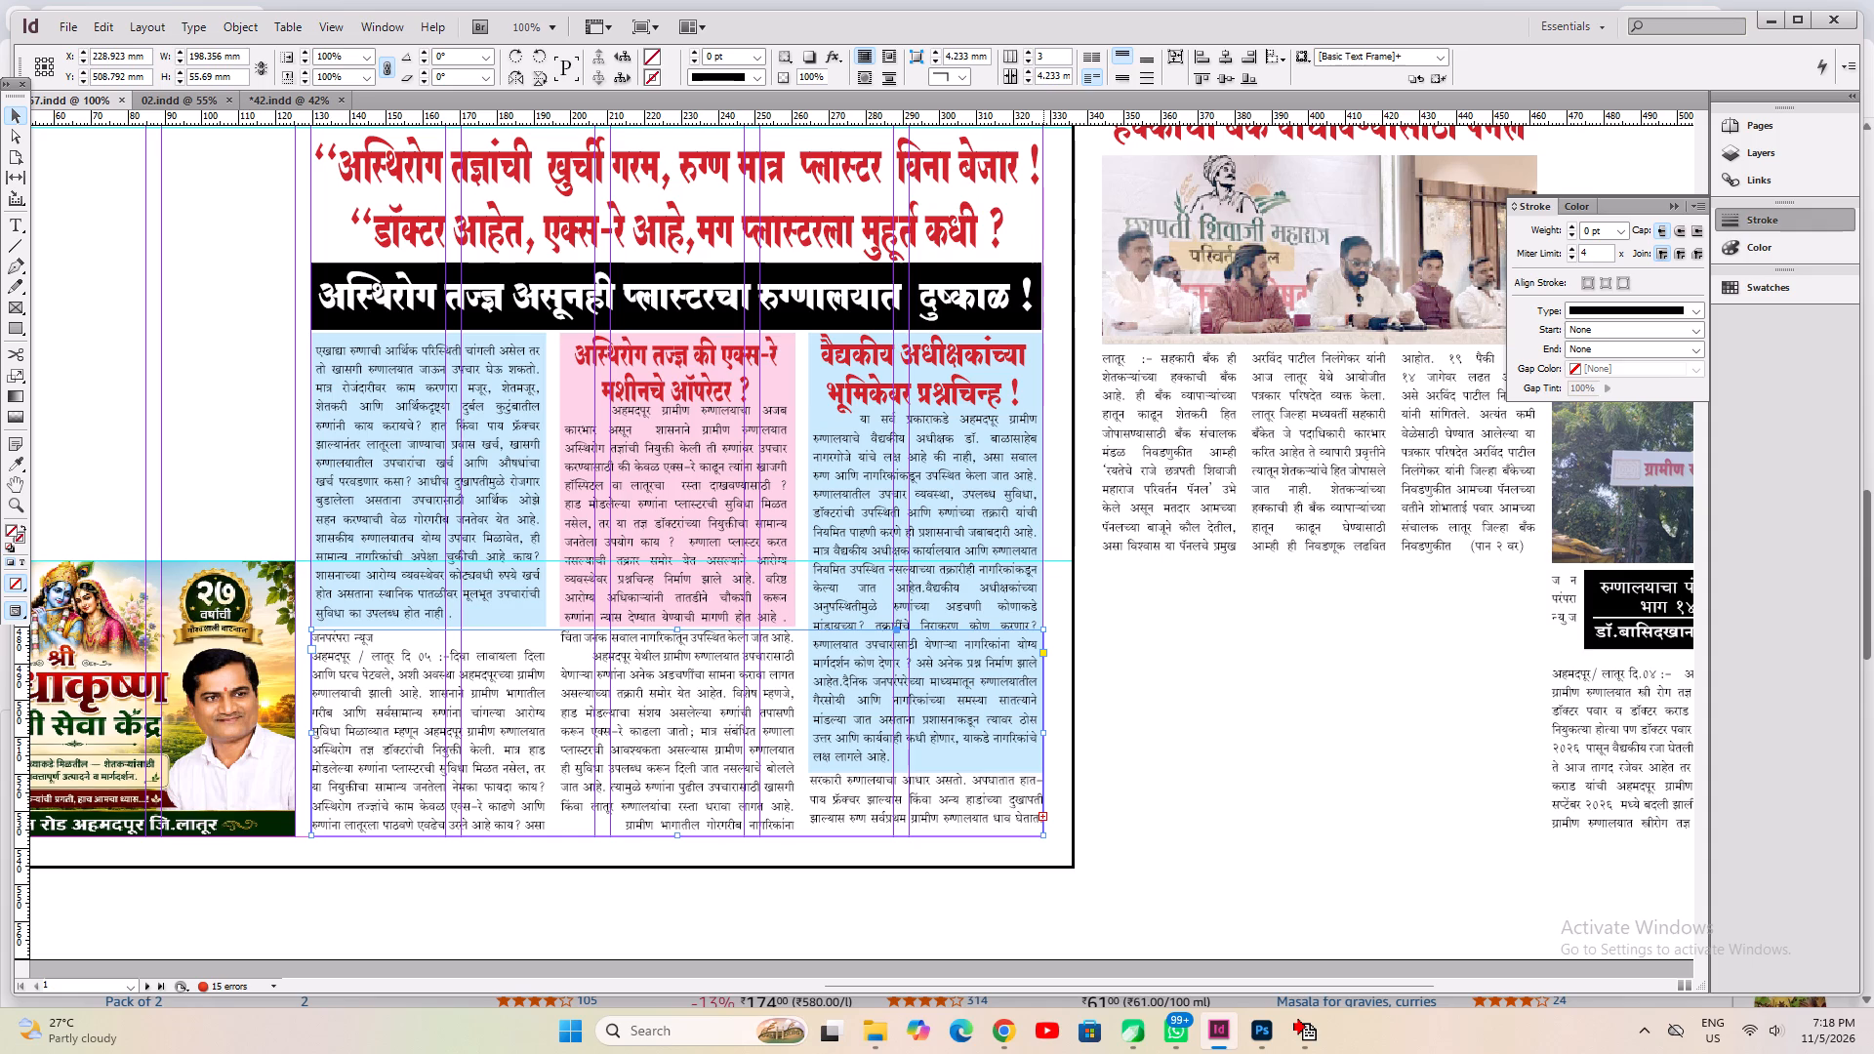
Undo the last small shift of the lower three-column text frame and save the document.
{"action": "left_click", "coordinate": [1016, 806], "text": "ctrl"}
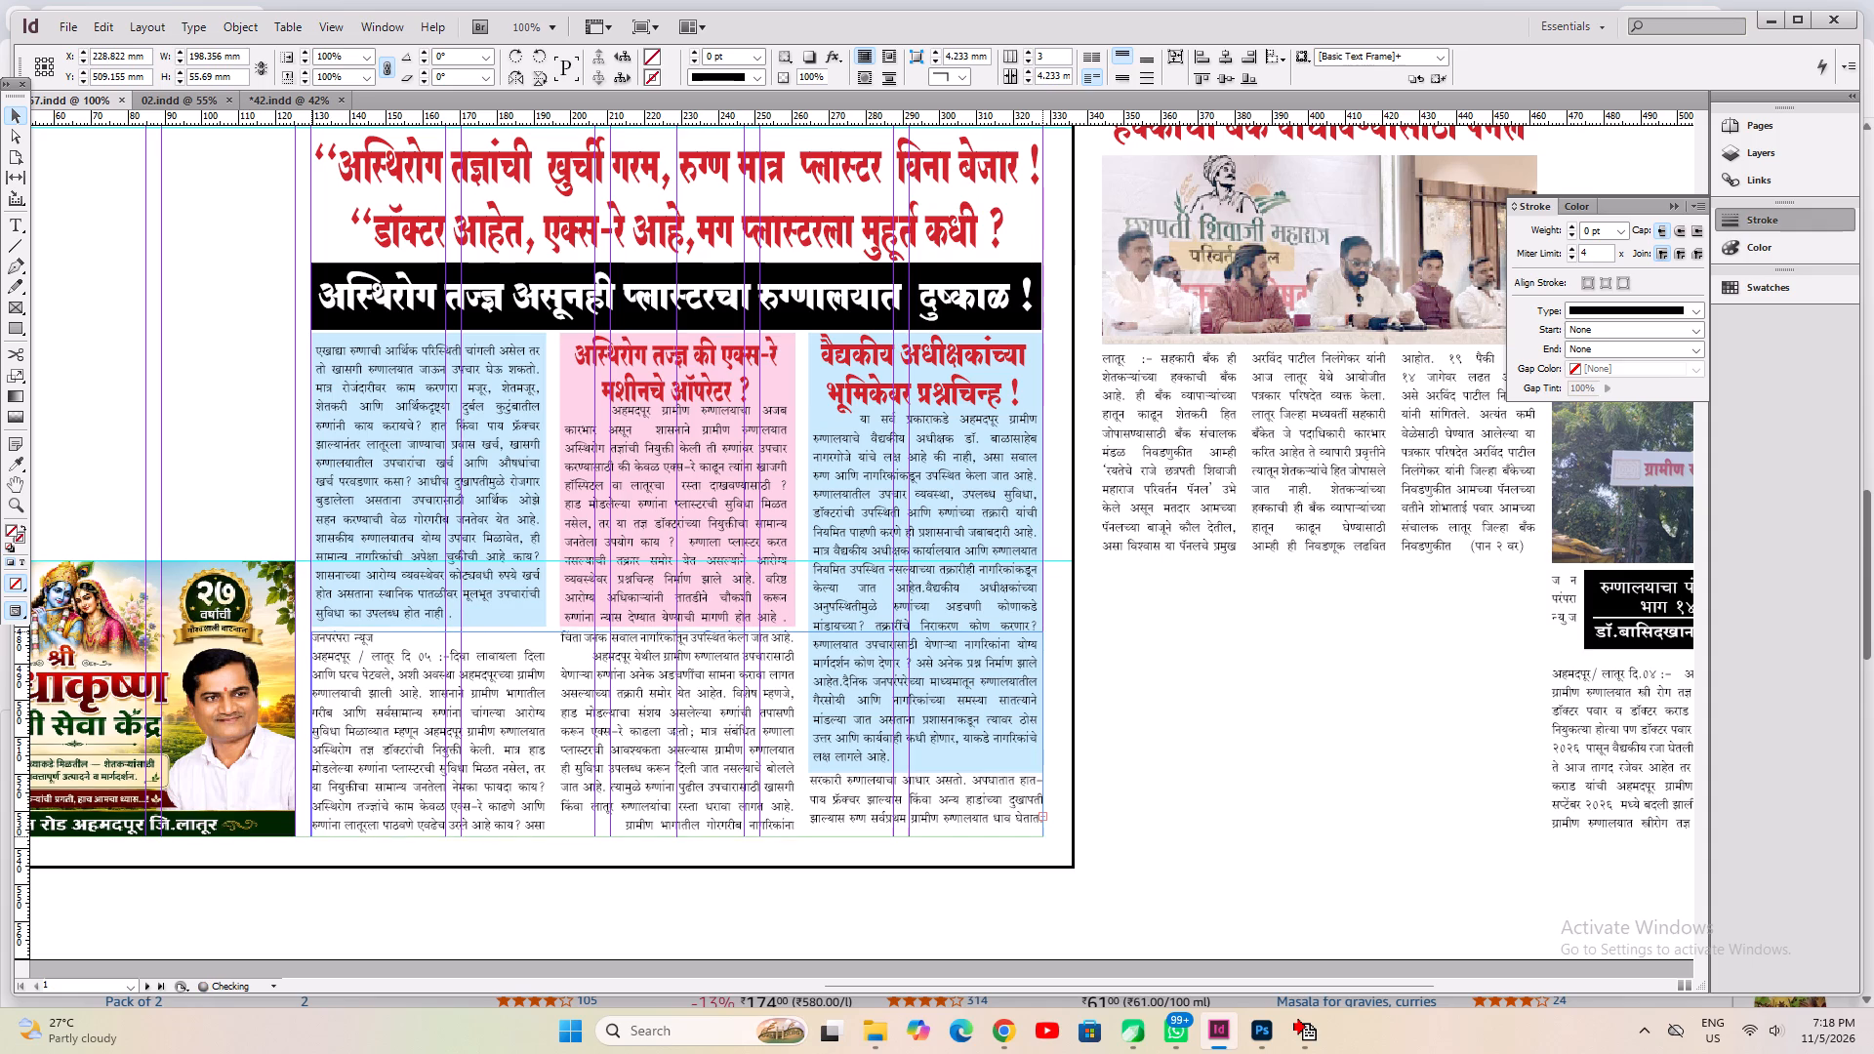
{"action": "key", "text": "ctrl+z"}
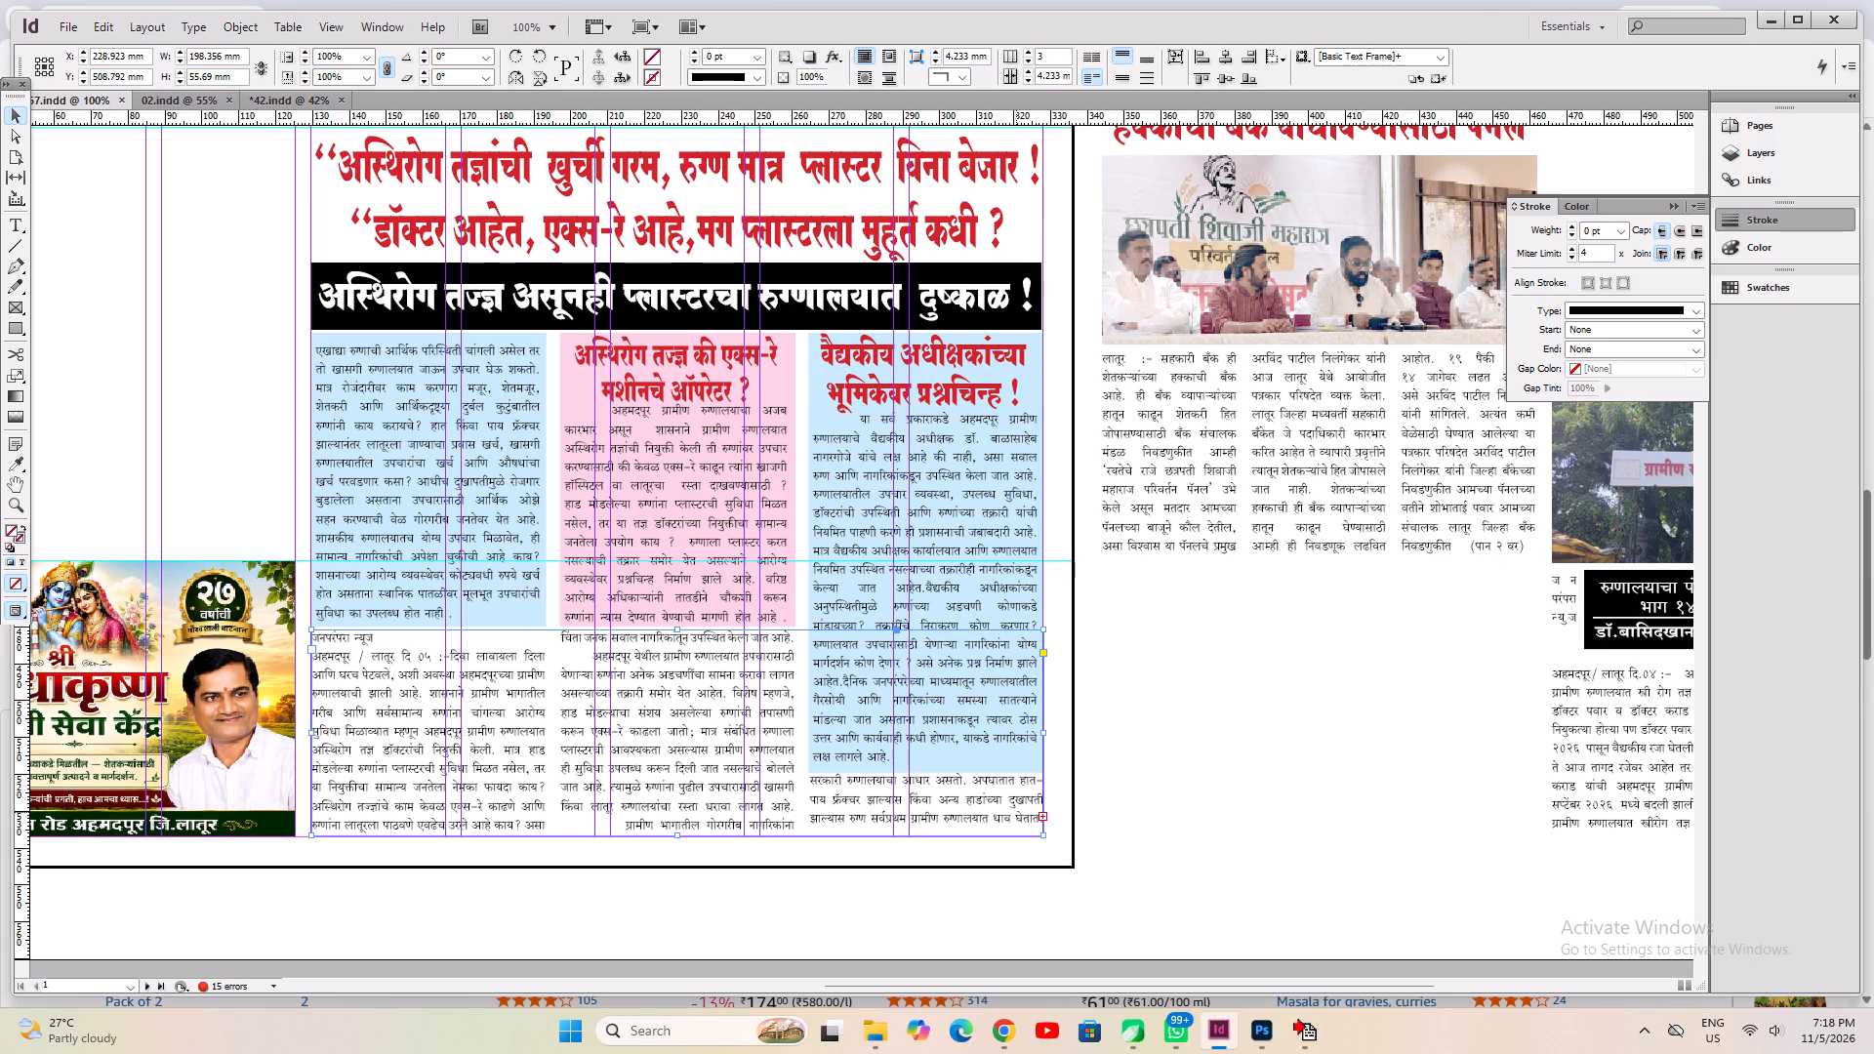
{"action": "key", "text": "ctrl+s"}
{"action": "left_click_drag", "start_coordinate": [1202, 780], "coordinate": [1166, 790]}
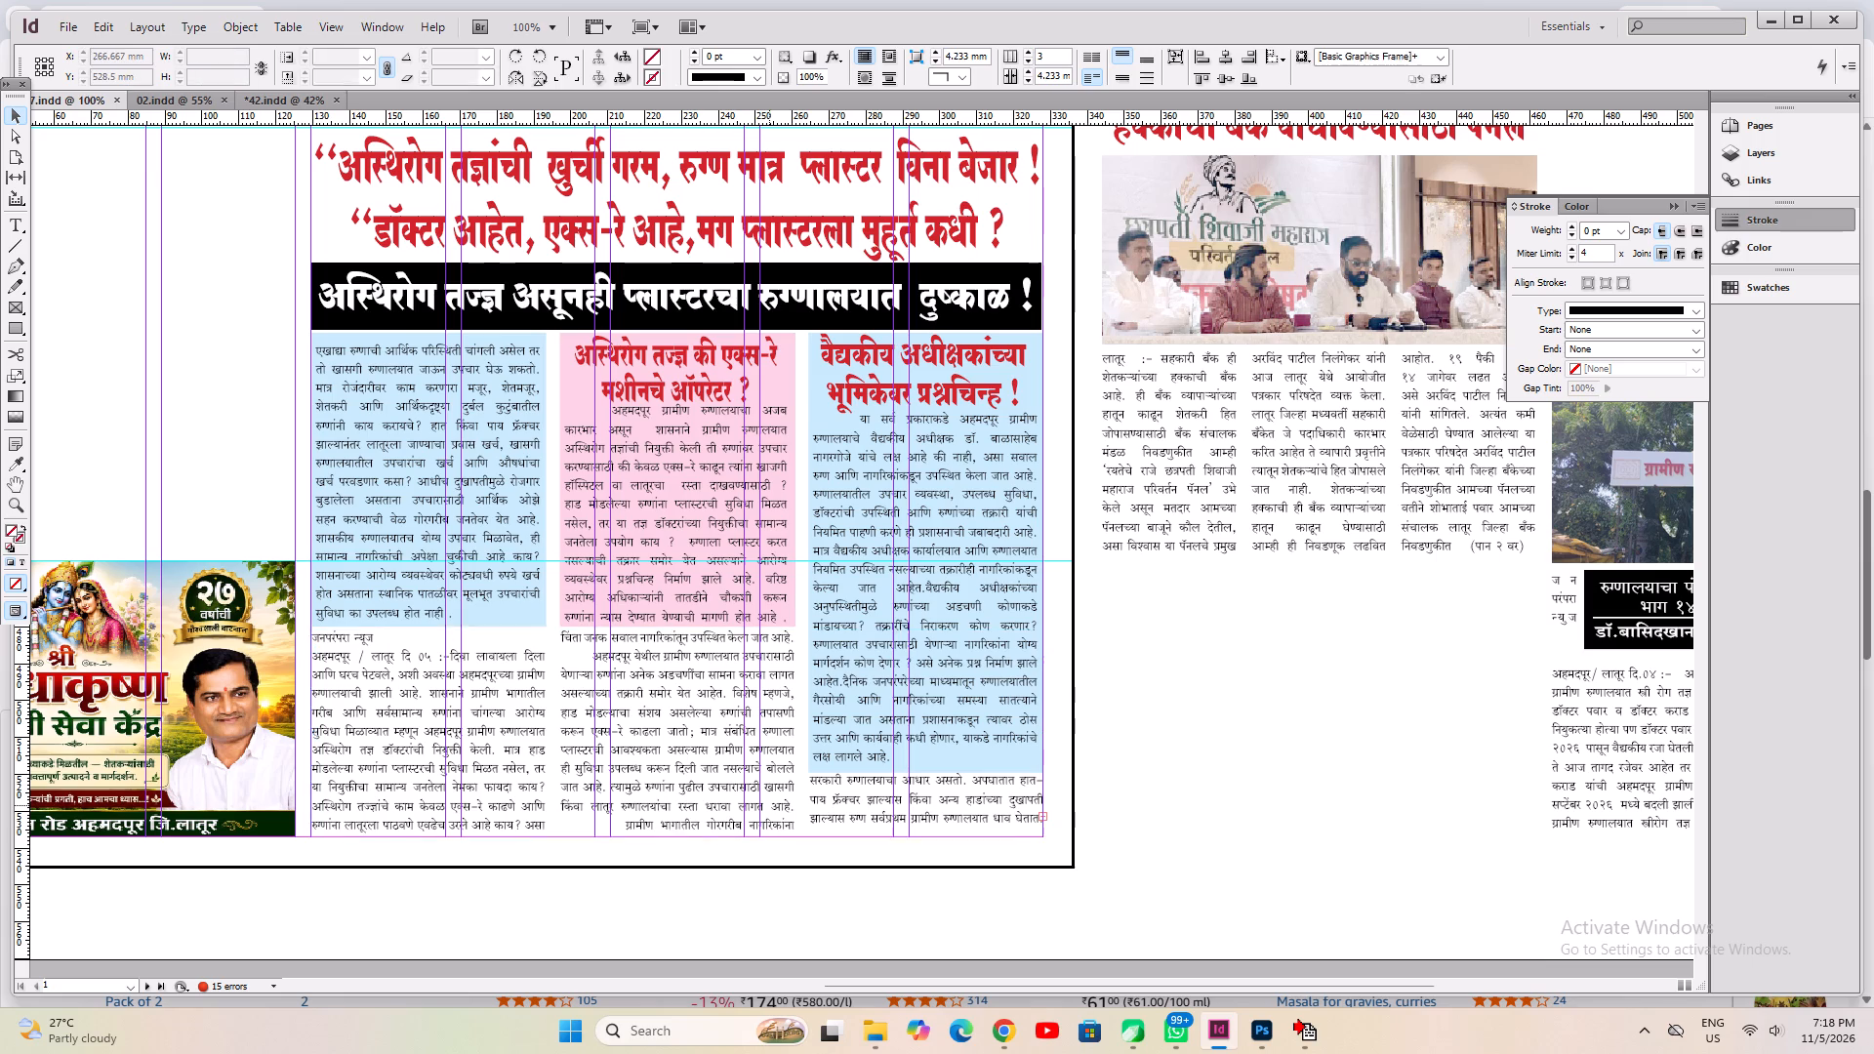
{"action": "left_click", "coordinate": [769, 805]}
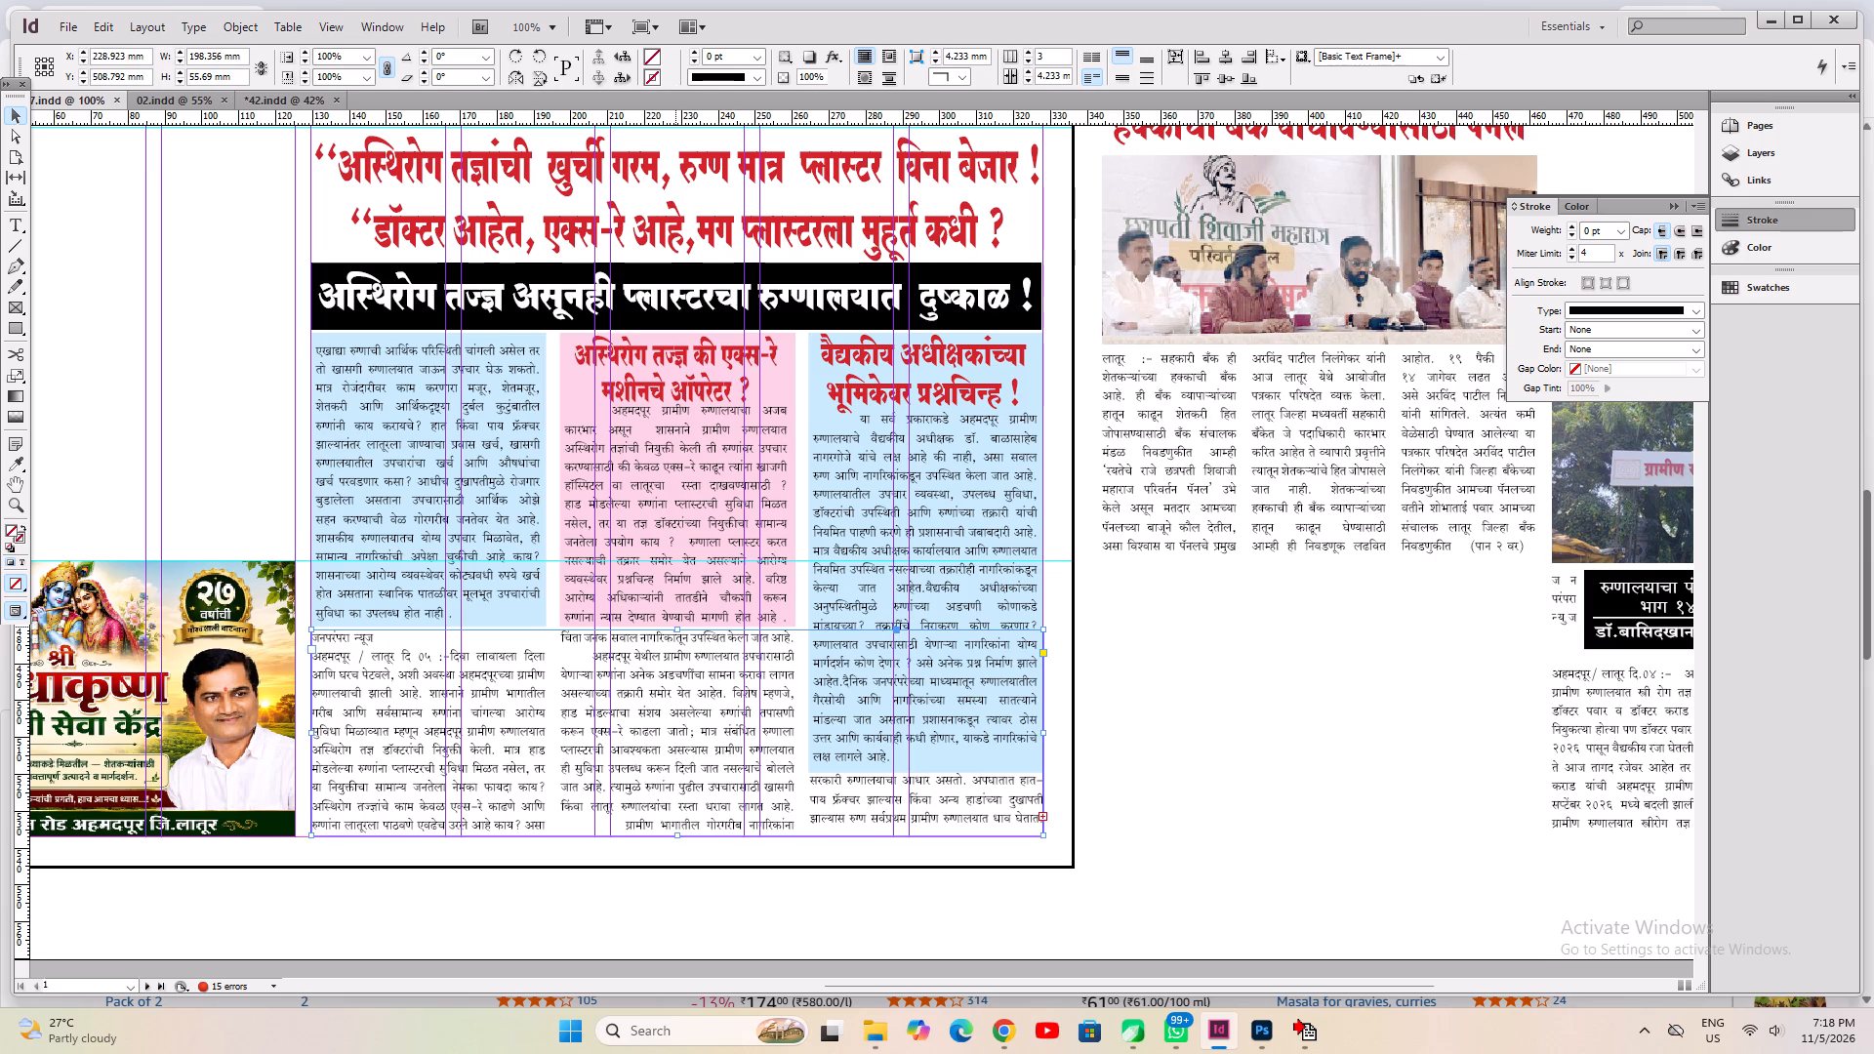
{"action": "key", "text": "ctrl+s"}
Review the whole front page spread fitted in view, selecting all its objects, and save the document.
{"action": "key", "text": "ctrl+0"}
{"action": "key", "text": "ctrl+a"}
{"action": "key", "text": "ctrl+s"}
{"action": "left_click", "coordinate": [636, 608]}
{"action": "left_click_drag", "start_coordinate": [877, 513], "coordinate": [972, 800]}
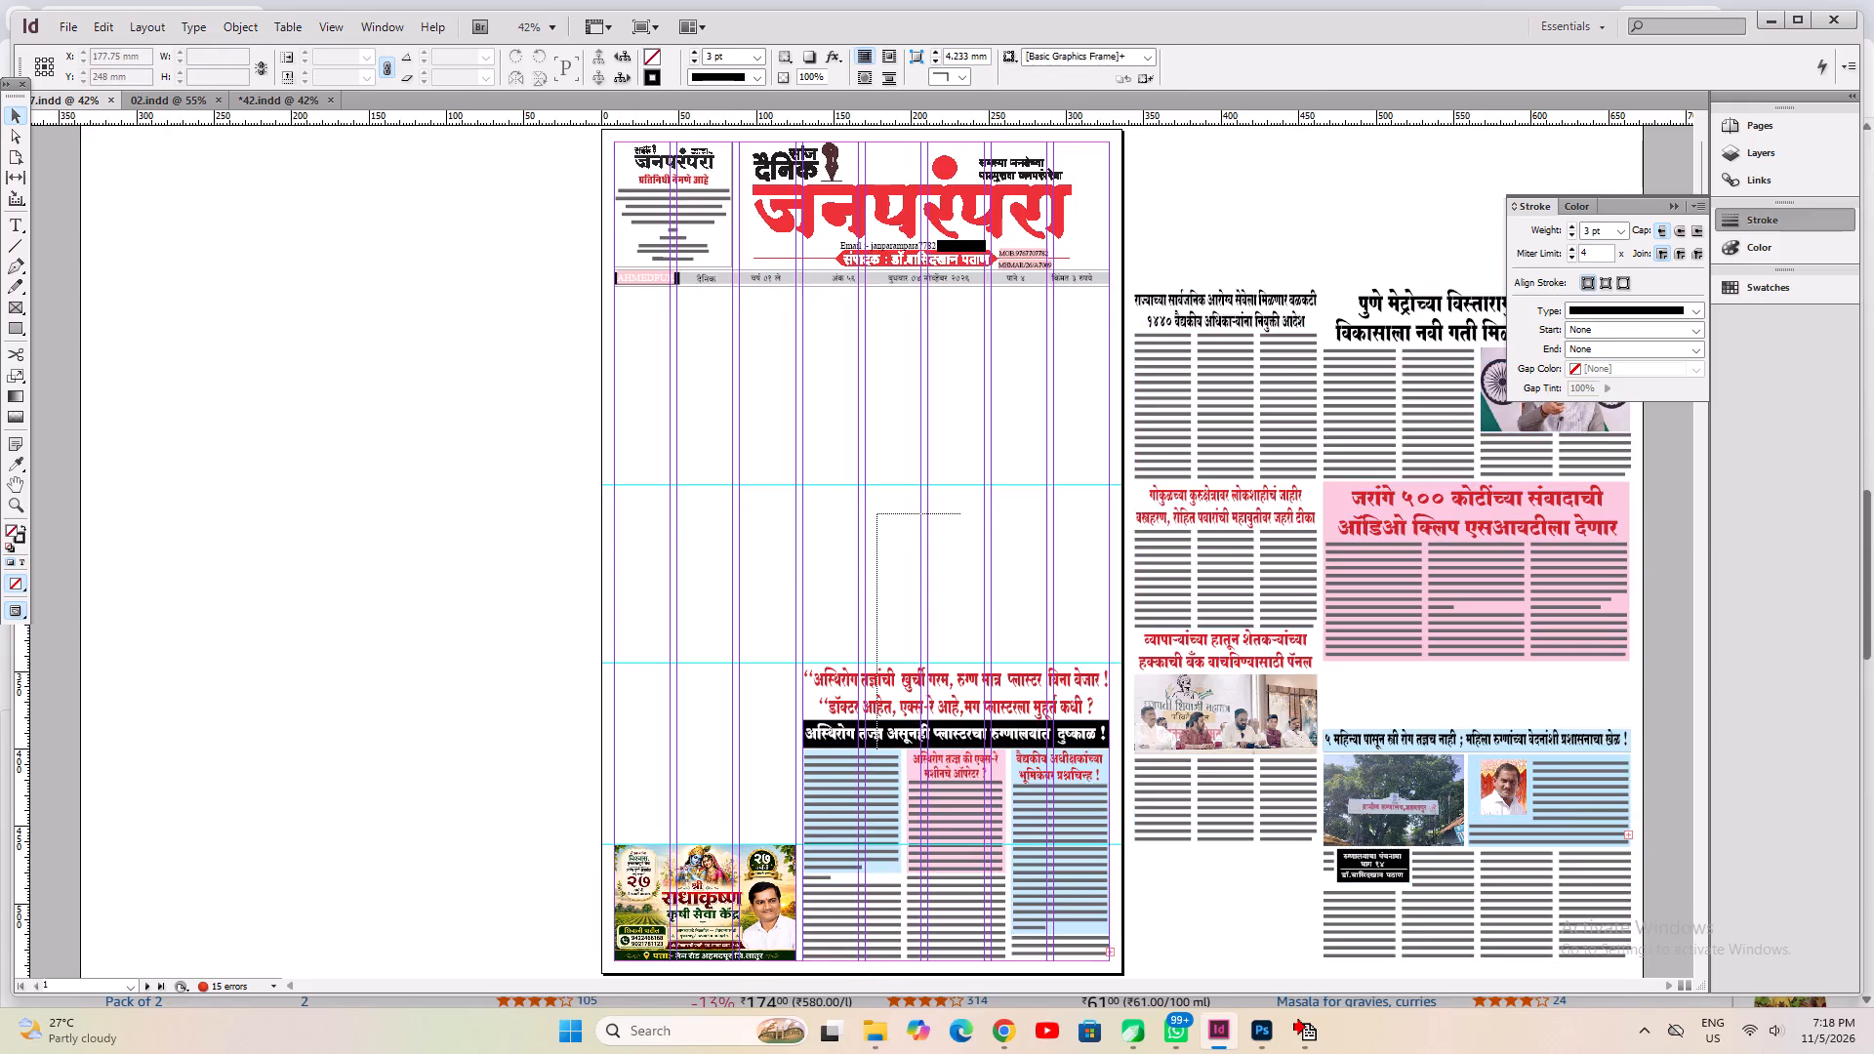
{"action": "left_click_drag", "start_coordinate": [972, 800], "coordinate": [1003, 950]}
{"action": "left_click", "coordinate": [1175, 945]}
{"action": "key", "text": "ctrl+a"}
{"action": "key", "text": "ctrl+s"}
{"action": "left_click", "coordinate": [993, 581]}
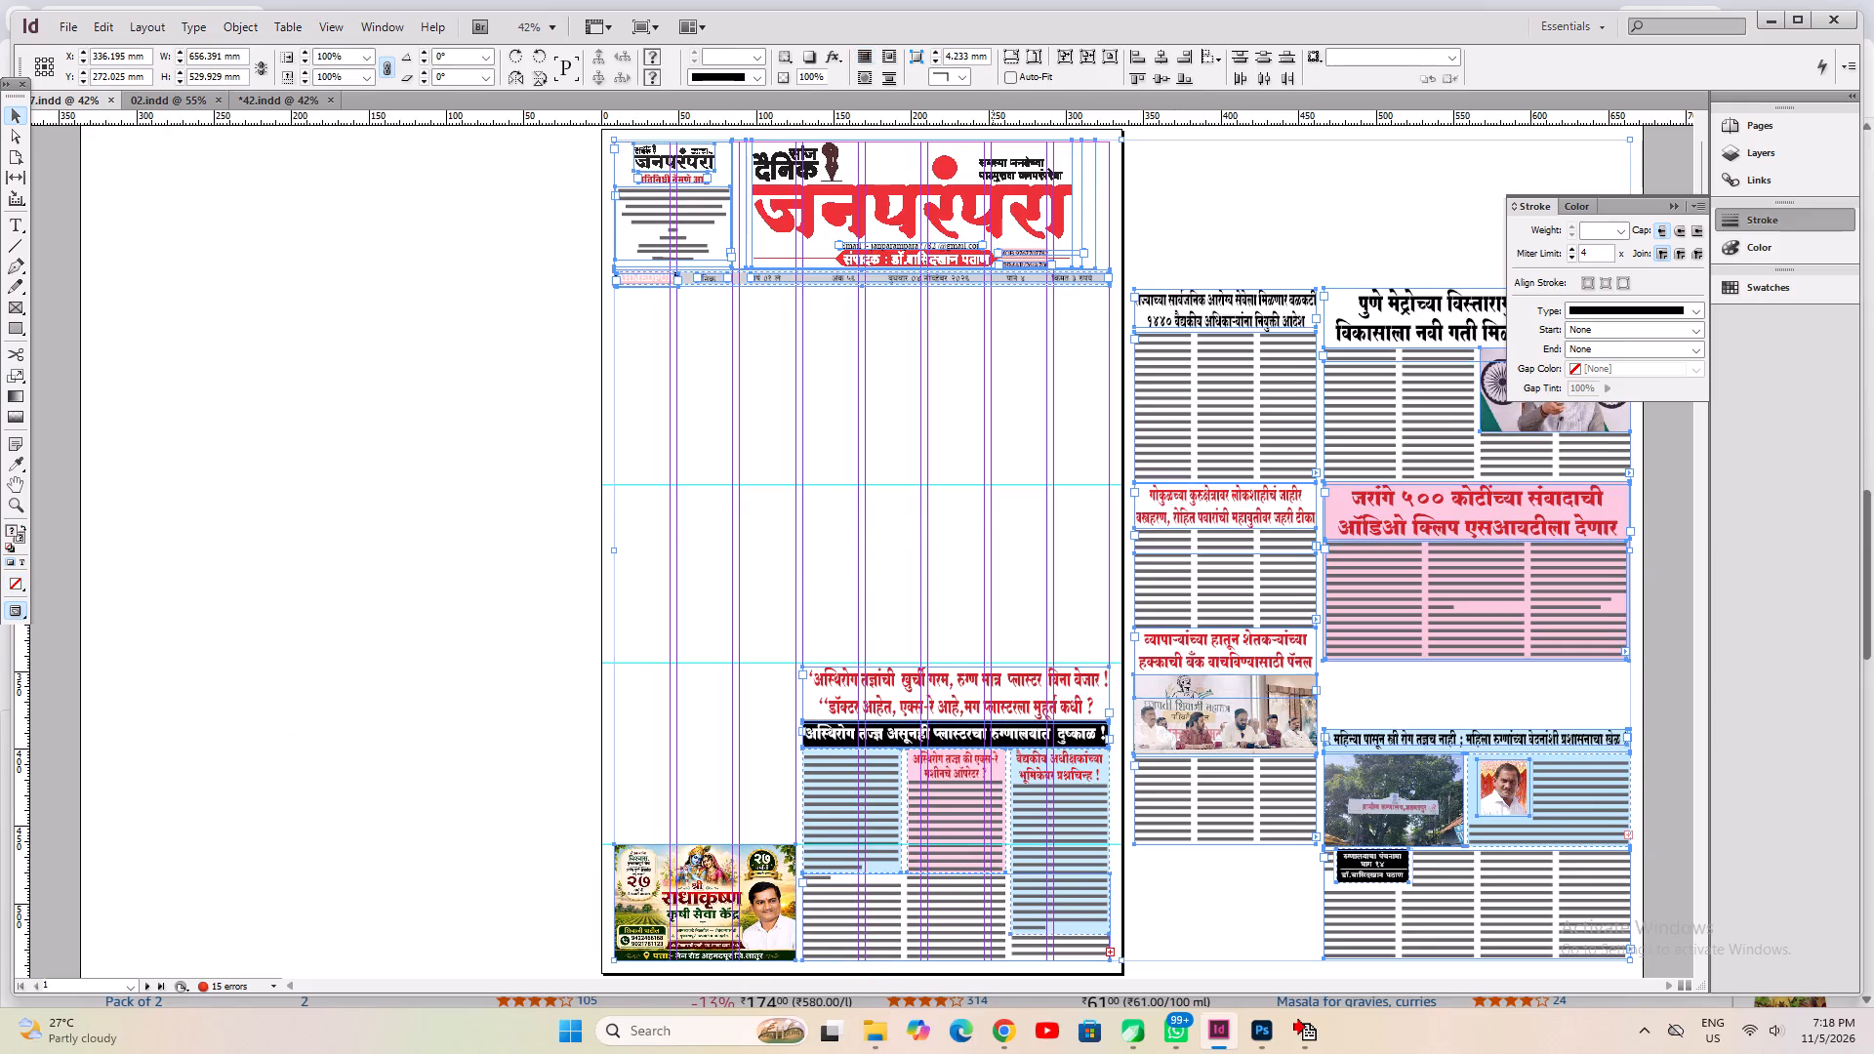
{"action": "left_click_drag", "start_coordinate": [993, 581], "coordinate": [1055, 909]}
{"action": "left_click", "coordinate": [1173, 941]}
{"action": "key", "text": "ctrl+s"}
{"action": "left_click", "coordinate": [1222, 904]}
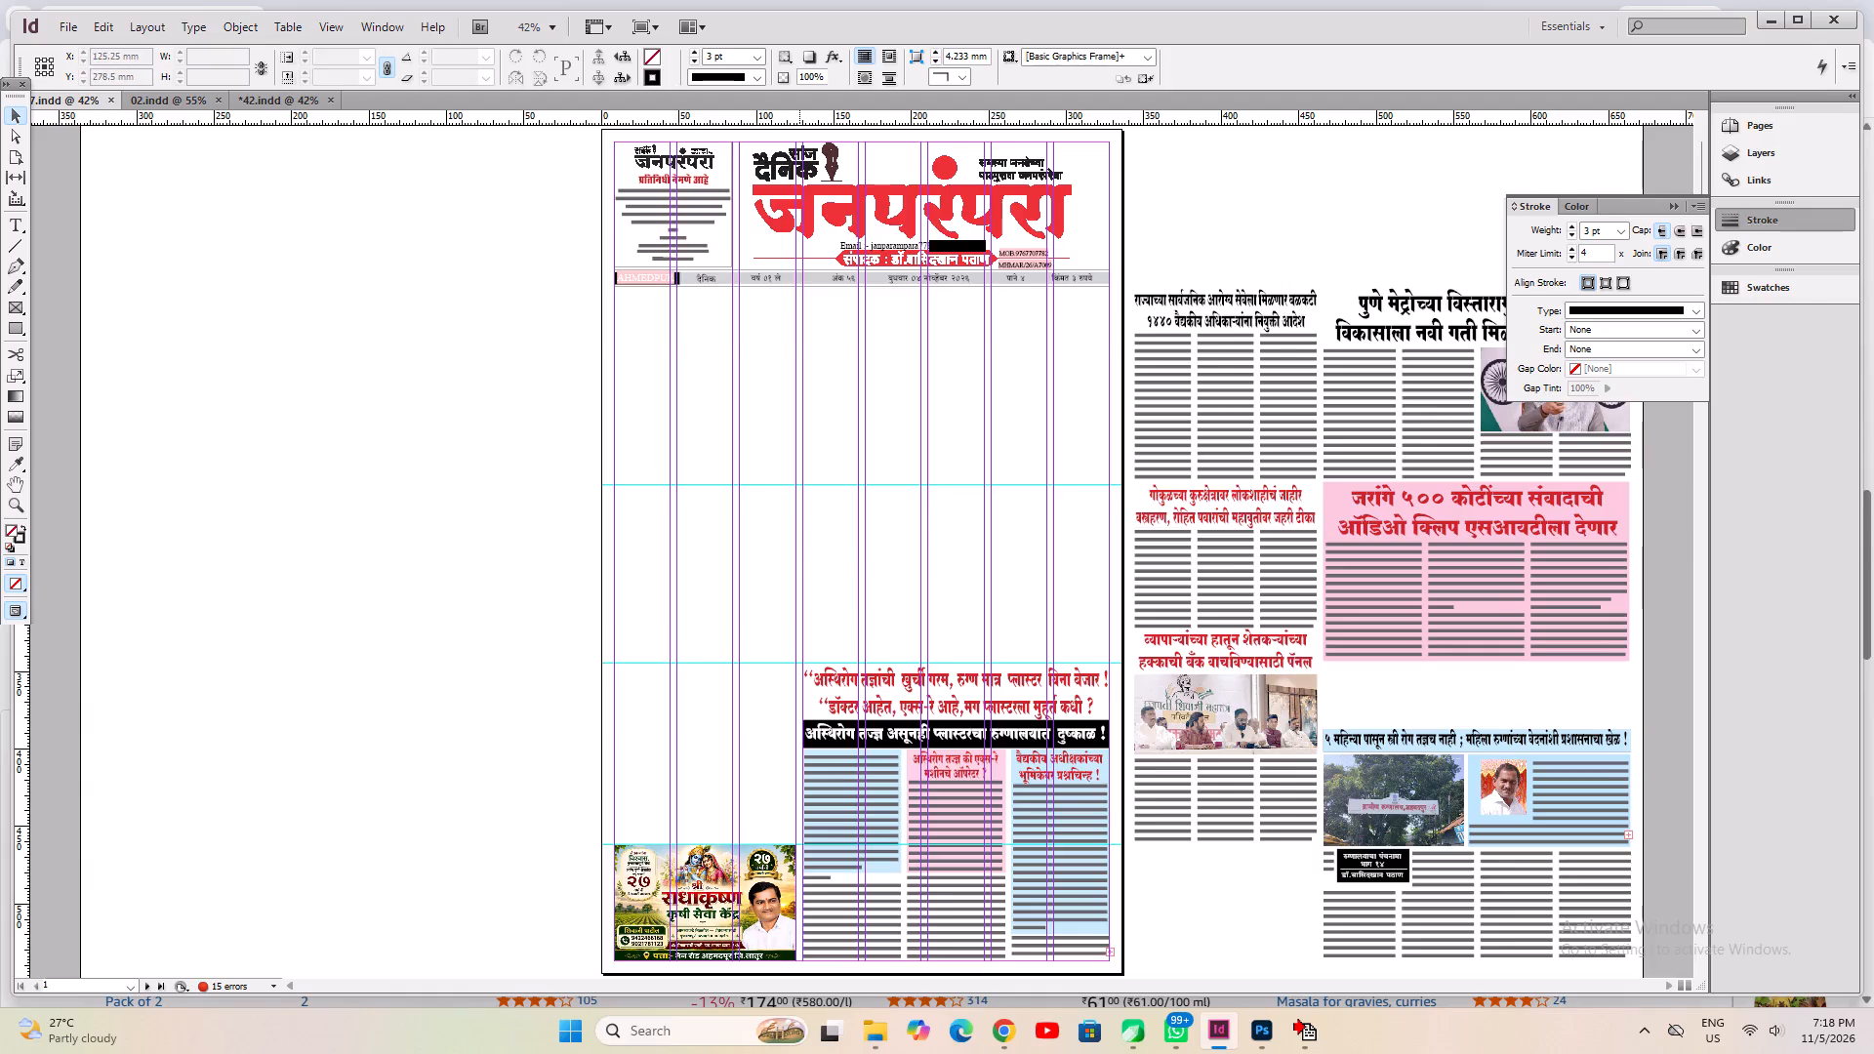
{"action": "scroll", "coordinate": [743, 674], "scroll_direction": "down", "scroll_amount": 12}
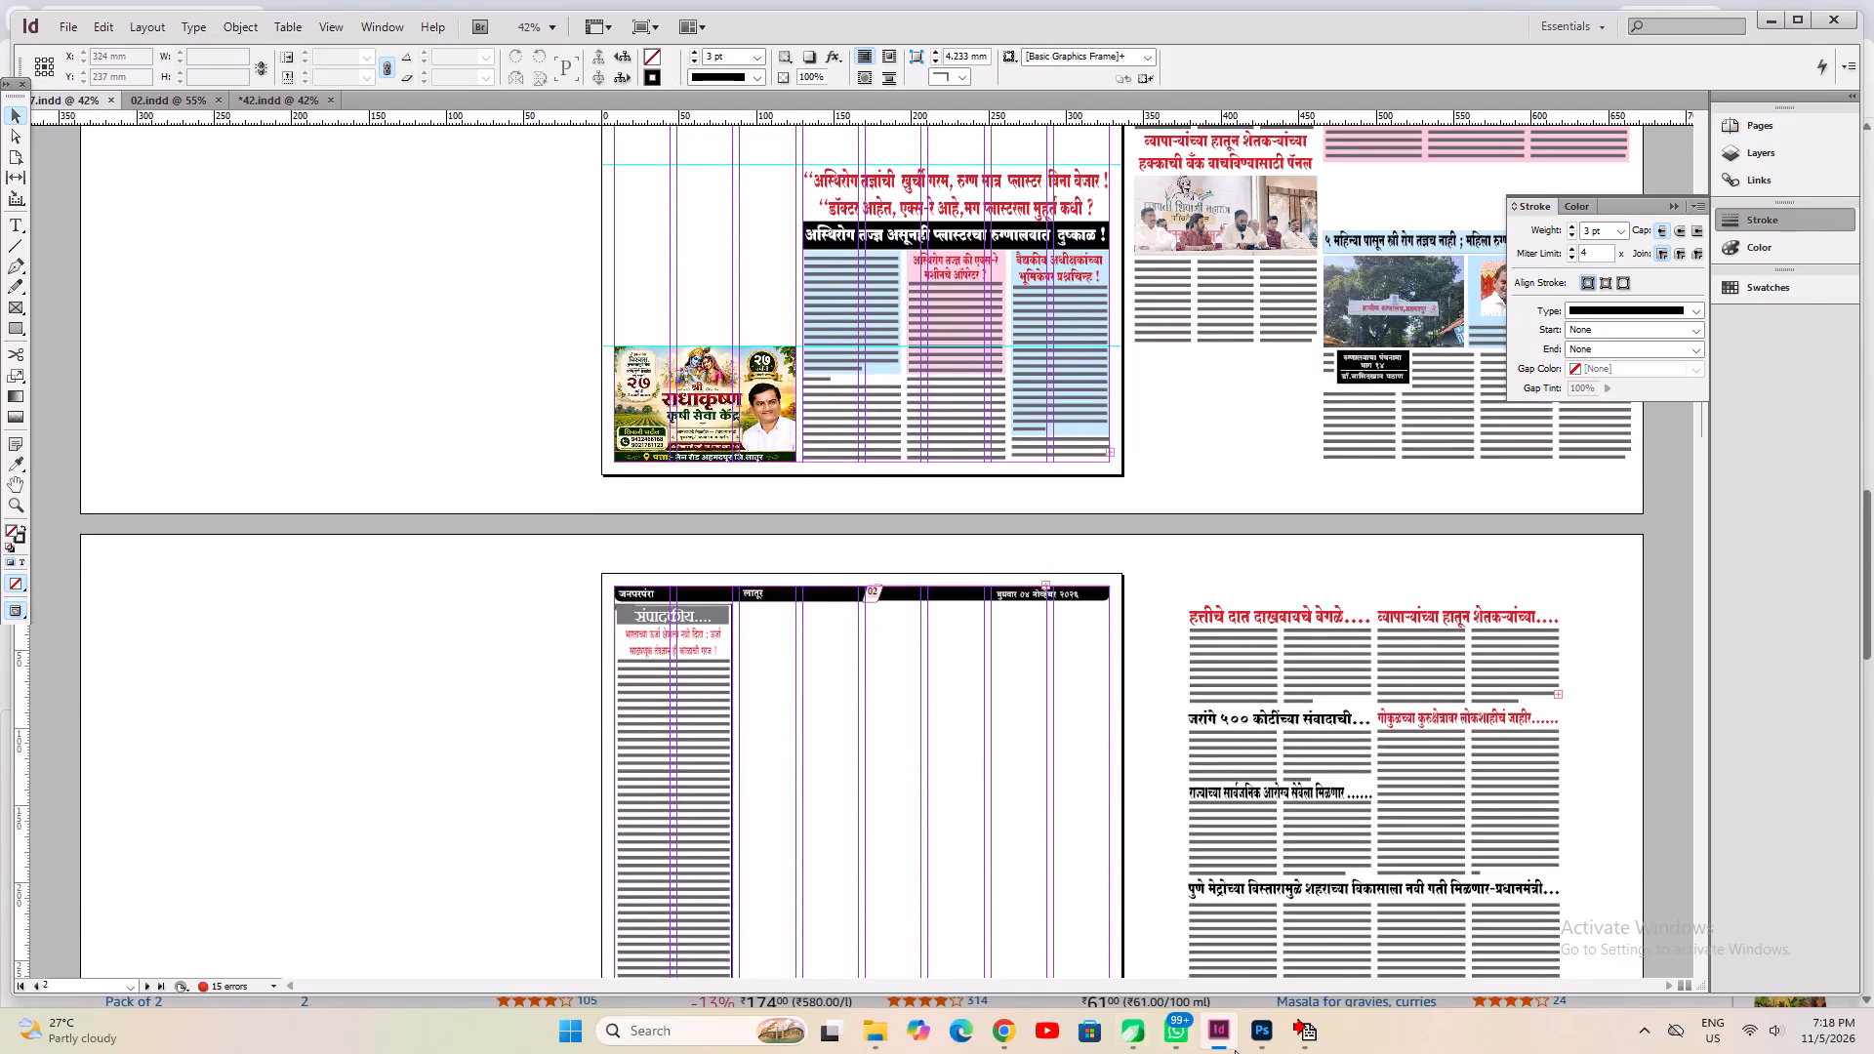
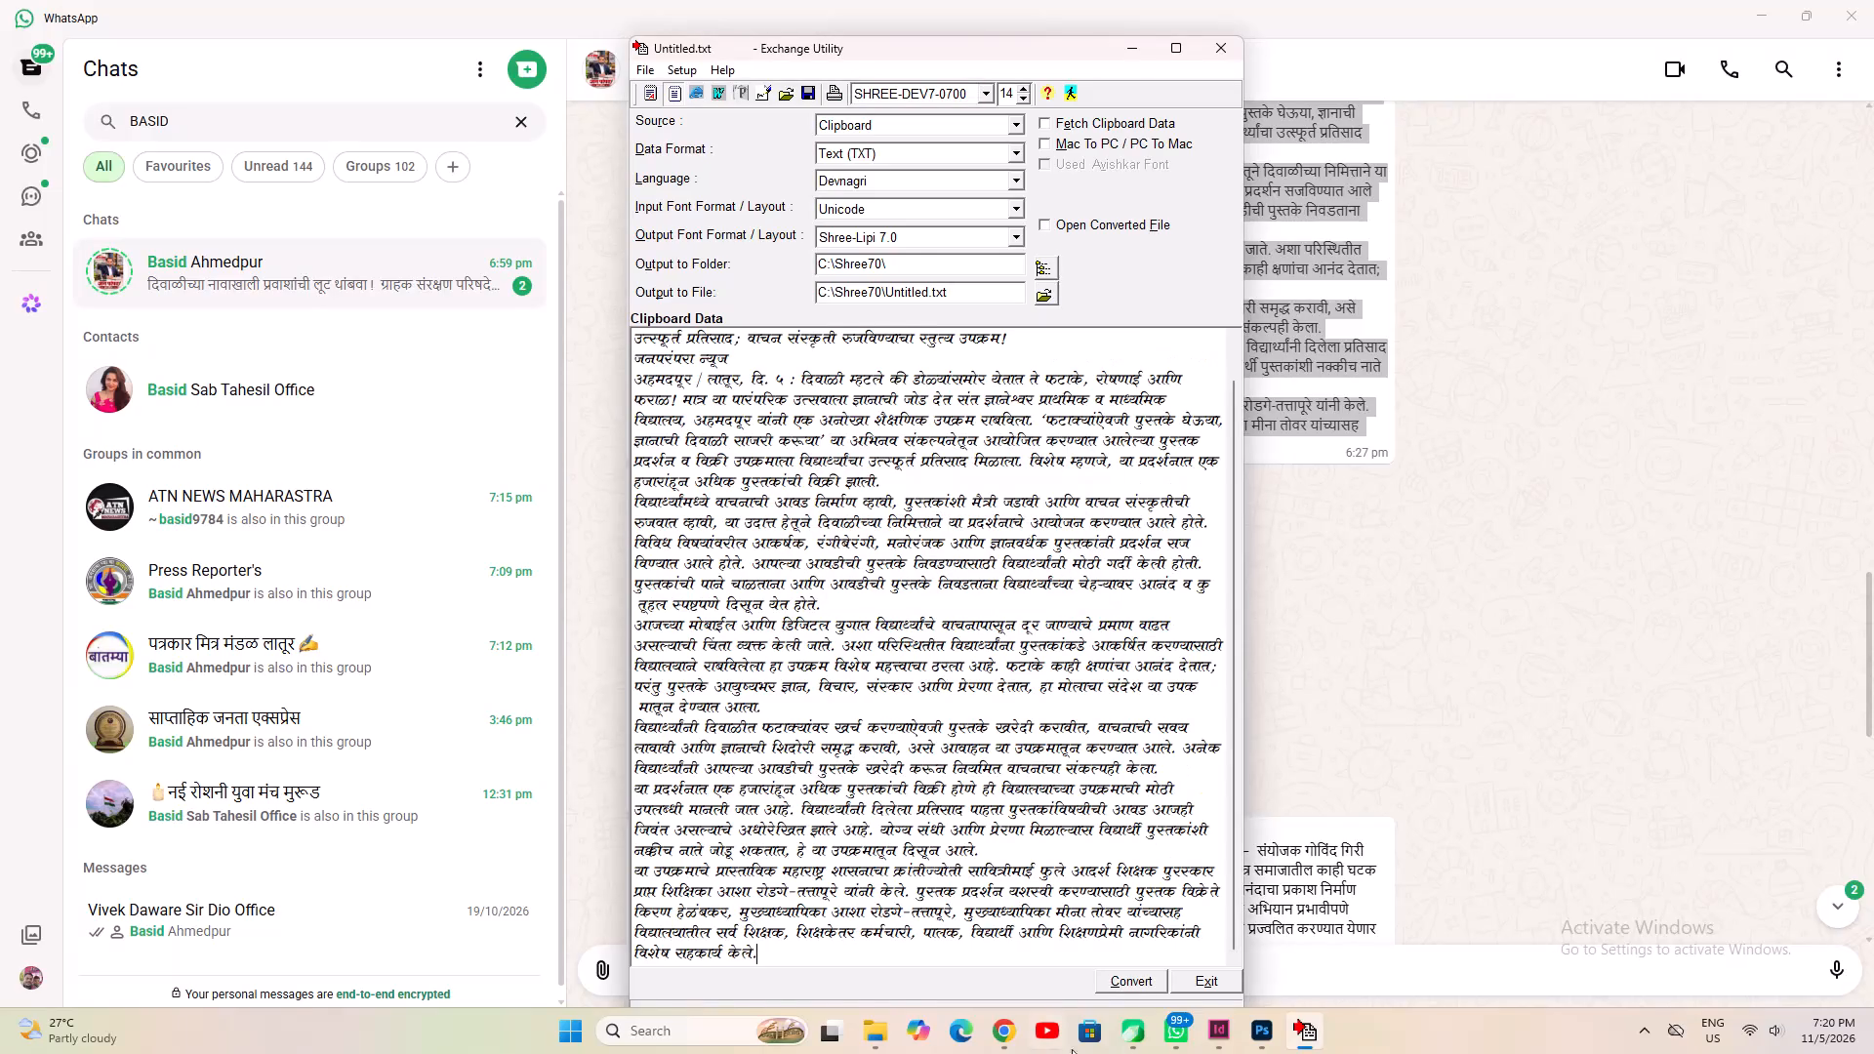
Switch to InDesign, draw a text frame on the pasteboard beside page 4, and paste the converted book-exhibition article into it.
{"action": "left_click", "coordinate": [1207, 1033]}
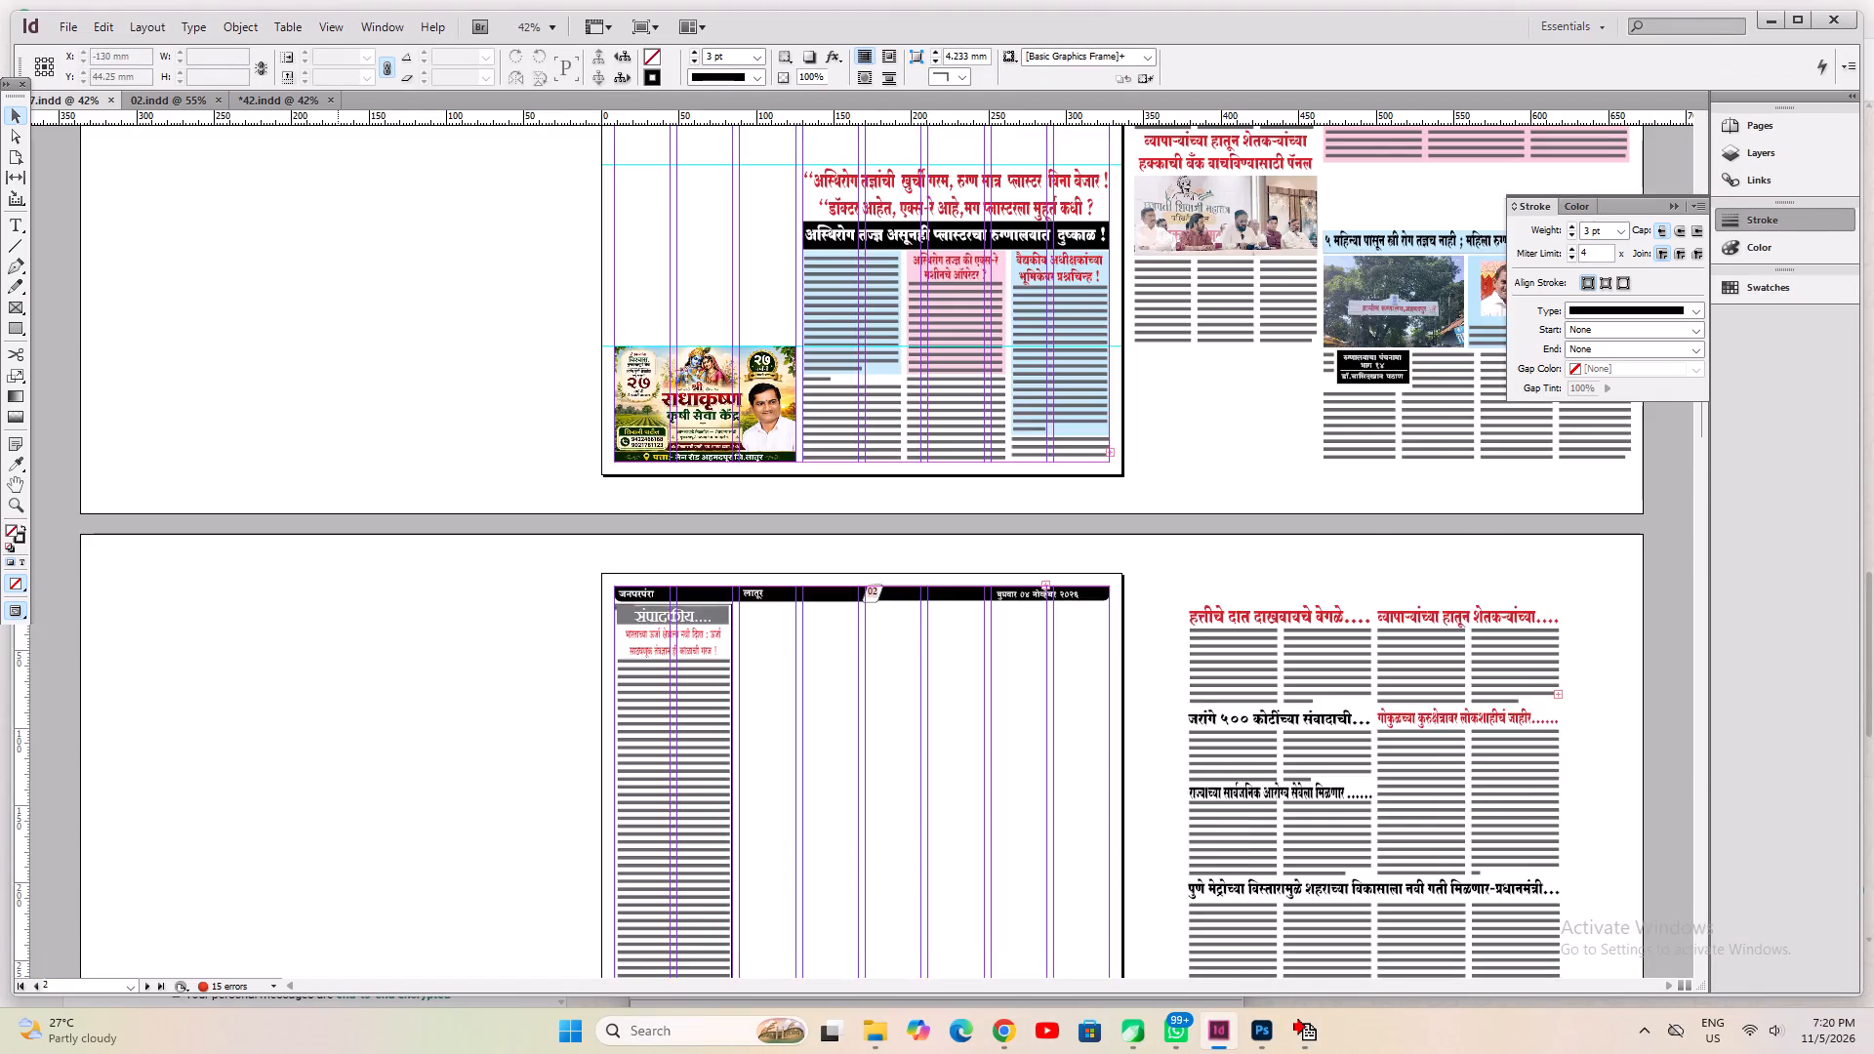
{"action": "scroll", "coordinate": [338, 606], "scroll_direction": "down", "scroll_amount": 20}
{"action": "scroll", "coordinate": [338, 606], "scroll_direction": "down", "scroll_amount": 18}
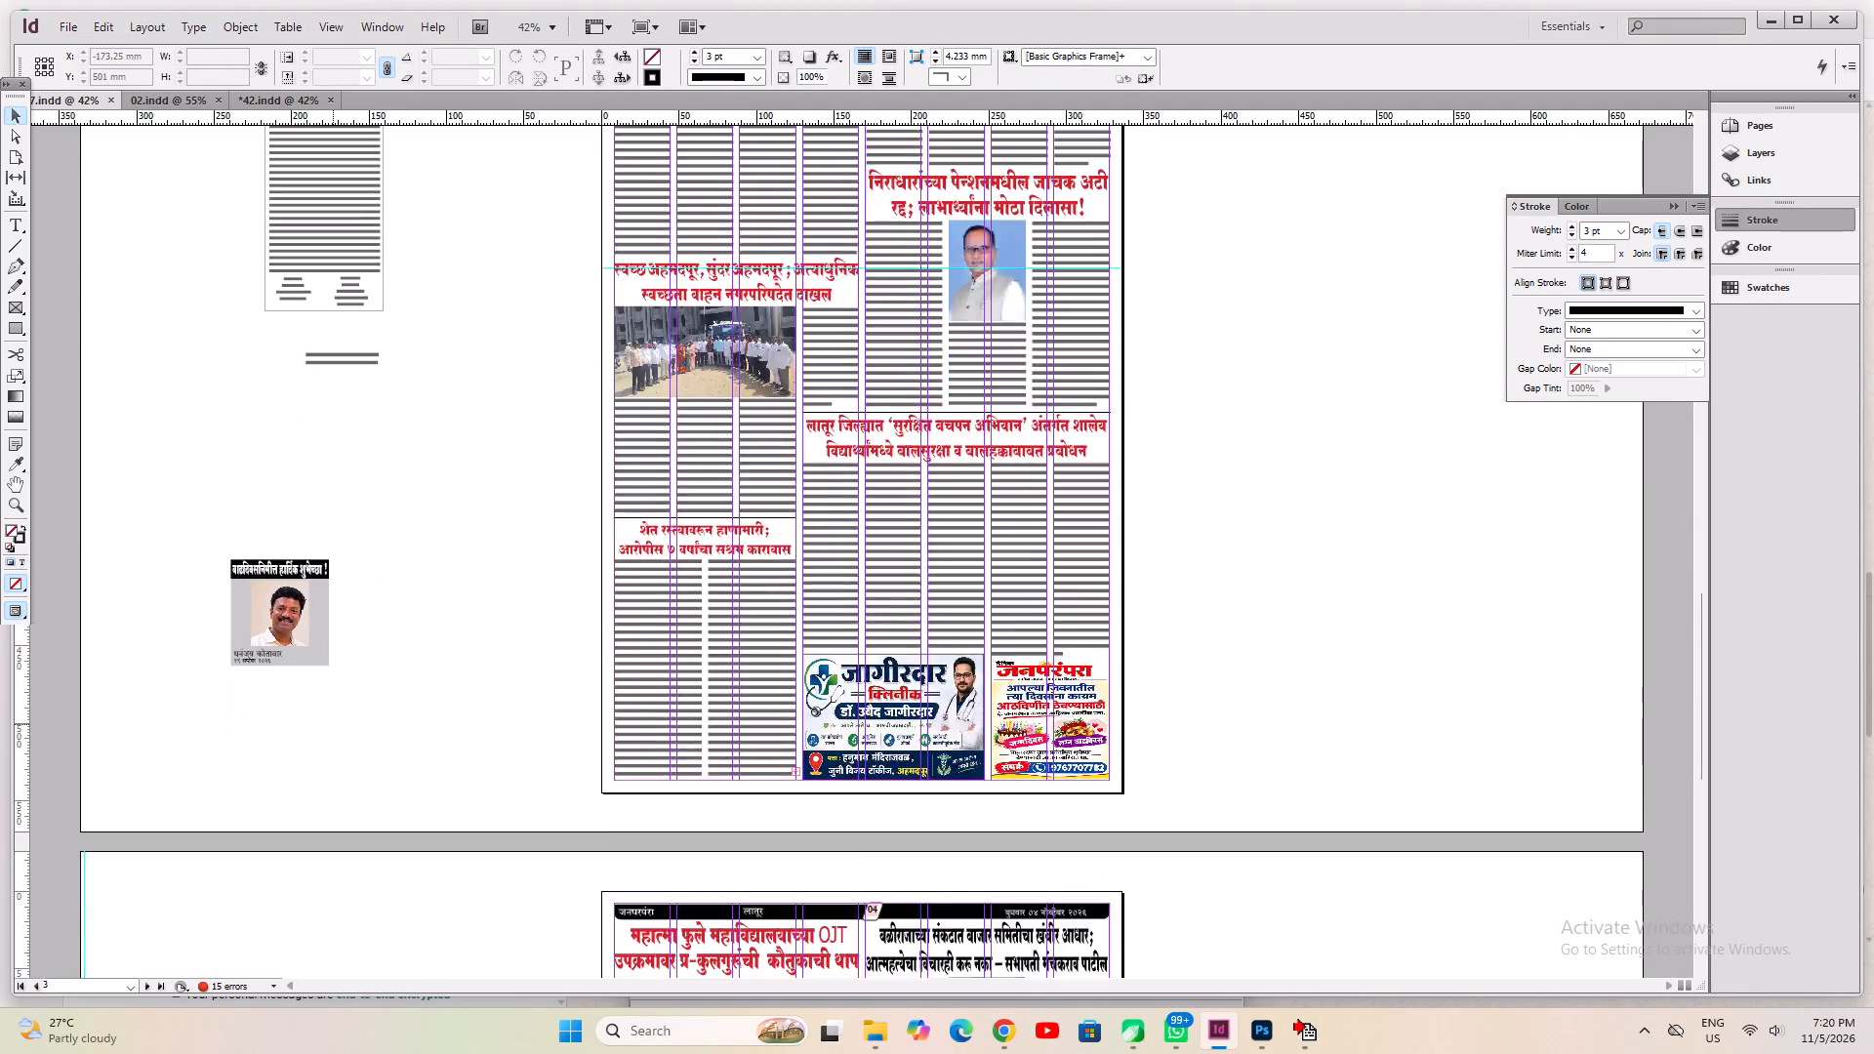
{"action": "scroll", "coordinate": [333, 723], "scroll_direction": "down", "scroll_amount": 20}
{"action": "scroll", "coordinate": [333, 723], "scroll_direction": "down", "scroll_amount": 16}
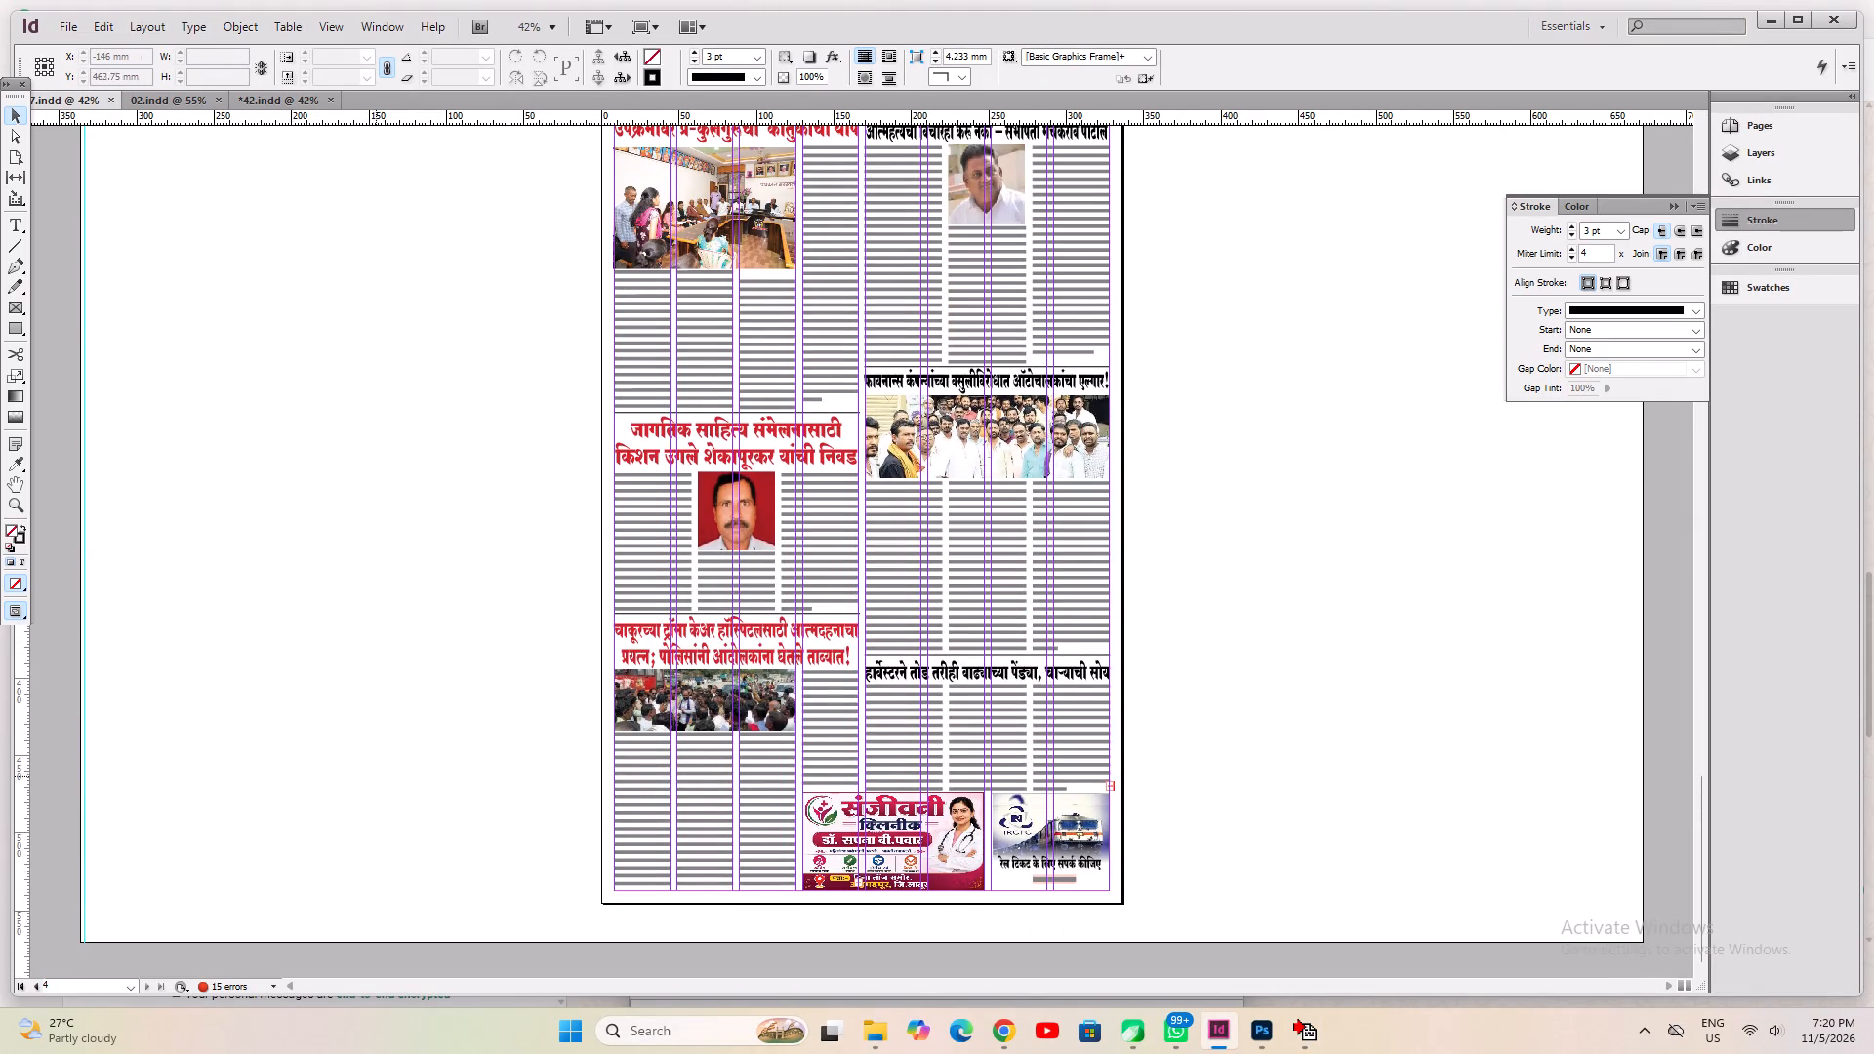
{"action": "scroll", "coordinate": [379, 772], "scroll_direction": "up", "scroll_amount": 3}
{"action": "left_click", "coordinate": [283, 651]}
{"action": "left_click", "coordinate": [7, 219]}
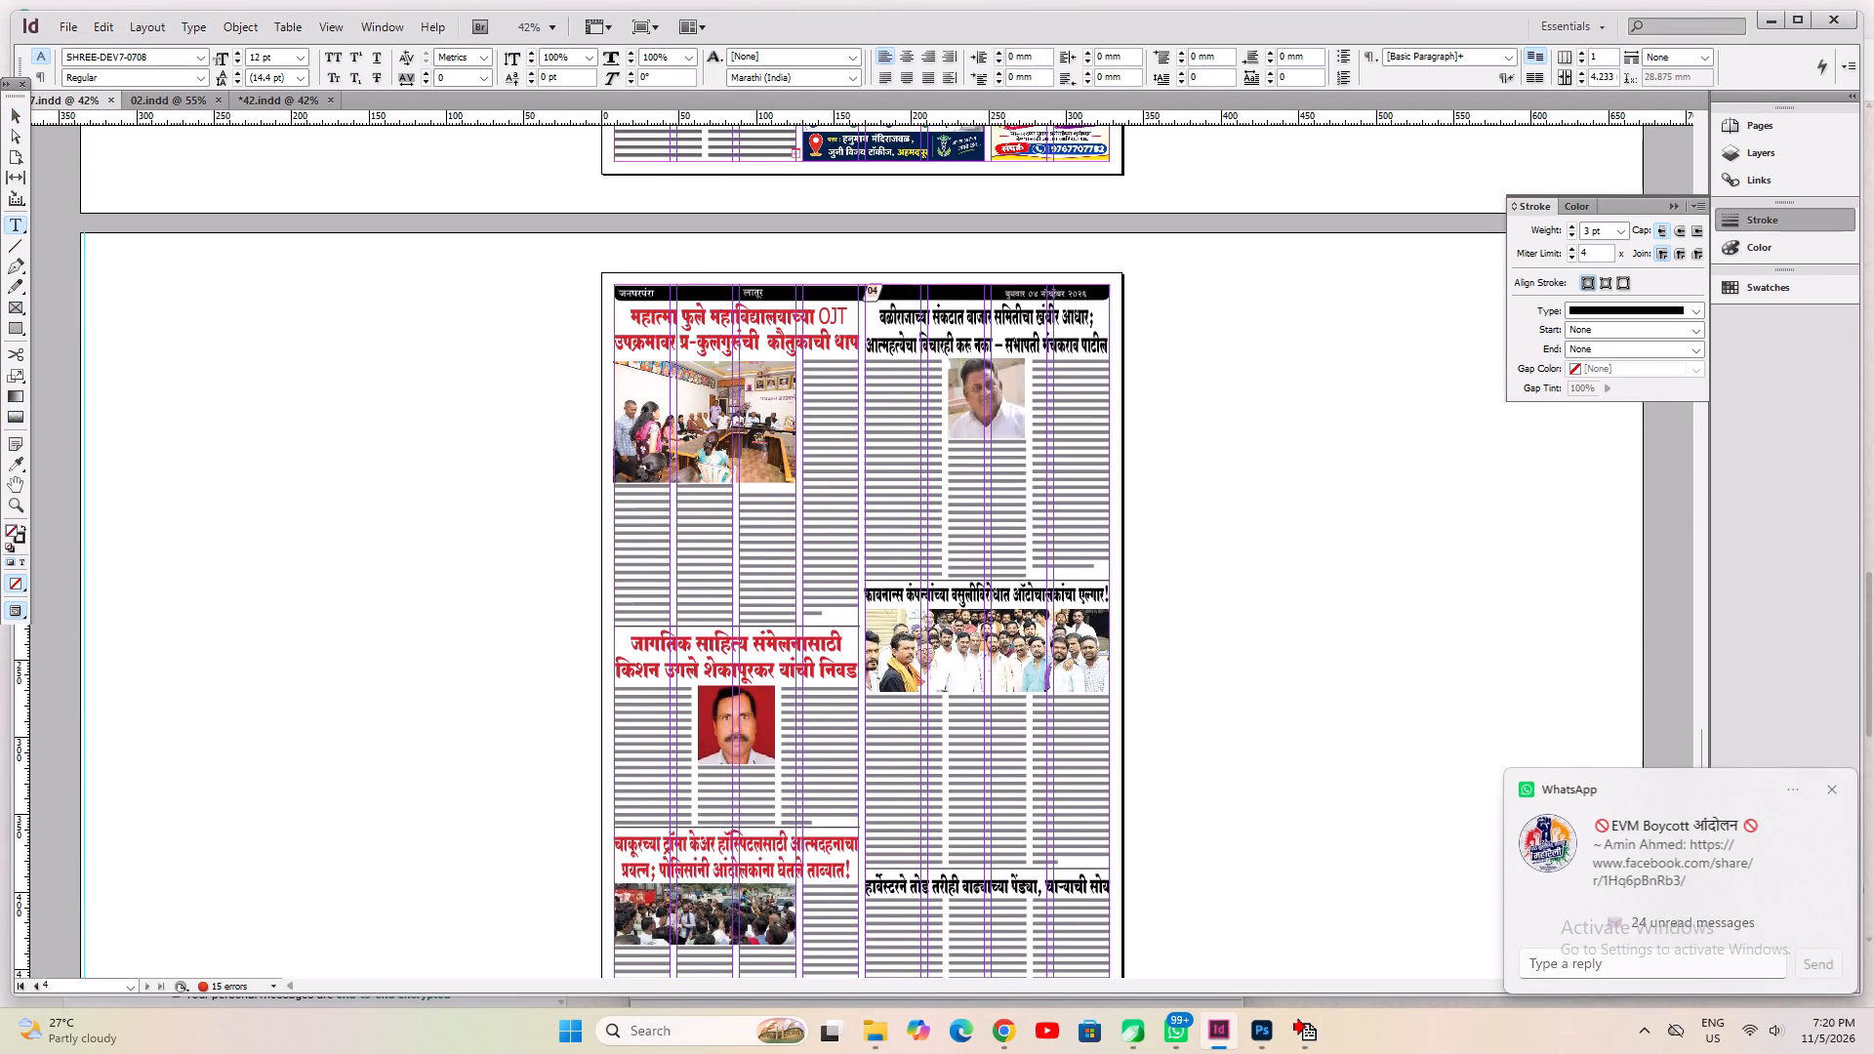
{"action": "left_click_drag", "start_coordinate": [252, 311], "coordinate": [483, 653]}
{"action": "key", "text": "ctrl+v"}
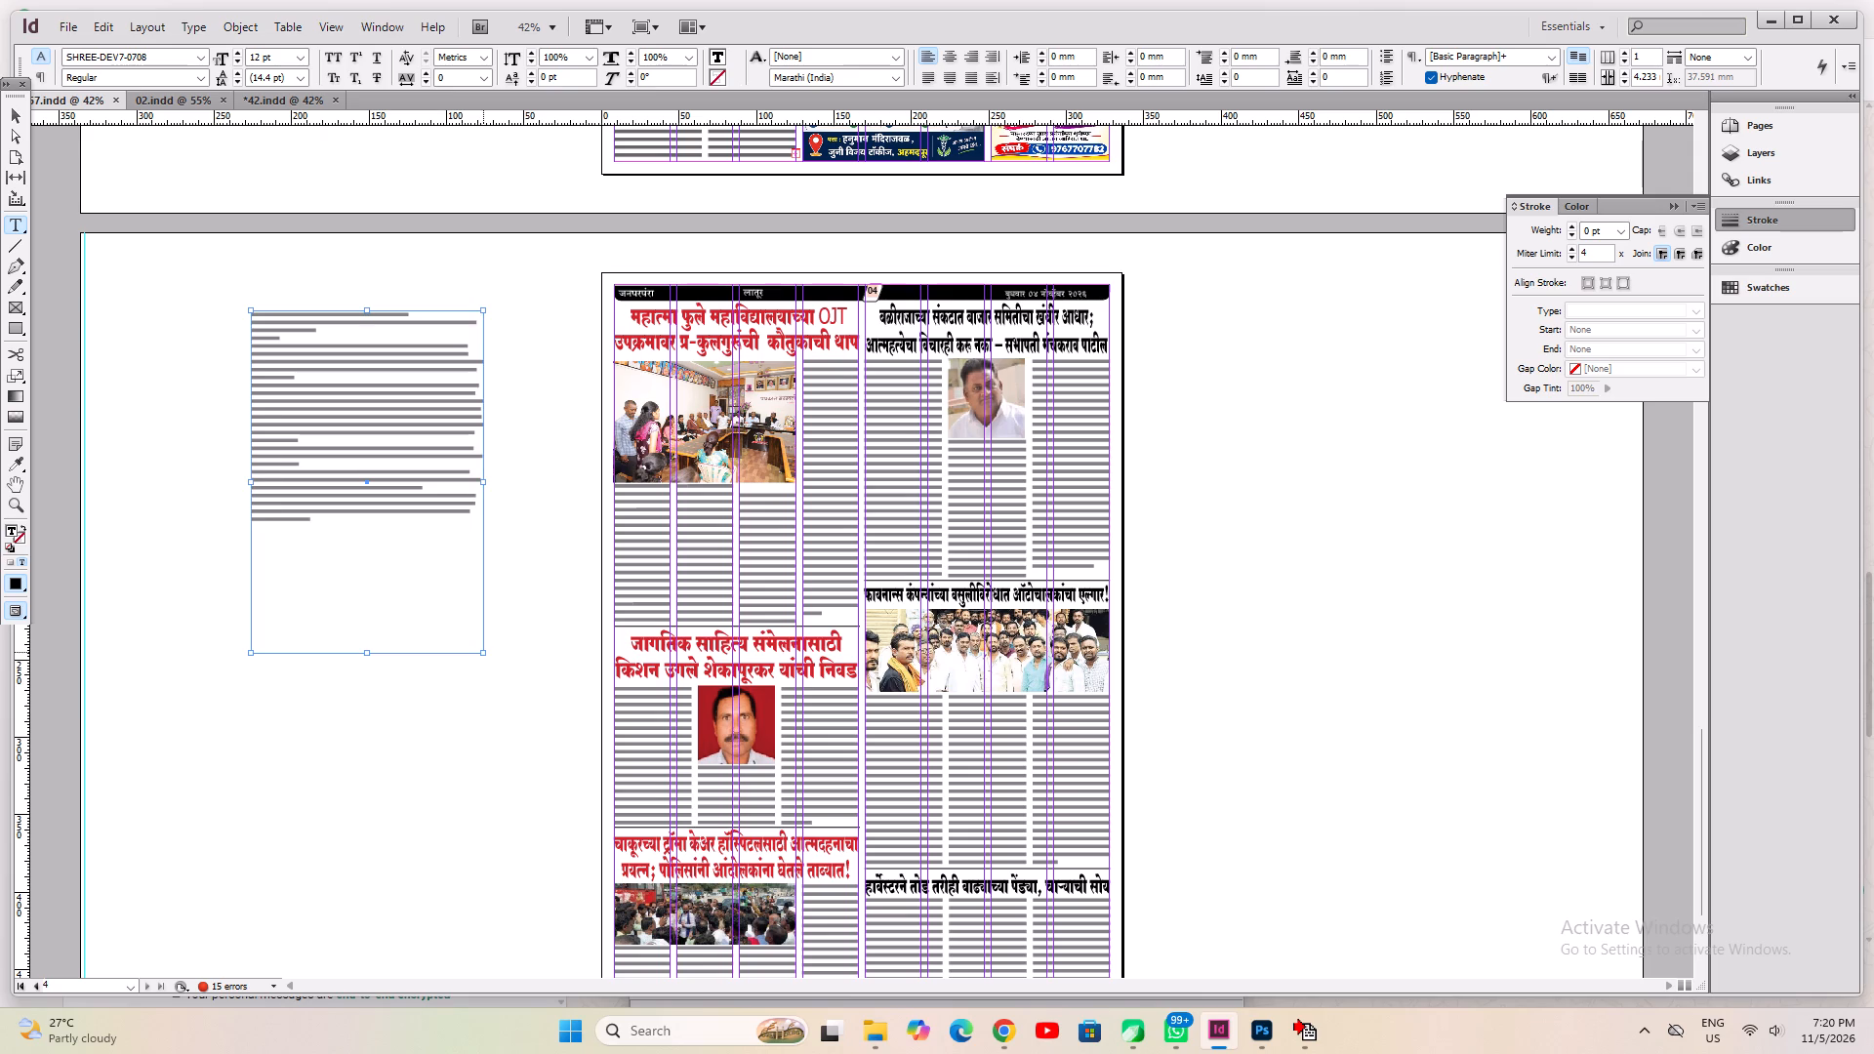
Move the headline line "फटाक्यांचा धूर नको, पुस्तकांचा प्रकाश हवा ; एक हजारांहून अधिक पुस्तकांची विक्री!" from the pasted article over page 4's red OJT headline, keeping that headline's formatting.
{"action": "key", "text": "ctrl+2"}
{"action": "left_click_drag", "start_coordinate": [881, 468], "coordinate": [691, 939], "text": "alt"}
{"action": "left_click_drag", "start_coordinate": [778, 527], "coordinate": [775, 964], "text": "alt"}
{"action": "left_click_drag", "start_coordinate": [742, 672], "coordinate": [734, 816], "text": "alt"}
{"action": "left_click_drag", "start_coordinate": [1183, 622], "coordinate": [0, 456]}
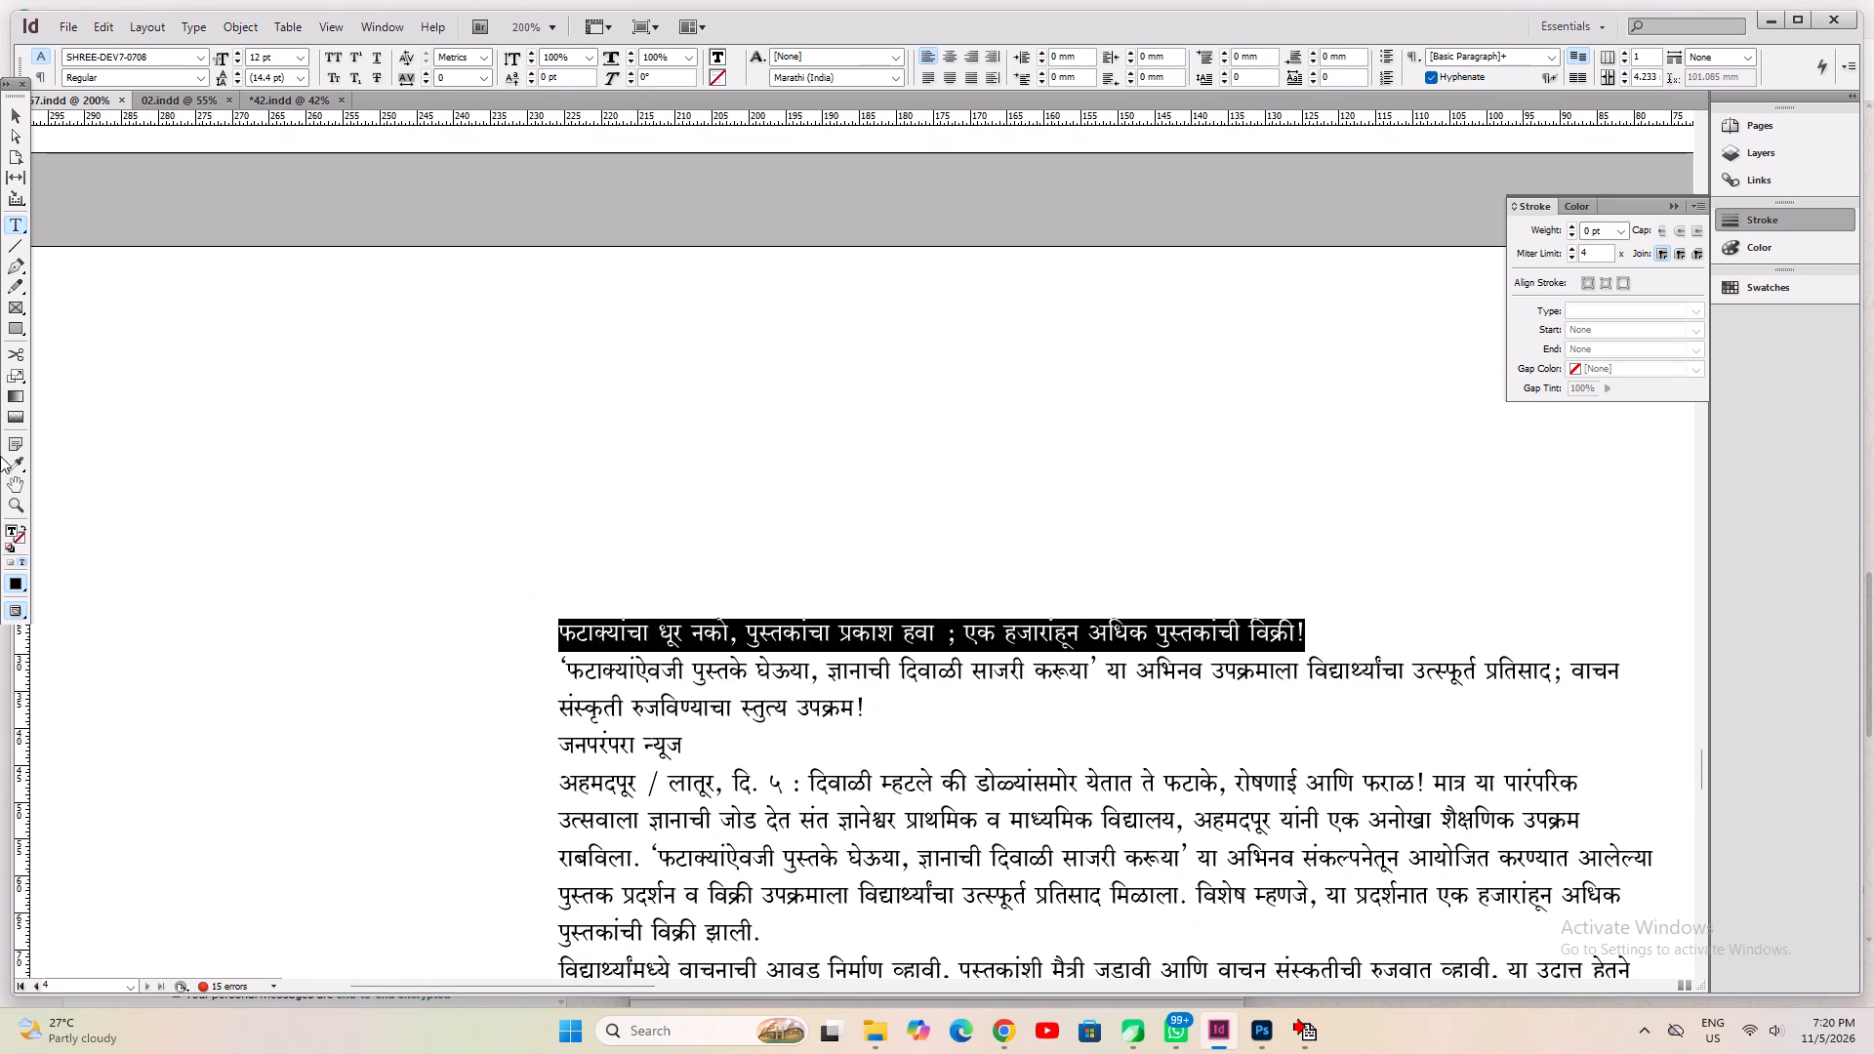
{"action": "key", "text": "ctrl+x"}
{"action": "key", "text": "ctrl+1"}
{"action": "left_click_drag", "start_coordinate": [1092, 734], "coordinate": [222, 602], "text": "alt"}
{"action": "left_click", "coordinate": [587, 441]}
{"action": "key", "text": "ctrl+a"}
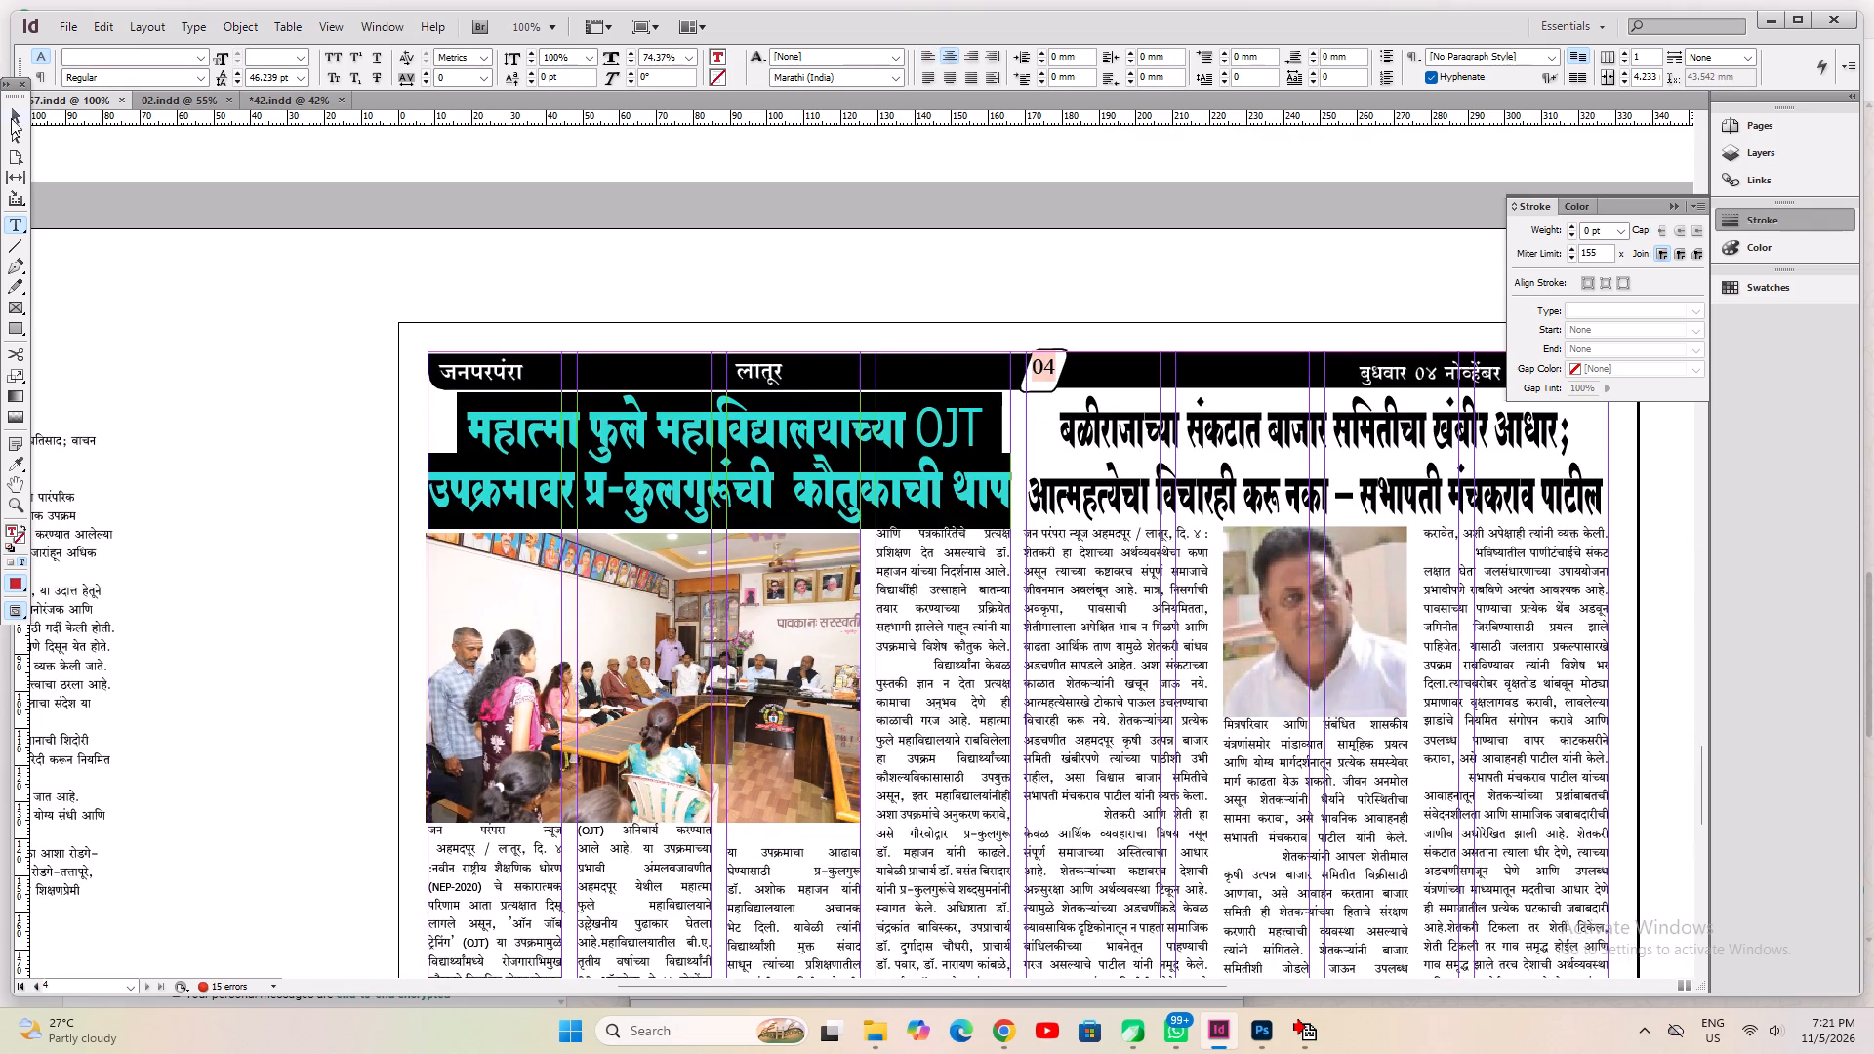
{"action": "left_click", "coordinate": [108, 26]}
{"action": "left_click", "coordinate": [179, 164]}
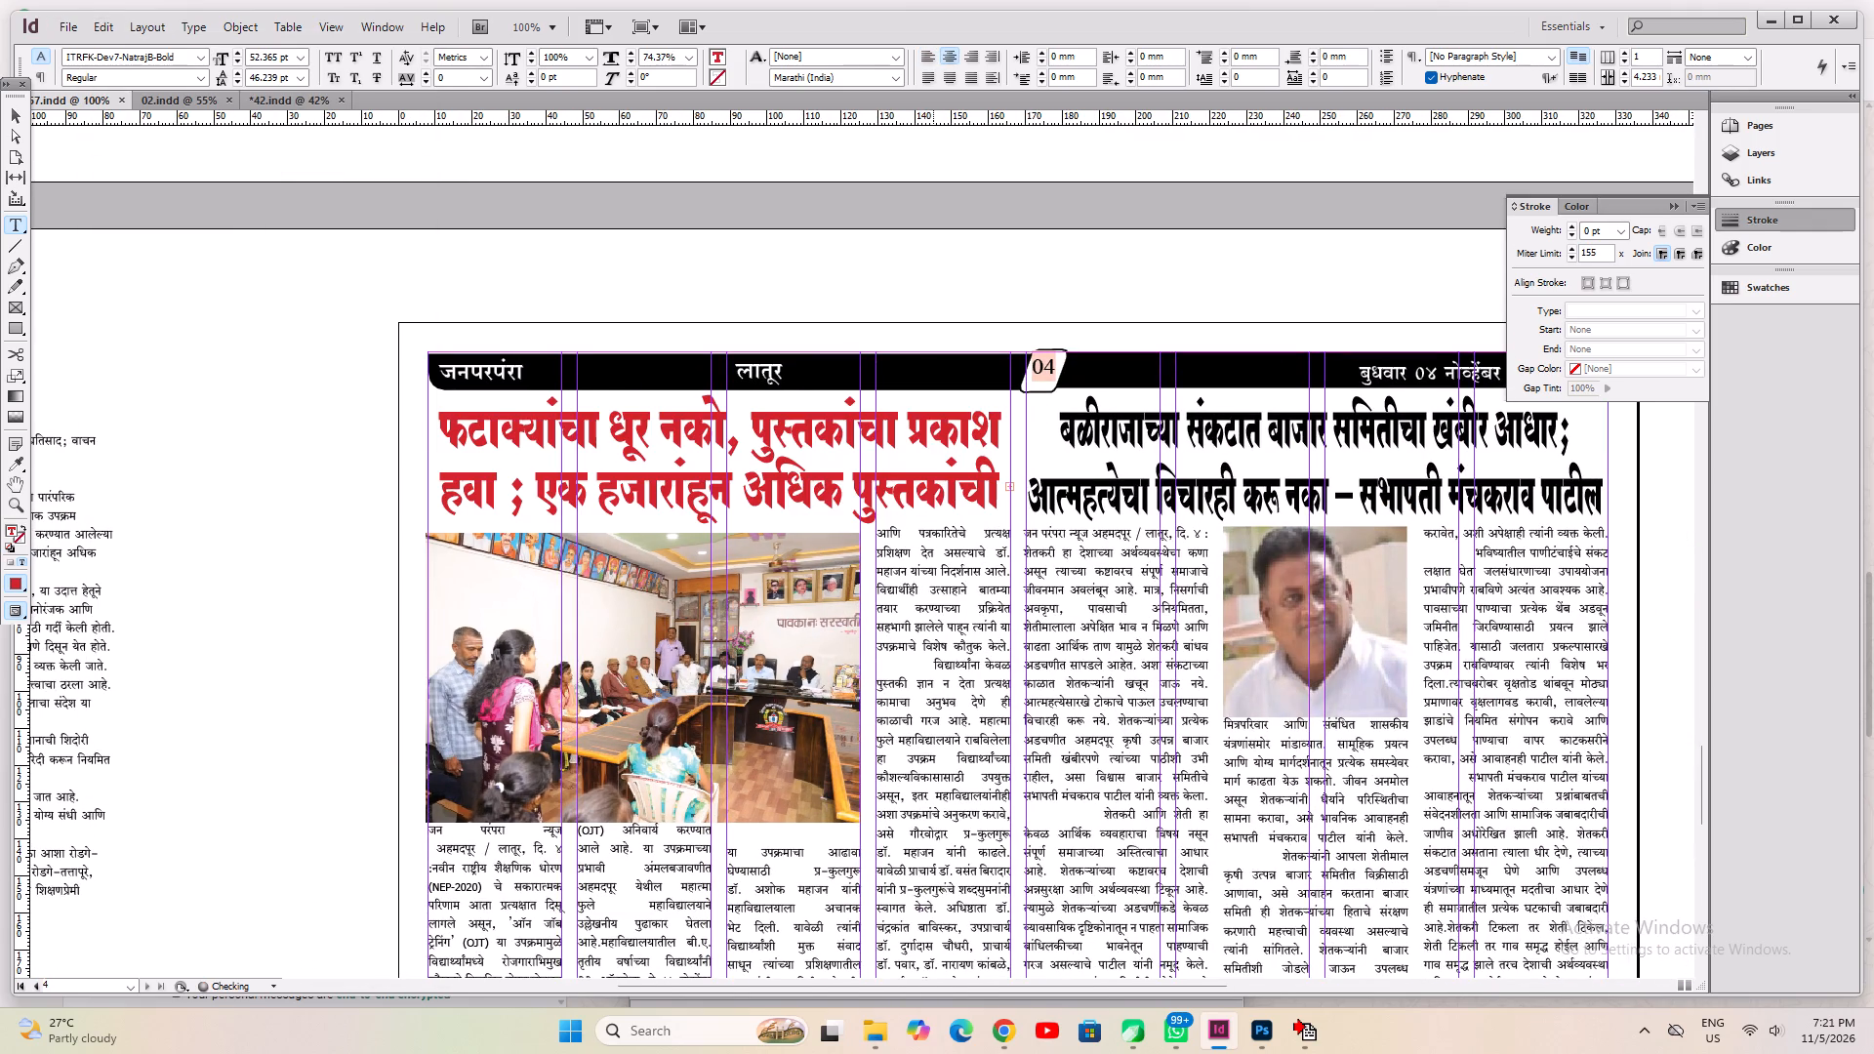
Fit the new headline's frame to its content, justify the text, reduce it to 50.365 pt, and save the document.
{"action": "key", "text": "ctrl+alt+c"}
{"action": "key", "text": "ctrl+a"}
{"action": "key", "text": "ctrl+shift+j"}
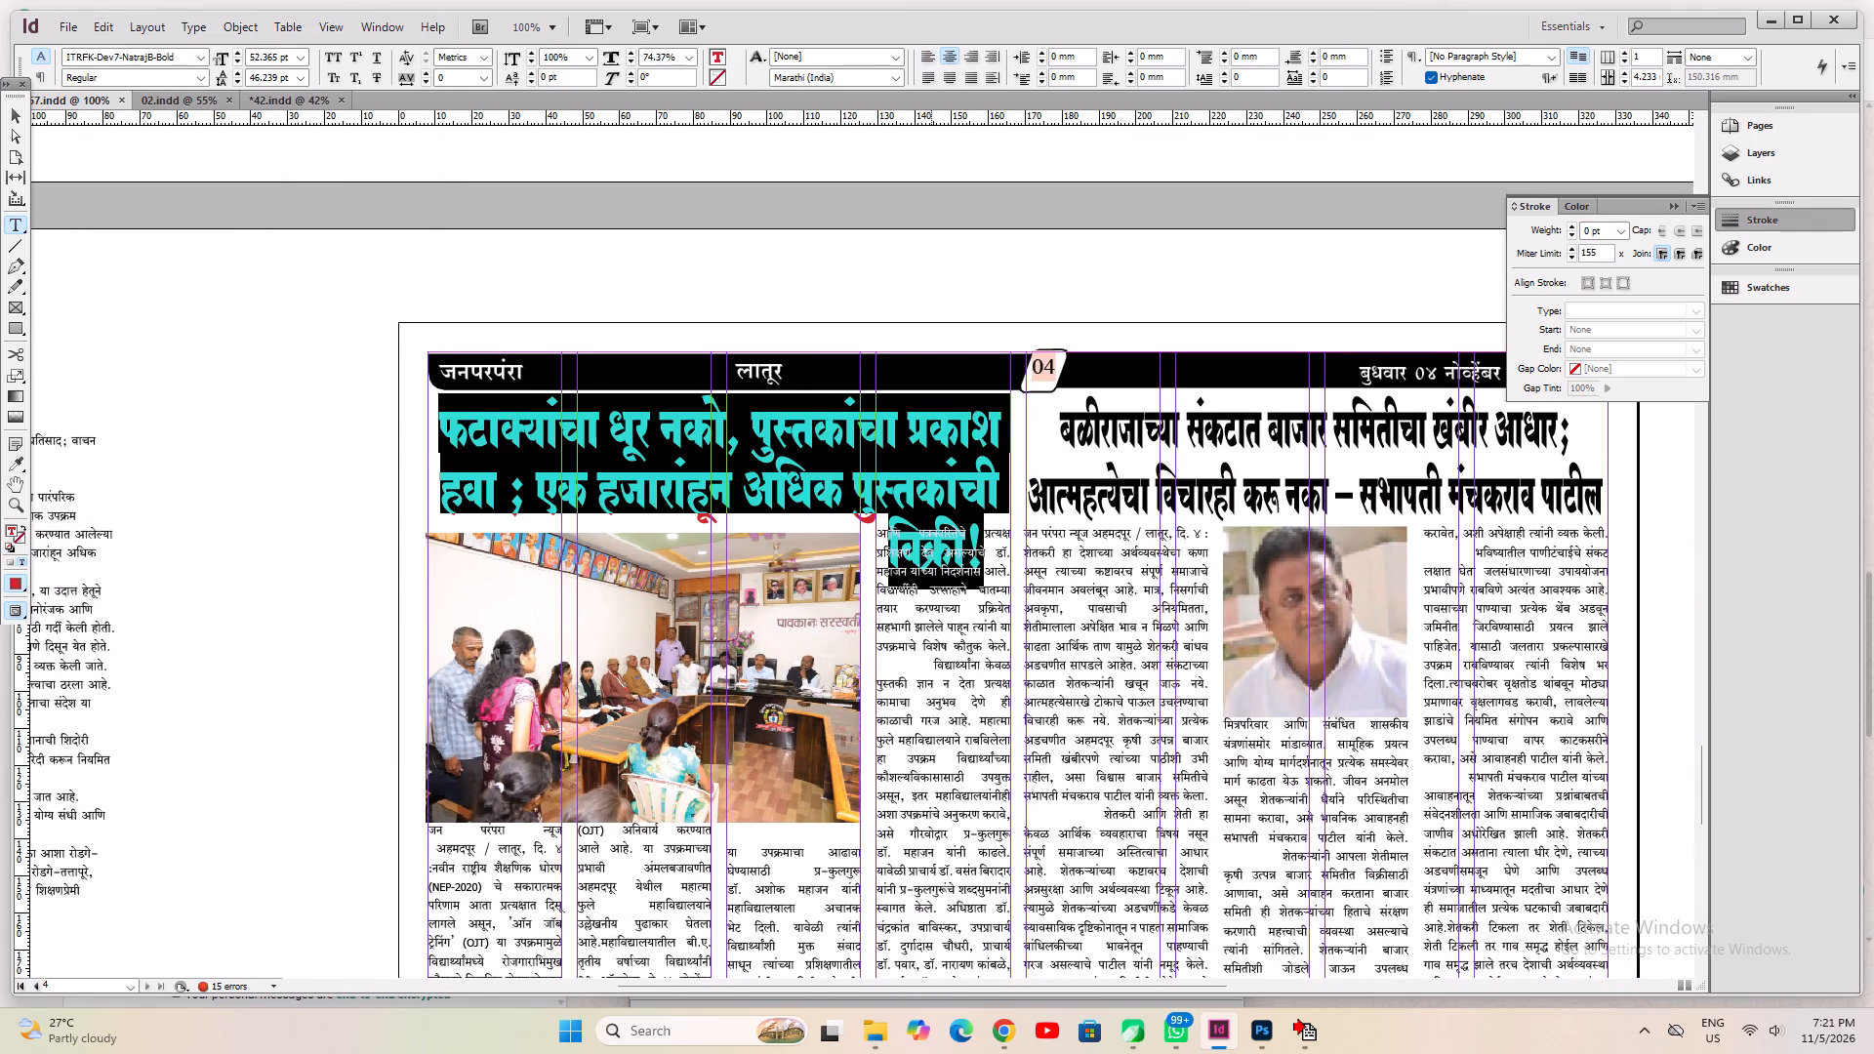
{"action": "key", "text": "ctrl+shift+comma"}
{"action": "key", "text": "ctrl+s"}
{"action": "left_click_drag", "start_coordinate": [688, 920], "coordinate": [843, 702], "text": "alt"}
{"action": "key", "text": "ctrl+s"}
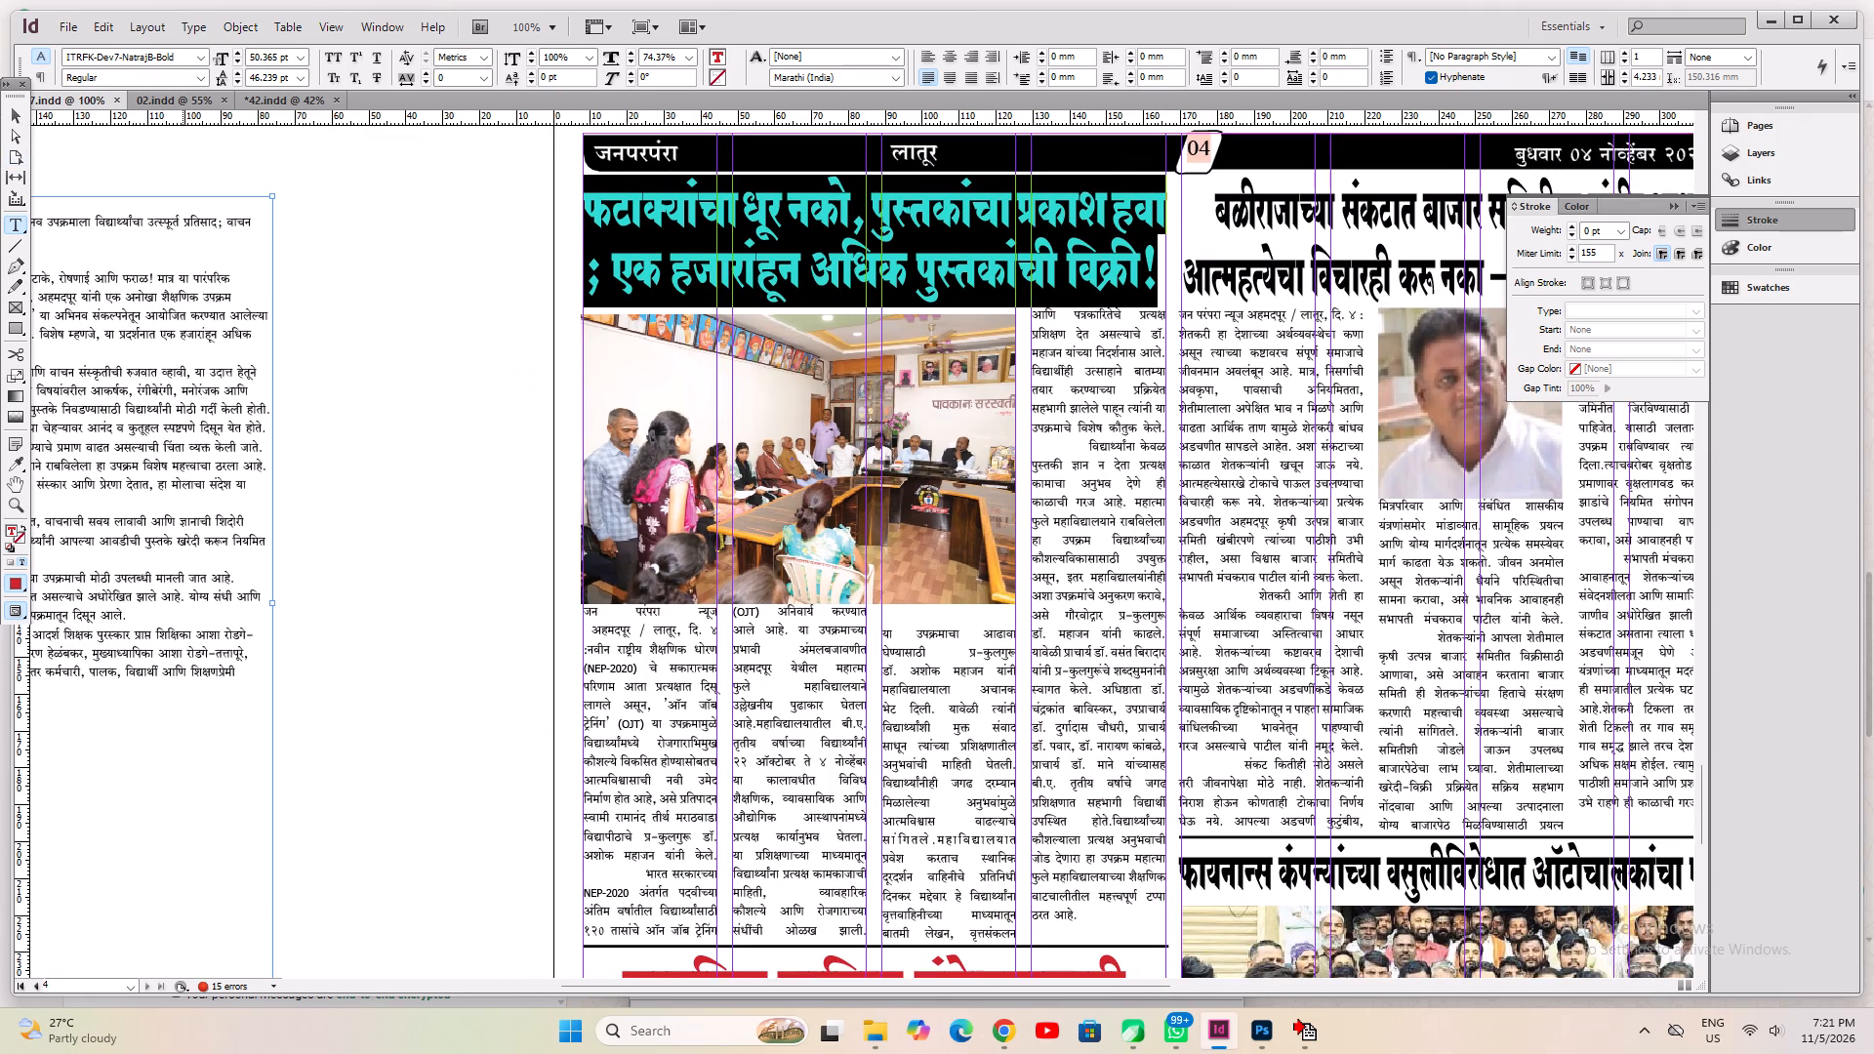
Move page 4's existing stories, photos and black double-line headline onto the pasteboard beside the page, leaving the red firecracker-and-books headline and the ads.
{"action": "key", "text": "ctrl+0"}
{"action": "scroll", "coordinate": [367, 544], "scroll_direction": "up", "scroll_amount": 1}
{"action": "scroll", "coordinate": [367, 558], "scroll_direction": "down", "scroll_amount": 2}
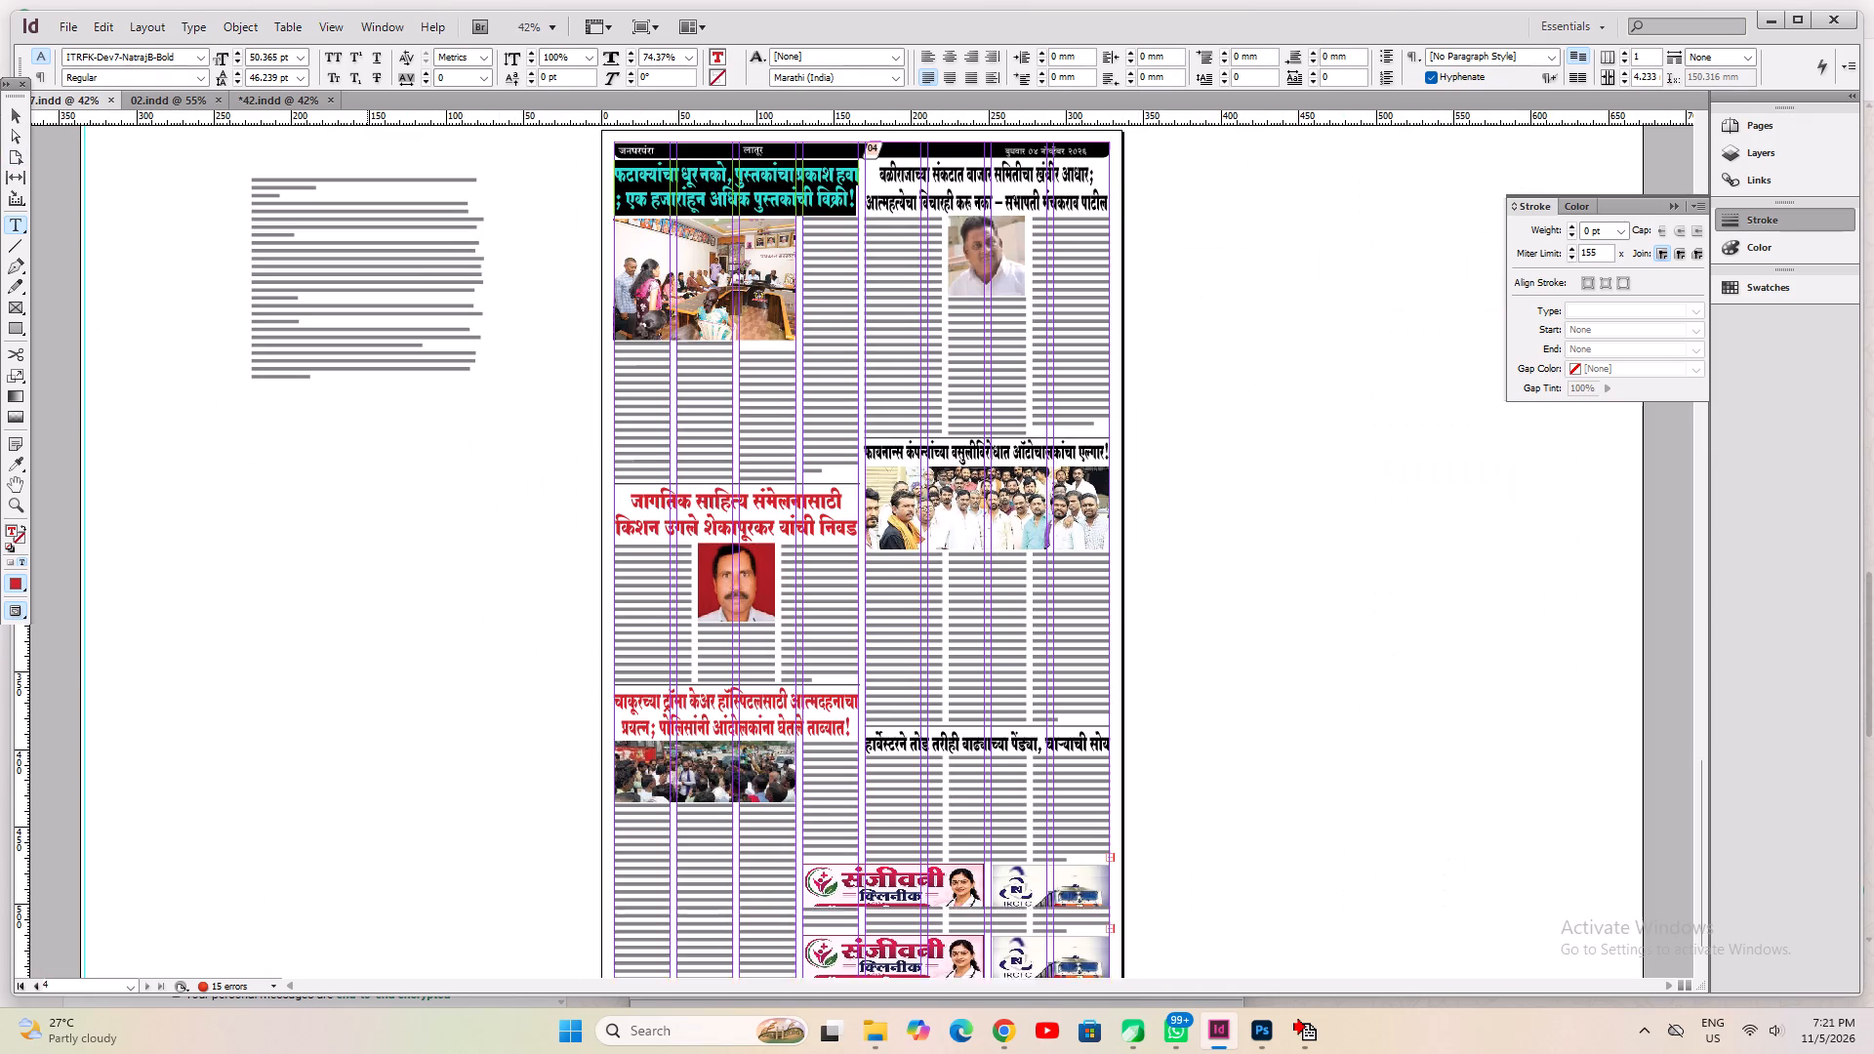
{"action": "scroll", "coordinate": [400, 679], "scroll_direction": "down", "scroll_amount": 9}
{"action": "scroll", "coordinate": [420, 730], "scroll_direction": "up", "scroll_amount": 4}
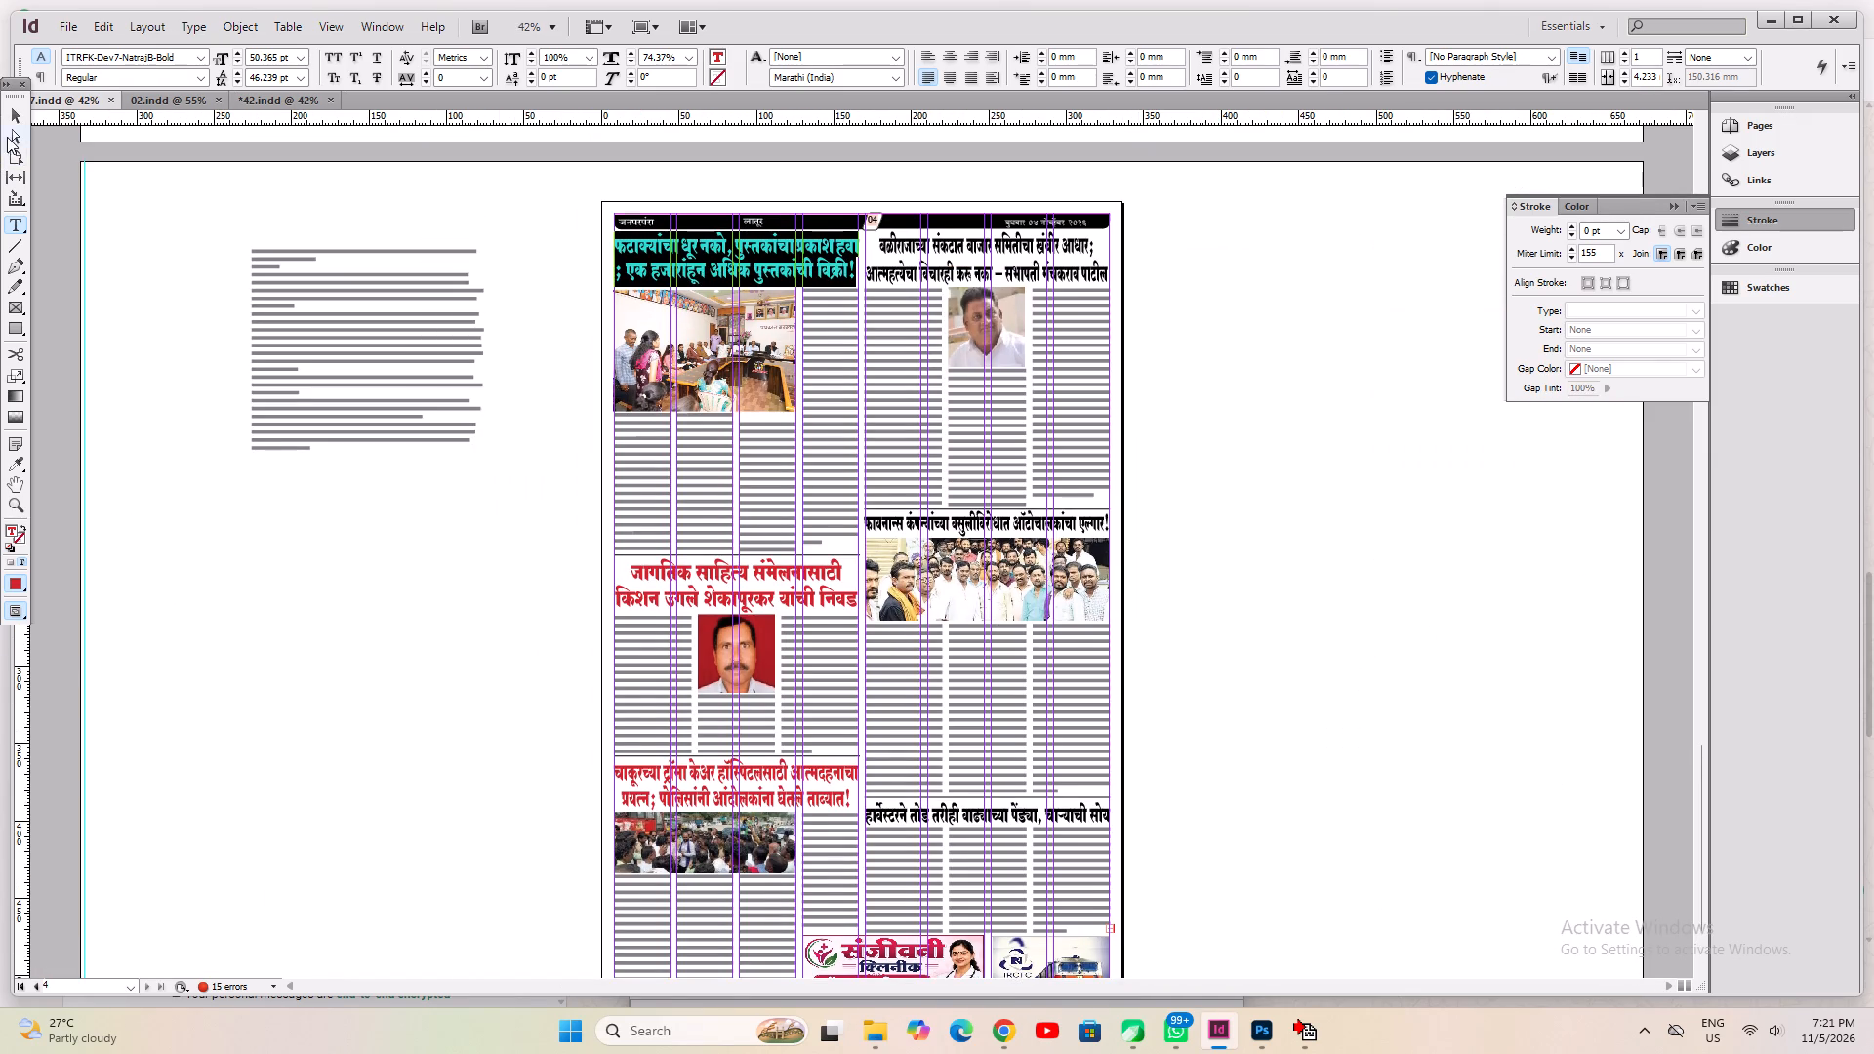
{"action": "left_click", "coordinate": [9, 116]}
{"action": "left_click", "coordinate": [596, 401]}
{"action": "left_click_drag", "start_coordinate": [585, 342], "coordinate": [1164, 528]}
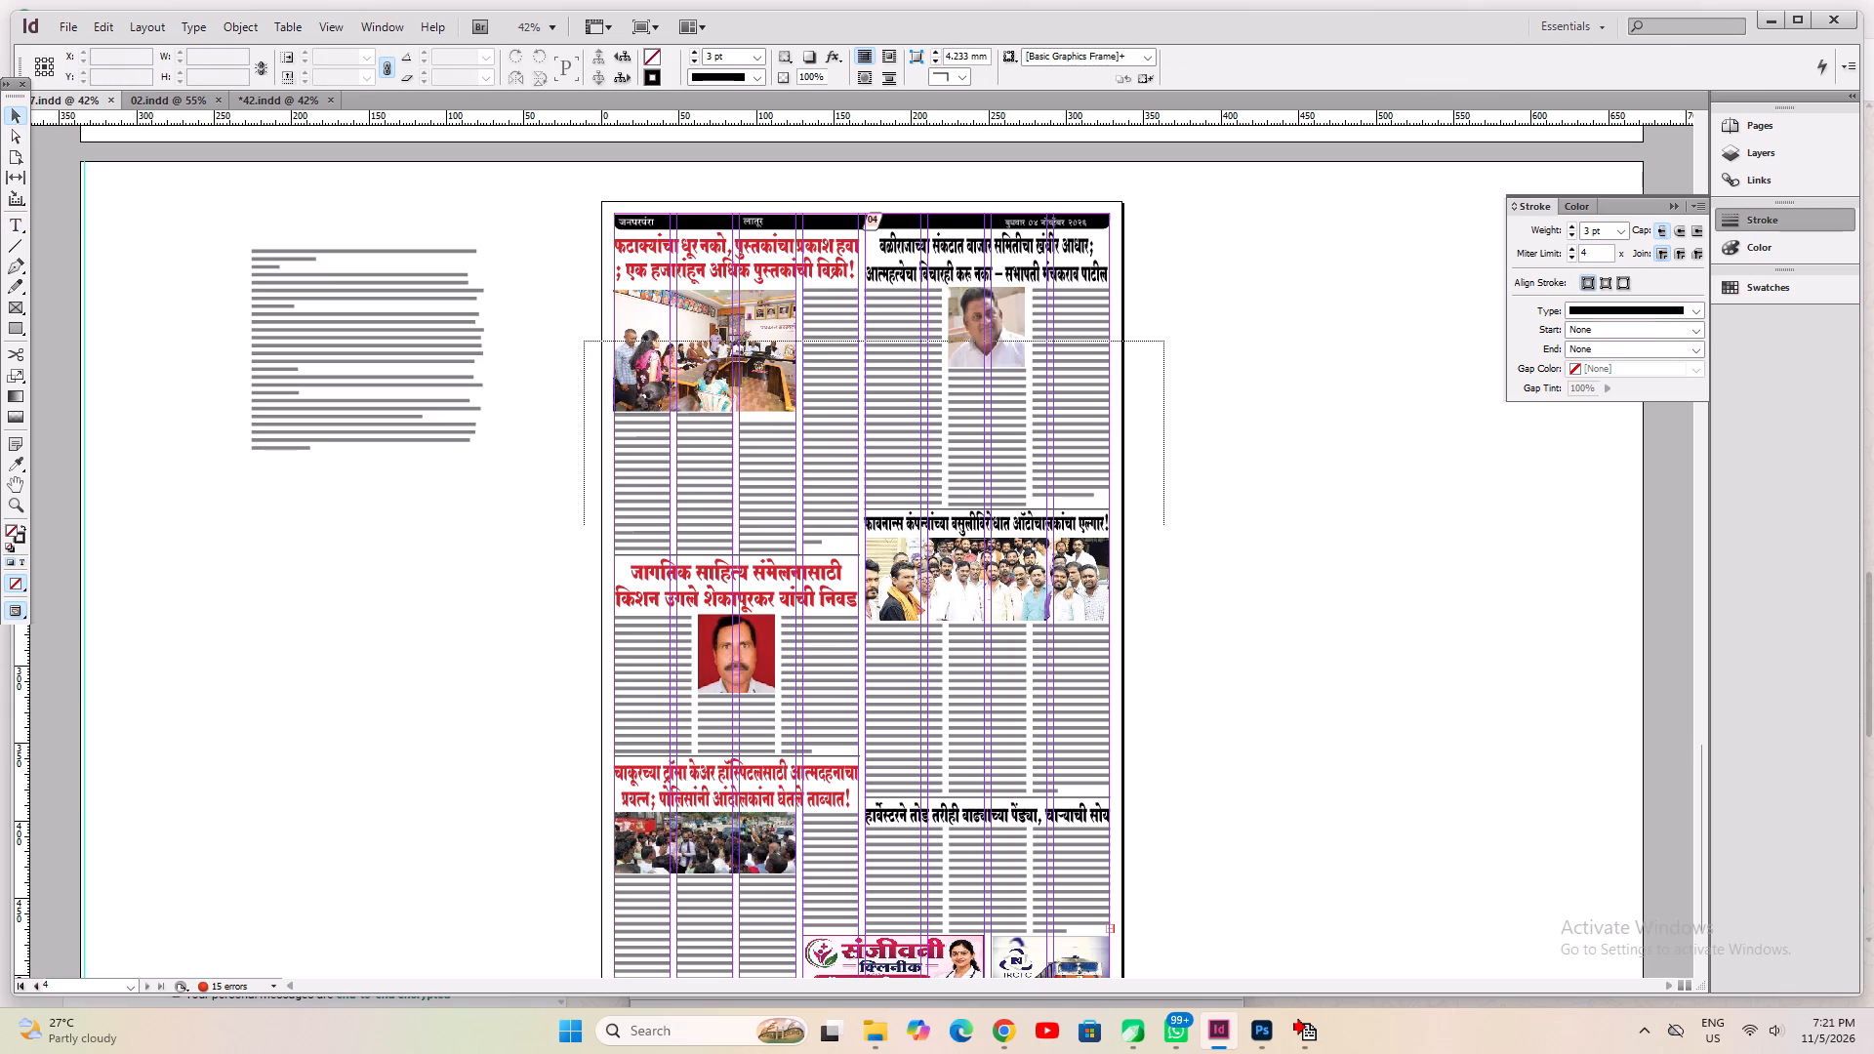
{"action": "left_click_drag", "start_coordinate": [1164, 528], "coordinate": [1213, 909]}
{"action": "left_click_drag", "start_coordinate": [737, 485], "coordinate": [991, 529], "text": "shift"}
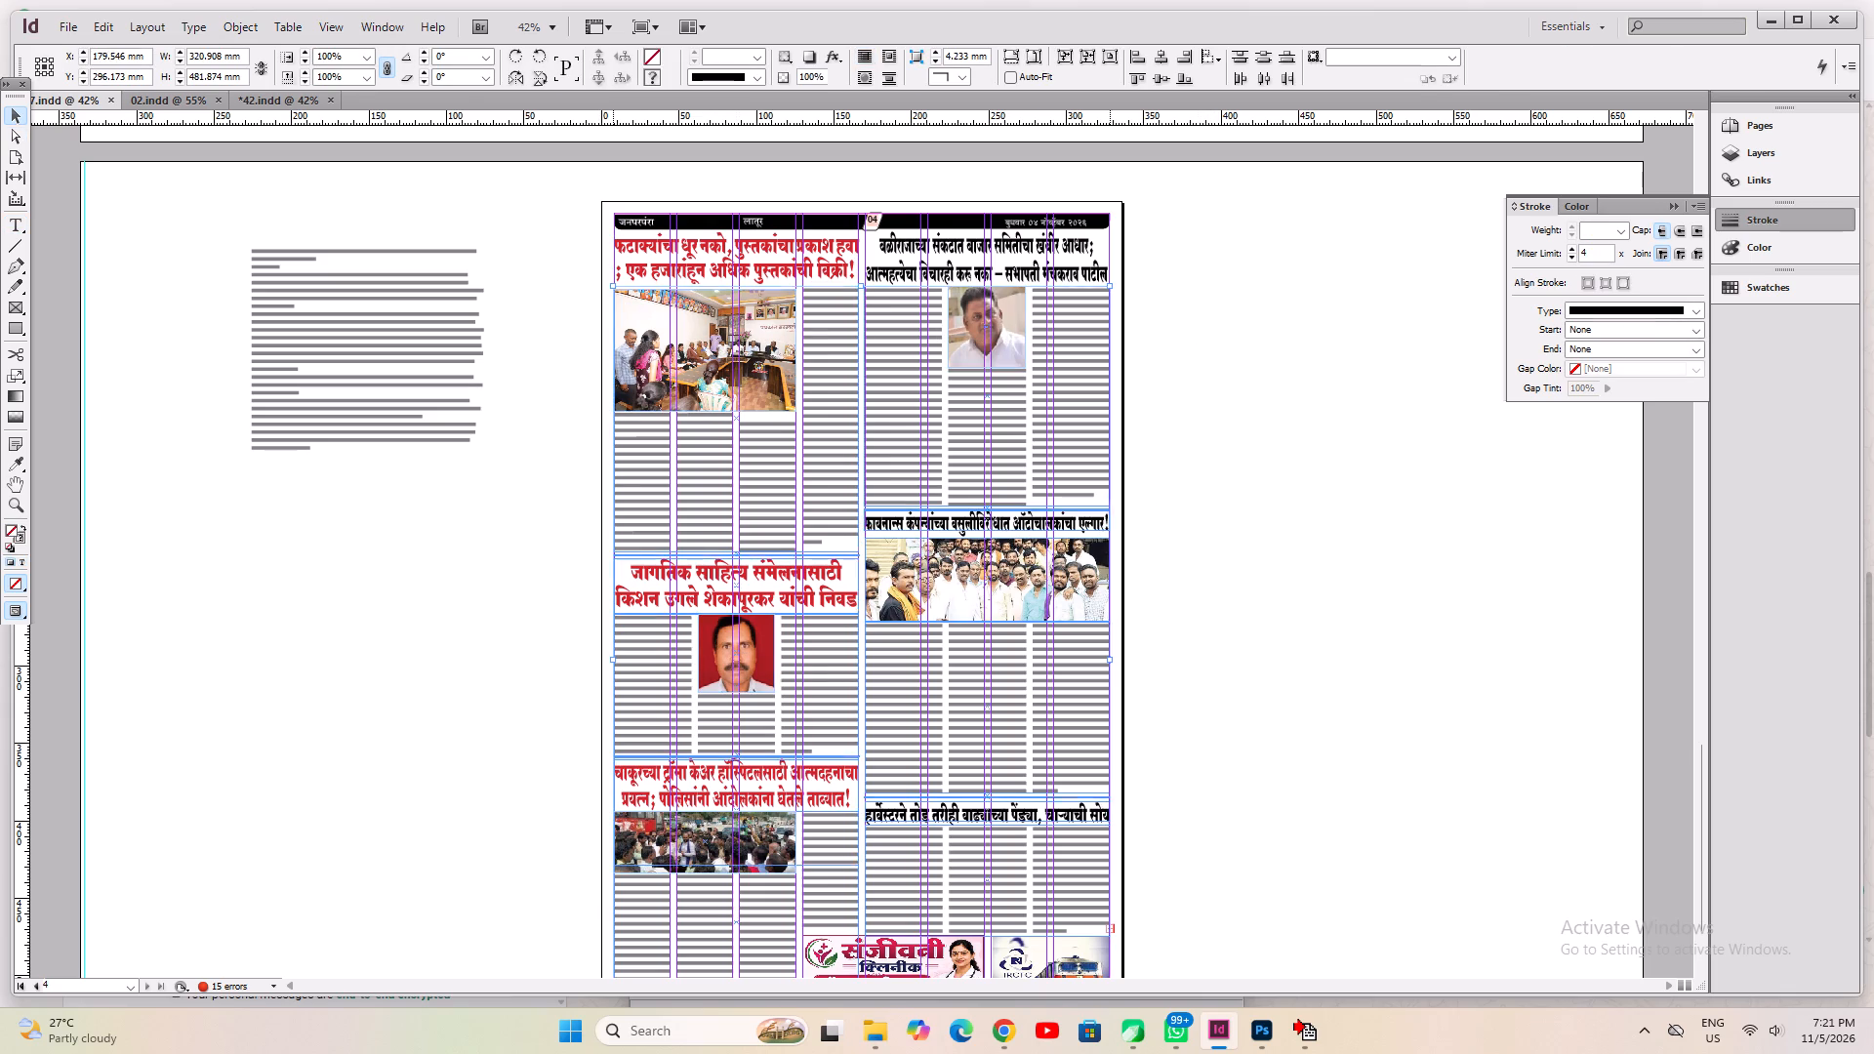
{"action": "left_click_drag", "start_coordinate": [991, 529], "coordinate": [1287, 582], "text": "shift"}
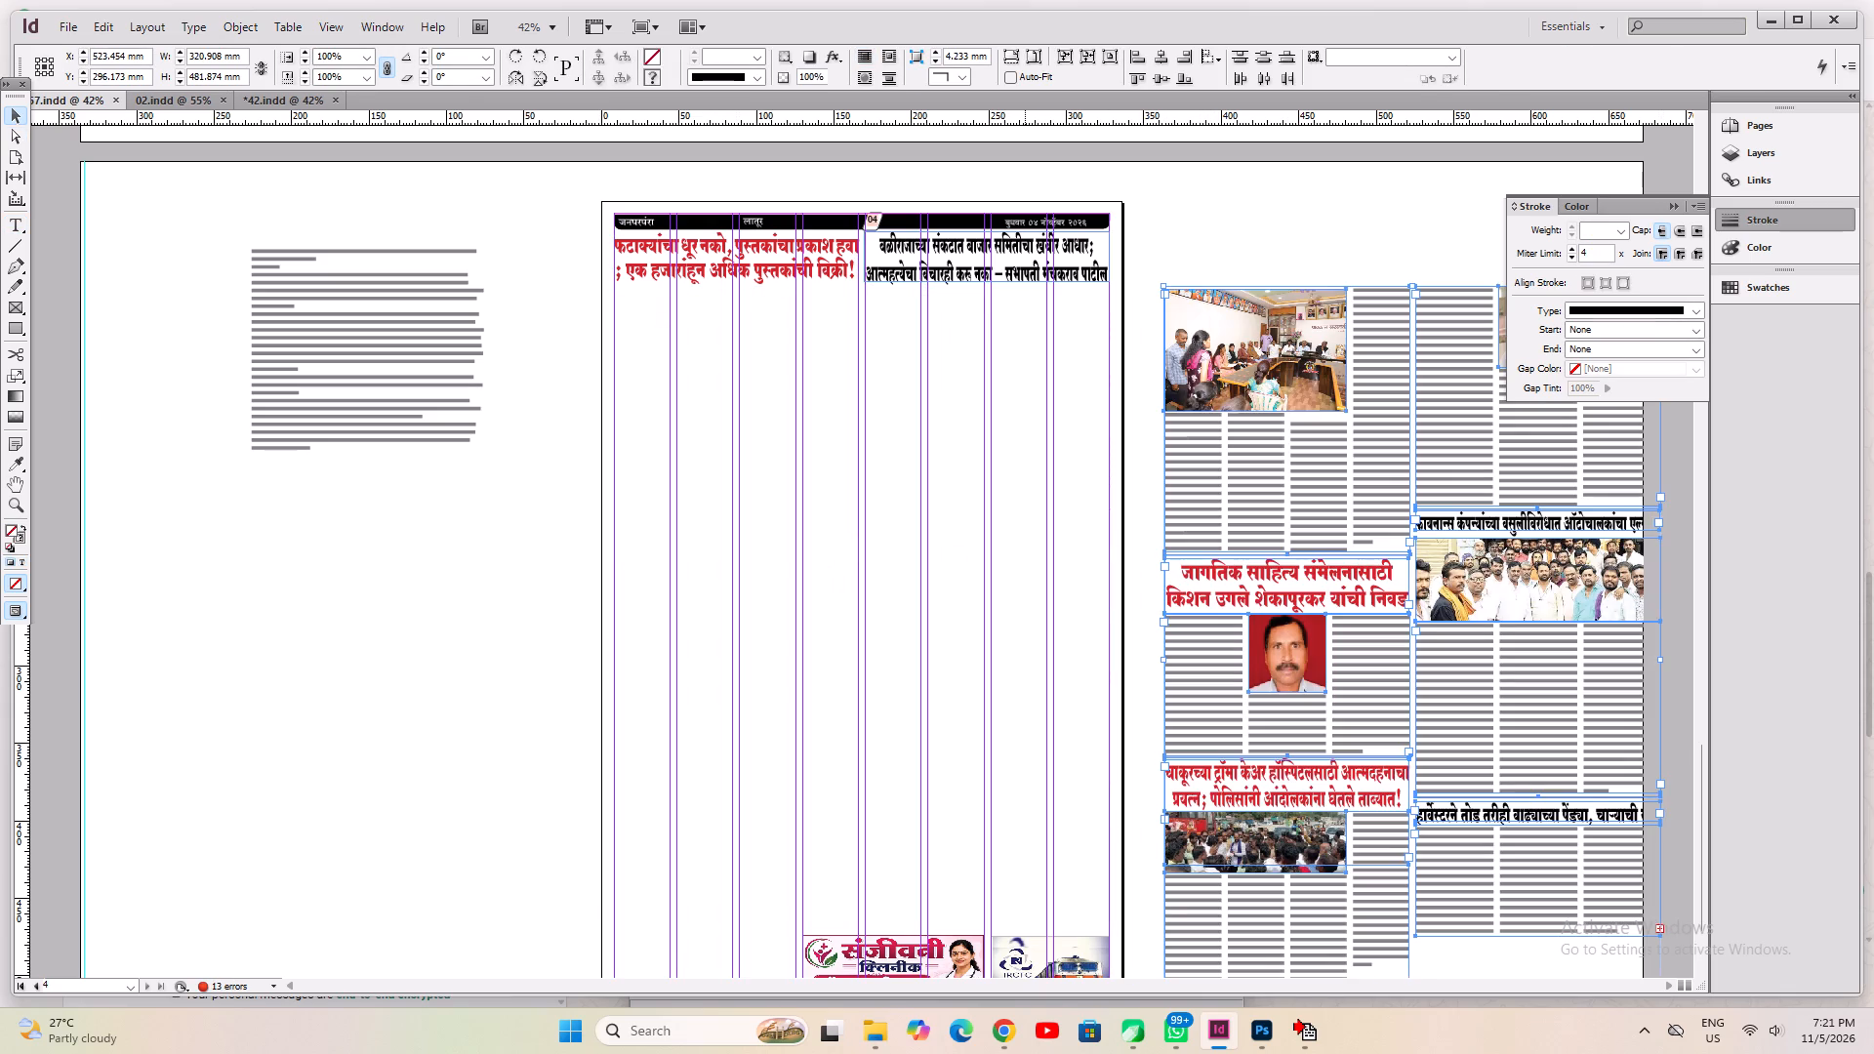
{"action": "left_click", "coordinate": [1025, 266]}
{"action": "left_click_drag", "start_coordinate": [1010, 271], "coordinate": [1465, 339]}
Delete the two-line subheading and the leftover blank line above "जनपरंपरा न्यूज" in the book-sale story on the pasteboard.
{"action": "left_click", "coordinate": [760, 269]}
{"action": "left_click", "coordinate": [469, 342]}
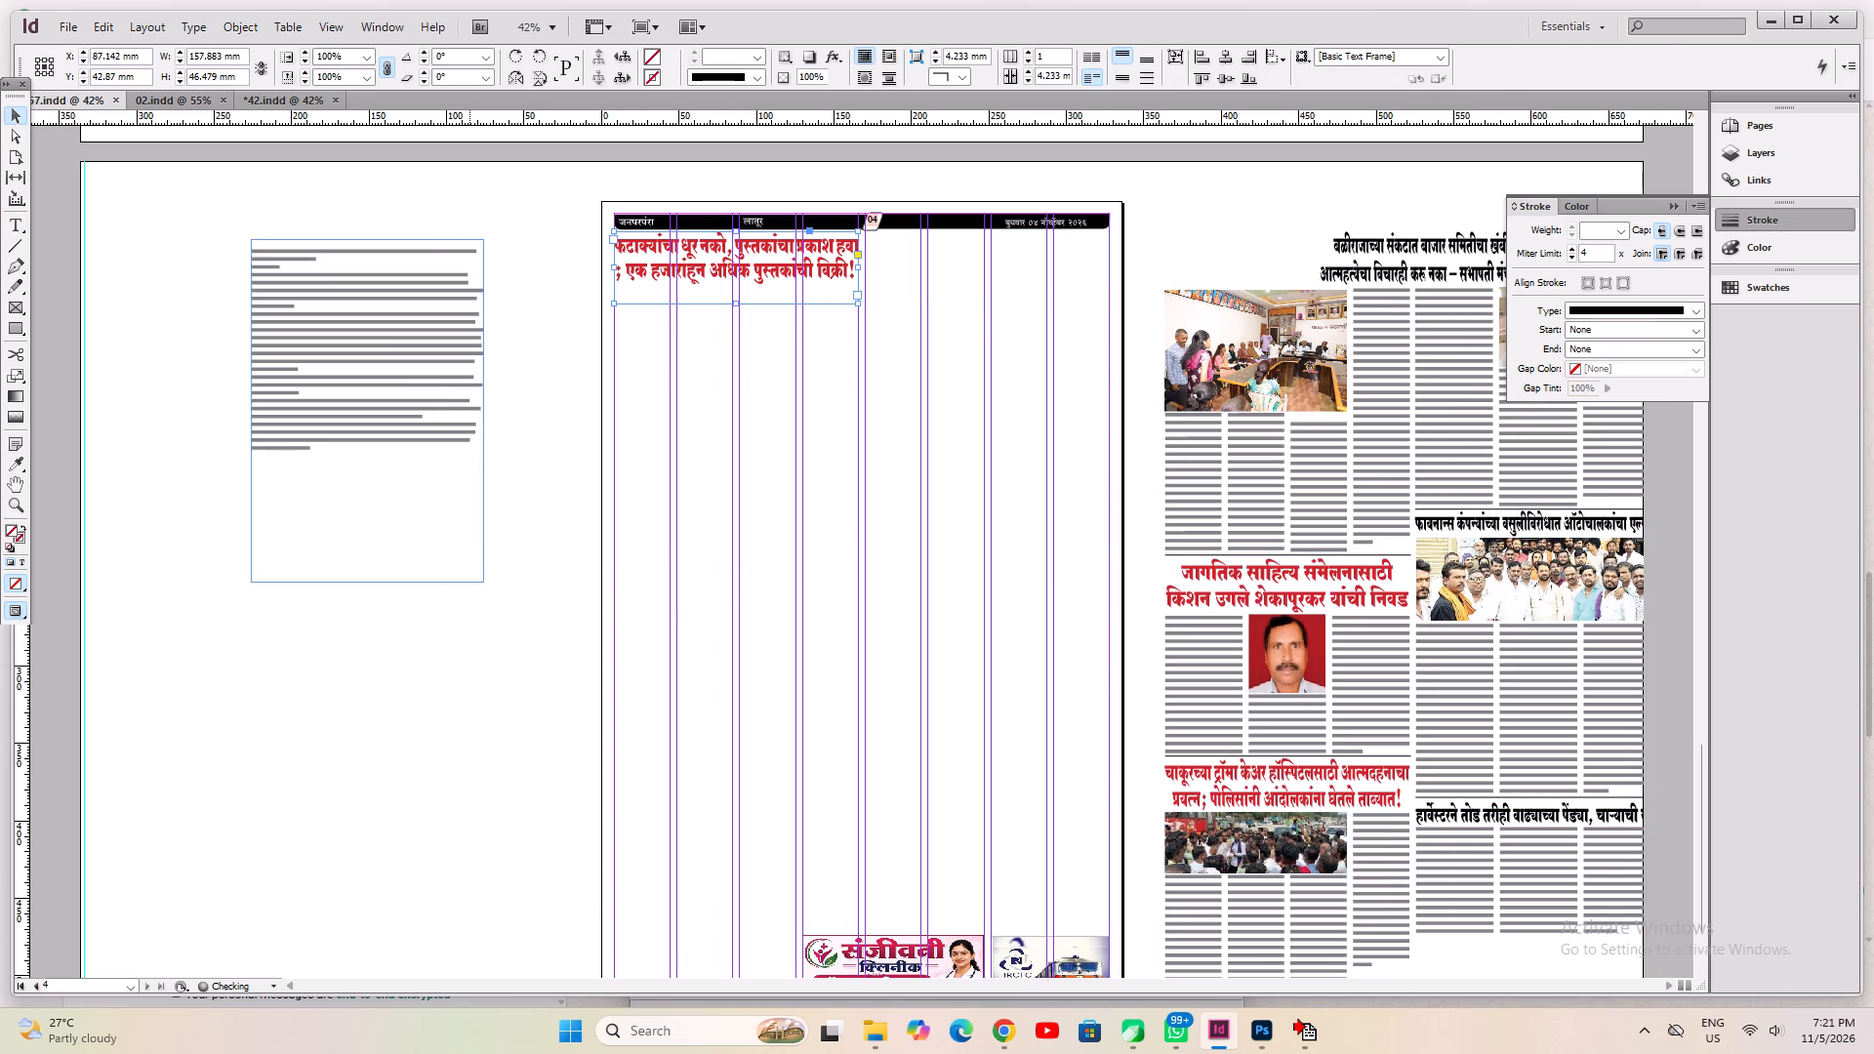
{"action": "key", "text": "ctrl+1"}
{"action": "key", "text": "ctrl+alt+c"}
{"action": "key", "text": "ctrl+2"}
{"action": "scroll", "coordinate": [527, 531], "scroll_direction": "up", "scroll_amount": 5}
{"action": "left_click", "coordinate": [11, 225]}
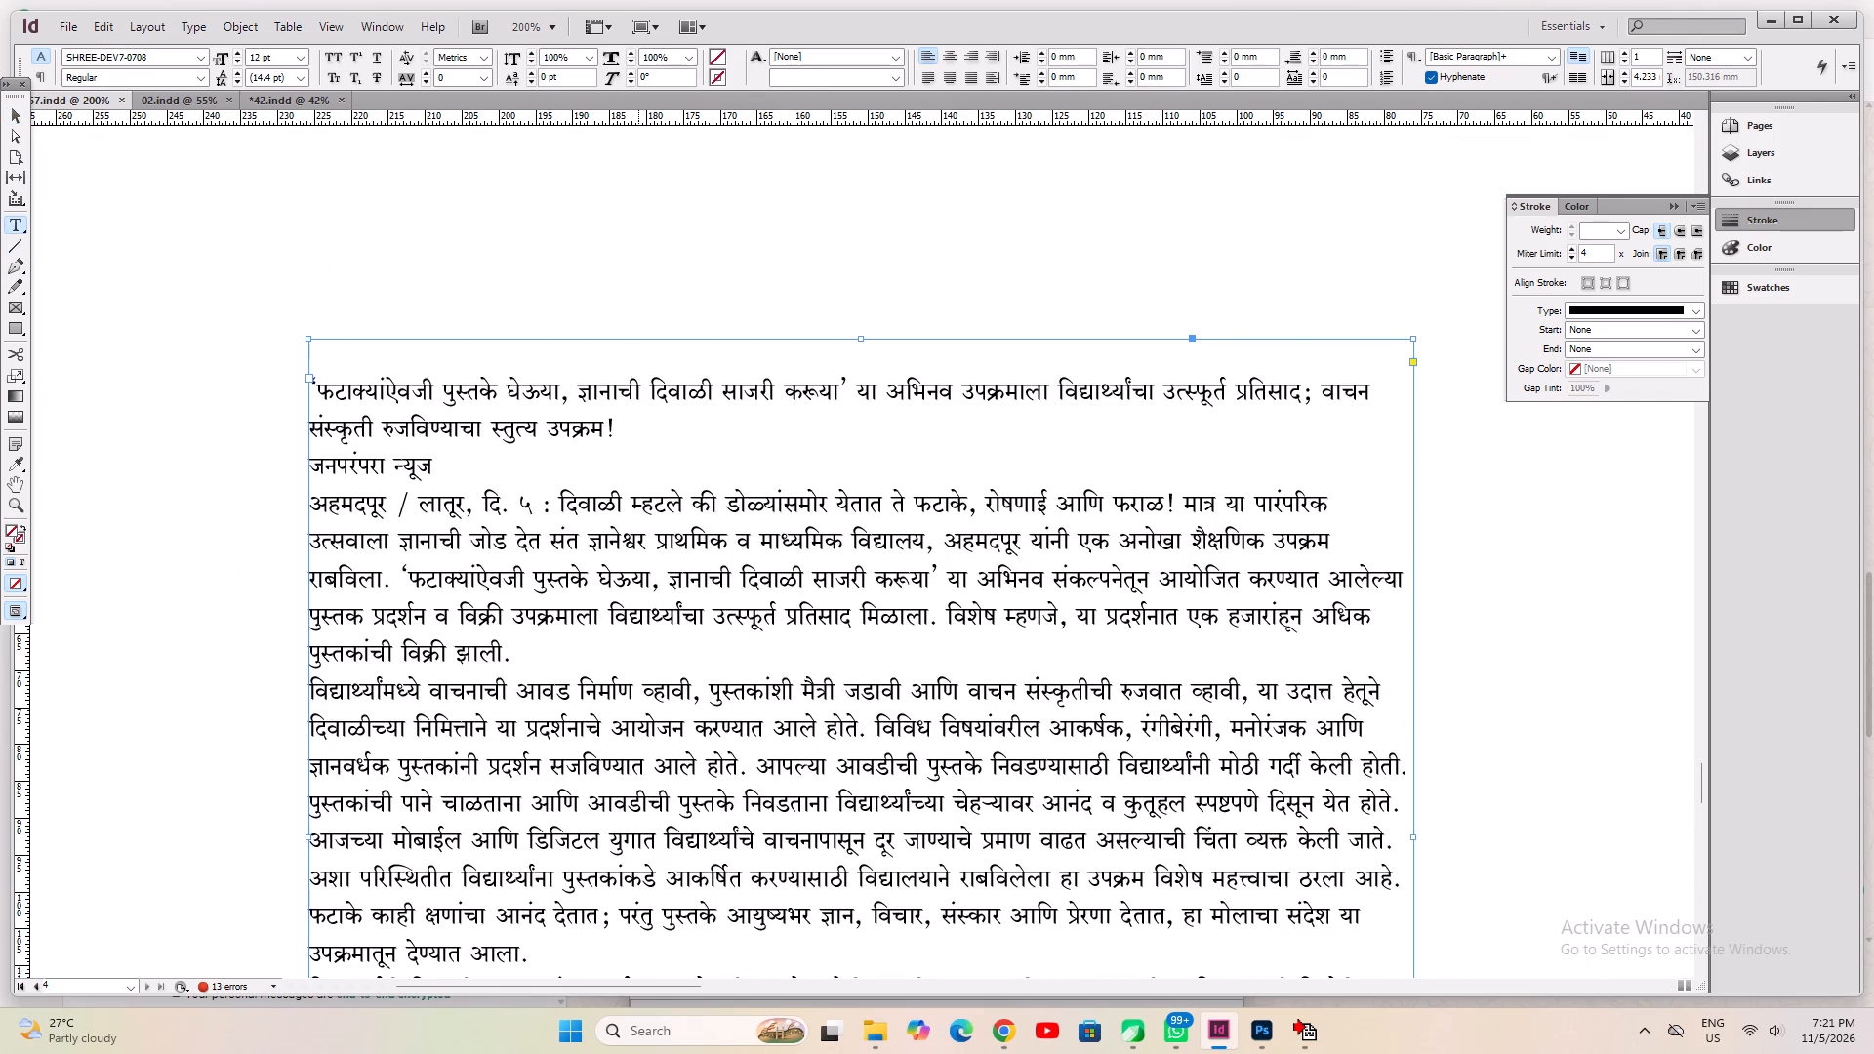
{"action": "left_click_drag", "start_coordinate": [645, 438], "coordinate": [0, 149]}
{"action": "key", "text": "BackSpace"}
{"action": "key", "text": "BackSpace"}
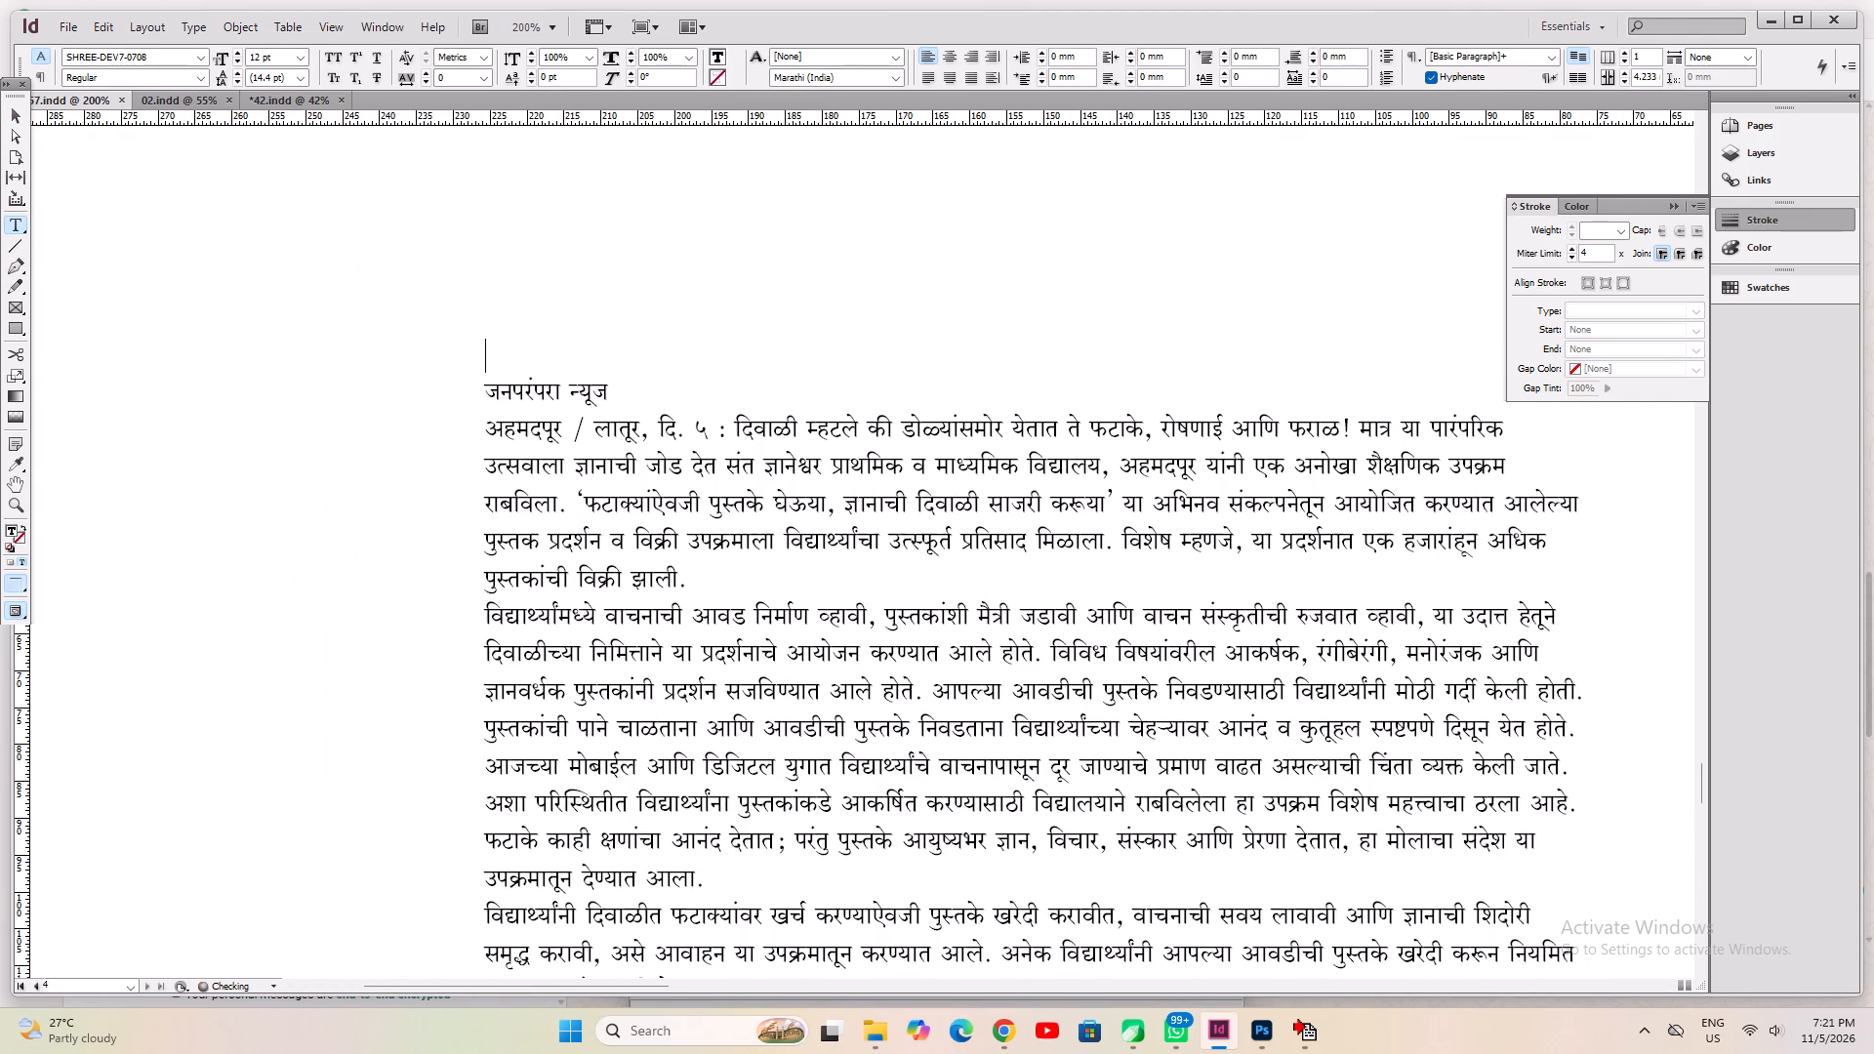
{"action": "key", "text": "Down"}
{"action": "key", "text": "shift+Up"}
{"action": "key", "text": "shift+Up"}
{"action": "key", "text": "BackSpace"}
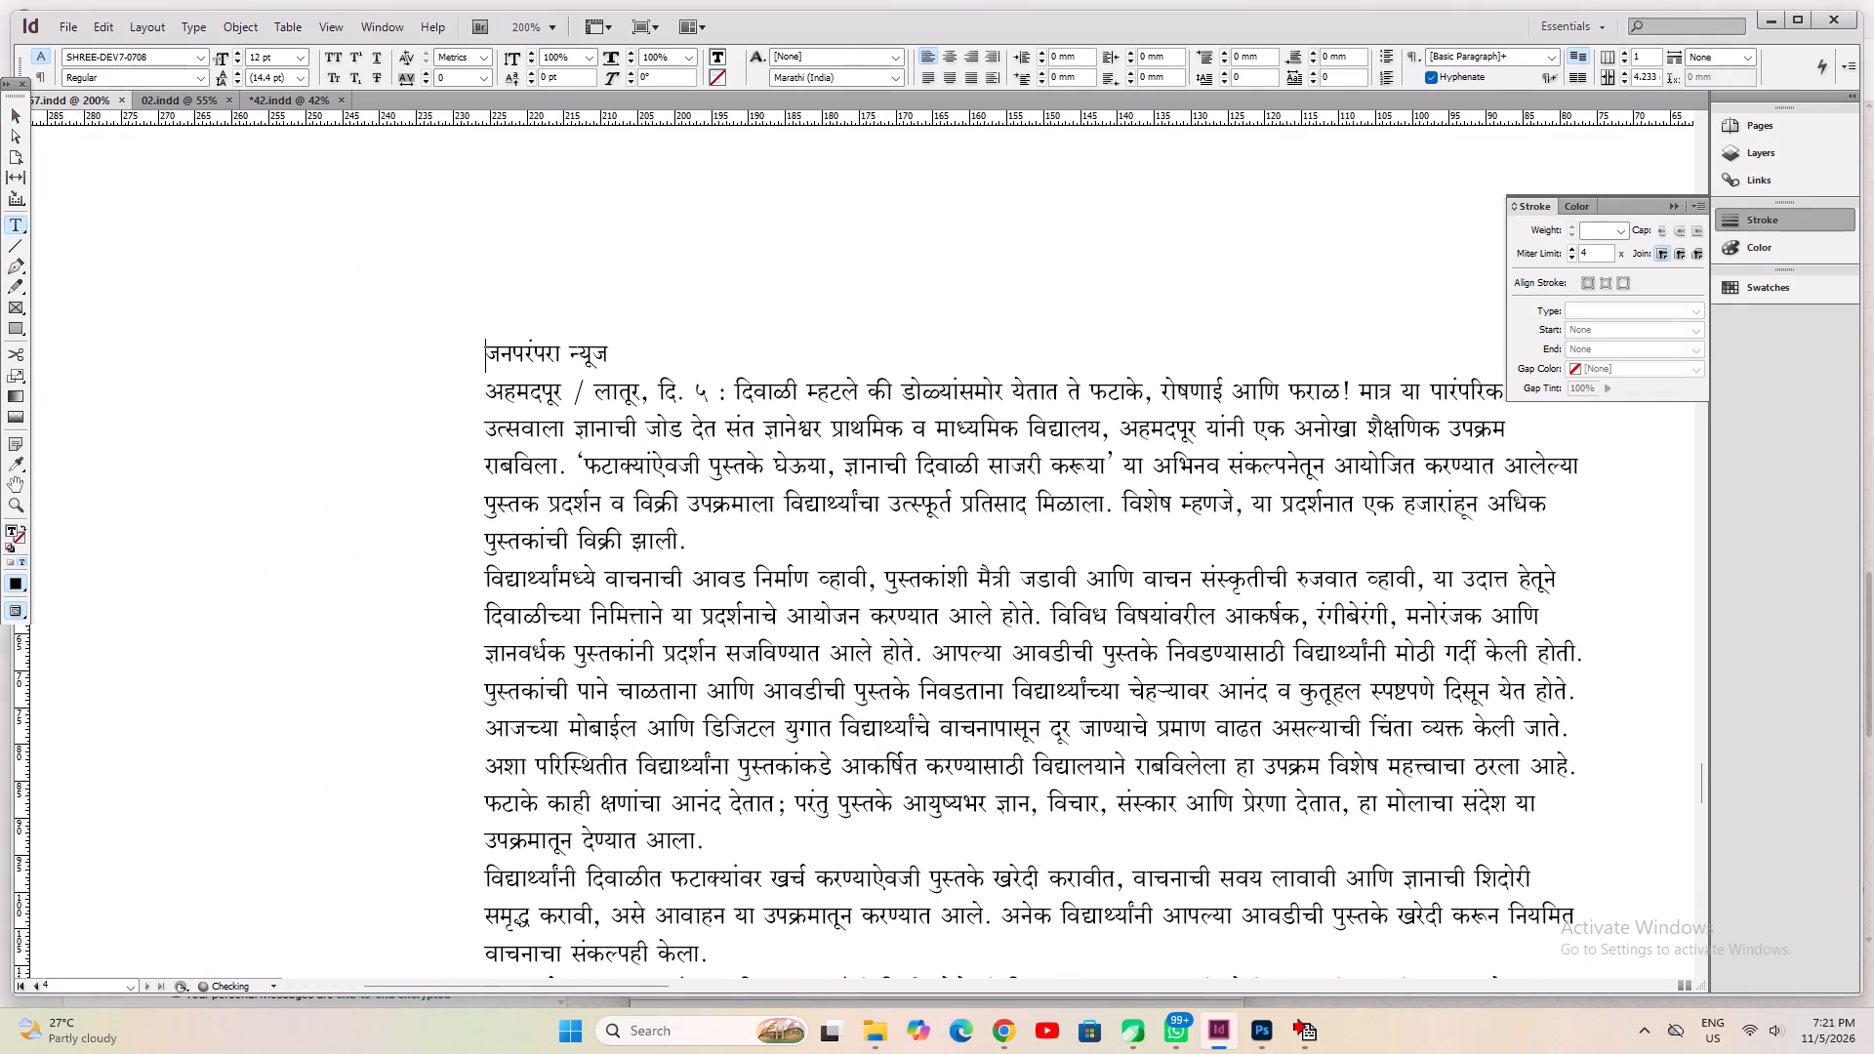
Justify all lines of the book-sale story, save the document, and fit the text frame to its content.
{"action": "key", "text": "ctrl+0"}
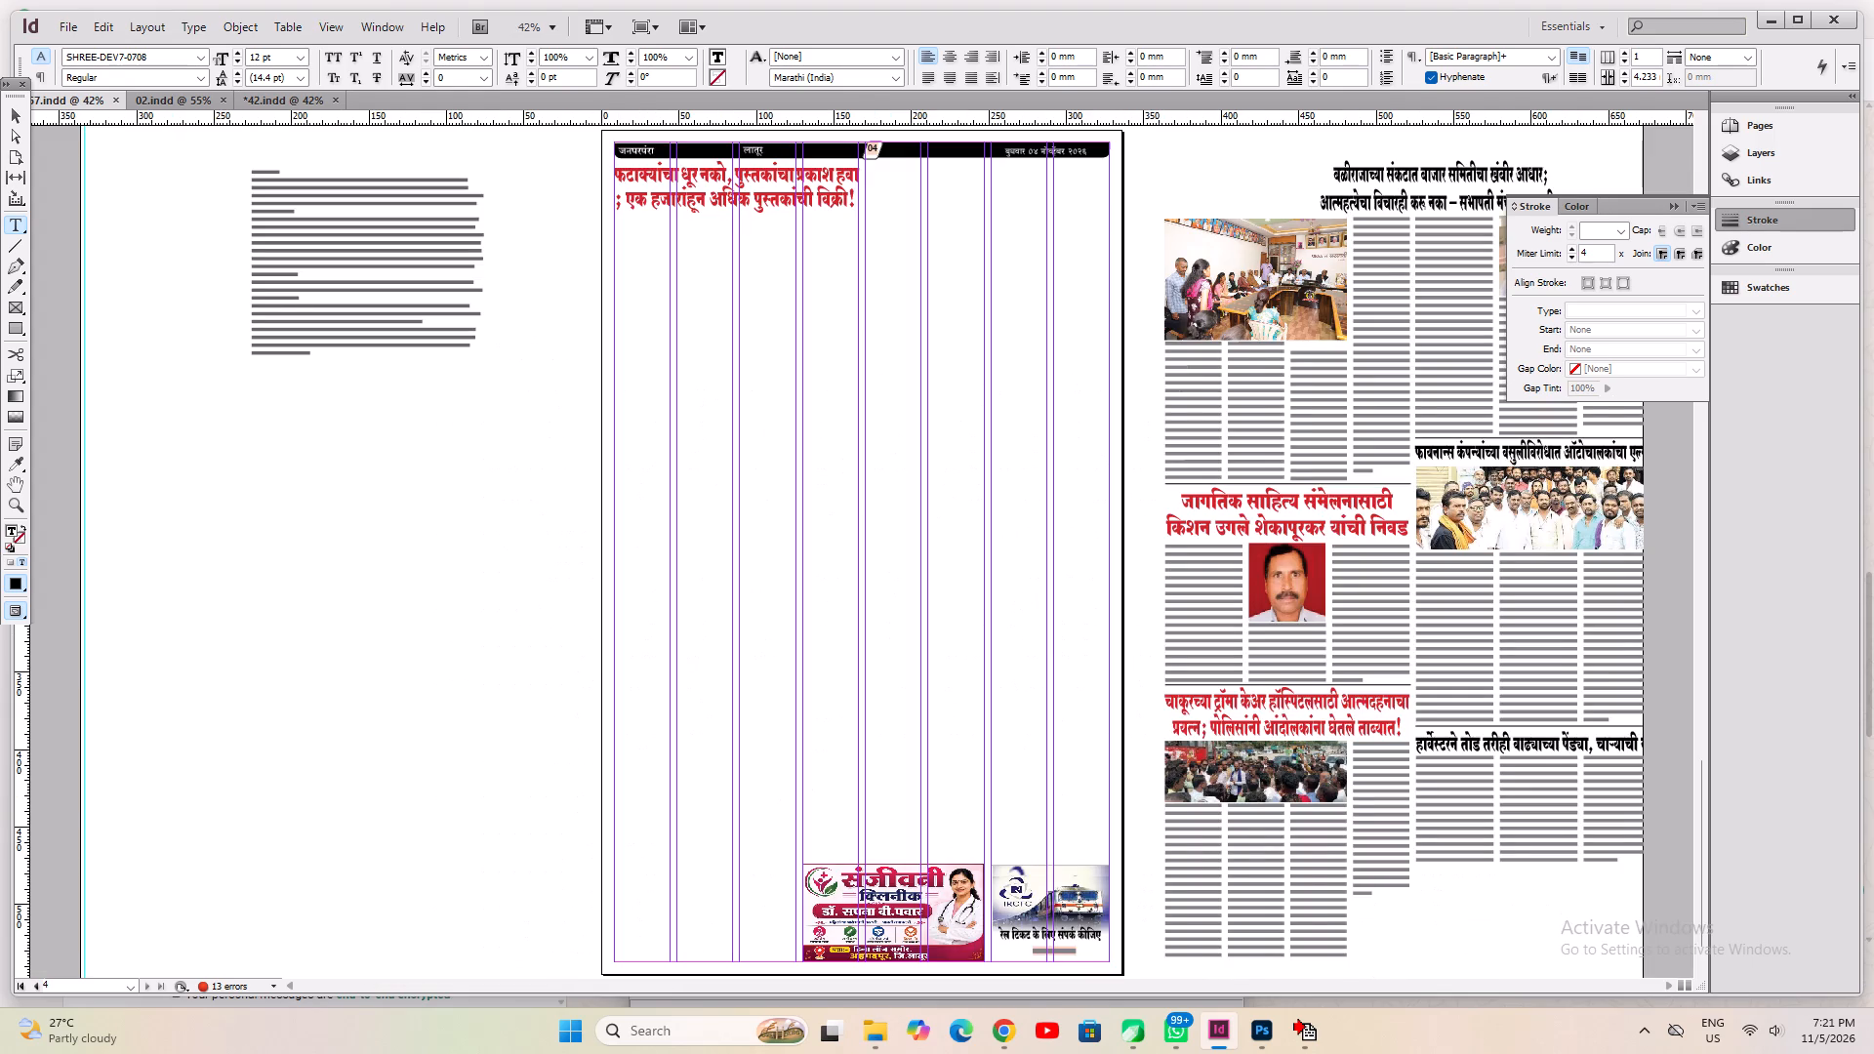
{"action": "key", "text": "ctrl+a"}
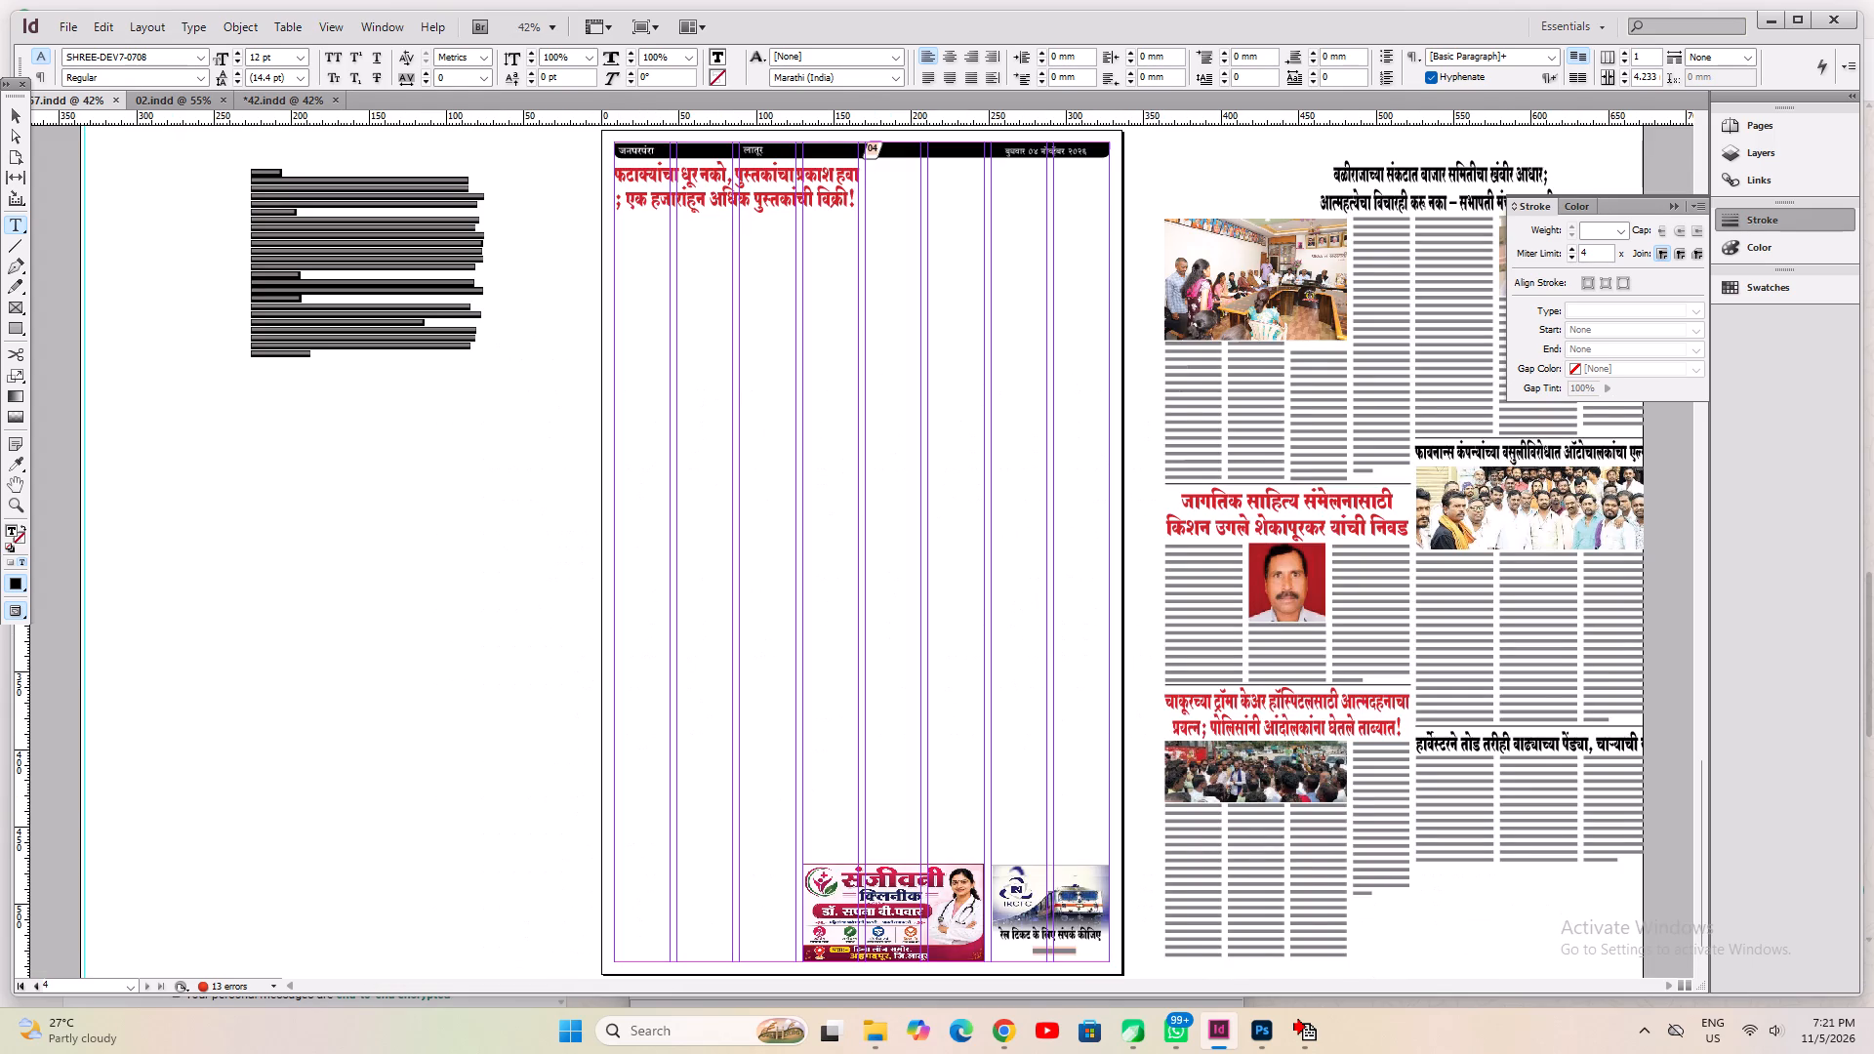
{"action": "key", "text": "ctrl+shift+j"}
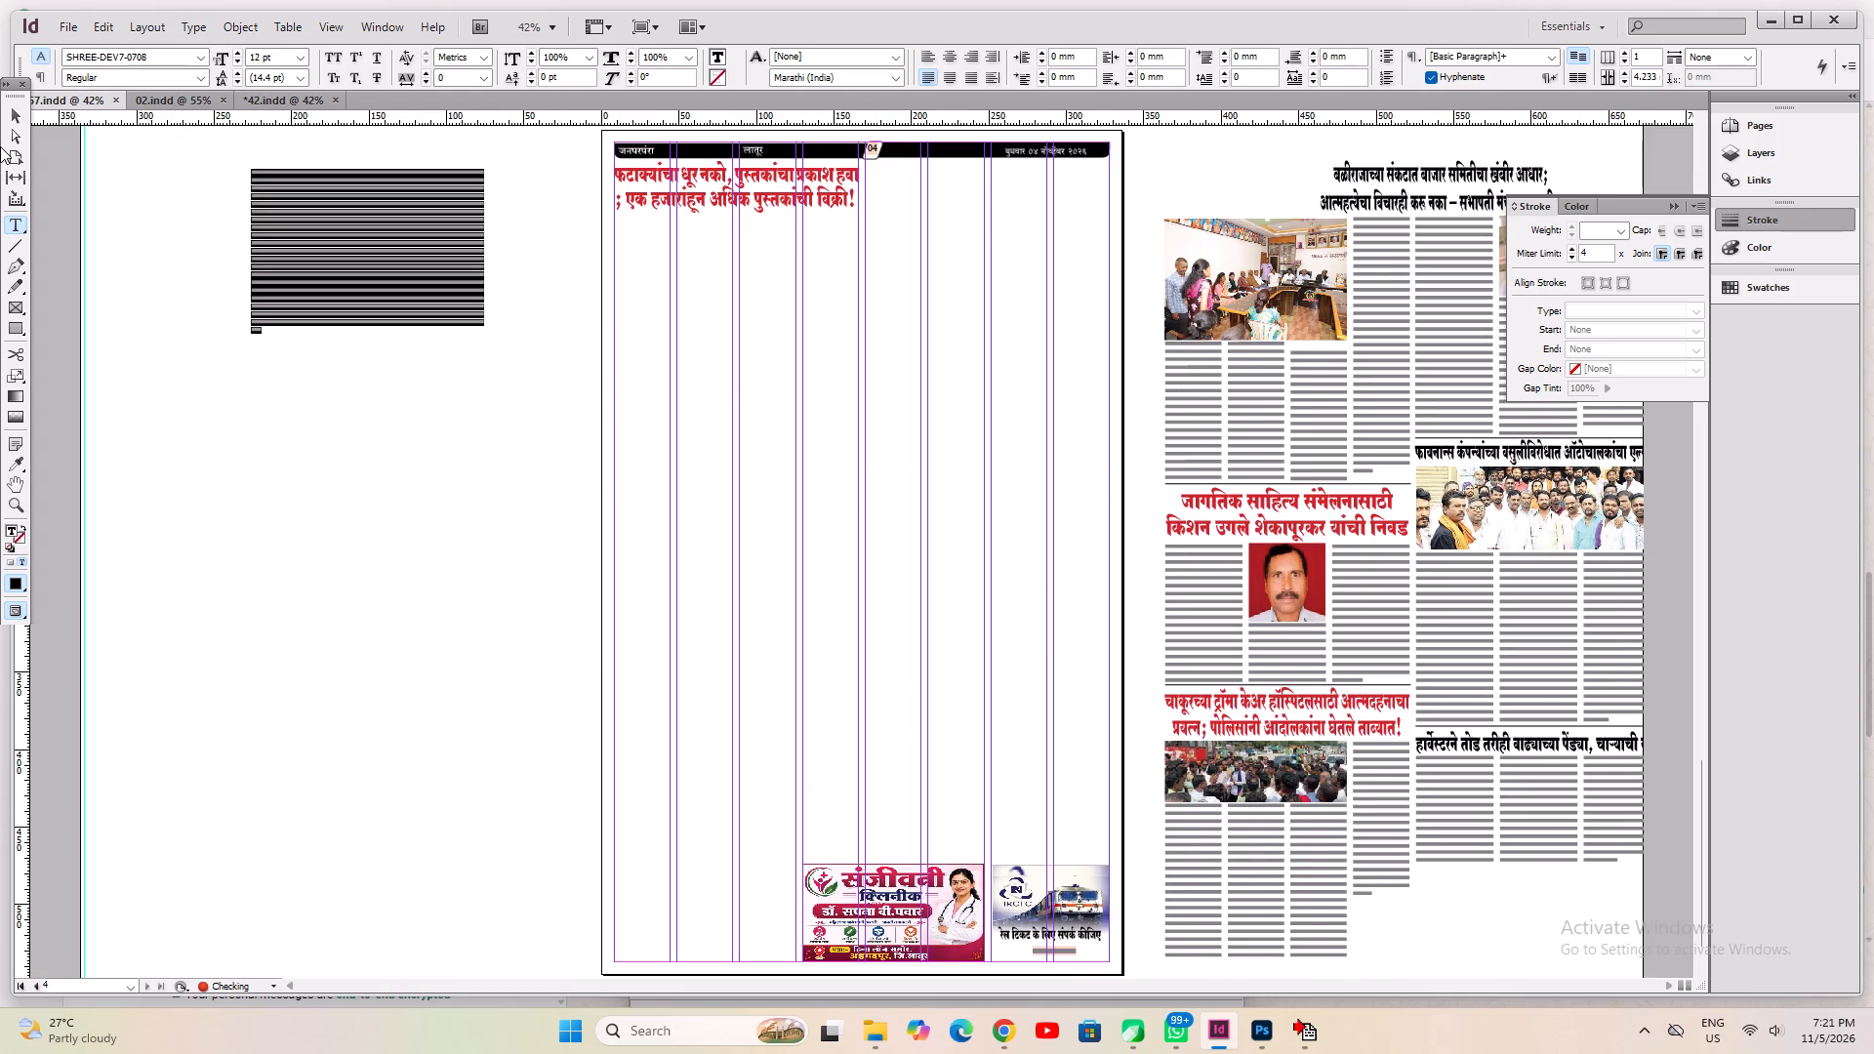
{"action": "key", "text": "ctrl+s"}
{"action": "key", "text": "ctrl+alt+c"}
Move the book-sale story frame onto page 4 beneath the red headline and nudge it left to the page margin.
{"action": "left_click", "coordinate": [16, 115]}
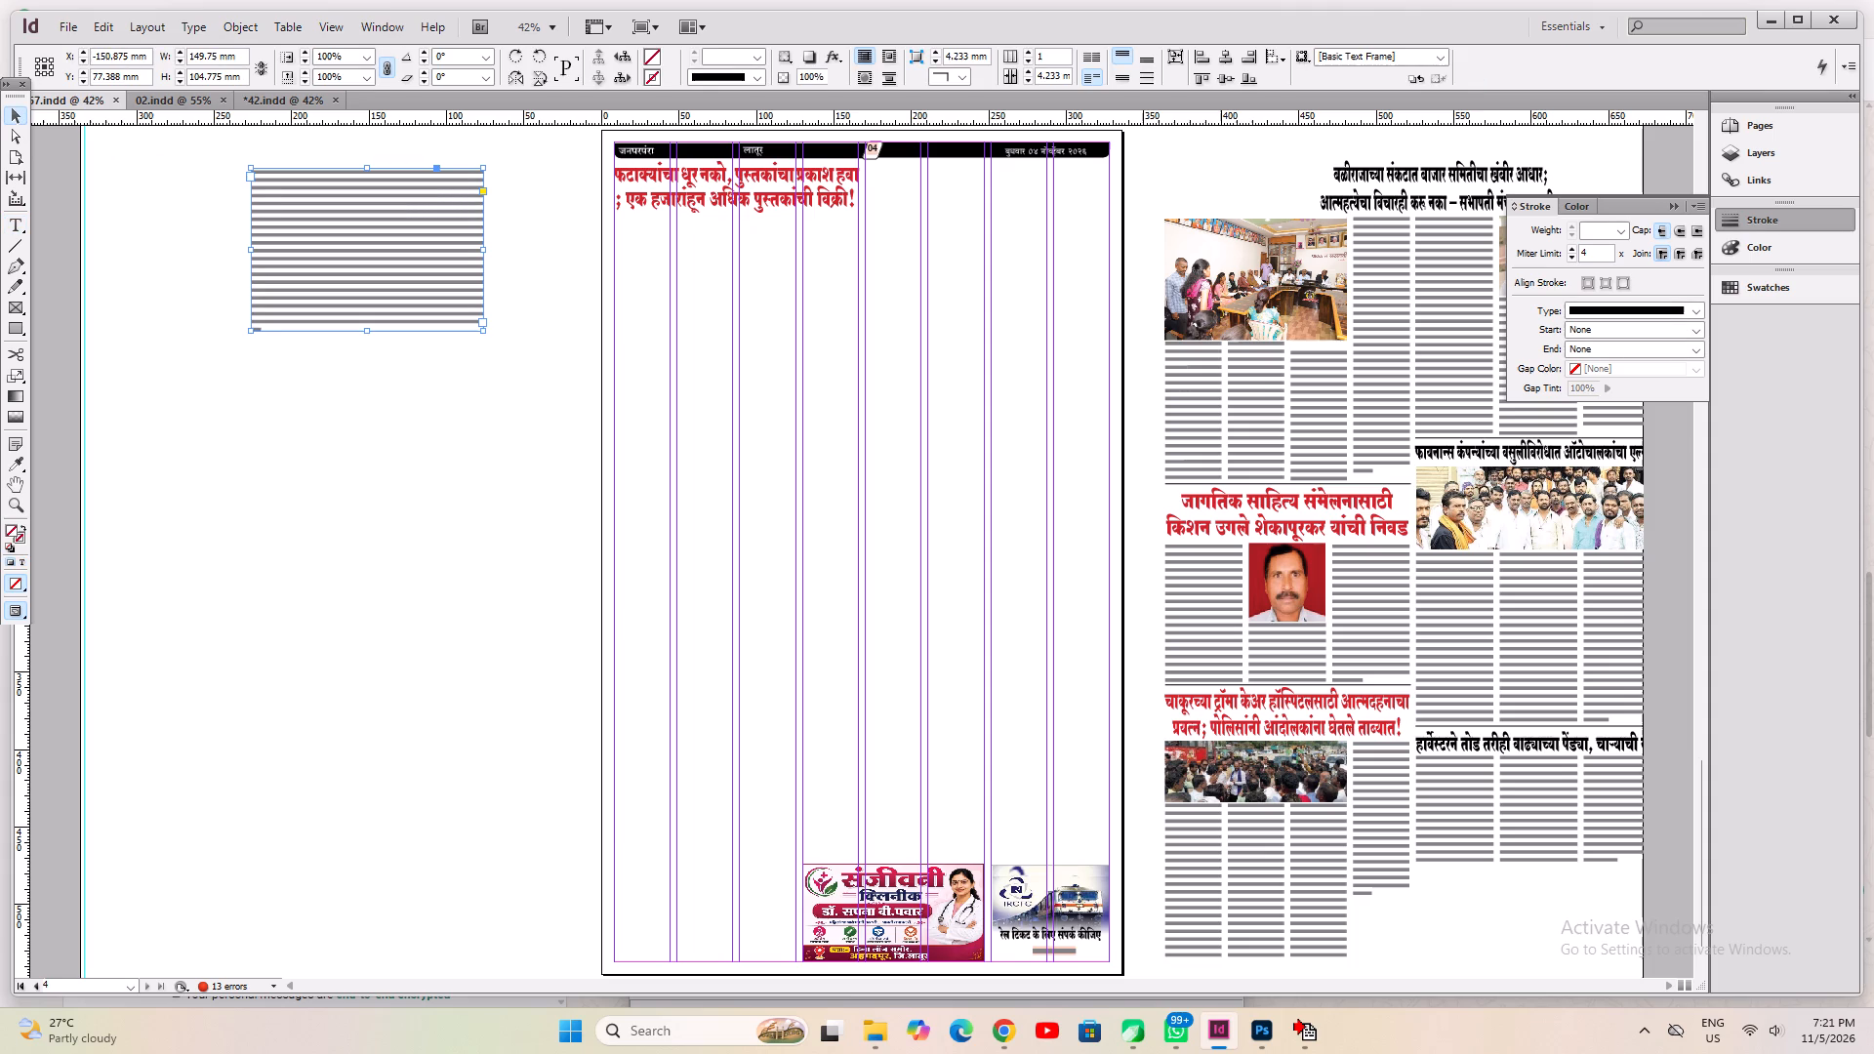
{"action": "left_click_drag", "start_coordinate": [306, 303], "coordinate": [680, 371]}
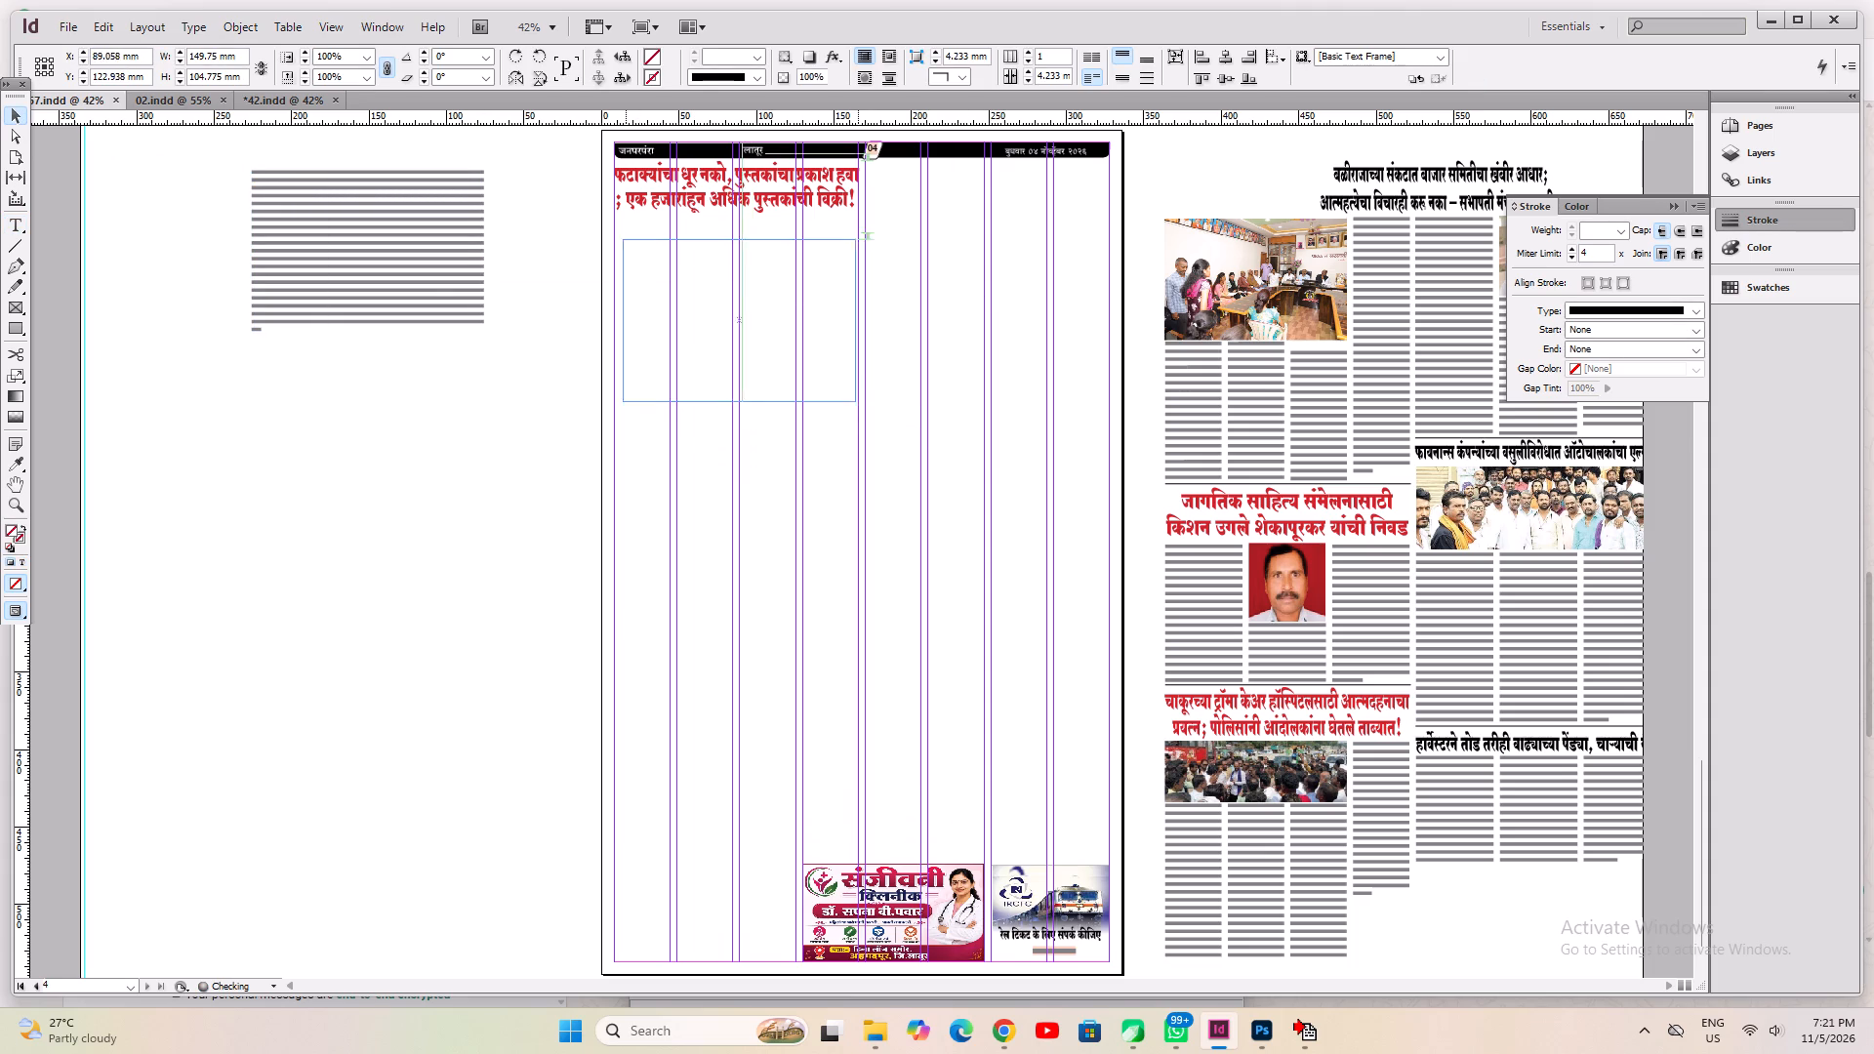
{"action": "left_click_drag", "start_coordinate": [680, 371], "coordinate": [670, 354]}
{"action": "key", "text": "ctrl+1"}
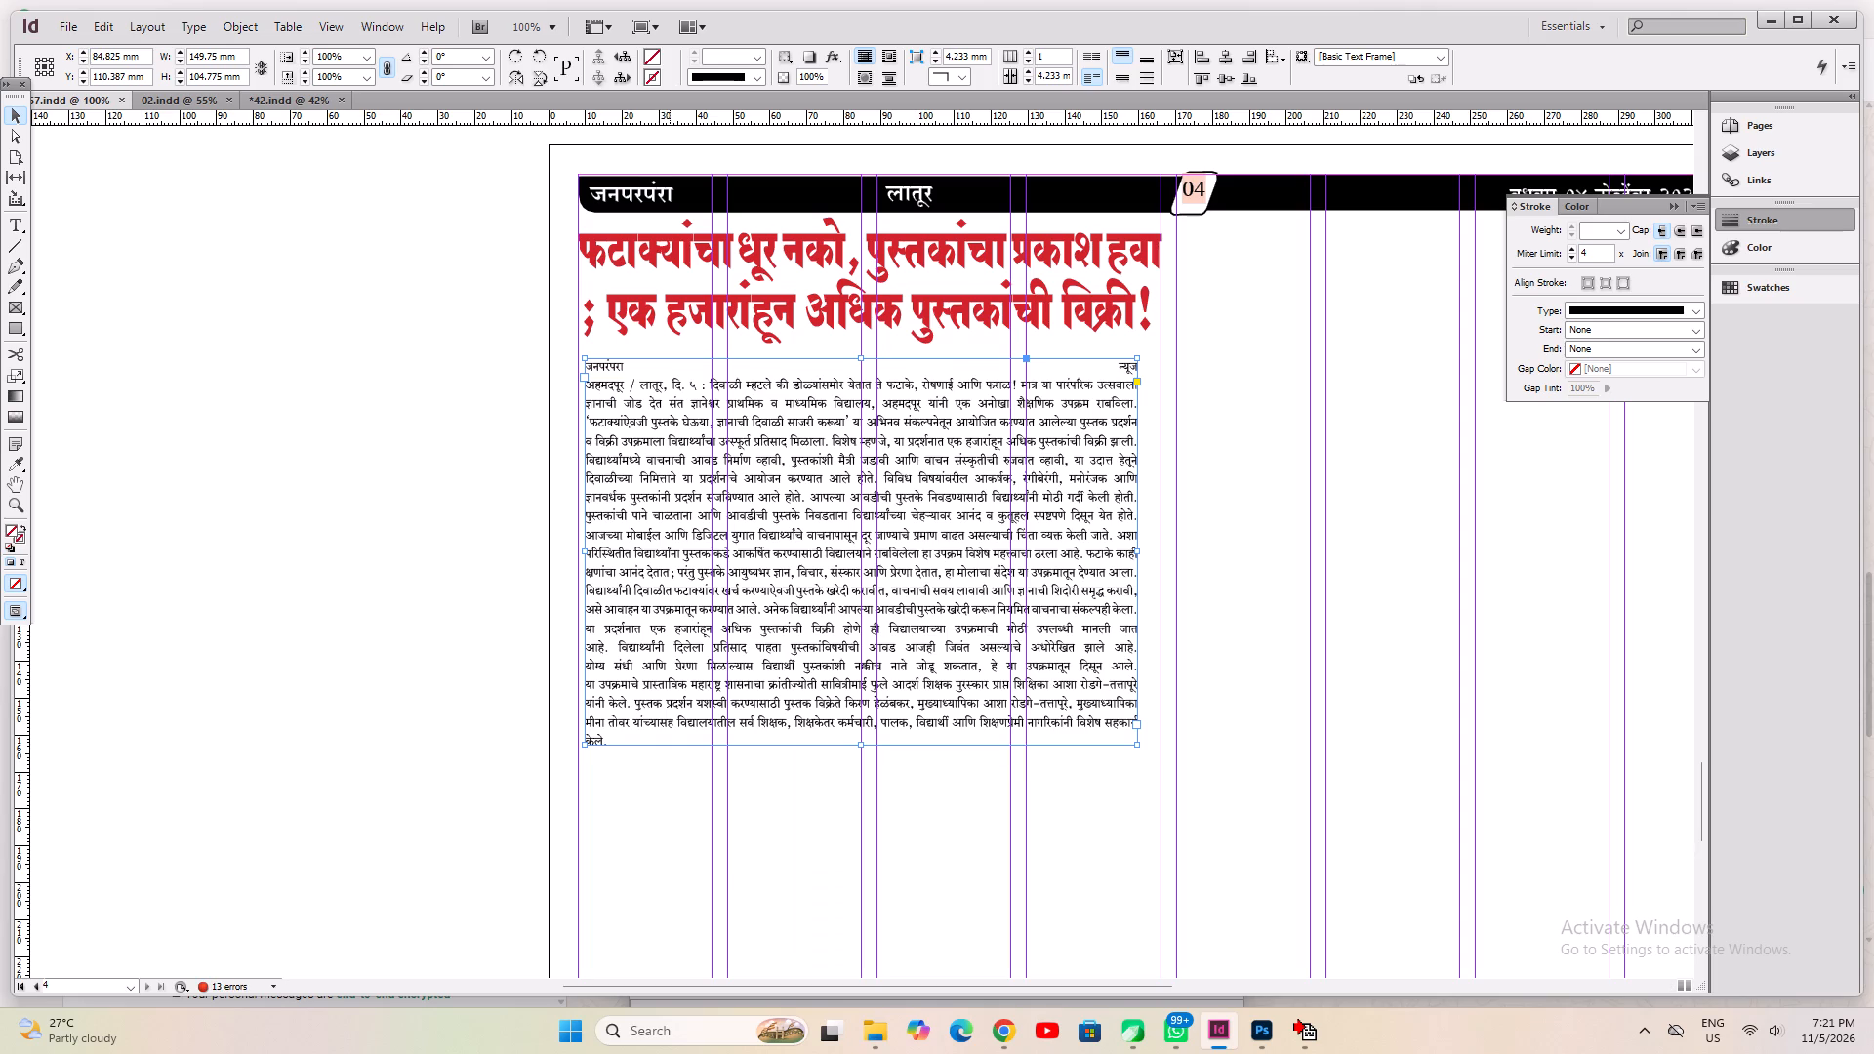
{"action": "key", "text": "Left"}
{"action": "key", "text": "Left"}
{"action": "key", "text": "Left"}
{"action": "key", "text": "Left"}
{"action": "key", "text": "Left"}
Enlarge the book-sale story frame to about 157.7 mm wide by 122 mm high and split its text into multiple columns.
{"action": "scroll", "coordinate": [795, 475], "scroll_direction": "down", "scroll_amount": 3}
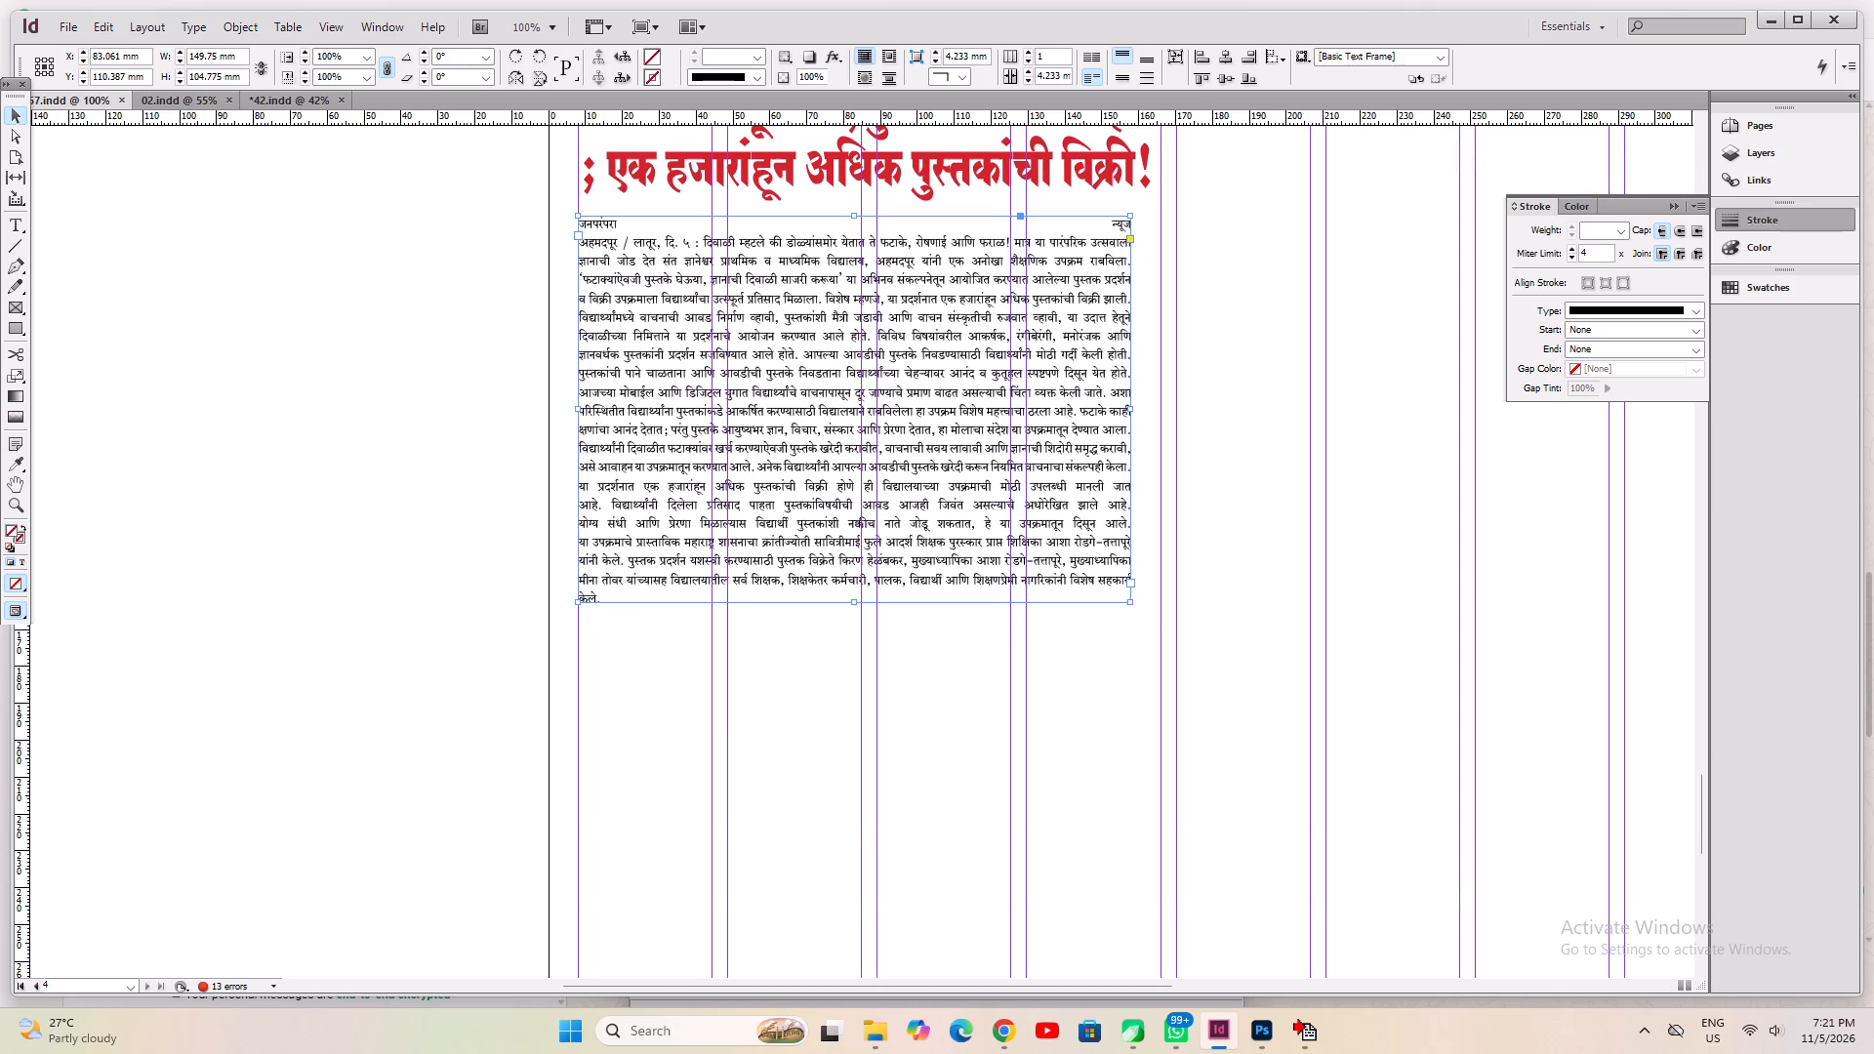
{"action": "left_click_drag", "start_coordinate": [1131, 601], "coordinate": [1158, 667]}
{"action": "double_click", "coordinate": [1027, 51]}
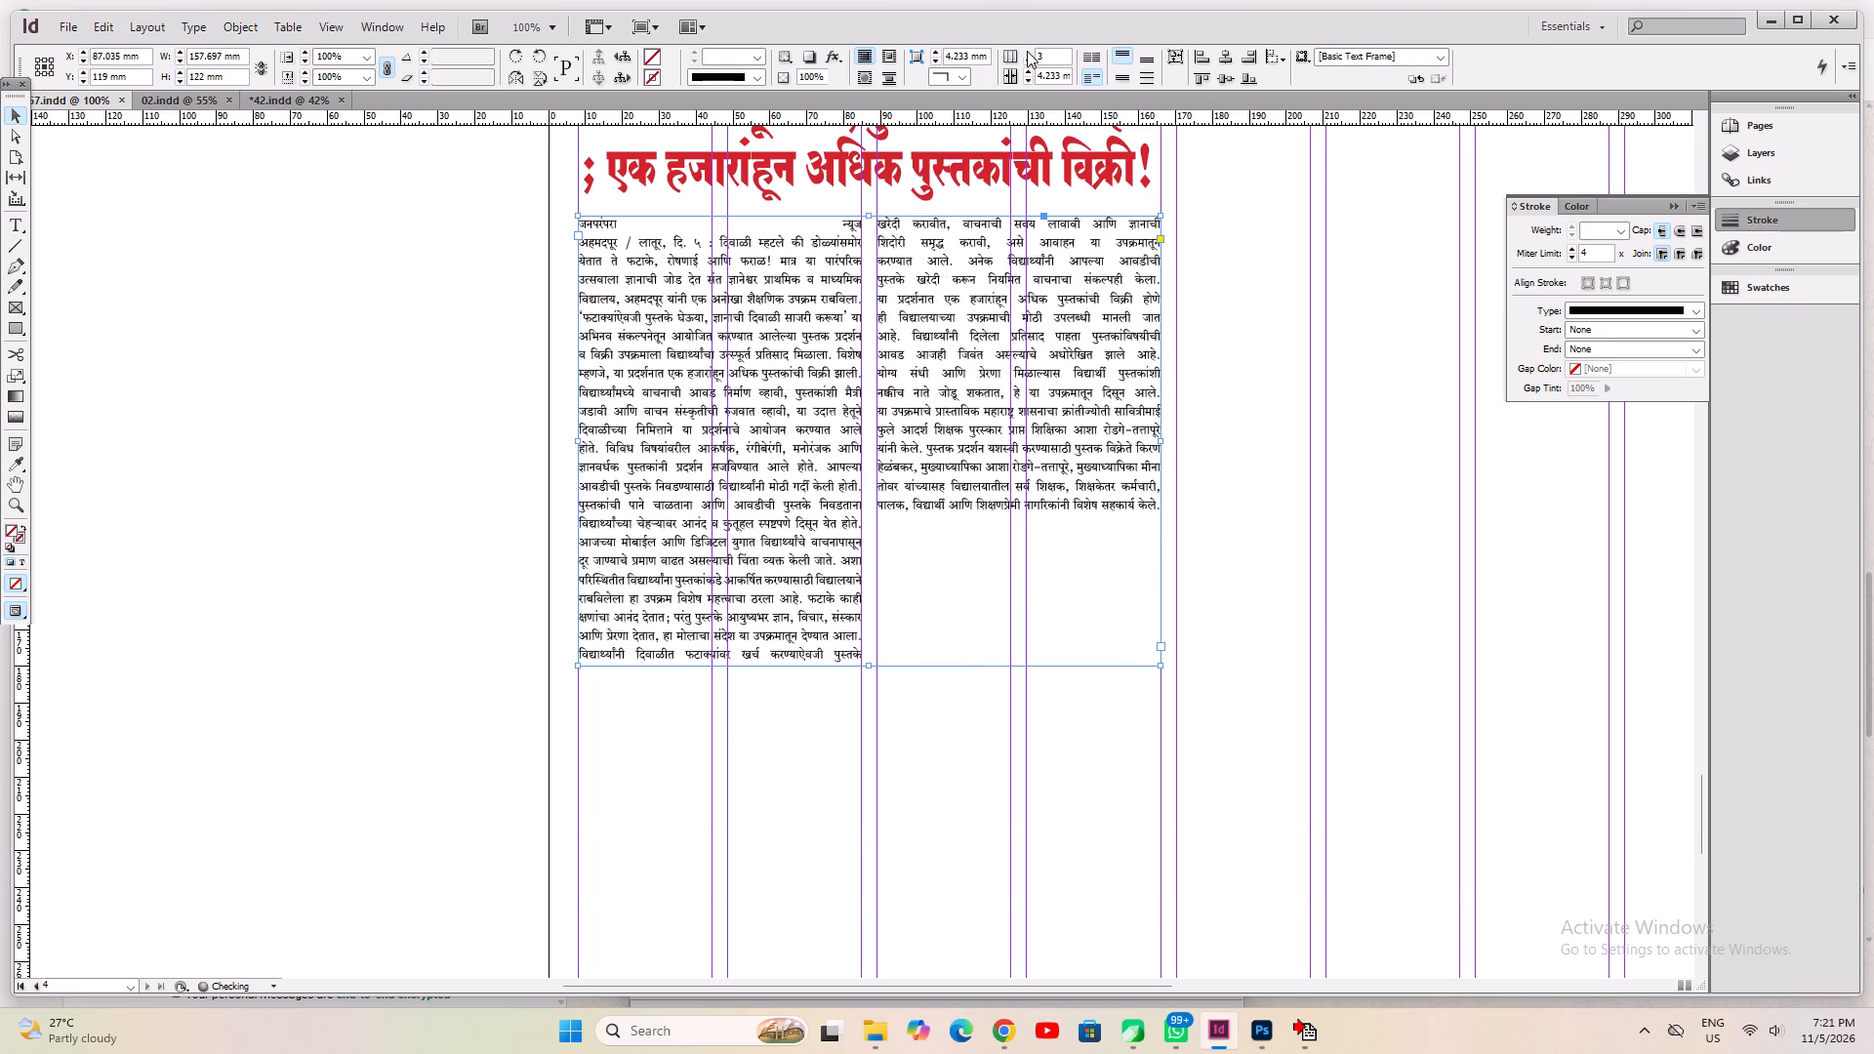
Set the book-sale story frame to 4 text columns and fit the frame to its content.
{"action": "left_click", "coordinate": [1027, 51]}
{"action": "key", "text": "ctrl+alt+c"}
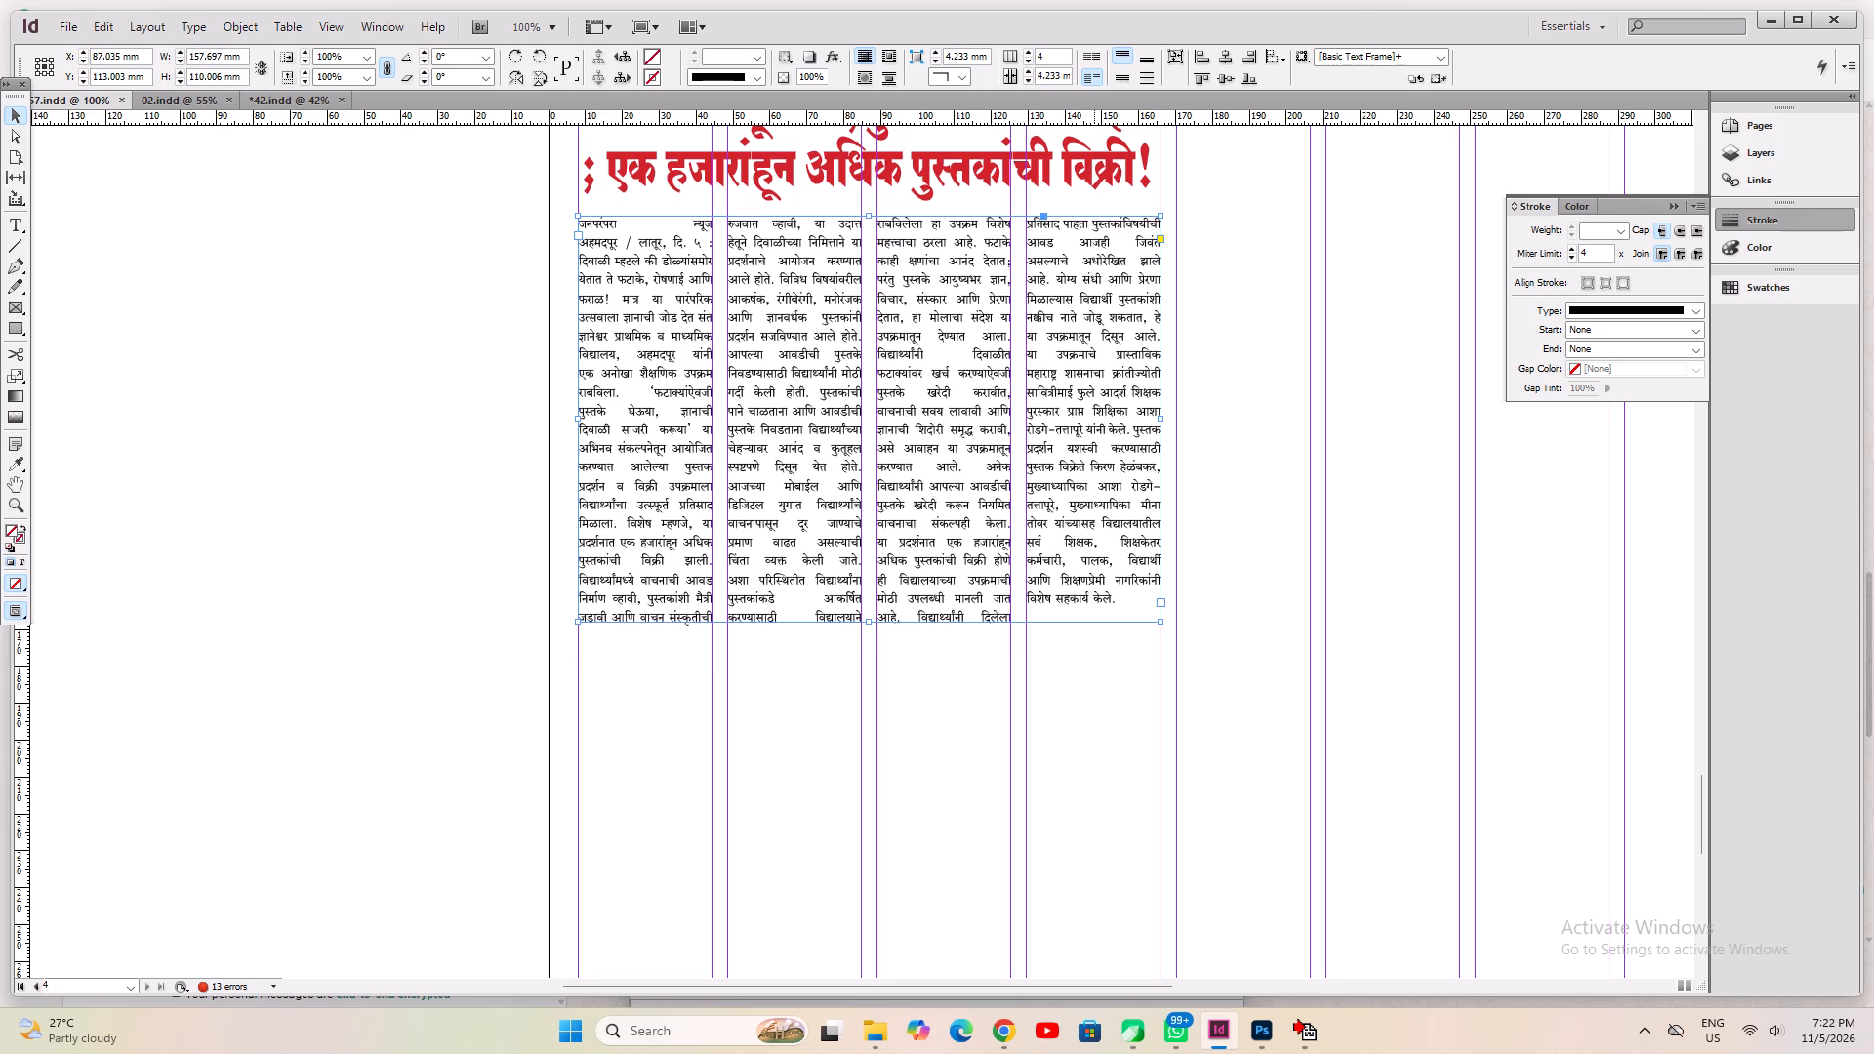
Nudge the book-sale story frame up to sit close beneath the red headline, at a Y position of about 108.8 mm.
{"action": "key", "text": "ctrl+2"}
{"action": "key", "text": "ctrl+1"}
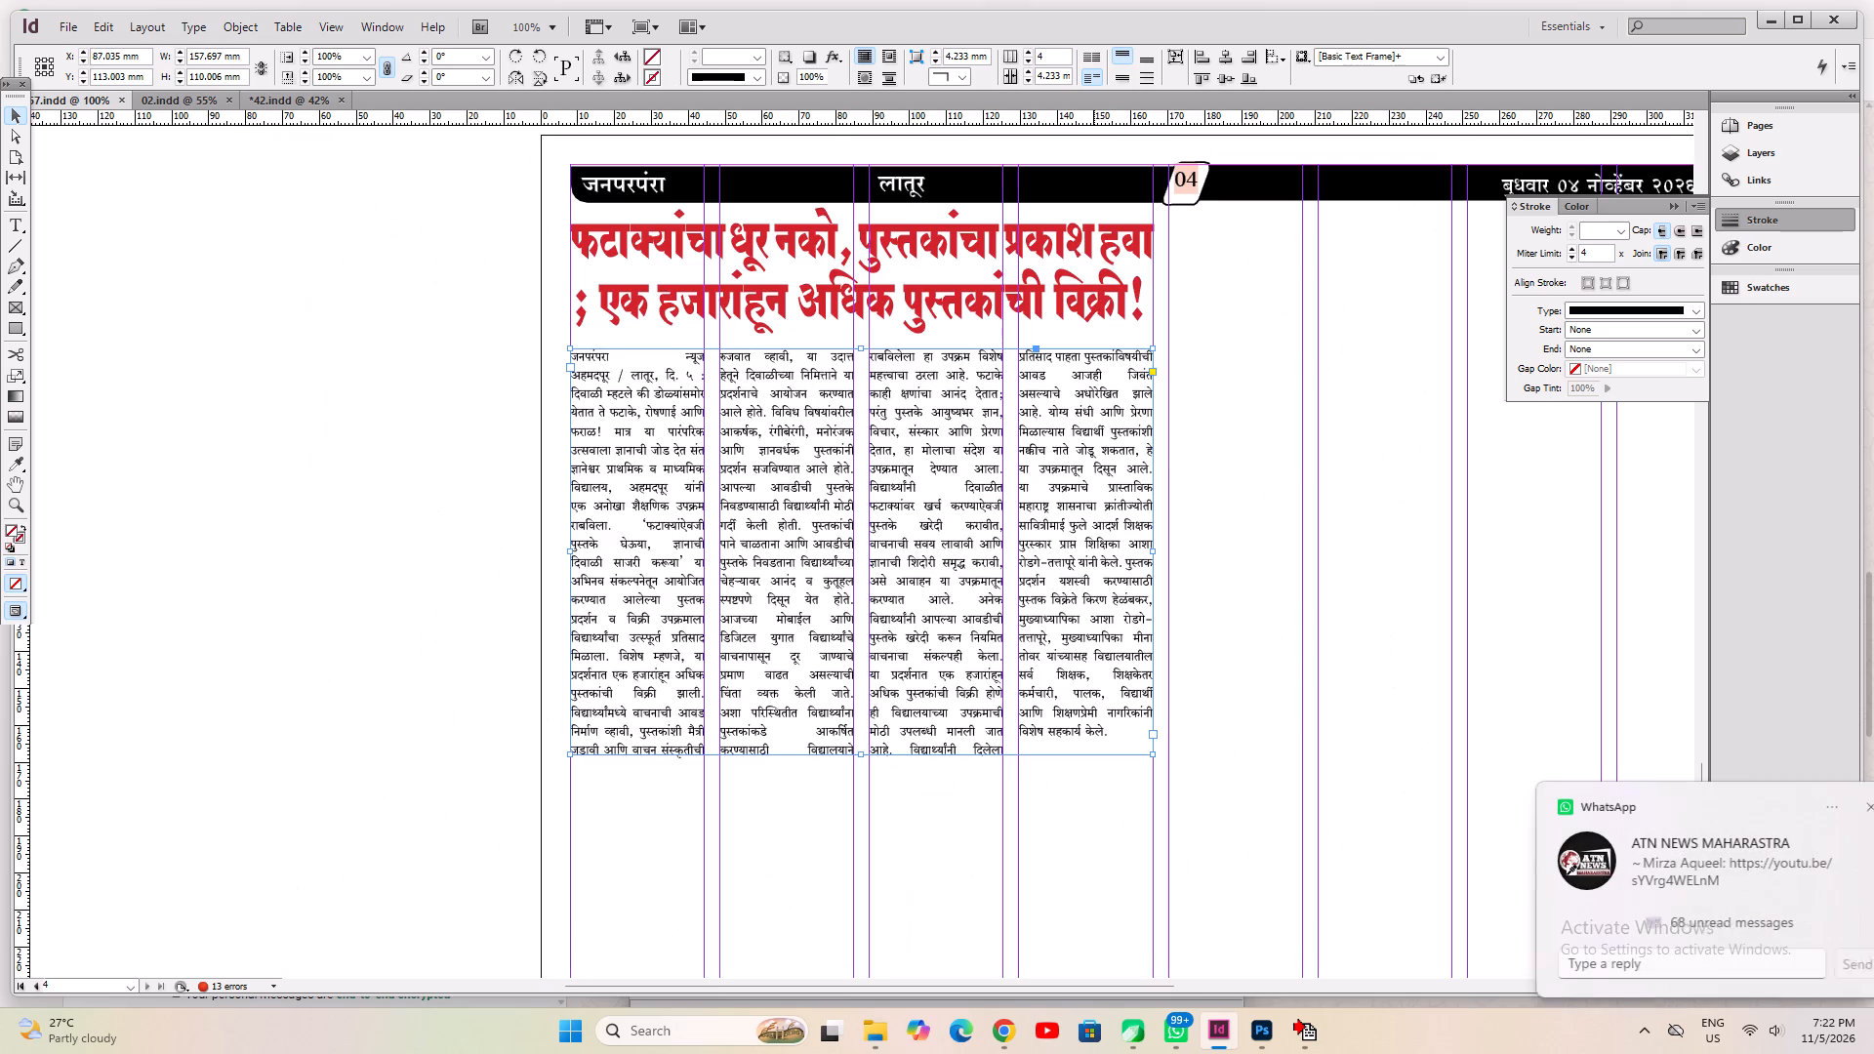
{"action": "key", "text": "Up"}
{"action": "key", "text": "Up"}
{"action": "key", "text": "Up"}
{"action": "key", "text": "Up"}
{"action": "key", "text": "Up"}
{"action": "key", "text": "Up"}
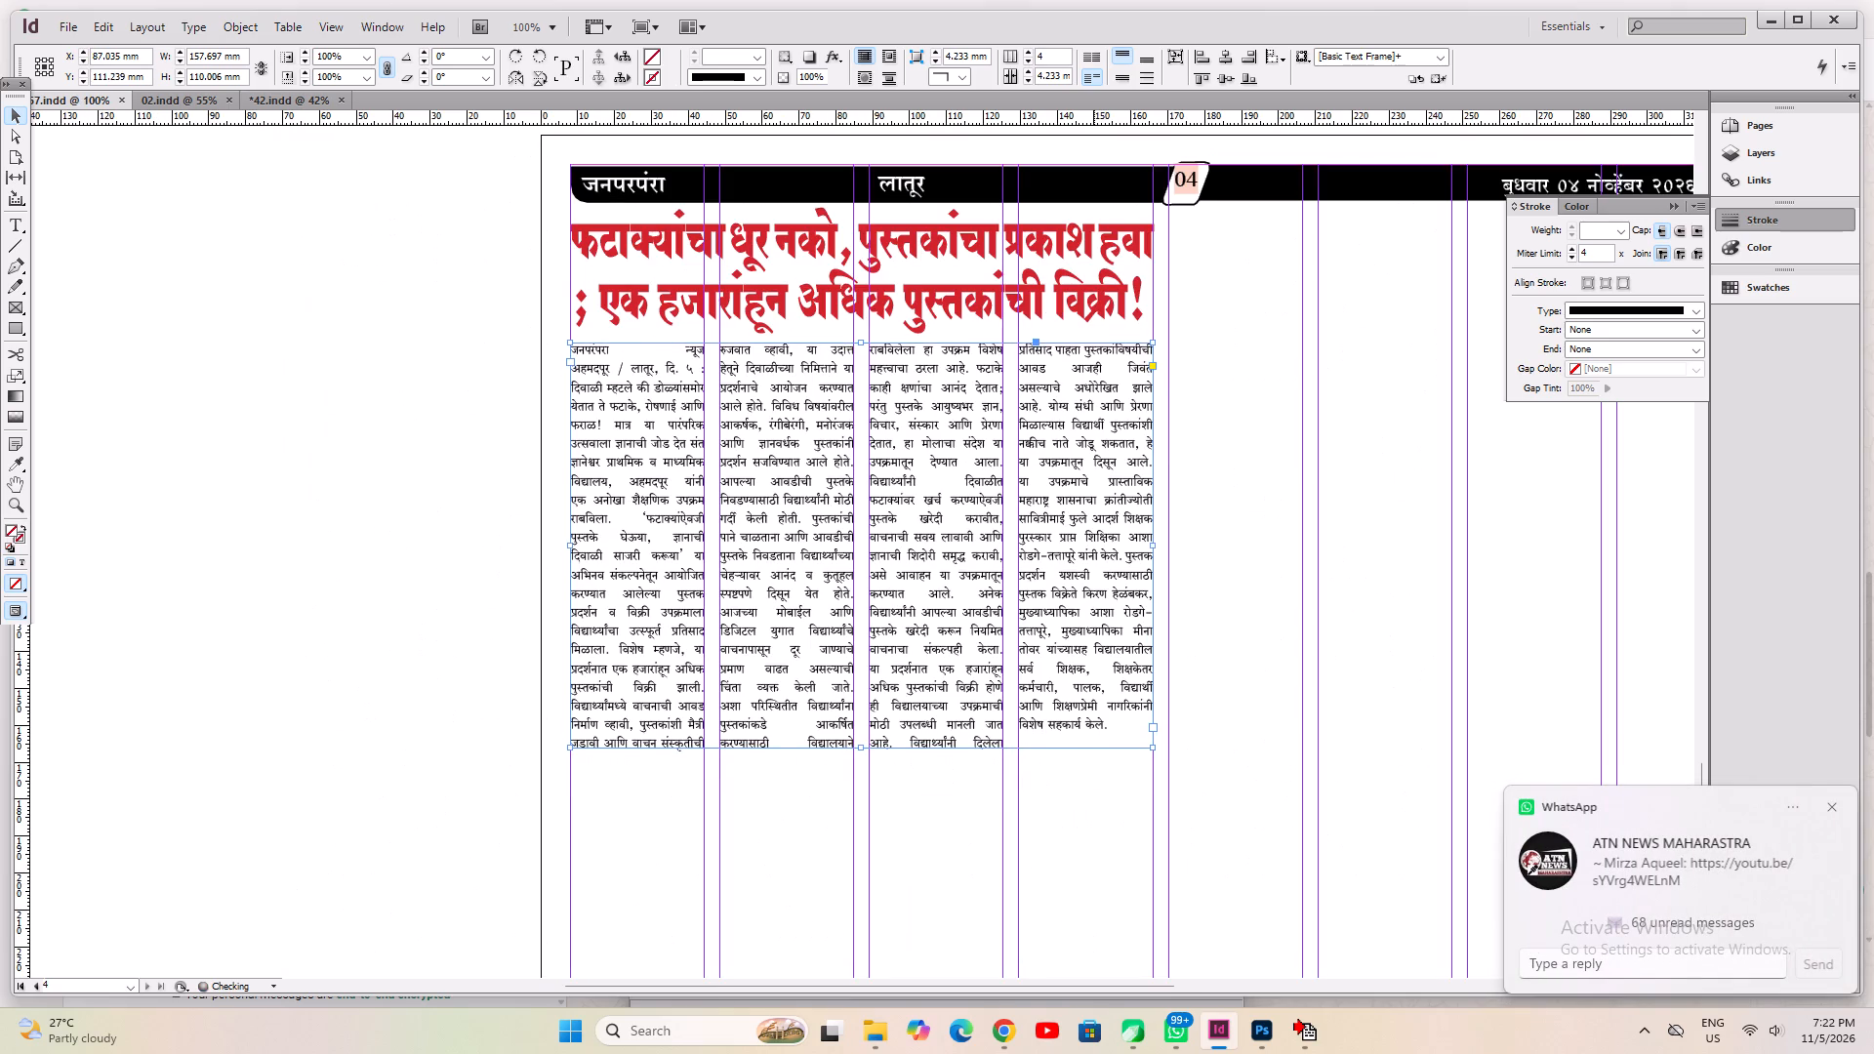
{"action": "key", "text": "Up"}
{"action": "key", "text": "Up"}
{"action": "key", "text": "Up"}
{"action": "key", "text": "Up"}
{"action": "key", "text": "Up"}
{"action": "key", "text": "Up"}
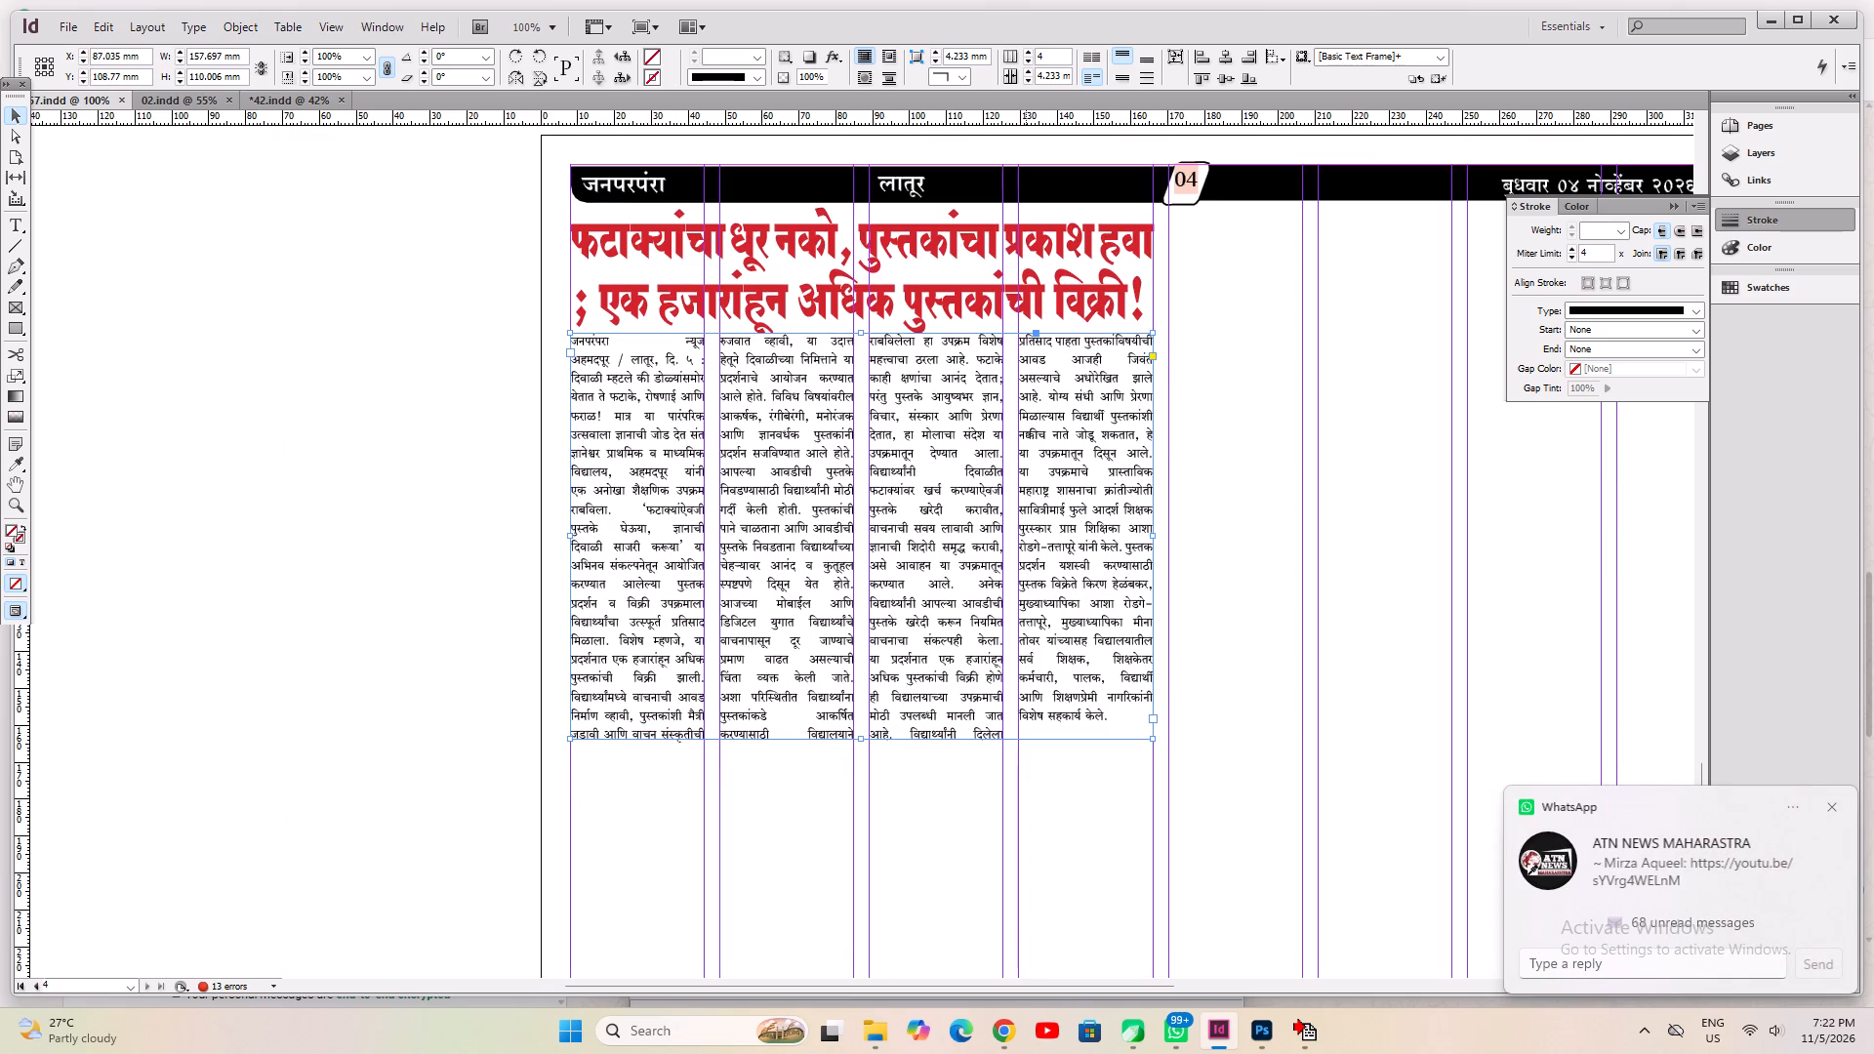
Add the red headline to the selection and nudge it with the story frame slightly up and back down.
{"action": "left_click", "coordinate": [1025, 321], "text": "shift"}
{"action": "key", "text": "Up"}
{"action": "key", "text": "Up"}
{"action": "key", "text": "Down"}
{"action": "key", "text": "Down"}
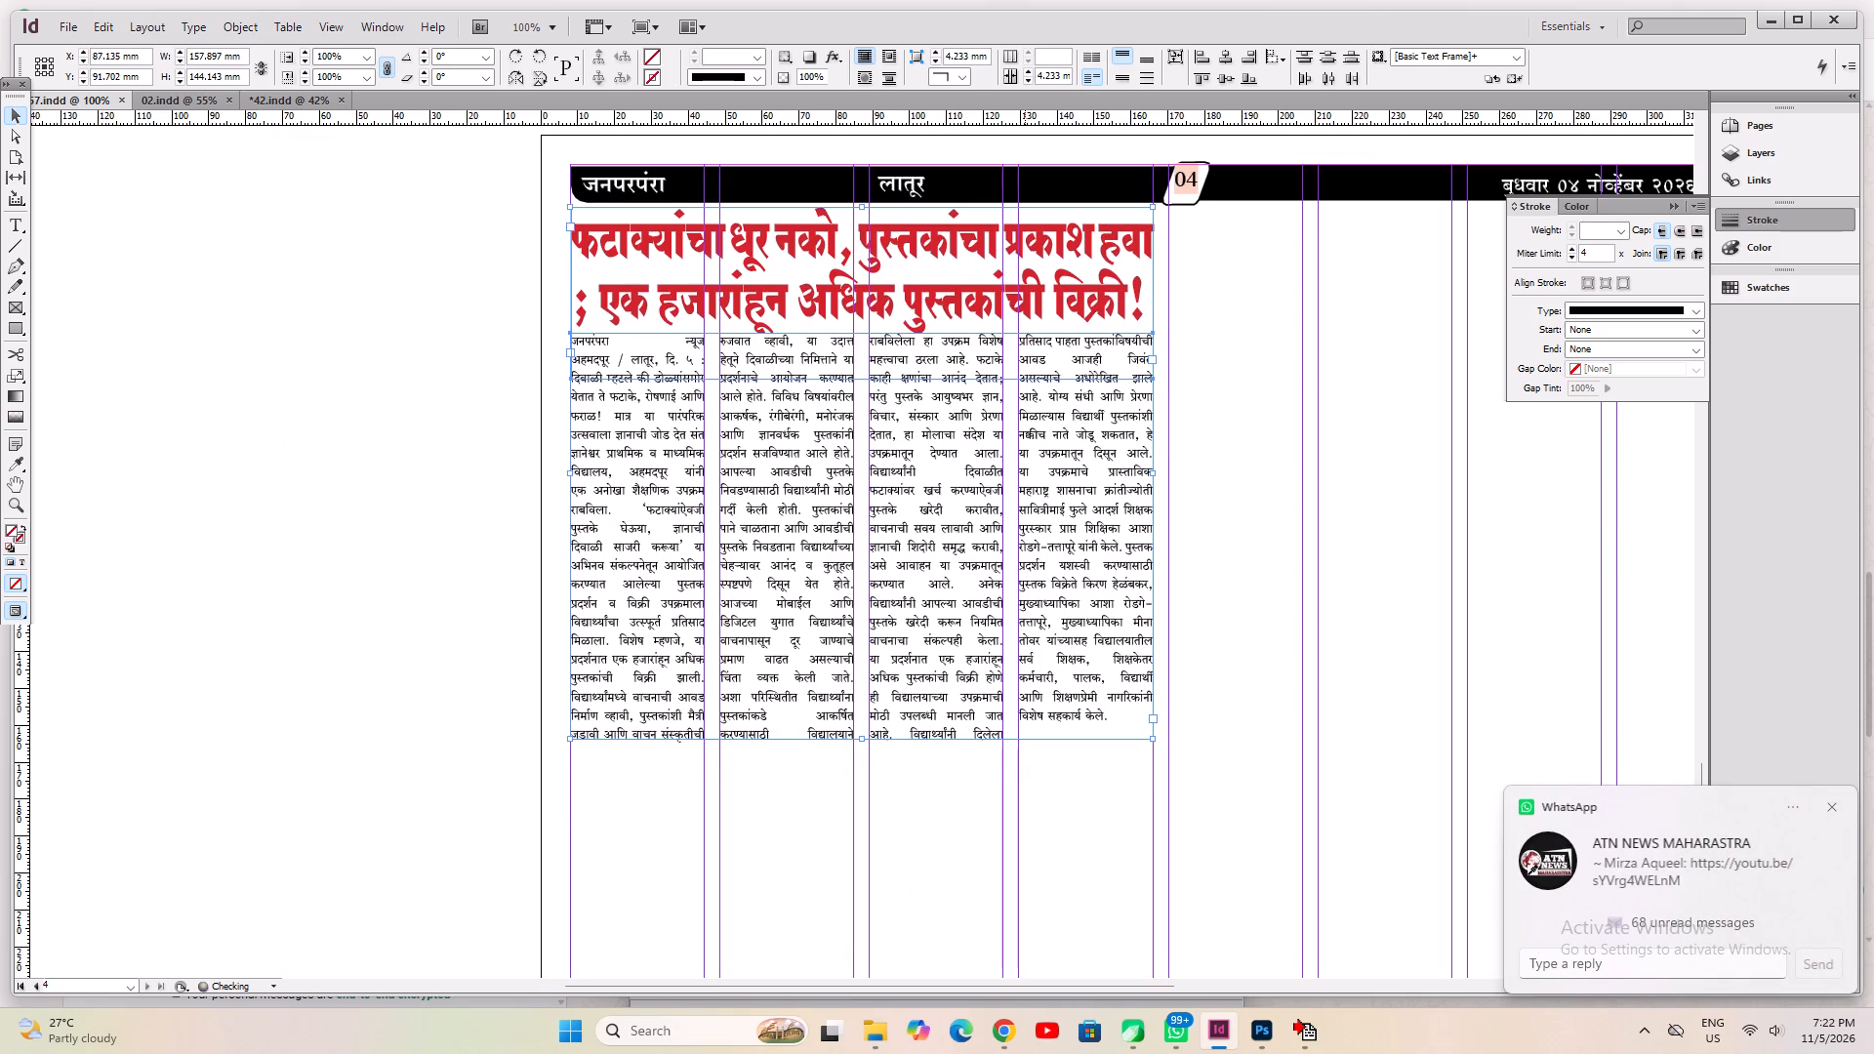
Deselect the headline and story on page 4 and save the document.
{"action": "key", "text": "ctrl+s"}
{"action": "key", "text": "ctrl+0"}
{"action": "key", "text": "ctrl+s"}
{"action": "left_click", "coordinate": [876, 532]}
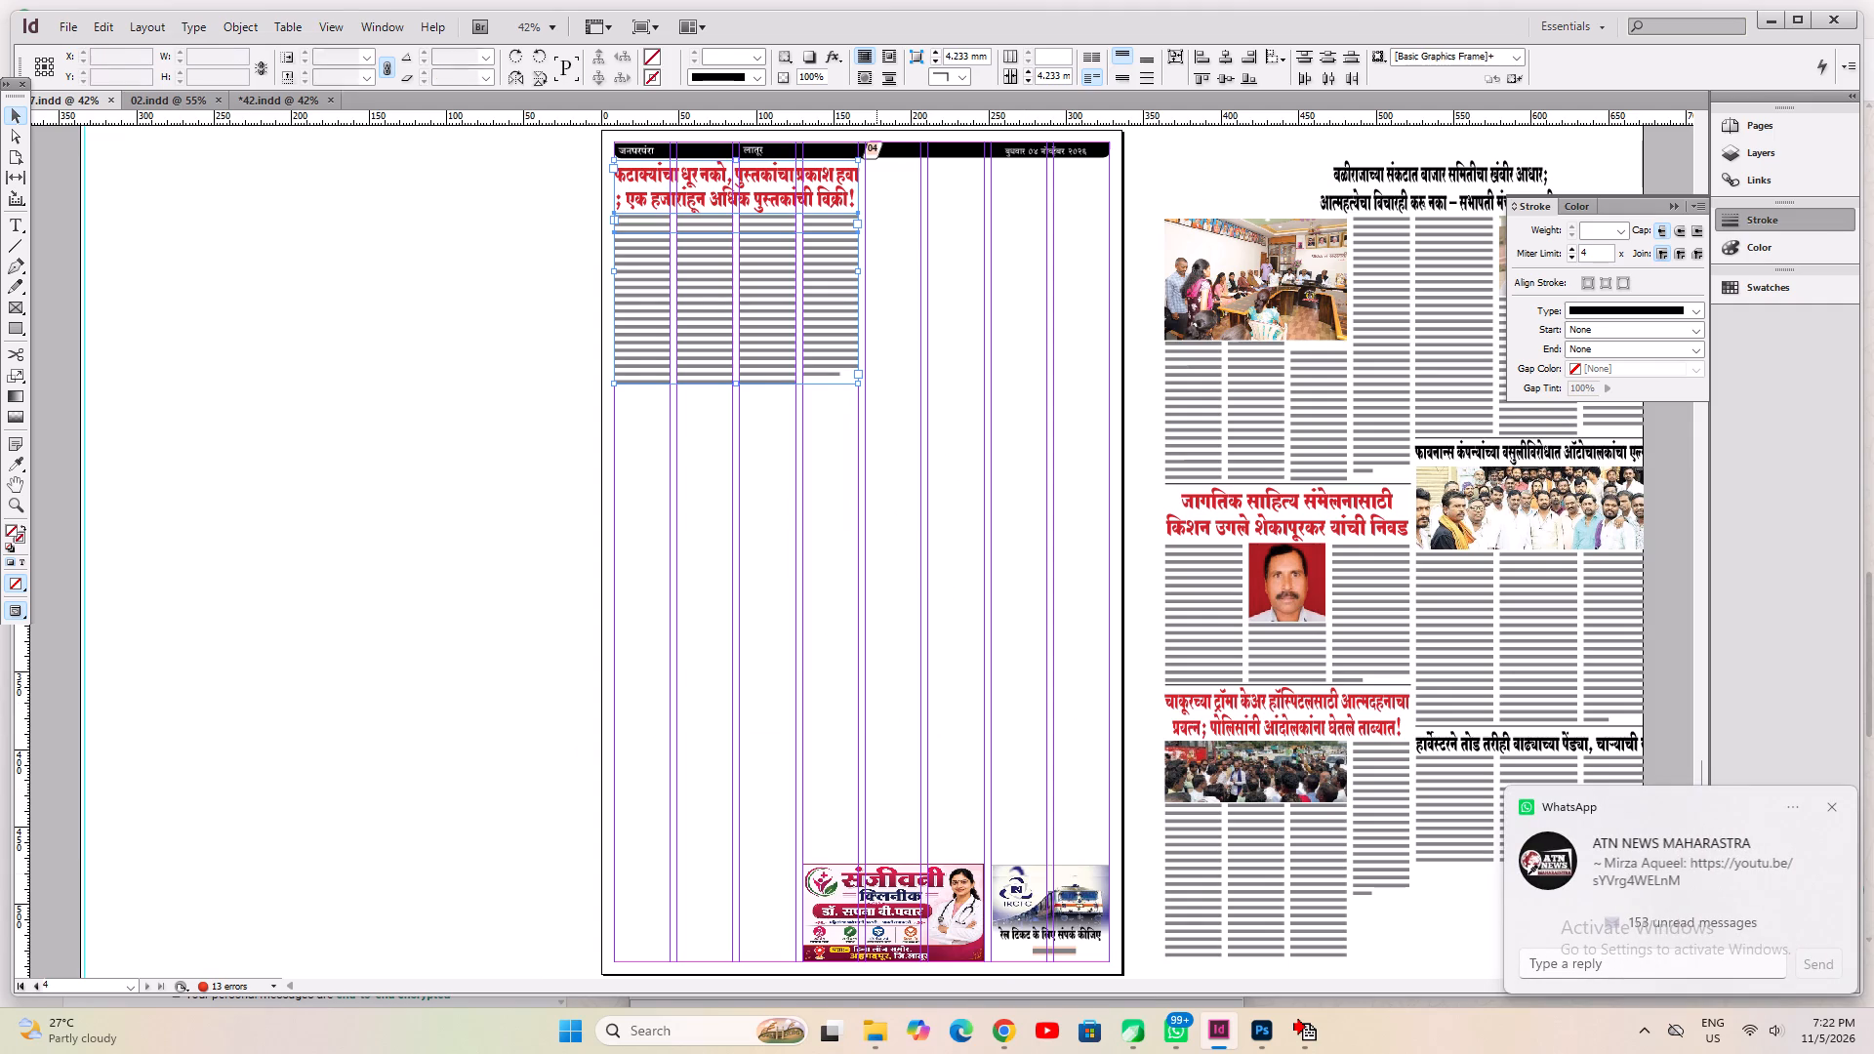
{"action": "key", "text": "ctrl+s"}
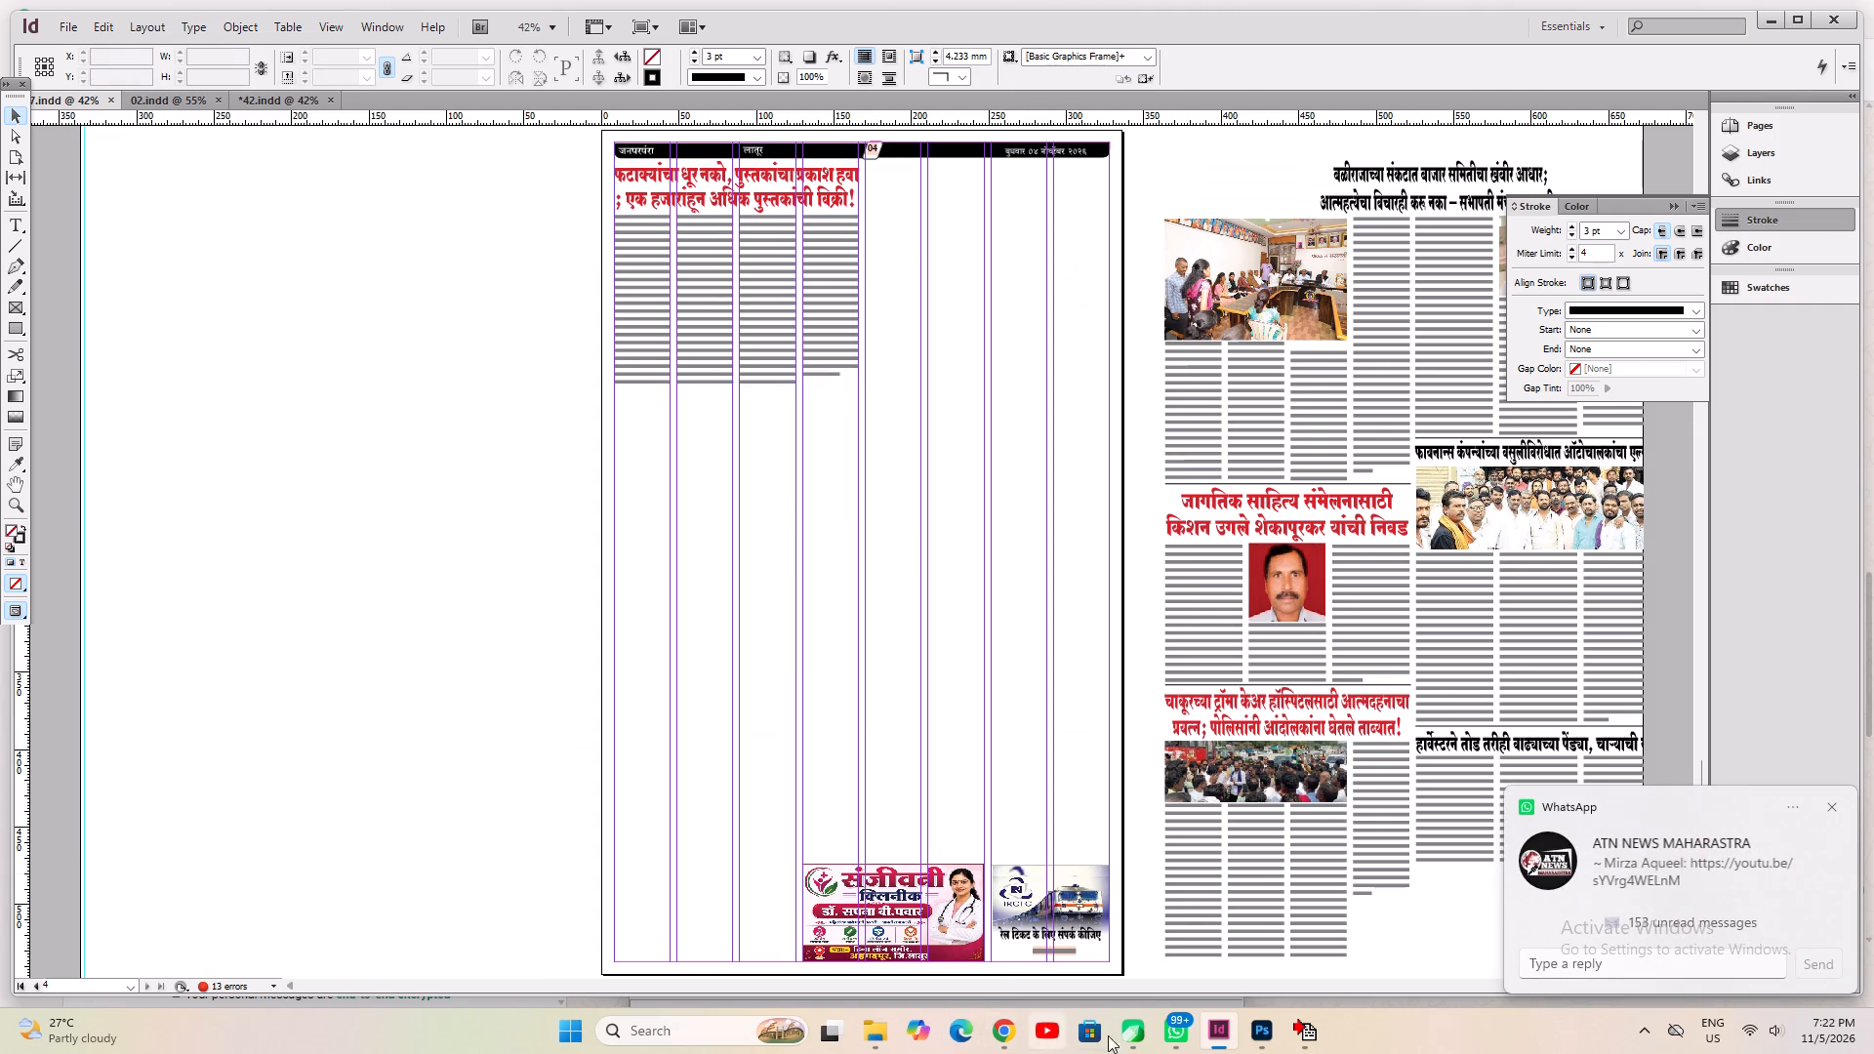
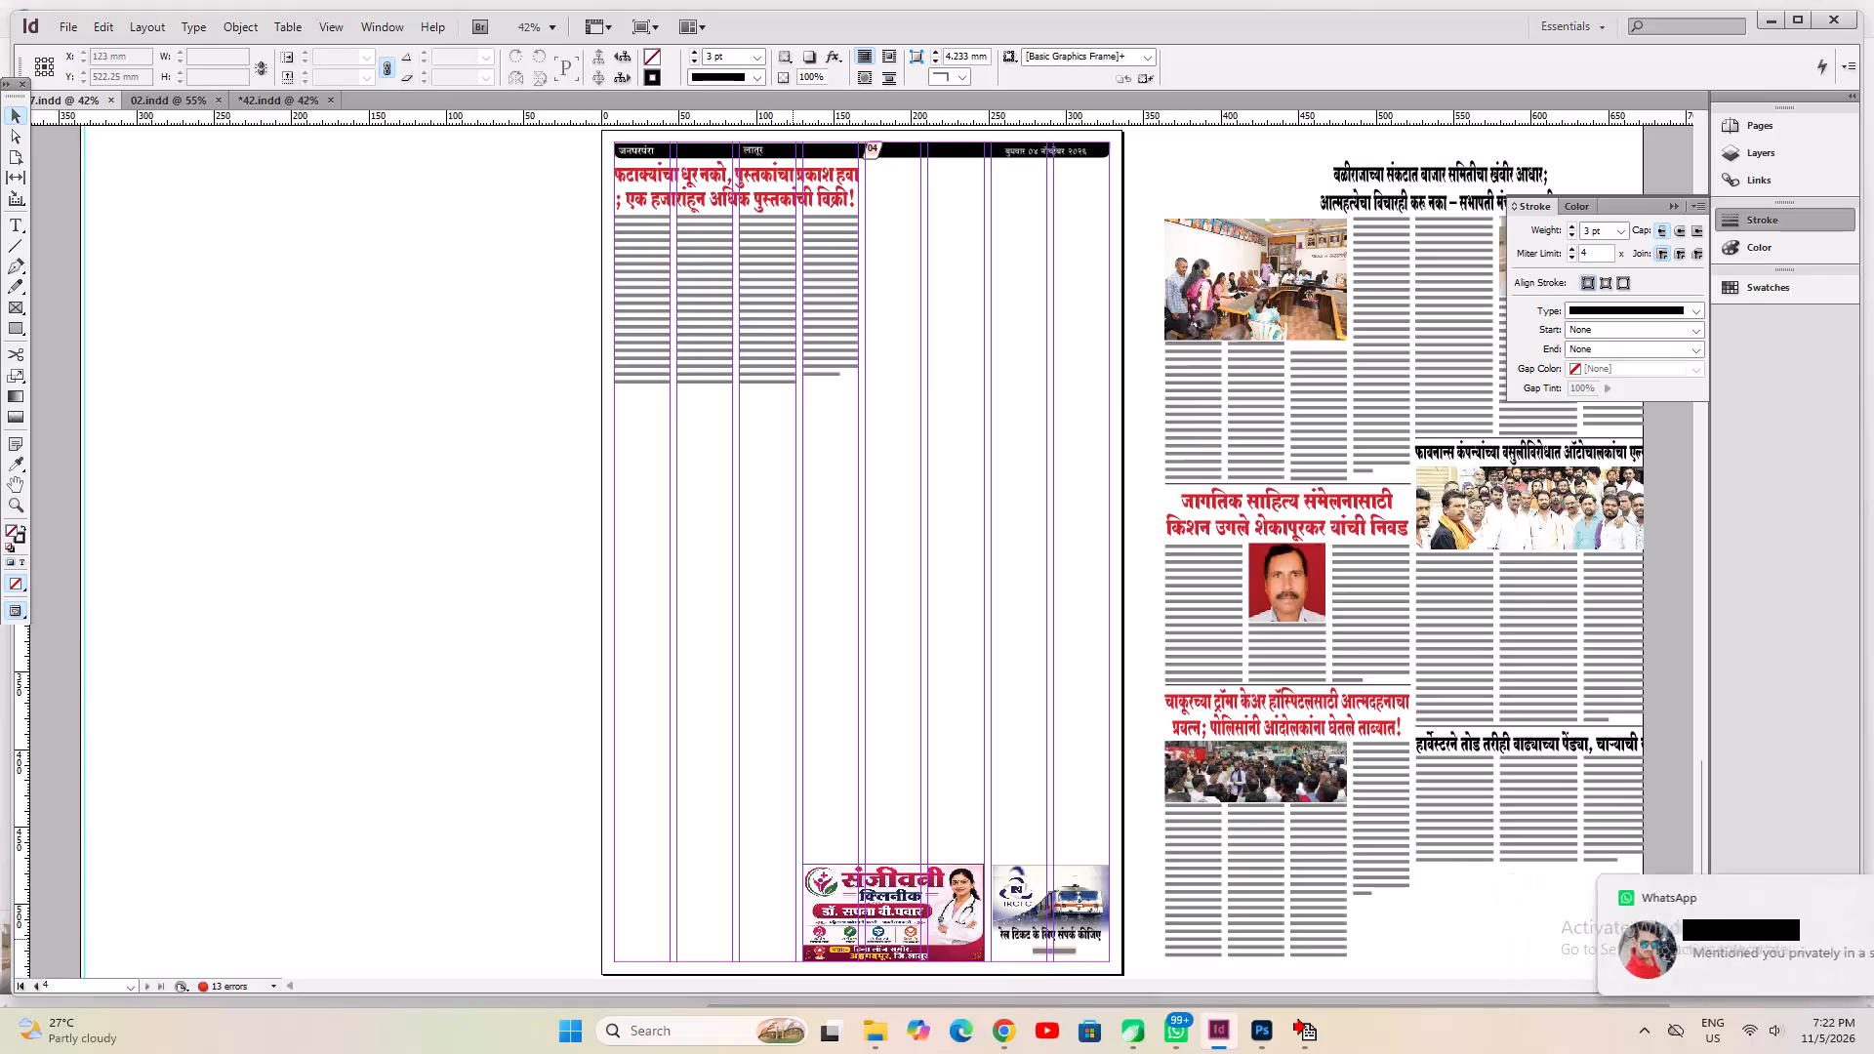
Paste the photo of students at the book stall onto page 4 and scale it to about 210 mm wide by 97 mm high.
{"action": "right_click", "coordinate": [560, 484]}
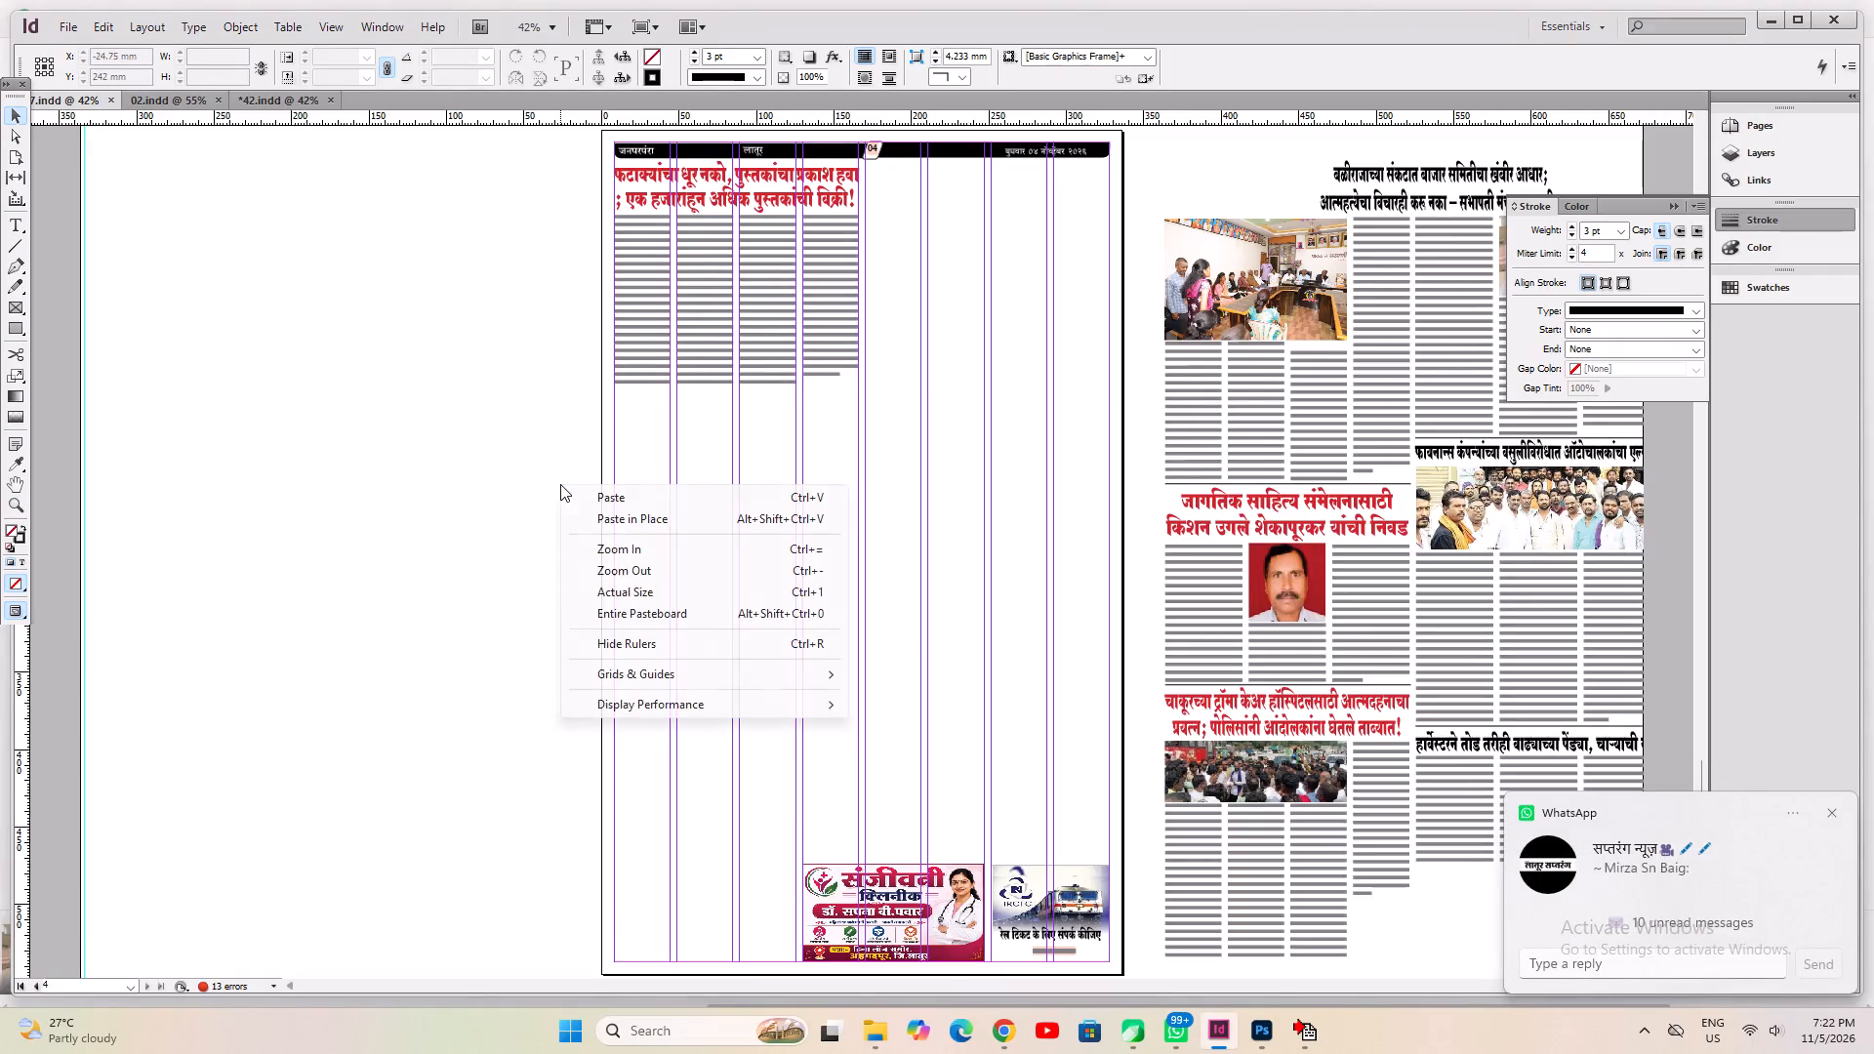
{"action": "left_click", "coordinate": [567, 489]}
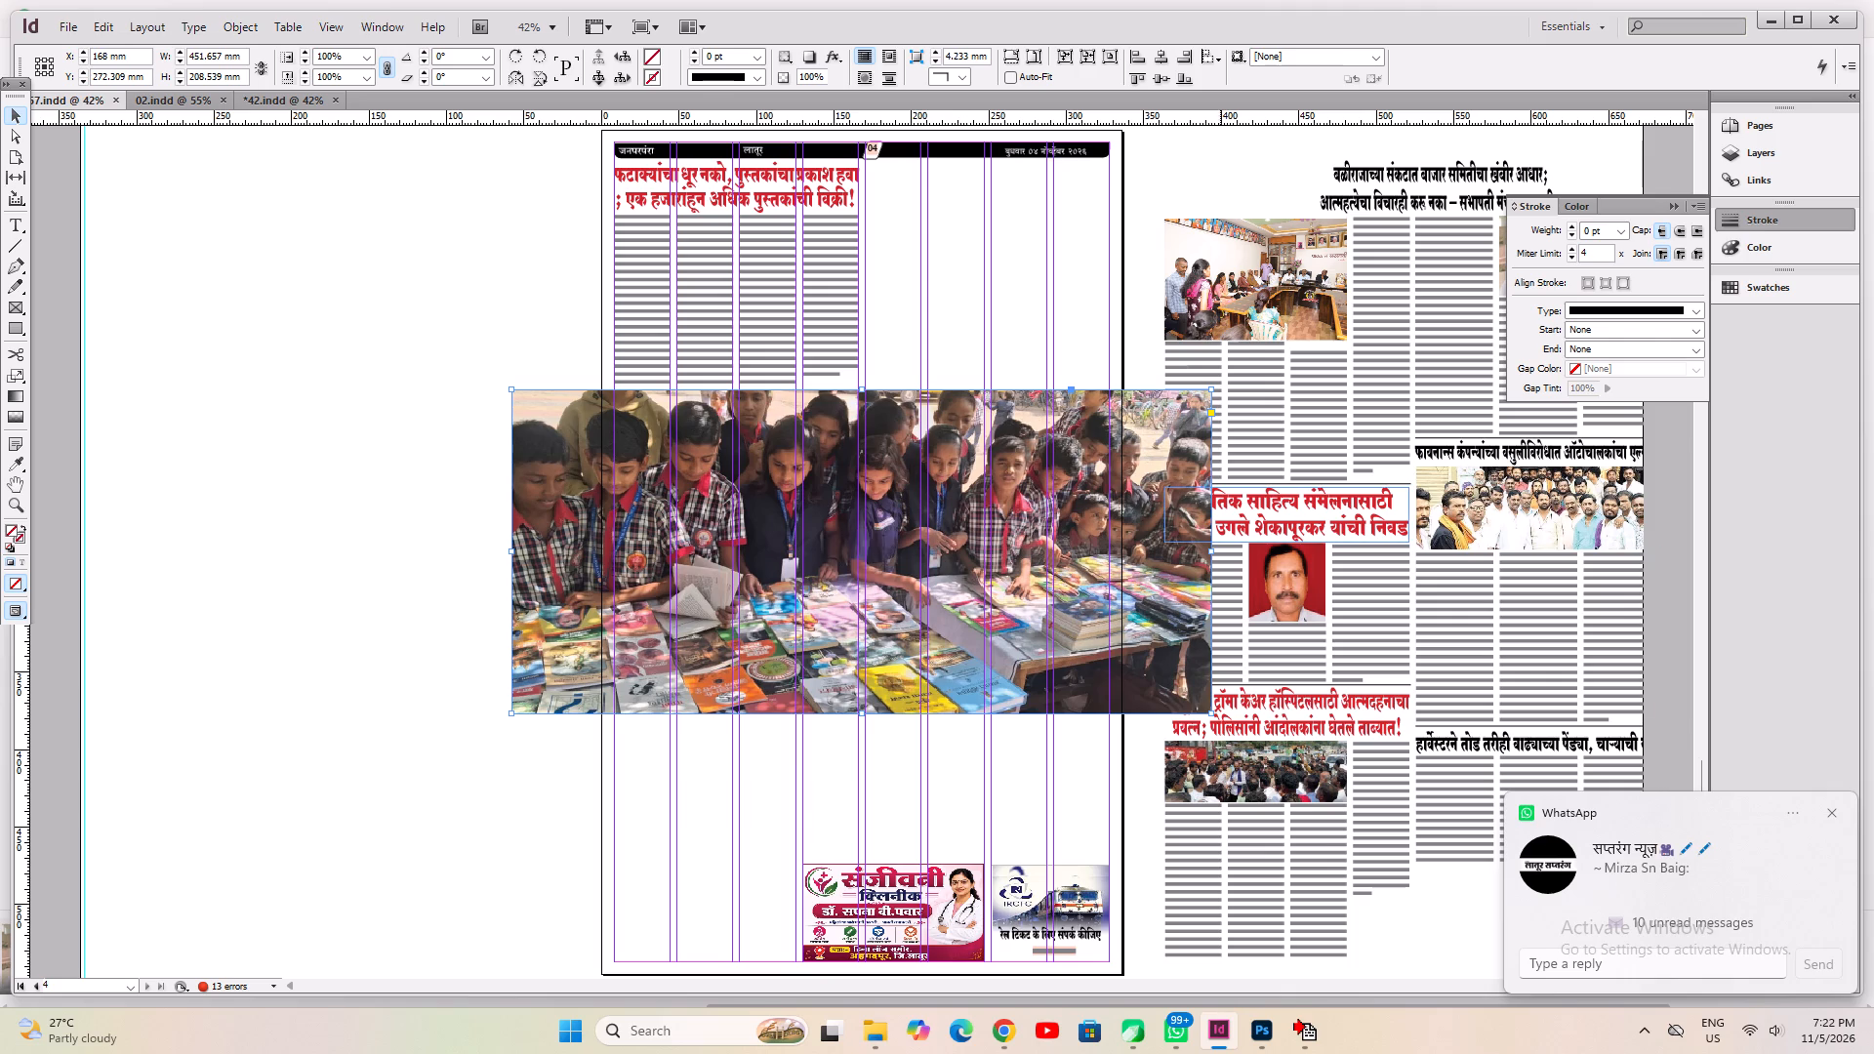
{"action": "left_click_drag", "start_coordinate": [1212, 549], "coordinate": [836, 562], "text": "ctrl+shift"}
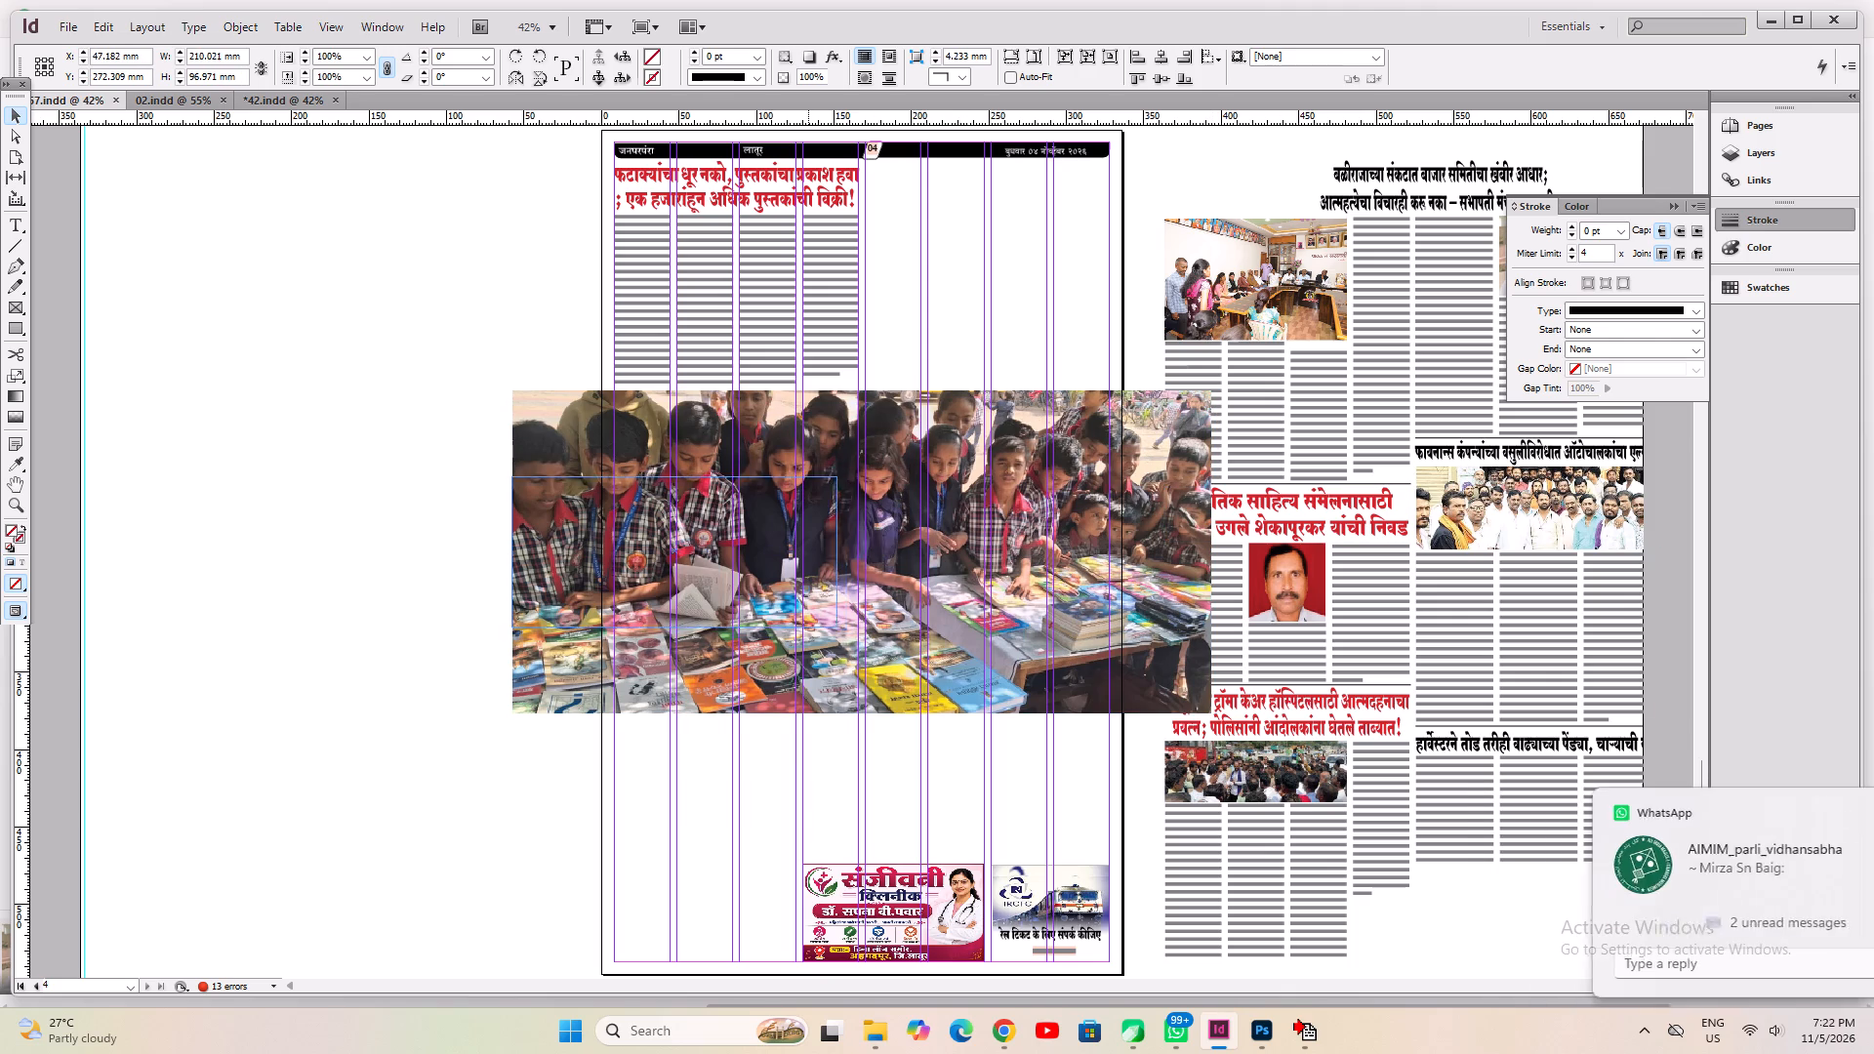
Place the book-stall photo beneath the red headline at the left page margin and scale it to about 117.4 by 54.2 mm, spanning three columns.
{"action": "key", "text": "ctrl+1"}
{"action": "scroll", "coordinate": [893, 787], "scroll_direction": "up", "scroll_amount": 3}
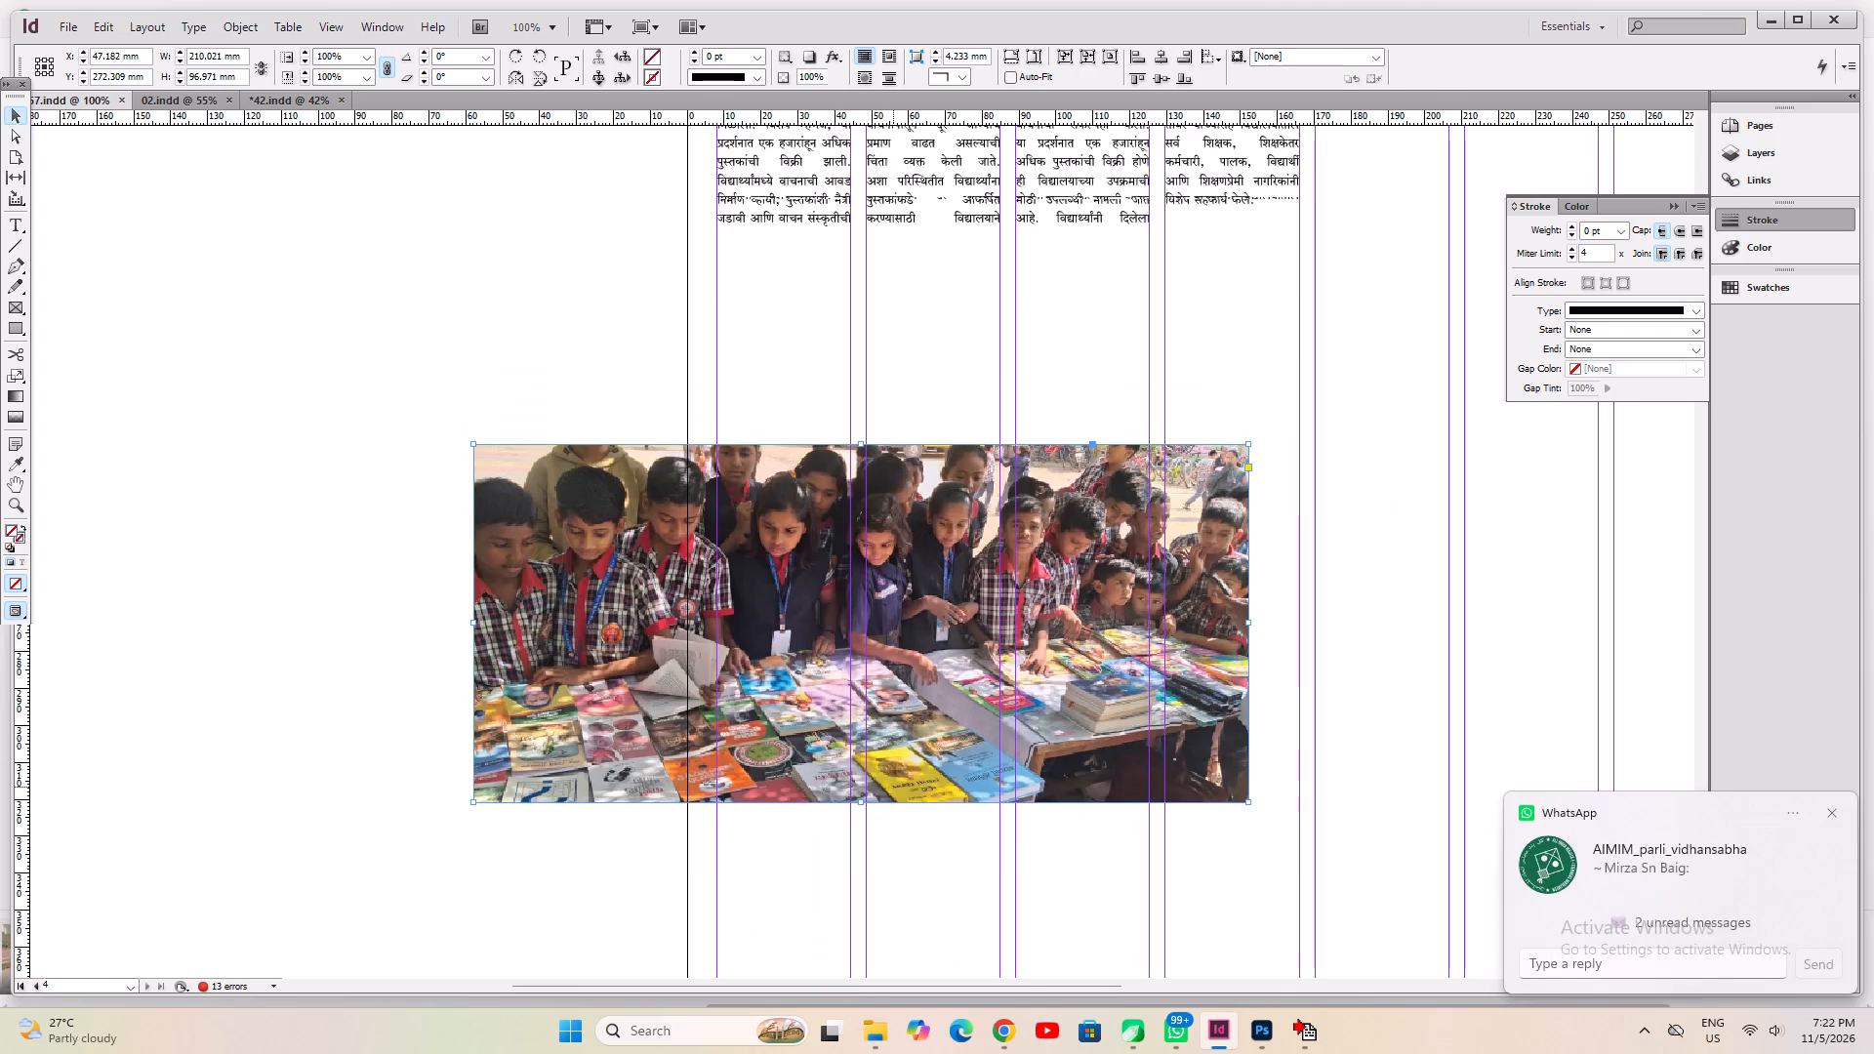
{"action": "left_click_drag", "start_coordinate": [850, 834], "coordinate": [990, 358]}
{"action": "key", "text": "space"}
{"action": "left_click_drag", "start_coordinate": [987, 388], "coordinate": [933, 820]}
{"action": "left_click_drag", "start_coordinate": [816, 776], "coordinate": [928, 629]}
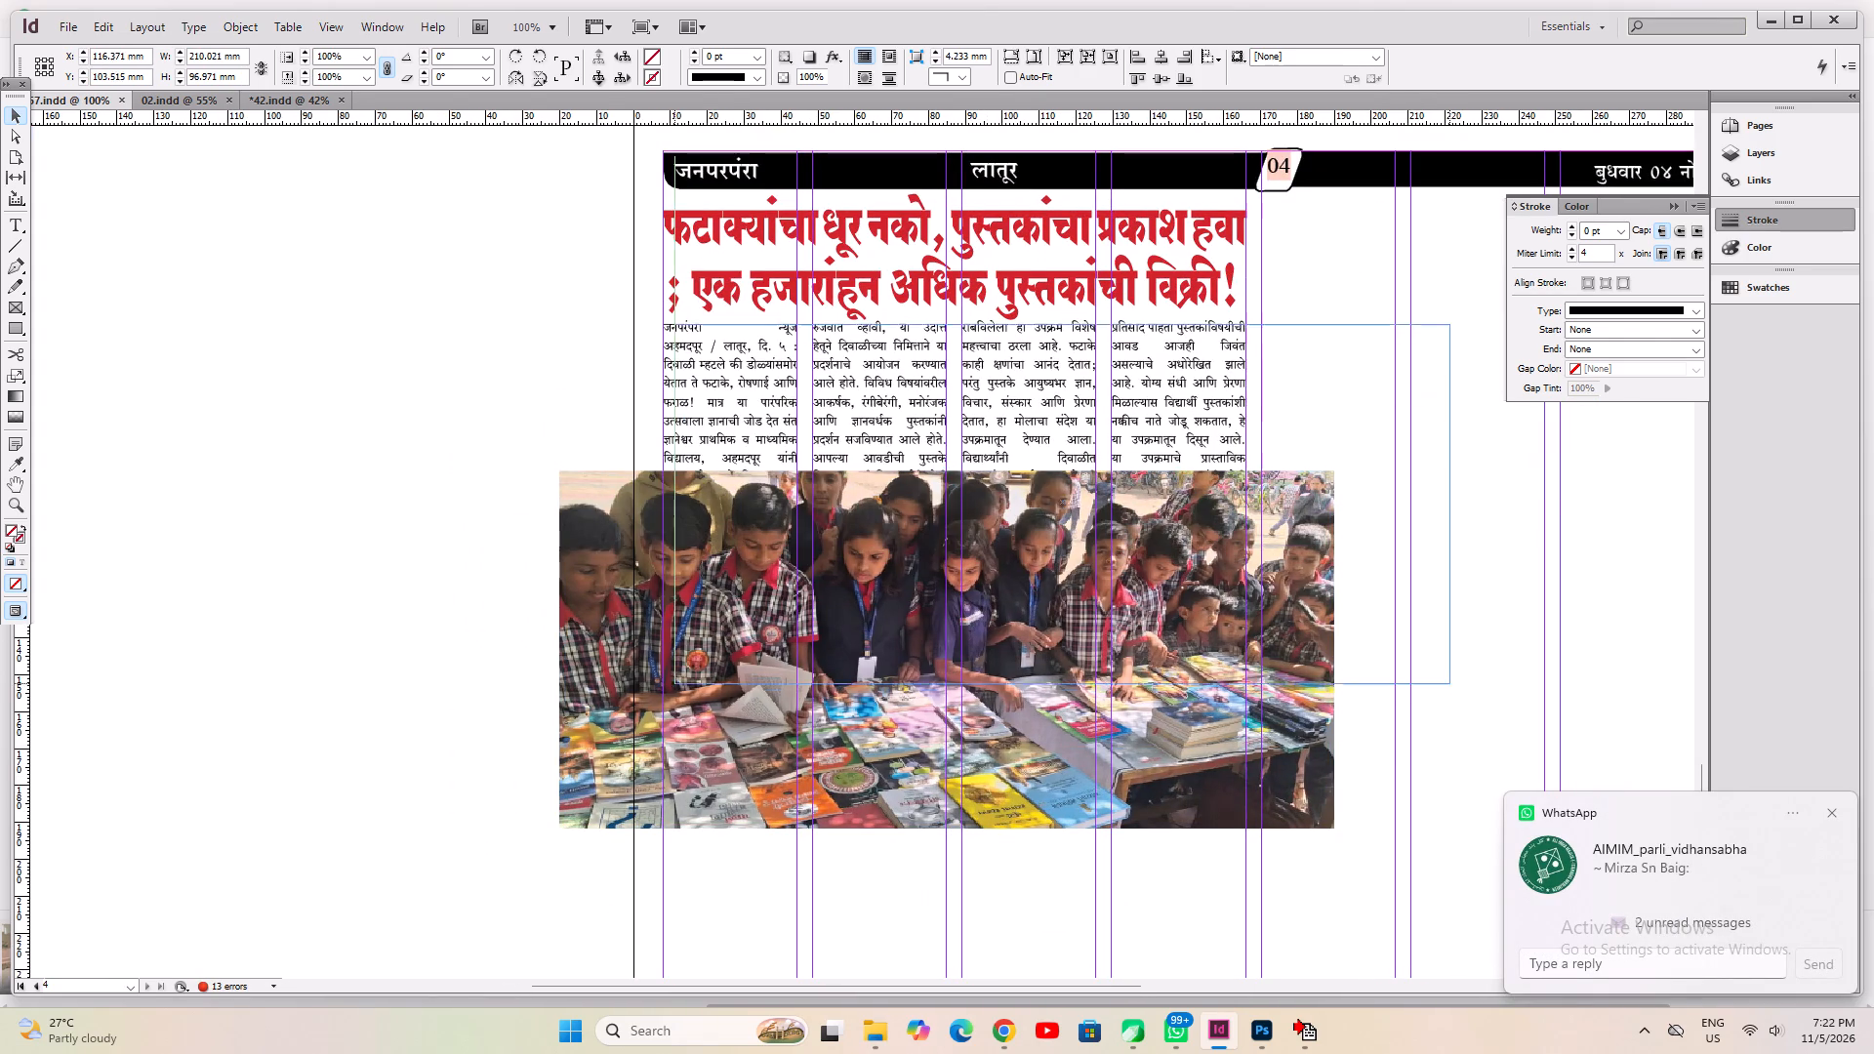
{"action": "left_click_drag", "start_coordinate": [928, 629], "coordinate": [917, 623]}
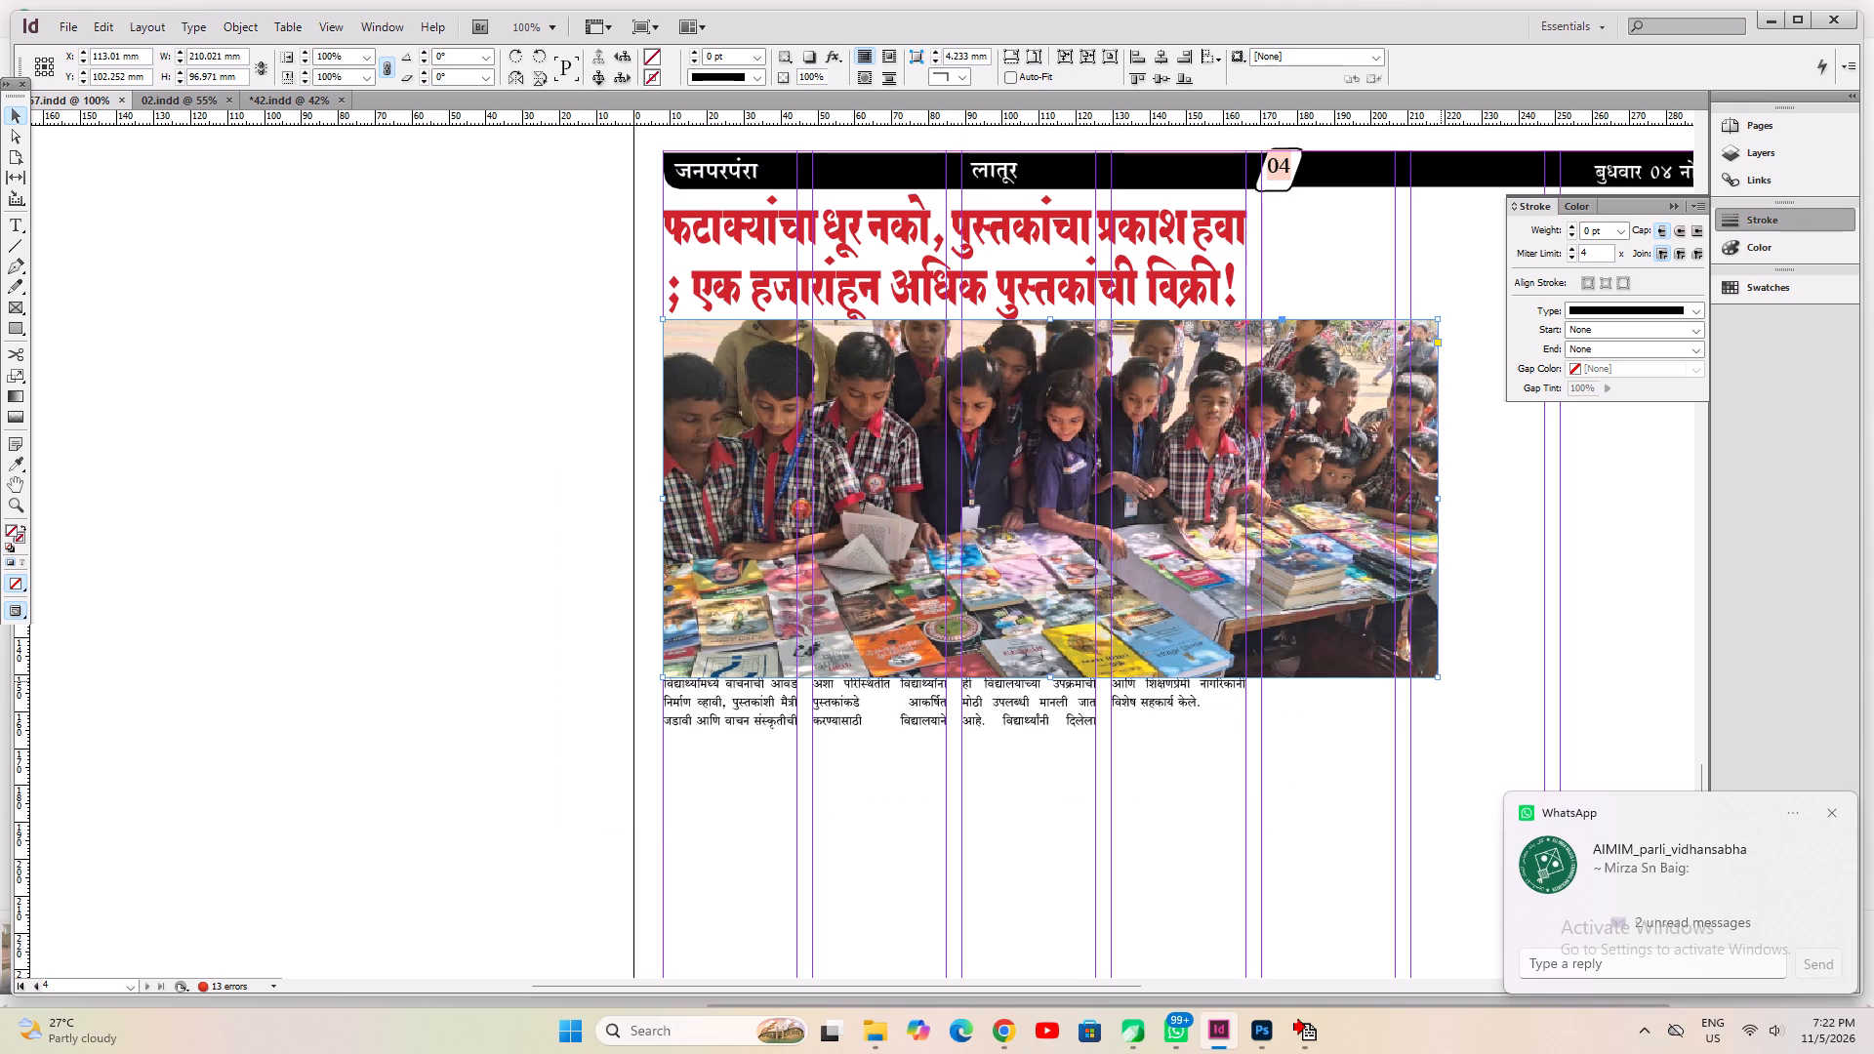
{"action": "left_click_drag", "start_coordinate": [1441, 681], "coordinate": [1098, 434], "text": "ctrl+shift"}
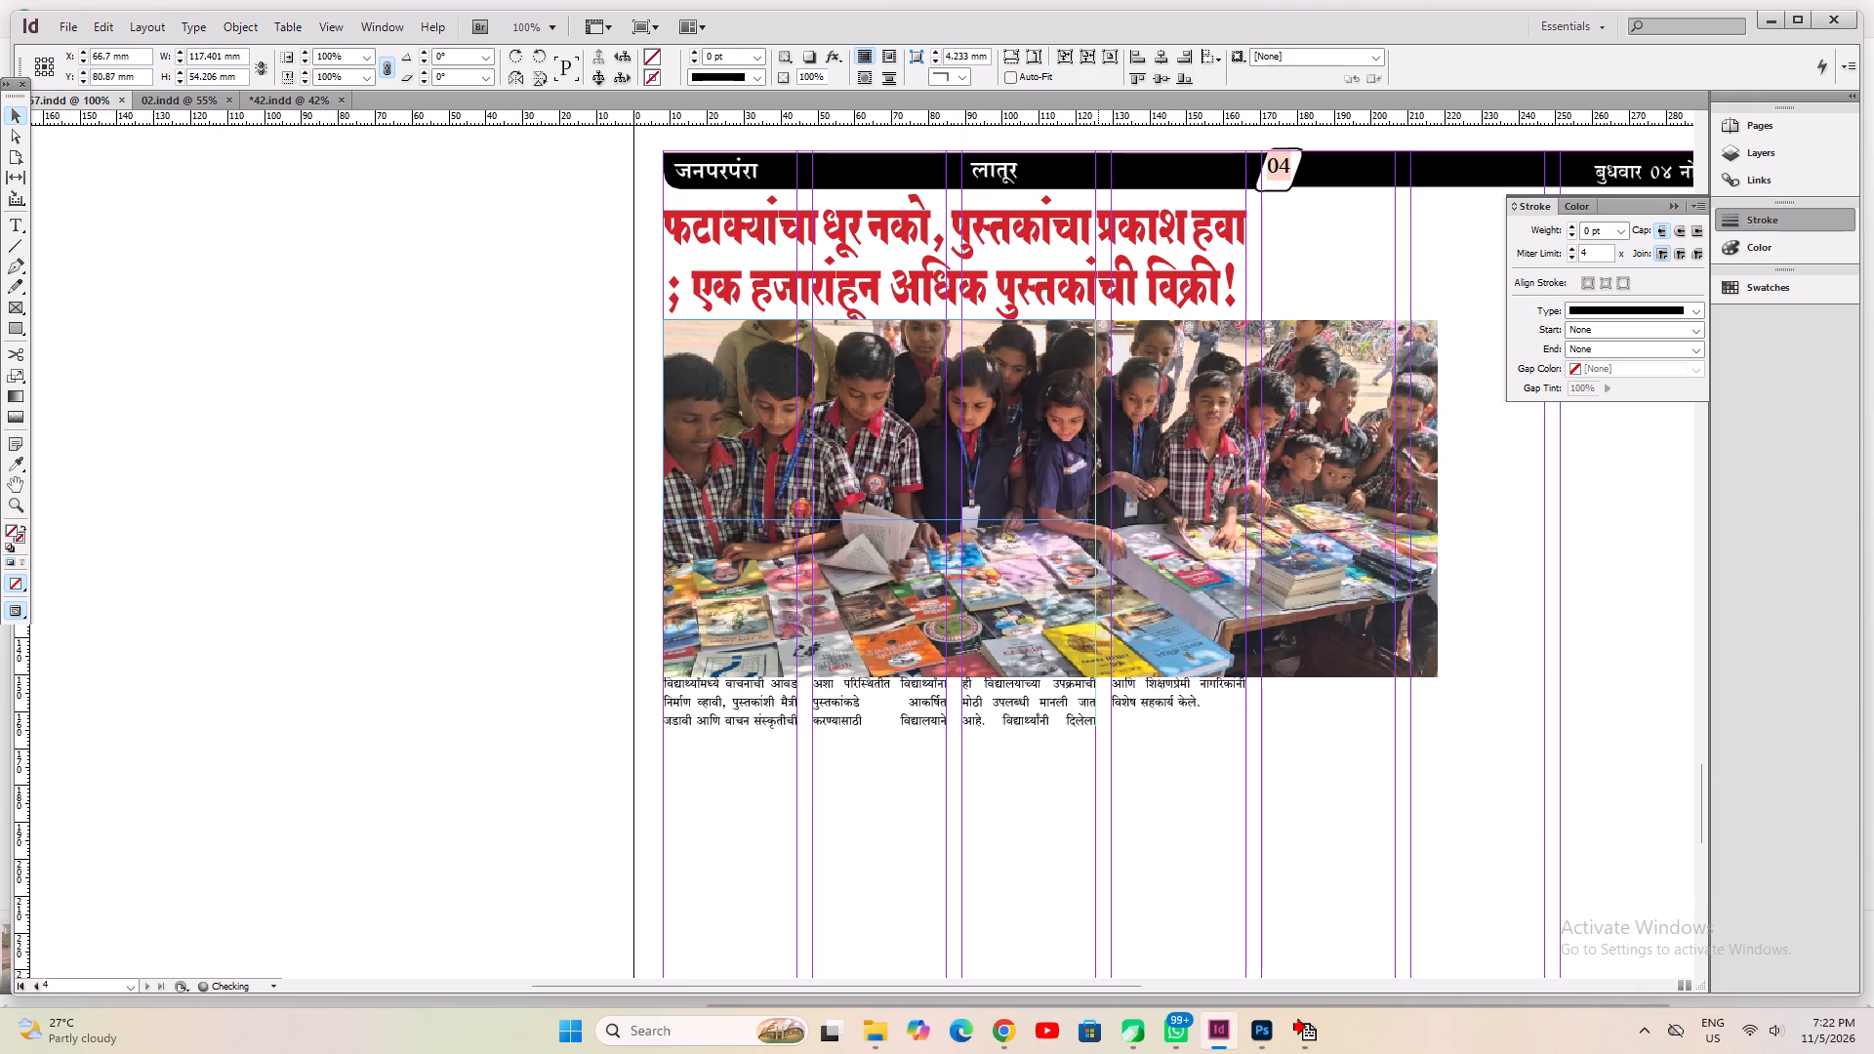
Apply a bounding-box text wrap to the book-stall photo so the story text flows around it.
{"action": "key", "text": "ctrl+alt+w"}
{"action": "left_click", "coordinate": [984, 447]}
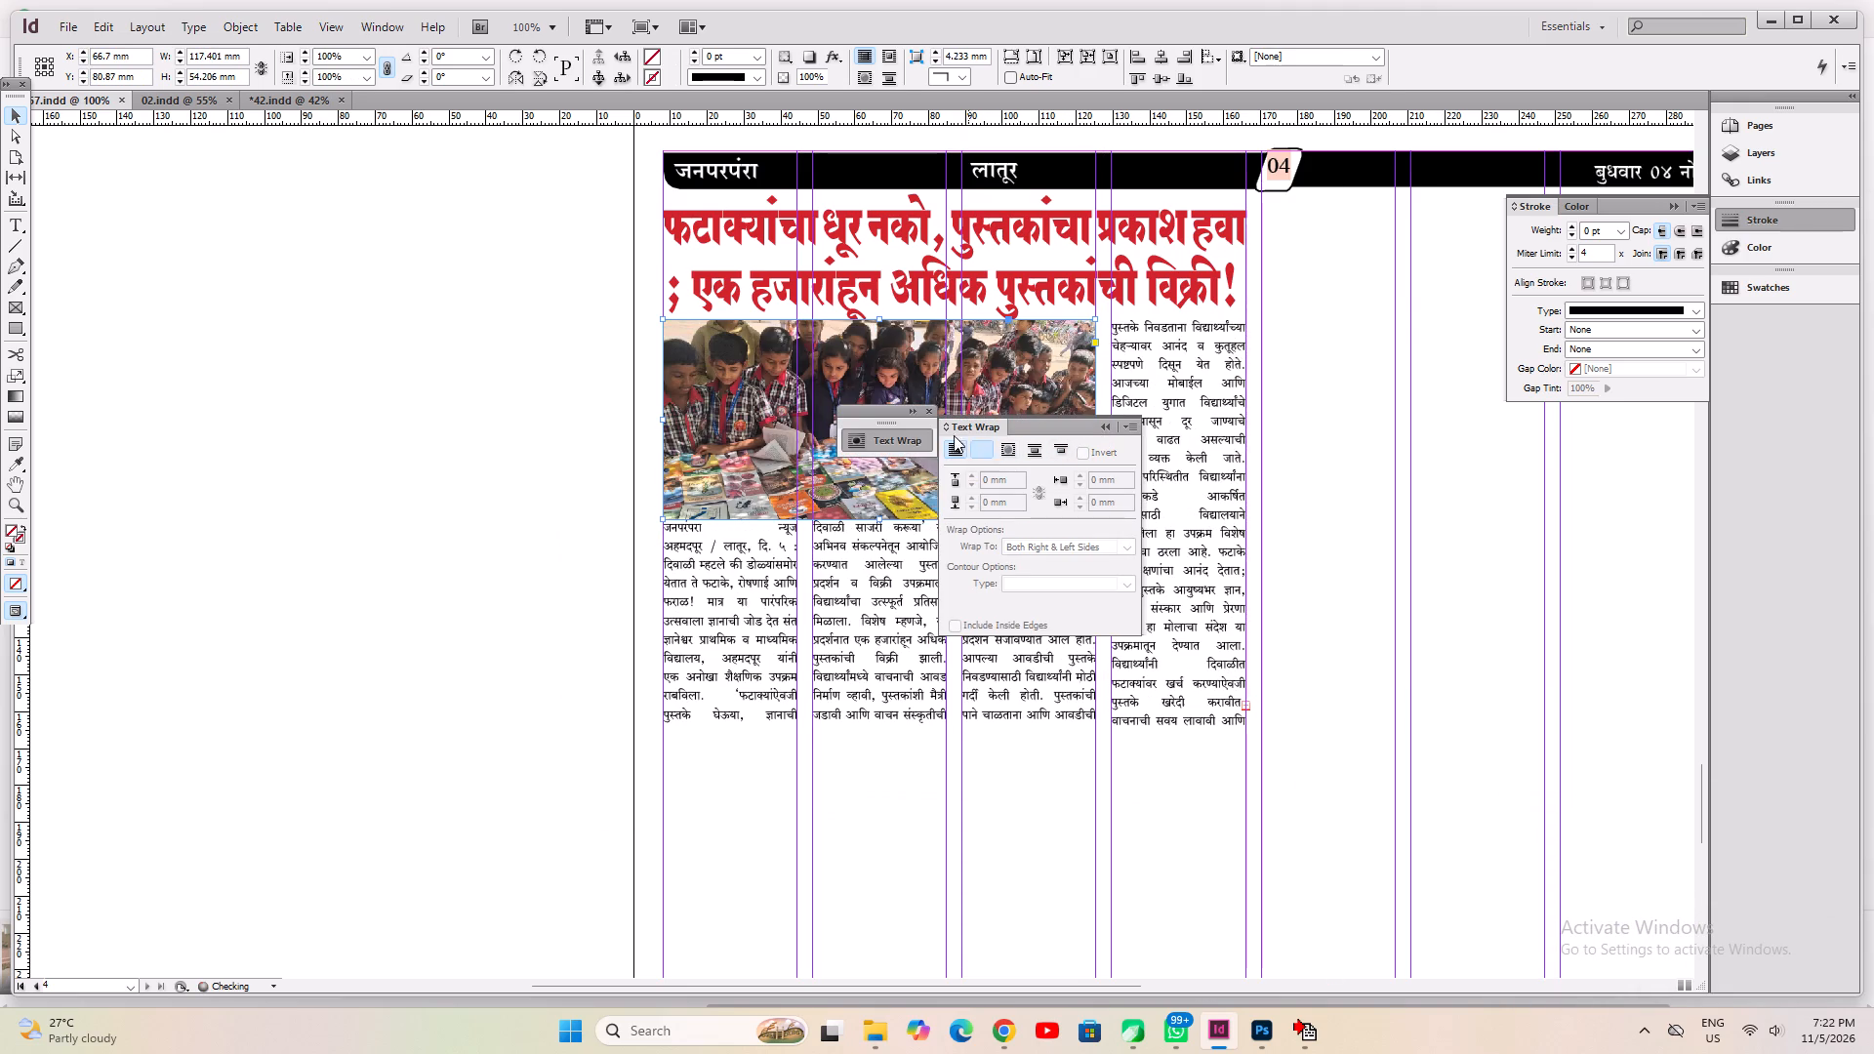
{"action": "left_click", "coordinate": [930, 413]}
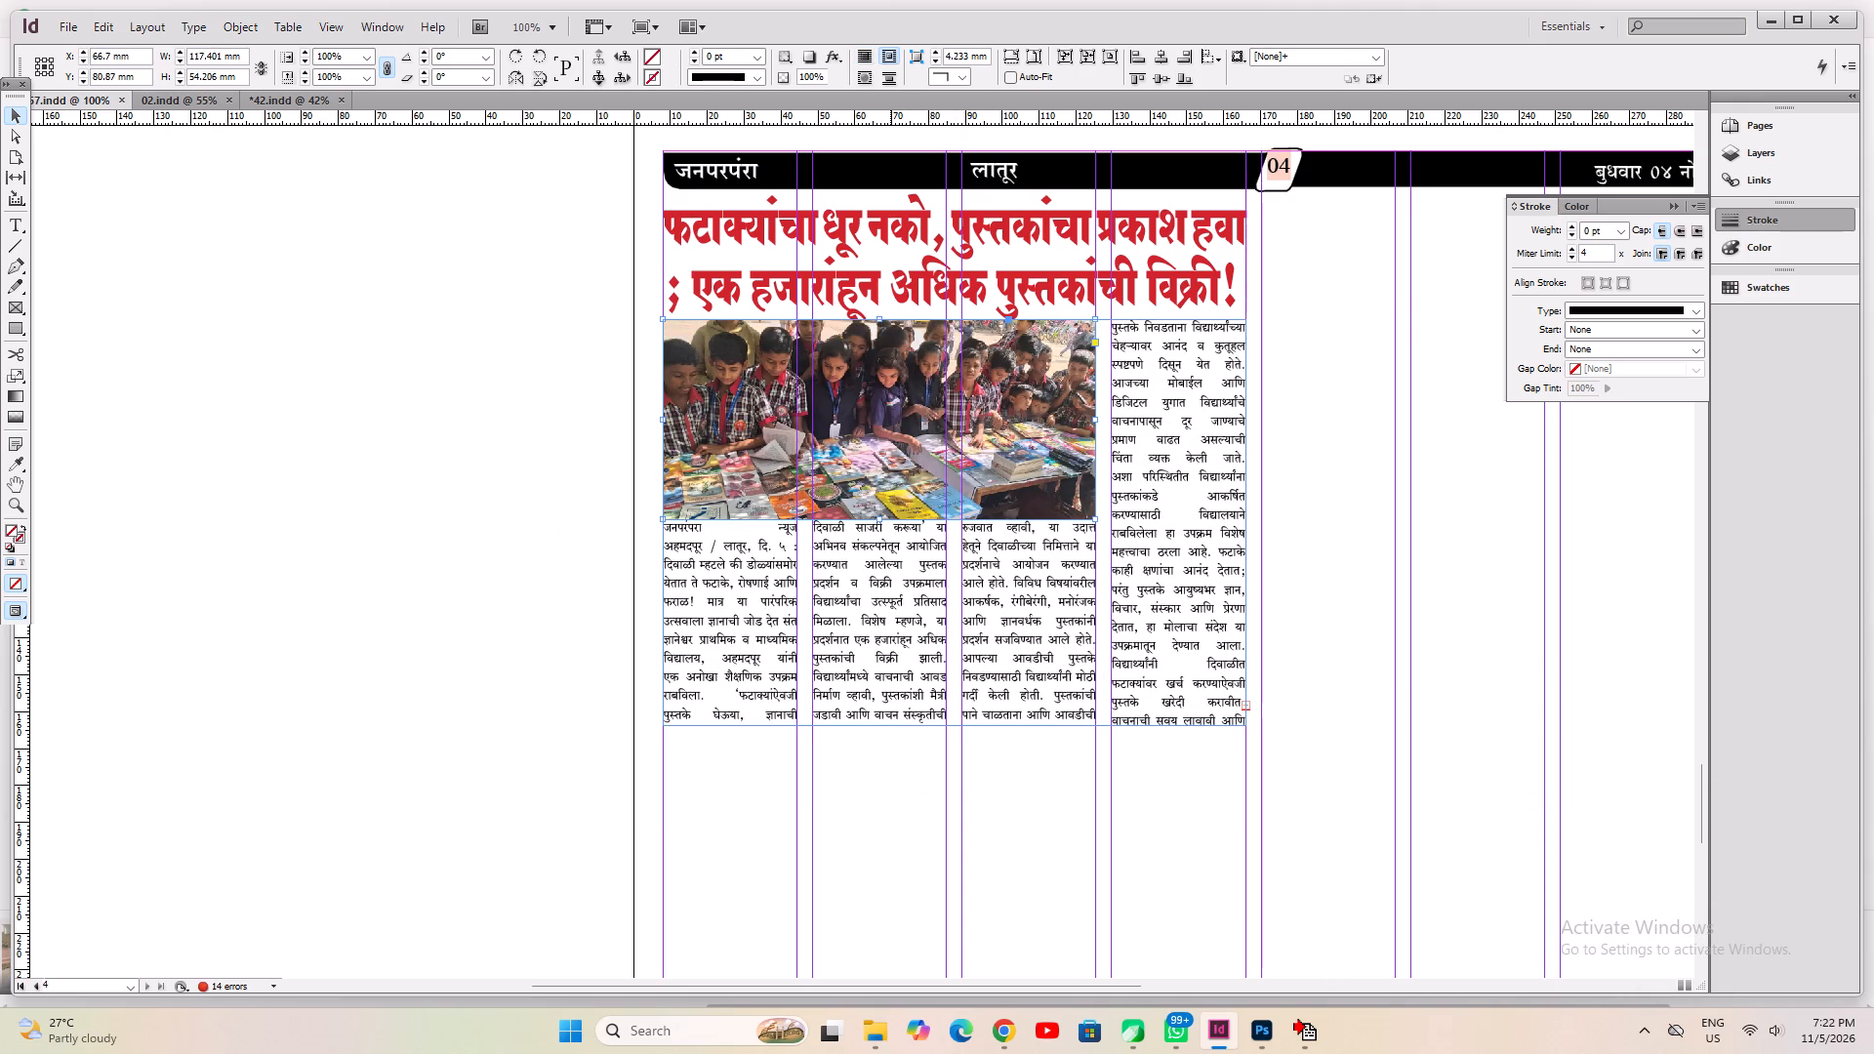
Fit the book-sale story's text frame to its content and save the document.
{"action": "key", "text": "ctrl+alt+c"}
{"action": "left_click", "coordinate": [906, 703]}
{"action": "key", "text": "ctrl+alt+c"}
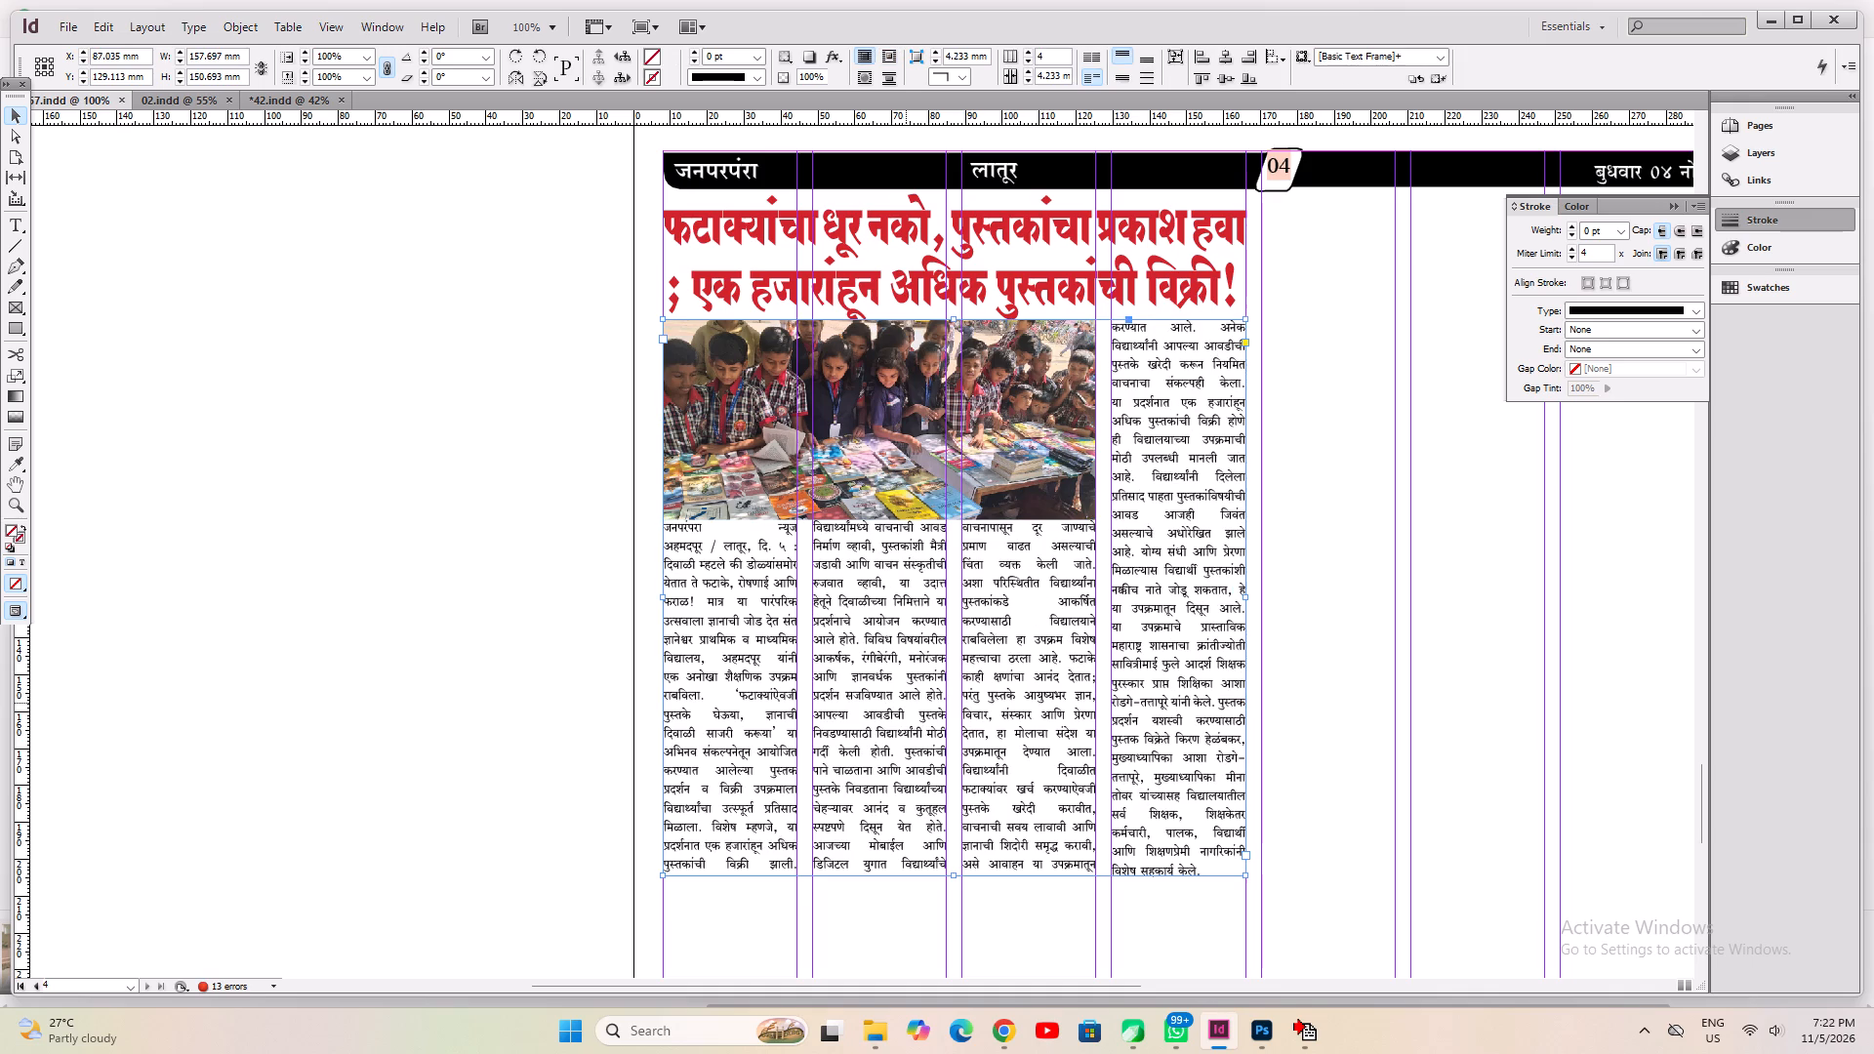
{"action": "key", "text": "ctrl+s"}
{"action": "key", "text": "ctrl+0"}
{"action": "key", "text": "ctrl+s"}
{"action": "key", "text": "ctrl+s"}
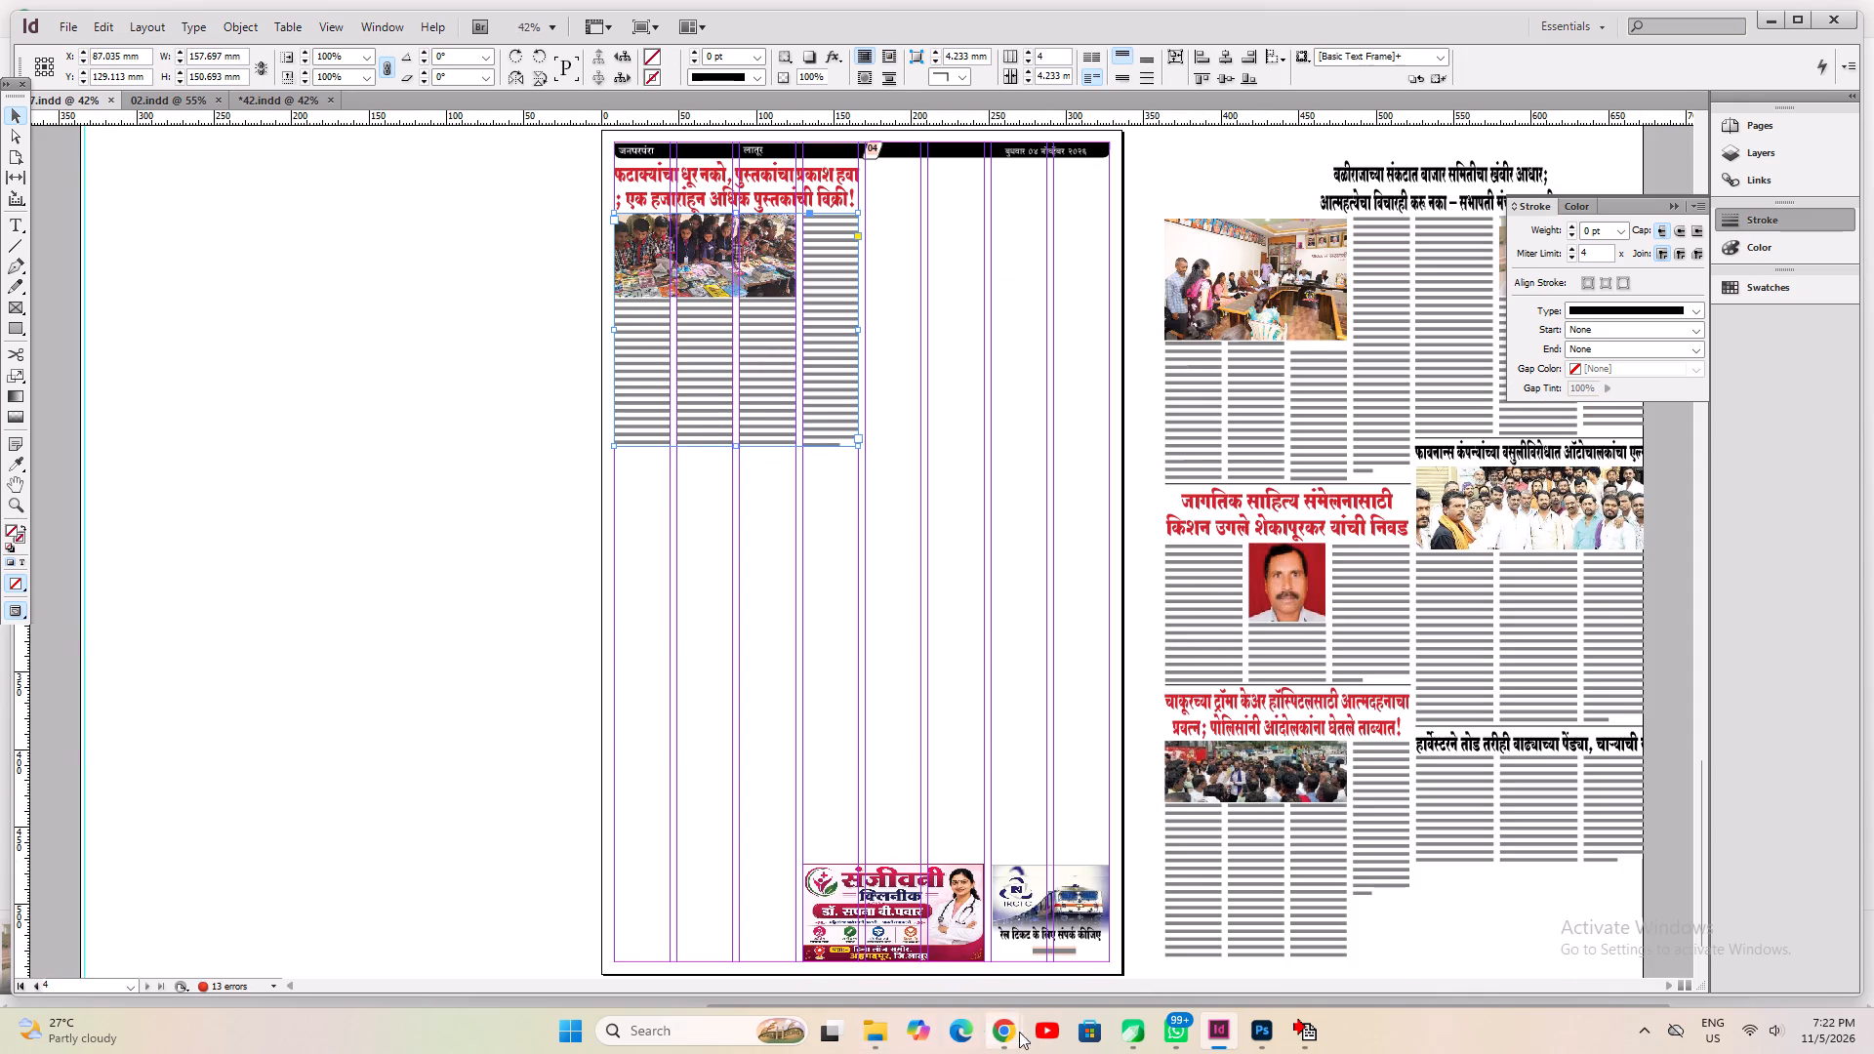
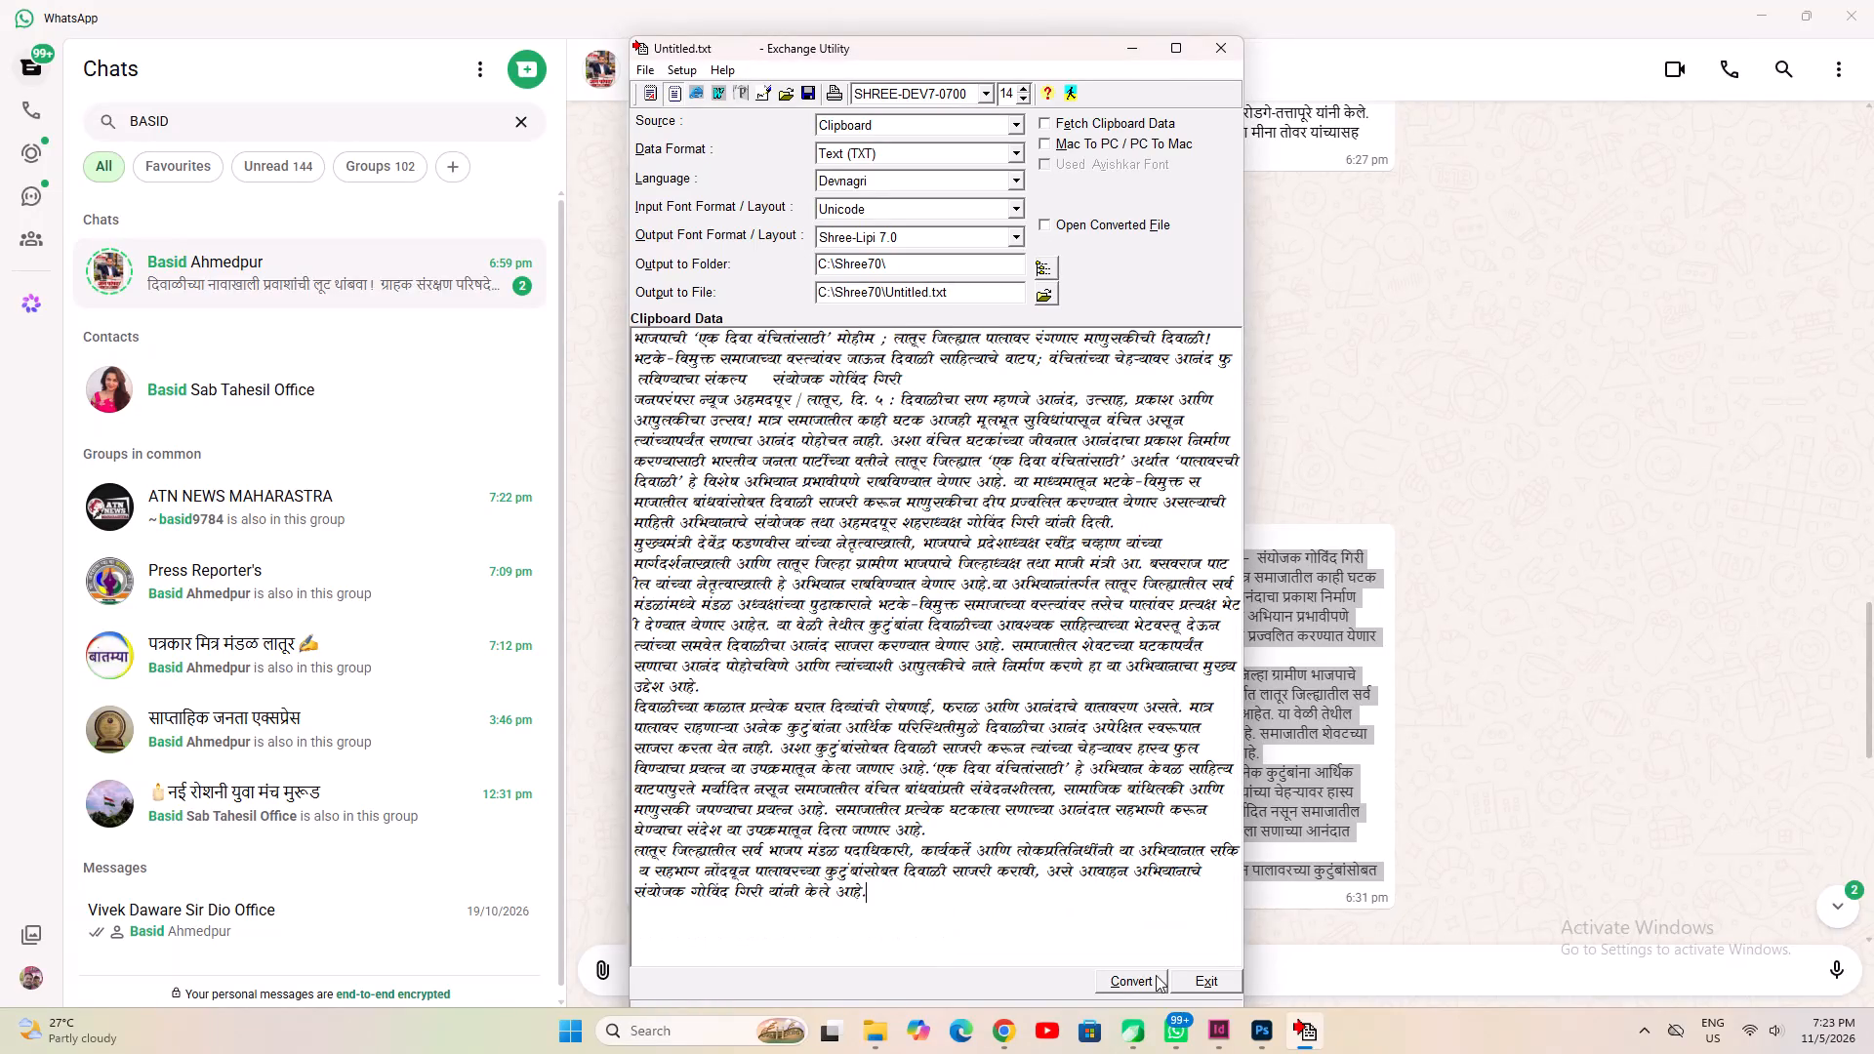
Switch to InDesign, draw a large text frame on the pasteboard left of page 4, and paste the converted "एक दिवा वंचितांसाठी" story into it.
{"action": "left_click", "coordinate": [1229, 1029]}
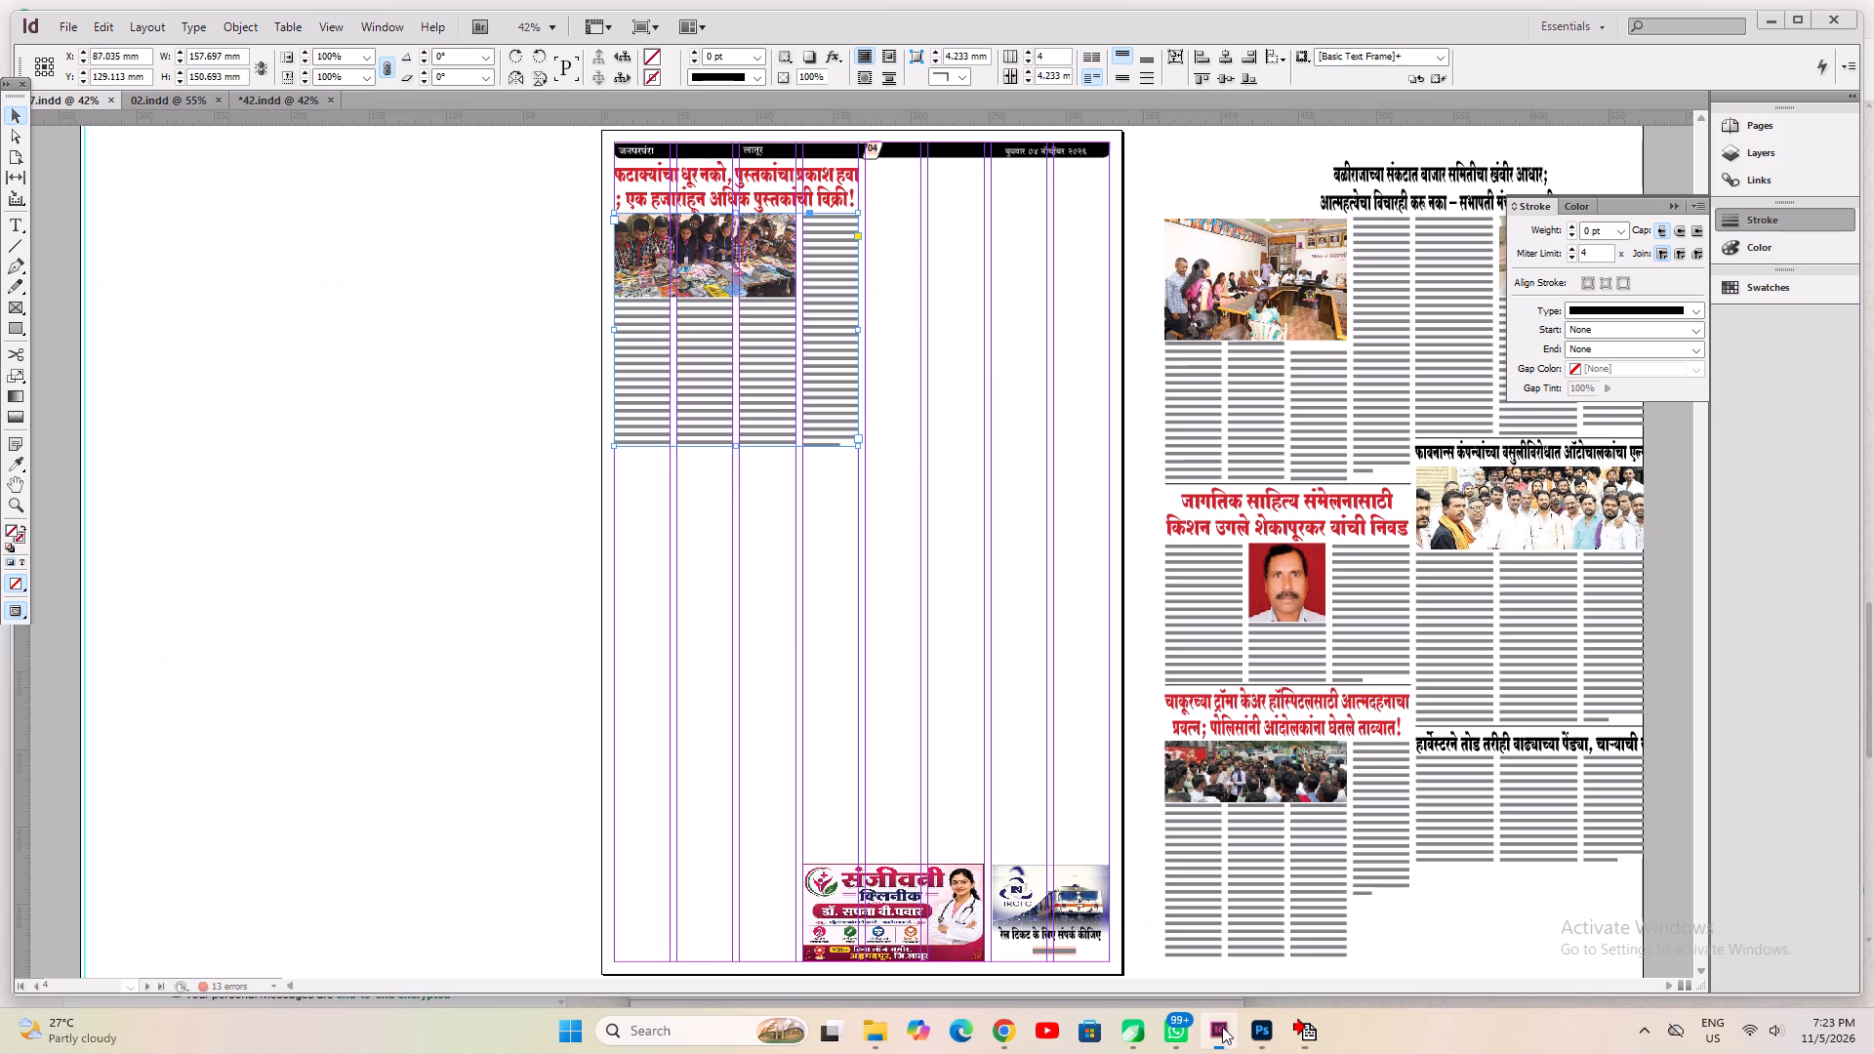
{"action": "left_click", "coordinate": [514, 604]}
{"action": "left_click", "coordinate": [14, 228]}
{"action": "left_click_drag", "start_coordinate": [193, 261], "coordinate": [453, 643]}
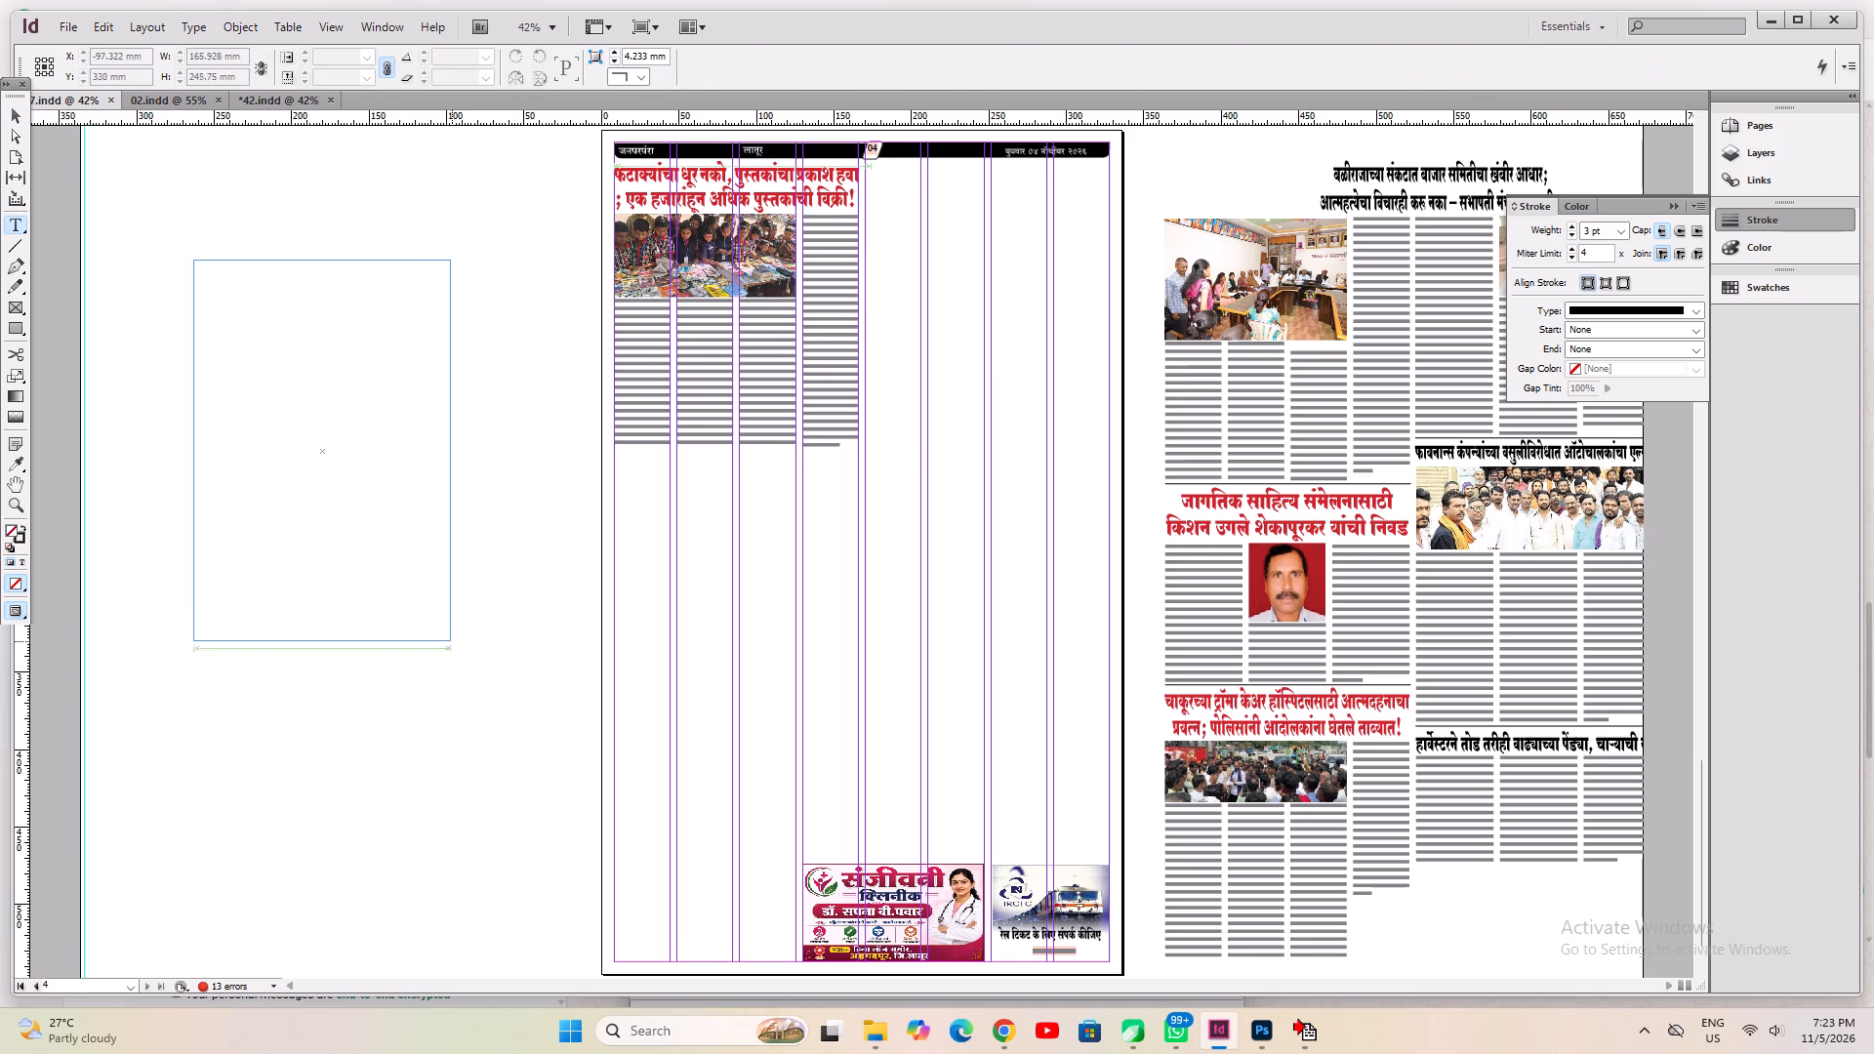
{"action": "left_click_drag", "start_coordinate": [453, 643], "coordinate": [467, 671]}
{"action": "key", "text": "ctrl+v"}
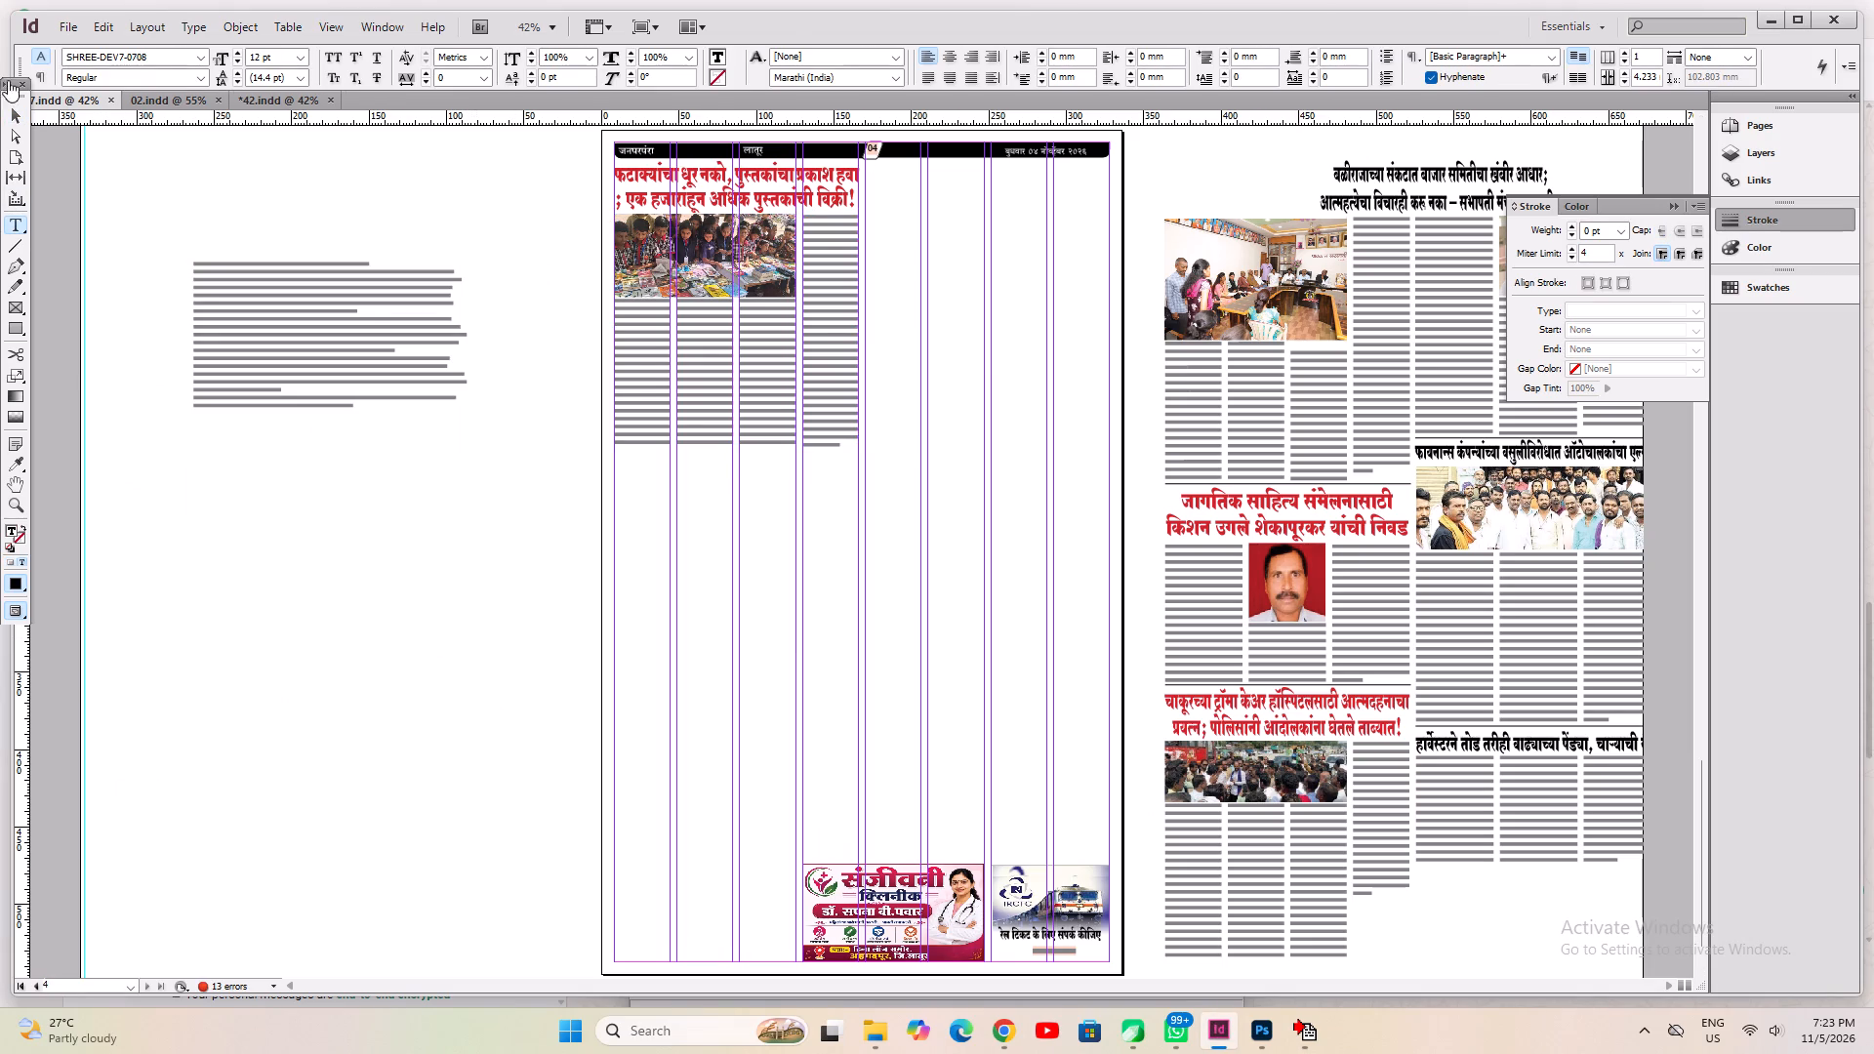
Place a copy of the red two-line book-sale headline frame directly below the book-sale story on page 4.
{"action": "left_click", "coordinate": [14, 120]}
{"action": "left_click", "coordinate": [726, 218]}
{"action": "left_click", "coordinate": [733, 179]}
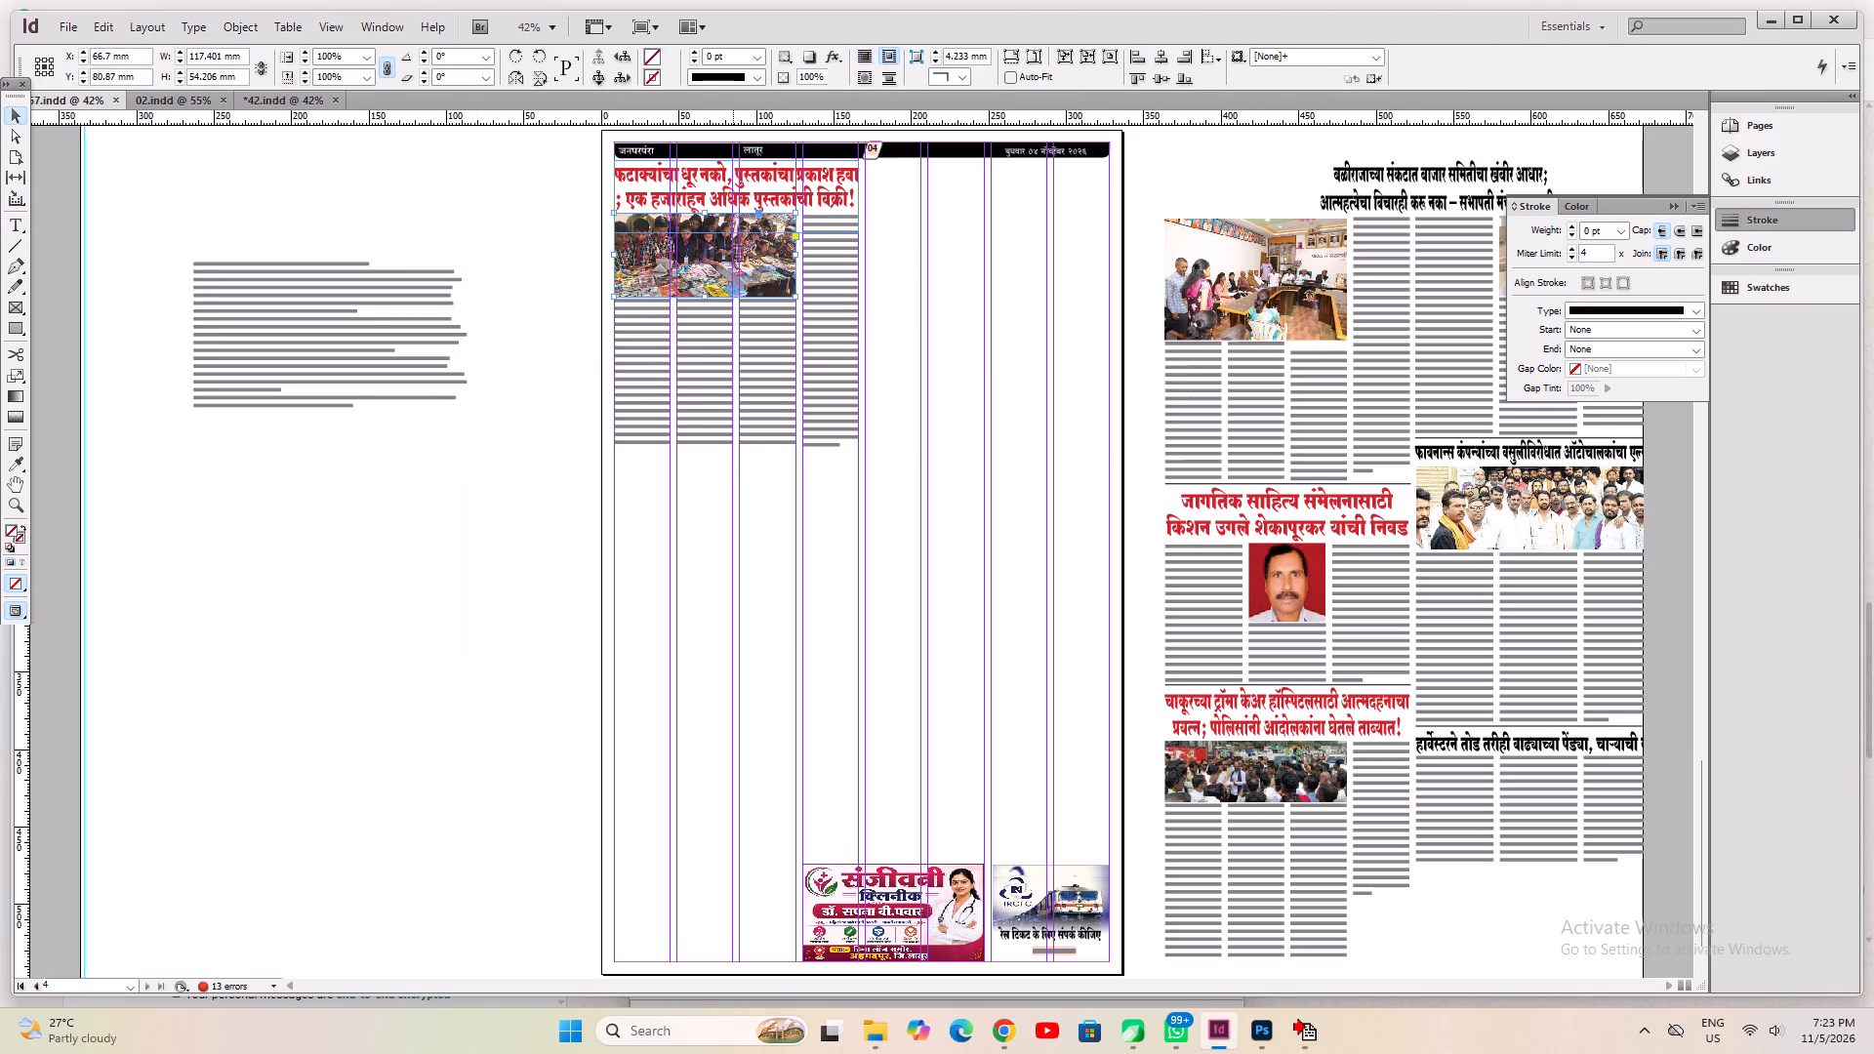
{"action": "left_click_drag", "start_coordinate": [733, 179], "coordinate": [702, 483], "text": "ctrl+alt+shift"}
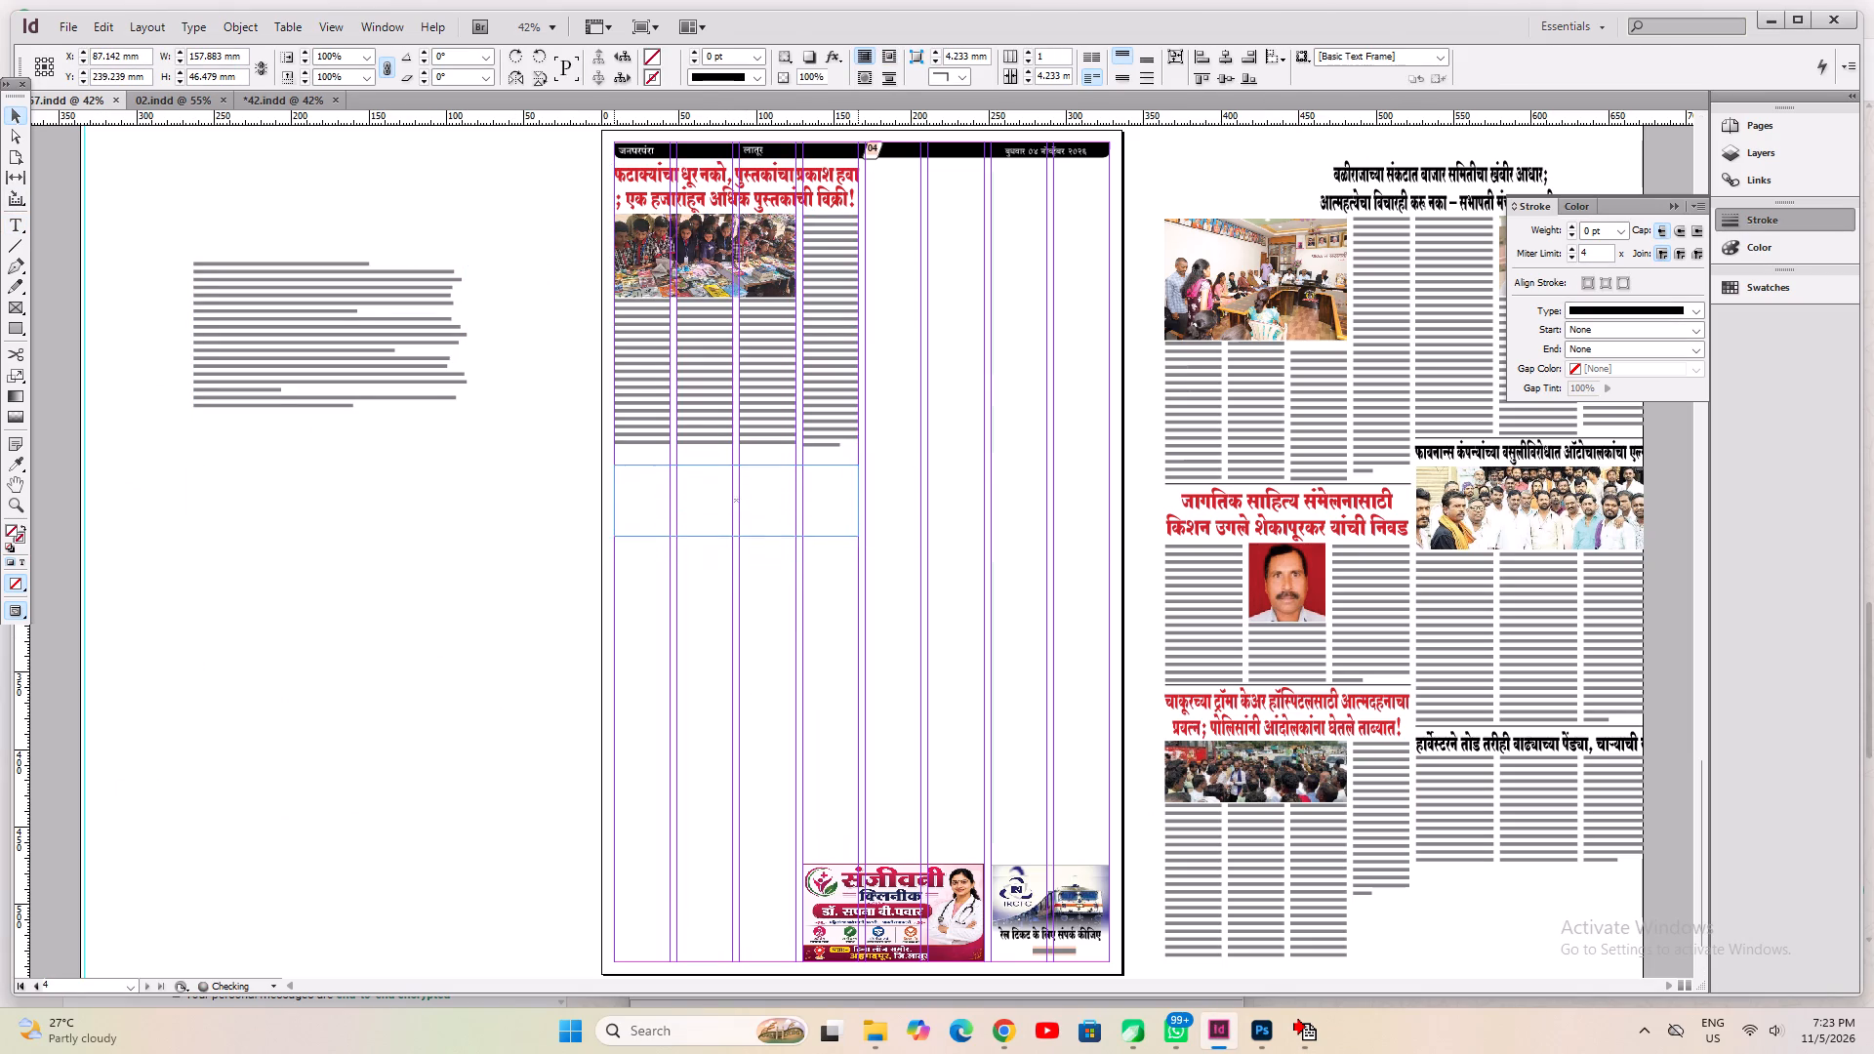
Move the duplicated red headline up to sit just beneath the book-sale story on page 4.
{"action": "left_click_drag", "start_coordinate": [702, 483], "coordinate": [702, 469], "text": "ctrl+alt+shift"}
Move the pasteboard story frame down and closer to page 4, and fit the frame to its content.
{"action": "double_click", "coordinate": [425, 554]}
{"action": "left_click", "coordinate": [410, 430]}
{"action": "left_click_drag", "start_coordinate": [377, 381], "coordinate": [432, 598]}
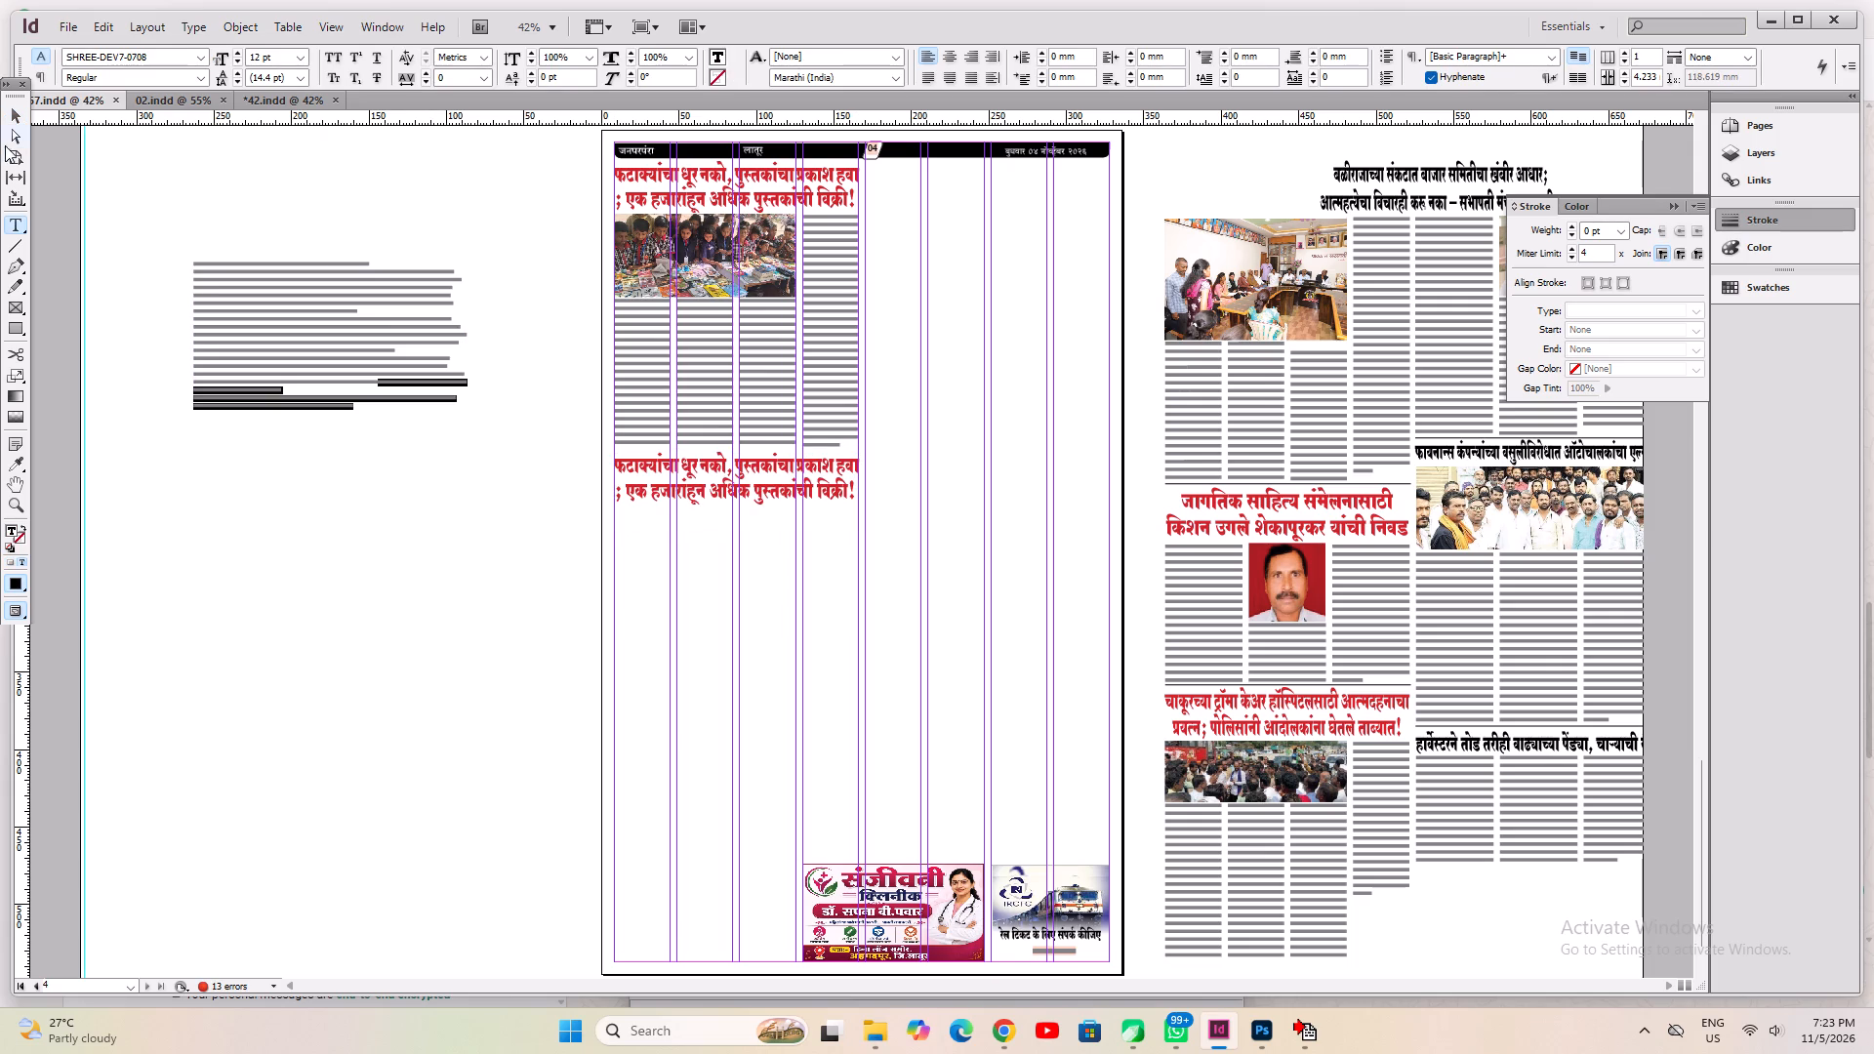
{"action": "left_click_drag", "start_coordinate": [17, 113], "coordinate": [20, 125]}
{"action": "left_click_drag", "start_coordinate": [366, 383], "coordinate": [463, 632]}
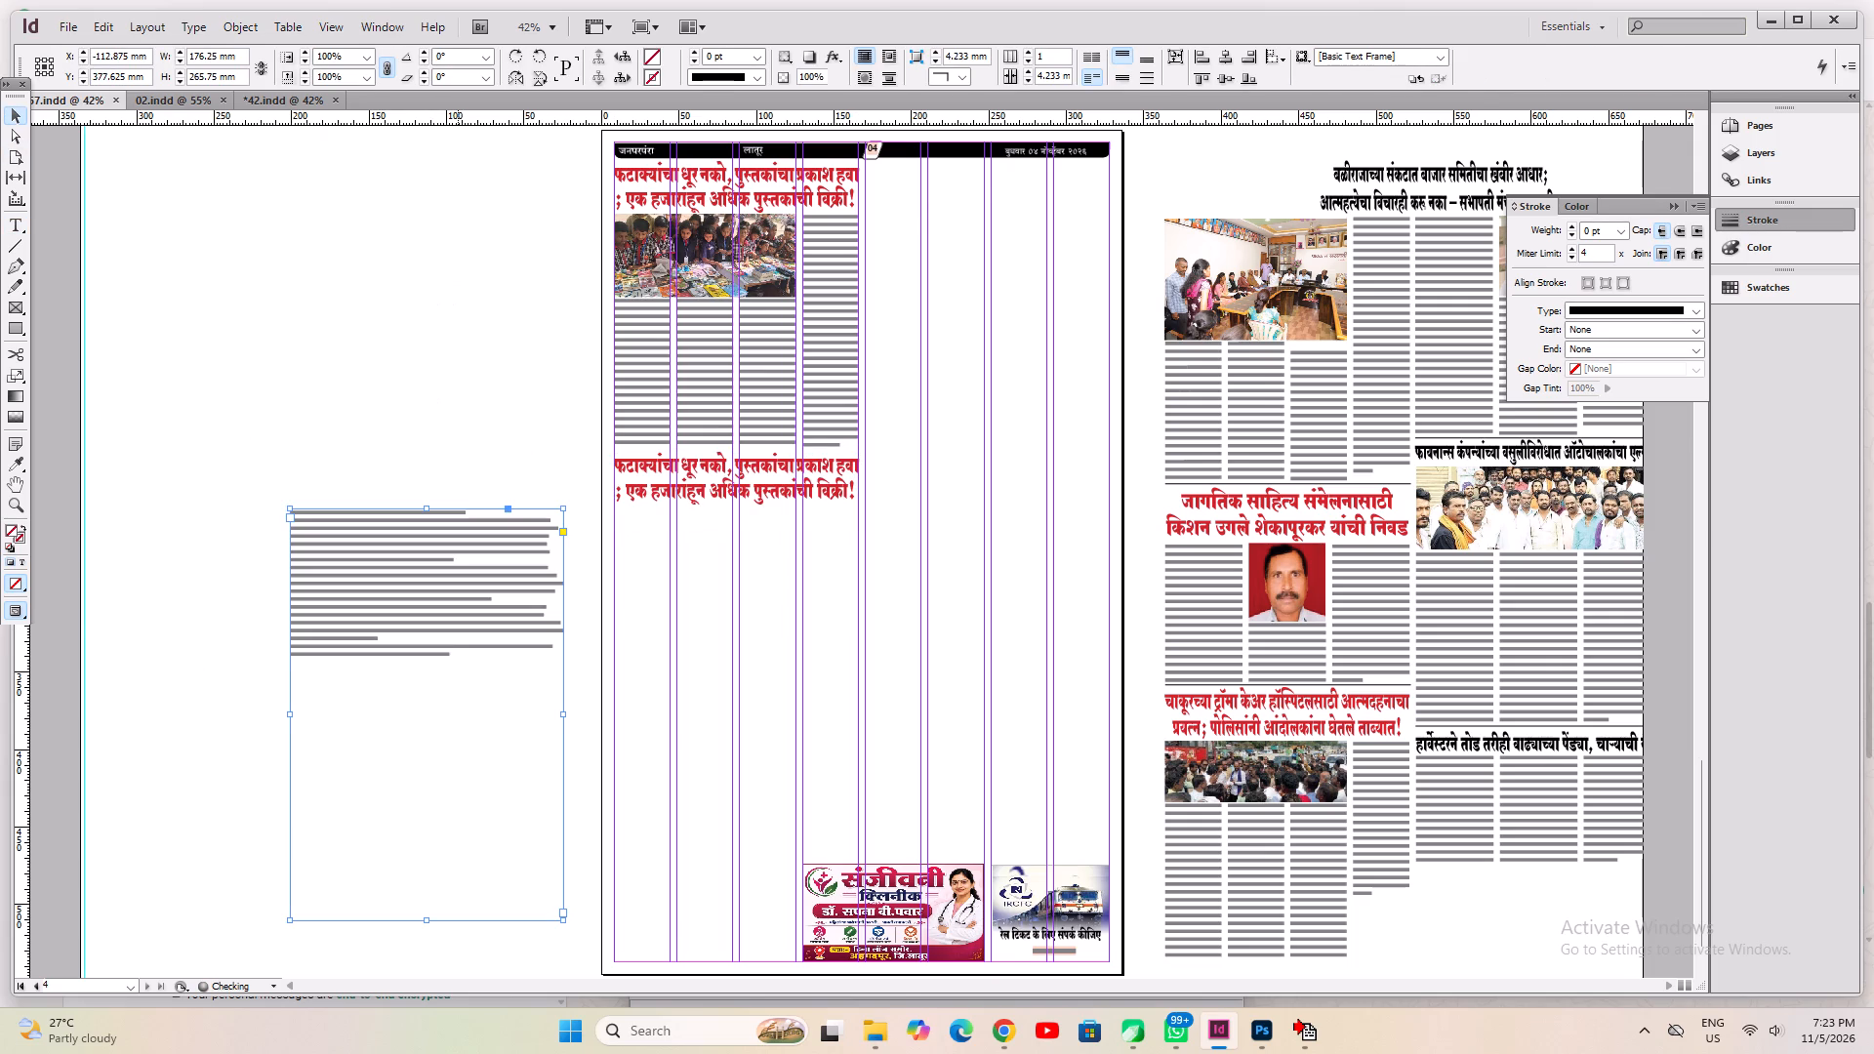
{"action": "key", "text": "ctrl+2"}
{"action": "key", "text": "ctrl+1"}
{"action": "key", "text": "ctrl+alt+c"}
Cut the headline line "भाजपाची 'एक दिवा वंचितांसाठी' मोहीम…" from the pasteboard story and paste it without formatting over the duplicated headline's text.
{"action": "key", "text": "space"}
{"action": "key", "text": "space"}
{"action": "key", "text": "space"}
{"action": "left_click_drag", "start_coordinate": [658, 446], "coordinate": [617, 641]}
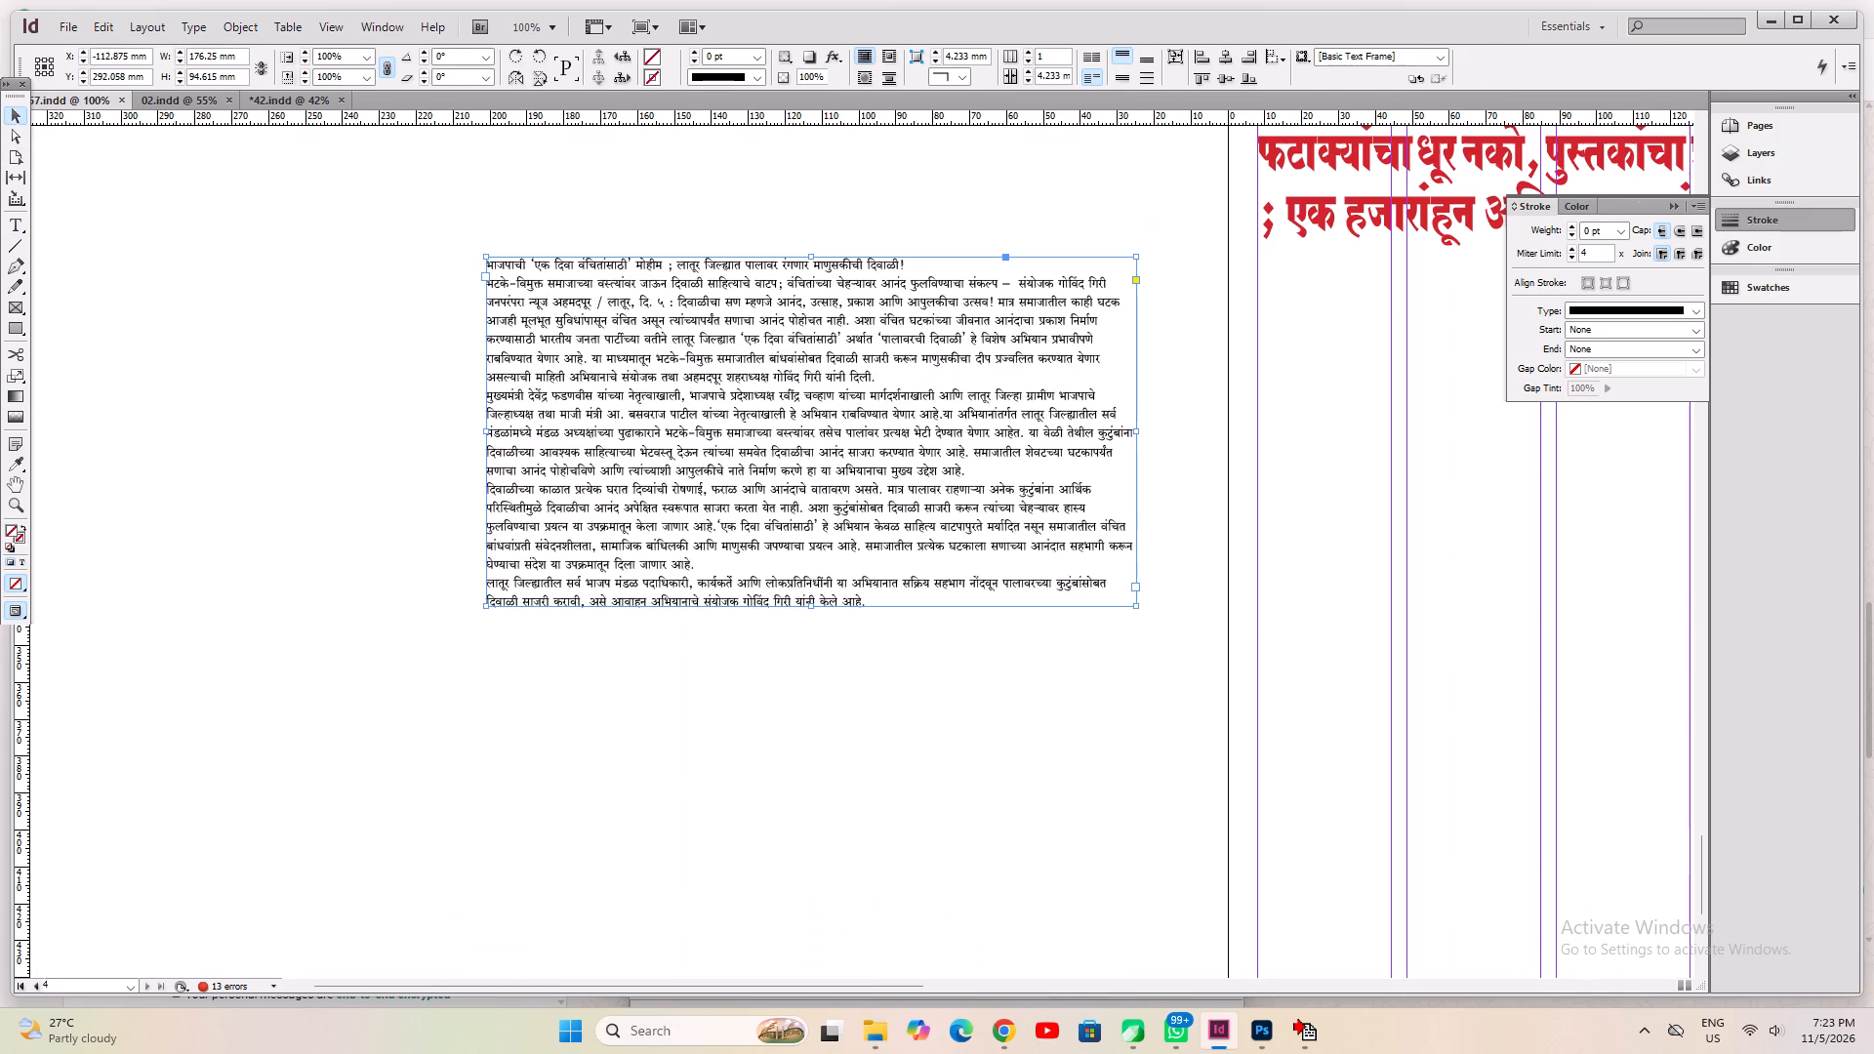
{"action": "left_click", "coordinate": [303, 424]}
{"action": "left_click", "coordinate": [16, 220]}
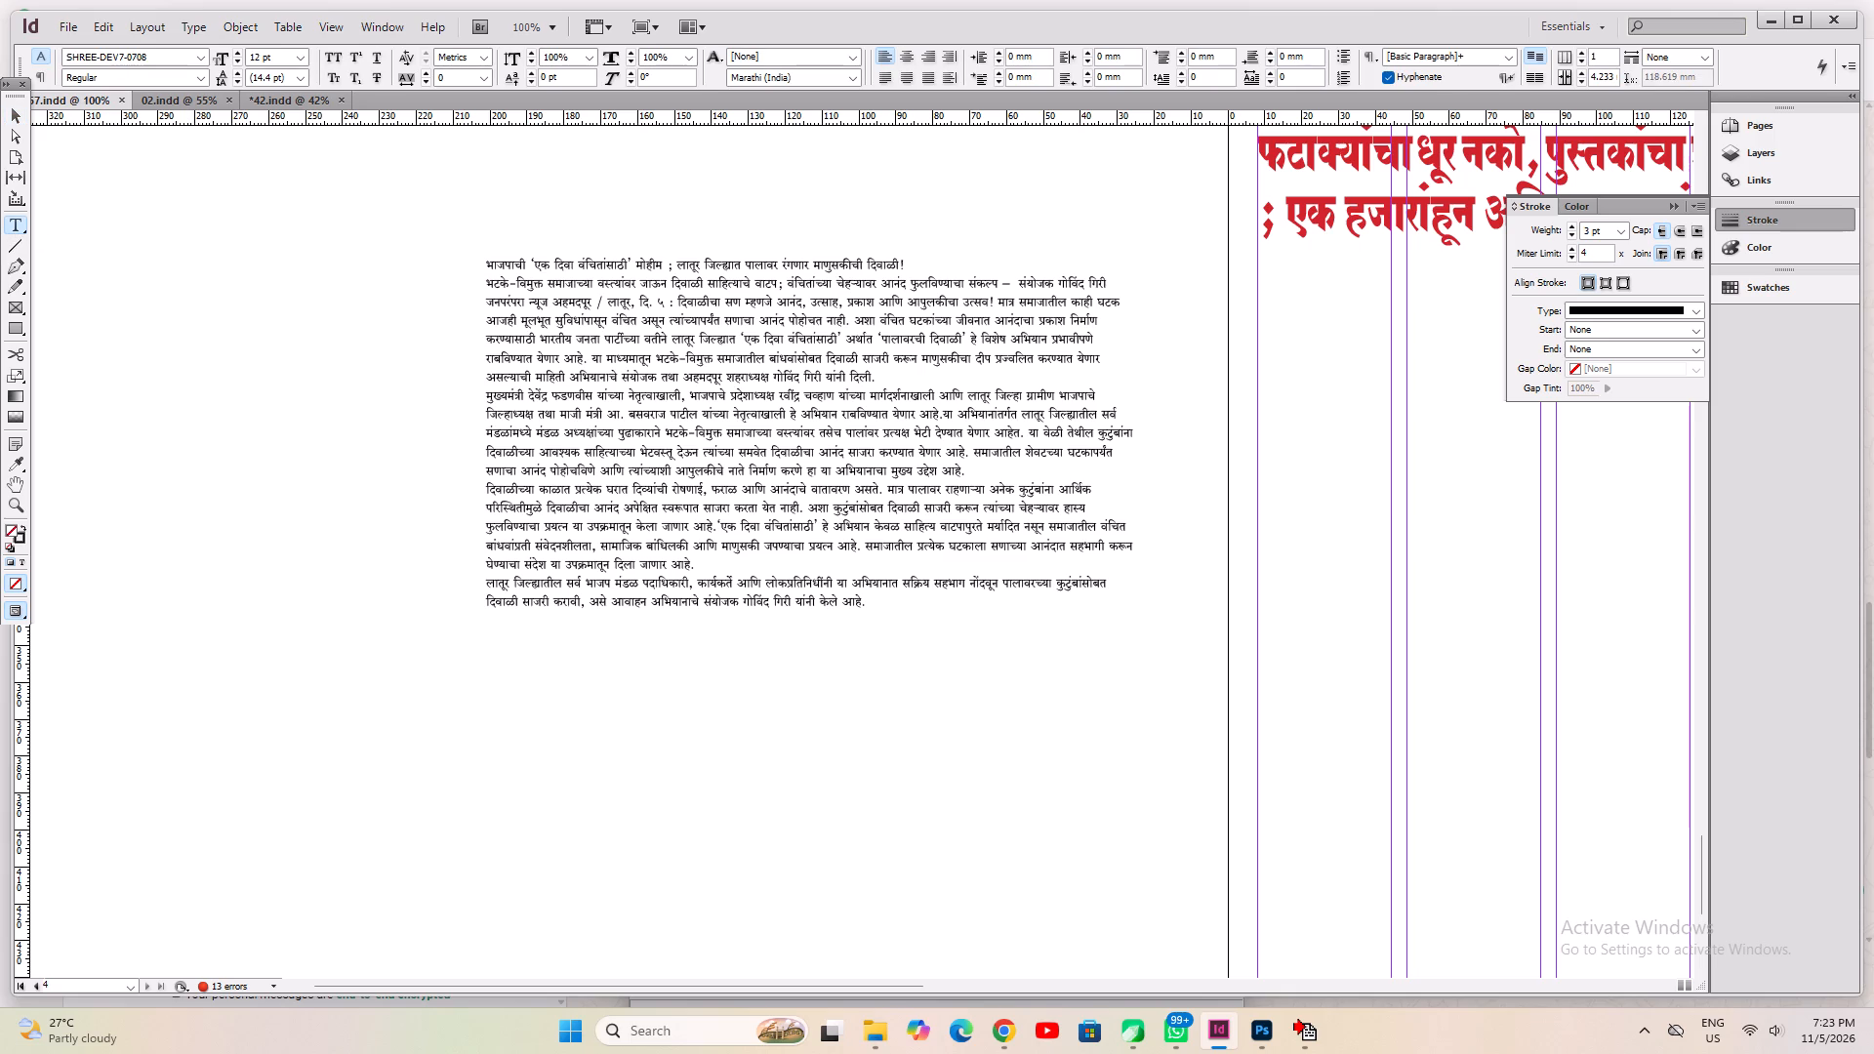
{"action": "left_click_drag", "start_coordinate": [970, 262], "coordinate": [48, 255]}
{"action": "key", "text": "ctrl+x"}
{"action": "key", "text": "ctrl+1"}
{"action": "left_click_drag", "start_coordinate": [1012, 584], "coordinate": [344, 510], "text": "alt"}
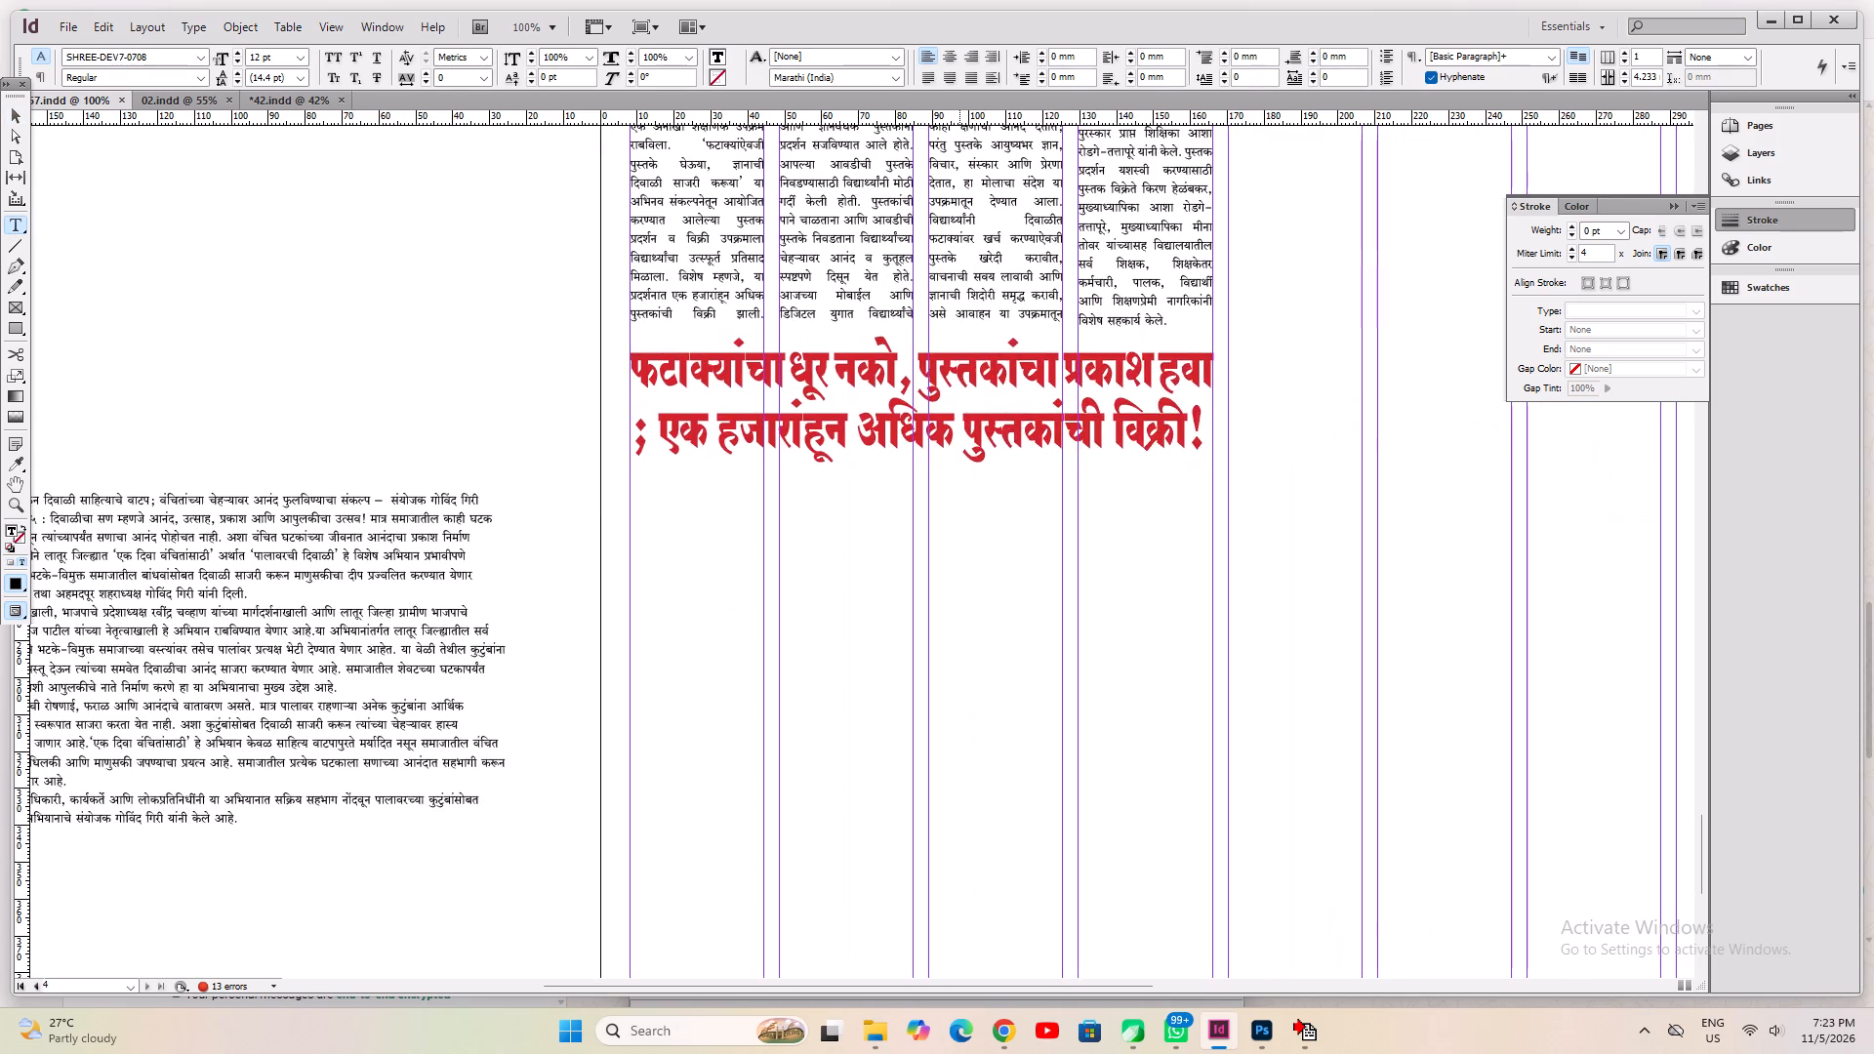
{"action": "left_click", "coordinate": [959, 373]}
{"action": "key", "text": "ctrl+a"}
{"action": "left_click", "coordinate": [91, 19]}
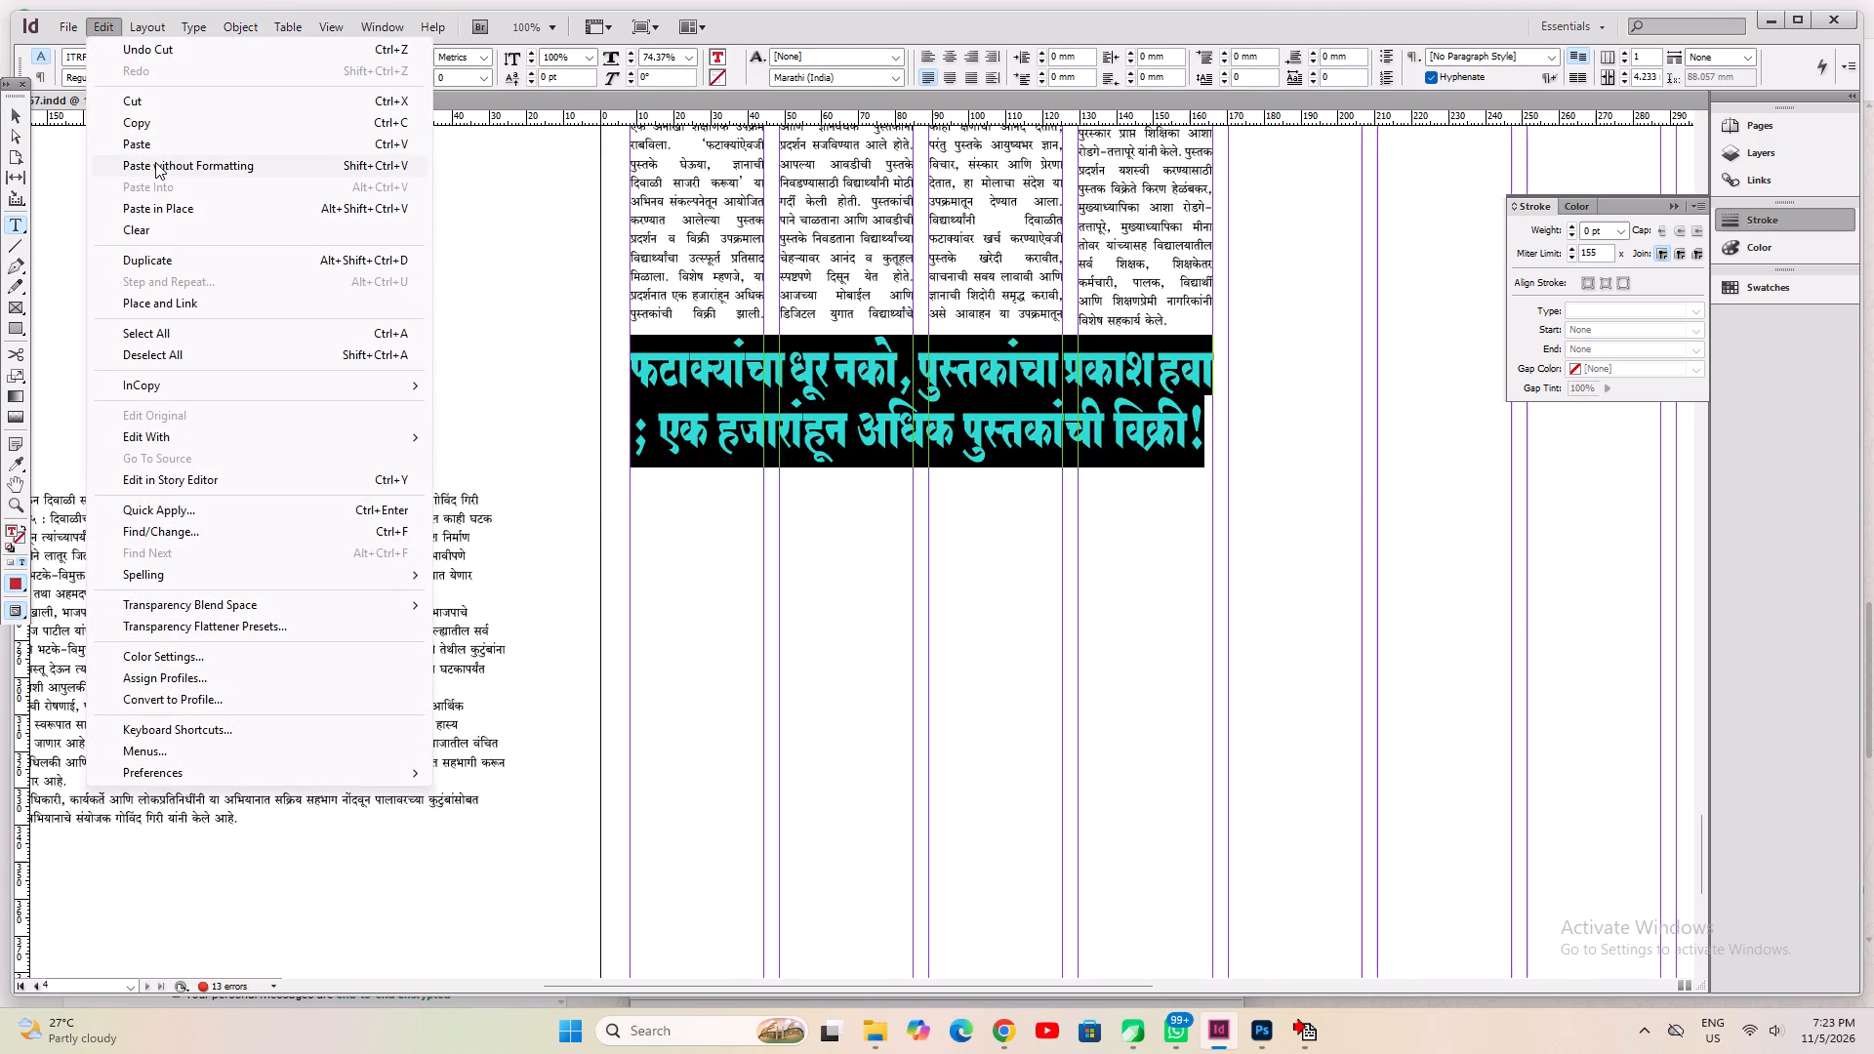
{"action": "left_click", "coordinate": [155, 162]}
{"action": "key", "text": "ctrl+alt+c"}
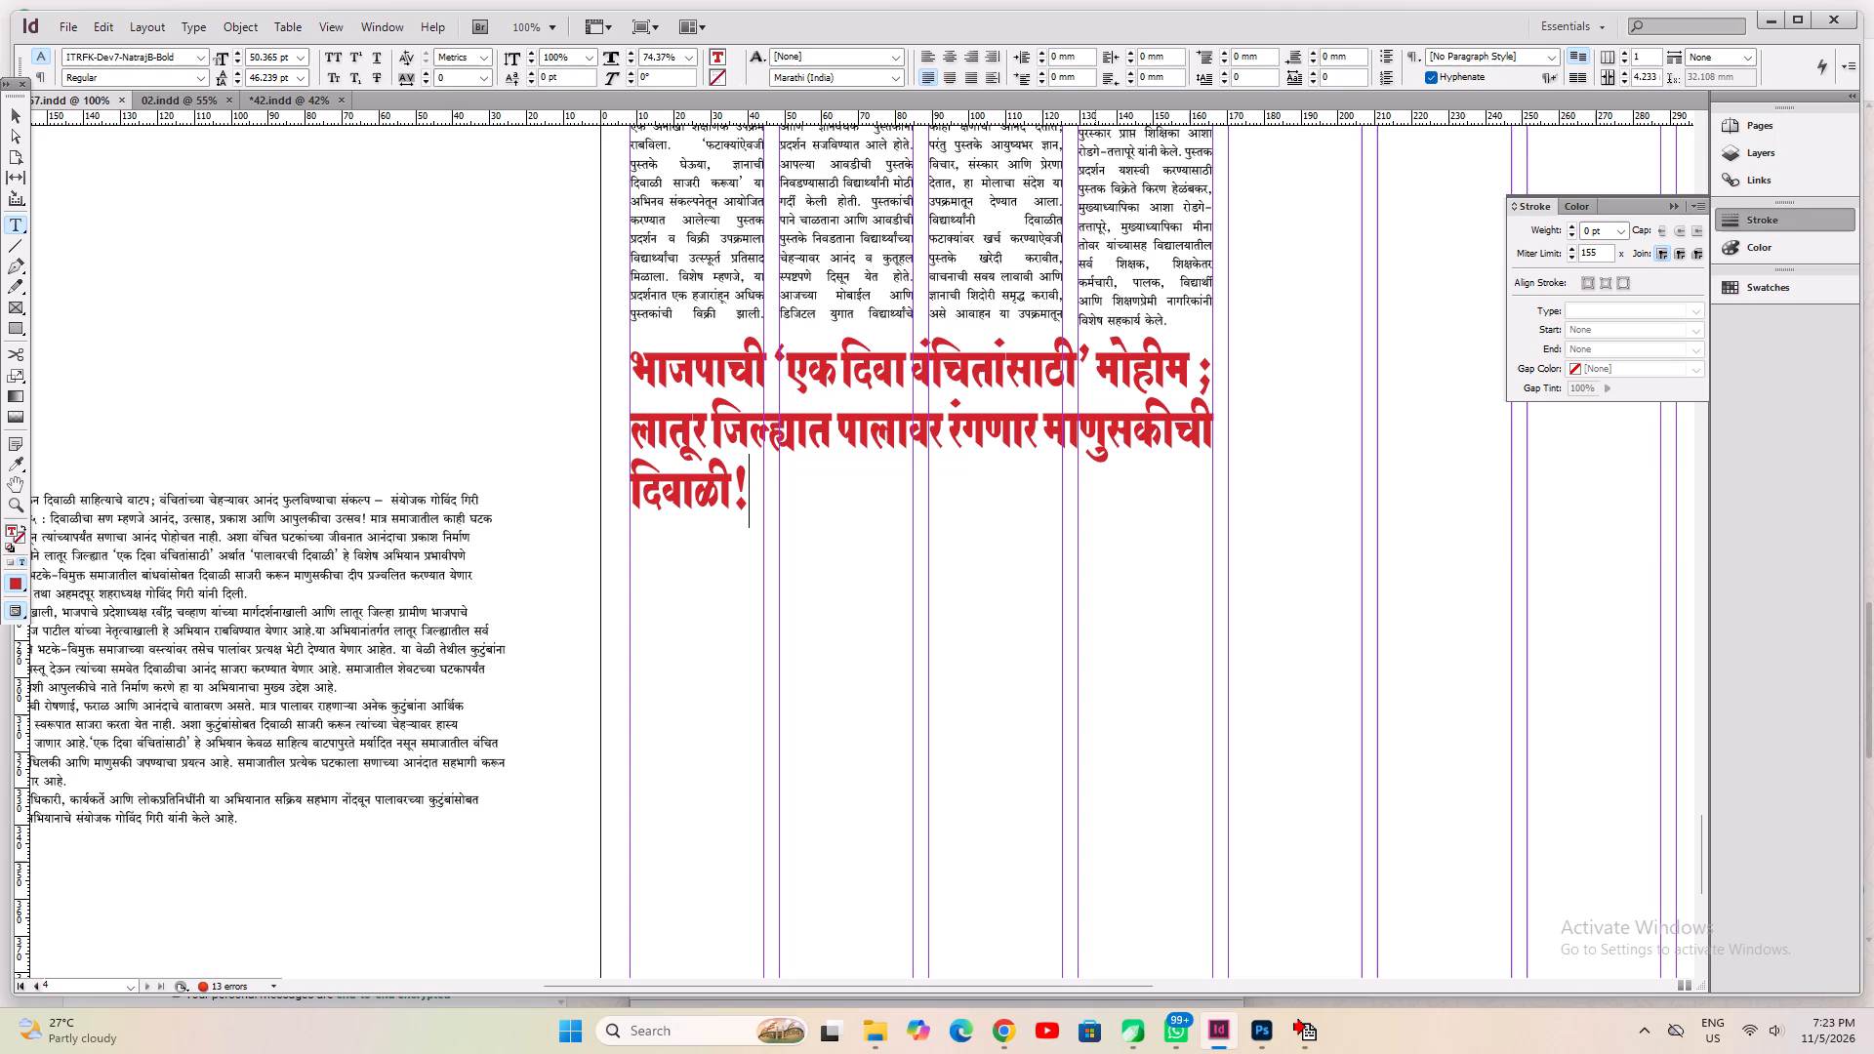
Reduce the new headline's font size to 44.365 pt so it fits on two lines, and save the document.
{"action": "key", "text": "ctrl+a"}
{"action": "key", "text": "ctrl+shift+comma"}
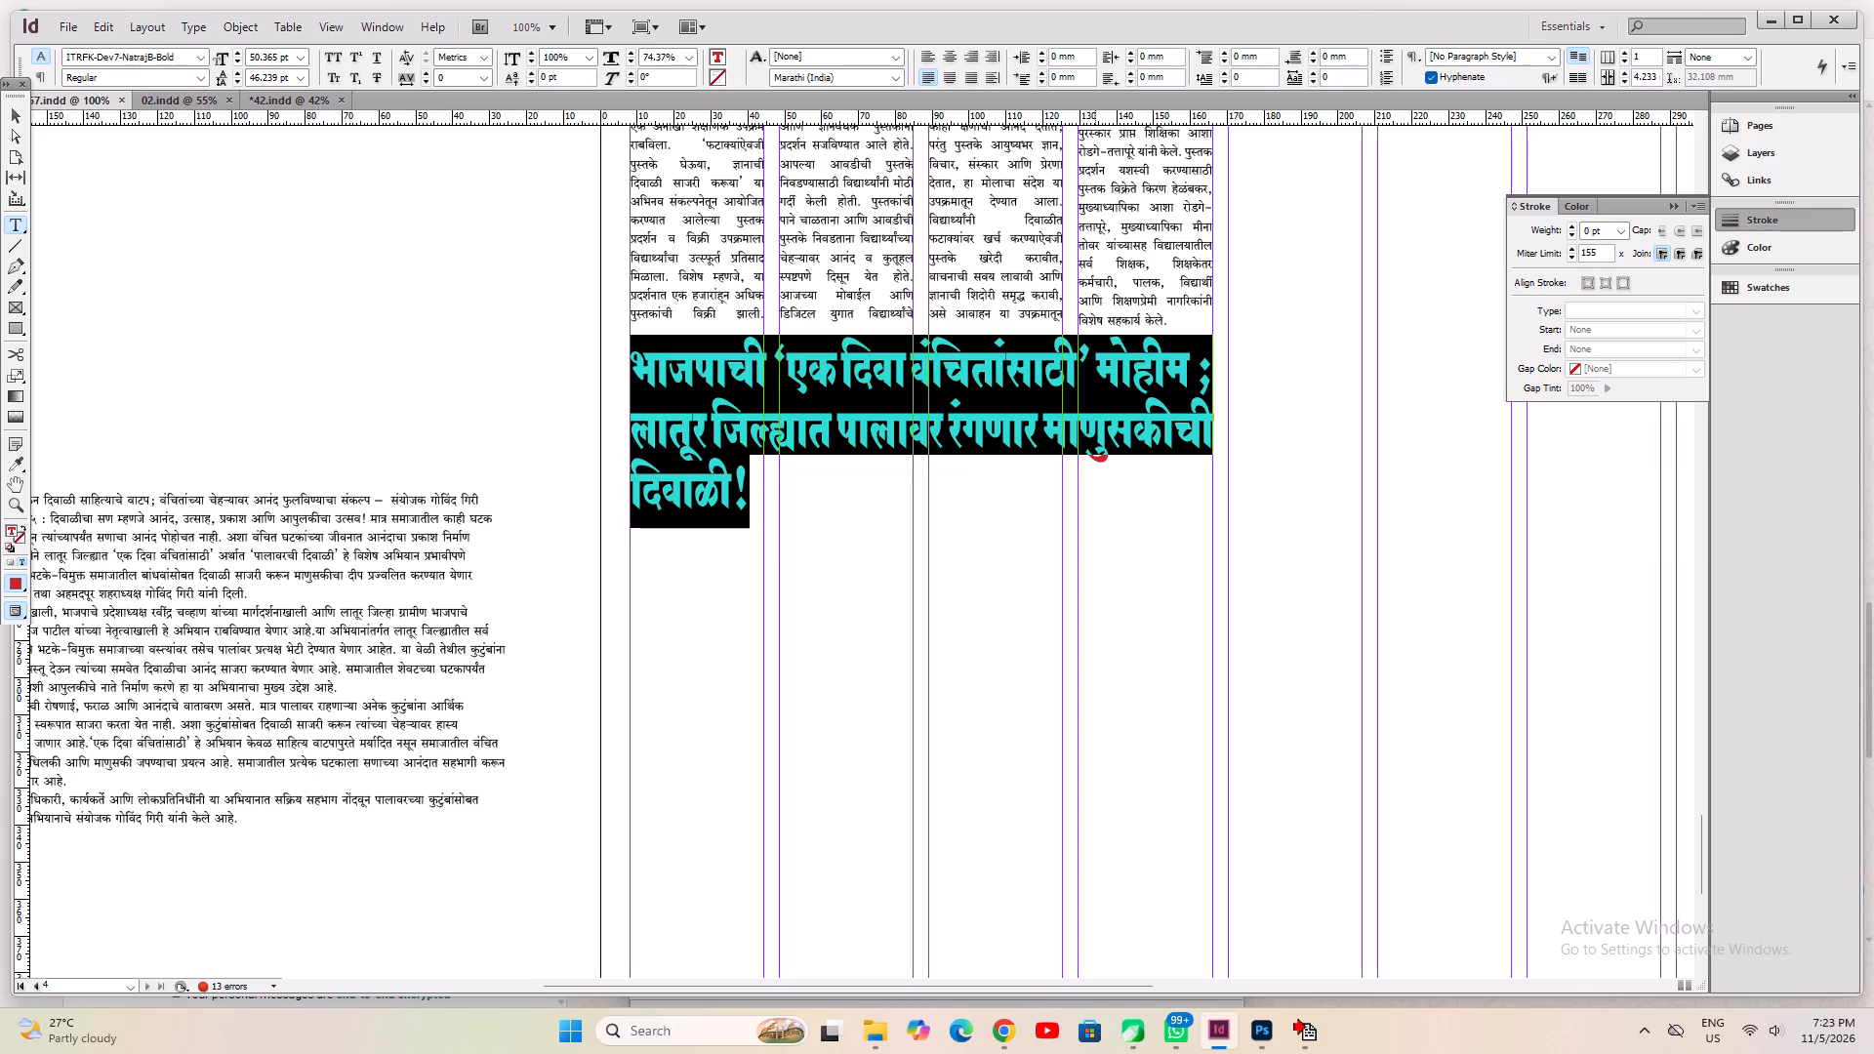
{"action": "key", "text": "ctrl+shift+comma"}
{"action": "key", "text": "ctrl+shift+comma"}
{"action": "key", "text": "ctrl+s"}
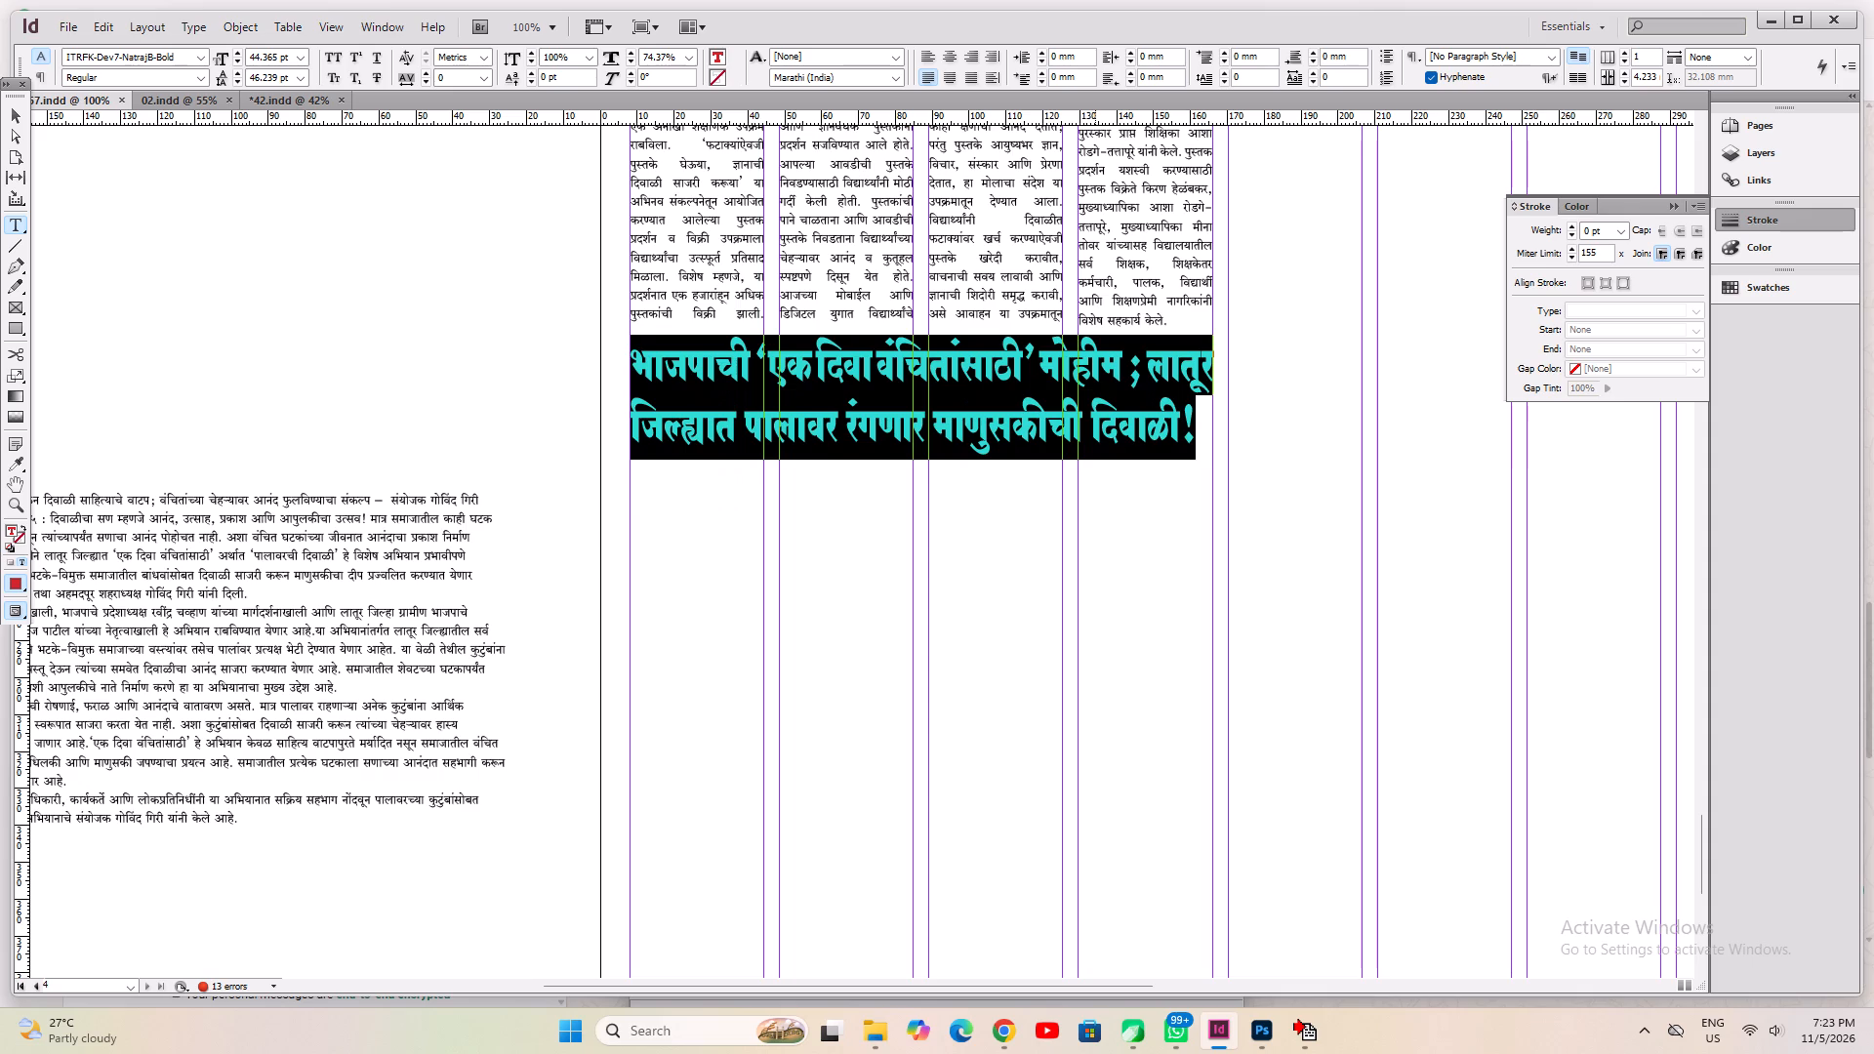
{"action": "key", "text": "Left"}
{"action": "key", "text": "Right"}
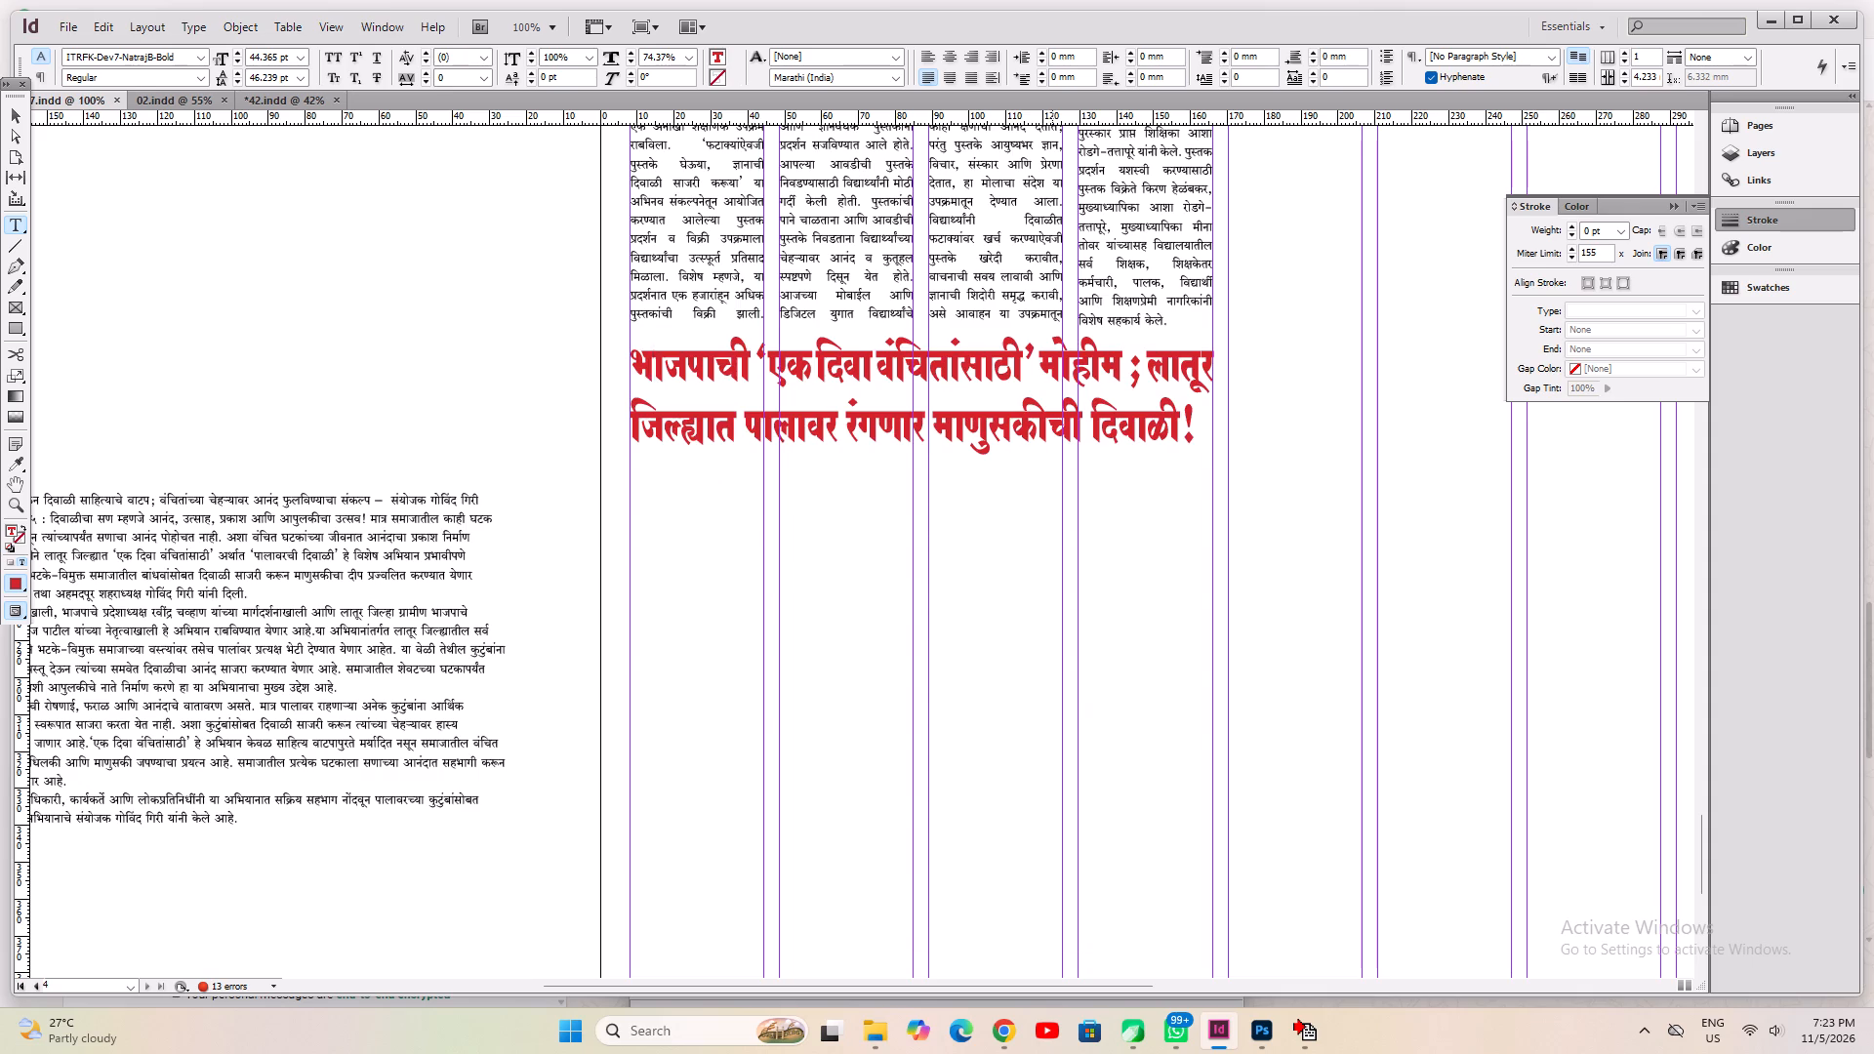
Nudge the book-sale story's text frame up slightly toward its headline, to Y 127.702 mm, and save.
{"action": "scroll", "coordinate": [1055, 426], "scroll_direction": "up", "scroll_amount": 10}
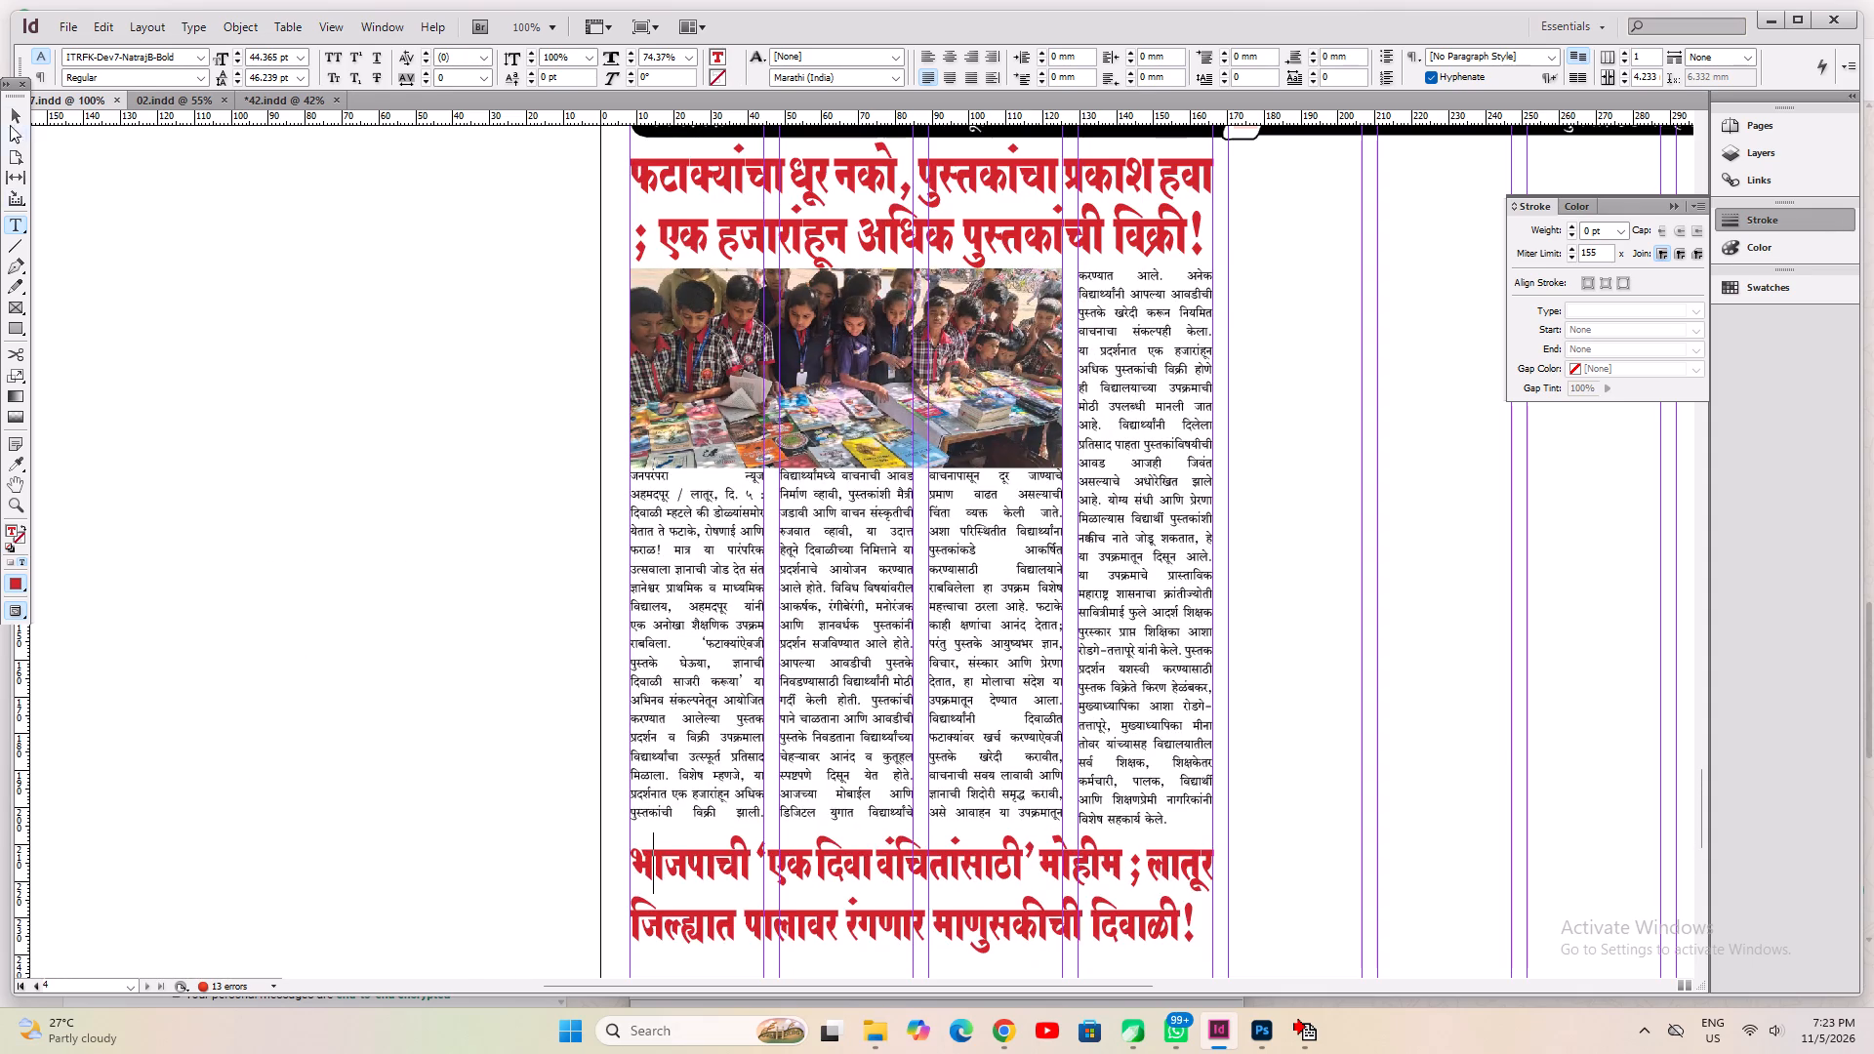
{"action": "left_click", "coordinate": [18, 109]}
{"action": "left_click", "coordinate": [1061, 614]}
{"action": "key", "text": "Up"}
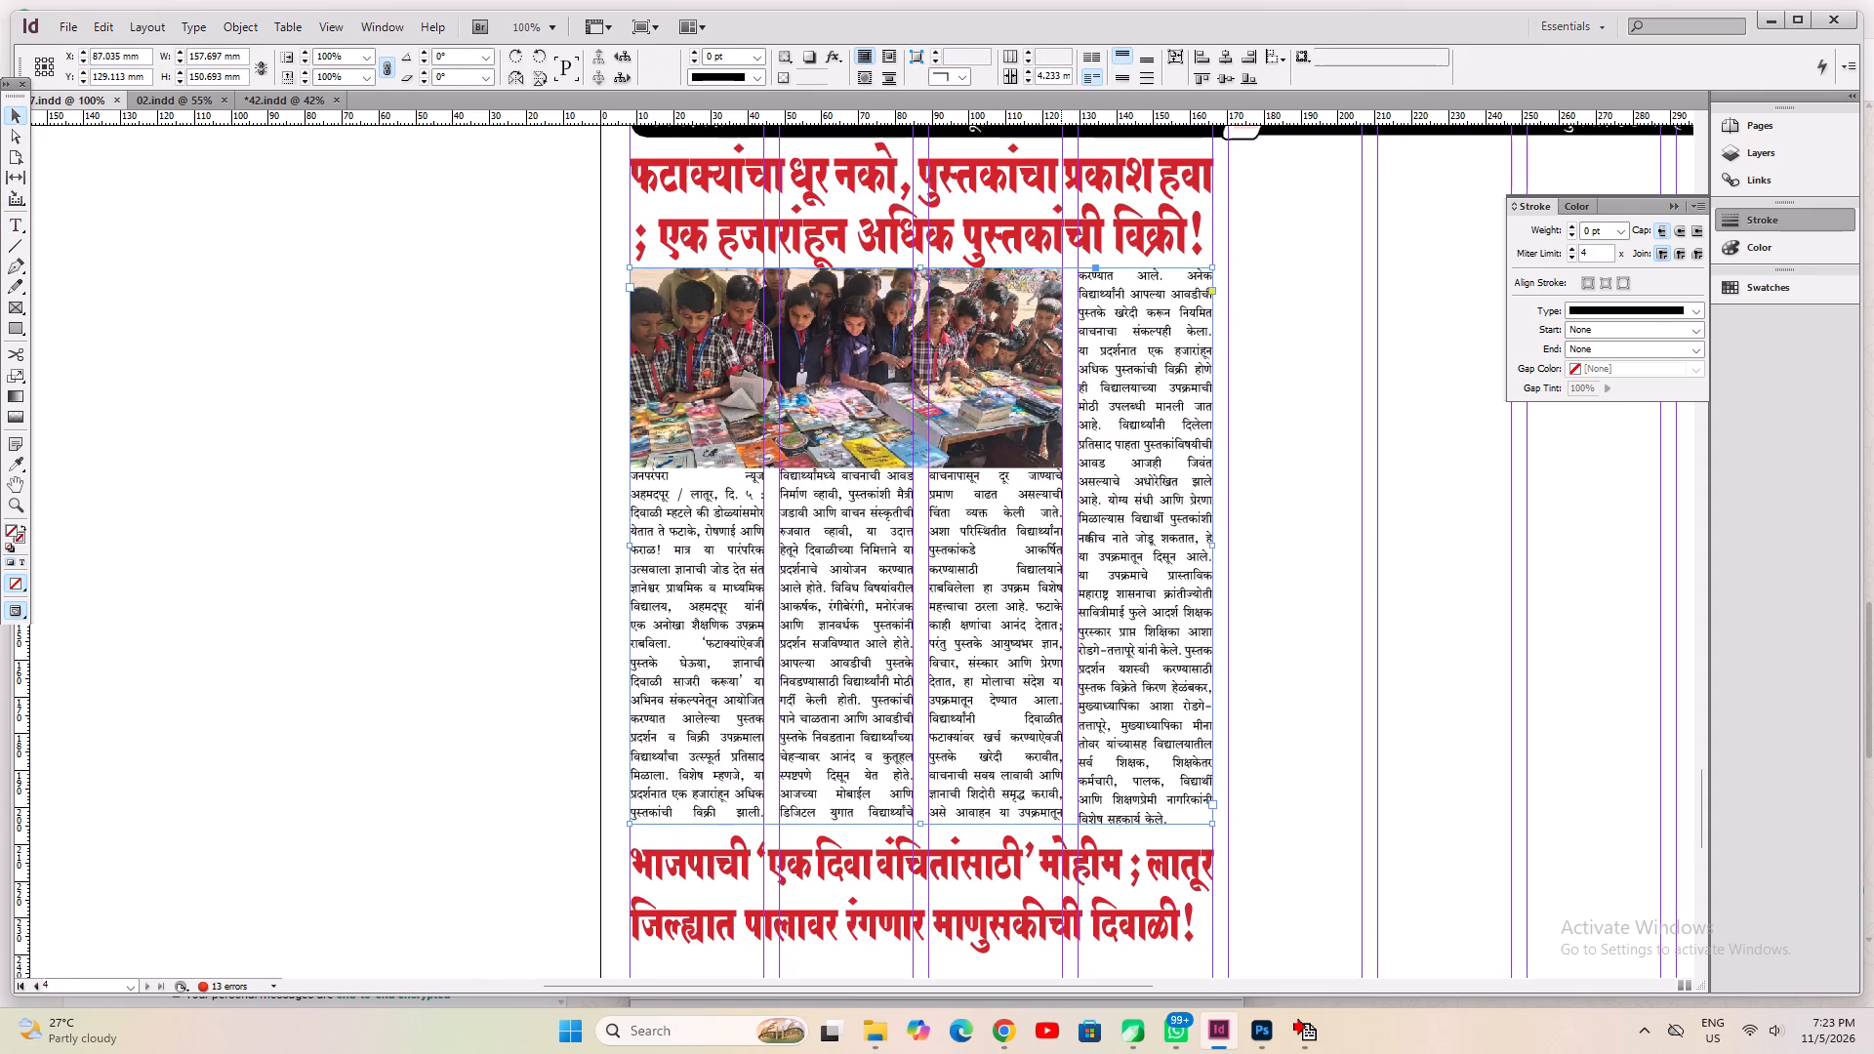
{"action": "key", "text": "Up"}
{"action": "key", "text": "Up"}
{"action": "key", "text": "Up"}
{"action": "key", "text": "ctrl+s"}
{"action": "left_click", "coordinate": [1060, 613]}
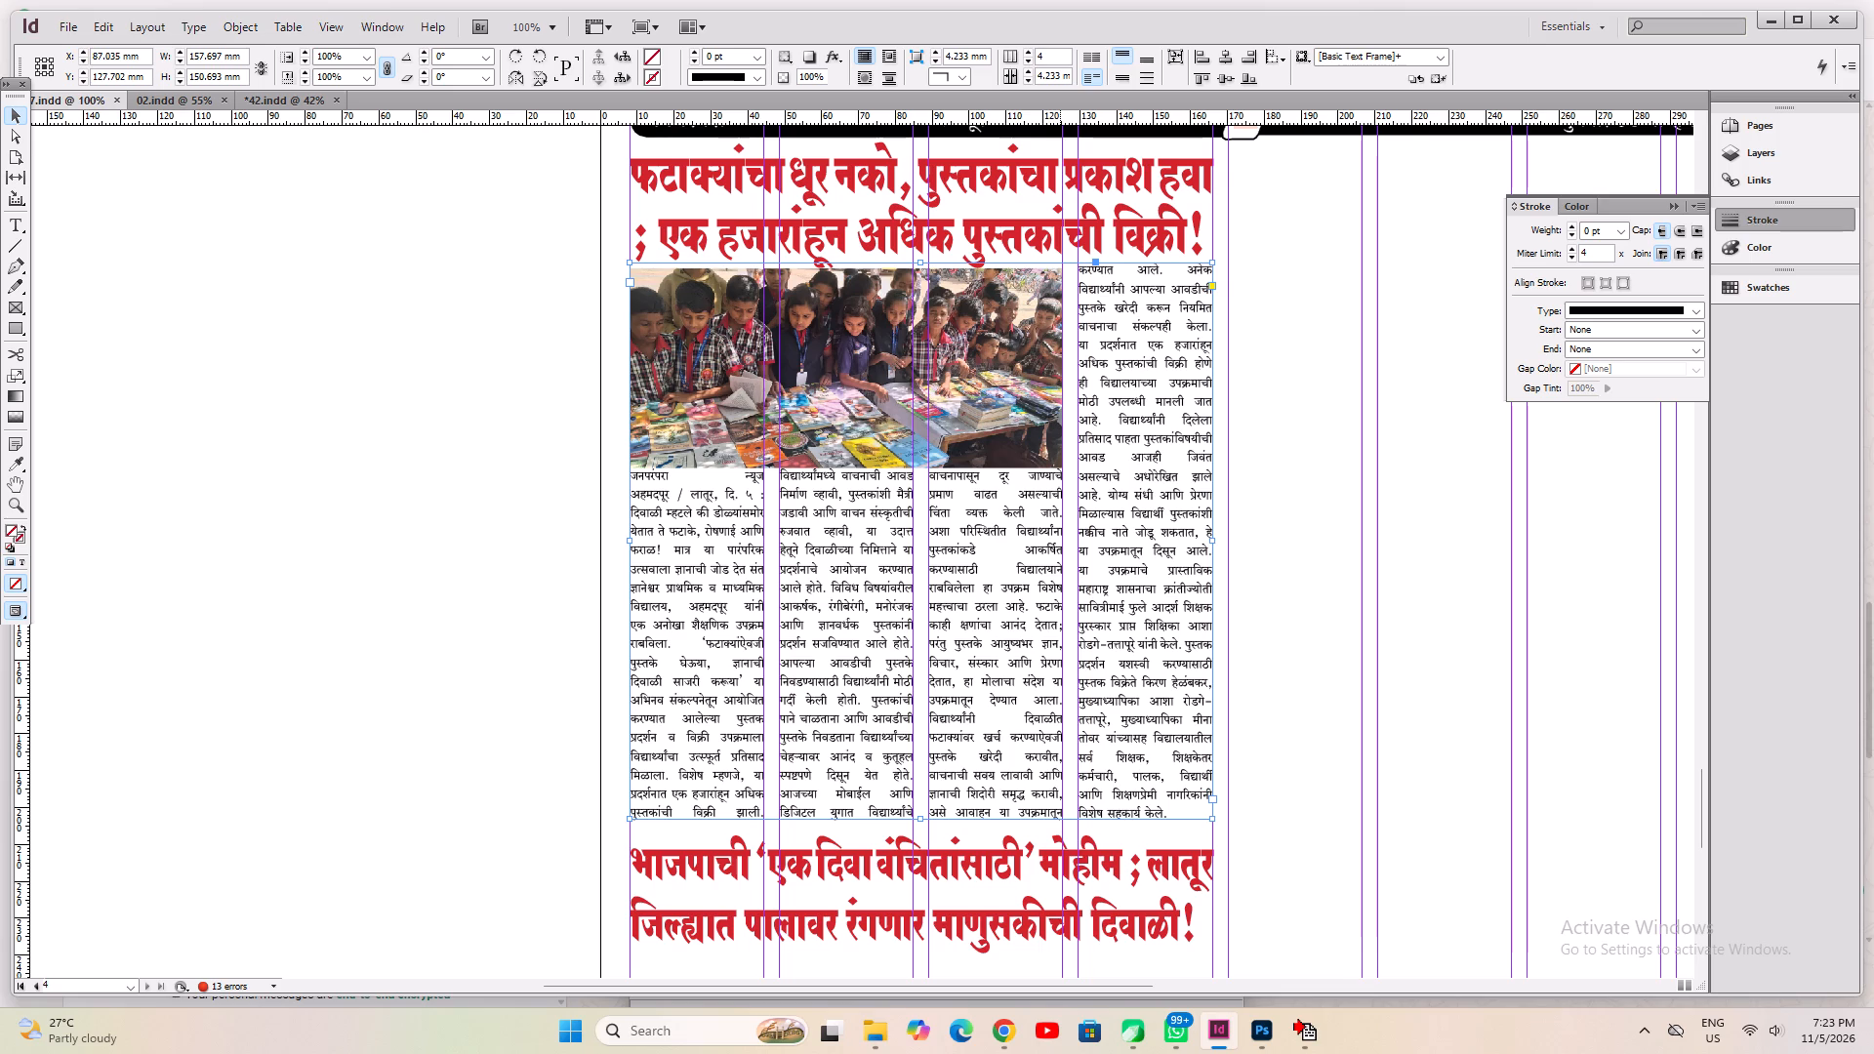
{"action": "left_click", "coordinate": [1357, 695]}
Draw a horizontal rule about 157.9 mm long between the book-sale story and the second headline, set its stroke to 1 pt, and save.
{"action": "key", "text": "space"}
{"action": "left_click_drag", "start_coordinate": [1337, 802], "coordinate": [1300, 422]}
{"action": "left_click", "coordinate": [832, 558]}
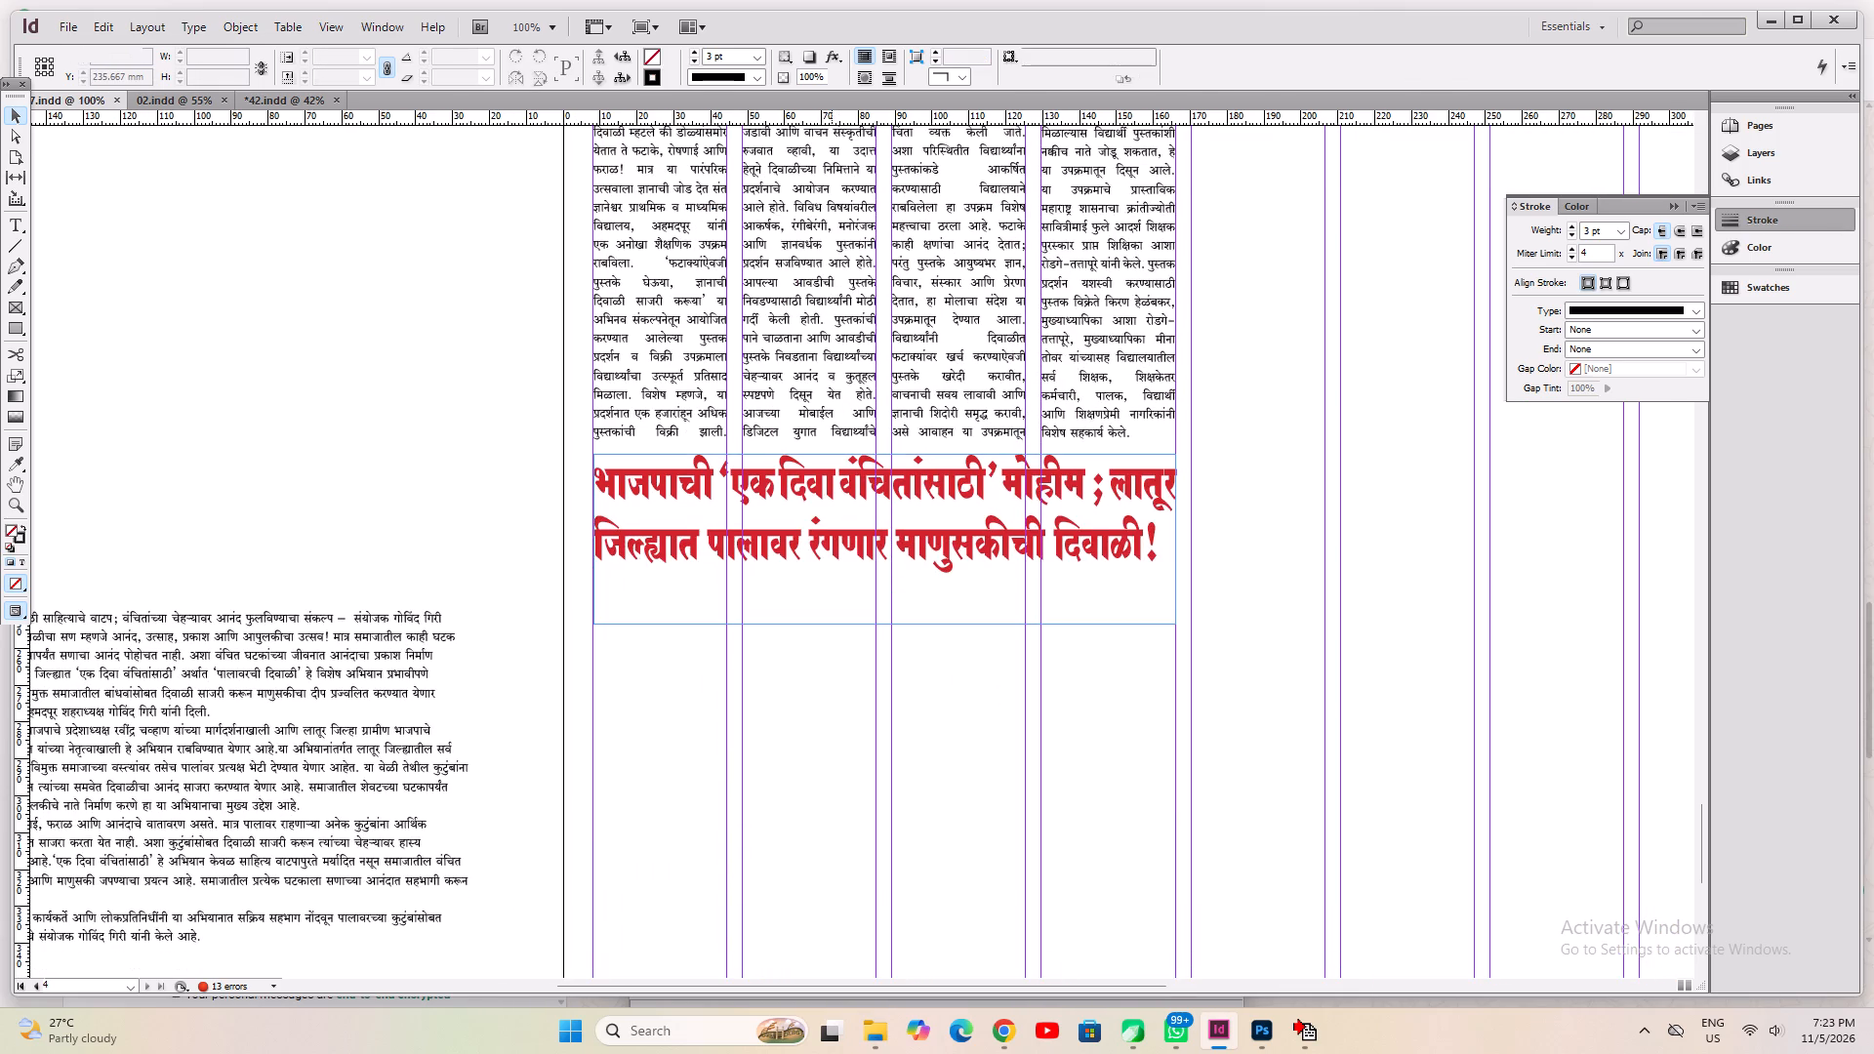
{"action": "left_click", "coordinate": [12, 248]}
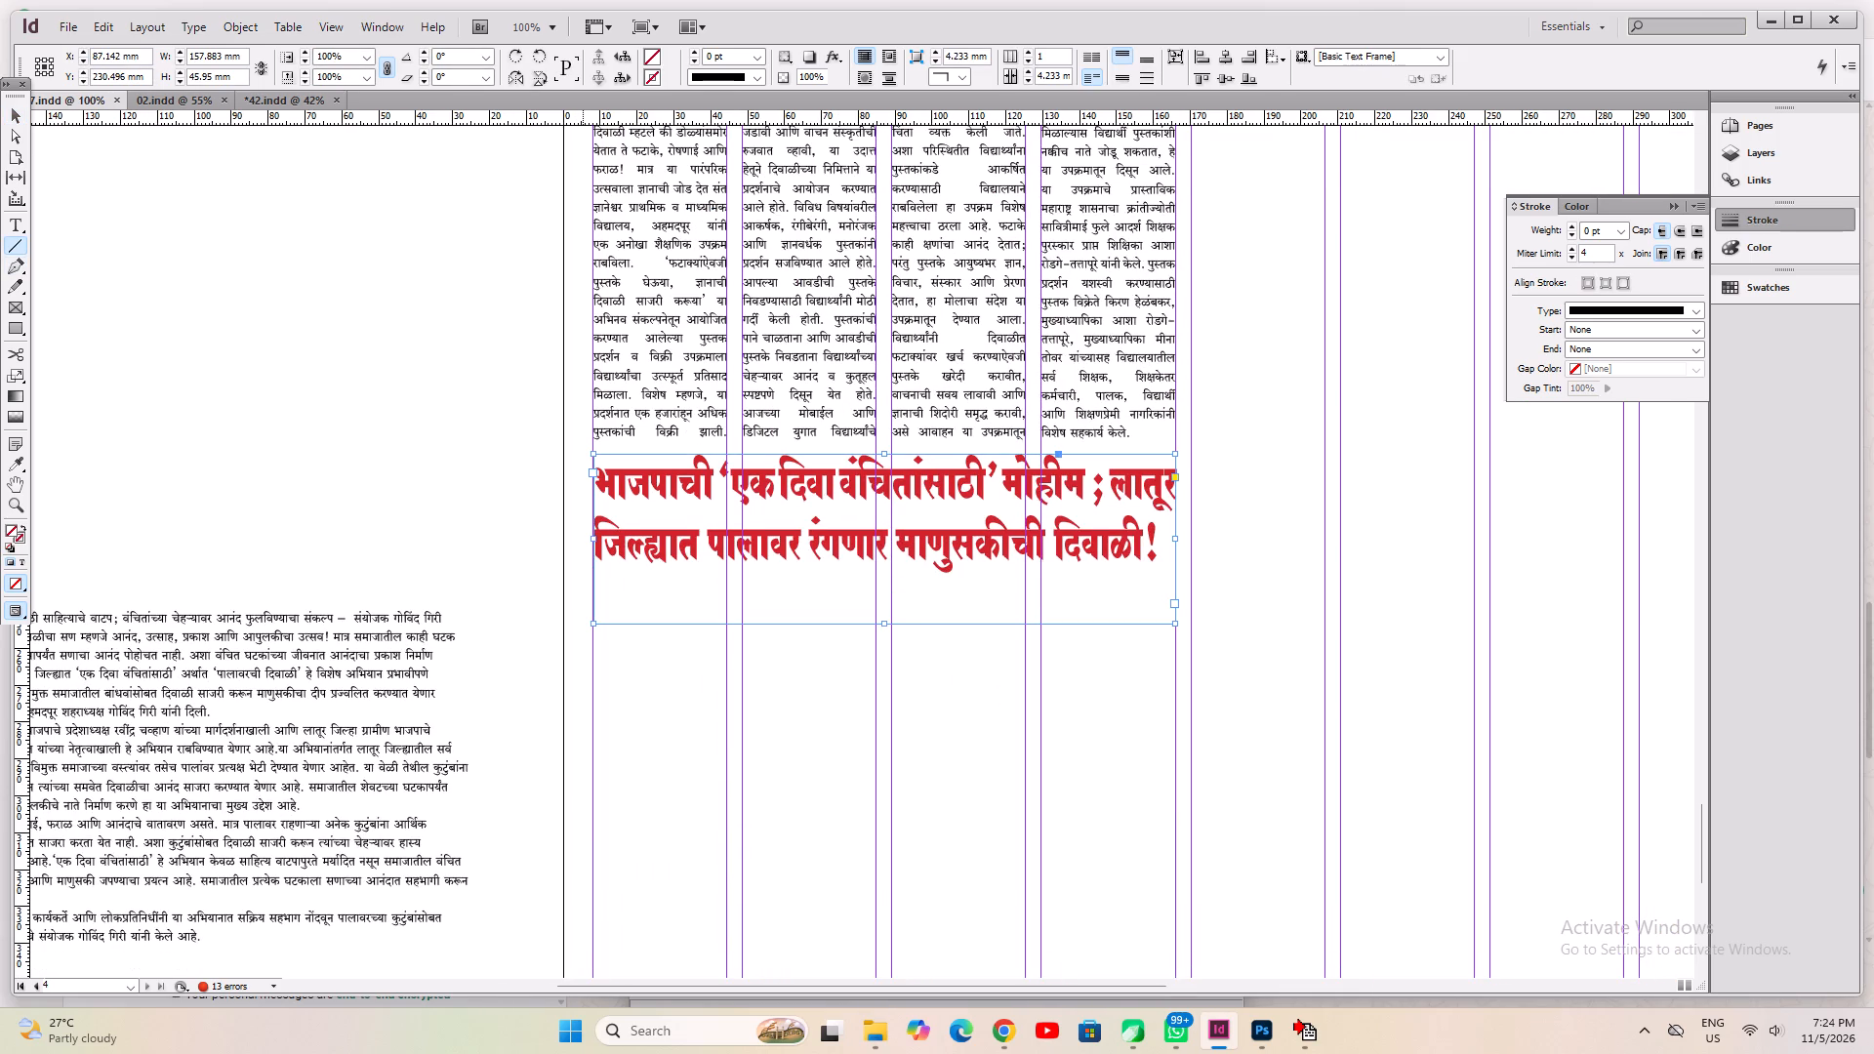
{"action": "left_click_drag", "start_coordinate": [591, 447], "coordinate": [1179, 564], "text": "shift"}
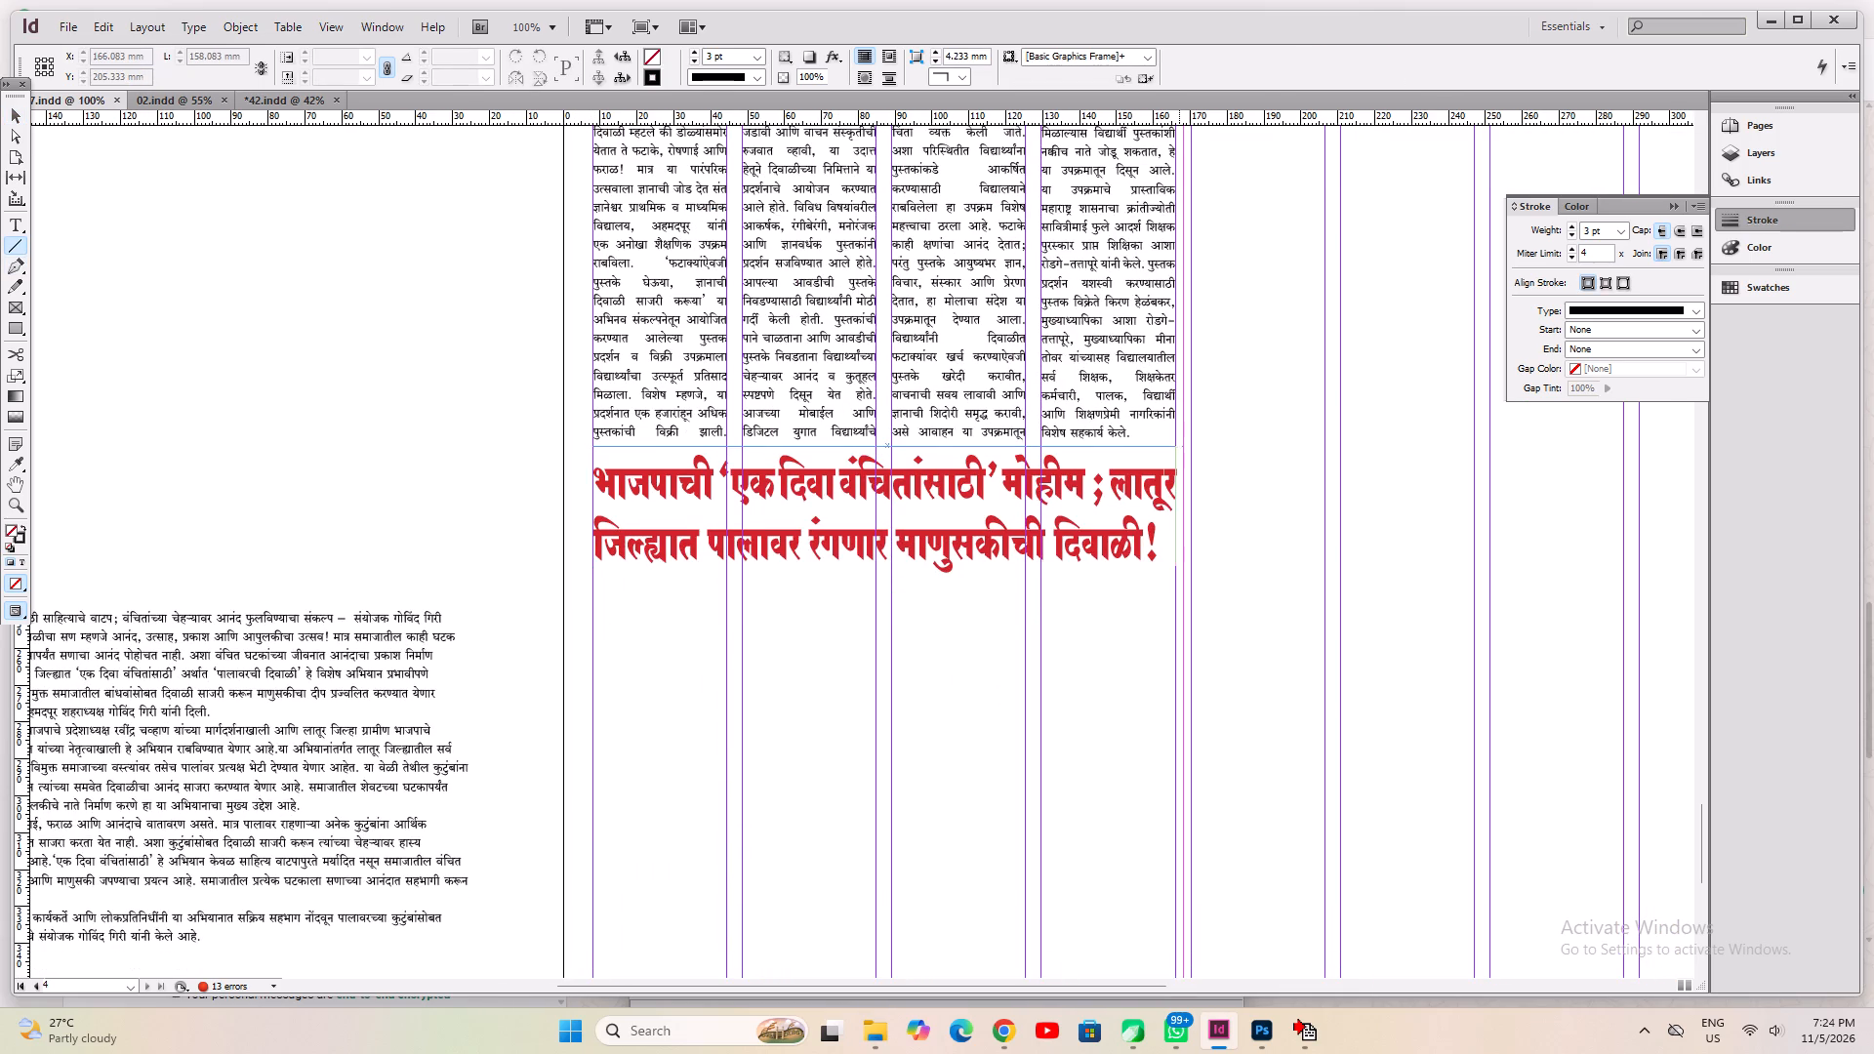
{"action": "left_click_drag", "start_coordinate": [1179, 564], "coordinate": [1173, 564], "text": "shift"}
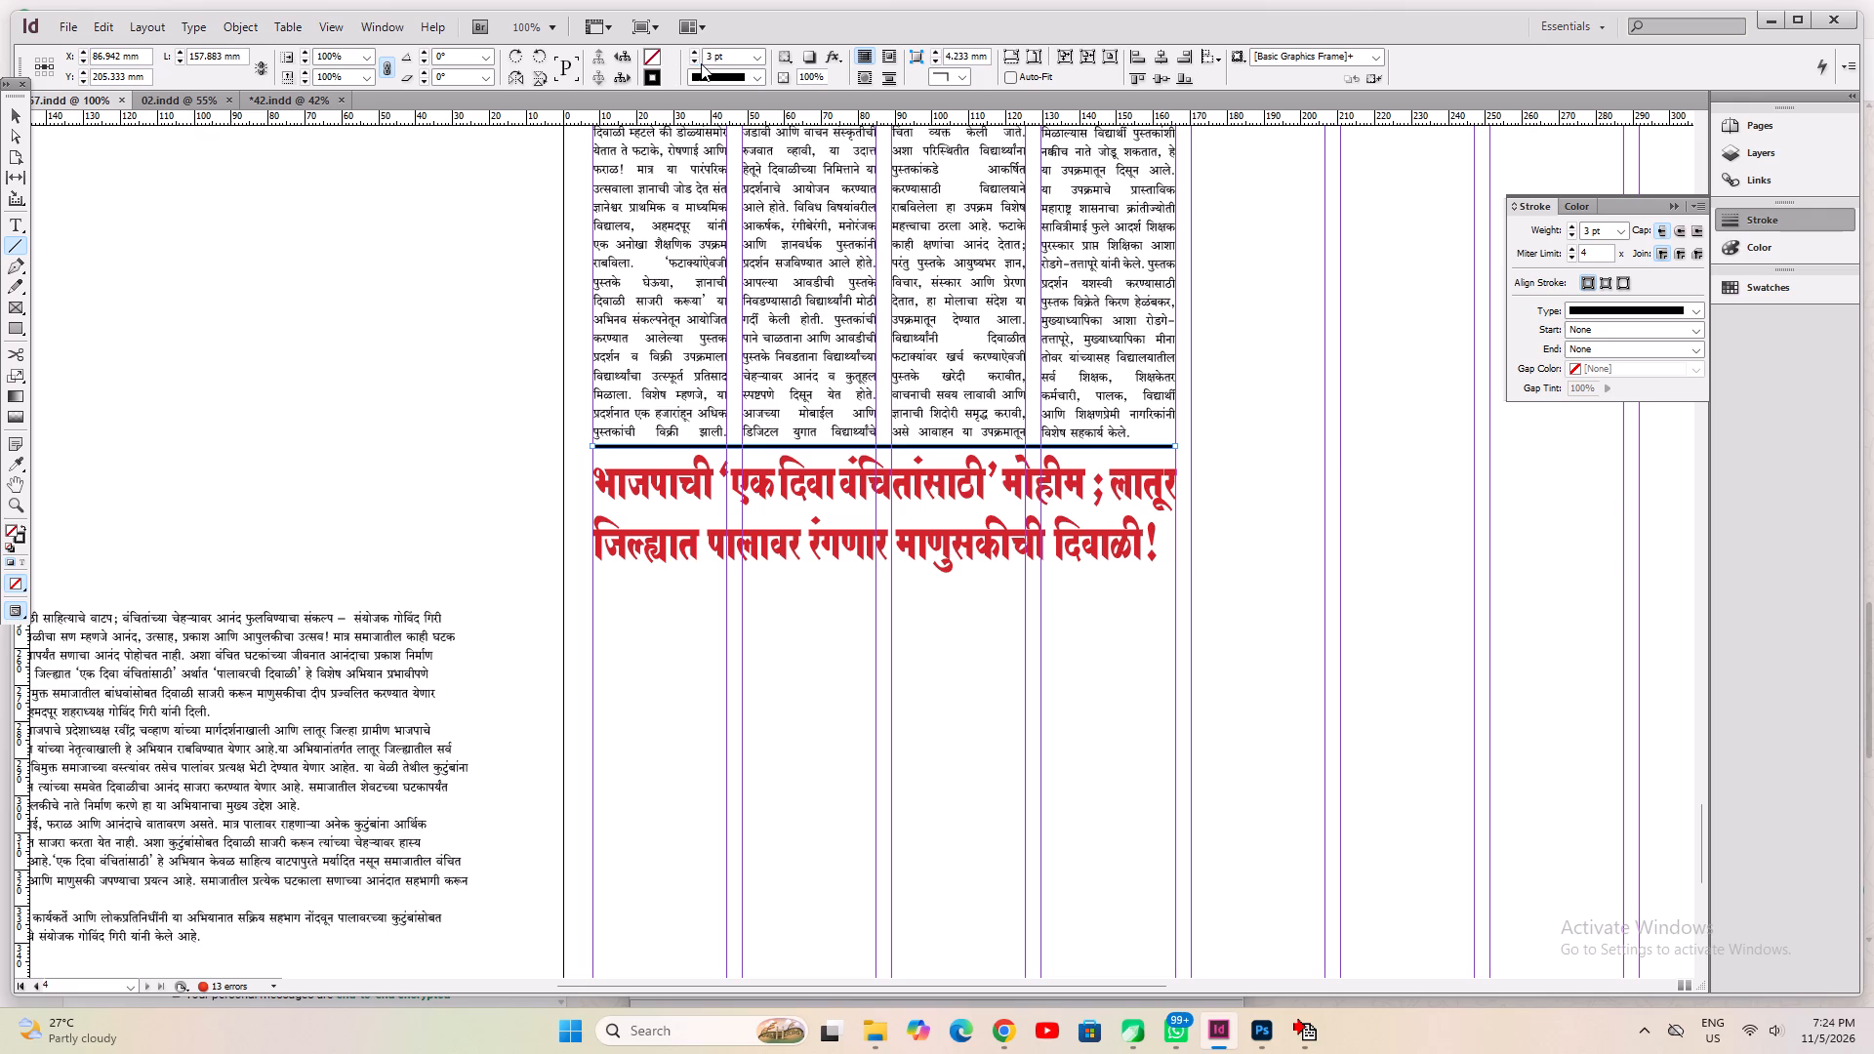
{"action": "left_click", "coordinate": [699, 61]}
{"action": "left_click", "coordinate": [699, 61]}
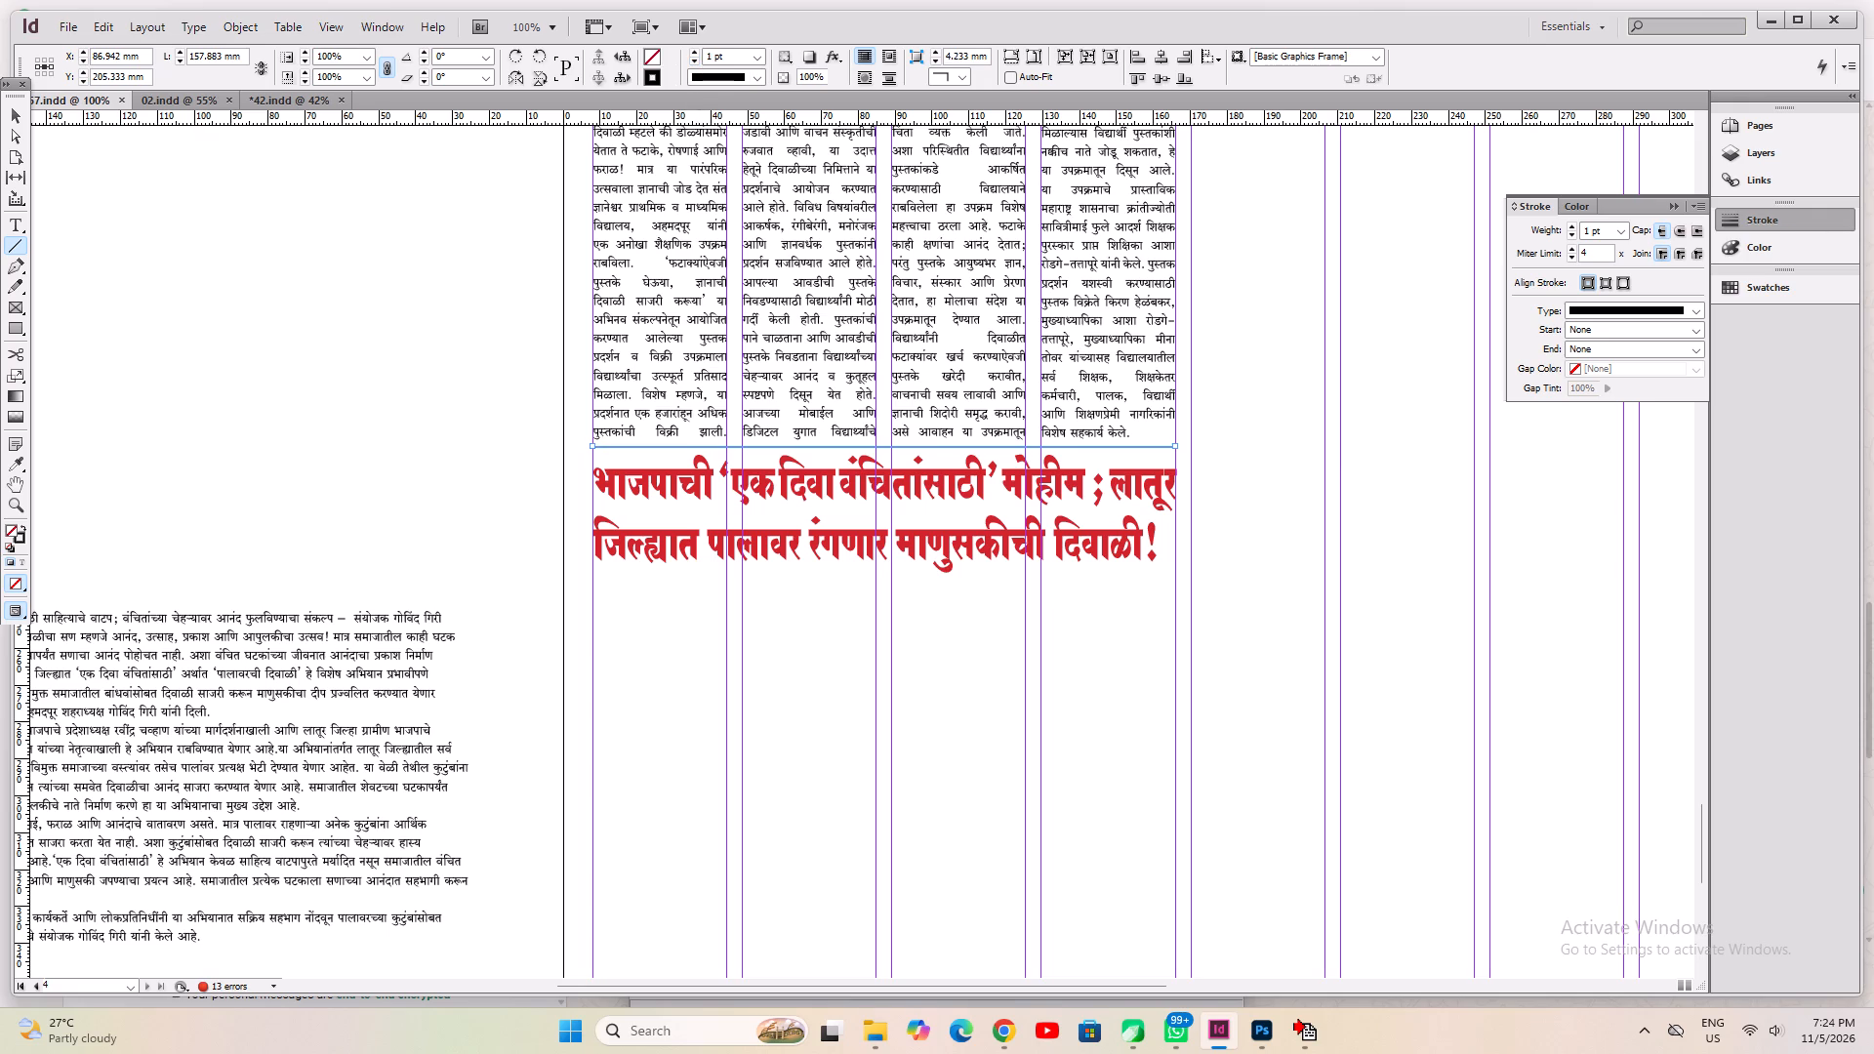
{"action": "key", "text": "ctrl+s"}
Nudge the second headline up toward the rule and fit its frame to the content.
{"action": "left_click", "coordinate": [20, 115]}
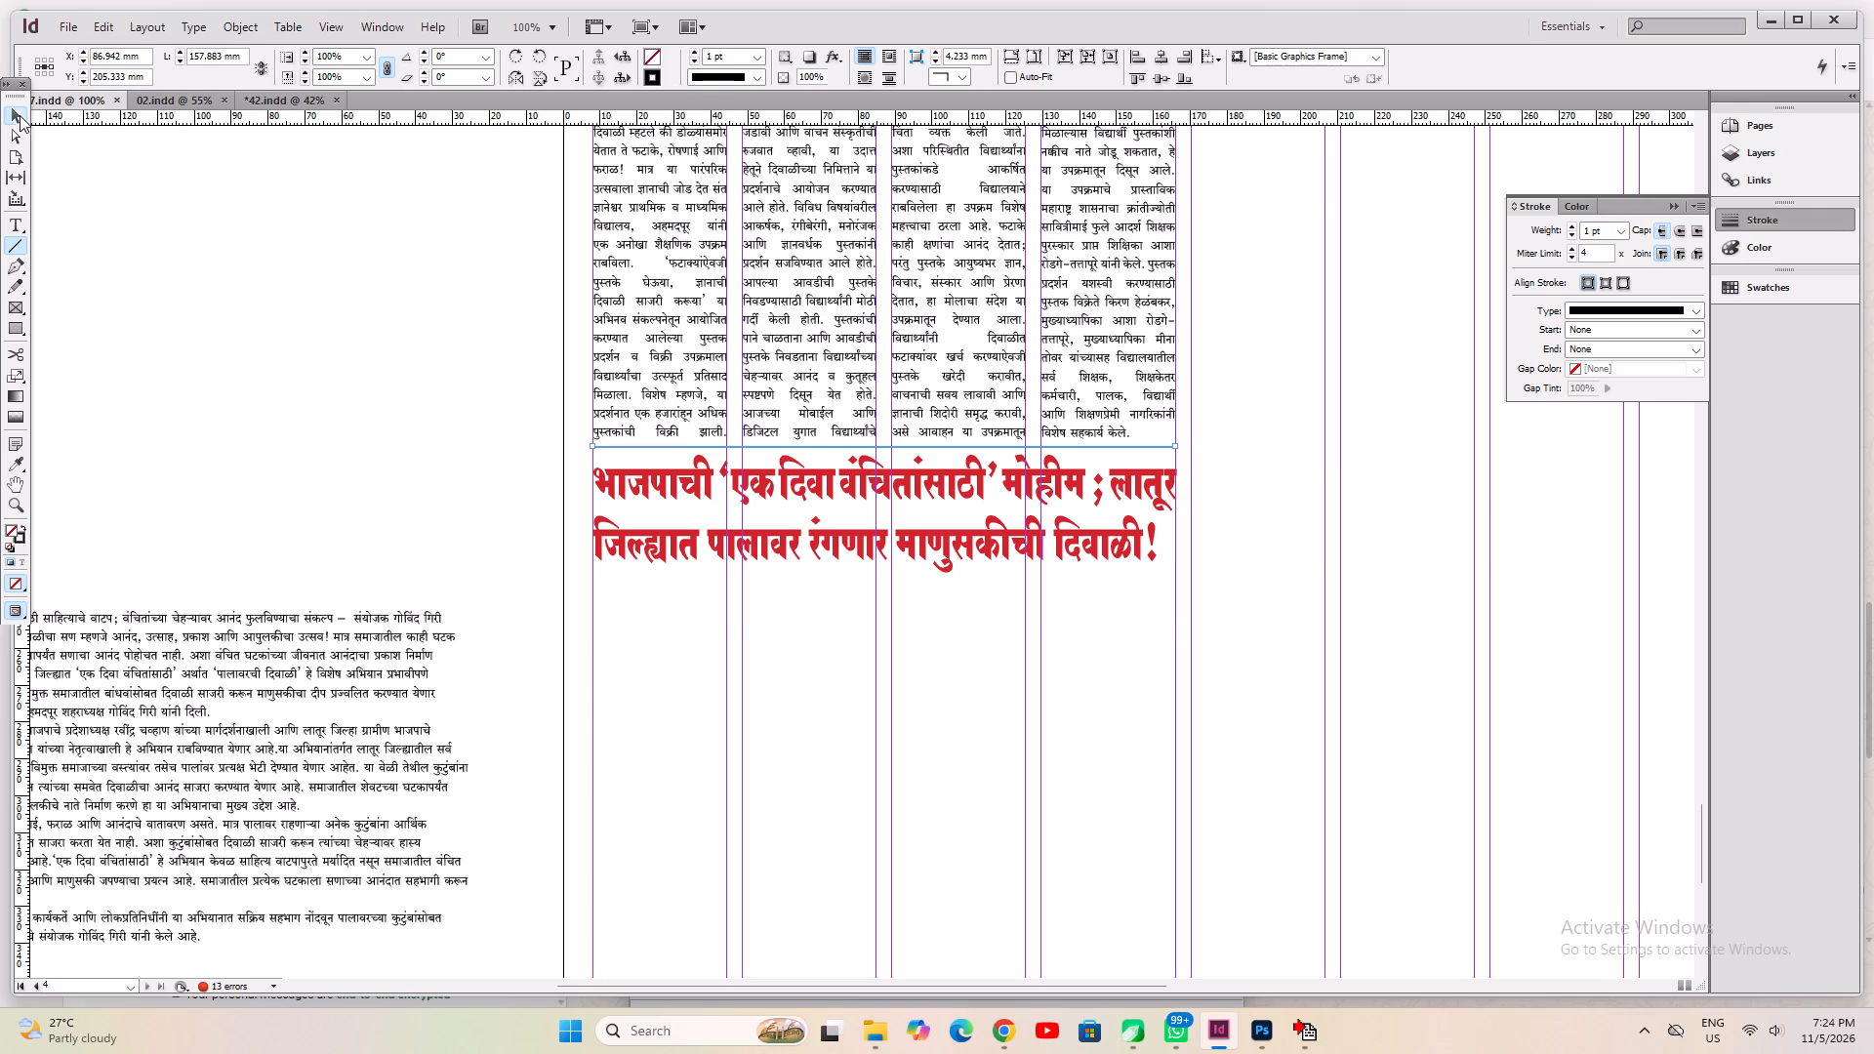
{"action": "left_click", "coordinate": [147, 348]}
{"action": "left_click", "coordinate": [1004, 569]}
{"action": "key", "text": "Up"}
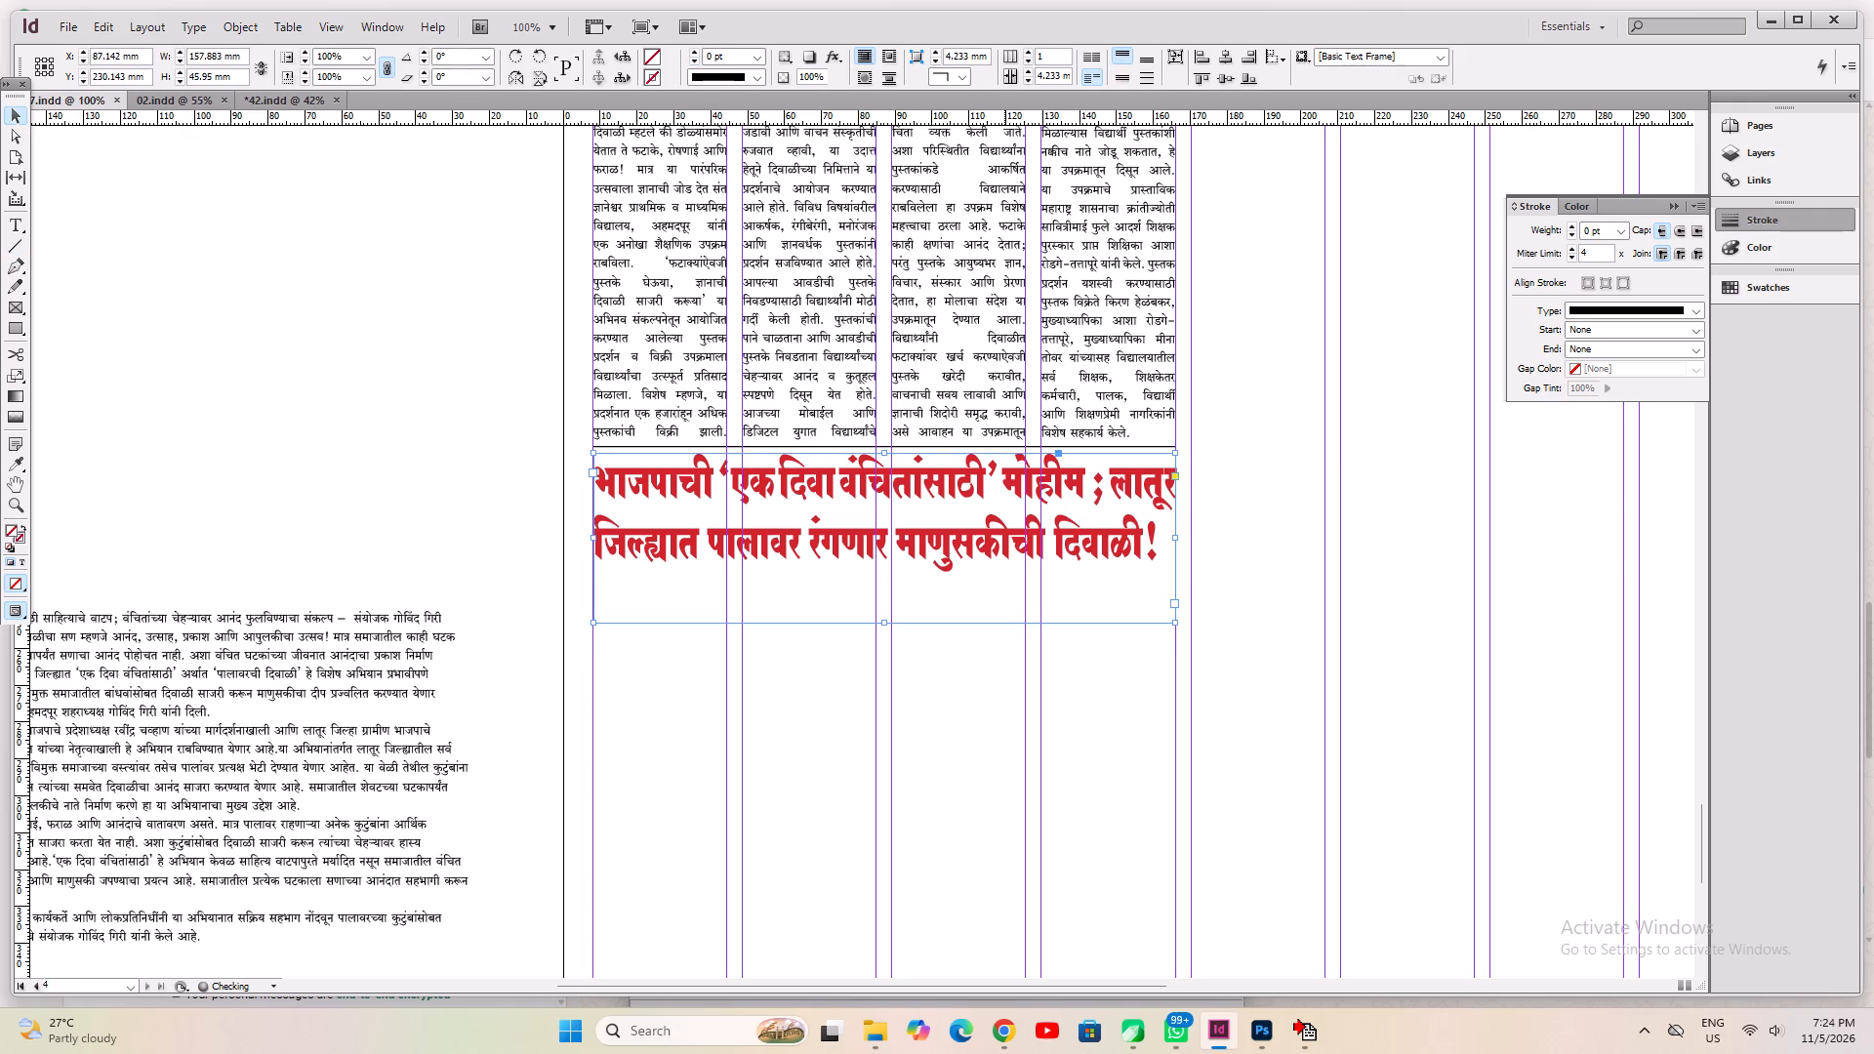
{"action": "key", "text": "ctrl+alt+c"}
{"action": "left_click", "coordinate": [571, 731]}
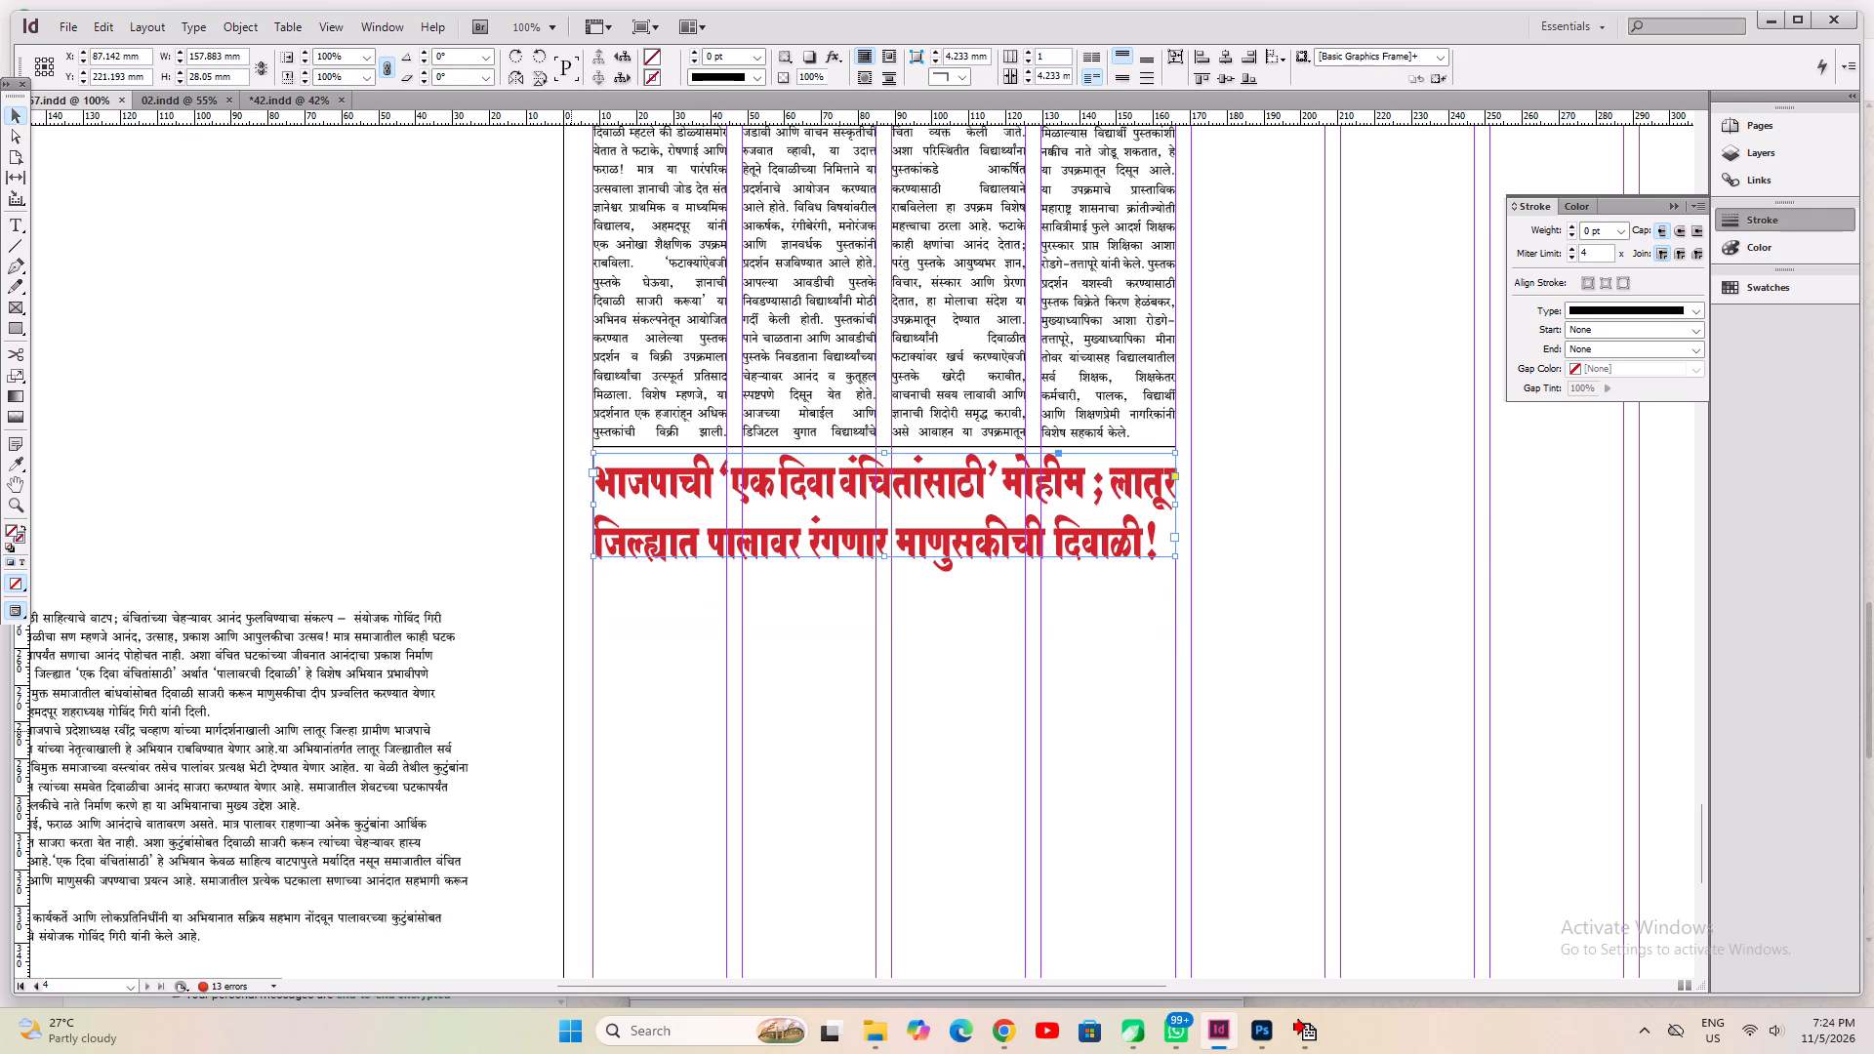
Delete the subheading and leftover blank line above "जनपरंपरा न्यूज" in the Diwali campaign story on the pasteboard.
{"action": "key", "text": "space"}
{"action": "key", "text": "space"}
{"action": "key", "text": "space"}
{"action": "key", "text": "space"}
{"action": "key", "text": "space"}
{"action": "key", "text": "space"}
{"action": "key", "text": "space"}
{"action": "left_click", "coordinate": [293, 774]}
{"action": "left_click_drag", "start_coordinate": [341, 754], "coordinate": [839, 422]}
{"action": "left_click", "coordinate": [690, 502]}
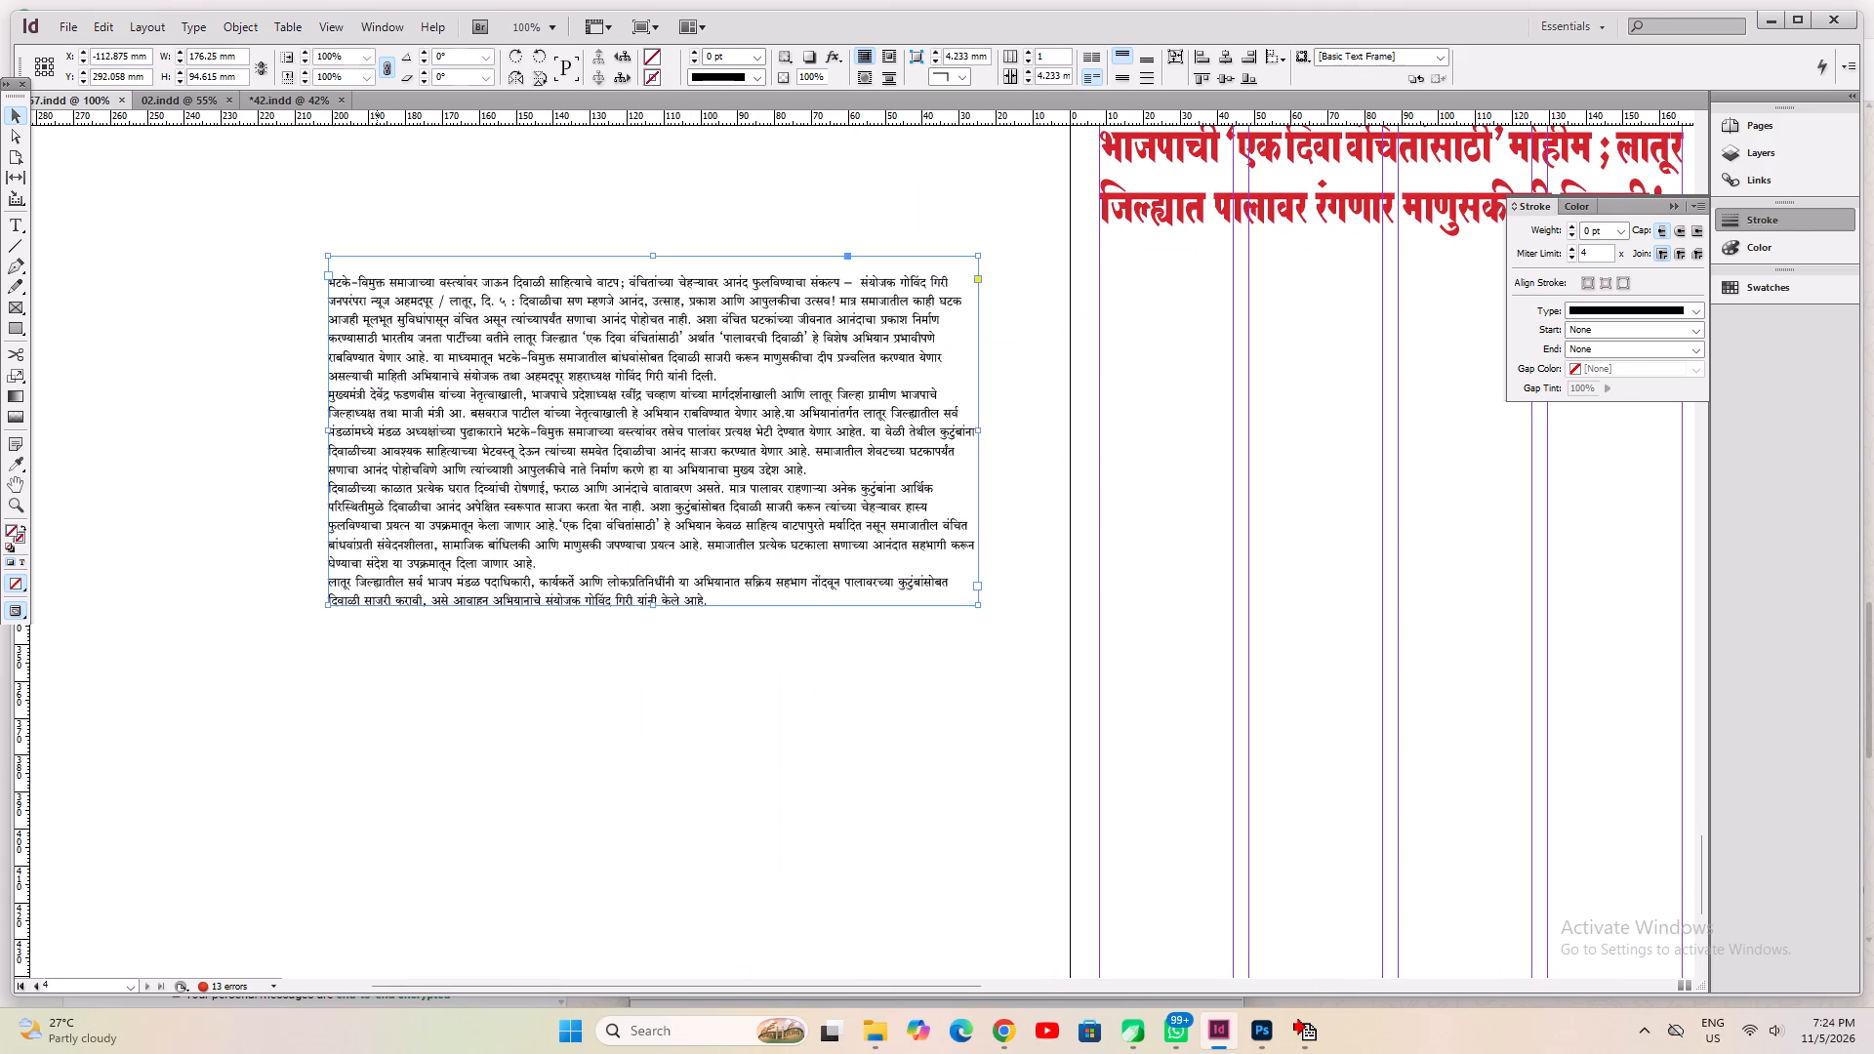
{"action": "left_click", "coordinate": [14, 224]}
{"action": "left_click", "coordinate": [363, 303]}
{"action": "key", "text": "Home"}
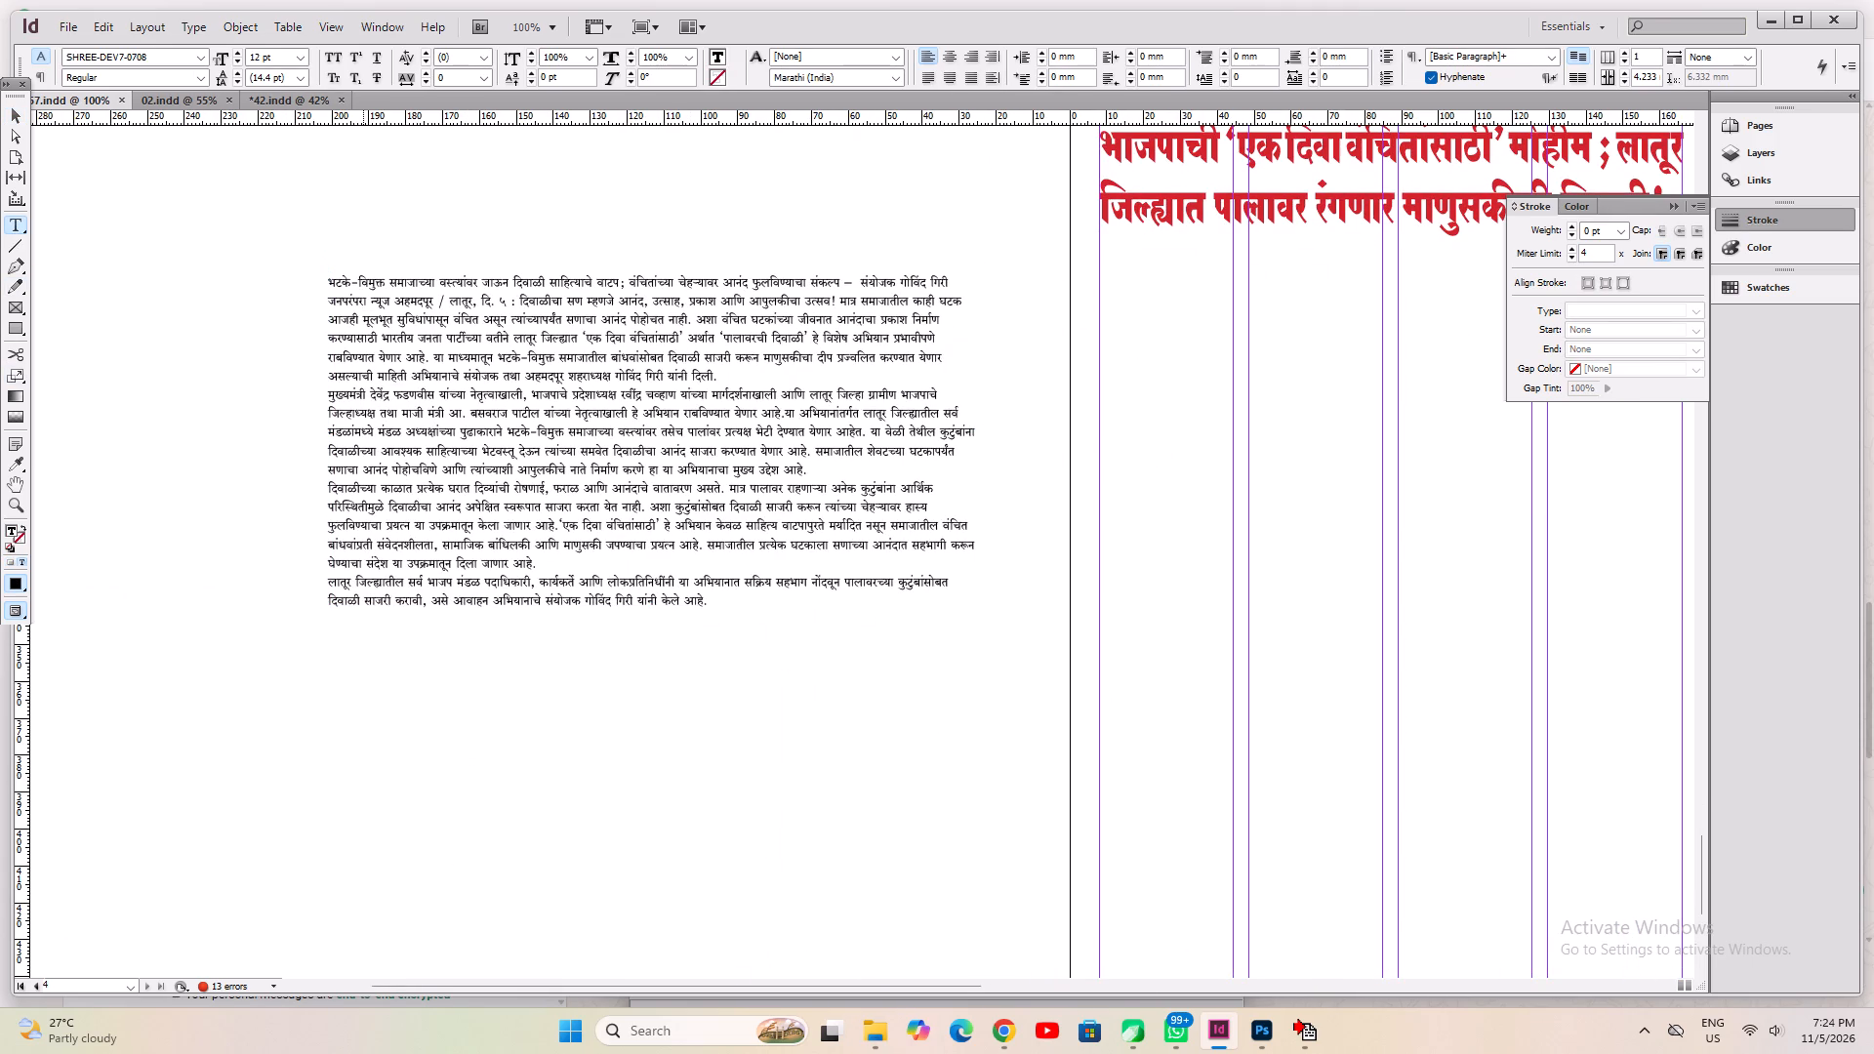
{"action": "key", "text": "shift+Up"}
{"action": "key", "text": "shift+Up"}
{"action": "key", "text": "shift+Up"}
{"action": "key", "text": "shift+Up"}
{"action": "key", "text": "shift+Up"}
{"action": "key", "text": "shift+Up"}
{"action": "key", "text": "BackSpace"}
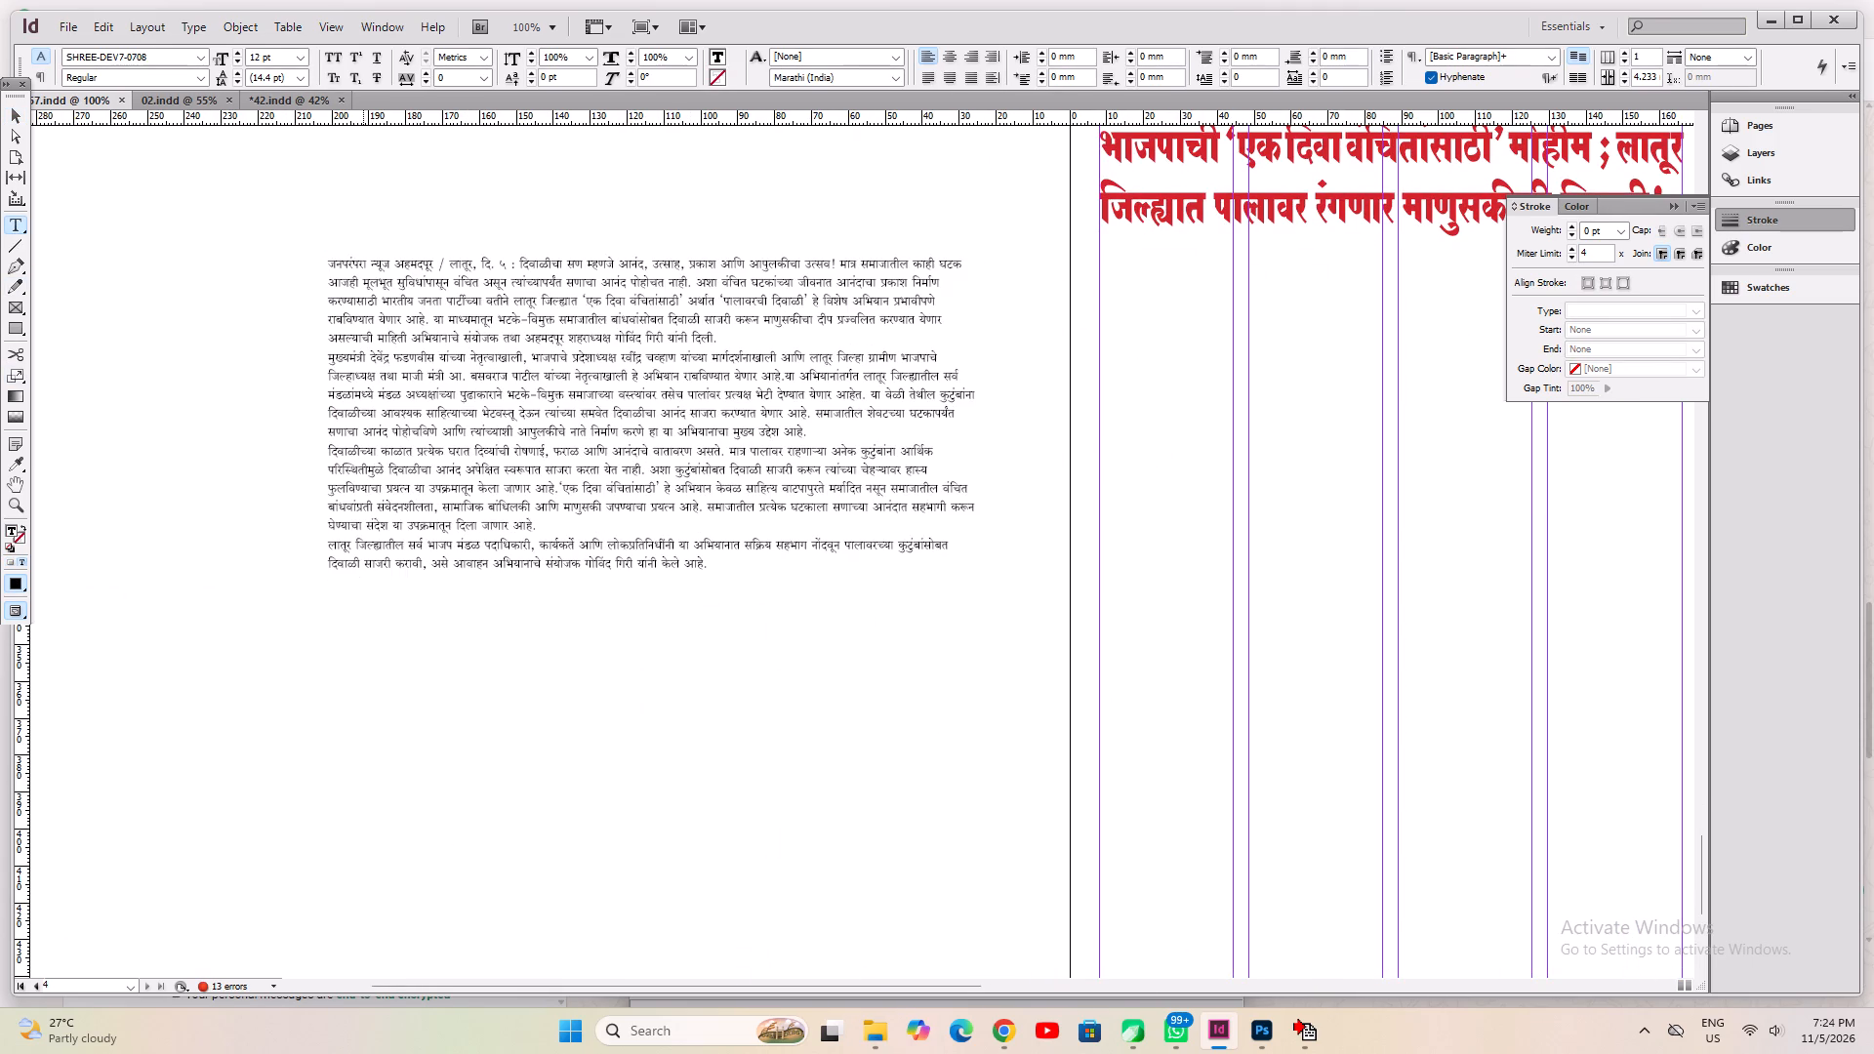
Insert a line break after "जनपरंपरा न्यूज" so the "अहमदपूर / लातूर" dateline starts its own line.
{"action": "key", "text": "Up"}
{"action": "key", "text": "Up"}
{"action": "key", "text": "Up"}
{"action": "key", "text": "Up"}
{"action": "key", "text": "Up"}
{"action": "key", "text": "Up"}
{"action": "key", "text": "Up"}
{"action": "key", "text": "Up"}
{"action": "key", "text": "Up"}
{"action": "key", "text": "Up"}
{"action": "key", "text": "Up"}
{"action": "key", "text": "Up"}
{"action": "key", "text": "Up"}
{"action": "key", "text": "Up"}
{"action": "key", "text": "Up"}
{"action": "key", "text": "Up"}
{"action": "key", "text": "Up"}
{"action": "key", "text": "Up"}
{"action": "key", "text": "Up"}
{"action": "key", "text": "Up"}
{"action": "key", "text": "Right"}
{"action": "key", "text": "Right"}
{"action": "key", "text": "Right"}
{"action": "key", "text": "Right"}
{"action": "key", "text": "Right"}
{"action": "key", "text": "Right"}
{"action": "key", "text": "Right"}
{"action": "key", "text": "Right"}
{"action": "key", "text": "Right"}
{"action": "key", "text": "Right"}
{"action": "key", "text": "Right"}
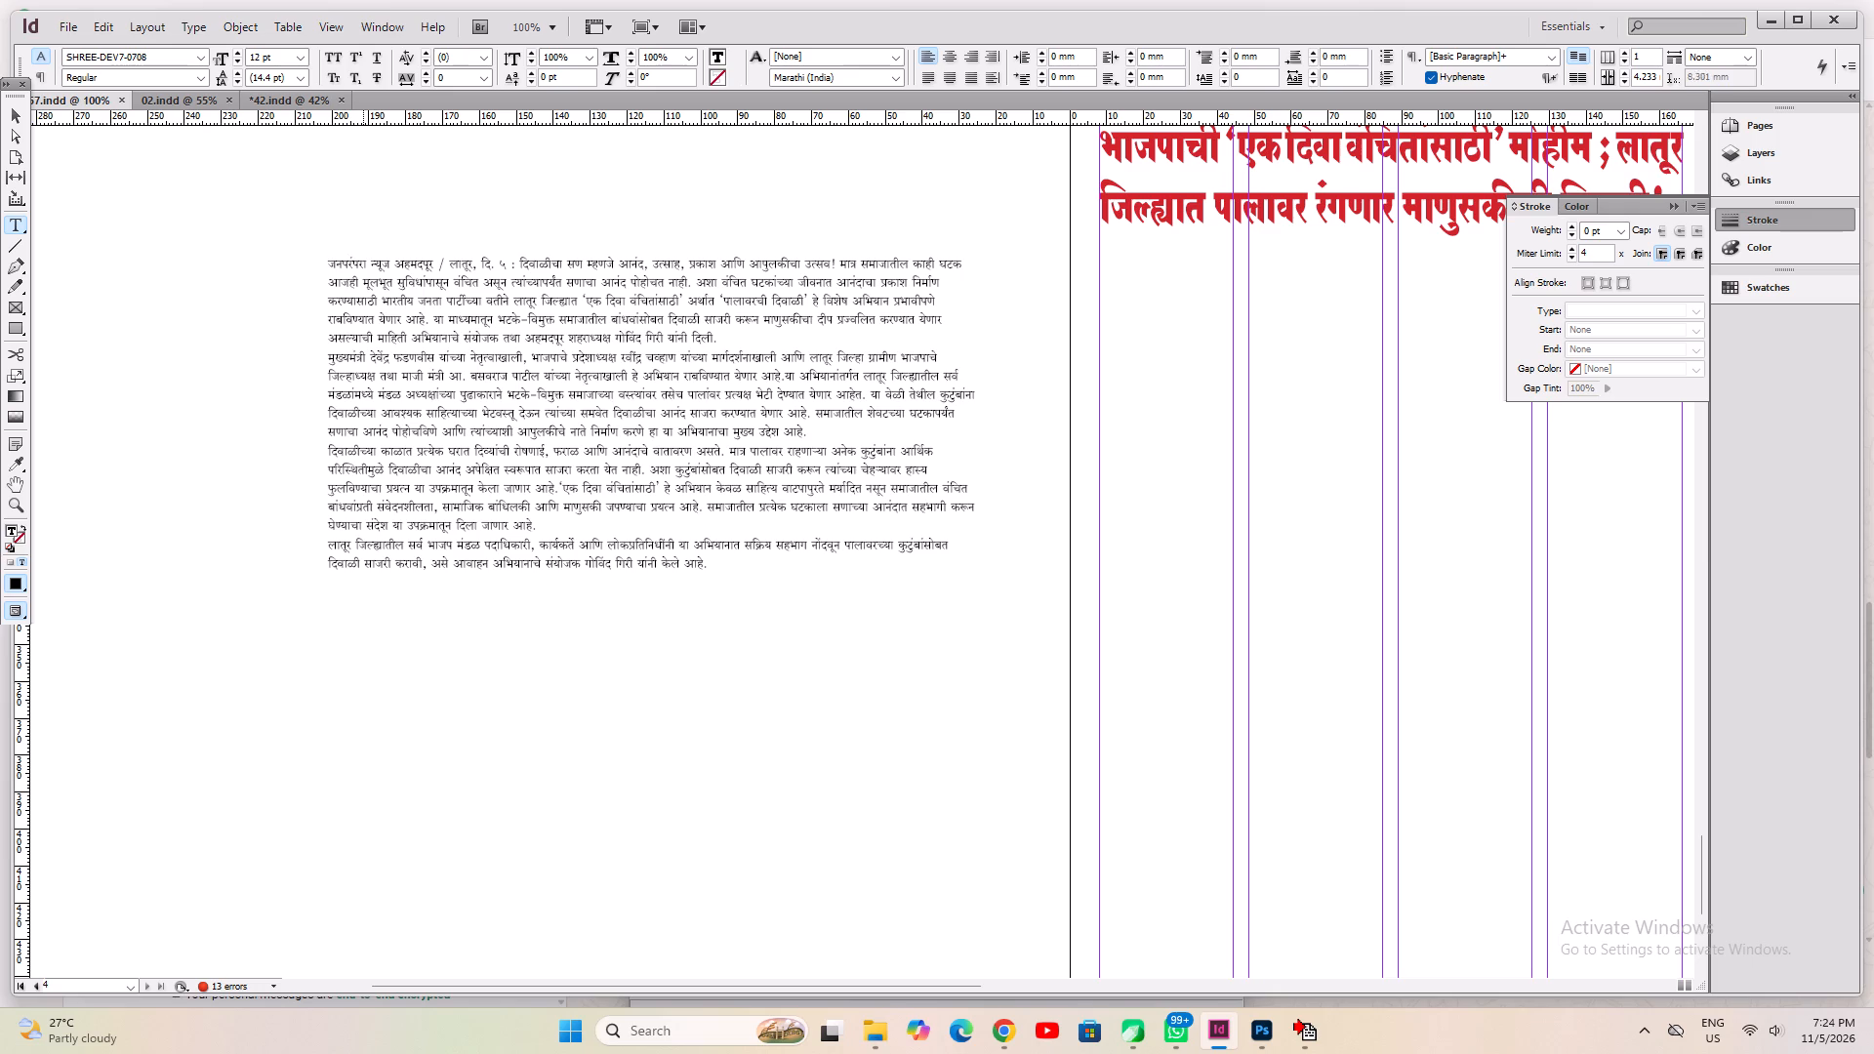
{"action": "key", "text": "Right"}
{"action": "key", "text": "Right"}
{"action": "key", "text": "Right"}
{"action": "key", "text": "Return"}
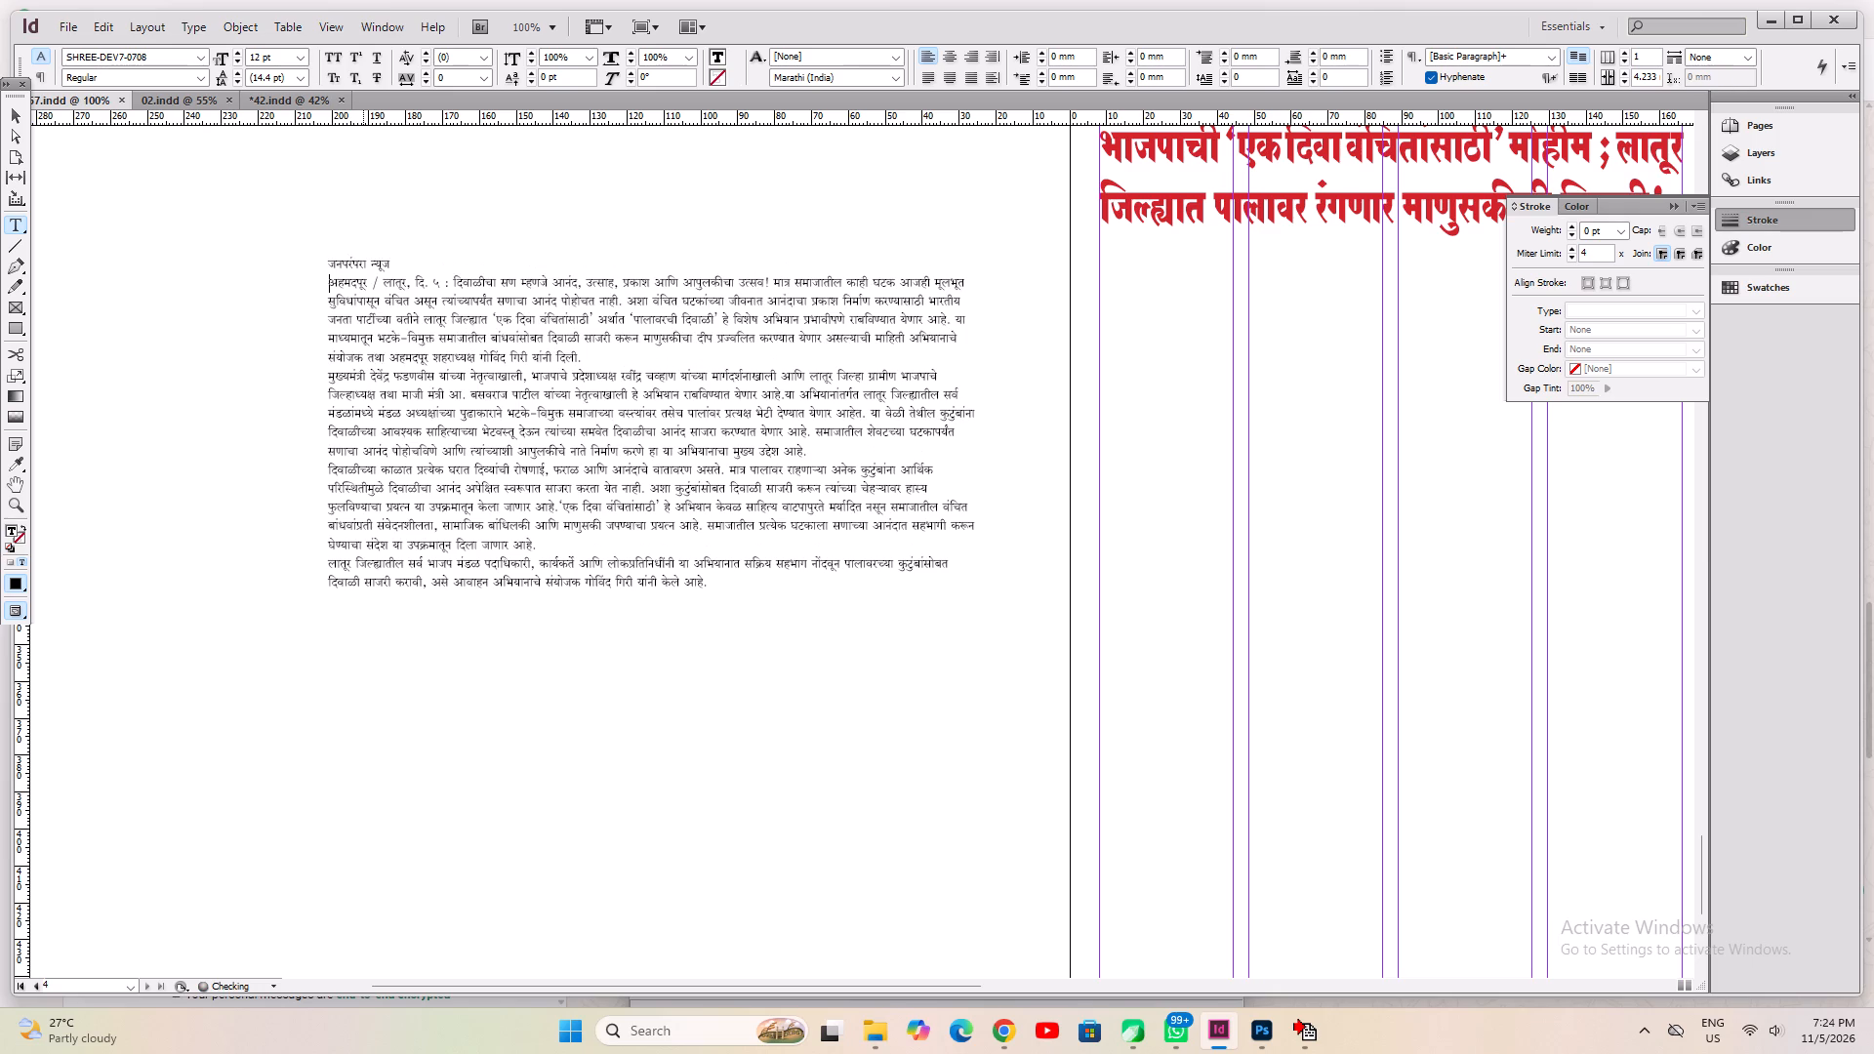
Justify all text of the Diwali campaign story on the pasteboard with last lines aligned left, save, and fit its frame to the content.
{"action": "key", "text": "ctrl+a"}
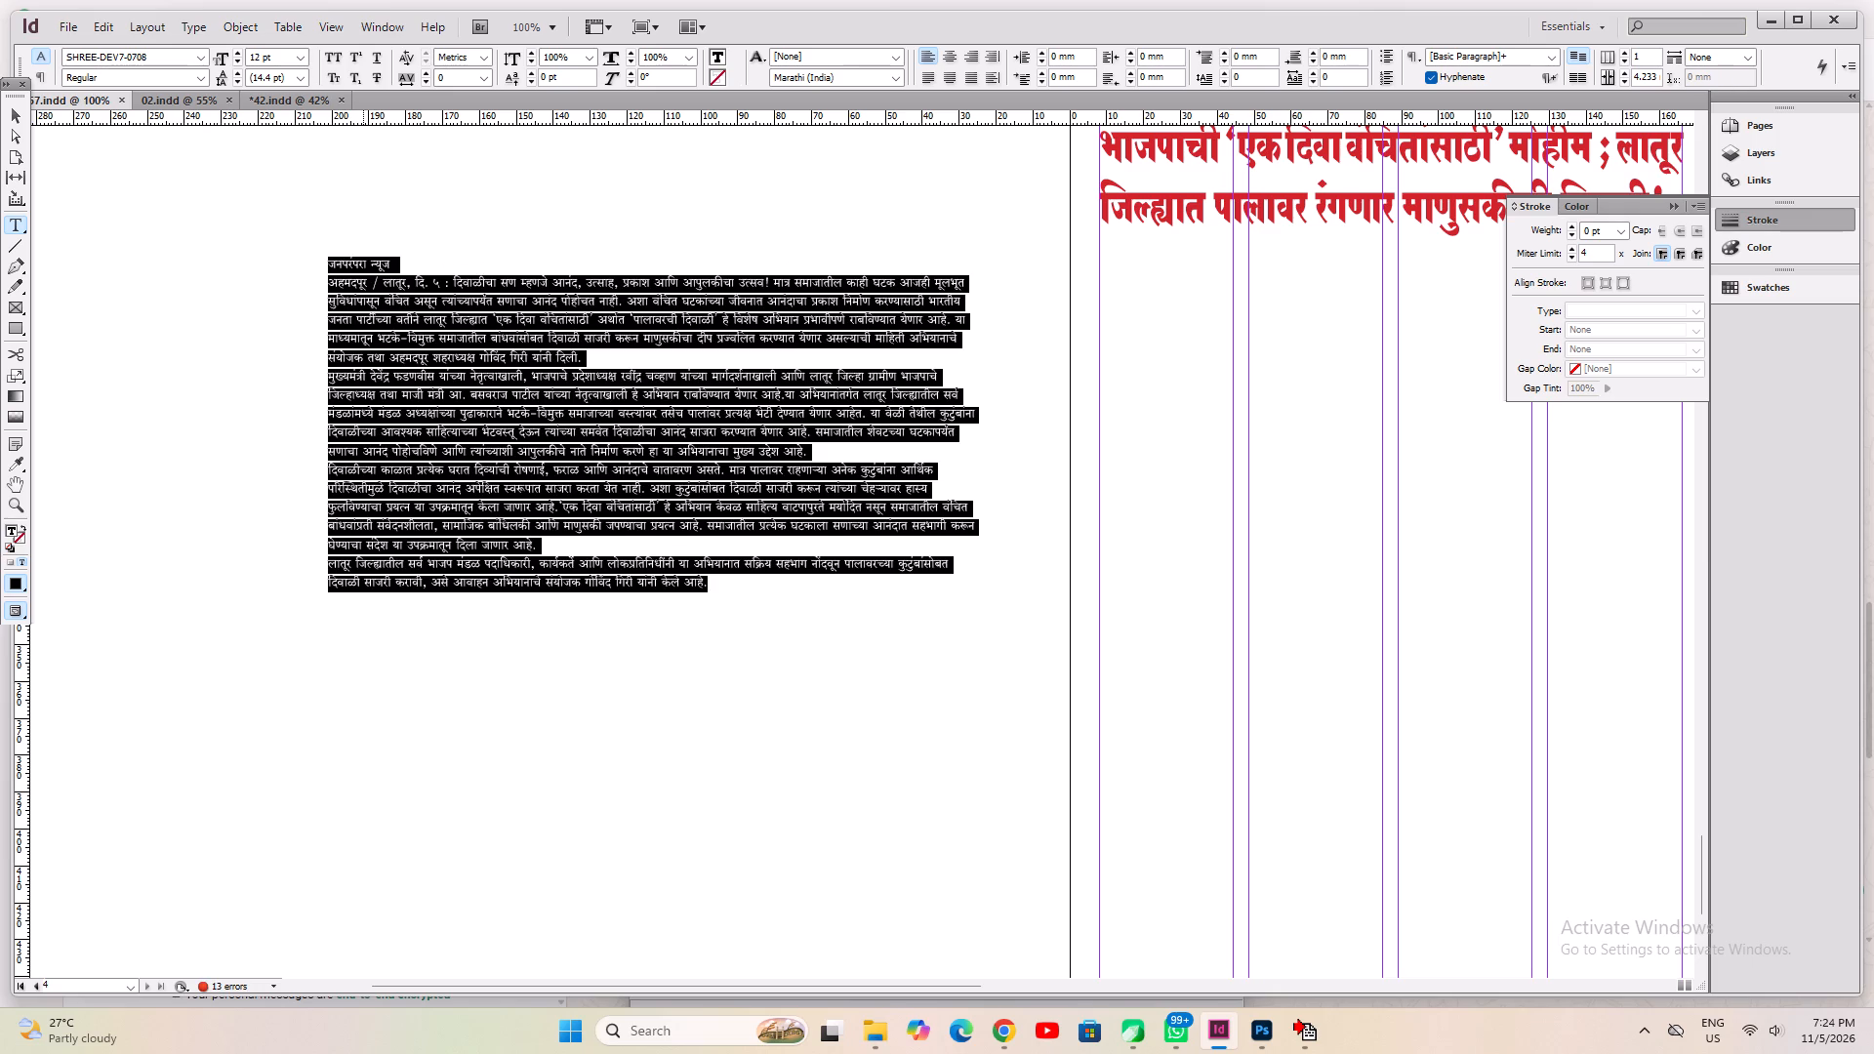
{"action": "key", "text": "ctrl+shift+j"}
{"action": "key", "text": "ctrl+alt+c"}
{"action": "key", "text": "ctrl+s"}
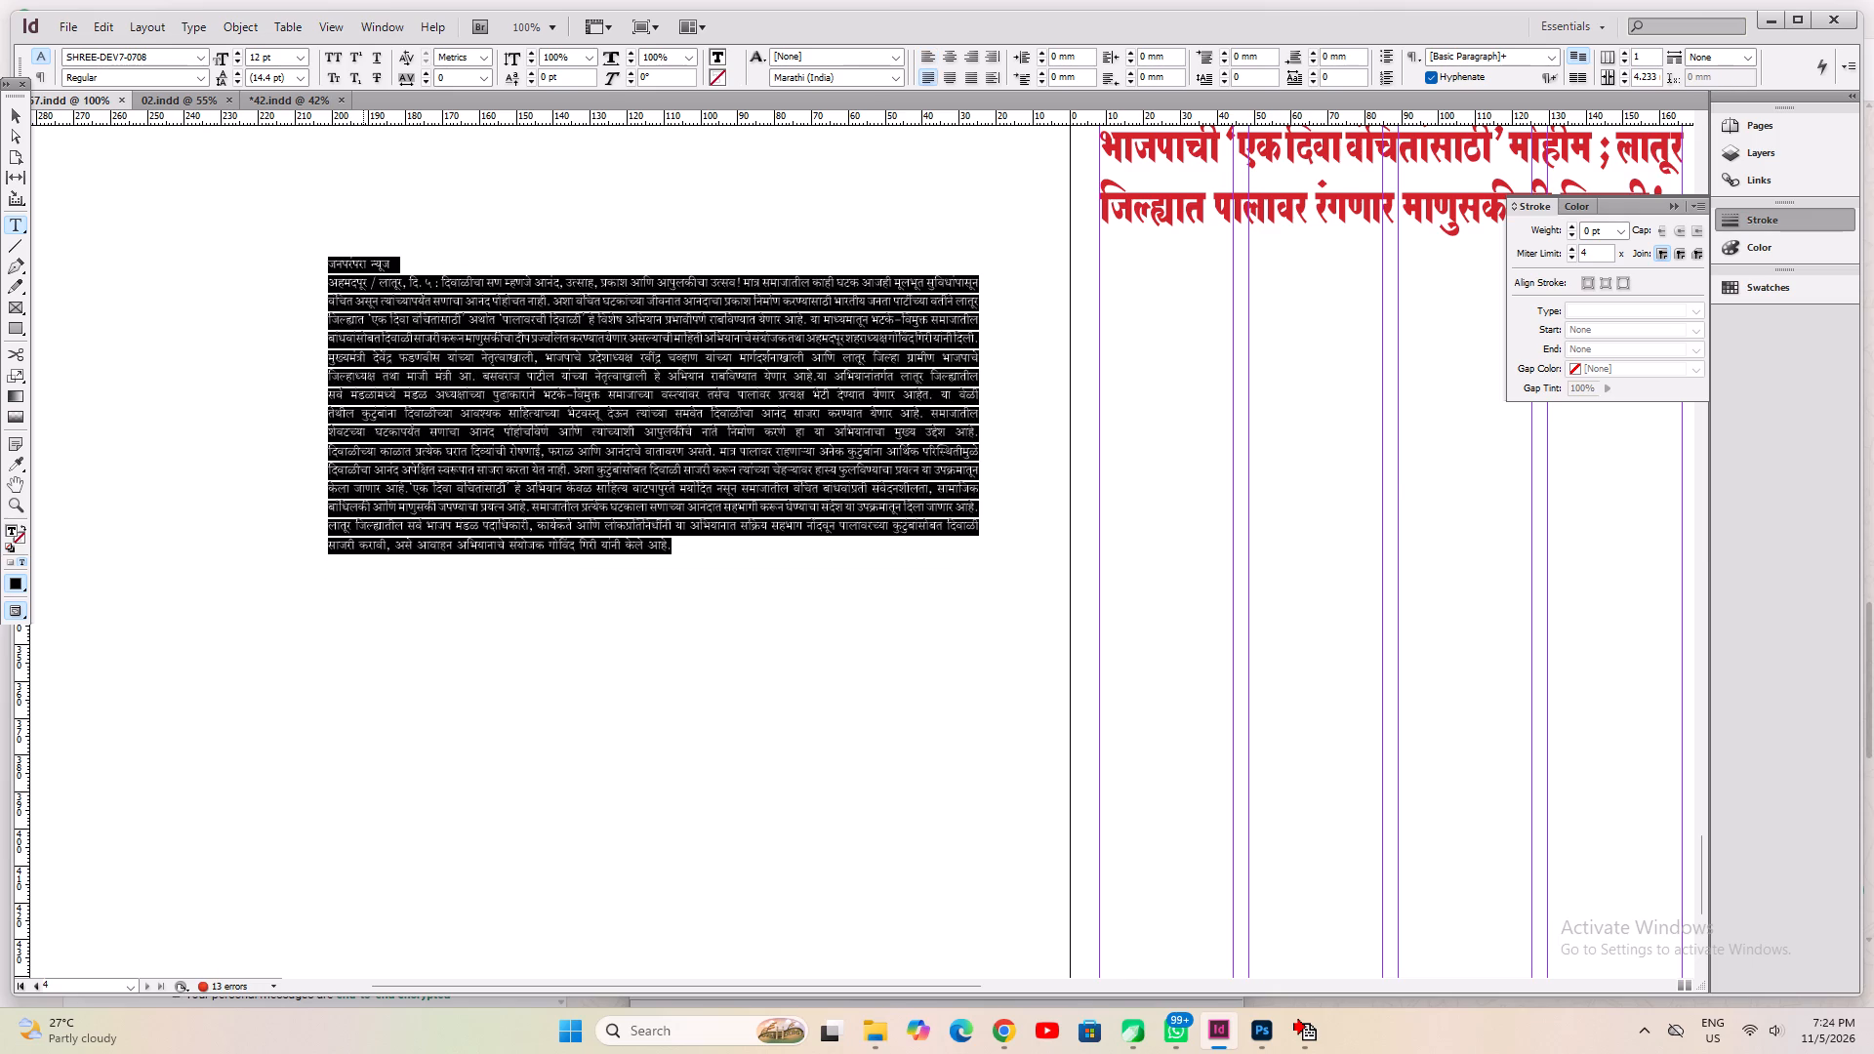
{"action": "key", "text": "ctrl+0"}
{"action": "key", "text": "ctrl+1"}
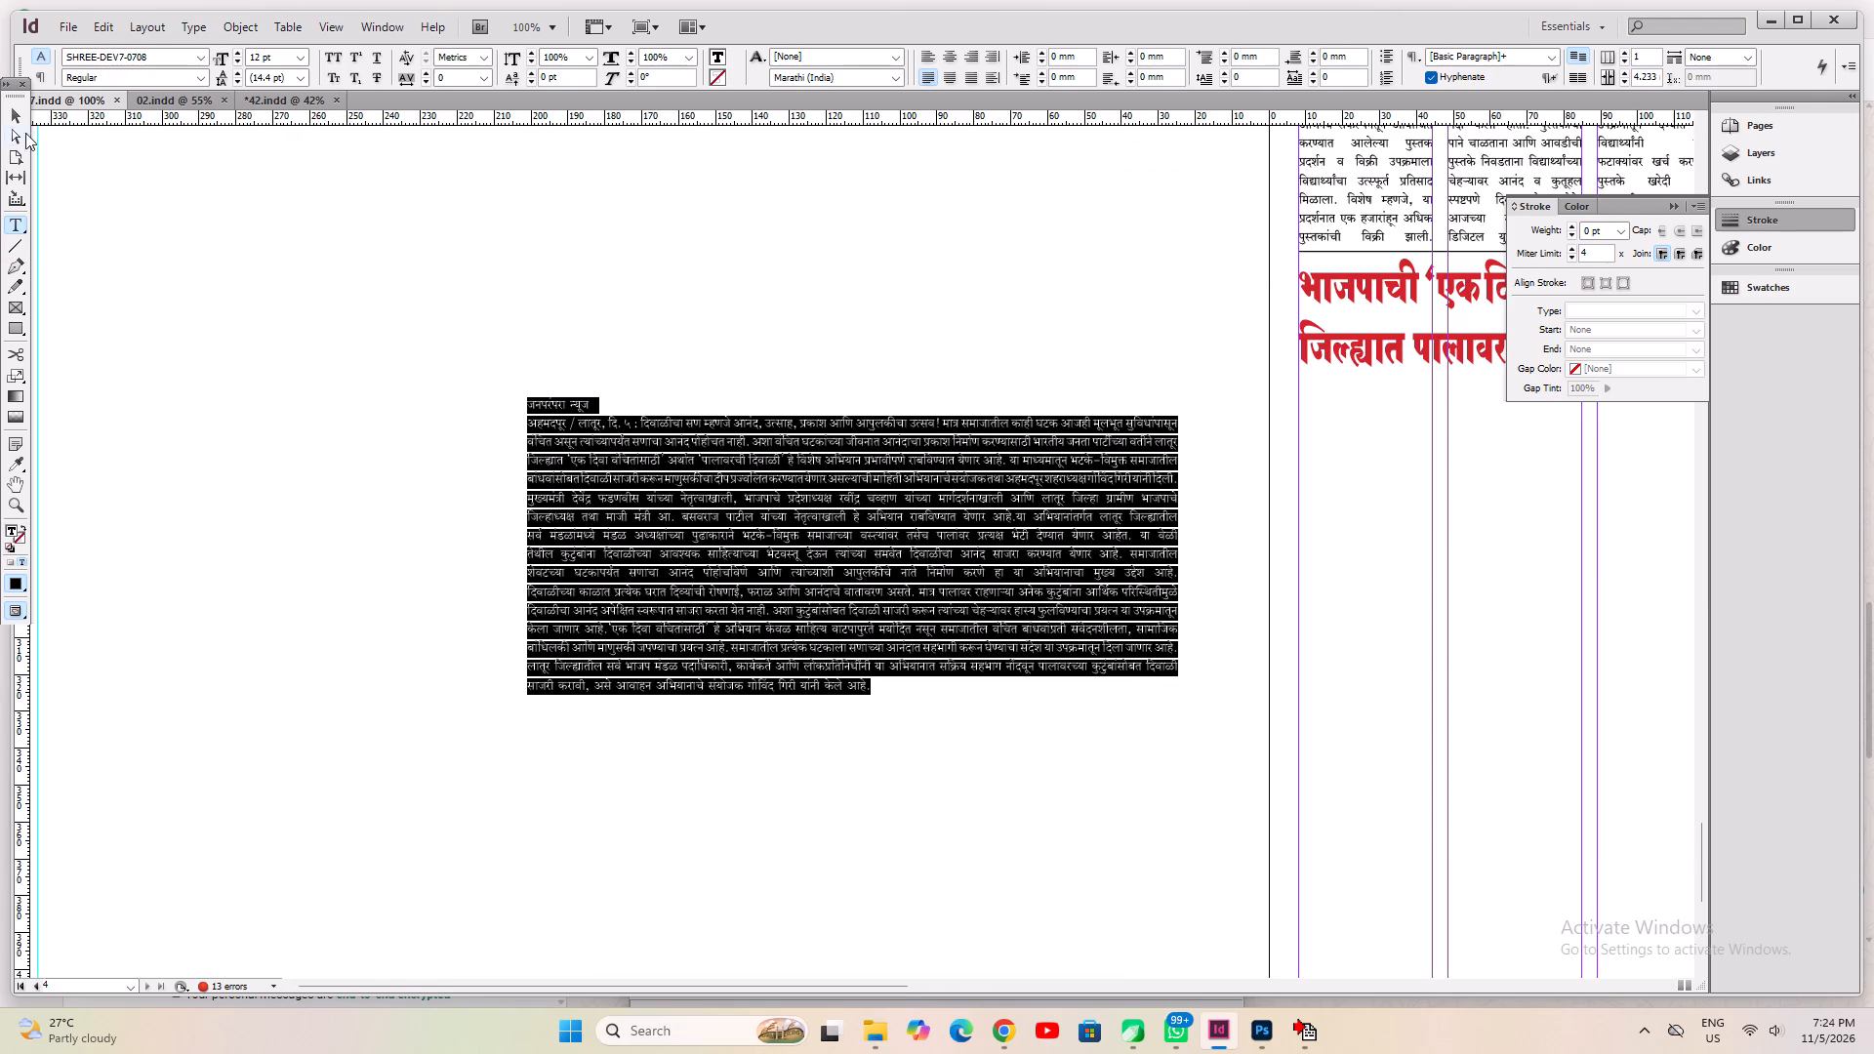
{"action": "left_click", "coordinate": [16, 108]}
{"action": "key", "text": "ctrl+alt+c"}
Place the Diwali campaign text frame beneath its red headline, narrow it to about 158 mm from the 8 mm margin, and fit its height.
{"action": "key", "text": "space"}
{"action": "left_click_drag", "start_coordinate": [1187, 721], "coordinate": [1159, 721]}
{"action": "left_click_drag", "start_coordinate": [1078, 718], "coordinate": [658, 647]}
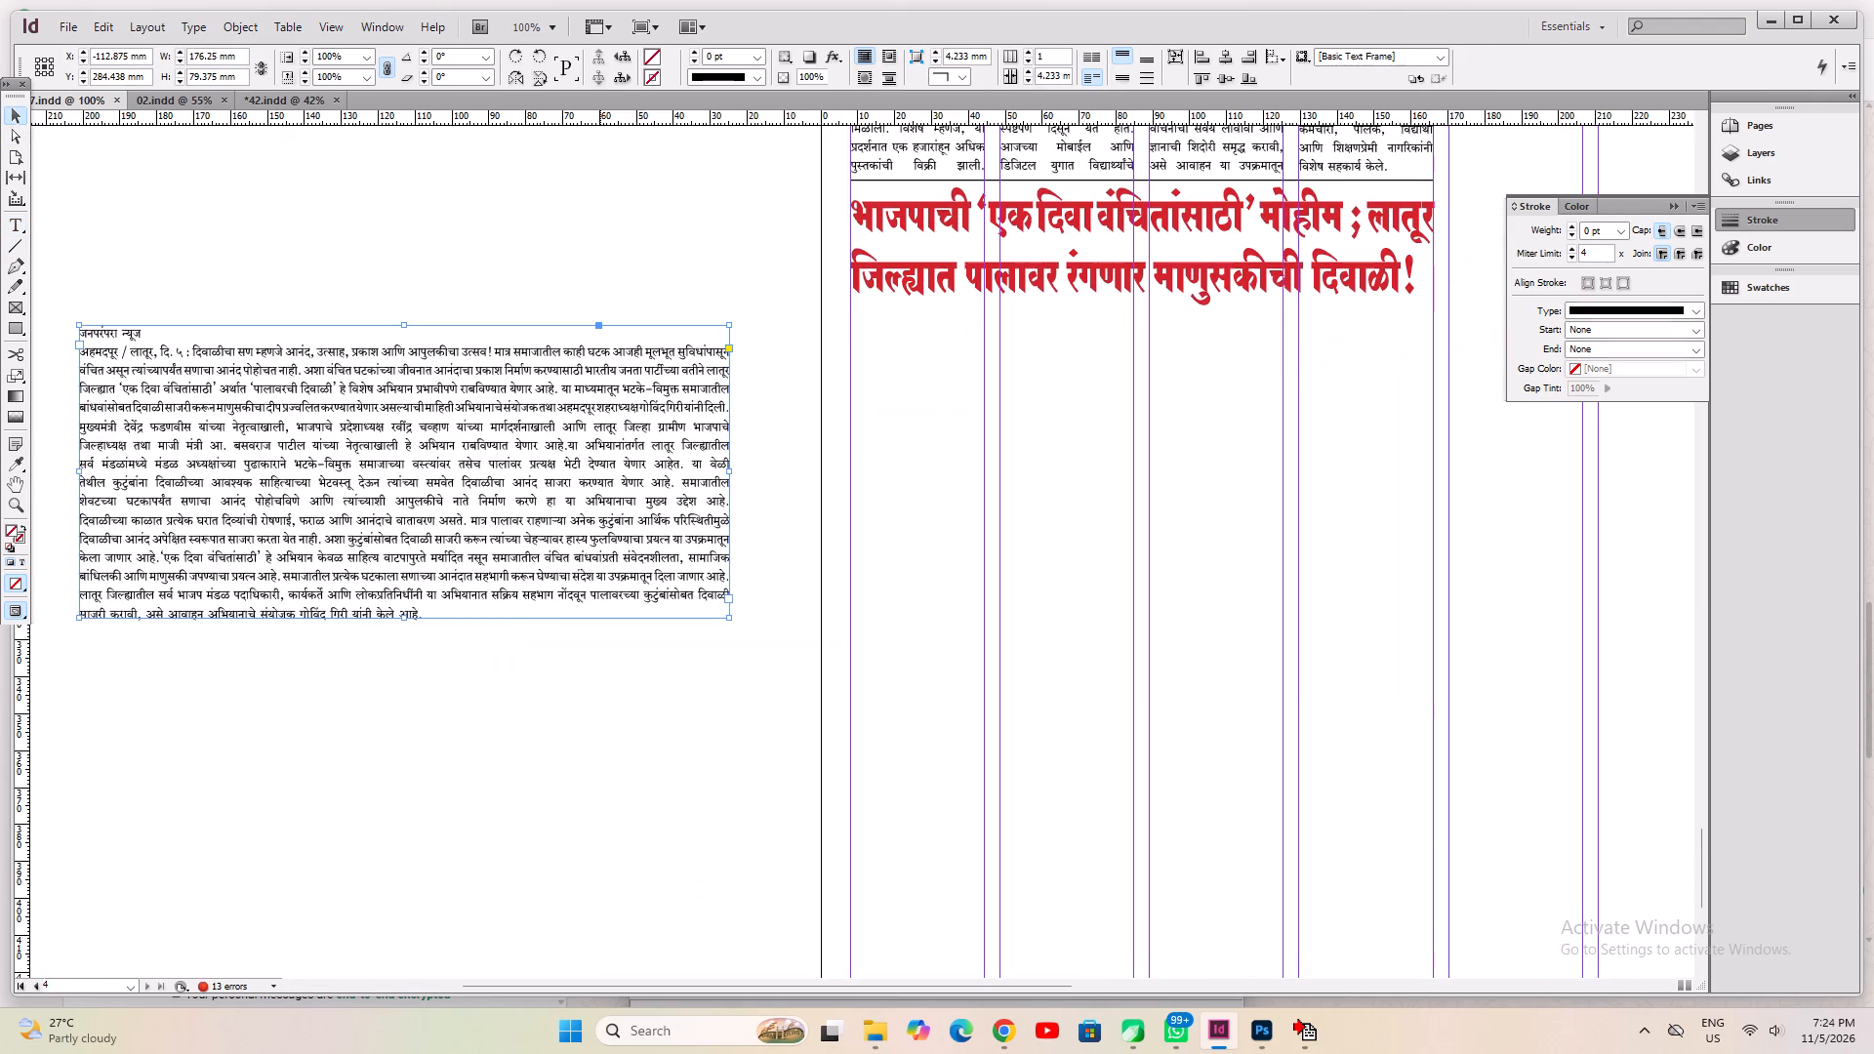
{"action": "left_click_drag", "start_coordinate": [523, 567], "coordinate": [1231, 545]}
{"action": "left_click_drag", "start_coordinate": [784, 456], "coordinate": [854, 578]}
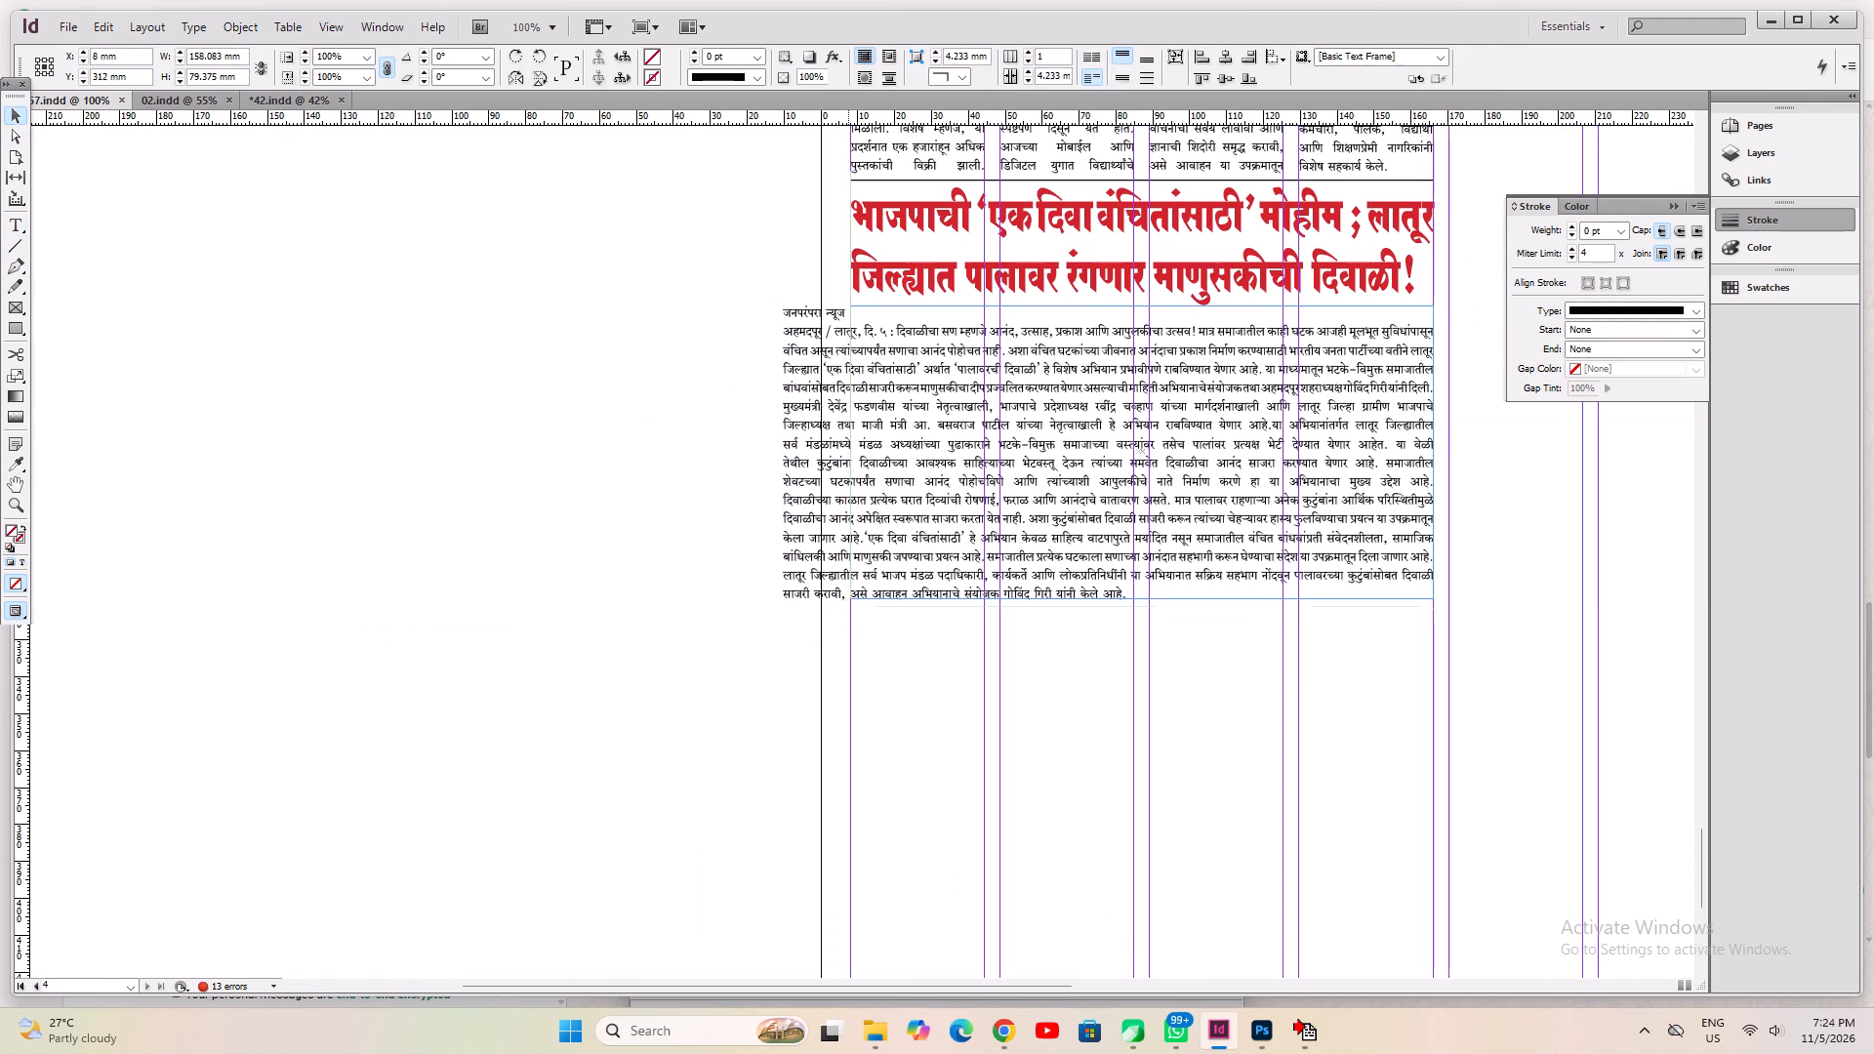
{"action": "left_click_drag", "start_coordinate": [854, 578], "coordinate": [847, 582]}
{"action": "key", "text": "ctrl+alt+c"}
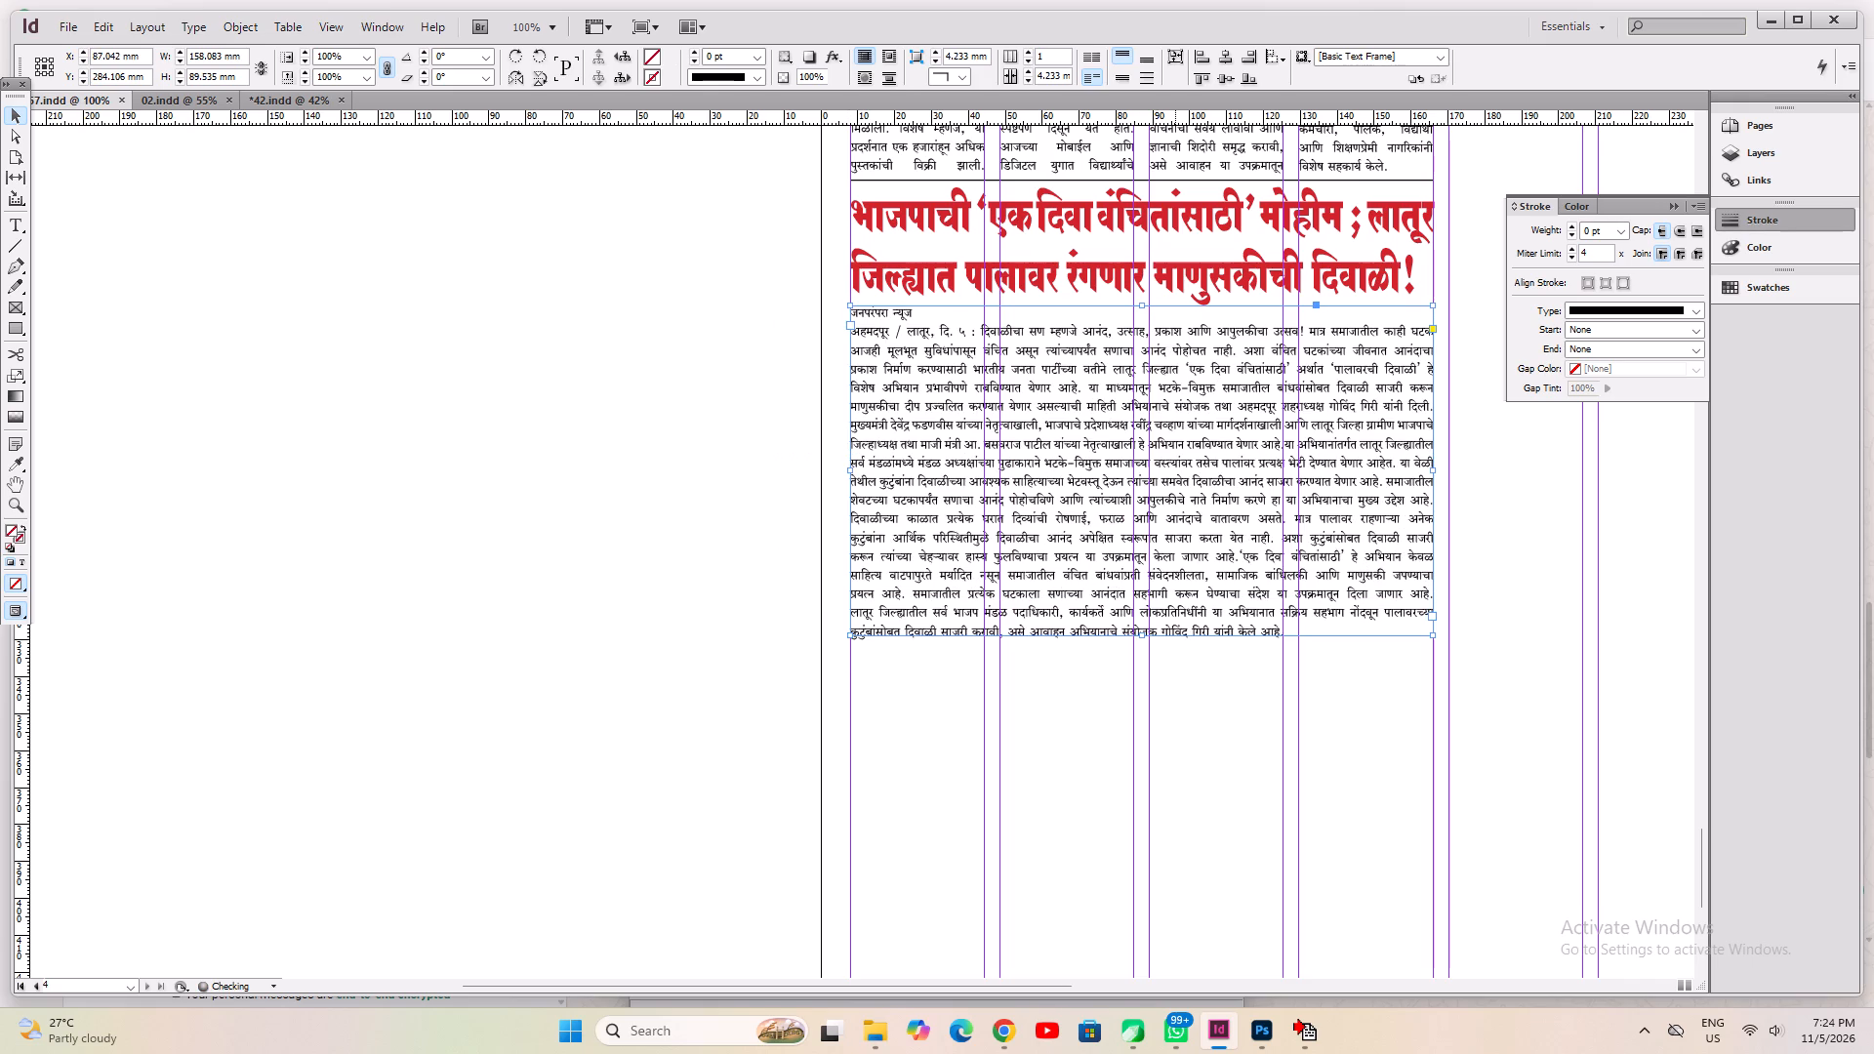
Split the Diwali campaign text frame into 4 columns, fit it to its content, and save the document.
{"action": "double_click", "coordinate": [1029, 53]}
{"action": "scroll", "coordinate": [1284, 354], "scroll_direction": "up", "scroll_amount": 5}
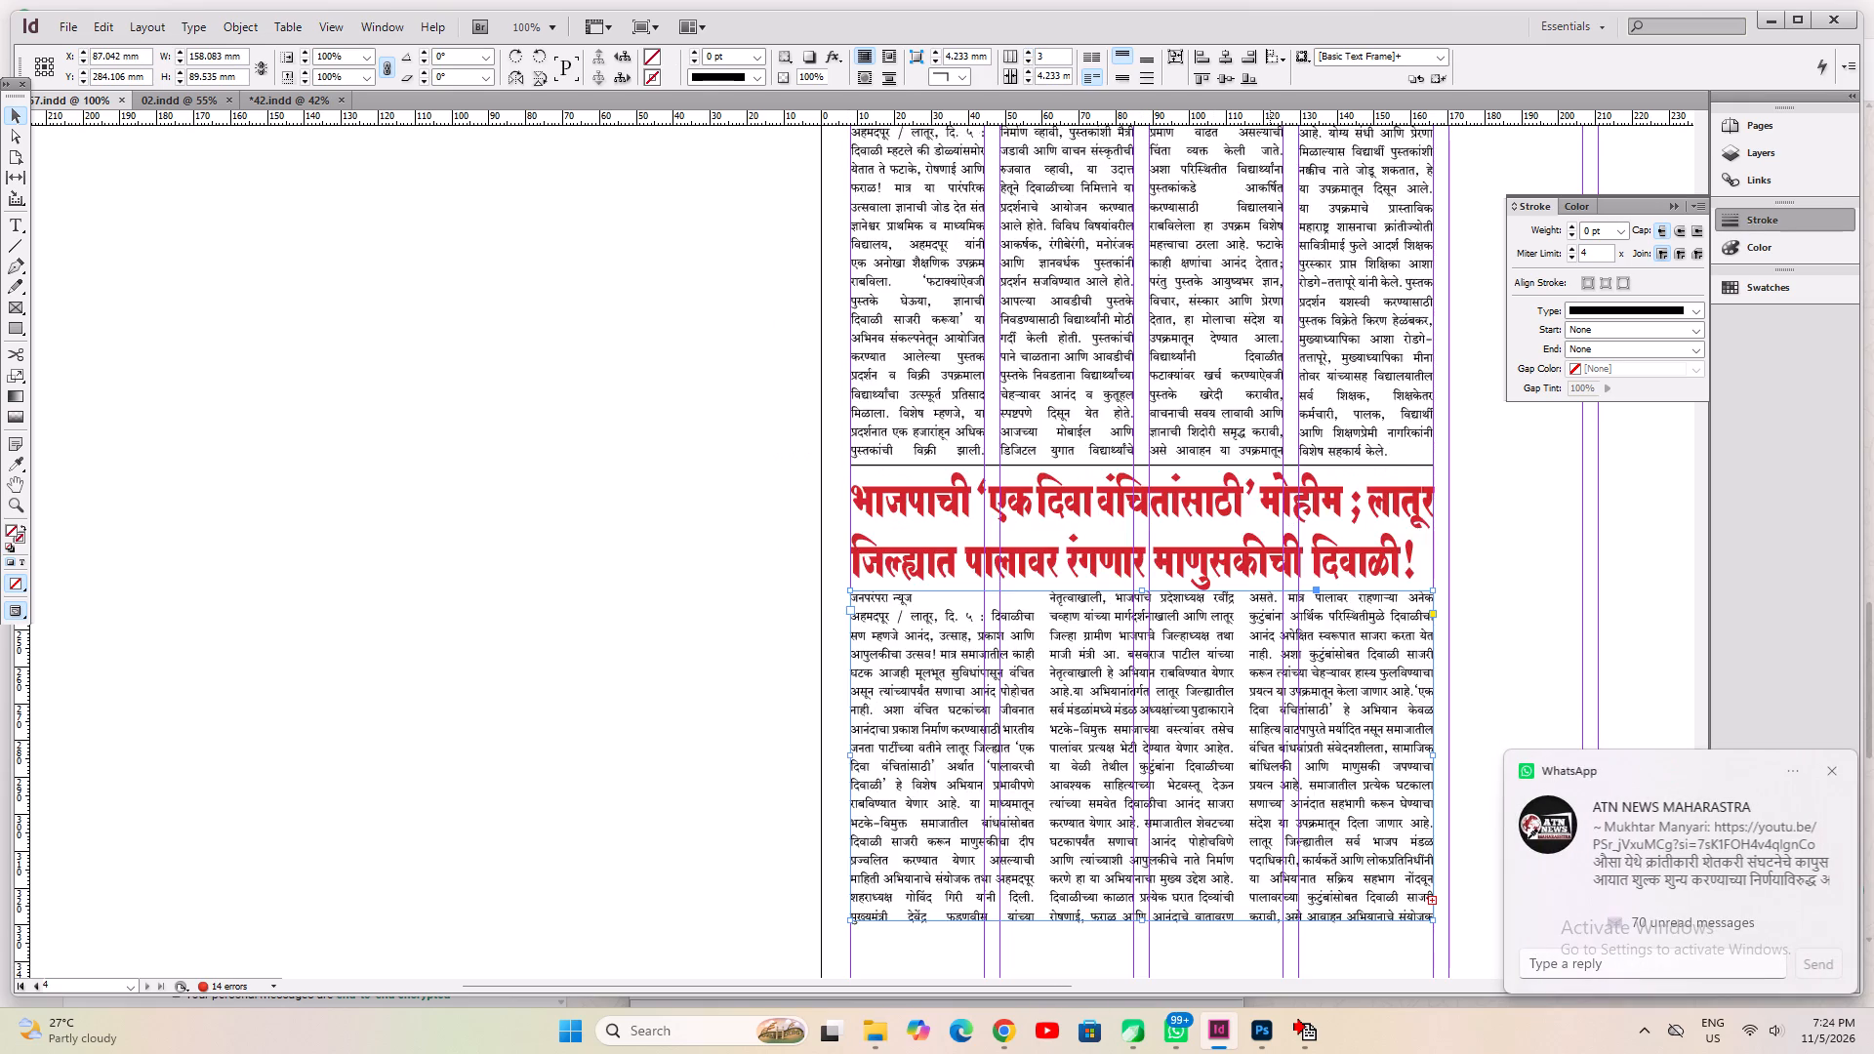
{"action": "scroll", "coordinate": [1267, 393], "scroll_direction": "down", "scroll_amount": 4}
{"action": "left_click", "coordinate": [1026, 53]}
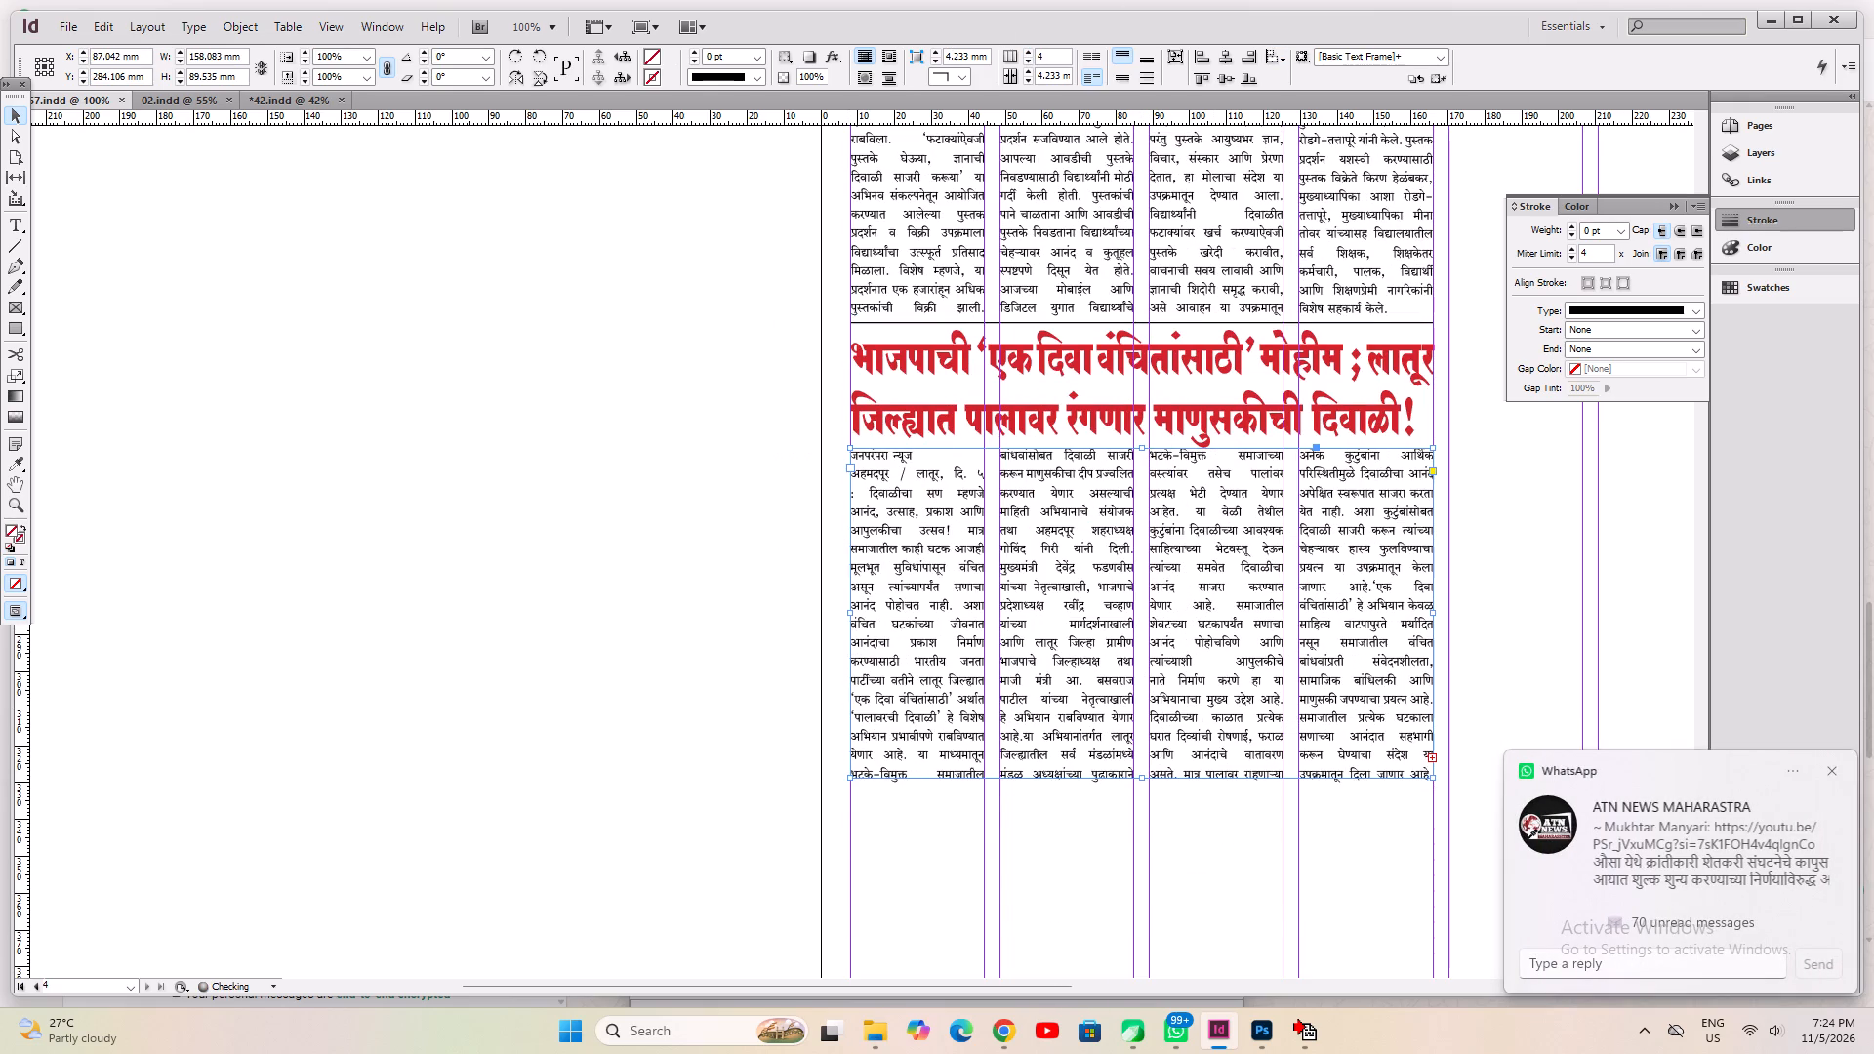
{"action": "key", "text": "ctrl+alt+c"}
{"action": "key", "text": "ctrl+s"}
{"action": "key", "text": "ctrl+0"}
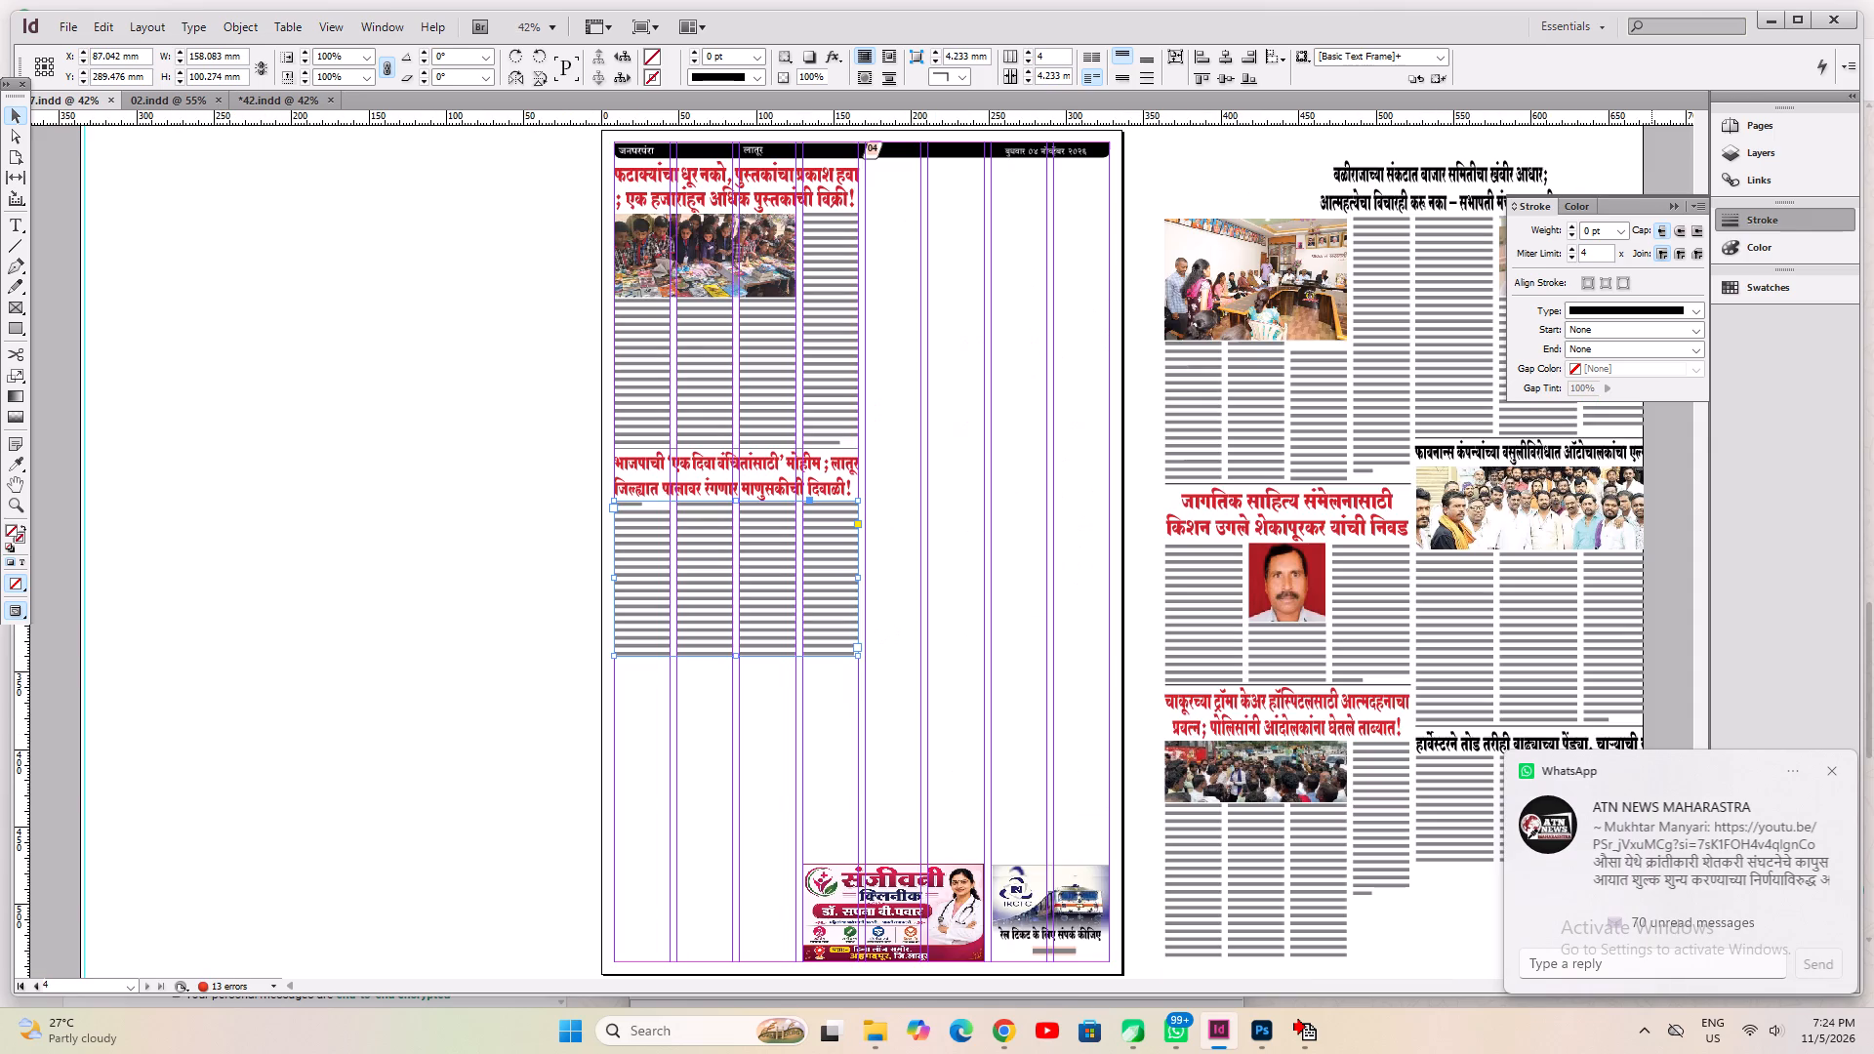
{"action": "key", "text": "ctrl+s"}
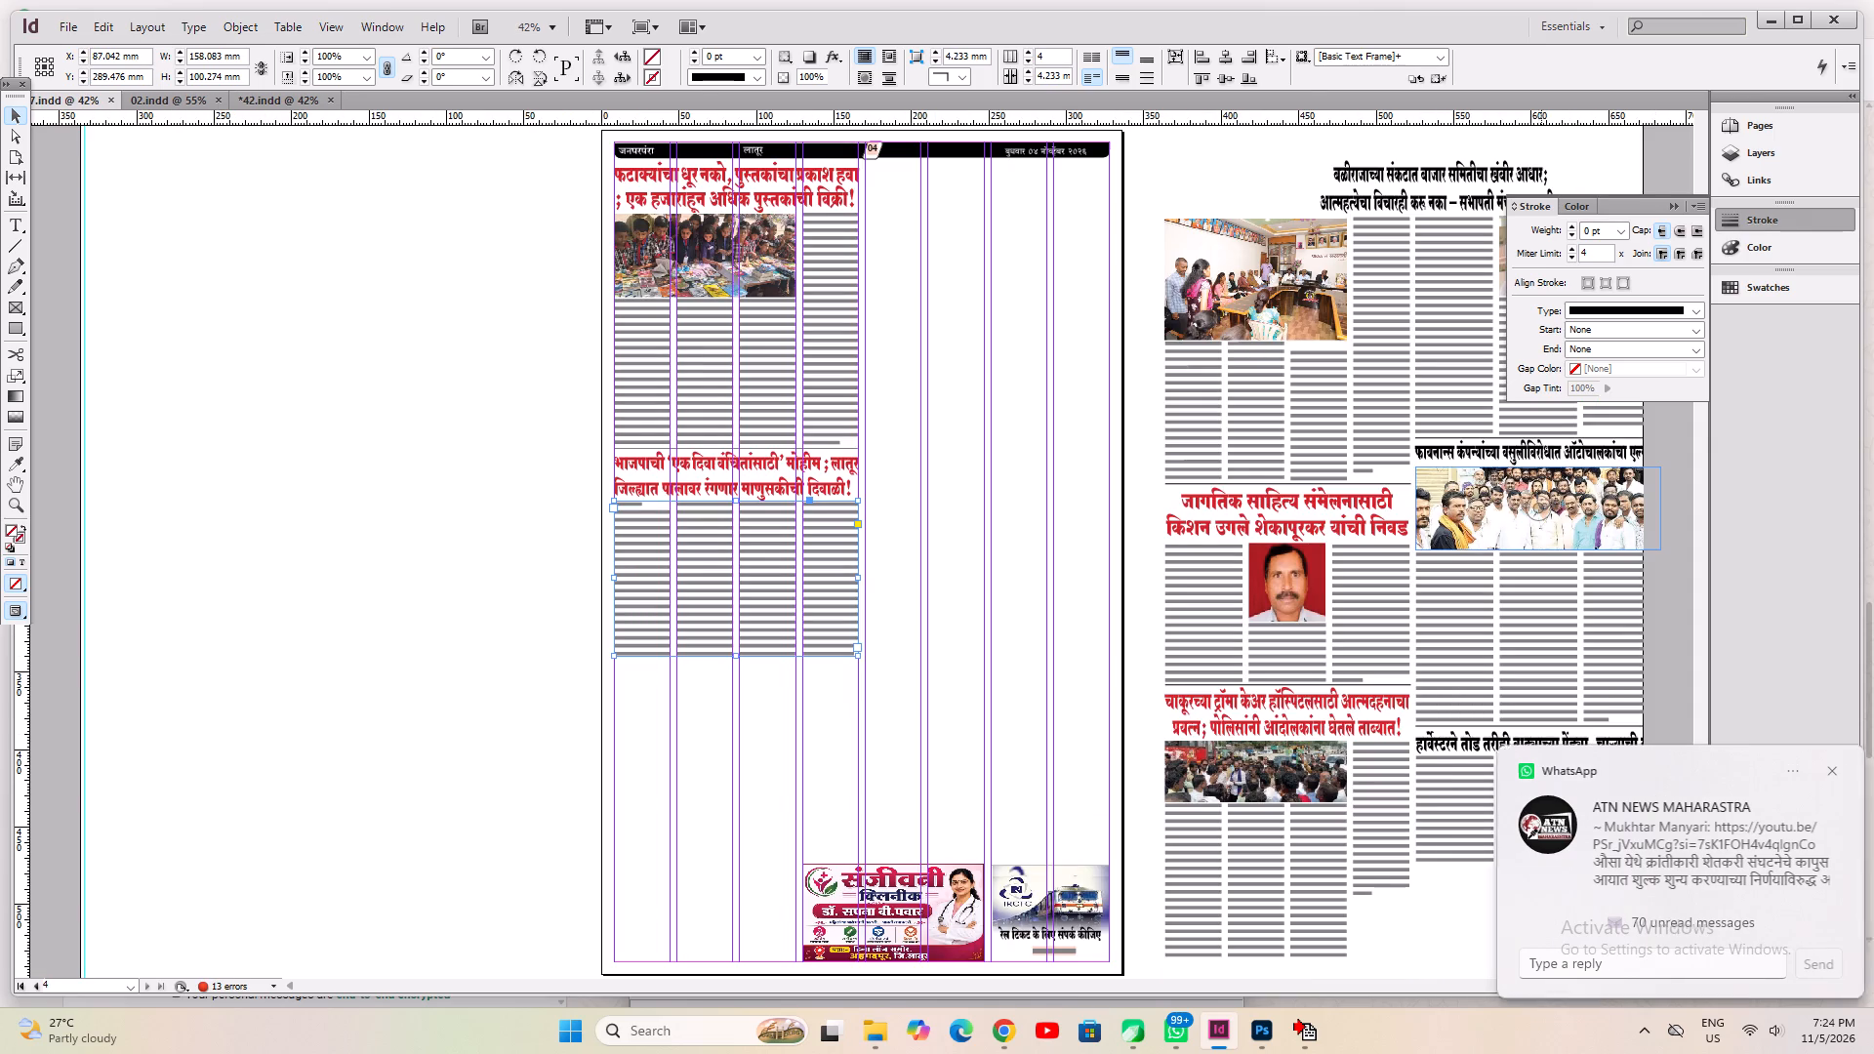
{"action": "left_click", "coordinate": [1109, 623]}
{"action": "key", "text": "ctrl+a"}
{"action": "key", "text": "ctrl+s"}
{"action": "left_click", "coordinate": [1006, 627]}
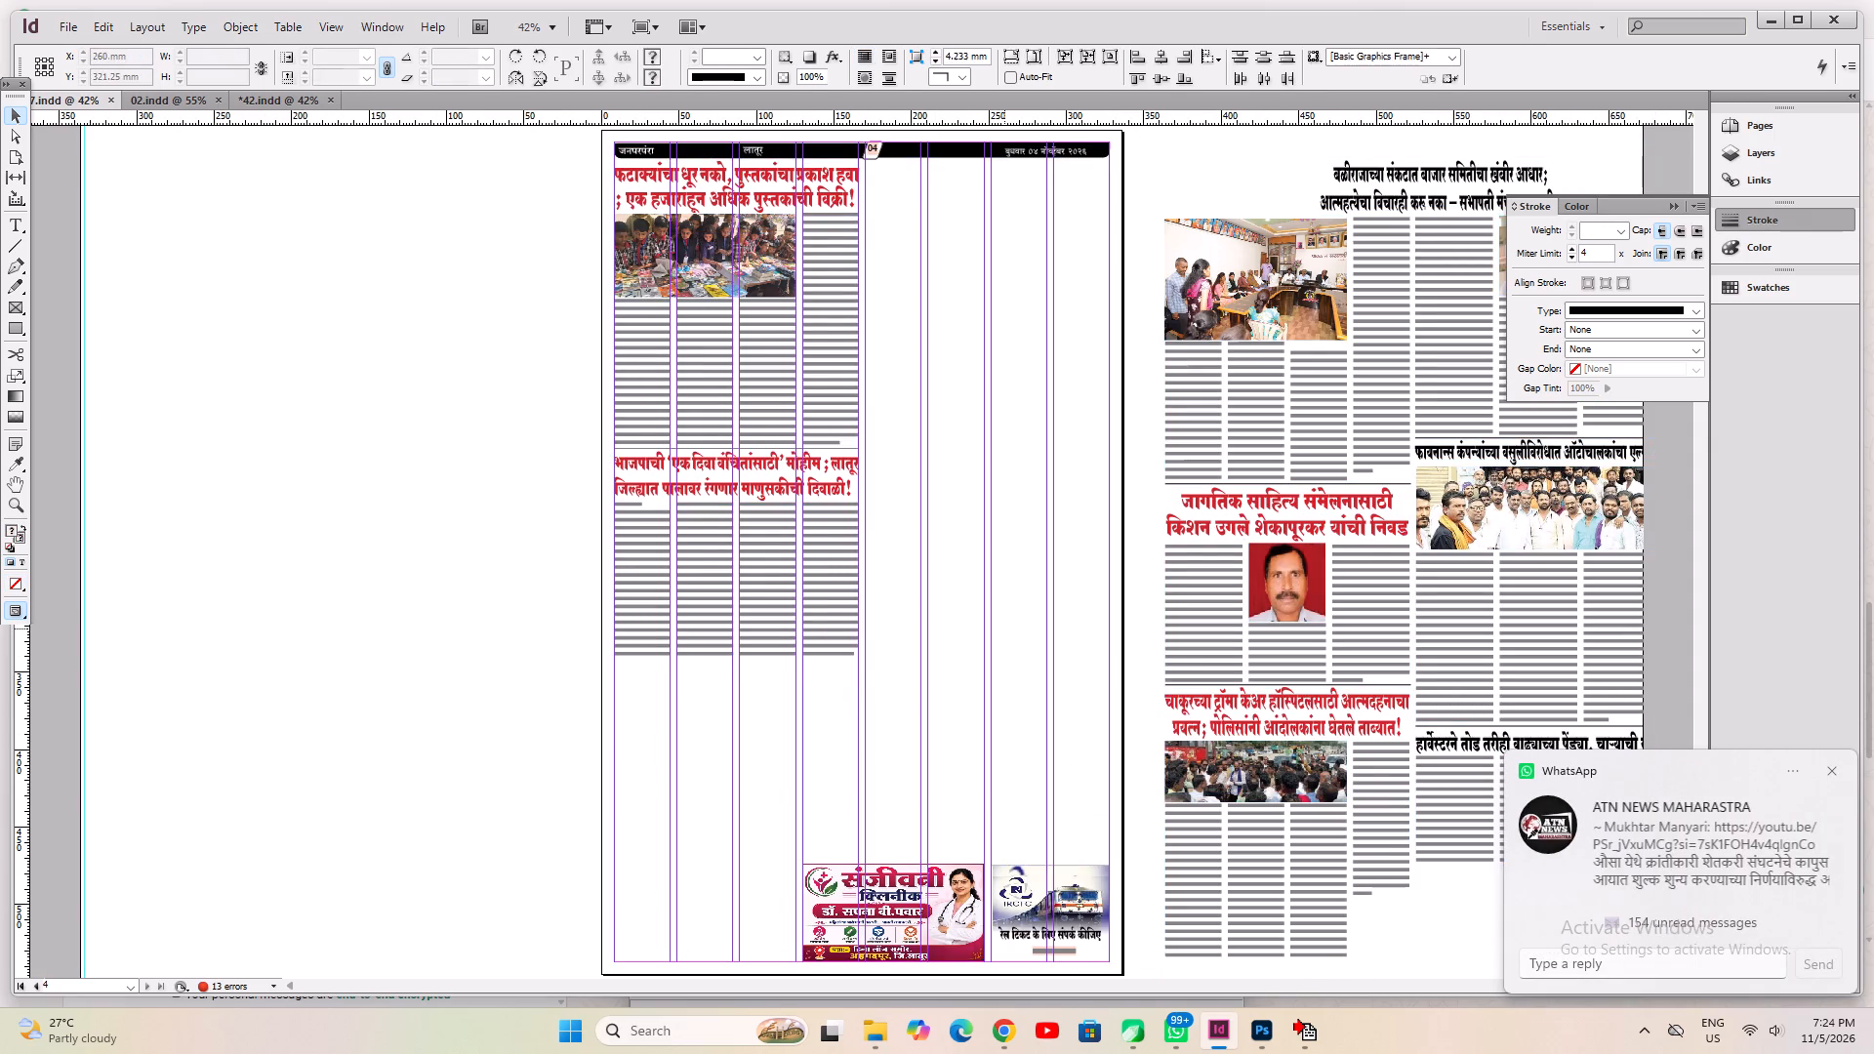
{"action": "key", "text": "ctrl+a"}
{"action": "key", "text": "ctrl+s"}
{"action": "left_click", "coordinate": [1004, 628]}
Switch to Chrome to bring up its open windows.
{"action": "left_click", "coordinate": [985, 1038]}
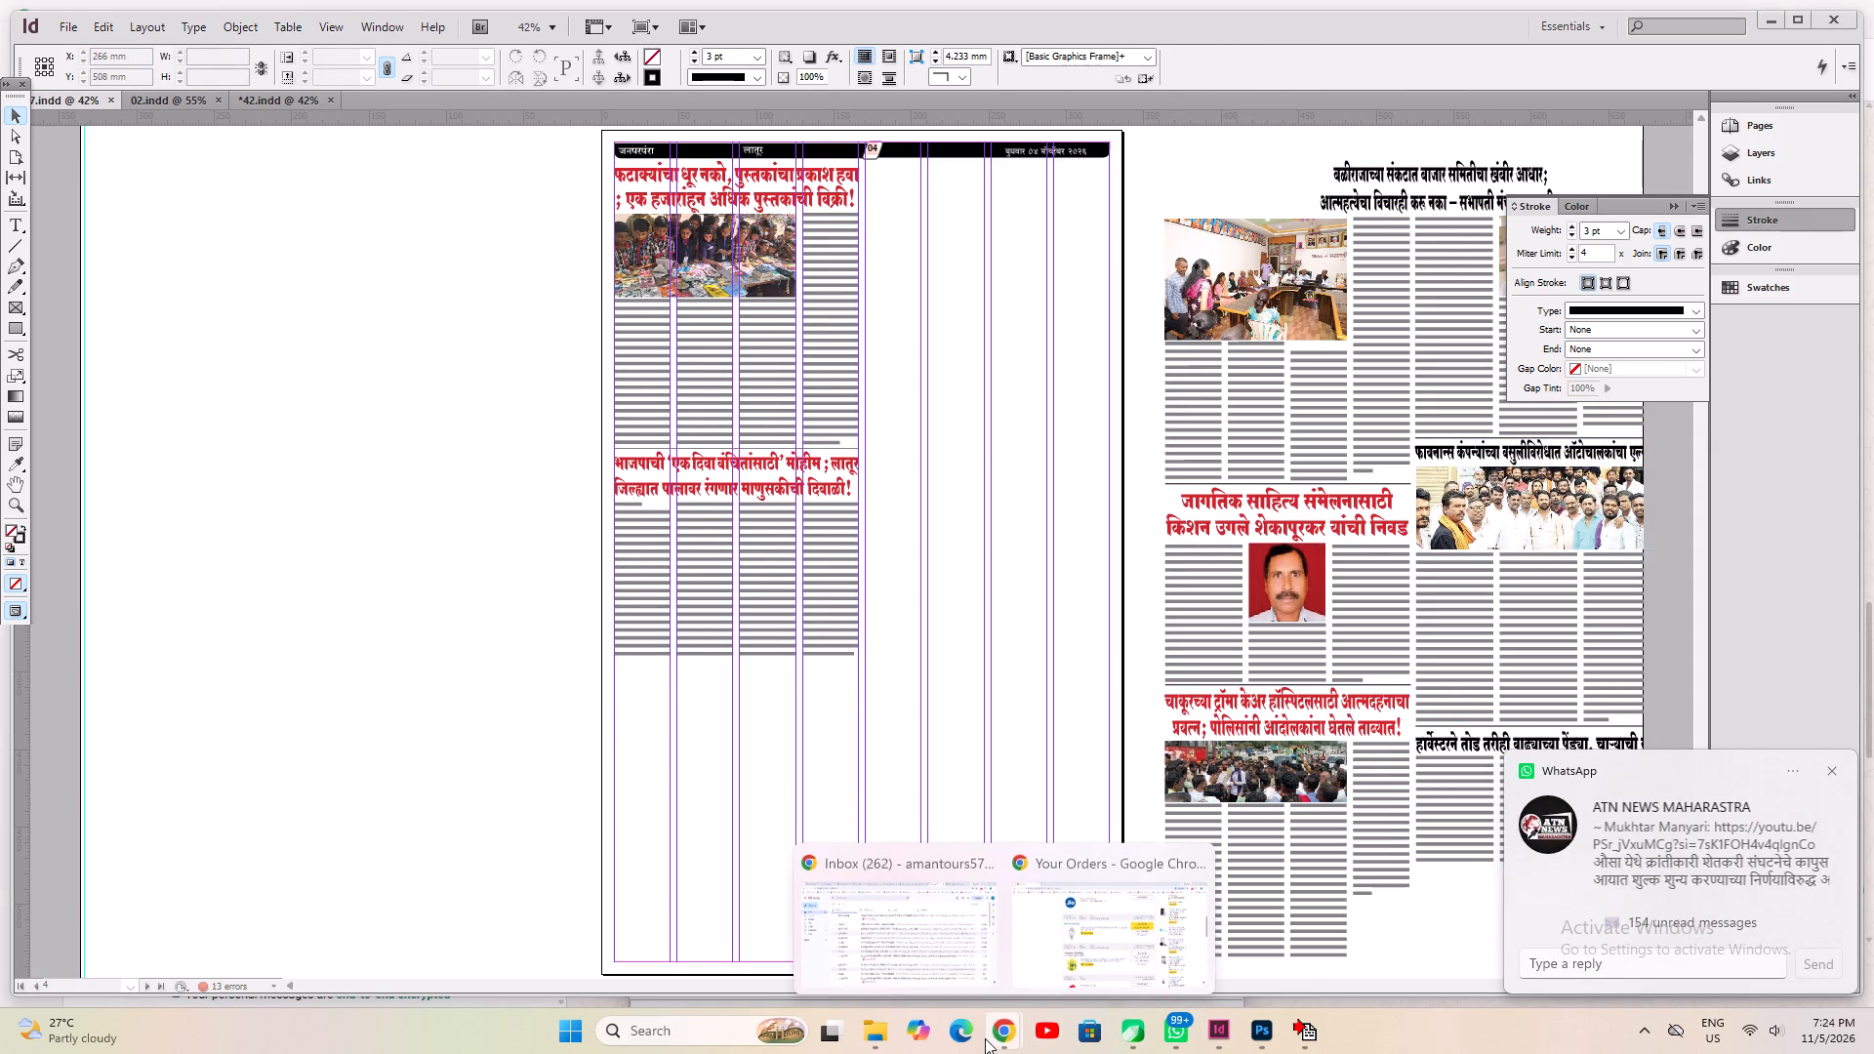
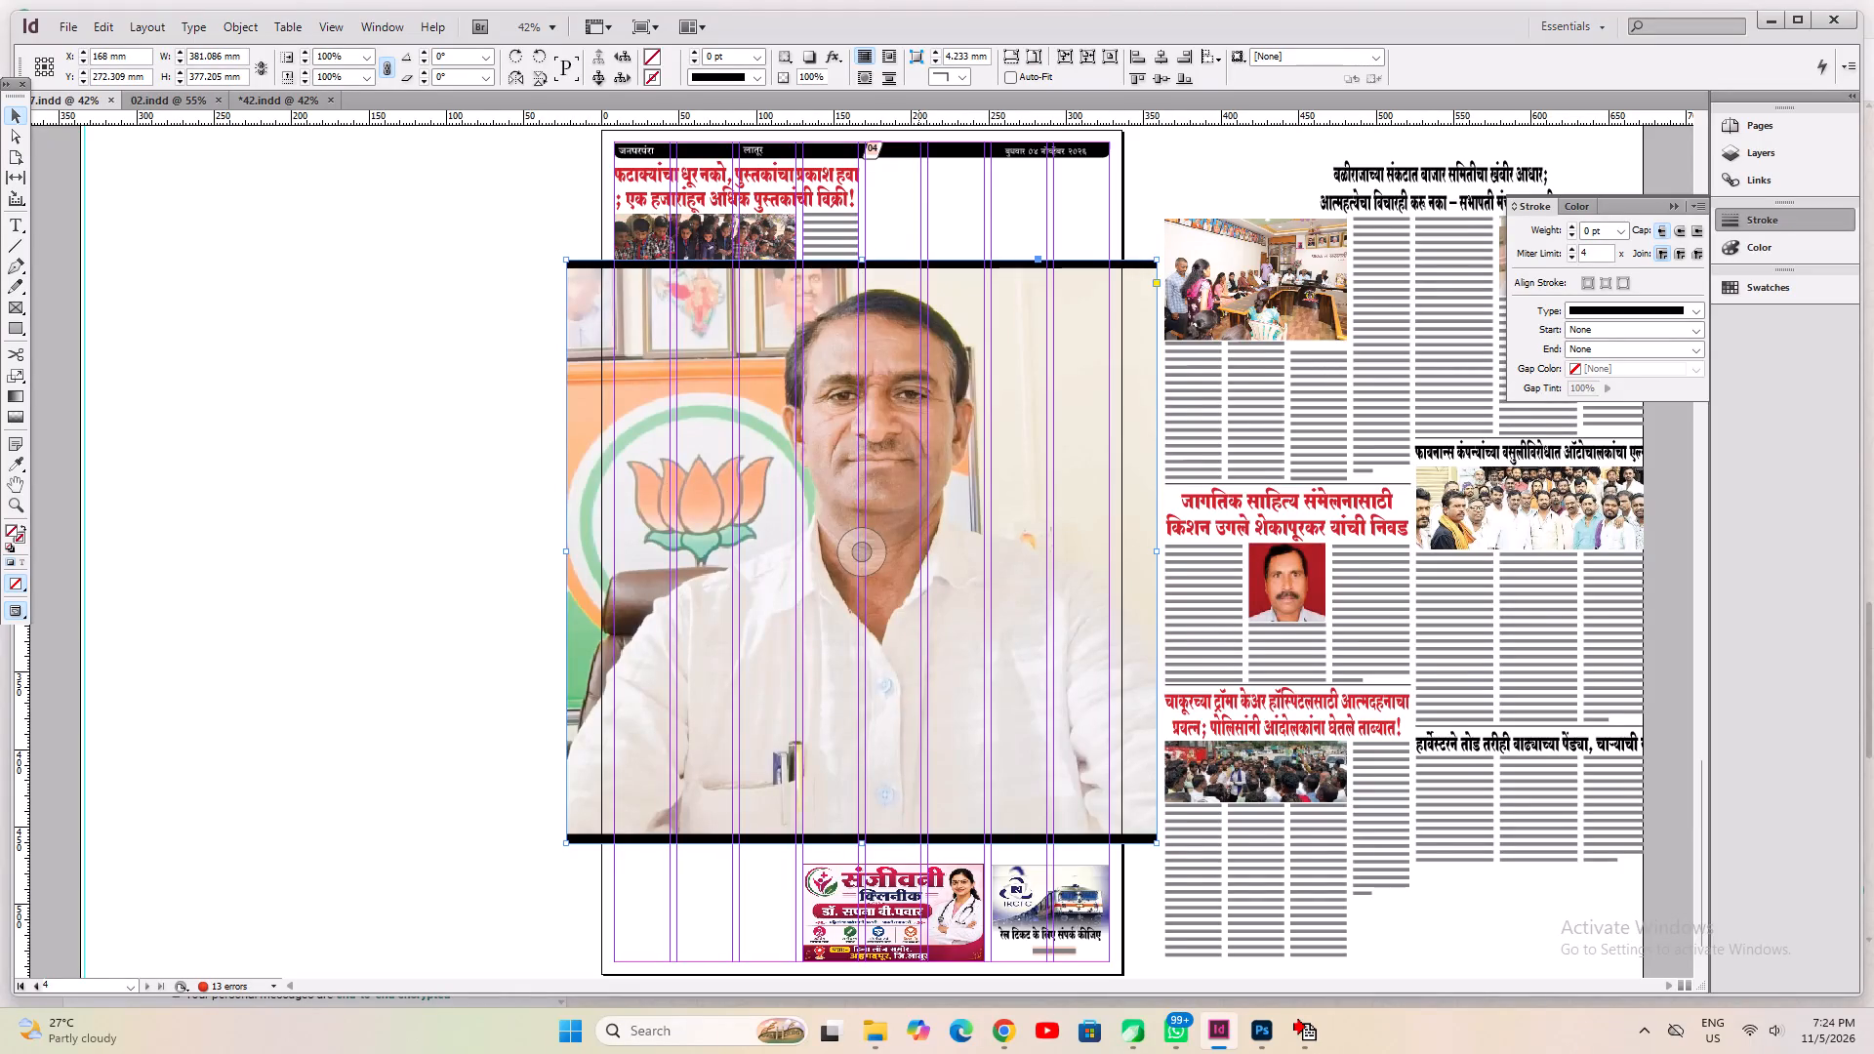
Crop the black bands off the top and bottom edges of the portrait photo.
{"action": "left_click_drag", "start_coordinate": [862, 260], "coordinate": [862, 272]}
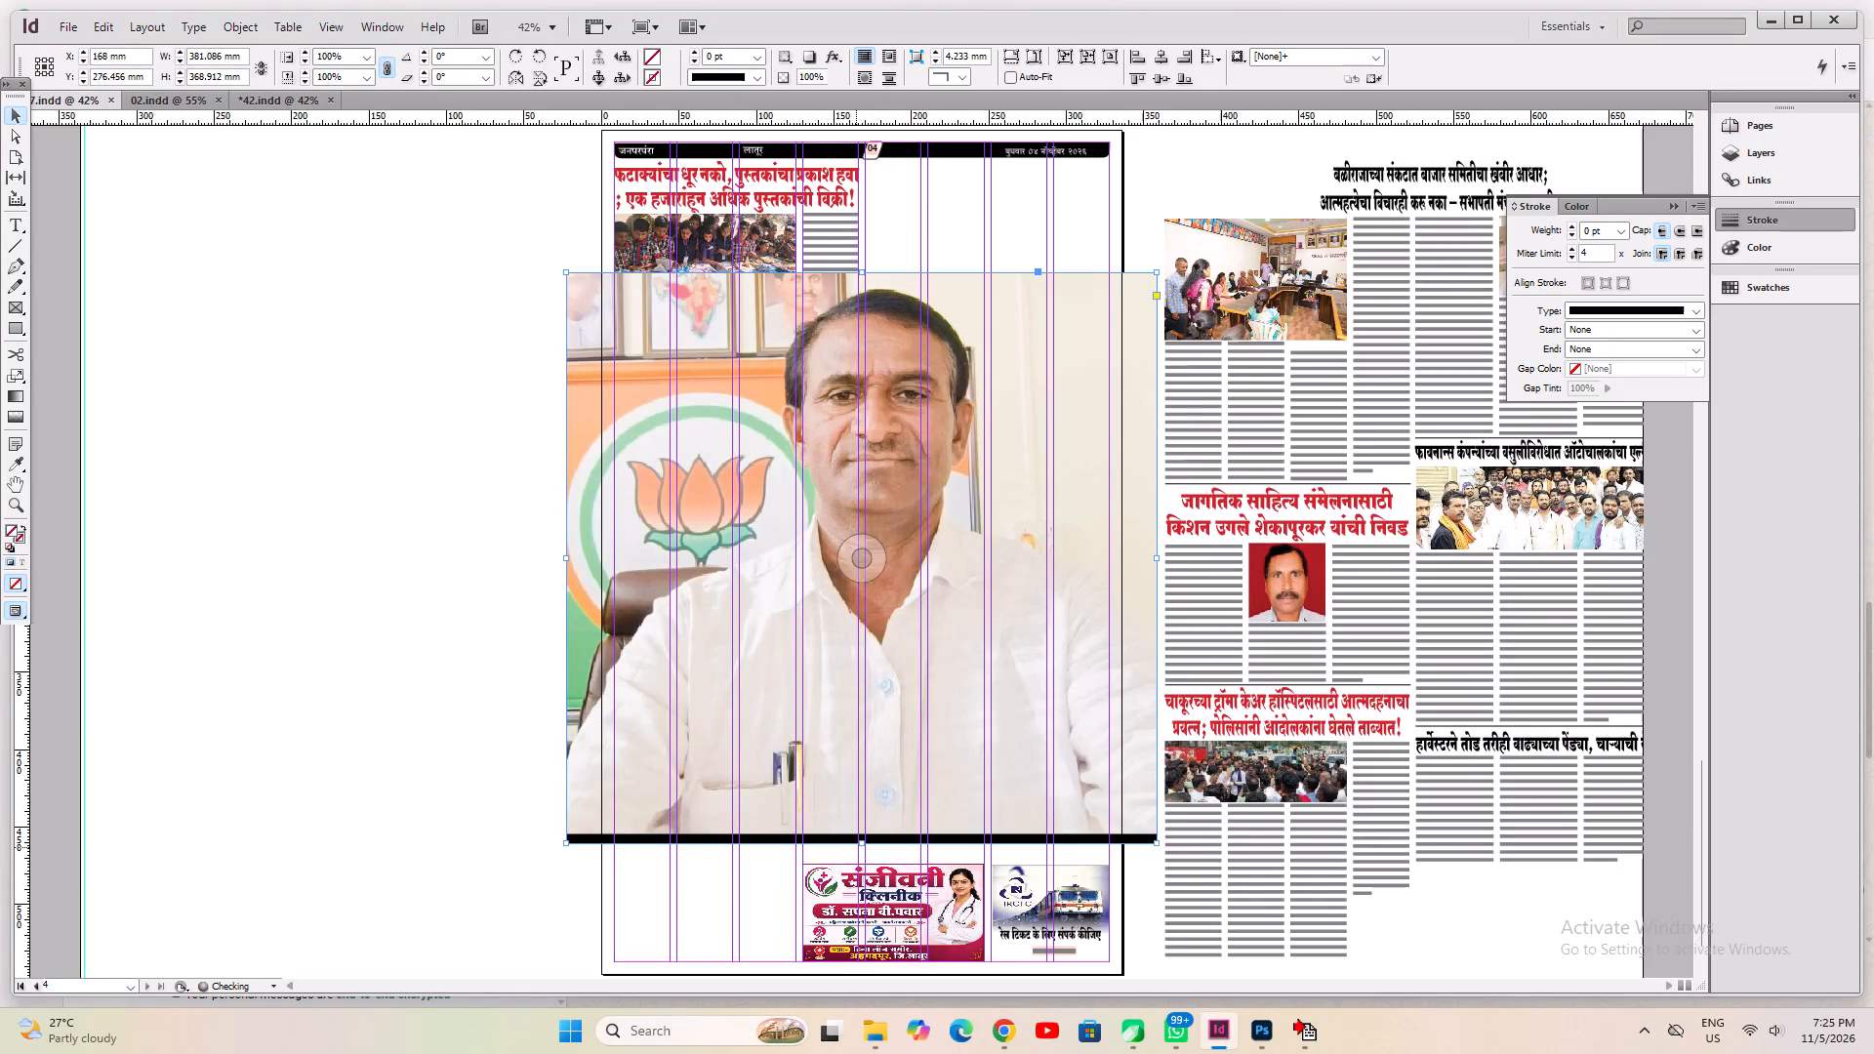
{"action": "left_click_drag", "start_coordinate": [862, 846], "coordinate": [863, 824]}
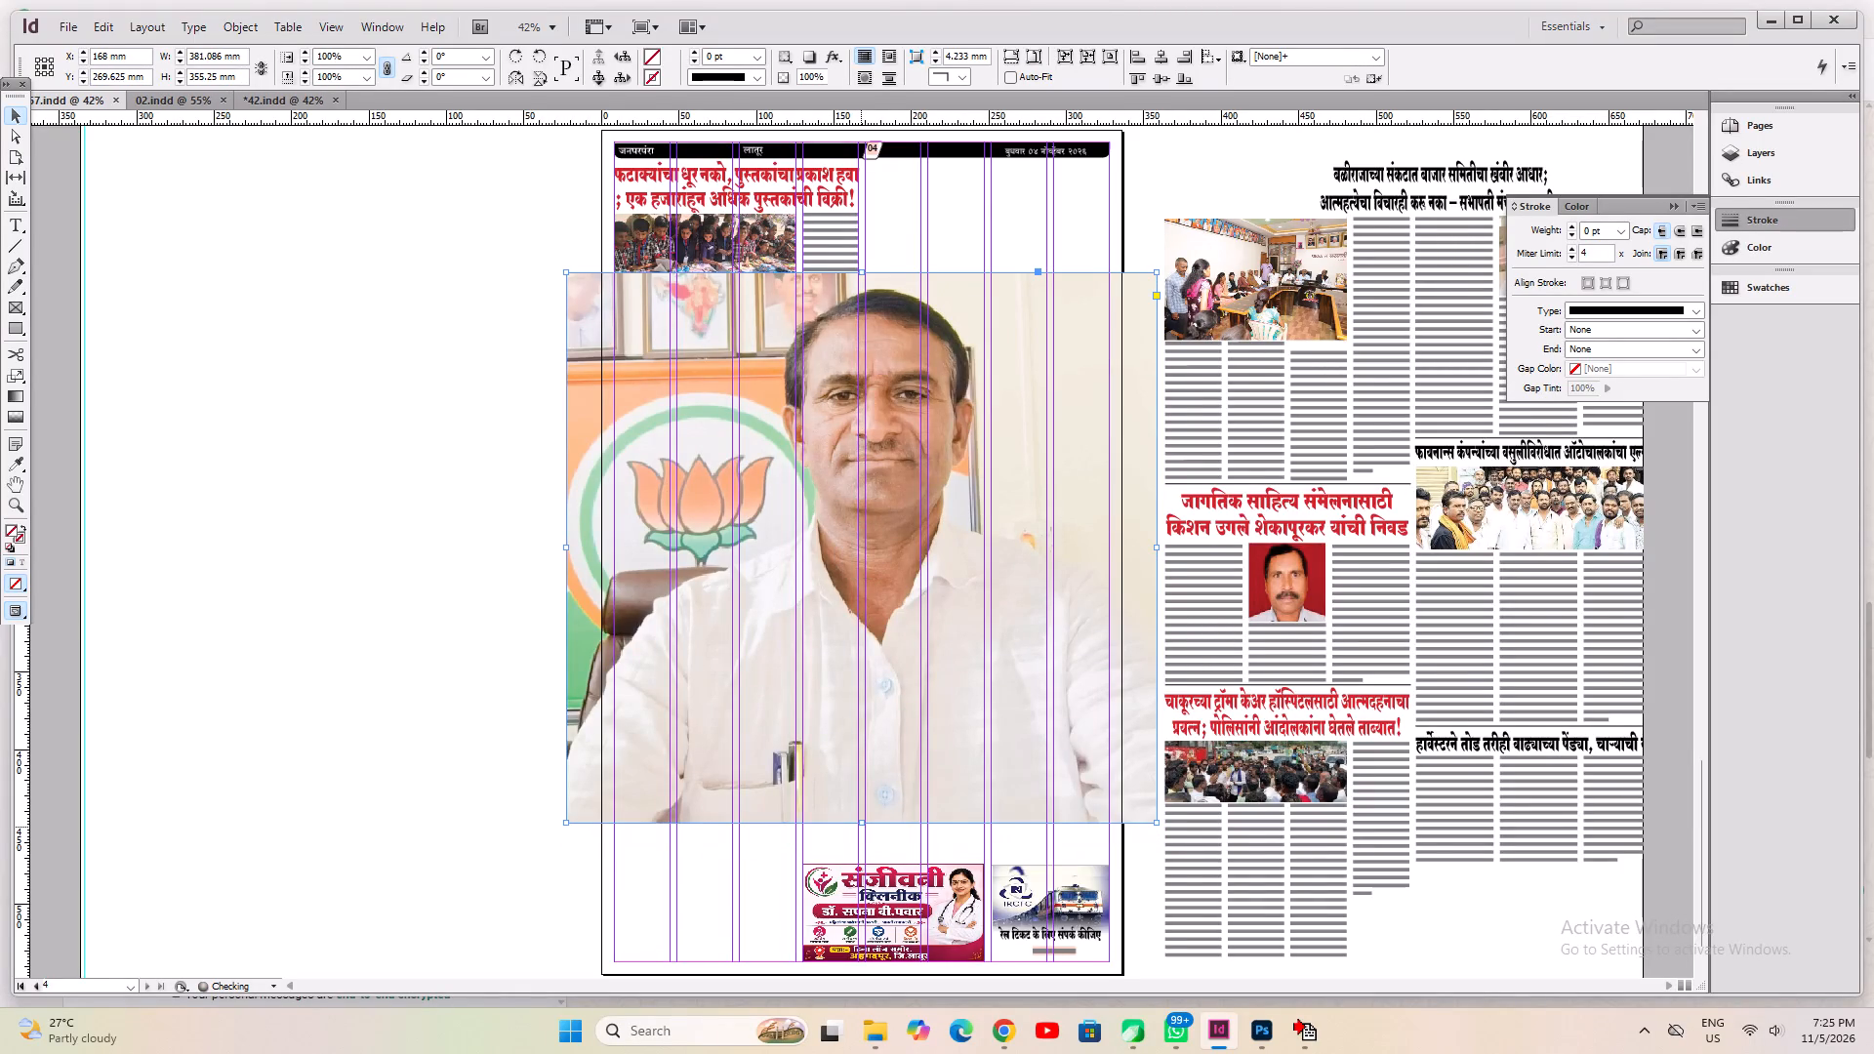
Scale the portrait down to about 76.8 × 71.6 mm and place it under the Diwali campaign headline, across the second and third columns.
{"action": "left_click_drag", "start_coordinate": [861, 827], "coordinate": [872, 424], "text": "ctrl+shift"}
{"action": "left_click_drag", "start_coordinate": [884, 402], "coordinate": [772, 648]}
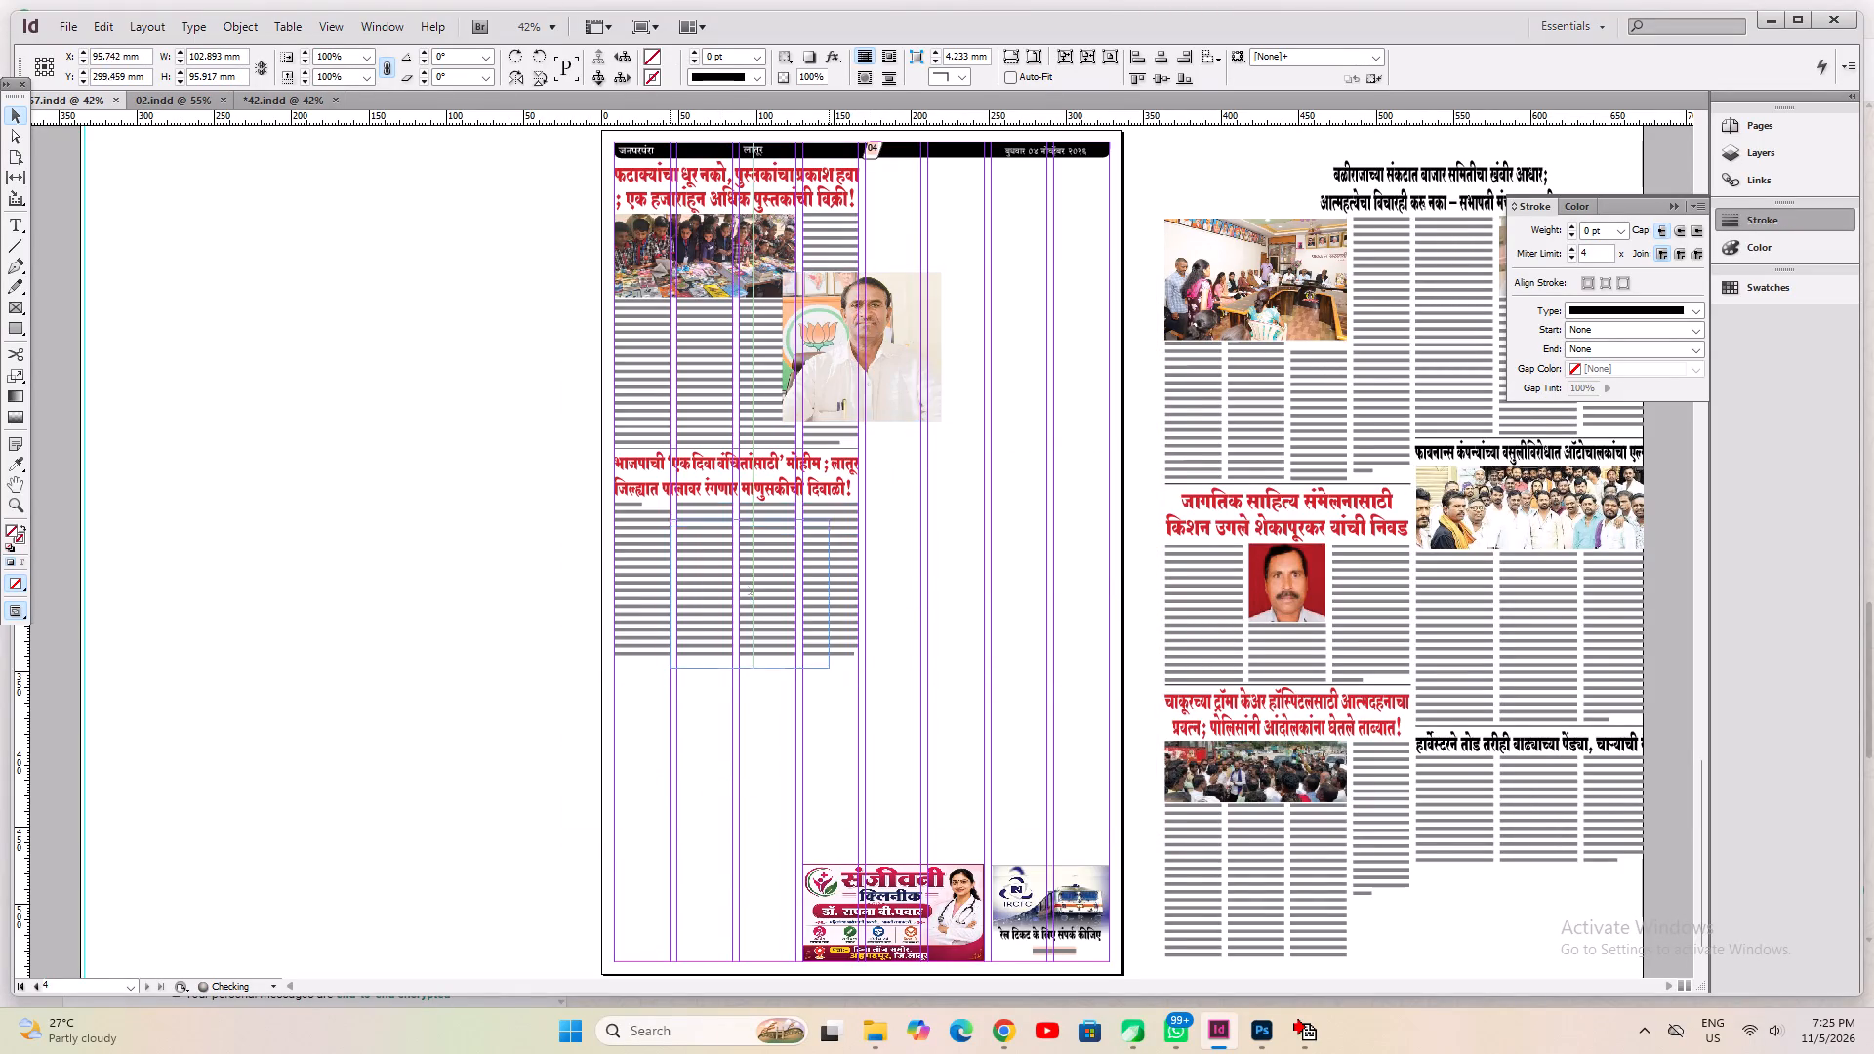
{"action": "left_click_drag", "start_coordinate": [772, 648], "coordinate": [779, 632]}
{"action": "key", "text": "ctrl+1"}
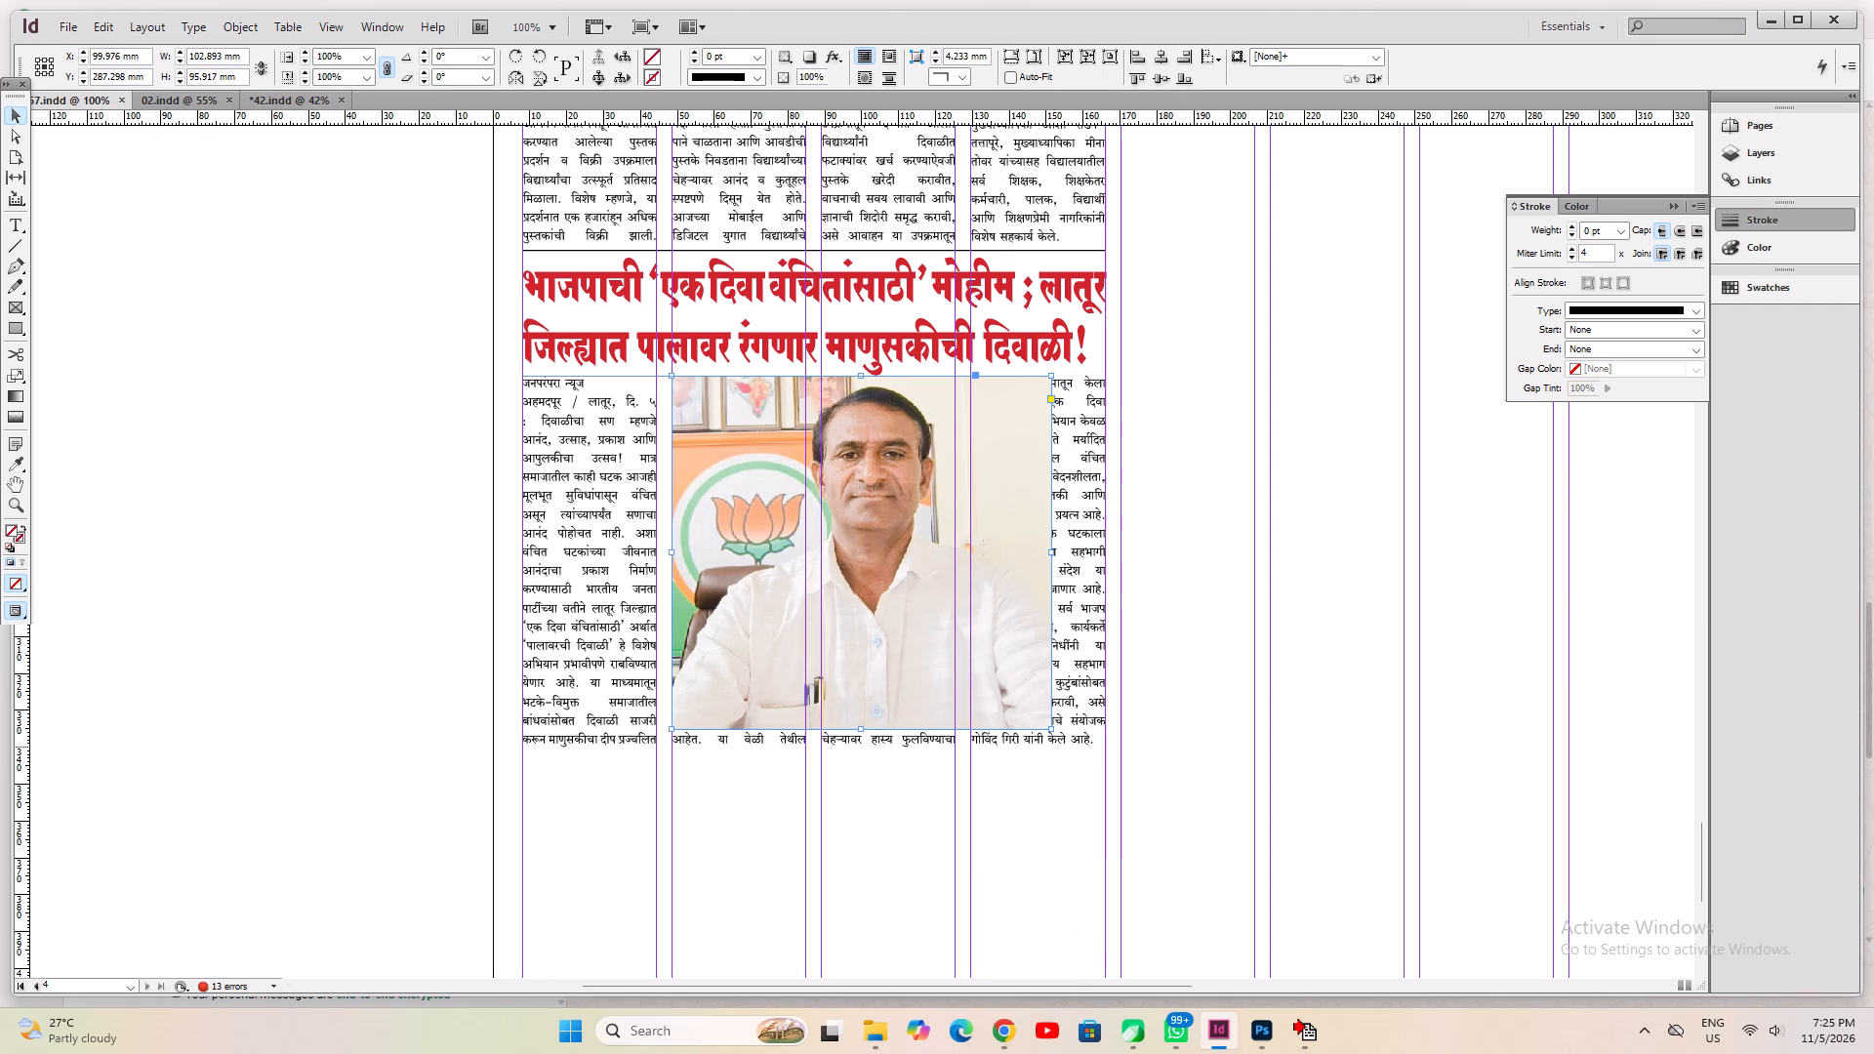
{"action": "left_click_drag", "start_coordinate": [1054, 730], "coordinate": [954, 554], "text": "ctrl+shift"}
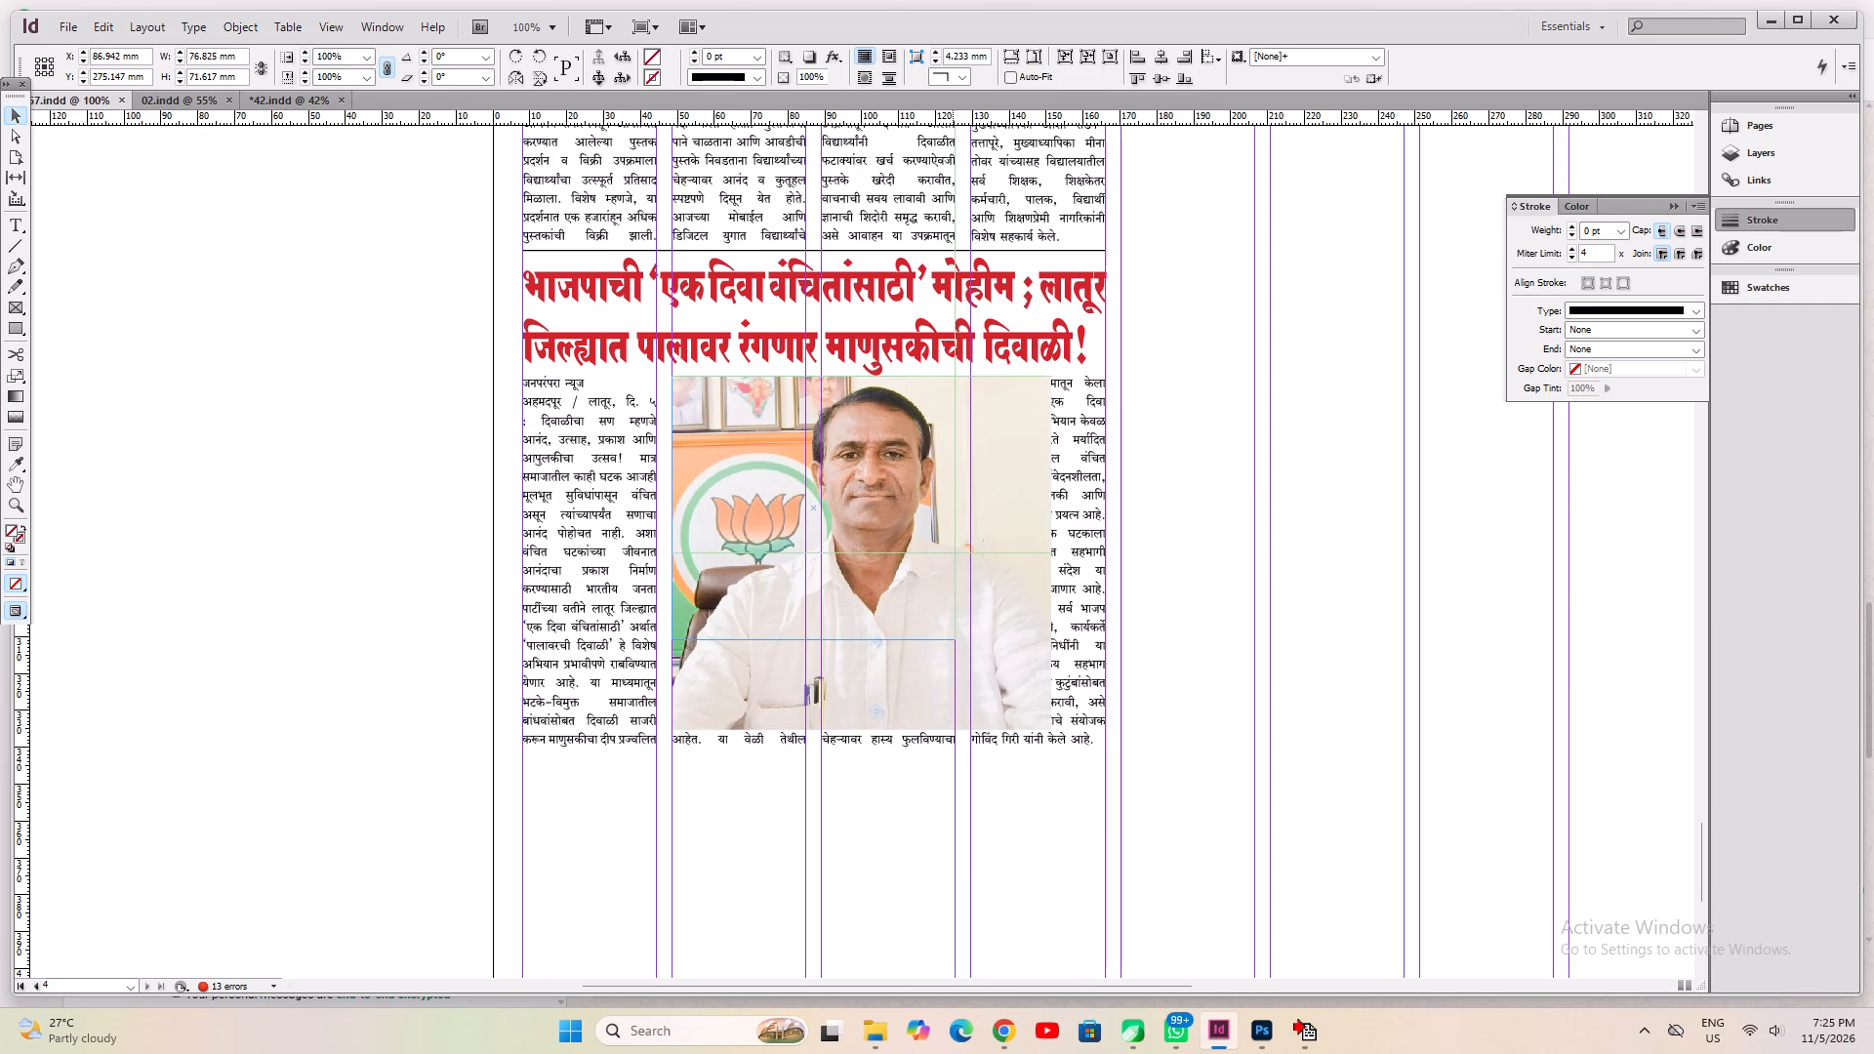
Wrap the Diwali campaign story's text around the portrait's bounding box.
{"action": "key", "text": "ctrl+alt+w"}
{"action": "left_click", "coordinate": [984, 450]}
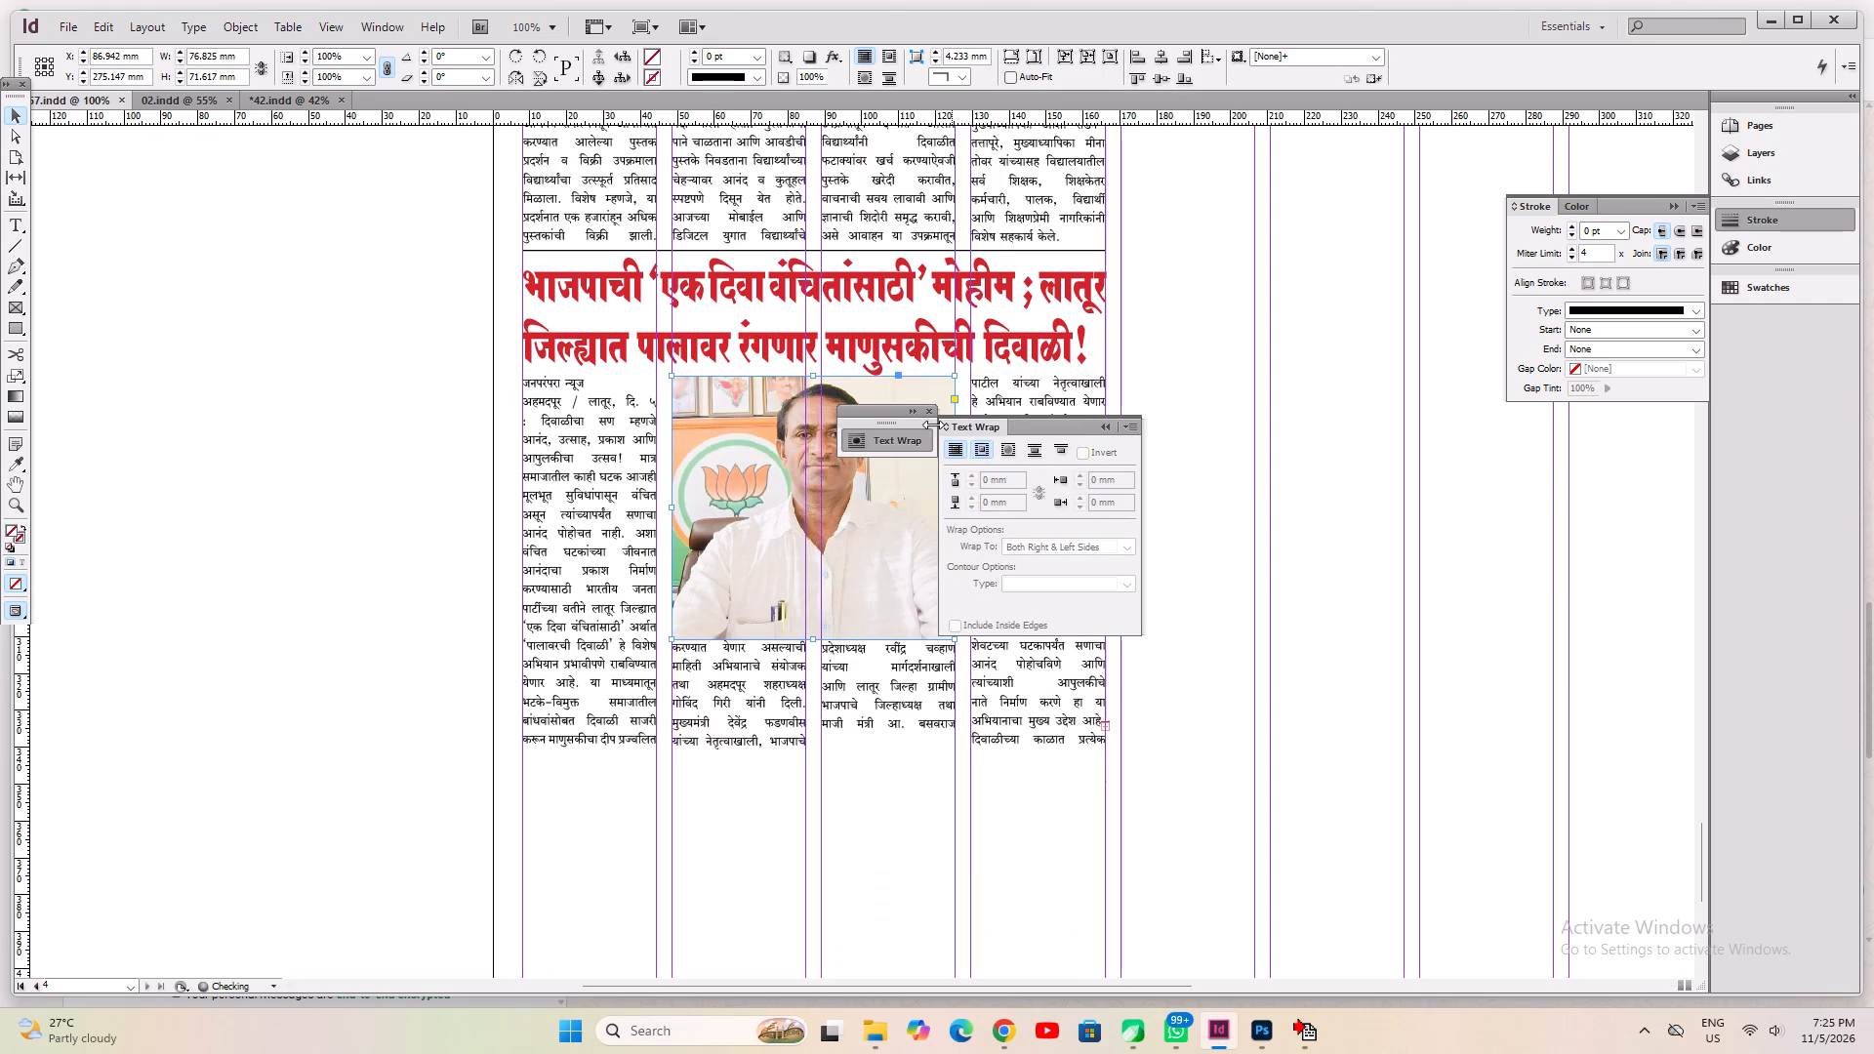
{"action": "left_click", "coordinate": [929, 412]}
Fit the Diwali campaign story's text frame to its content and save the document.
{"action": "left_click", "coordinate": [509, 621]}
{"action": "left_click", "coordinate": [576, 700]}
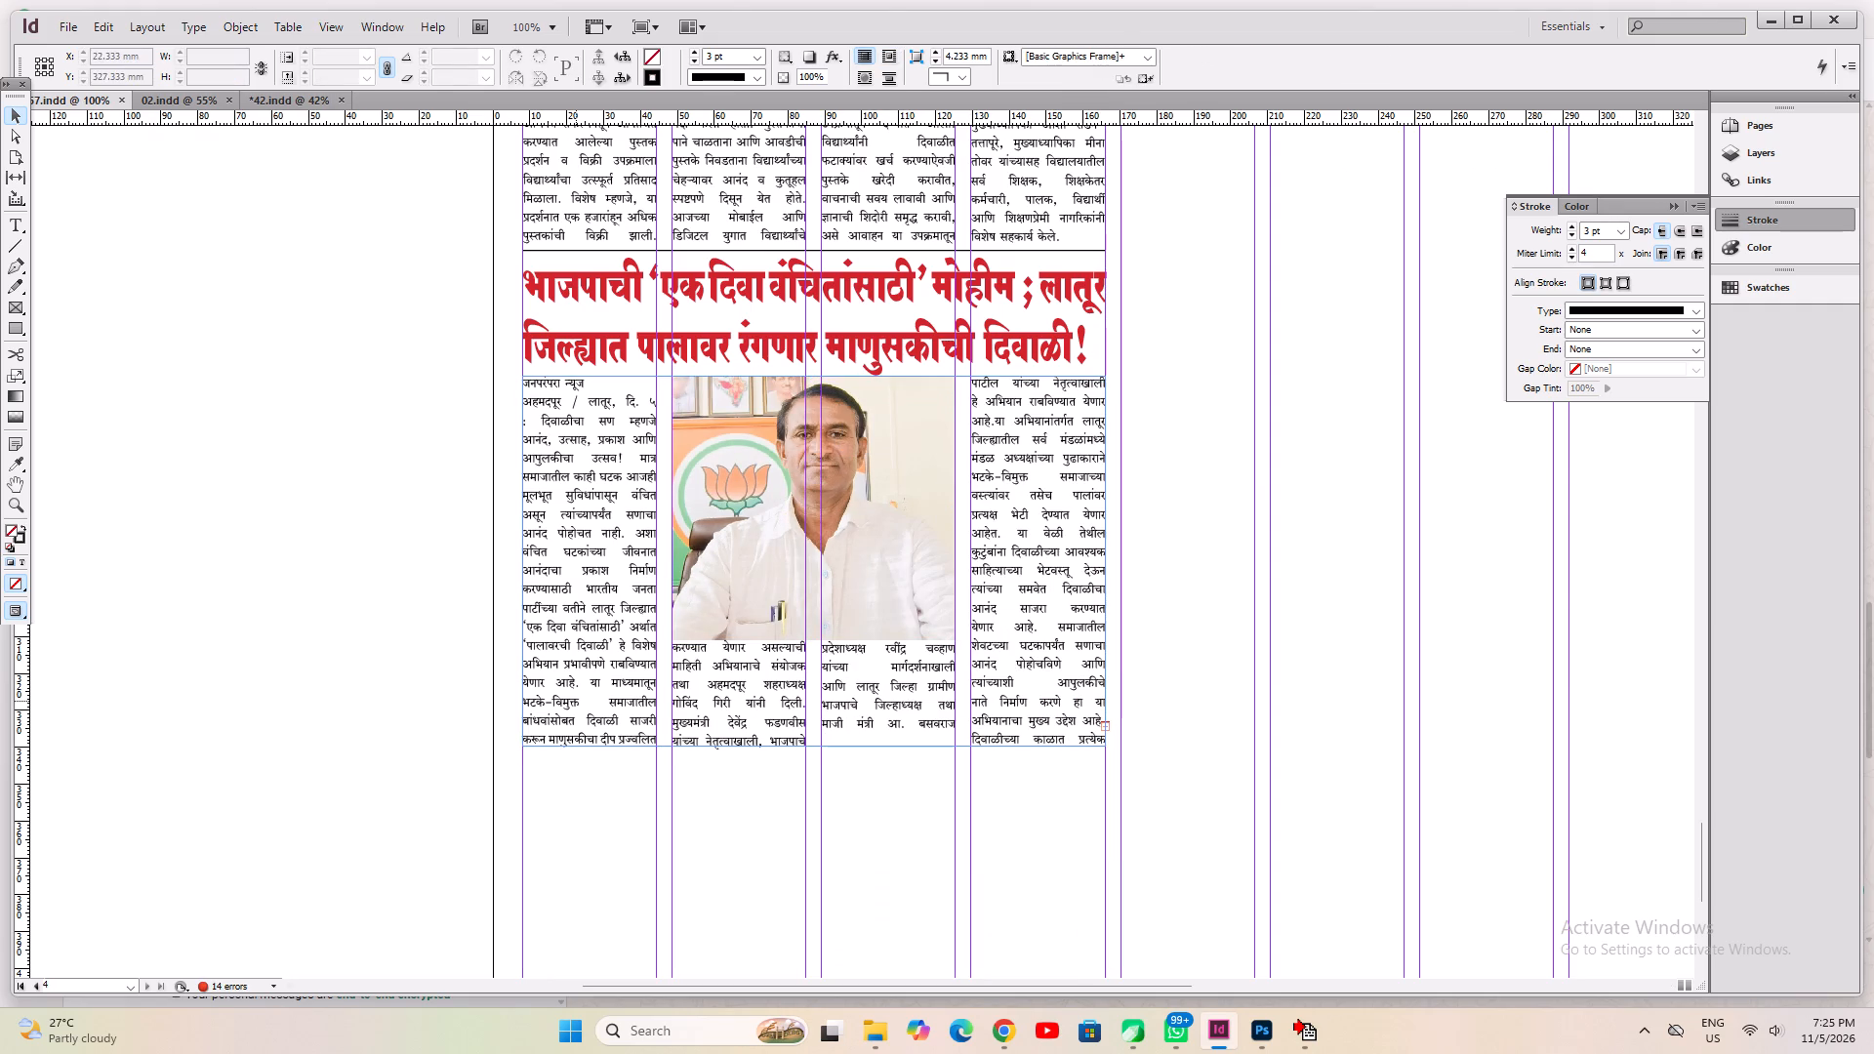
{"action": "key", "text": "ctrl+alt+c"}
{"action": "key", "text": "ctrl+s"}
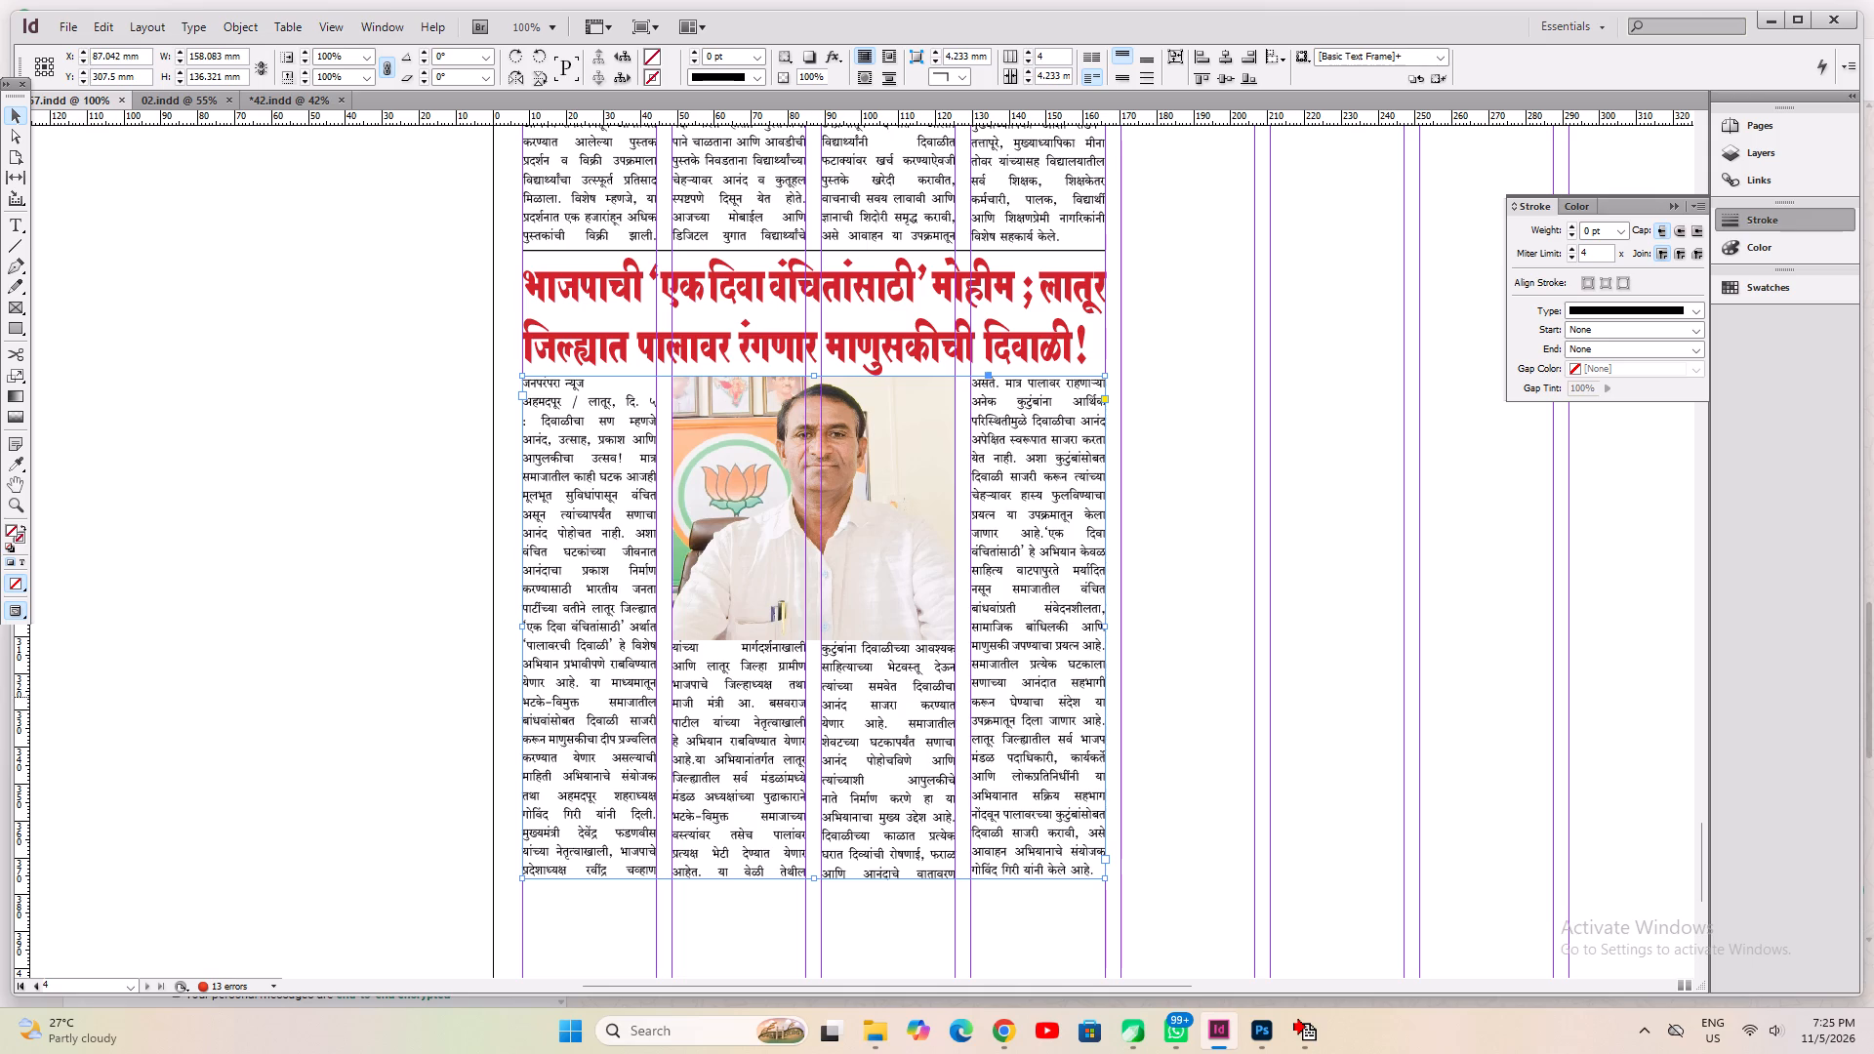
{"action": "left_click", "coordinate": [978, 672], "text": "ctrl"}
{"action": "key", "text": "ctrl+s"}
{"action": "key", "text": "ctrl+0"}
{"action": "key", "text": "ctrl+a"}
{"action": "key", "text": "ctrl+s"}
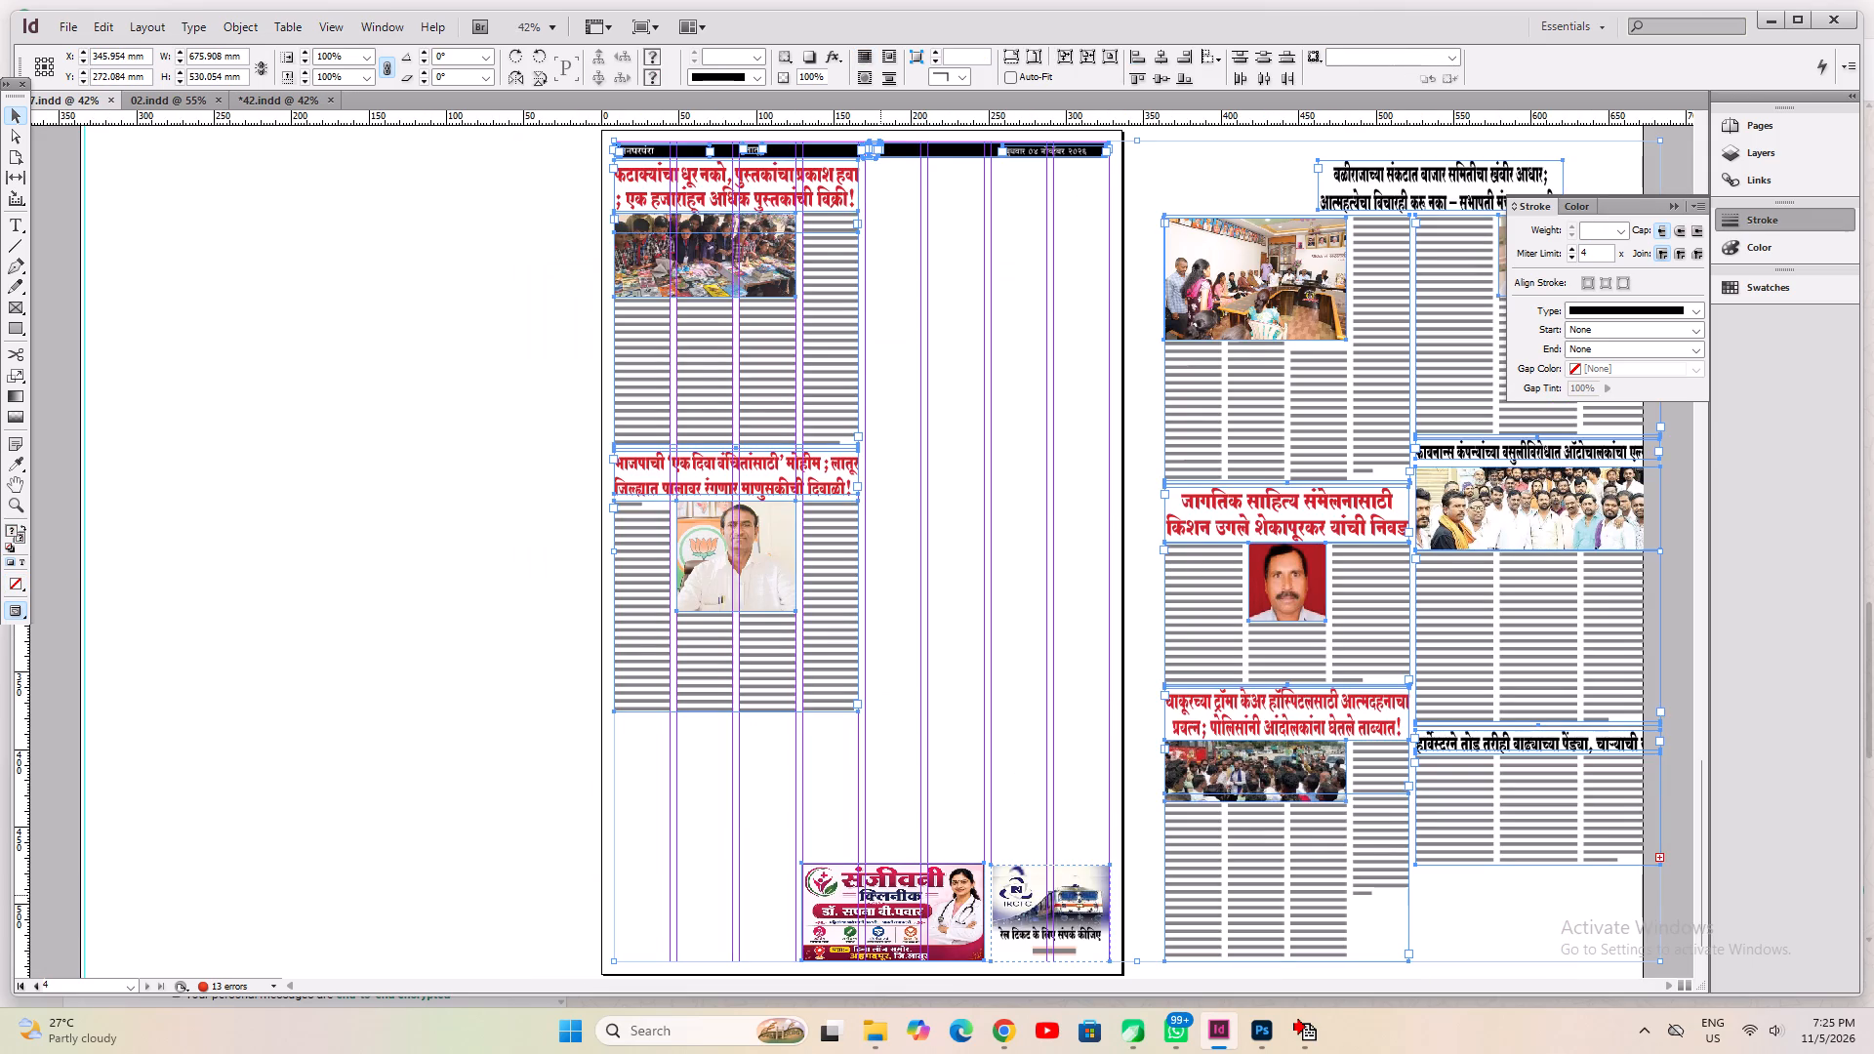
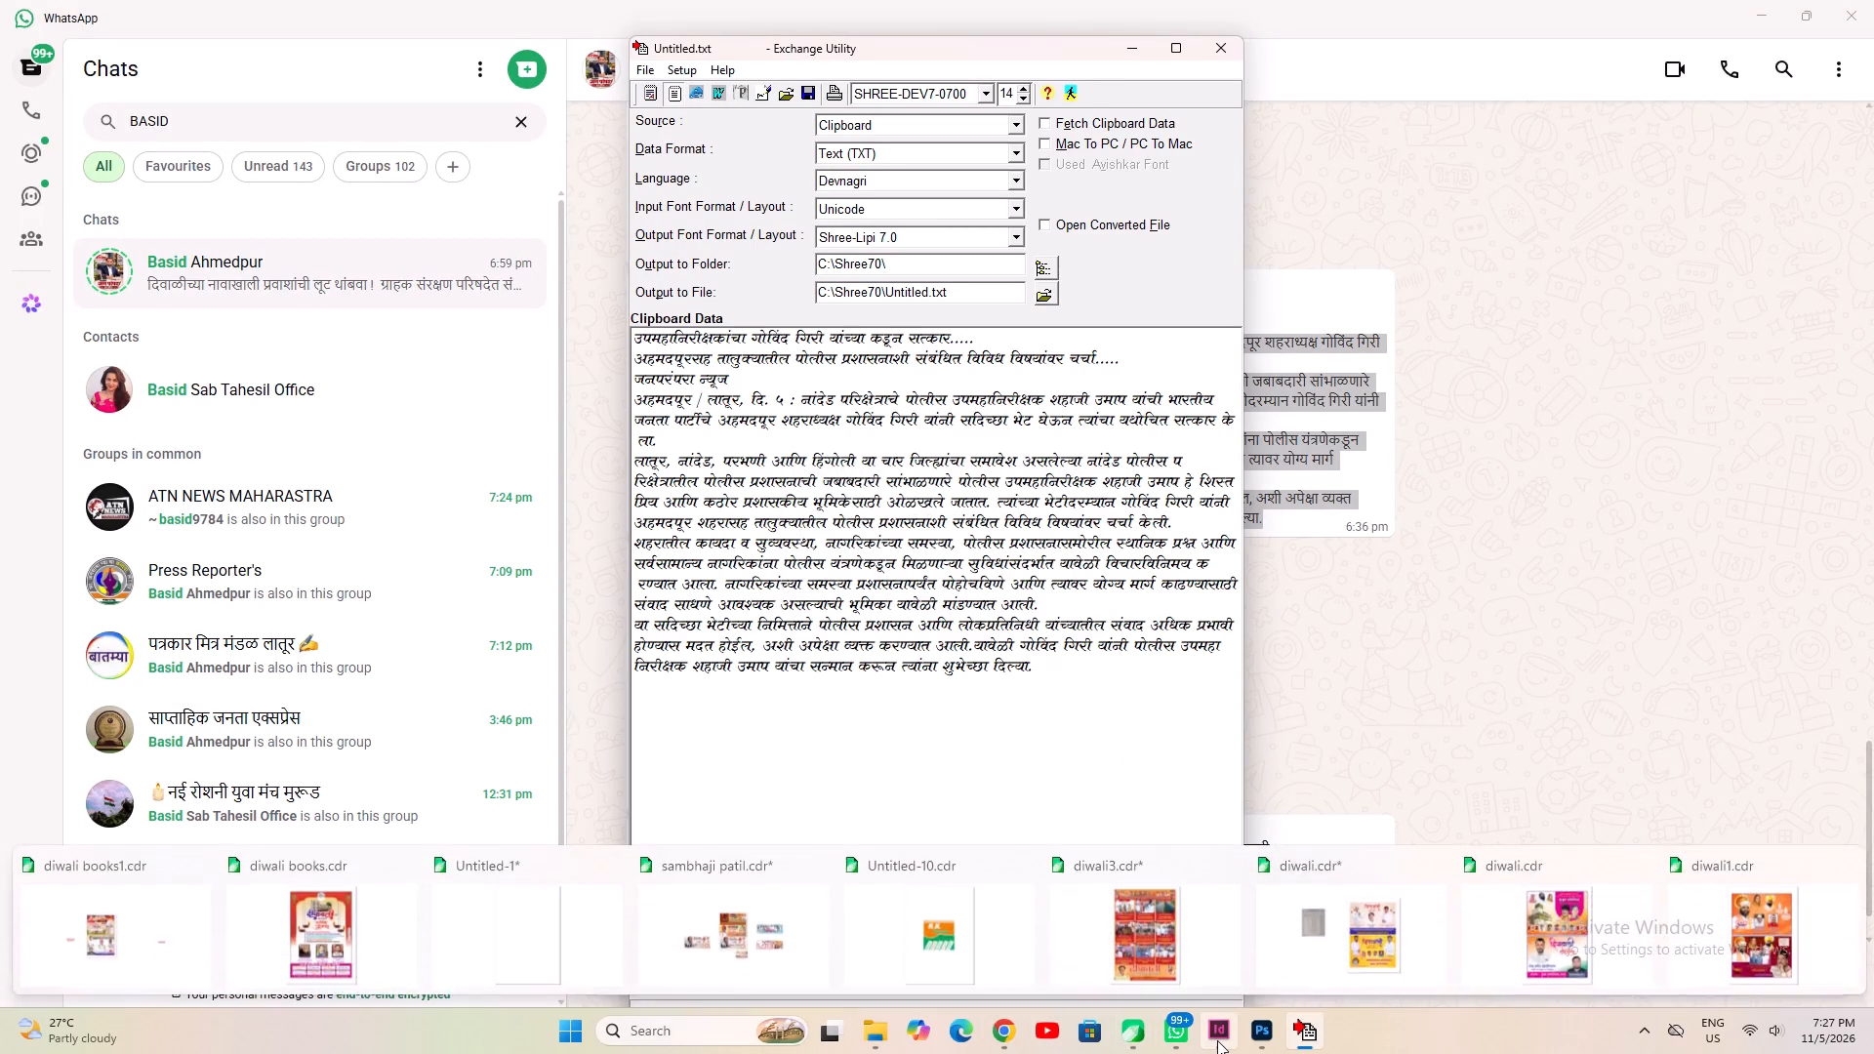
Switch from the font converter back to the page 4 layout in InDesign, leaving nothing selected.
{"action": "left_click", "coordinate": [1217, 1040]}
{"action": "left_click", "coordinate": [515, 869]}
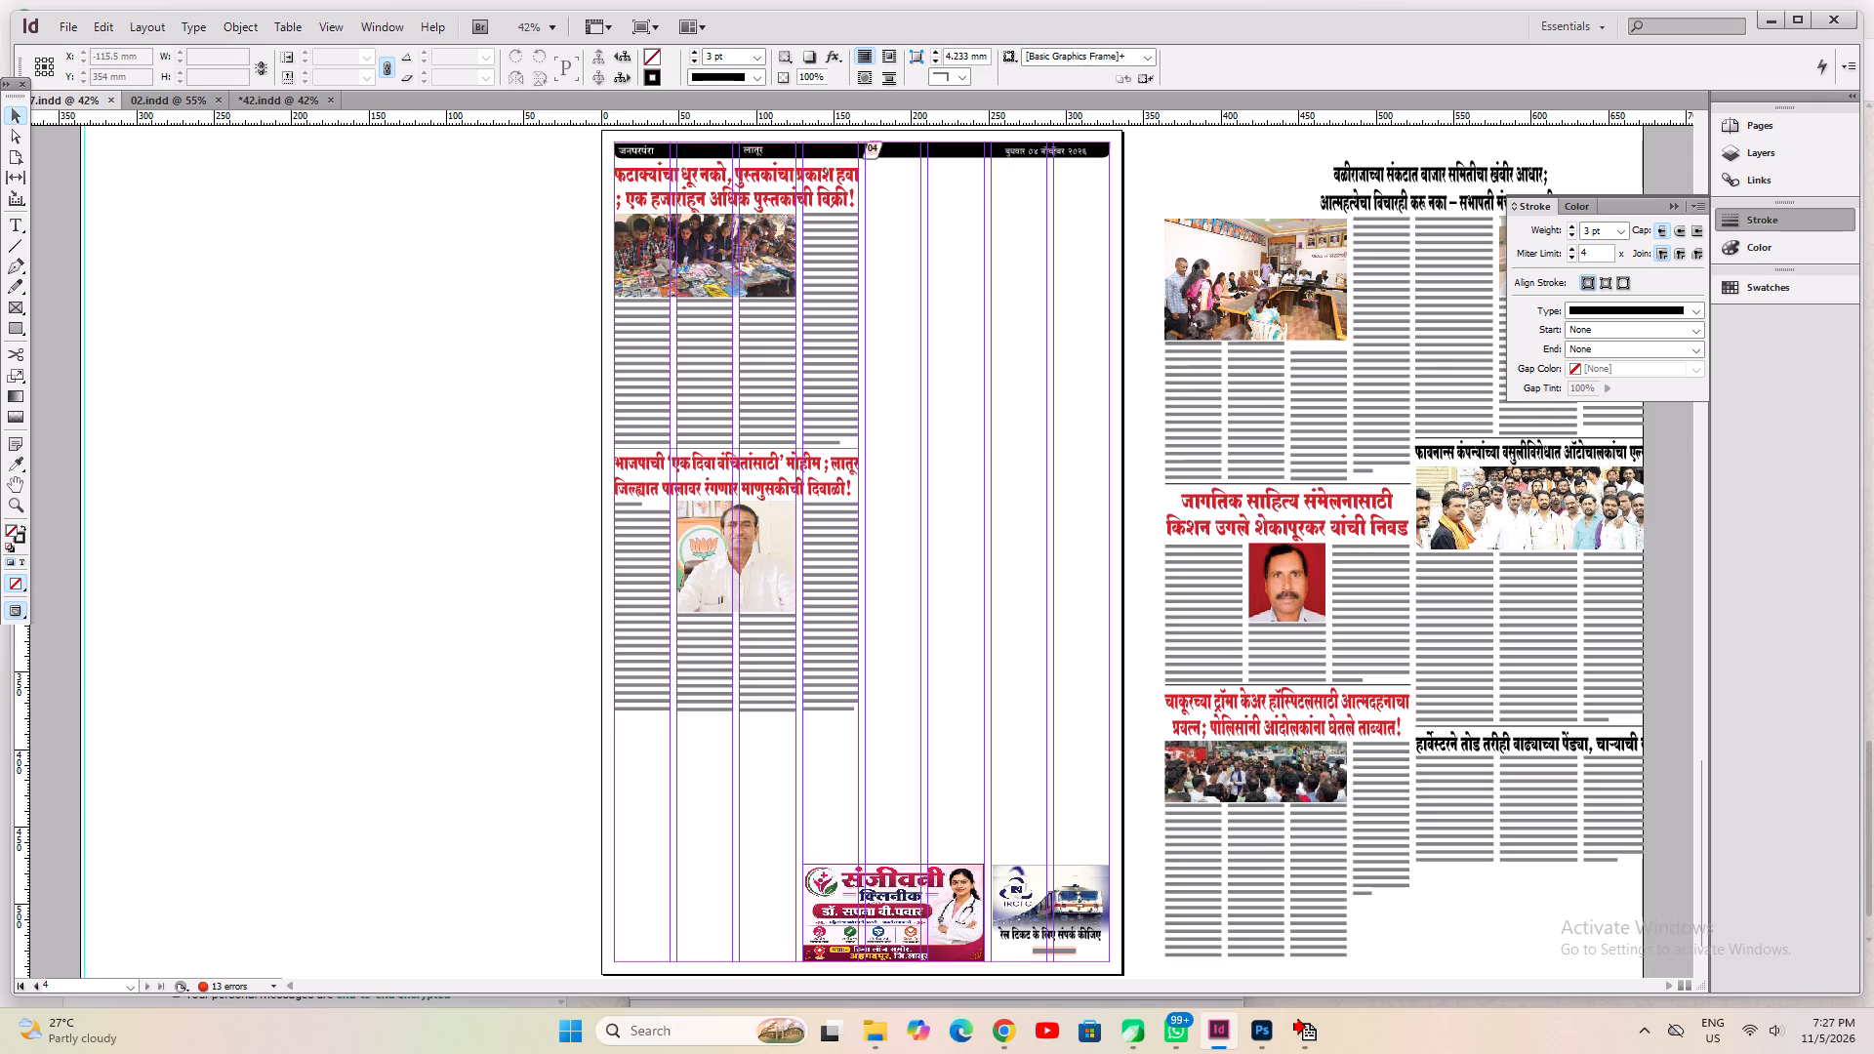
Switch from the InDesign layout to Microsoft Edge.
{"action": "left_click", "coordinate": [1029, 1052]}
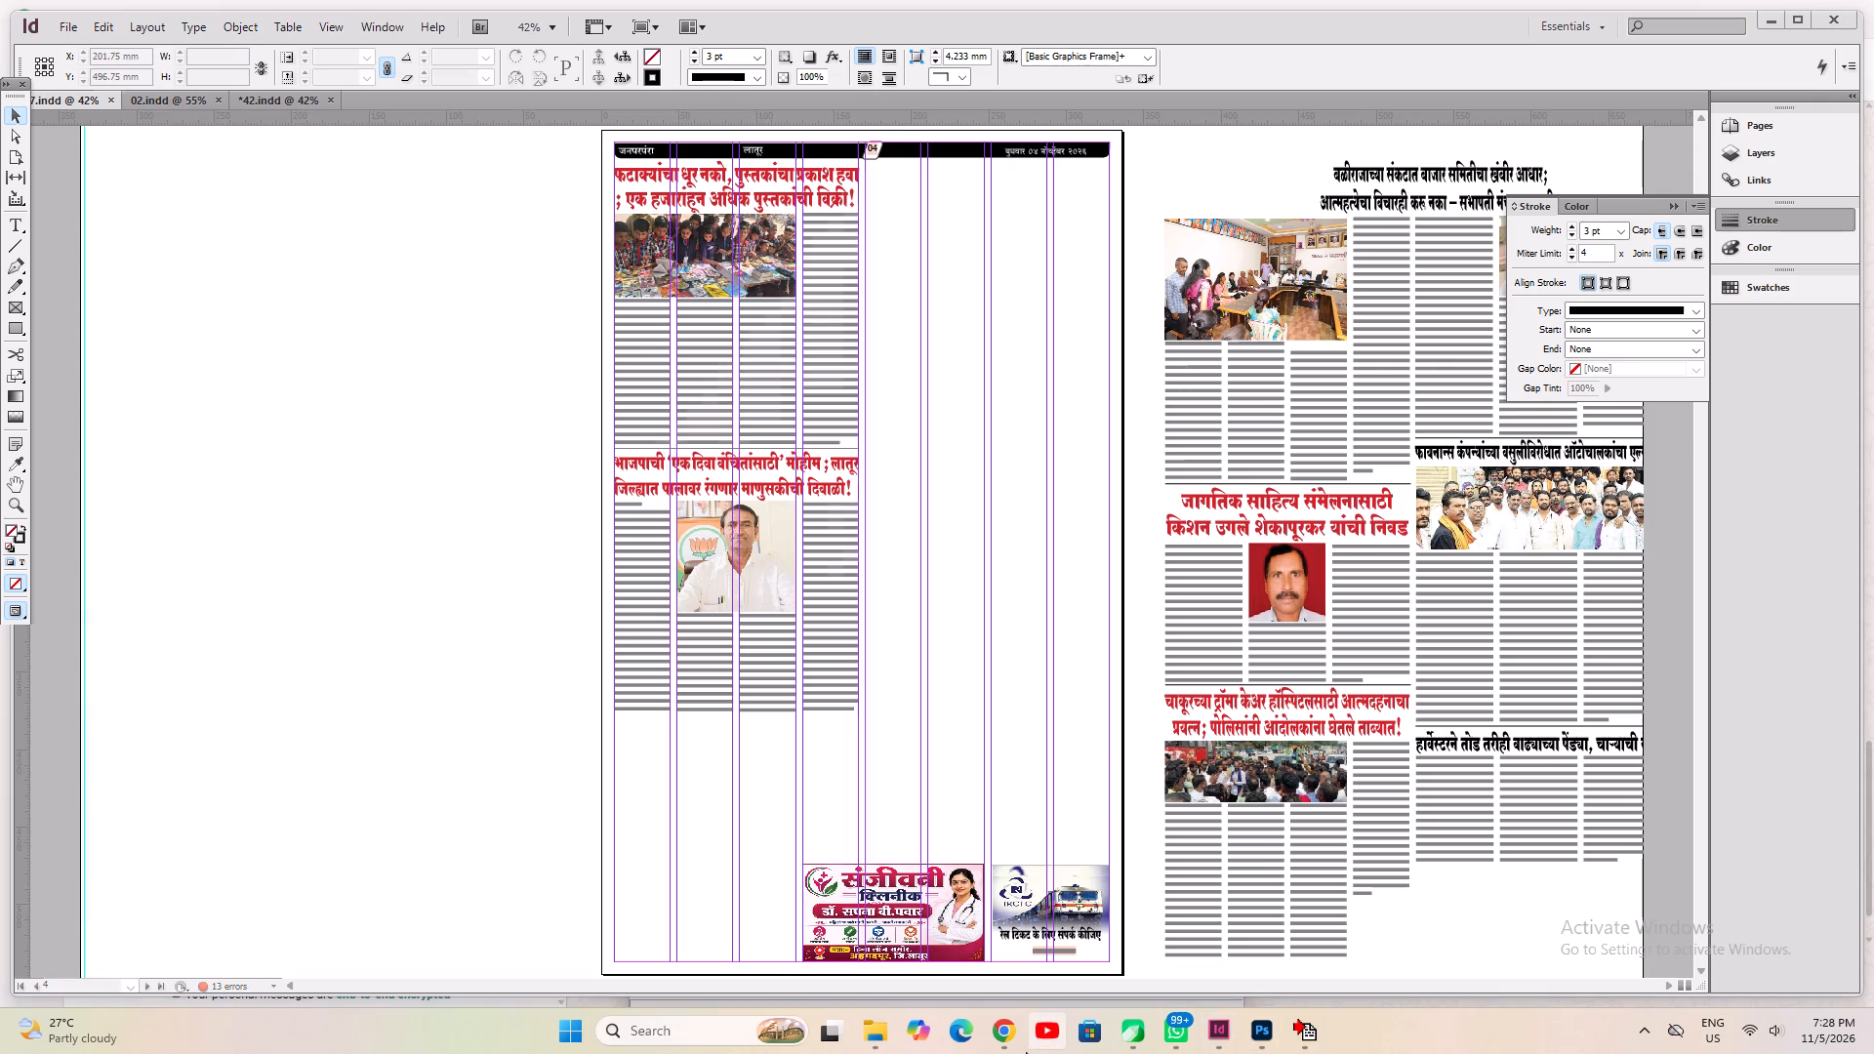
{"action": "left_click", "coordinate": [933, 34]}
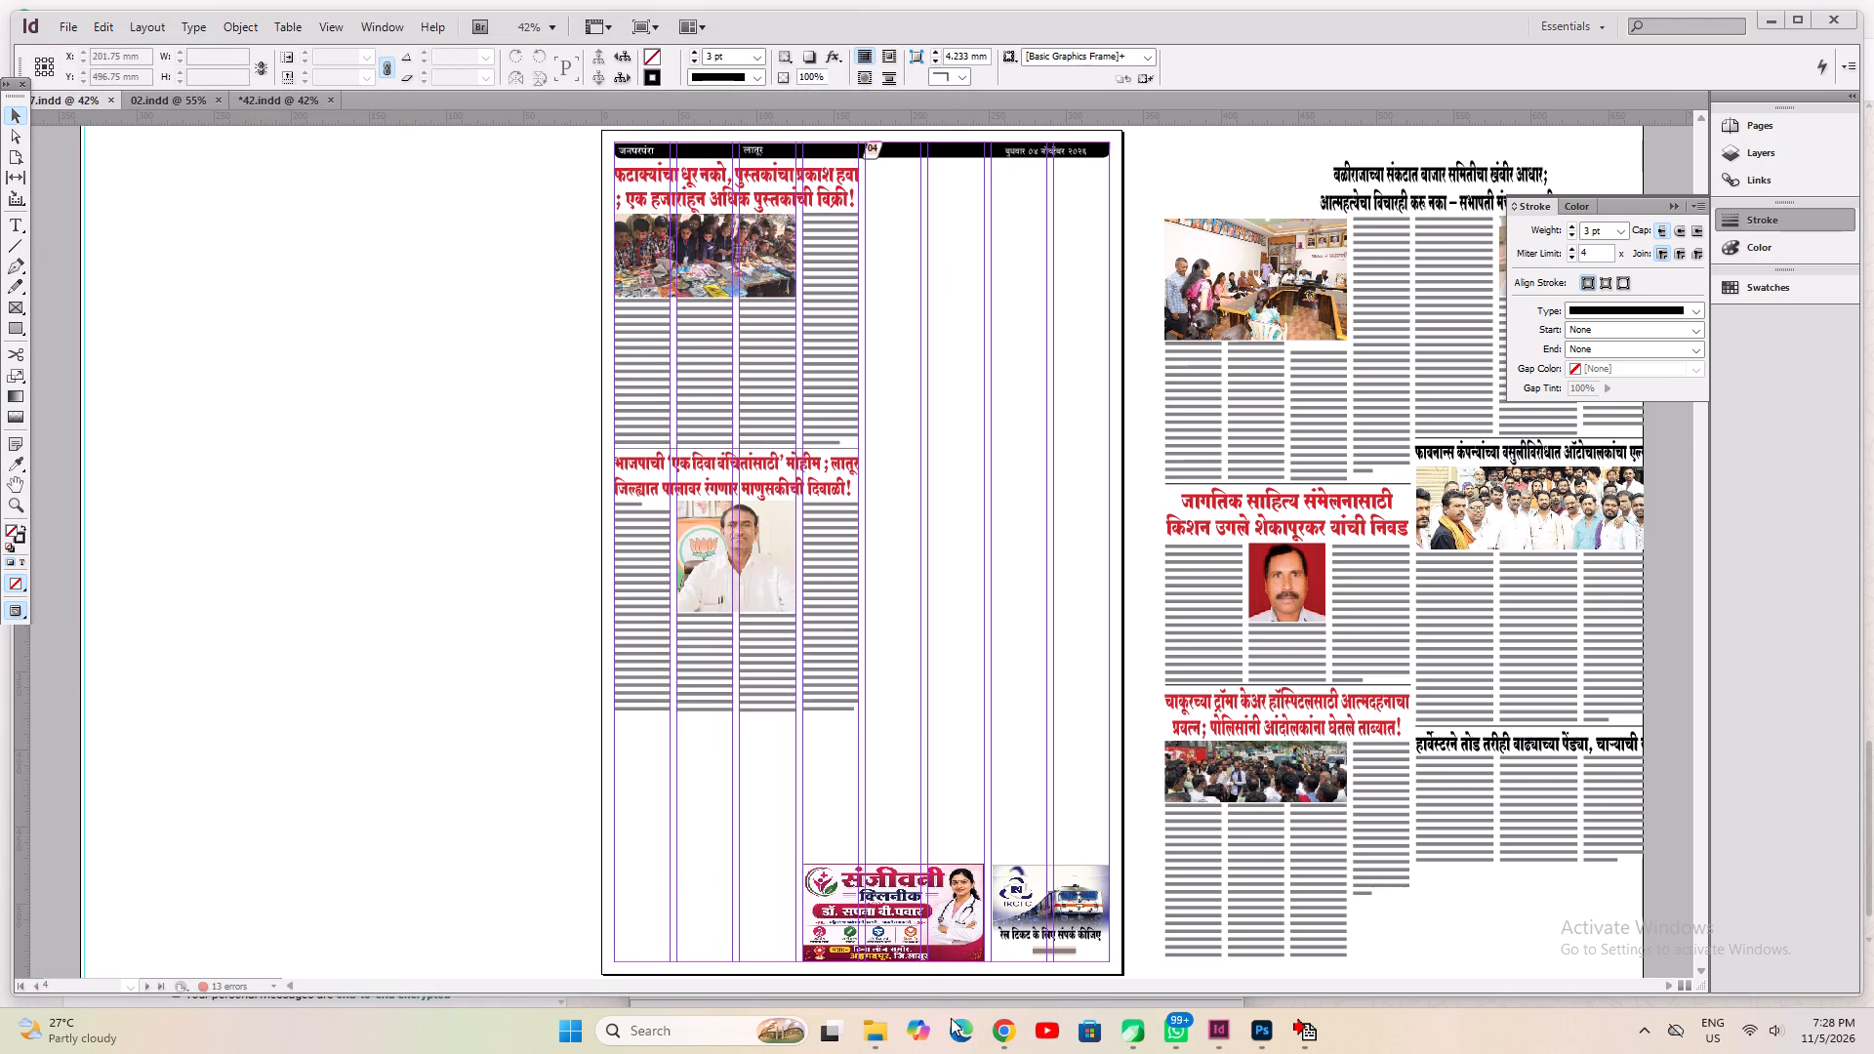
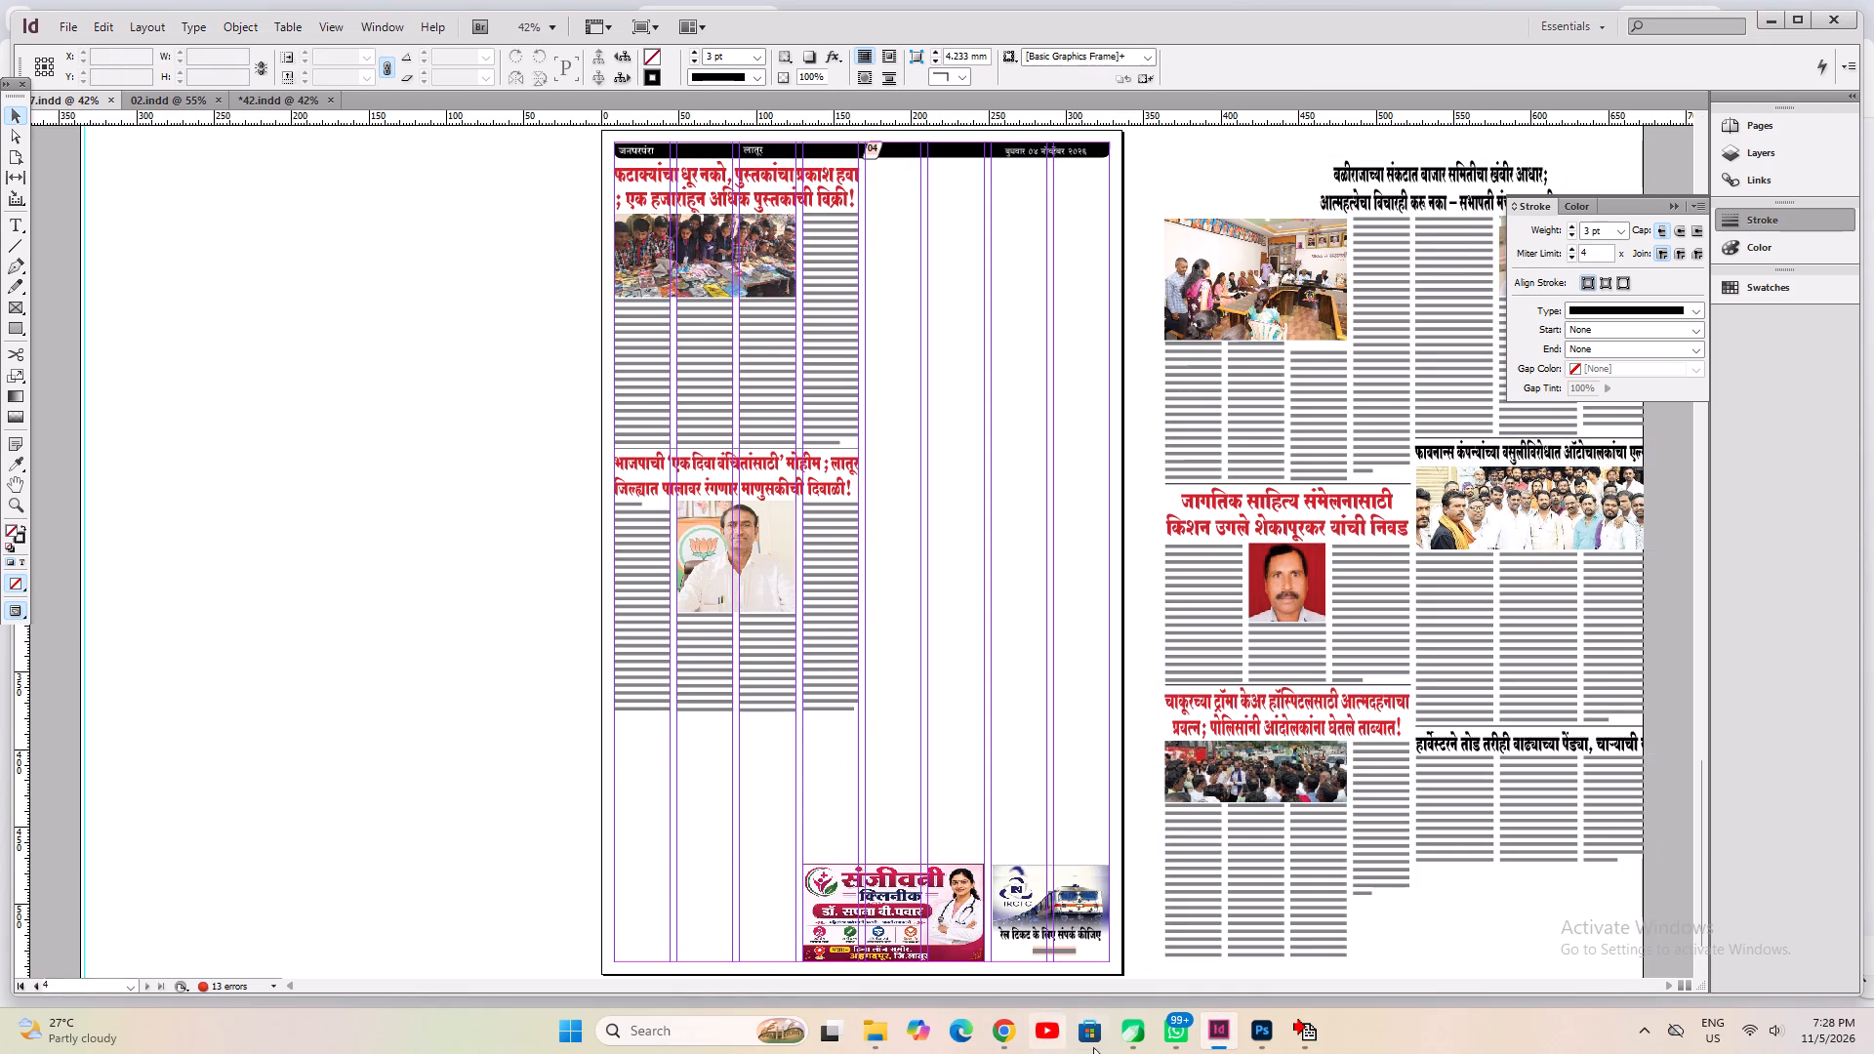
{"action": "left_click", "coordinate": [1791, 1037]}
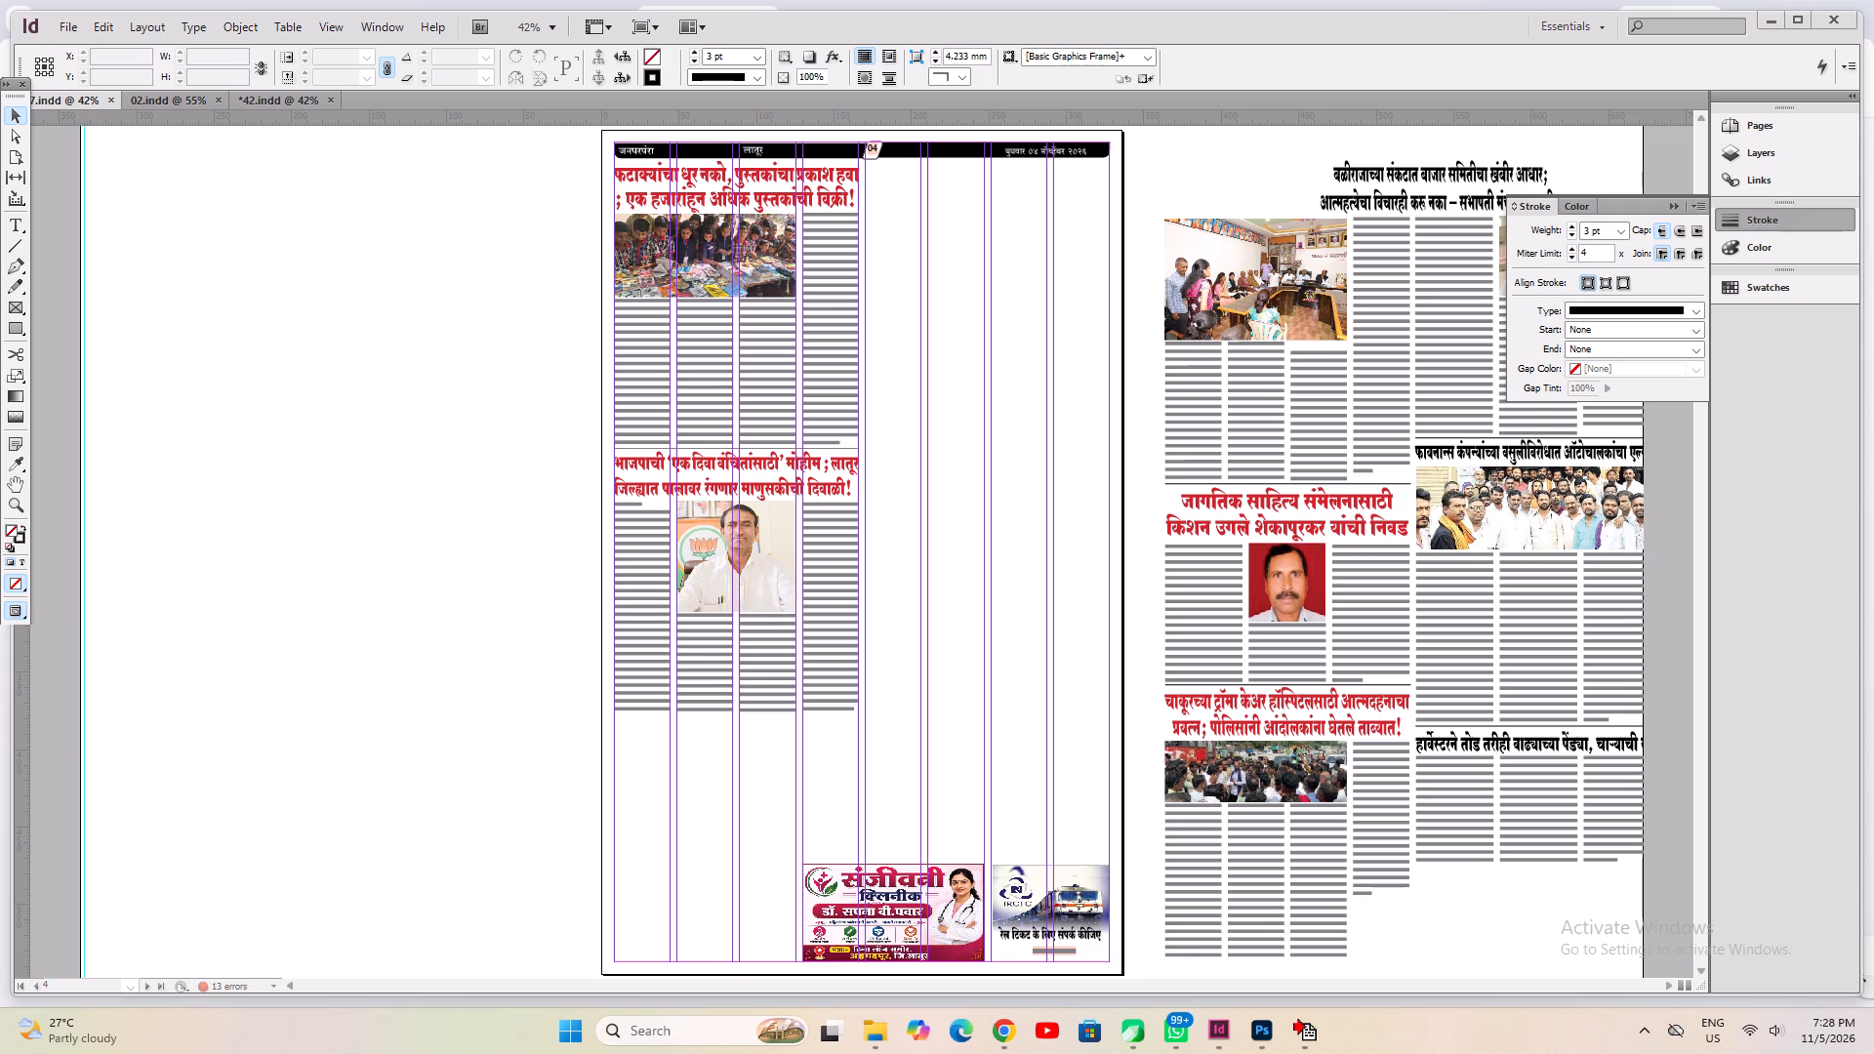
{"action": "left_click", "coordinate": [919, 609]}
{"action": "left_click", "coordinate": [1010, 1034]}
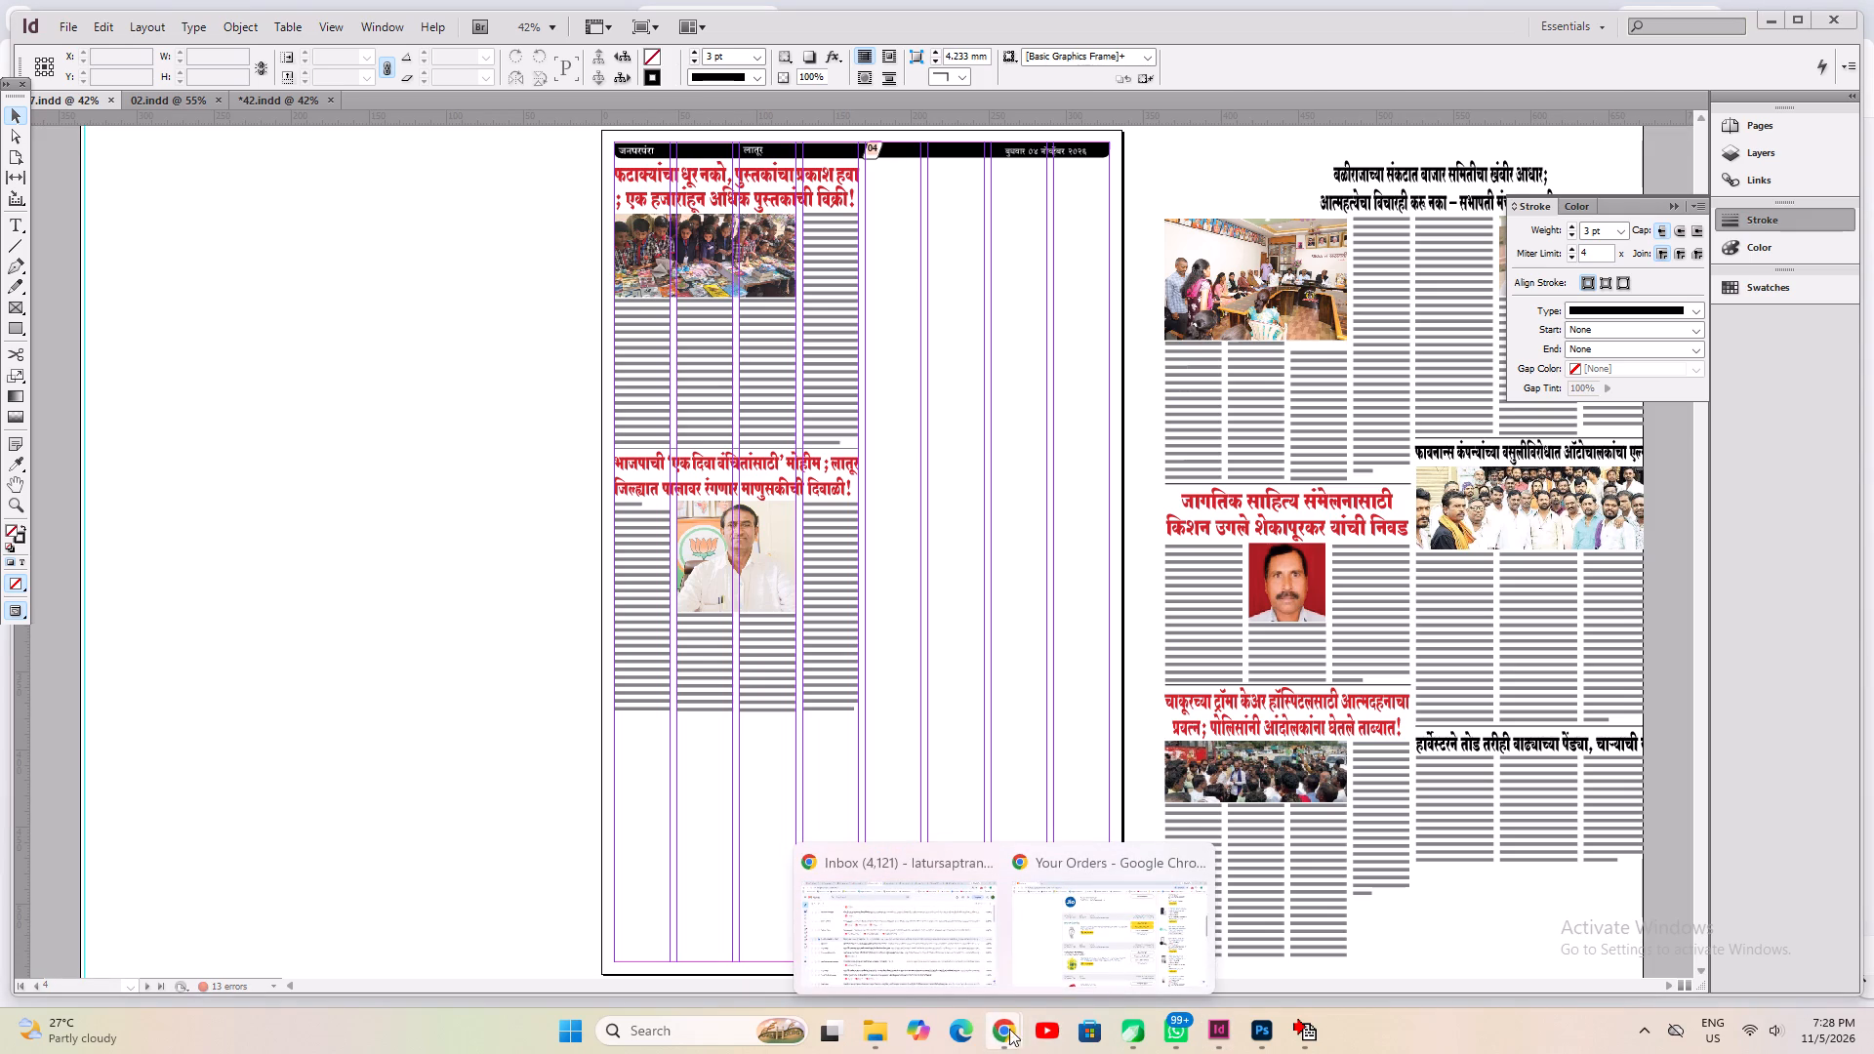
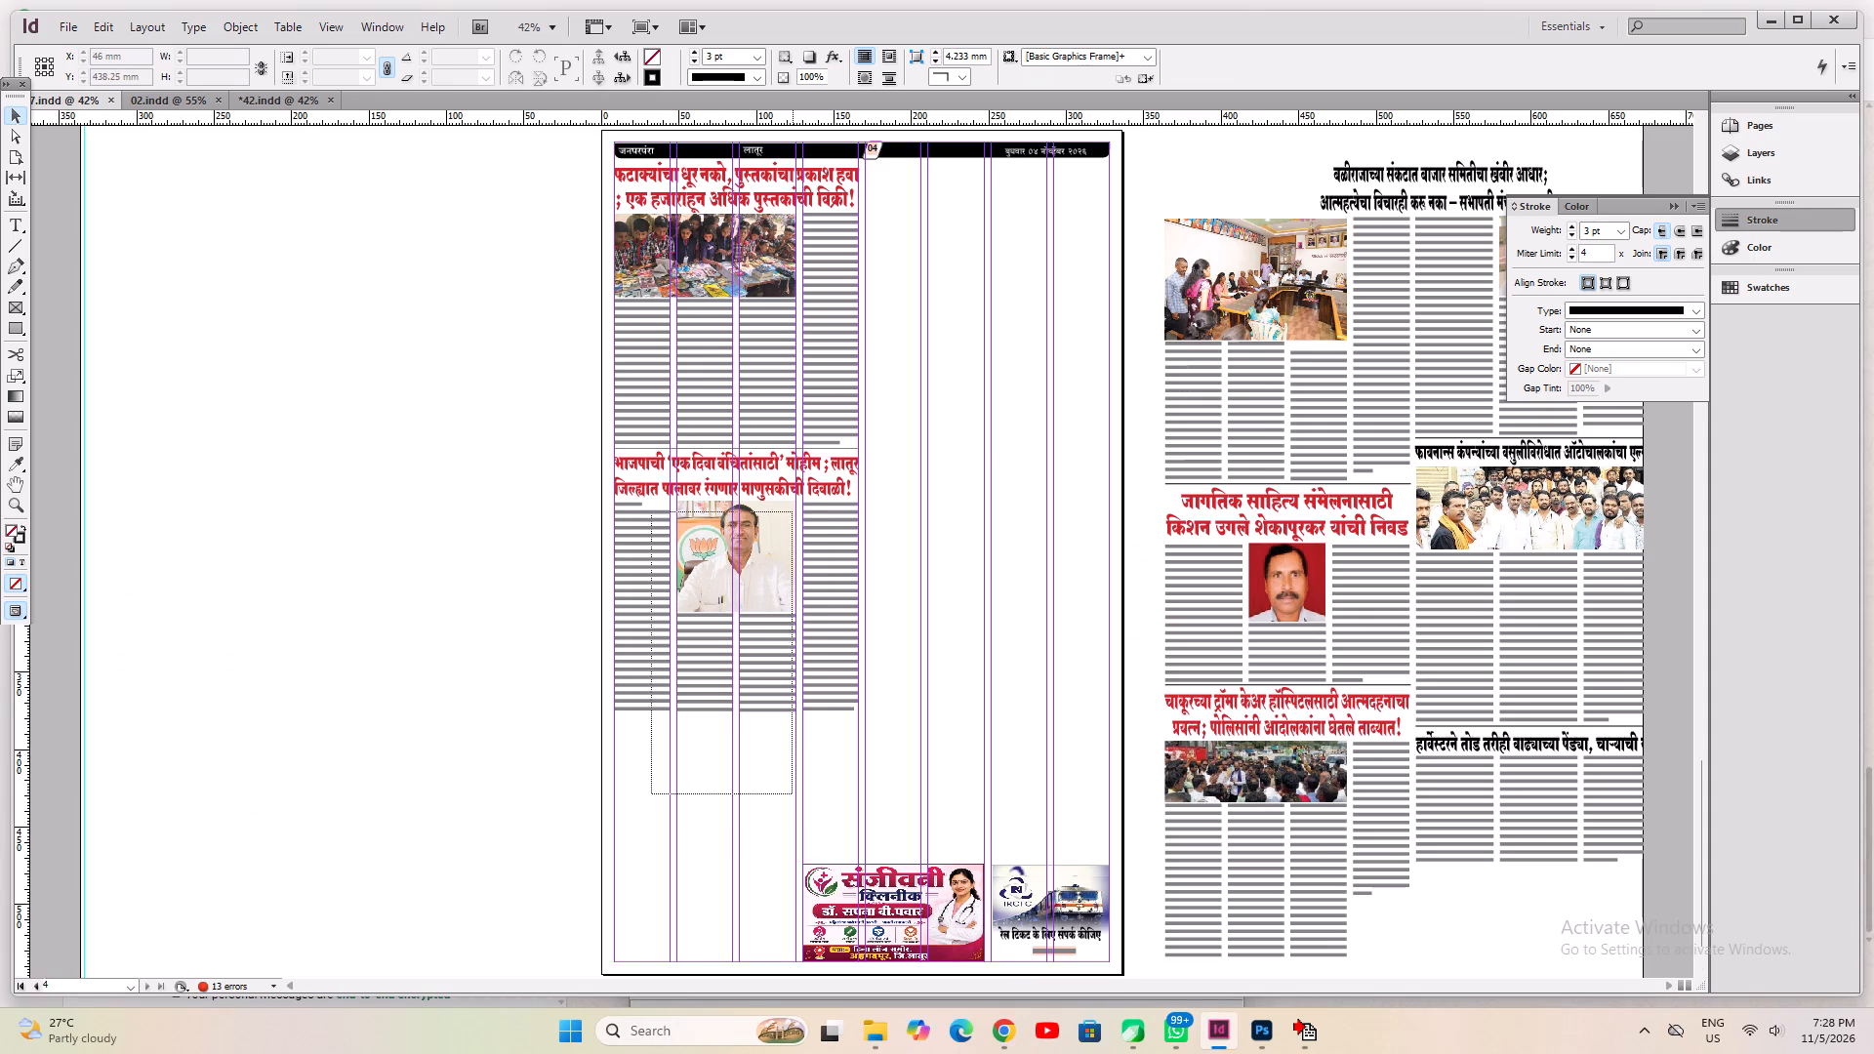
{"action": "left_click_drag", "start_coordinate": [793, 512], "coordinate": [813, 474]}
{"action": "left_click_drag", "start_coordinate": [686, 682], "coordinate": [961, 434], "text": "alt"}
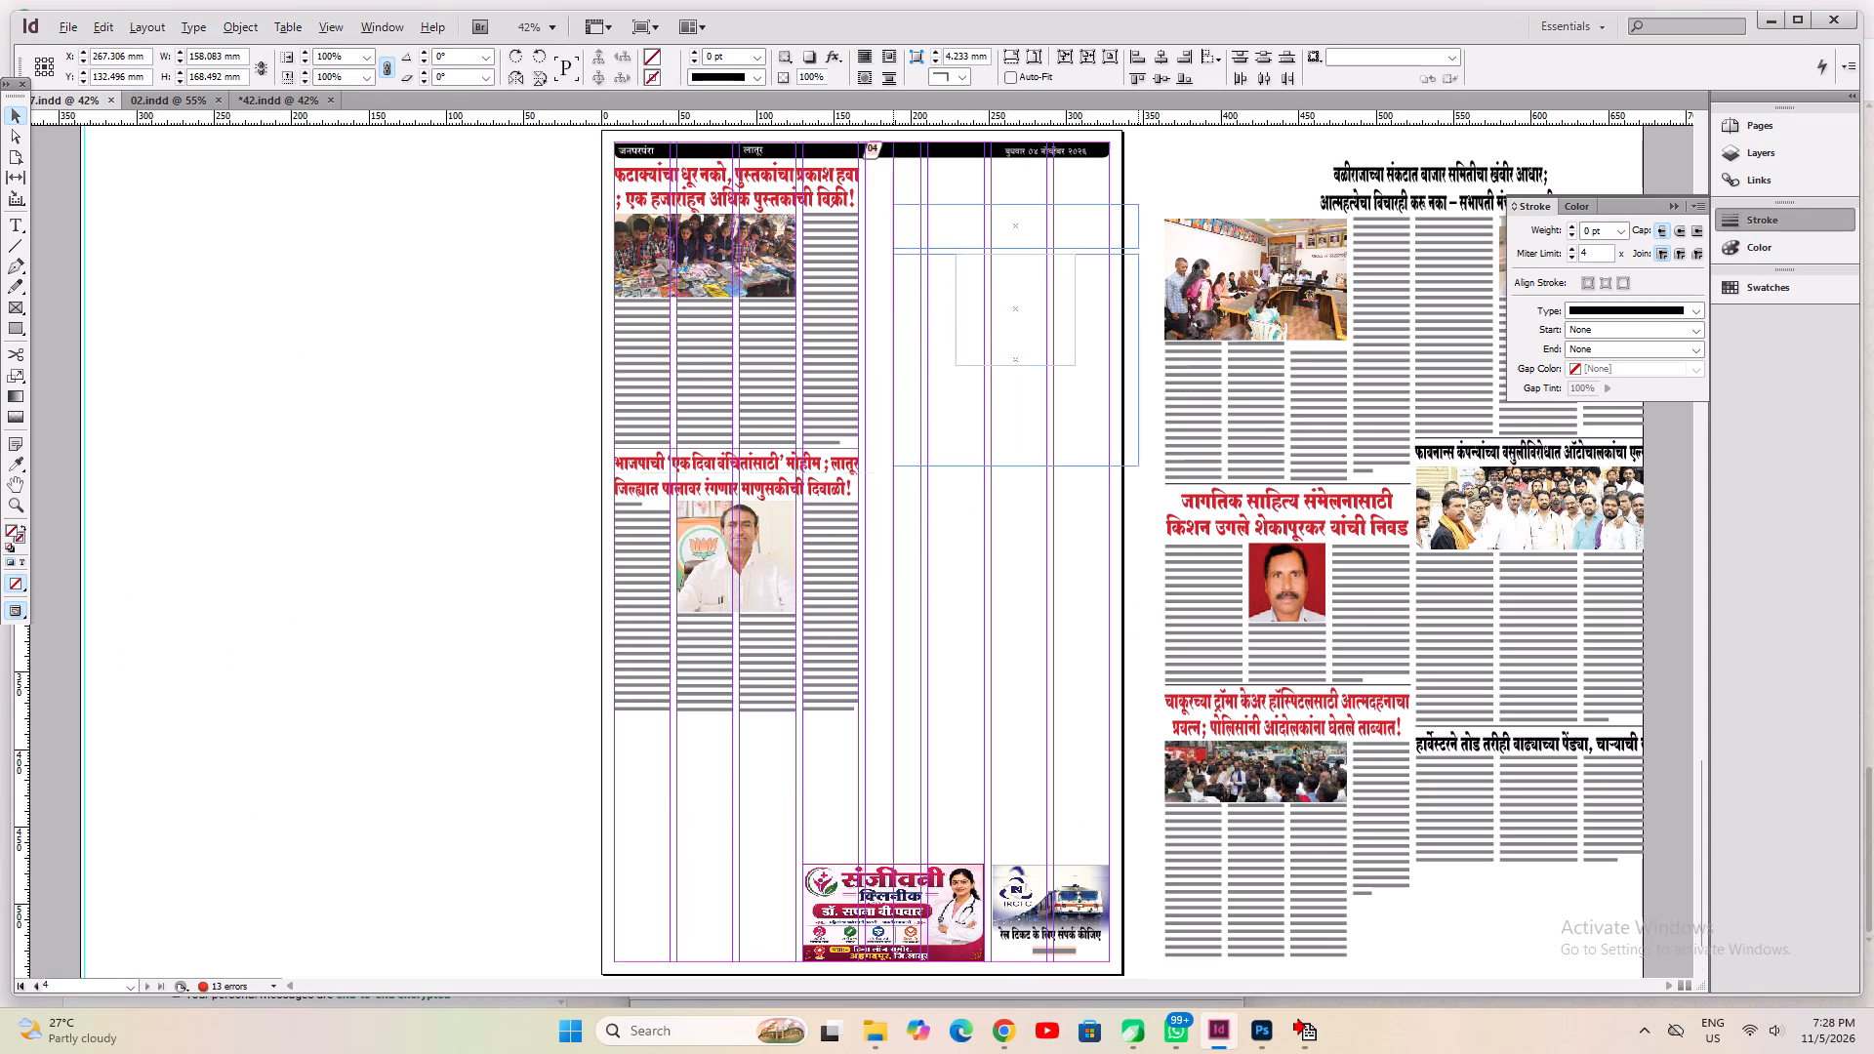
{"action": "left_click_drag", "start_coordinate": [961, 434], "coordinate": [938, 395], "text": "alt"}
{"action": "left_click", "coordinate": [969, 586]}
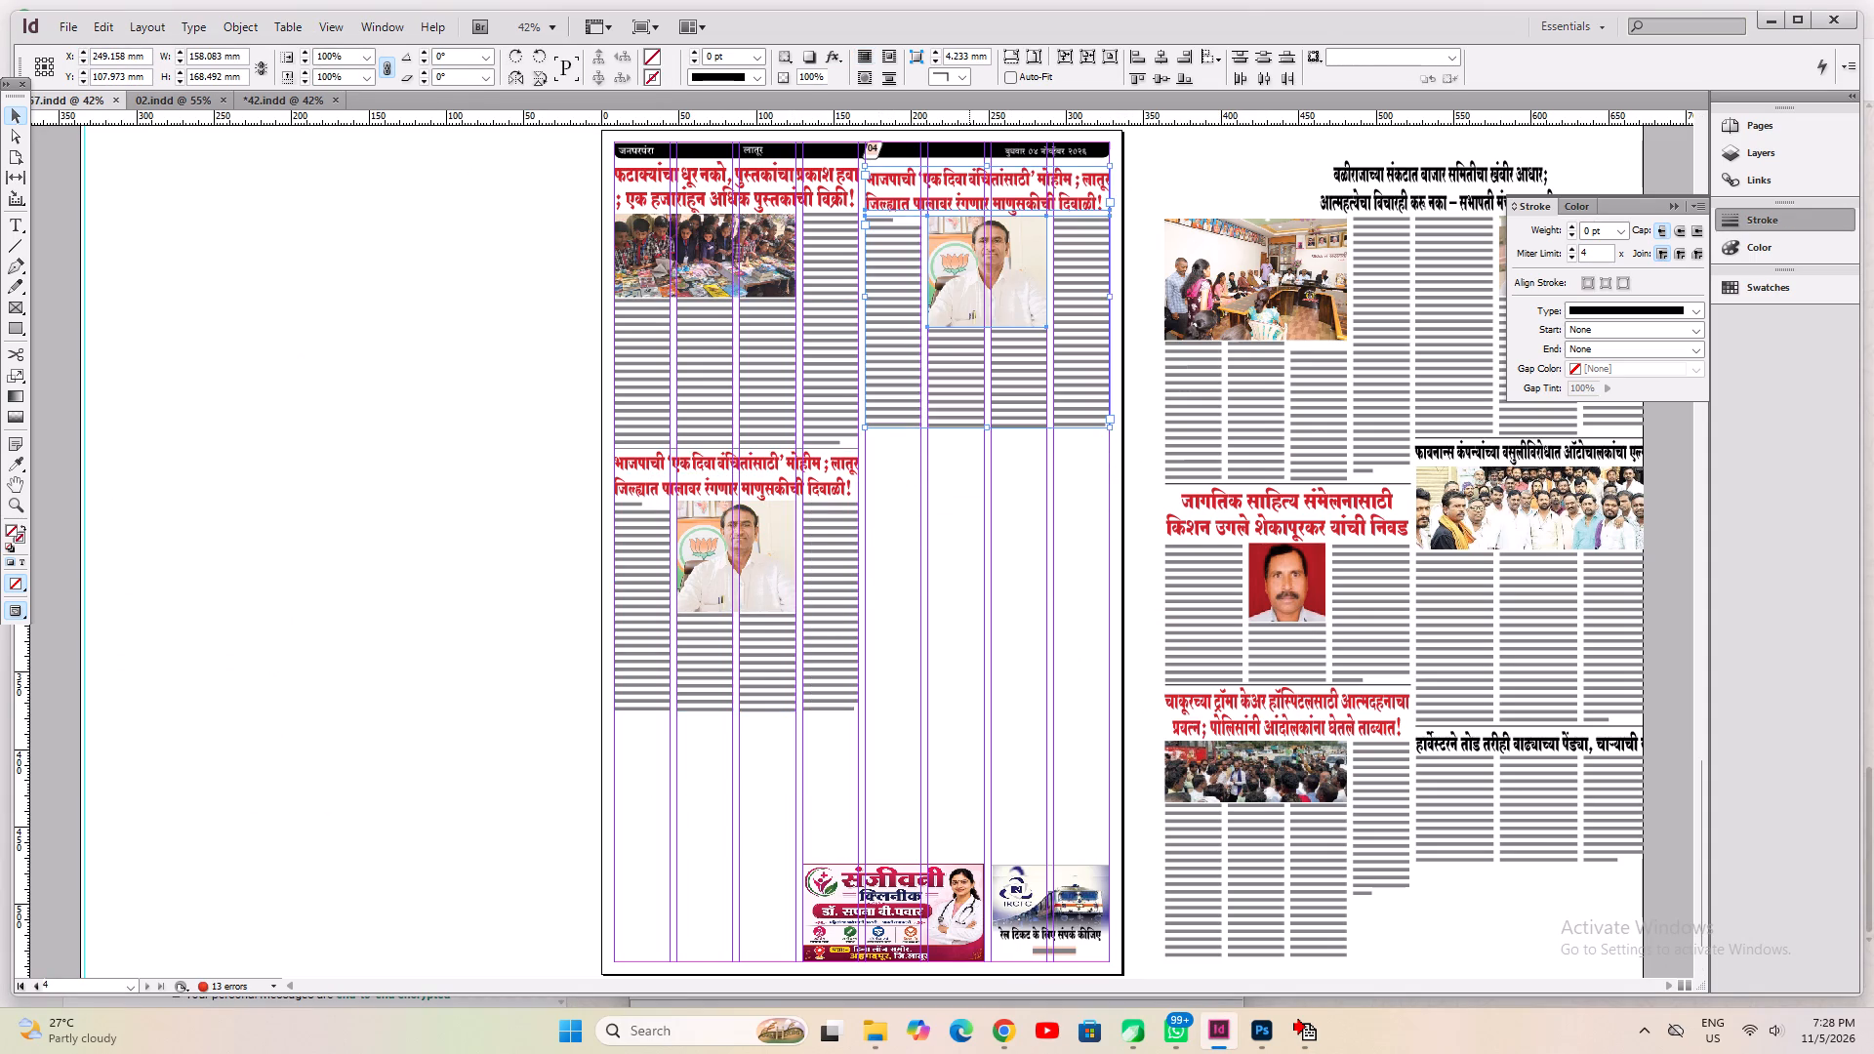
Create a text frame in the empty space below the duplicated story and paste the converted "दिवाळीच्या नावाखाली प्रवाशांची लूट थांबवा !" story into it.
{"action": "left_click", "coordinate": [7, 220]}
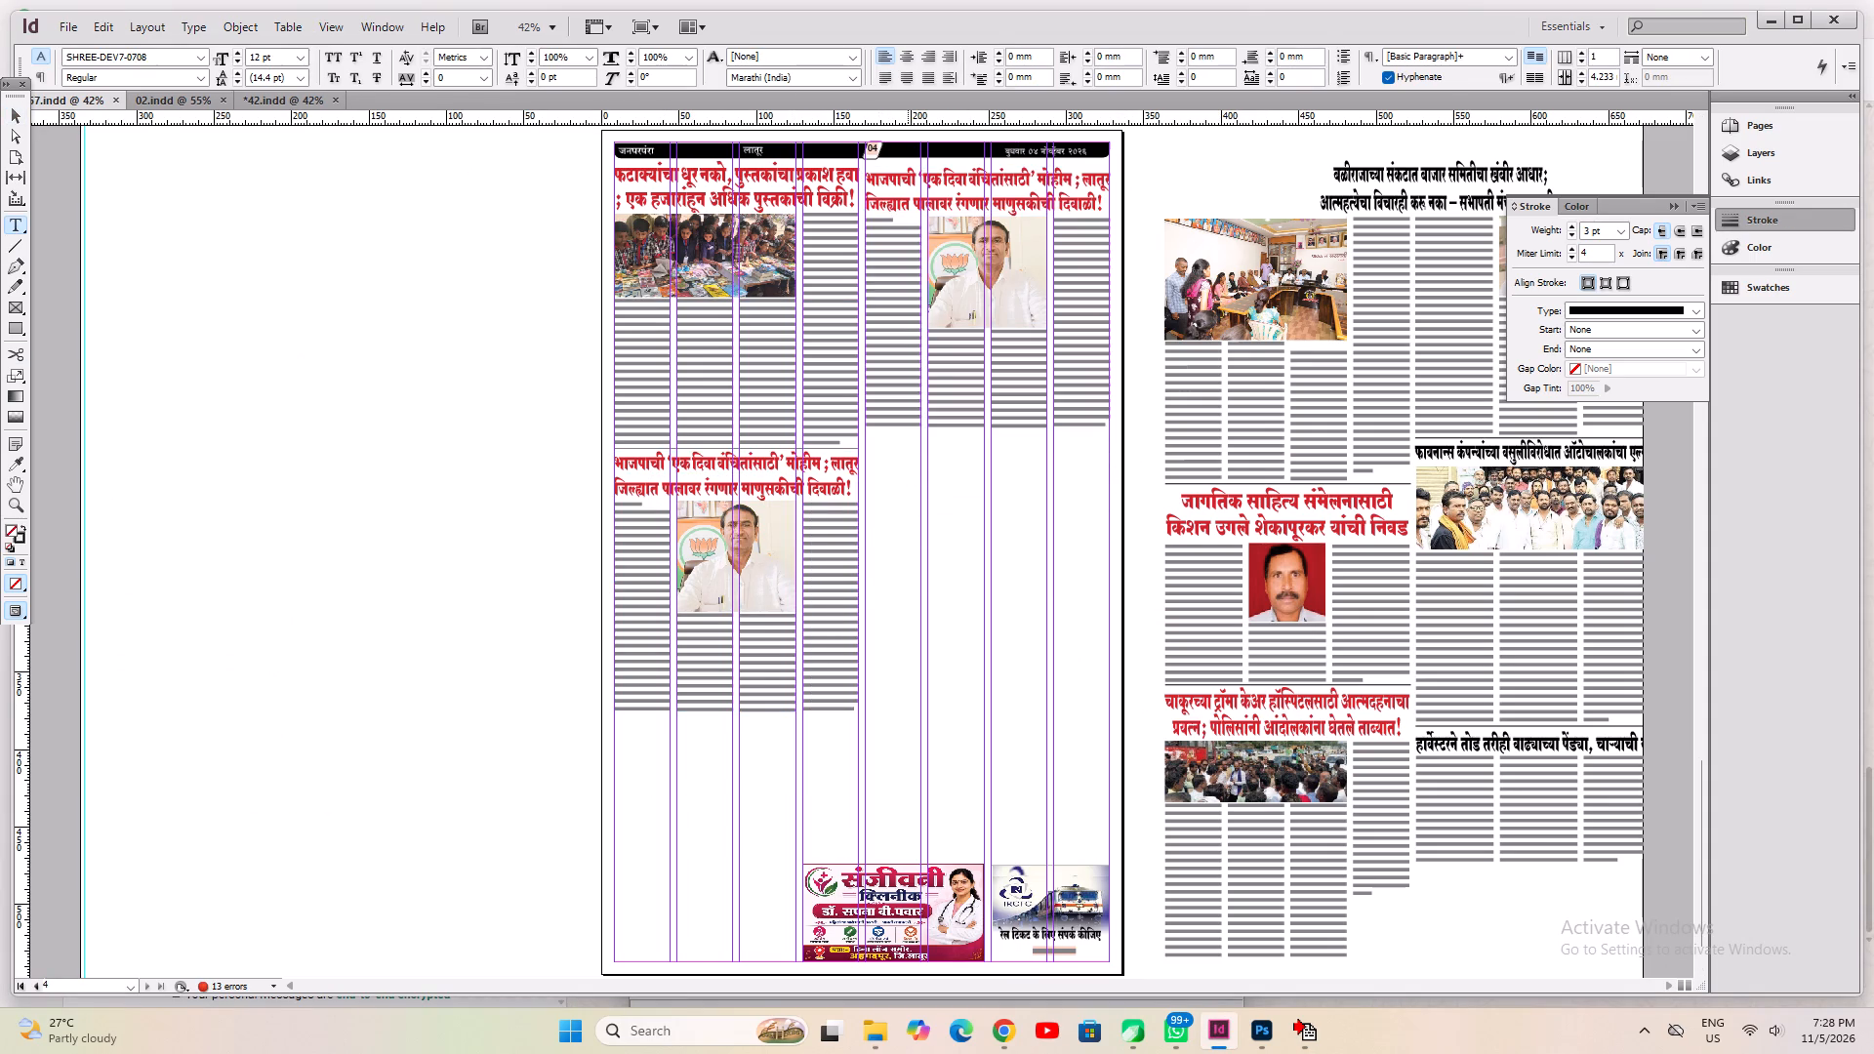
{"action": "left_click_drag", "start_coordinate": [908, 477], "coordinate": [1092, 769]}
{"action": "key", "text": "ctrl+v"}
{"action": "left_click", "coordinate": [1027, 508]}
{"action": "key", "text": "ctrl+2"}
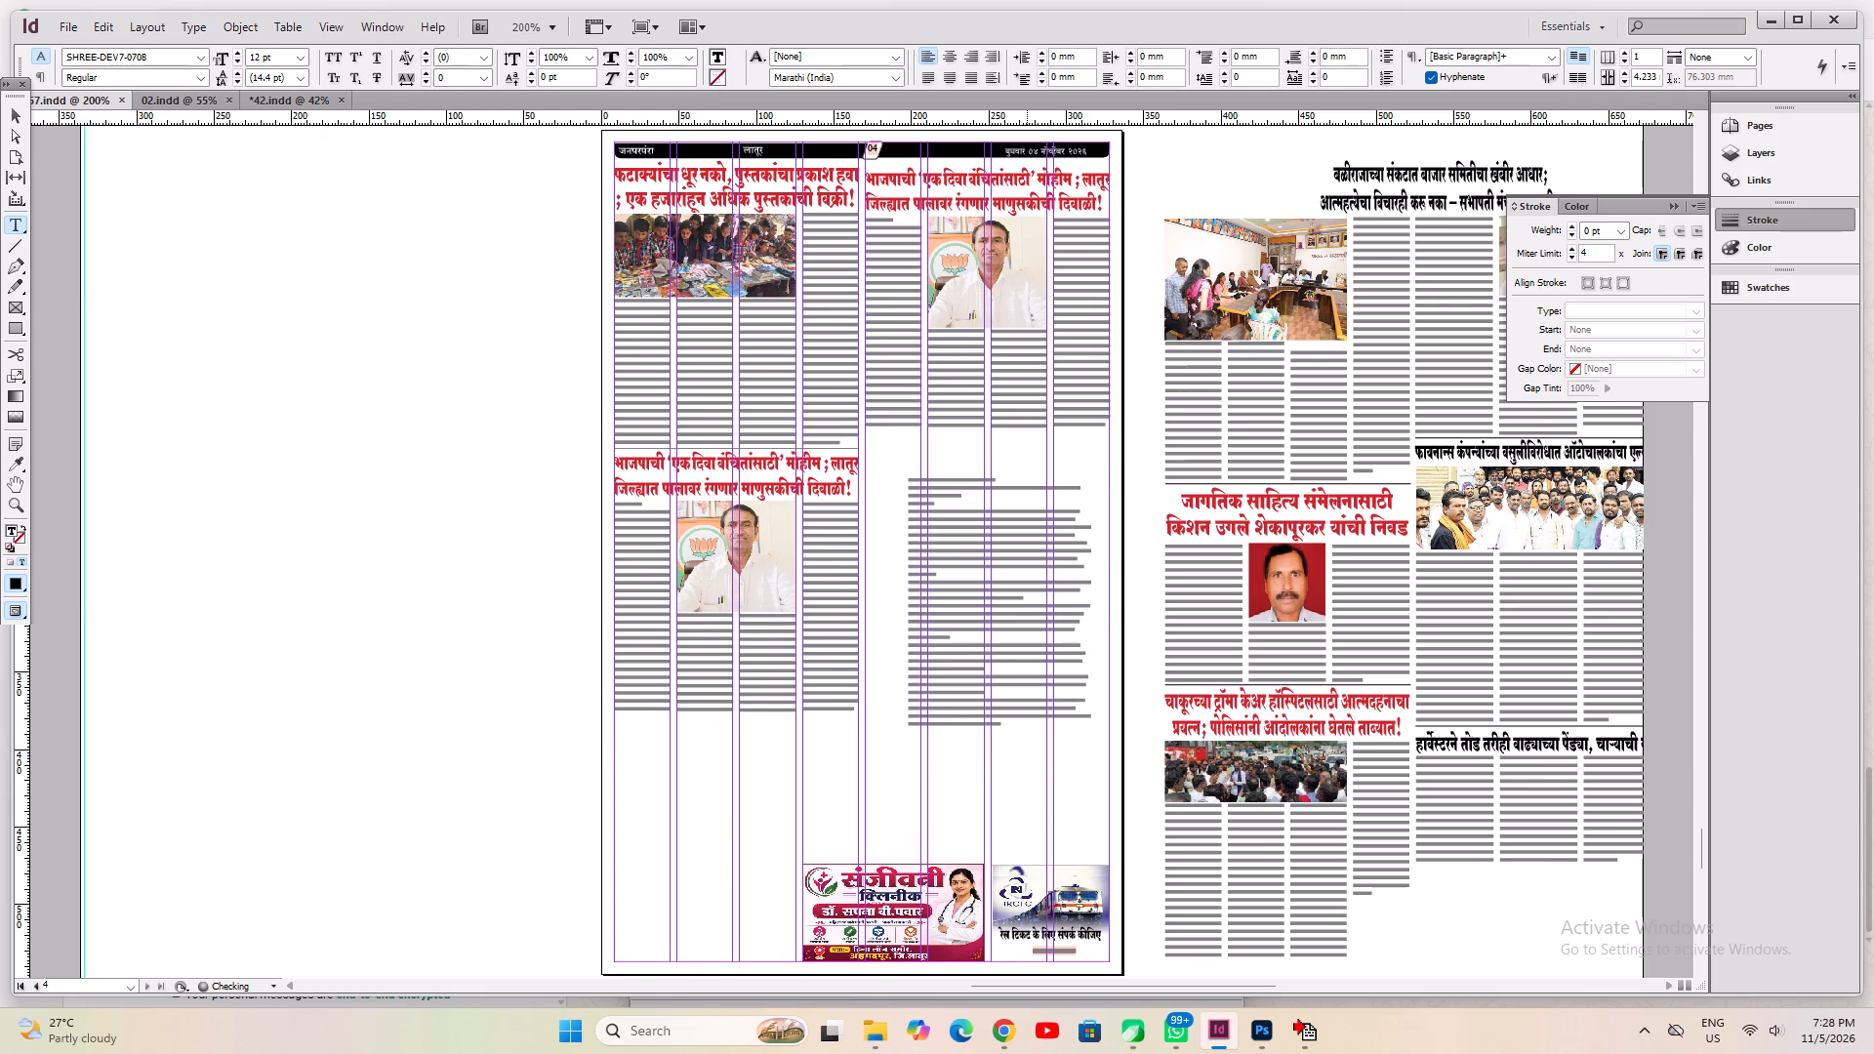
{"action": "left_click_drag", "start_coordinate": [558, 467], "coordinate": [617, 672], "text": "alt"}
{"action": "left_click_drag", "start_coordinate": [826, 609], "coordinate": [826, 582]}
{"action": "left_click_drag", "start_coordinate": [824, 532], "coordinate": [824, 518]}
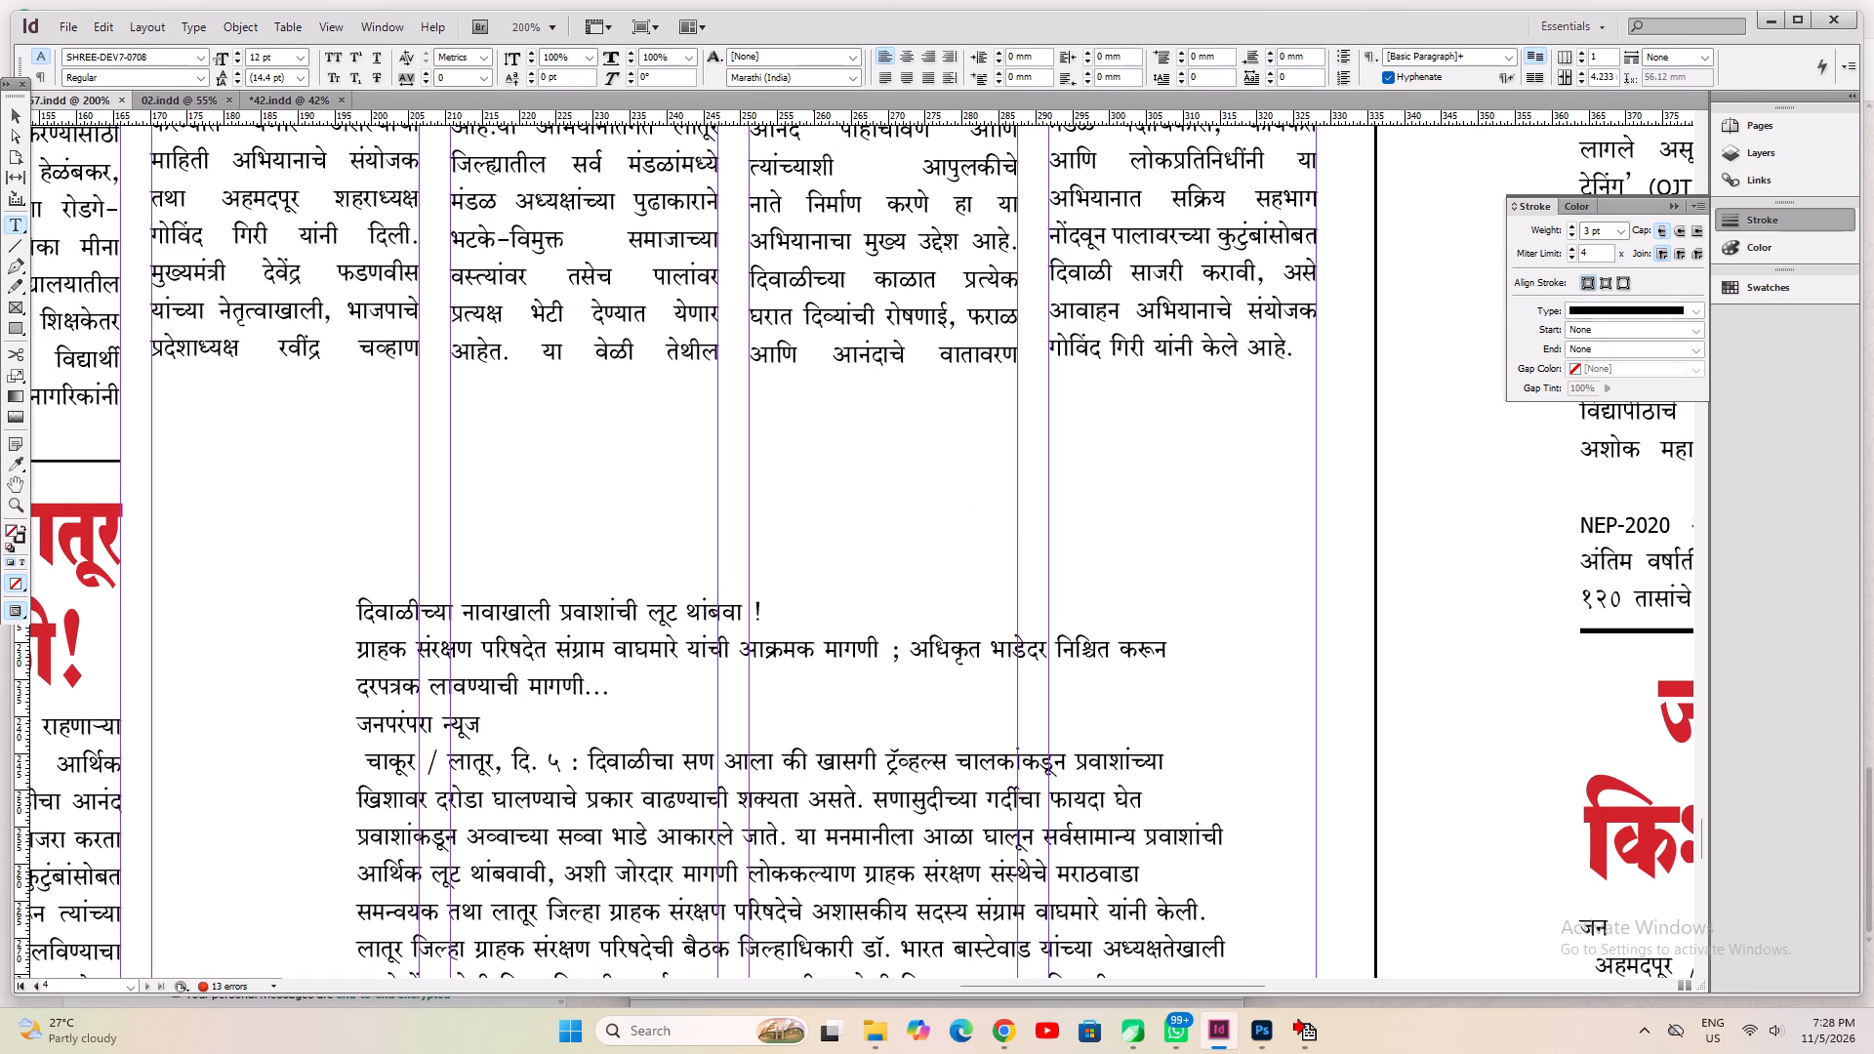
Cut the line "दिवाळीच्या नावाखाली प्रवाशांची लूट थांबवा !" from the story below and paste it without formatting over the four-column headline at the page top.
{"action": "left_click", "coordinate": [802, 606]}
{"action": "left_click_drag", "start_coordinate": [739, 612], "coordinate": [209, 570]}
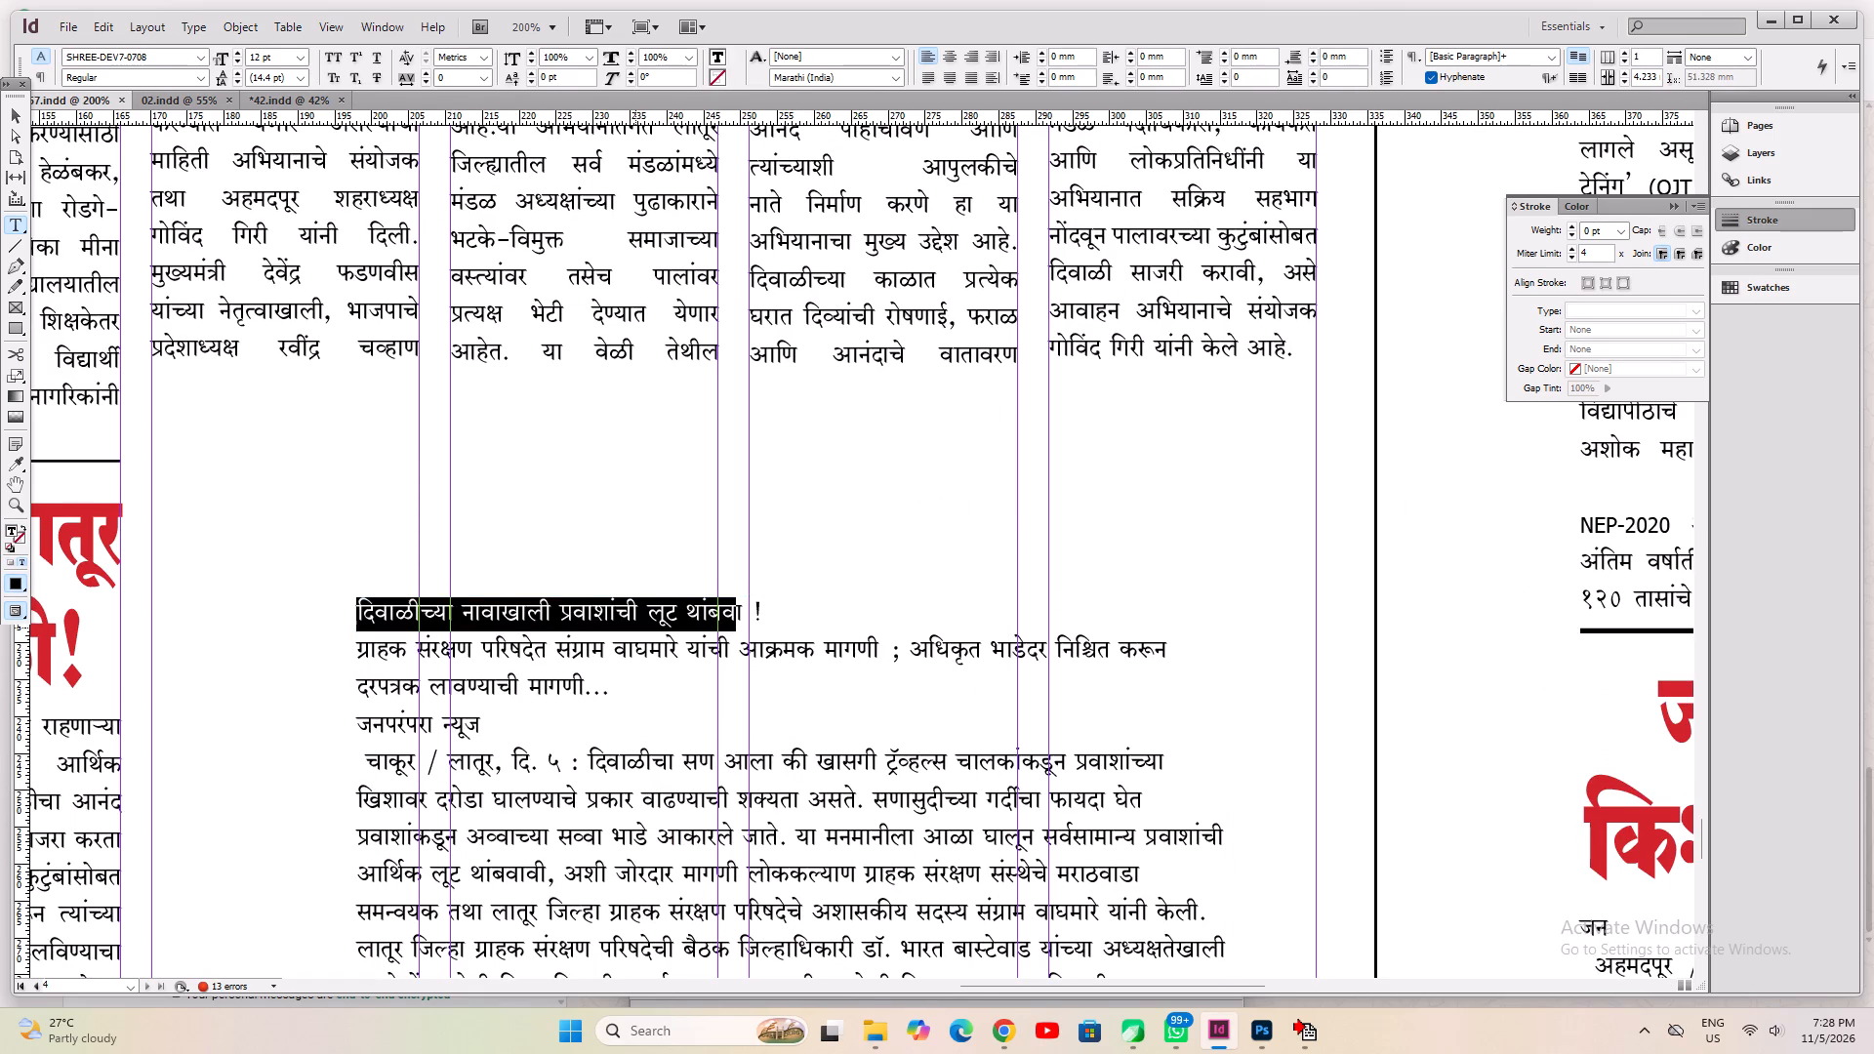
{"action": "triple_click", "coordinate": [671, 618]}
{"action": "key", "text": "ctrl+x"}
{"action": "left_click_drag", "start_coordinate": [629, 479], "coordinate": [635, 650], "text": "alt"}
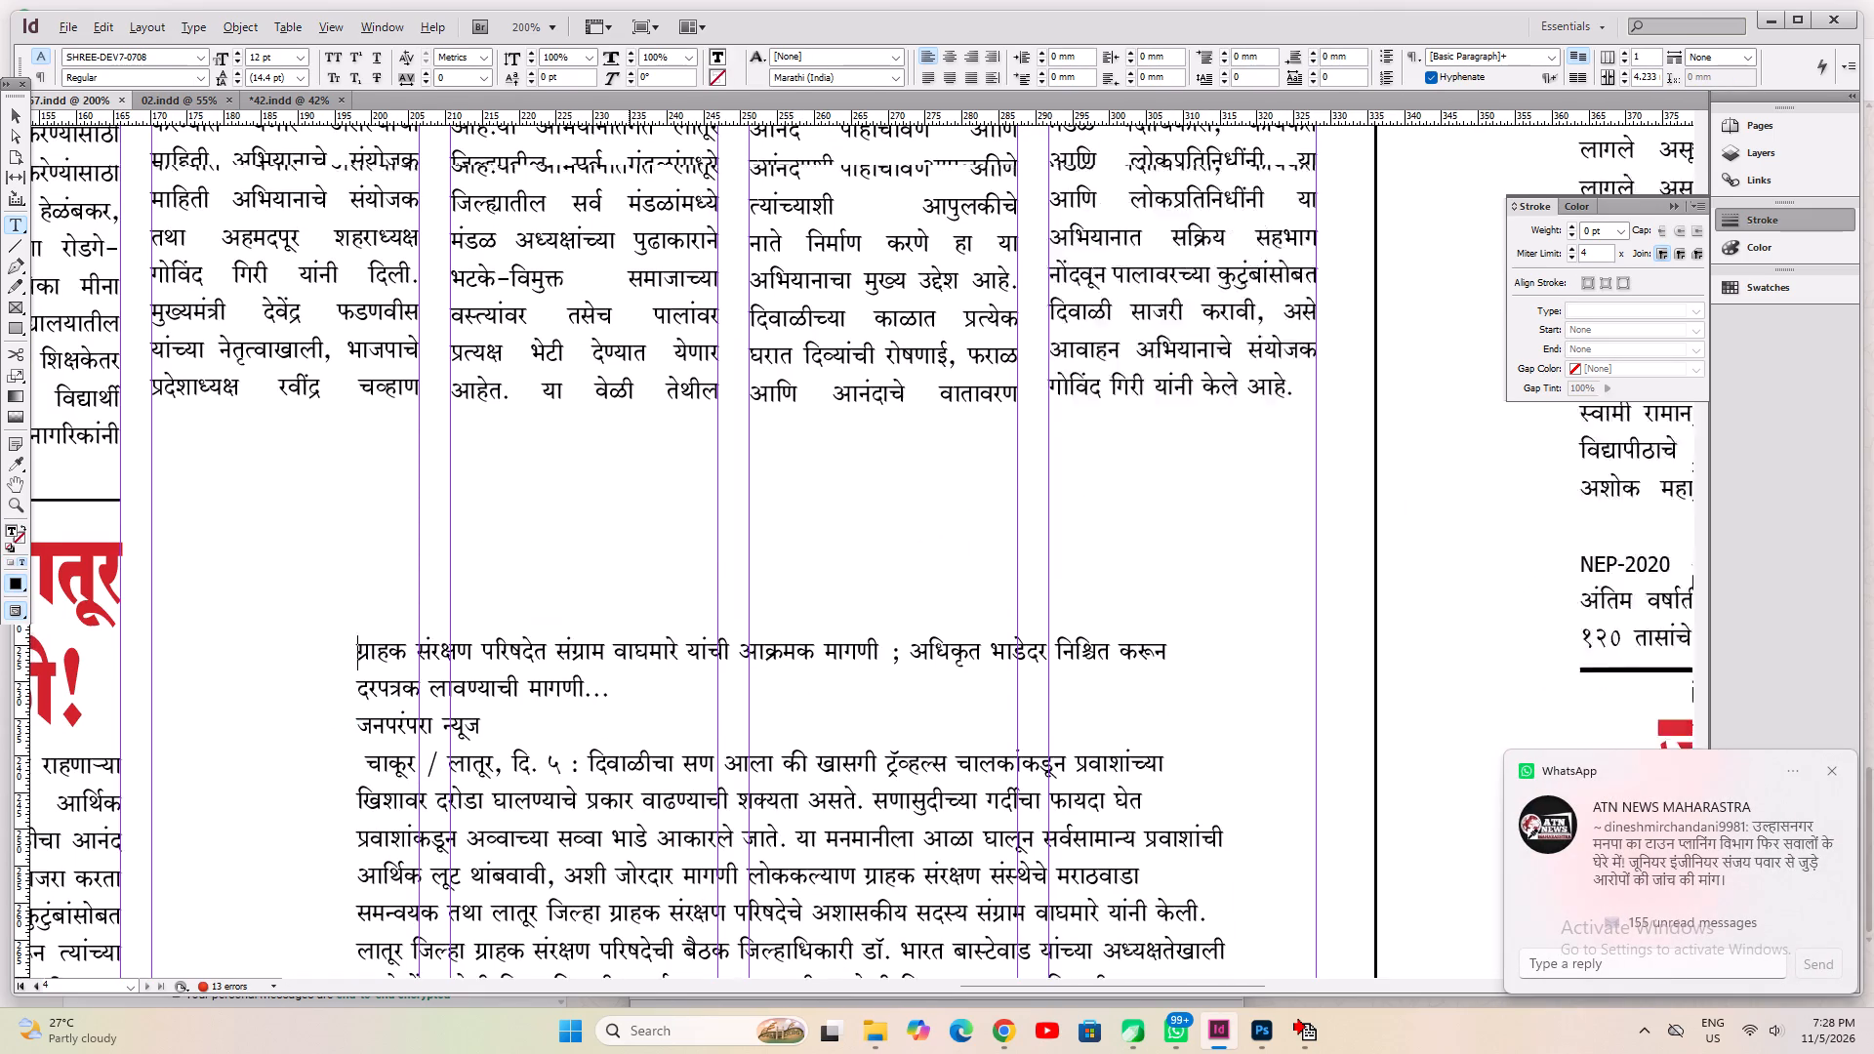
{"action": "left_click_drag", "start_coordinate": [635, 650], "coordinate": [663, 997], "text": "alt"}
{"action": "left_click_drag", "start_coordinate": [633, 683], "coordinate": [642, 992], "text": "alt"}
{"action": "left_click_drag", "start_coordinate": [595, 505], "coordinate": [595, 865], "text": "alt"}
{"action": "left_click", "coordinate": [591, 479]}
{"action": "key", "text": "ctrl+a"}
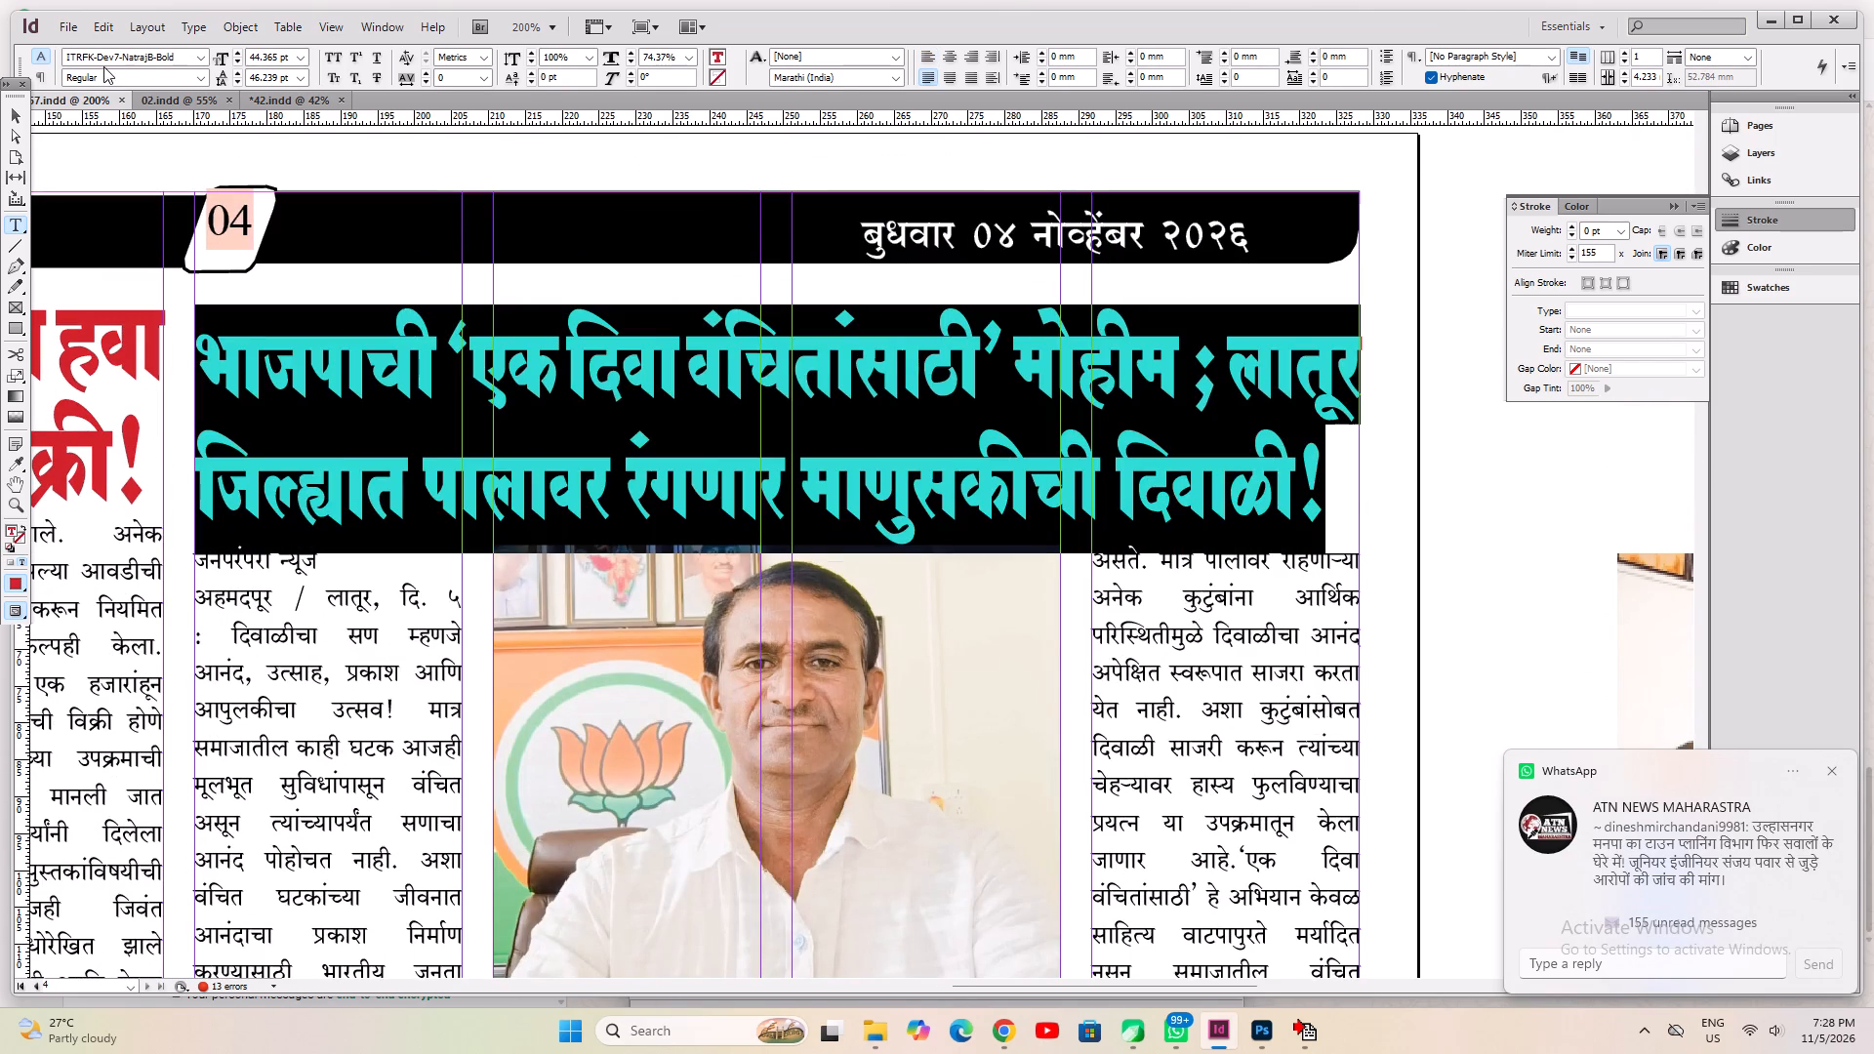
{"action": "left_click", "coordinate": [106, 22]}
{"action": "left_click", "coordinate": [141, 170]}
{"action": "key", "text": "ctrl+a"}
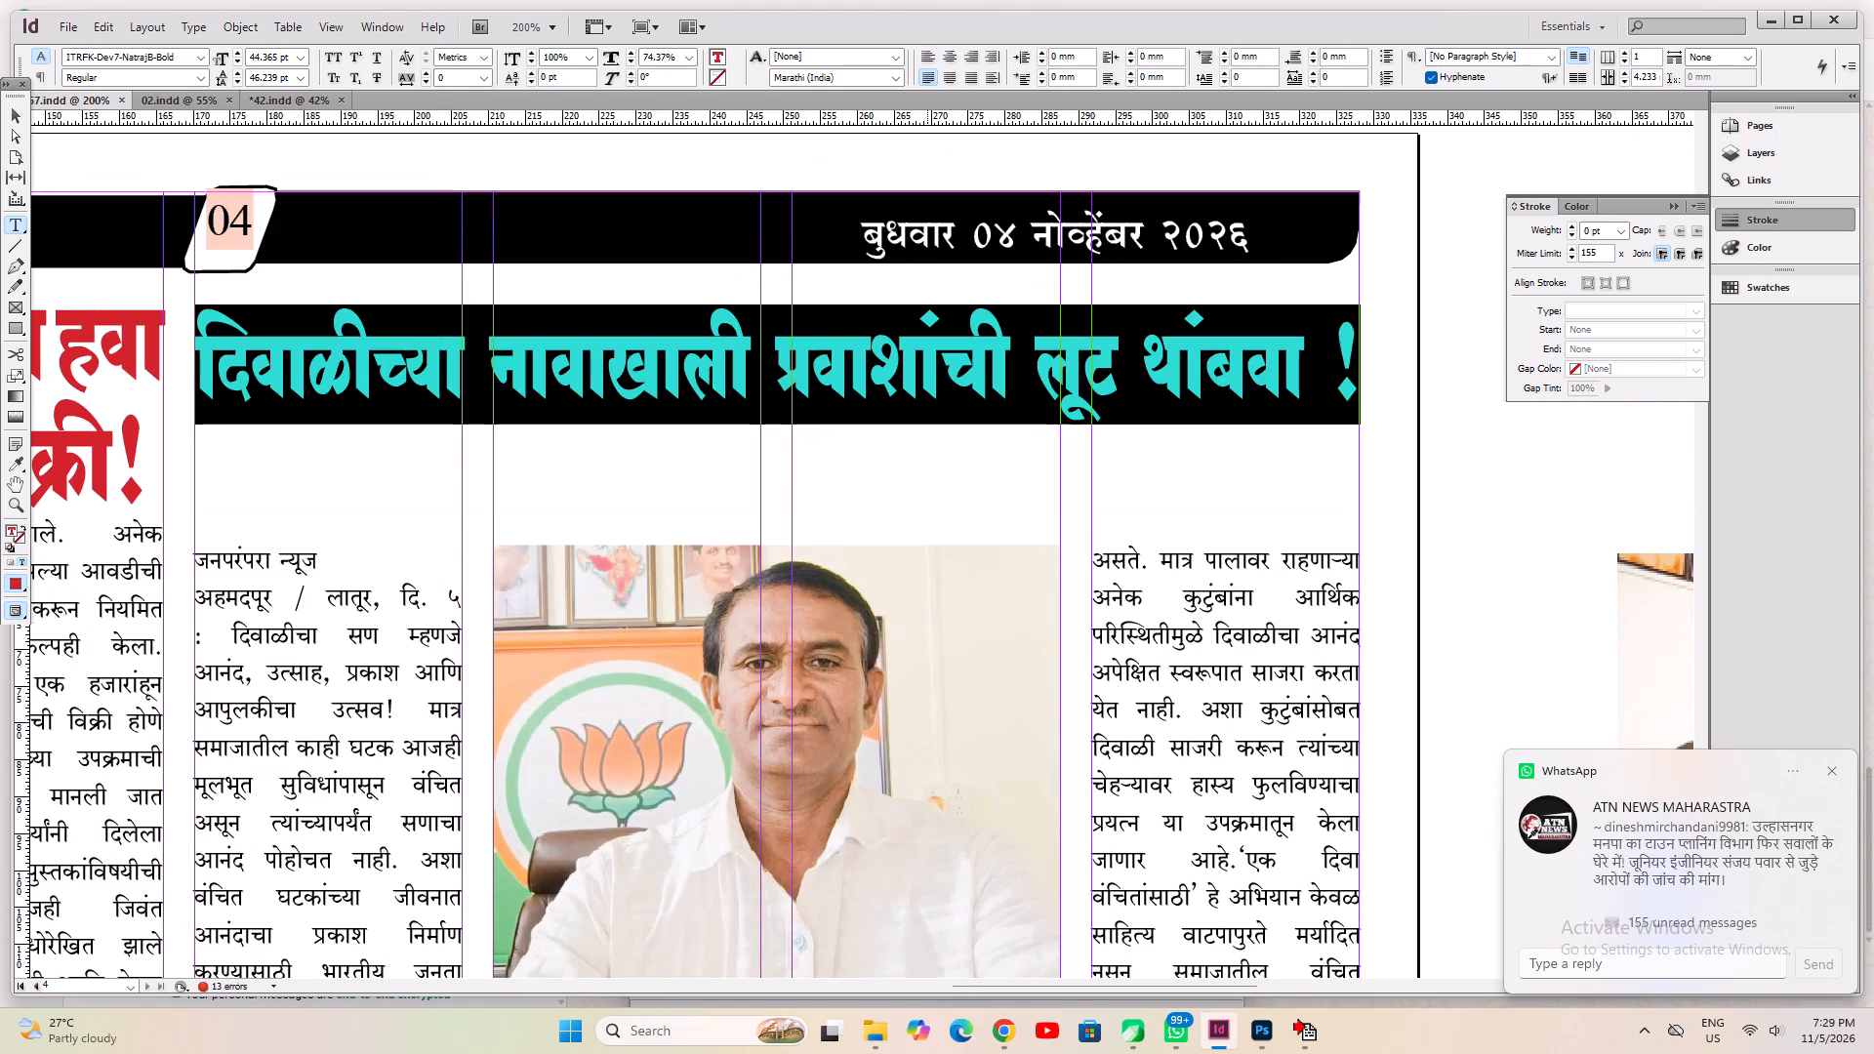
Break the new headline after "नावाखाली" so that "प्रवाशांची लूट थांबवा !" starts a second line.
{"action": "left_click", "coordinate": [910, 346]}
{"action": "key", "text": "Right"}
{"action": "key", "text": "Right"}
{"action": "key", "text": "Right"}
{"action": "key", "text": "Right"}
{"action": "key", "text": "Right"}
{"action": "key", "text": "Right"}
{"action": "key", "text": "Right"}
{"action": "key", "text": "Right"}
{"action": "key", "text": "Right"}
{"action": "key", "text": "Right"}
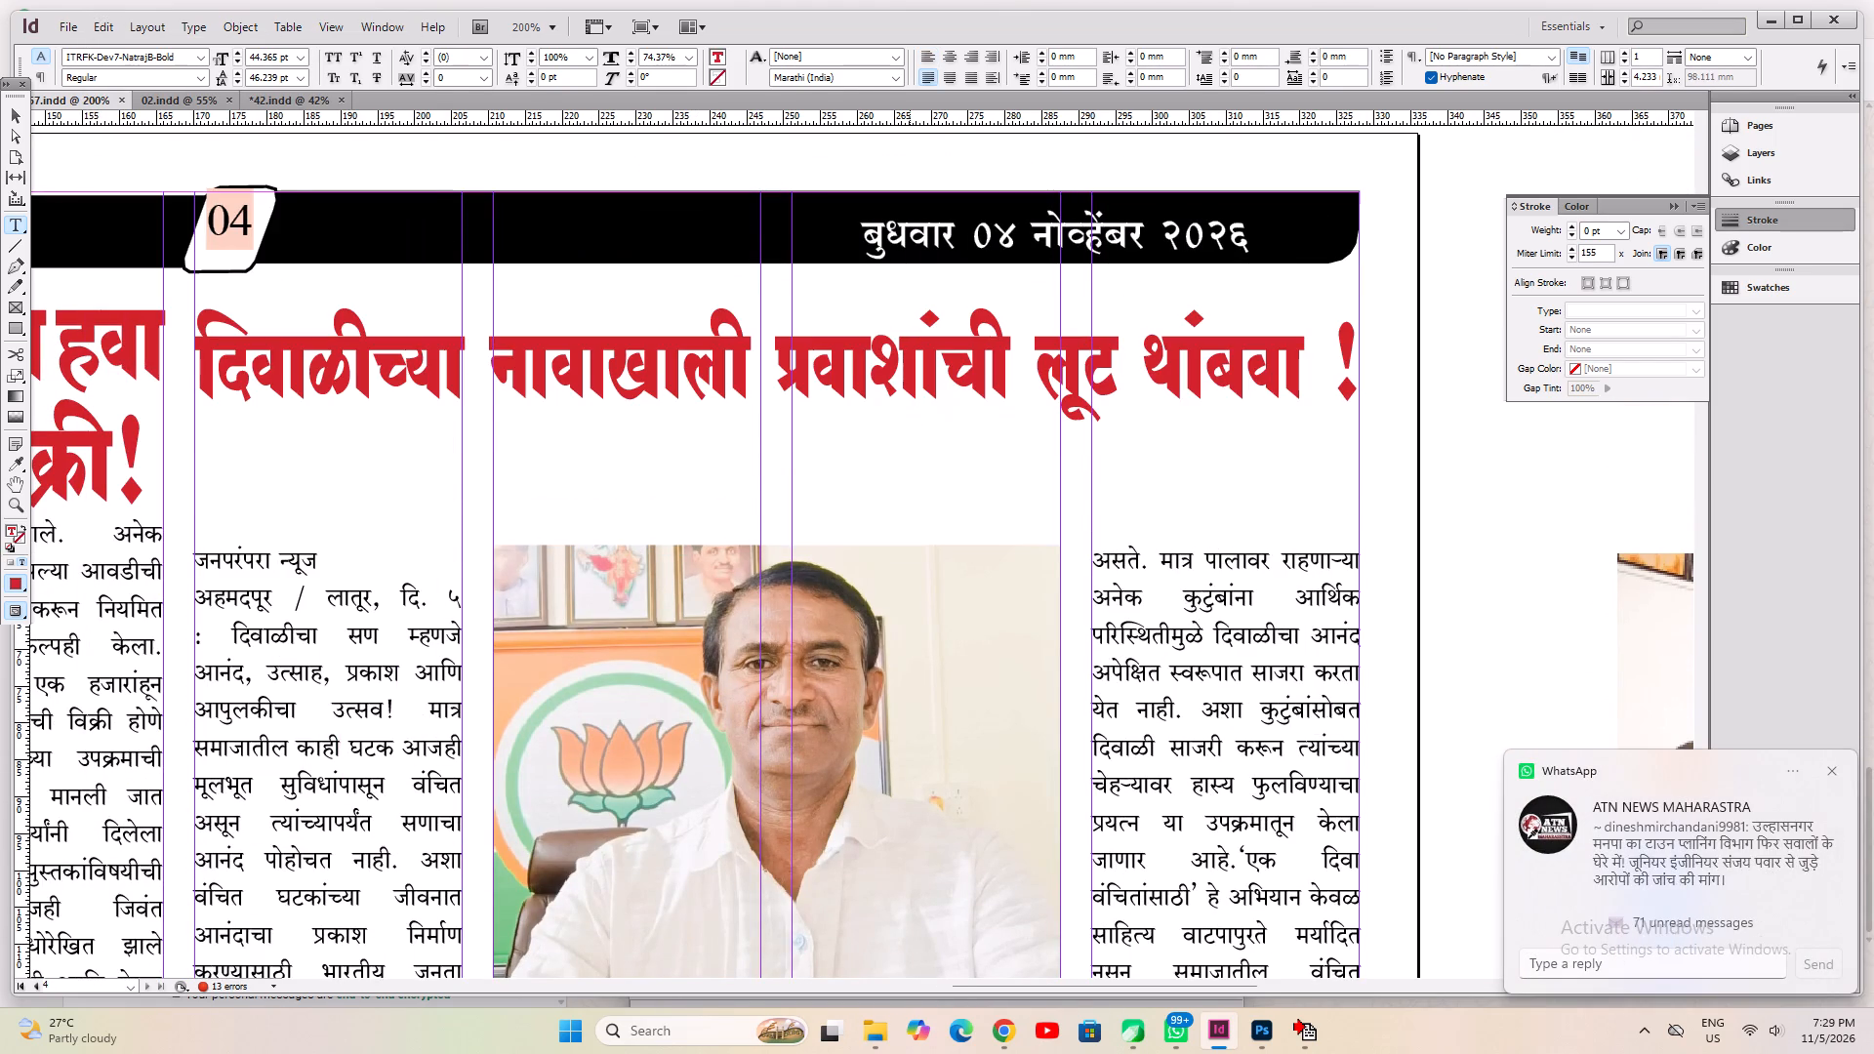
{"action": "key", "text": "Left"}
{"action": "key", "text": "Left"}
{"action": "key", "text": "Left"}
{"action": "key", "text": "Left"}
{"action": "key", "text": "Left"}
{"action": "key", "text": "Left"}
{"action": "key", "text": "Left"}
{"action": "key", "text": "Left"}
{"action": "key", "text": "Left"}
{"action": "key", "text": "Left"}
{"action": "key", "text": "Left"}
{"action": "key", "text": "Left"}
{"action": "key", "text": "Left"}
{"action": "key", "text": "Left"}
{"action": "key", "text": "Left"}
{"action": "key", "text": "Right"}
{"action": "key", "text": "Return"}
Centre the headline text and tighten its leading to 42.239 pt.
{"action": "key", "text": "ctrl+a"}
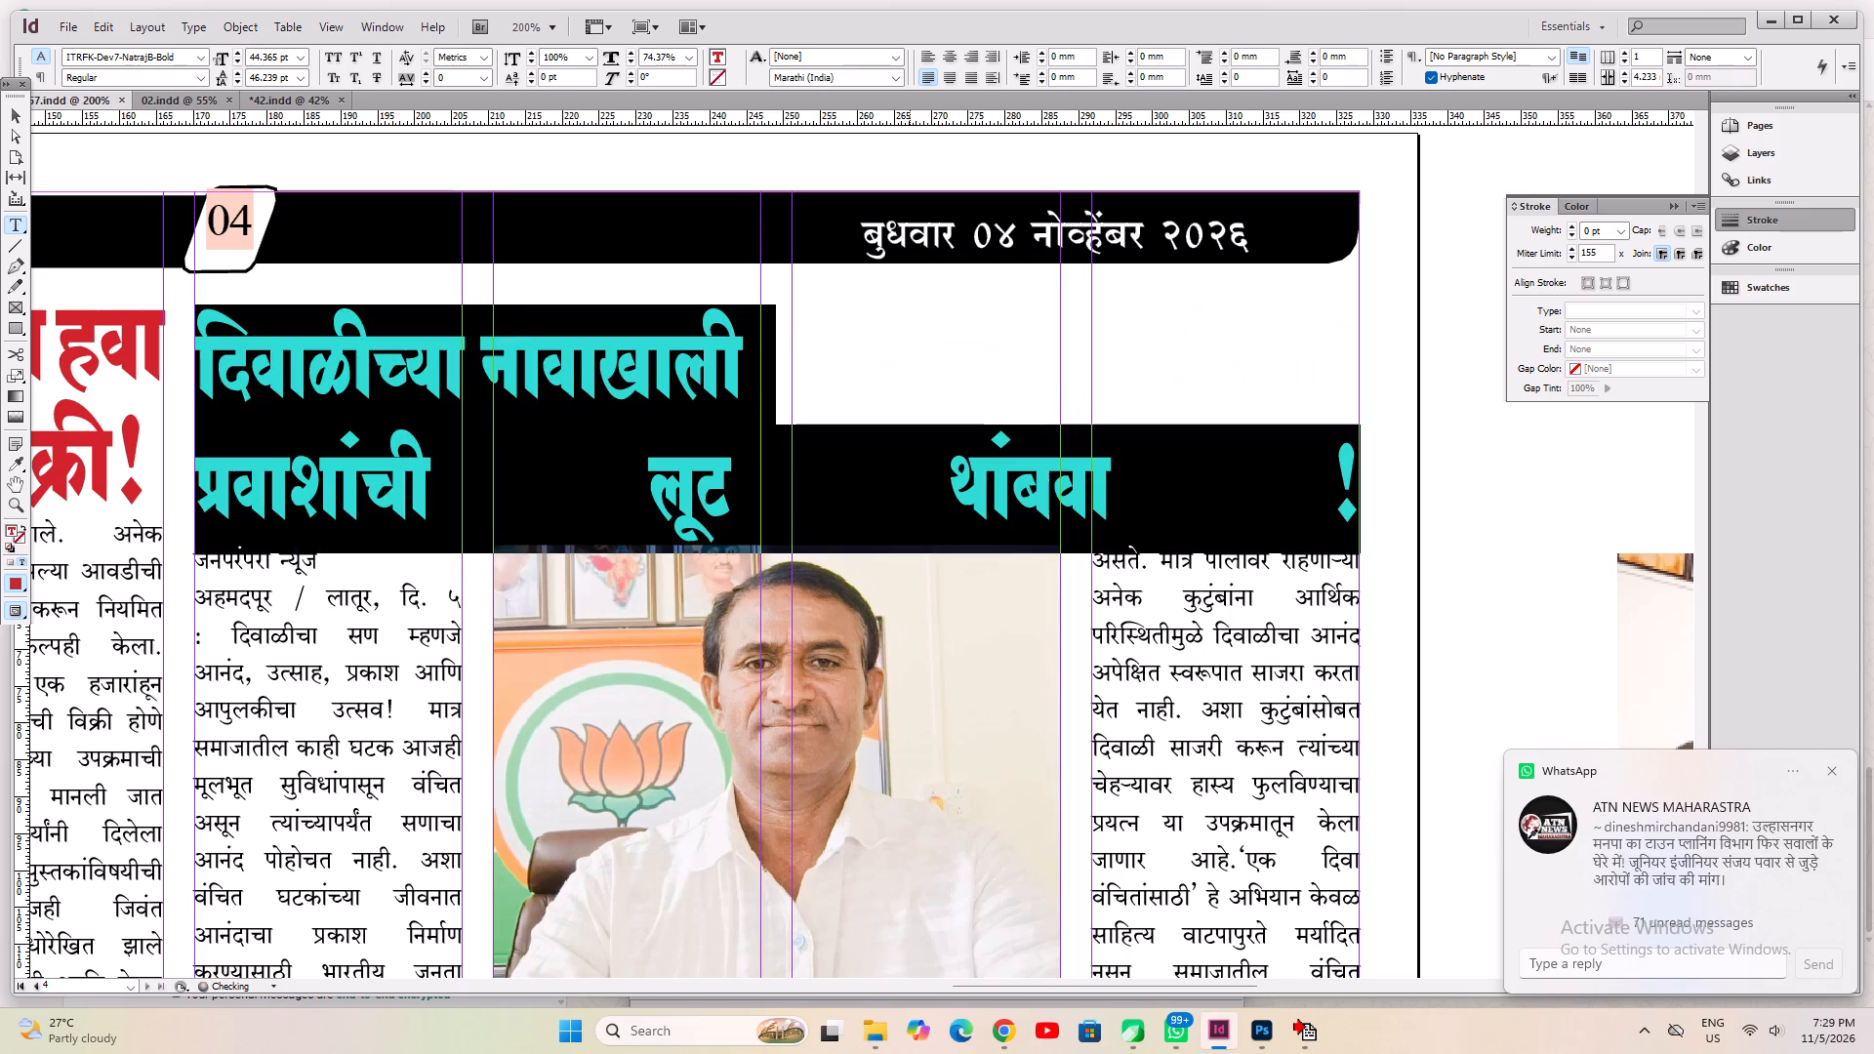
{"action": "key", "text": "ctrl+shift+c"}
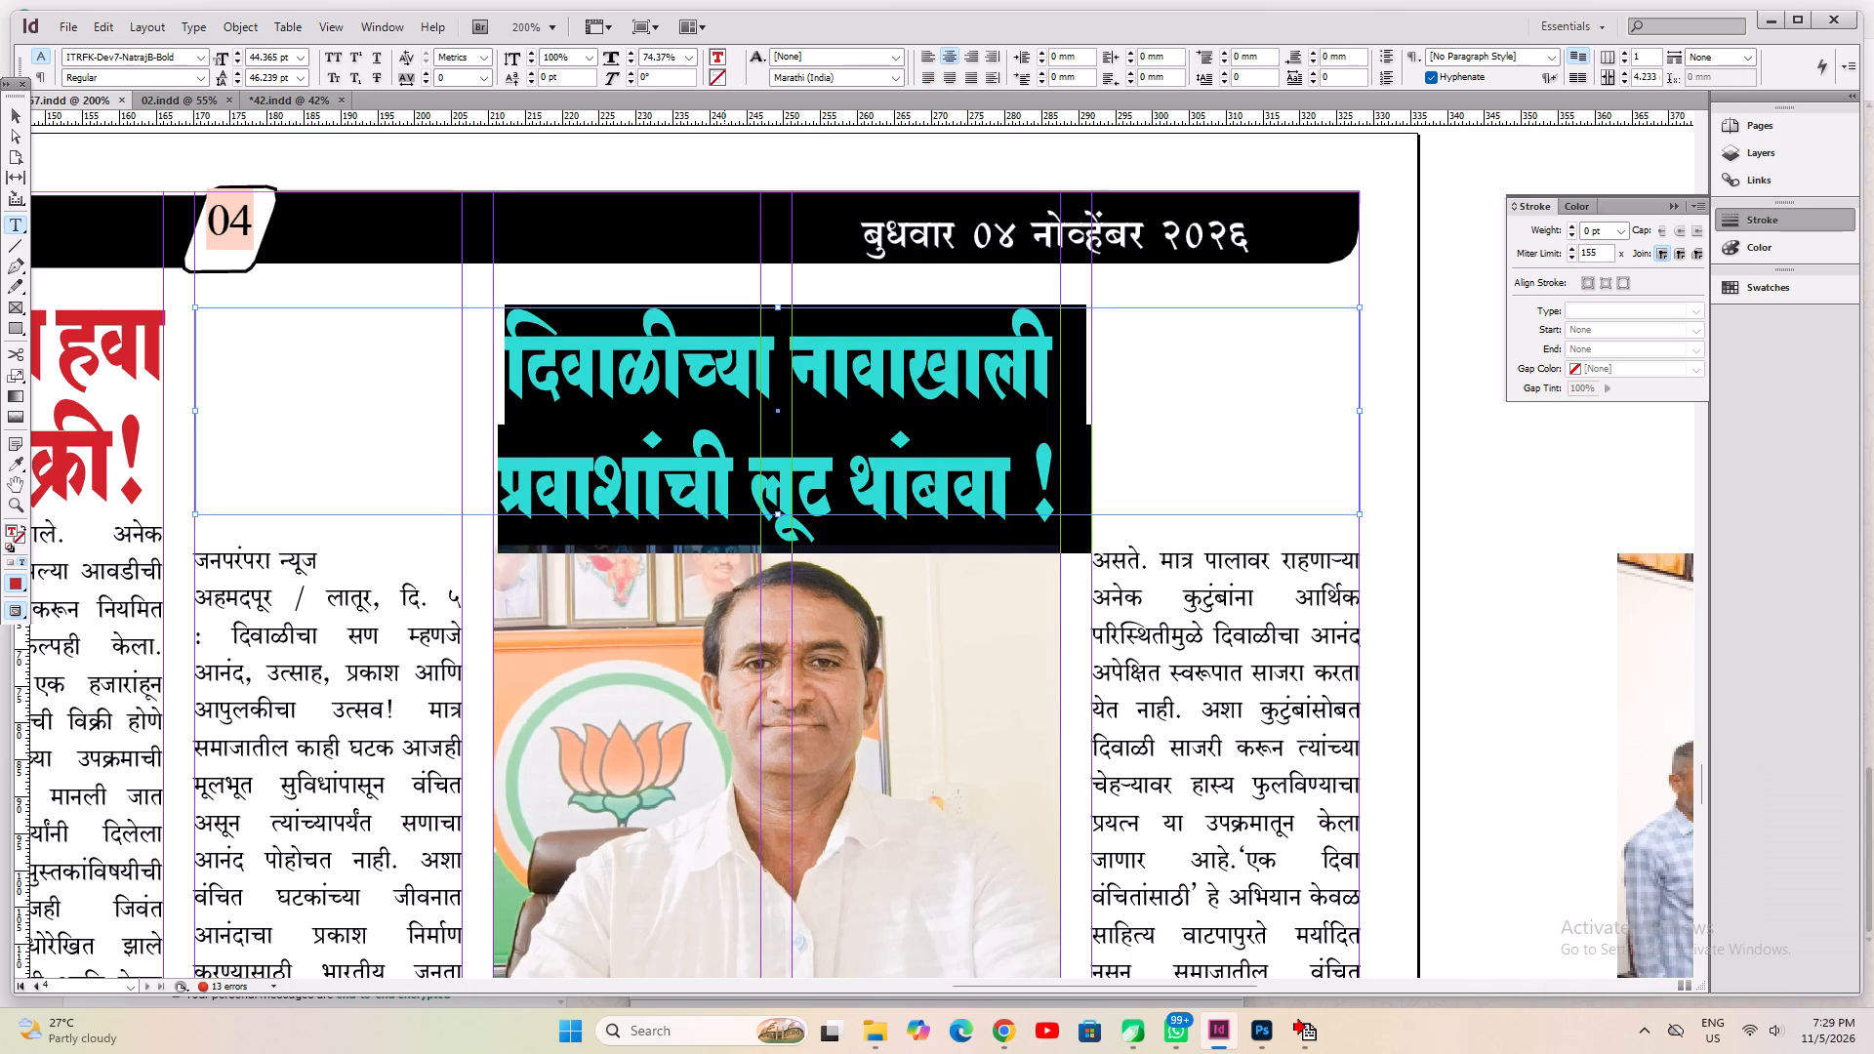
{"action": "key", "text": "alt+Up"}
{"action": "key", "text": "alt+Up"}
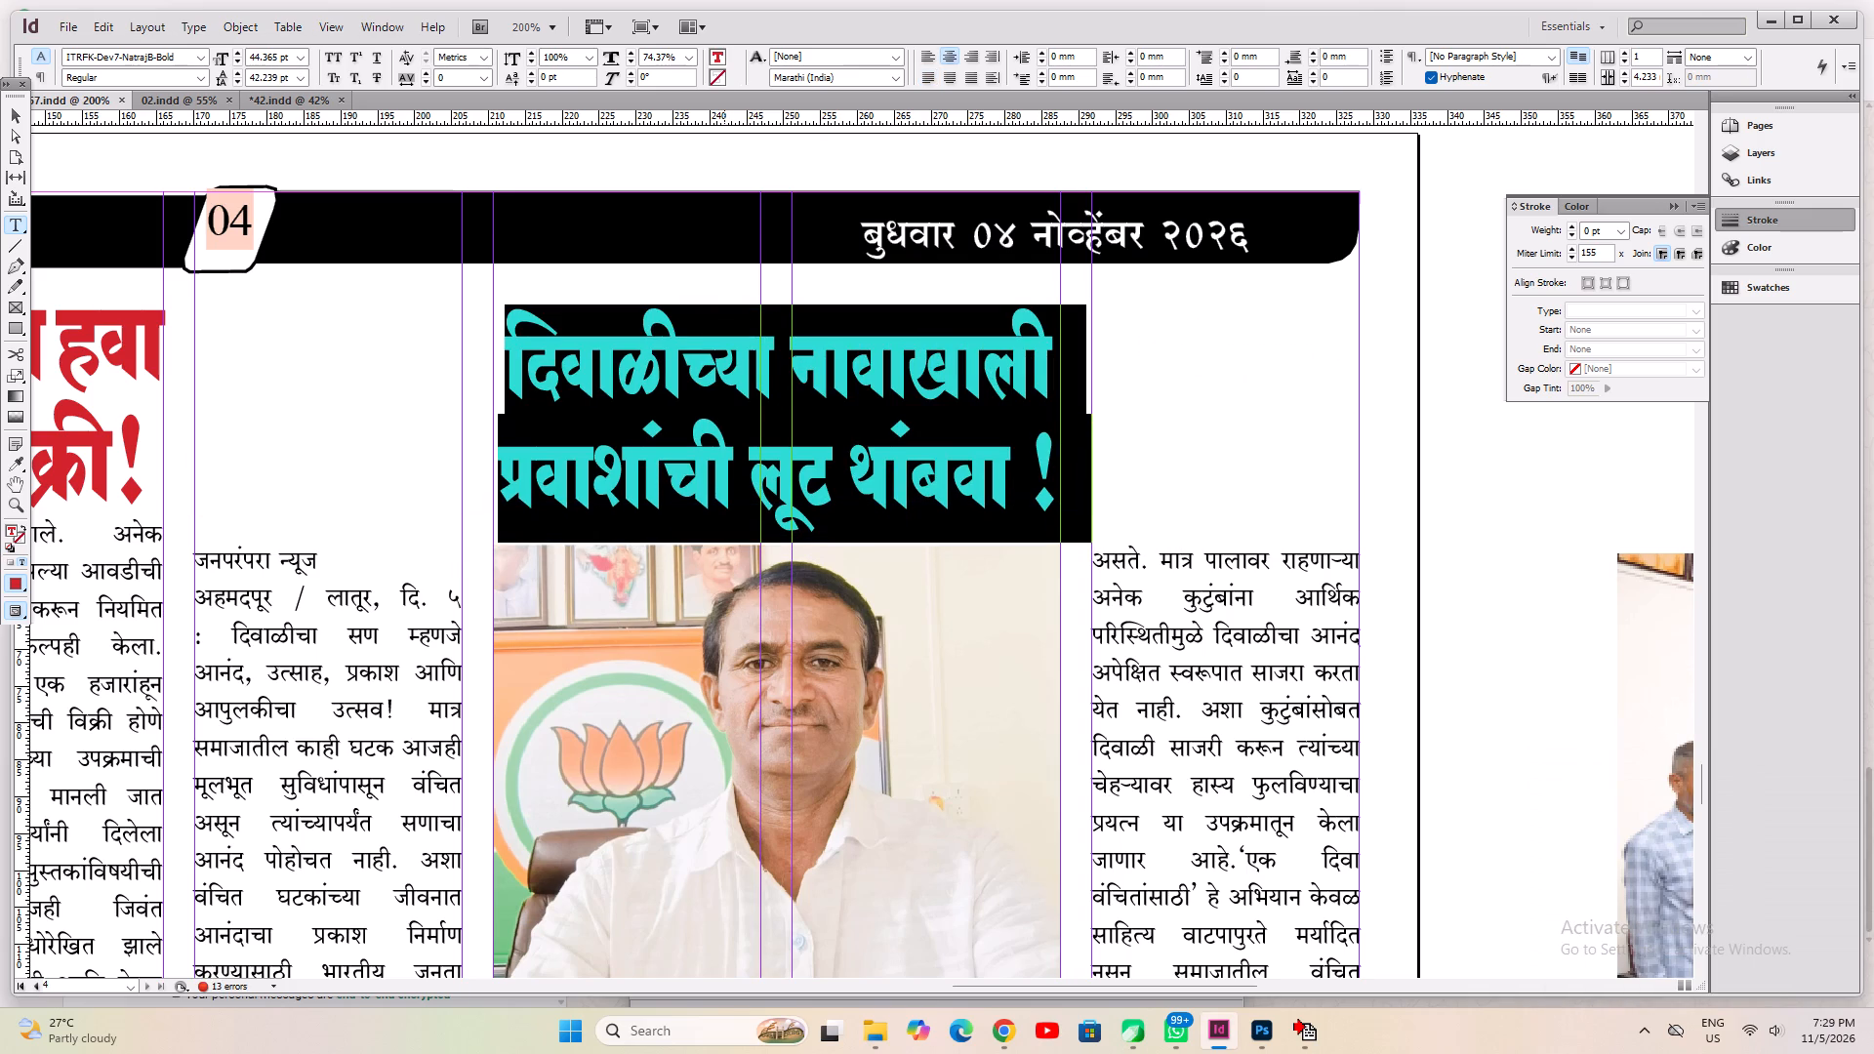
{"action": "key", "text": "ctrl+z"}
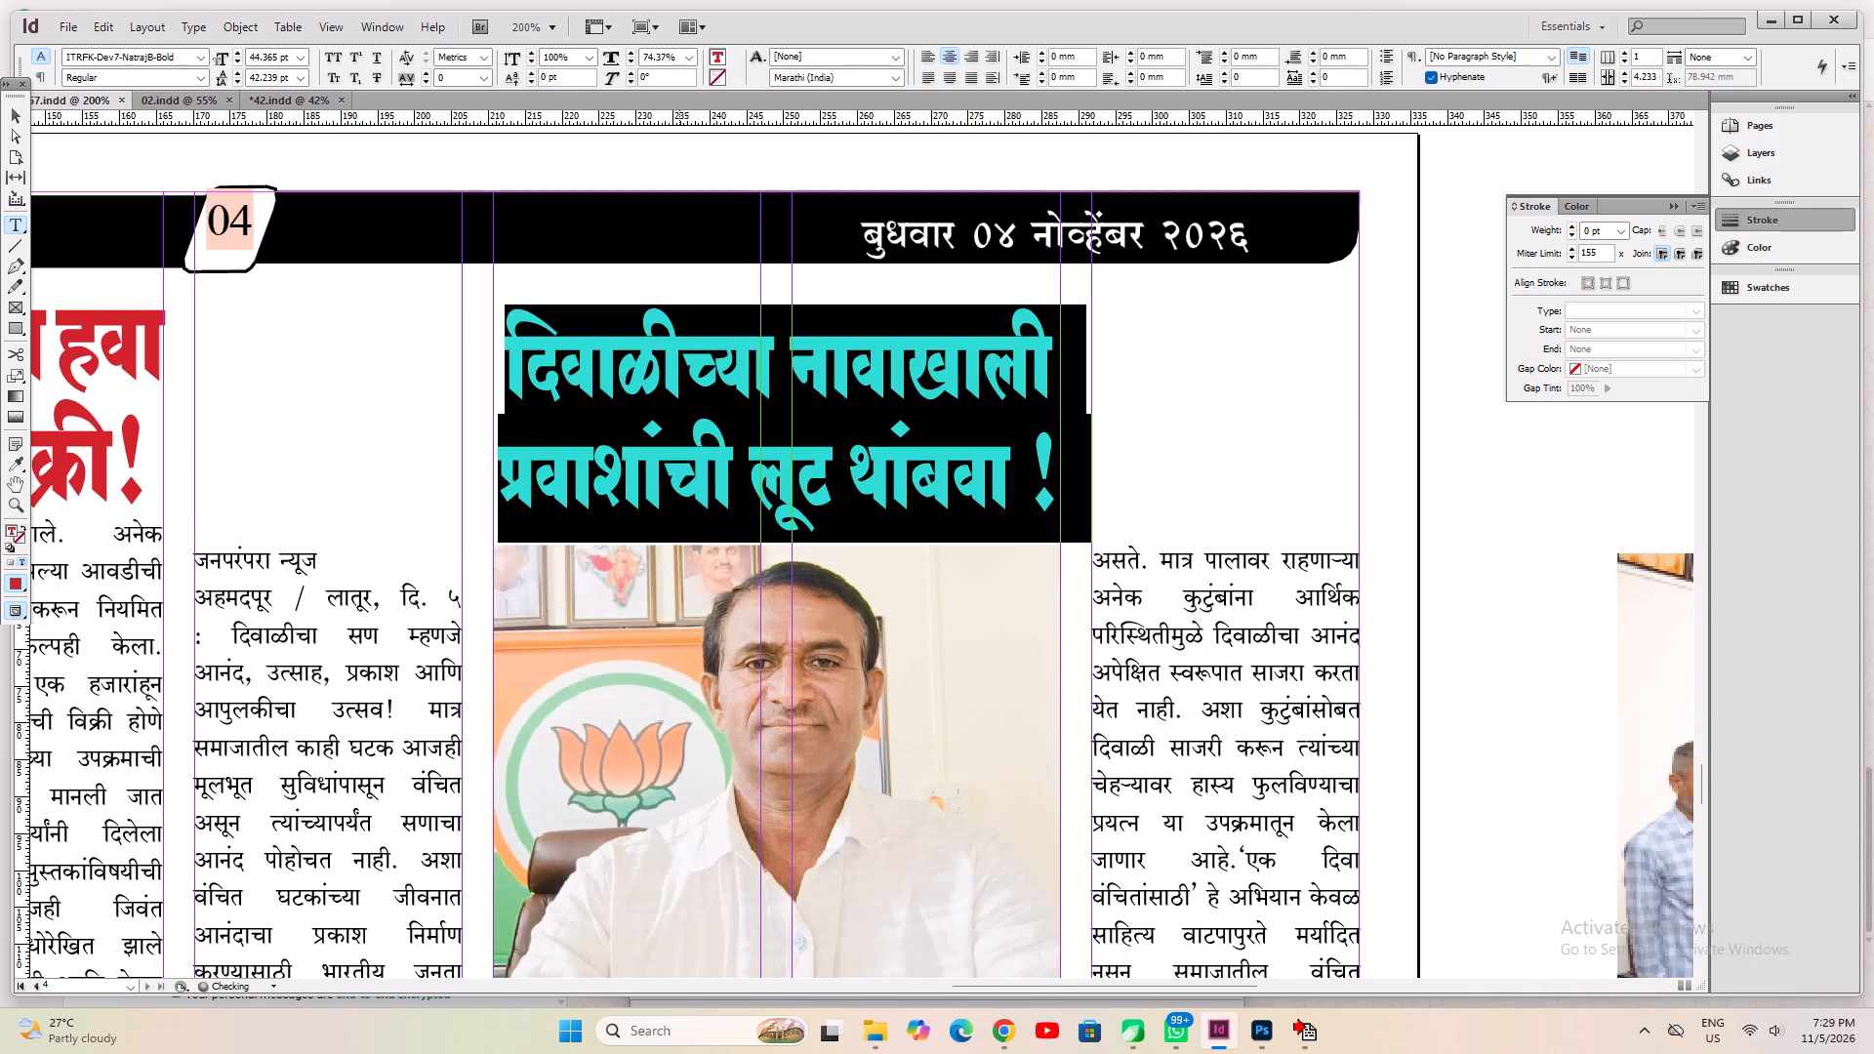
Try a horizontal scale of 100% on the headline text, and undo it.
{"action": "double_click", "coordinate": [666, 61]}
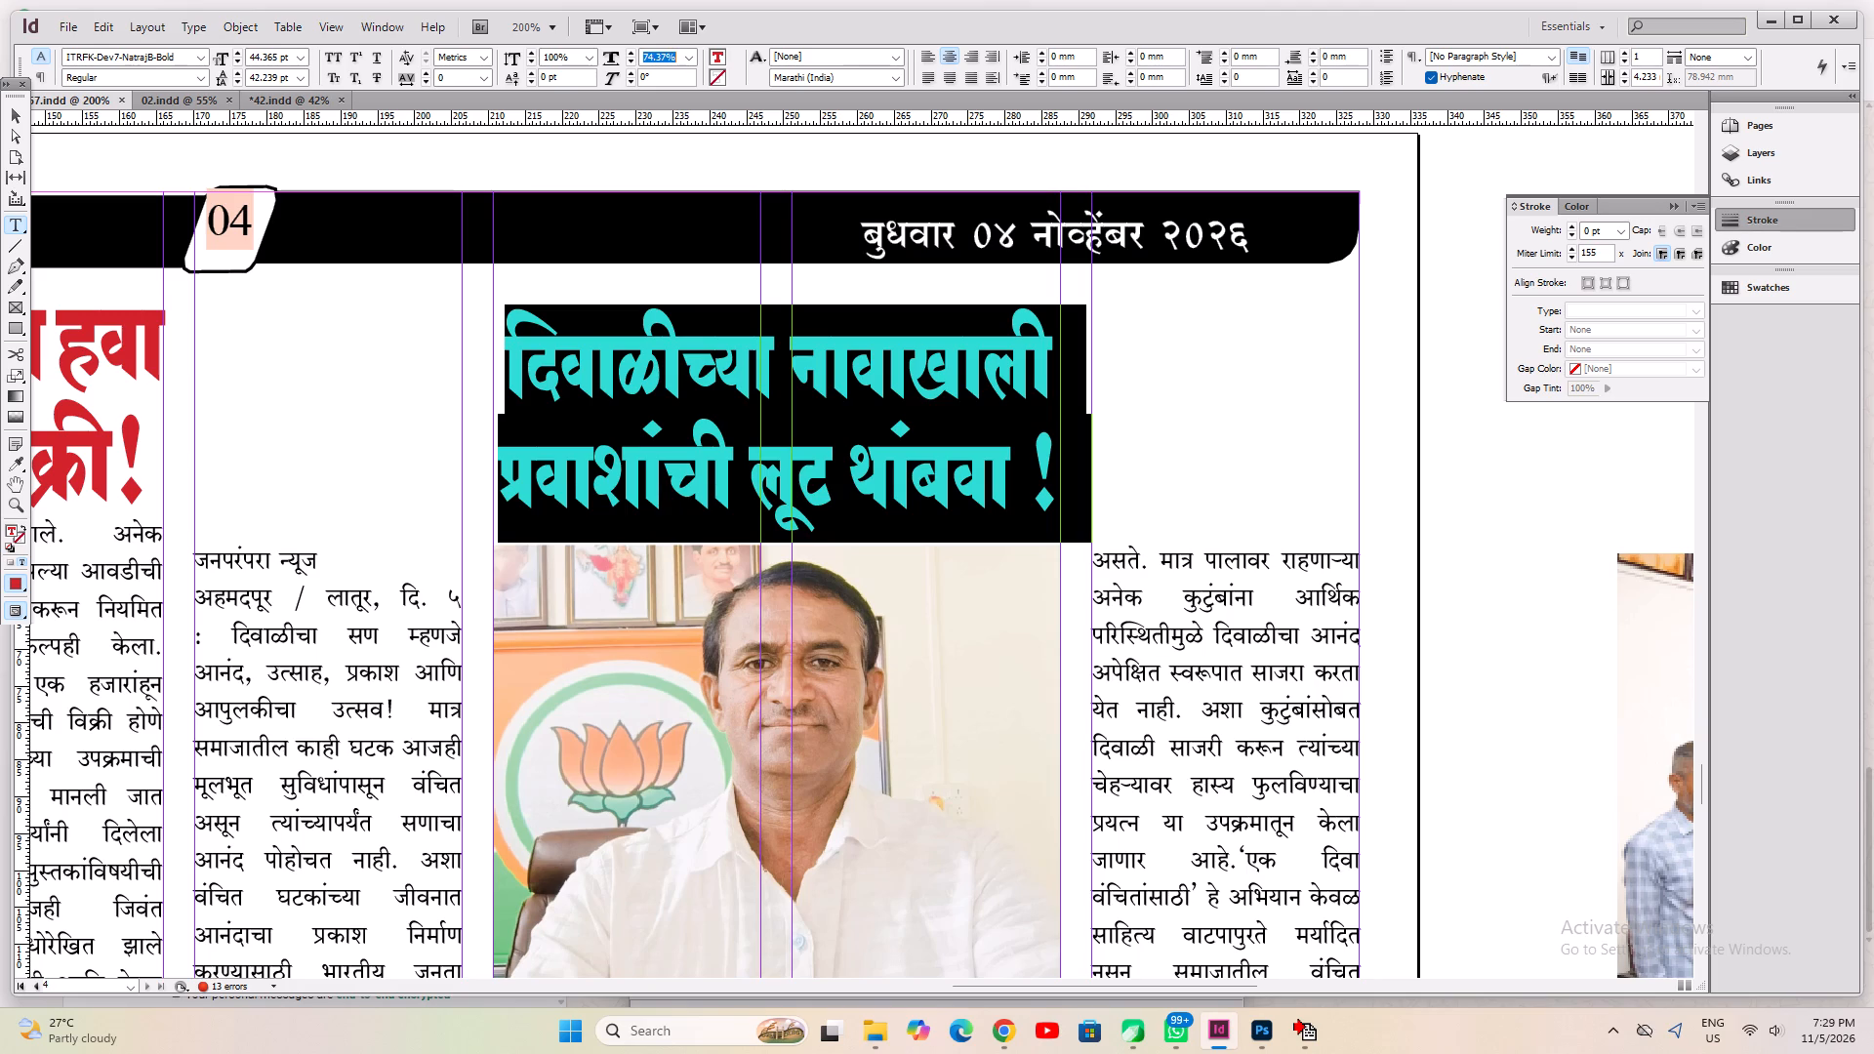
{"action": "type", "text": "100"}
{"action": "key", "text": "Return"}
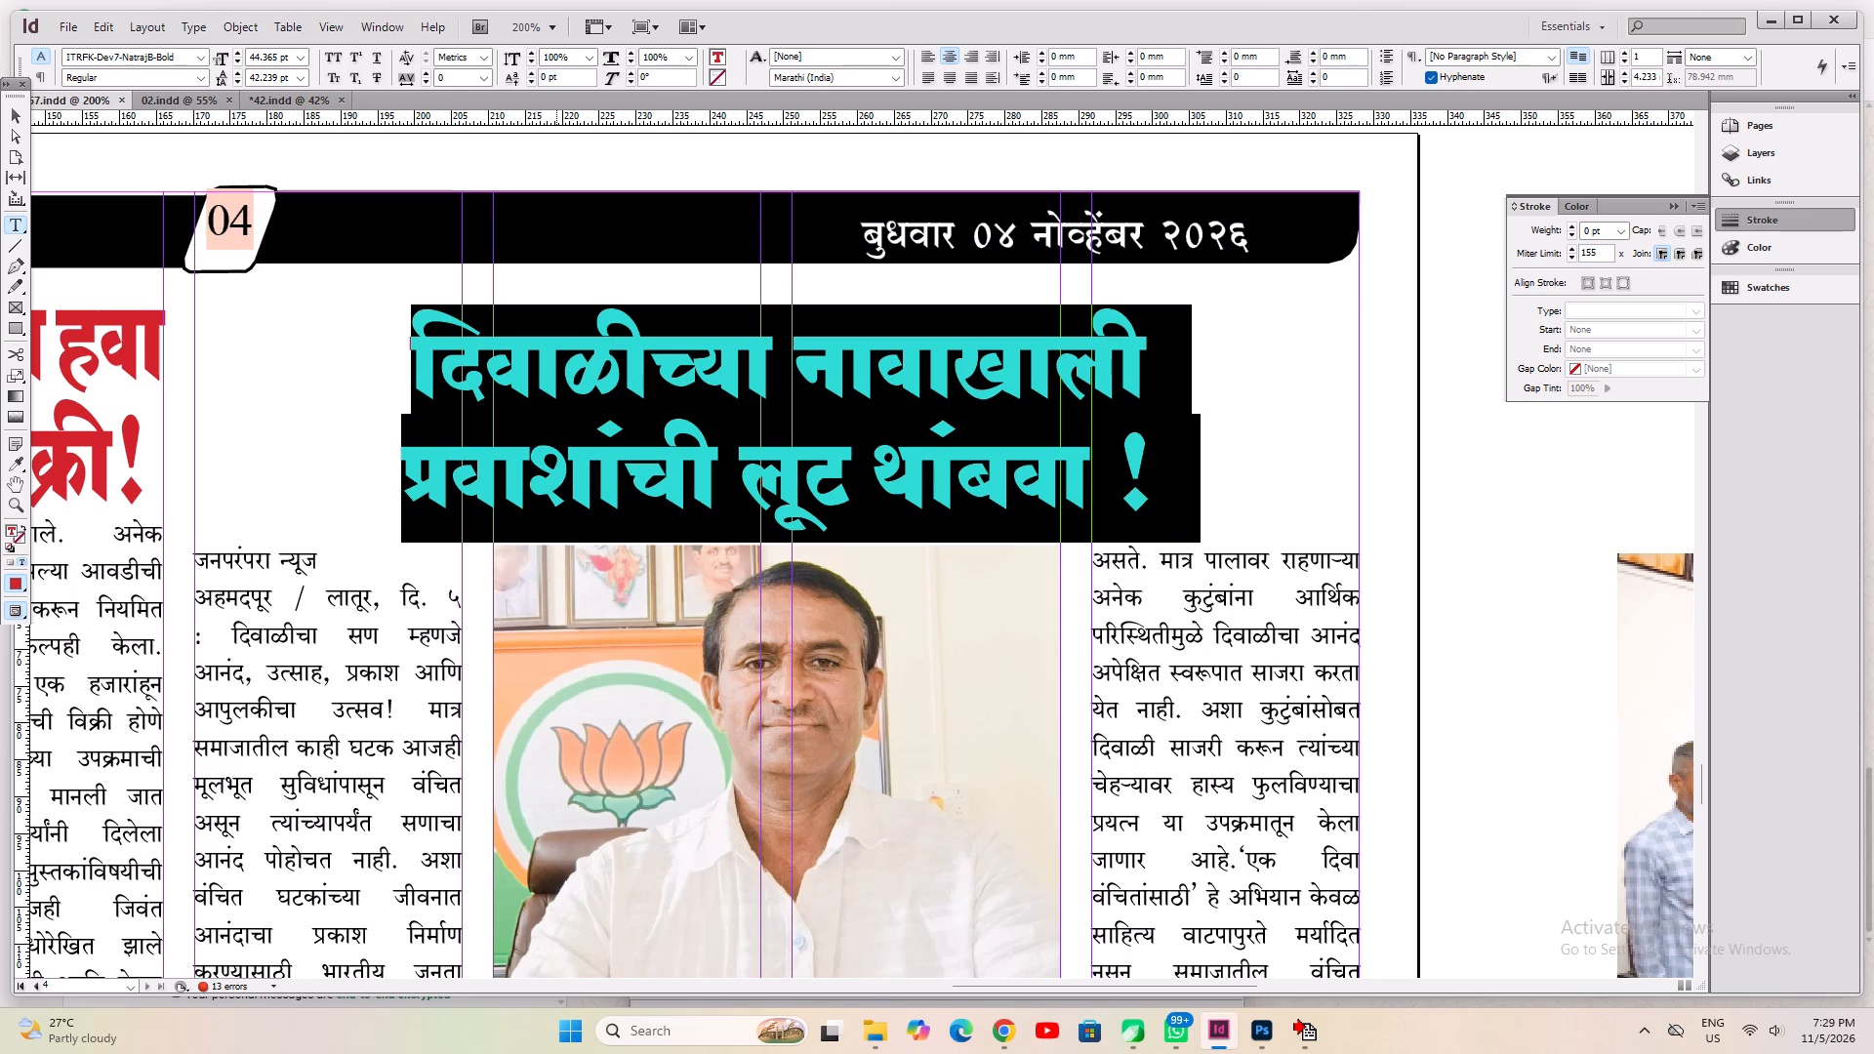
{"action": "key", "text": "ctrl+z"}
Set the headline text's horizontal scale to 50%.
{"action": "double_click", "coordinate": [677, 53]}
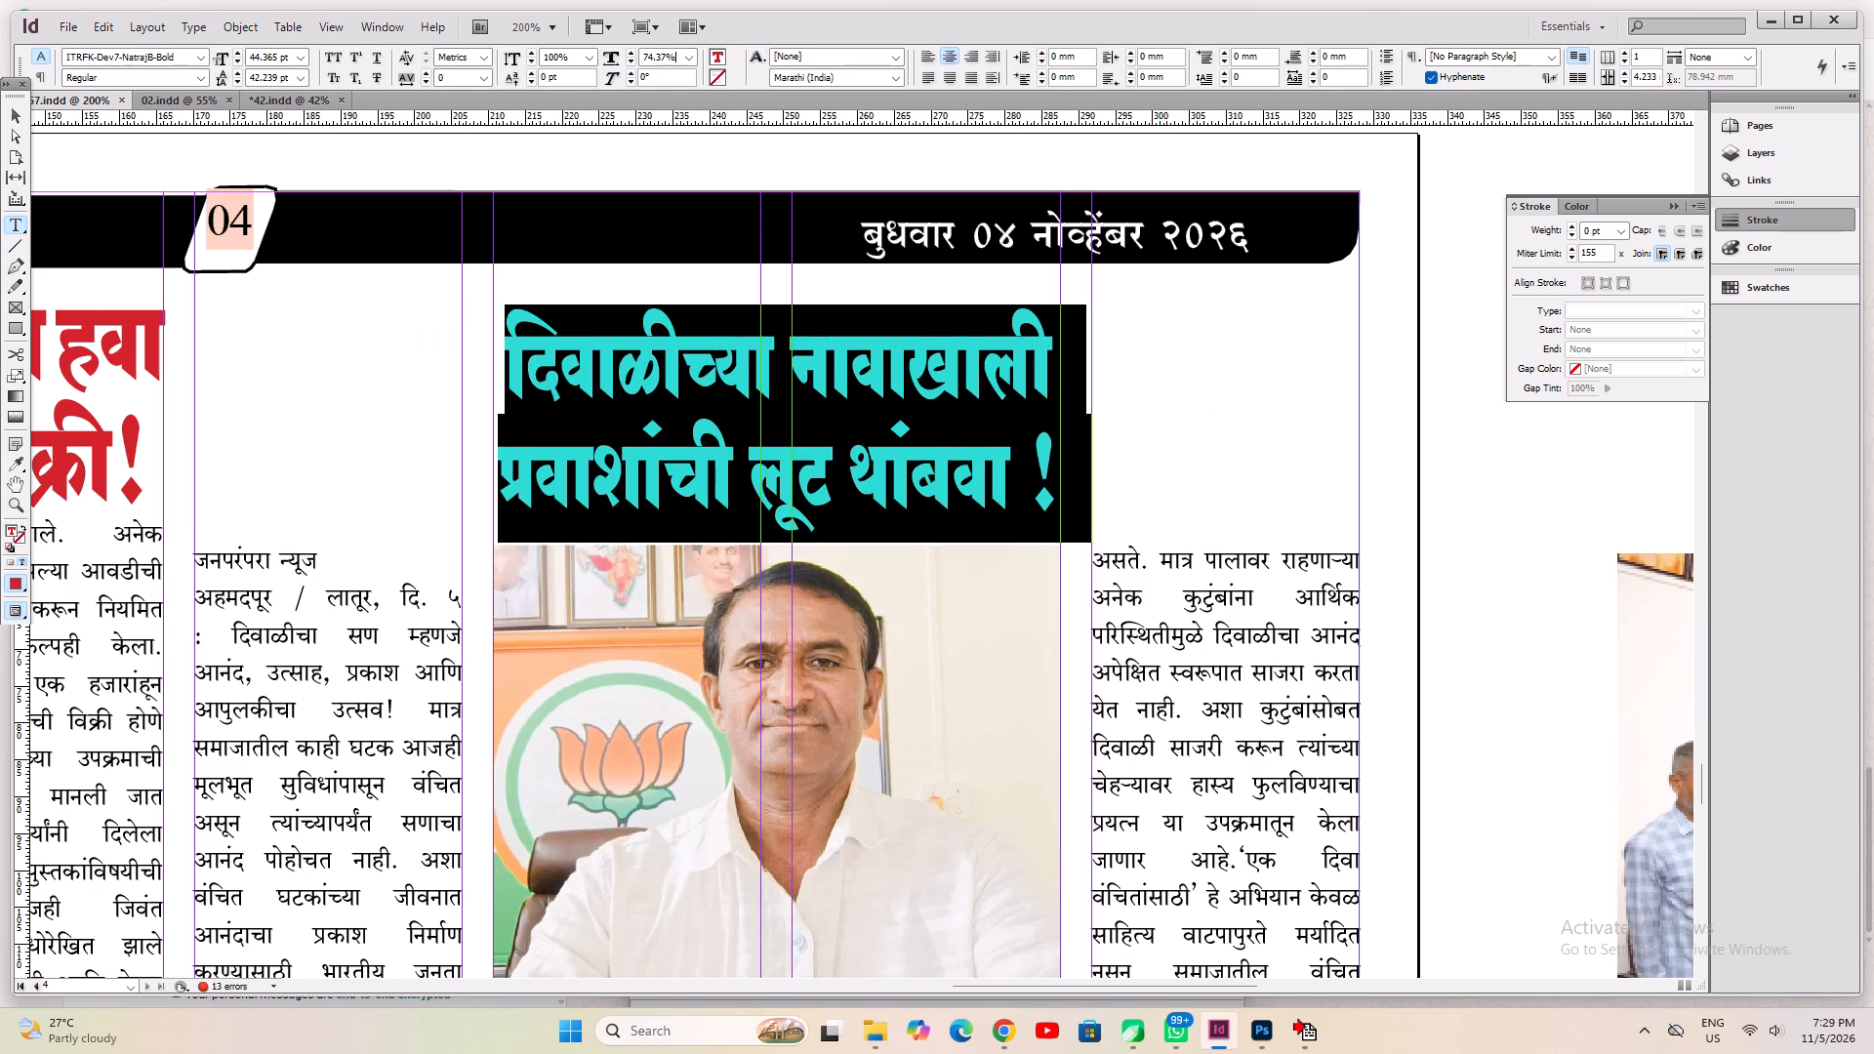
{"action": "type", "text": "50"}
{"action": "key", "text": "Return"}
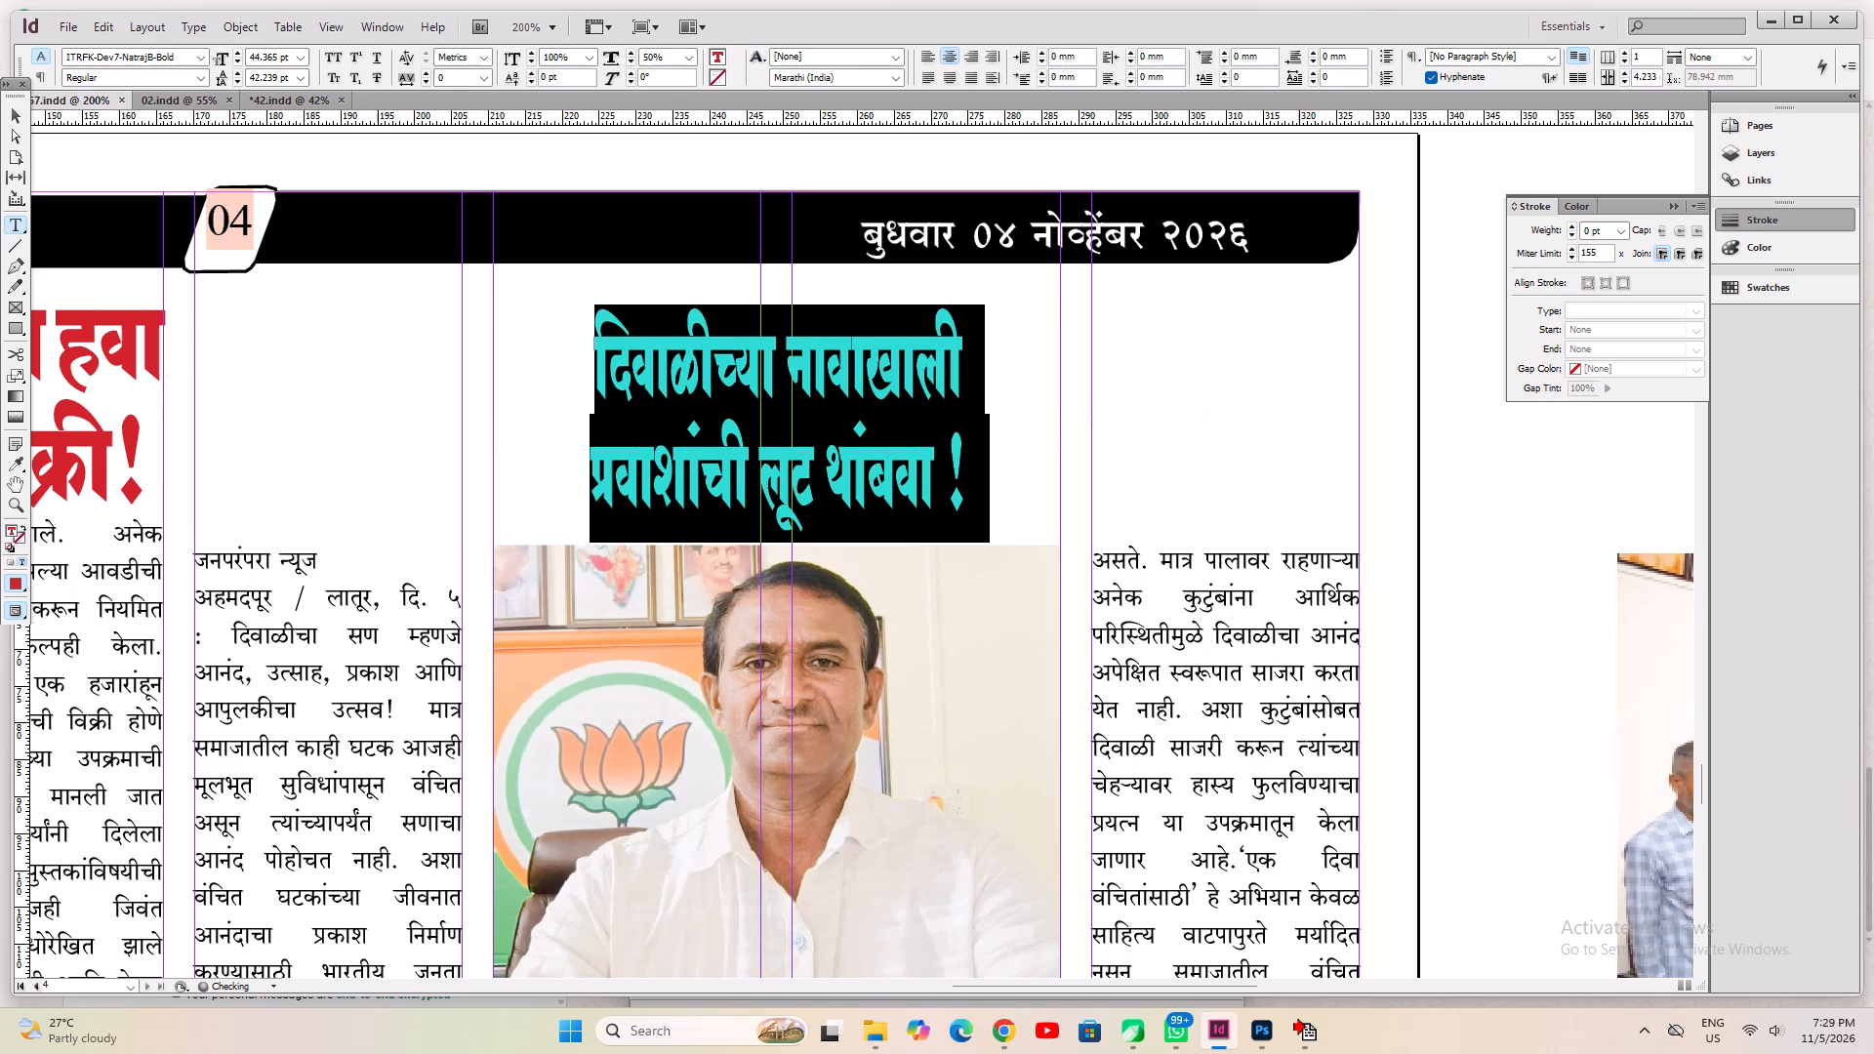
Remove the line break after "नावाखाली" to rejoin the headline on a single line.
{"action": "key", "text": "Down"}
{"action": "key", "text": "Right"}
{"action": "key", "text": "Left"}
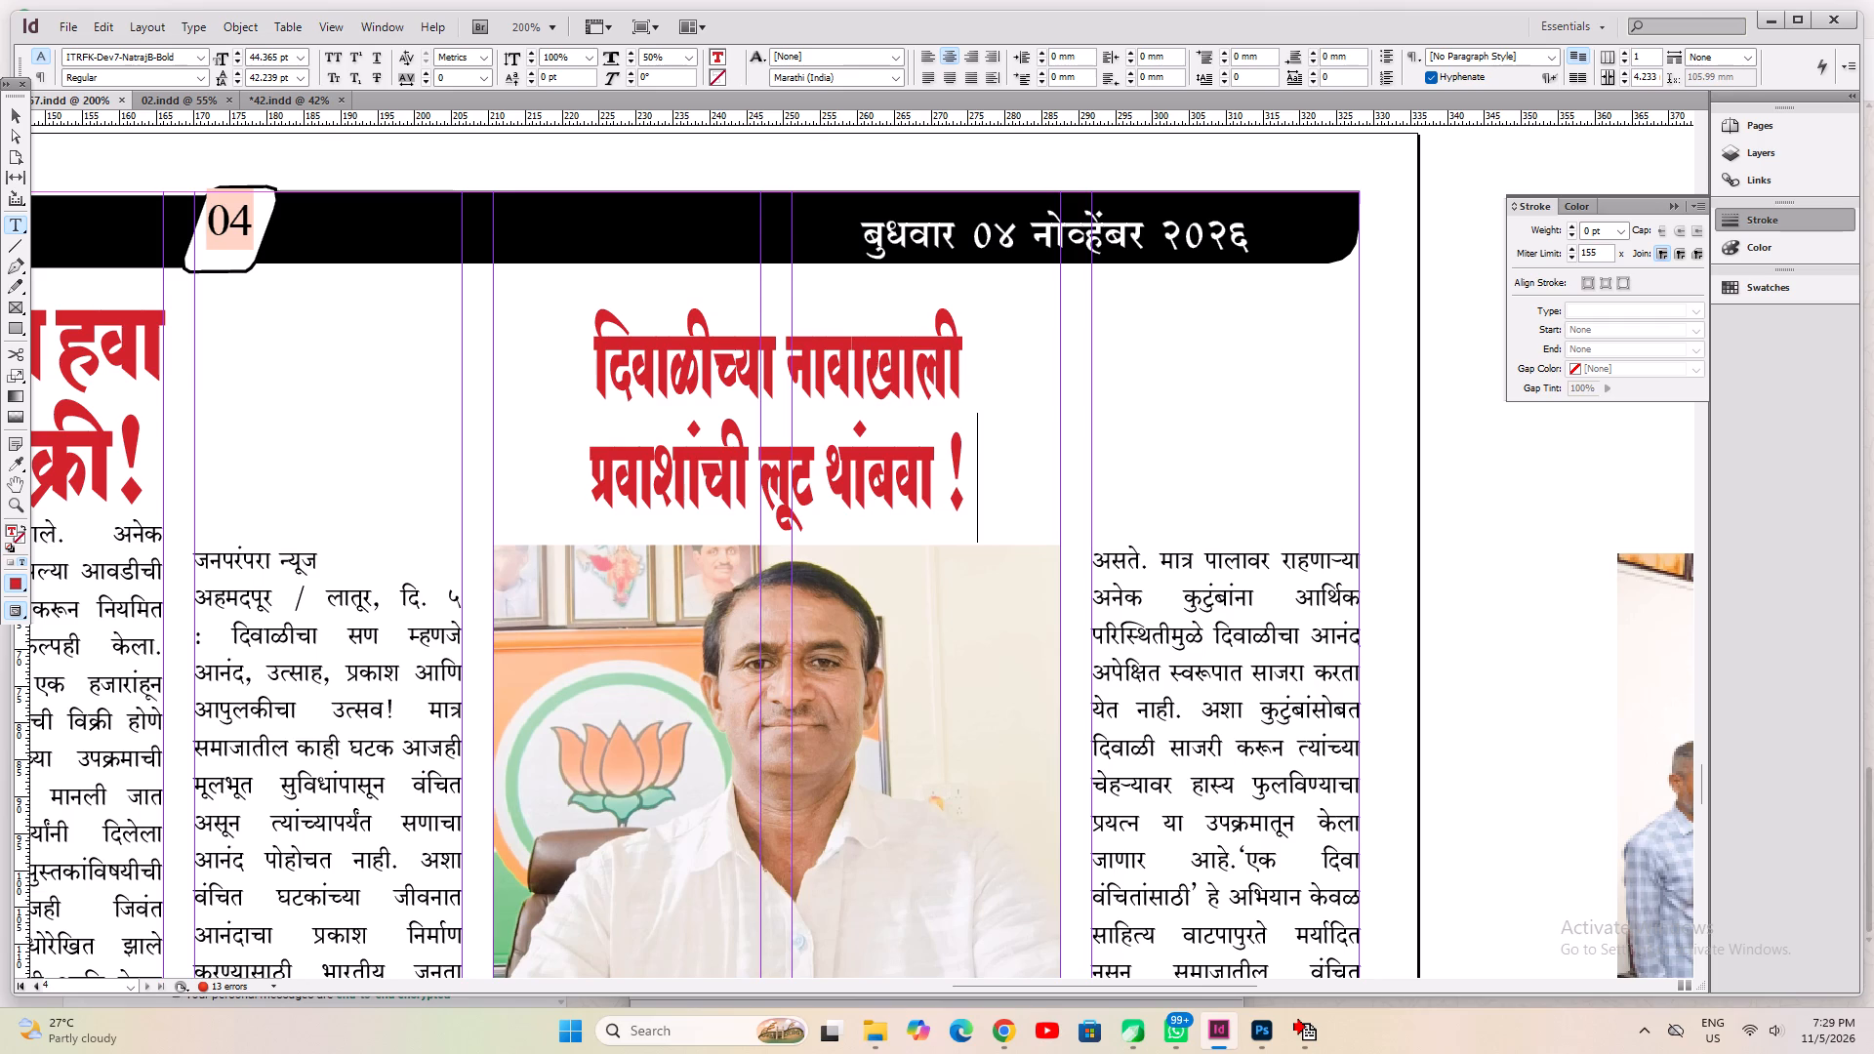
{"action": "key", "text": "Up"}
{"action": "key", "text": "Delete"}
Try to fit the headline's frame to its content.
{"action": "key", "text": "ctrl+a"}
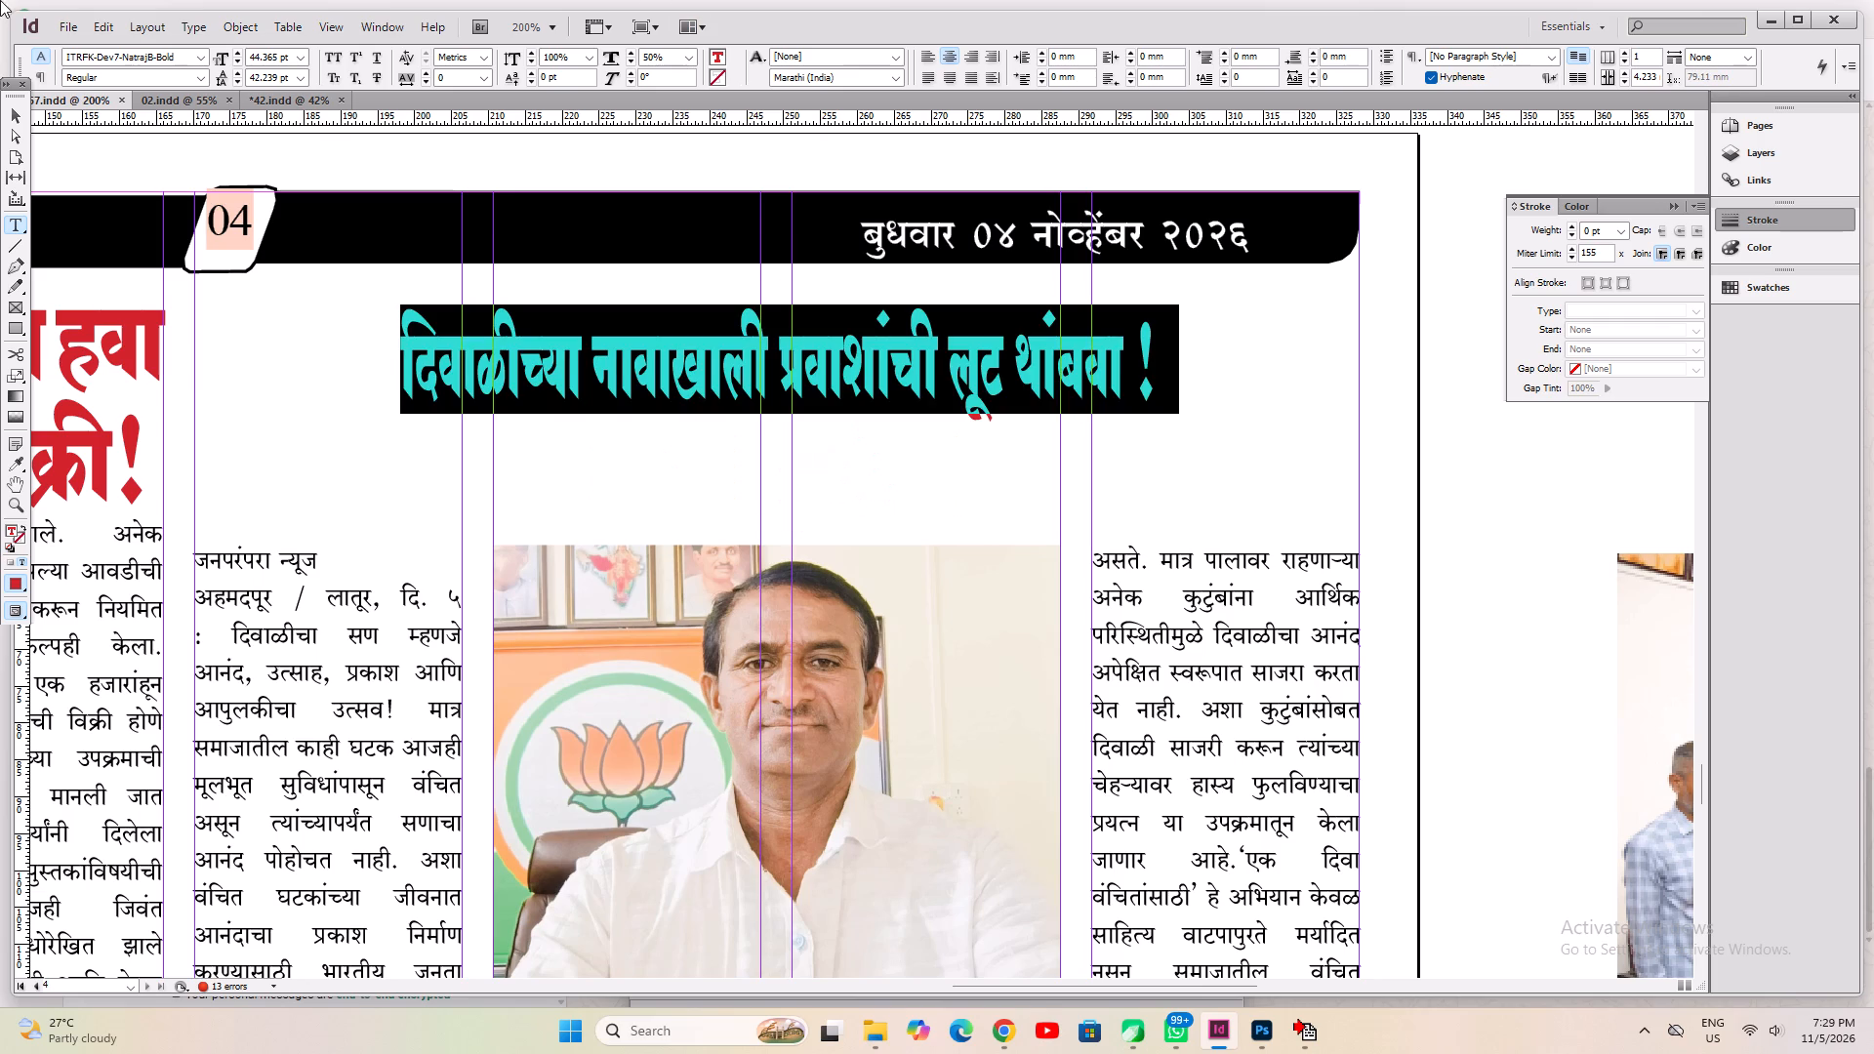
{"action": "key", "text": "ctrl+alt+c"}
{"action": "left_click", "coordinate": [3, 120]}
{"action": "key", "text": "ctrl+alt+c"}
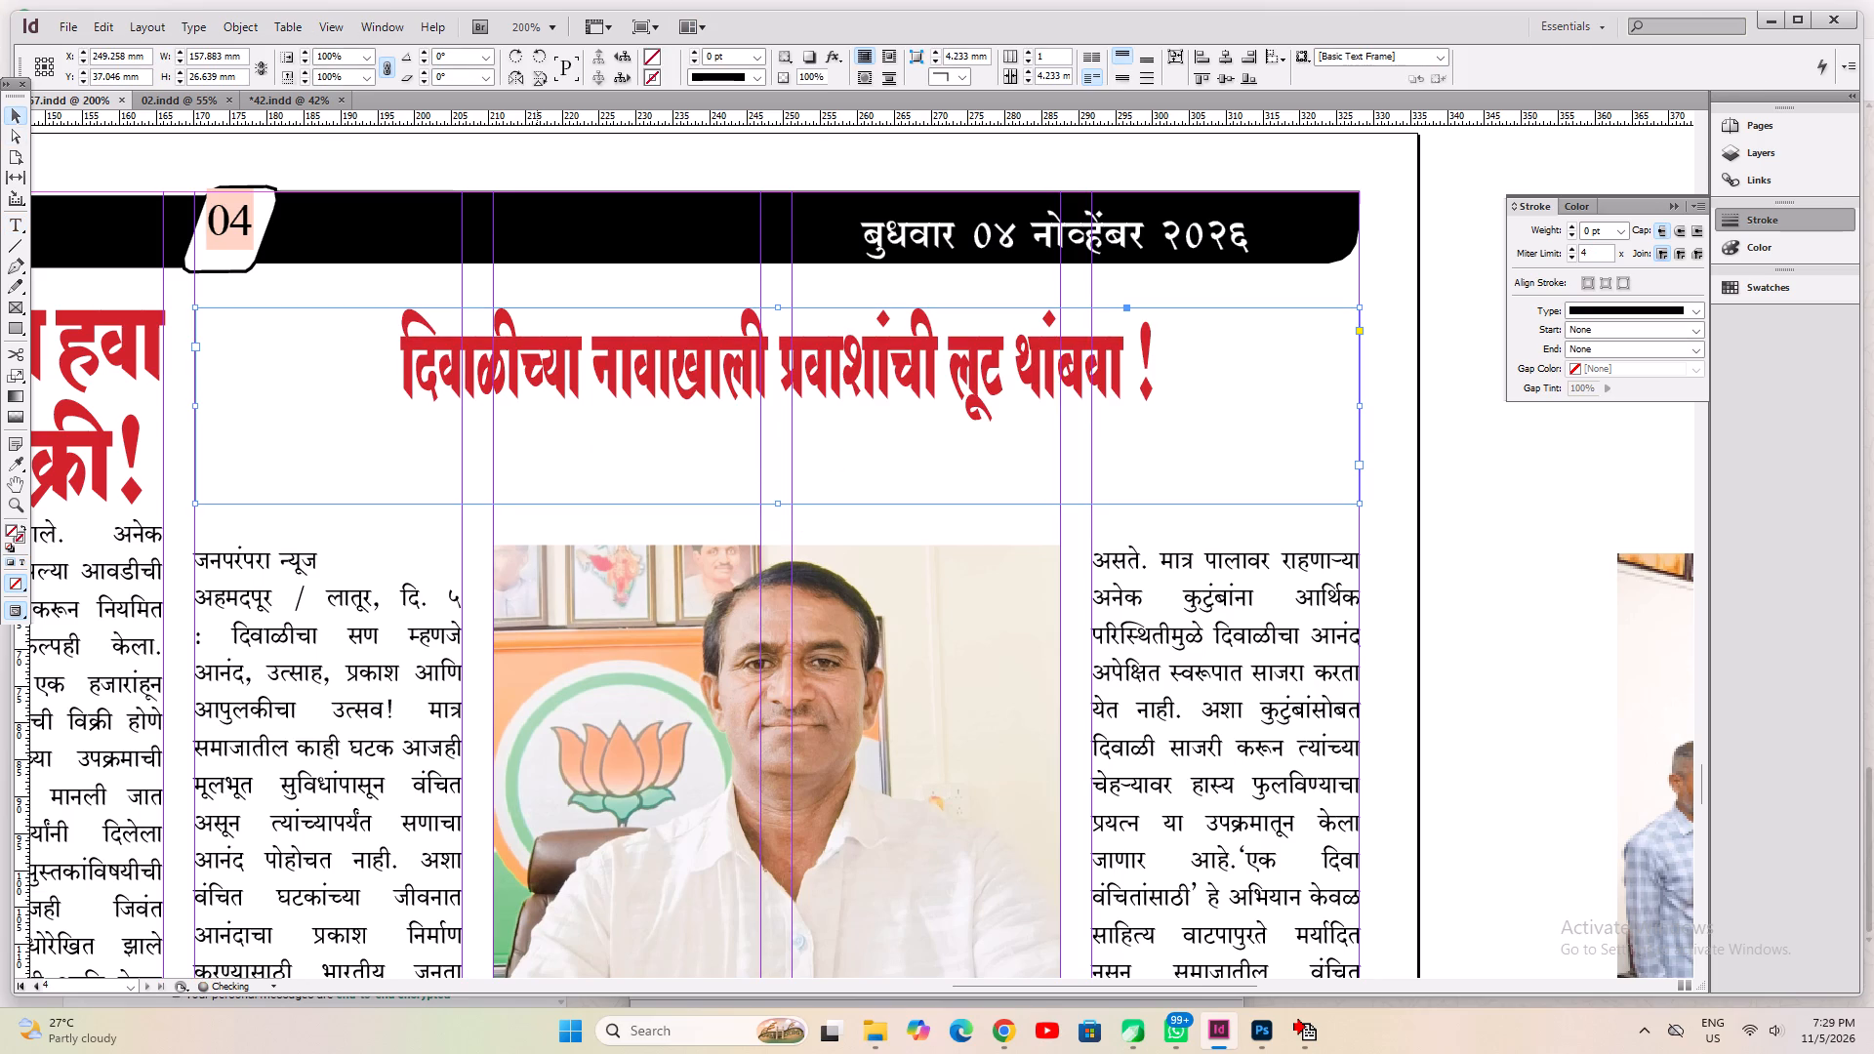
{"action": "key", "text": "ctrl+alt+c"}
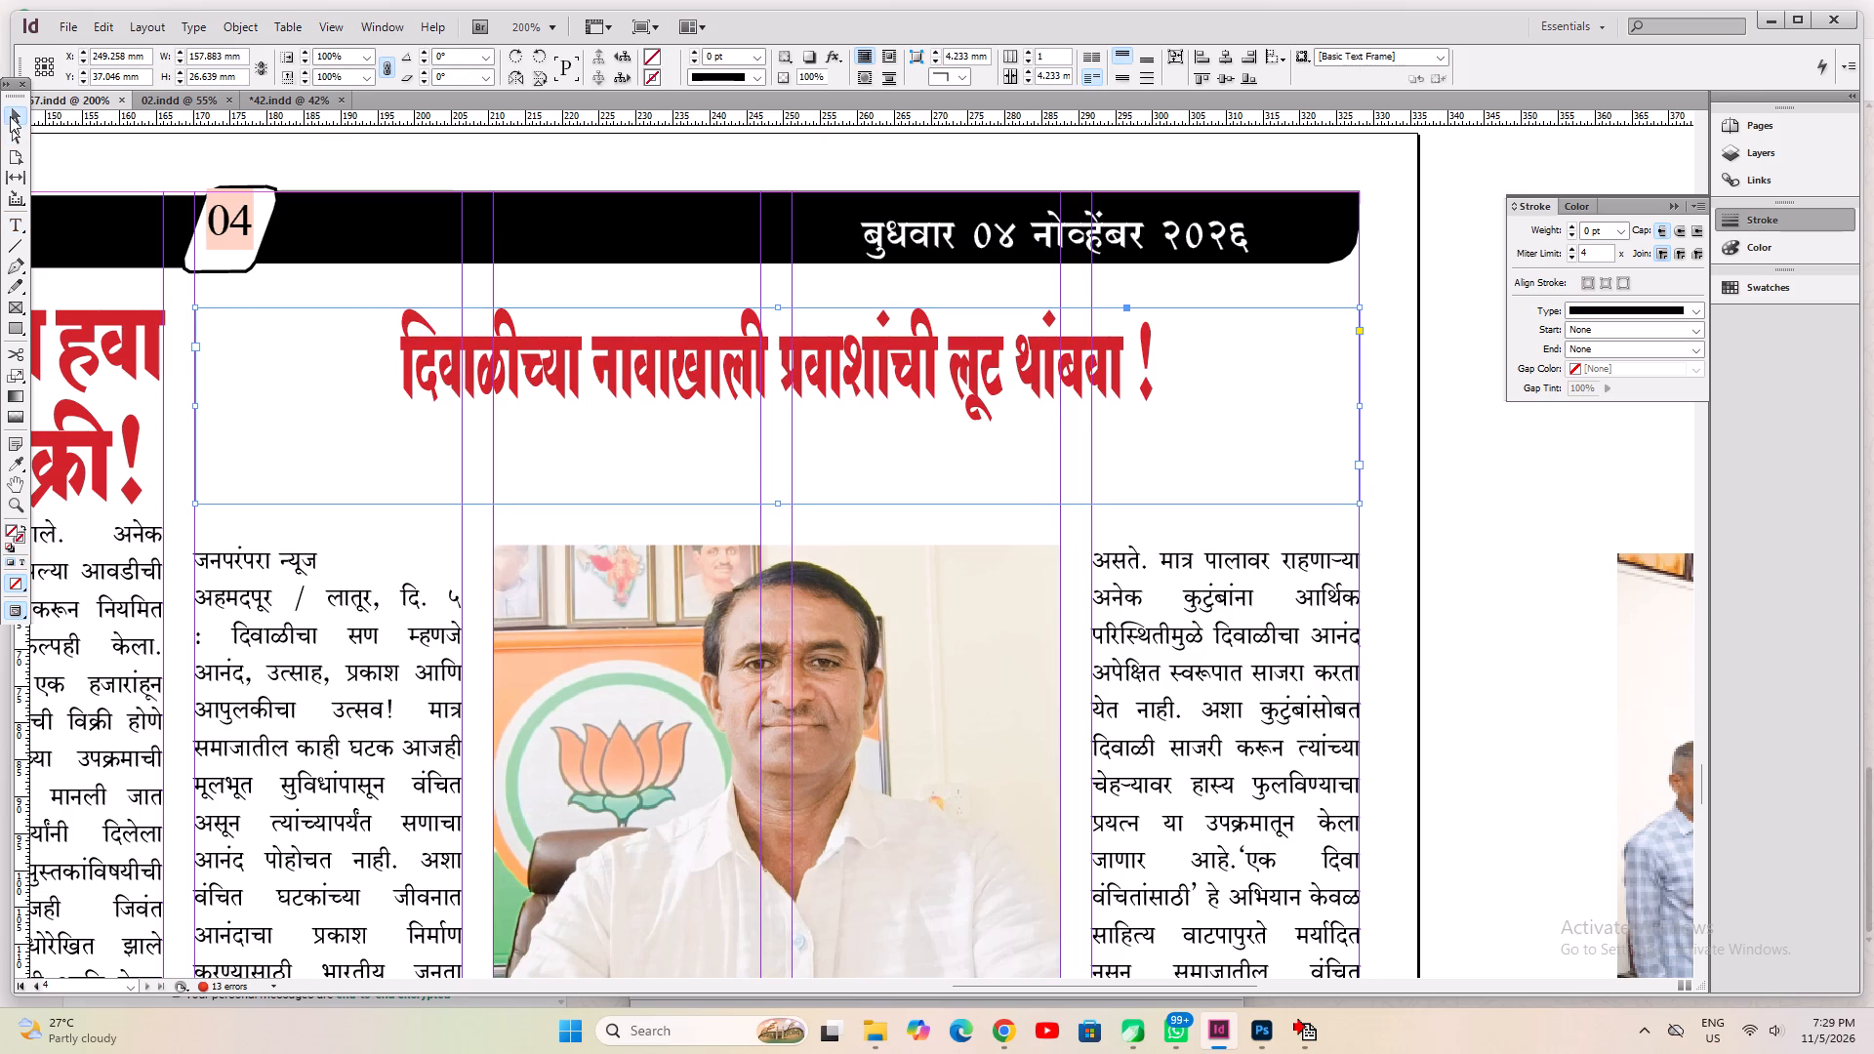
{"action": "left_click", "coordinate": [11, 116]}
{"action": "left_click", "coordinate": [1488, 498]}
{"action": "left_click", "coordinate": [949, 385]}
Tighten the headline's frame around its single line to about 105.5 mm wide and 16.7 mm high, starting at the first column's outer edge.
{"action": "left_click_drag", "start_coordinate": [1359, 407], "coordinate": [1153, 455]}
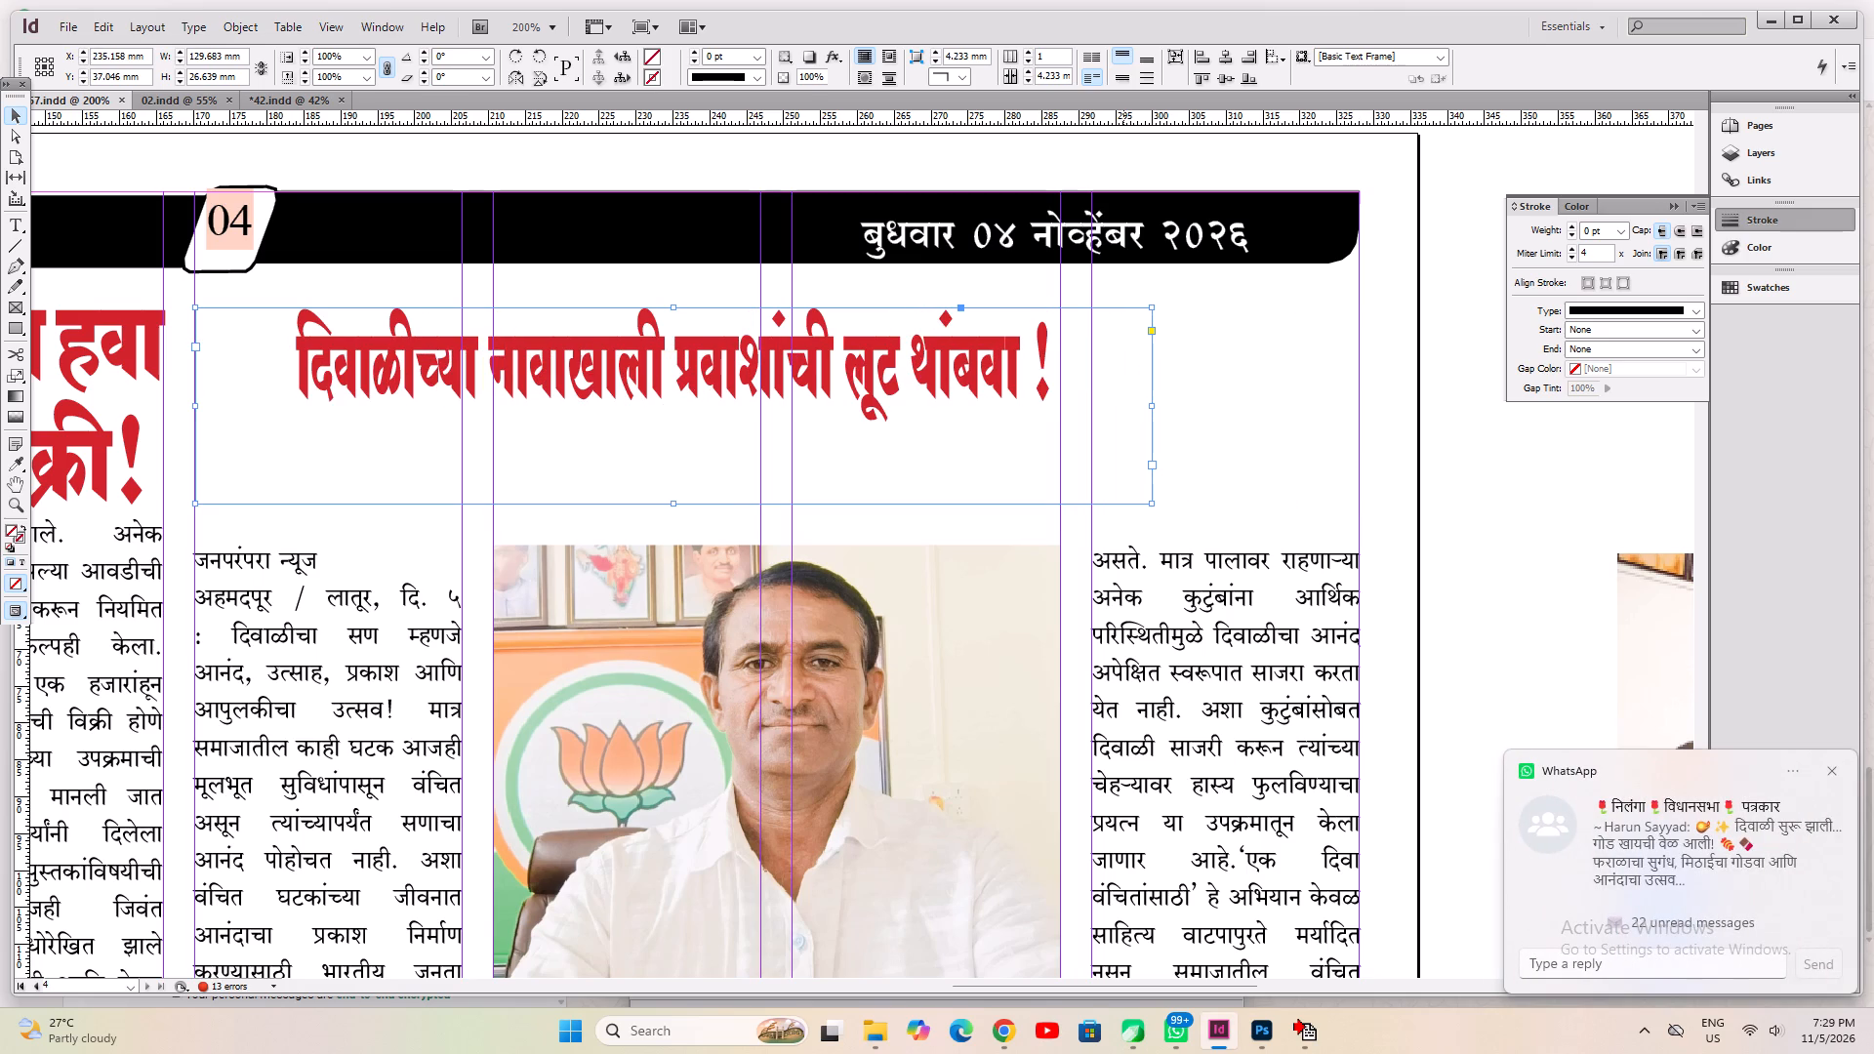
{"action": "key", "text": "ctrl+alt+c"}
{"action": "left_click", "coordinate": [670, 505]}
{"action": "left_click_drag", "start_coordinate": [675, 505], "coordinate": [675, 465]}
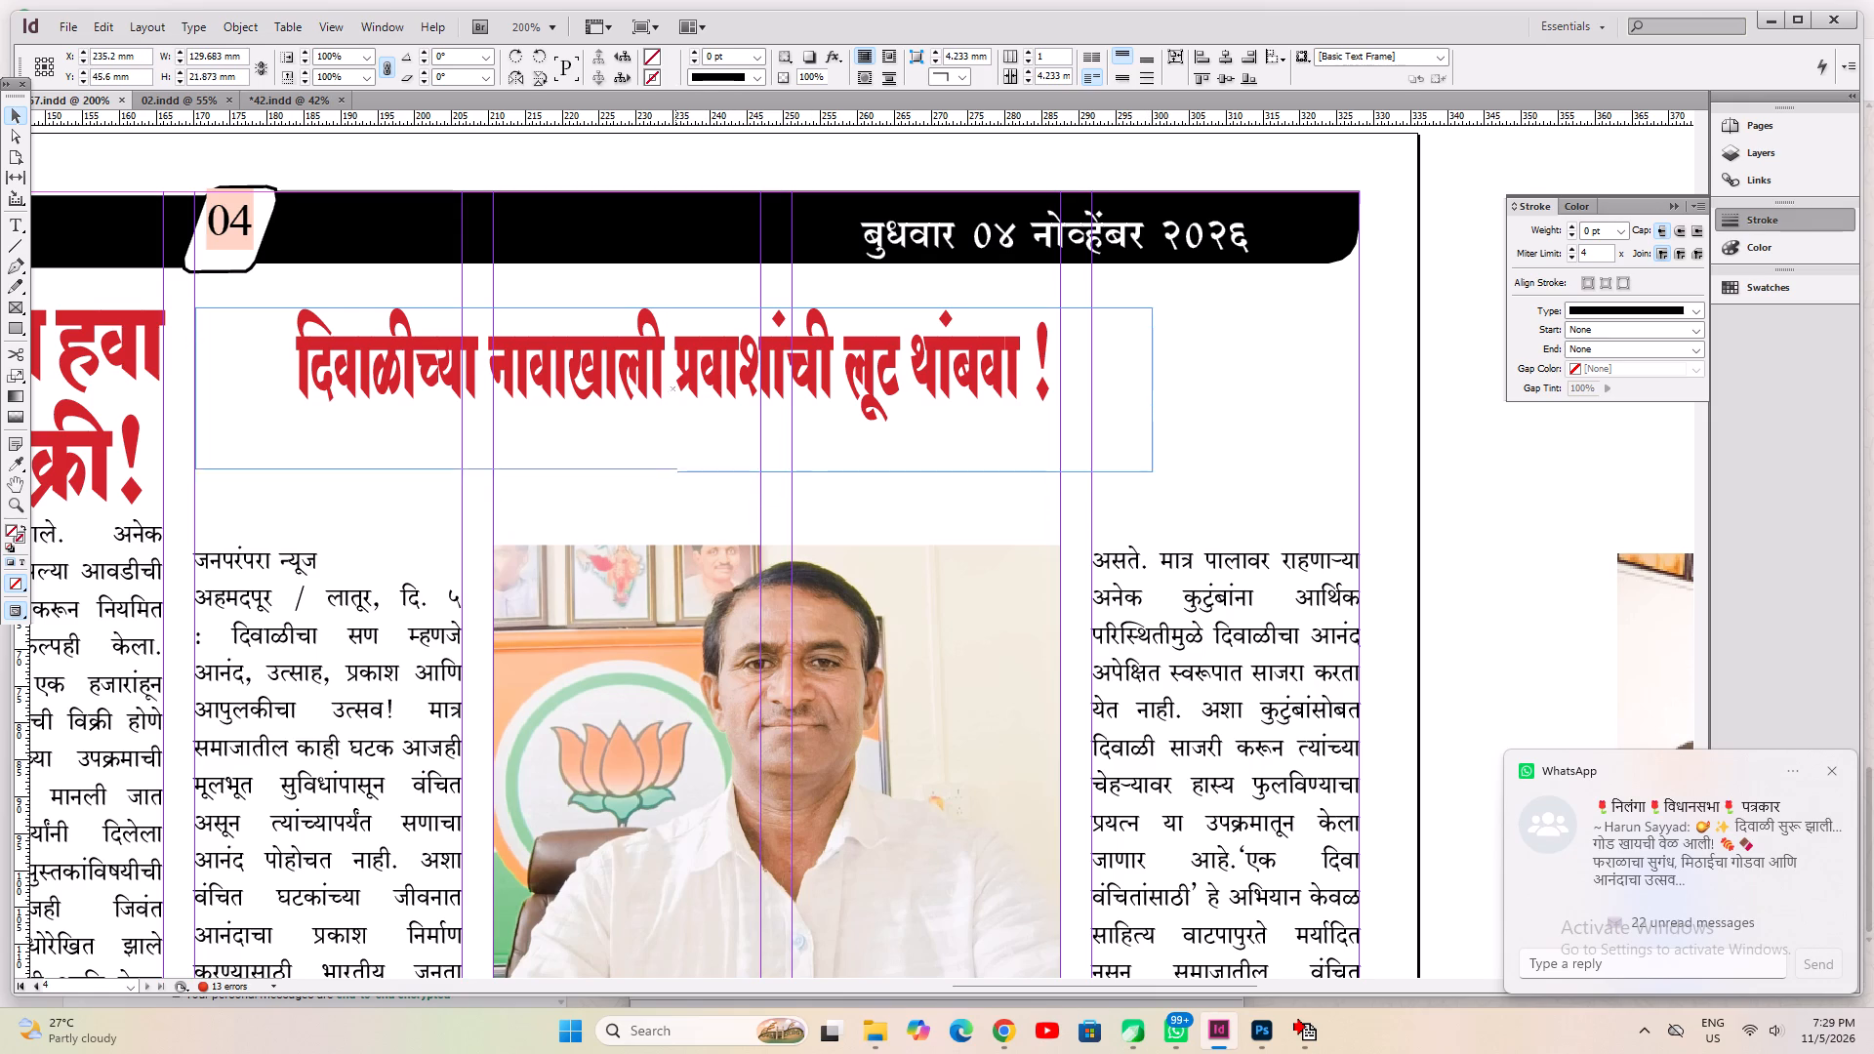
{"action": "left_click_drag", "start_coordinate": [675, 465], "coordinate": [677, 430]}
{"action": "left_click_drag", "start_coordinate": [1153, 371], "coordinate": [1141, 379]}
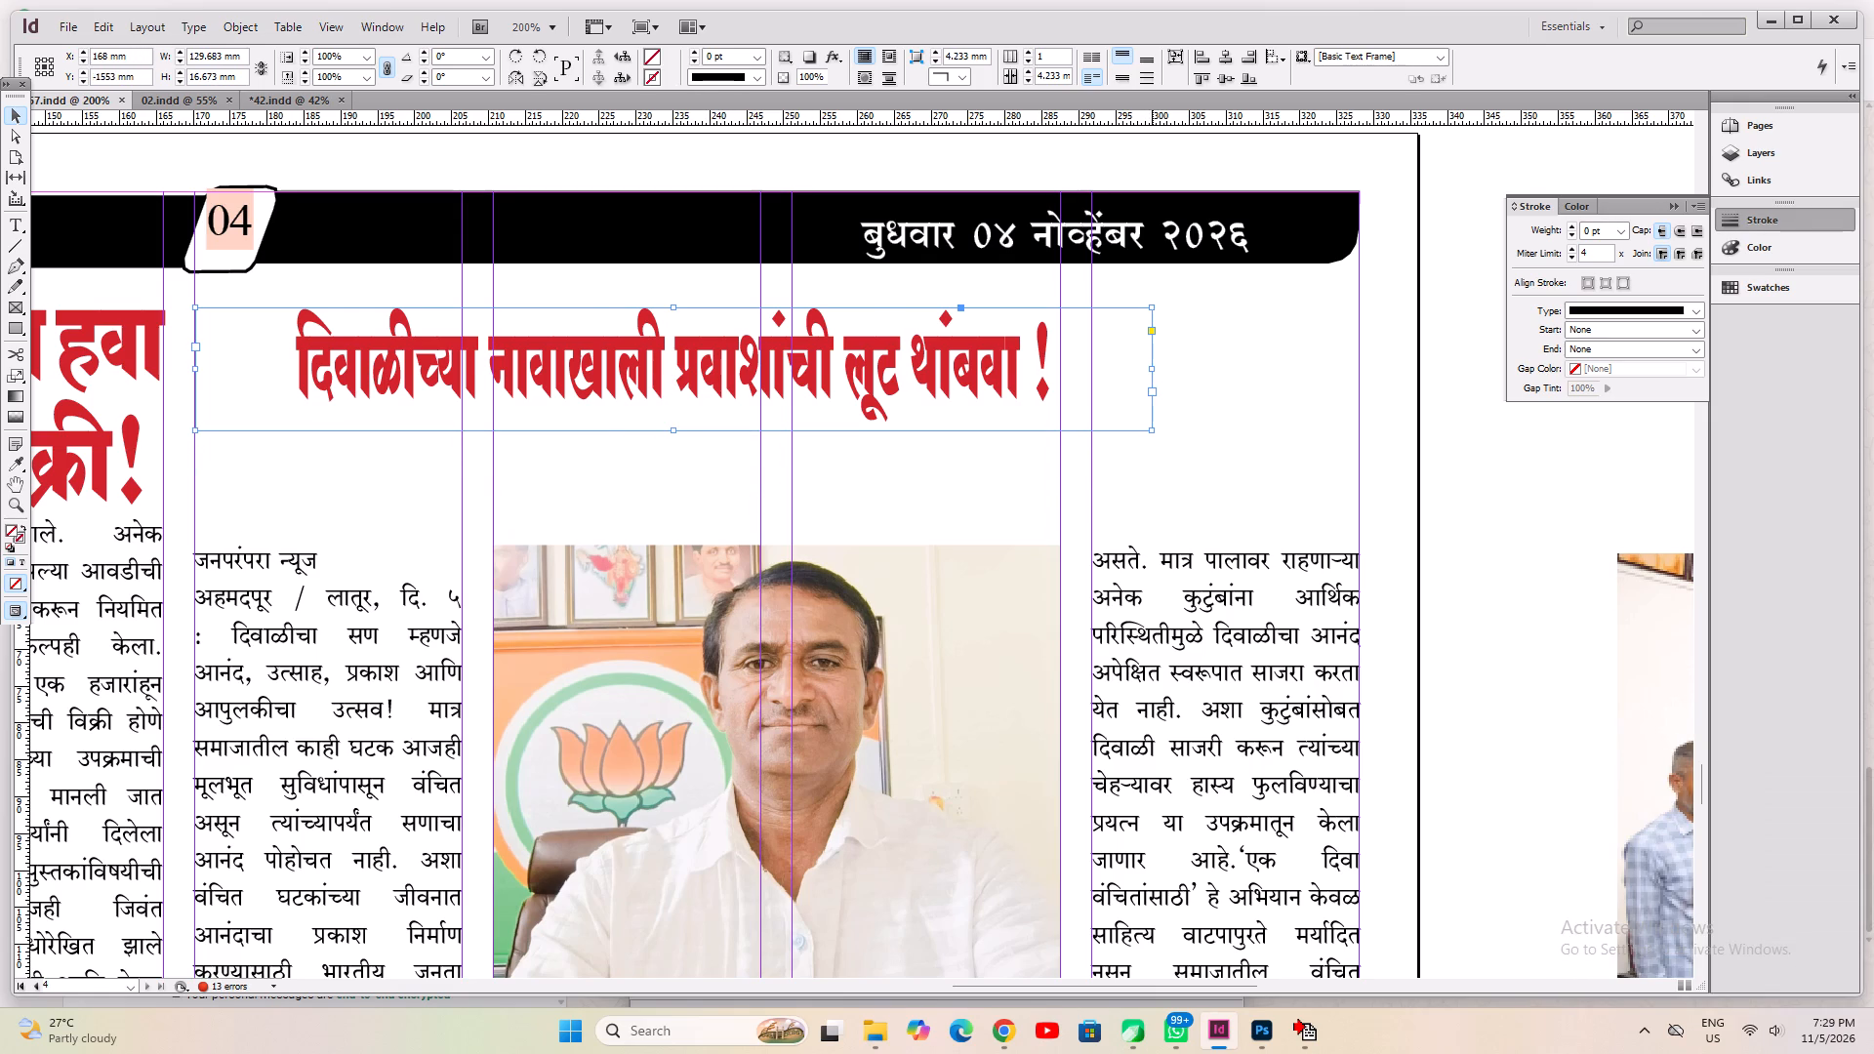
{"action": "left_click_drag", "start_coordinate": [1141, 379], "coordinate": [1039, 404]}
{"action": "left_click_drag", "start_coordinate": [1038, 371], "coordinate": [915, 392]}
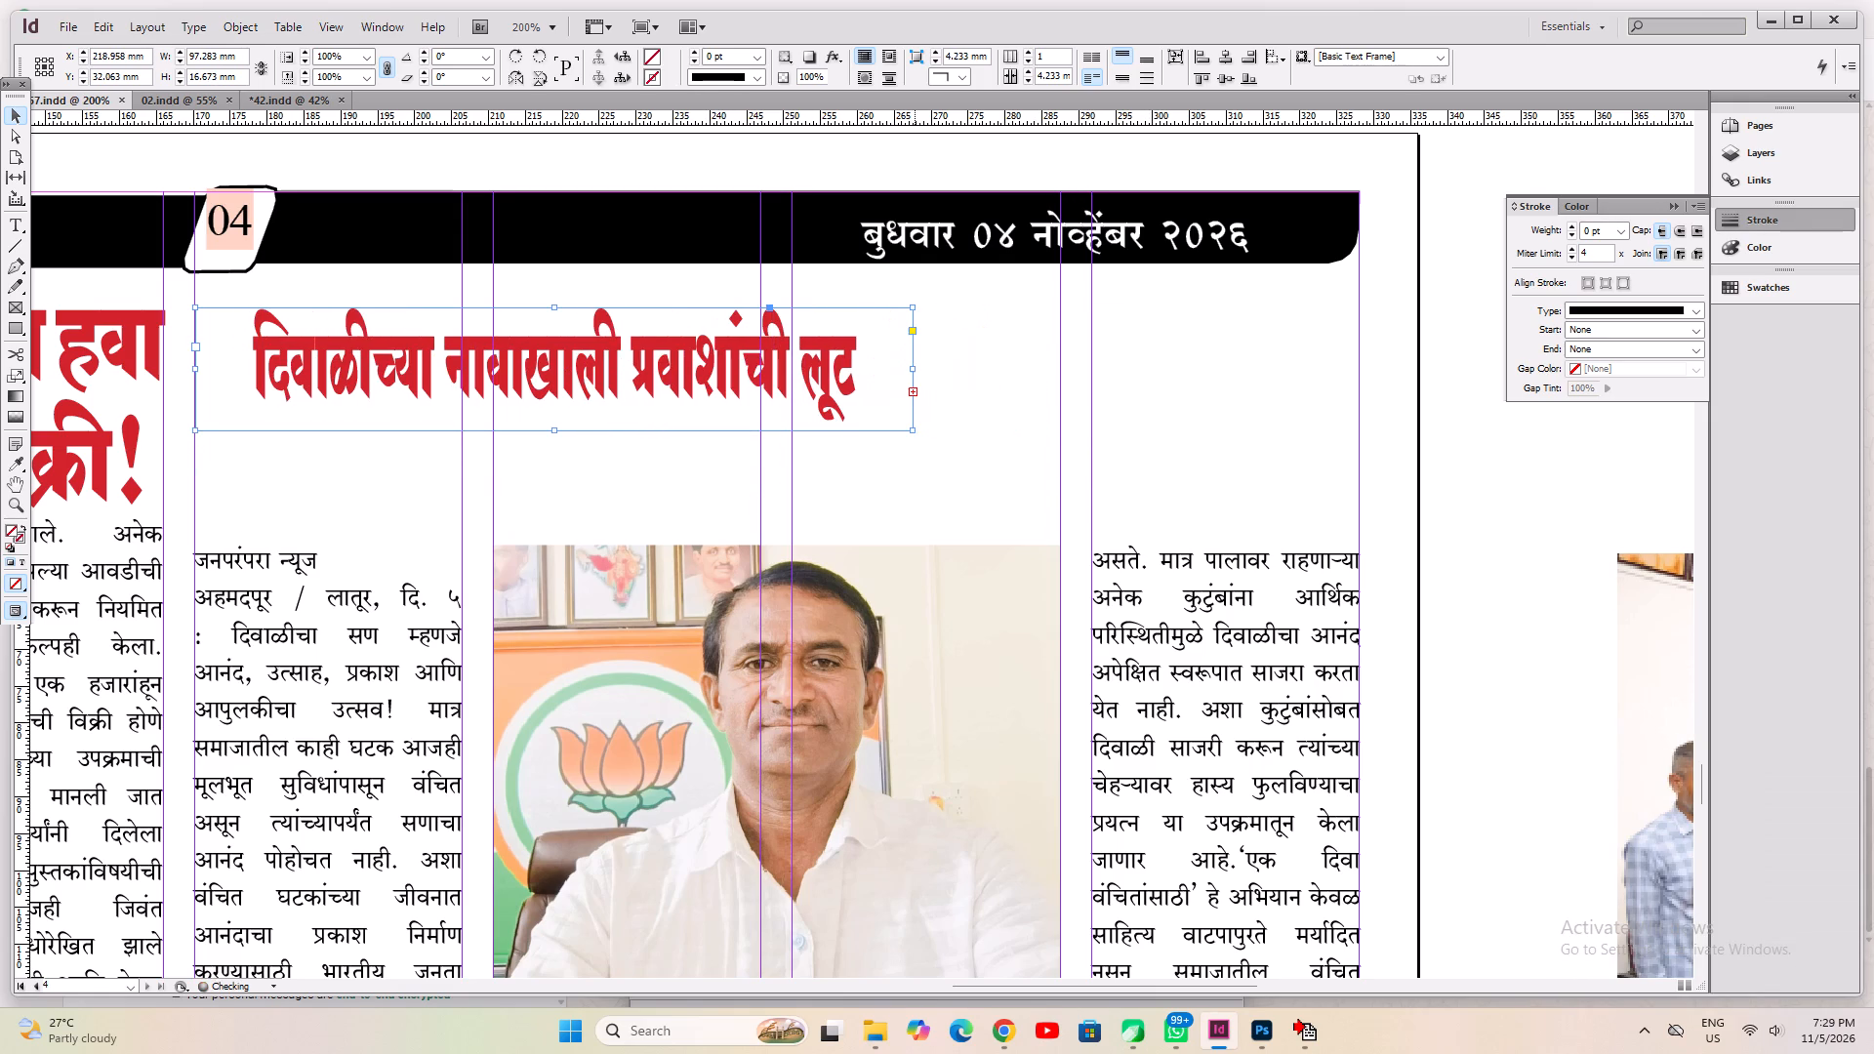
{"action": "key", "text": "ctrl+z"}
{"action": "left_click_drag", "start_coordinate": [1038, 371], "coordinate": [1032, 371]}
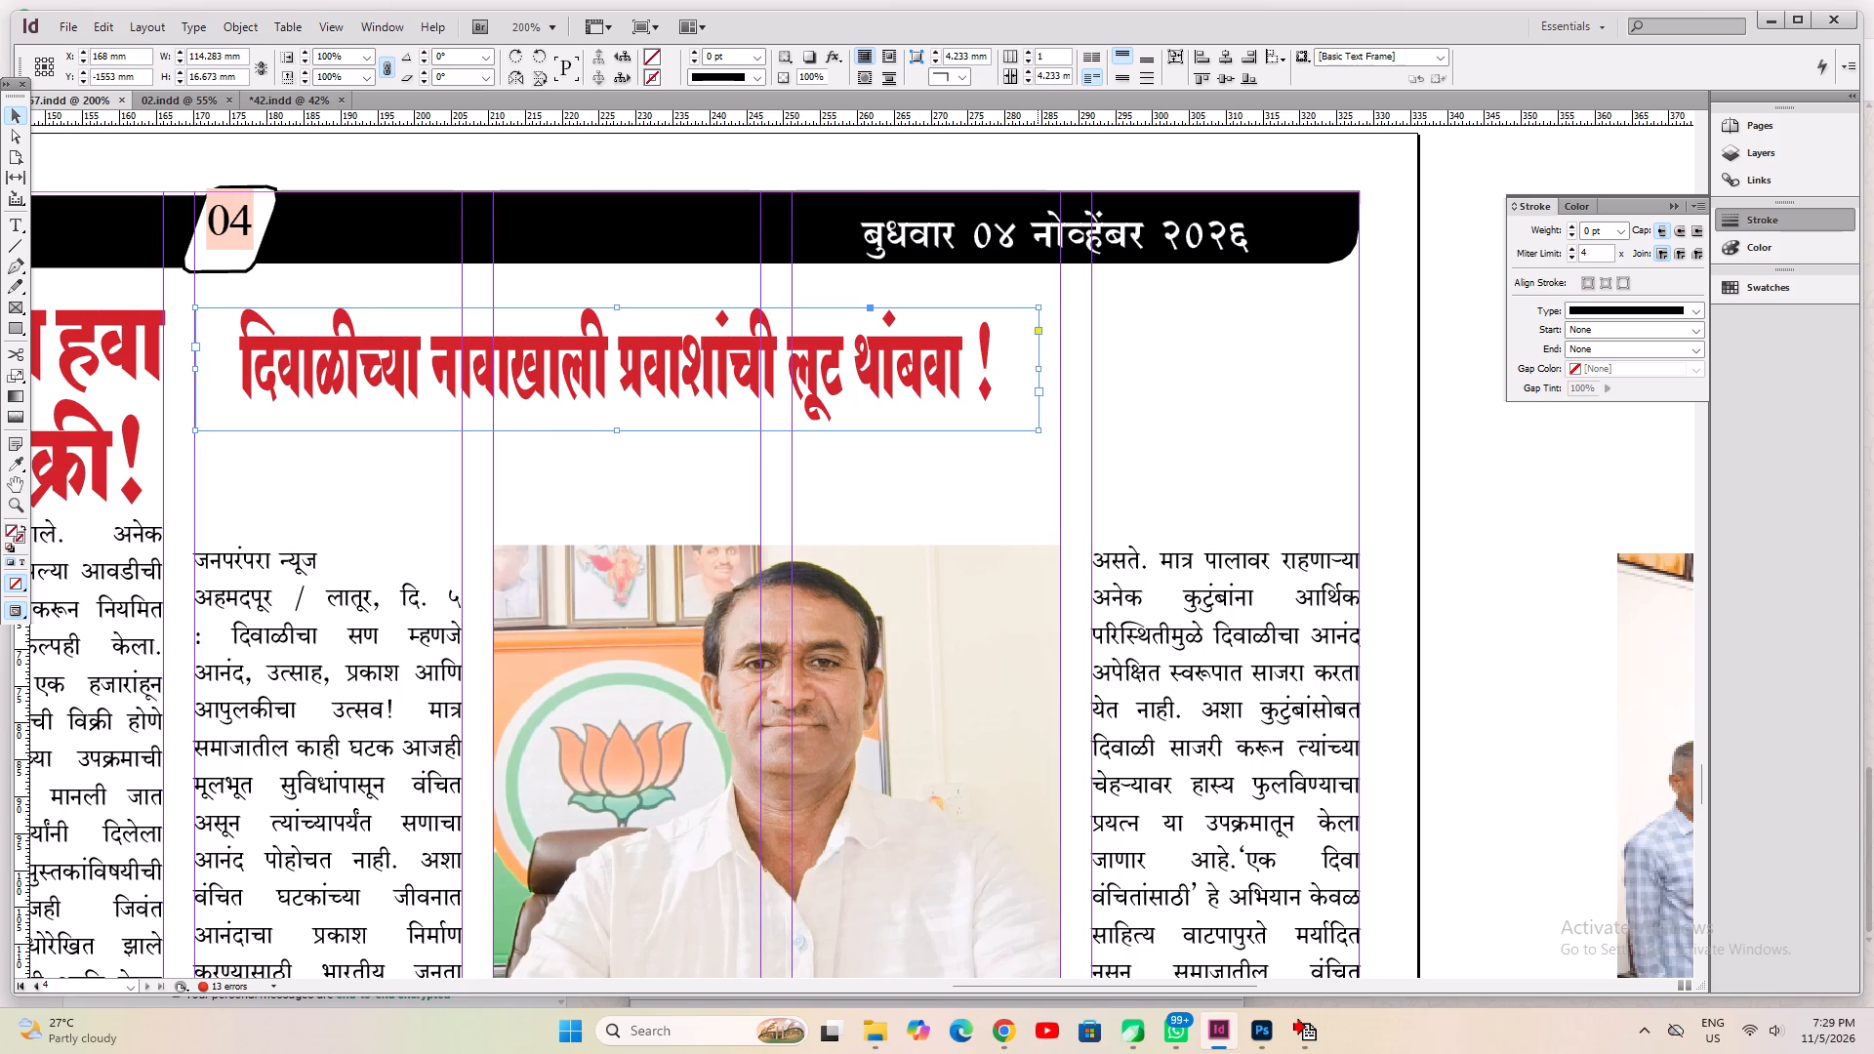
{"action": "left_click_drag", "start_coordinate": [1032, 371], "coordinate": [1012, 371]}
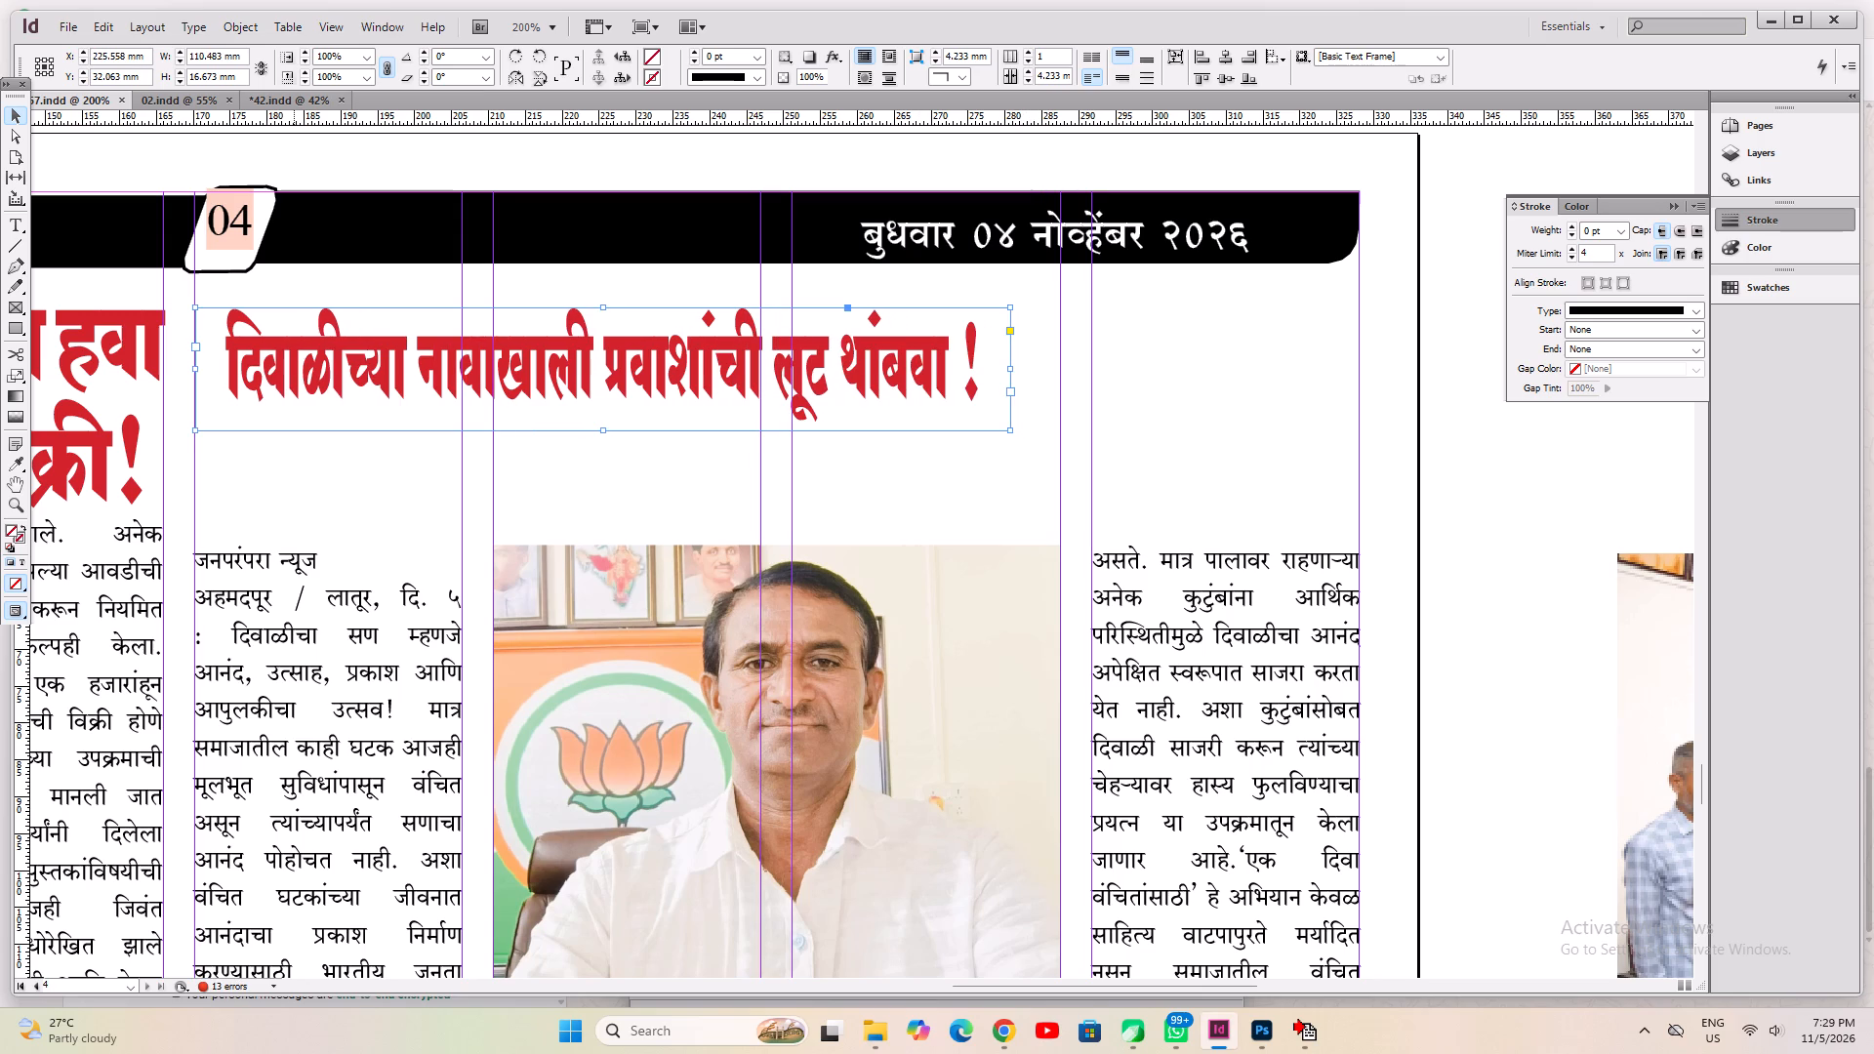
{"action": "left_click_drag", "start_coordinate": [196, 371], "coordinate": [213, 389]}
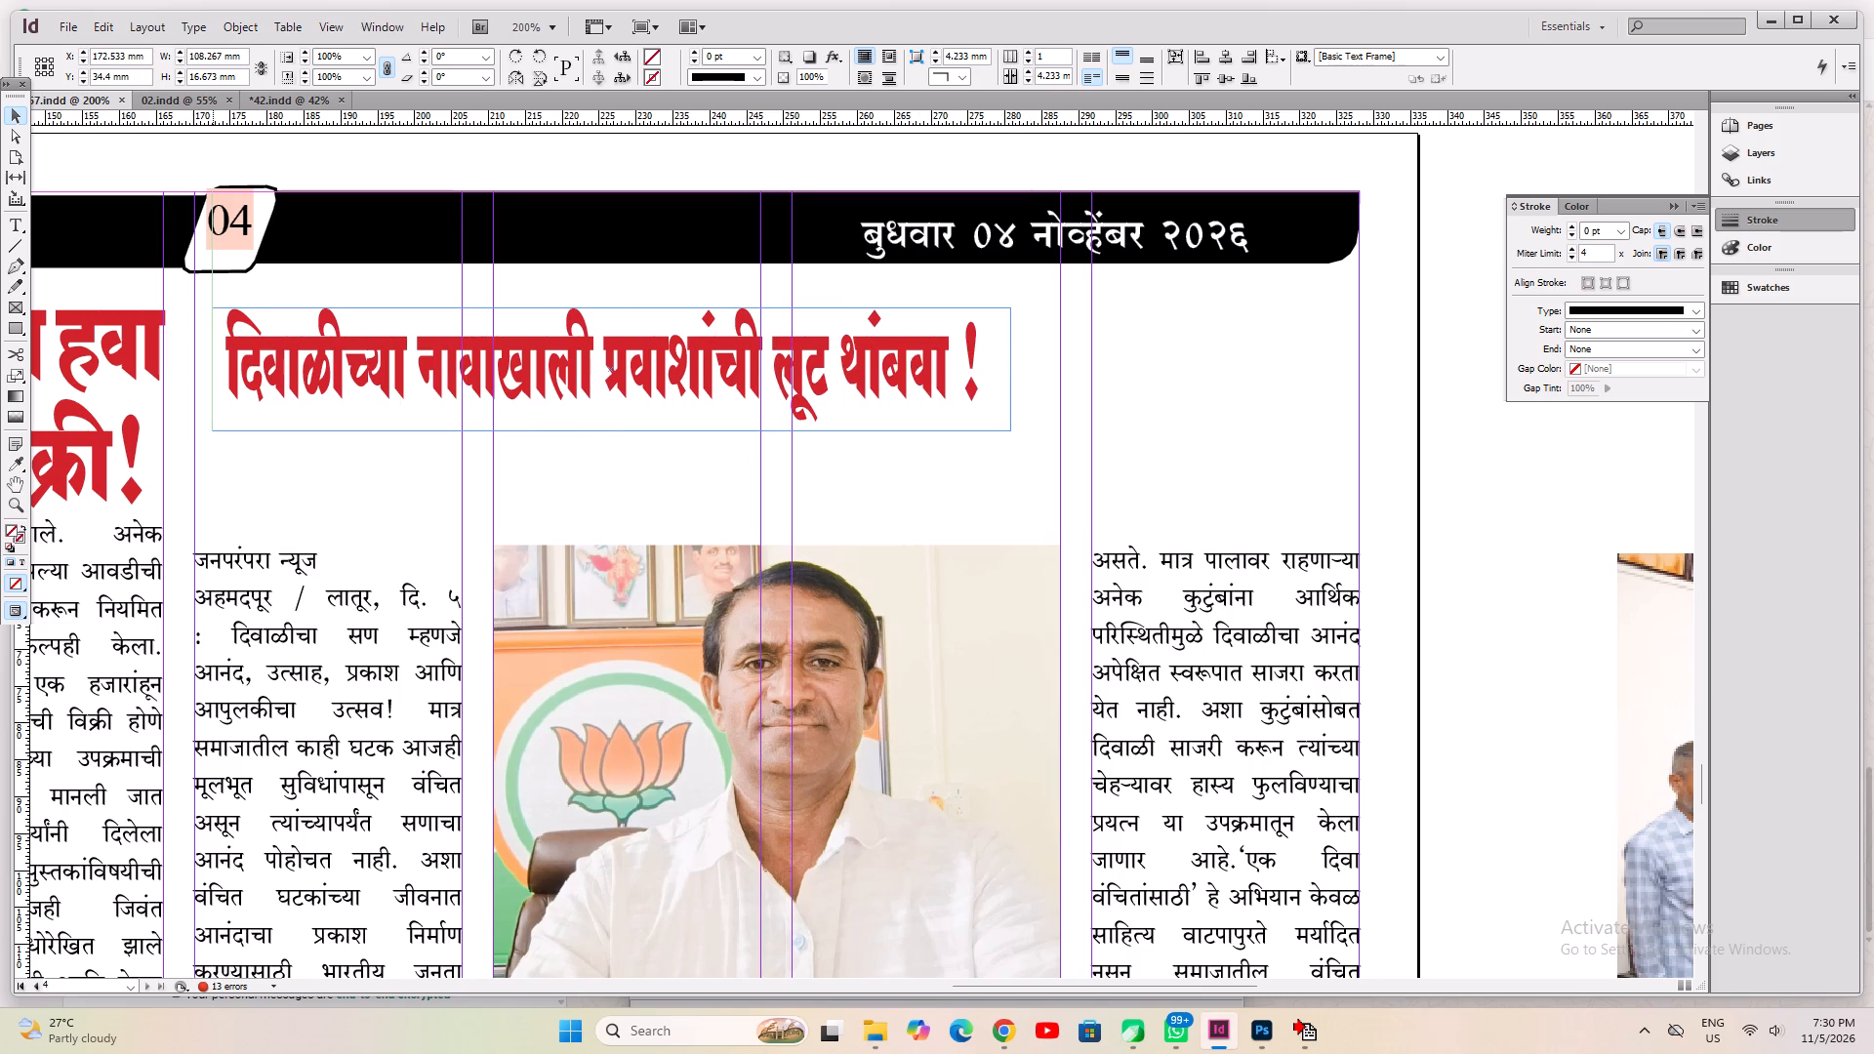
{"action": "left_click_drag", "start_coordinate": [327, 354], "coordinate": [311, 355], "text": "shift"}
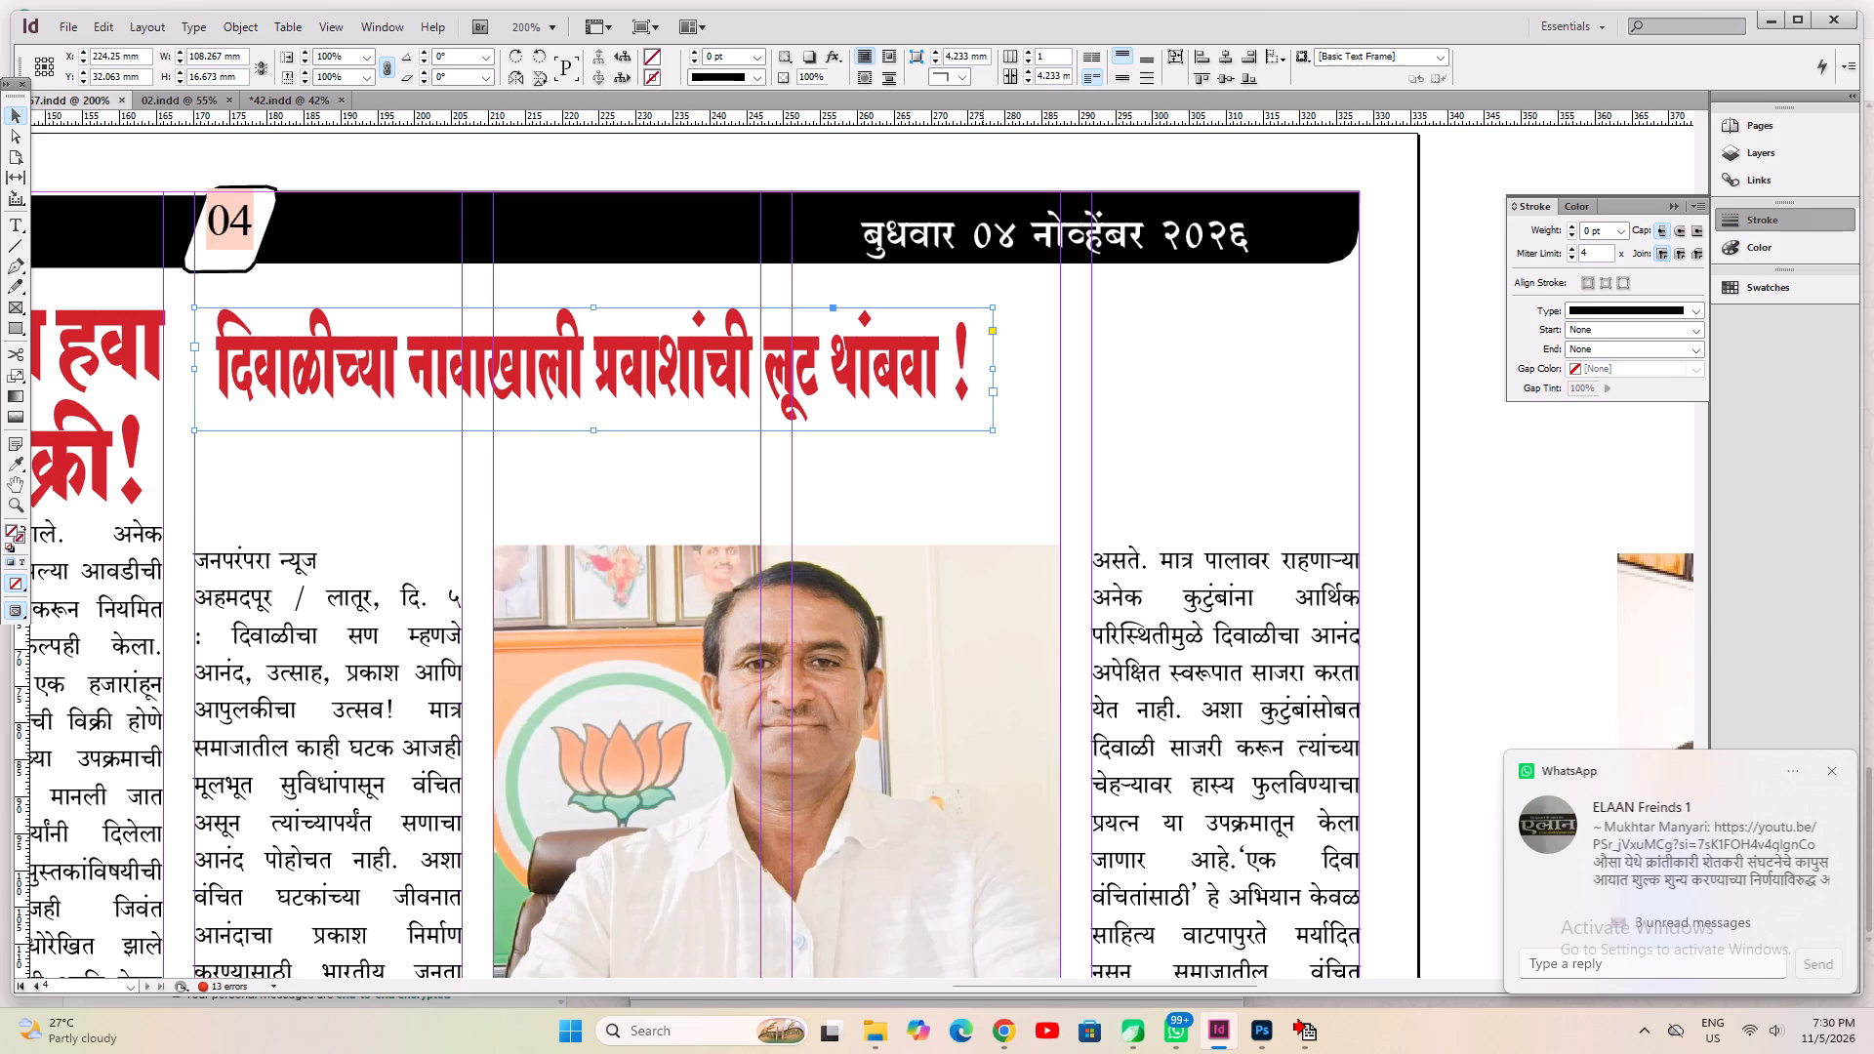
{"action": "left_click_drag", "start_coordinate": [992, 367], "coordinate": [973, 373]}
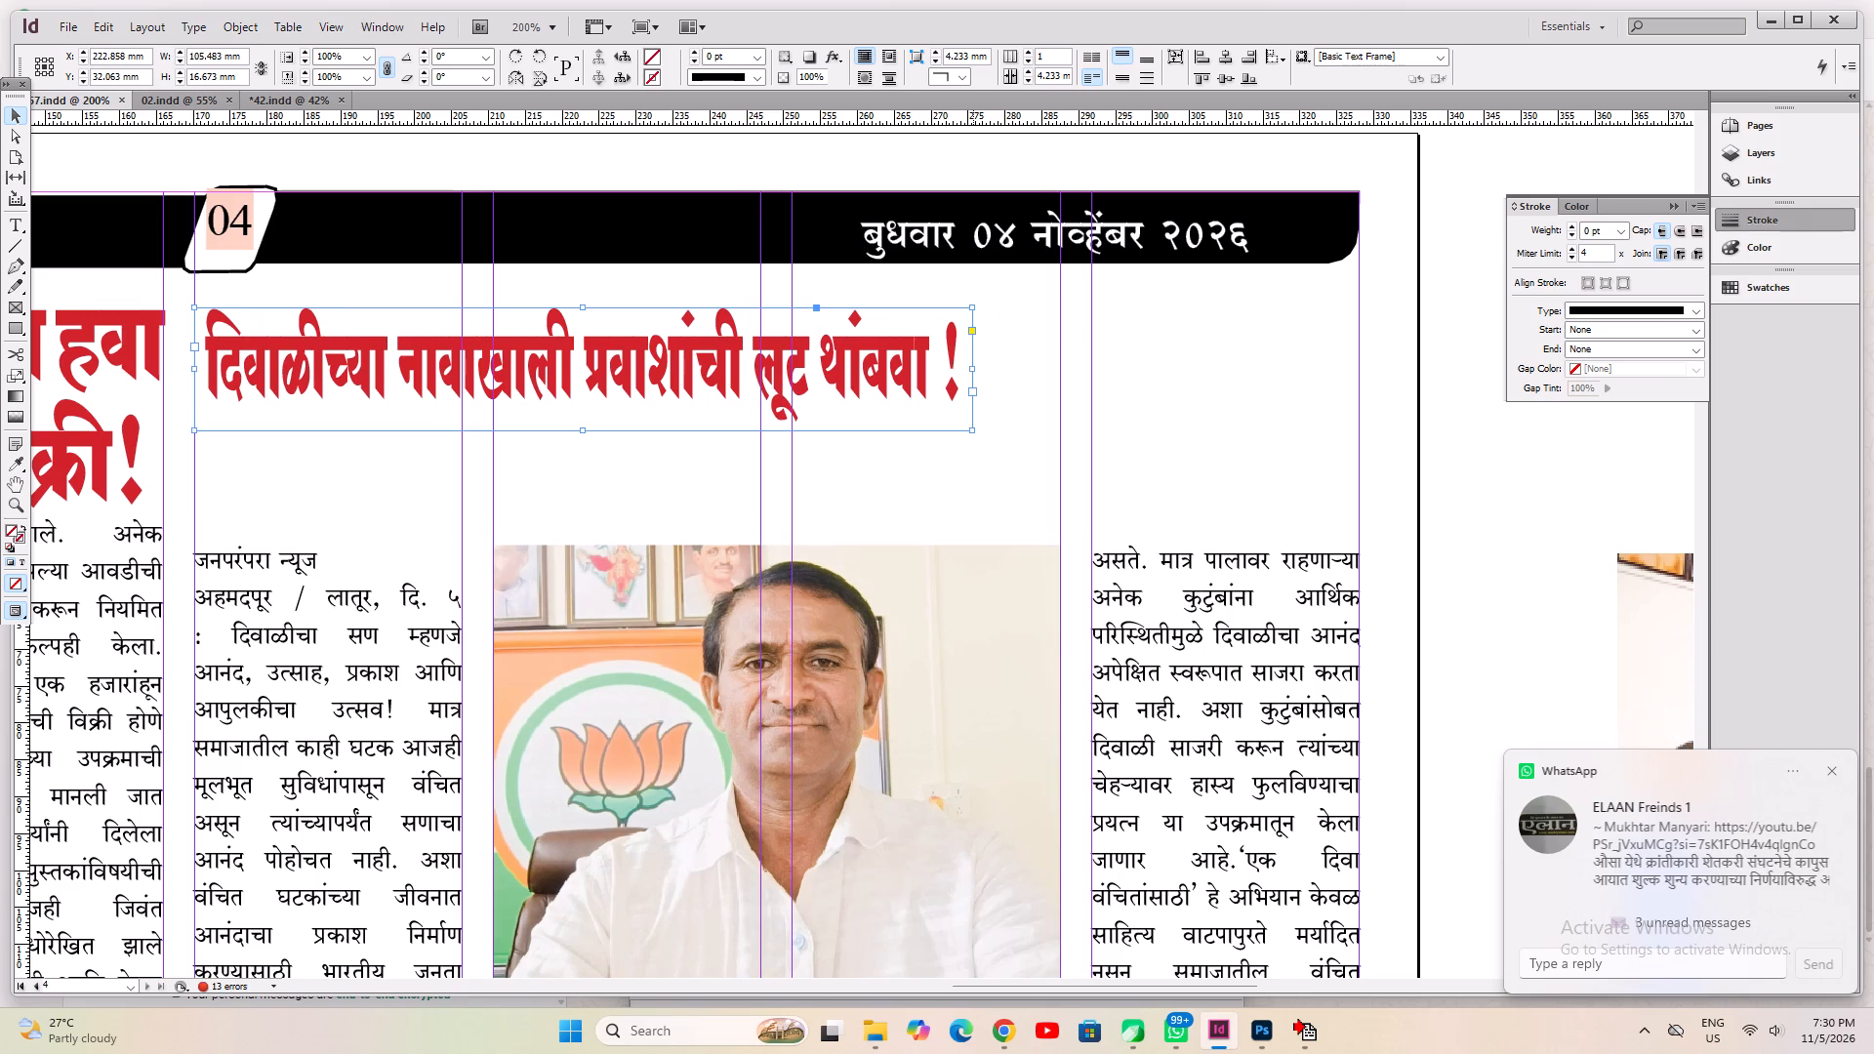
Stretch the headline frame with its text across all four columns, about 158.1 mm wide, and shift it up about 2.5 mm toward the page header.
{"action": "left_click_drag", "start_coordinate": [973, 373], "coordinate": [1363, 367], "text": "ctrl"}
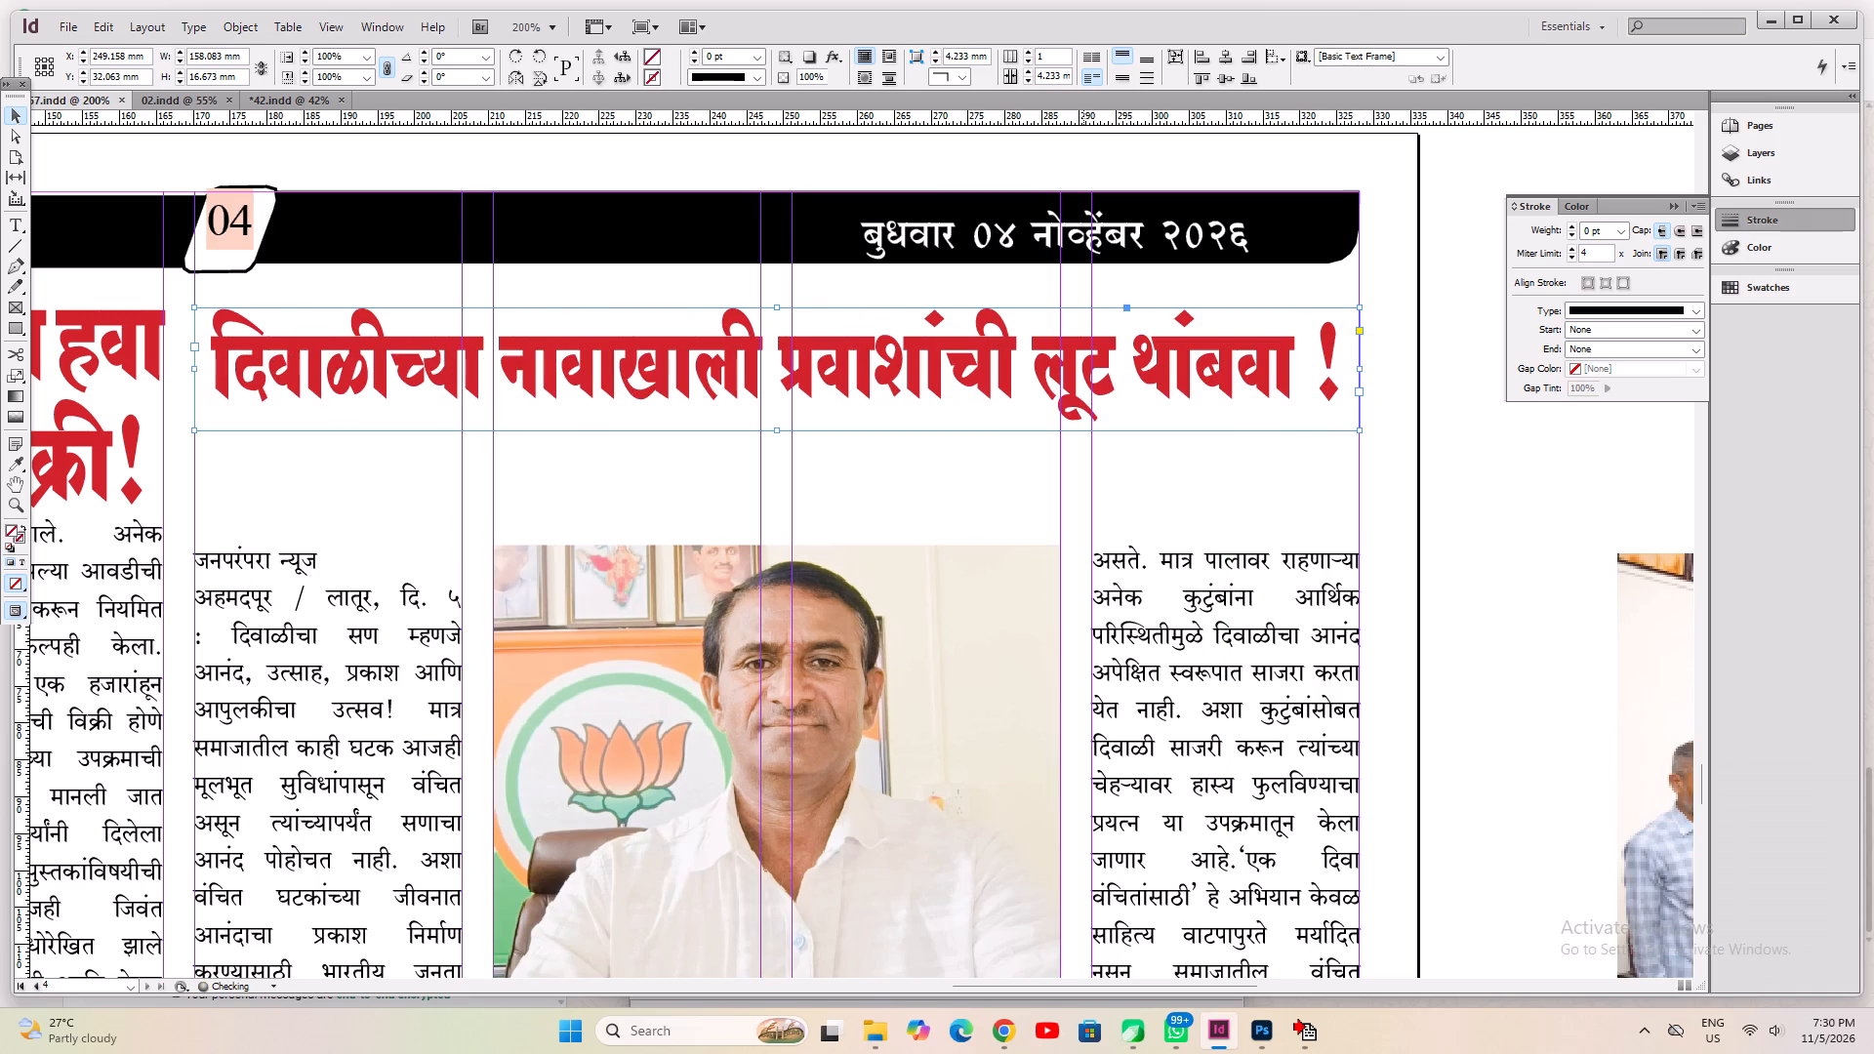
{"action": "left_click", "coordinate": [656, 340], "text": "shift"}
{"action": "double_click", "coordinate": [656, 330], "text": "shift"}
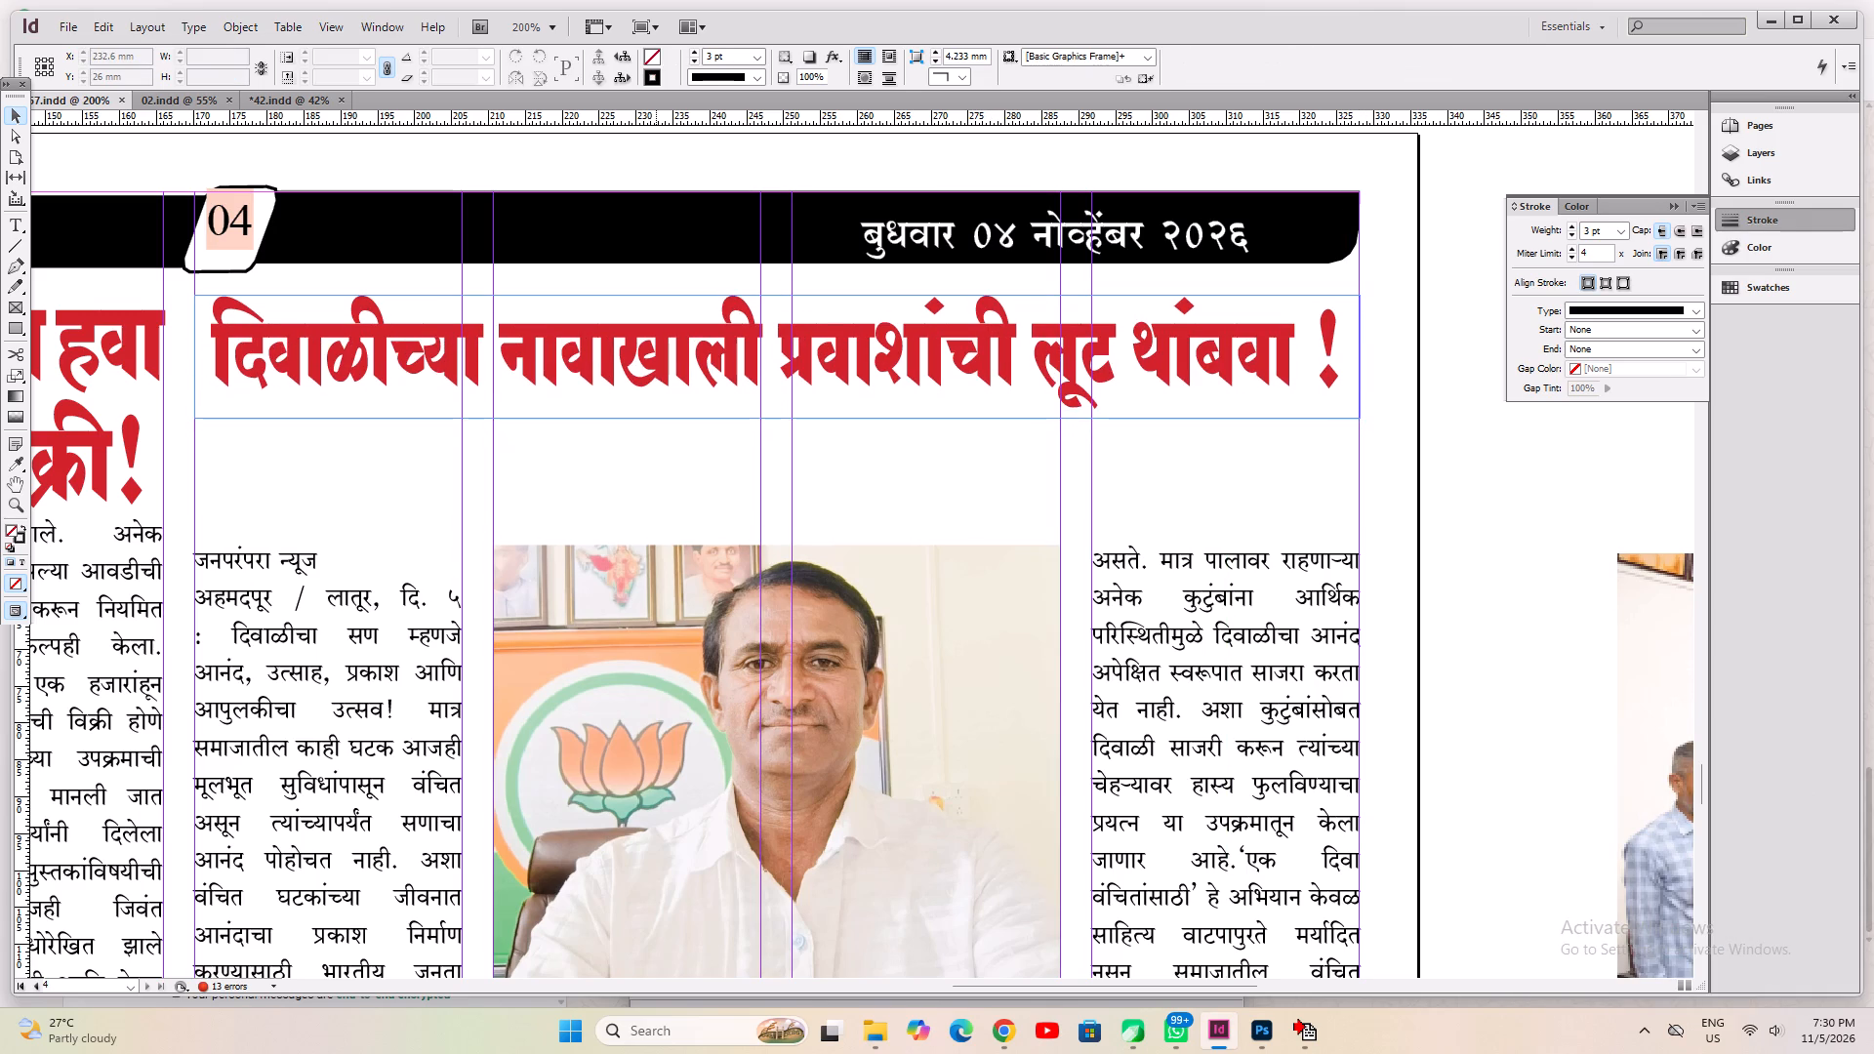
{"action": "left_click", "coordinate": [656, 324], "text": "shift"}
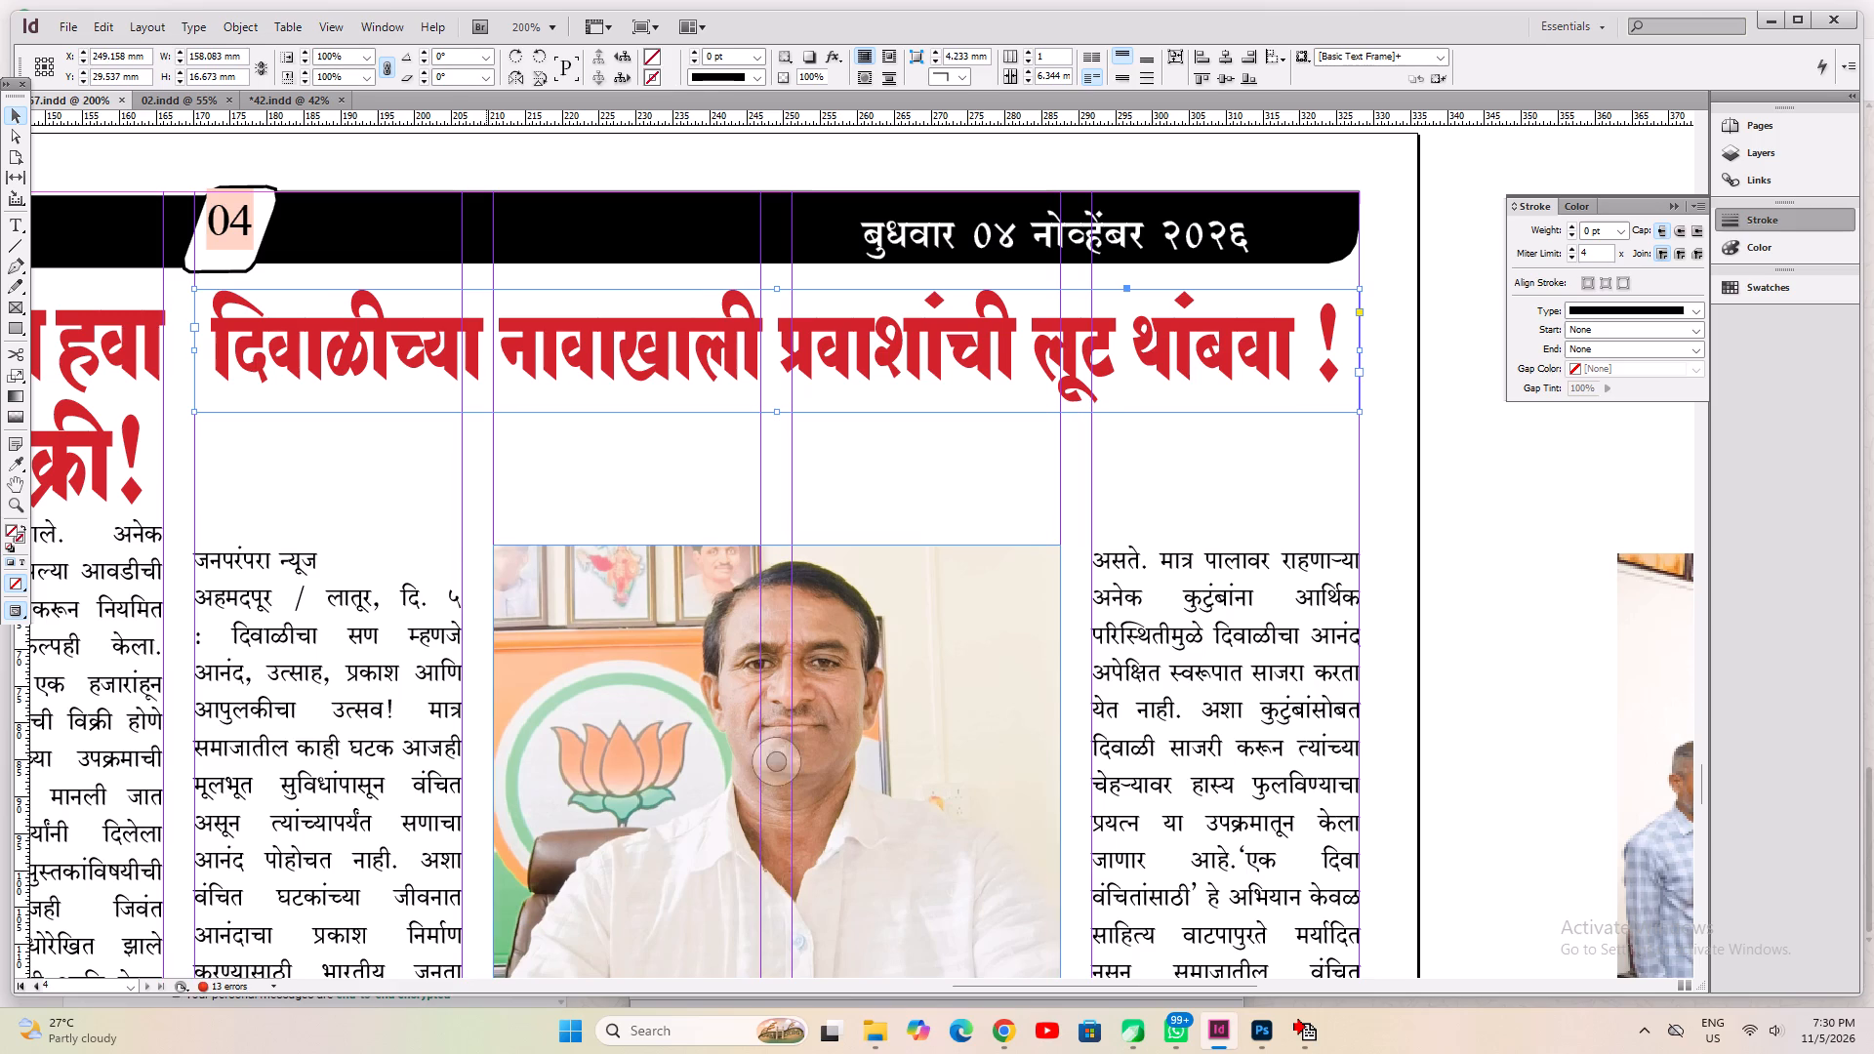
Move the four-column body text and its portrait photo up together so they start directly beneath the headline's frame.
{"action": "left_click", "coordinate": [331, 665]}
{"action": "key", "text": "ctrl+1"}
{"action": "left_click", "coordinate": [752, 844]}
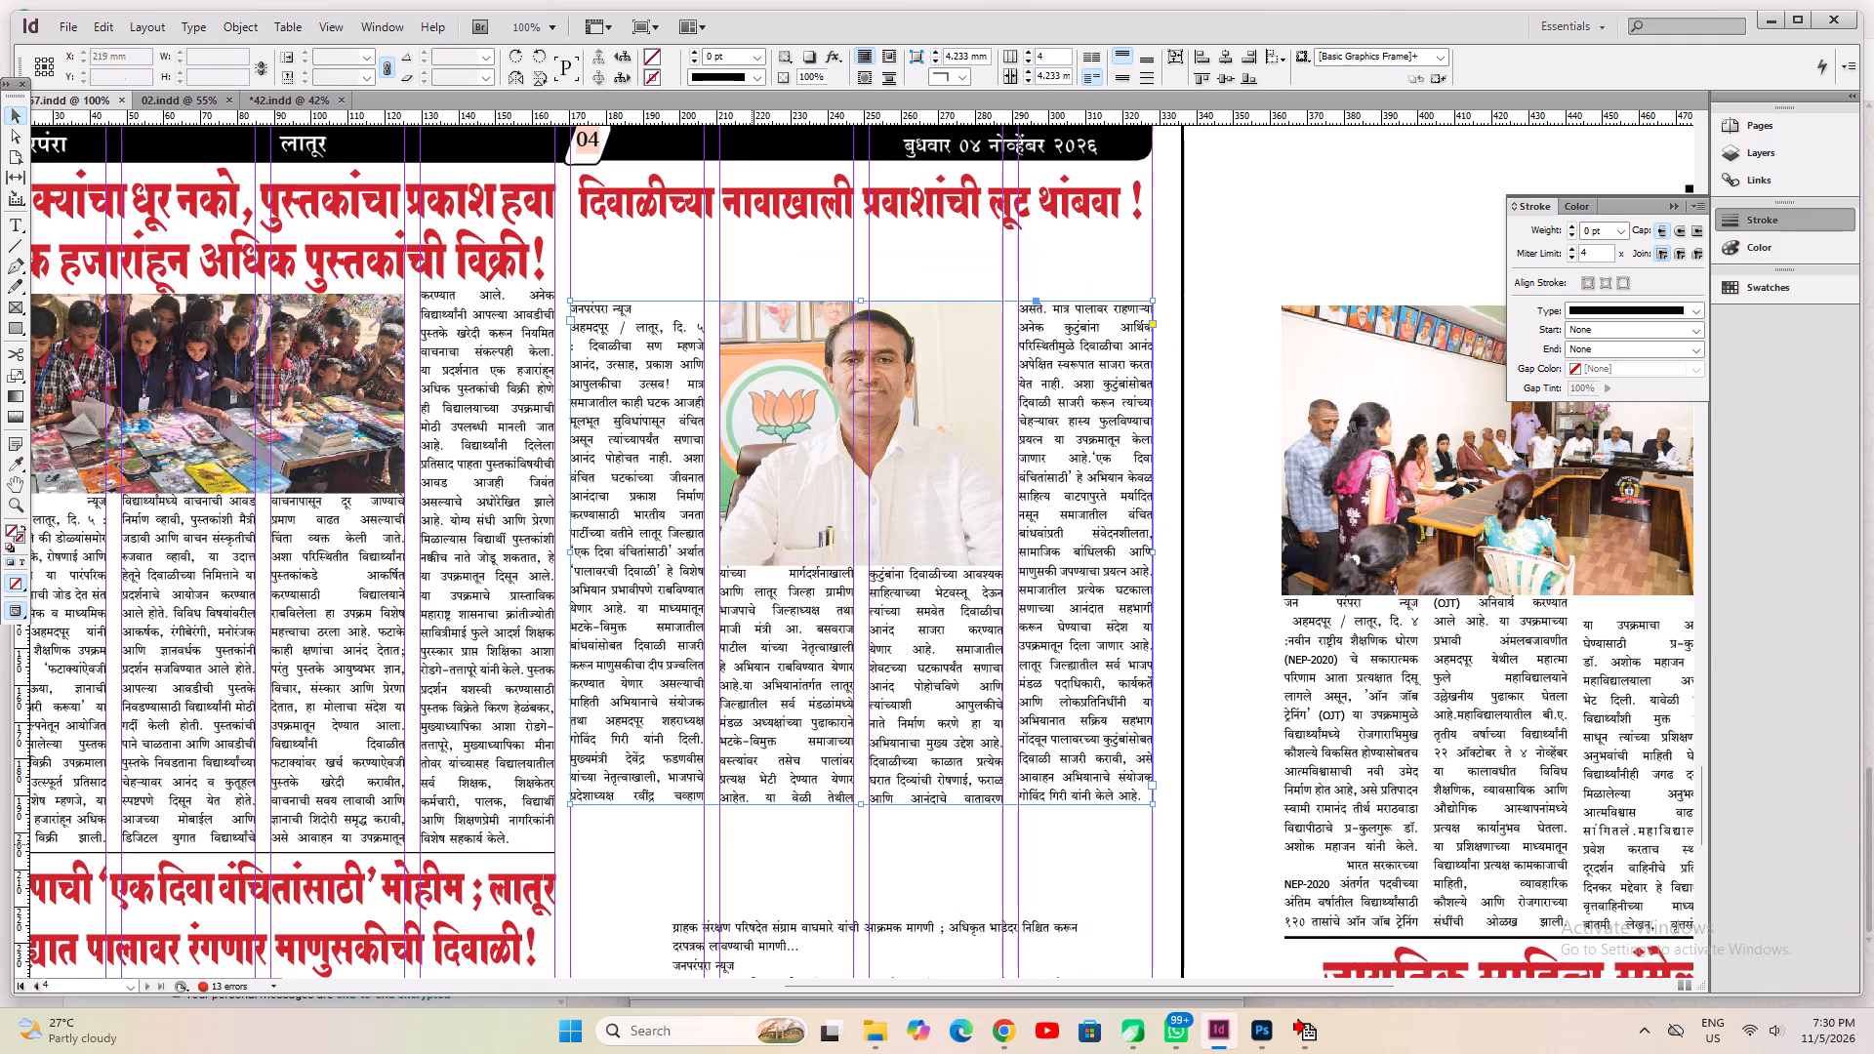
{"action": "left_click_drag", "start_coordinate": [675, 852], "coordinate": [939, 399]}
{"action": "left_click_drag", "start_coordinate": [988, 686], "coordinate": [1001, 587], "text": "shift"}
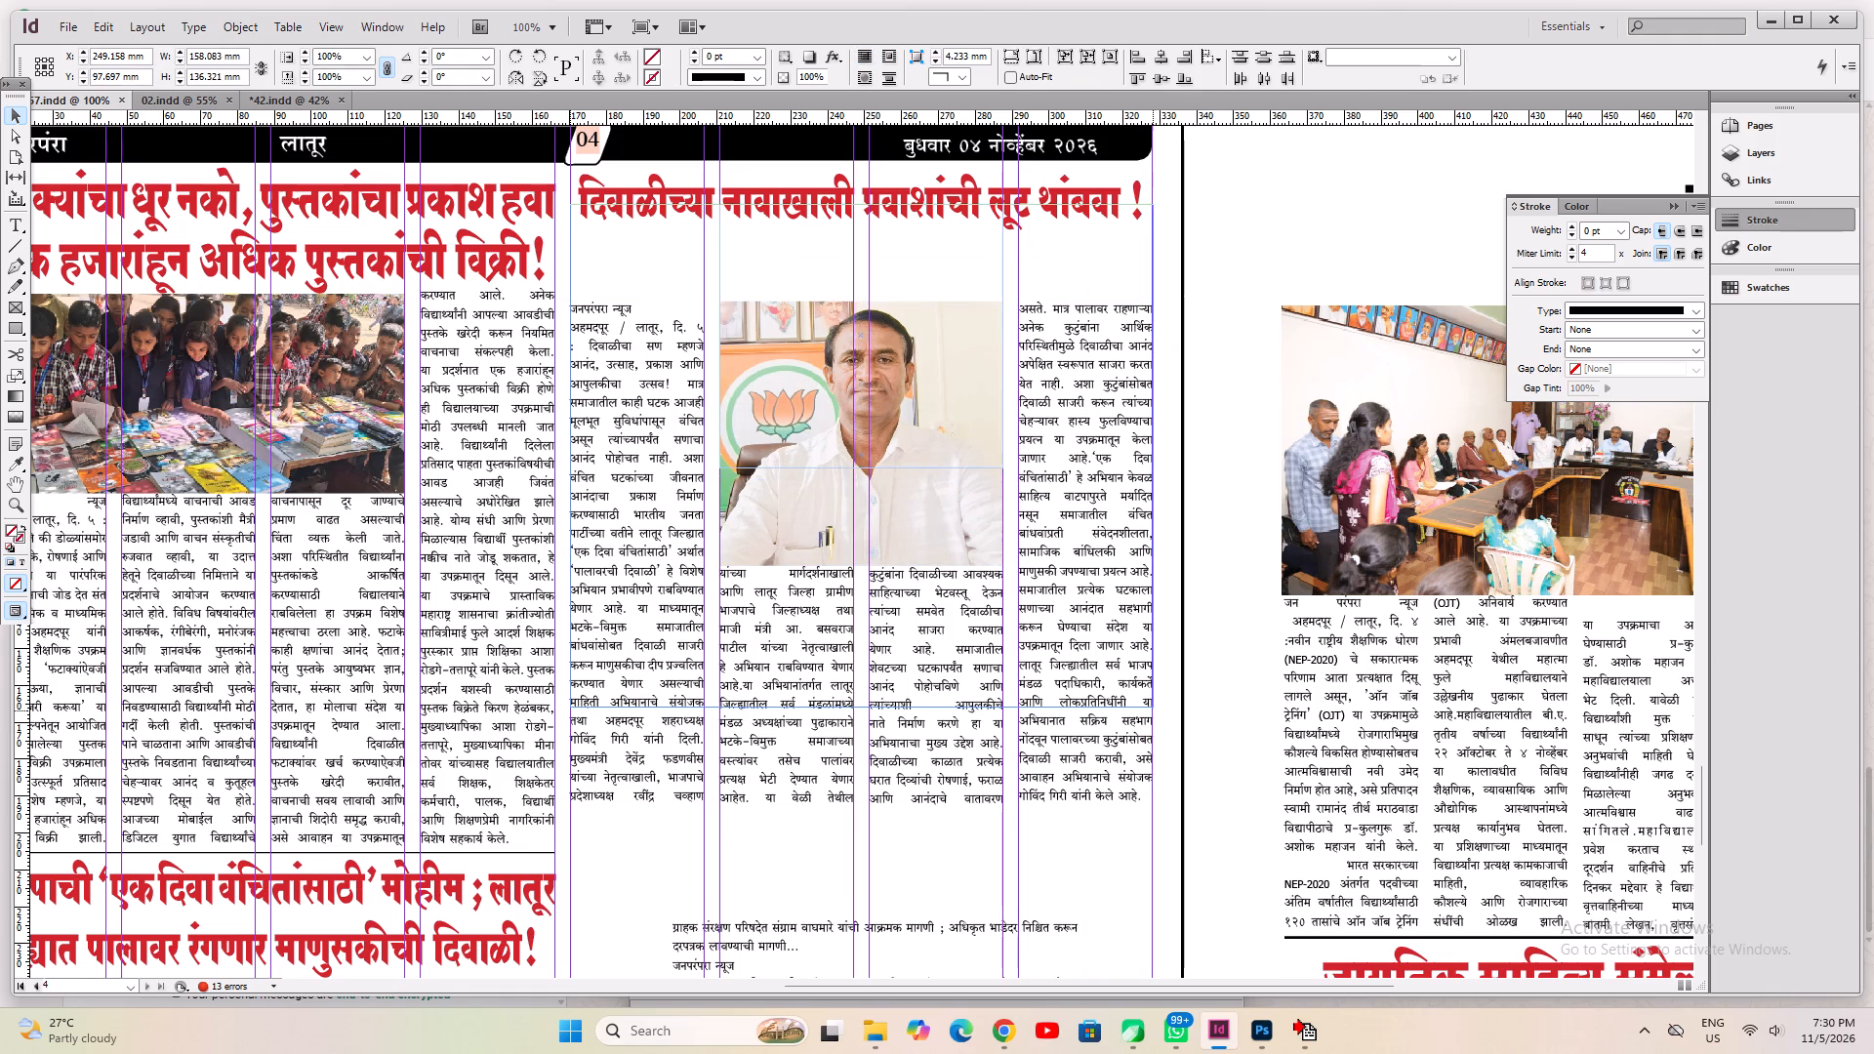
{"action": "left_click_drag", "start_coordinate": [1001, 587], "coordinate": [998, 618], "text": "shift"}
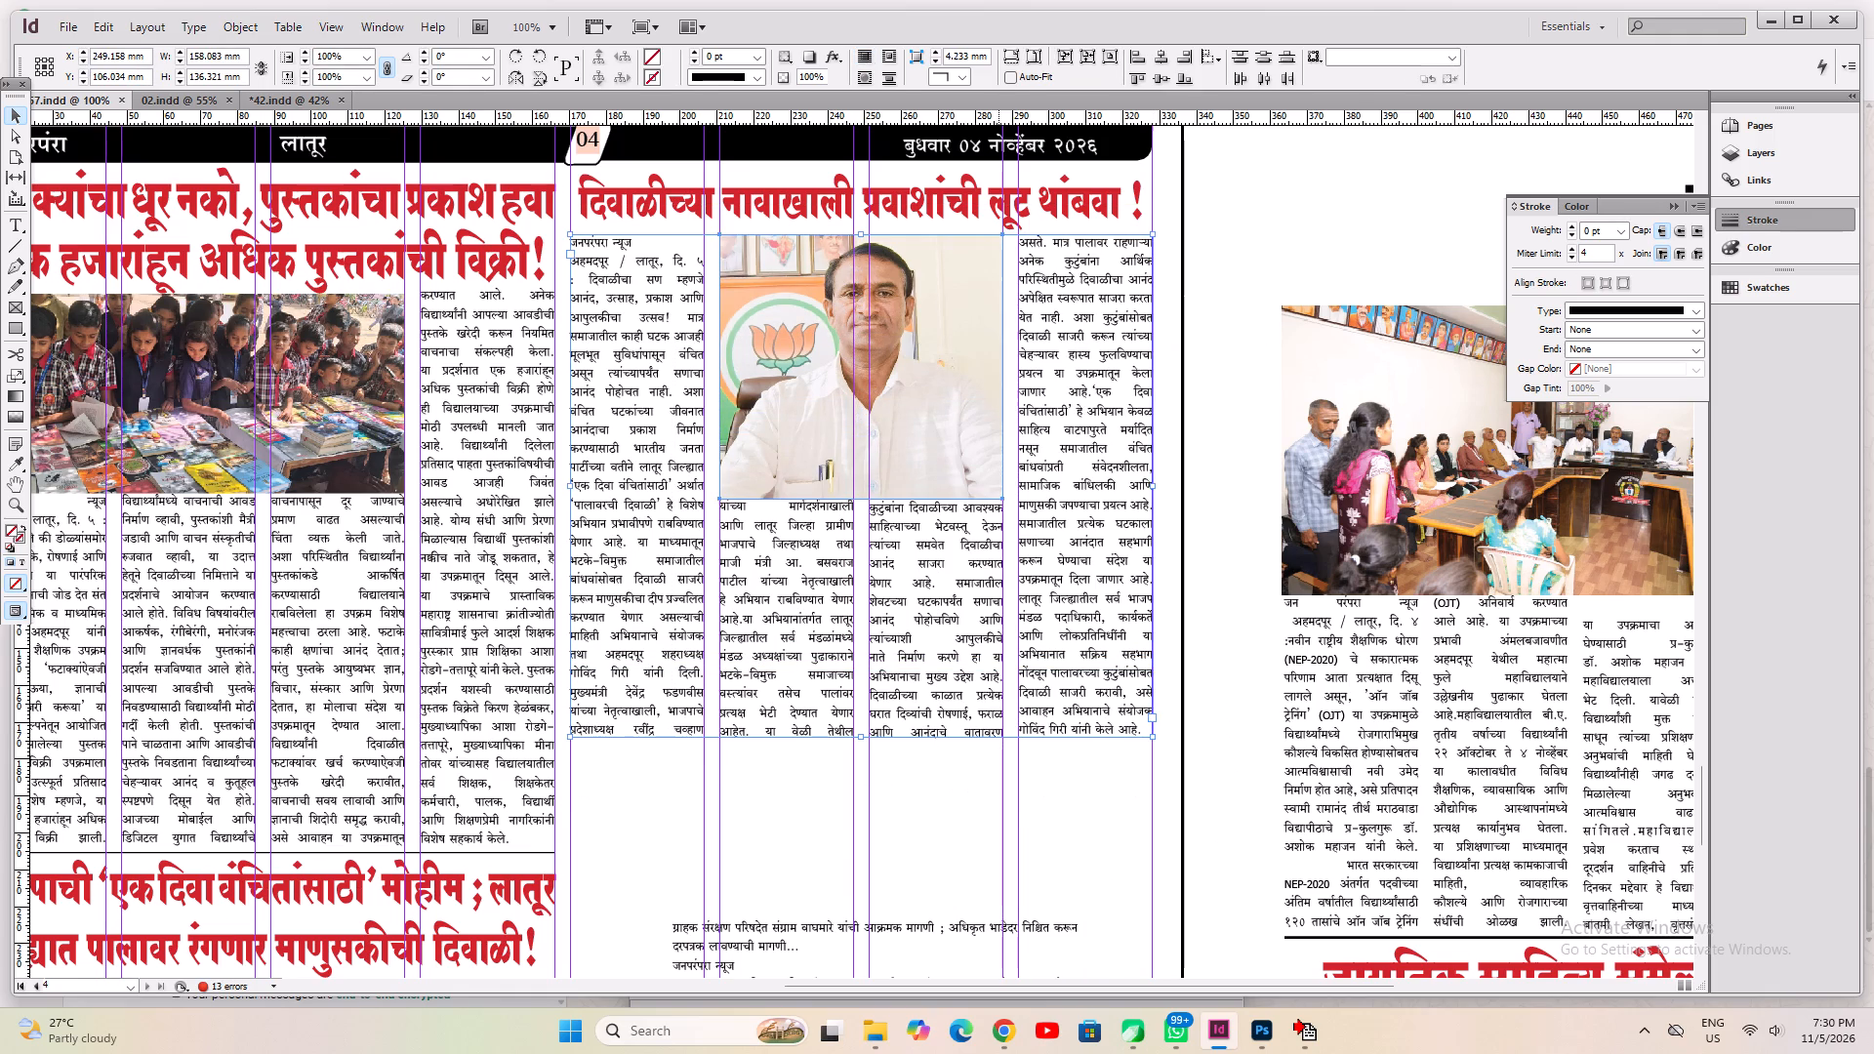
Nudge the four-column body text and its portrait photo down about 0.7 mm below the headline, and save the document.
{"action": "key", "text": "Down"}
{"action": "key", "text": "Down"}
{"action": "key", "text": "ctrl+s"}
{"action": "key", "text": "ctrl+0"}
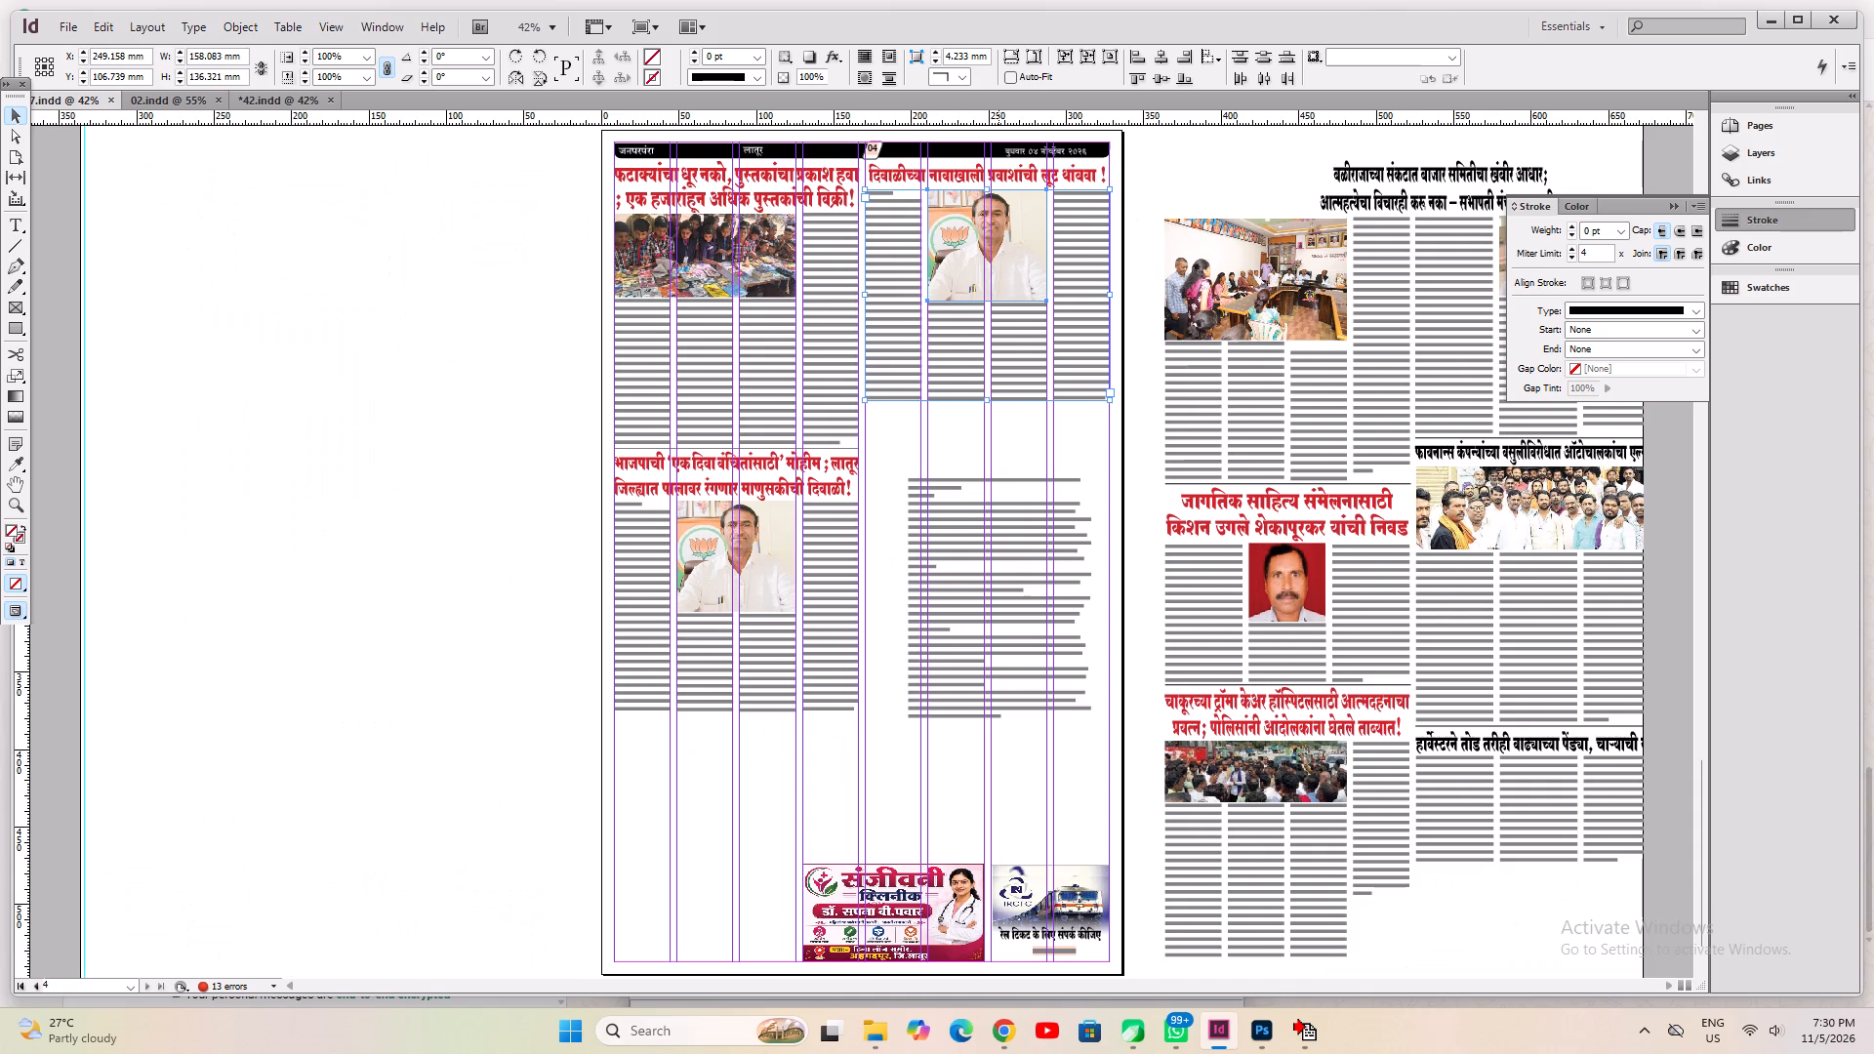
Cut the two-line heading about the consumer council demand, up to its trailing dots, from the top of the unformatted story text.
{"action": "left_click", "coordinate": [1008, 680]}
{"action": "key", "text": "ctrl+1"}
{"action": "key", "text": "ctrl+2"}
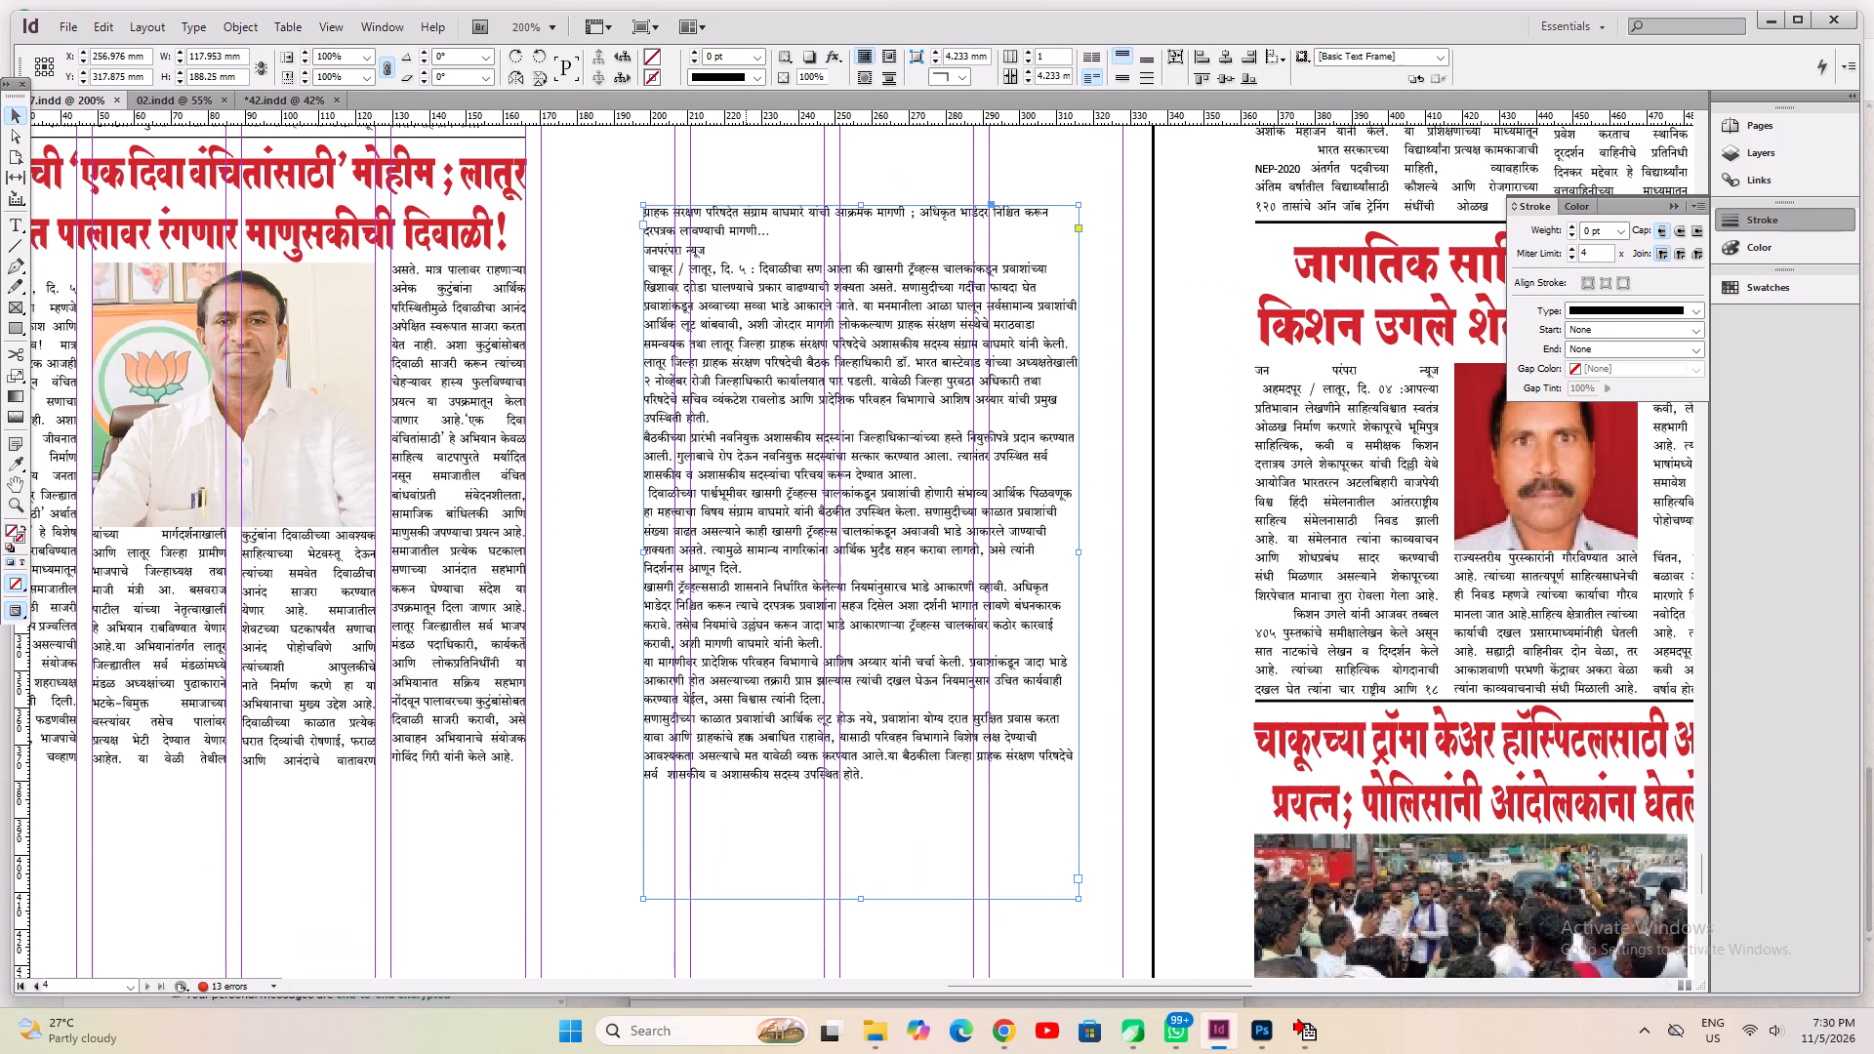
{"action": "key", "text": "space"}
{"action": "key", "text": "space"}
{"action": "key", "text": "space"}
{"action": "key", "text": "space"}
{"action": "key", "text": "space"}
{"action": "key", "text": "space"}
{"action": "key", "text": "space"}
{"action": "key", "text": "space"}
{"action": "key", "text": "space"}
{"action": "key", "text": "space"}
{"action": "left_click_drag", "start_coordinate": [659, 282], "coordinate": [659, 769]}
{"action": "left_click", "coordinate": [650, 507]}
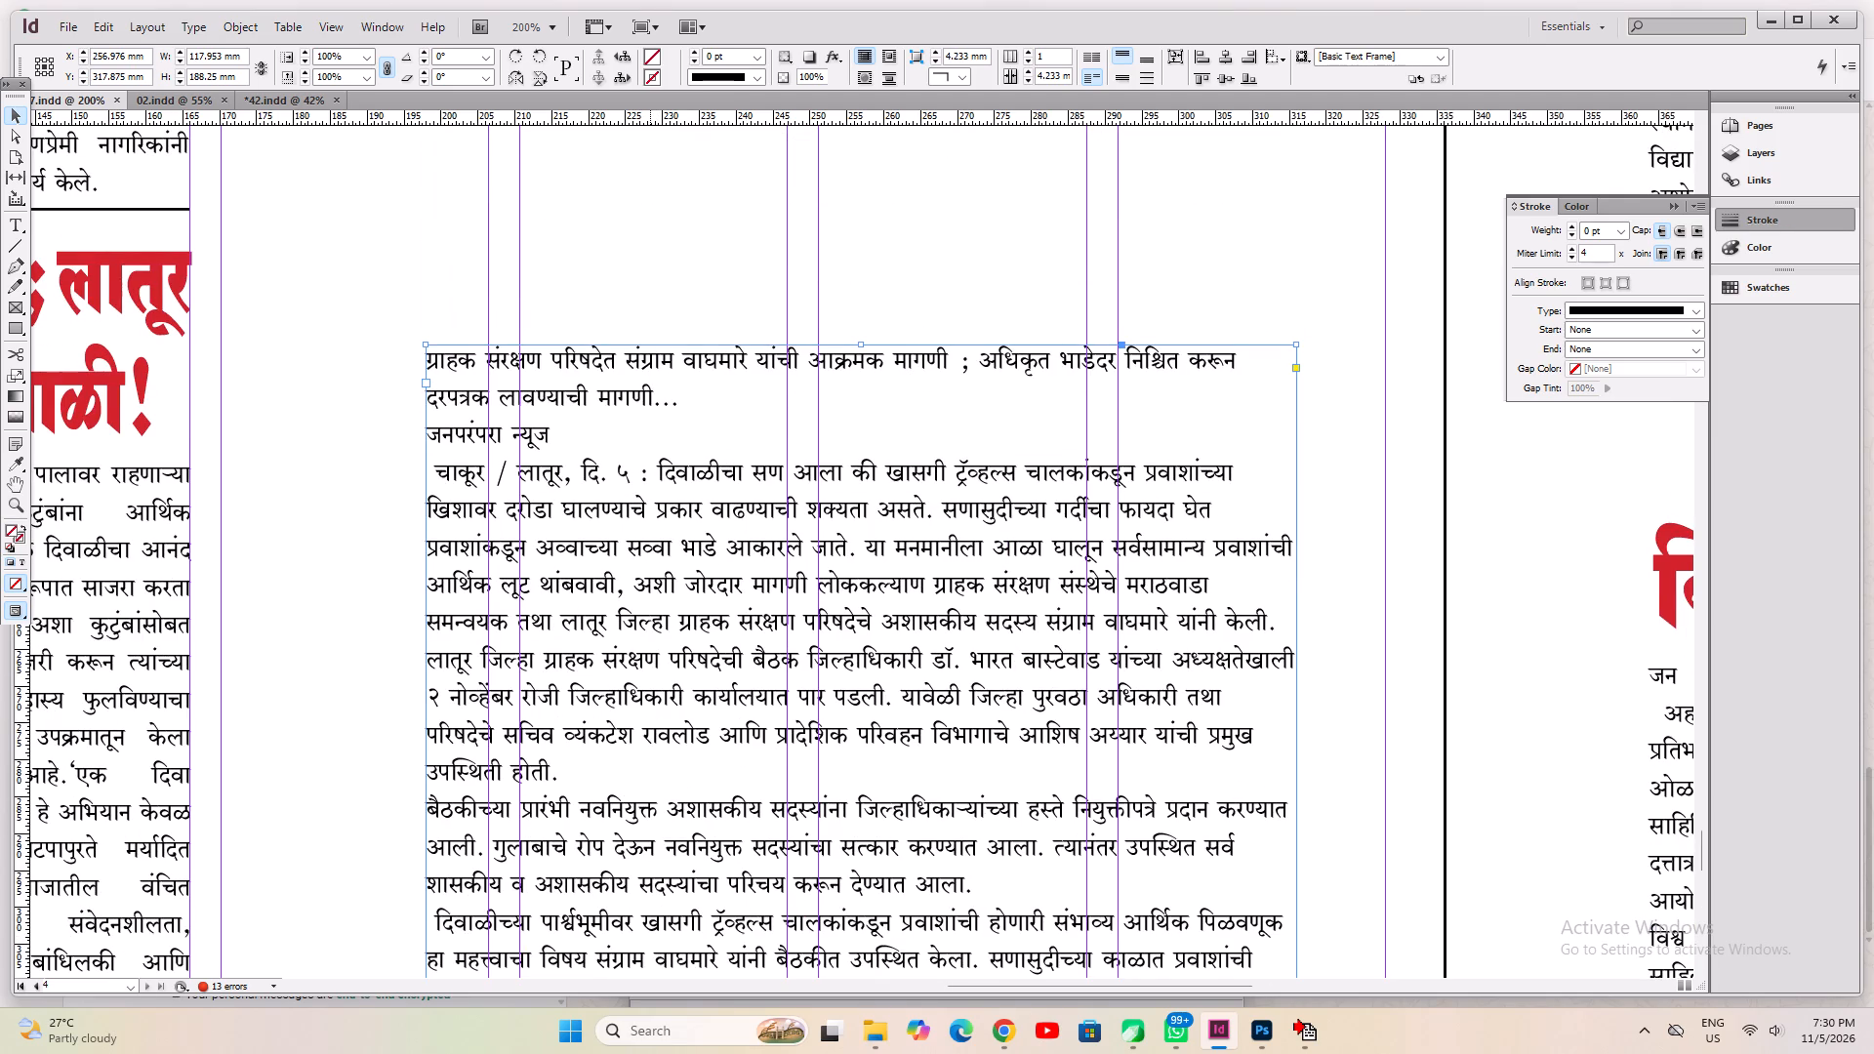
{"action": "left_click", "coordinate": [11, 231]}
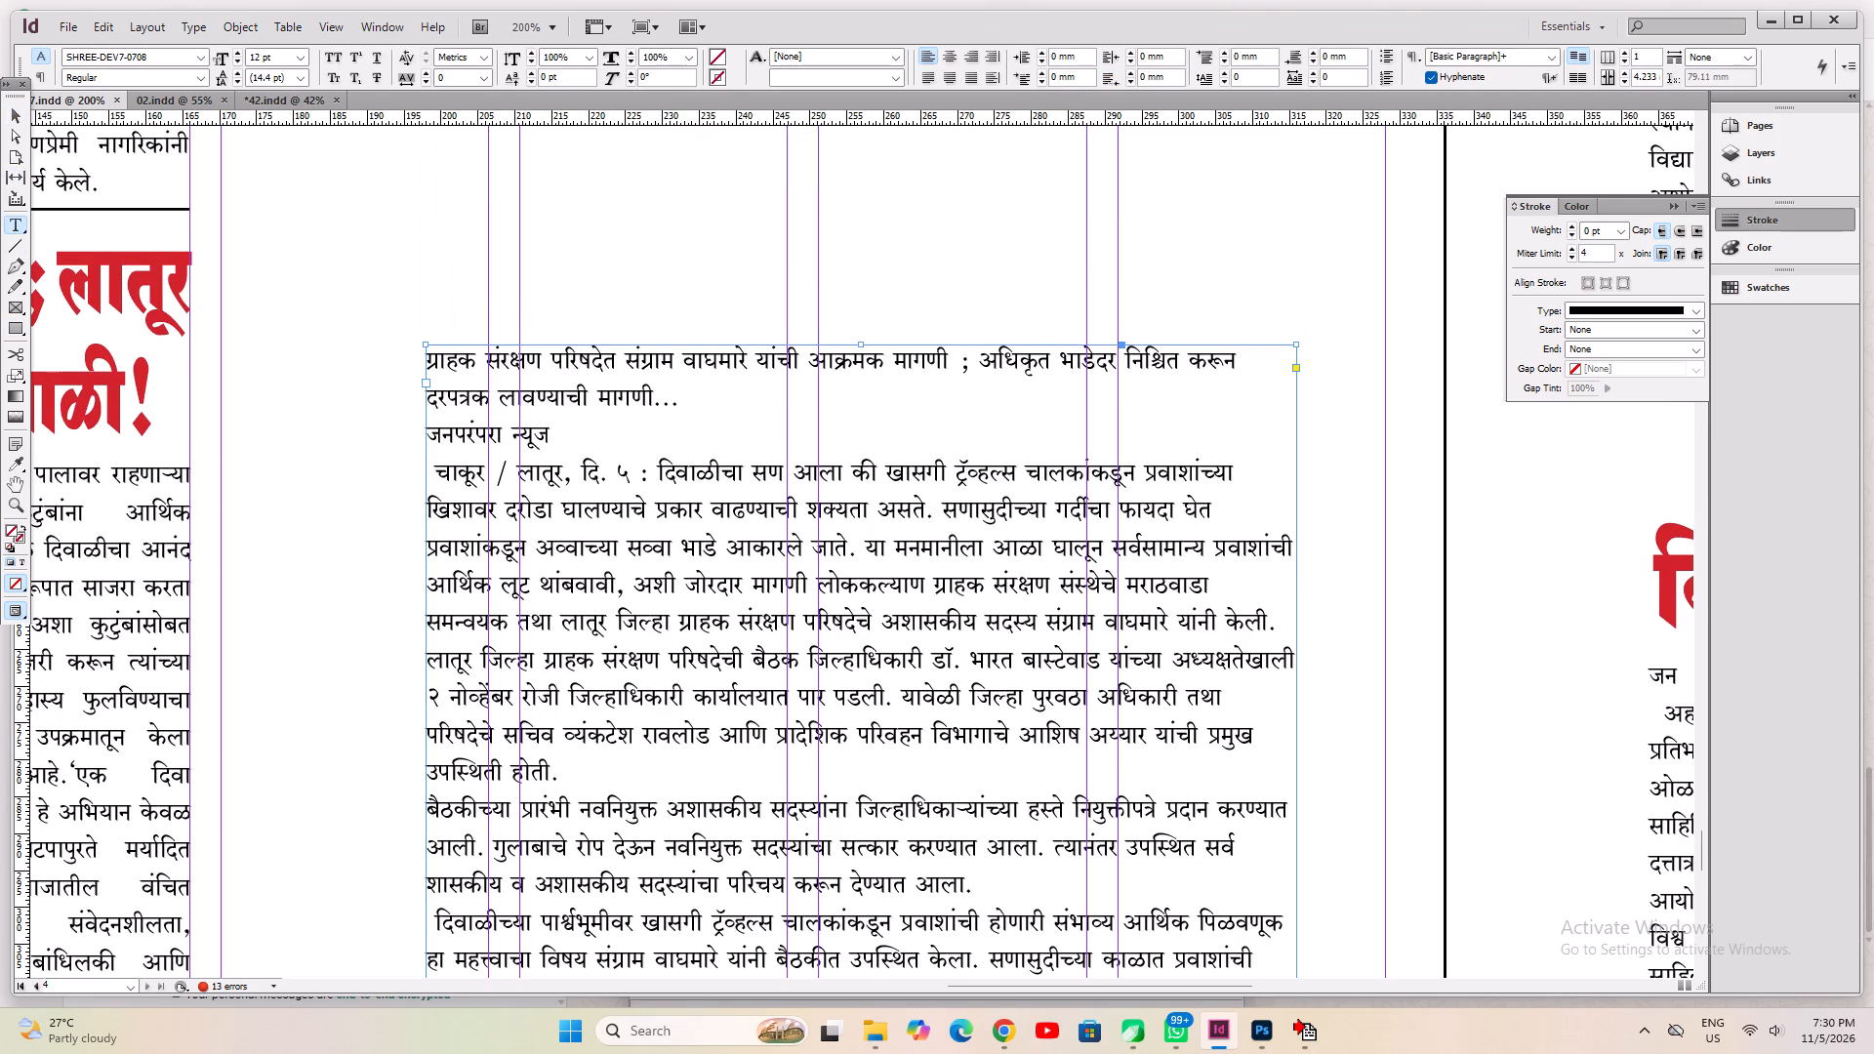
{"action": "left_click_drag", "start_coordinate": [656, 397], "coordinate": [513, 277]}
{"action": "key", "text": "ctrl+x"}
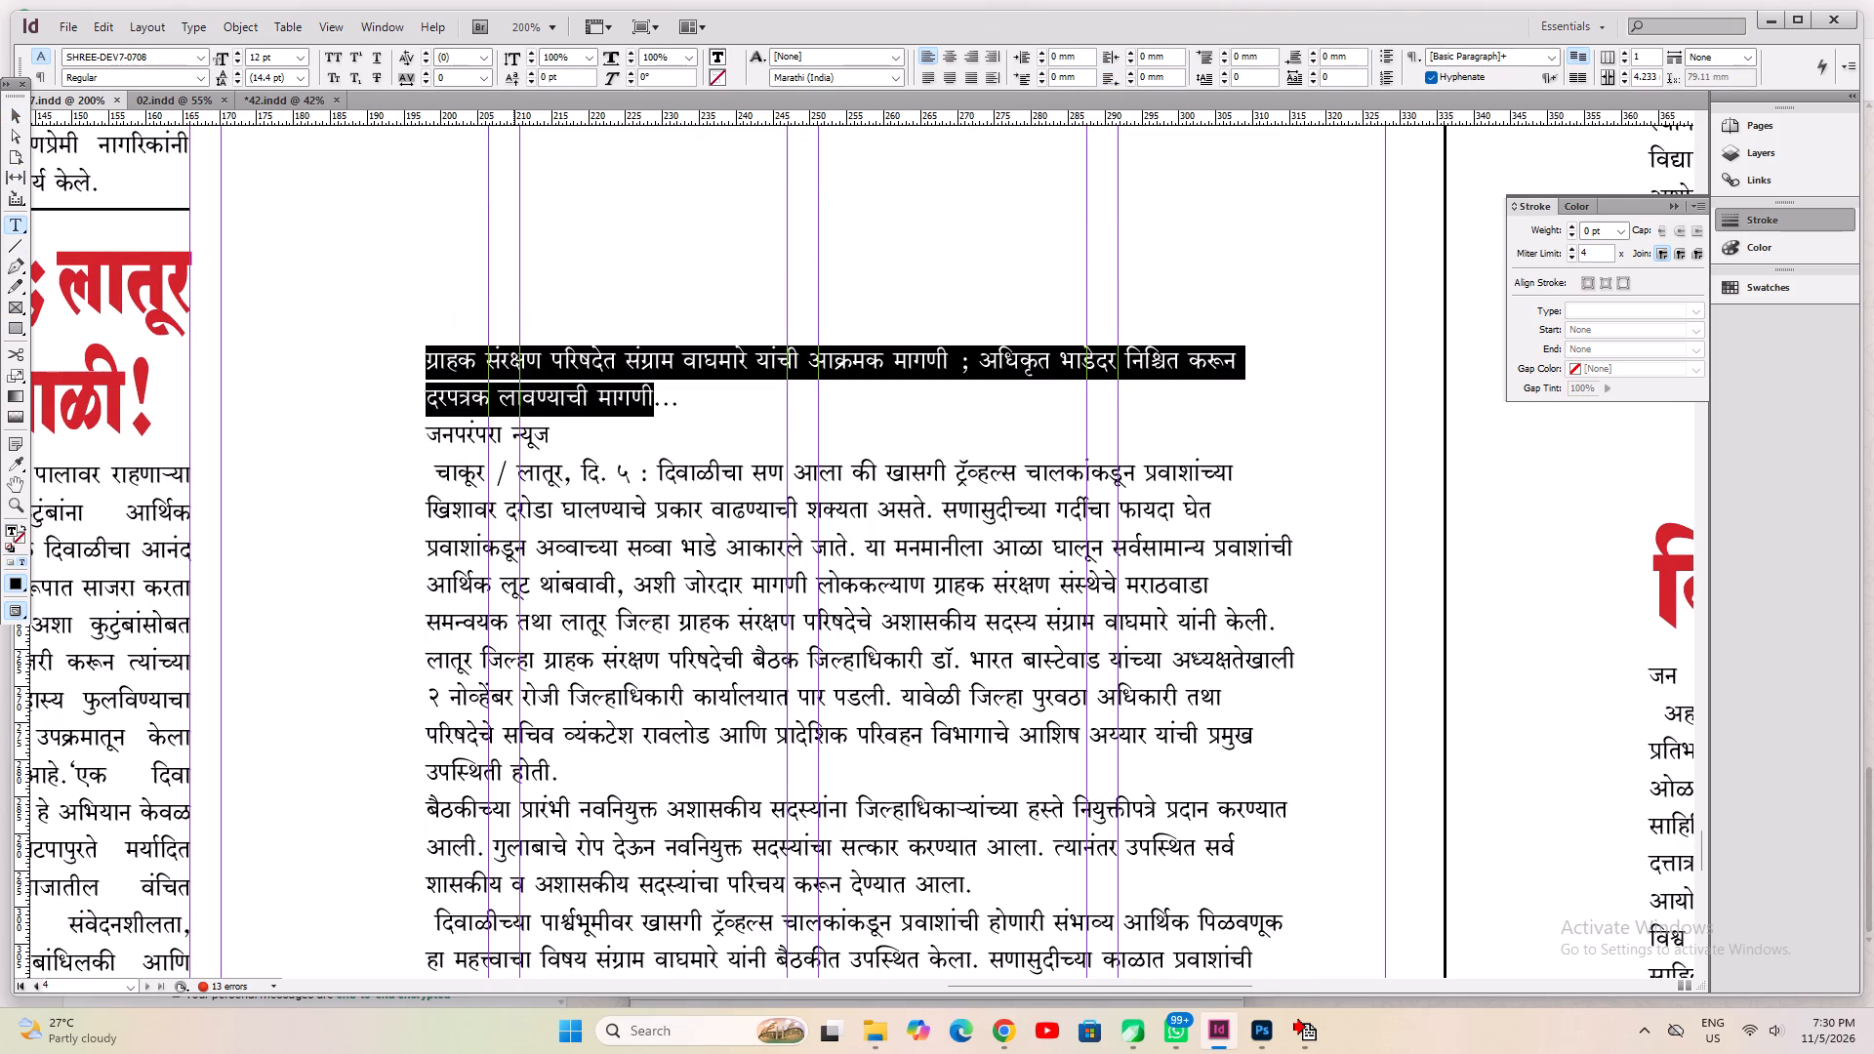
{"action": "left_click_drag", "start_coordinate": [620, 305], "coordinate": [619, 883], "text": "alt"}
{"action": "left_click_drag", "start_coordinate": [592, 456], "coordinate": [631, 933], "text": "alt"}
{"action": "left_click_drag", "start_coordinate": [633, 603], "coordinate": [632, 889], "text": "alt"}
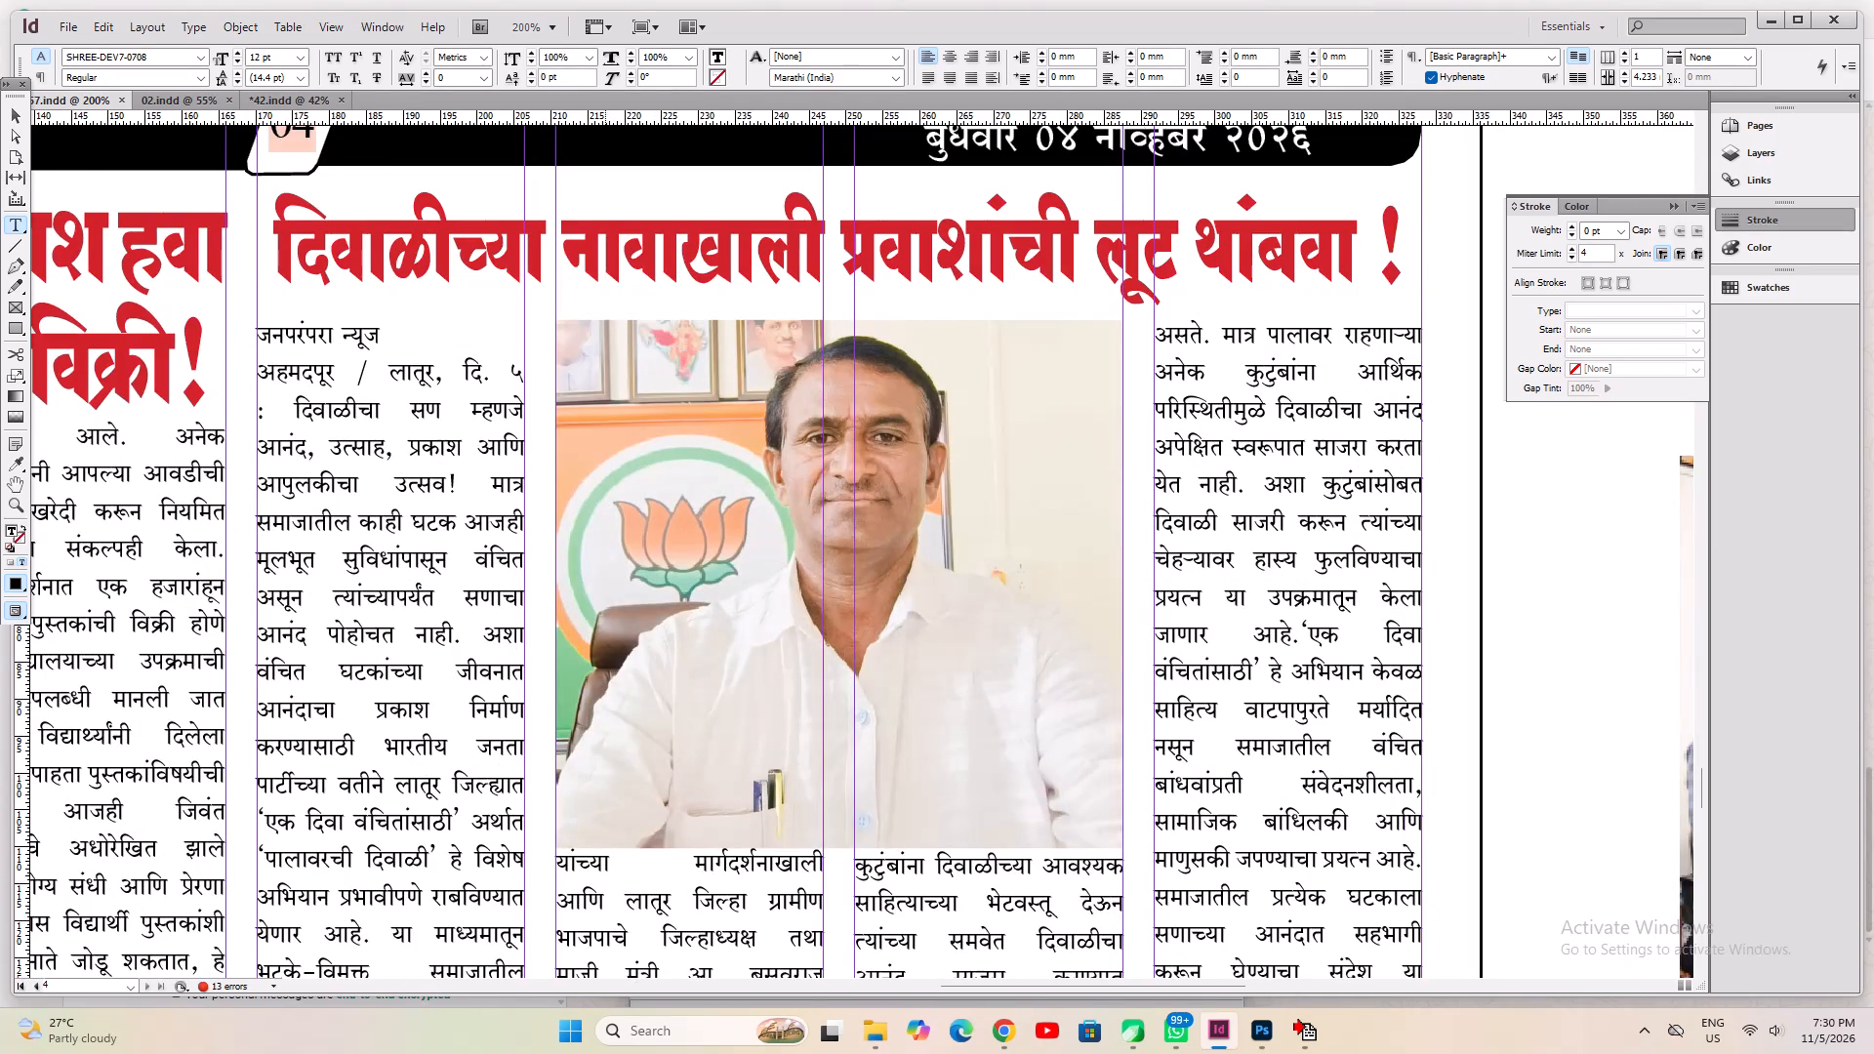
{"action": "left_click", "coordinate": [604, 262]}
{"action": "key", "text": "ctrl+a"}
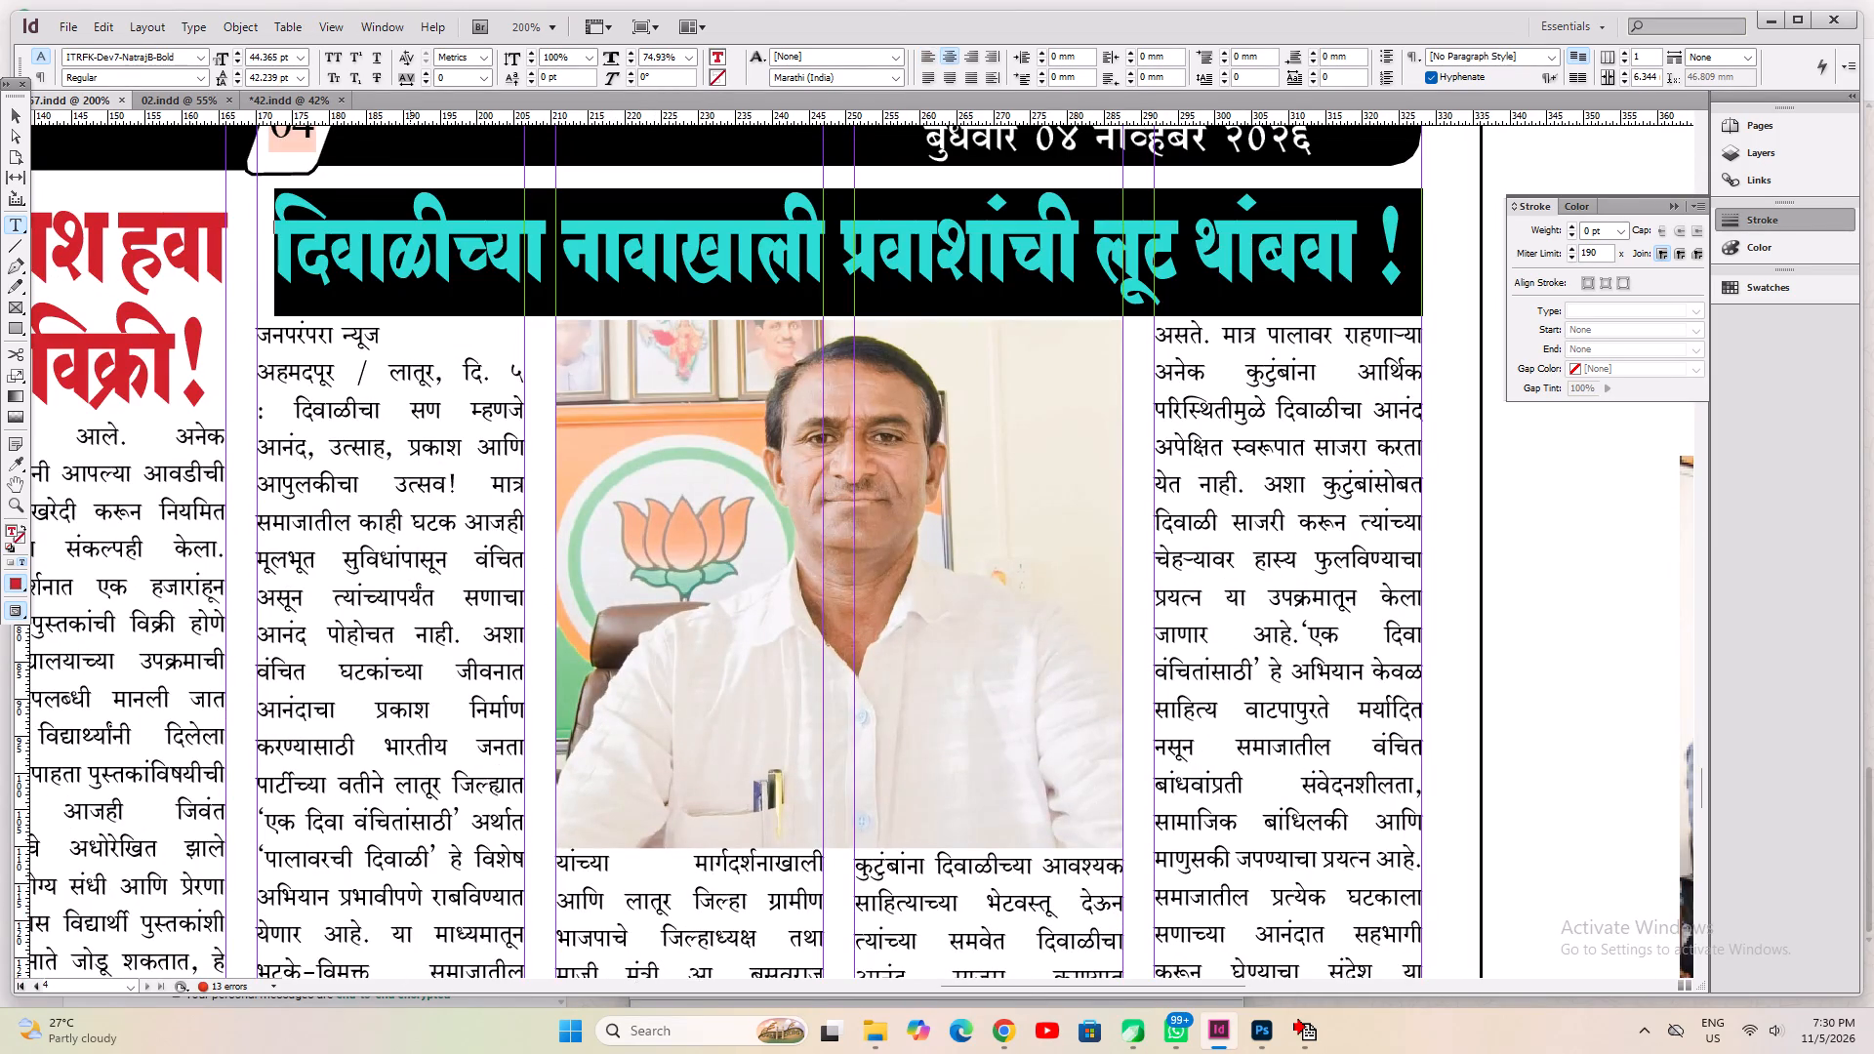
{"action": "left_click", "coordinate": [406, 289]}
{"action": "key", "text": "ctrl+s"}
Delete the leftover ellipsis line above the byline in the unformatted Diwali travel story.
{"action": "scroll", "coordinate": [544, 550], "scroll_direction": "down", "scroll_amount": 8}
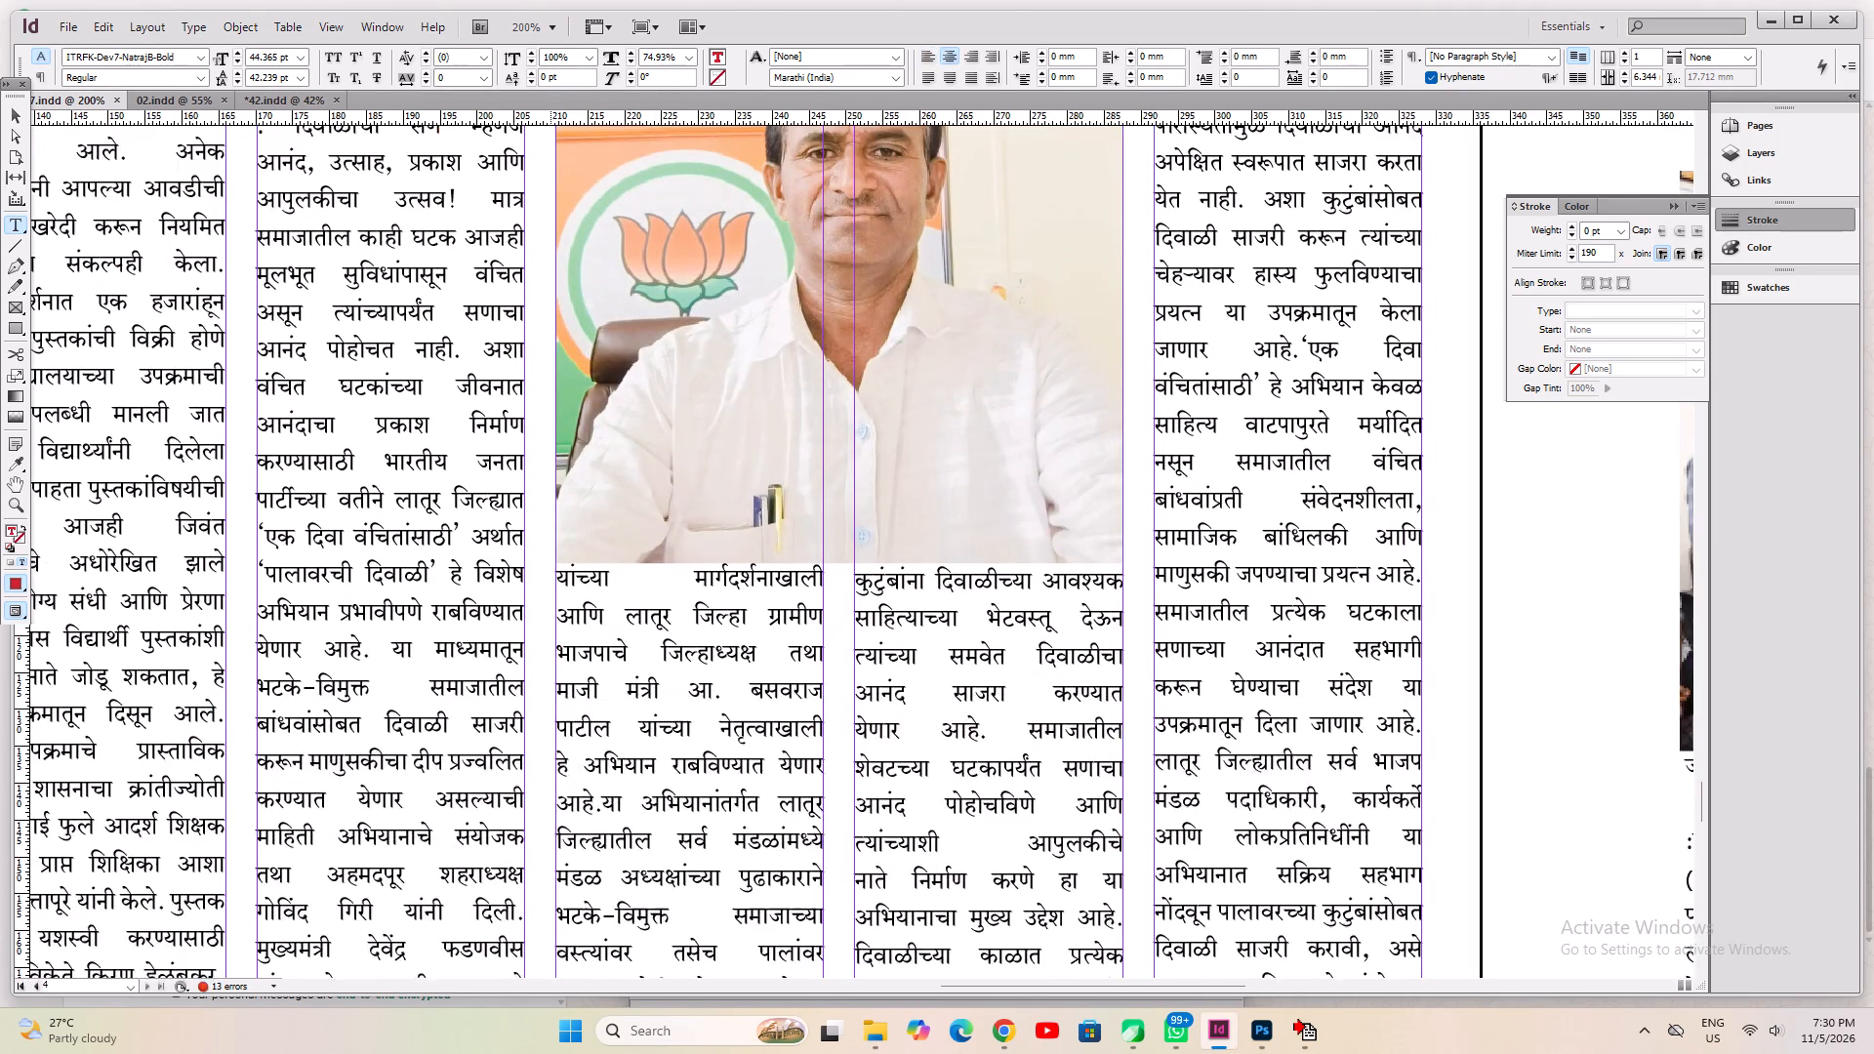
{"action": "scroll", "coordinate": [550, 529], "scroll_direction": "down", "scroll_amount": 14}
{"action": "scroll", "coordinate": [842, 688], "scroll_direction": "down", "scroll_amount": 4}
{"action": "left_click", "coordinate": [513, 731]}
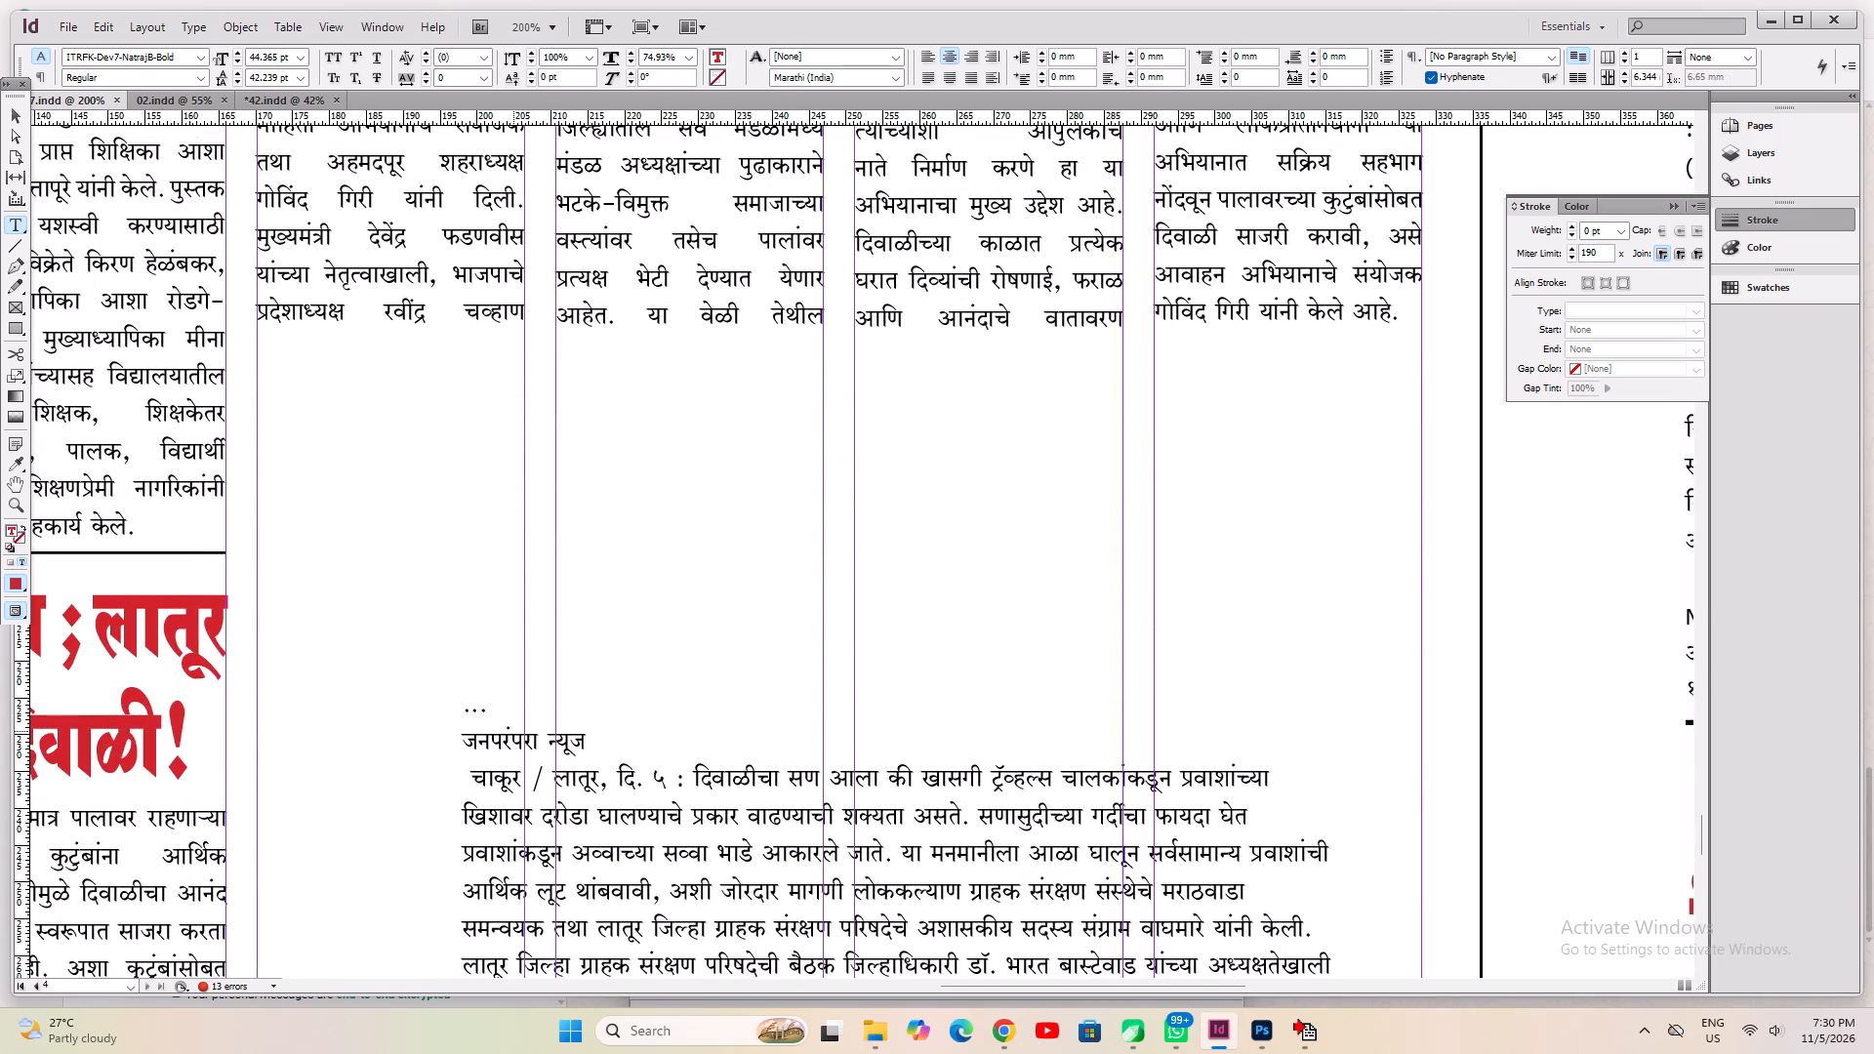
{"action": "key", "text": "Home"}
{"action": "key", "text": "shift+Up"}
{"action": "key", "text": "shift+Up"}
{"action": "key", "text": "shift+Up"}
{"action": "key", "text": "shift+Up"}
{"action": "key", "text": "shift+Up"}
{"action": "key", "text": "shift+Up"}
{"action": "key", "text": "shift+Up"}
{"action": "key", "text": "shift+Up"}
{"action": "key", "text": "shift+Up"}
{"action": "key", "text": "shift+Up"}
{"action": "key", "text": "shift+Up"}
{"action": "key", "text": "shift+Up"}
{"action": "key", "text": "shift+Up"}
{"action": "key", "text": "shift+Up"}
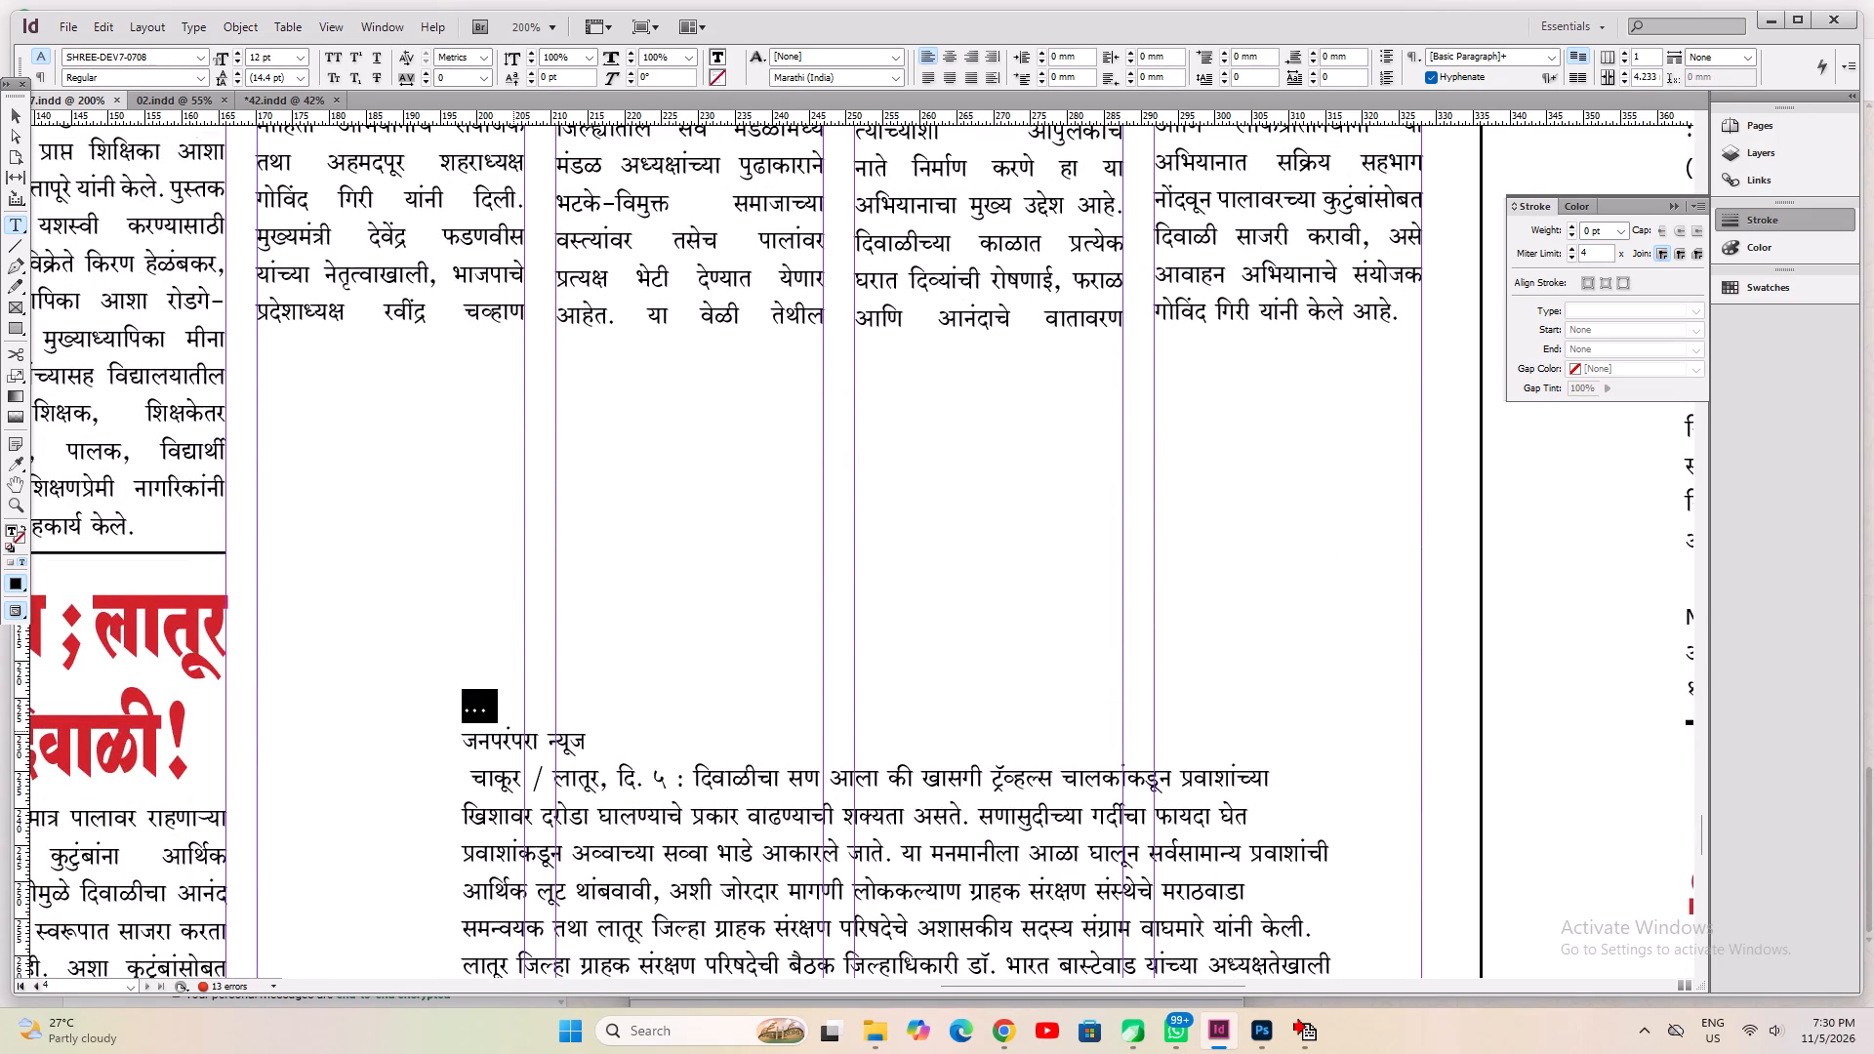
{"action": "key", "text": "BackSpace"}
Justify the whole unformatted story and move its text into the four-column frame below the headline, replacing the old article text.
{"action": "key", "text": "ctrl+a"}
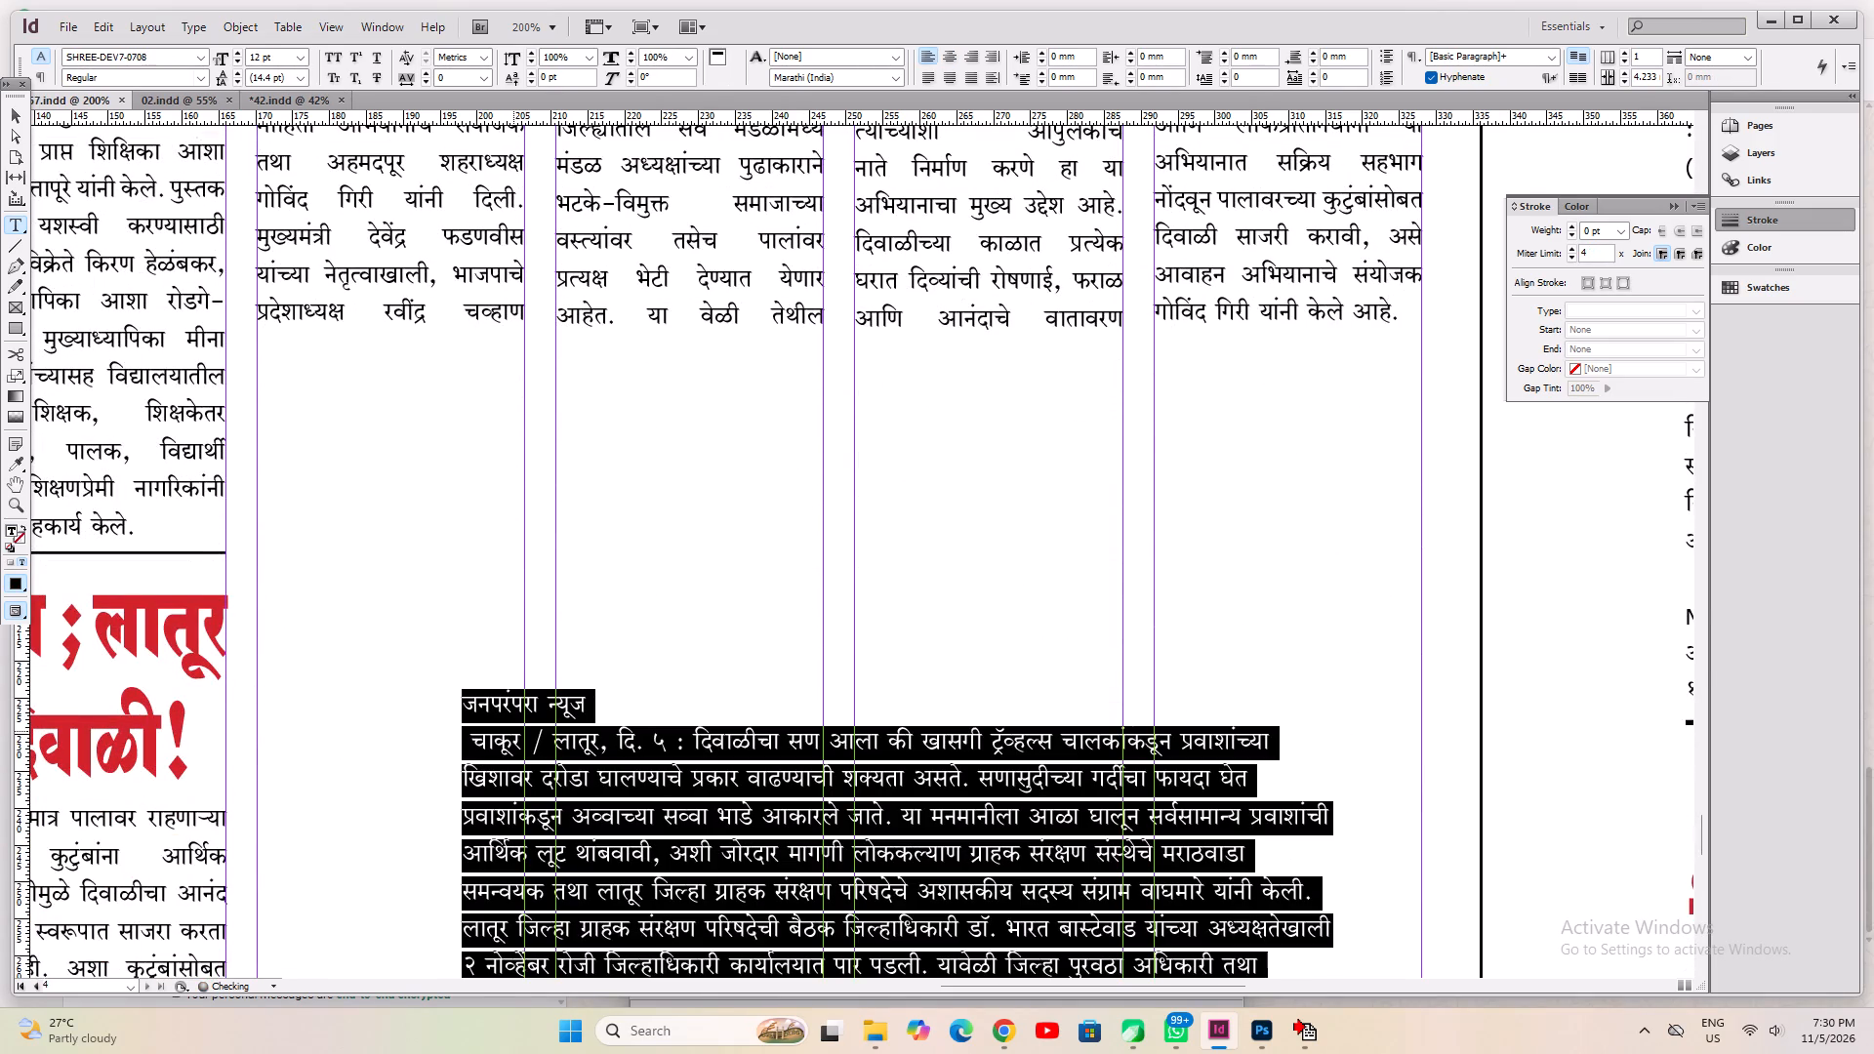
{"action": "key", "text": "ctrl+shift+j"}
{"action": "key", "text": "ctrl+x"}
{"action": "left_click_drag", "start_coordinate": [482, 667], "coordinate": [382, 1053], "text": "alt"}
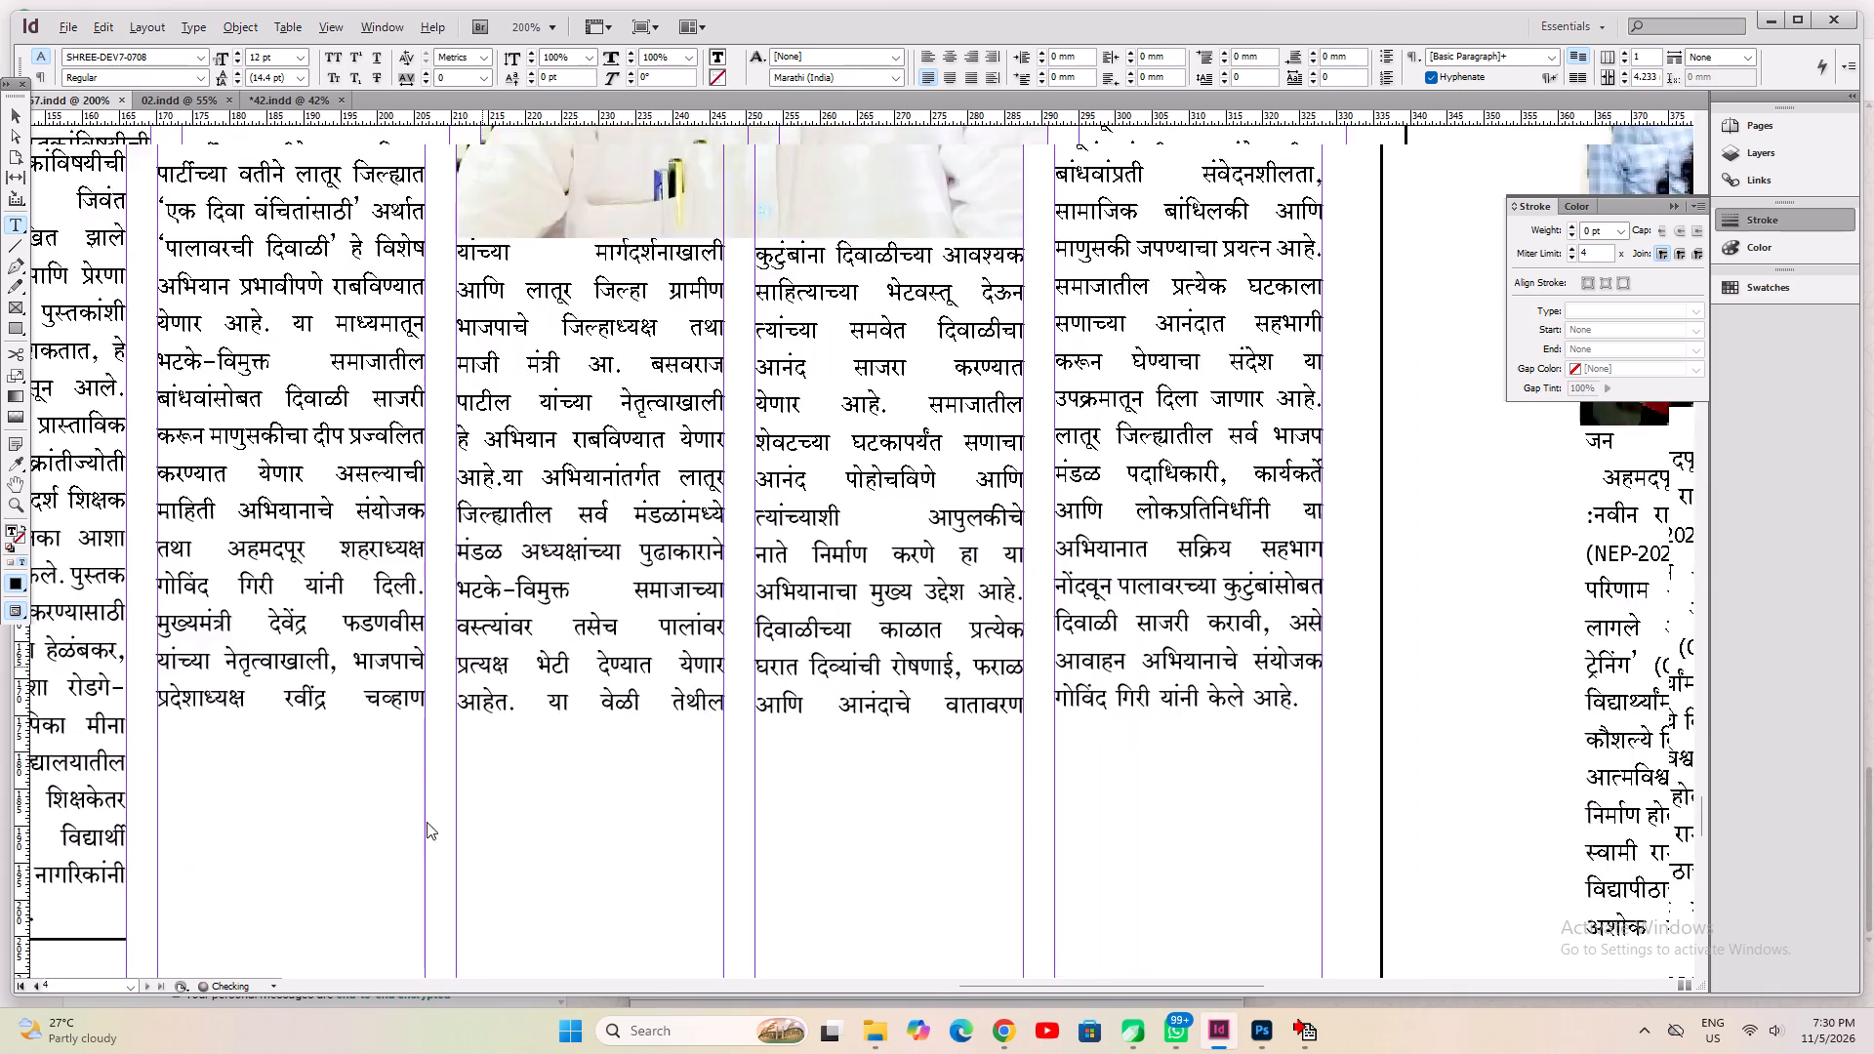
{"action": "left_click_drag", "start_coordinate": [511, 489], "coordinate": [457, 927], "text": "alt"}
{"action": "left_click", "coordinate": [182, 517]}
{"action": "key", "text": "ctrl+a"}
{"action": "key", "text": "ctrl+v"}
{"action": "key", "text": "ctrl+a"}
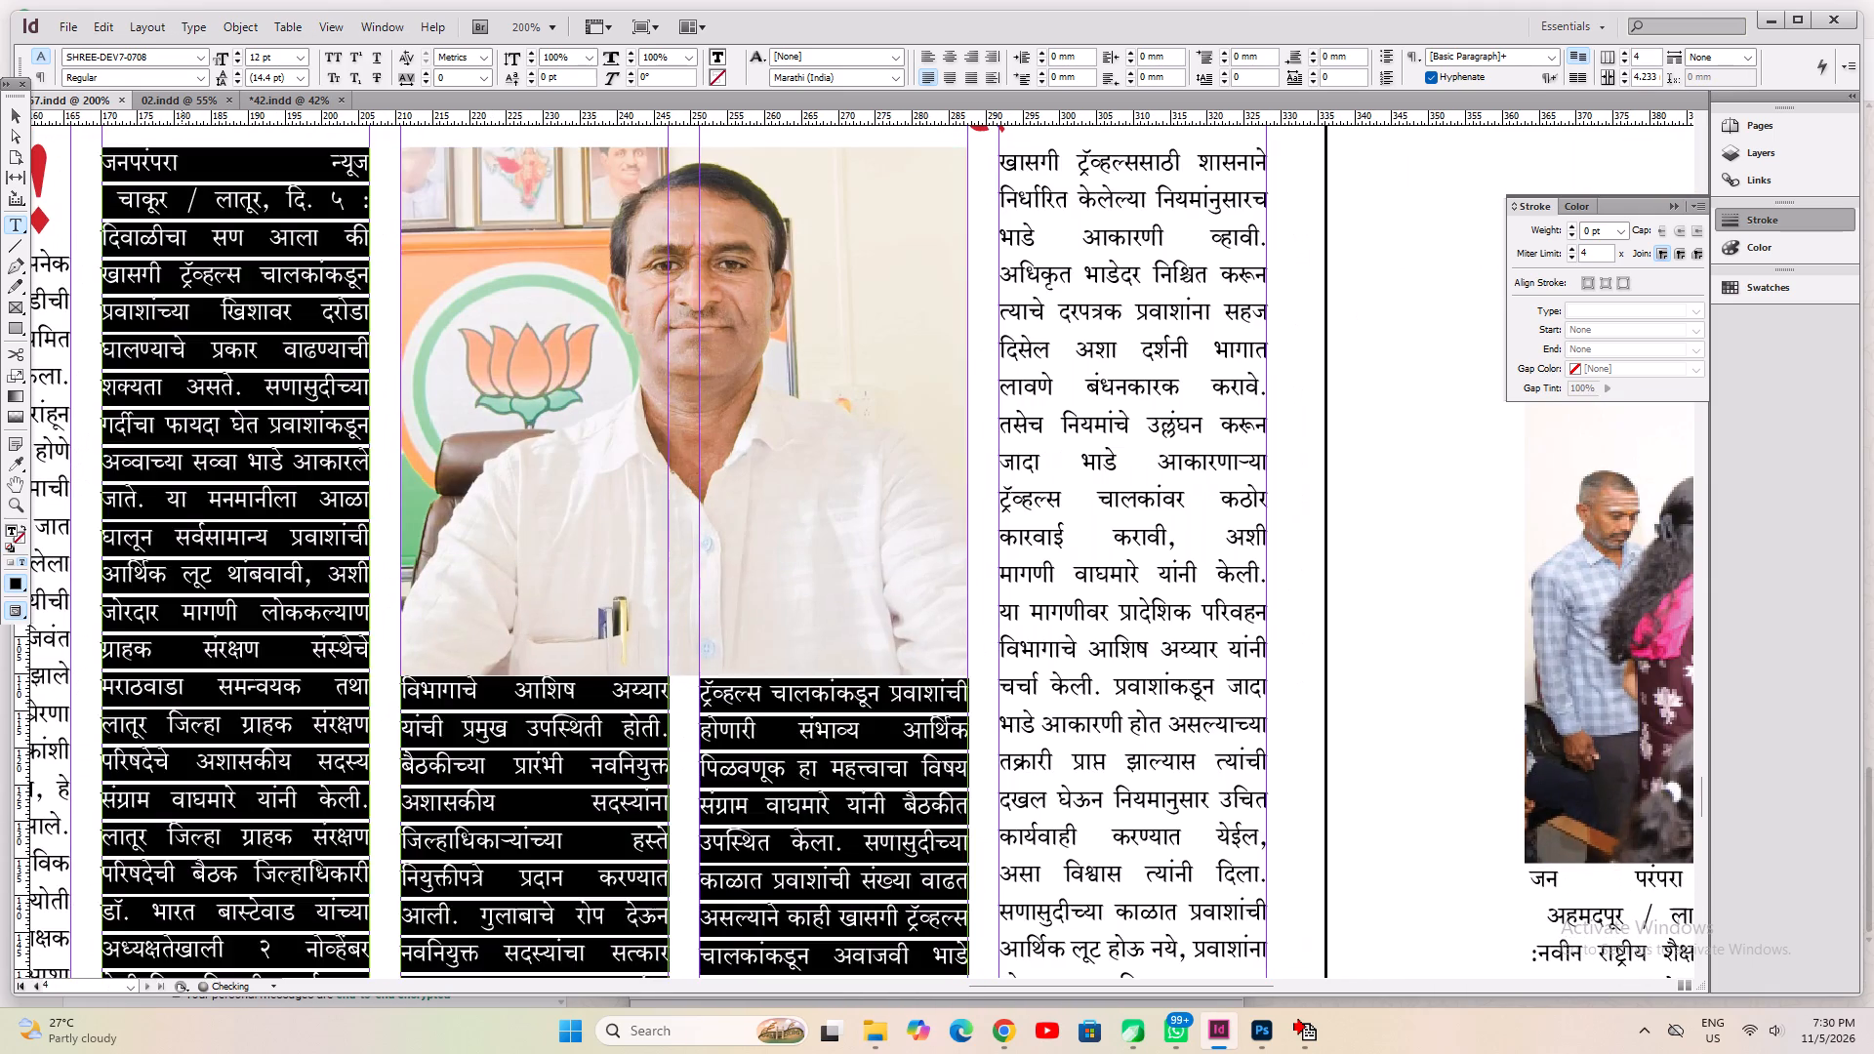
Fit the four-column frame to its new story text and save the document.
{"action": "key", "text": "ctrl+1"}
{"action": "key", "text": "ctrl+alt+c"}
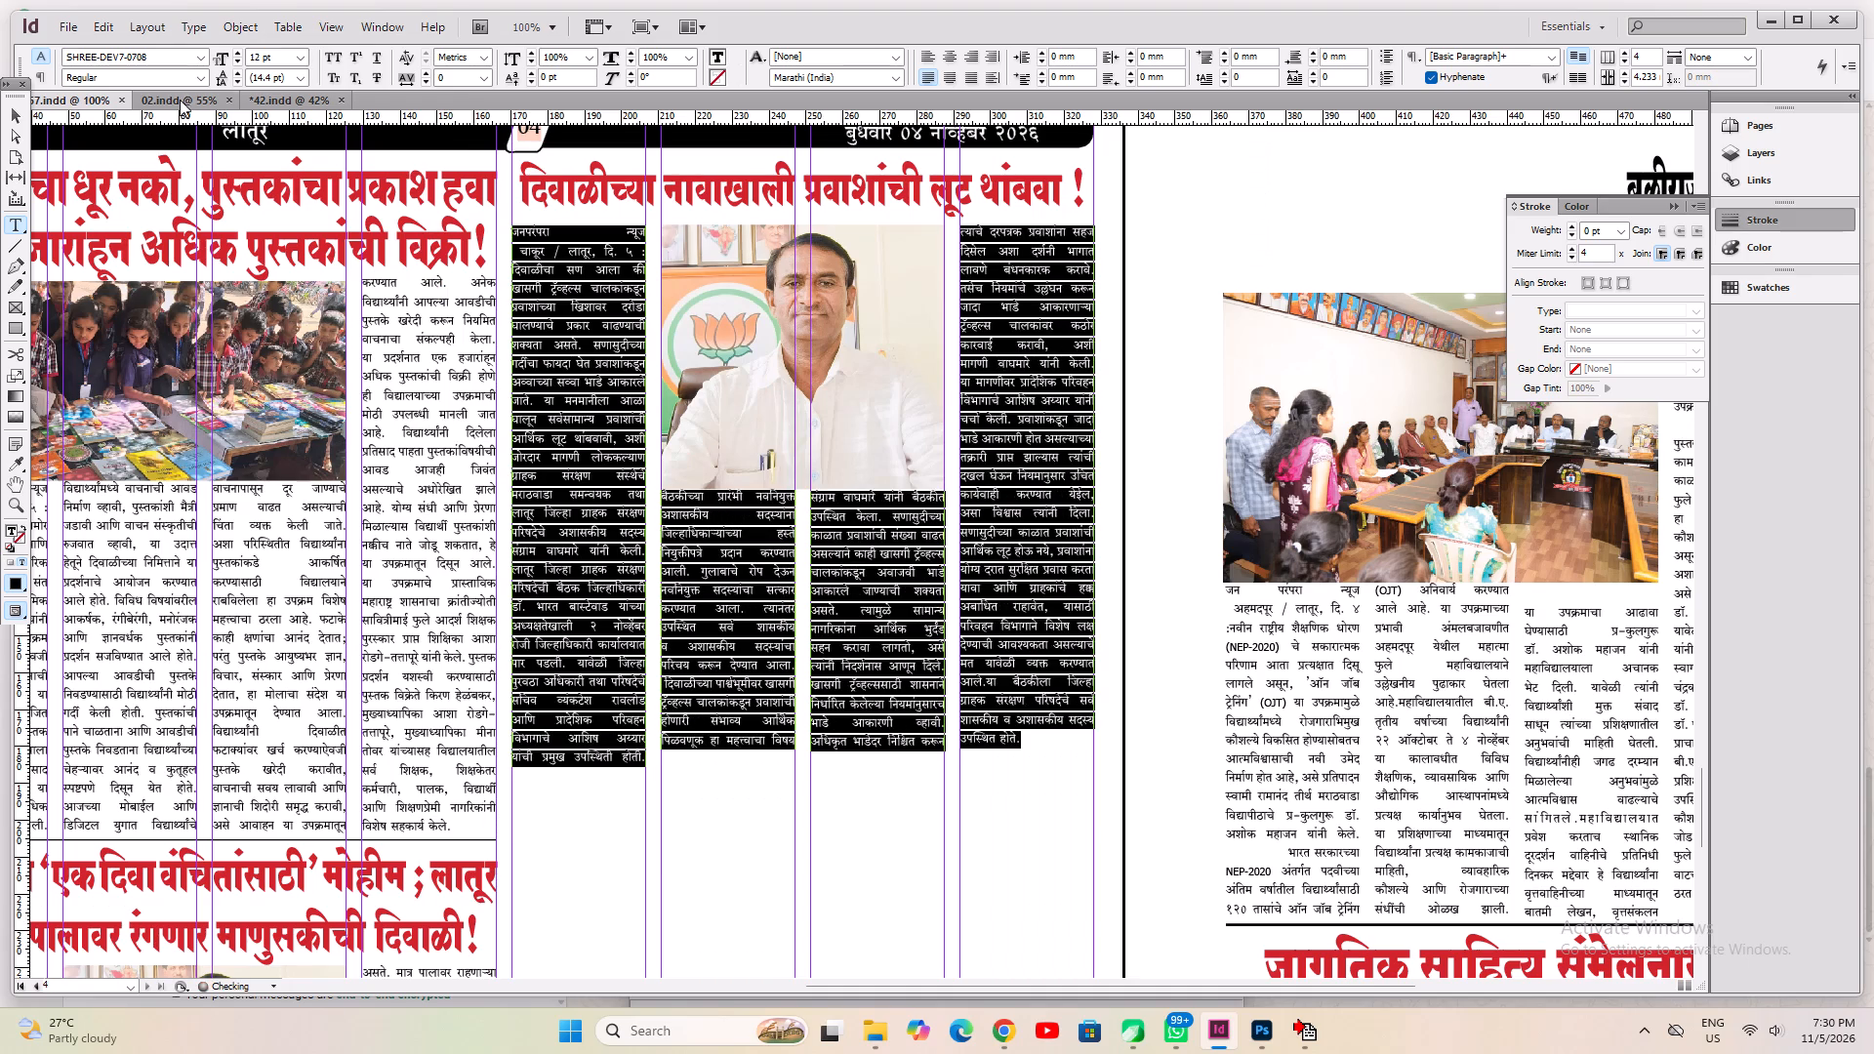
{"action": "key", "text": "ctrl+s"}
Delete the portrait photo from the four-column Diwali travel story and save the document.
{"action": "left_click", "coordinate": [22, 116], "text": "ctrl"}
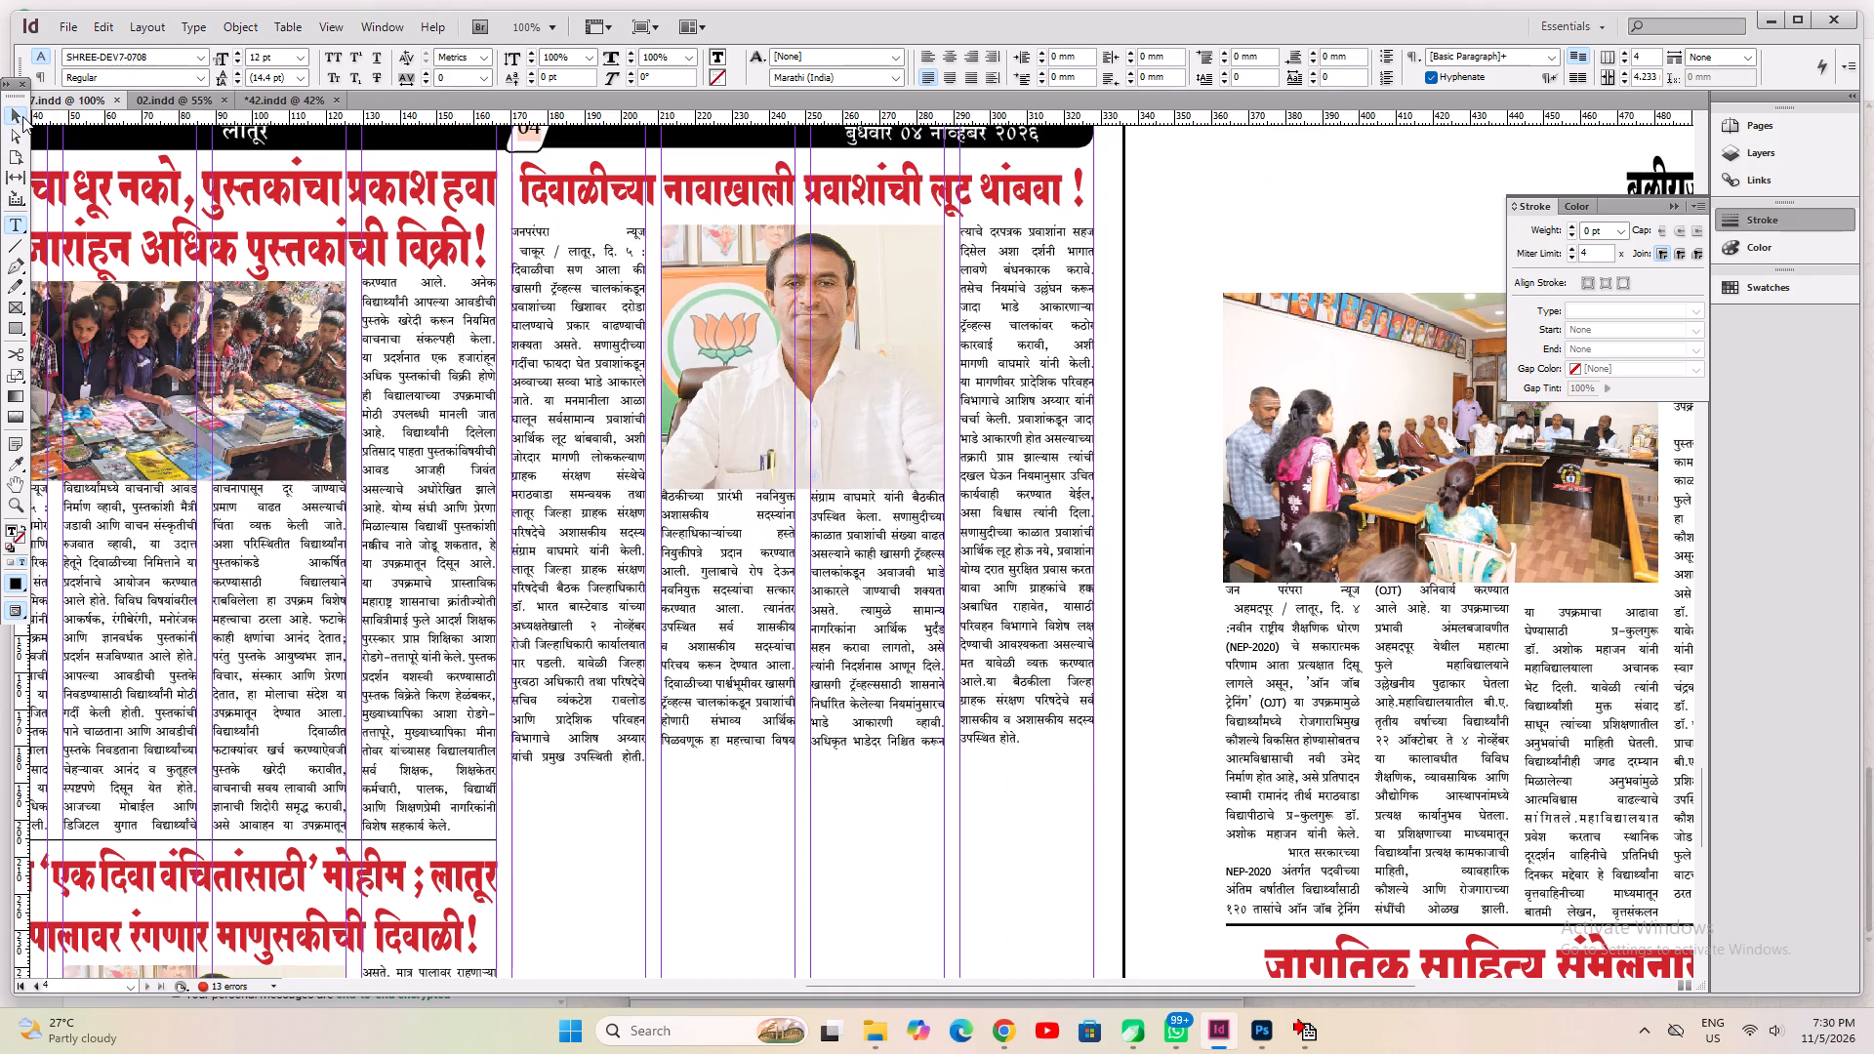
{"action": "left_click", "coordinate": [751, 365], "text": "ctrl"}
{"action": "key", "text": "Delete"}
{"action": "key", "text": "ctrl+0"}
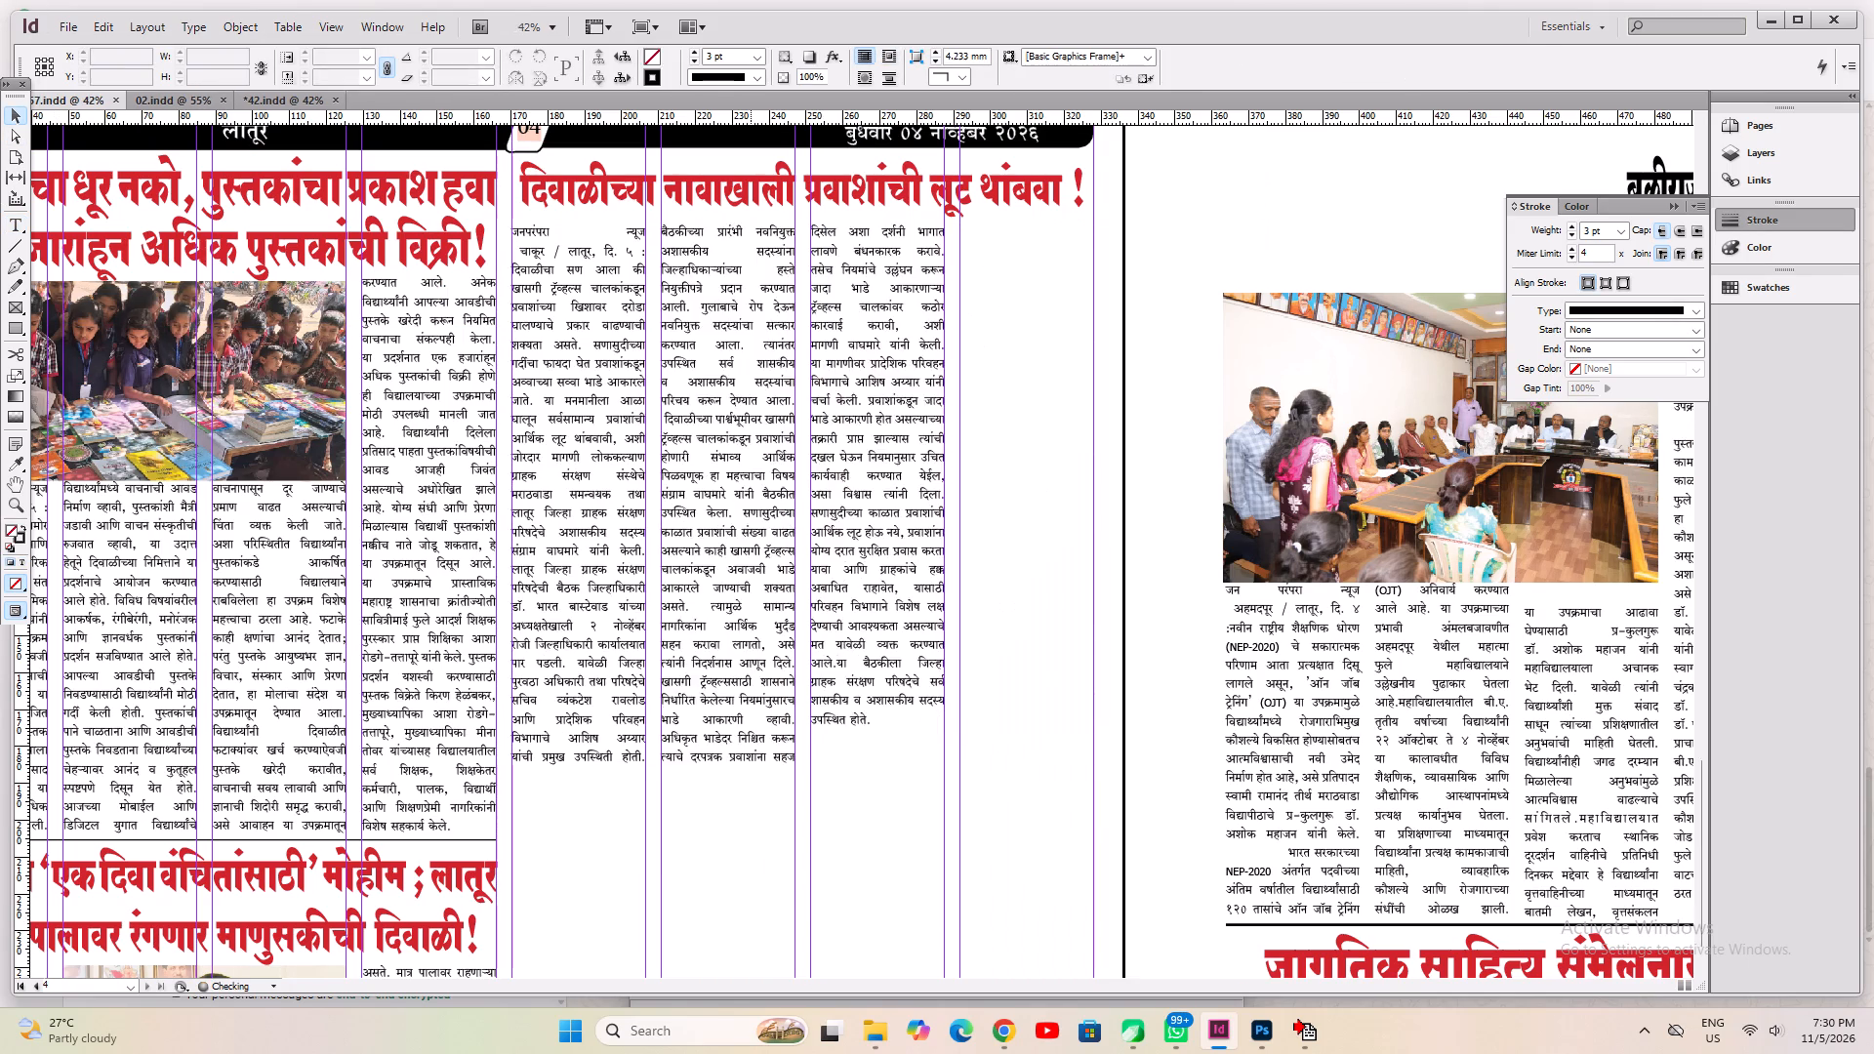
{"action": "key", "text": "ctrl+s"}
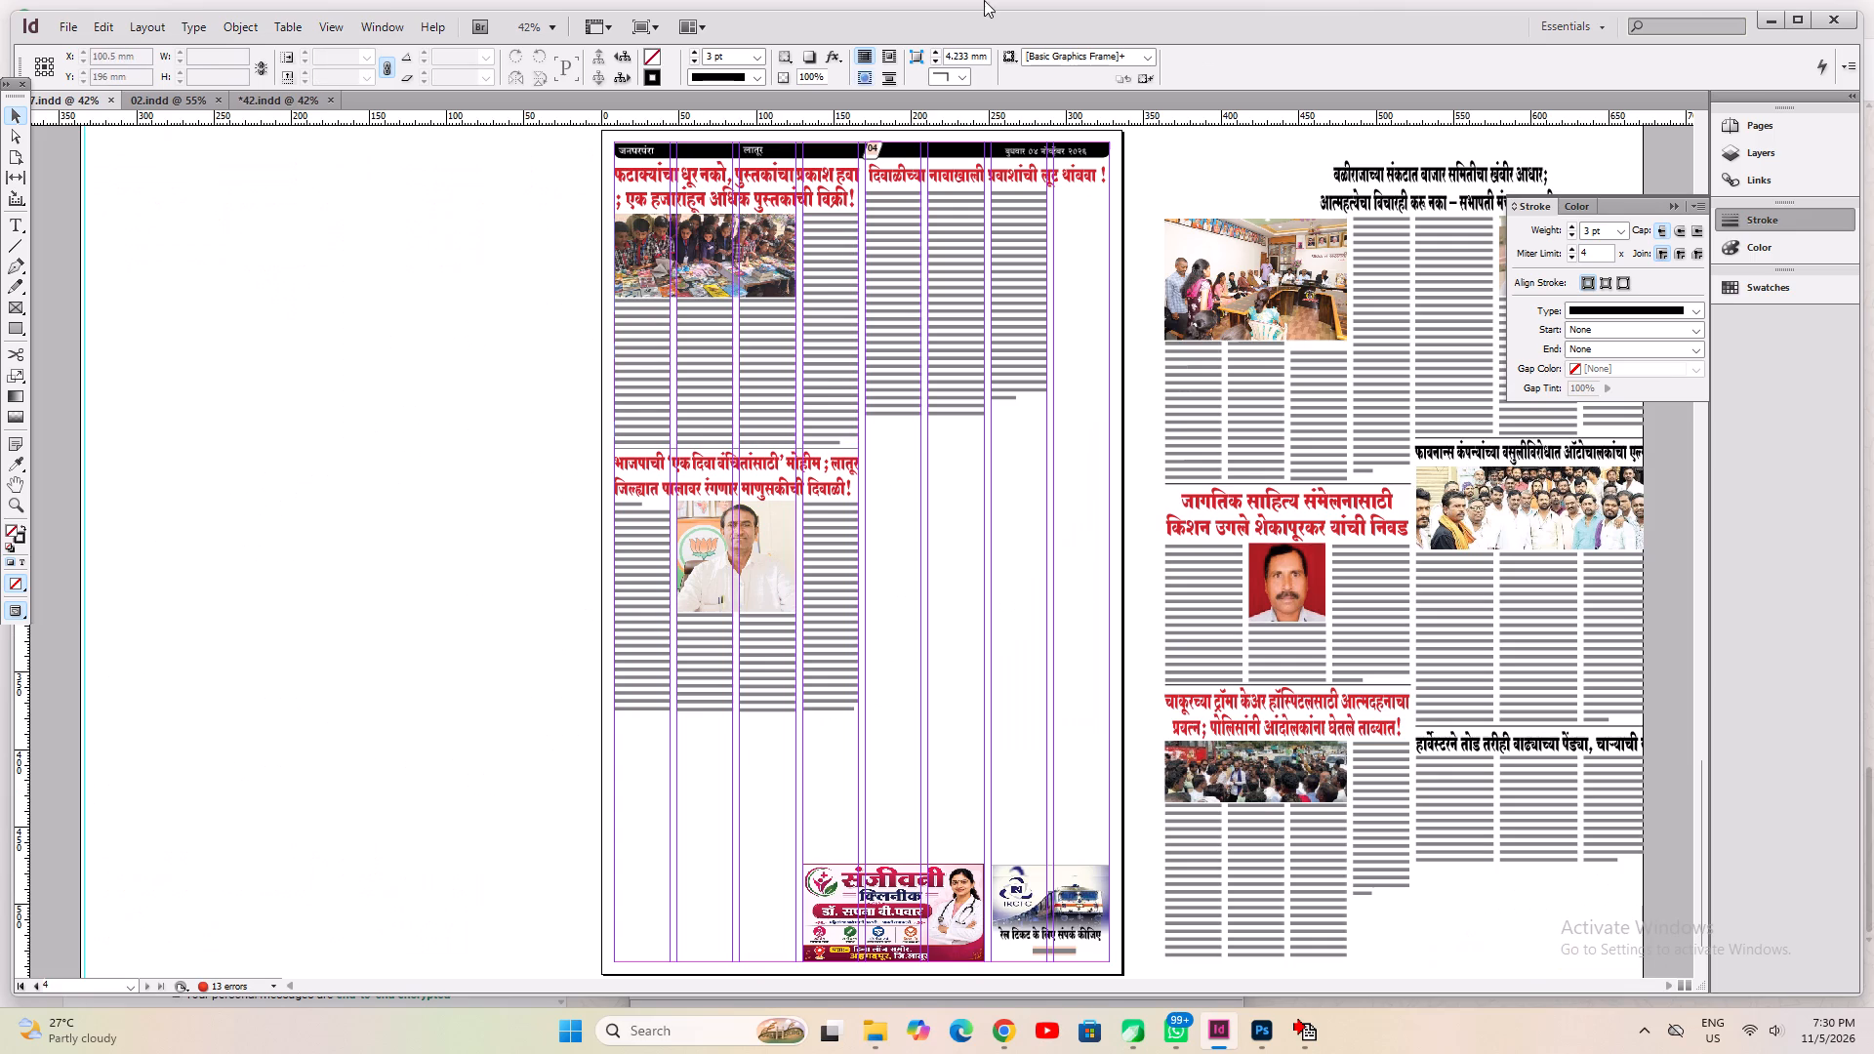
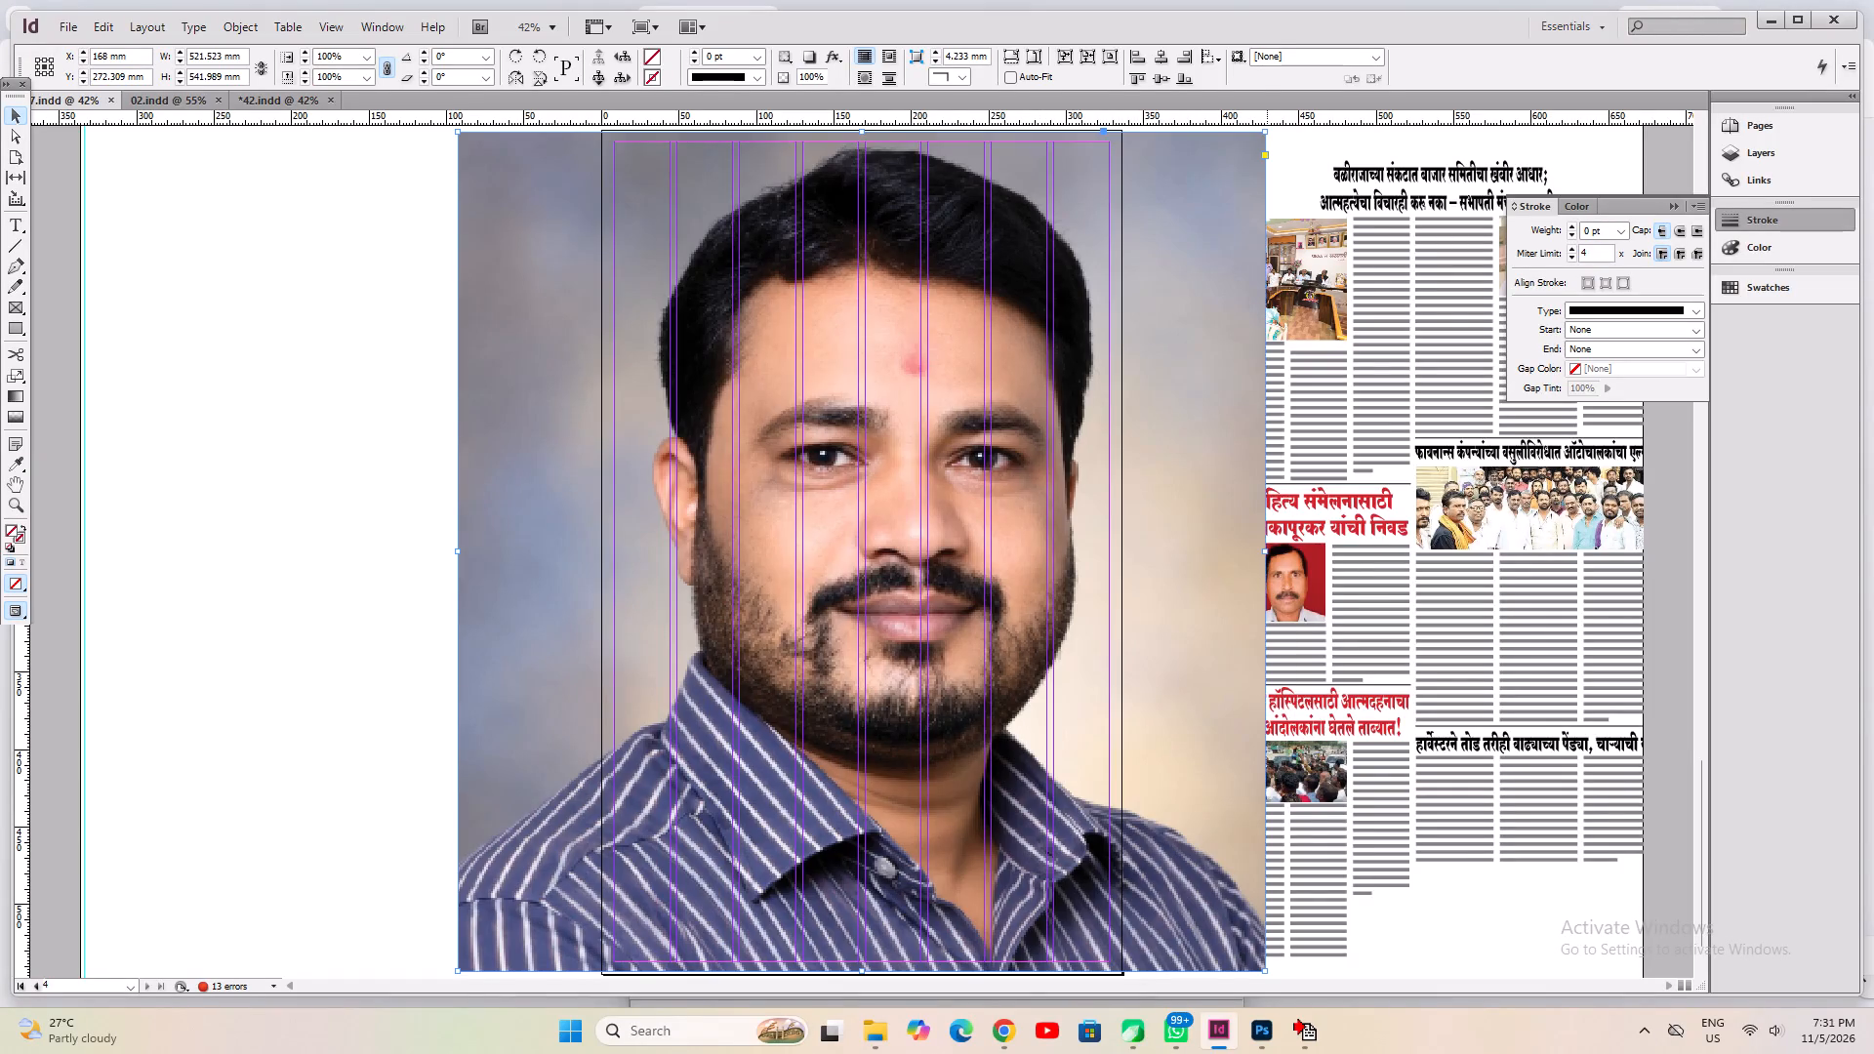
Shrink the oversized portrait photo to about 50 × 48 mm and place it atop the Diwali story's middle column with text wrapped around it.
{"action": "left_click_drag", "start_coordinate": [1267, 550], "coordinate": [661, 576]}
{"action": "left_click_drag", "start_coordinate": [629, 617], "coordinate": [813, 566]}
{"action": "key", "text": "ctrl+alt+shift+e"}
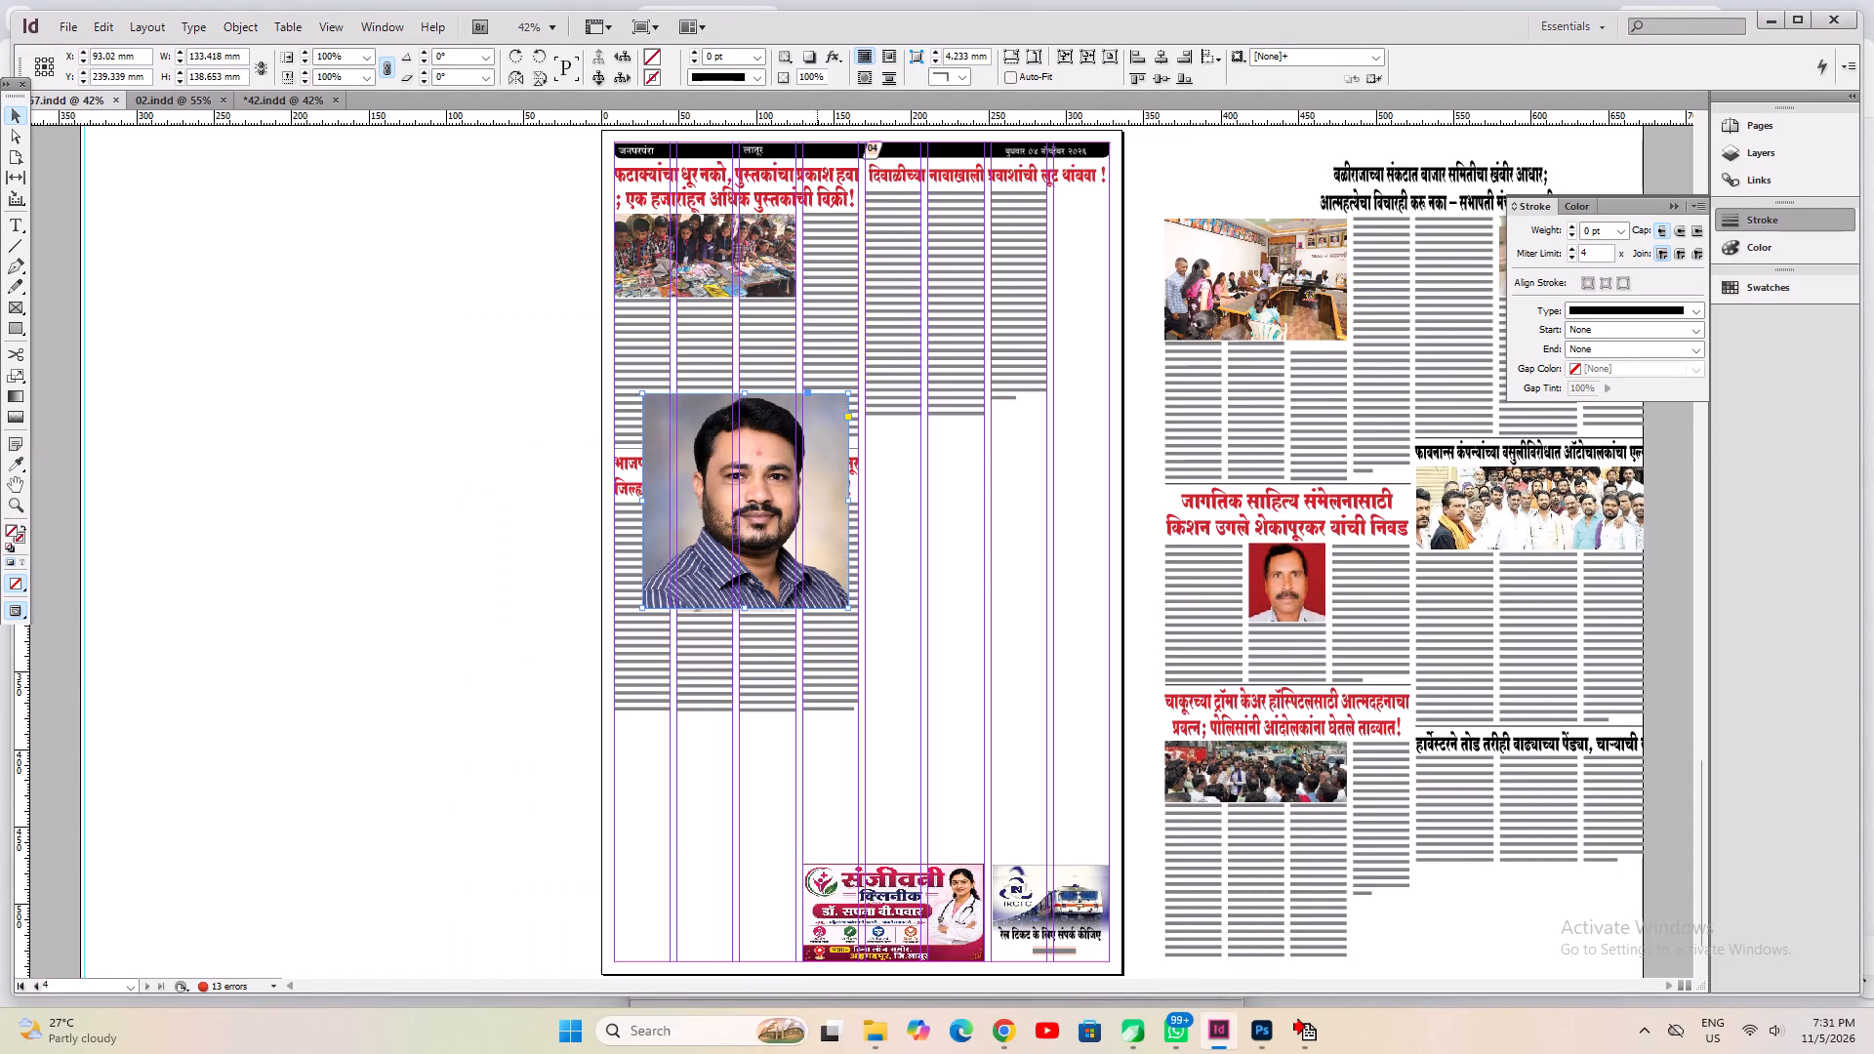
{"action": "left_click_drag", "start_coordinate": [809, 568], "coordinate": [1080, 389]}
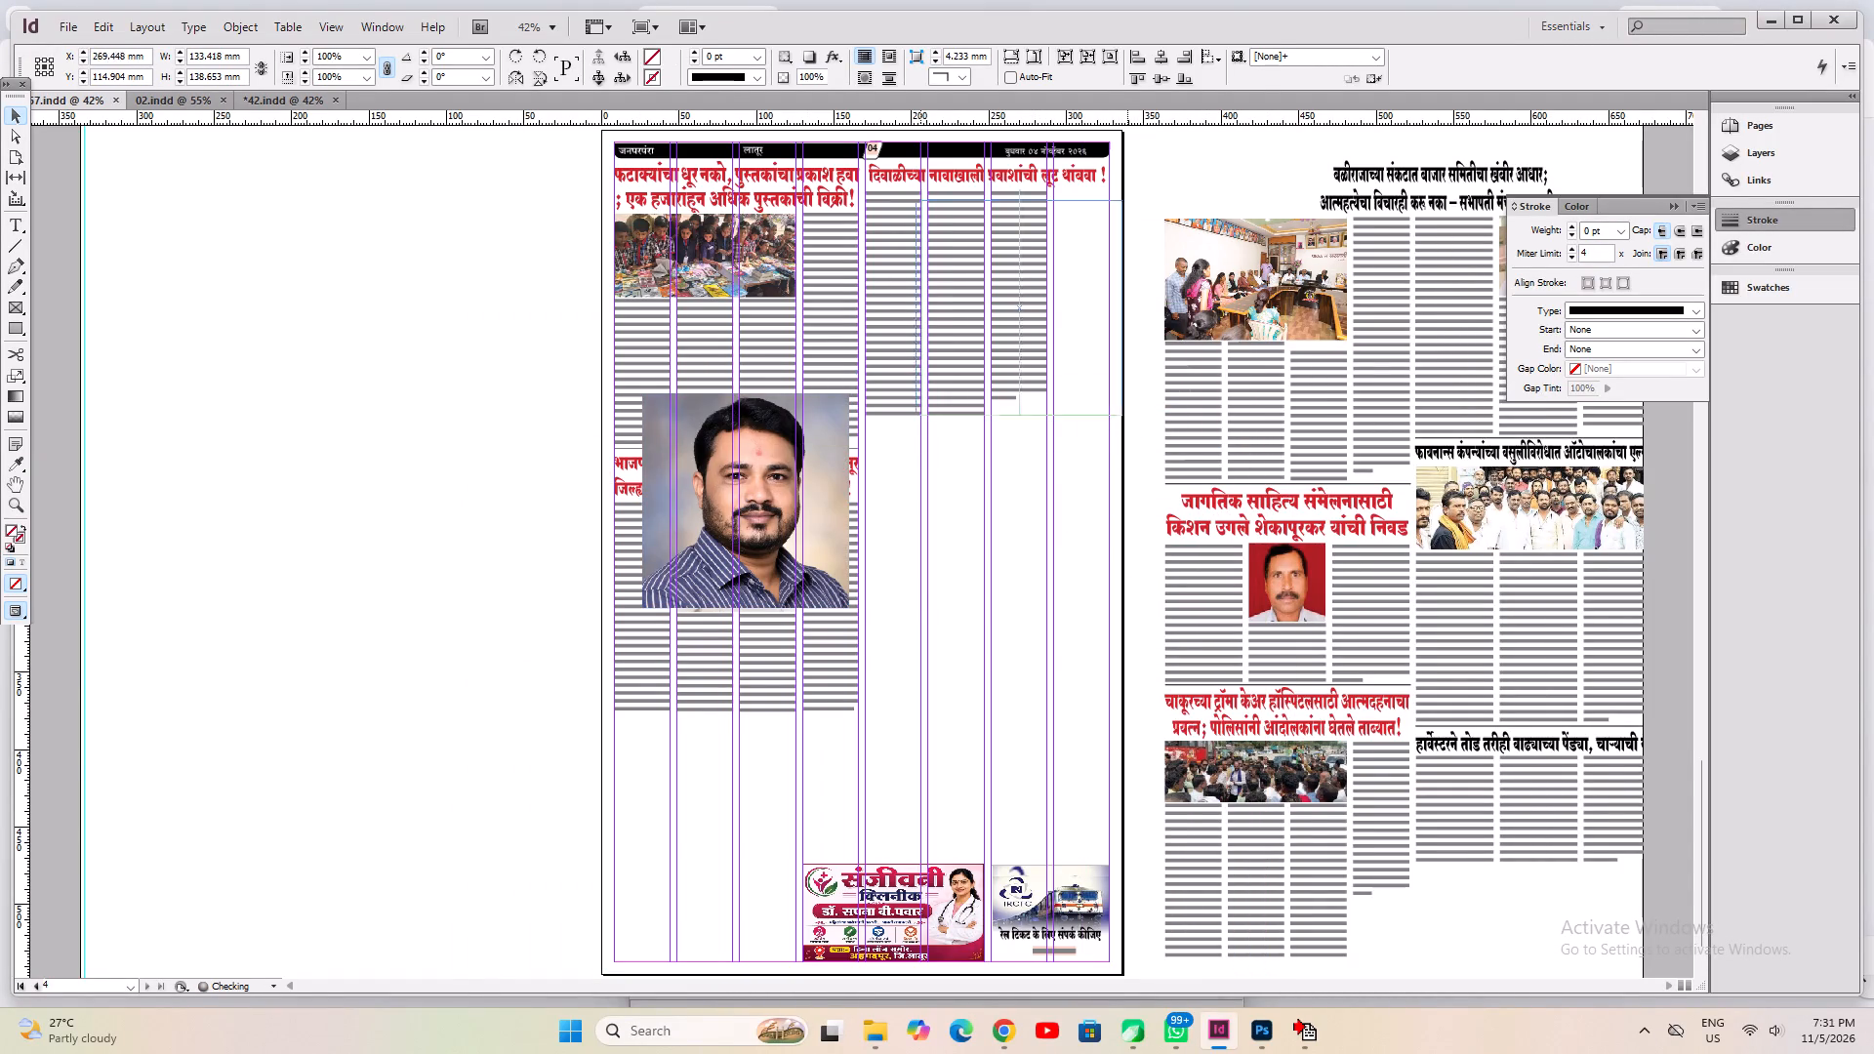
{"action": "left_click_drag", "start_coordinate": [1080, 389], "coordinate": [1012, 635]}
{"action": "left_click", "coordinate": [963, 372]}
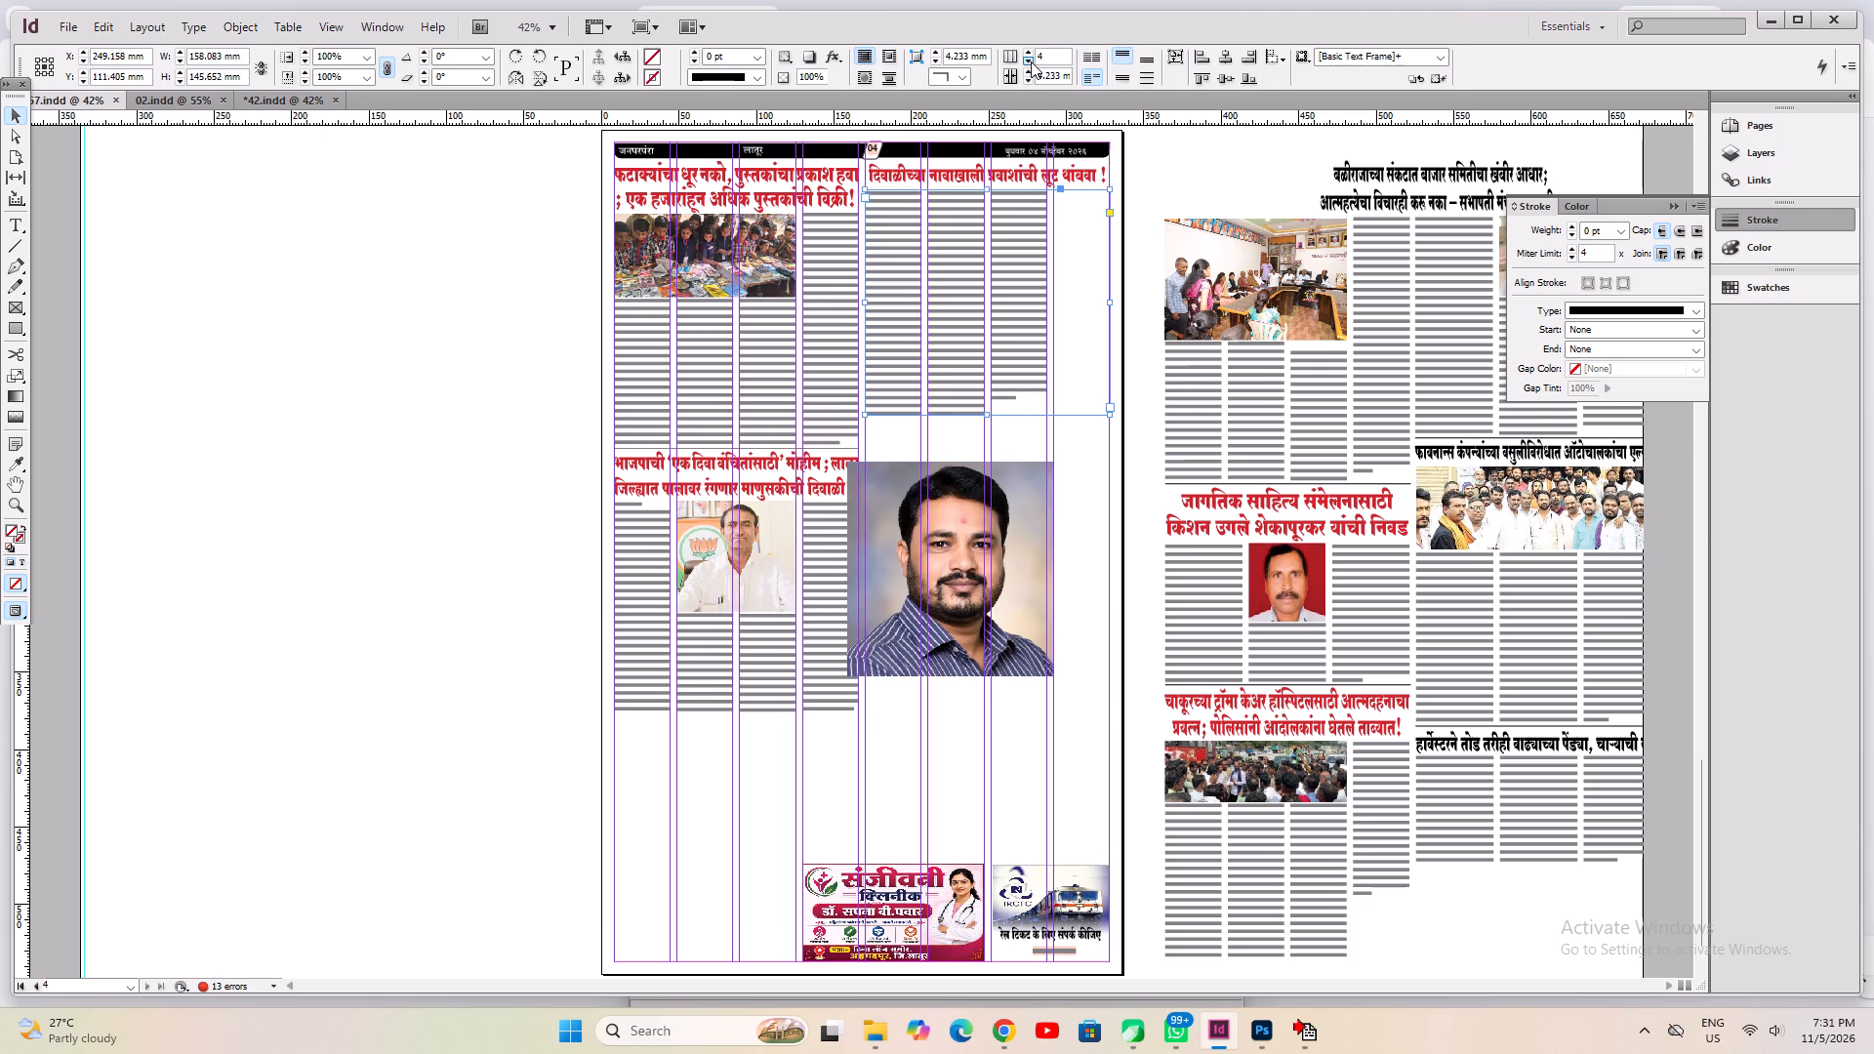
Set the Diwali travel story's text frame to three columns.
{"action": "left_click", "coordinate": [1031, 61]}
Move the large portrait photo to the top of the Diwali story's middle column, scale it to column width and crop it to about 50 × 48 mm.
{"action": "left_click", "coordinate": [1038, 664]}
{"action": "left_click_drag", "start_coordinate": [957, 663], "coordinate": [1064, 459]}
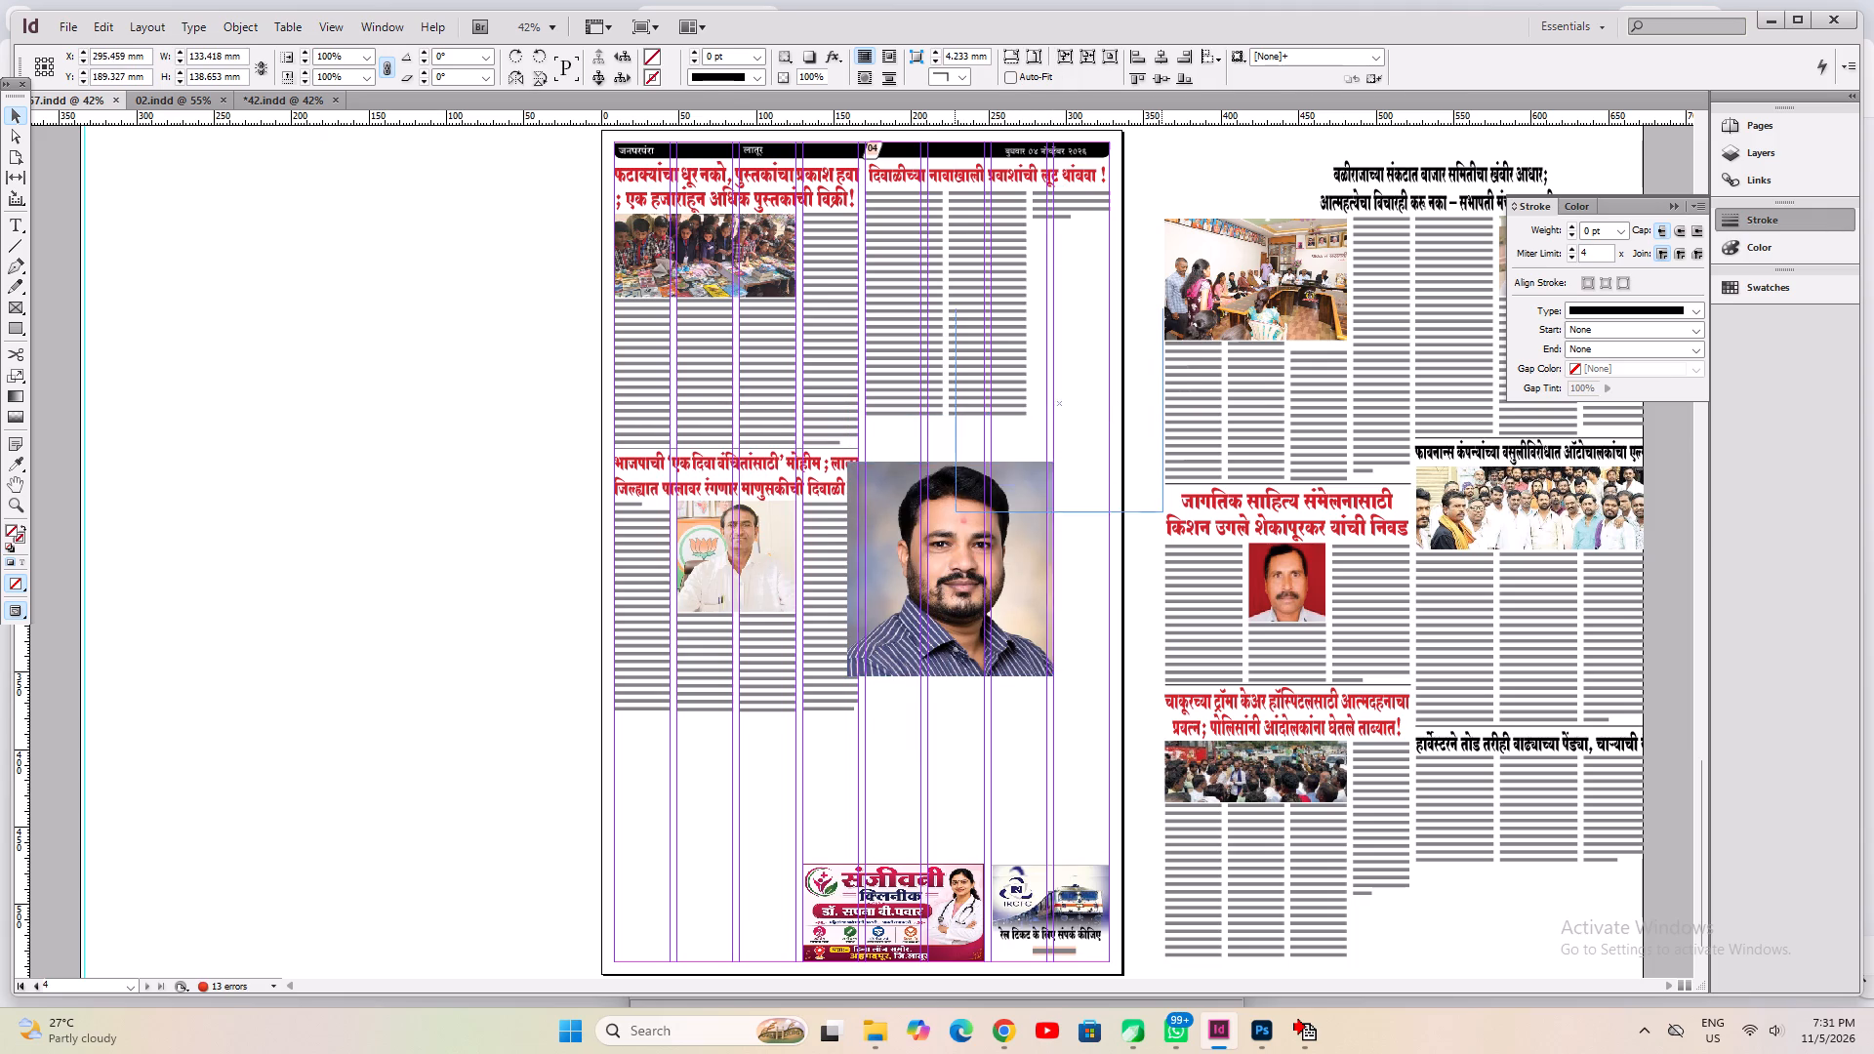
{"action": "left_click_drag", "start_coordinate": [1064, 459], "coordinate": [1058, 393]}
{"action": "key", "text": "ctrl+1"}
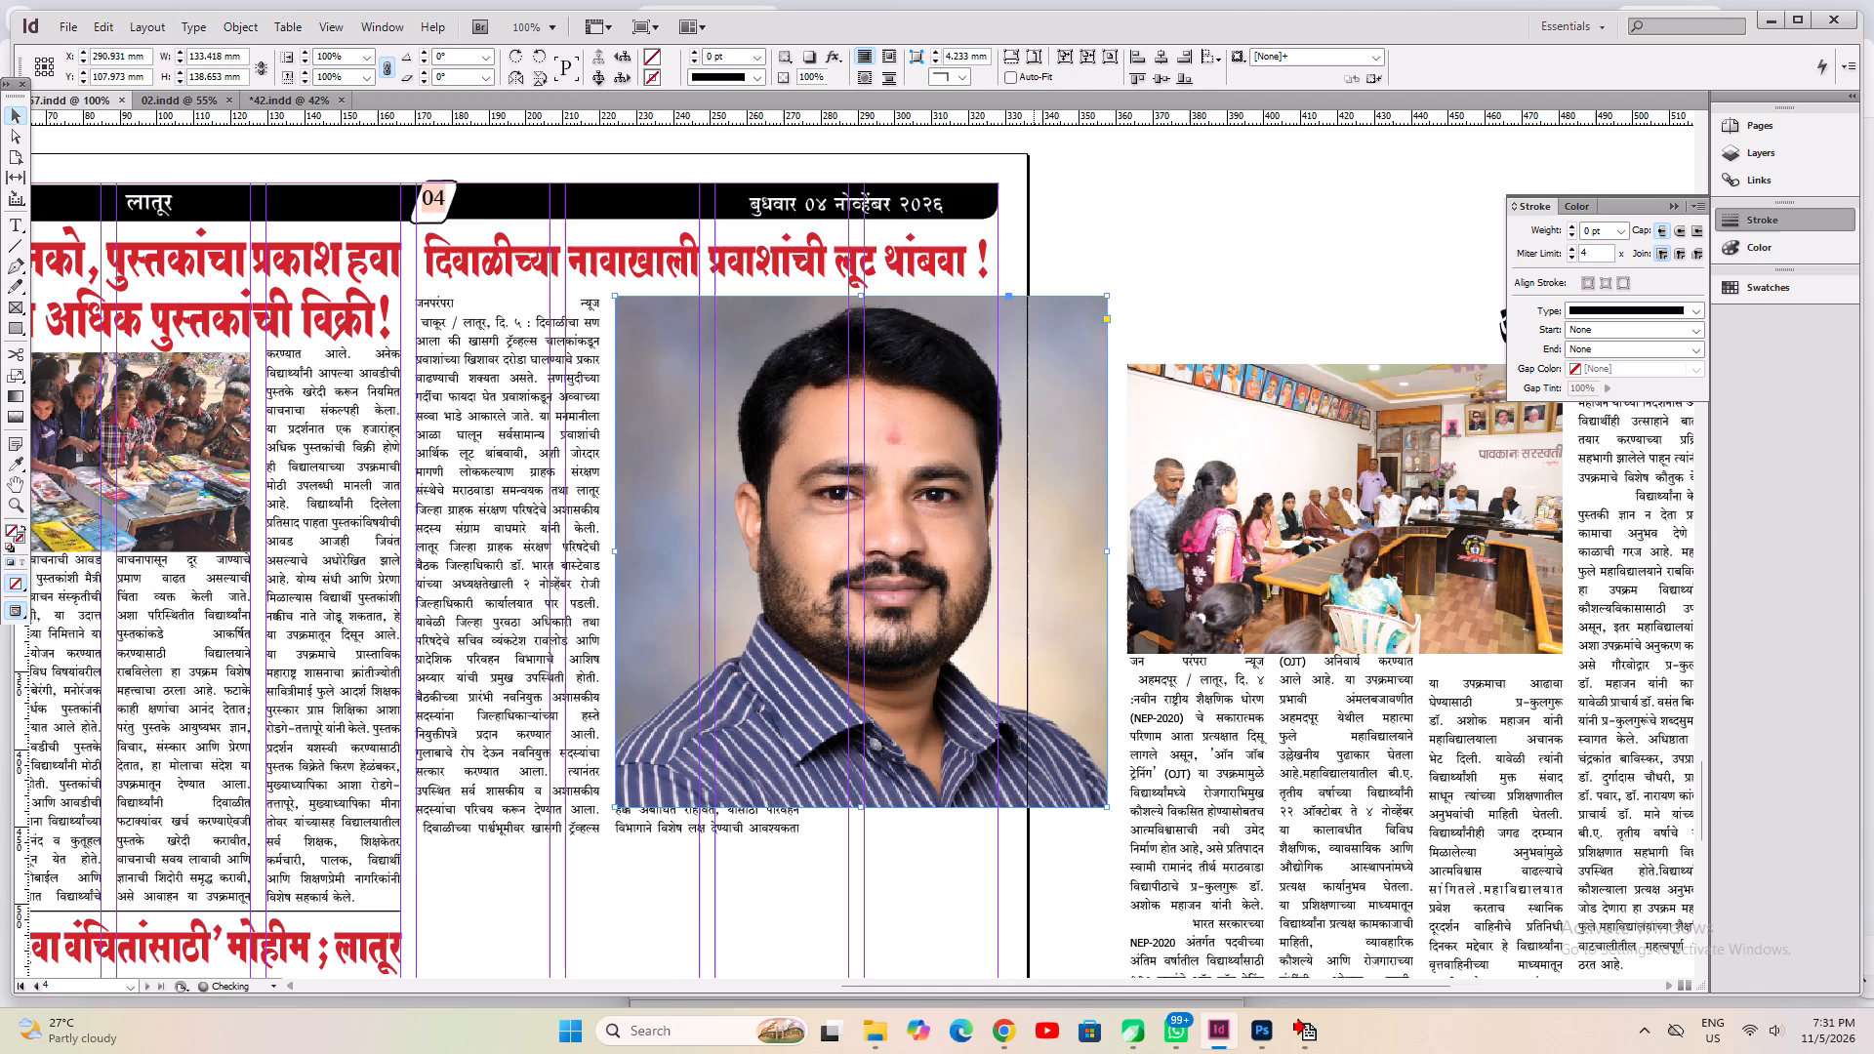
{"action": "left_click_drag", "start_coordinate": [1105, 806], "coordinate": [859, 462], "text": "ctrl+shift"}
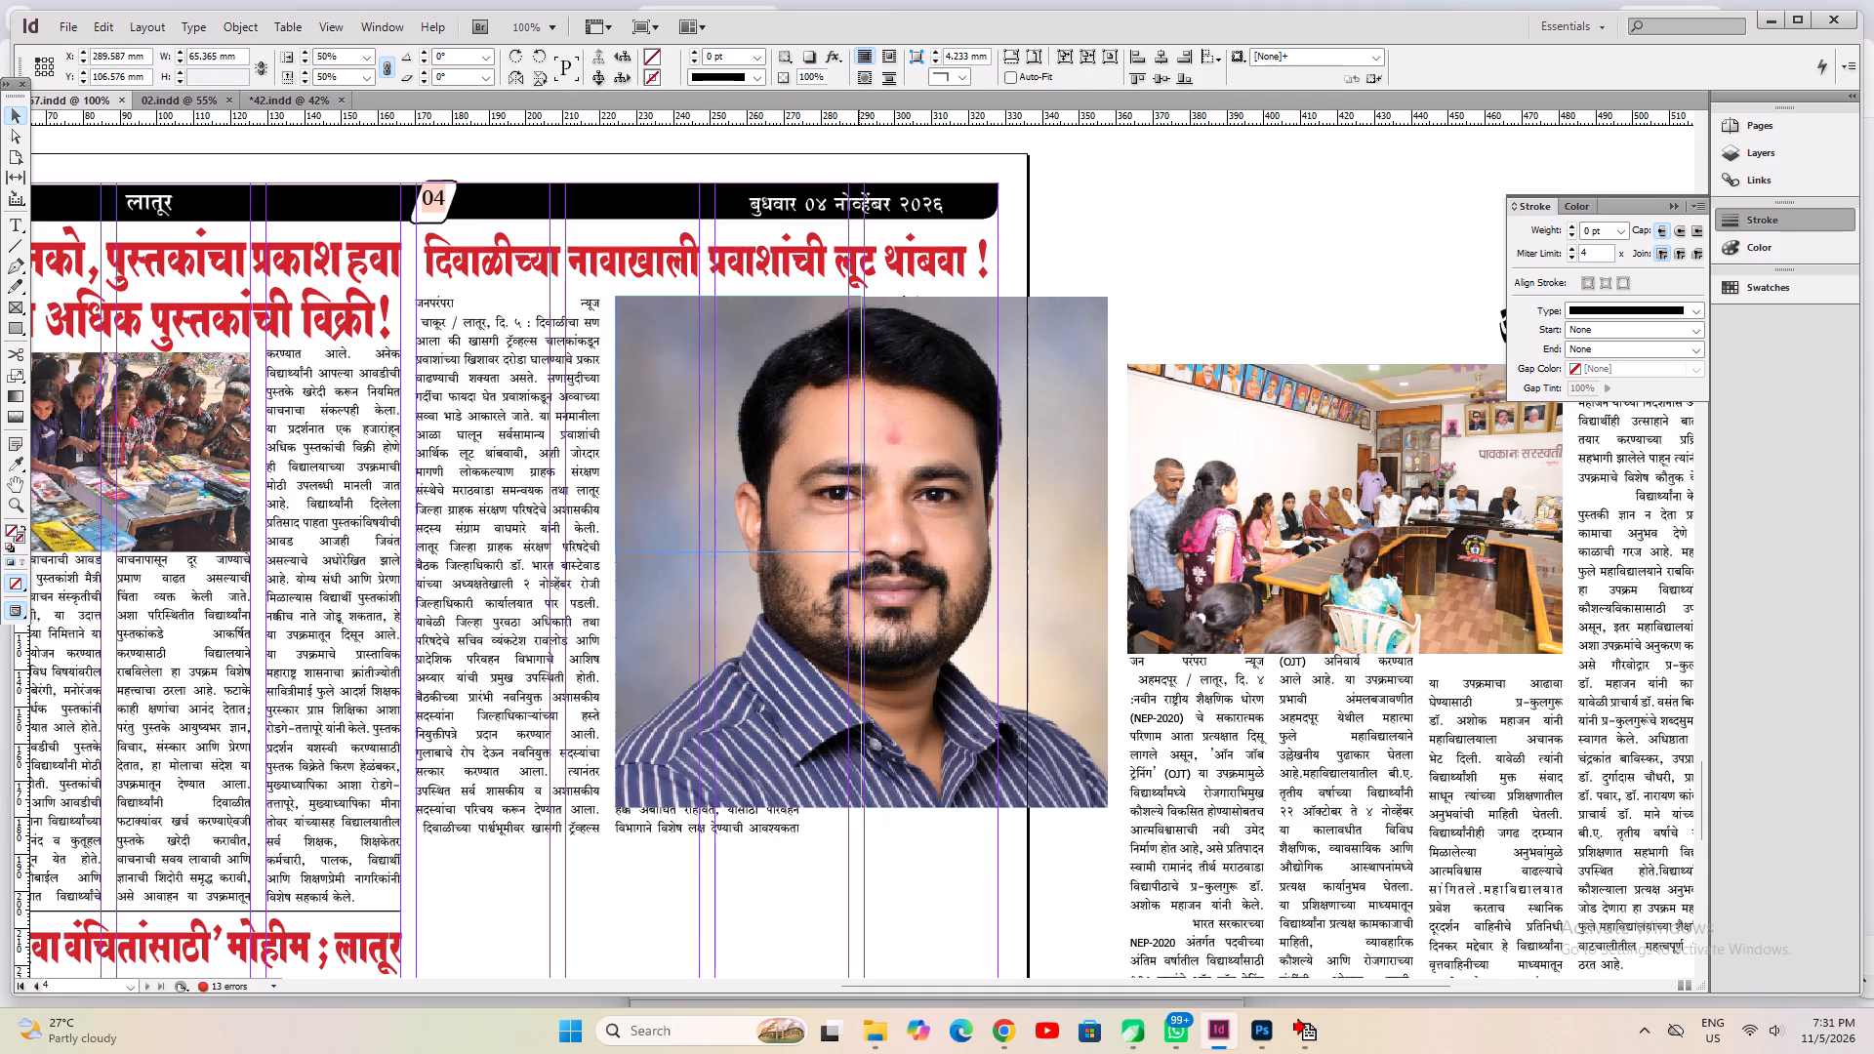
{"action": "left_click_drag", "start_coordinate": [859, 462], "coordinate": [833, 425], "text": "ctrl+shift"}
{"action": "left_click", "coordinate": [829, 521], "text": "ctrl+shift"}
{"action": "left_click_drag", "start_coordinate": [829, 521], "coordinate": [797, 429], "text": "ctrl+shift"}
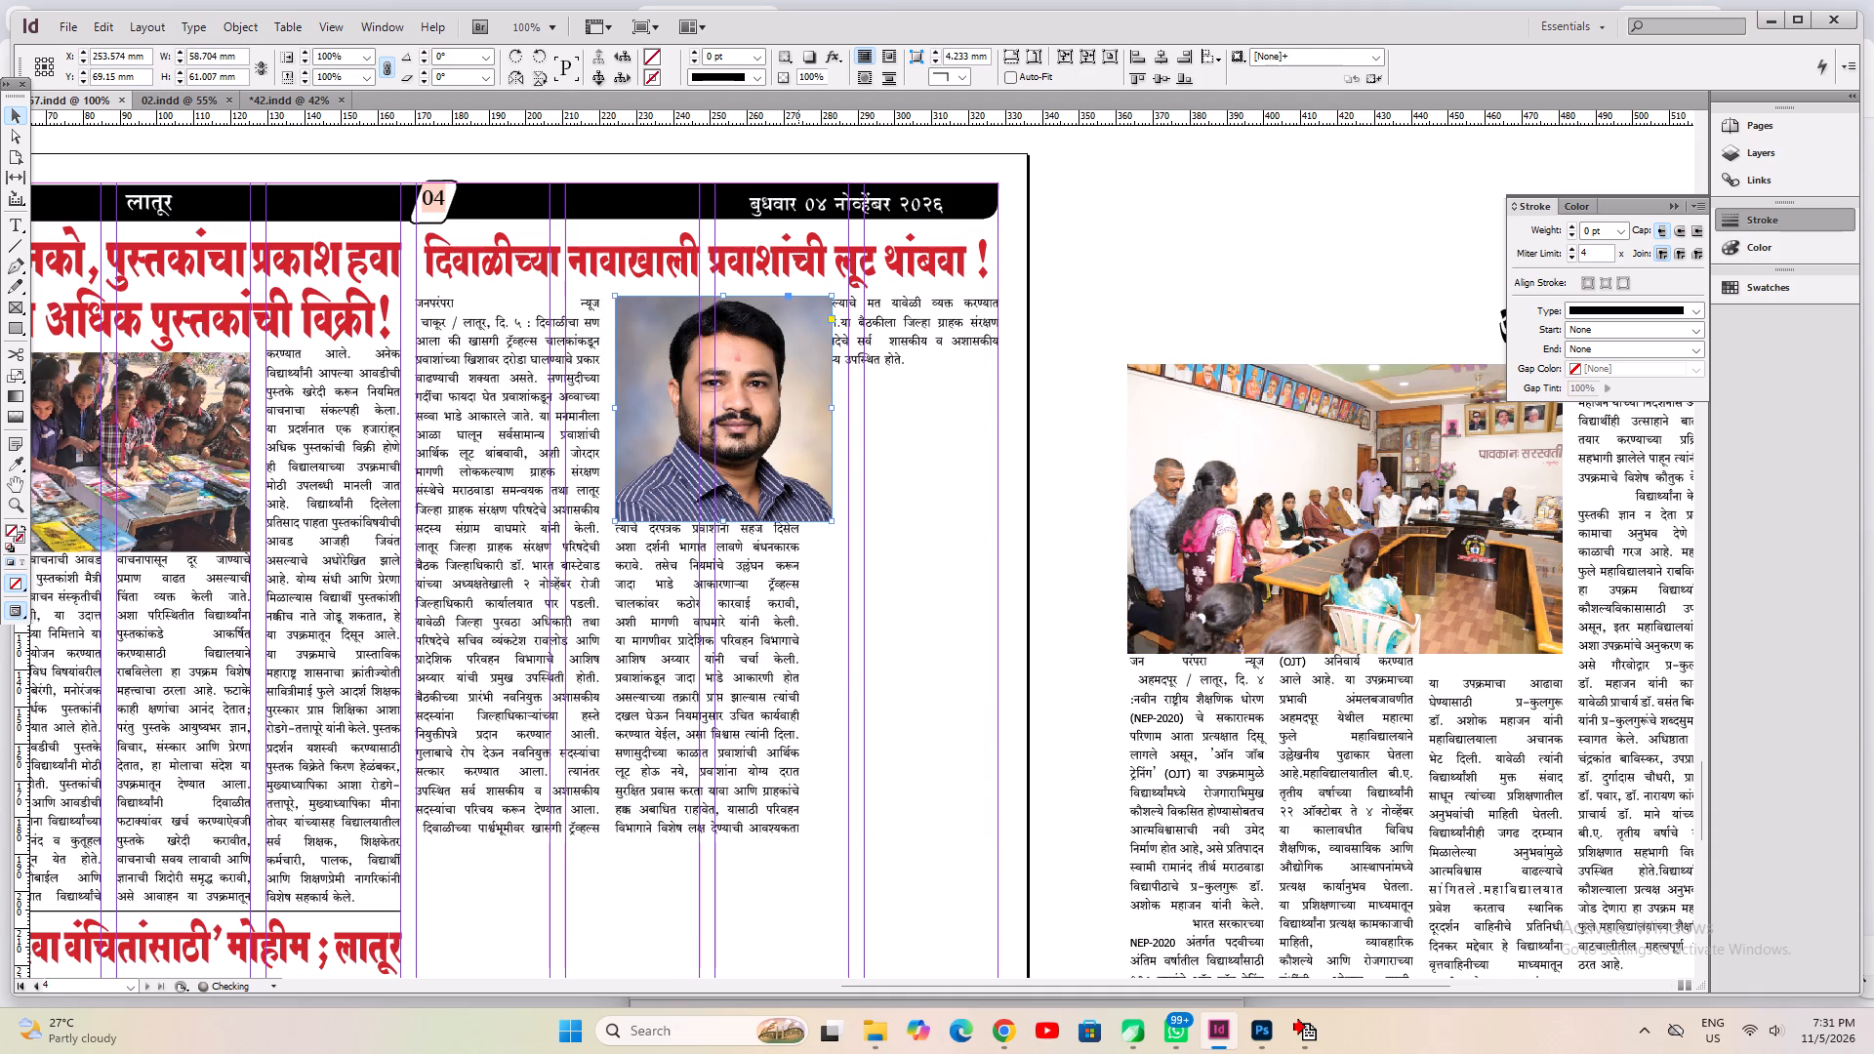
{"action": "left_click_drag", "start_coordinate": [797, 429], "coordinate": [790, 414], "text": "ctrl+shift"}
{"action": "left_click_drag", "start_coordinate": [835, 519], "coordinate": [791, 448], "text": "ctrl+shift"}
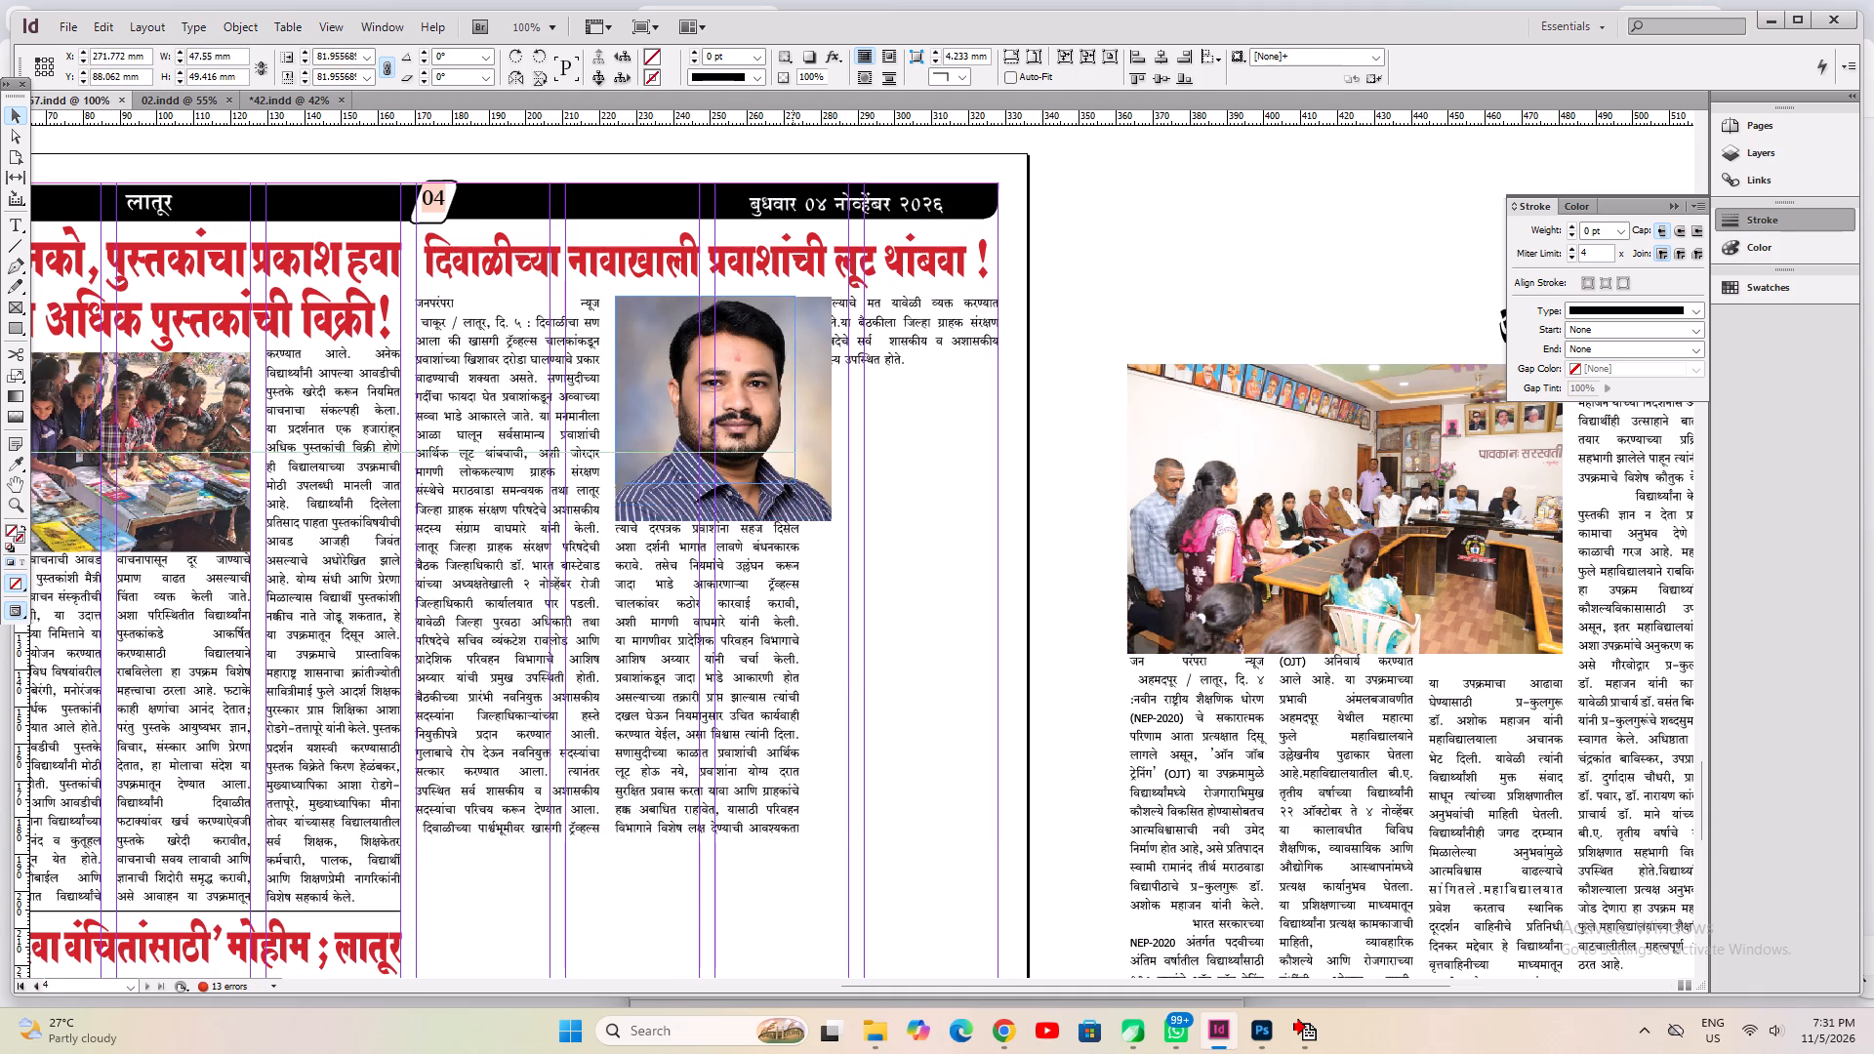
{"action": "left_click_drag", "start_coordinate": [791, 448], "coordinate": [788, 441], "text": "ctrl+shift"}
{"action": "left_click_drag", "start_coordinate": [786, 475], "coordinate": [794, 484], "text": "ctrl+shift"}
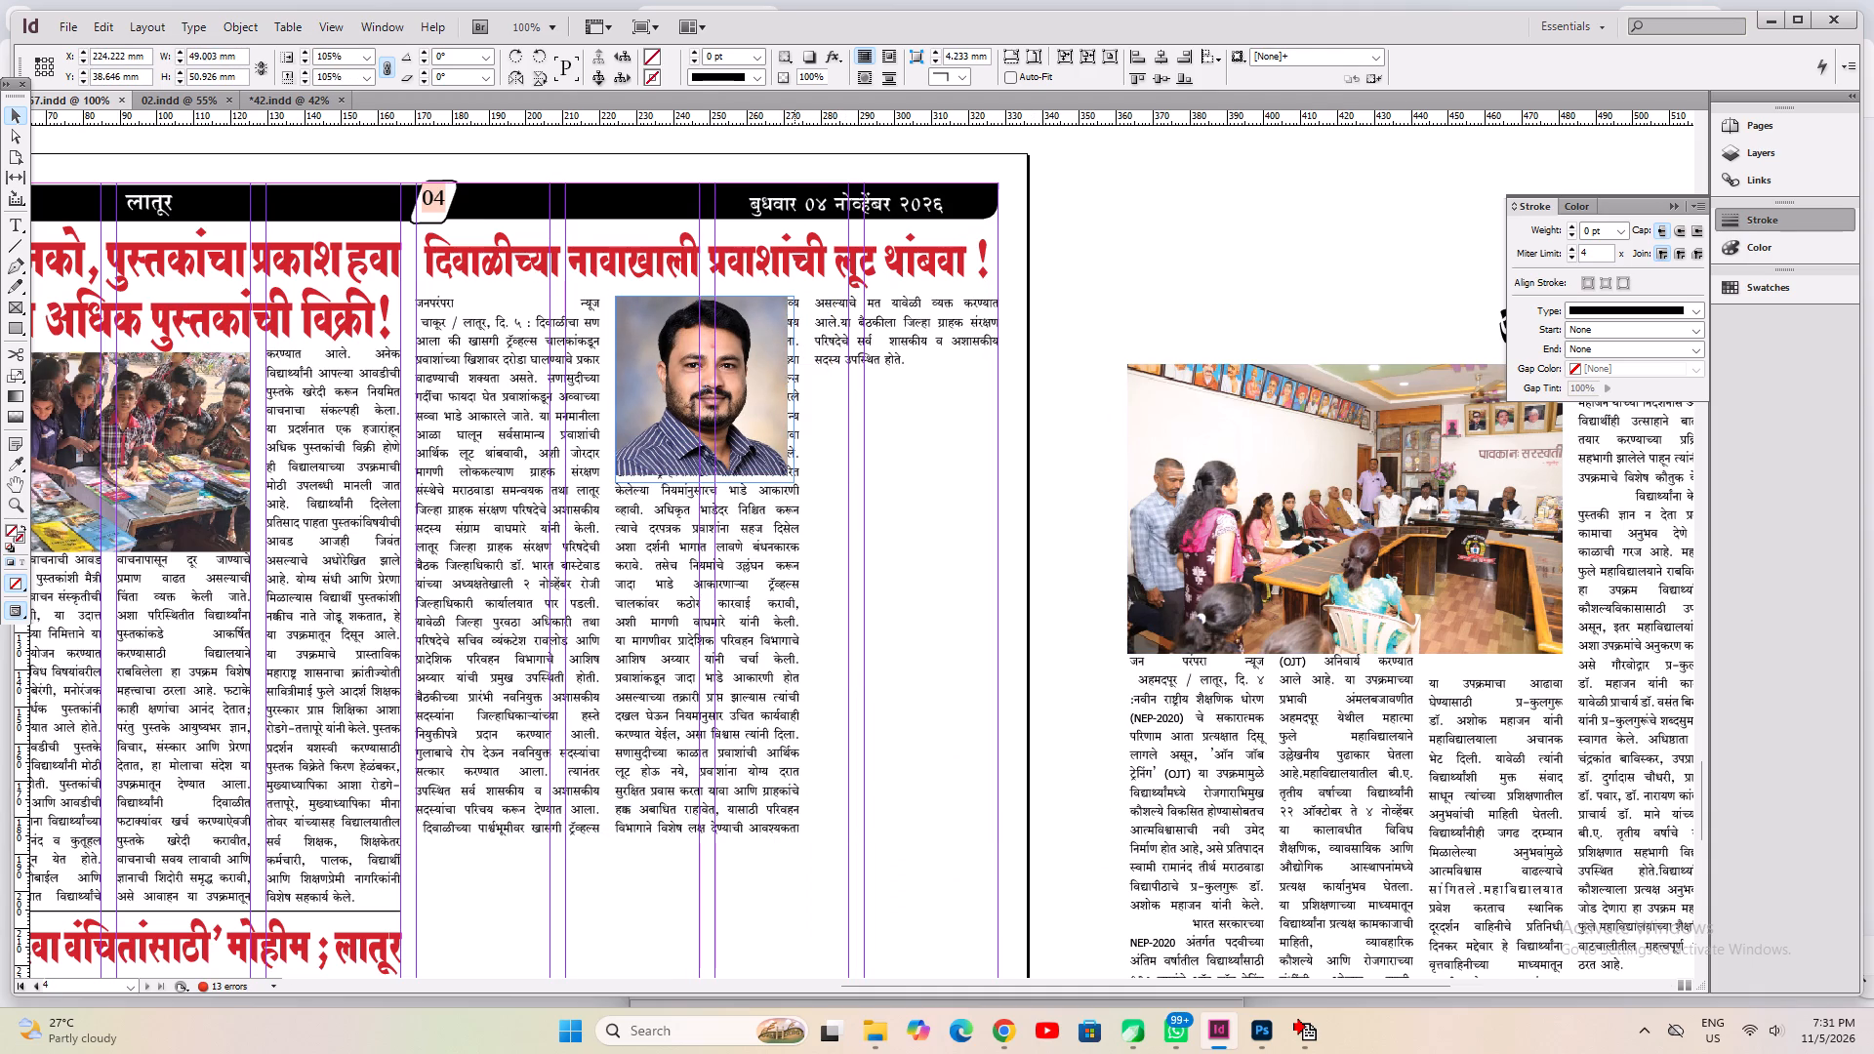
{"action": "left_click_drag", "start_coordinate": [794, 484], "coordinate": [797, 484], "text": "ctrl+shift"}
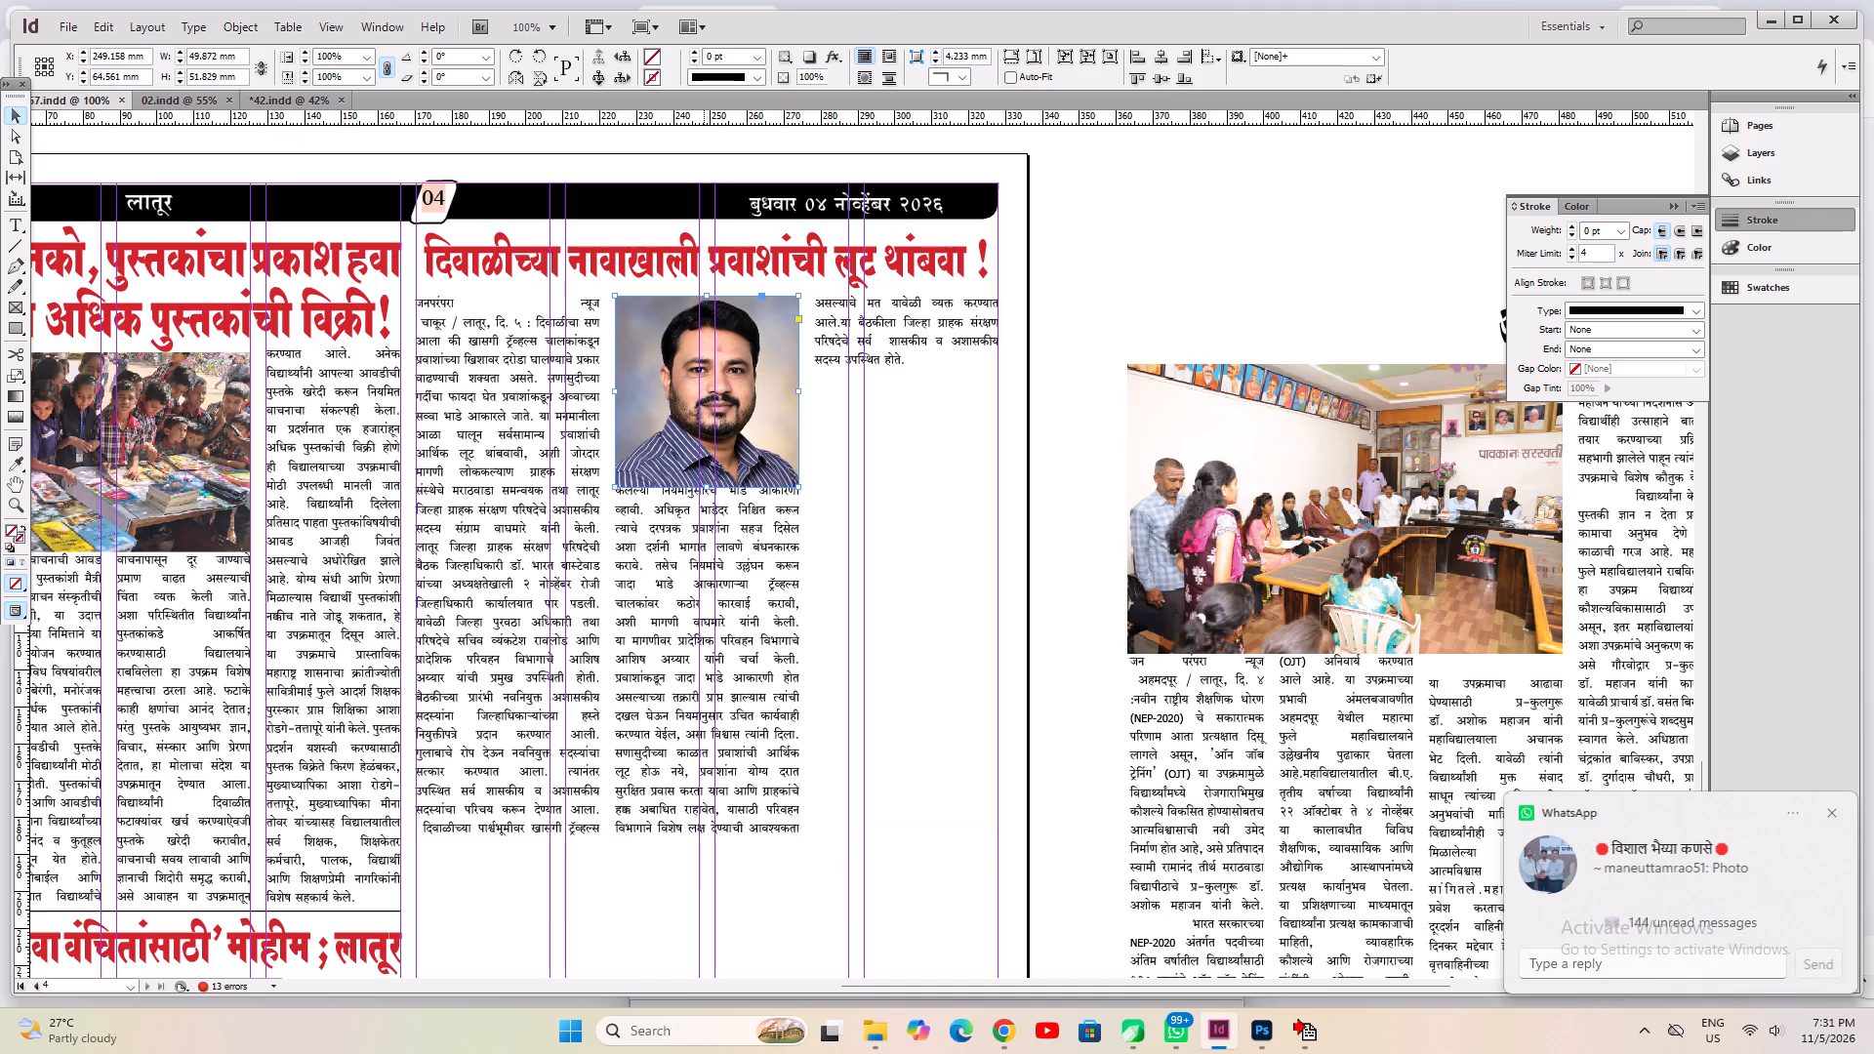
{"action": "left_click_drag", "start_coordinate": [704, 485], "coordinate": [704, 475]}
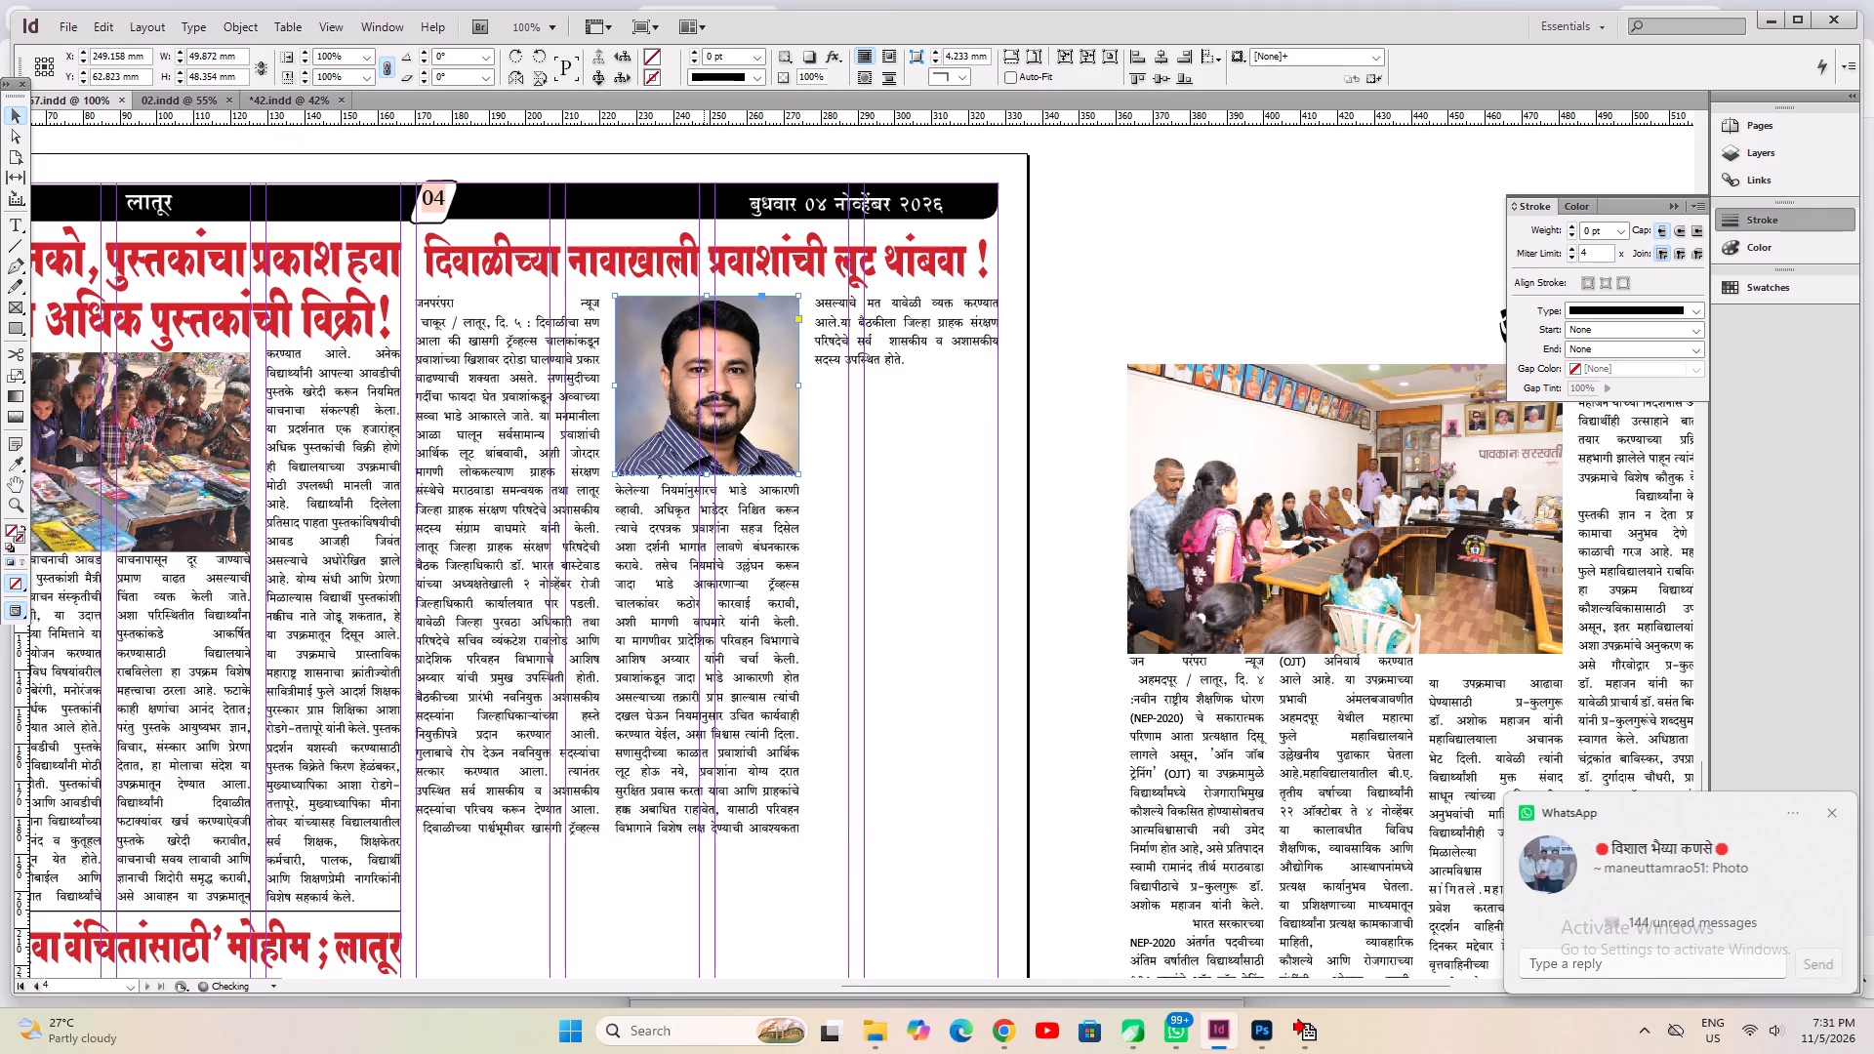
Wrap the Diwali story's text around the portrait photo's bounding box.
{"action": "key", "text": "ctrl+alt+w"}
{"action": "left_click", "coordinate": [979, 445]}
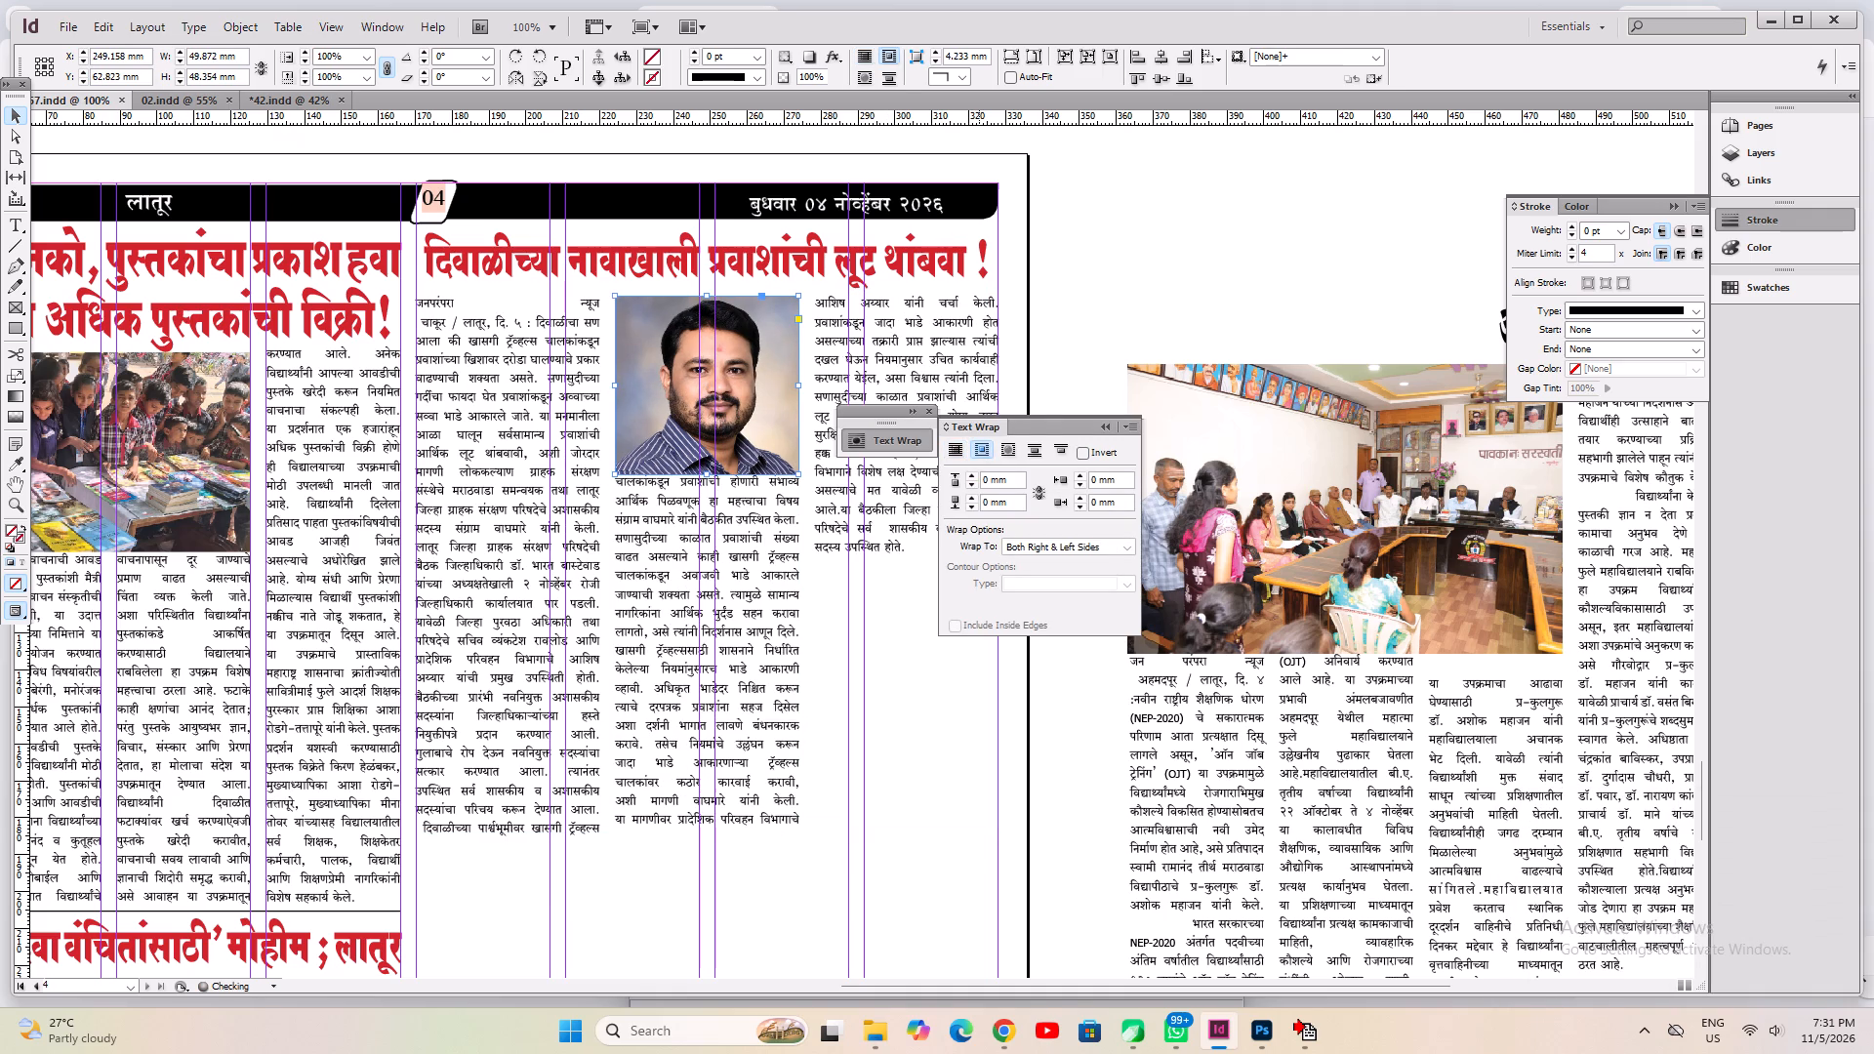
{"action": "left_click", "coordinate": [927, 412]}
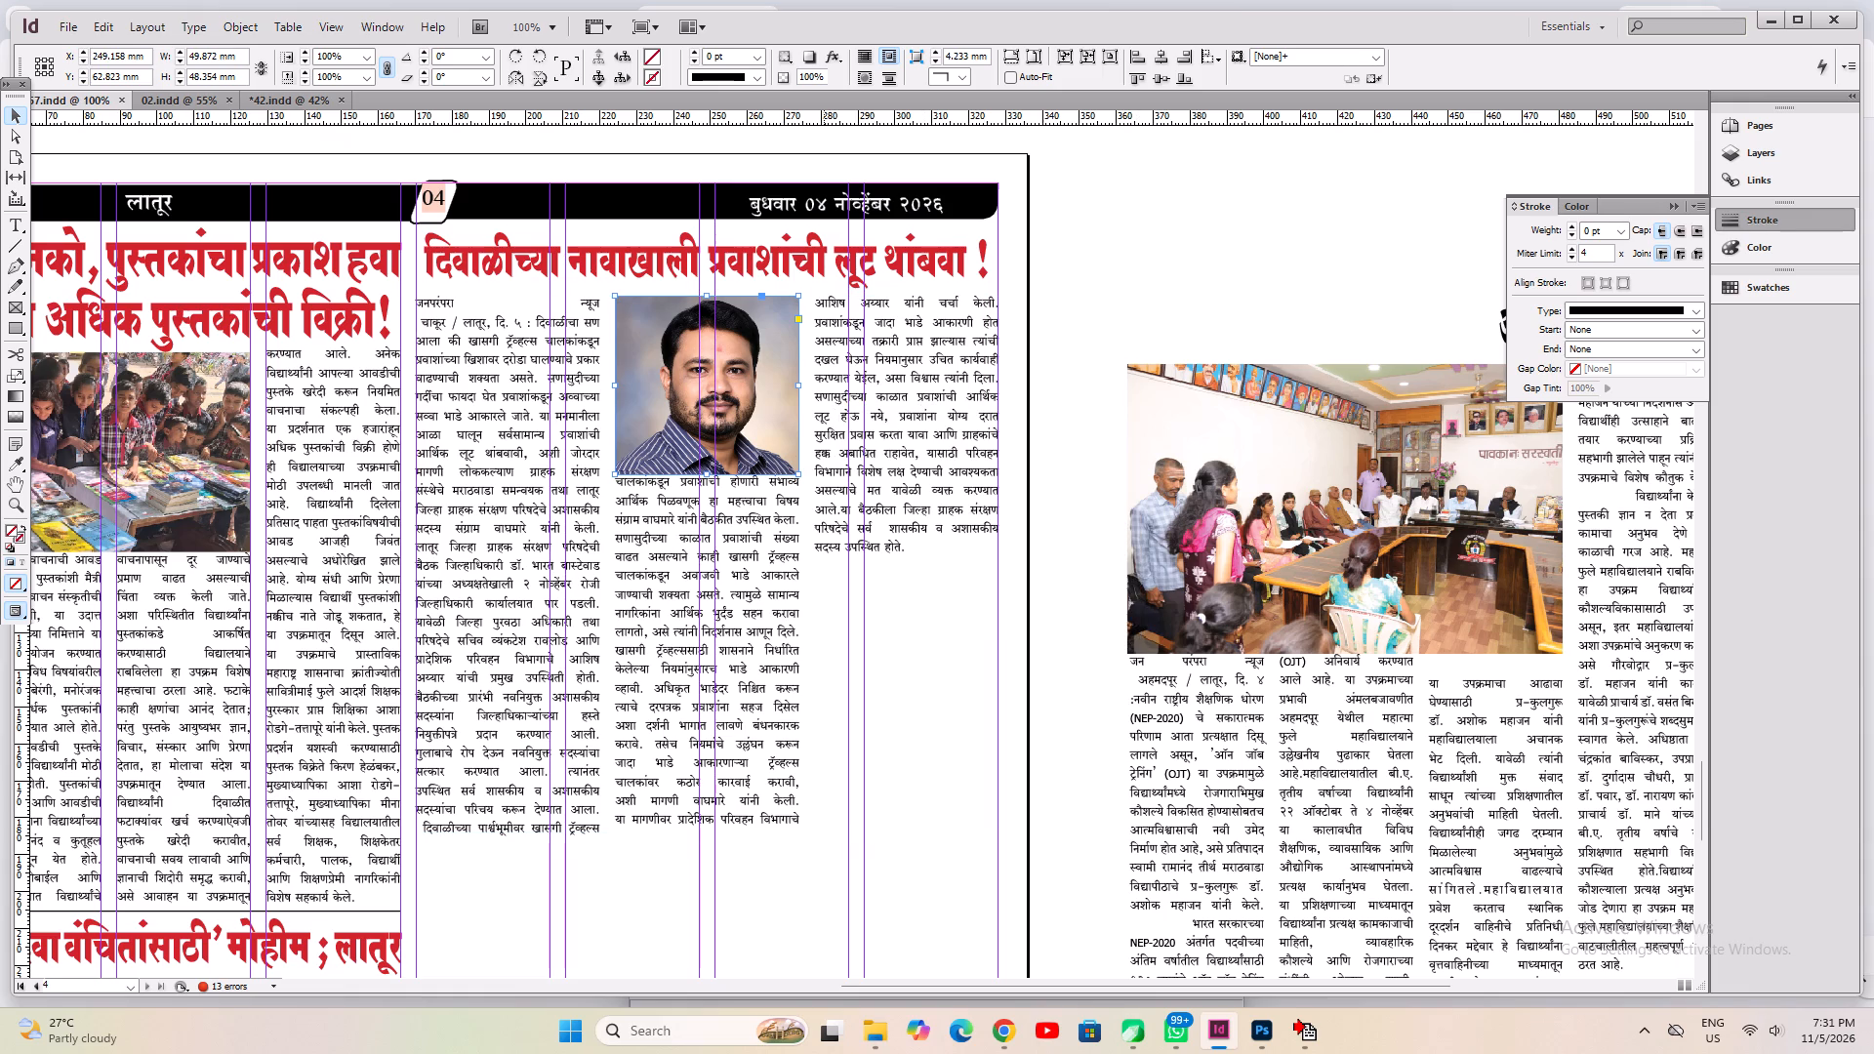
Shorten the Diwali story's three-column frame from below so the text fills all three columns evenly.
{"action": "key", "text": "ctrl+alt+c"}
{"action": "key", "text": "ctrl+z"}
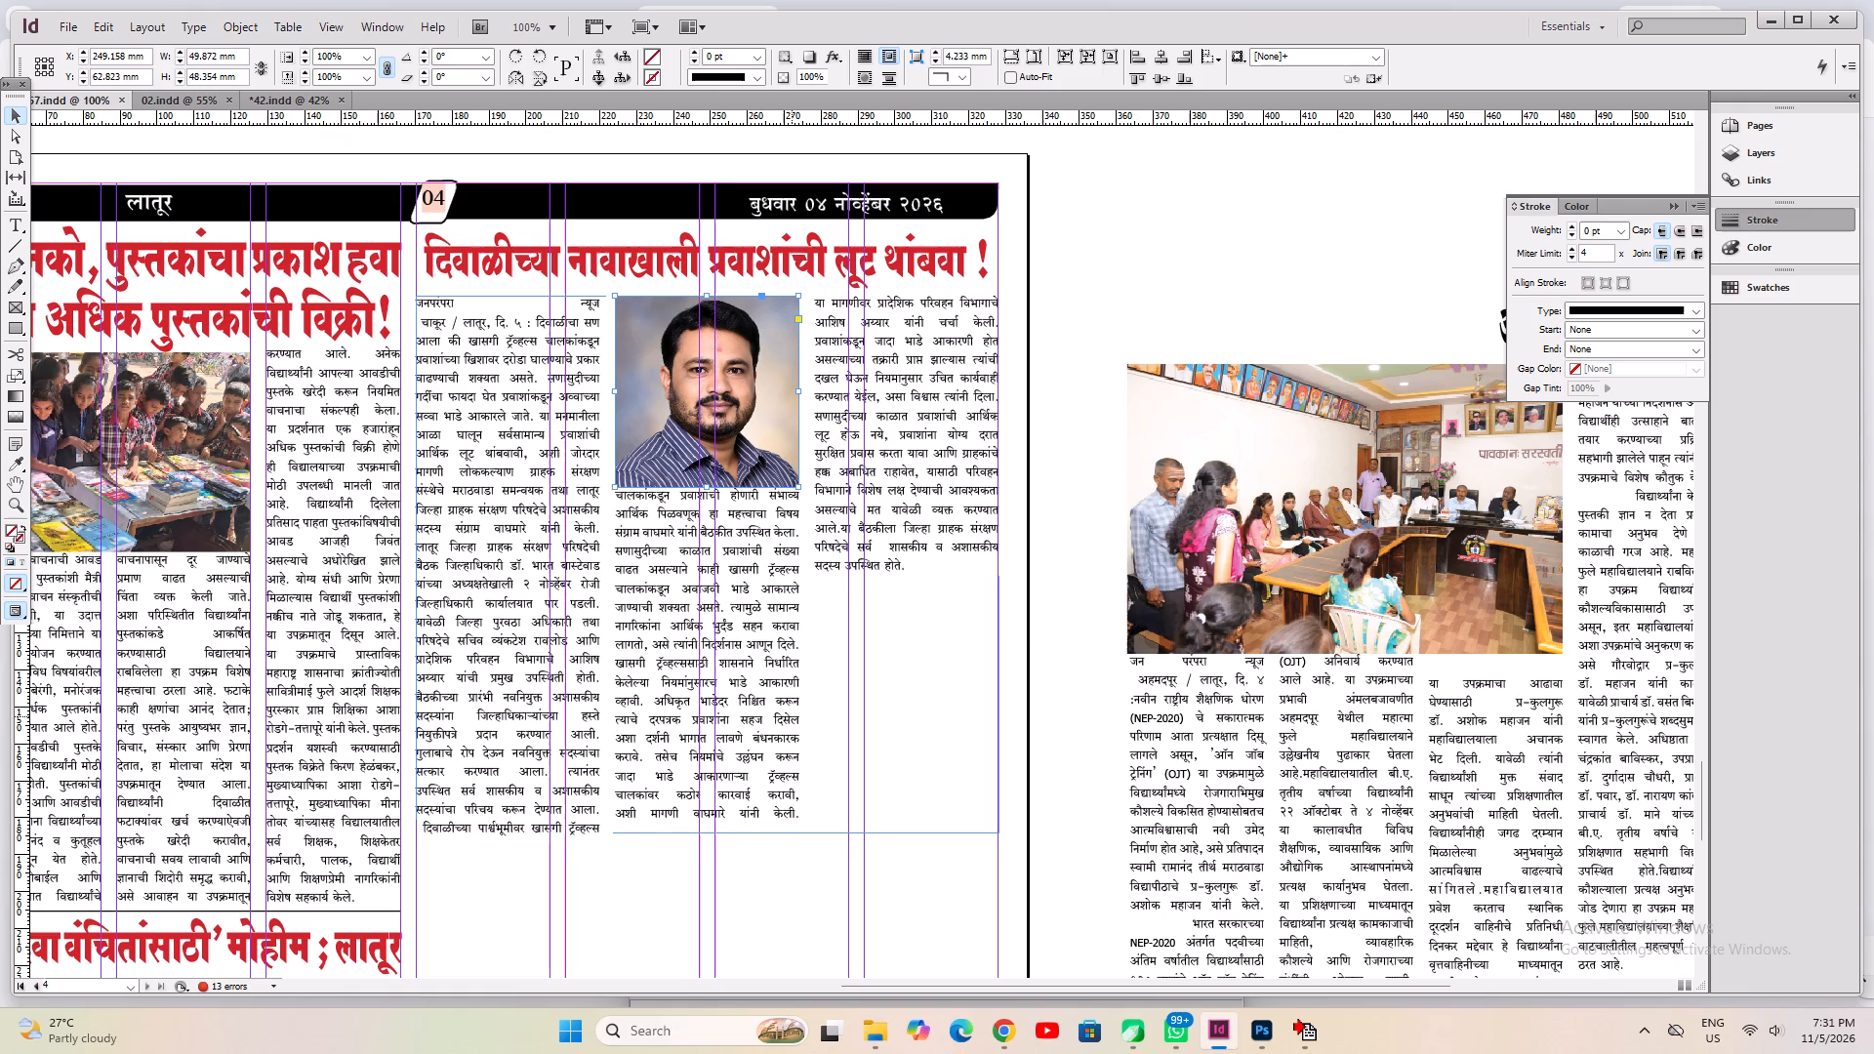
{"action": "left_click", "coordinate": [702, 871]}
{"action": "left_click", "coordinate": [686, 790], "text": "ctrl"}
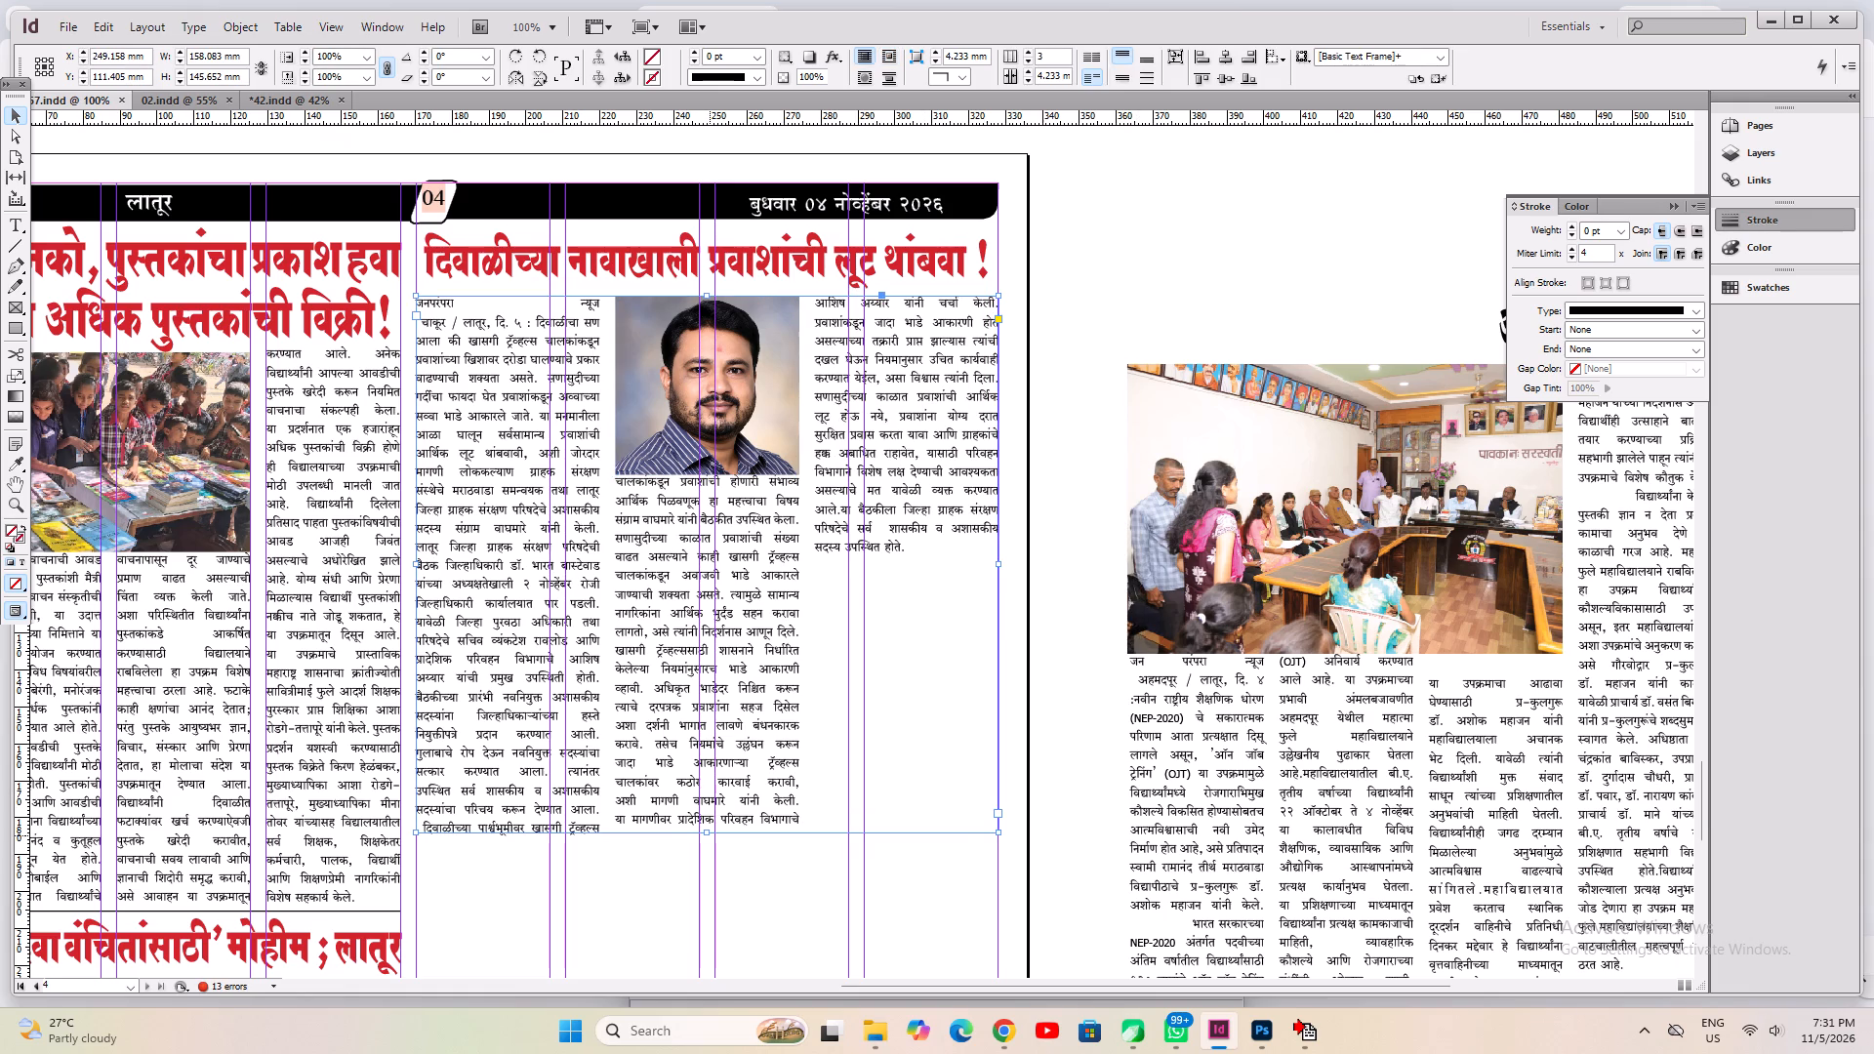
{"action": "left_click_drag", "start_coordinate": [710, 835], "coordinate": [708, 756]}
{"action": "left_click_drag", "start_coordinate": [708, 756], "coordinate": [708, 747]}
{"action": "left_click", "coordinate": [736, 816]}
{"action": "left_click", "coordinate": [754, 651]}
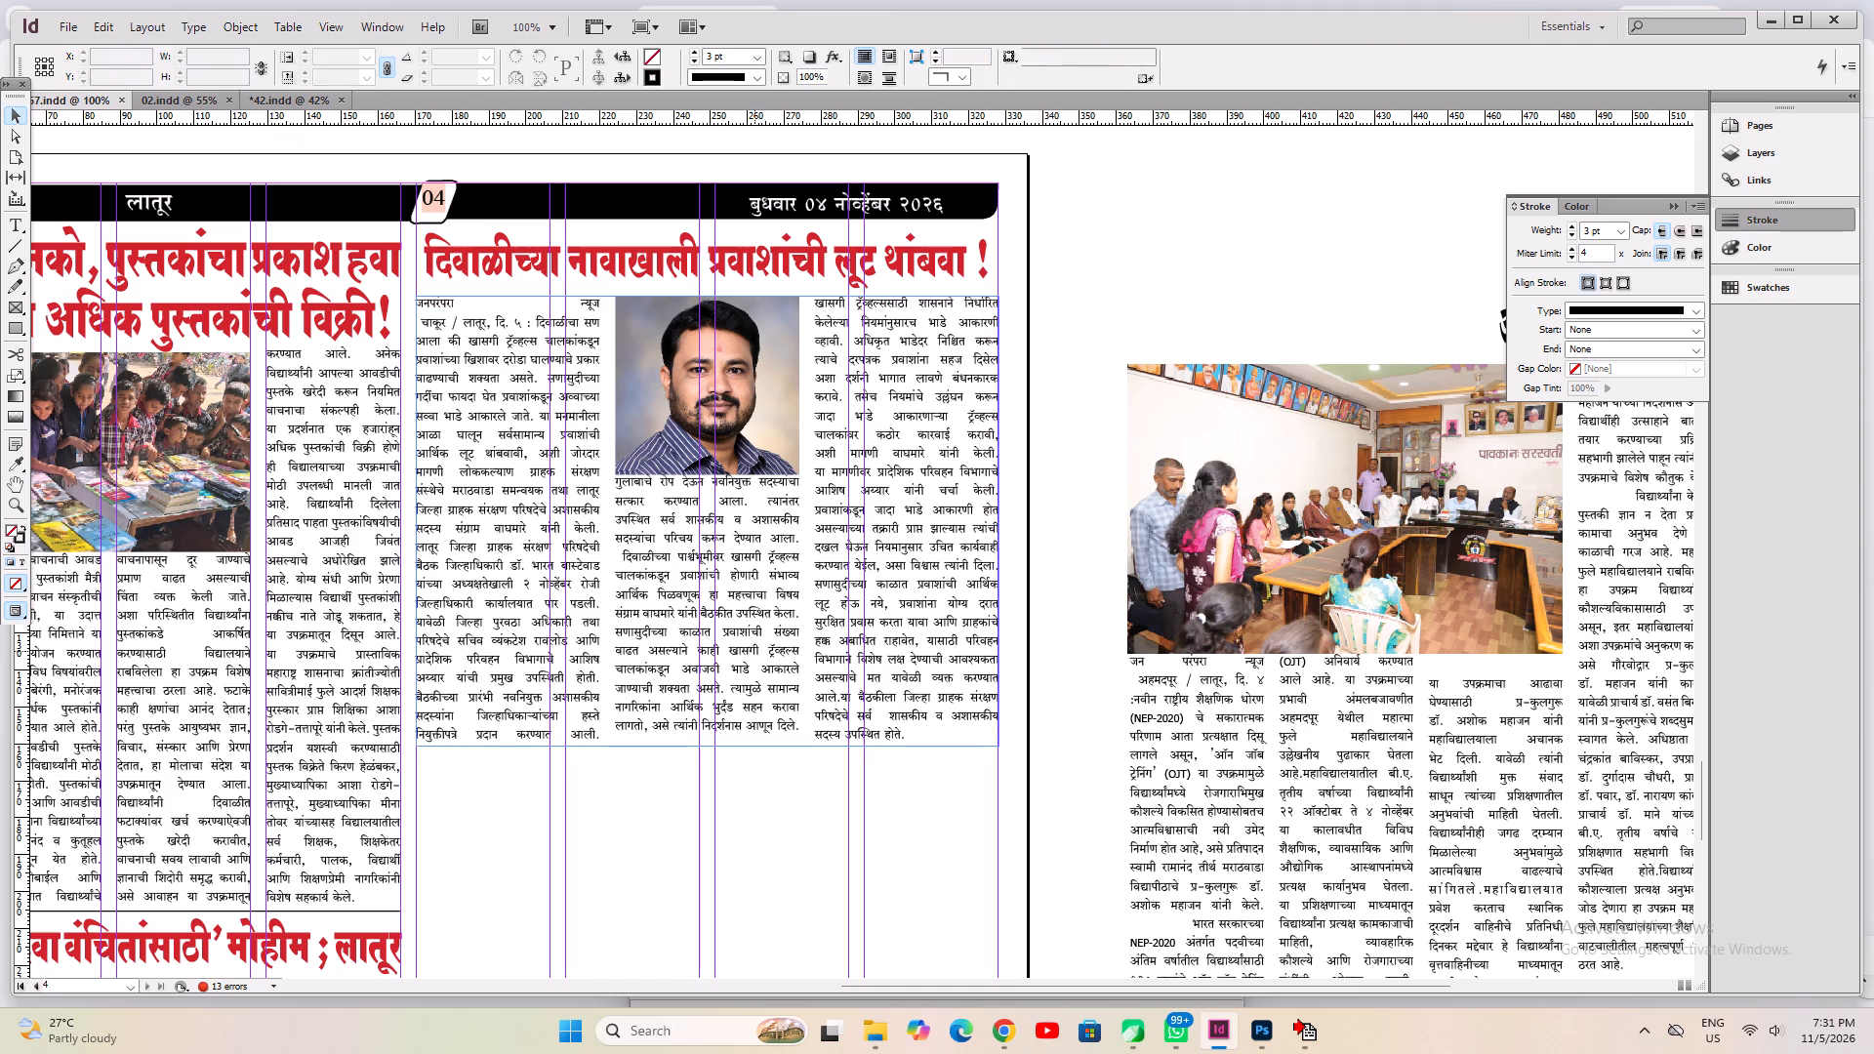
Open the text wrap settings of the portrait photo in the Diwali story.
{"action": "left_click", "coordinate": [754, 403], "text": "ctrl"}
{"action": "key", "text": "ctrl+alt+w"}
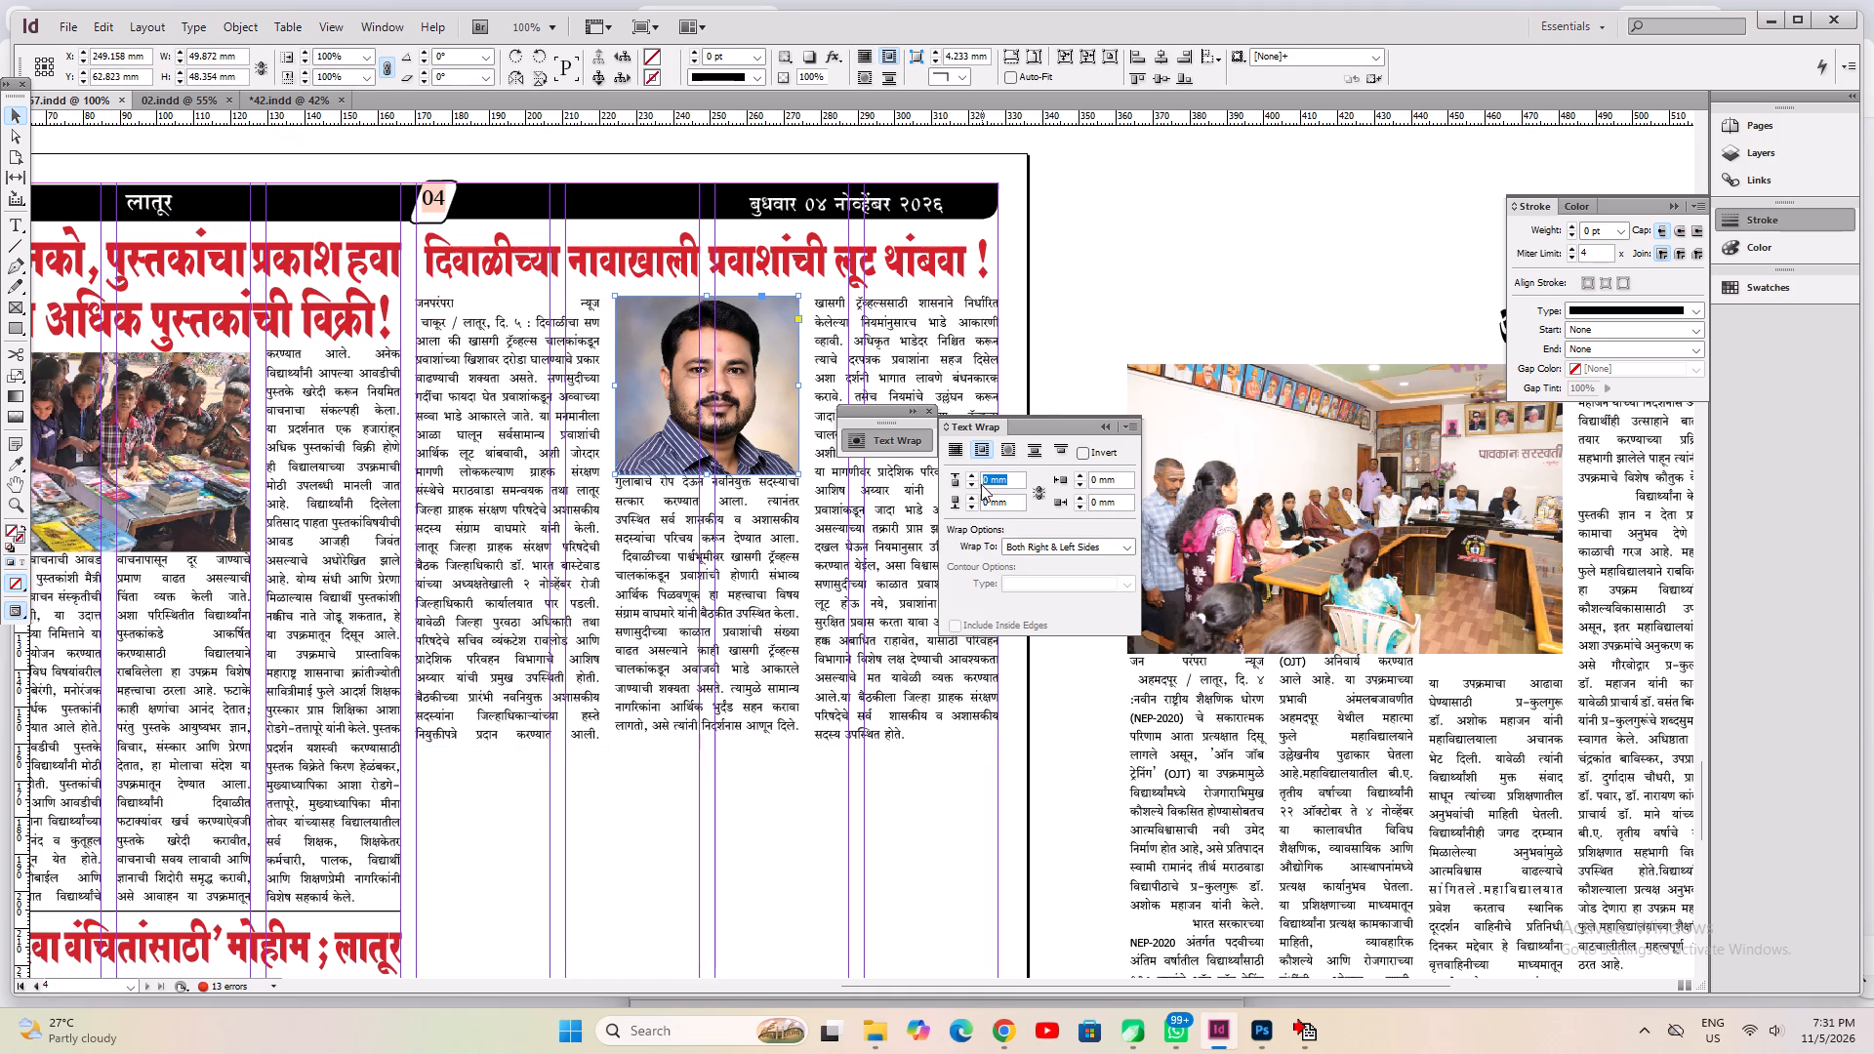
Set the portrait's bottom text wrap offset to 2 mm.
{"action": "left_click", "coordinate": [968, 501]}
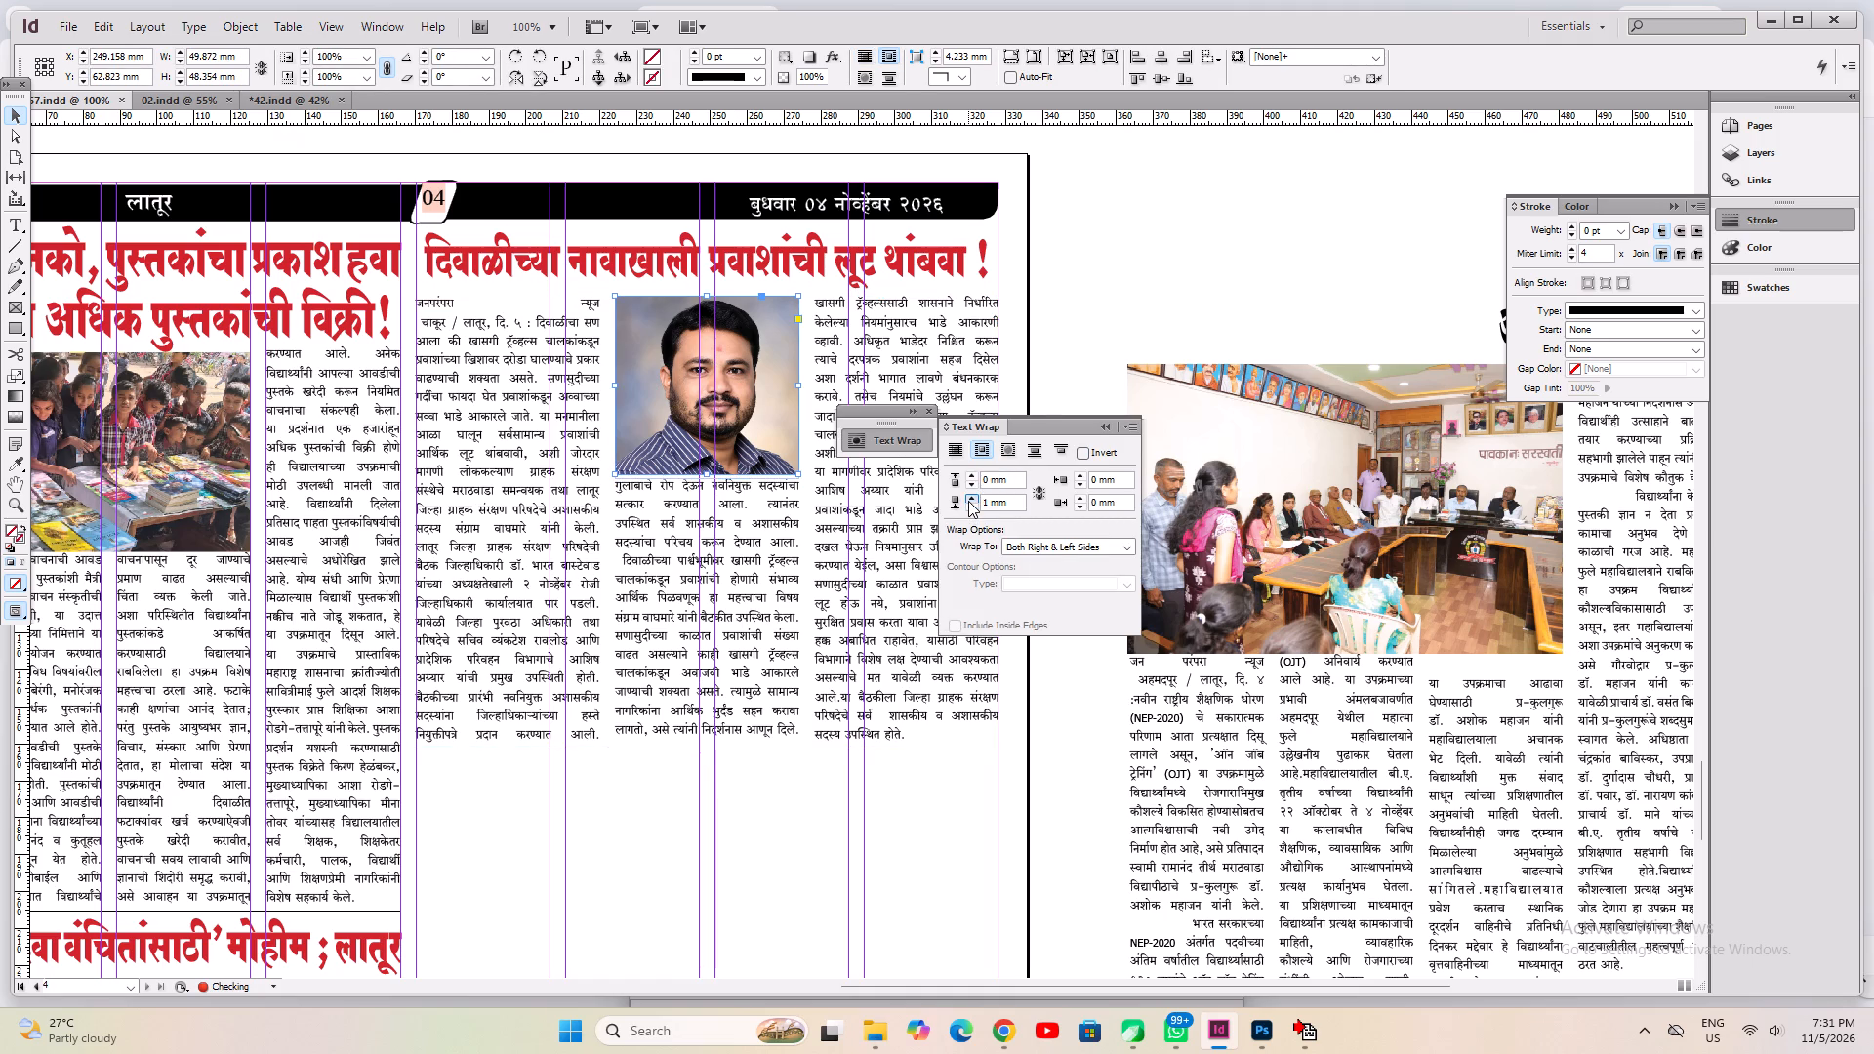
{"action": "left_click", "coordinate": [968, 501]}
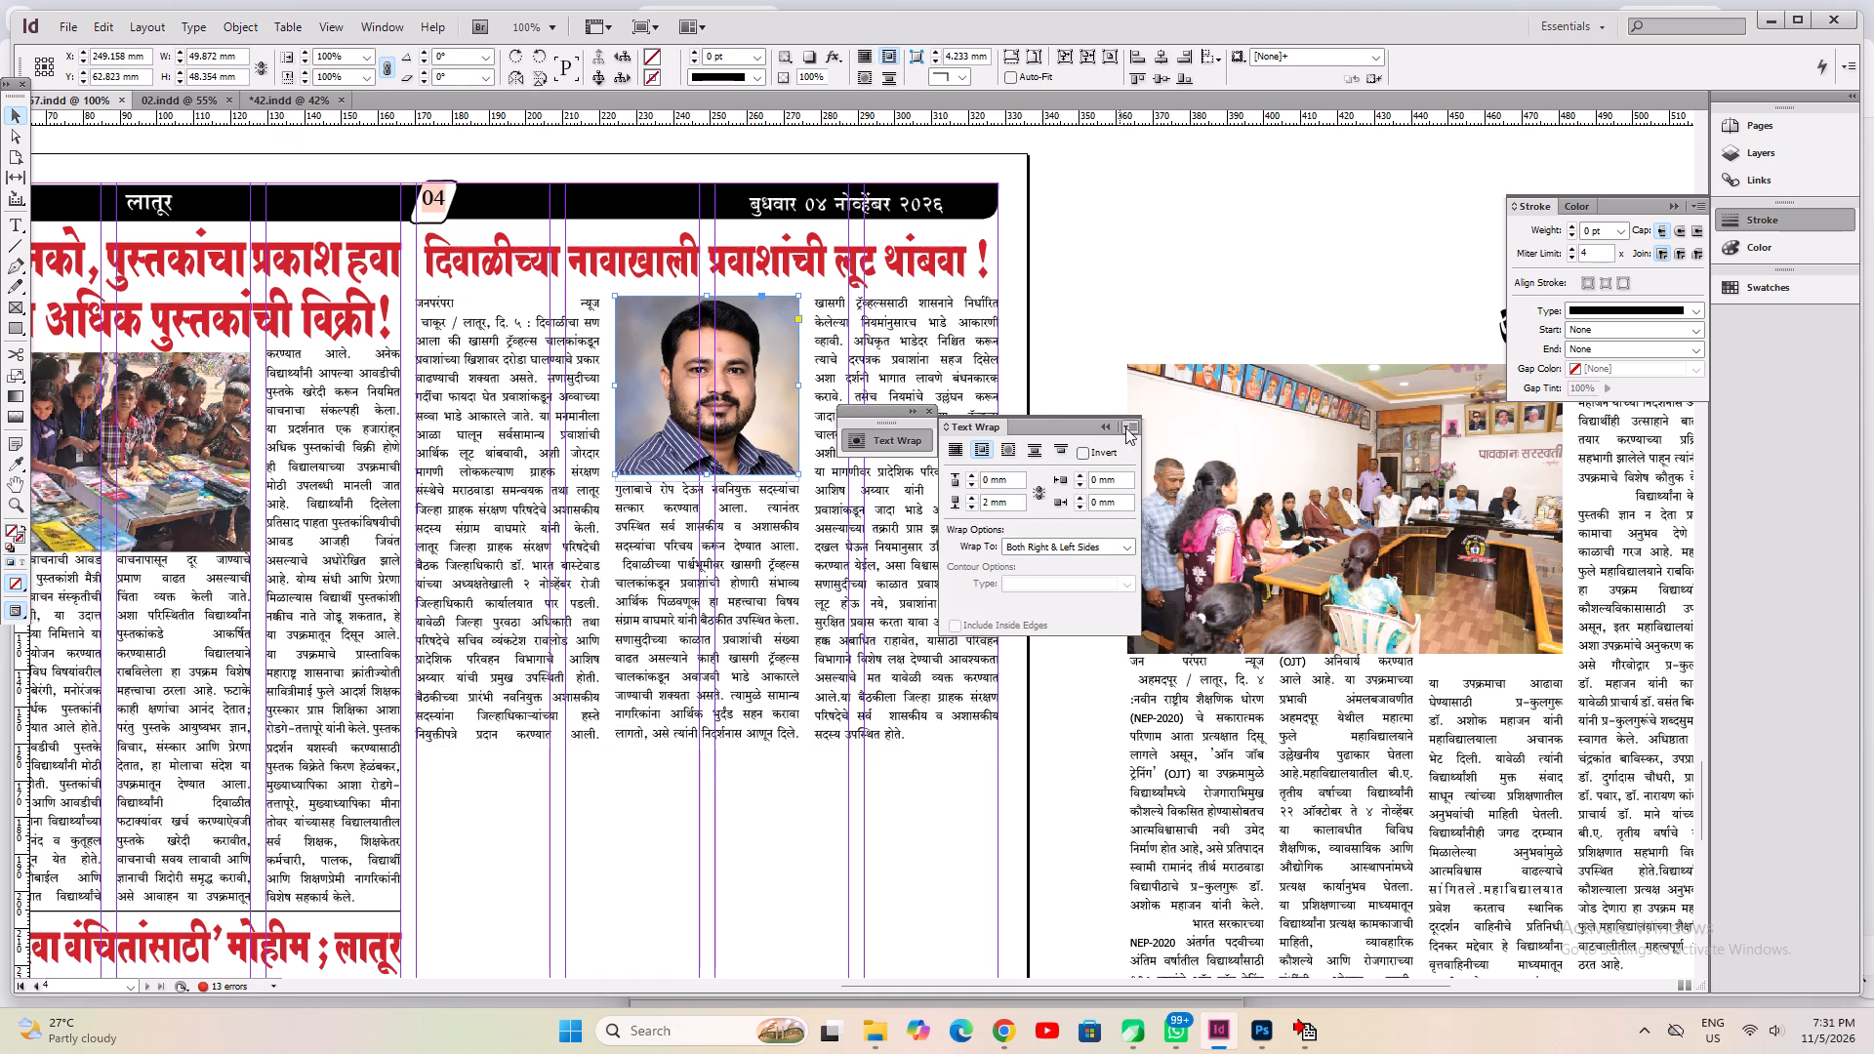
{"action": "left_click", "coordinate": [926, 408]}
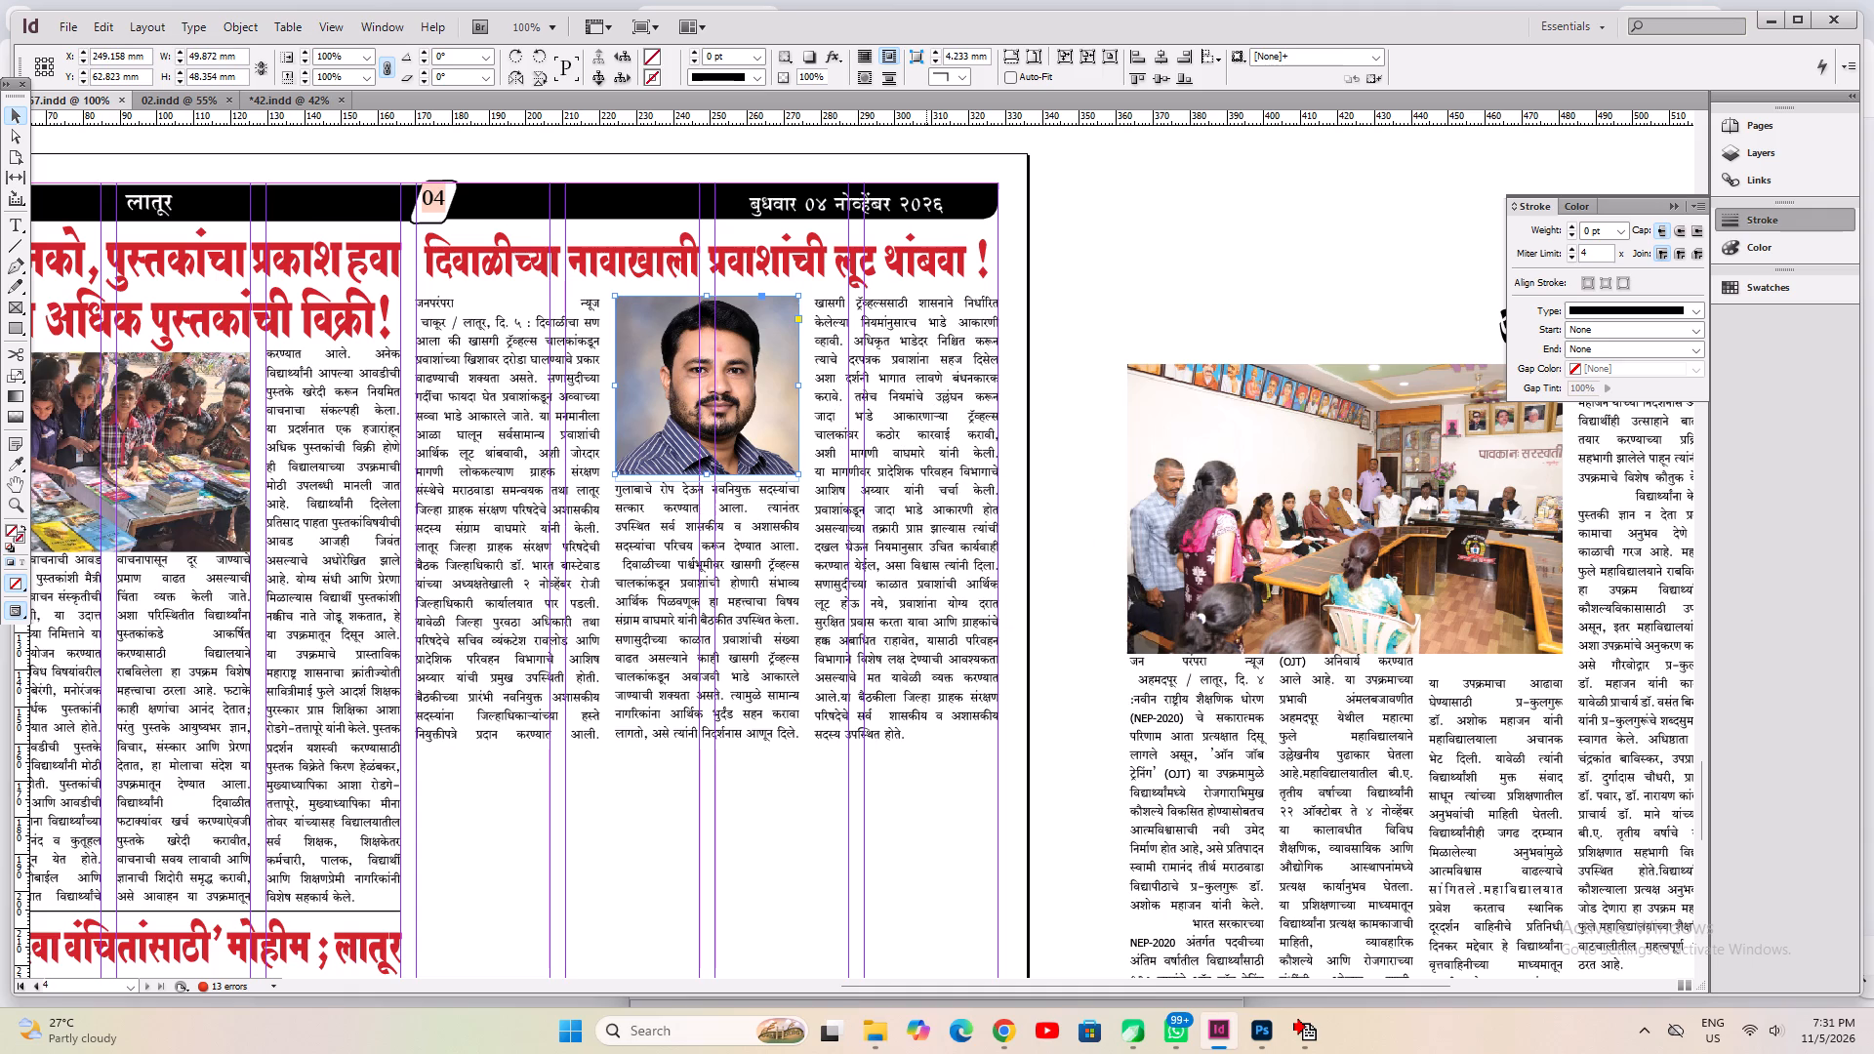
Nudge the Diwali story frame and its portrait together about 1 mm up towards the headline and save the document.
{"action": "left_click", "coordinate": [779, 782]}
{"action": "left_click_drag", "start_coordinate": [813, 856], "coordinate": [606, 417]}
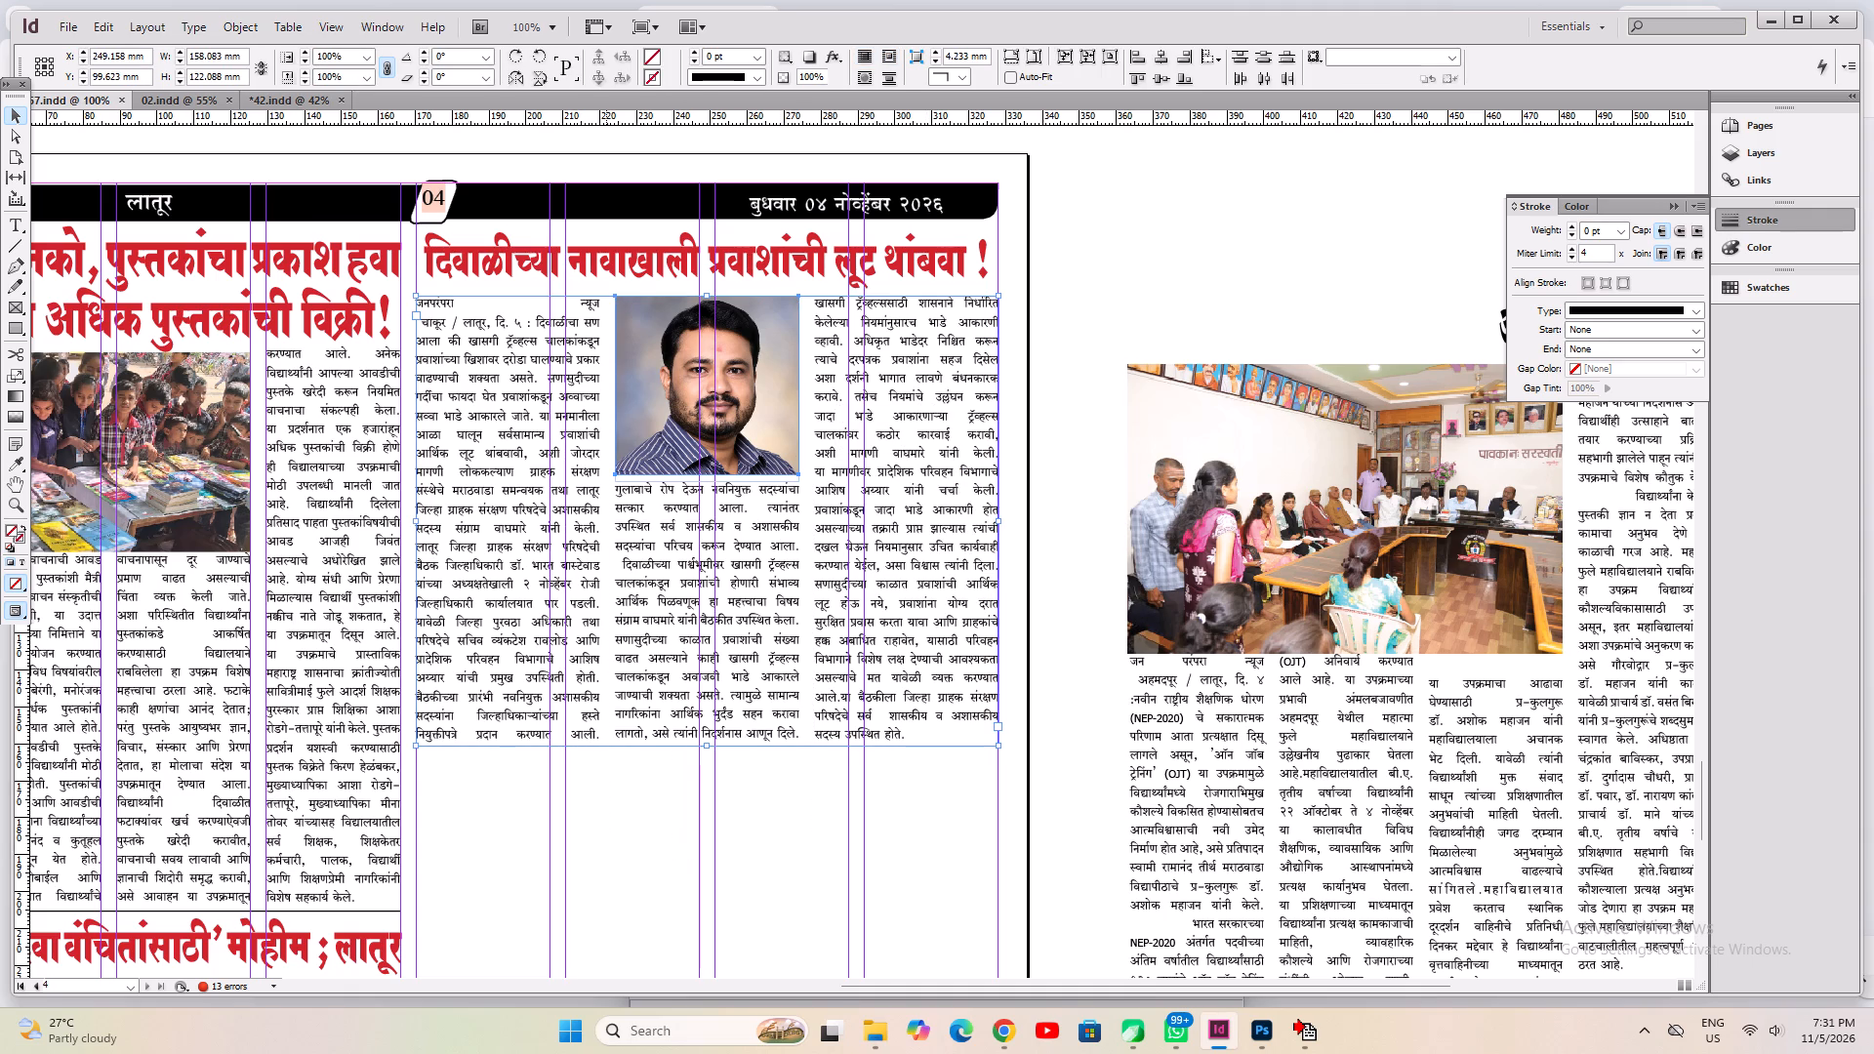
{"action": "key", "text": "Up"}
{"action": "key", "text": "Up"}
{"action": "key", "text": "Up"}
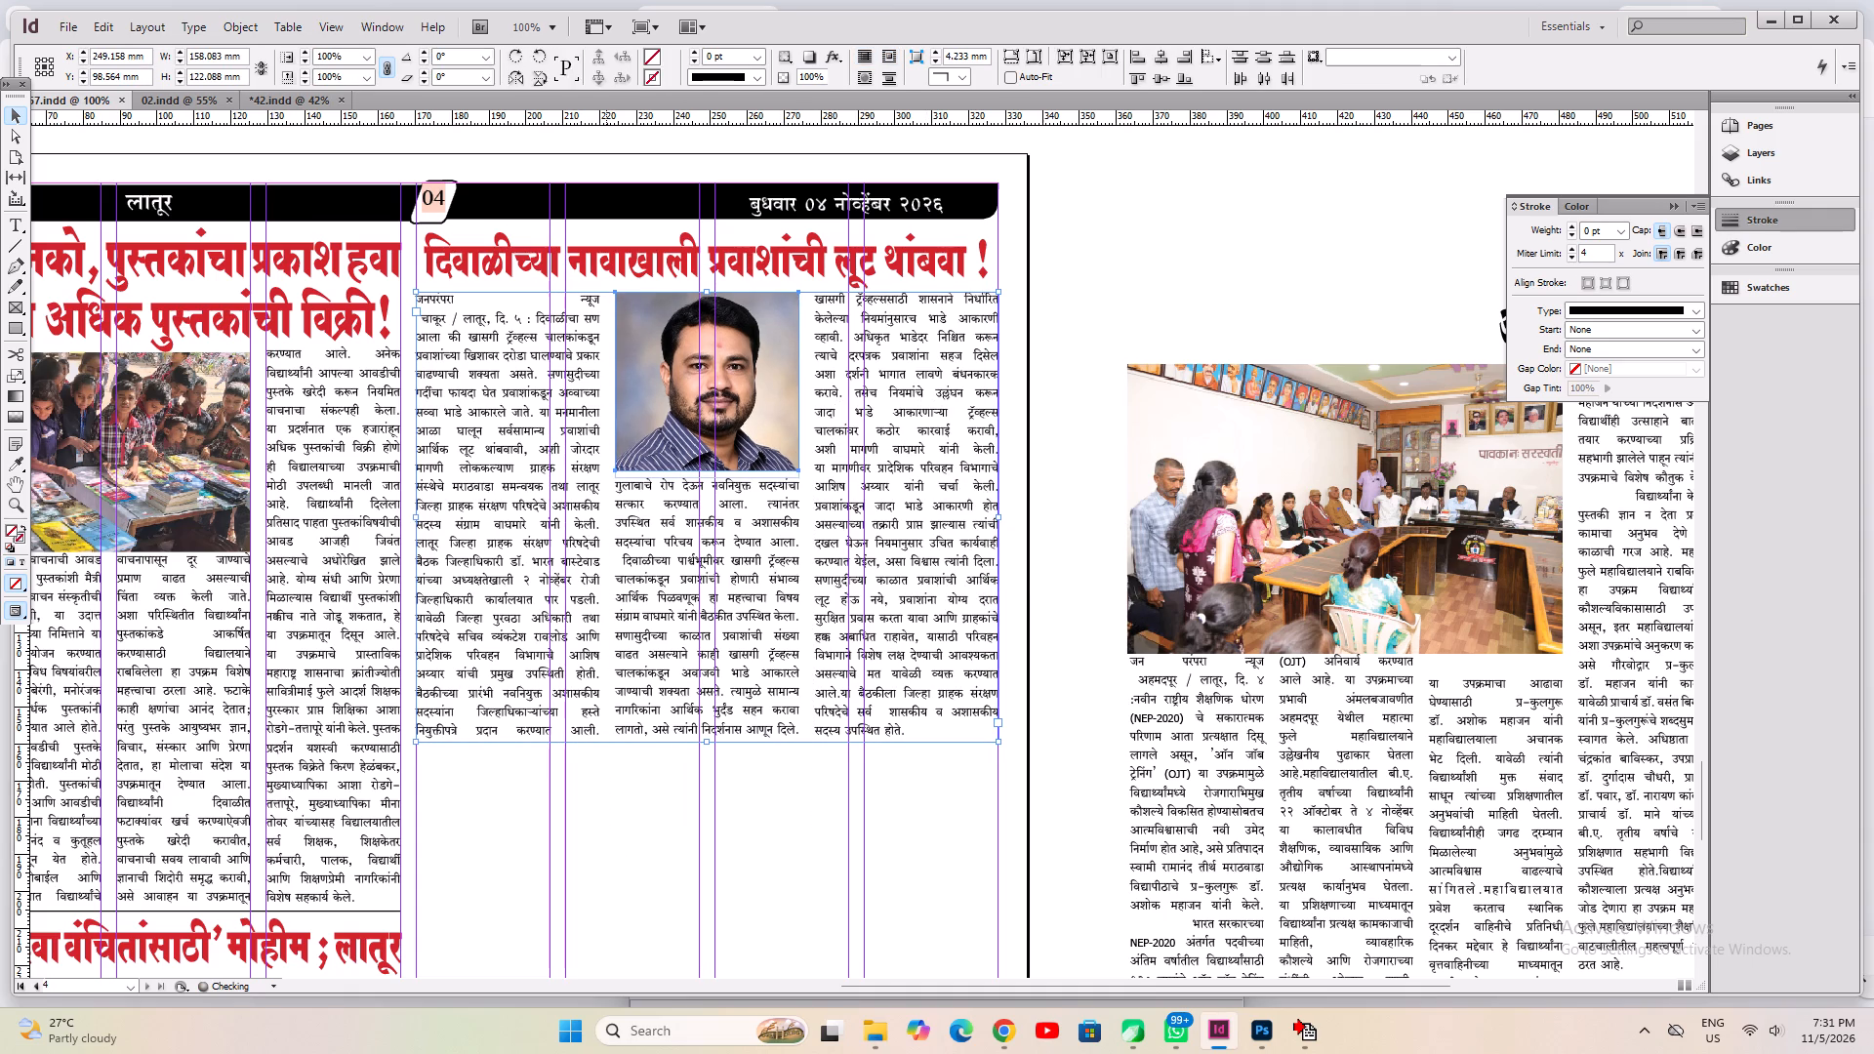
{"action": "key", "text": "Down"}
{"action": "key", "text": "Up"}
{"action": "key", "text": "ctrl+s"}
{"action": "key", "text": "ctrl+0"}
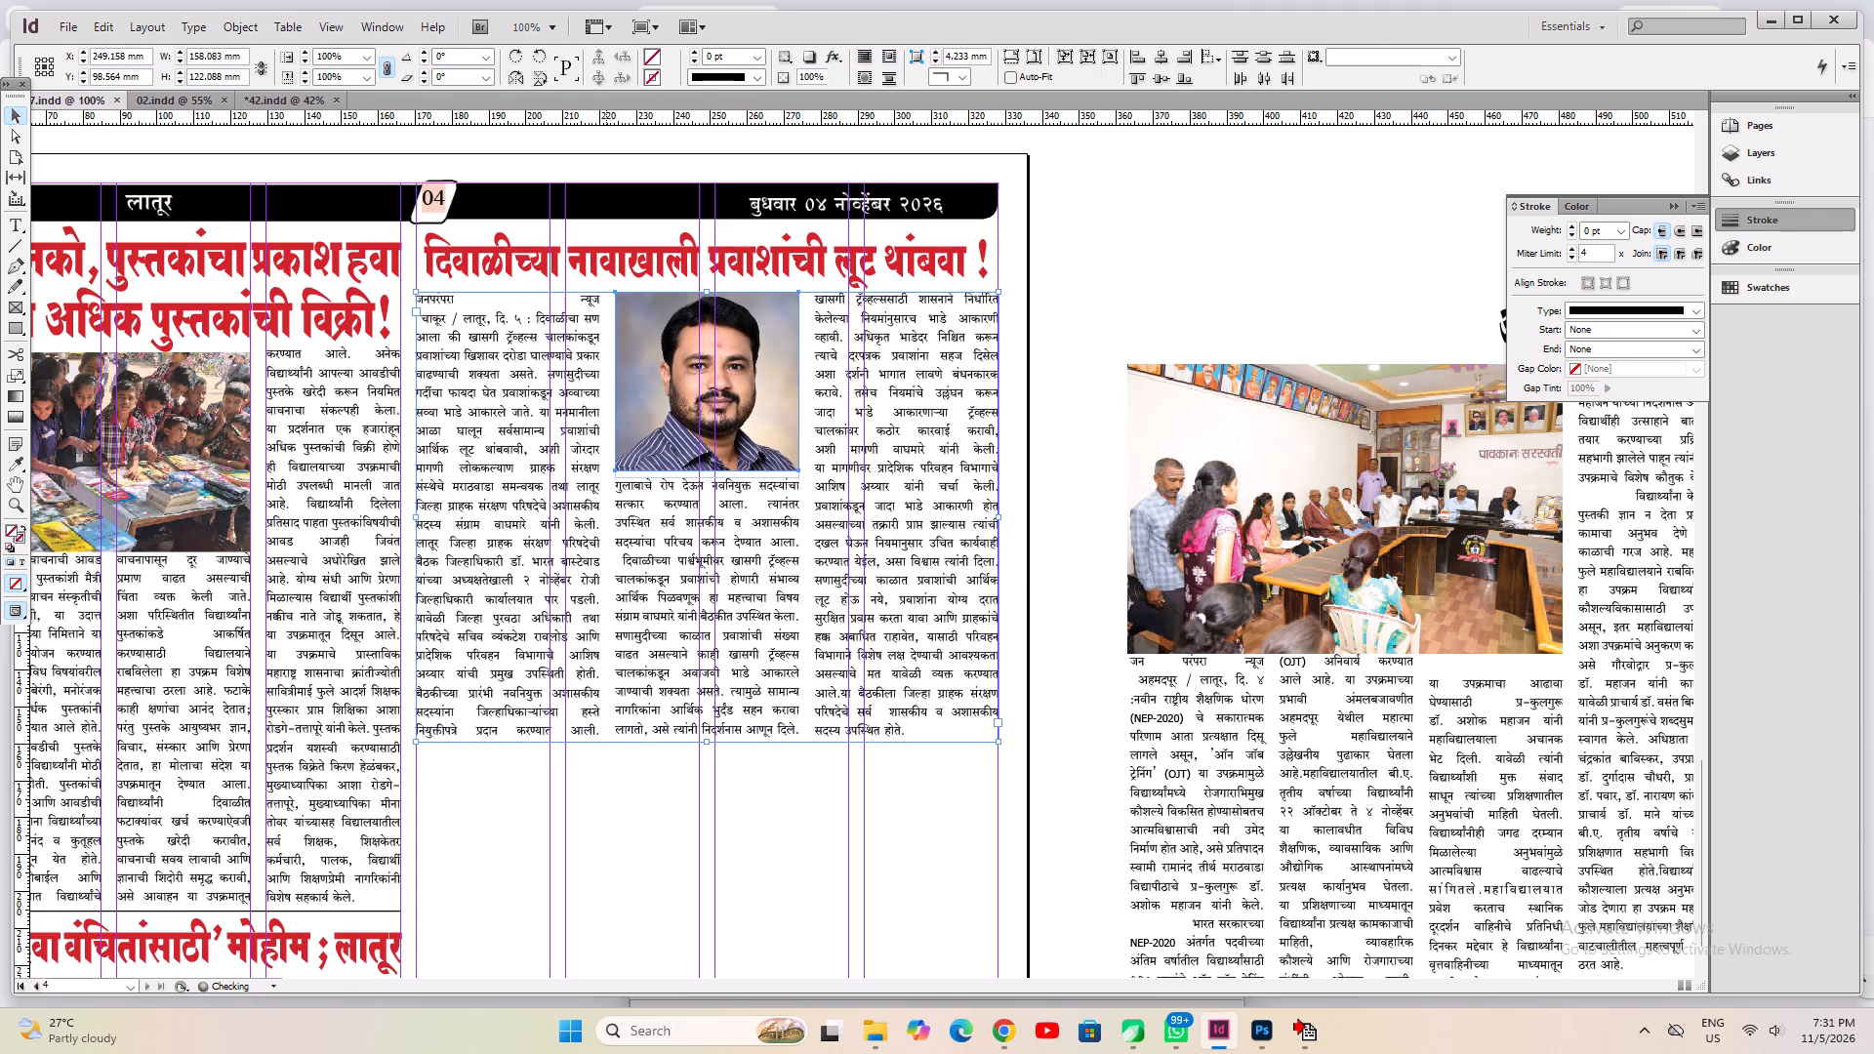
{"action": "key", "text": "ctrl+a"}
{"action": "key", "text": "ctrl+s"}
{"action": "left_click", "coordinate": [1122, 444]}
{"action": "left_click", "coordinate": [952, 476]}
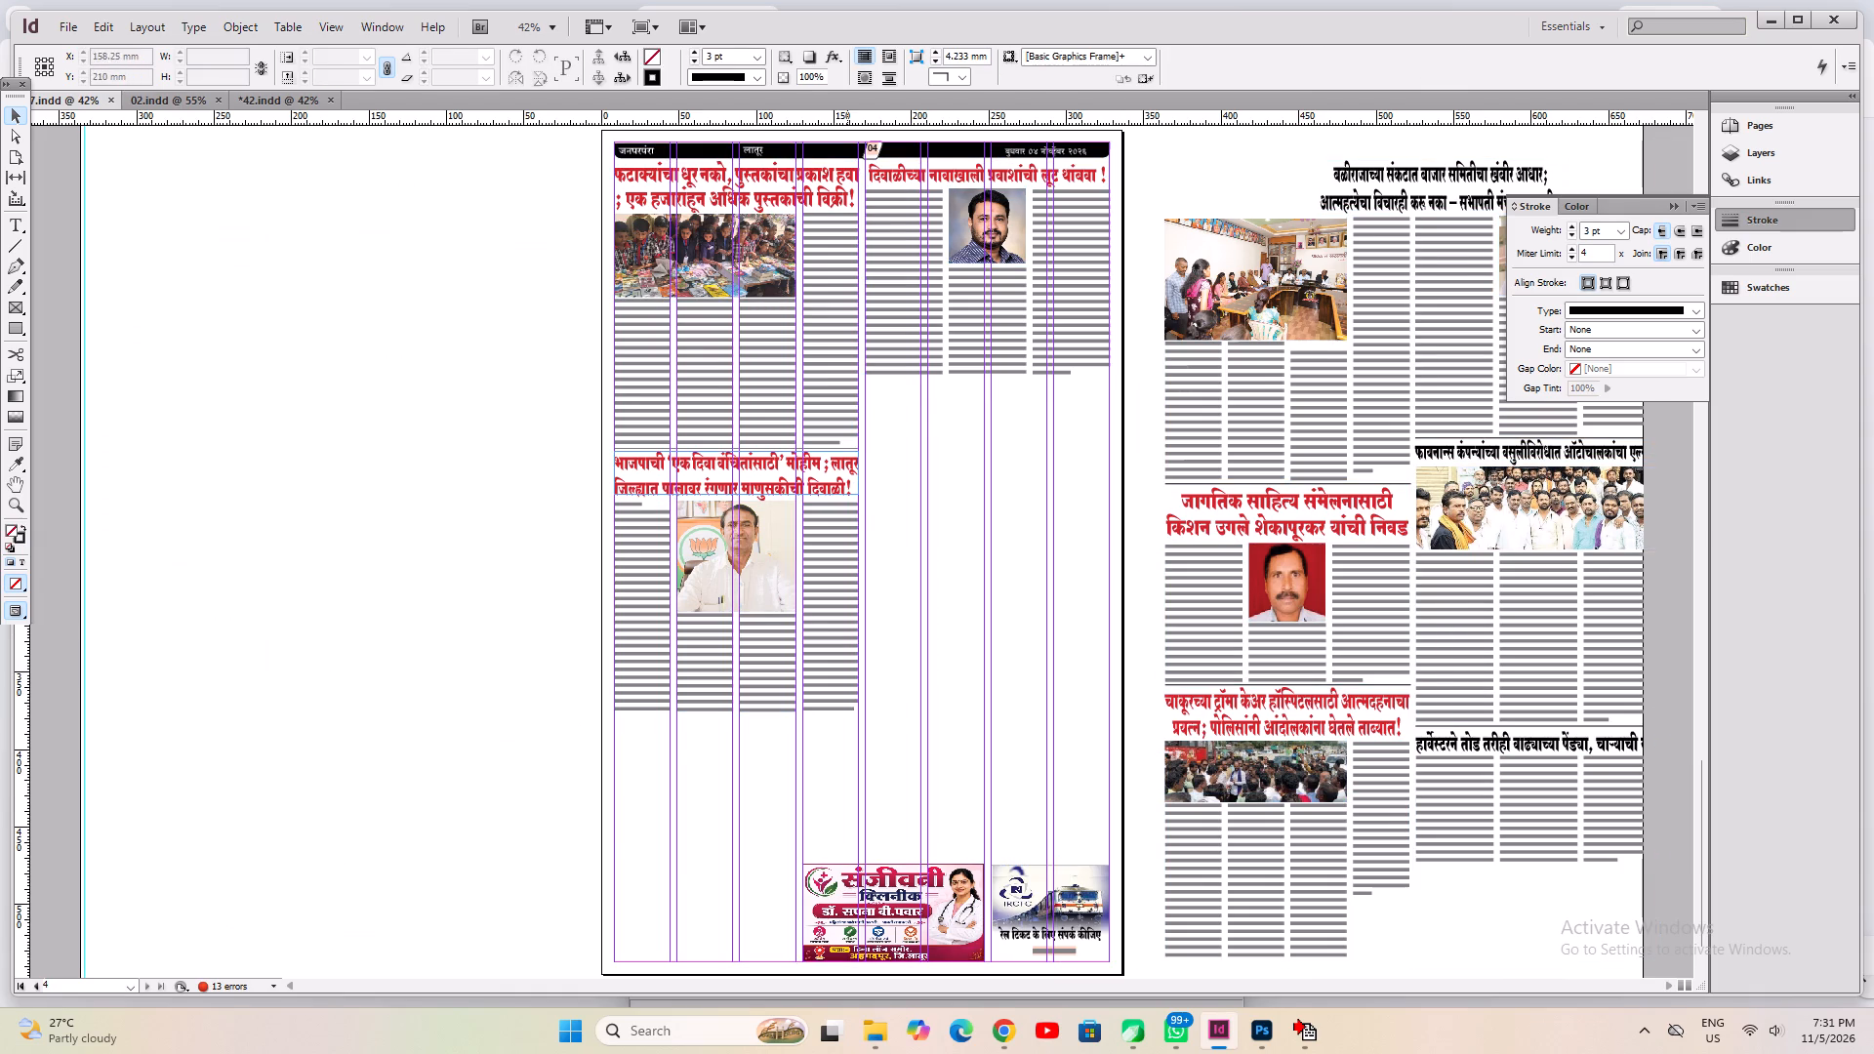
Duplicate the 1 pt divider line above the BJP campaign headline and align the copy directly below the Diwali story, spanning its full width.
{"action": "left_click", "coordinate": [847, 462], "text": "ctrl"}
{"action": "key", "text": "ctrl+1"}
{"action": "left_click", "coordinate": [1203, 619]}
{"action": "left_click", "coordinate": [1126, 492]}
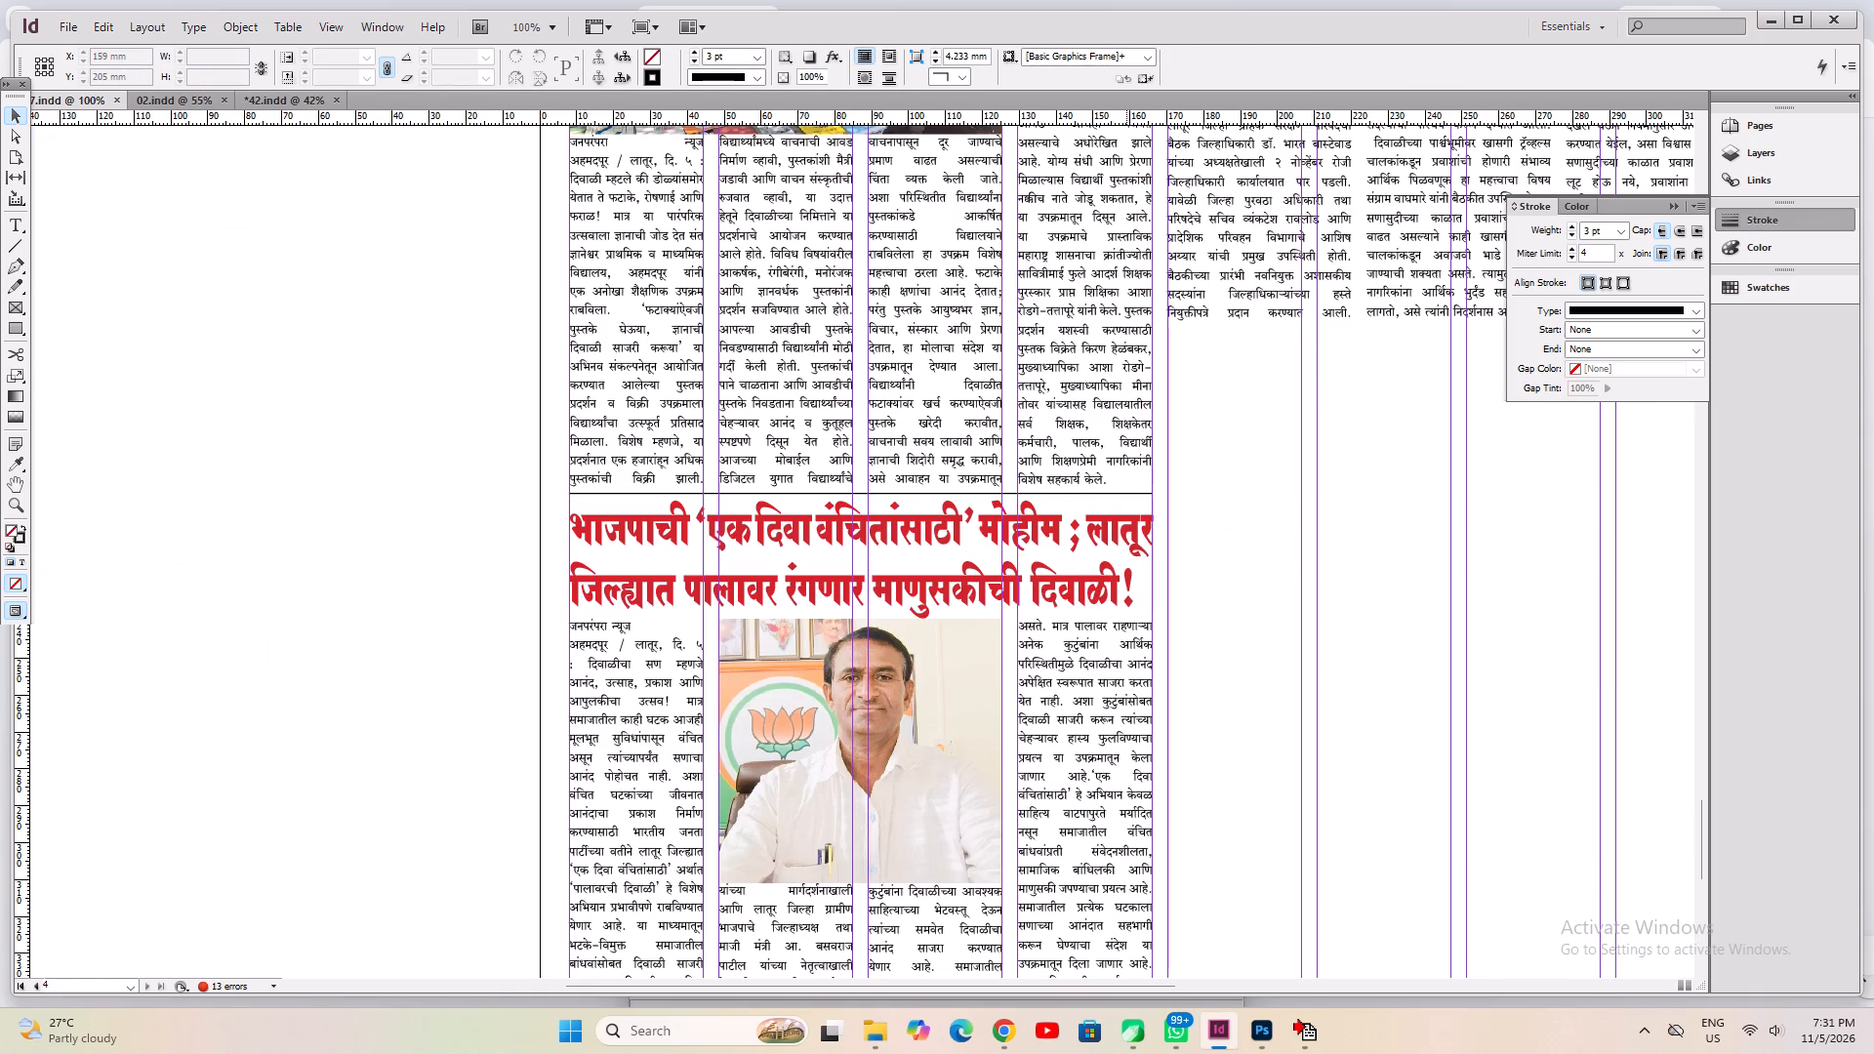
{"action": "left_click_drag", "start_coordinate": [1126, 492], "coordinate": [1442, 350], "text": "alt"}
{"action": "key", "text": "space"}
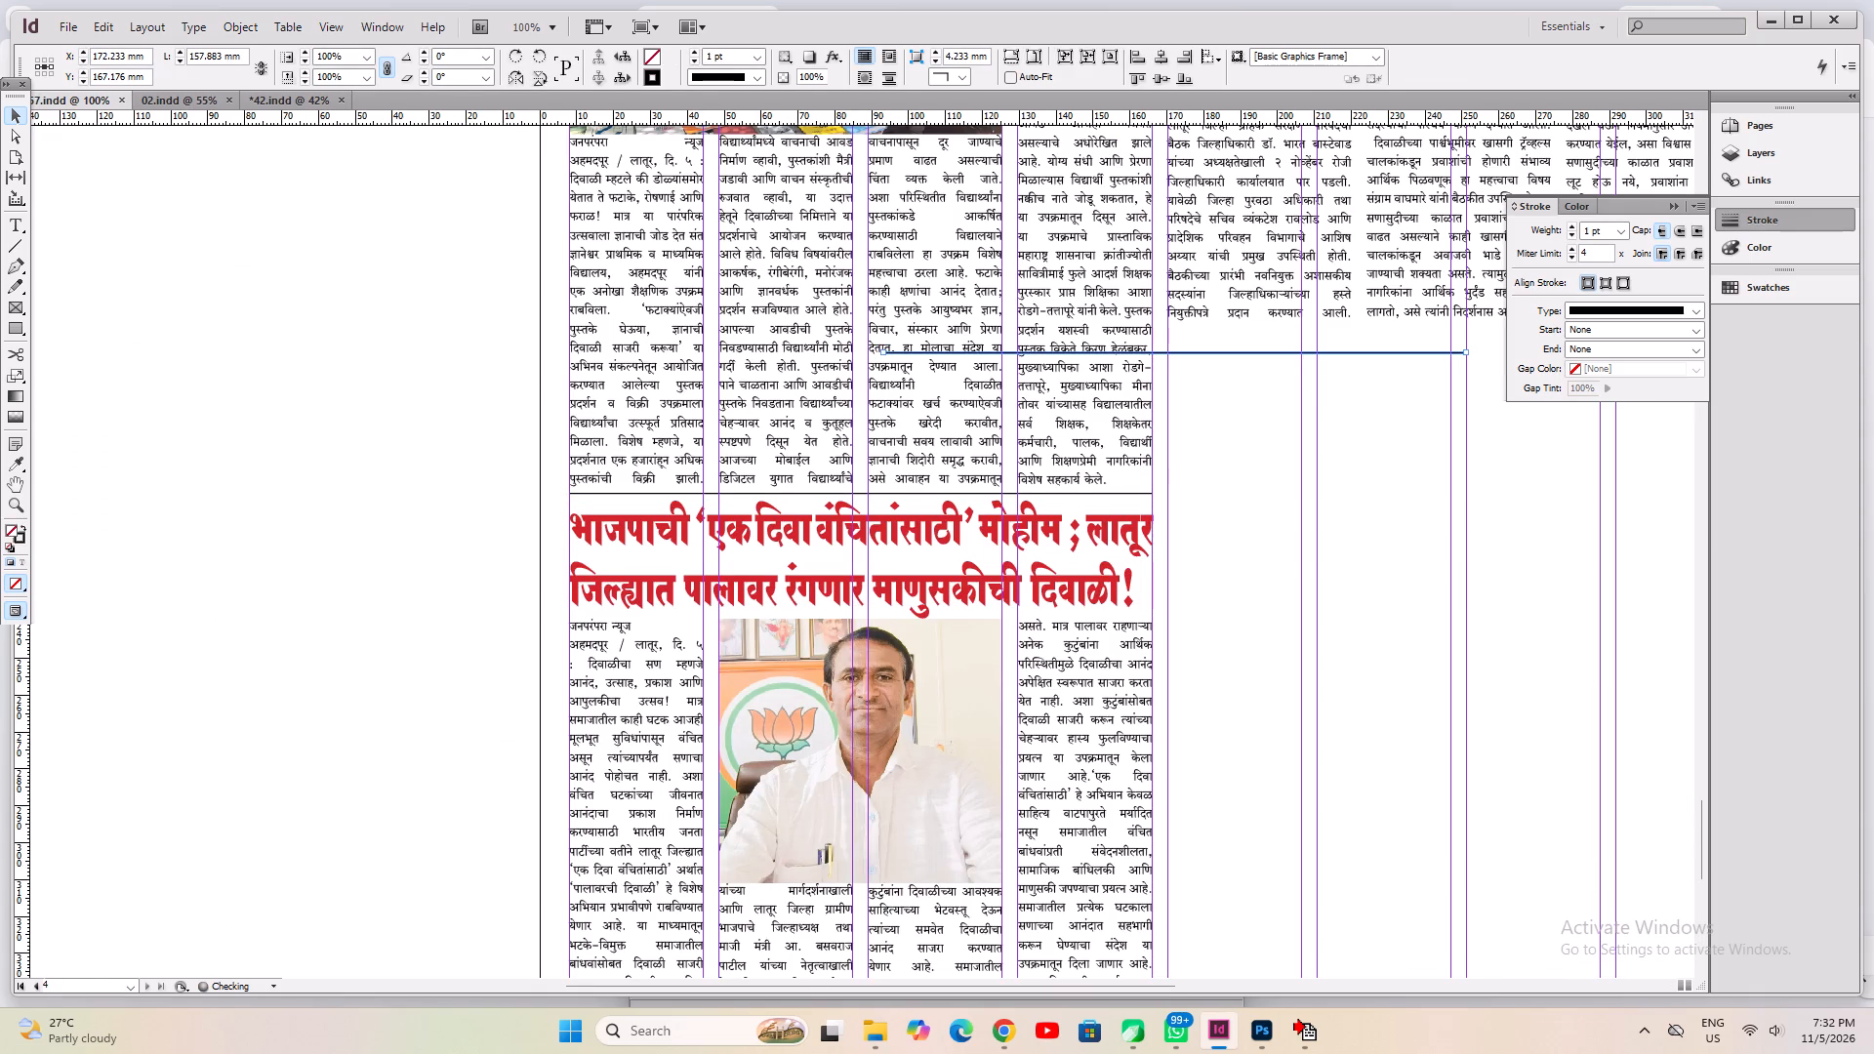
{"action": "left_click_drag", "start_coordinate": [1319, 481], "coordinate": [640, 768]}
{"action": "key", "text": "ctrl+2"}
{"action": "key", "text": "space"}
{"action": "key", "text": "space"}
{"action": "left_click_drag", "start_coordinate": [999, 676], "coordinate": [459, 897]}
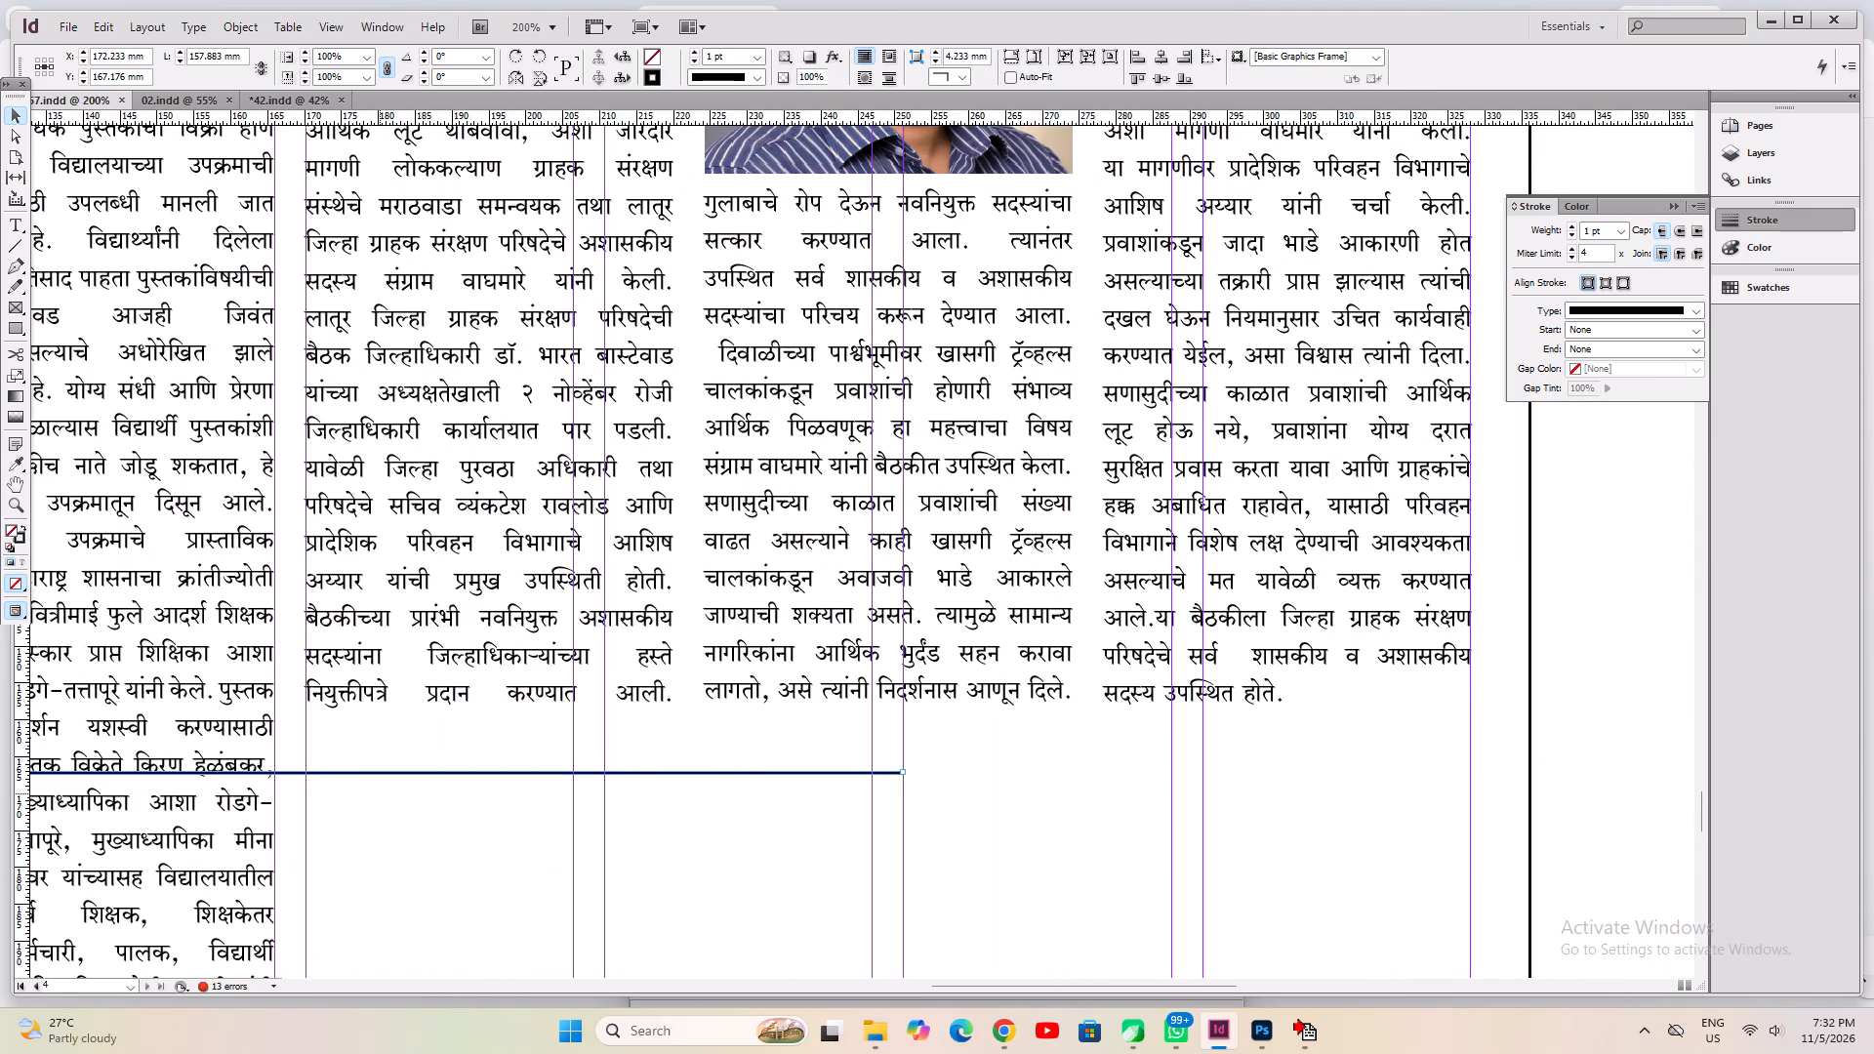
{"action": "left_click_drag", "start_coordinate": [376, 775], "coordinate": [951, 723]}
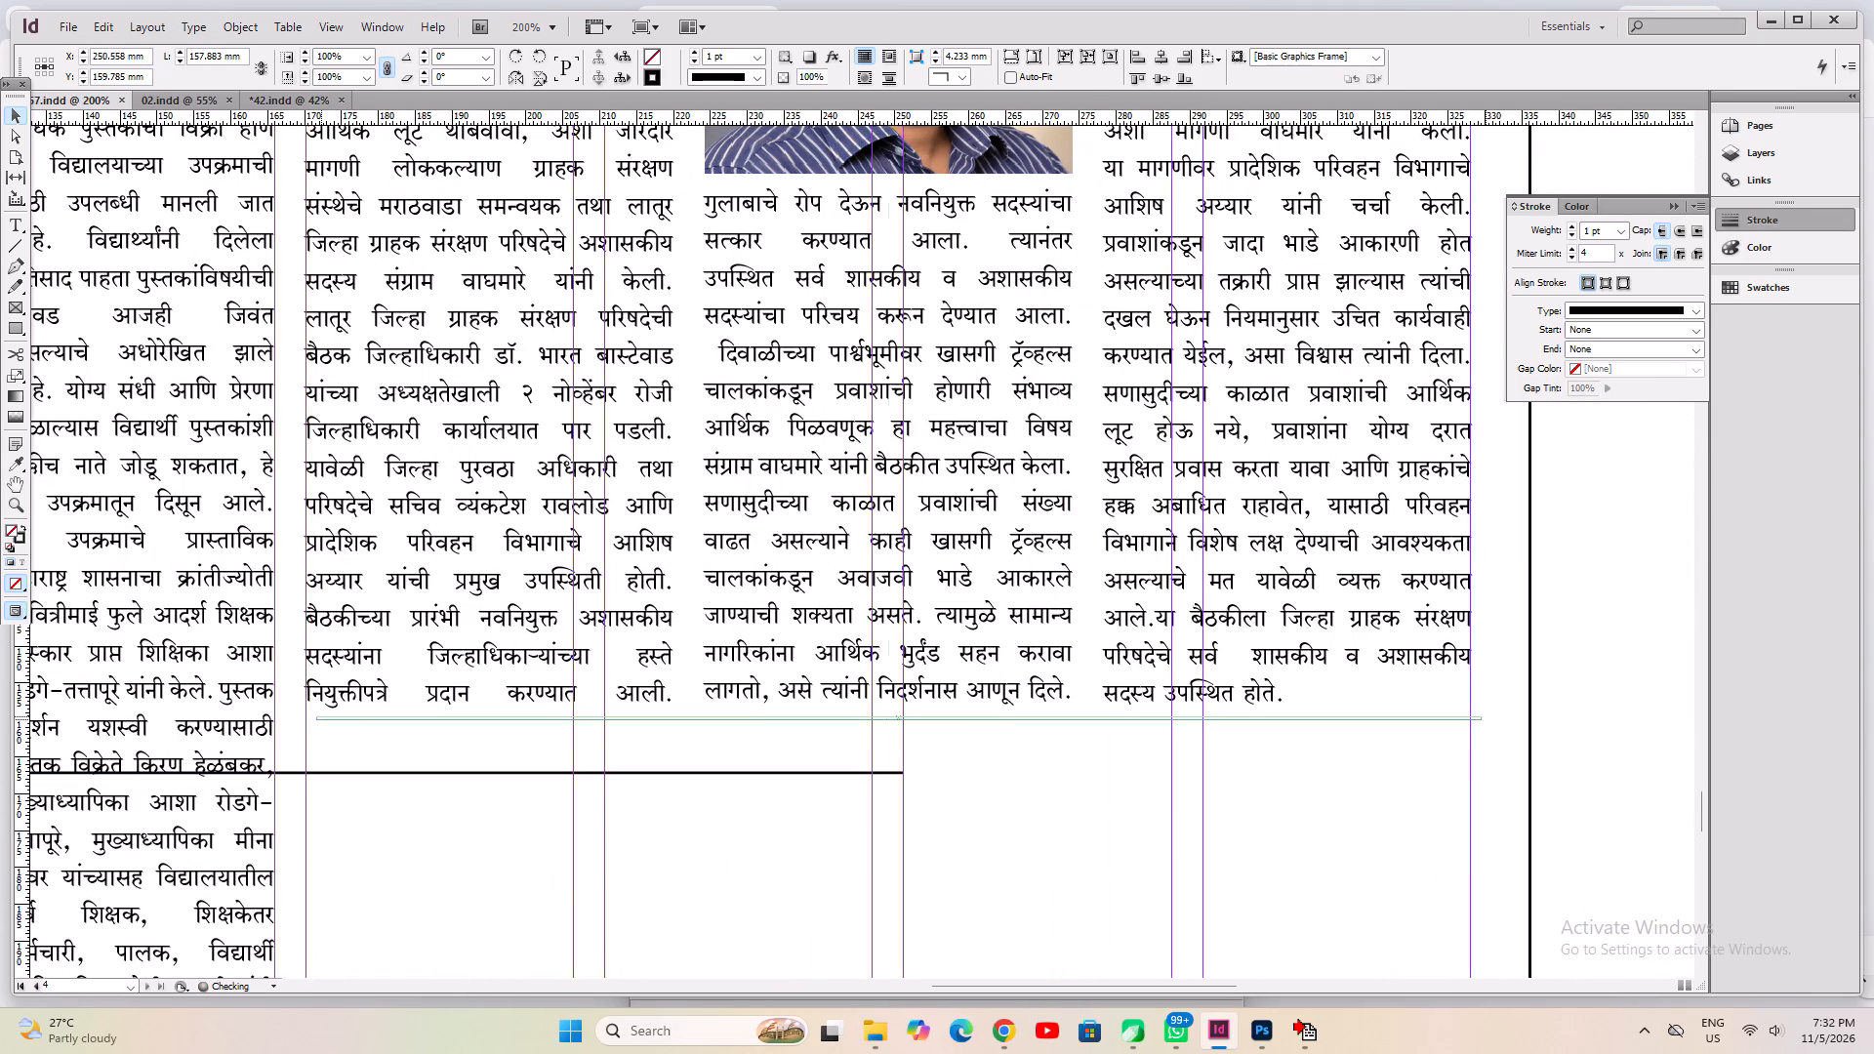
{"action": "left_click_drag", "start_coordinate": [951, 723], "coordinate": [941, 723]}
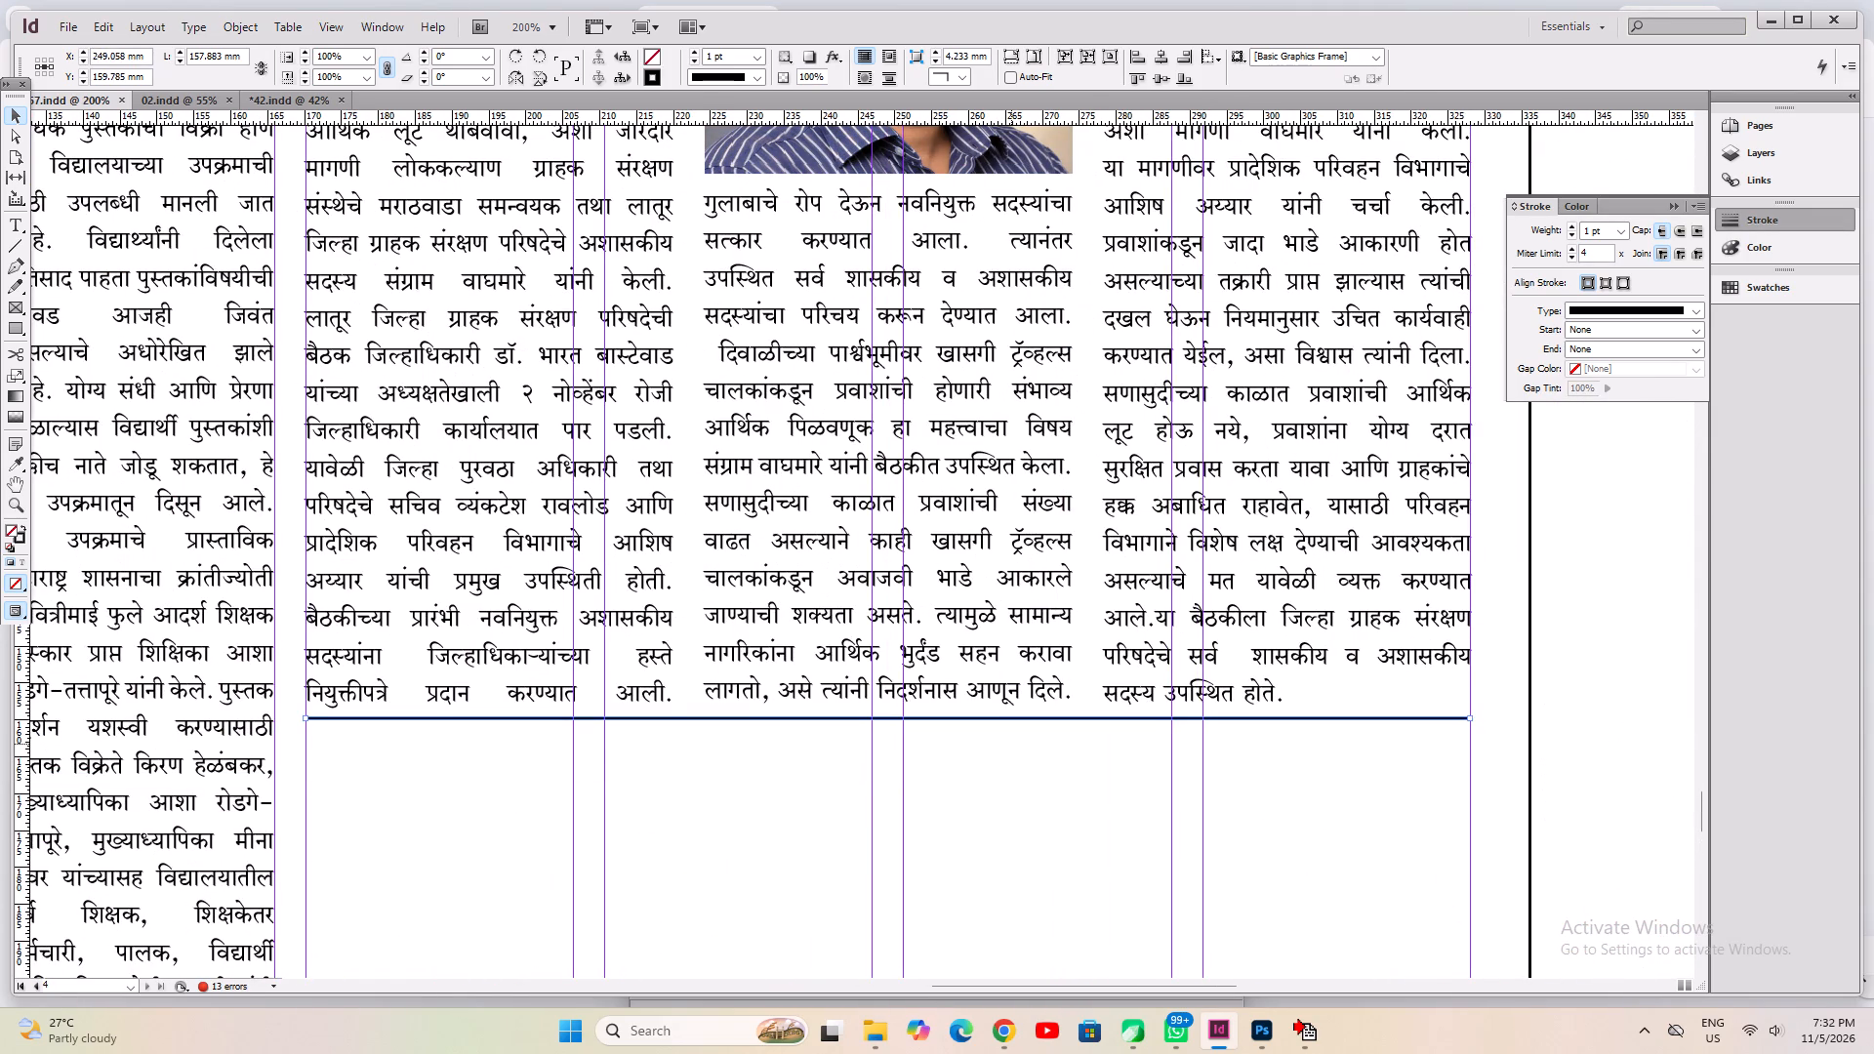
Save the document with the full page in view and nothing selected.
{"action": "key", "text": "ctrl+0"}
{"action": "key", "text": "ctrl+a"}
{"action": "key", "text": "ctrl+s"}
{"action": "left_click", "coordinate": [1001, 678]}
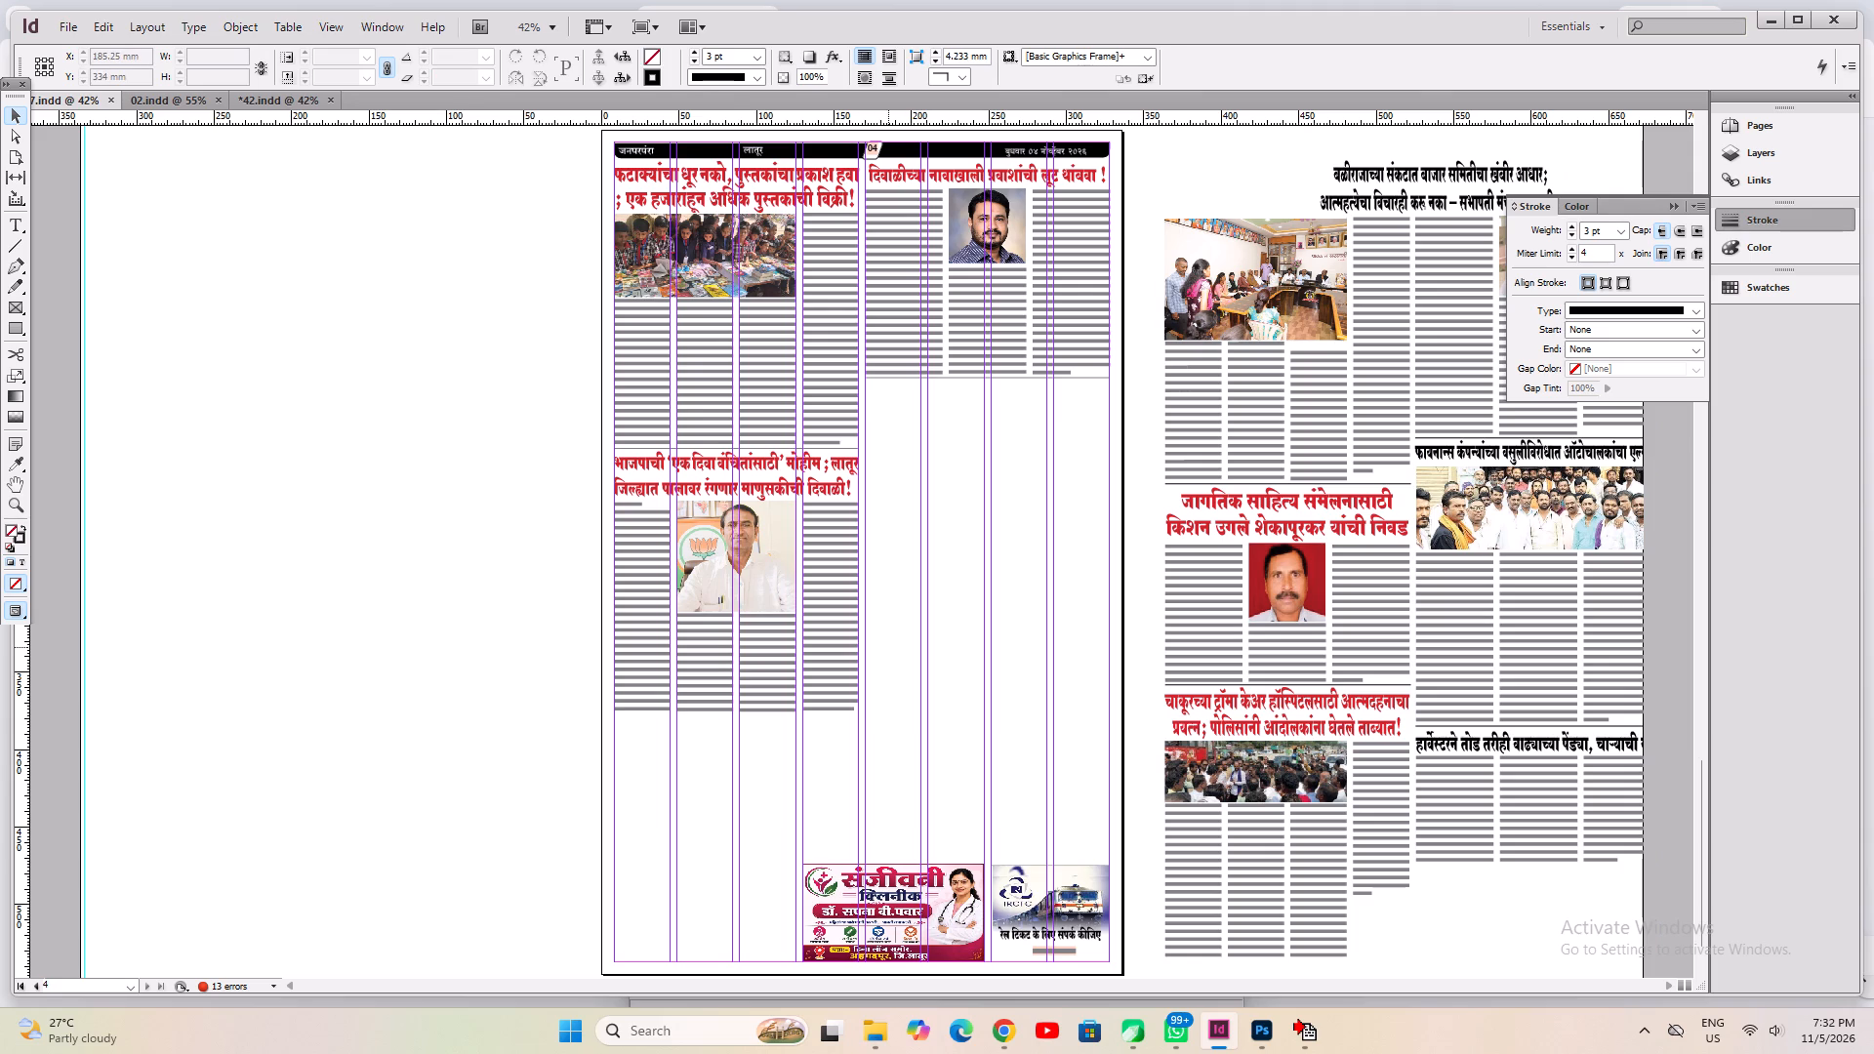
{"action": "key", "text": "ctrl+s"}
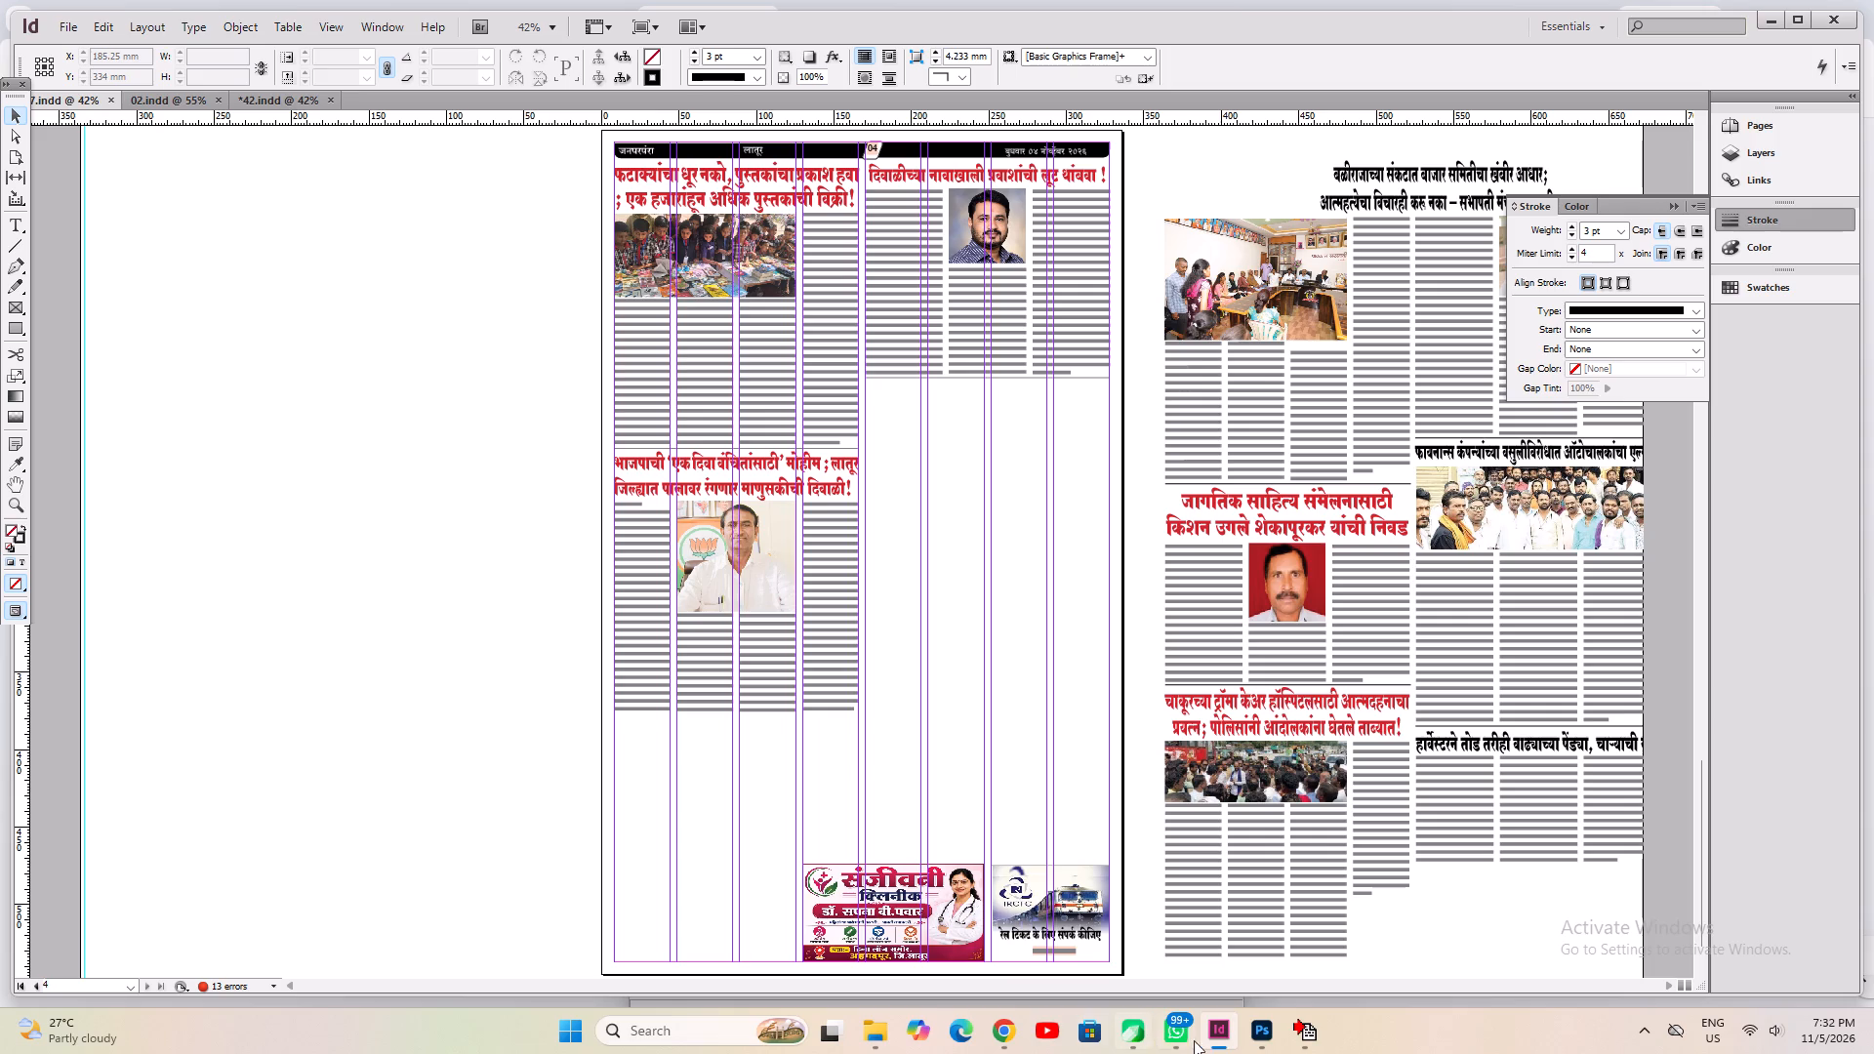
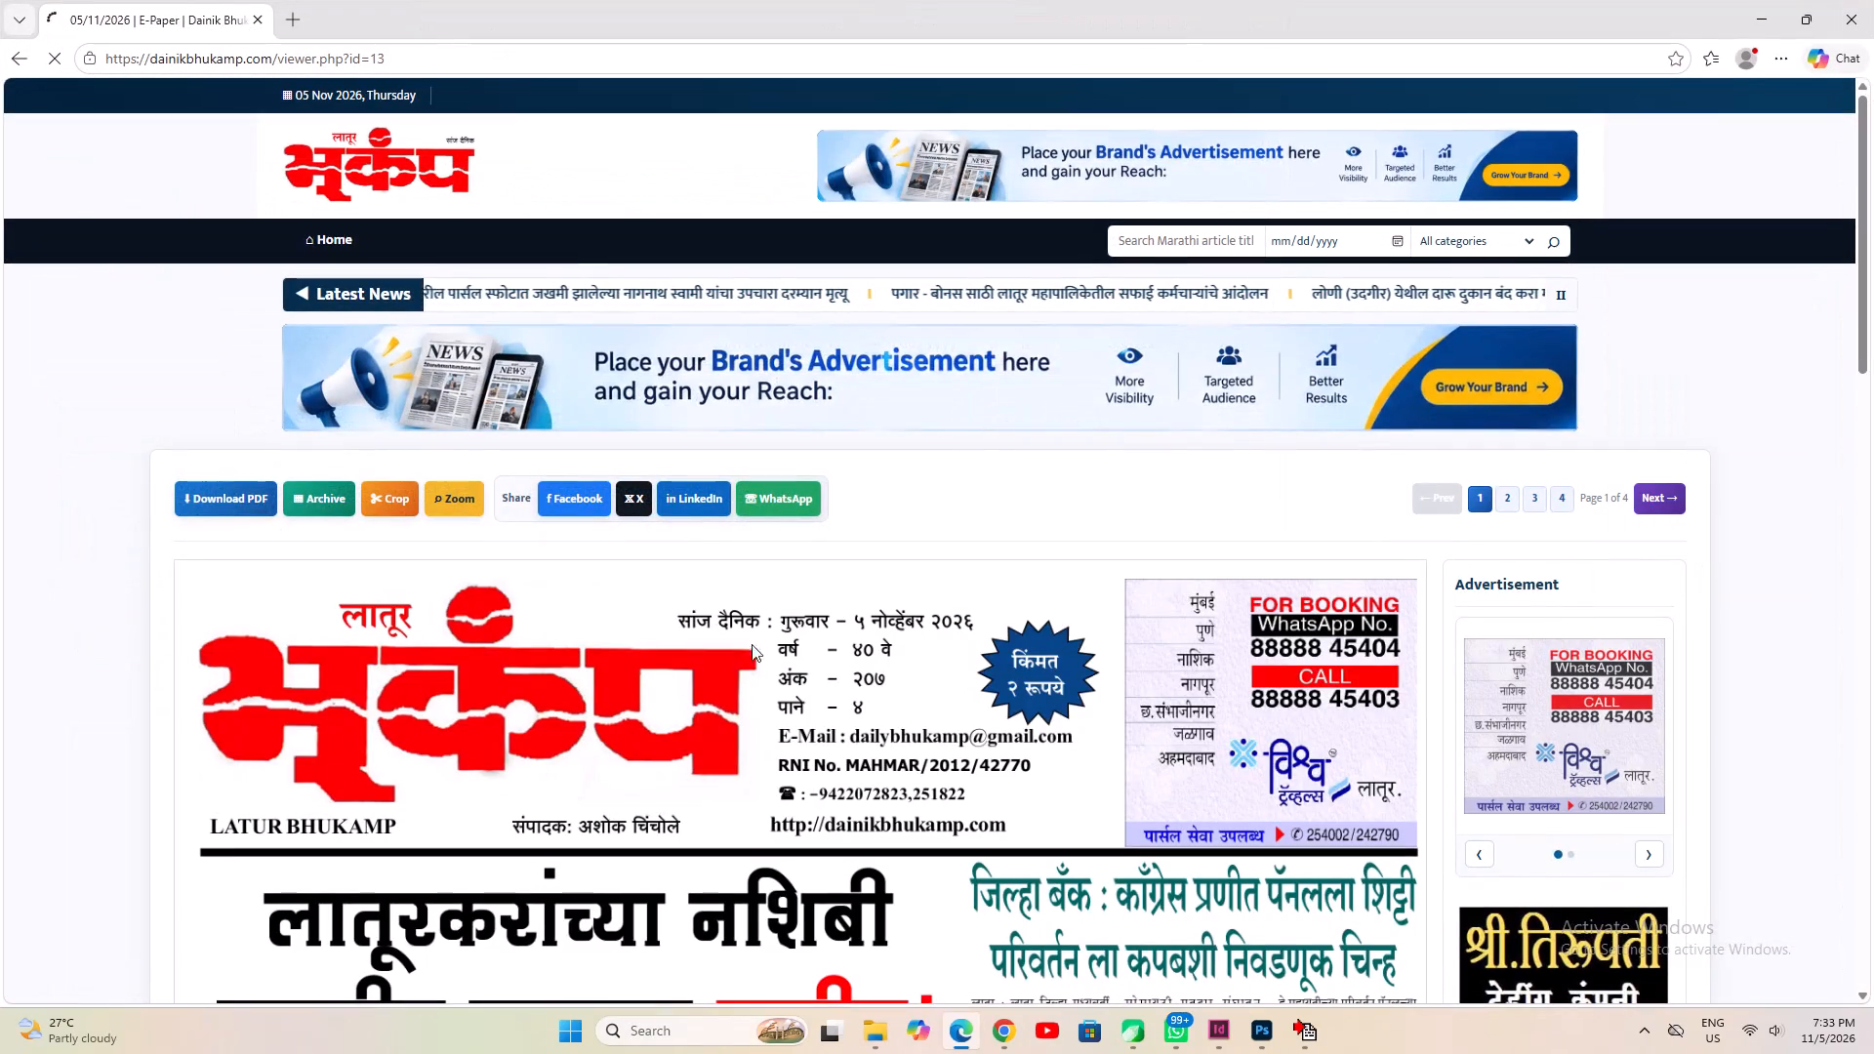
Download the PDF of the 05 Nov 2026 Dainik Bhukamp e-paper.
{"action": "scroll", "coordinate": [650, 630], "scroll_direction": "down", "scroll_amount": 4}
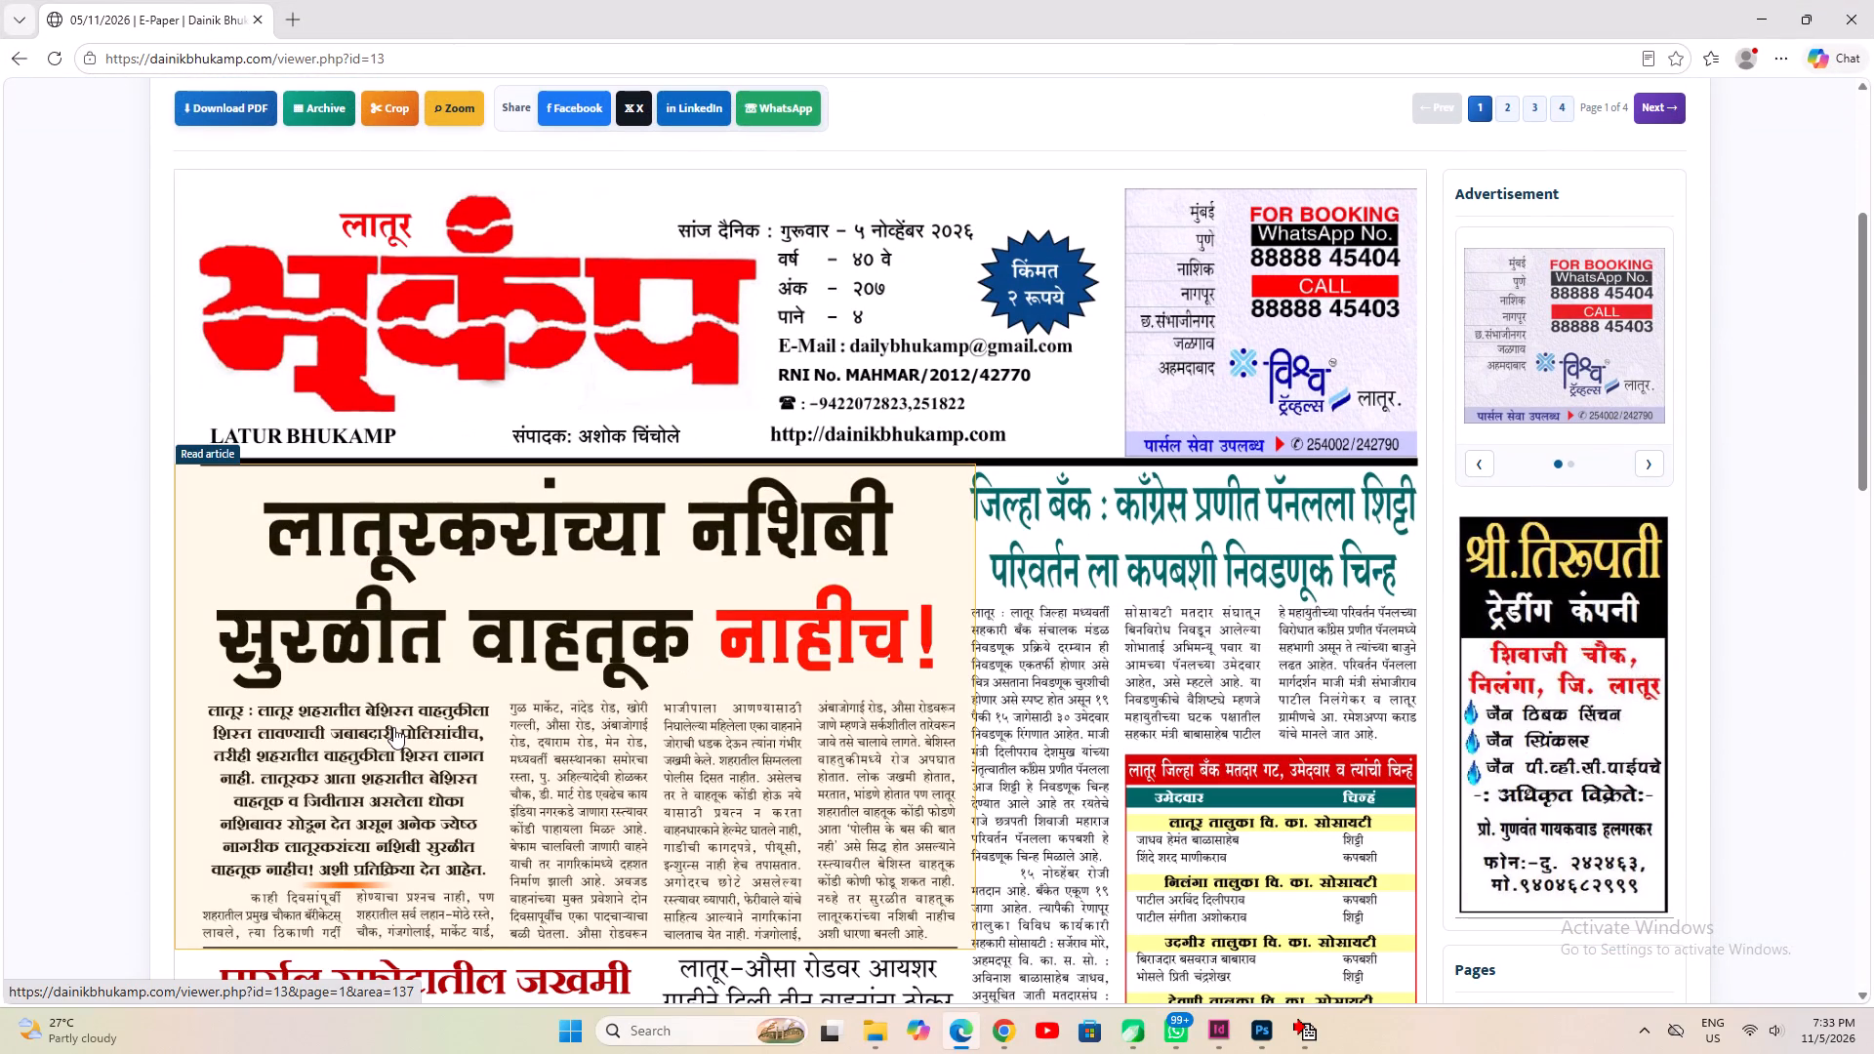
{"action": "scroll", "coordinate": [393, 727], "scroll_direction": "down", "scroll_amount": 1}
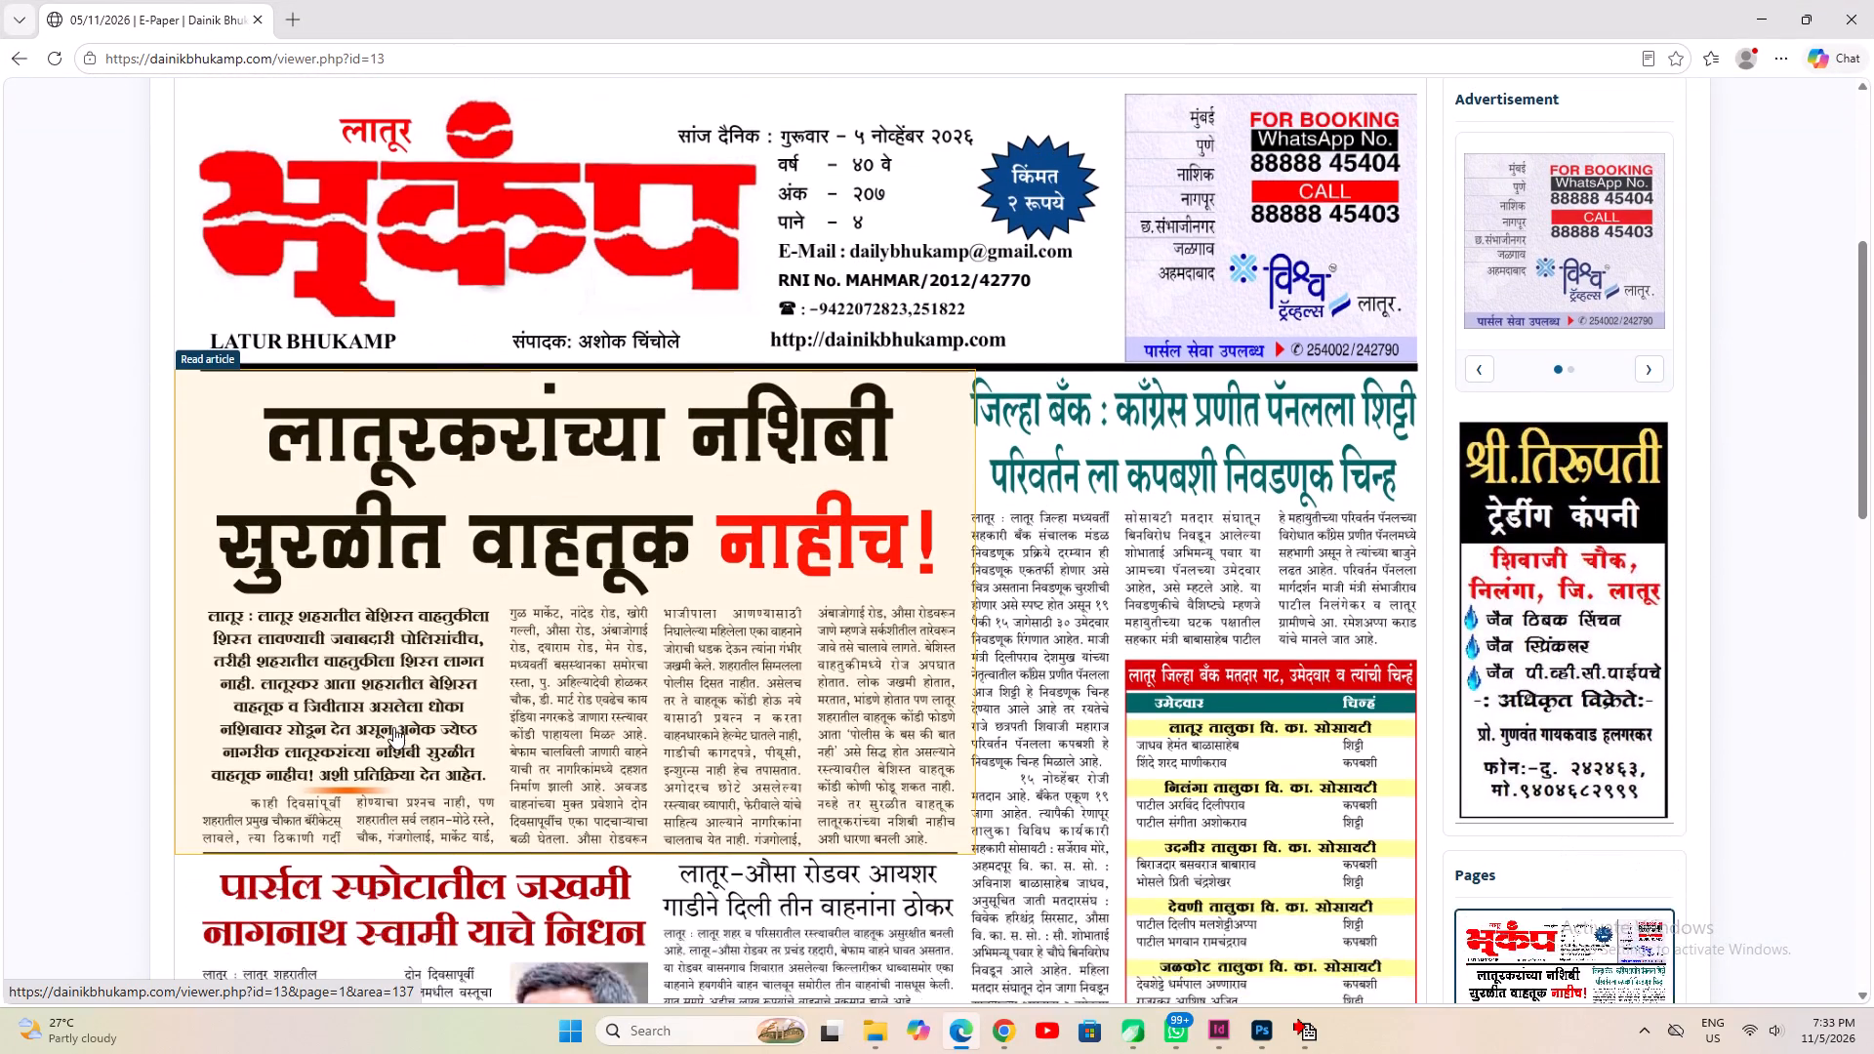
{"action": "scroll", "coordinate": [392, 725], "scroll_direction": "up", "scroll_amount": 4}
{"action": "left_click", "coordinate": [224, 403]}
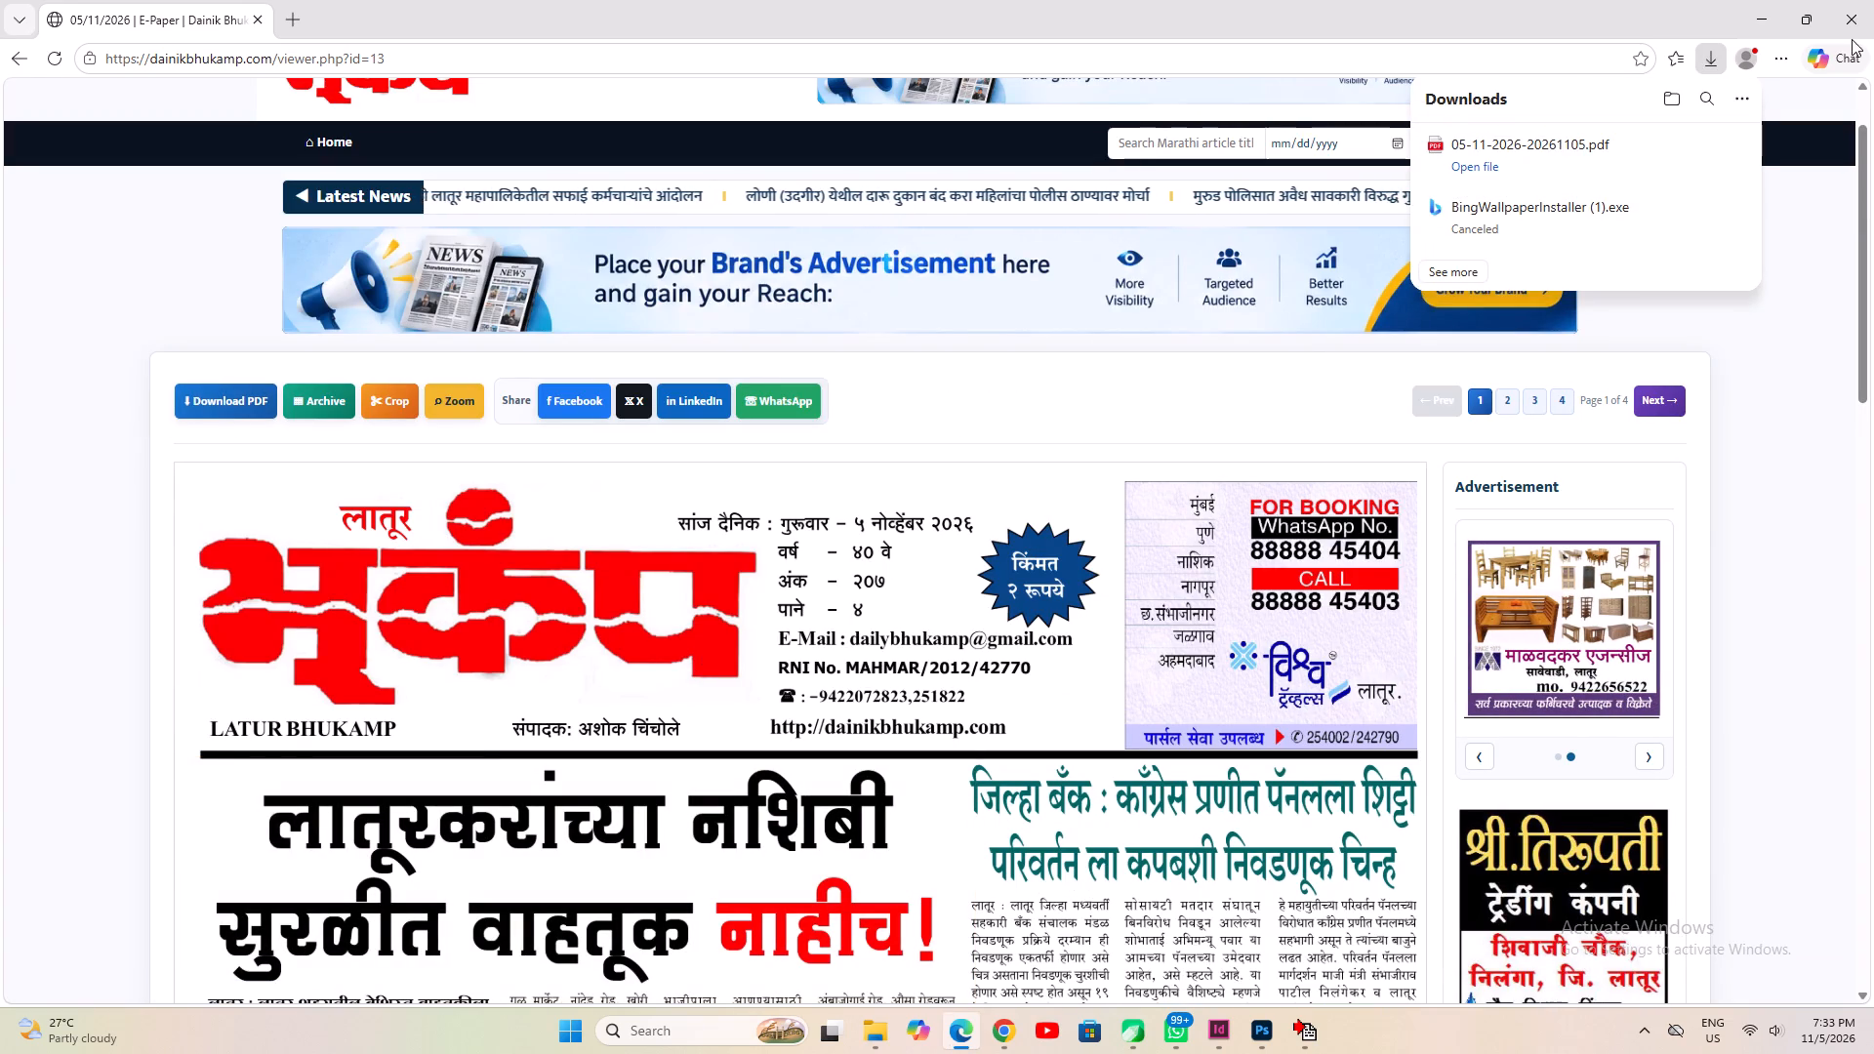
{"action": "double_click", "coordinate": [1693, 156]}
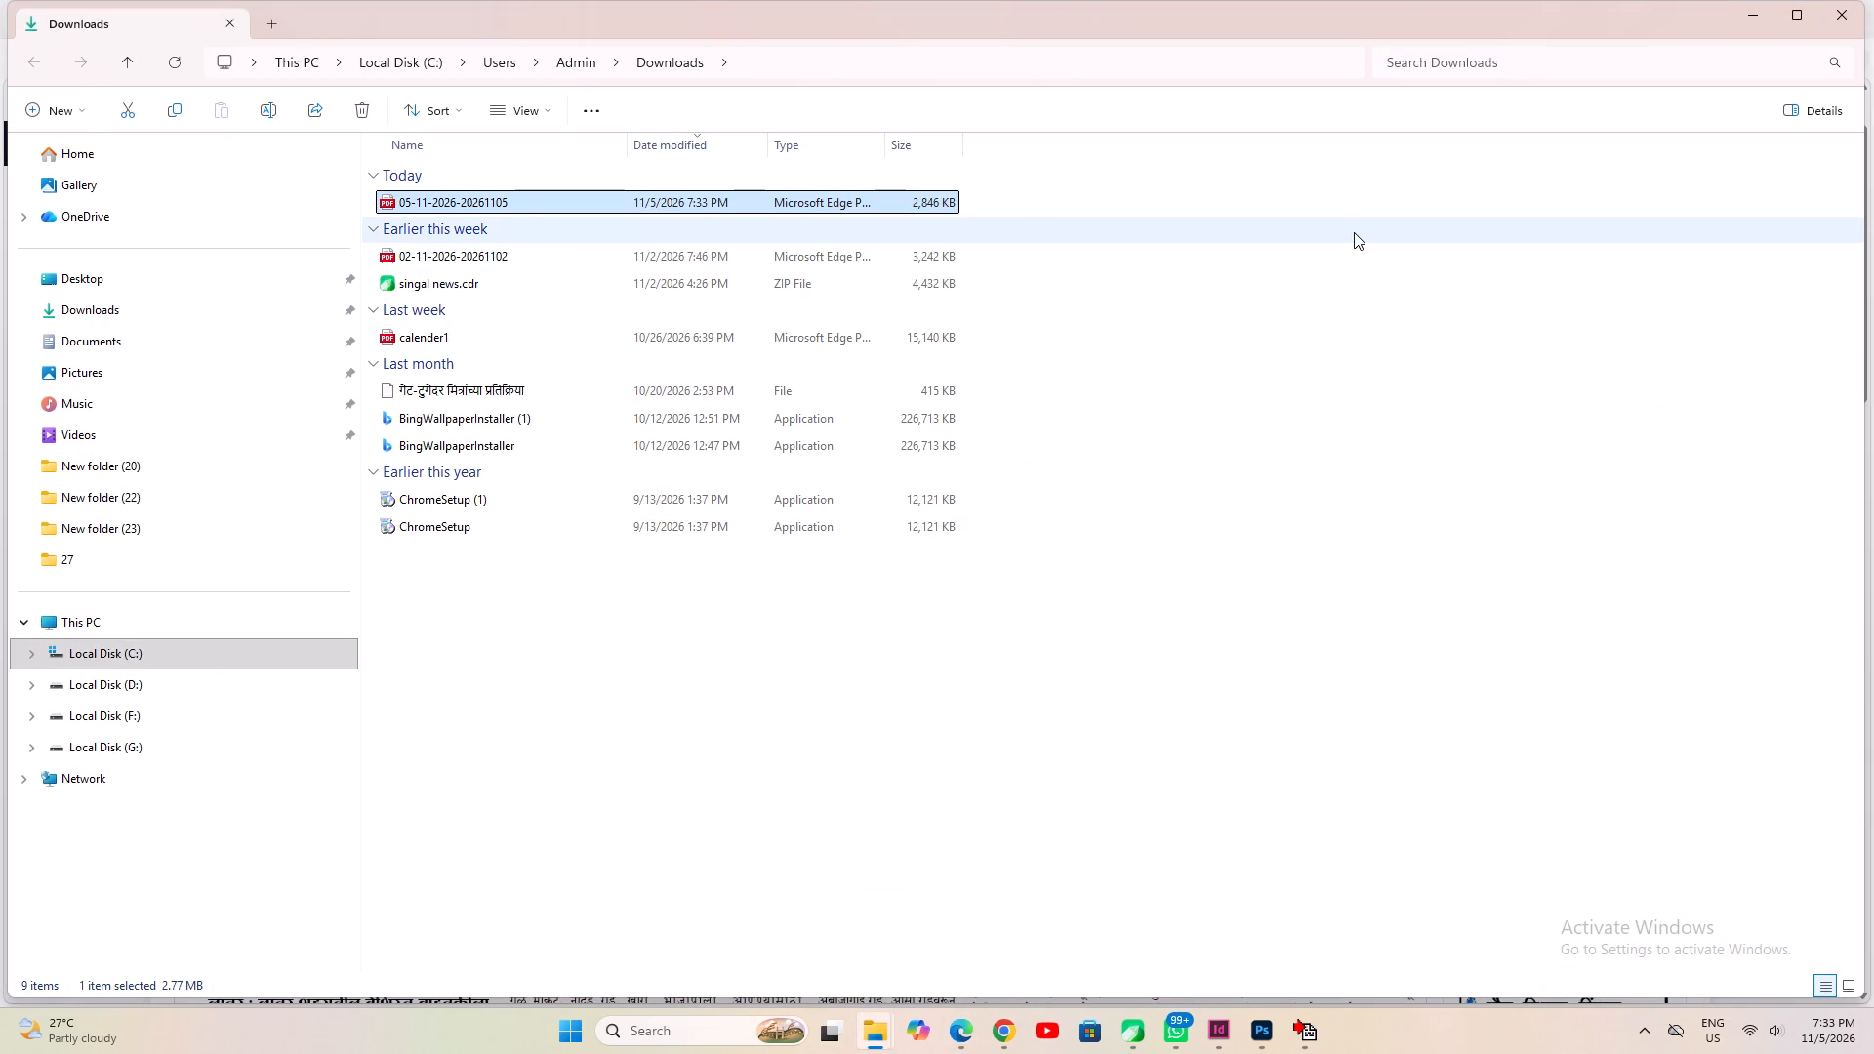
{"action": "key", "text": "ctrl+x"}
{"action": "key", "text": "super+d"}
{"action": "right_click", "coordinate": [871, 194]}
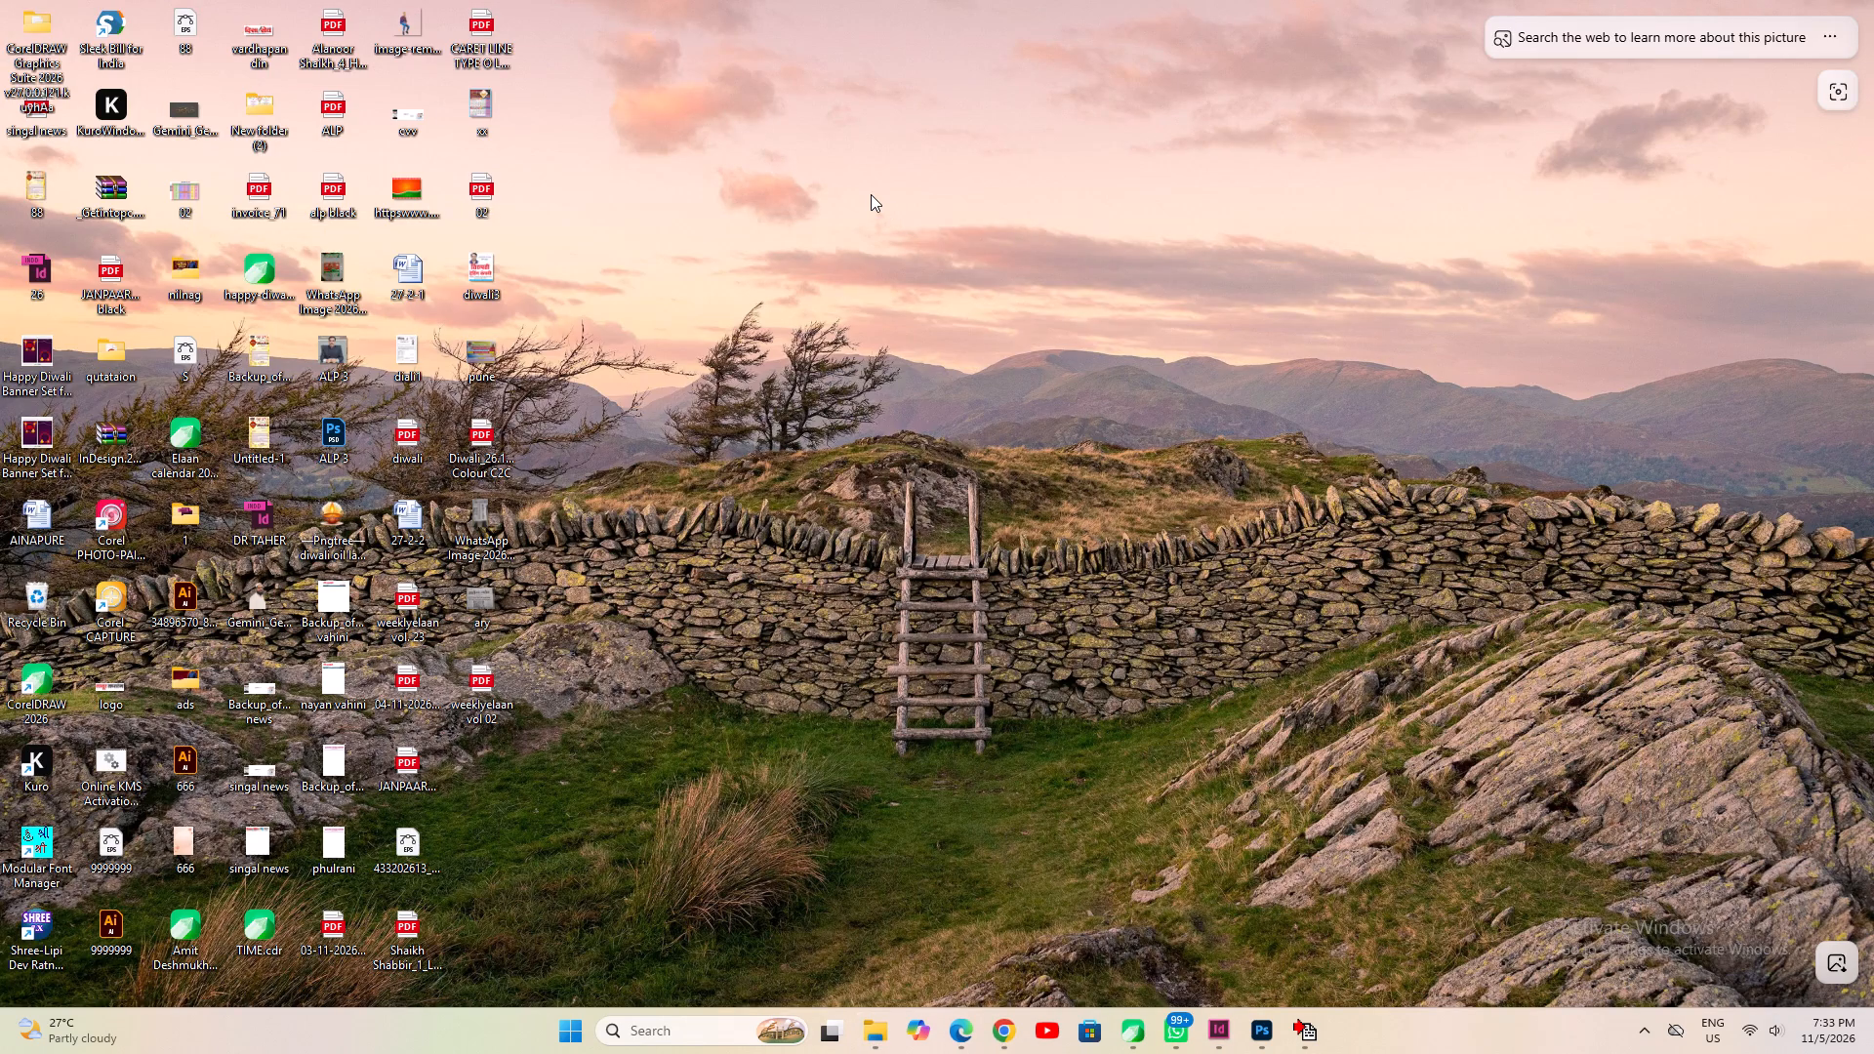
{"action": "left_click", "coordinate": [902, 209]}
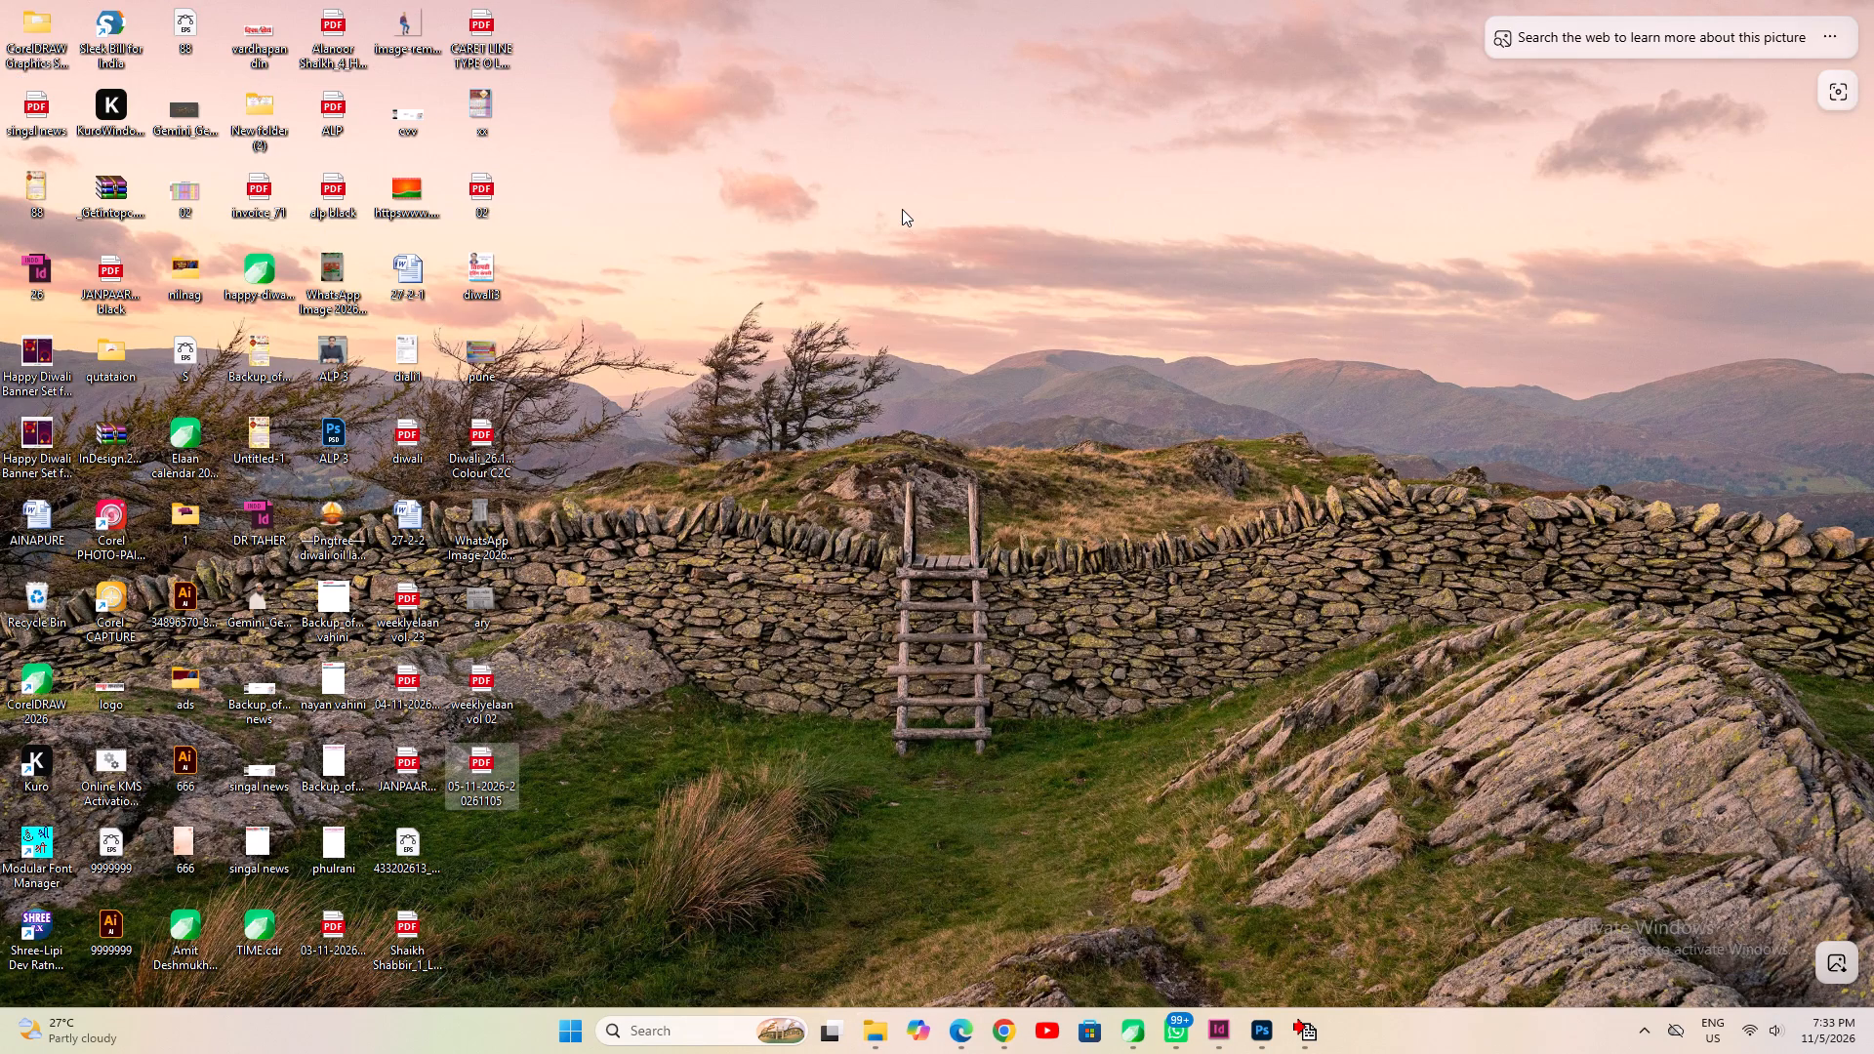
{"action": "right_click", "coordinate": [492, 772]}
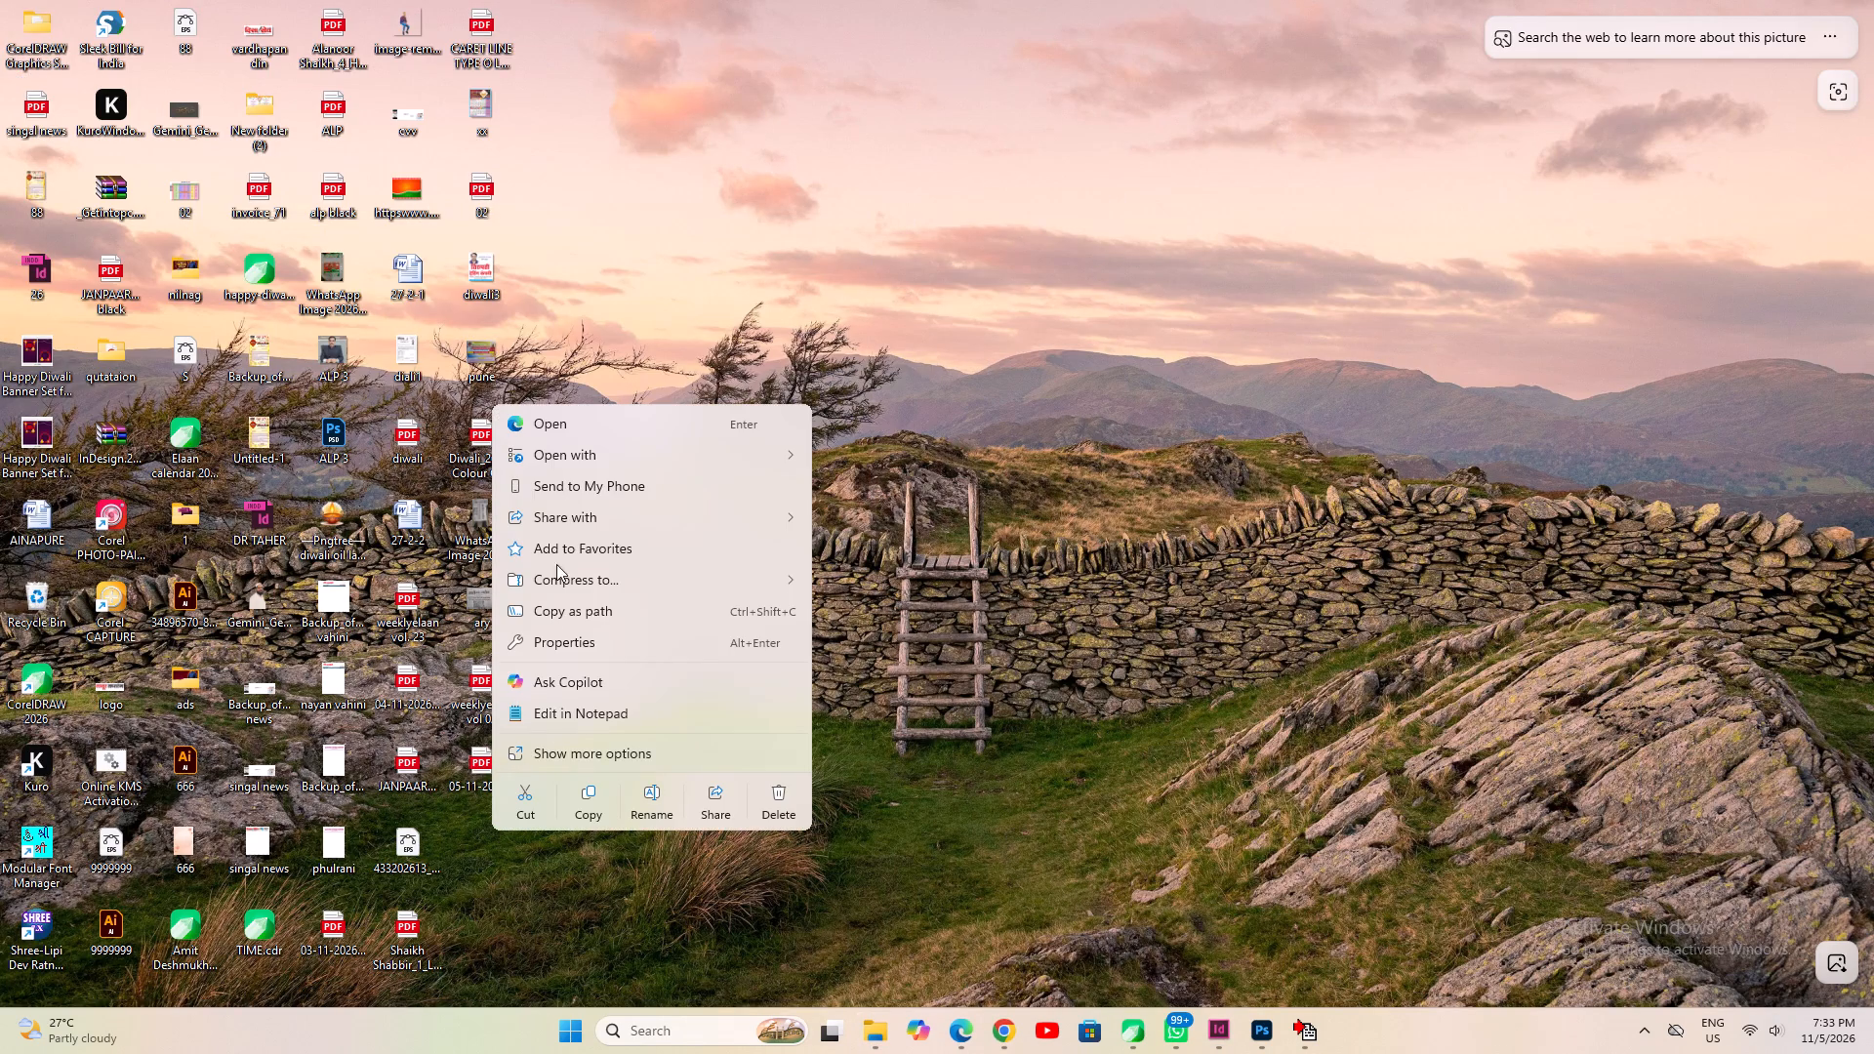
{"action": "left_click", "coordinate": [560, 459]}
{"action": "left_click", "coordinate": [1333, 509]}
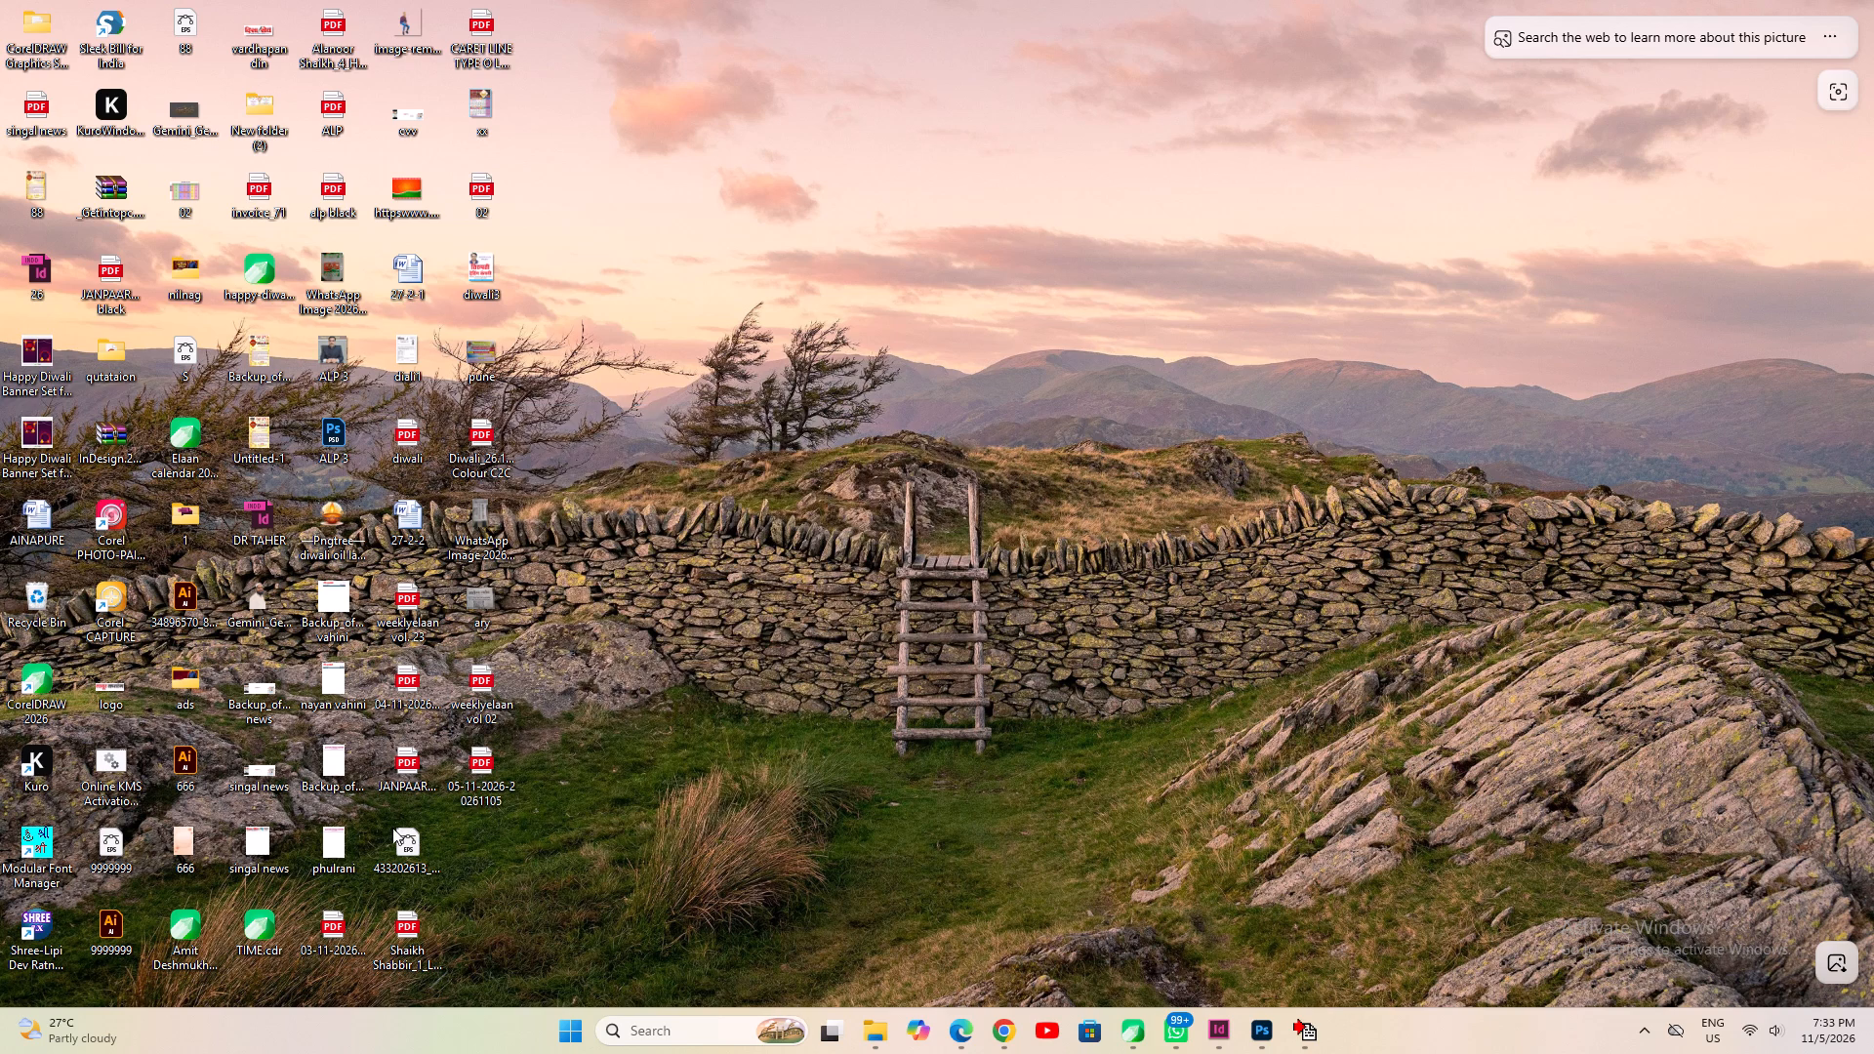
{"action": "double_click", "coordinate": [488, 778]}
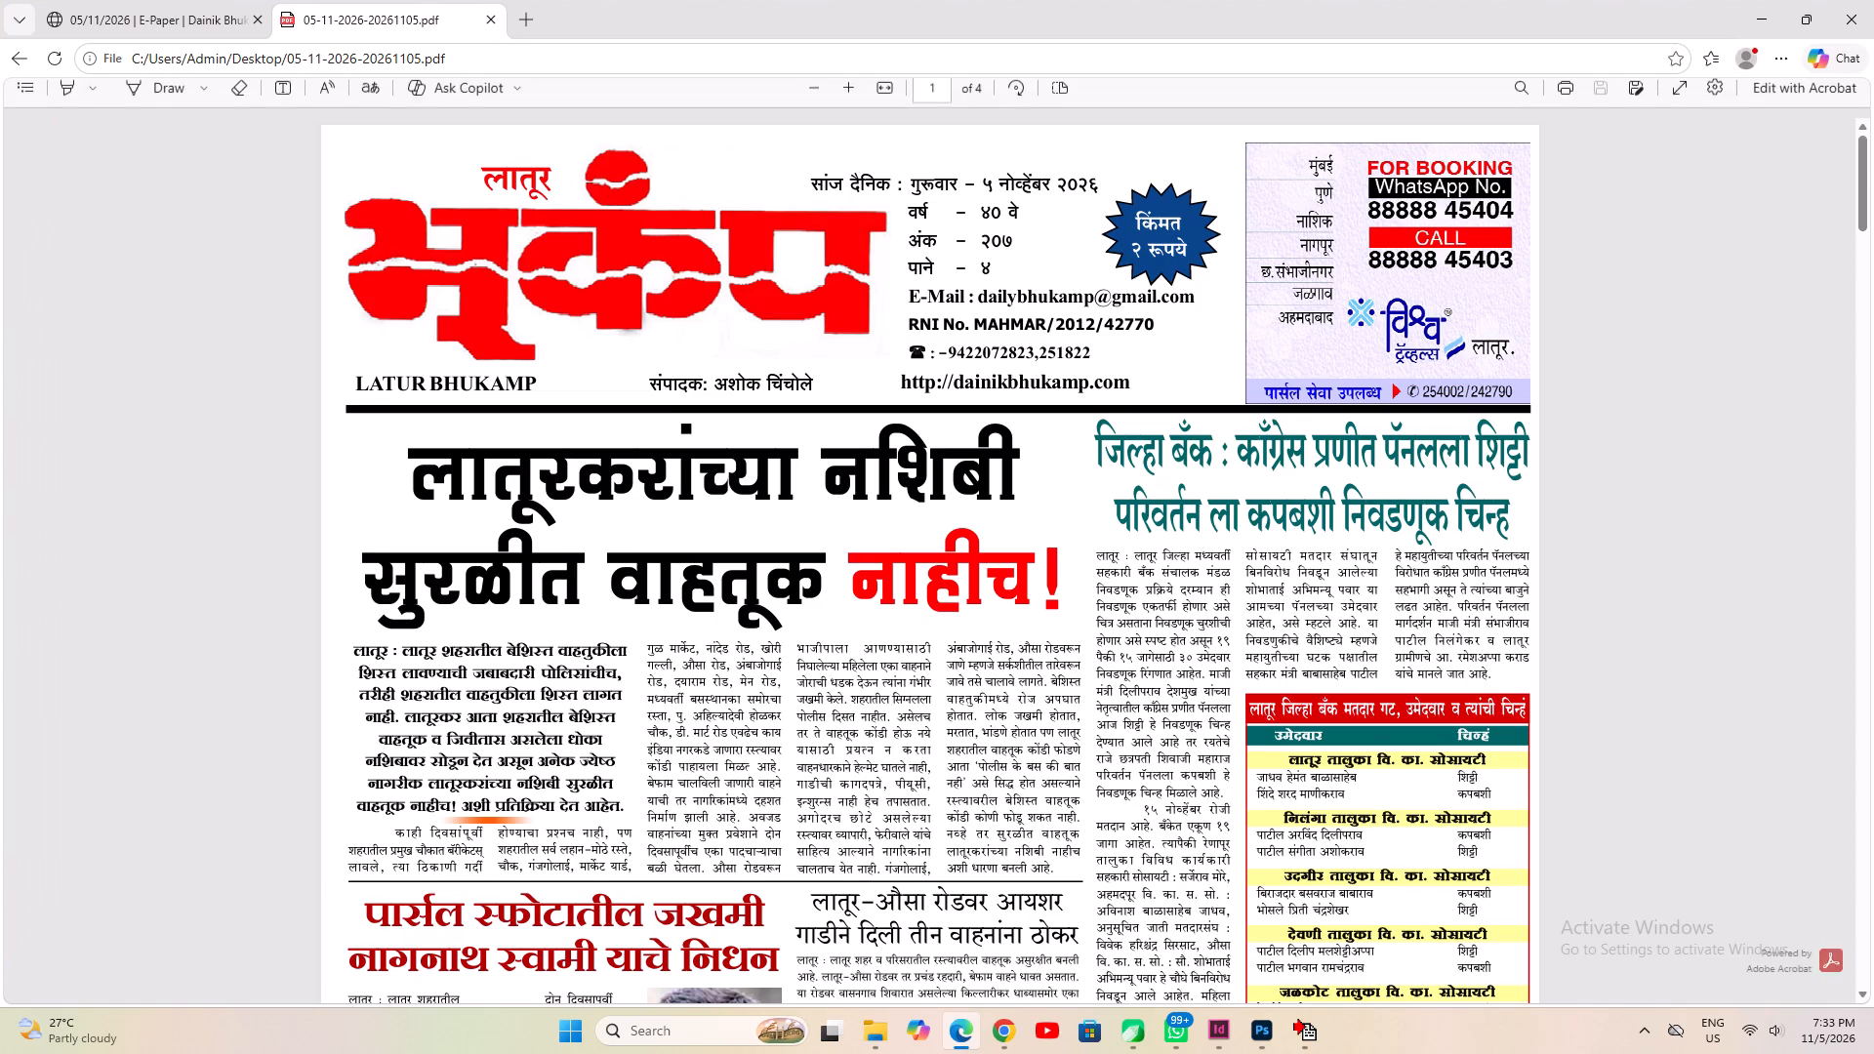
{"action": "scroll", "coordinate": [486, 700], "scroll_direction": "down", "scroll_amount": 4}
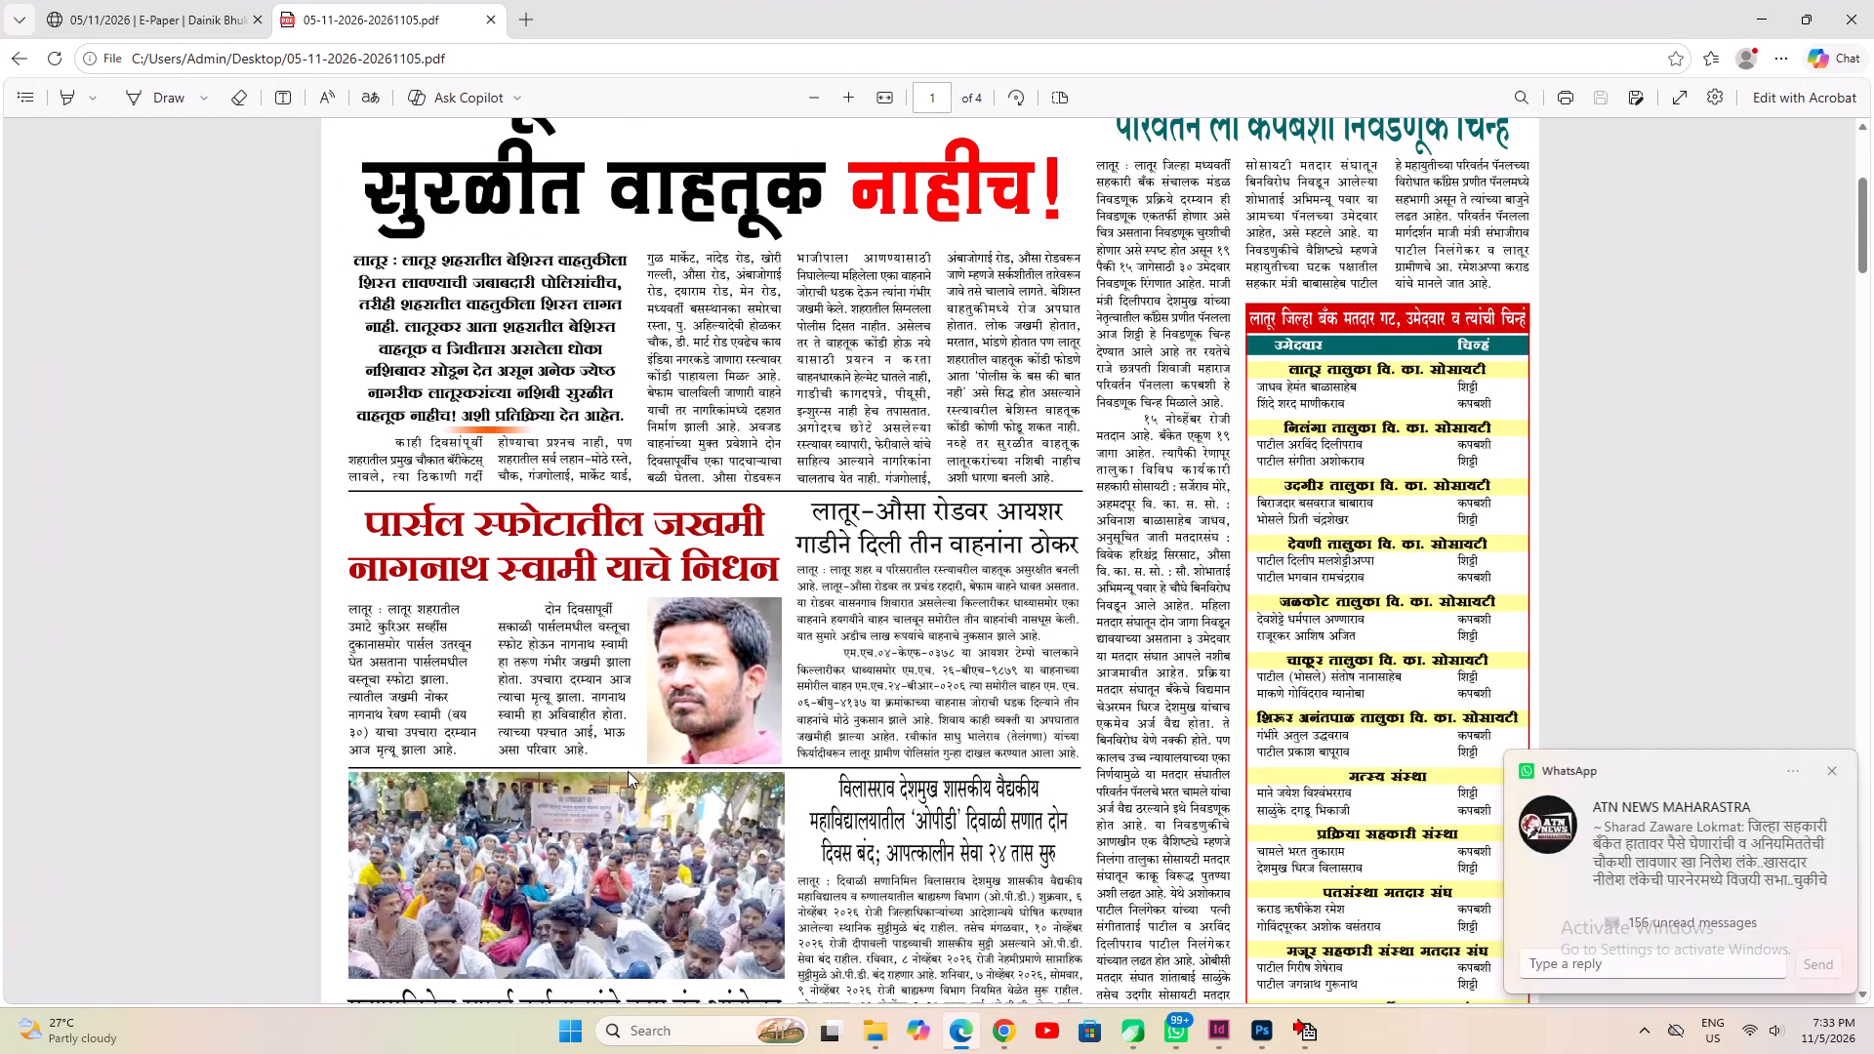
{"action": "scroll", "coordinate": [628, 771], "scroll_direction": "up", "scroll_amount": 2}
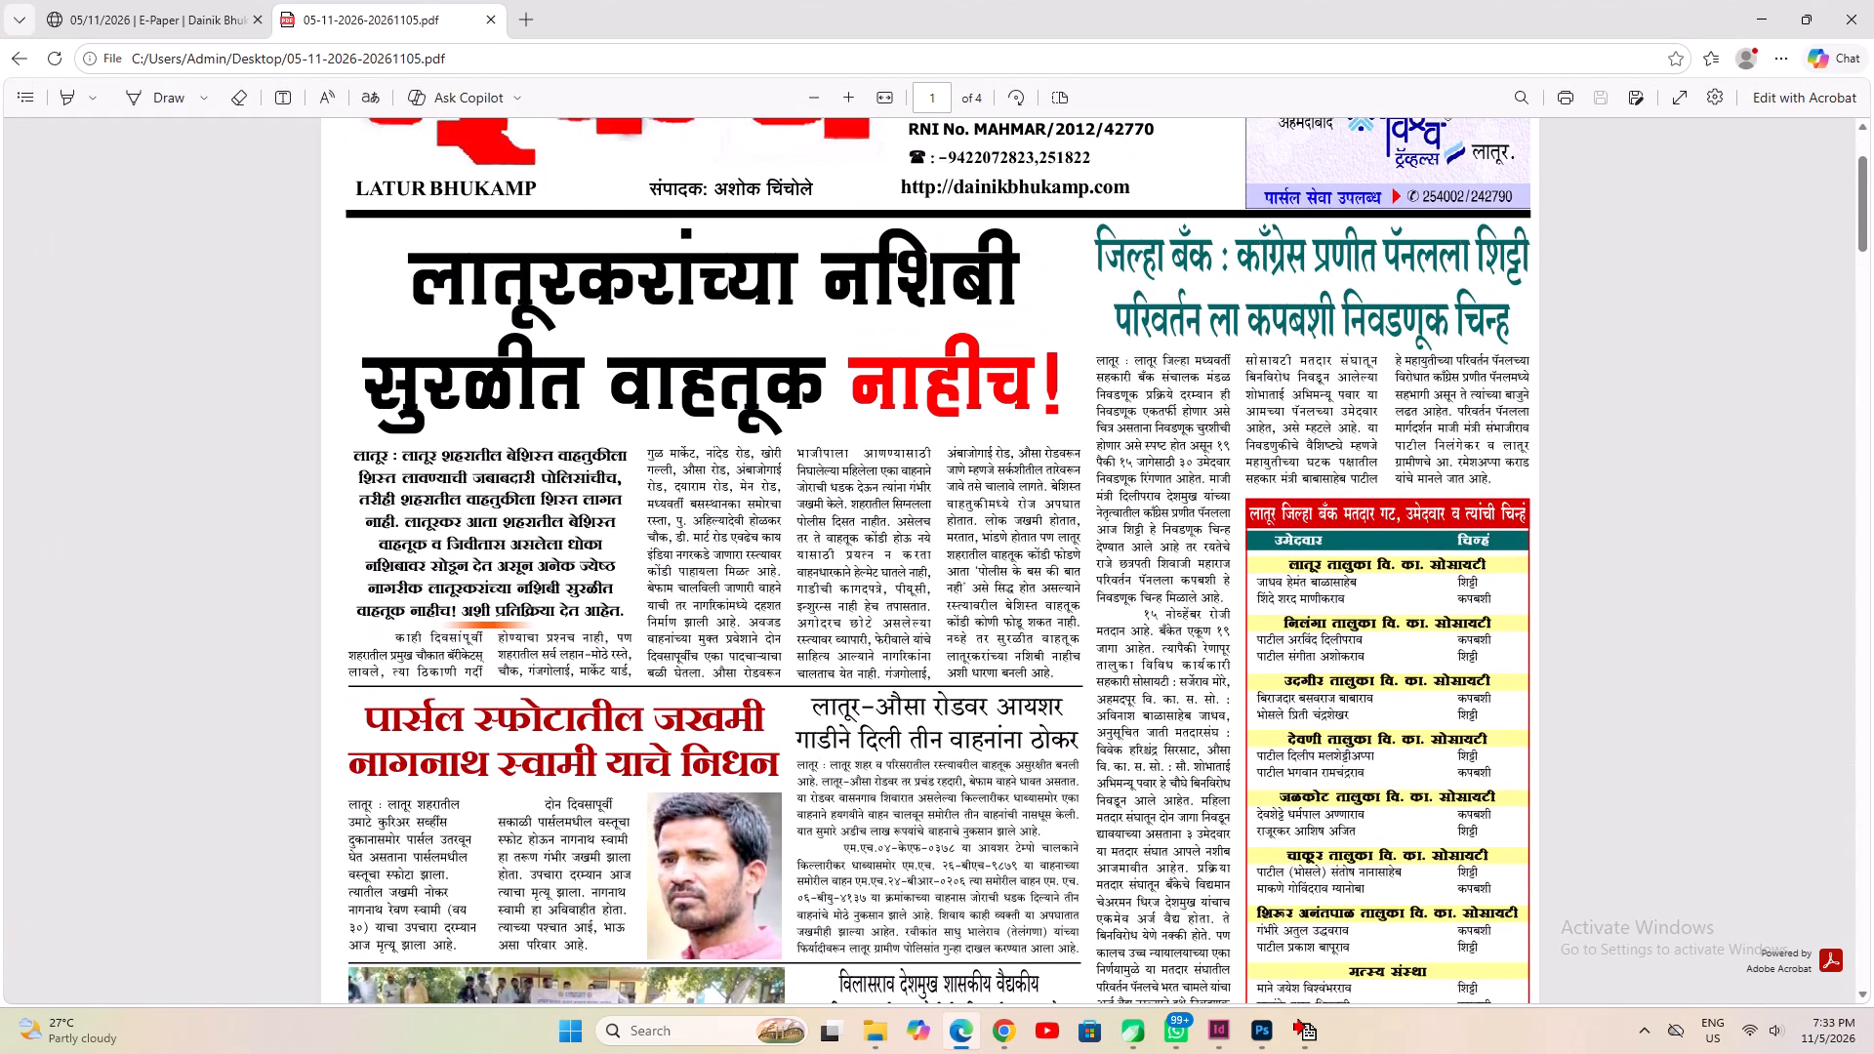
{"action": "scroll", "coordinate": [1166, 277], "scroll_direction": "down", "scroll_amount": 2}
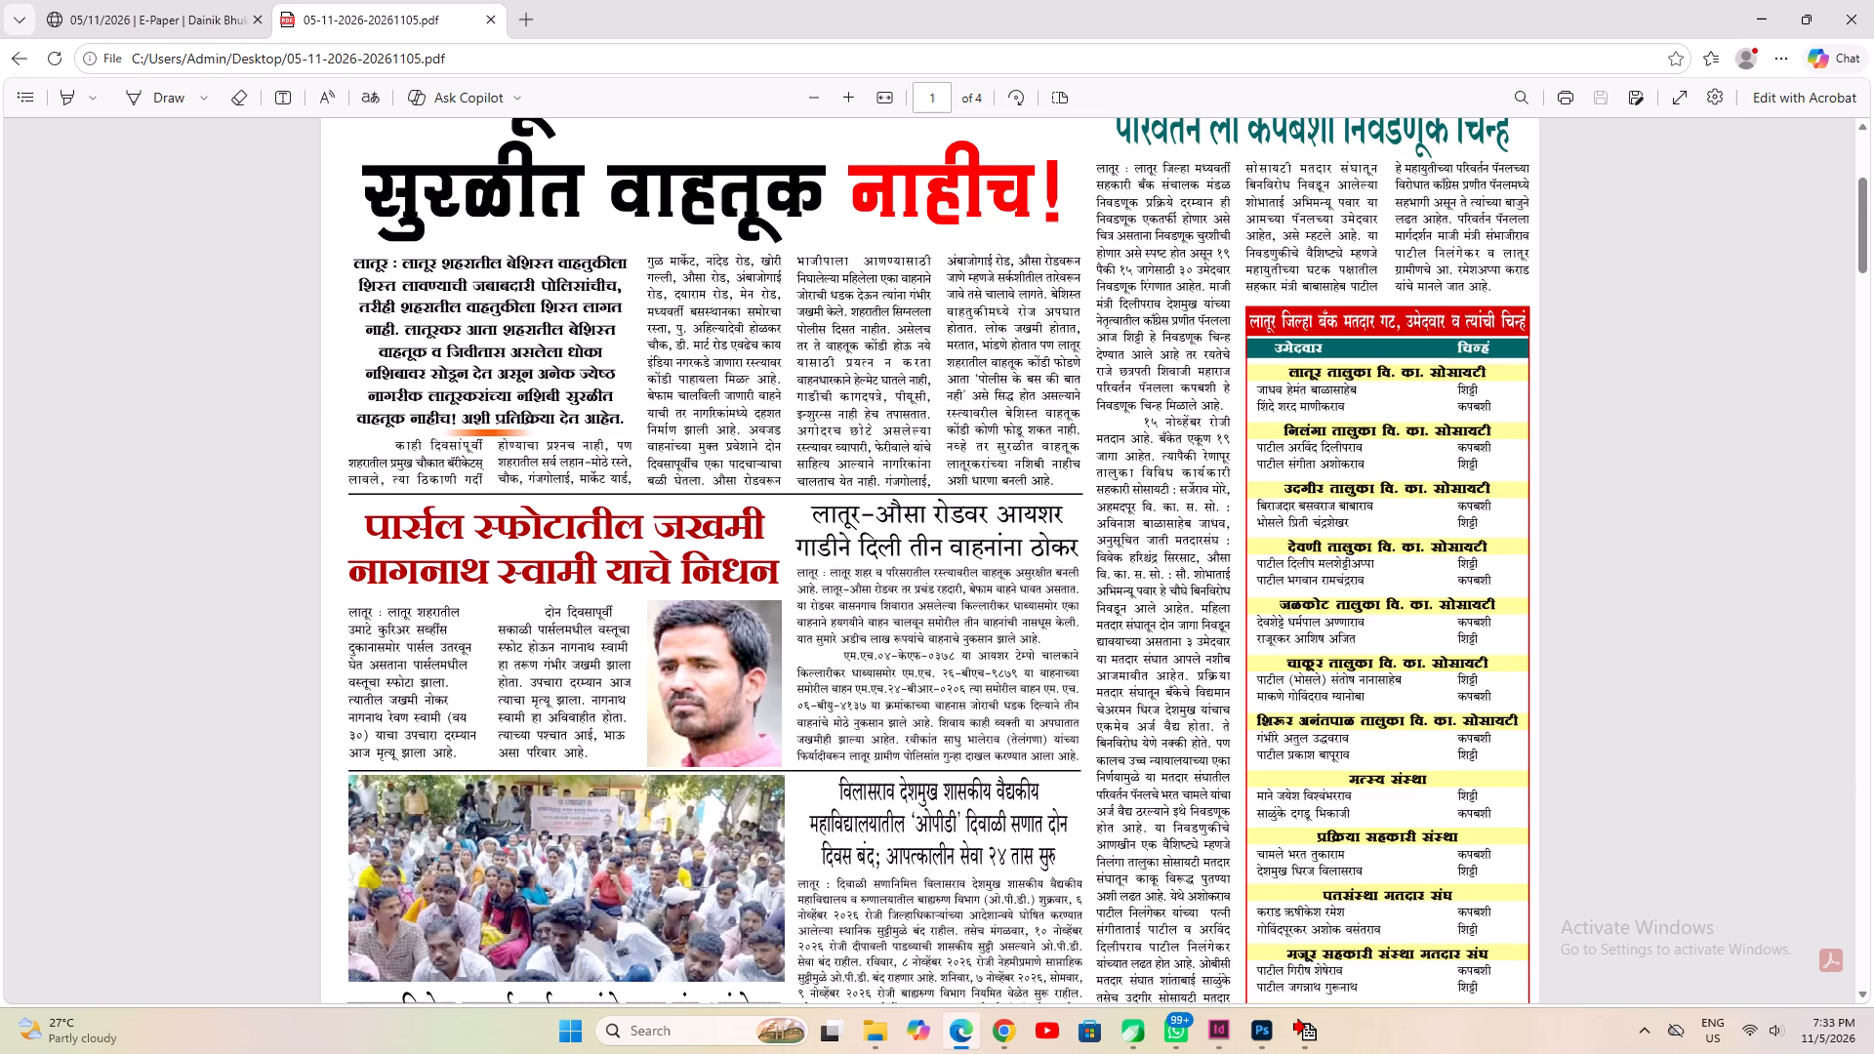
{"action": "scroll", "coordinate": [1220, 481], "scroll_direction": "down", "scroll_amount": 4}
{"action": "scroll", "coordinate": [1230, 504], "scroll_direction": "up", "scroll_amount": 3}
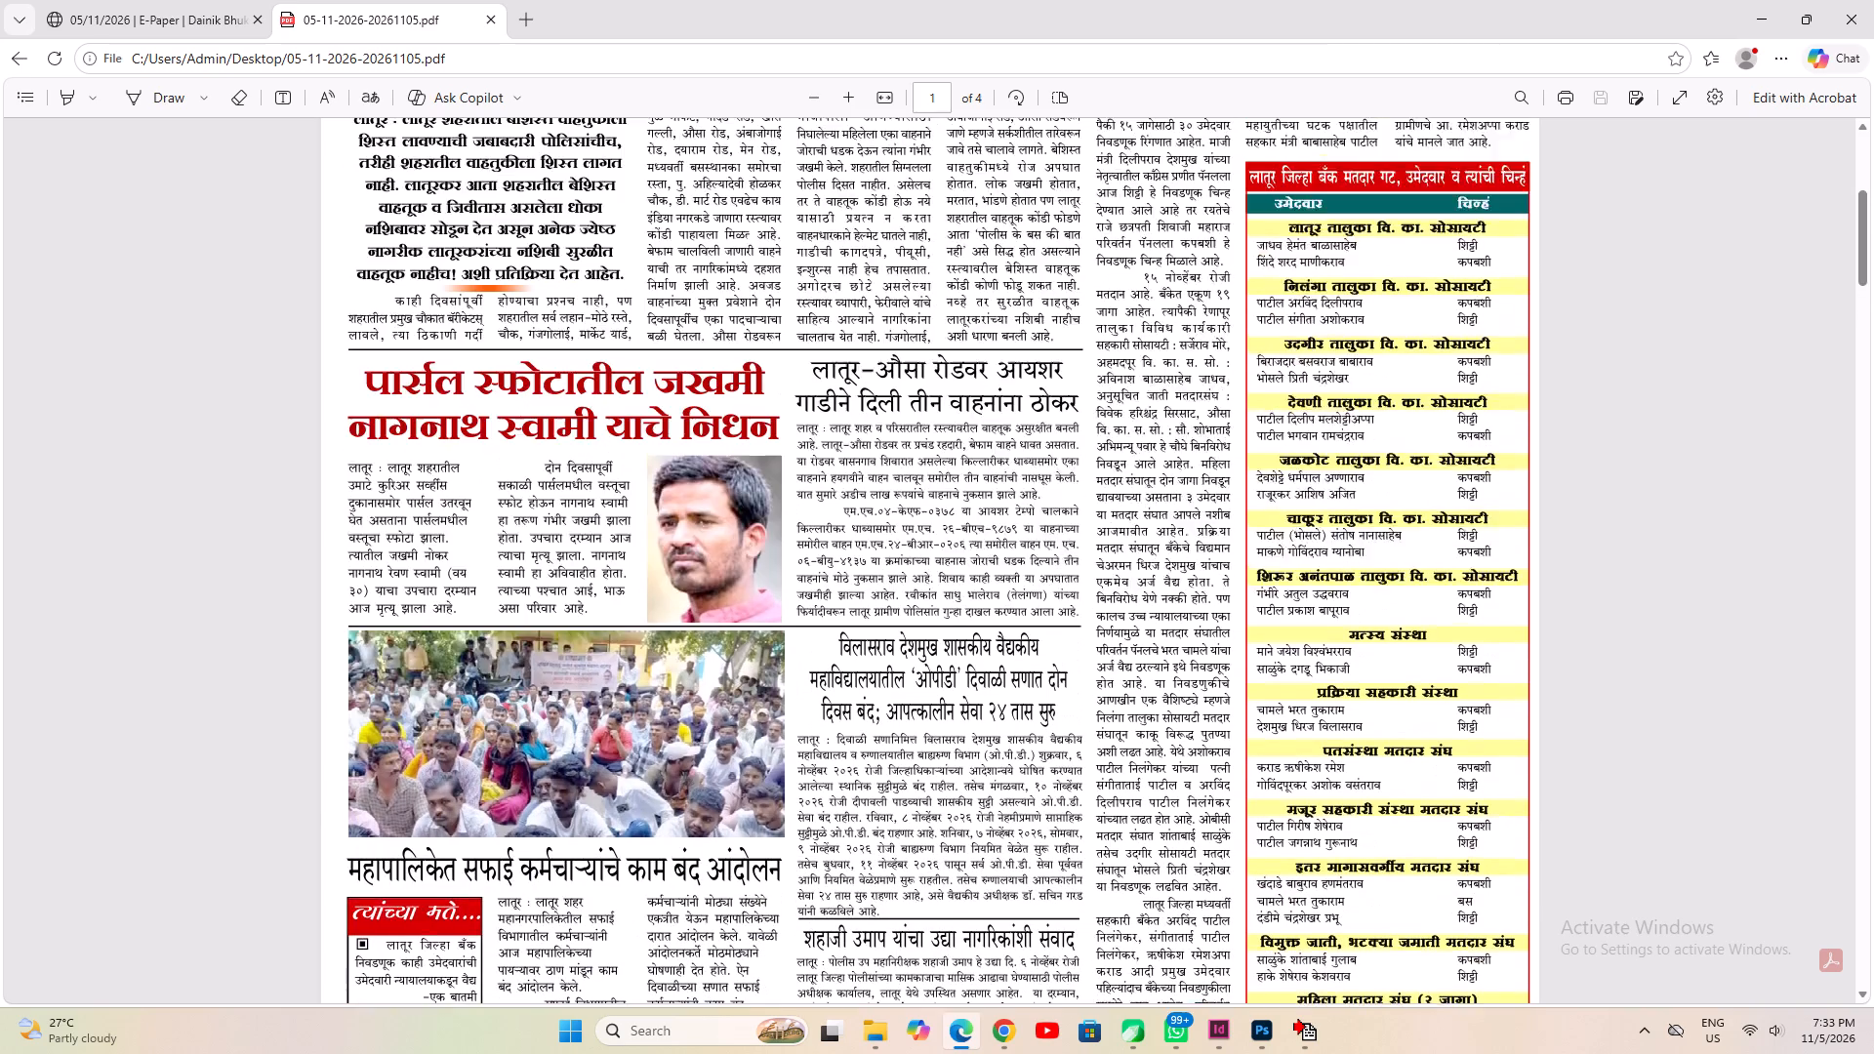
{"action": "scroll", "coordinate": [1229, 503], "scroll_direction": "up", "scroll_amount": 6}
Copy the two-line teal headline of the district bank election symbols story, beginning "जिल्हा बँक", from the PDF's front page.
{"action": "left_click_drag", "start_coordinate": [1095, 434], "coordinate": [1555, 527]}
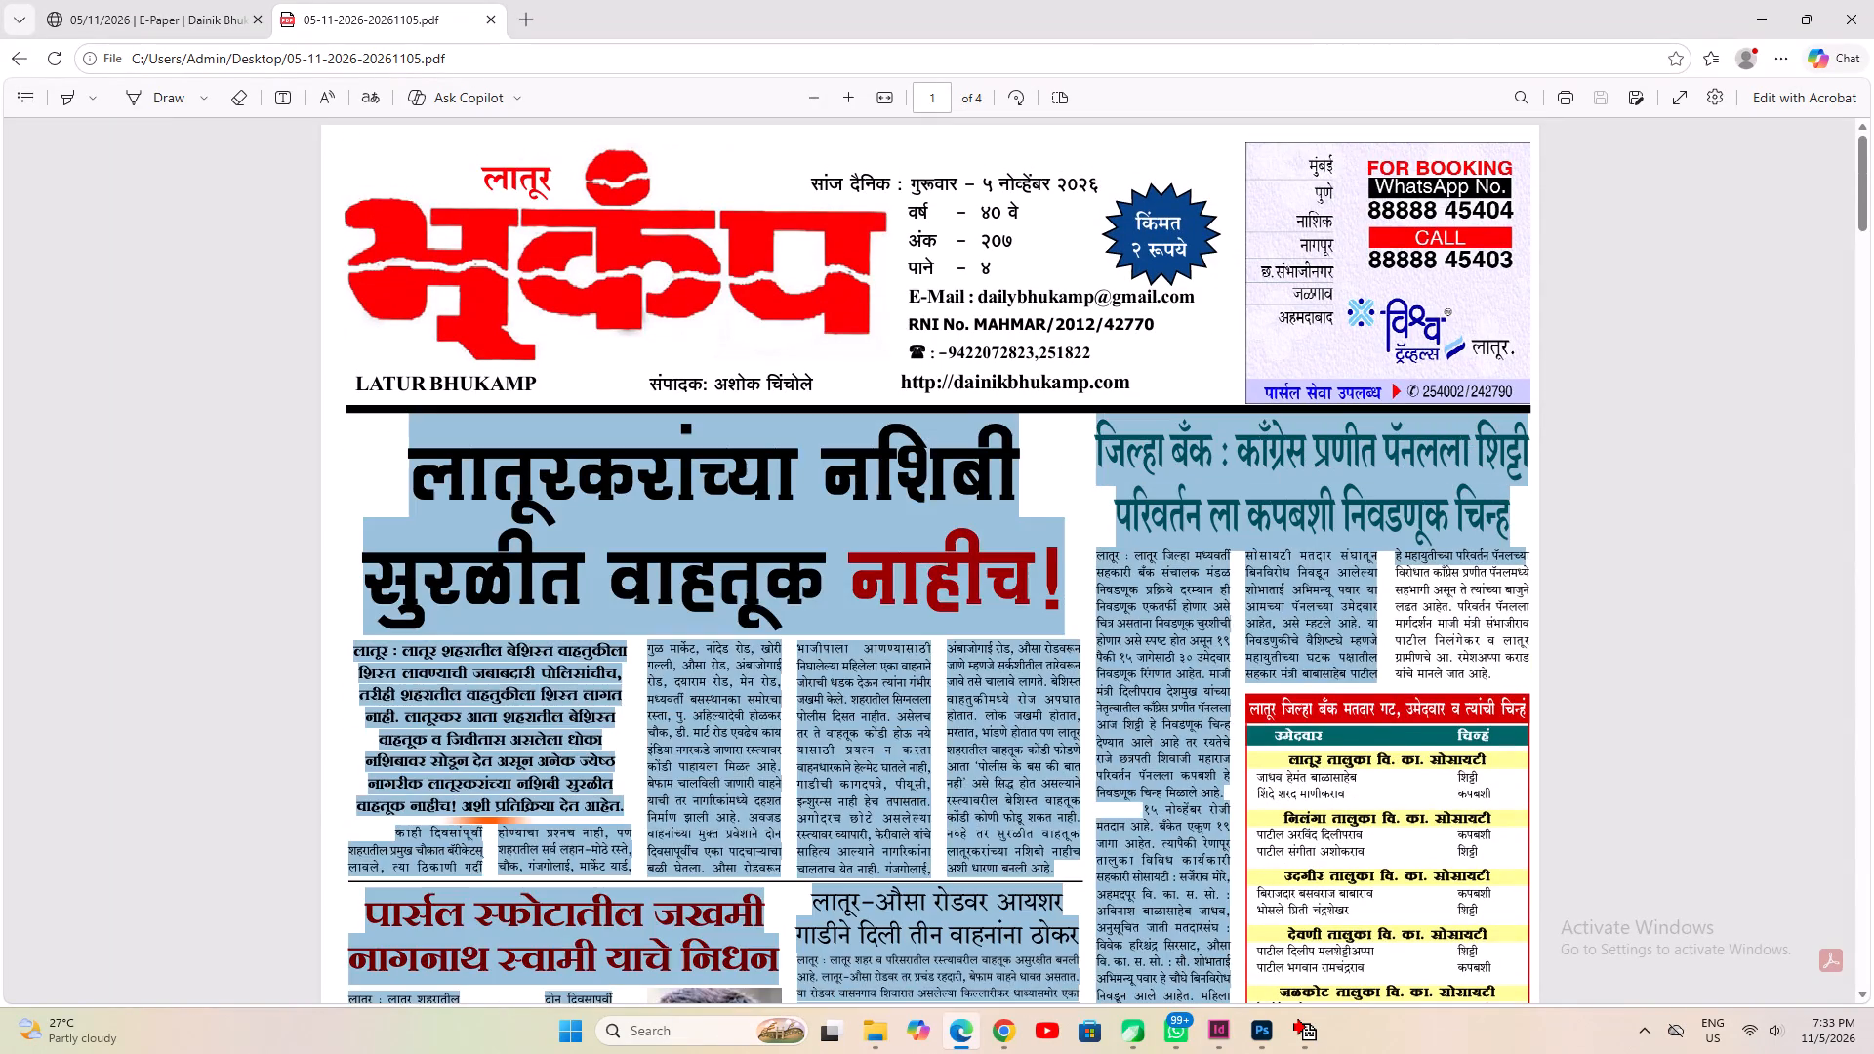
{"action": "left_click_drag", "start_coordinate": [1555, 527], "coordinate": [1518, 526]}
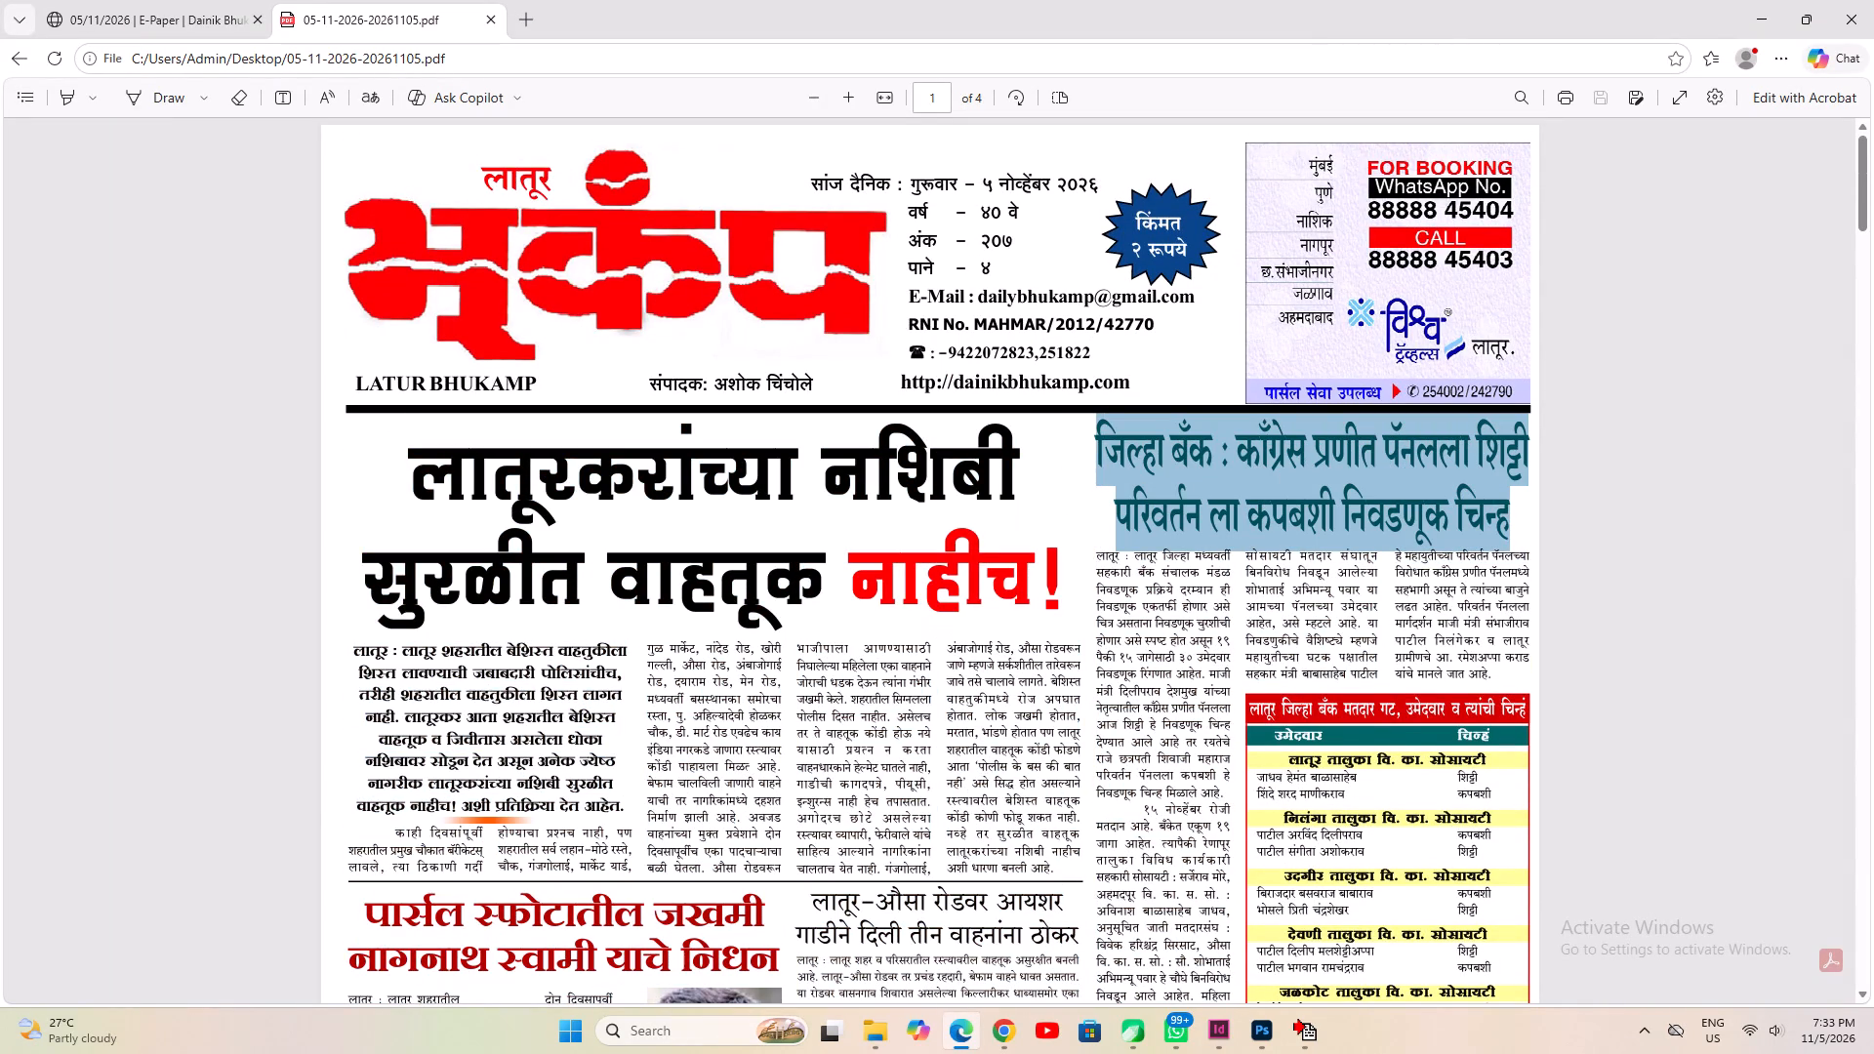
{"action": "left_click_drag", "start_coordinate": [1518, 526], "coordinate": [1513, 517]}
{"action": "right_click", "coordinate": [1328, 494]}
{"action": "left_click", "coordinate": [1379, 605]}
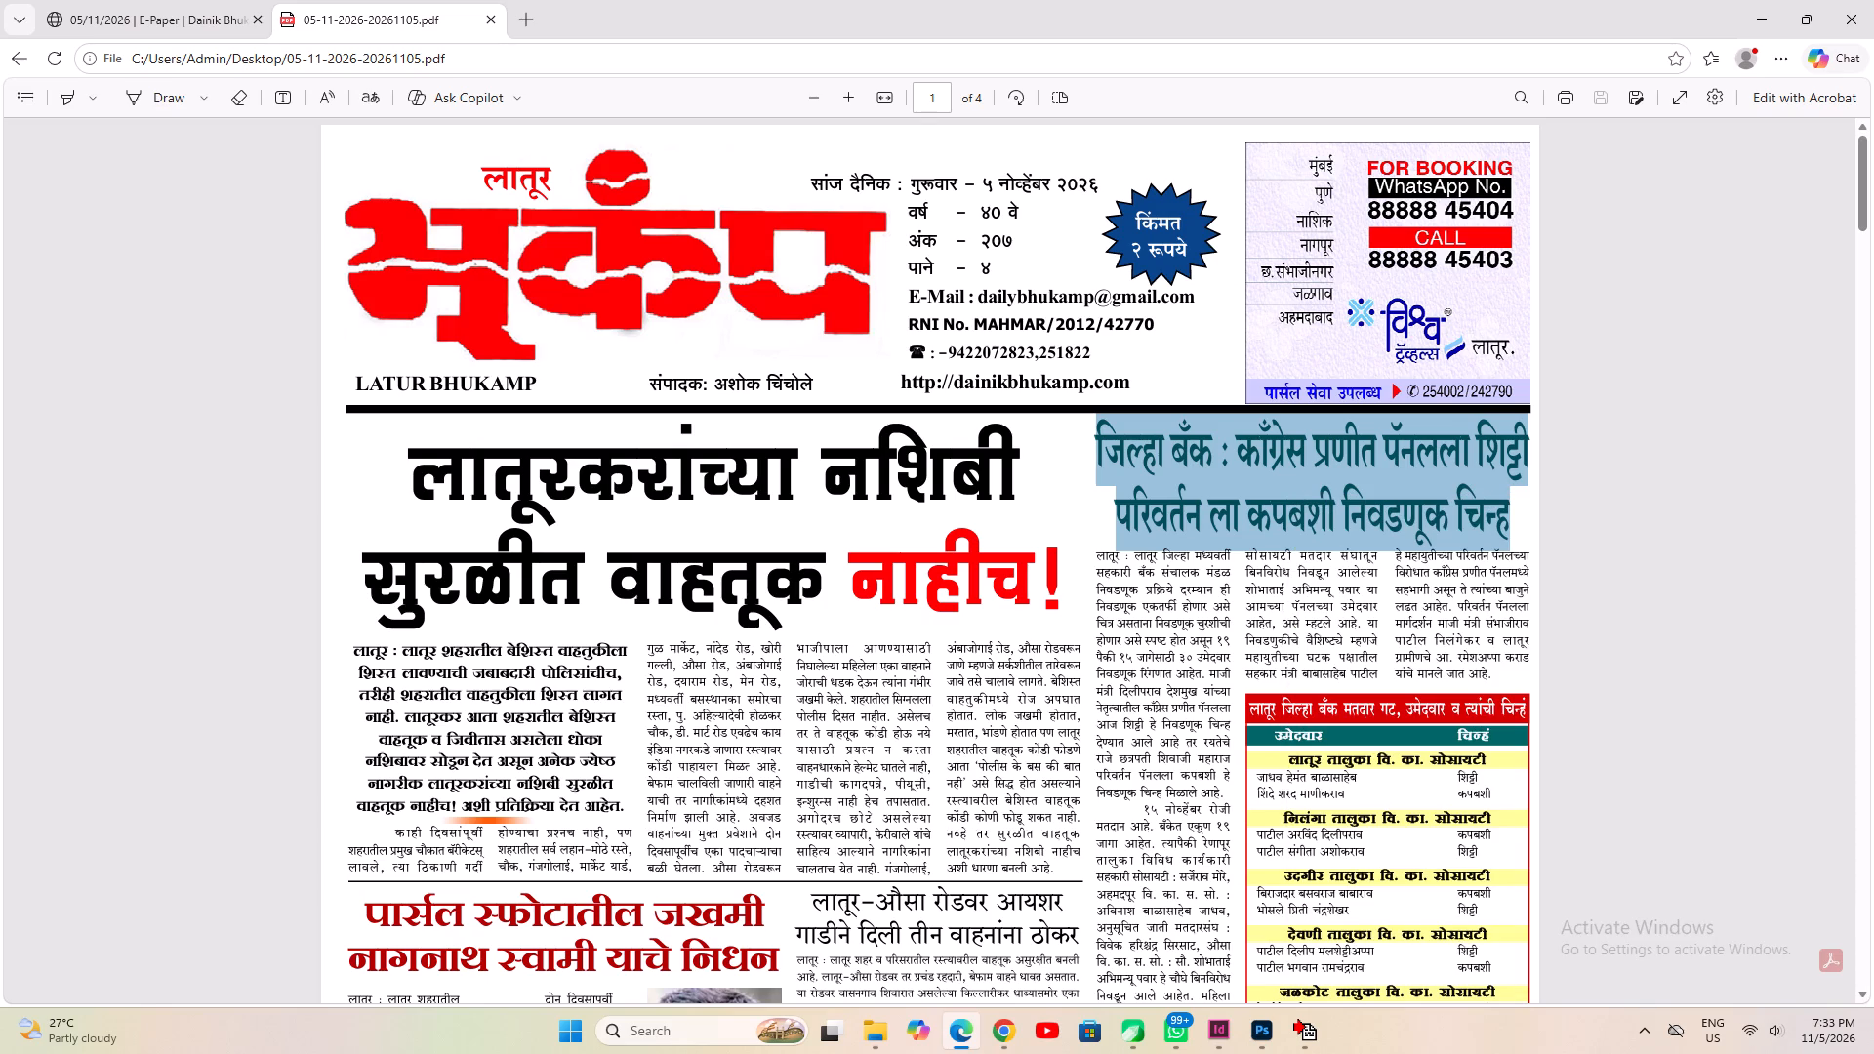
Switch to the InDesign page 4 layout and draw a text frame across the four empty columns beside the BJP campaign story.
{"action": "left_click", "coordinate": [1003, 1035]}
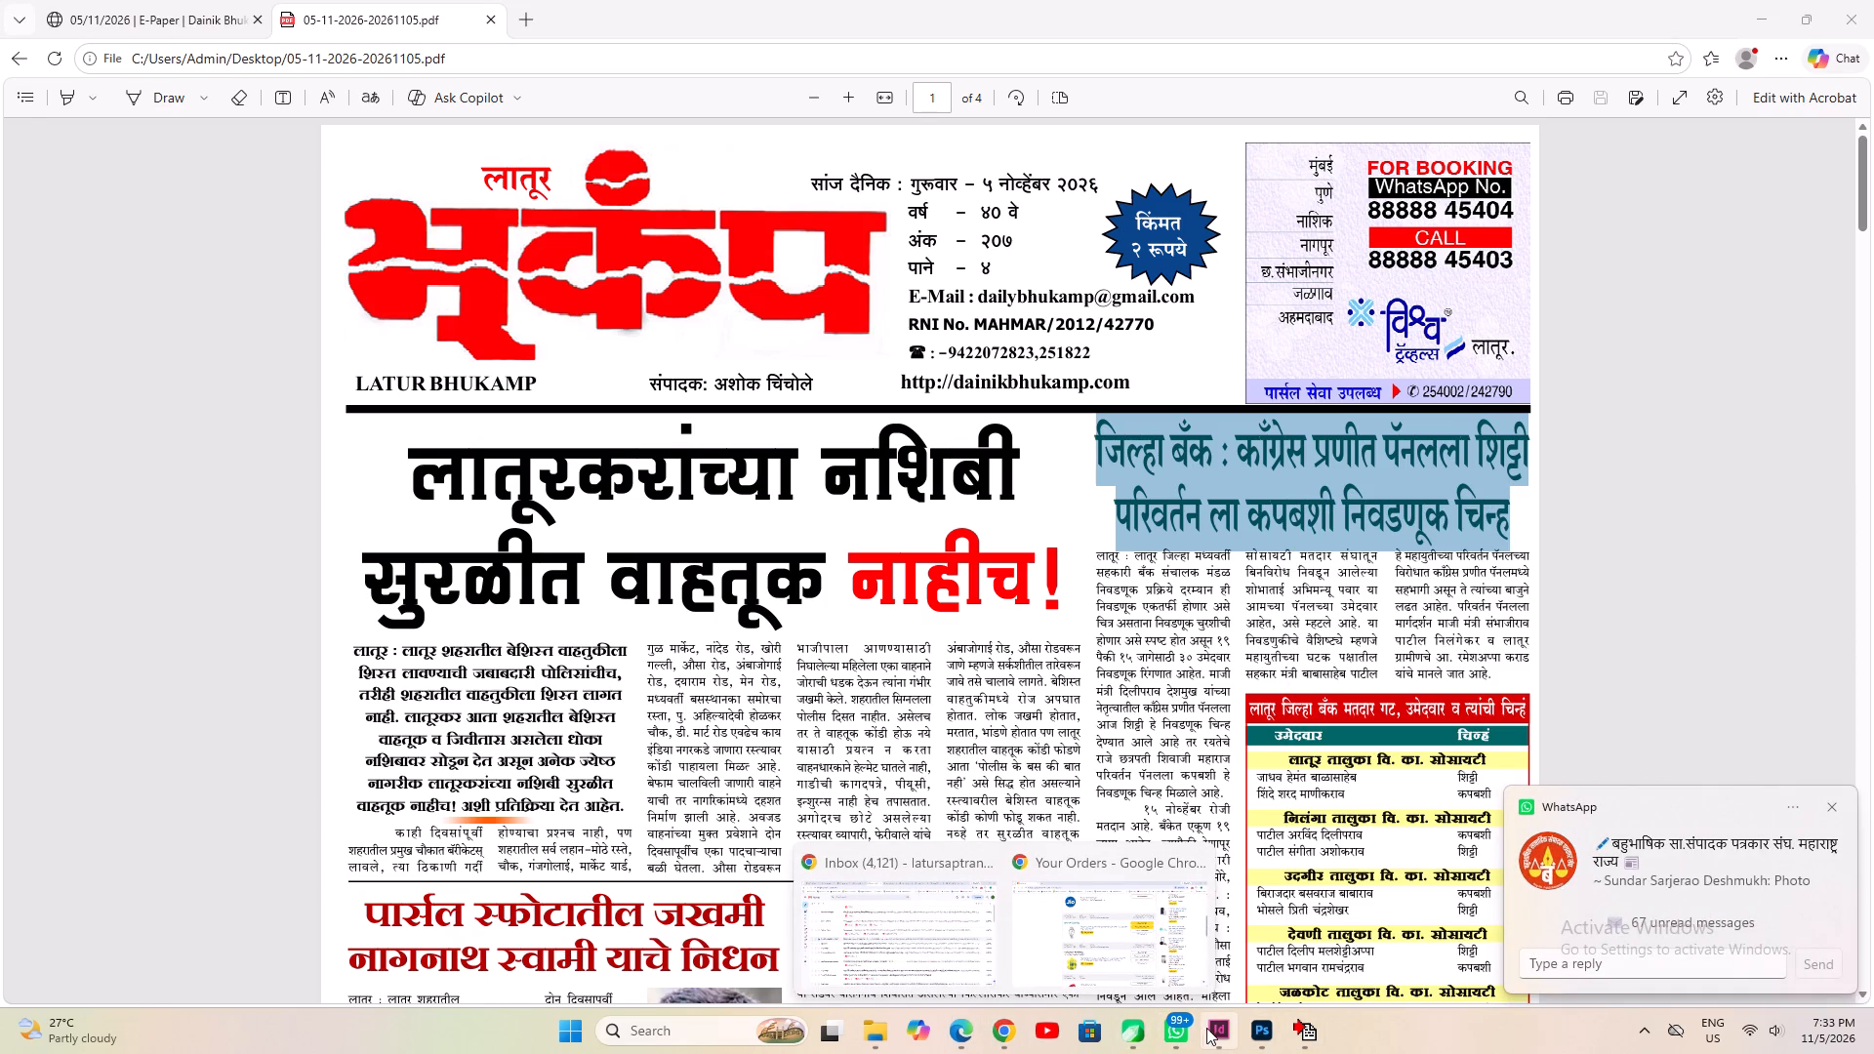
{"action": "left_click", "coordinate": [1225, 1022]}
{"action": "scroll", "coordinate": [780, 721], "scroll_direction": "down", "scroll_amount": 4}
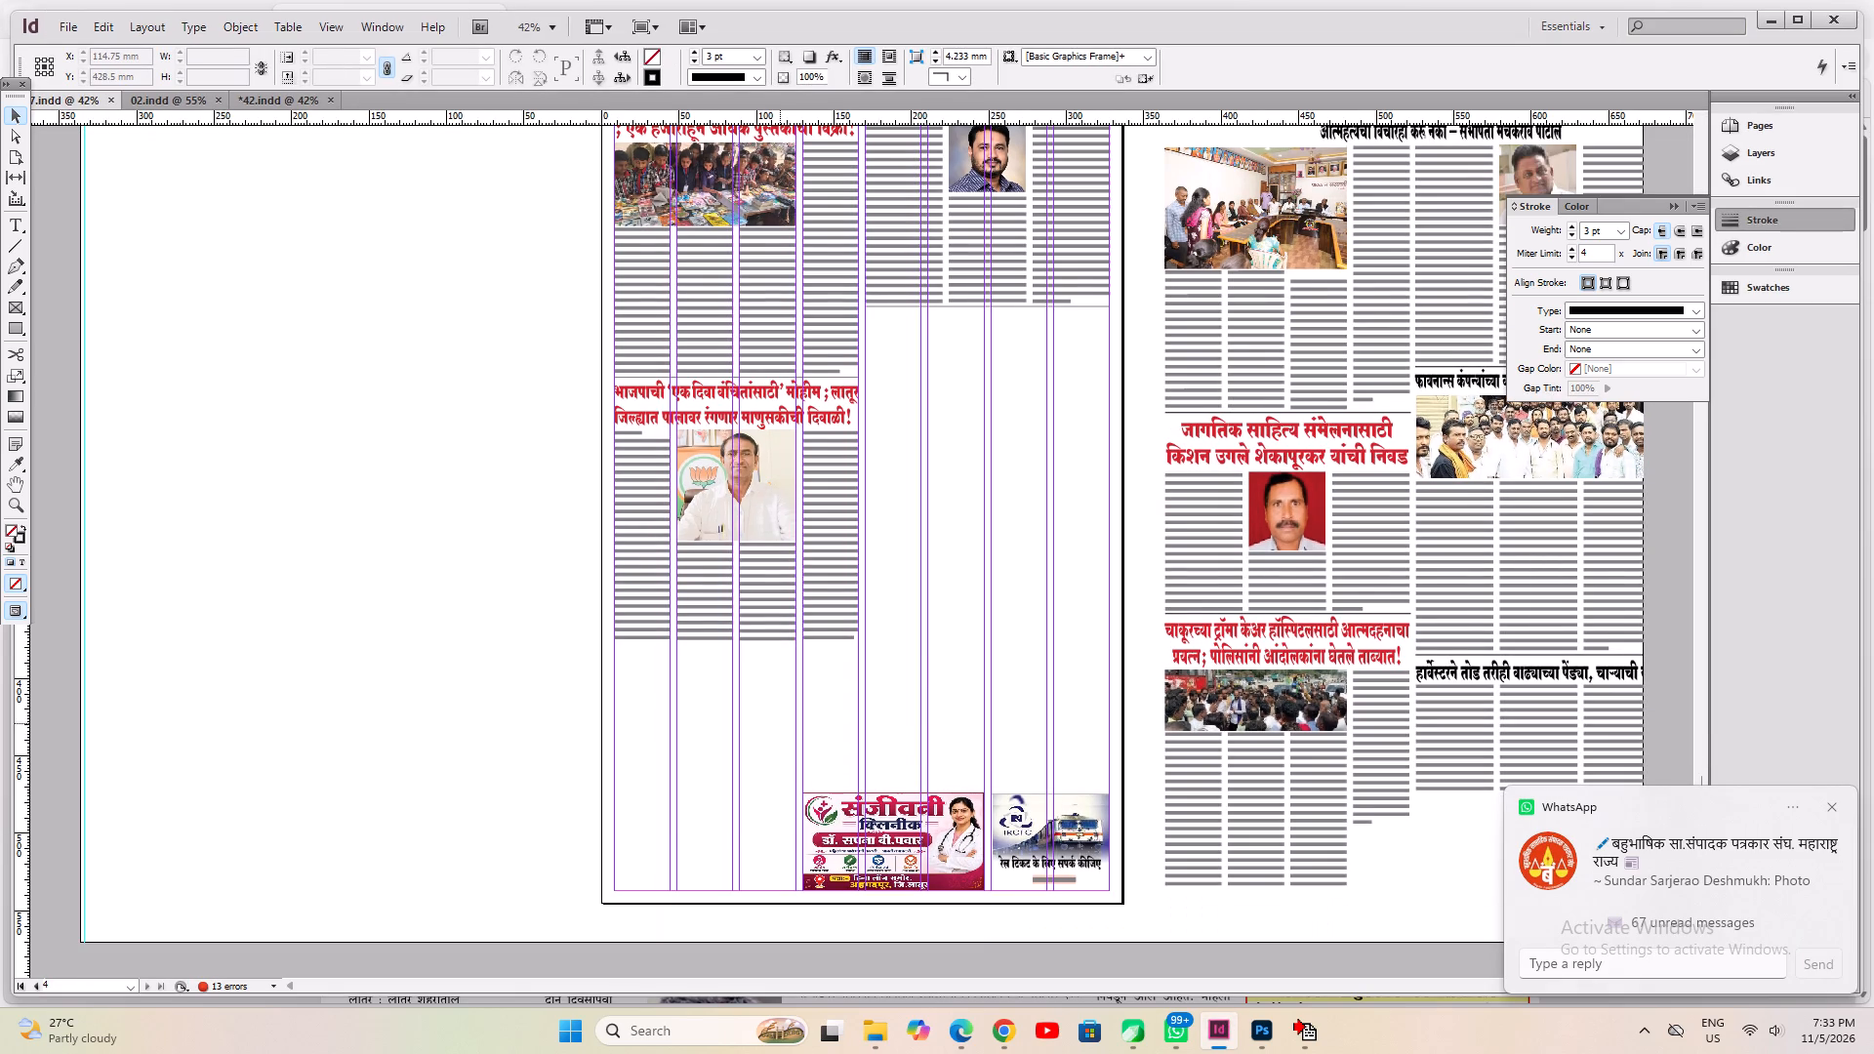
{"action": "left_click", "coordinate": [478, 356]}
{"action": "left_click", "coordinate": [16, 223]}
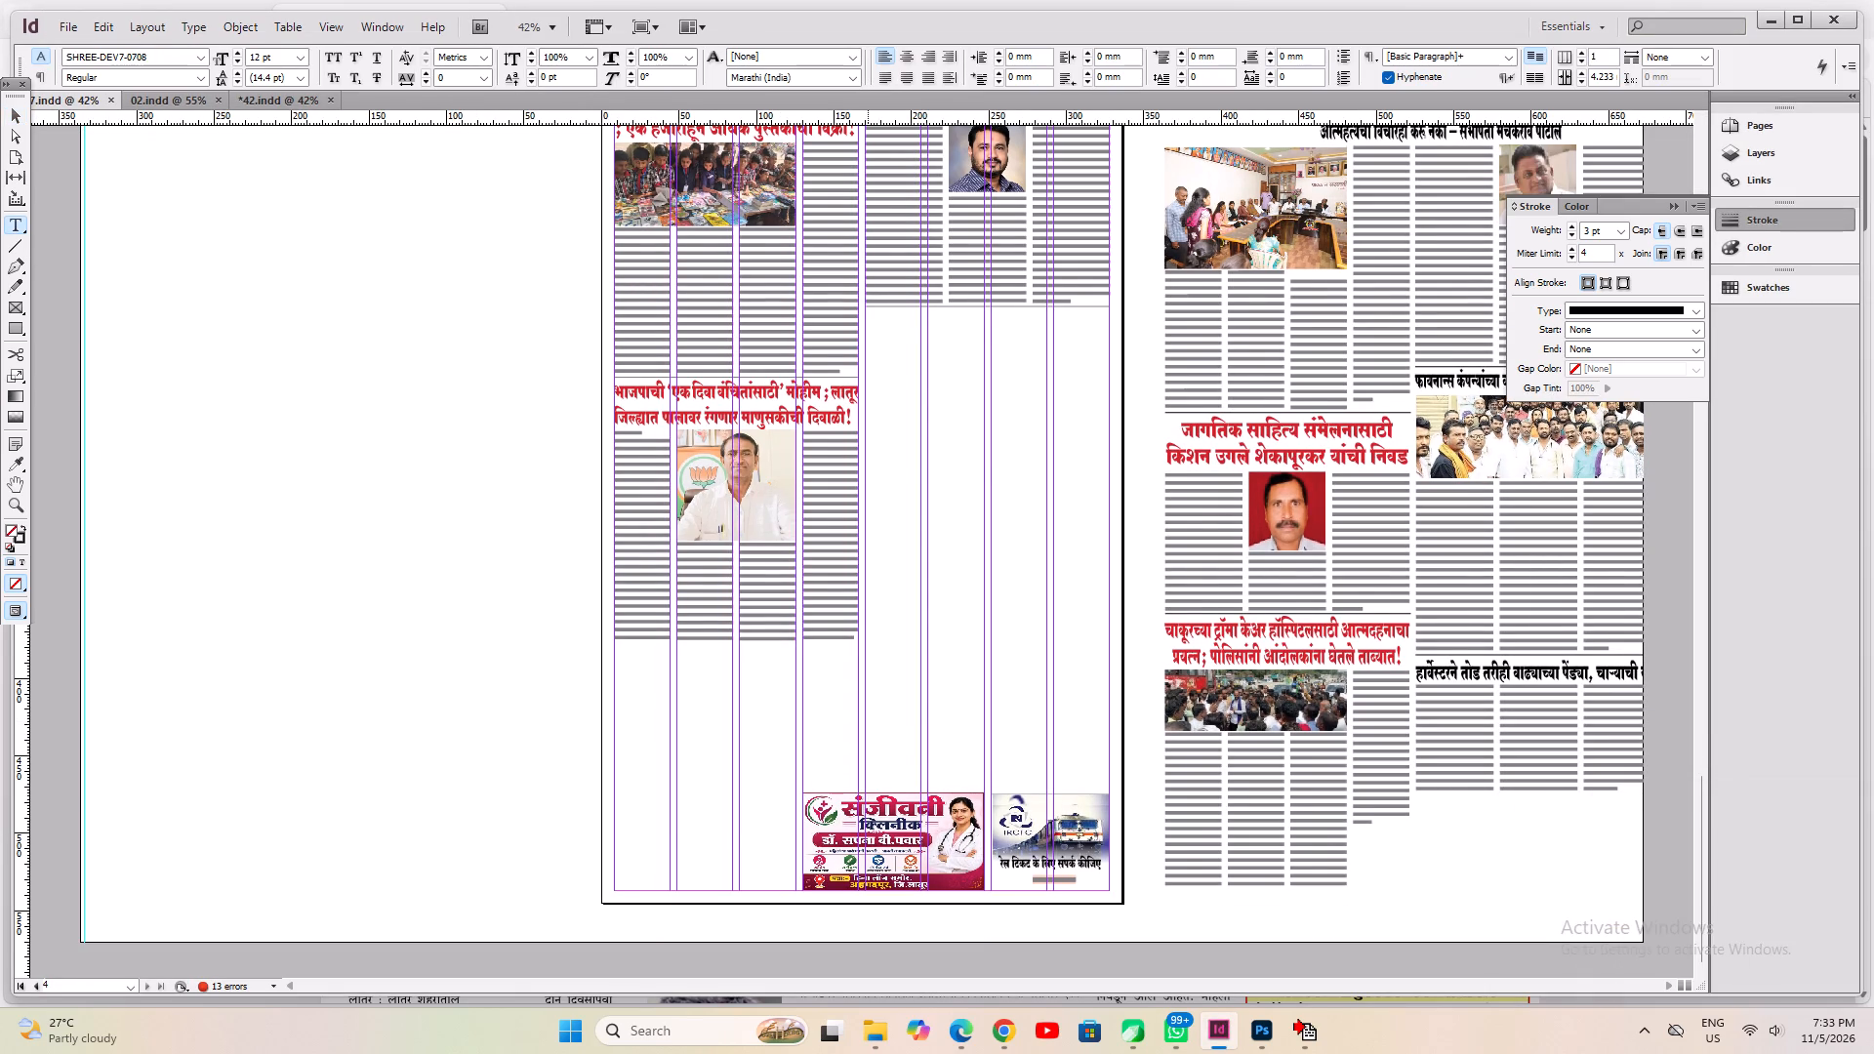
{"action": "left_click_drag", "start_coordinate": [868, 326], "coordinate": [1107, 498]}
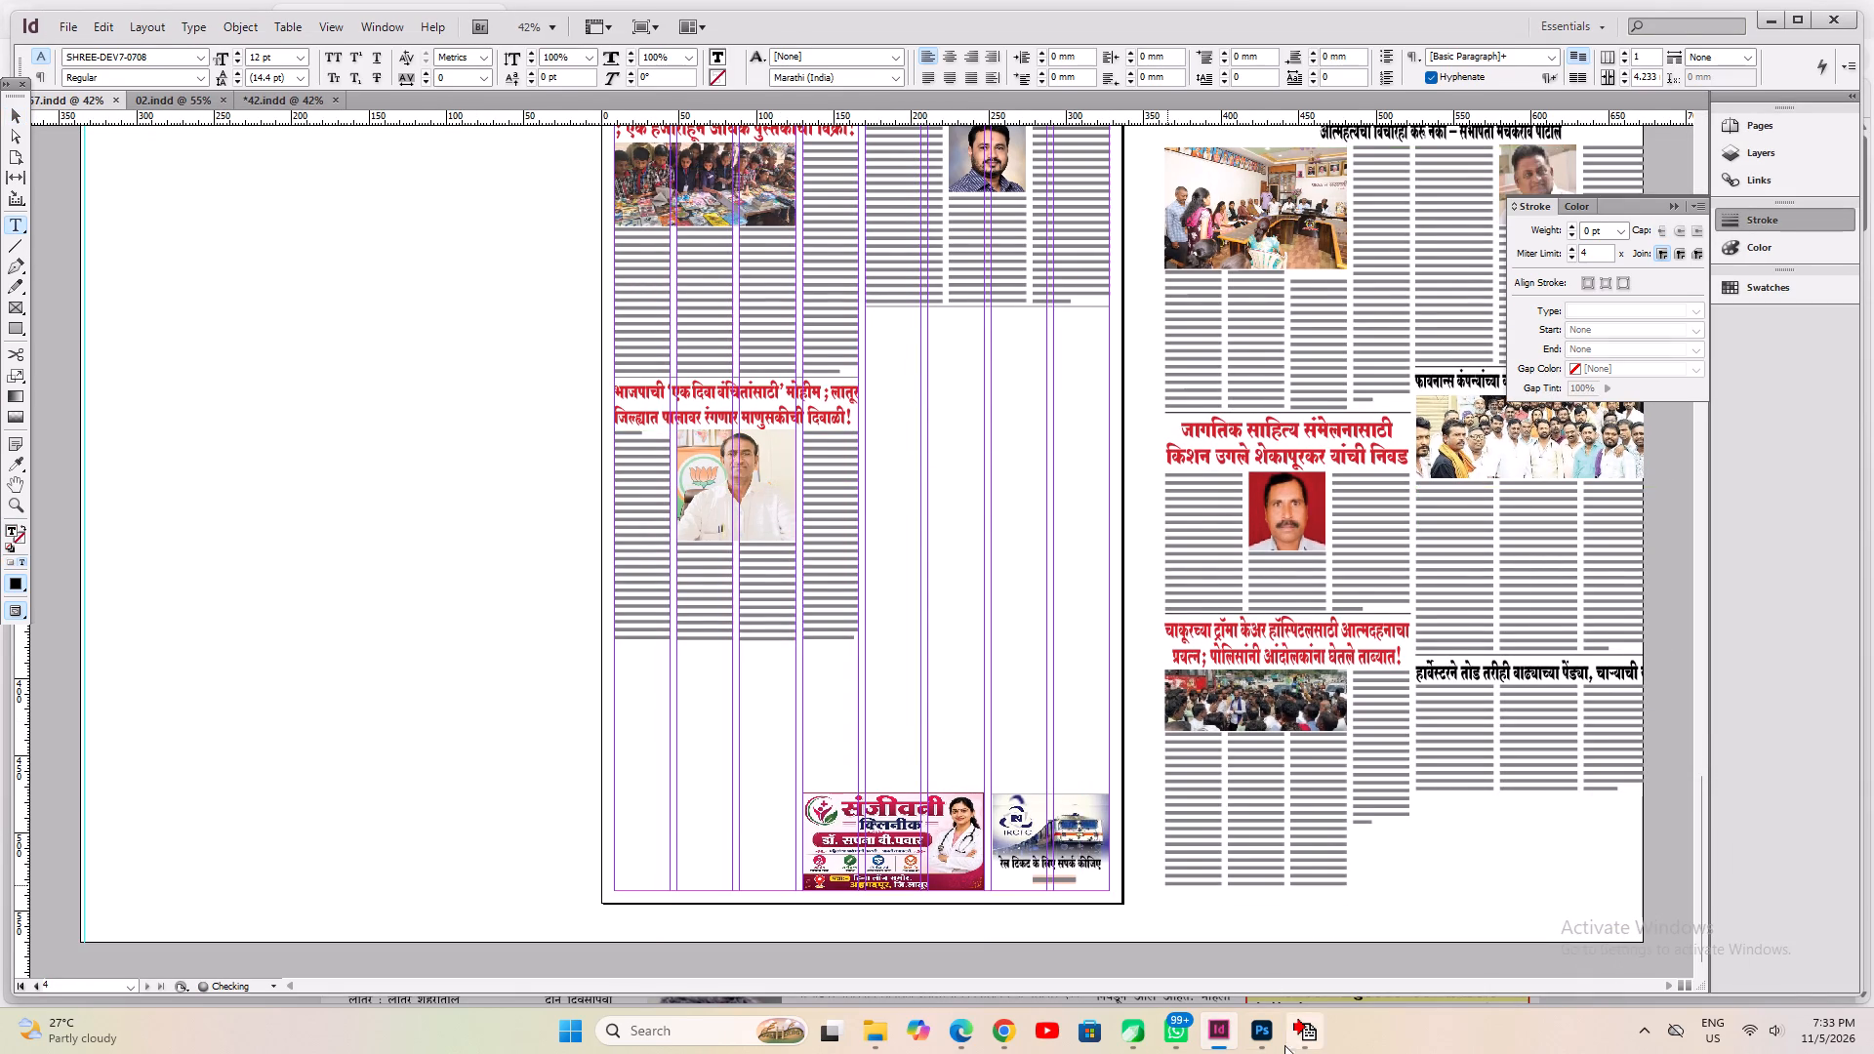